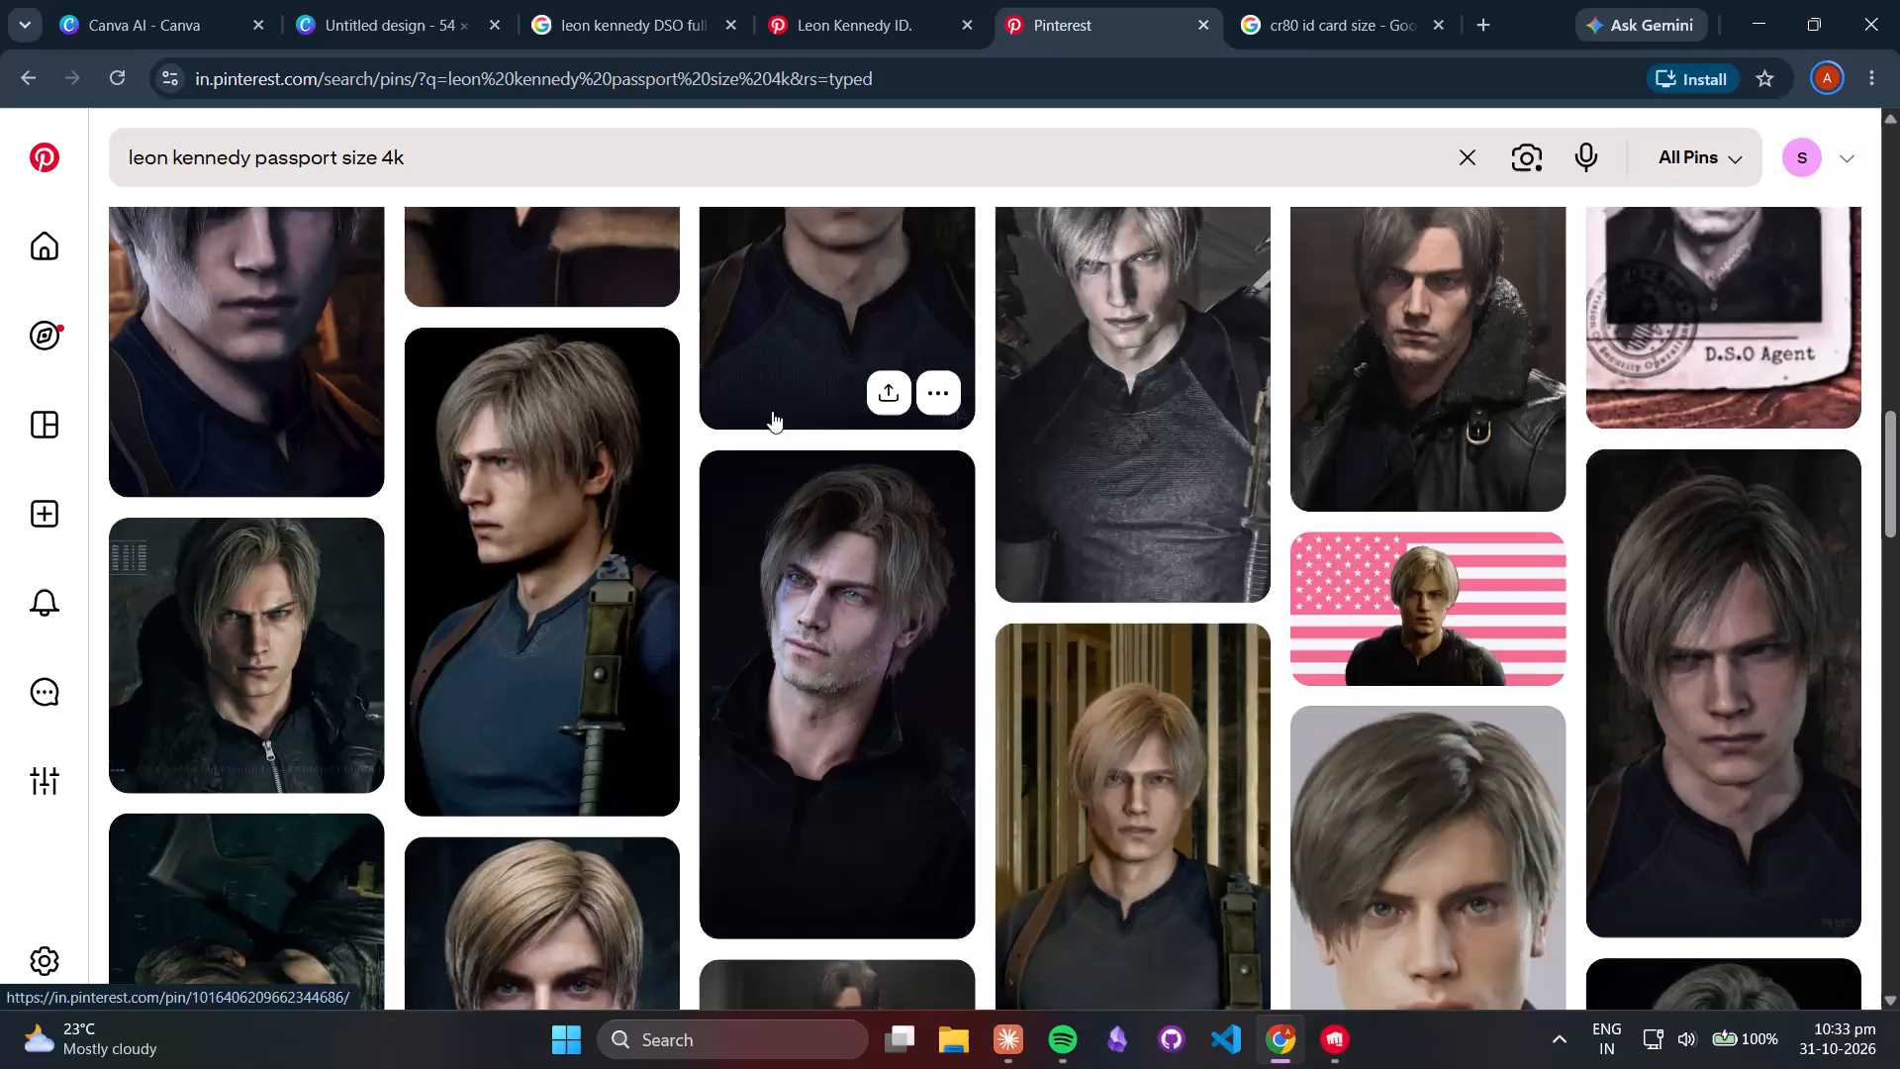
Browse the Pinterest results for Leon Kennedy passport-size portraits to look for a suitable ID photo.
{"action": "scroll", "coordinate": [772, 411], "scroll_direction": "down", "scroll_amount": 4}
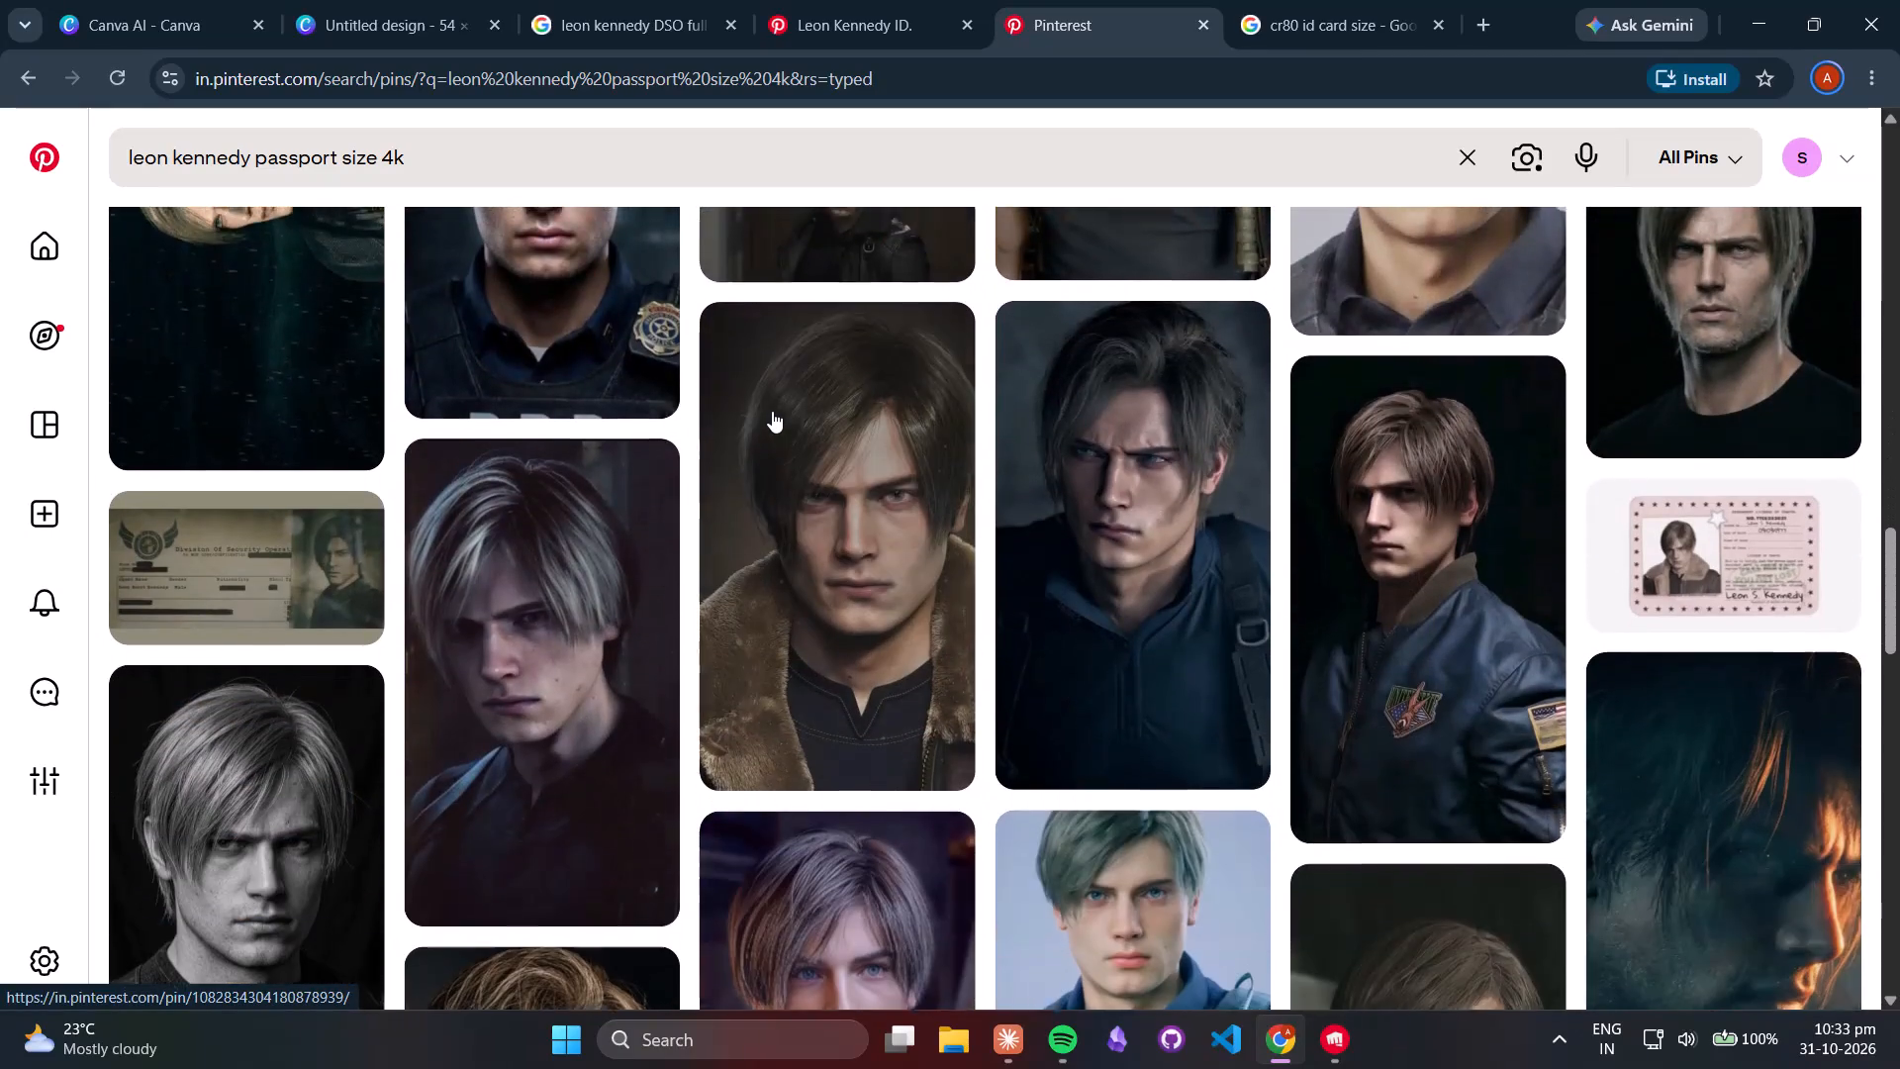
{"action": "scroll", "coordinate": [772, 411], "scroll_direction": "up", "scroll_amount": 4}
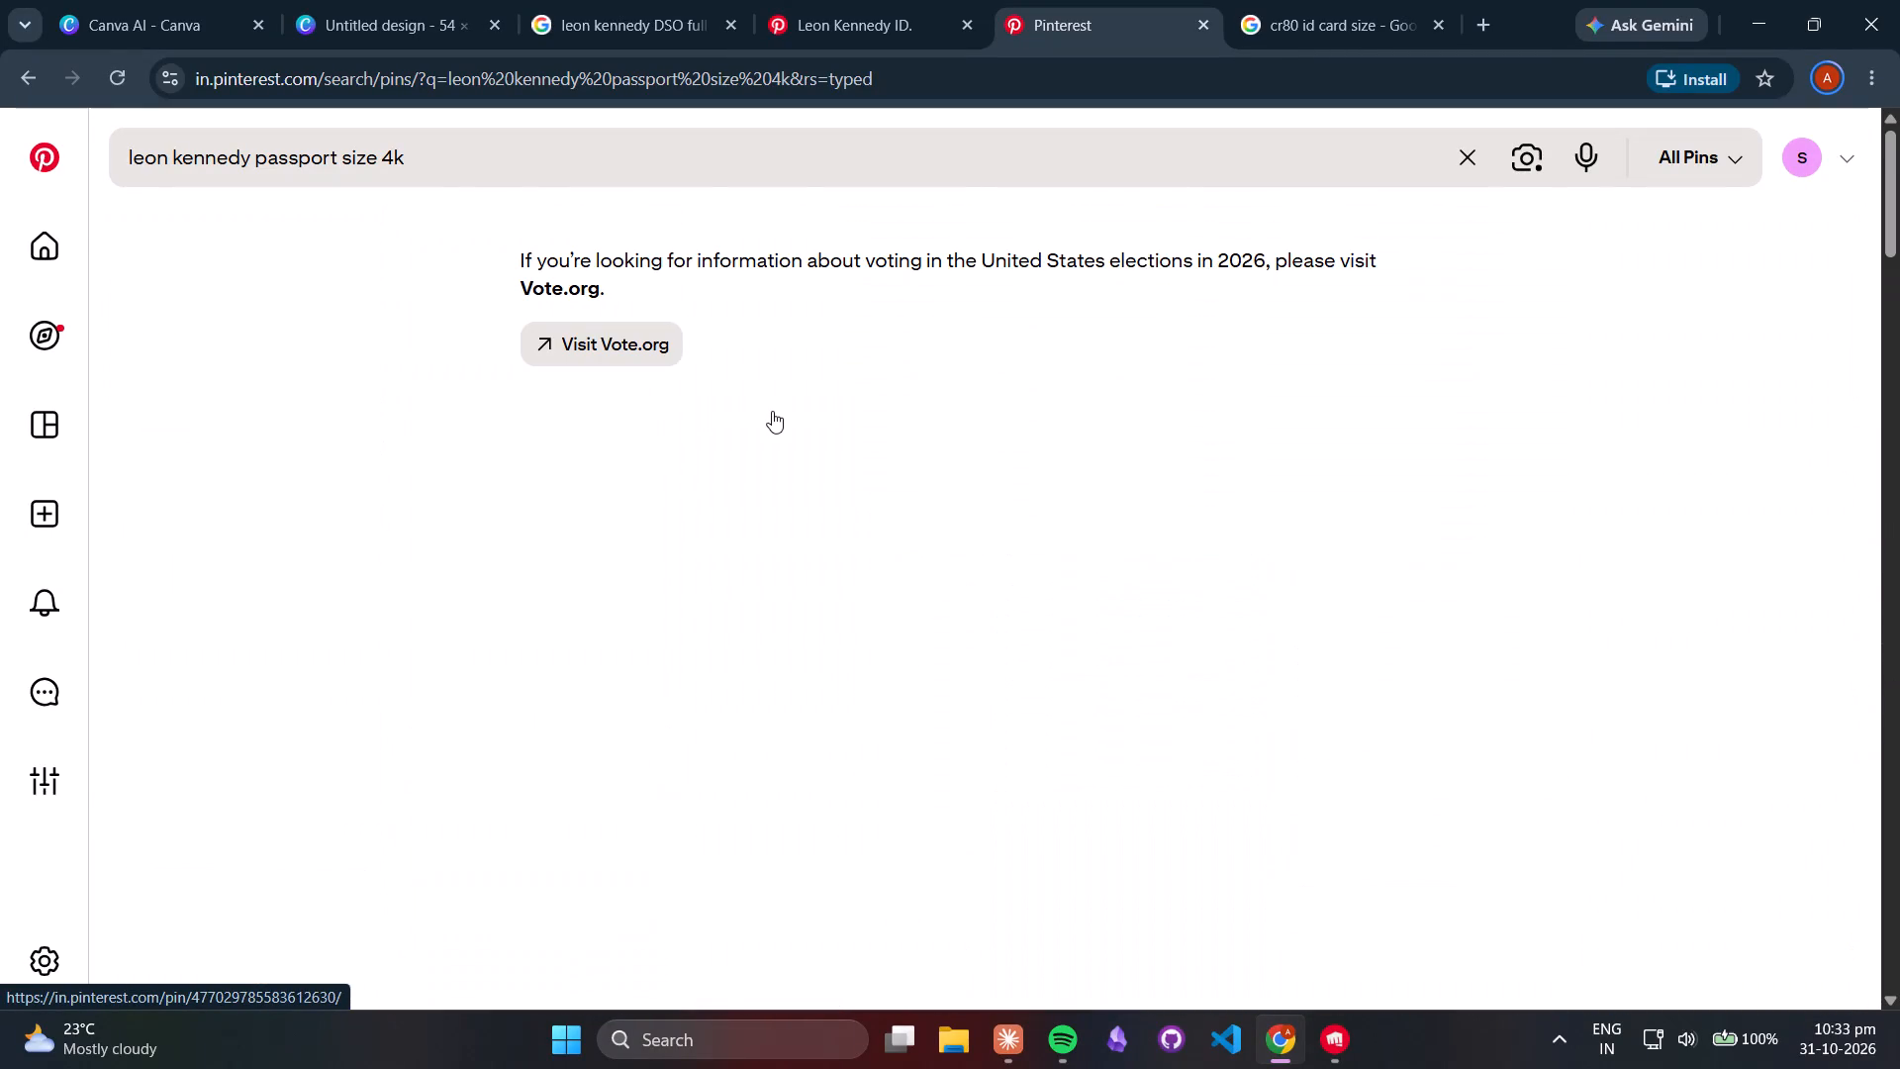
{"action": "scroll", "coordinate": [772, 411], "scroll_direction": "up", "scroll_amount": 1}
{"action": "scroll", "coordinate": [772, 411], "scroll_direction": "down", "scroll_amount": 1}
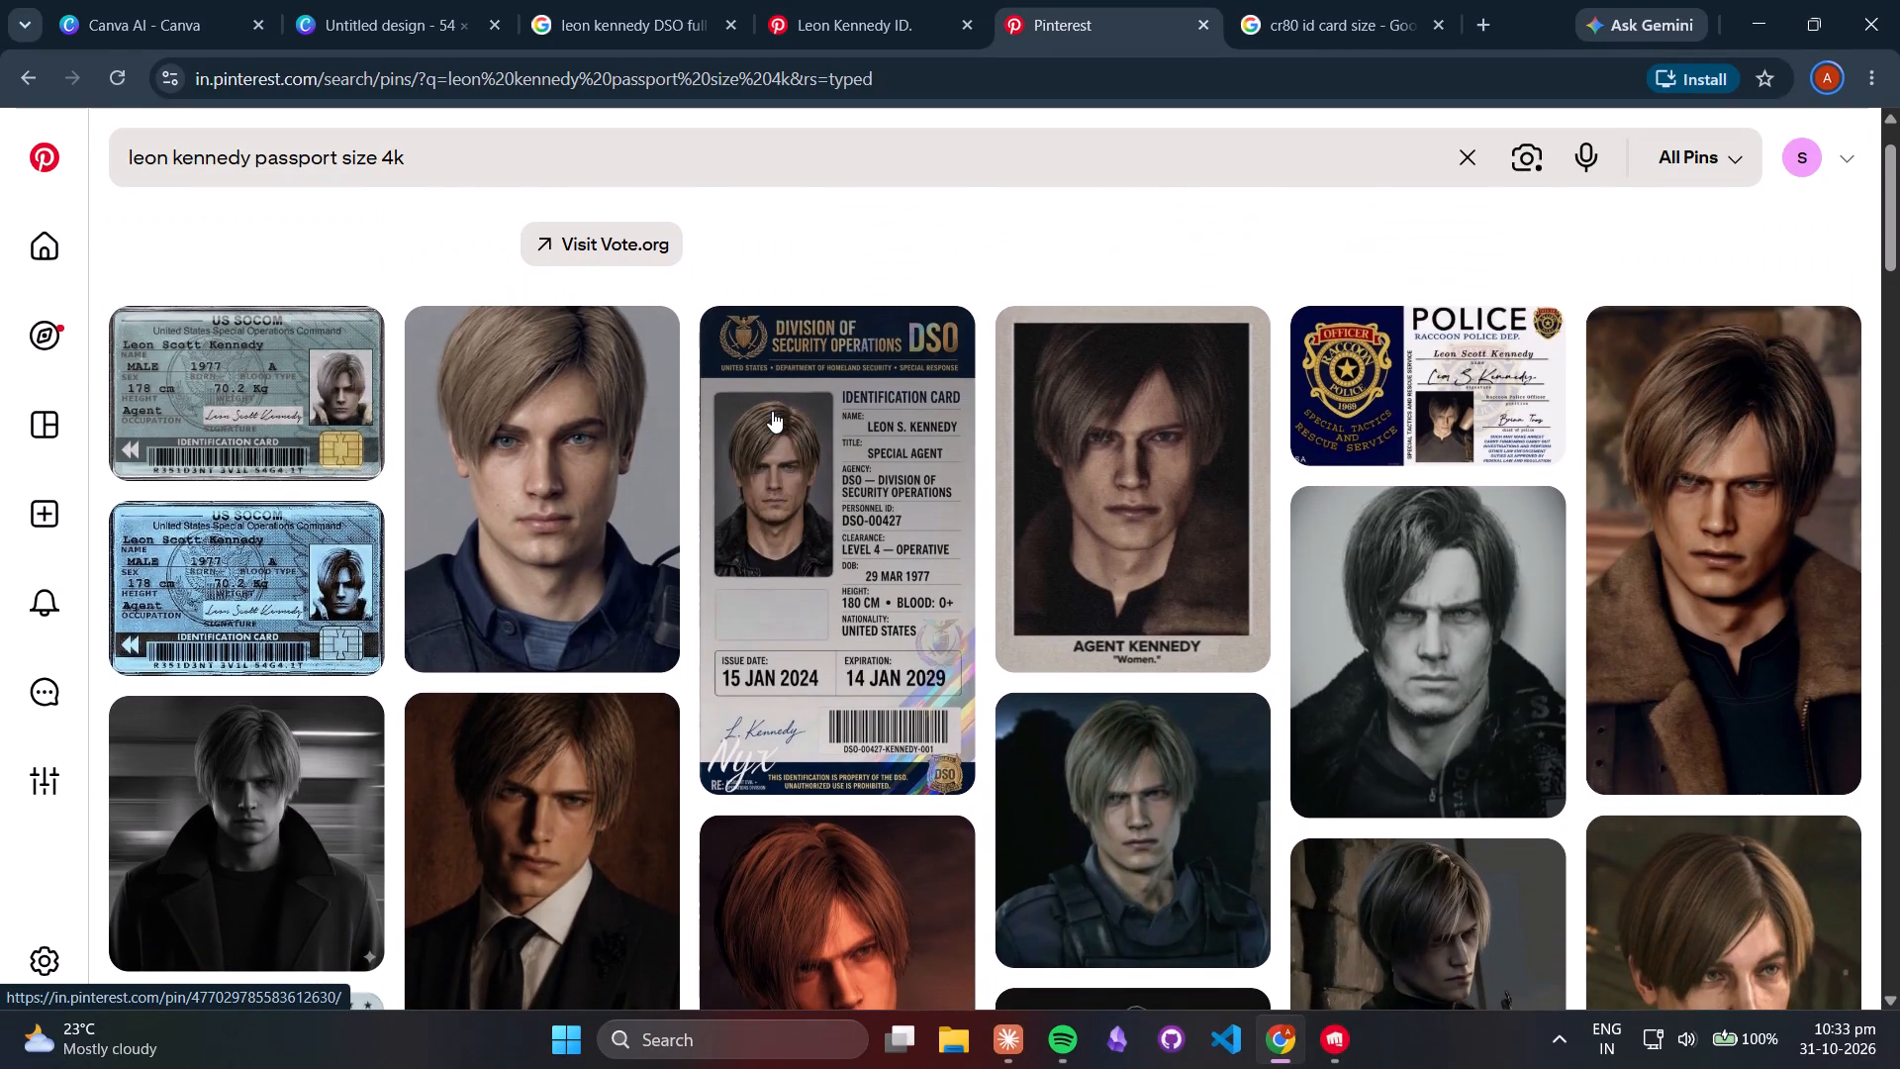
{"action": "scroll", "coordinate": [772, 411], "scroll_direction": "down", "scroll_amount": 2}
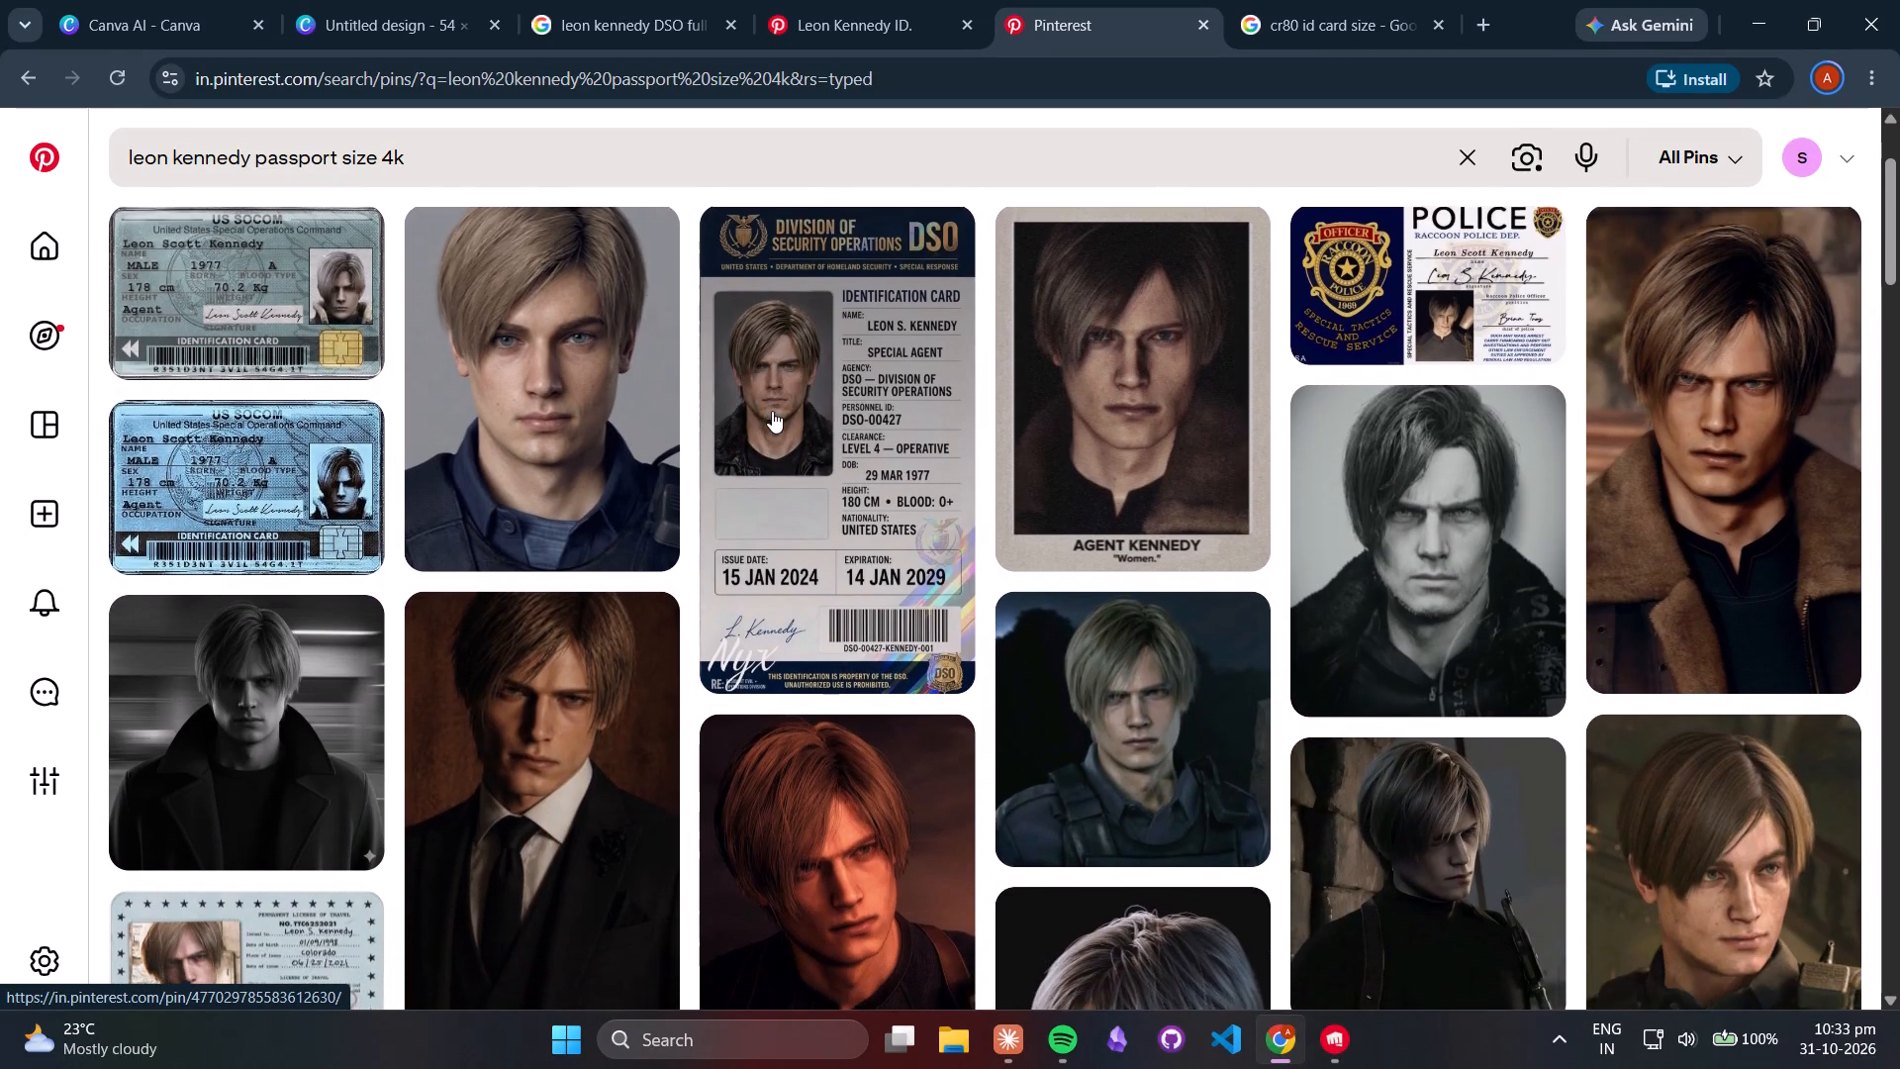
{"action": "scroll", "coordinate": [772, 411], "scroll_direction": "down", "scroll_amount": 3}
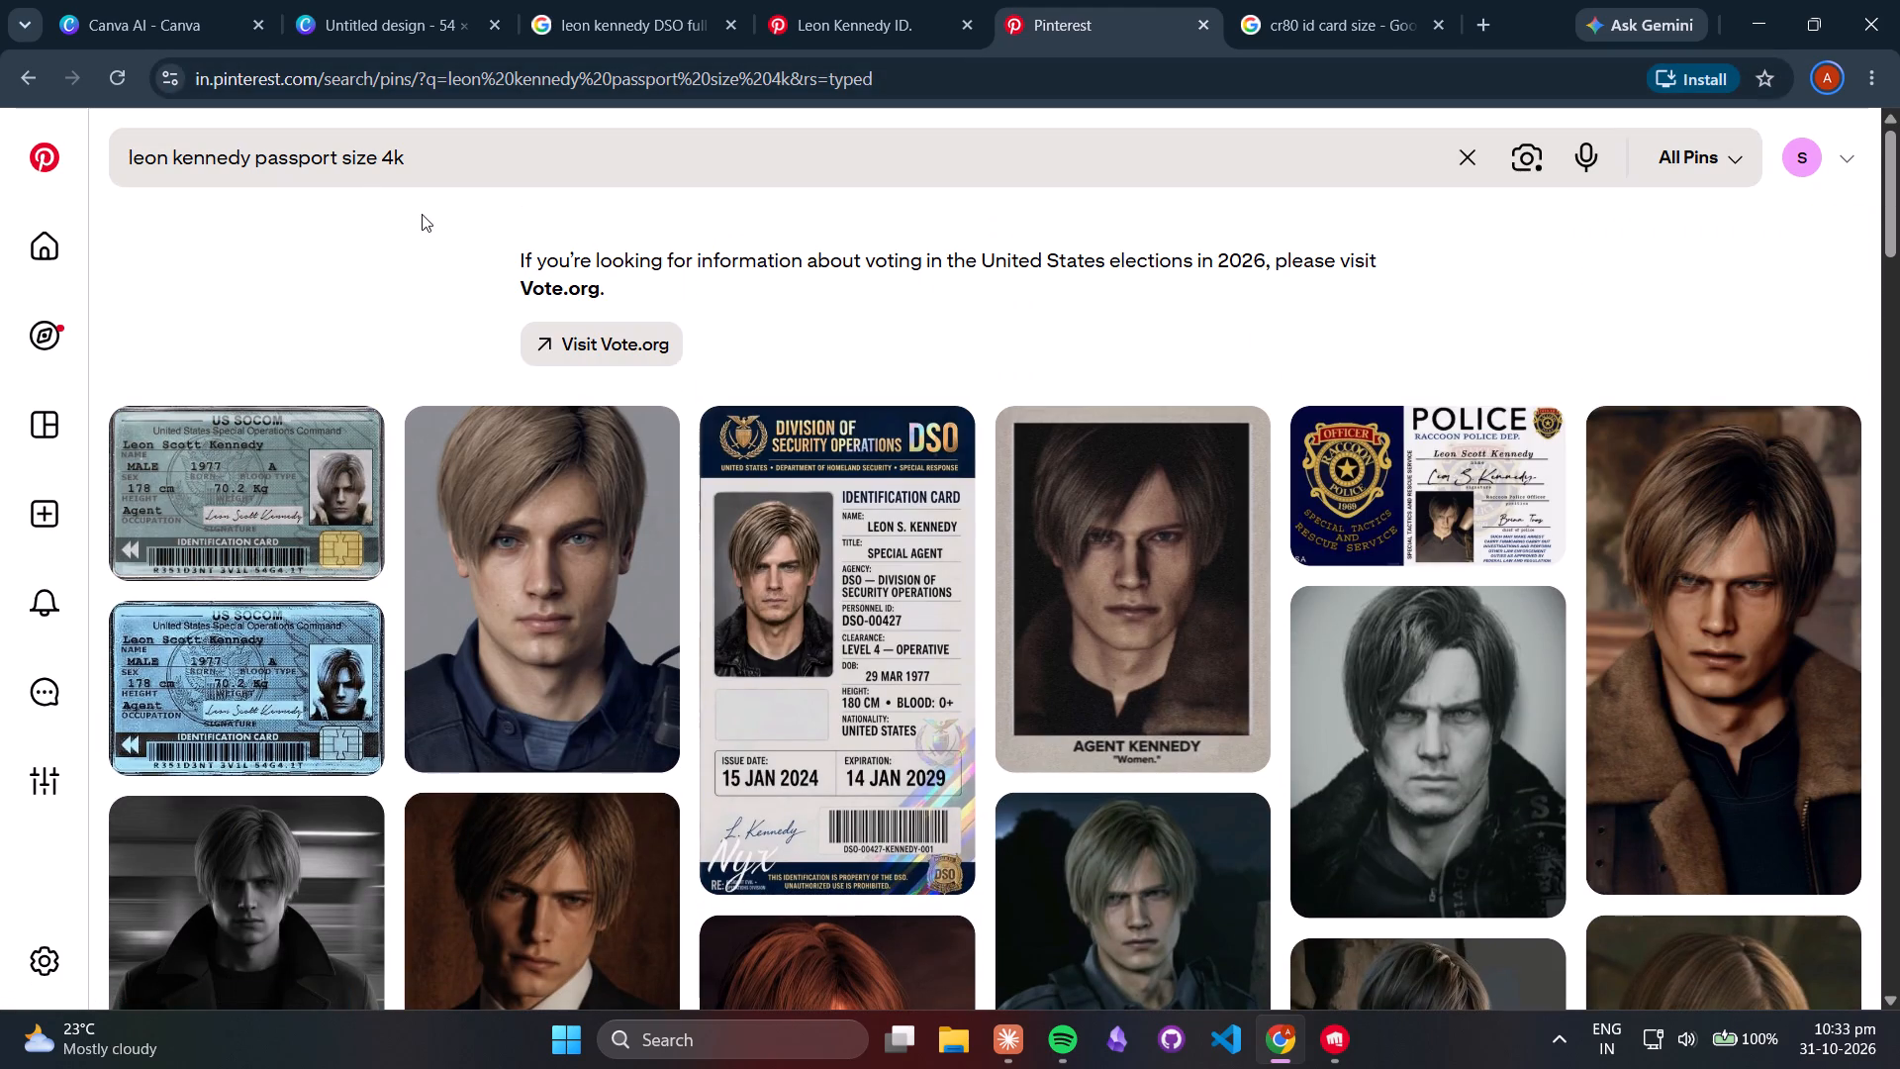
Refine the Pinterest search to "leon kennedy re 9 passport size 4k".
{"action": "left_click", "coordinate": [255, 162]}
{"action": "type", "text": "re 9"}
{"action": "key", "text": "space"}
{"action": "key", "text": "Return"}
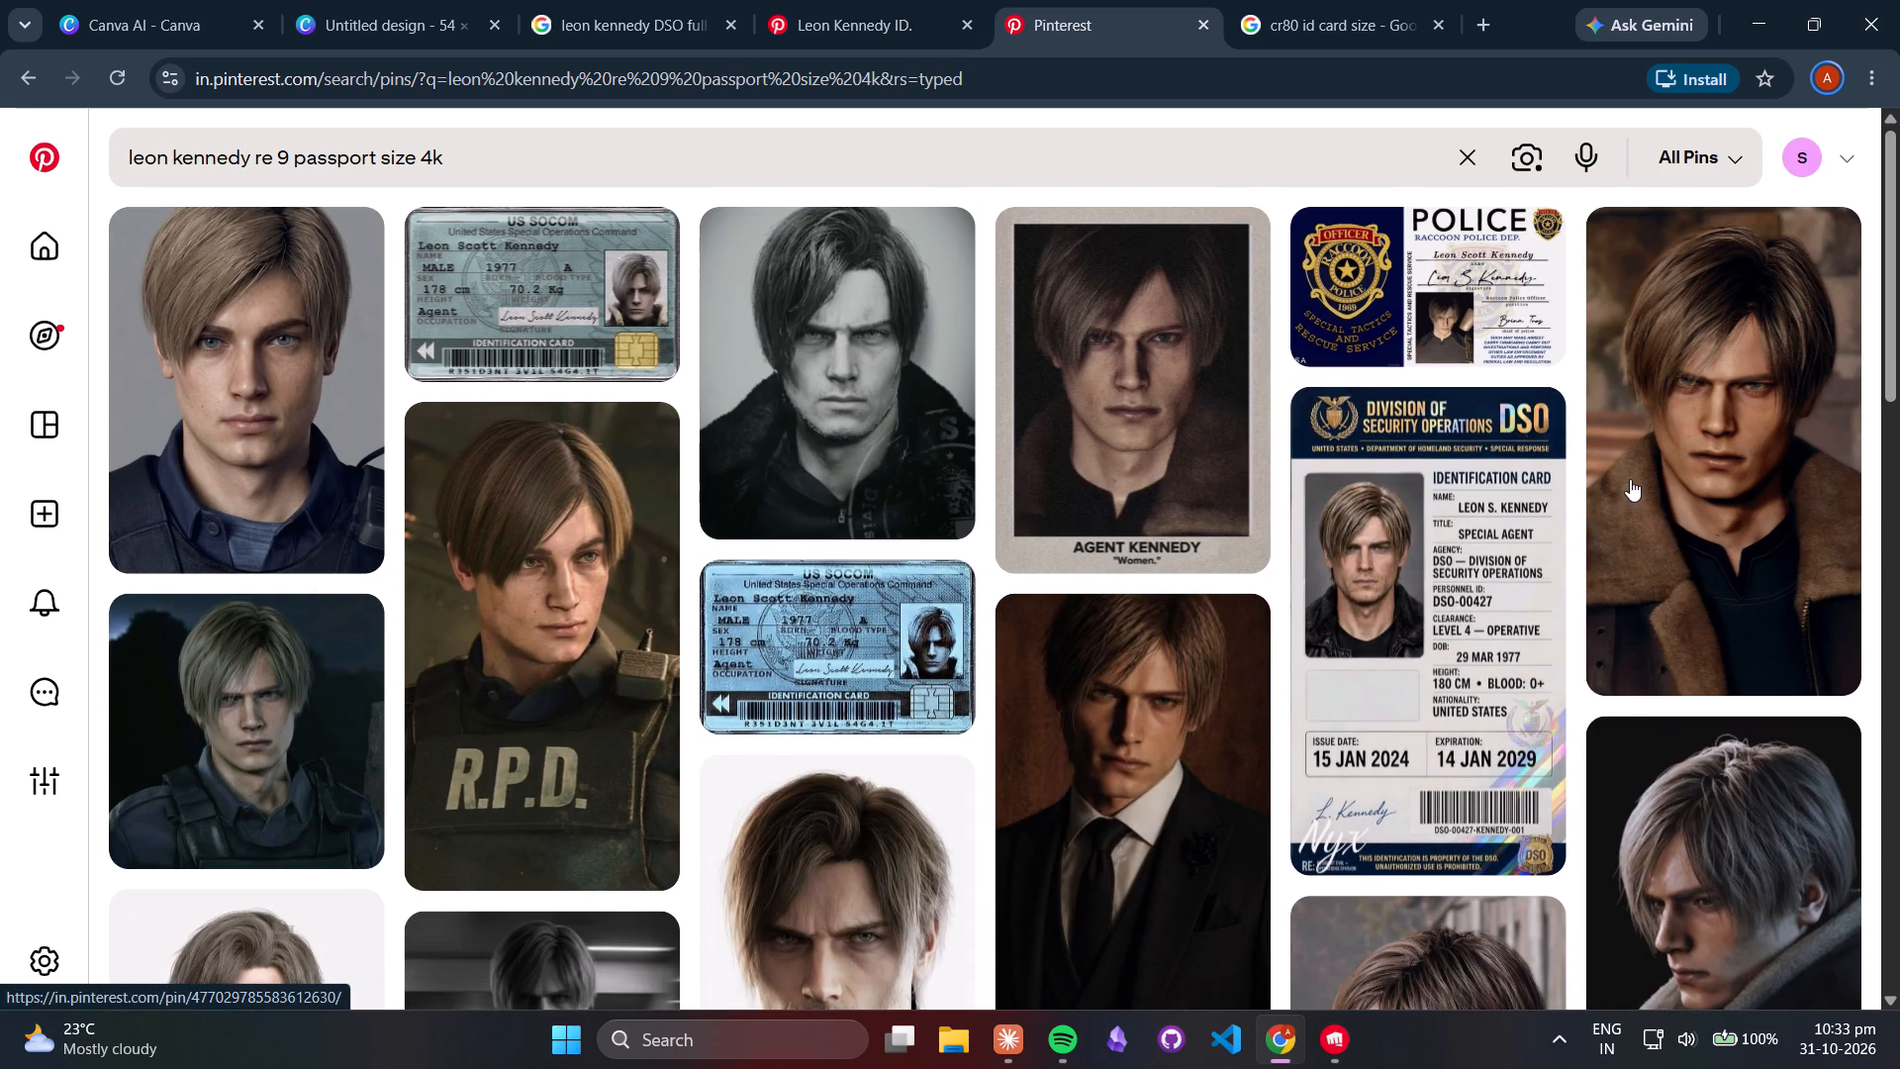
Download the image from the Leon Scott Kennedy portrait pin with the brown fur-collared jacket.
{"action": "left_click", "coordinate": [1650, 459]}
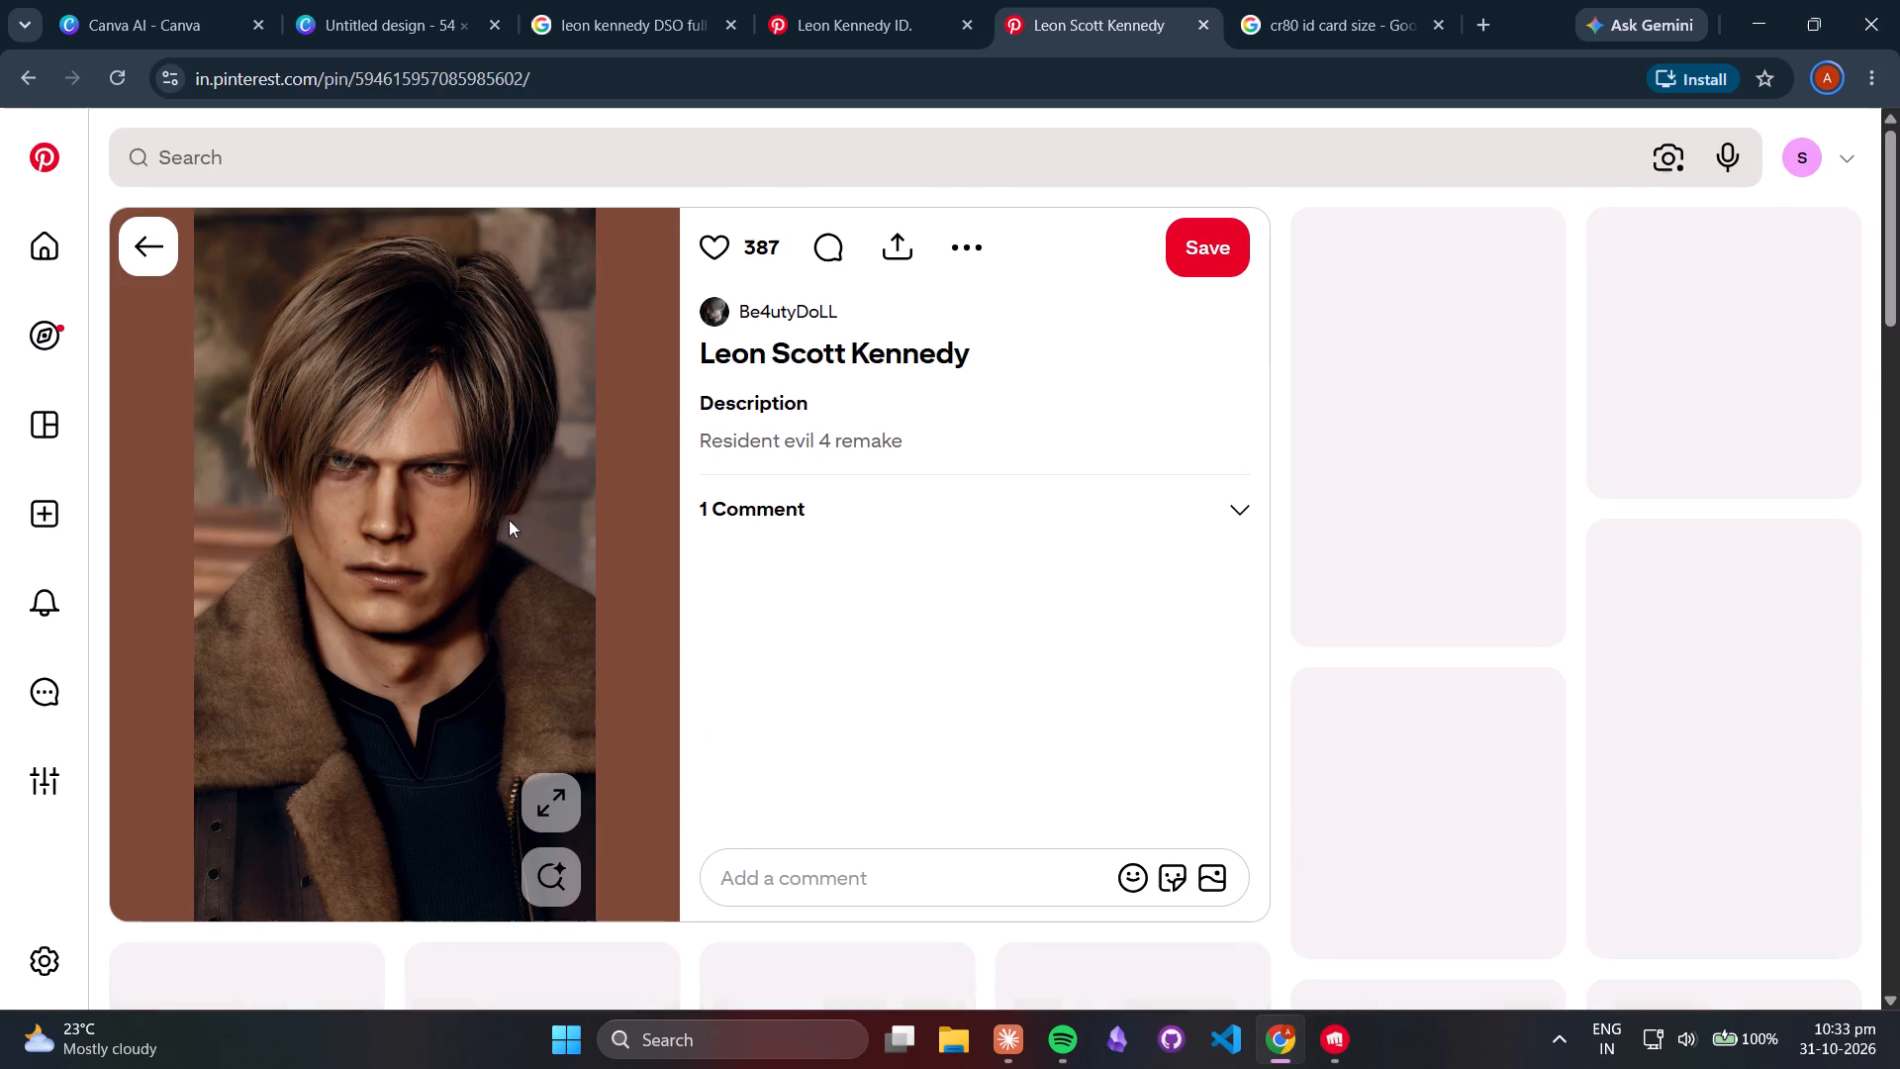
{"action": "left_click", "coordinate": [977, 272]}
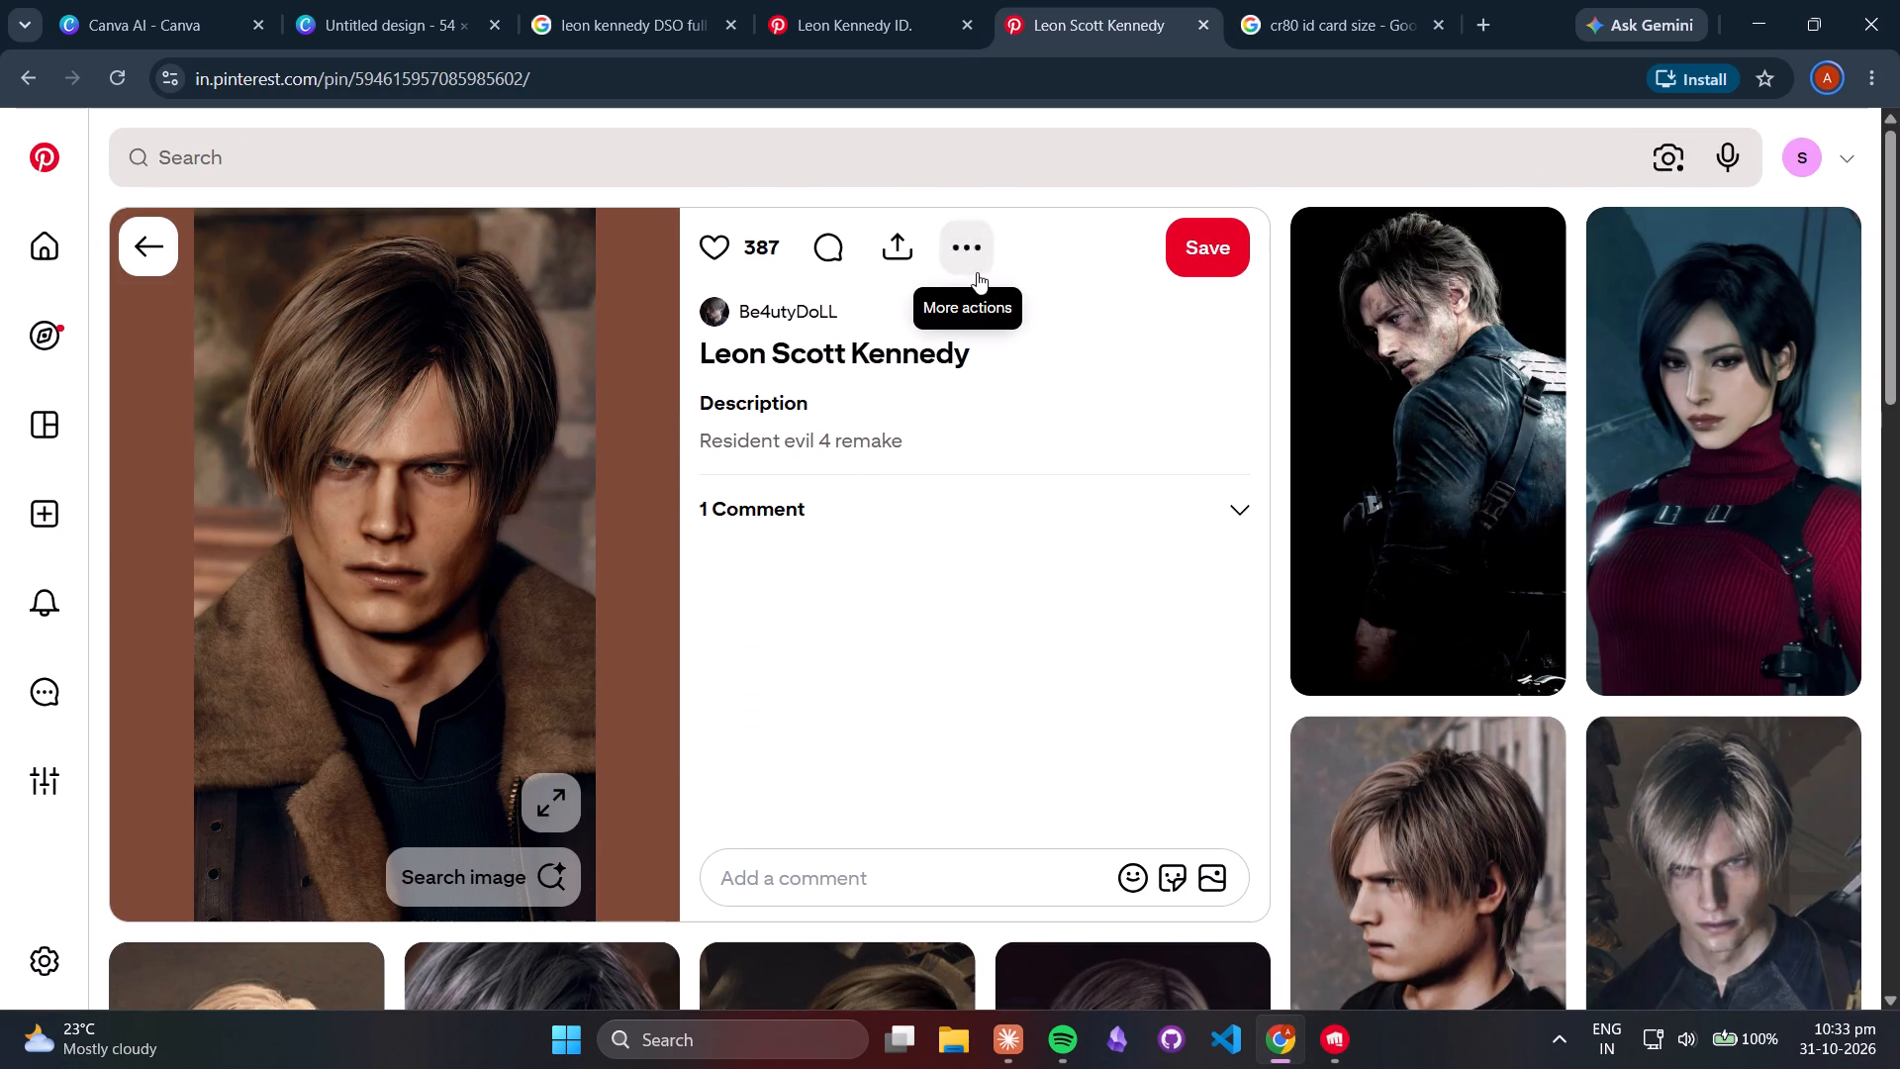
{"action": "left_click", "coordinate": [954, 331]}
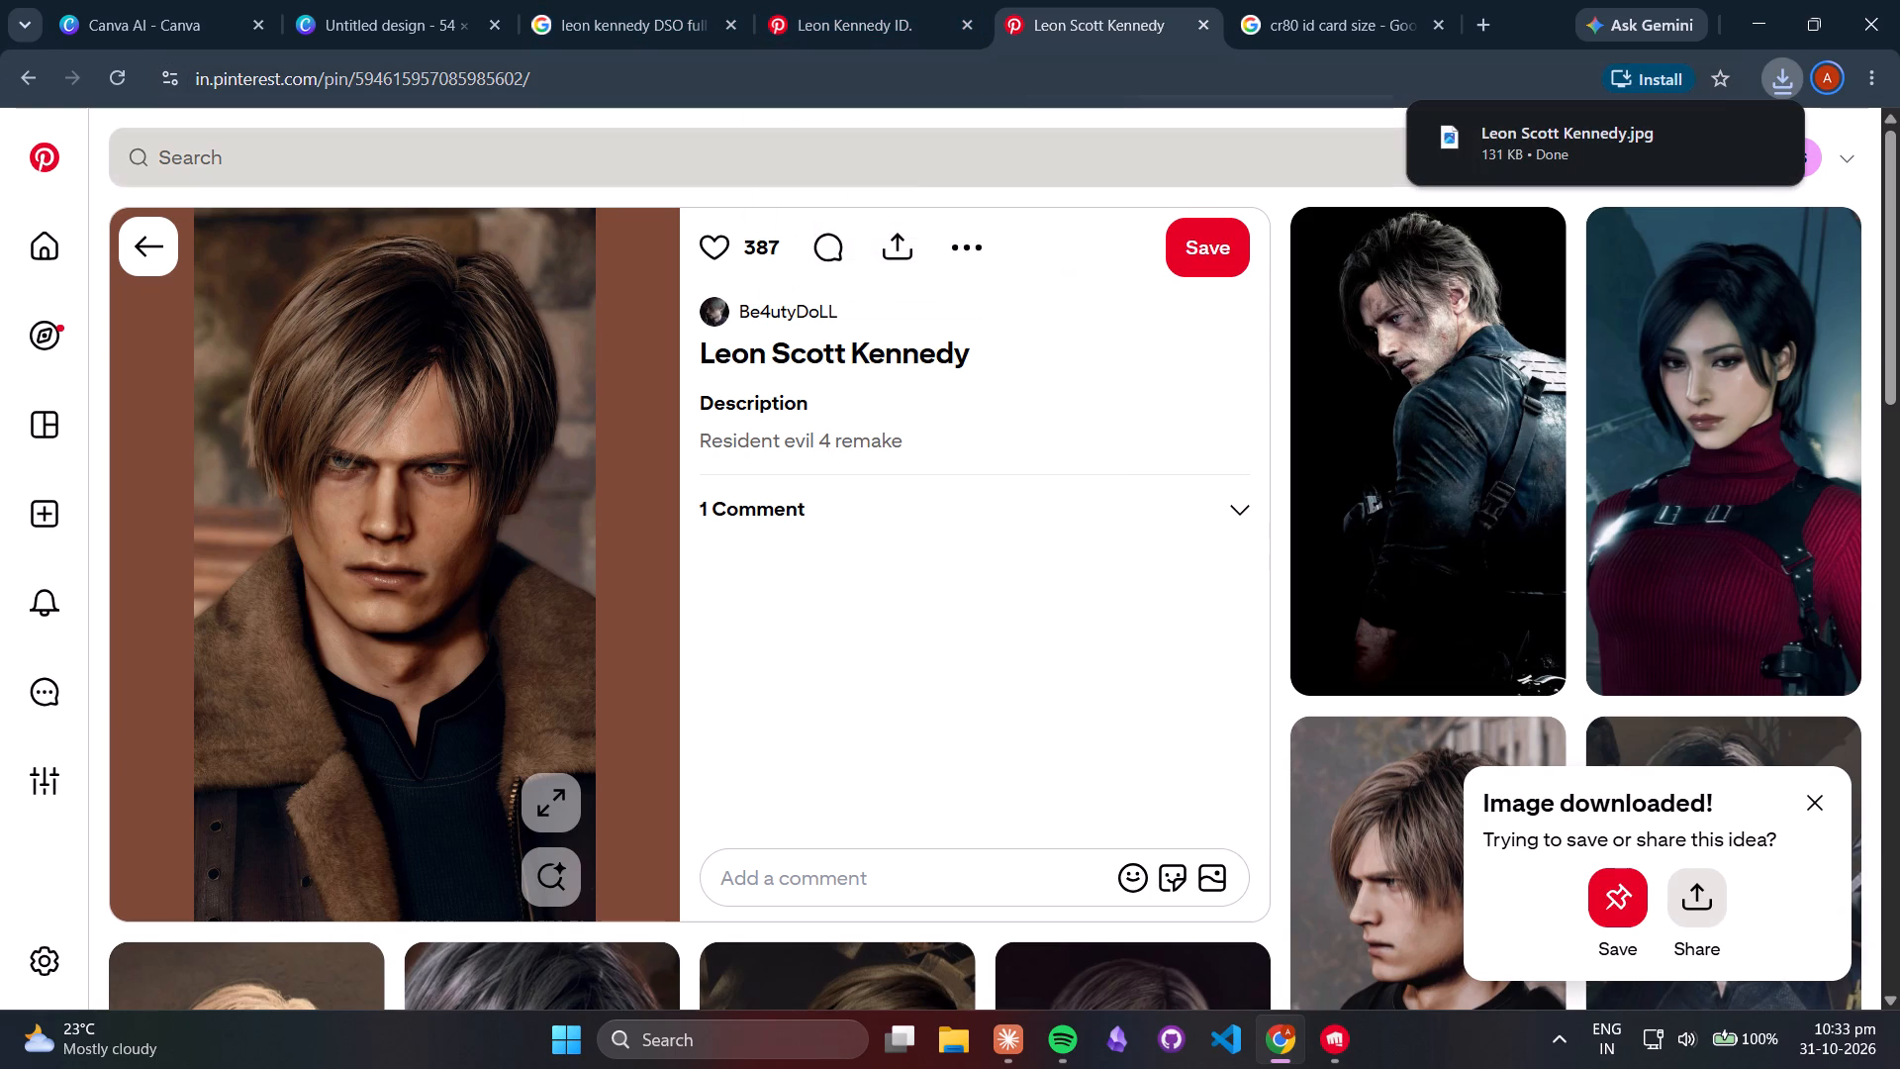
Search Pinterest for "umbrella resident evil sticker".
{"action": "left_click", "coordinate": [664, 177]}
{"action": "type", "text": "umbrella resident evil si"}
{"action": "key", "text": "BackSpace"}
{"action": "type", "text": "ticker"}
{"action": "key", "text": "Return"}
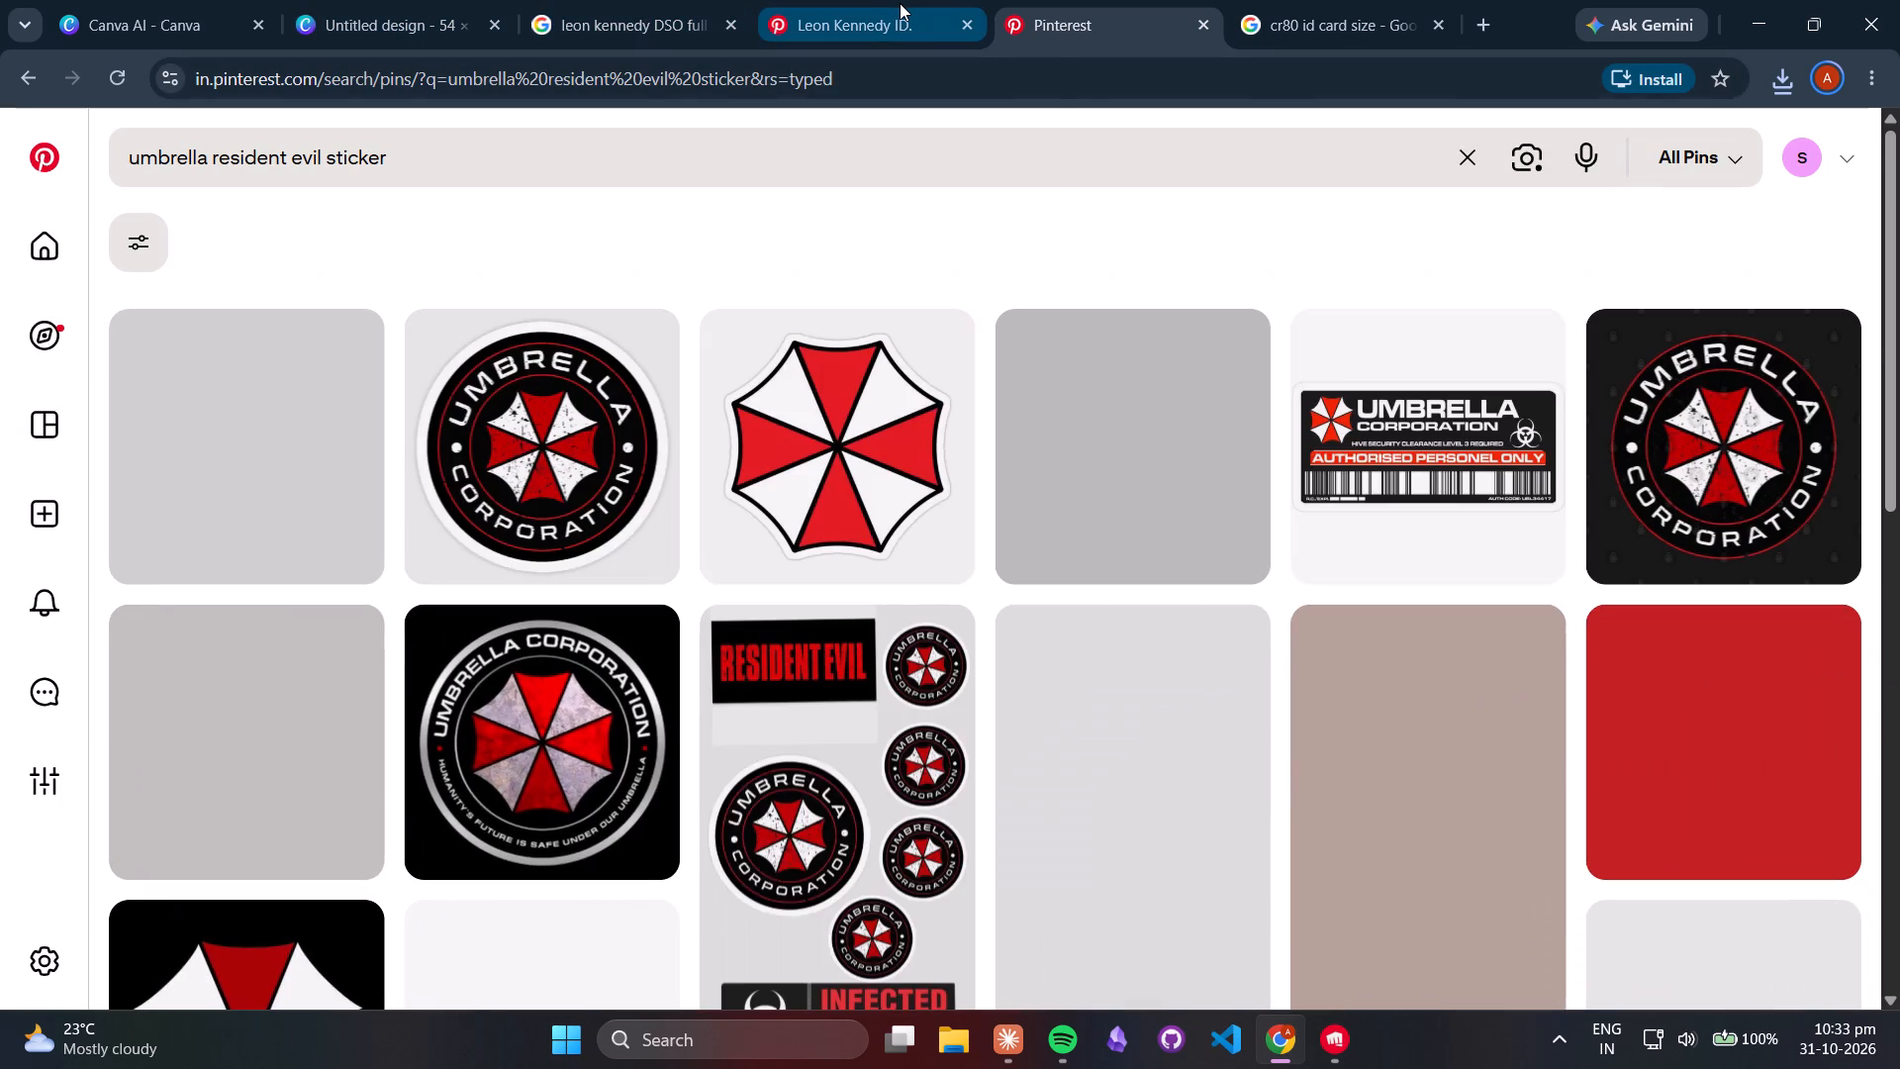
Review the Leon Kennedy ID pin as the reference for the DSO identification card.
{"action": "left_click", "coordinate": [900, 3]}
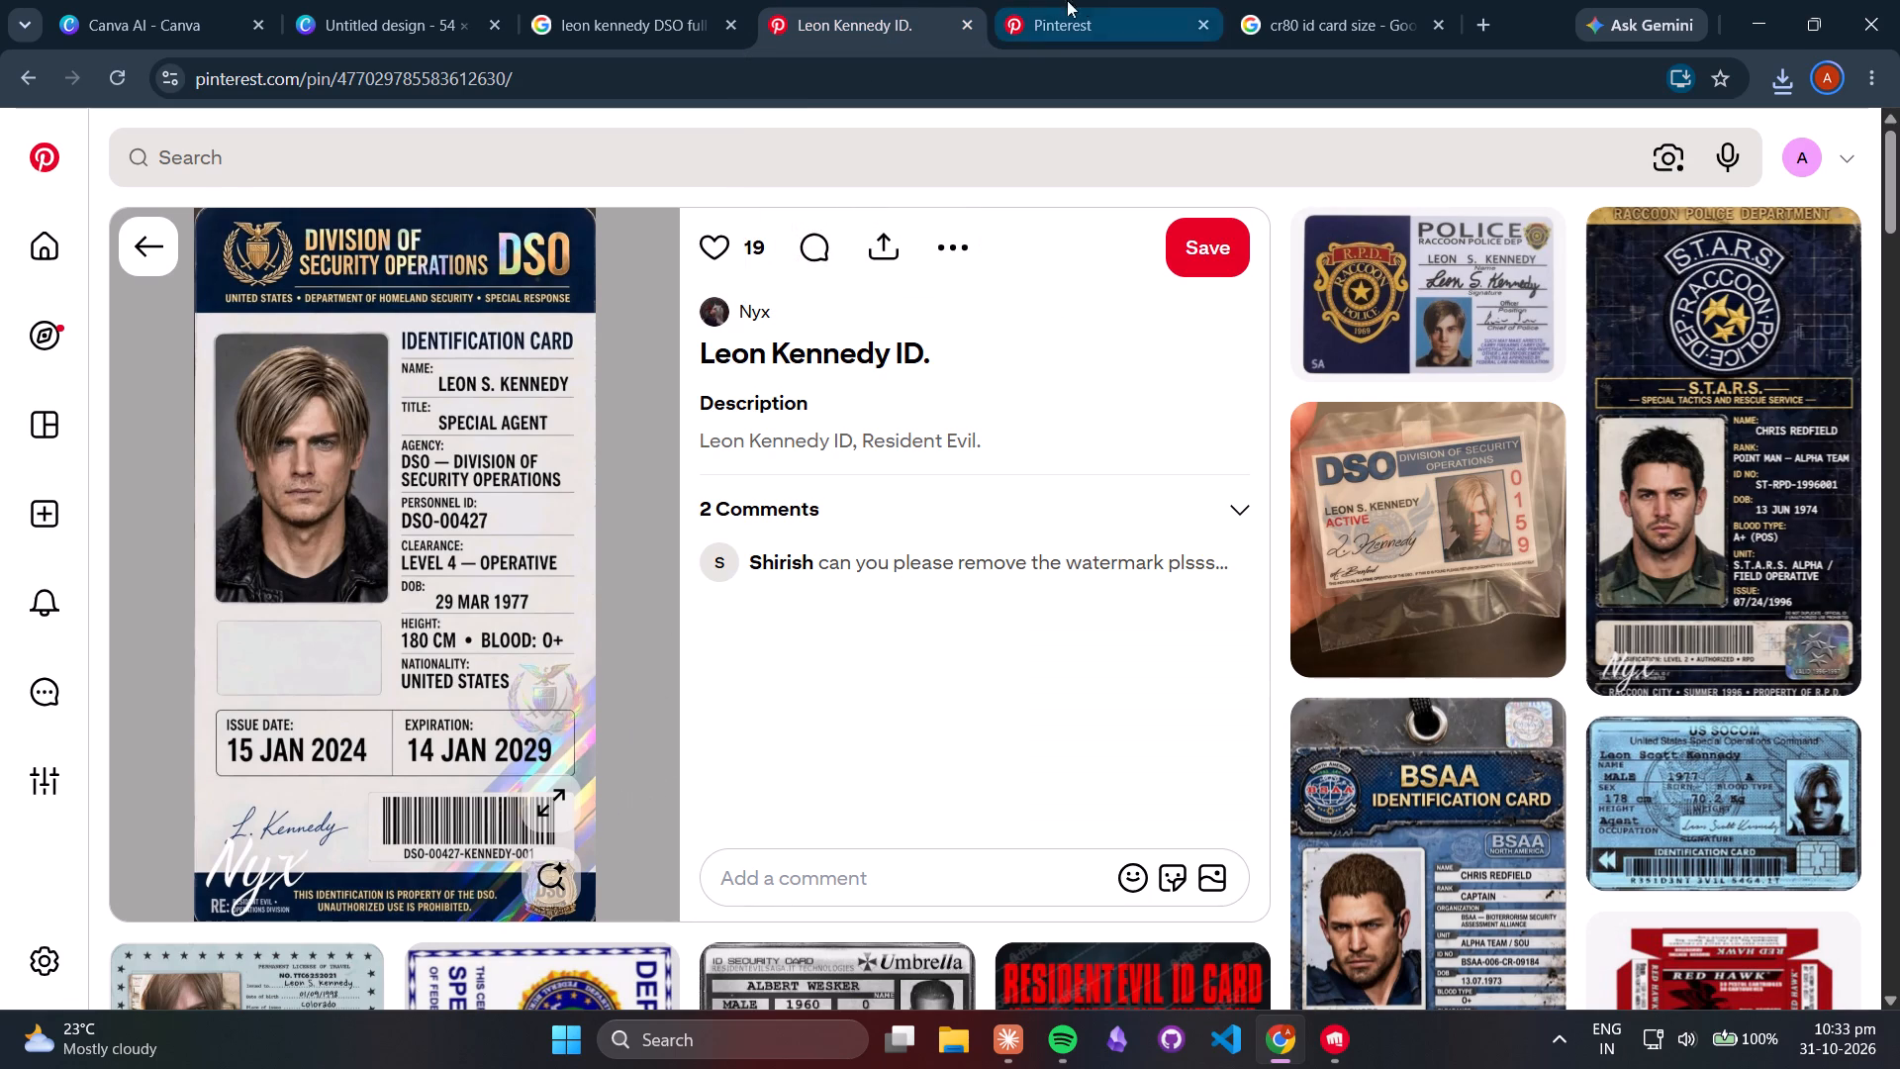
Expand the full AI overview in the Google results for Leon Kennedy's DSO full form and details.
{"action": "left_click", "coordinate": [609, 14]}
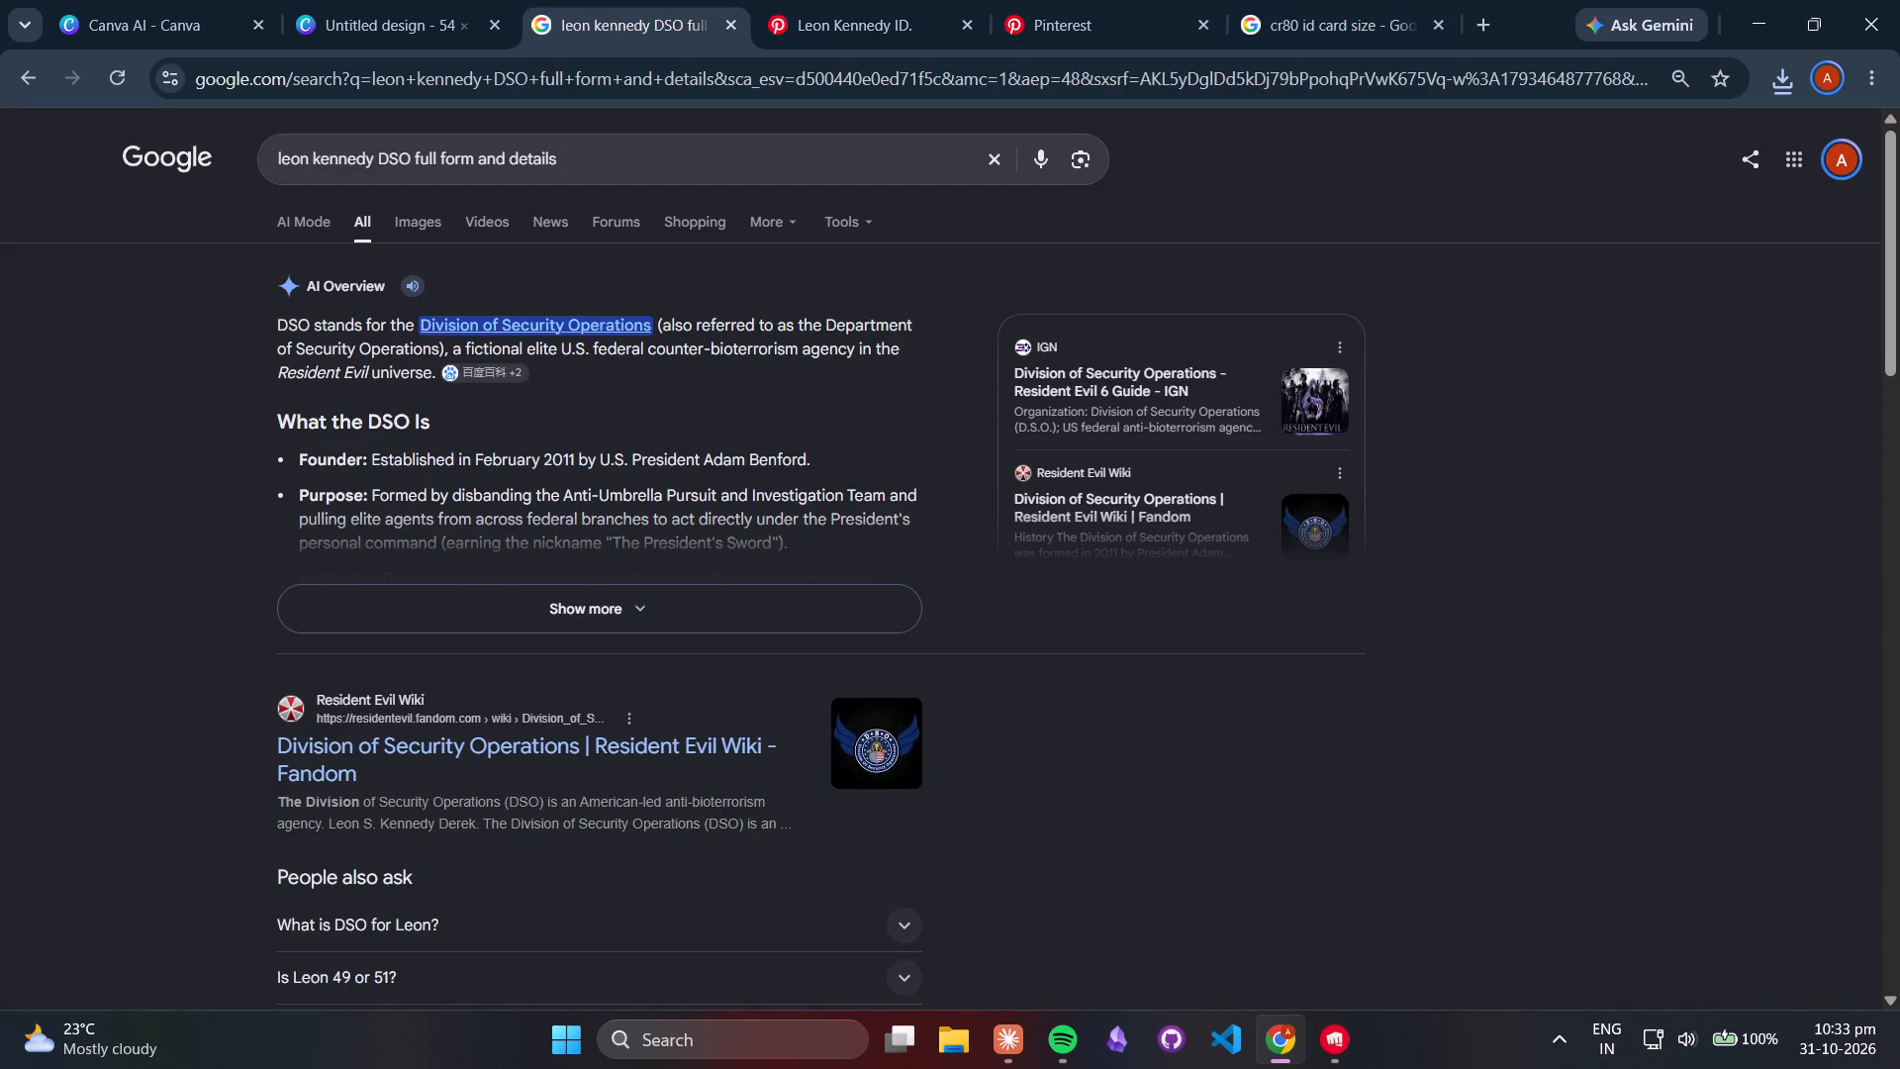
{"action": "left_click", "coordinate": [621, 606]}
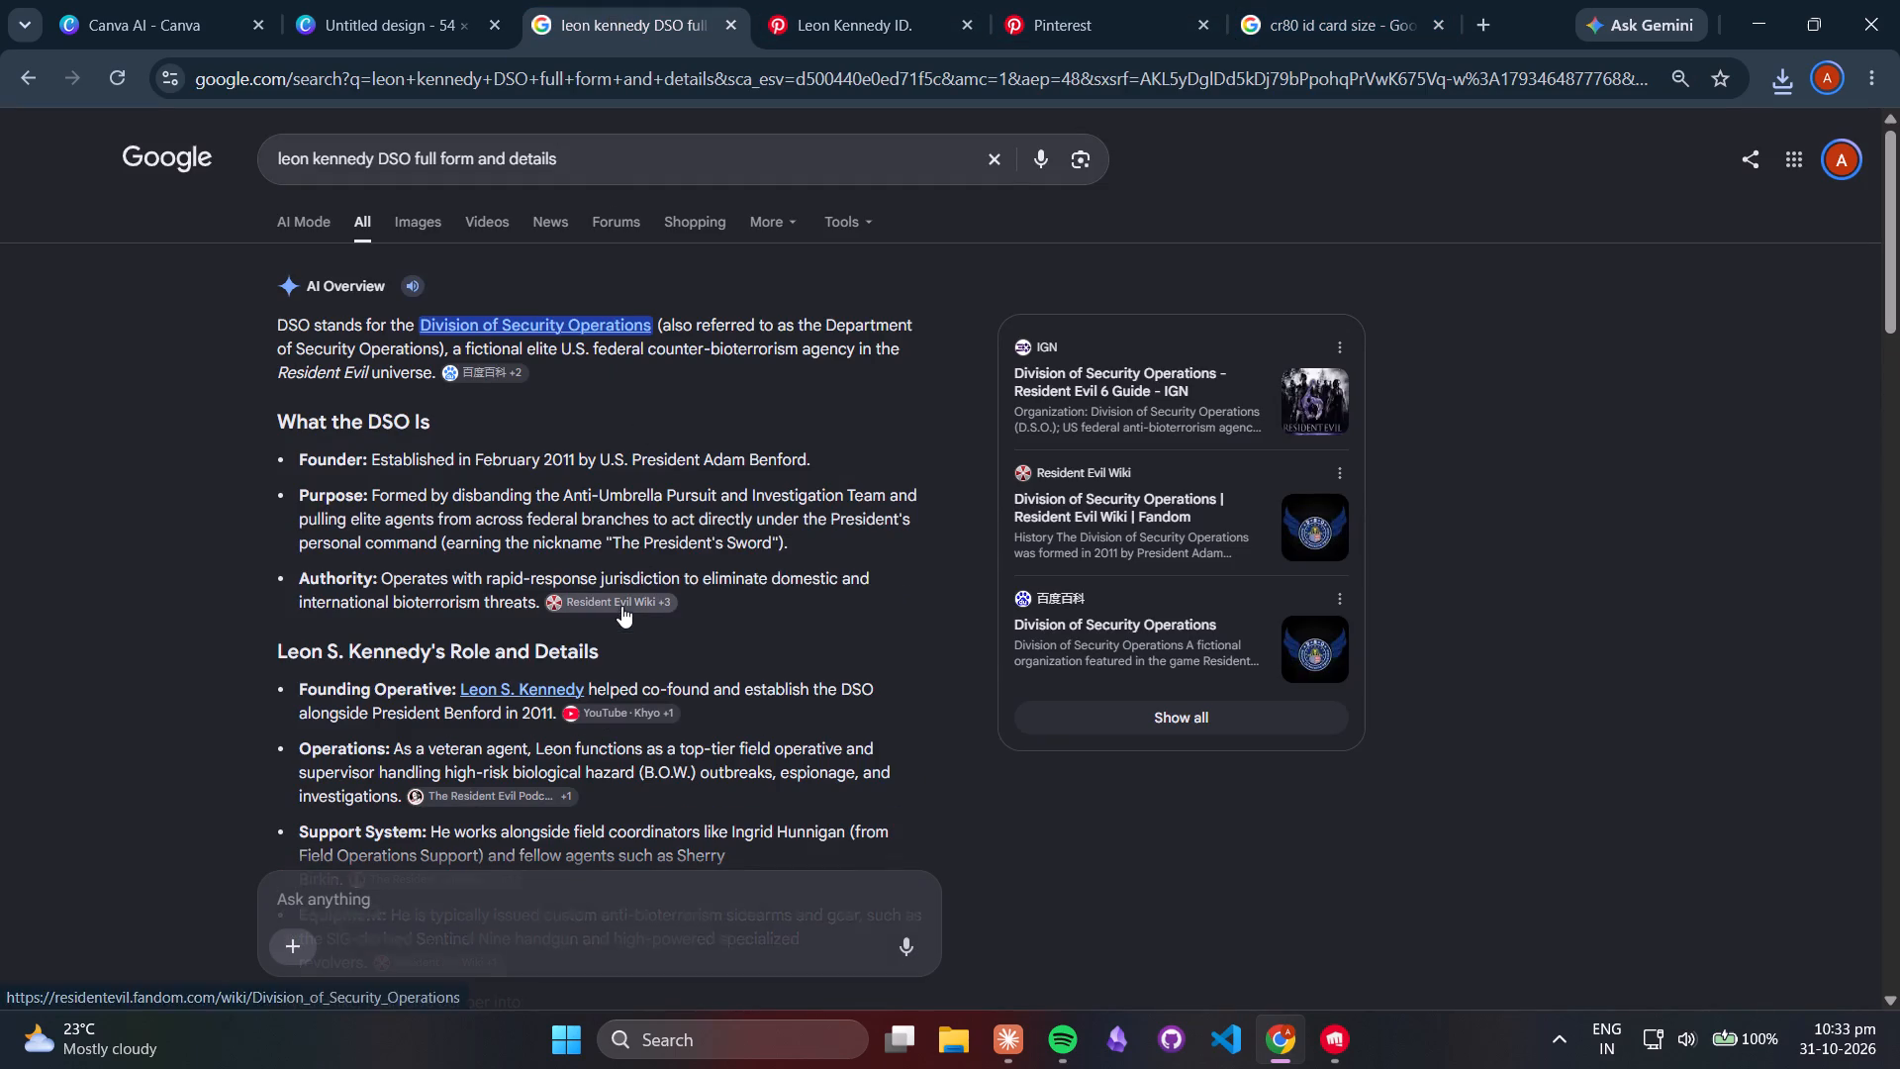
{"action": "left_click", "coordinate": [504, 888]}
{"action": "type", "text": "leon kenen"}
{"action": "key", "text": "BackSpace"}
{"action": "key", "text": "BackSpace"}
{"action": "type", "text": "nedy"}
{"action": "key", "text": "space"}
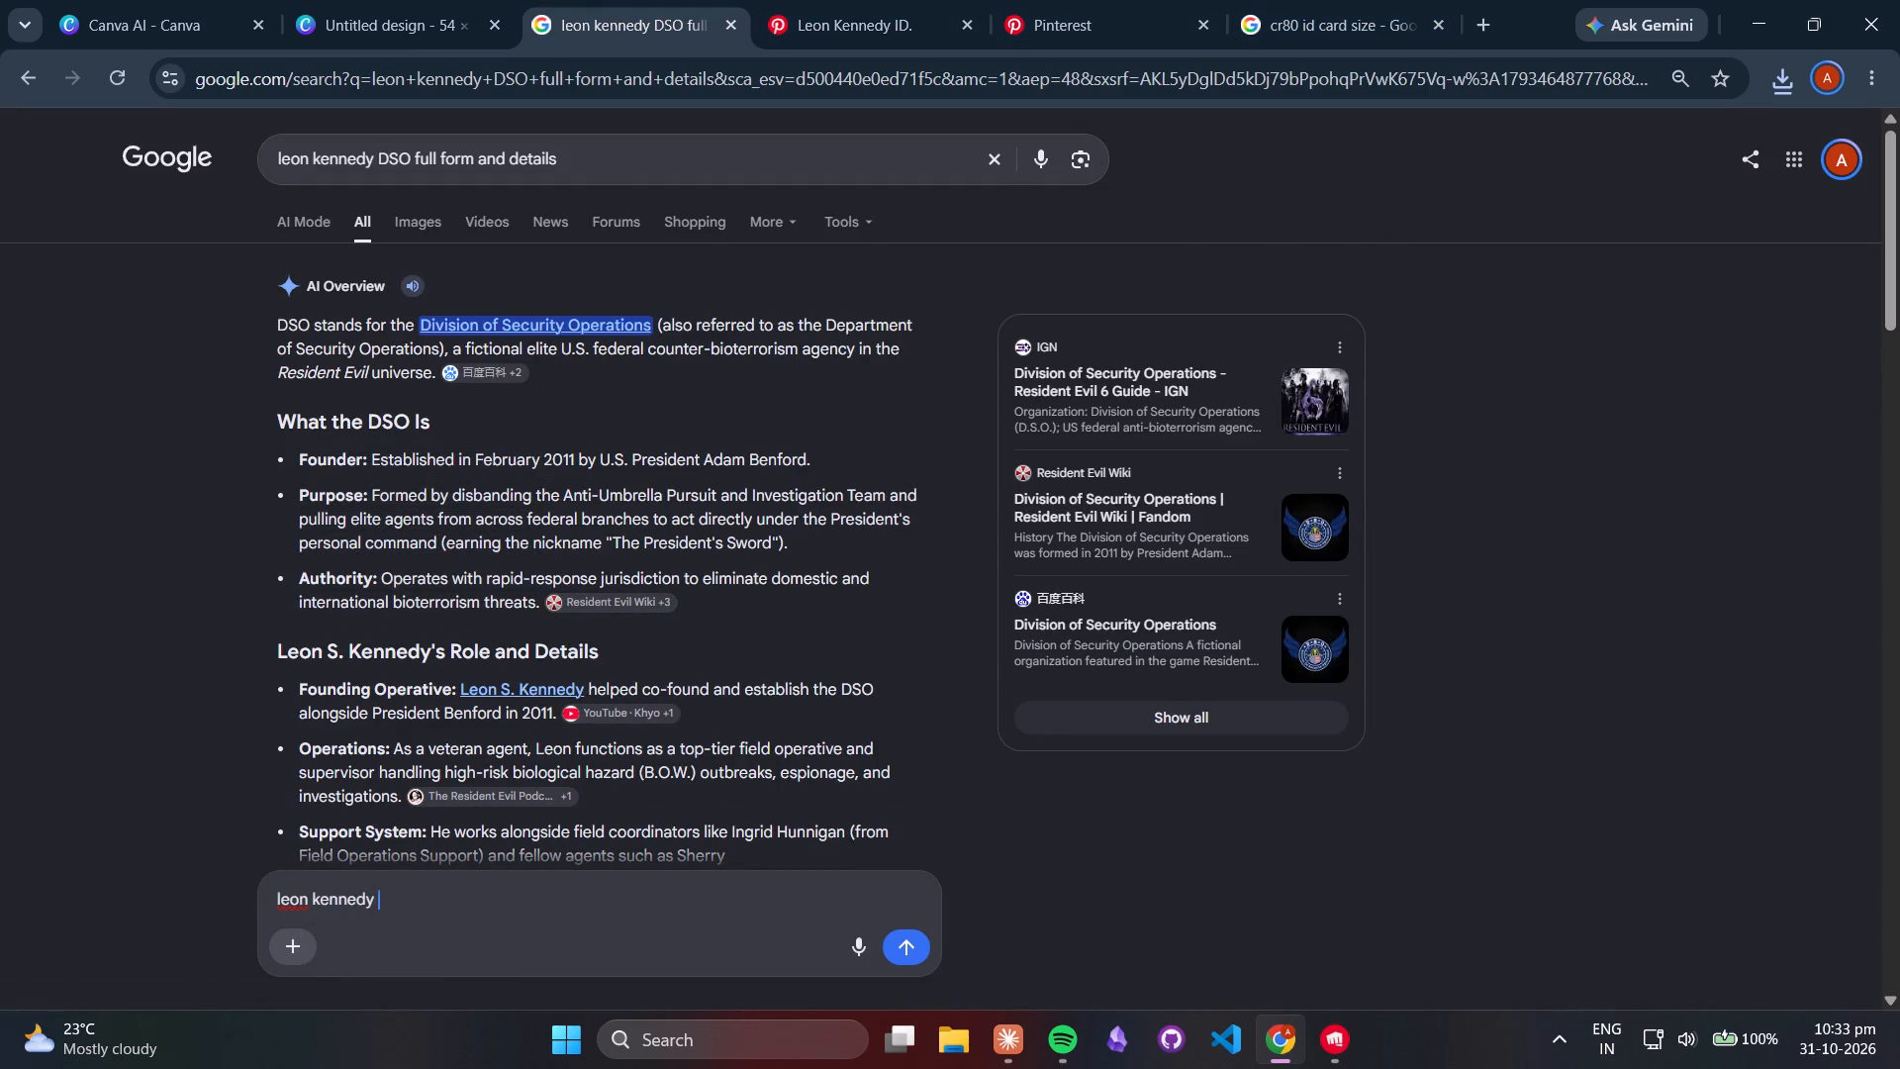
Open the Resident Evil Wiki article on the Division of Security Operations, look over its introduction and emblem, and dismiss the notice and sign-in prompt.
{"action": "scroll", "coordinate": [504, 888], "scroll_direction": "down", "scroll_amount": 4}
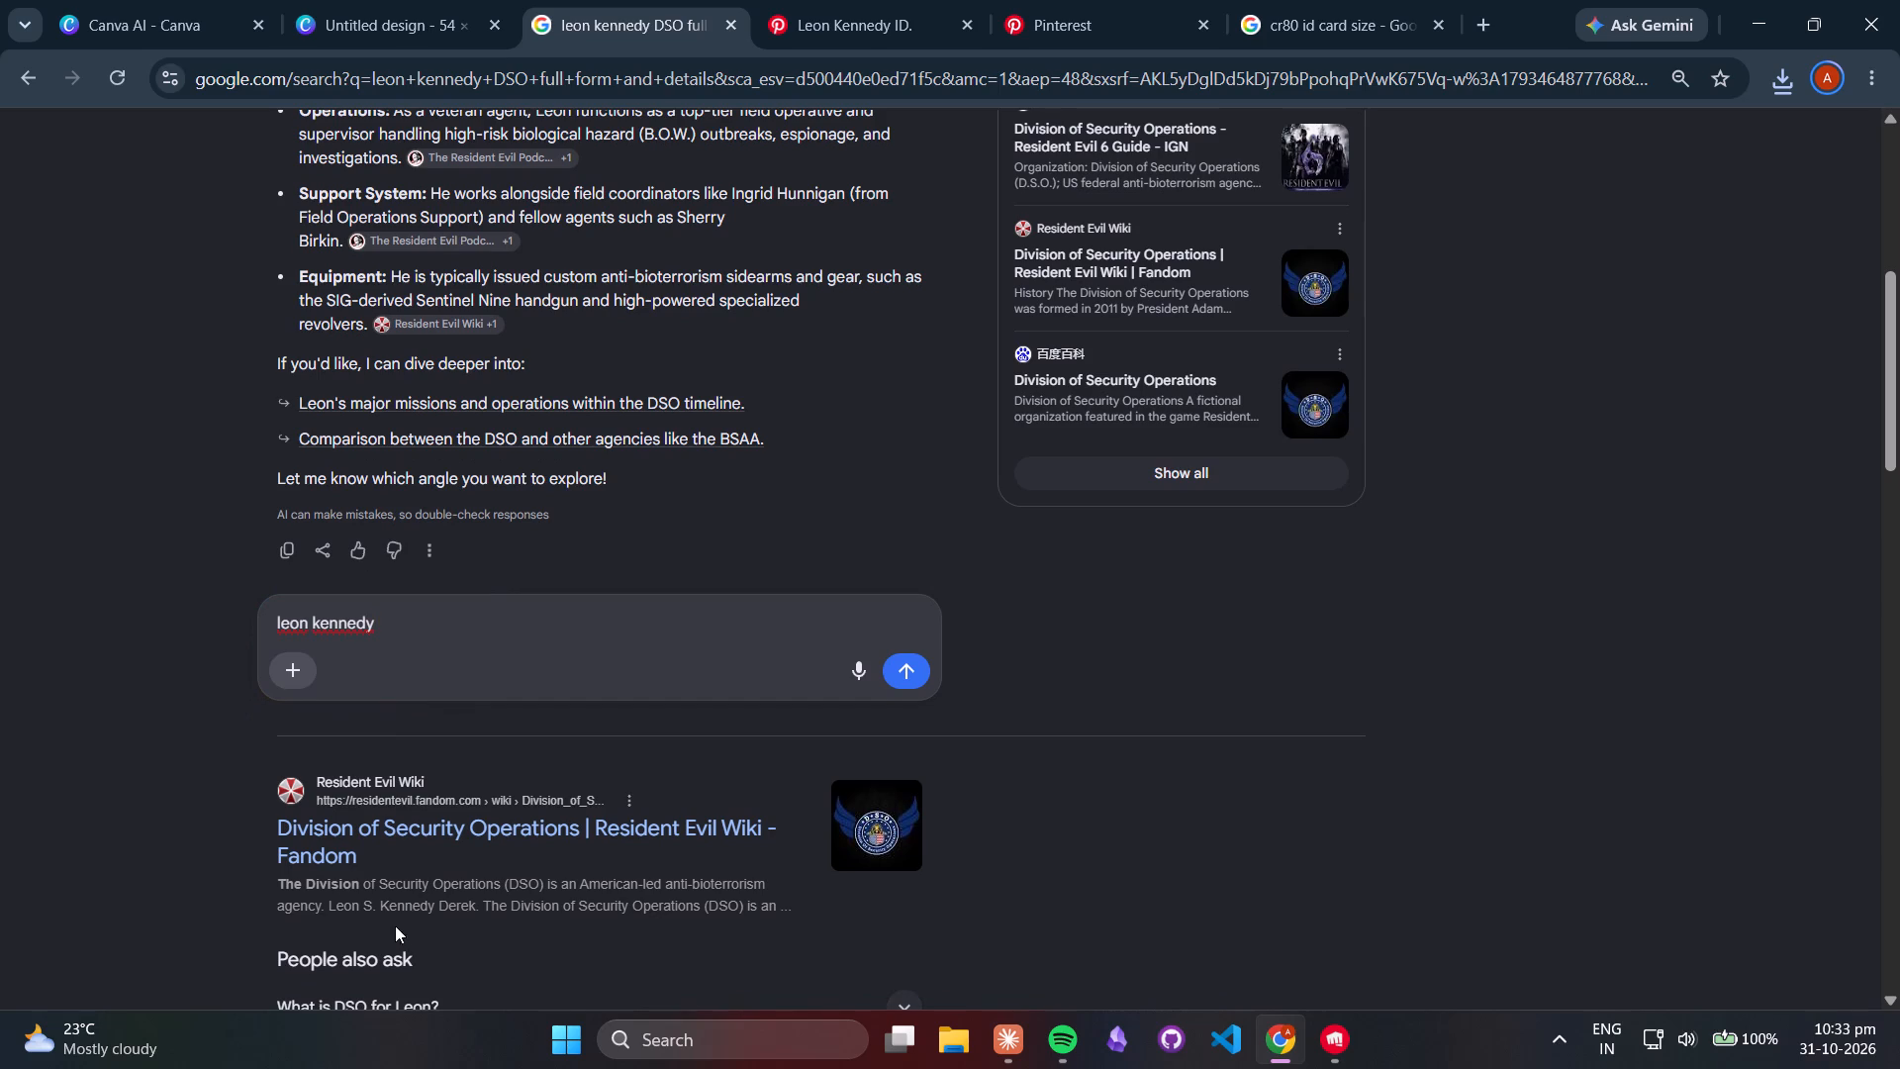
{"action": "left_click", "coordinate": [323, 854]}
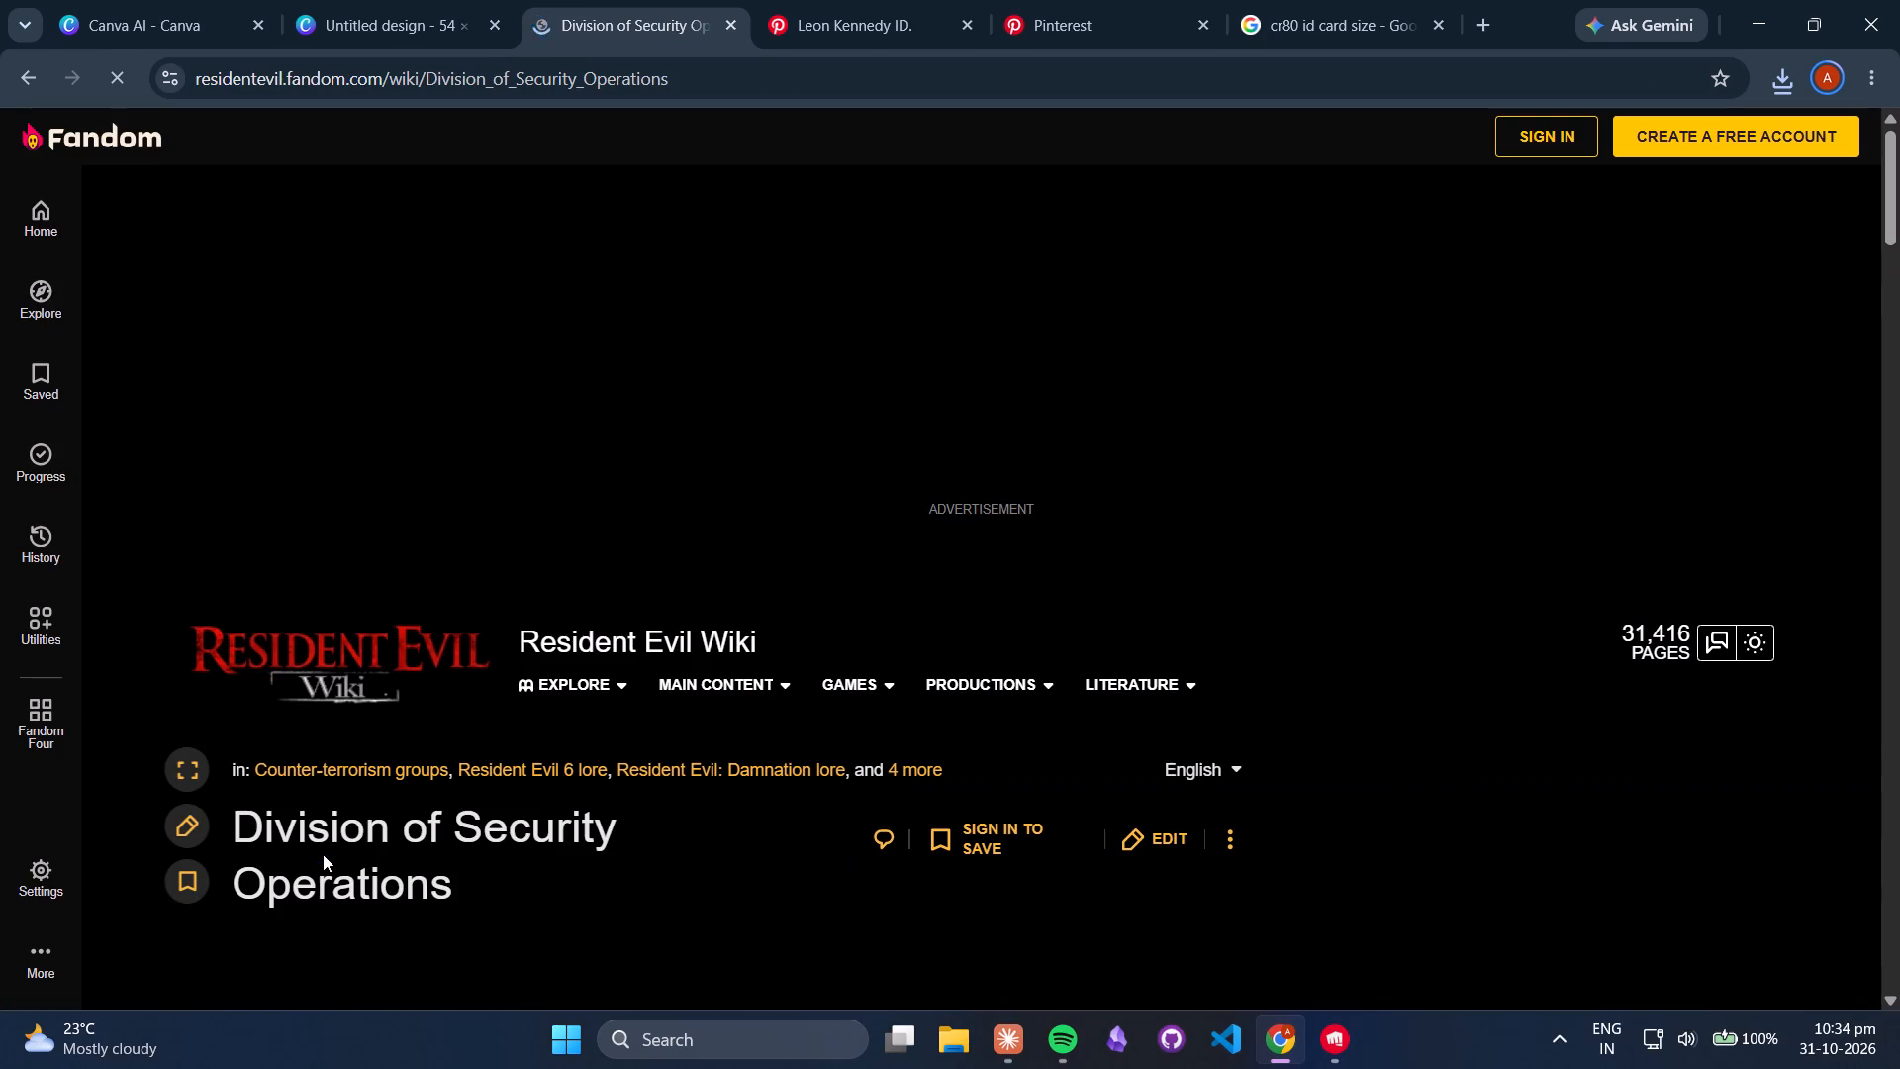
{"action": "scroll", "coordinate": [452, 409], "scroll_direction": "down", "scroll_amount": 1}
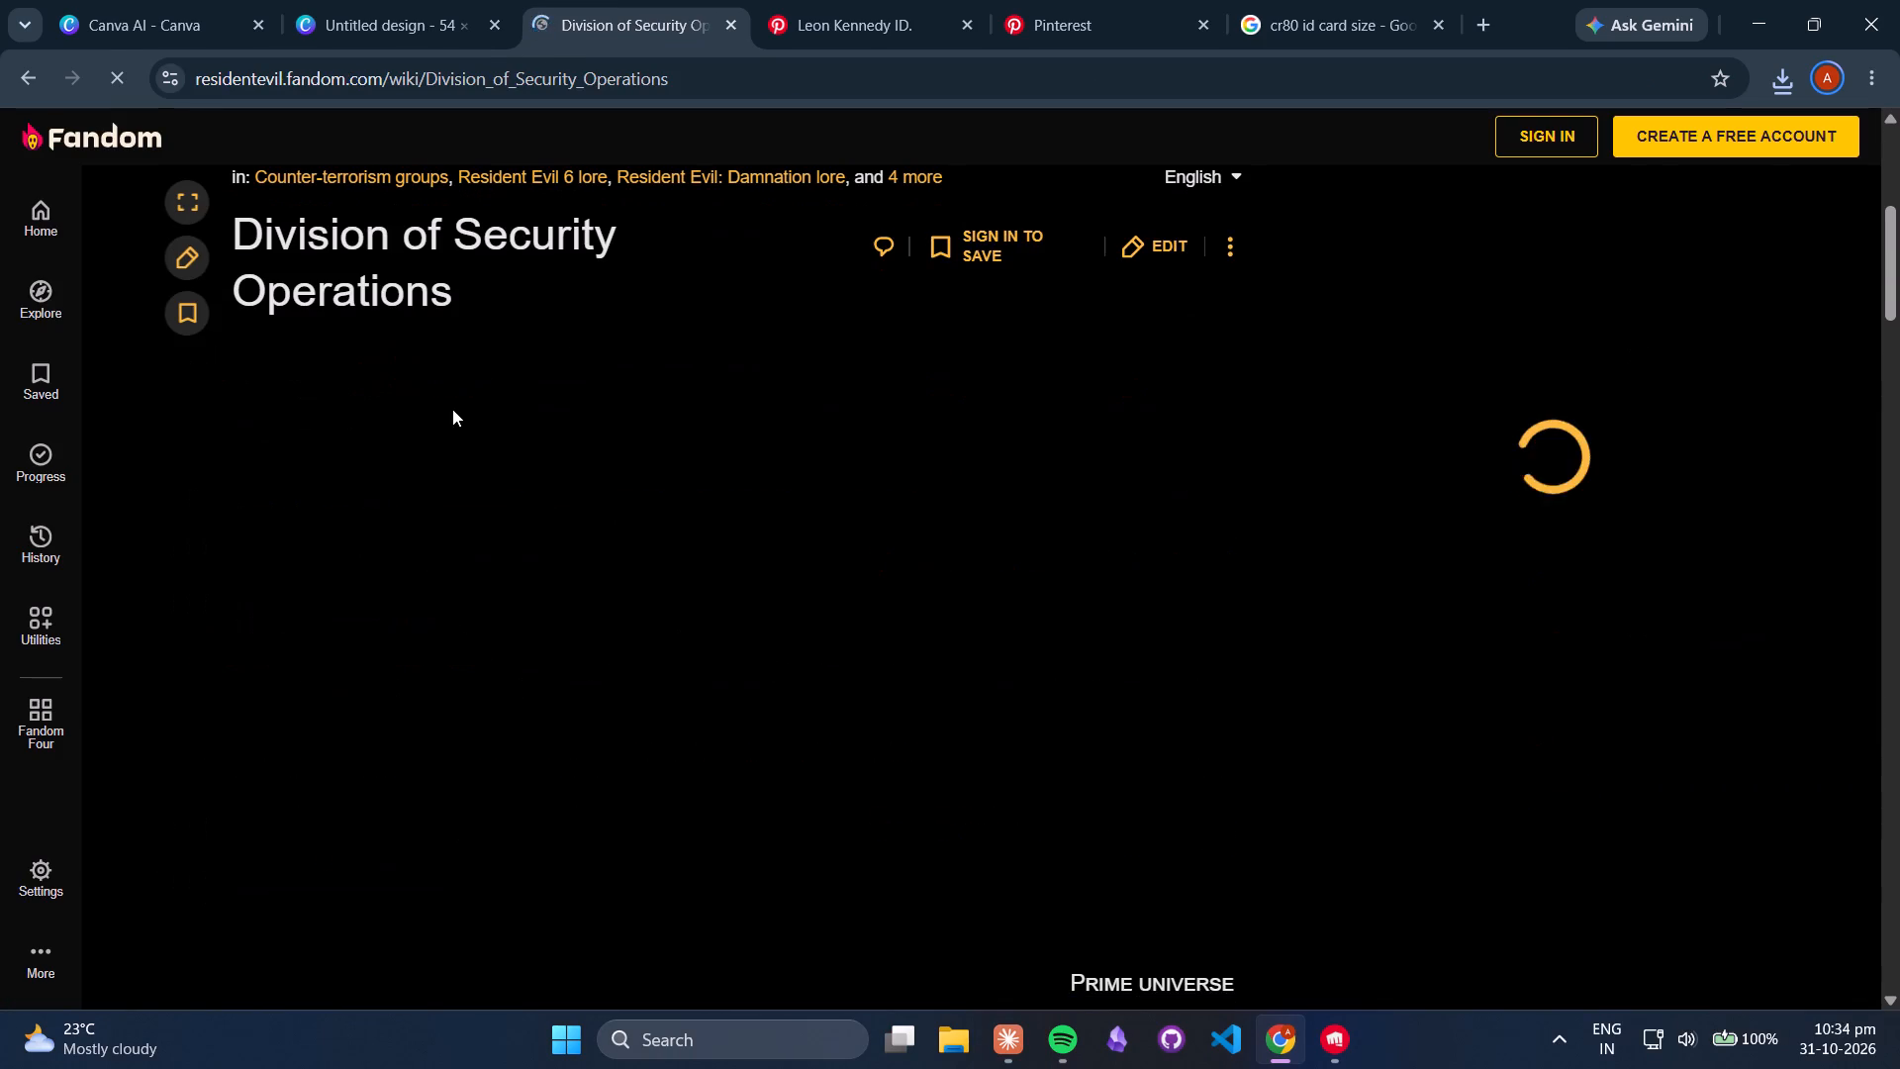
{"action": "scroll", "coordinate": [452, 409], "scroll_direction": "down", "scroll_amount": 2}
{"action": "scroll", "coordinate": [1228, 433], "scroll_direction": "up", "scroll_amount": 2}
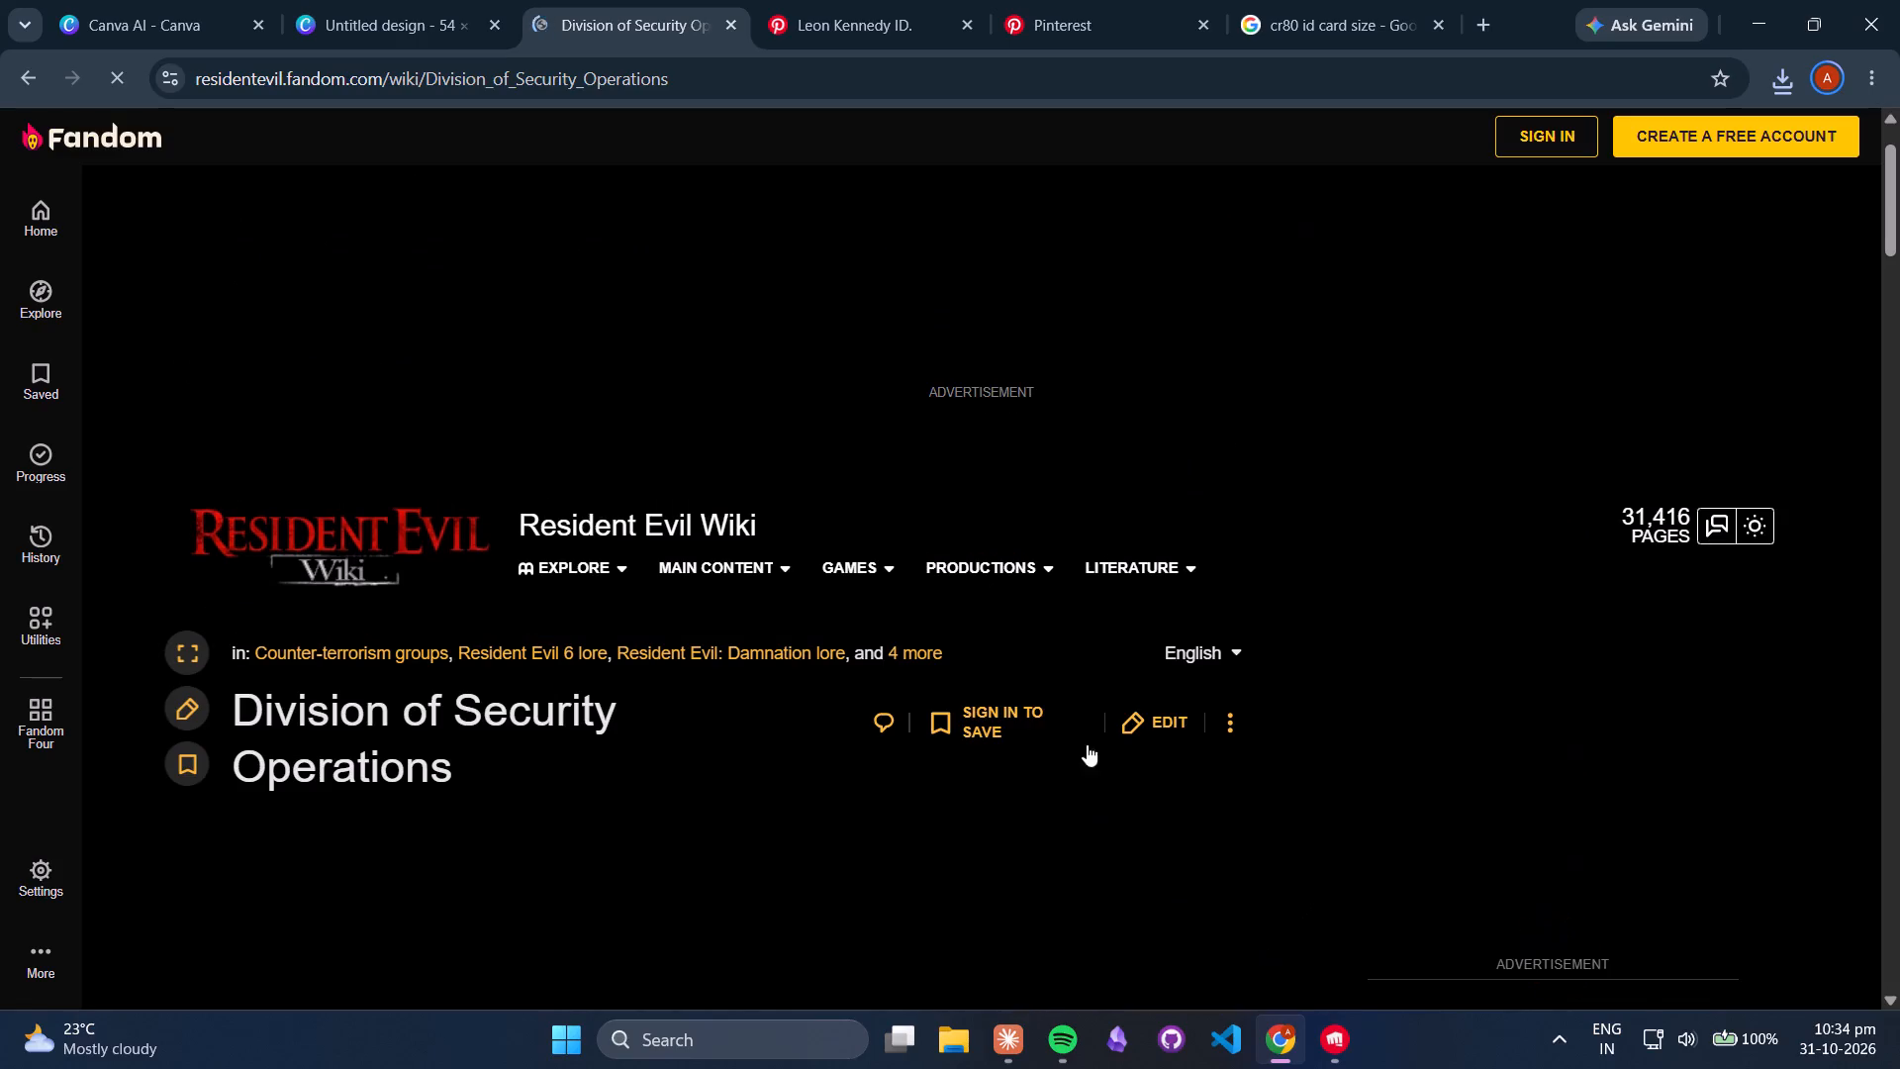
{"action": "scroll", "coordinate": [896, 746], "scroll_direction": "down", "scroll_amount": 3}
{"action": "scroll", "coordinate": [896, 746], "scroll_direction": "up", "scroll_amount": 1}
{"action": "scroll", "coordinate": [896, 746], "scroll_direction": "down", "scroll_amount": 1}
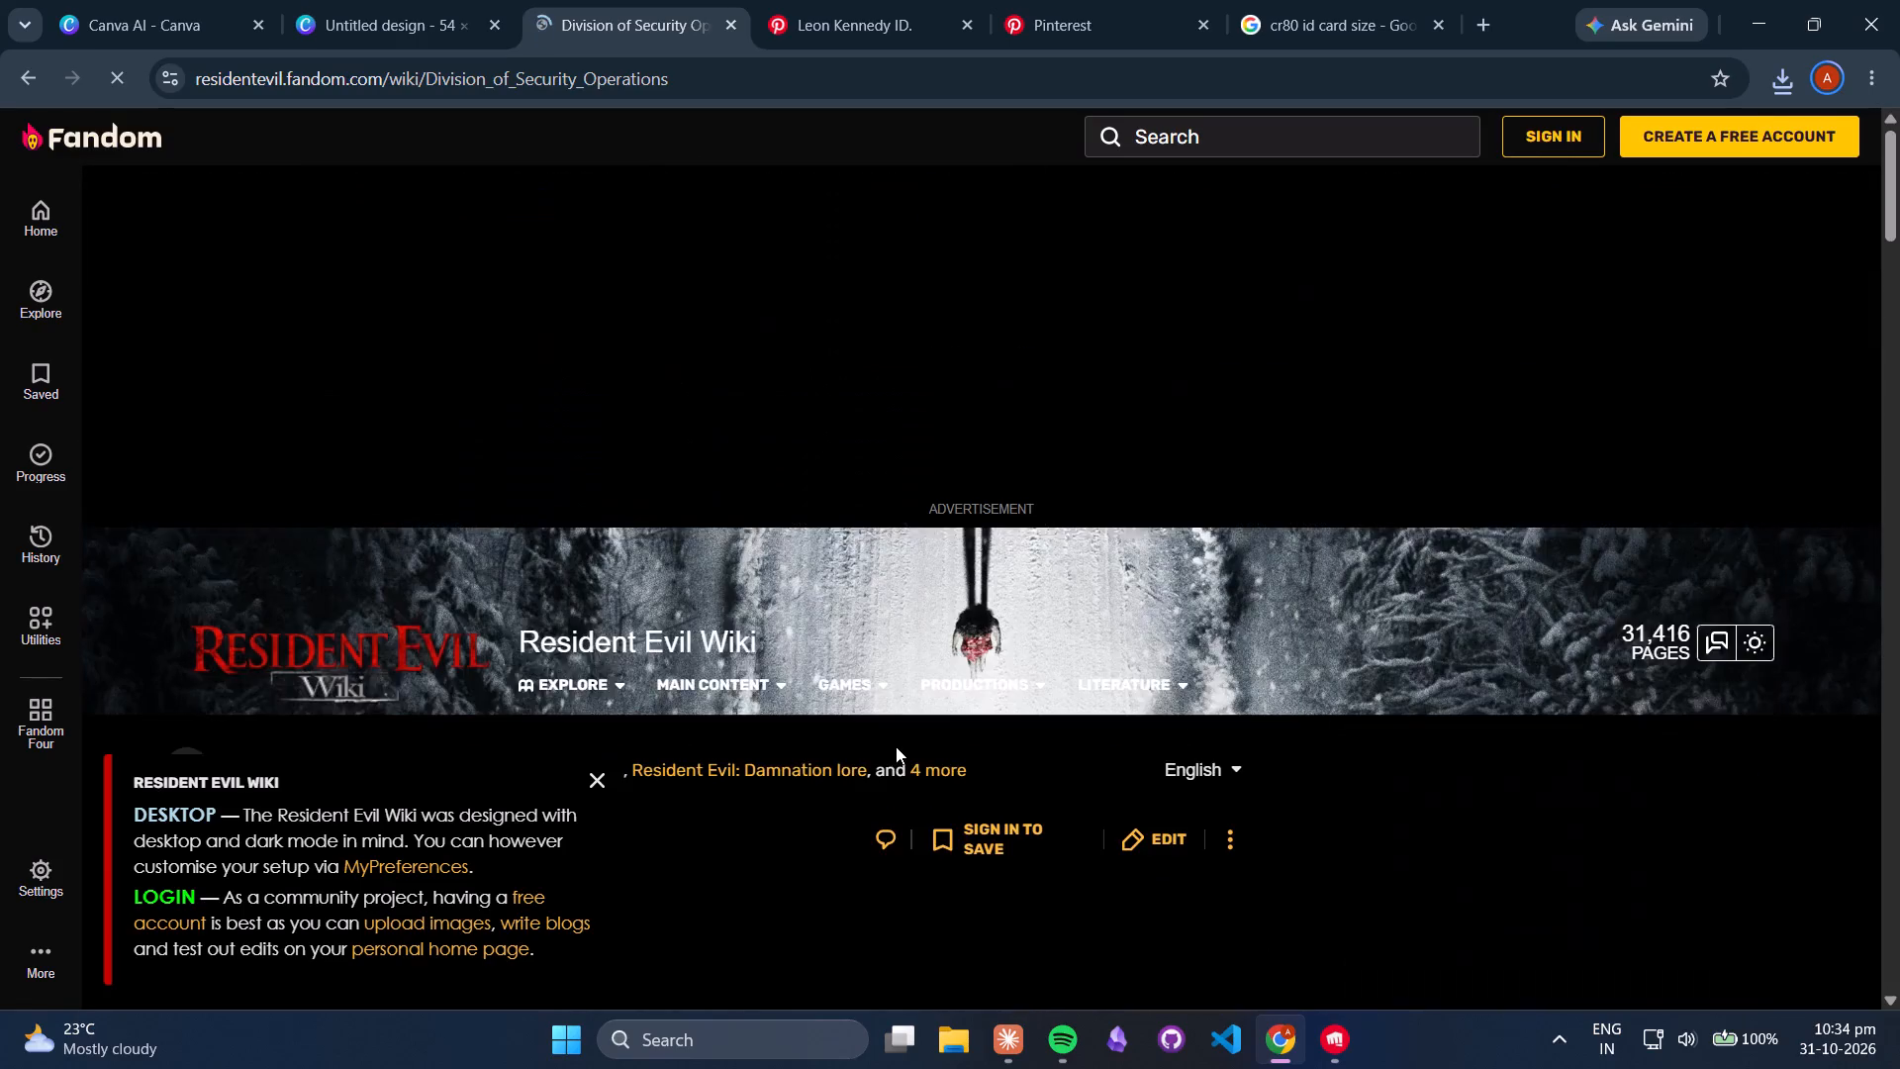
{"action": "scroll", "coordinate": [896, 746], "scroll_direction": "down", "scroll_amount": 2}
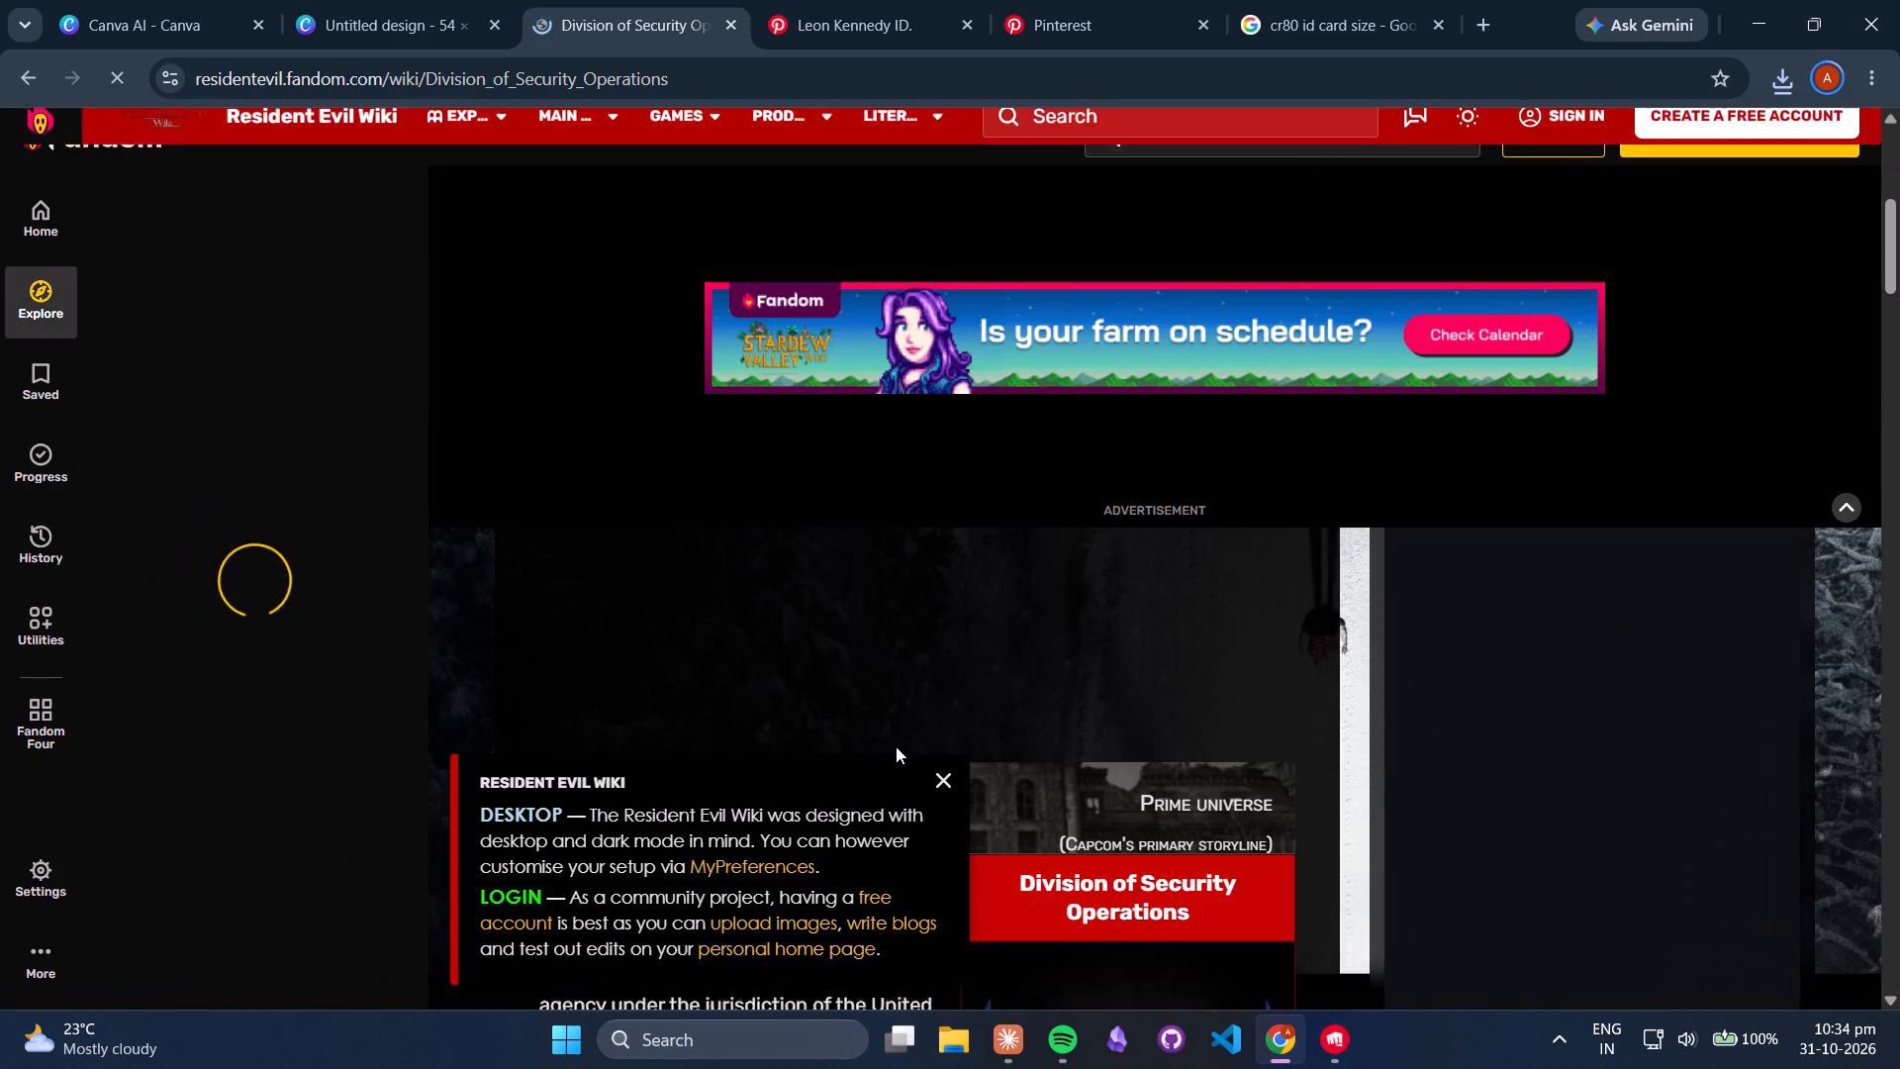
{"action": "scroll", "coordinate": [896, 746], "scroll_direction": "down", "scroll_amount": 4}
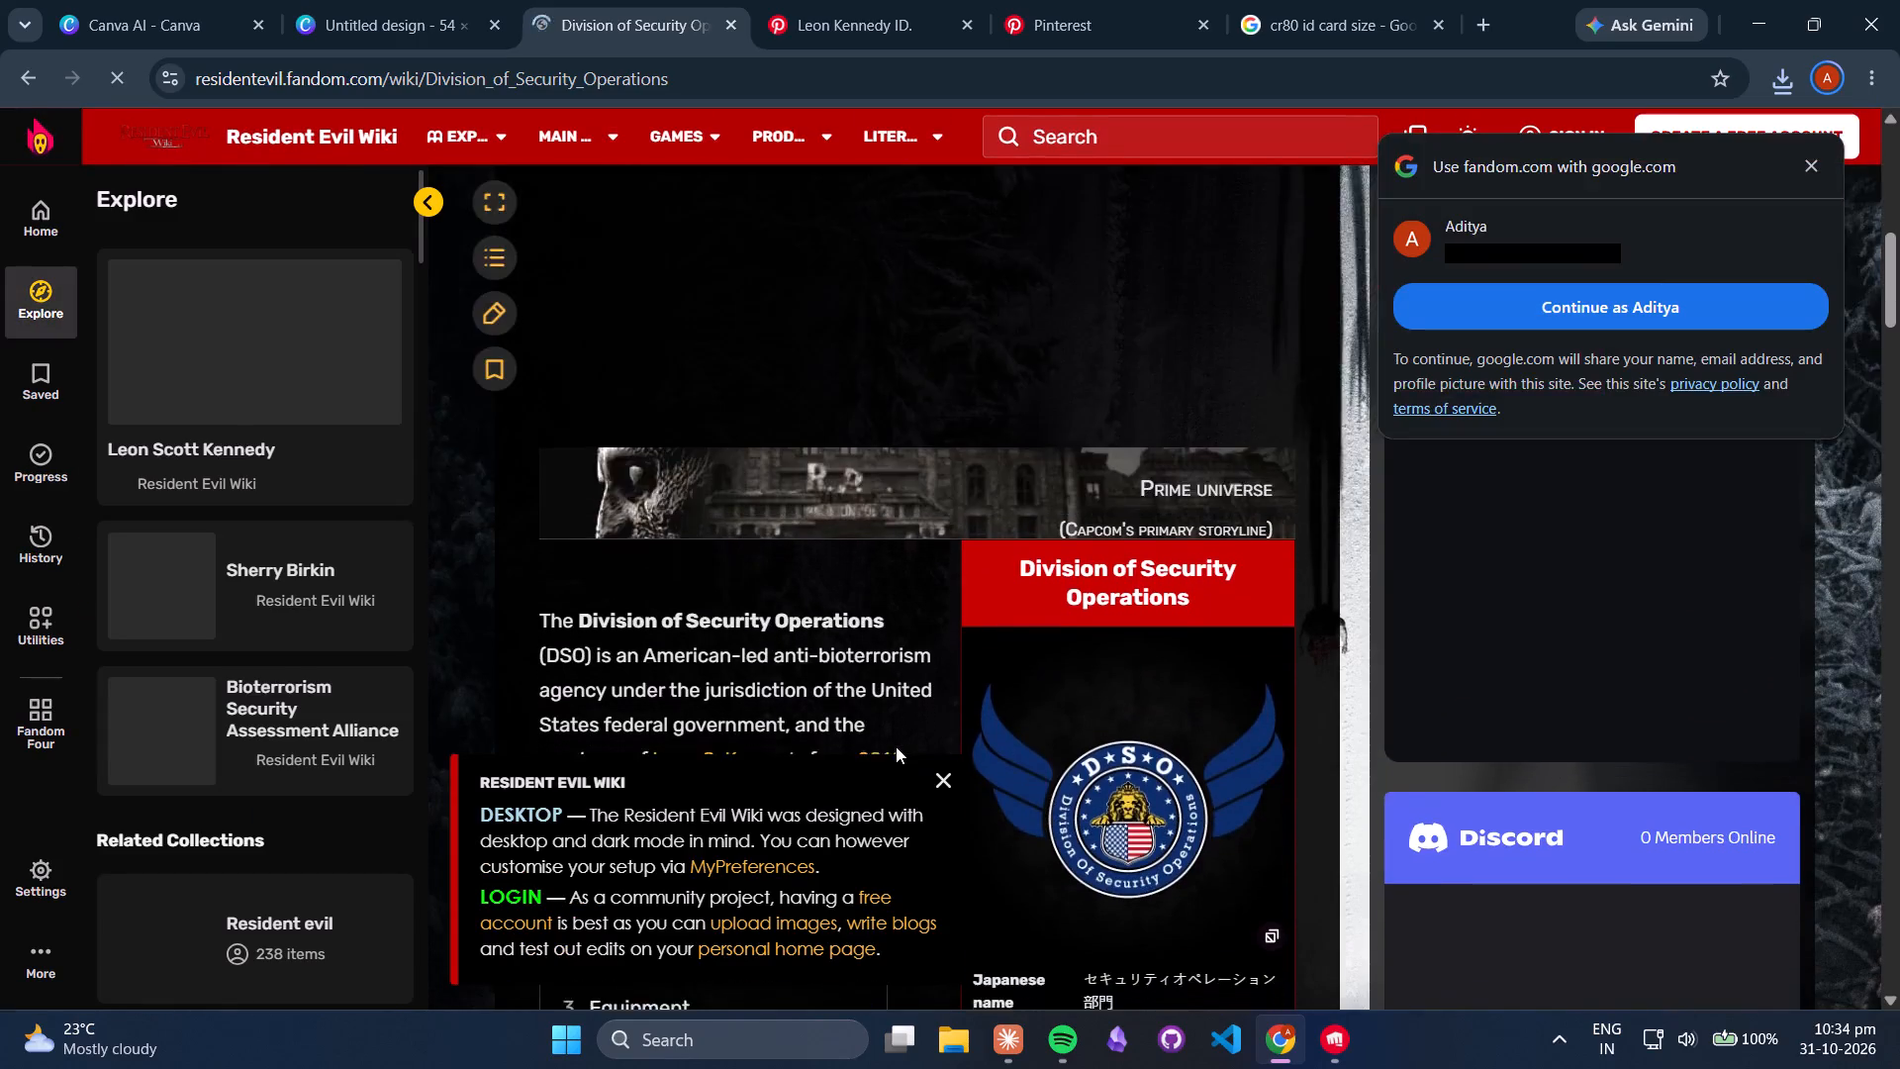
{"action": "scroll", "coordinate": [896, 746], "scroll_direction": "down", "scroll_amount": 1}
{"action": "left_click", "coordinate": [944, 780]}
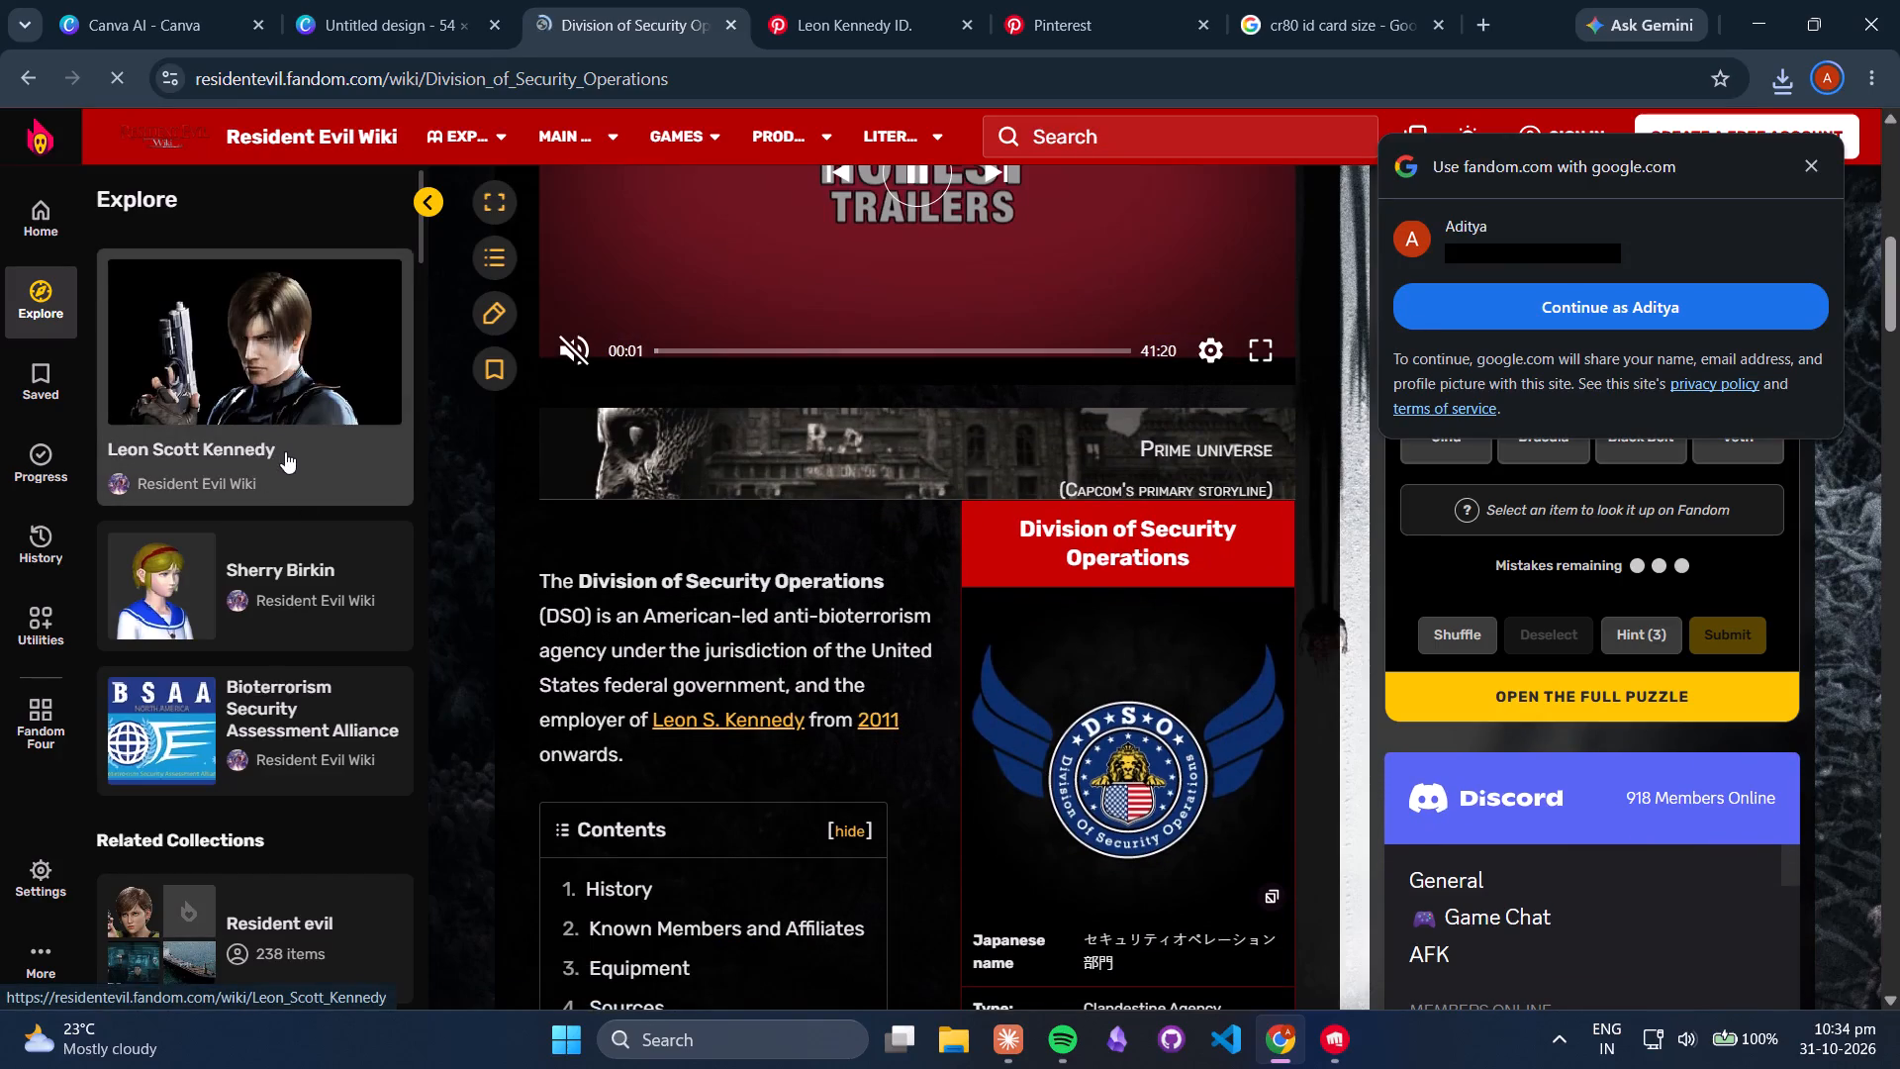
{"action": "left_click", "coordinate": [1810, 160]}
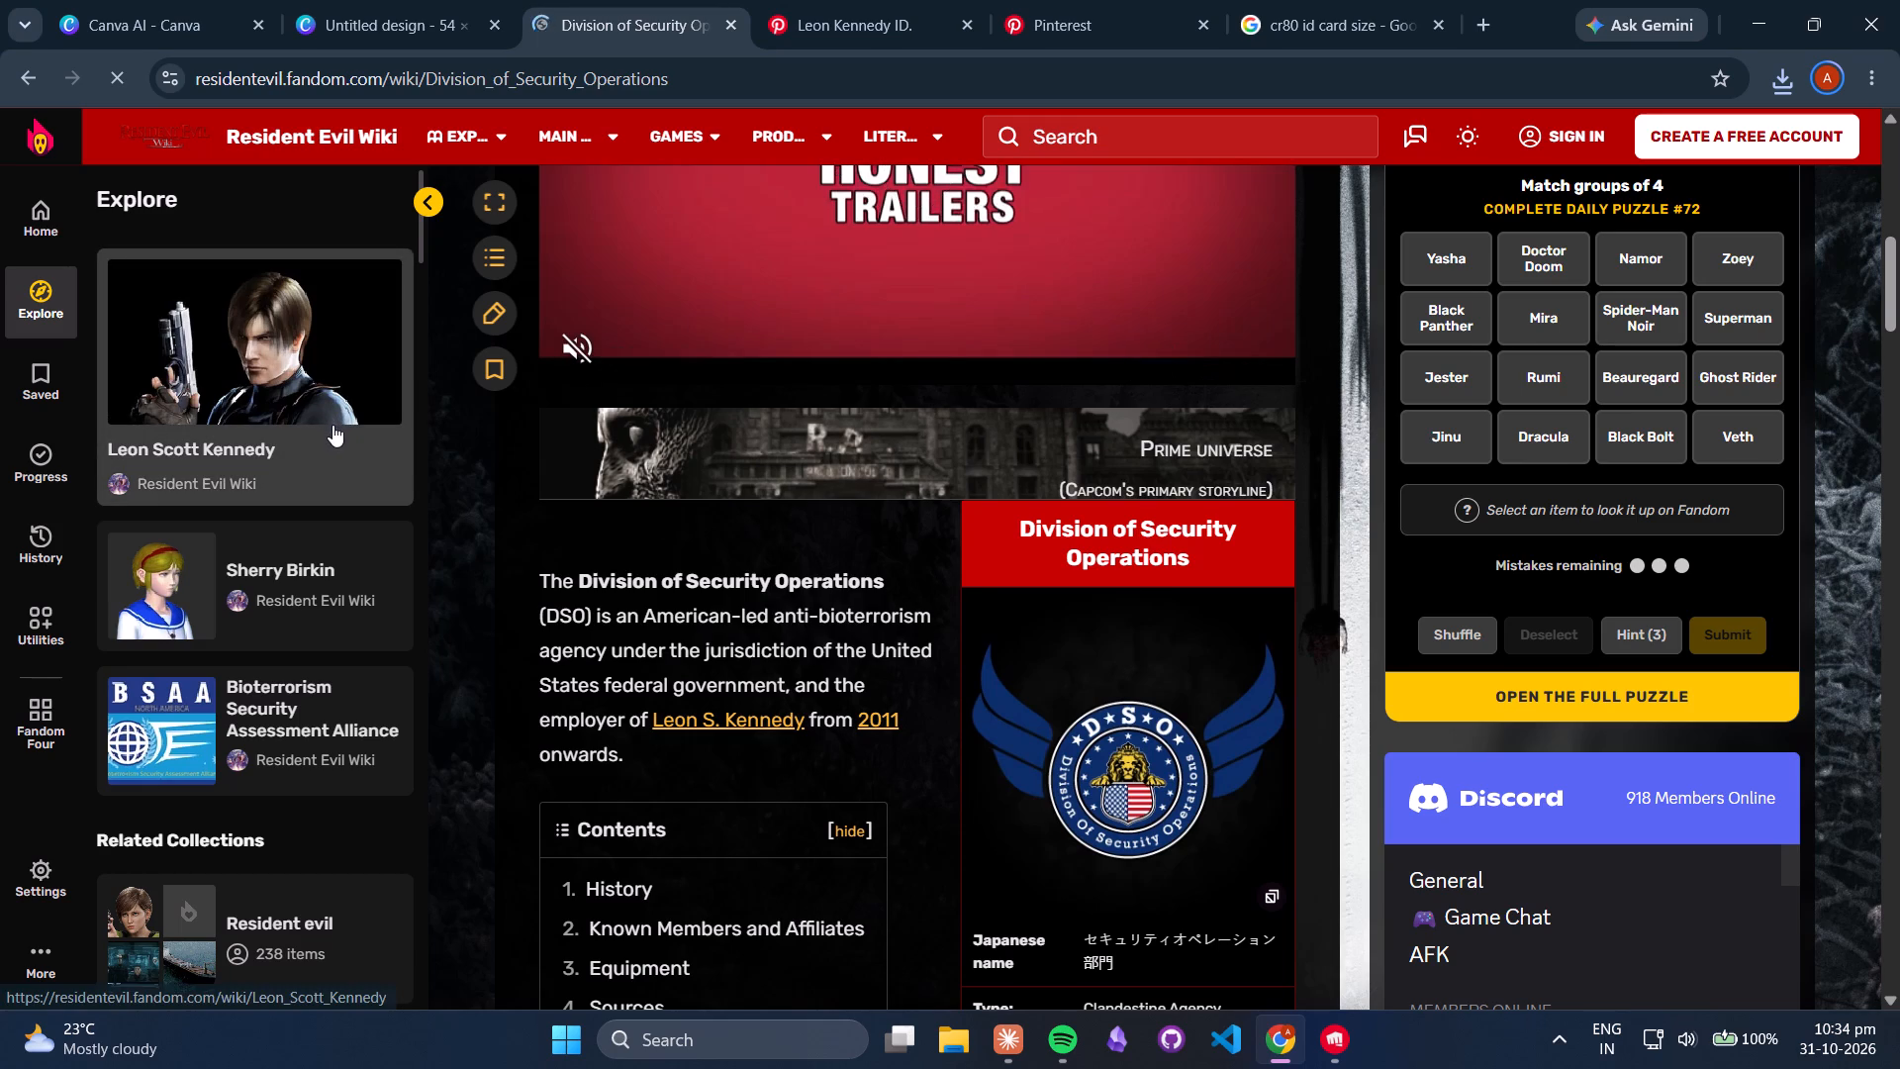
Open the Leon Scott Kennedy wiki article, dismiss its promotional notice and pause the video.
{"action": "left_click", "coordinate": [332, 425]}
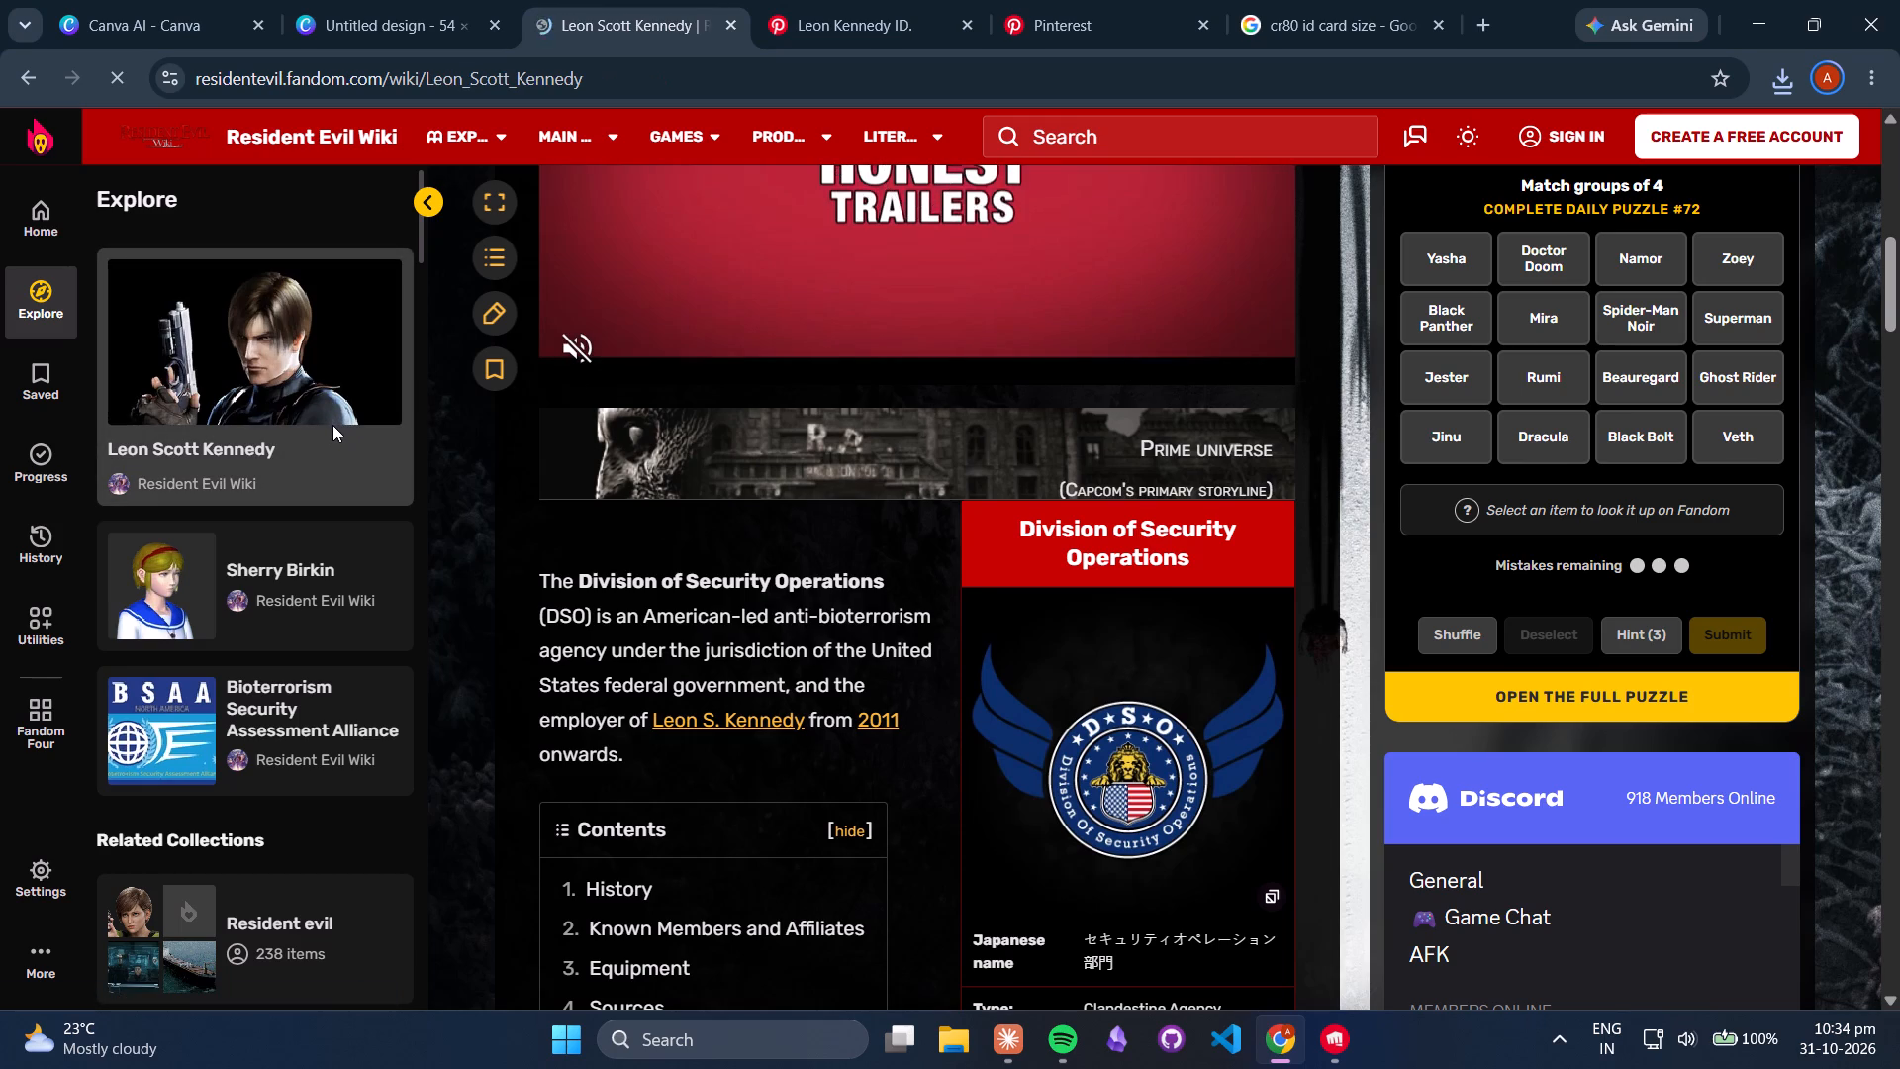
{"action": "scroll", "coordinate": [741, 665], "scroll_direction": "down", "scroll_amount": 4}
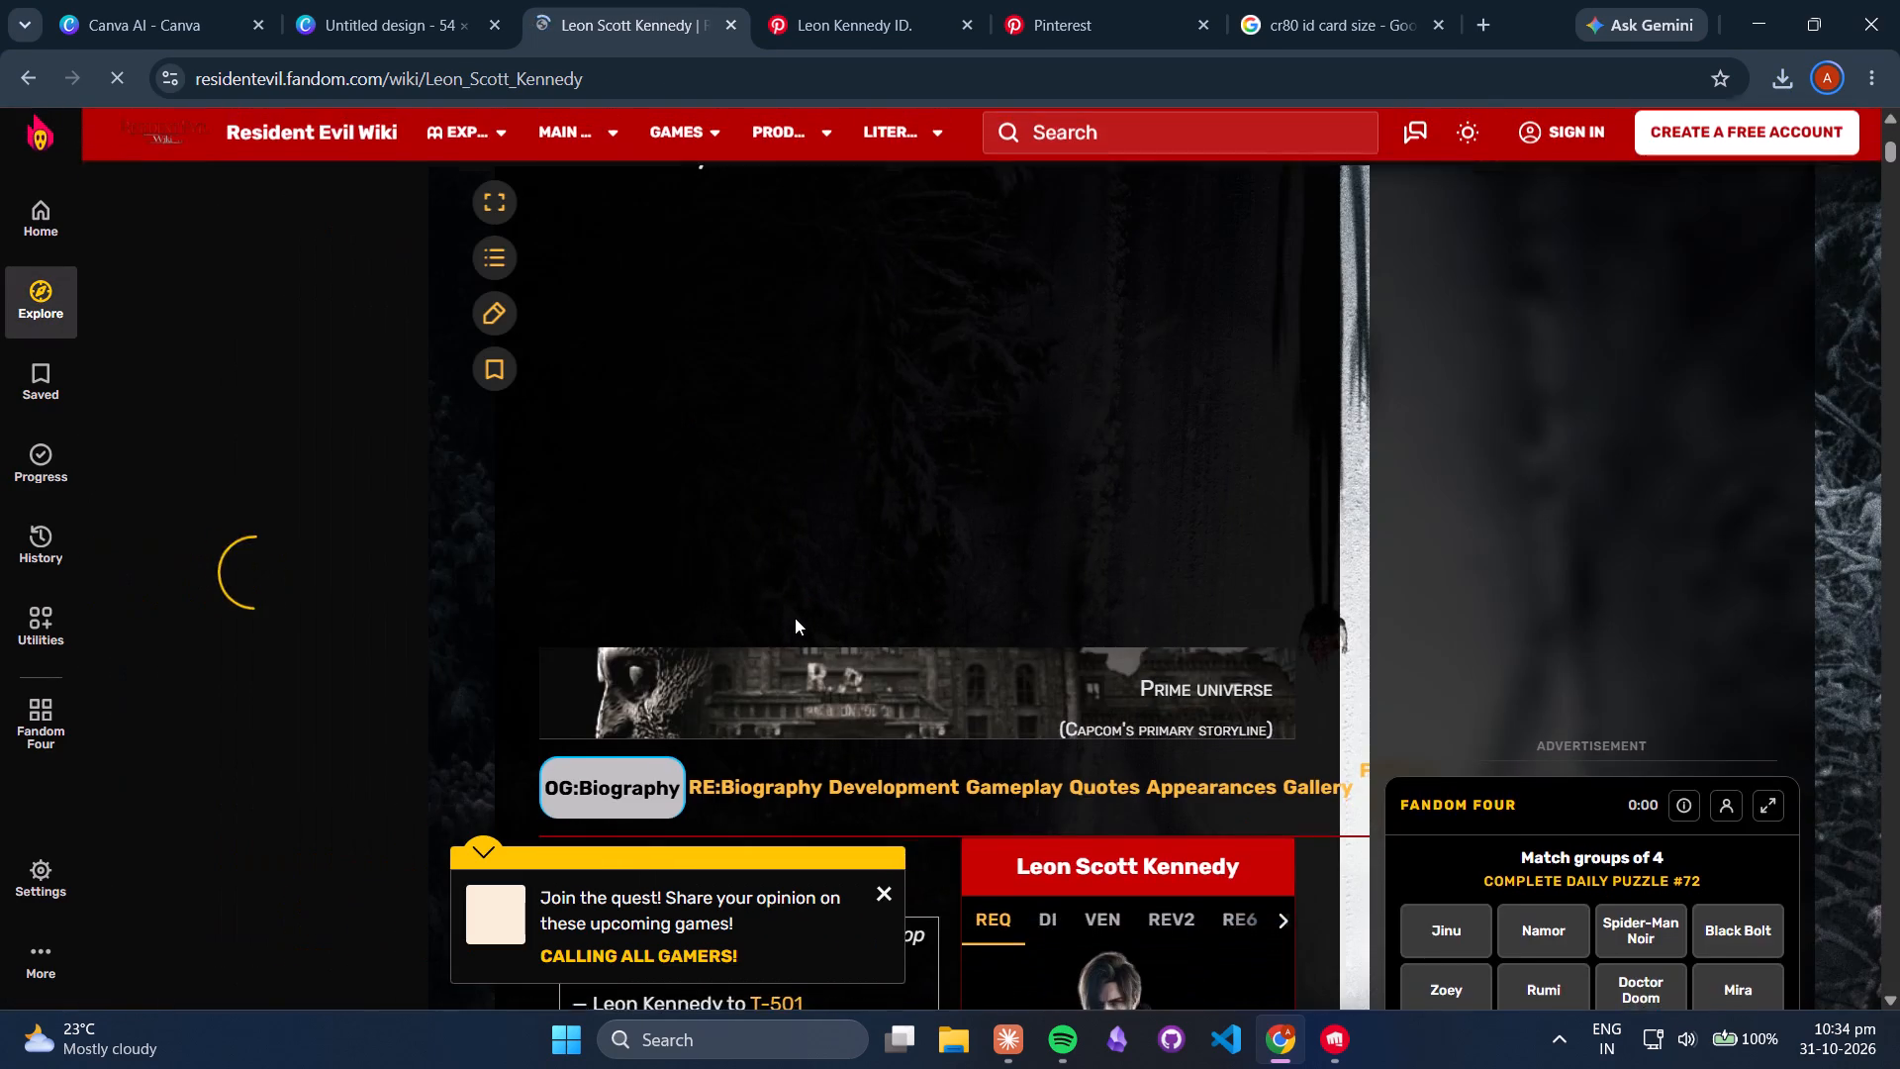
{"action": "scroll", "coordinate": [795, 618], "scroll_direction": "down", "scroll_amount": 1}
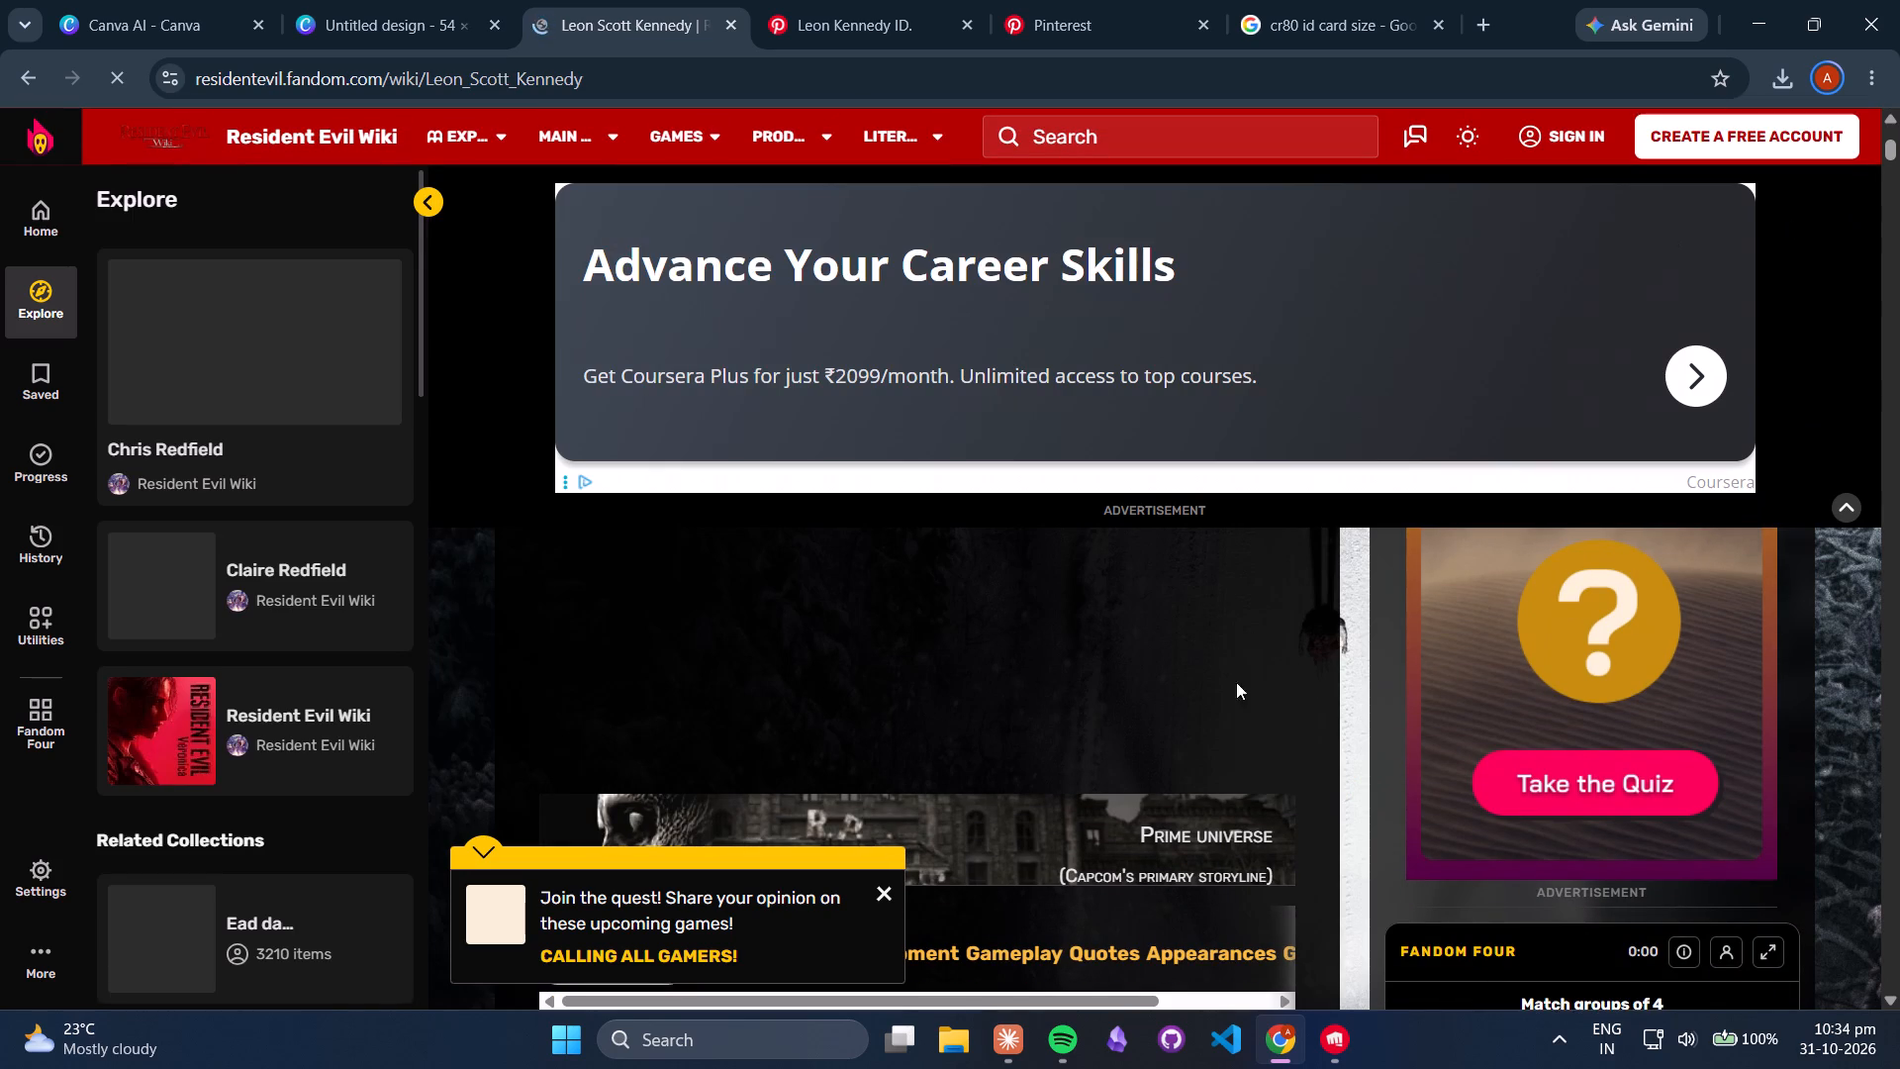
{"action": "scroll", "coordinate": [1015, 732], "scroll_direction": "up", "scroll_amount": 2}
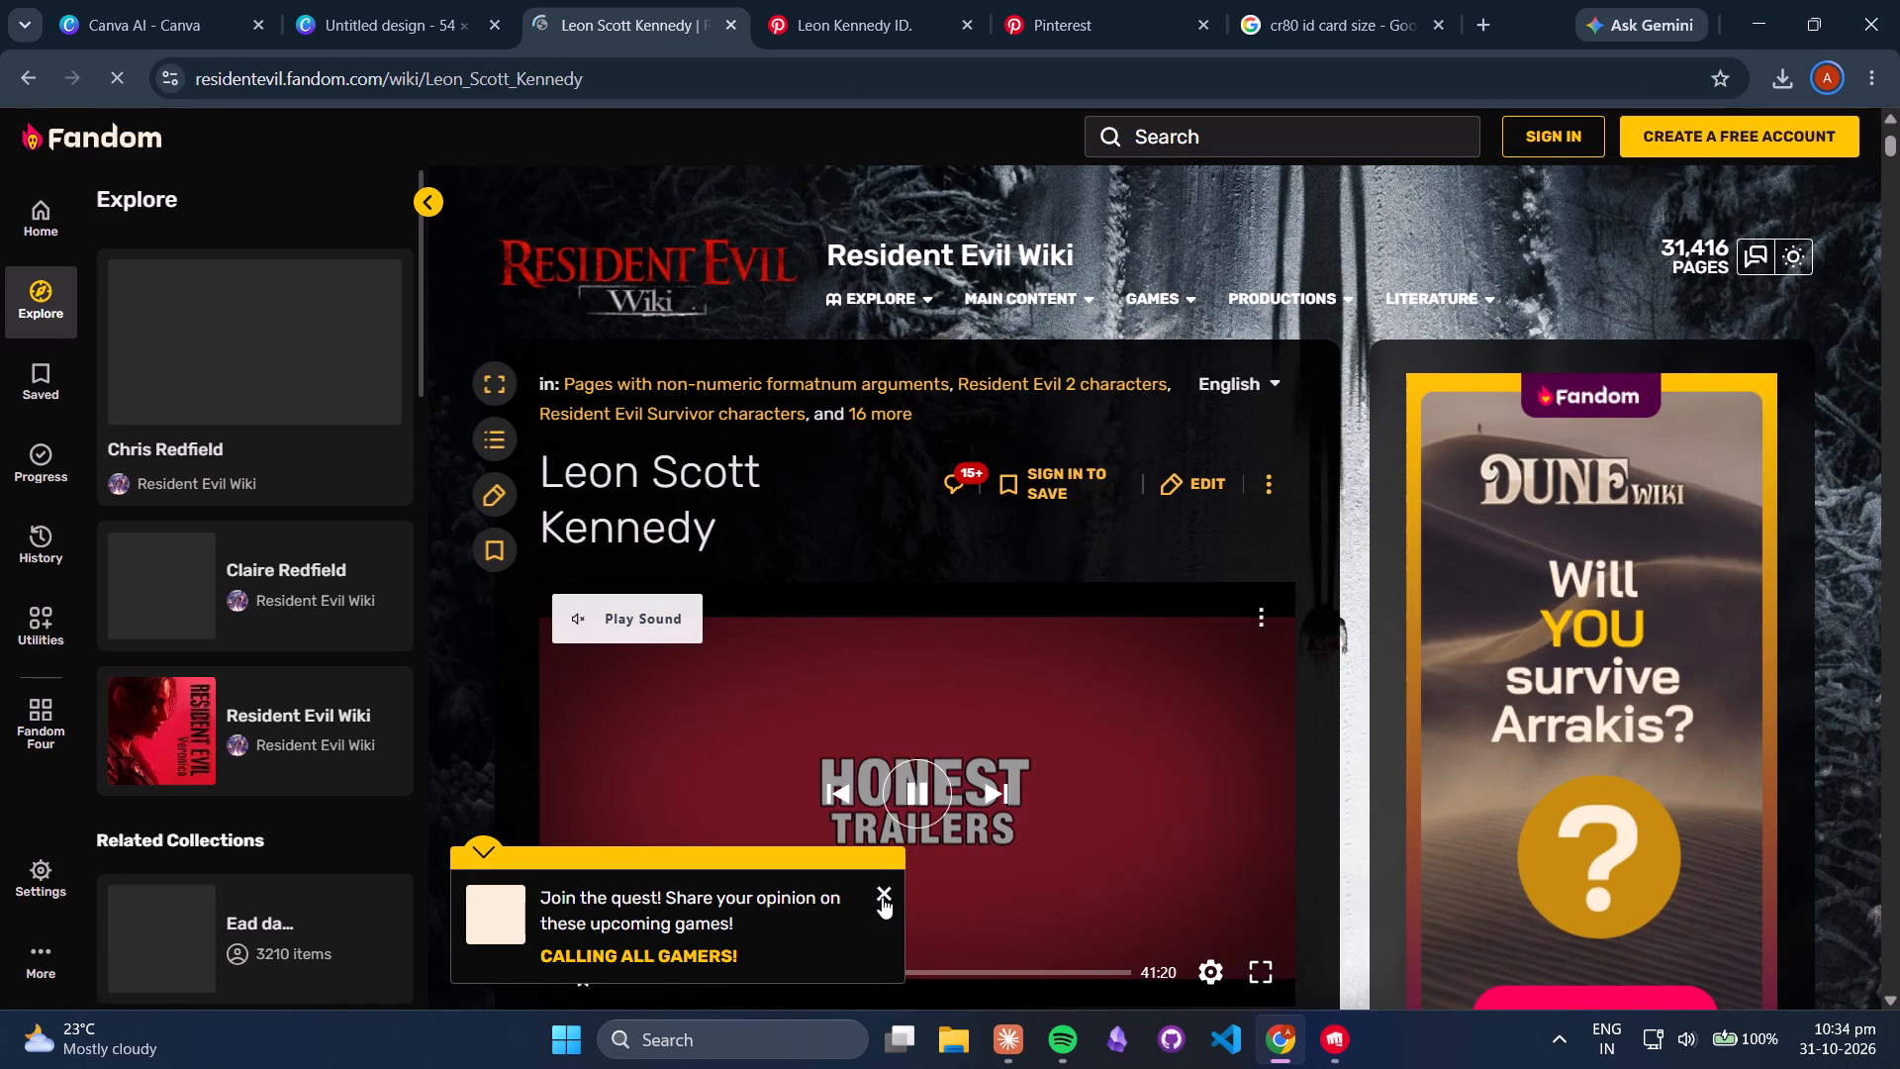
{"action": "left_click", "coordinate": [882, 897]}
{"action": "left_click", "coordinate": [911, 791]}
Examine the article's introduction and infobox for Leon's biographical and biological details.
{"action": "scroll", "coordinate": [911, 791], "scroll_direction": "down", "scroll_amount": 2}
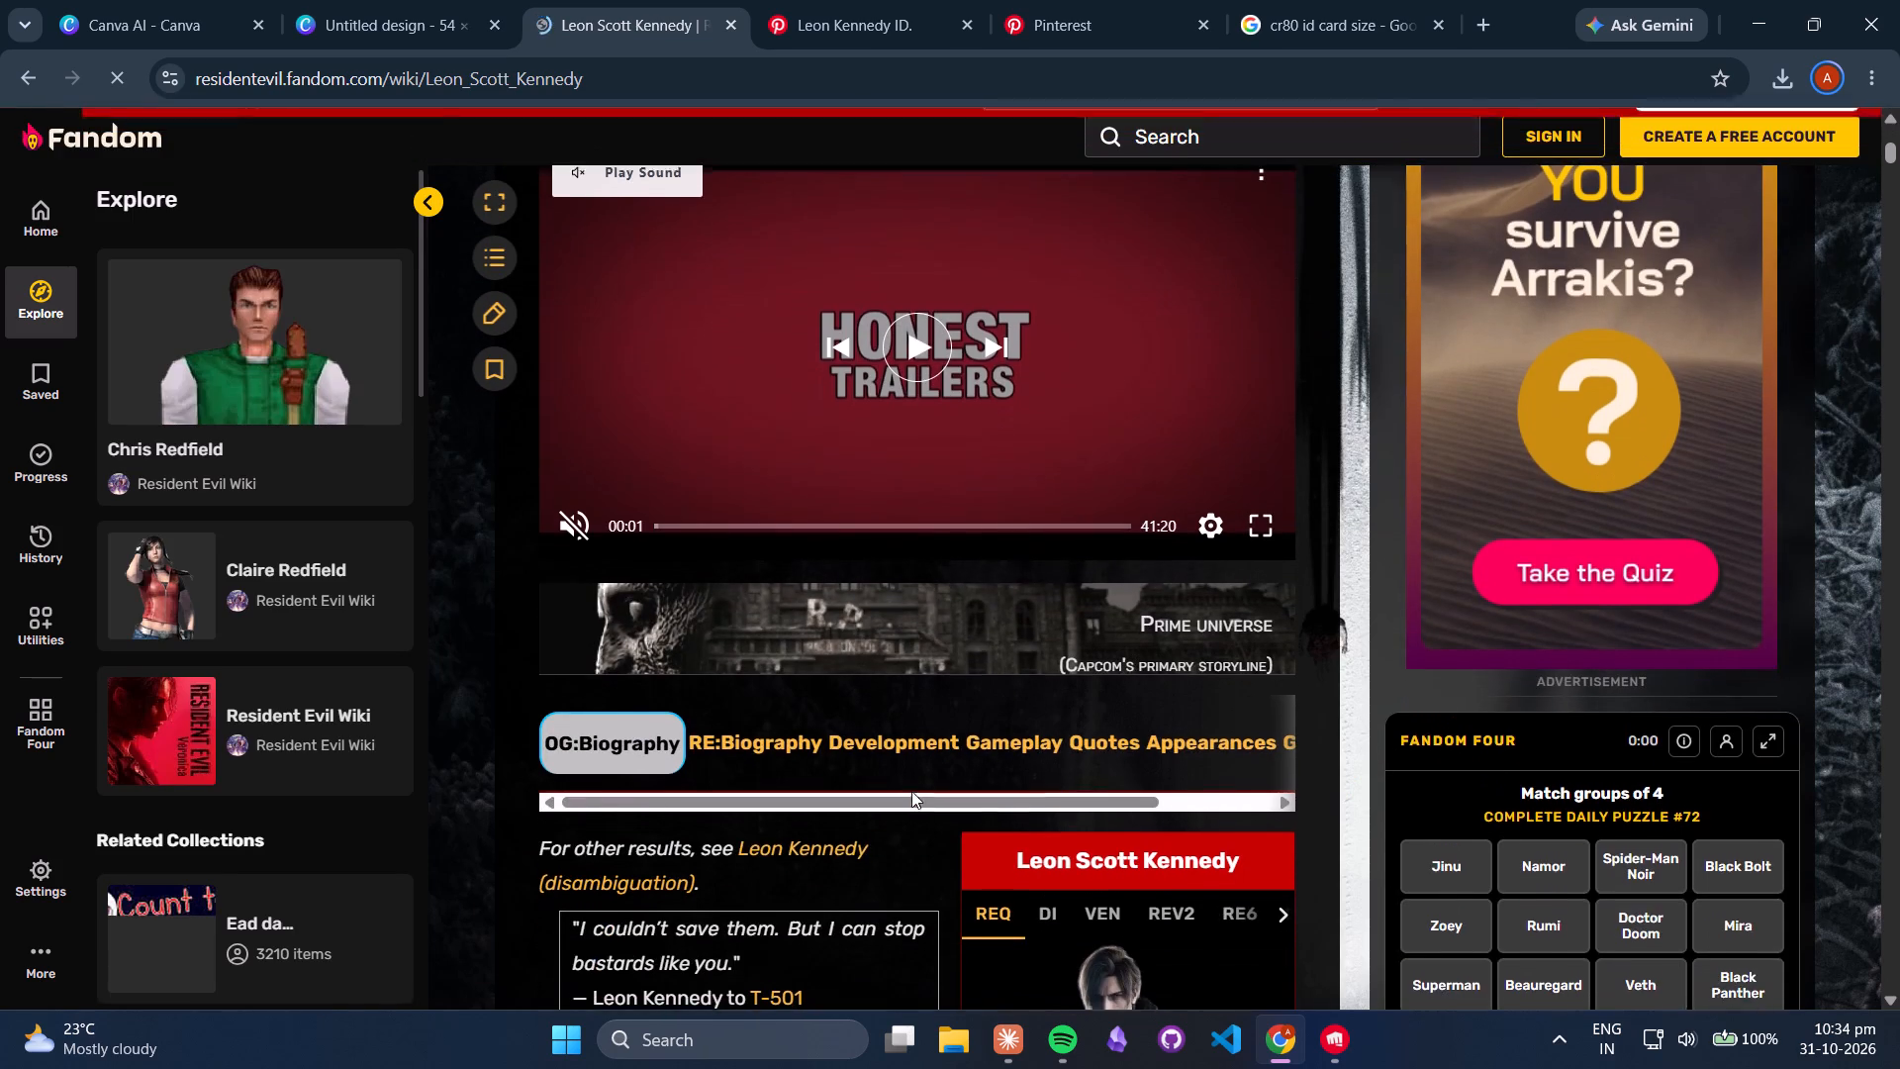
{"action": "scroll", "coordinate": [911, 791], "scroll_direction": "down", "scroll_amount": 4}
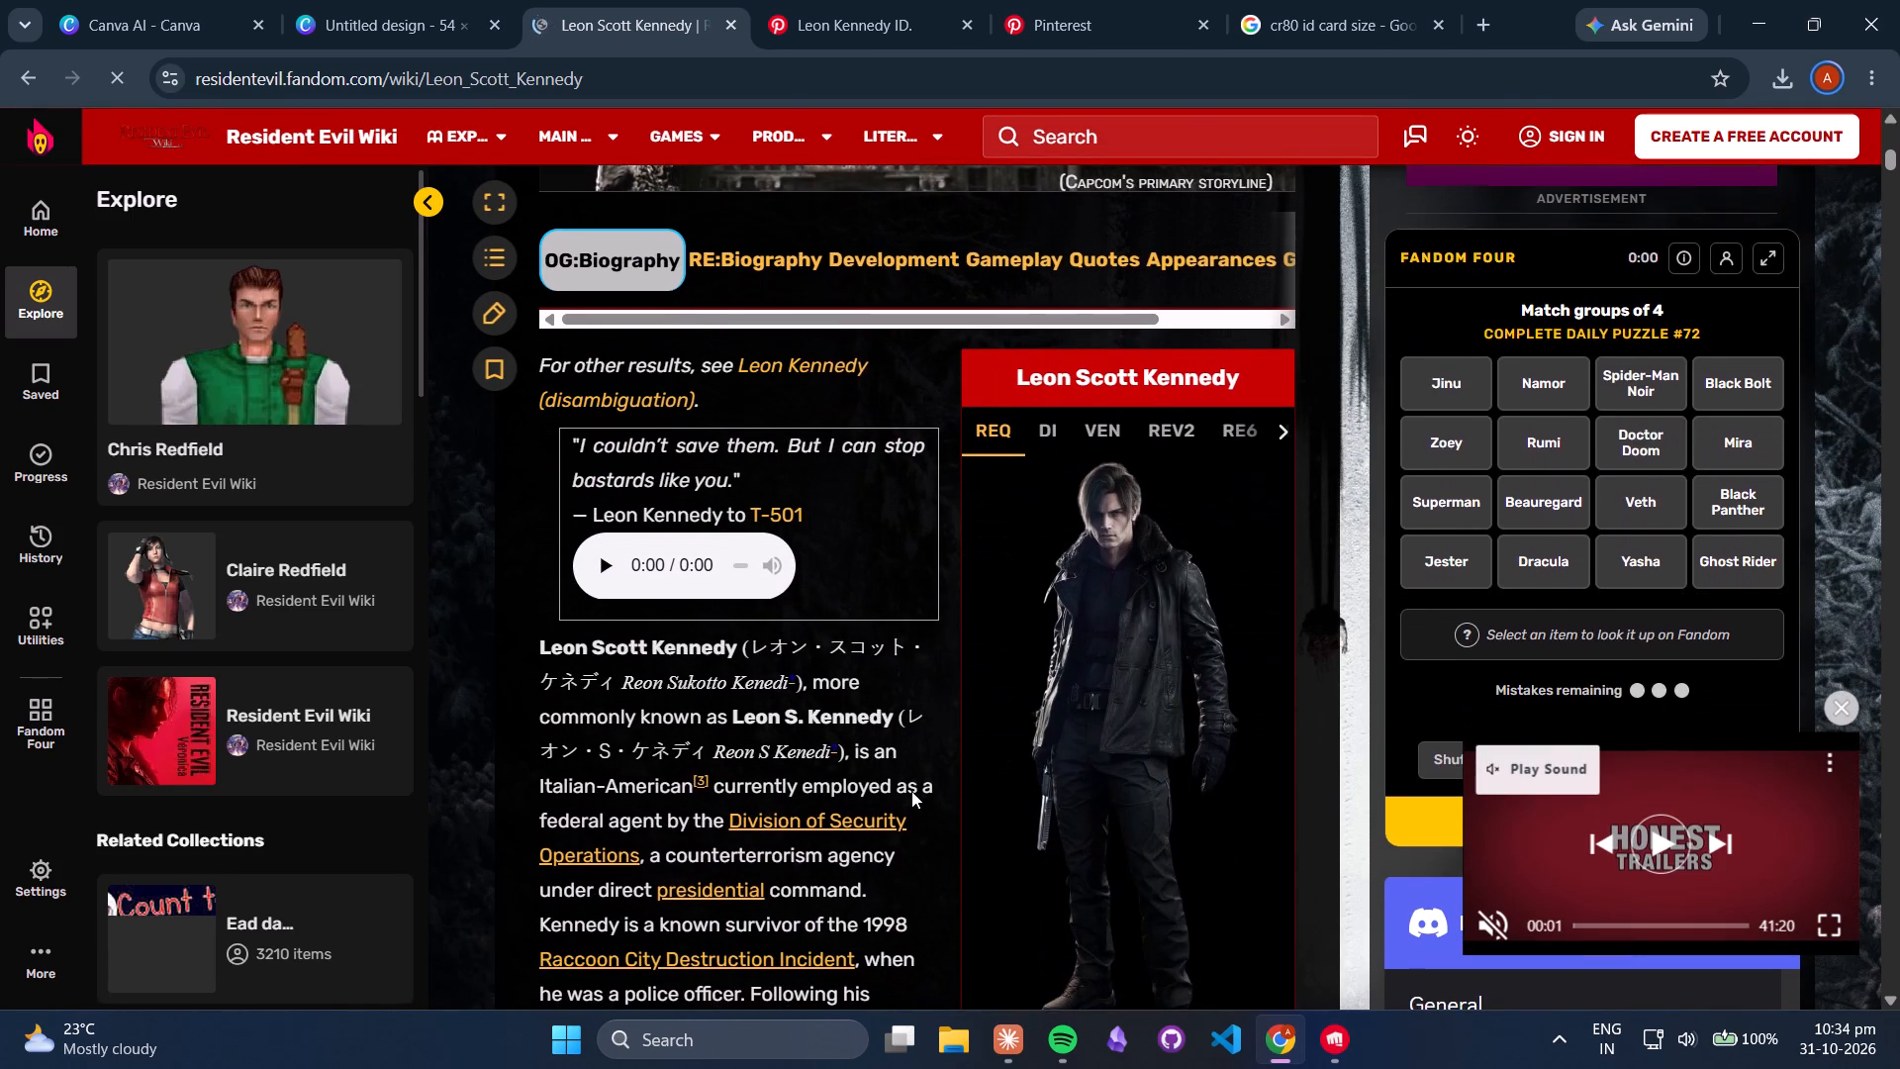
{"action": "scroll", "coordinate": [911, 791], "scroll_direction": "down", "scroll_amount": 2}
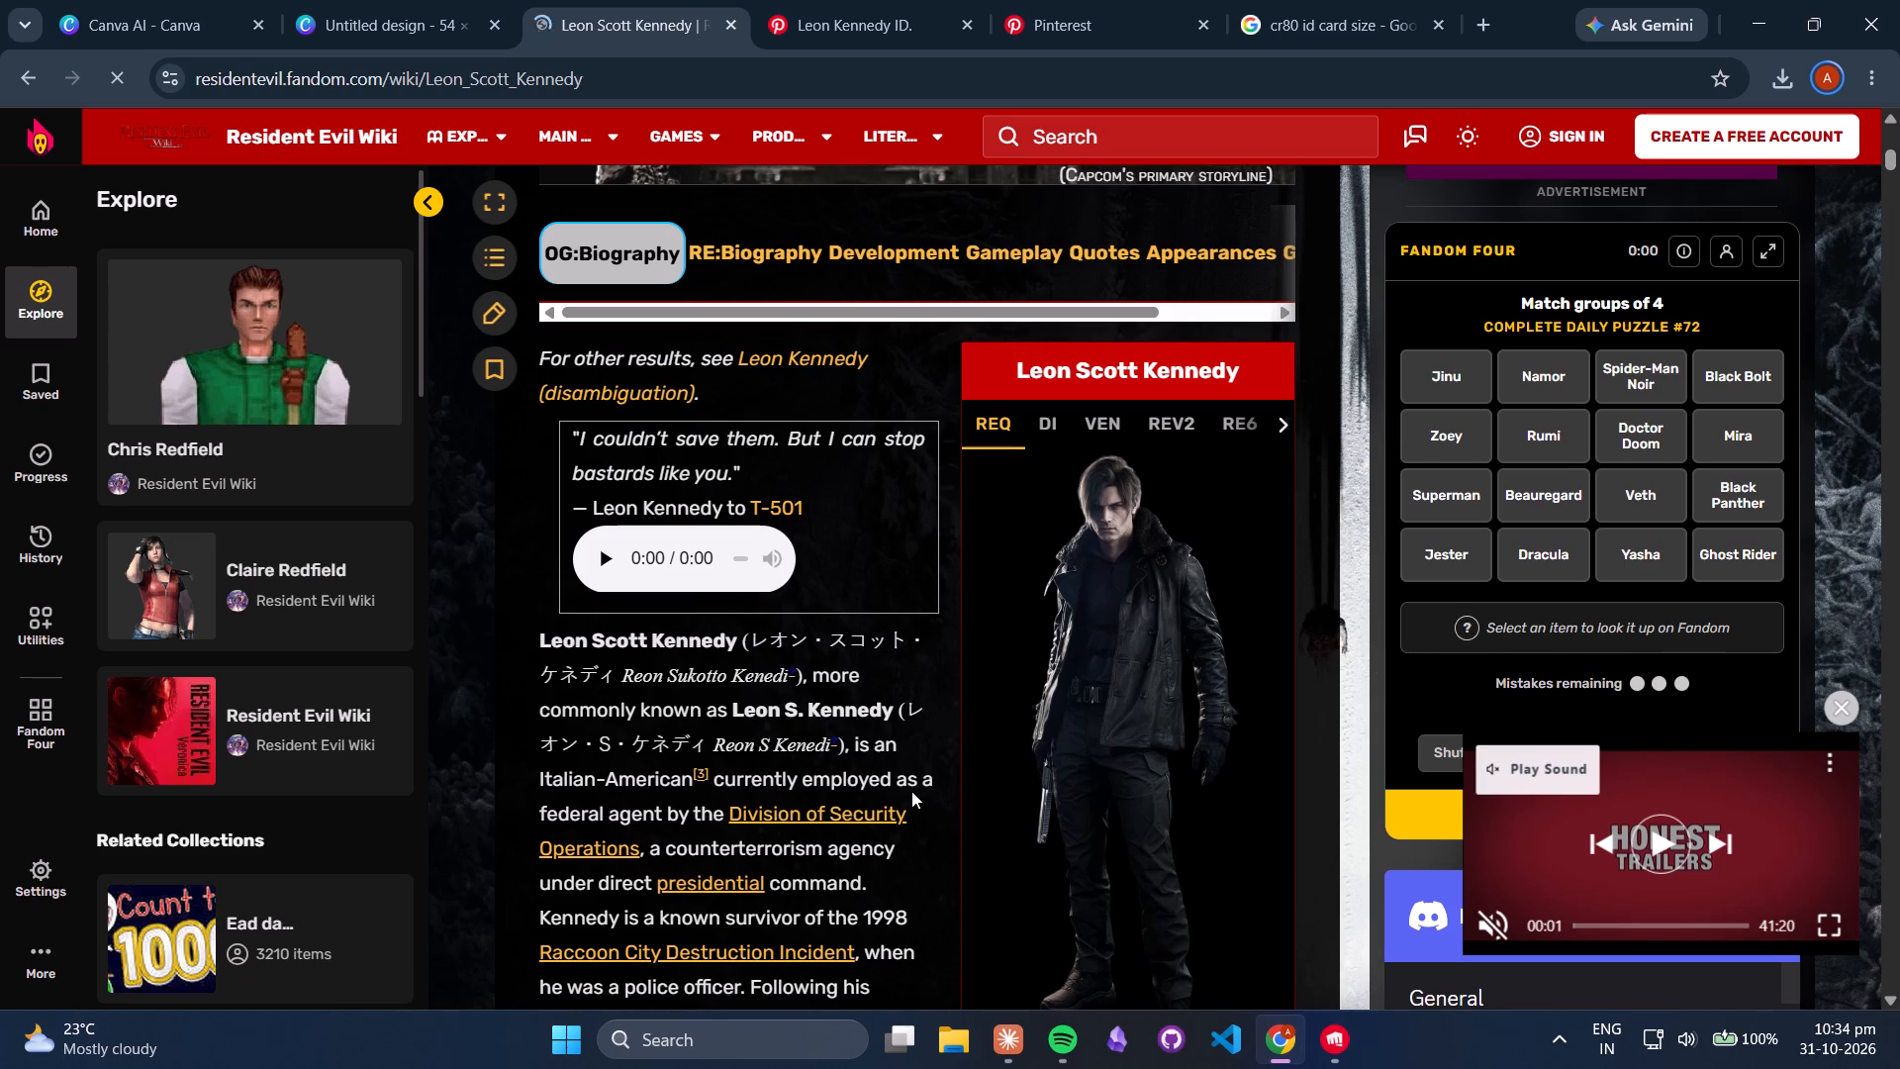
{"action": "scroll", "coordinate": [911, 791], "scroll_direction": "down", "scroll_amount": 2}
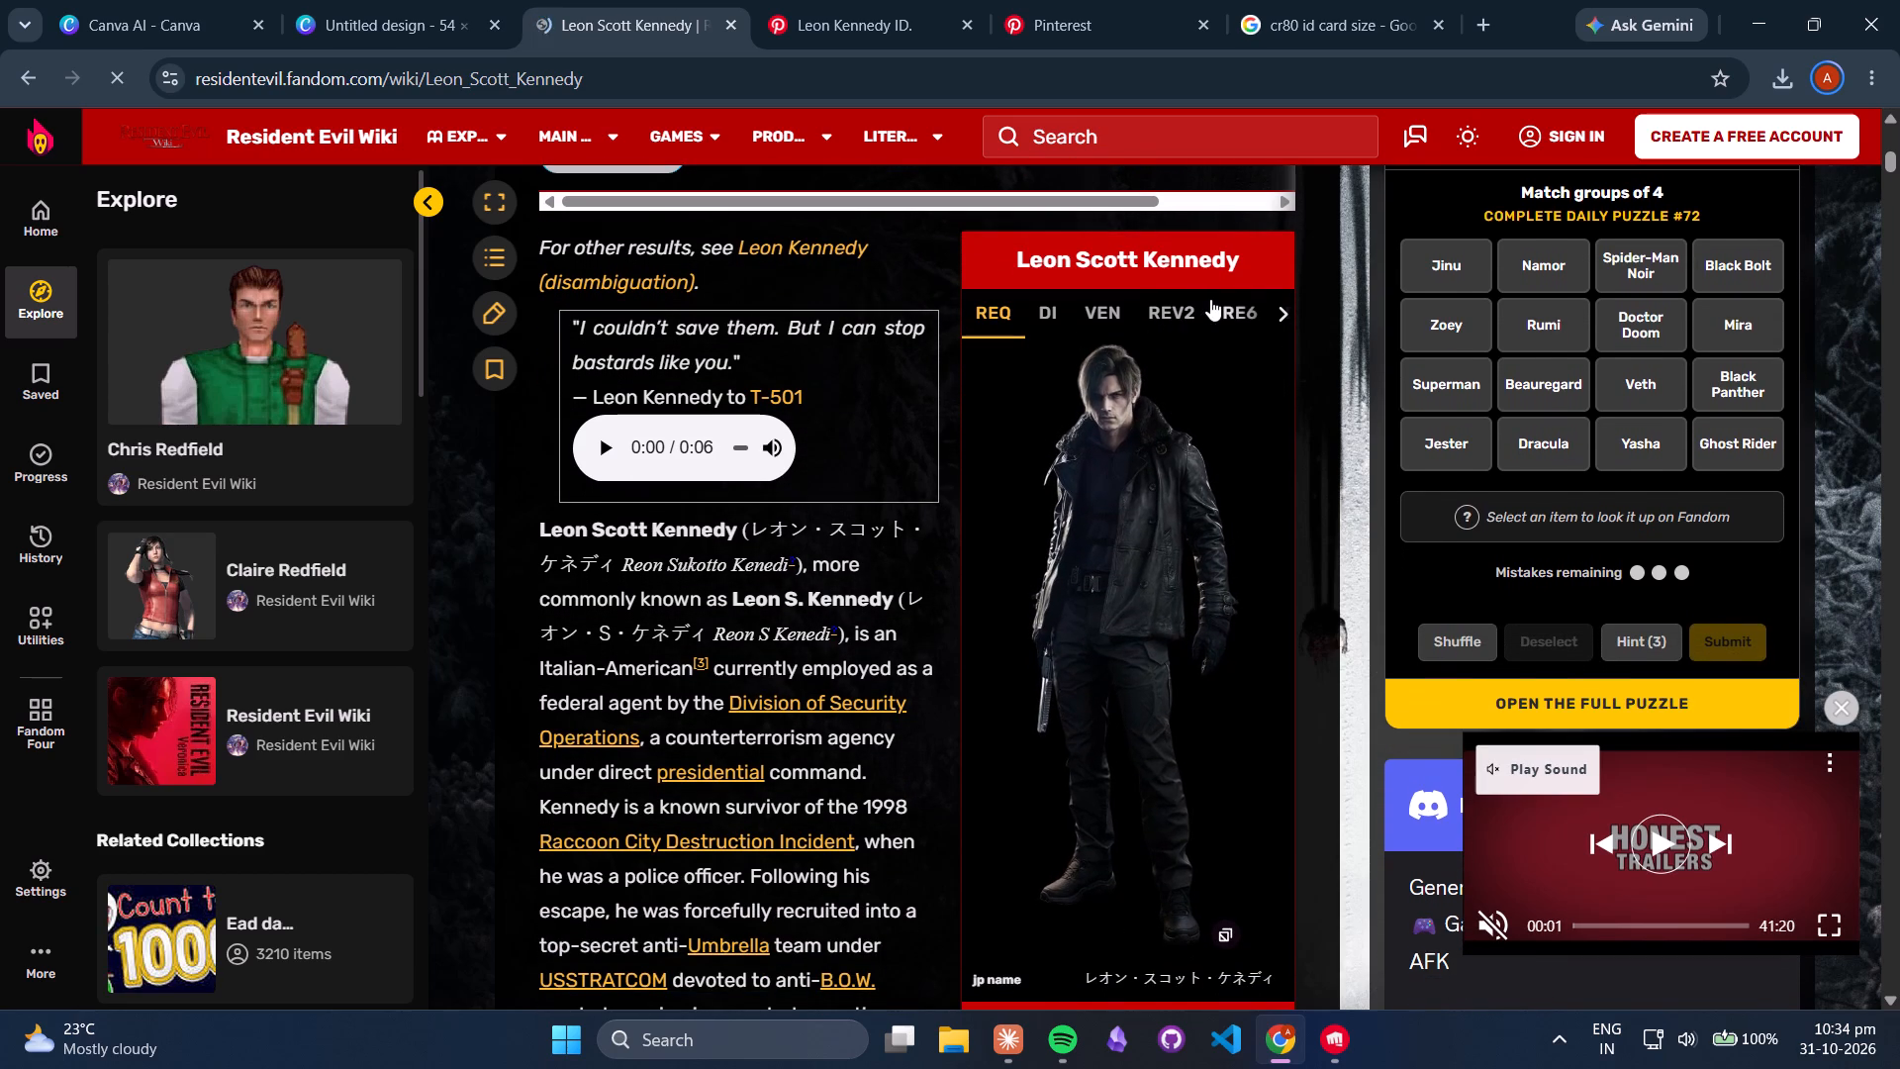
{"action": "scroll", "coordinate": [811, 623], "scroll_direction": "down", "scroll_amount": 1}
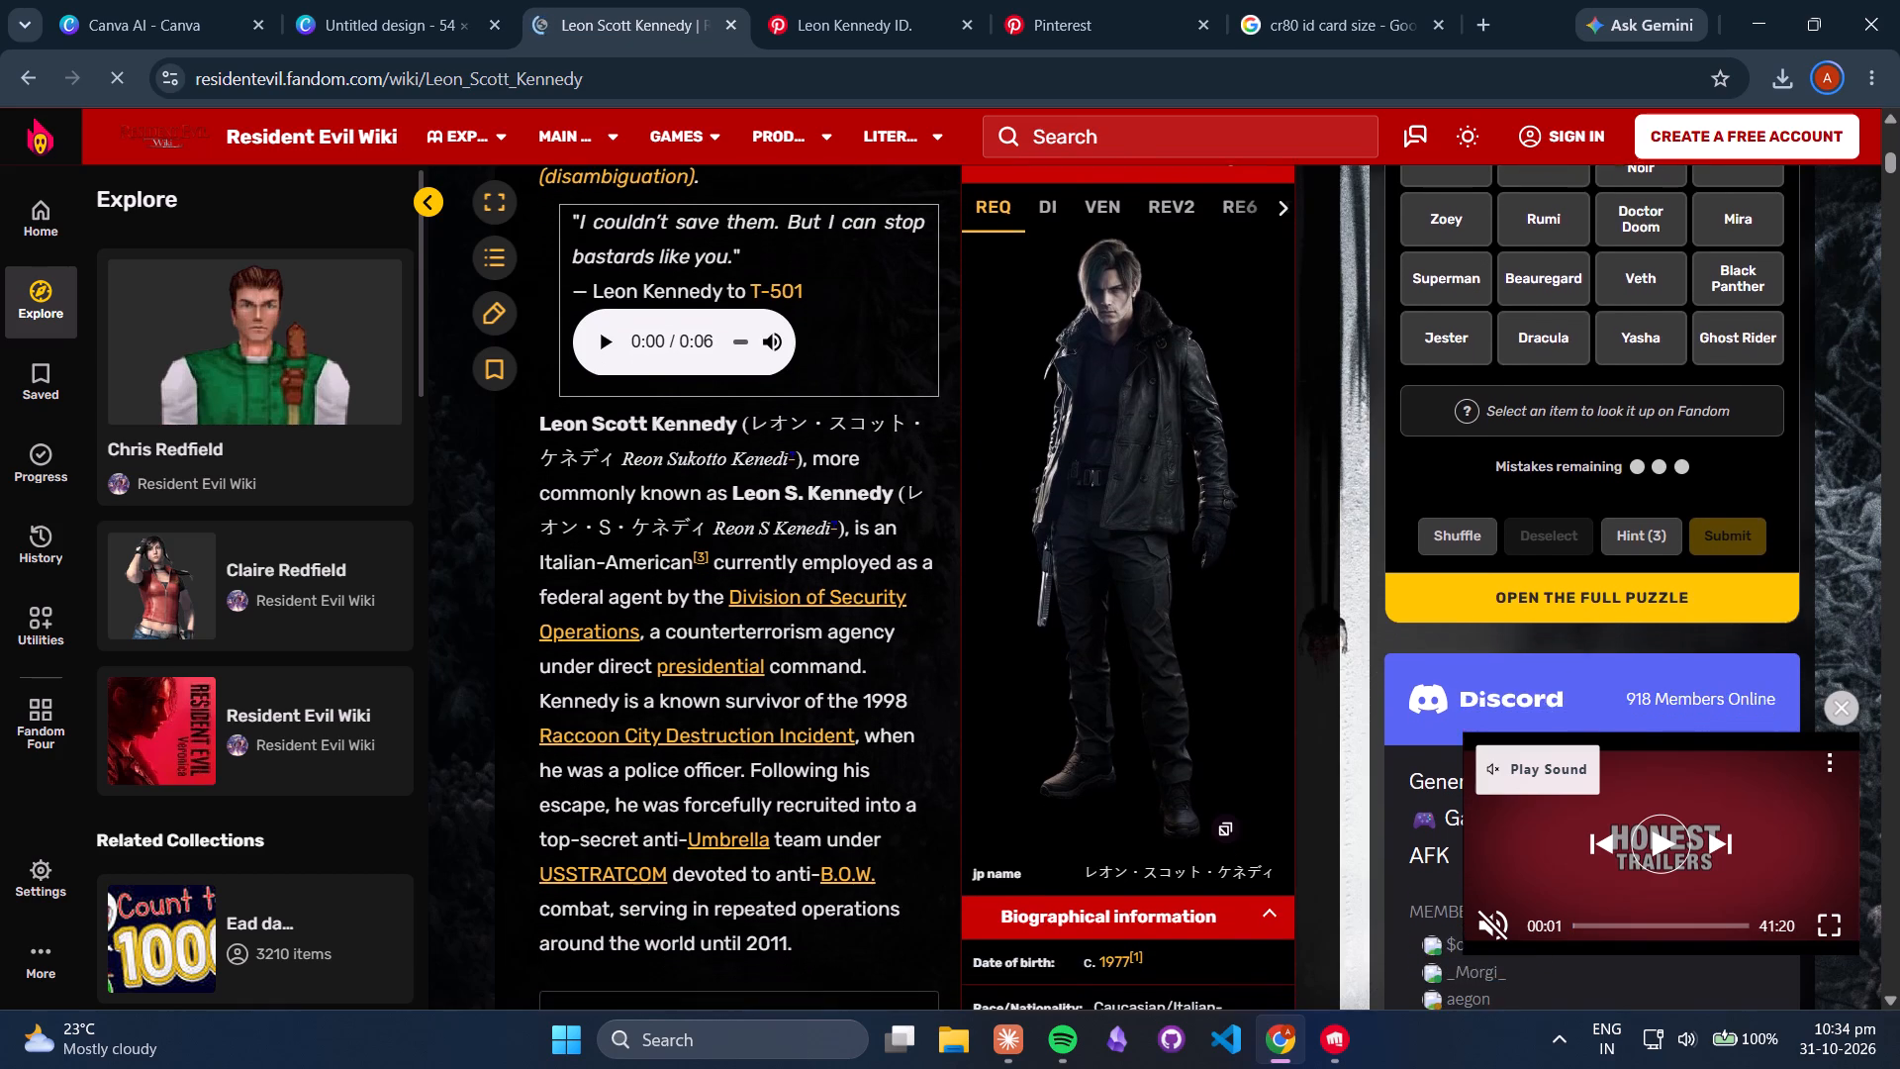
{"action": "scroll", "coordinate": [811, 623], "scroll_direction": "down", "scroll_amount": 2}
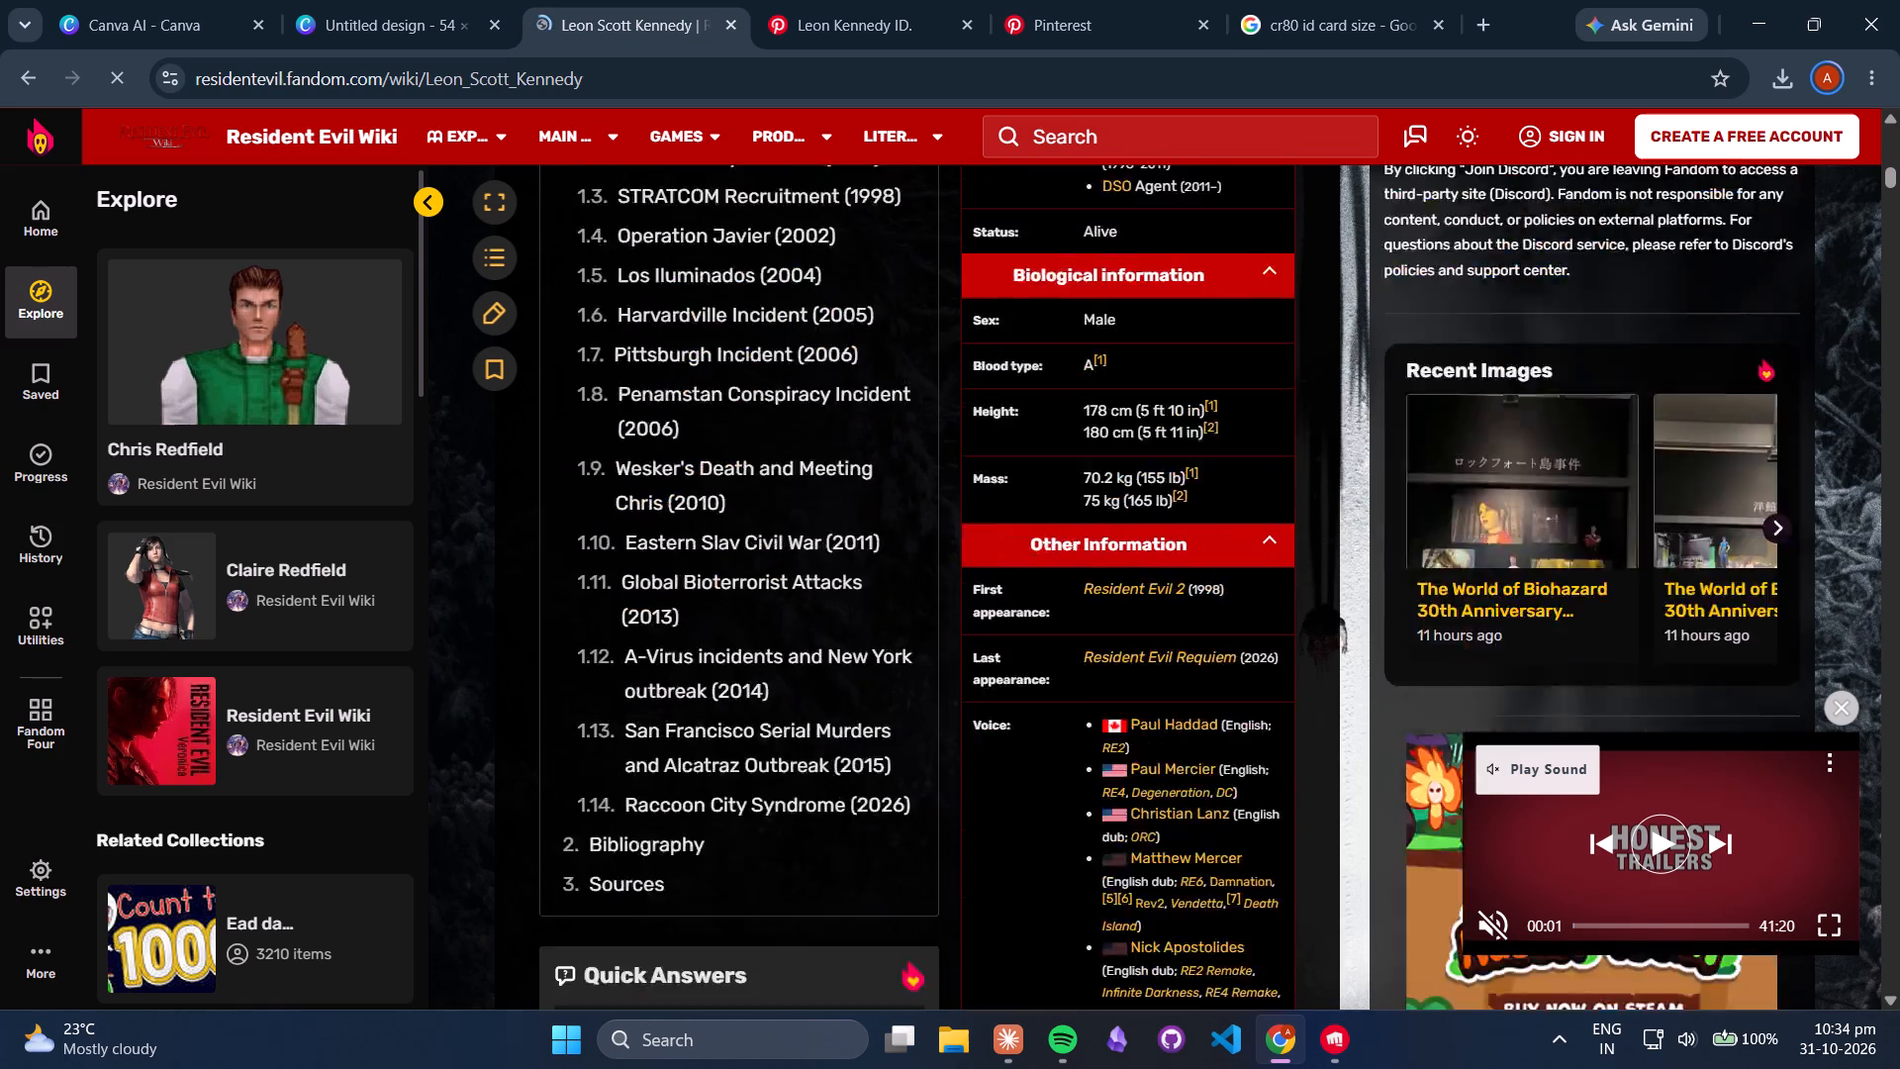
{"action": "scroll", "coordinate": [811, 623], "scroll_direction": "down", "scroll_amount": 1}
{"action": "scroll", "coordinate": [811, 623], "scroll_direction": "up", "scroll_amount": 6}
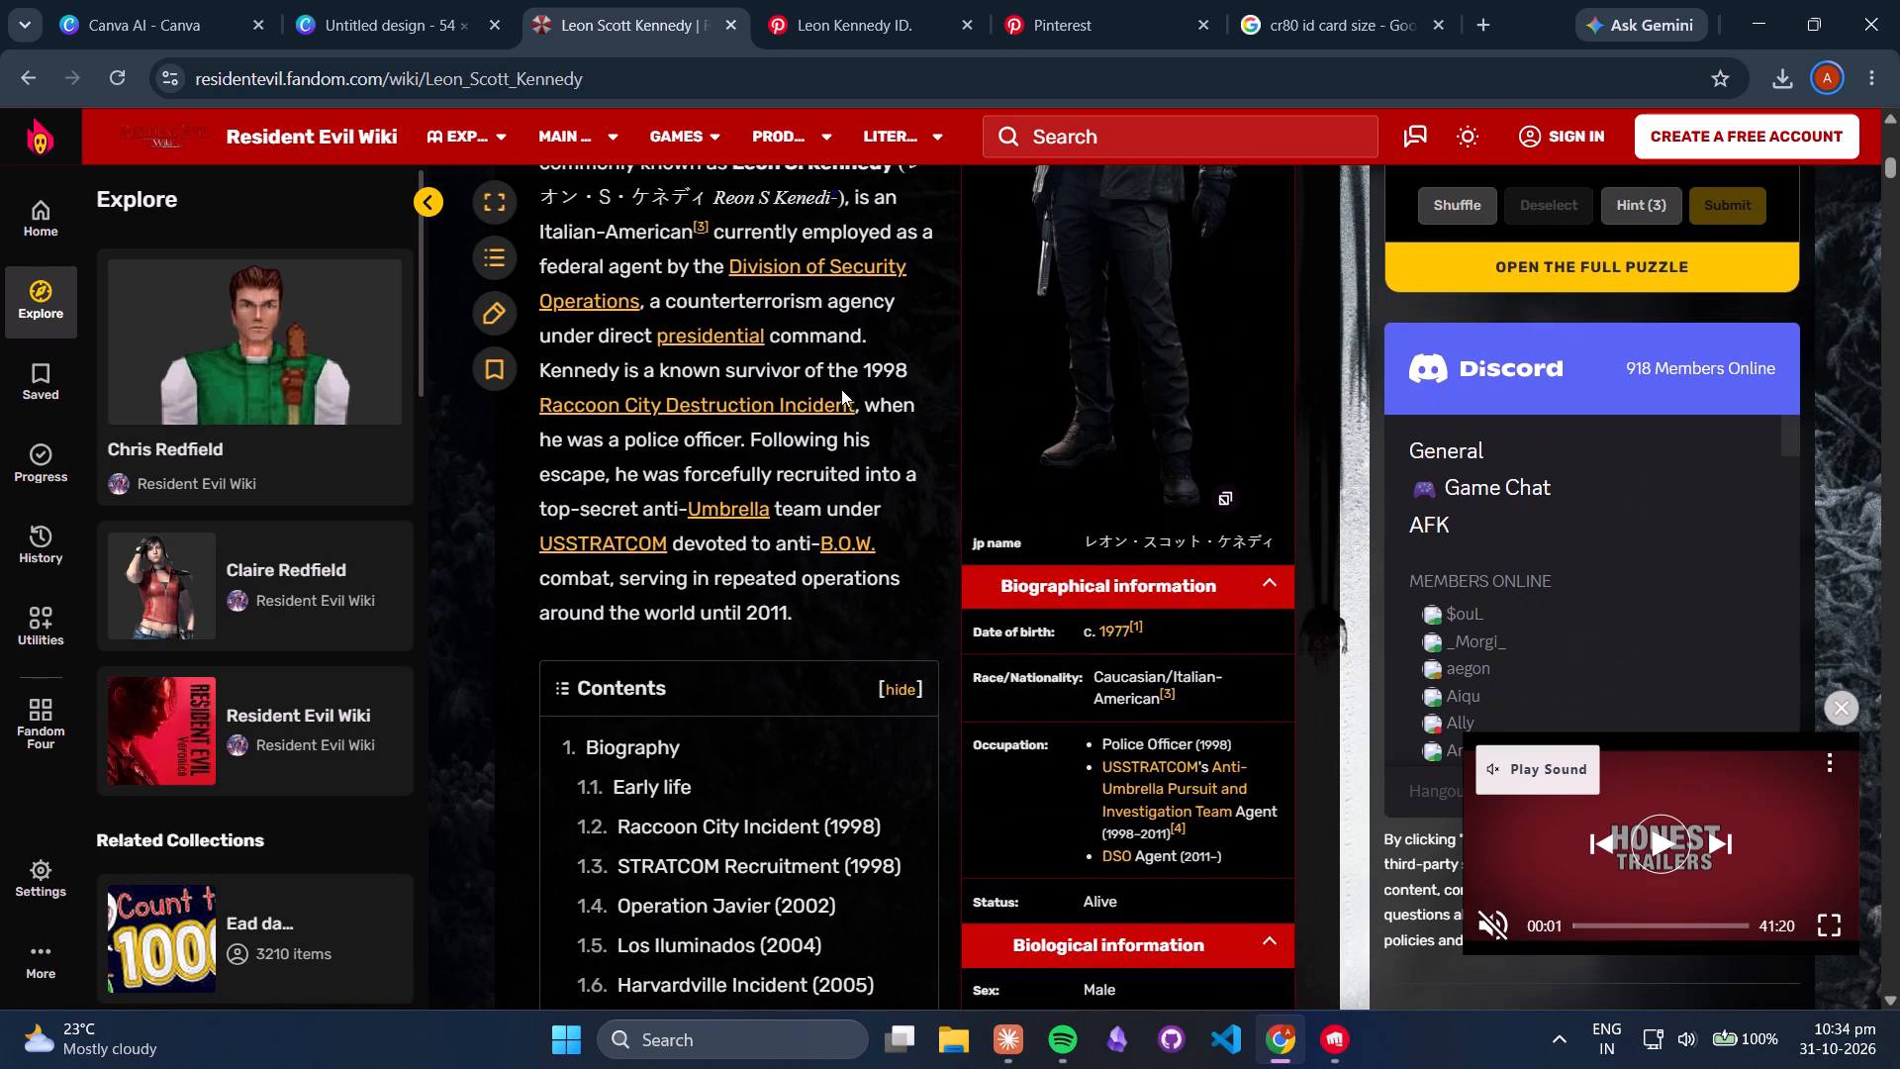
Examine the rest of Leon's infobox, from the biographical and biological details down to his appearances and voice credits.
{"action": "scroll", "coordinate": [841, 389], "scroll_direction": "down", "scroll_amount": 1}
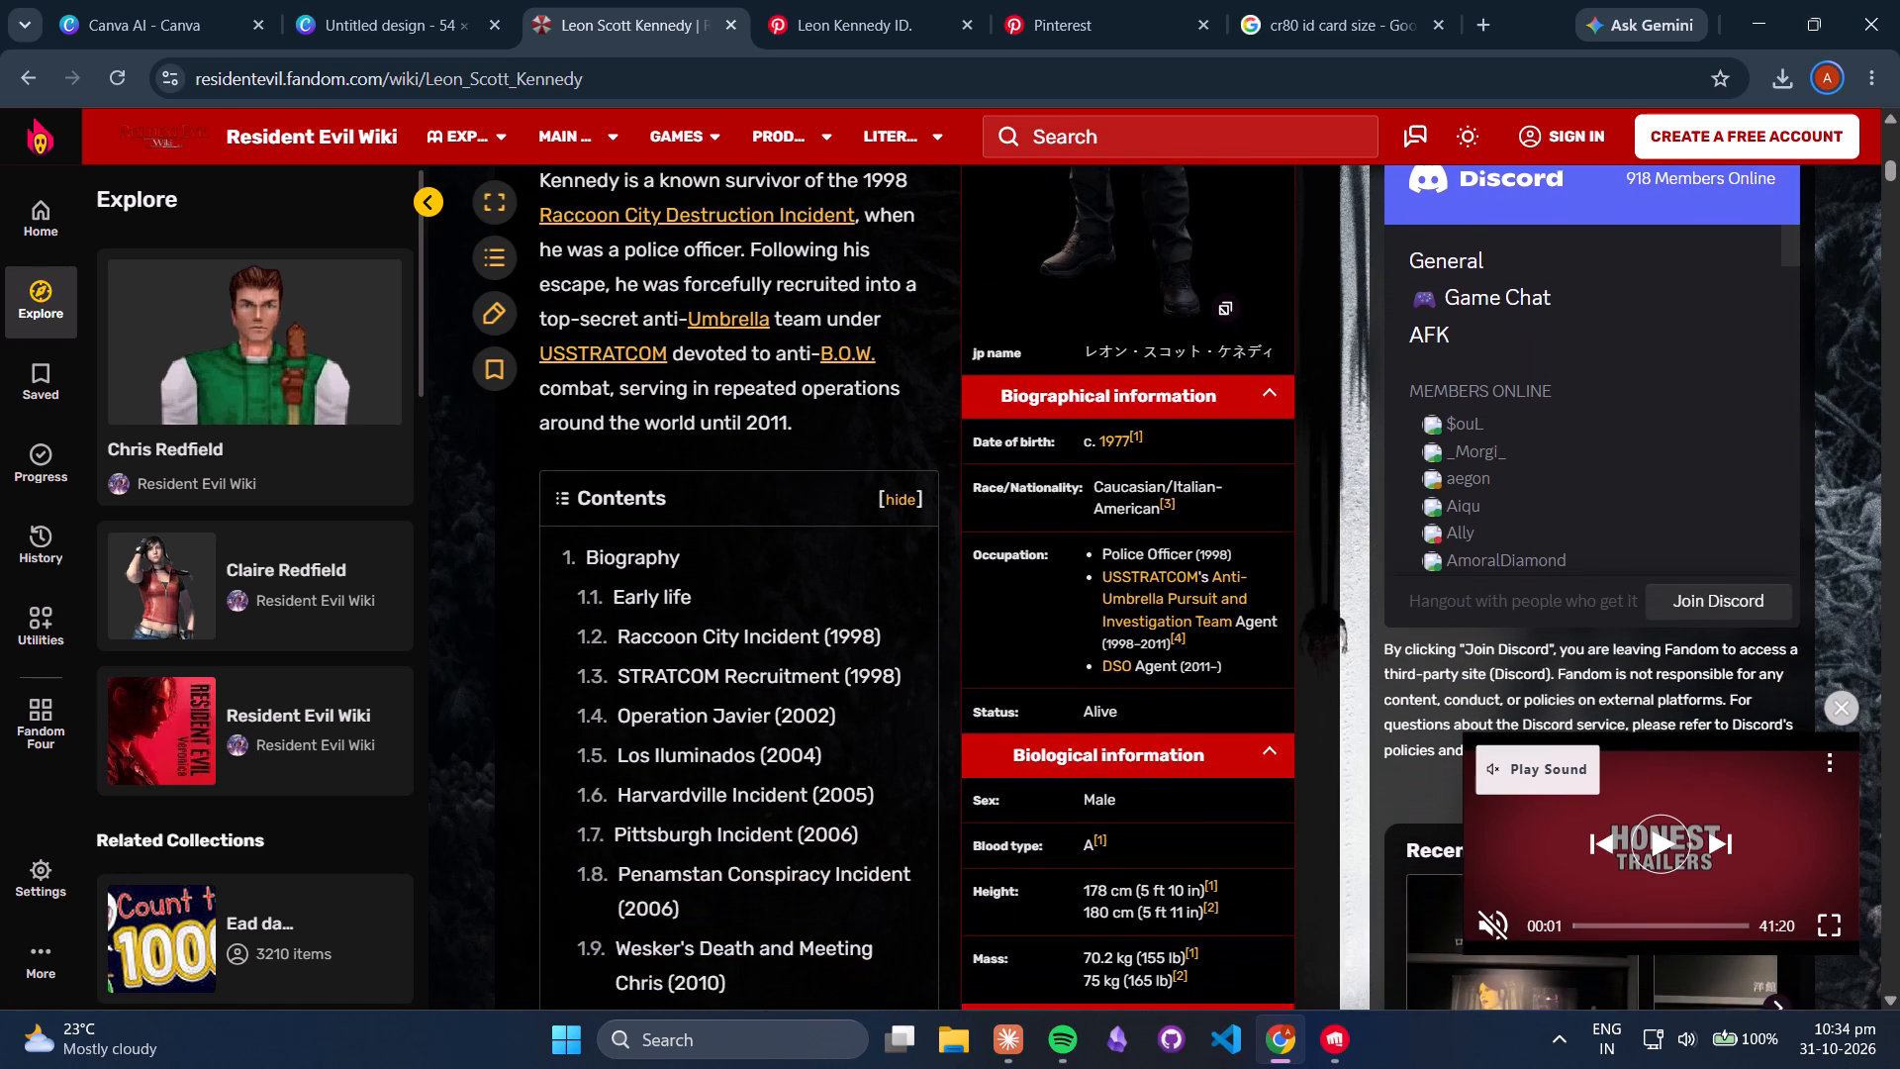
{"action": "scroll", "coordinate": [841, 389], "scroll_direction": "down", "scroll_amount": 2}
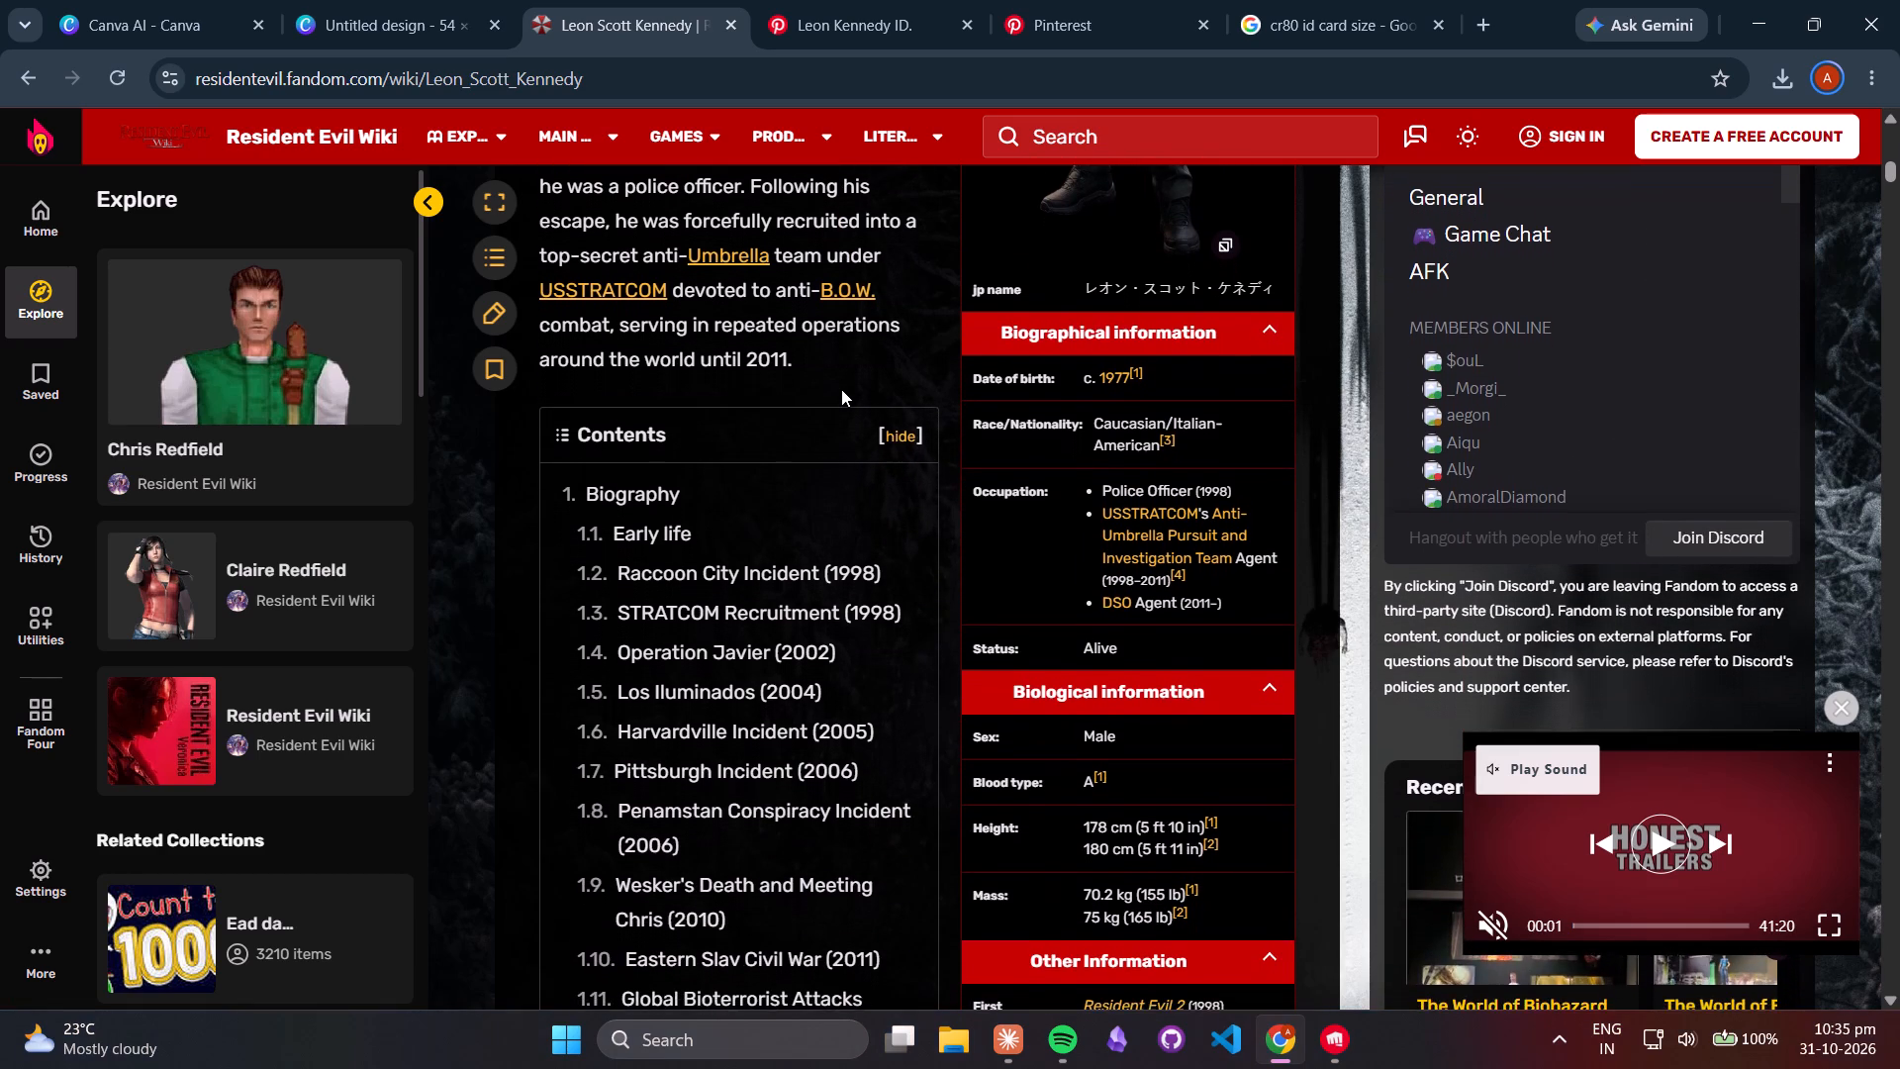
{"action": "scroll", "coordinate": [841, 389], "scroll_direction": "down", "scroll_amount": 2}
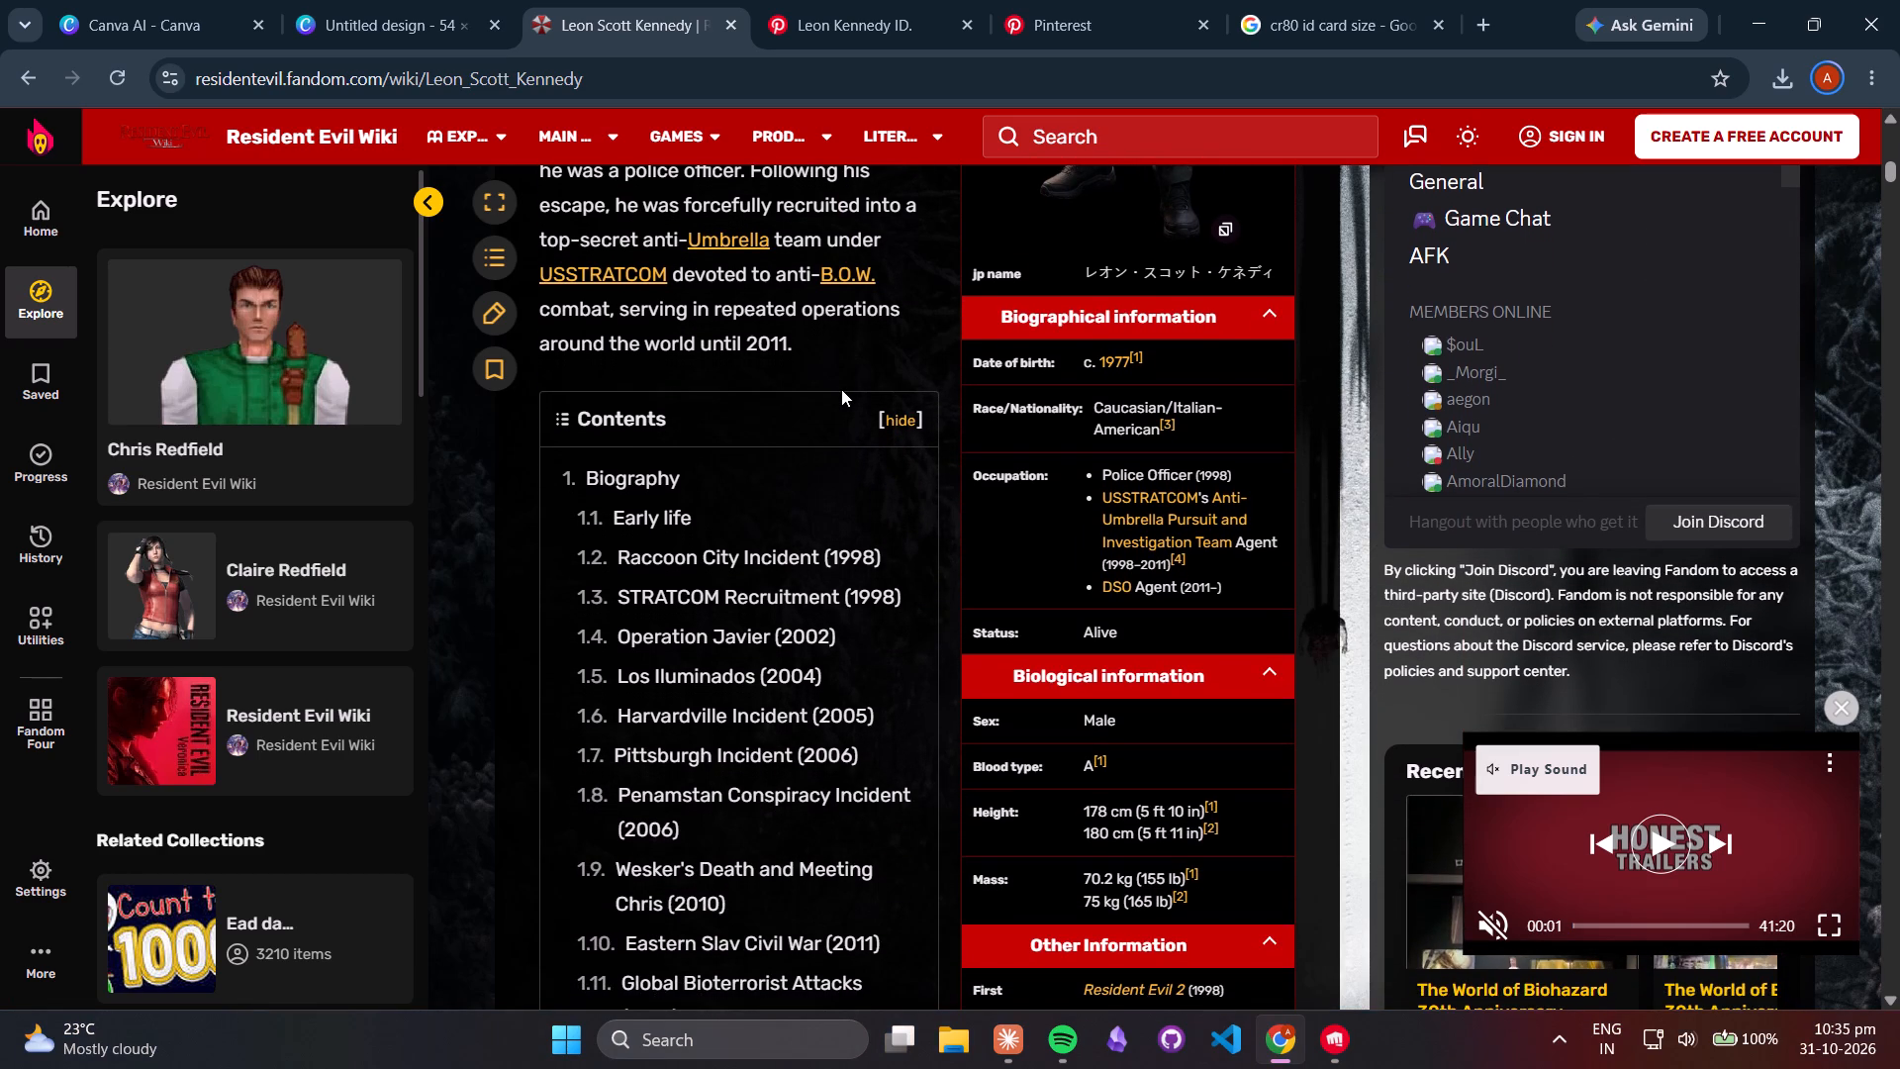
{"action": "scroll", "coordinate": [841, 389], "scroll_direction": "down", "scroll_amount": 3}
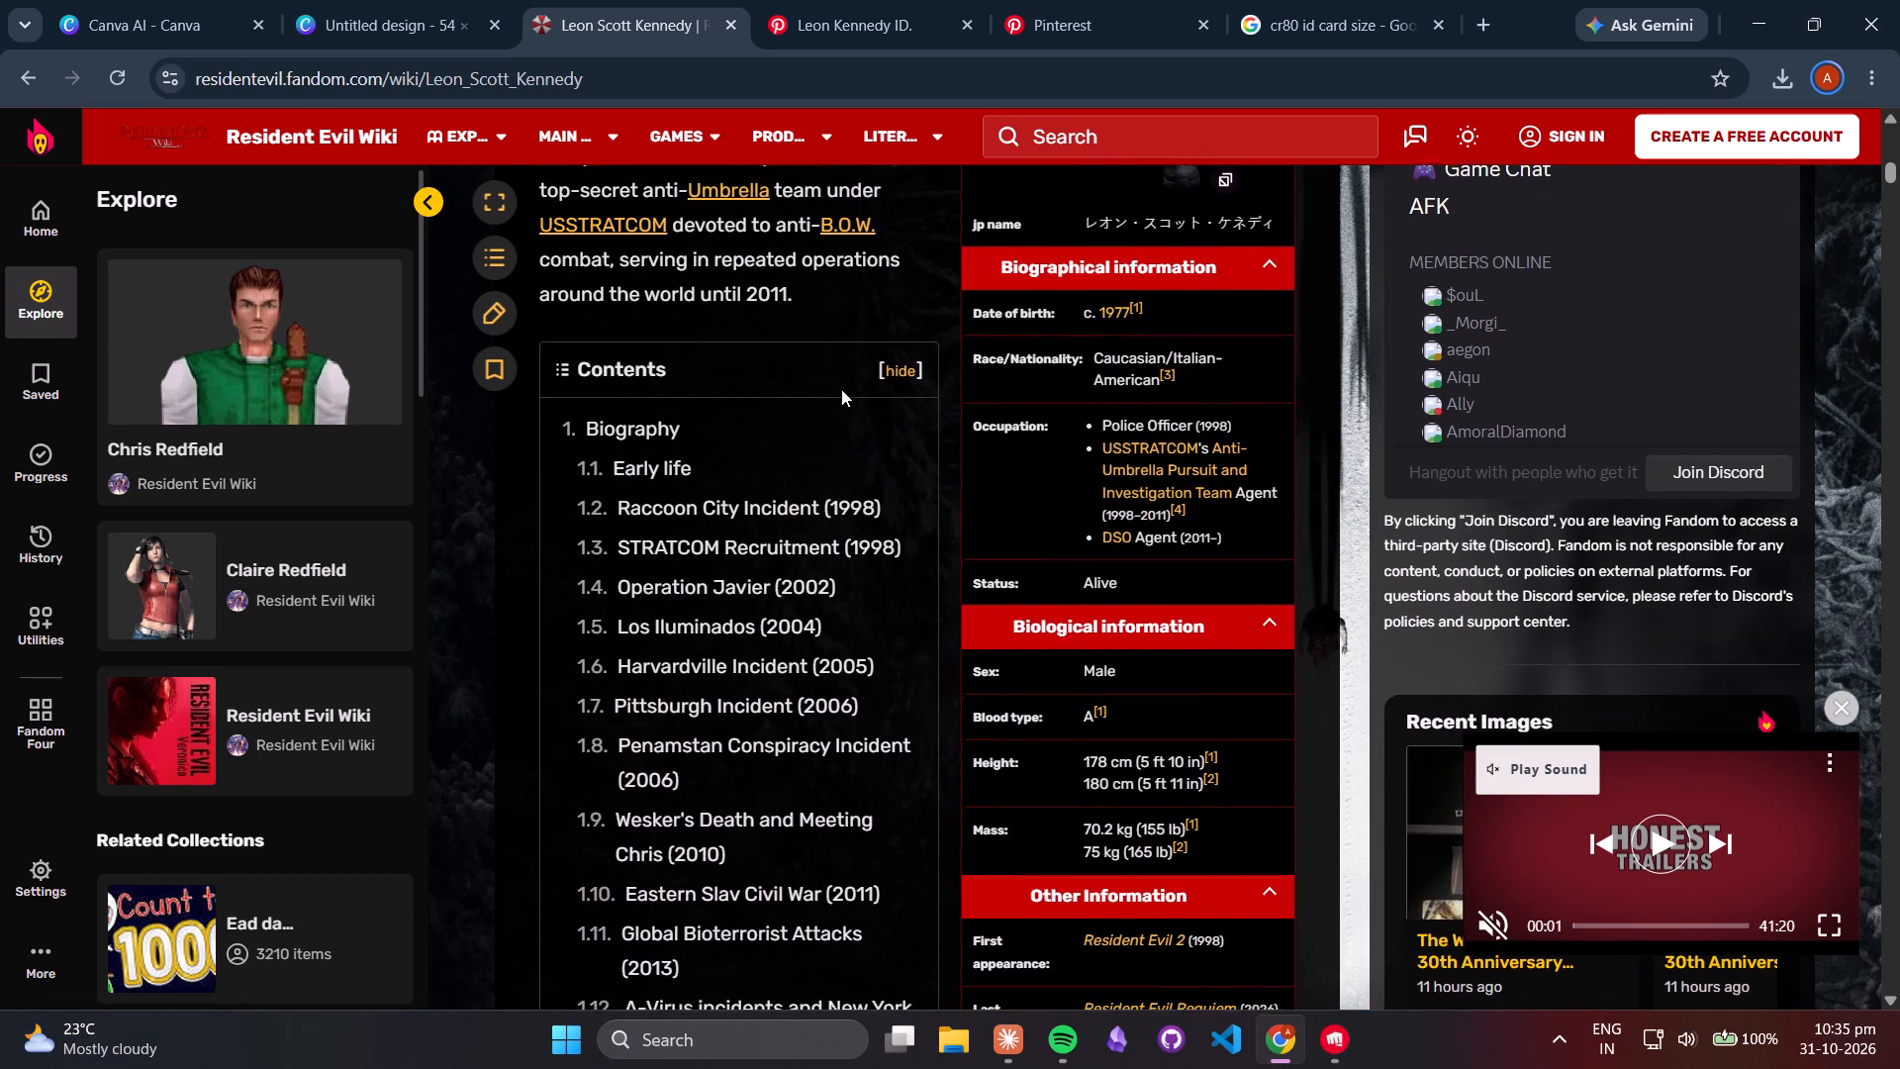
{"action": "scroll", "coordinate": [841, 389], "scroll_direction": "down", "scroll_amount": 1}
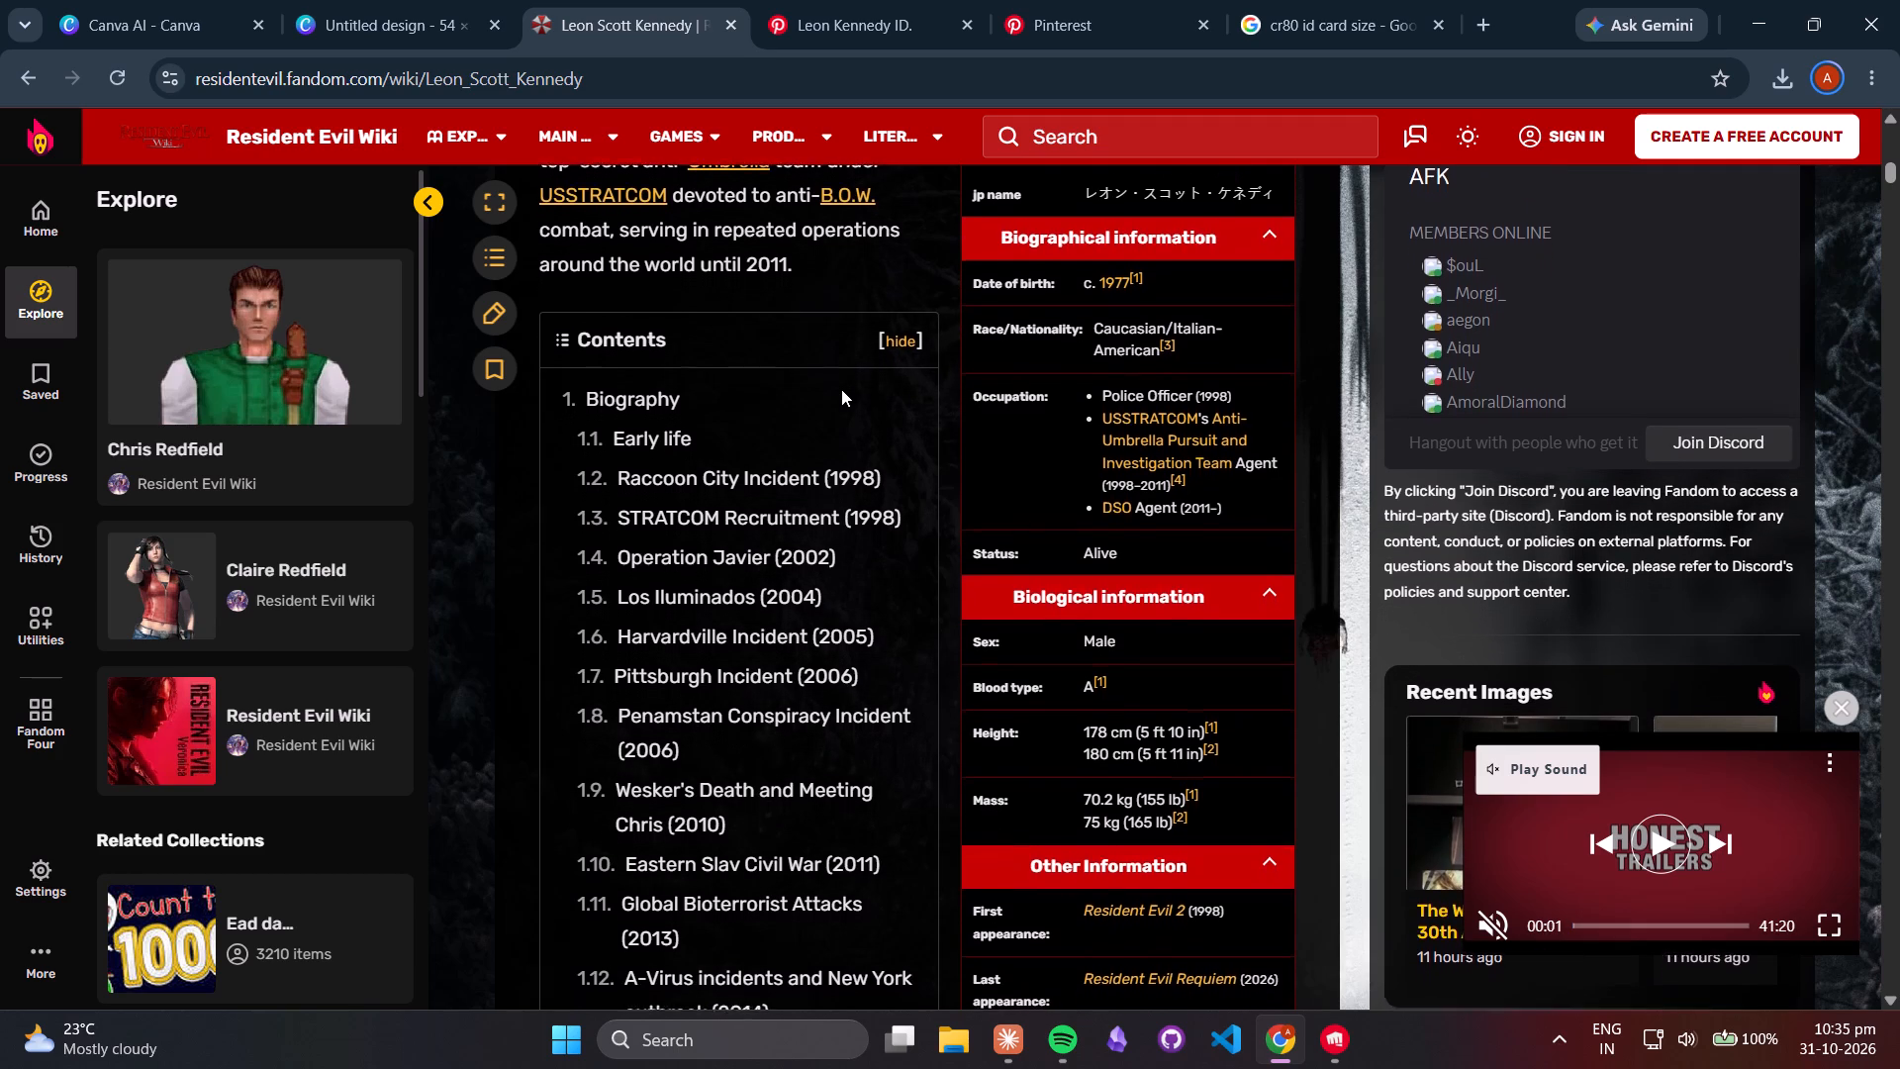
{"action": "scroll", "coordinate": [841, 389], "scroll_direction": "down", "scroll_amount": 2}
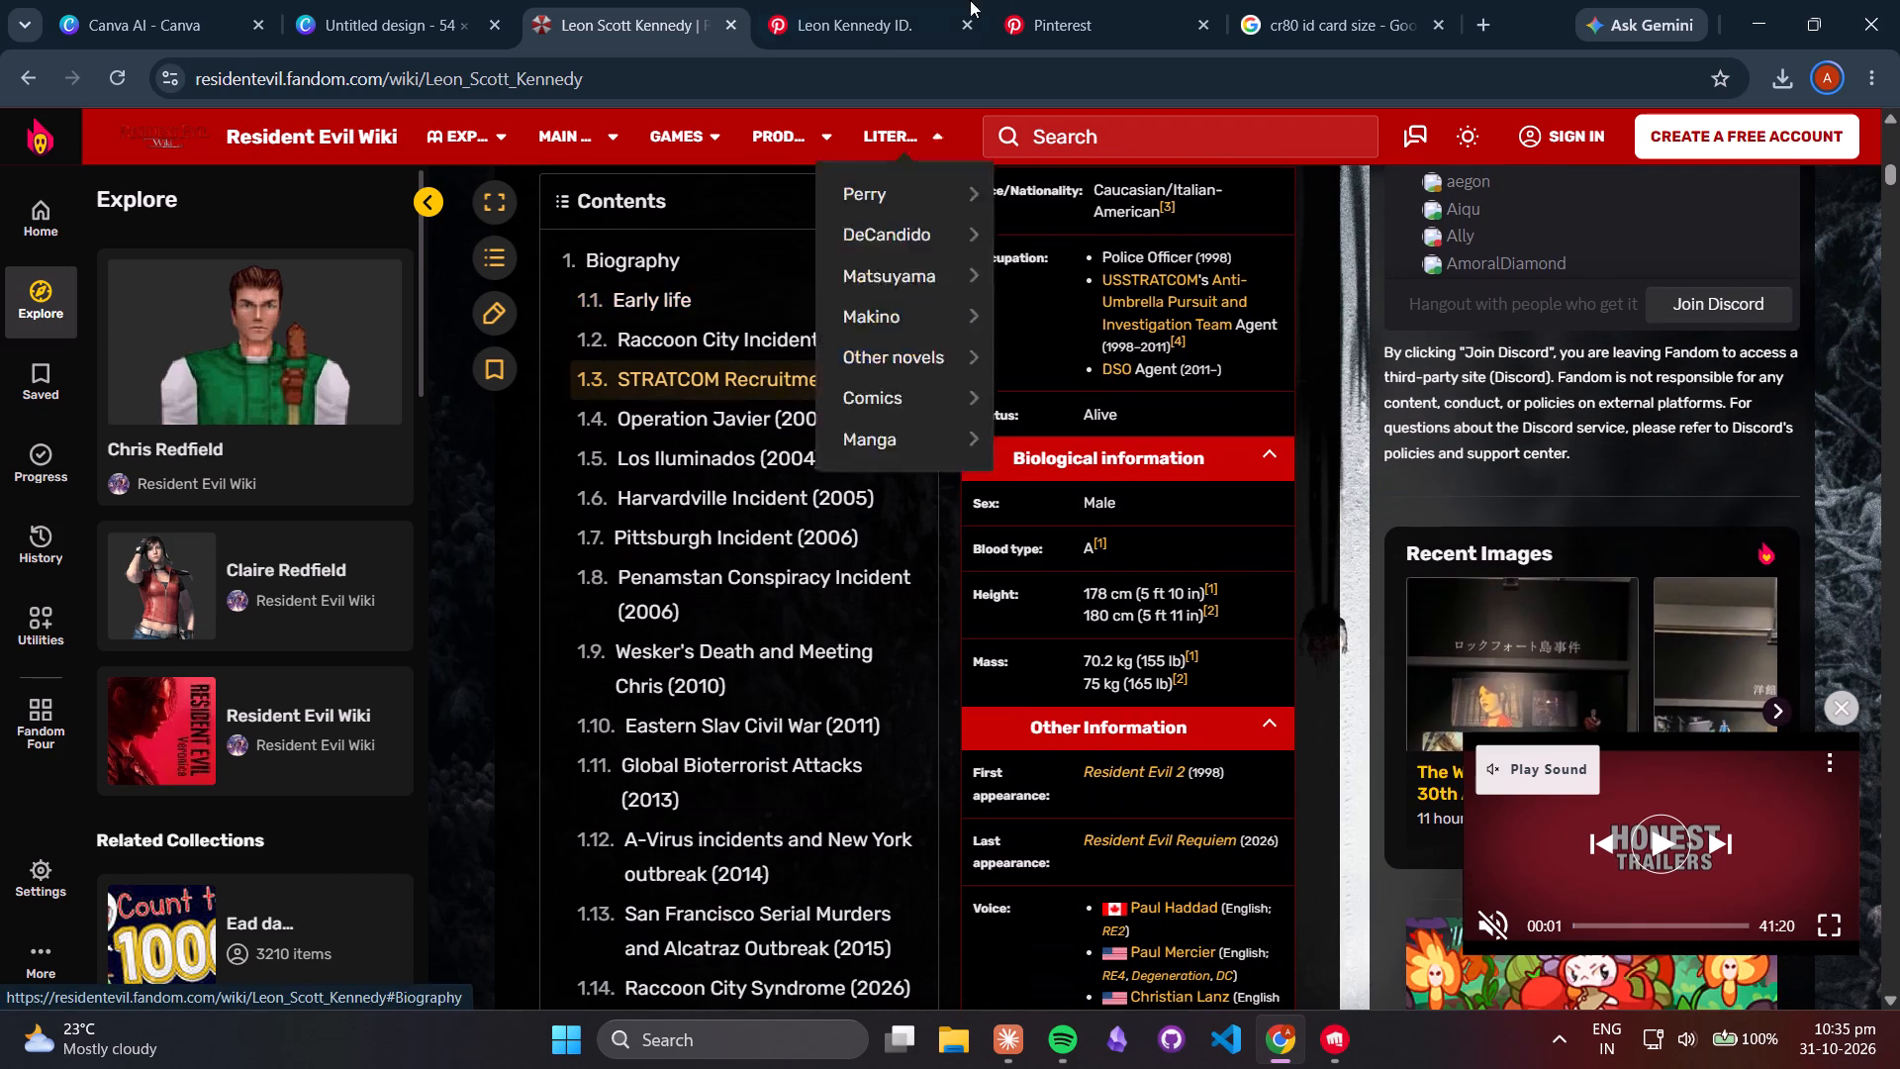
Switch to Pinterest, examine the Leon Kennedy ID pin and its related pins, and return to the ID card search results.
{"action": "left_click", "coordinate": [1063, 0]}
{"action": "left_click", "coordinate": [873, 0]}
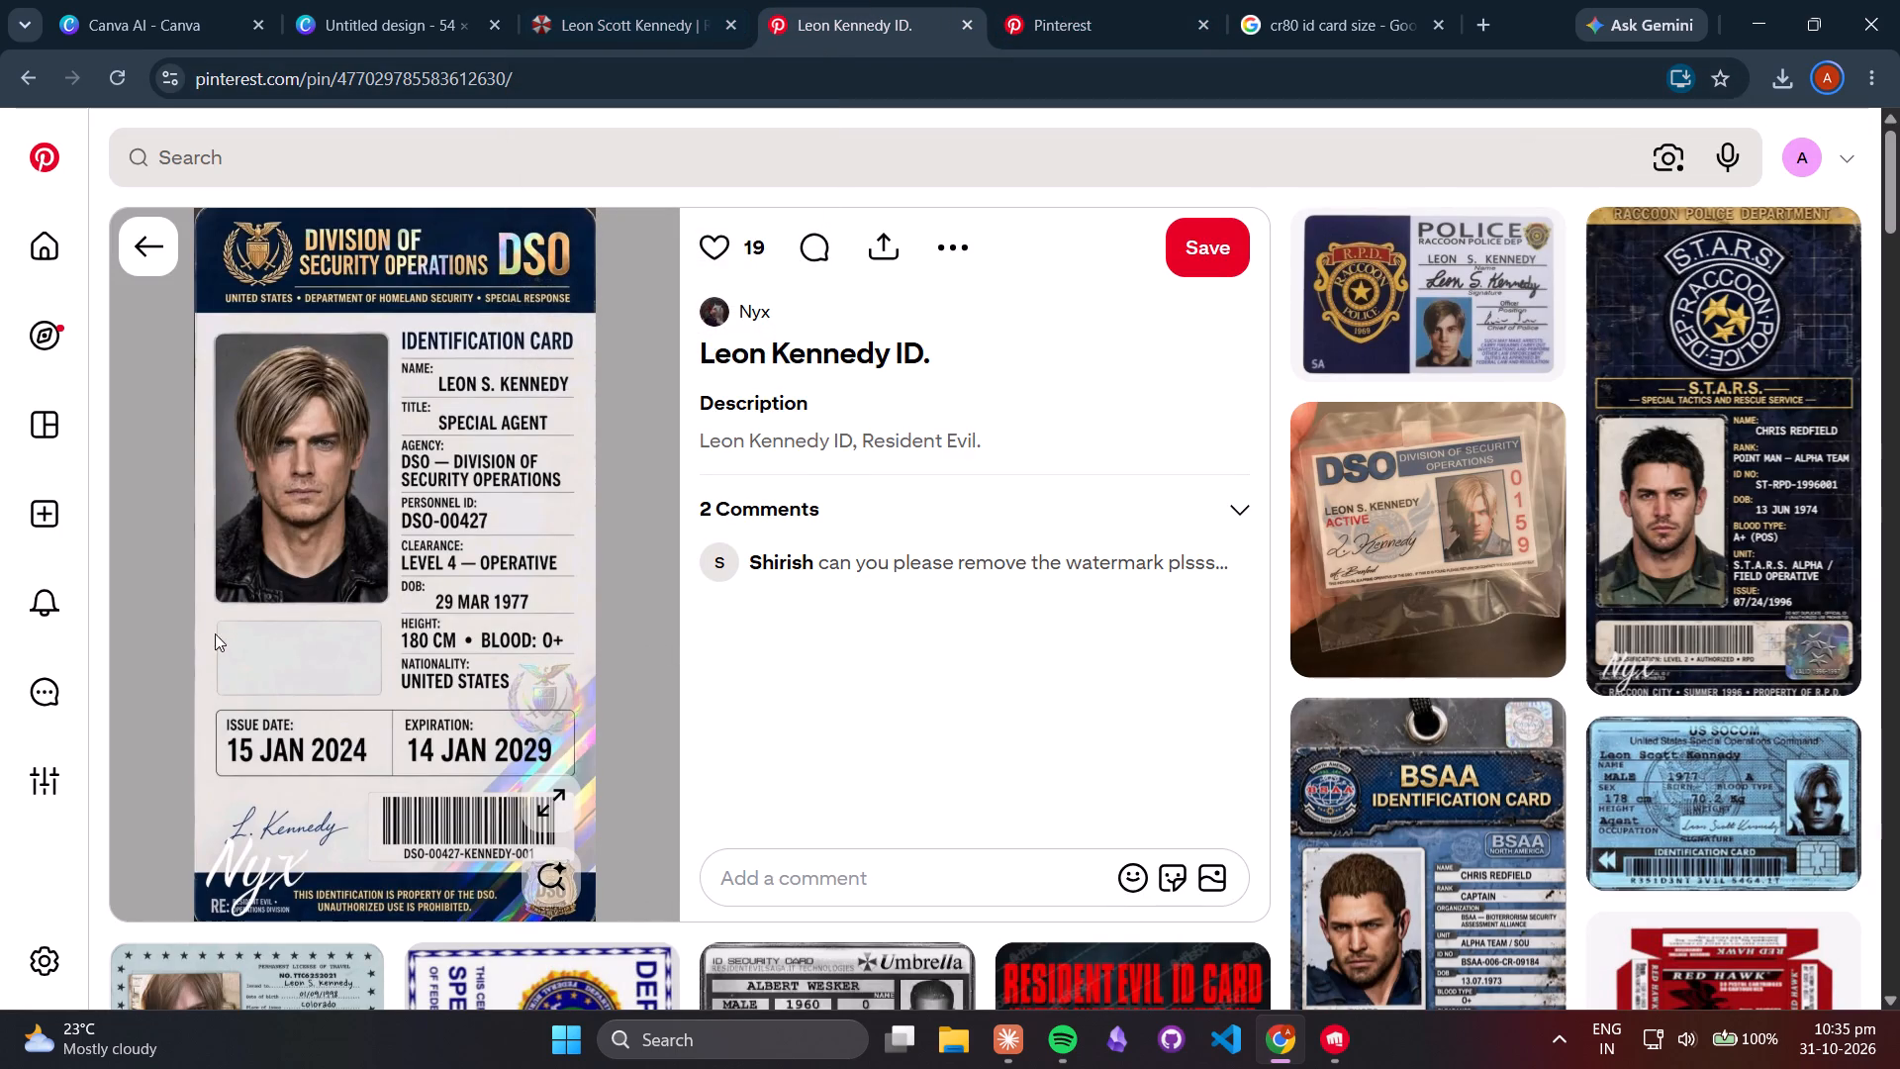
{"action": "scroll", "coordinate": [505, 457], "scroll_direction": "down", "scroll_amount": 3}
{"action": "scroll", "coordinate": [505, 457], "scroll_direction": "up", "scroll_amount": 1}
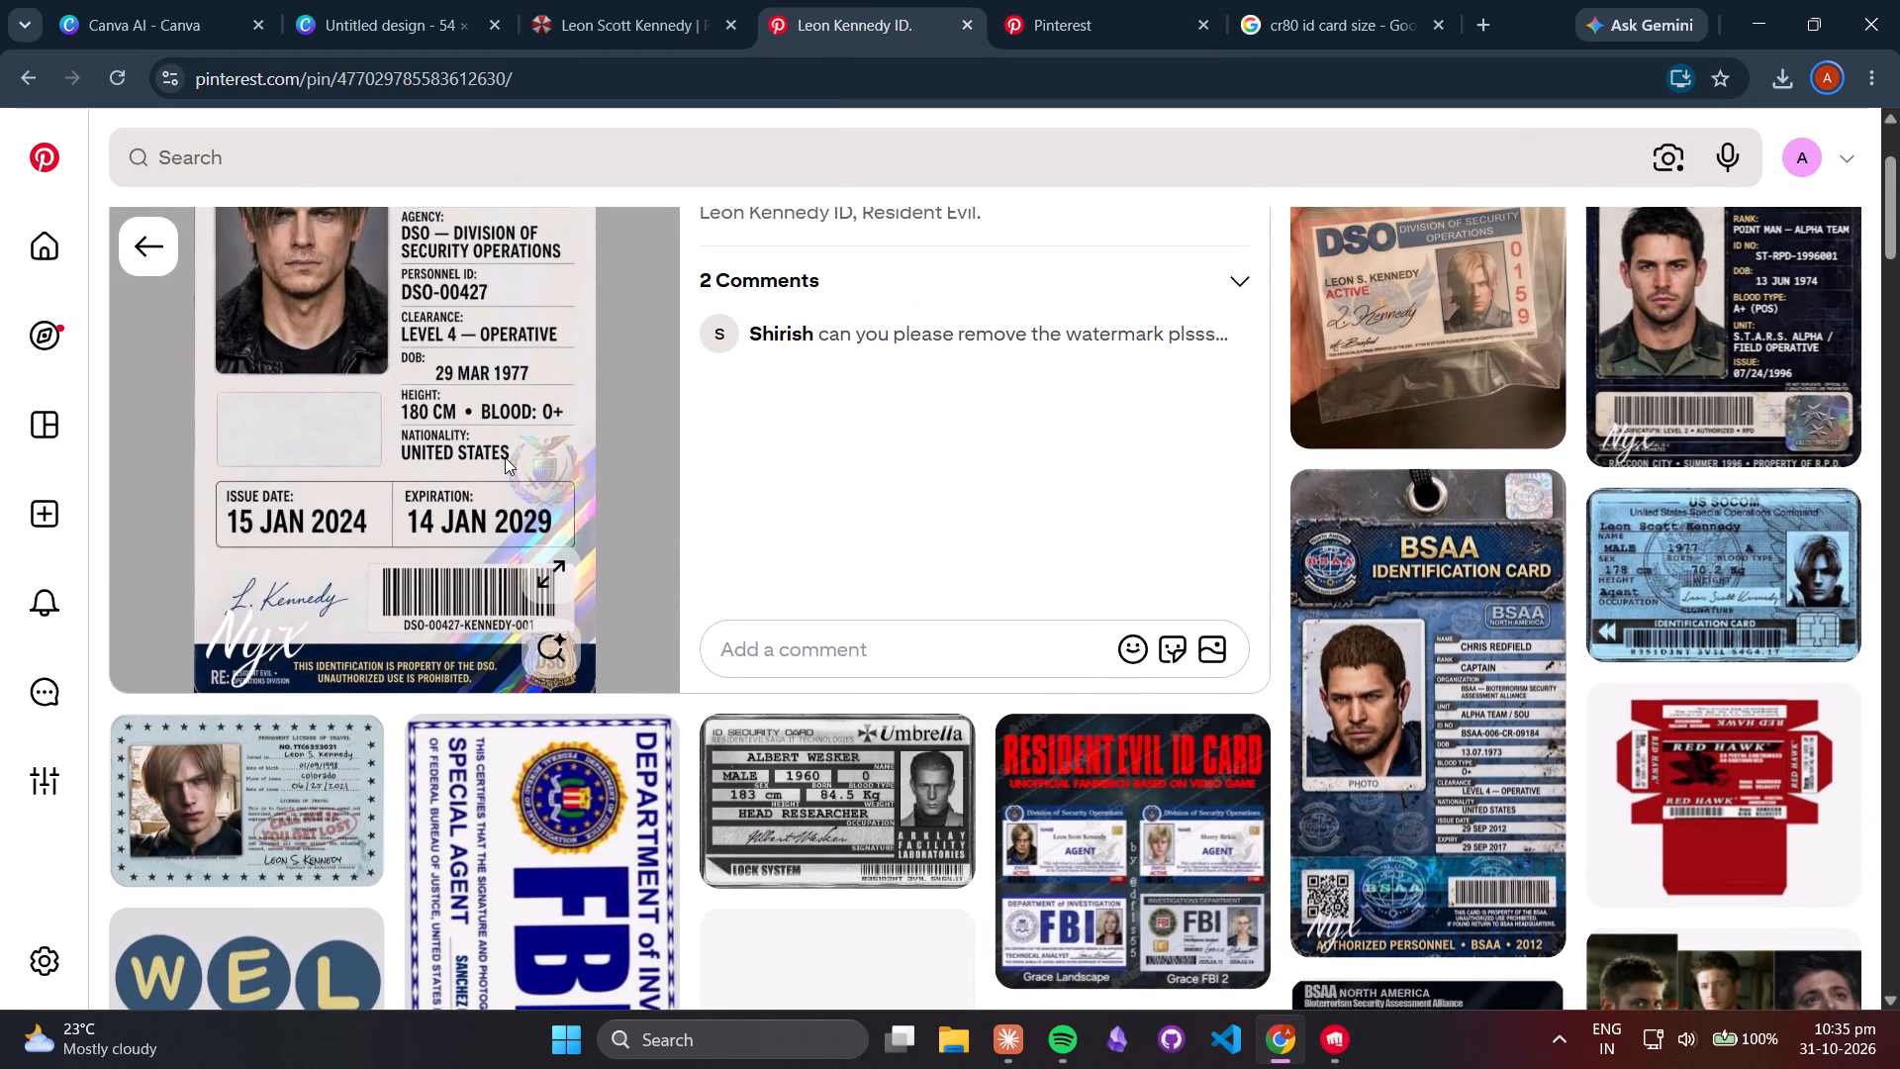
{"action": "scroll", "coordinate": [861, 500], "scroll_direction": "down", "scroll_amount": 3}
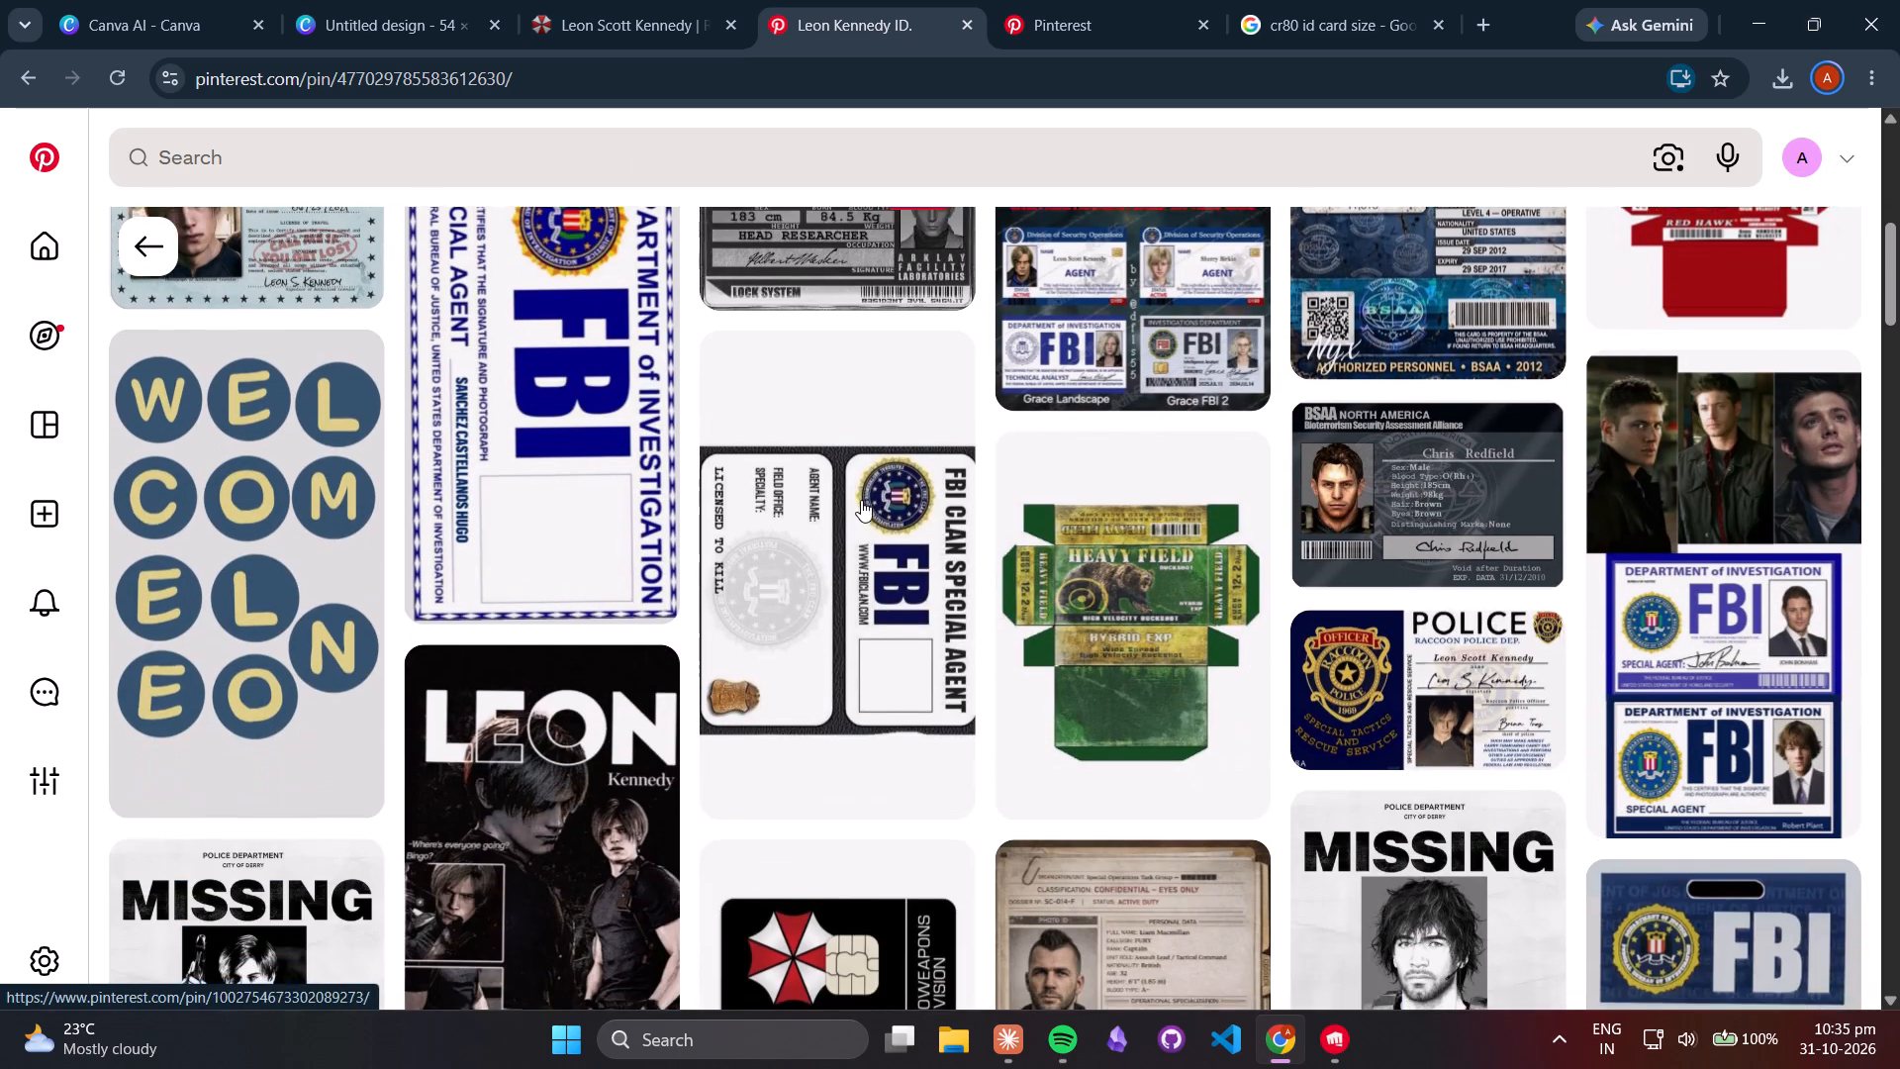
{"action": "scroll", "coordinate": [861, 500], "scroll_direction": "down", "scroll_amount": 5}
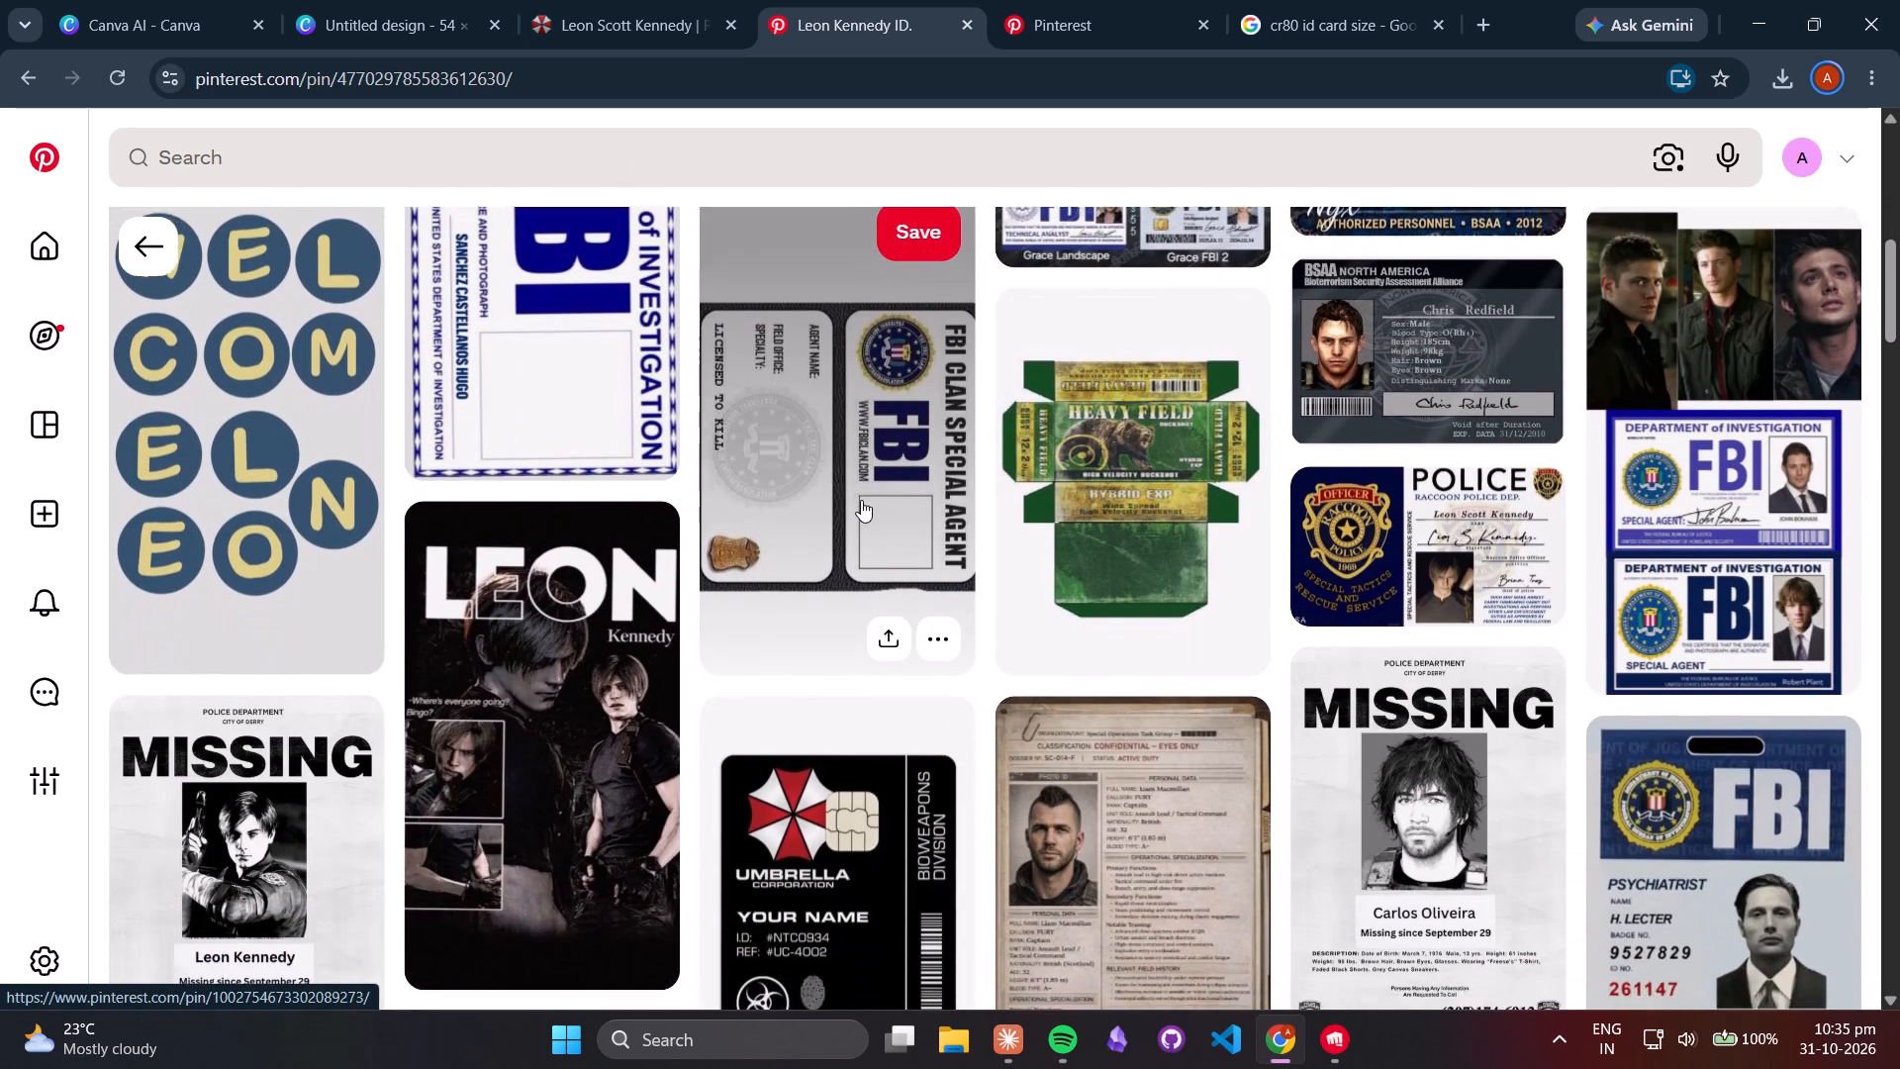
{"action": "scroll", "coordinate": [861, 500], "scroll_direction": "down", "scroll_amount": 3}
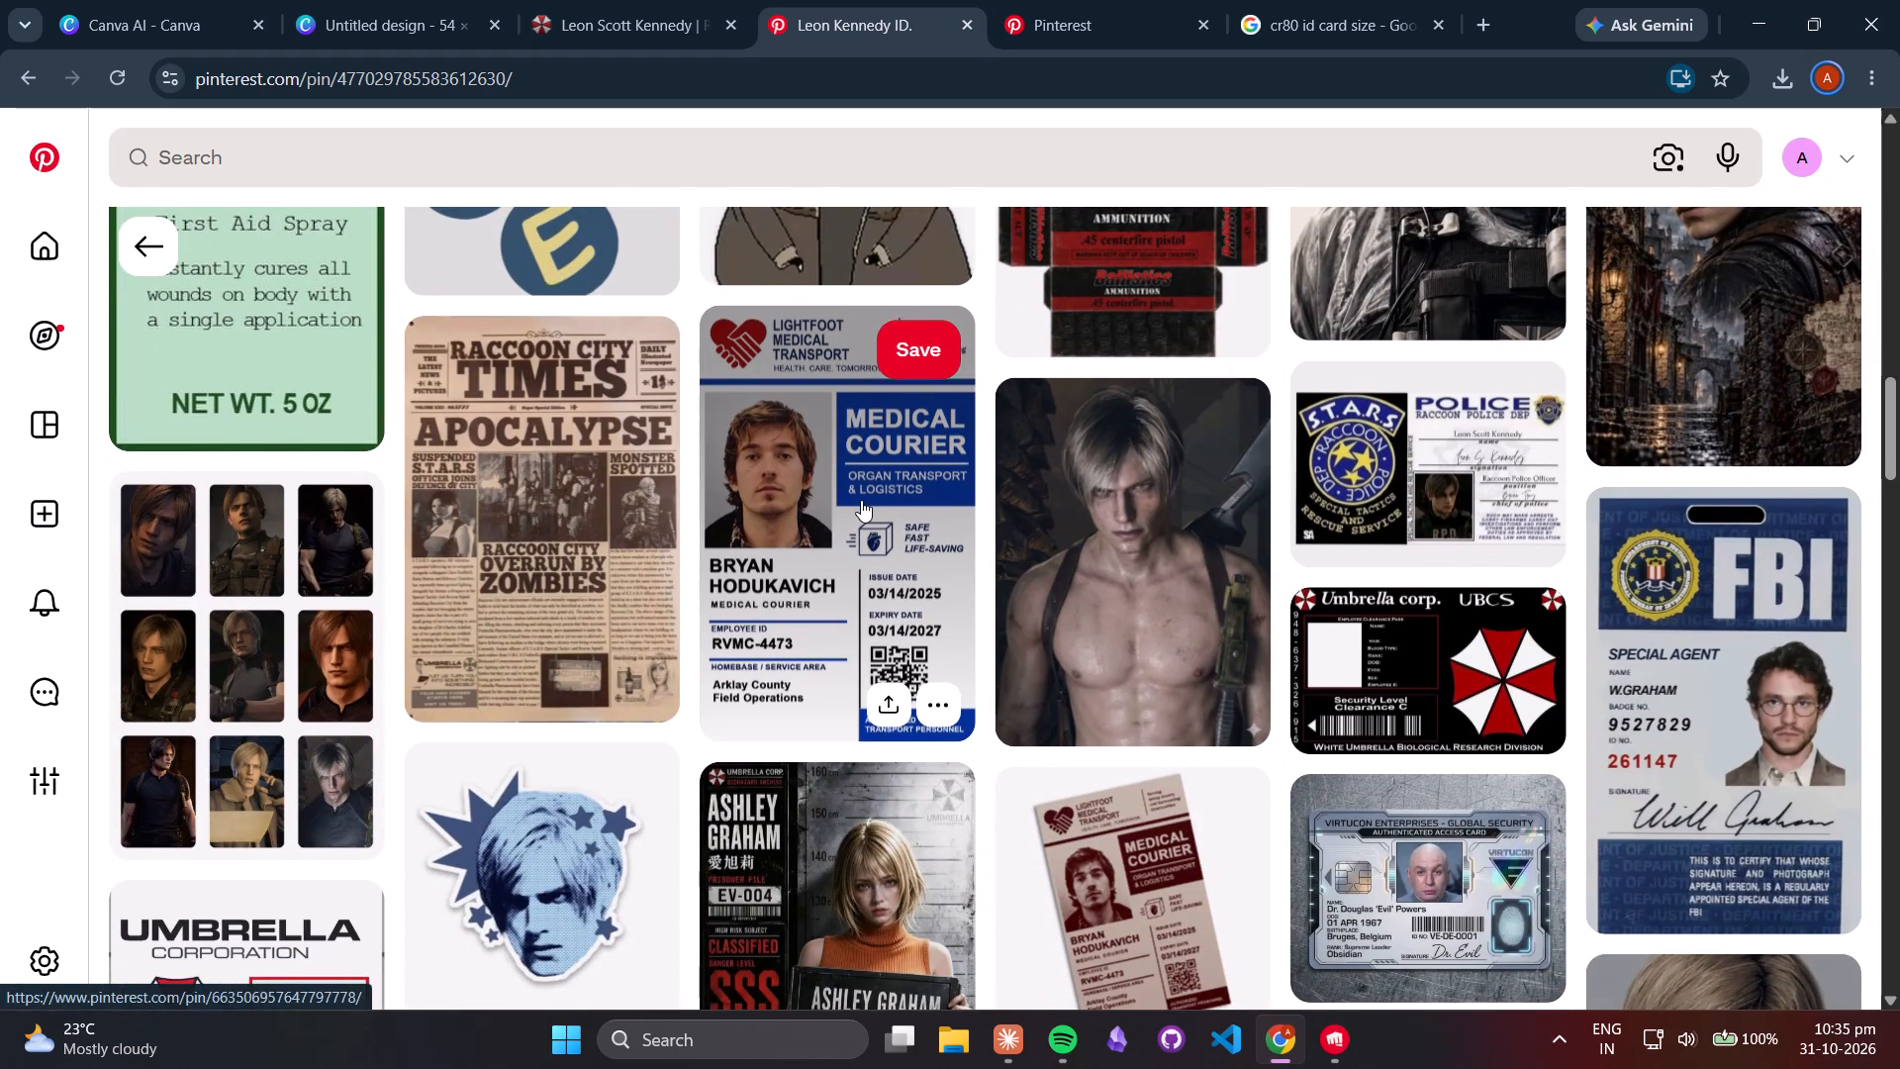
{"action": "scroll", "coordinate": [861, 500], "scroll_direction": "right", "scroll_amount": 6}
{"action": "scroll", "coordinate": [861, 500], "scroll_direction": "down", "scroll_amount": 3}
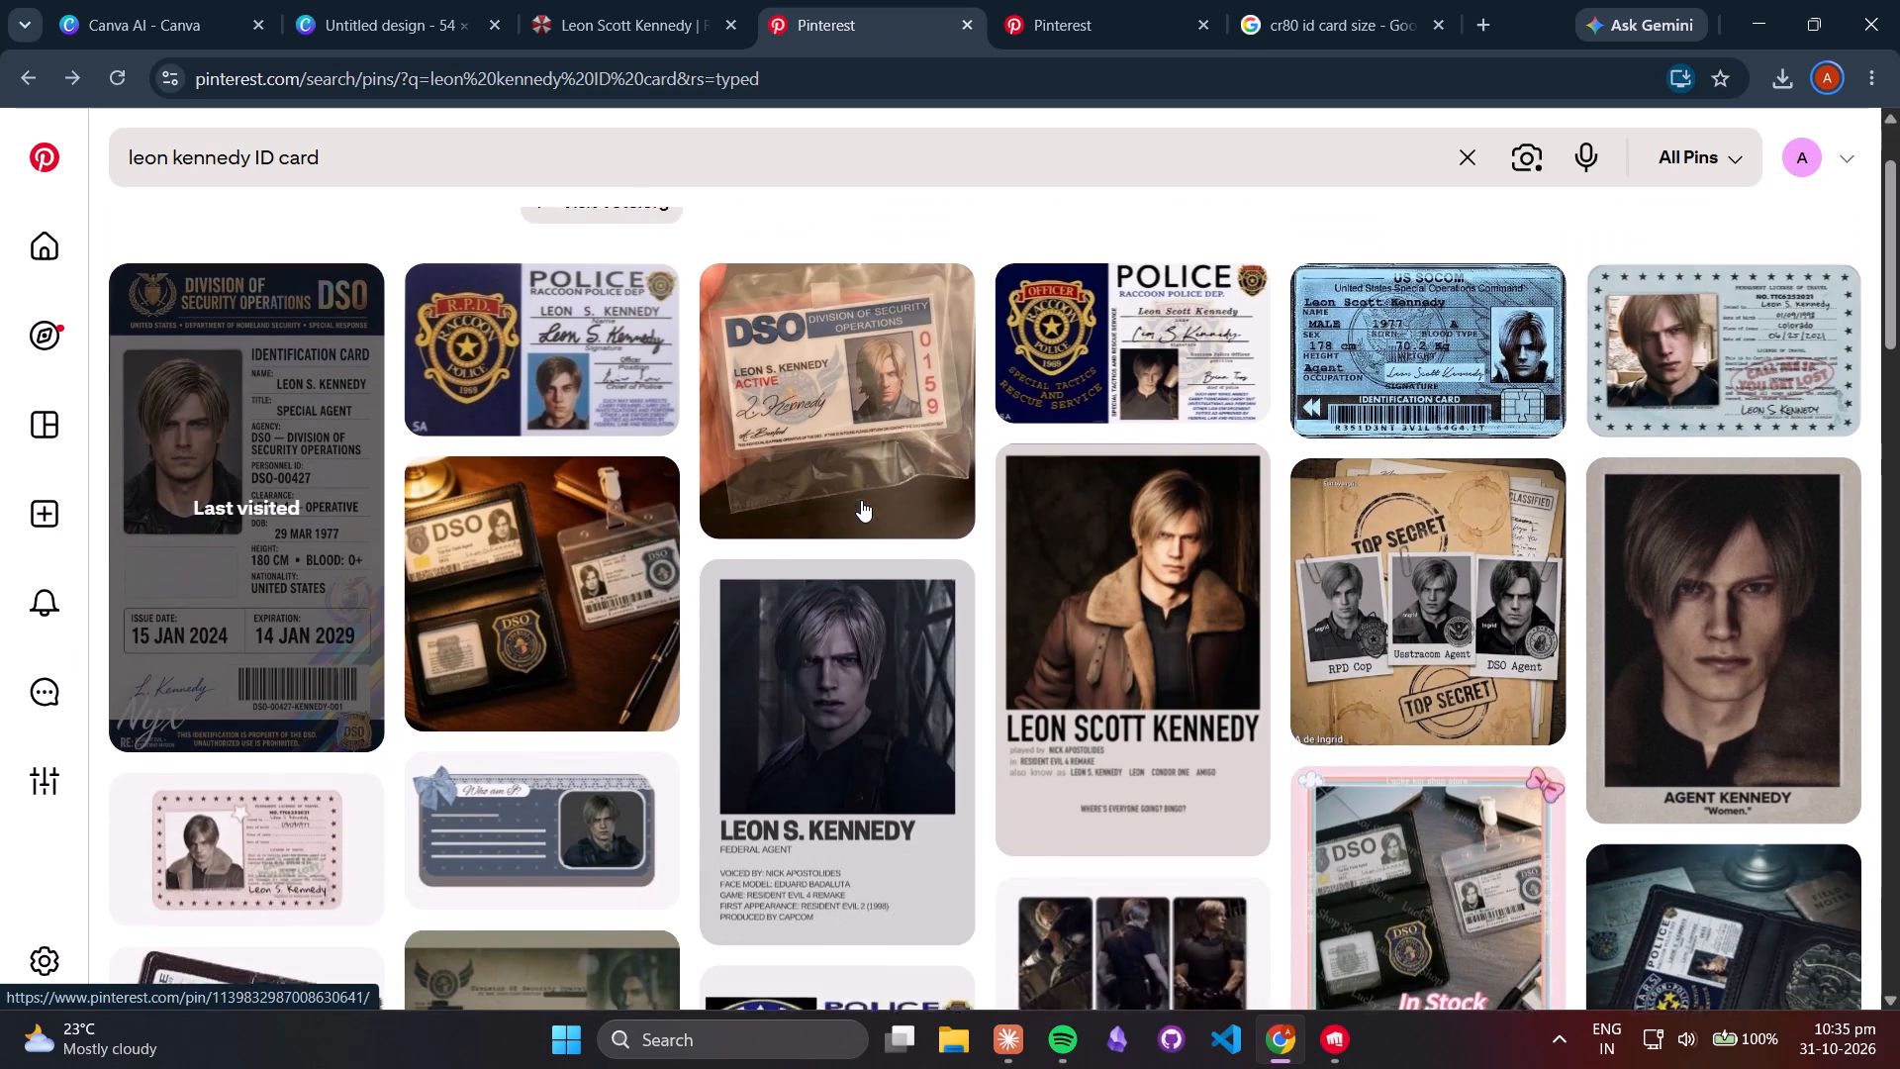
{"action": "scroll", "coordinate": [861, 500], "scroll_direction": "down", "scroll_amount": 2}
{"action": "scroll", "coordinate": [861, 500], "scroll_direction": "up", "scroll_amount": 2}
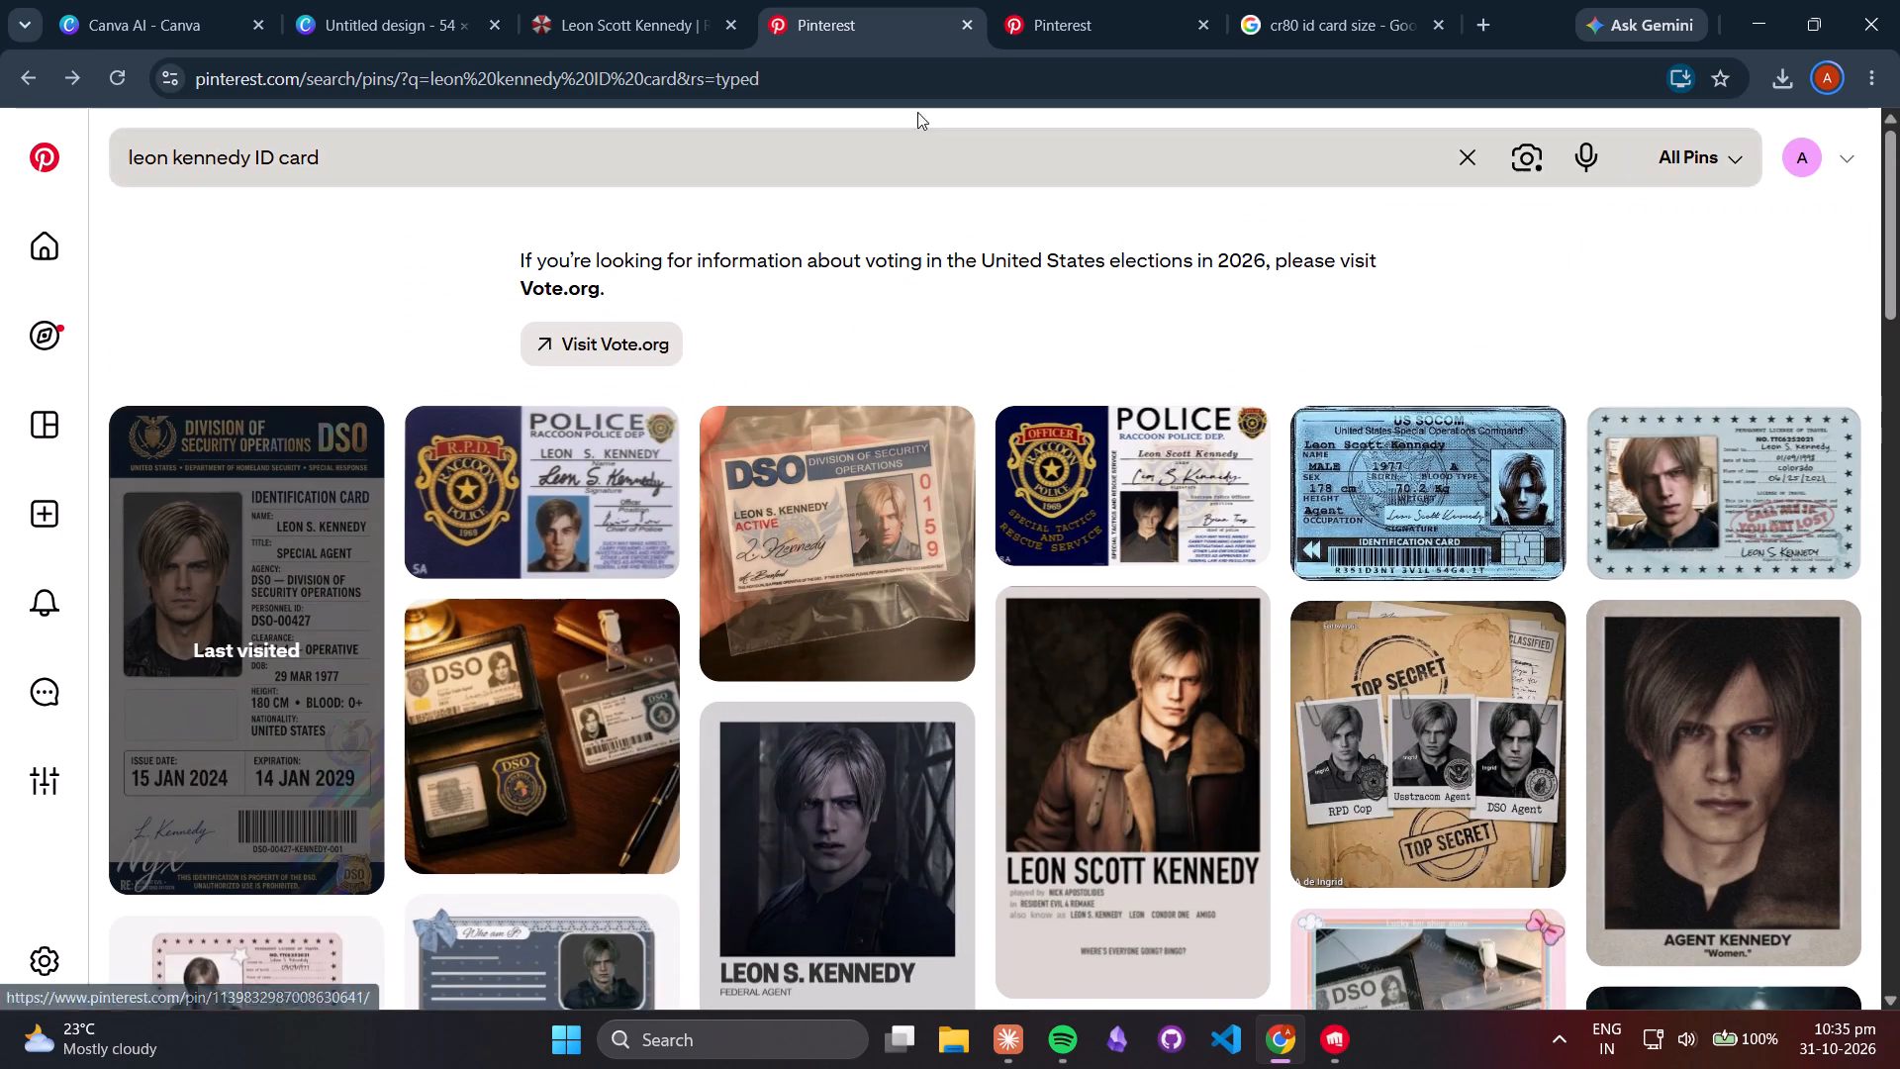
Search Pinterest for "leon kennedy ID card DSO".
{"action": "left_click", "coordinate": [1364, 172]}
{"action": "key", "text": "Return"}
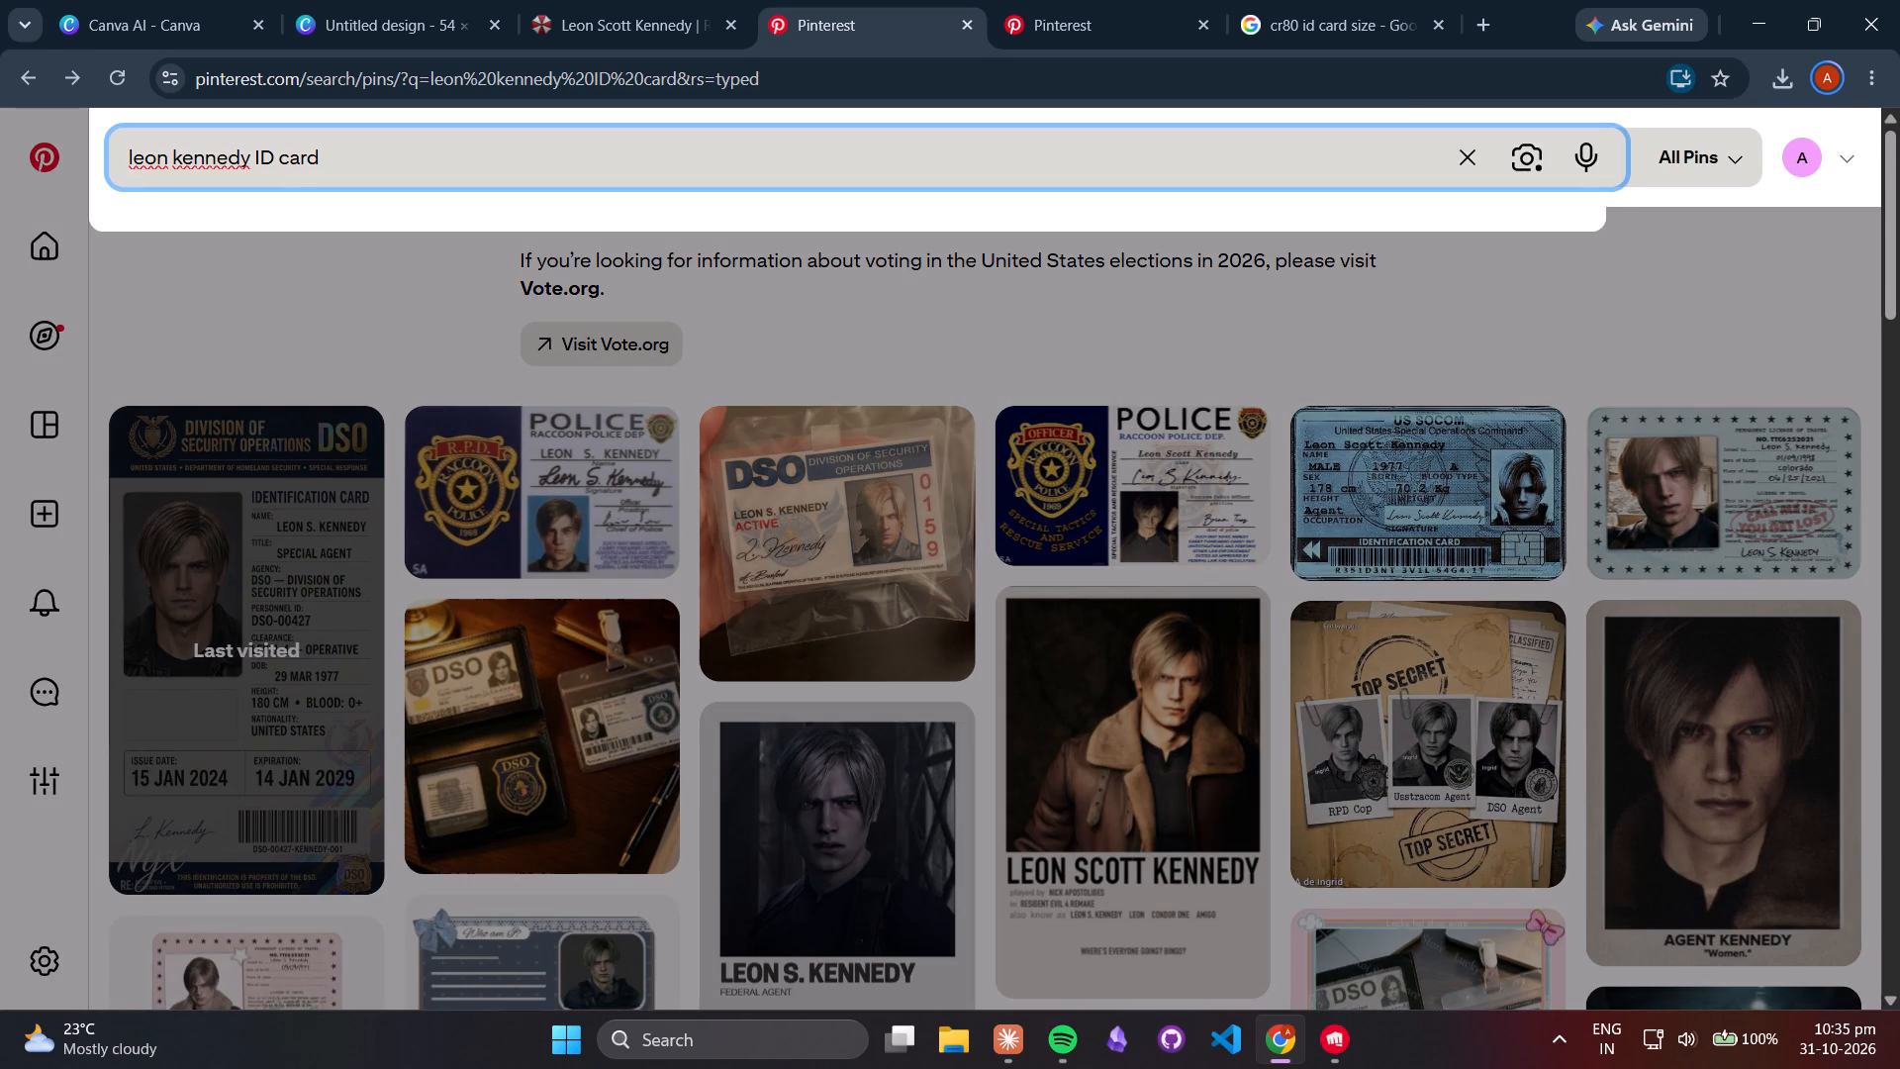
{"action": "key", "text": "Return"}
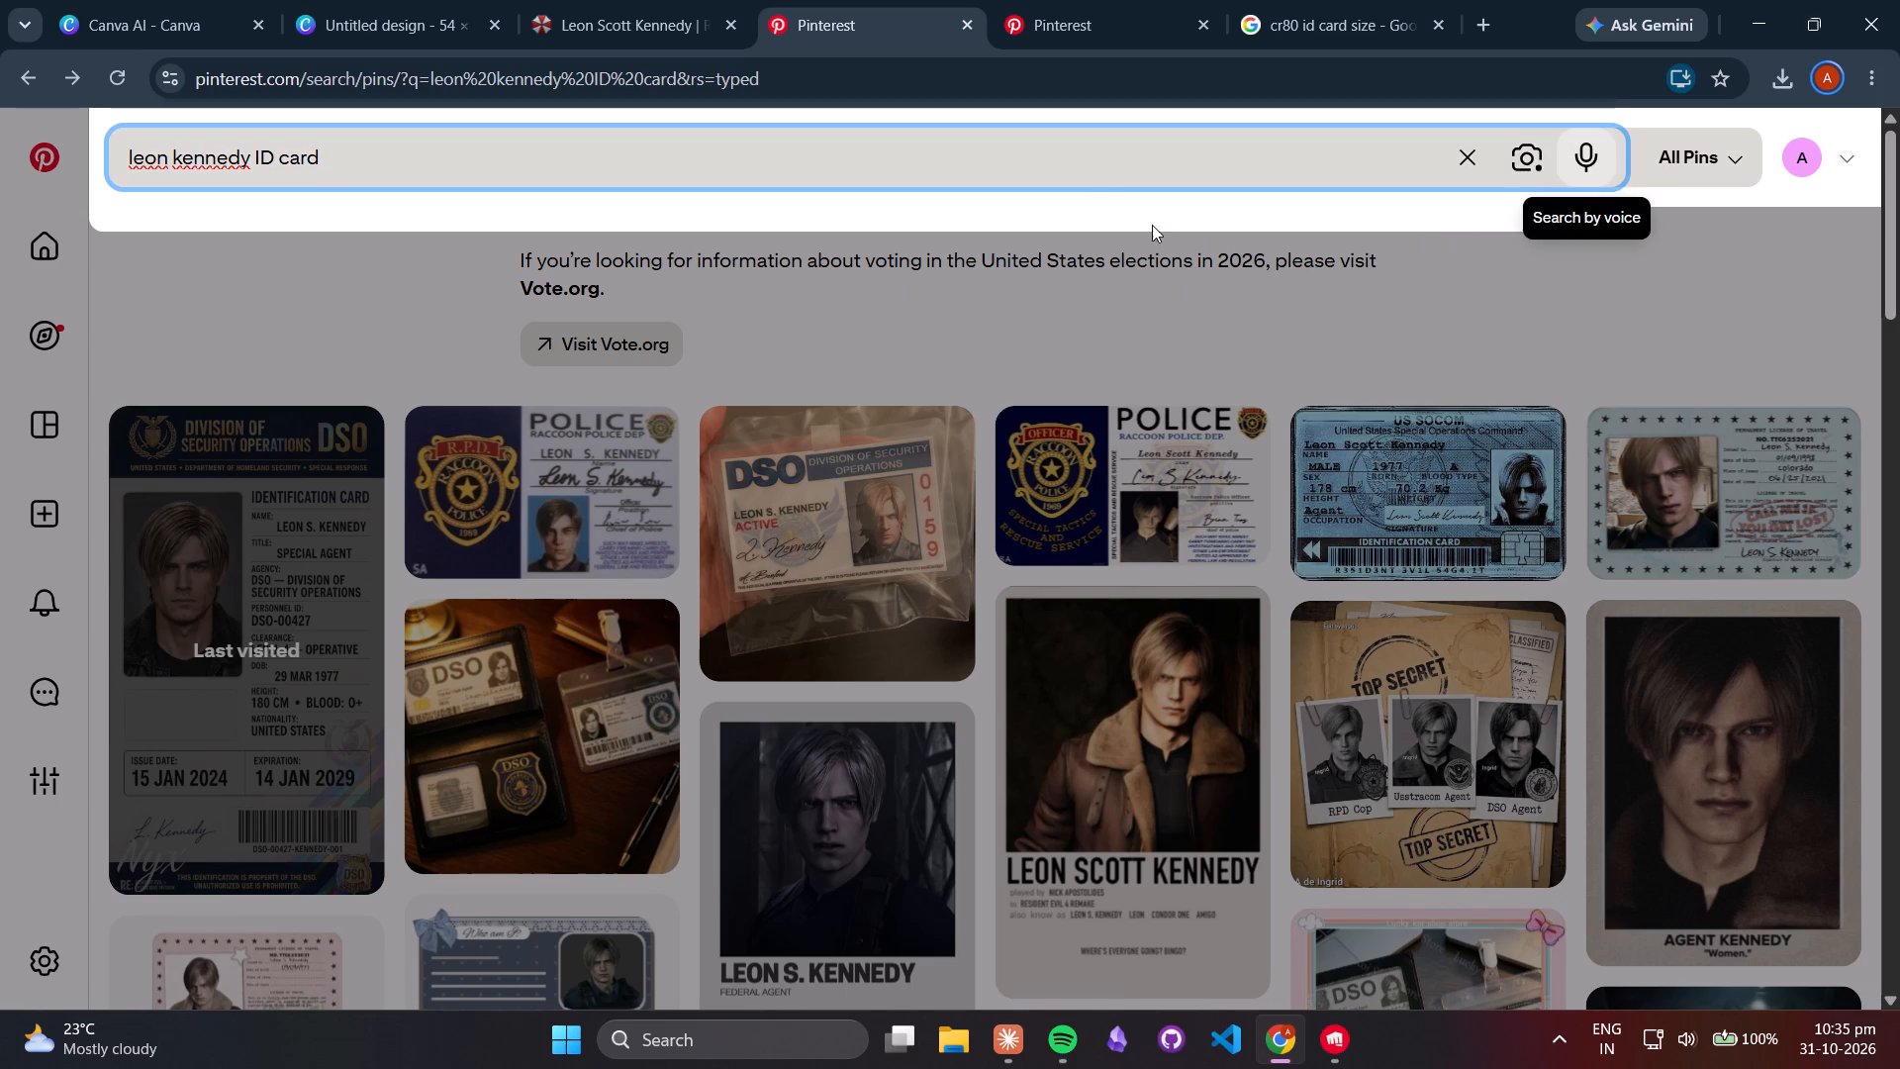
{"action": "key", "text": "space"}
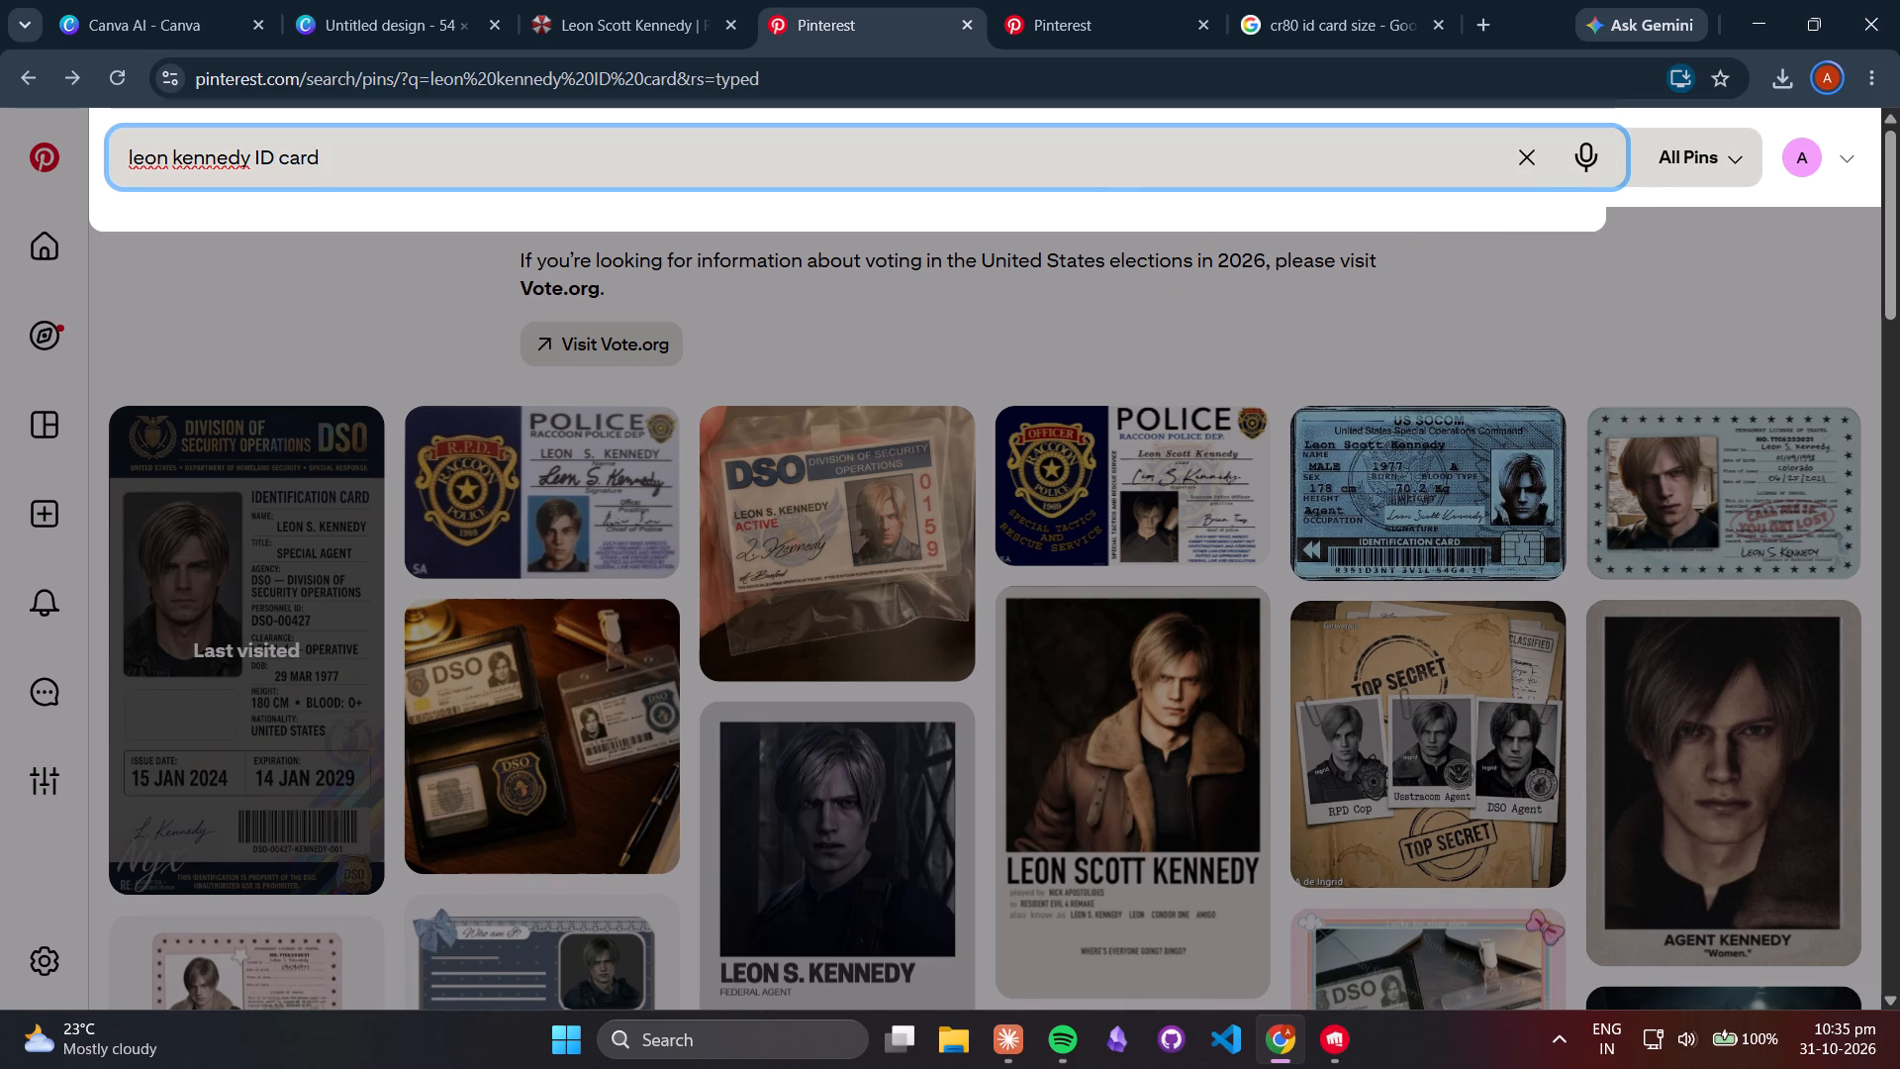
{"action": "type", "text": "DSO"}
{"action": "key", "text": "Return"}
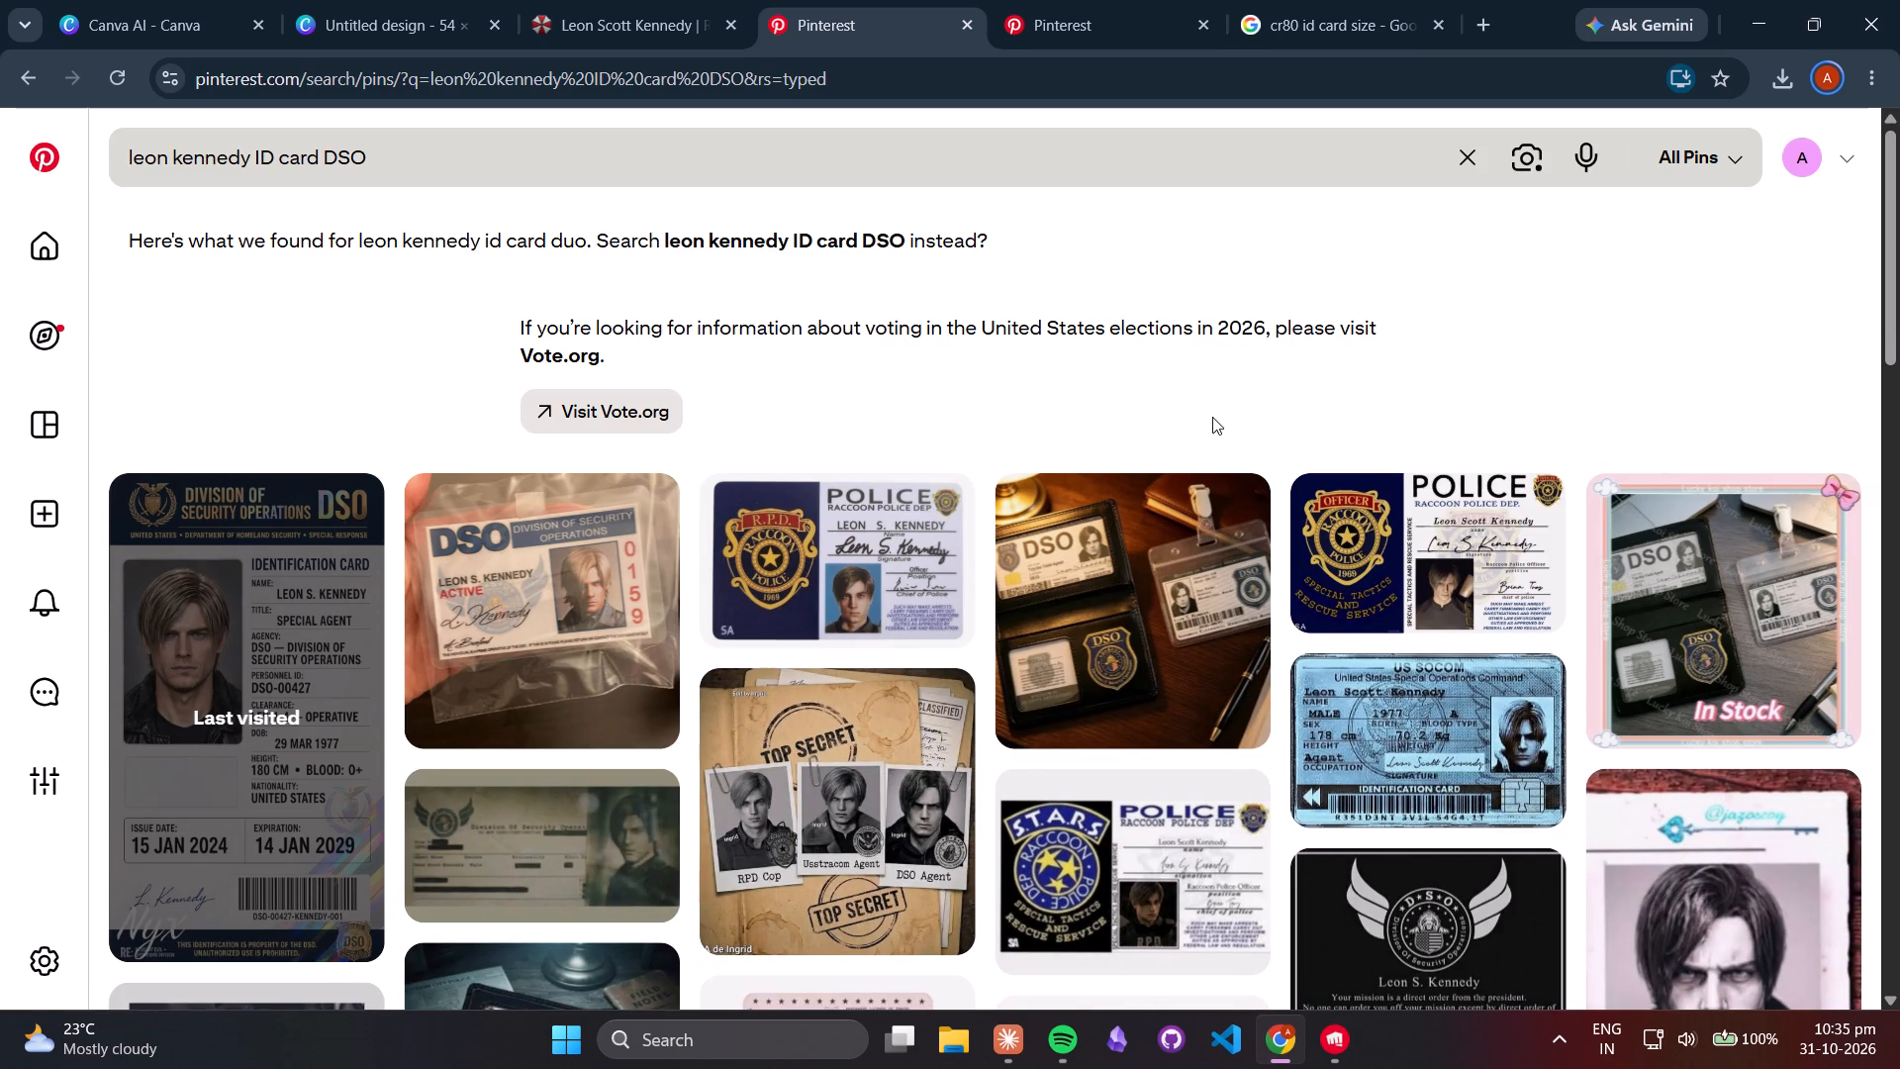
Browse the Pinterest results for DSO identification card layouts and design references.
{"action": "scroll", "coordinate": [915, 607], "scroll_direction": "down", "scroll_amount": 2}
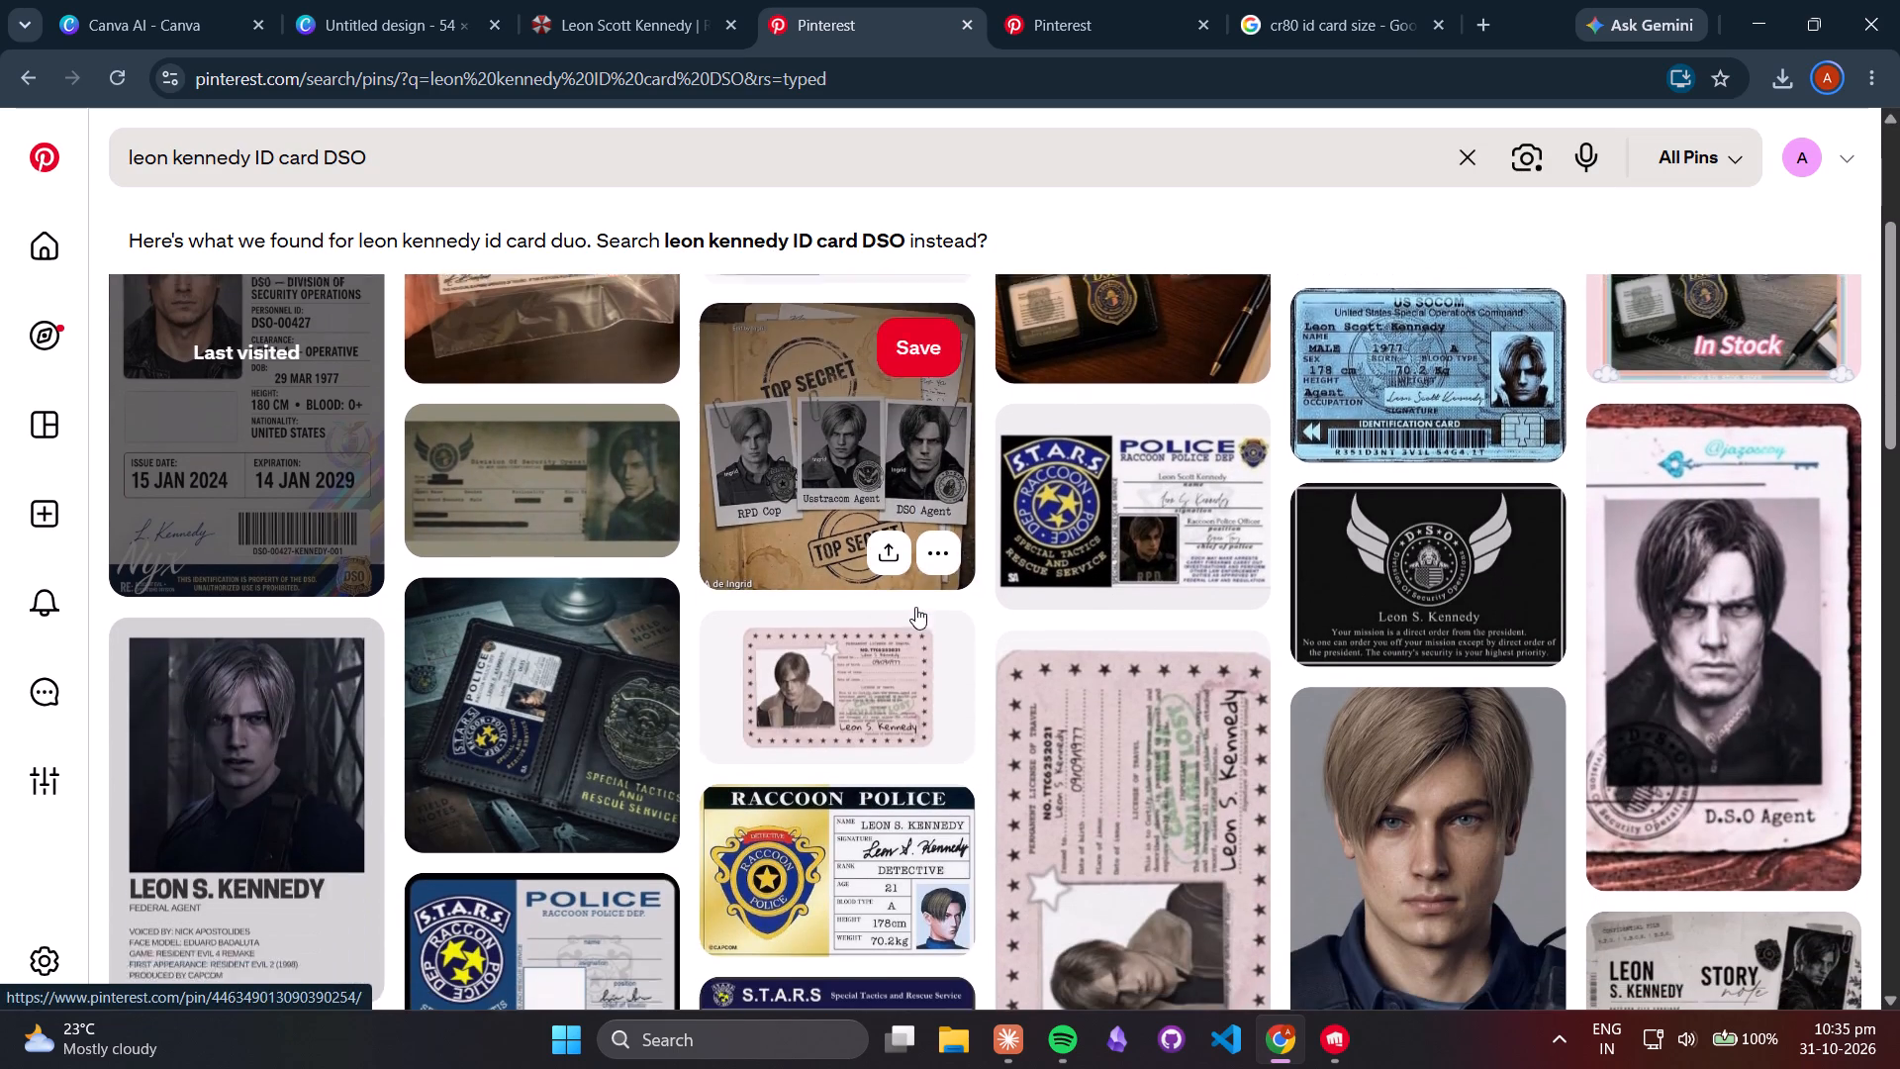
{"action": "scroll", "coordinate": [915, 607], "scroll_direction": "down", "scroll_amount": 3}
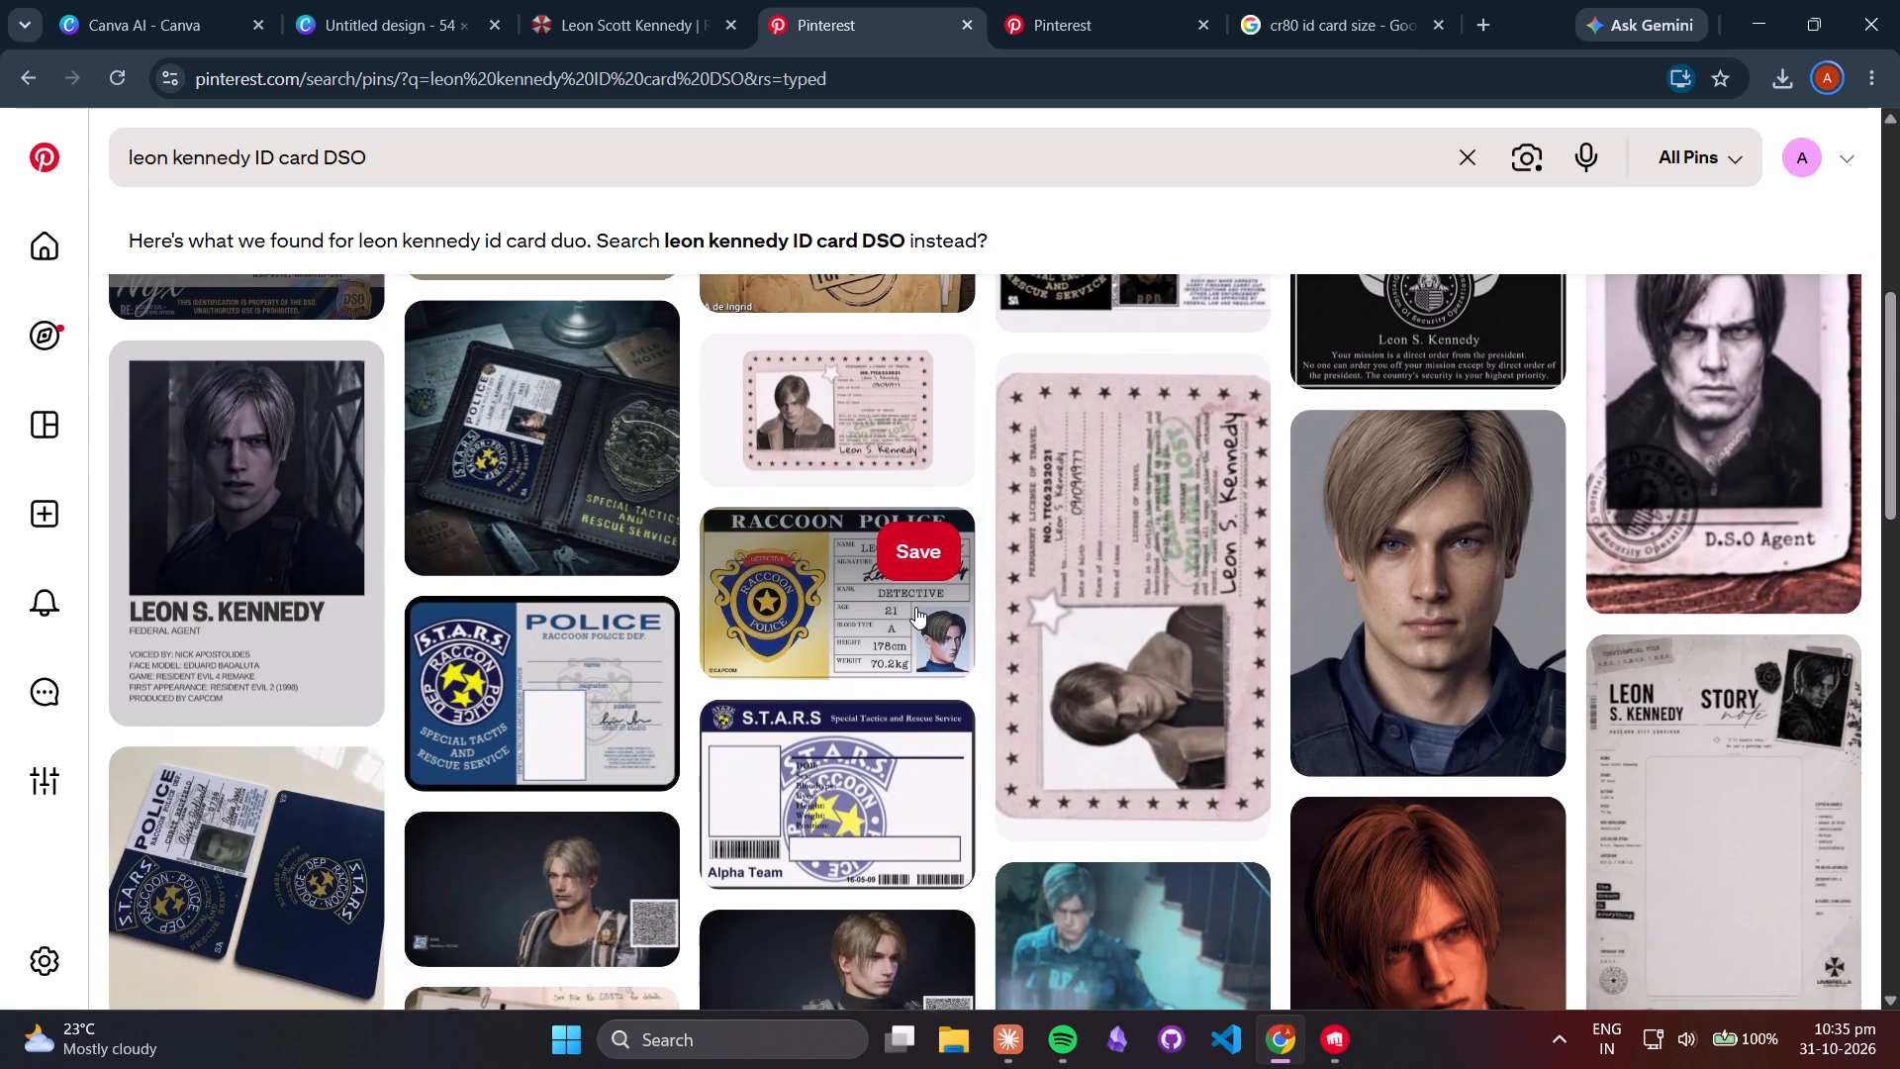
{"action": "scroll", "coordinate": [915, 607], "scroll_direction": "down", "scroll_amount": 2}
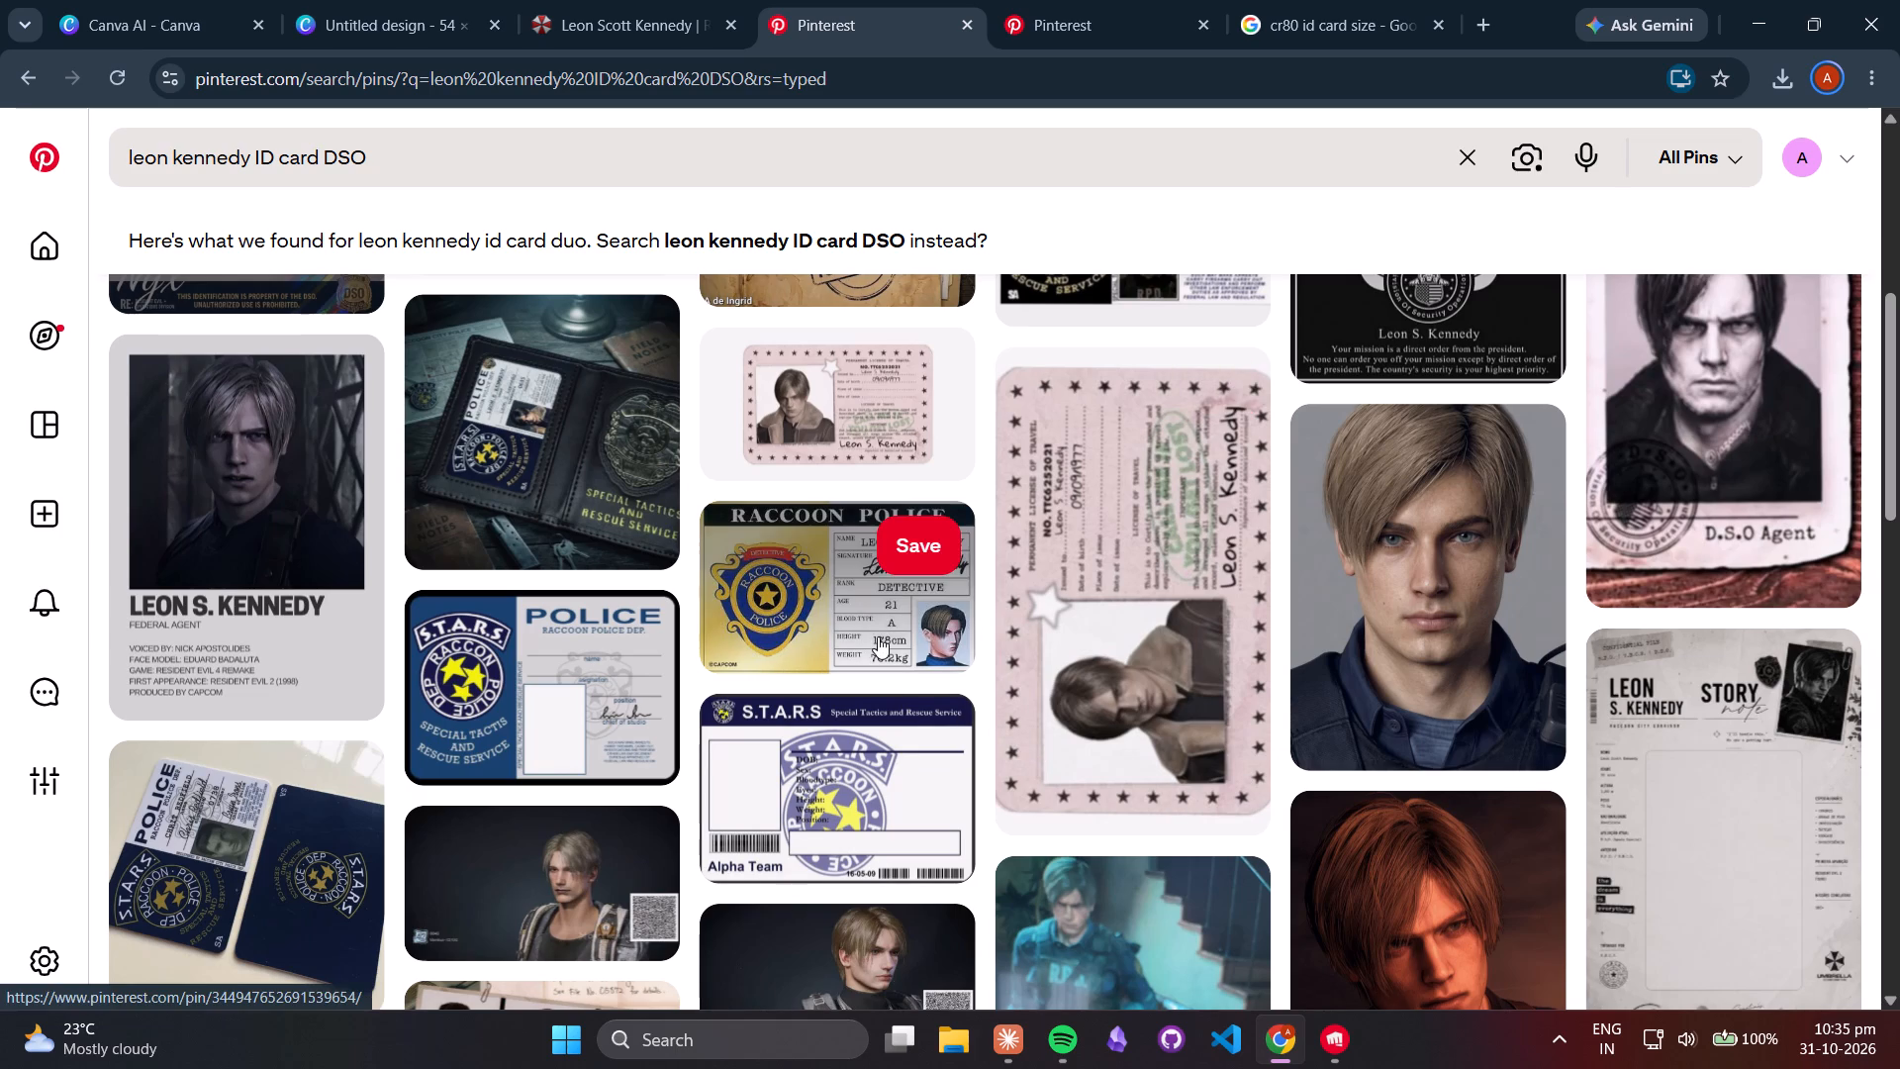
{"action": "scroll", "coordinate": [878, 636], "scroll_direction": "up", "scroll_amount": 5}
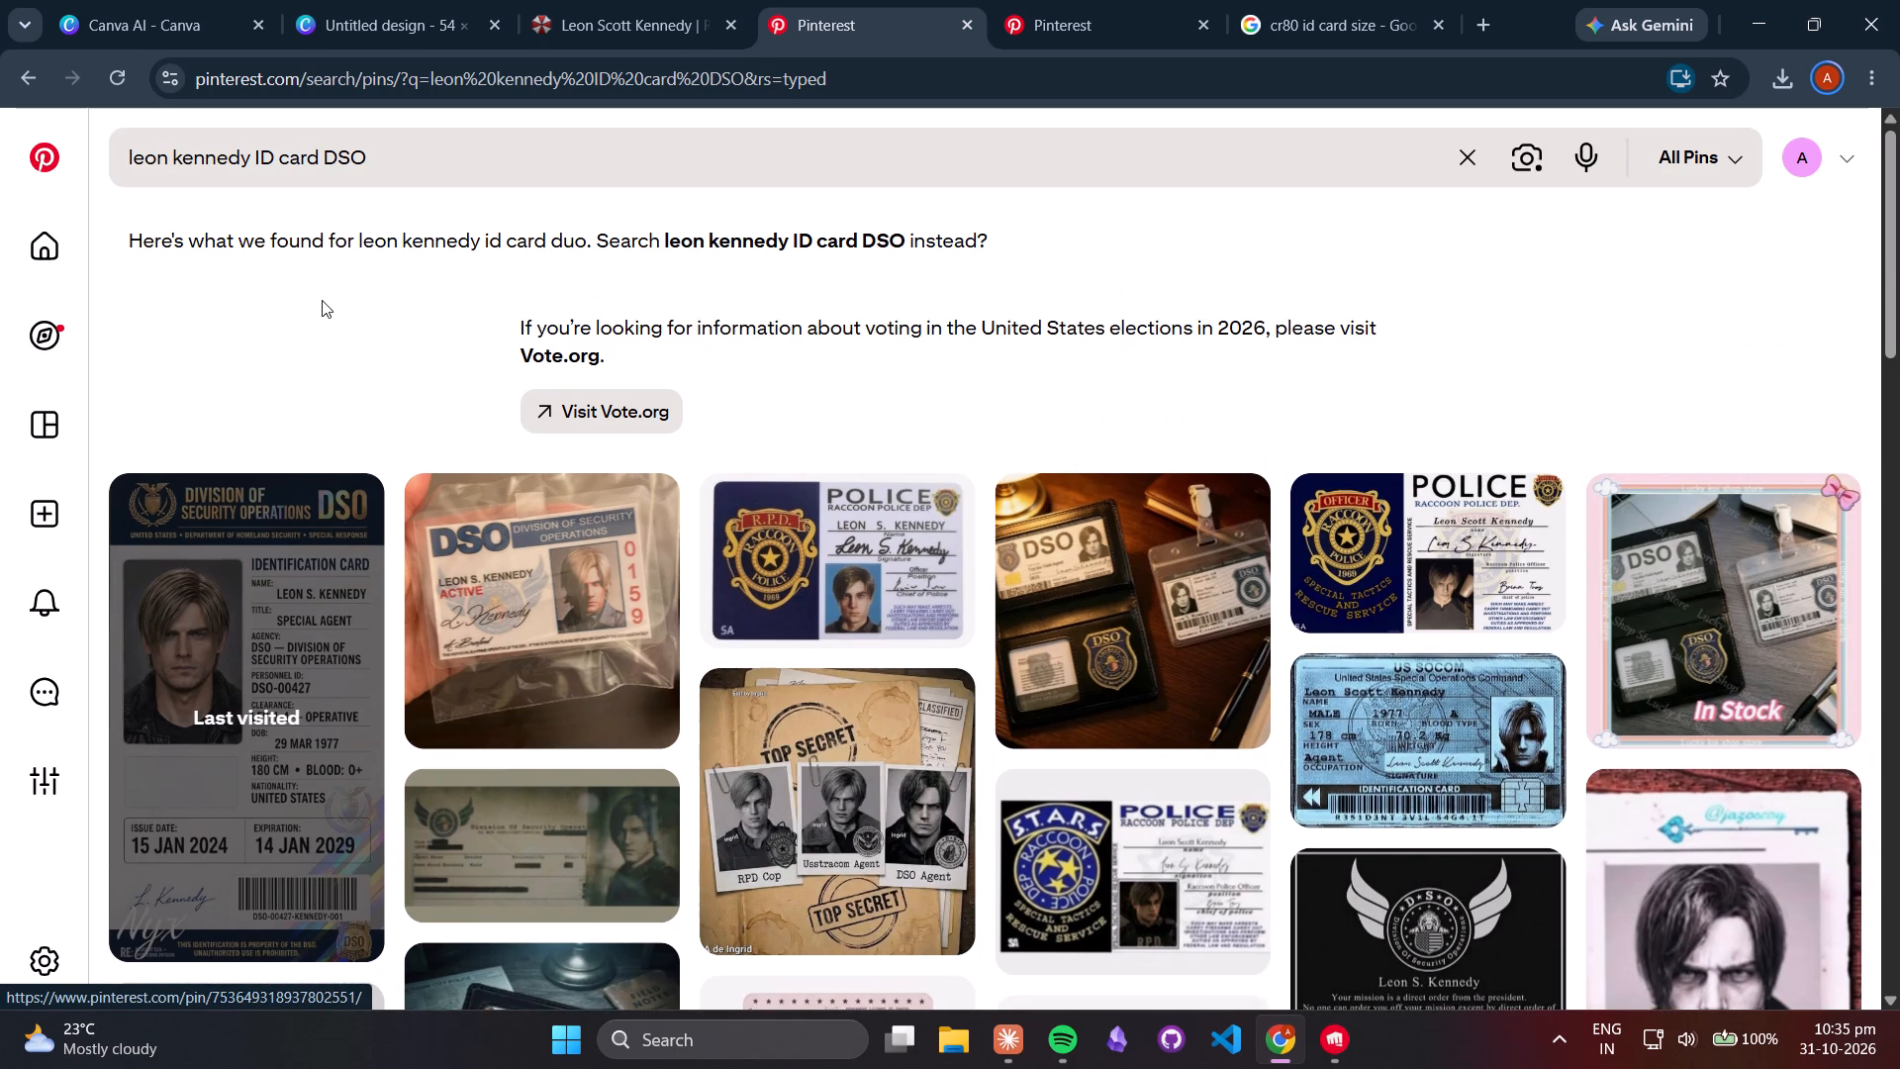
{"action": "left_click", "coordinate": [325, 375]}
{"action": "scroll", "coordinate": [325, 375], "scroll_direction": "down", "scroll_amount": 4}
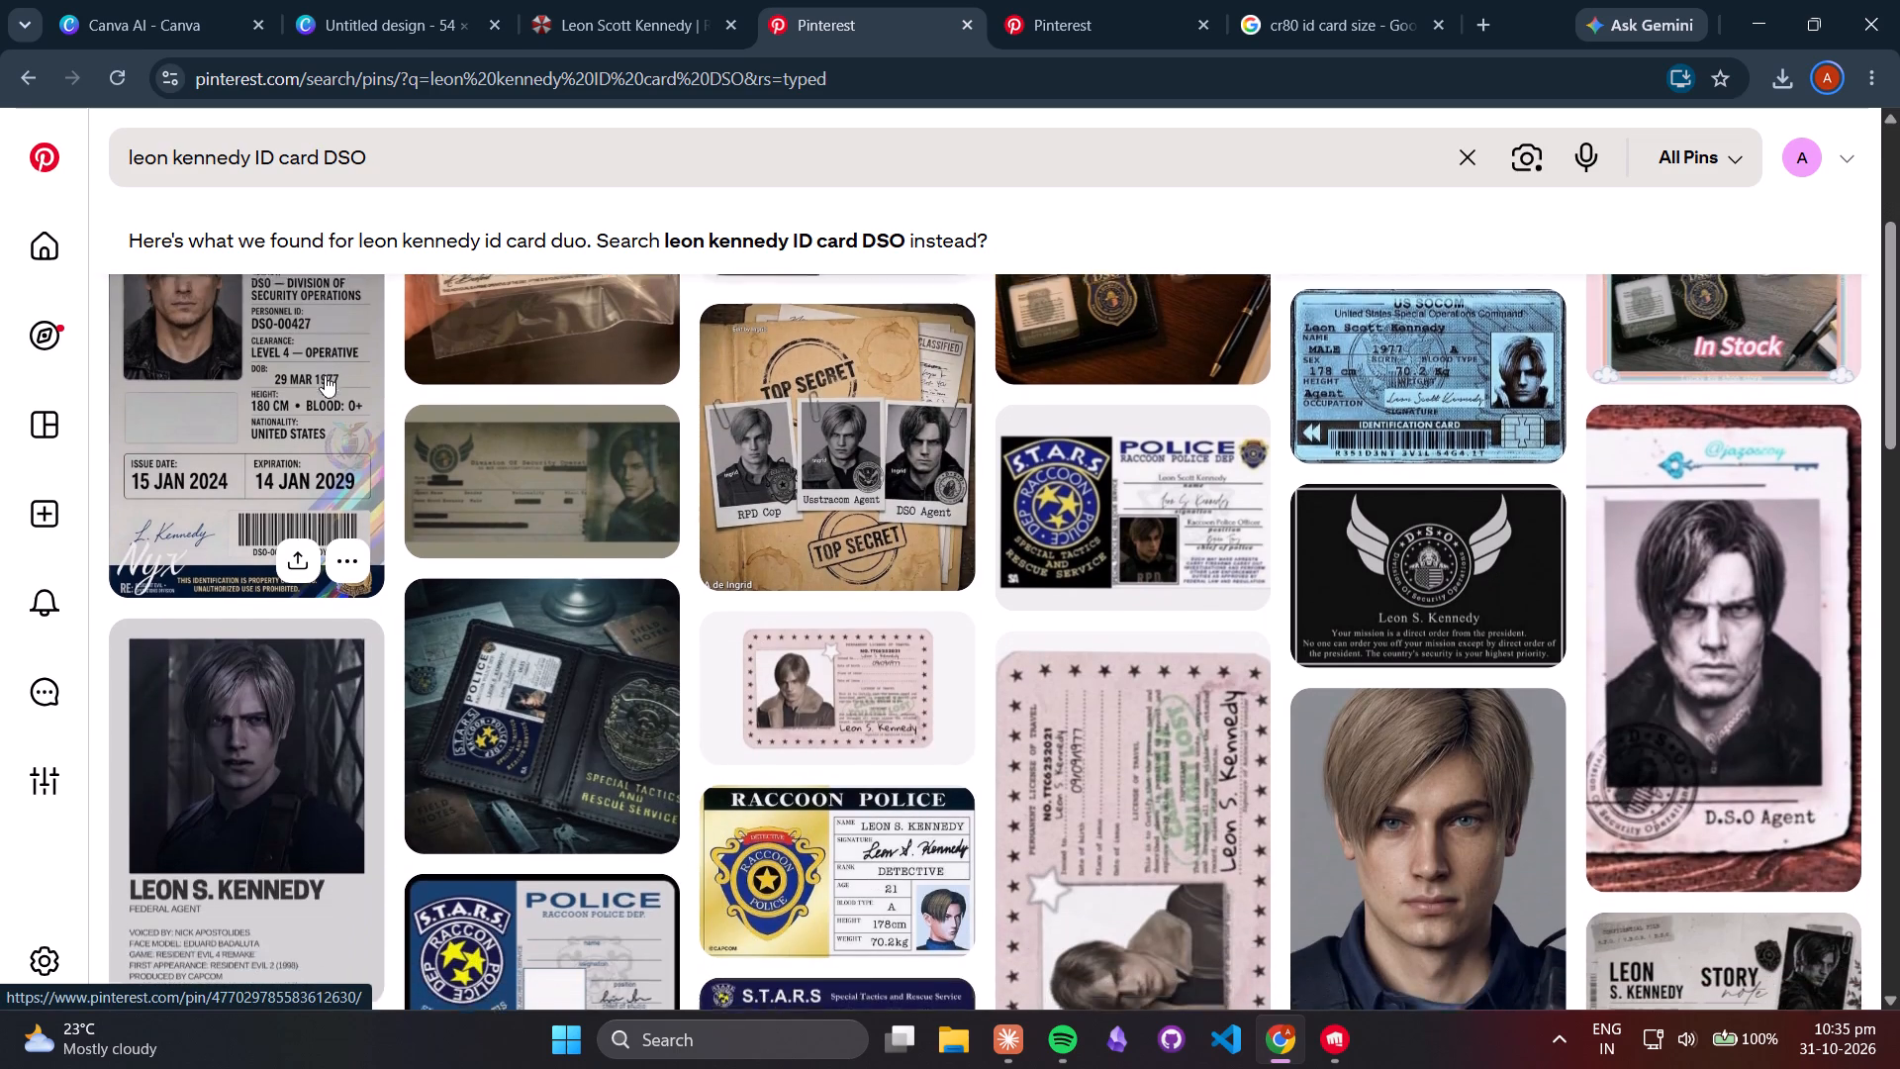
{"action": "scroll", "coordinate": [325, 375], "scroll_direction": "down", "scroll_amount": 4}
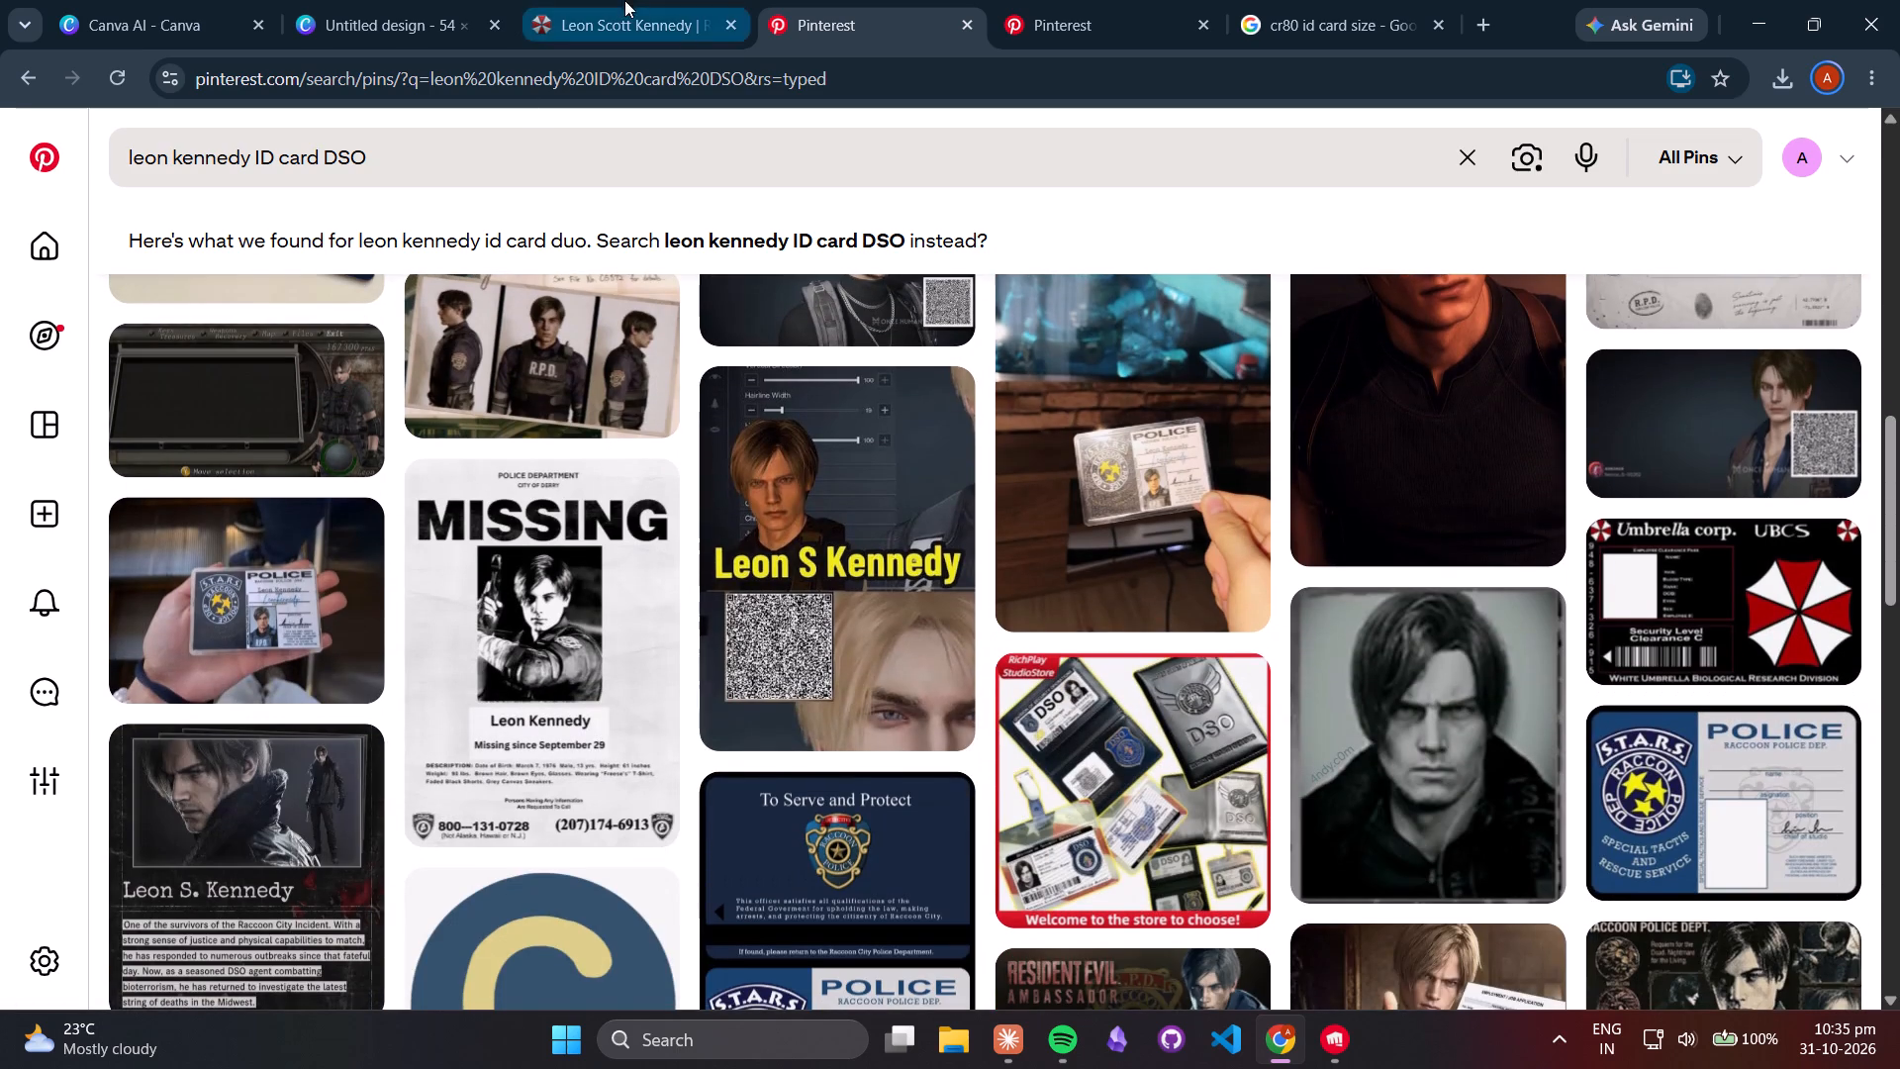
Upload the Leon portrait from the Downloads folder to the 54 × 85.6 mm Canva design and place it on the page.
{"action": "left_click", "coordinate": [403, 36]}
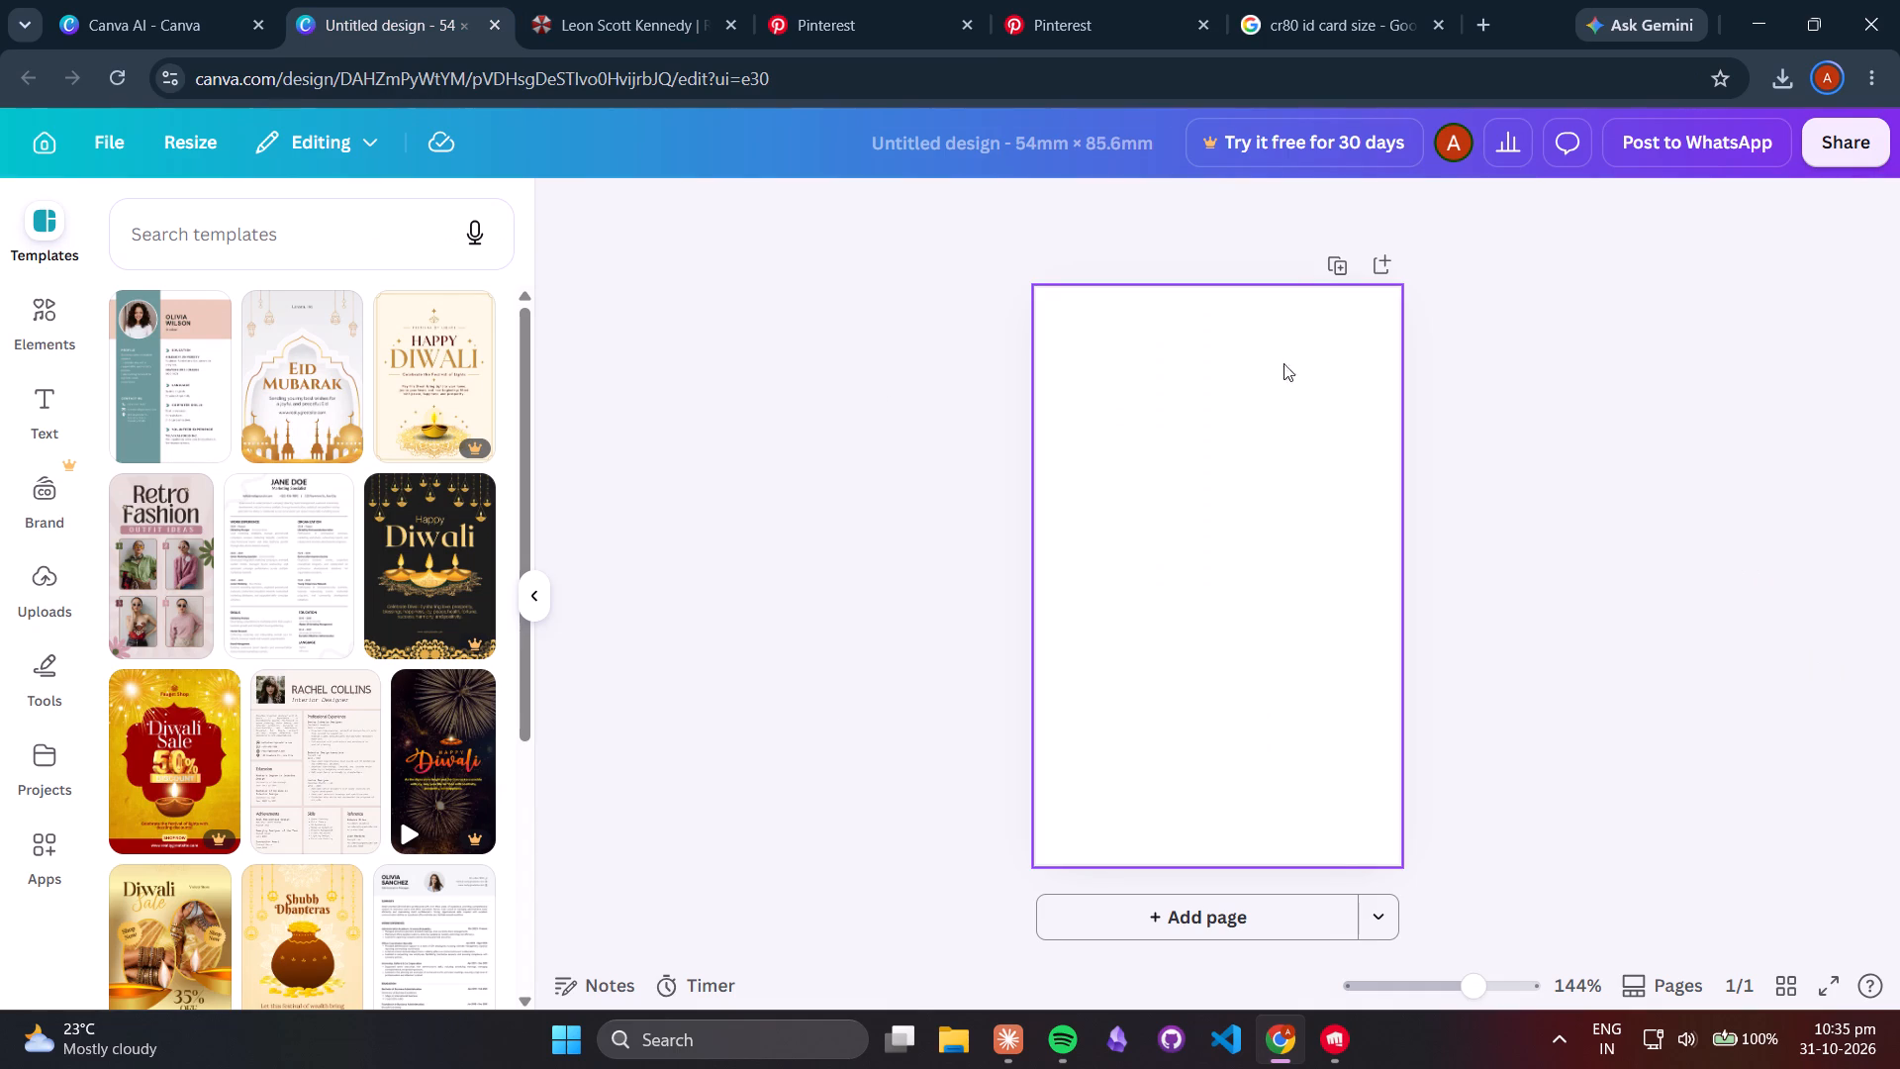
{"action": "left_click", "coordinate": [44, 609]}
{"action": "left_click", "coordinate": [306, 315]}
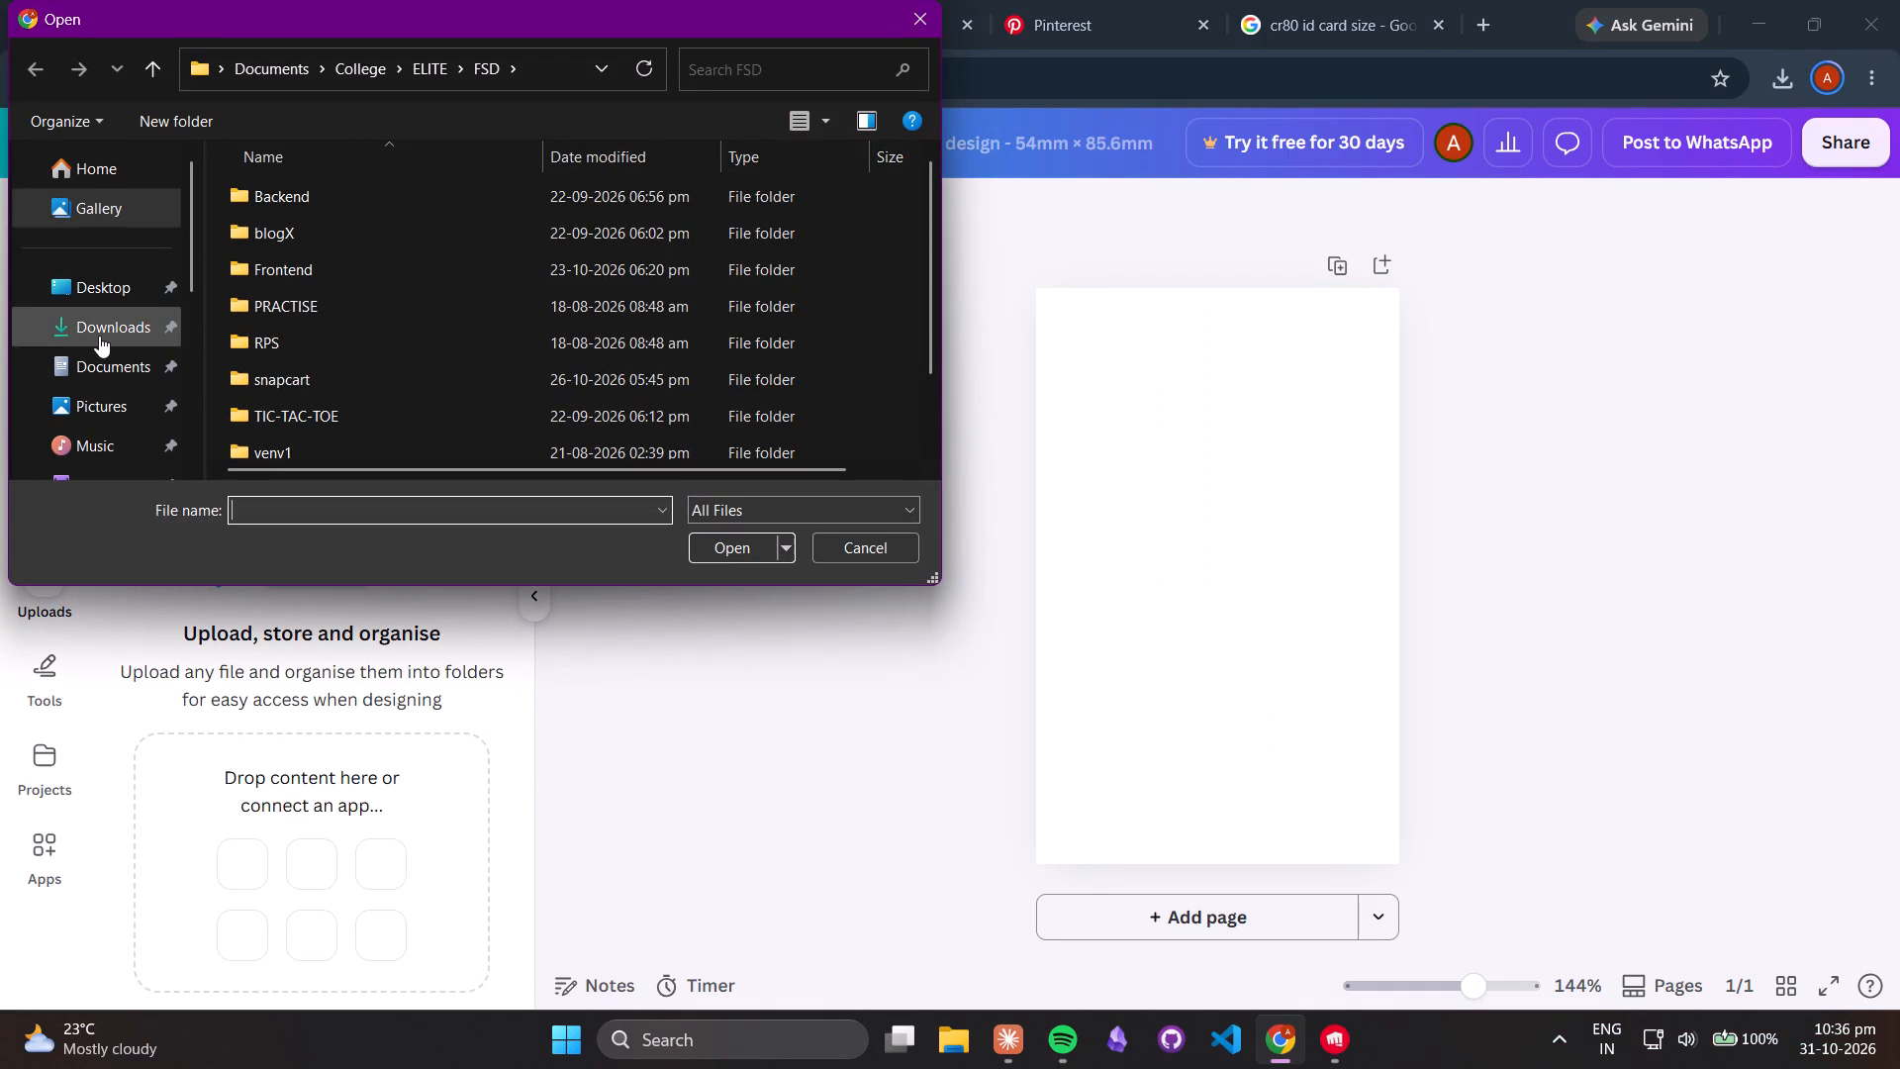
{"action": "left_click", "coordinate": [99, 336]}
{"action": "left_click", "coordinate": [267, 229]}
{"action": "left_click", "coordinate": [748, 542]}
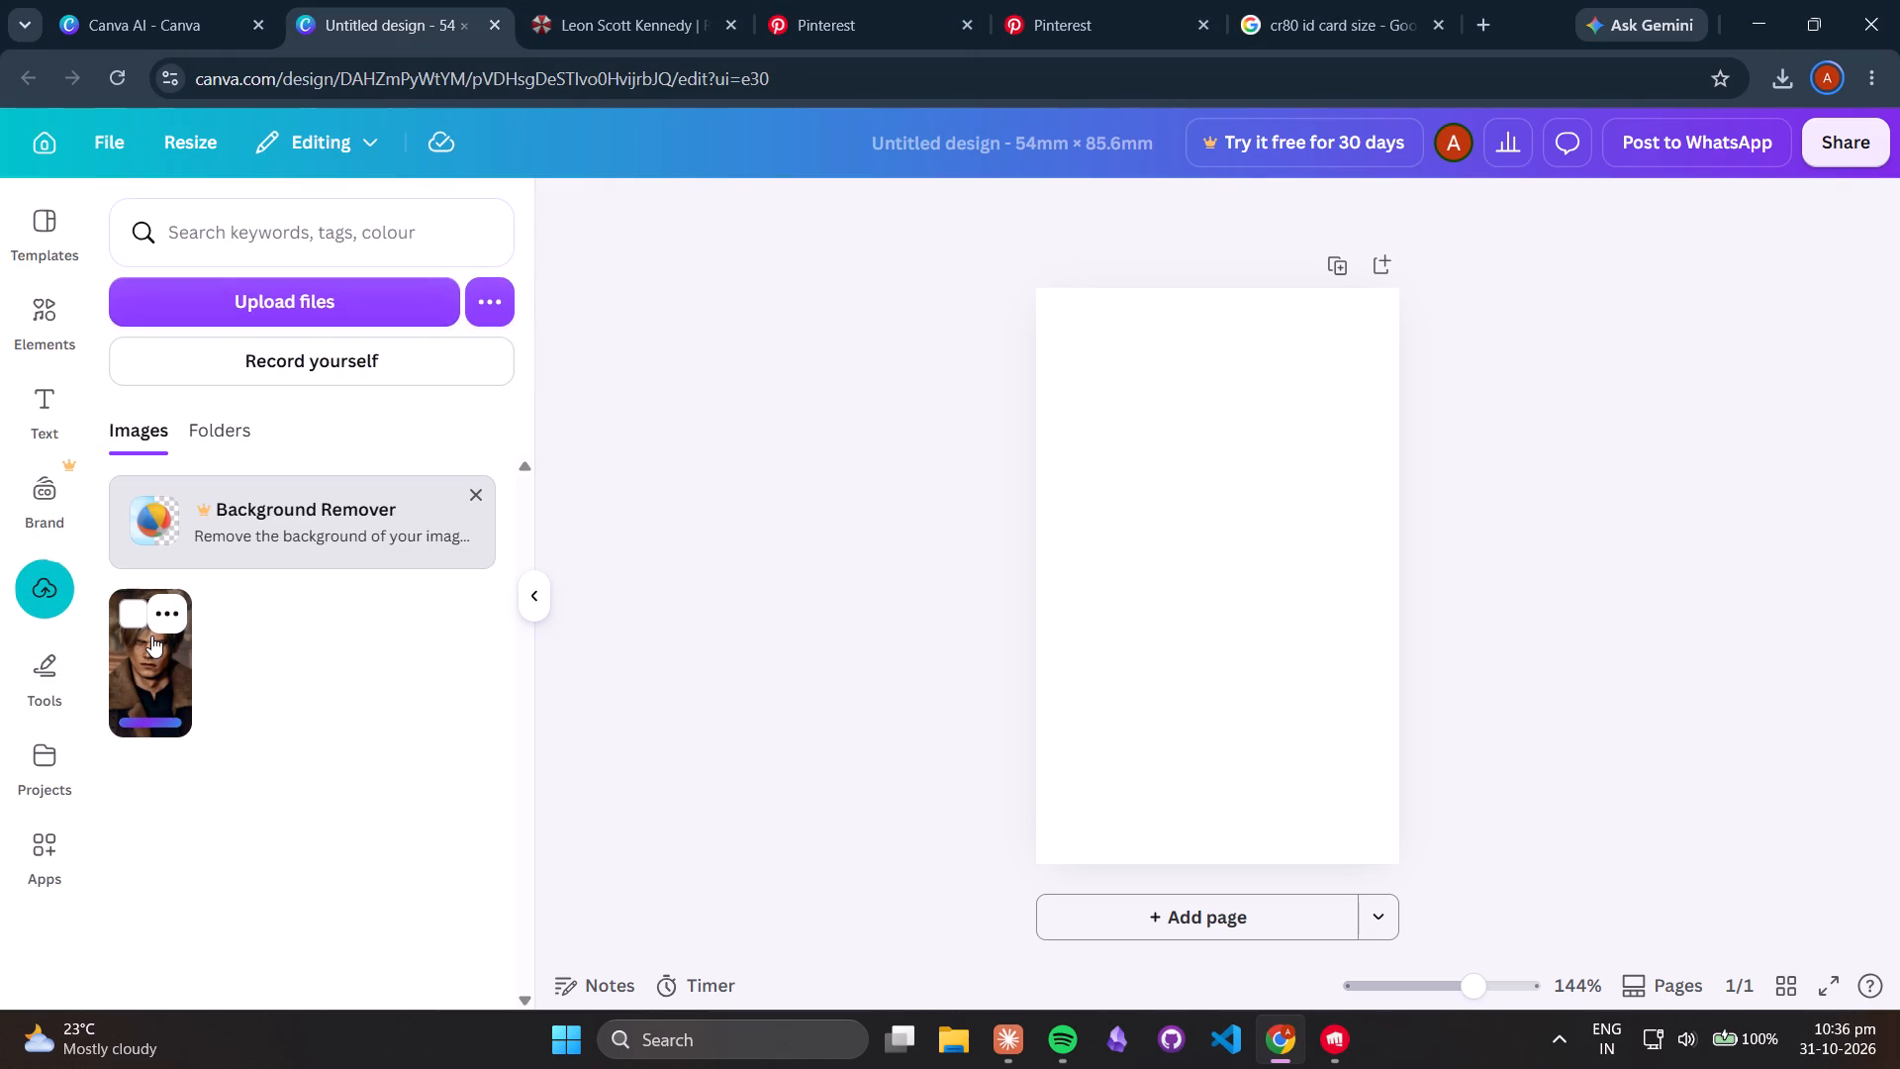
{"action": "left_click", "coordinate": [142, 655]}
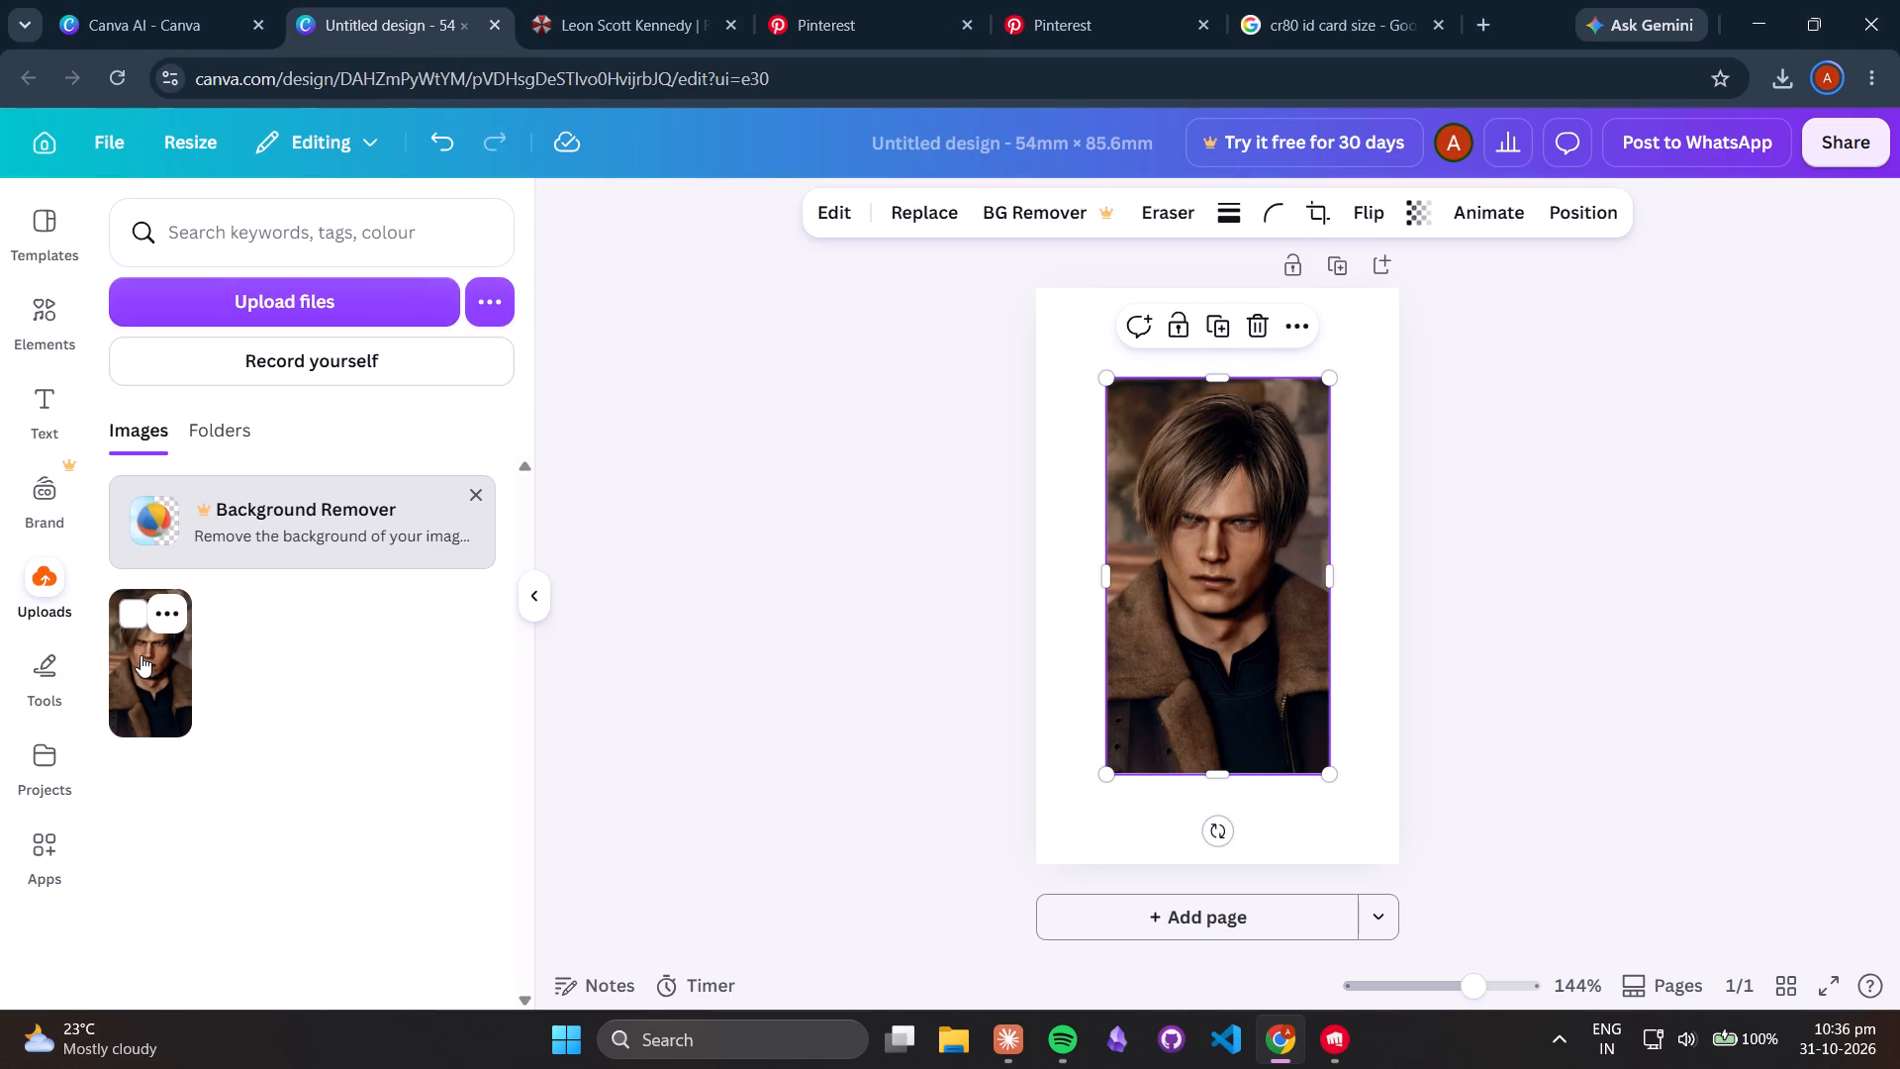
Move the portrait toward the page's upper-left corner and crop away the lower part of the image.
{"action": "left_click_drag", "start_coordinate": [1228, 519], "coordinate": [1173, 461]}
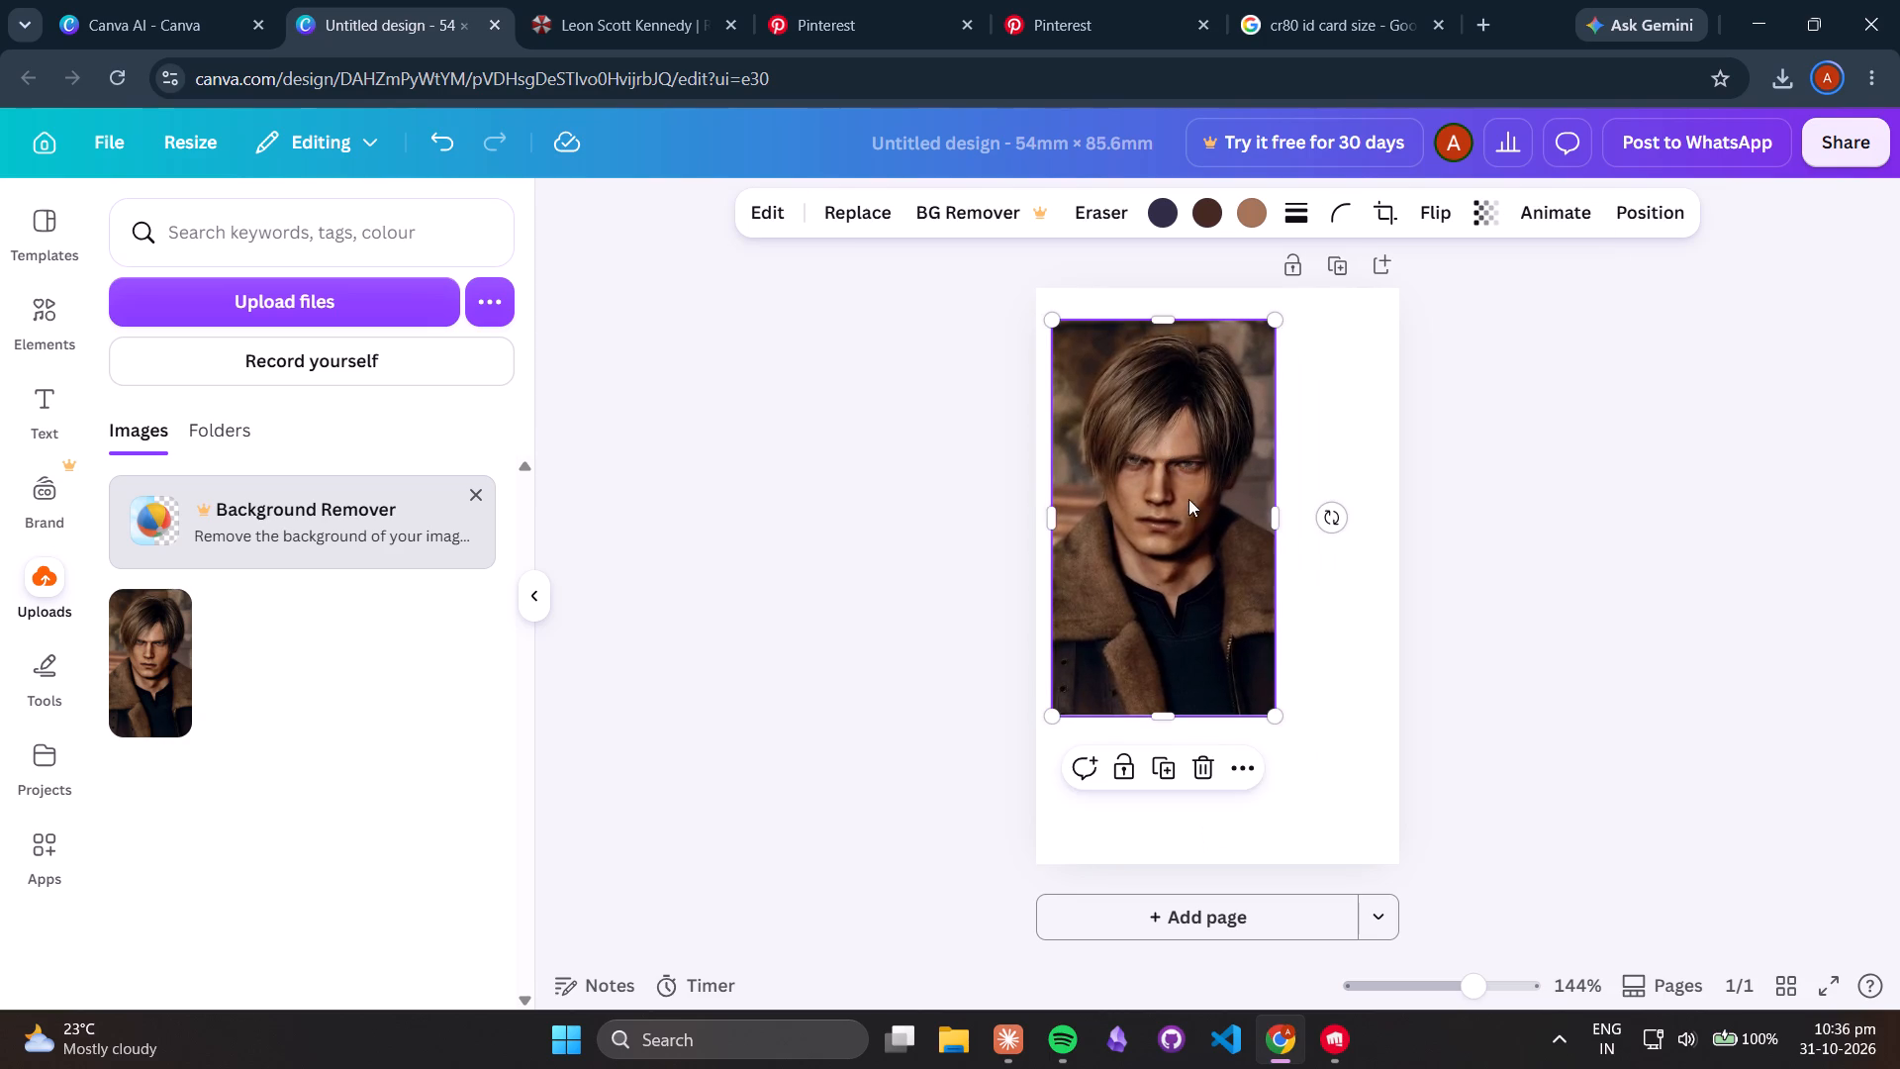
{"action": "left_click_drag", "start_coordinate": [1168, 713], "coordinate": [1177, 617]}
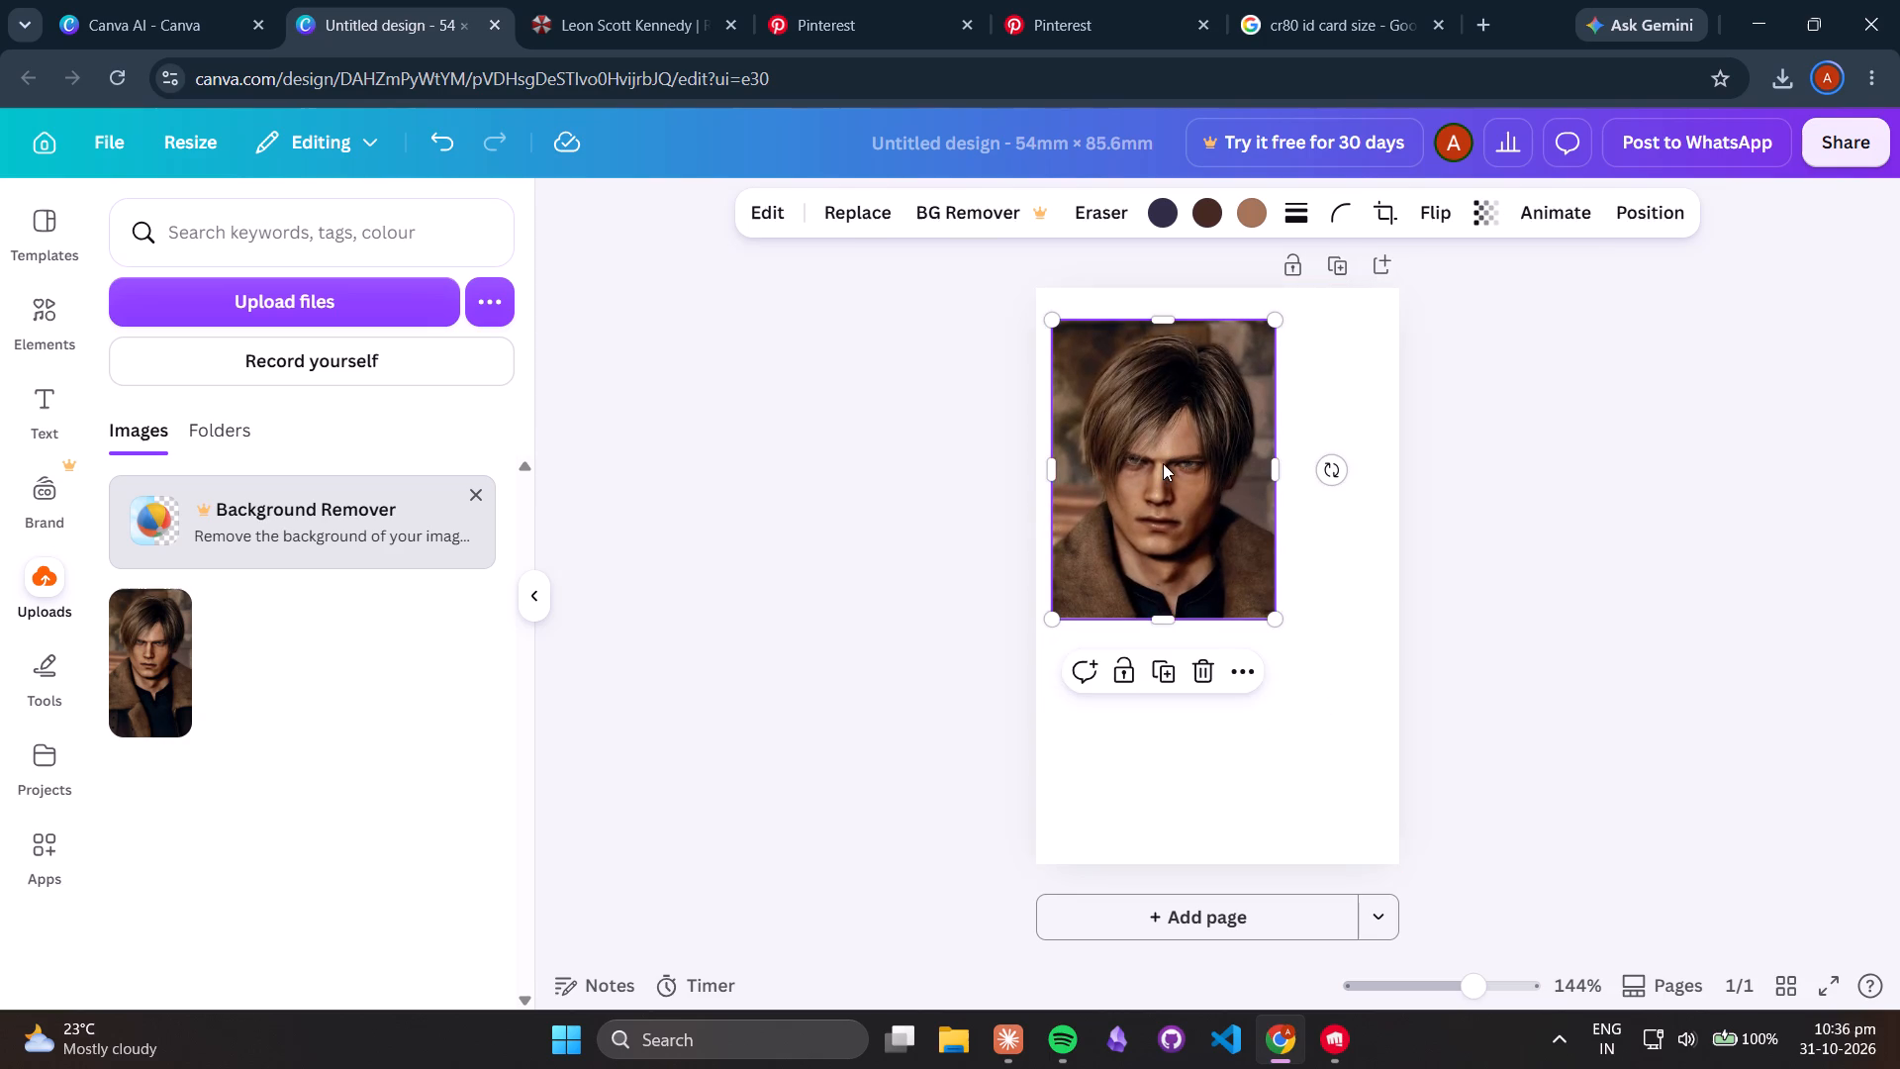
{"action": "left_click", "coordinate": [1163, 463]}
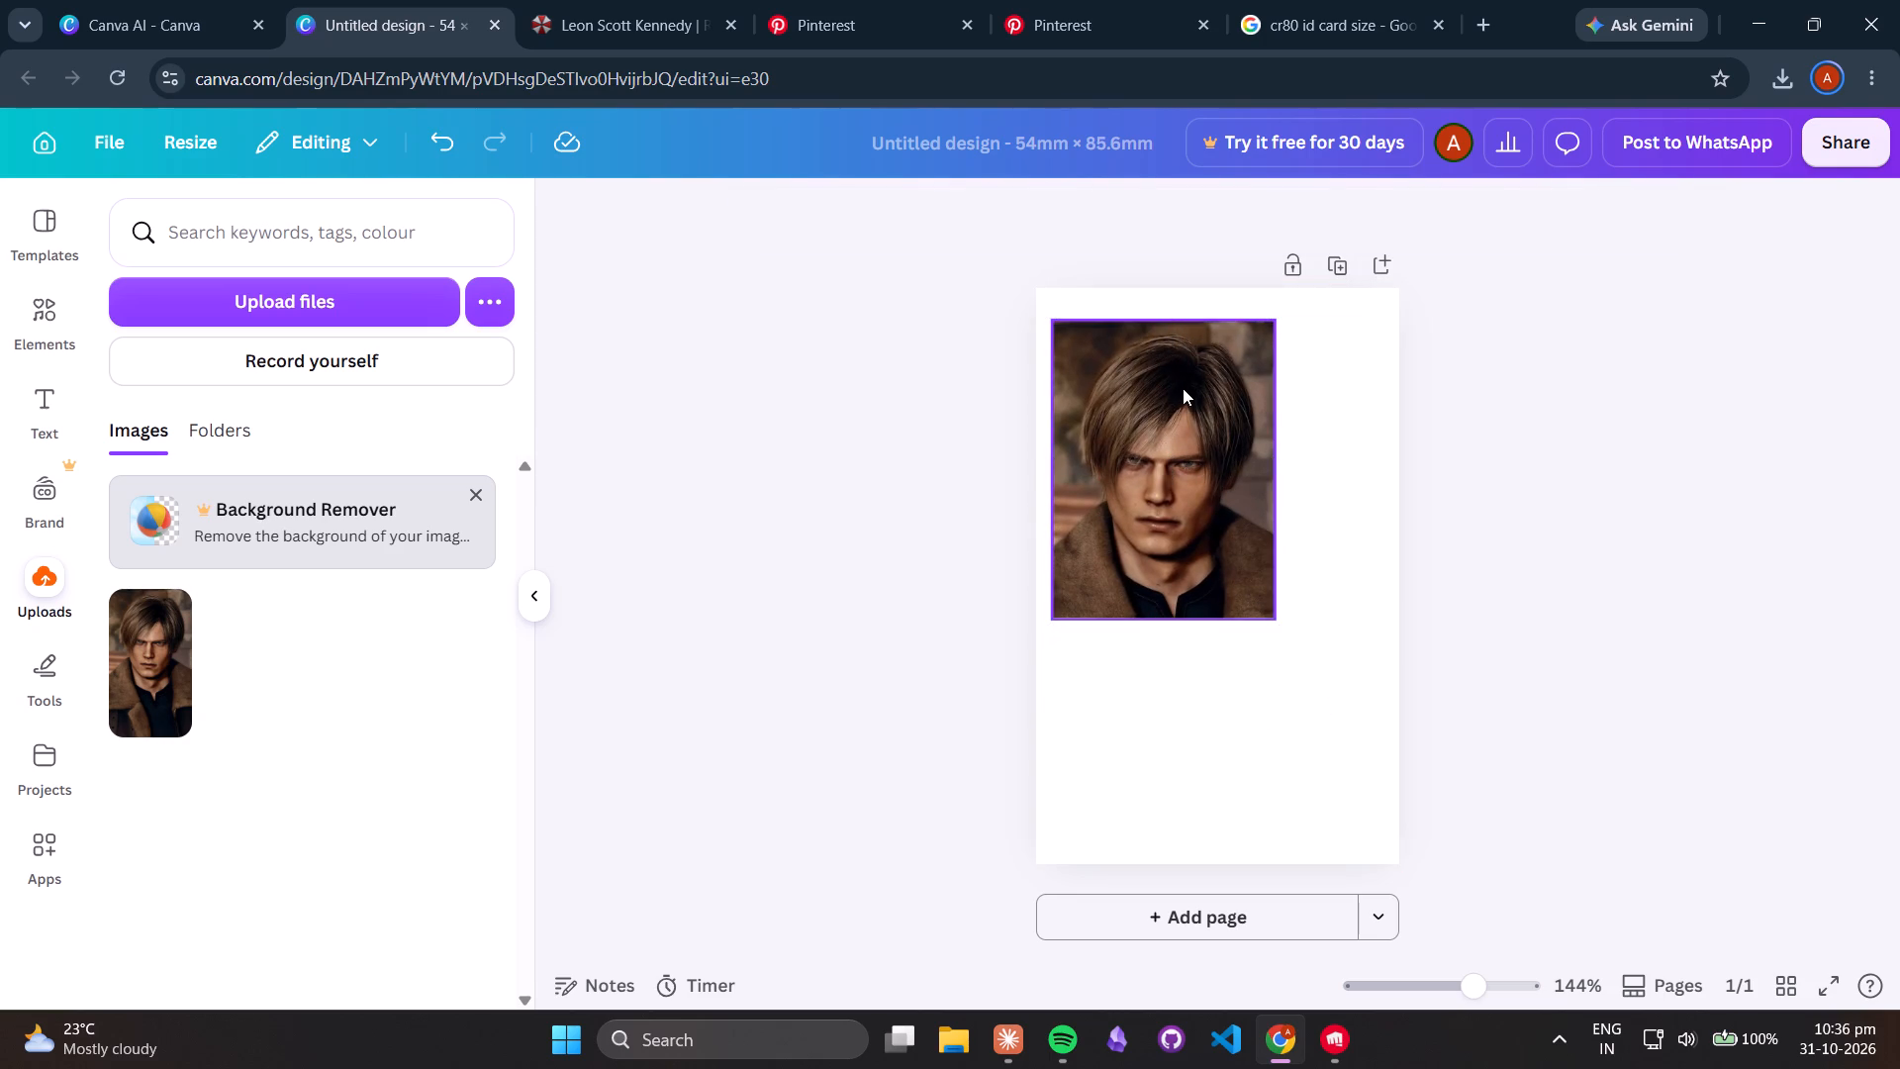
{"action": "left_click_drag", "start_coordinate": [1183, 389], "coordinate": [1183, 438]}
{"action": "left_click_drag", "start_coordinate": [1273, 362], "coordinate": [1239, 380]}
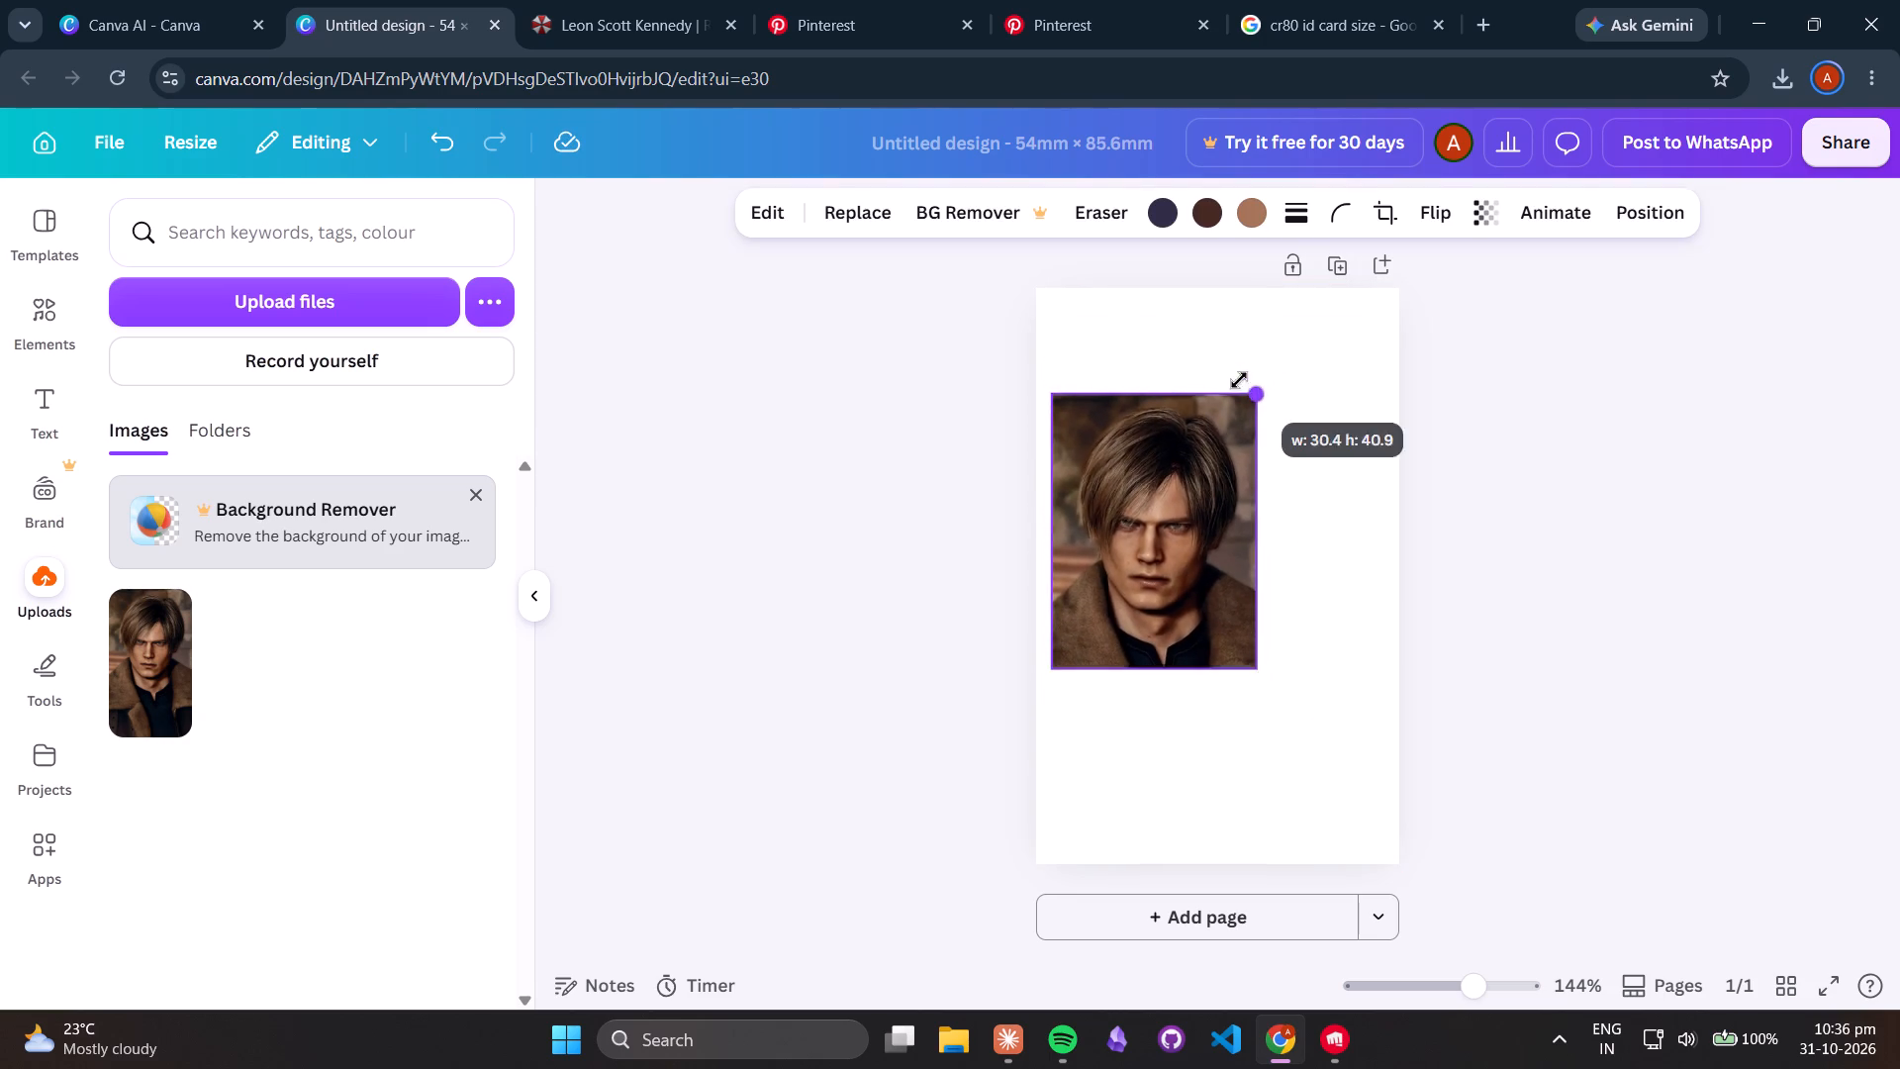
{"action": "left_click_drag", "start_coordinate": [1239, 380], "coordinate": [1195, 441]}
{"action": "left_click_drag", "start_coordinate": [1160, 506], "coordinate": [1170, 447]}
{"action": "left_click_drag", "start_coordinate": [1137, 604], "coordinate": [1139, 632]}
{"action": "left_click_drag", "start_coordinate": [1139, 539], "coordinate": [1139, 513]}
{"action": "left_click", "coordinate": [1505, 492]}
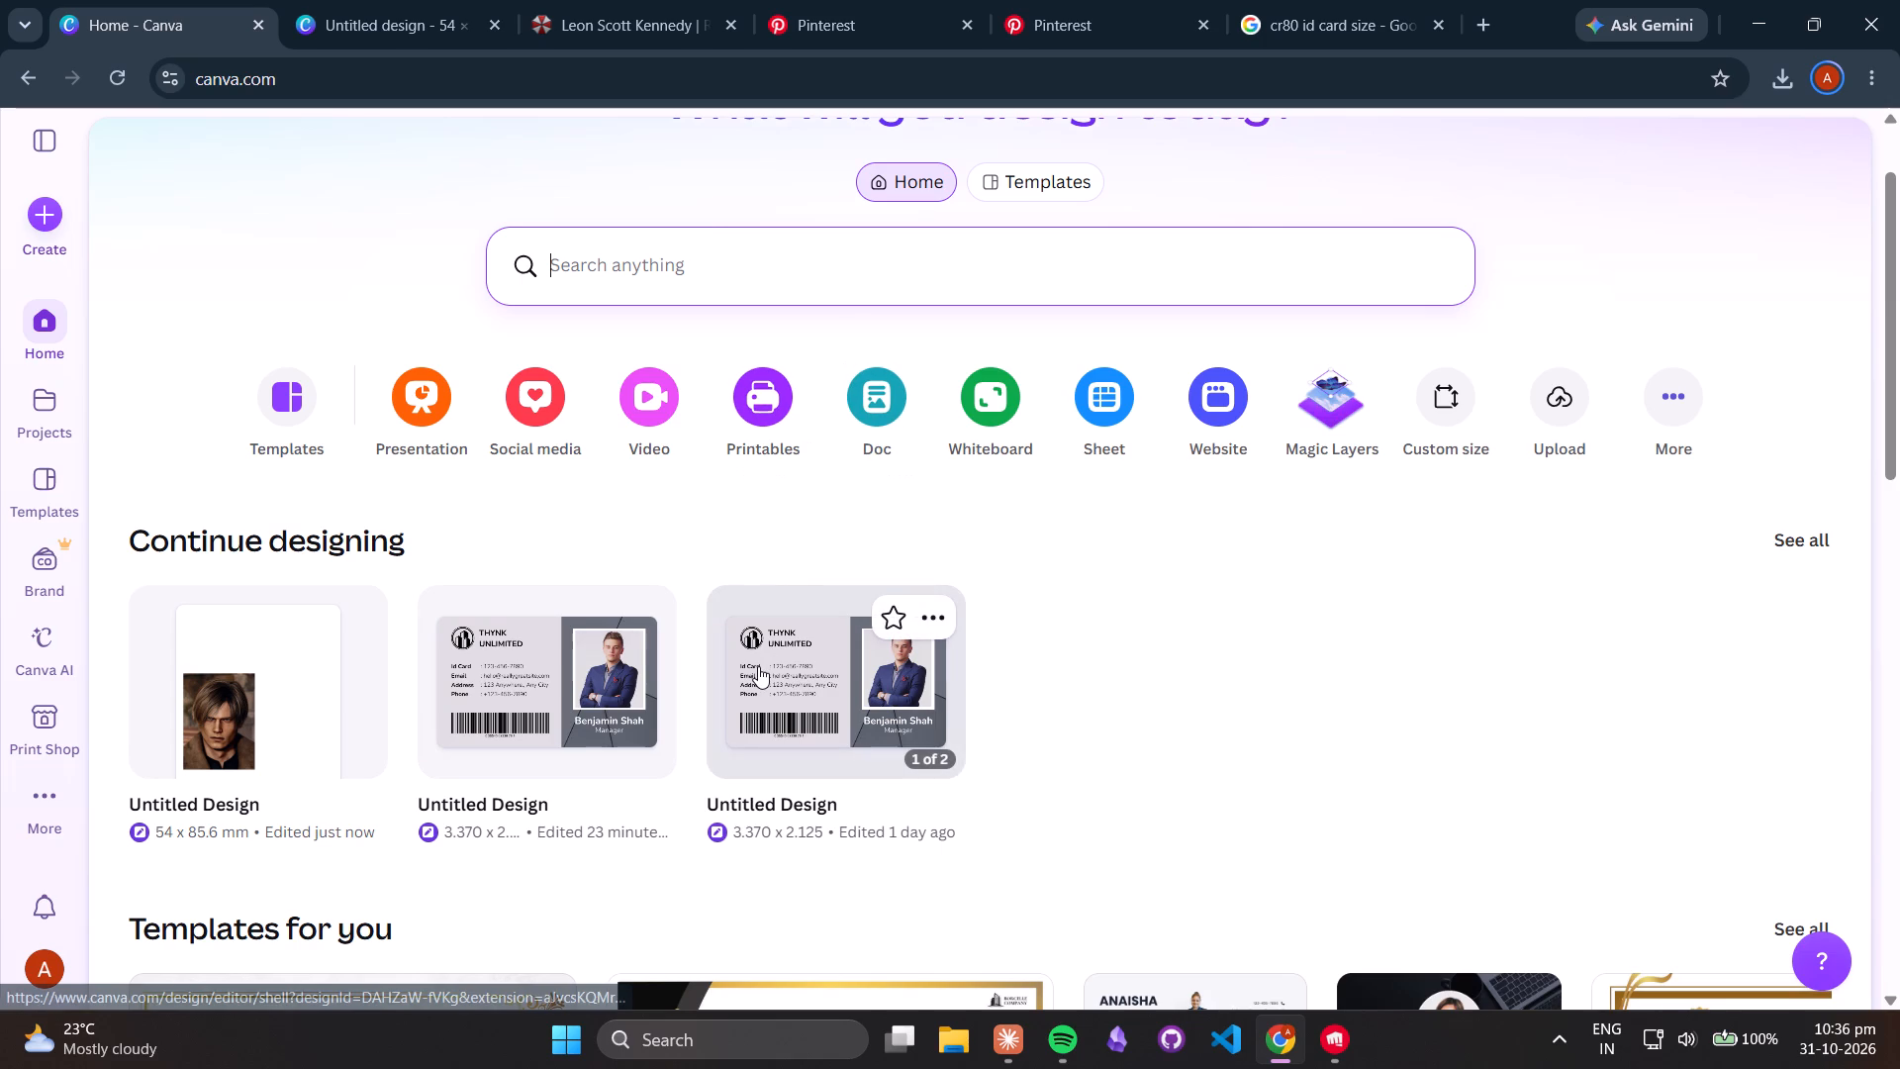
{"action": "left_click", "coordinate": [554, 689]}
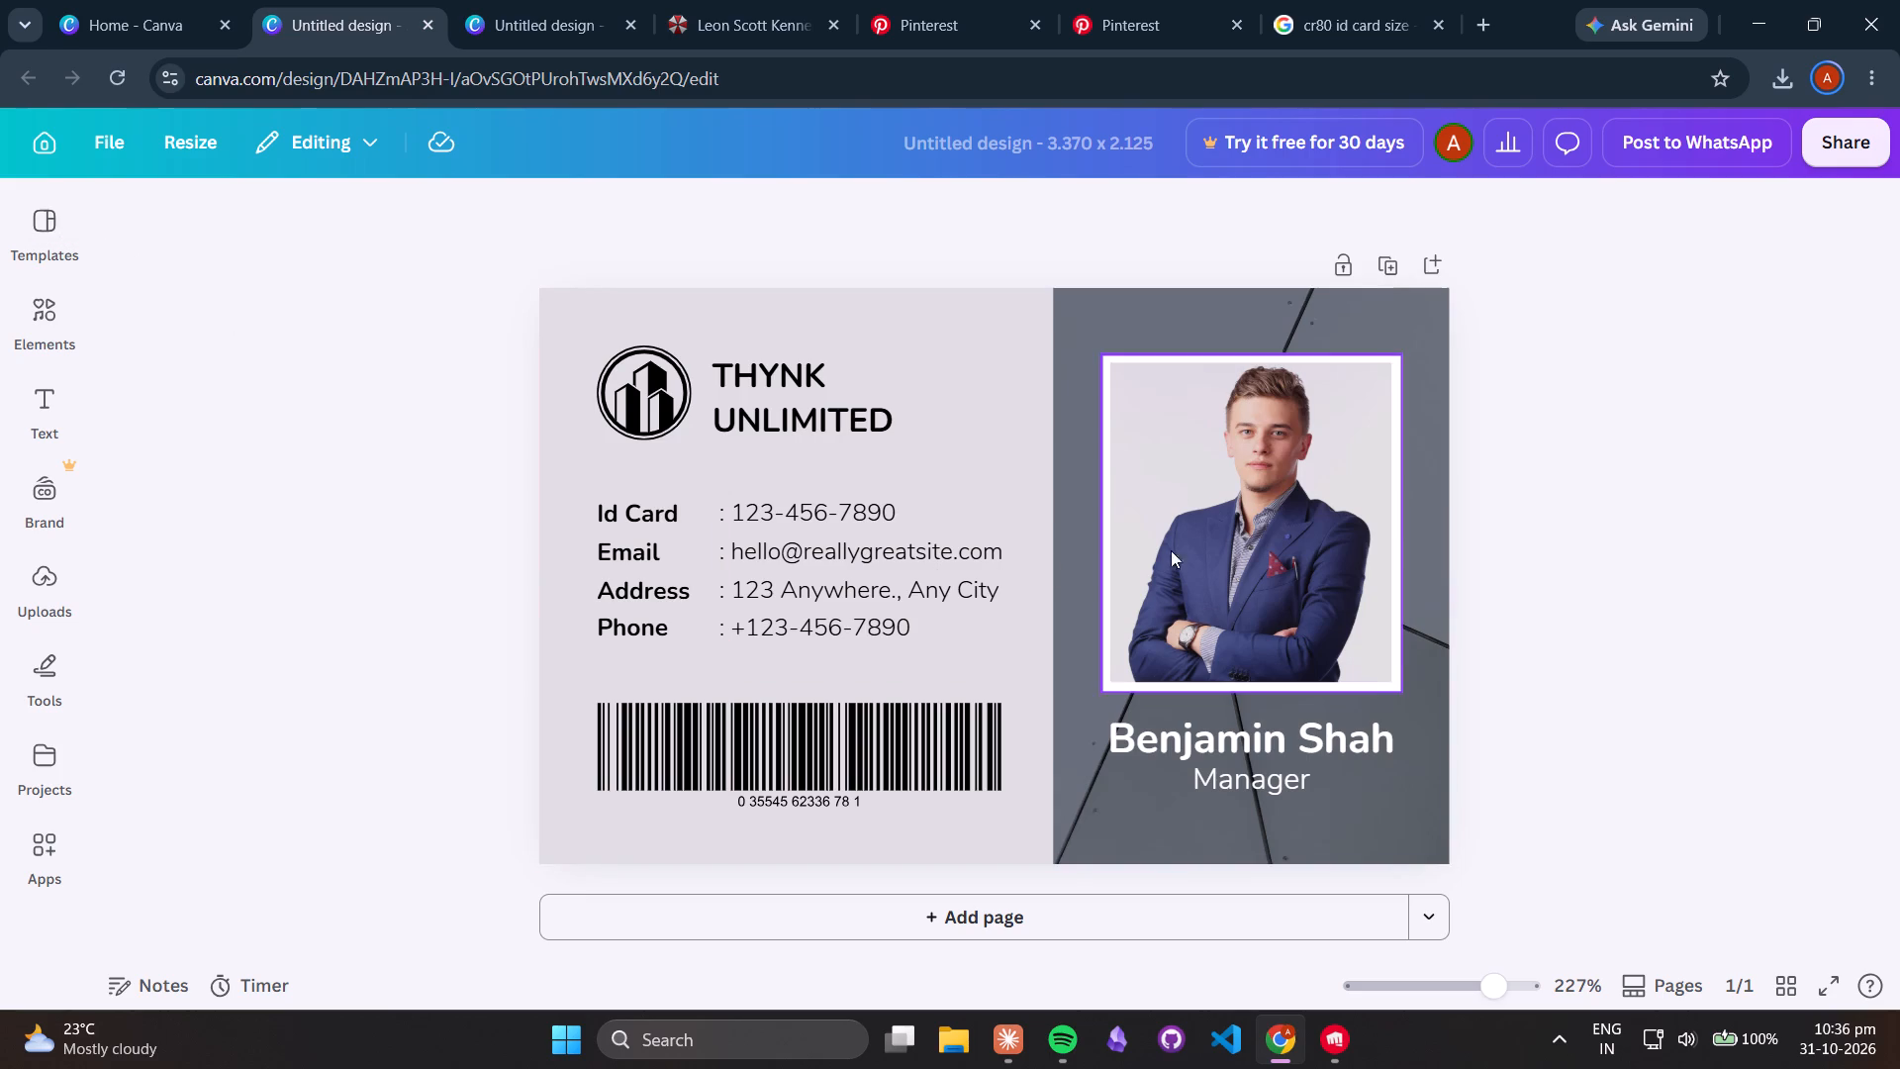
Open the Grey and Black Simple Minimalist Modern Elegant Manager ID Card template and apply its Nunito template style to the card.
{"action": "left_click", "coordinate": [972, 433]}
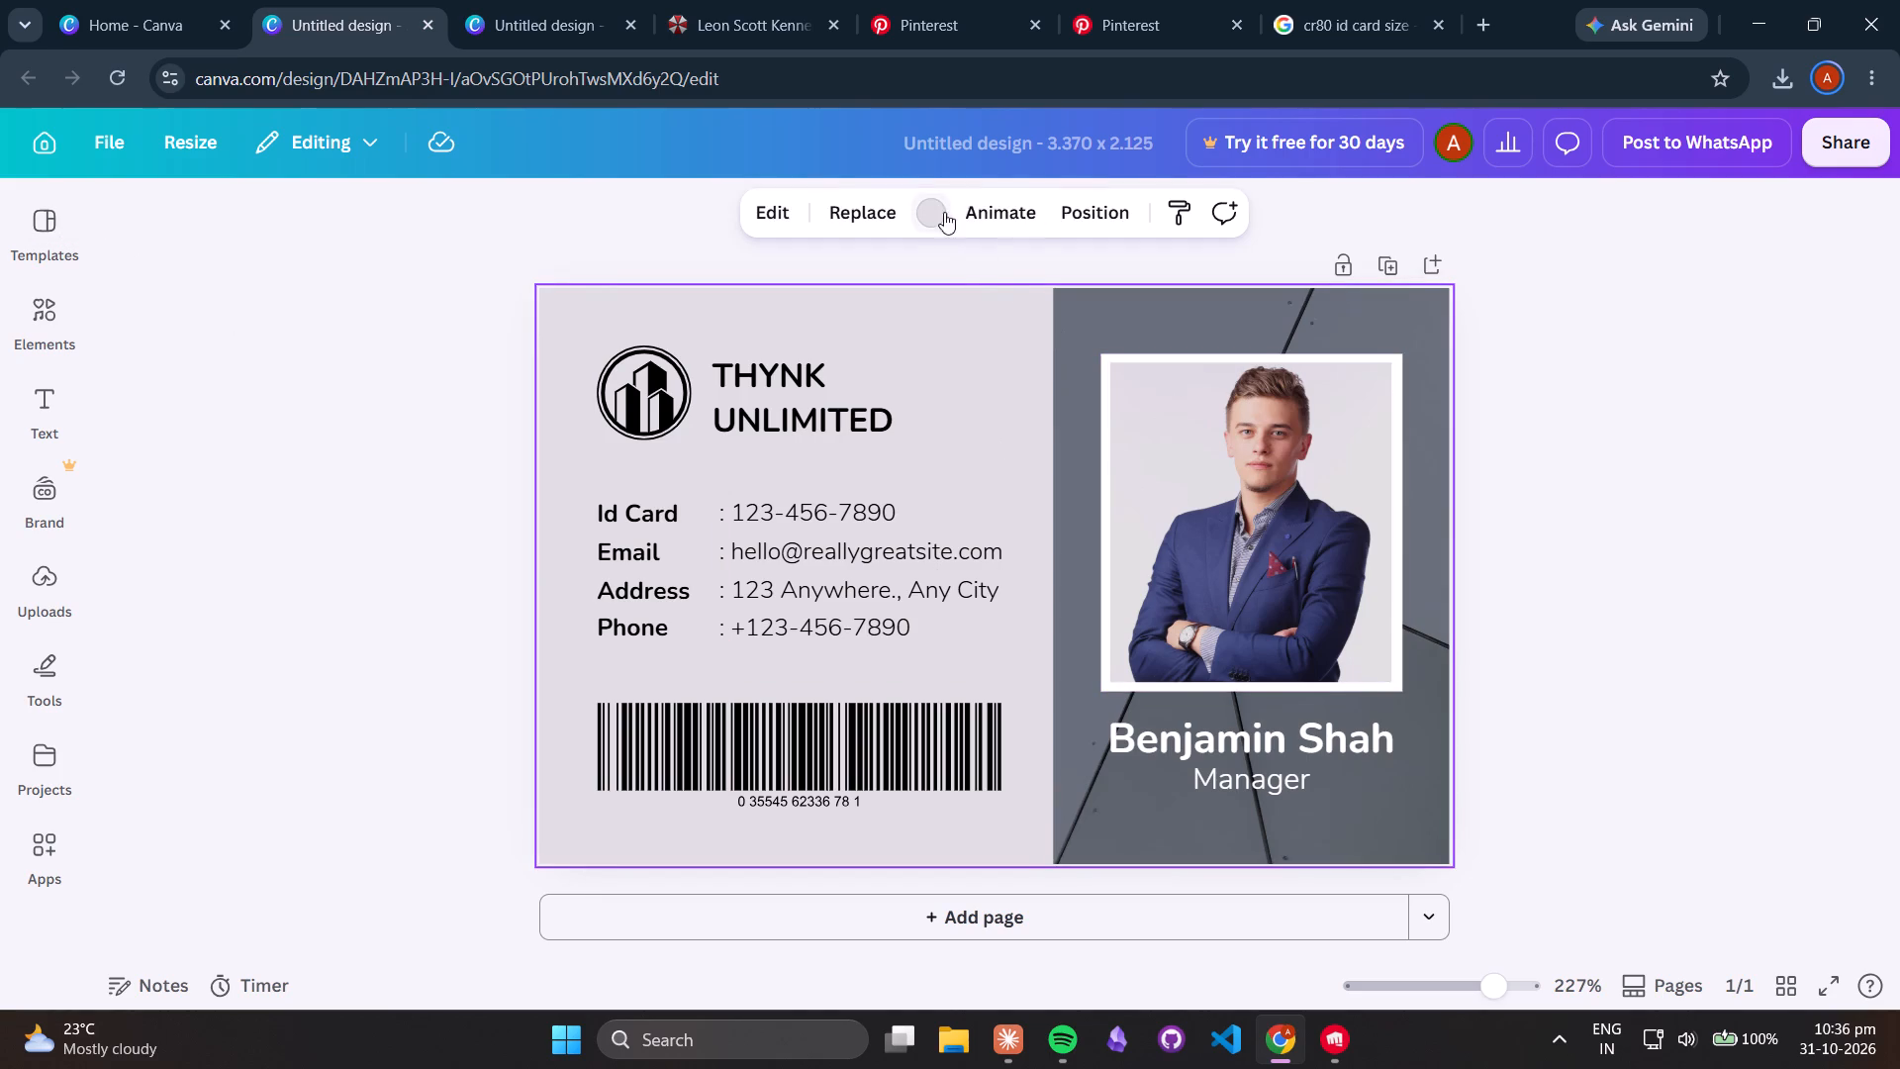
{"action": "left_click", "coordinate": [978, 207]}
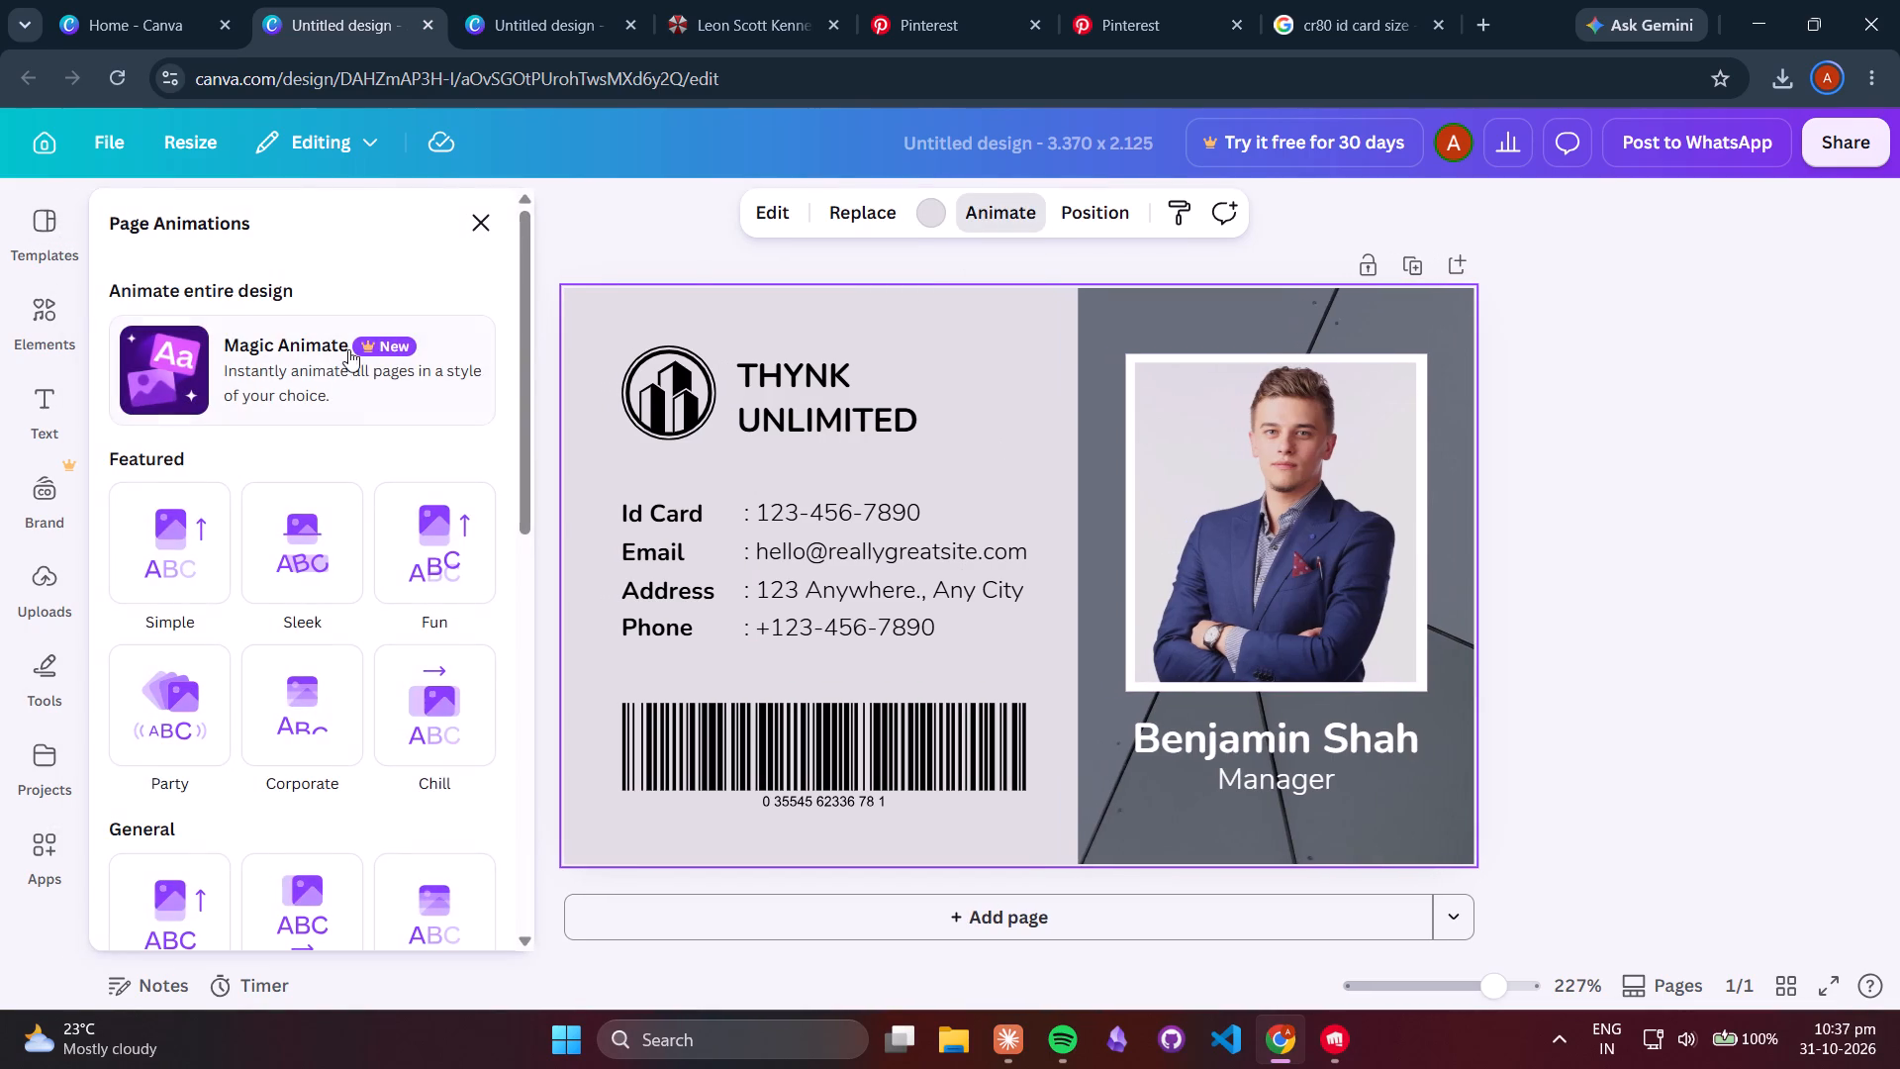
{"action": "left_click", "coordinate": [17, 239]}
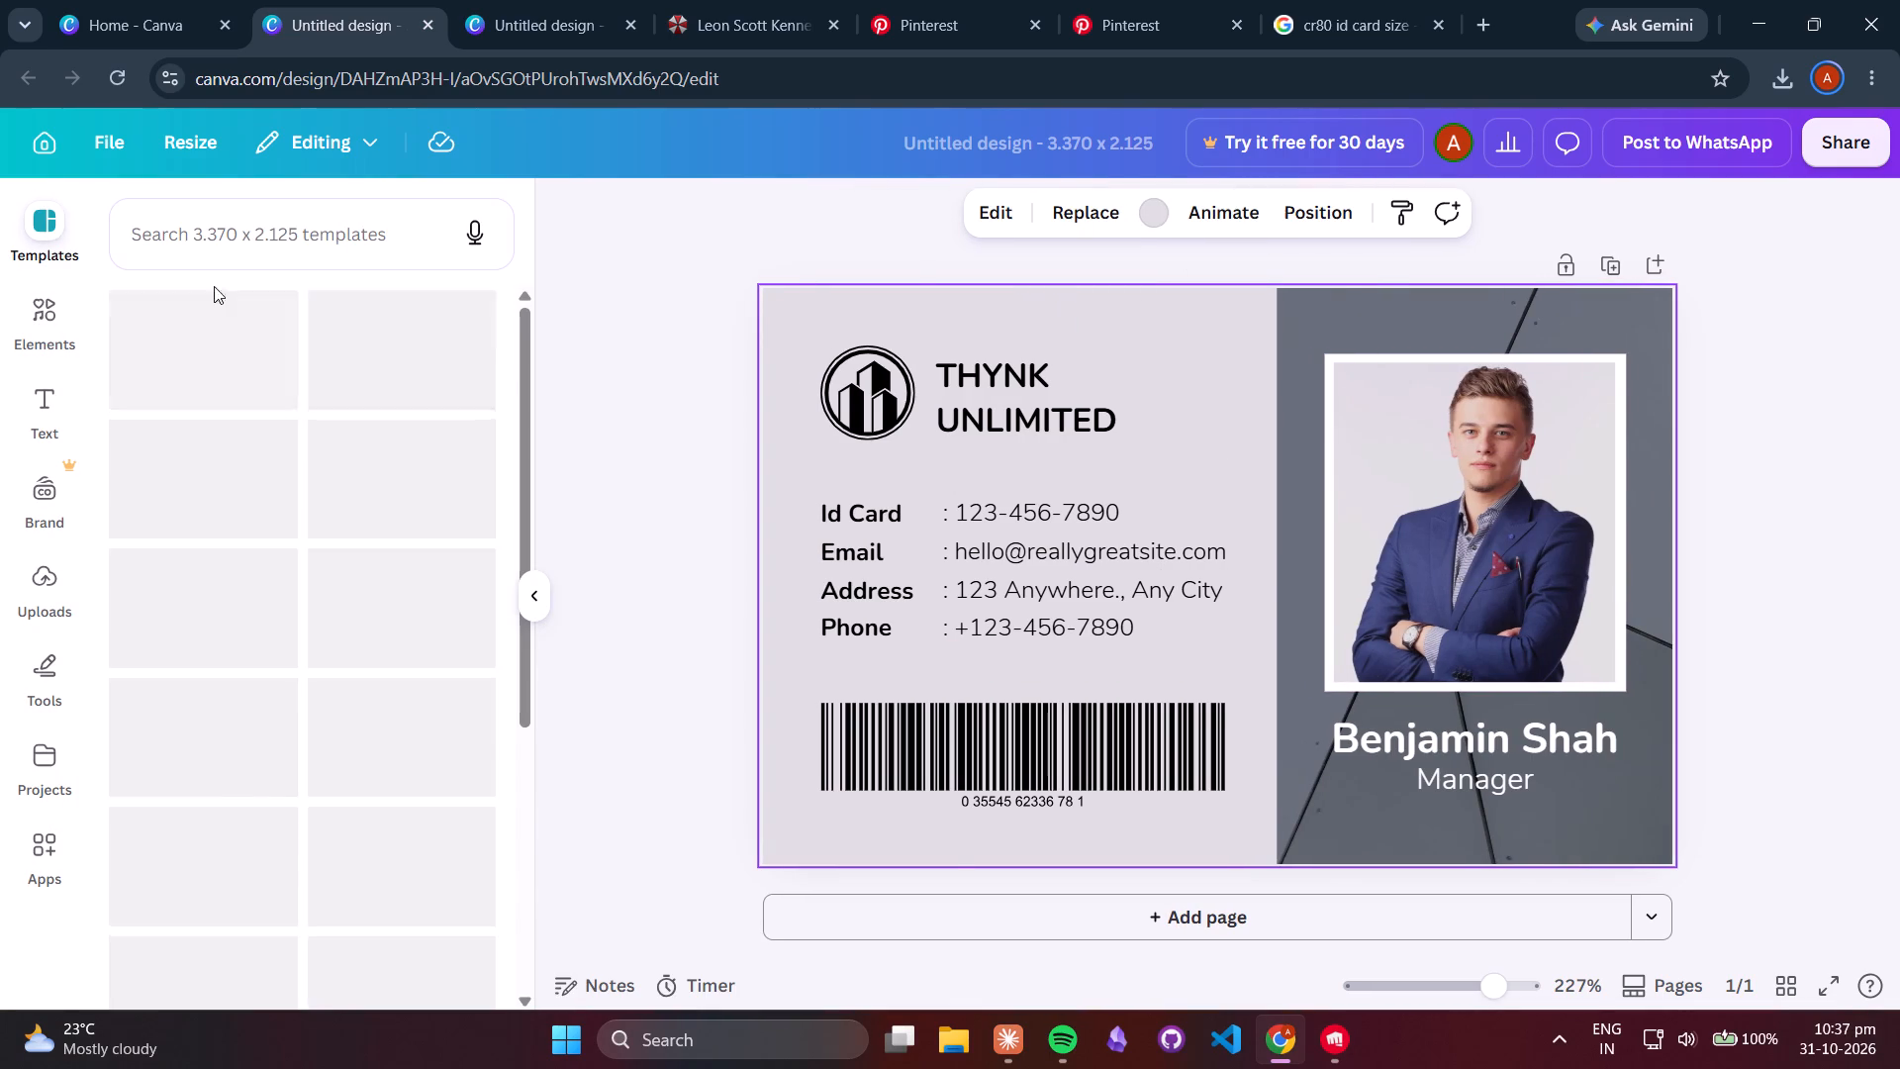
{"action": "left_click", "coordinate": [252, 397]}
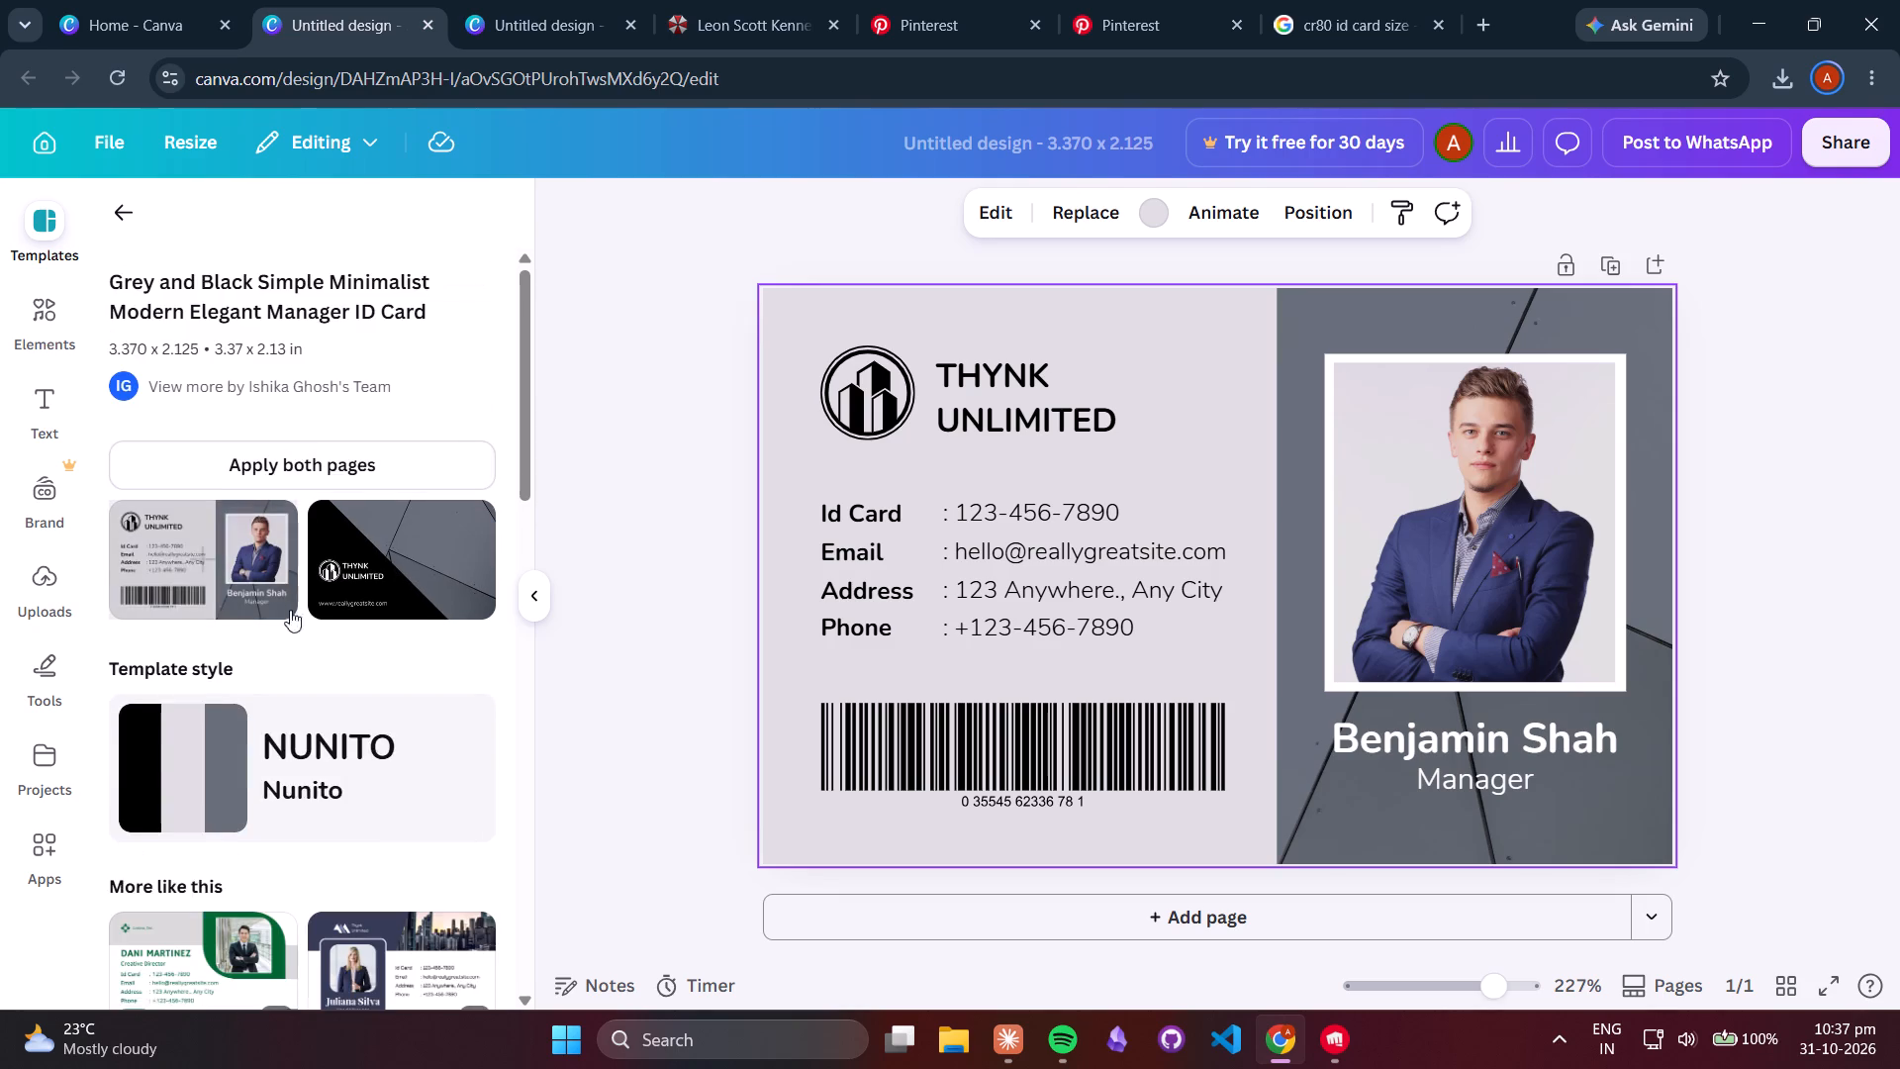
{"action": "scroll", "coordinate": [297, 674], "scroll_direction": "down", "scroll_amount": 2}
{"action": "left_click", "coordinate": [216, 468]}
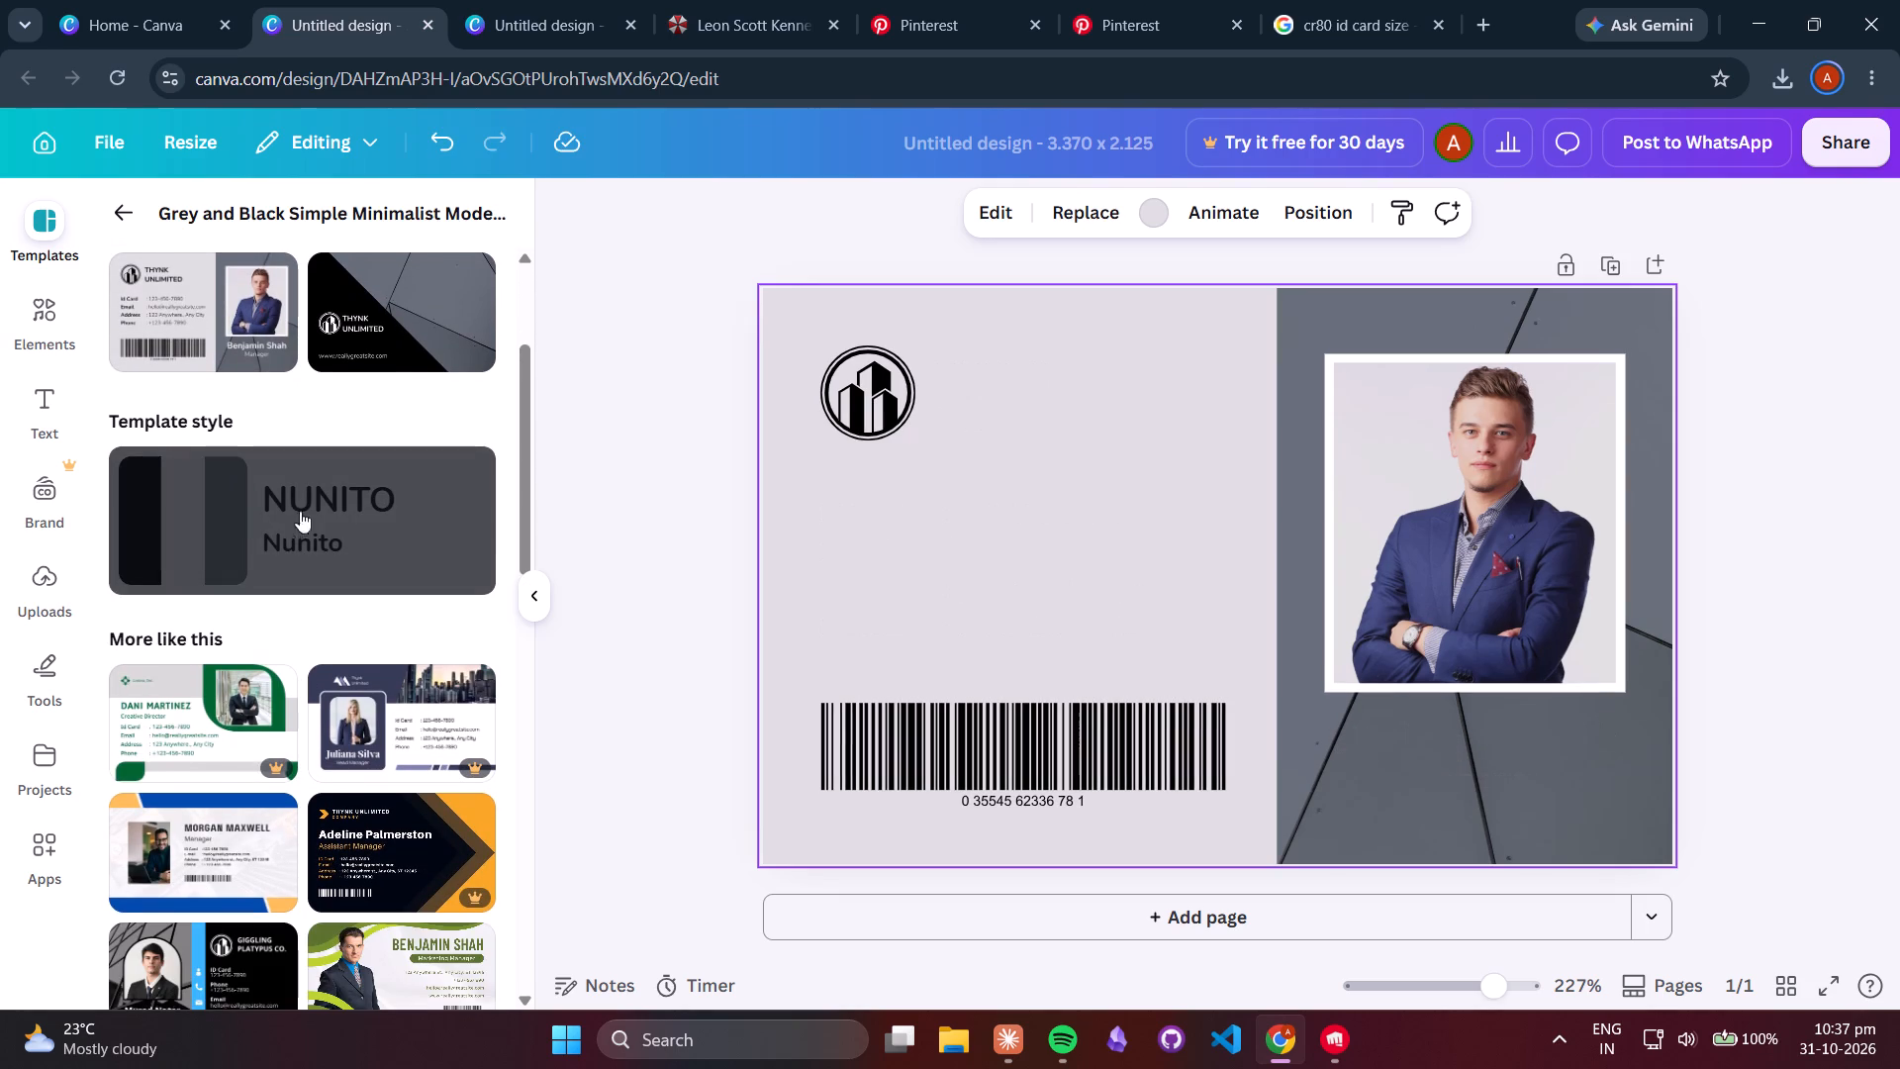
Shuffle the template style's colours through black and light grey card backgrounds, ending on the light grey version with a grey barcode.
{"action": "scroll", "coordinate": [354, 570], "scroll_direction": "up", "scroll_amount": 1}
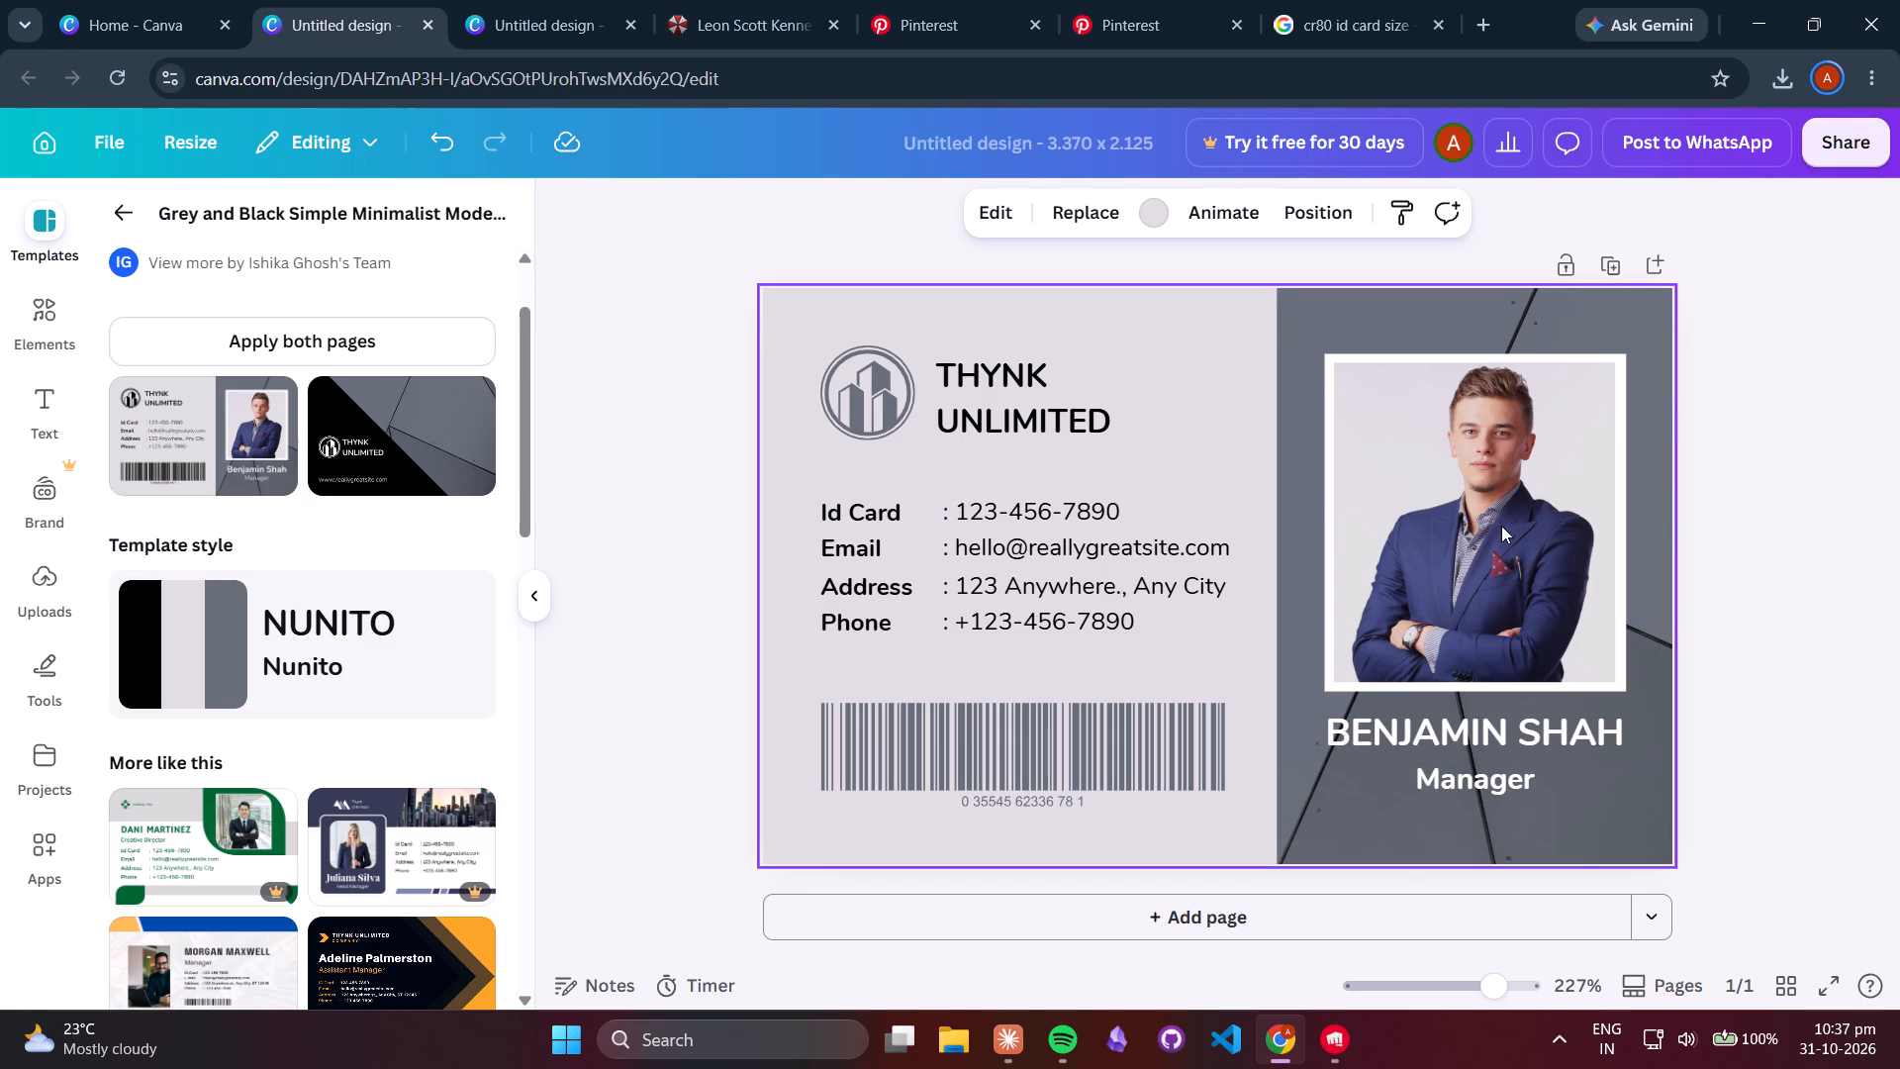
{"action": "scroll", "coordinate": [1452, 580], "scroll_direction": "down", "scroll_amount": 3}
{"action": "scroll", "coordinate": [761, 661], "scroll_direction": "down", "scroll_amount": 3}
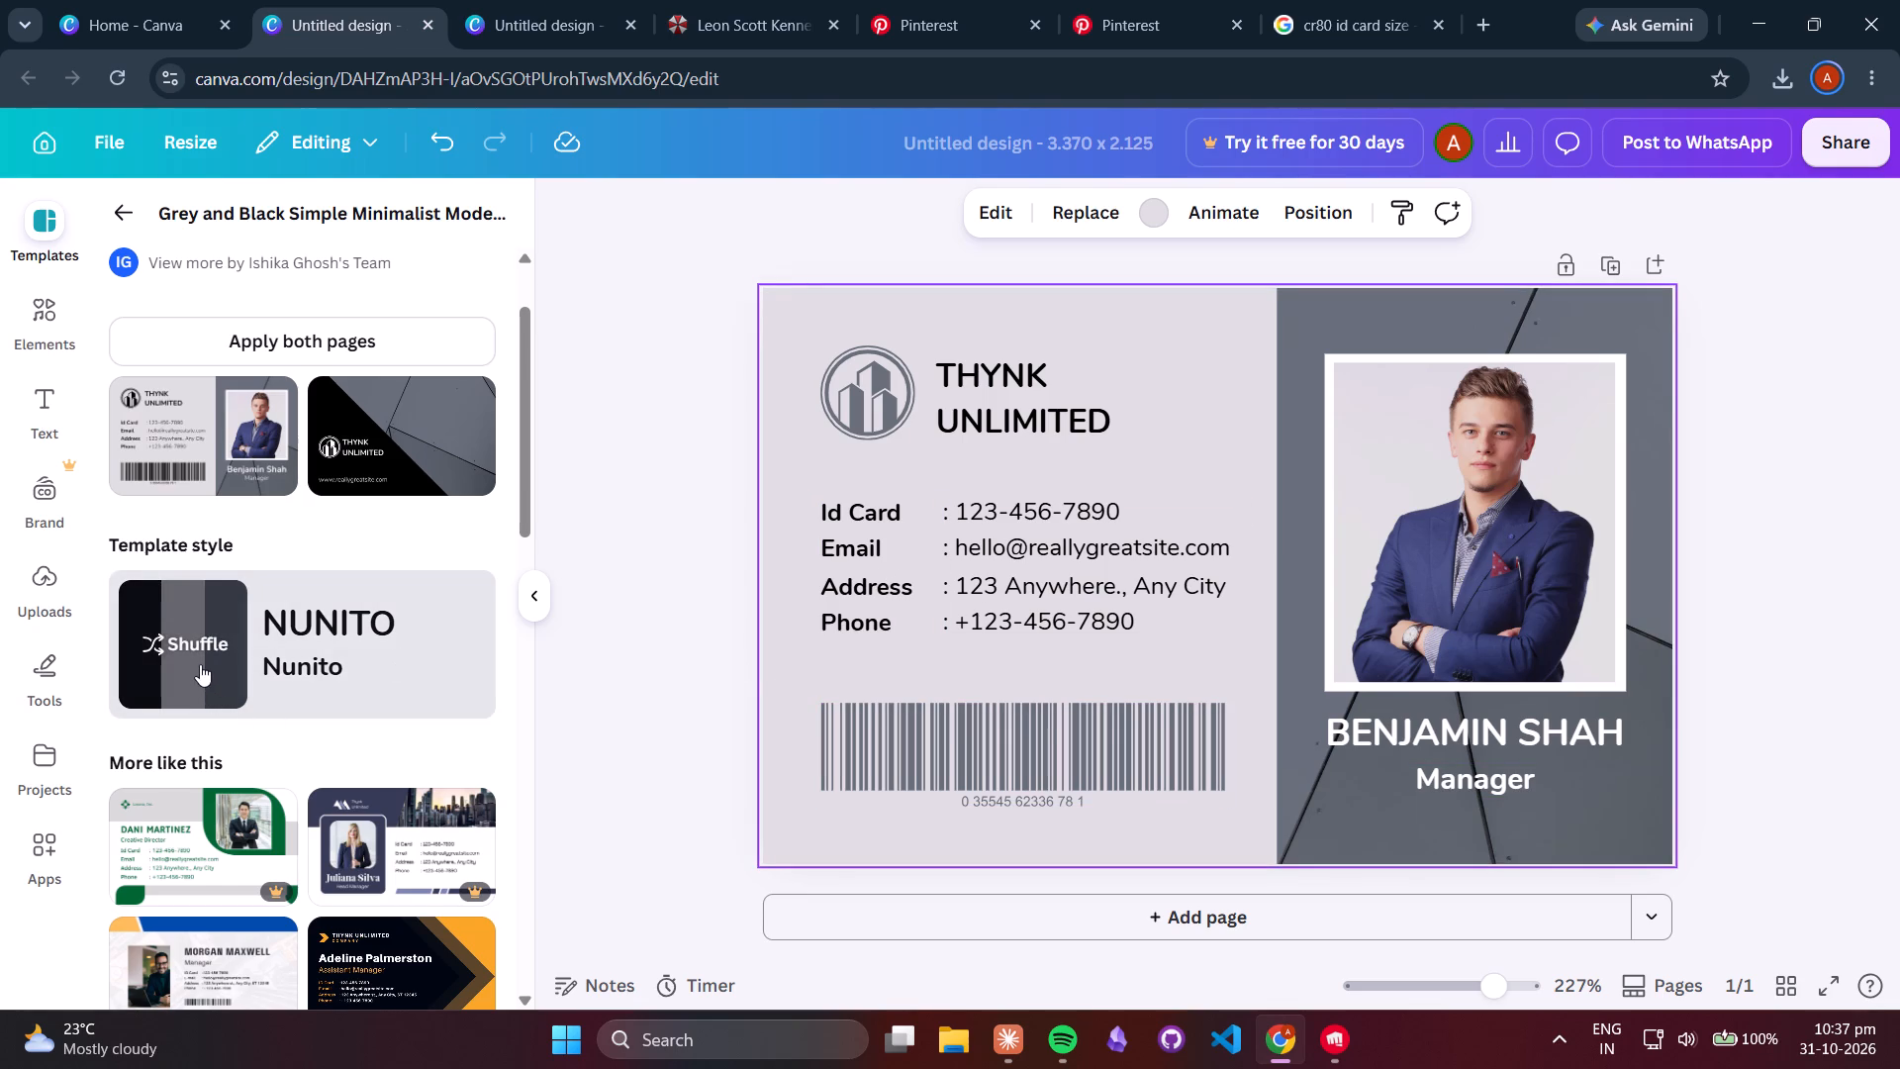
{"action": "left_click", "coordinate": [200, 663]}
{"action": "left_click", "coordinate": [200, 663]}
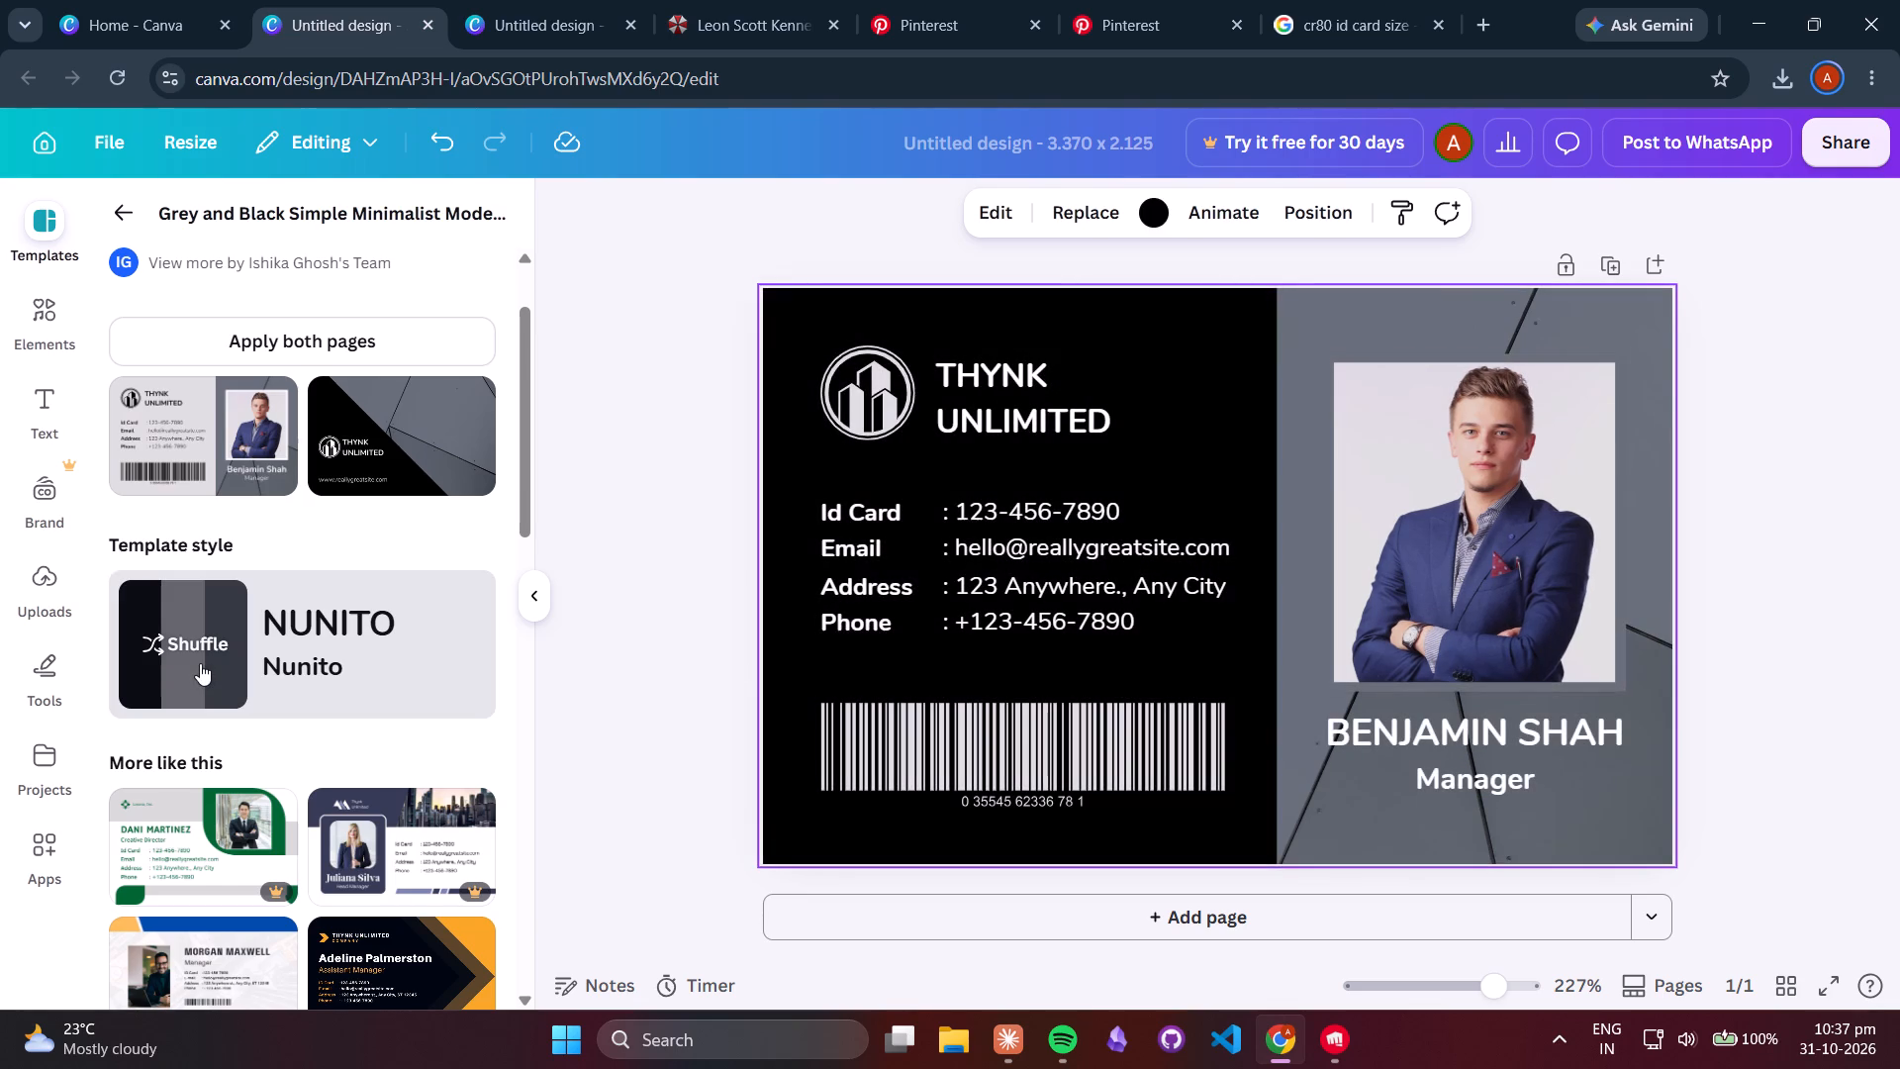
{"action": "left_click", "coordinate": [200, 663]}
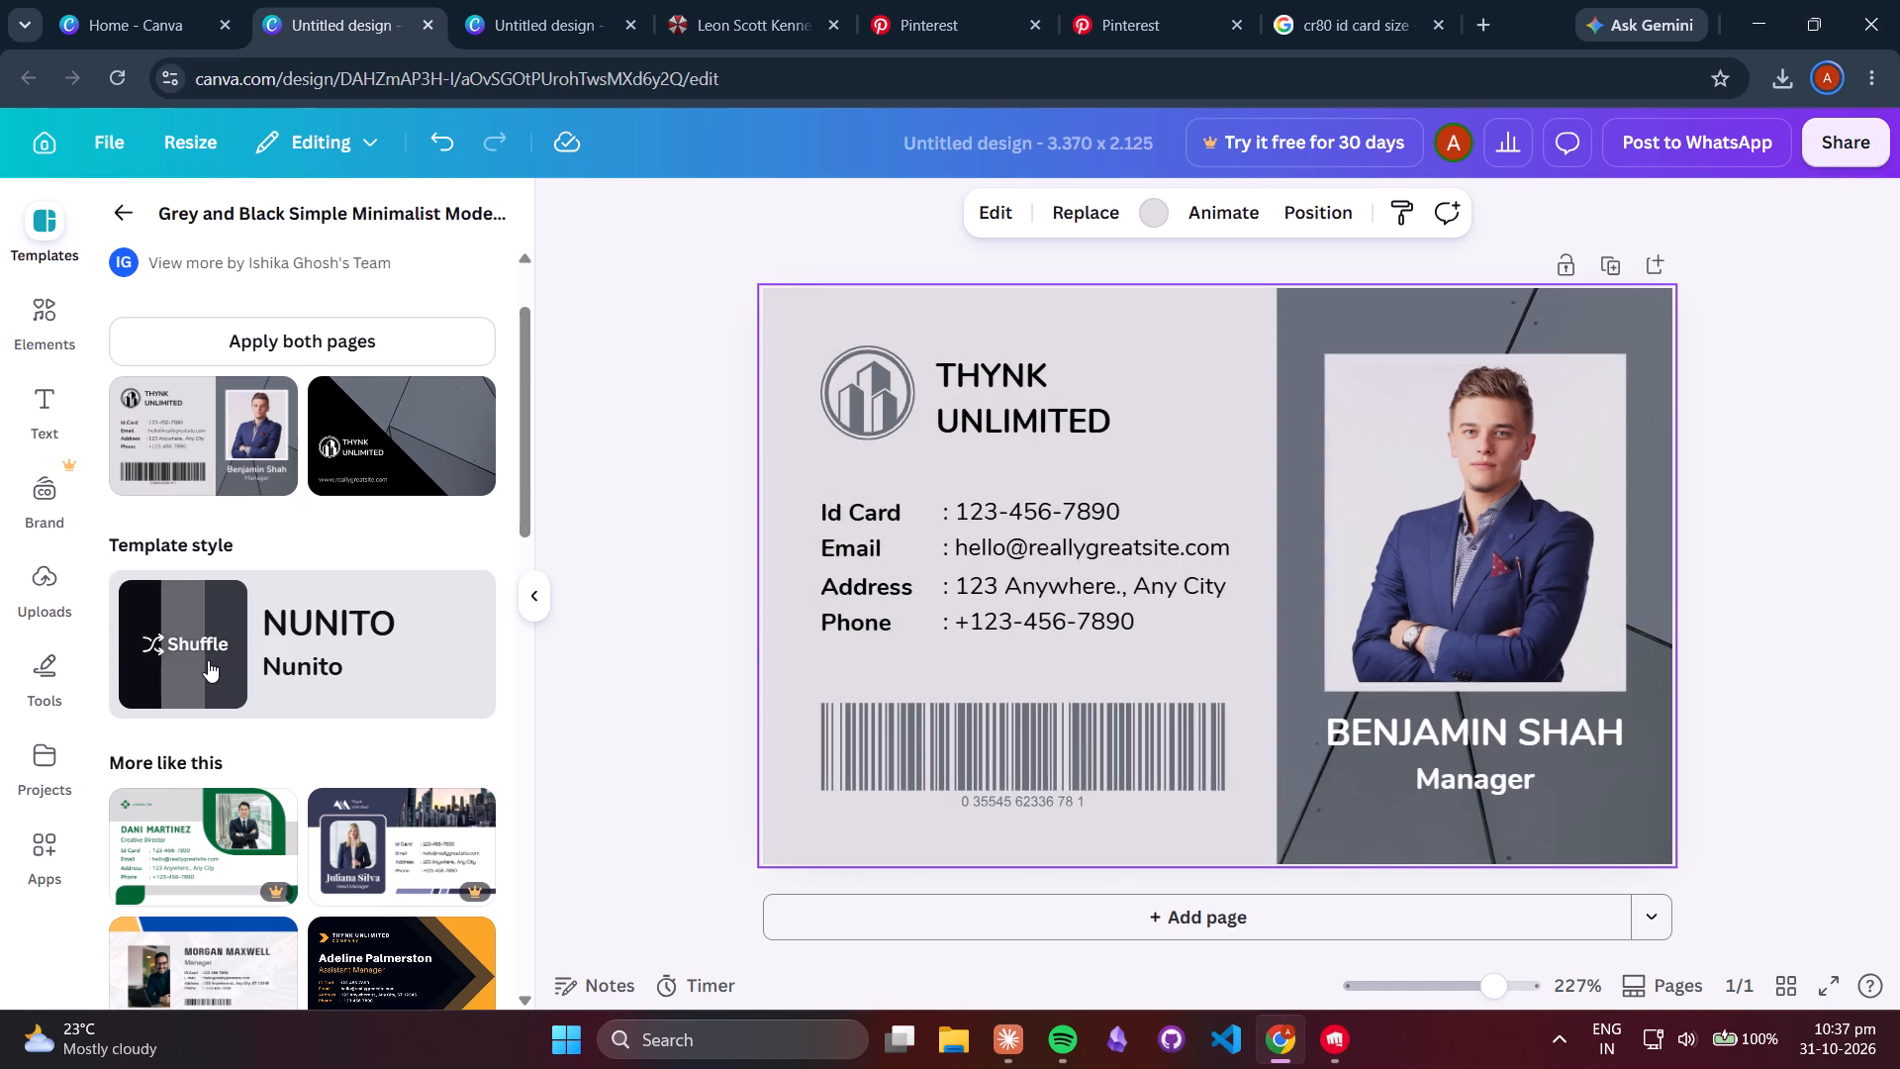
{"action": "left_click", "coordinate": [208, 660]}
{"action": "left_click", "coordinate": [208, 660]}
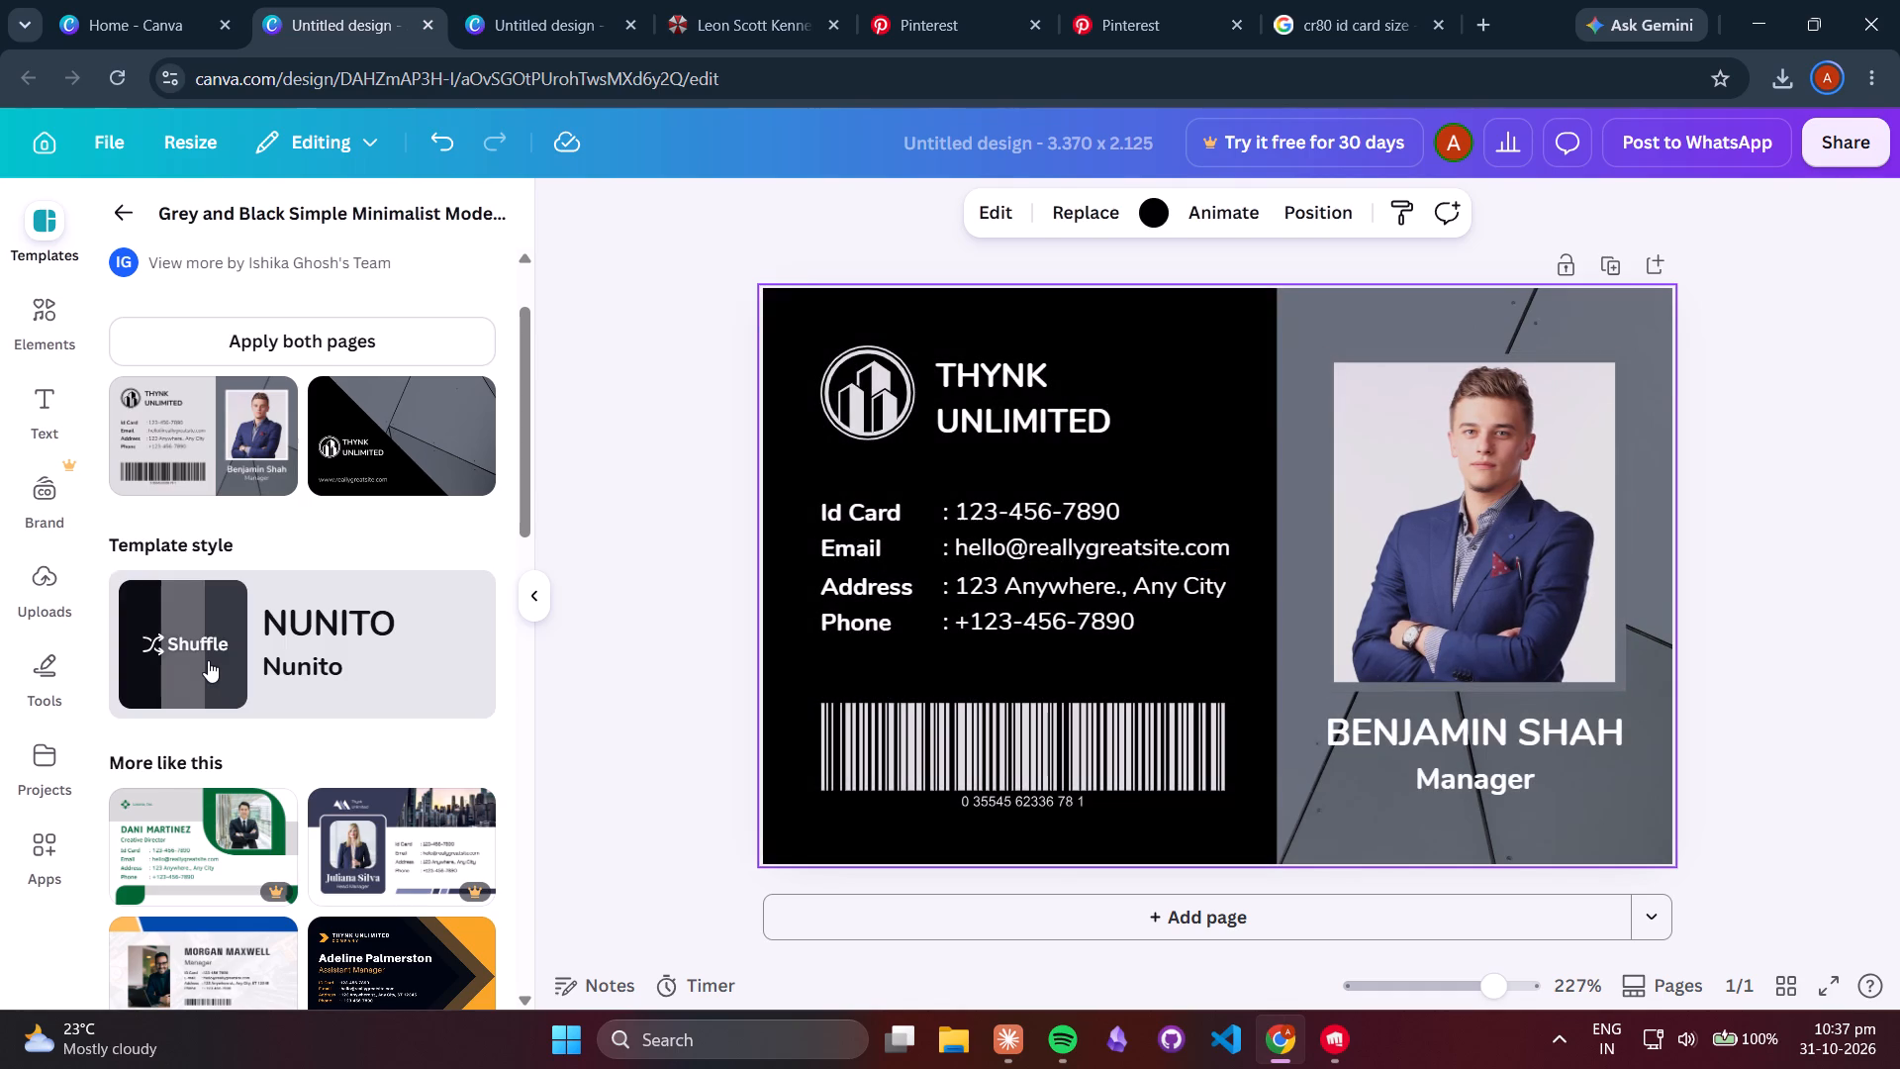
{"action": "left_click", "coordinate": [208, 660]}
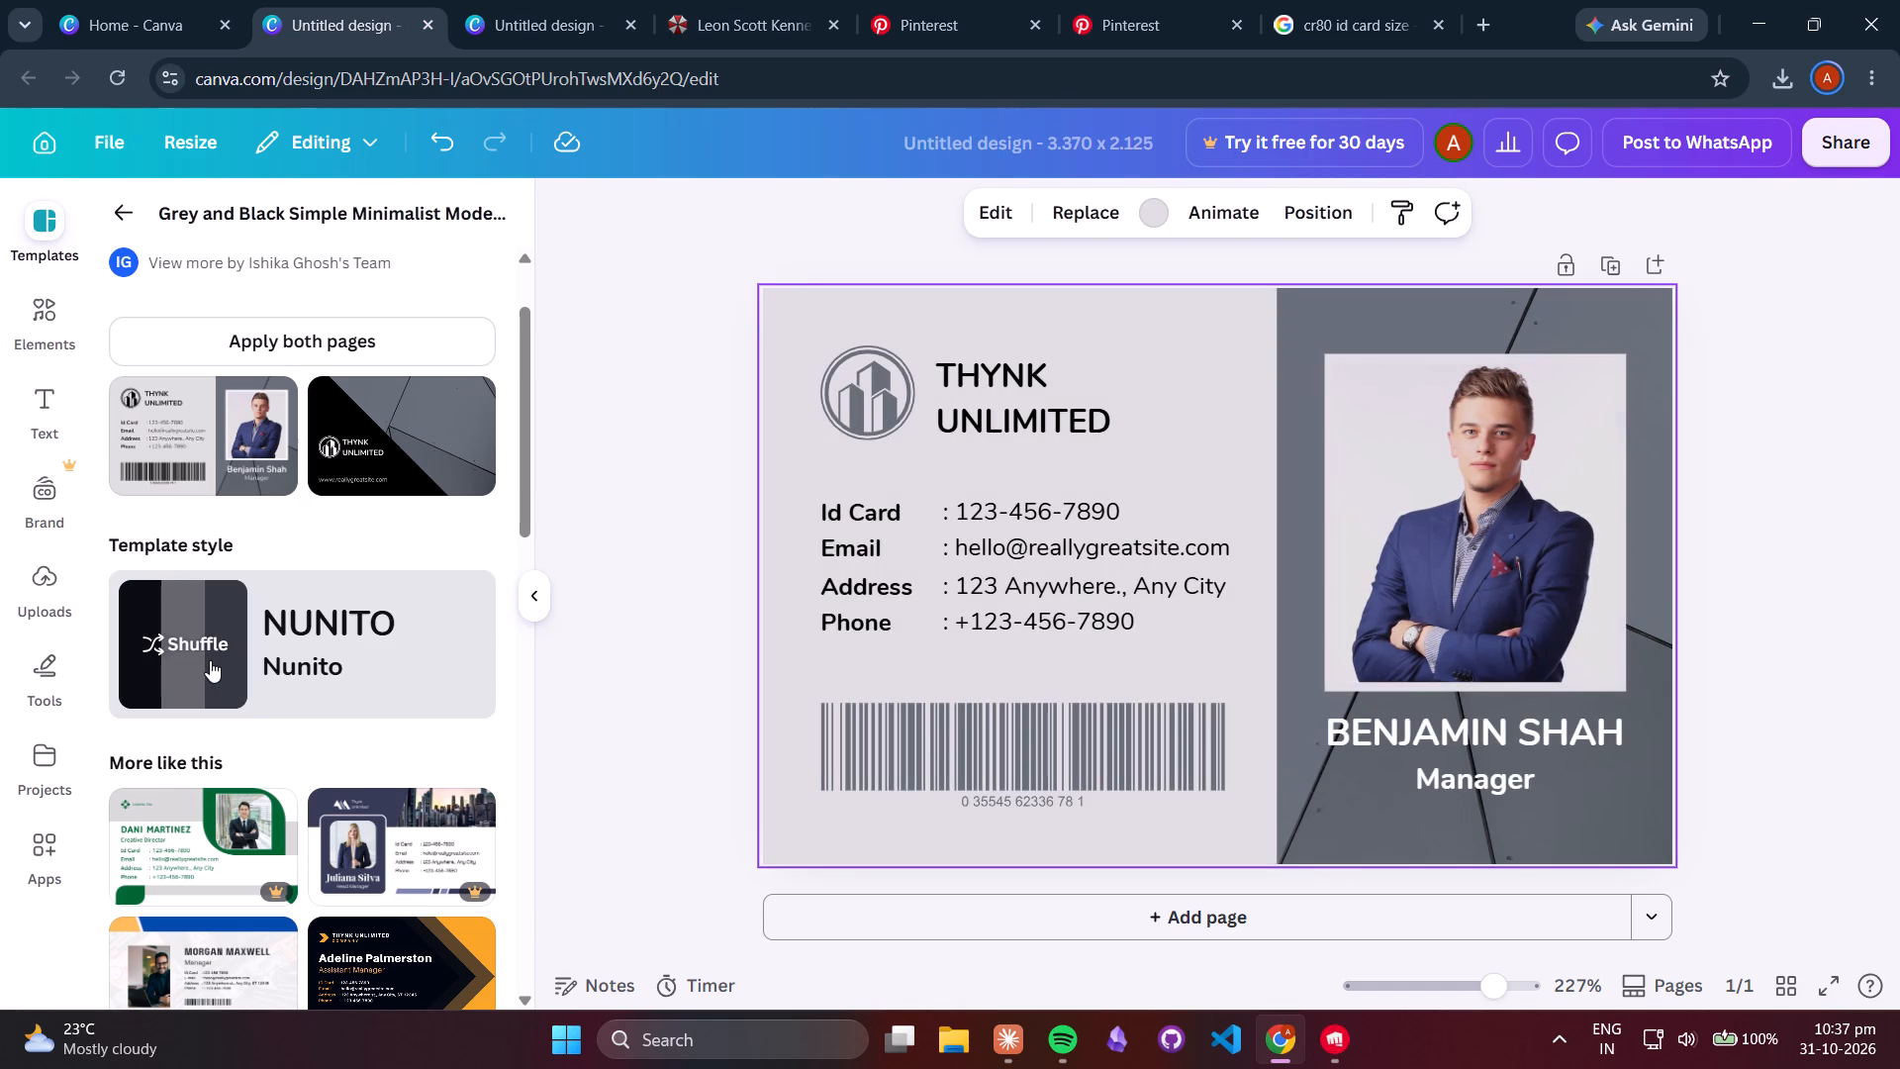
Return to the 54 × 85.6 mm design and examine the portrait's colour options and the Brand Kit's colour section.
{"action": "left_click", "coordinate": [510, 26]}
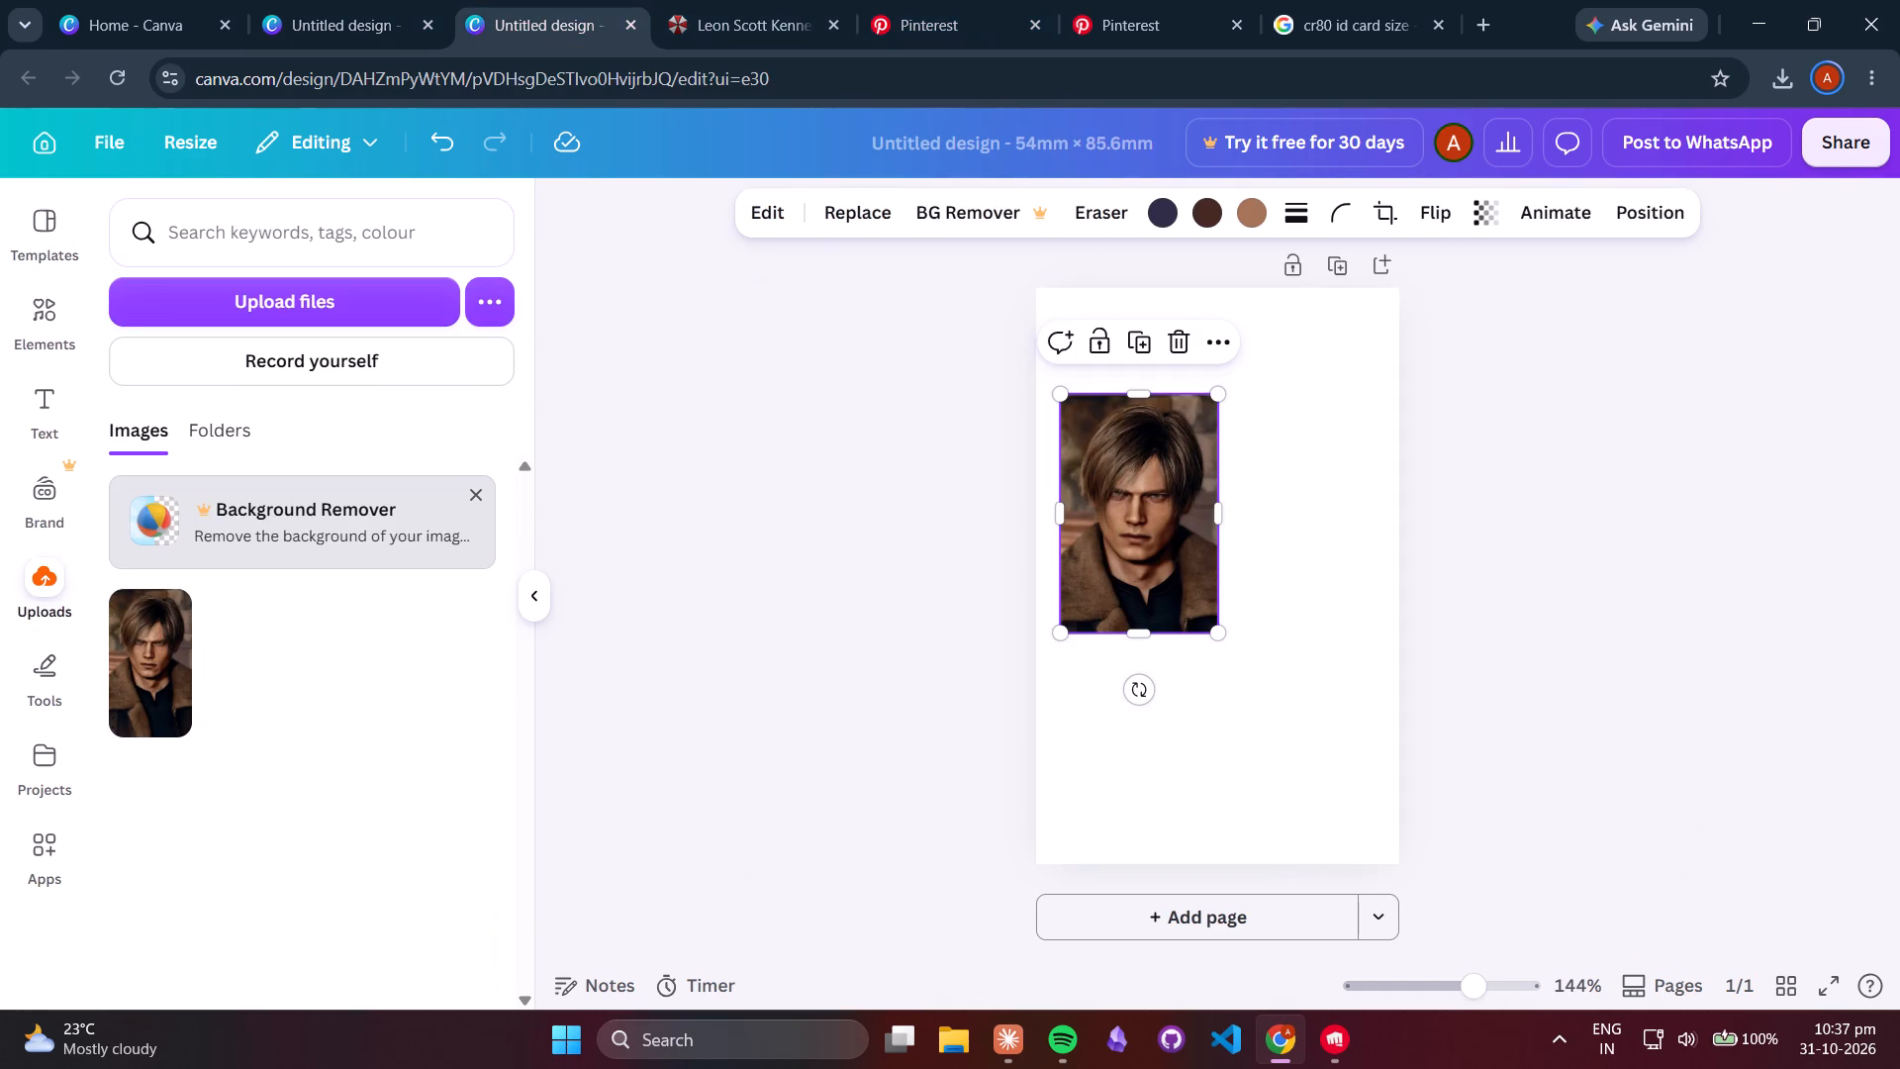
{"action": "left_click", "coordinate": [1158, 206]}
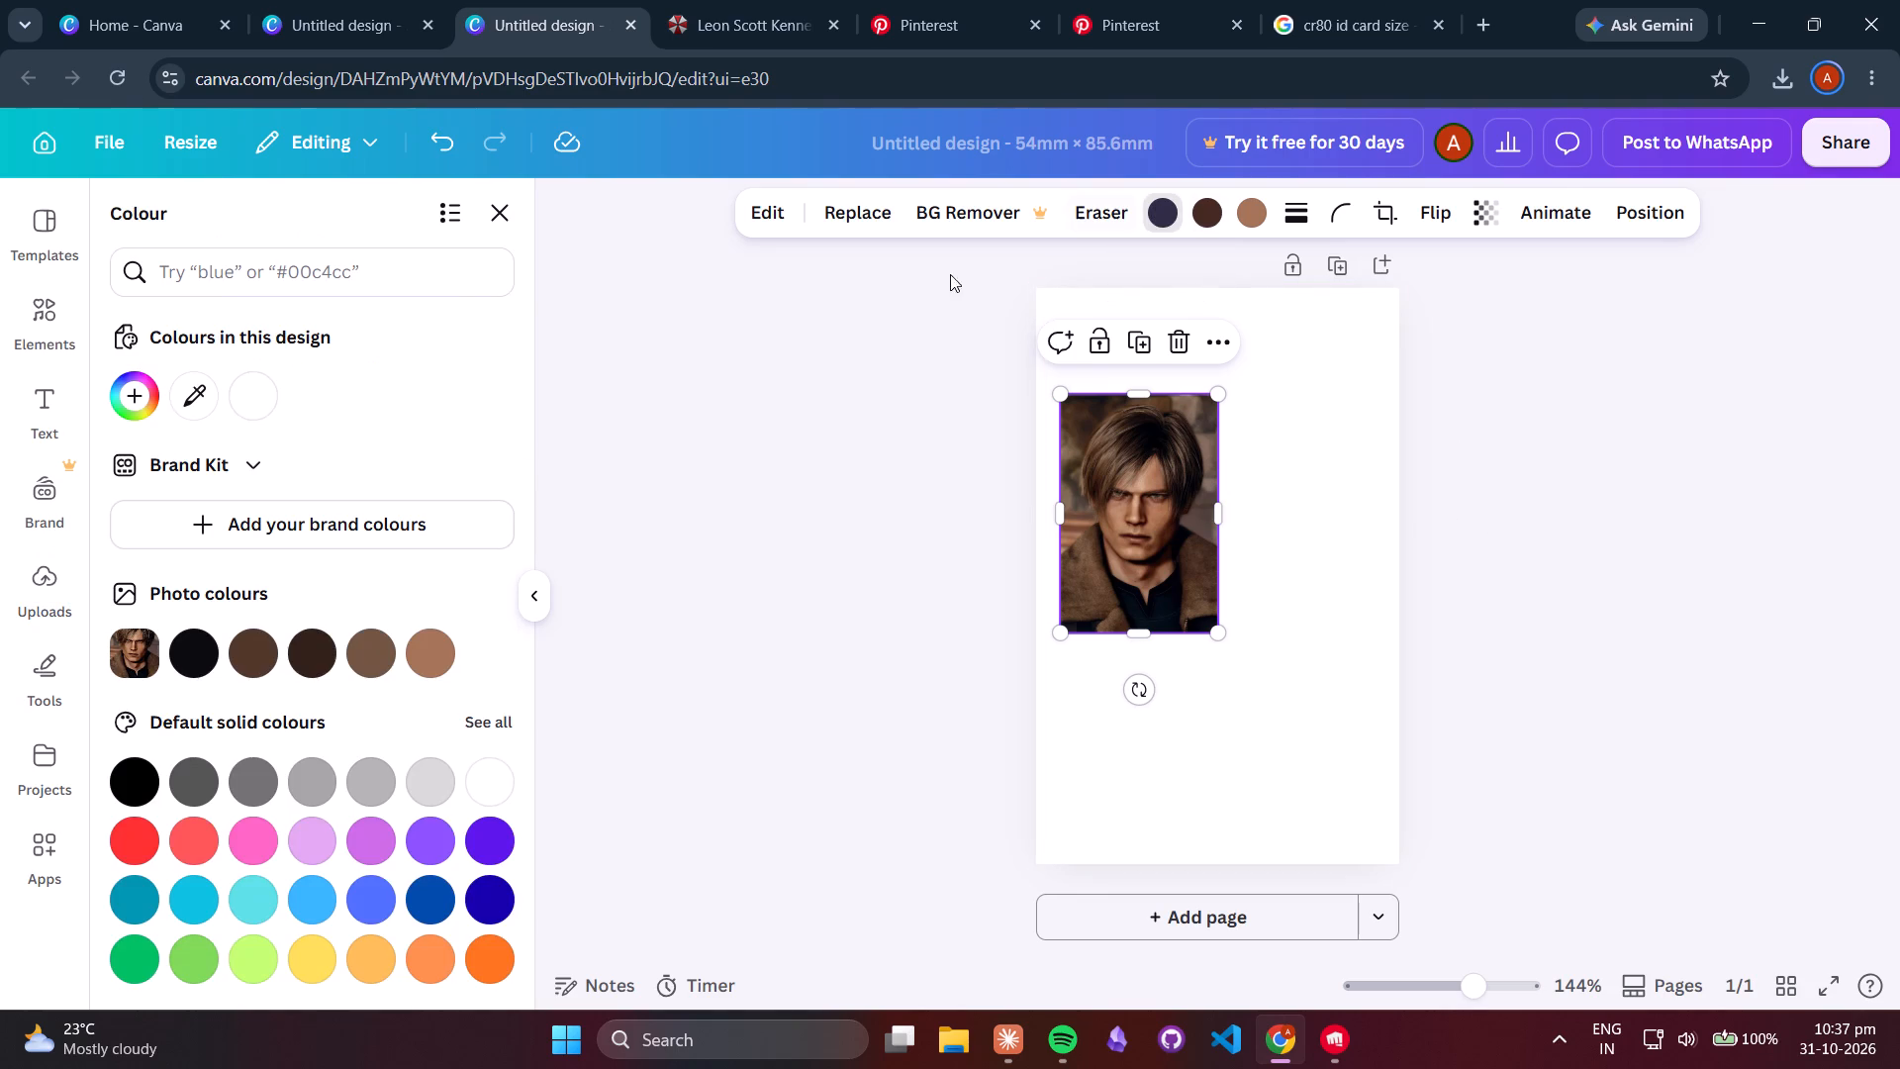
{"action": "left_click", "coordinate": [285, 521]}
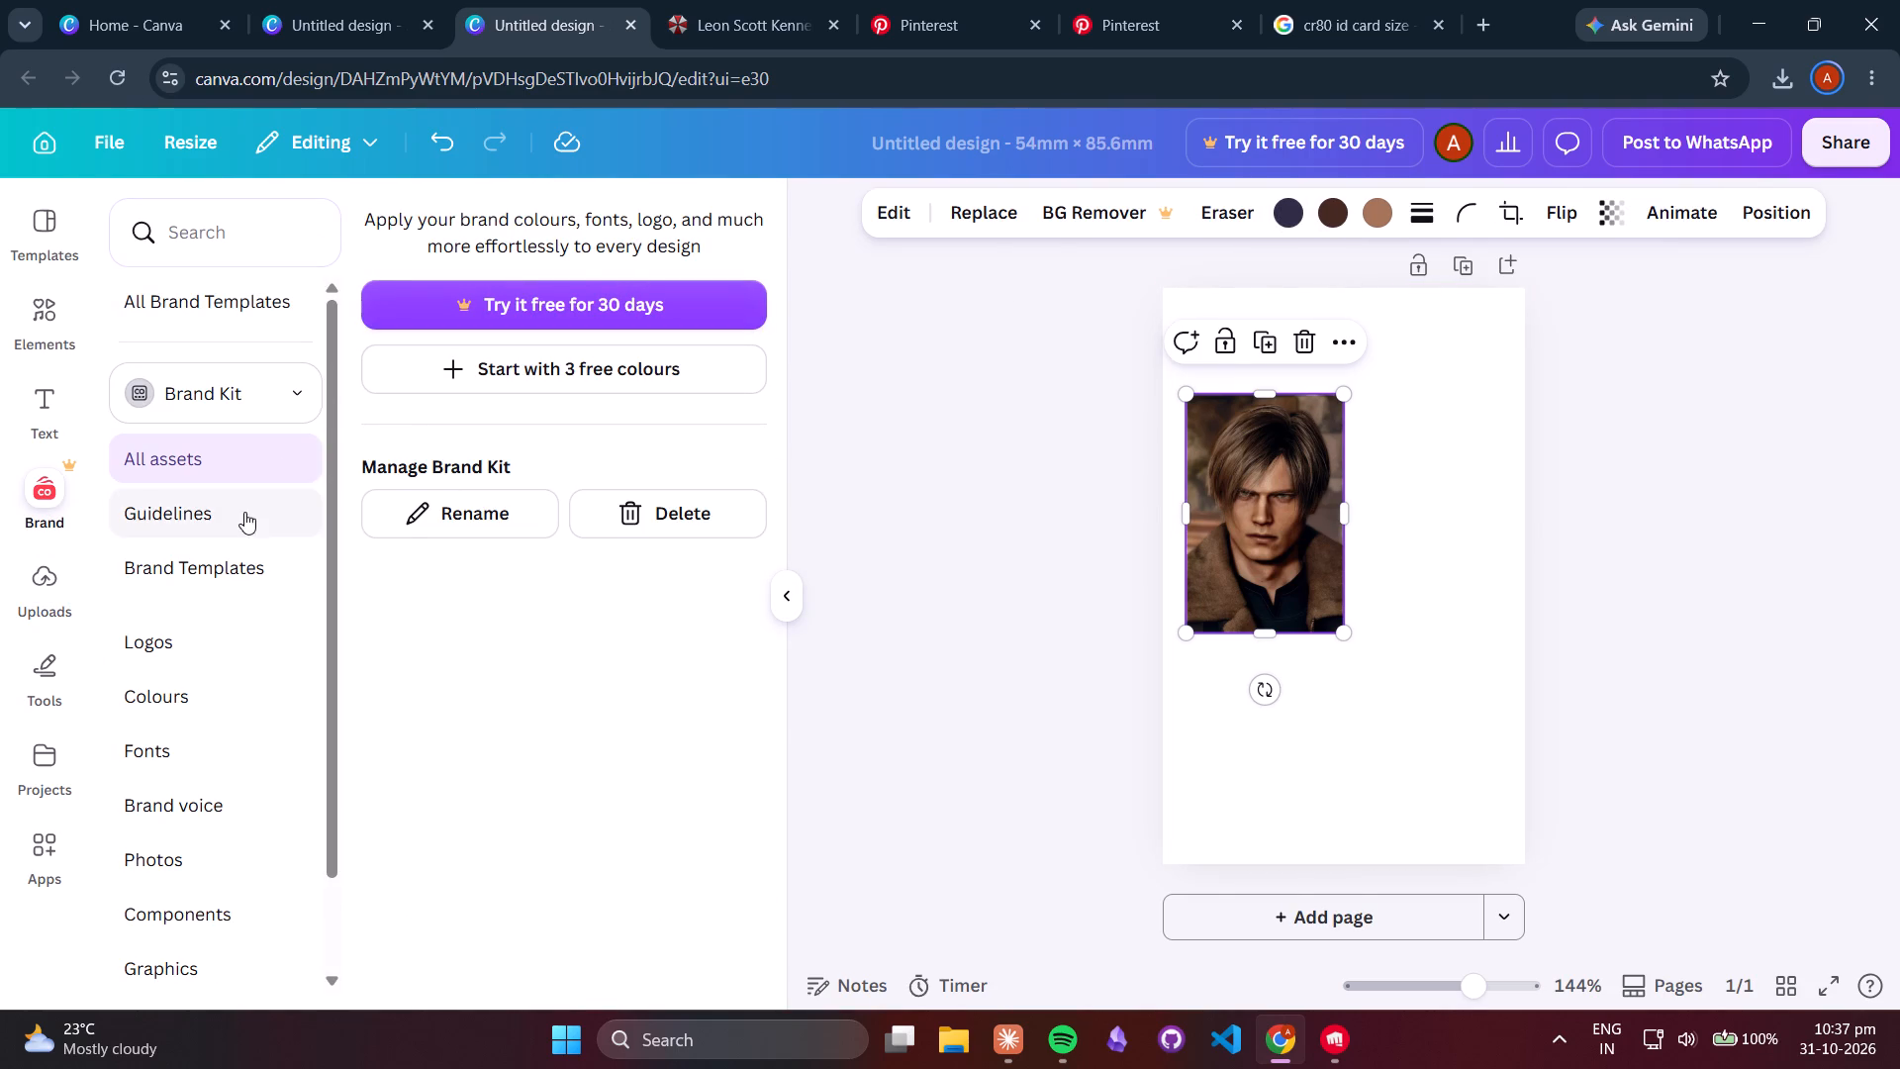
{"action": "left_click", "coordinate": [230, 553]}
{"action": "left_click", "coordinate": [224, 457]}
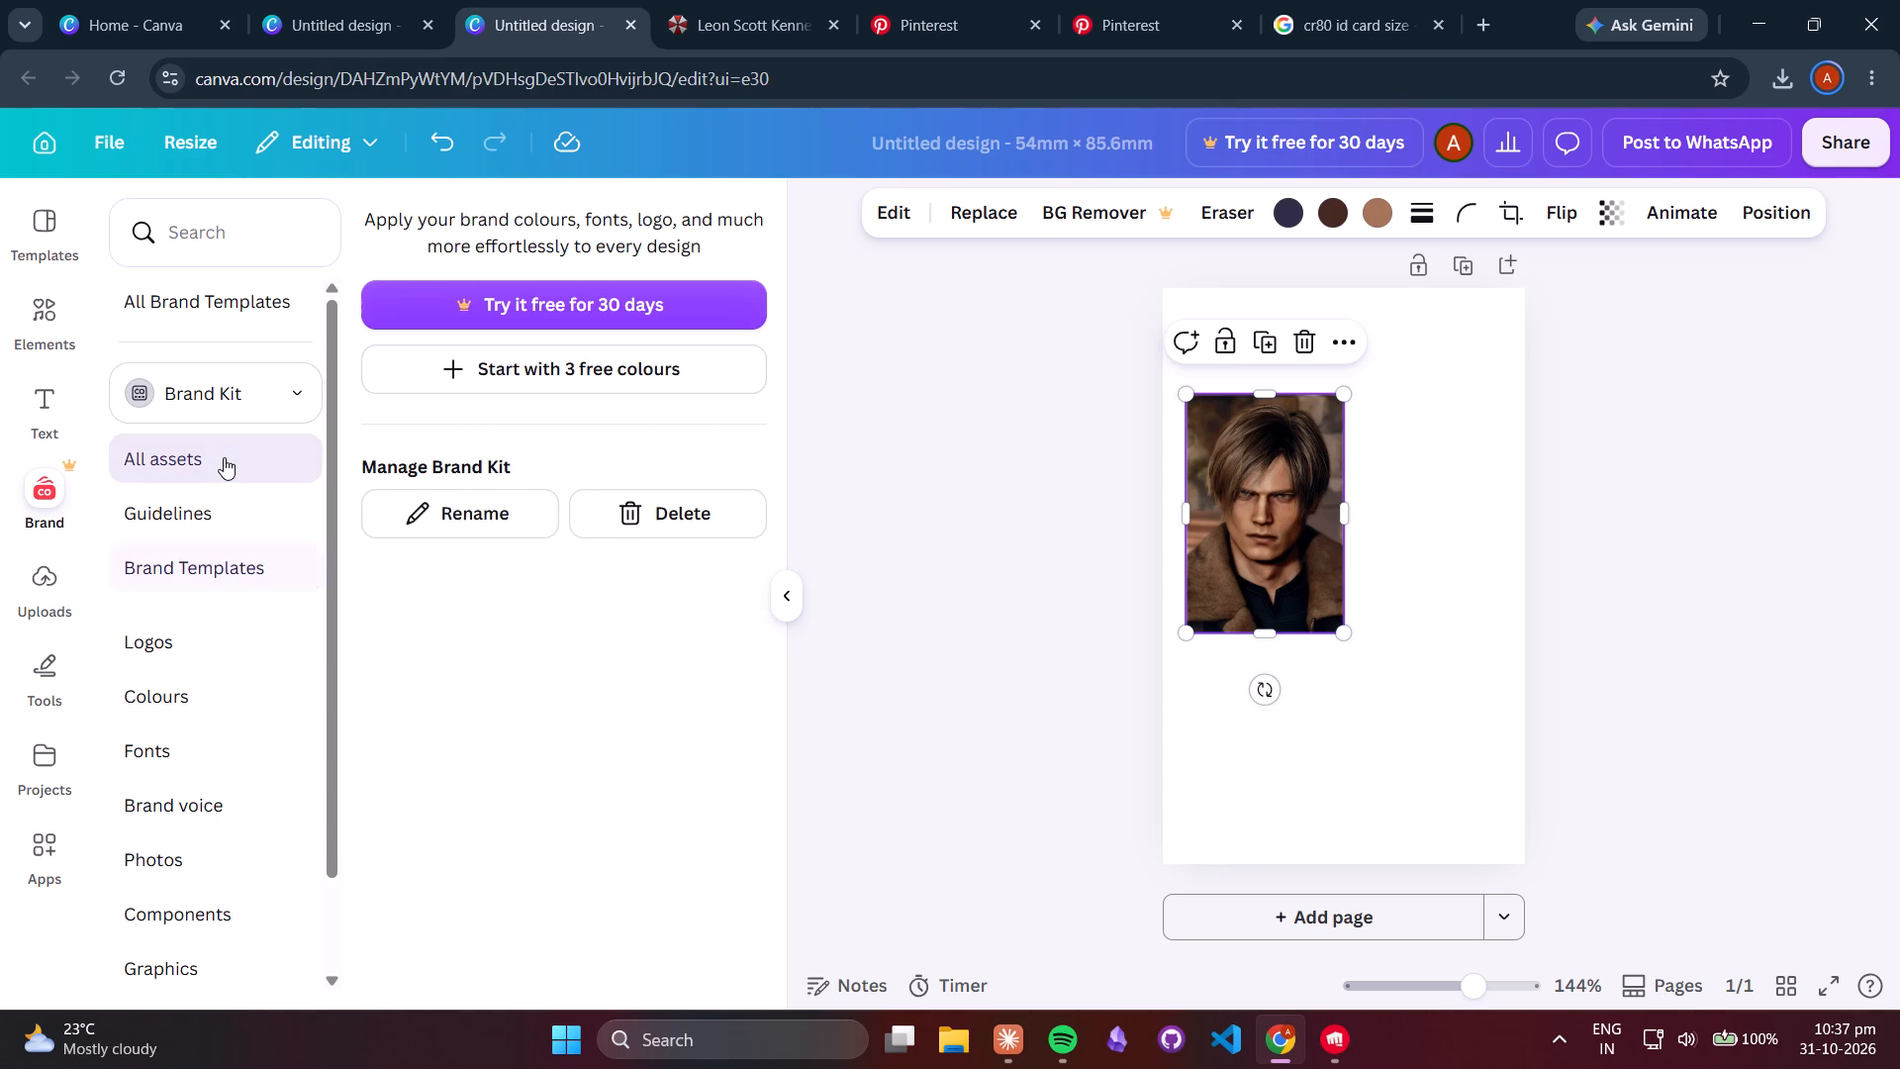
{"action": "left_click", "coordinate": [165, 687]}
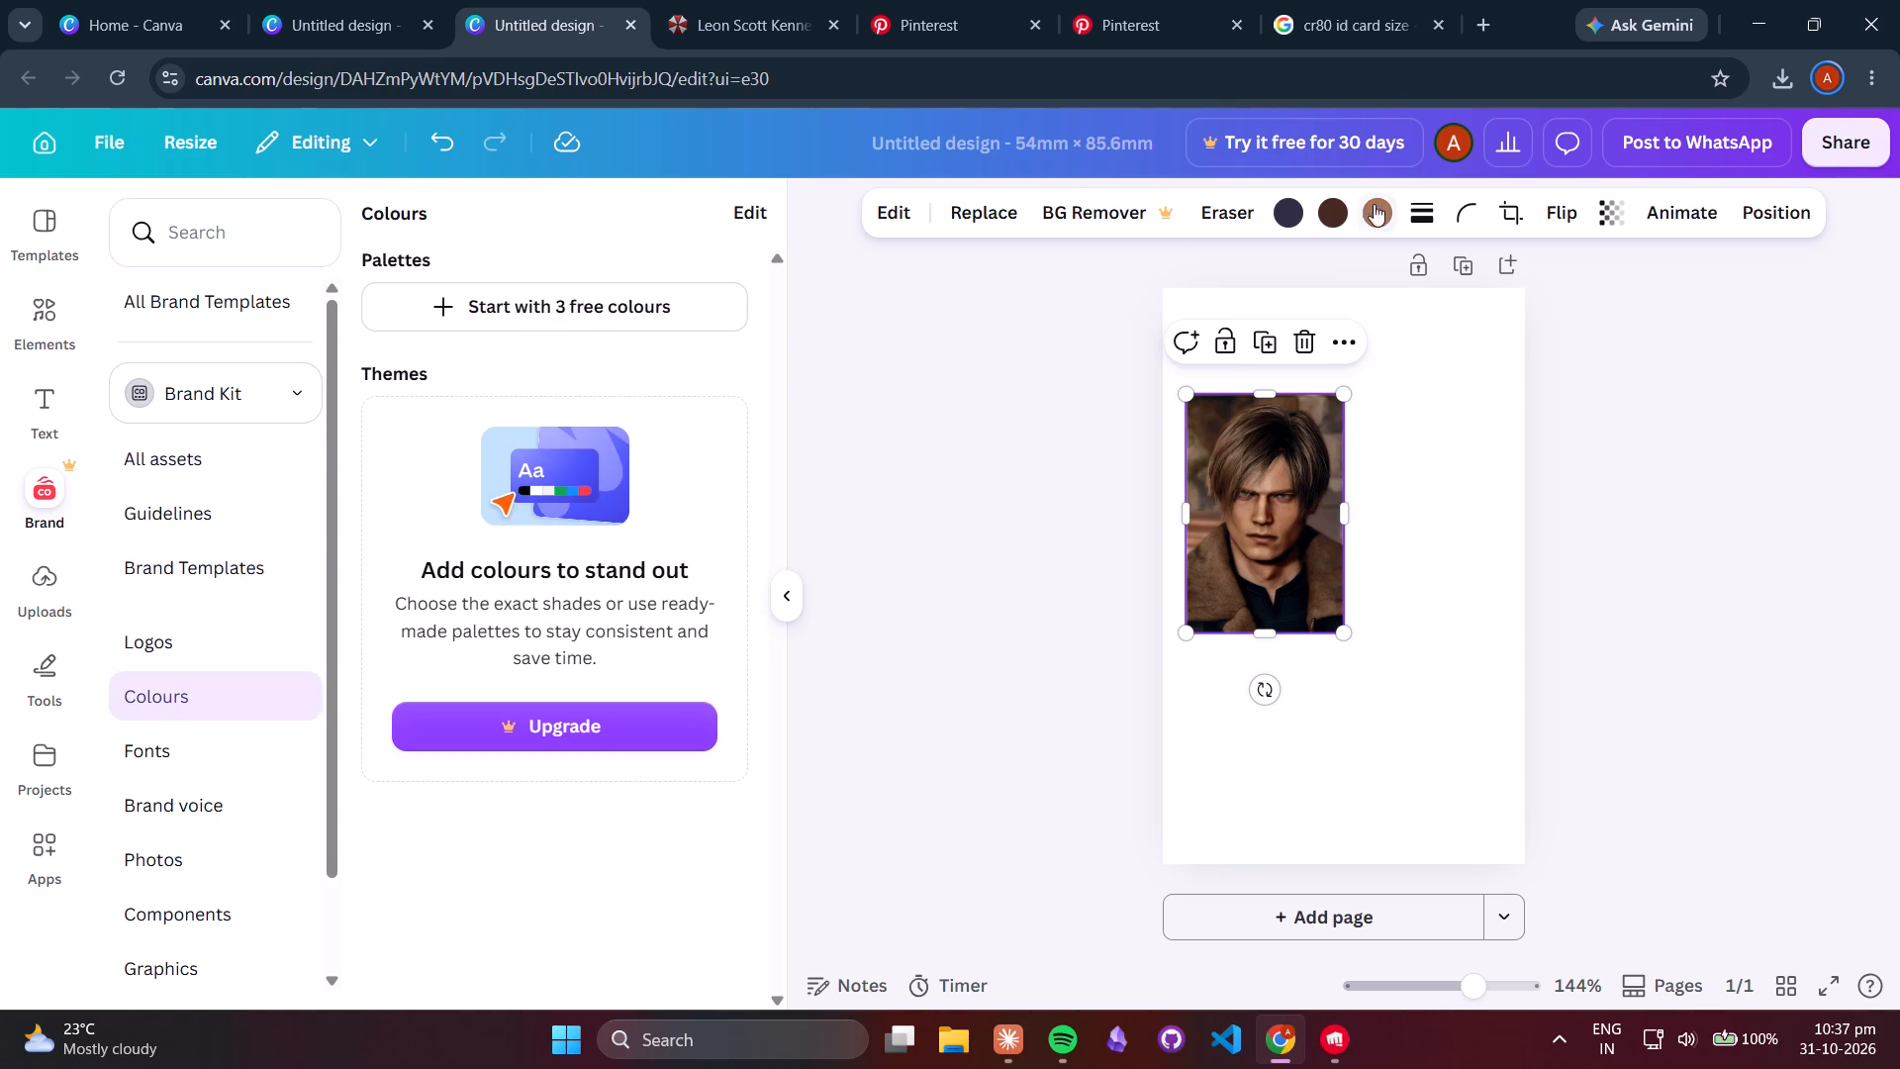
{"action": "left_click", "coordinate": [1279, 209]}
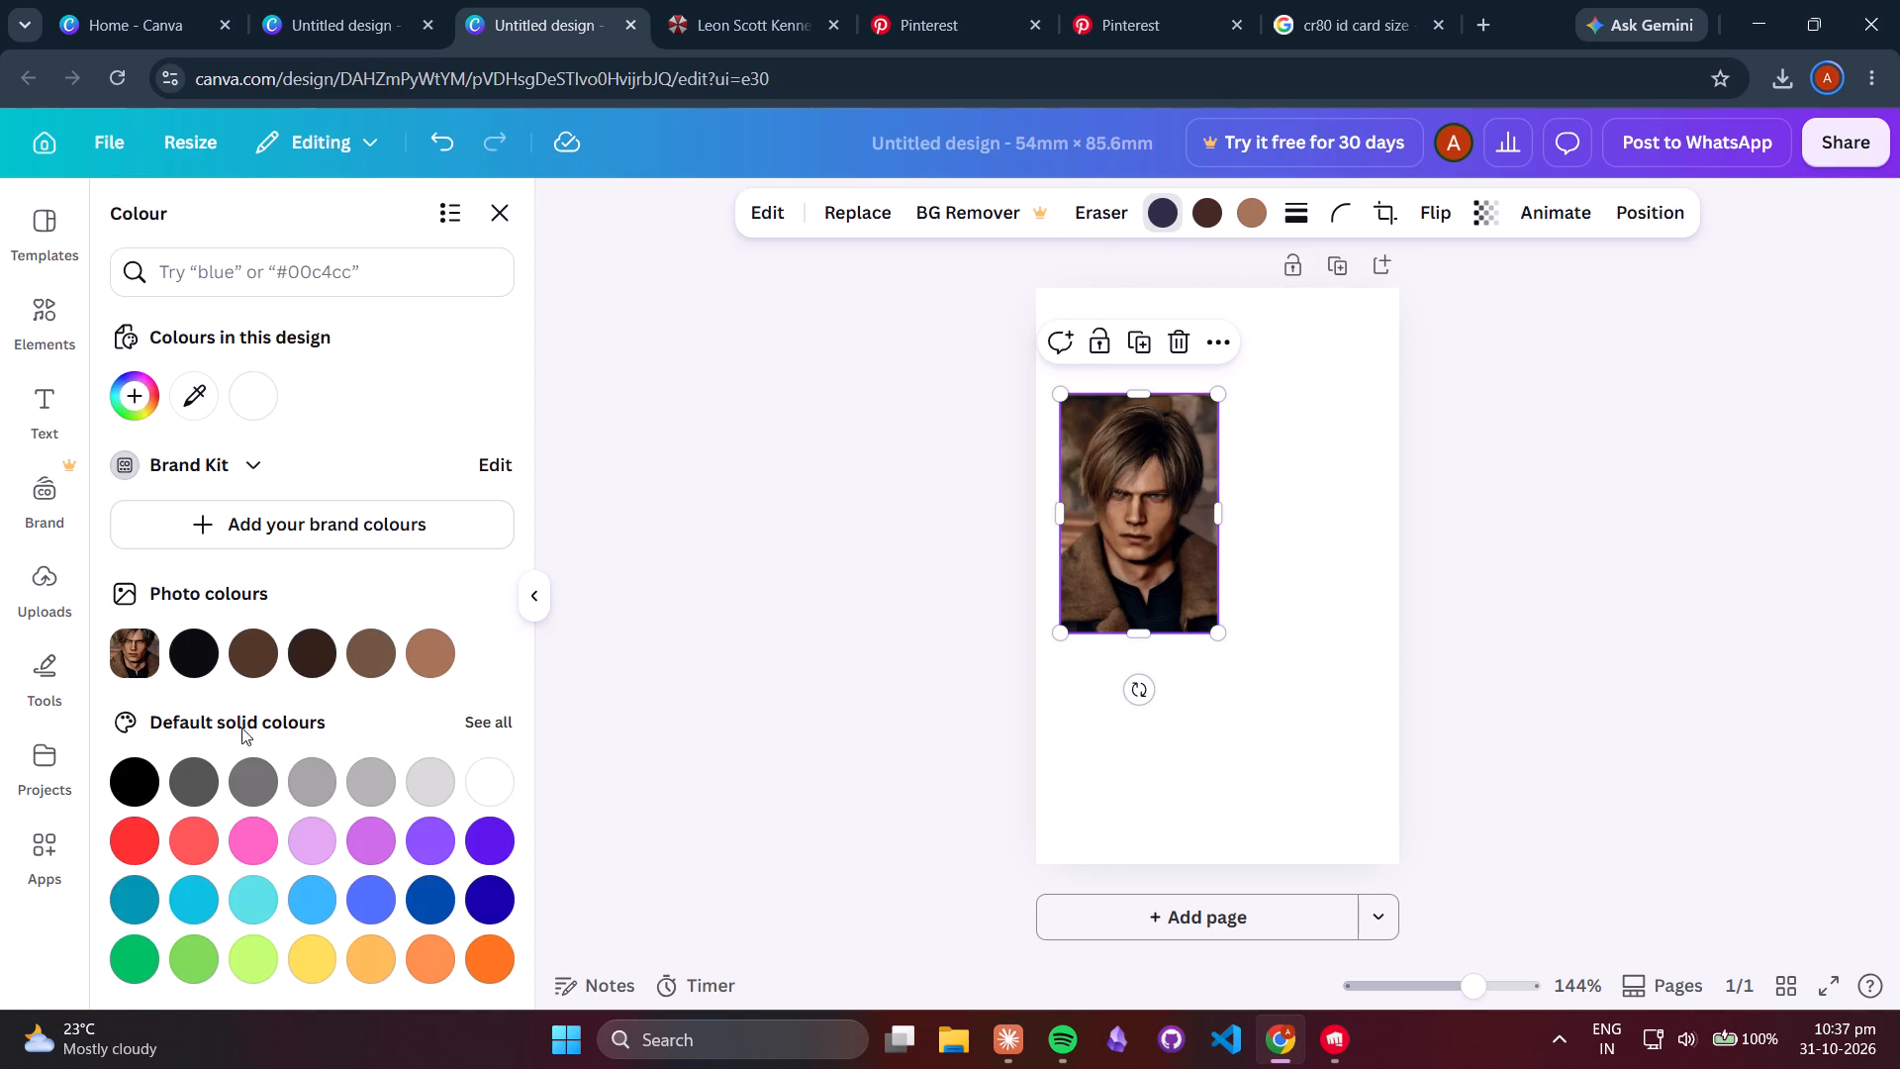
{"action": "scroll", "coordinate": [259, 752], "scroll_direction": "down", "scroll_amount": 1}
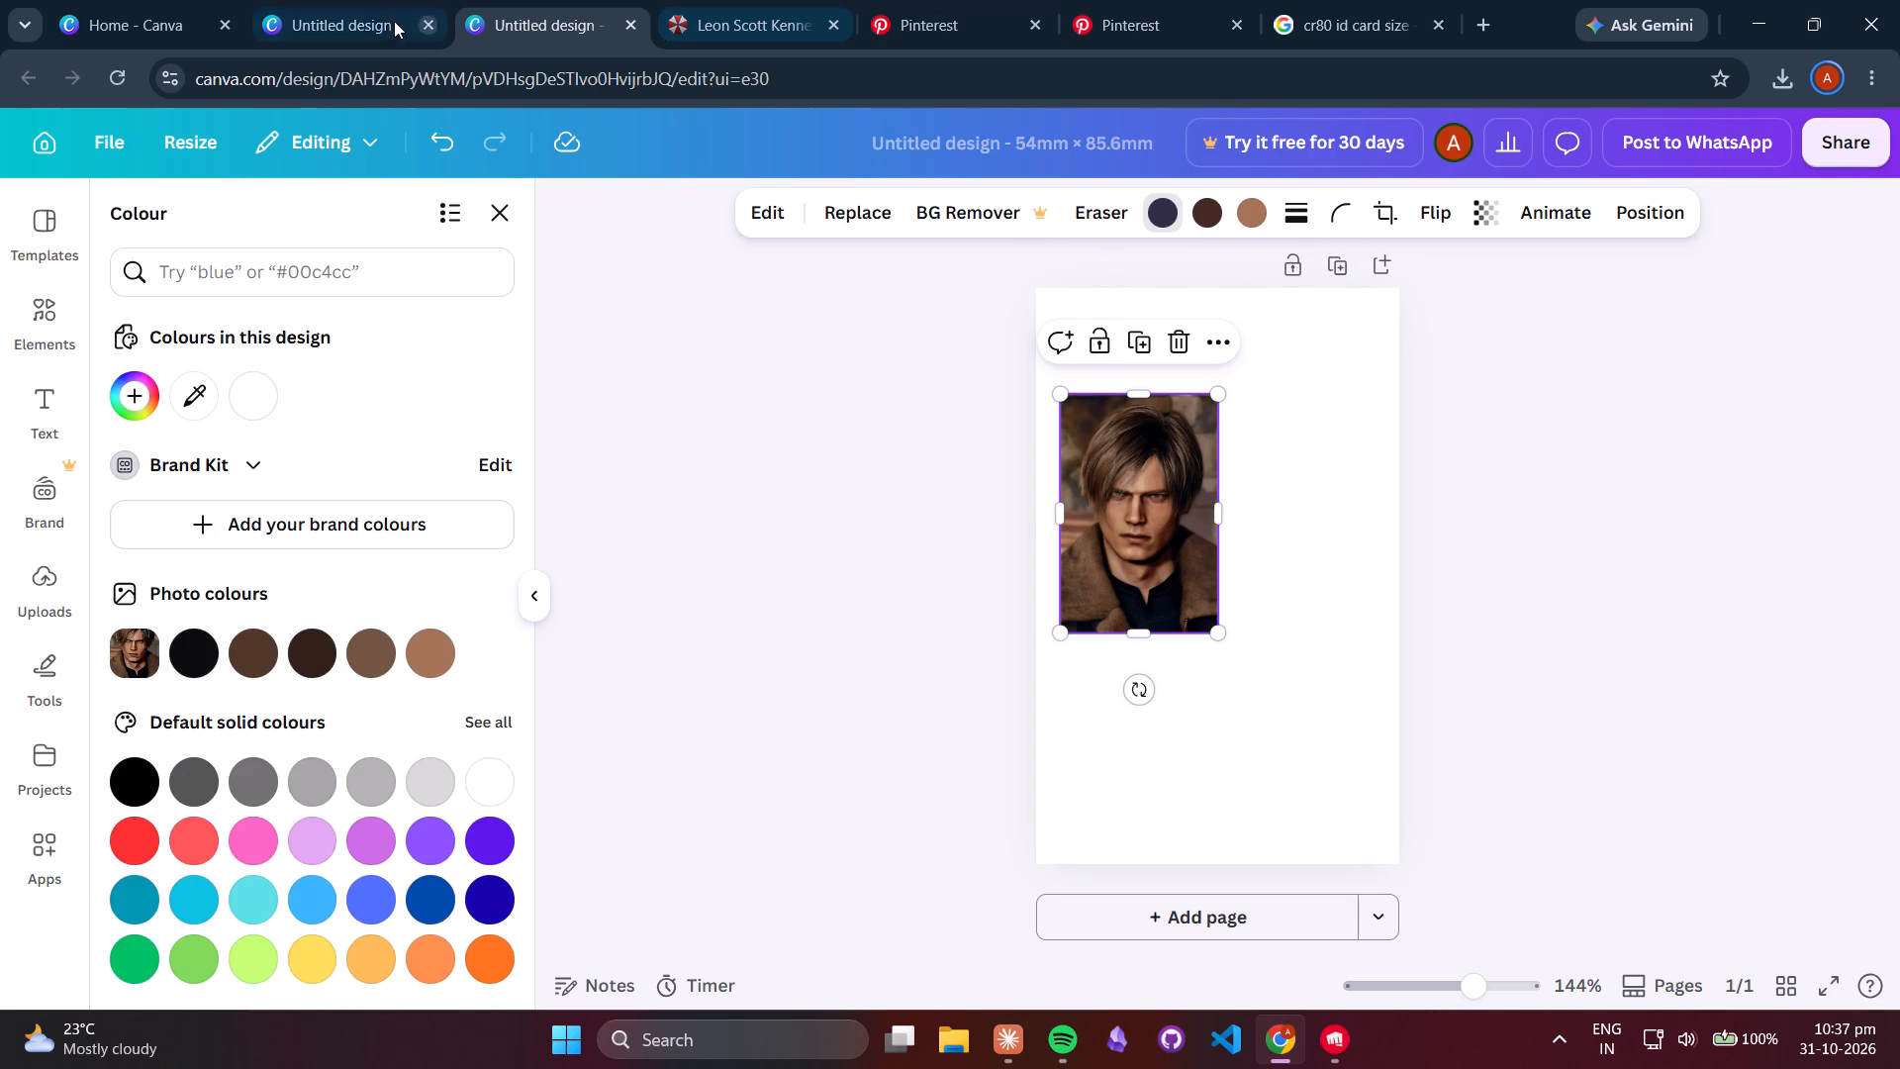
Return to the 3.370 x 2.125 card, inspect the grey textured panel behind the photo, and reapply the template's Nunito style.
{"action": "left_click", "coordinate": [364, 14]}
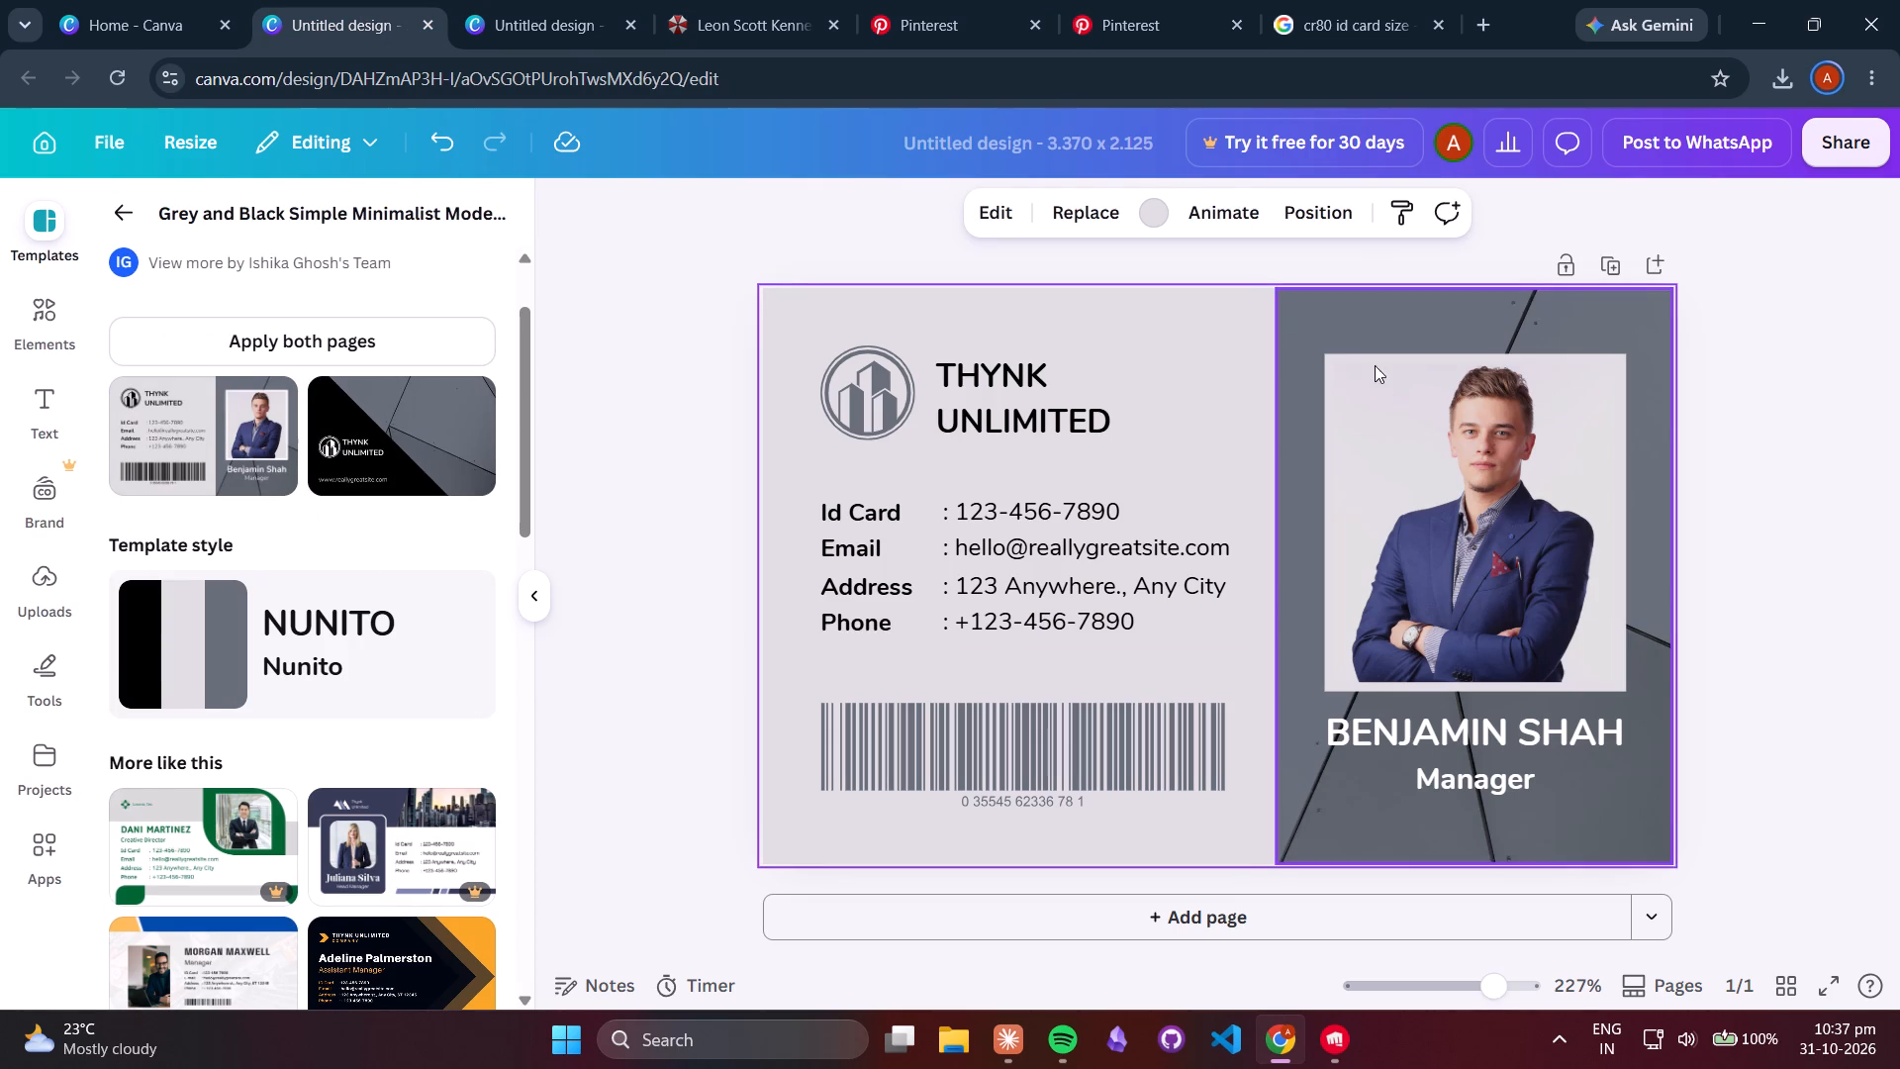
{"action": "left_click", "coordinate": [1344, 310]}
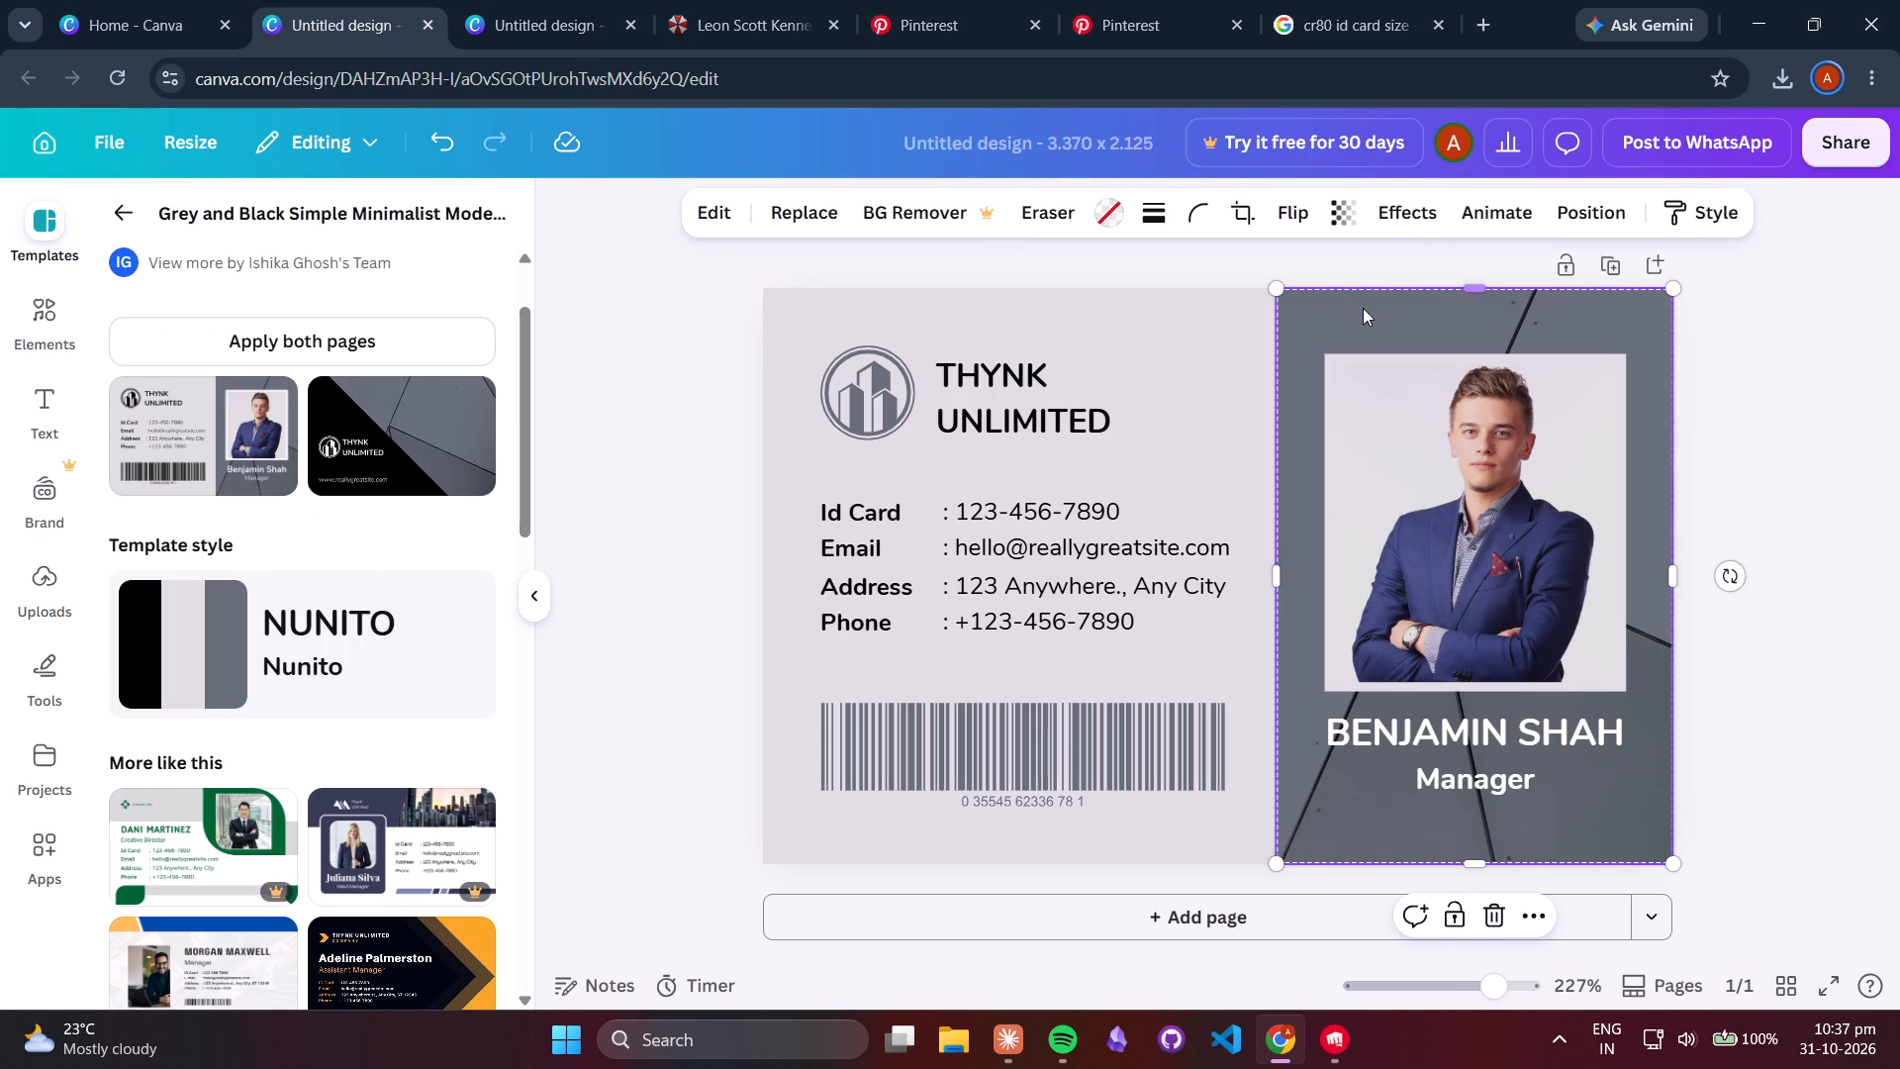
{"action": "right_click", "coordinate": [1339, 317]}
{"action": "left_click", "coordinate": [1307, 337]}
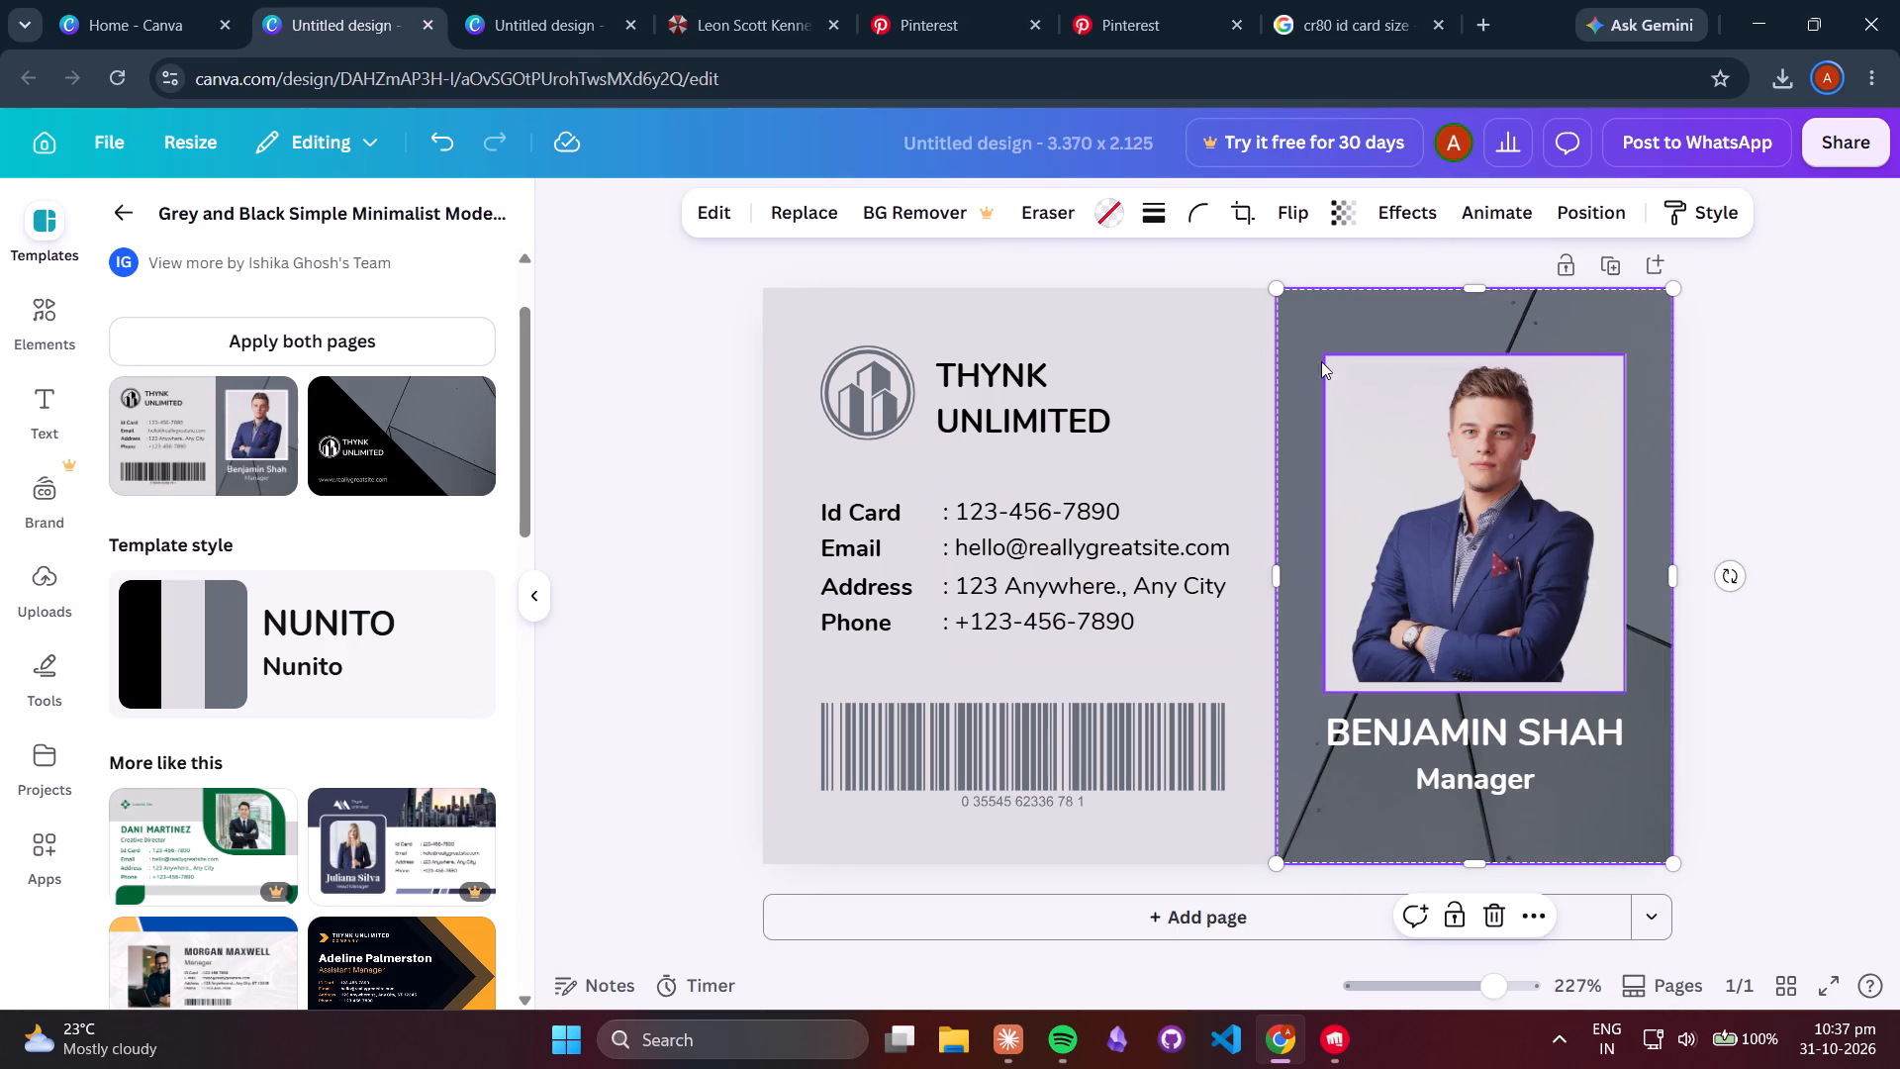
{"action": "left_click", "coordinate": [344, 665]}
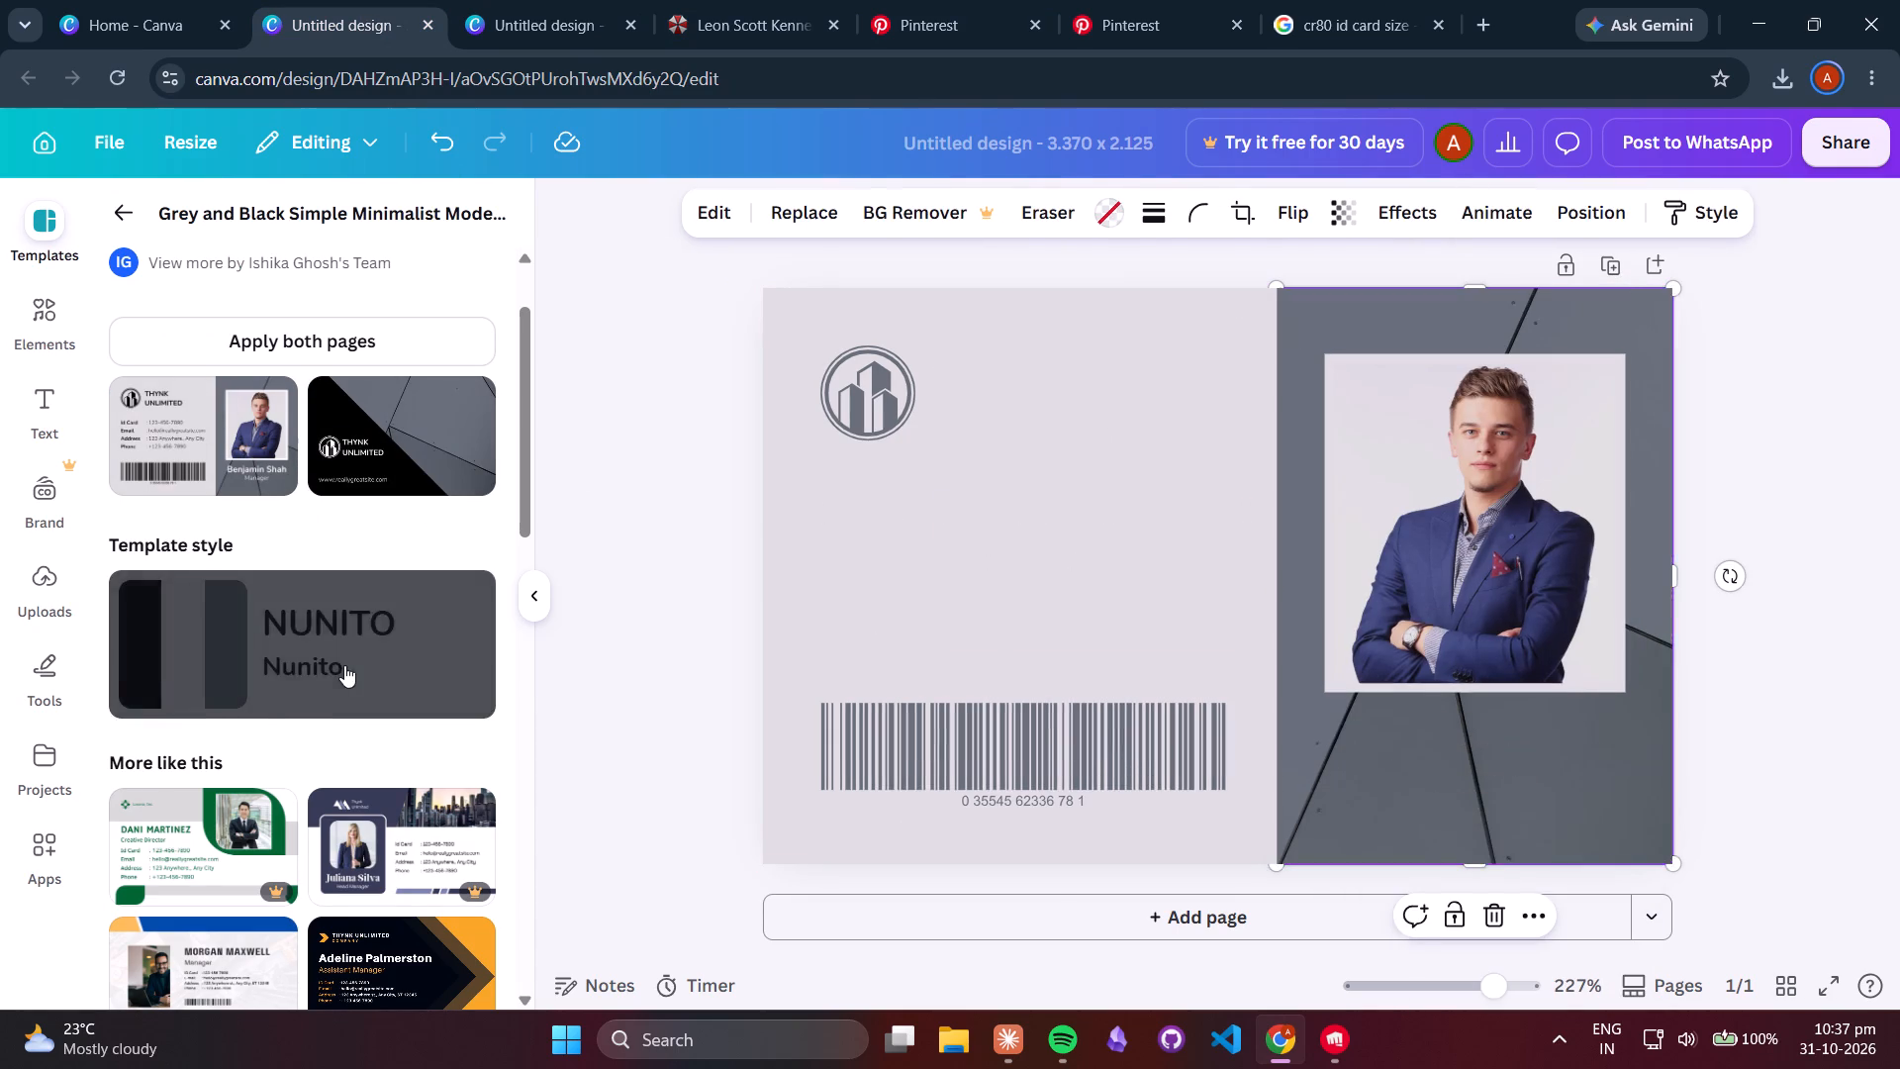
{"action": "double_click", "coordinate": [344, 665]}
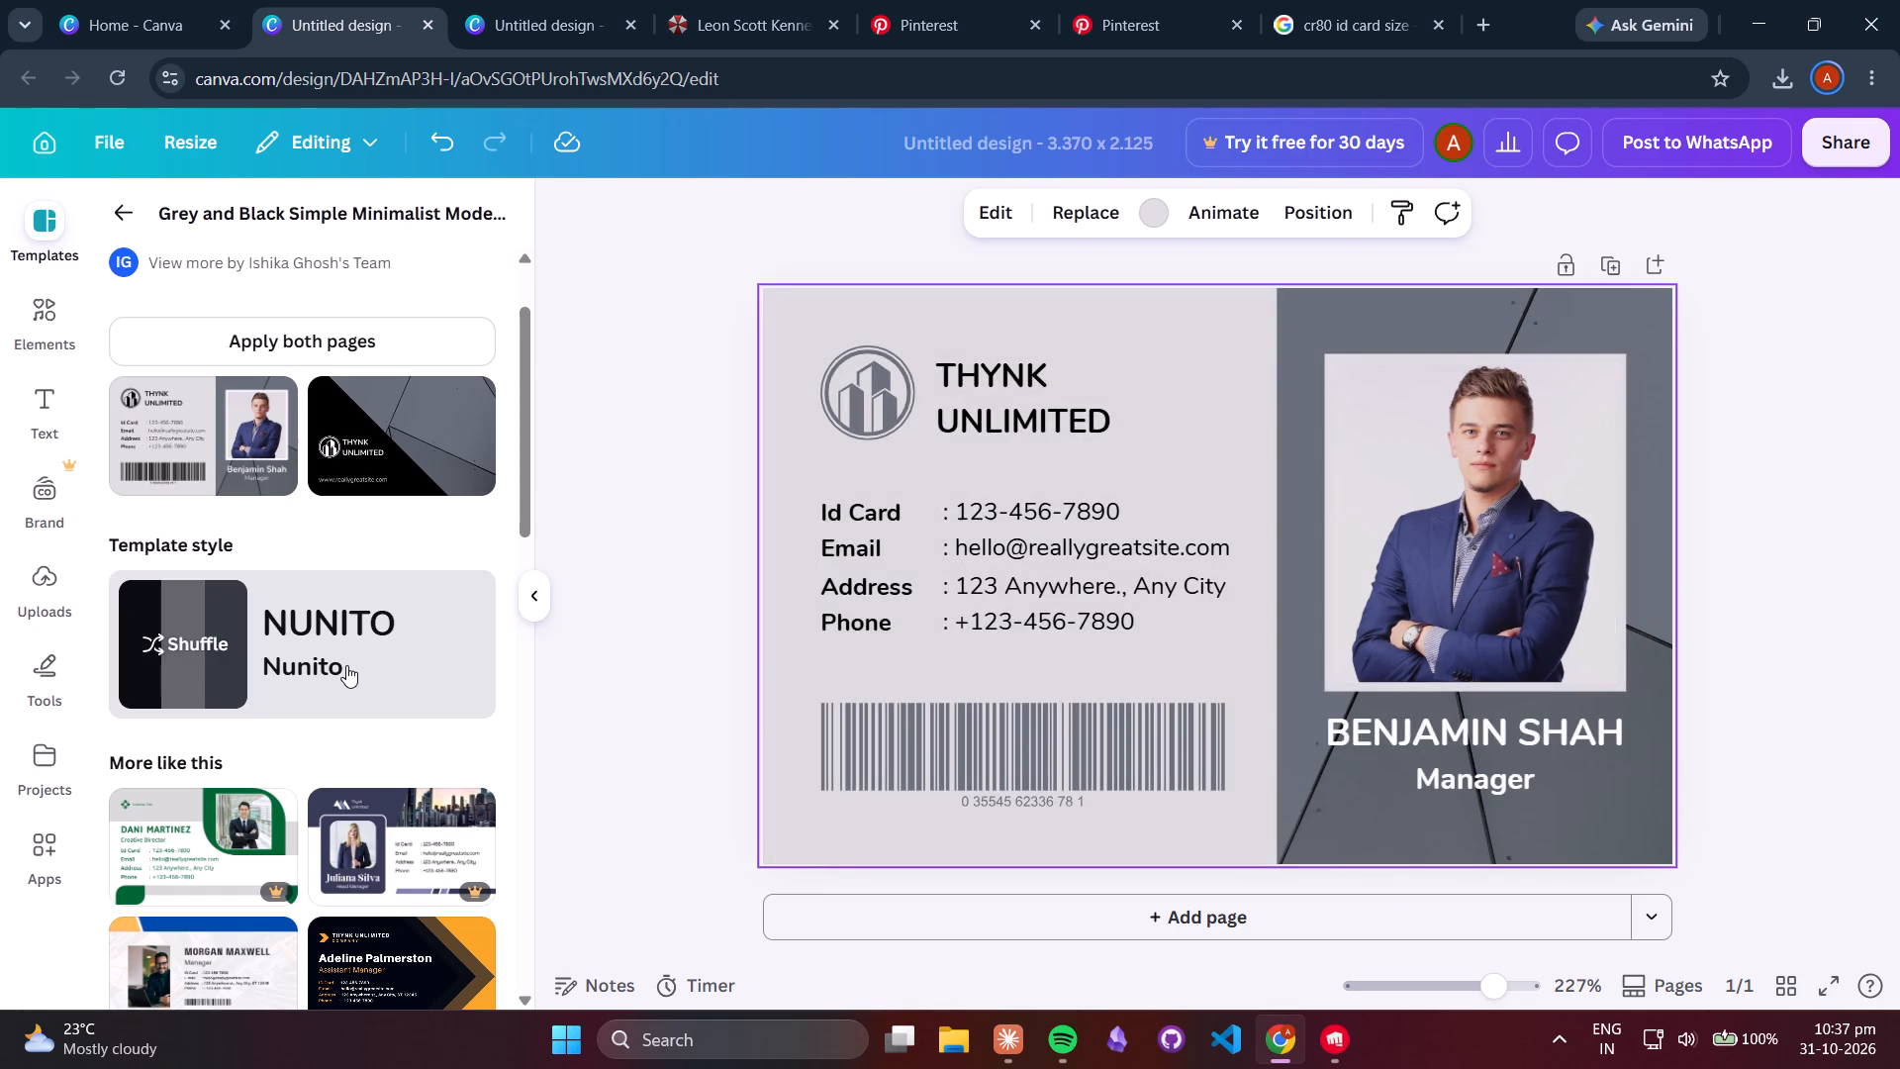
{"action": "left_click", "coordinate": [346, 665]}
{"action": "left_click", "coordinate": [1376, 331]}
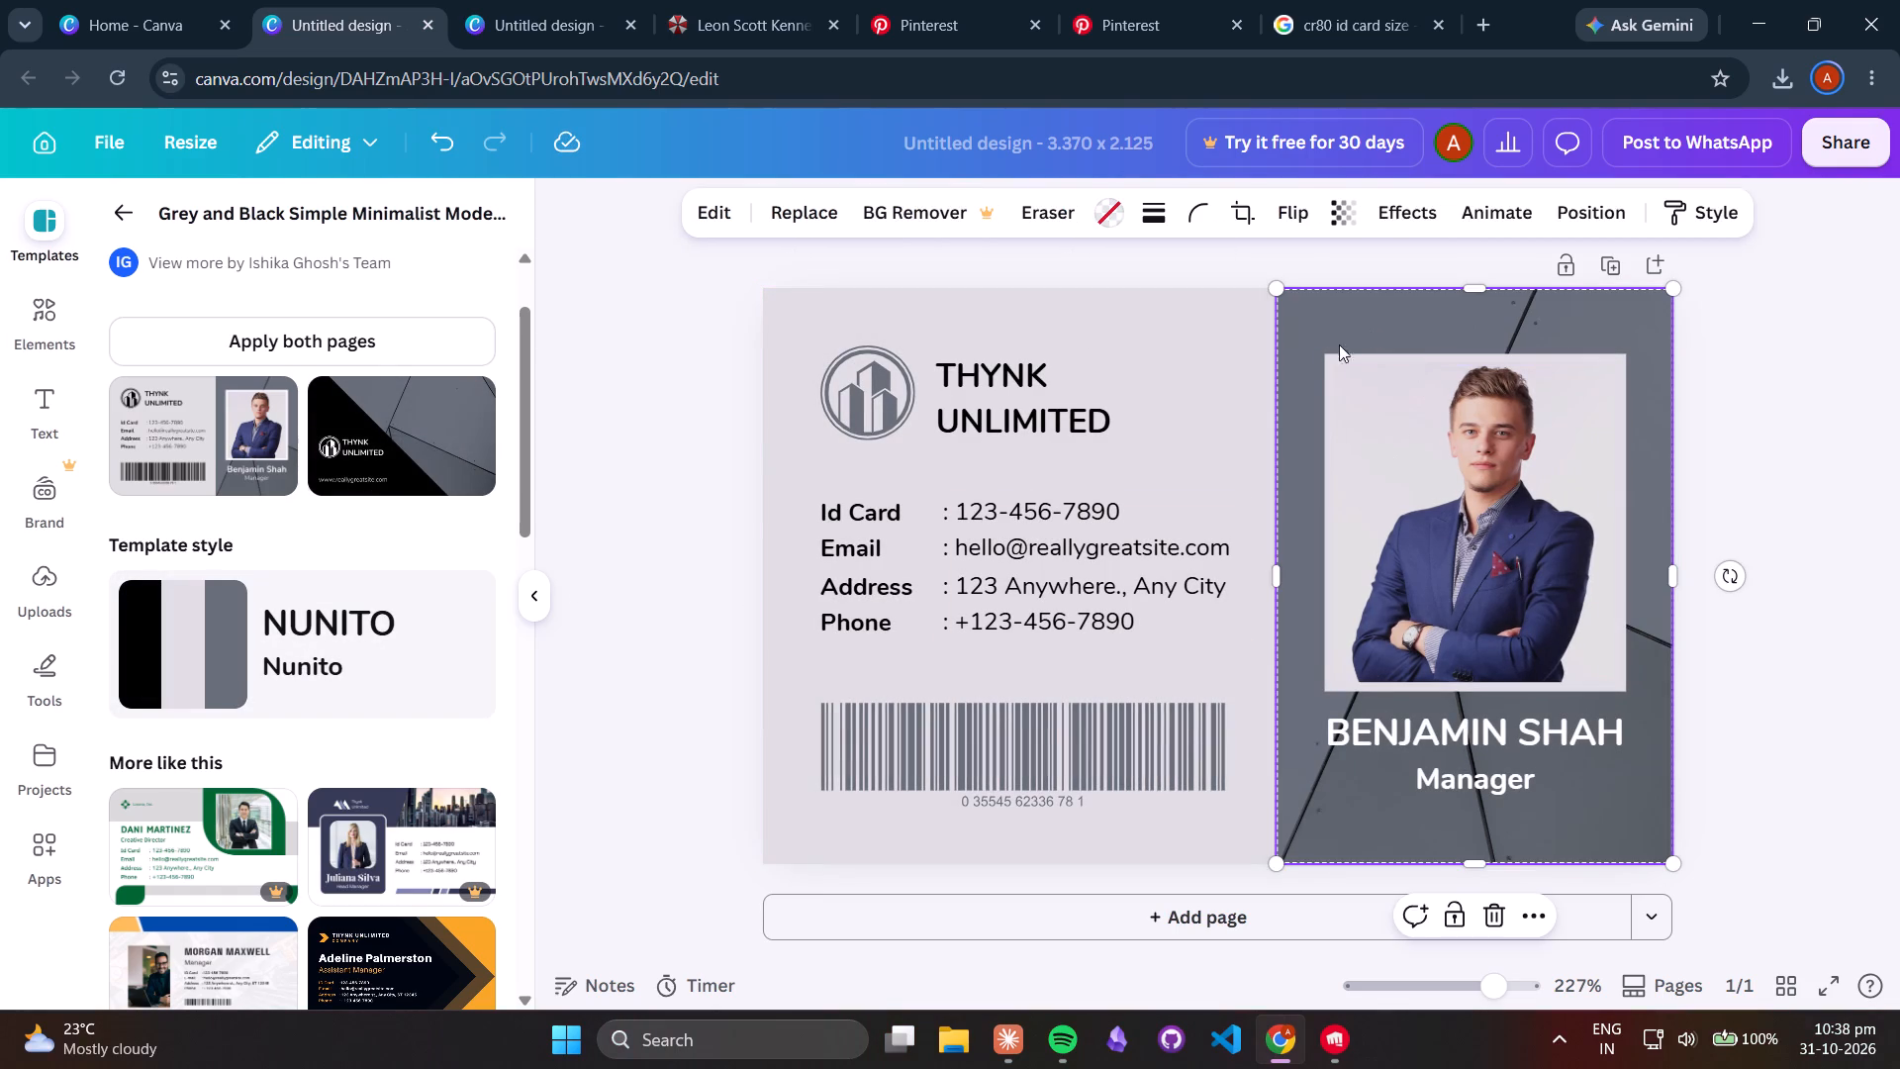
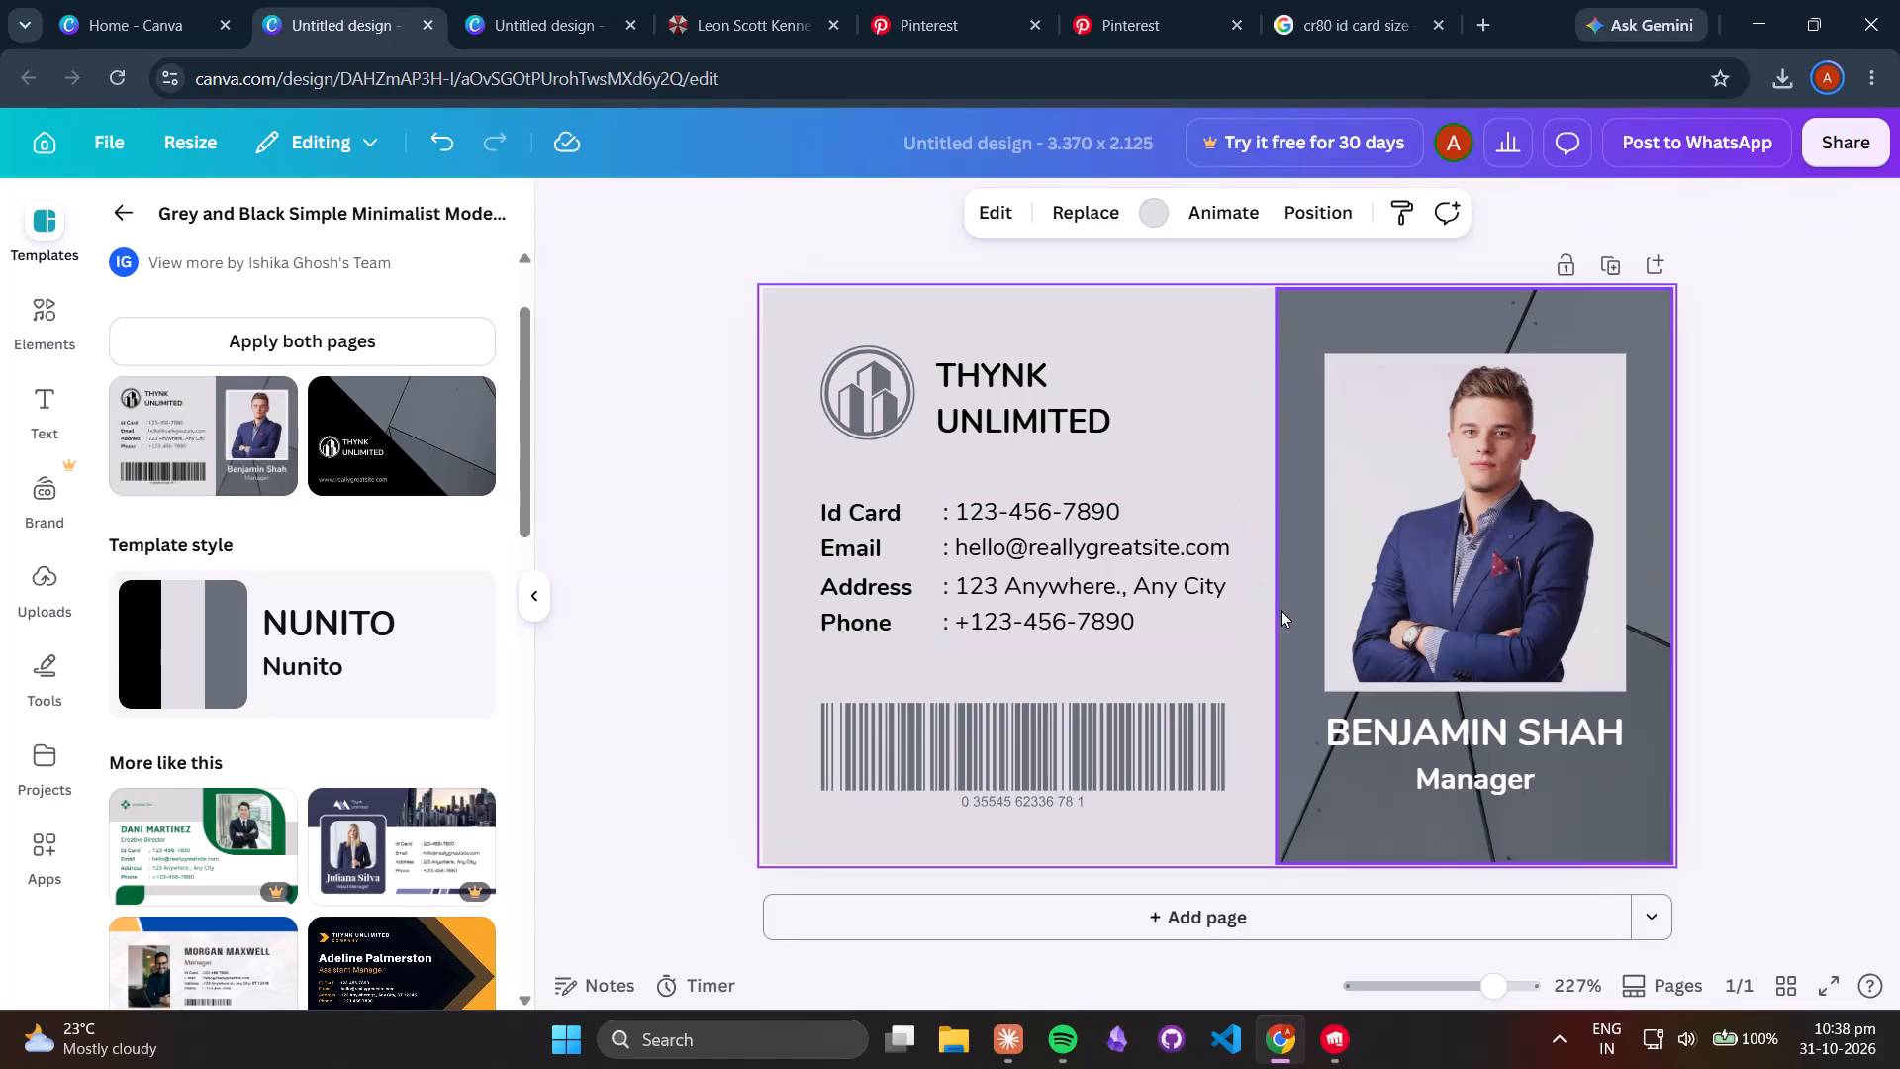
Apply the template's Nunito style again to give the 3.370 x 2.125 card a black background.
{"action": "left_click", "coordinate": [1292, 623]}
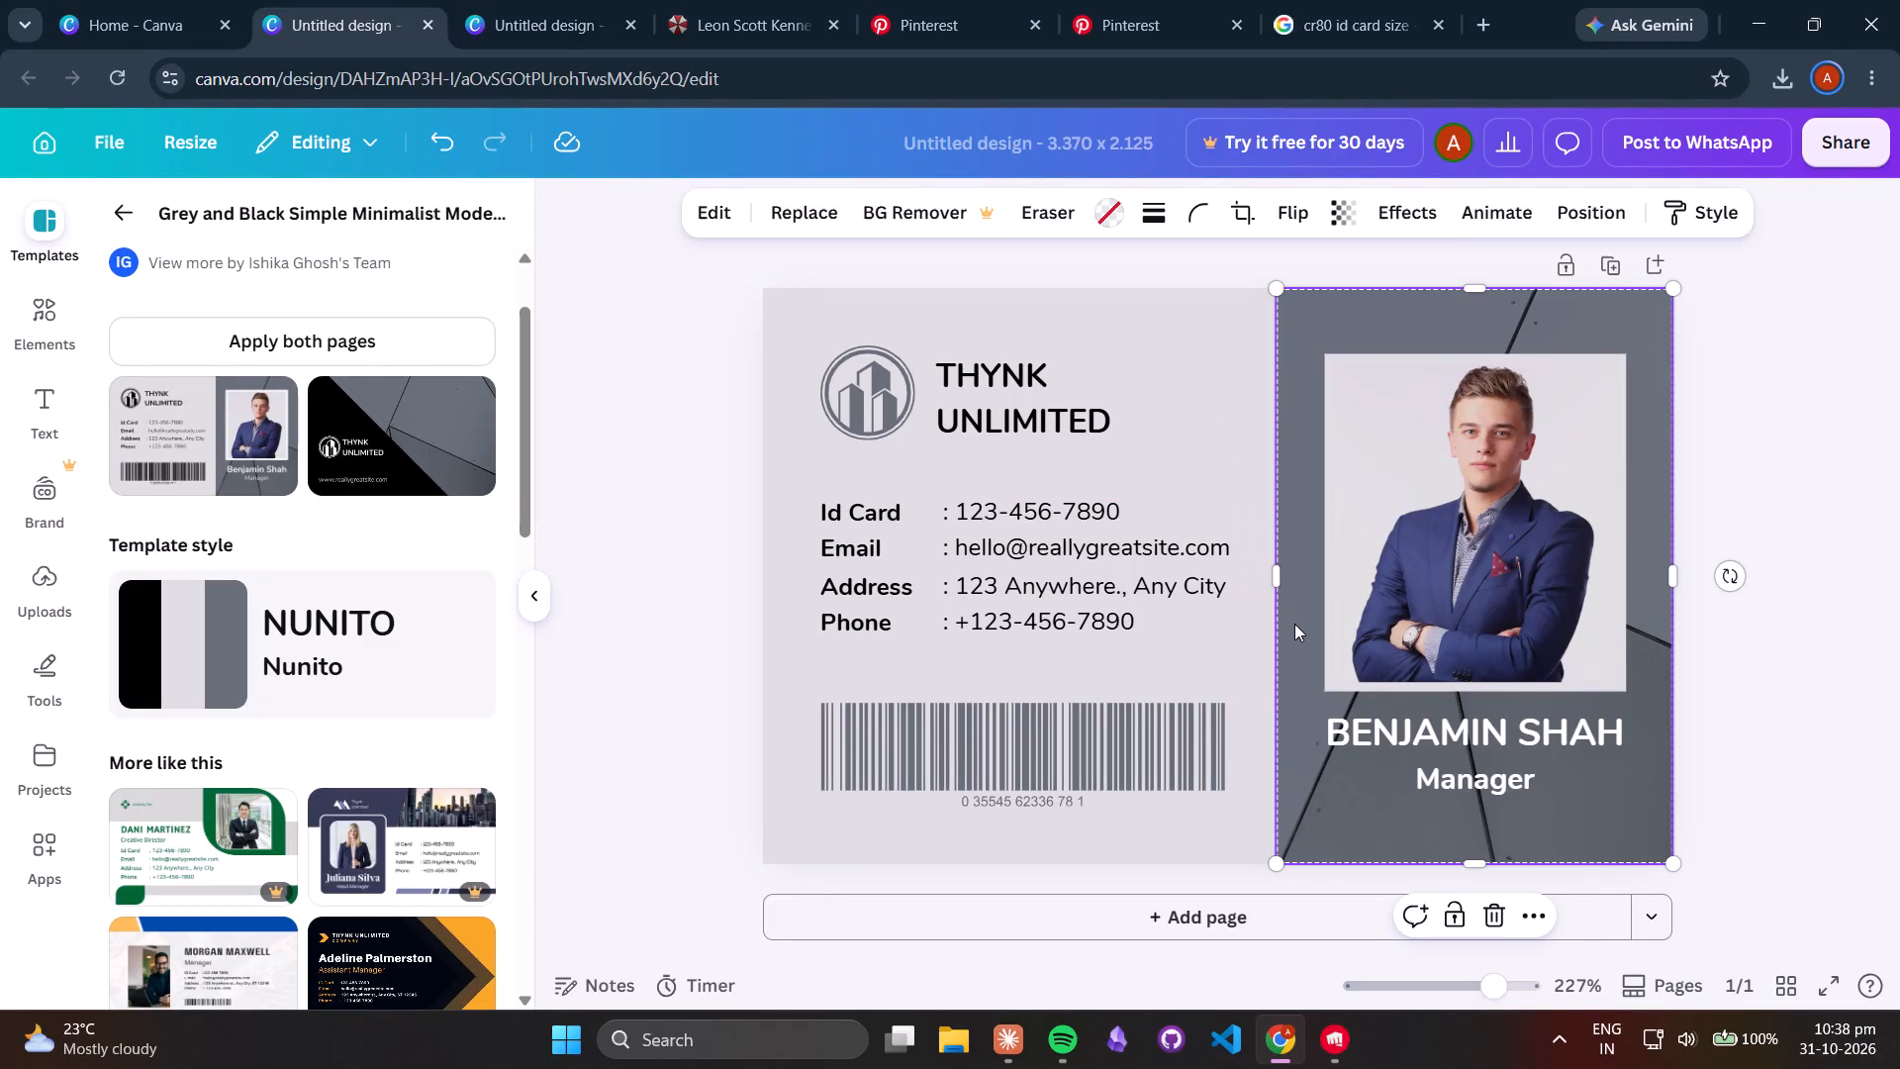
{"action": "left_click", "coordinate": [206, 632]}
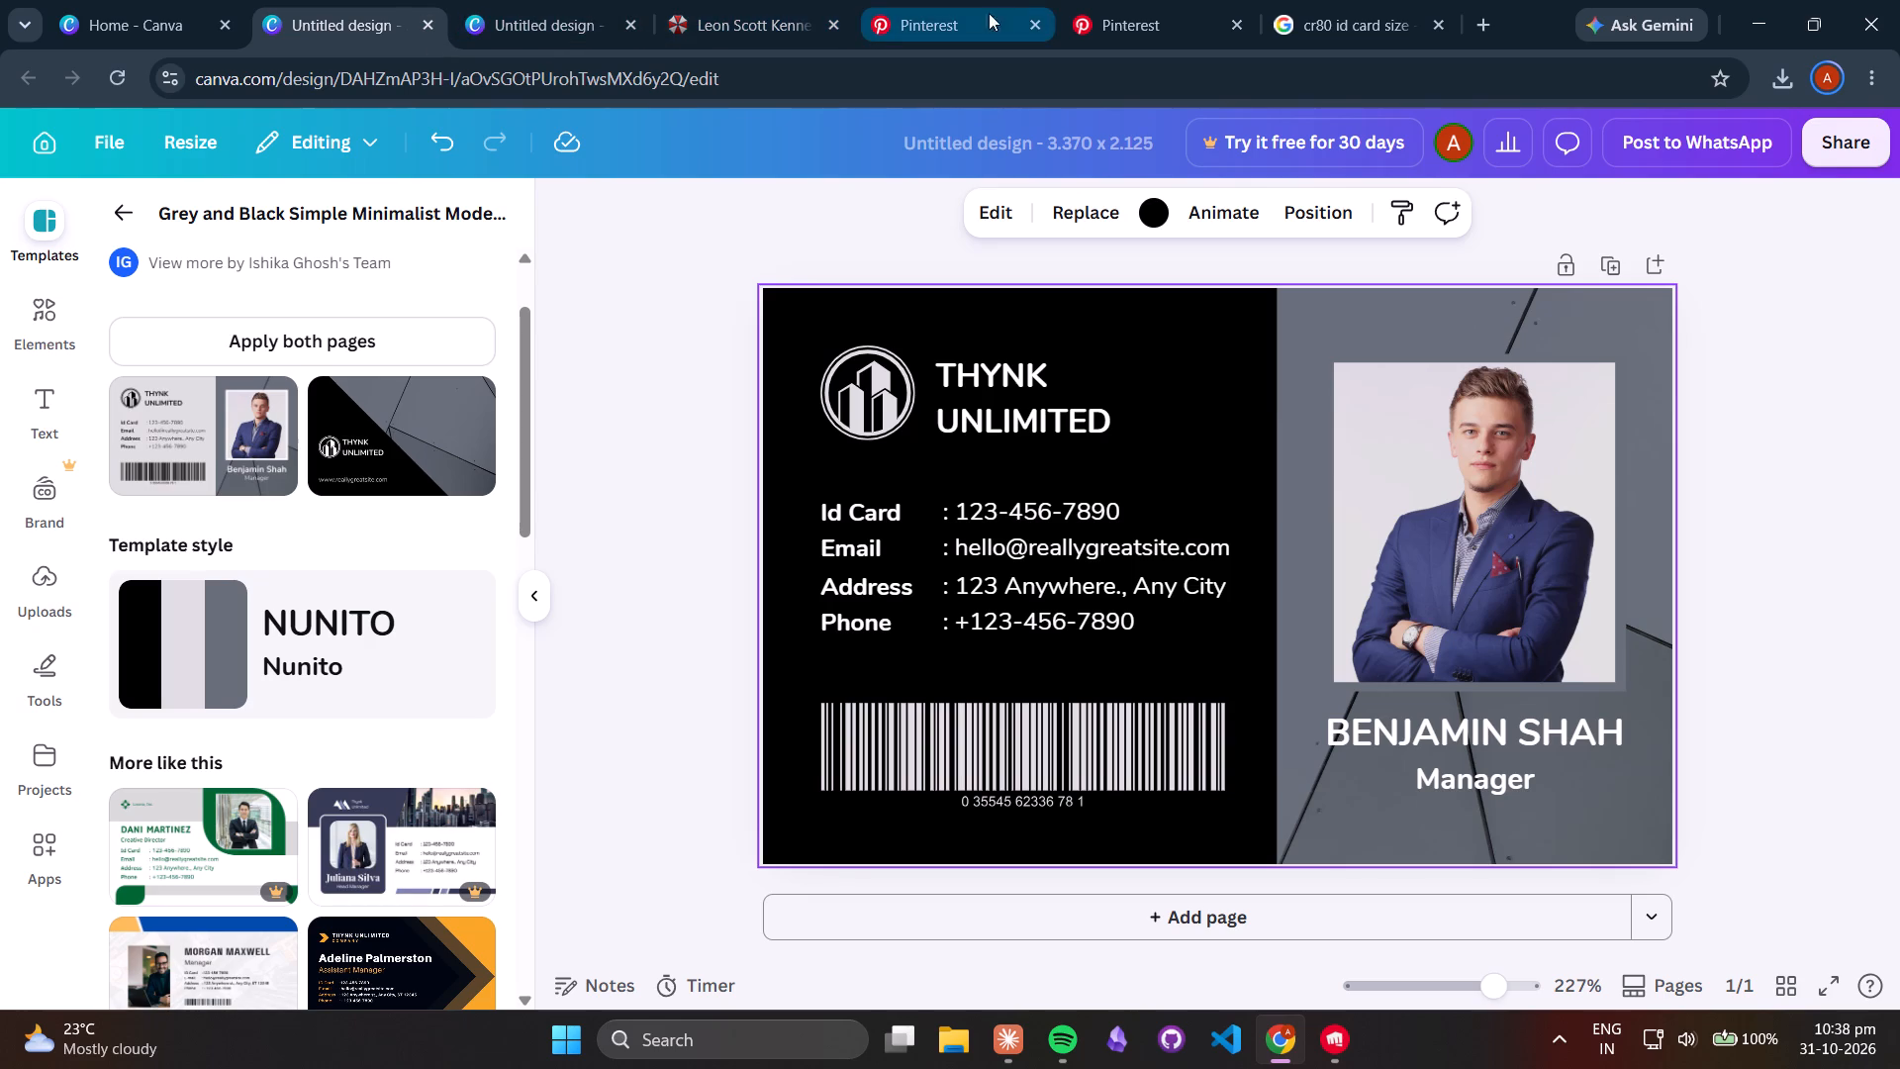
Open the DSO identification card pin in the Pinterest results to examine its layout, and return to the 54 × 85.6 mm design.
{"action": "left_click", "coordinate": [549, 6]}
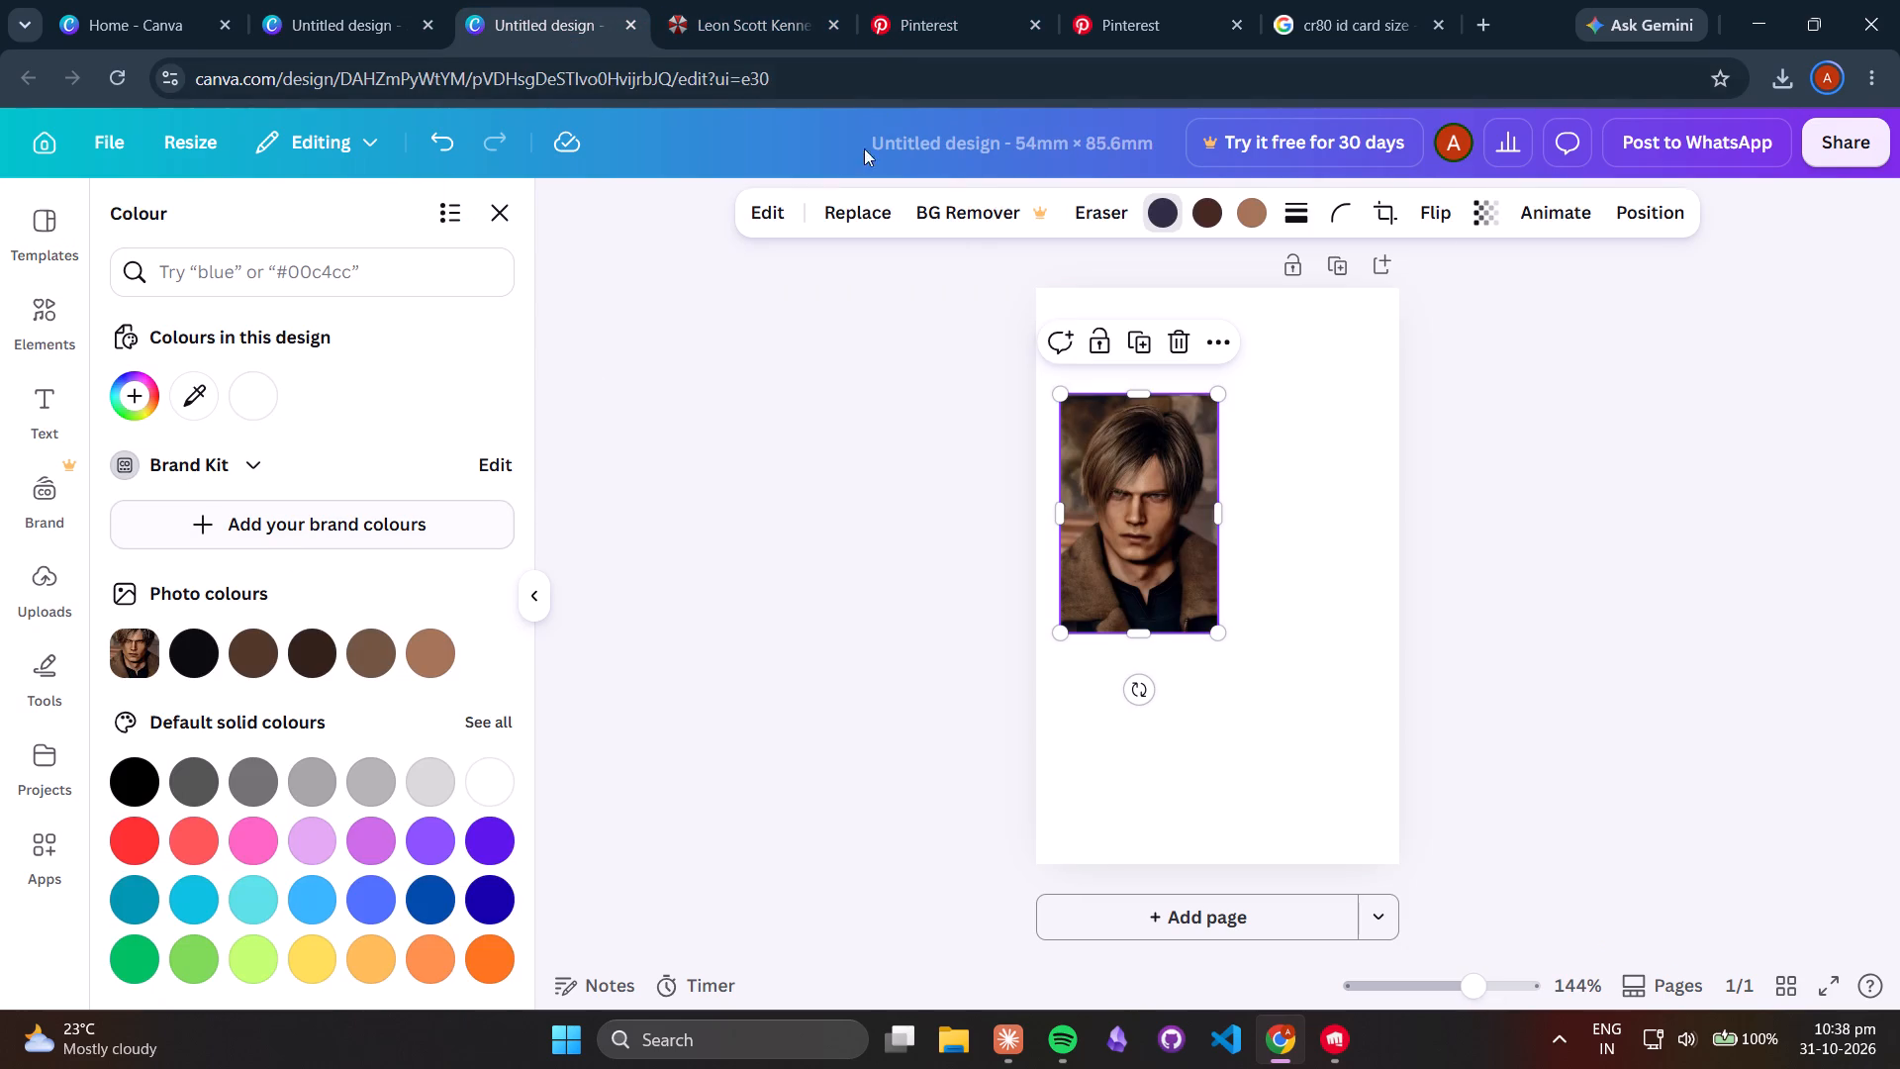
{"action": "left_click", "coordinate": [955, 14]}
{"action": "scroll", "coordinate": [588, 425], "scroll_direction": "up", "scroll_amount": 6}
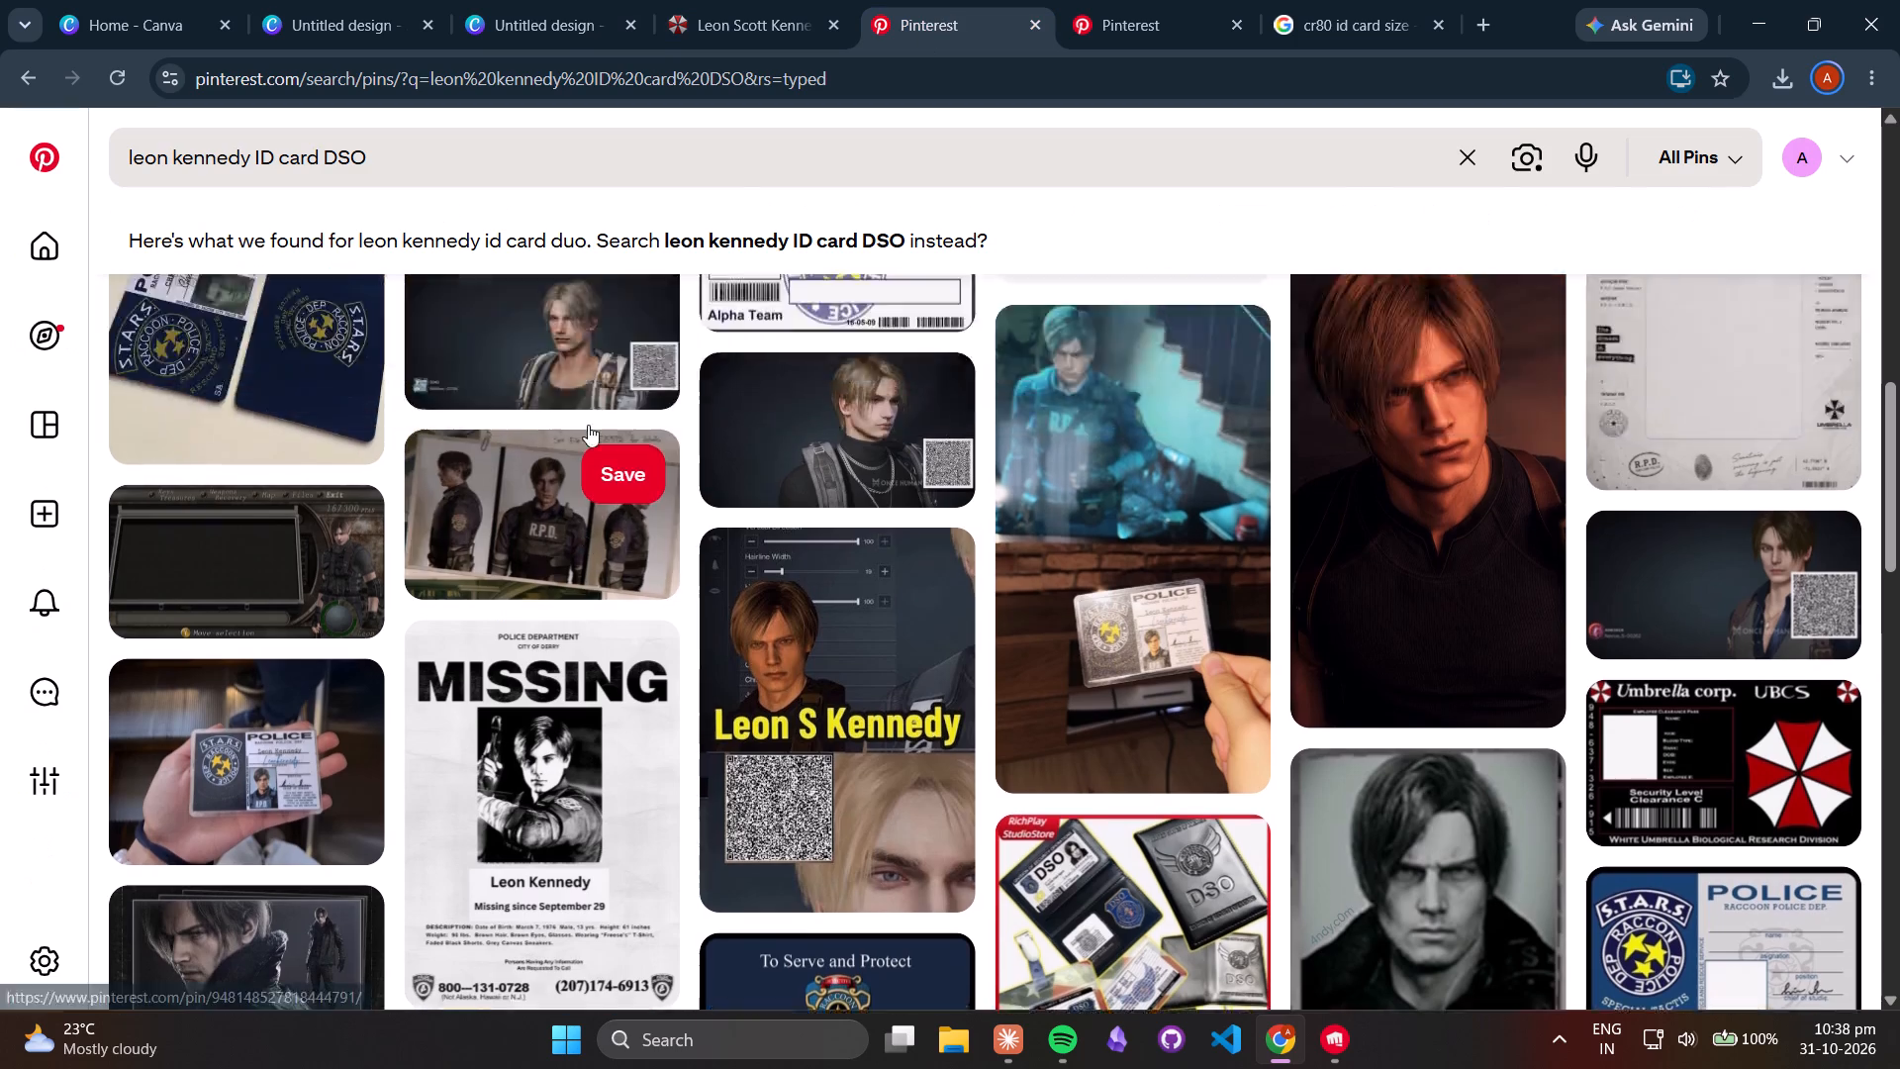
{"action": "scroll", "coordinate": [406, 477], "scroll_direction": "up", "scroll_amount": 4}
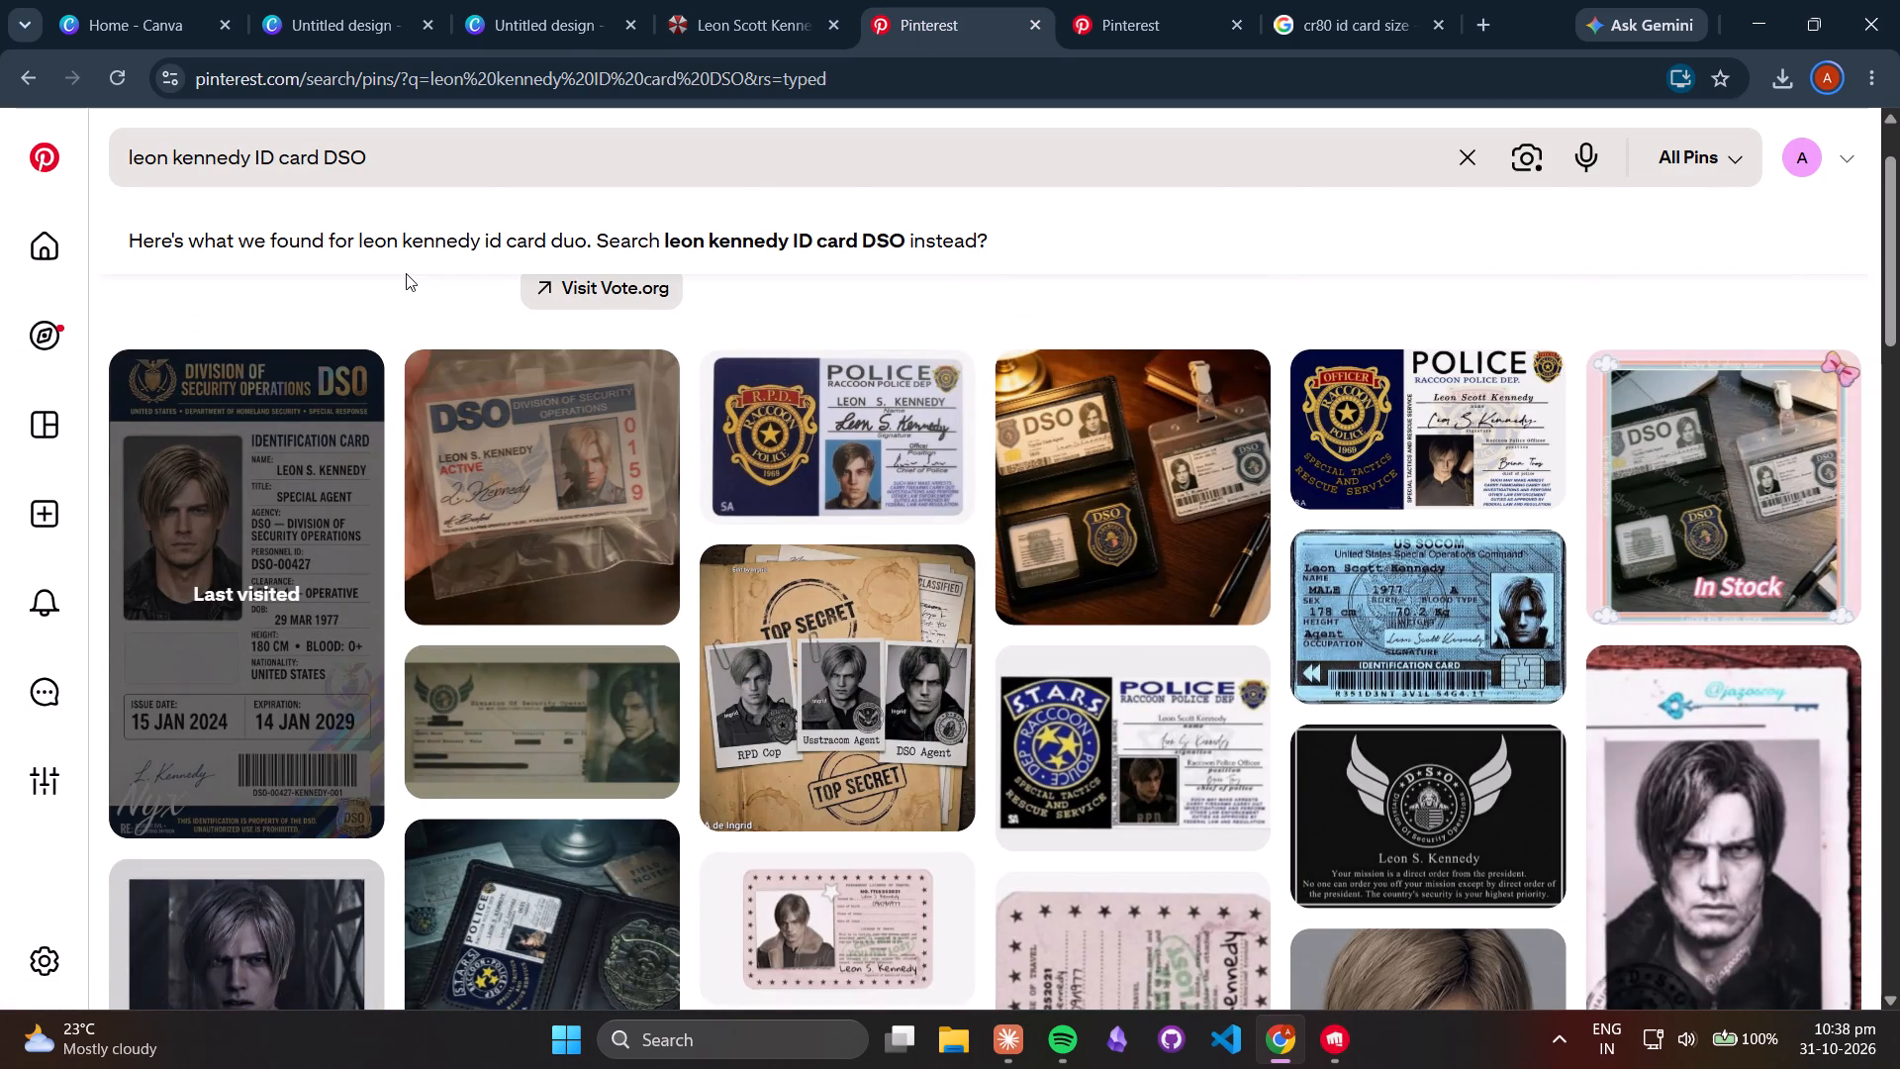
{"action": "left_click", "coordinate": [231, 443]}
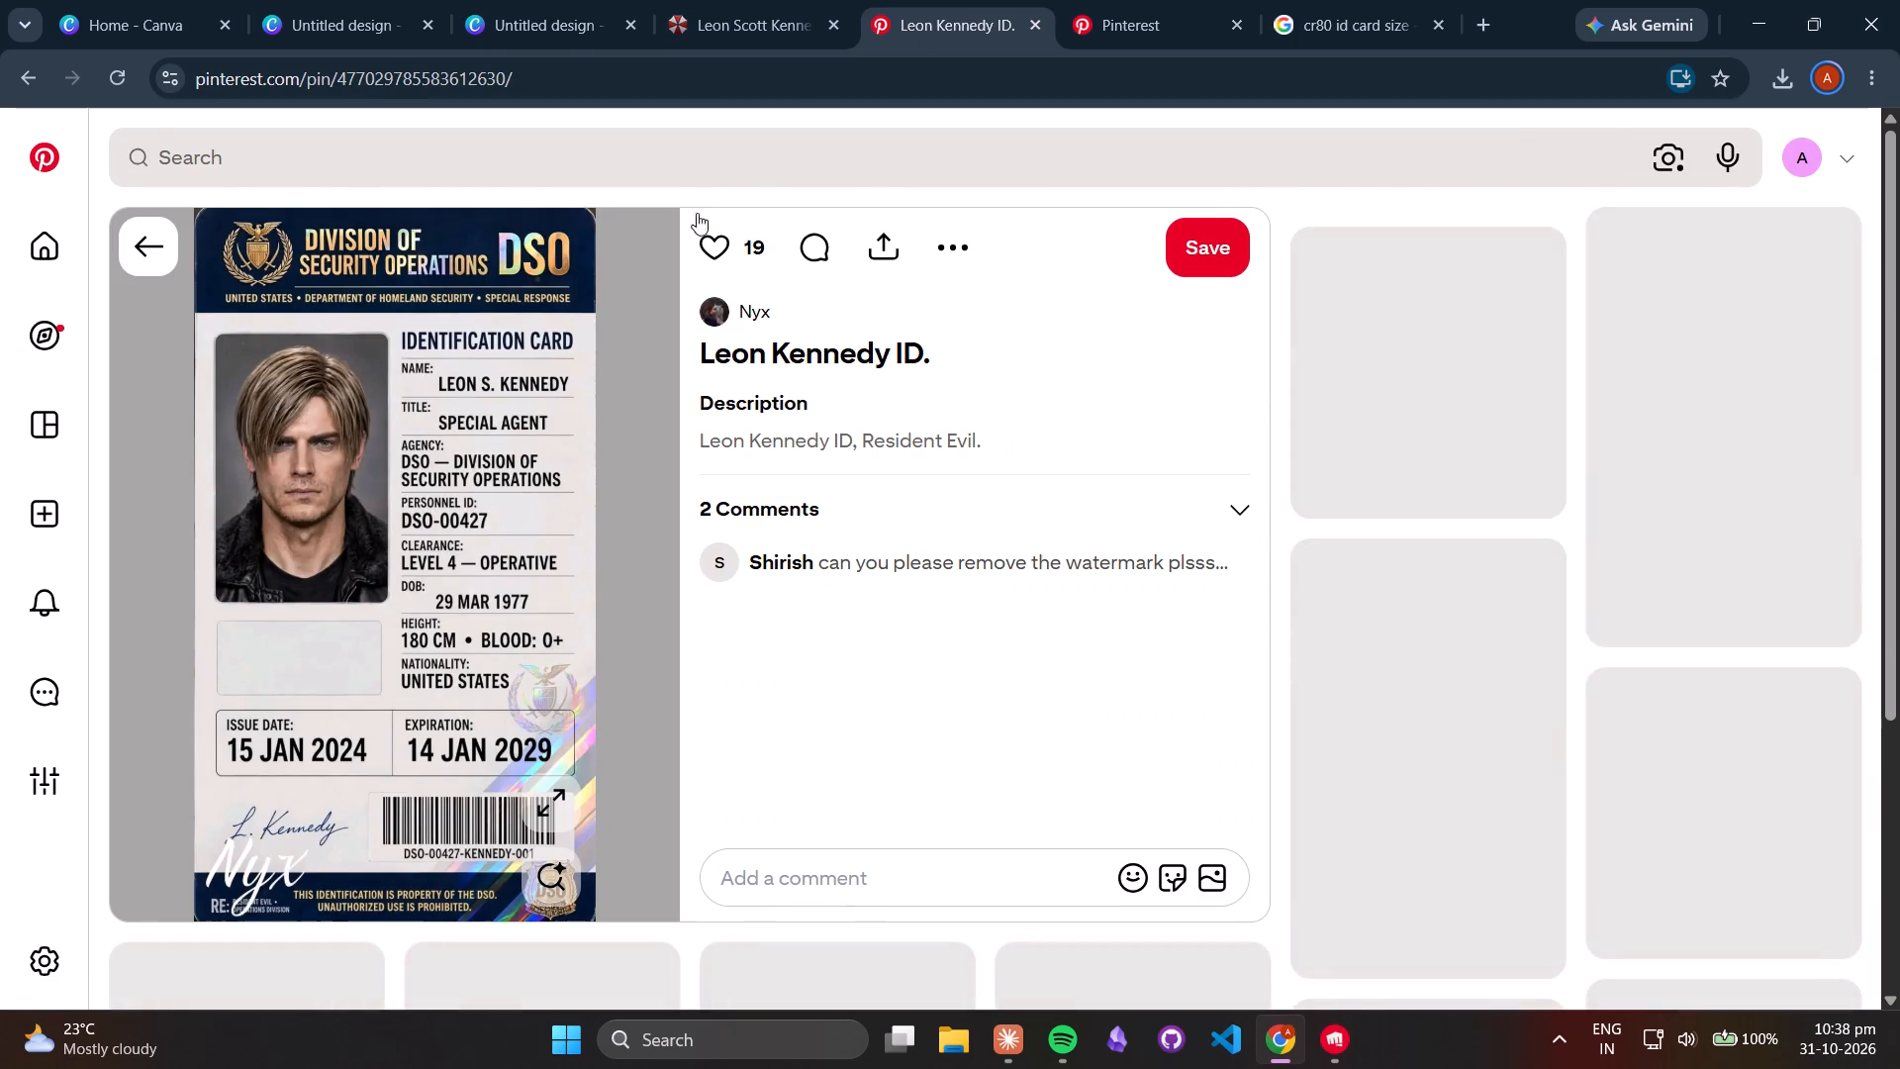
{"action": "left_click", "coordinate": [529, 0]}
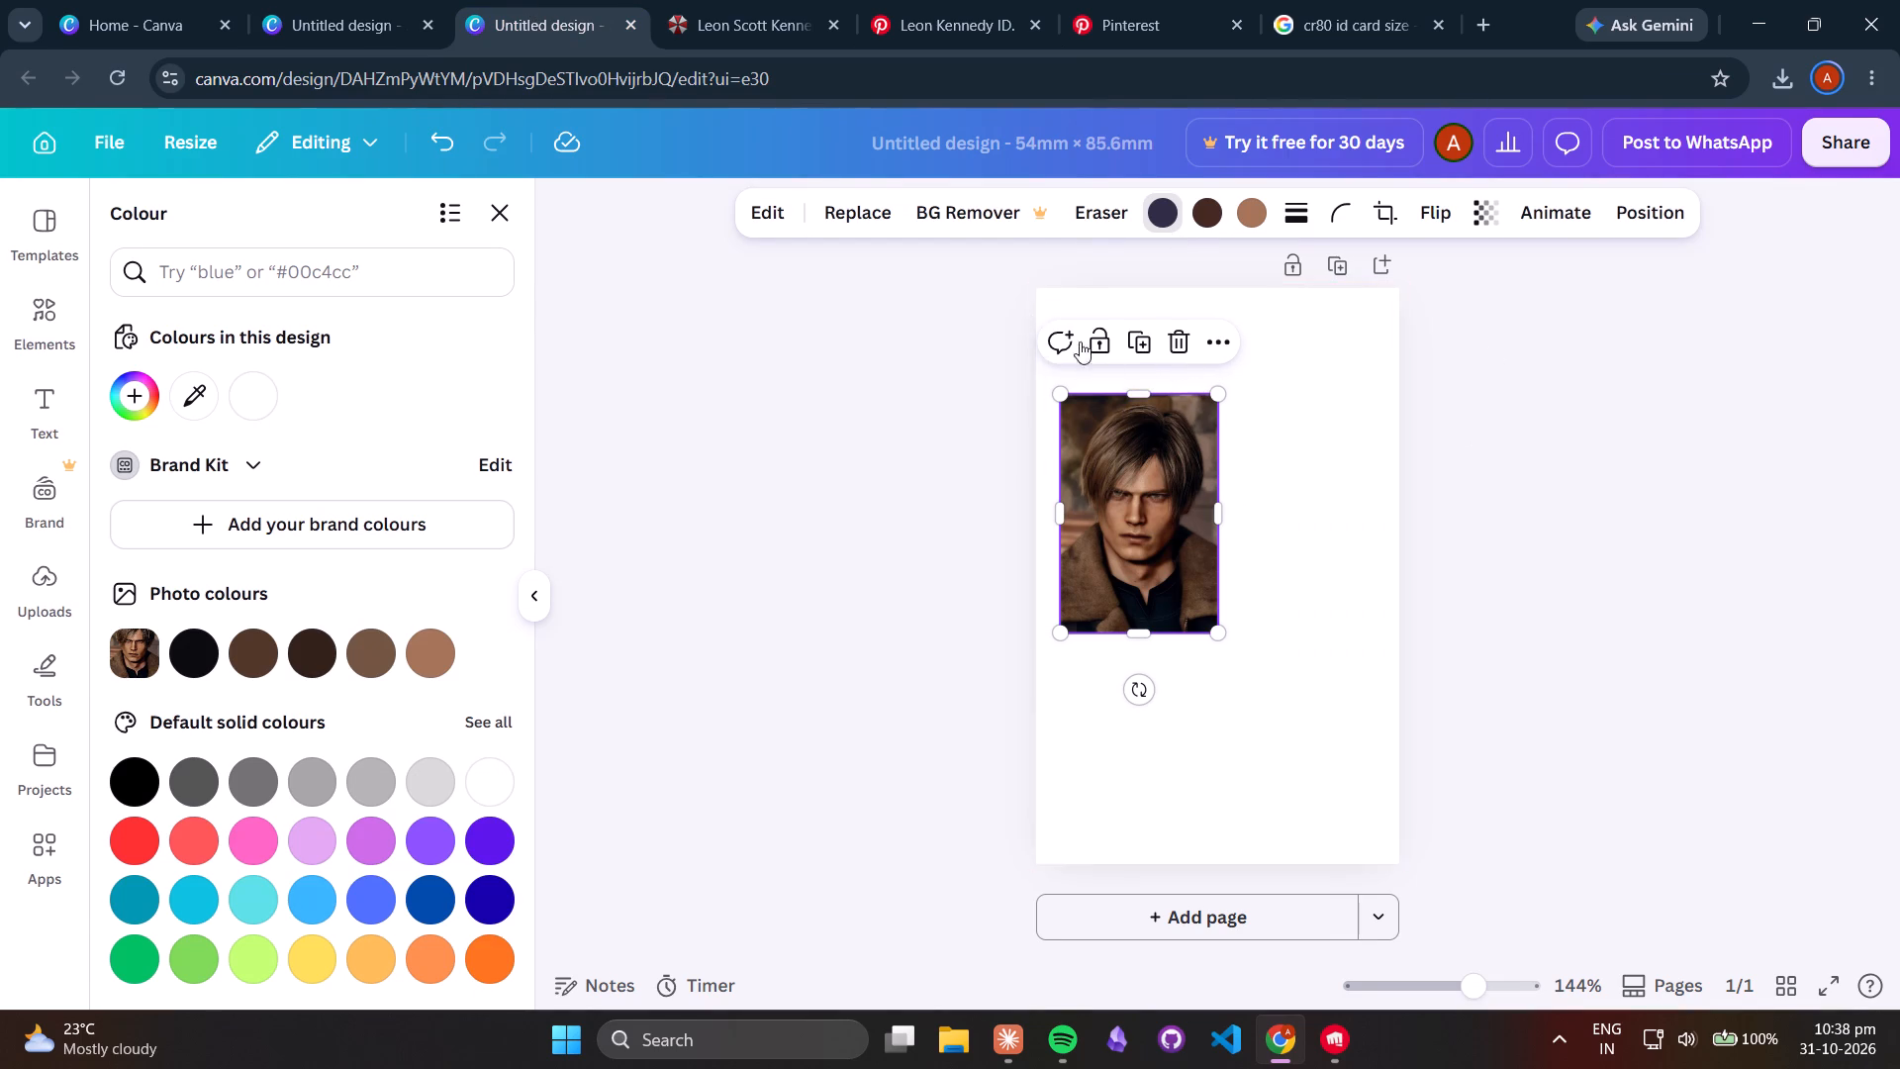
{"action": "left_click", "coordinate": [1469, 379]}
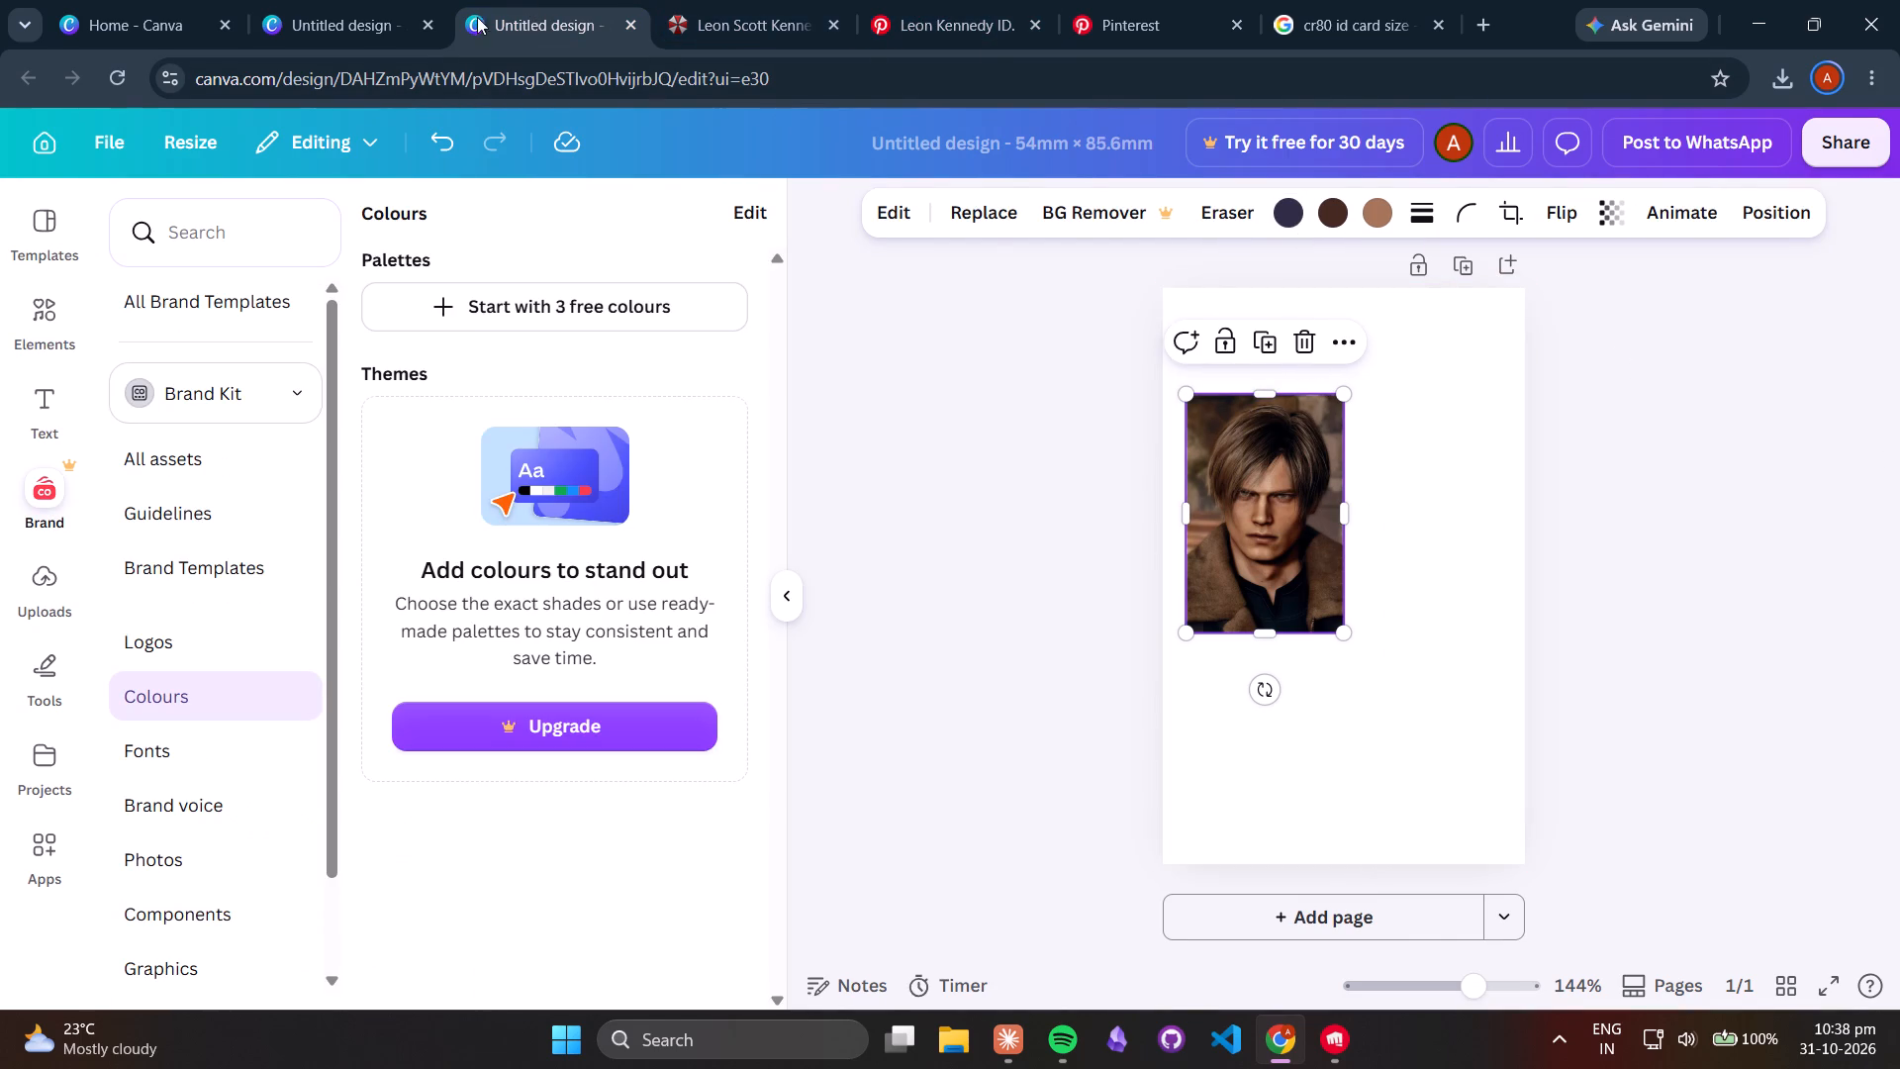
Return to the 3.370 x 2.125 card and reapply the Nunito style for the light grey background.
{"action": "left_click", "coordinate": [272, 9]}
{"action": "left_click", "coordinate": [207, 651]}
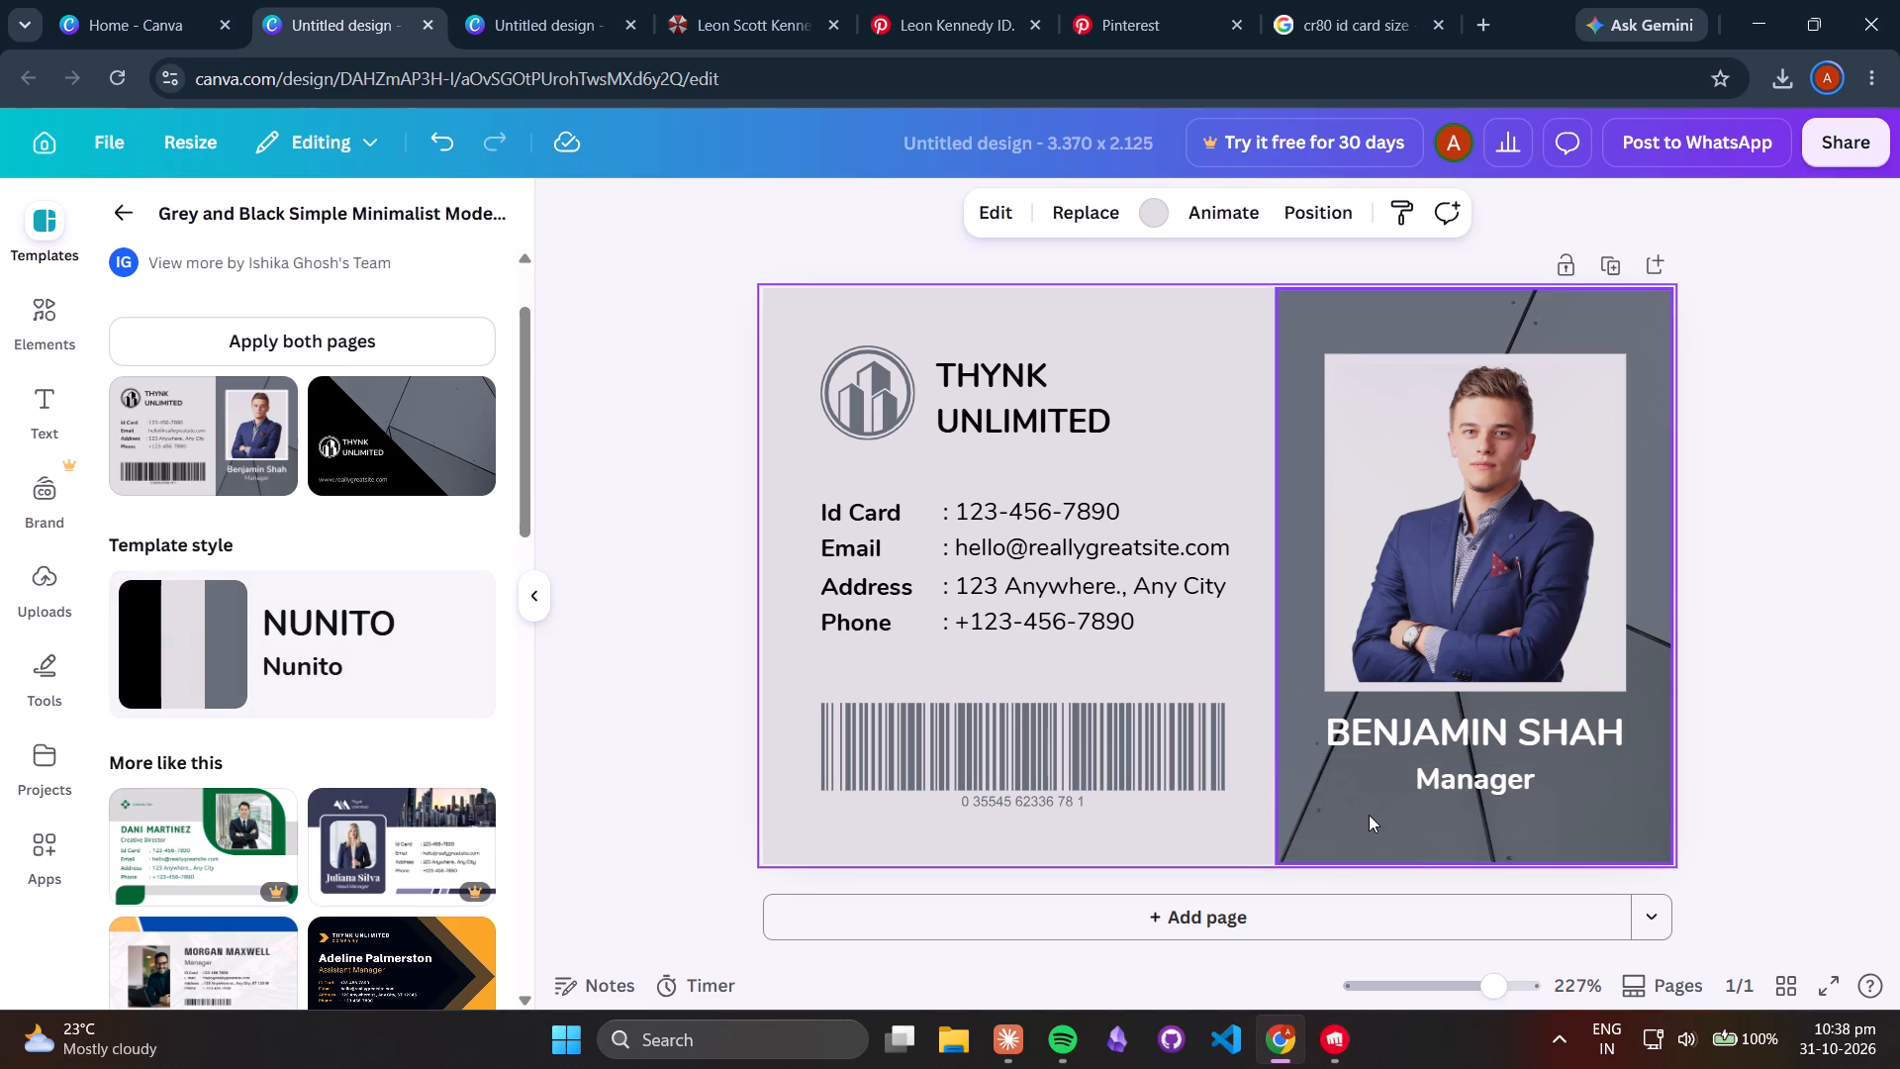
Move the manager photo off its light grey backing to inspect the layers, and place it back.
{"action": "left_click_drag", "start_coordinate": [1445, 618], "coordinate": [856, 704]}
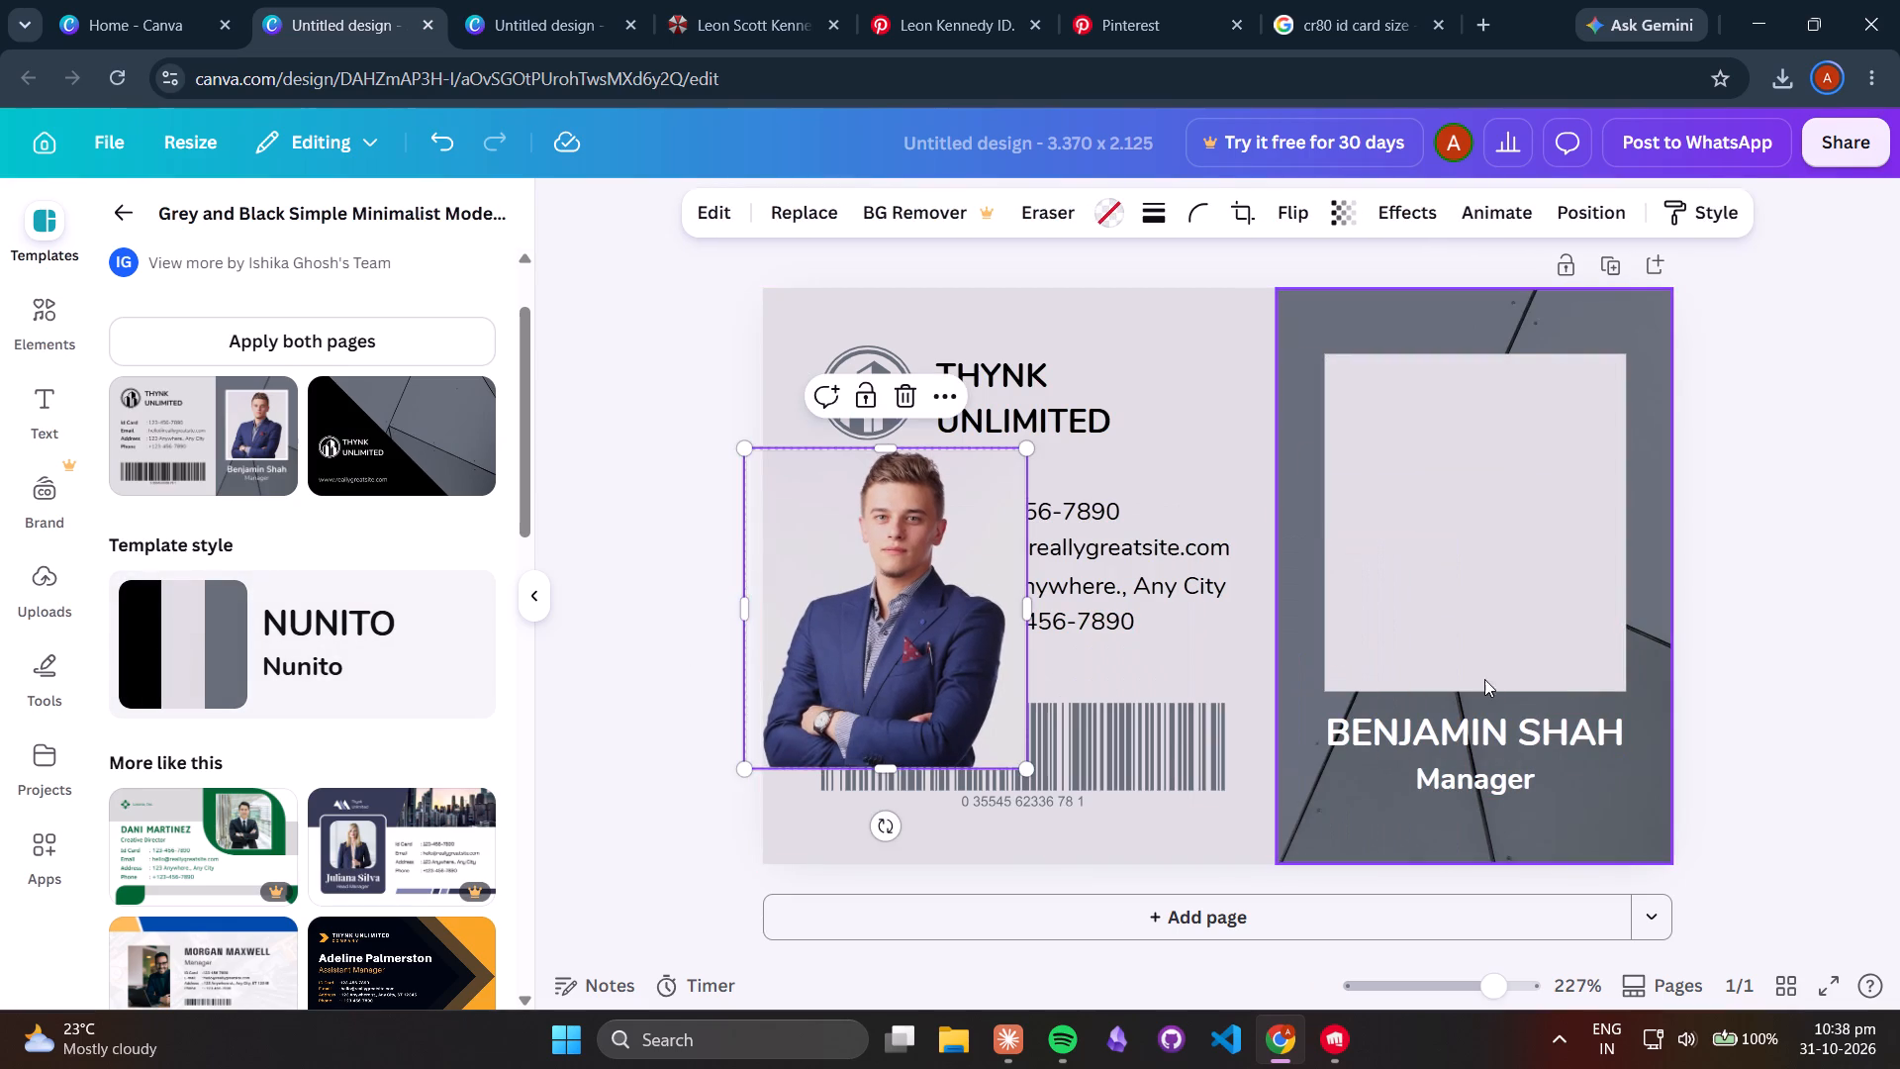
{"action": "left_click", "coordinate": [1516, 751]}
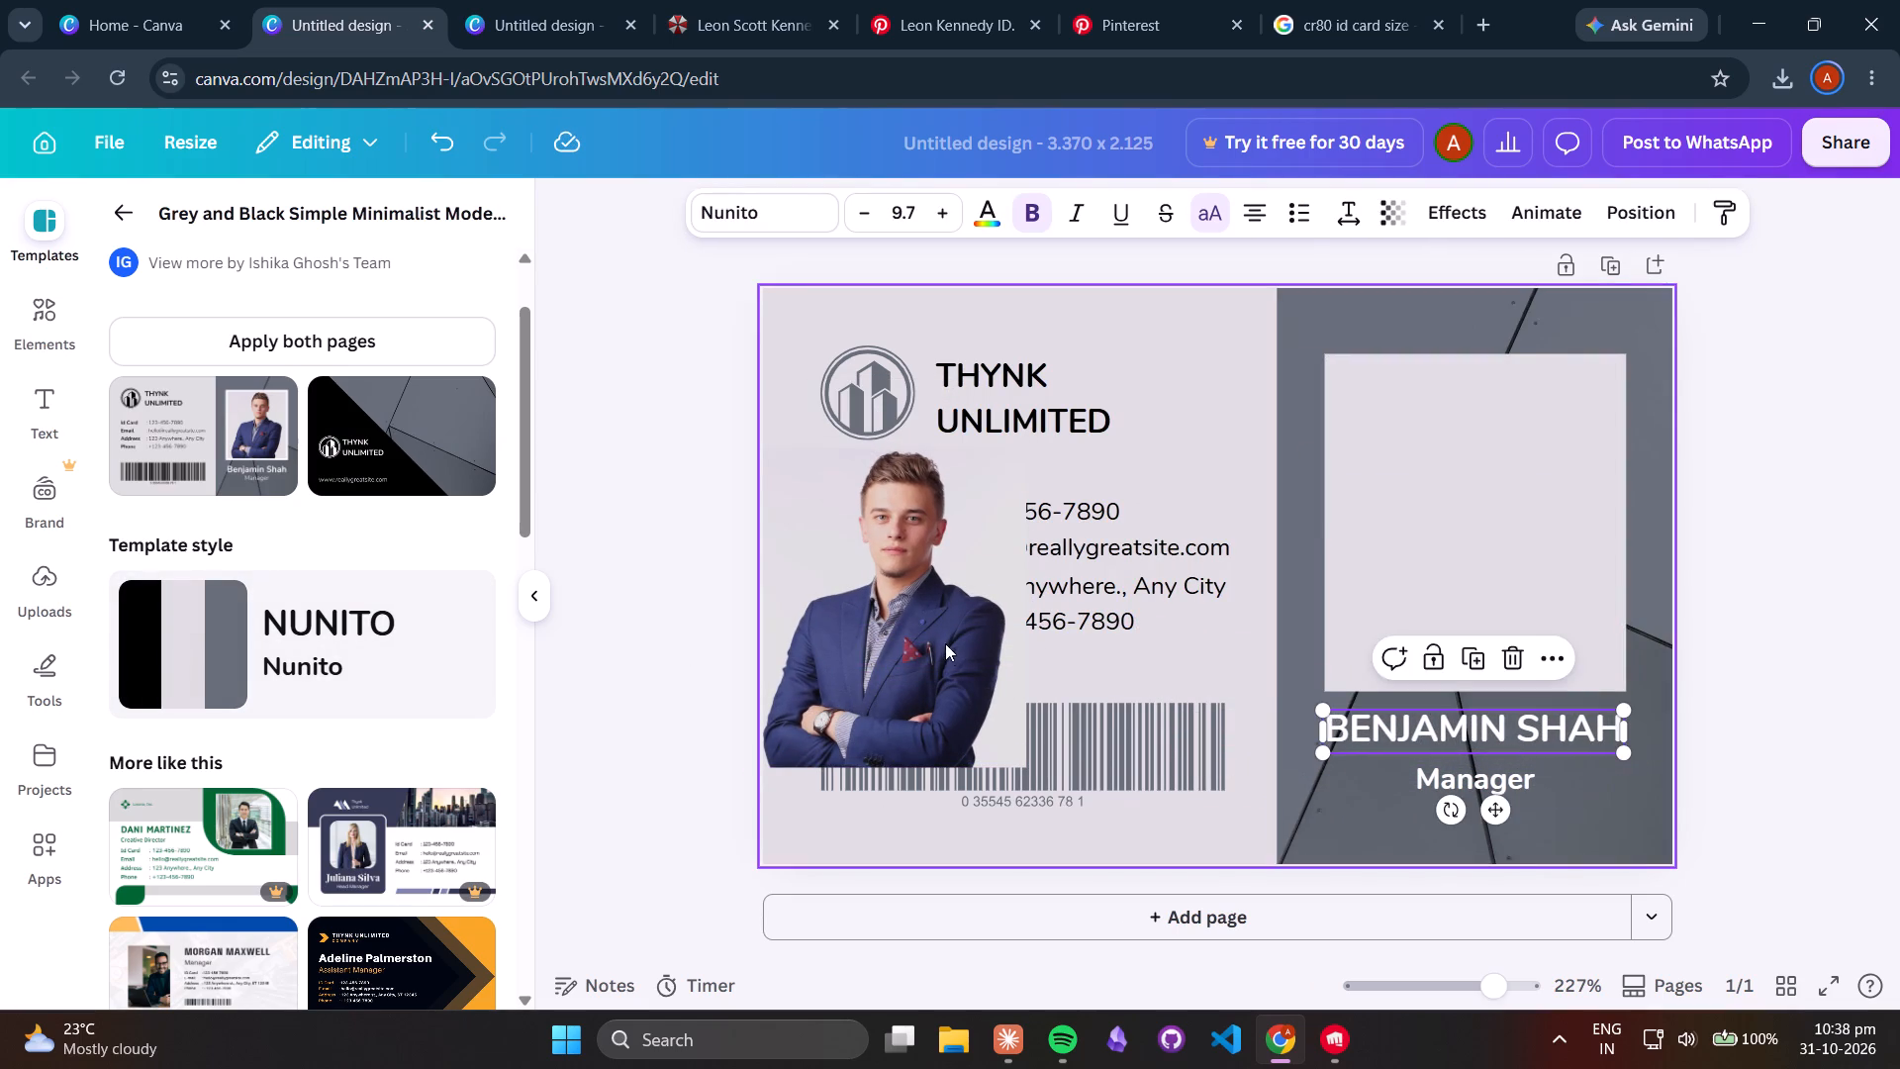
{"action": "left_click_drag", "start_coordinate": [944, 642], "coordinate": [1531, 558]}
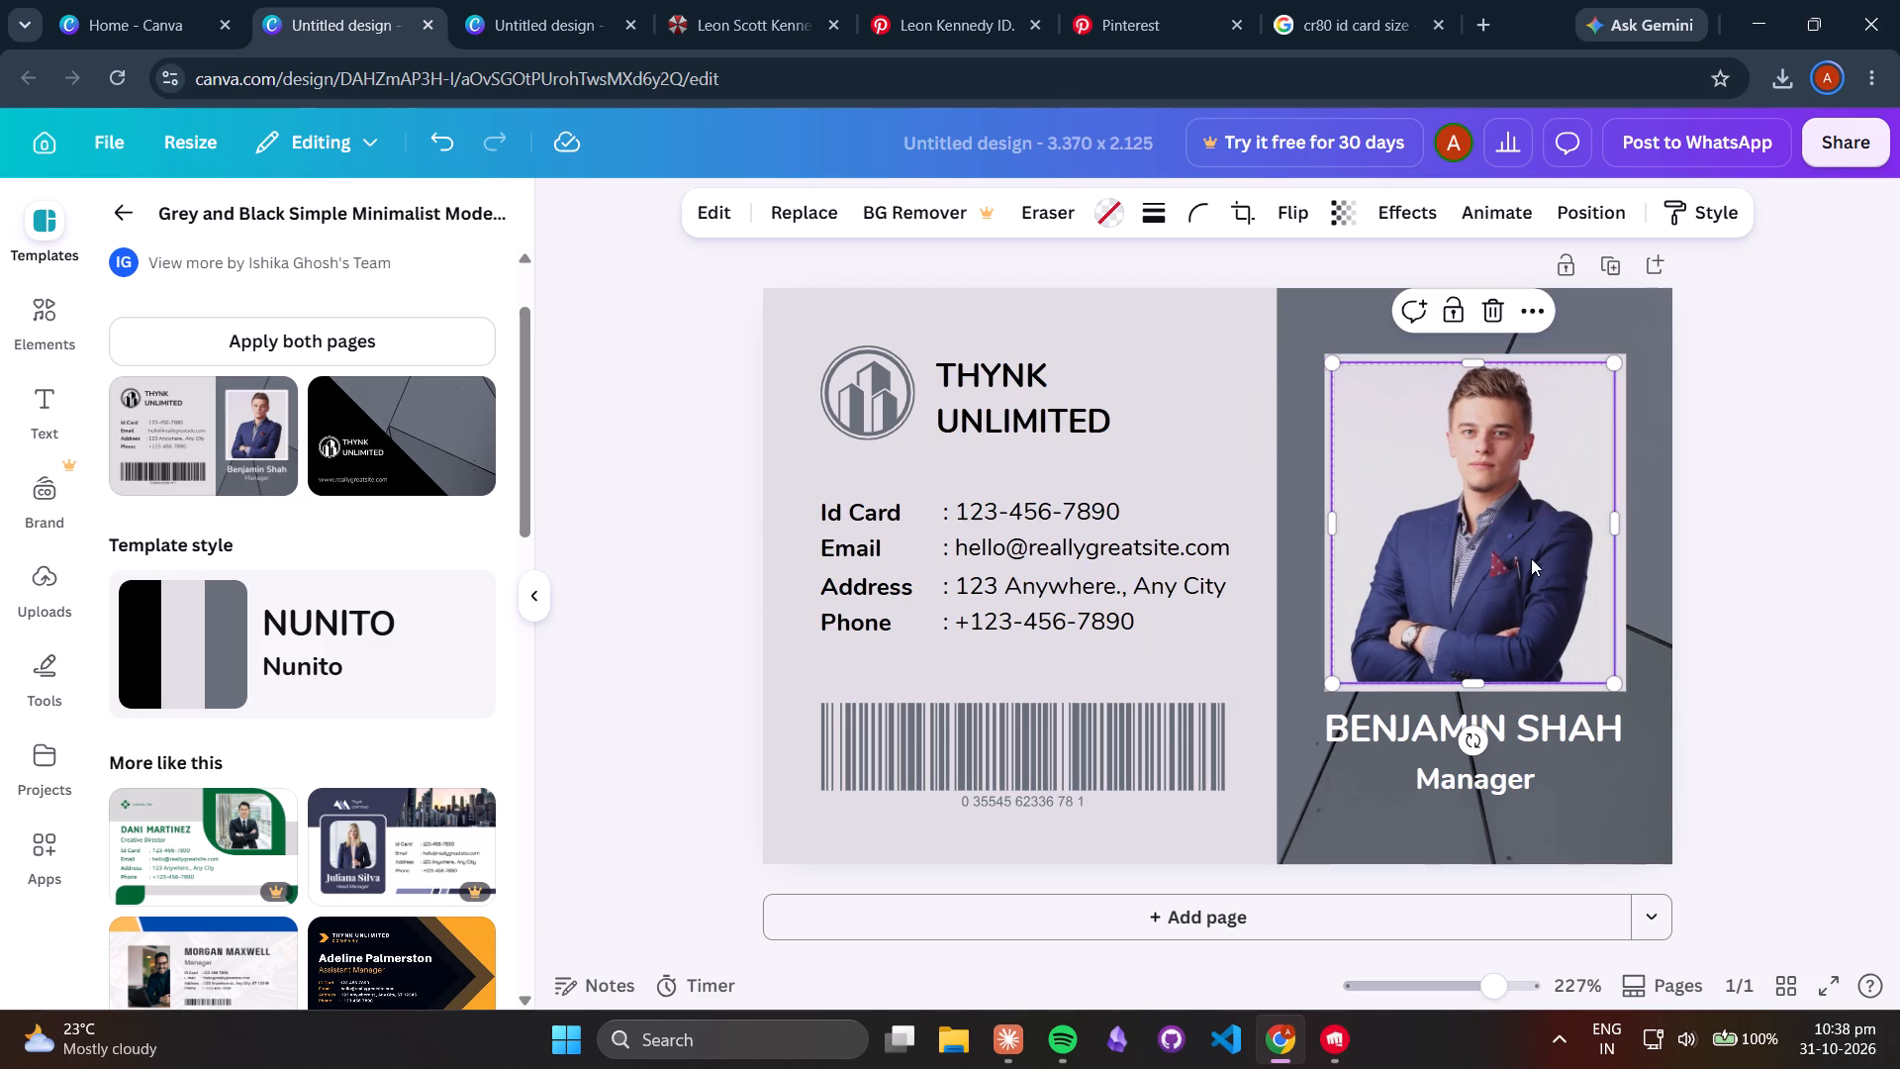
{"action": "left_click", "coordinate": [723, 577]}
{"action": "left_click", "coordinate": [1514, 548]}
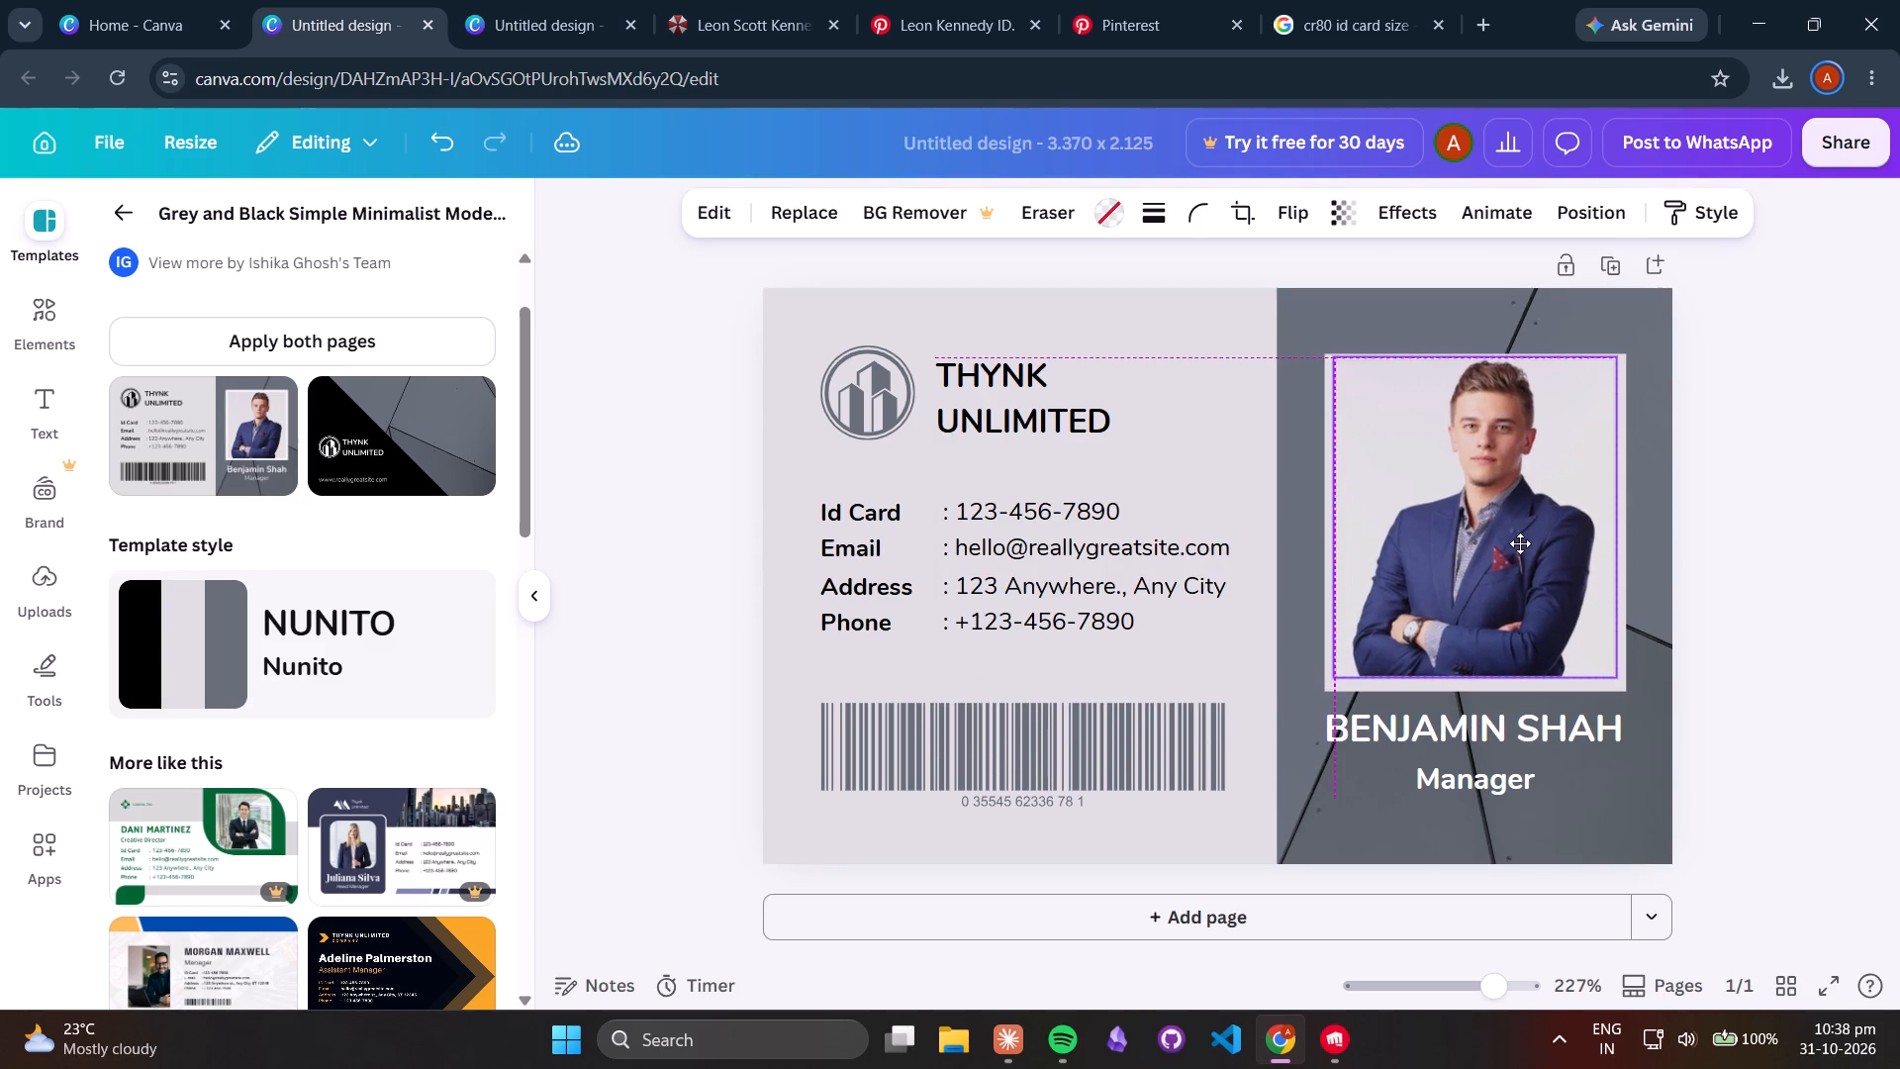
Check the Leon Kennedy ID pin again and move the portrait to the lower right of the 54 × 85.6 mm page.
{"action": "left_click", "coordinate": [904, 0]}
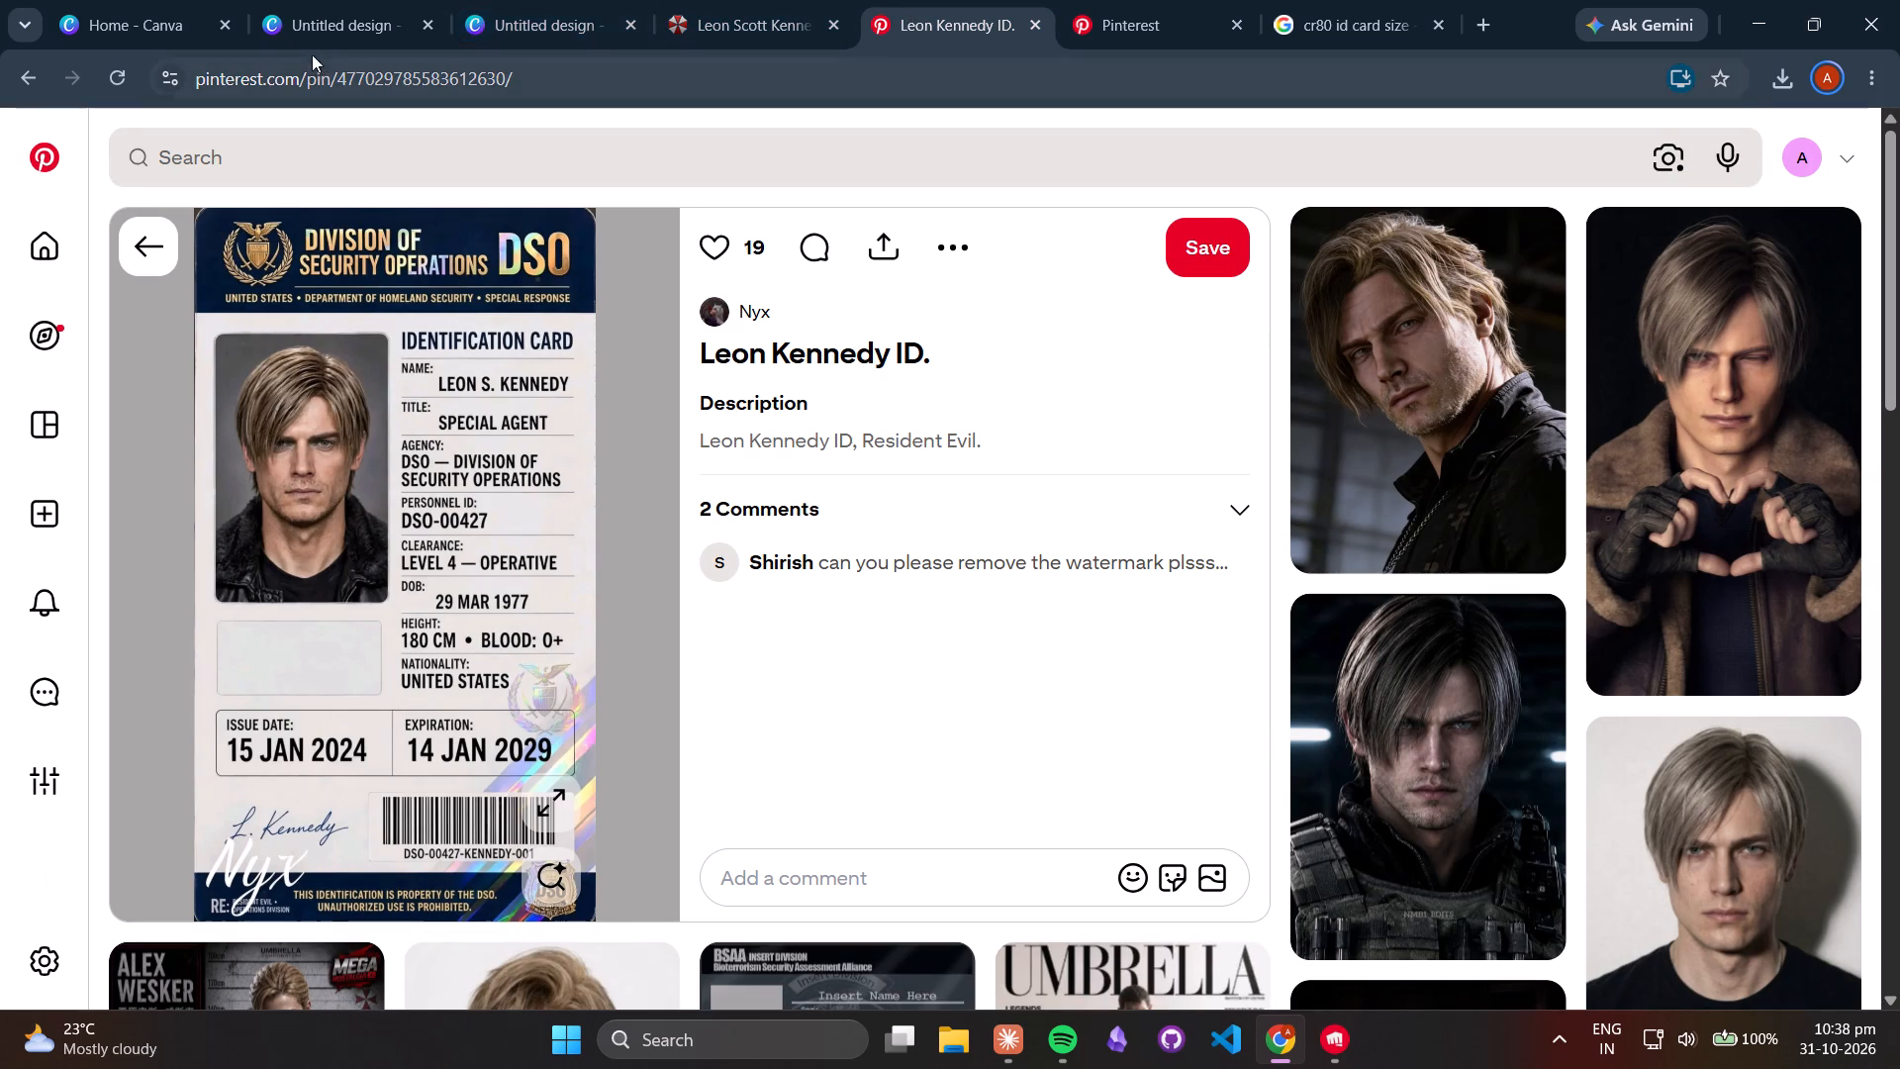
{"action": "left_click", "coordinate": [541, 12]}
{"action": "left_click", "coordinate": [1013, 575]}
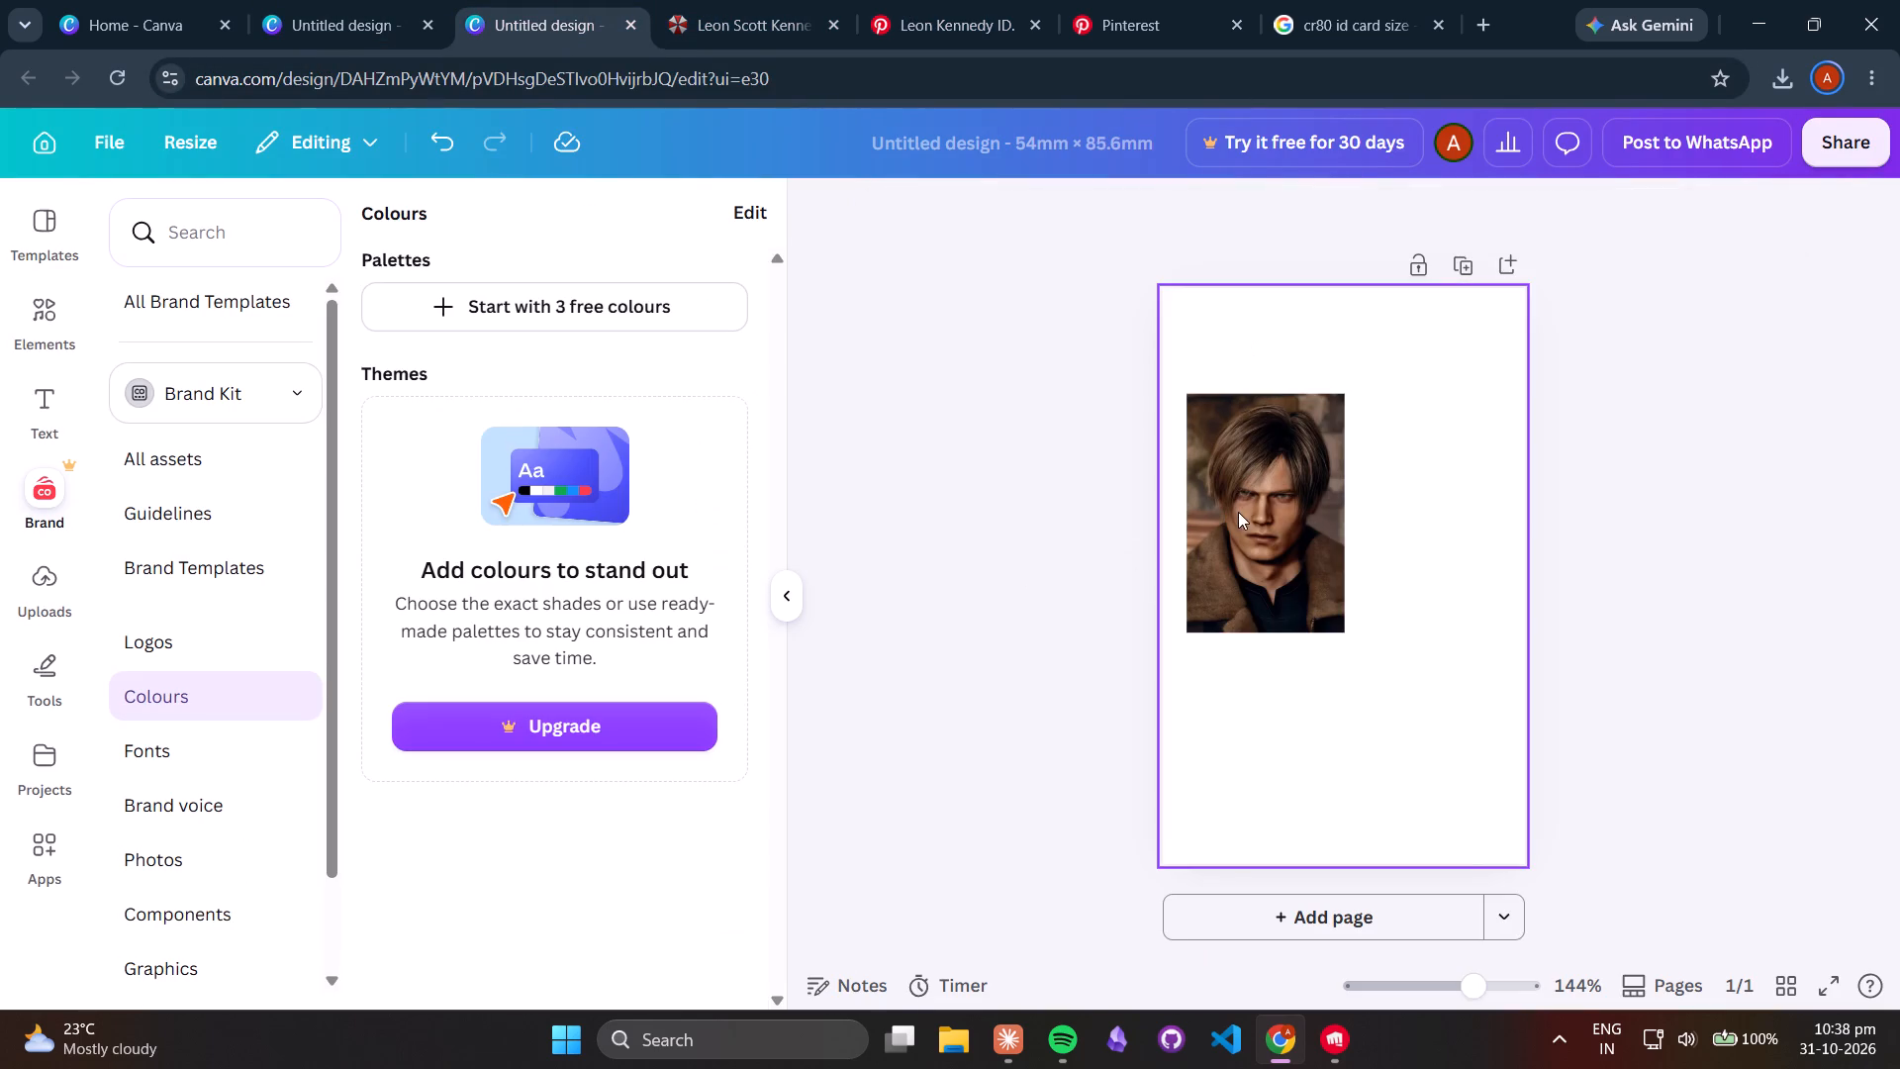
{"action": "left_click_drag", "start_coordinate": [1238, 512], "coordinate": [1379, 727]}
Change the portrait's first editable colour, the dark one, to deep navy #140166.
{"action": "left_click", "coordinate": [1289, 215]}
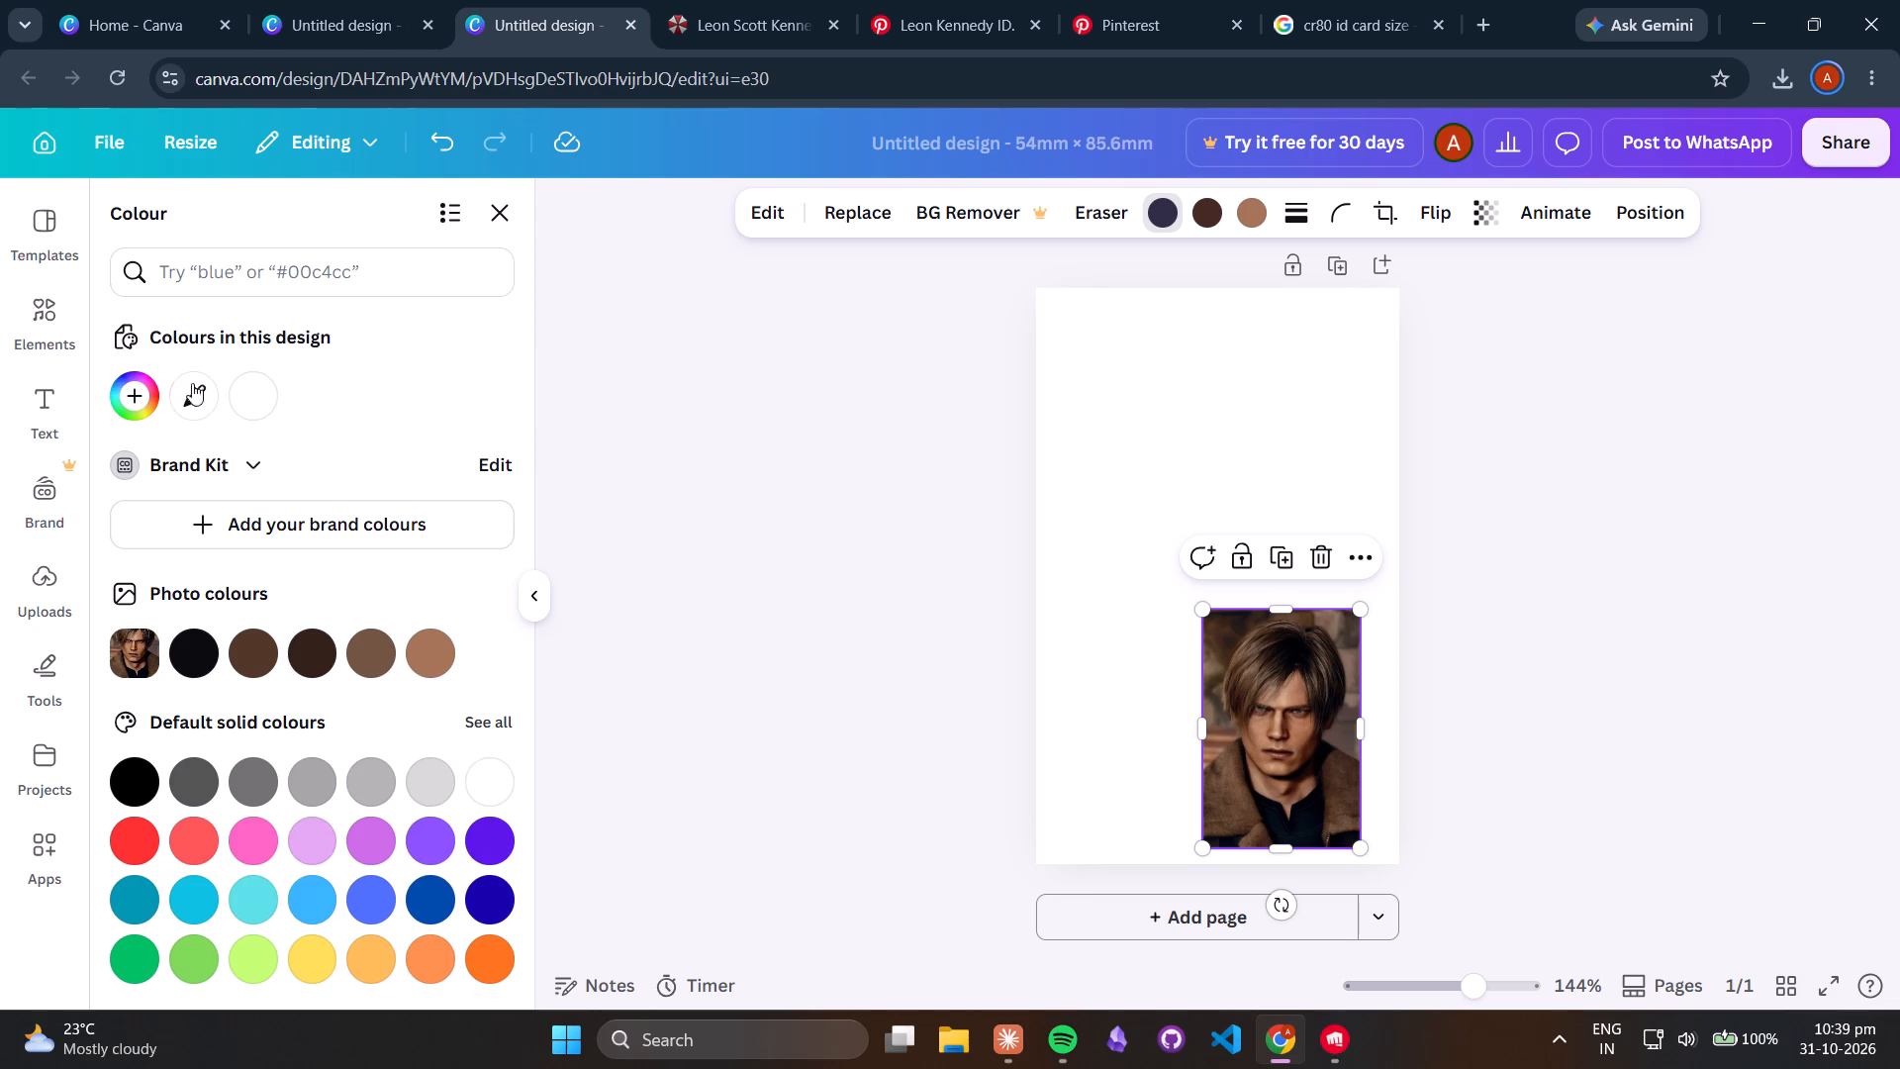
{"action": "scroll", "coordinate": [267, 815], "scroll_direction": "down", "scroll_amount": 4}
{"action": "left_click", "coordinate": [122, 394]}
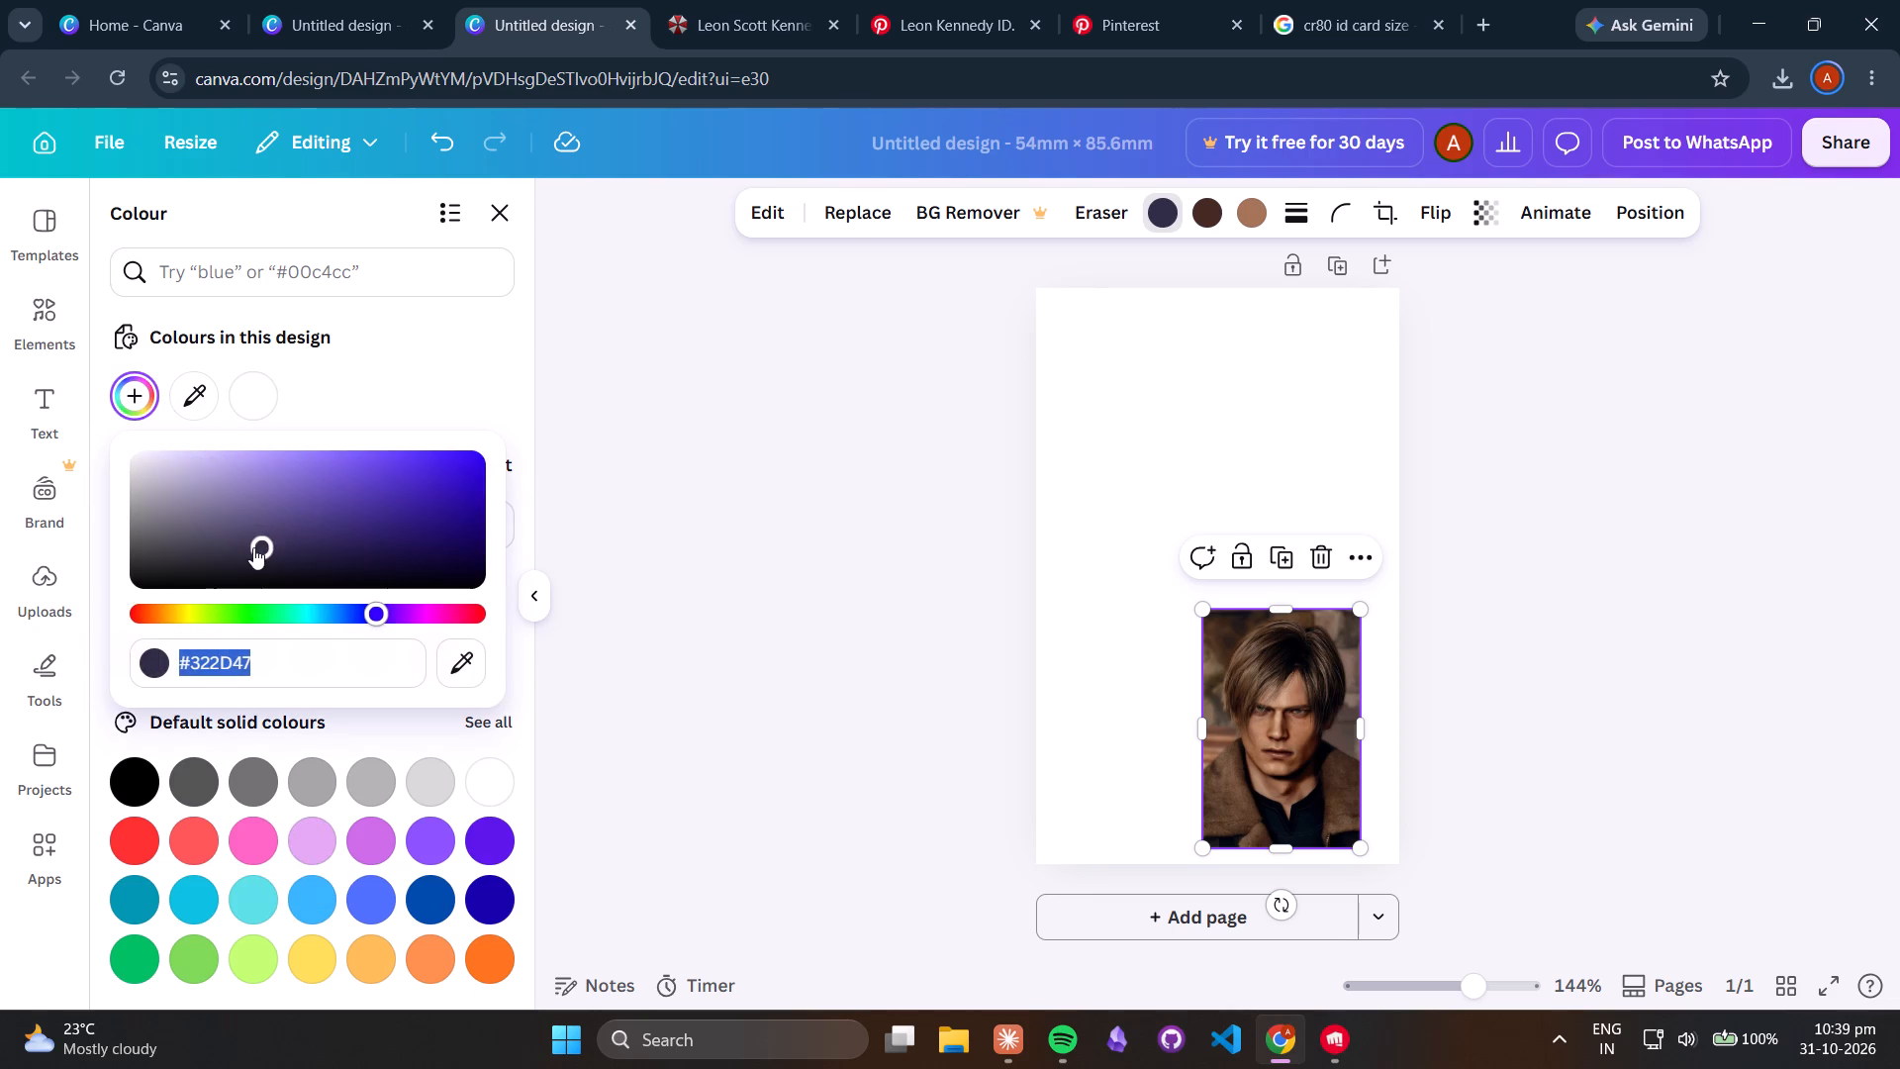
{"action": "left_click_drag", "start_coordinate": [254, 546], "coordinate": [419, 509]}
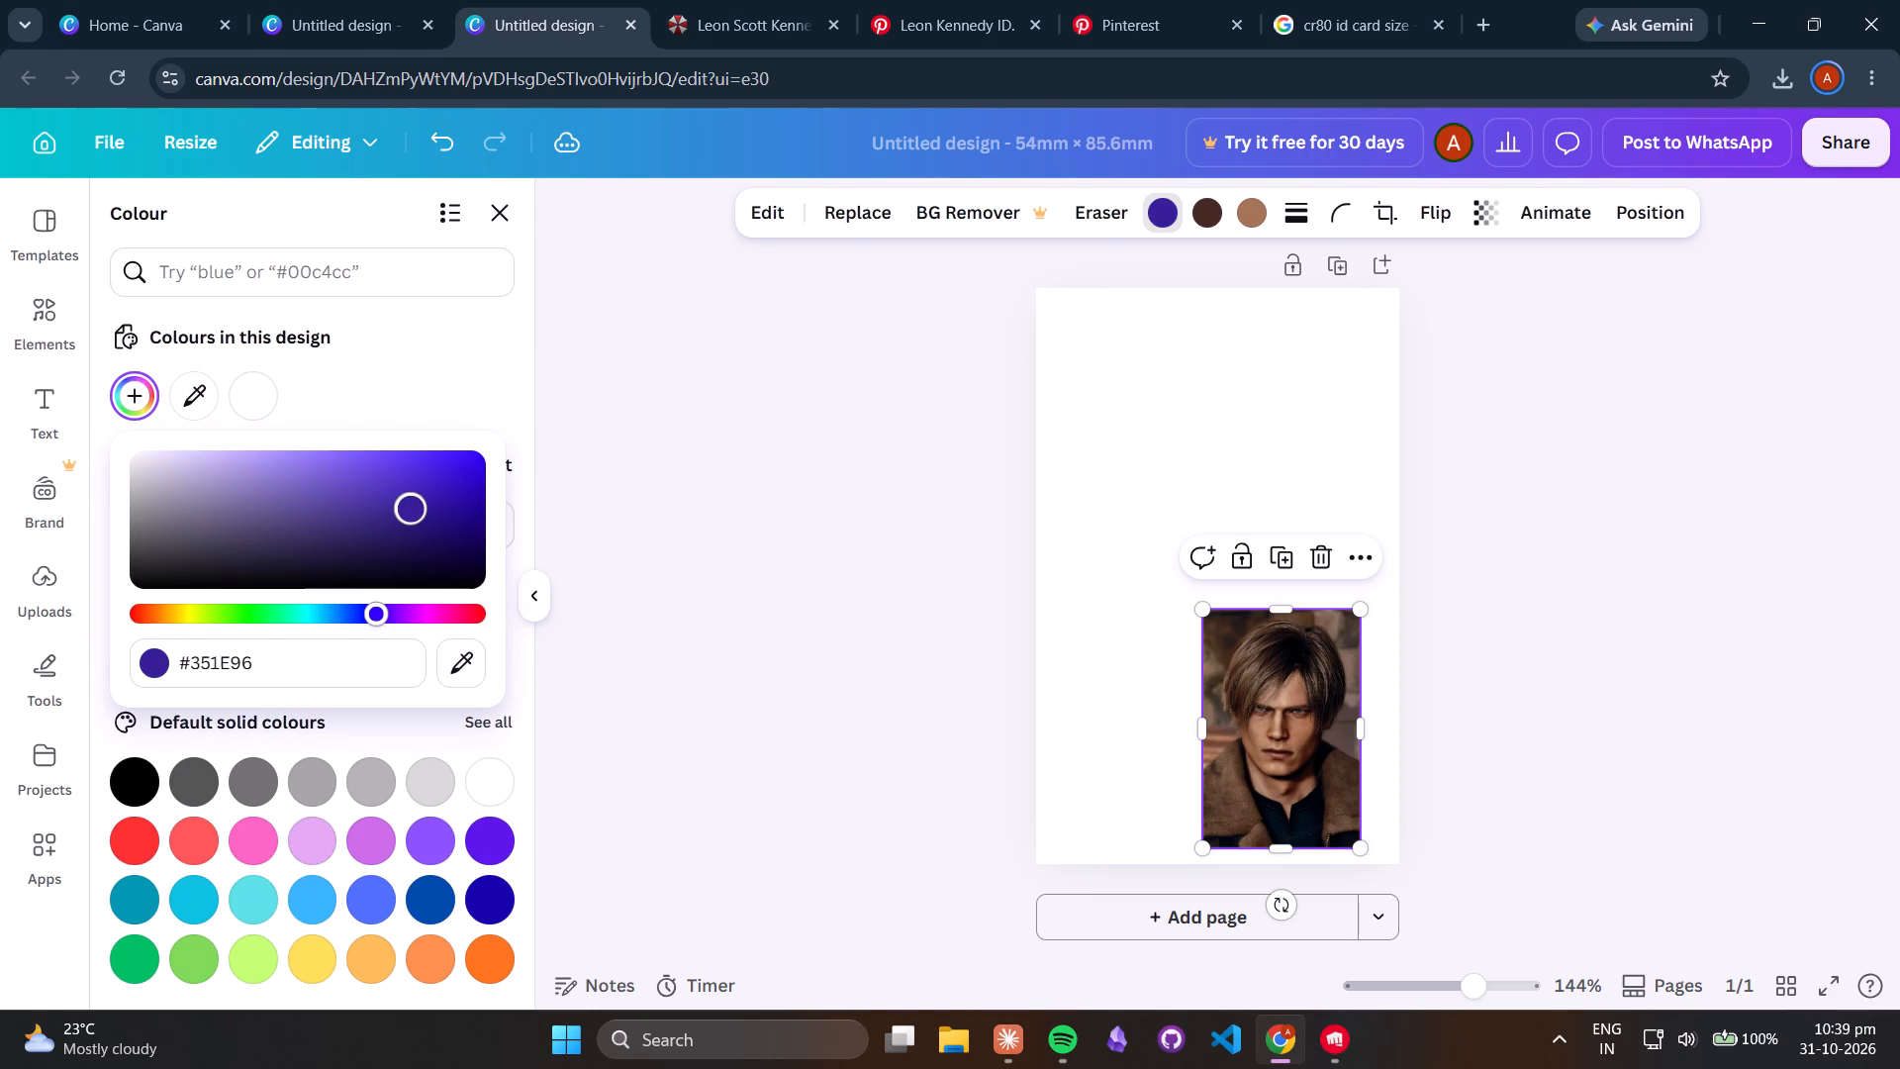
{"action": "left_click_drag", "start_coordinate": [419, 509], "coordinate": [474, 520]}
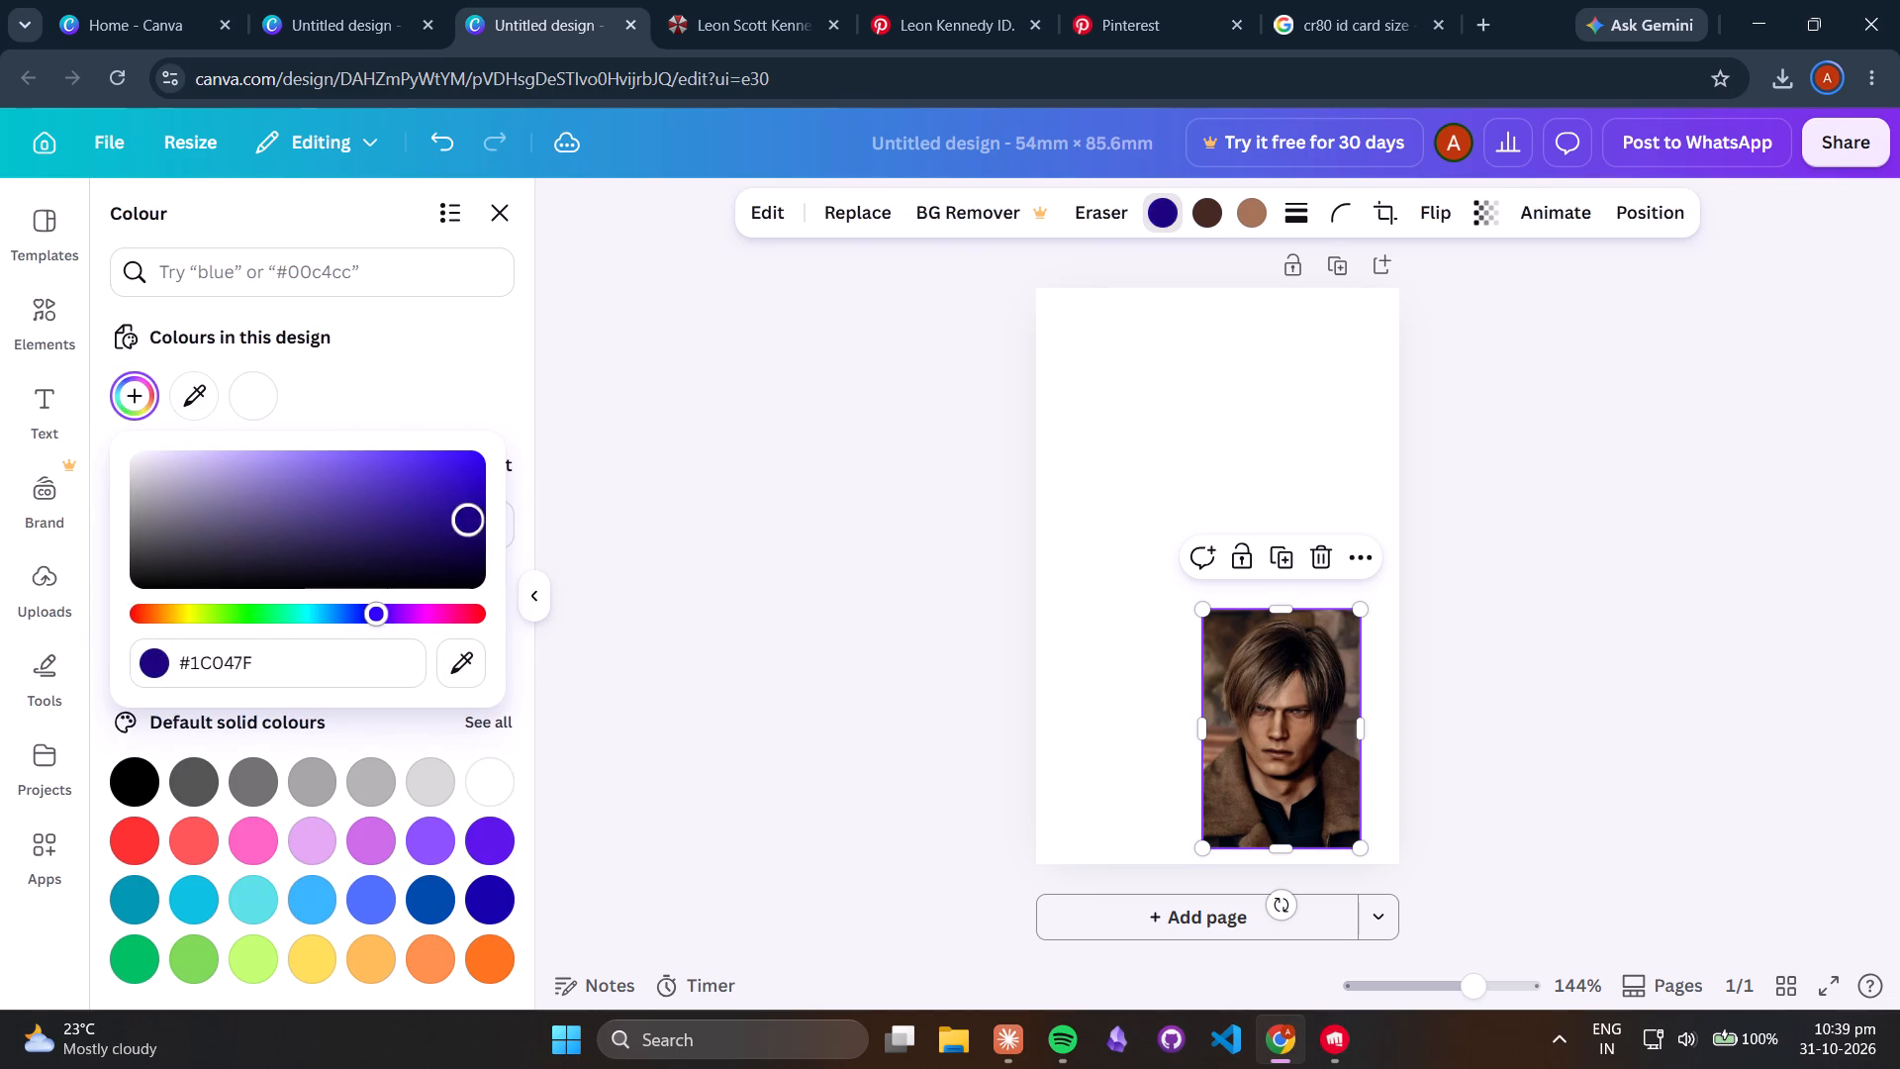
{"action": "left_click_drag", "start_coordinate": [474, 520], "coordinate": [483, 534]}
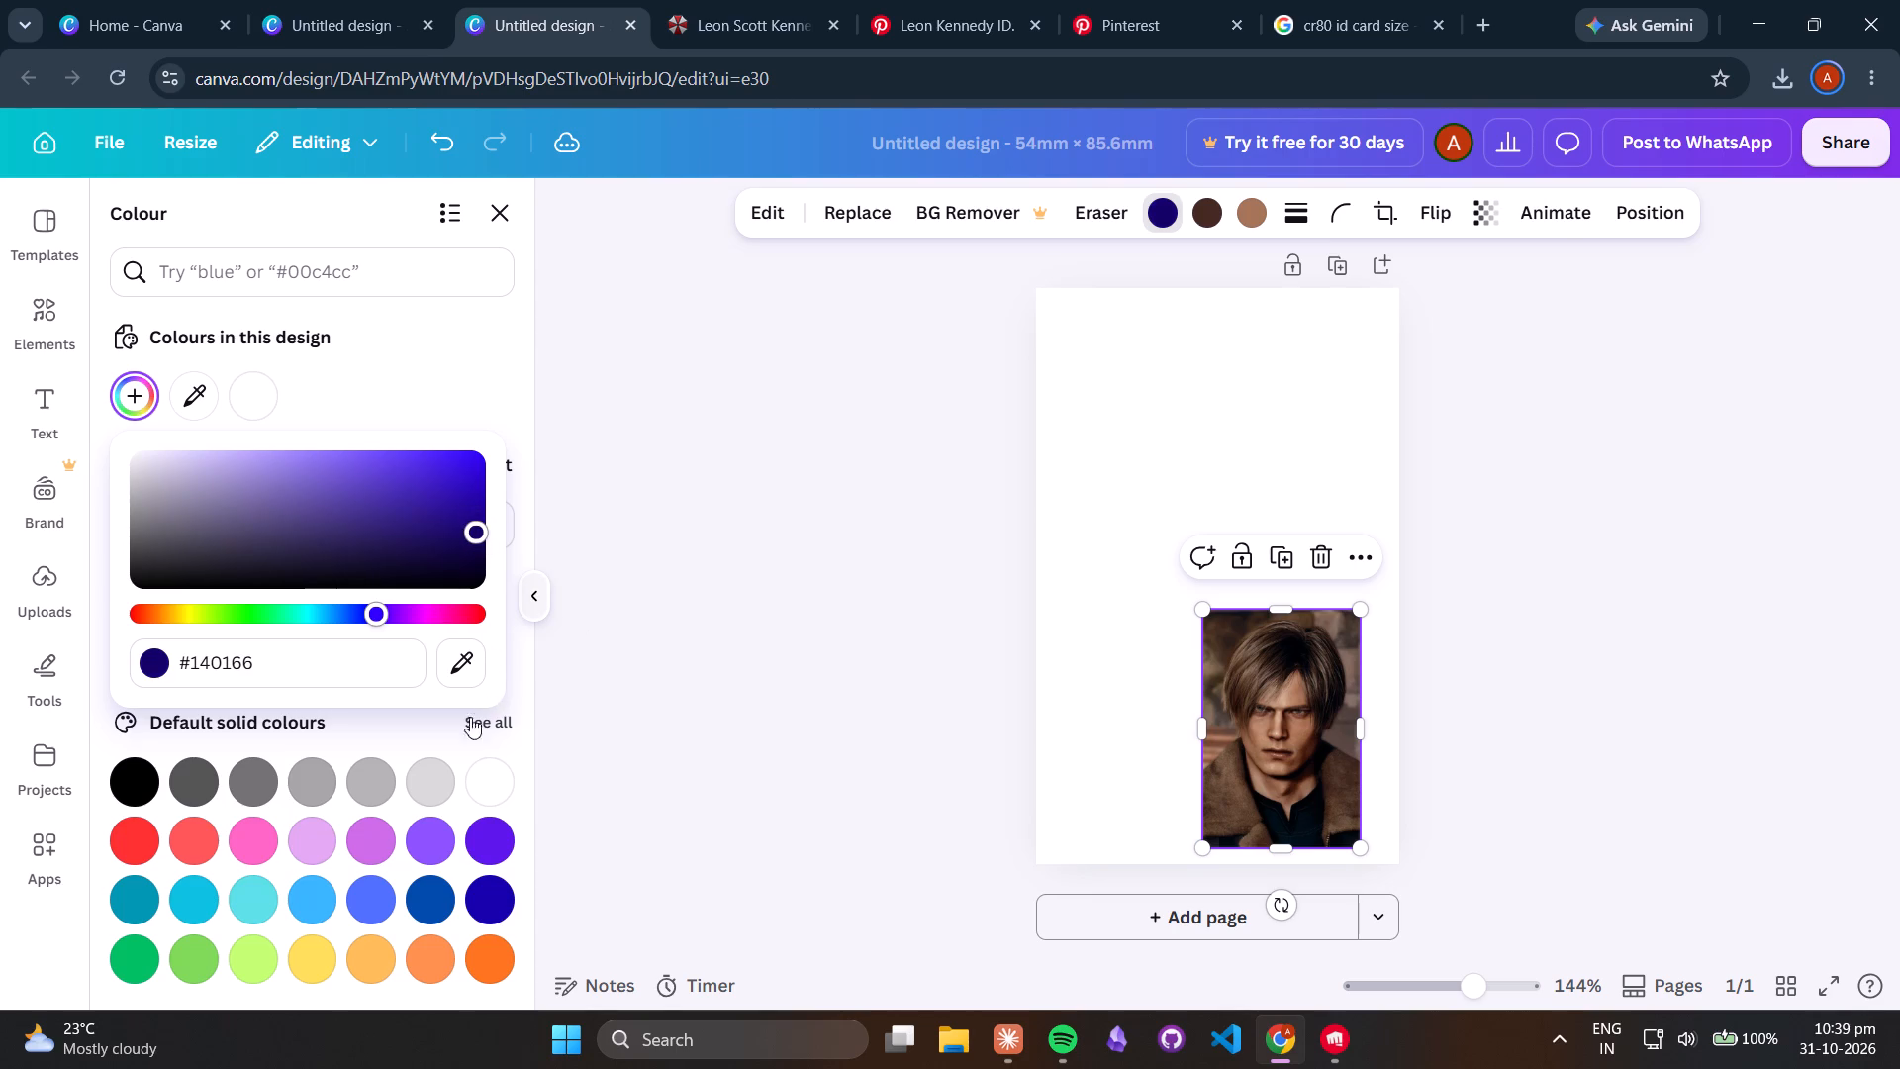
{"action": "left_click", "coordinate": [520, 700]}
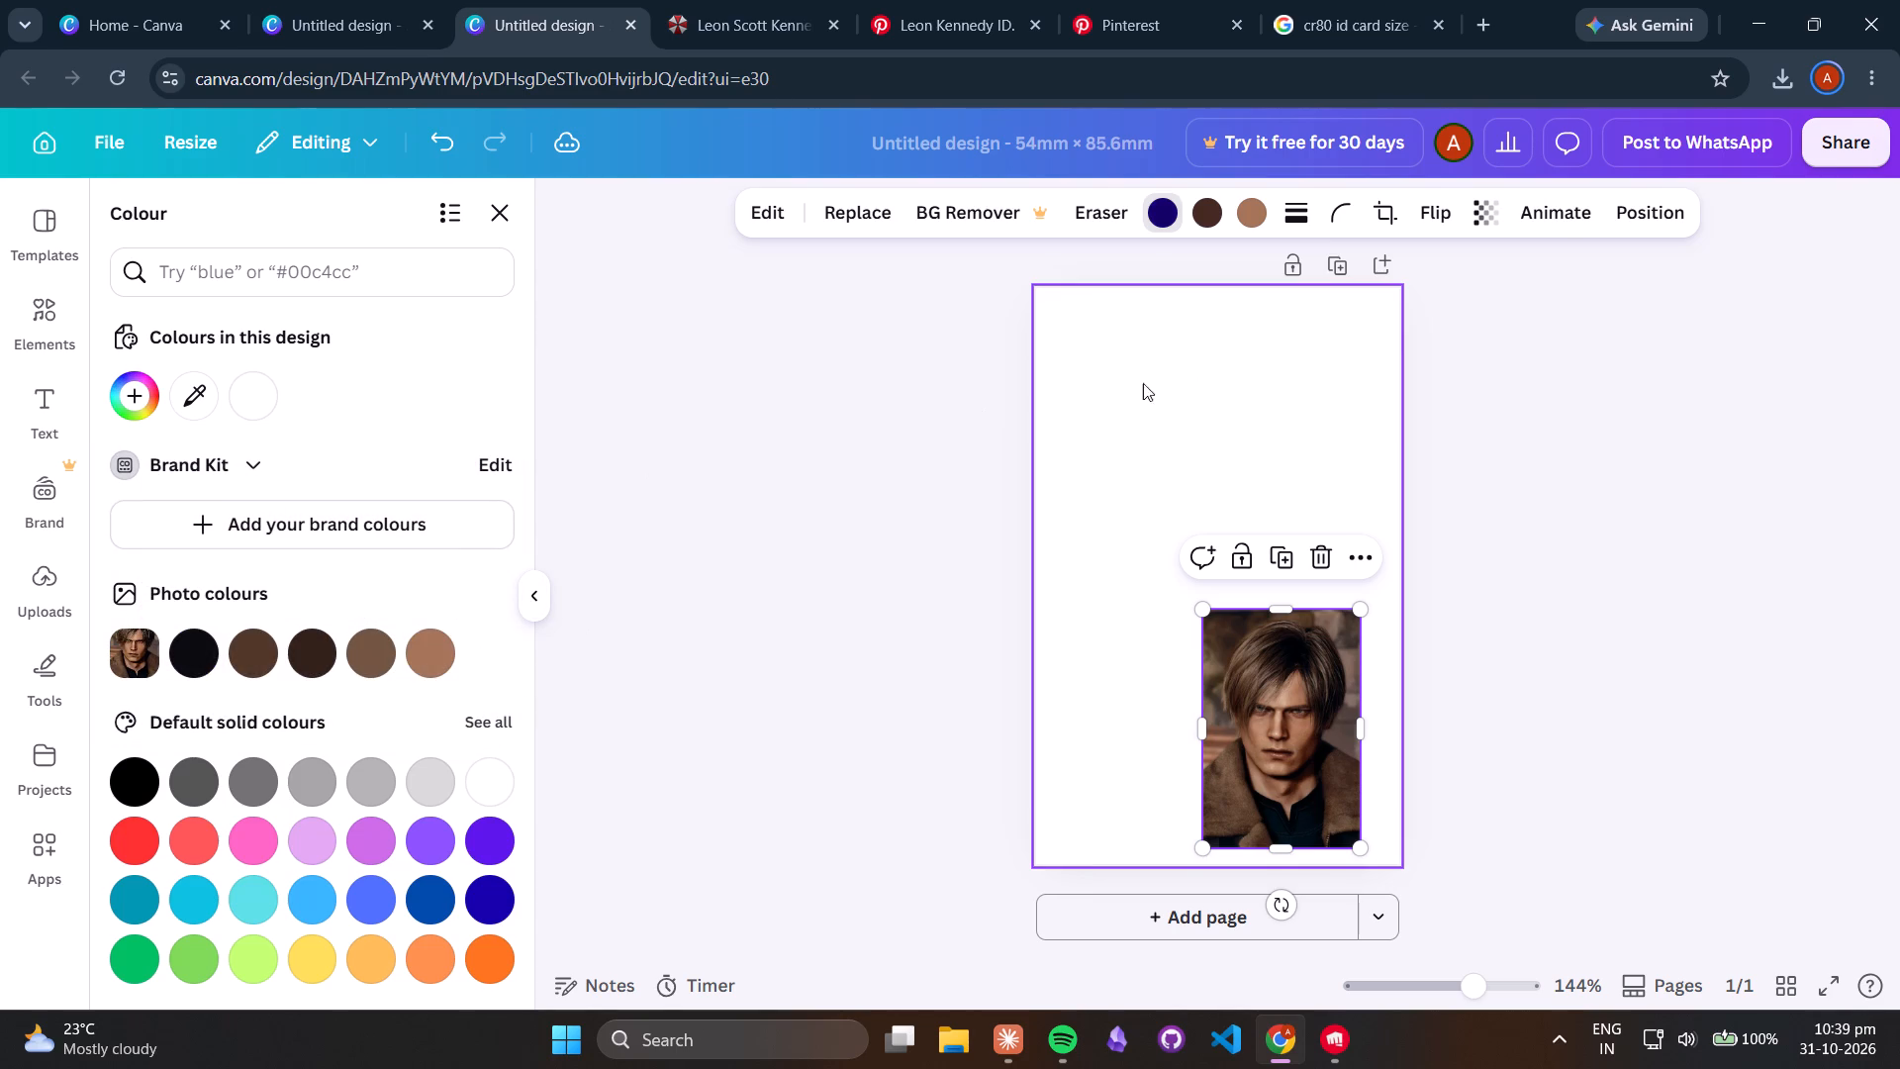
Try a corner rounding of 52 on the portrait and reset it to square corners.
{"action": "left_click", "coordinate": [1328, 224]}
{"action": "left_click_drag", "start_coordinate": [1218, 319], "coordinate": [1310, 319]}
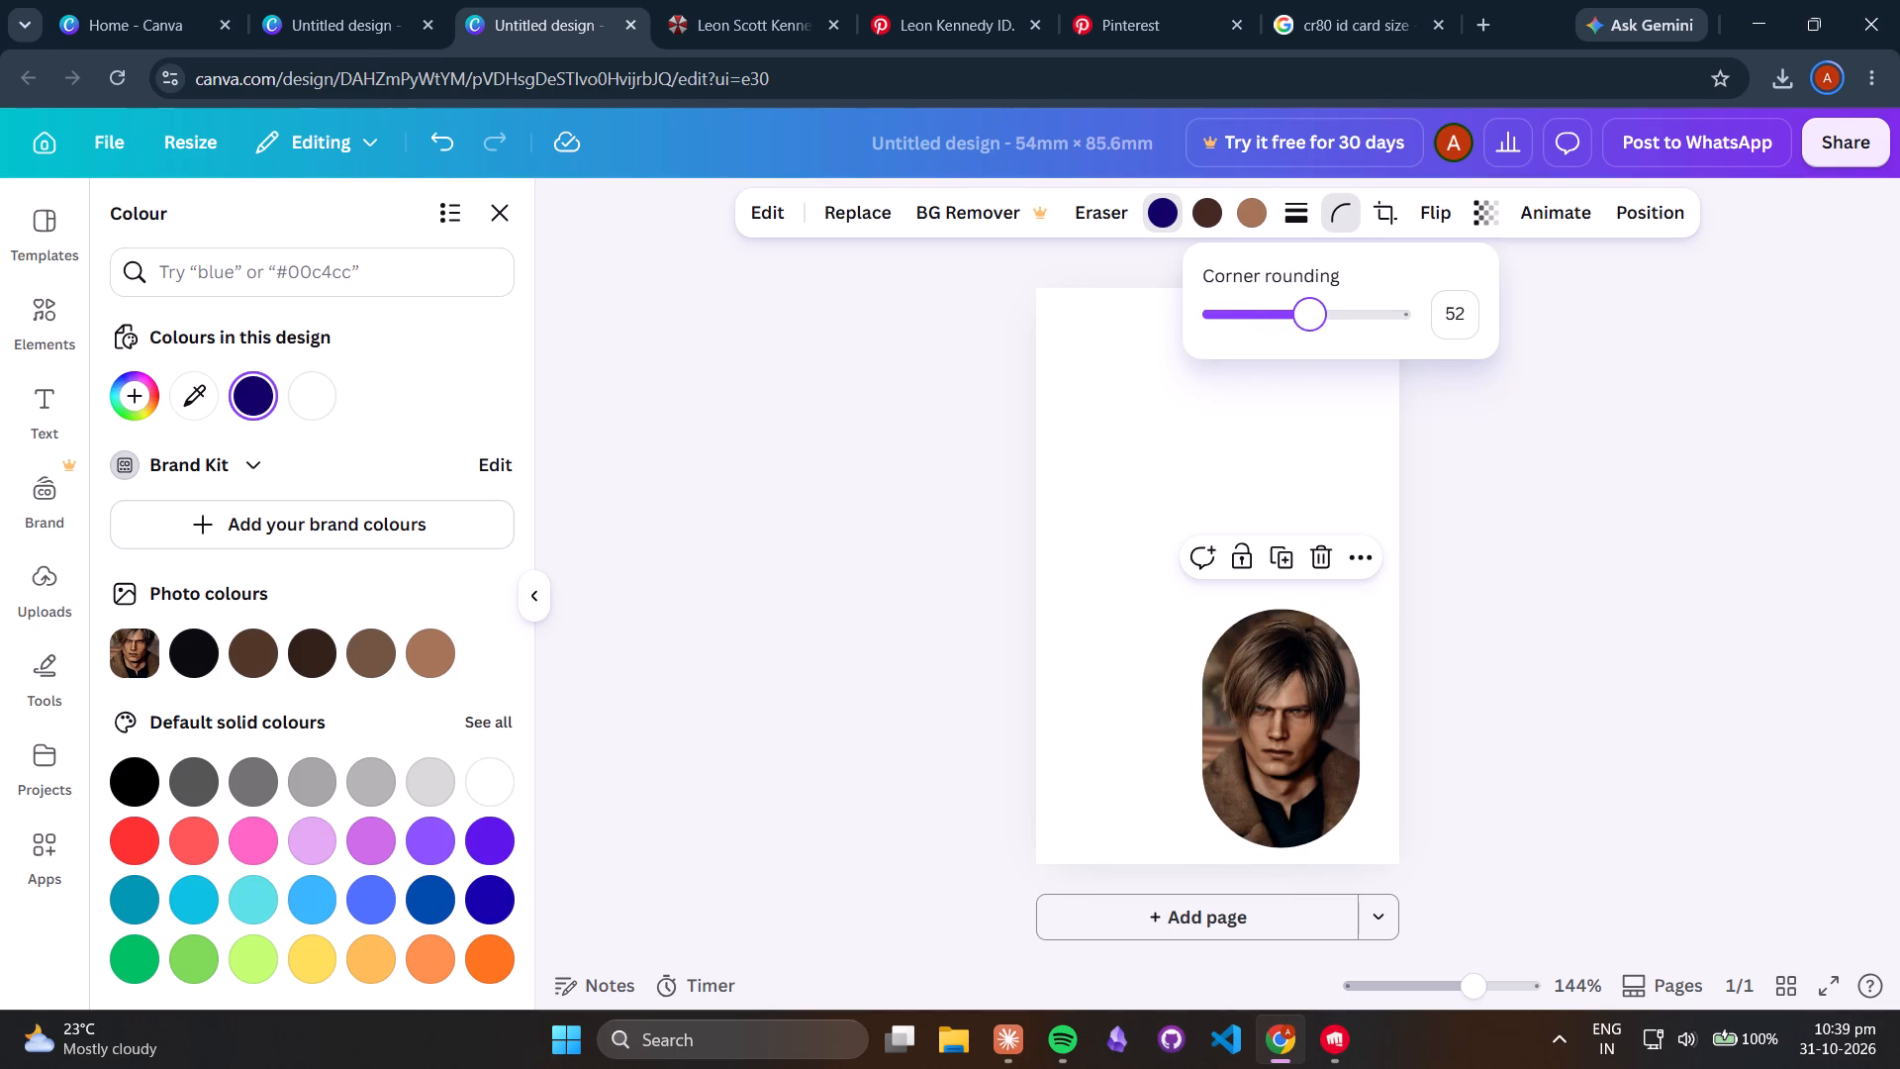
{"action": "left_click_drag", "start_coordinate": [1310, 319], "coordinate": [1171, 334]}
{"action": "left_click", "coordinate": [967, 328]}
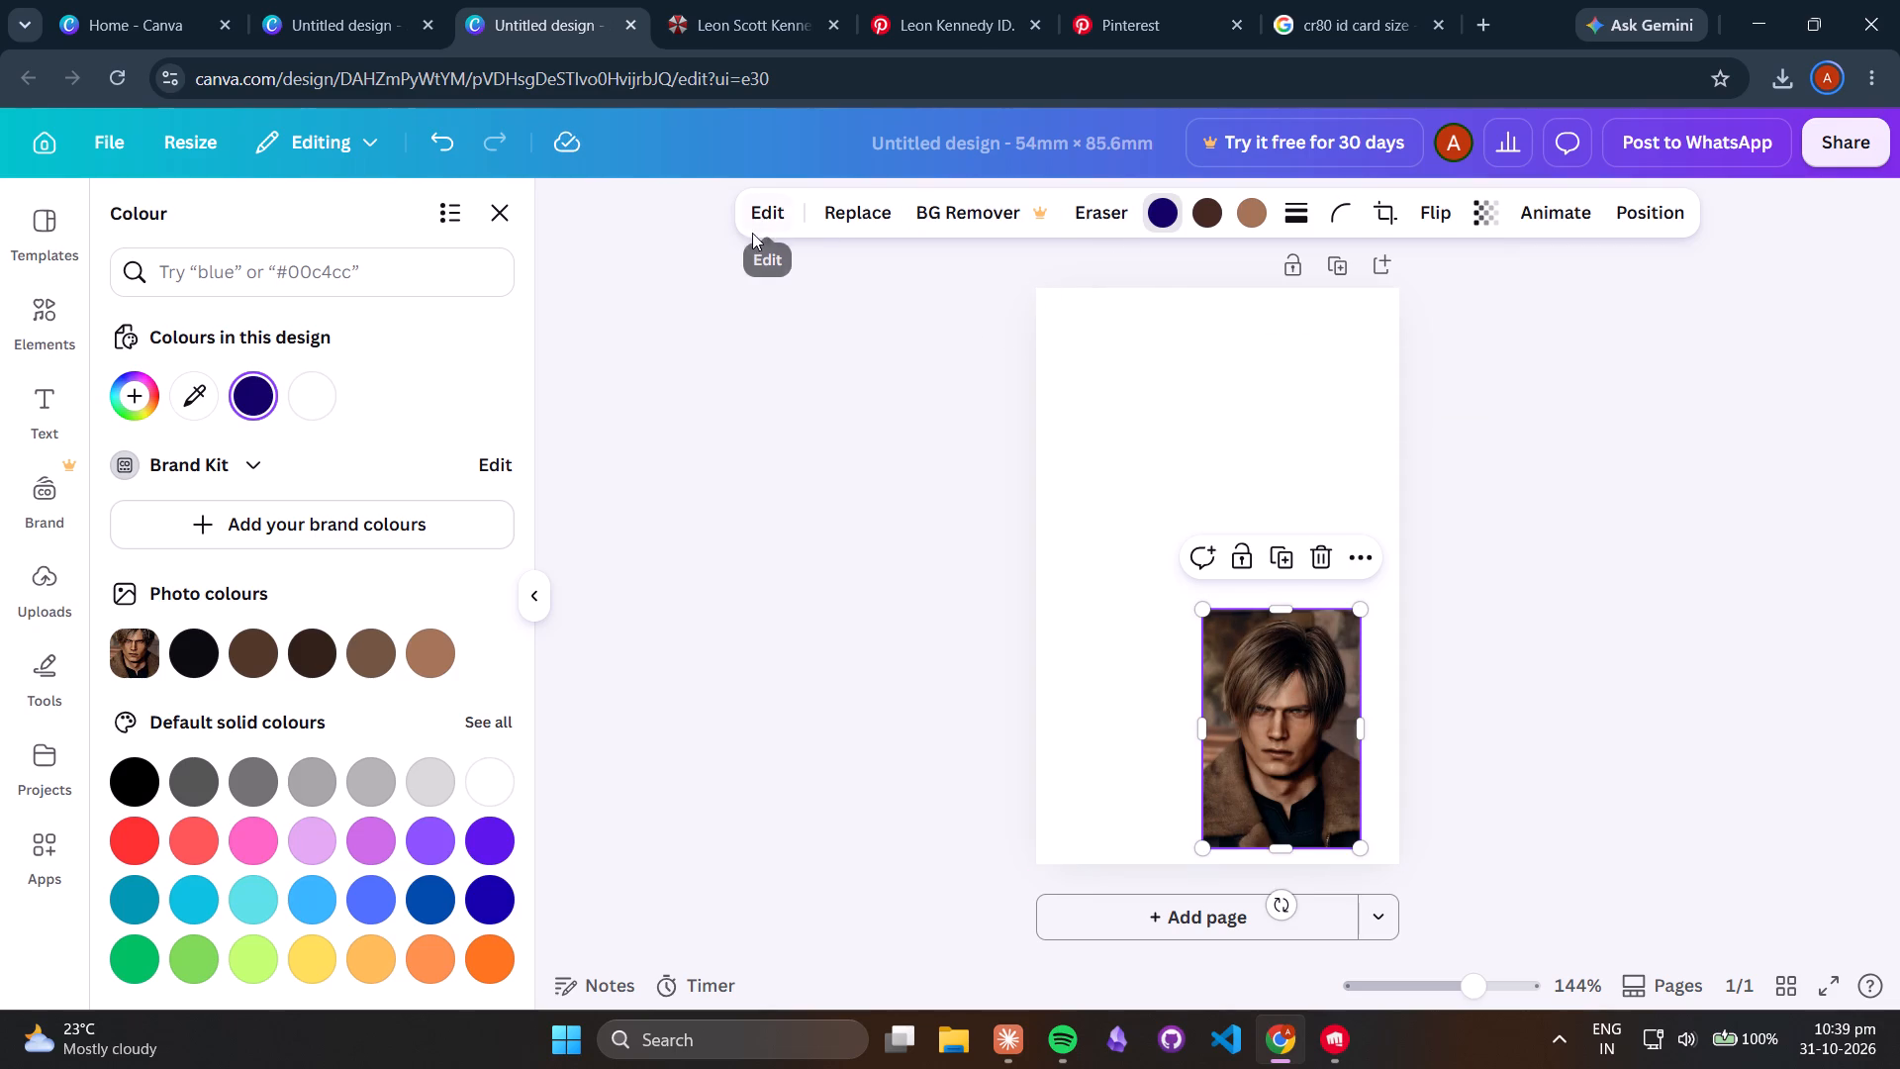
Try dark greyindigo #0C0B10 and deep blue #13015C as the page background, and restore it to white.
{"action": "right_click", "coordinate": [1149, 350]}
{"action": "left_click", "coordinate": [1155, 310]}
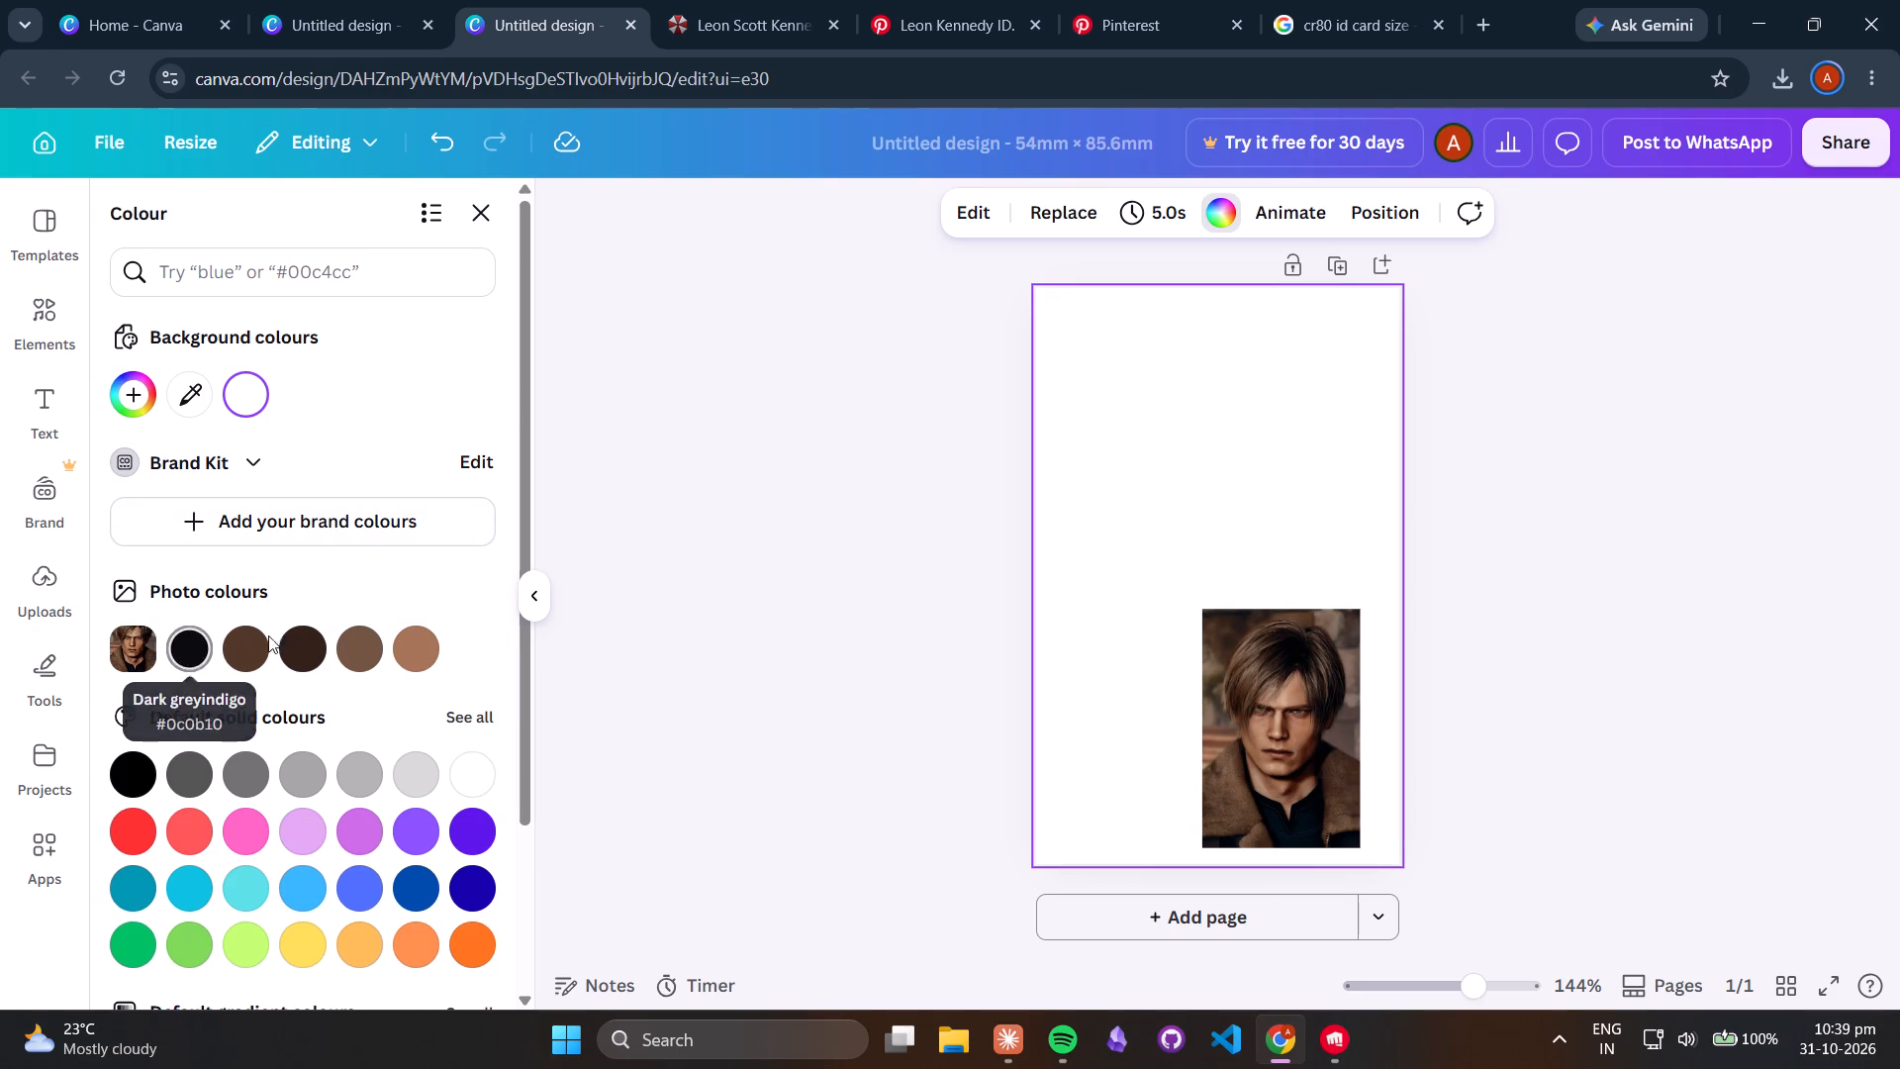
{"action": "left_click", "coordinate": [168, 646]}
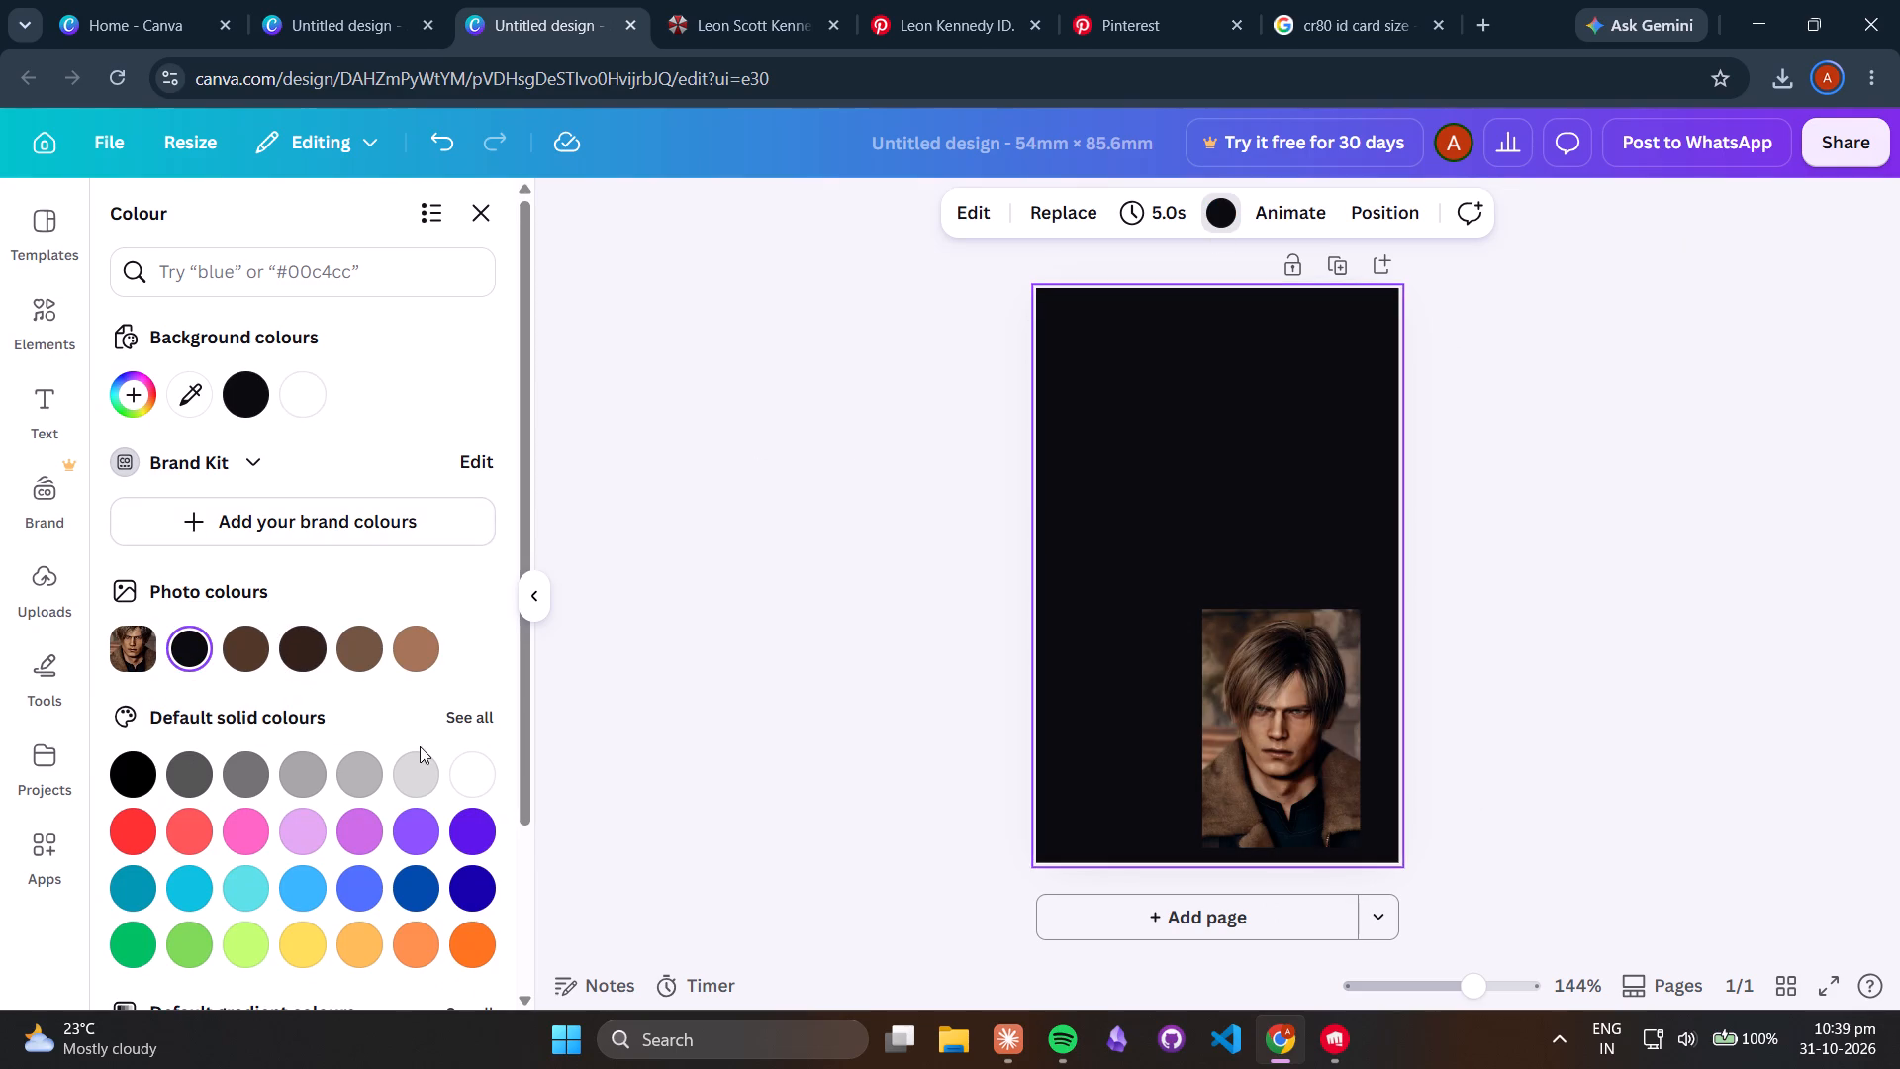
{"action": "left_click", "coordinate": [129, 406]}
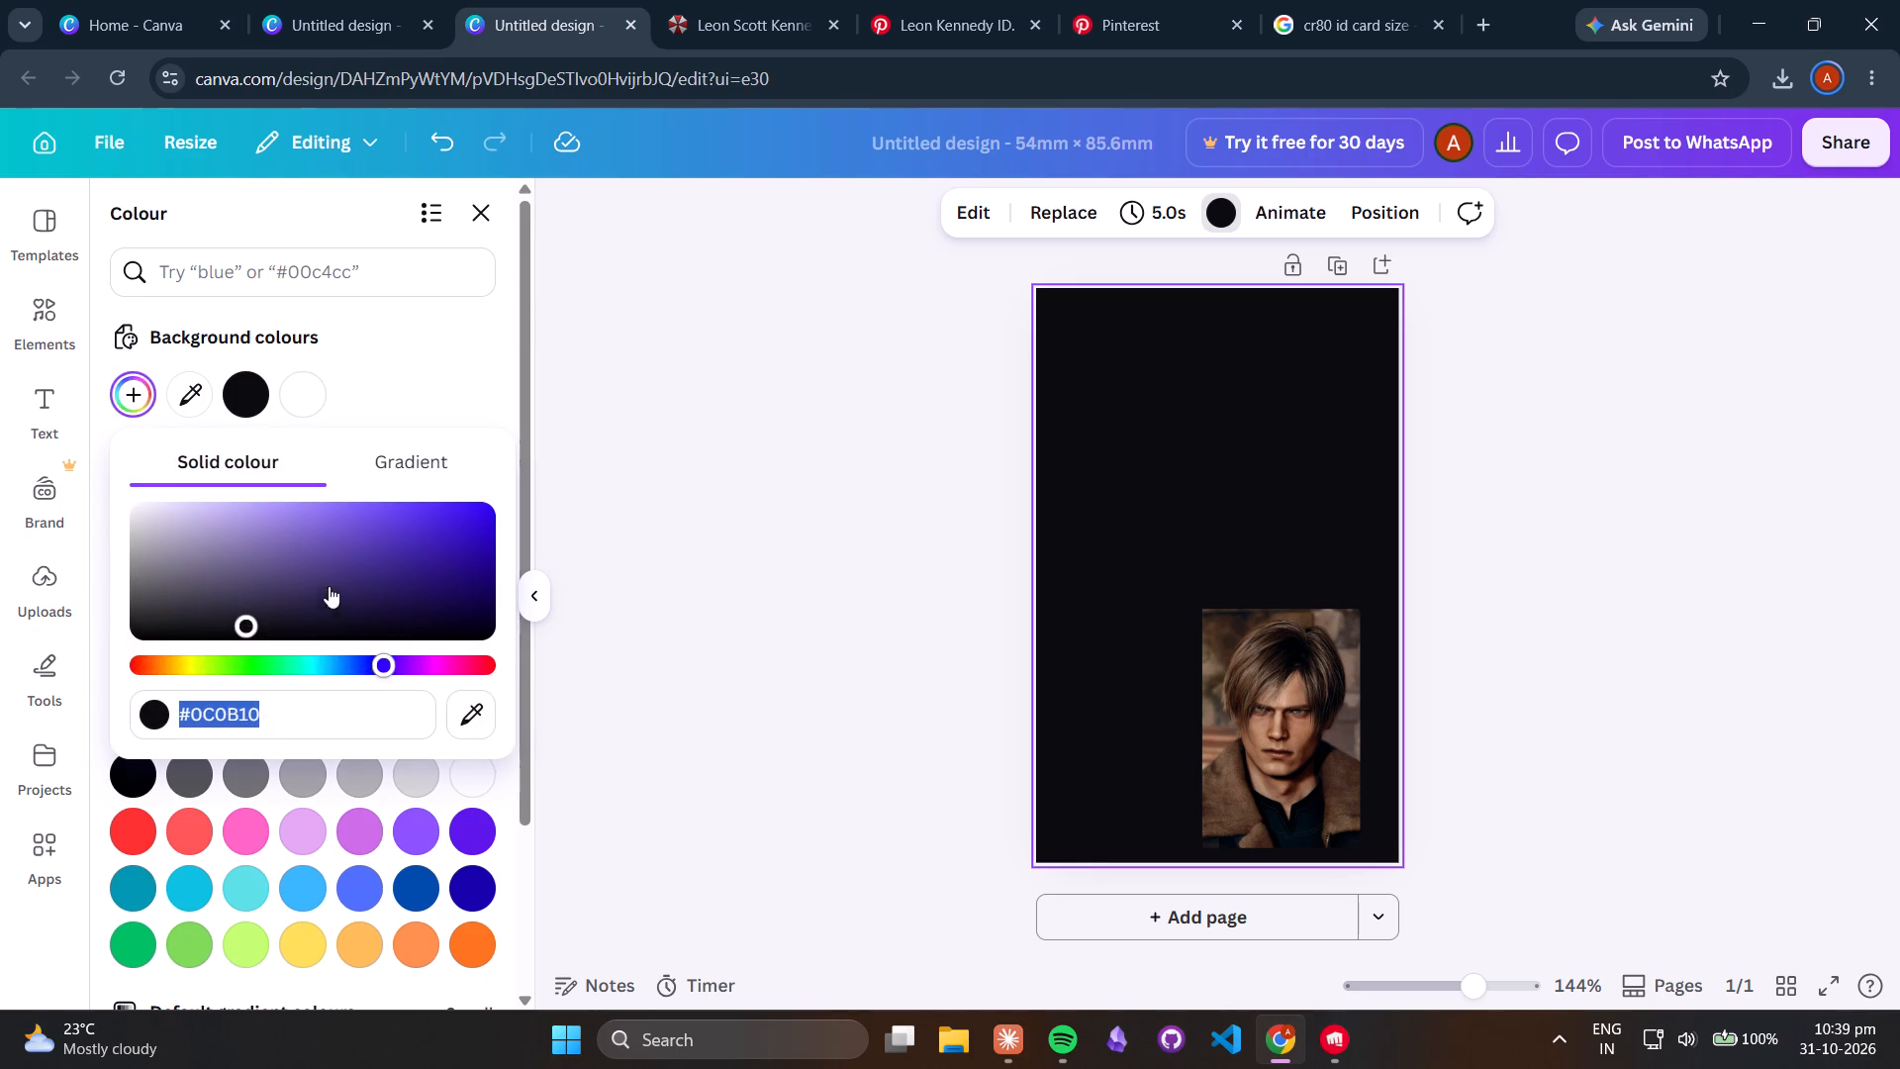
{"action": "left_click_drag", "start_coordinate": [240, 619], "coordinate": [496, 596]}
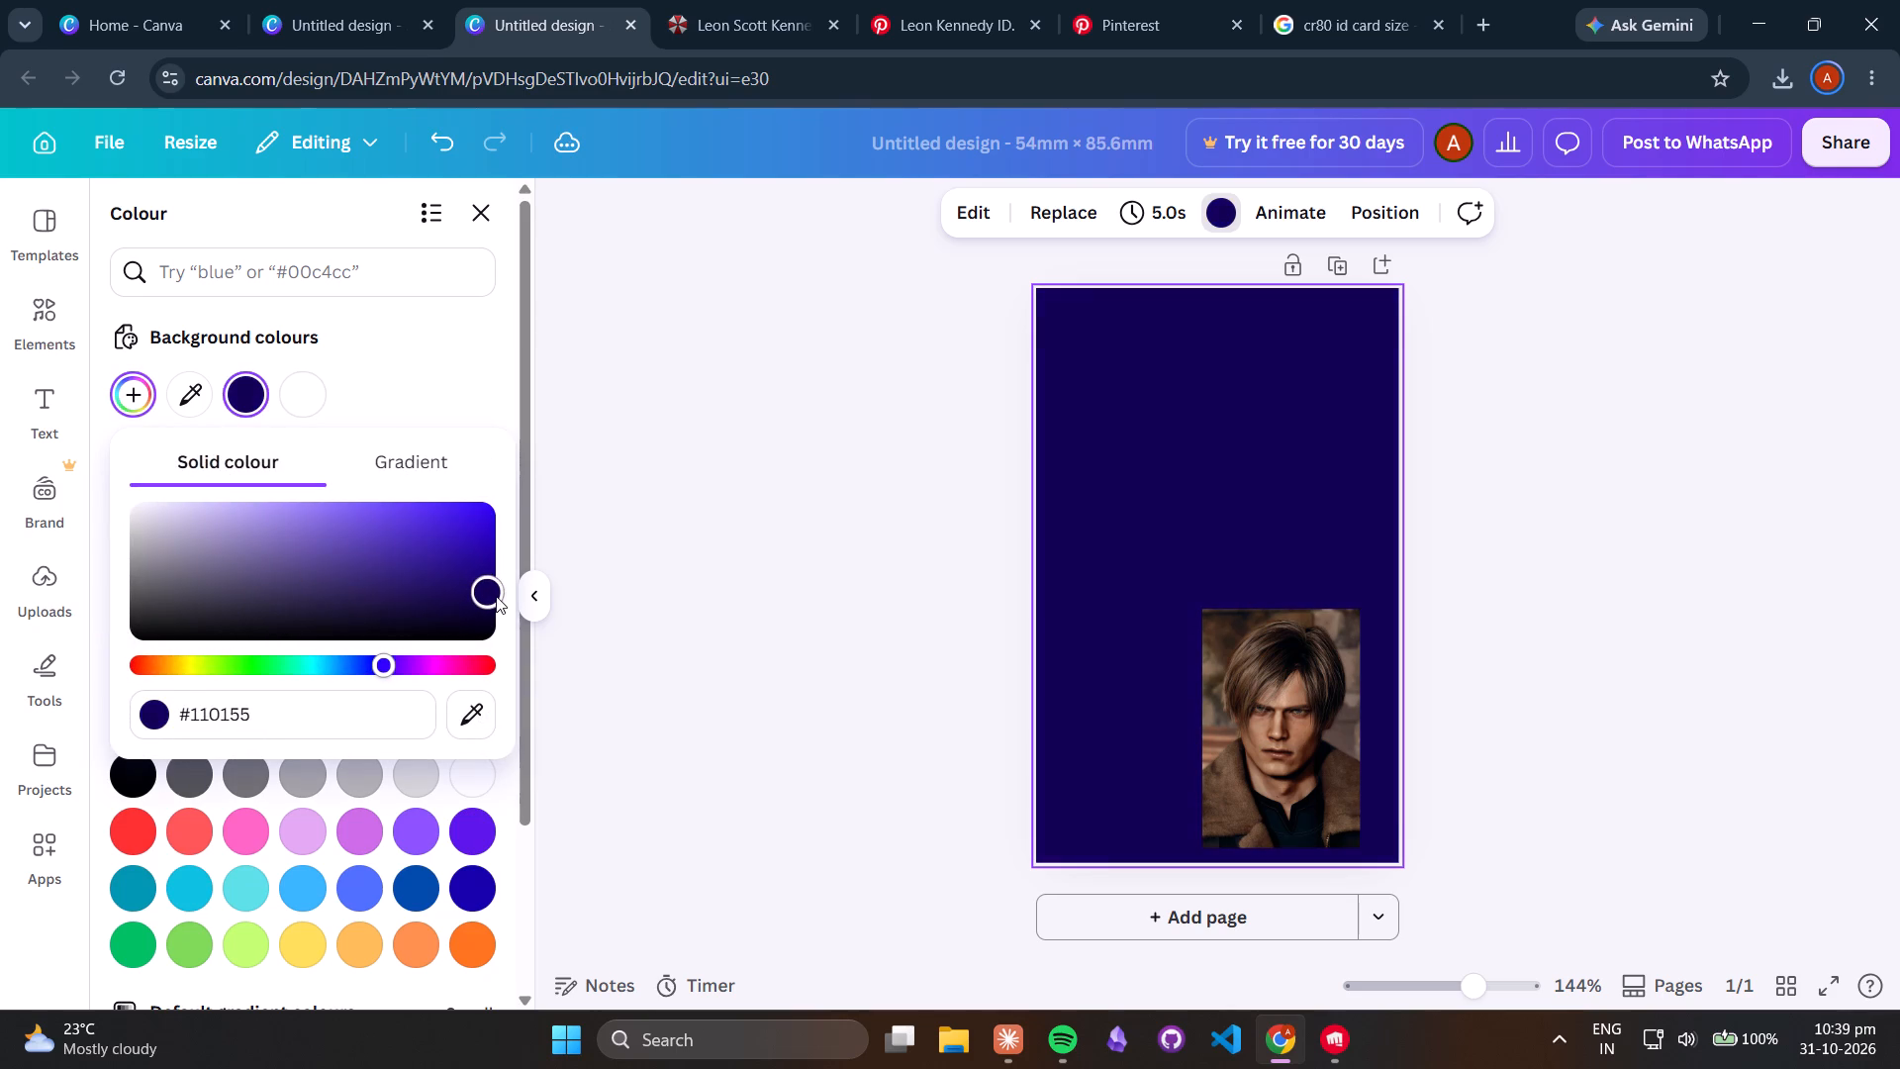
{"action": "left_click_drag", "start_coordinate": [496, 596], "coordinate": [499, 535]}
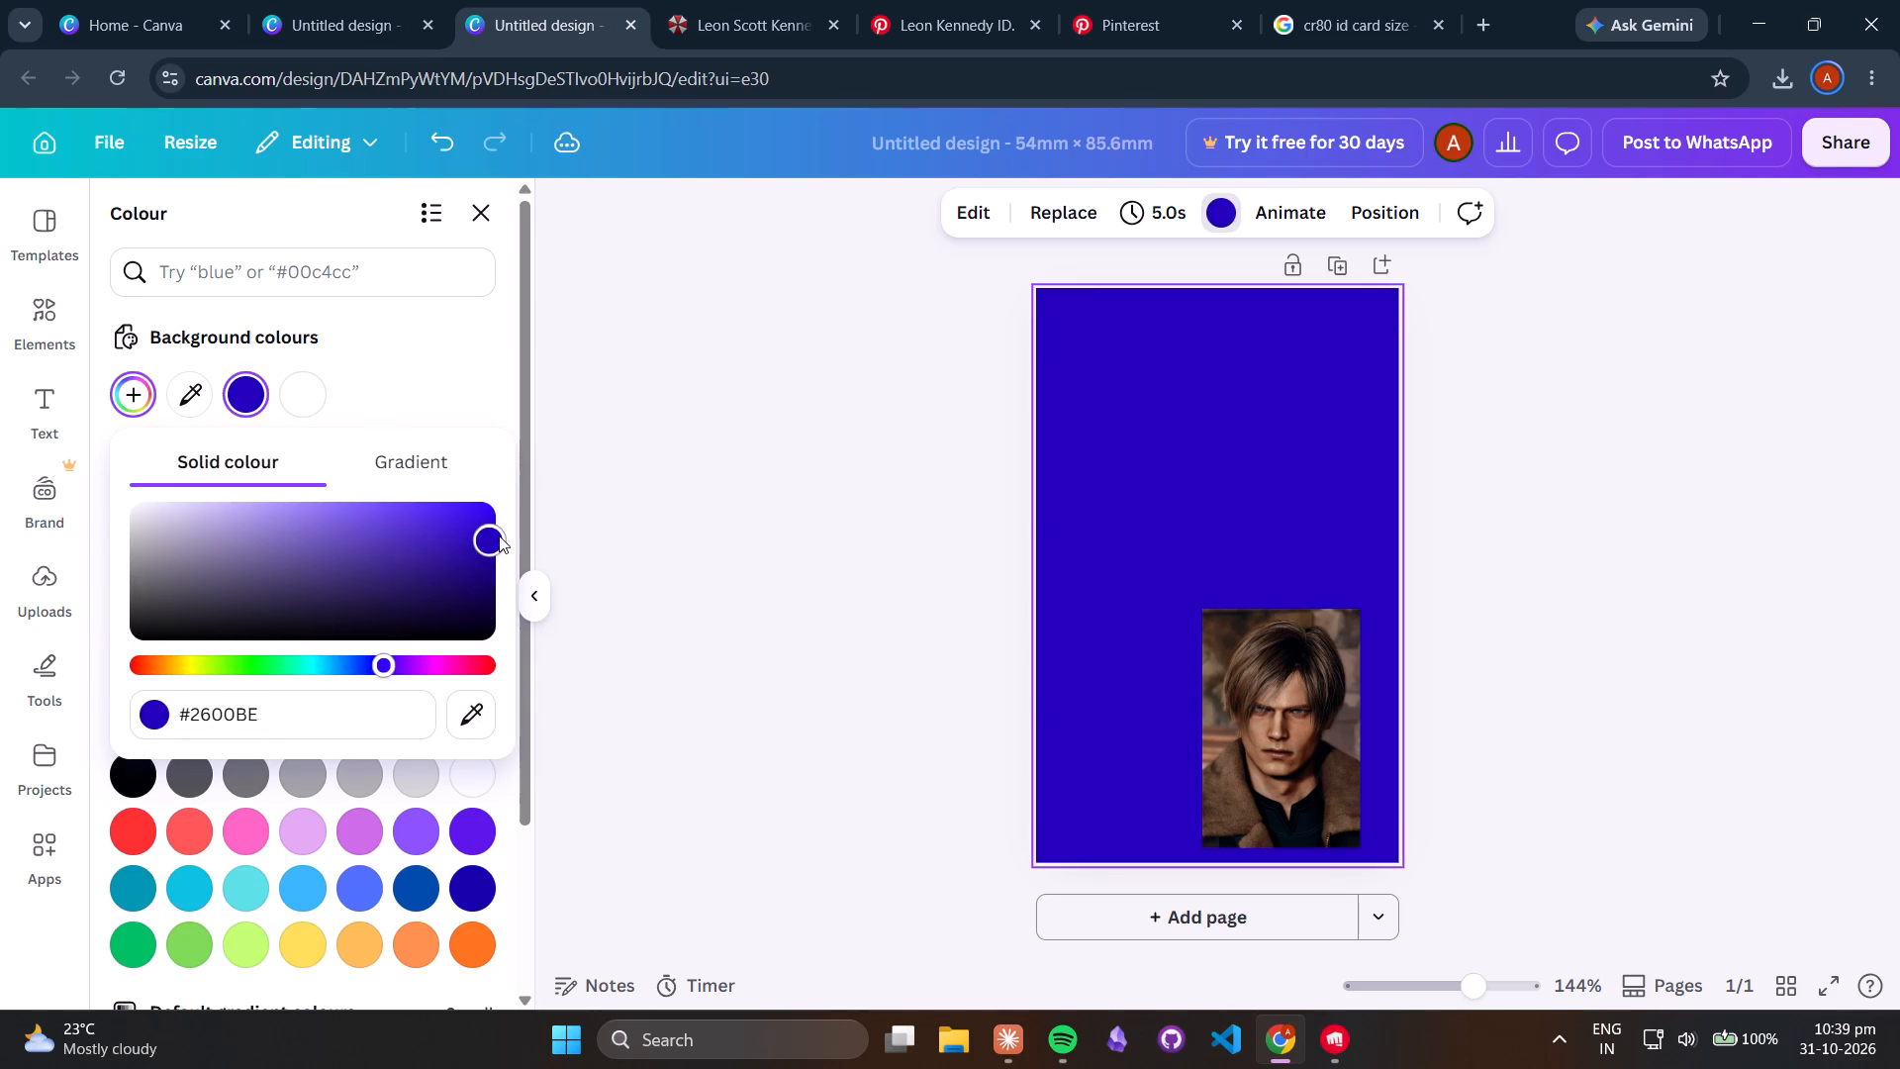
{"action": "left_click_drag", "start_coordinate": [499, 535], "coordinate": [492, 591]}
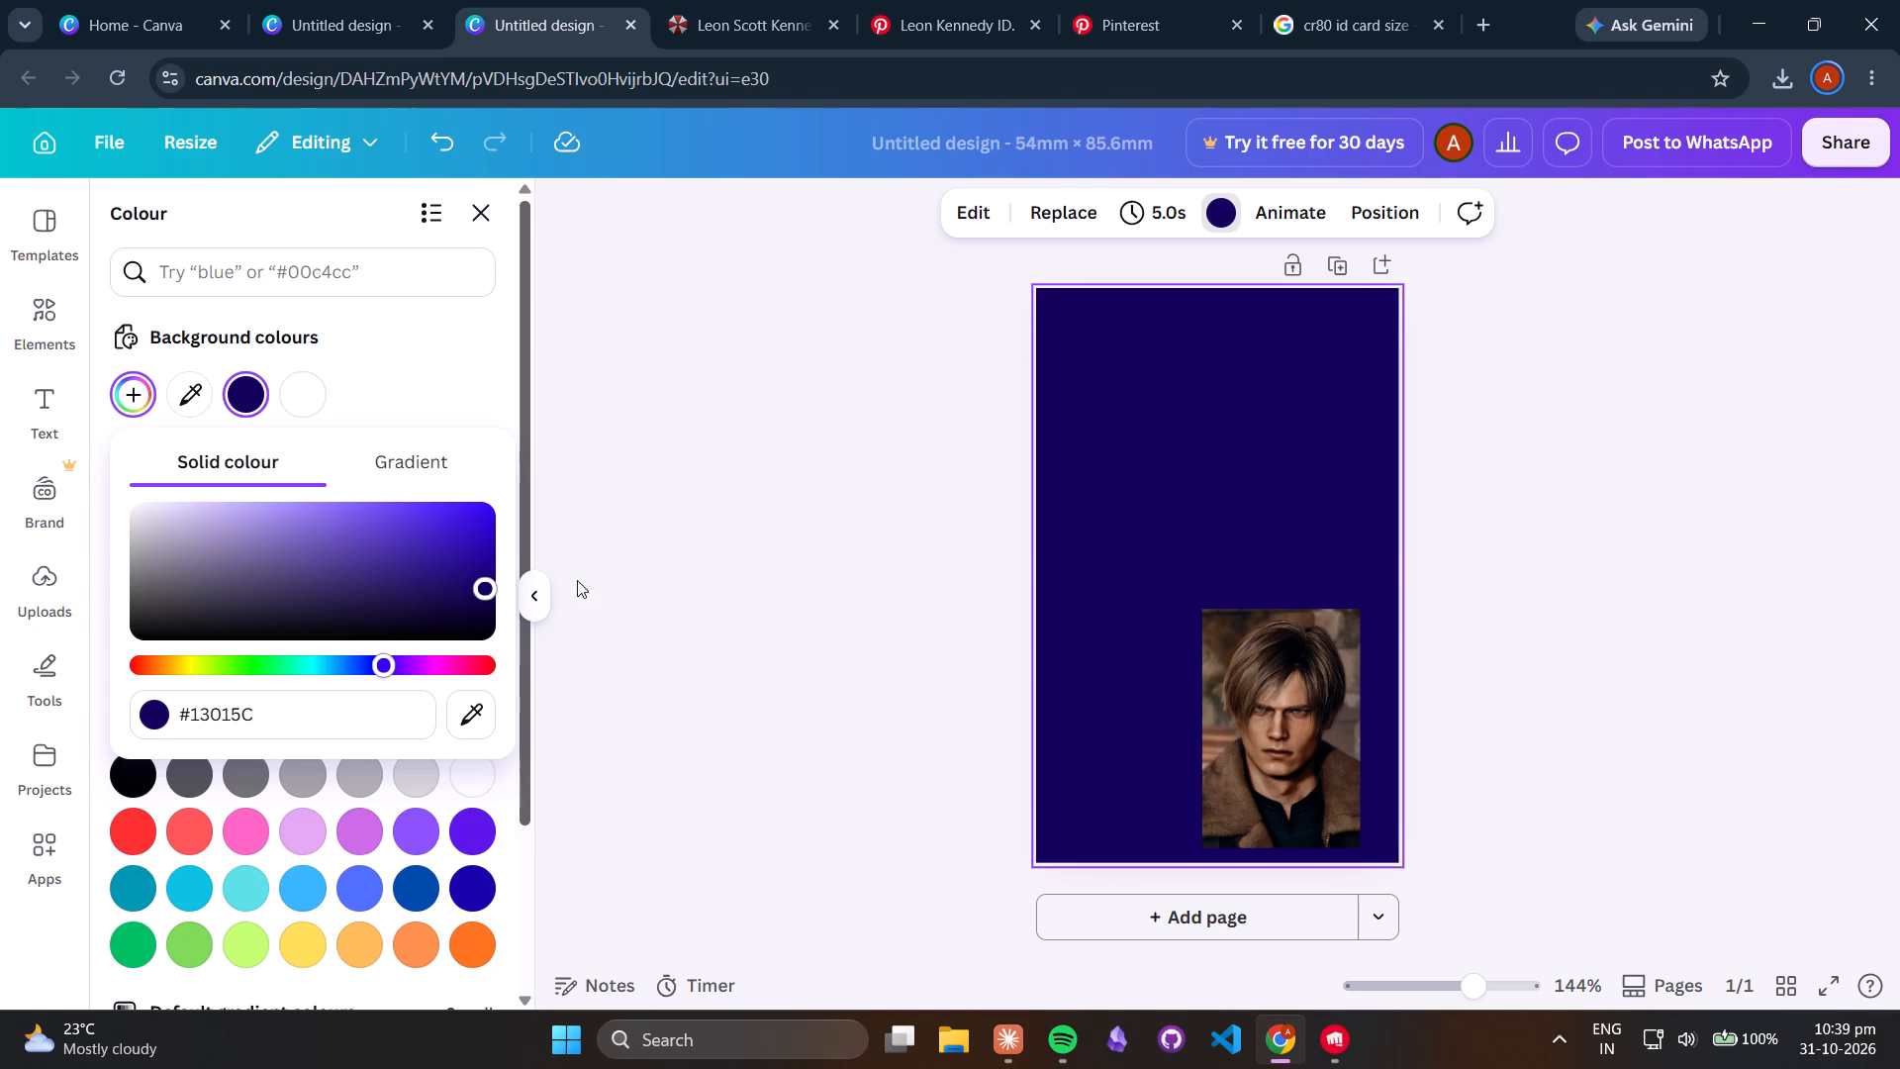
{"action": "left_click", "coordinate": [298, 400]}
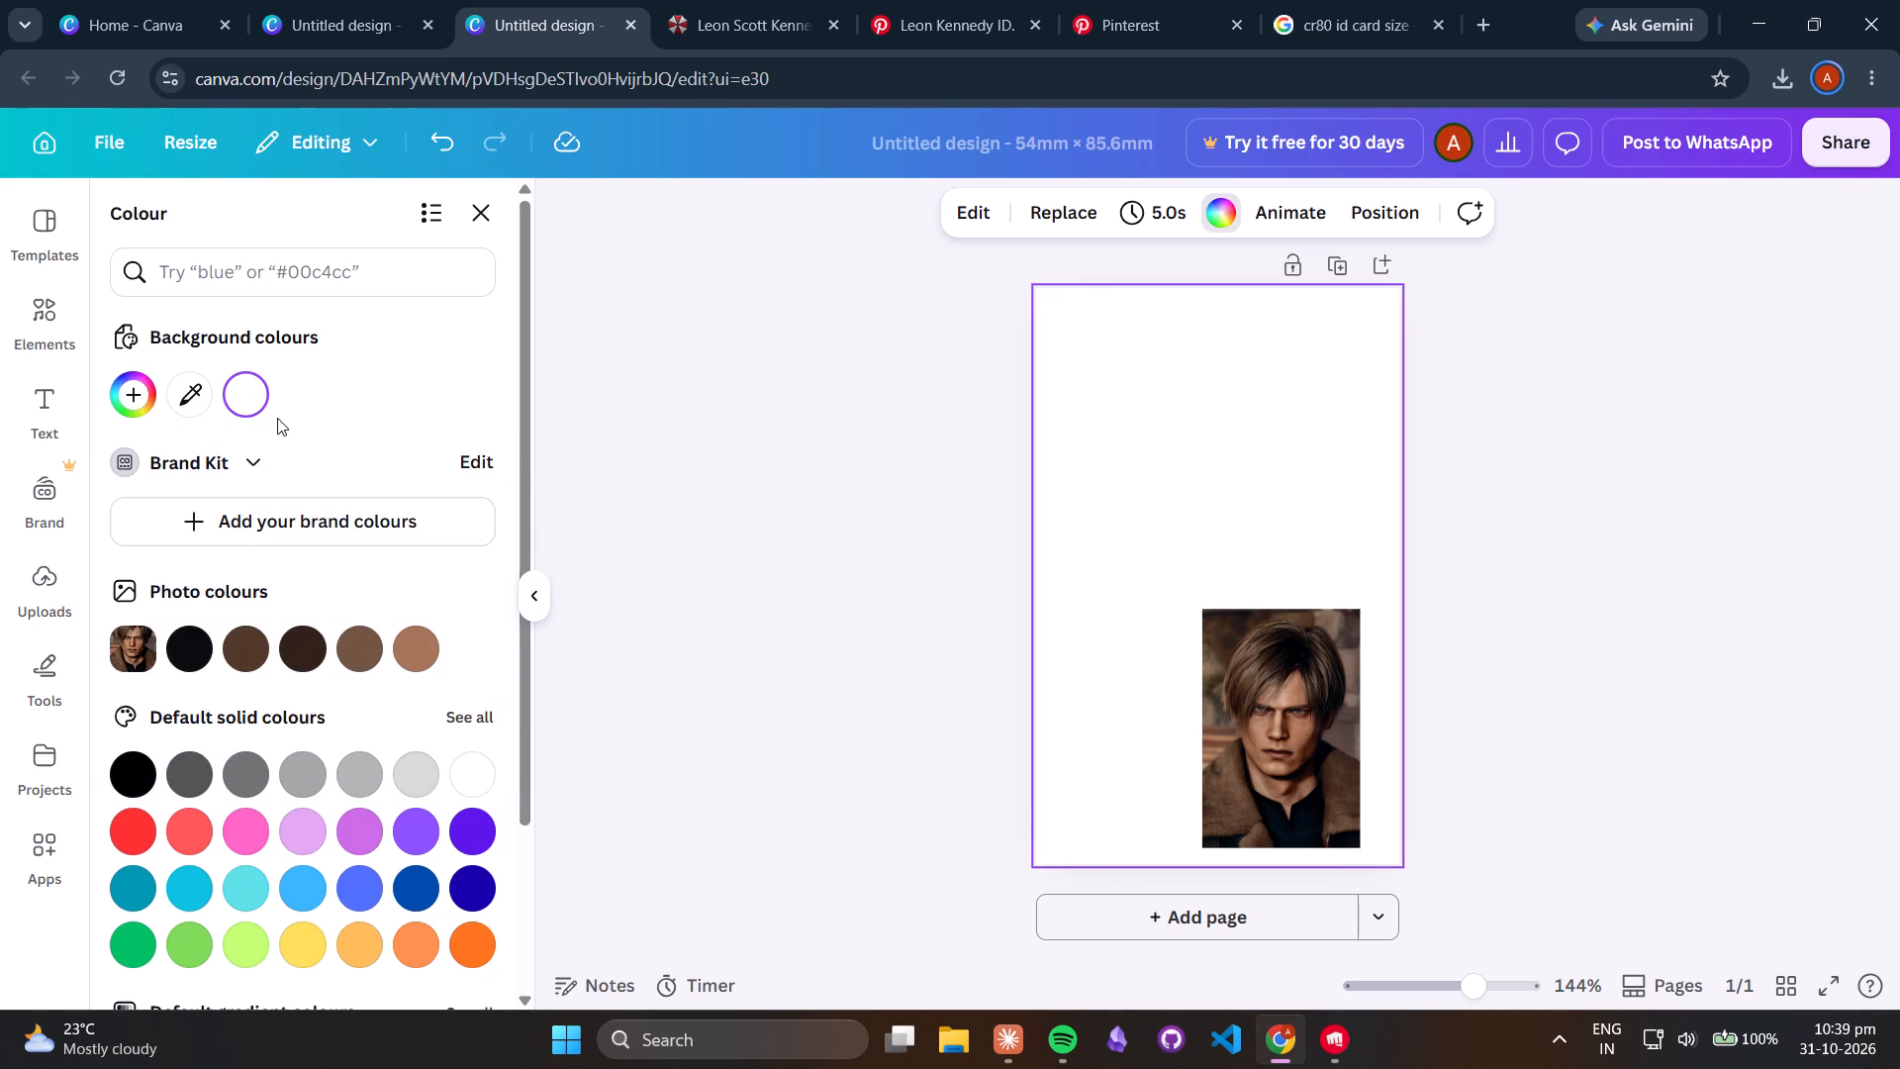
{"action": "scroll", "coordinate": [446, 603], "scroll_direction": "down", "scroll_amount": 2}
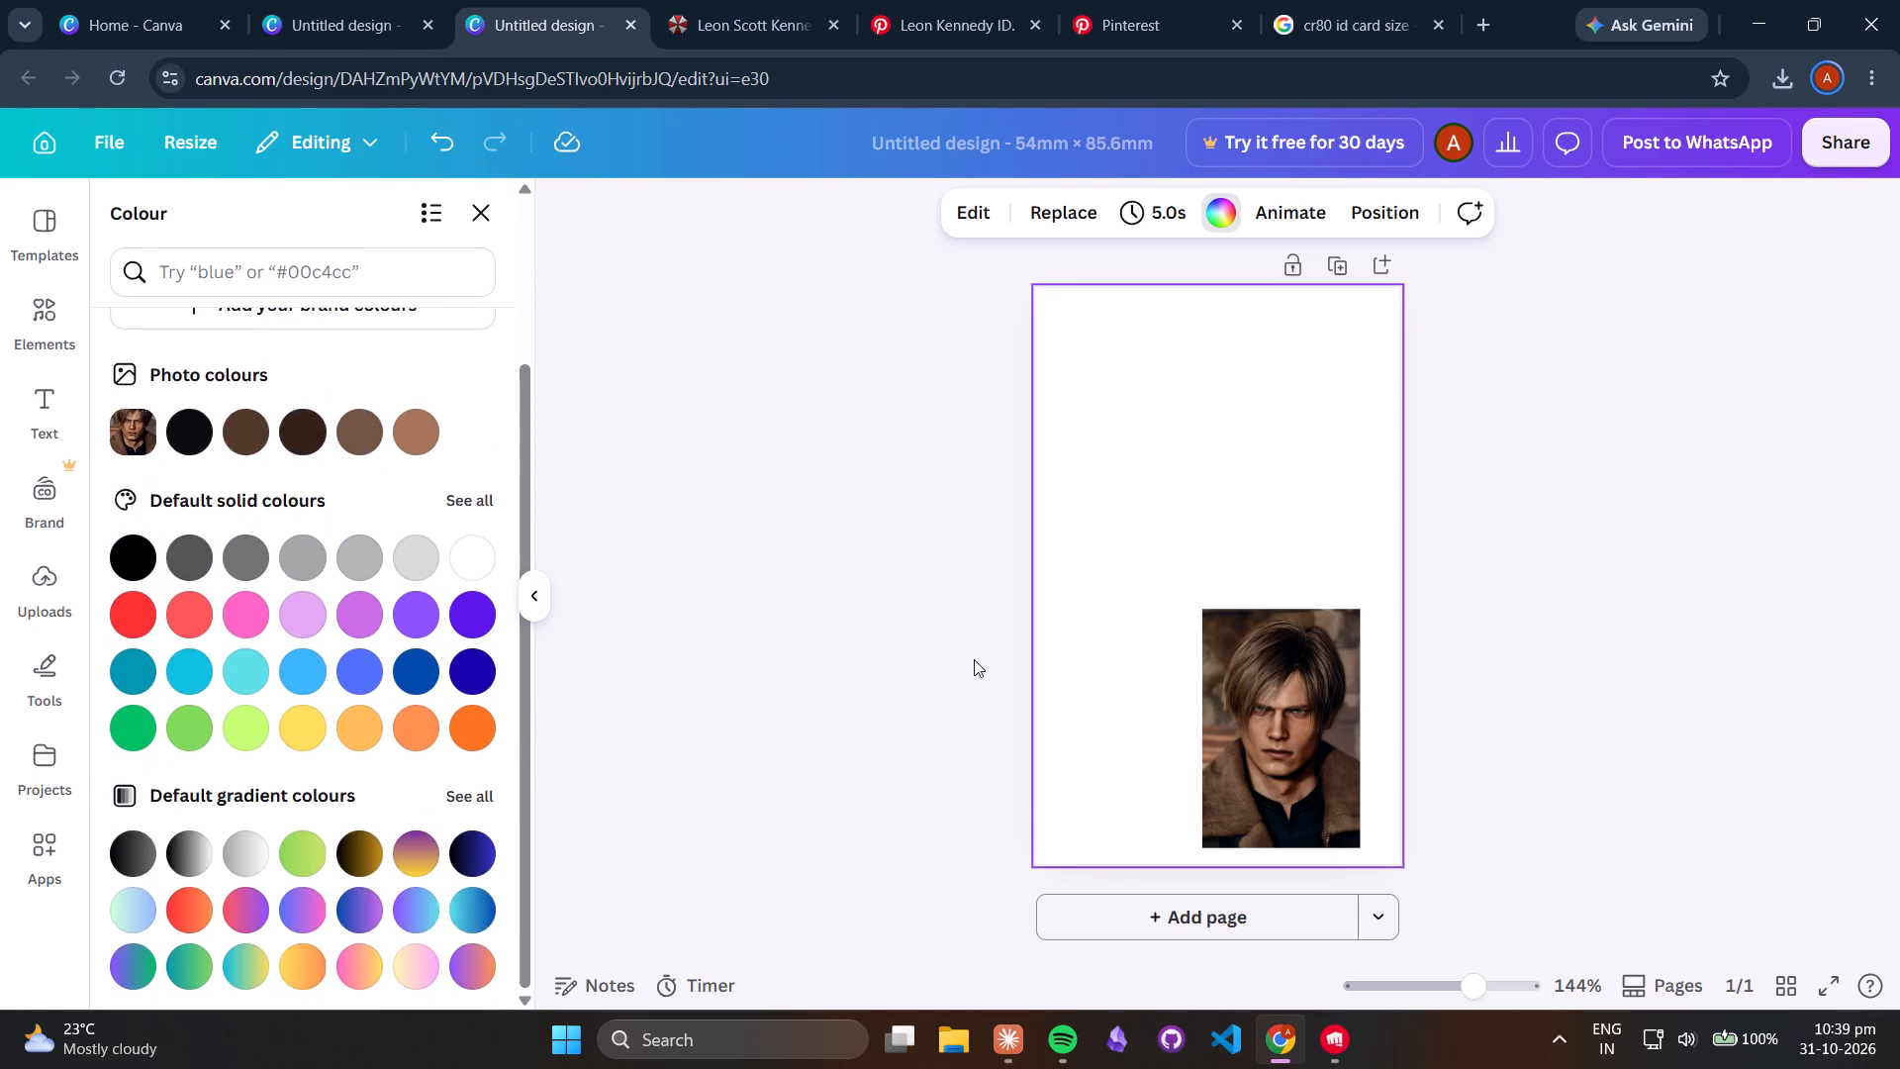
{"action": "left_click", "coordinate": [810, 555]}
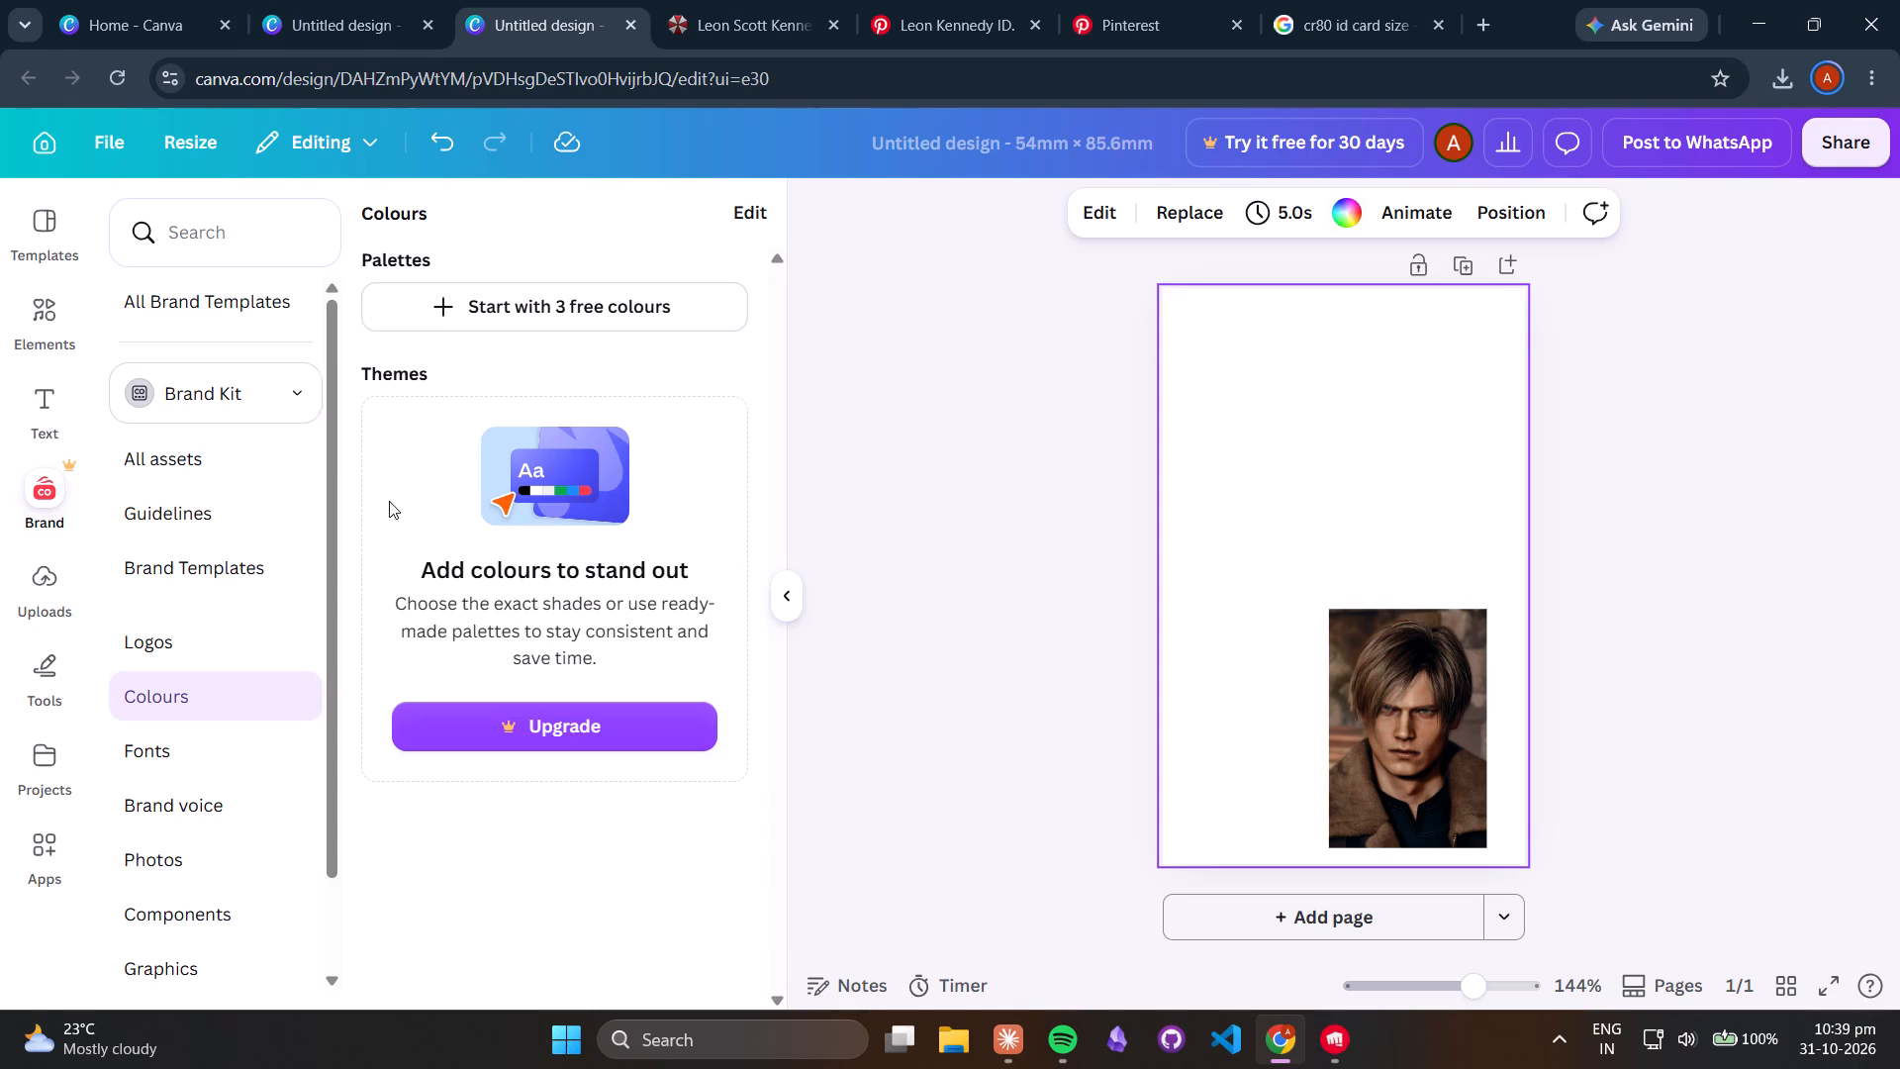
Draw a straight black horizontal line about 54 mm long across the full page width, in the upper part of the page.
{"action": "left_click", "coordinate": [35, 686]}
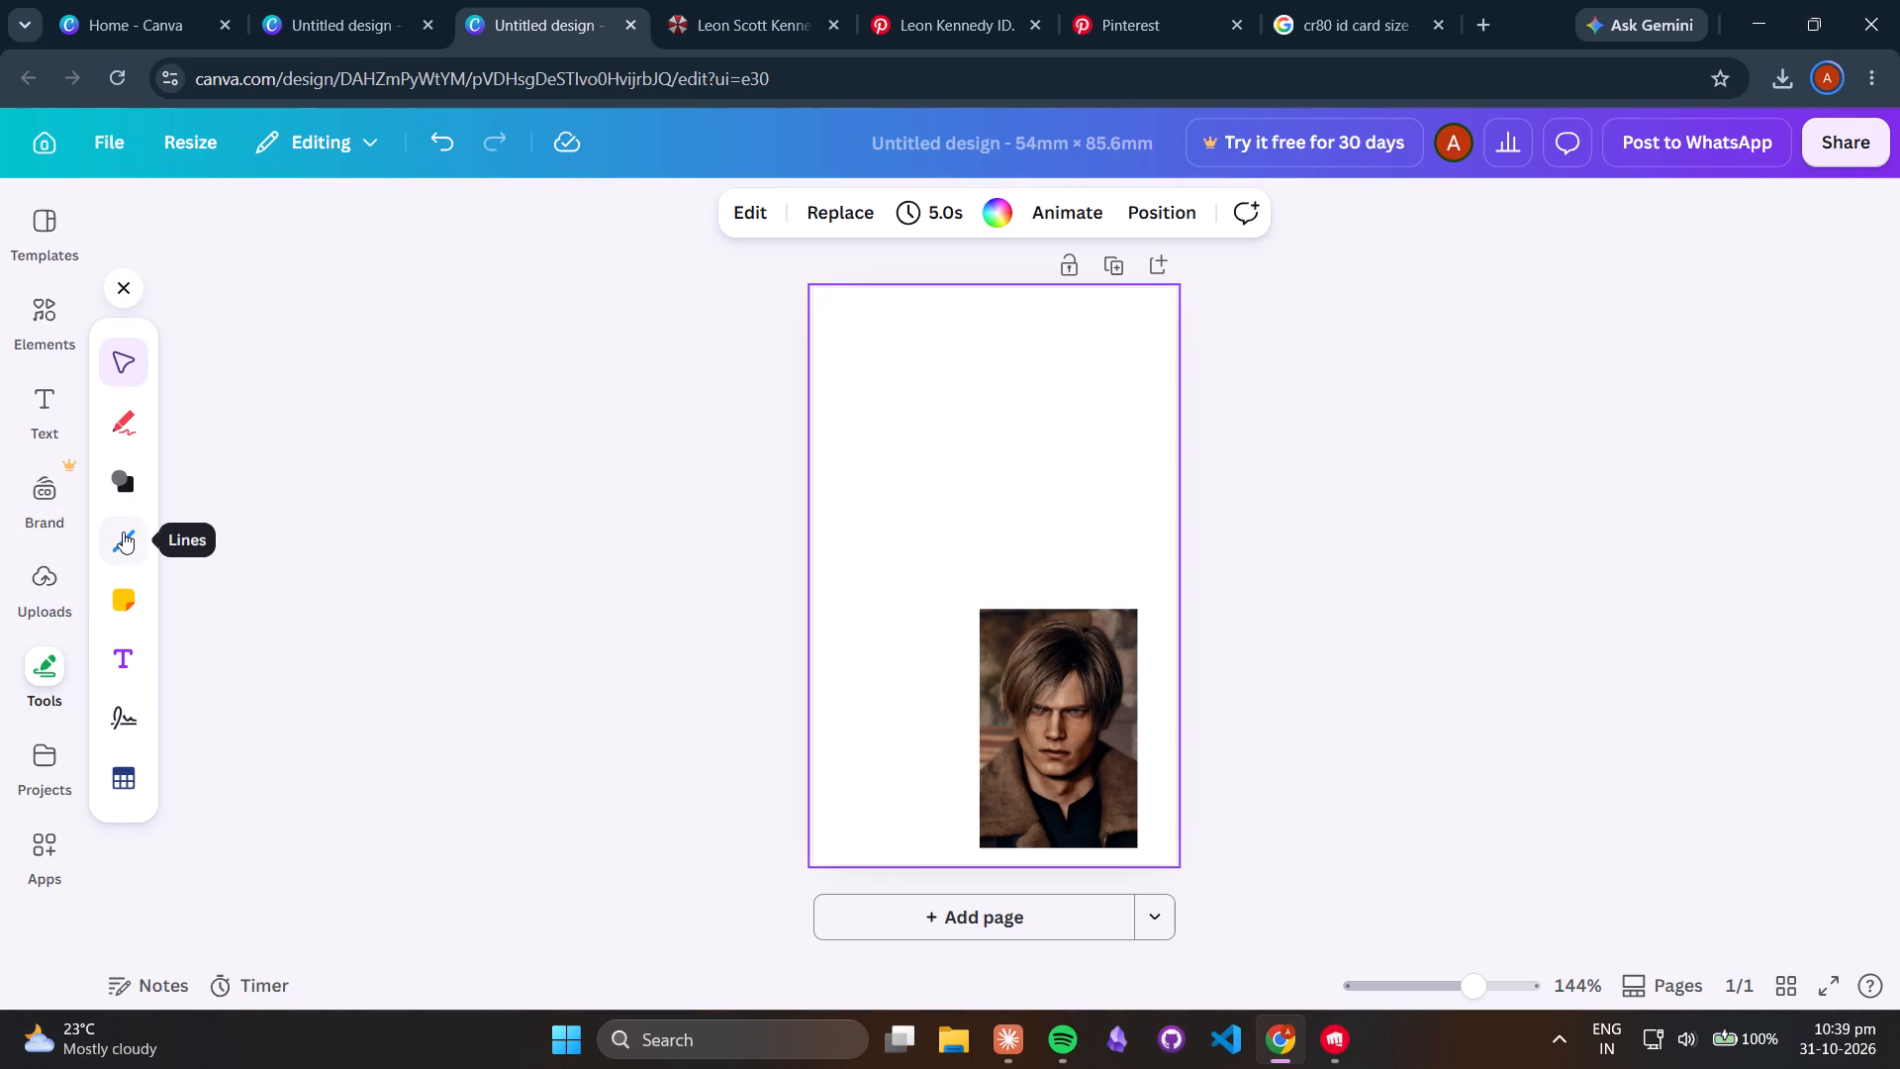
{"action": "left_click", "coordinate": [123, 532]}
{"action": "left_click", "coordinate": [191, 514]}
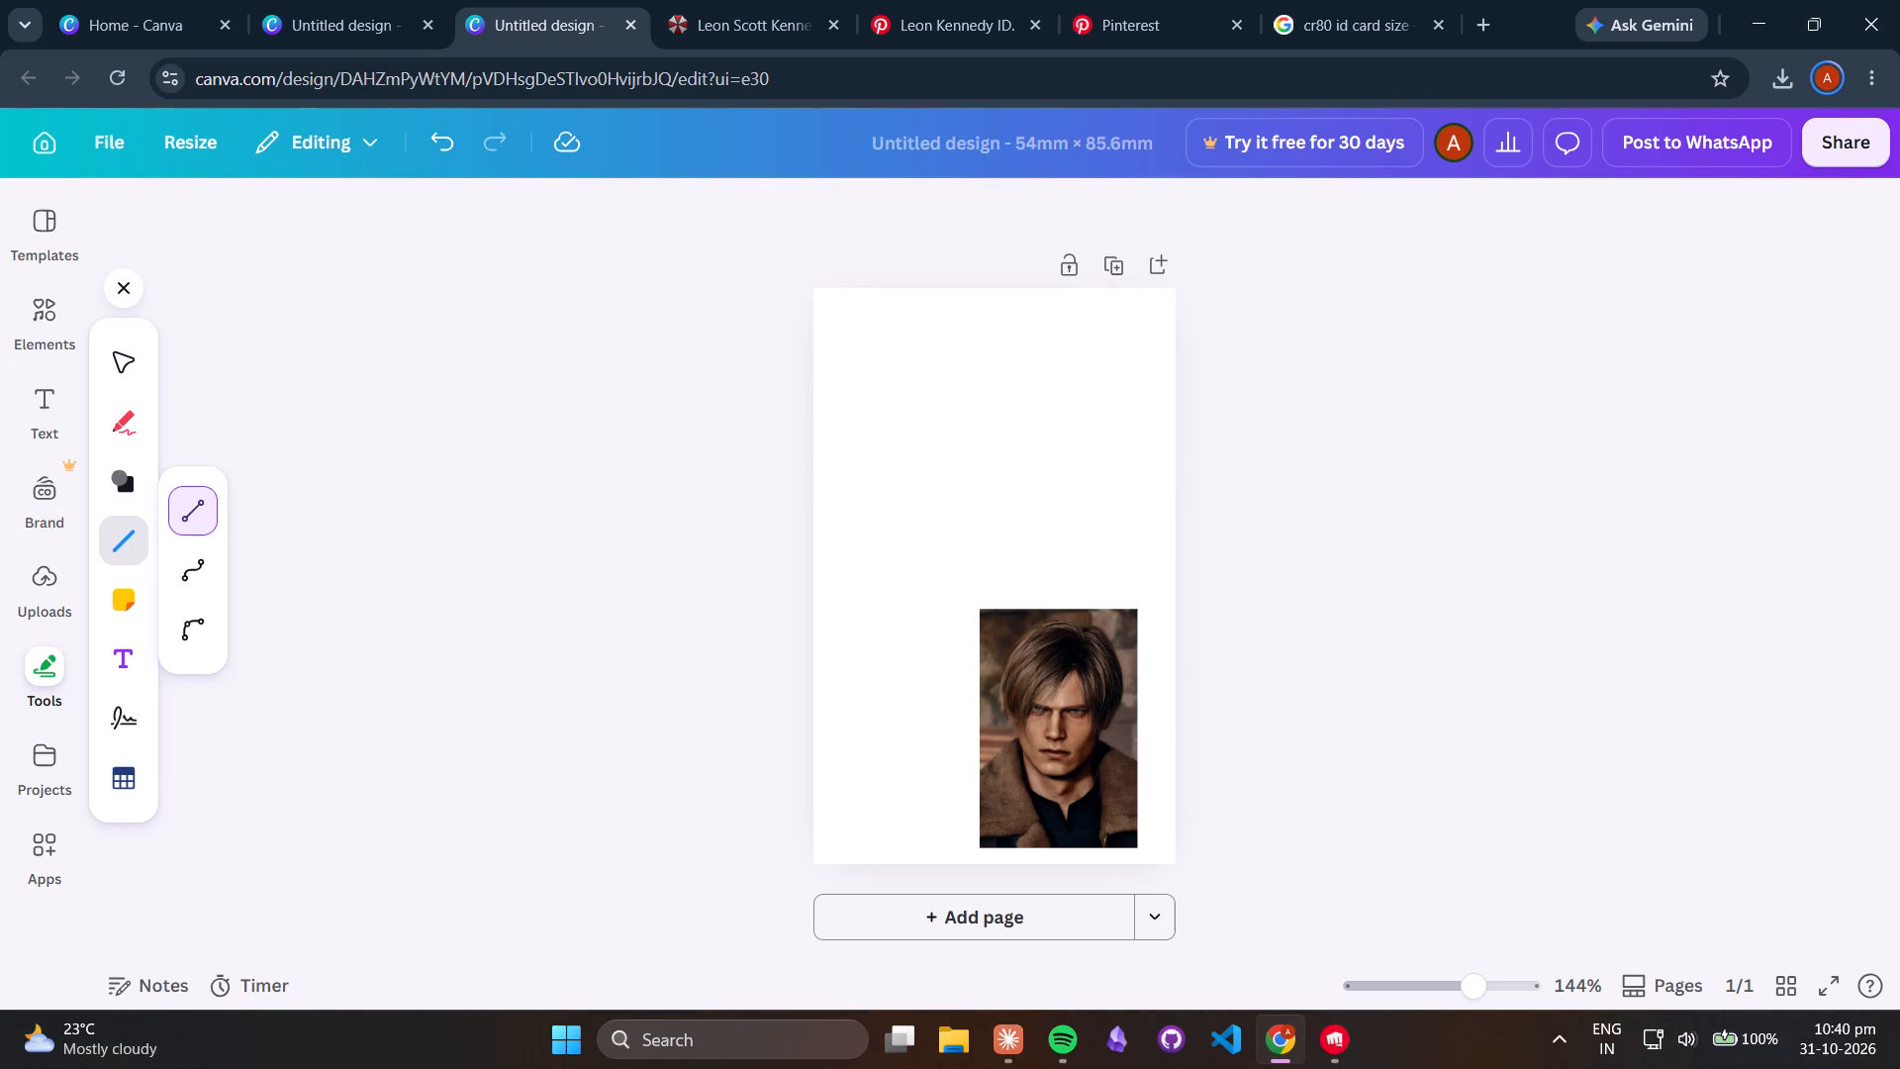
{"action": "left_click_drag", "start_coordinate": [814, 398], "coordinate": [1173, 400]}
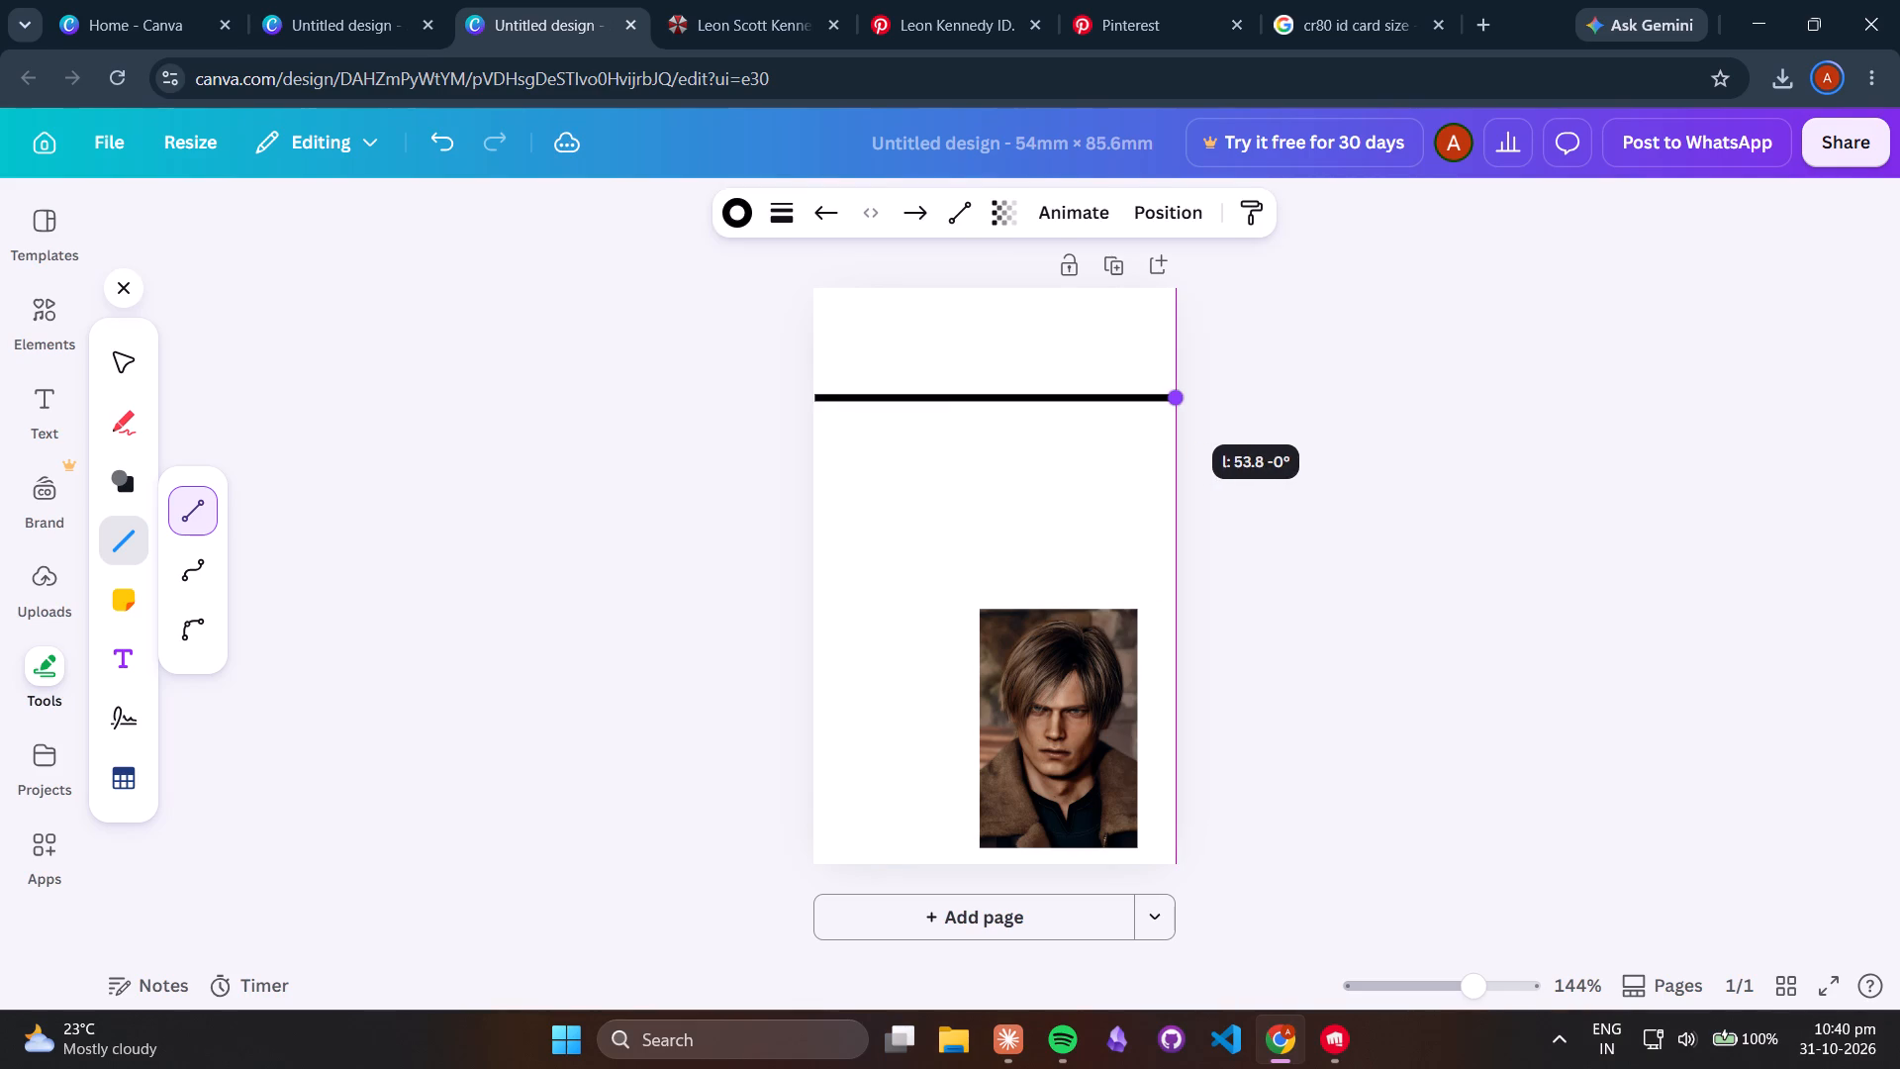
{"action": "left_click_drag", "start_coordinate": [1173, 400], "coordinate": [1174, 399]}
{"action": "left_click", "coordinate": [586, 402]}
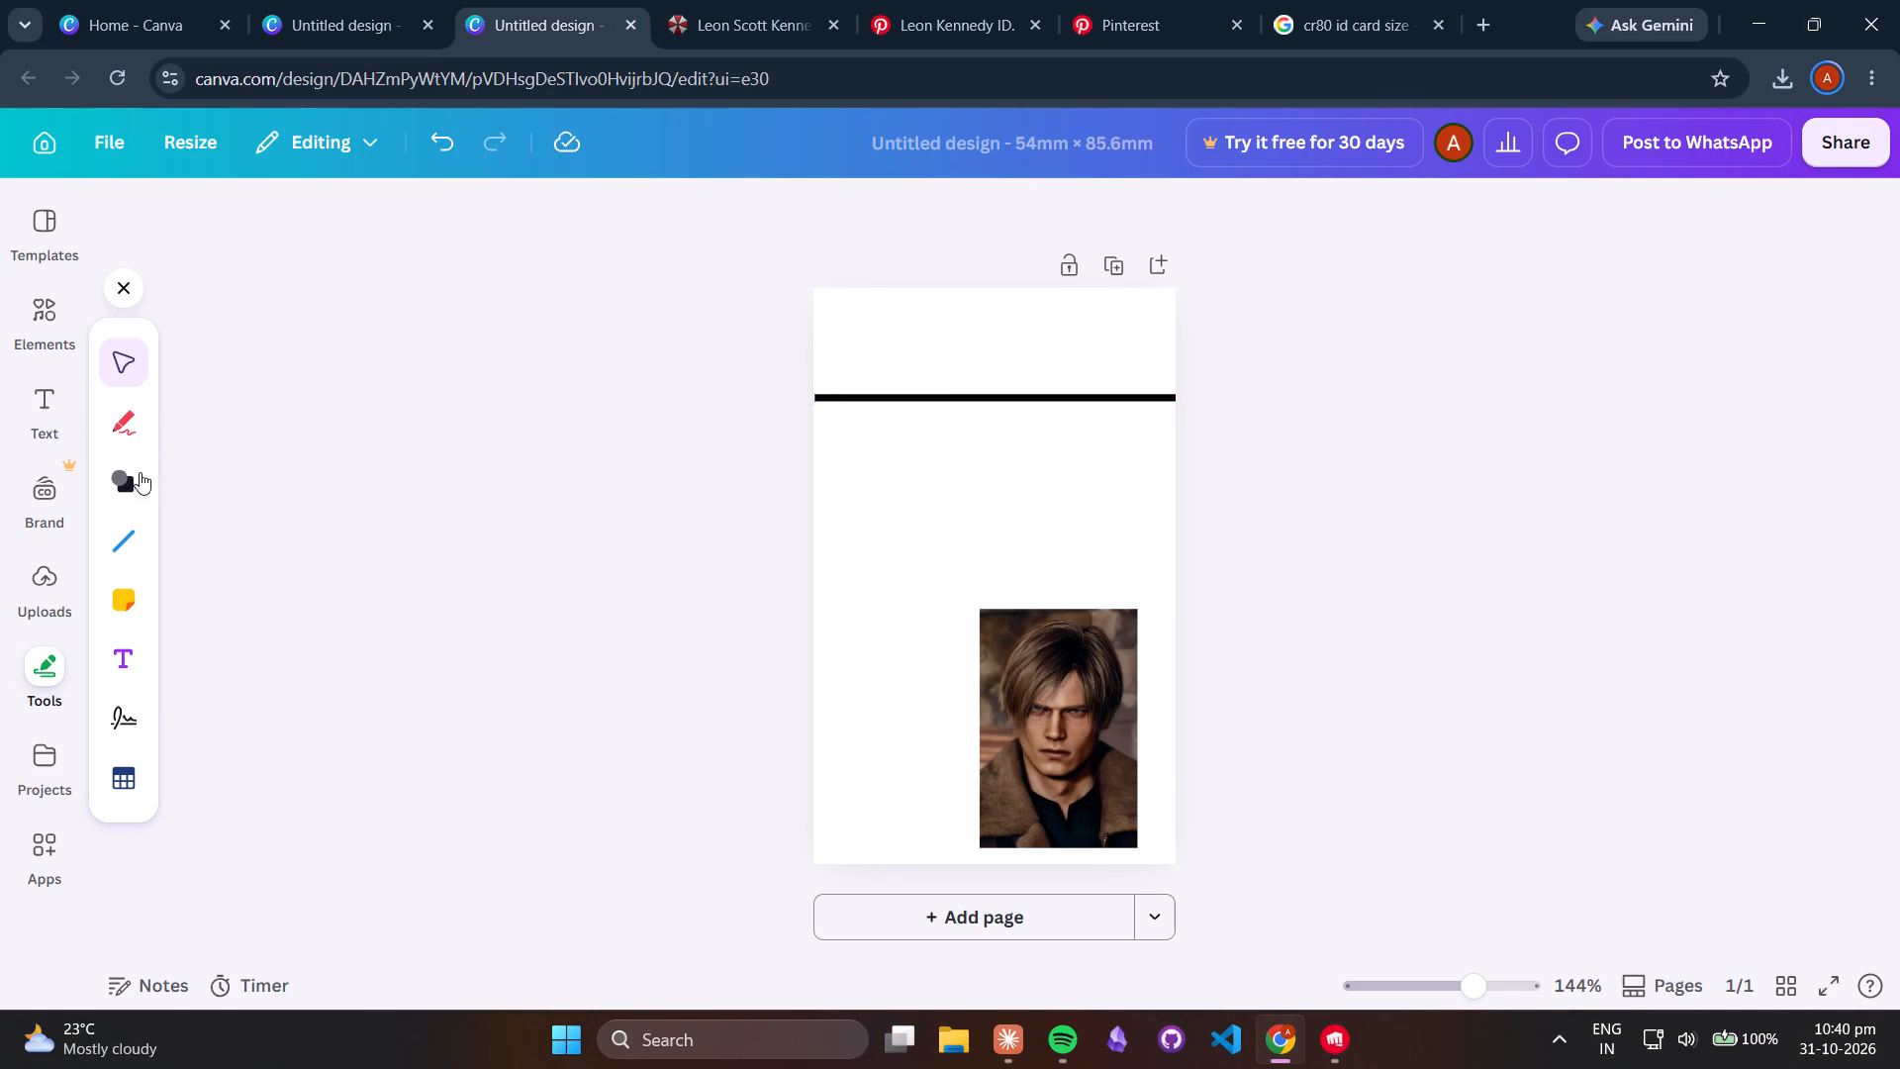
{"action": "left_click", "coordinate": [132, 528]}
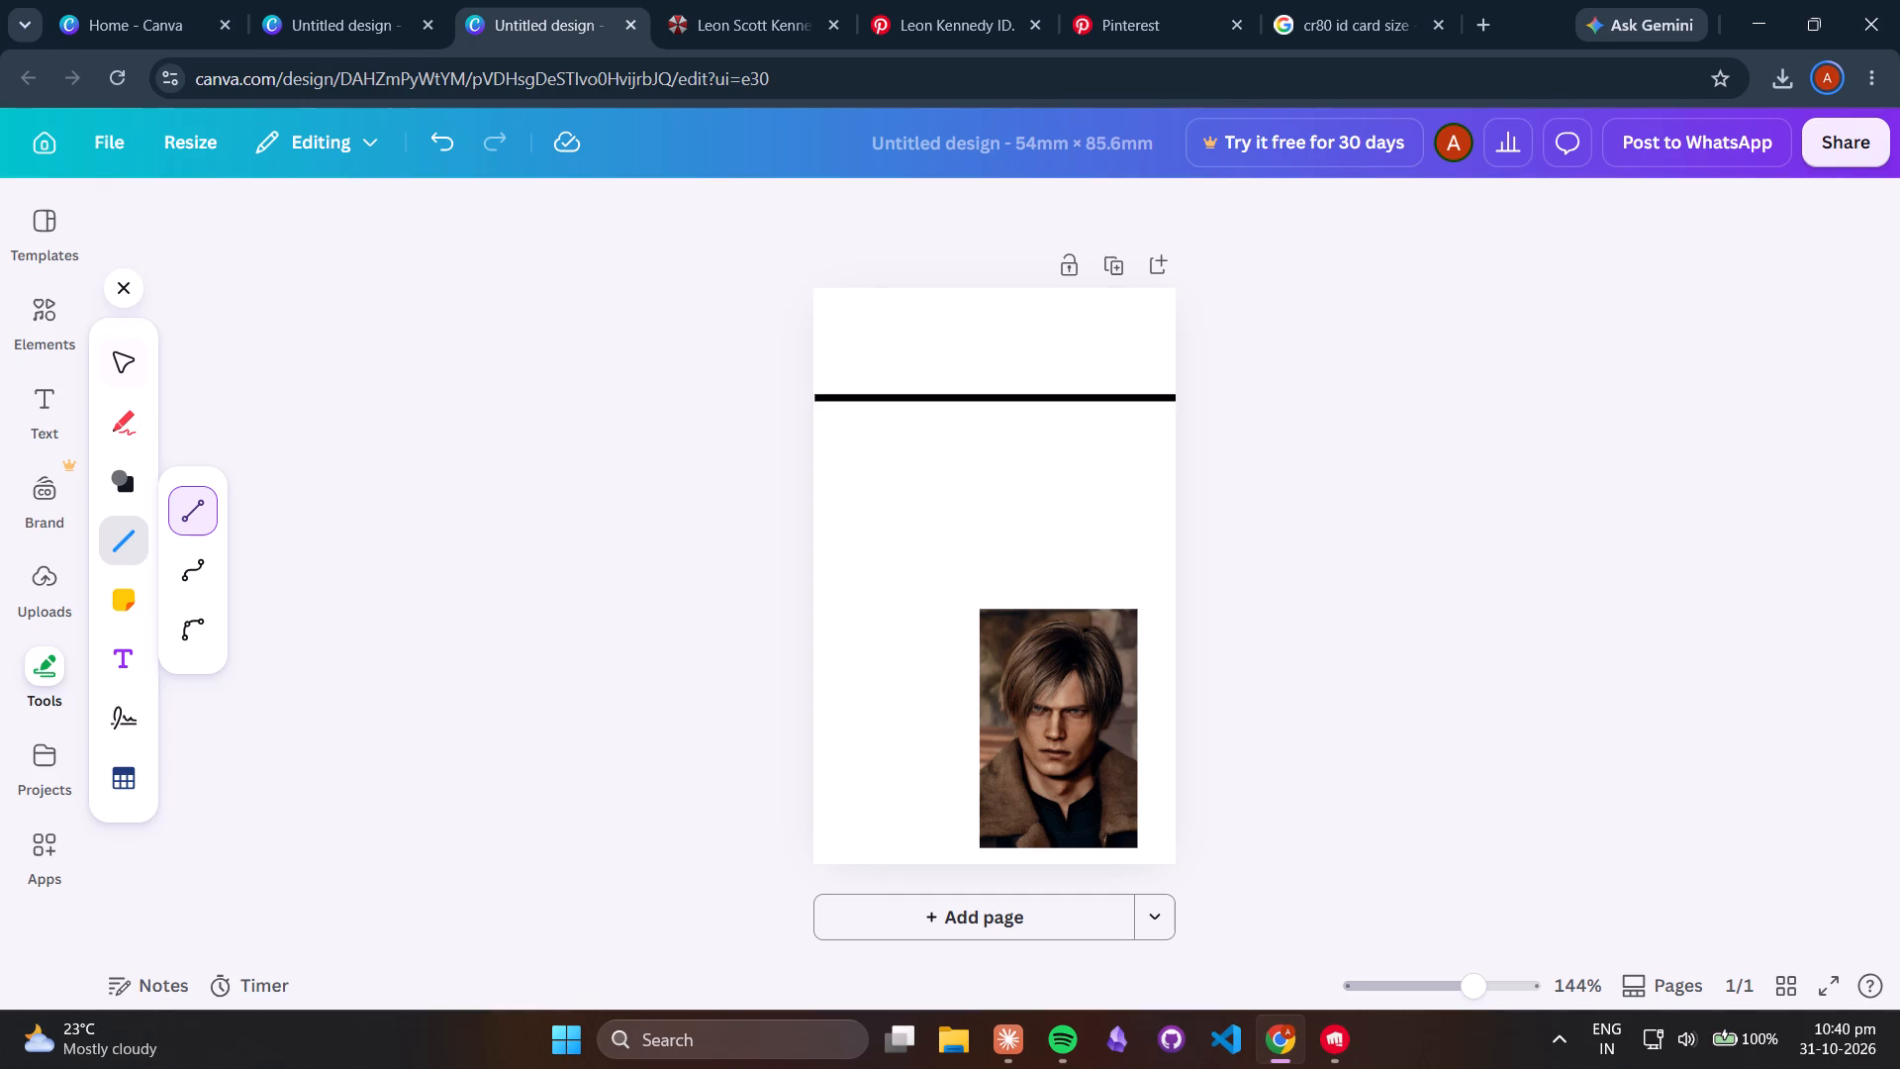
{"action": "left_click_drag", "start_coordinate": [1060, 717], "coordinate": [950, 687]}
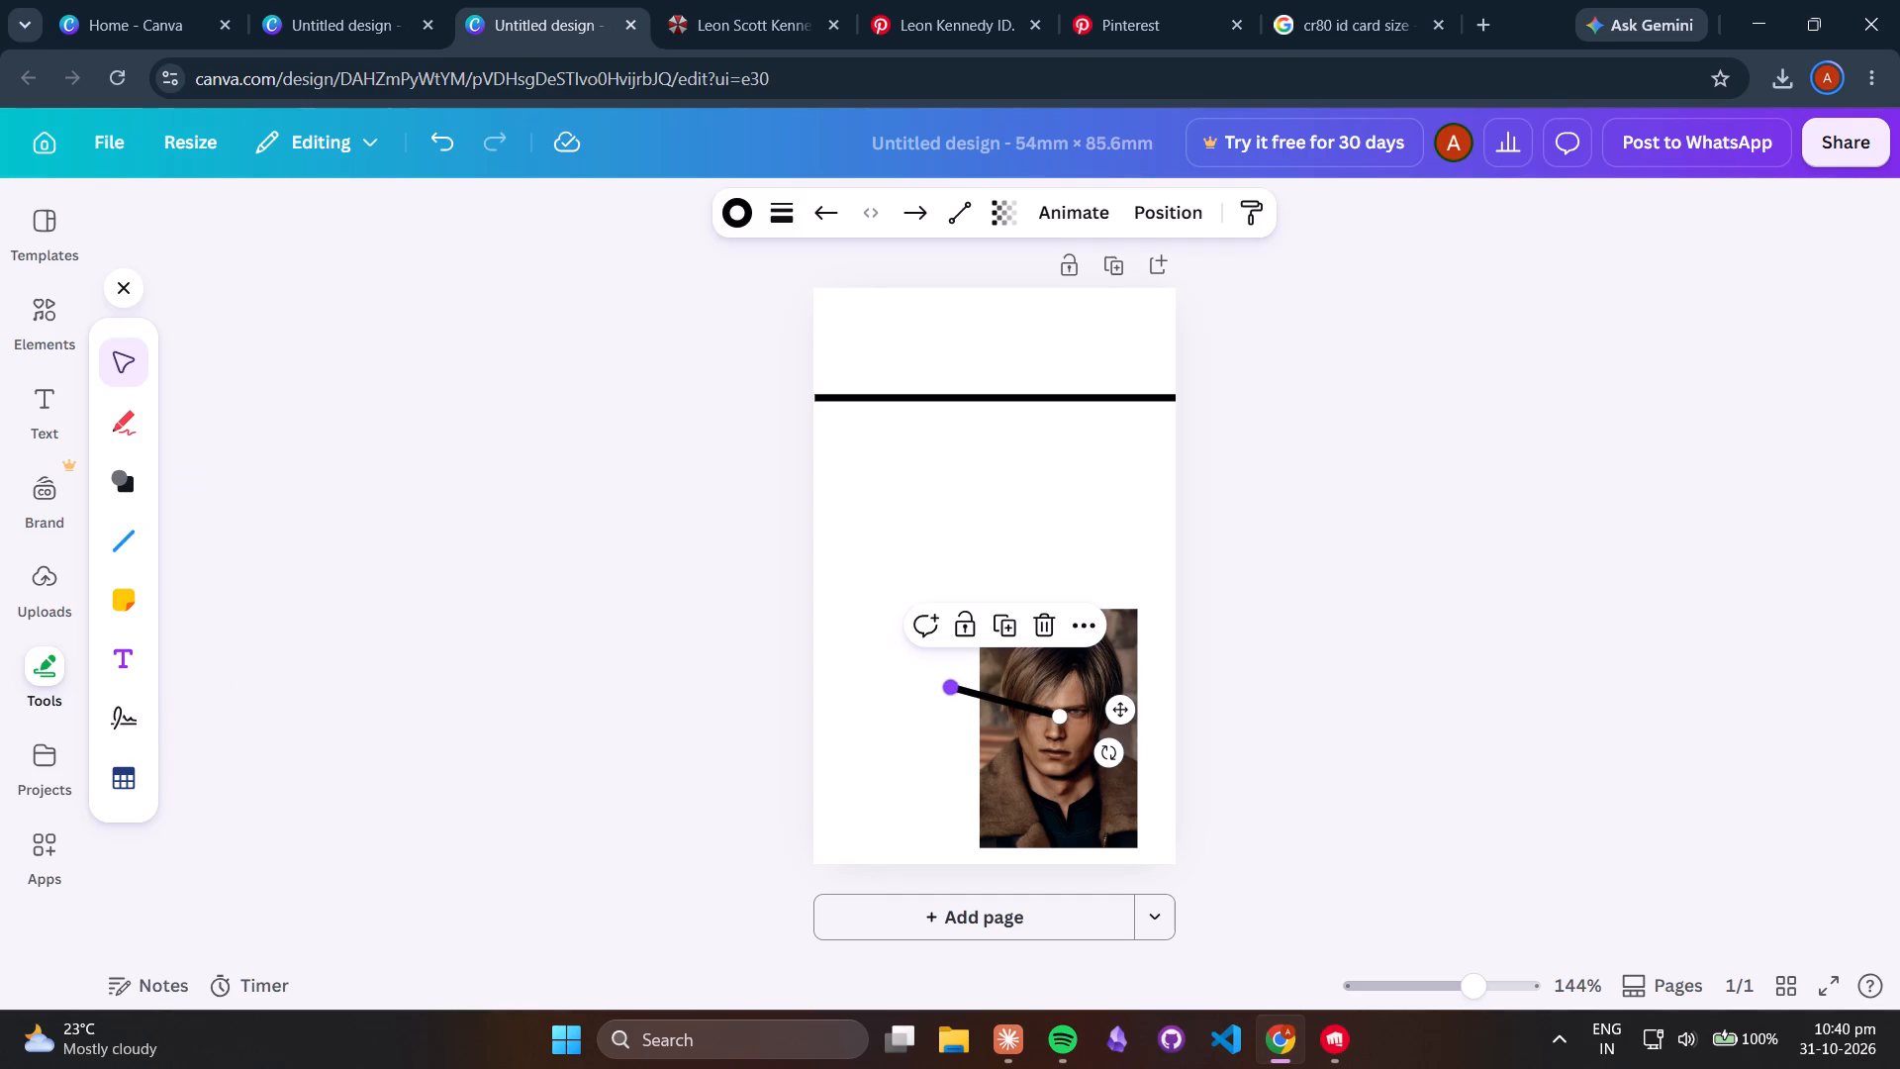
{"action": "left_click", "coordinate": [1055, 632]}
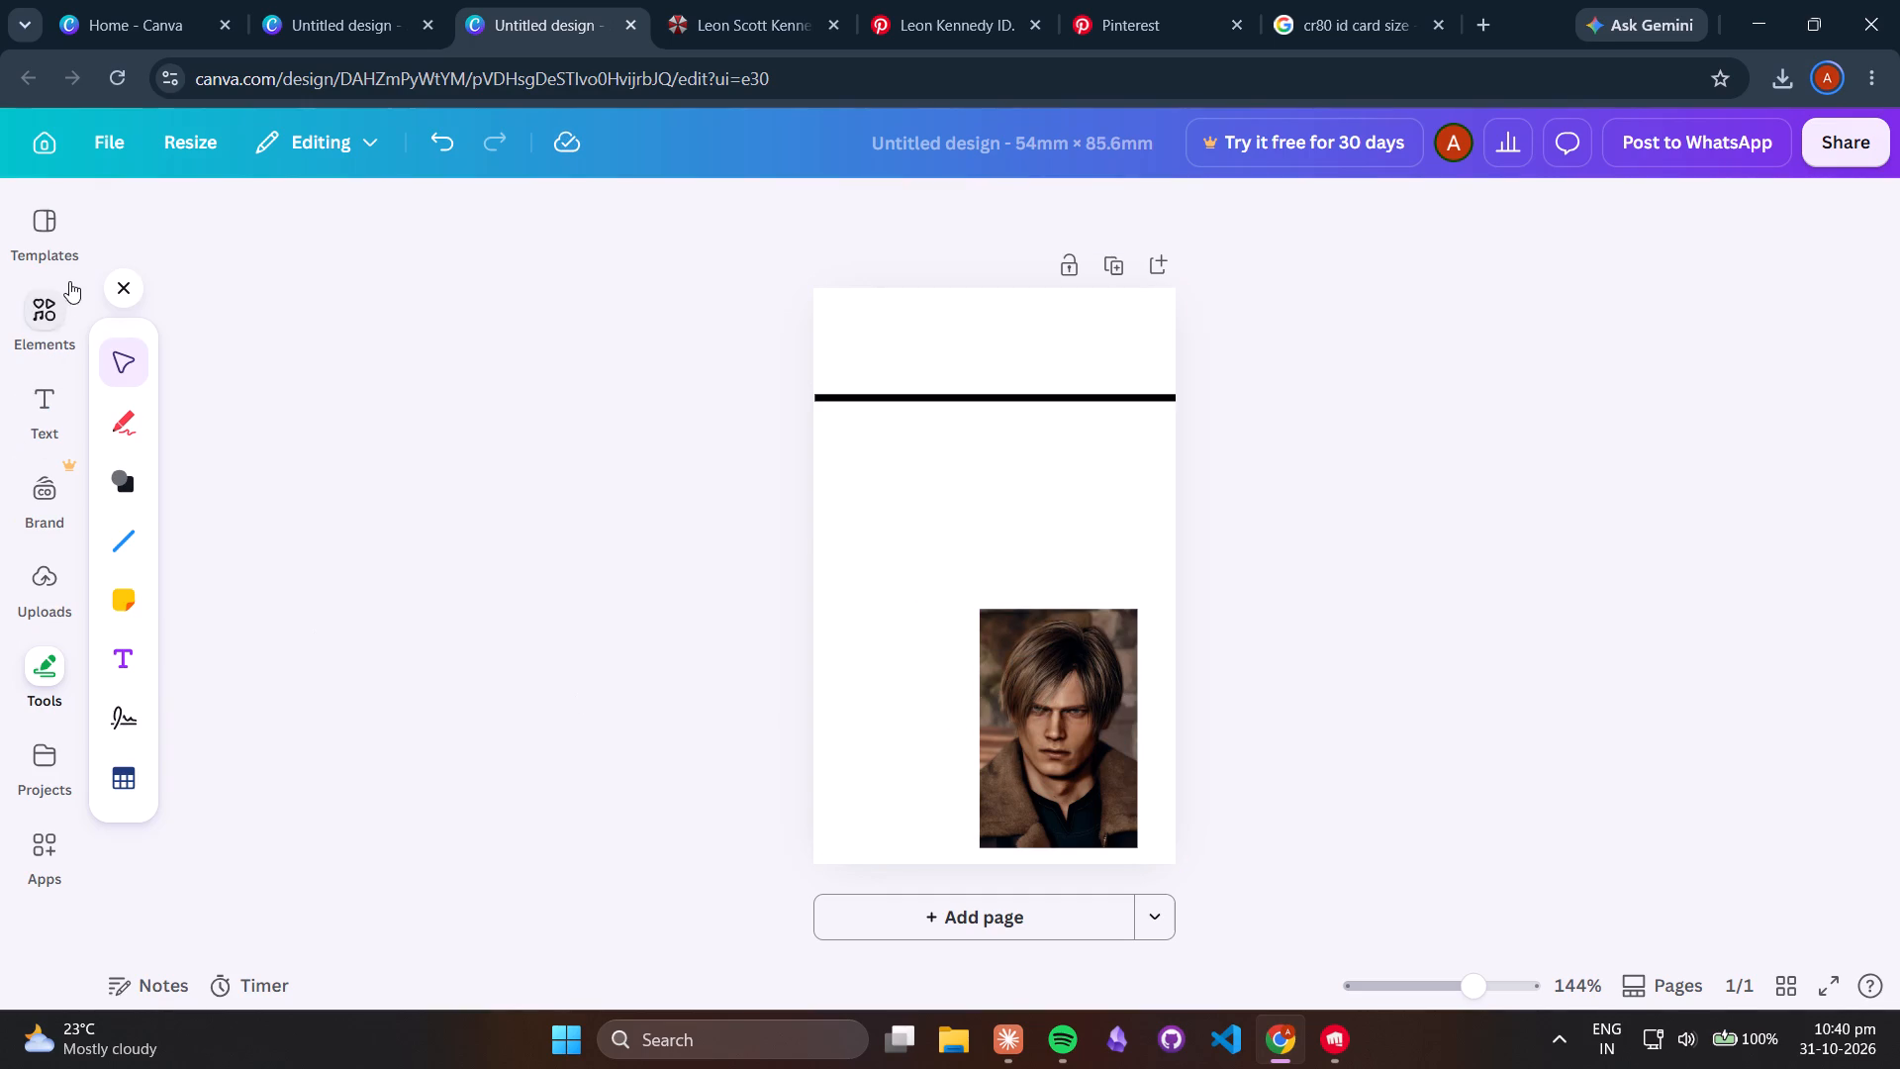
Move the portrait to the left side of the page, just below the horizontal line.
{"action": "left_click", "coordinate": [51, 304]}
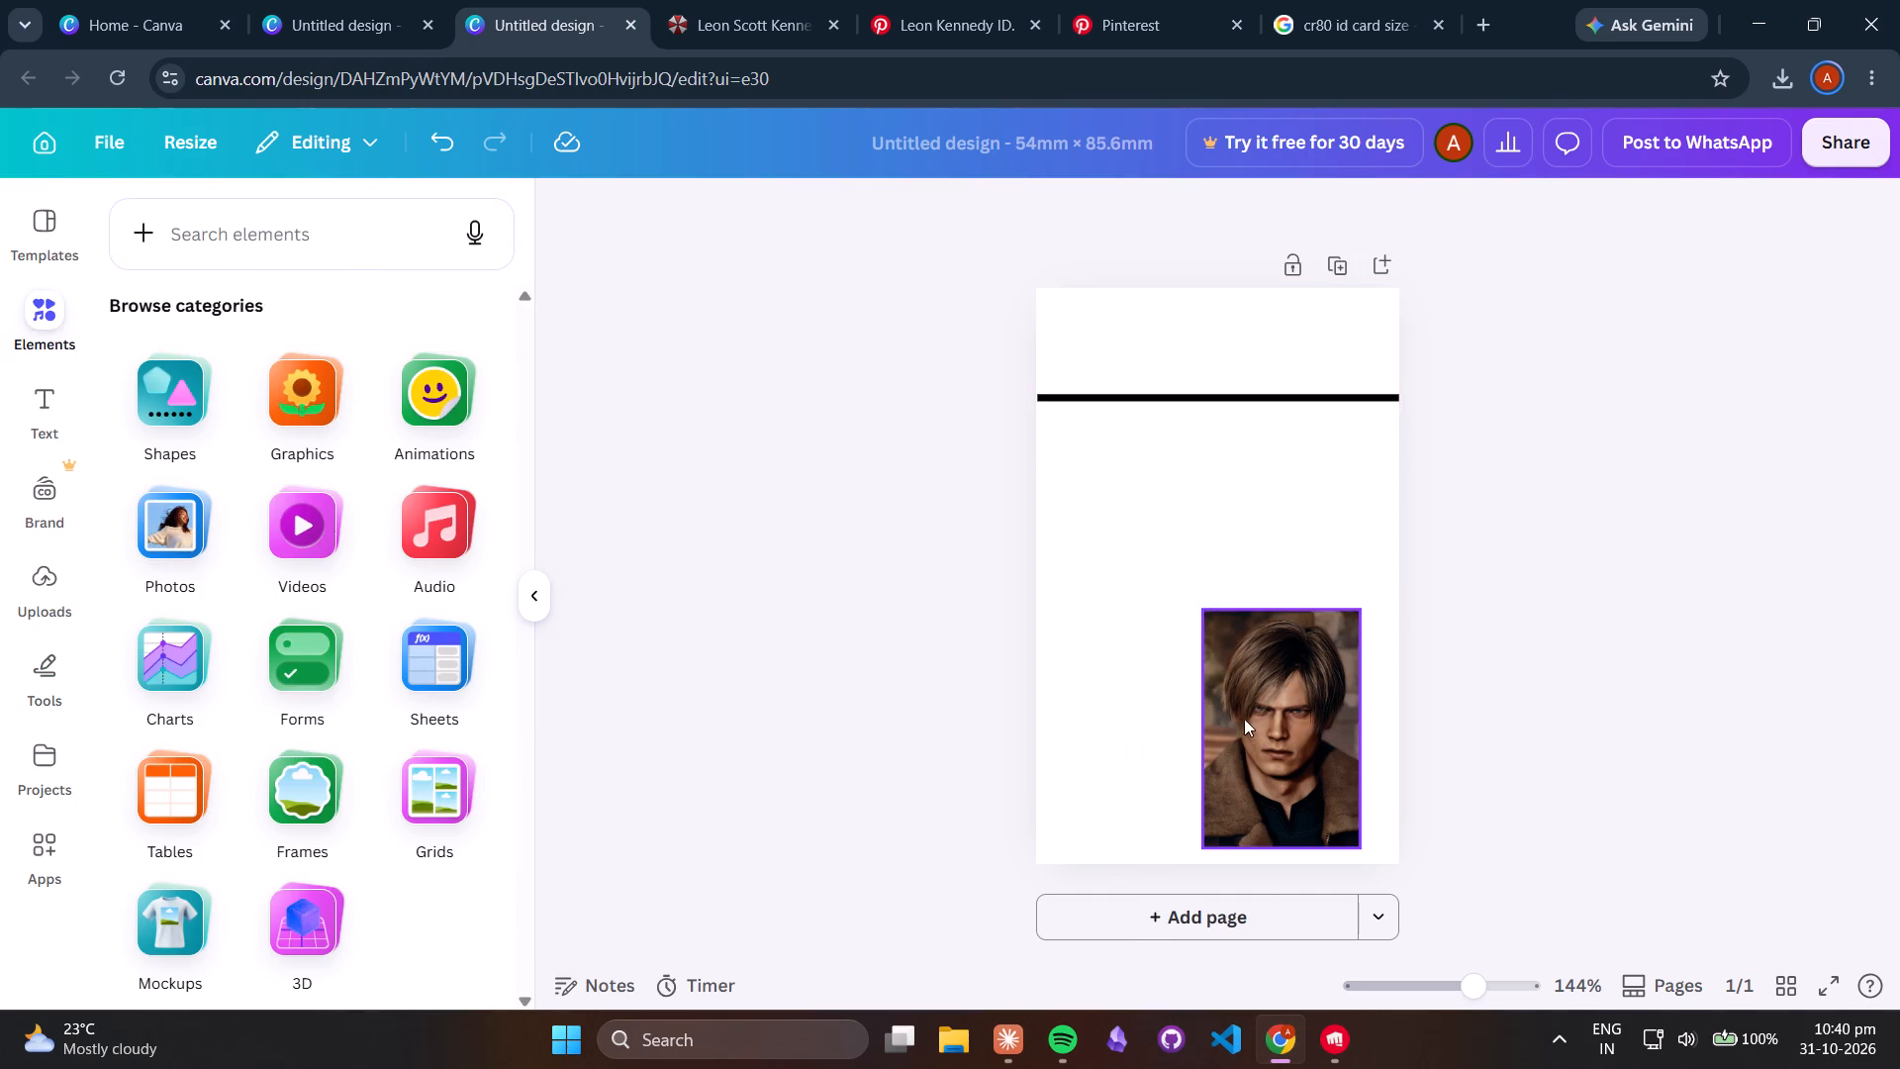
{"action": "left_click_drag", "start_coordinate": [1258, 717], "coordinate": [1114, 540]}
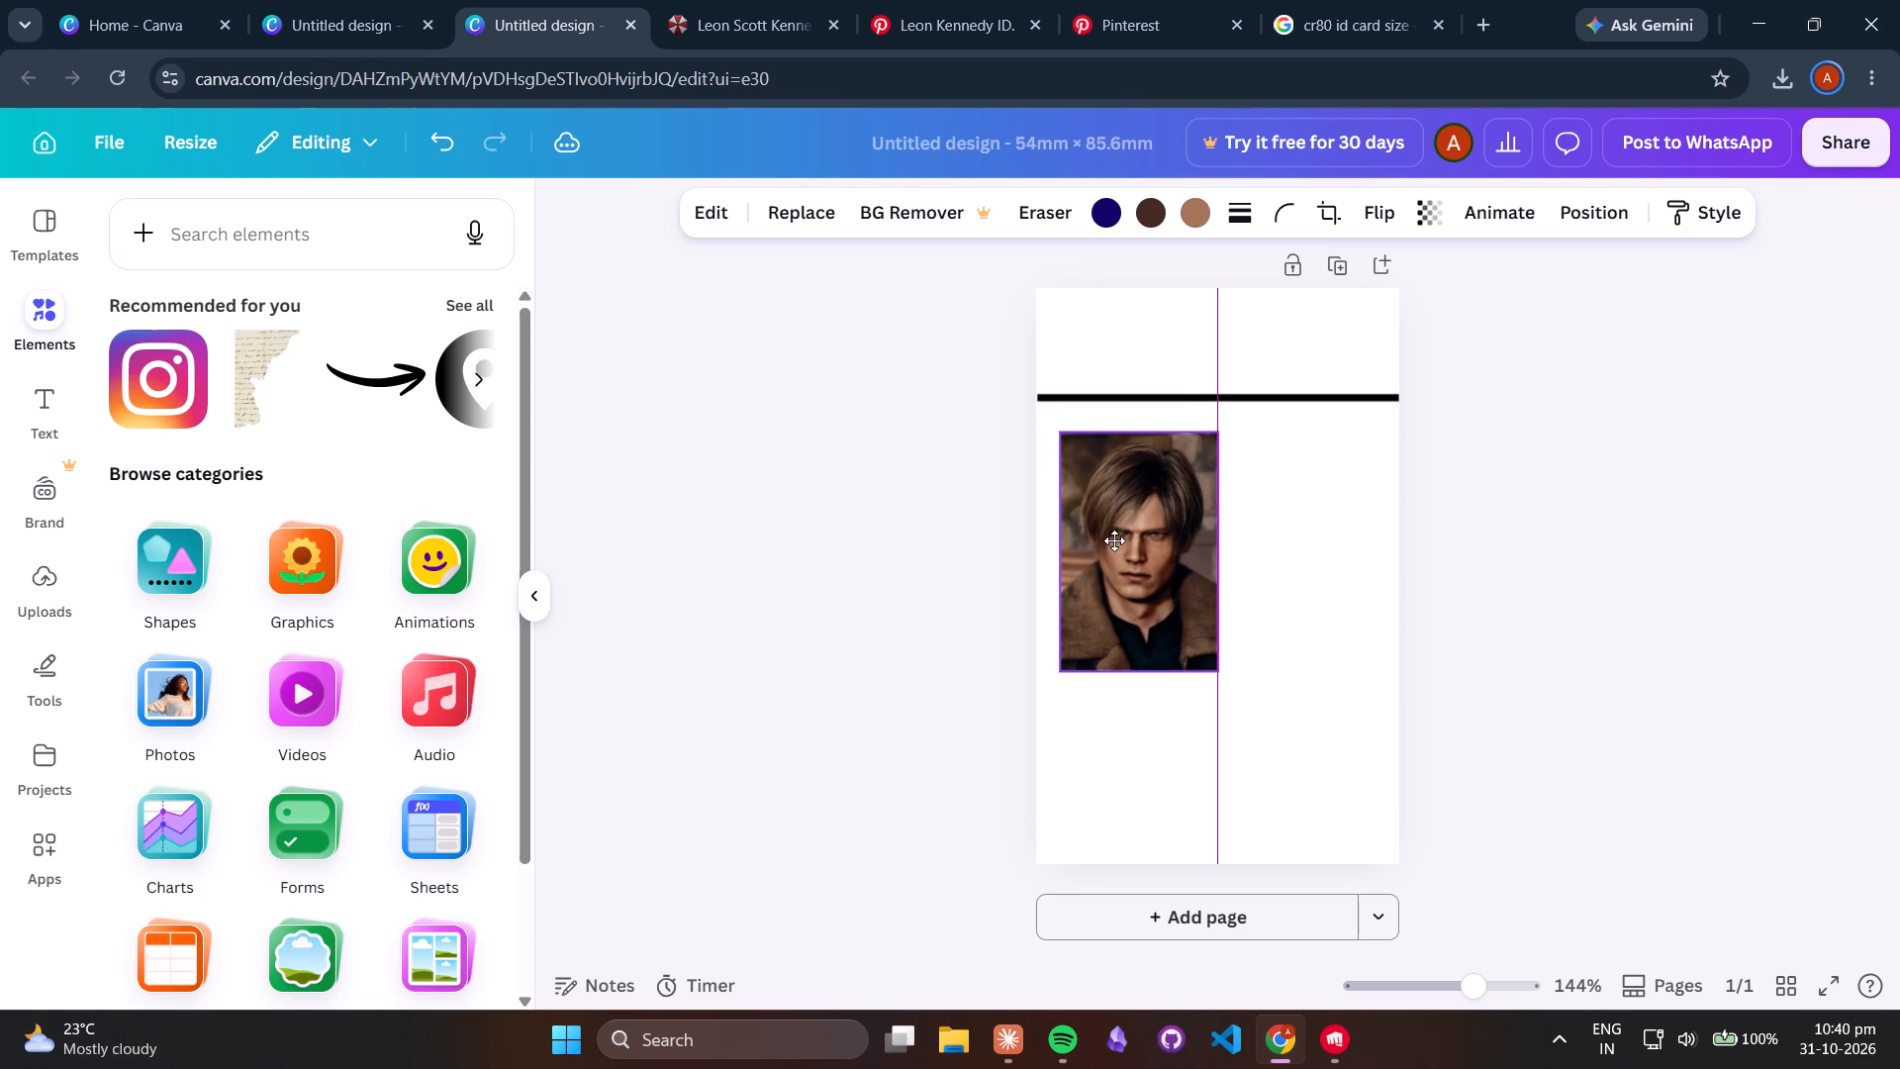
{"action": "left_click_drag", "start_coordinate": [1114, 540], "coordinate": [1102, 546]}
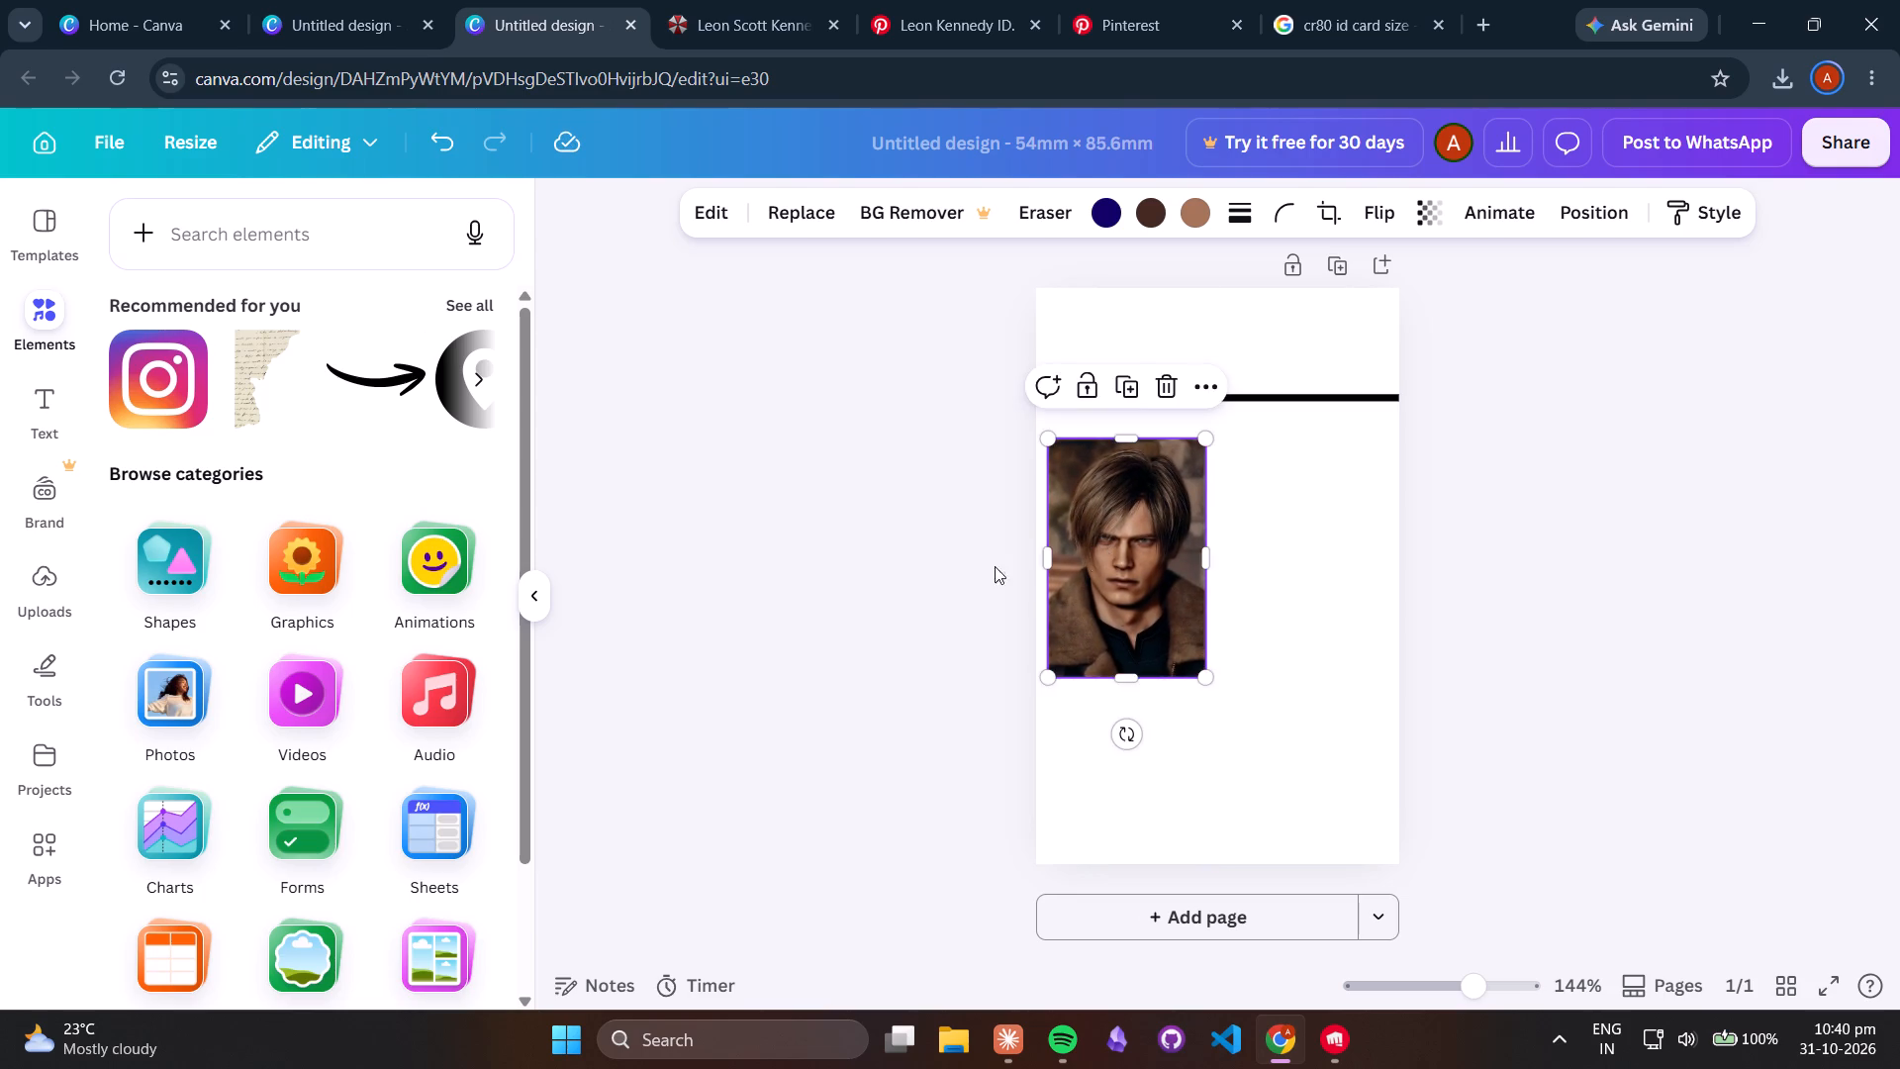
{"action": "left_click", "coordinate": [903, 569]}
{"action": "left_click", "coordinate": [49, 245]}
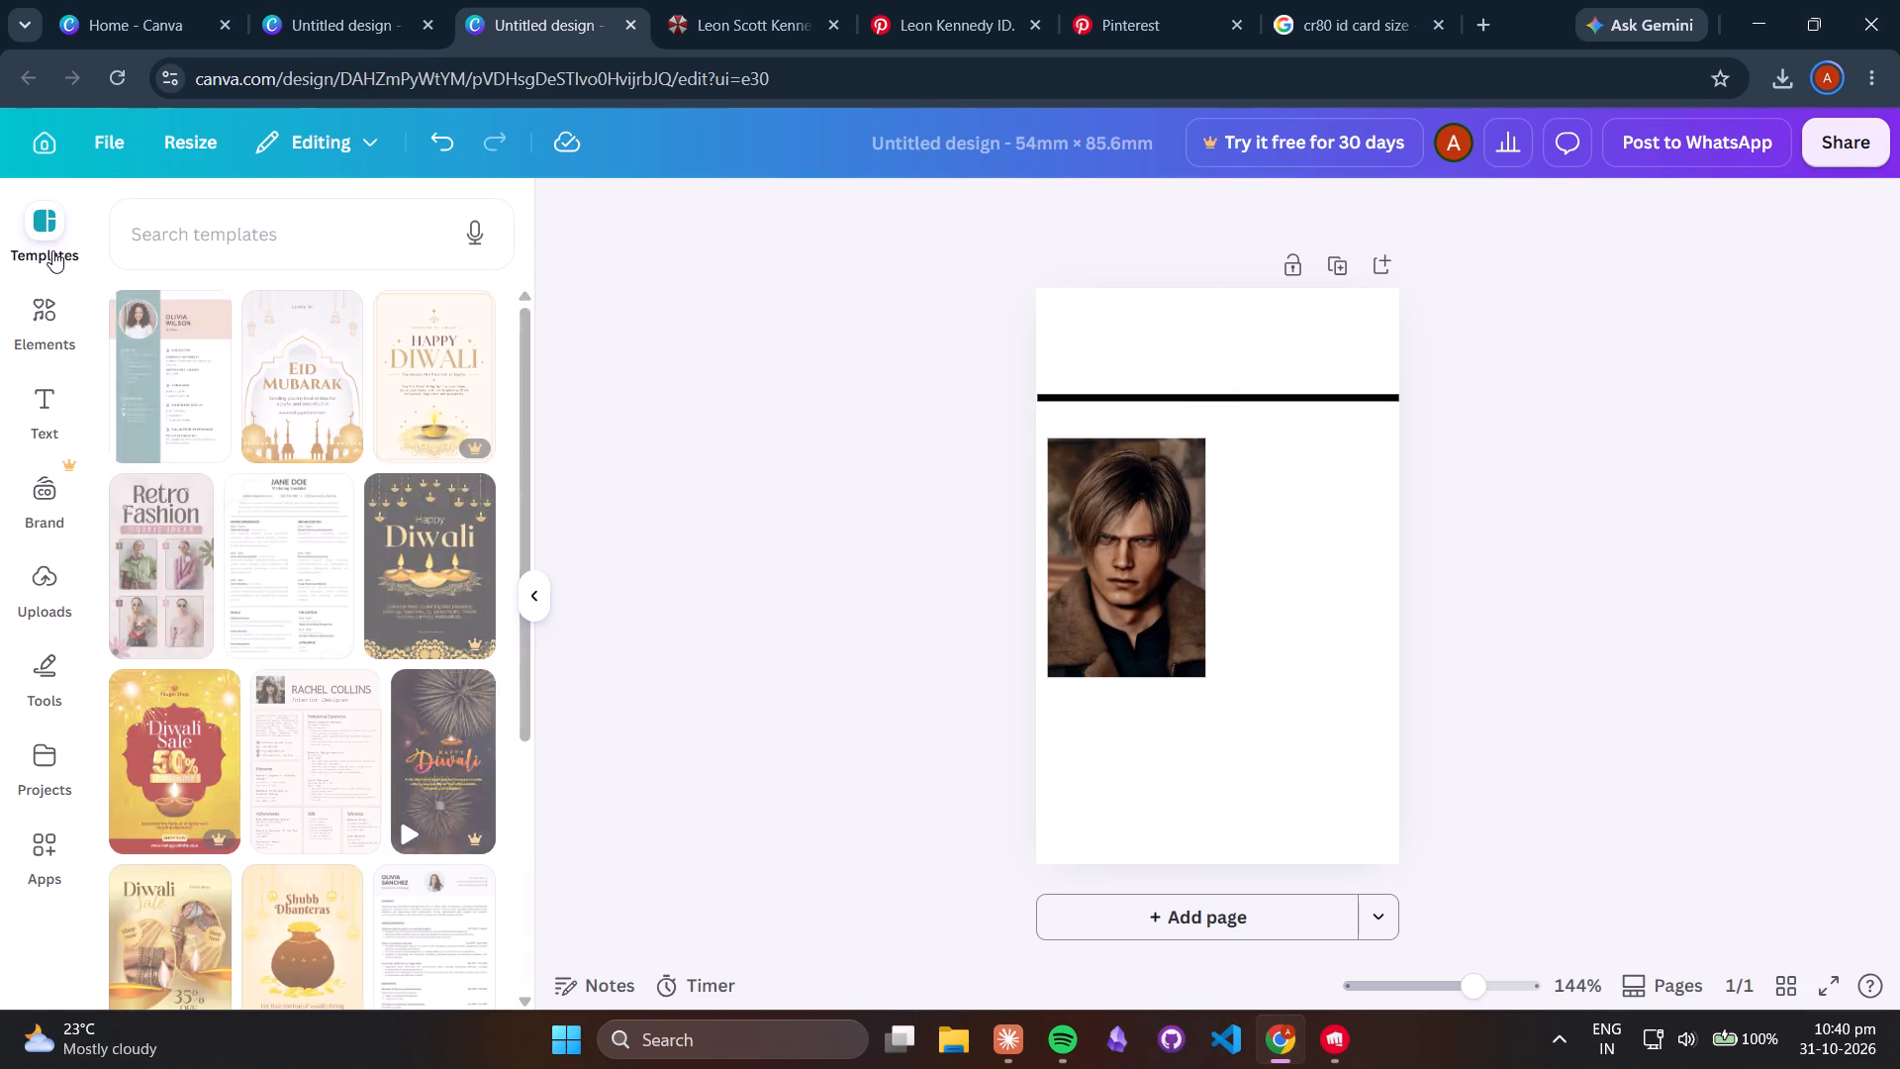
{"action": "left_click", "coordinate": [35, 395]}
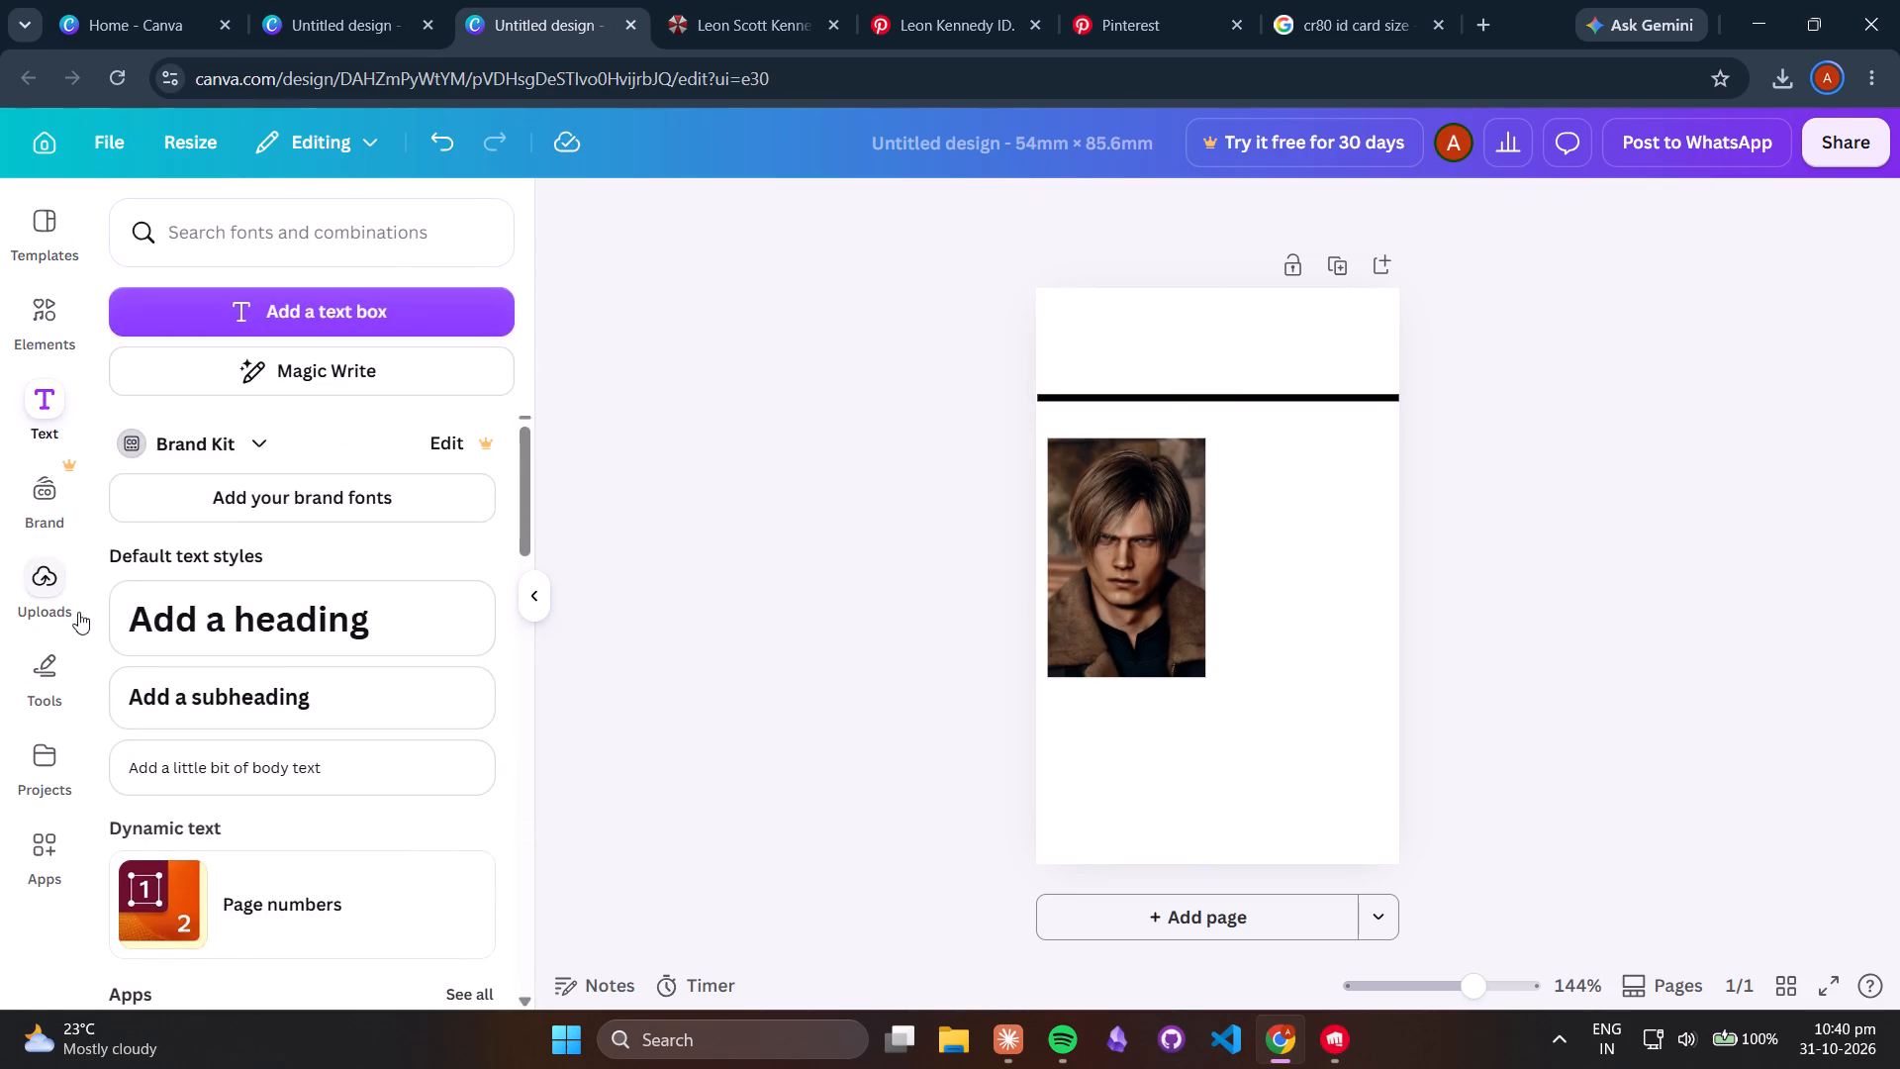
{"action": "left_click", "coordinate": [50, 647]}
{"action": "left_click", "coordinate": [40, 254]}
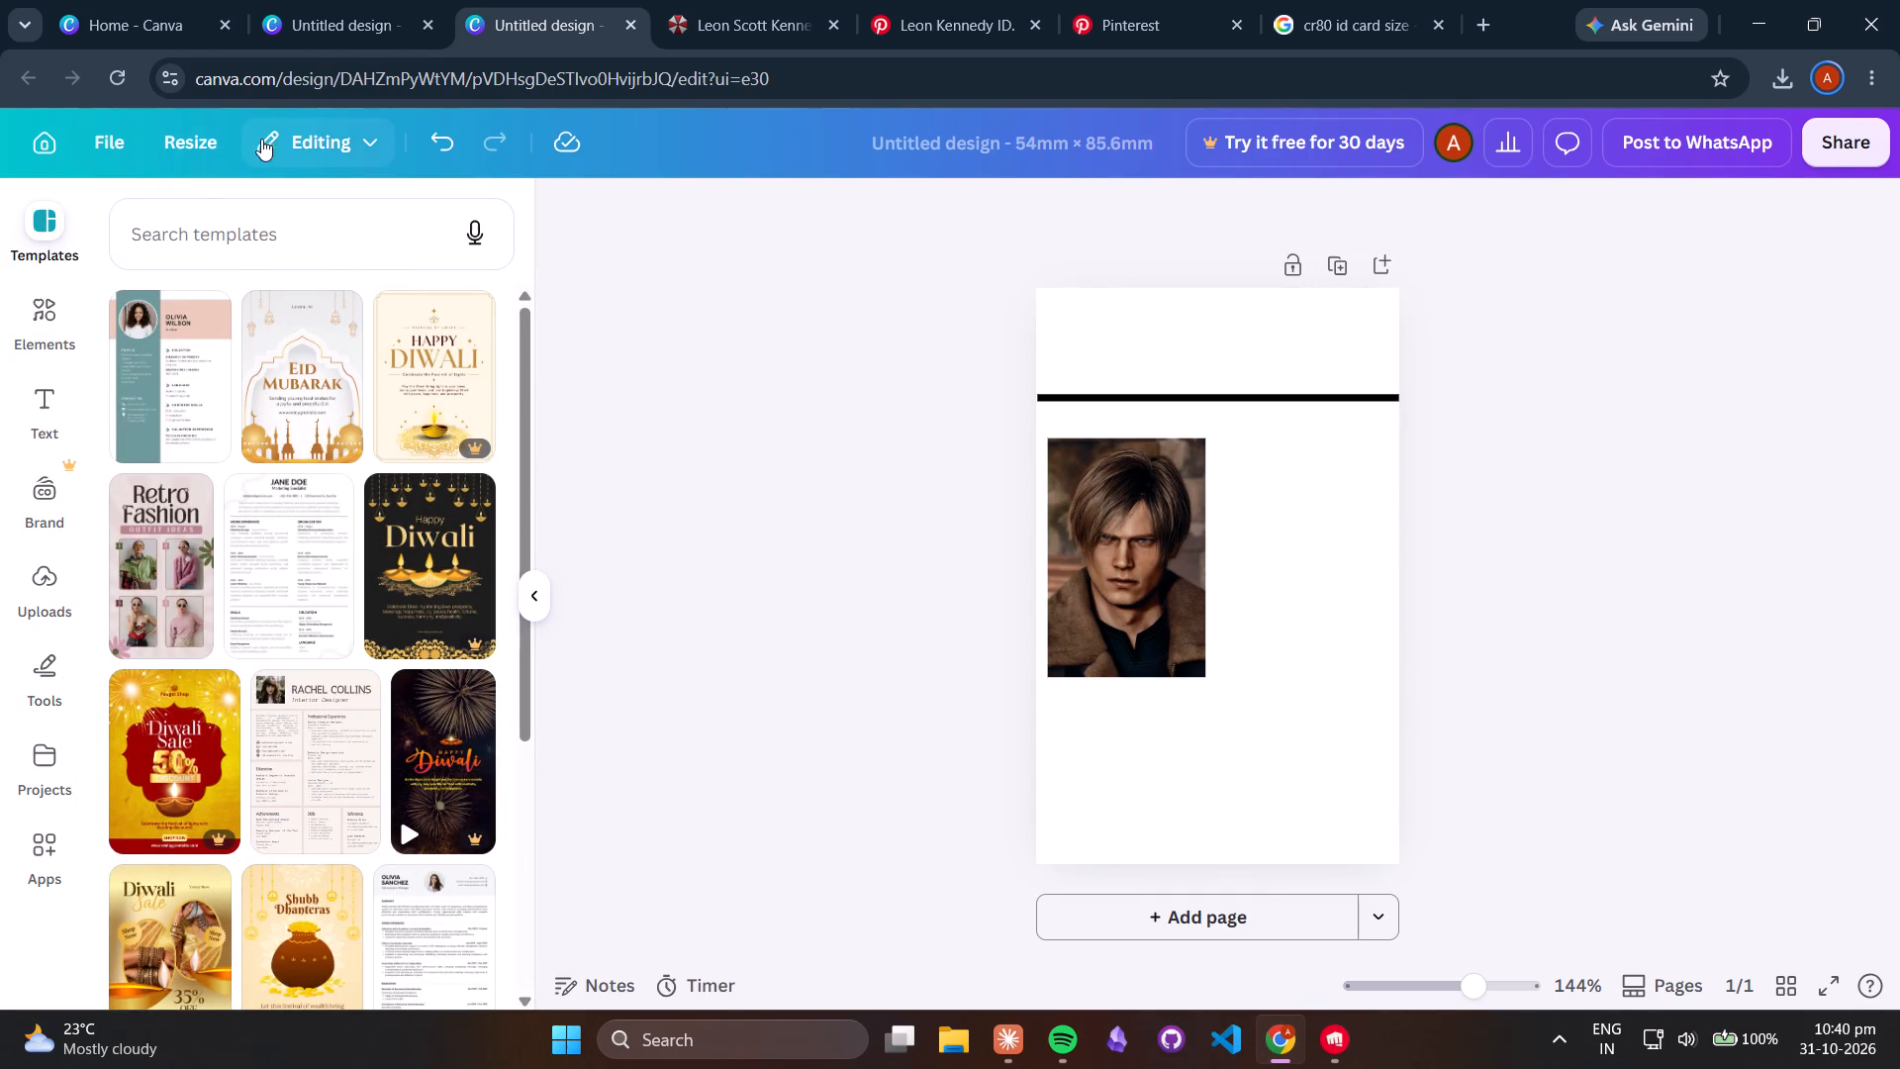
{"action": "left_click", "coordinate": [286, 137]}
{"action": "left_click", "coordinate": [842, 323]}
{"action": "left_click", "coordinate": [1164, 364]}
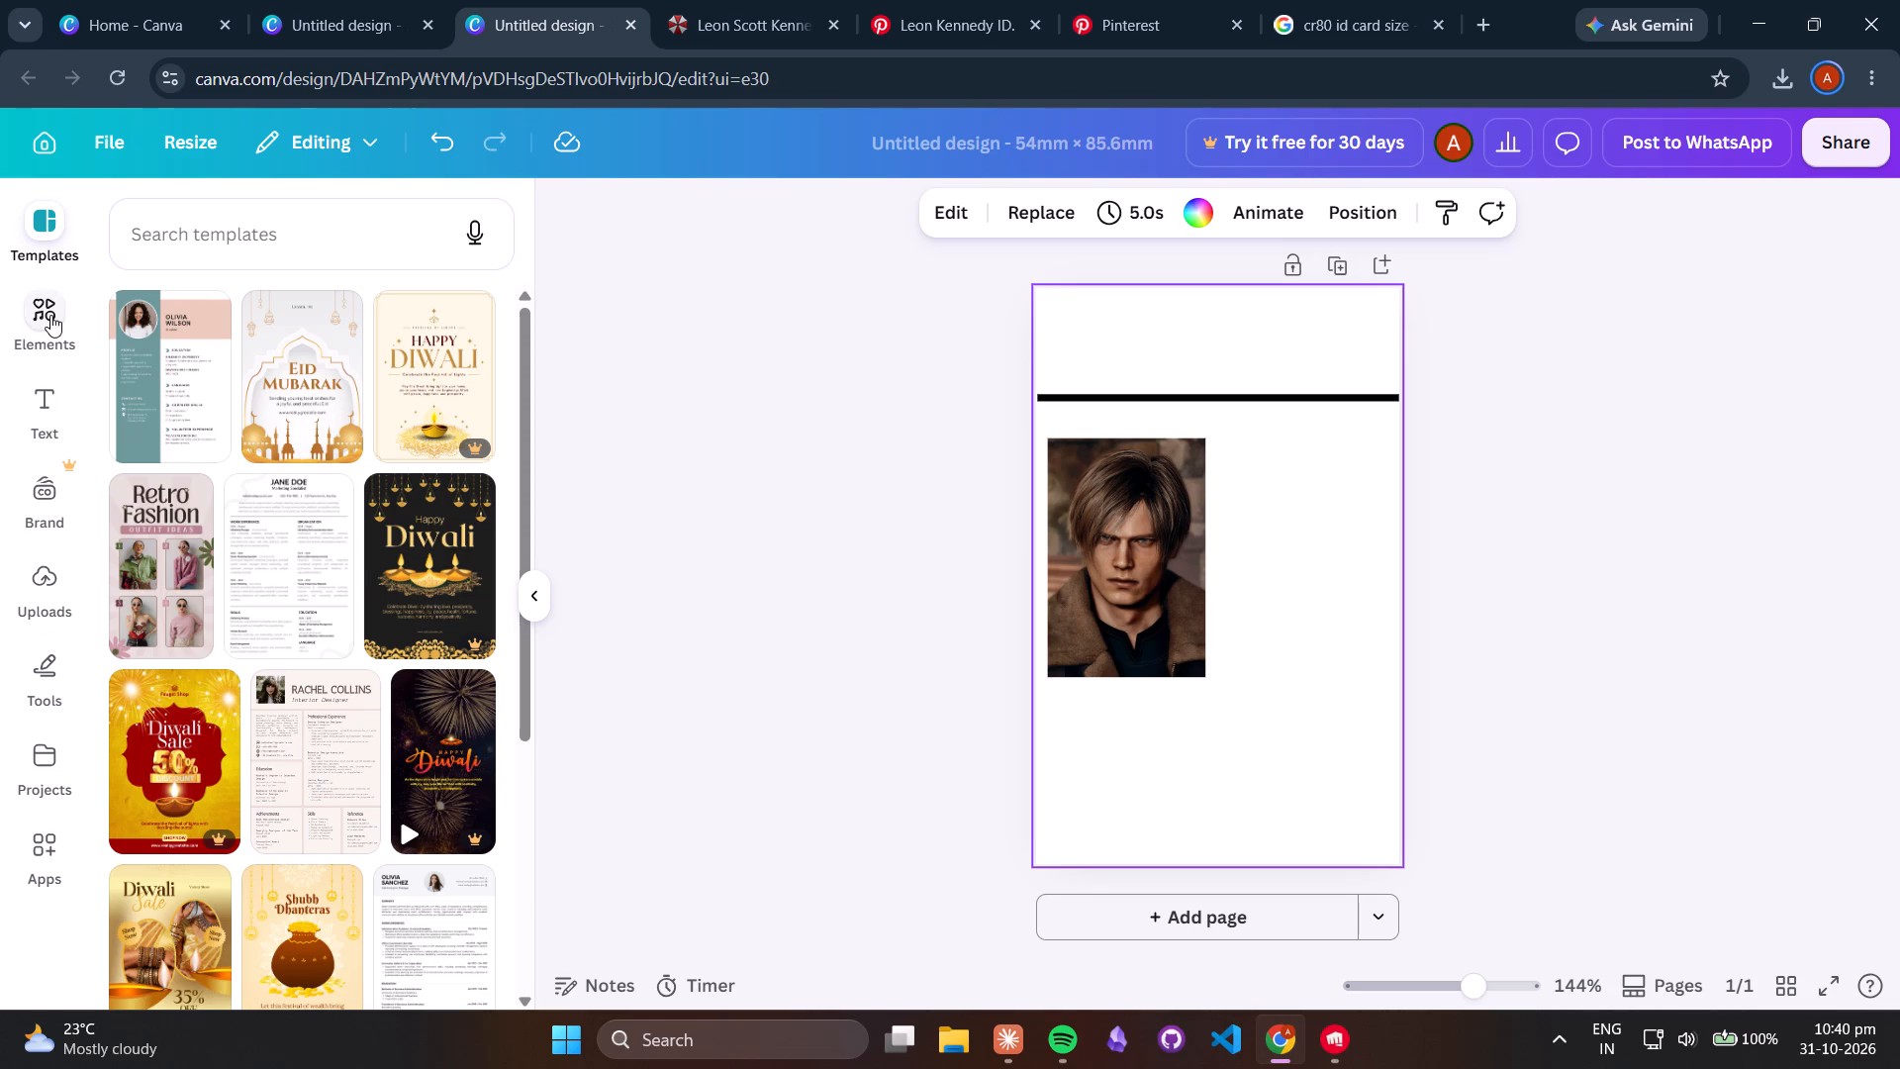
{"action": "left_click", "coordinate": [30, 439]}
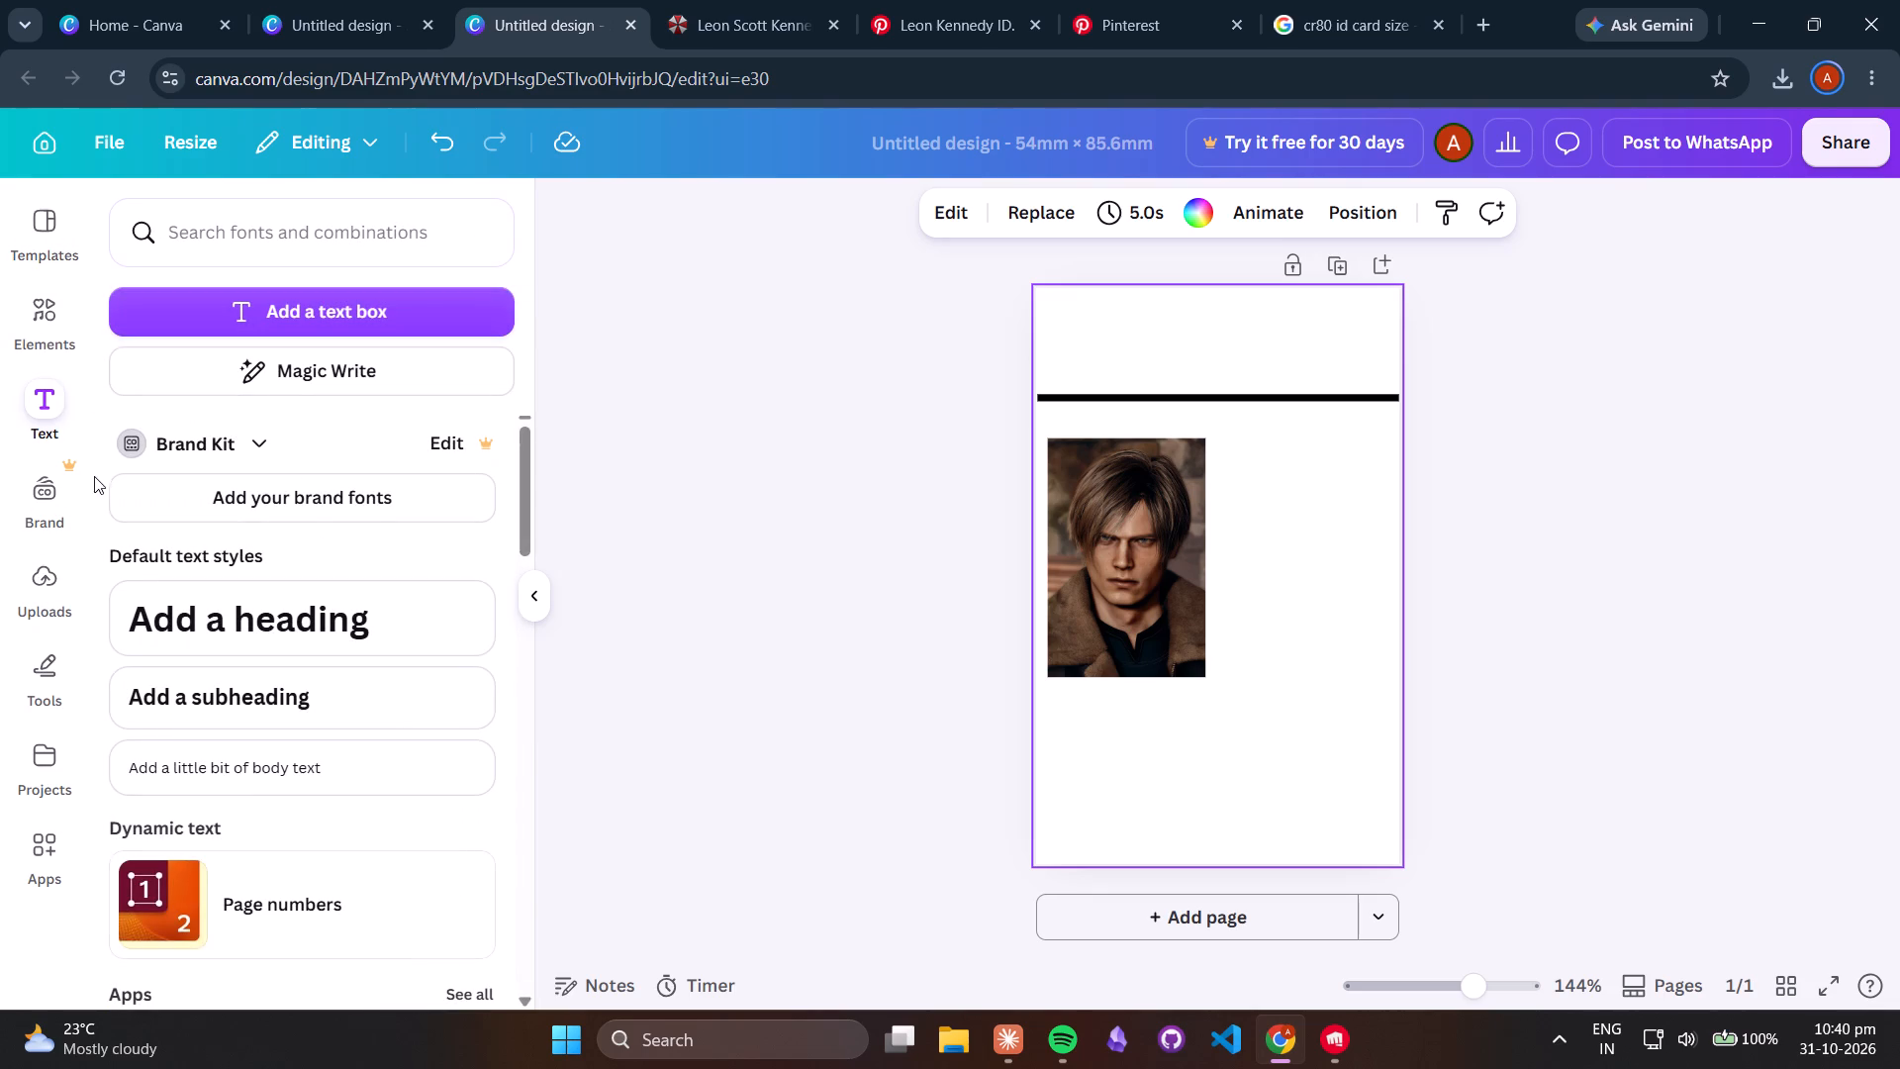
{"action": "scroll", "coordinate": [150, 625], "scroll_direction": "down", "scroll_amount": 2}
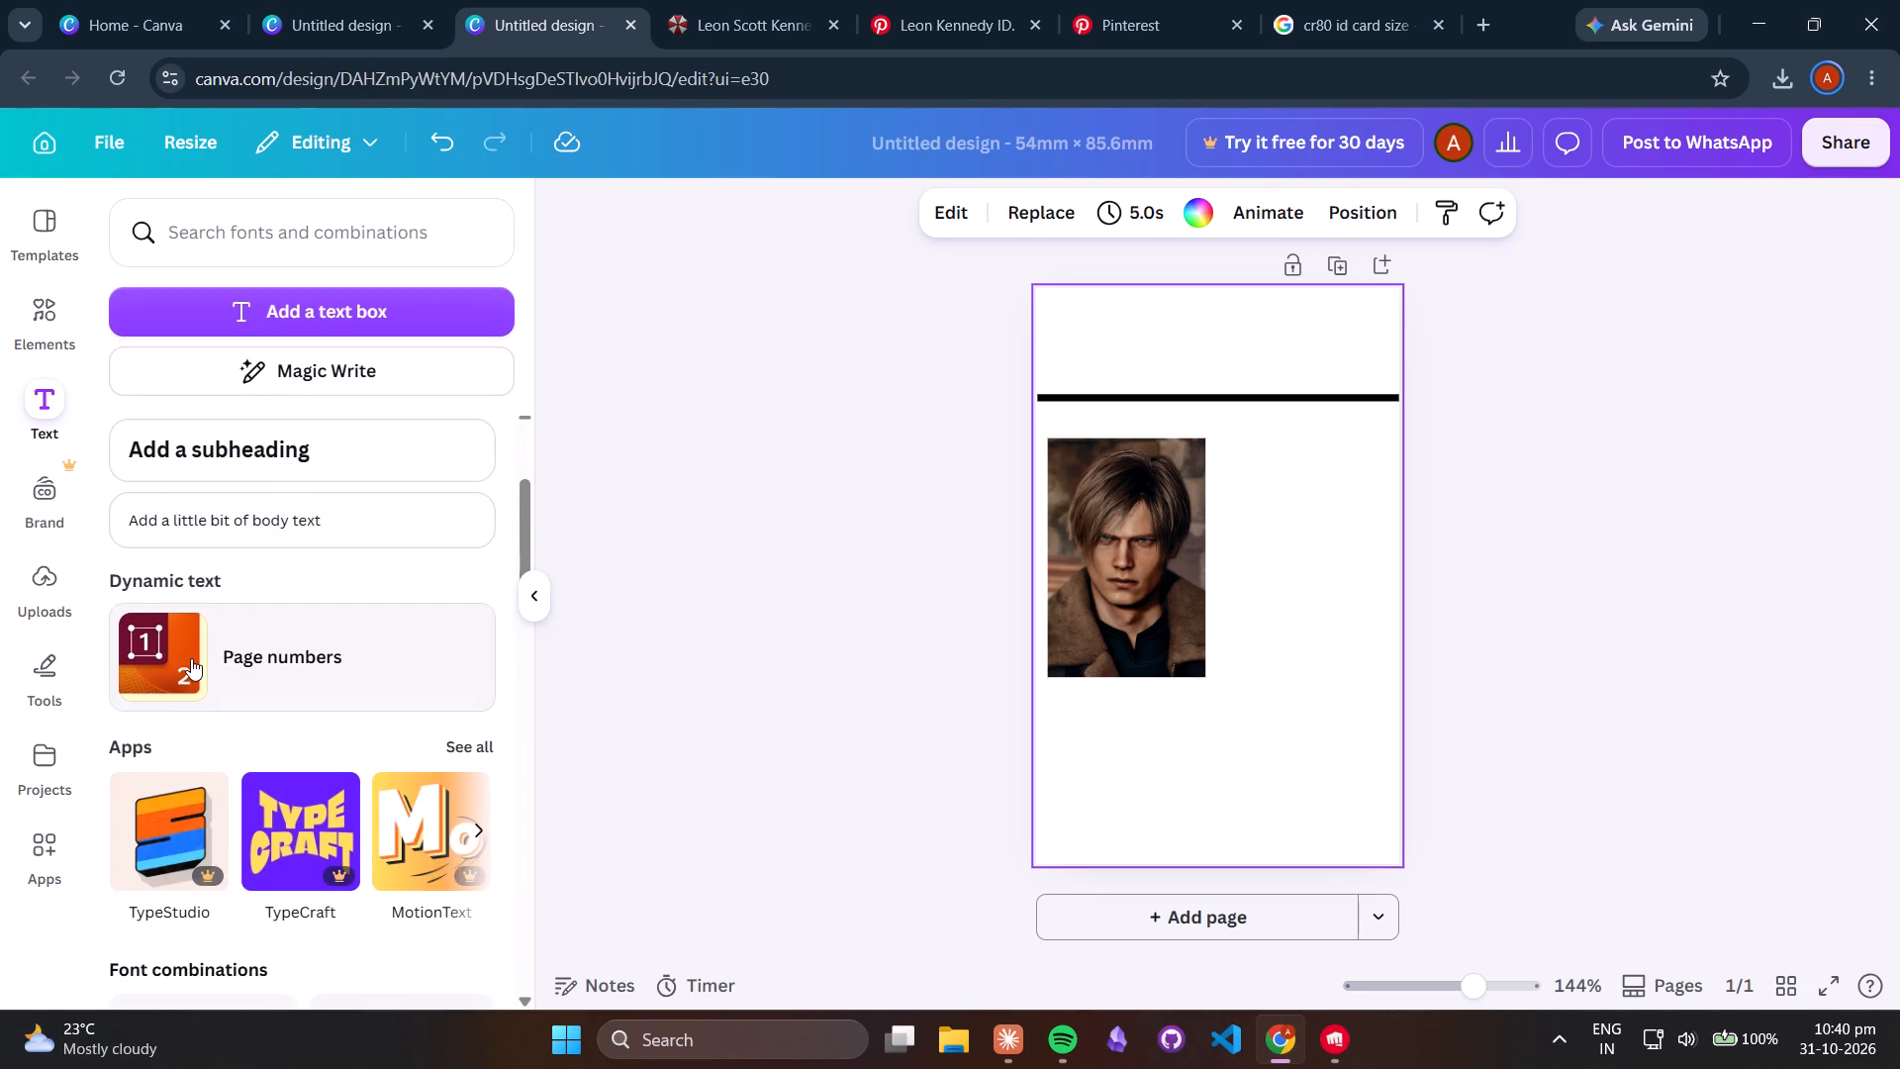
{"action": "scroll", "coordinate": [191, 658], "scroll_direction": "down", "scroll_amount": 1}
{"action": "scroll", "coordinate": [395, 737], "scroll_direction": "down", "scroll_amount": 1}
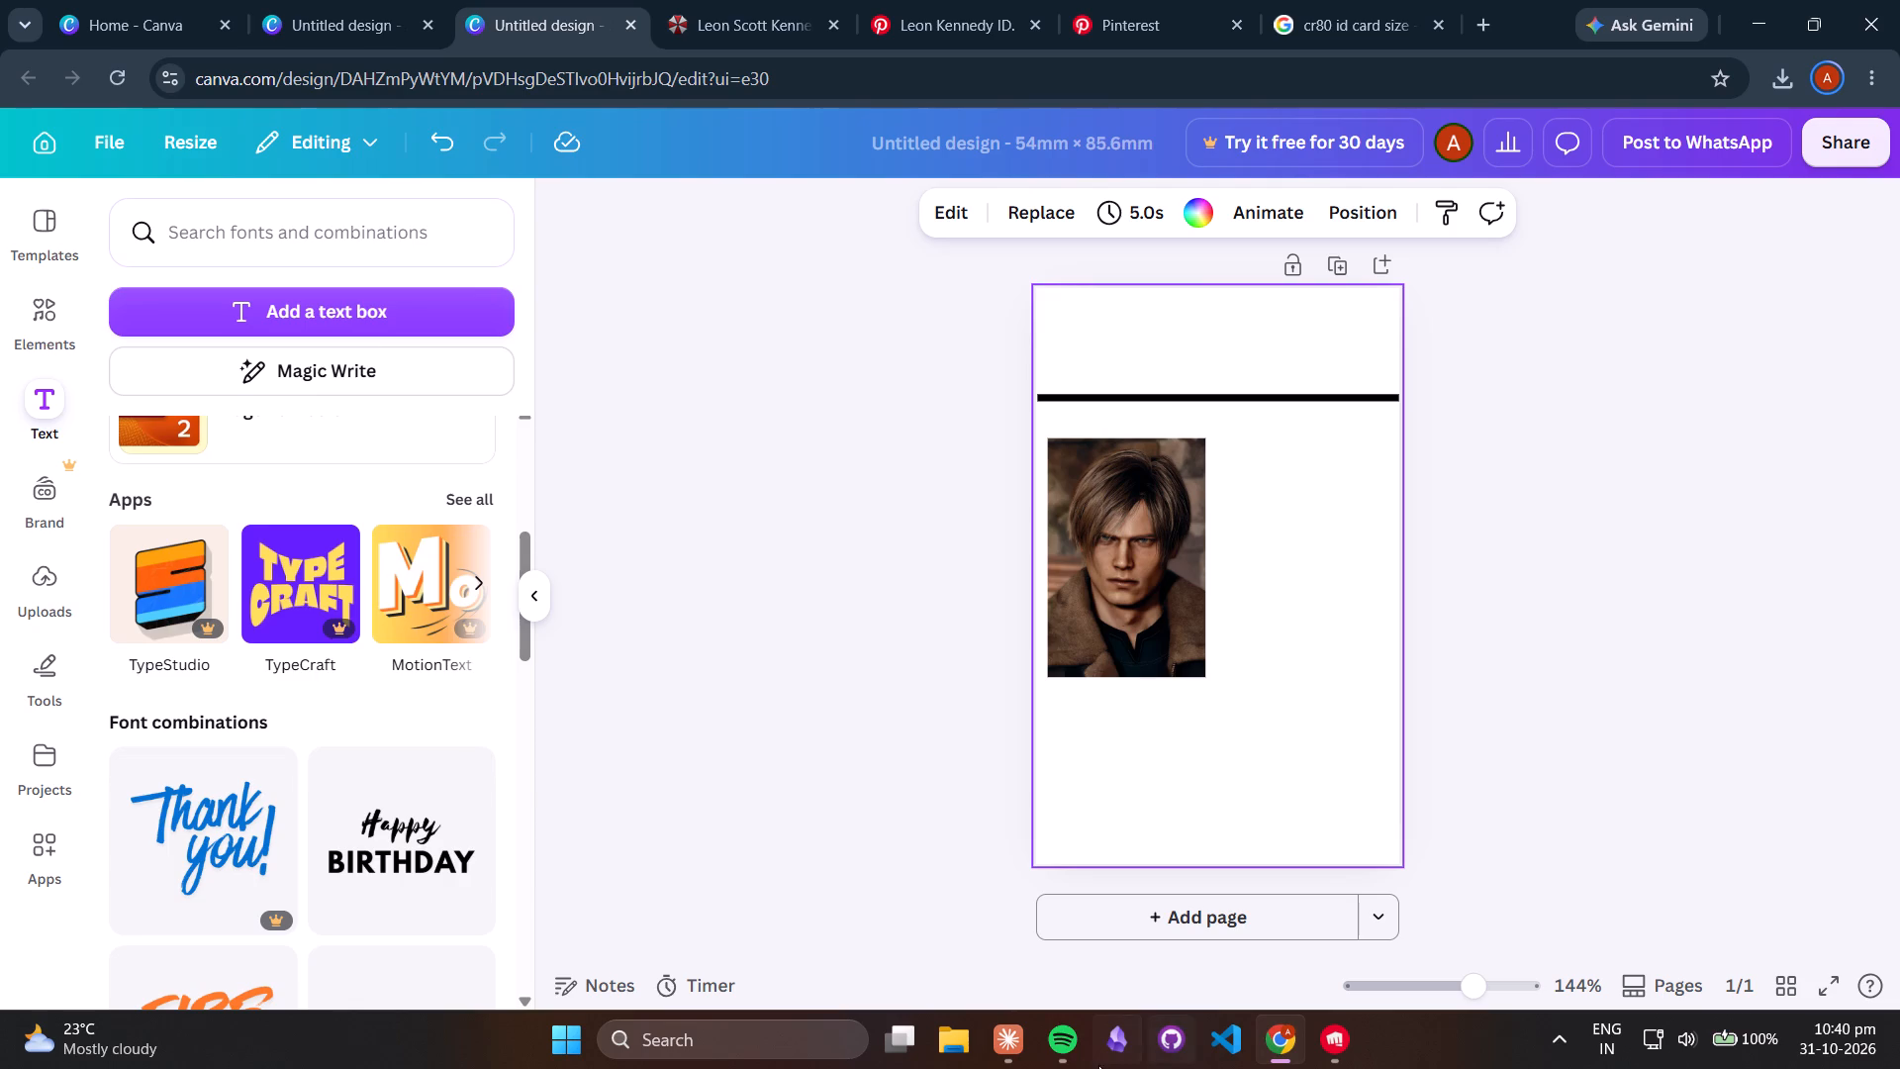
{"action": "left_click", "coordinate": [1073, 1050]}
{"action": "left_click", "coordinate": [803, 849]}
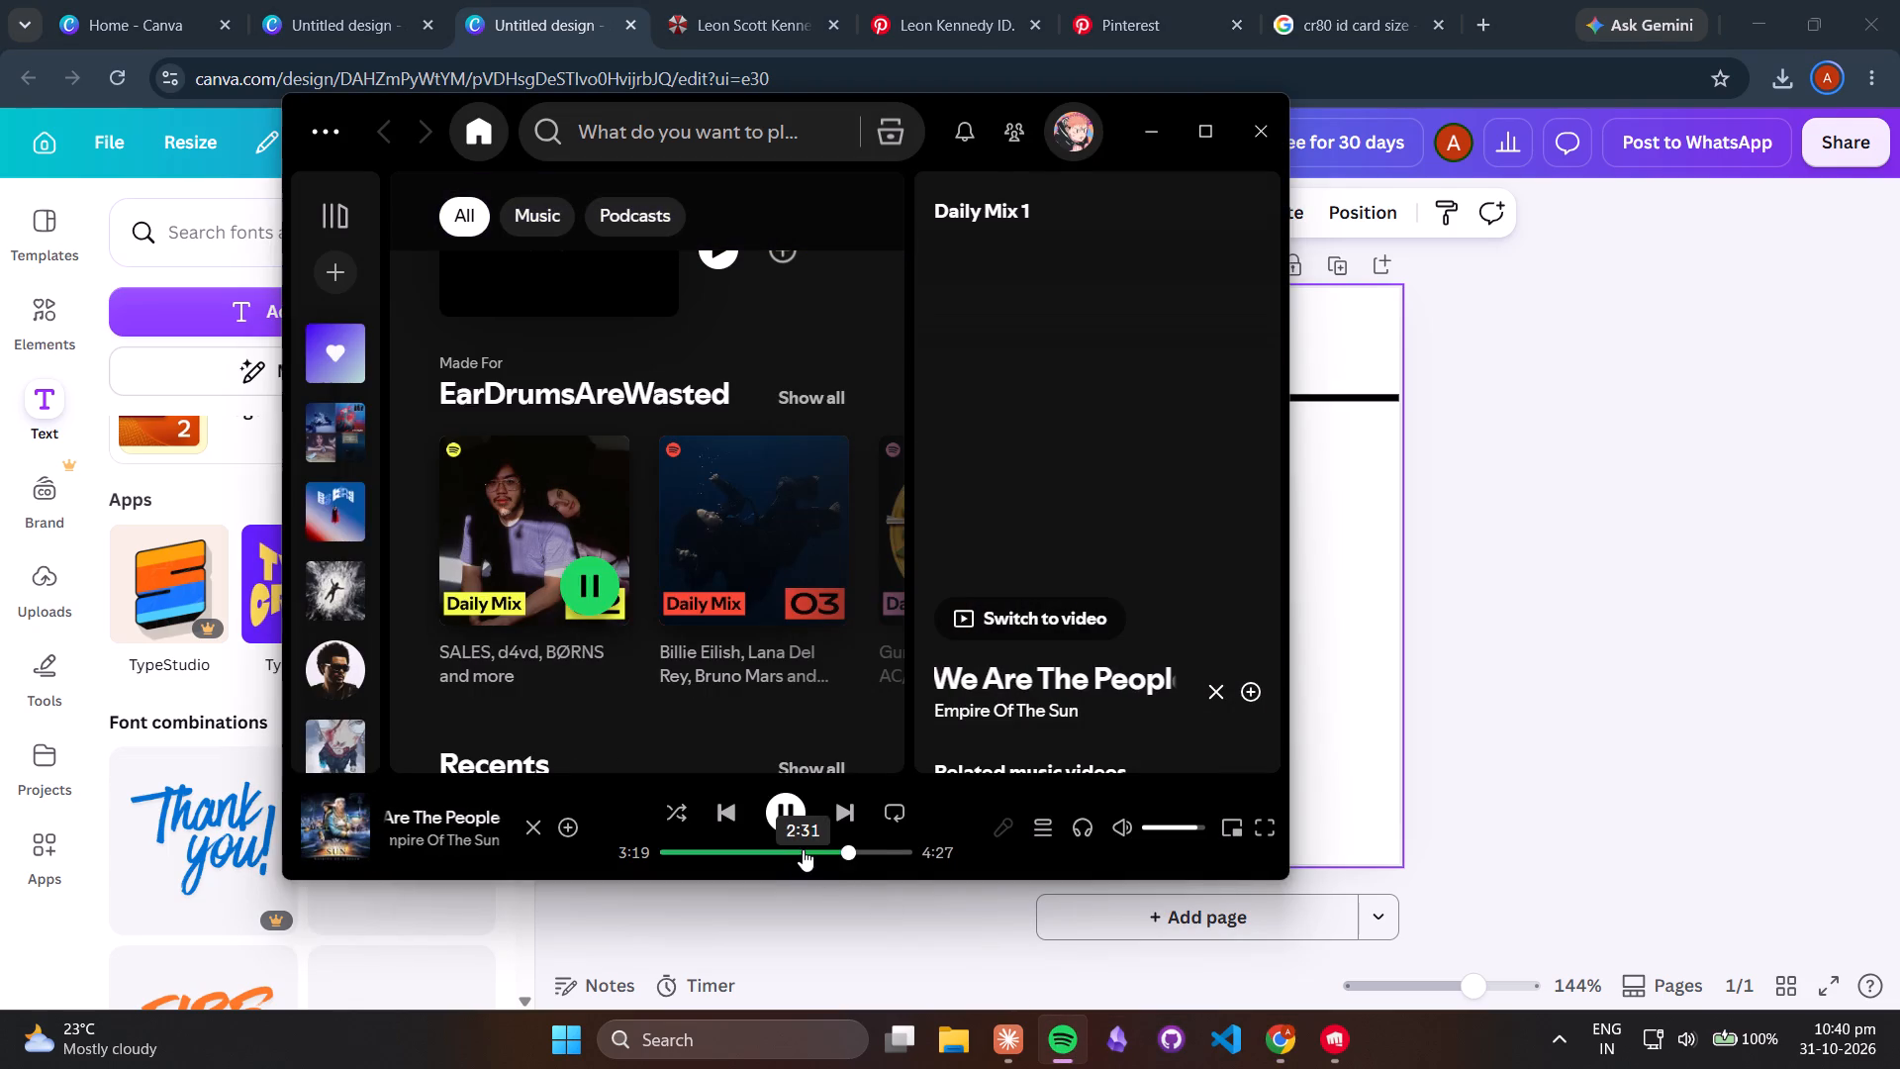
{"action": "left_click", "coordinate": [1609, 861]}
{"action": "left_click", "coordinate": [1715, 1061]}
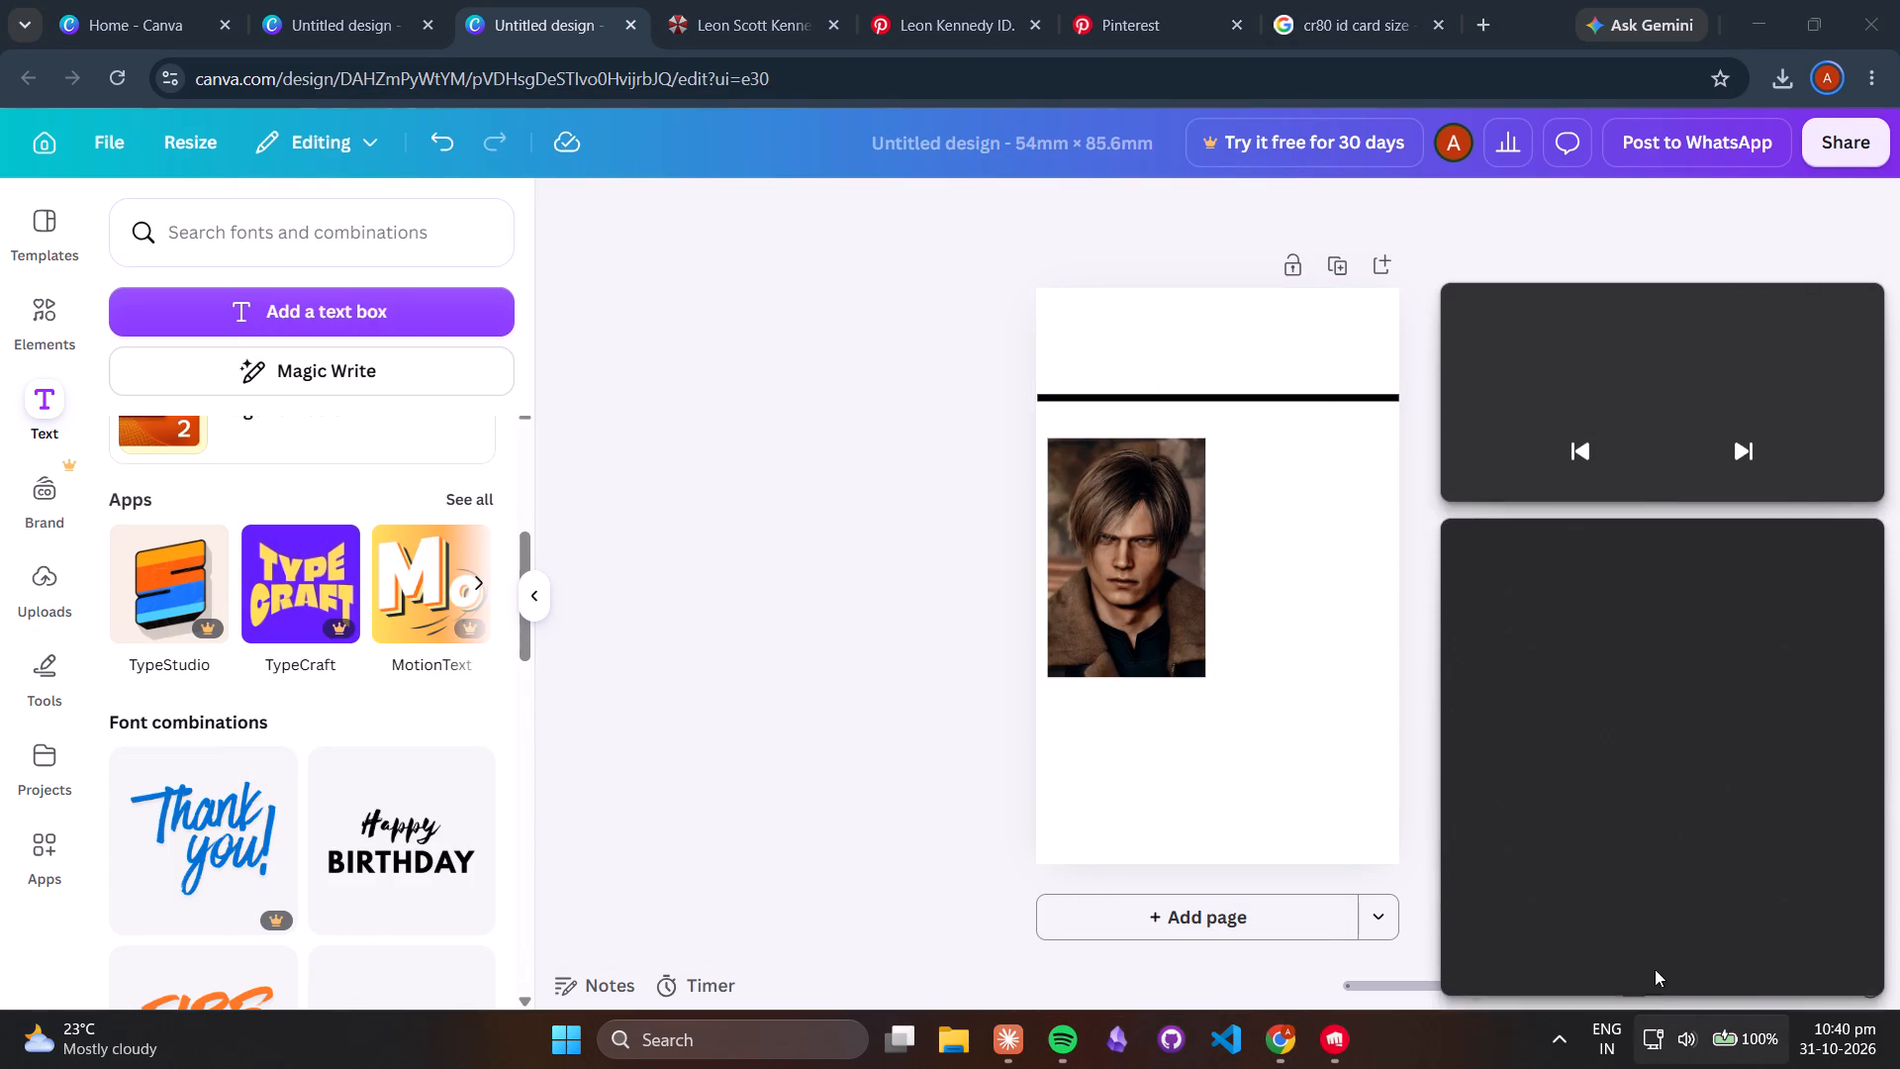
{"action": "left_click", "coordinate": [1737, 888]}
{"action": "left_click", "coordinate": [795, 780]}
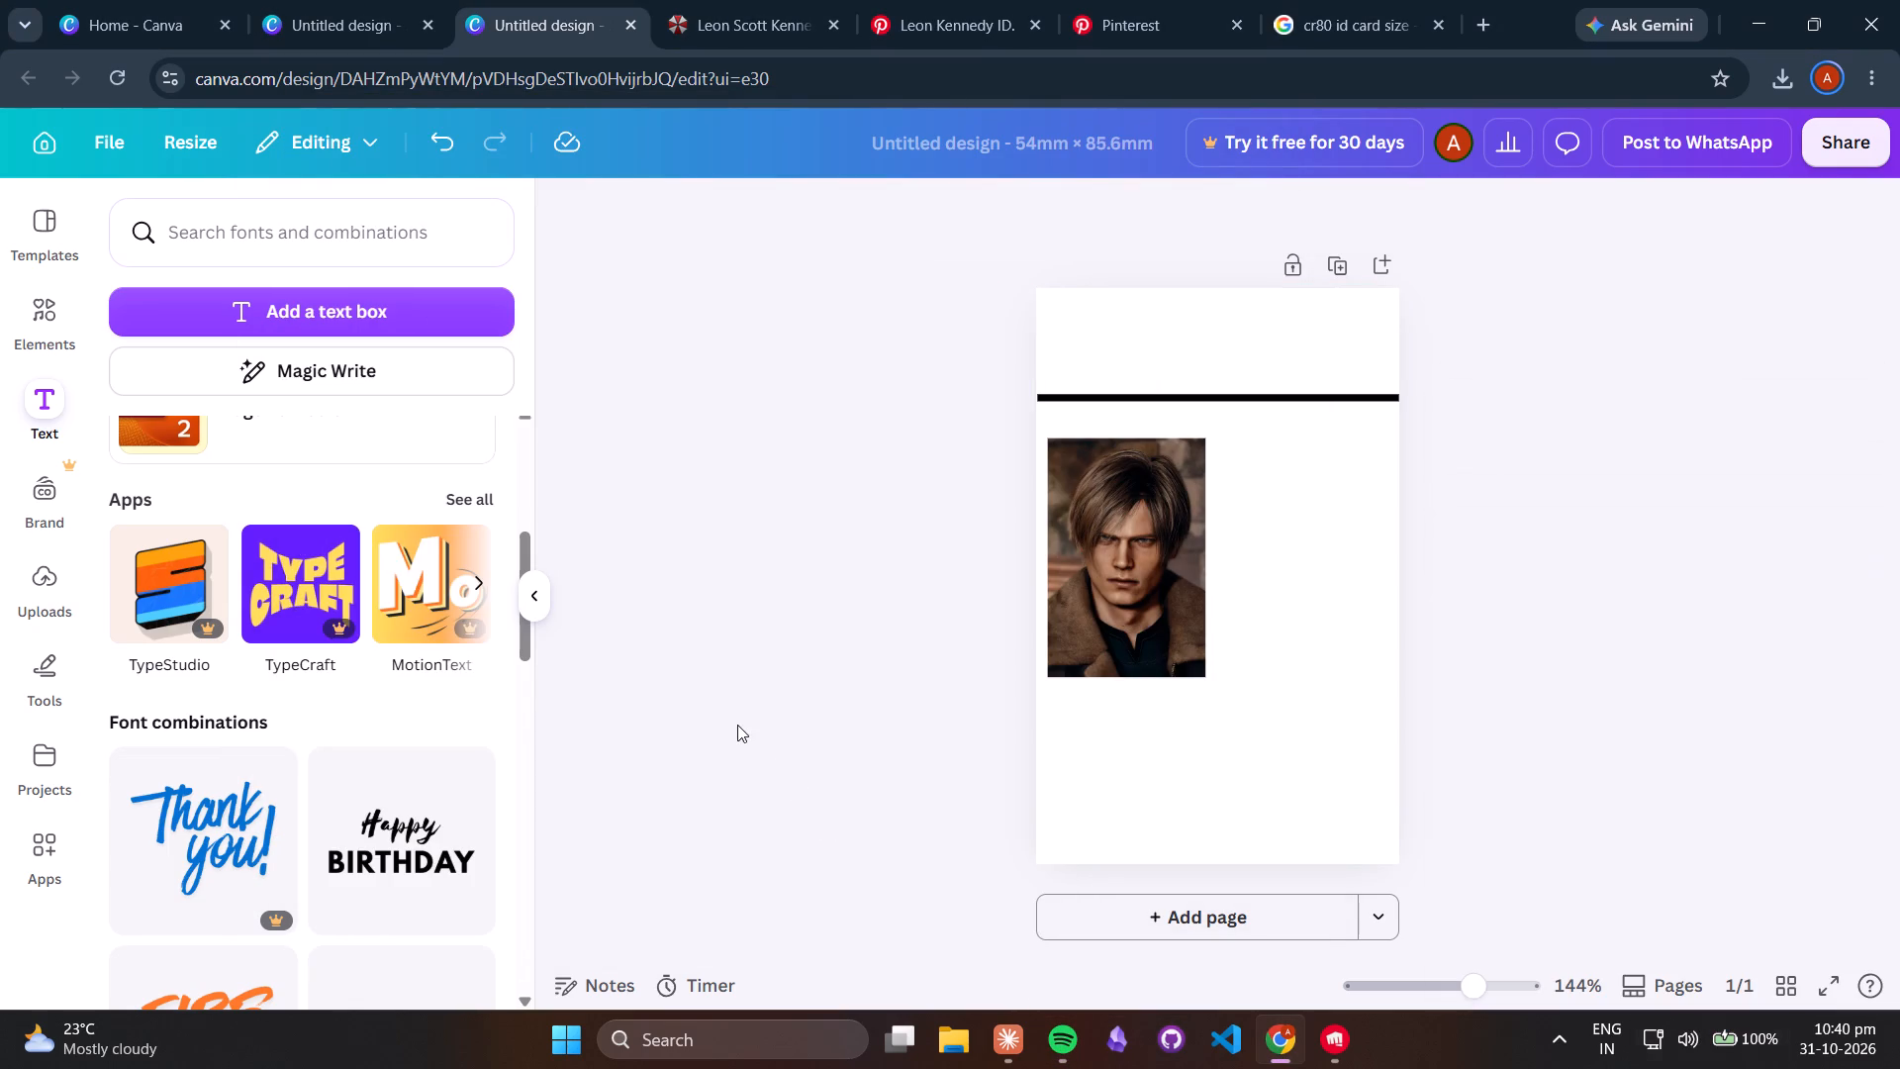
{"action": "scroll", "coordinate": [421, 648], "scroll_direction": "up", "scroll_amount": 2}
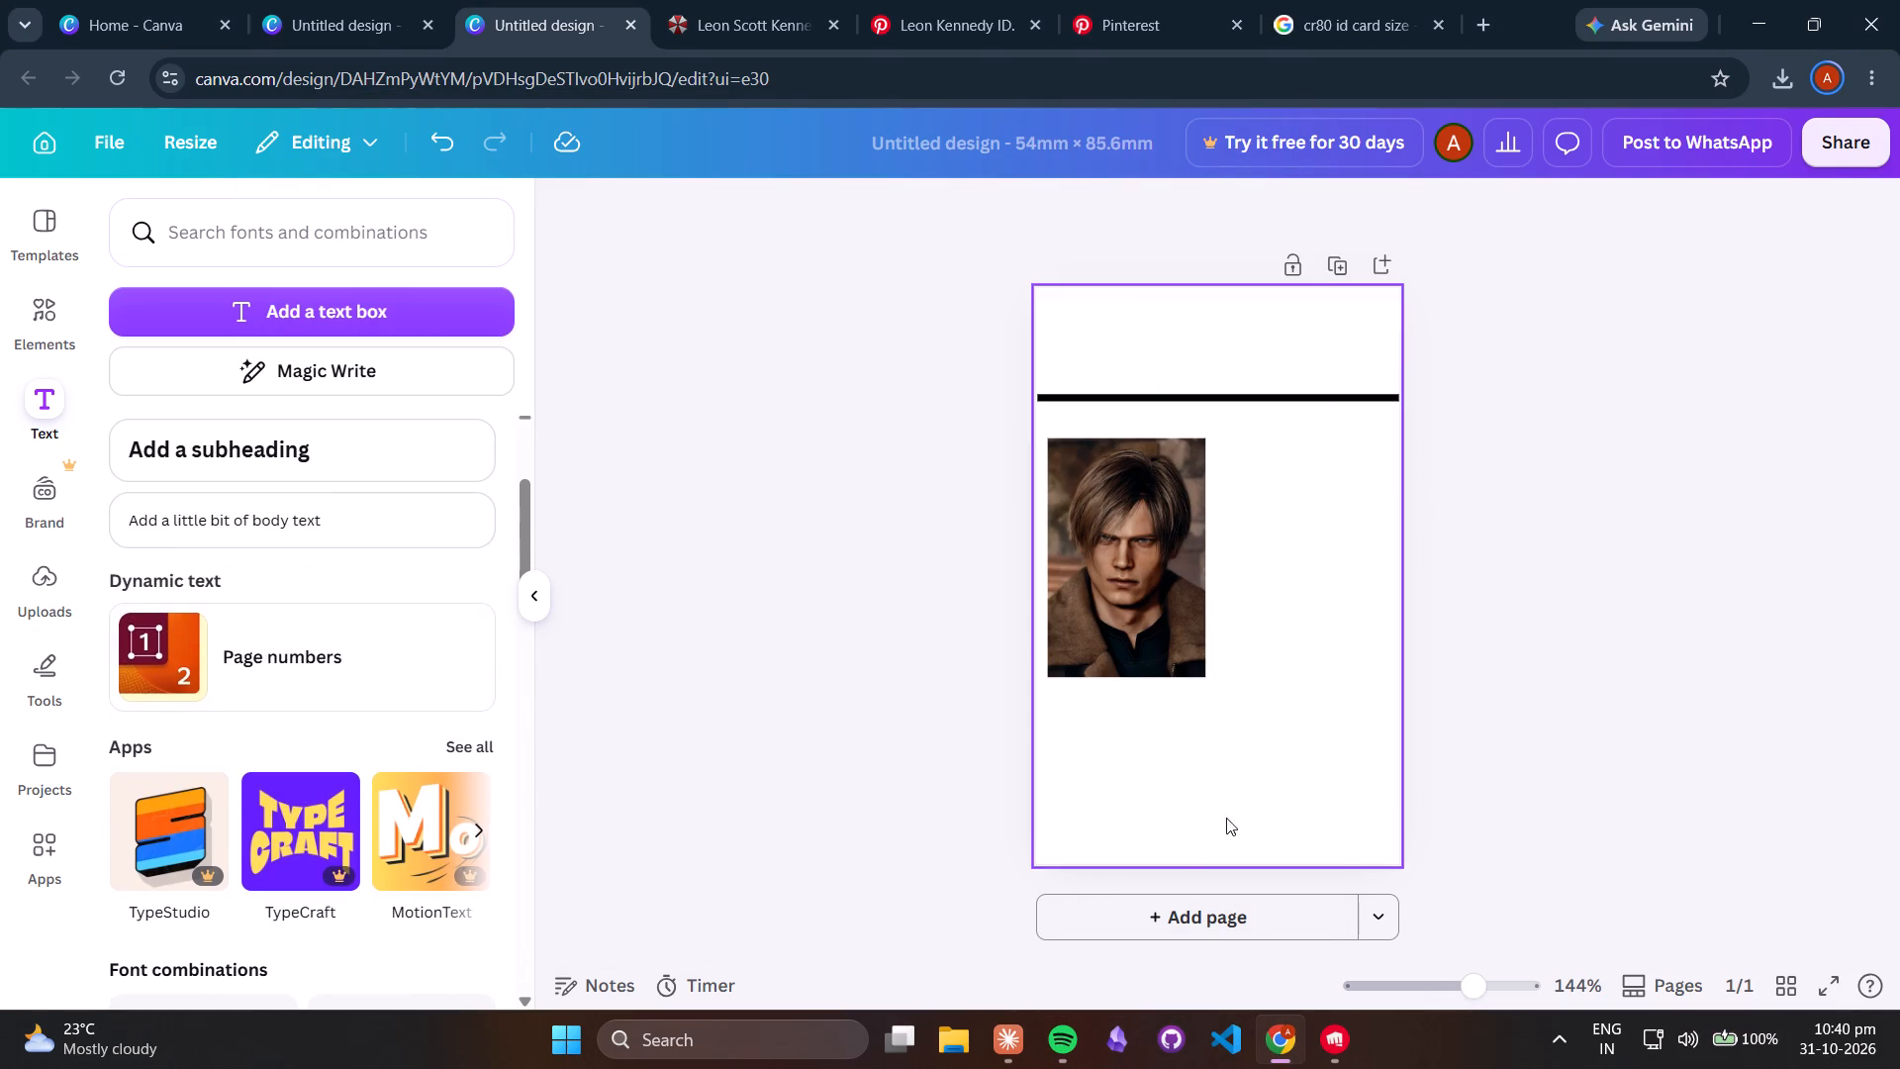
Search the frame elements for "passport size photo frame" and add the thin-outlined, white-bordered portrait frame to the page.
{"action": "left_click", "coordinate": [55, 307]}
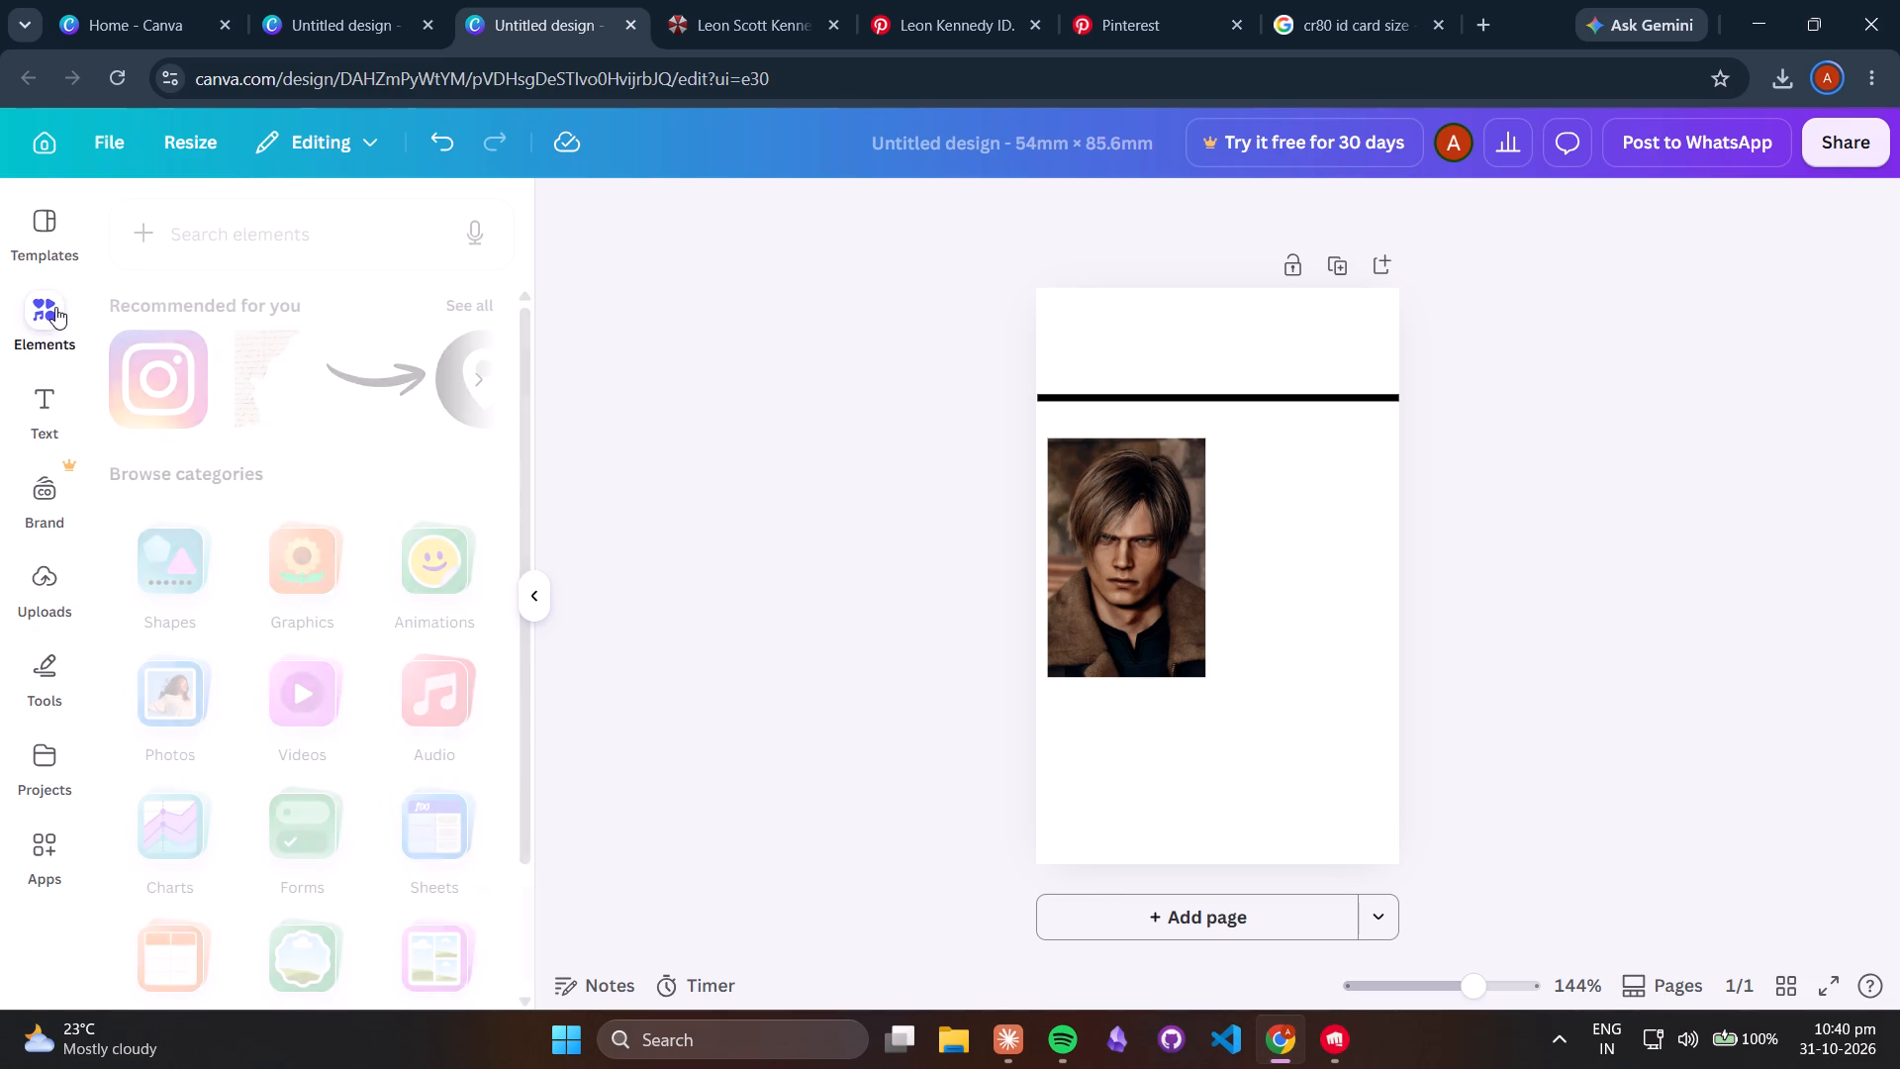
{"action": "scroll", "coordinate": [230, 628], "scroll_direction": "down", "scroll_amount": 4}
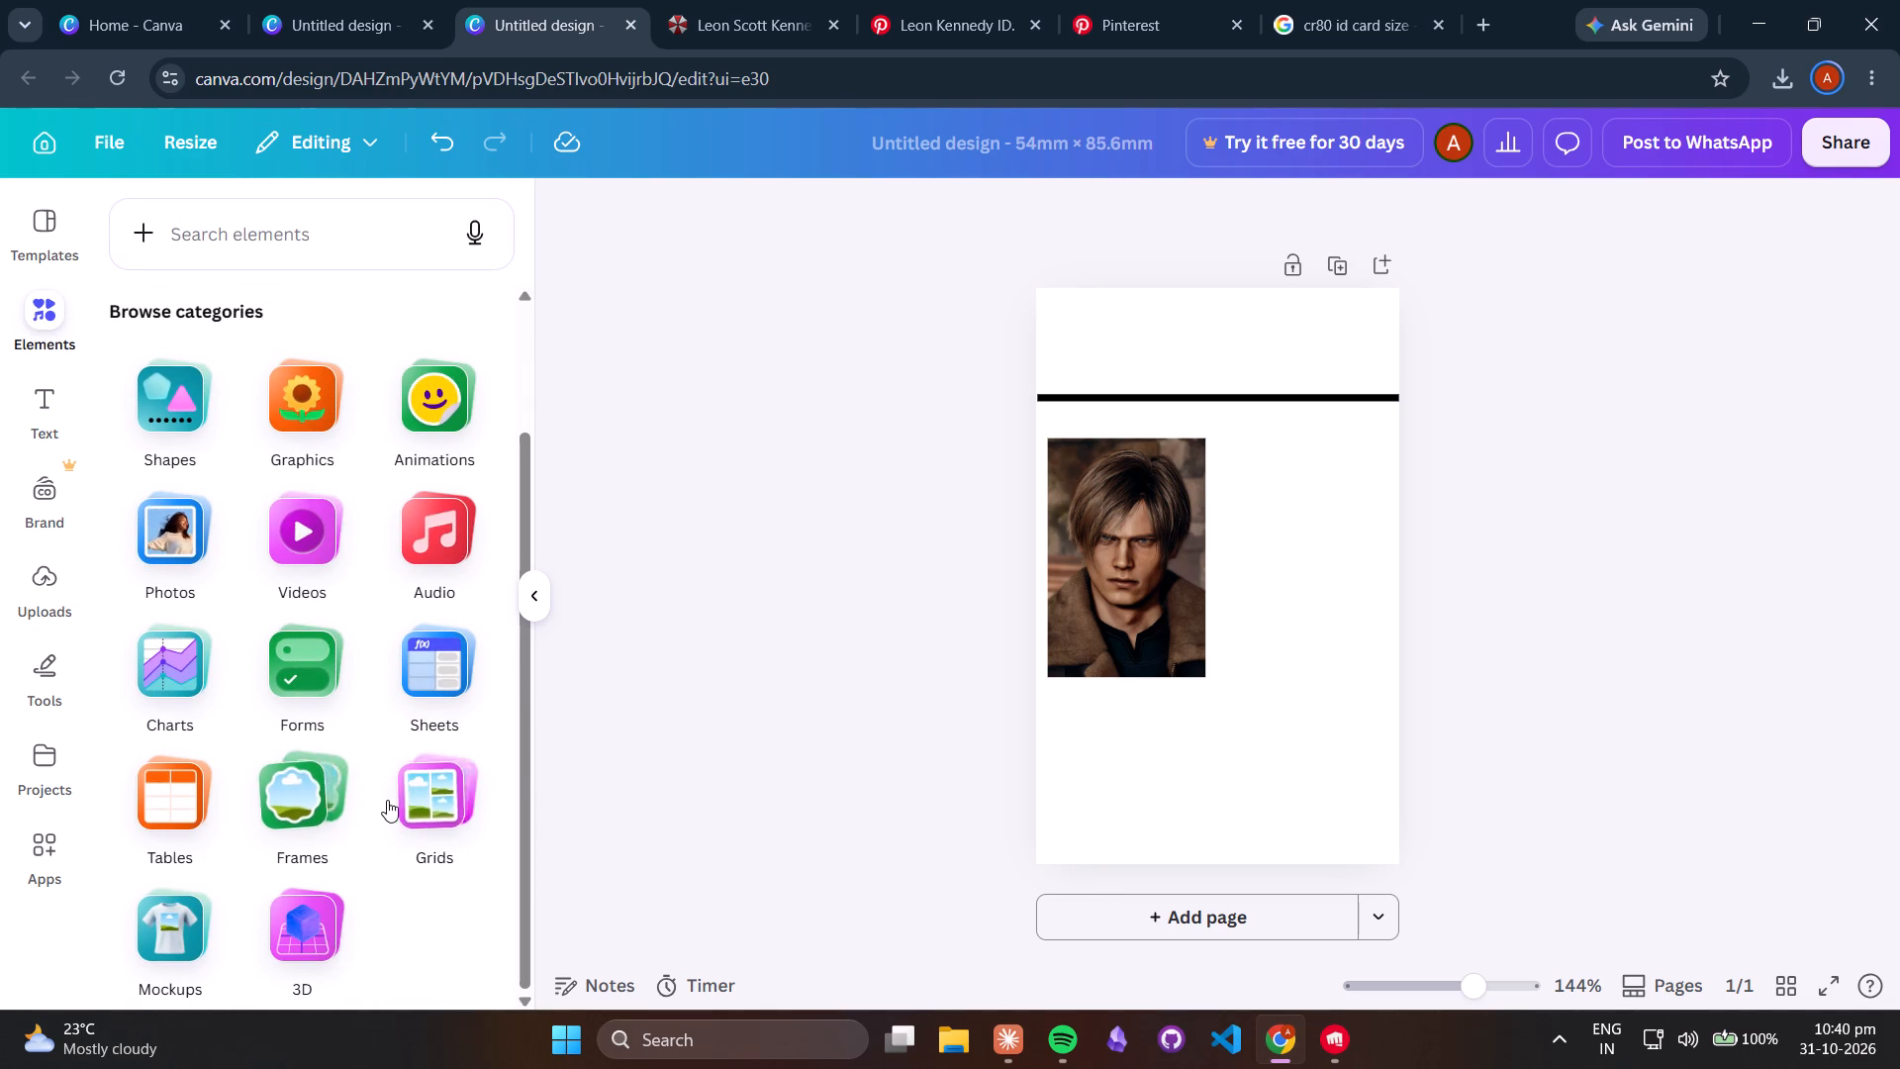
{"action": "left_click", "coordinate": [305, 796]}
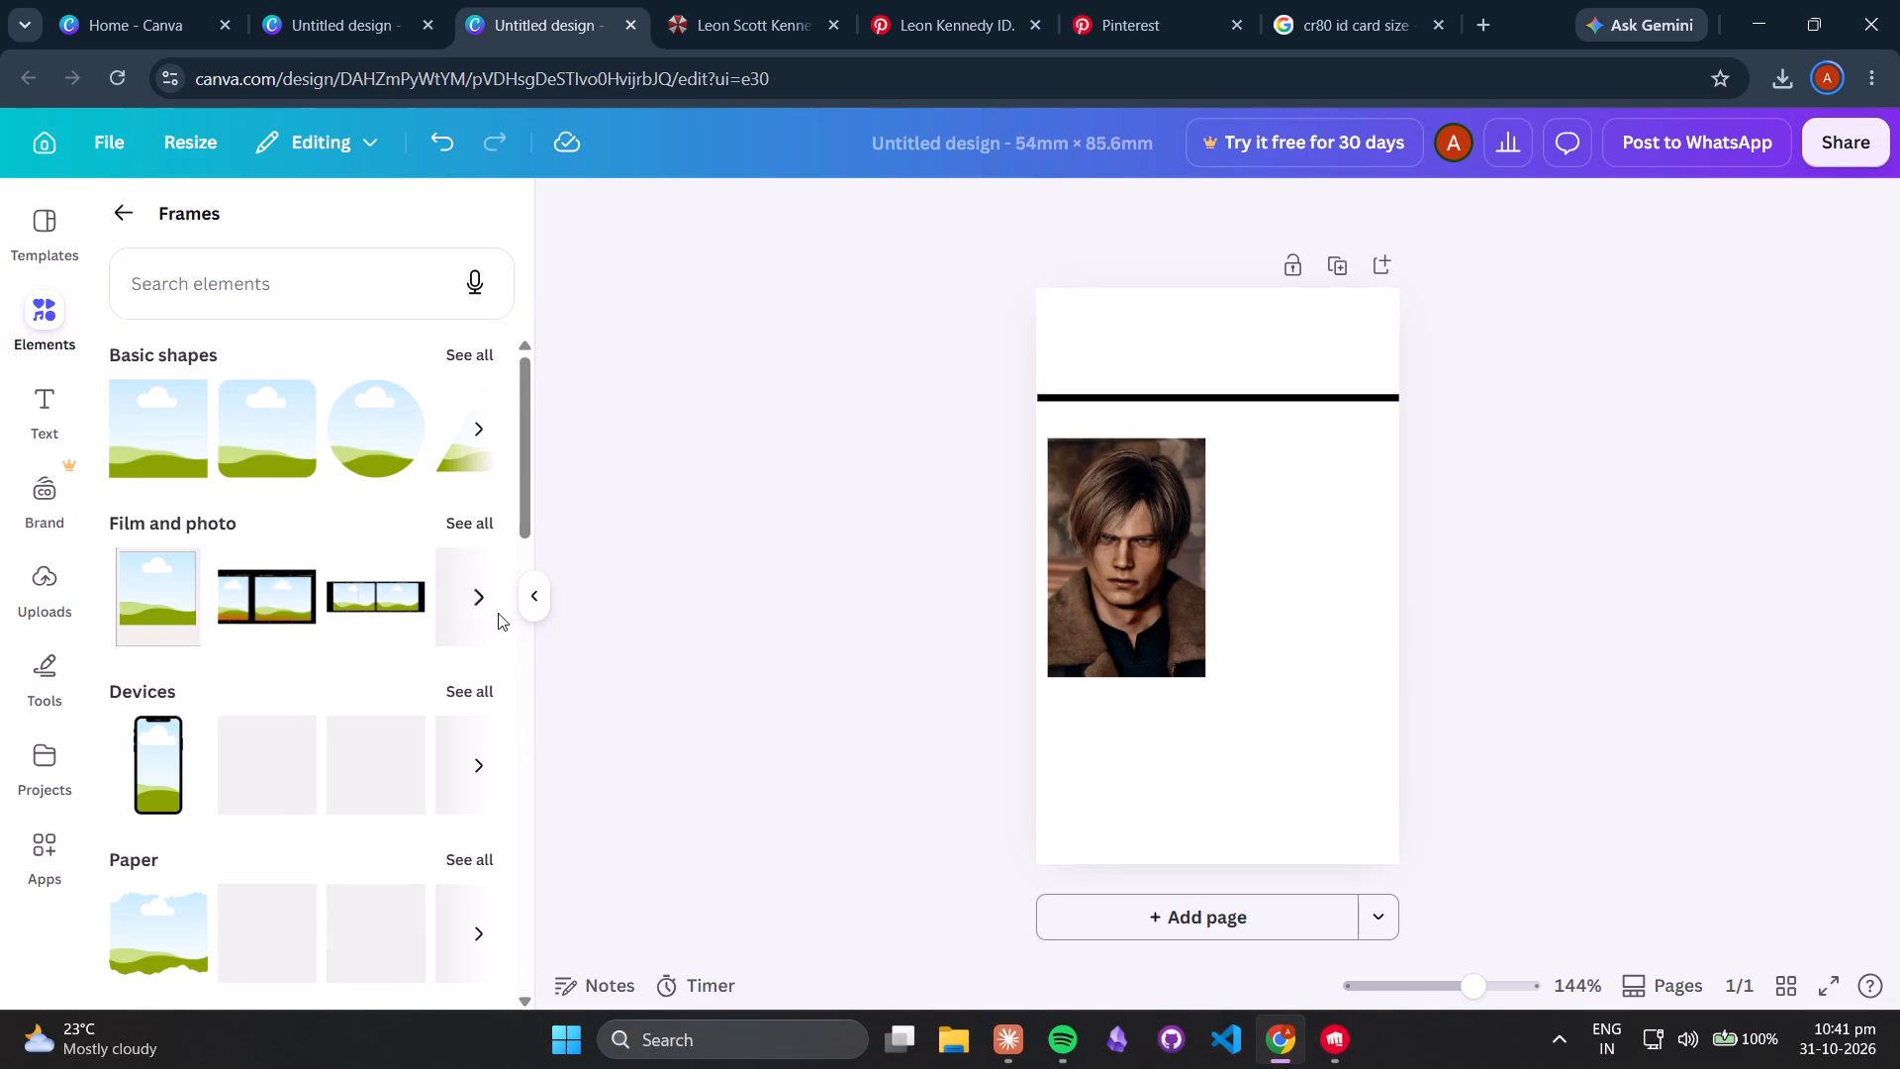
{"action": "left_click", "coordinate": [309, 288]}
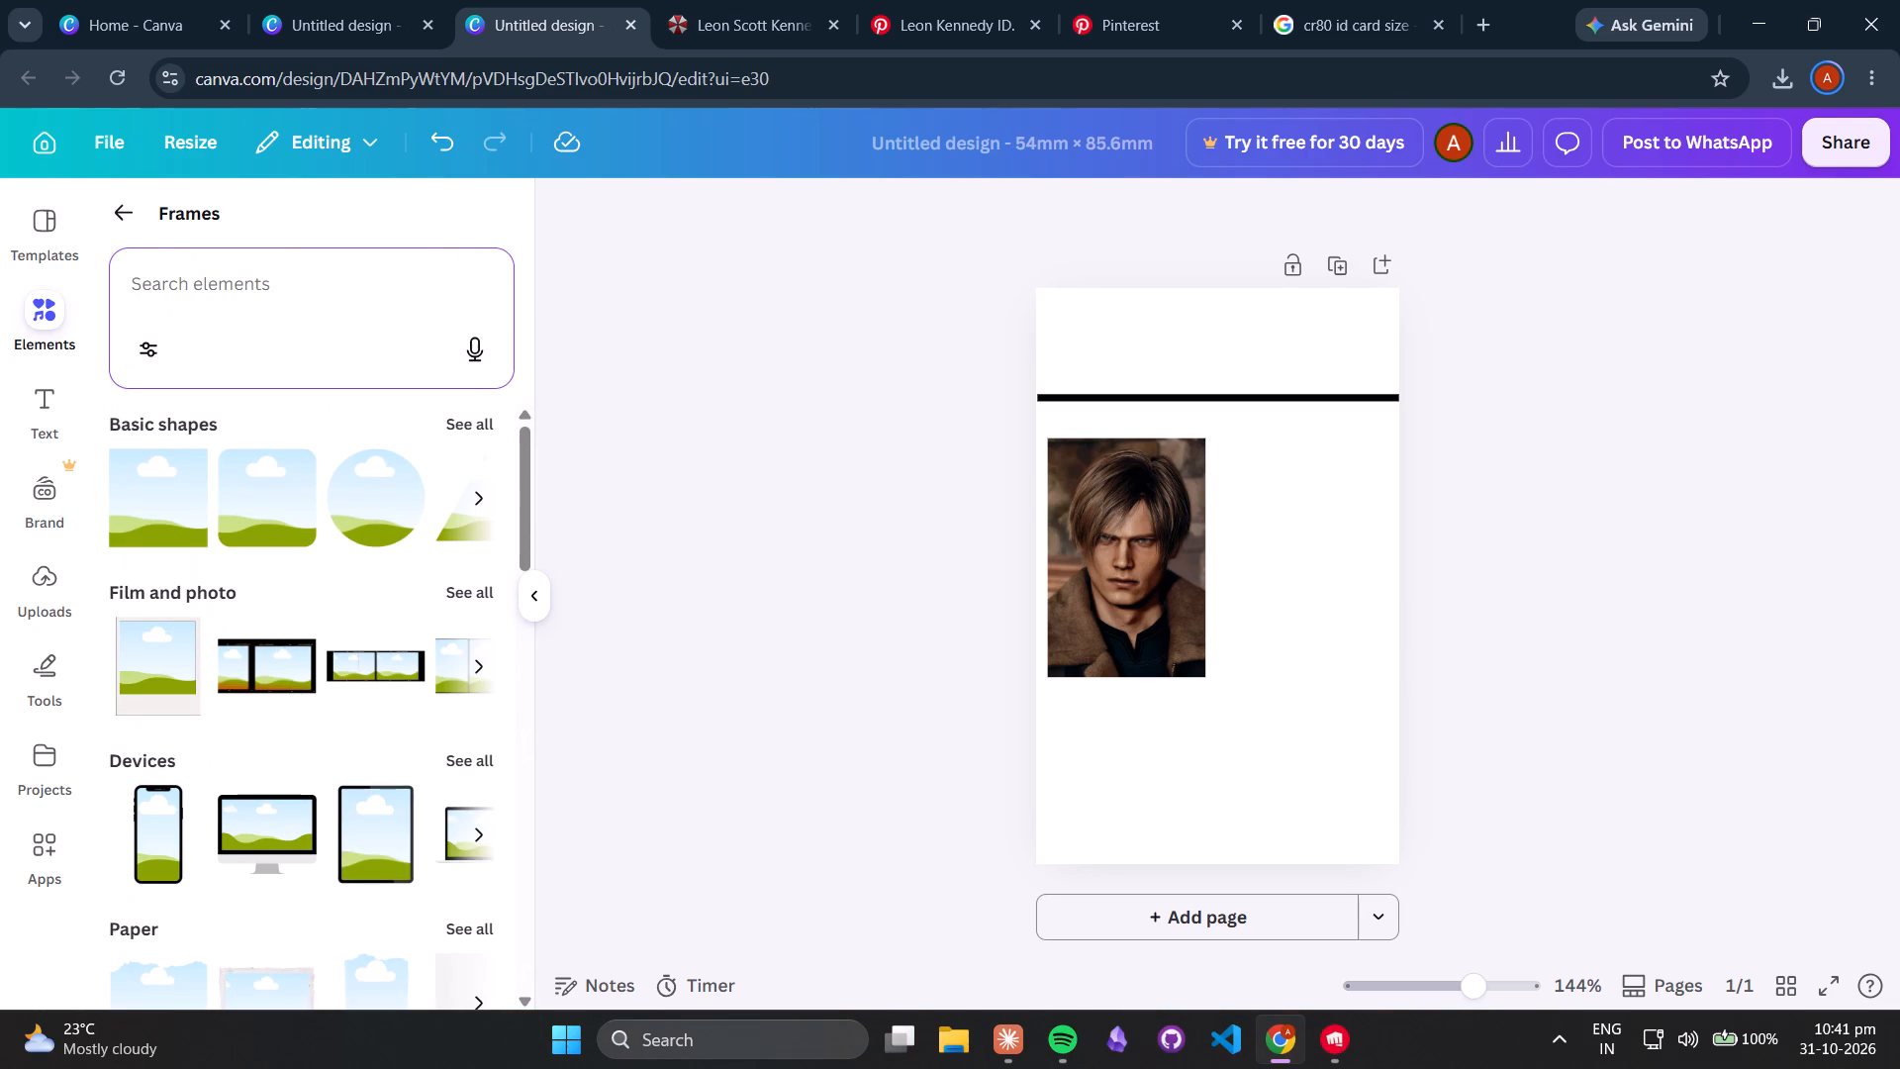
{"action": "type", "text": "pass"}
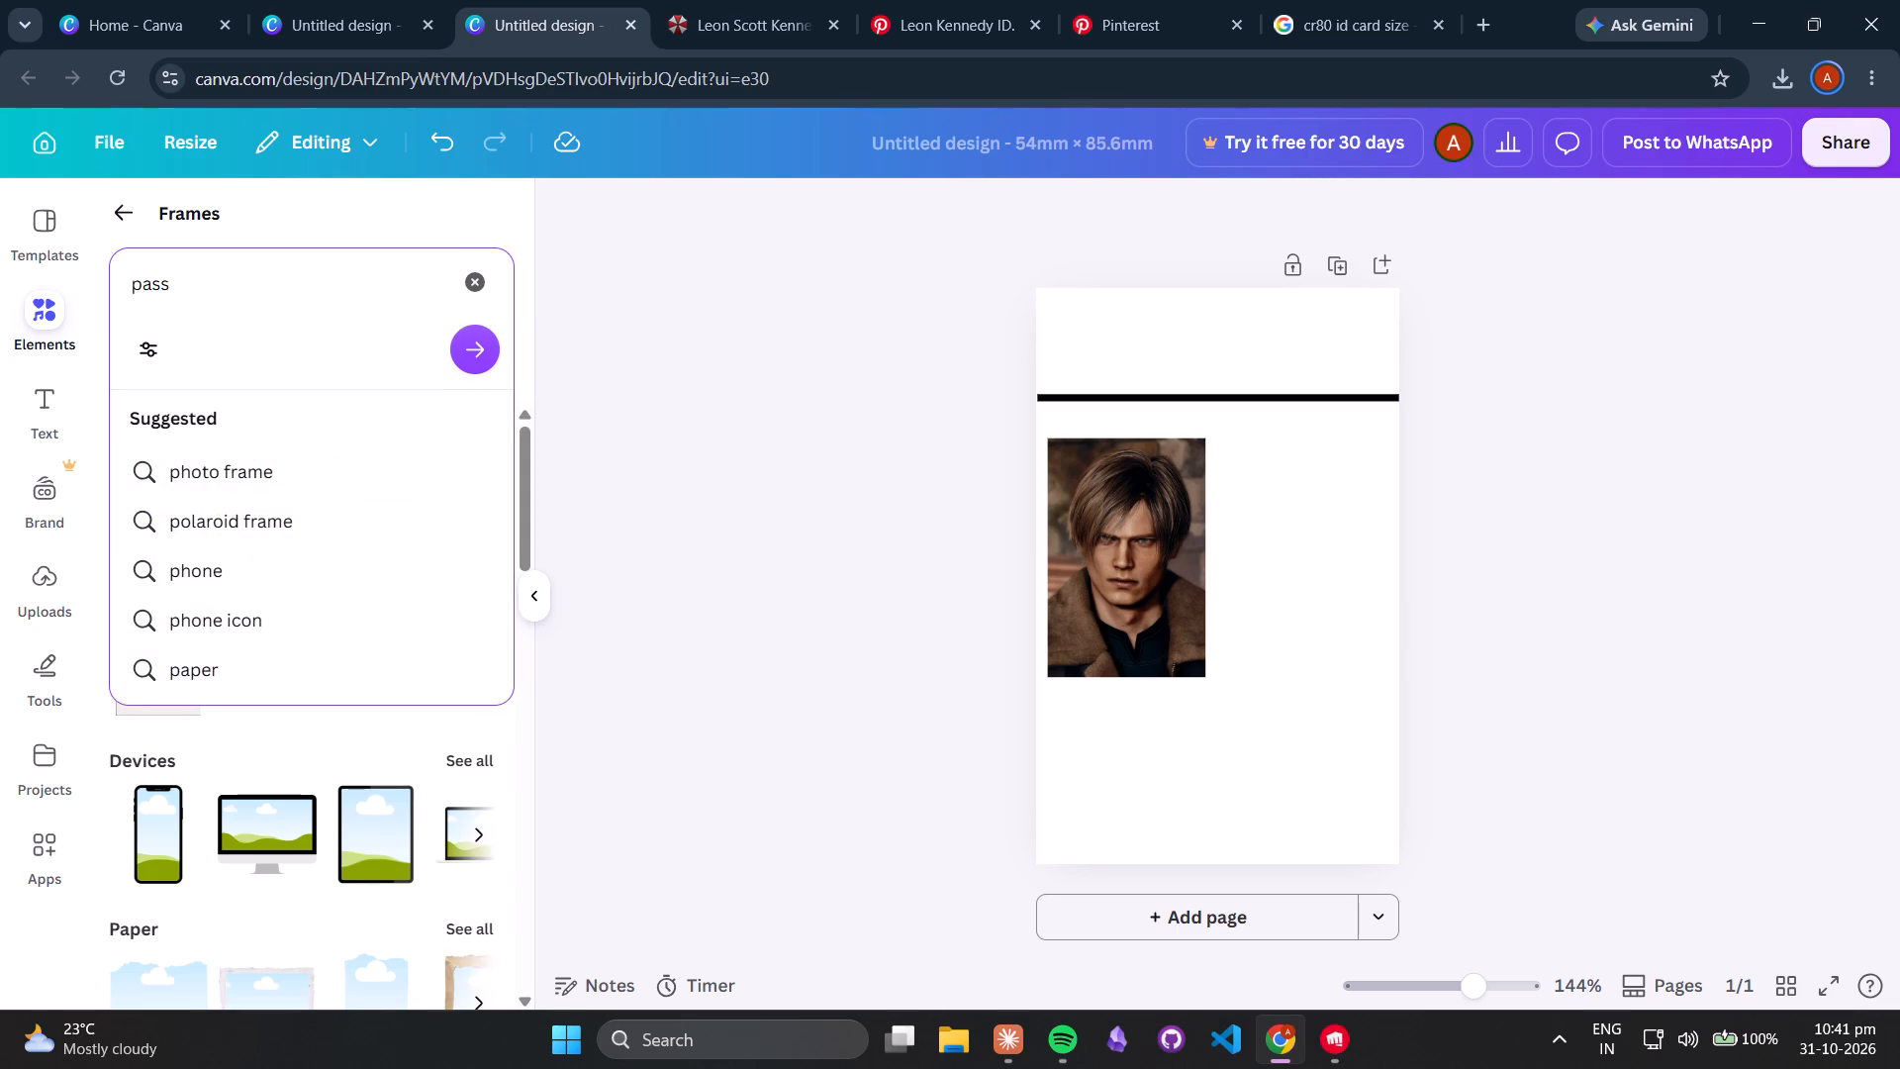
{"action": "type", "text": "port"}
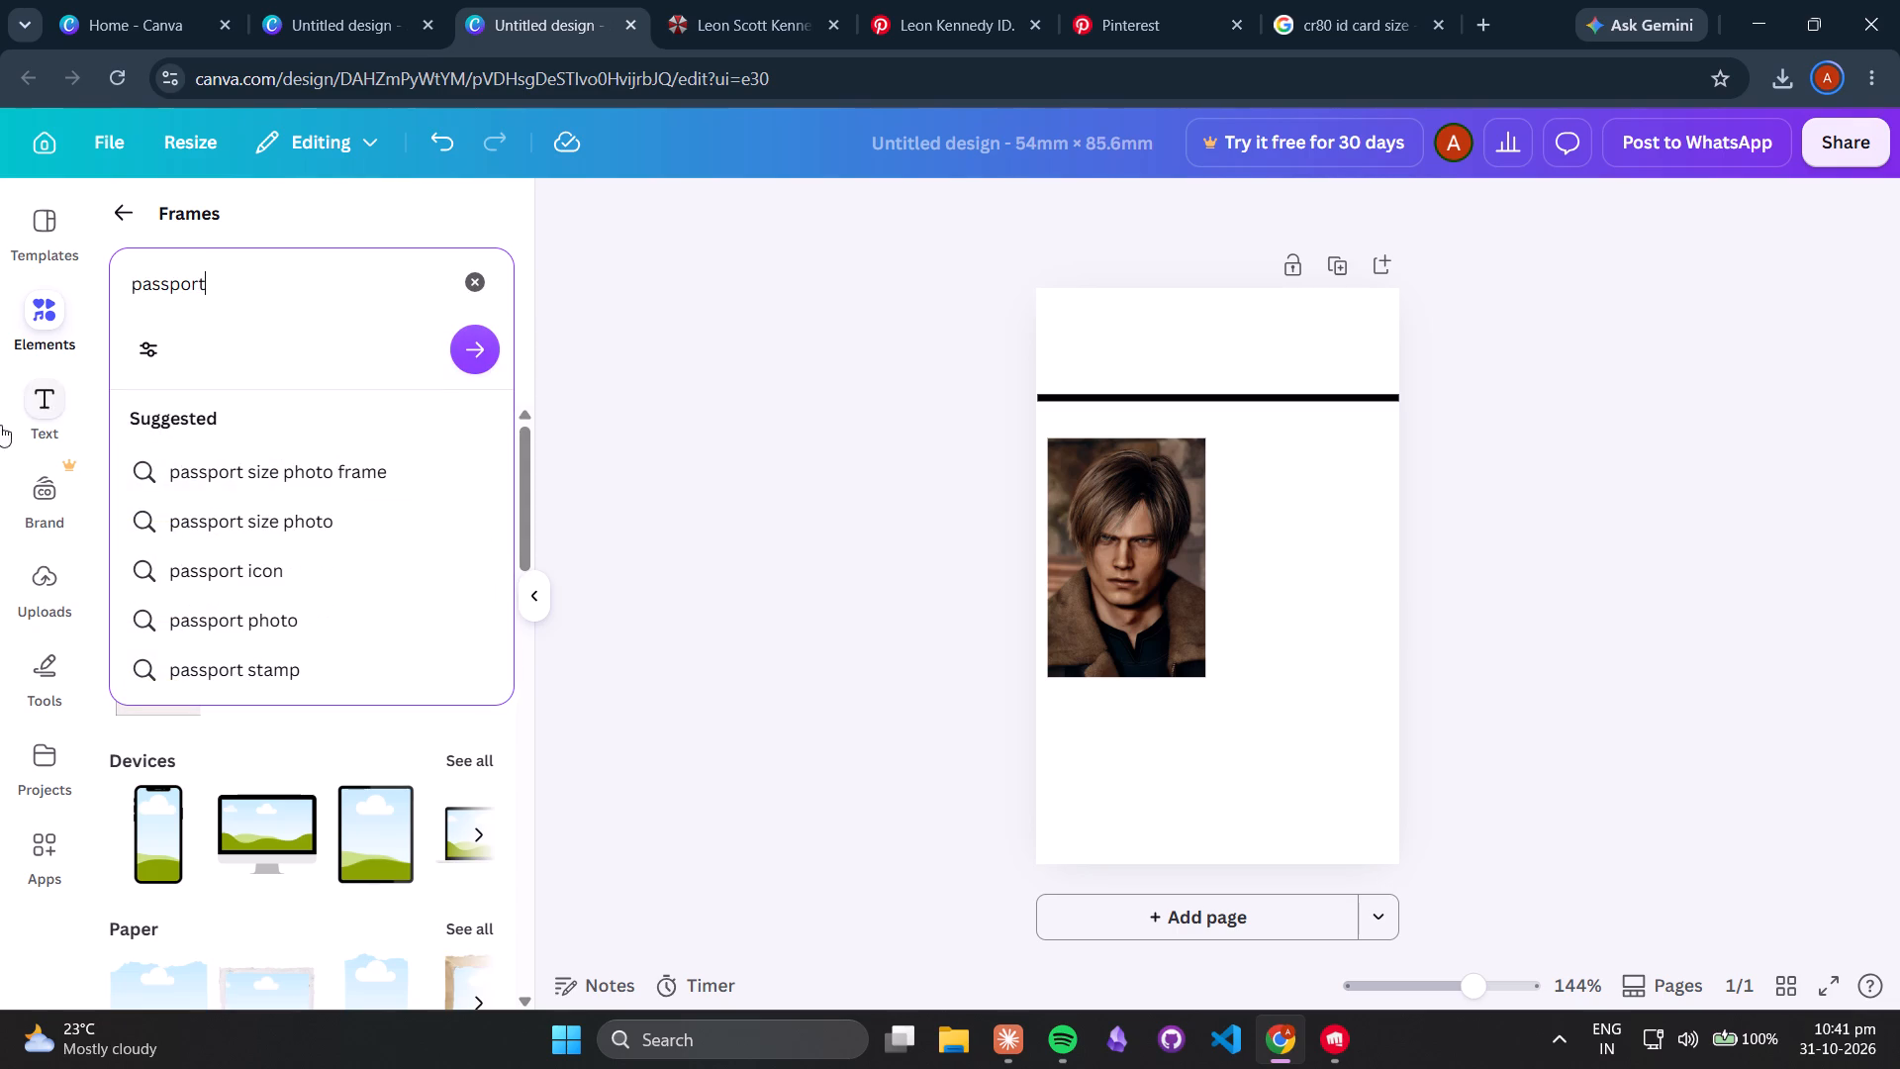
{"action": "left_click", "coordinate": [173, 467]}
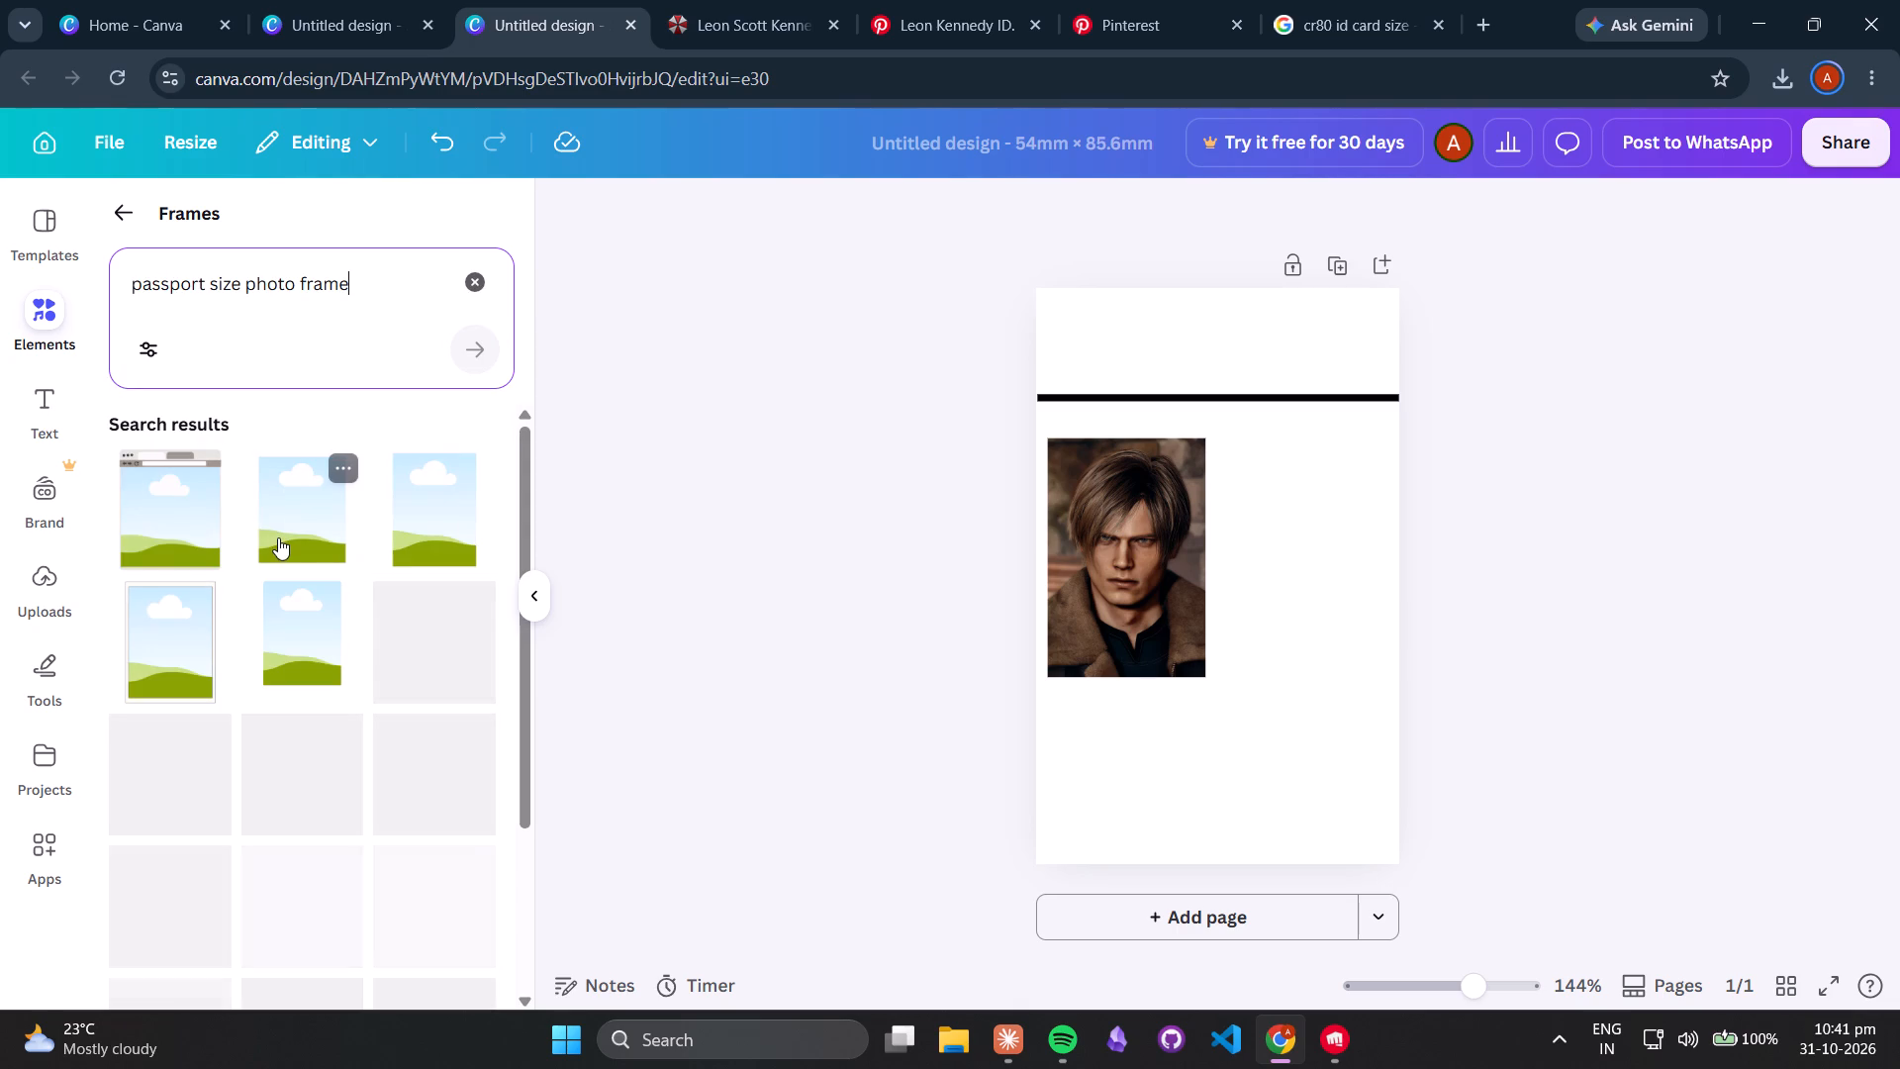
{"action": "left_click", "coordinate": [142, 619]}
Place the portrait inside the passport frame and position the framed portrait at the page's left edge, just below the horizontal line.
{"action": "left_click_drag", "start_coordinate": [1099, 525], "coordinate": [1098, 532]}
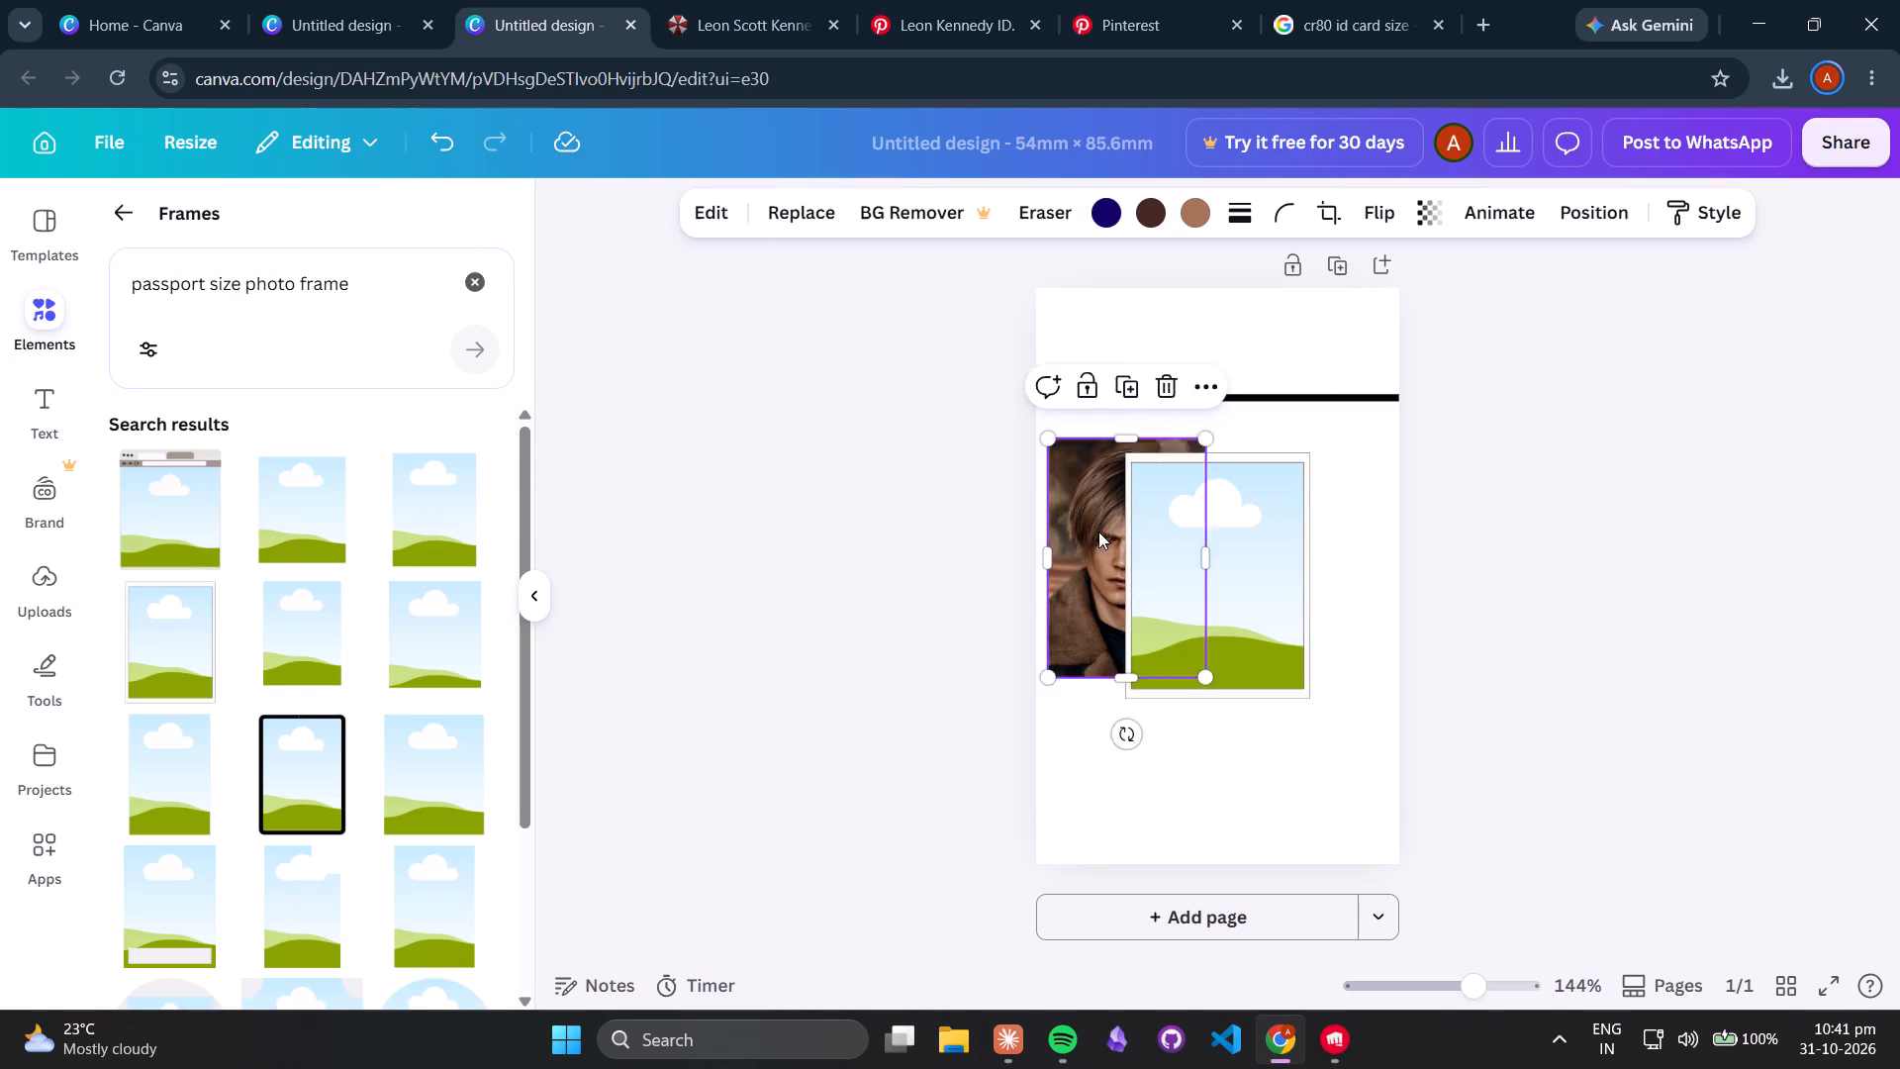
{"action": "left_click_drag", "start_coordinate": [1098, 532], "coordinate": [1181, 615]}
{"action": "left_click_drag", "start_coordinate": [1201, 581], "coordinate": [1119, 558]}
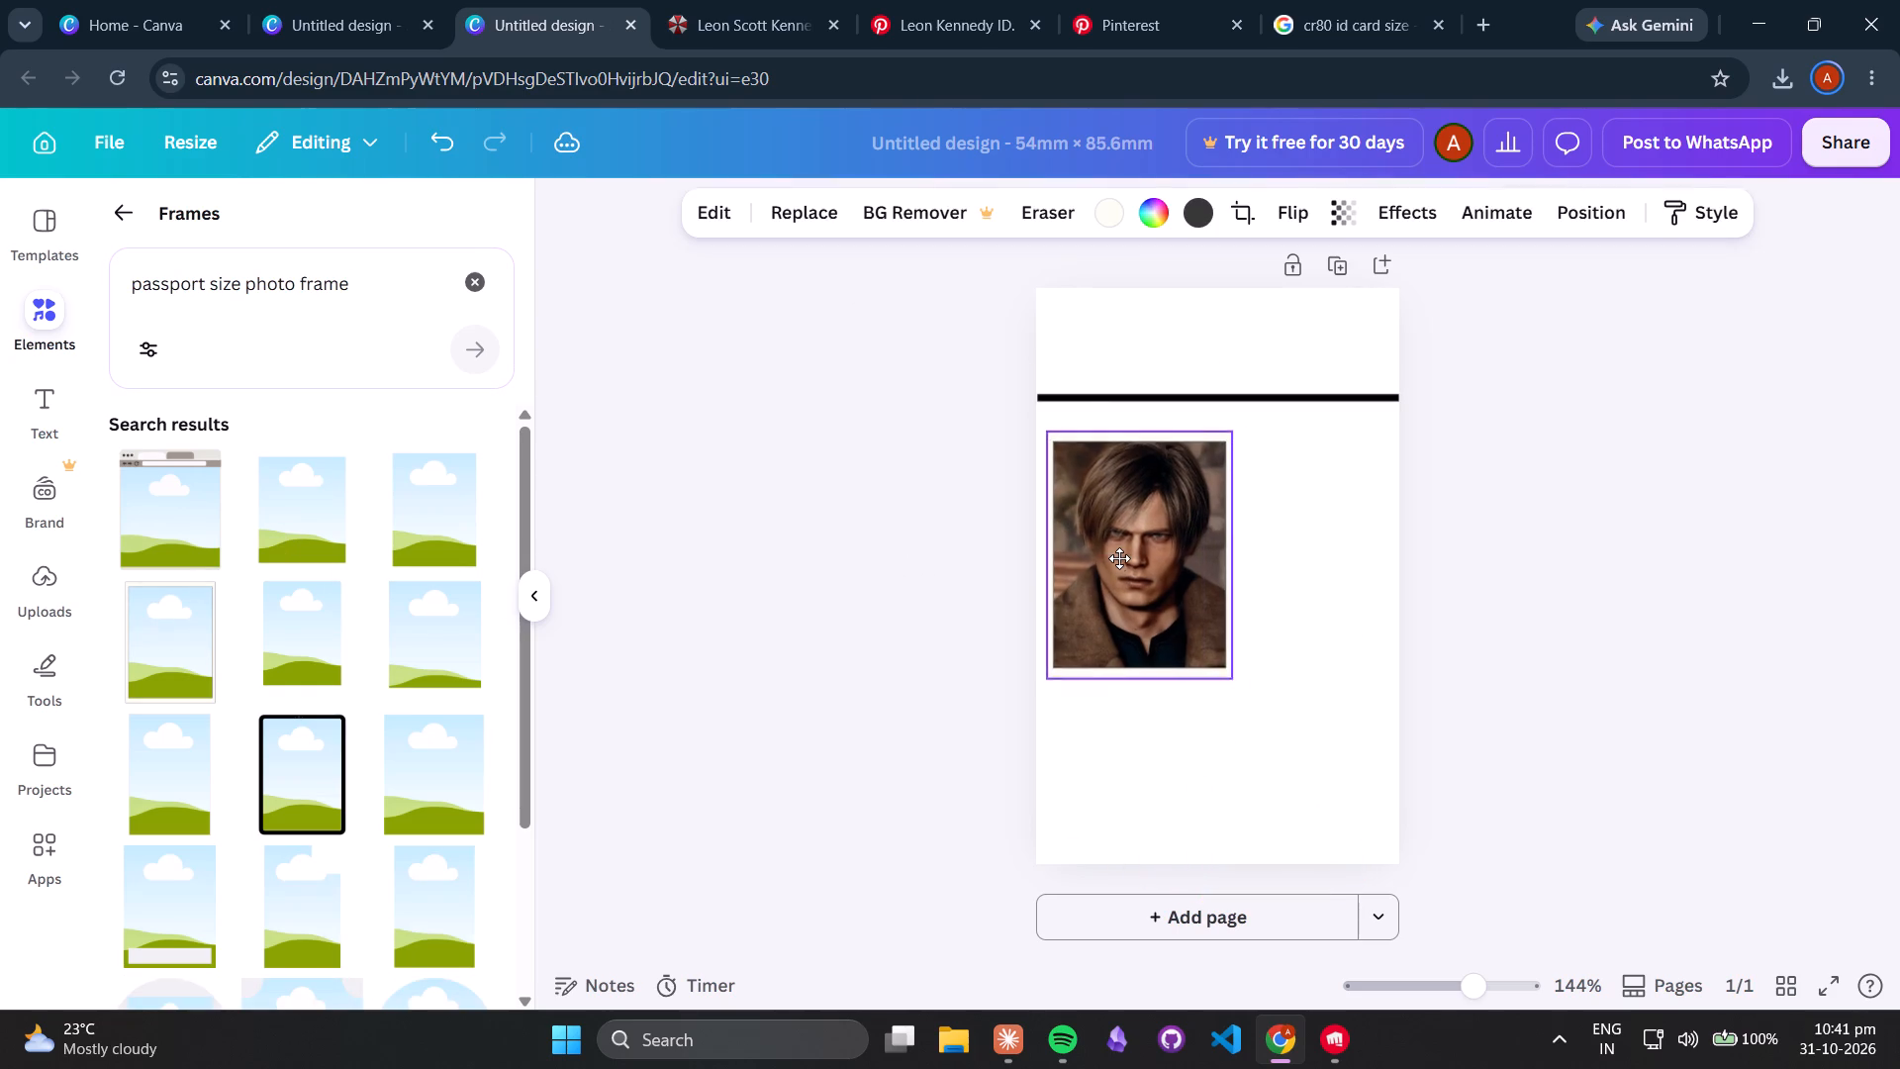
{"action": "left_click_drag", "start_coordinate": [1119, 558], "coordinate": [1123, 566]}
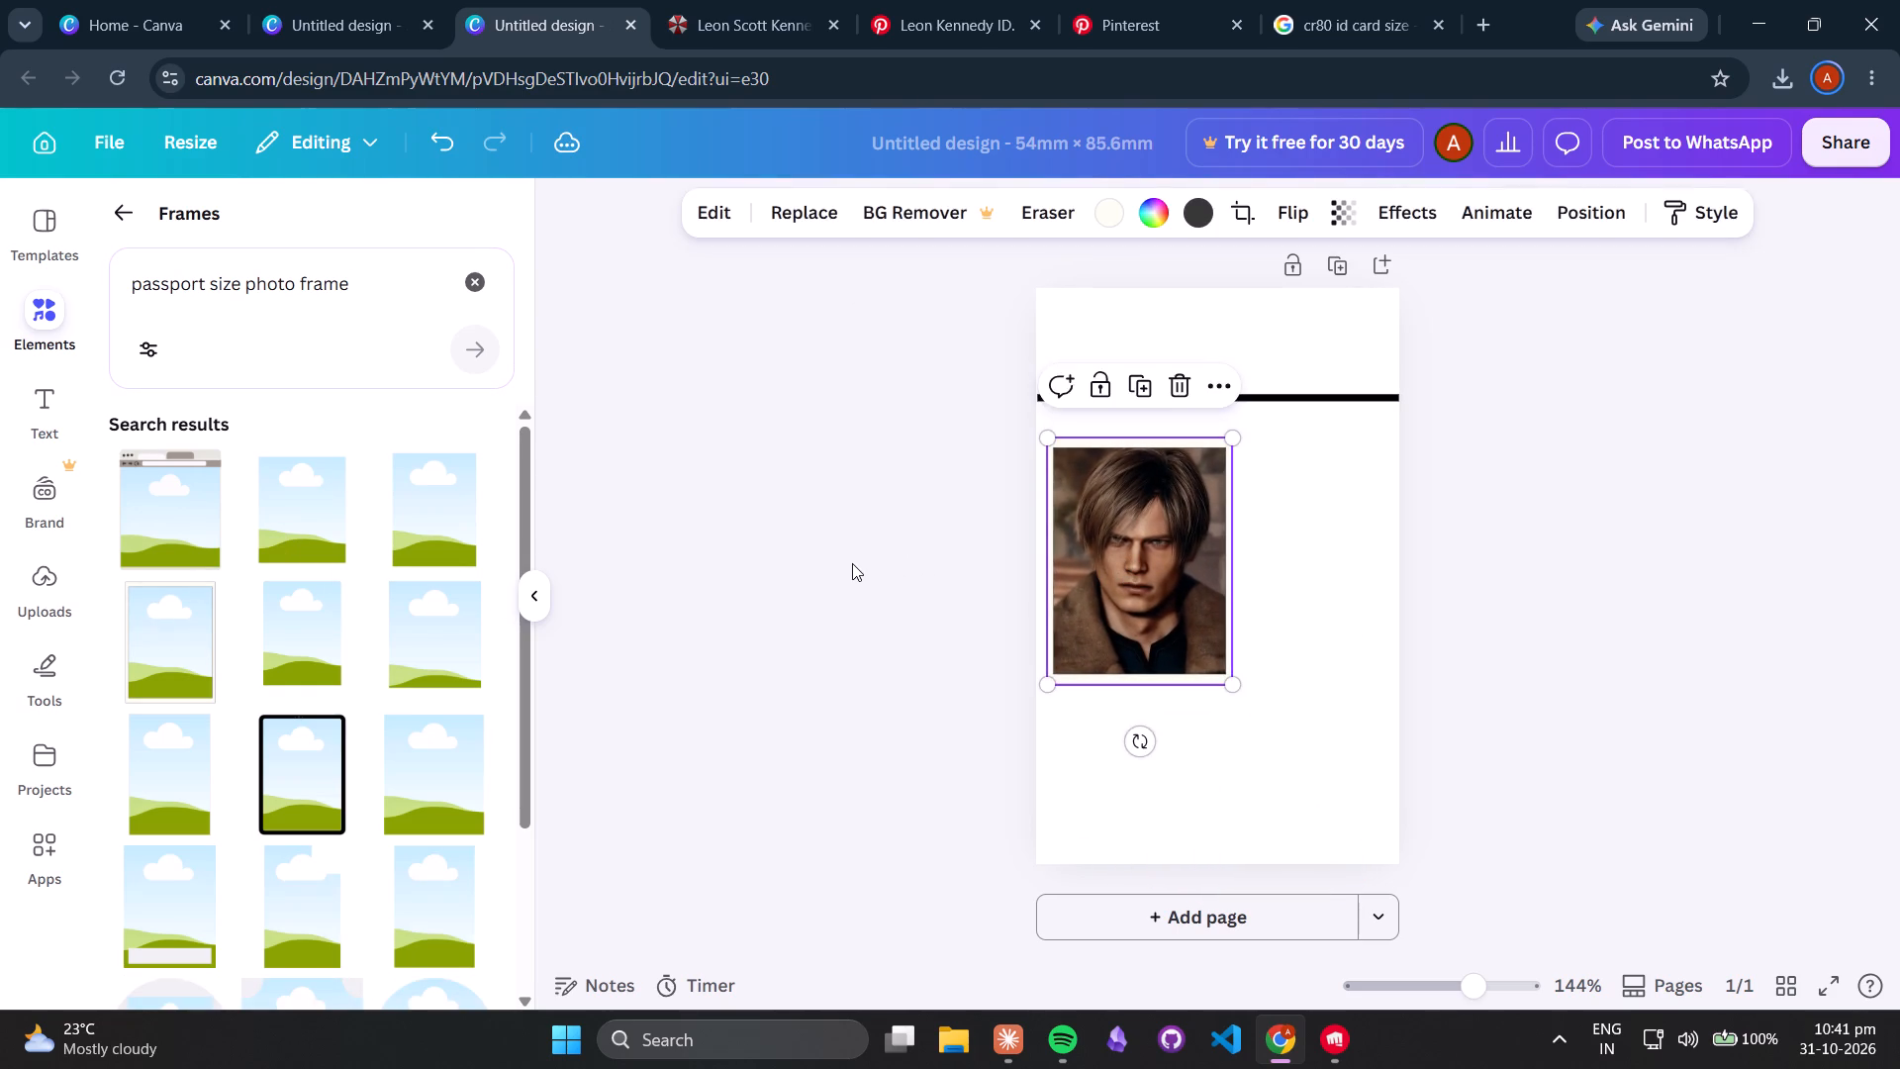
{"action": "left_click", "coordinate": [852, 563]}
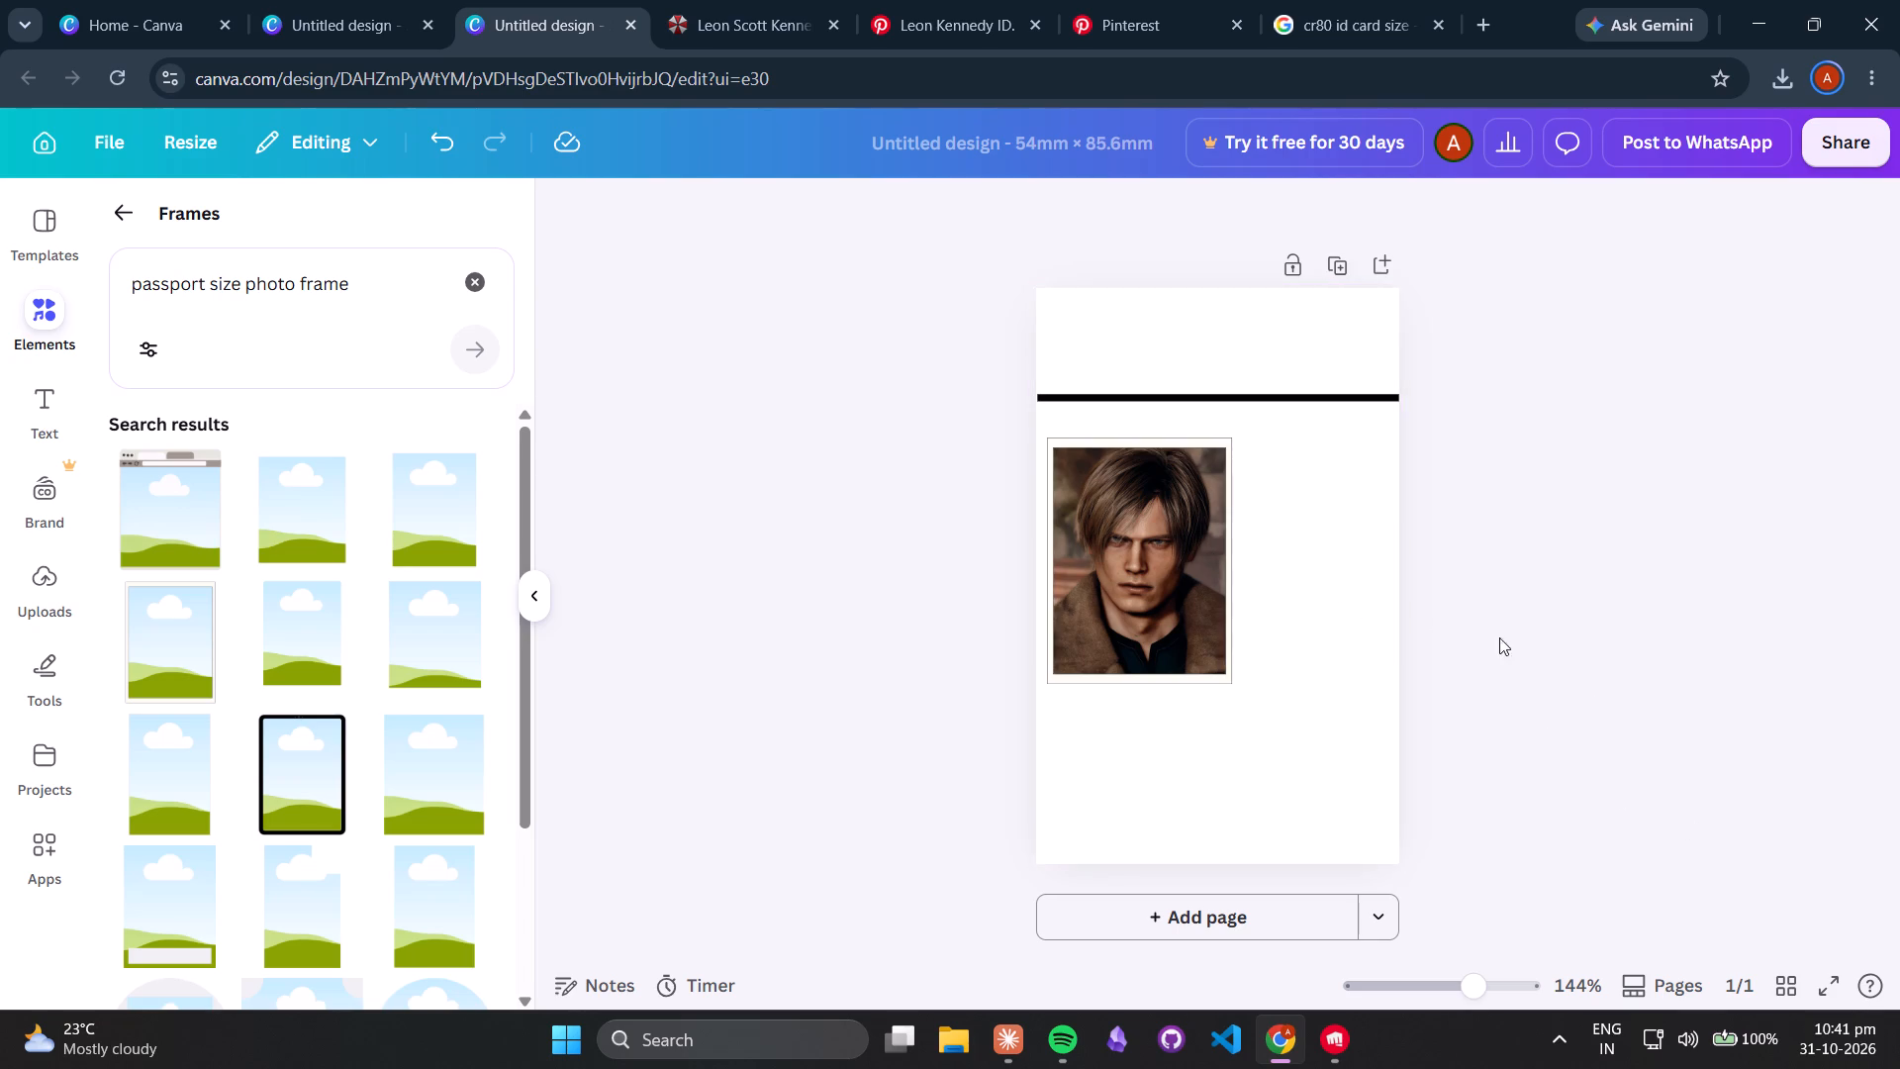
{"action": "left_click", "coordinate": [1146, 583]}
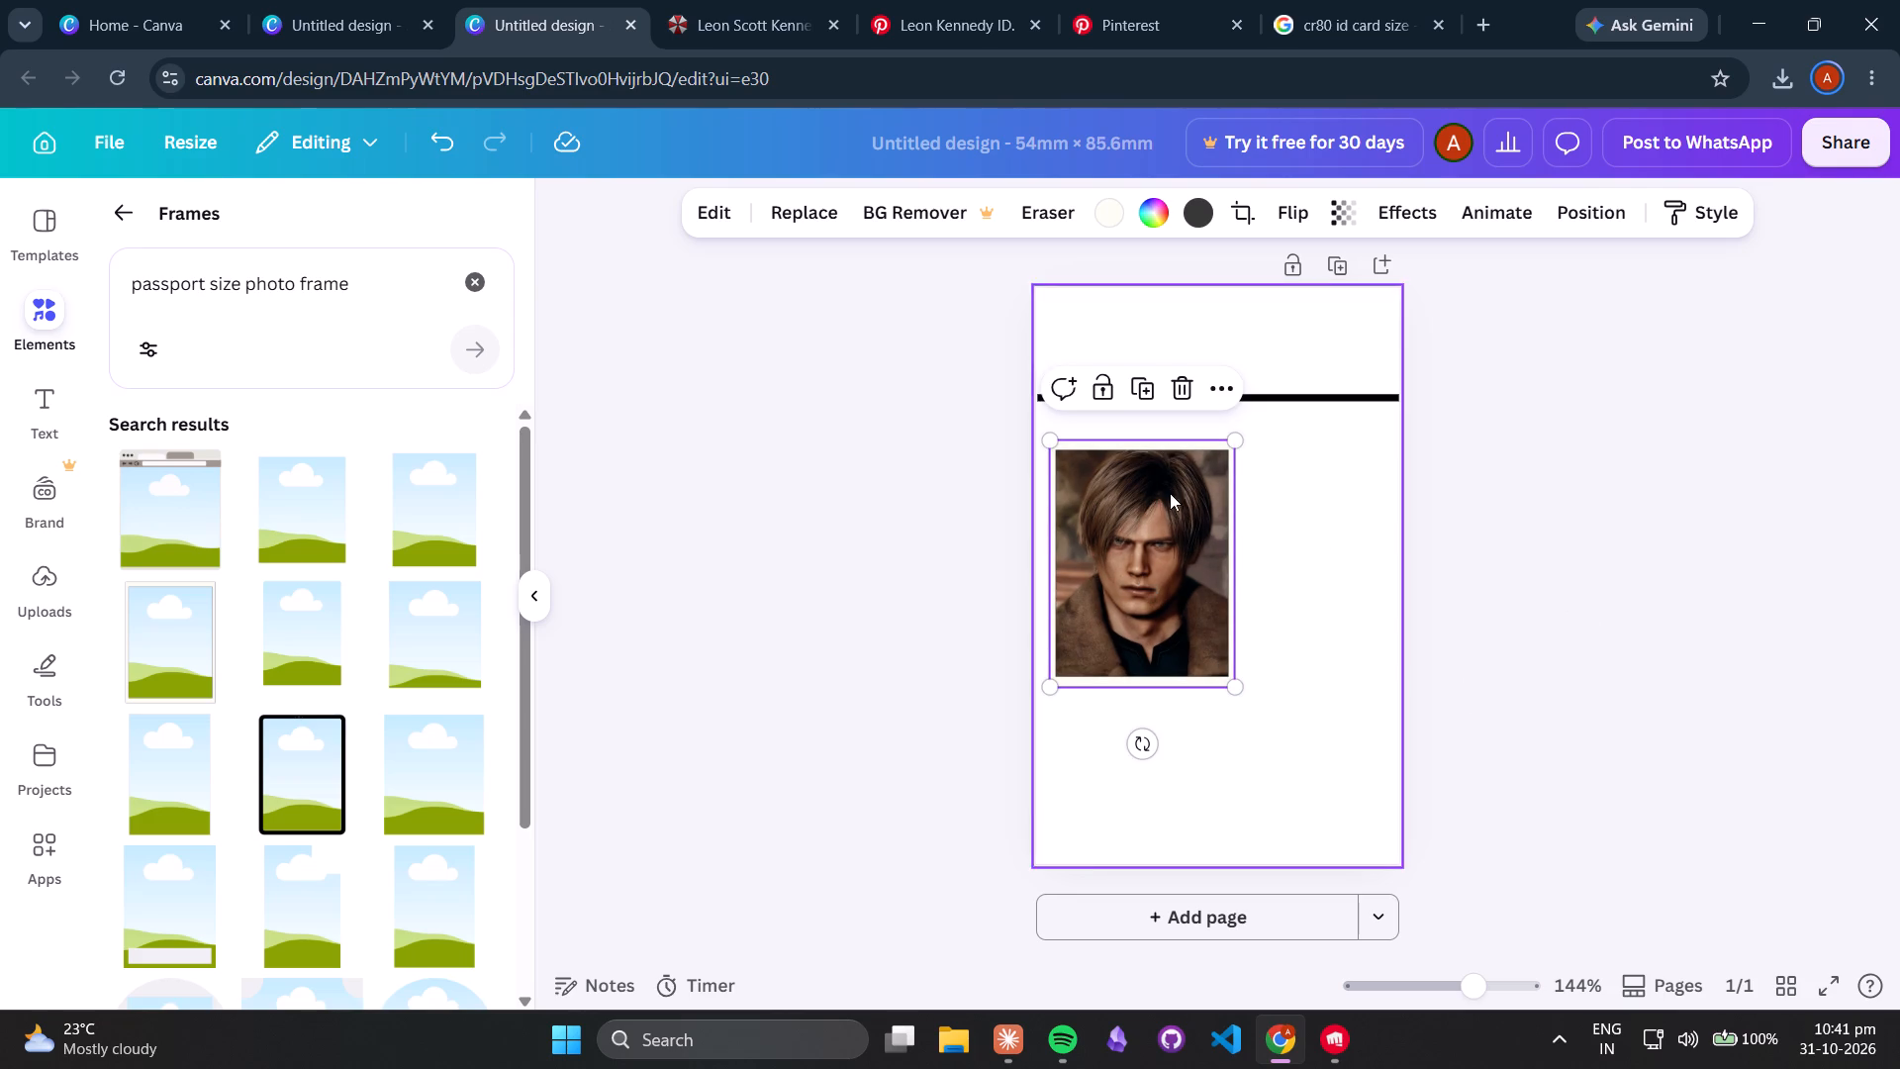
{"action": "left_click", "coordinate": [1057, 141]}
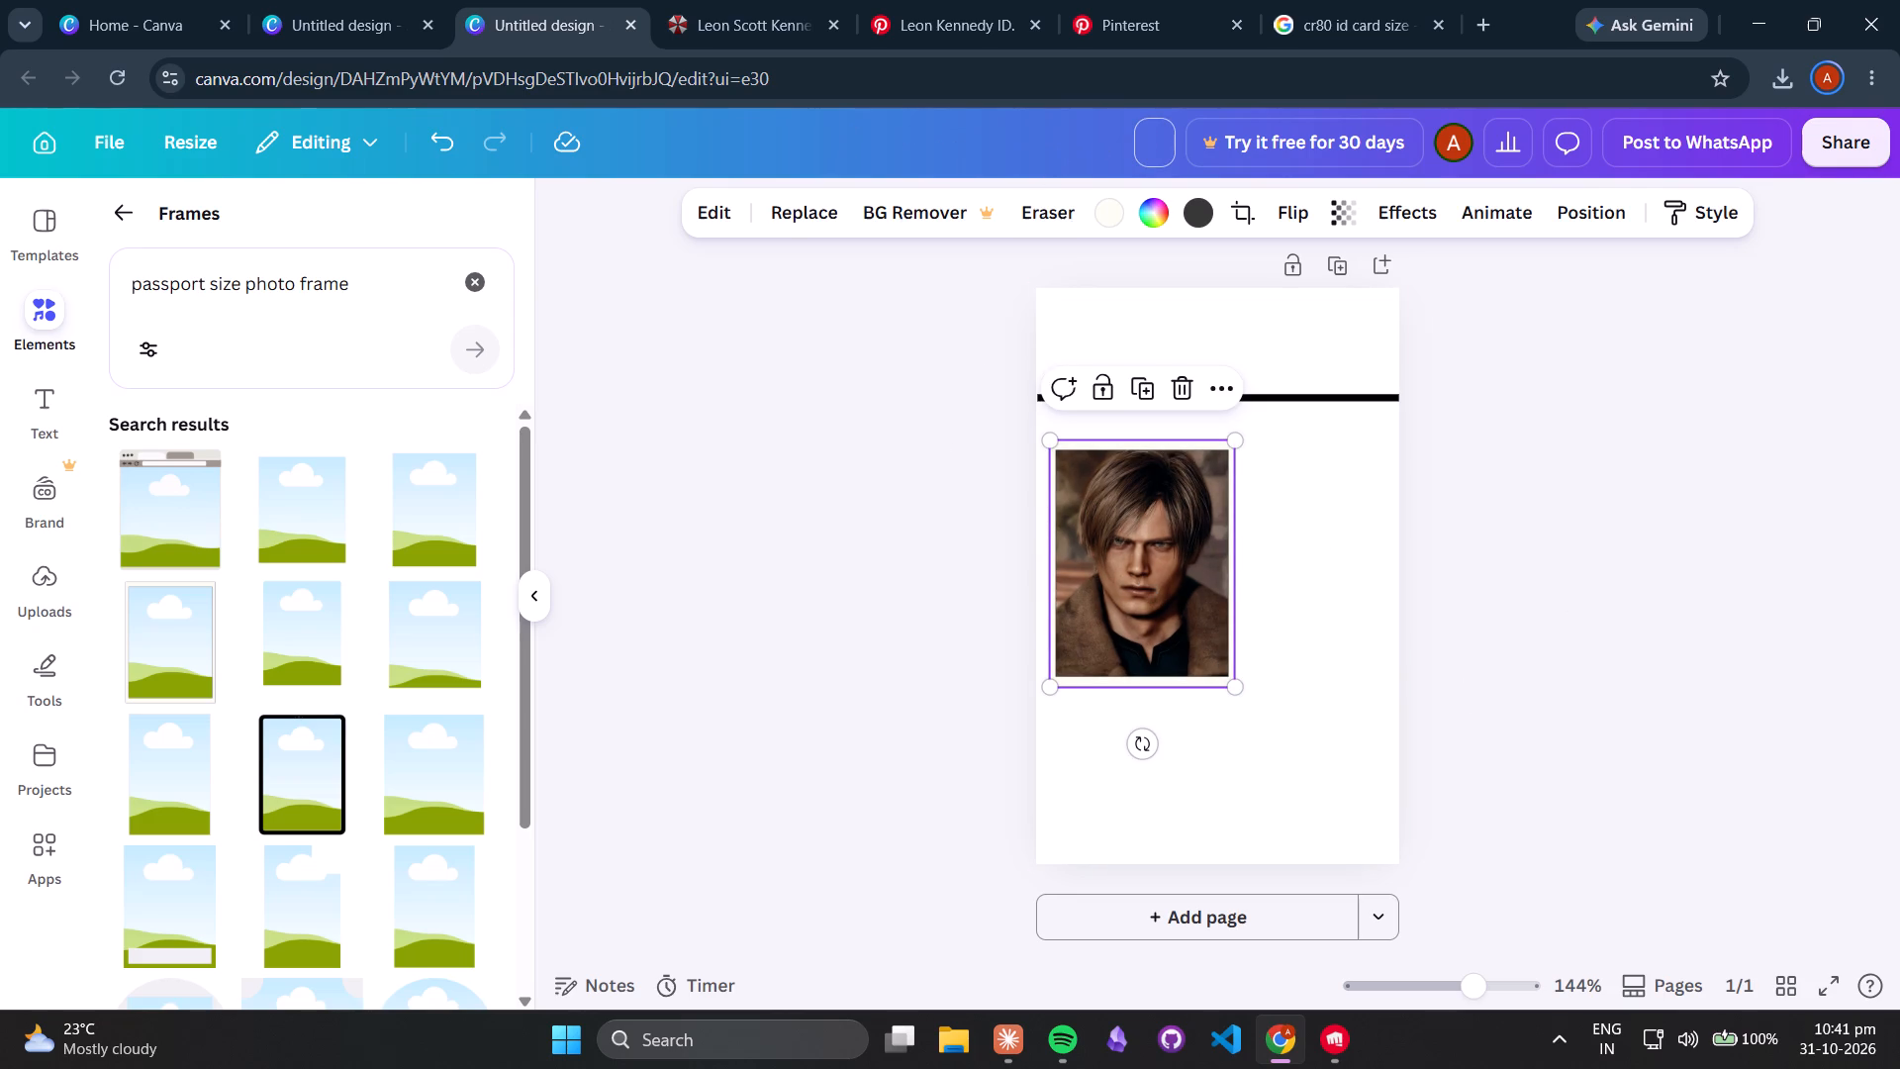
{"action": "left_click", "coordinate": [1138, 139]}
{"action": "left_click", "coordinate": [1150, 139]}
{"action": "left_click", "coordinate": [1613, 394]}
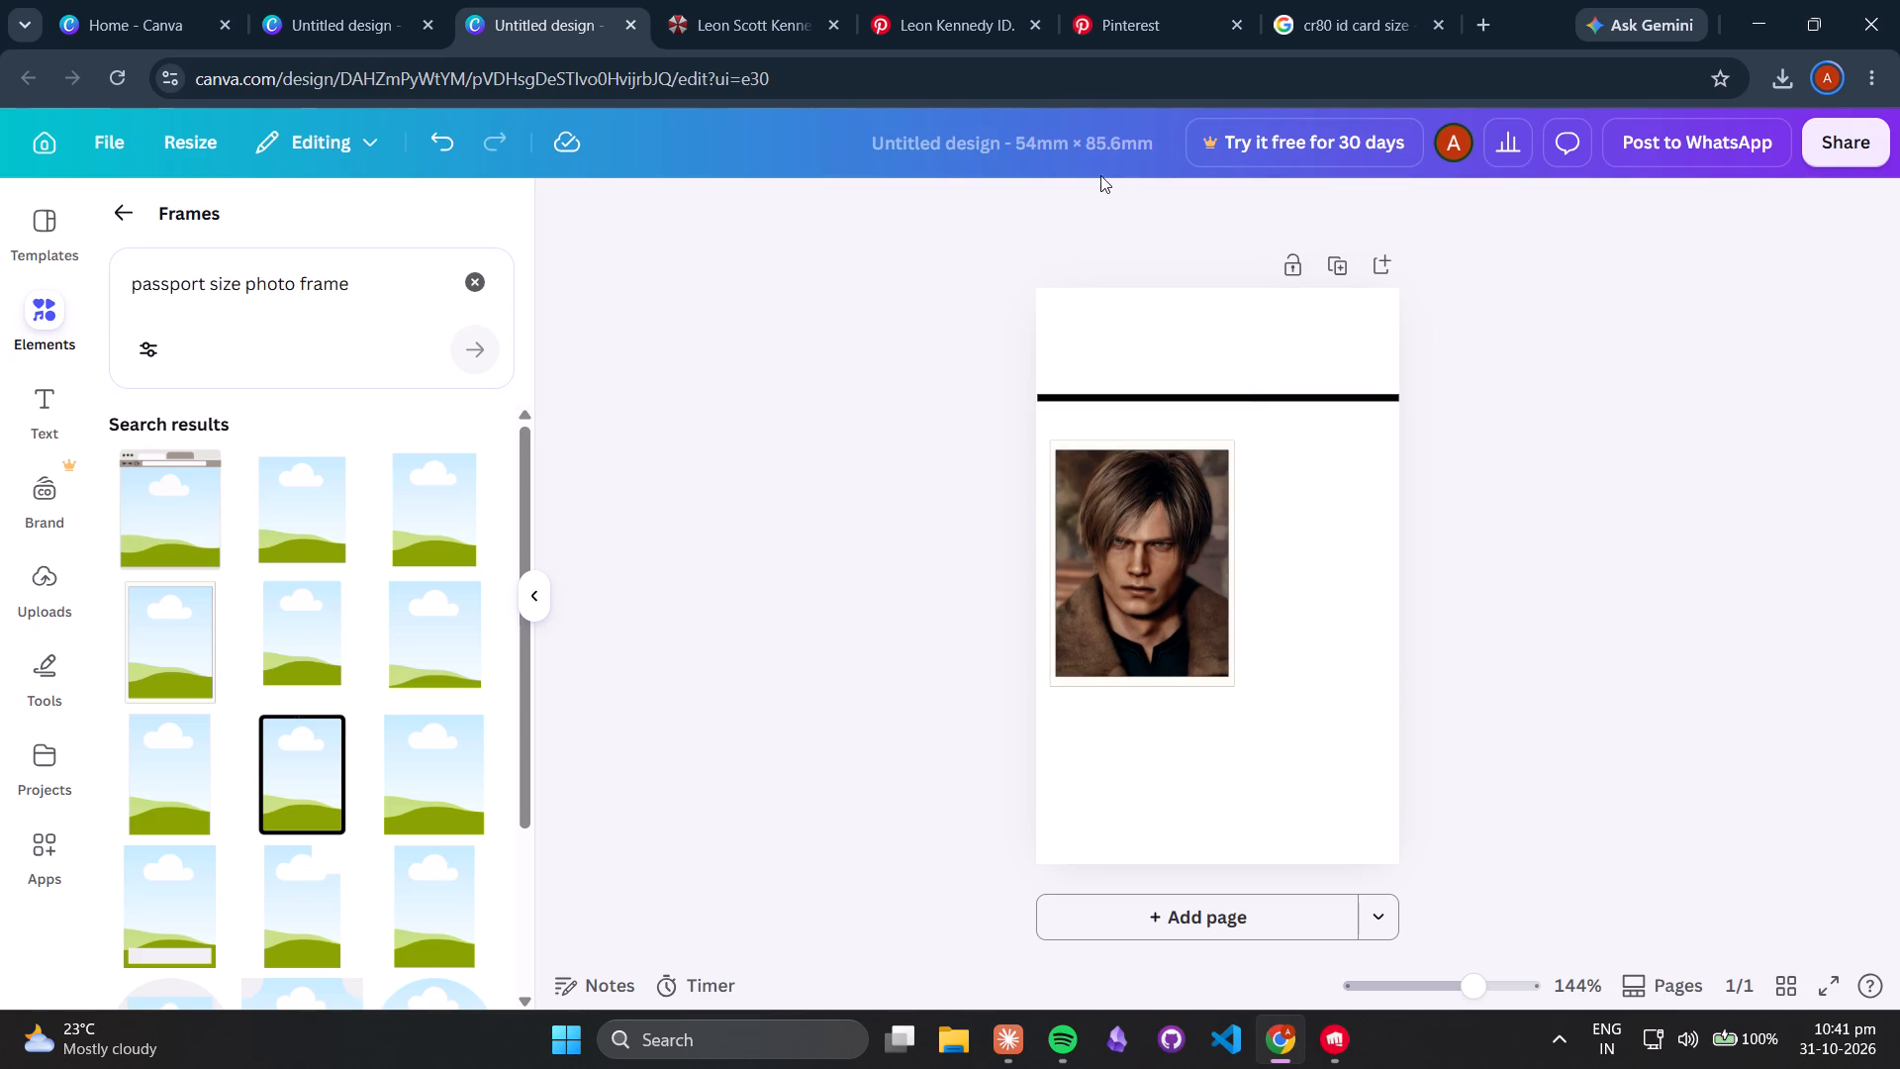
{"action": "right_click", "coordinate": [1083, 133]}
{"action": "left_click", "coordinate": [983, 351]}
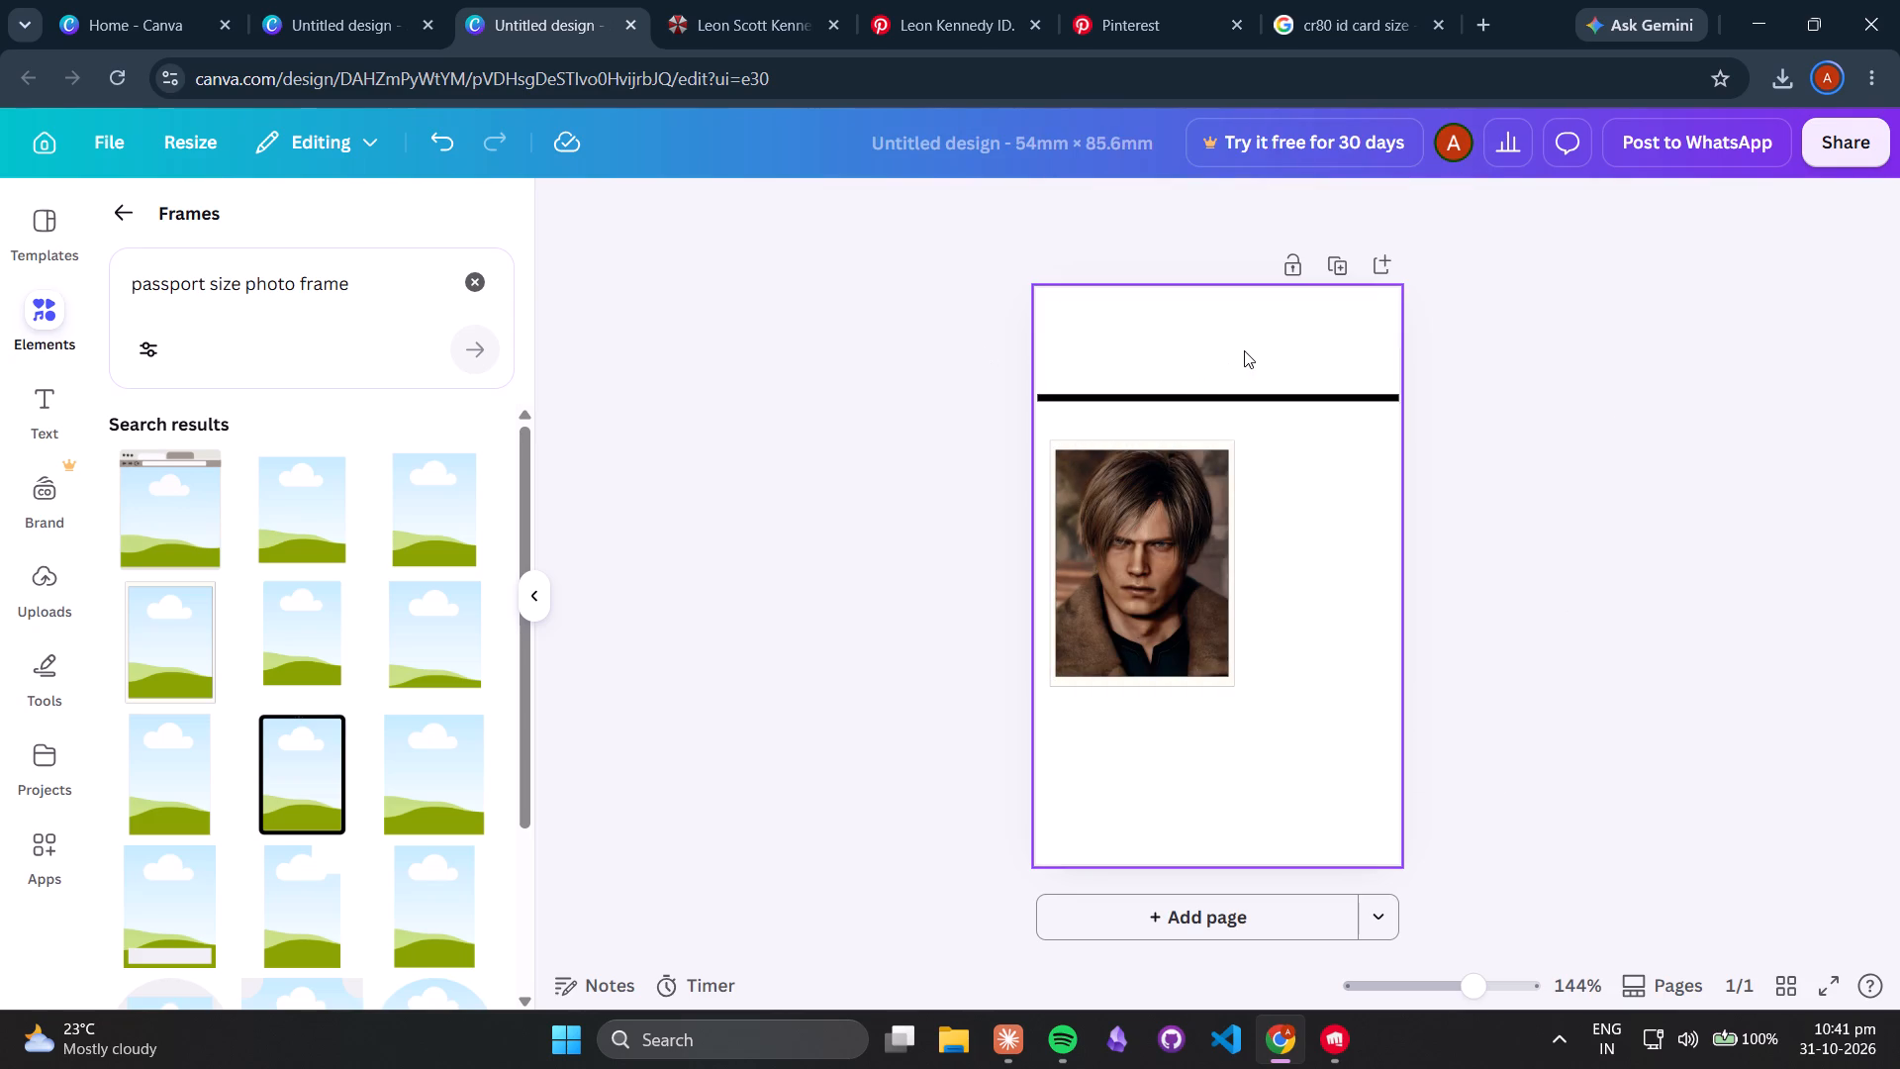
Browse the page style sets and apply the Arsenal/Radley style to the page.
{"action": "right_click", "coordinate": [1244, 350]}
{"action": "left_click", "coordinate": [957, 201]}
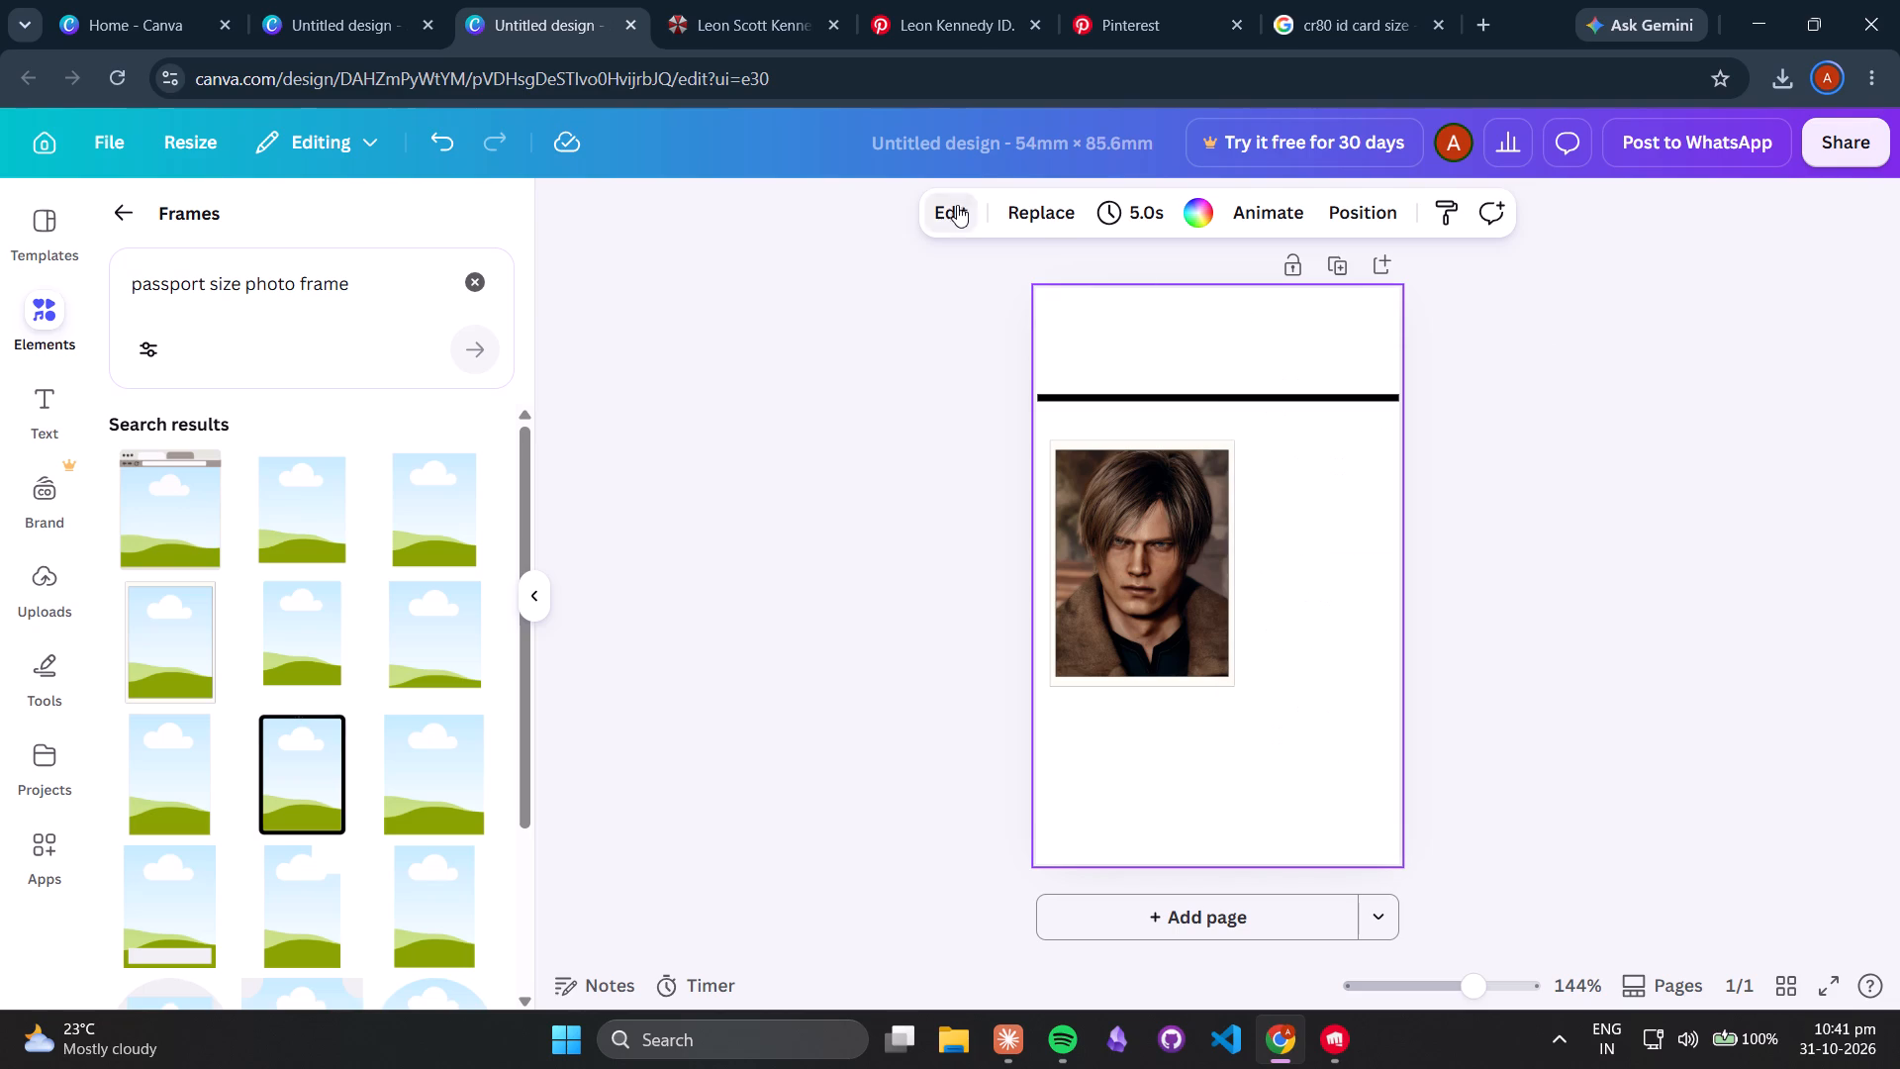
{"action": "left_click", "coordinate": [957, 208]}
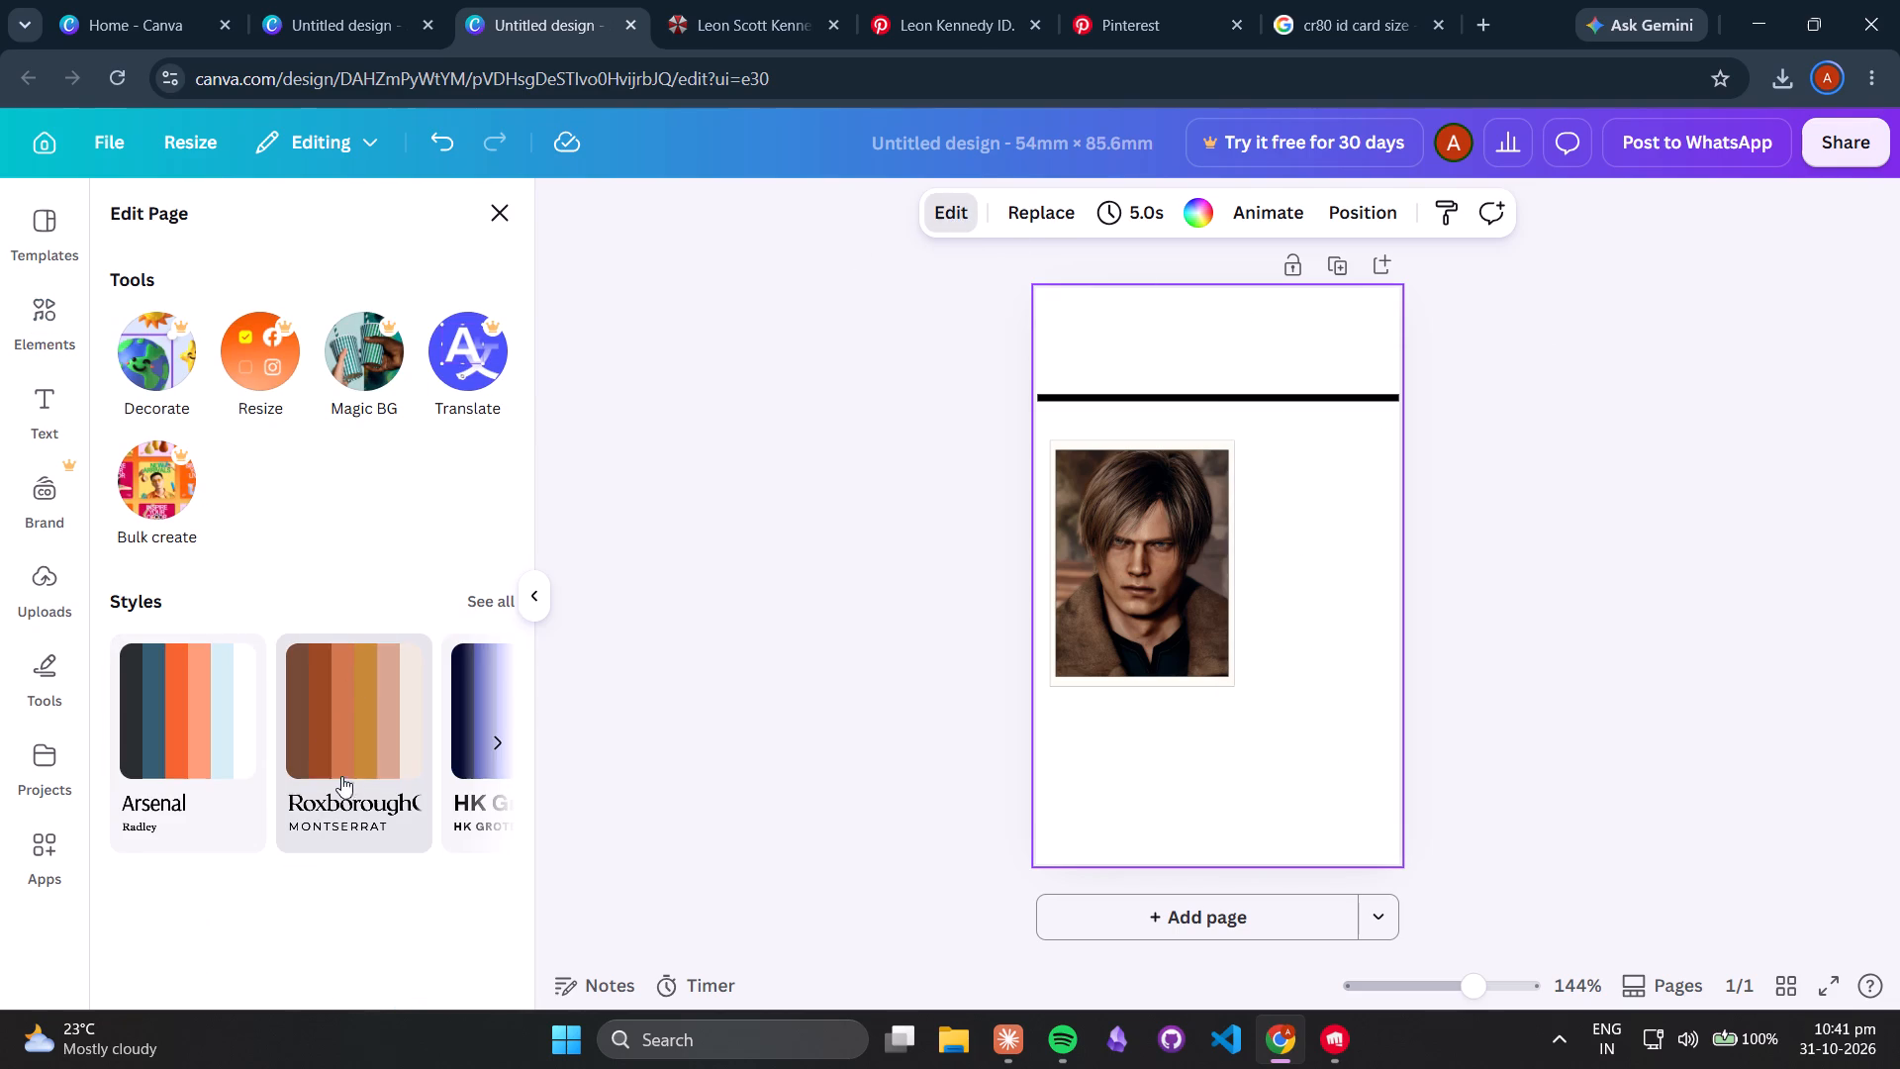
{"action": "left_click", "coordinate": [497, 742]}
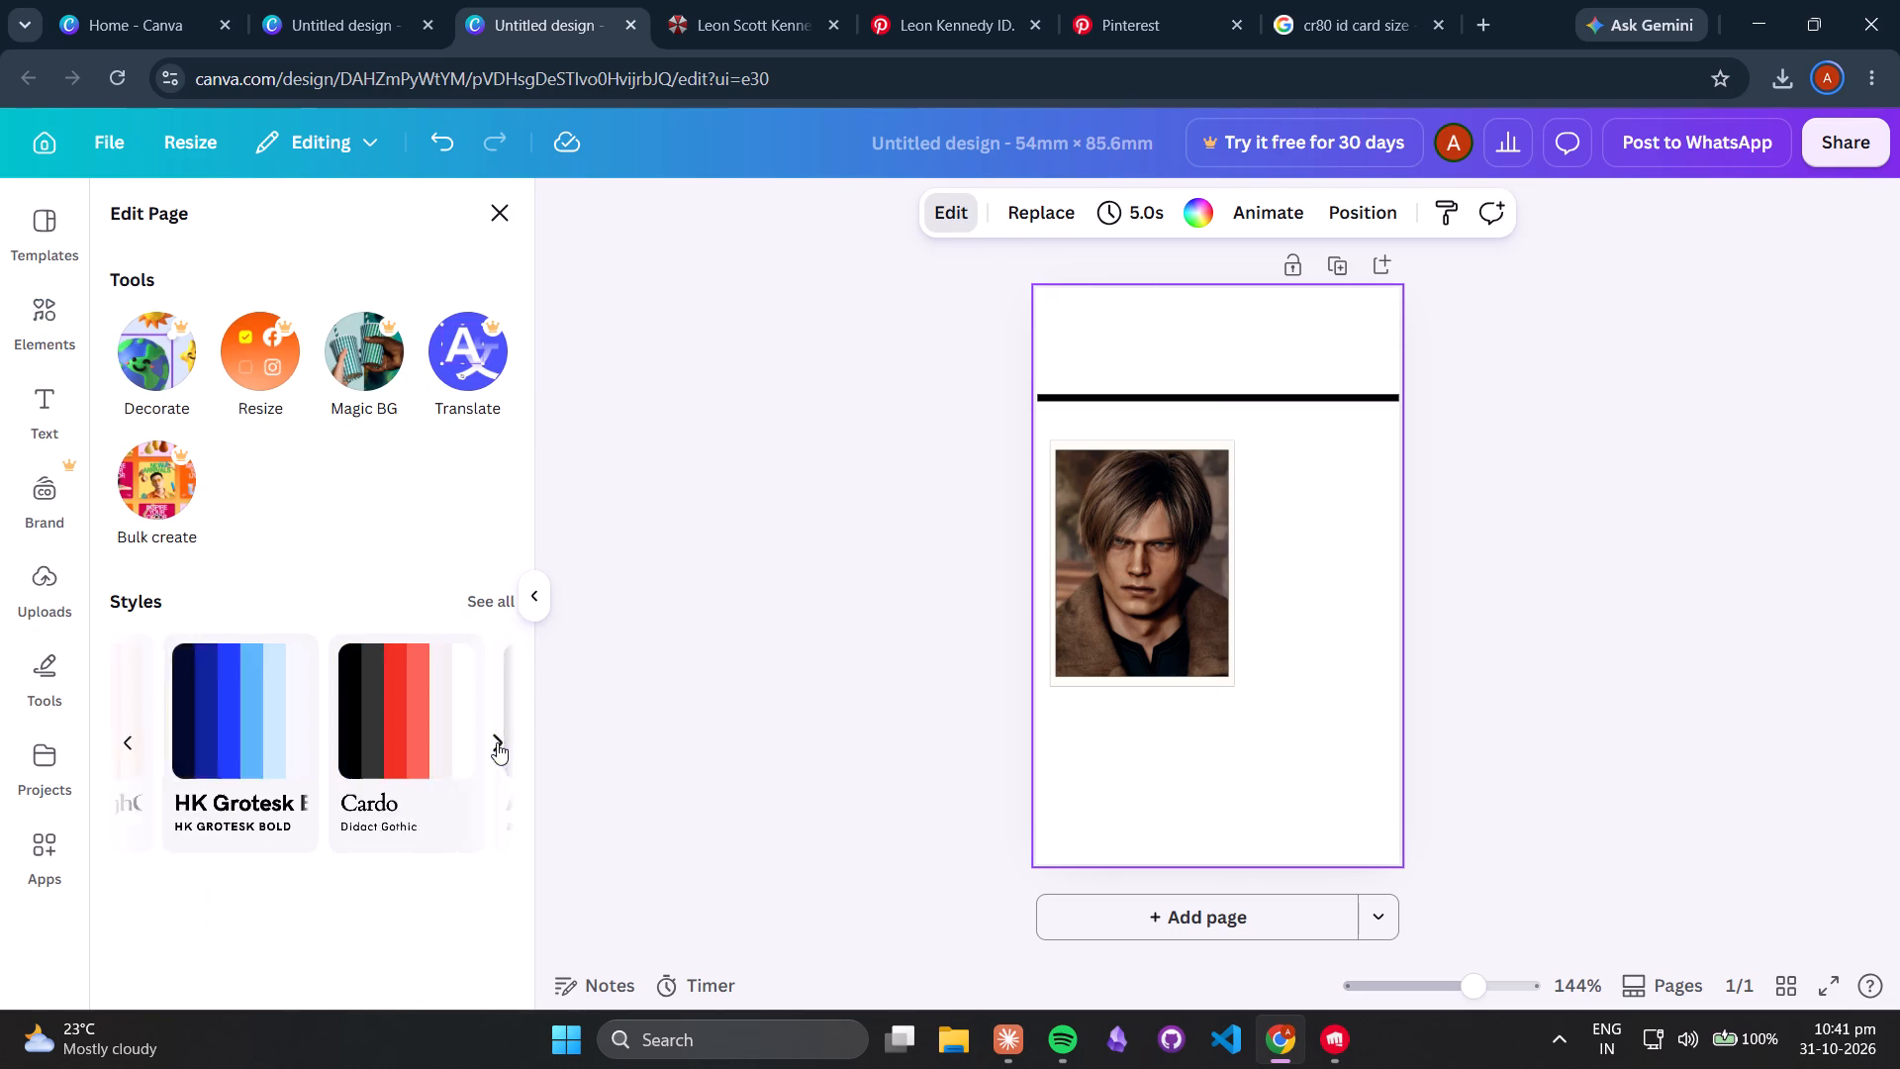
{"action": "left_click", "coordinate": [500, 740]}
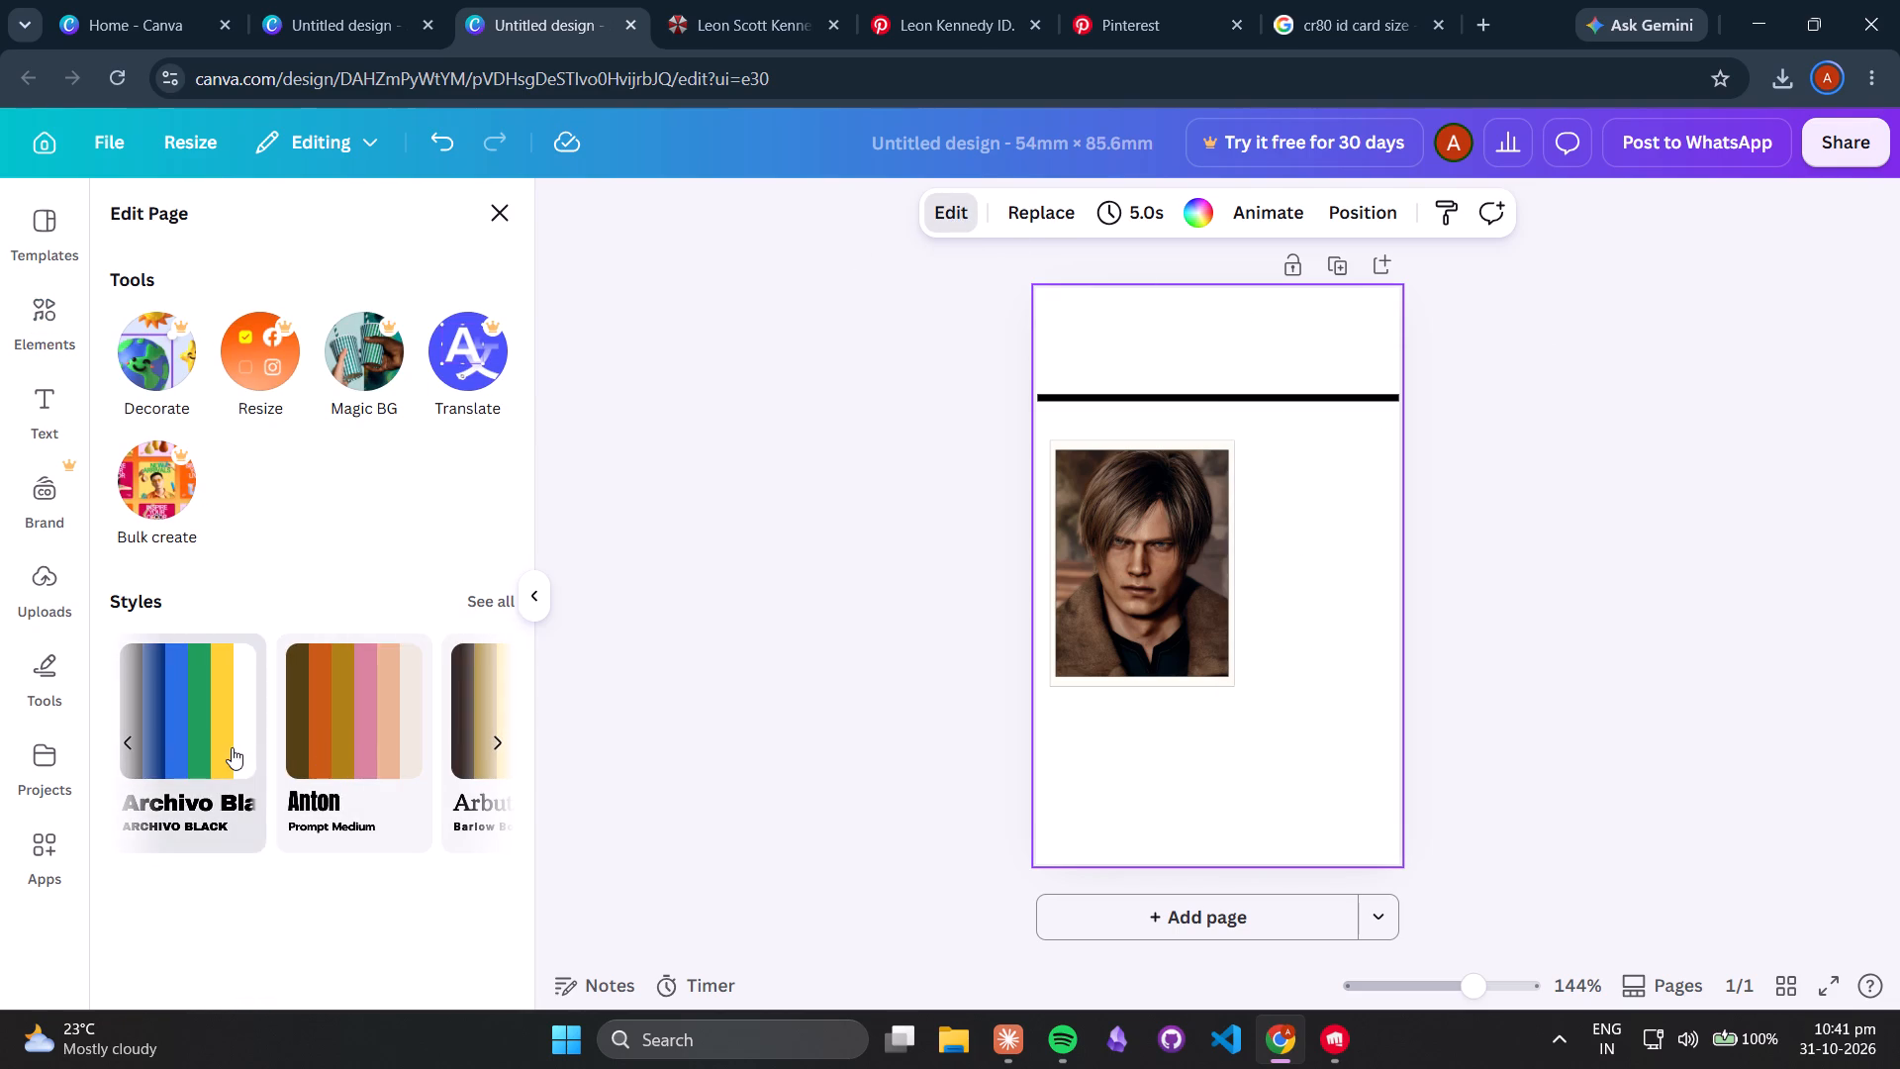
{"action": "left_click", "coordinate": [495, 746]}
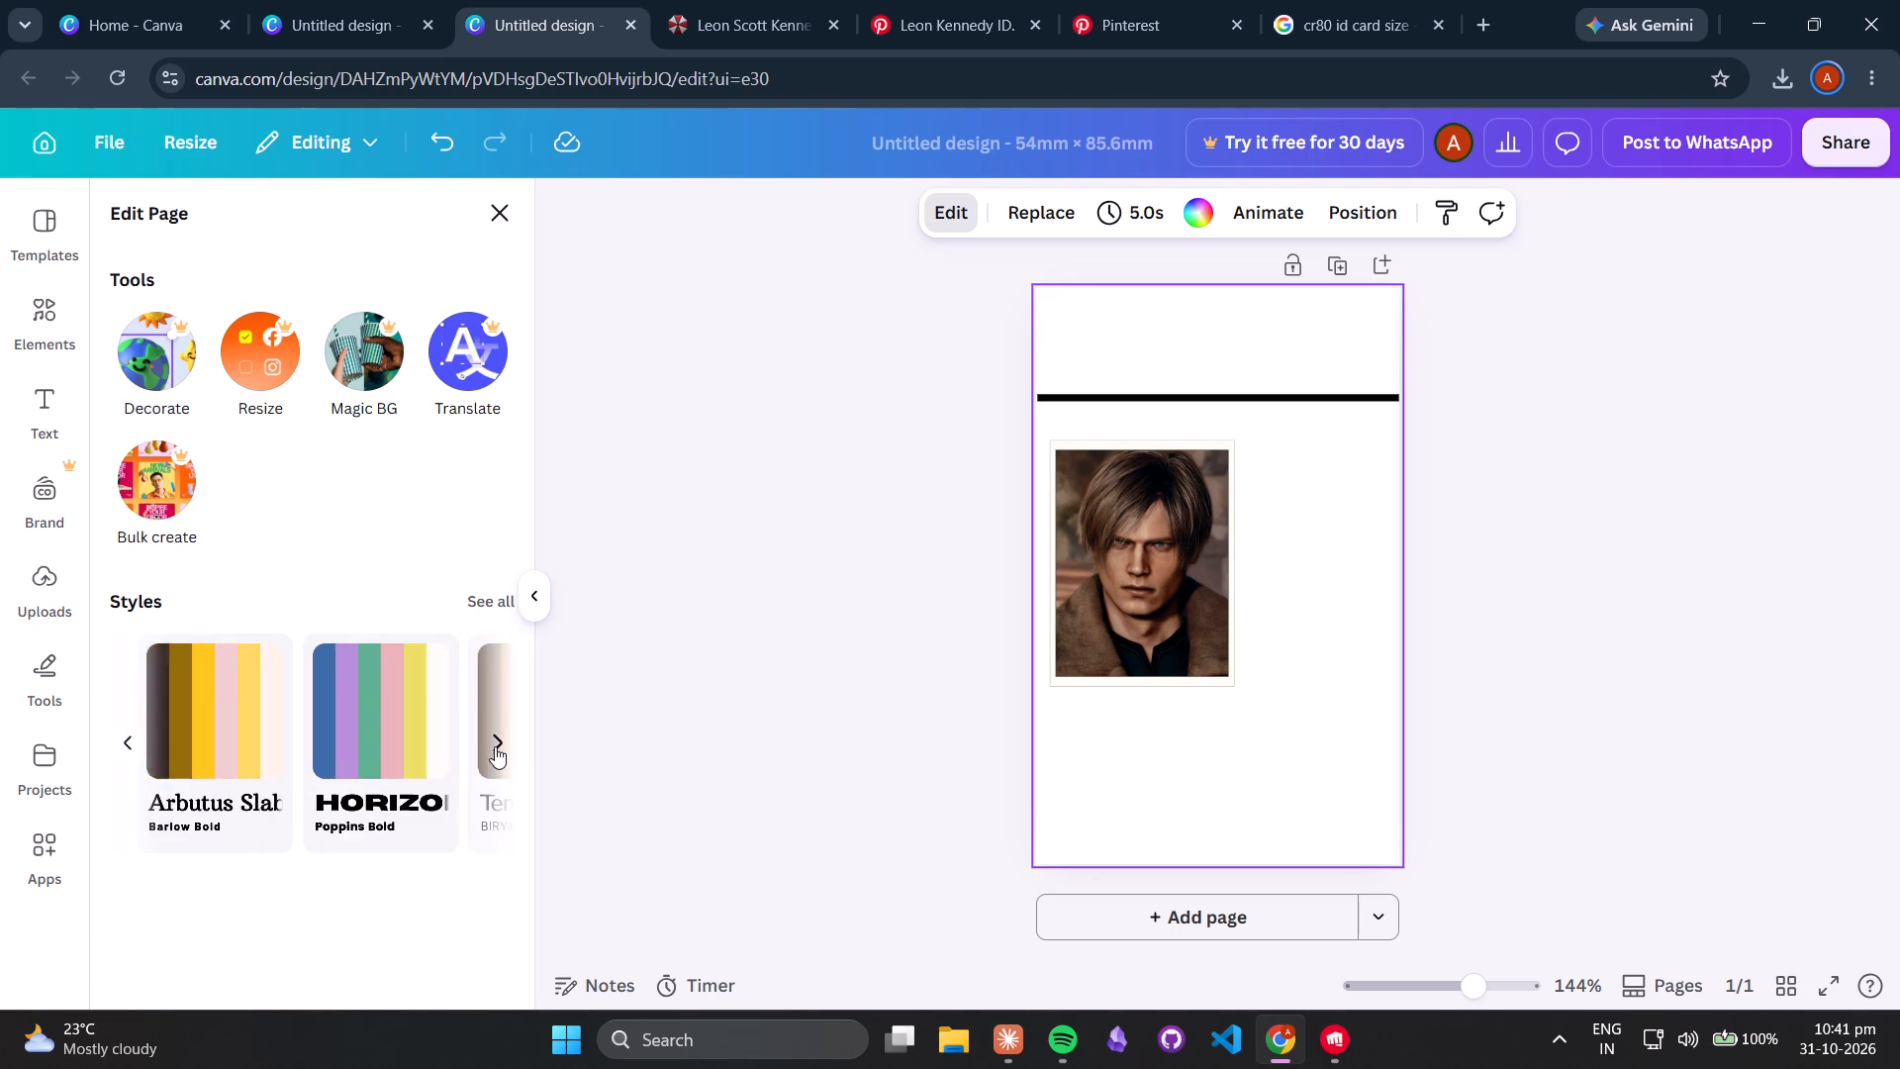
{"action": "left_click", "coordinate": [495, 746]}
{"action": "left_click", "coordinate": [489, 742]}
{"action": "left_click", "coordinate": [489, 742]}
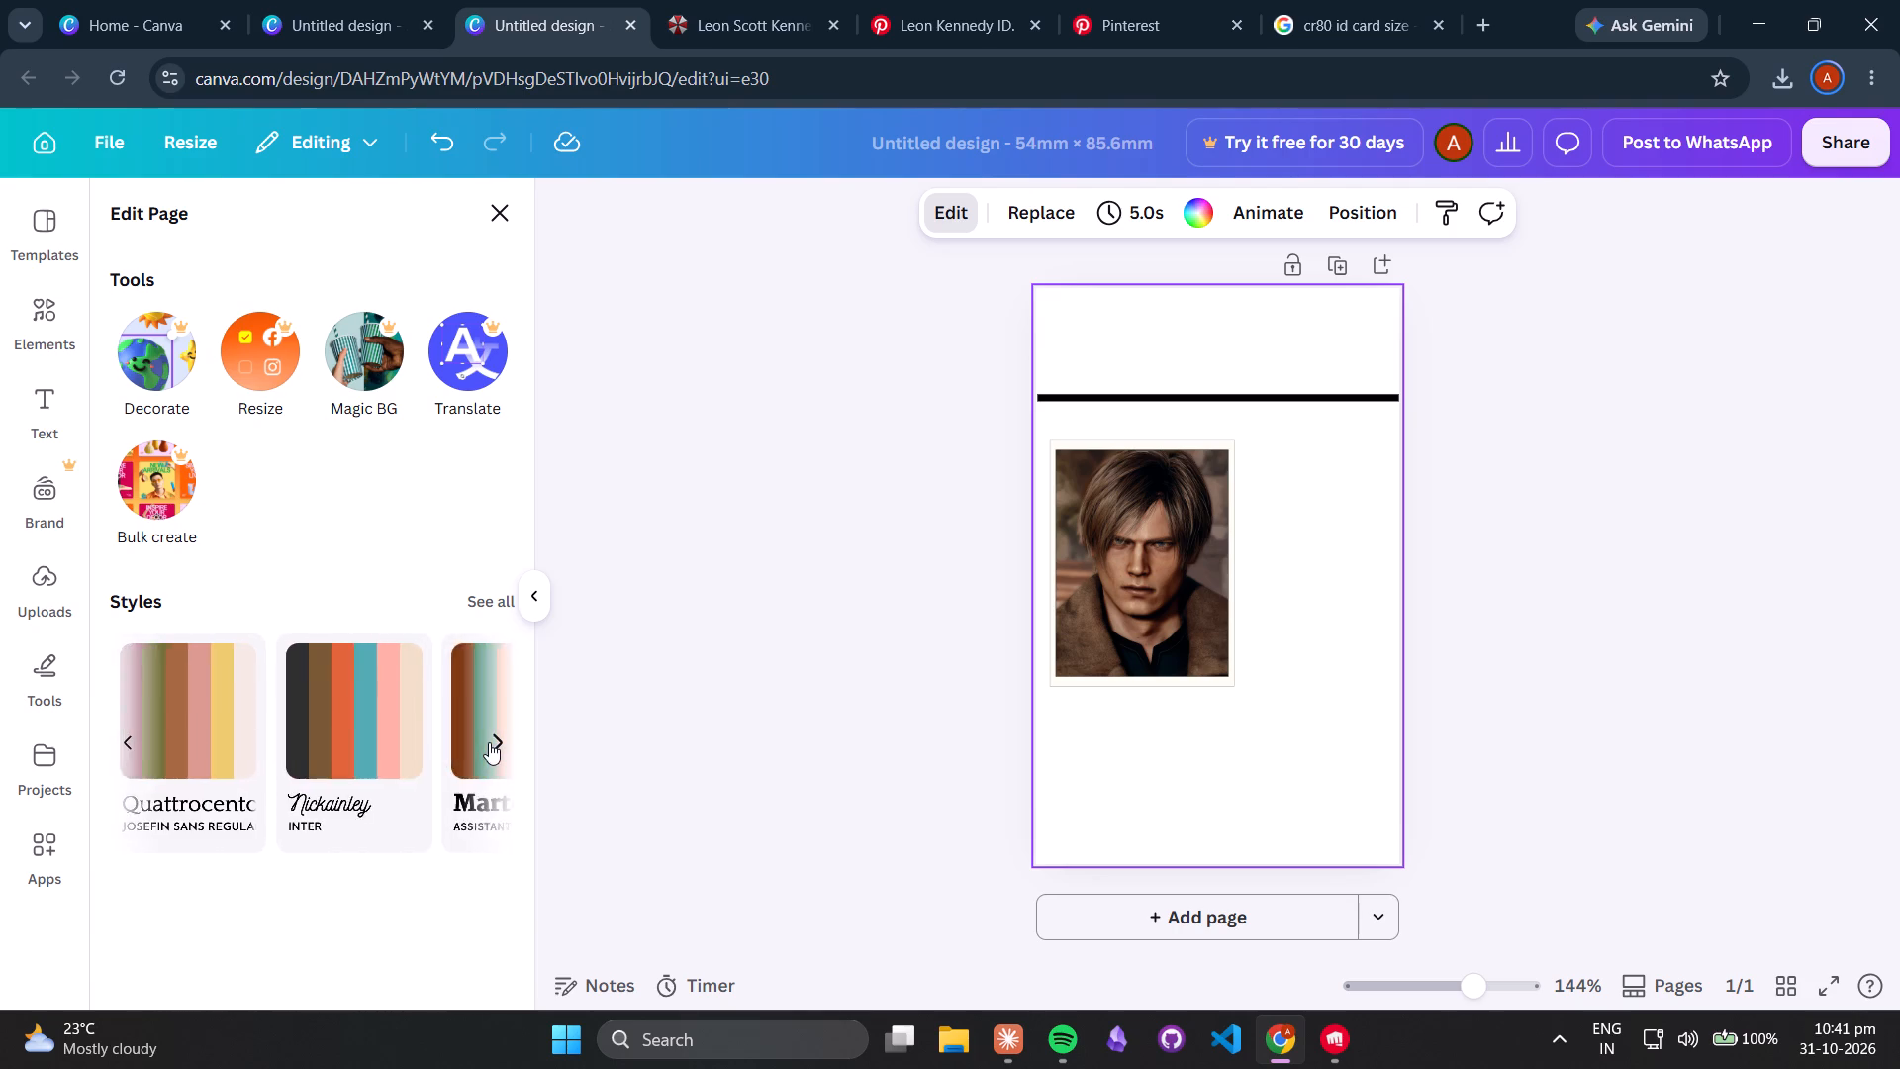
{"action": "left_click", "coordinate": [489, 742]}
{"action": "left_click", "coordinate": [489, 742]}
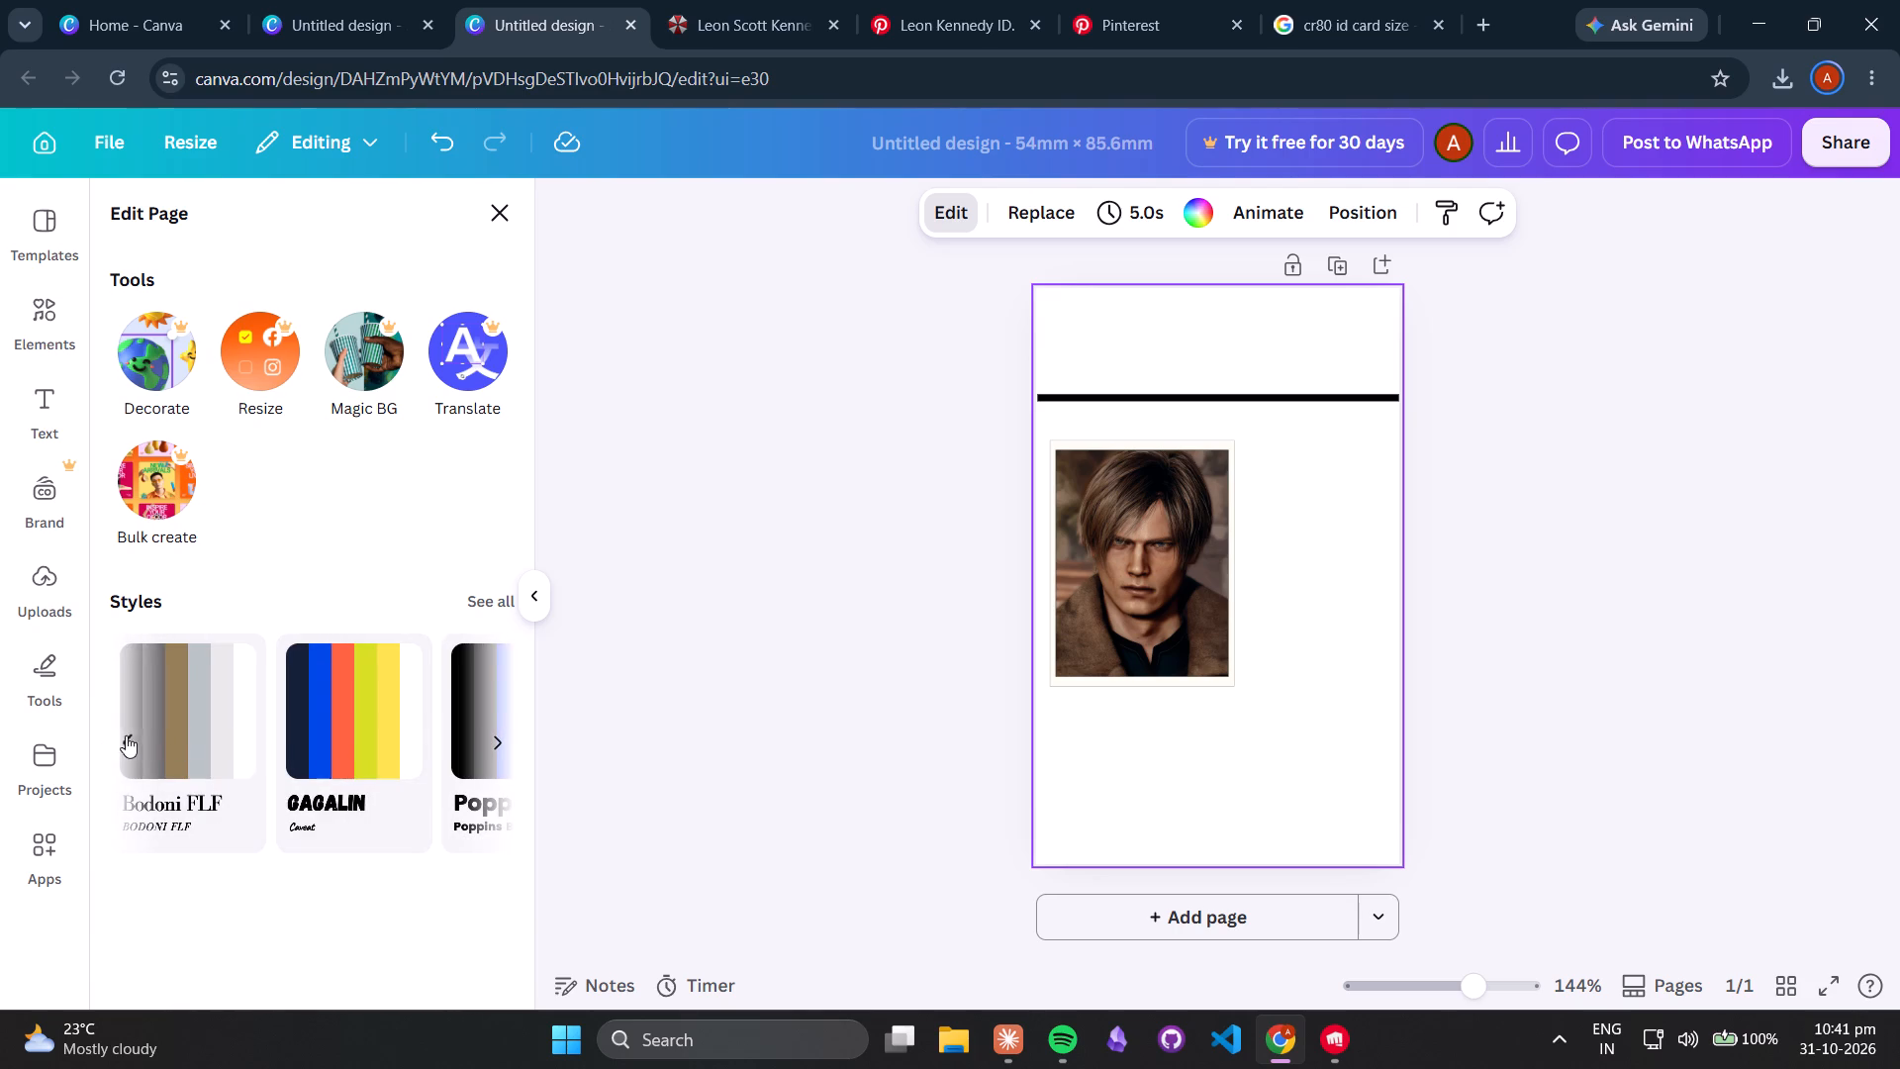
{"action": "triple_click", "coordinate": [136, 747]}
{"action": "triple_click", "coordinate": [135, 748]}
{"action": "triple_click", "coordinate": [135, 748]}
{"action": "triple_click", "coordinate": [135, 748]}
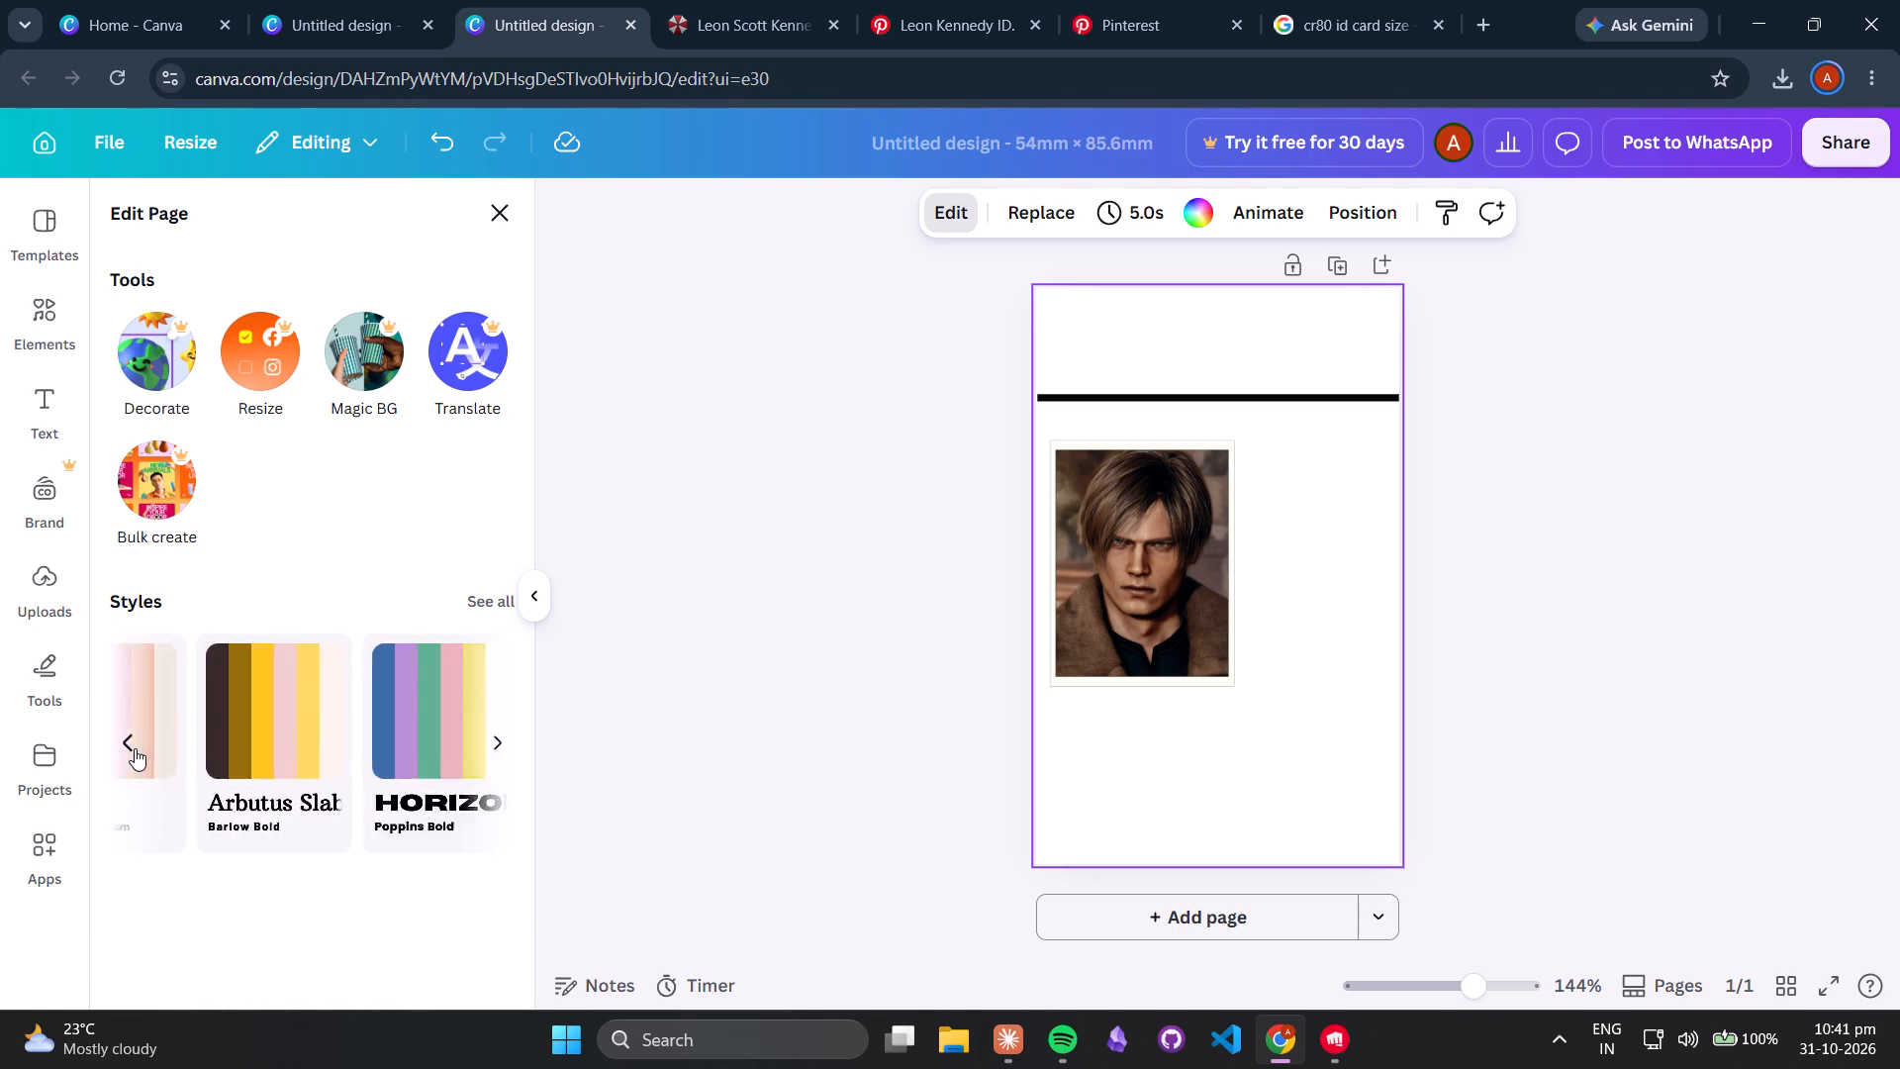
{"action": "double_click", "coordinate": [135, 748]}
{"action": "left_click", "coordinate": [170, 748]}
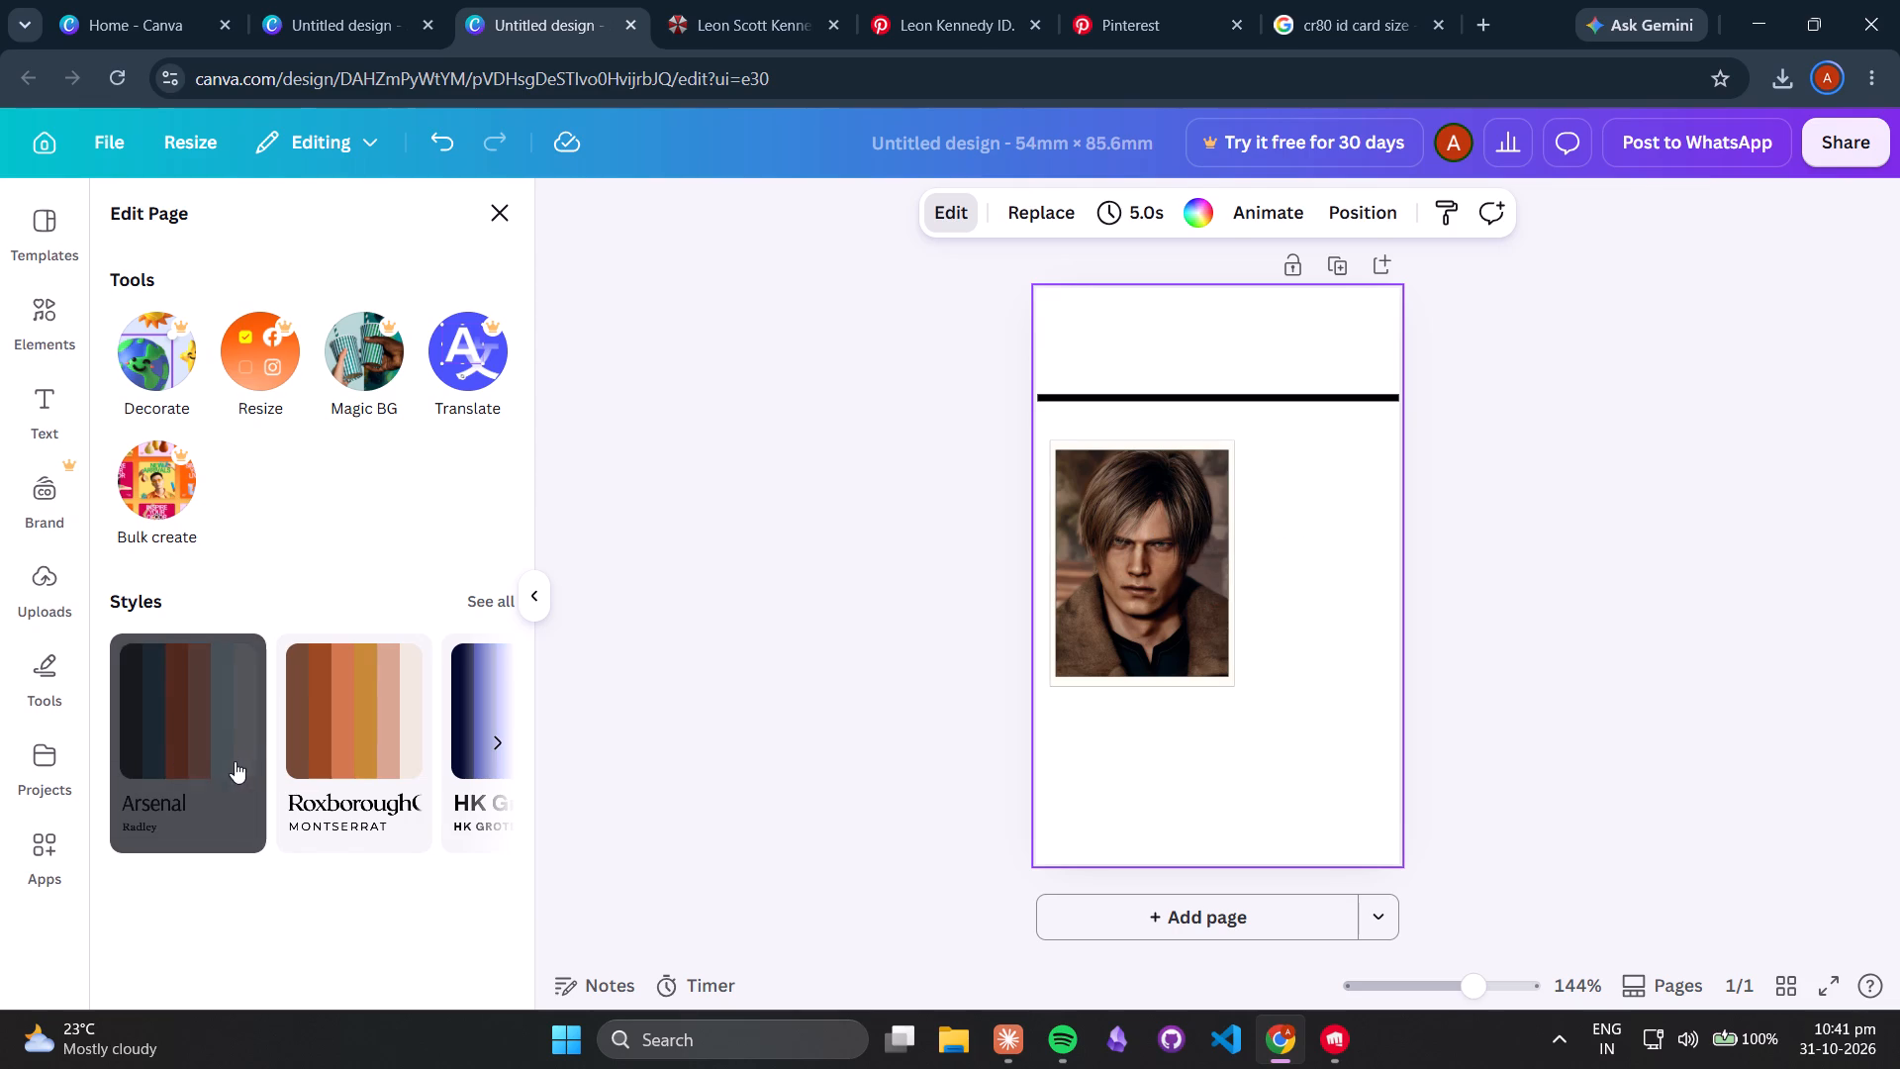
{"action": "left_click", "coordinate": [218, 783]}
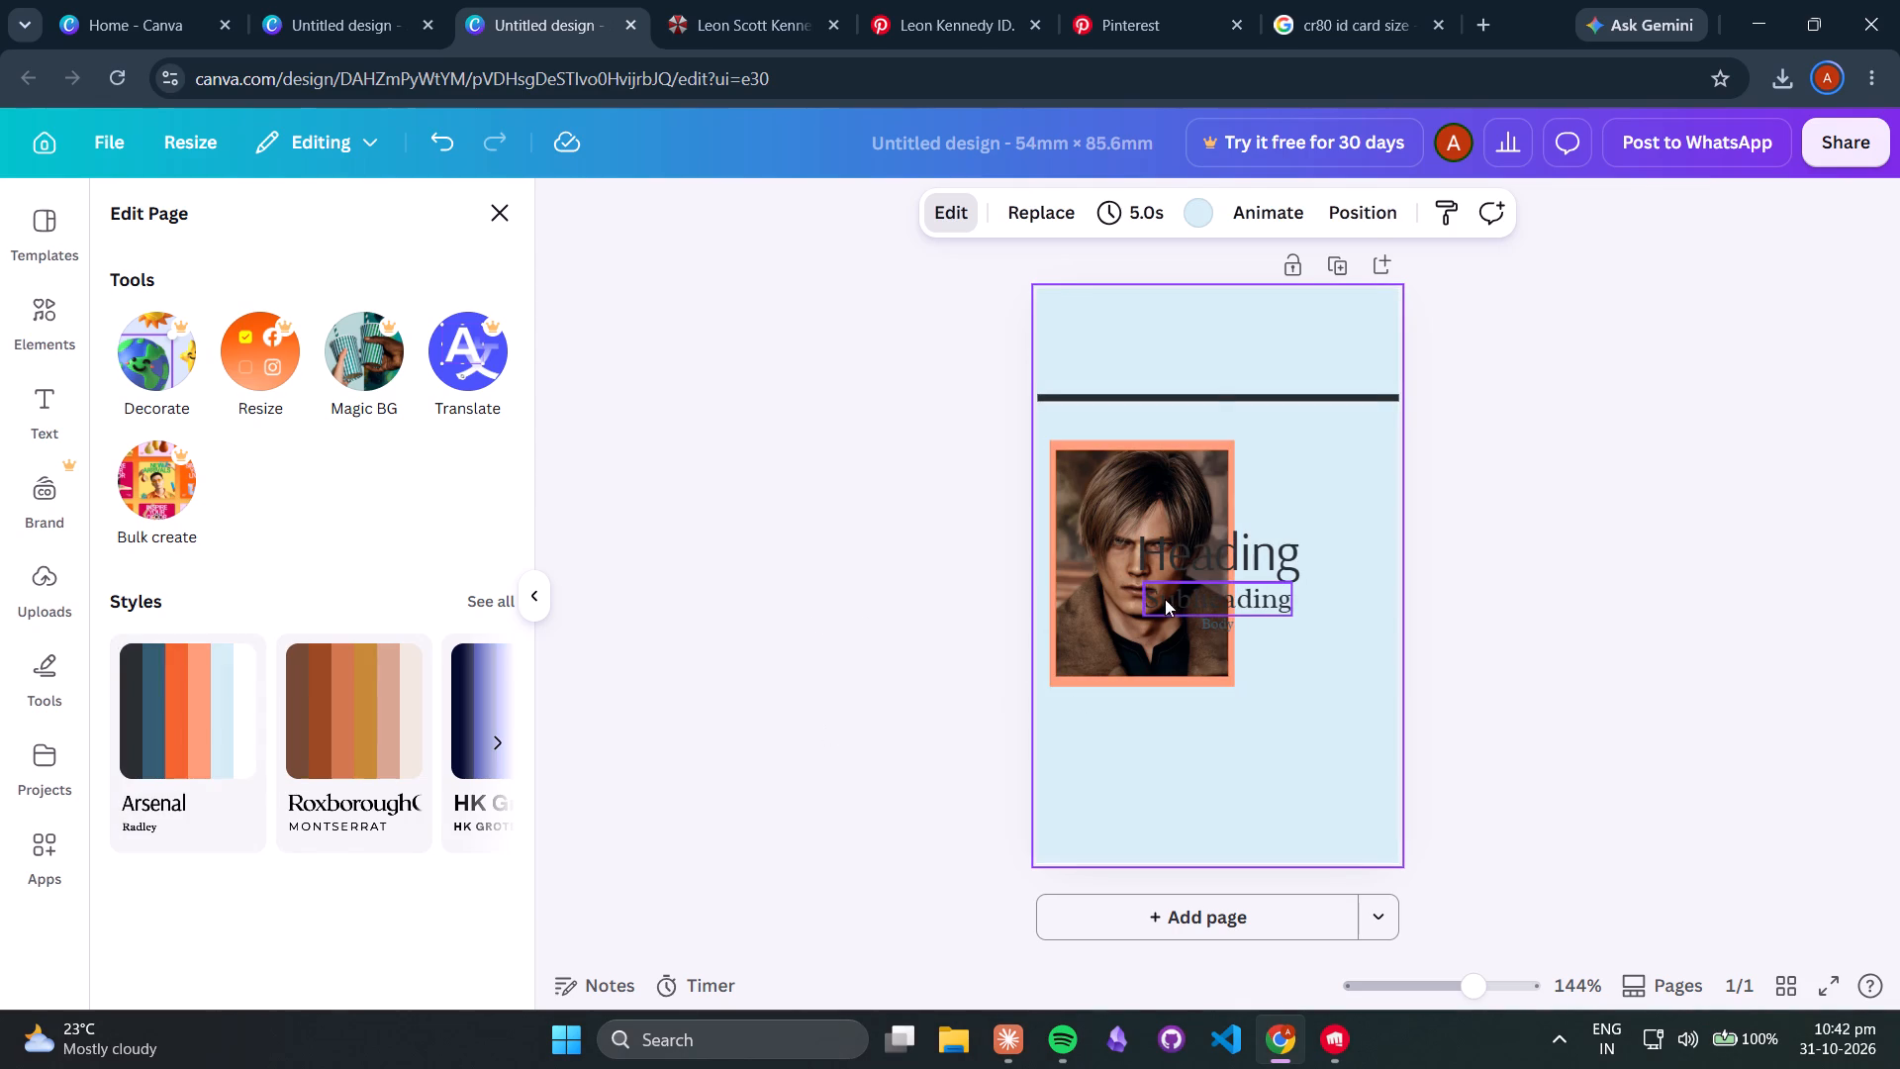
Move the Heading and Subheading texts off the portrait into the header area above the horizontal line.
{"action": "left_click_drag", "start_coordinate": [1215, 564], "coordinate": [1226, 349]}
{"action": "left_click_drag", "start_coordinate": [1241, 597], "coordinate": [1315, 514]}
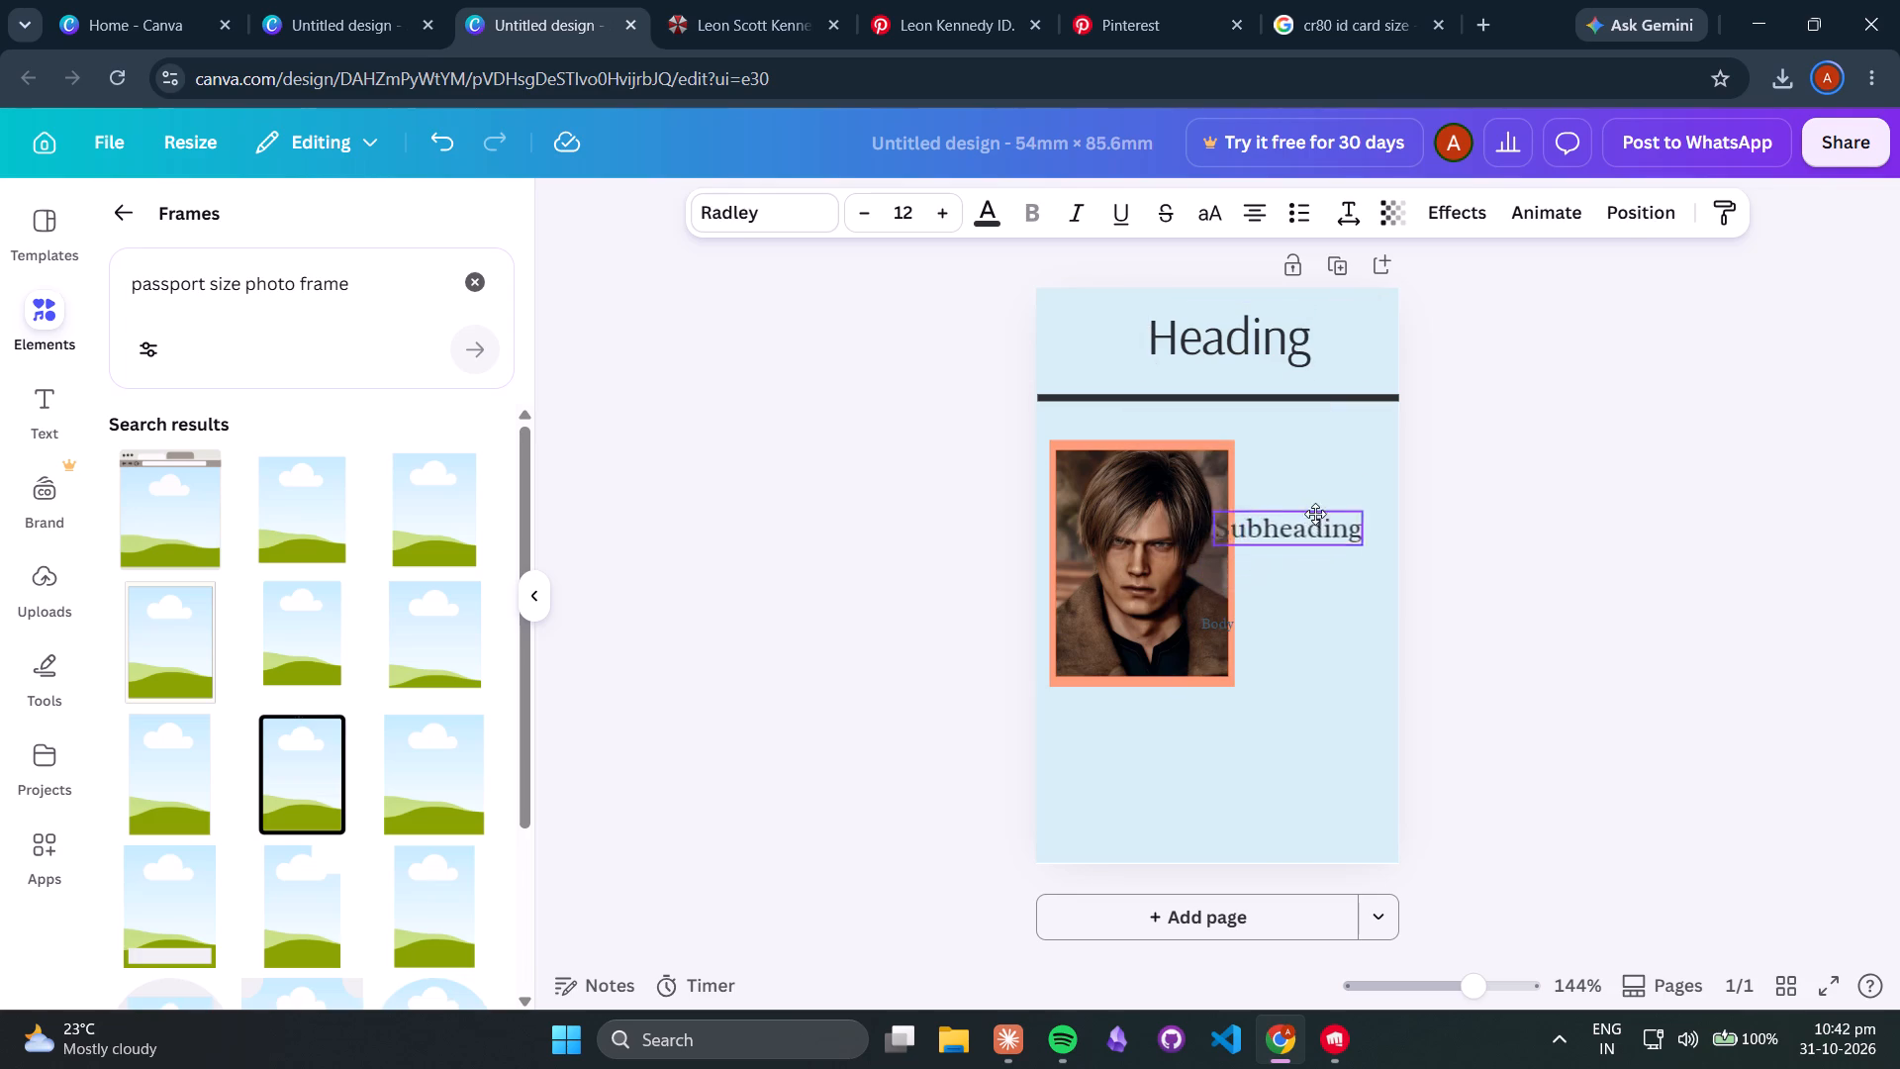
{"action": "left_click_drag", "start_coordinate": [1315, 514], "coordinate": [1243, 369]}
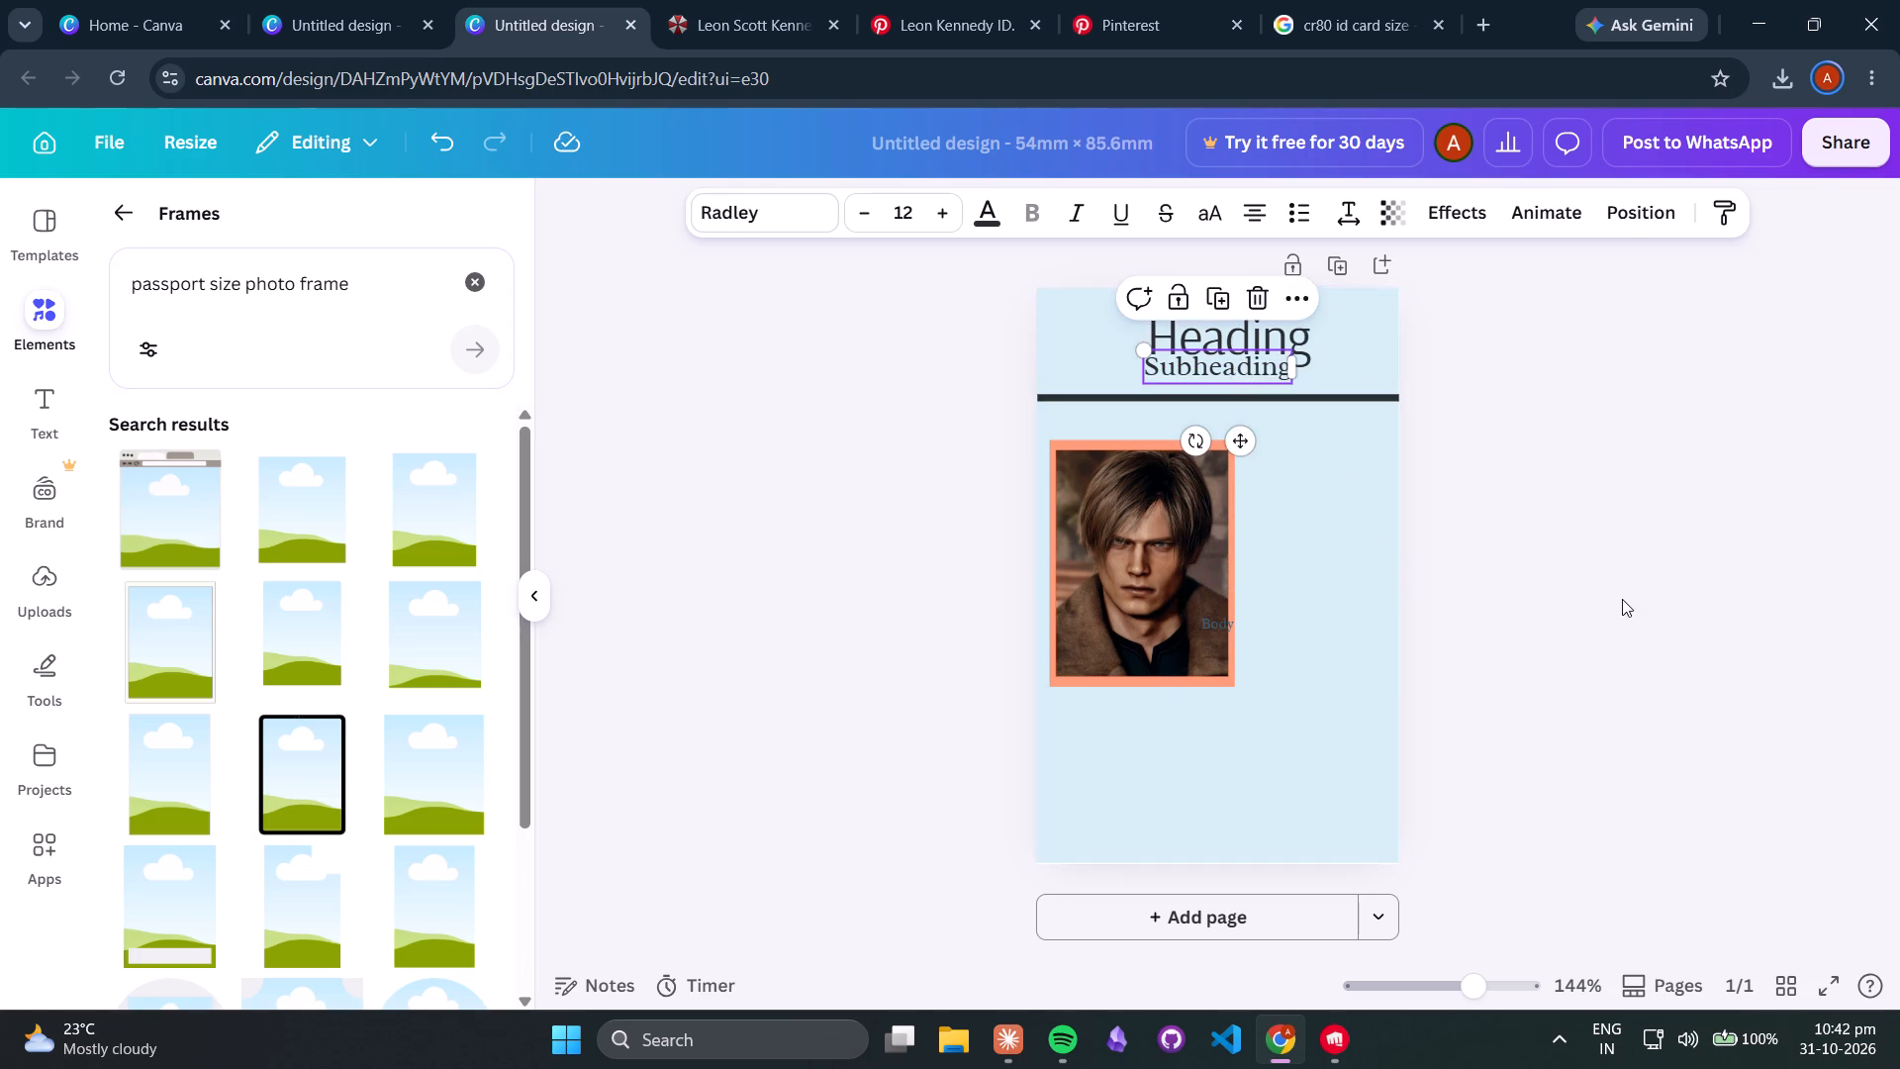
{"action": "left_click", "coordinate": [1622, 599]}
Change the portrait frame's border colour to white.
{"action": "scroll", "coordinate": [293, 651], "scroll_direction": "up", "scroll_amount": 6}
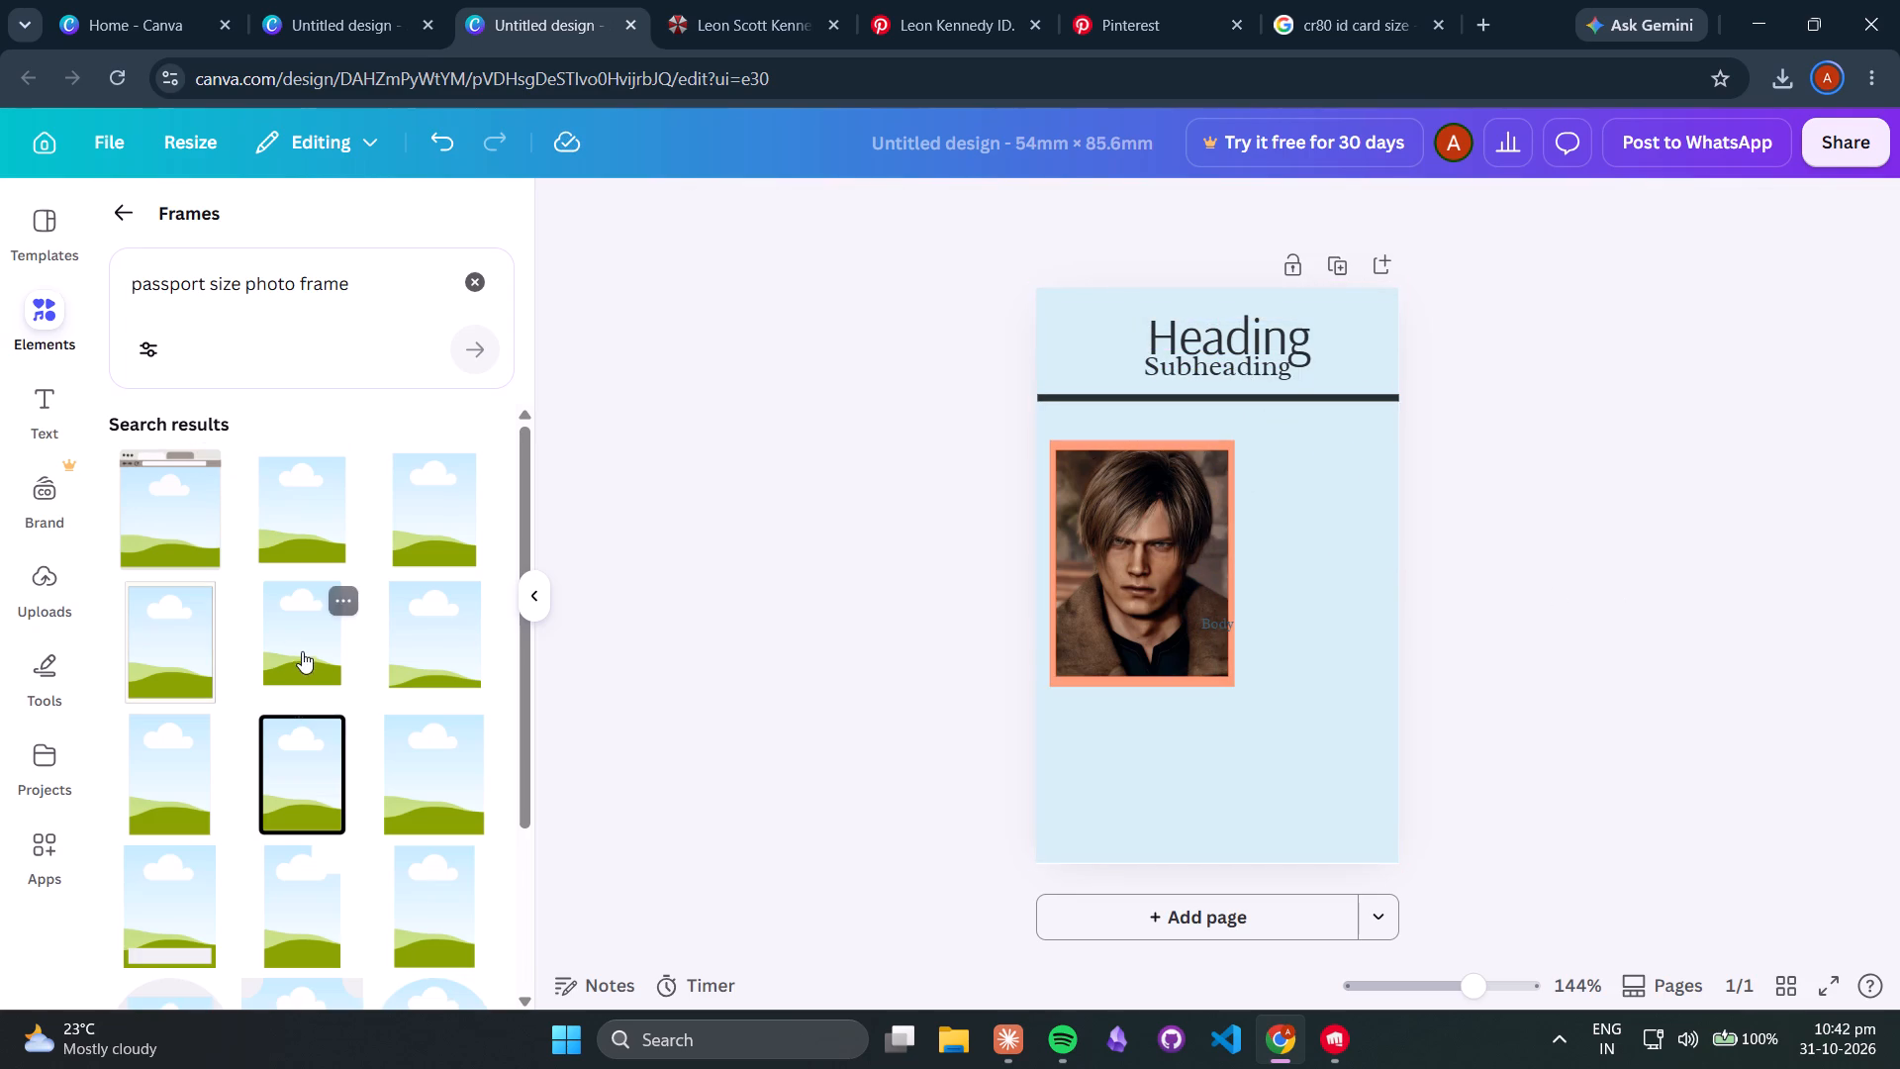
{"action": "left_click", "coordinate": [1119, 444]}
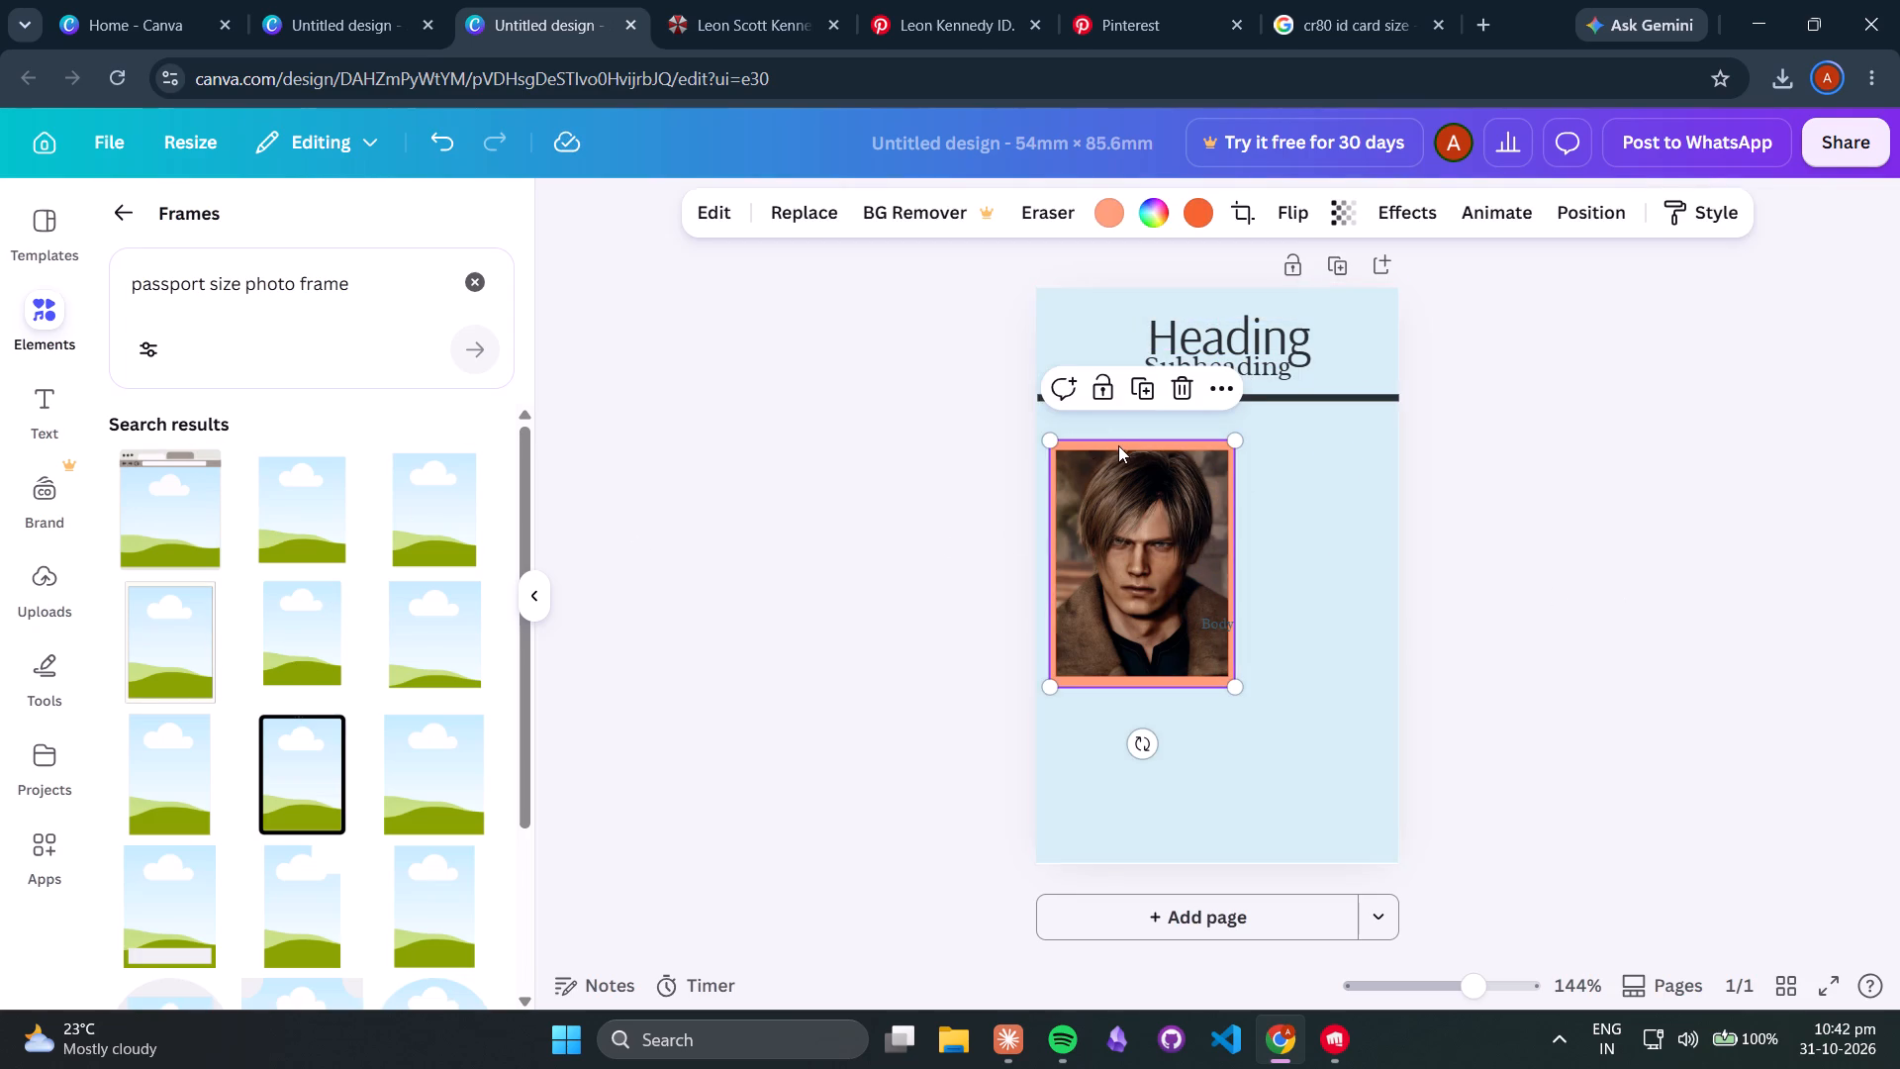
{"action": "left_click", "coordinate": [1115, 205]}
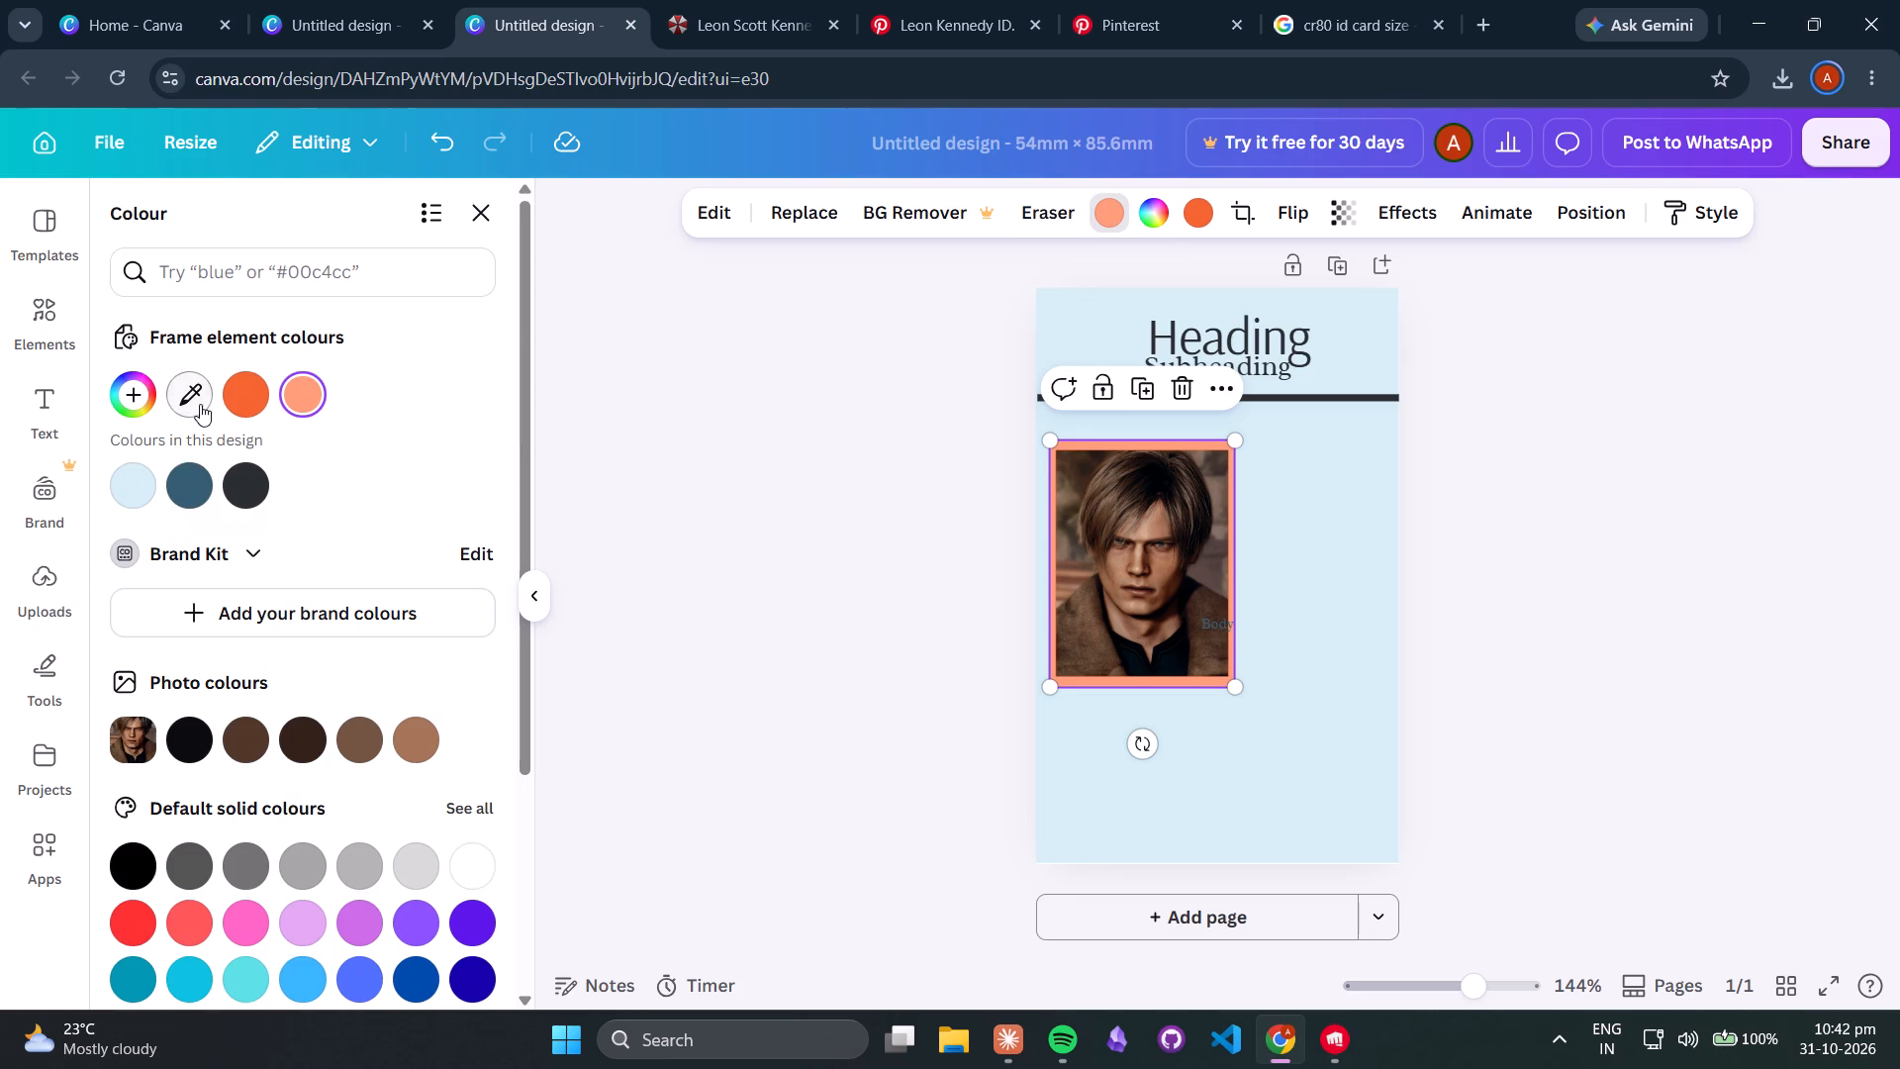
{"action": "left_click", "coordinate": [468, 864]}
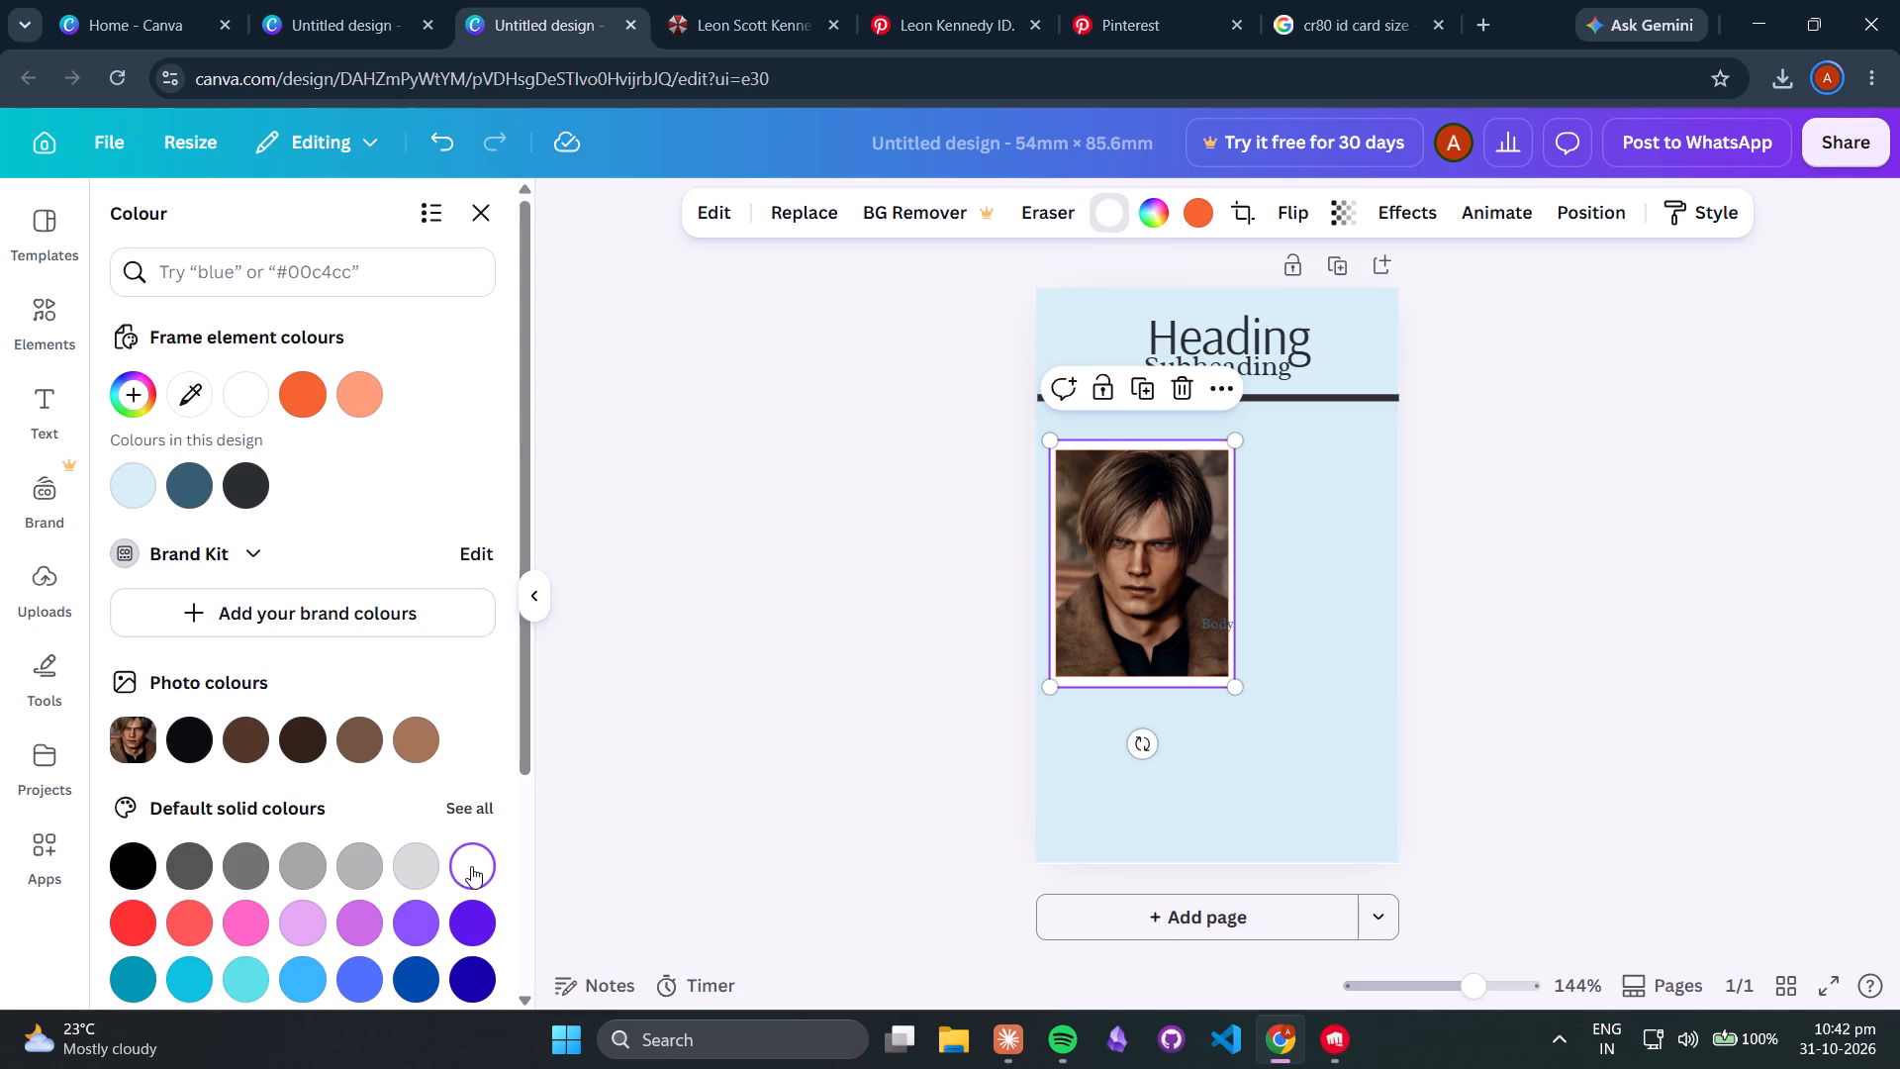
Set the page background colour to white.
{"action": "left_click", "coordinate": [1099, 331]}
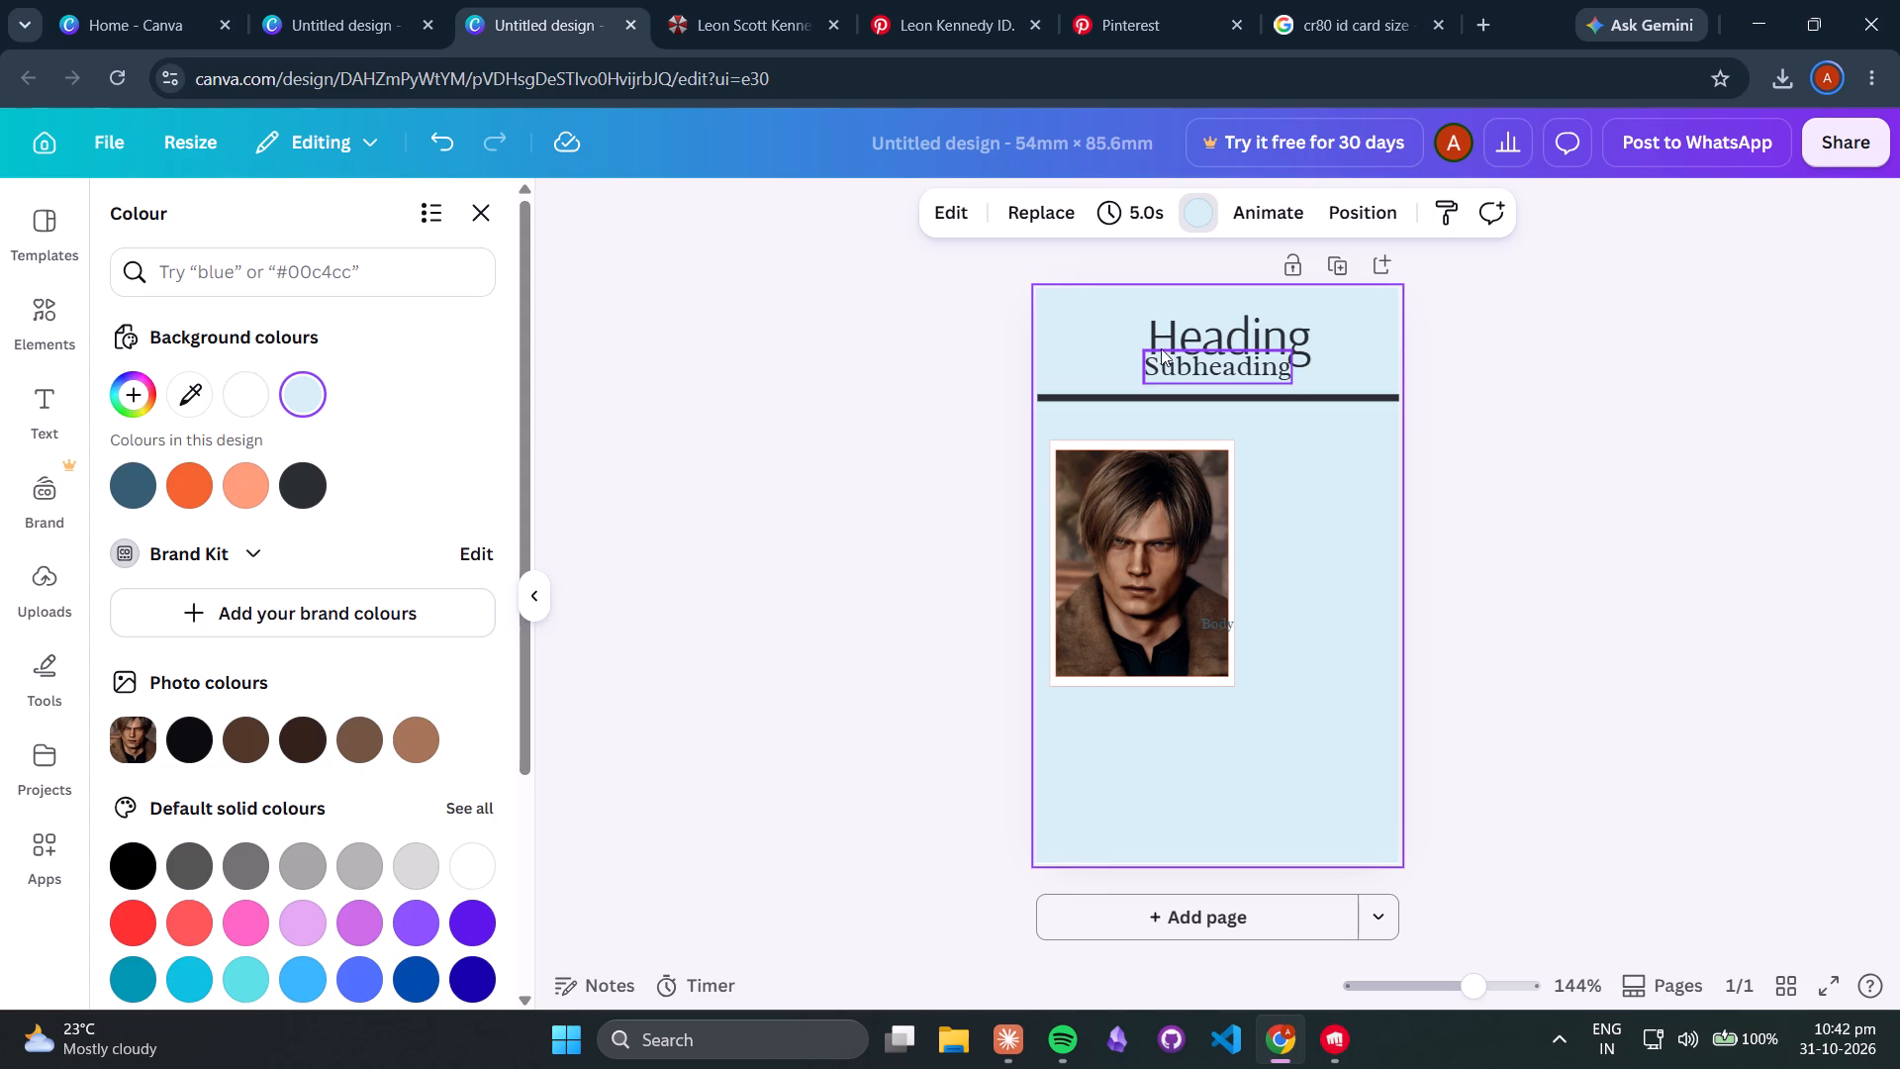
{"action": "left_click", "coordinate": [252, 380]}
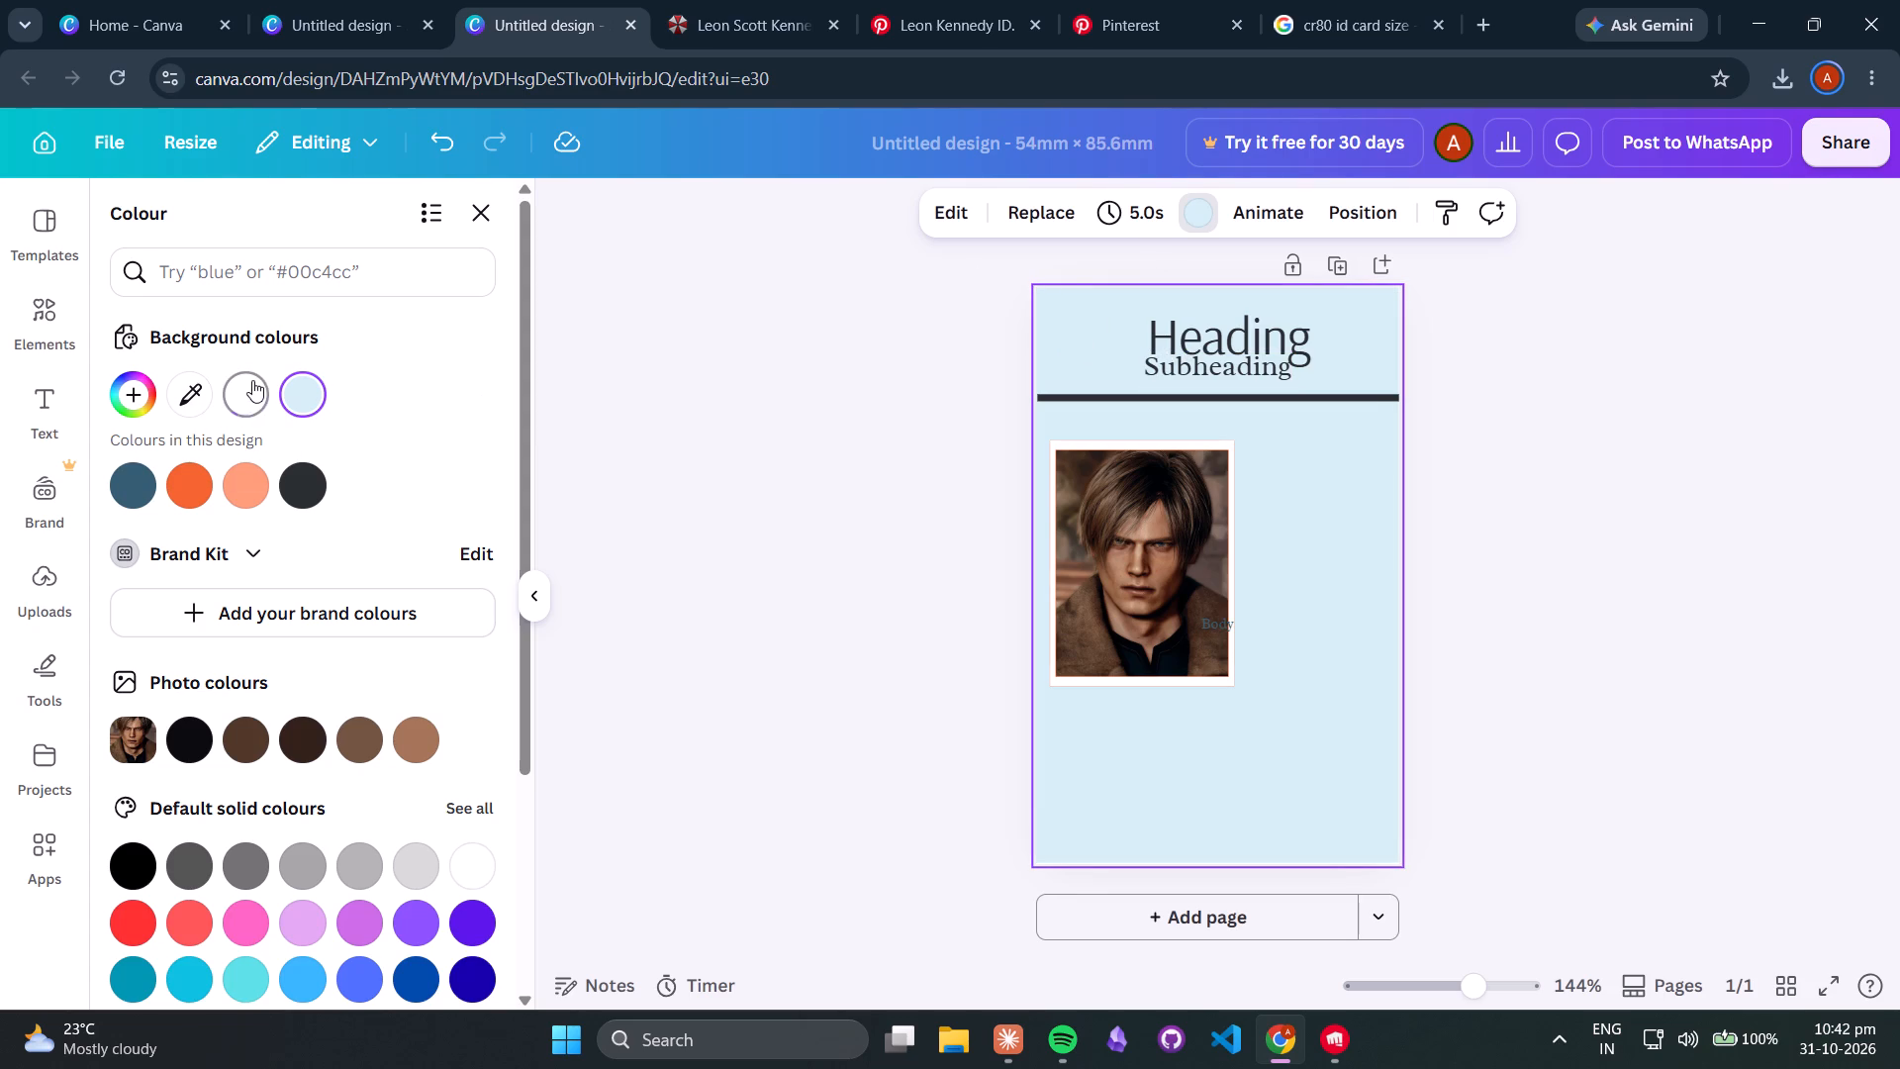
Reposition the Heading text so it sits horizontally centred on the page, just above the Subheading.
{"action": "left_click_drag", "start_coordinate": [1239, 330], "coordinate": [1222, 327]}
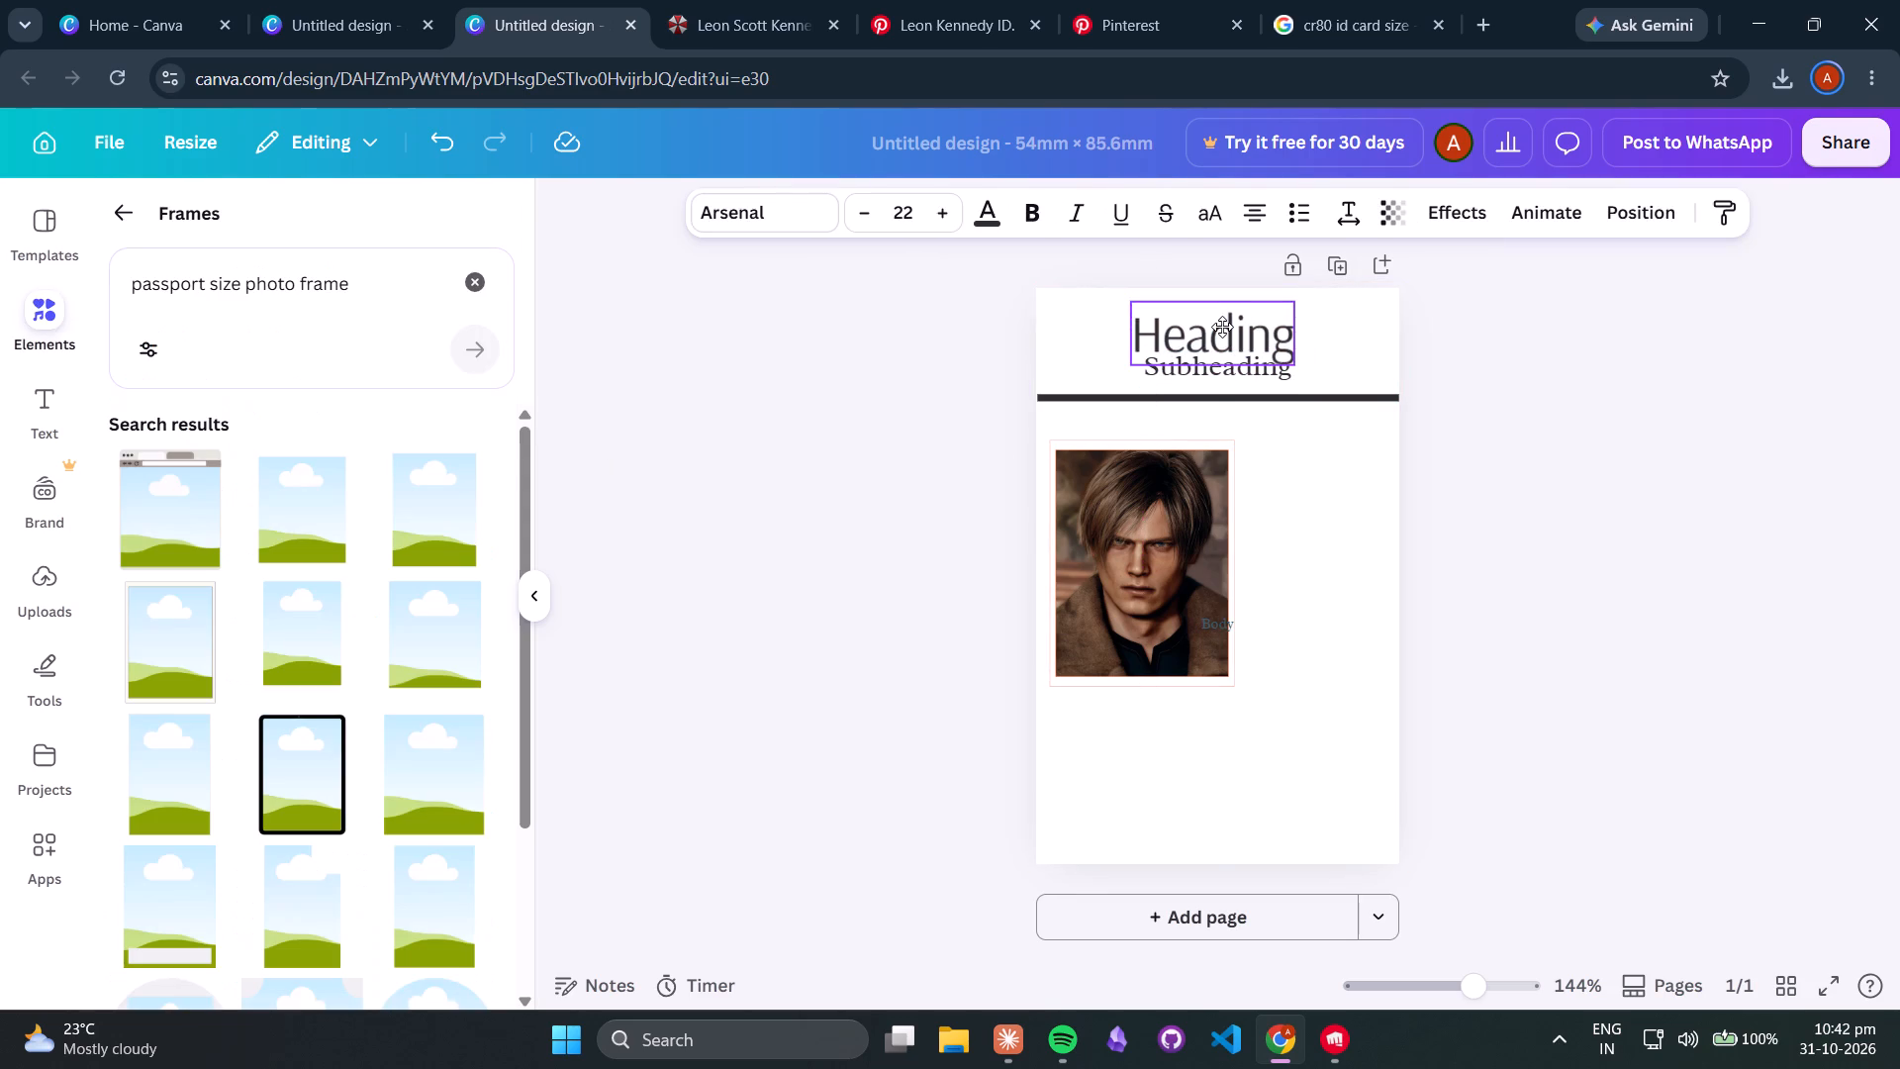
{"action": "left_click_drag", "start_coordinate": [1222, 327], "coordinate": [1229, 320]}
{"action": "left_click", "coordinate": [859, 410]}
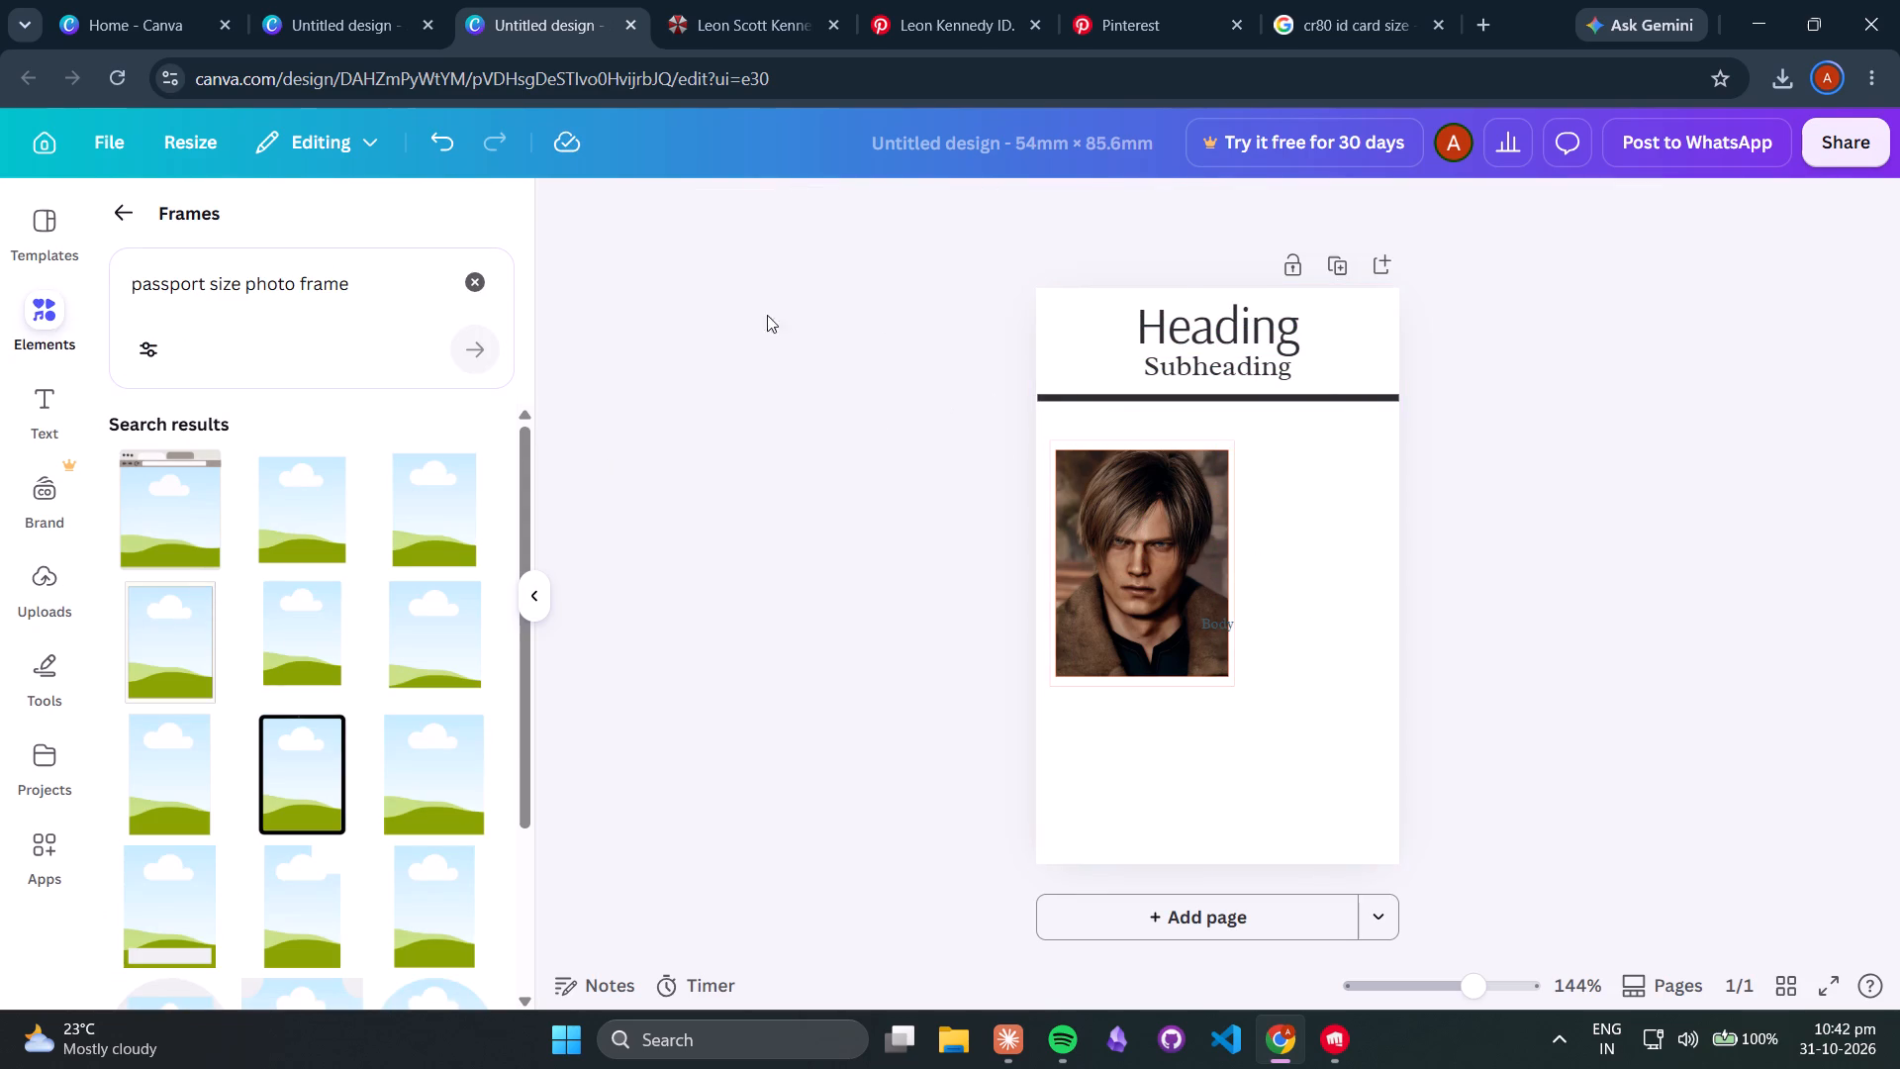
Add a rectangle above the horizontal line and stretch it to the full page width, about 16.2 mm high.
{"action": "left_click", "coordinate": [1120, 392]}
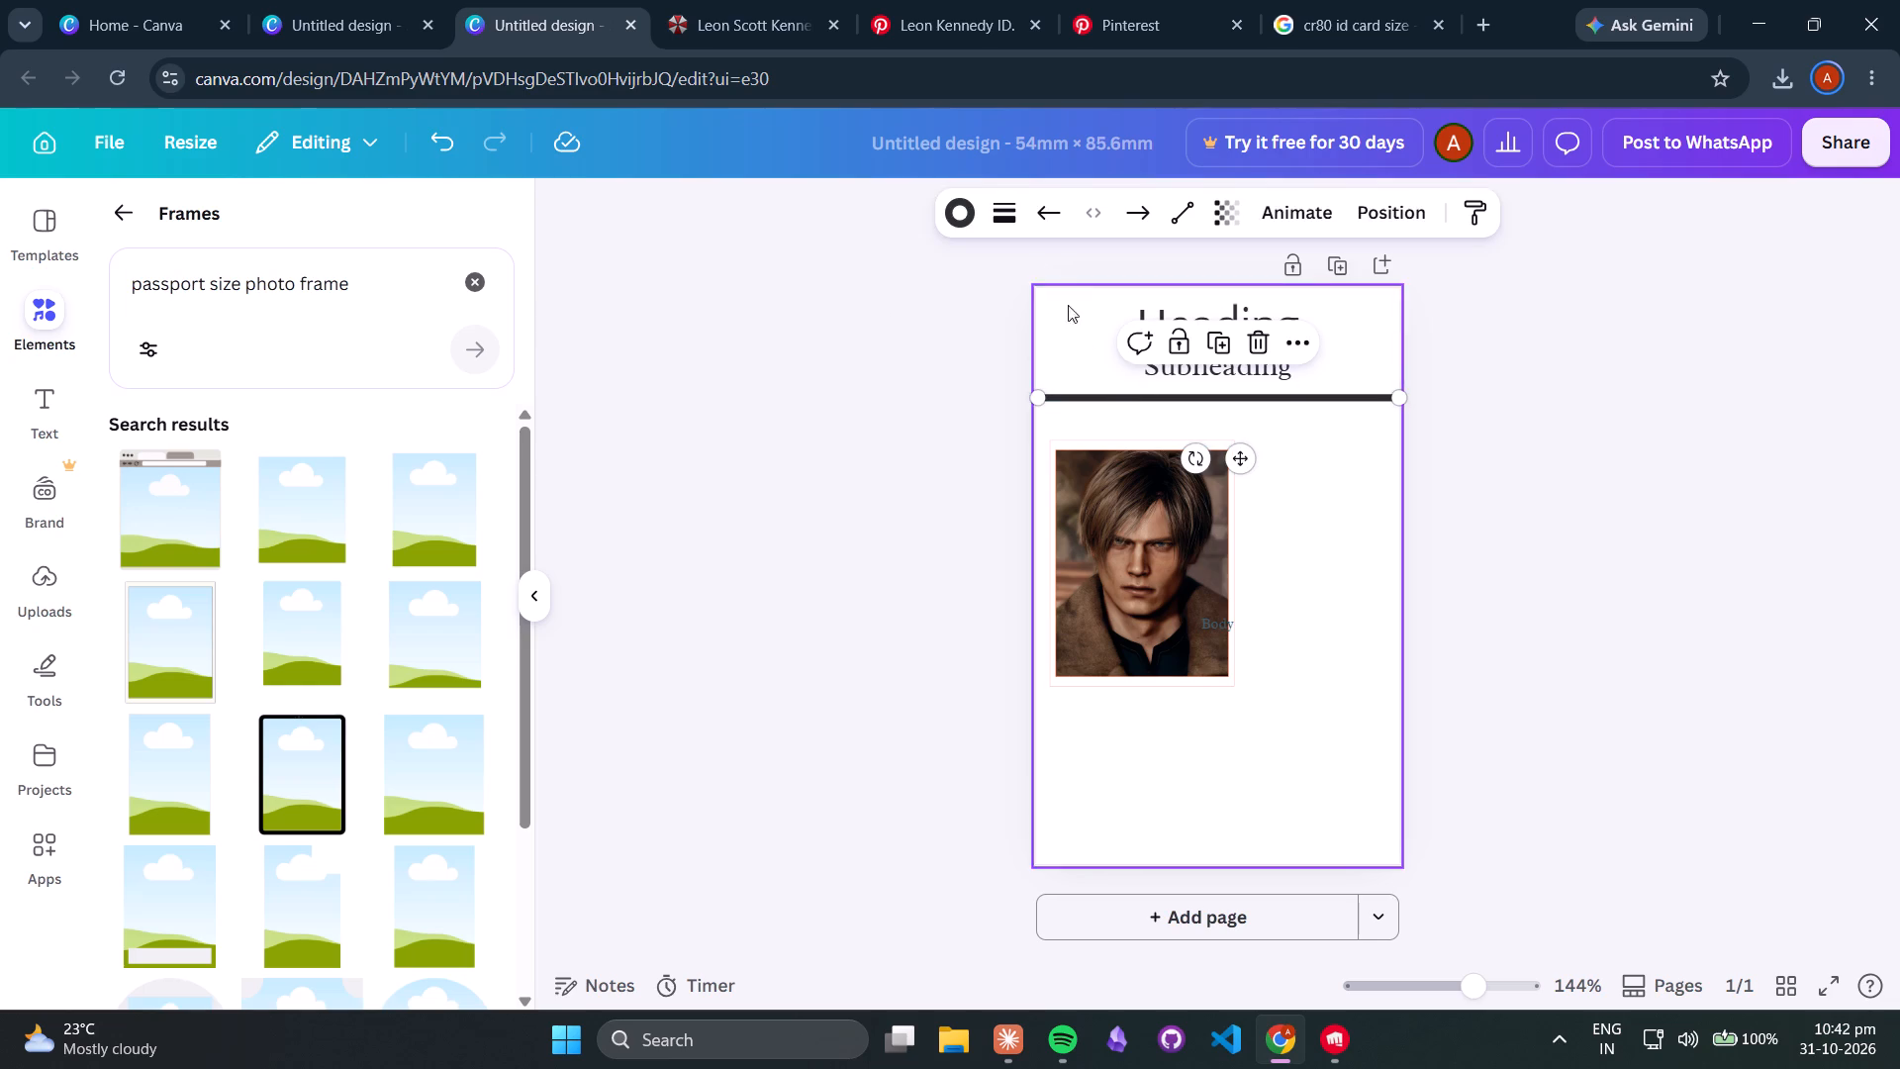
{"action": "left_click", "coordinate": [72, 668]}
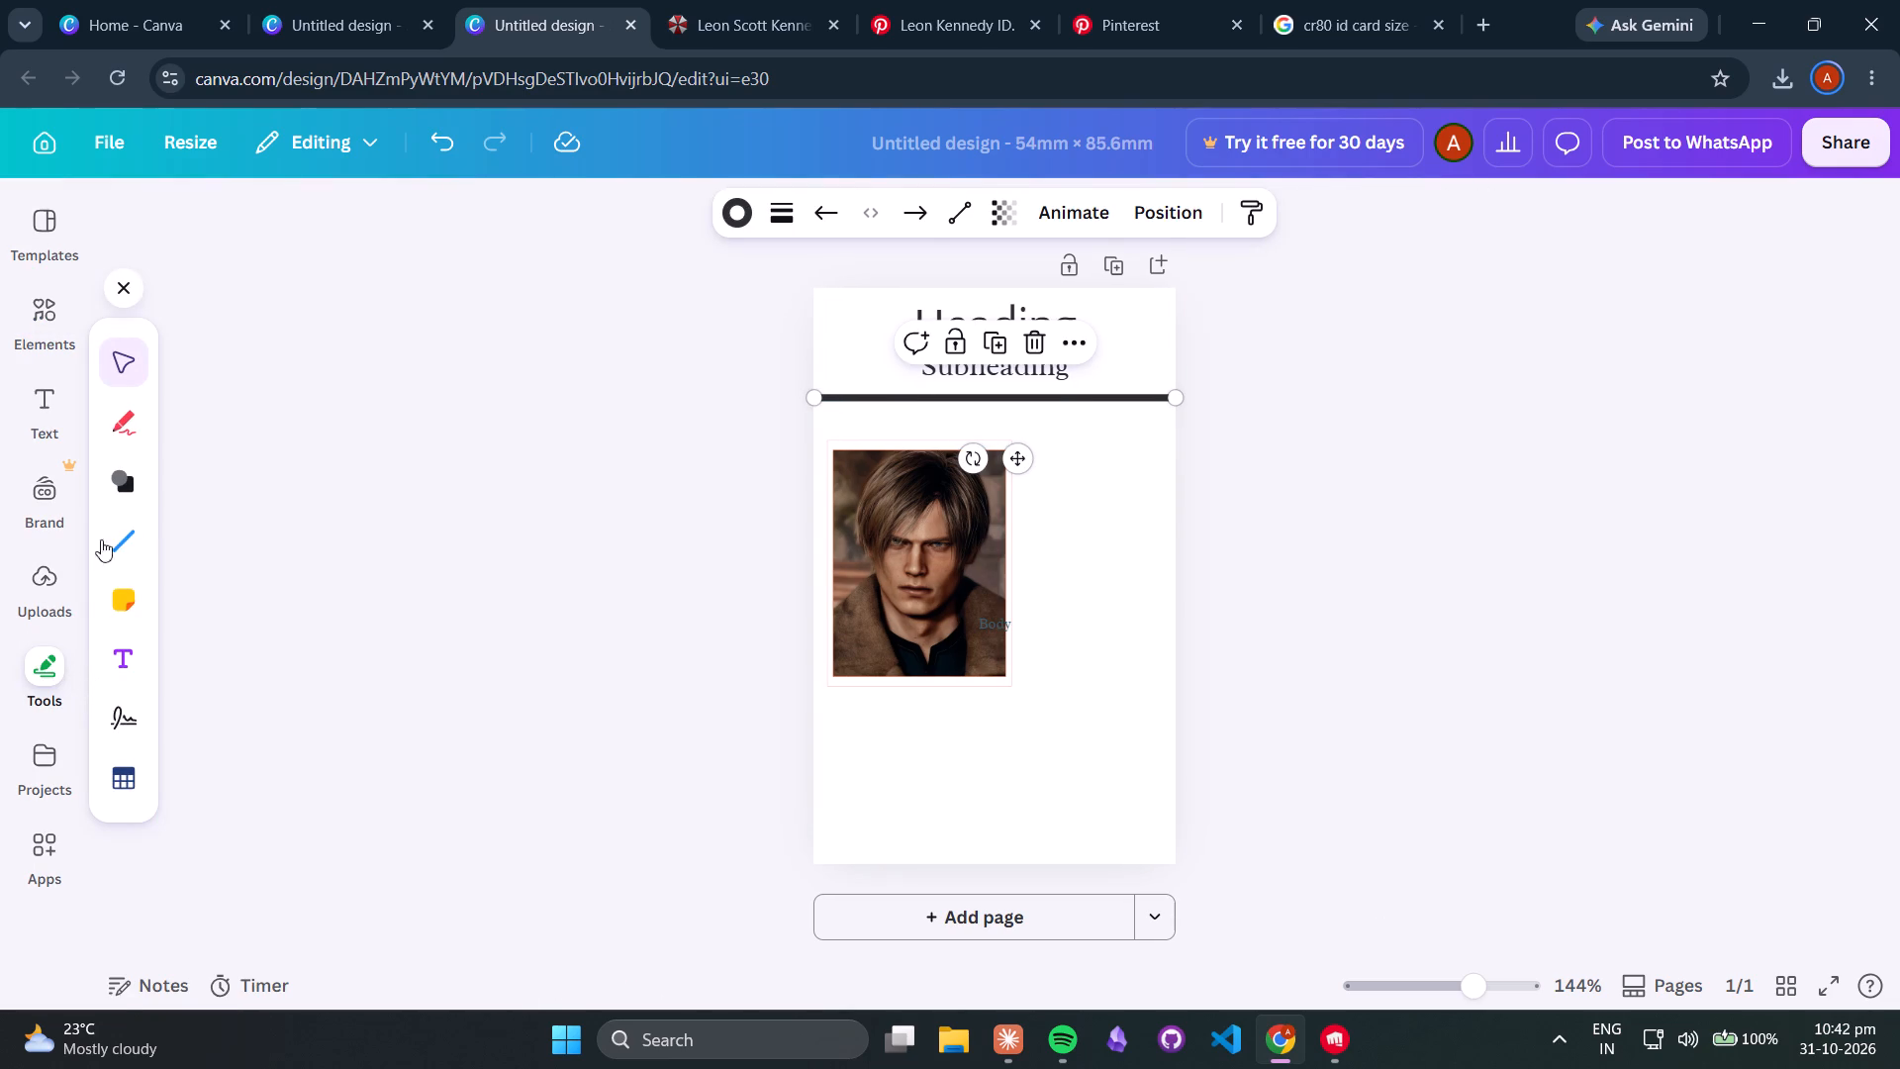
{"action": "left_click", "coordinate": [108, 501]}
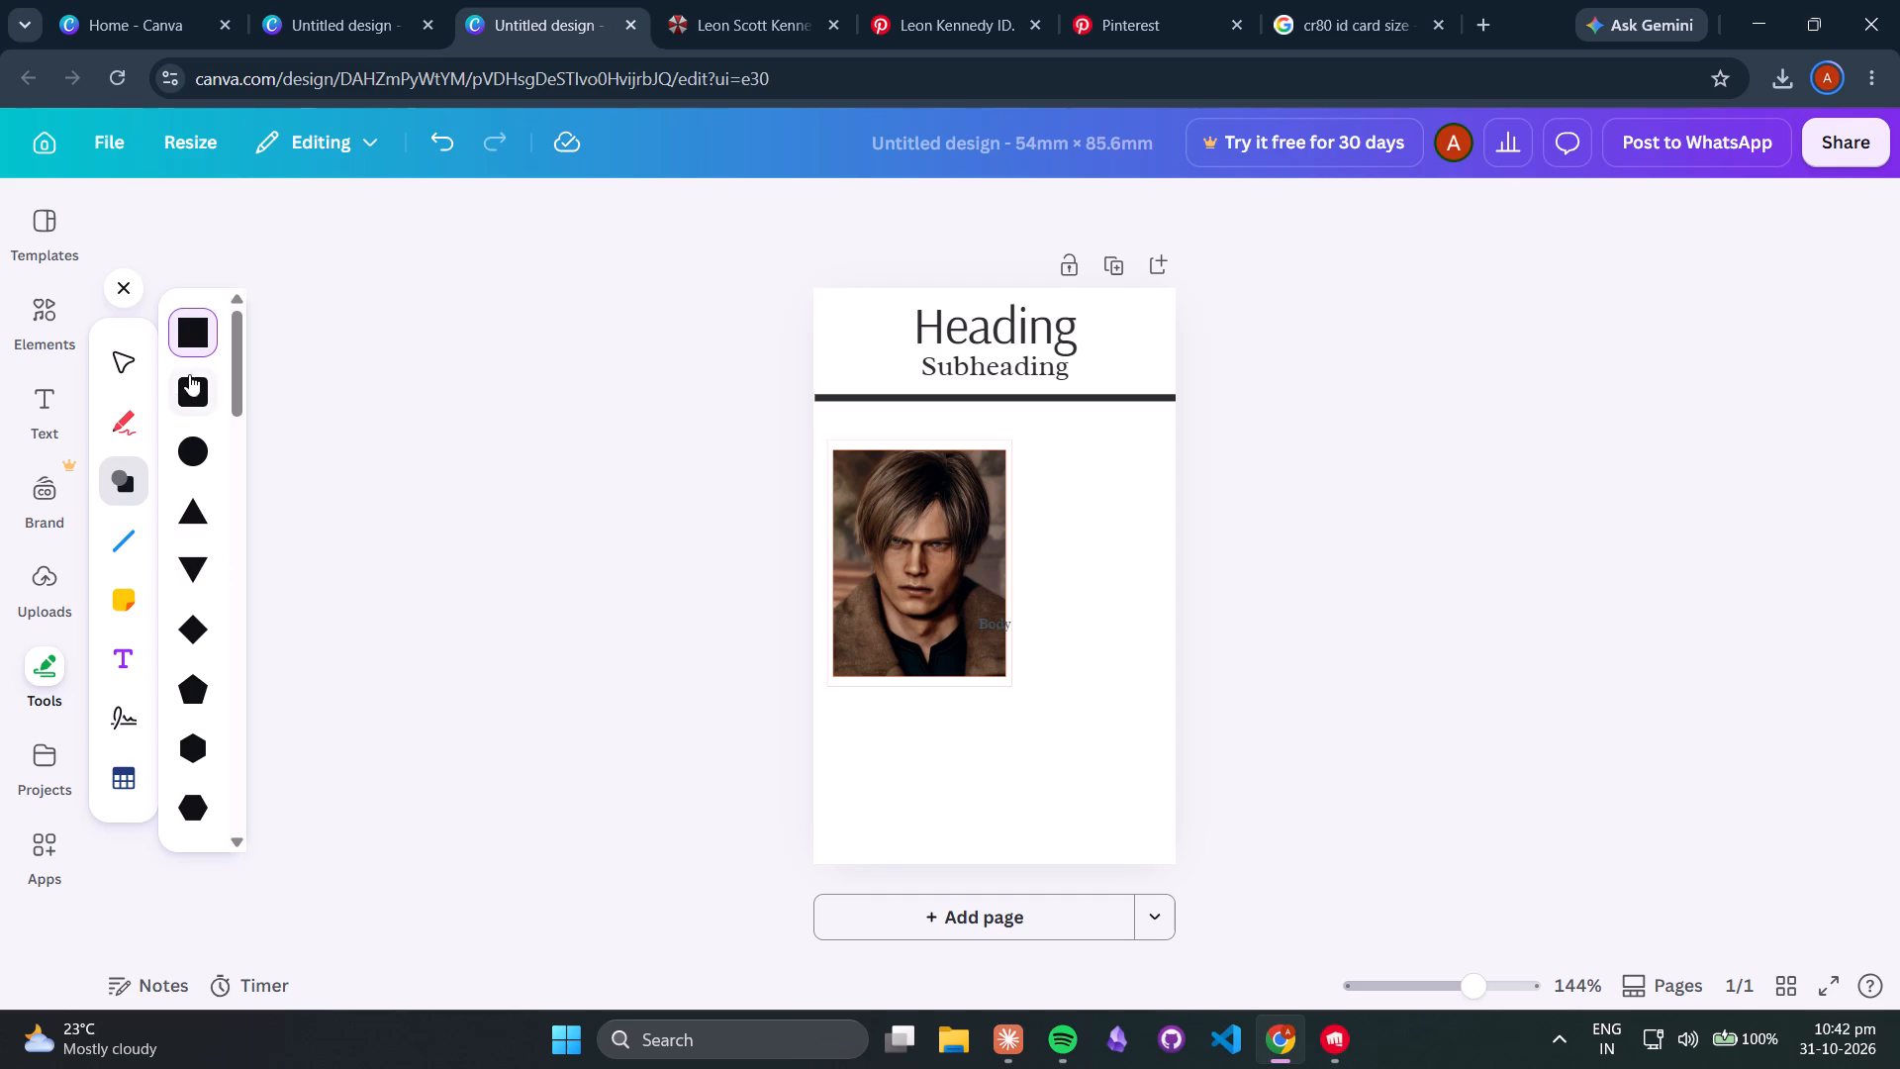
{"action": "scroll", "coordinate": [198, 412], "scroll_direction": "down", "scroll_amount": 3}
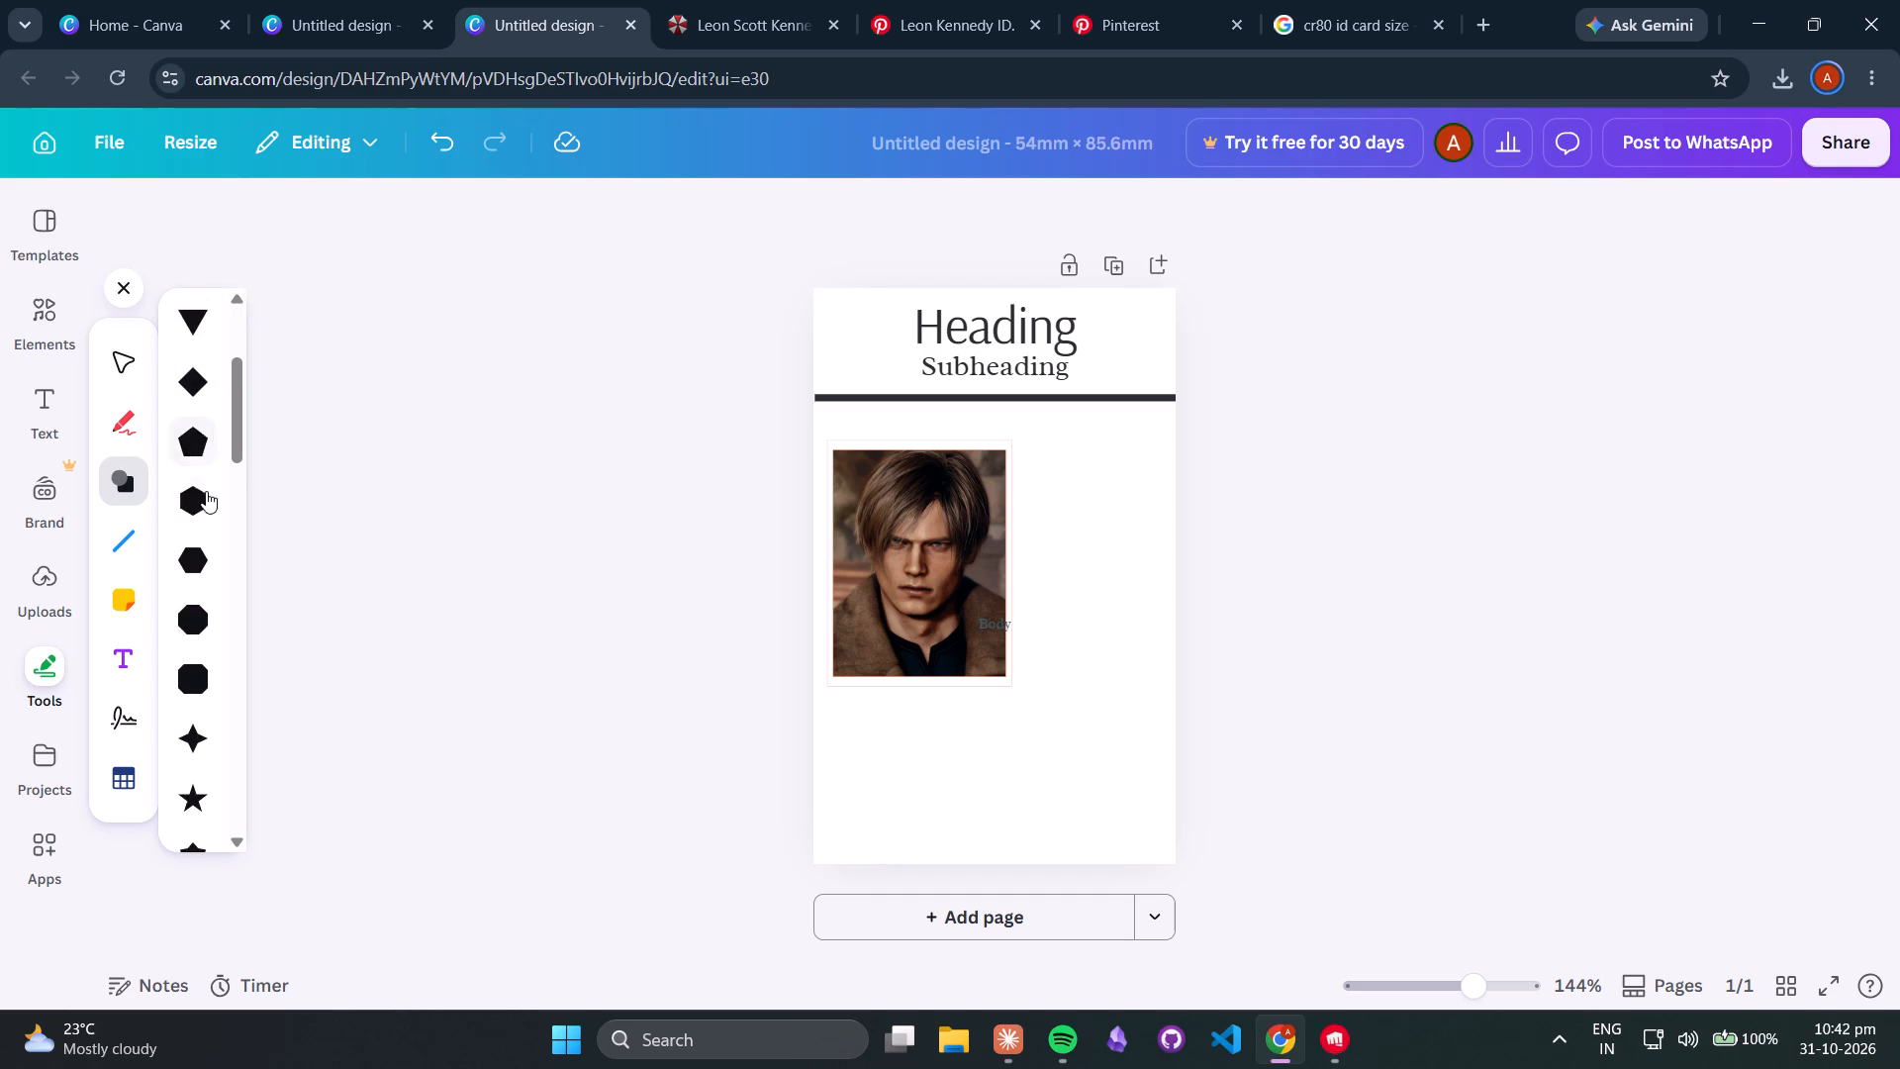
{"action": "scroll", "coordinate": [206, 491], "scroll_direction": "down", "scroll_amount": 8}
{"action": "scroll", "coordinate": [208, 506], "scroll_direction": "up", "scroll_amount": 9}
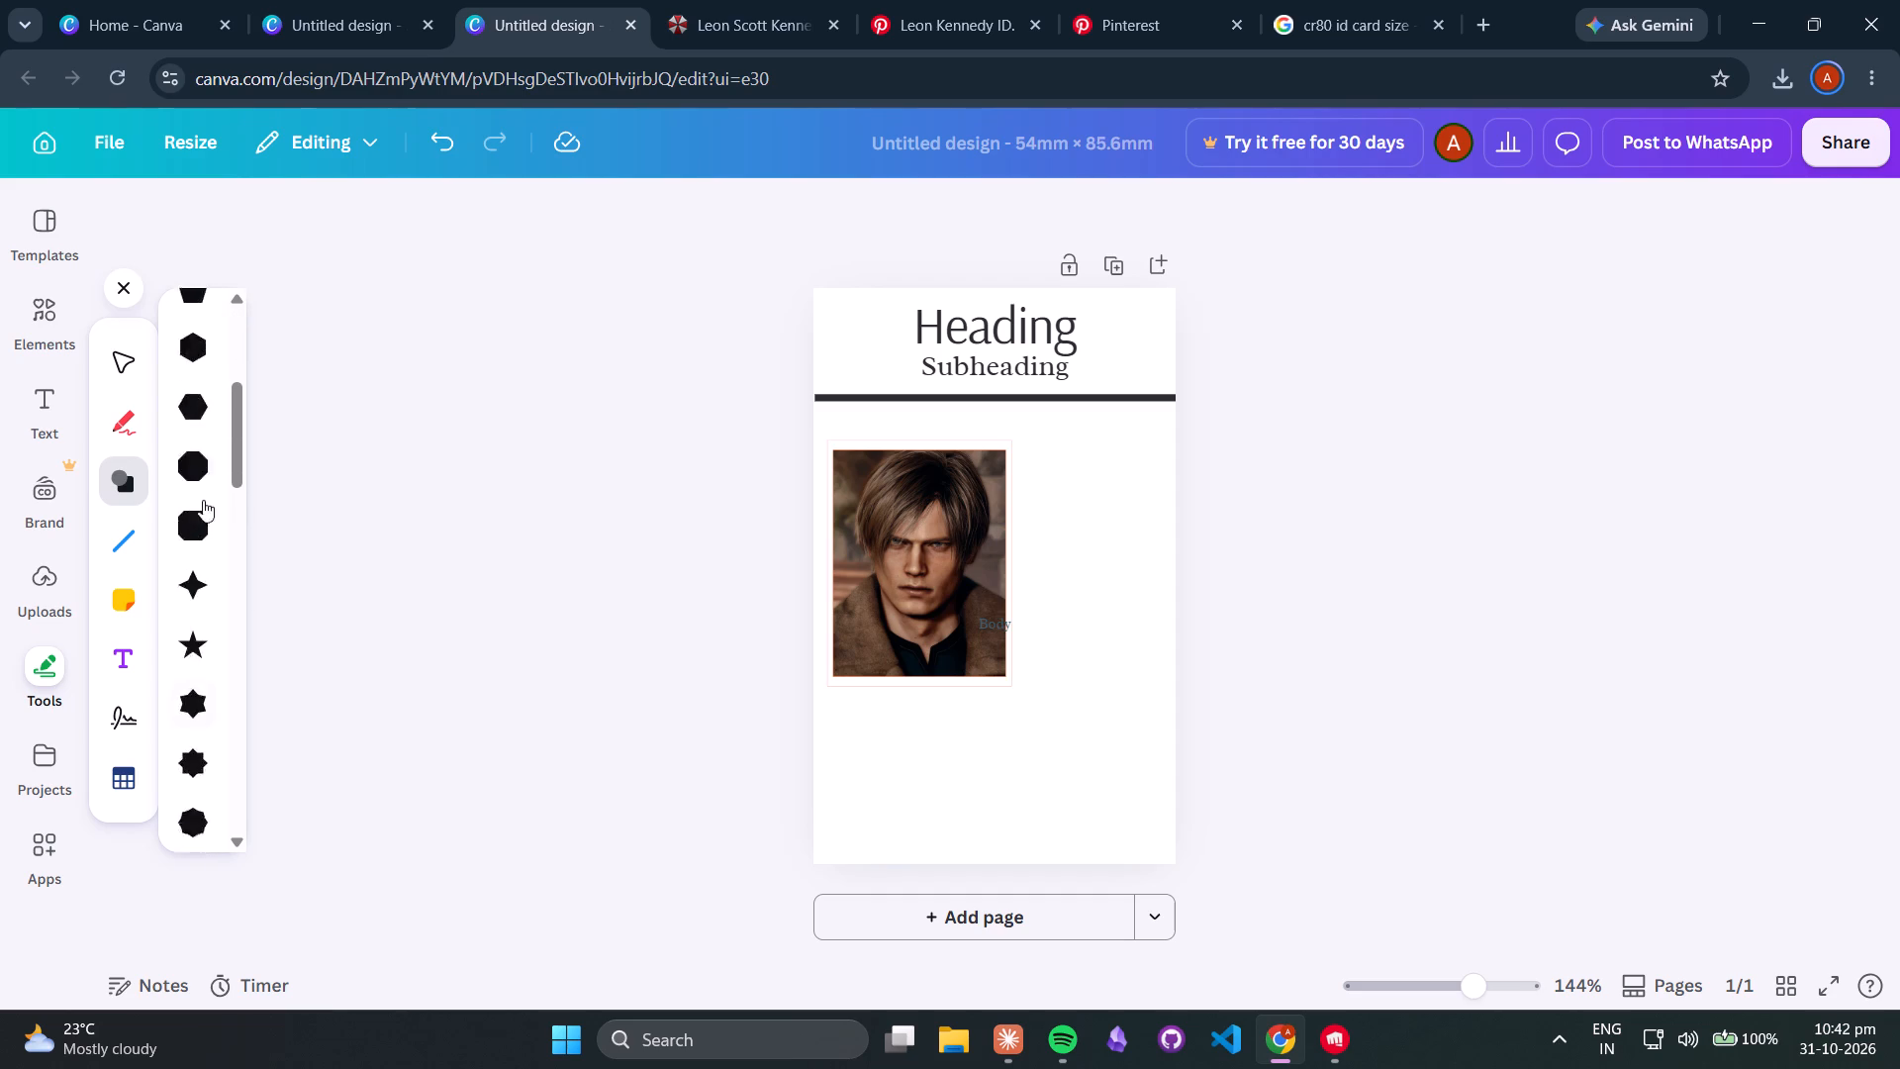
{"action": "scroll", "coordinate": [203, 500], "scroll_direction": "up", "scroll_amount": 4}
{"action": "left_click", "coordinate": [188, 340]}
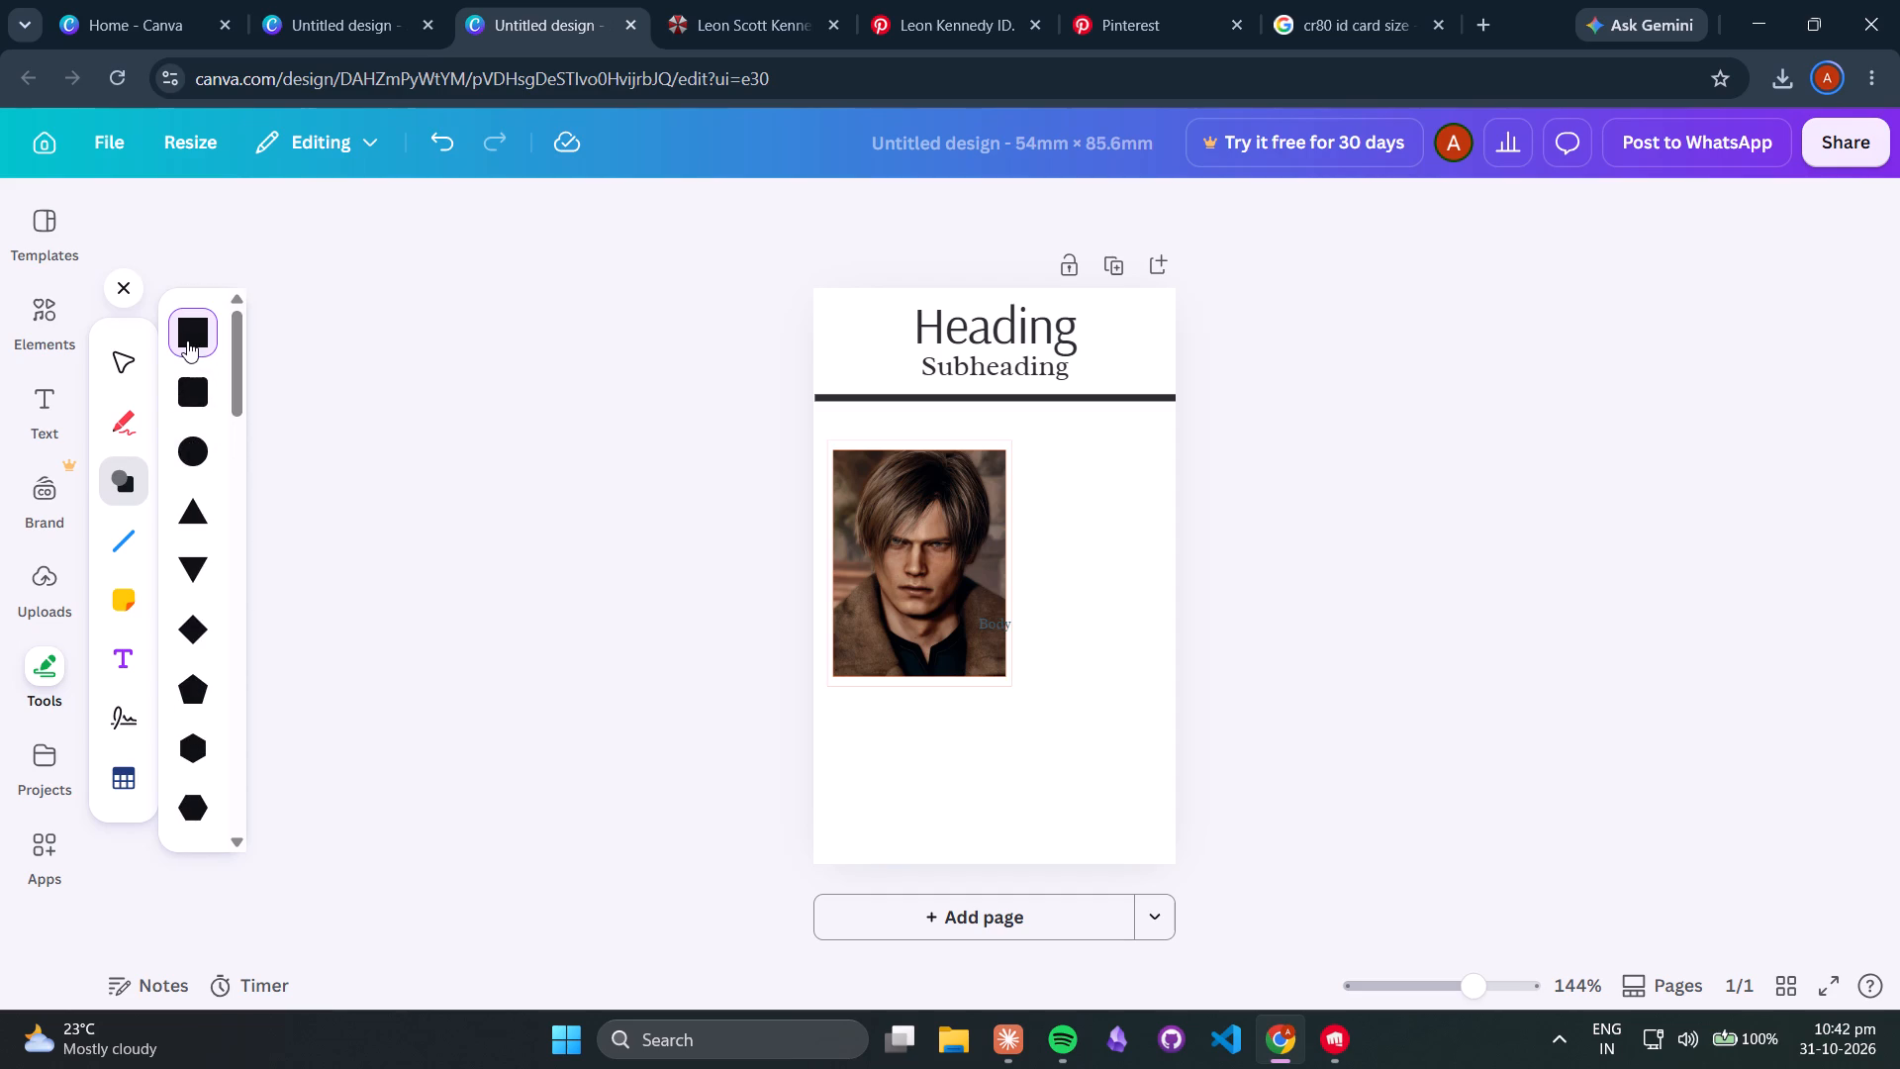
{"action": "left_click", "coordinate": [813, 289]}
{"action": "left_click_drag", "start_coordinate": [918, 339], "coordinate": [1063, 341]}
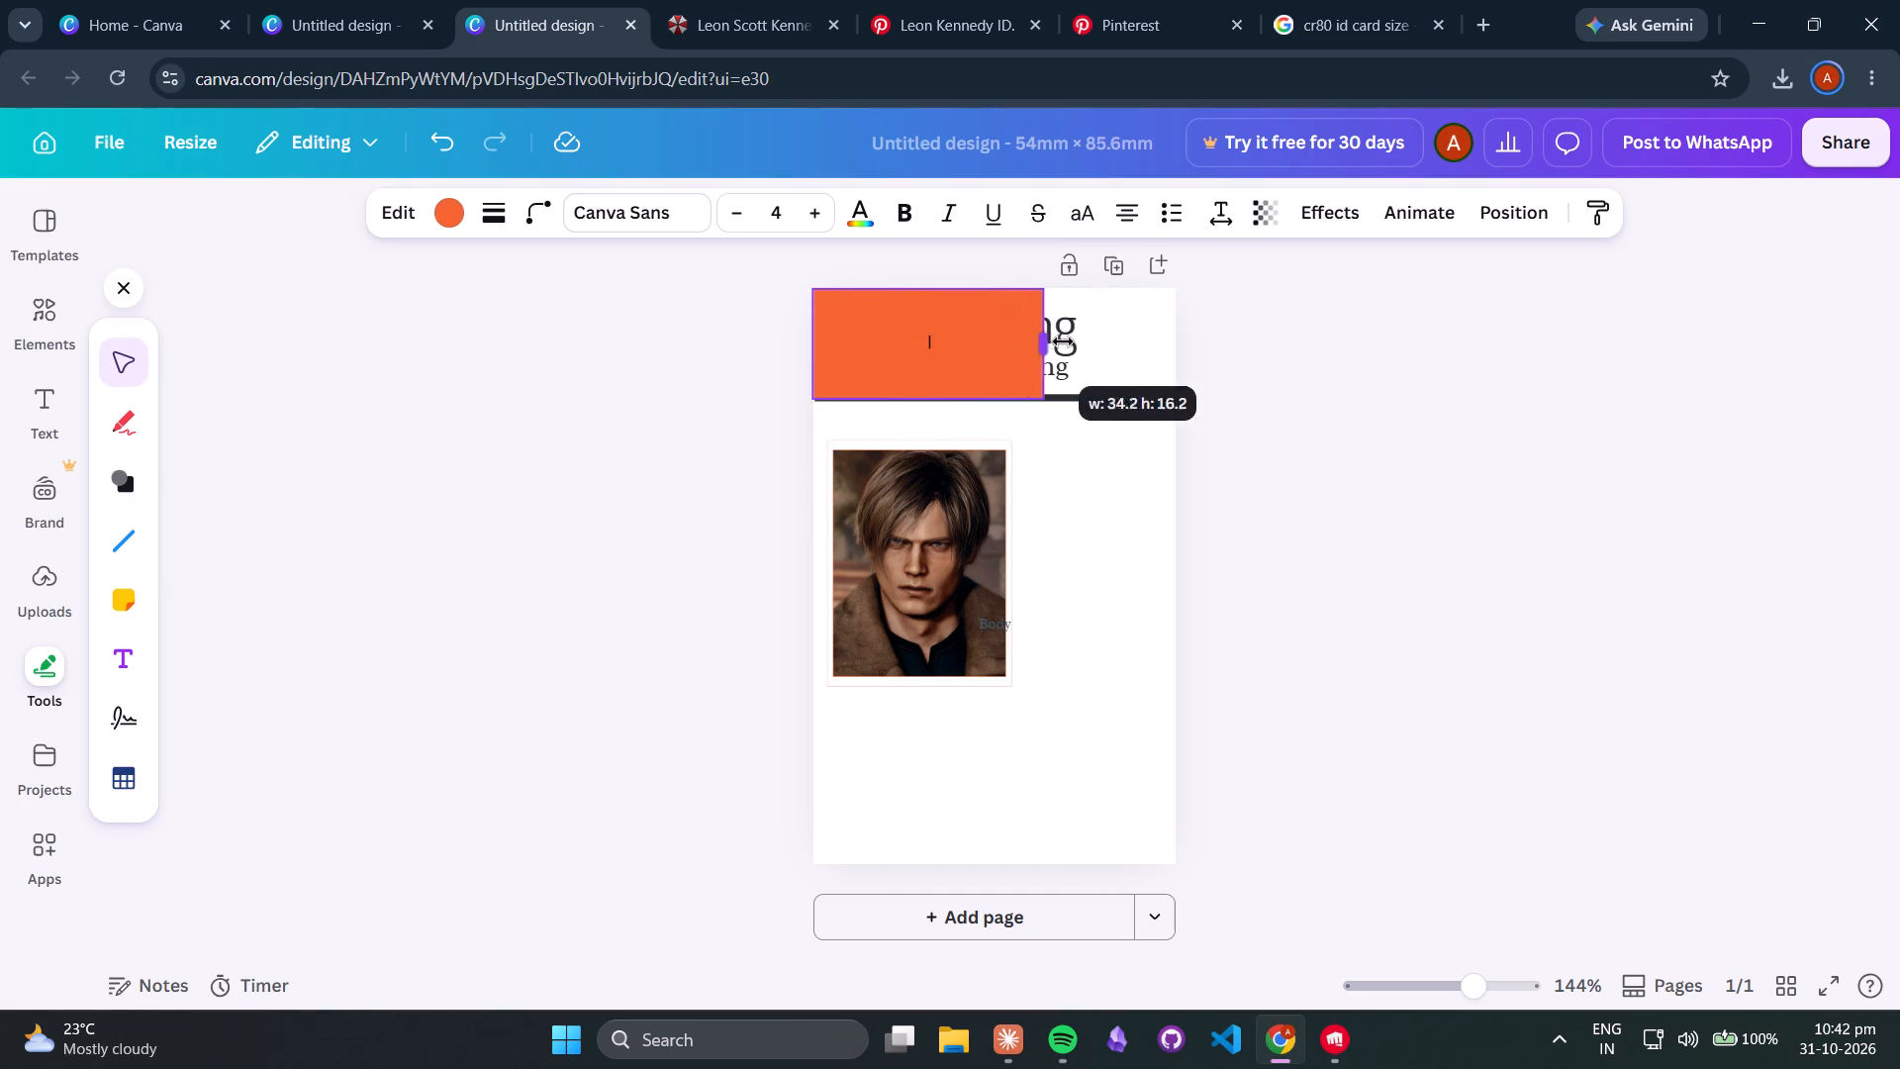
{"action": "left_click_drag", "start_coordinate": [1063, 341], "coordinate": [1171, 341]}
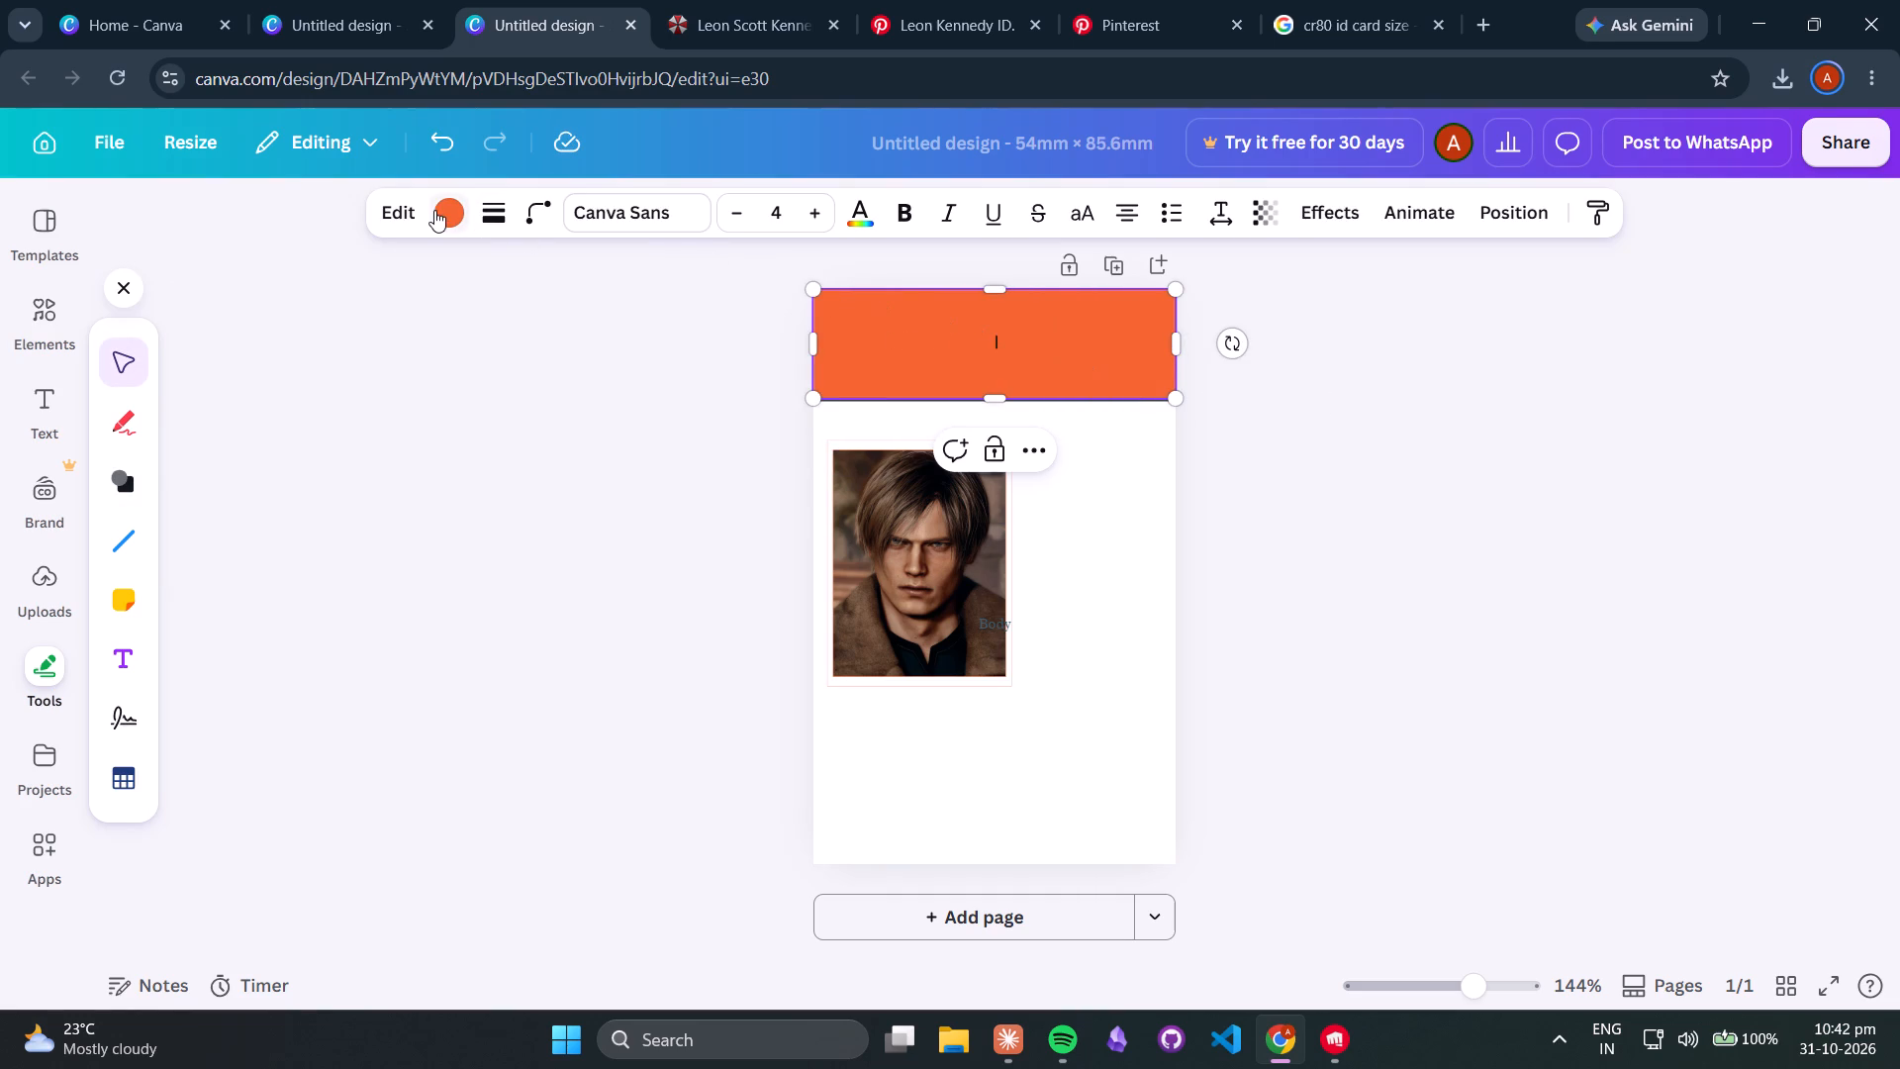
Recolour the header rectangle with a custom dark navy blue solid colour.
{"action": "left_click", "coordinate": [443, 210]}
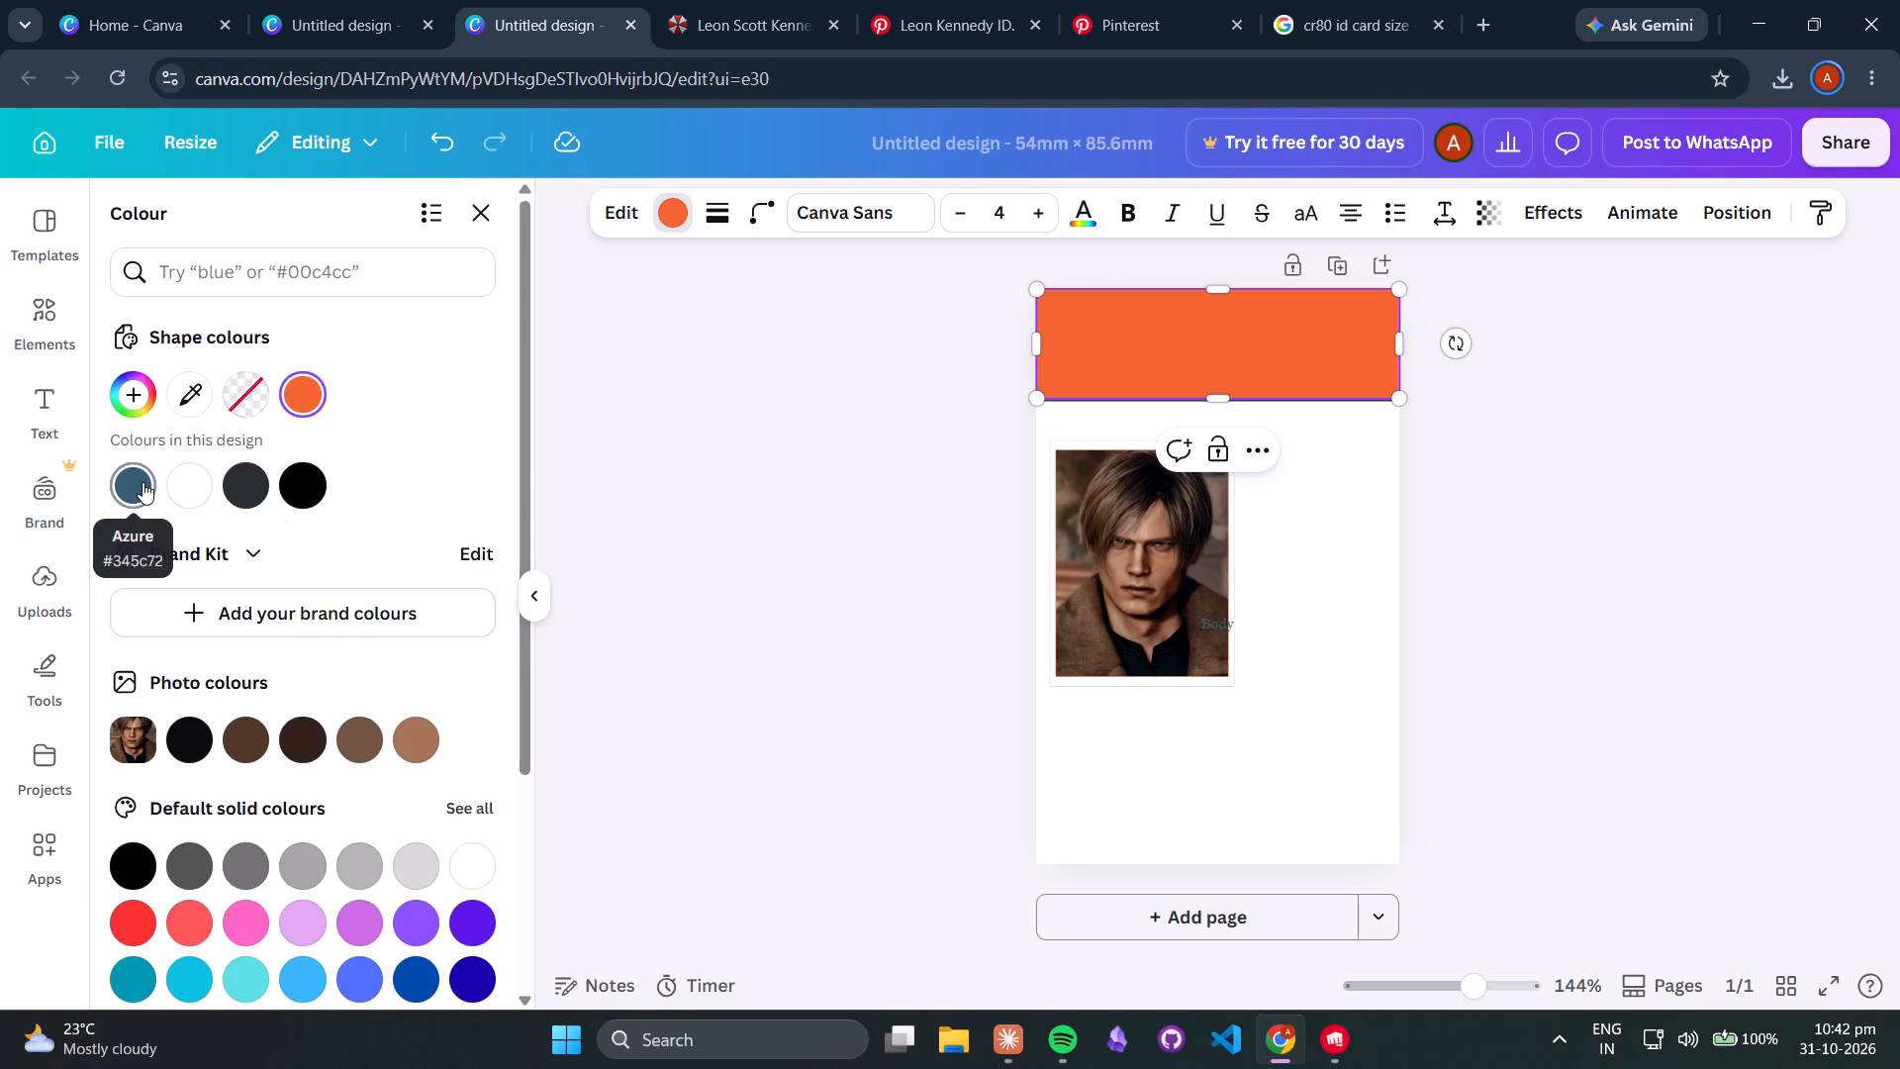
{"action": "left_click", "coordinate": [142, 482]}
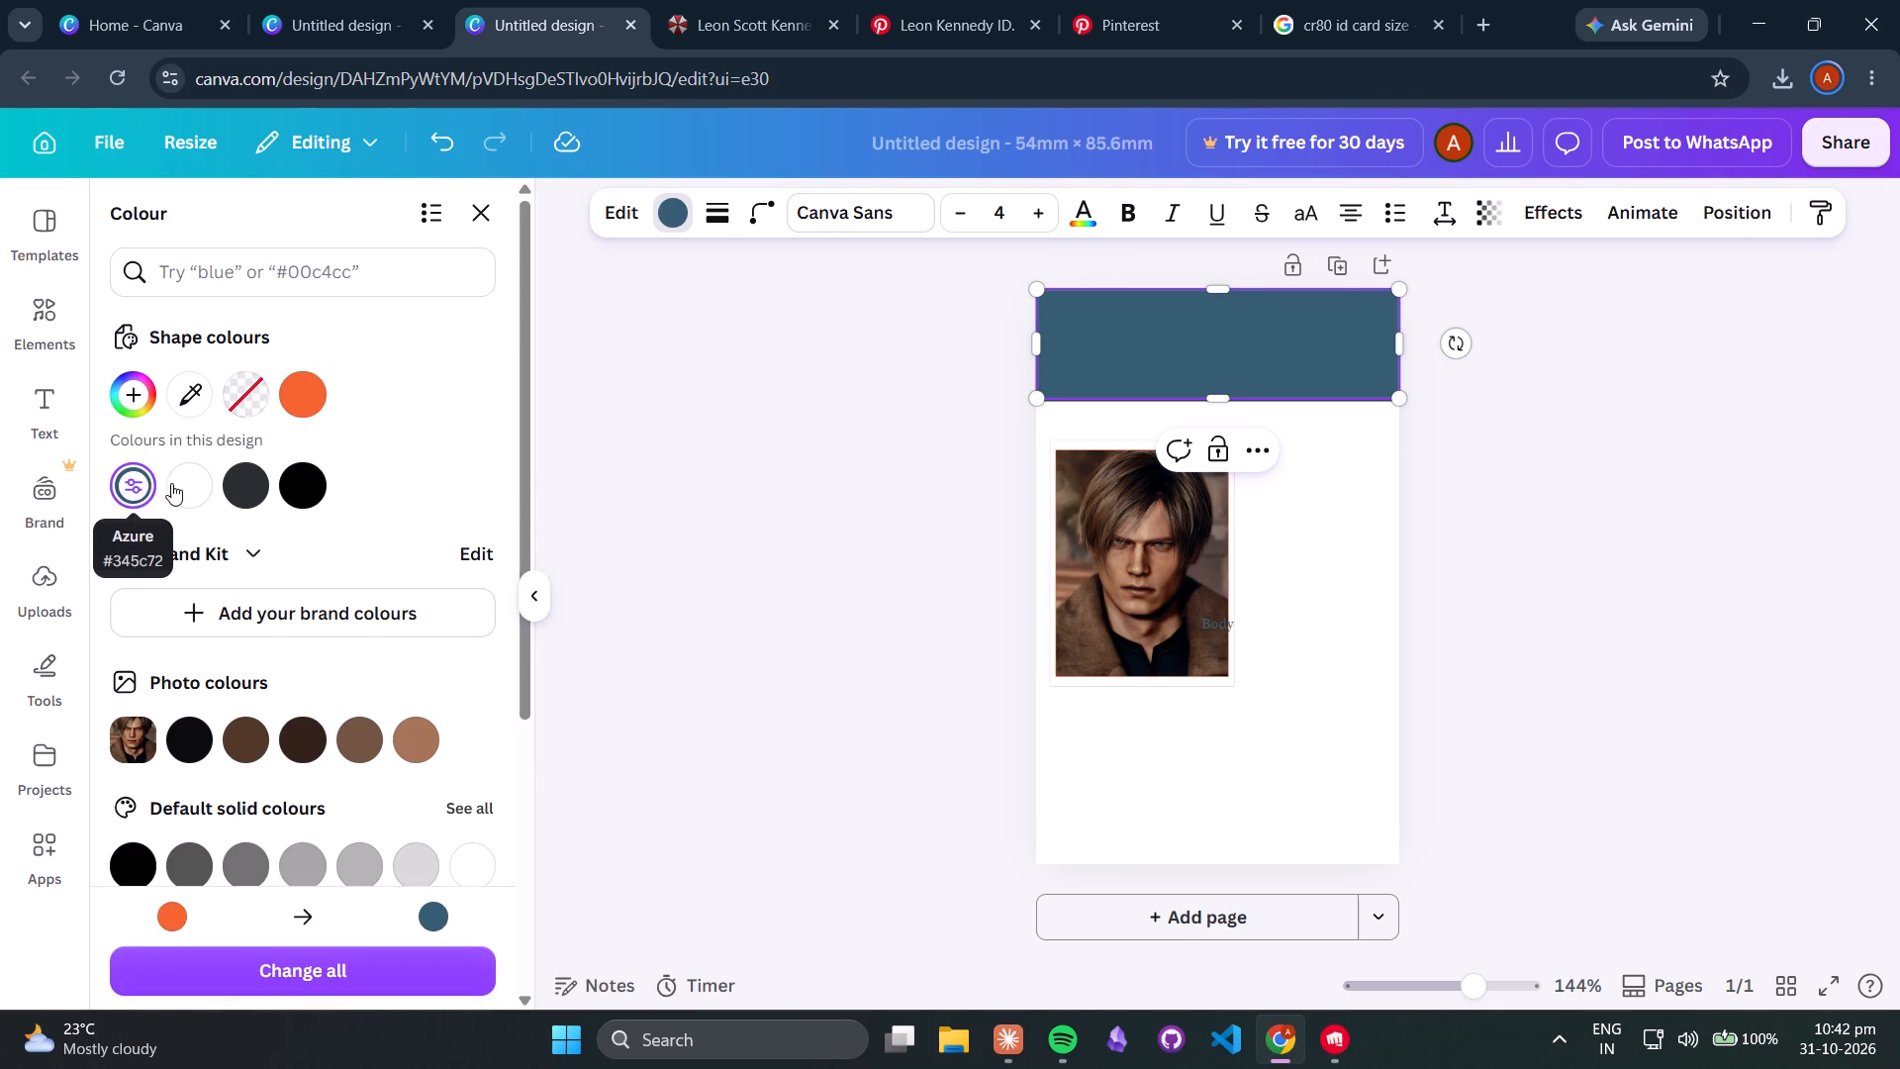
{"action": "left_click", "coordinate": [242, 493]}
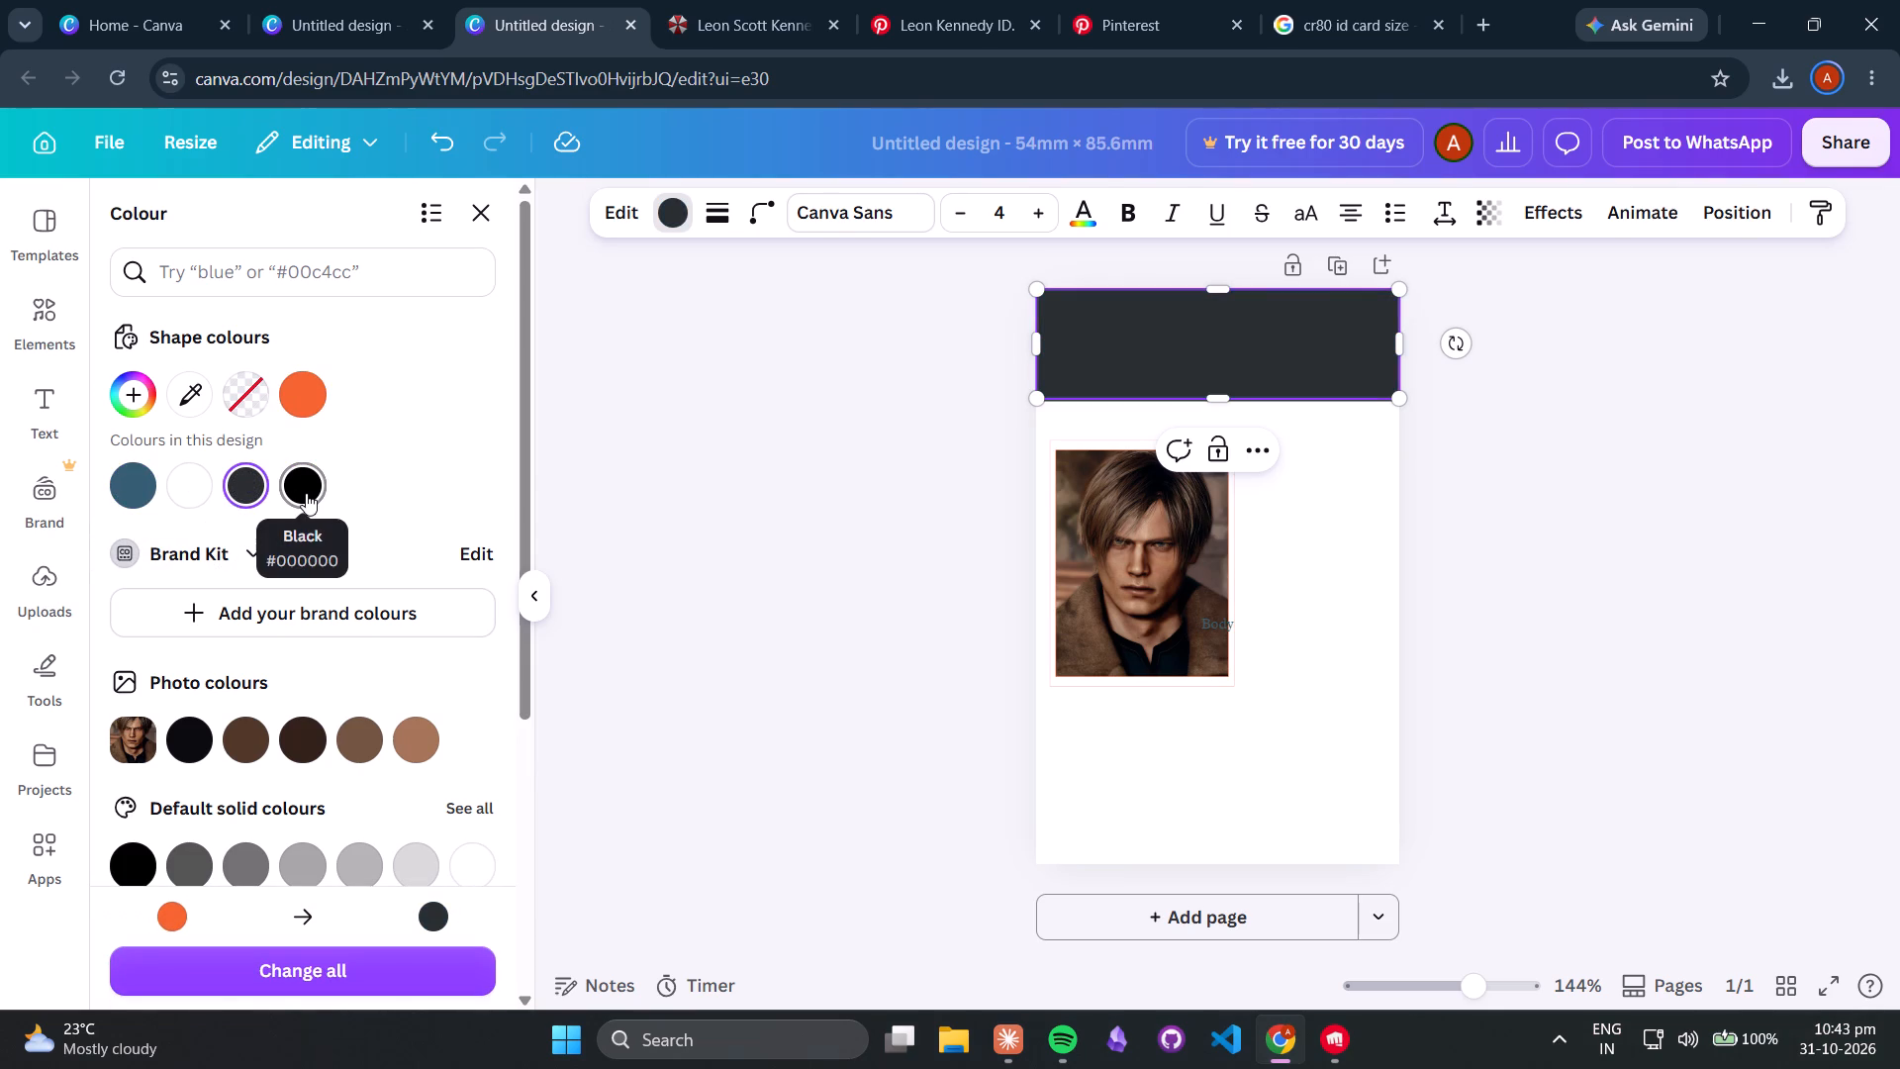
{"action": "left_click", "coordinate": [140, 393]}
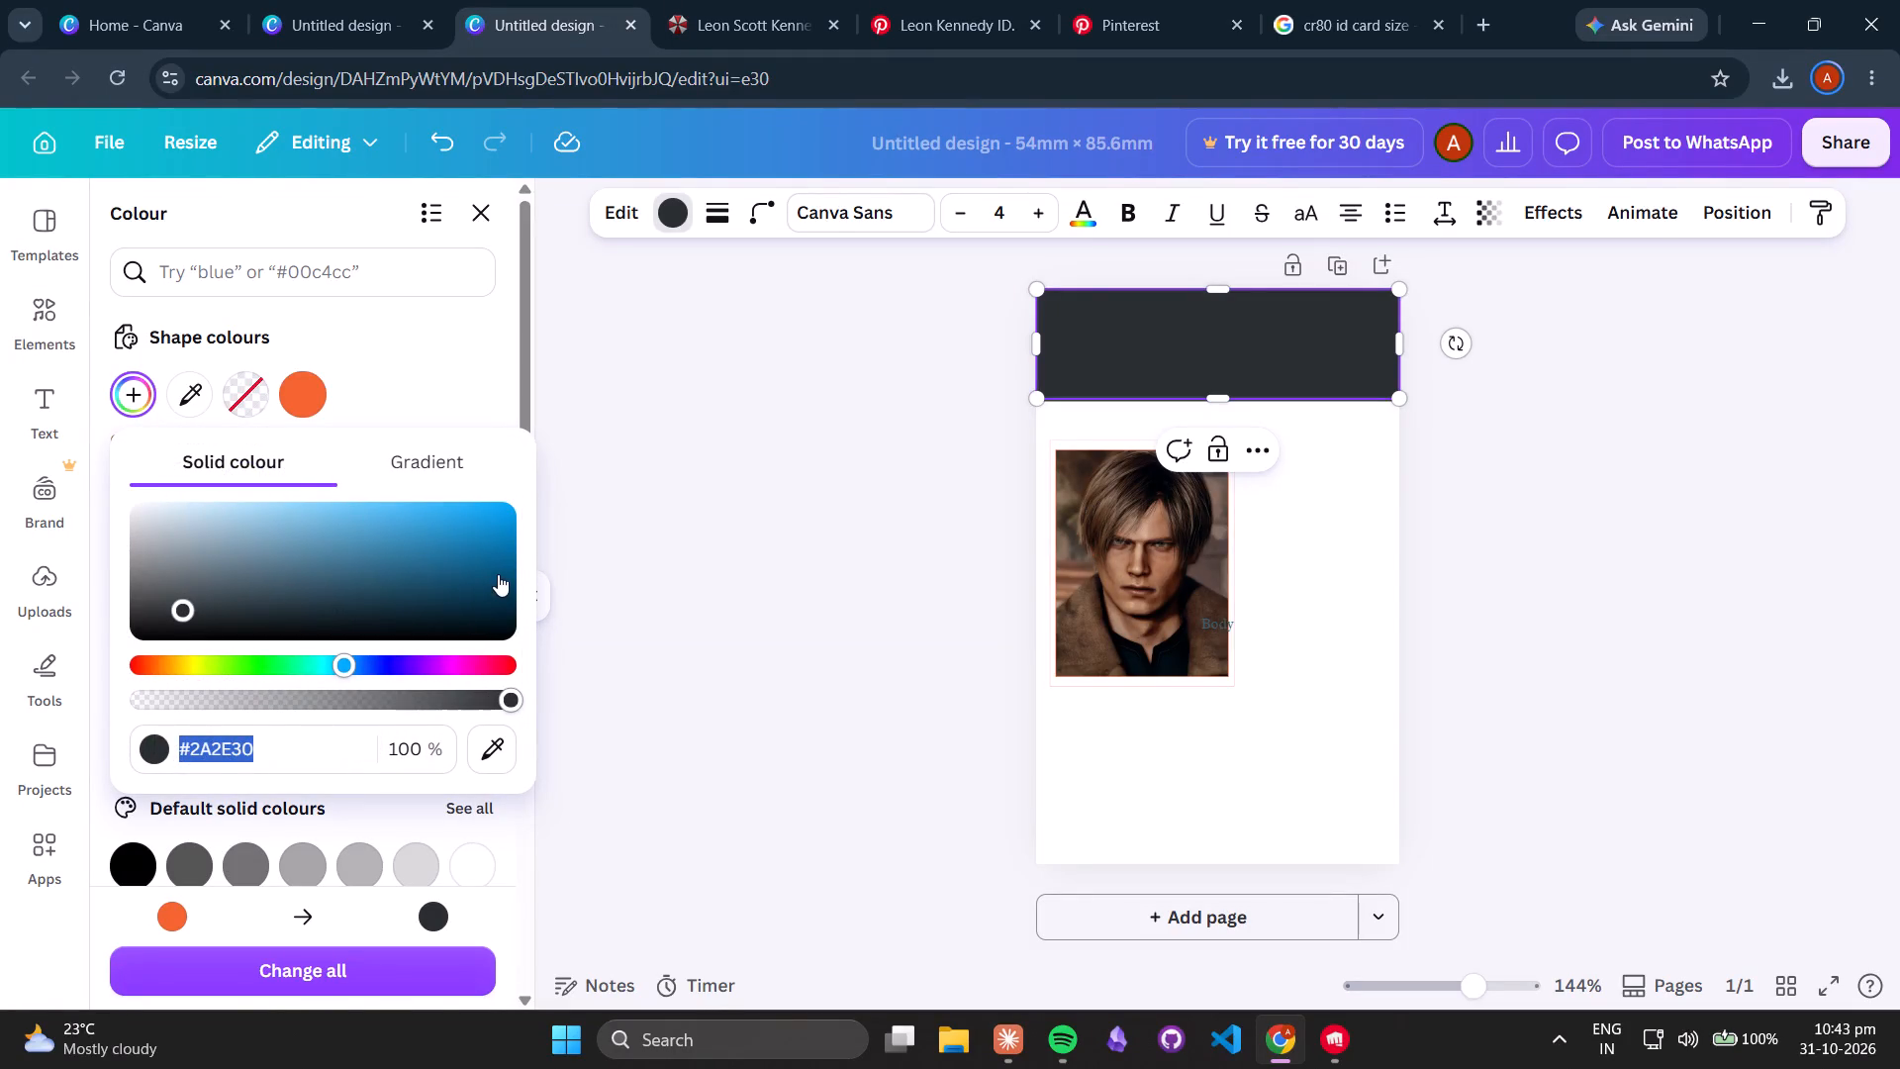
{"action": "left_click", "coordinate": [503, 574]}
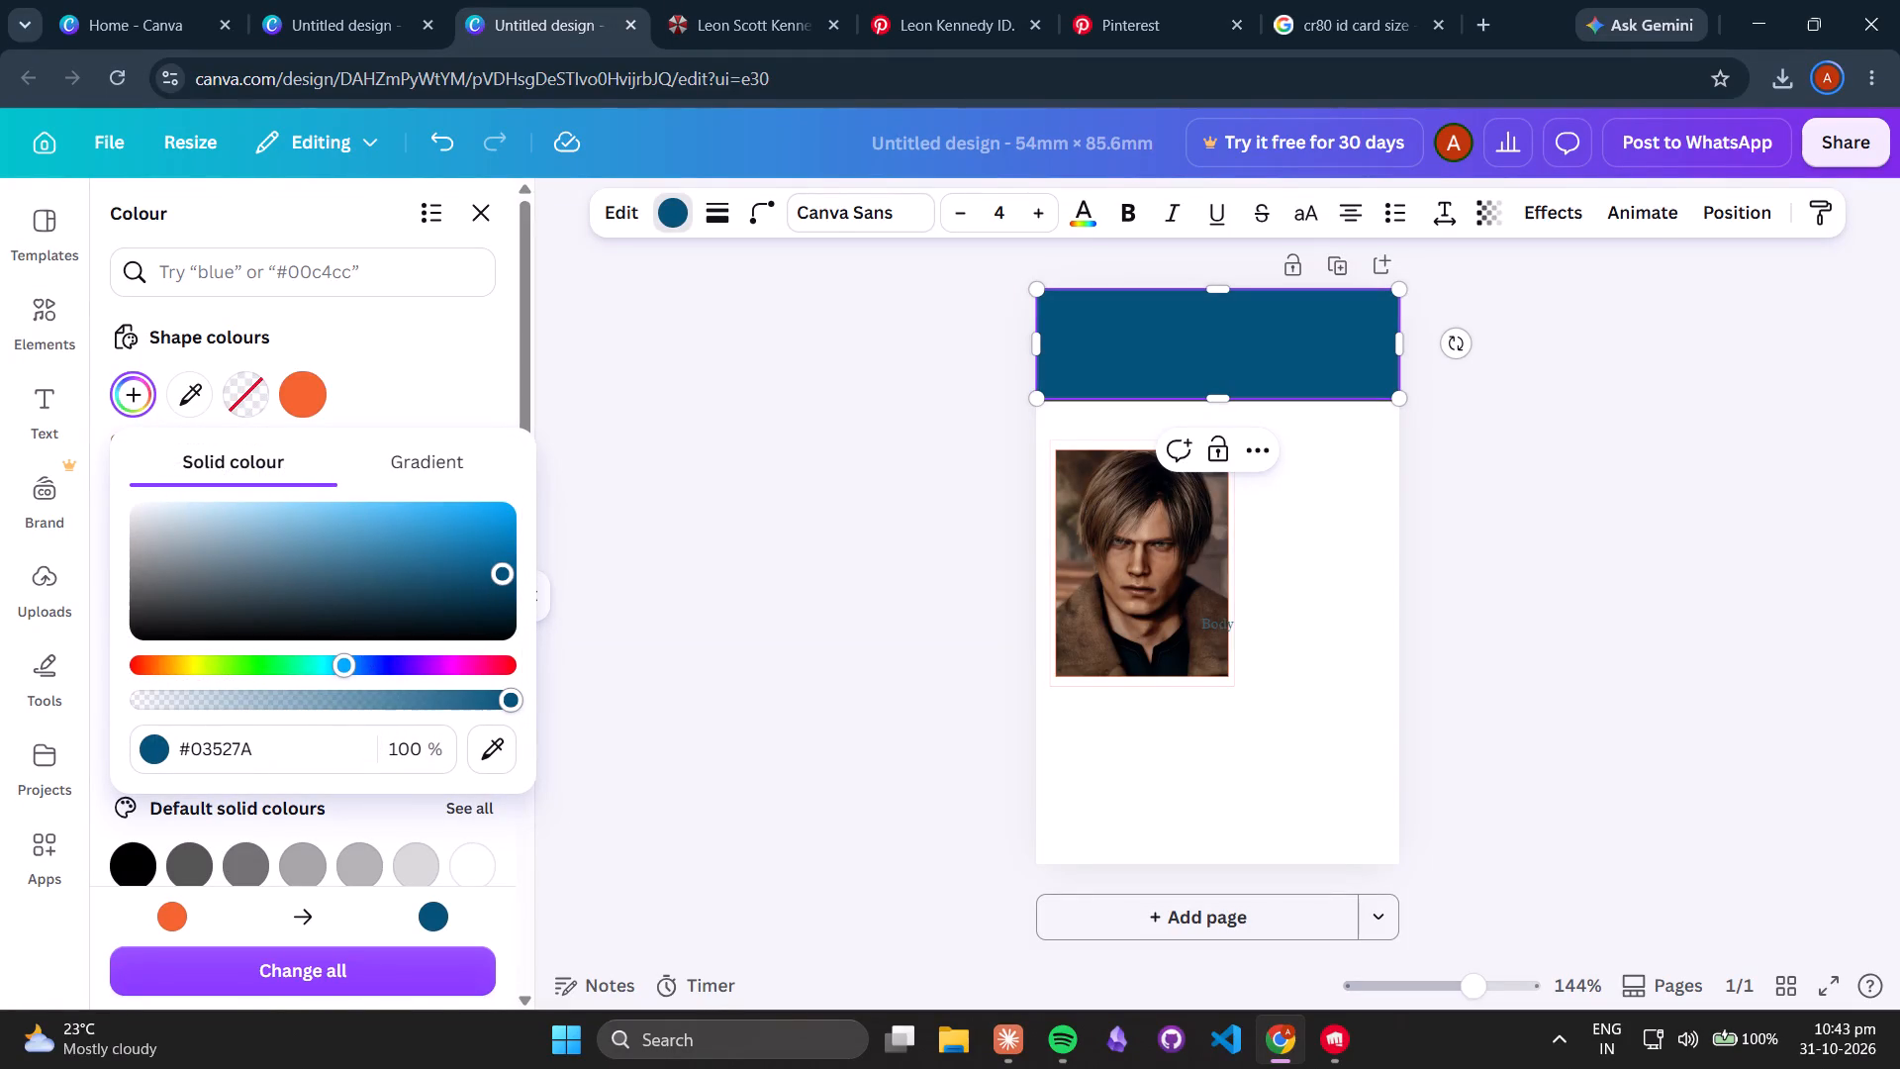
{"action": "left_click_drag", "start_coordinate": [345, 666], "coordinate": [360, 668]}
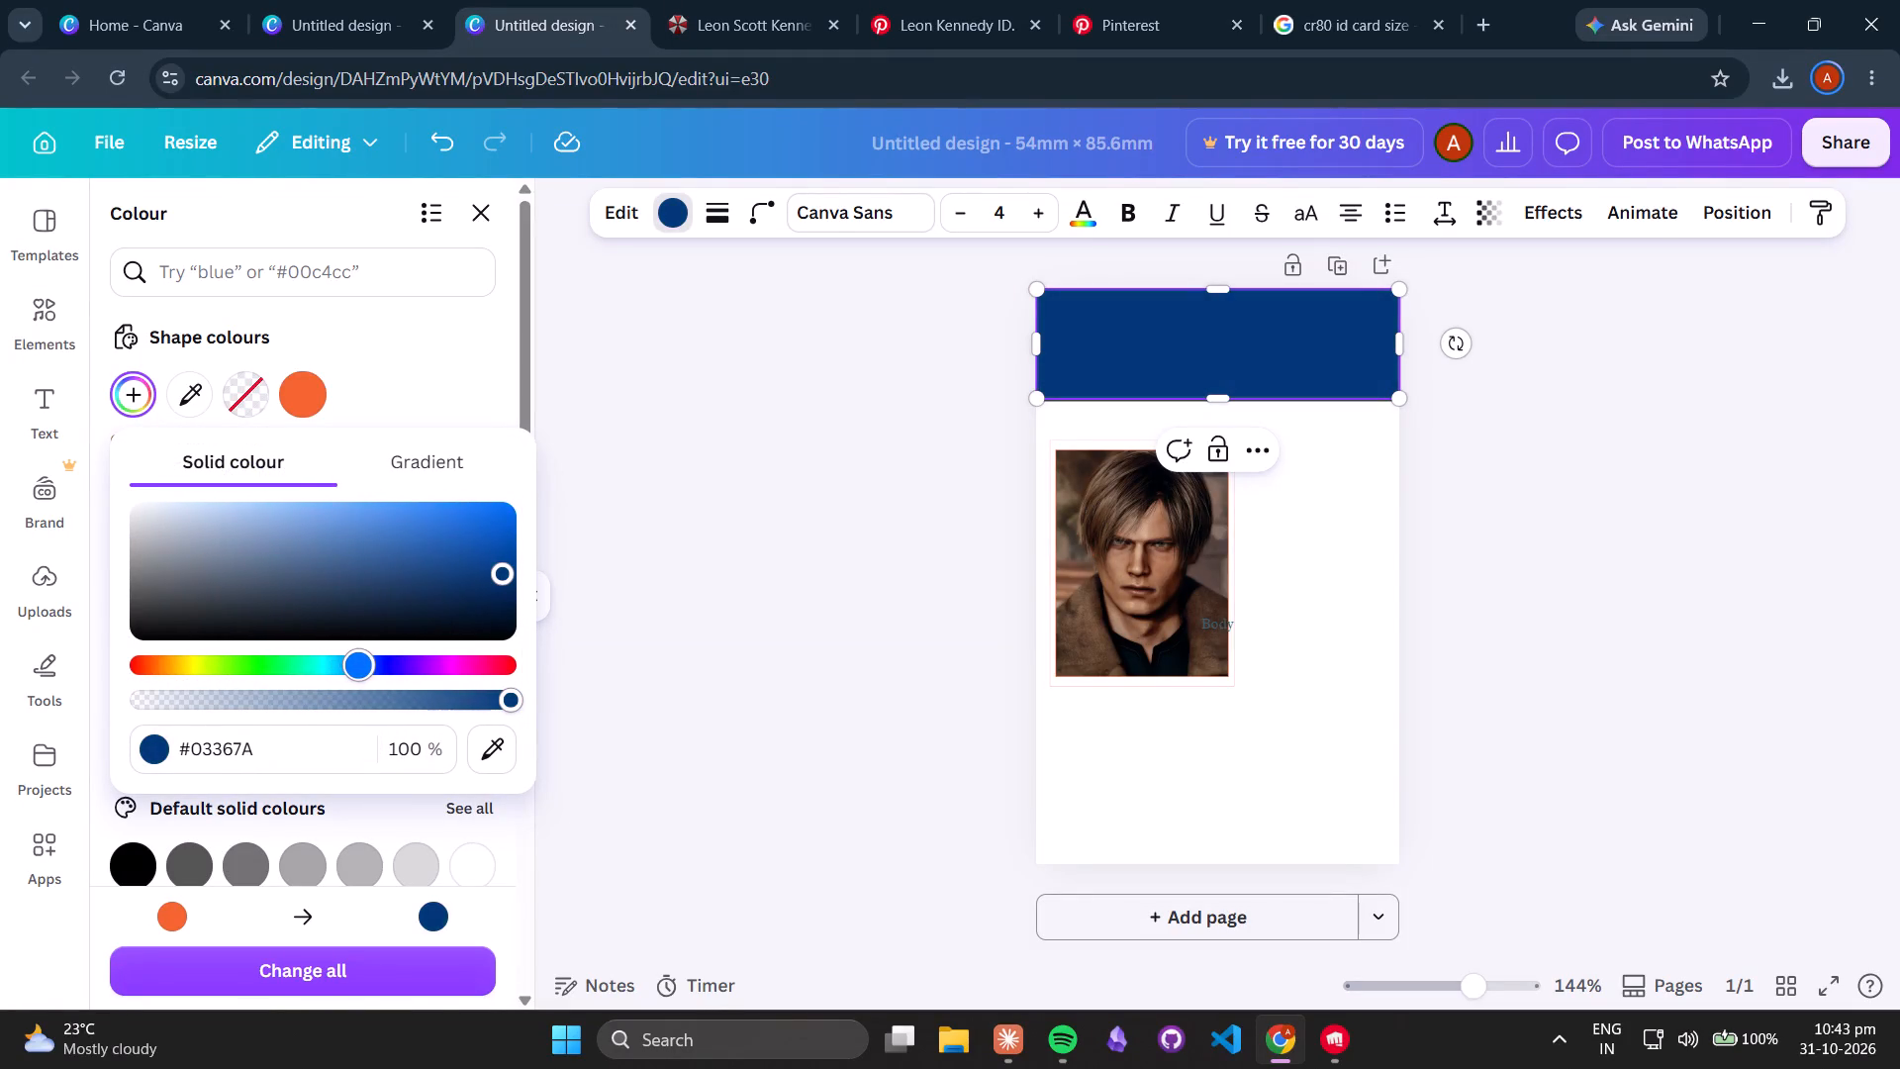
{"action": "left_click_drag", "start_coordinate": [360, 668], "coordinate": [363, 669]}
{"action": "left_click_drag", "start_coordinate": [497, 573], "coordinate": [511, 583]}
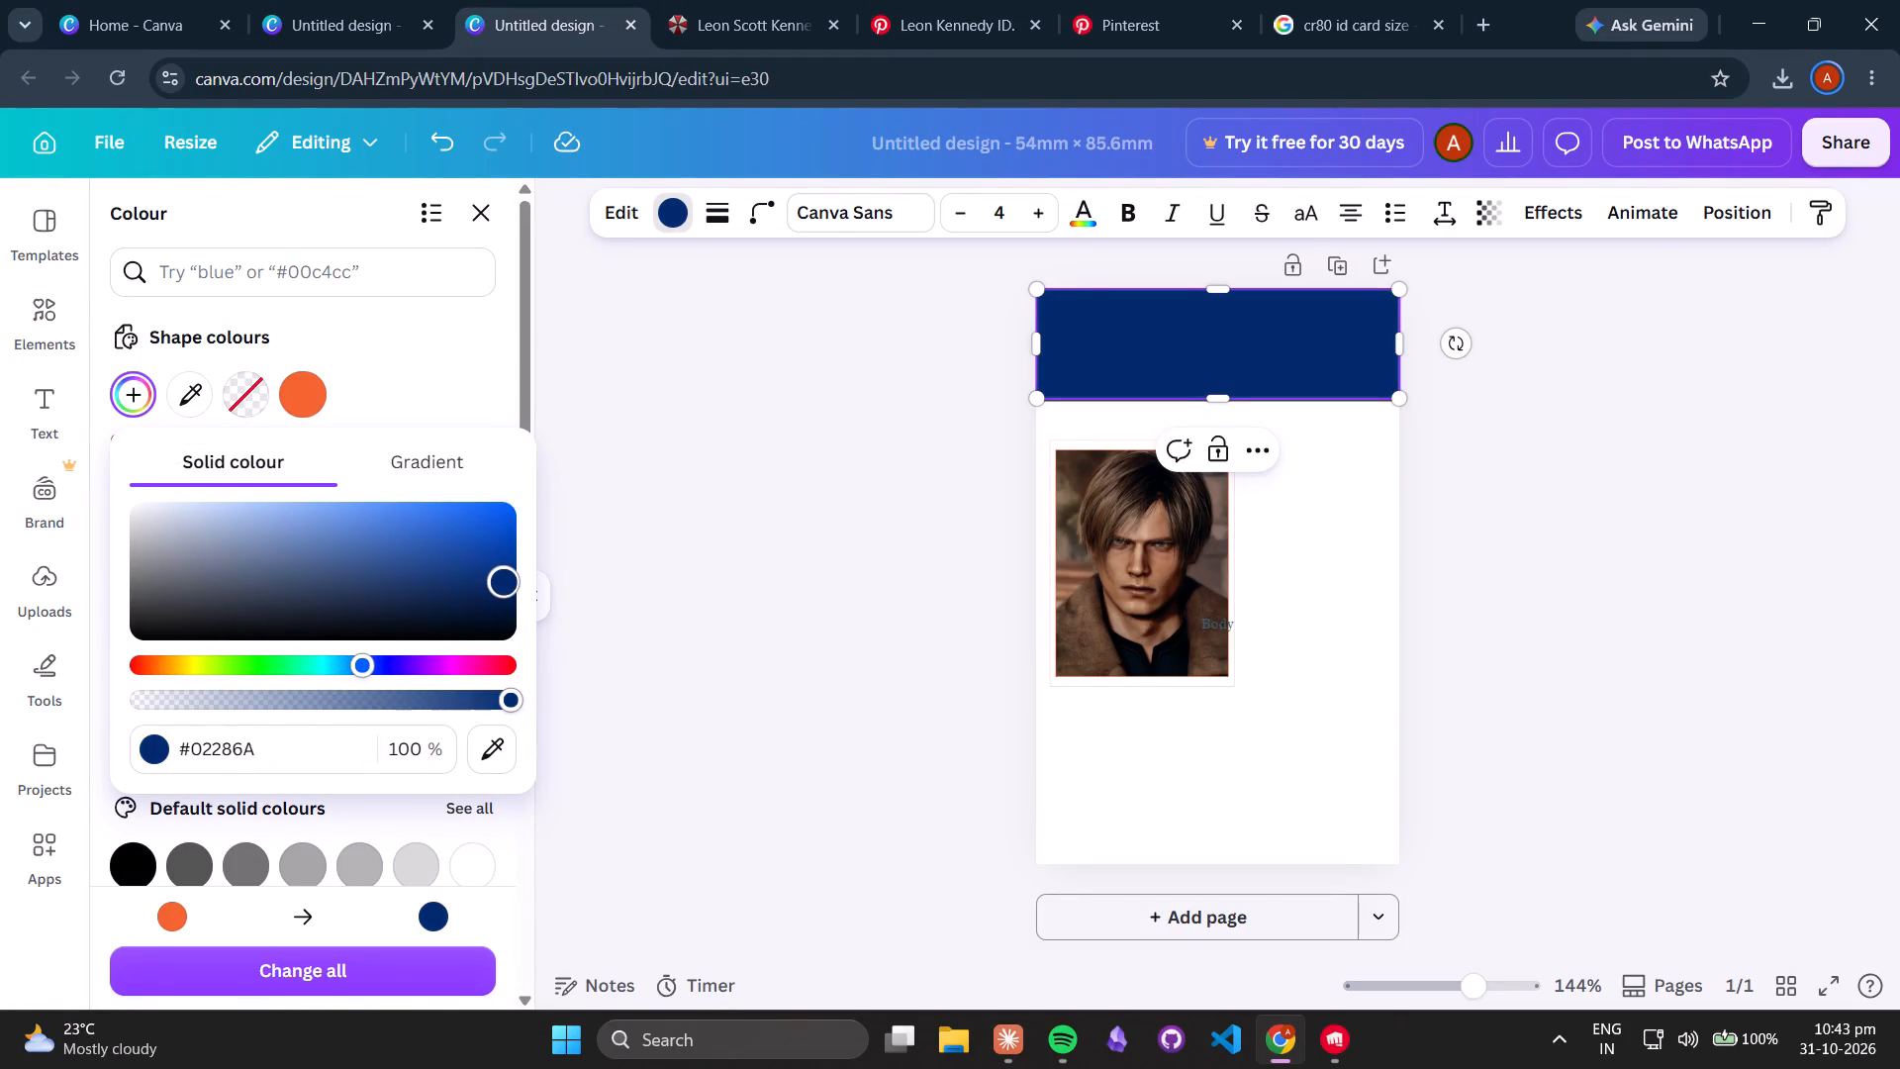
{"action": "left_click_drag", "start_coordinate": [511, 583], "coordinate": [521, 598]}
{"action": "left_click", "coordinate": [671, 585]}
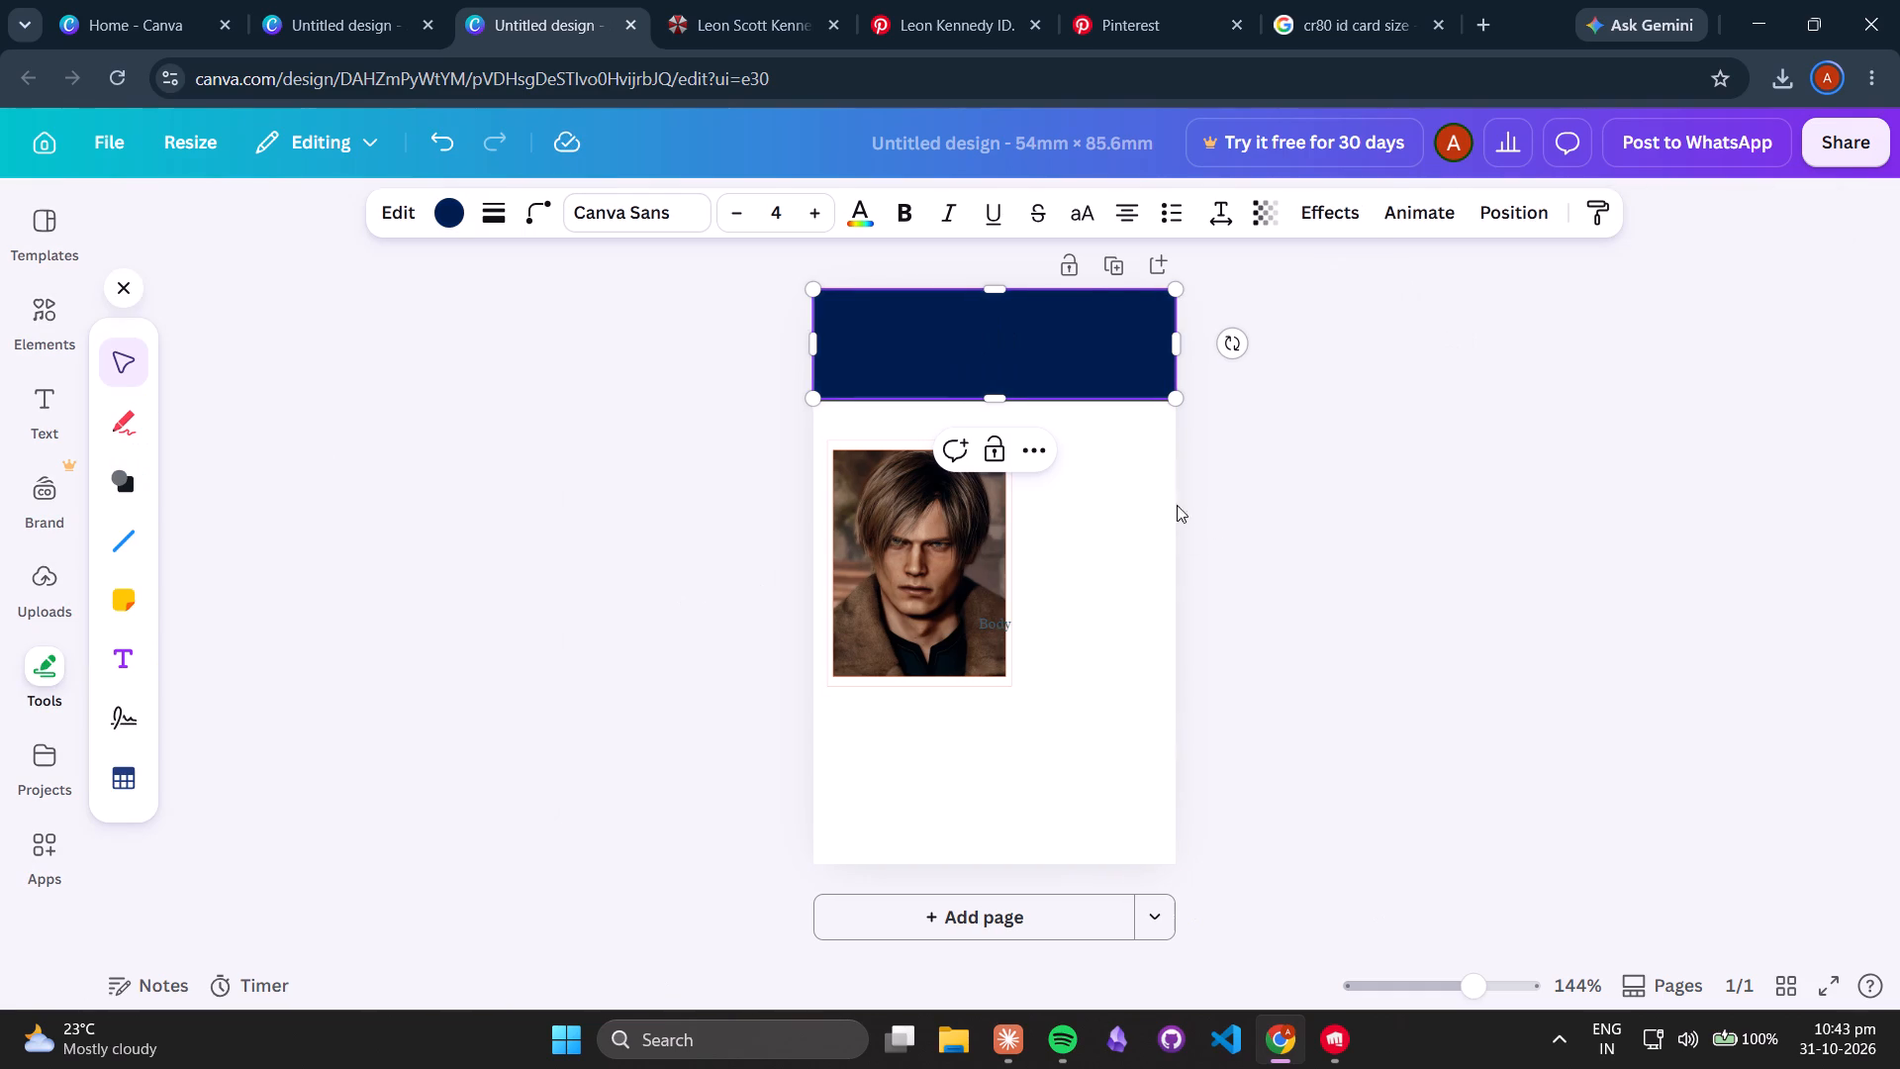
Move the navy rectangle down over the portrait to uncover the header, and delete the horizontal line beneath the Subheading.
{"action": "left_click_drag", "start_coordinate": [1054, 372], "coordinate": [1051, 378]}
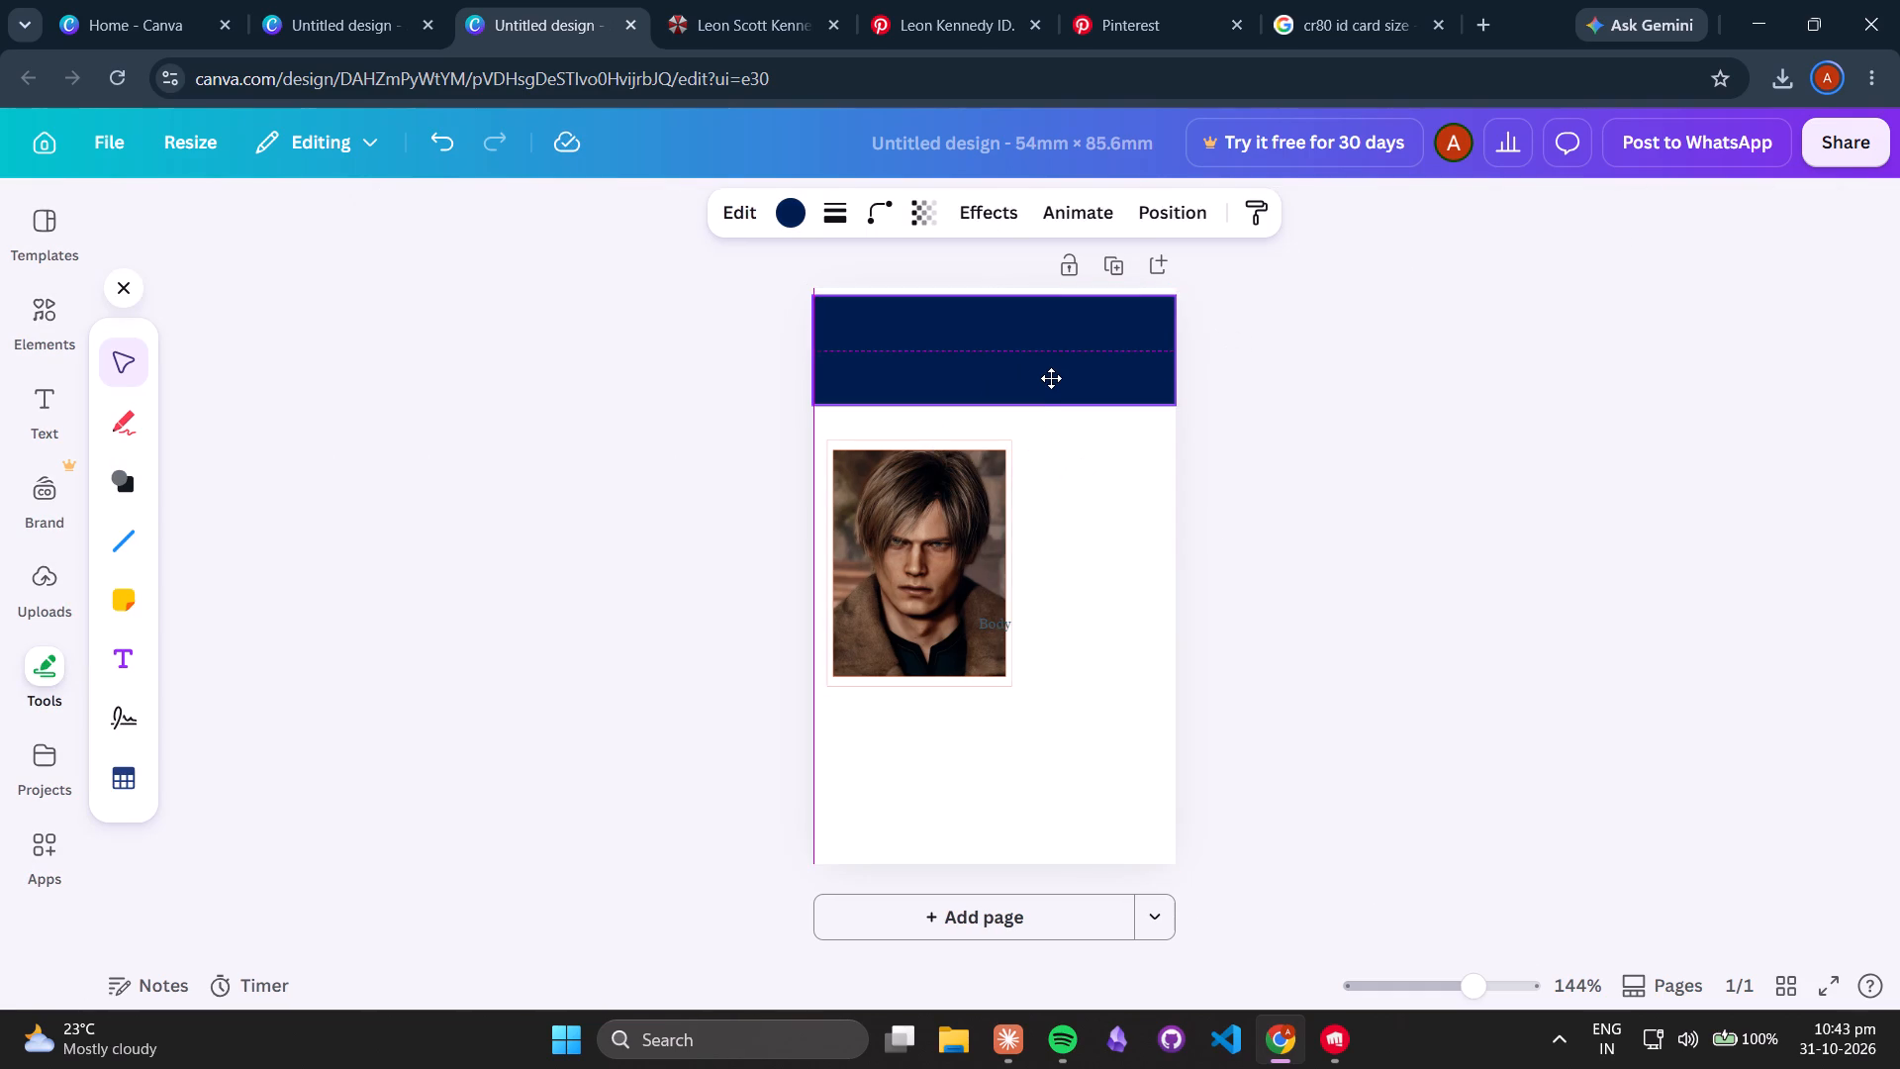
{"action": "left_click_drag", "start_coordinate": [1051, 378], "coordinate": [1056, 549]}
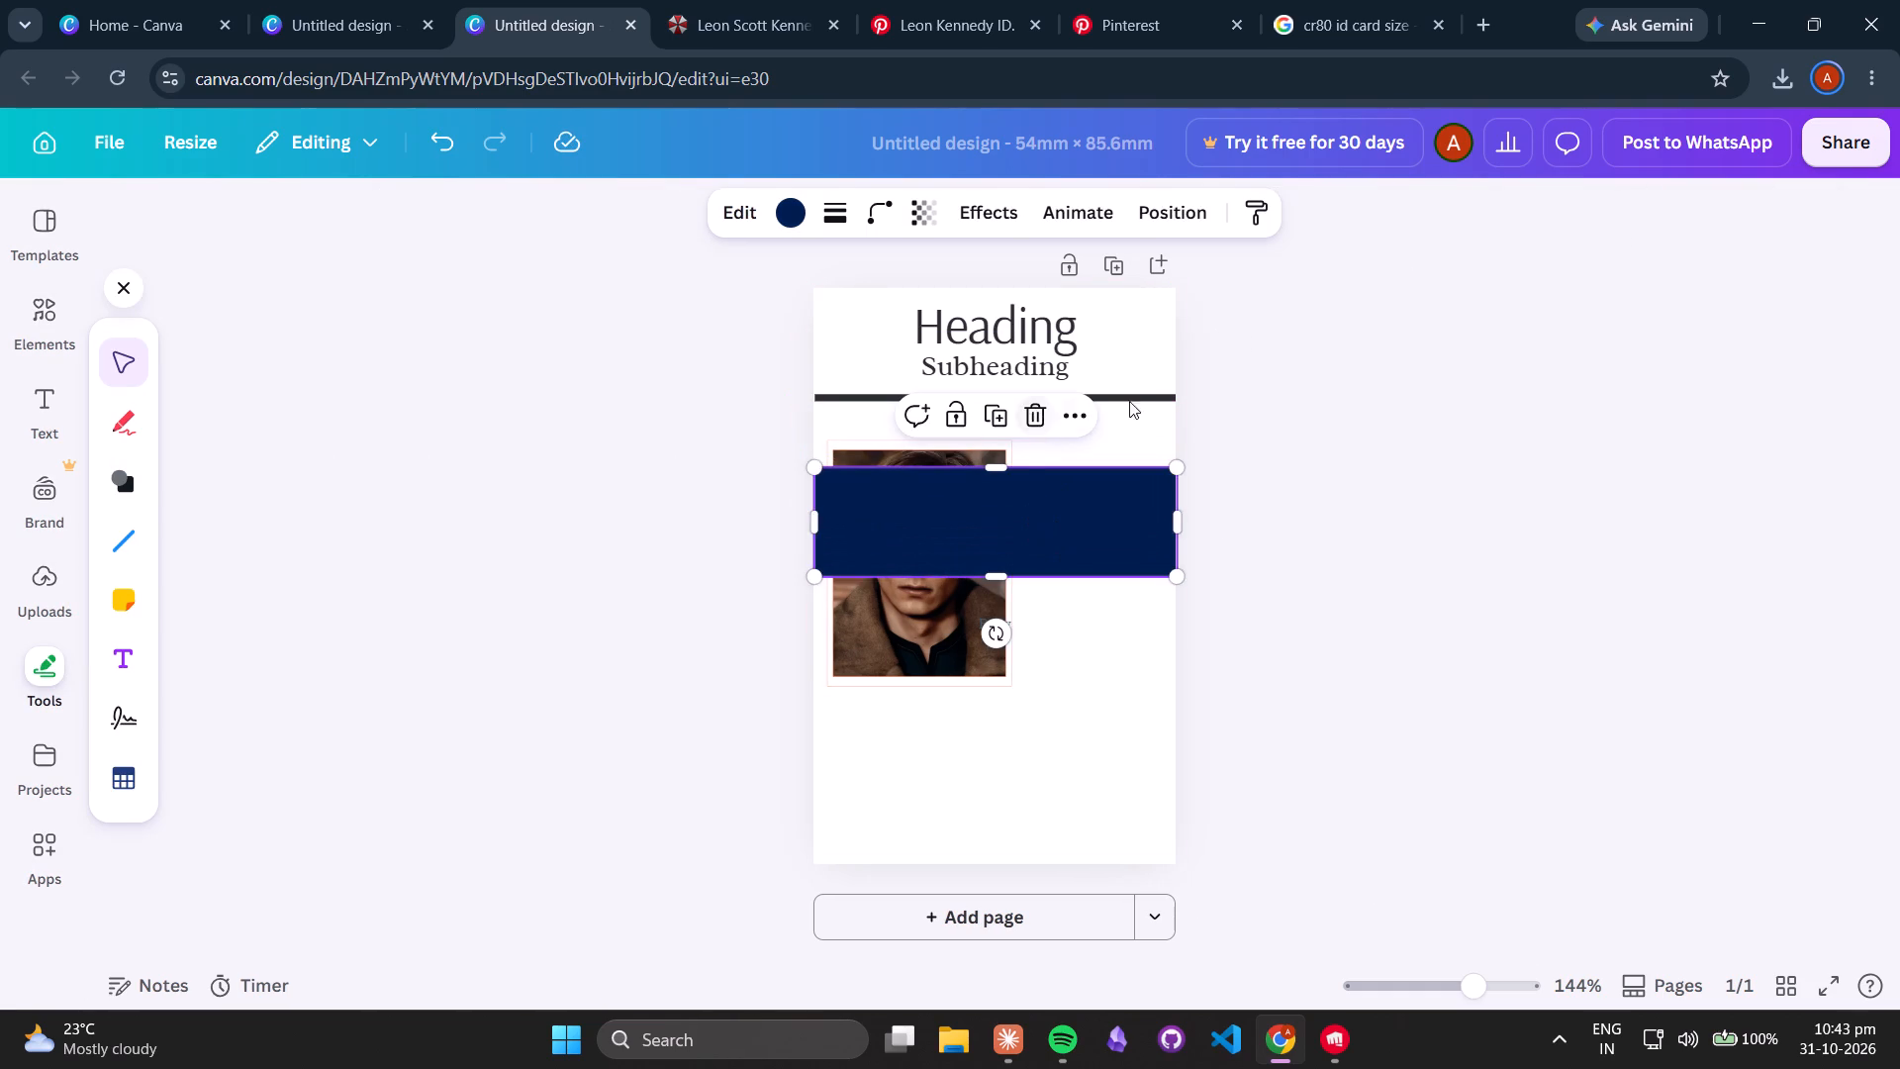
{"action": "left_click", "coordinate": [1139, 400]}
{"action": "left_click", "coordinate": [1040, 351]}
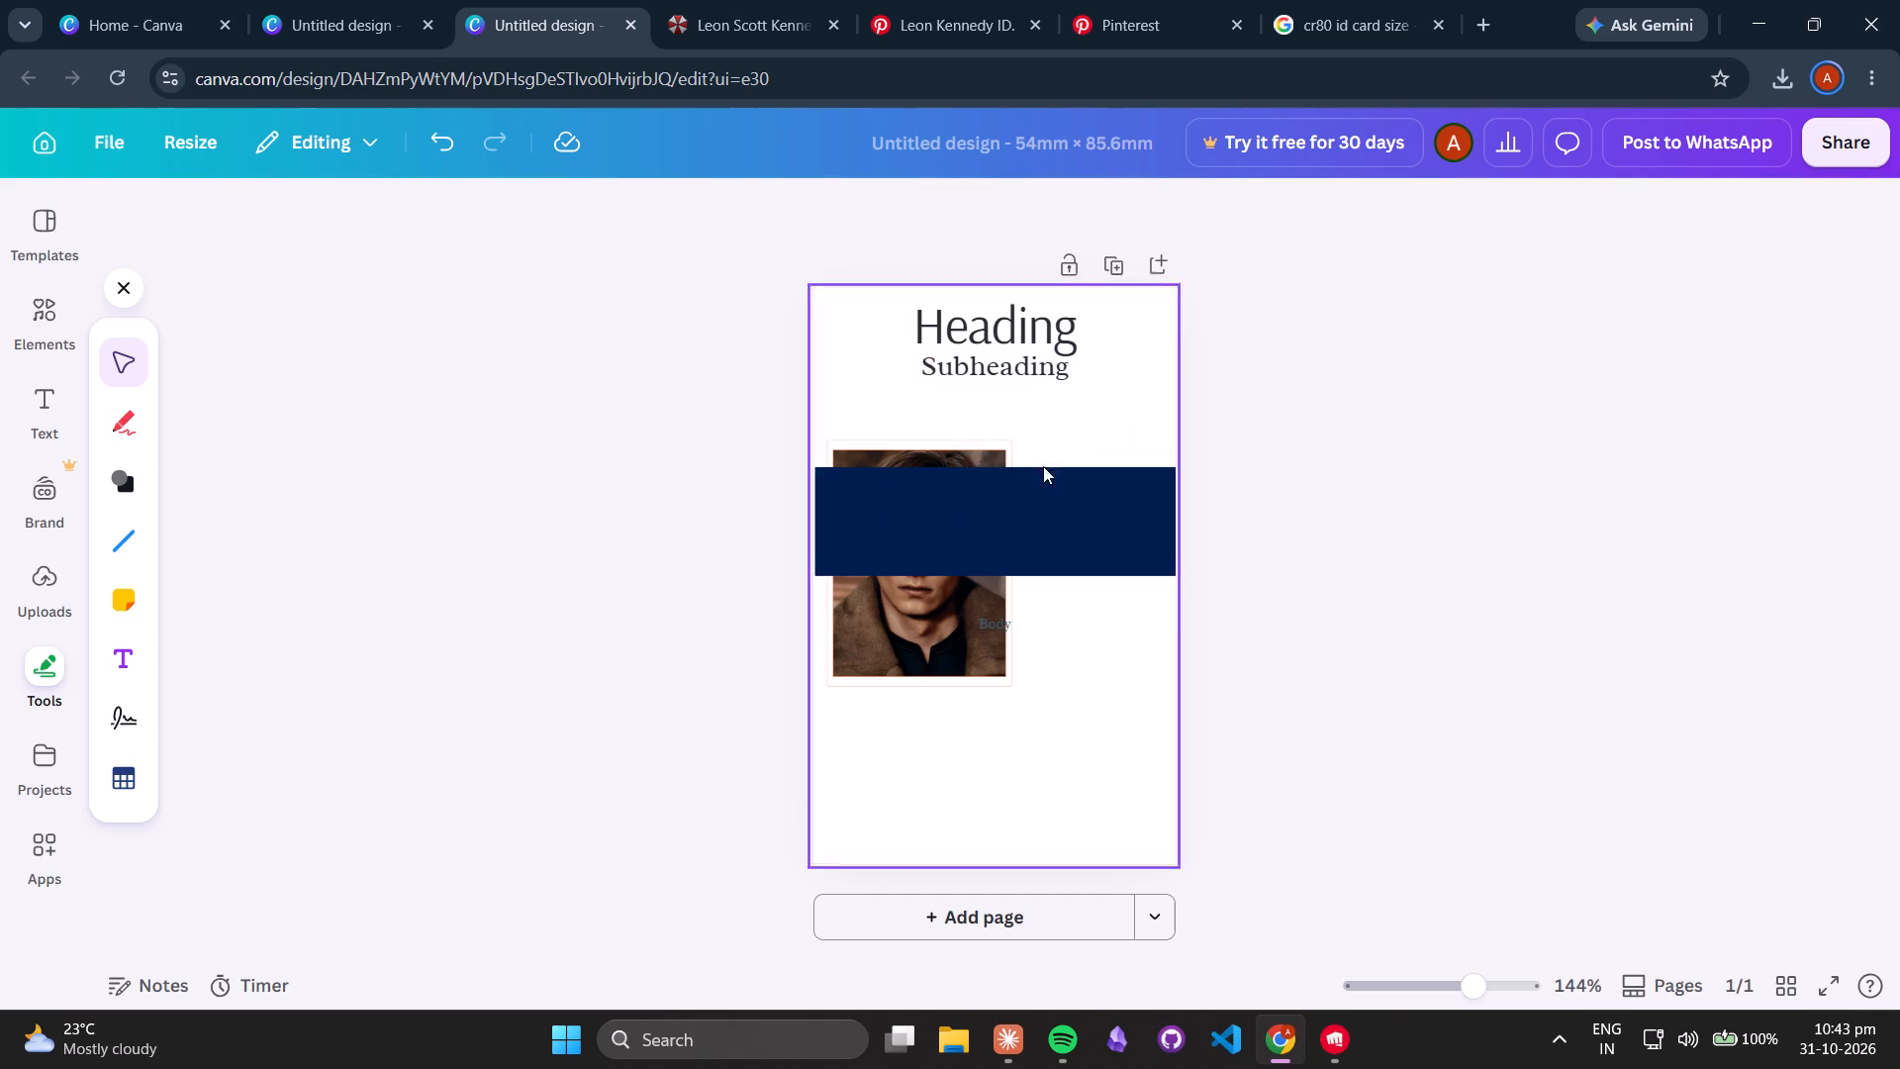
Move the Heading and Subheading texts below the portrait and return the navy rectangle to the top edge of the page.
{"action": "left_click_drag", "start_coordinate": [1011, 337], "coordinate": [1051, 754]}
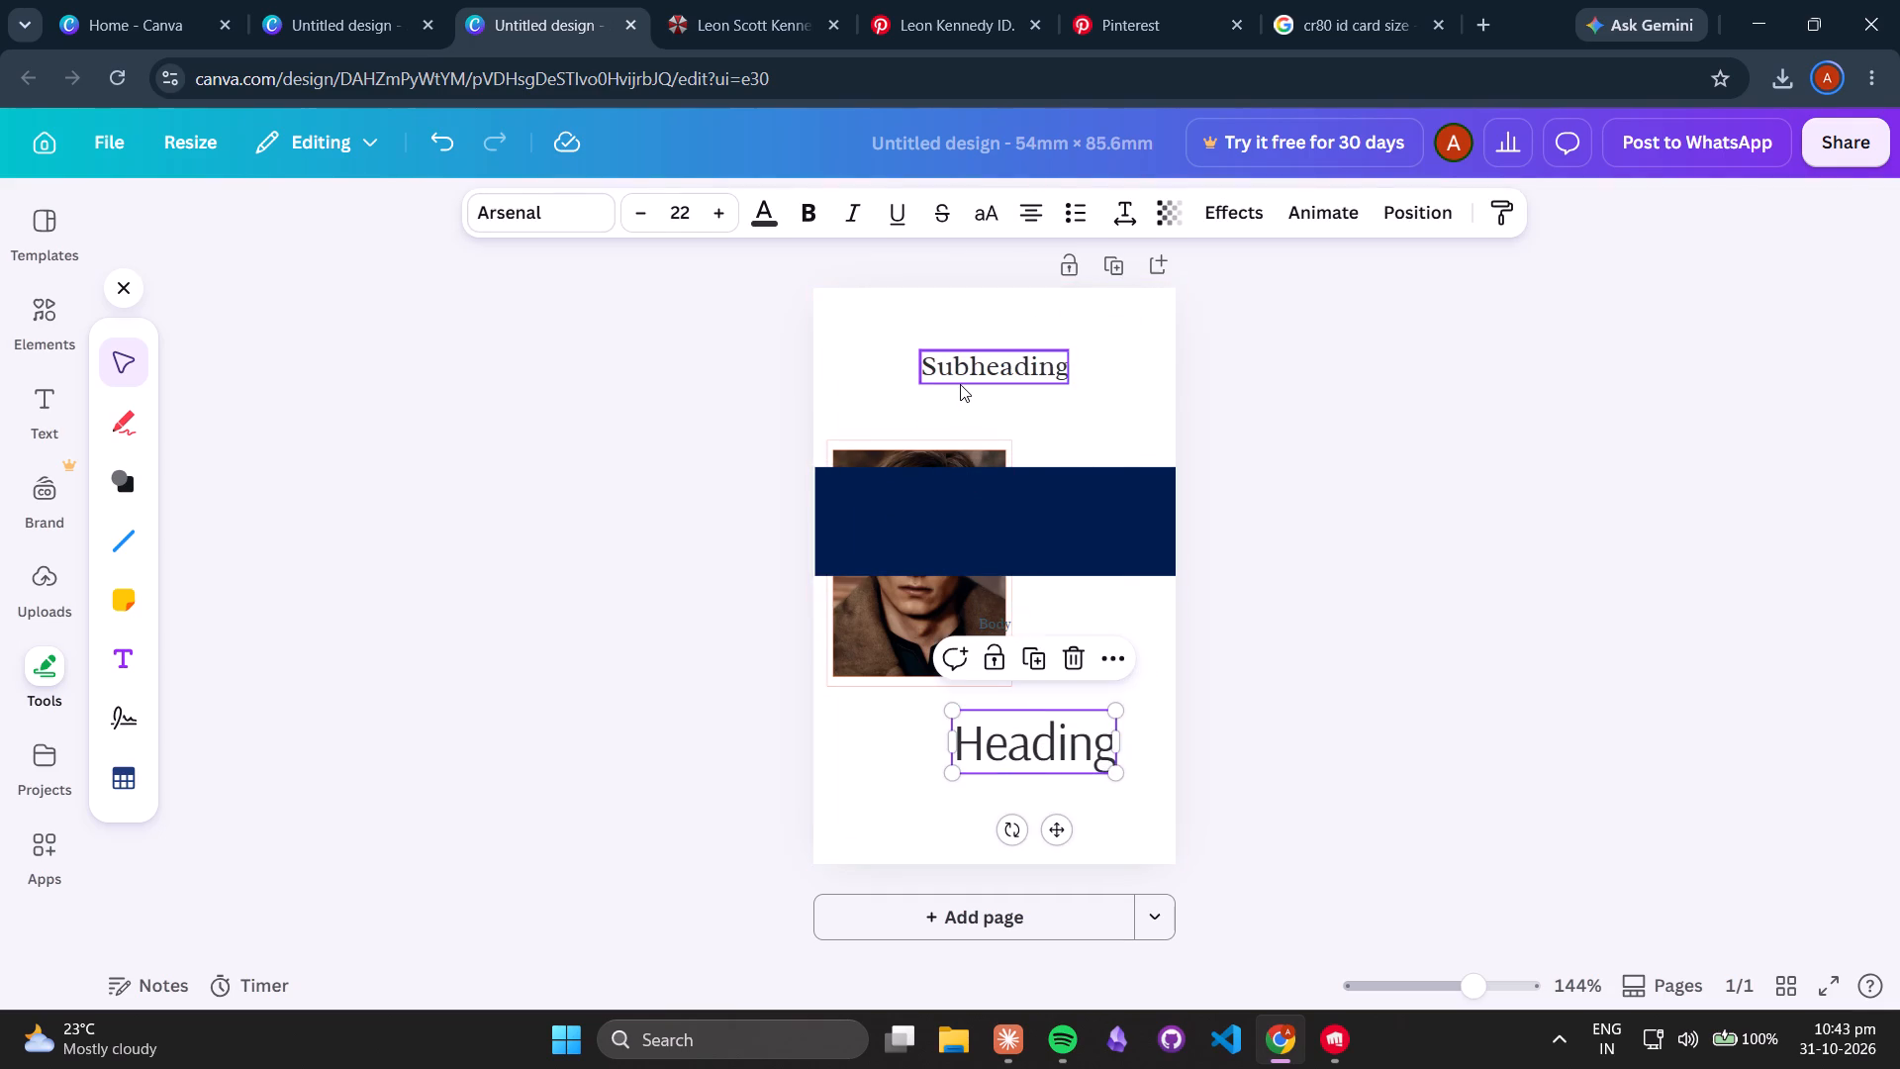
{"action": "left_click_drag", "start_coordinate": [969, 384], "coordinate": [911, 735]}
{"action": "left_click_drag", "start_coordinate": [1006, 517], "coordinate": [1004, 509]}
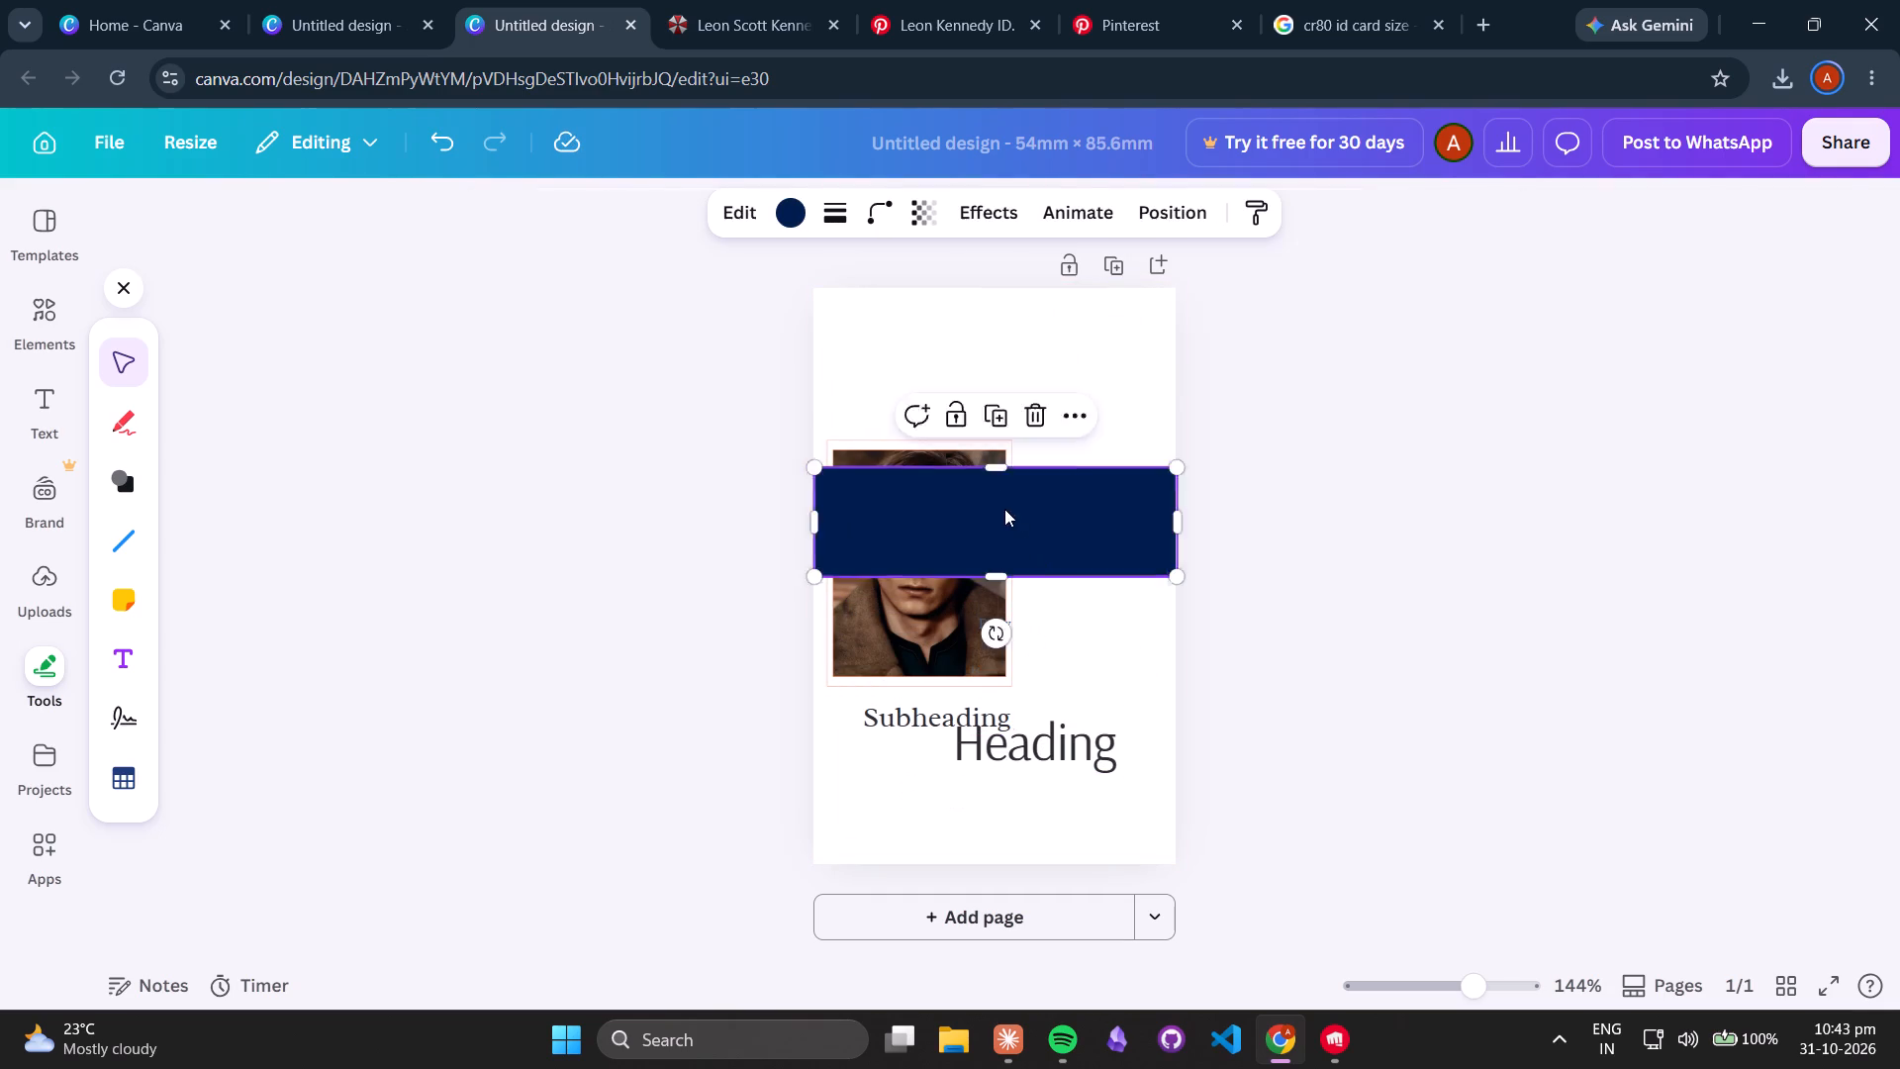
{"action": "left_click_drag", "start_coordinate": [1004, 509], "coordinate": [1006, 343]}
{"action": "left_click", "coordinate": [538, 356]}
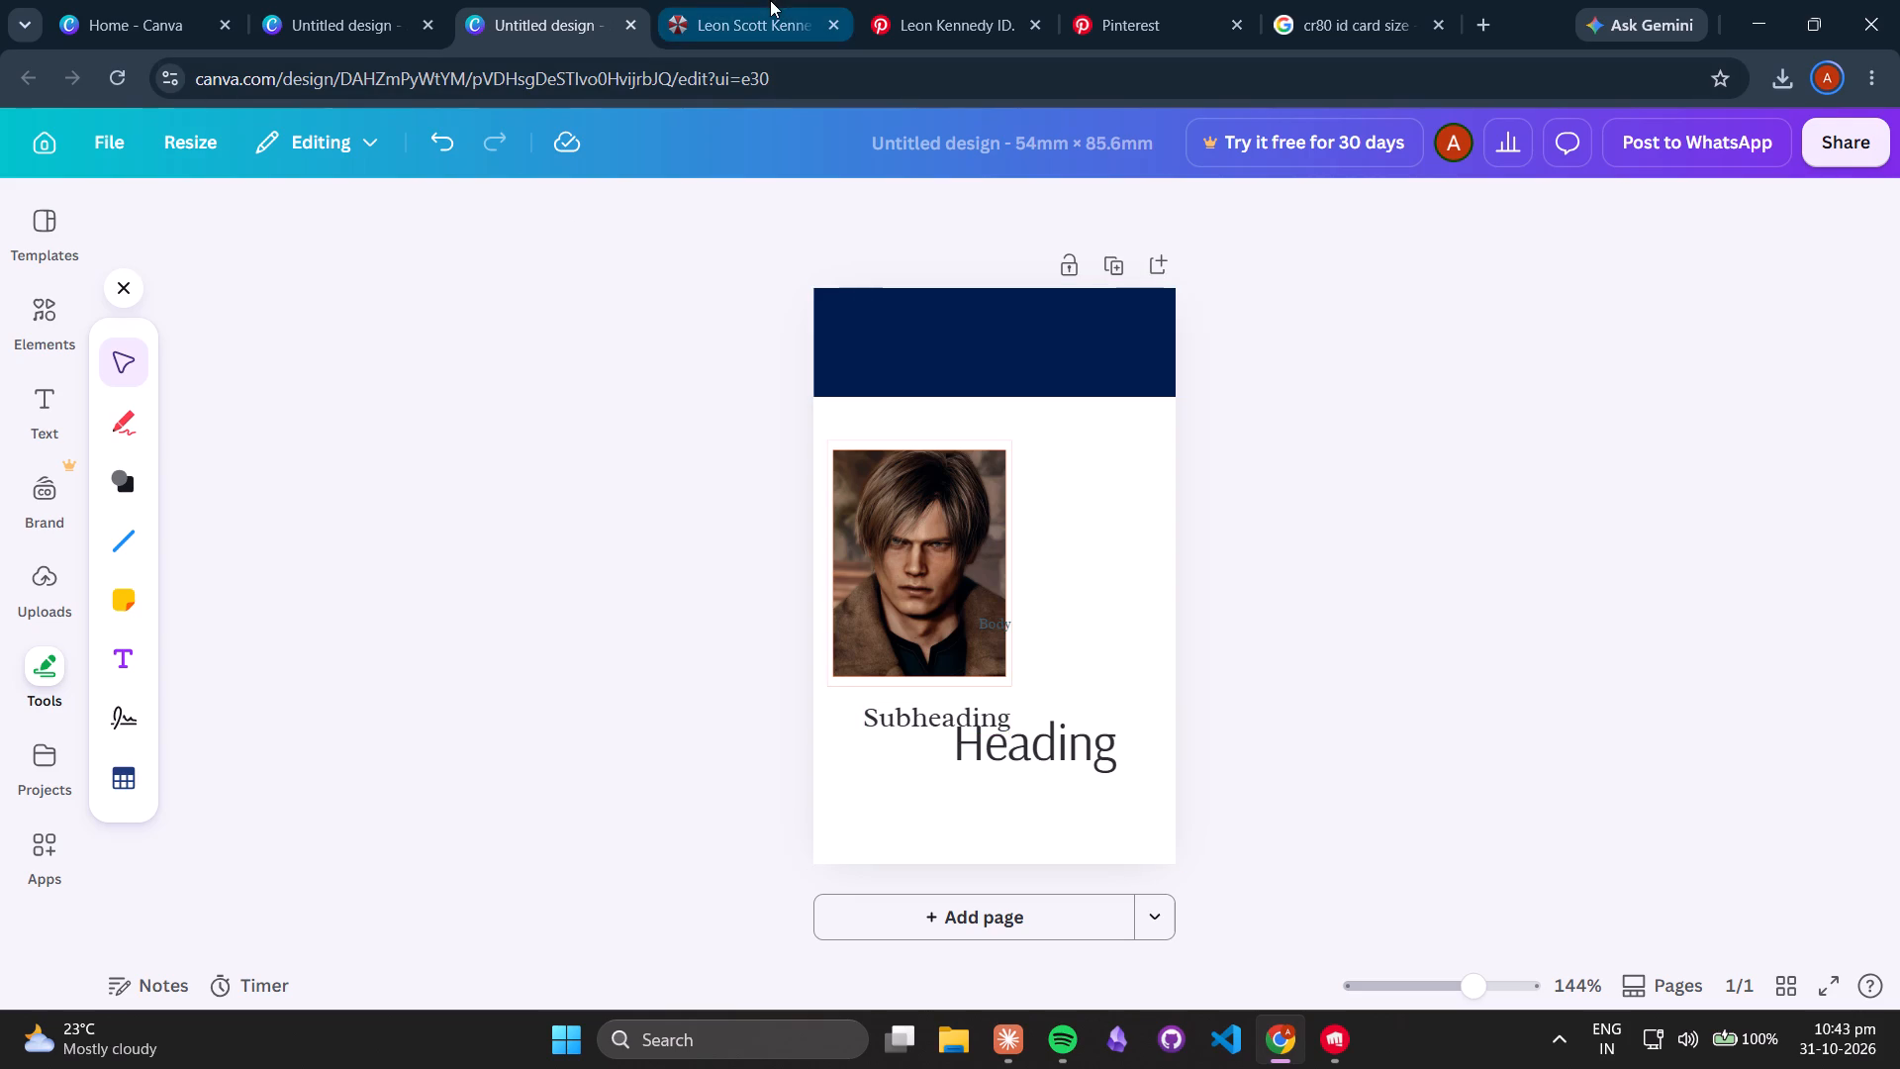
Consult the Leon Kennedy ID reference on Pinterest, and replace the Heading text in the Canva design with DSO.
{"action": "left_click", "coordinate": [987, 0]}
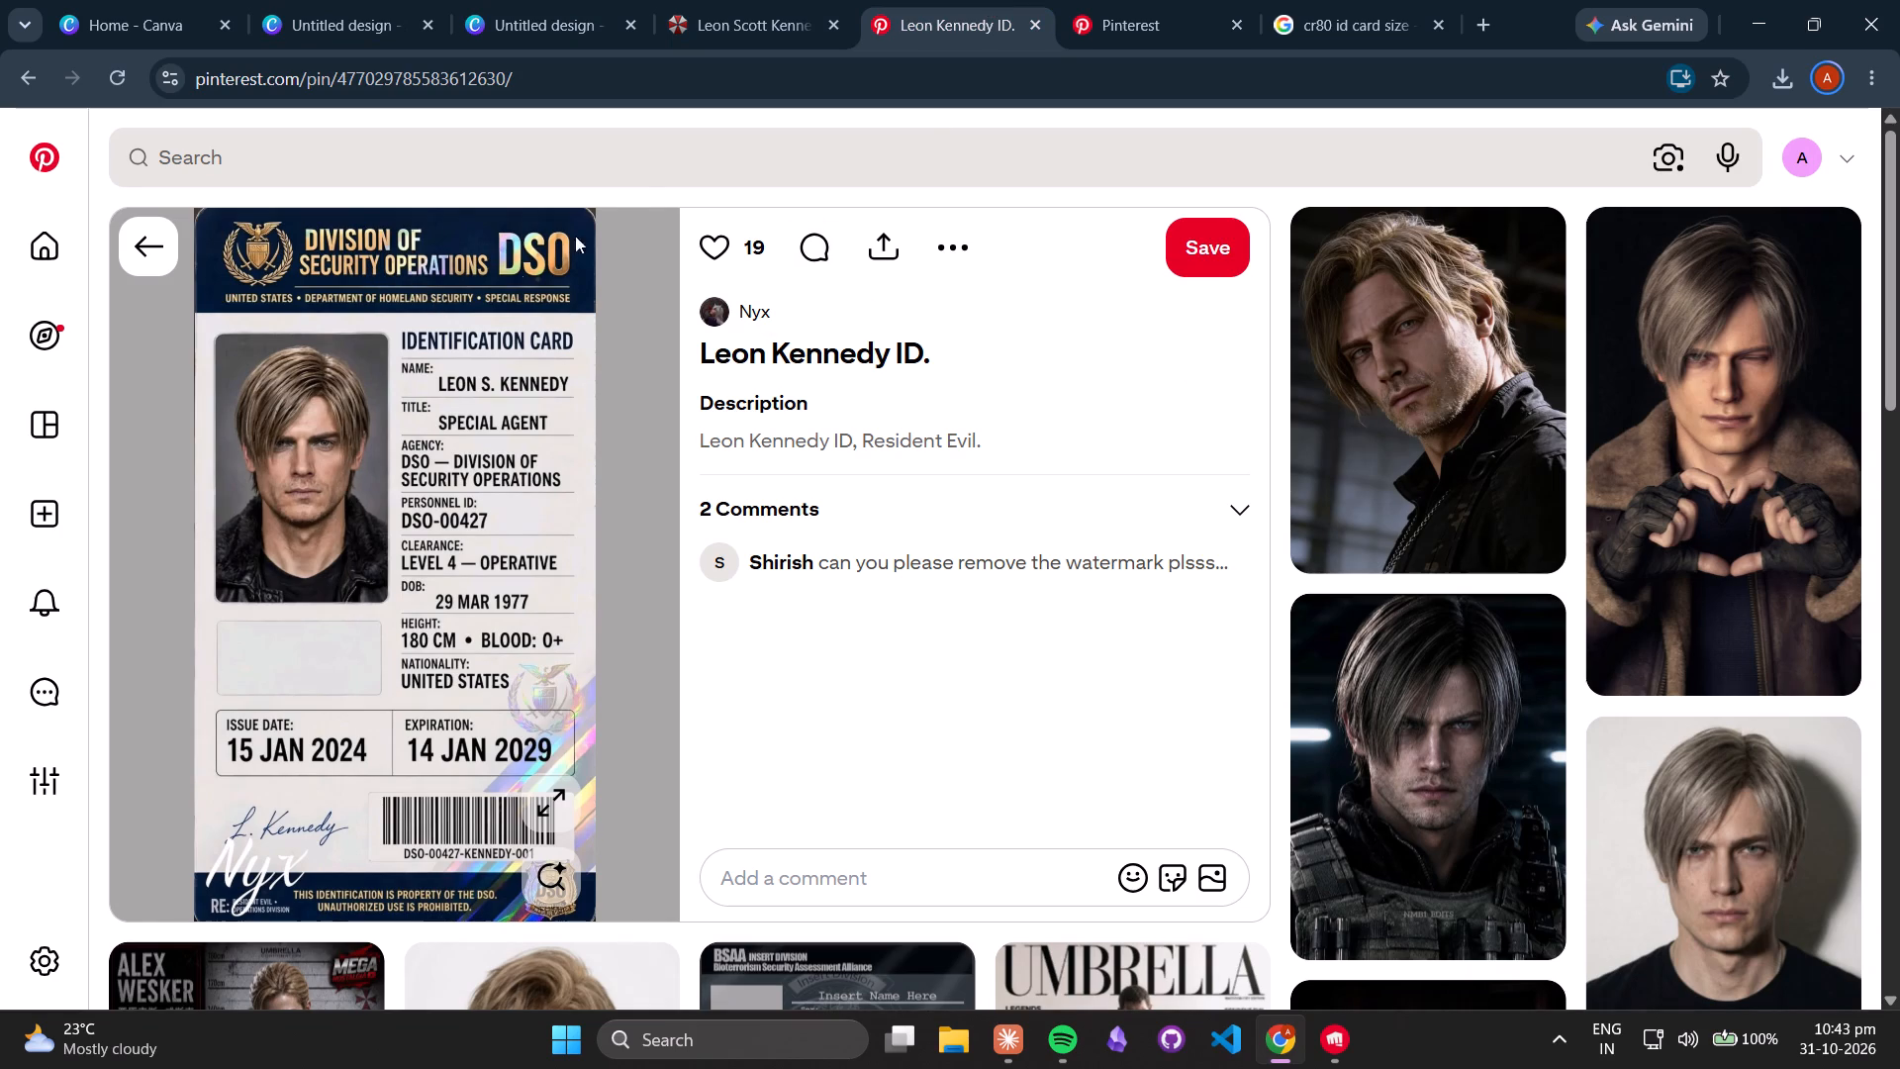
{"action": "left_click", "coordinate": [558, 15]}
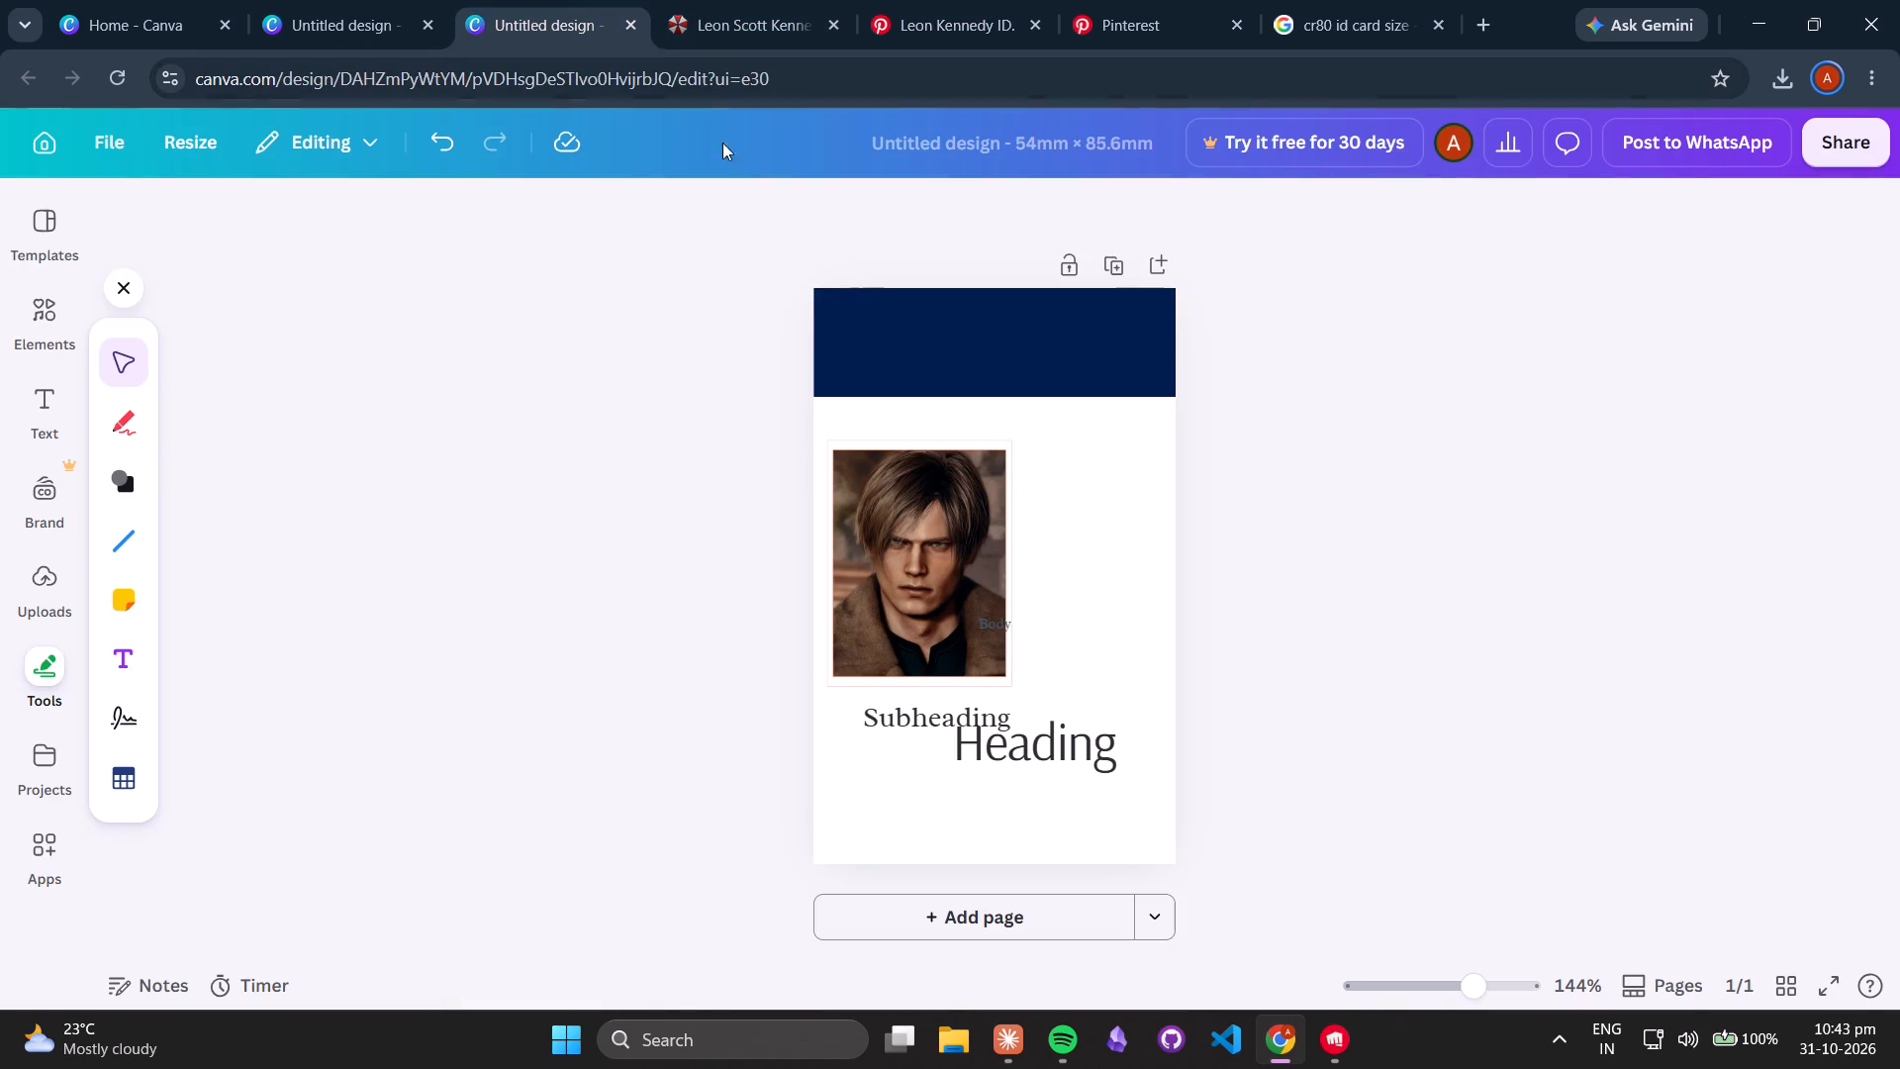
{"action": "left_click_drag", "start_coordinate": [997, 757], "coordinate": [876, 356]}
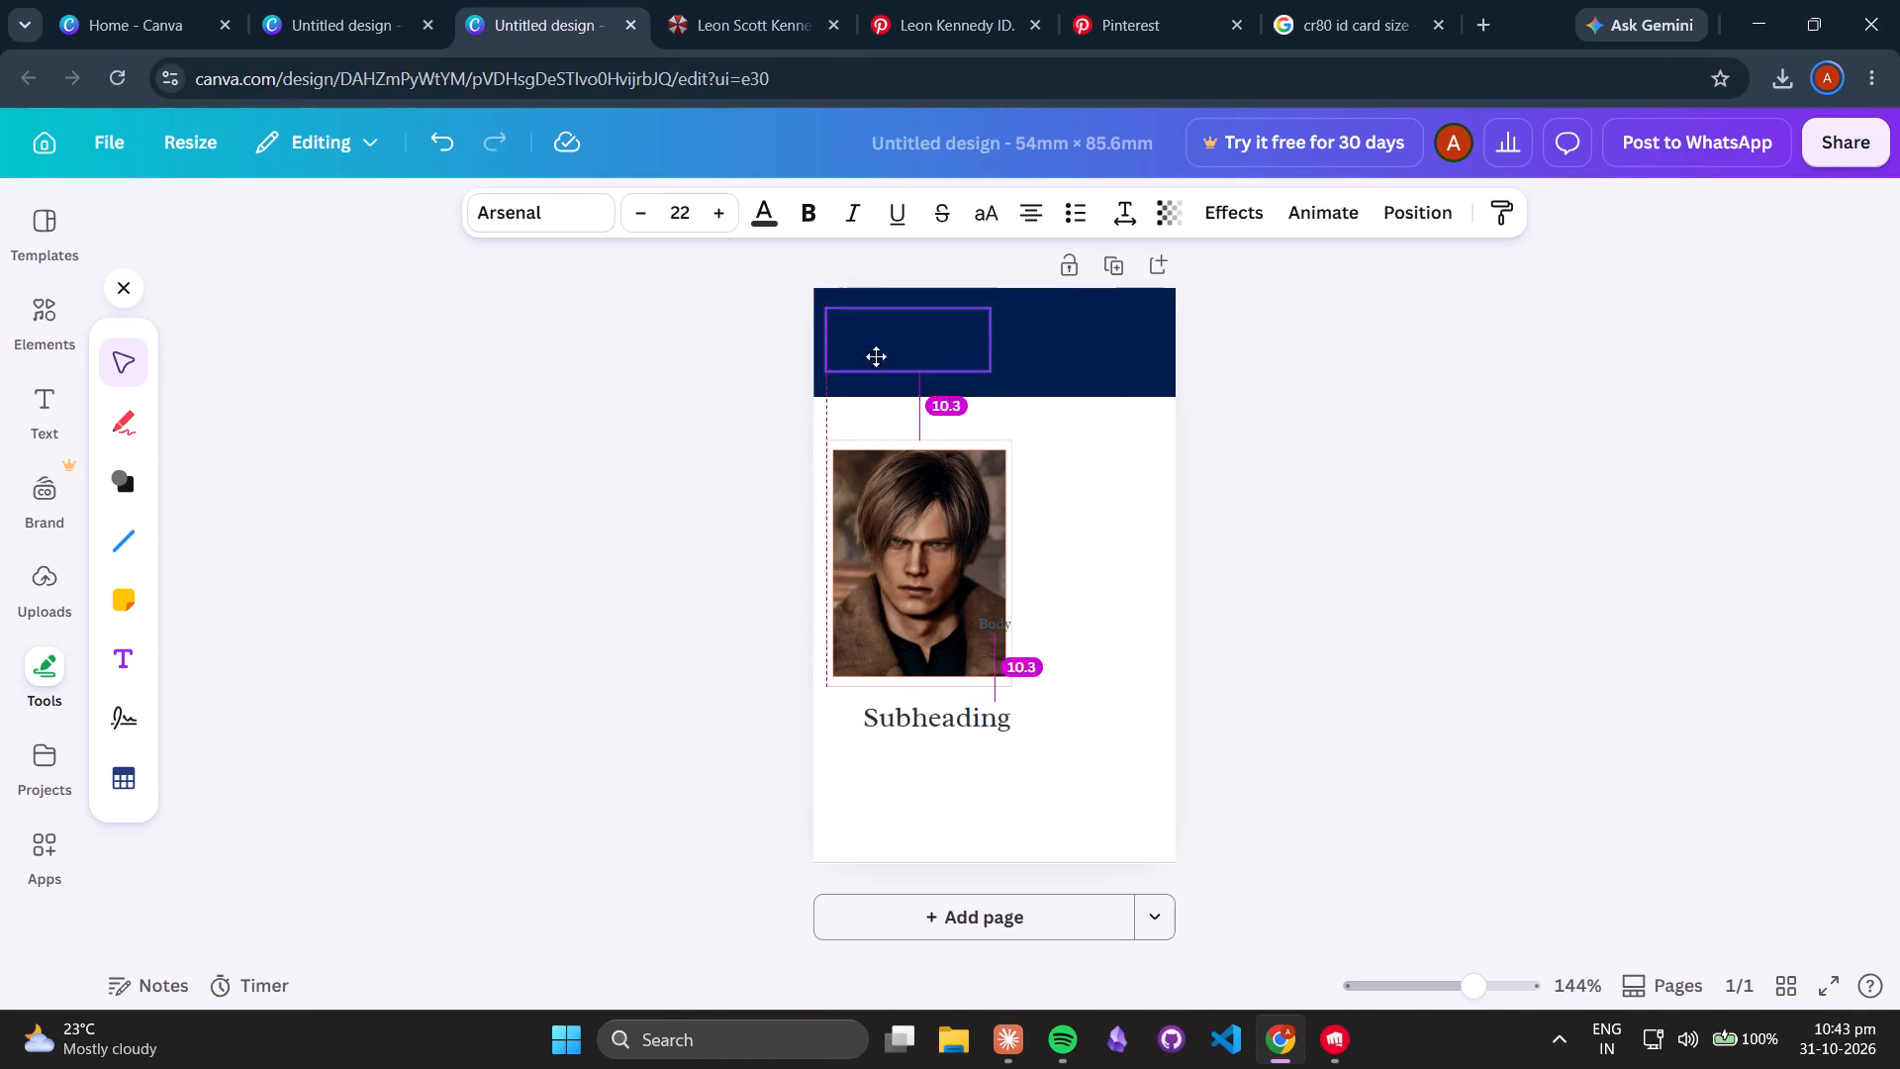
{"action": "left_click_drag", "start_coordinate": [876, 356], "coordinate": [999, 661]}
{"action": "left_click", "coordinate": [1073, 641]}
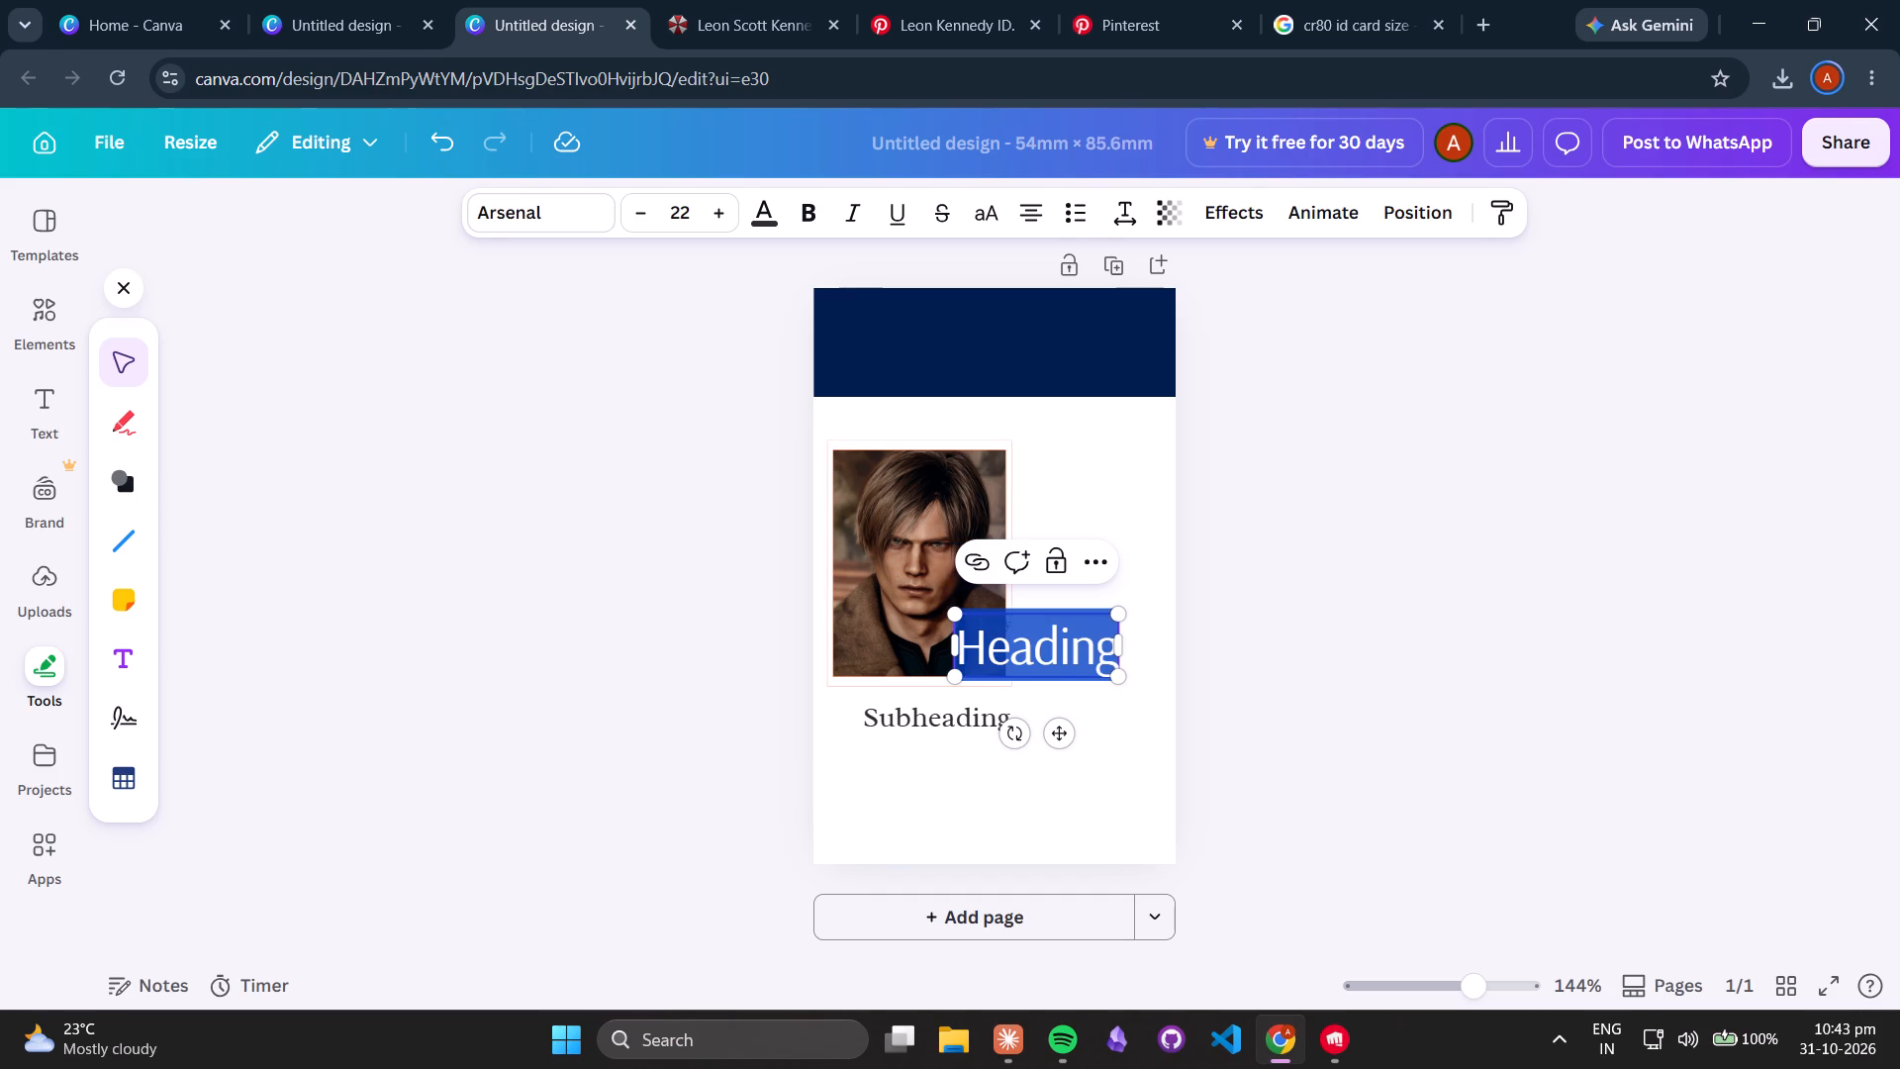
{"action": "type", "text": "DSO"}
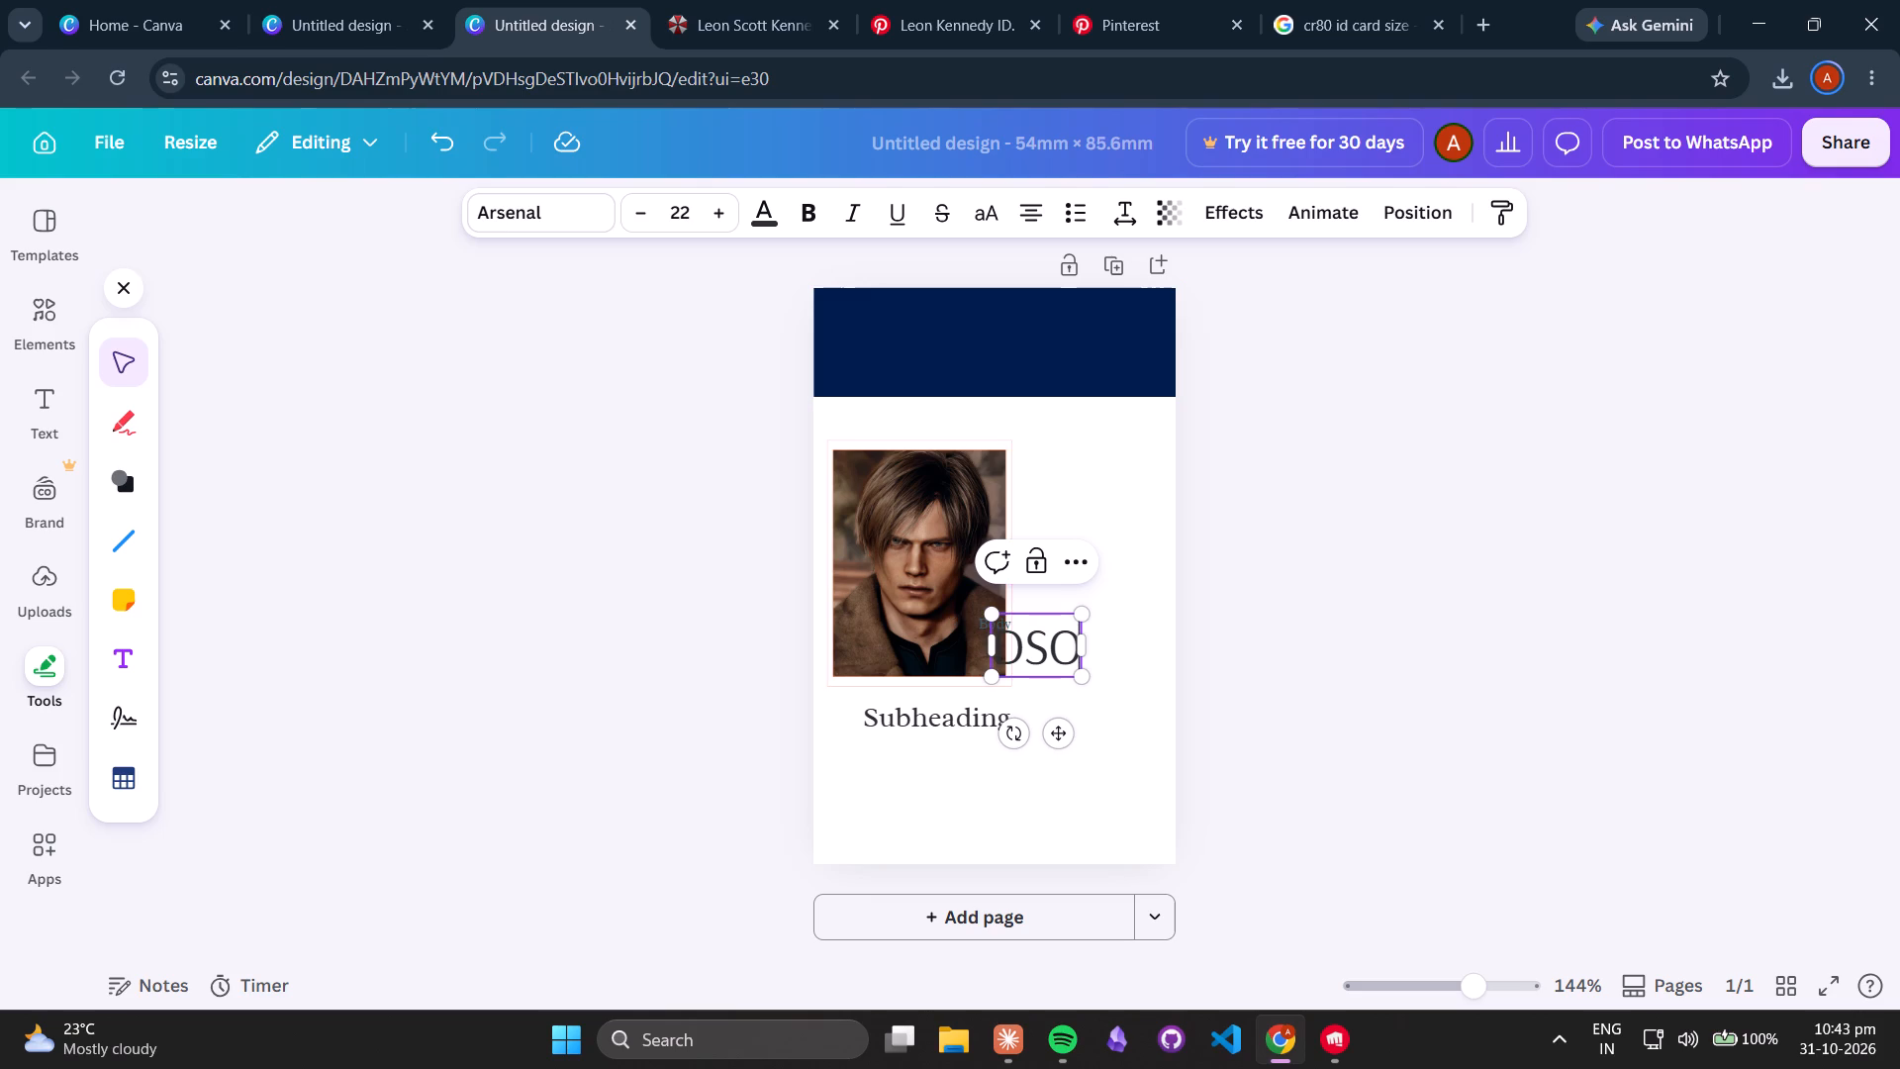
{"action": "left_click_drag", "start_coordinate": [1047, 655], "coordinate": [1072, 624]}
{"action": "left_click", "coordinate": [1257, 753]}
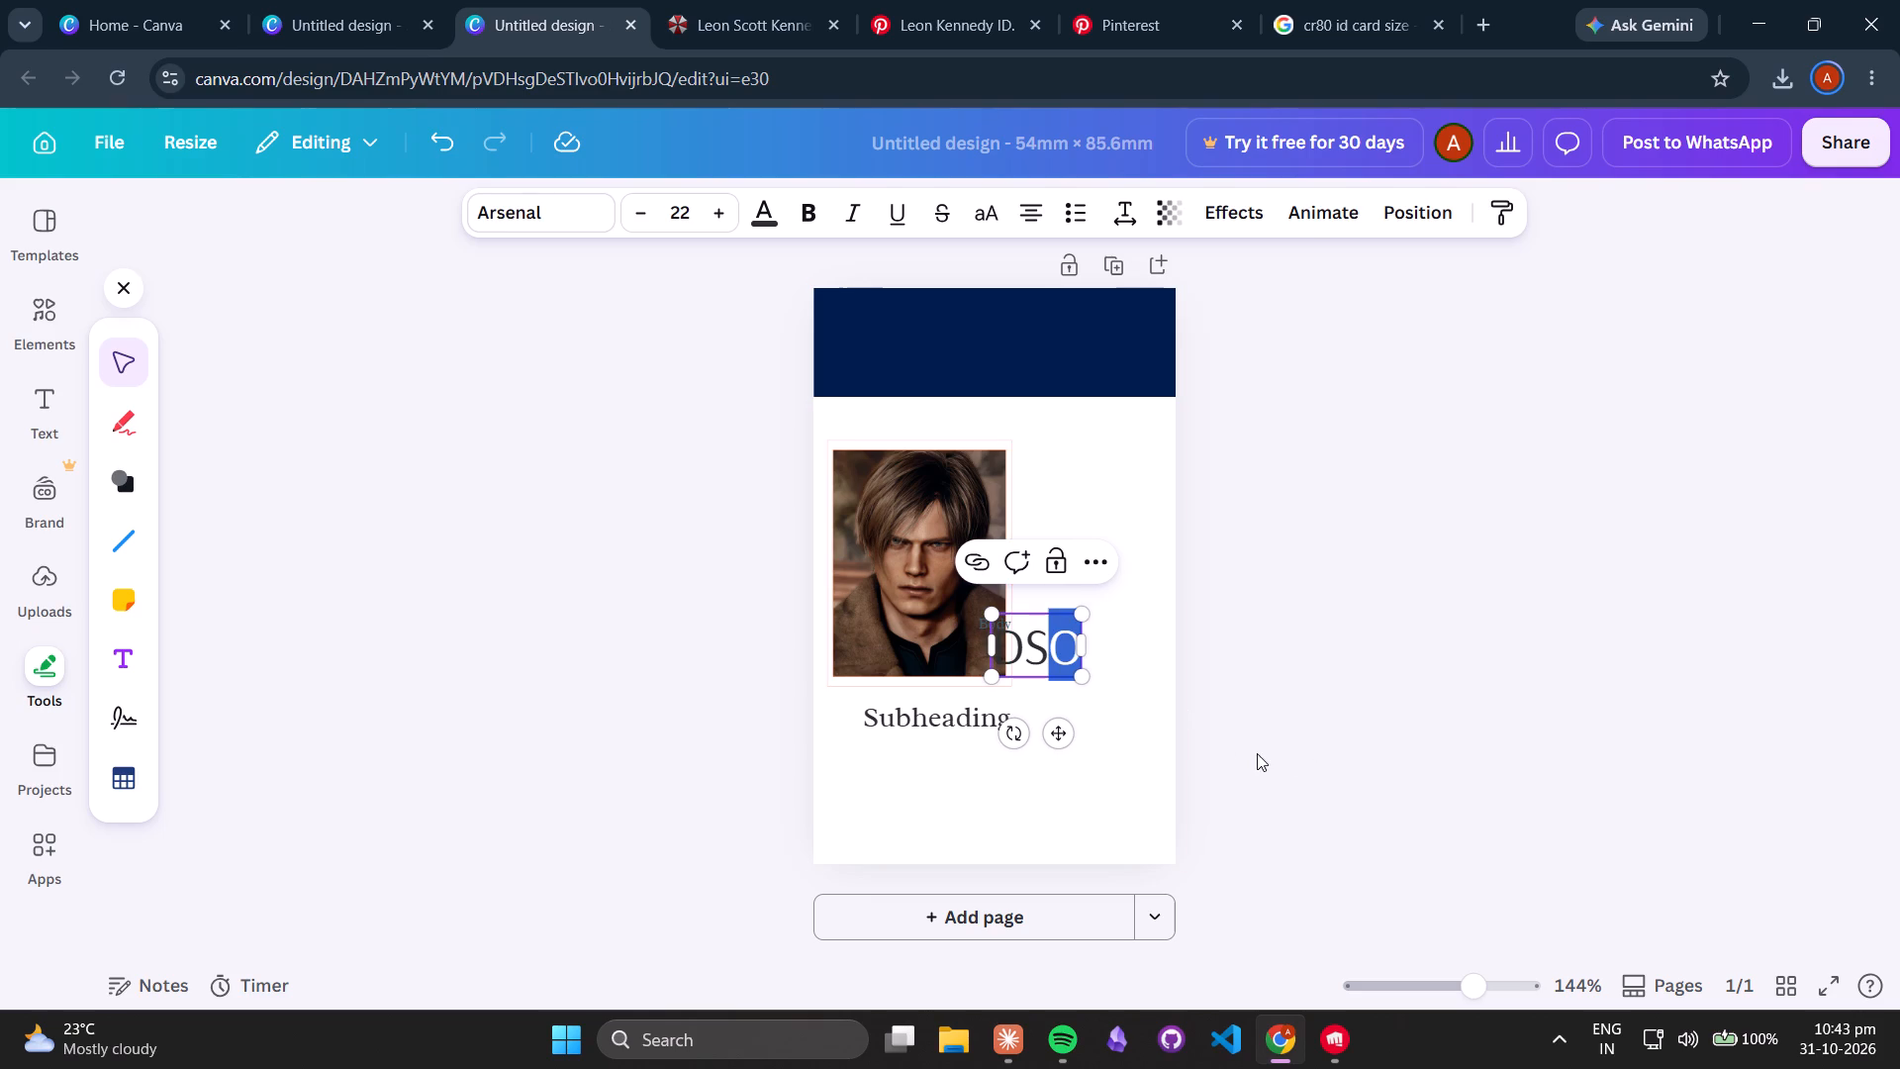
Colour the DSO text with the pale yellow monochromatic gradient from the default gradient colours.
{"action": "left_click", "coordinate": [1035, 654]}
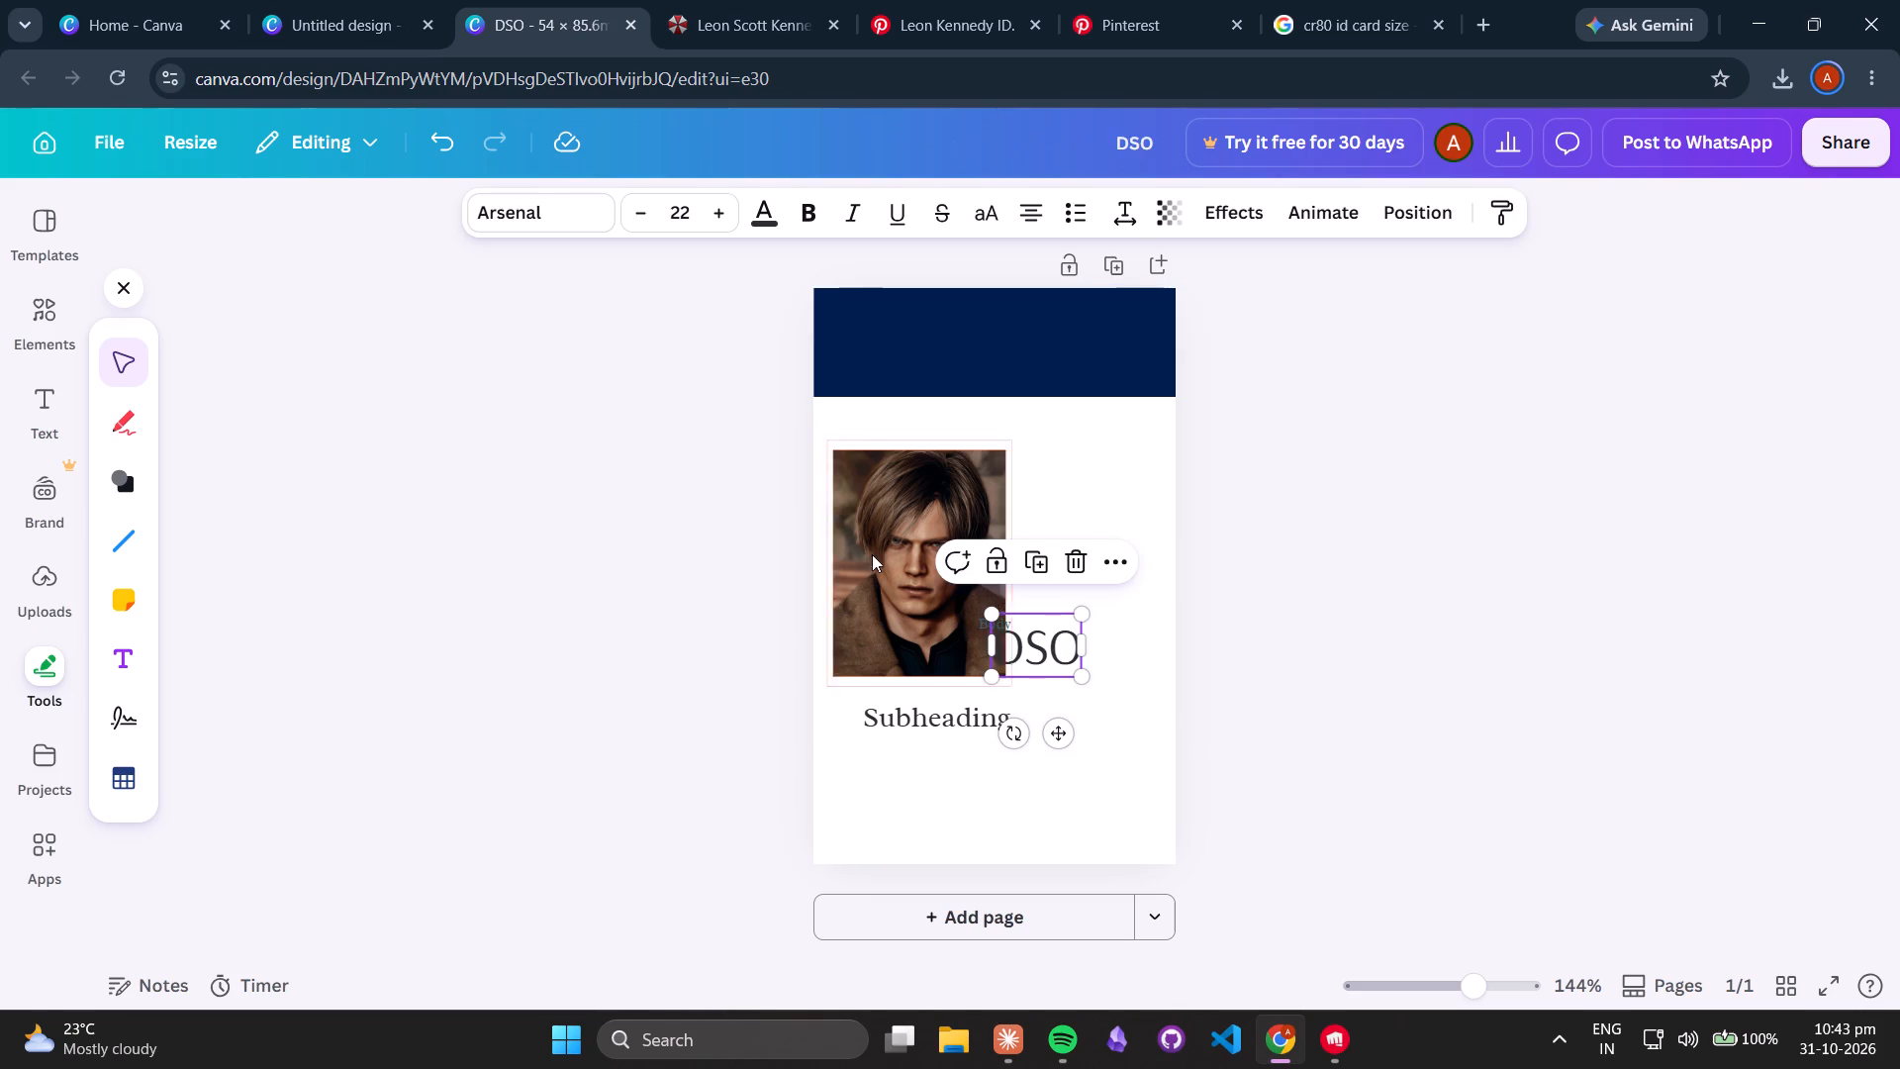
{"action": "left_click", "coordinate": [758, 220]}
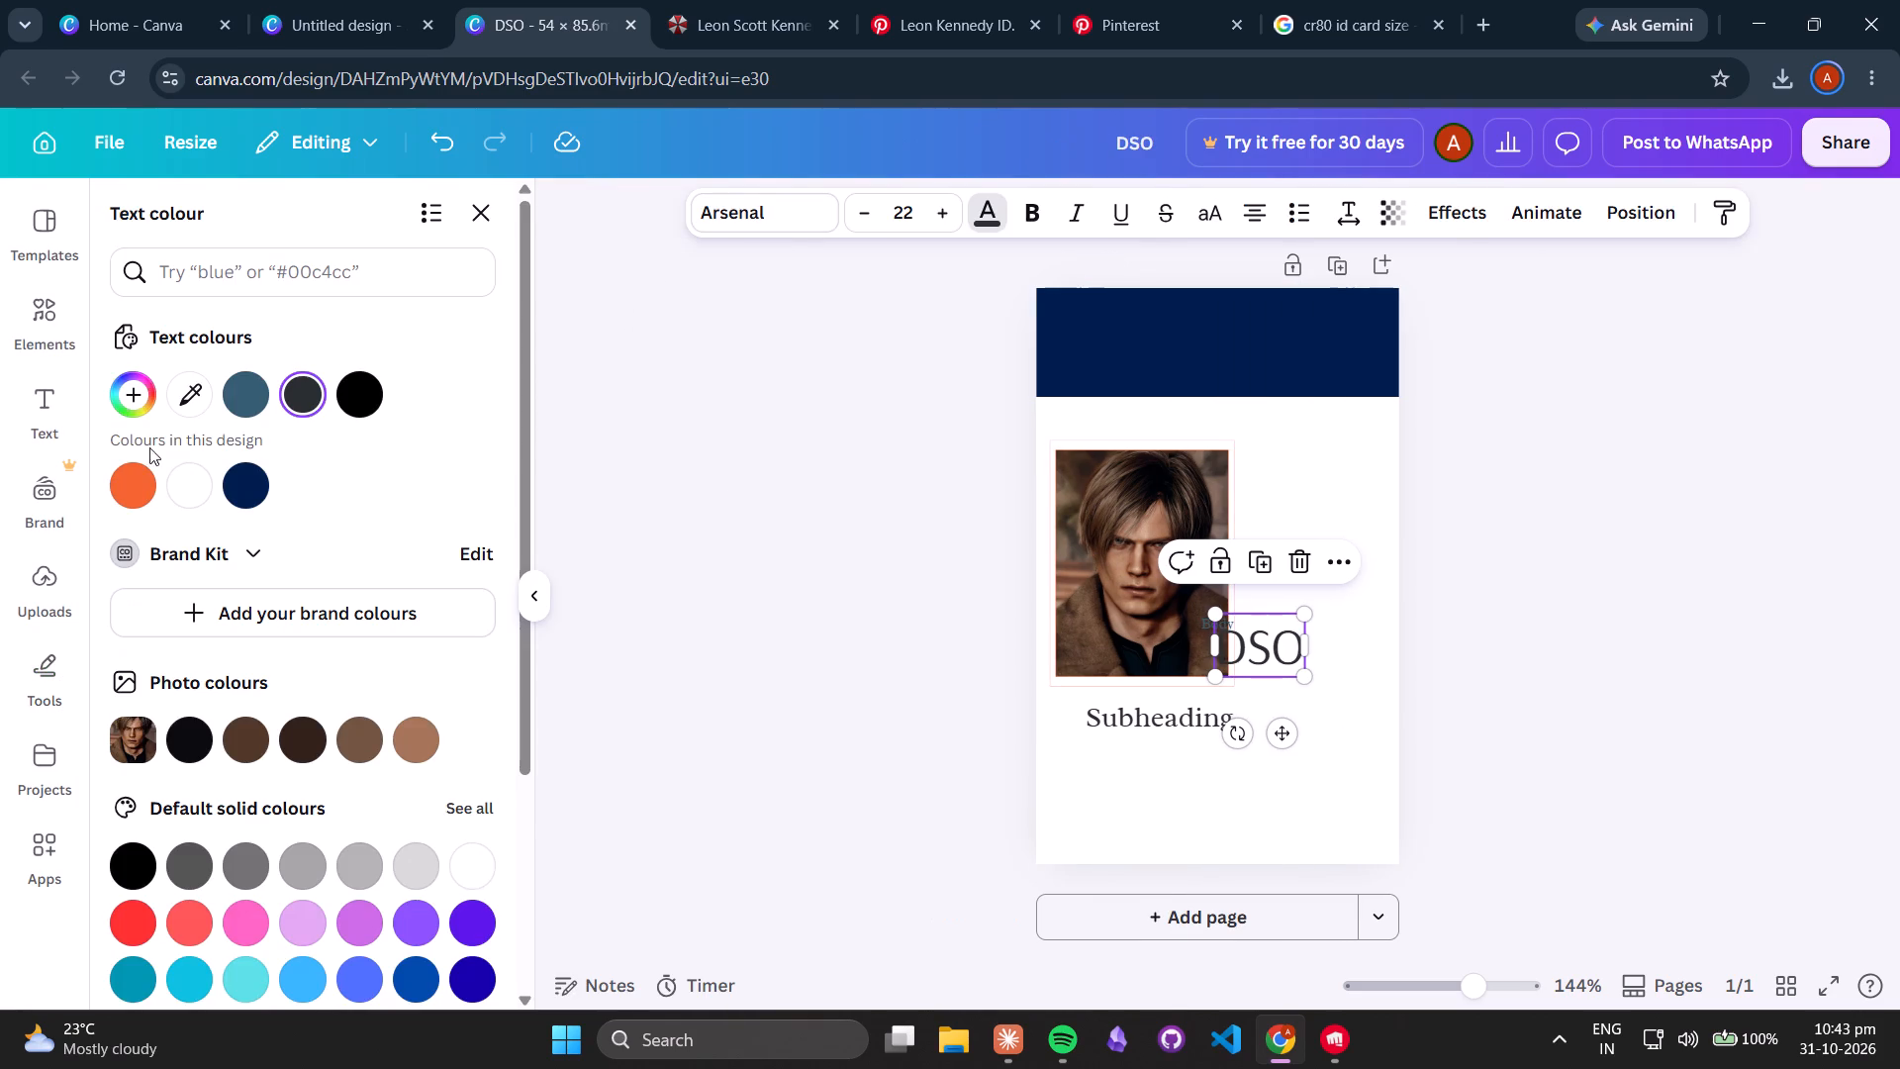
{"action": "scroll", "coordinate": [195, 589], "scroll_direction": "down", "scroll_amount": 3}
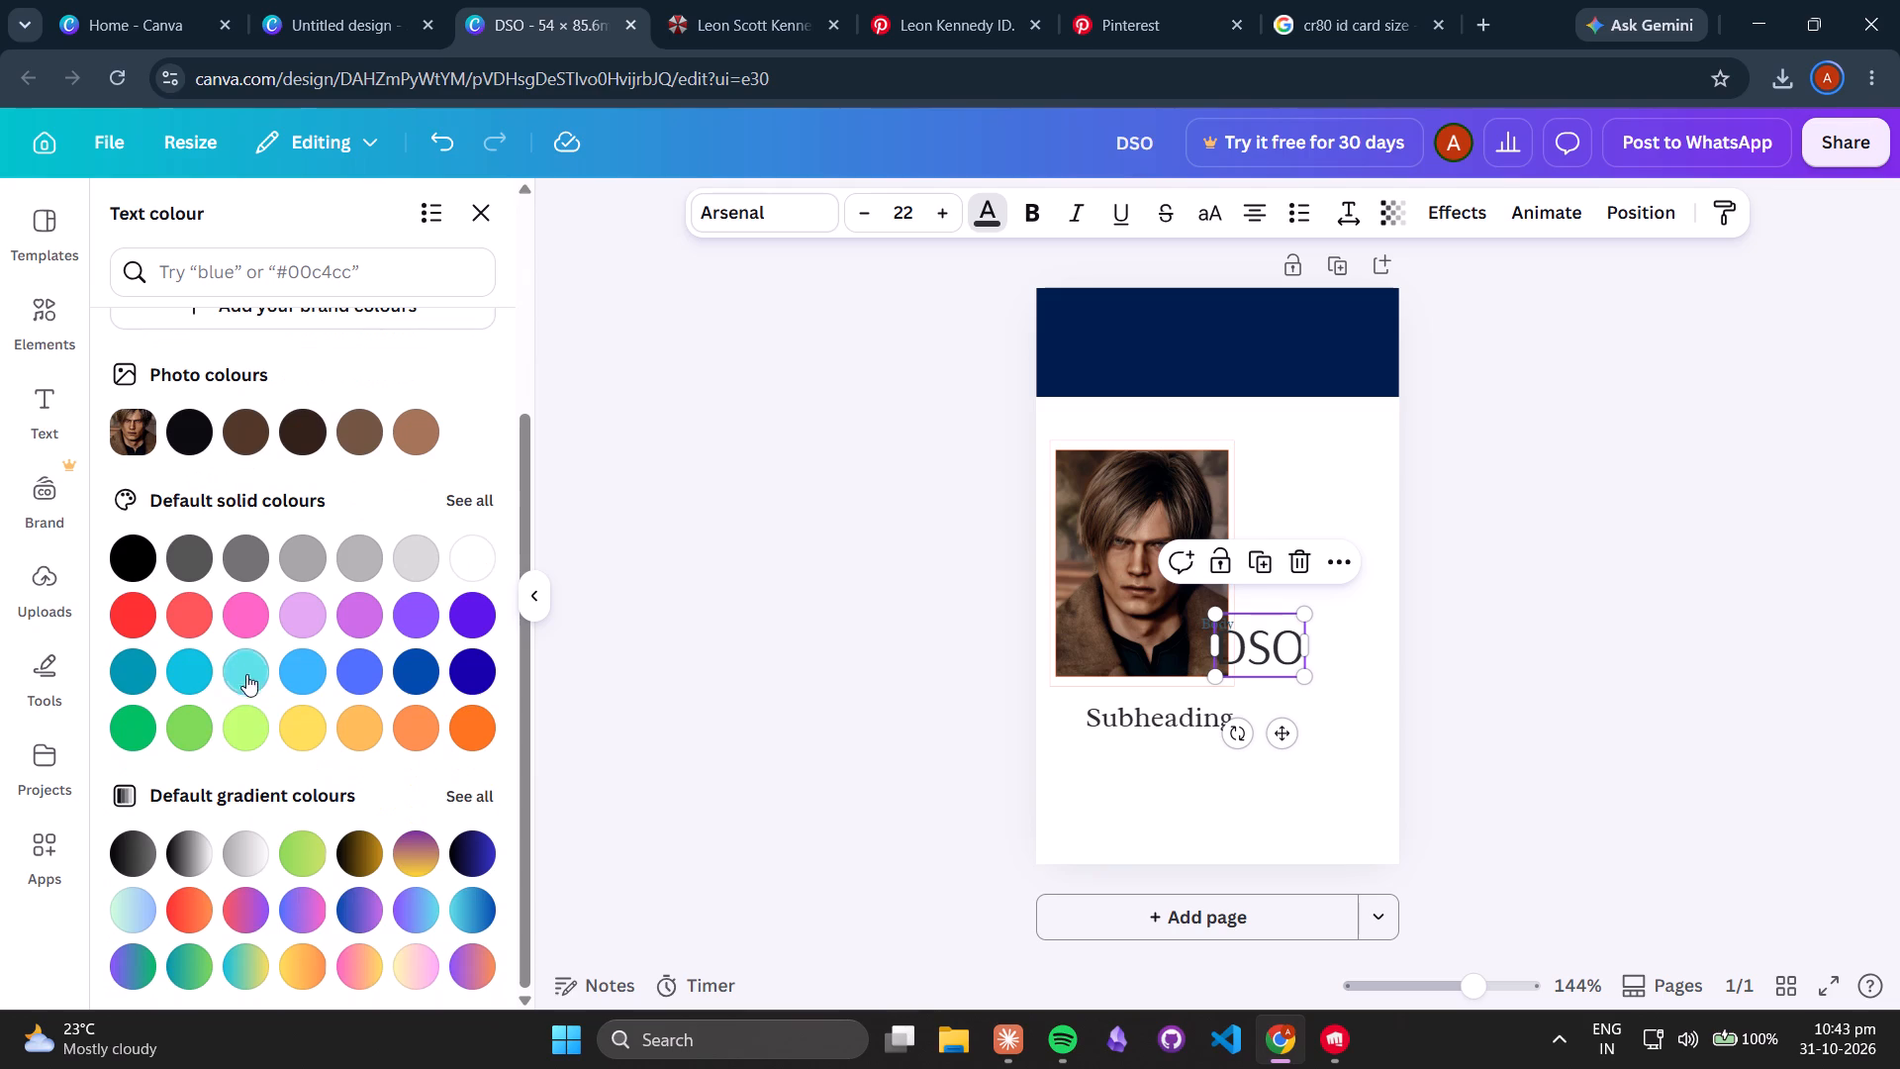
{"action": "scroll", "coordinate": [249, 680], "scroll_direction": "down", "scroll_amount": 2}
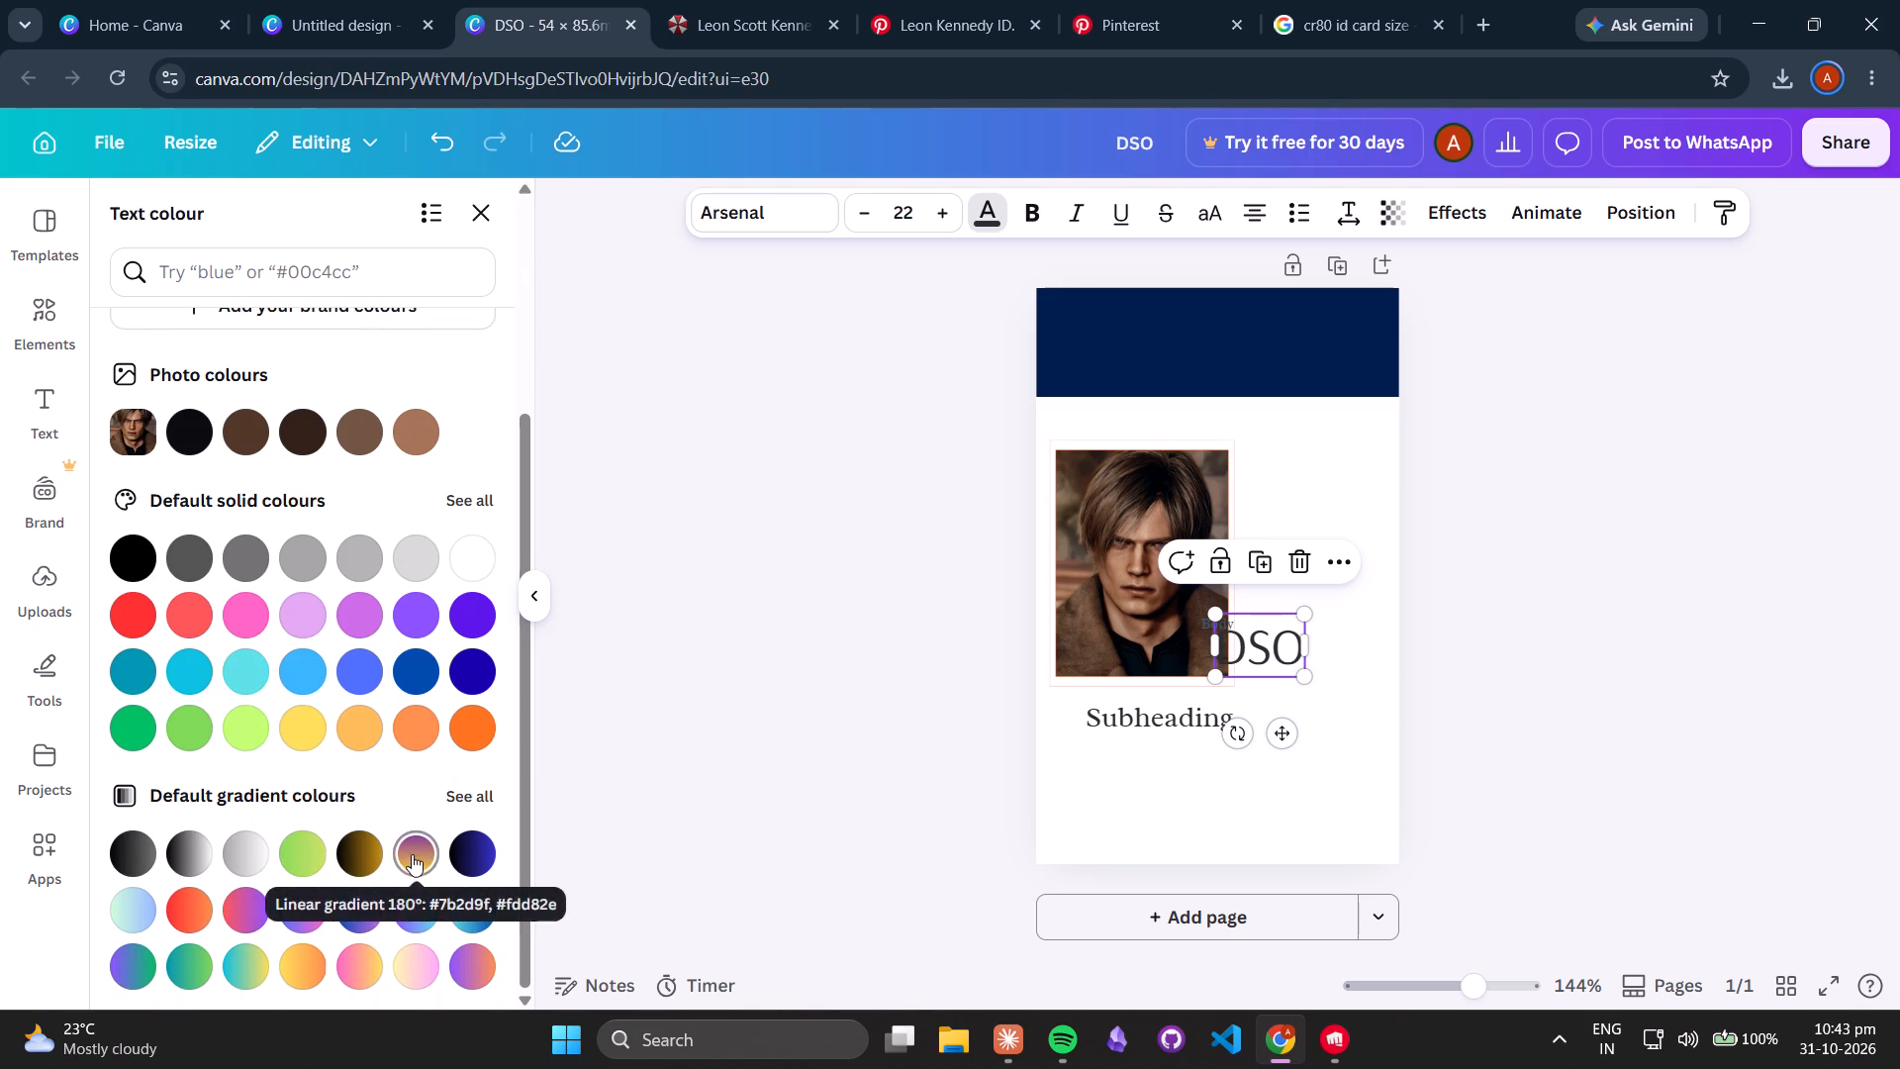
{"action": "left_click", "coordinate": [474, 790]}
{"action": "left_click", "coordinate": [251, 638]}
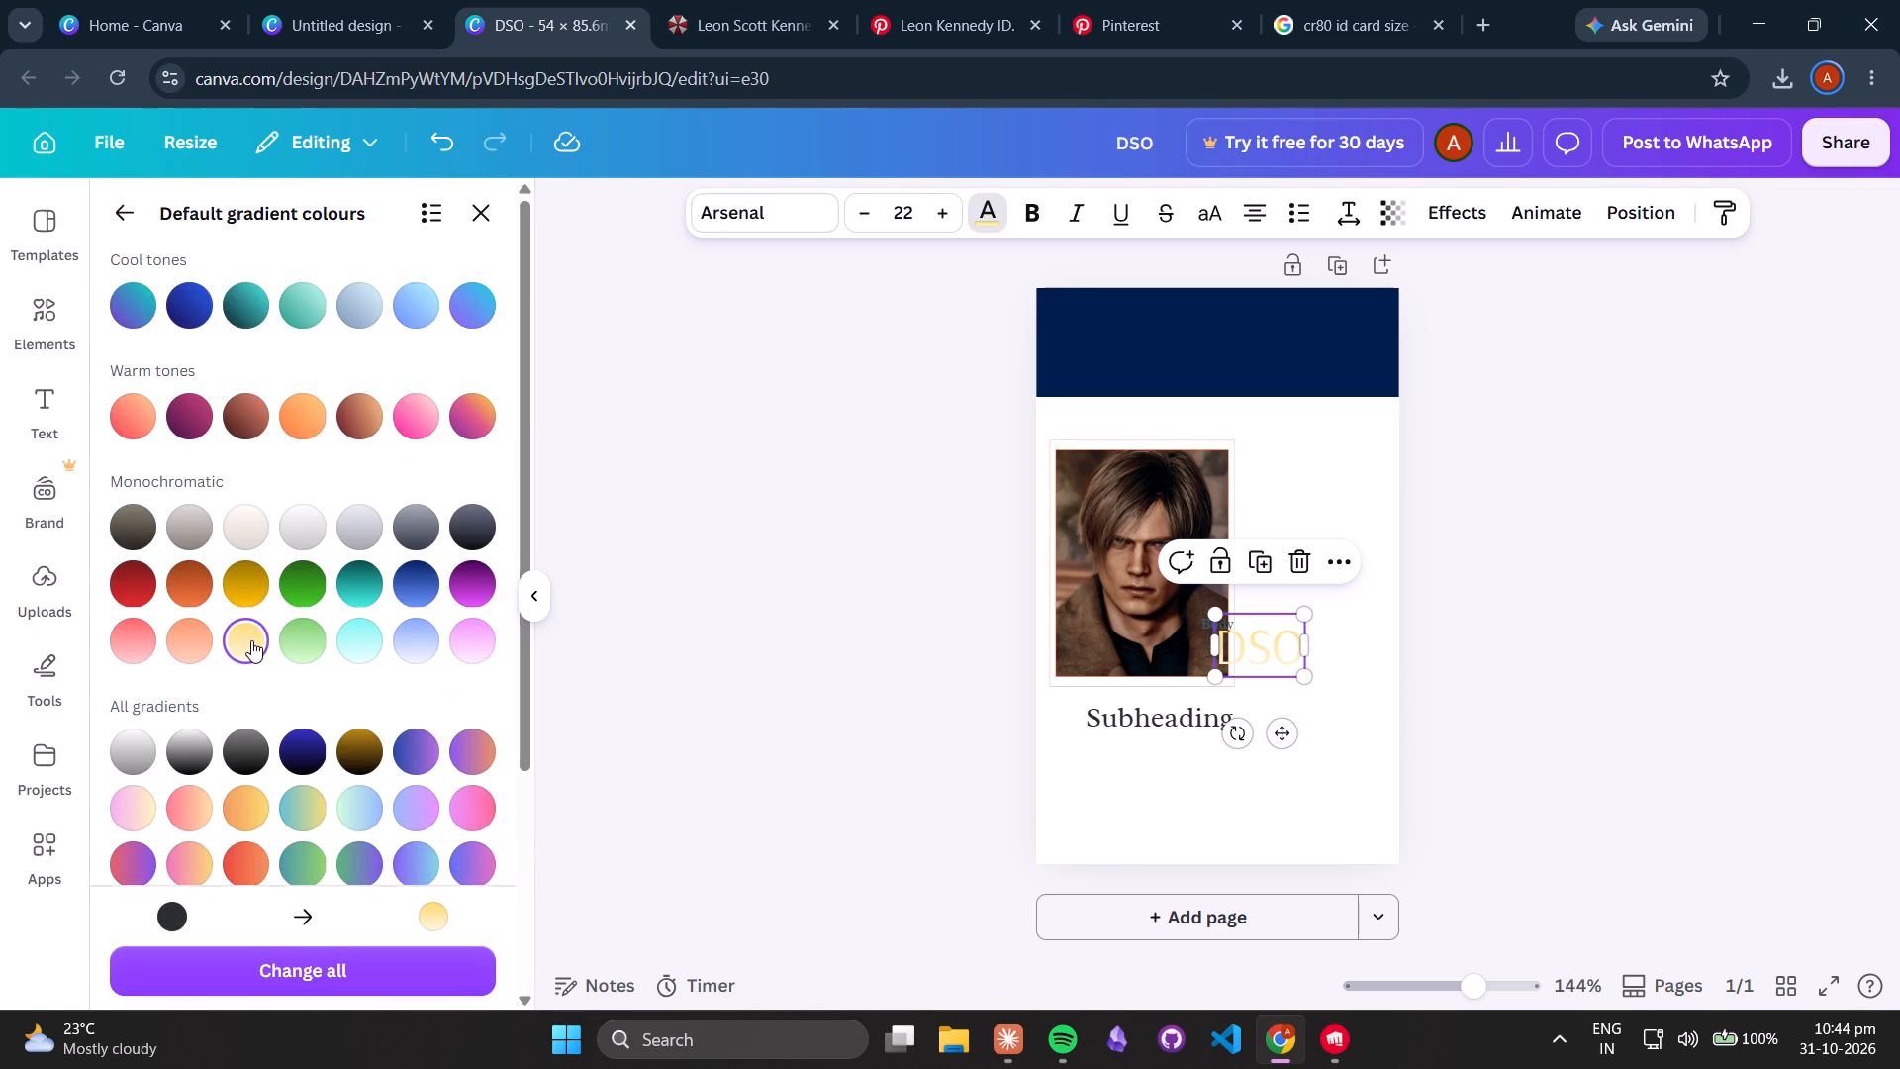
Bring the DSO text to the top of the layer order and place it in the navy band's upper-left corner.
{"action": "left_click_drag", "start_coordinate": [1278, 738], "coordinate": [1175, 468]}
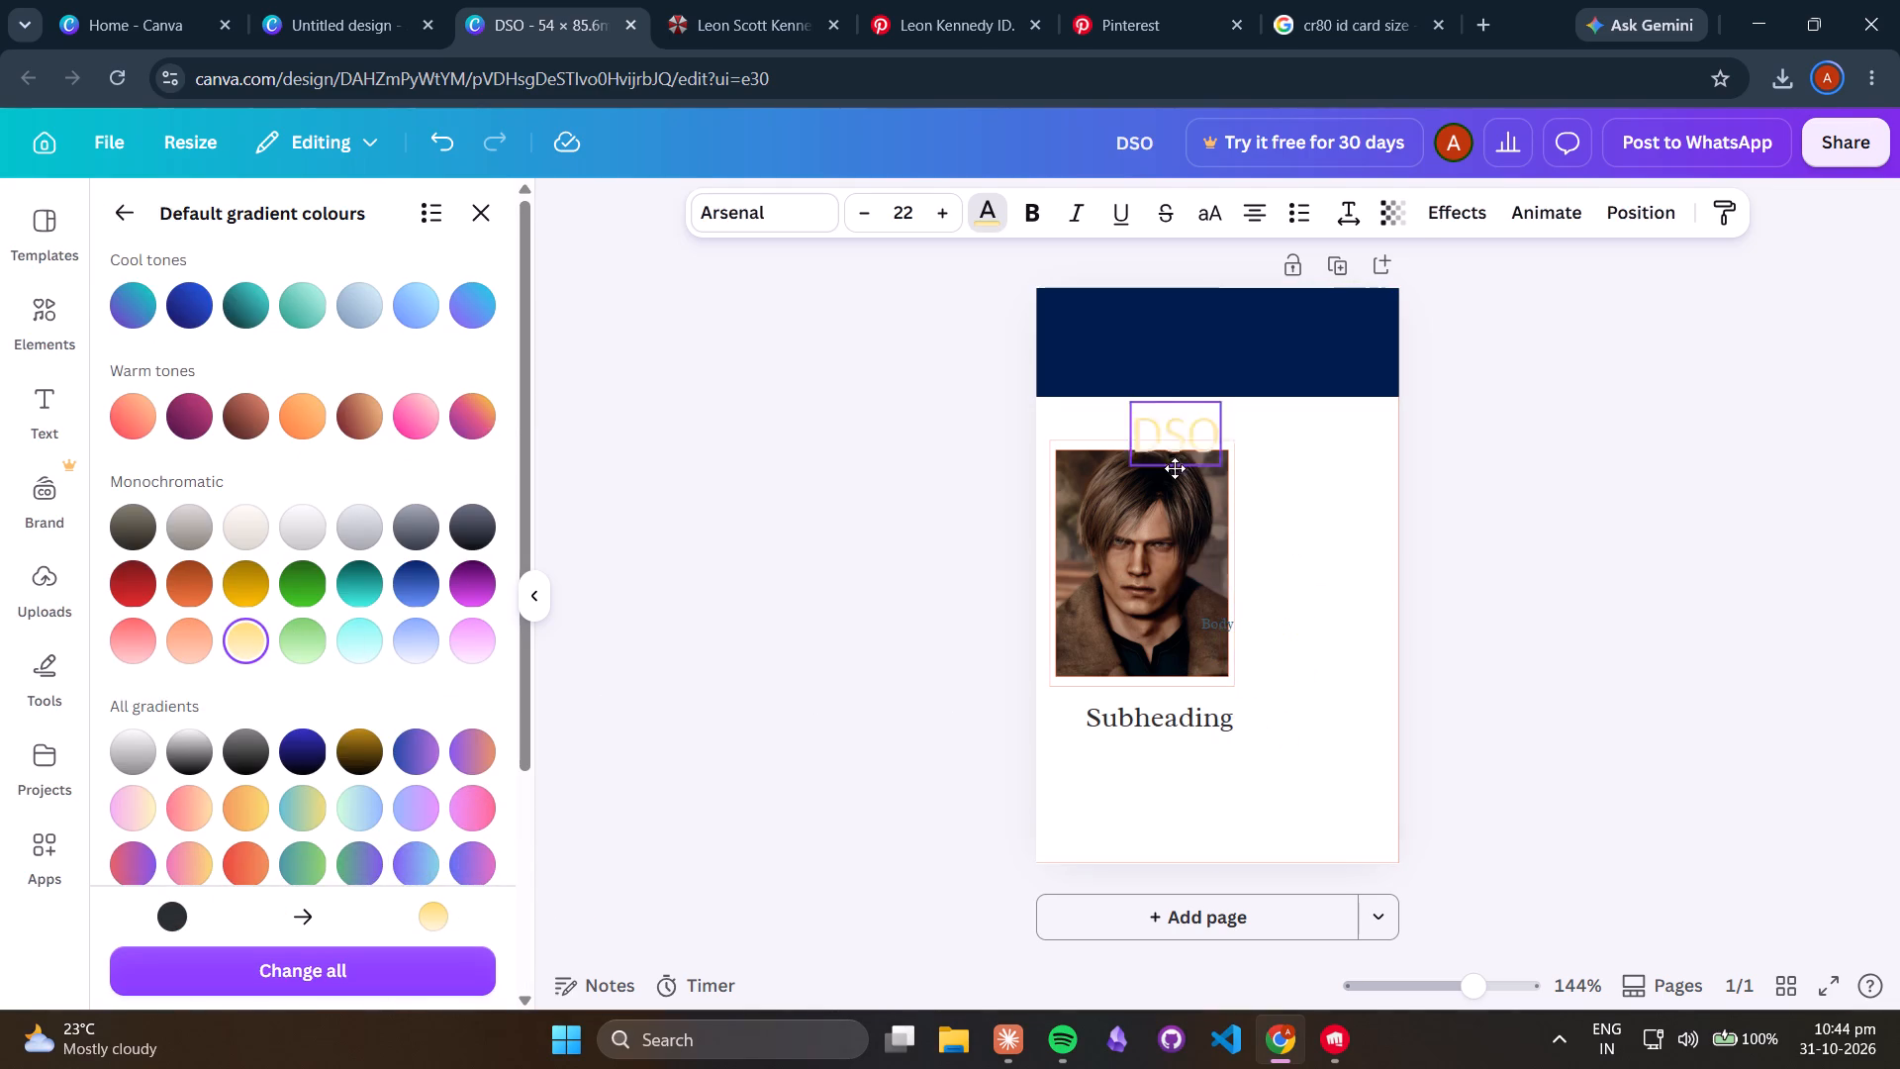
{"action": "left_click_drag", "start_coordinate": [1175, 468], "coordinate": [1288, 549]}
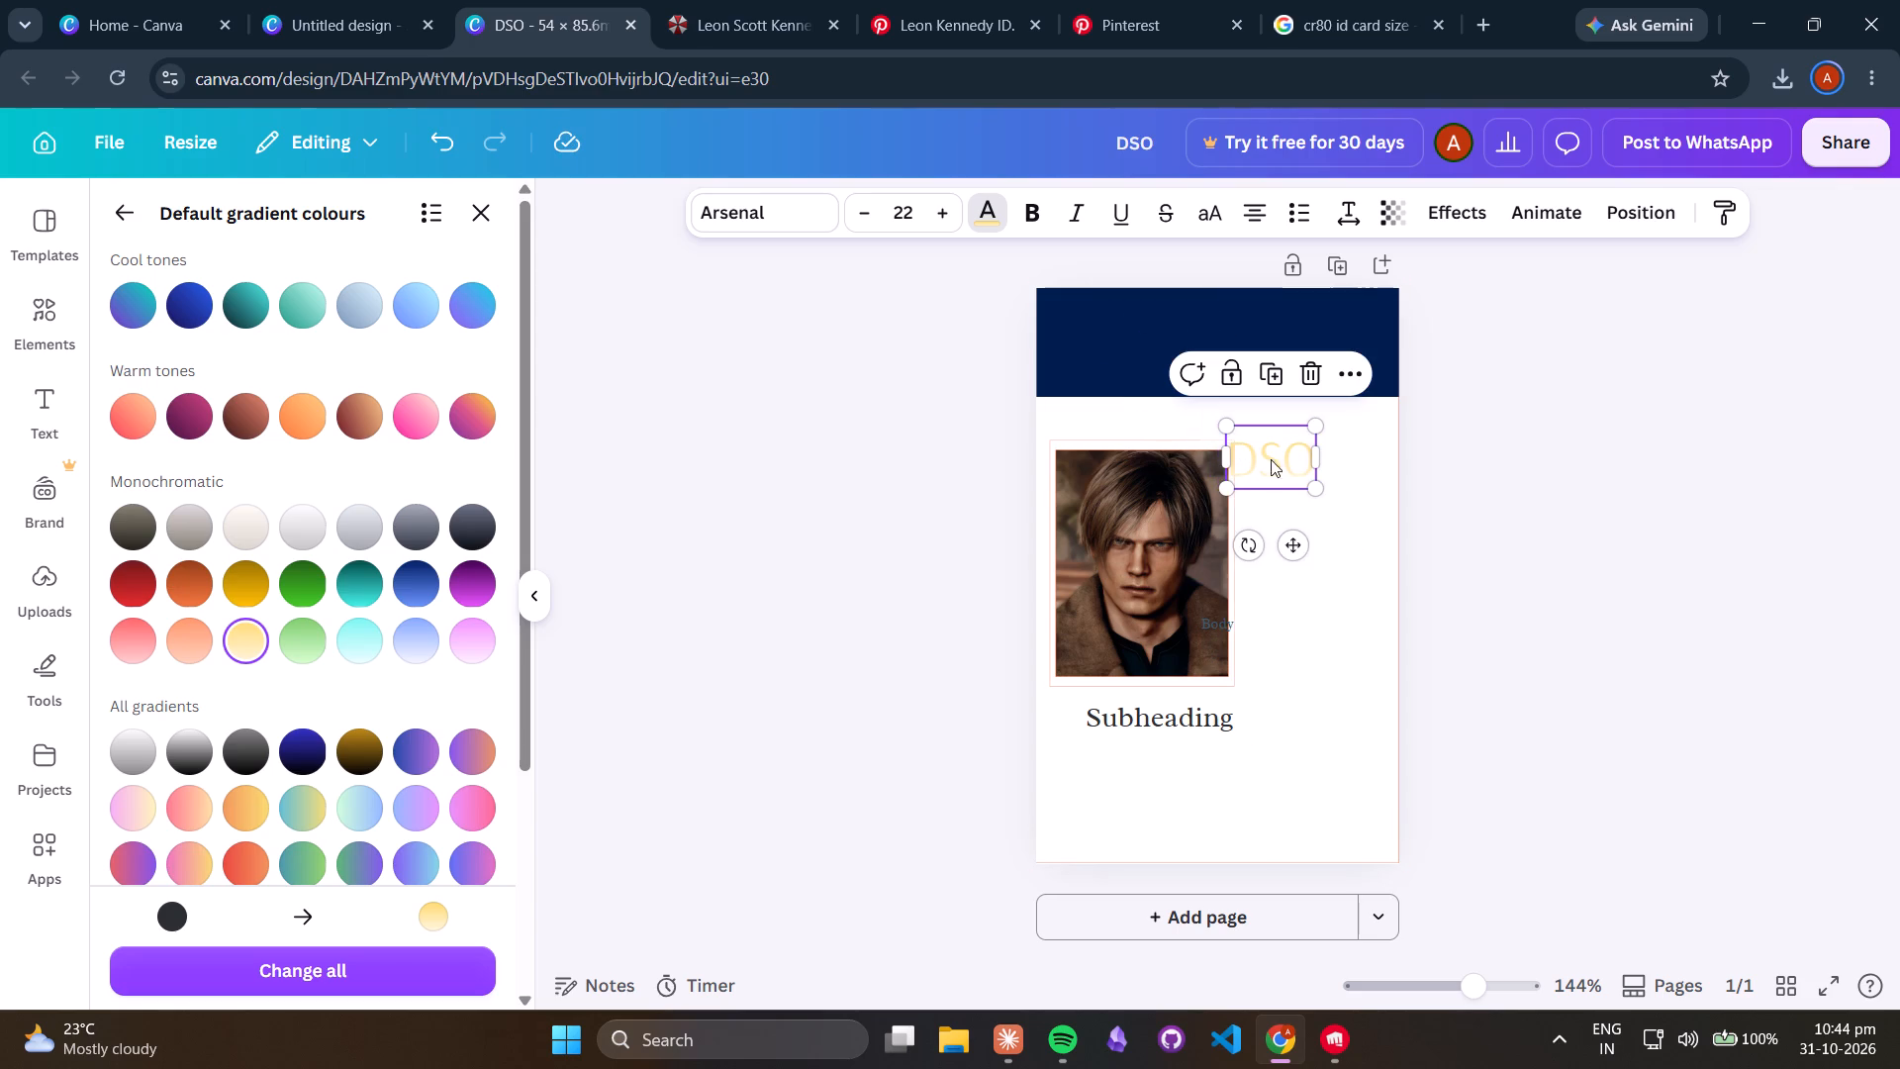
{"action": "left_click", "coordinate": [1348, 384]}
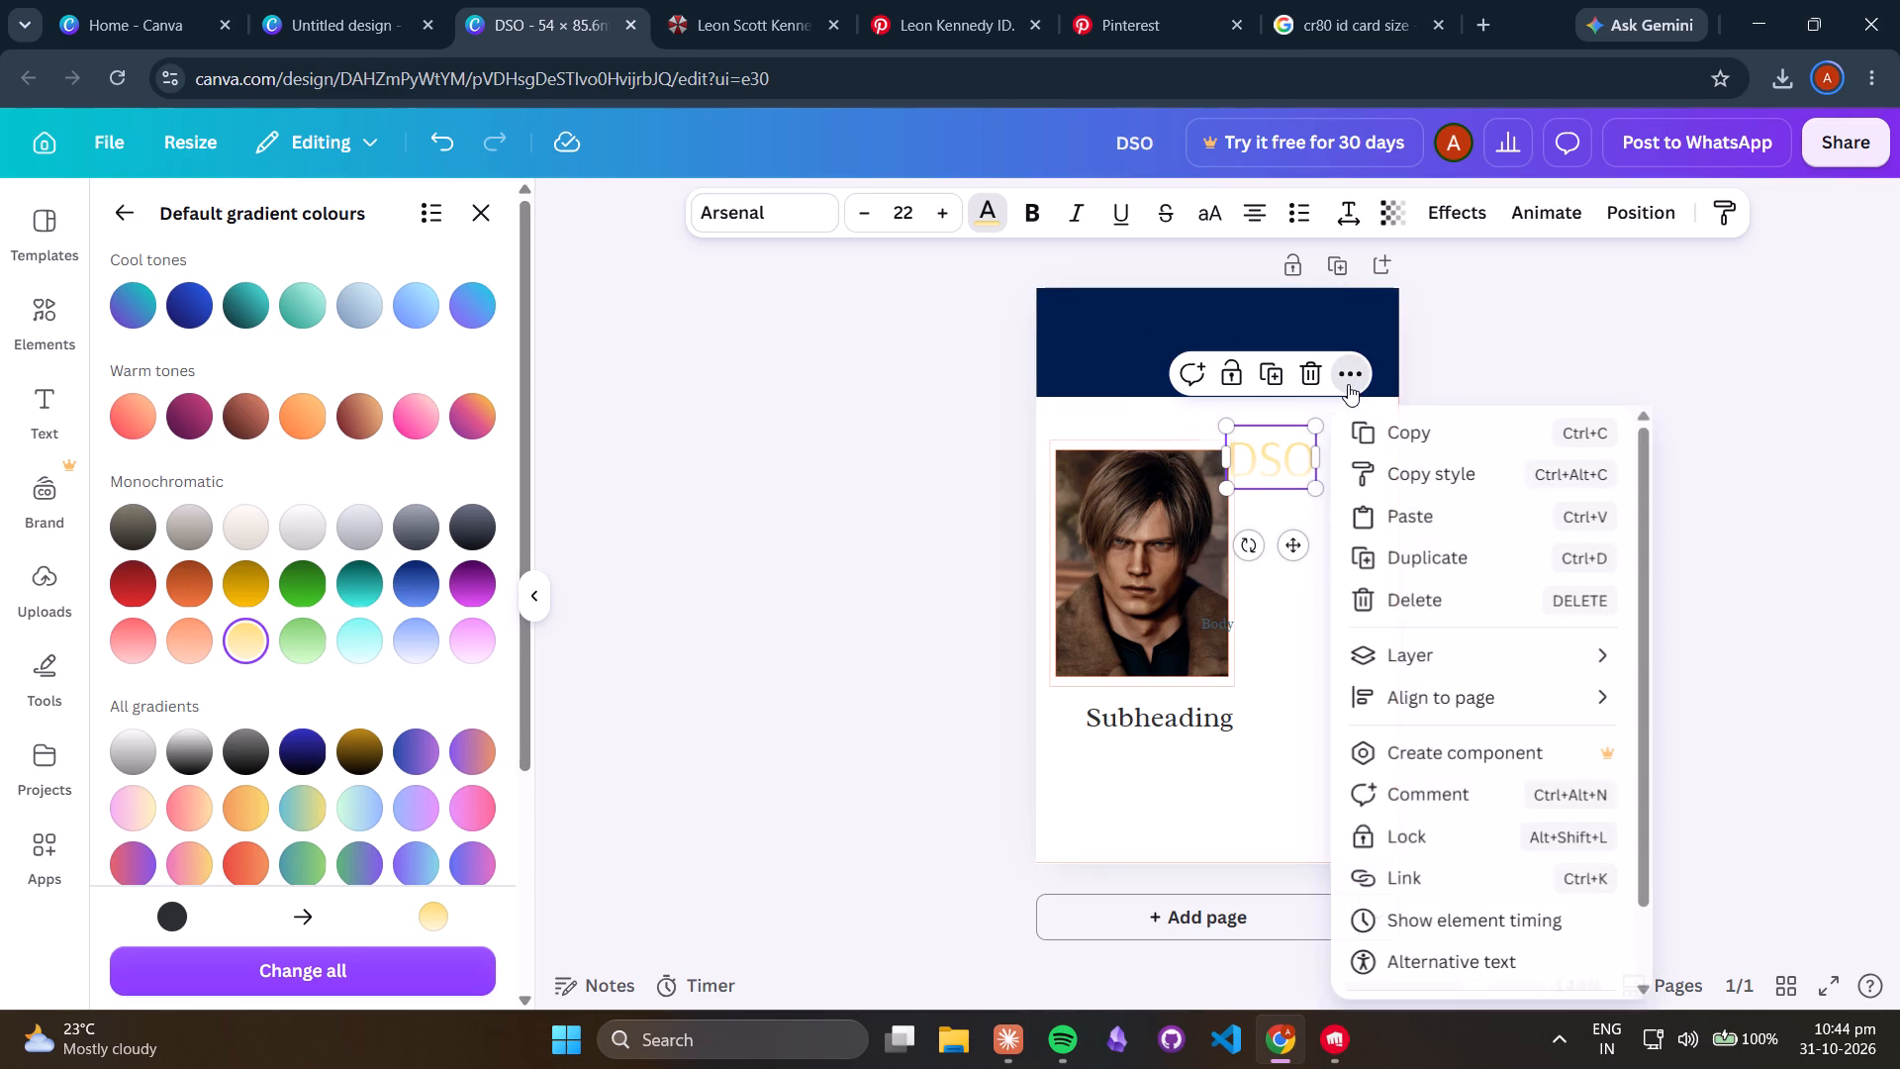
{"action": "left_click", "coordinate": [1416, 659]}
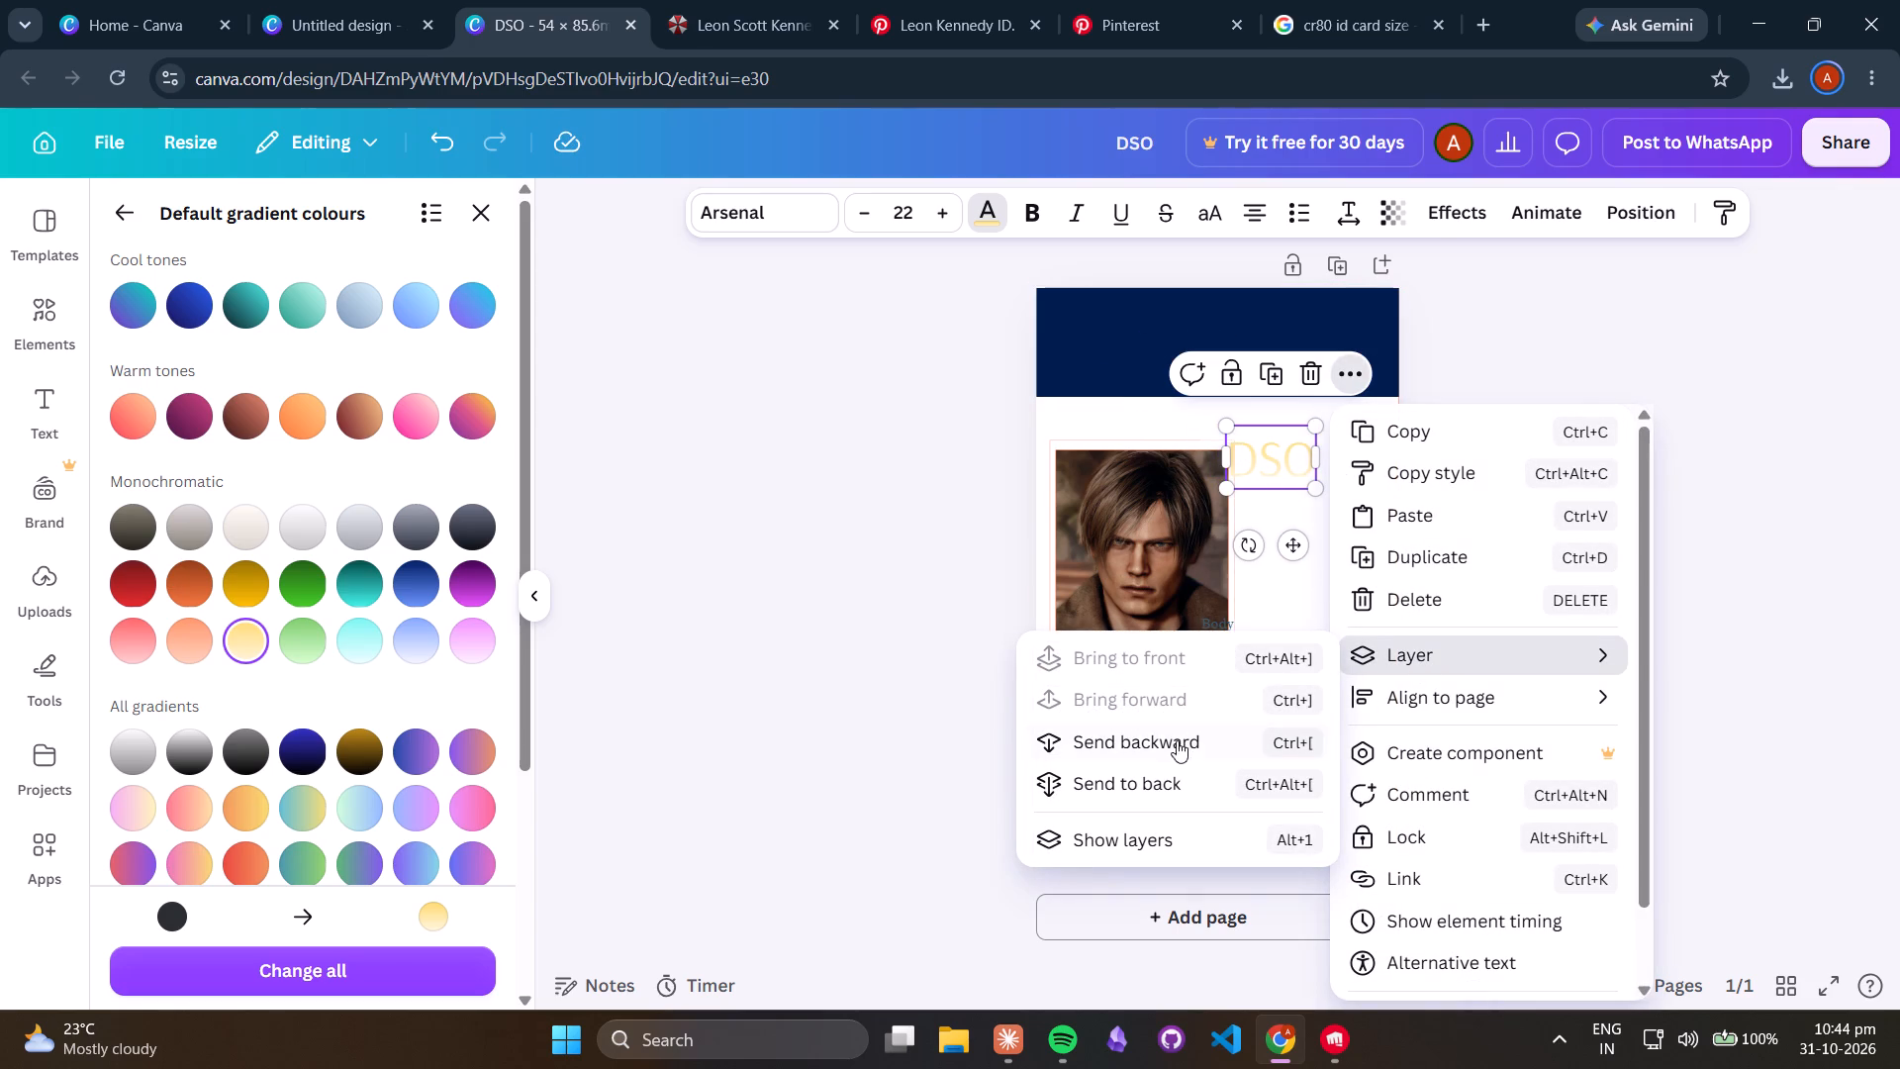
{"action": "left_click", "coordinate": [1161, 820]}
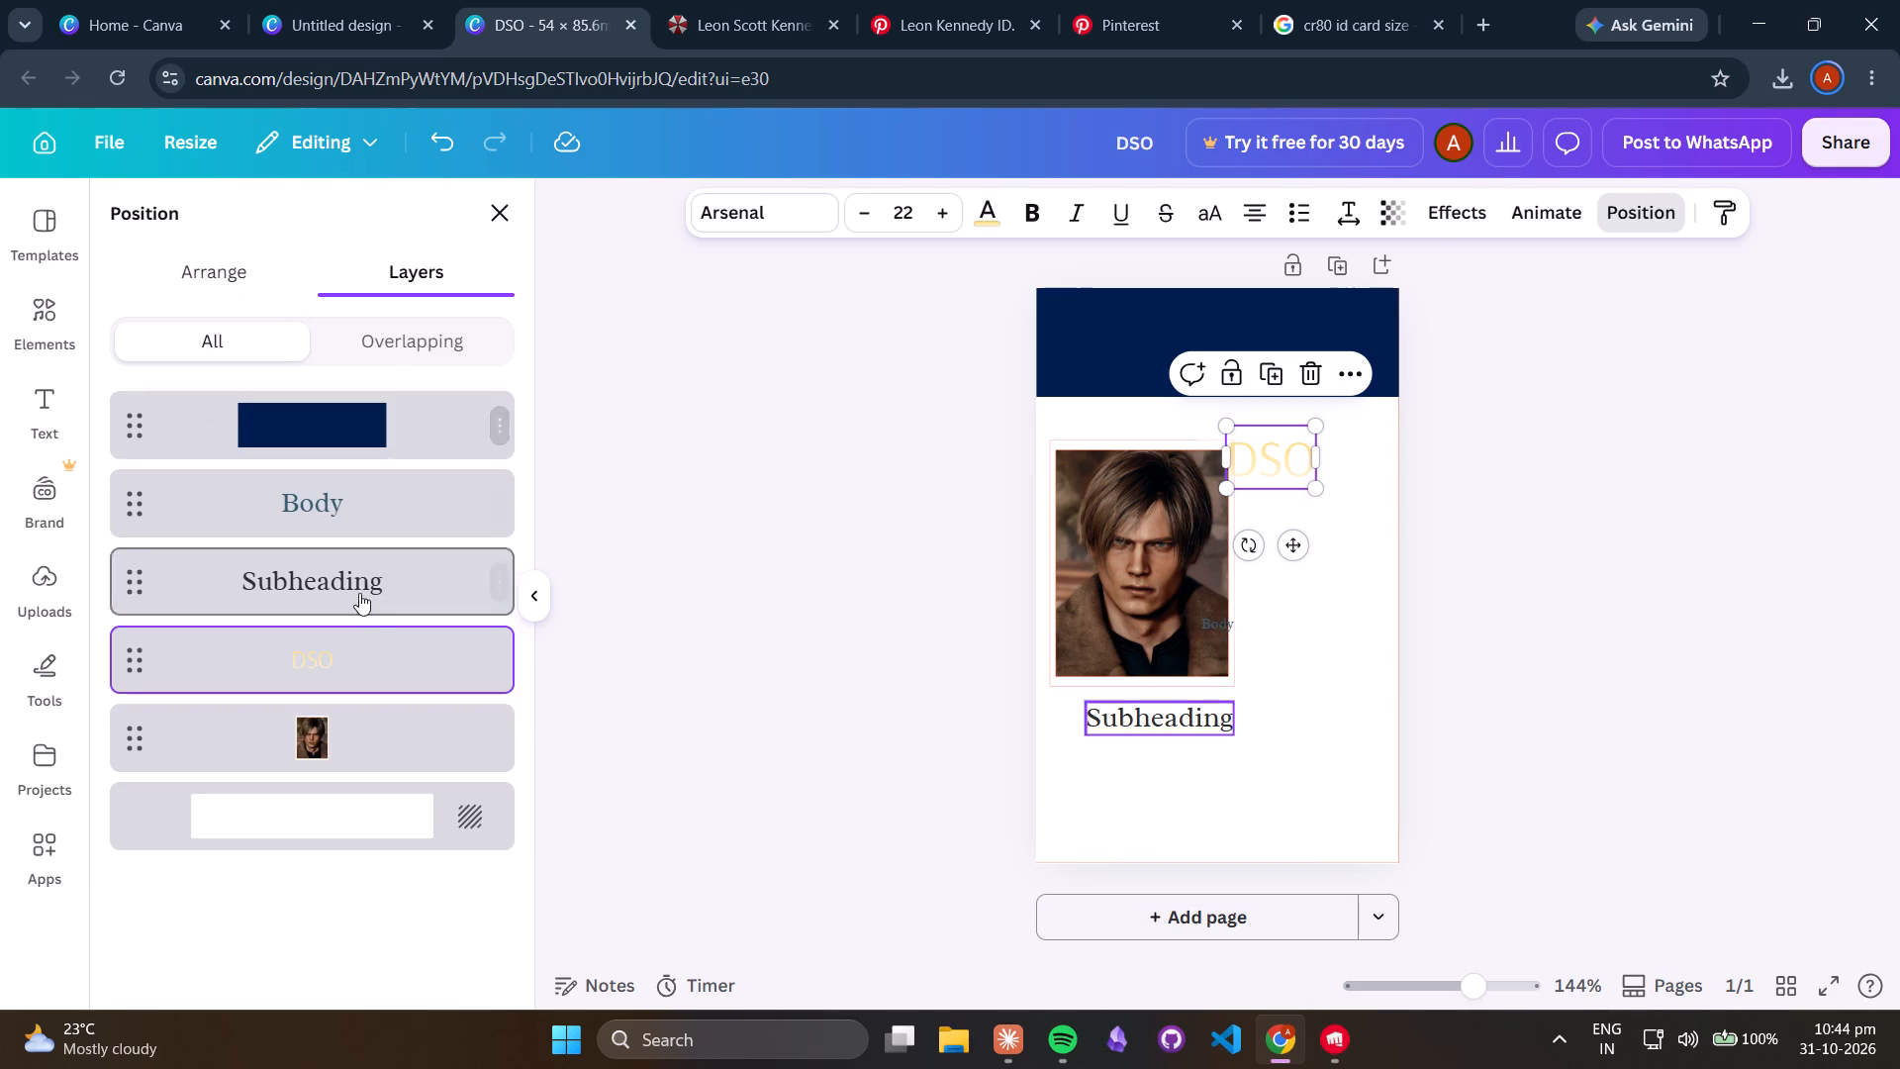
{"action": "left_click_drag", "start_coordinate": [330, 654], "coordinate": [323, 409]}
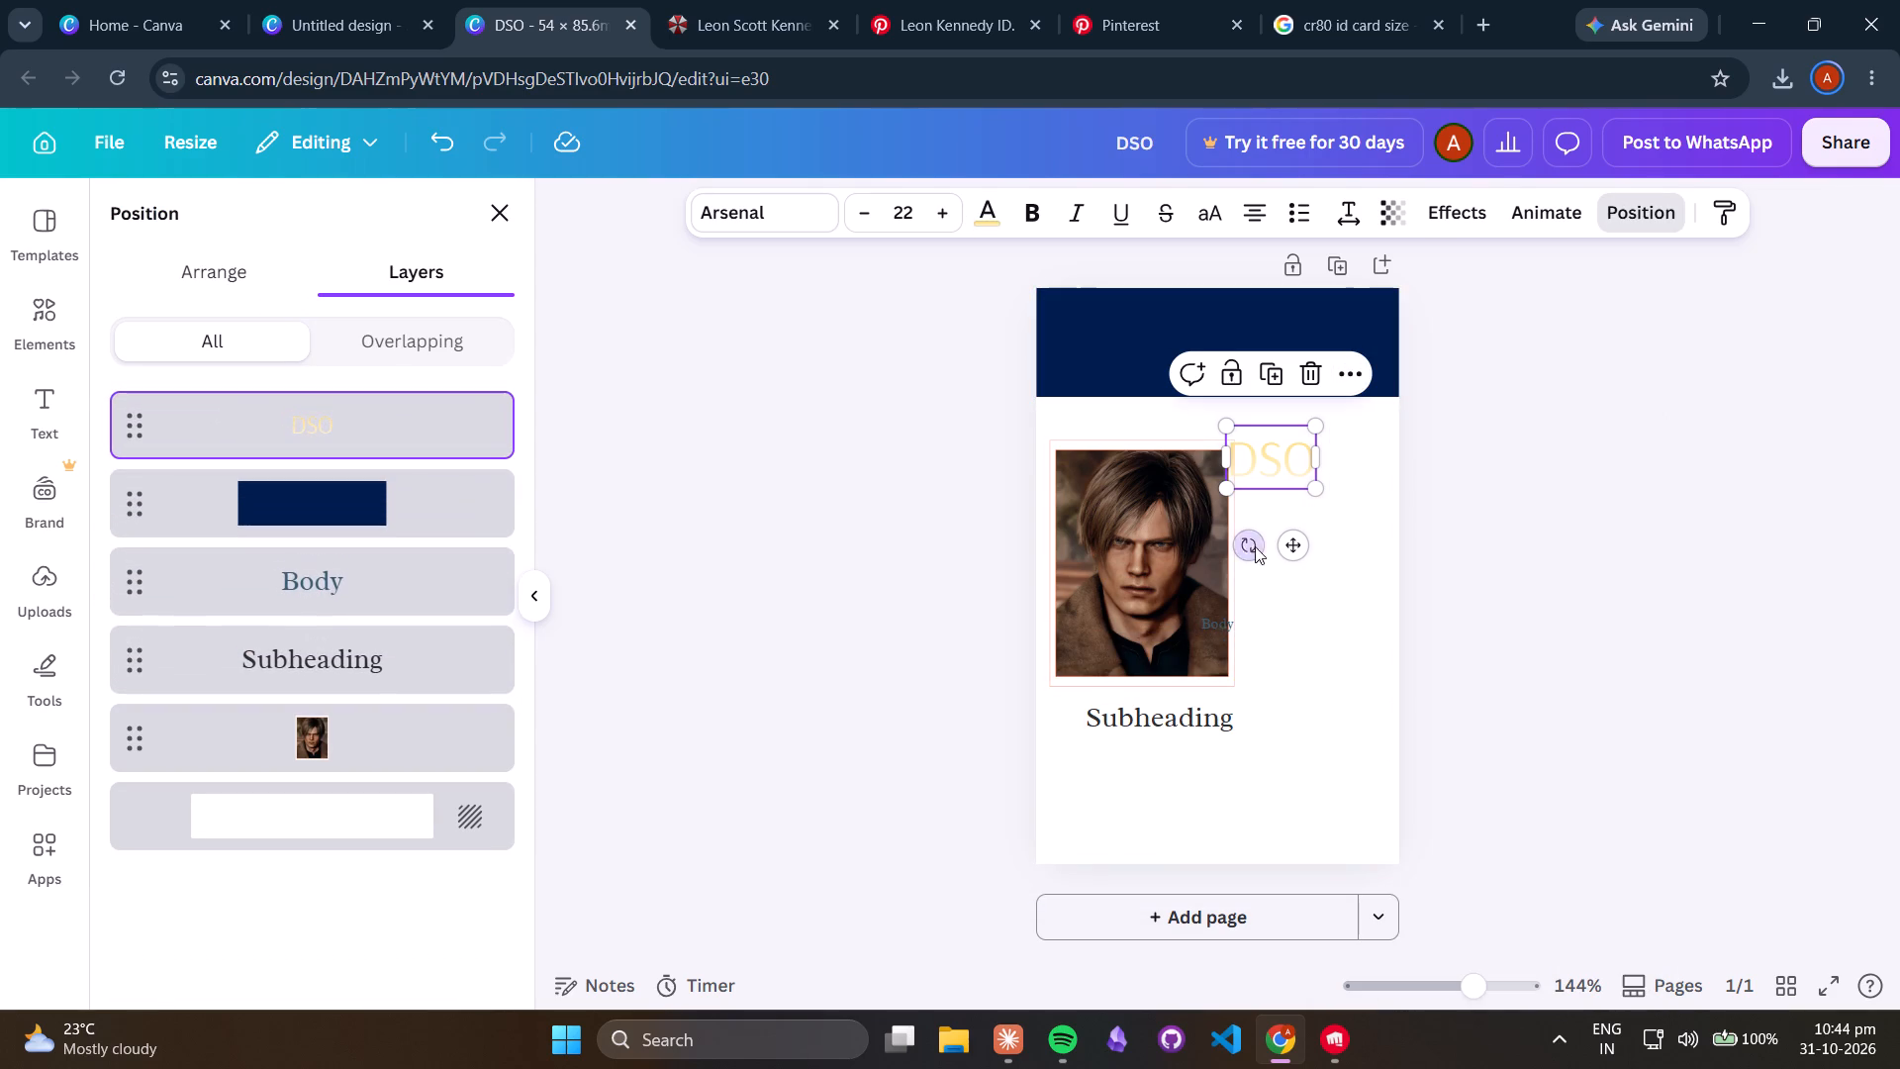
{"action": "left_click_drag", "start_coordinate": [1289, 547], "coordinate": [1114, 416]}
{"action": "left_click", "coordinate": [827, 419]}
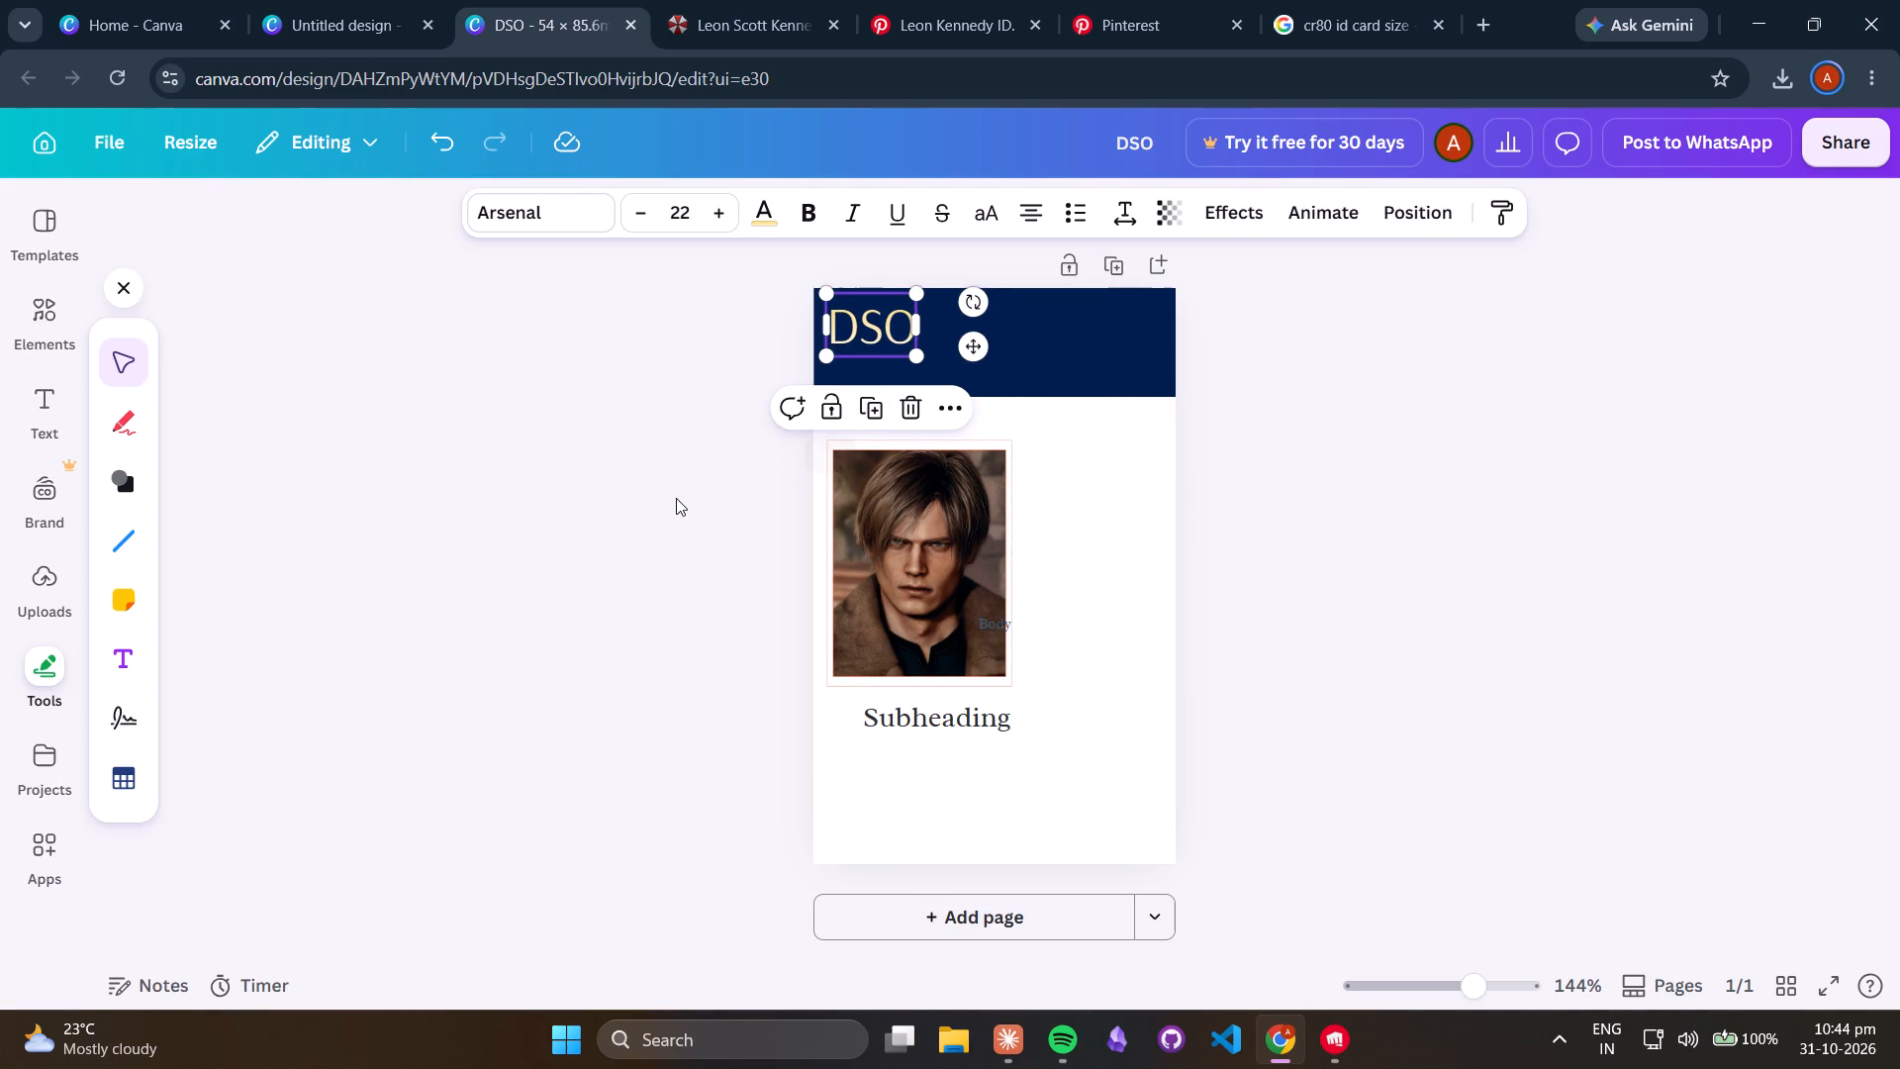
{"action": "left_click", "coordinate": [1407, 515]}
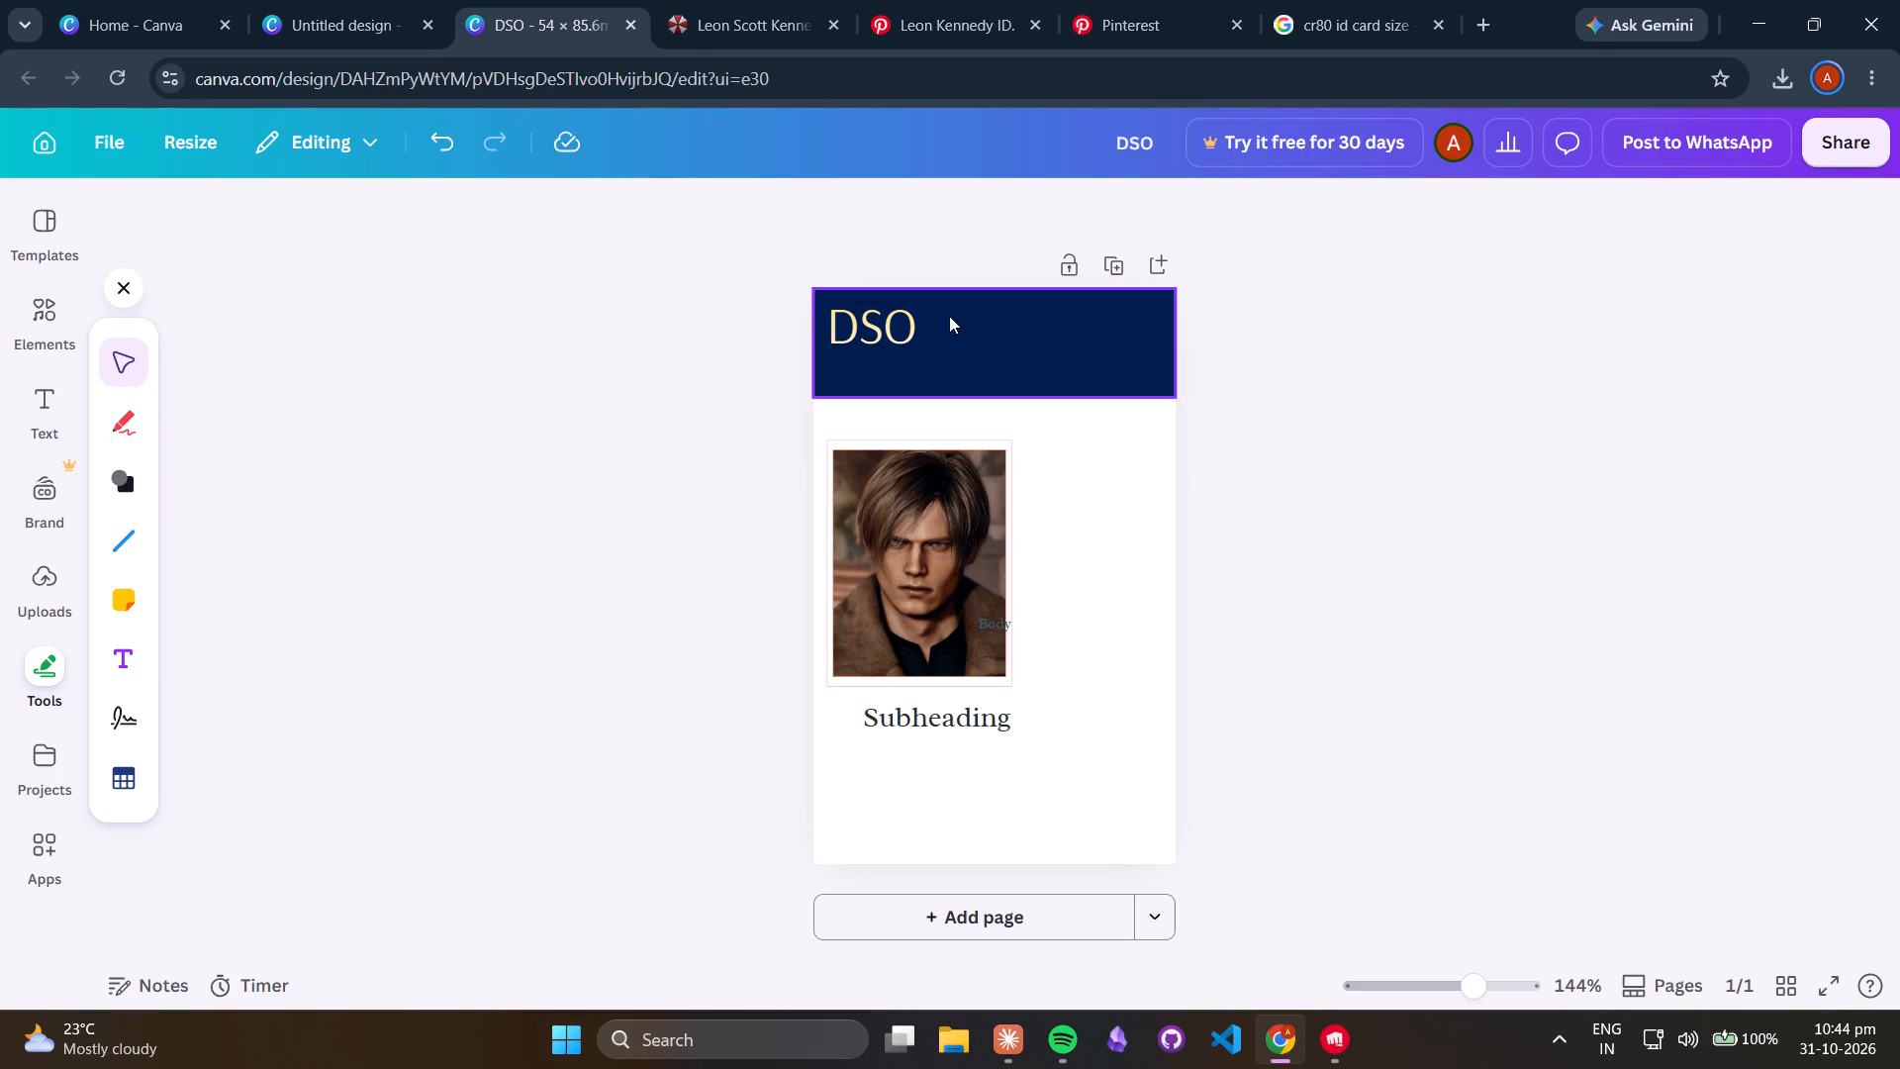
Check the Leon Scott Kennedy wiki page and go back to the Google results for the DSO's full form and details.
{"action": "left_click", "coordinate": [716, 7]}
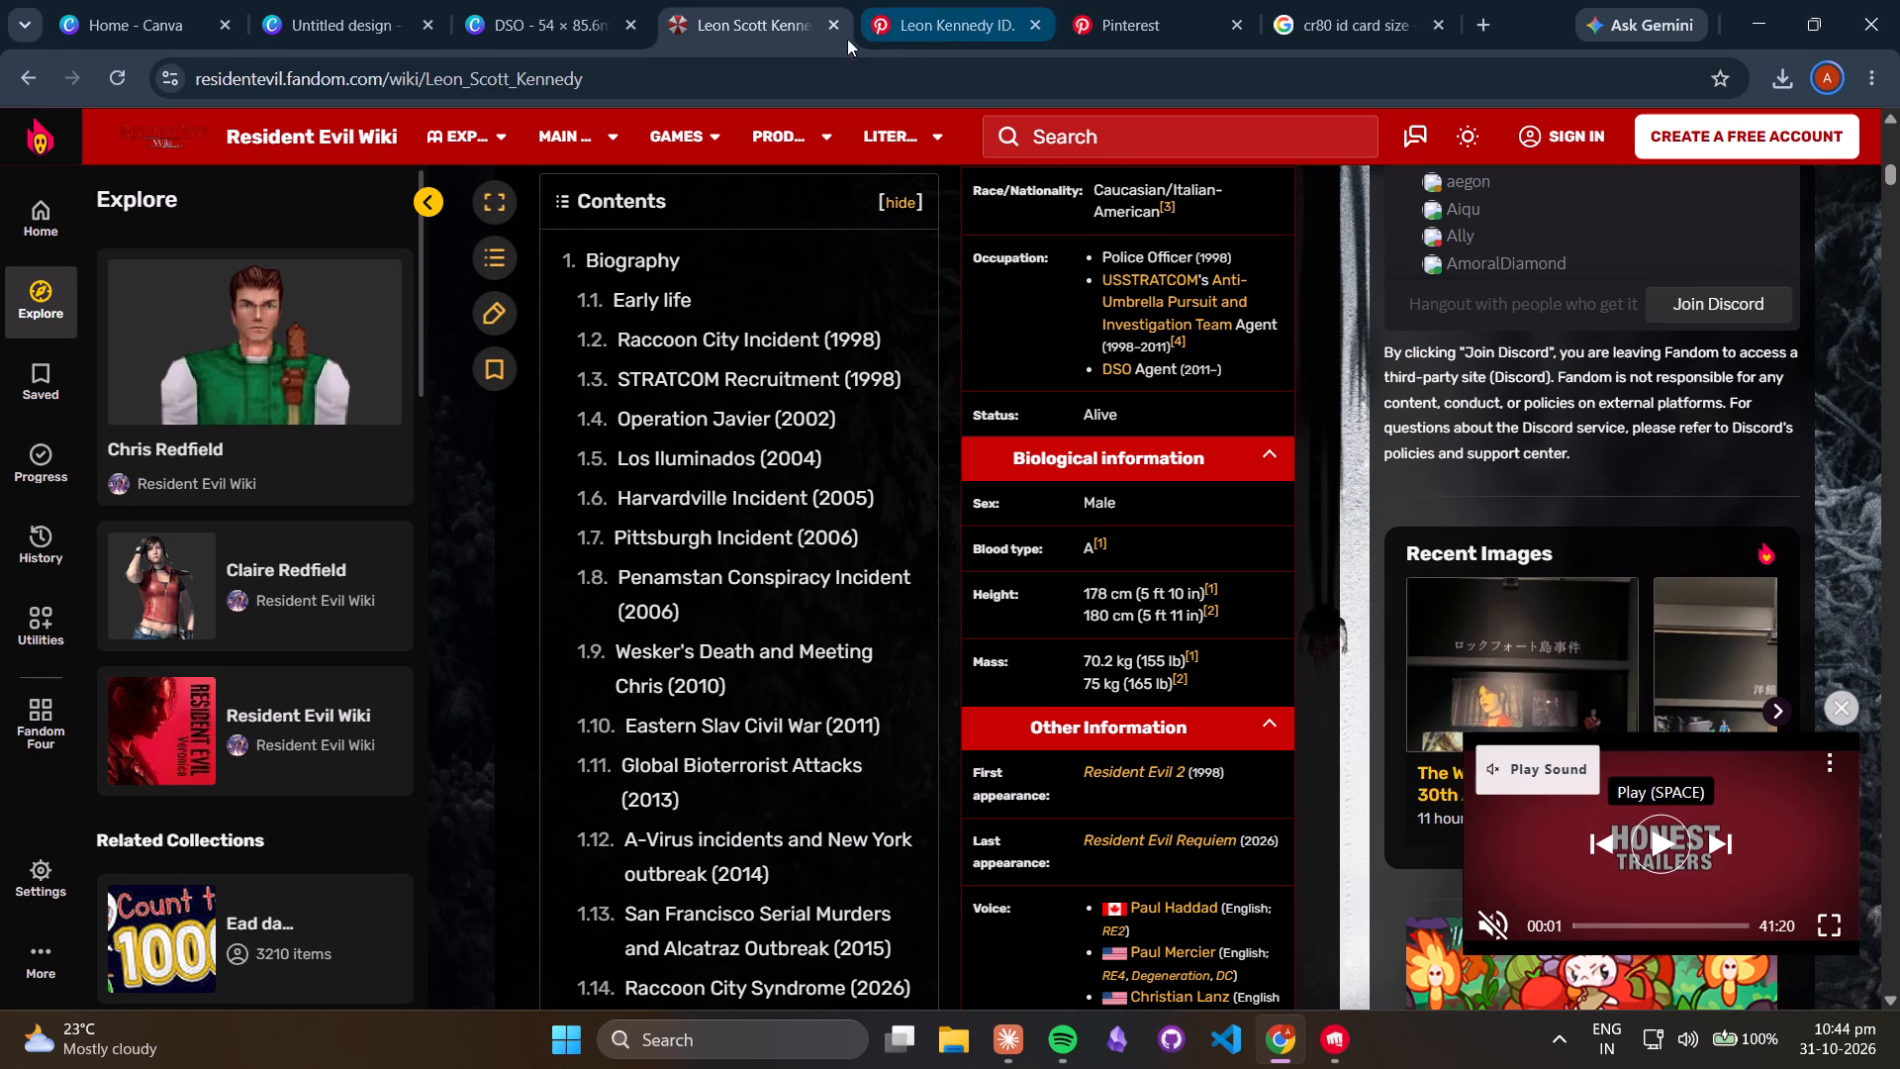
{"action": "scroll", "coordinate": [795, 732], "scroll_direction": "up", "scroll_amount": 2}
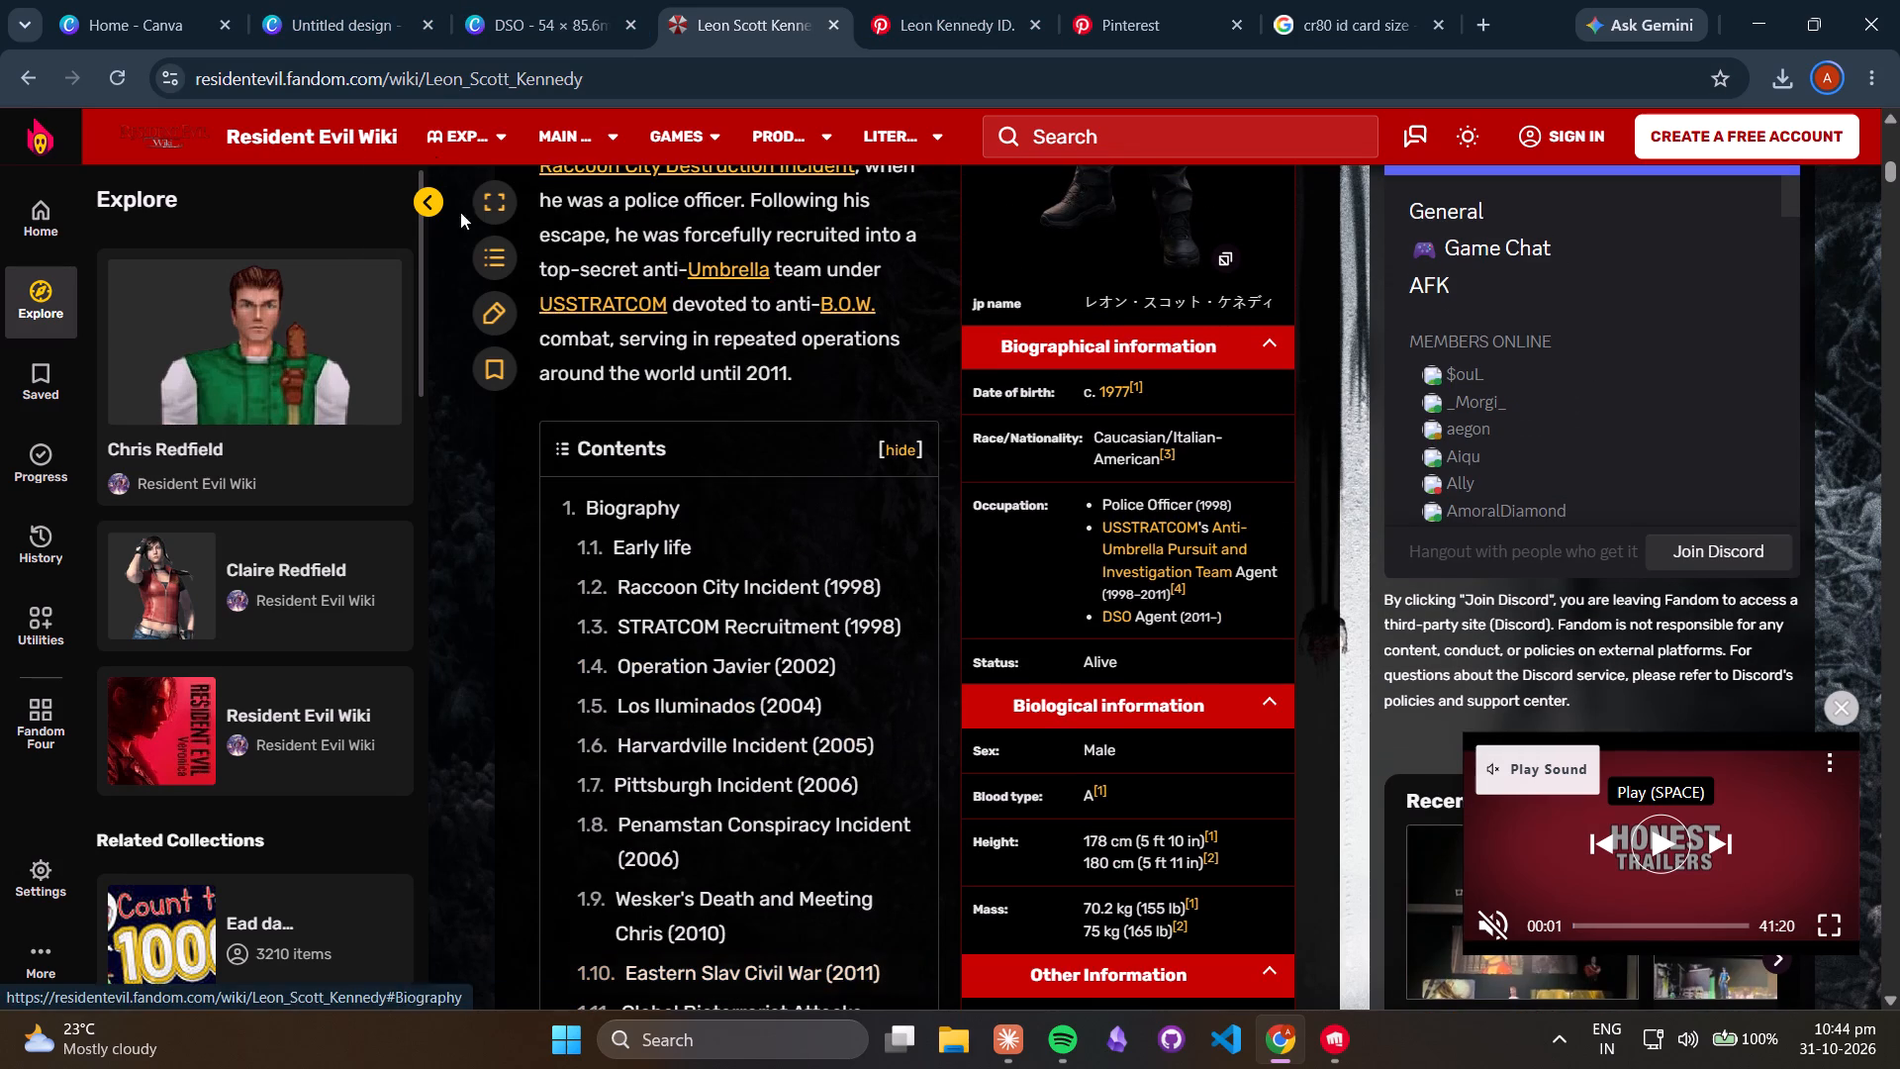
{"action": "left_click", "coordinate": [42, 85]}
{"action": "left_click", "coordinate": [43, 83]}
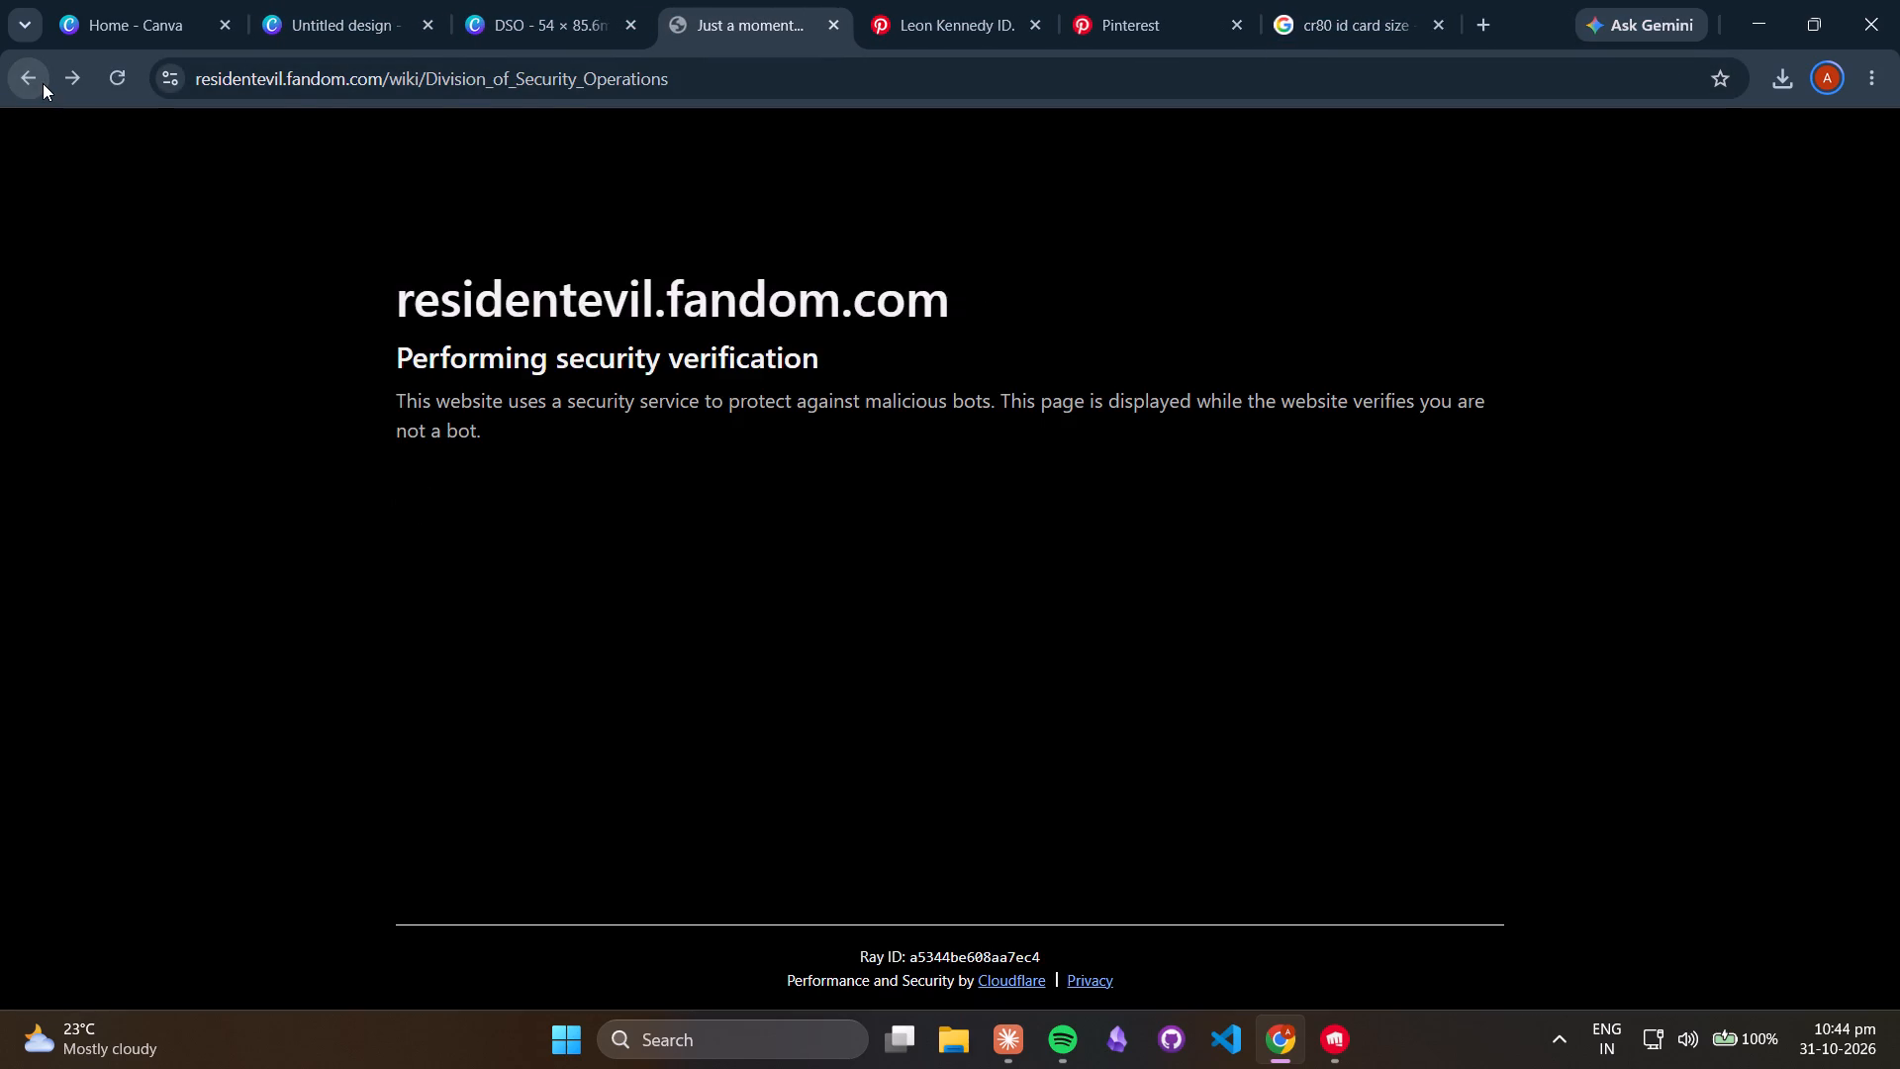
{"action": "scroll", "coordinate": [537, 582], "scroll_direction": "up", "scroll_amount": 5}
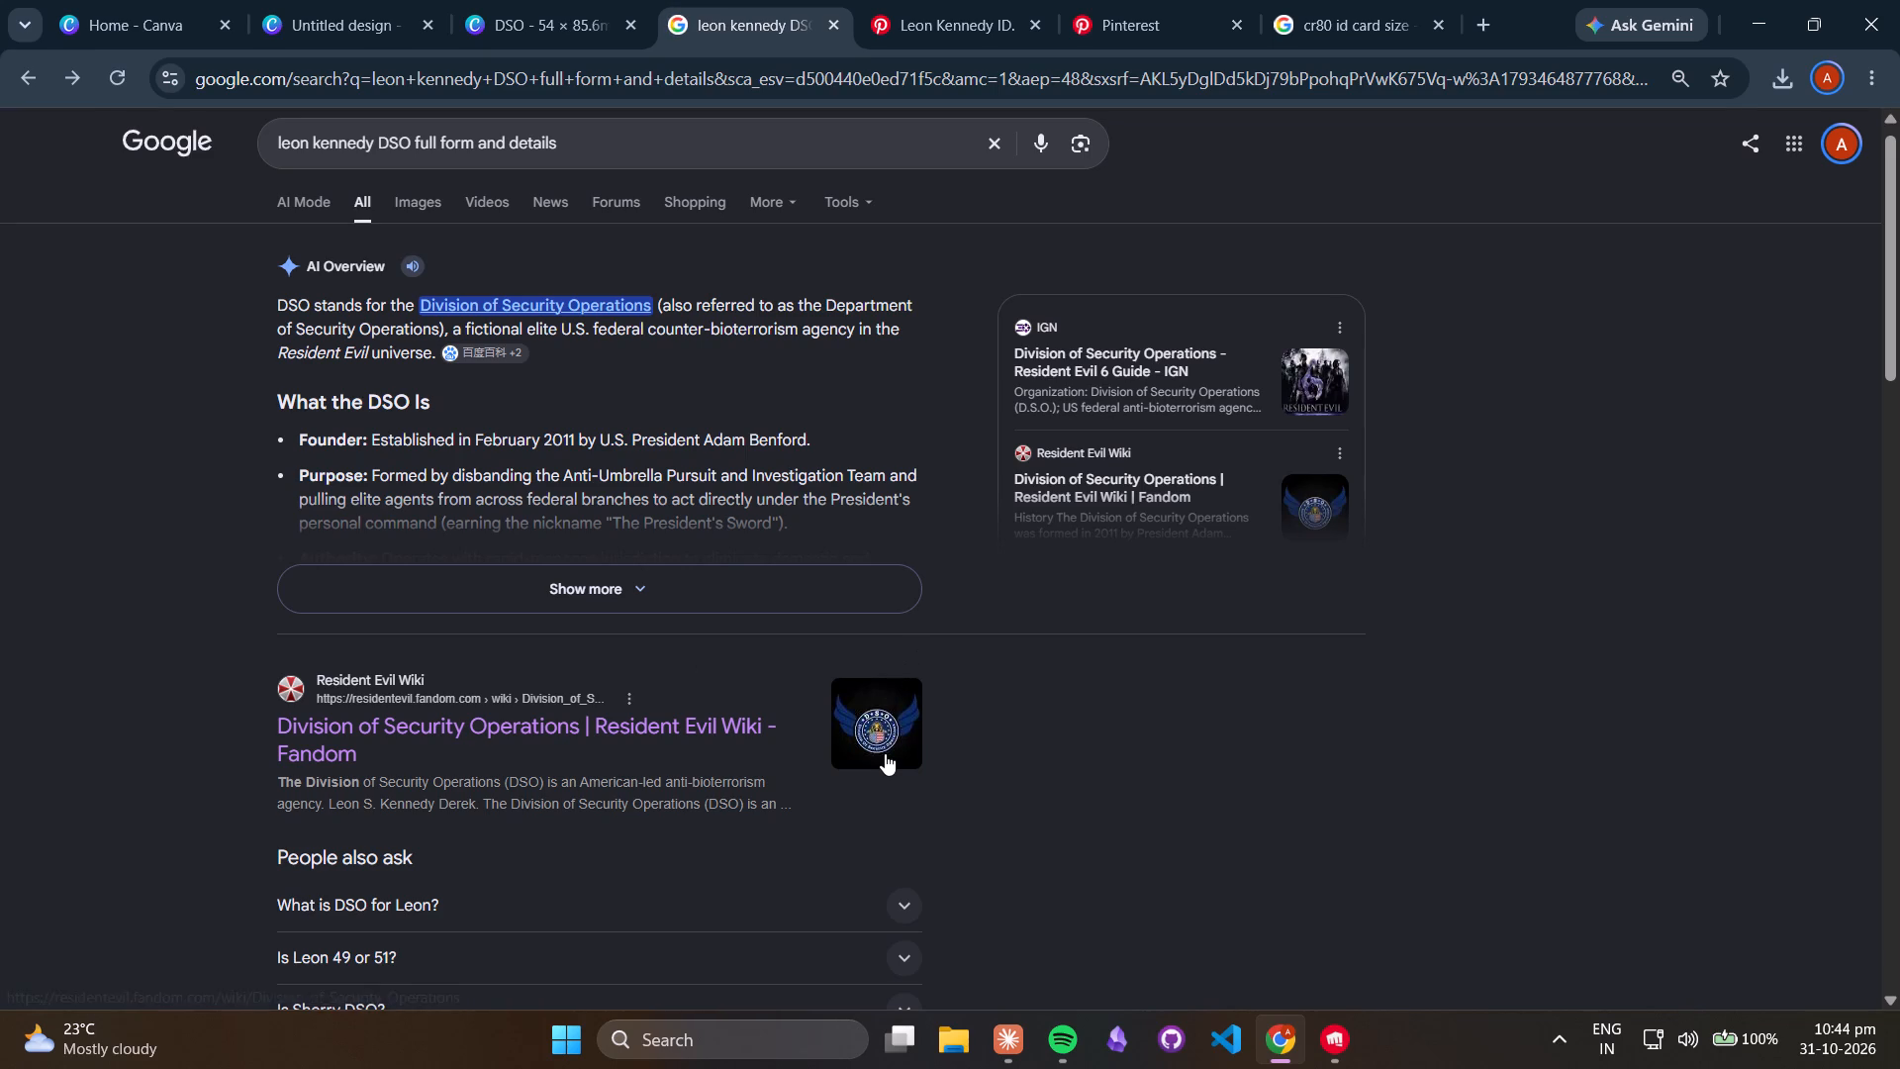
Search Pinterest for "DSO resident evil sticker" and look through the results for a DSO emblem.
{"action": "left_click", "coordinate": [1083, 16]}
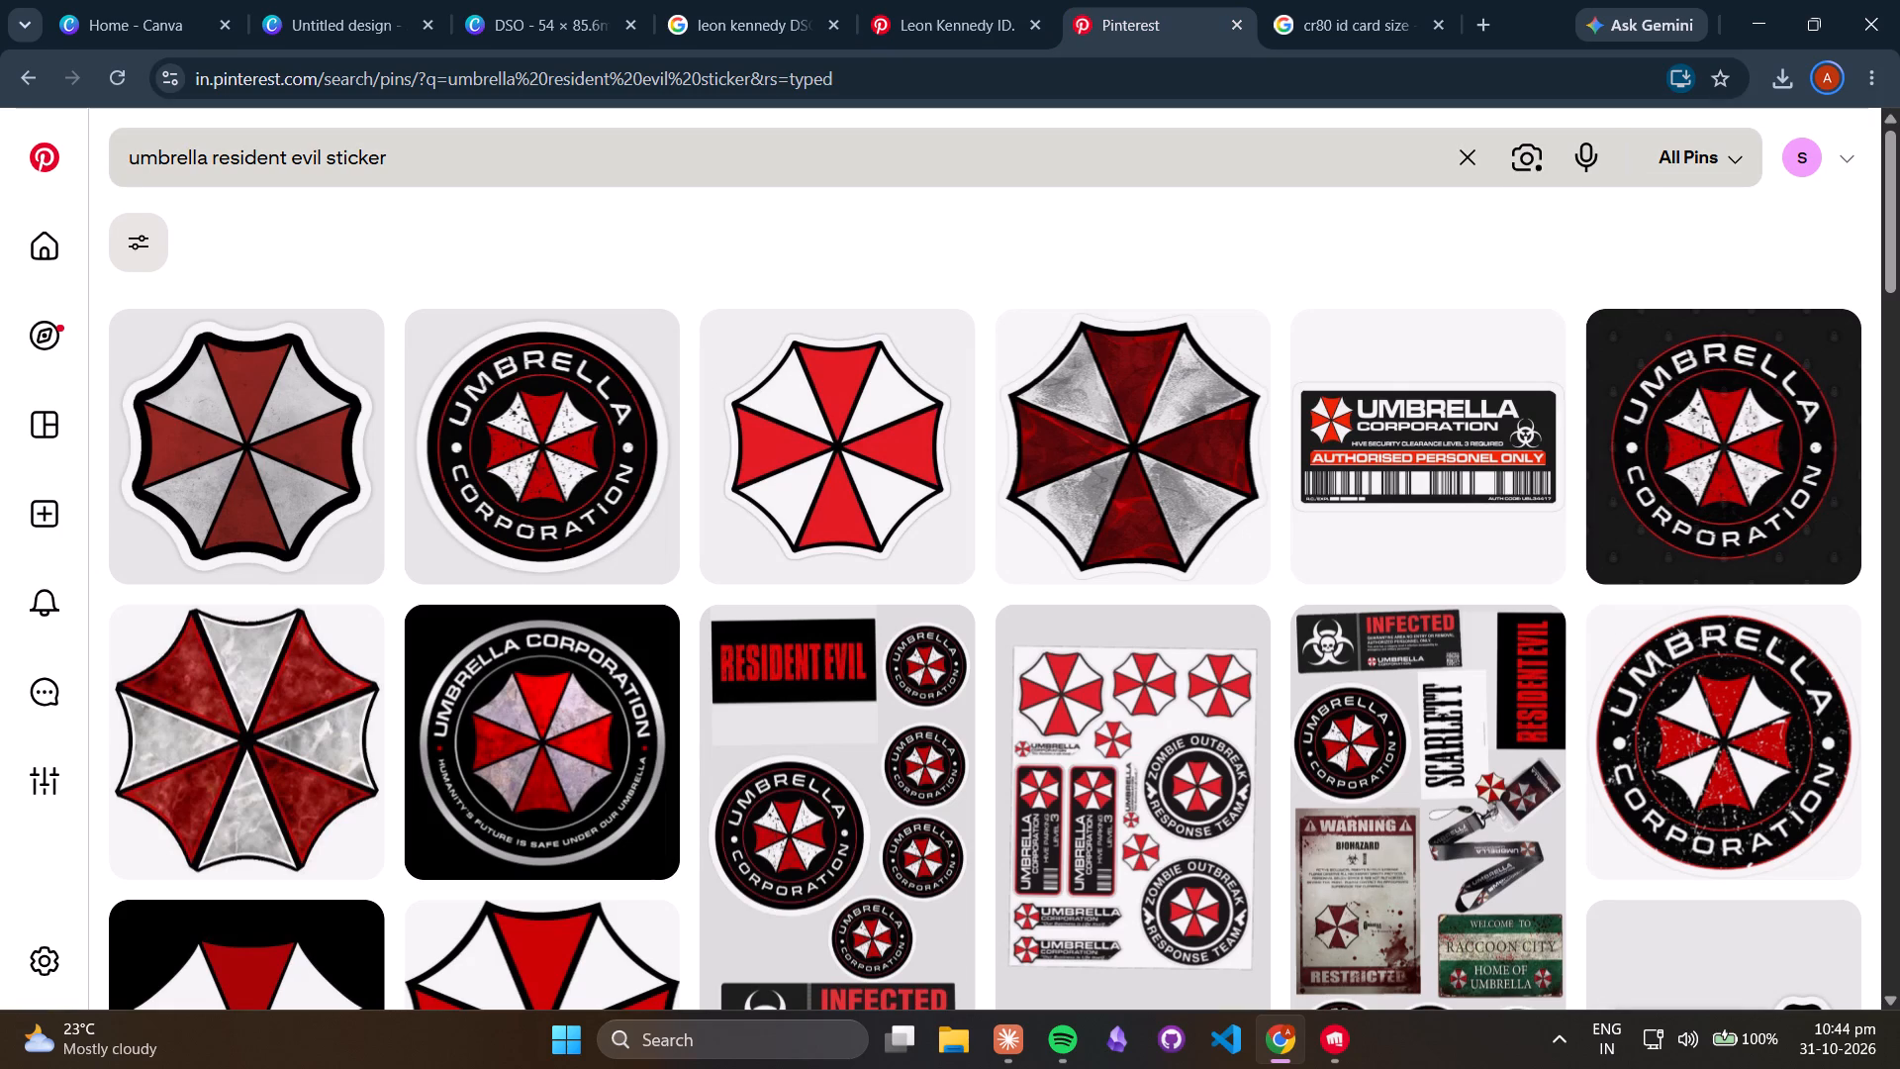
{"action": "left_click_drag", "start_coordinate": [203, 159], "coordinate": [69, 162]}
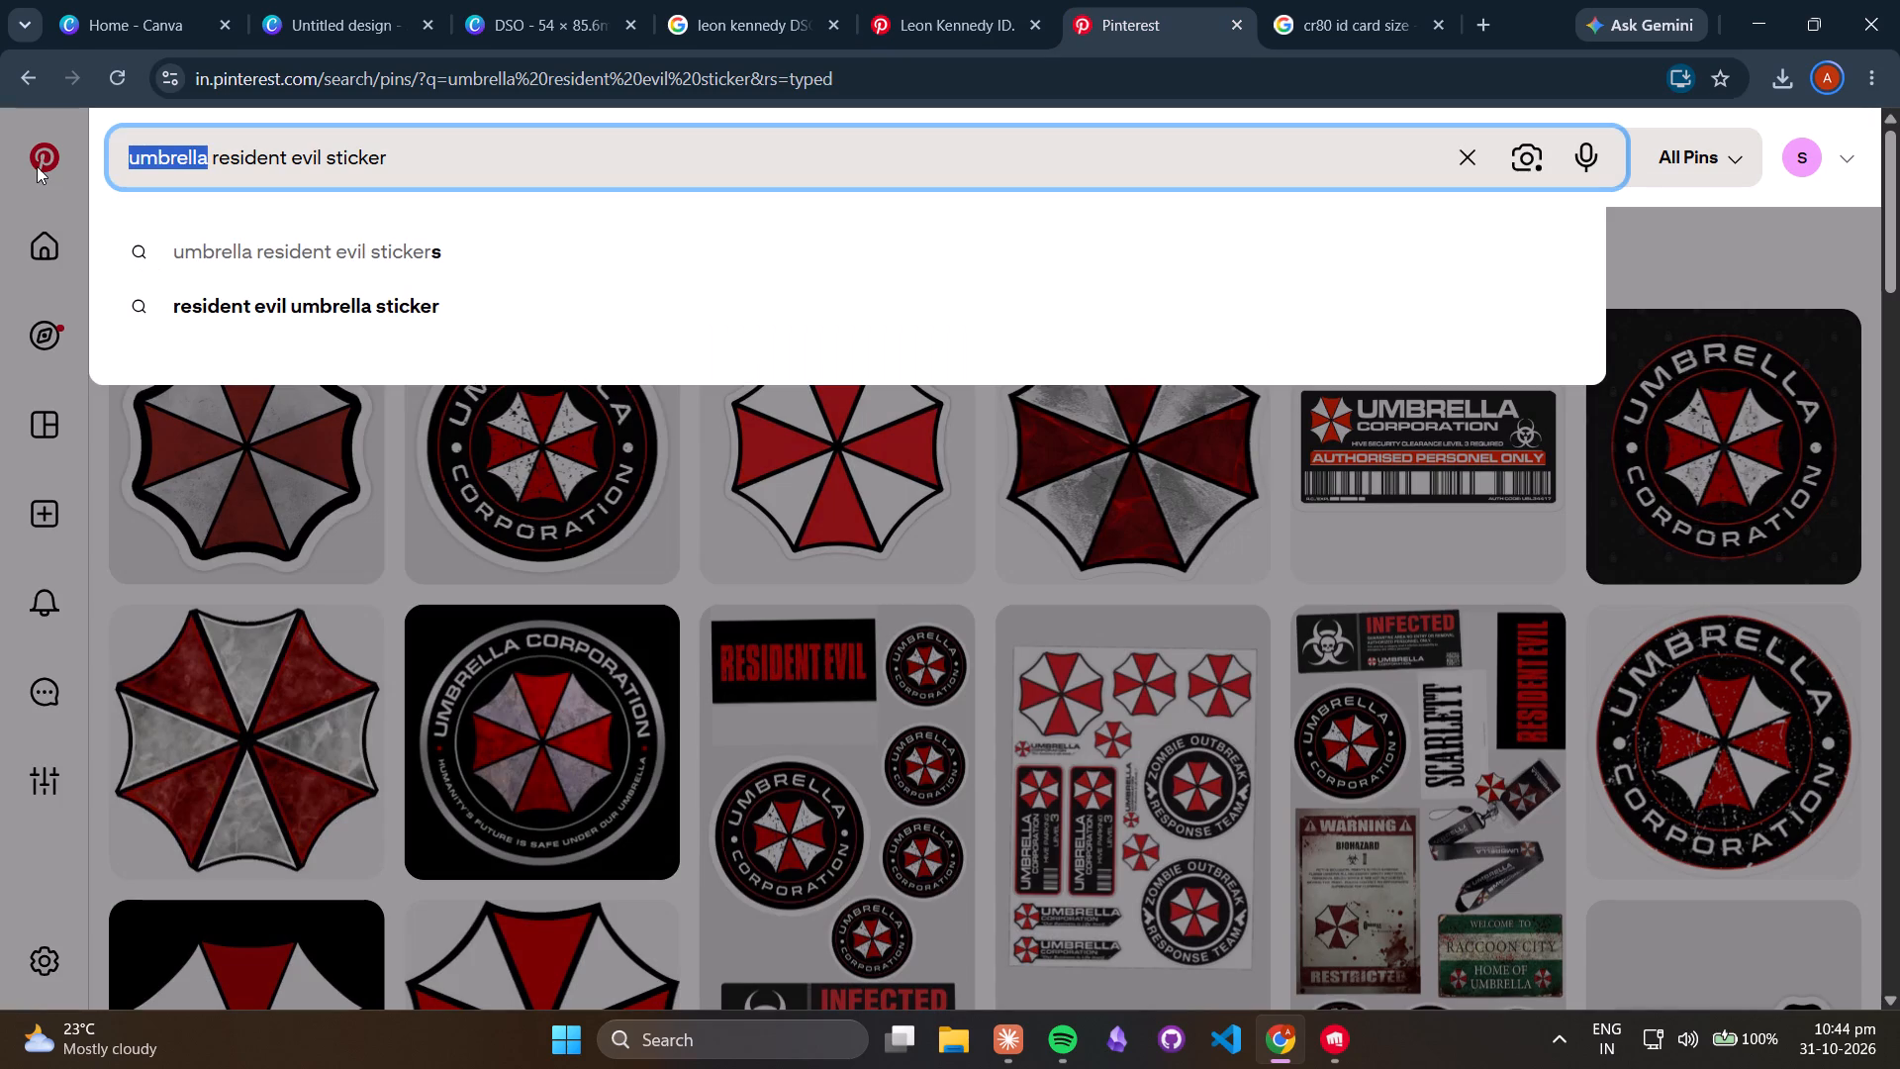
{"action": "type", "text": "DSO"}
{"action": "key", "text": "Return"}
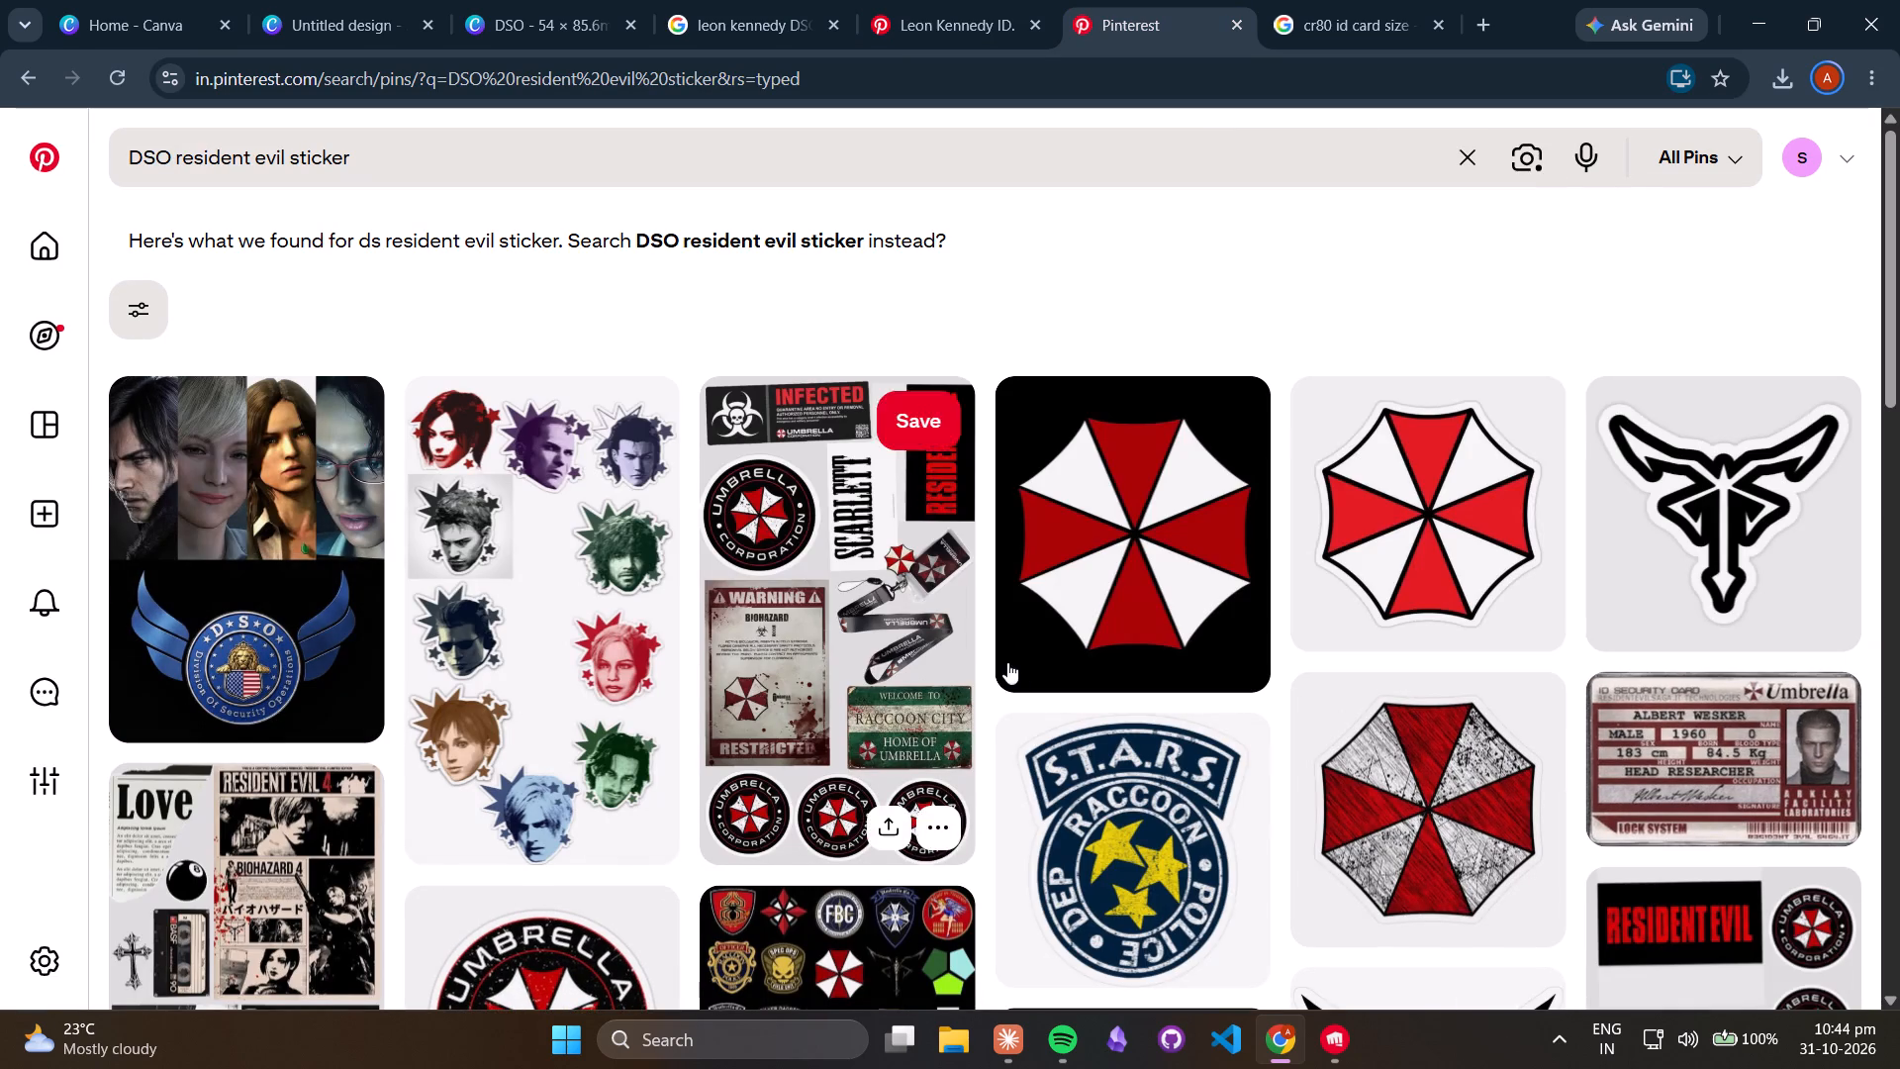
{"action": "scroll", "coordinate": [1019, 662], "scroll_direction": "down", "scroll_amount": 2}
{"action": "scroll", "coordinate": [328, 688], "scroll_direction": "up", "scroll_amount": 3}
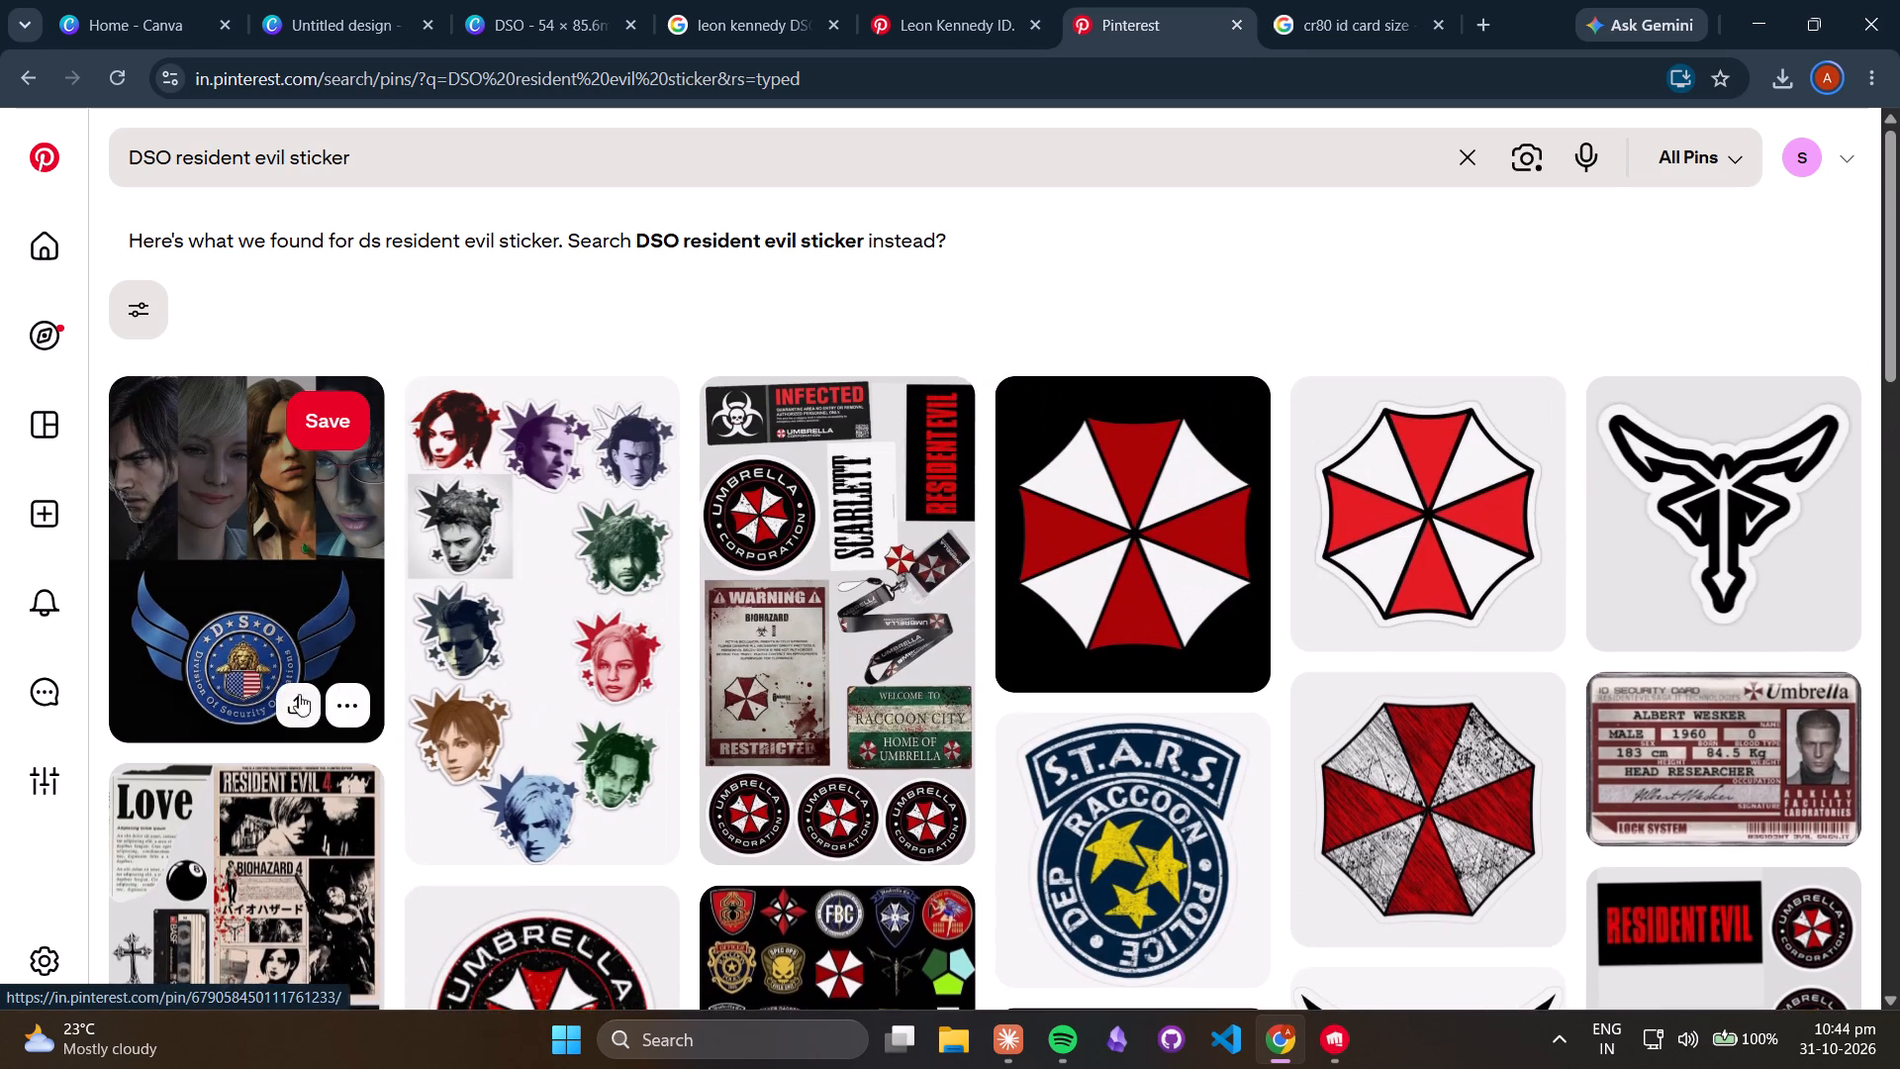
{"action": "scroll", "coordinate": [208, 650], "scroll_direction": "down", "scroll_amount": 6}
{"action": "scroll", "coordinate": [226, 655], "scroll_direction": "up", "scroll_amount": 5}
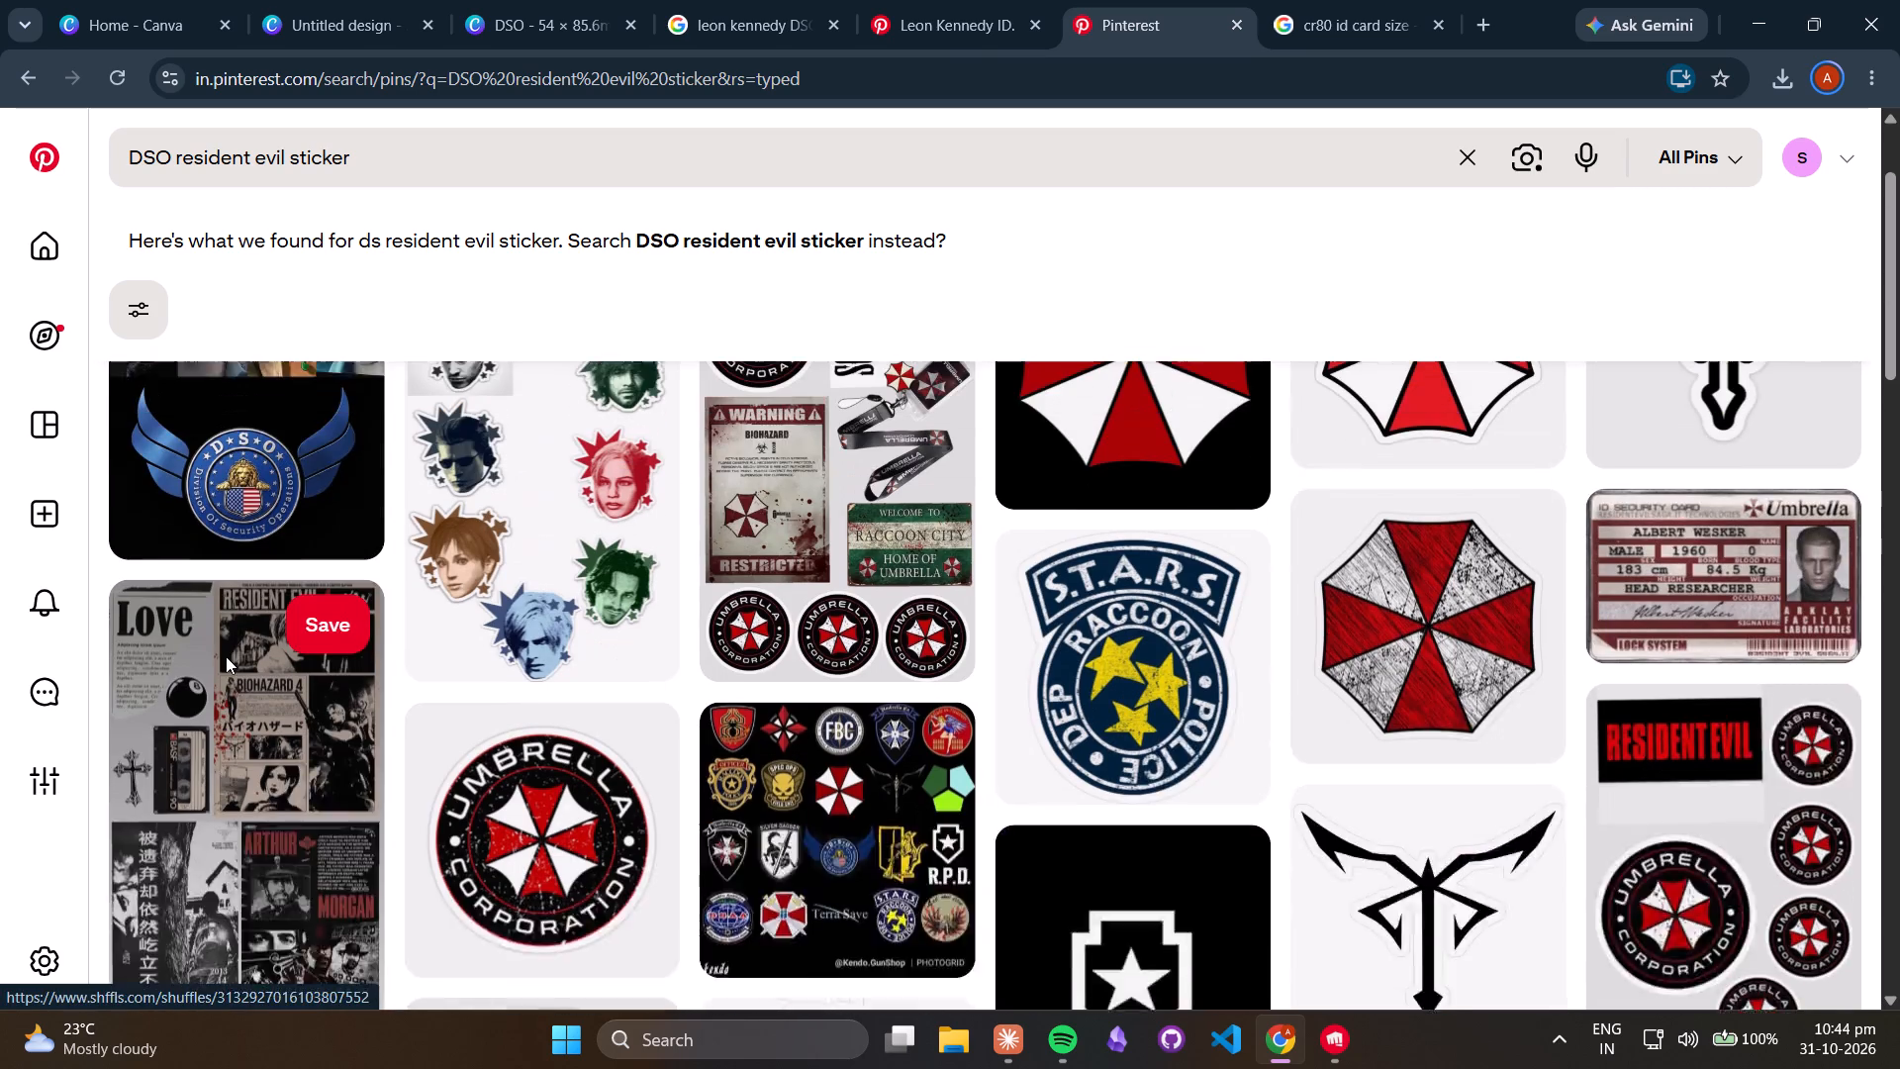
Compare the winged DSO emblem pin with the lion-shield version, and download the winged emblem image that includes four character portraits.
{"action": "left_click", "coordinate": [202, 555]}
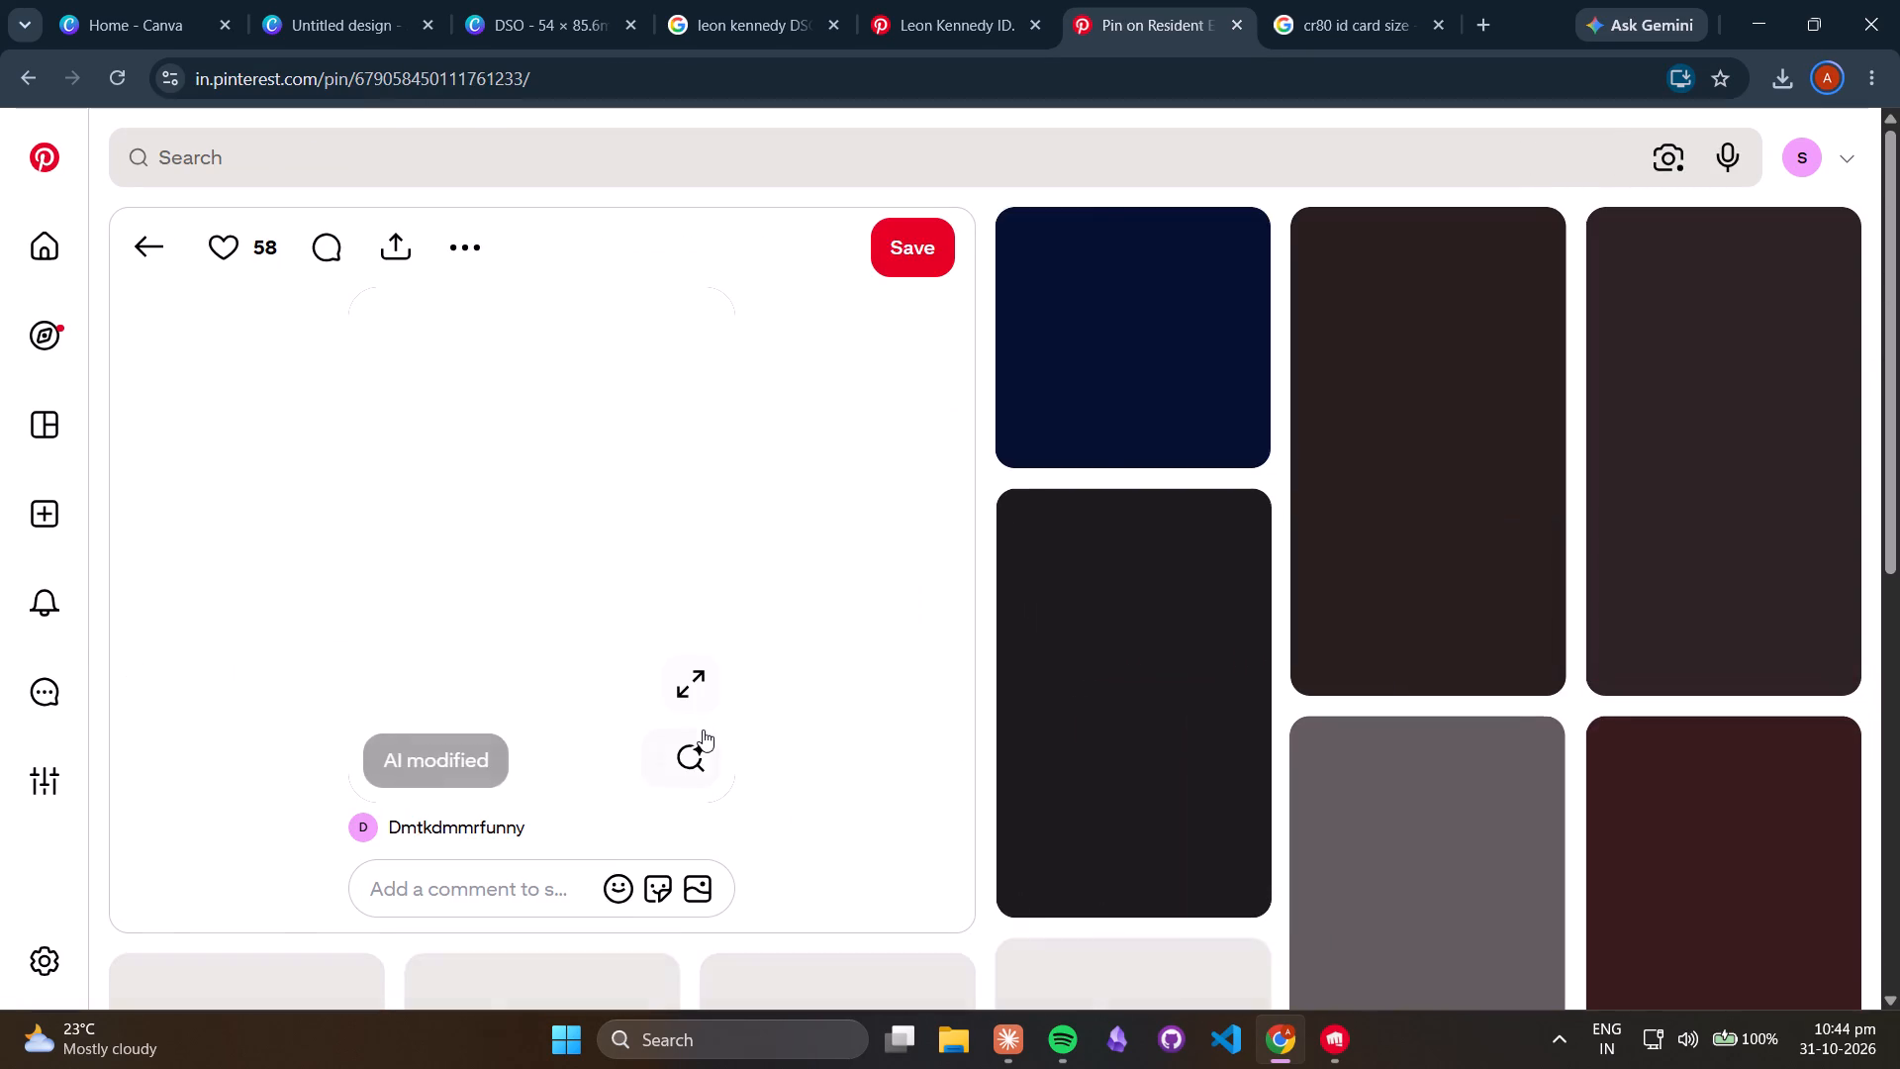
{"action": "scroll", "coordinate": [711, 841], "scroll_direction": "down", "scroll_amount": 3}
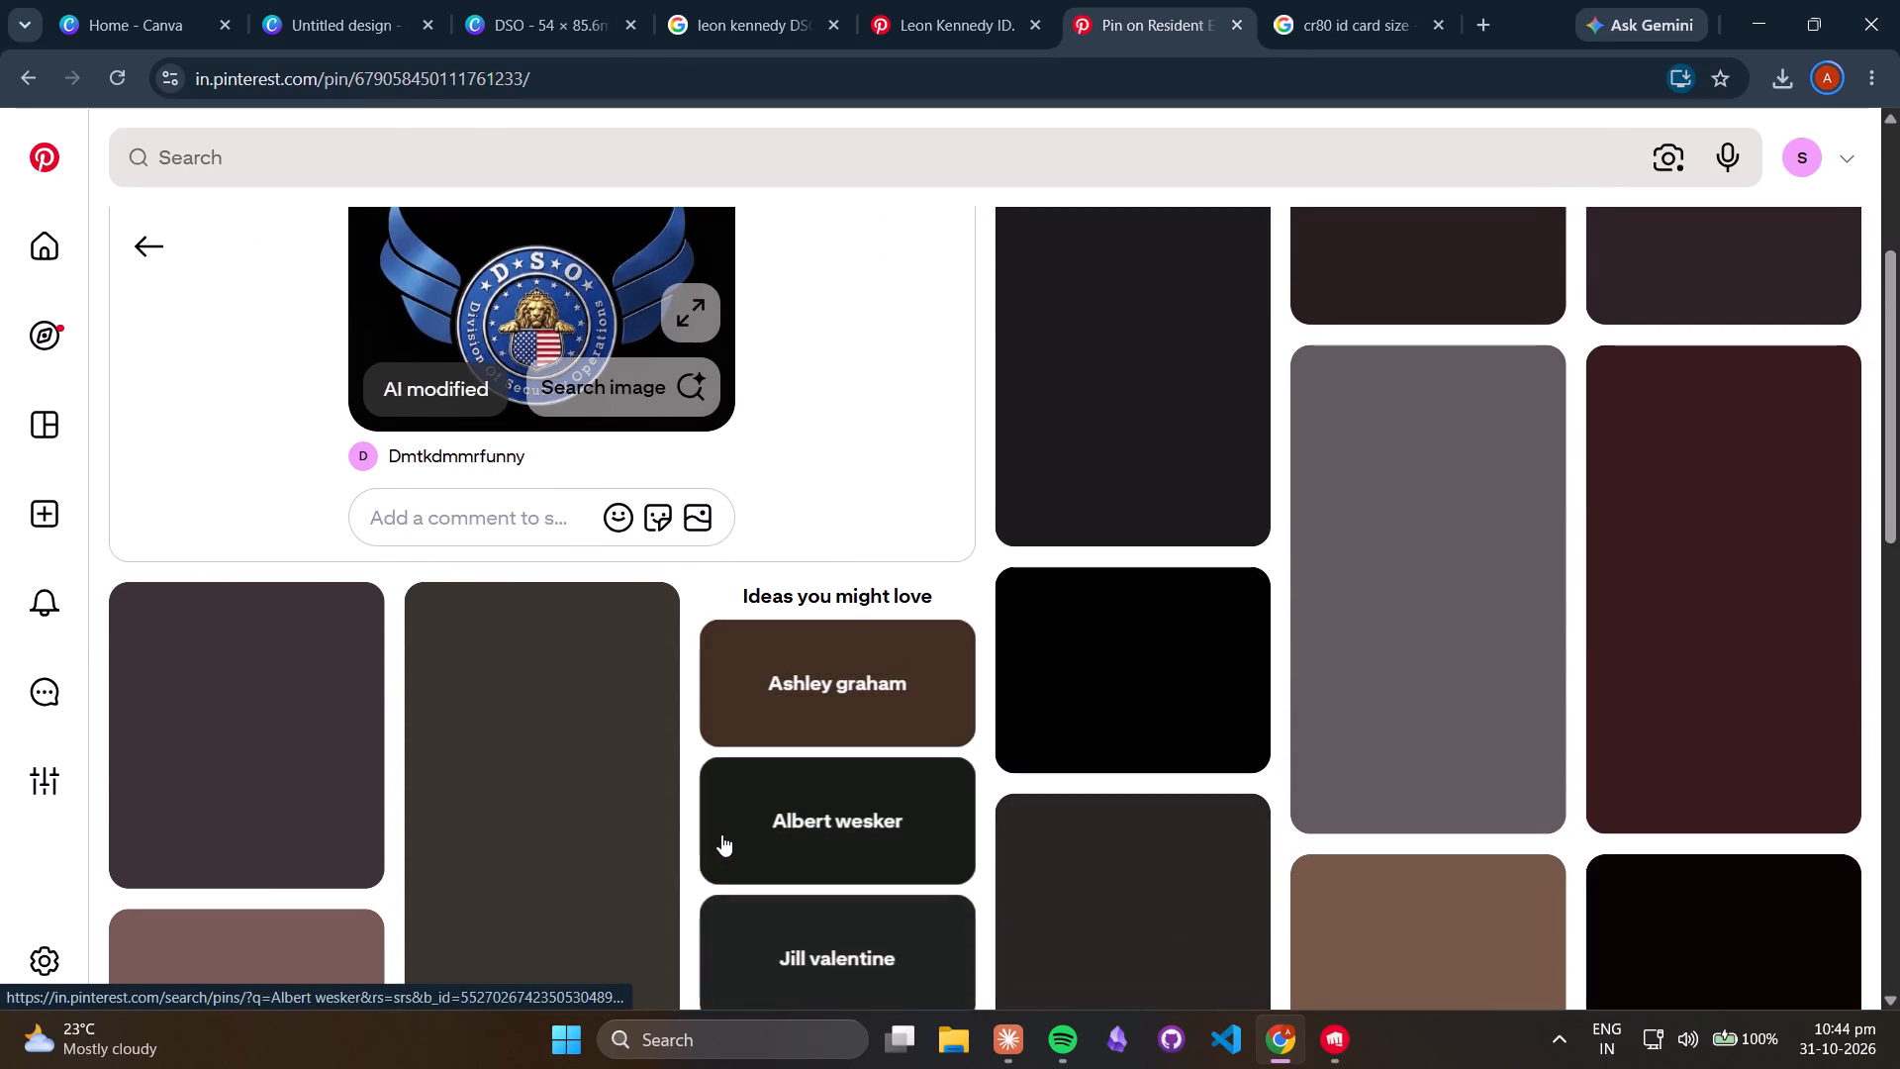
{"action": "scroll", "coordinate": [721, 834], "scroll_direction": "down", "scroll_amount": 7}
{"action": "scroll", "coordinate": [731, 820], "scroll_direction": "up", "scroll_amount": 6}
{"action": "scroll", "coordinate": [732, 819], "scroll_direction": "down", "scroll_amount": 4}
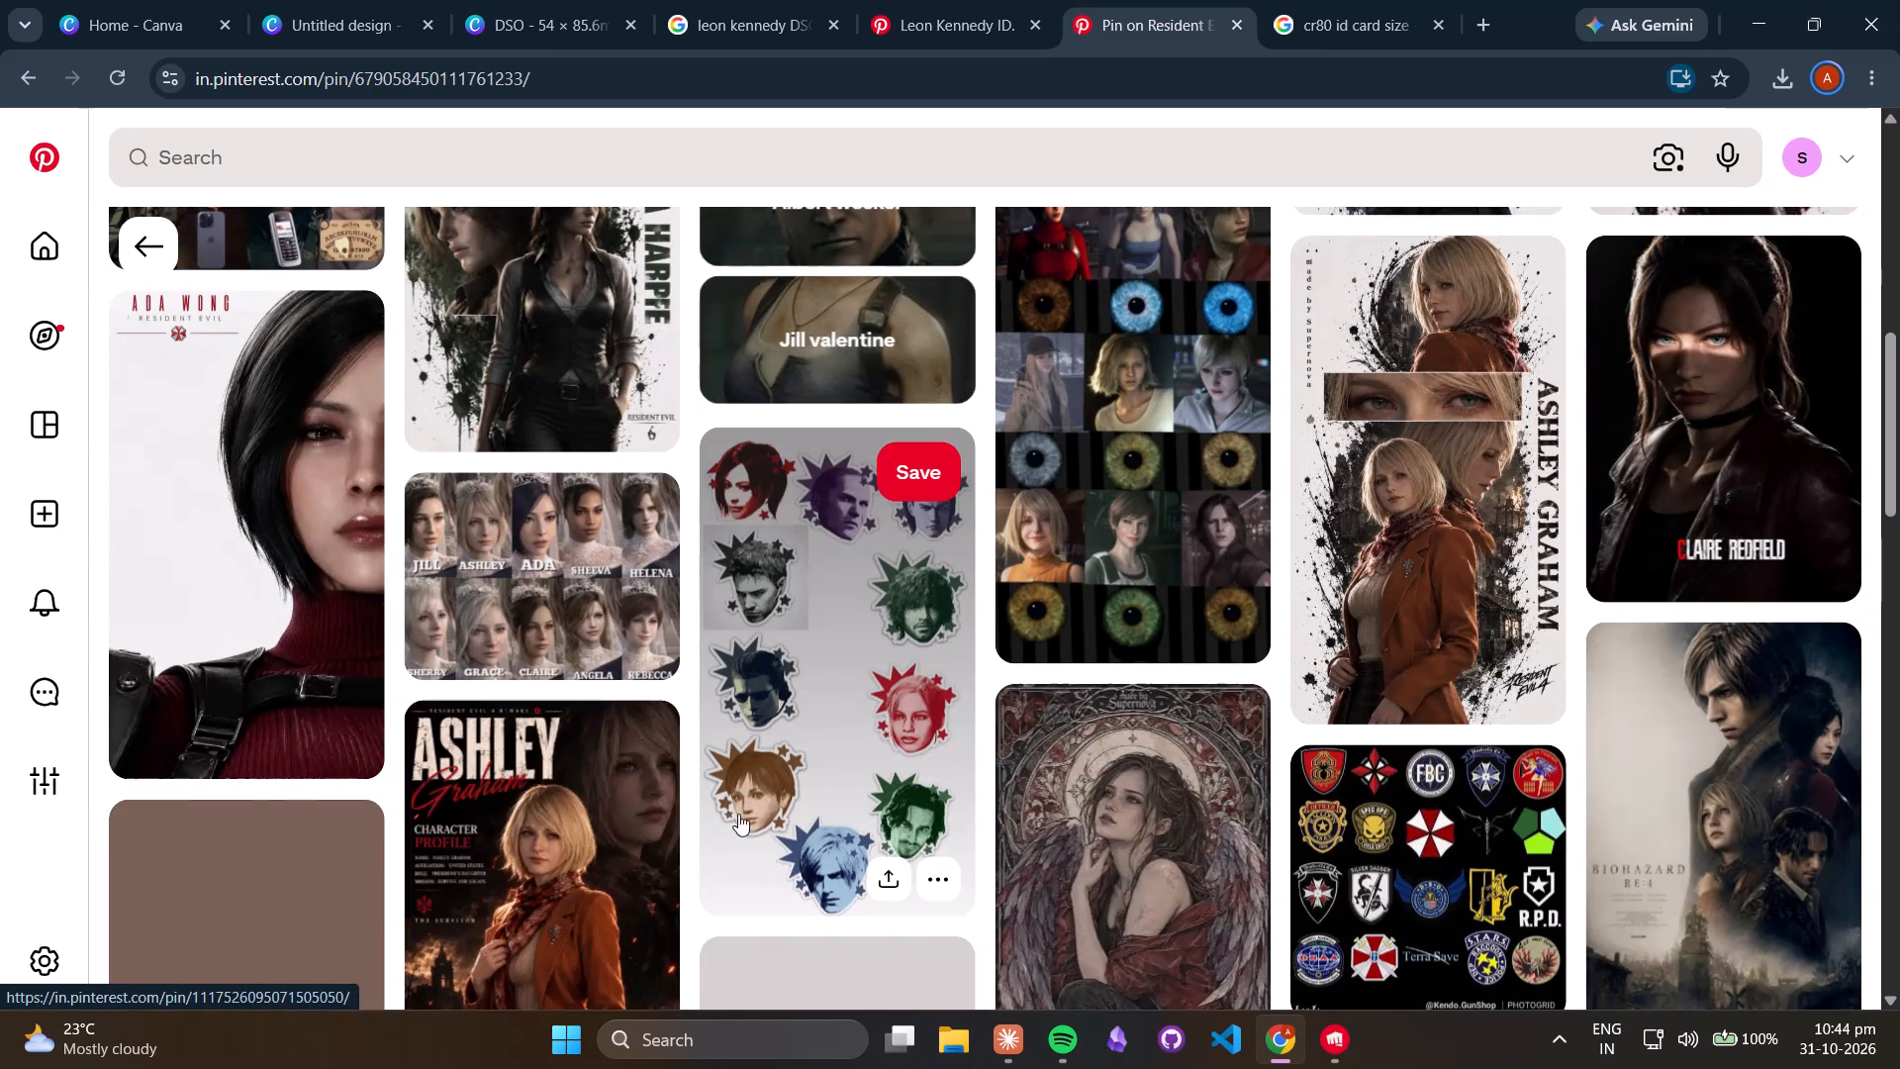
{"action": "scroll", "coordinate": [797, 799], "scroll_direction": "up", "scroll_amount": 7}
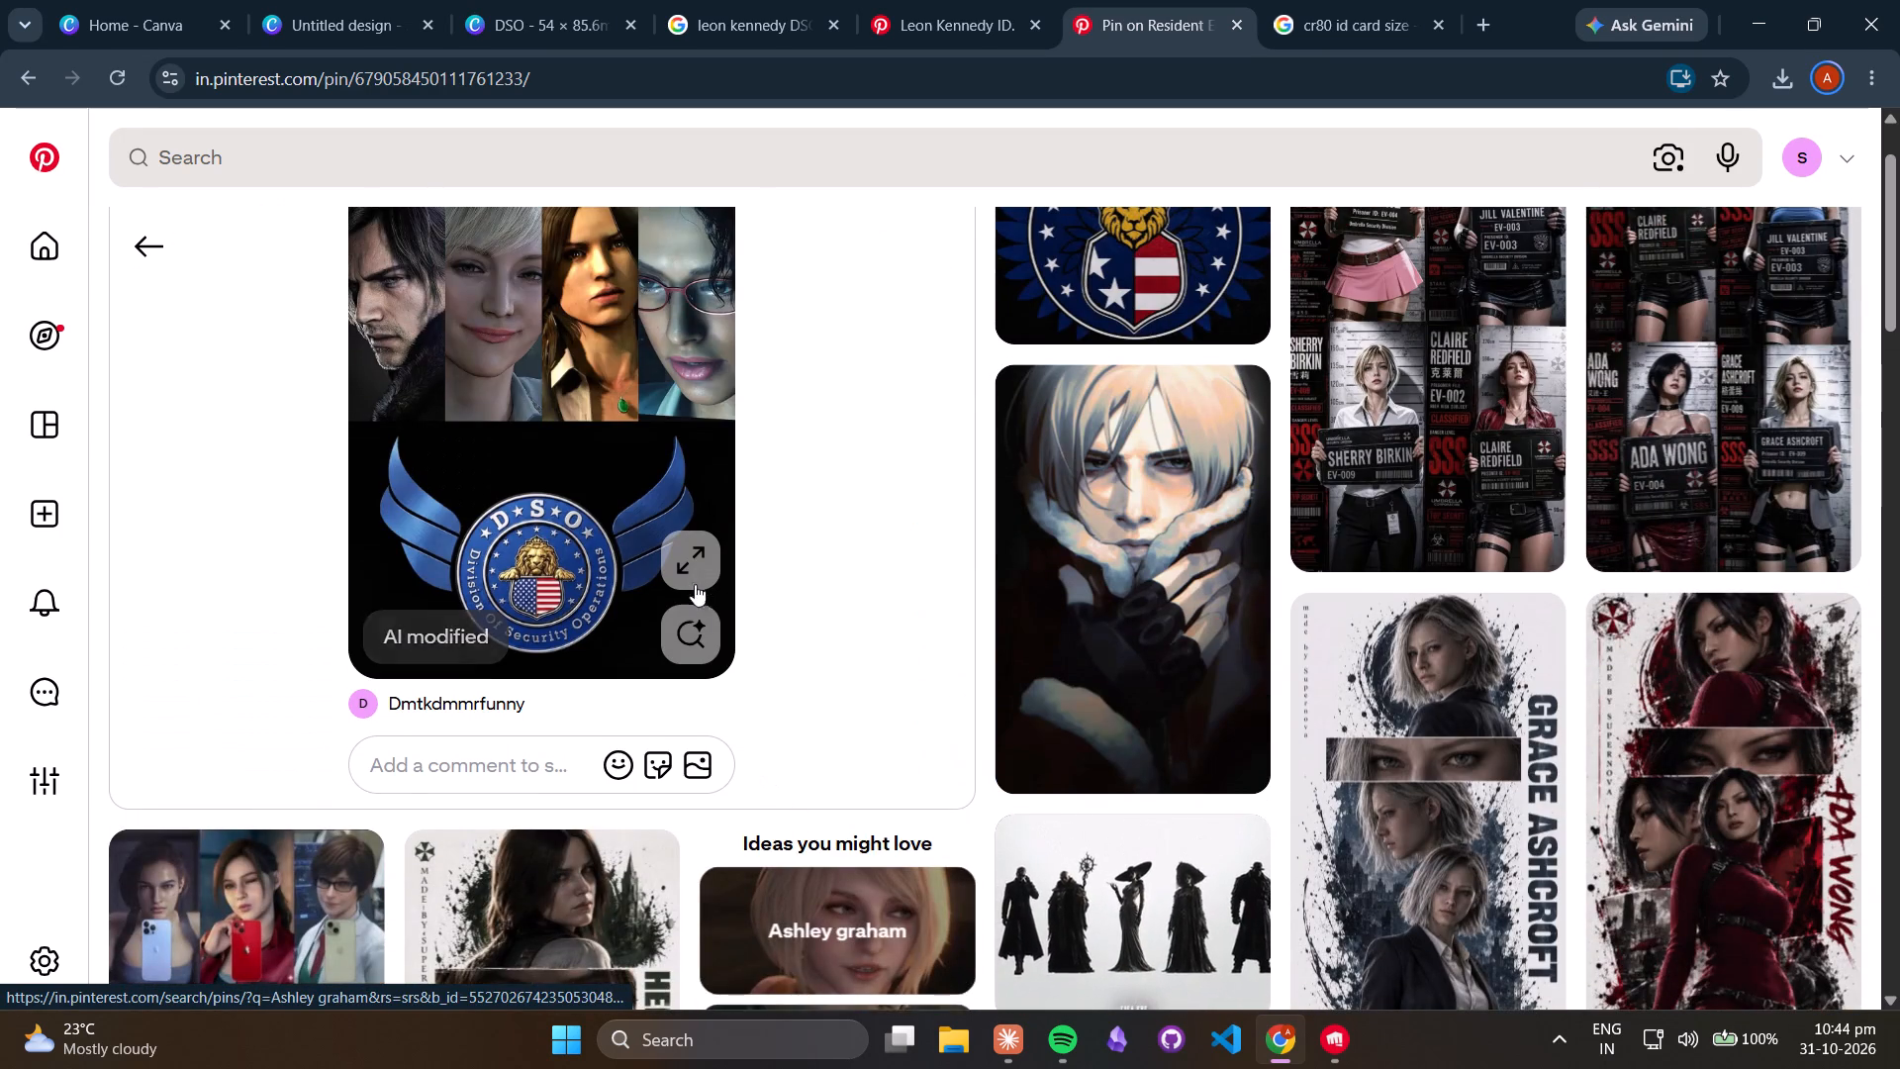
{"action": "scroll", "coordinate": [703, 569], "scroll_direction": "up", "scroll_amount": 3}
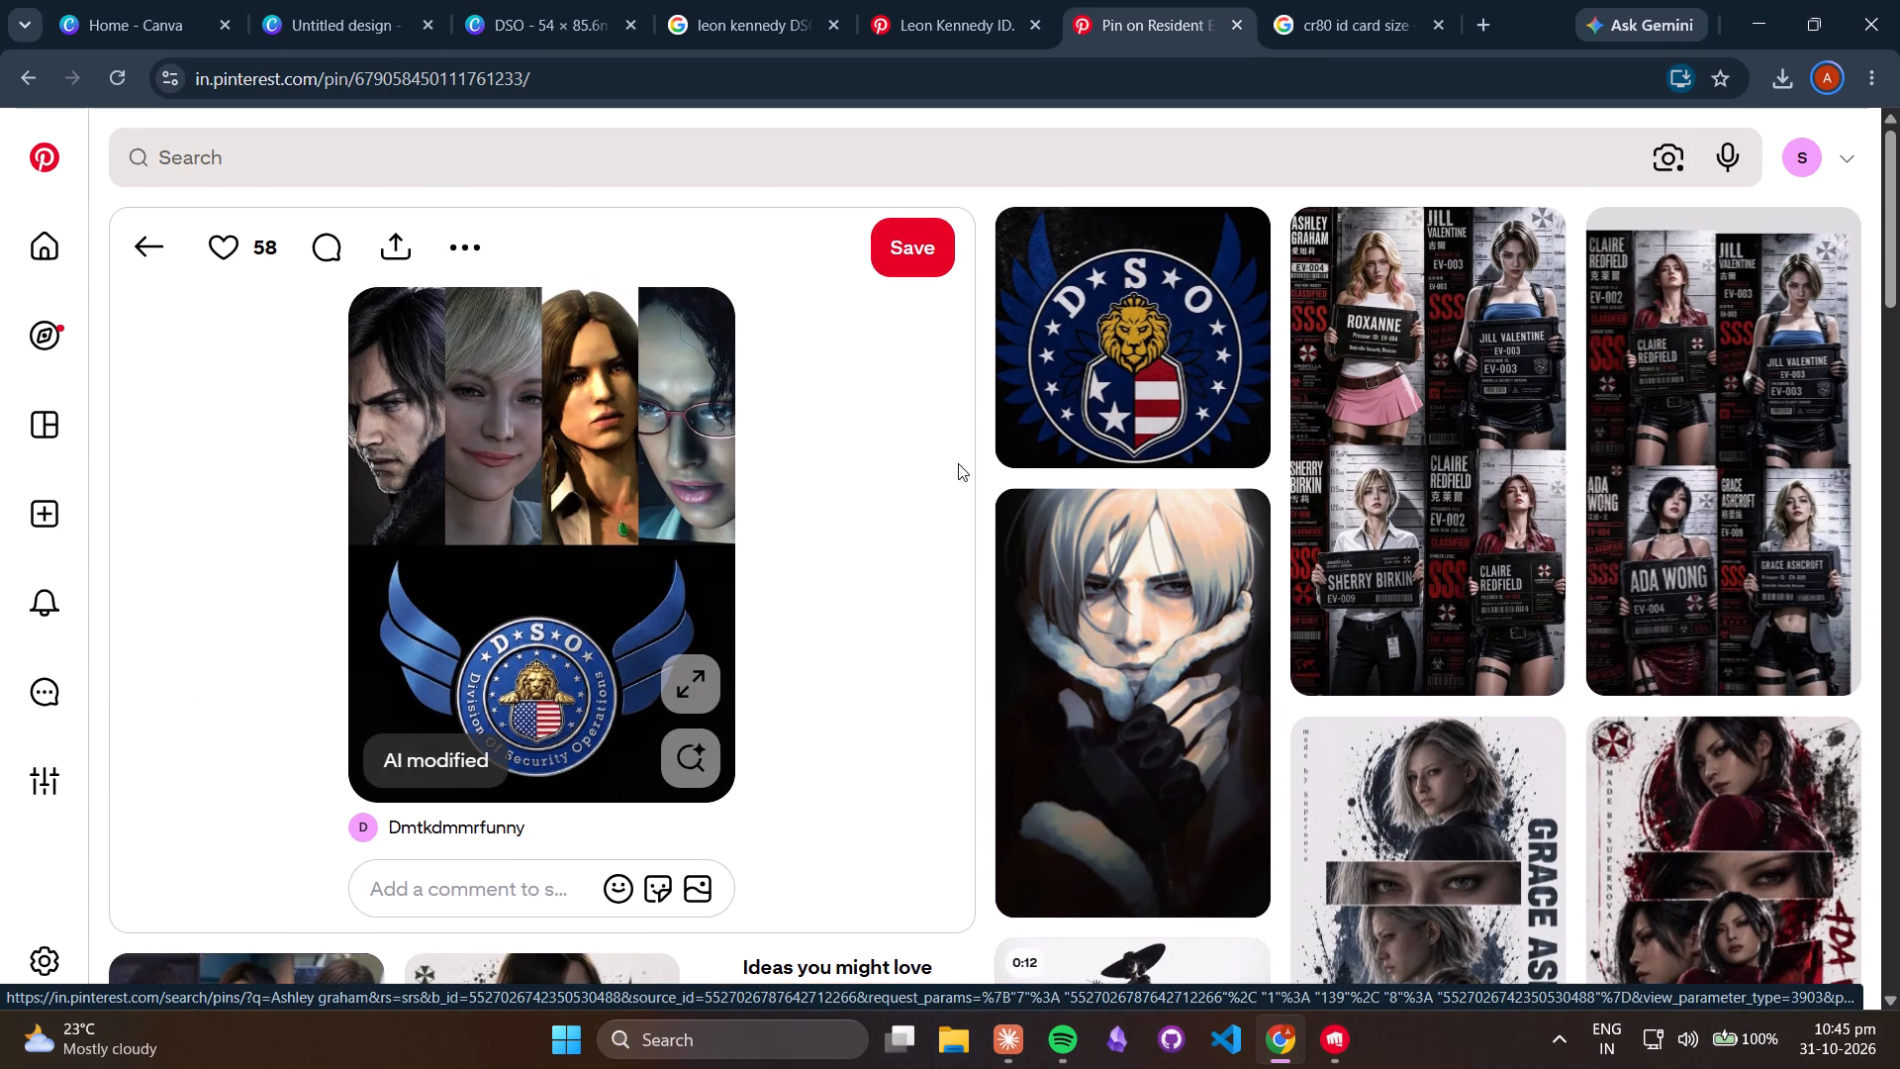
{"action": "left_click", "coordinate": [1135, 347]}
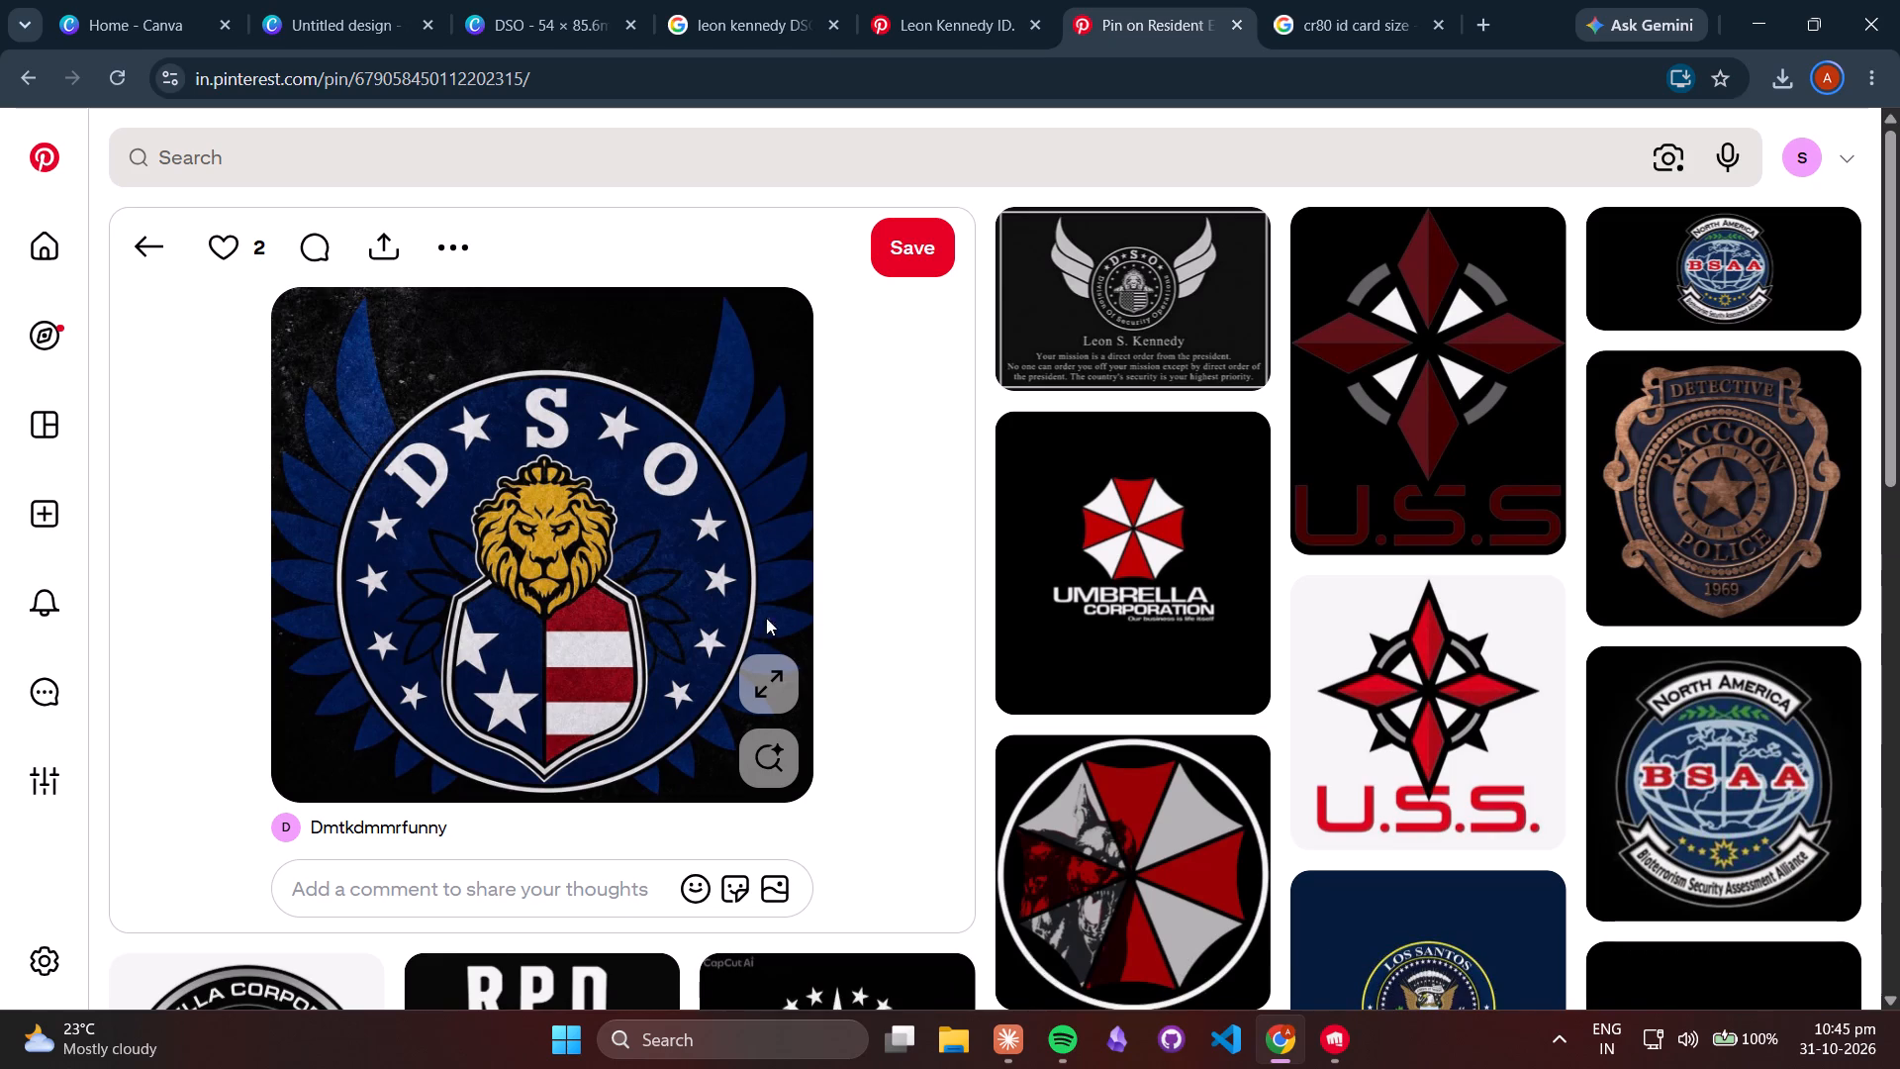
{"action": "left_click", "coordinate": [815, 608]}
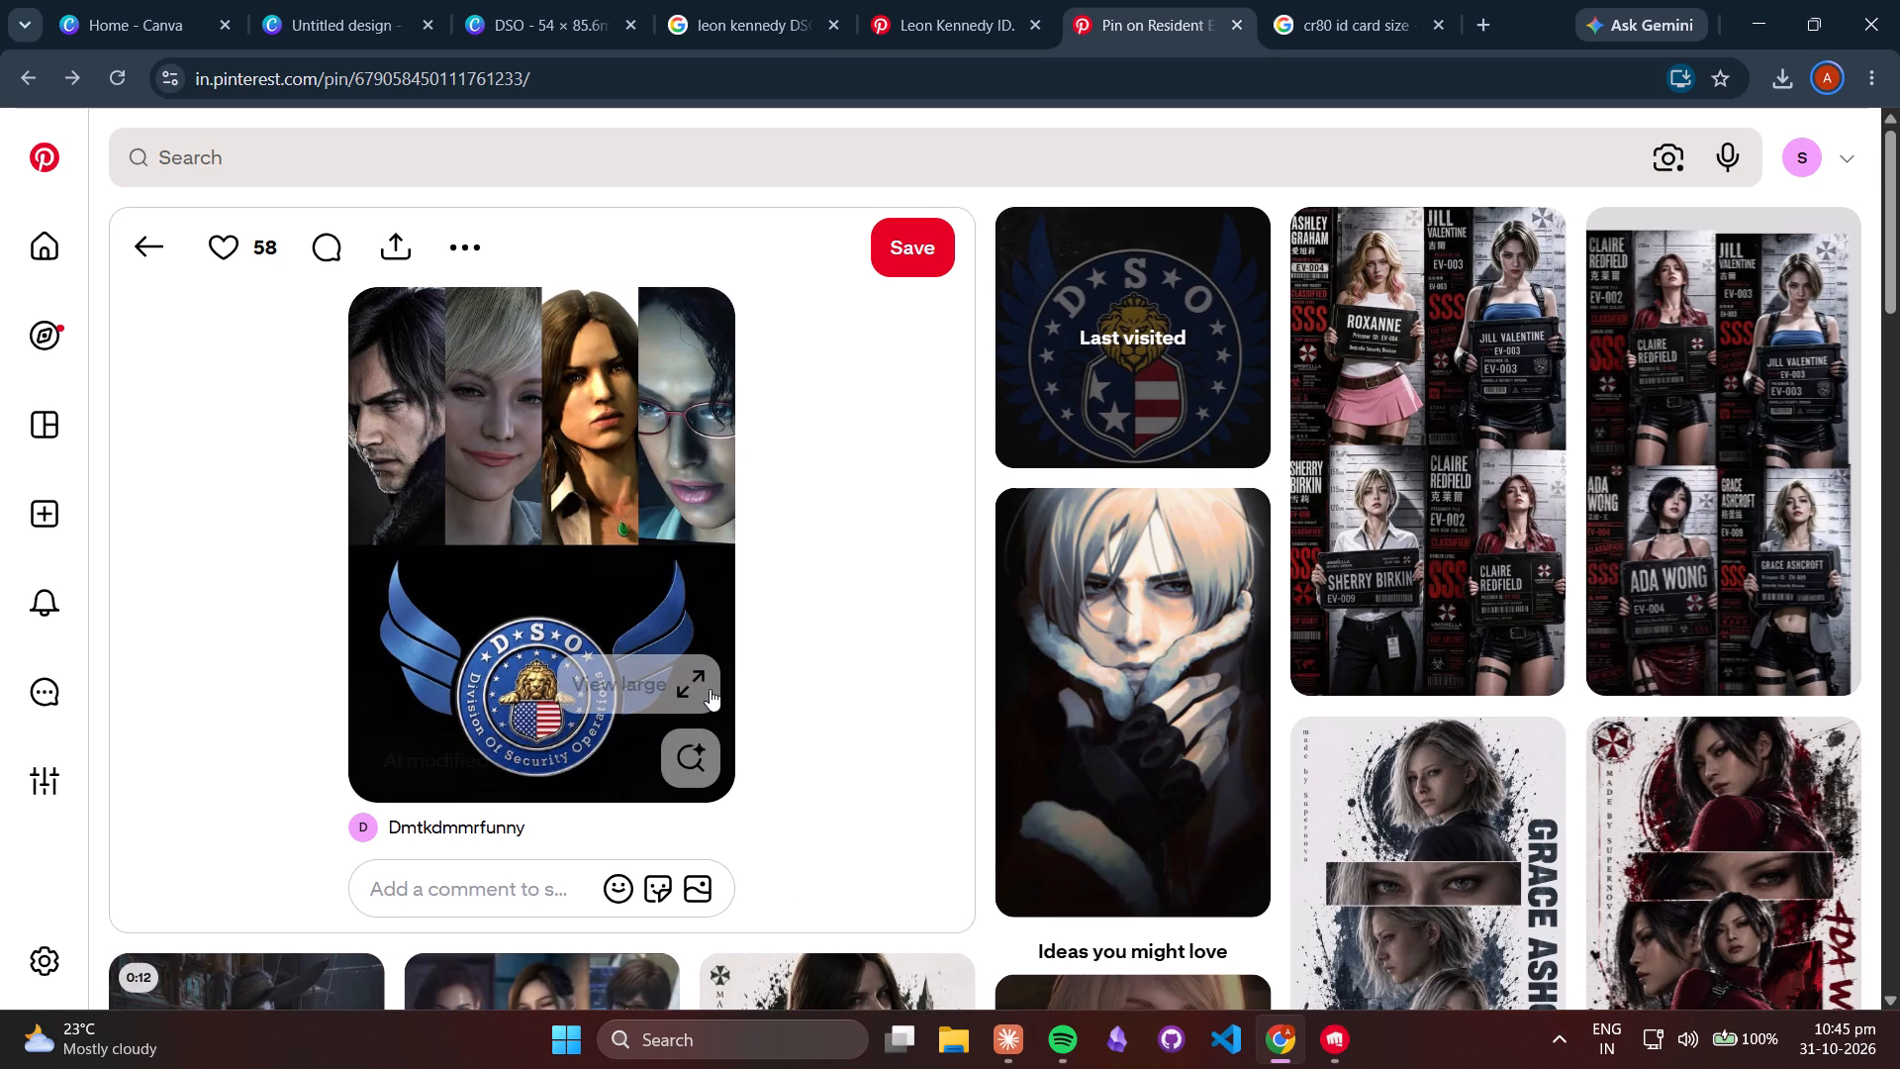
{"action": "left_click", "coordinate": [470, 250]}
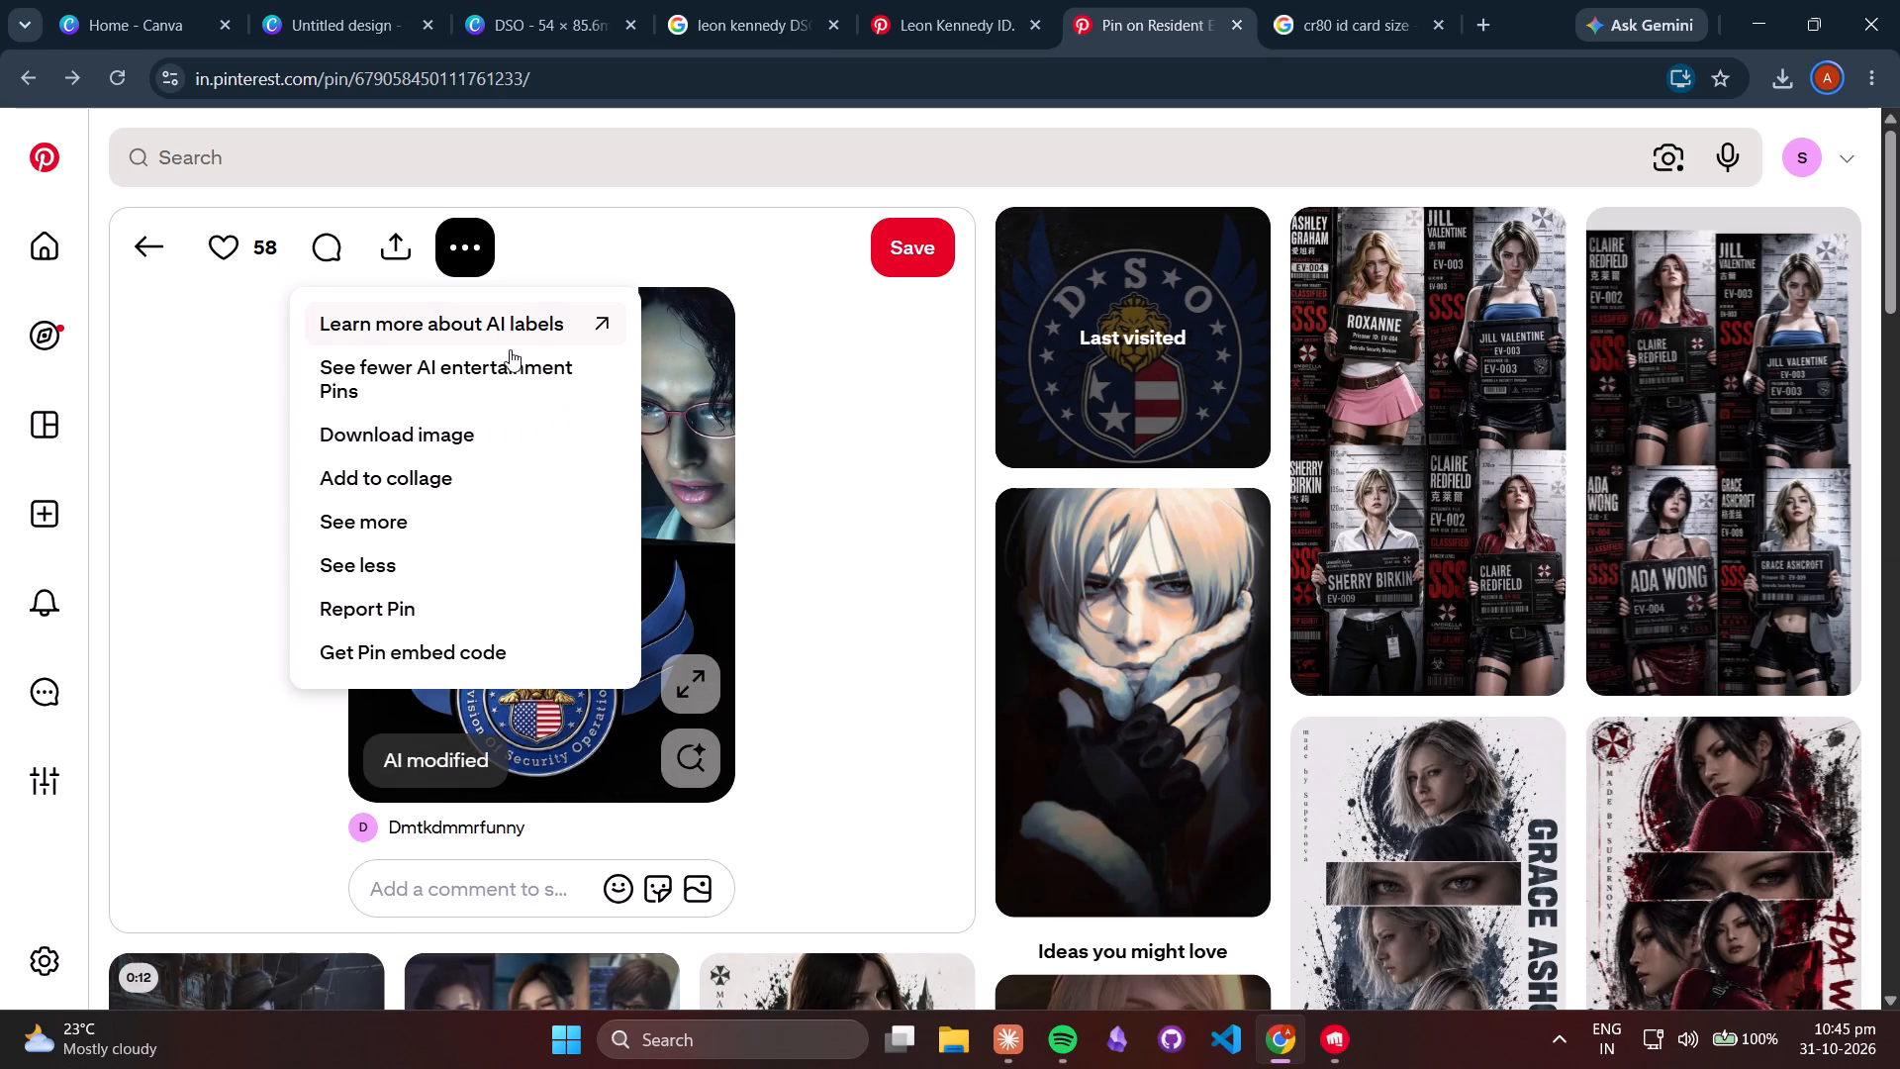
{"action": "left_click", "coordinate": [449, 441]}
Return to the Canva card design and move the DSO text to the middle of the navy band.
{"action": "left_click", "coordinate": [723, 9]}
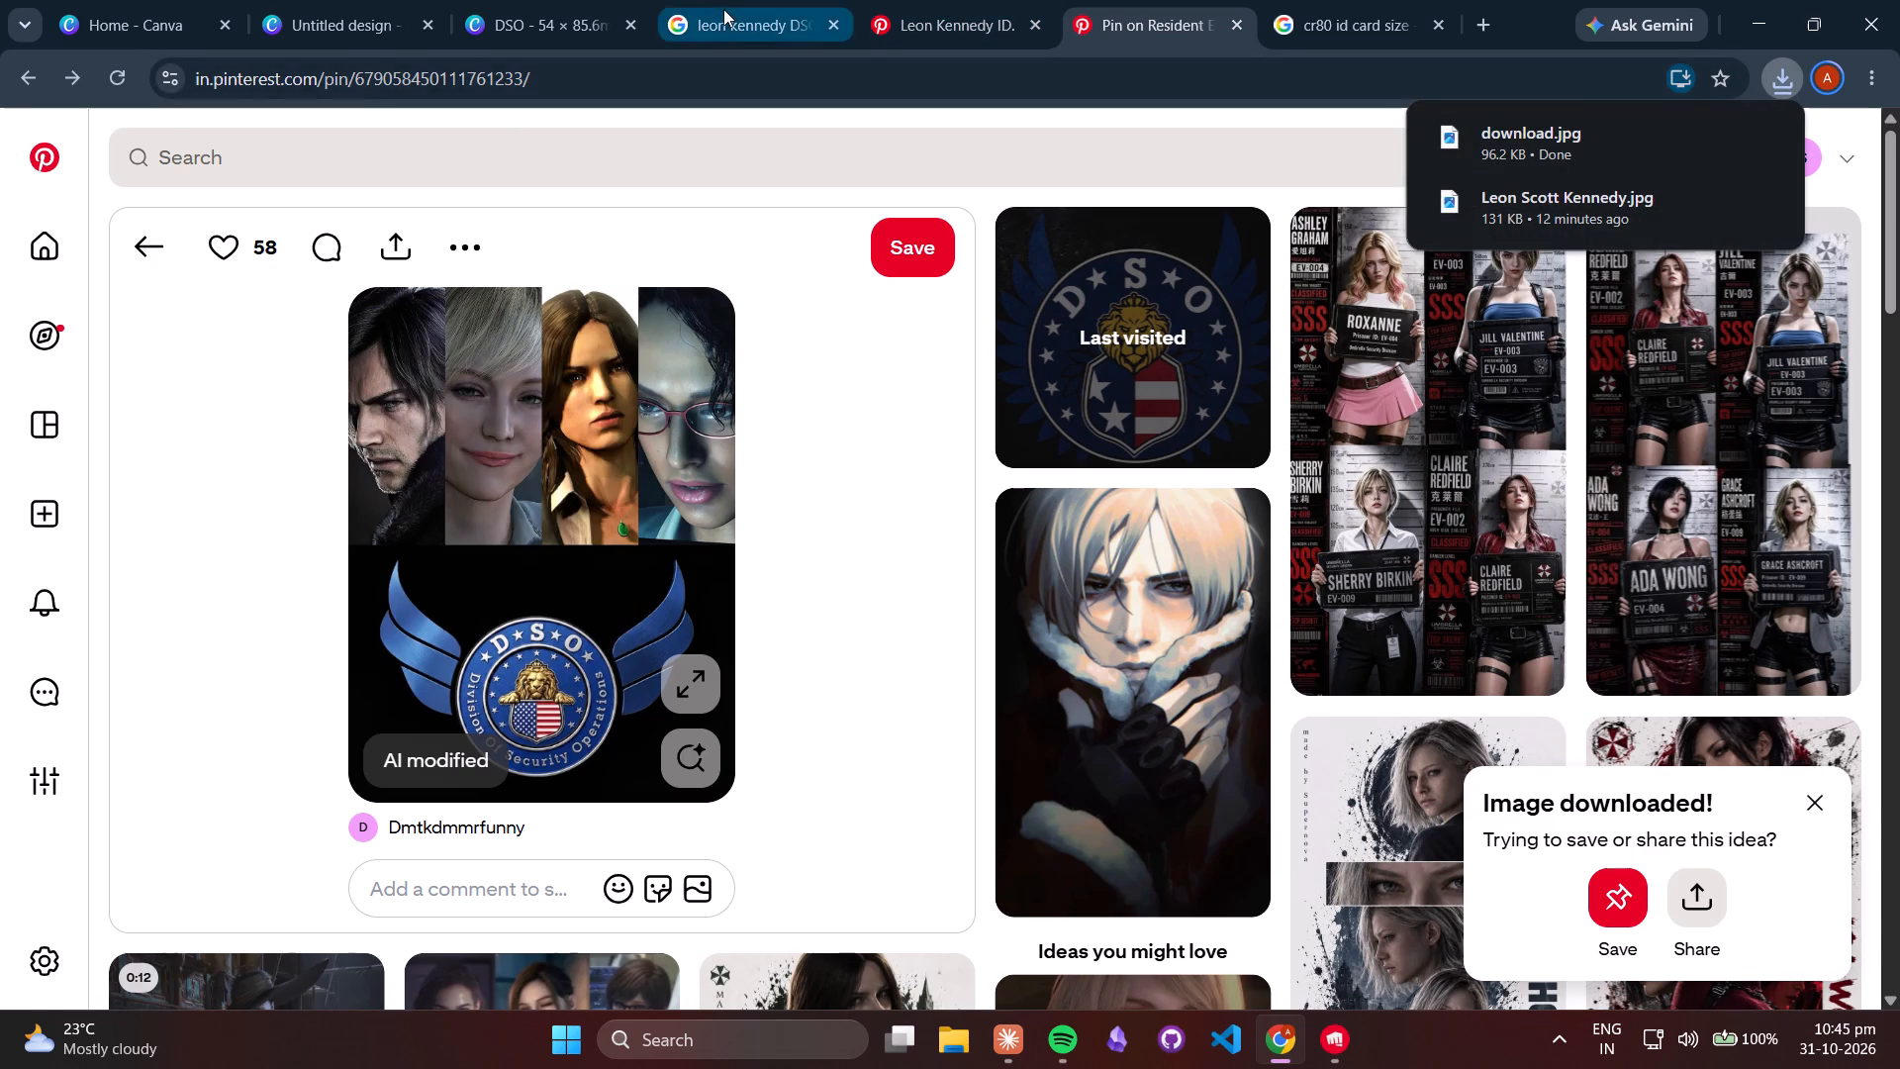
{"action": "left_click", "coordinate": [552, 14]}
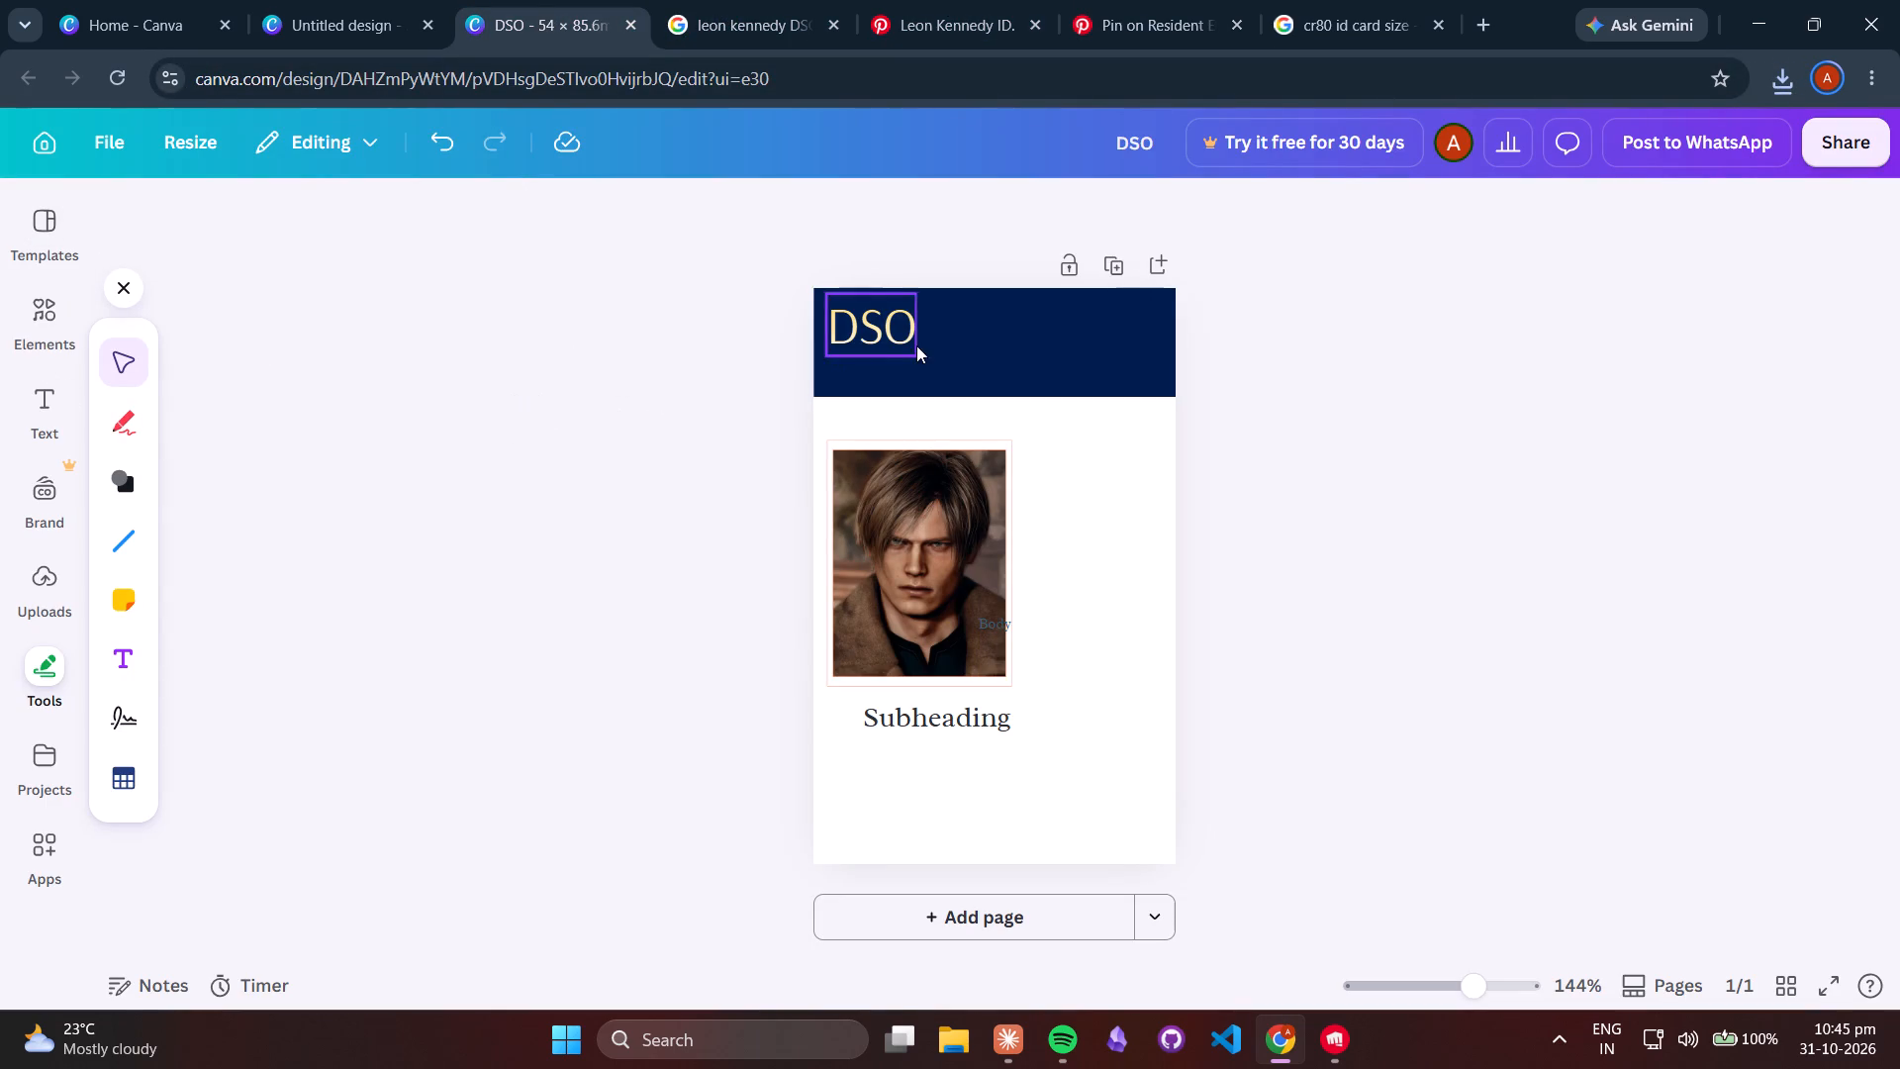
{"action": "left_click_drag", "start_coordinate": [884, 326], "coordinate": [997, 319]}
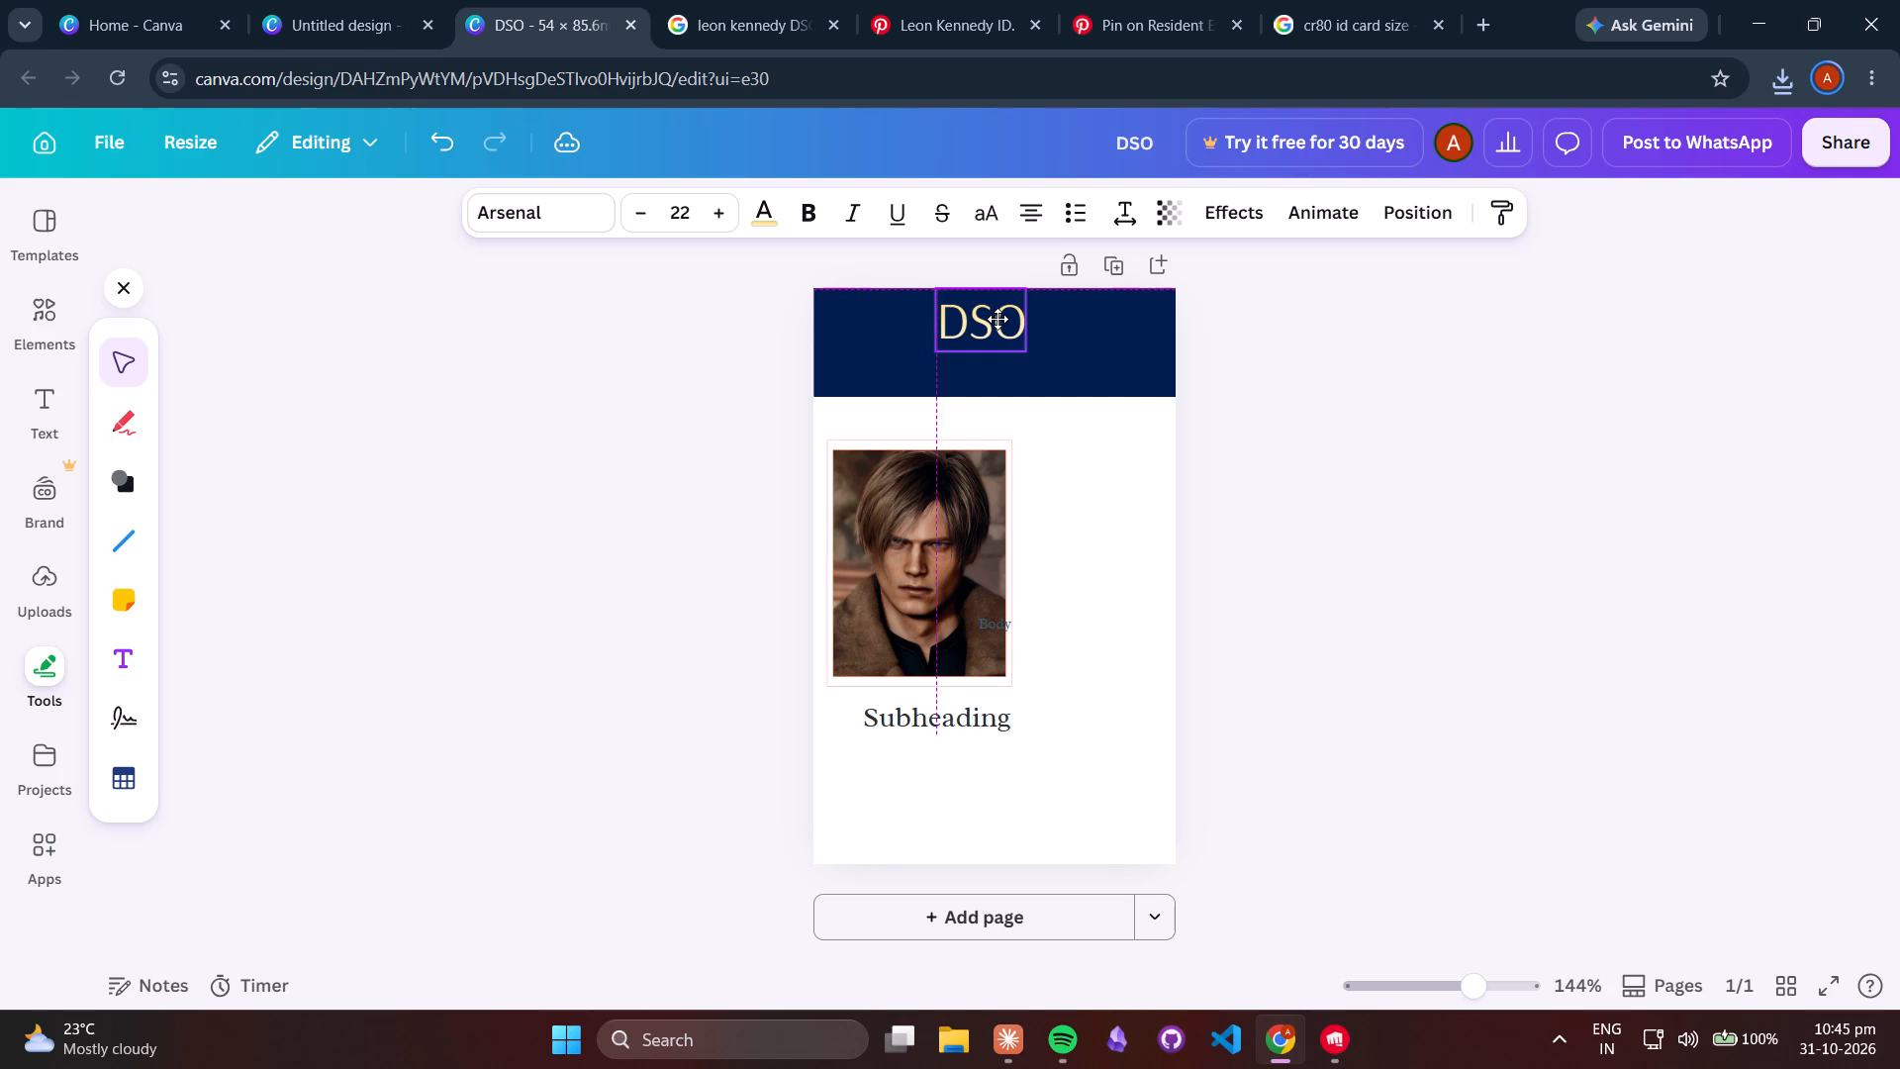
{"action": "left_click_drag", "start_coordinate": [997, 319], "coordinate": [990, 331]}
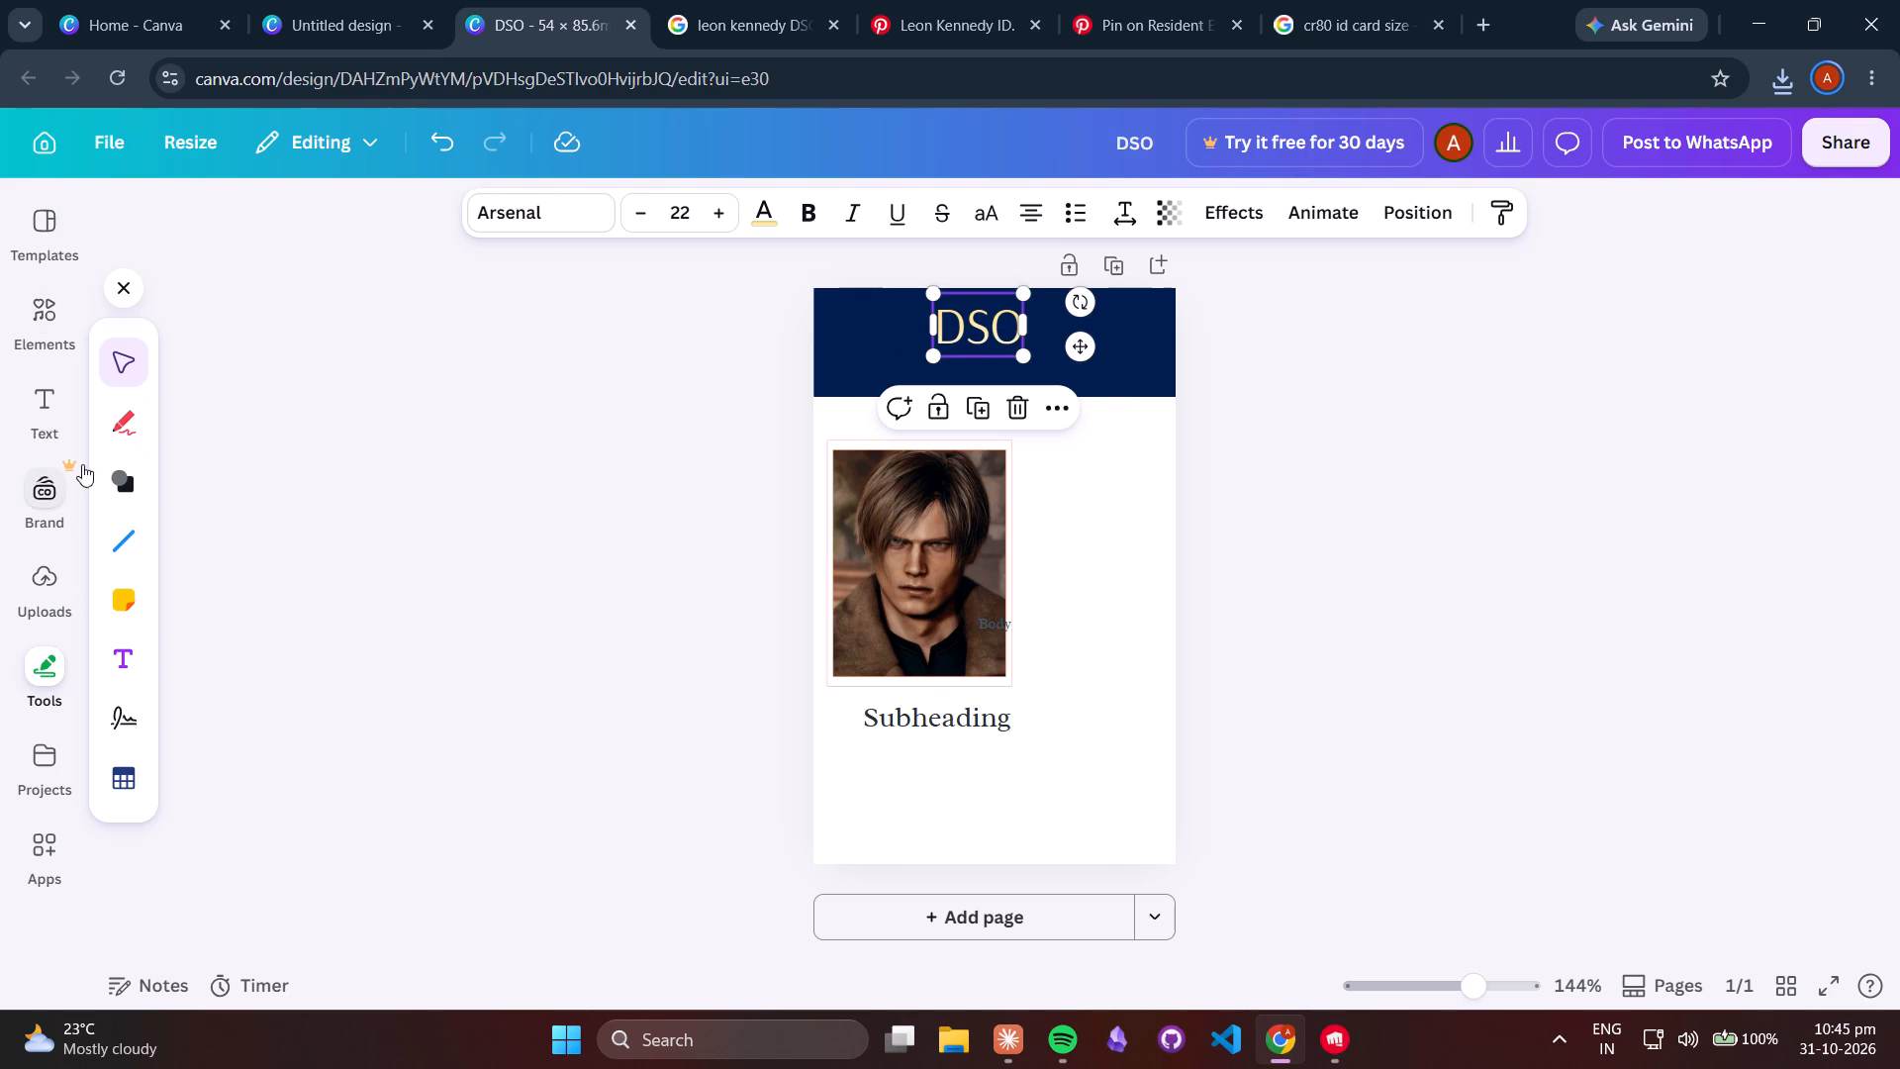
Colour the Subheading text with the same pale yellow gradient used for the DSO title.
{"action": "left_click", "coordinate": [972, 726]}
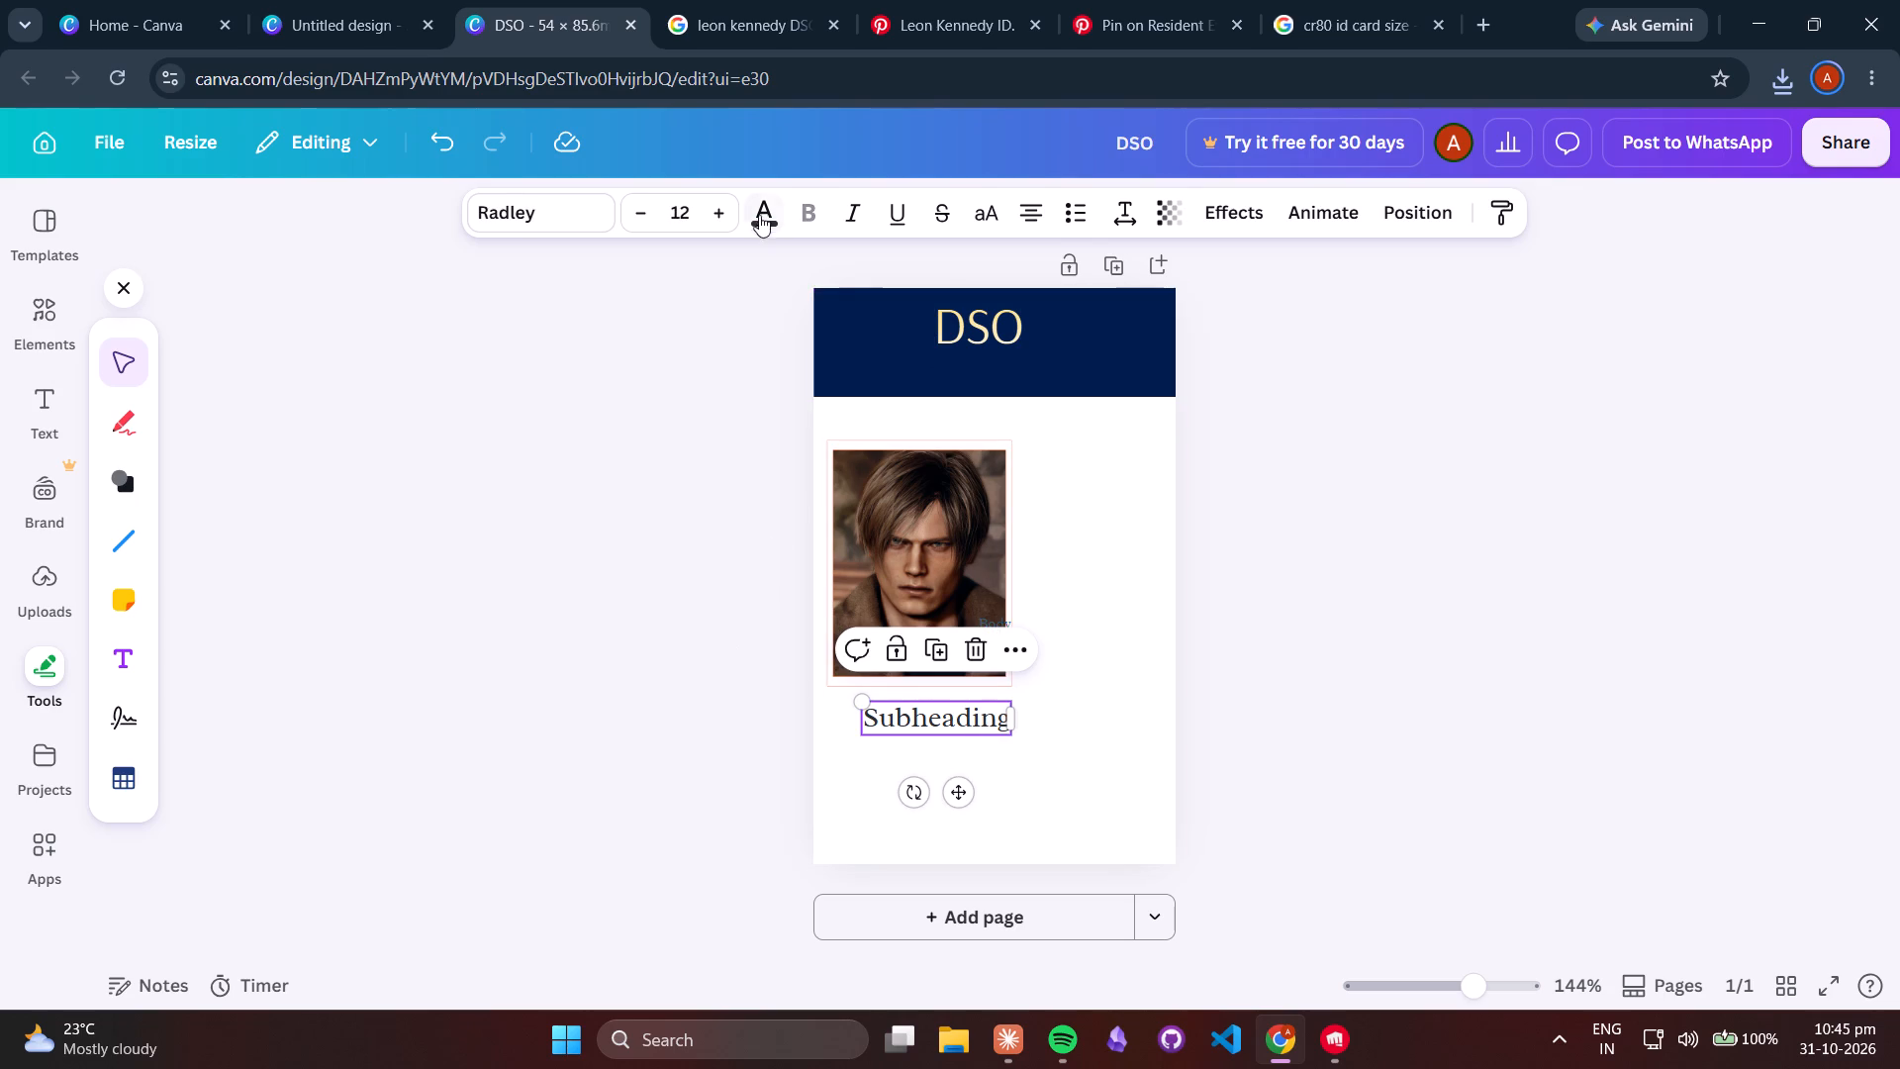
{"action": "left_click", "coordinate": [754, 211]}
{"action": "left_click", "coordinate": [405, 387]}
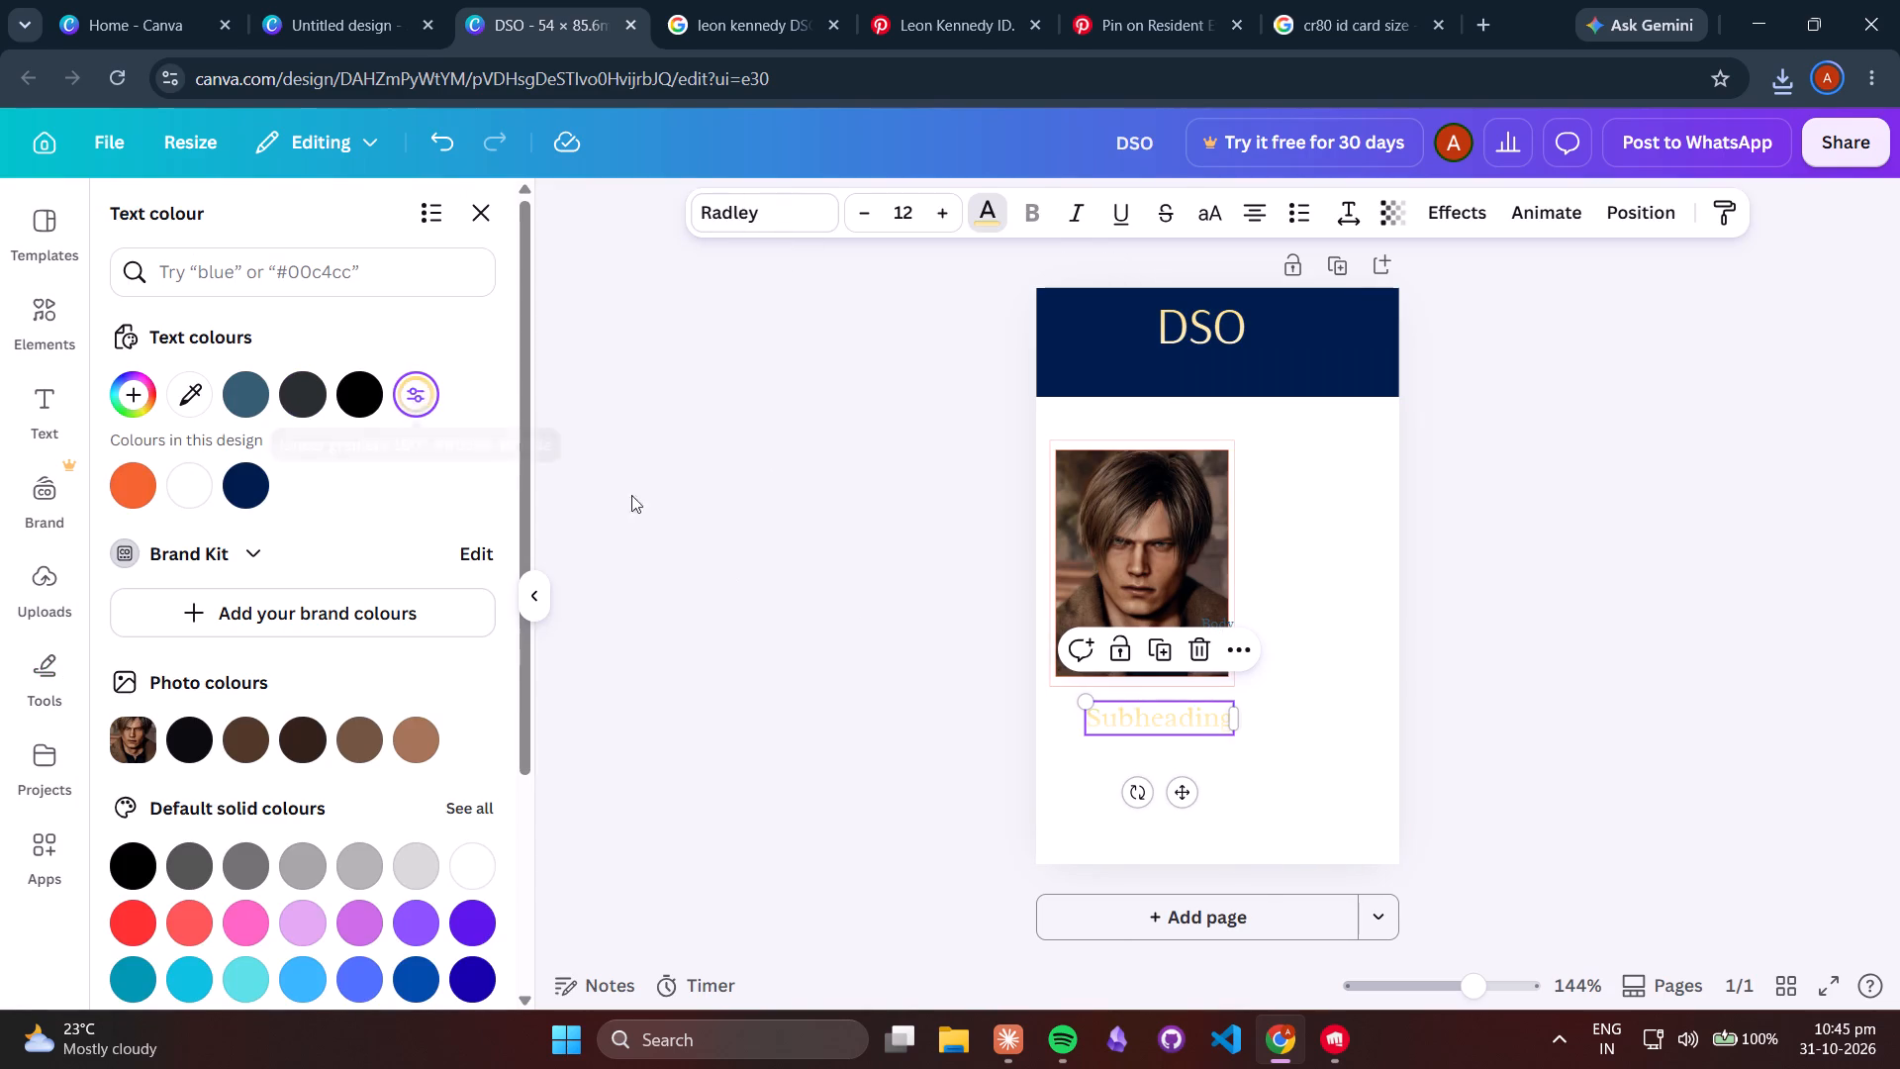
{"action": "key", "text": "d"}
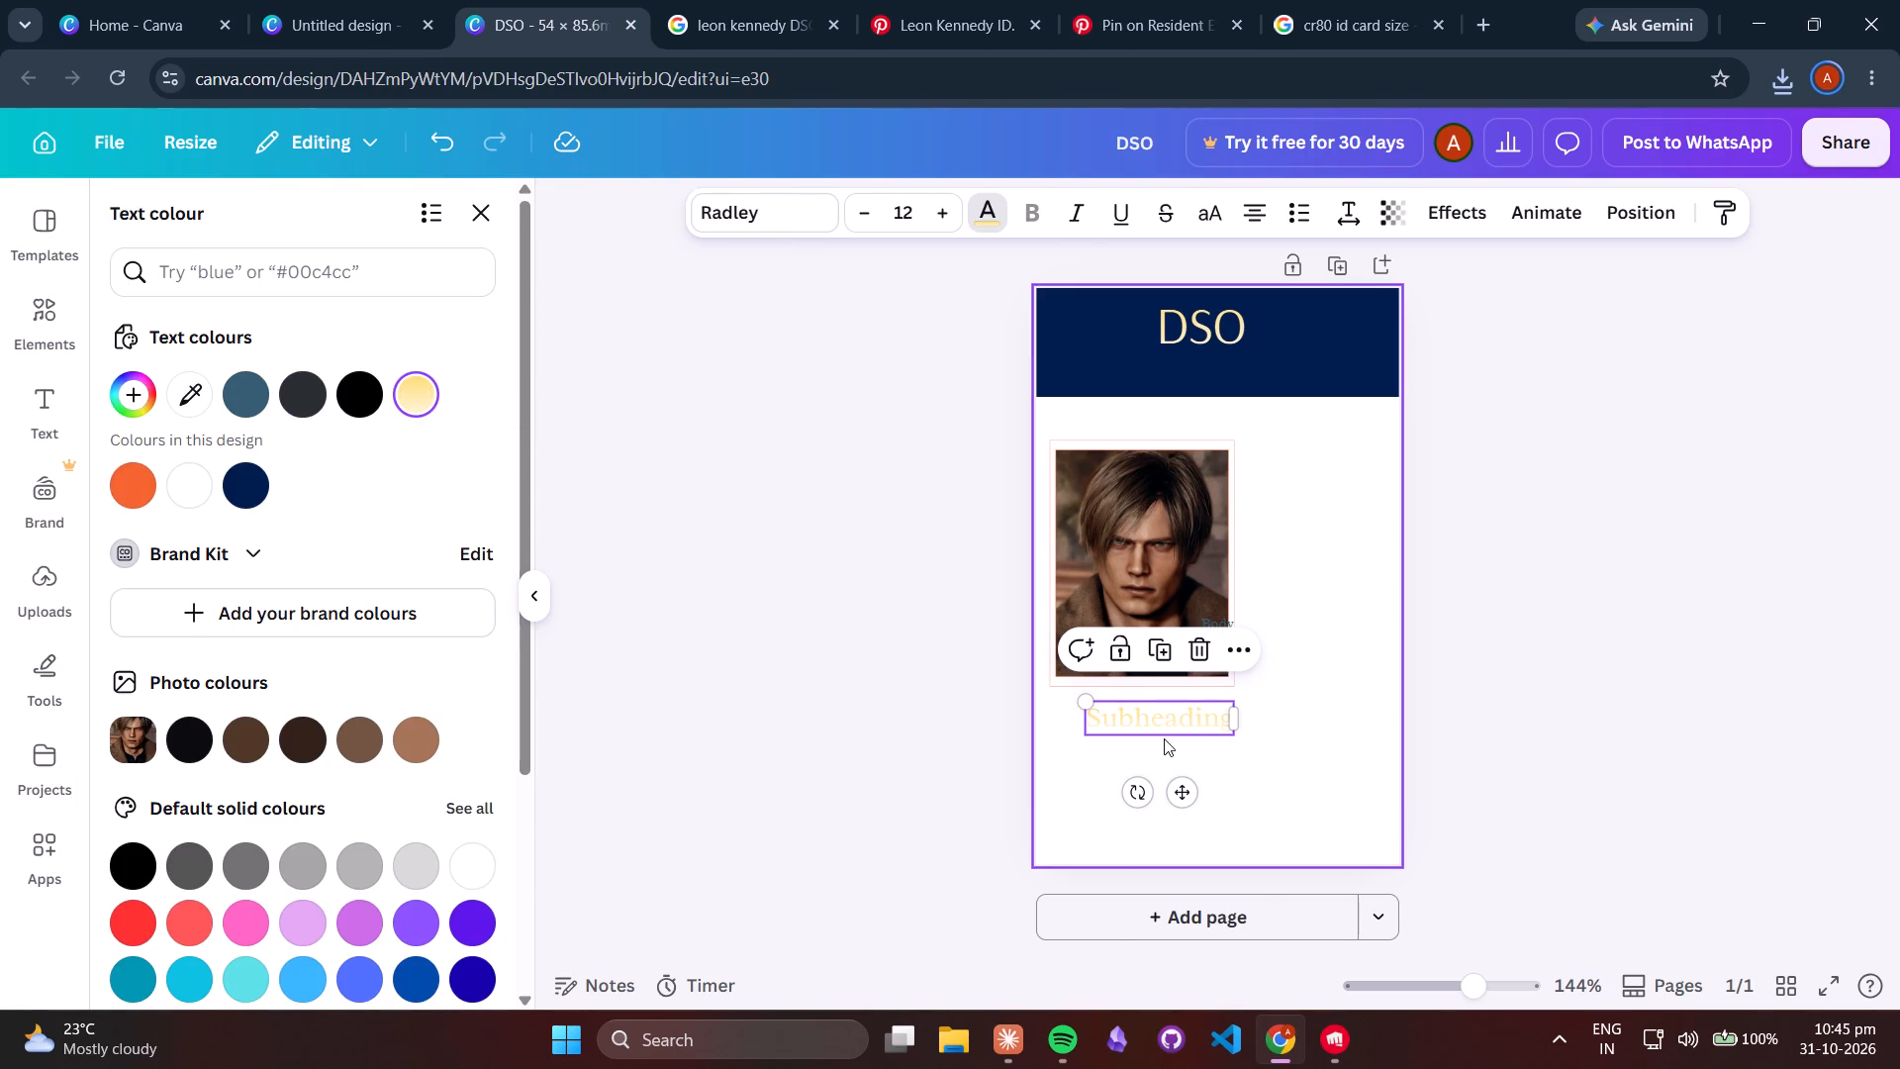
Consult the Leon Kennedy ID reference on Pinterest, and replace the Subheading text with DIVISION OF and SECURITY OPERATIONS on separate lines.
{"action": "left_click", "coordinate": [1163, 721]}
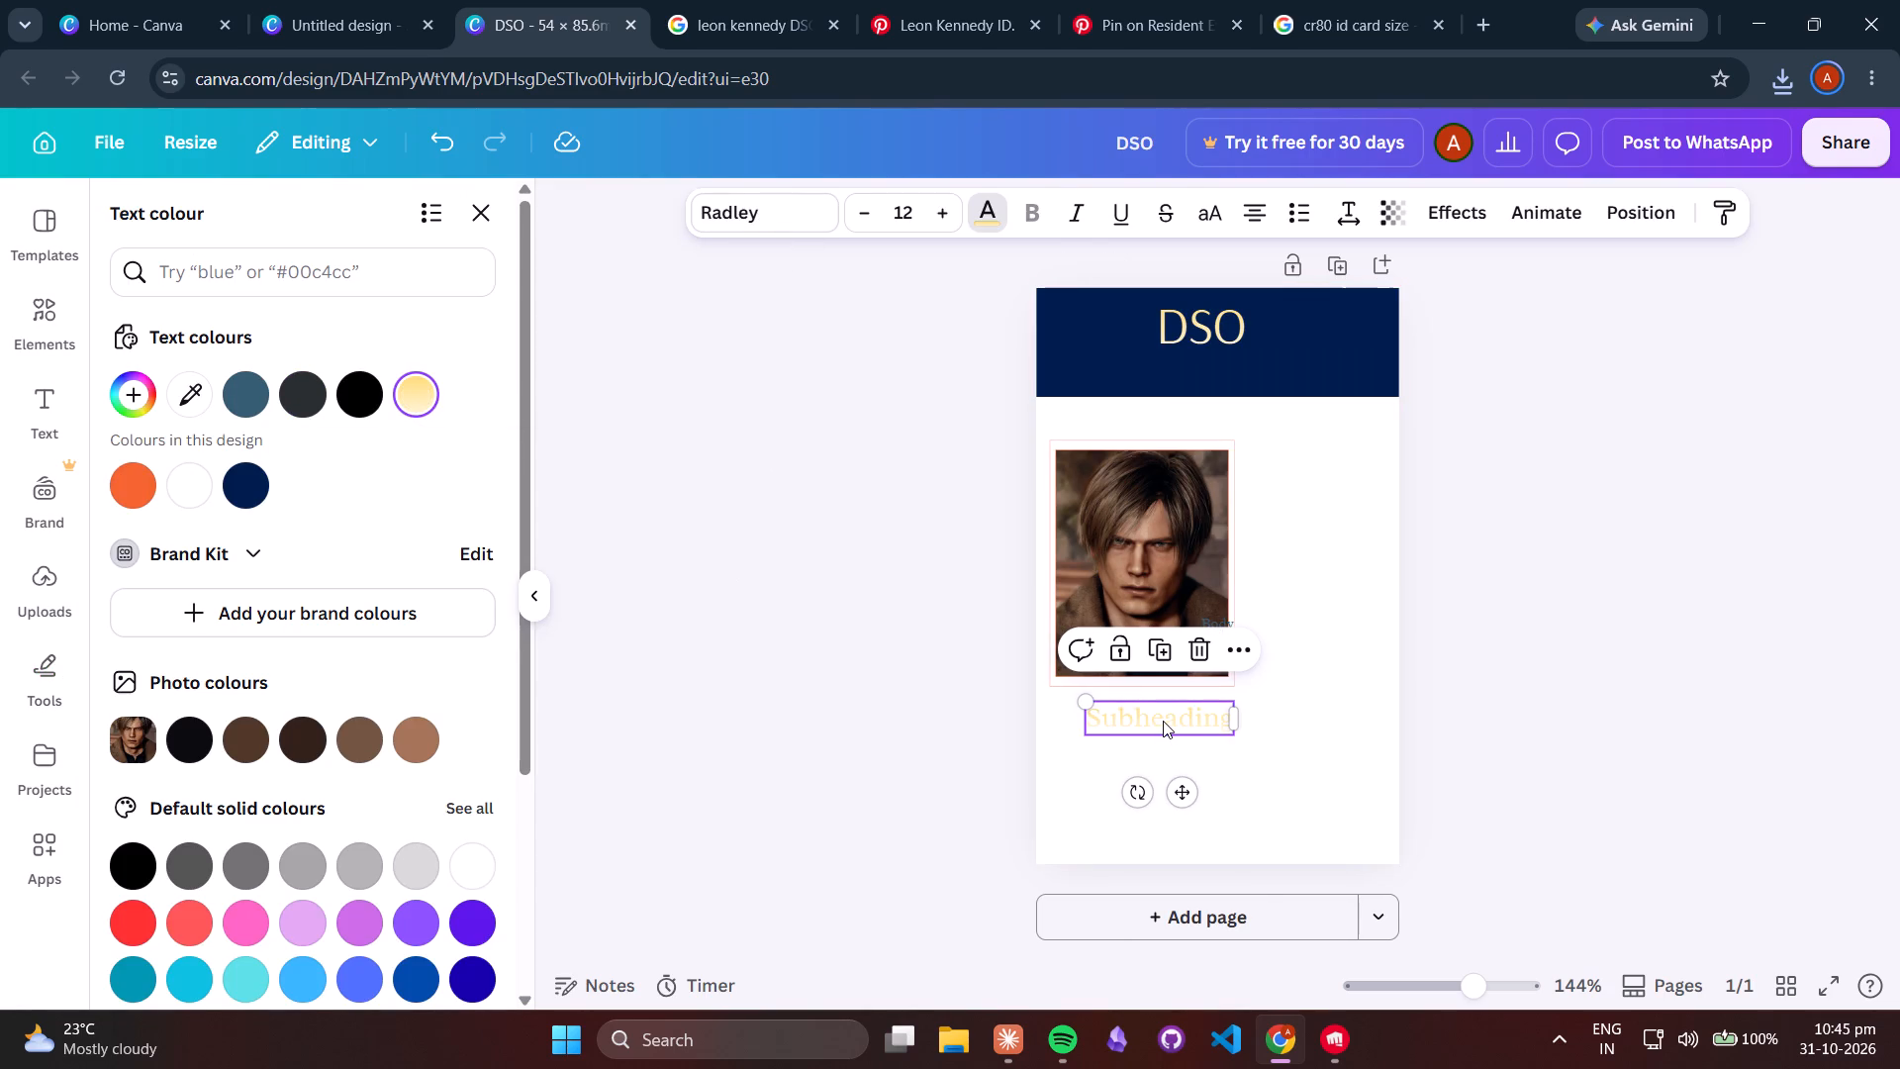
{"action": "left_click", "coordinate": [972, 0]}
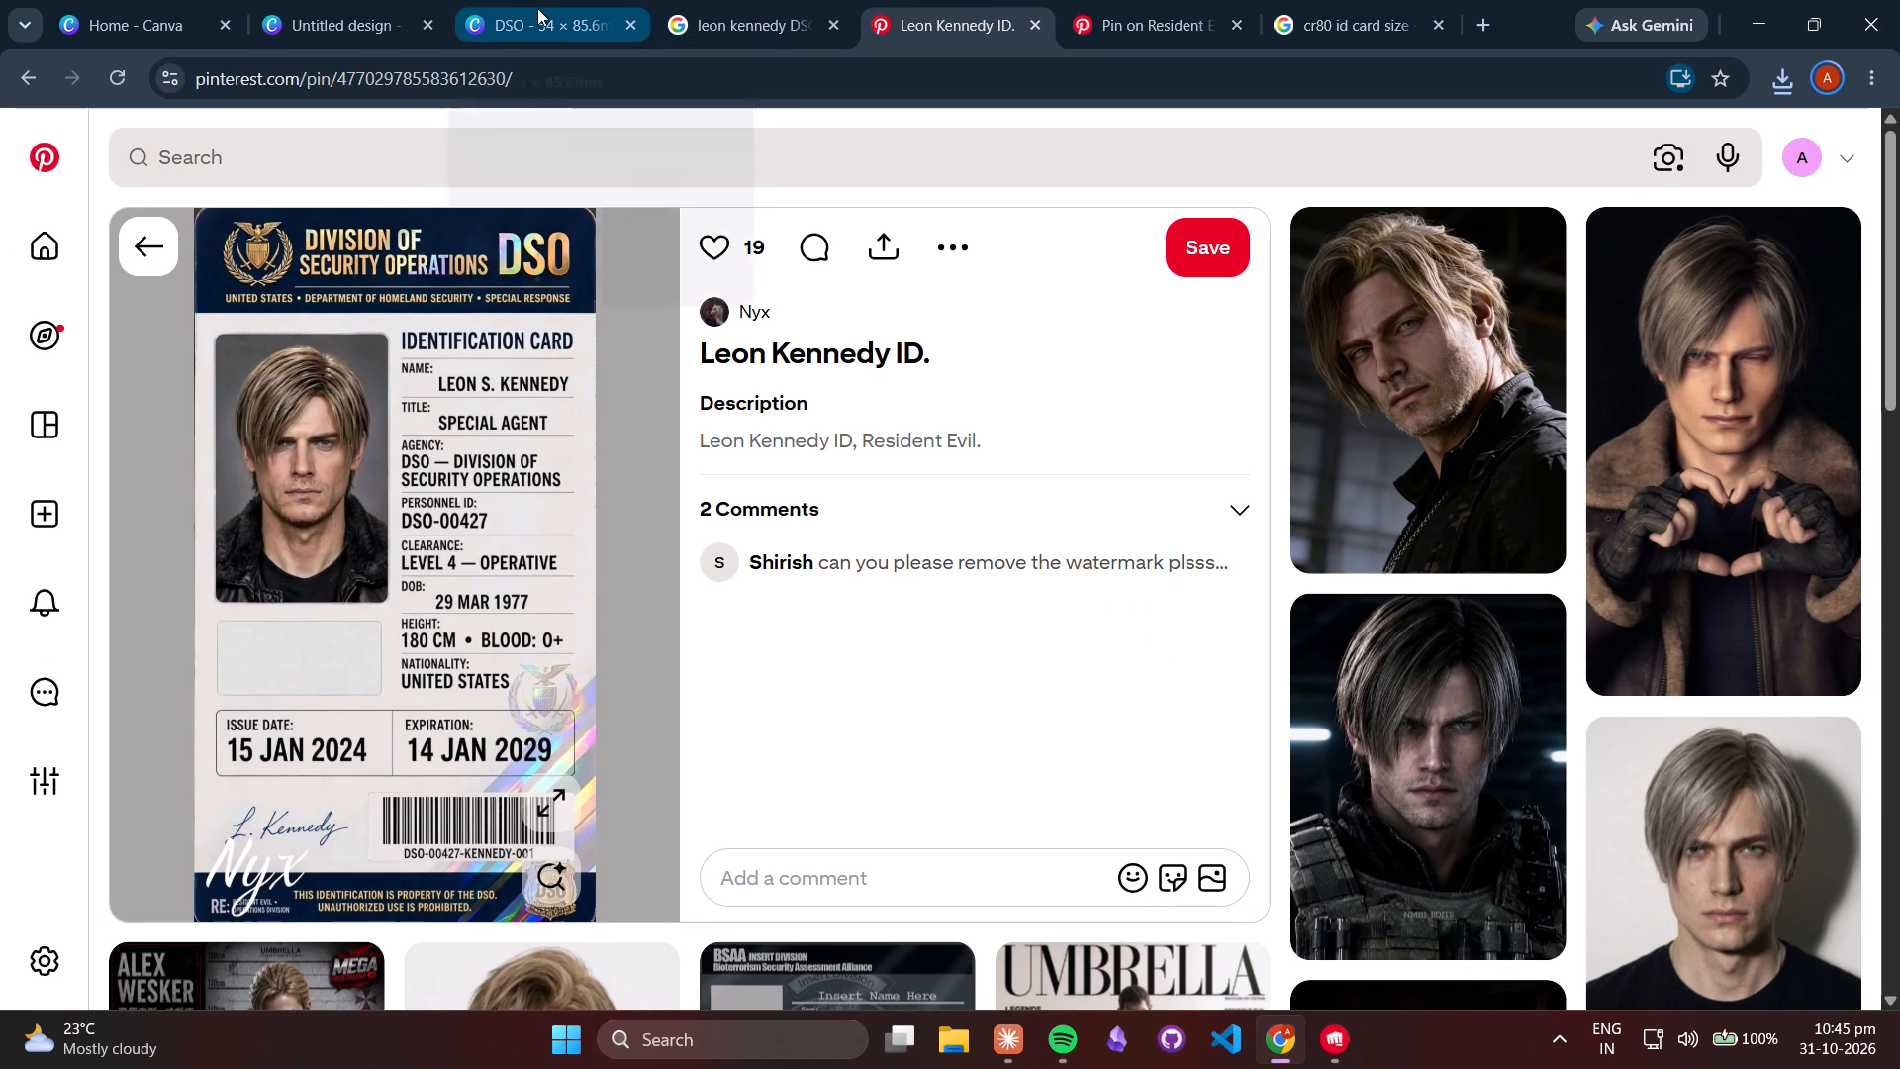
{"action": "left_click", "coordinate": [540, 13]}
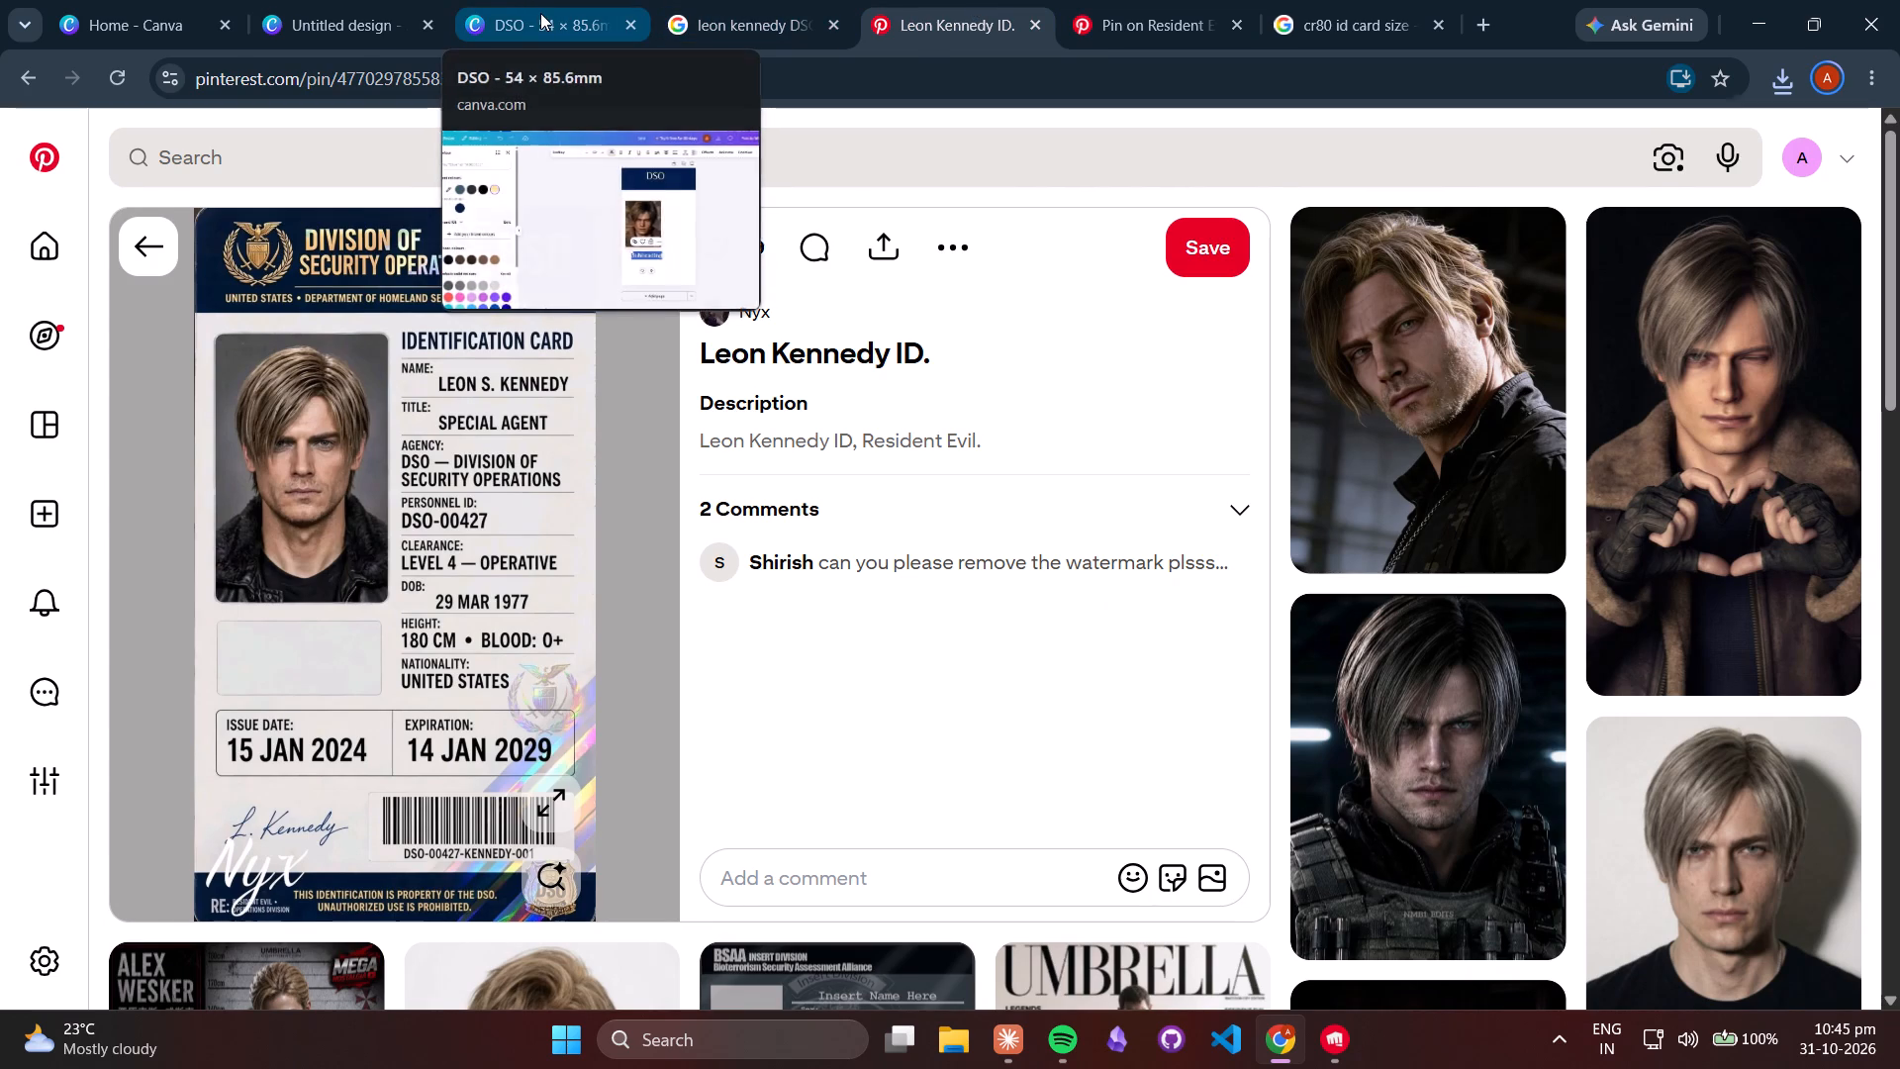
{"action": "type", "text": "DIVISION OF"}
{"action": "key", "text": "space"}
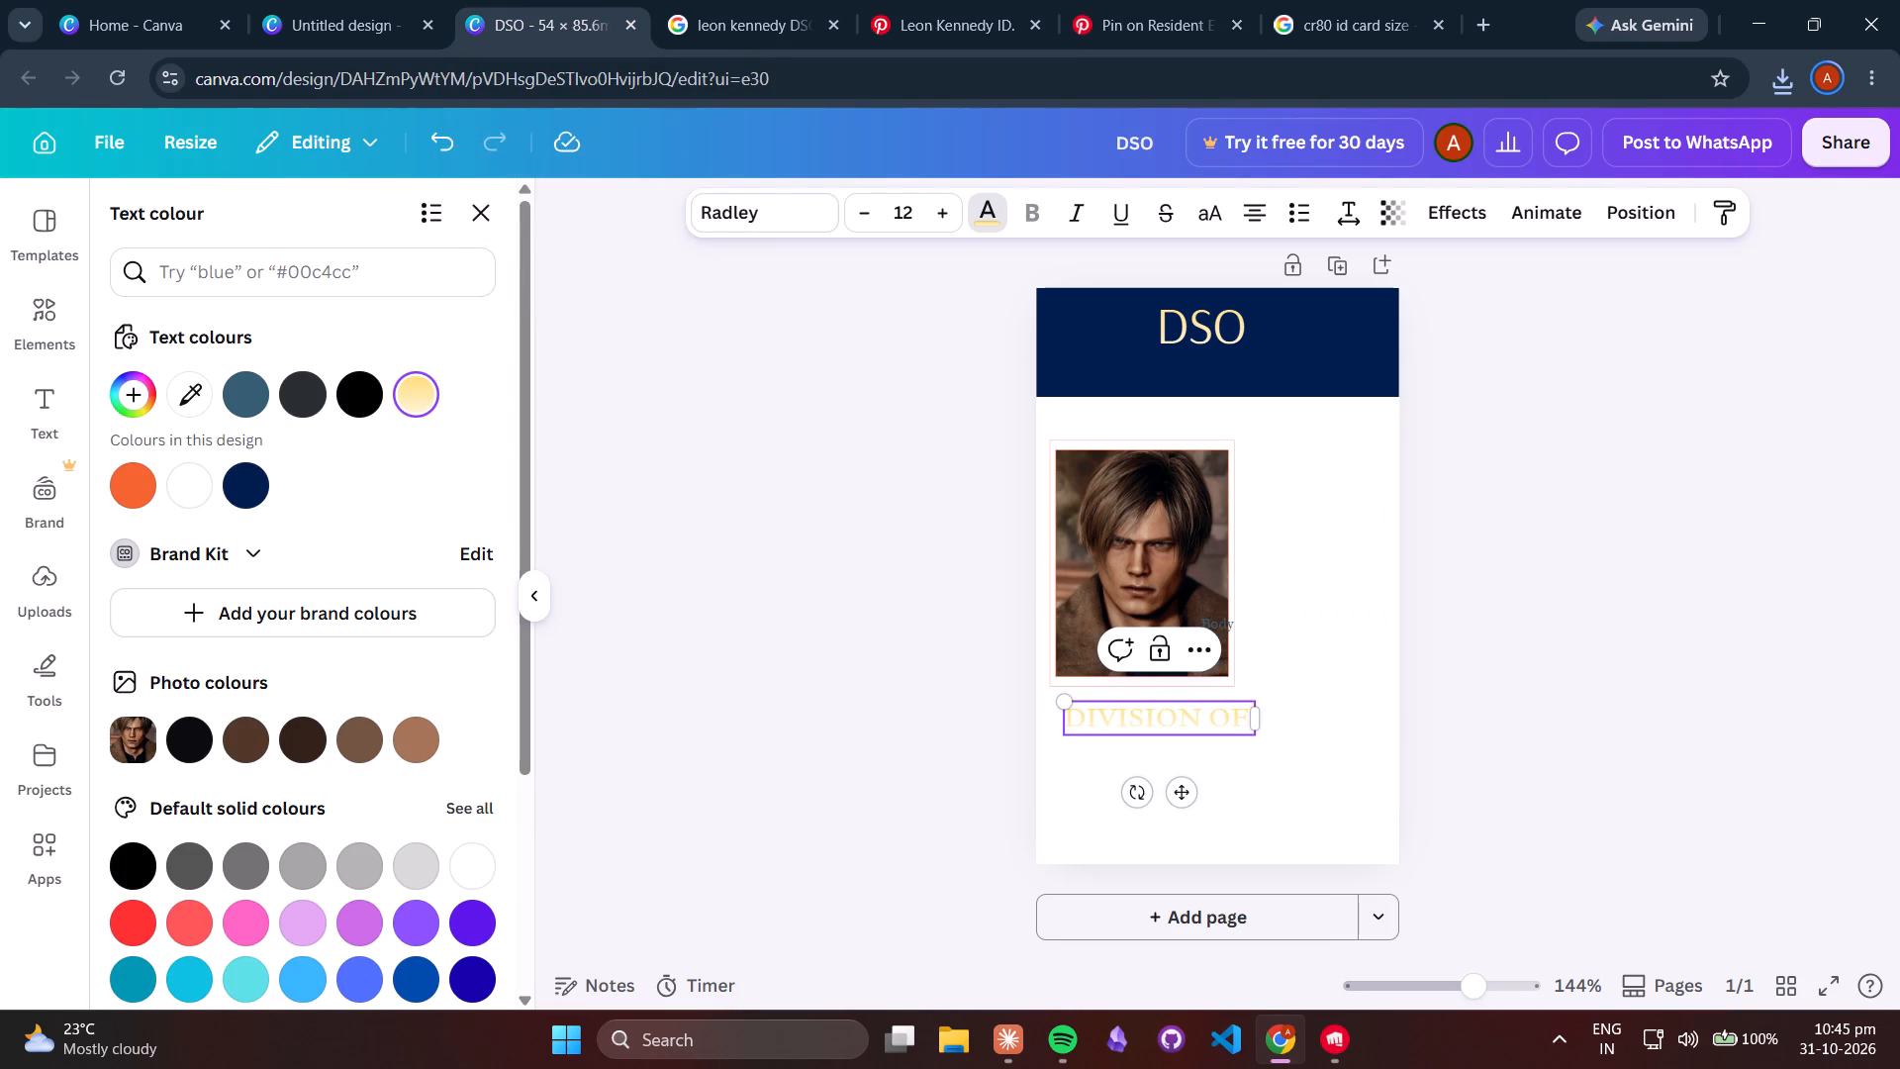
{"action": "key", "text": "Return"}
{"action": "type", "text": "SECURITY OPERATIONS"}
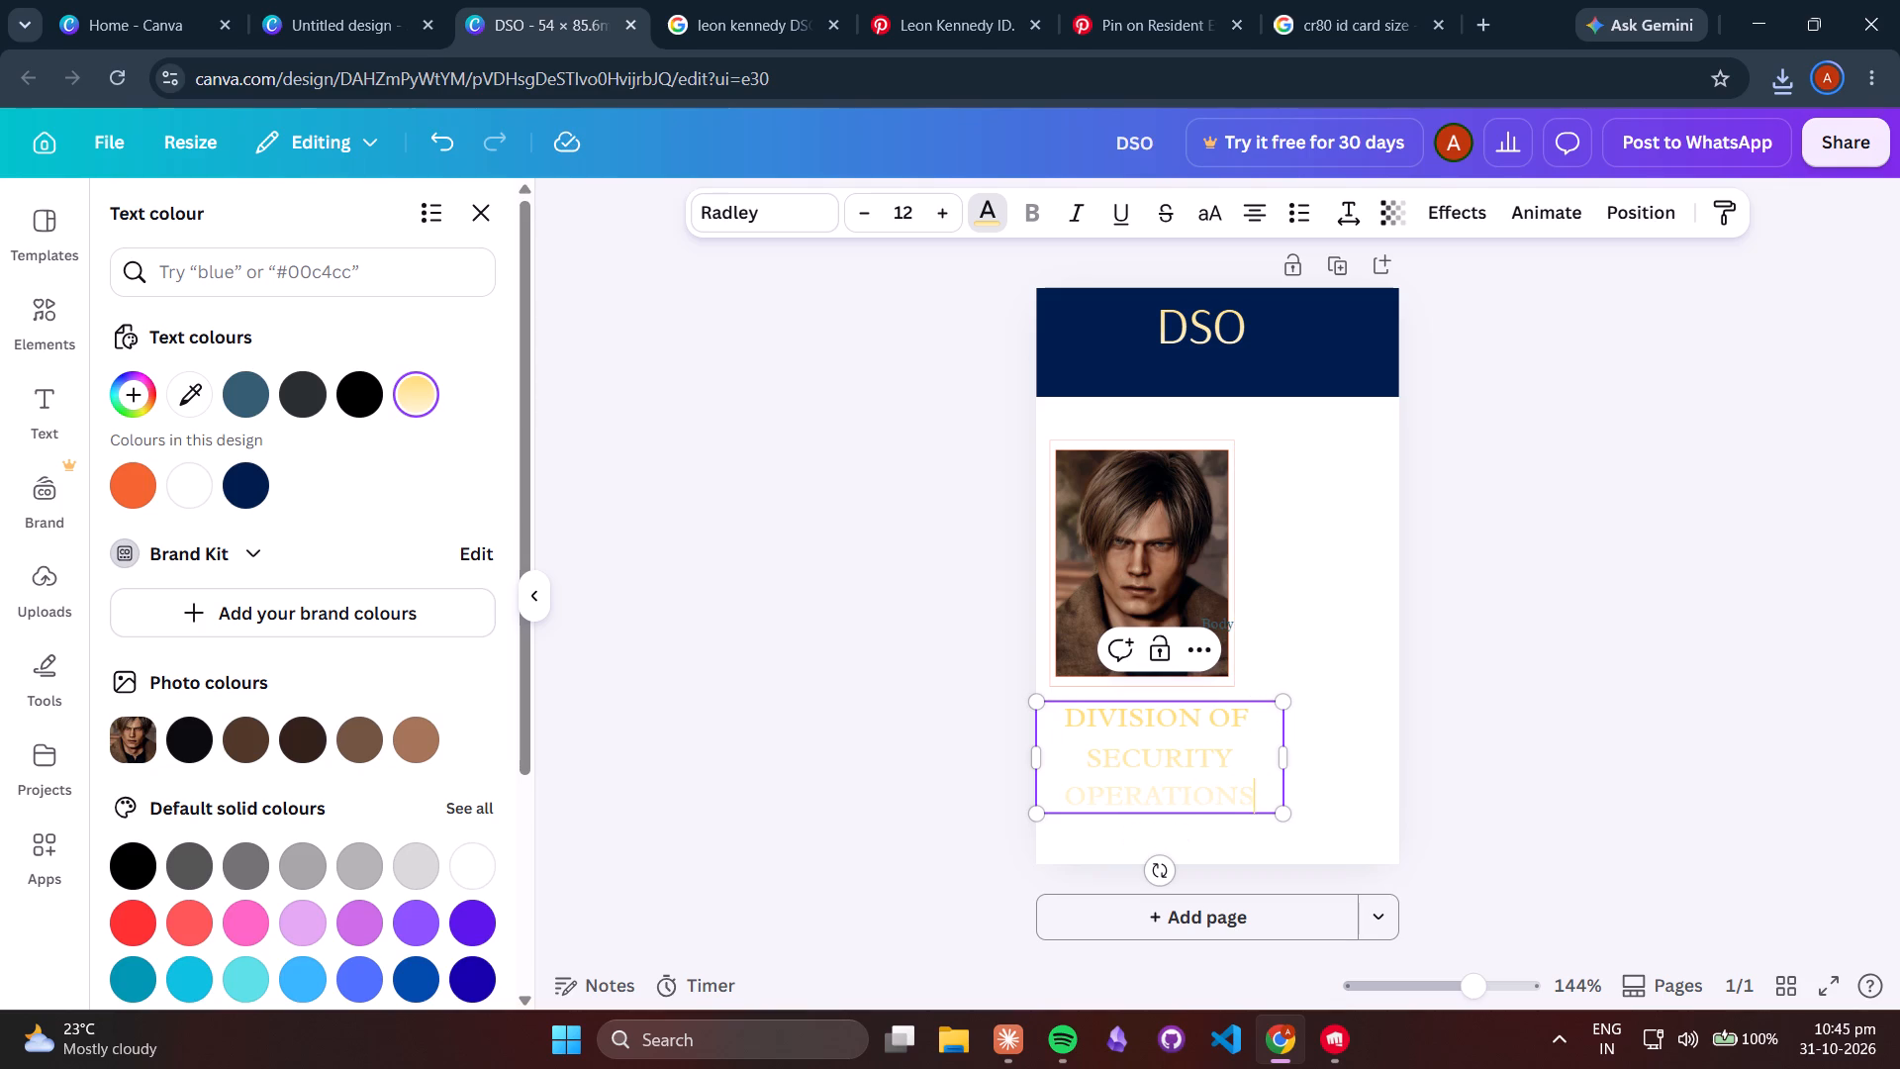
Set the whole DIVISION OF SECURITY OPERATIONS text to font size 8 and align it left.
{"action": "triple_click", "coordinate": [866, 214]}
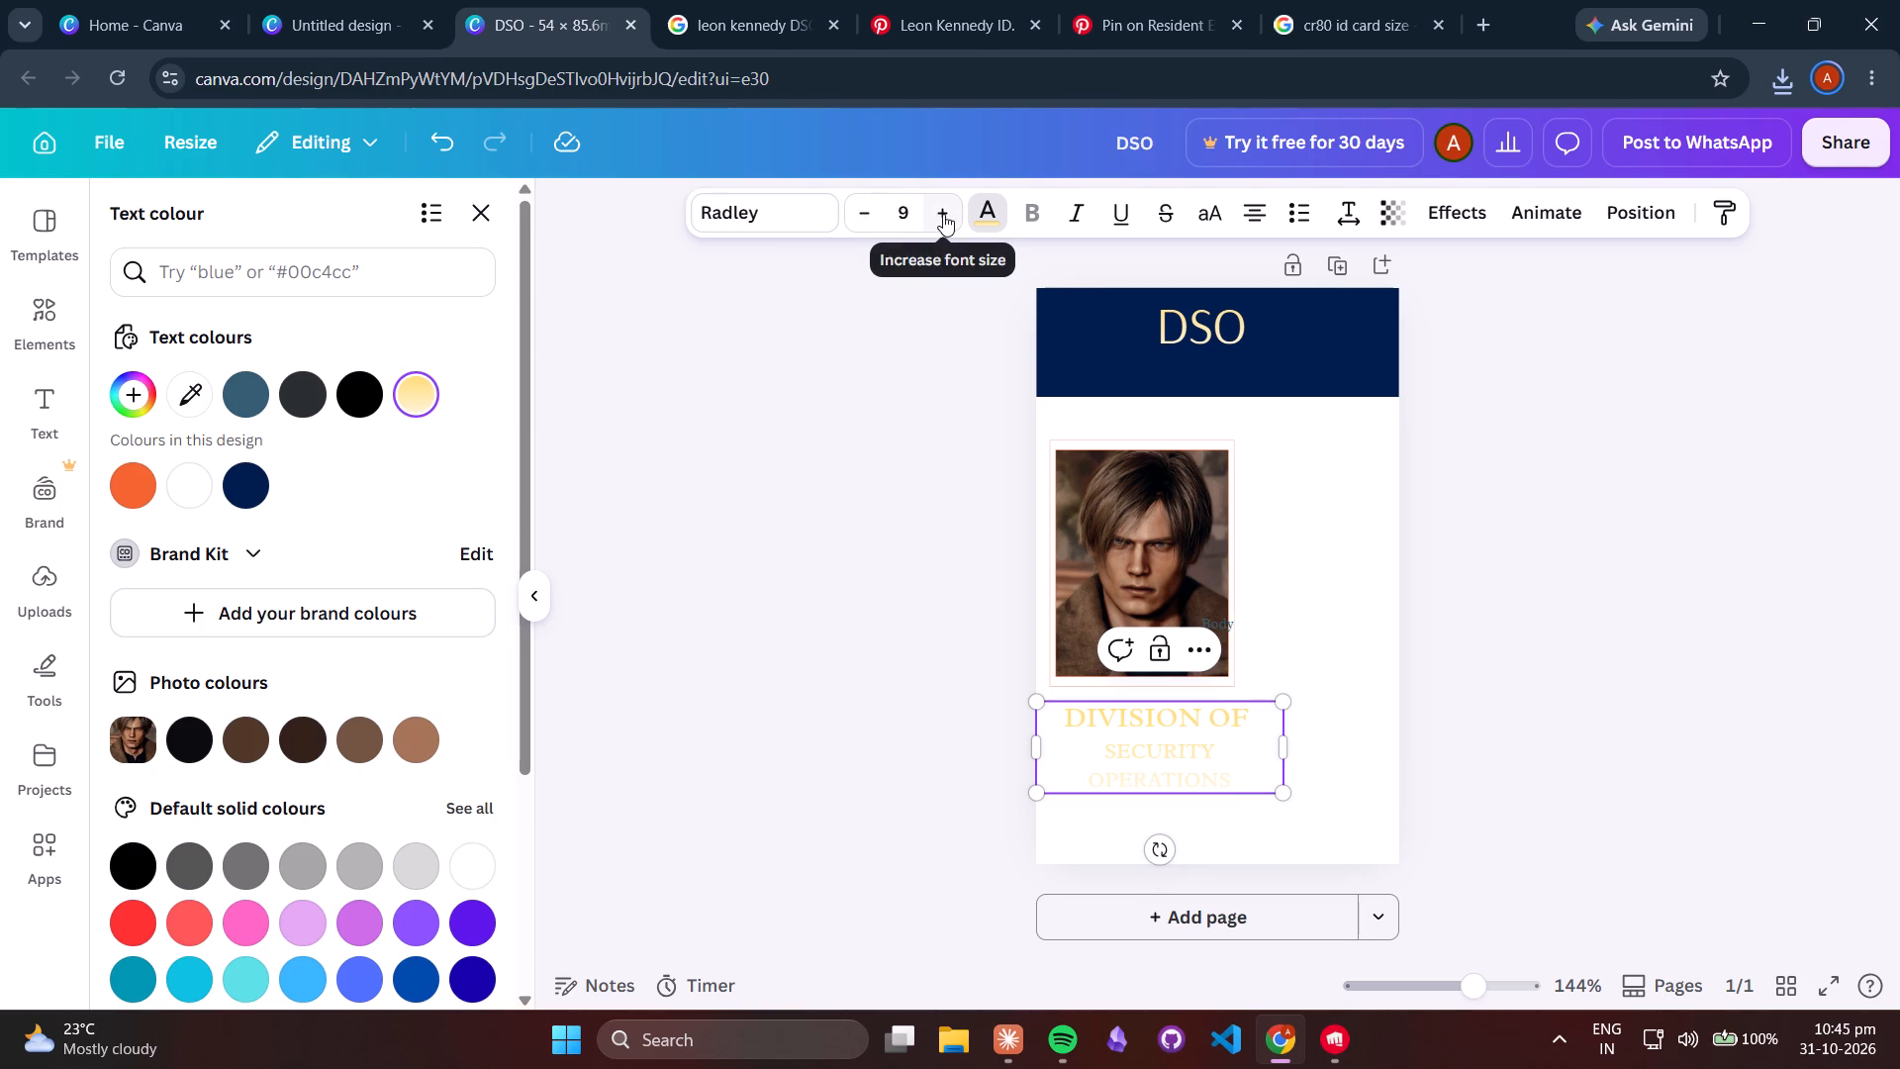
{"action": "key", "text": "ctrl+a"}
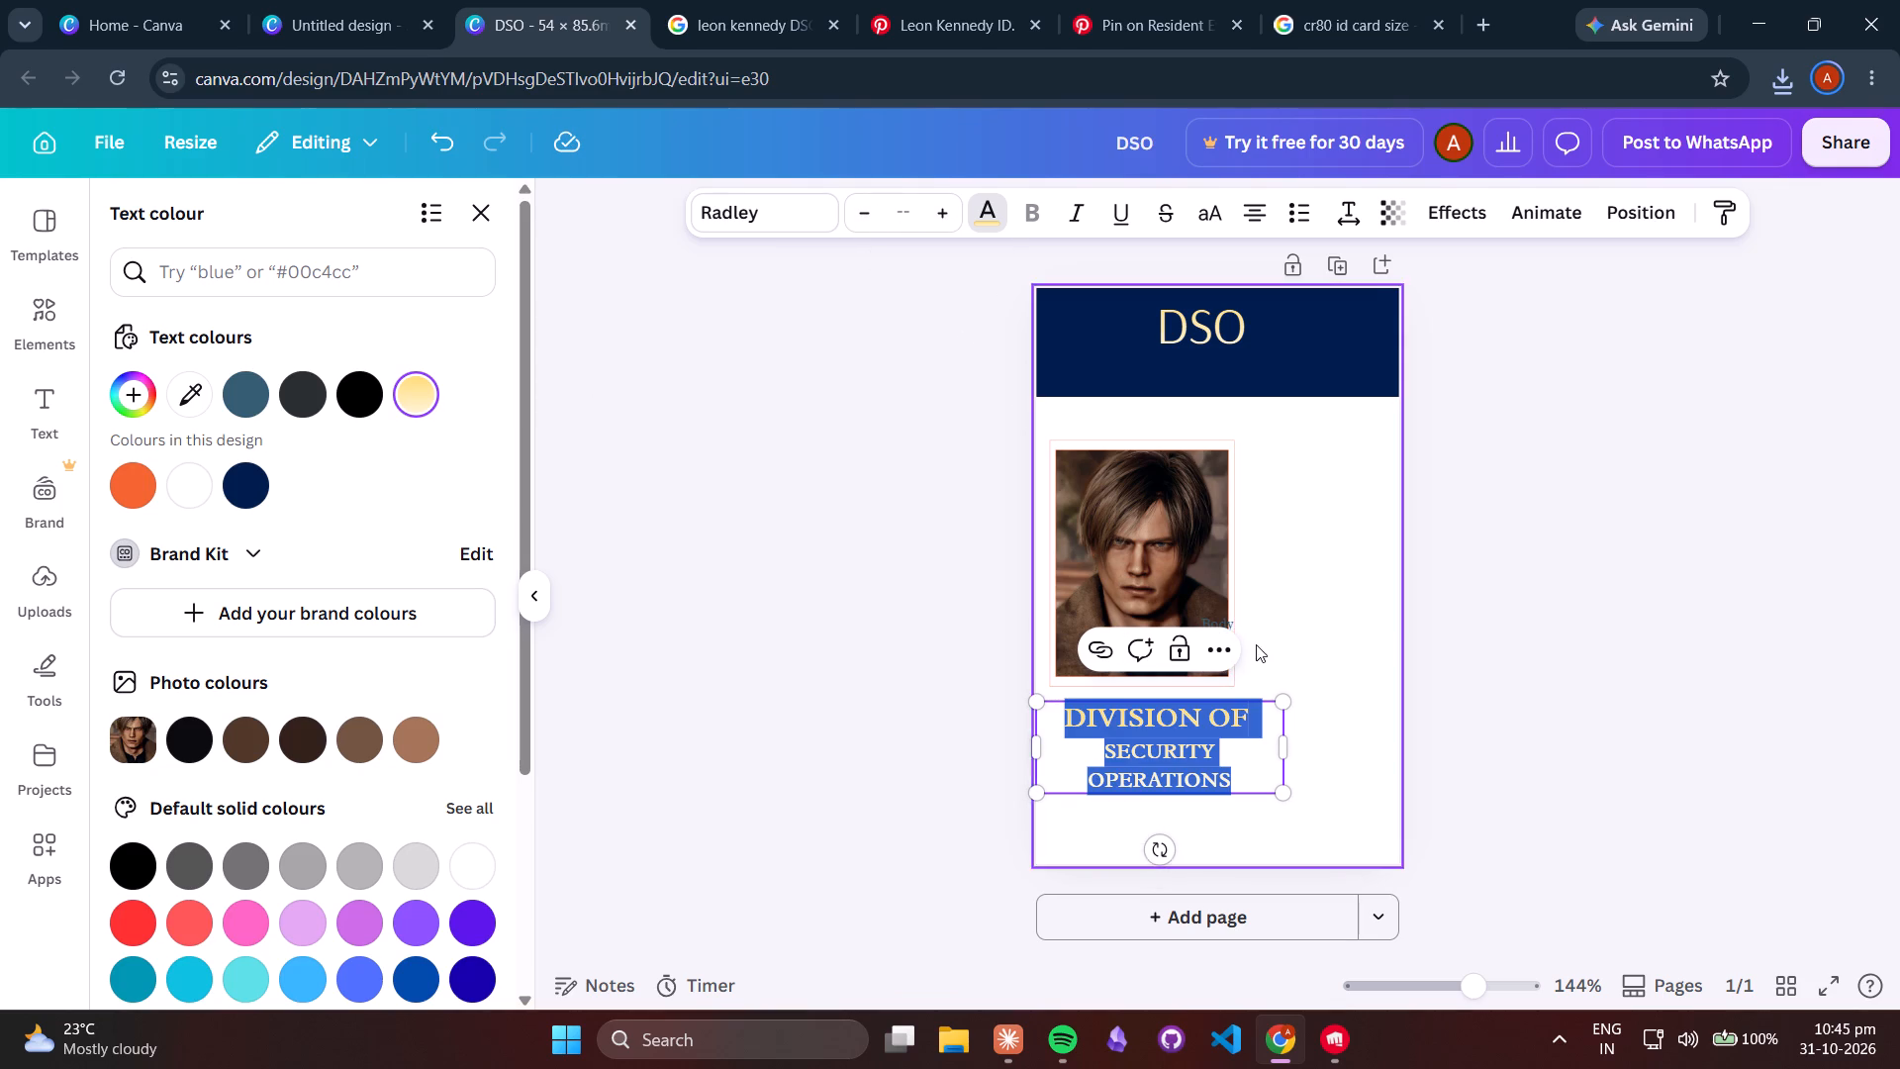
{"action": "left_click", "coordinate": [938, 217]}
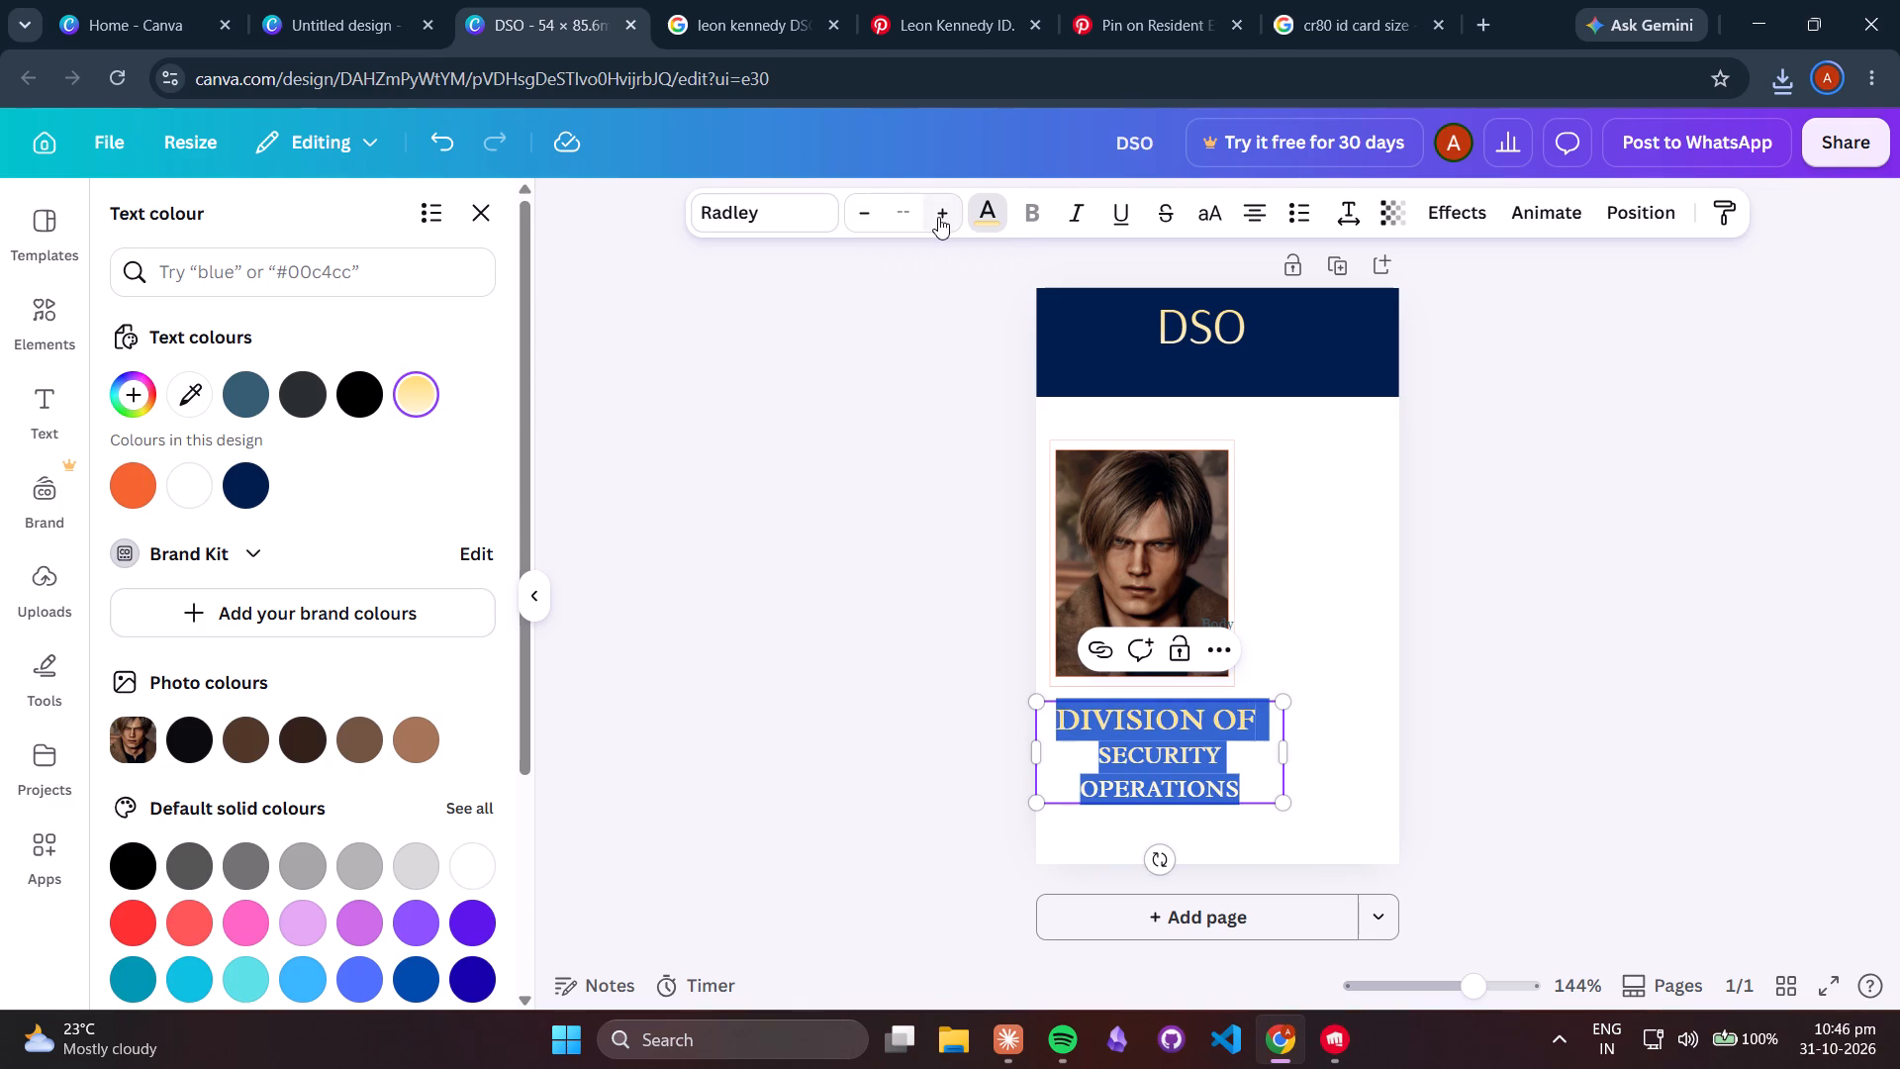
{"action": "left_click", "coordinate": [908, 214]}
{"action": "left_click", "coordinate": [888, 318]}
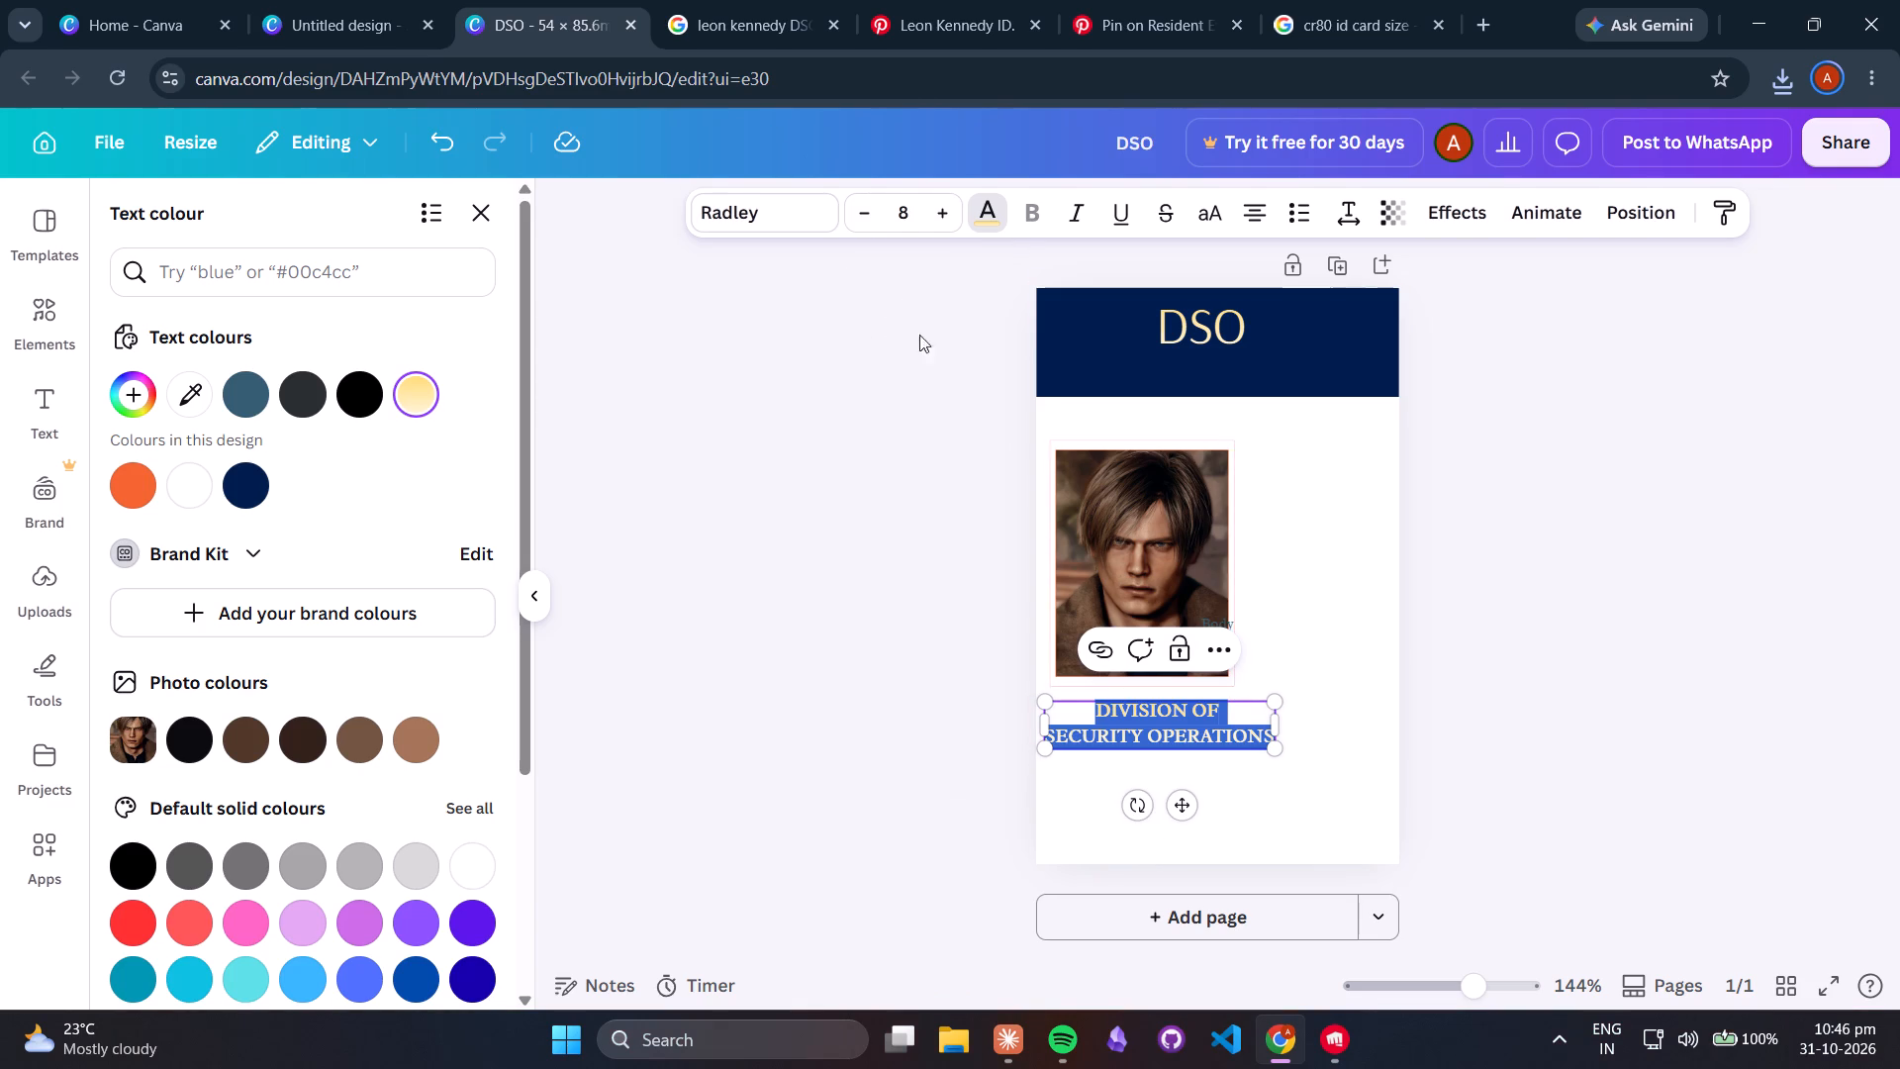
{"action": "left_click", "coordinate": [1269, 219]}
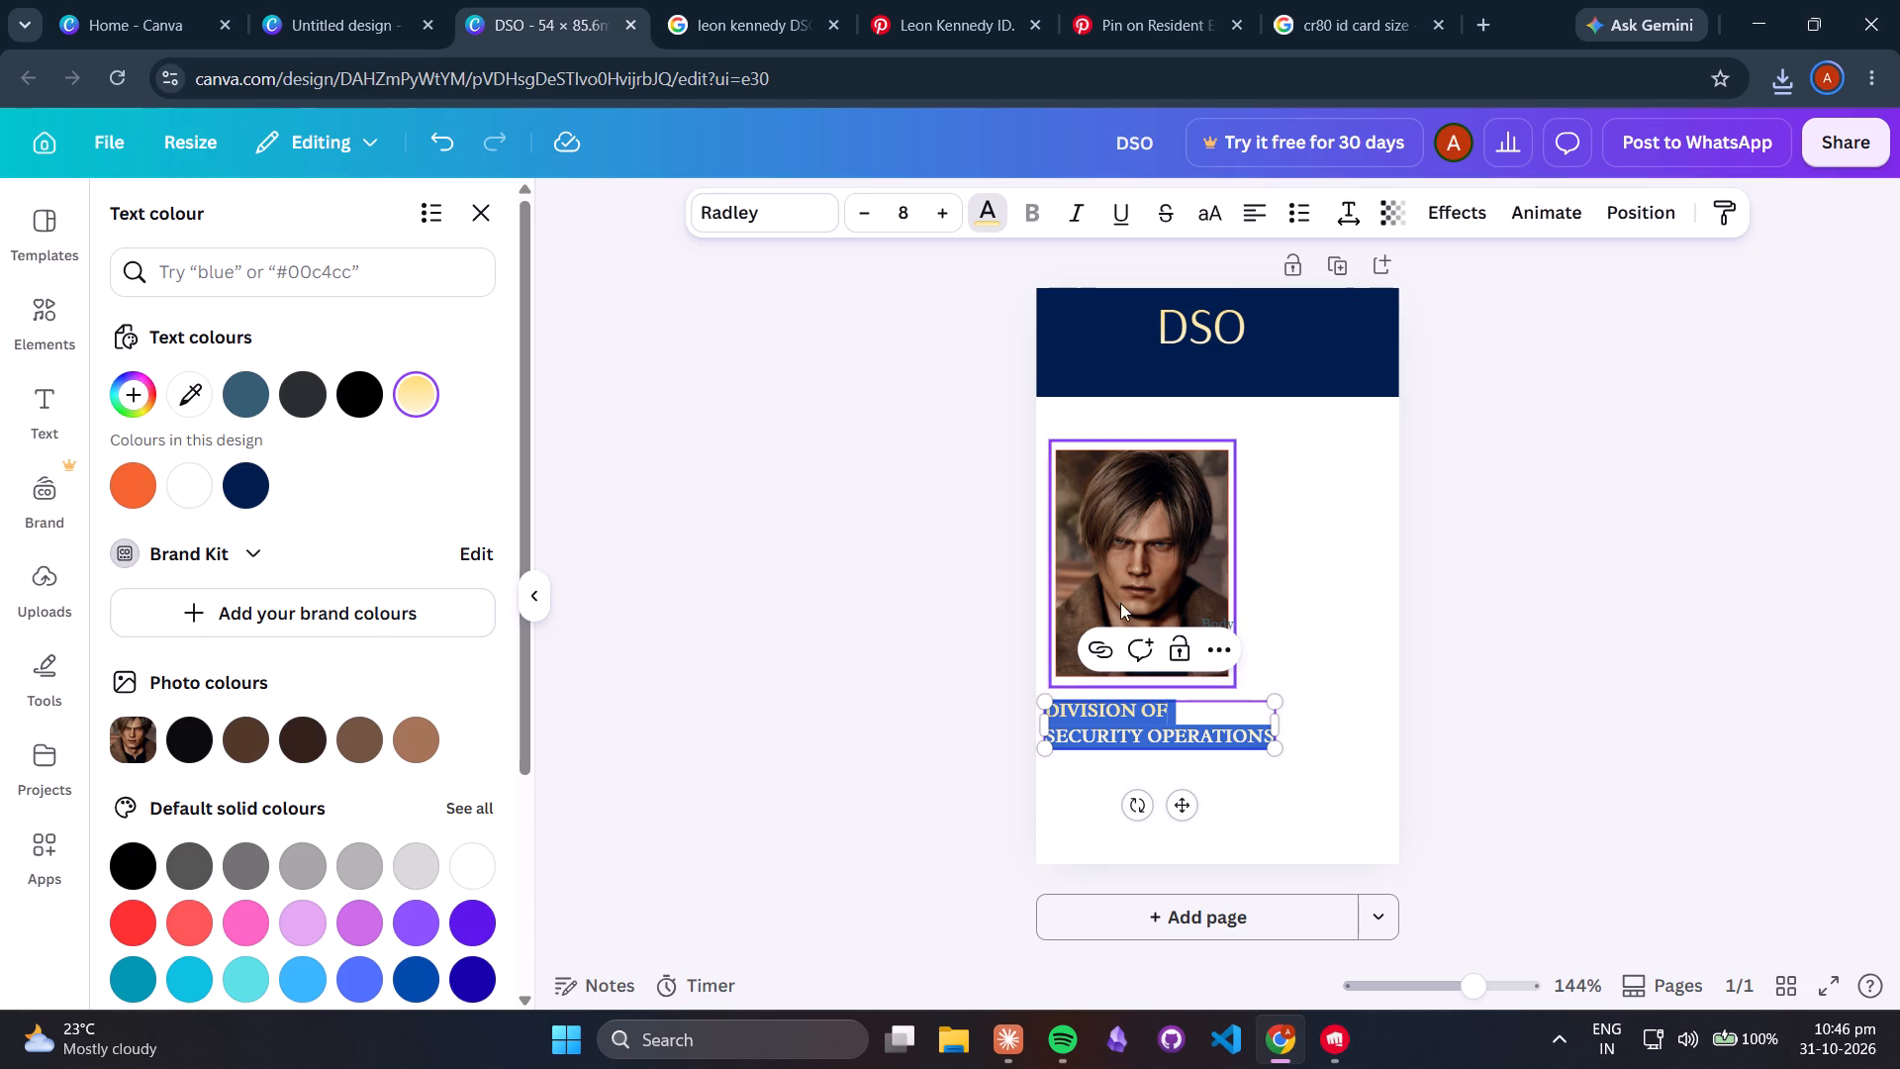
Bring the DIVISION OF SECURITY OPERATIONS text in front of the navy rectangle and place it within the band beneath DSO.
{"action": "left_click_drag", "start_coordinate": [1182, 803], "coordinate": [1266, 449]}
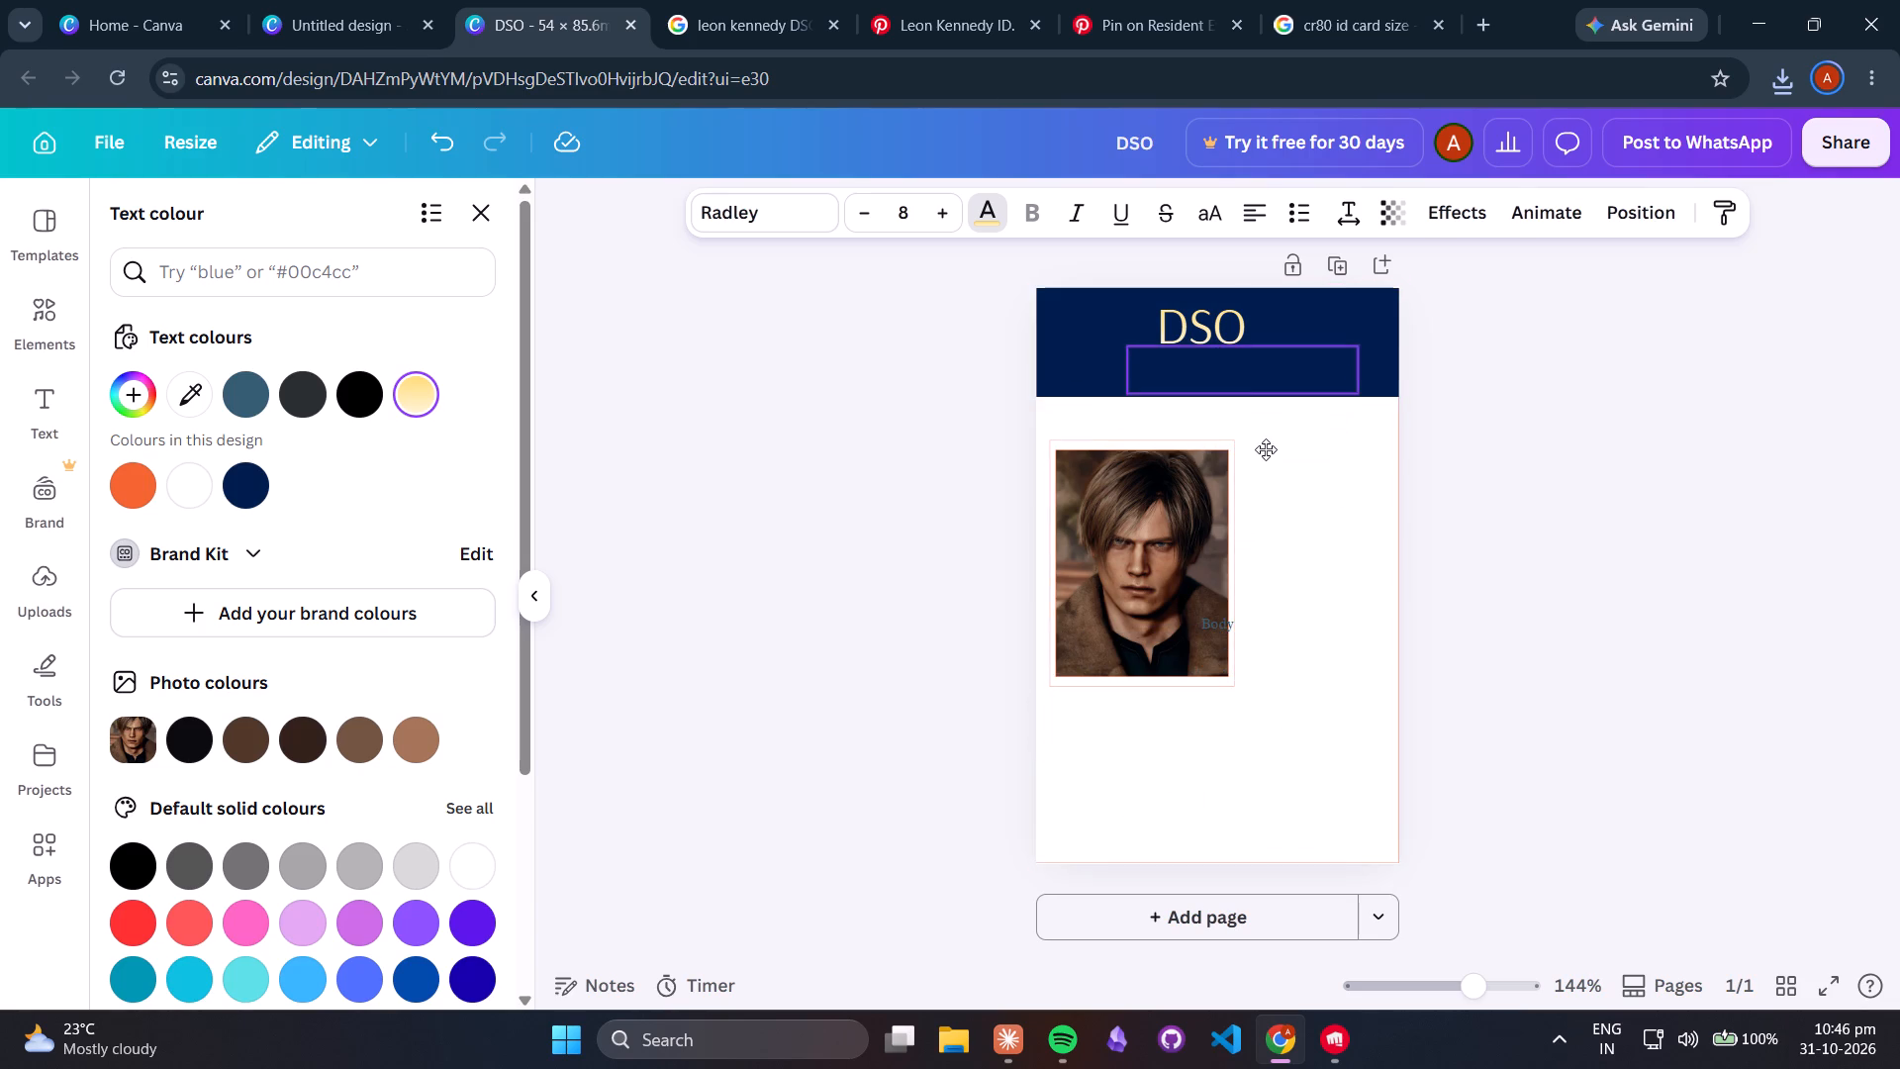
{"action": "left_click_drag", "start_coordinate": [1266, 449], "coordinate": [1289, 517]}
{"action": "left_click", "coordinate": [1350, 363]}
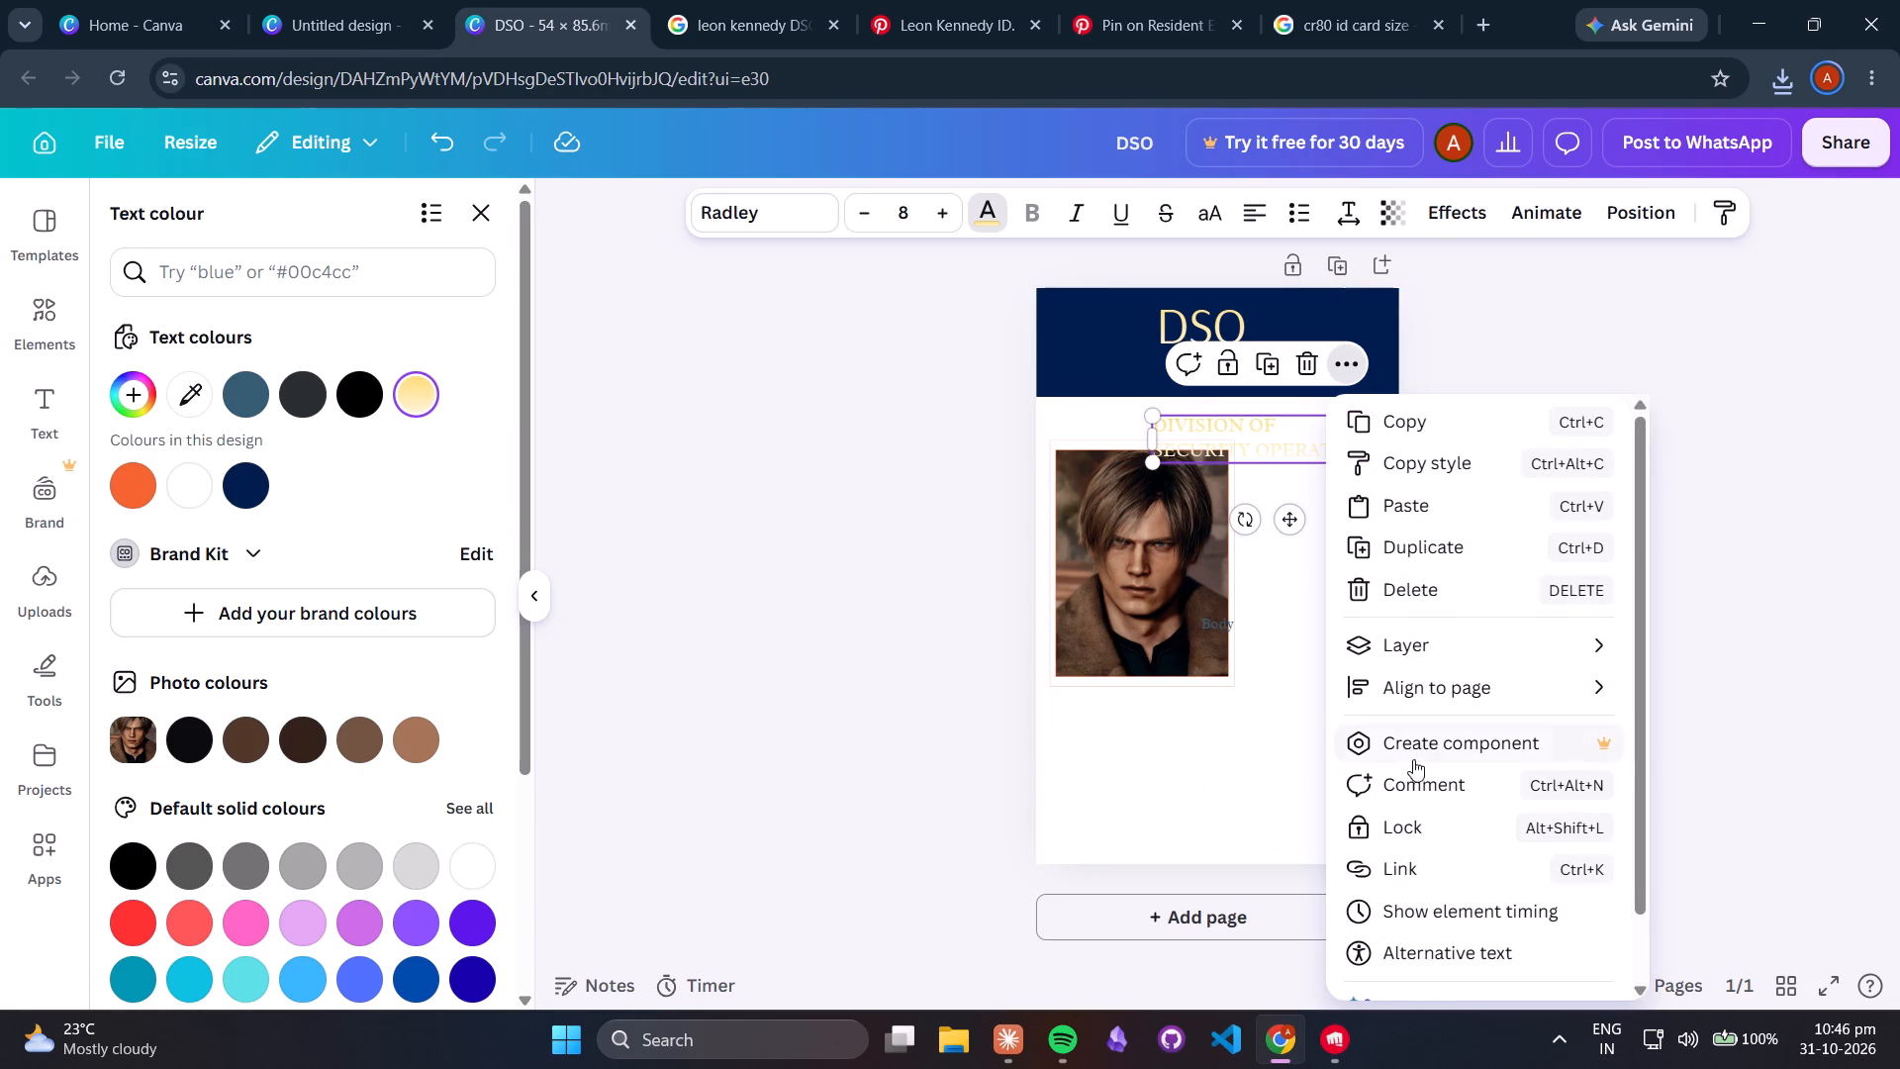
{"action": "left_click", "coordinate": [1181, 826]}
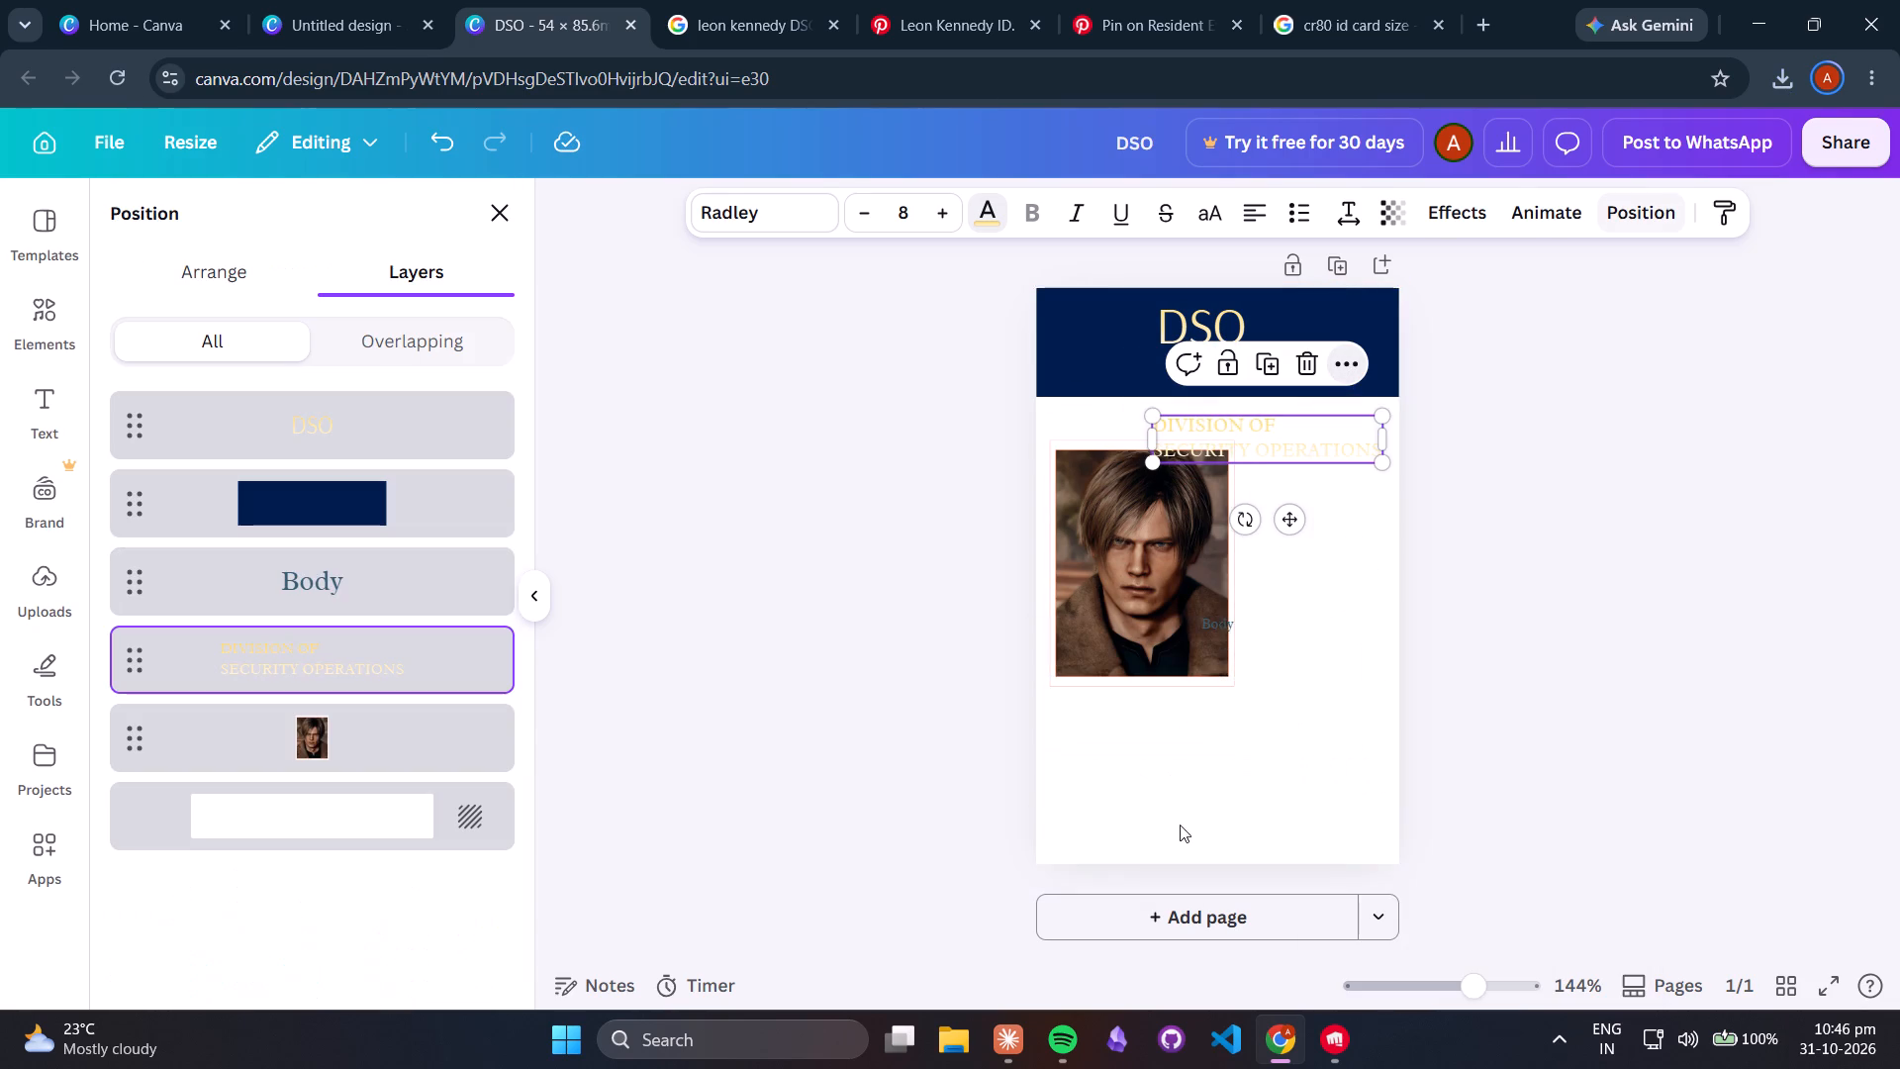
{"action": "left_click_drag", "start_coordinate": [302, 645], "coordinate": [315, 461]}
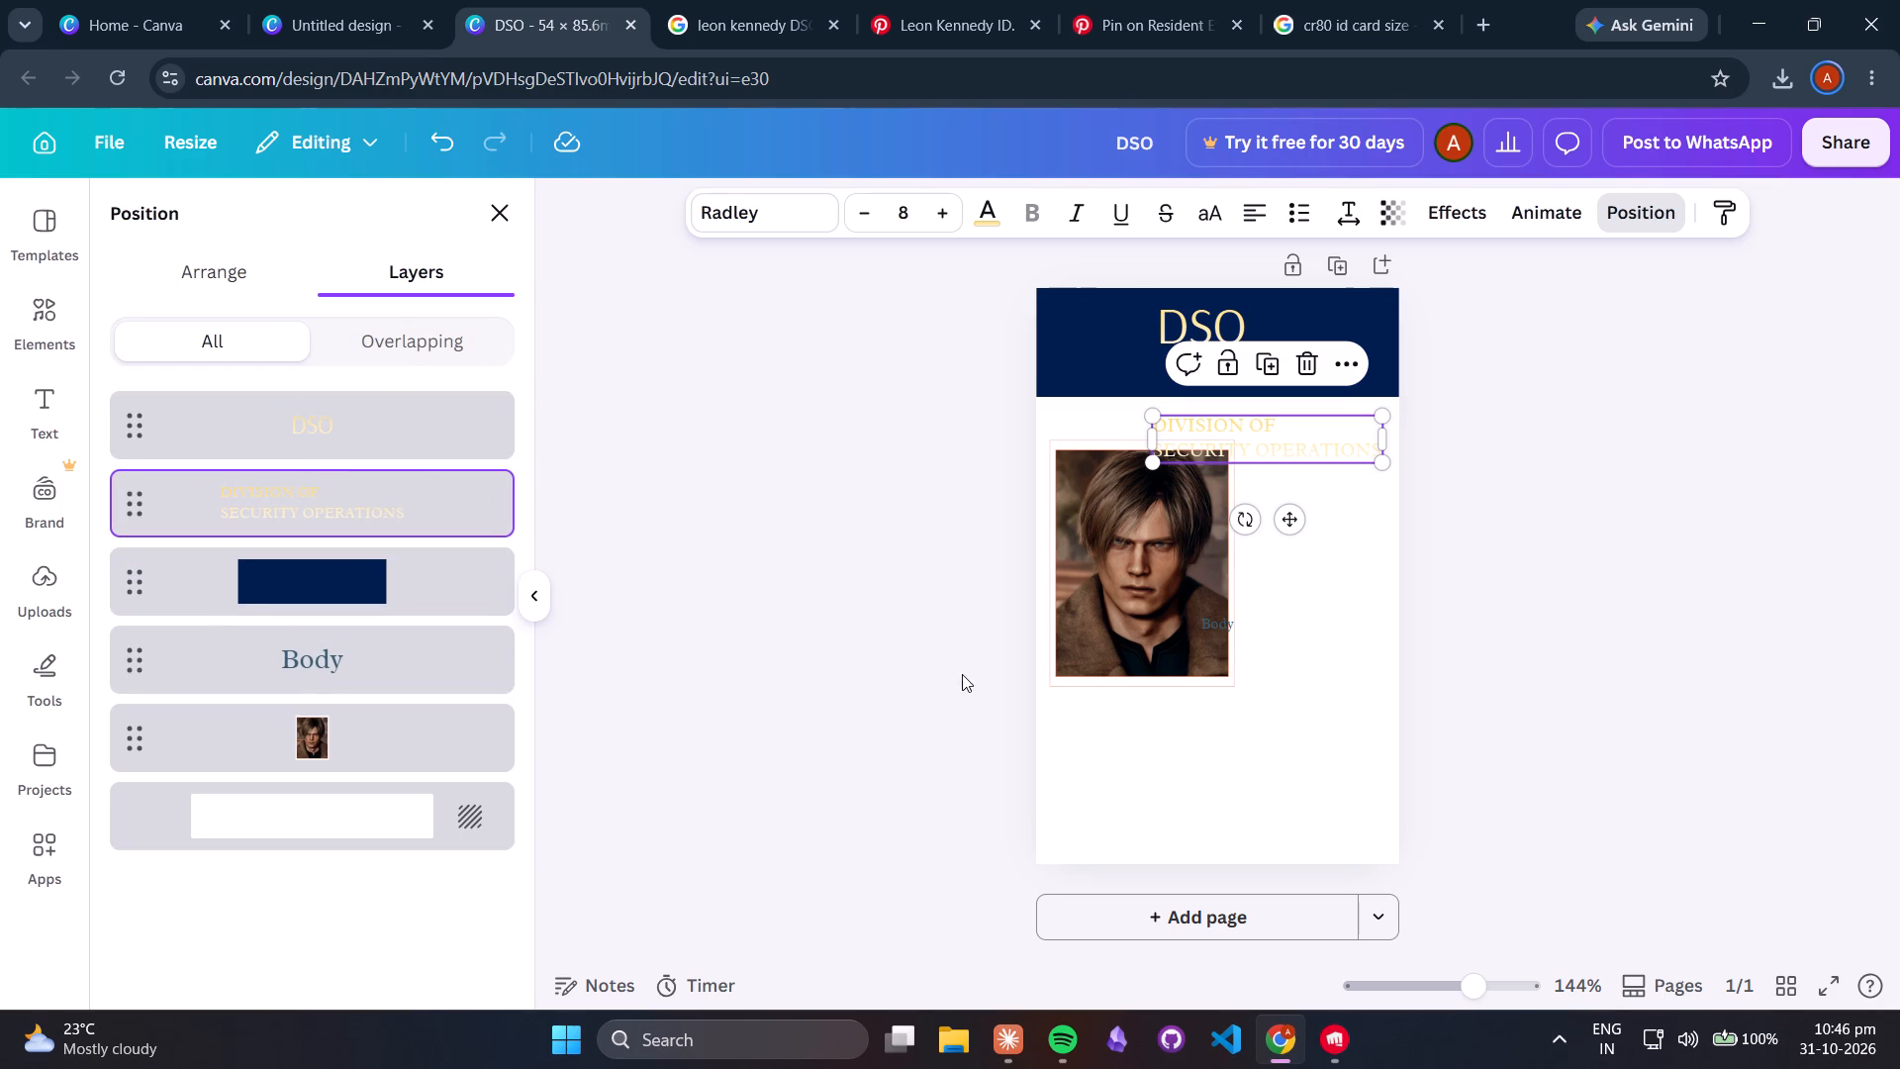
{"action": "left_click_drag", "start_coordinate": [1283, 528], "coordinate": [1277, 465]}
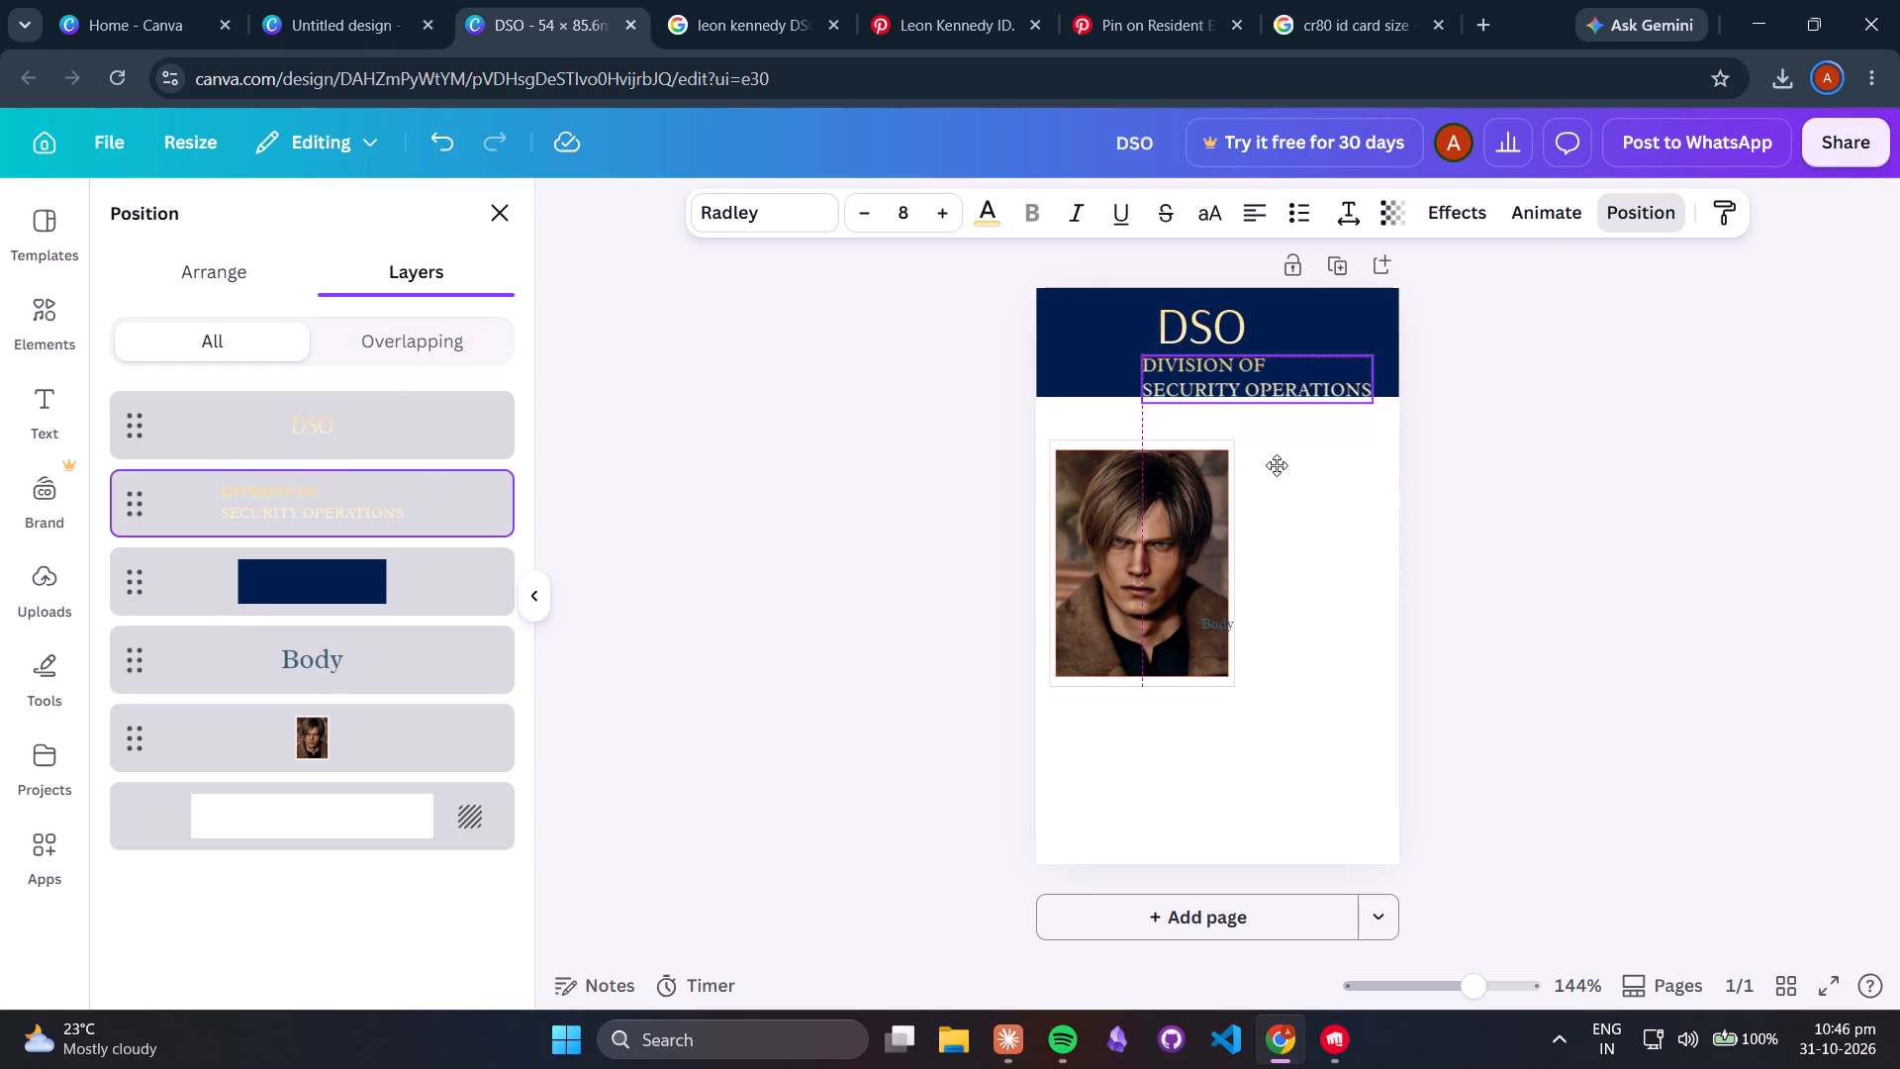
{"action": "left_click_drag", "start_coordinate": [1277, 465], "coordinate": [1284, 460]}
{"action": "left_click", "coordinate": [869, 391]}
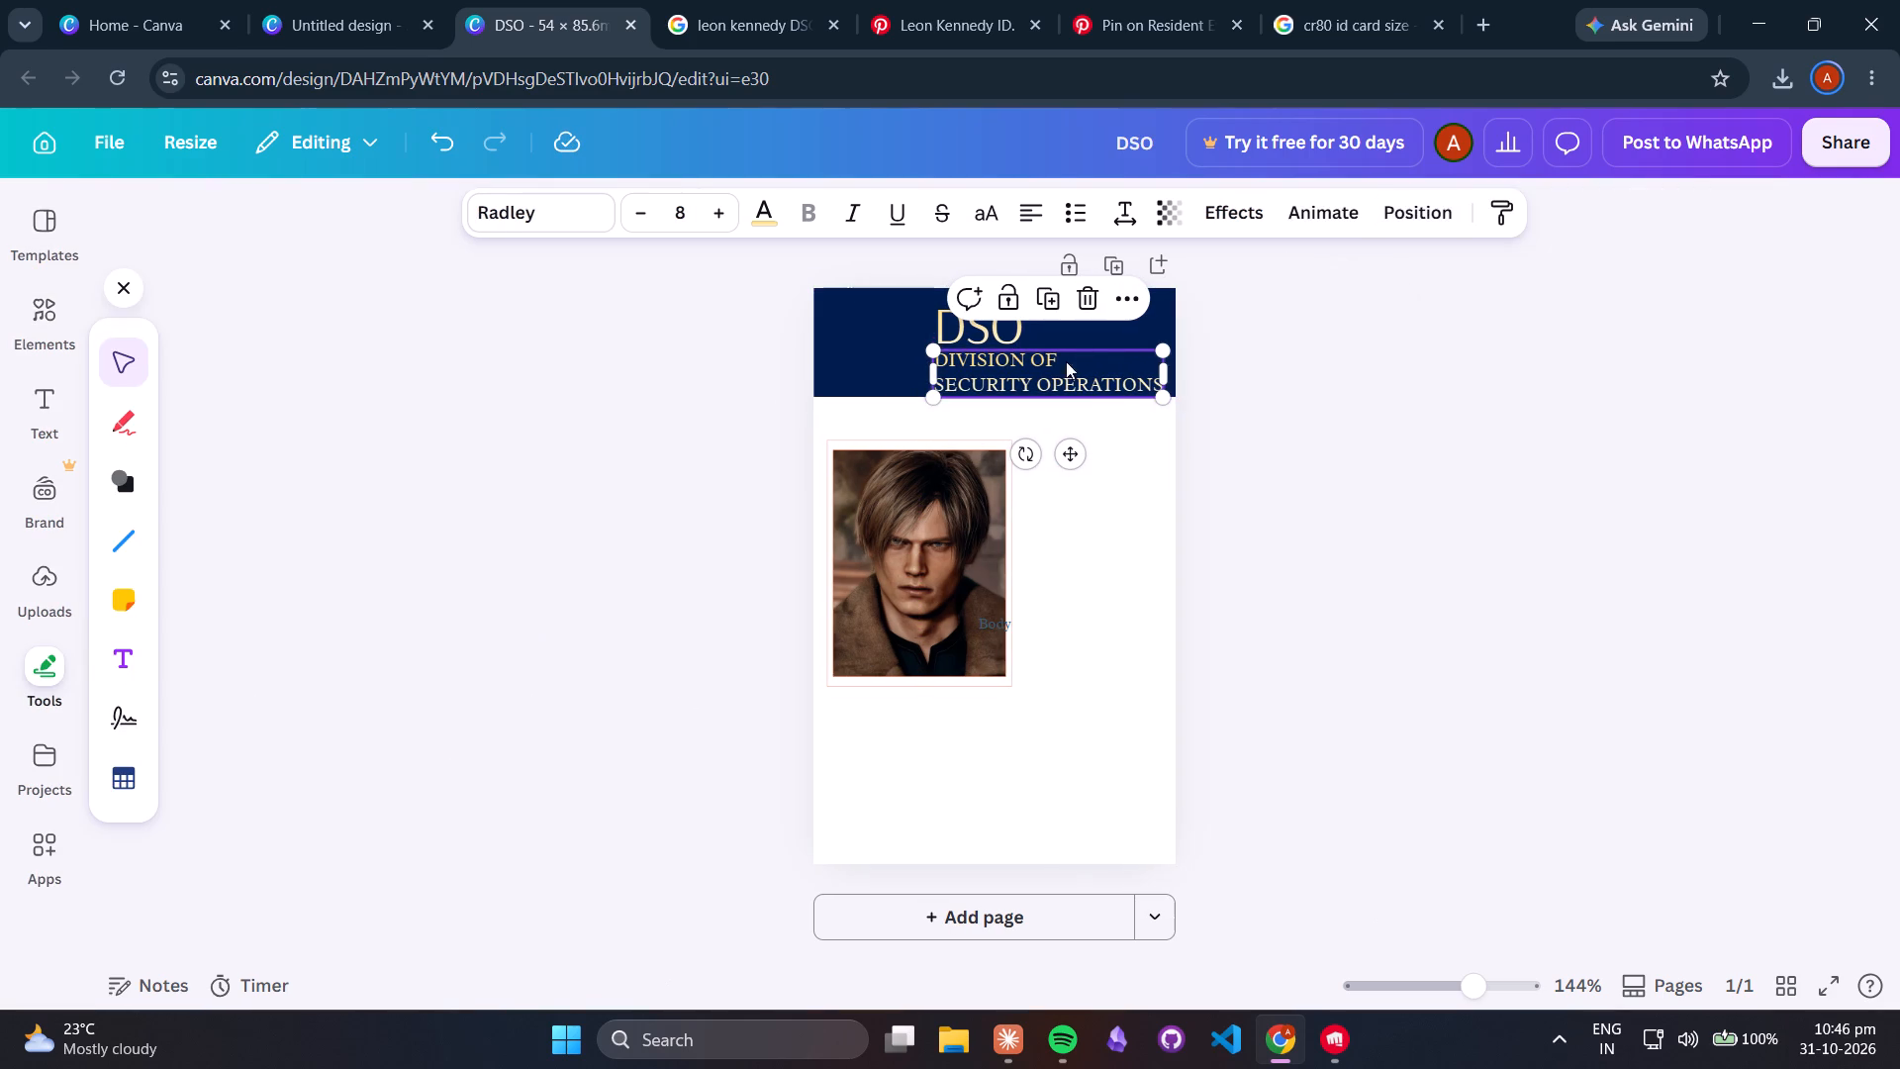
Reduce the DSO title to font size 18 and place it above DIVISION OF, aligned with that text's left edge.
{"action": "left_click", "coordinate": [985, 332]}
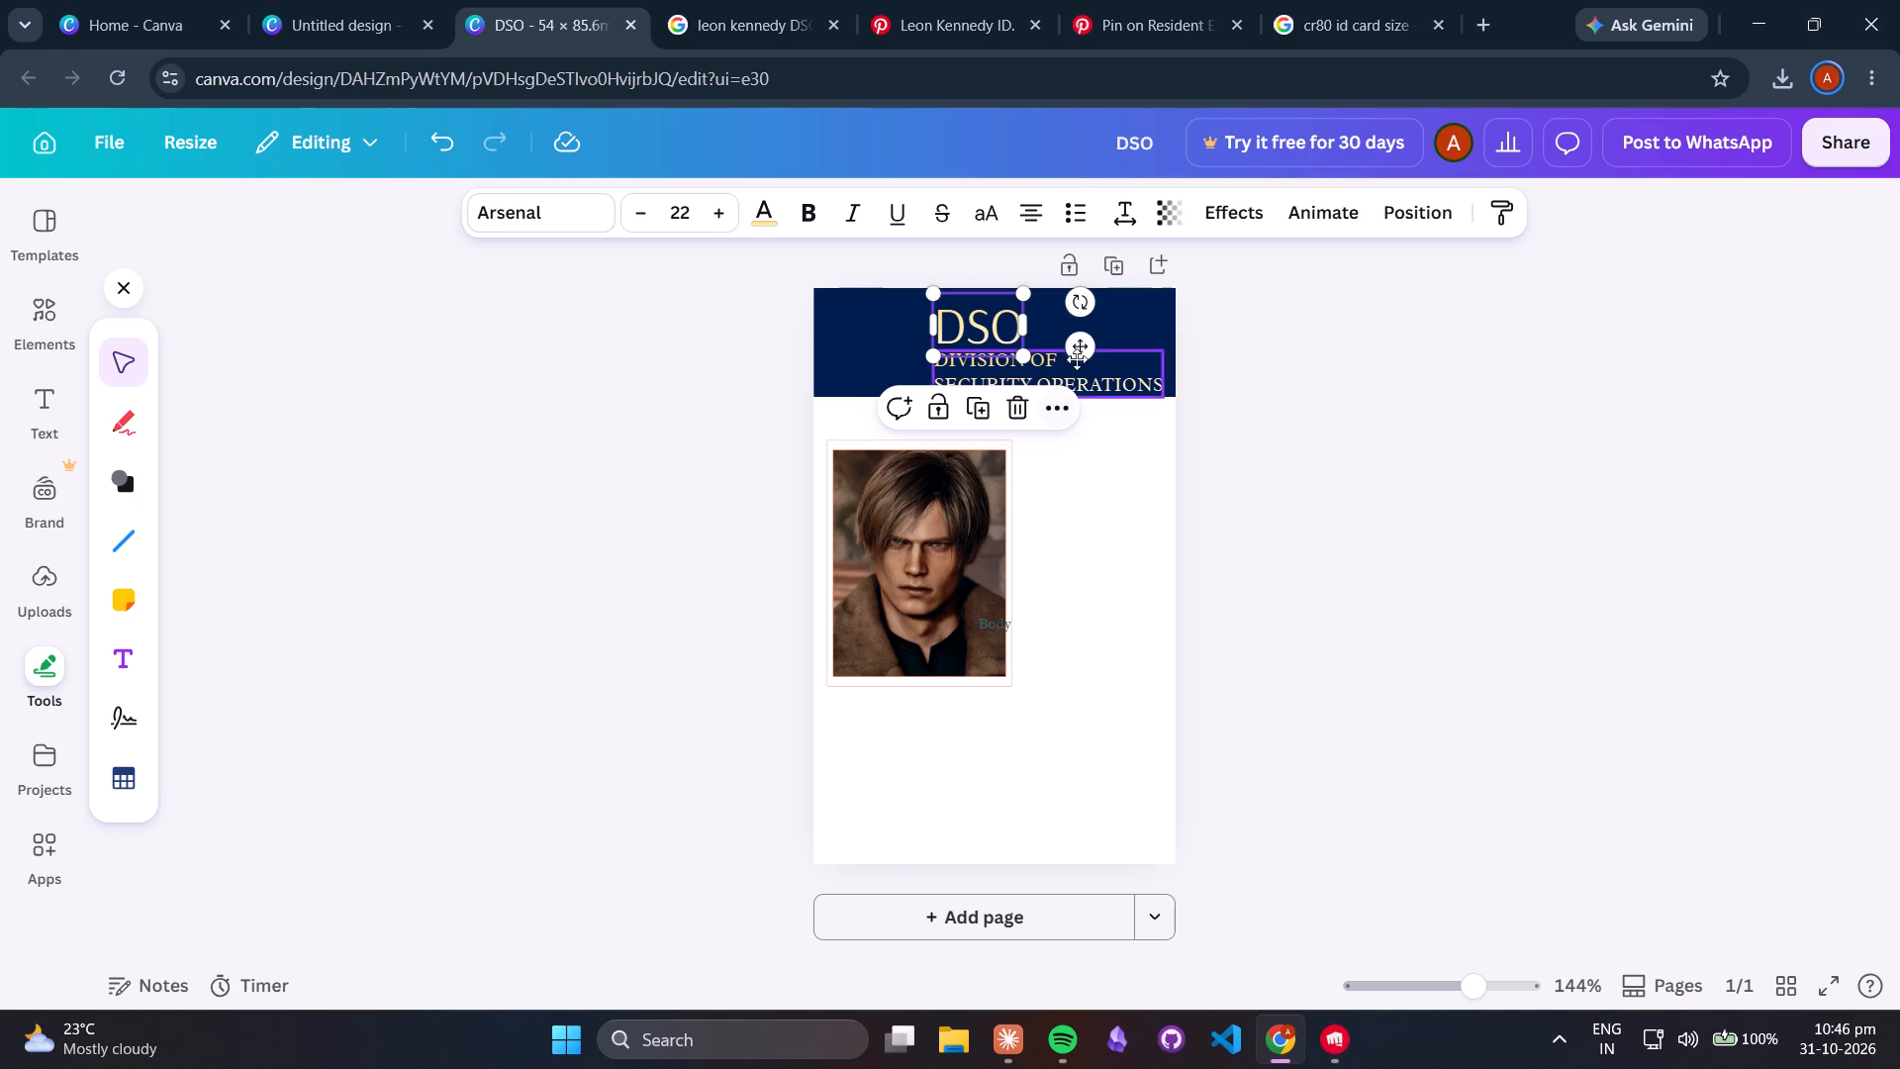
{"action": "left_click_drag", "start_coordinate": [1078, 350], "coordinate": [1078, 338]}
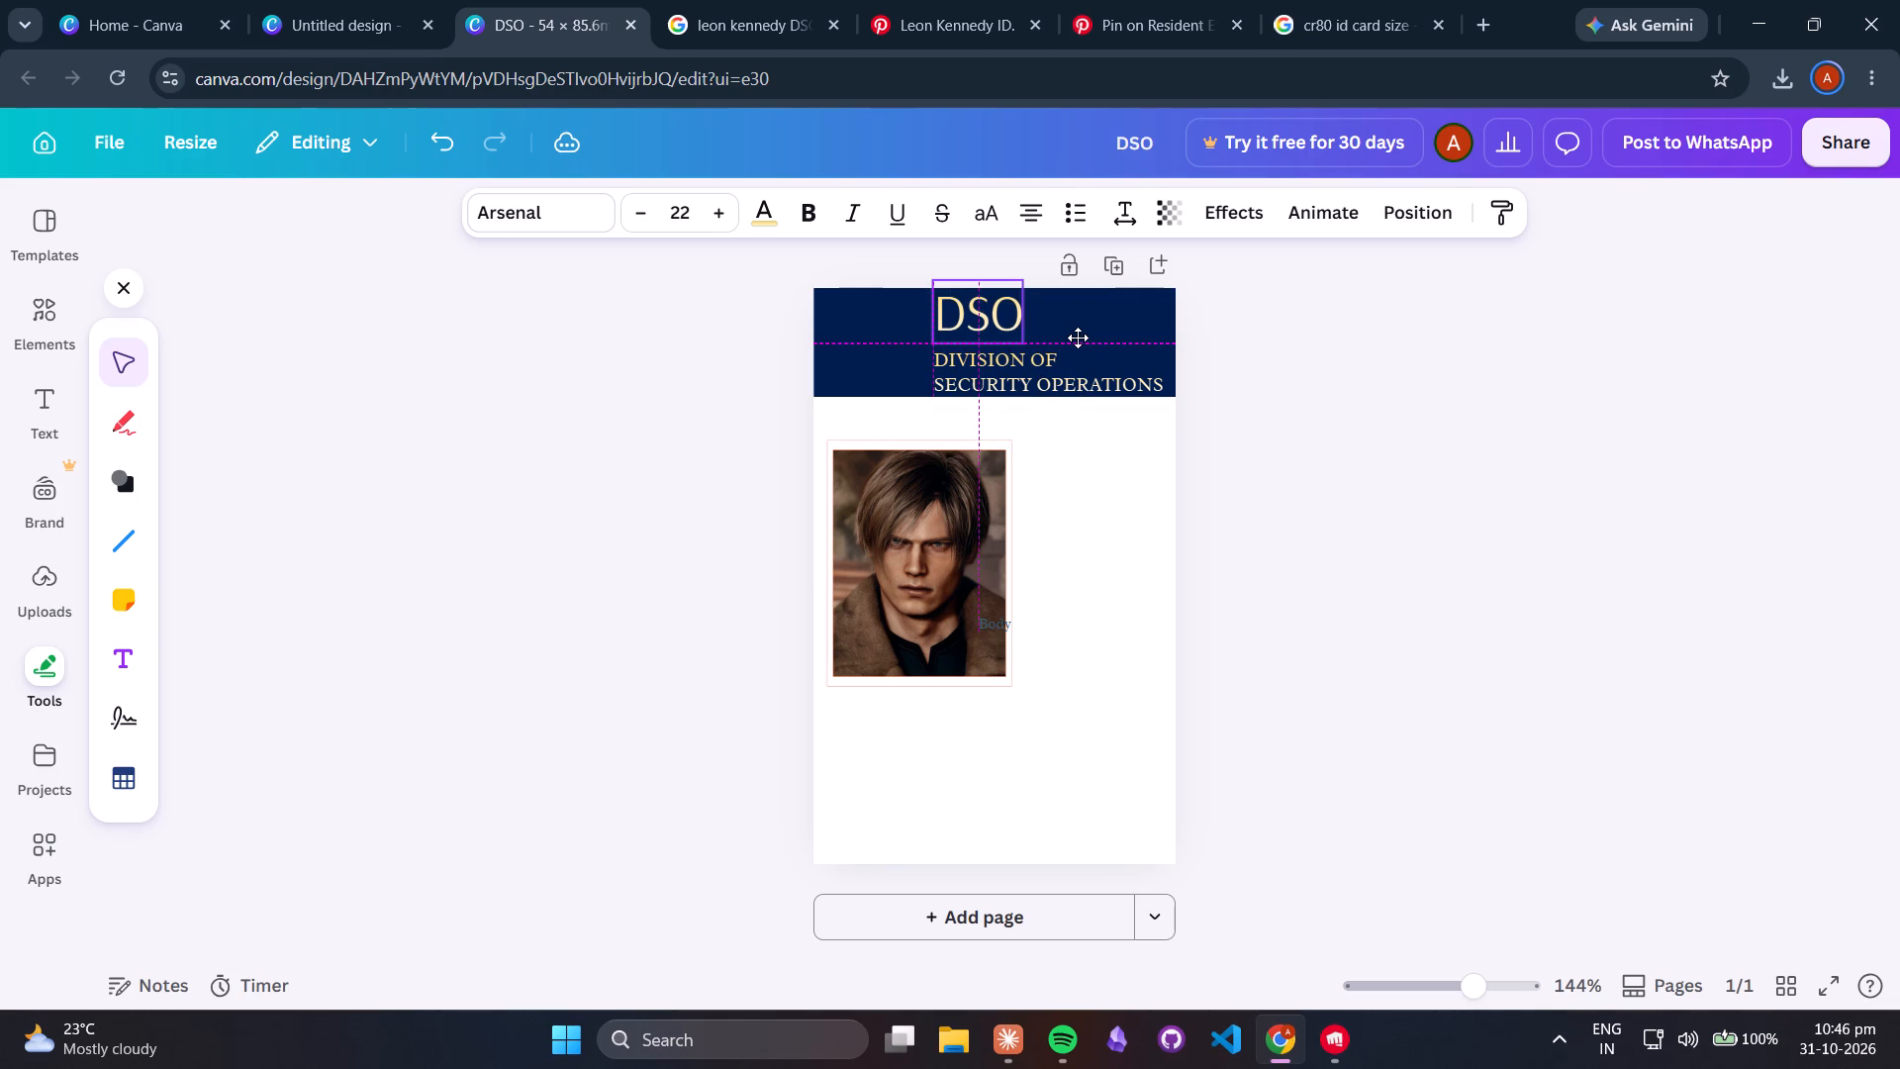
{"action": "left_click_drag", "start_coordinate": [1078, 338], "coordinate": [1077, 338]}
{"action": "left_click", "coordinate": [649, 212]}
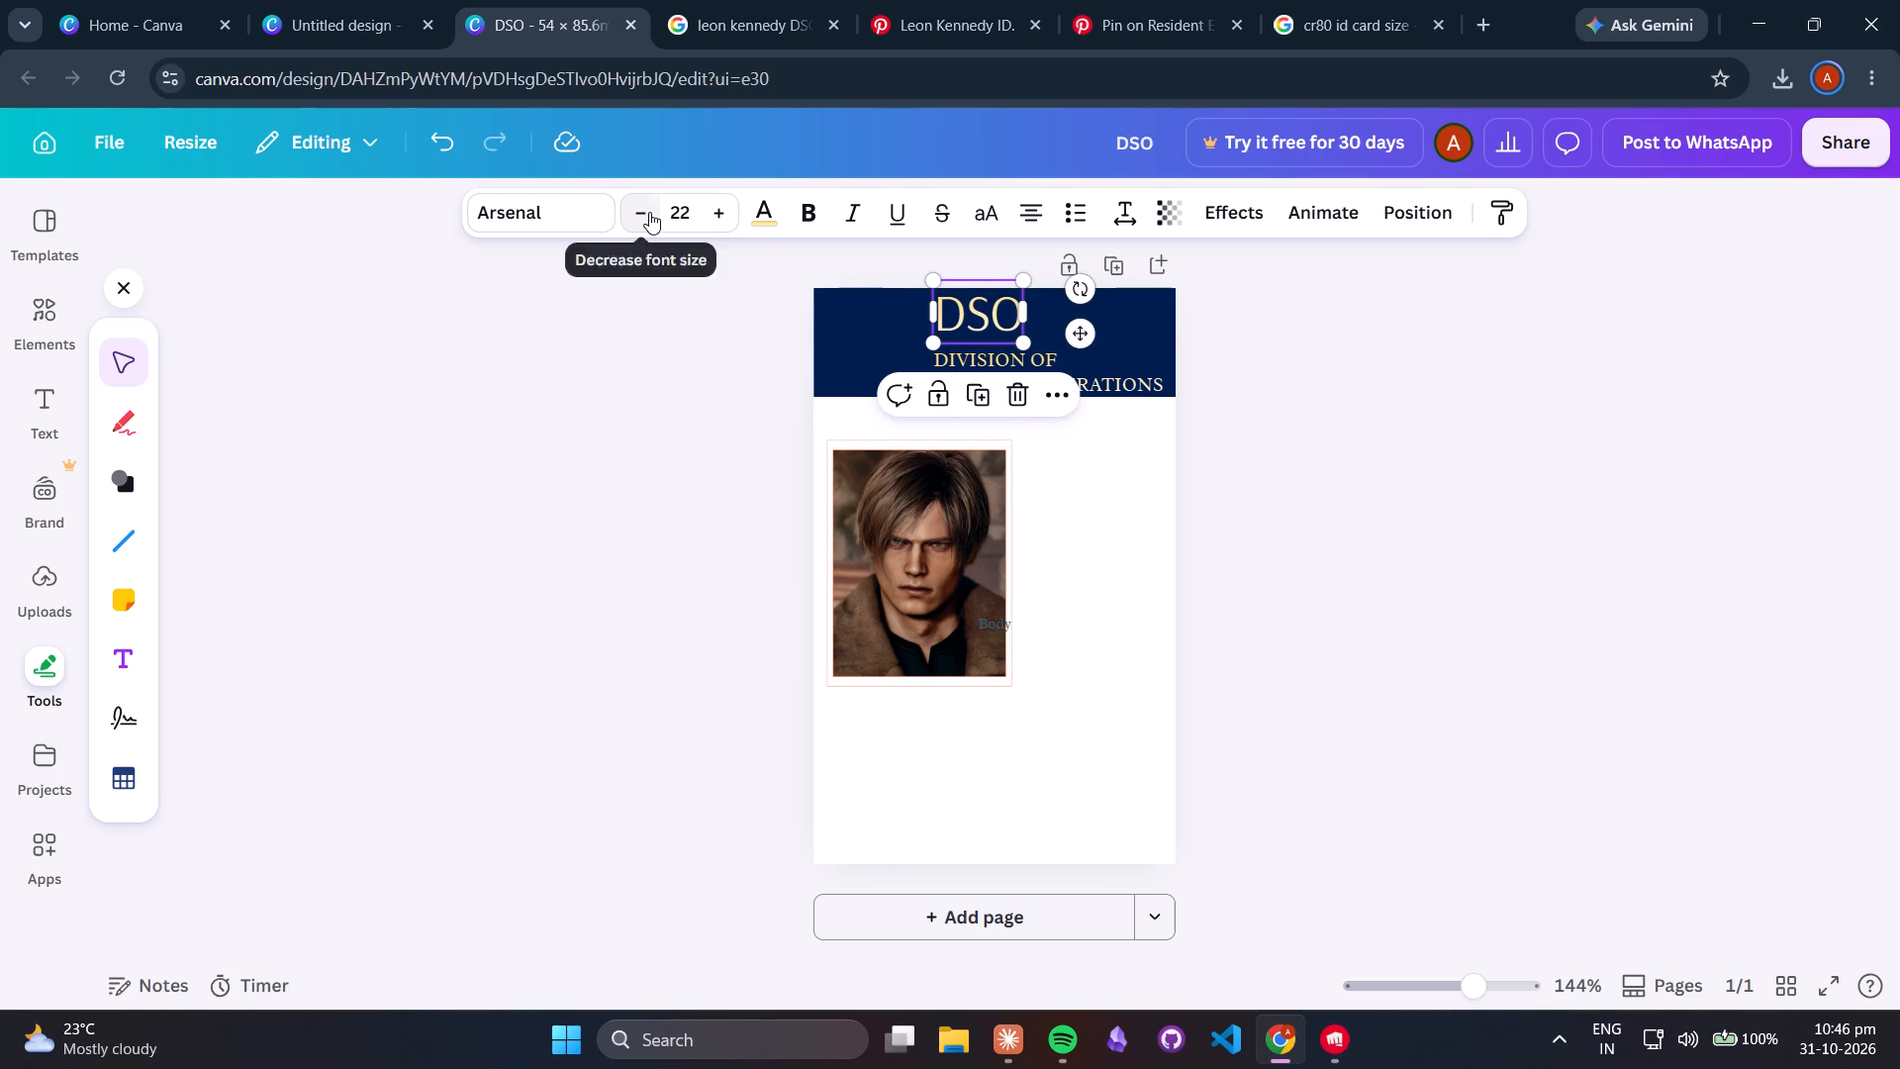
{"action": "left_click", "coordinate": [649, 212]}
{"action": "left_click", "coordinate": [1077, 338]}
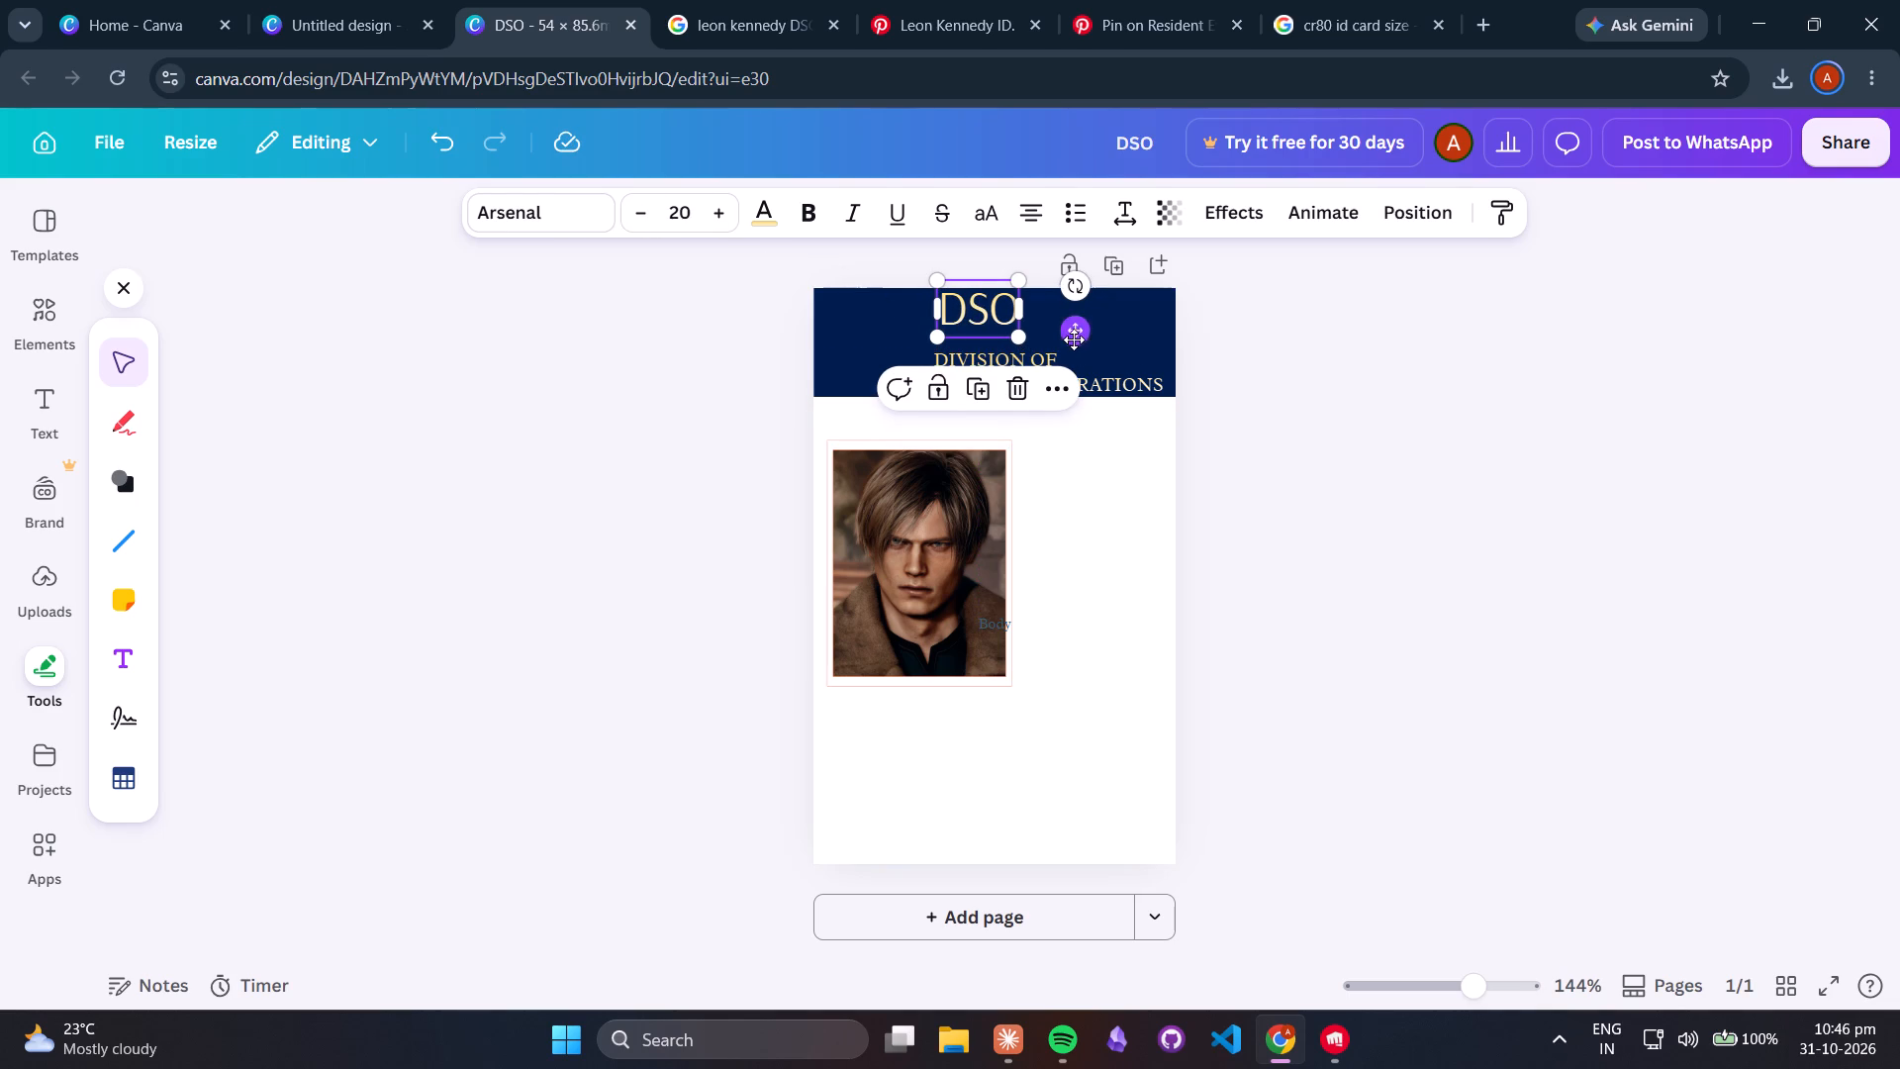
{"action": "left_click", "coordinate": [1336, 445]}
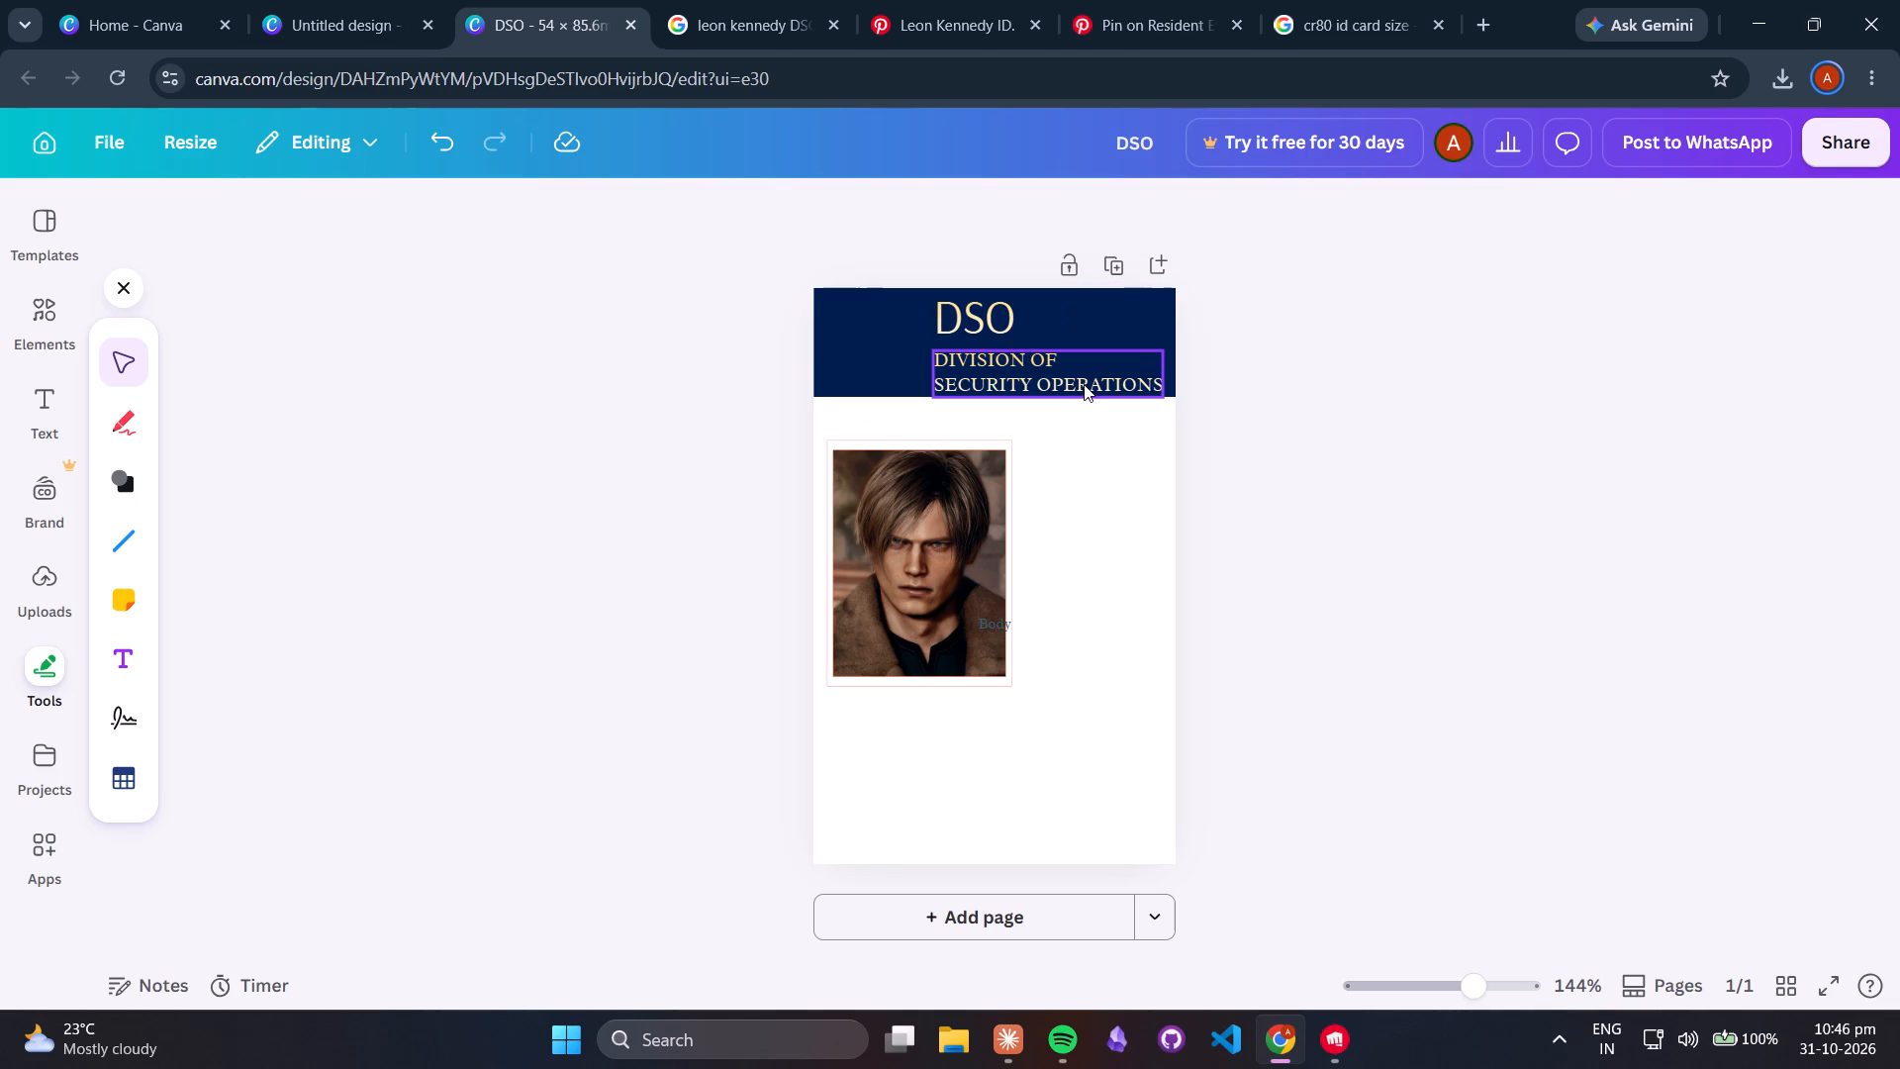
{"action": "left_click", "coordinate": [1084, 379]}
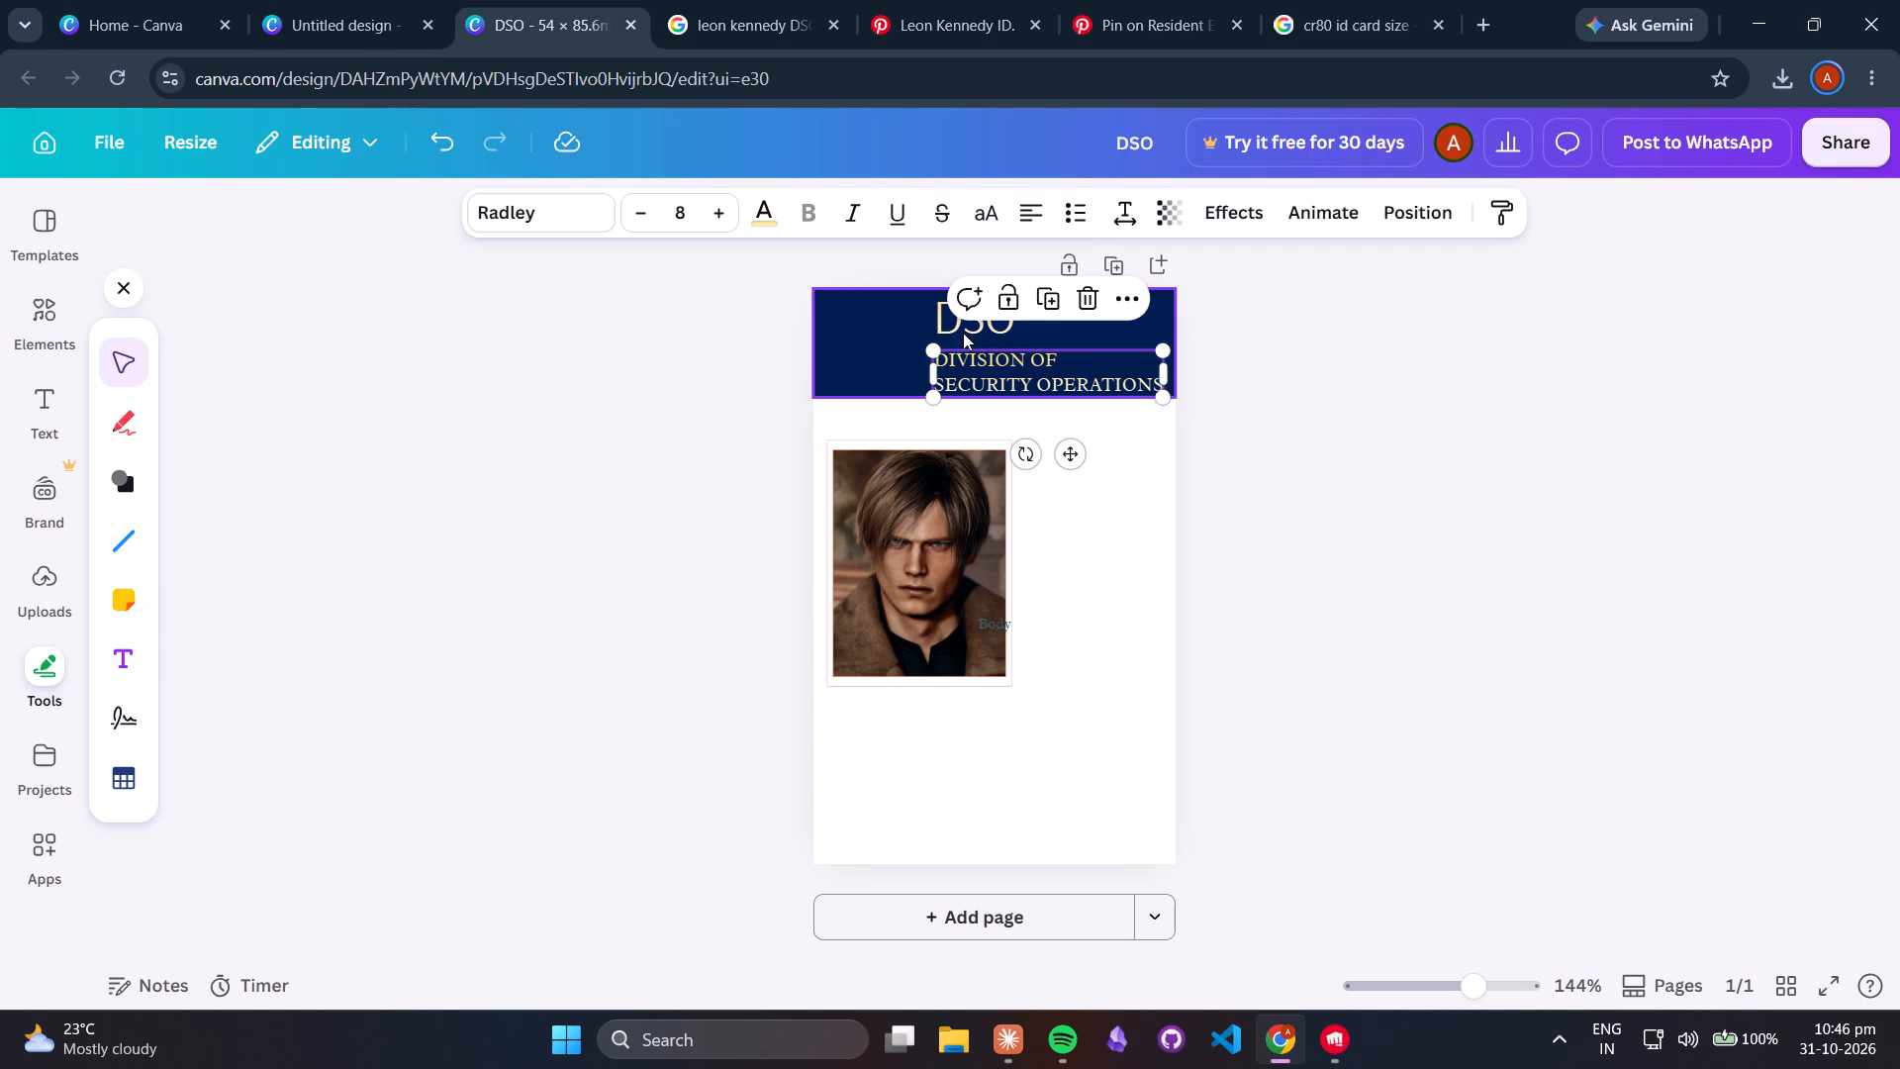
{"action": "left_click", "coordinate": [683, 305]}
{"action": "left_click", "coordinate": [978, 323]}
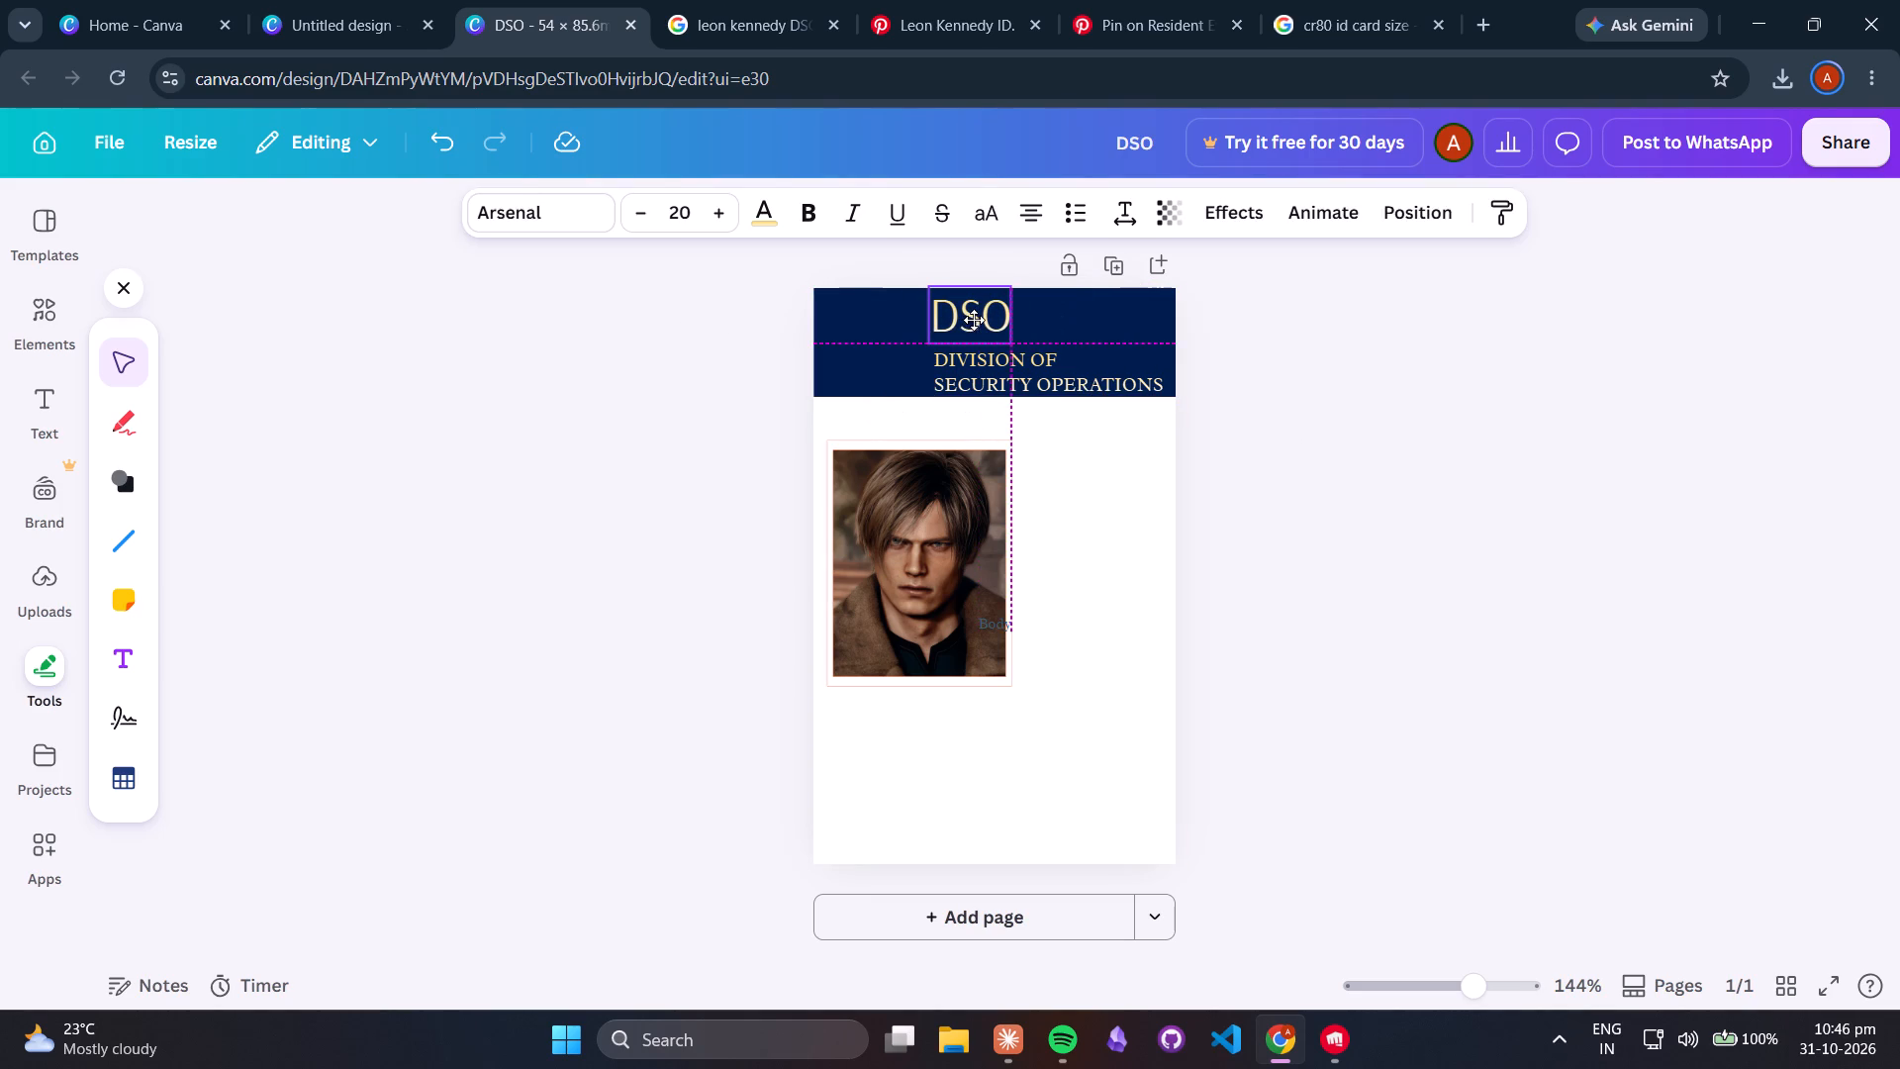
{"action": "double_click", "coordinate": [640, 219]}
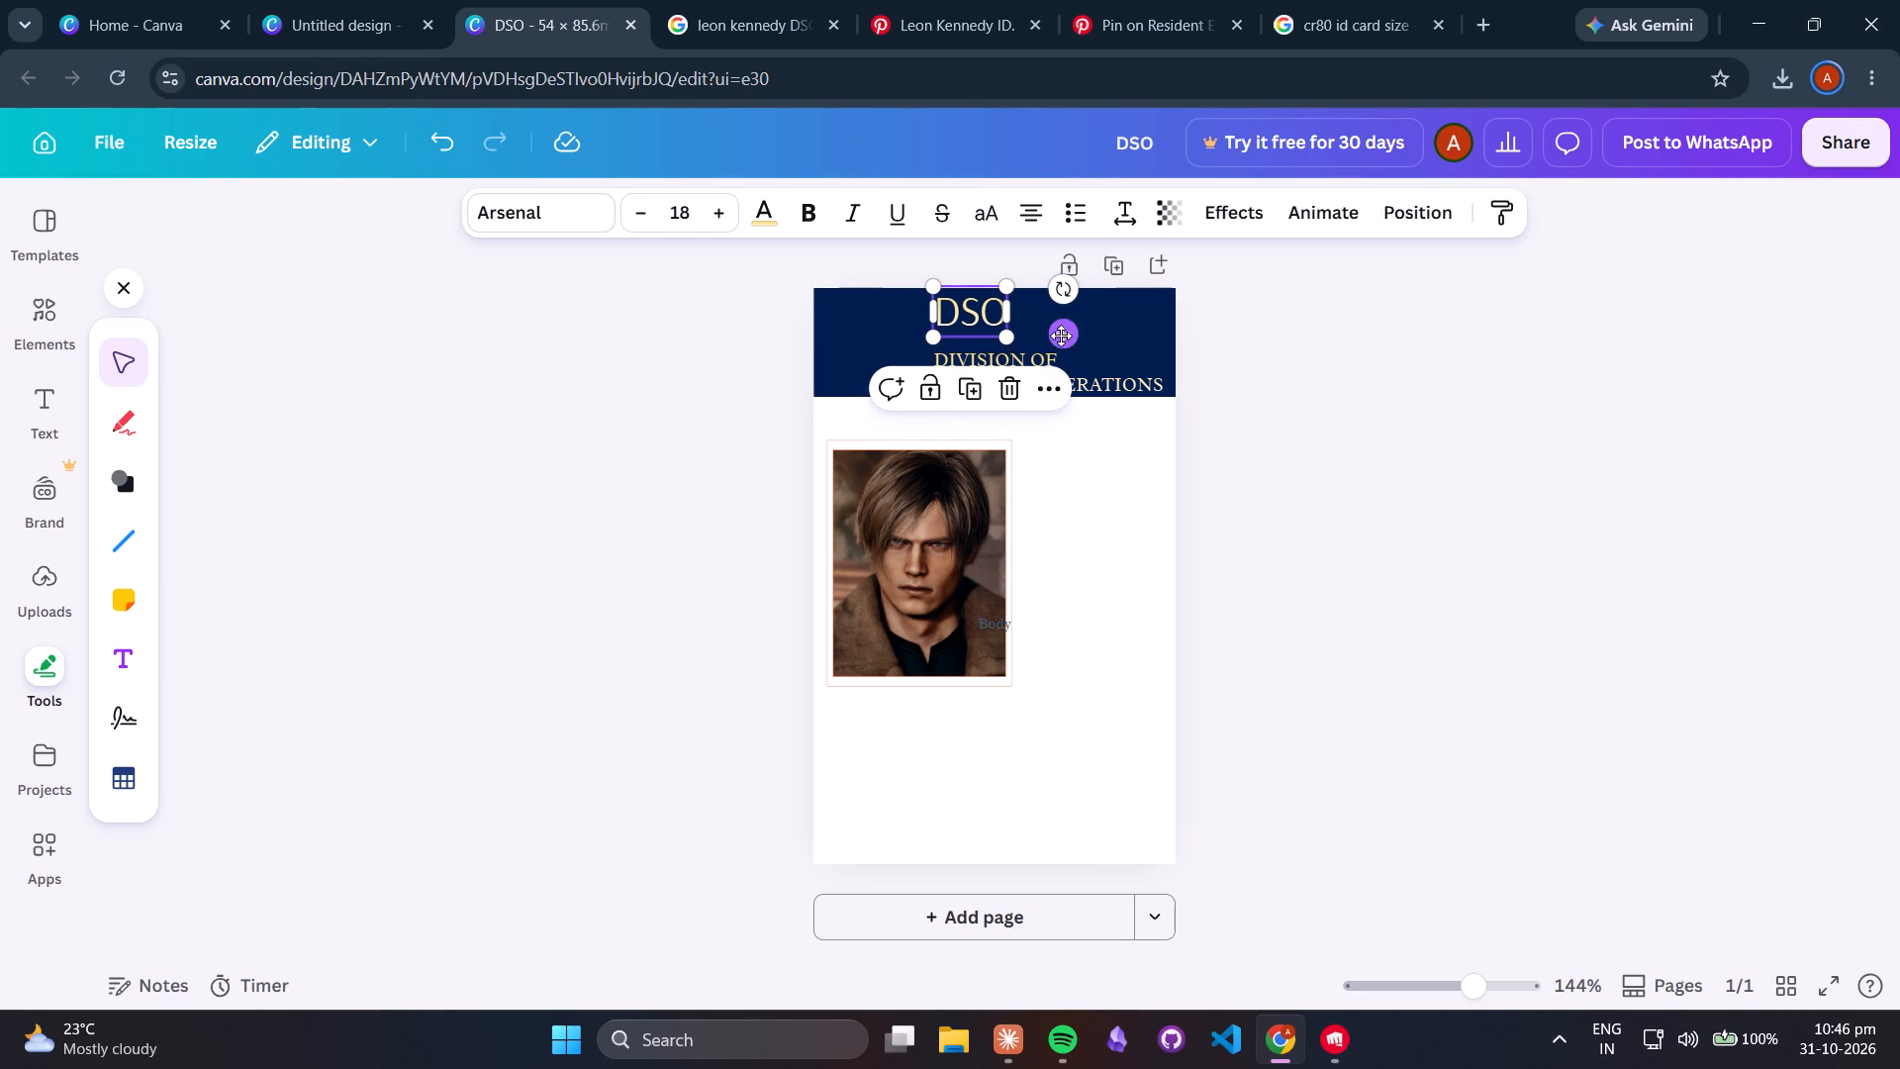
{"action": "left_click", "coordinate": [1235, 386]}
Move the DIVISION OF SECURITY OPERATIONS text up slightly, closer to the DSO title and left-aligned with it.
{"action": "left_click_drag", "start_coordinate": [1086, 380], "coordinate": [1084, 371]}
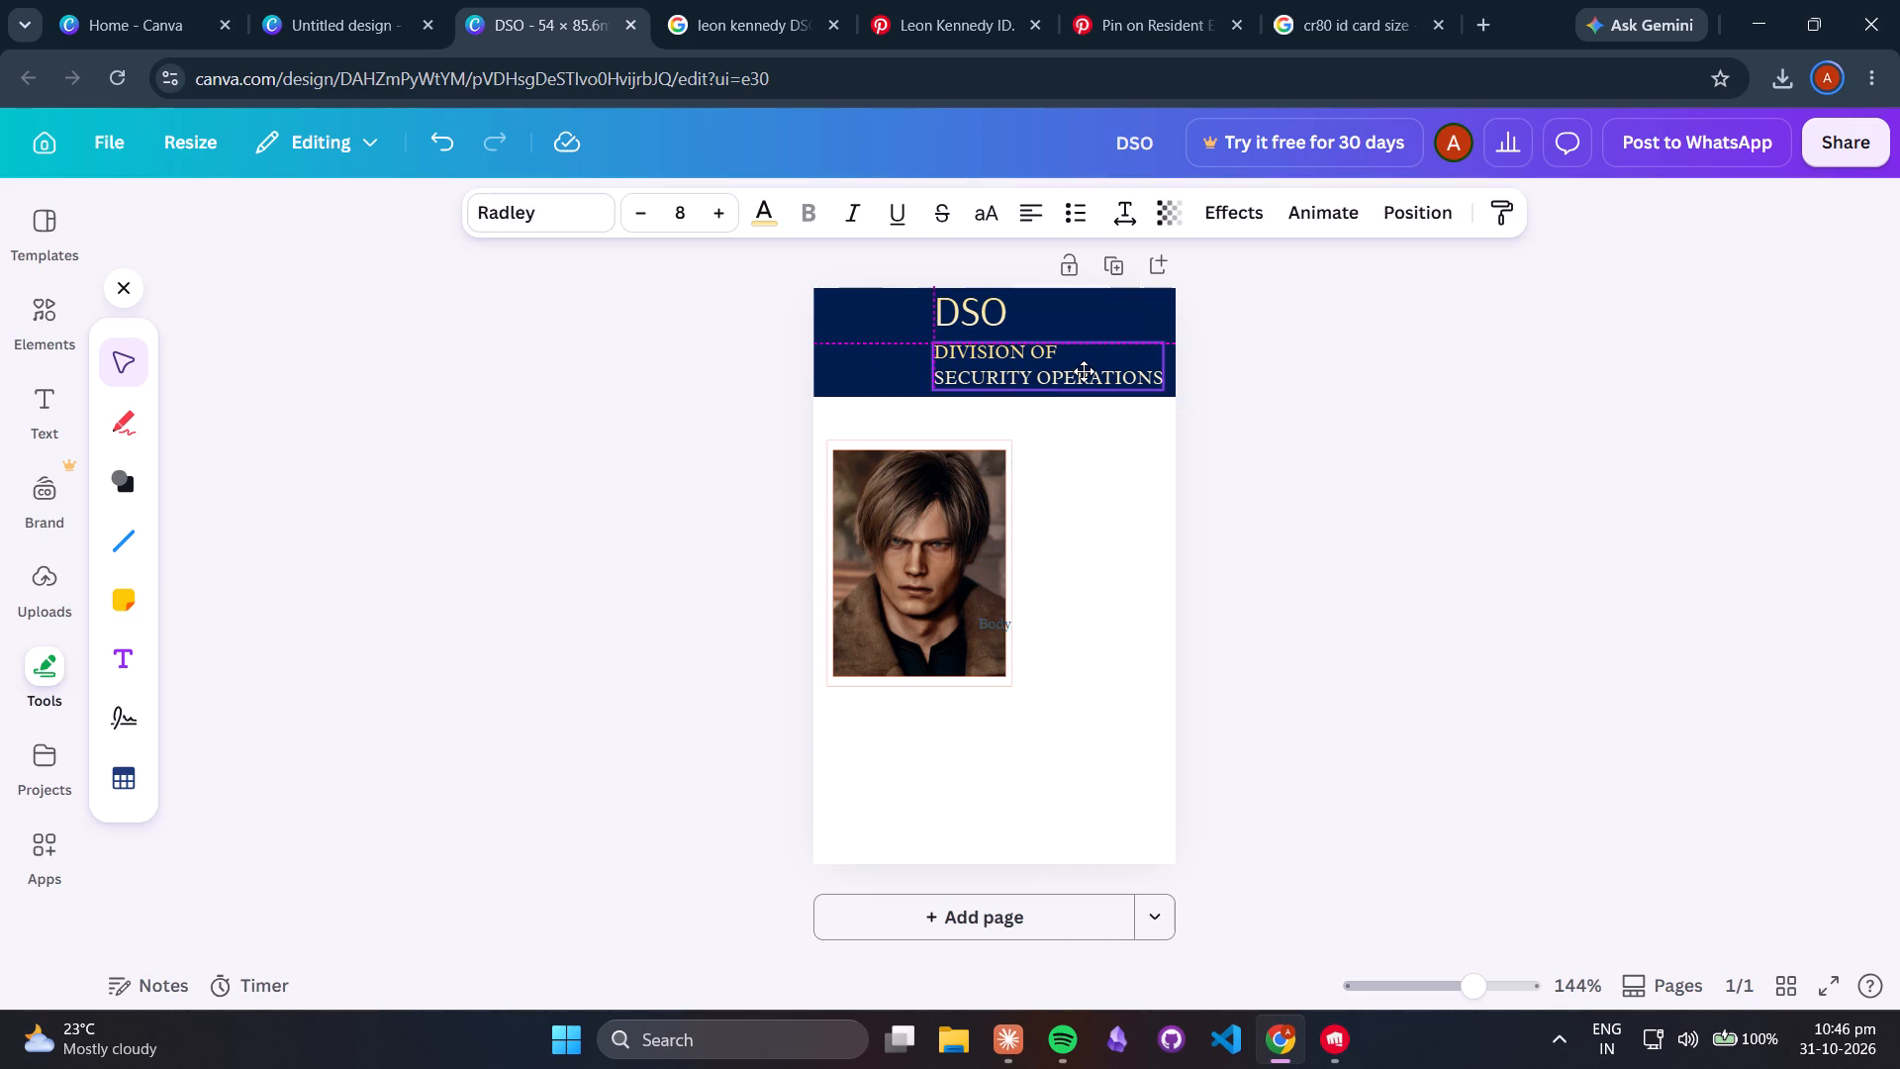
{"action": "left_click_drag", "start_coordinate": [1084, 371], "coordinate": [1083, 370]}
{"action": "left_click", "coordinate": [1321, 415]}
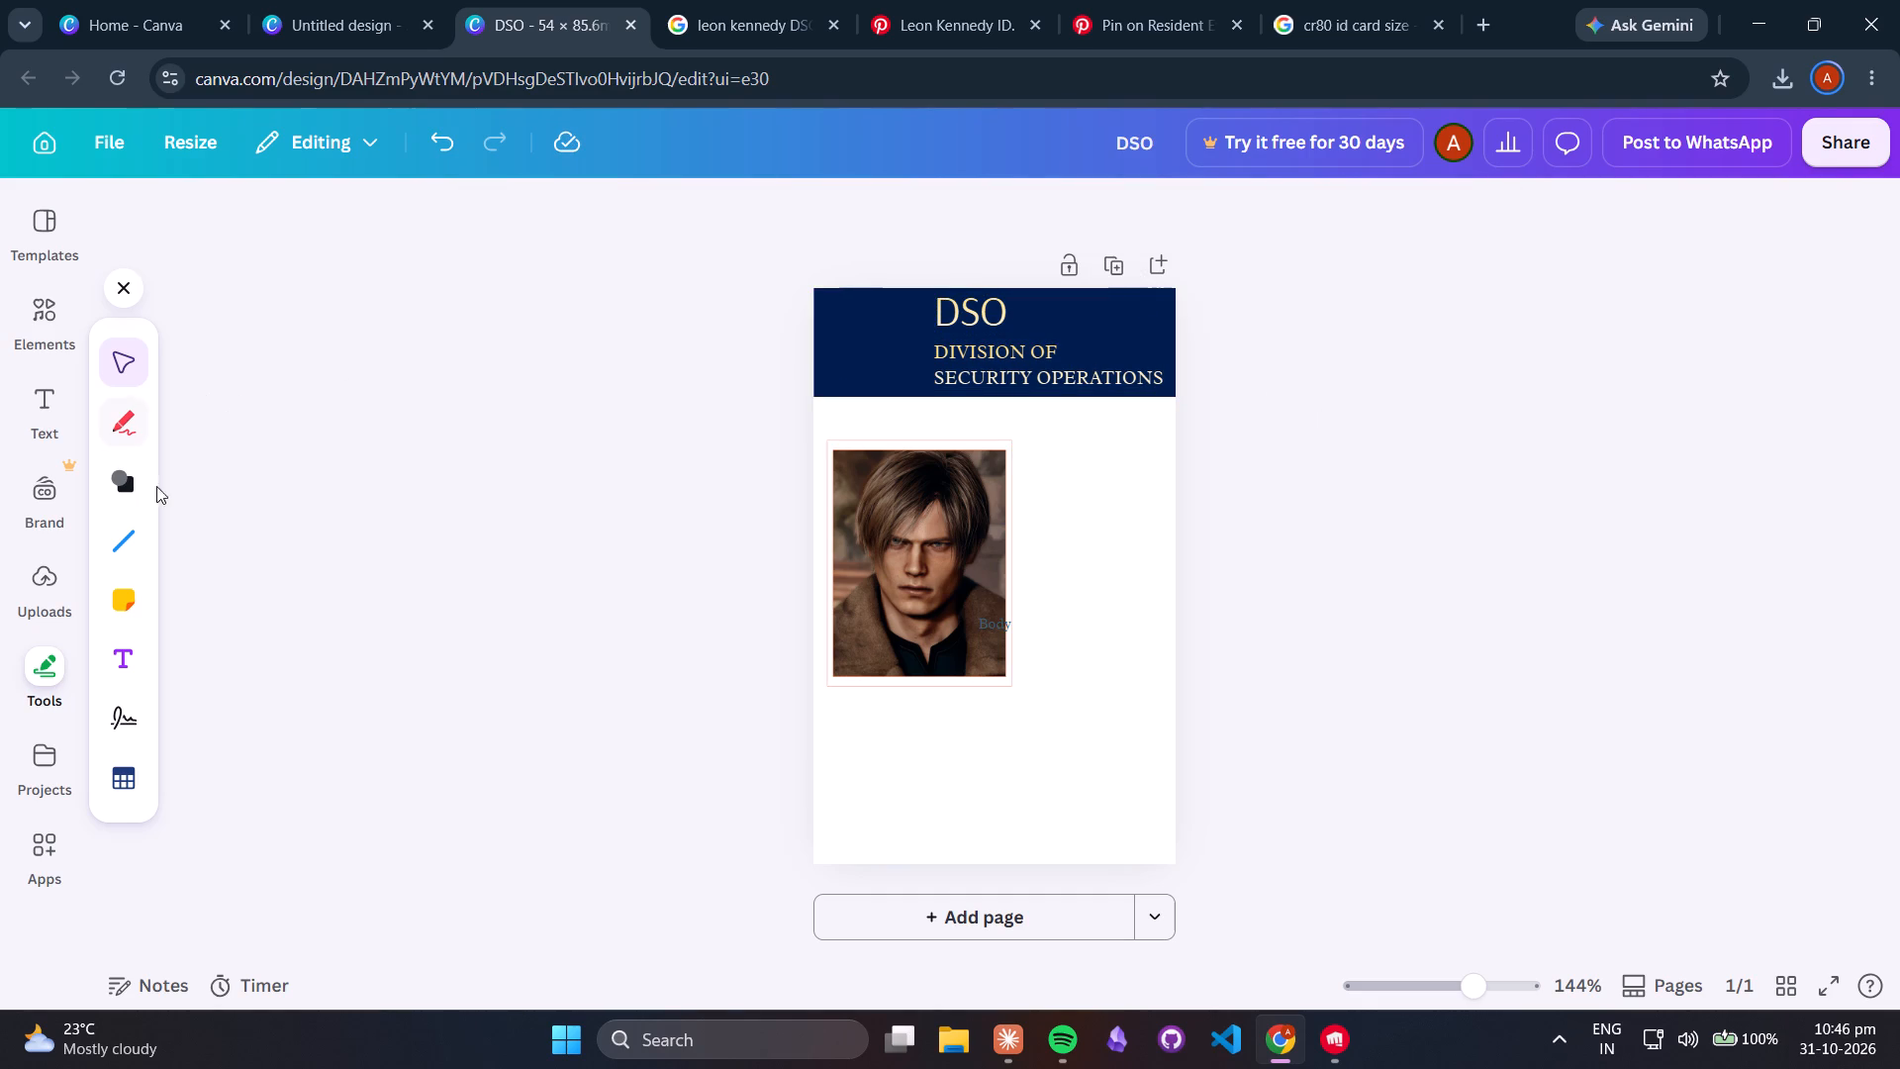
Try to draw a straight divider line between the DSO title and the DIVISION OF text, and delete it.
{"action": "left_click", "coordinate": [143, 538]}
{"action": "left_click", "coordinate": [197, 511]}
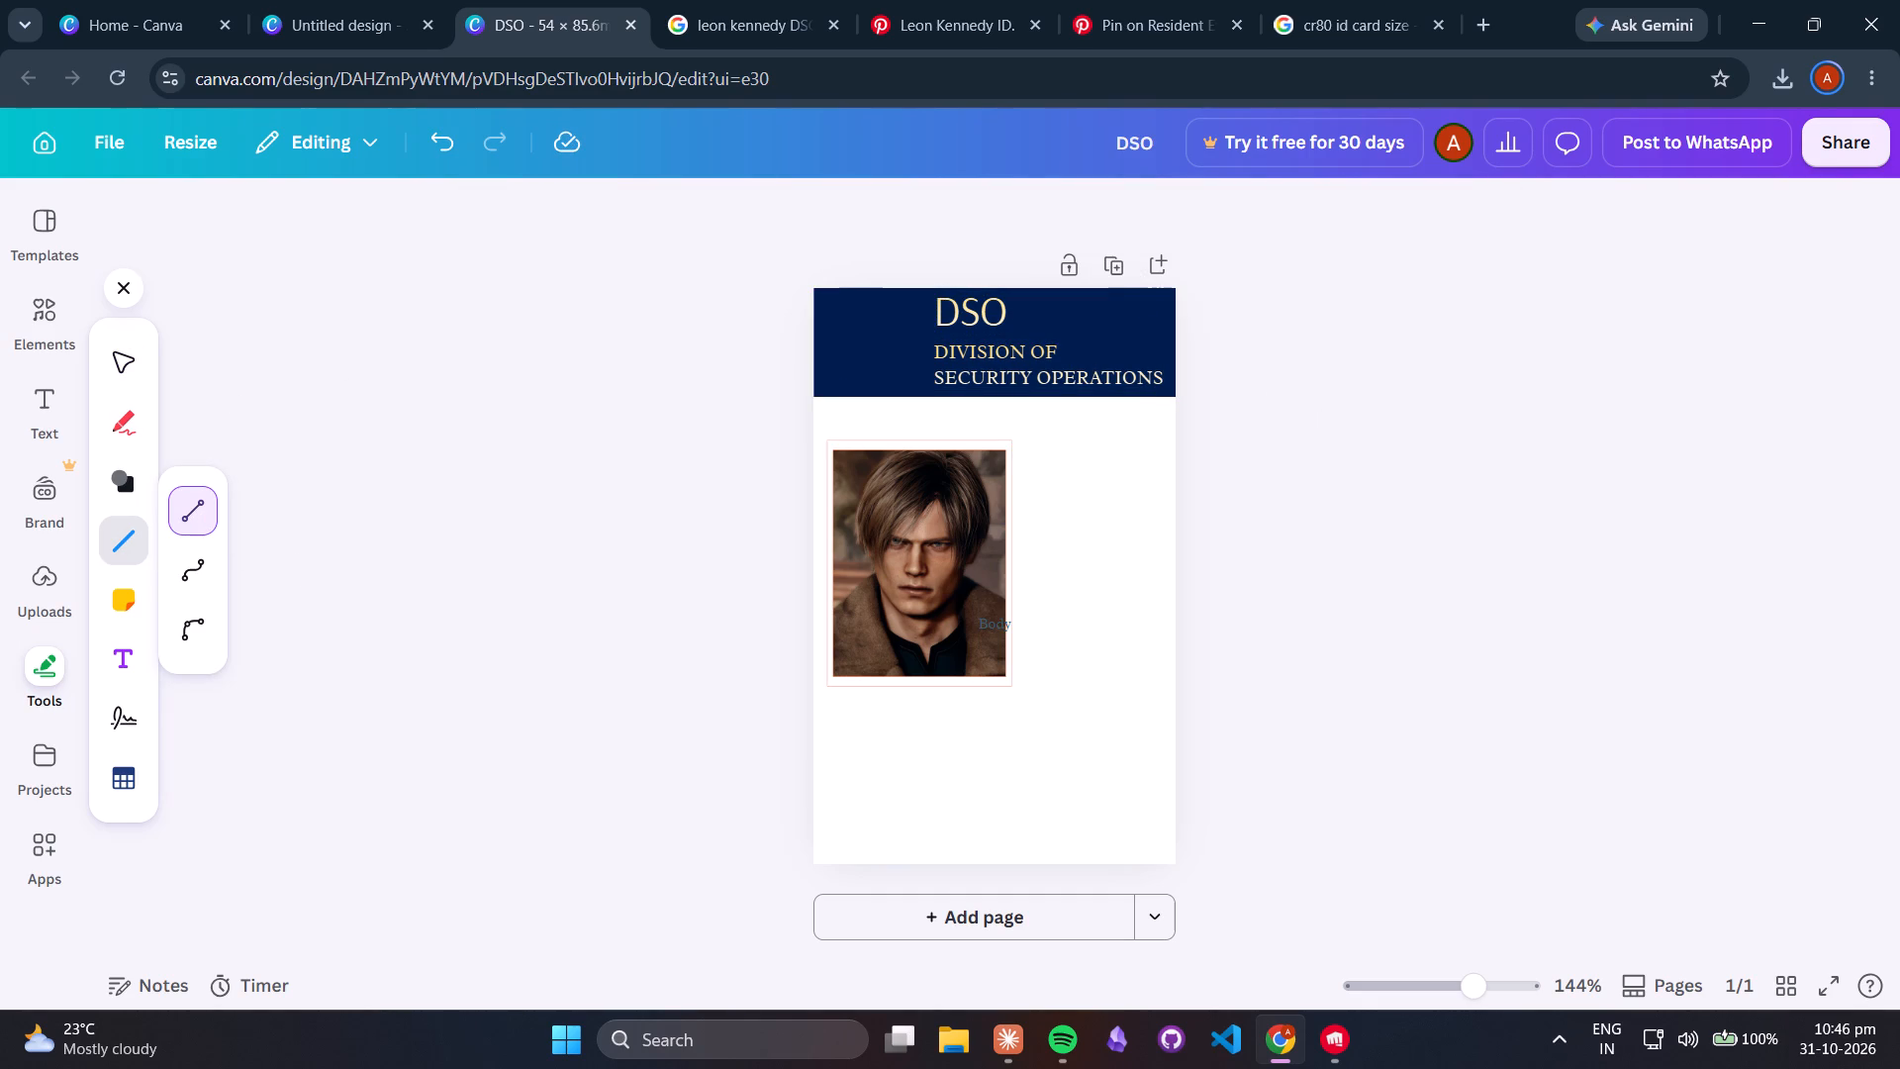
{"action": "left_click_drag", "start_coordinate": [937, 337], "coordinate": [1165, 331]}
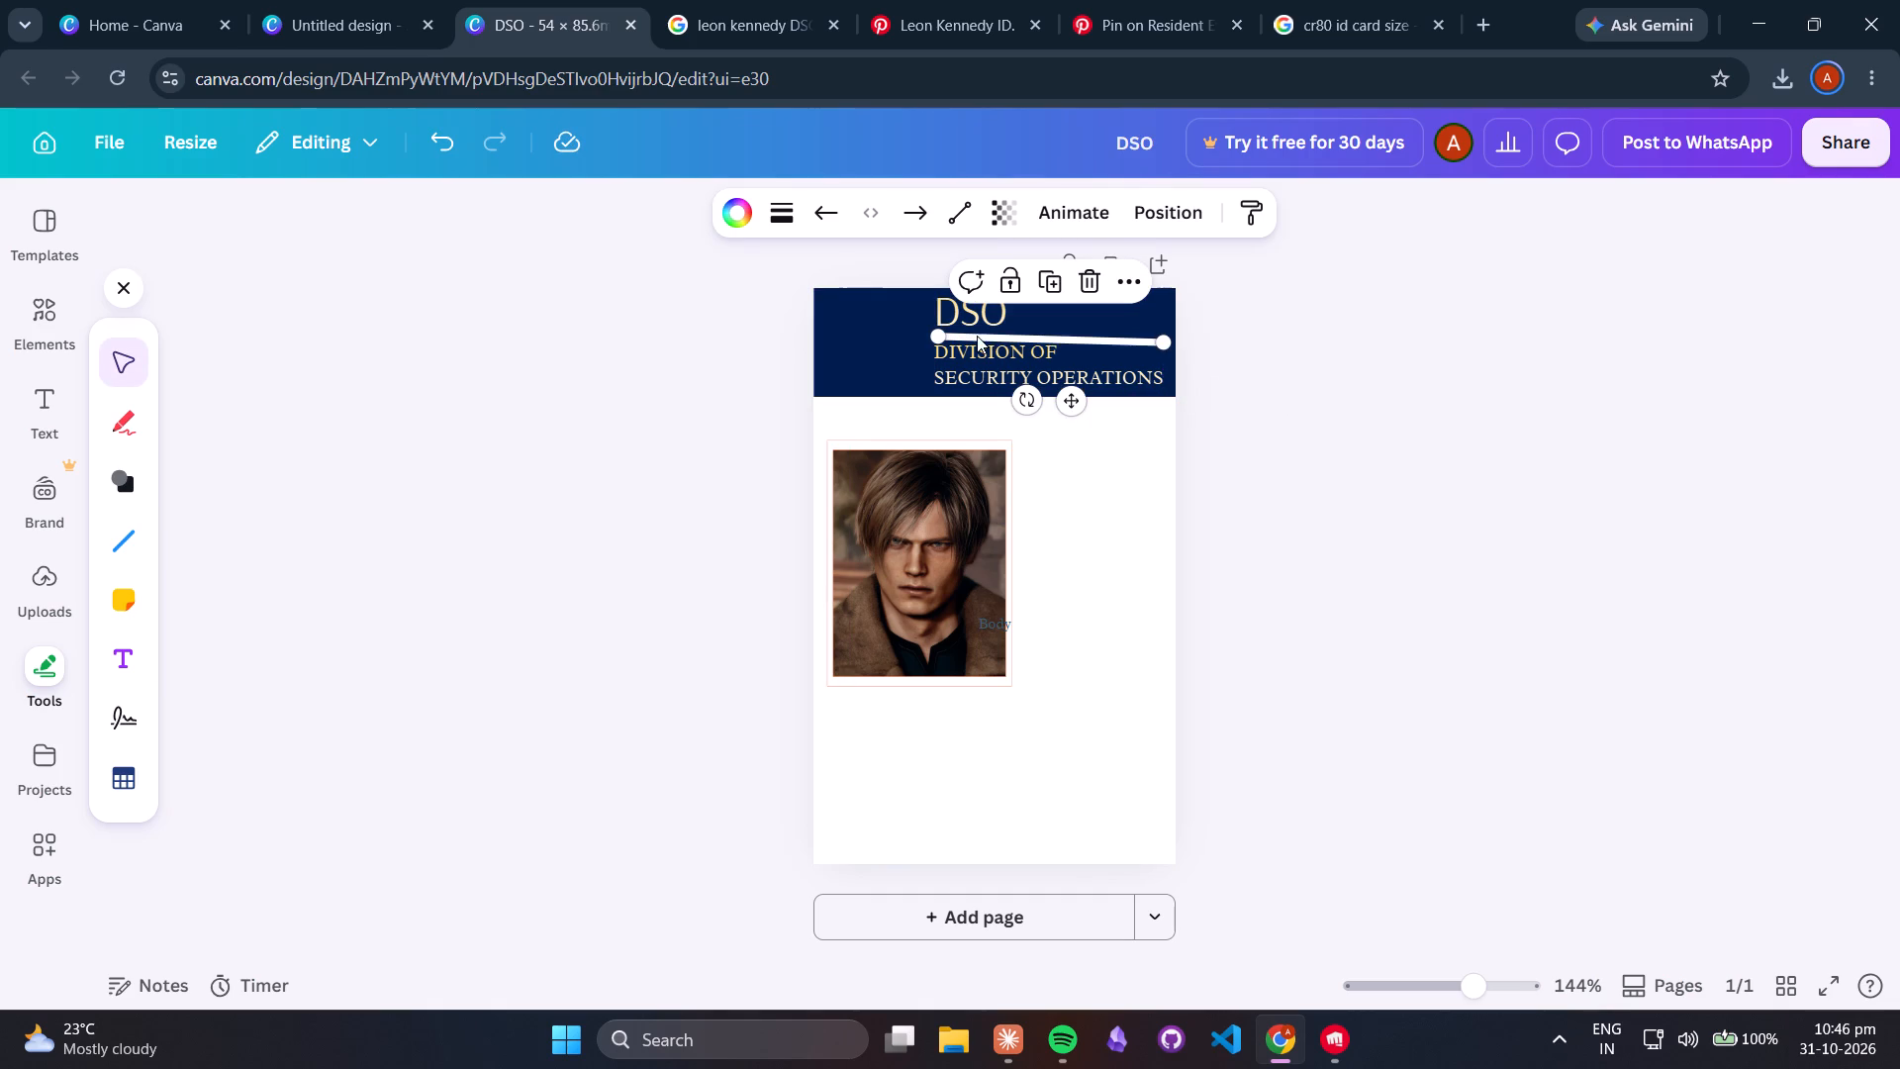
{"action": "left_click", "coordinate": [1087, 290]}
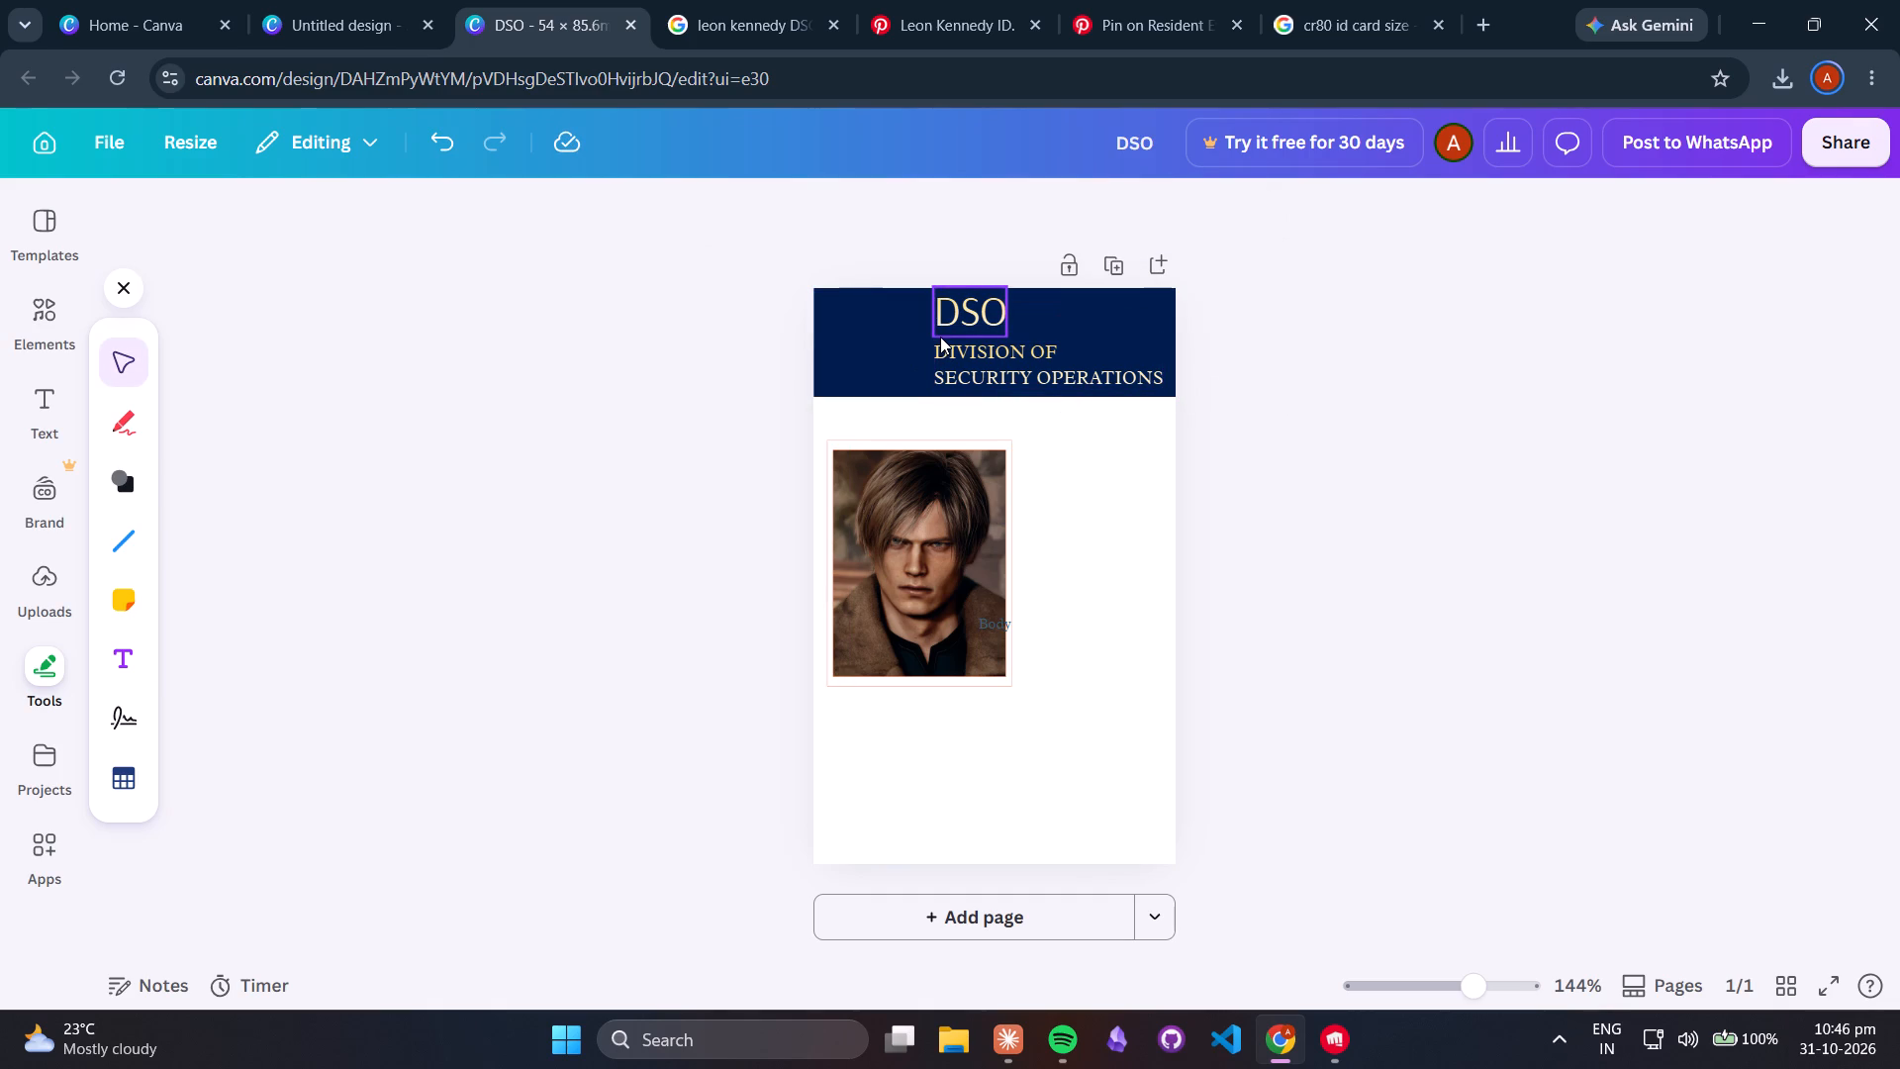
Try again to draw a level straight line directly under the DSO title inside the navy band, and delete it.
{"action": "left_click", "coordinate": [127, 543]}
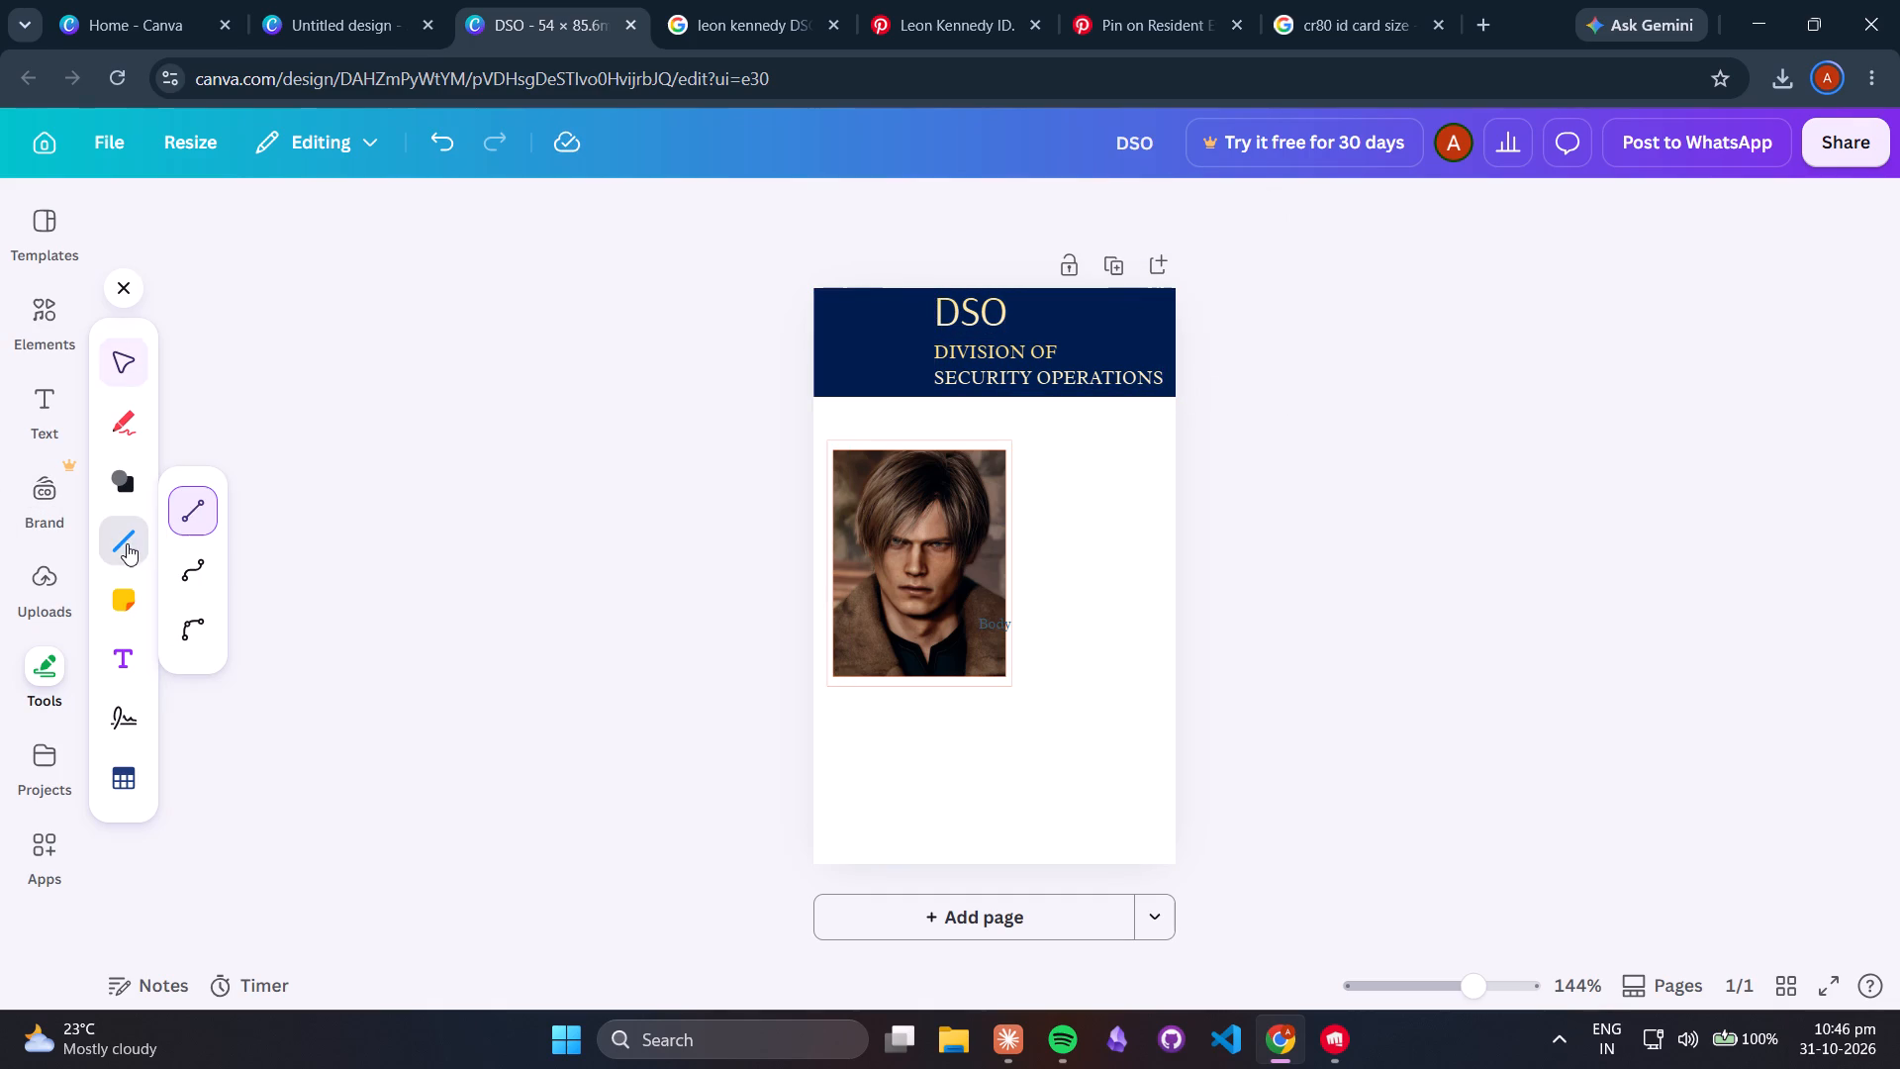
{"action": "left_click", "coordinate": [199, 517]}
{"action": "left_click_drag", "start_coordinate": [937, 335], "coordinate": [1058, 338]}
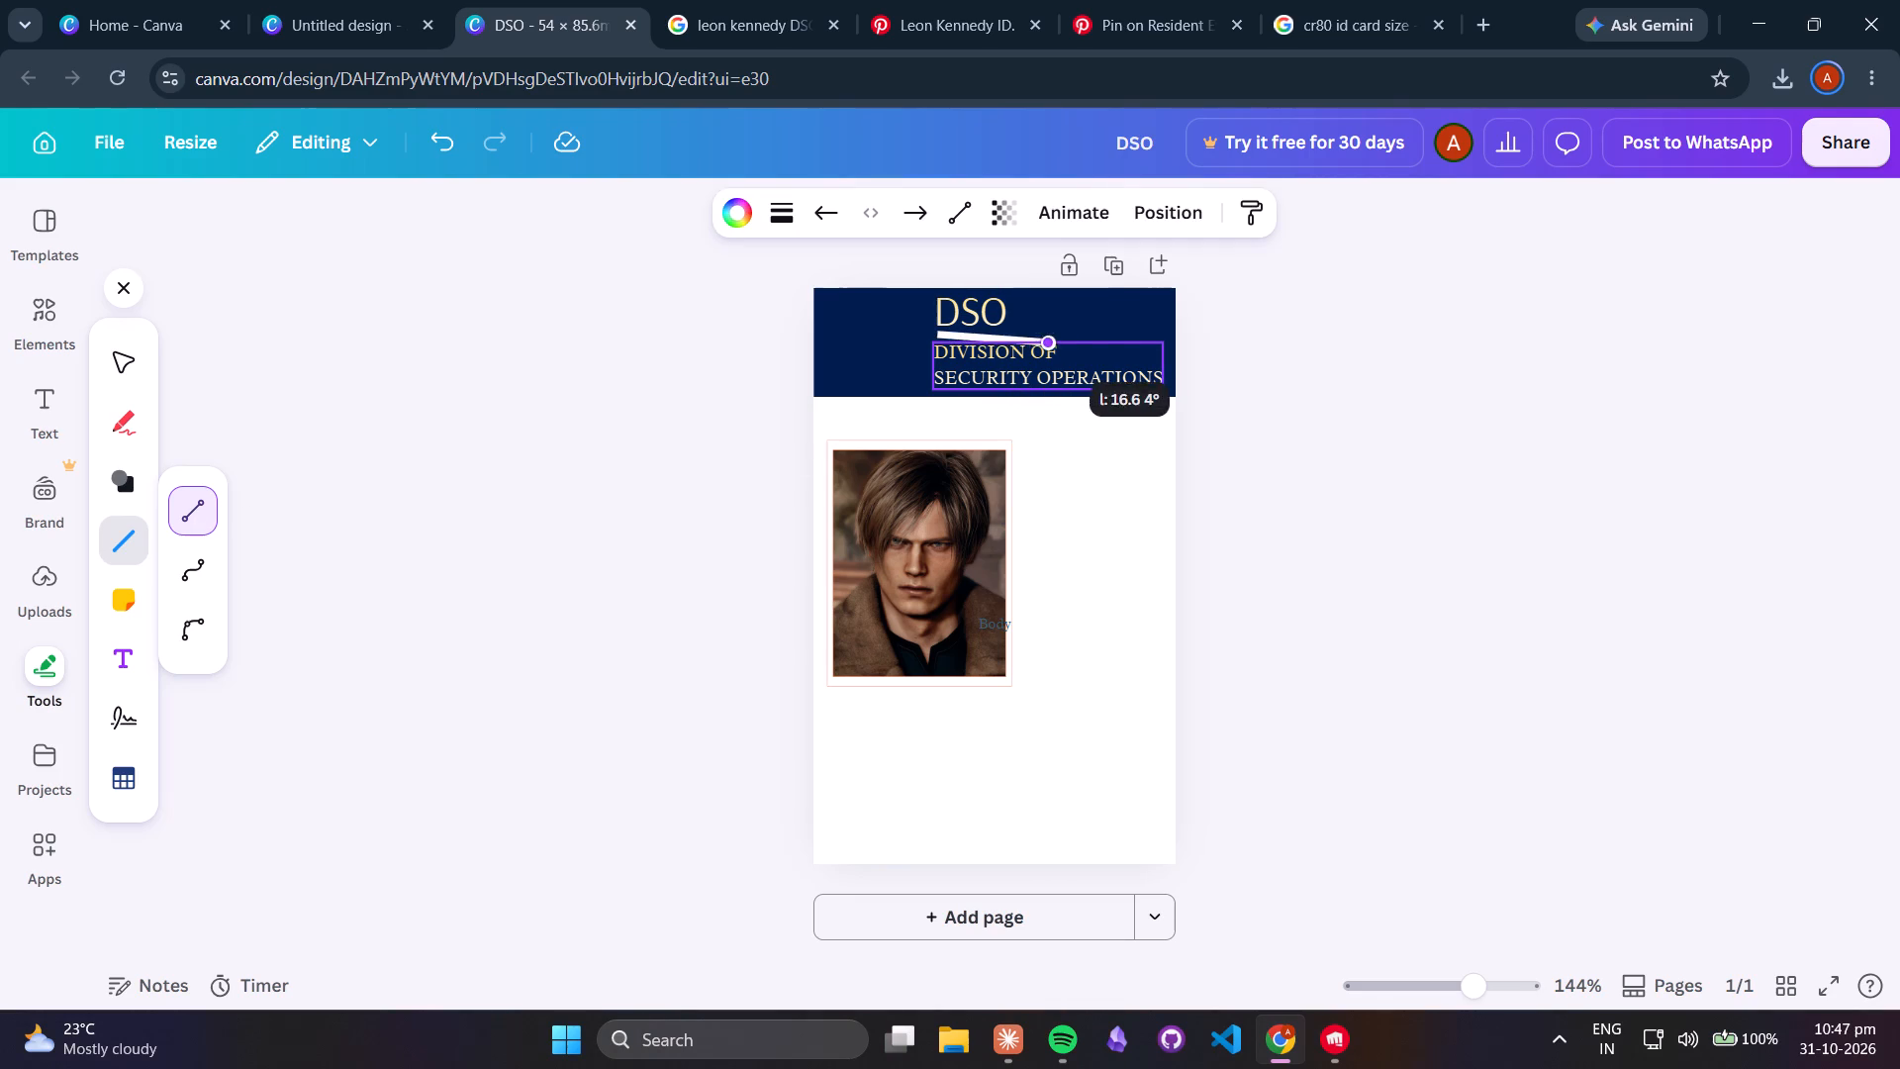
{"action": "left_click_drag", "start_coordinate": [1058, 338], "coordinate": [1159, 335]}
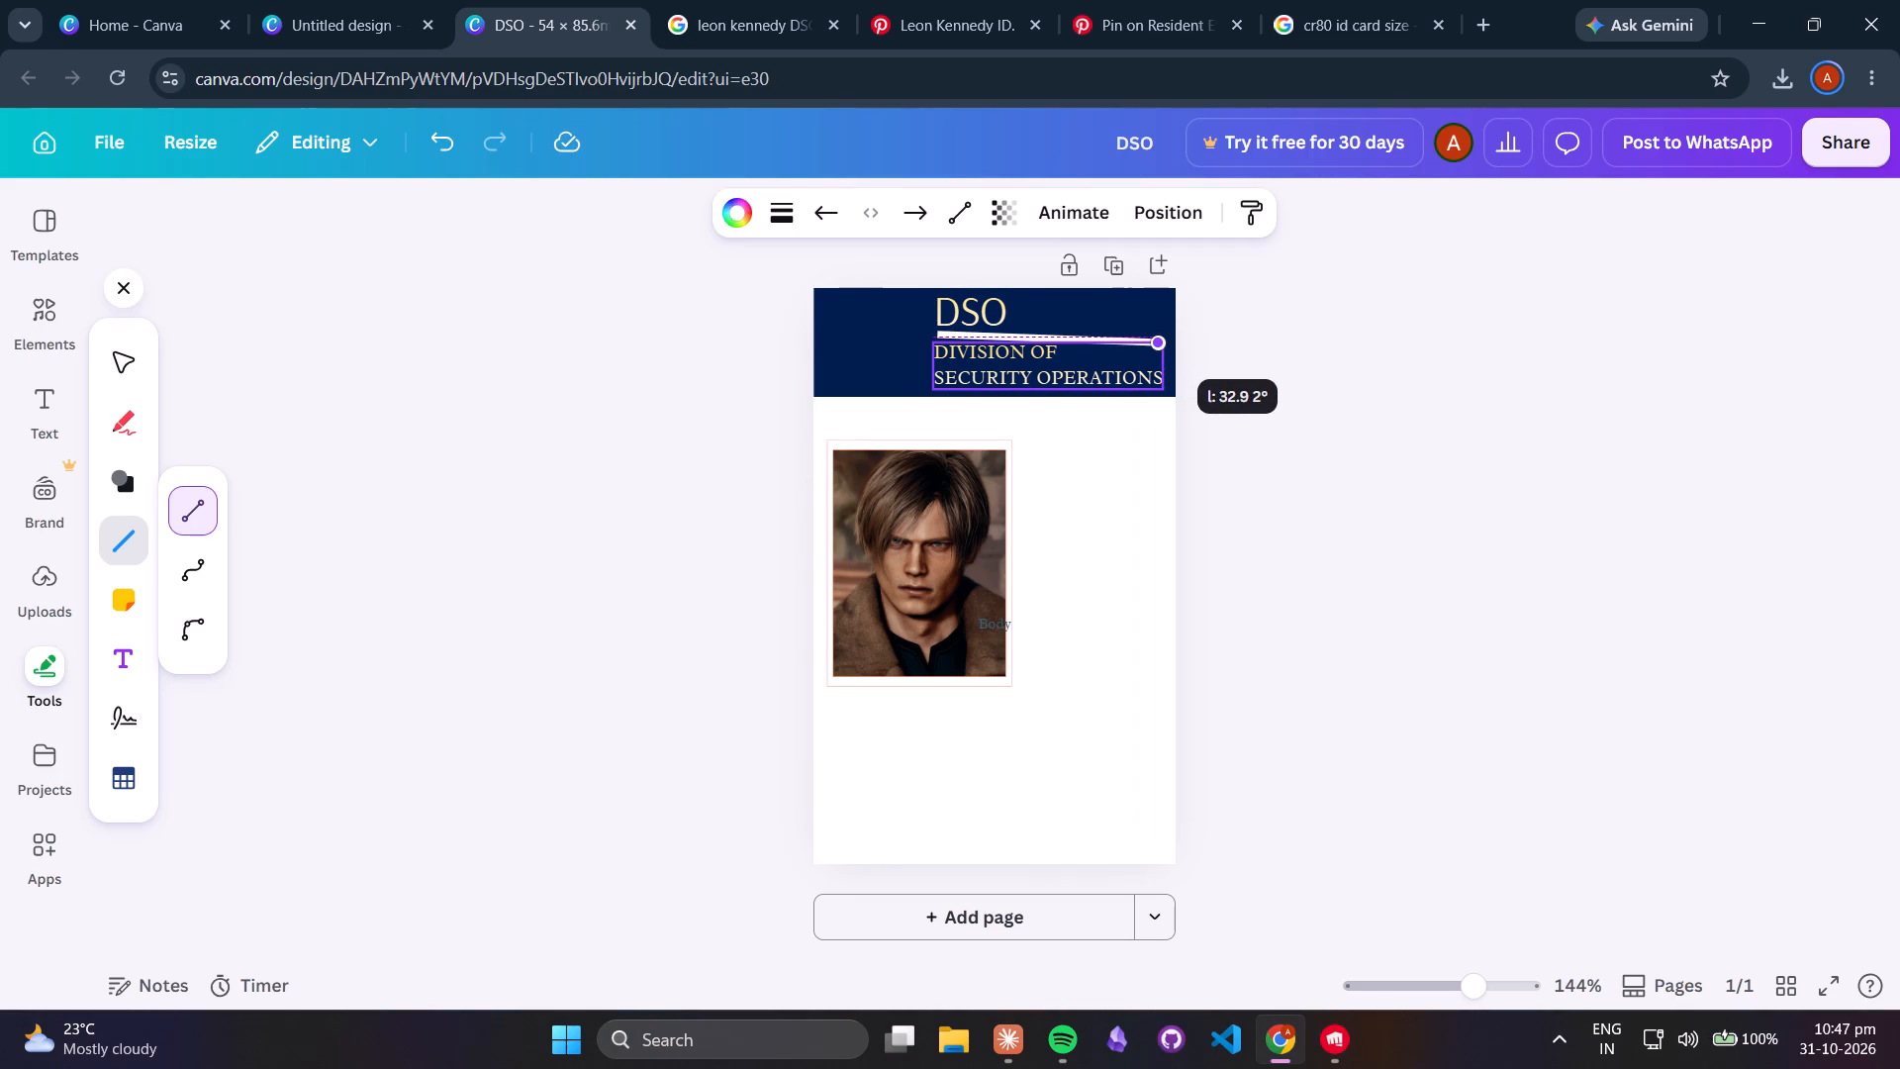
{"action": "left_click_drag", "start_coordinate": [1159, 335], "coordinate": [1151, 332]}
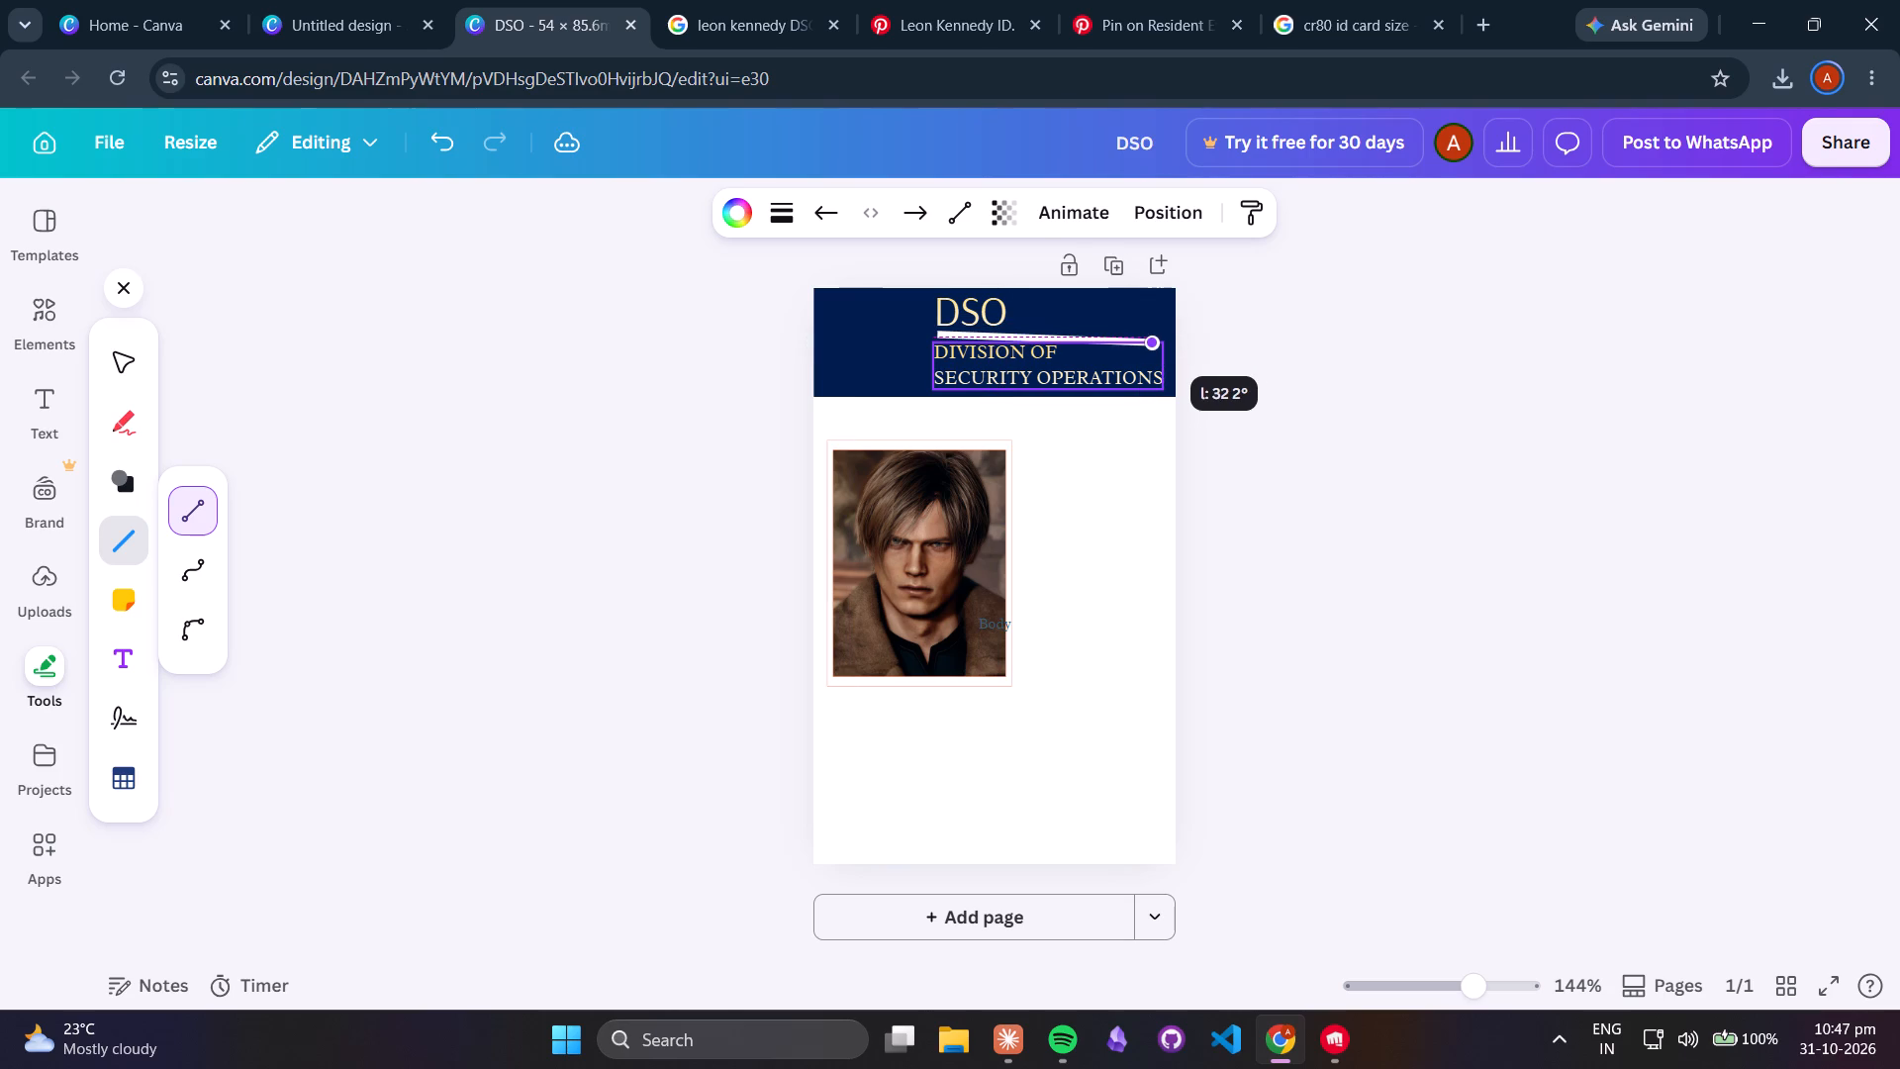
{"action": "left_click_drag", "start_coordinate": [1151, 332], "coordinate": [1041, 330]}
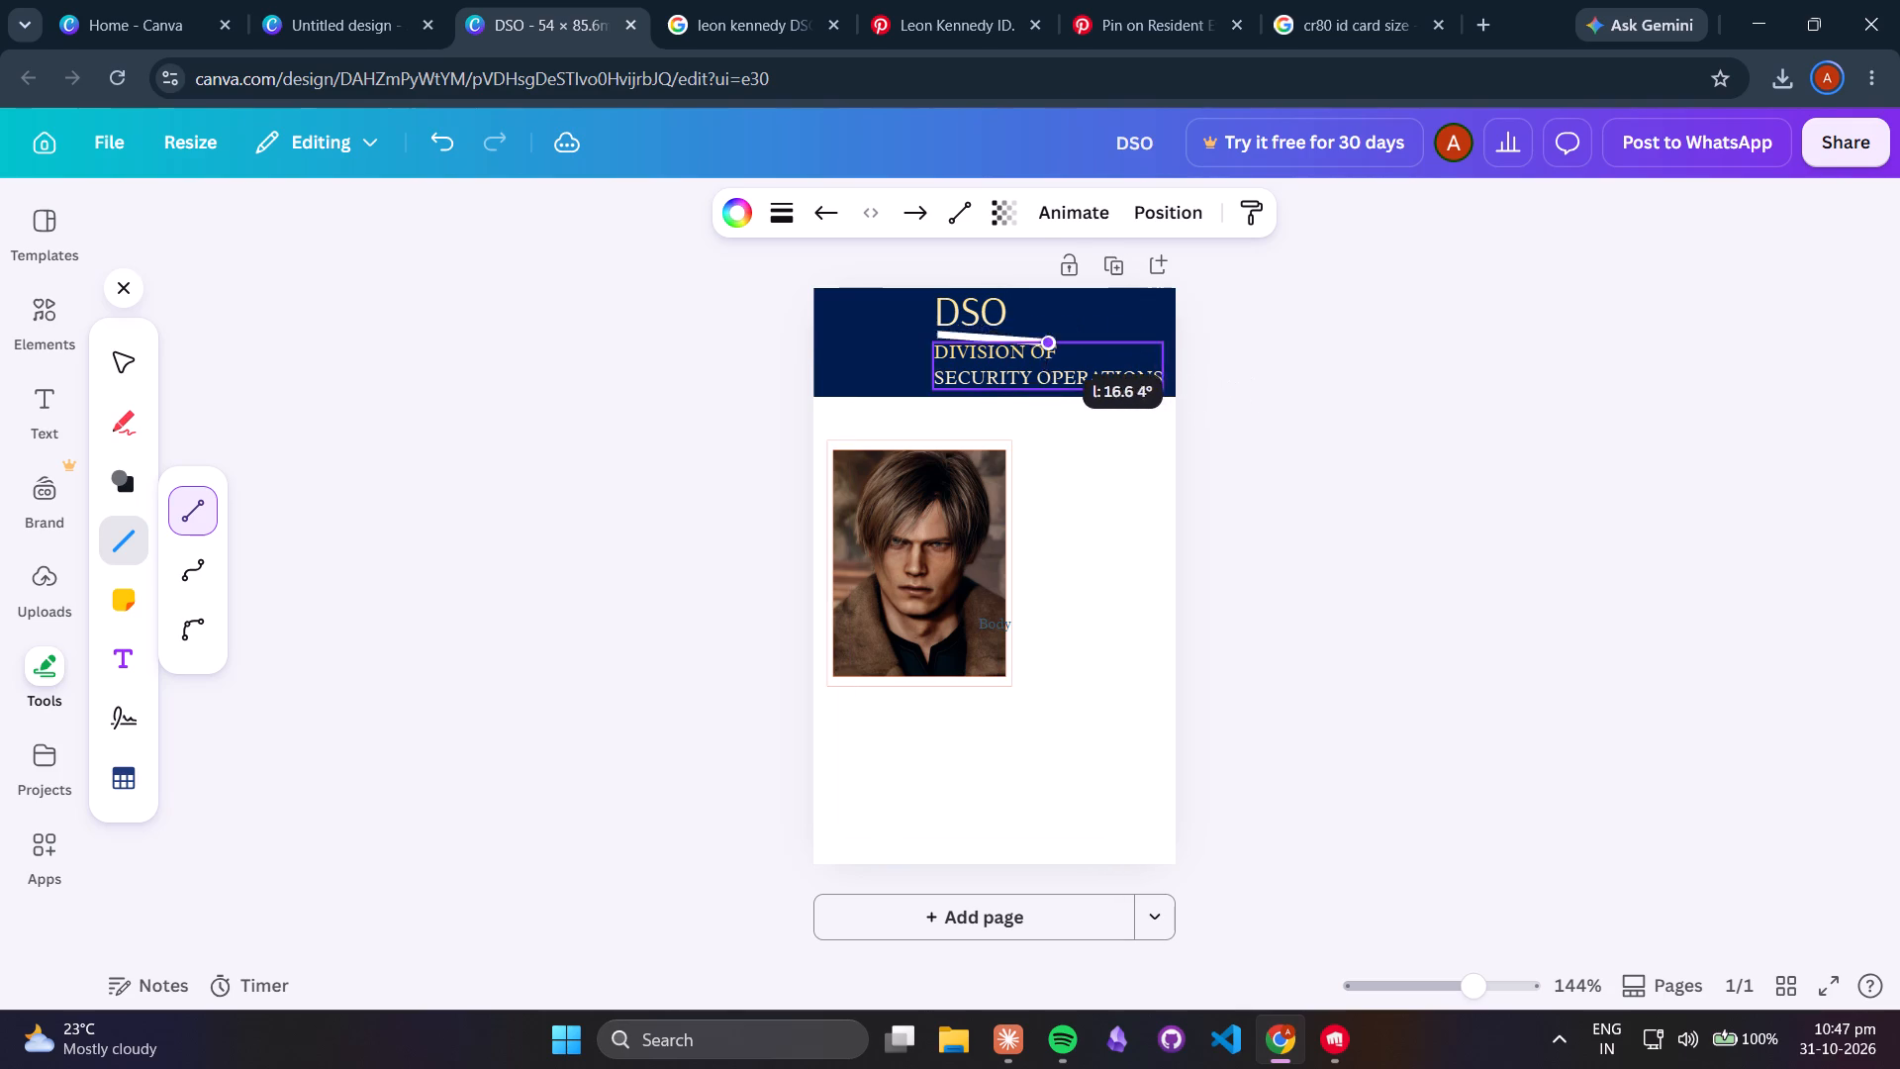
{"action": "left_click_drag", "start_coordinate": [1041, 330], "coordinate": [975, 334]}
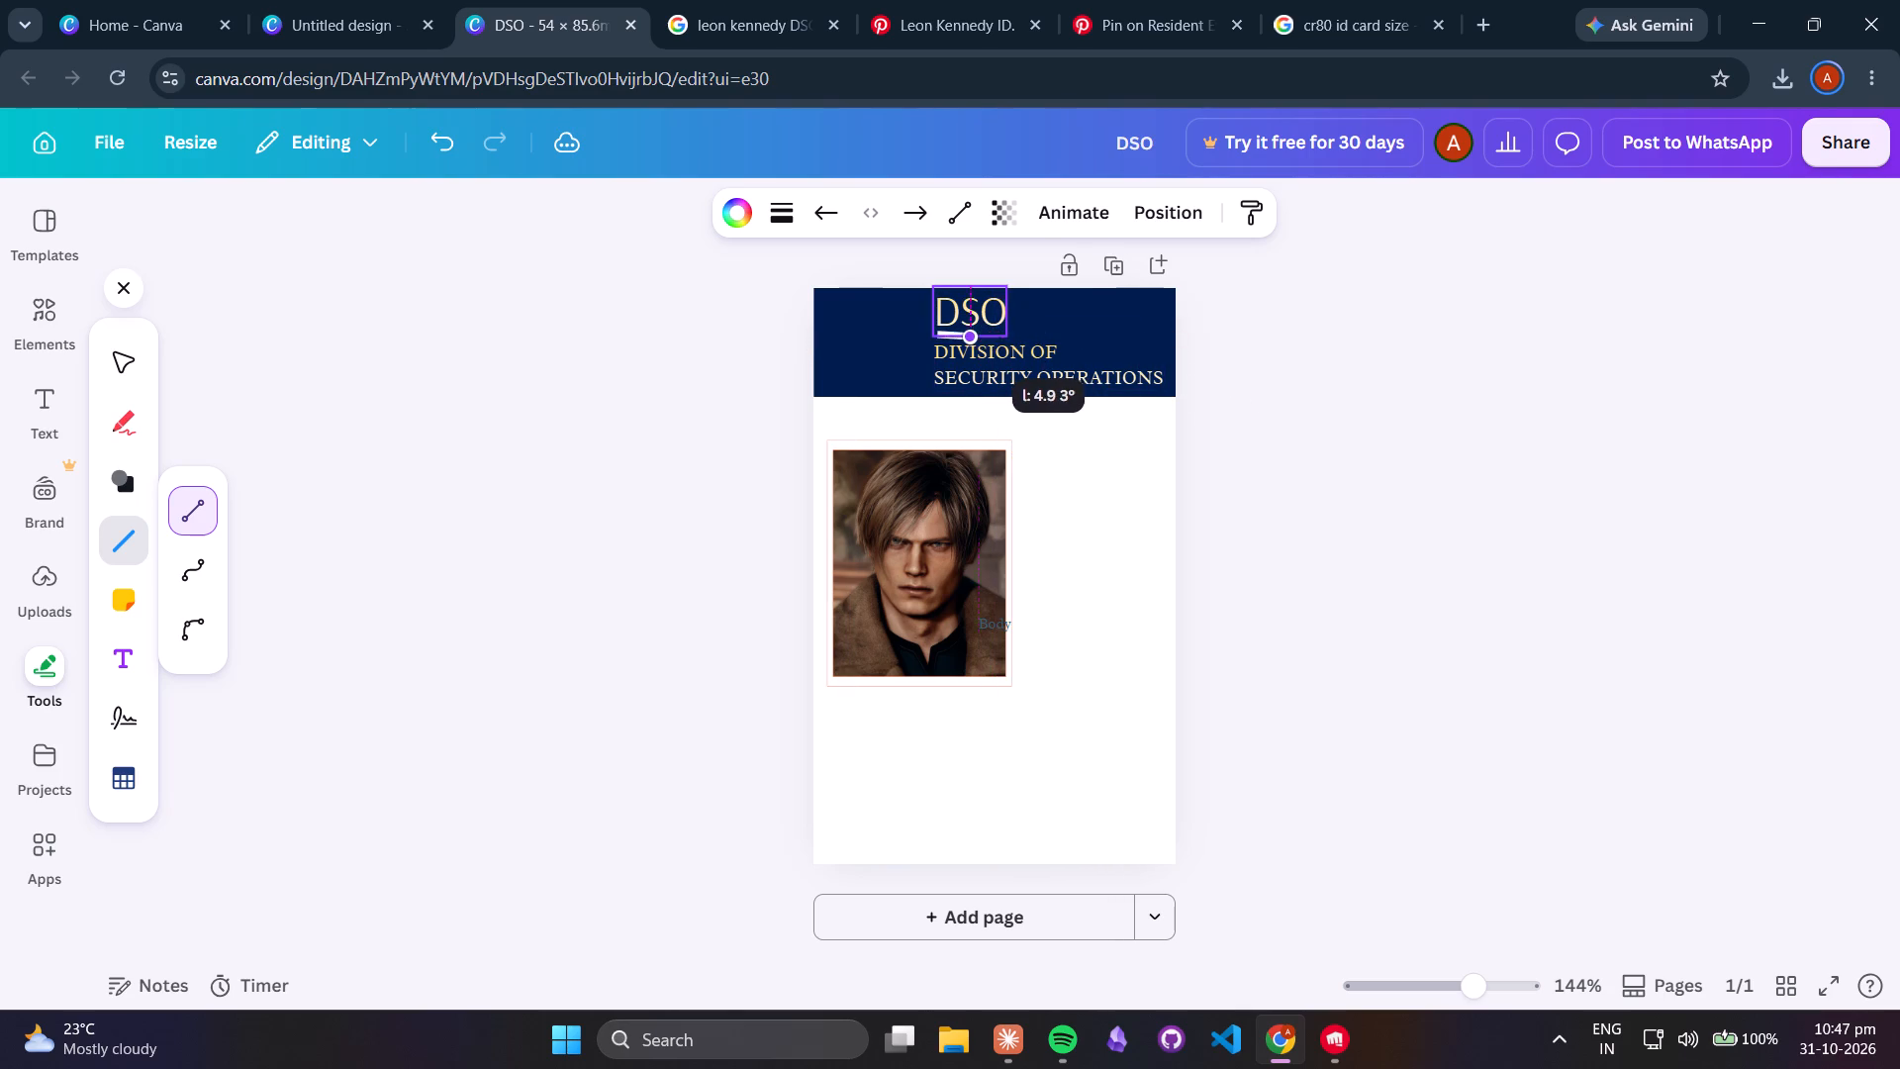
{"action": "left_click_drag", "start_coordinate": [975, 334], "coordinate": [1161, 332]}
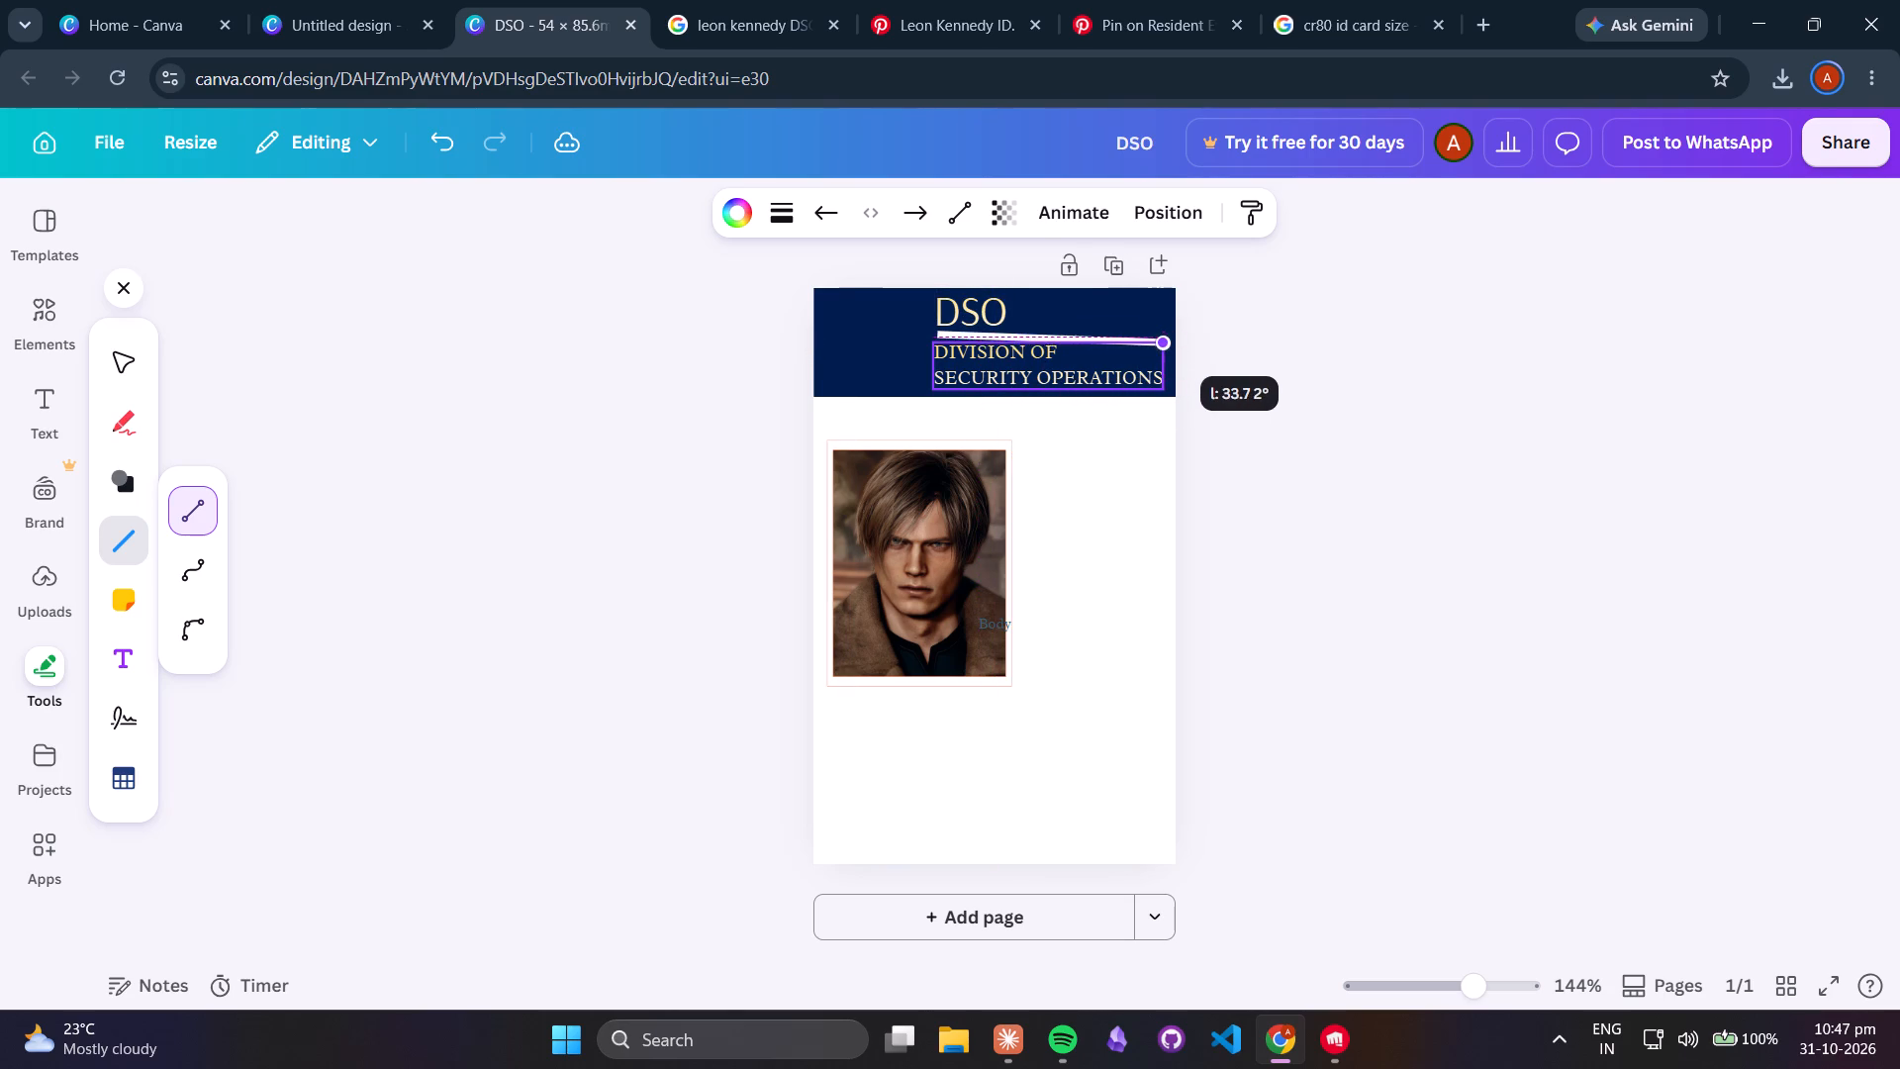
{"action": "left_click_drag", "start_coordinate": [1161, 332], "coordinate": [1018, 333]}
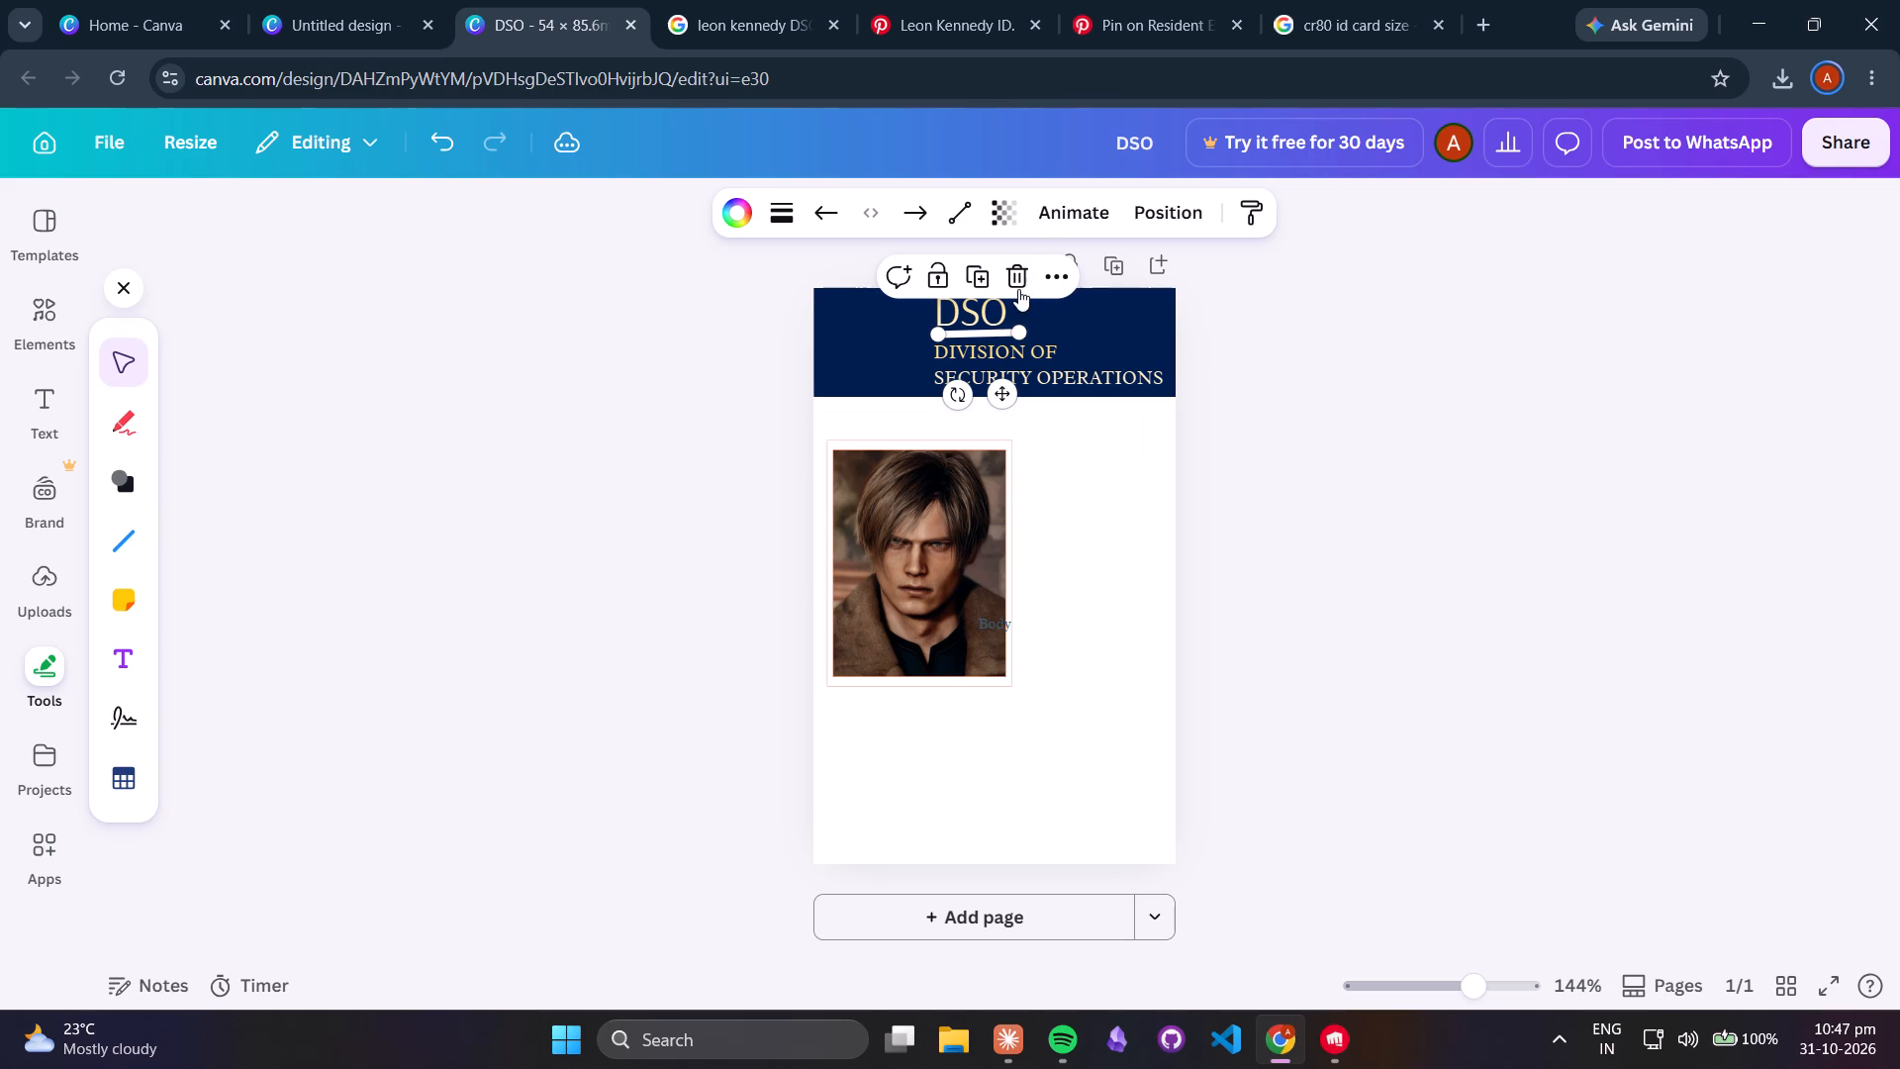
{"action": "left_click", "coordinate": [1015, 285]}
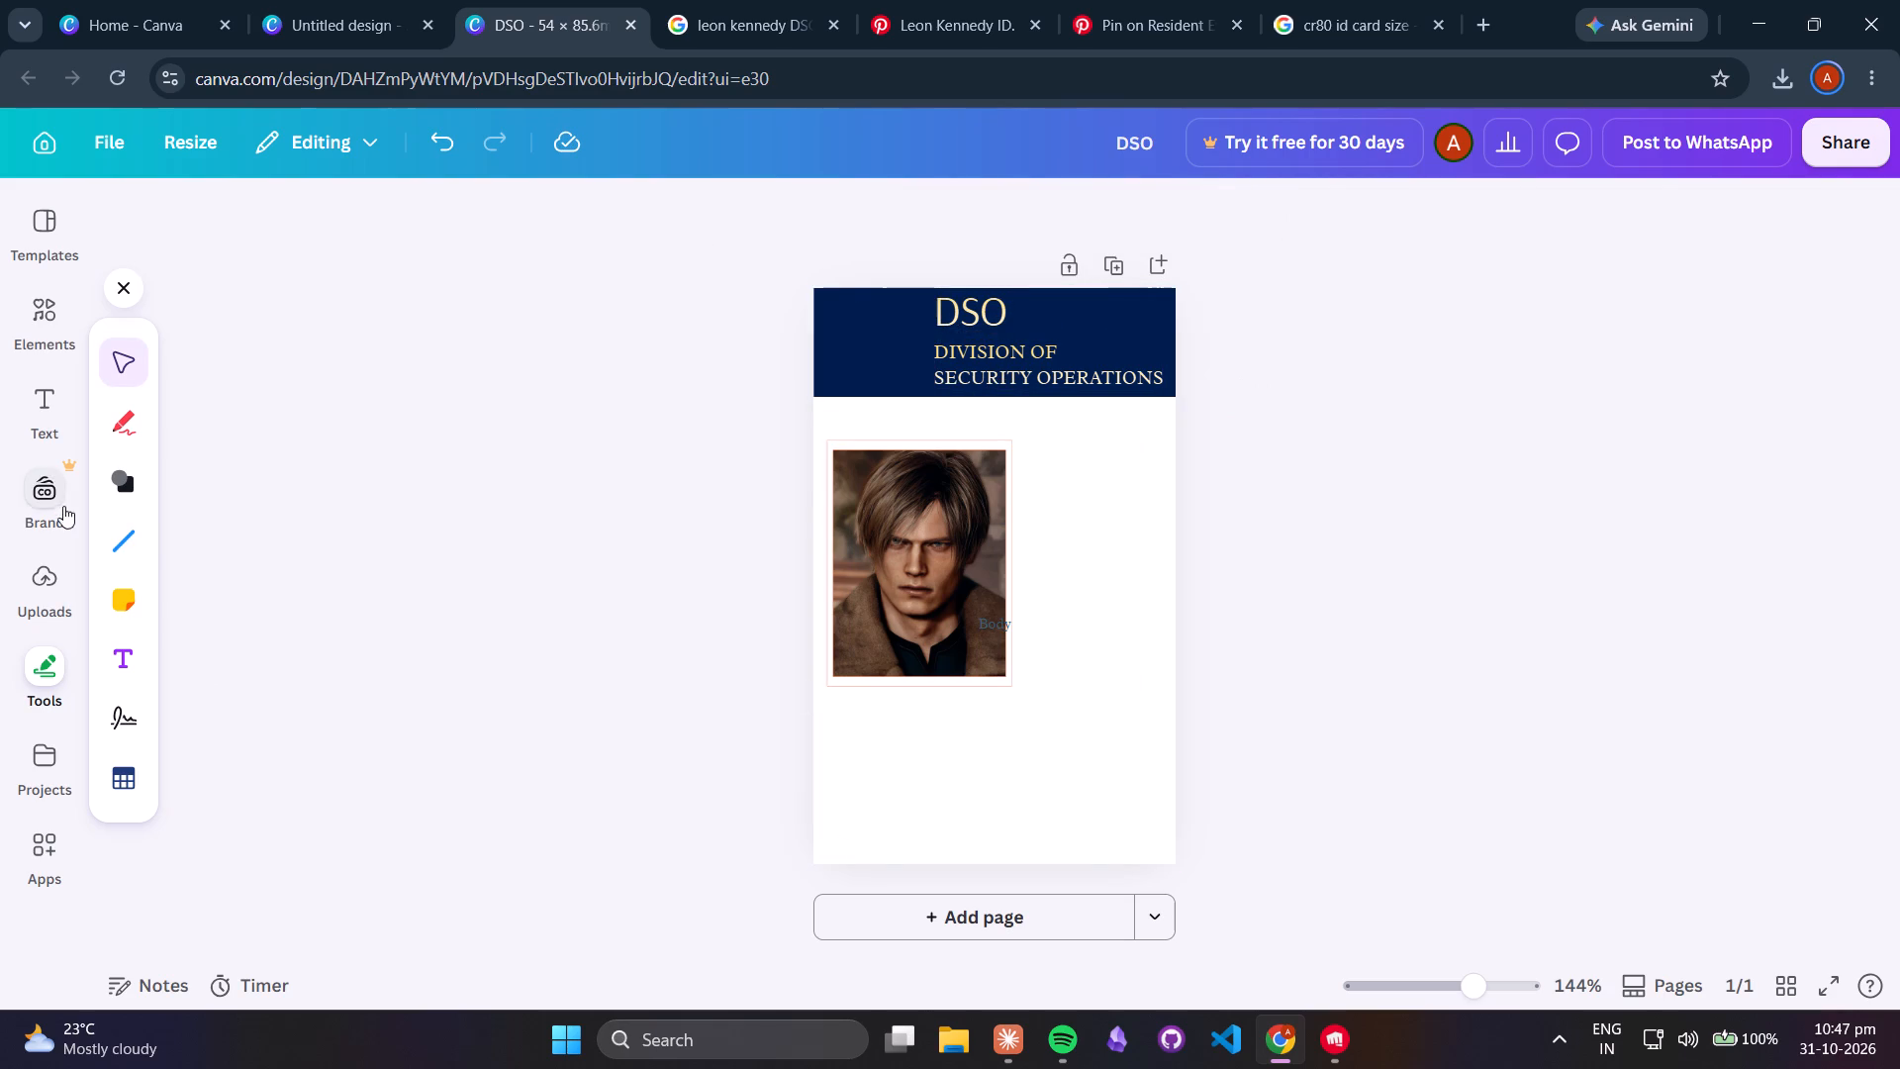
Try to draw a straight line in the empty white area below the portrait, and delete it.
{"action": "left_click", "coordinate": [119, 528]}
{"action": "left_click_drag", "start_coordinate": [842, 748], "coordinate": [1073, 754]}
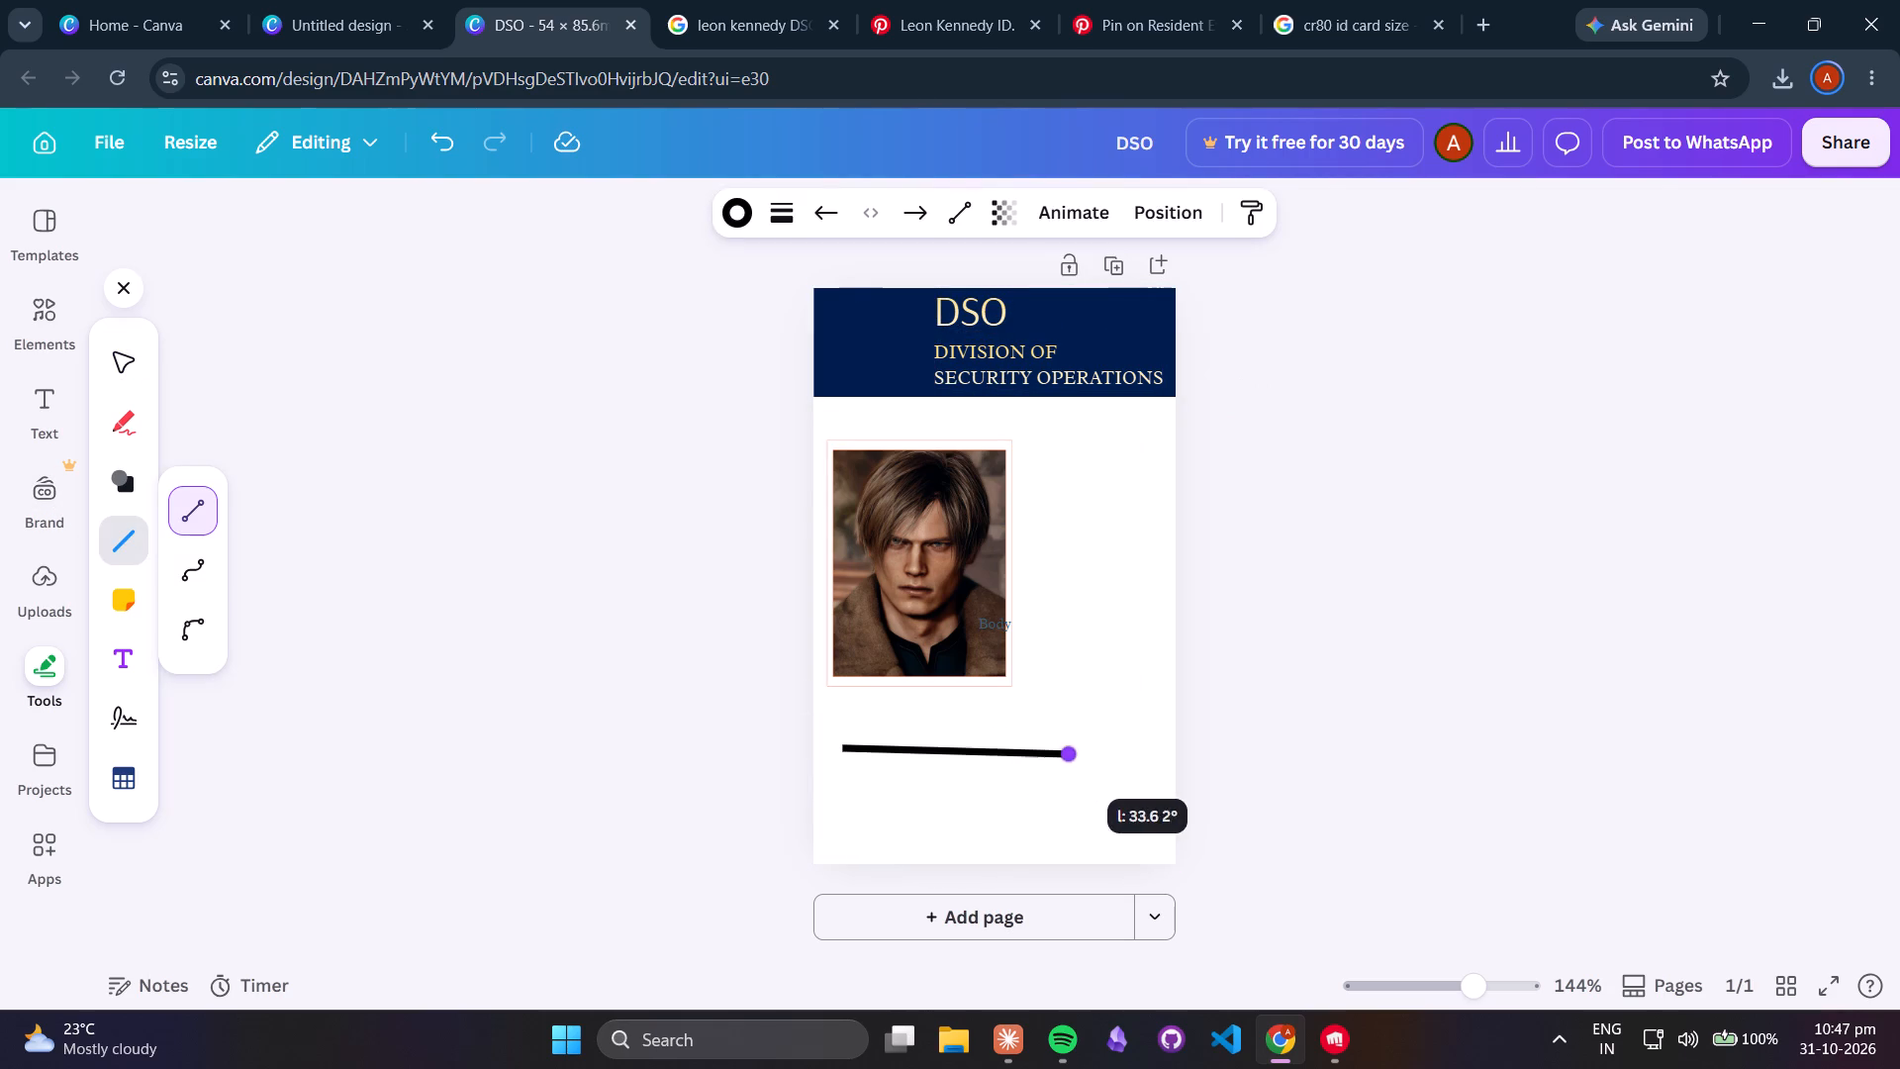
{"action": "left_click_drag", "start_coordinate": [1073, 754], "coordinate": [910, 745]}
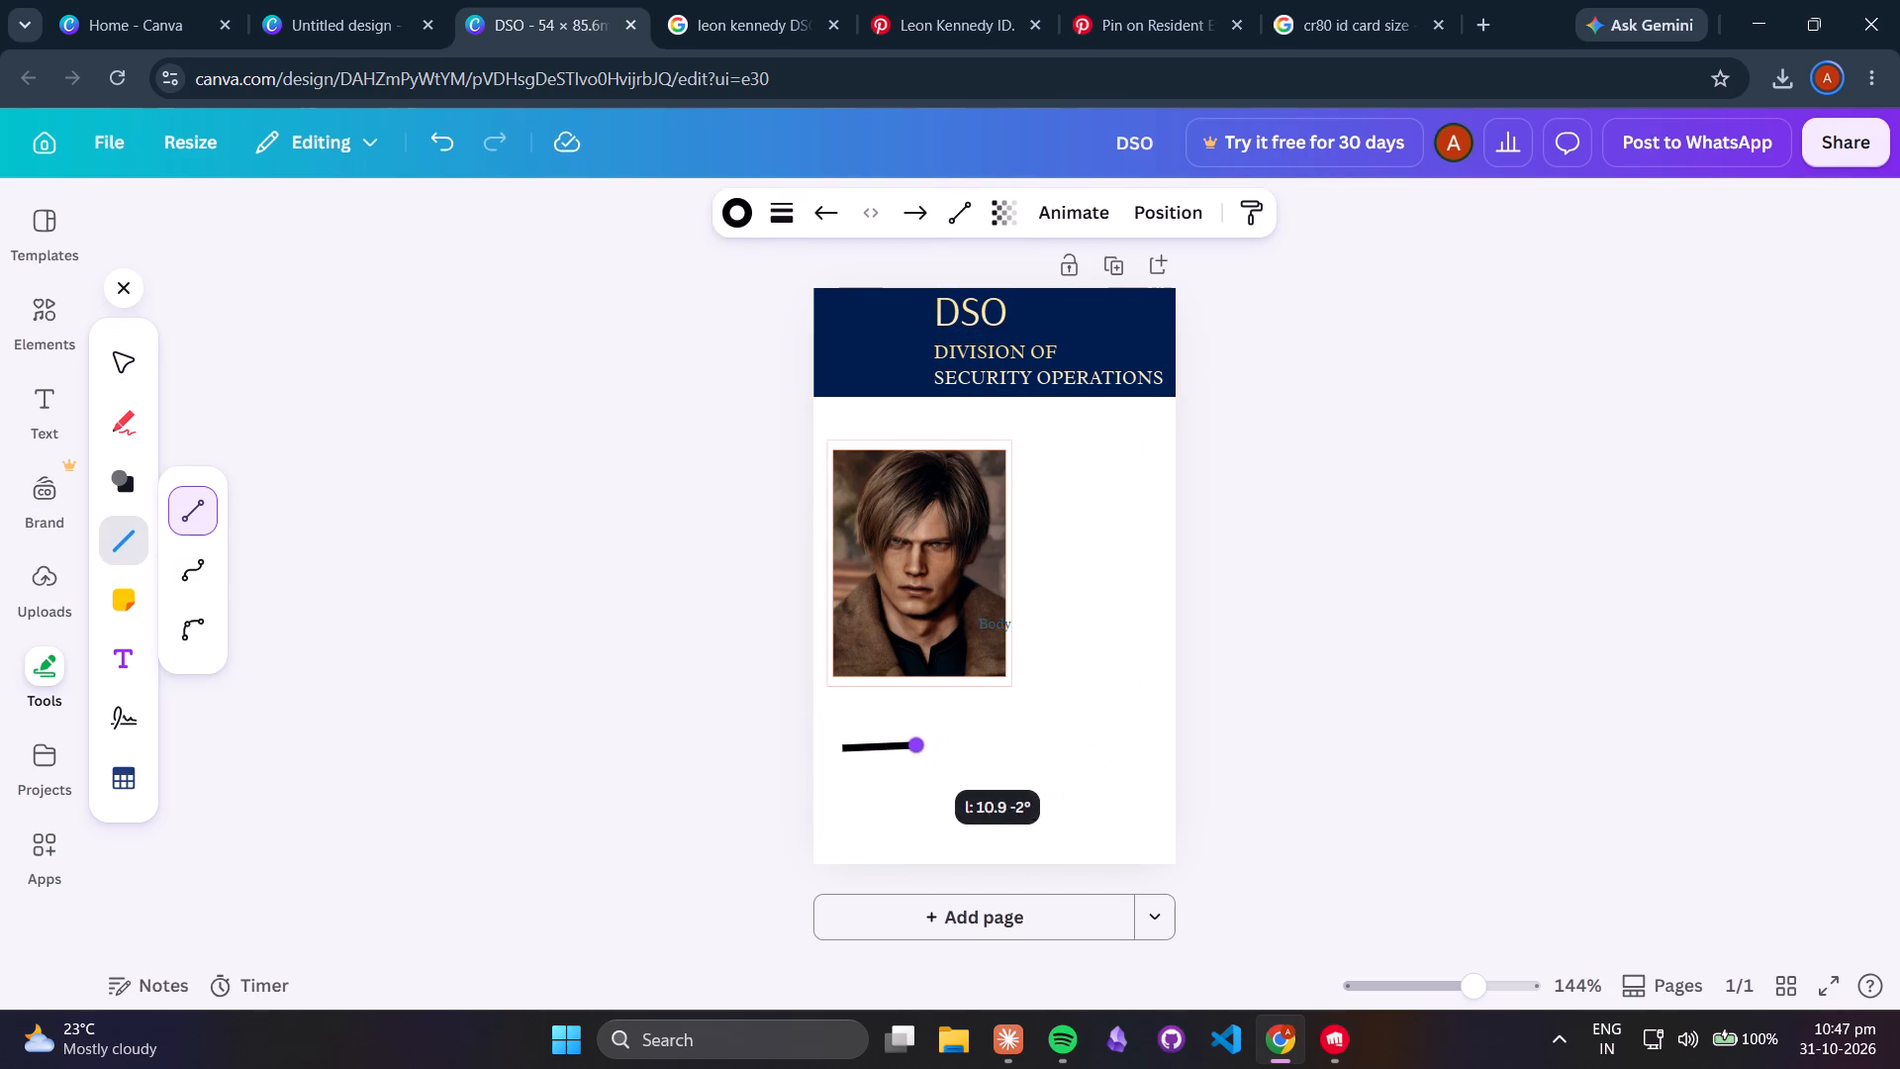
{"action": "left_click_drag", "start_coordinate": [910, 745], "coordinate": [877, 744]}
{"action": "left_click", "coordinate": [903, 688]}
Draw a horizontal straight line about 36 mm long below the portrait, ending level with the right edge of SECURITY OPERATIONS.
{"action": "left_click", "coordinate": [118, 544]}
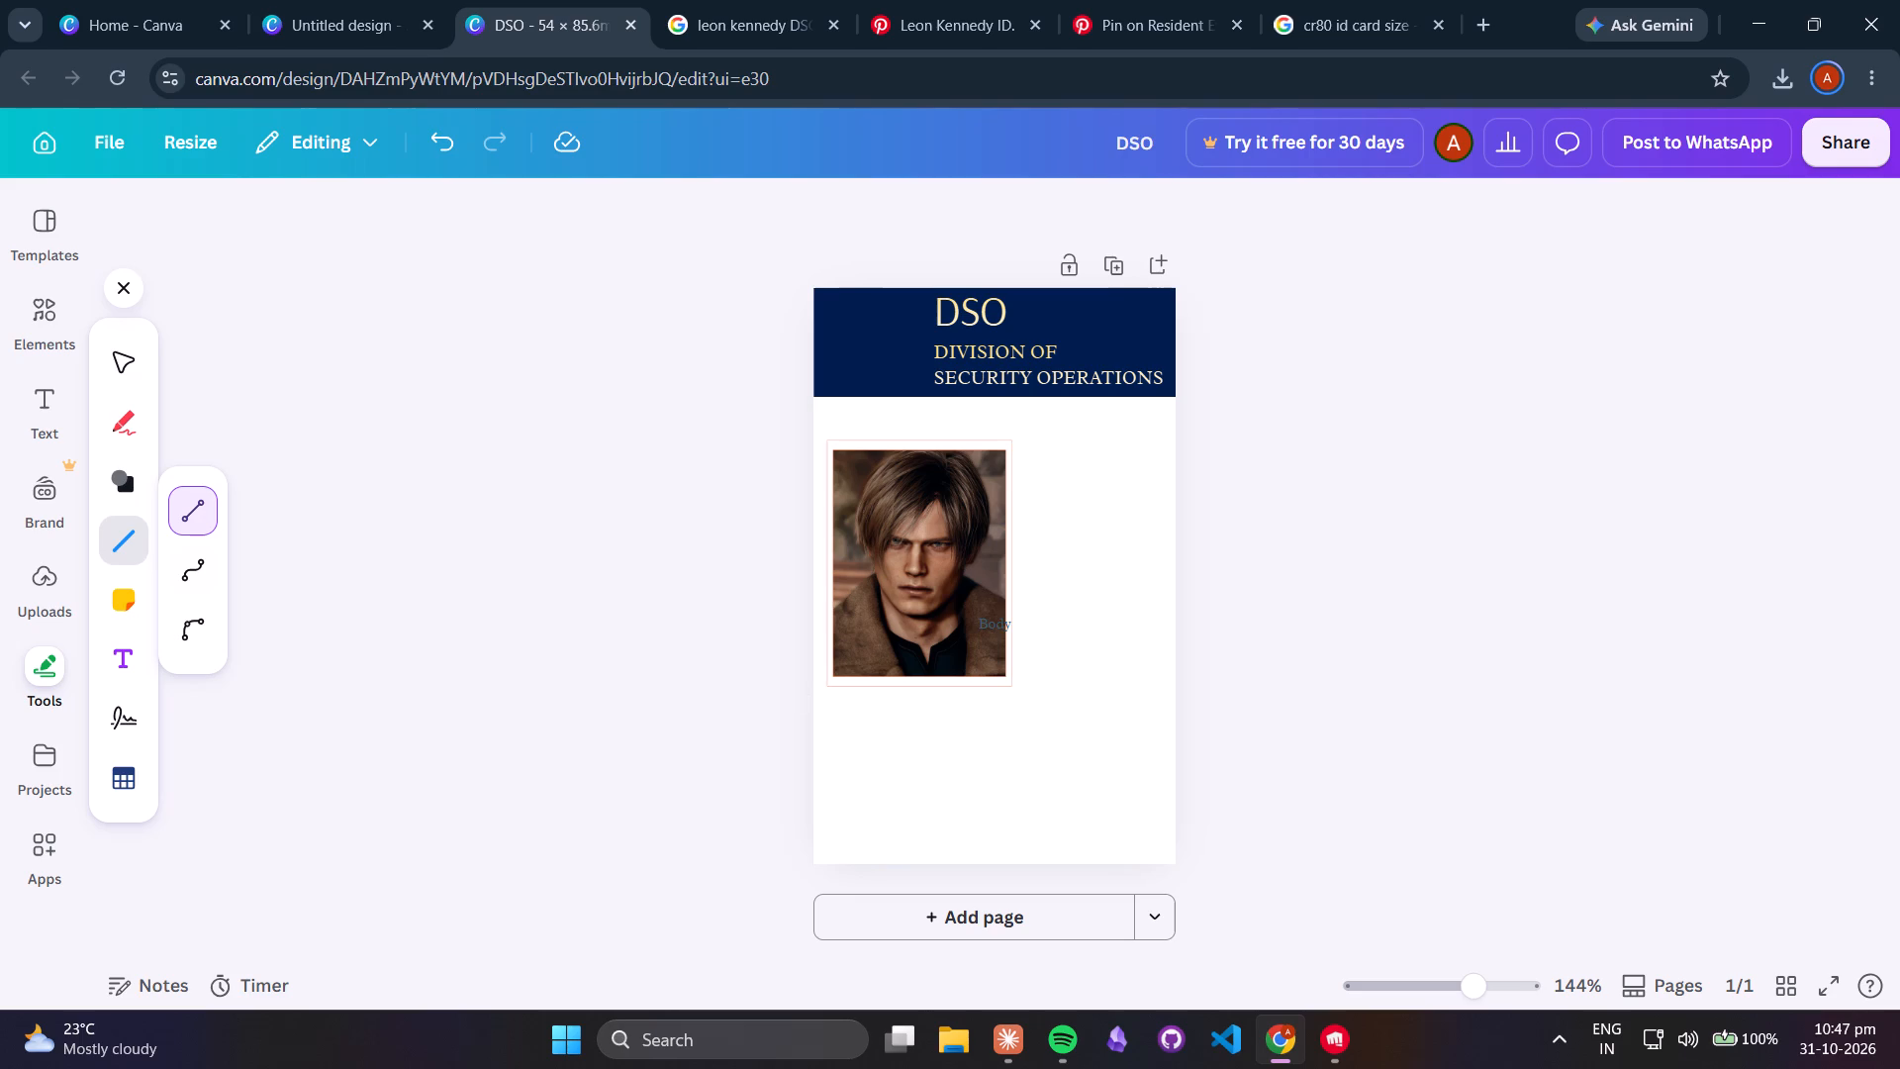
{"action": "left_click_drag", "start_coordinate": [918, 757], "coordinate": [973, 760]}
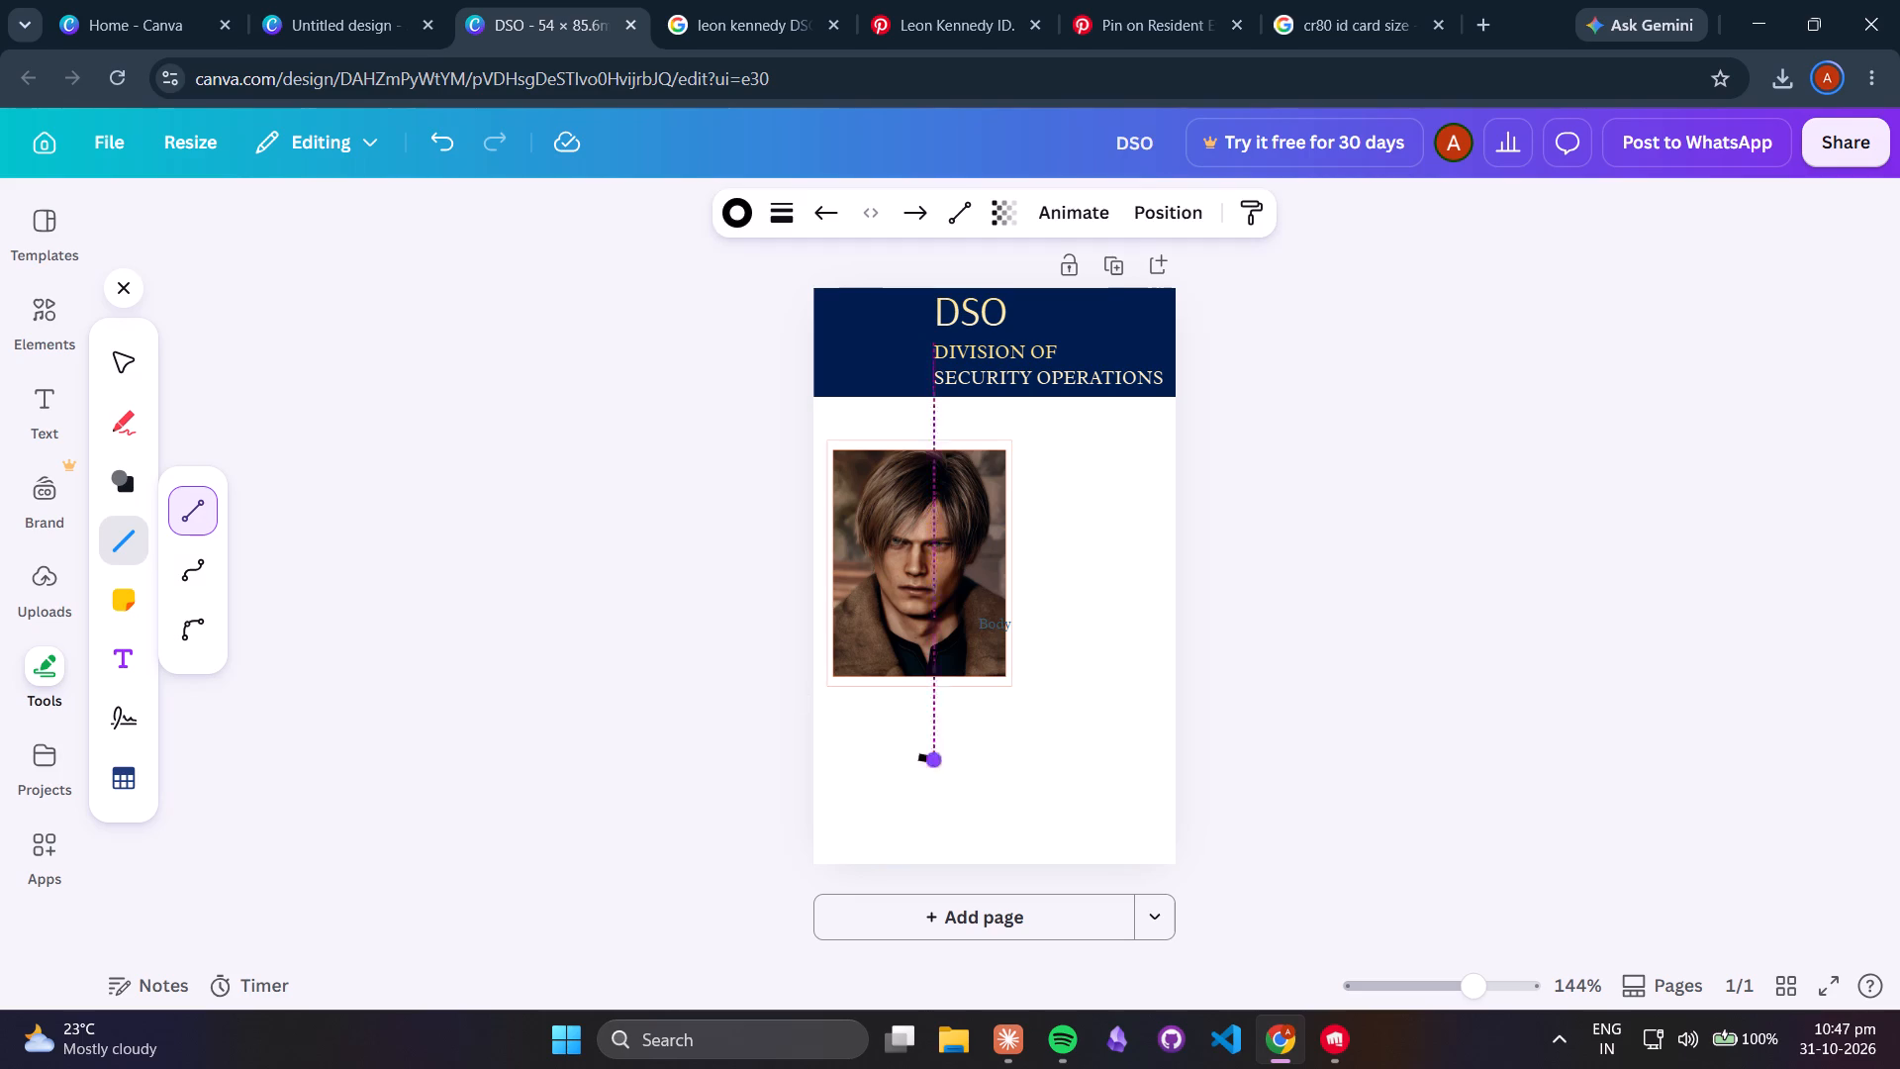
{"action": "left_click_drag", "start_coordinate": [973, 760], "coordinate": [1157, 757]}
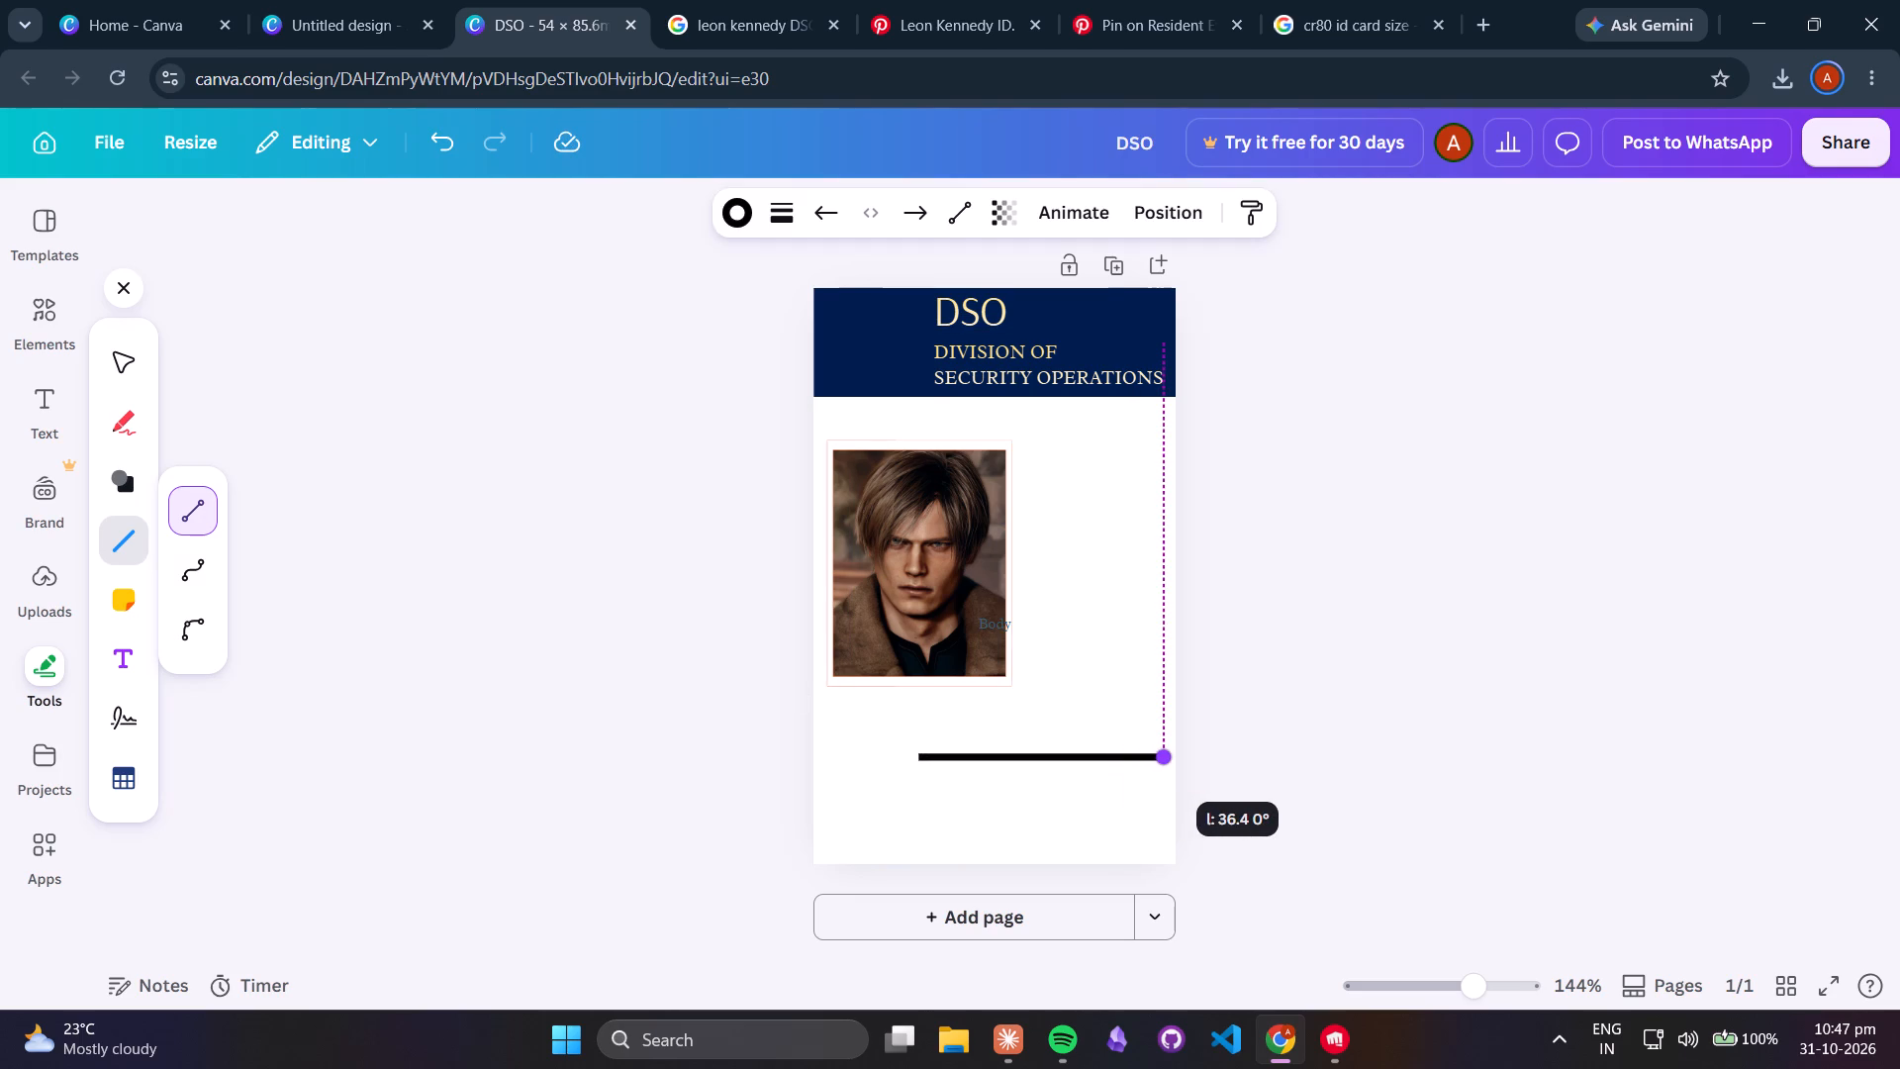
{"action": "left_click_drag", "start_coordinate": [1157, 757], "coordinate": [1157, 759]}
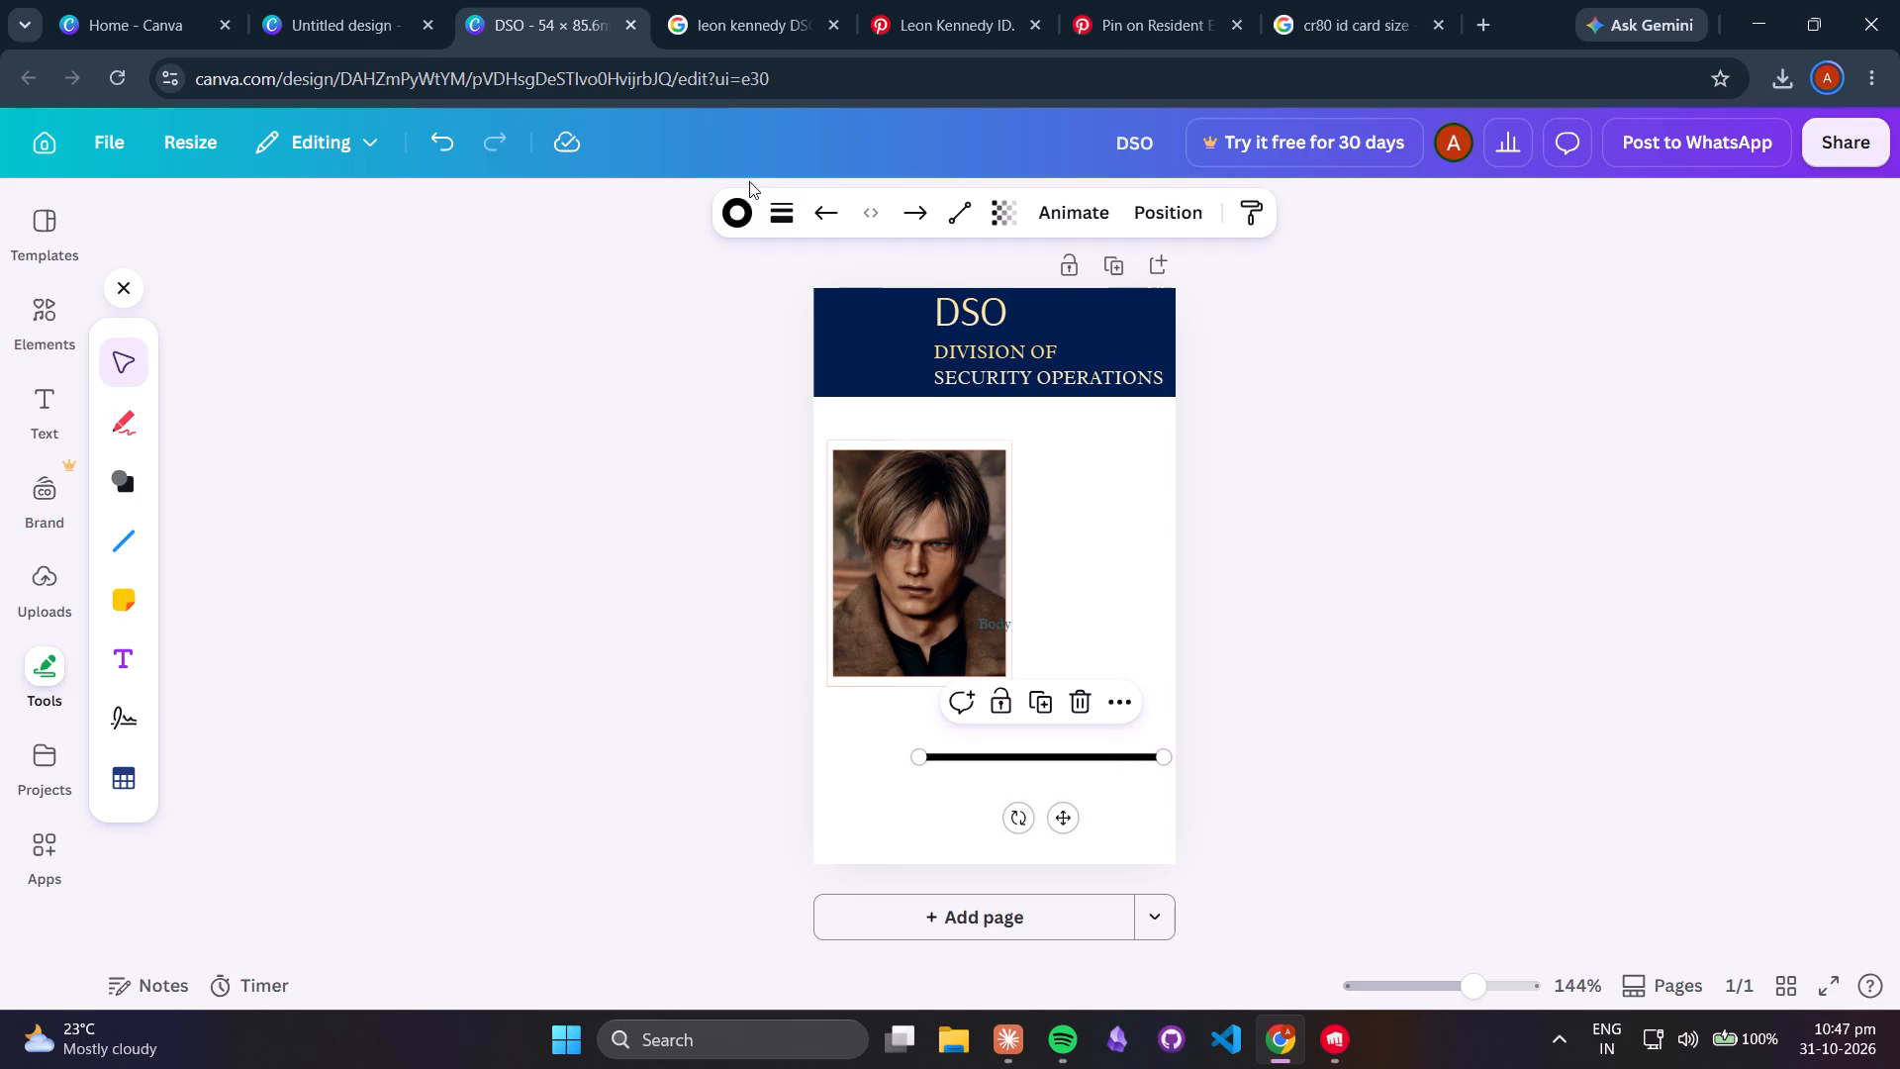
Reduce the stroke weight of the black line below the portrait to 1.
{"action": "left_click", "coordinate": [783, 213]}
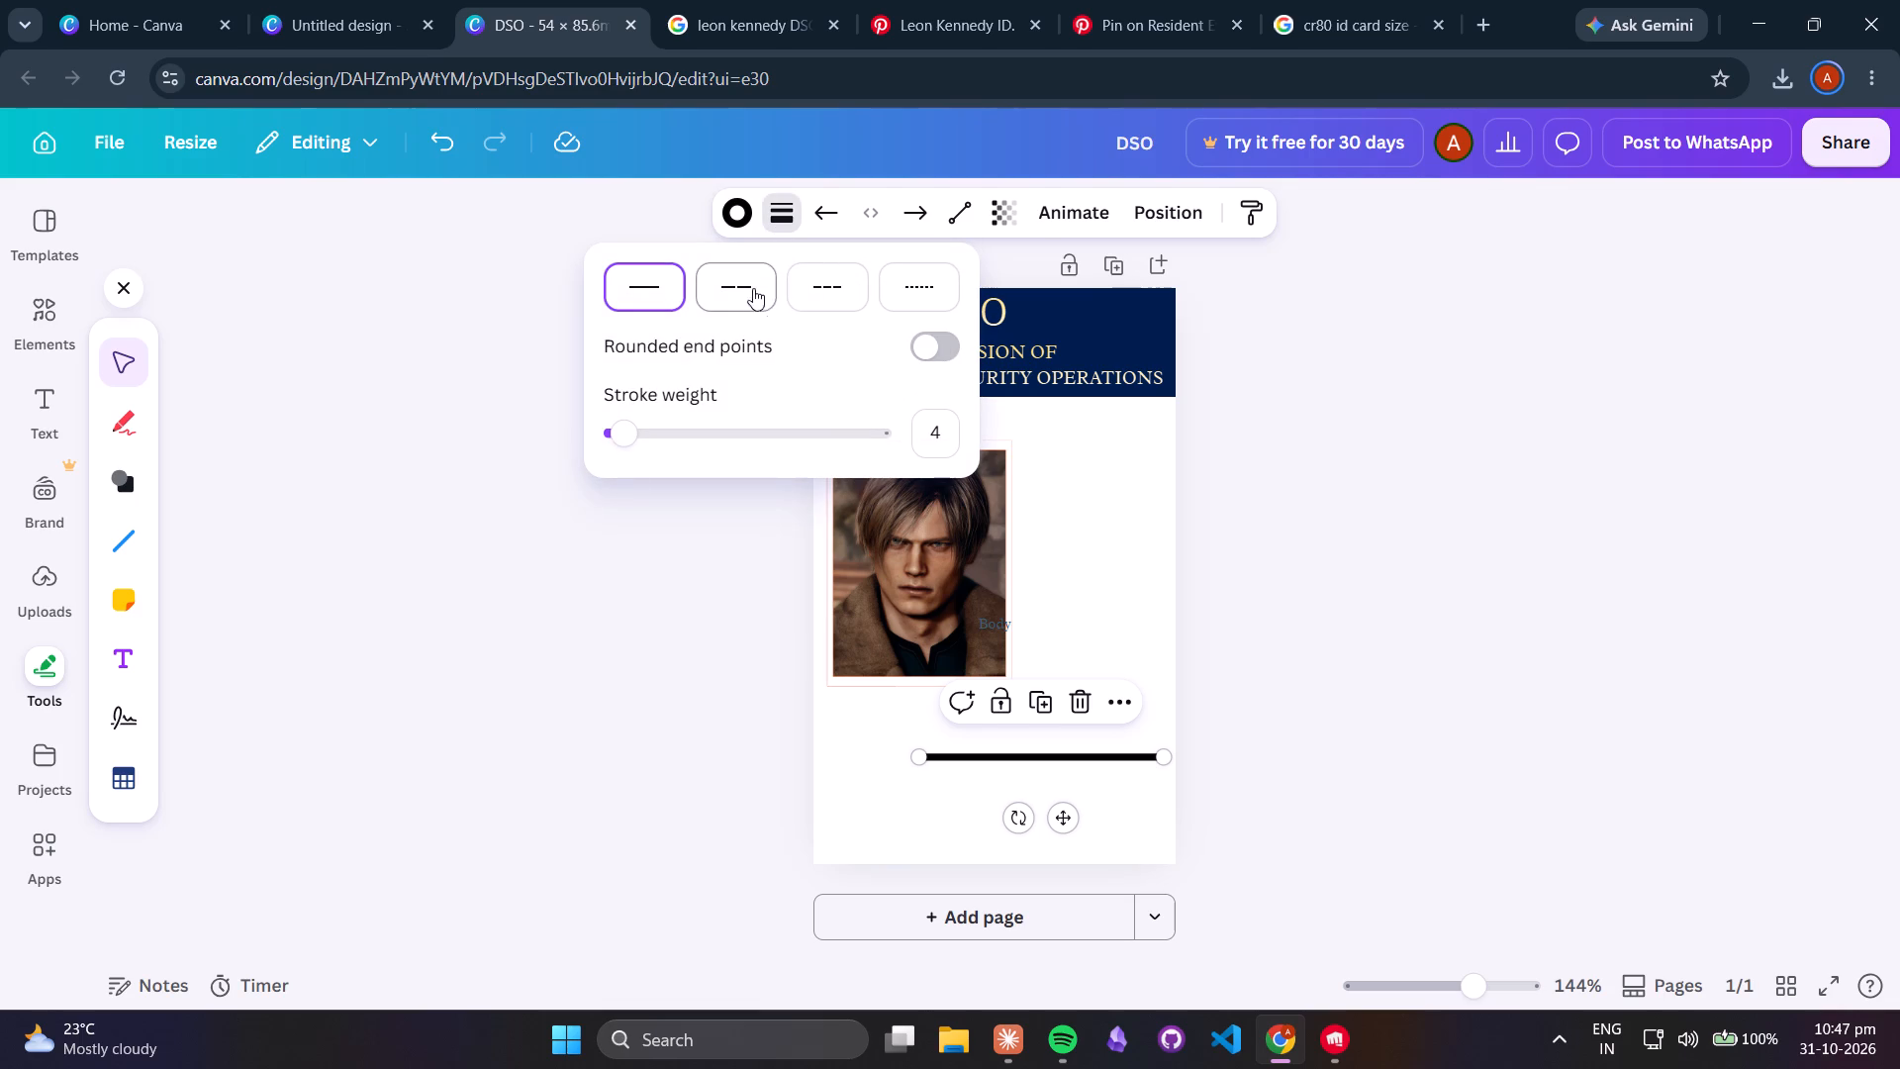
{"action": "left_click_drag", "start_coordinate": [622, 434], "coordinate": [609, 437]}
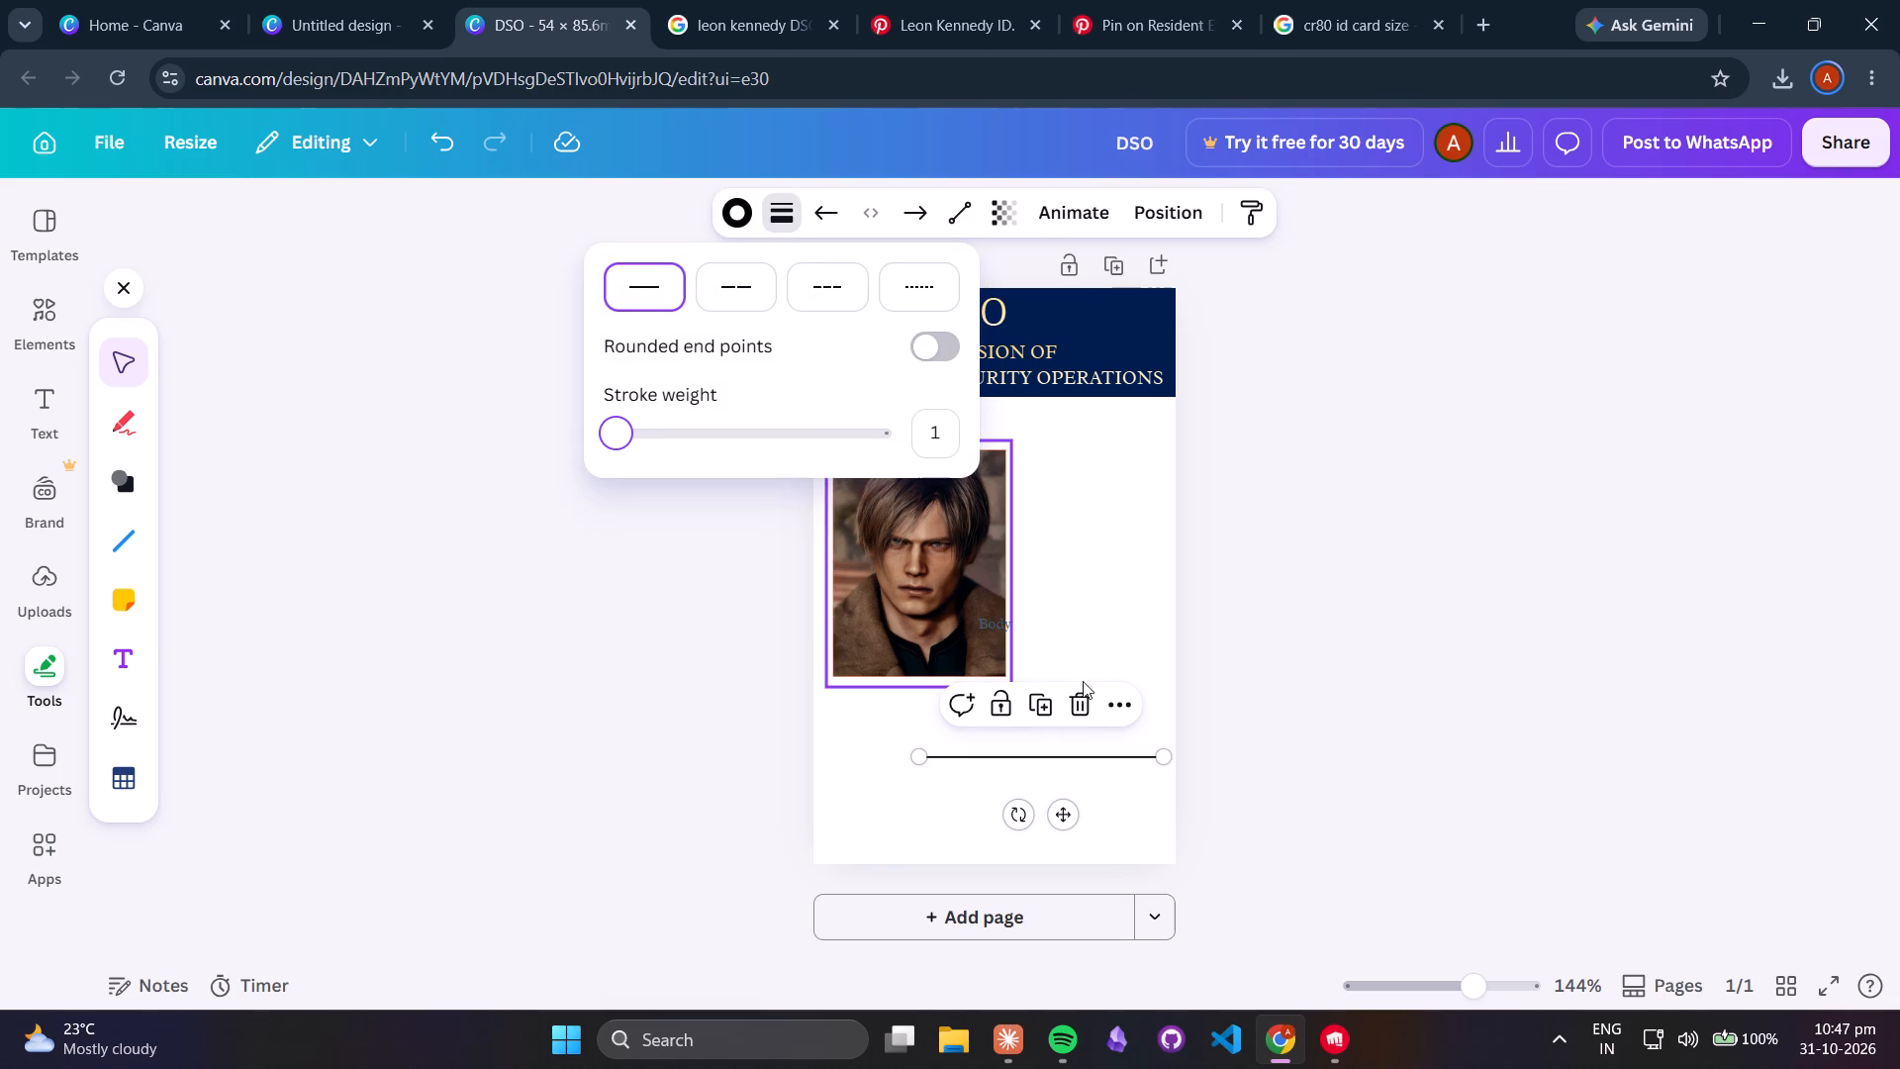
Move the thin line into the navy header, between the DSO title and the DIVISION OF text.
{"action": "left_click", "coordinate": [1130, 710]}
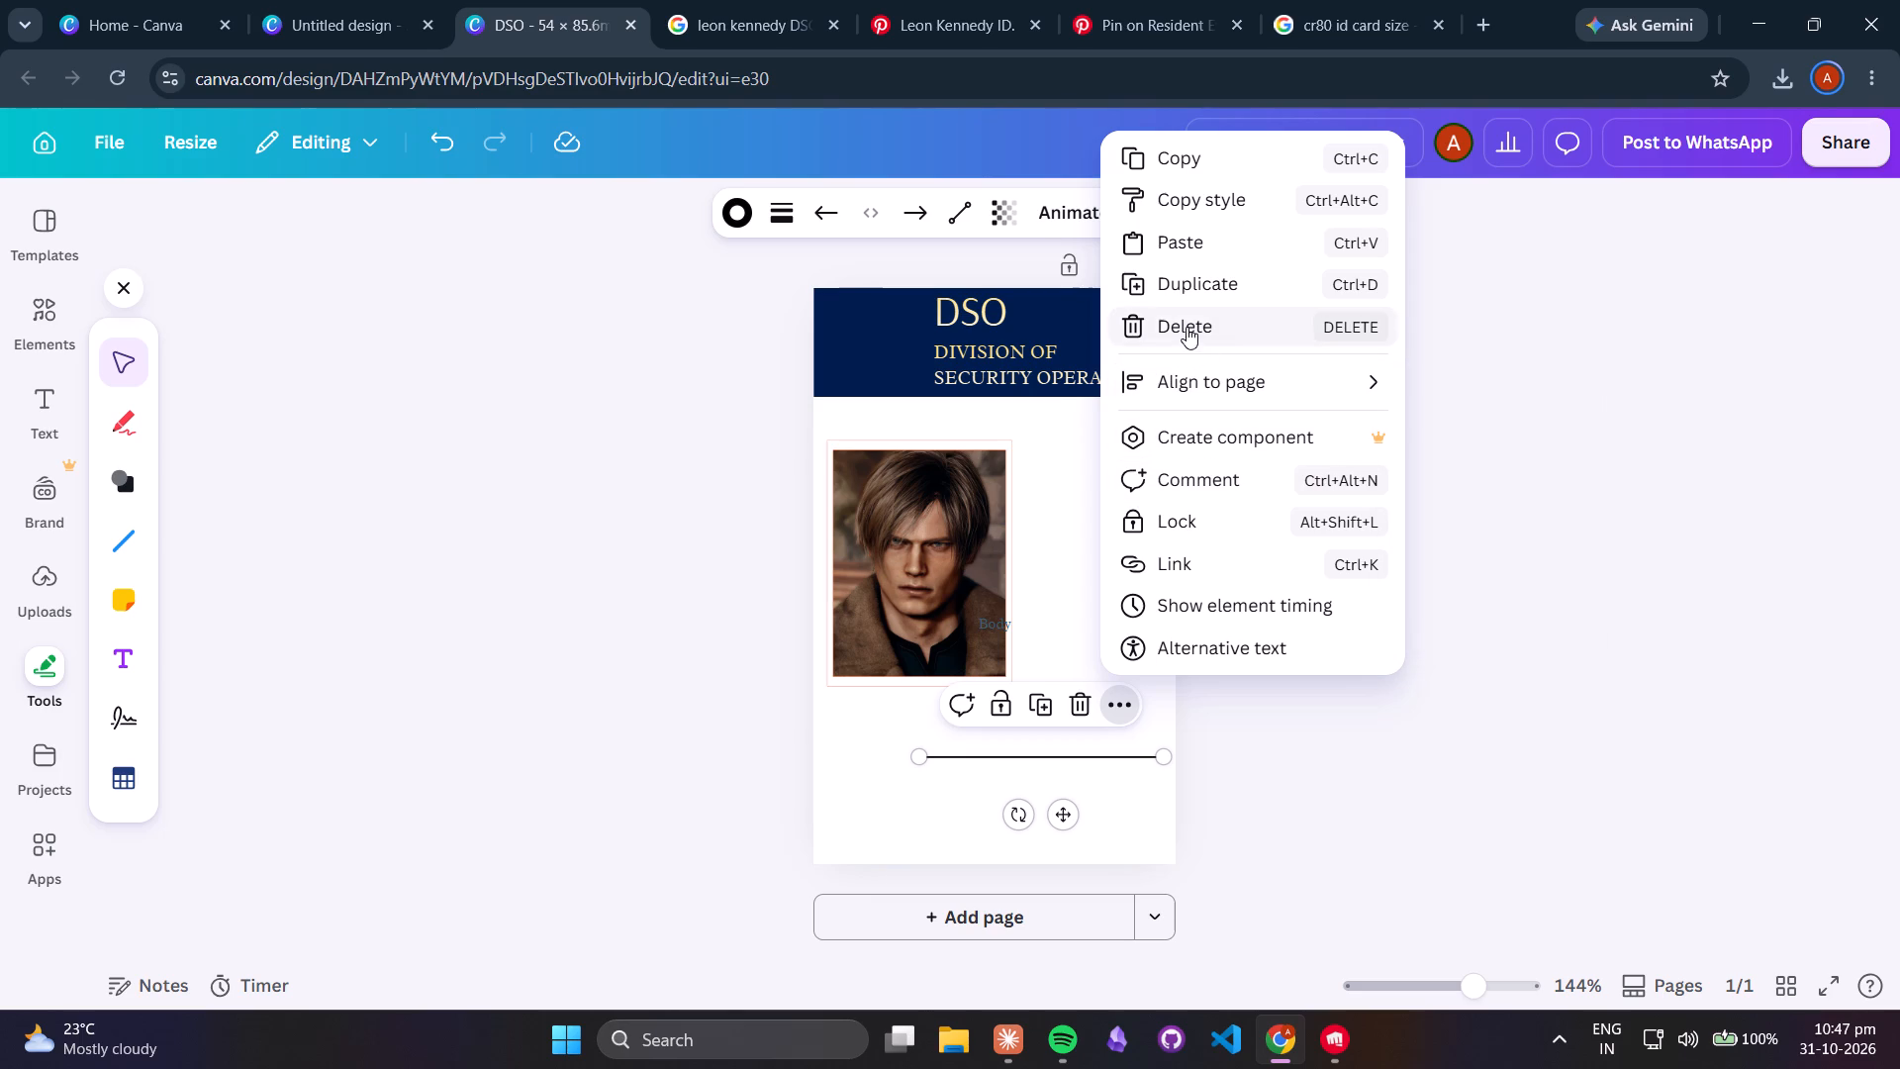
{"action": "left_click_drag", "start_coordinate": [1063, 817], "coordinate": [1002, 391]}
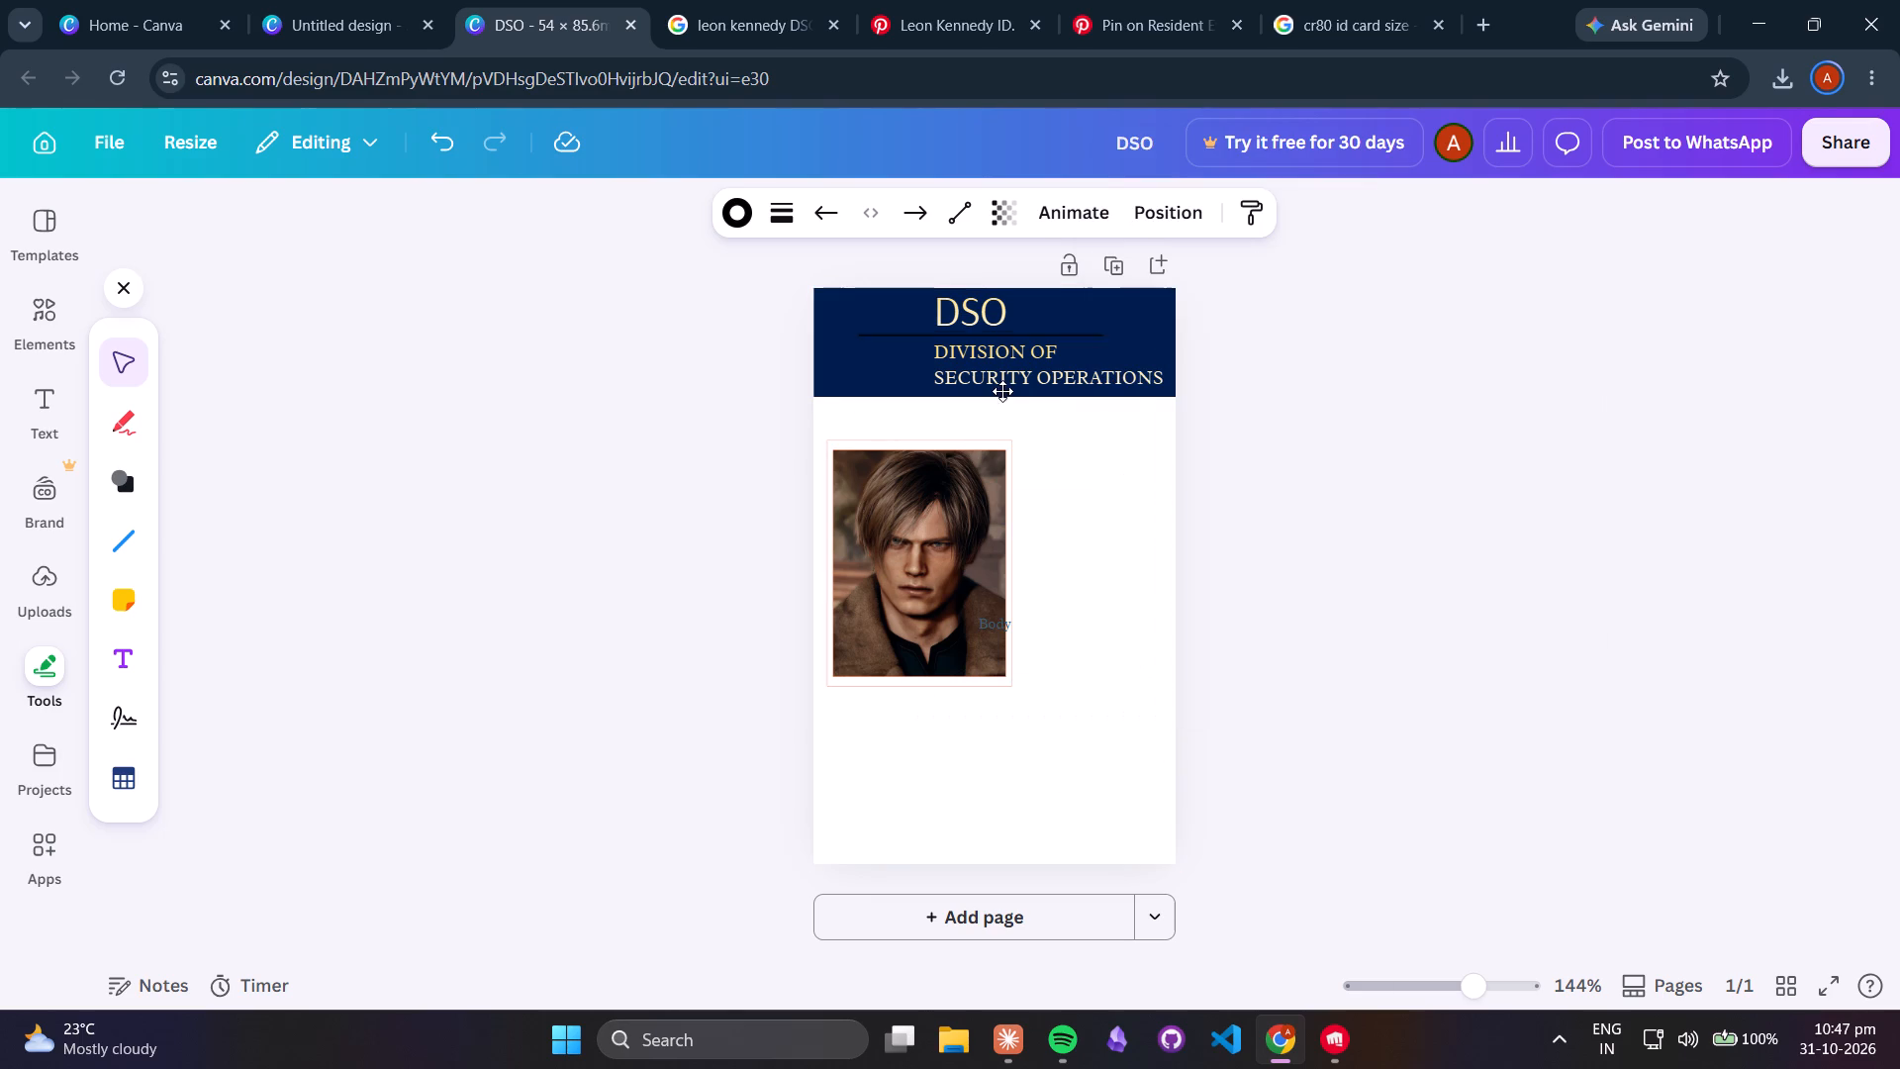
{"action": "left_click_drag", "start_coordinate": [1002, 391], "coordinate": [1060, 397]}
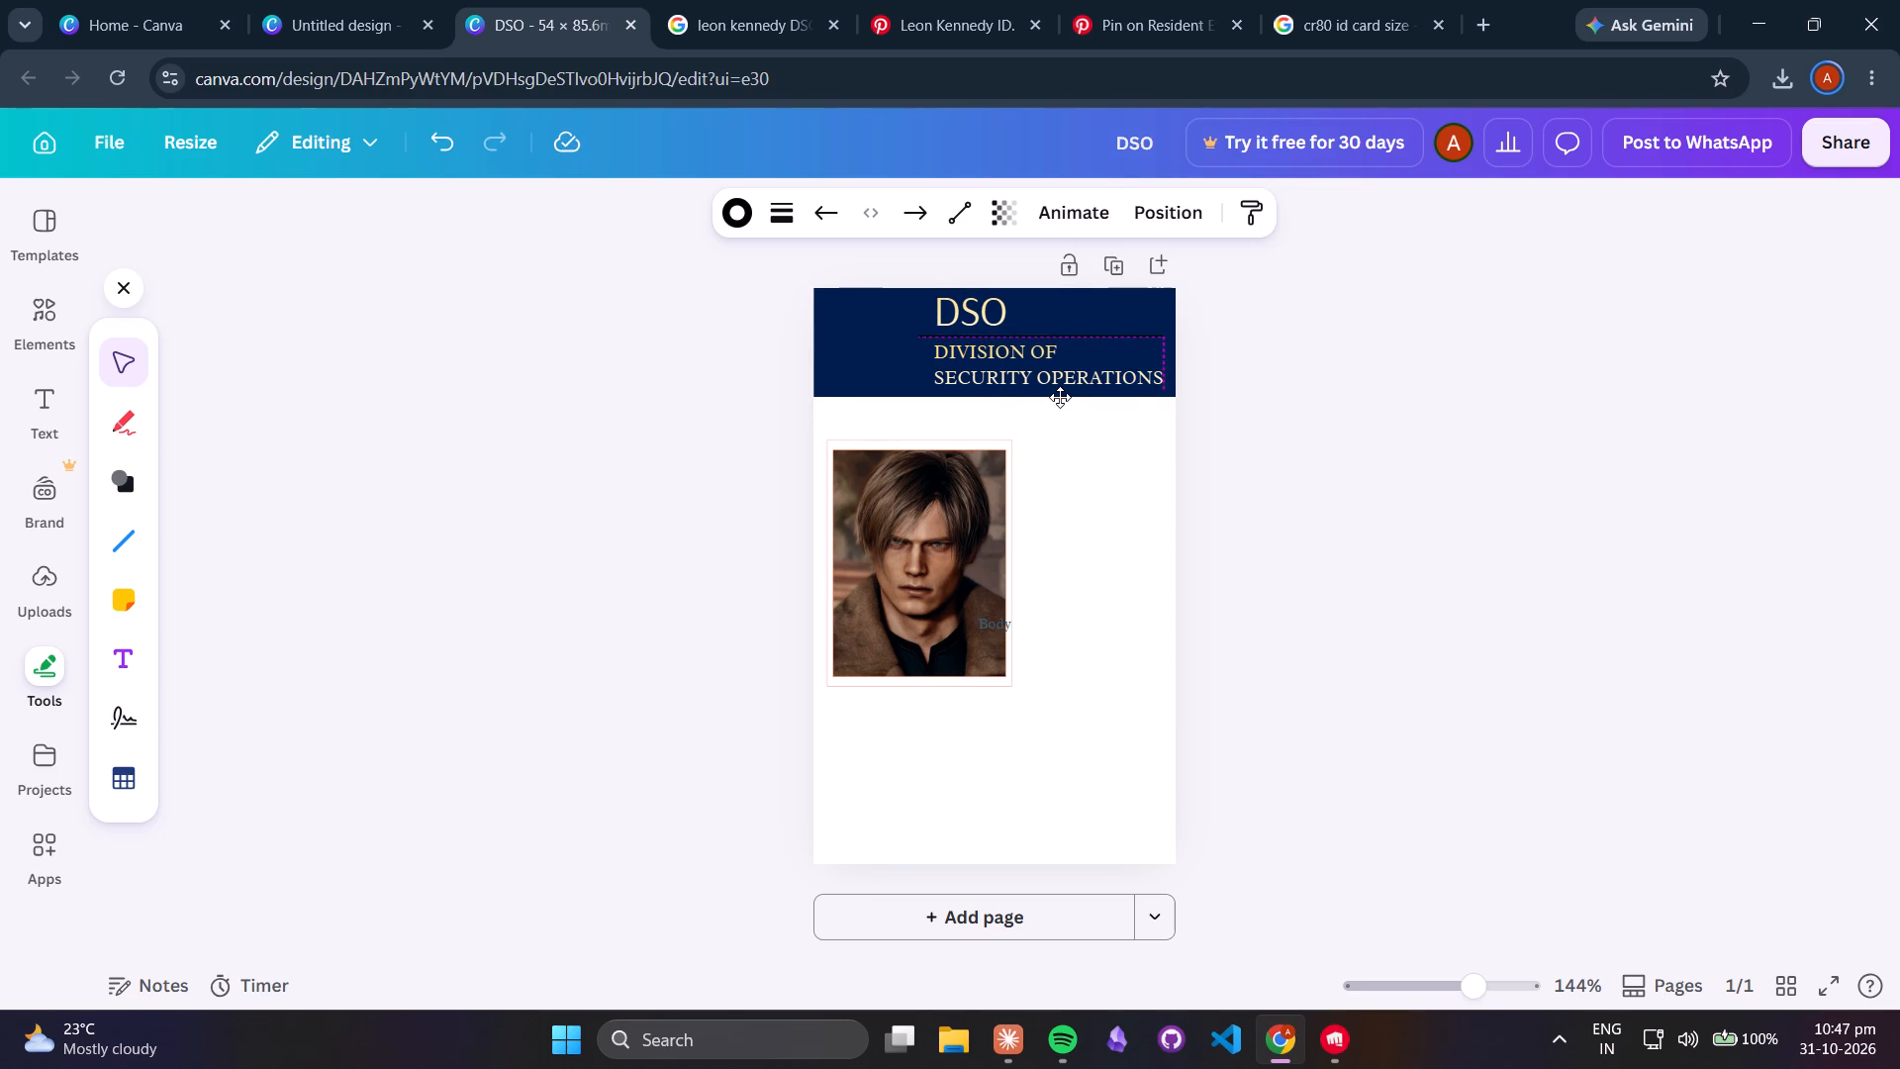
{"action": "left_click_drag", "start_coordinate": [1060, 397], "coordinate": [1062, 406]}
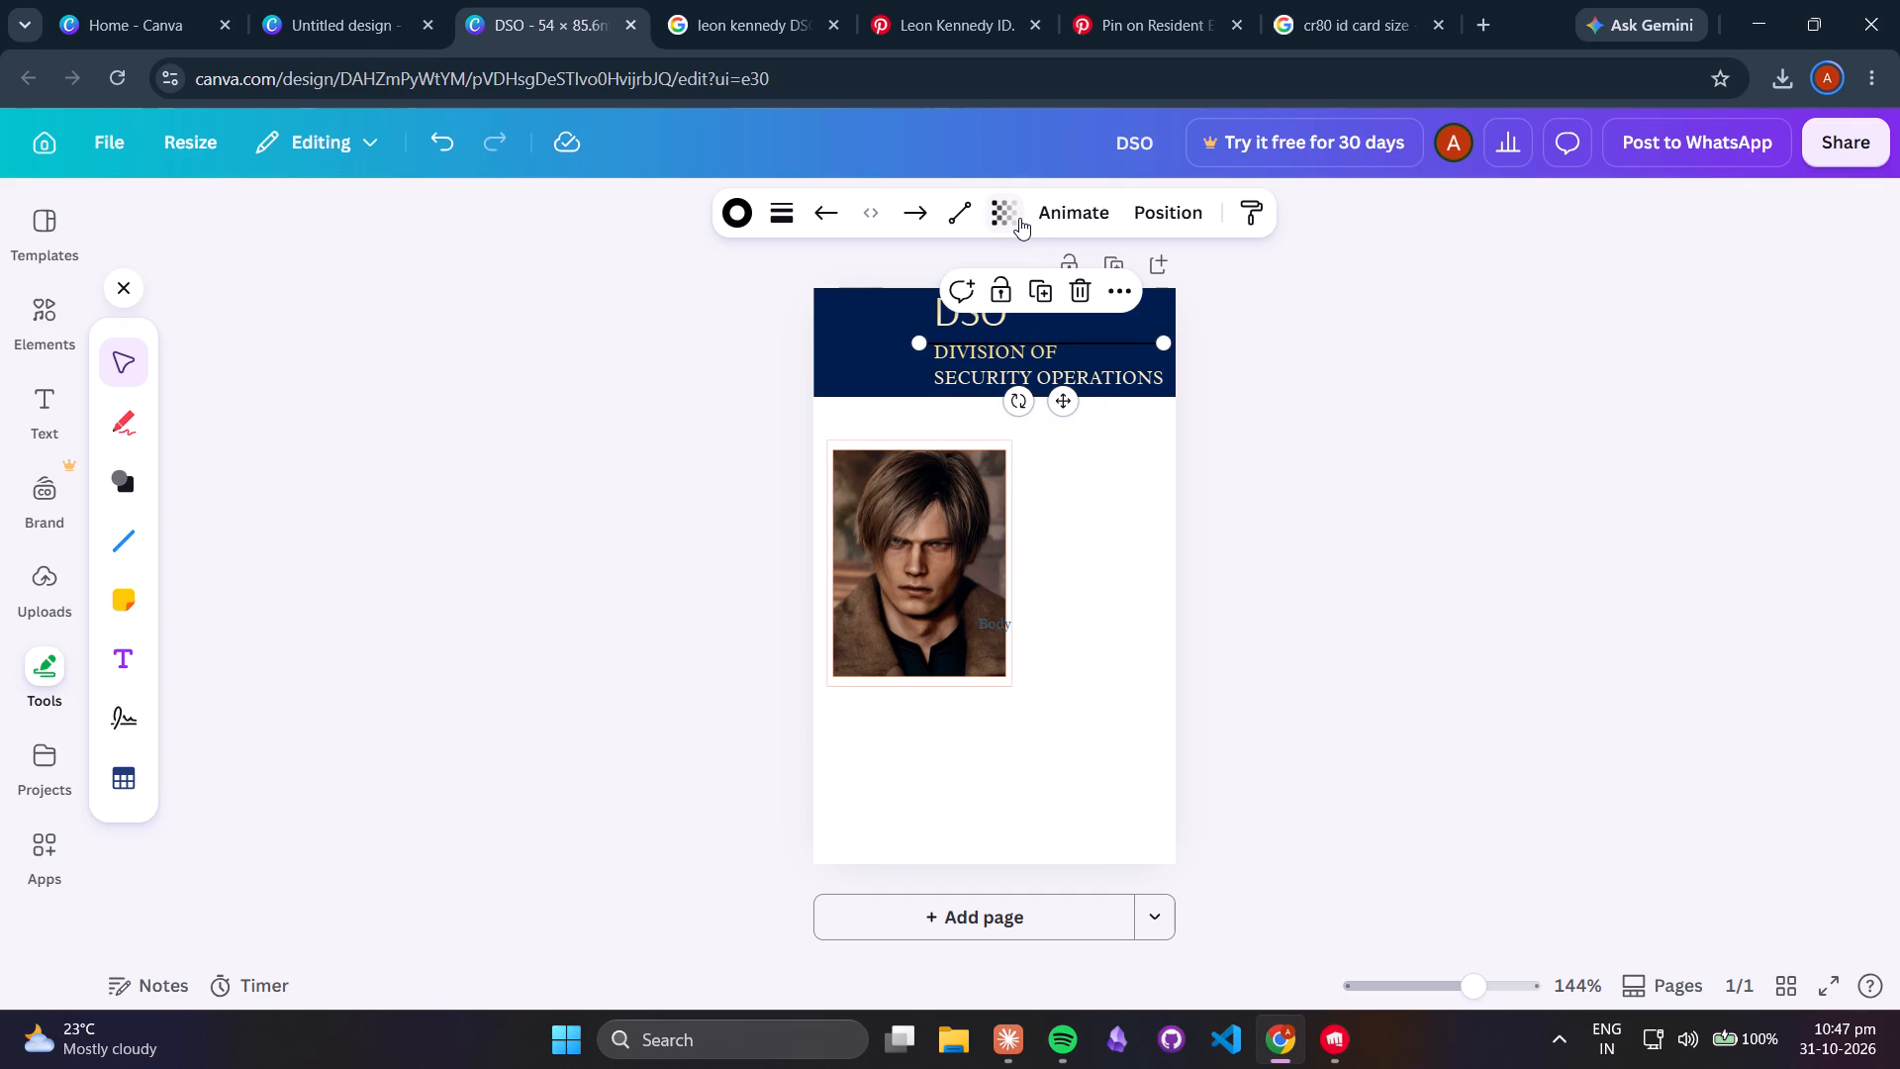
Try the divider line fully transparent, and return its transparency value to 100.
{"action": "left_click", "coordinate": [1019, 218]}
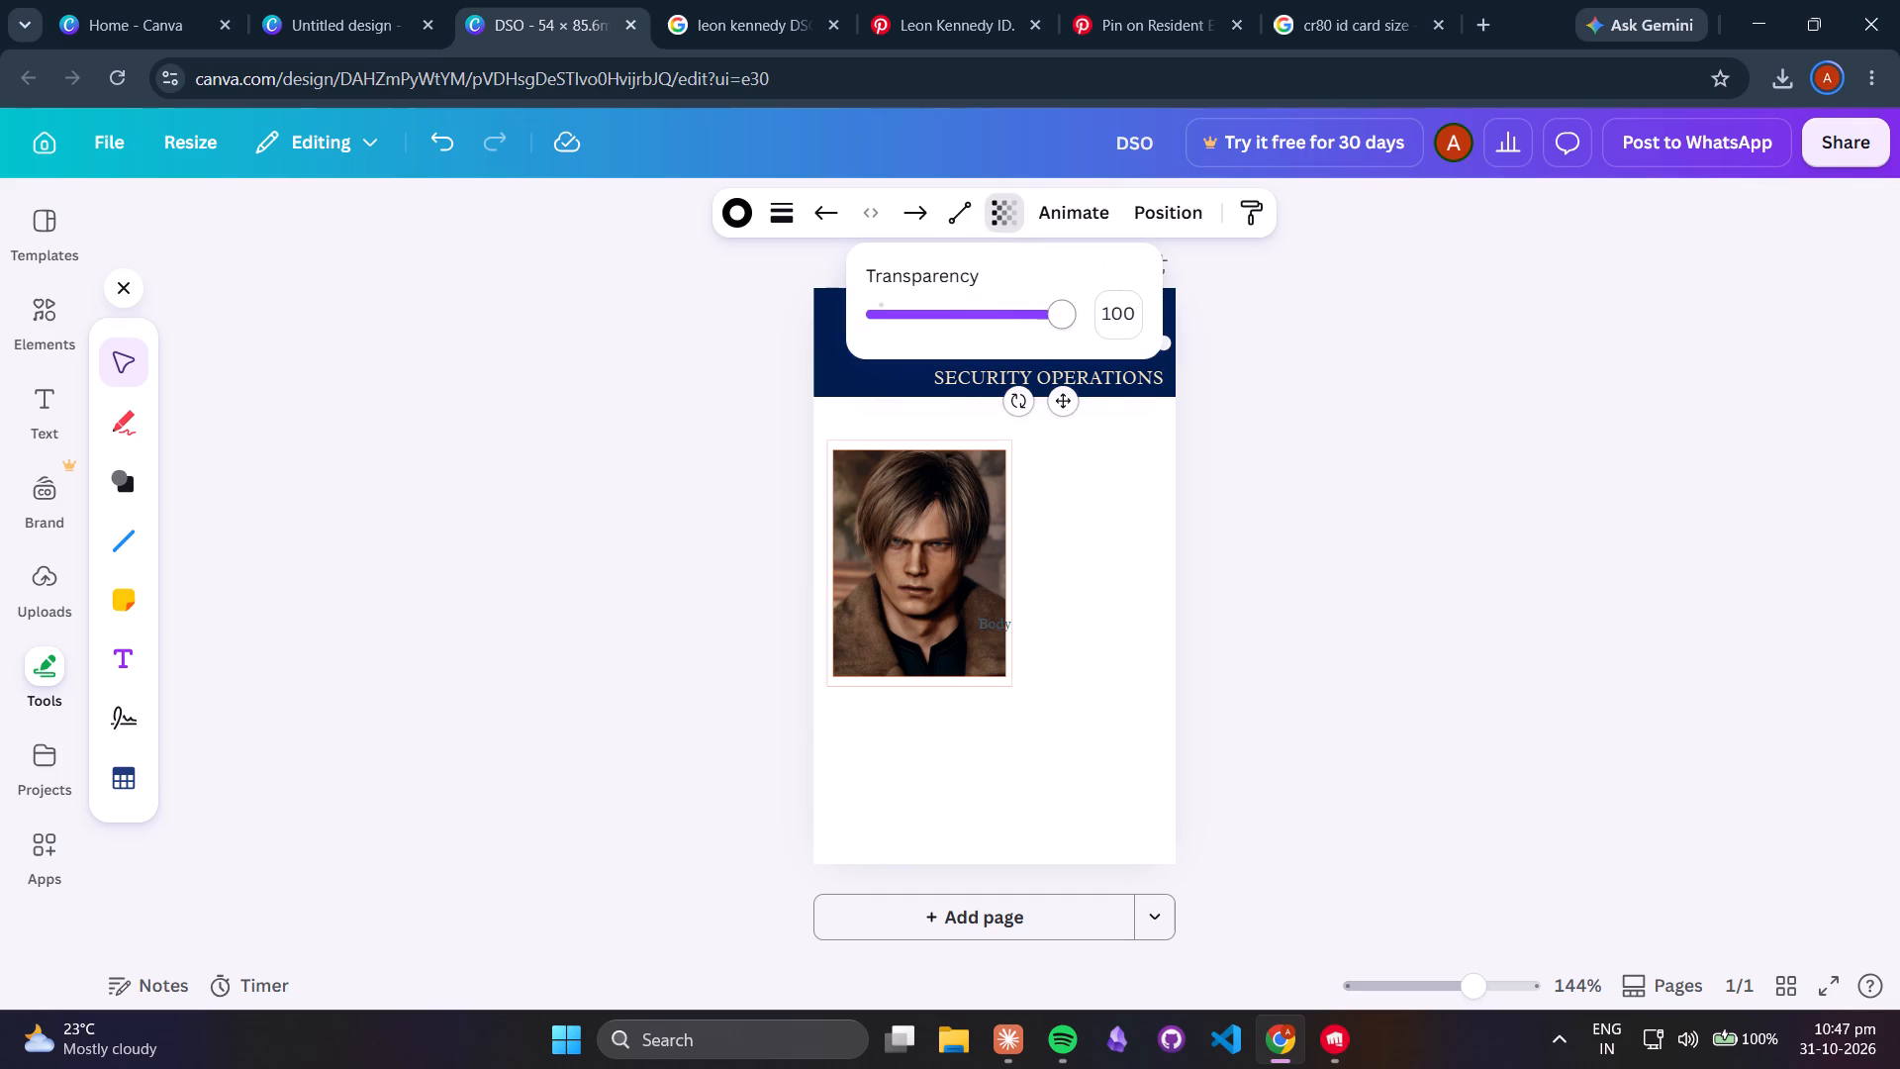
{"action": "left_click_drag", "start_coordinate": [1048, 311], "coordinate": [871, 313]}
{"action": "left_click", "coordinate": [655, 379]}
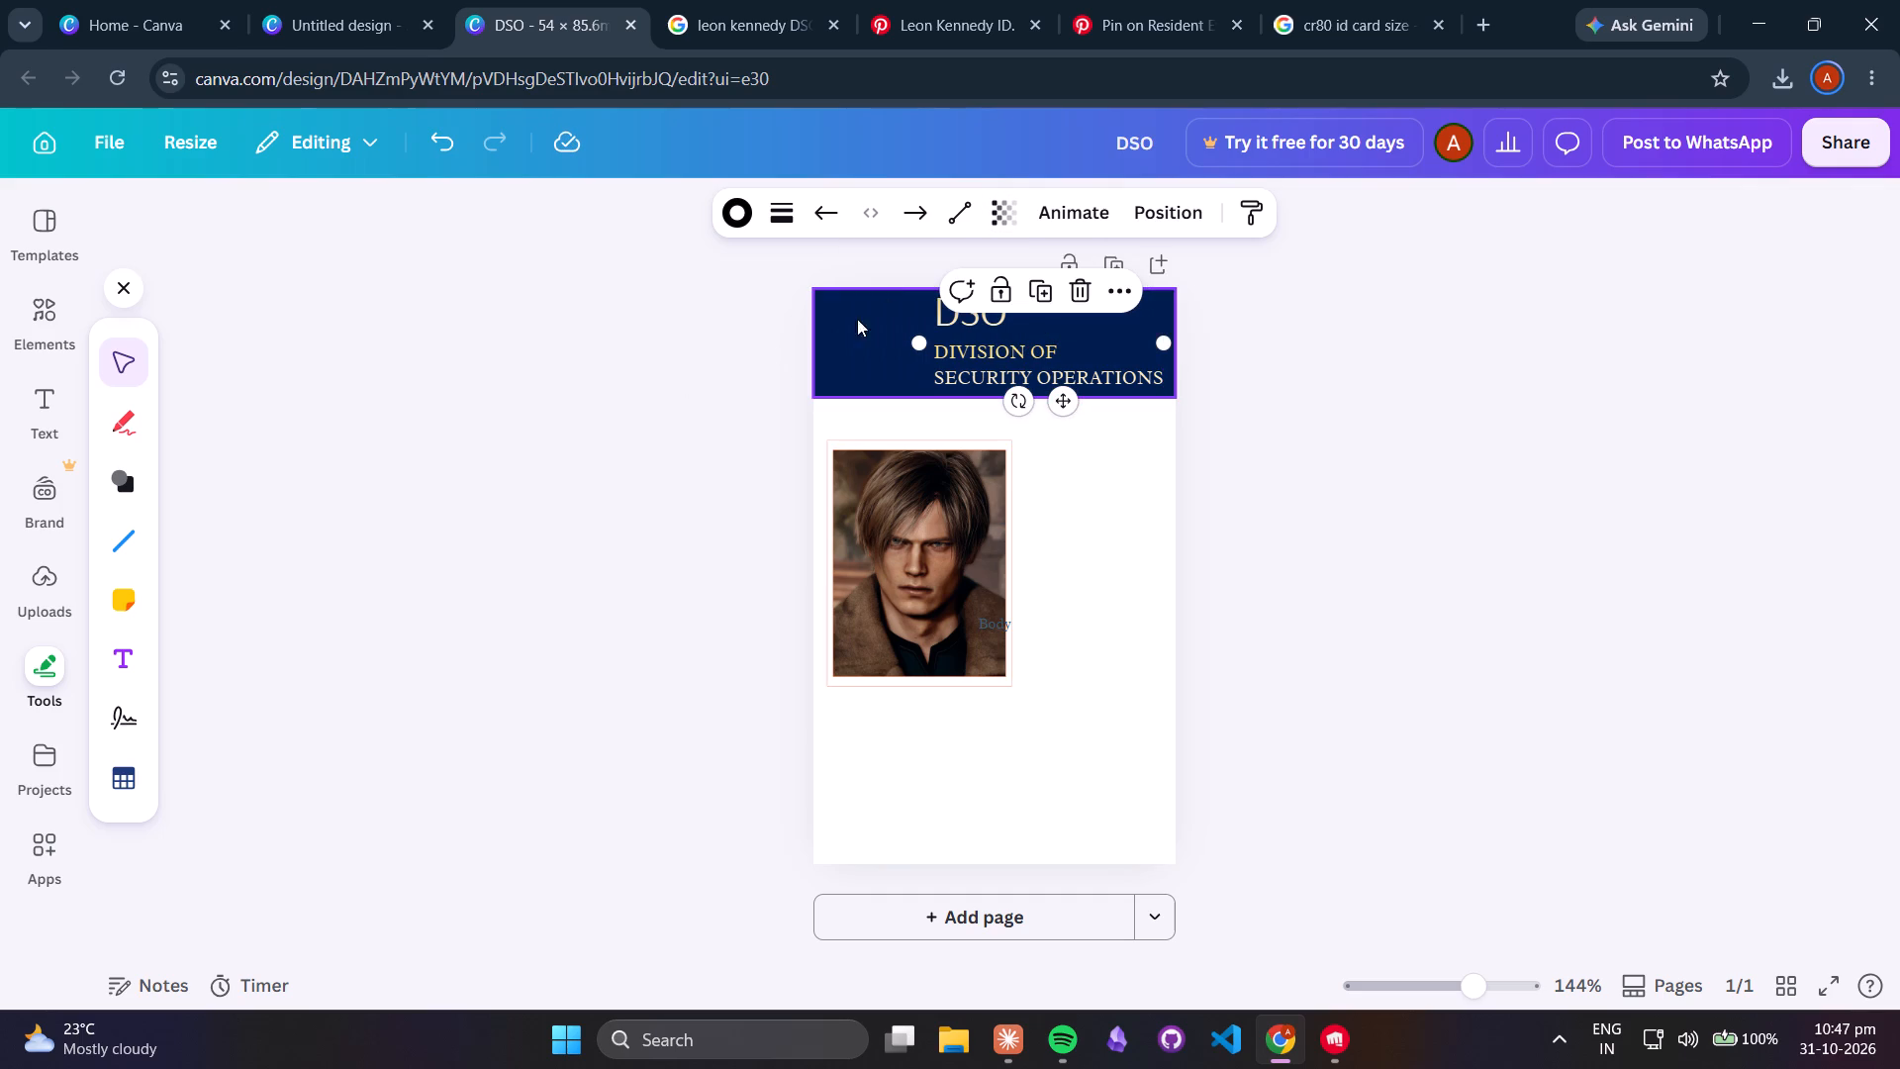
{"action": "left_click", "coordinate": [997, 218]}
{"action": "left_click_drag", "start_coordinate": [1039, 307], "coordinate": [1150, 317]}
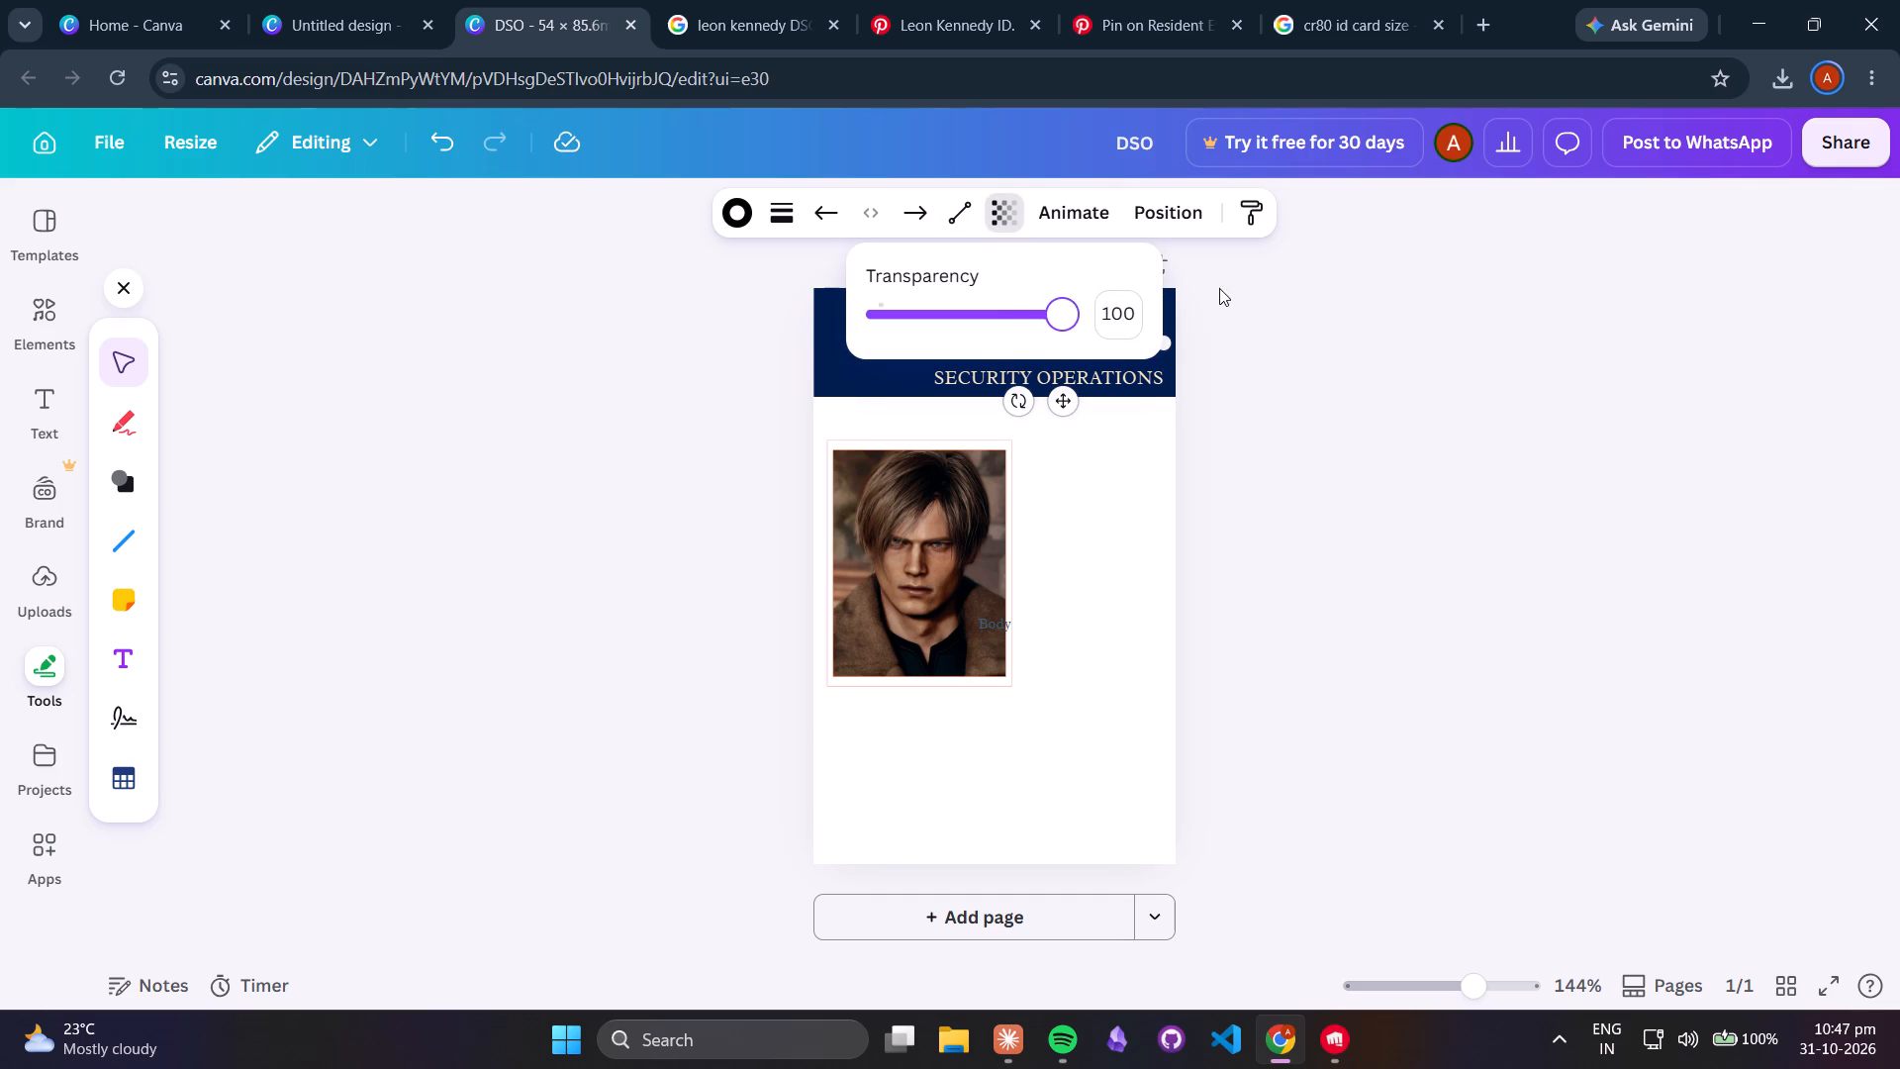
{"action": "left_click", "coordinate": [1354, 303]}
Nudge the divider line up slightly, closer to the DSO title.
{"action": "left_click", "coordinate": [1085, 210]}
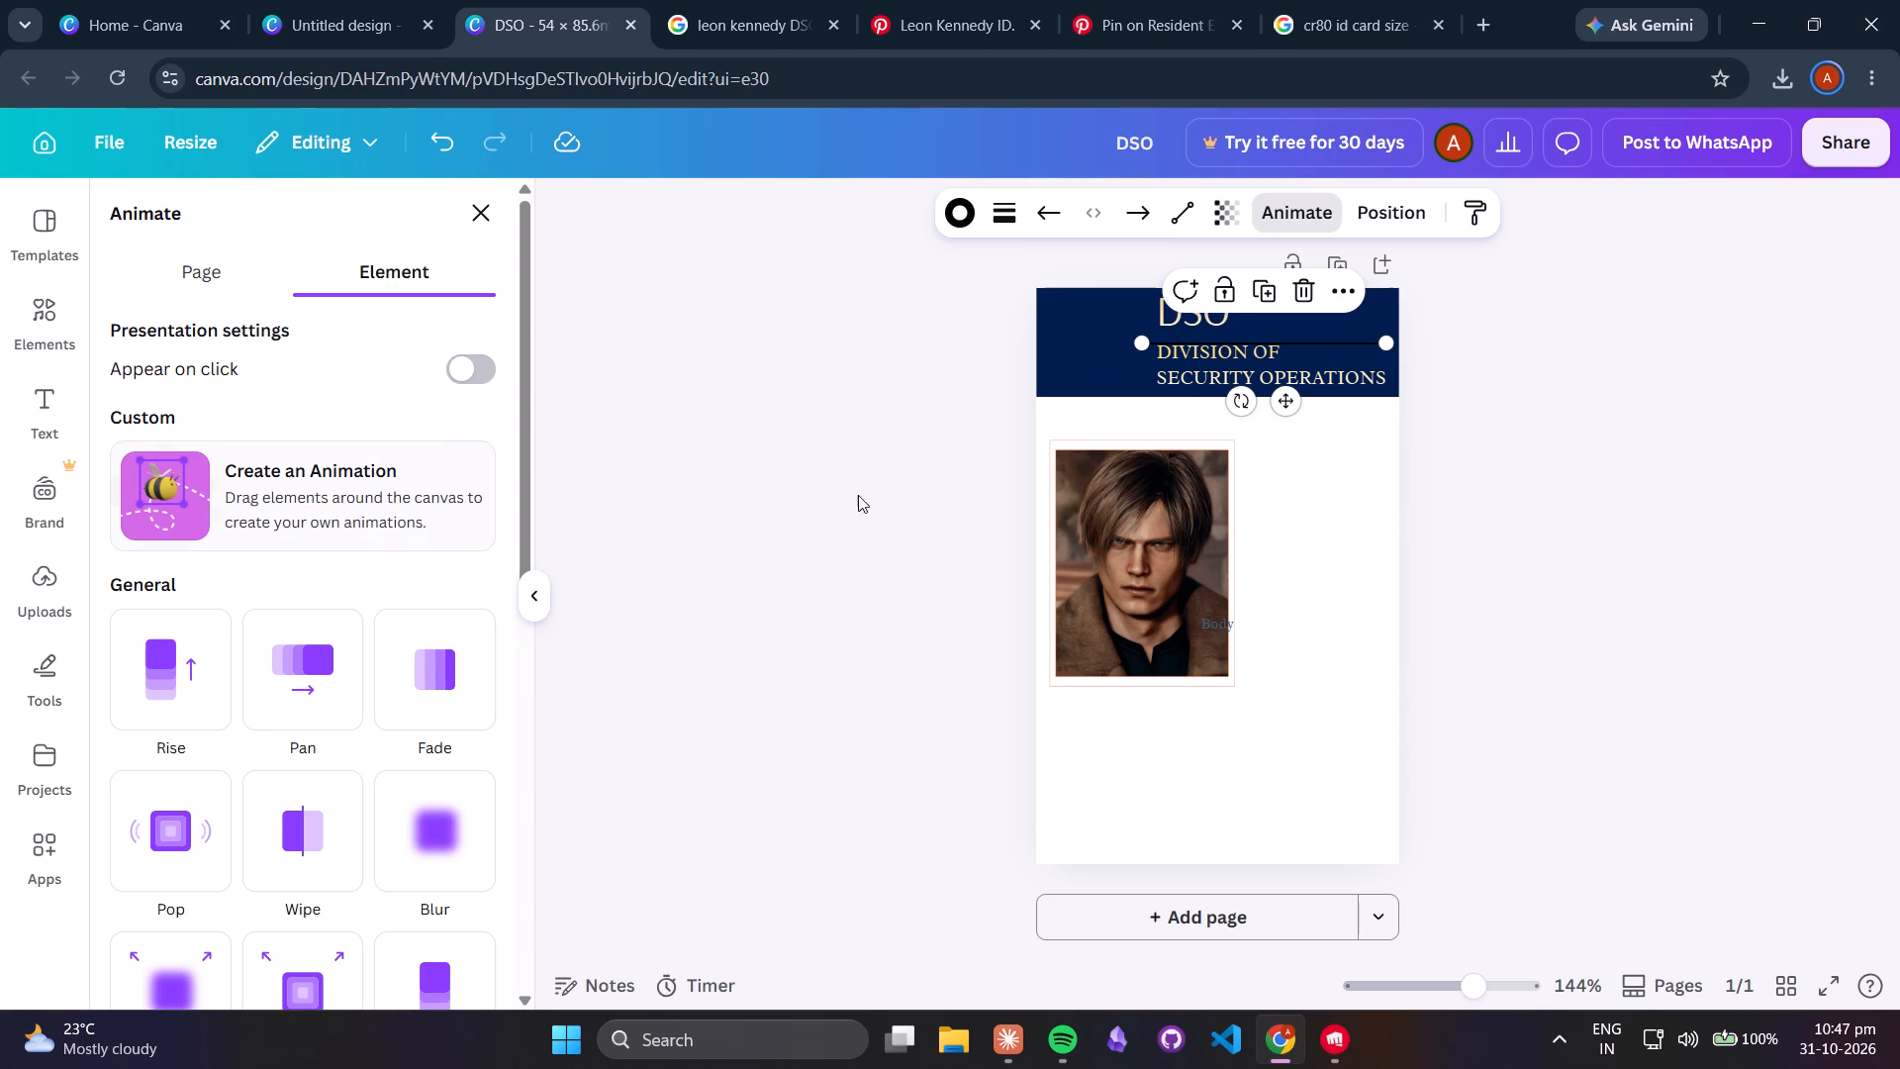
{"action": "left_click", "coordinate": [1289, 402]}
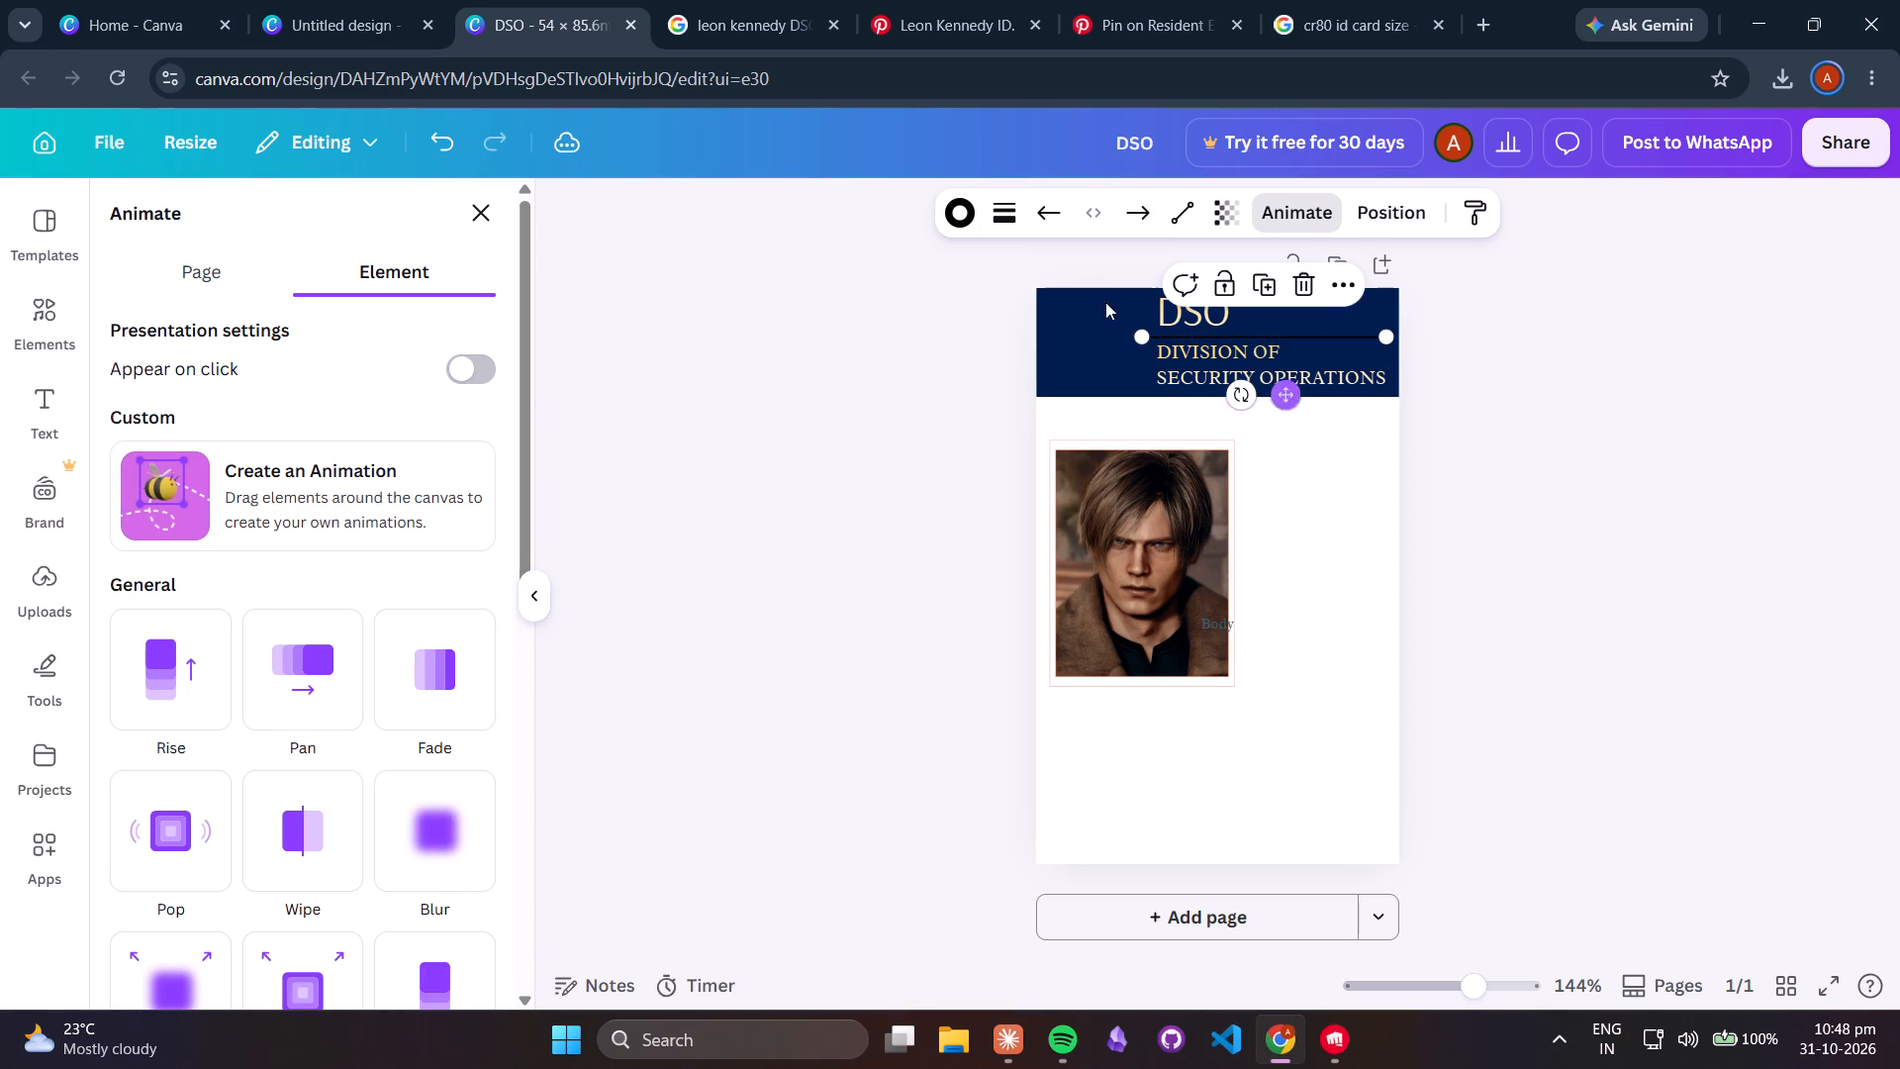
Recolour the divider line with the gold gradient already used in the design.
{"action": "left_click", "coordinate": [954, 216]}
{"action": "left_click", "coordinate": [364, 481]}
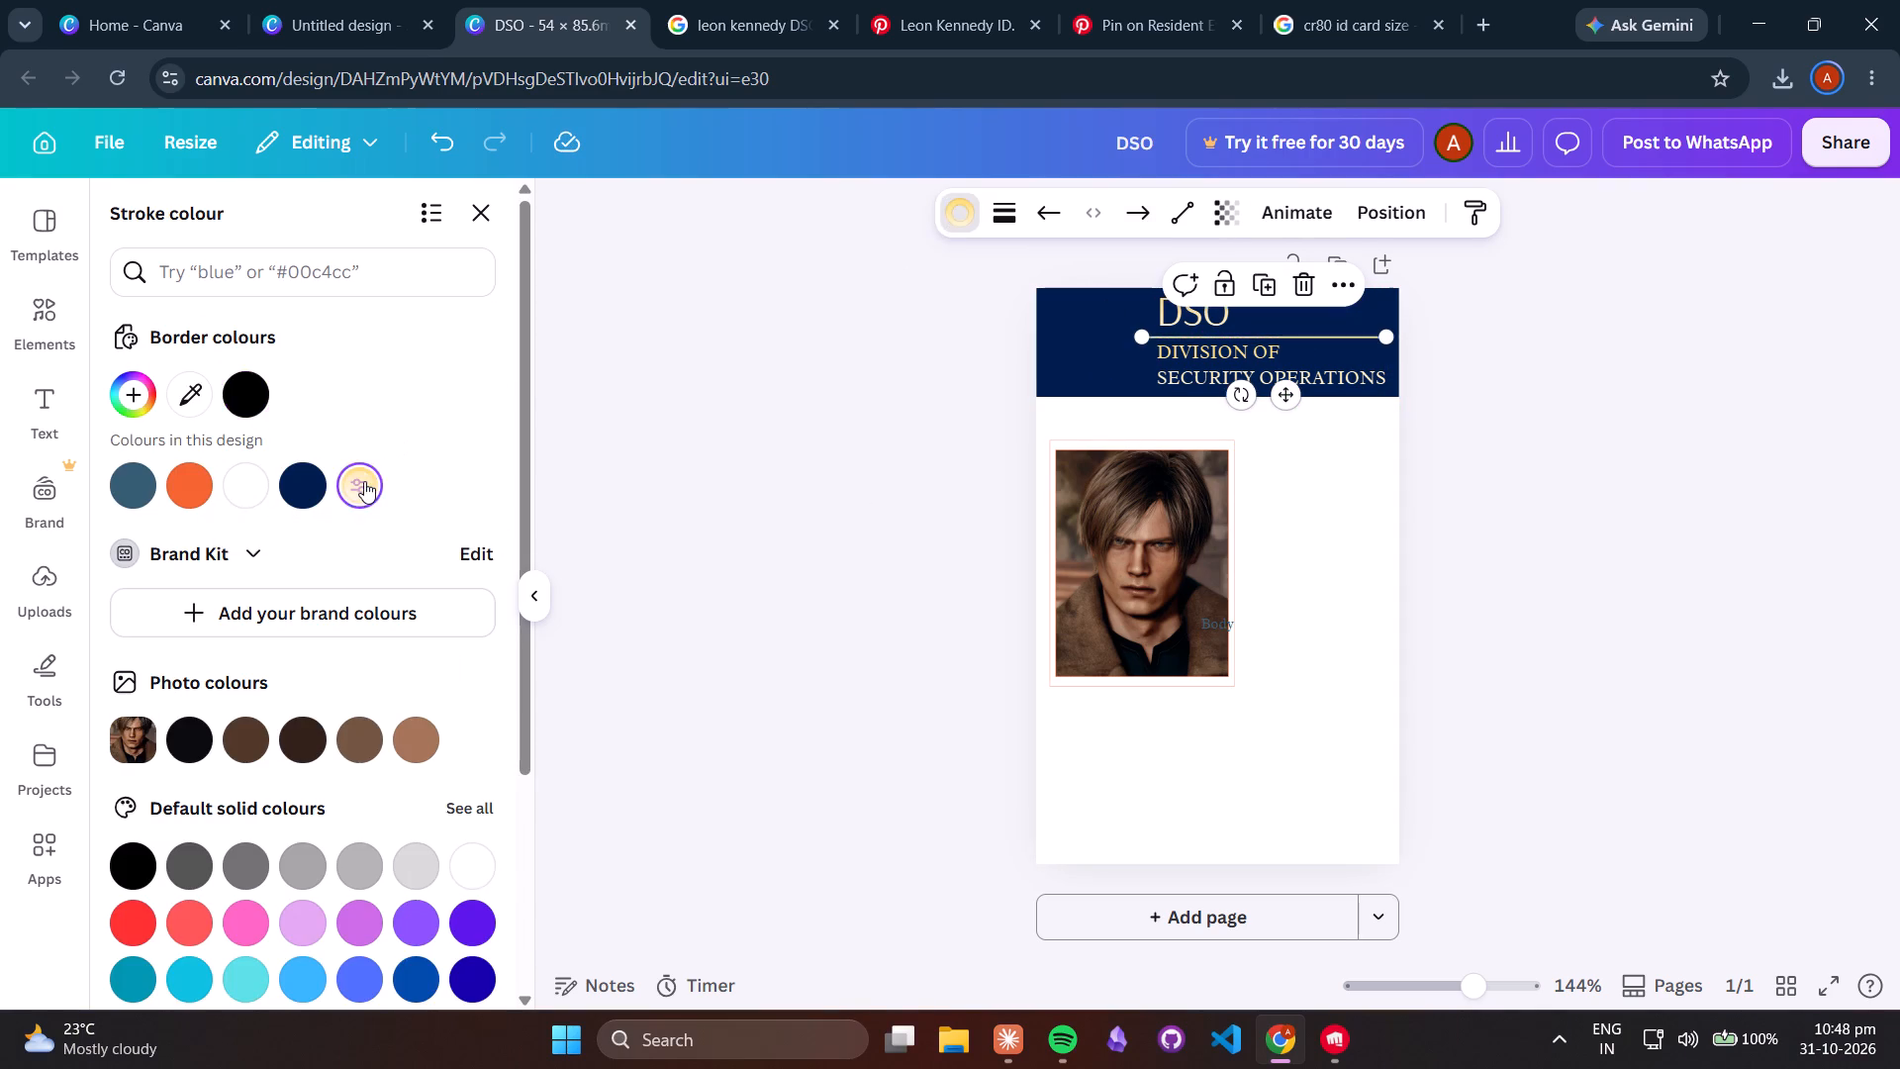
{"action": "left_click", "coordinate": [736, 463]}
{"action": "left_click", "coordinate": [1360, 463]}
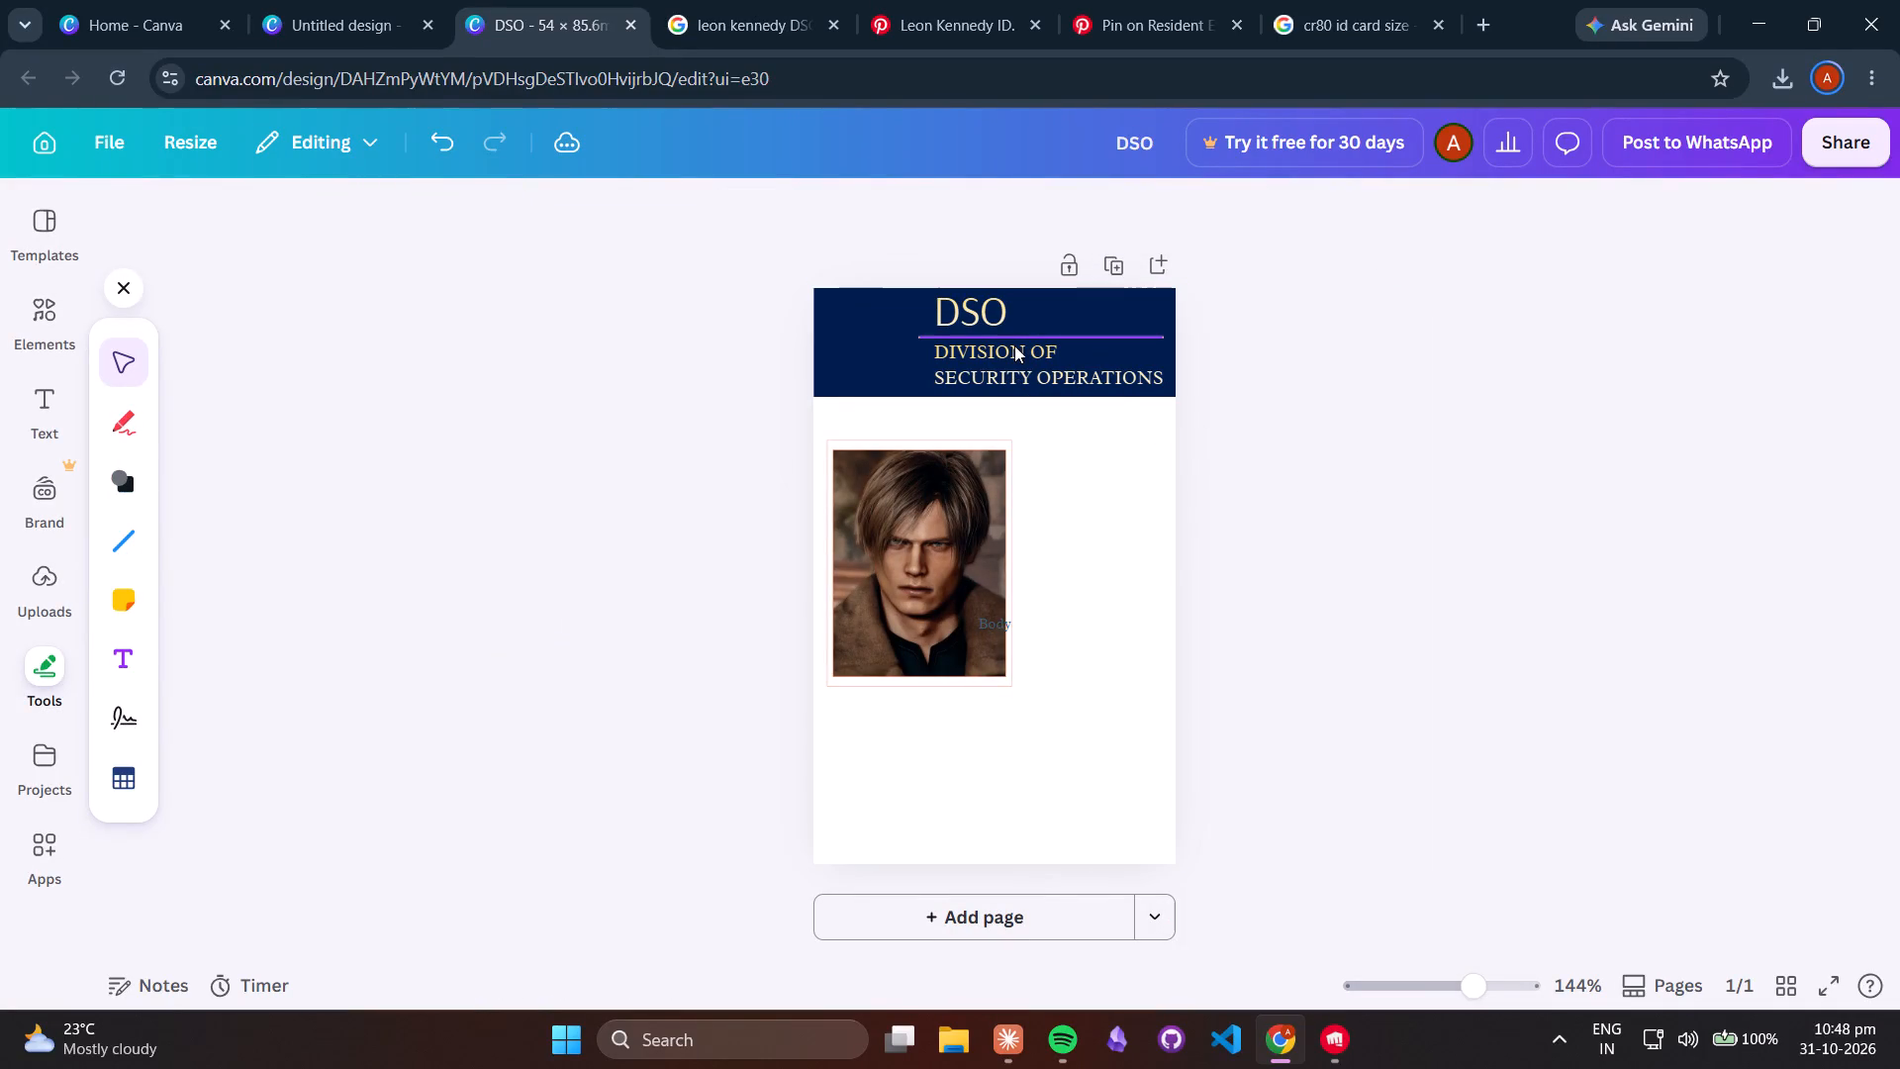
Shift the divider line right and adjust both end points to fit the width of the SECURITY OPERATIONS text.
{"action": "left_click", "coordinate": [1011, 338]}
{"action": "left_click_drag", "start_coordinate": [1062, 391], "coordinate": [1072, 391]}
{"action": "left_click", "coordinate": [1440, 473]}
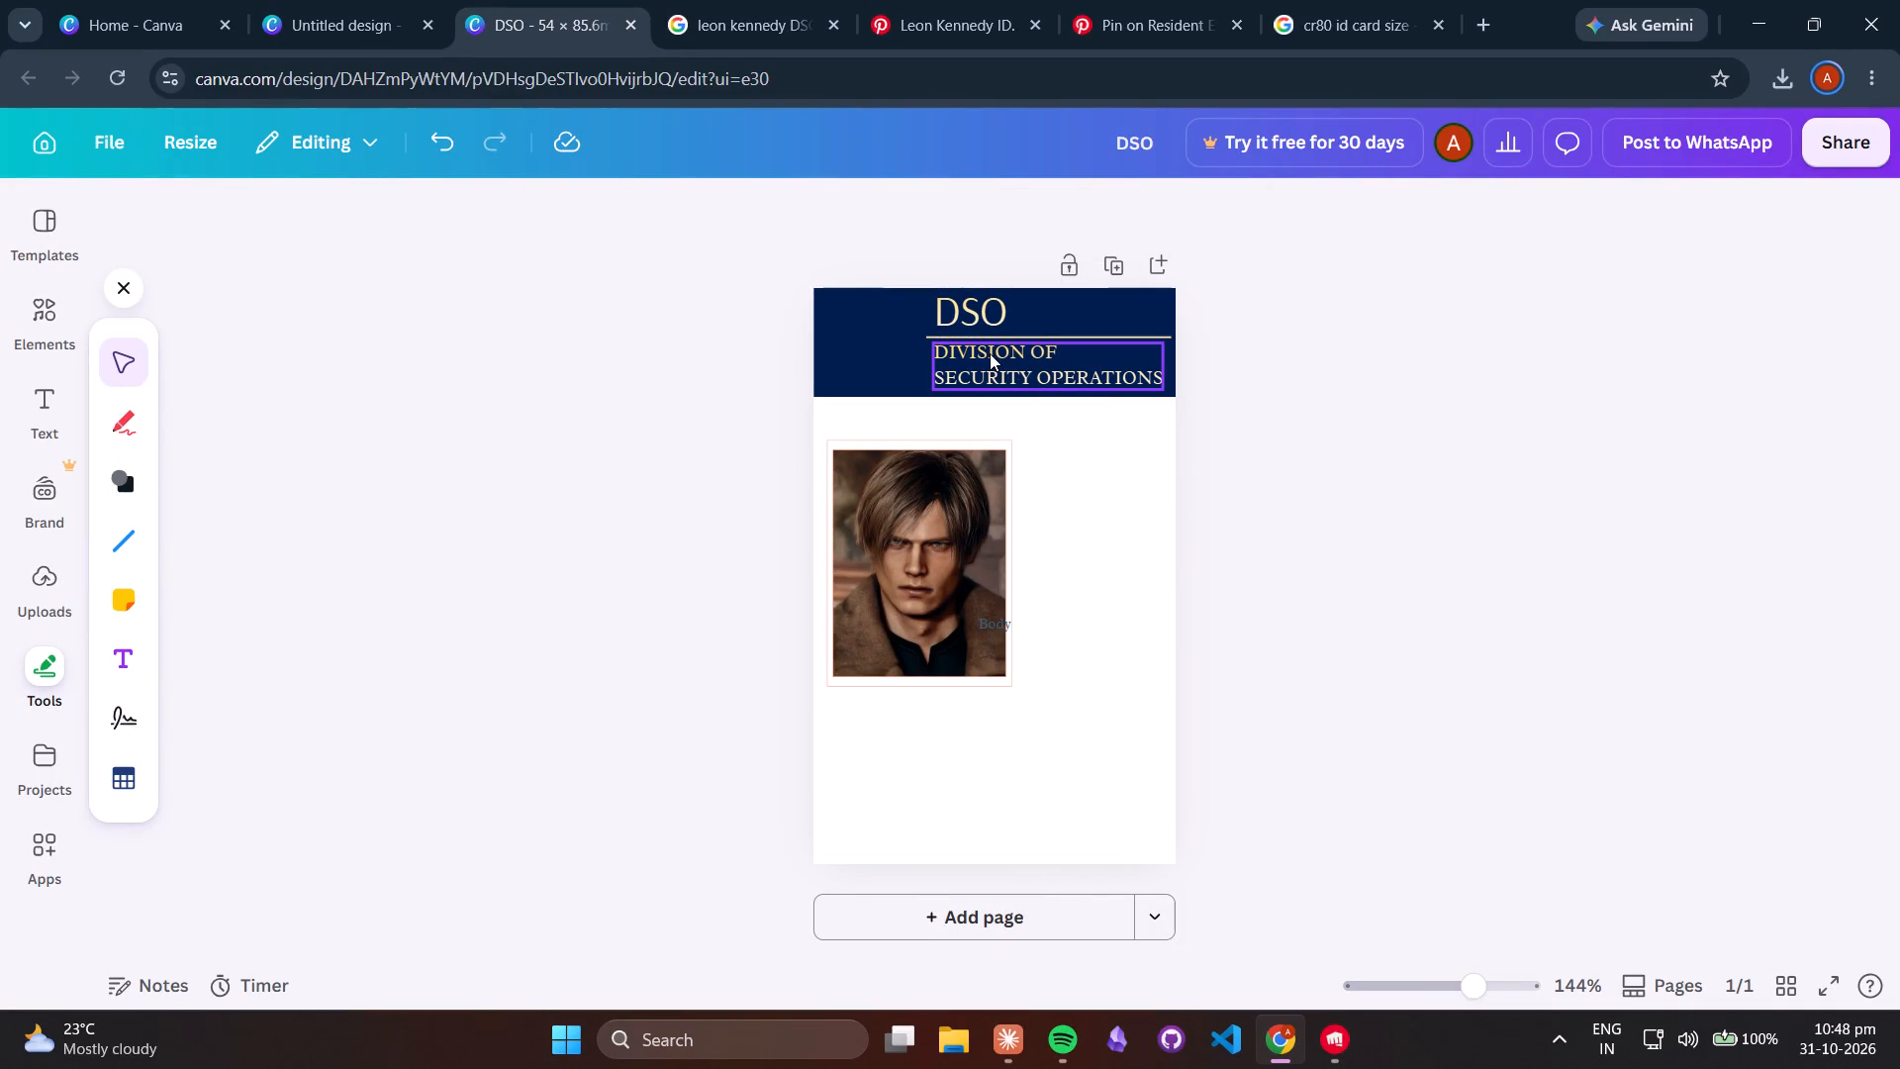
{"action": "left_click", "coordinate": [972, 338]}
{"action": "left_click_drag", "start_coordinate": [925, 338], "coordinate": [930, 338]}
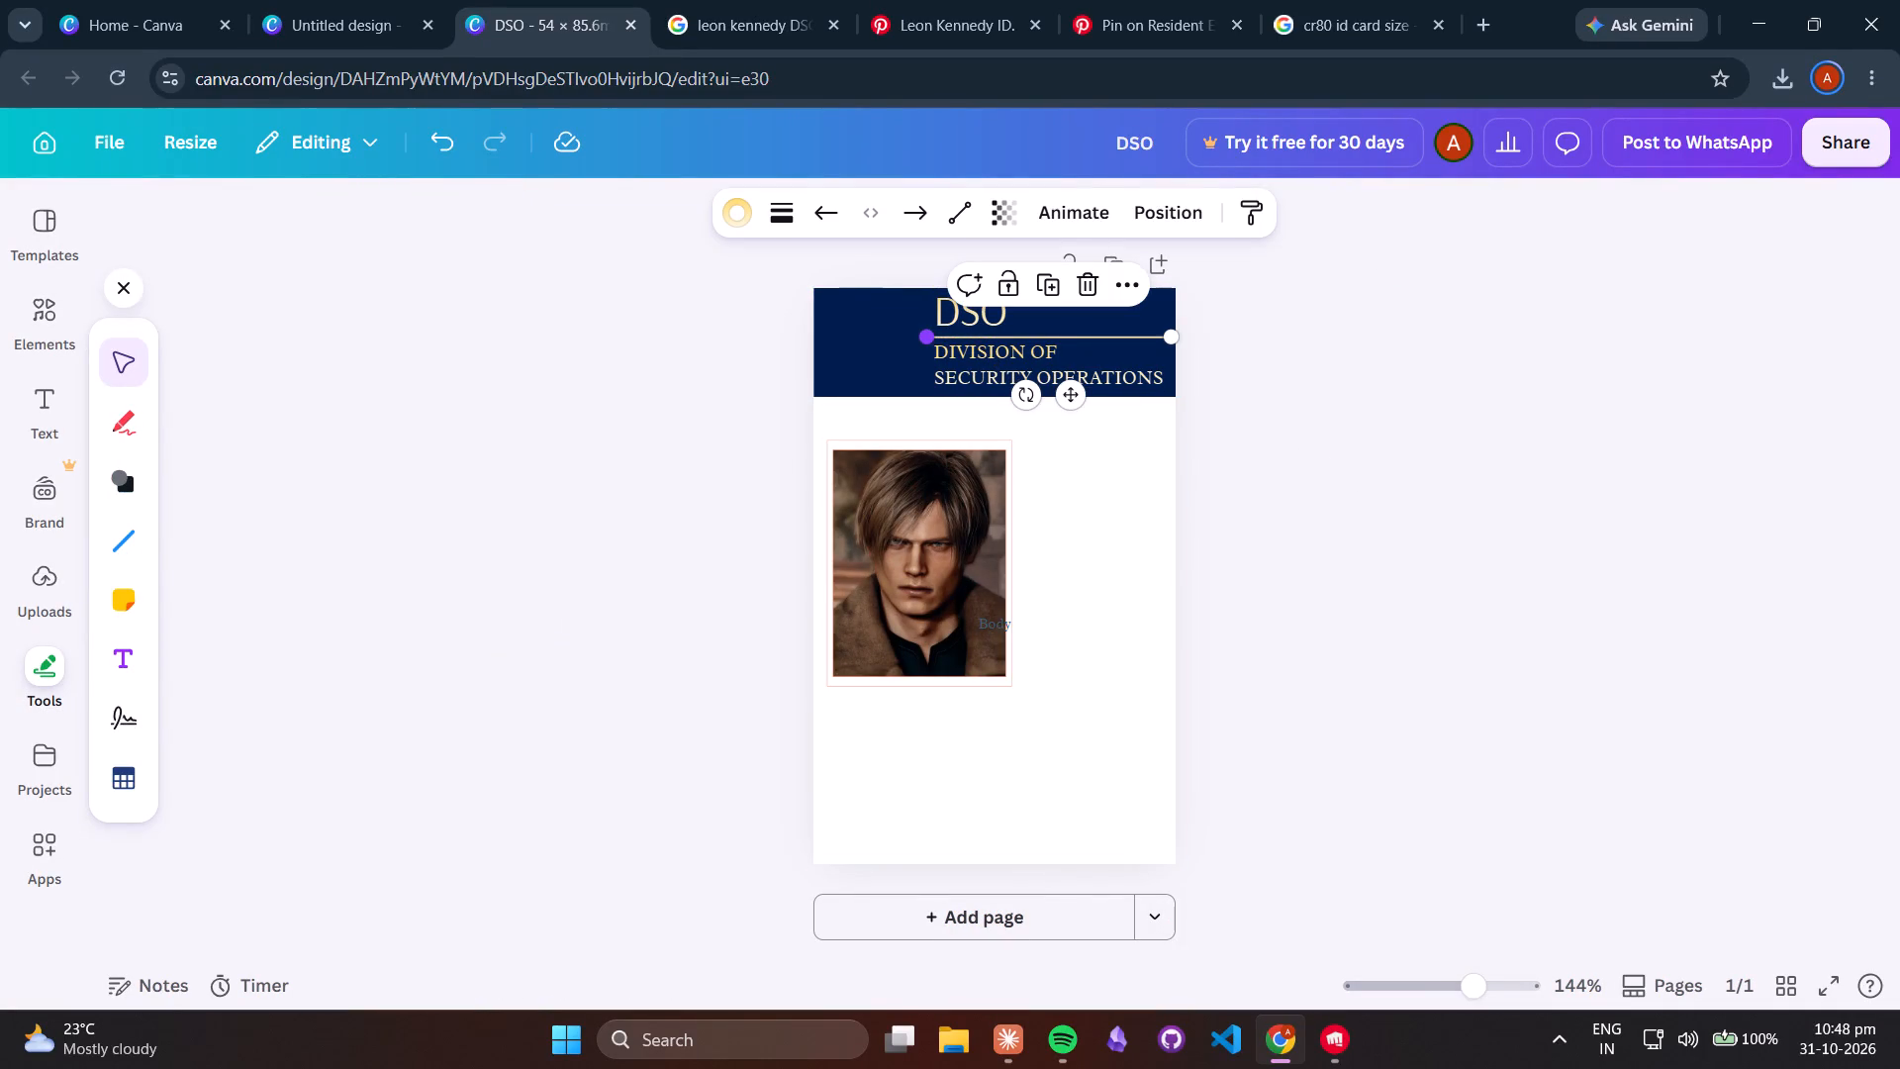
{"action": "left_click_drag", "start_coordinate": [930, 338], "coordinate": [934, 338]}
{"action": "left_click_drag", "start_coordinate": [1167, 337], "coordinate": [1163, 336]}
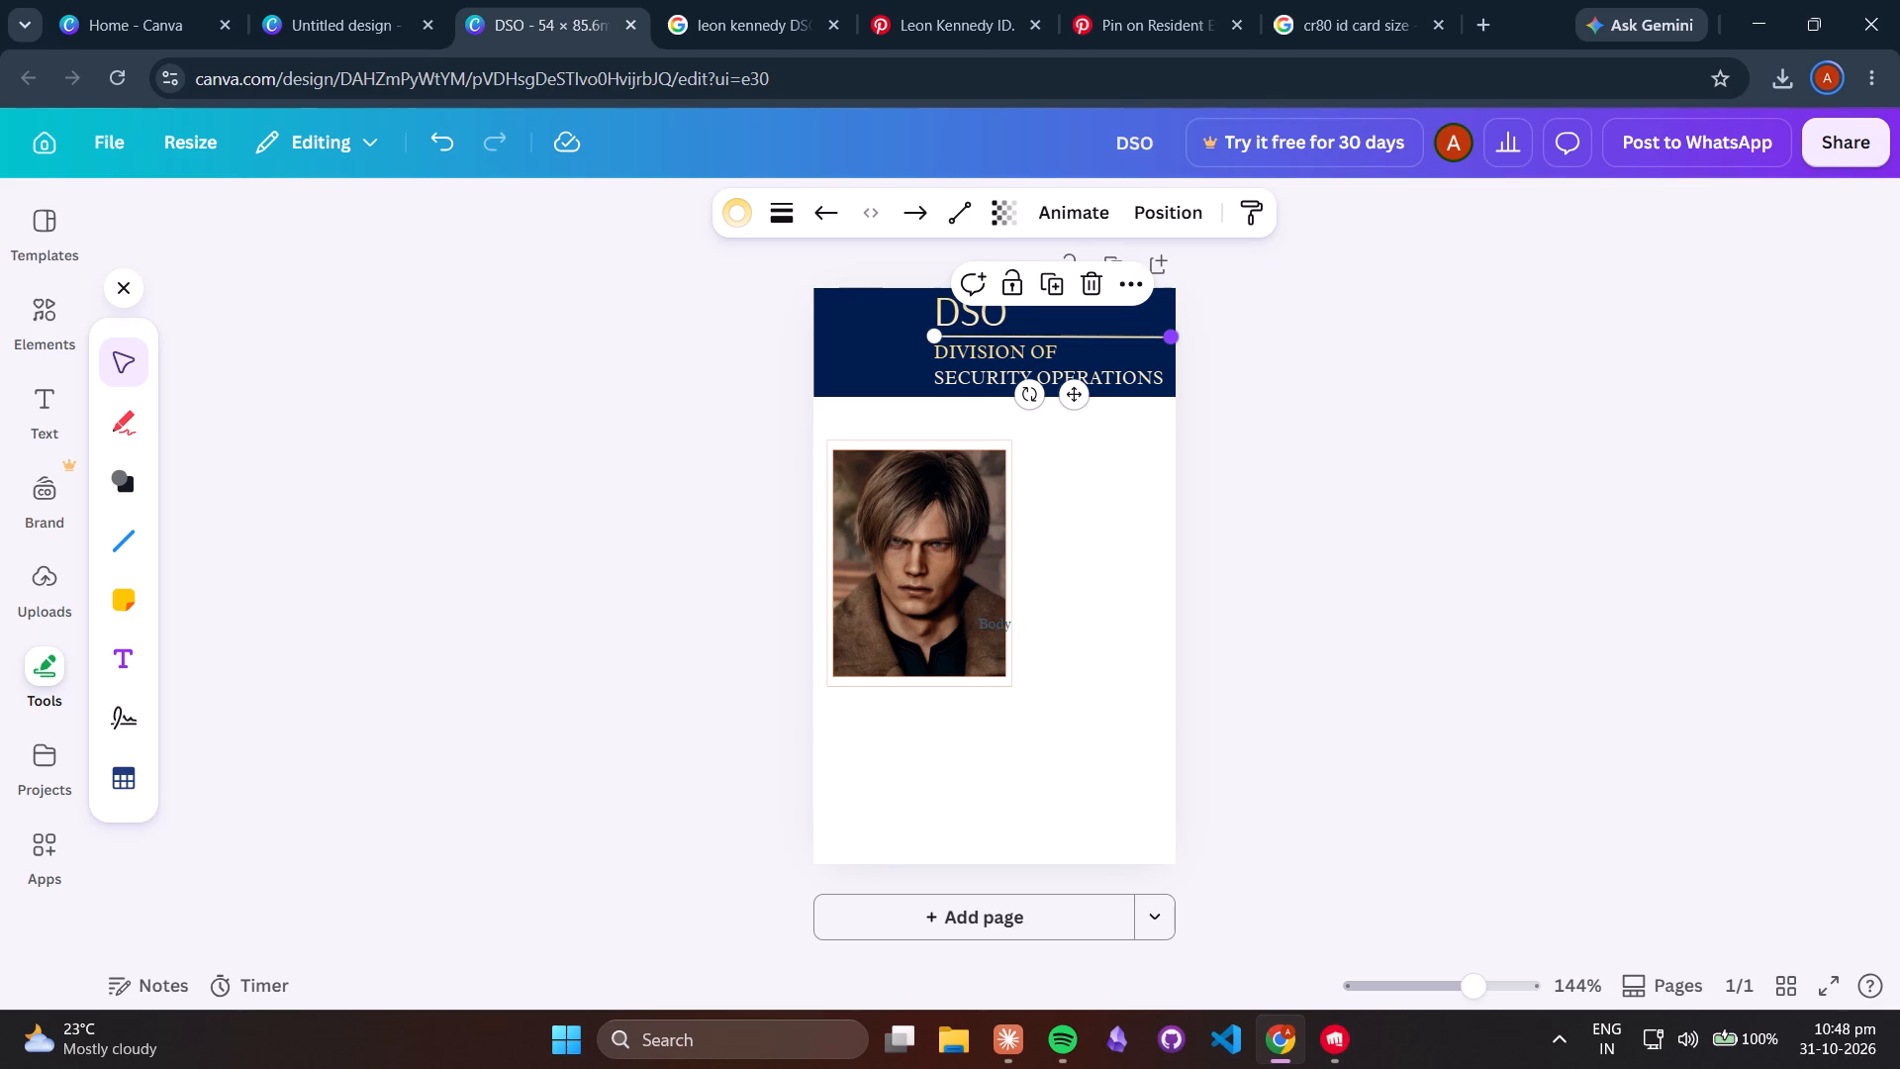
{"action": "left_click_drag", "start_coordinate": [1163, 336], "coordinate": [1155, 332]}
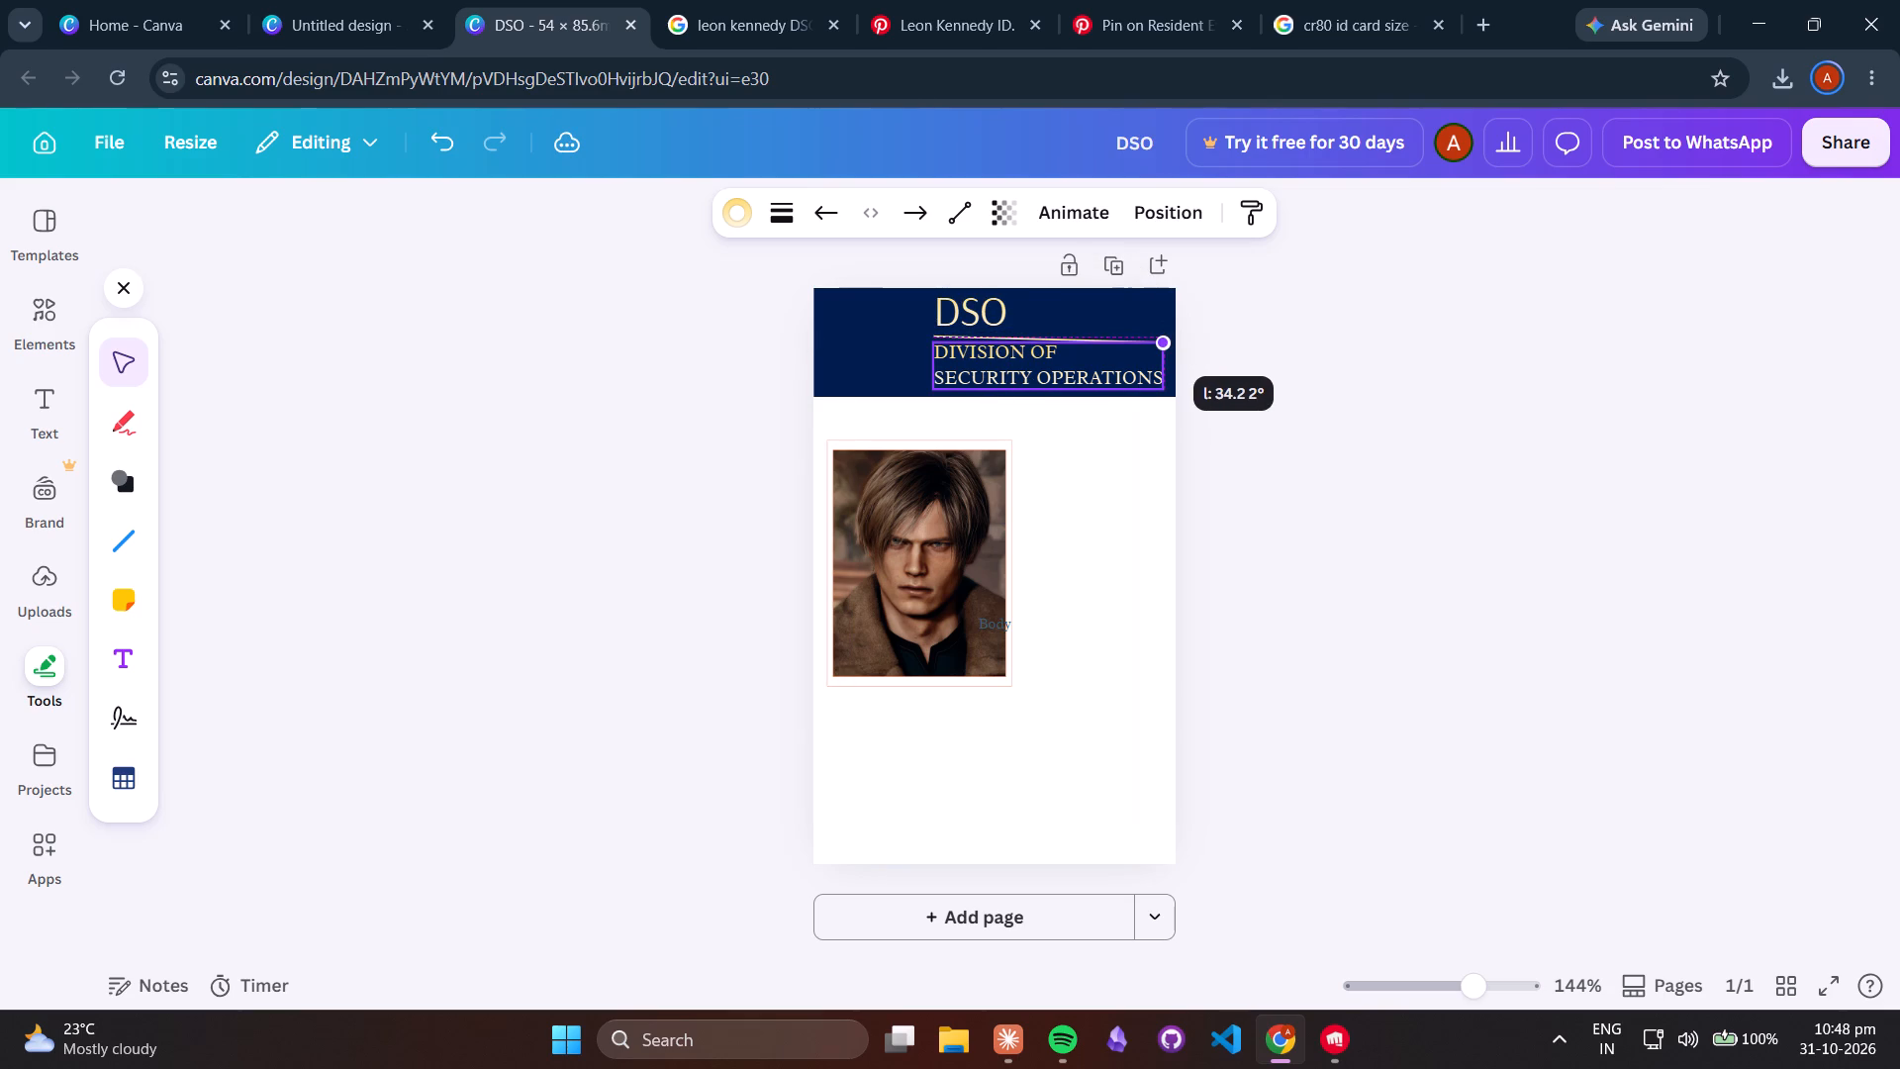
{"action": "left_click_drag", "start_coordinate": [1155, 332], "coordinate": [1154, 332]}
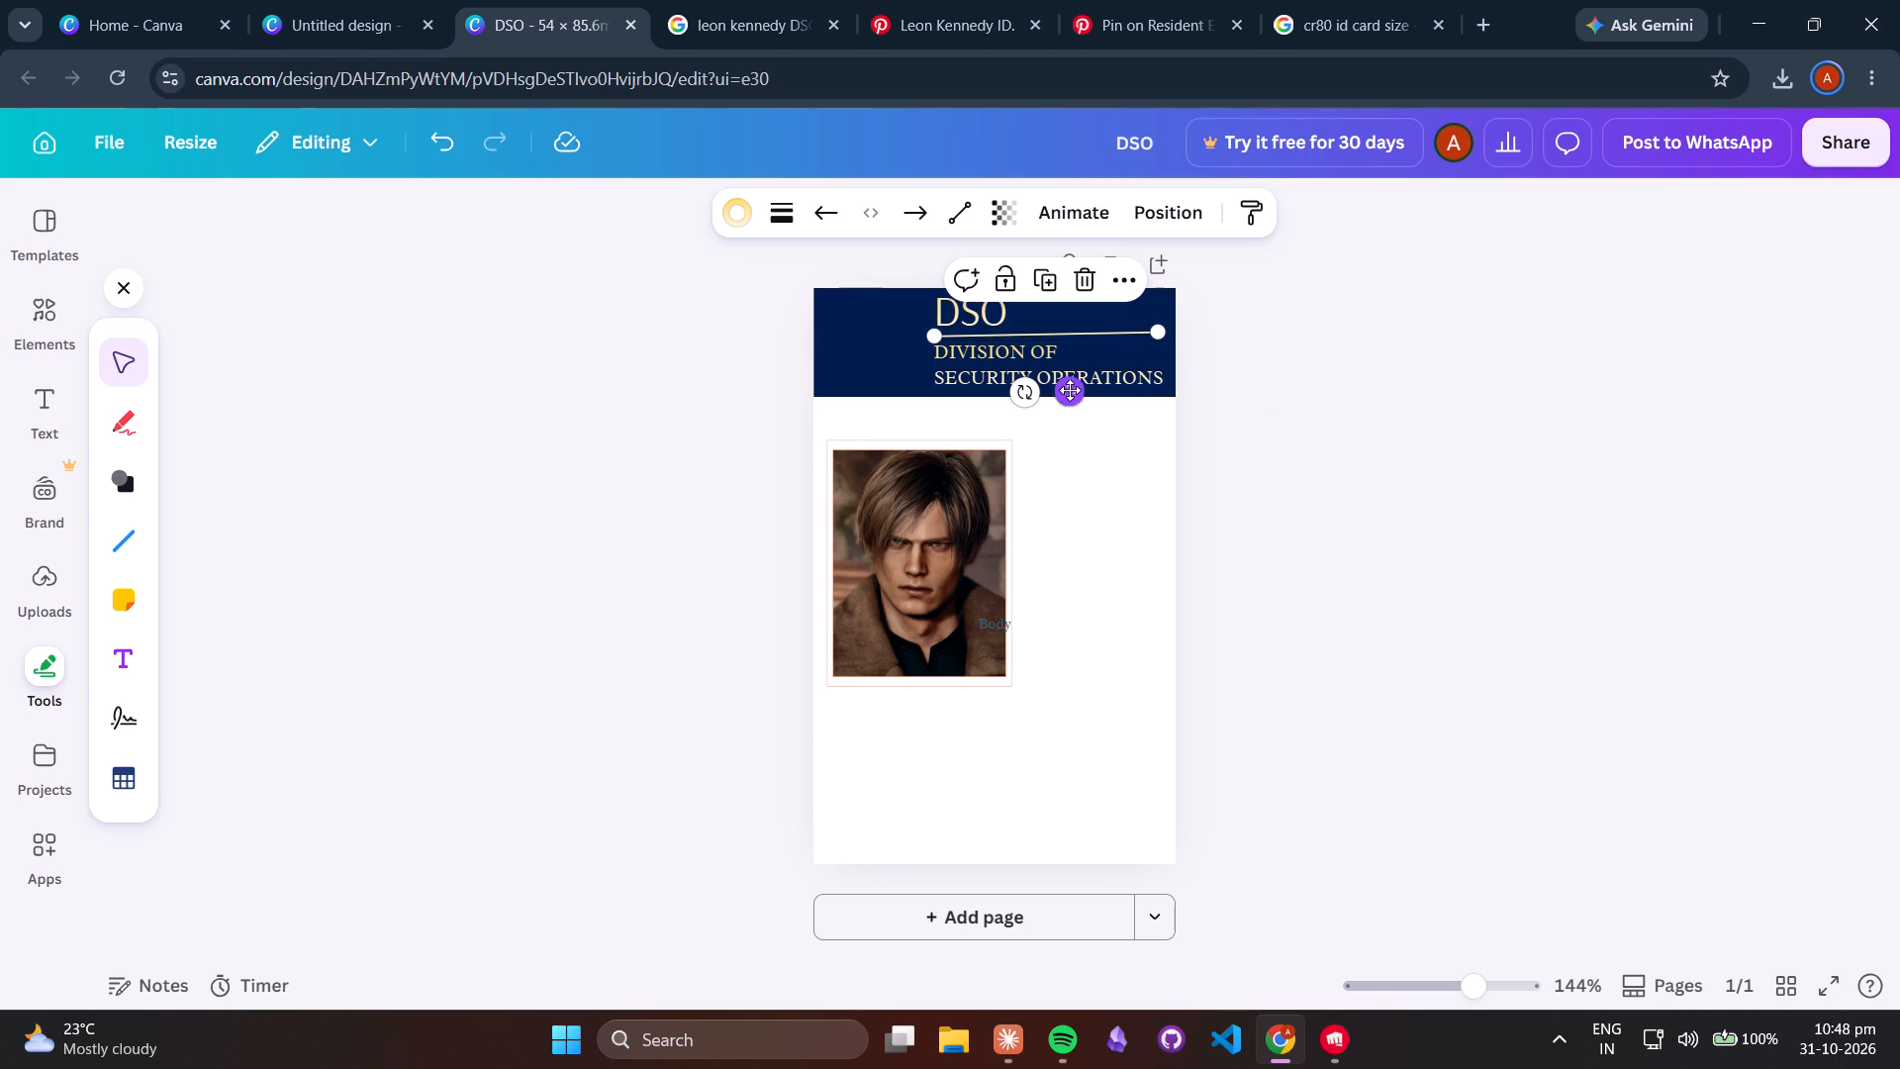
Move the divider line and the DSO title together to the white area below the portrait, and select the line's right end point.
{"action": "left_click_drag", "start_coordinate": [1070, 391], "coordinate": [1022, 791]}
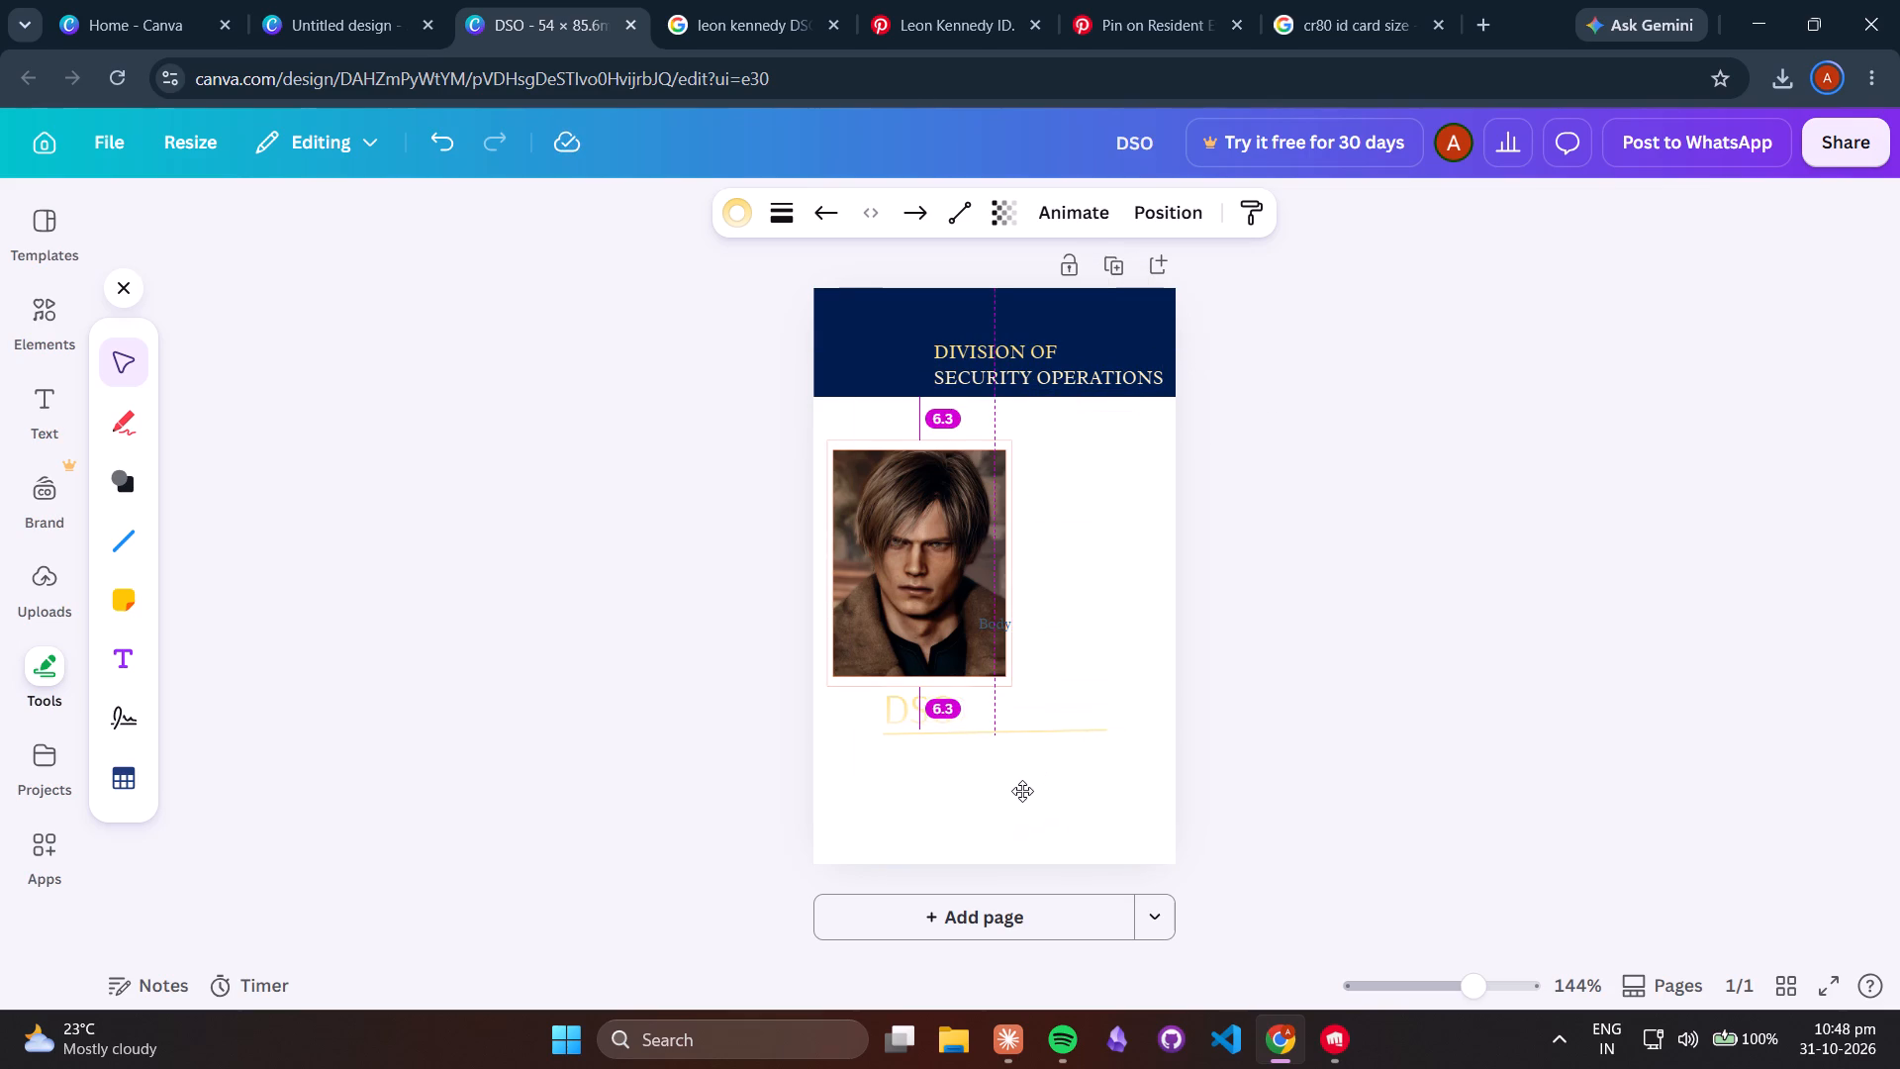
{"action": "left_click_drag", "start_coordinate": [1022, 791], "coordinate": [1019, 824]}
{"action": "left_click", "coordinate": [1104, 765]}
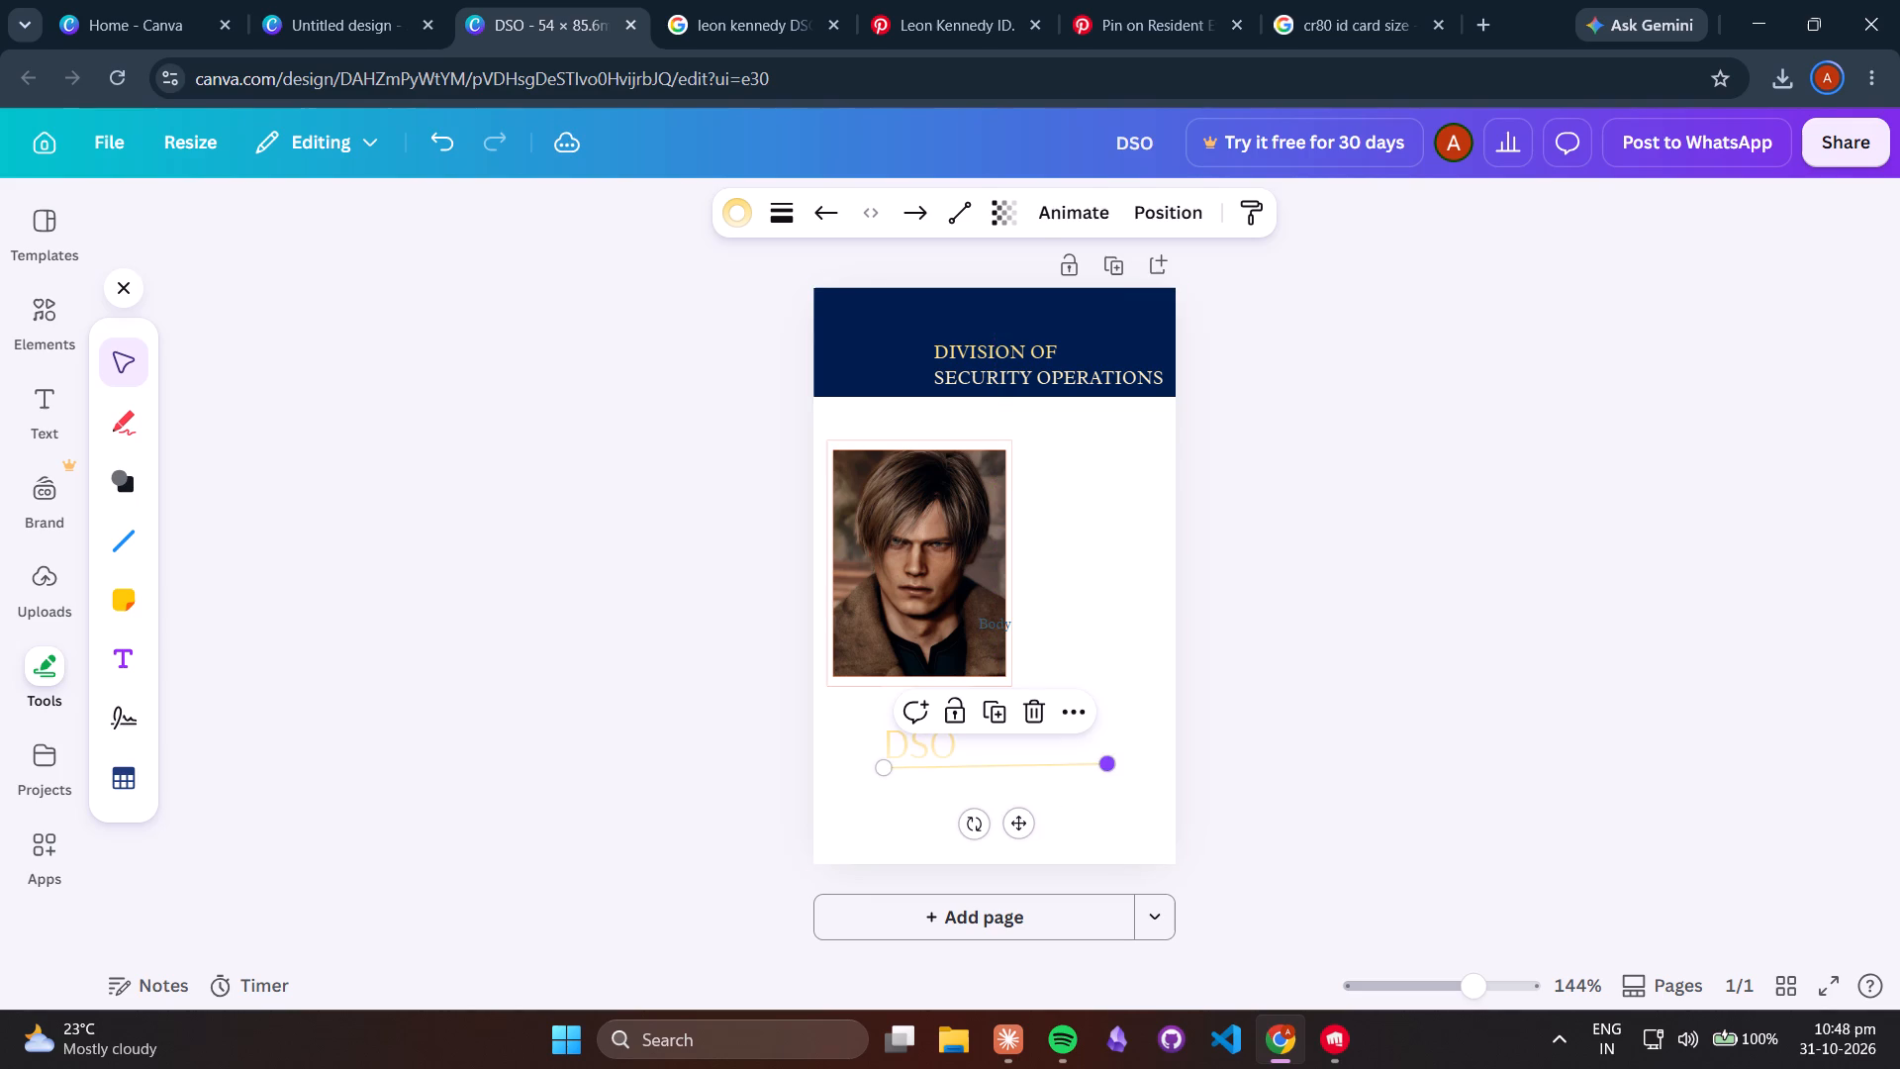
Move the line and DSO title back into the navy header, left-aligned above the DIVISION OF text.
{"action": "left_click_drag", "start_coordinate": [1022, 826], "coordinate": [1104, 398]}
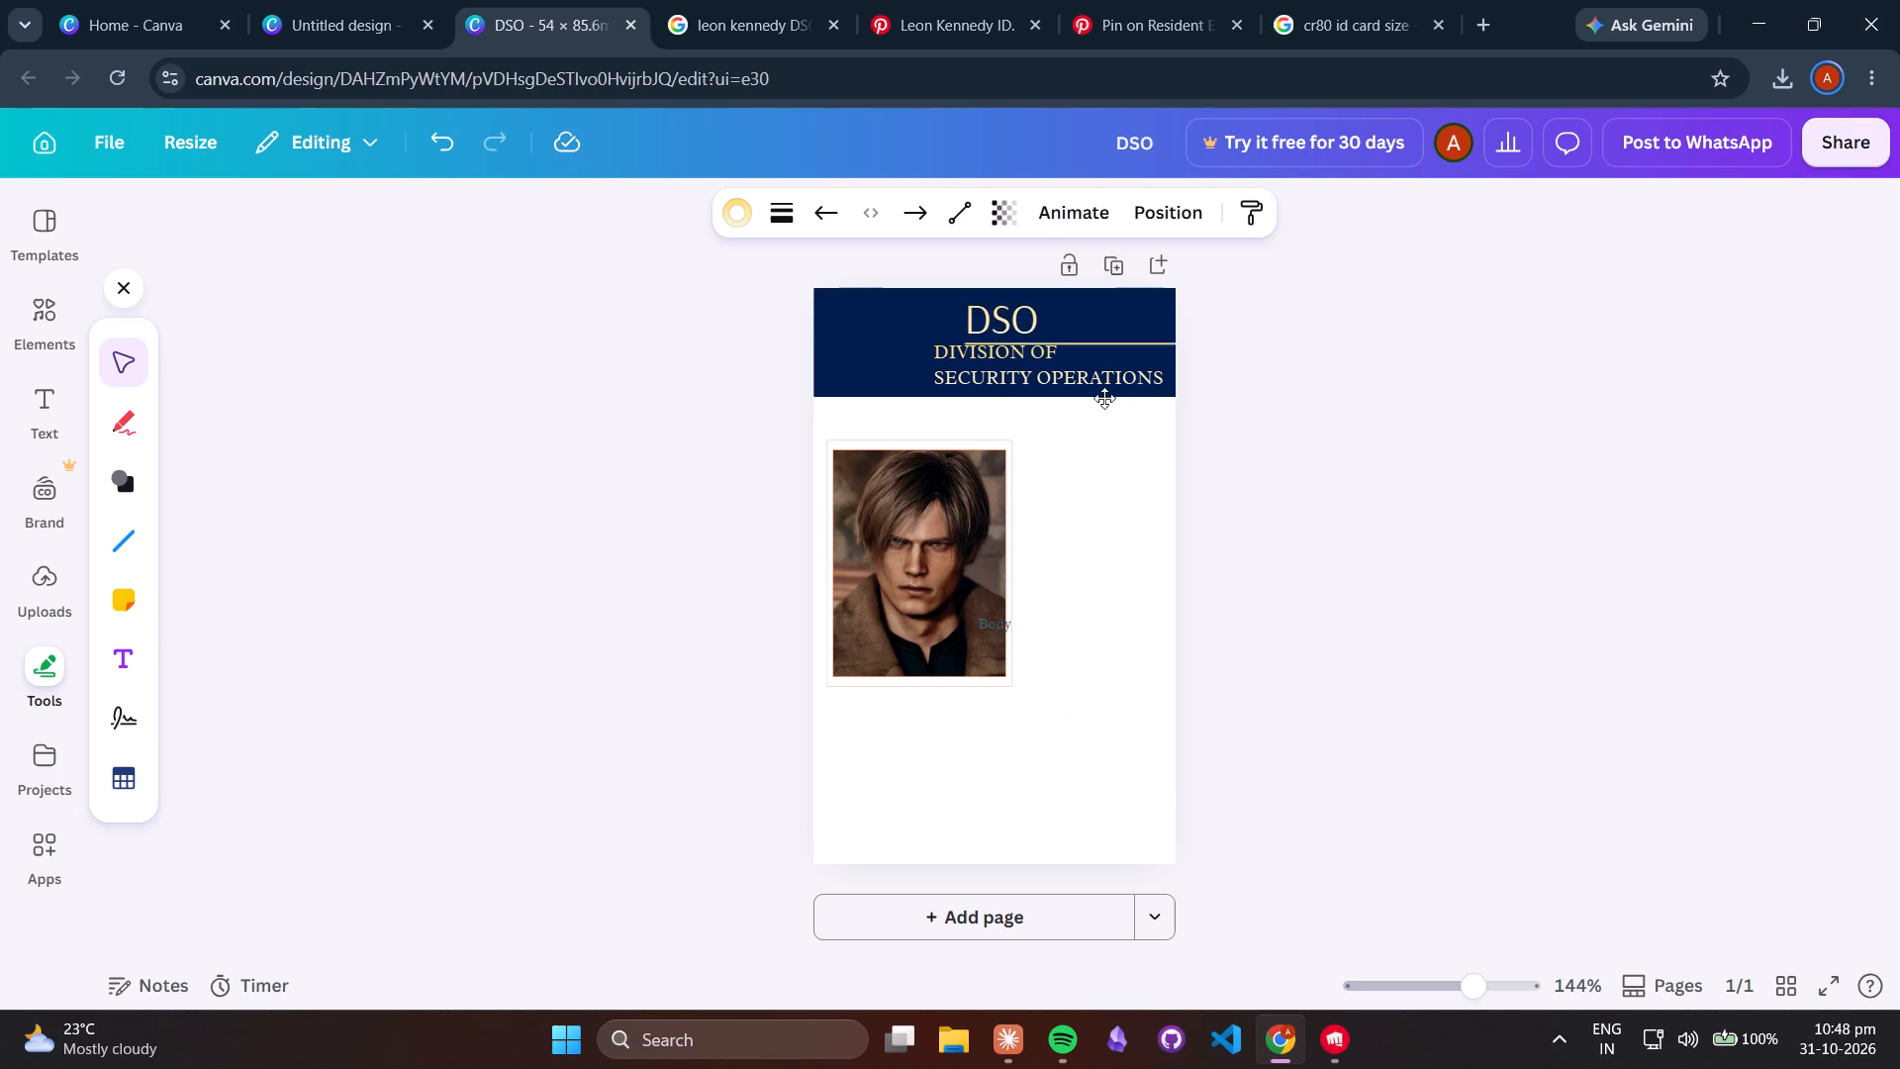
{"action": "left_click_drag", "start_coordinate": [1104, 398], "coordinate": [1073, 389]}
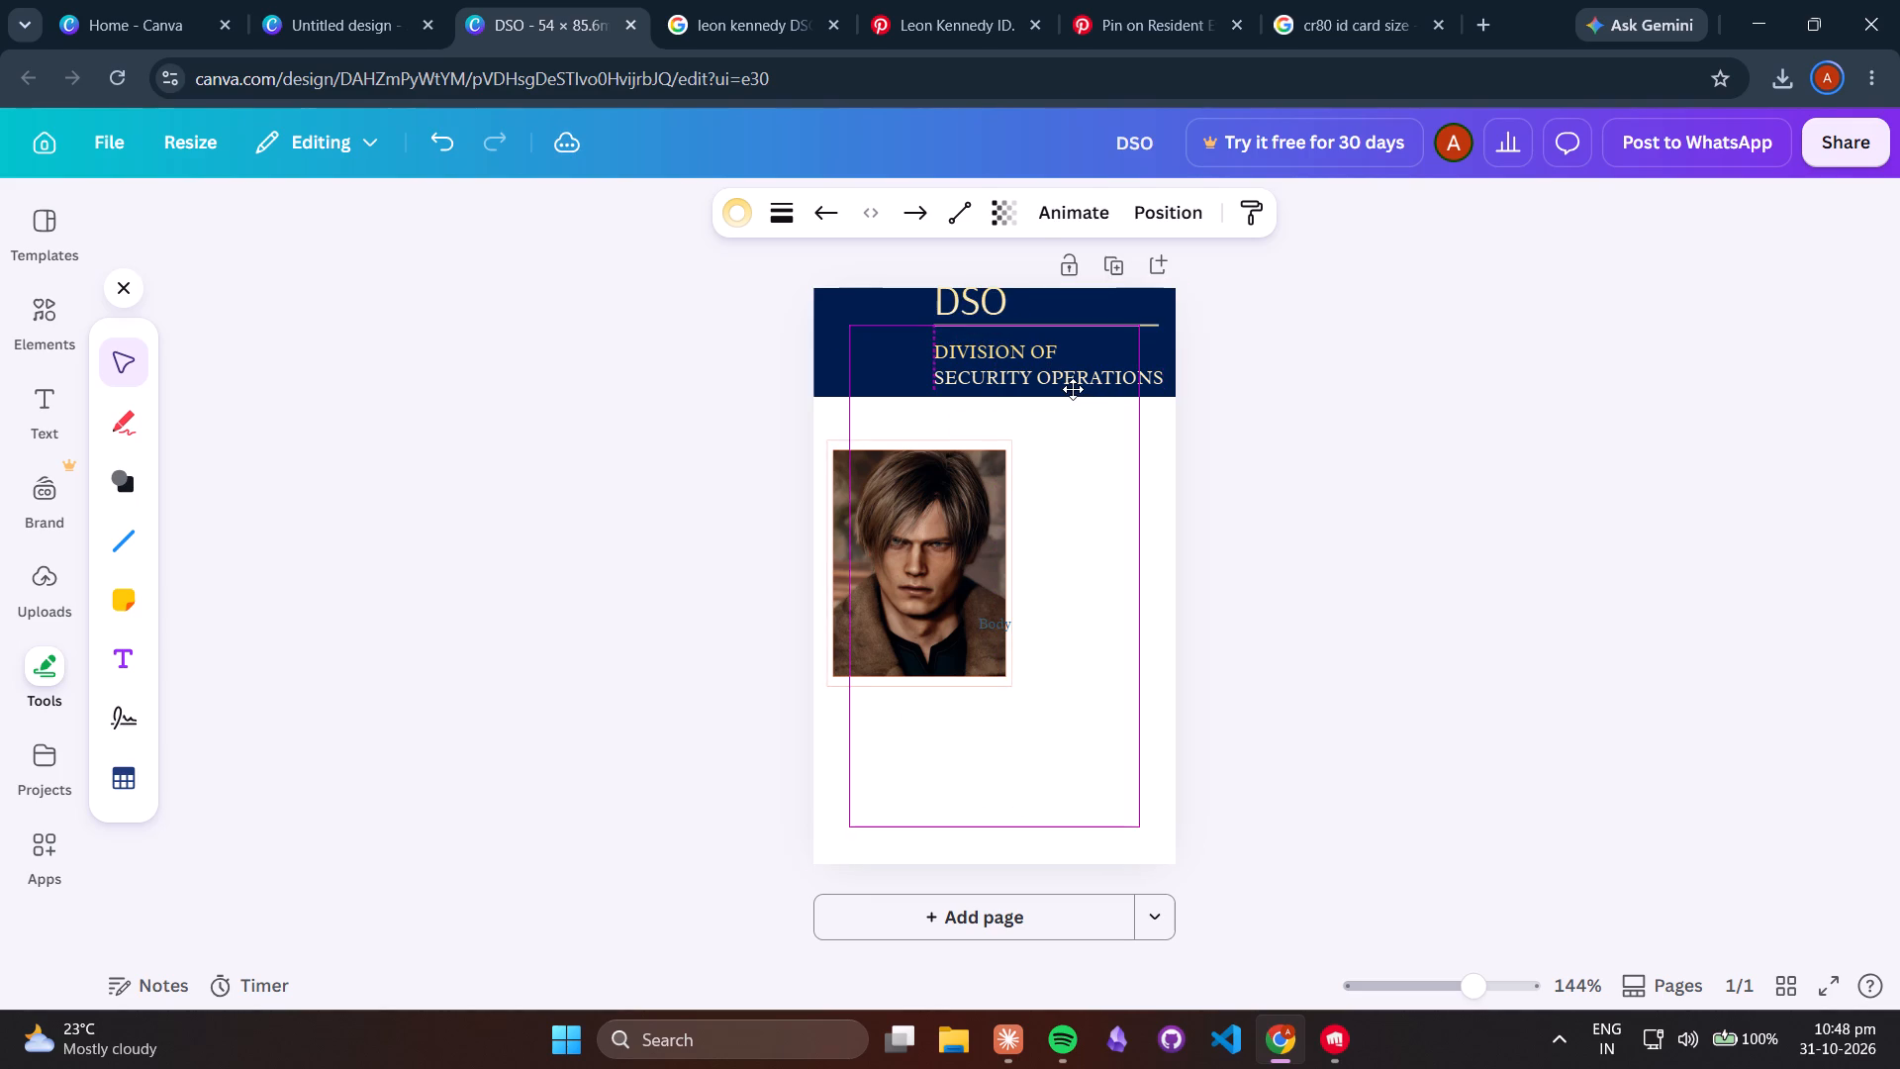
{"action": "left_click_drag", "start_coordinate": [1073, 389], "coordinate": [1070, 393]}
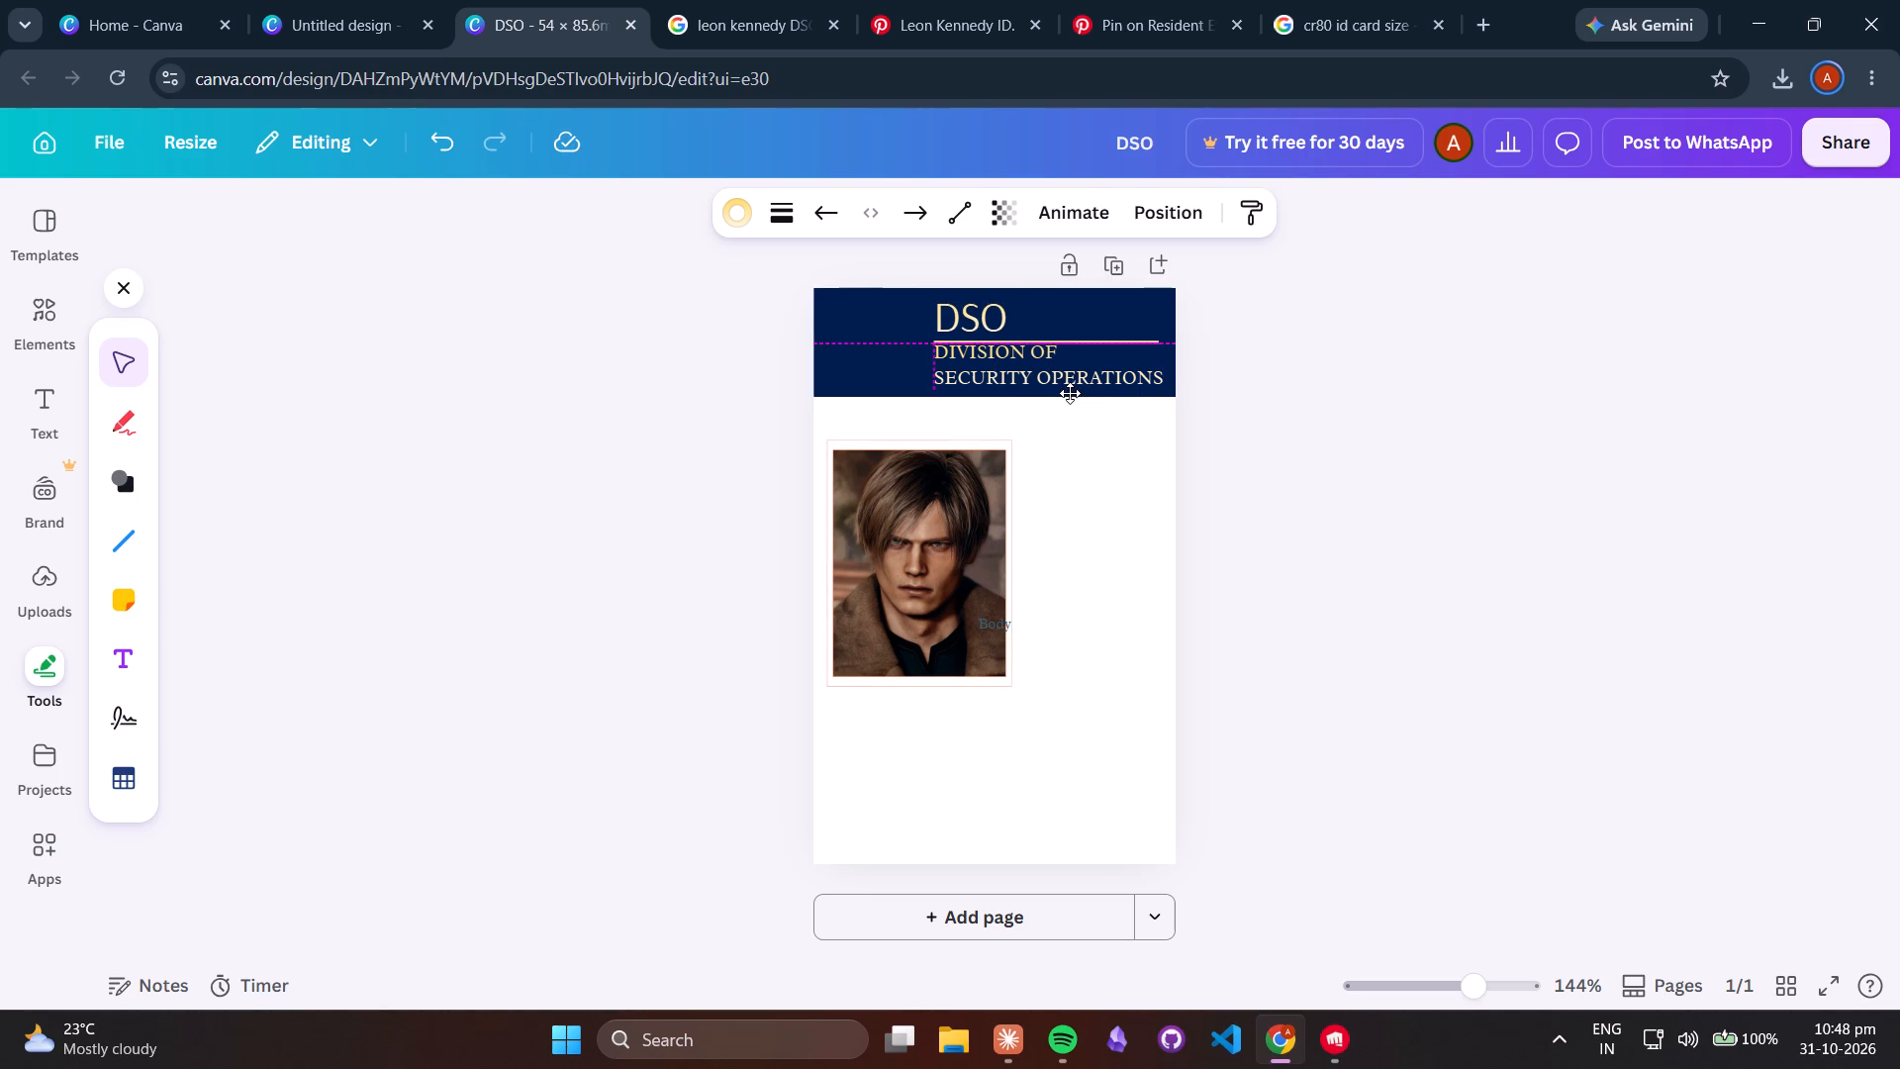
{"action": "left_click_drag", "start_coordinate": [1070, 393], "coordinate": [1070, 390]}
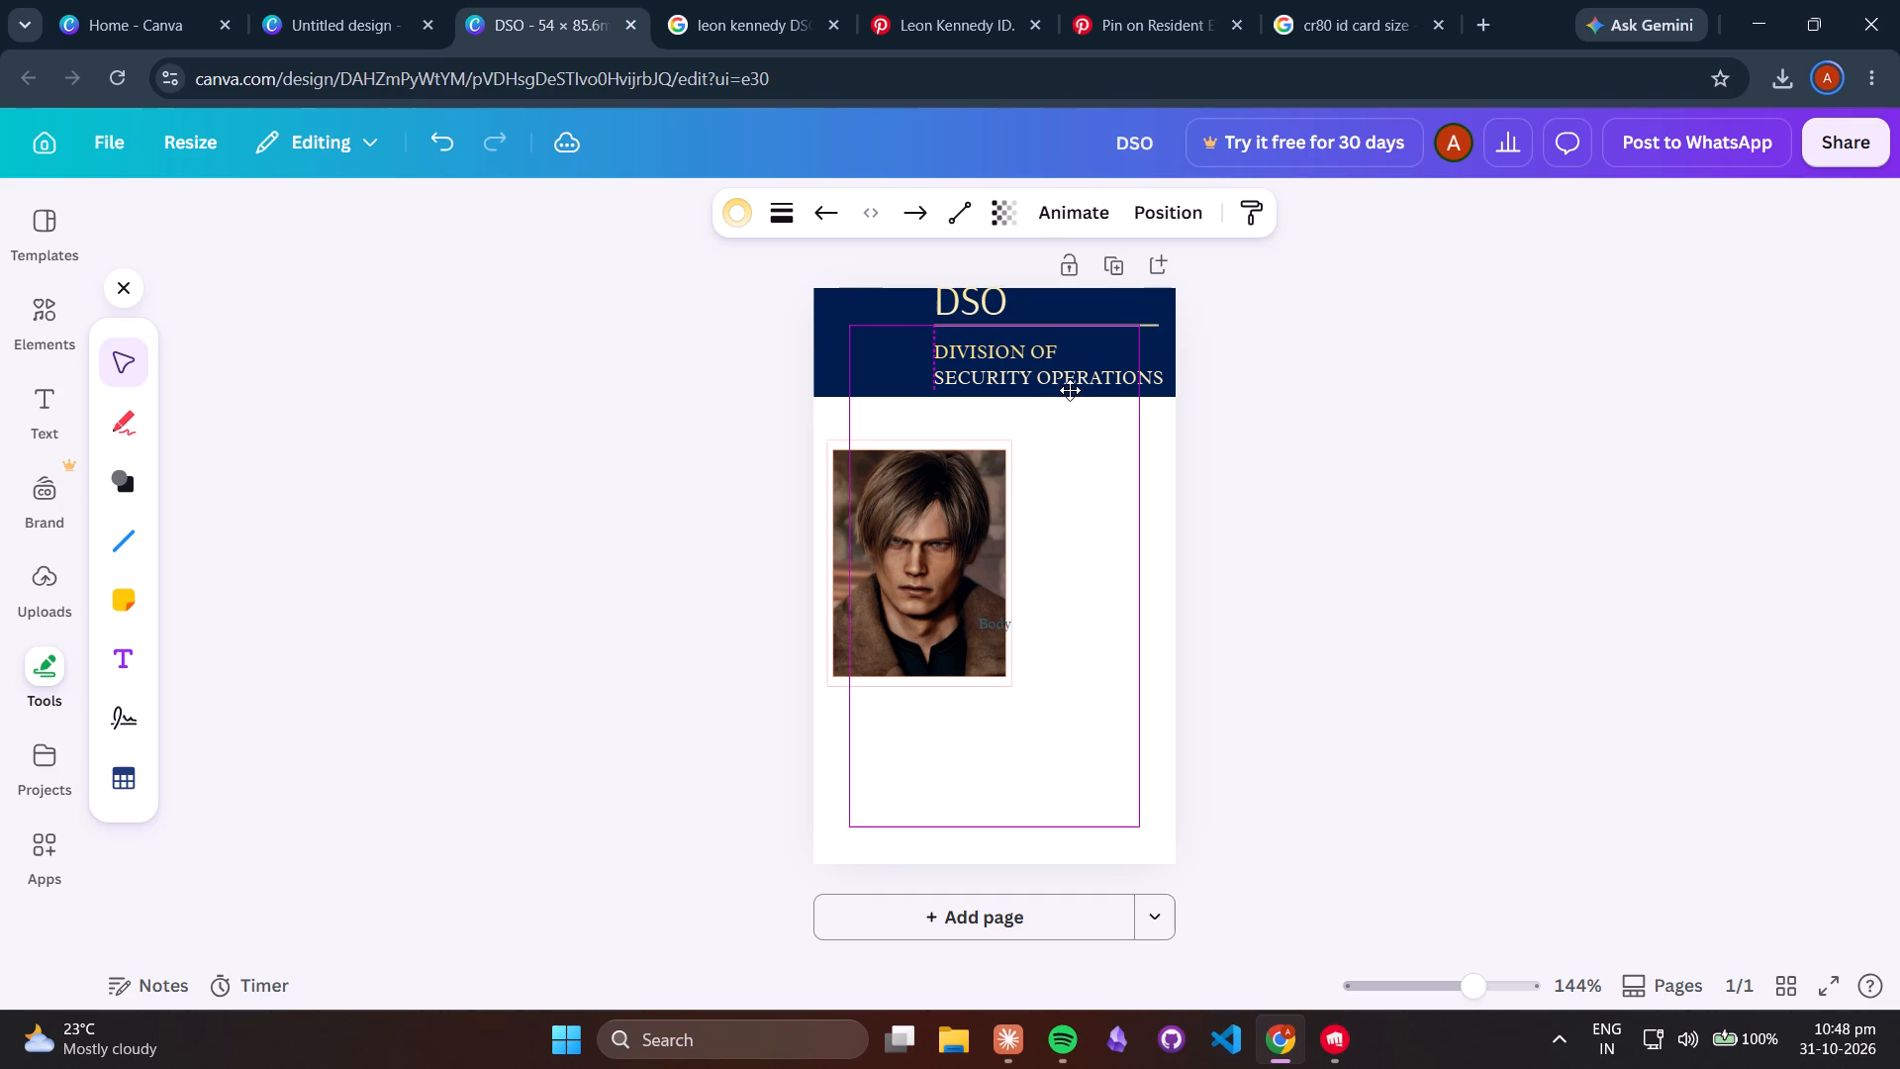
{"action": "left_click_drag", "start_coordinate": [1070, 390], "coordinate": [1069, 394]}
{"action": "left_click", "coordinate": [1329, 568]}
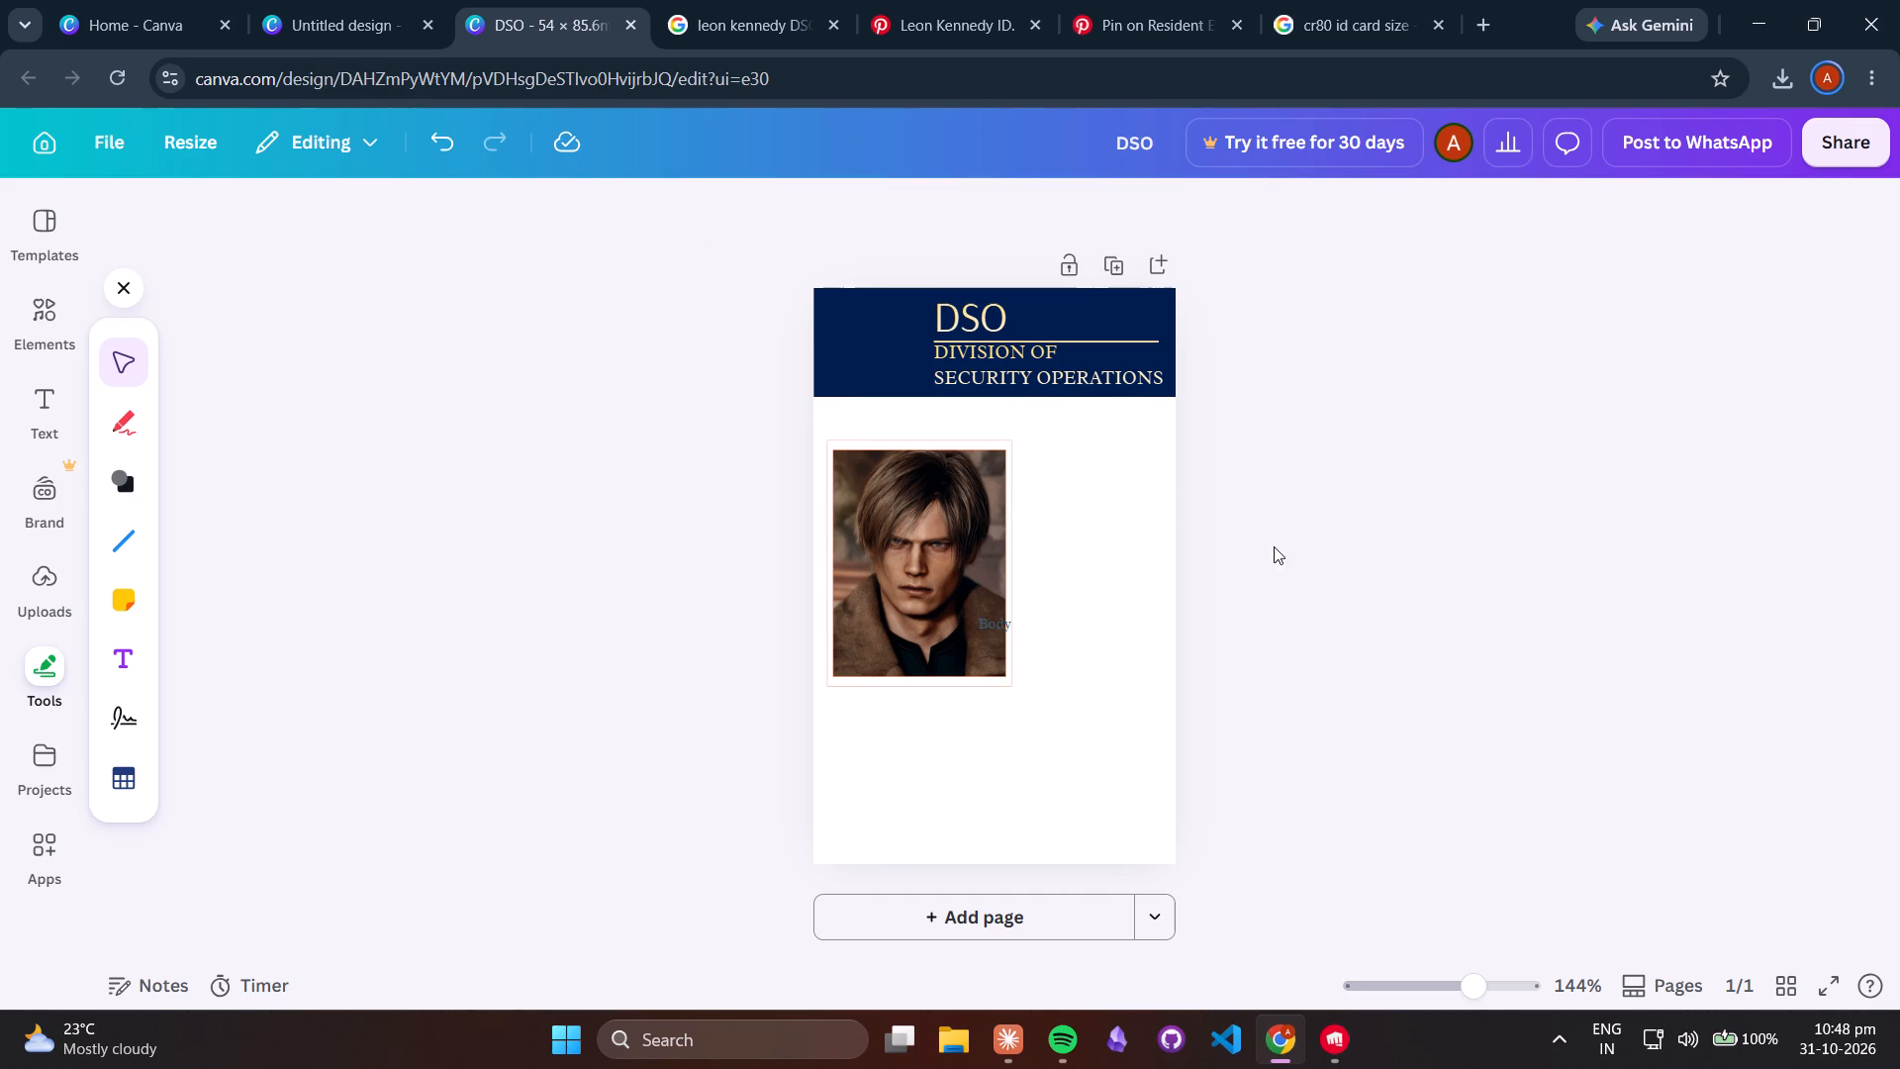
Move the DSO title up slightly, keeping it left-aligned with DIVISION OF.
{"action": "left_click", "coordinate": [996, 368]}
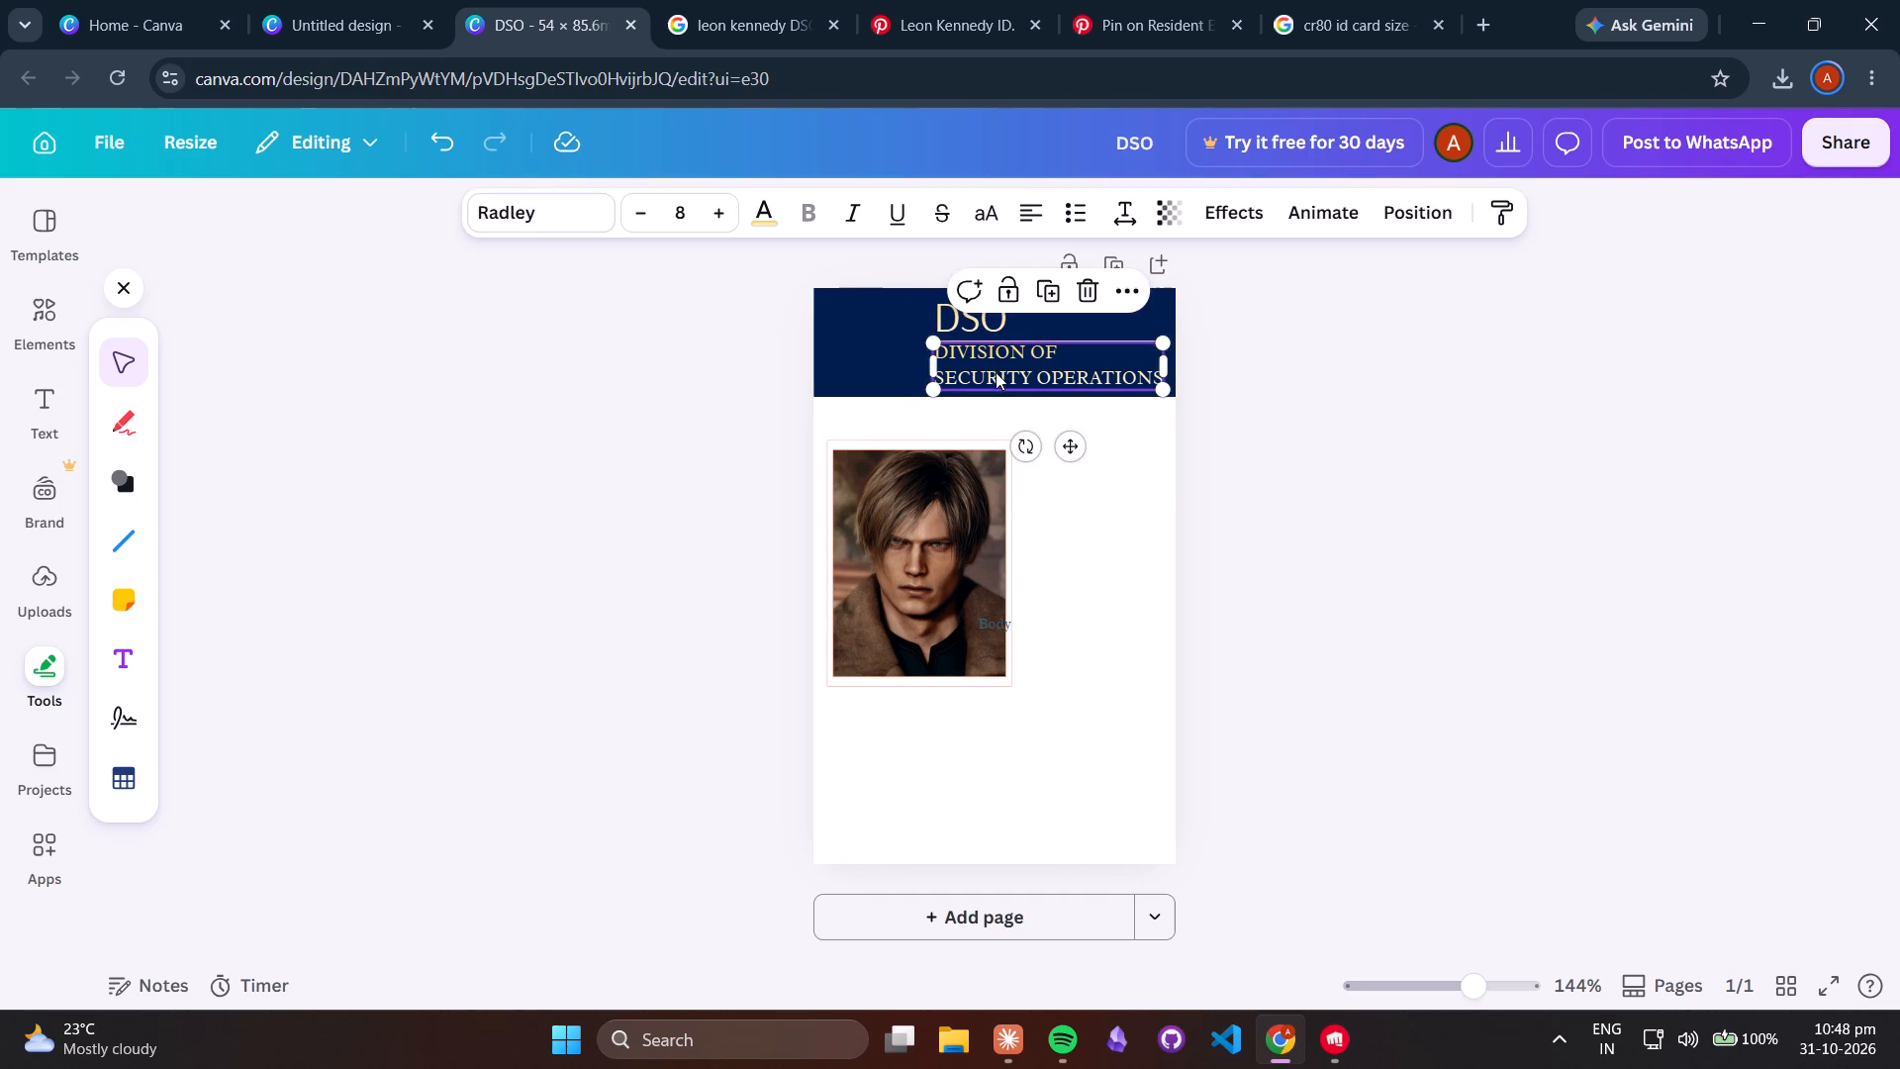
{"action": "left_click", "coordinate": [974, 325]}
{"action": "left_click_drag", "start_coordinate": [963, 317], "coordinate": [963, 310]}
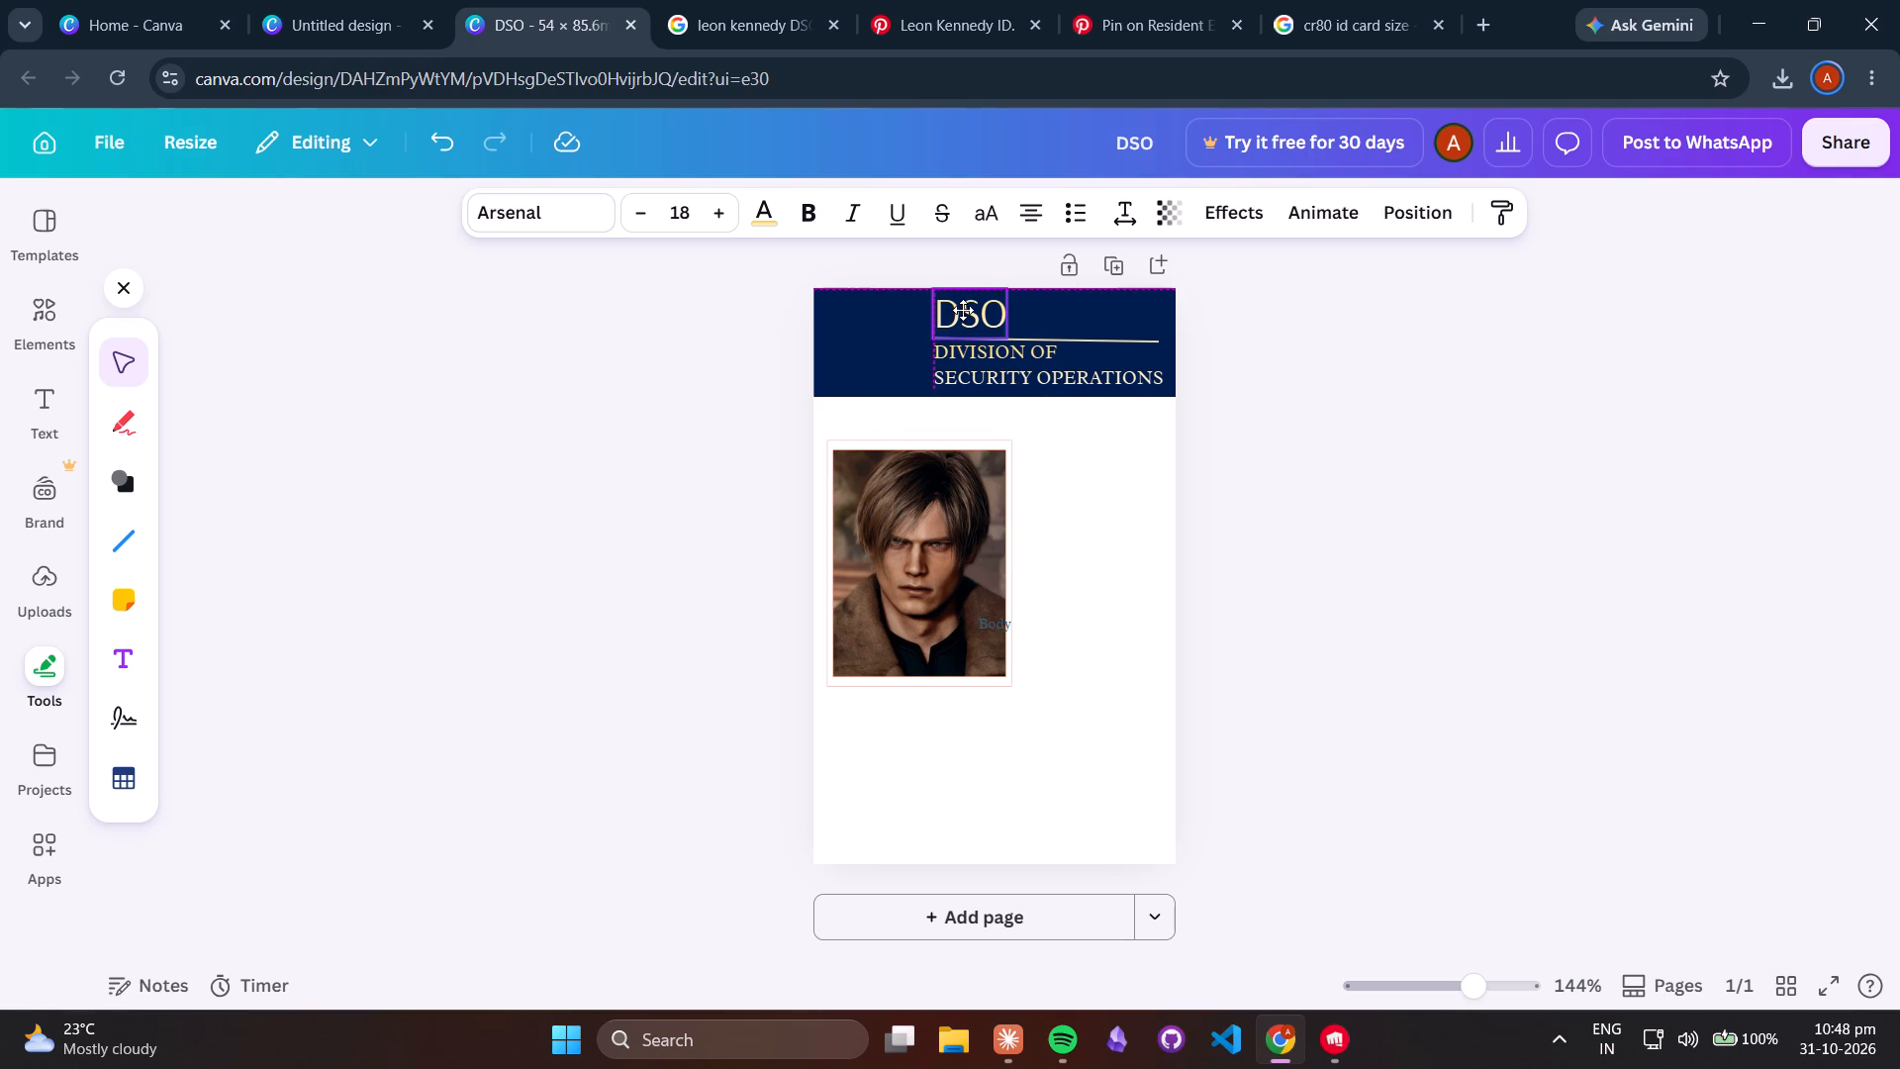
{"action": "left_click_drag", "start_coordinate": [963, 310], "coordinate": [960, 307]}
{"action": "left_click", "coordinate": [1470, 462]}
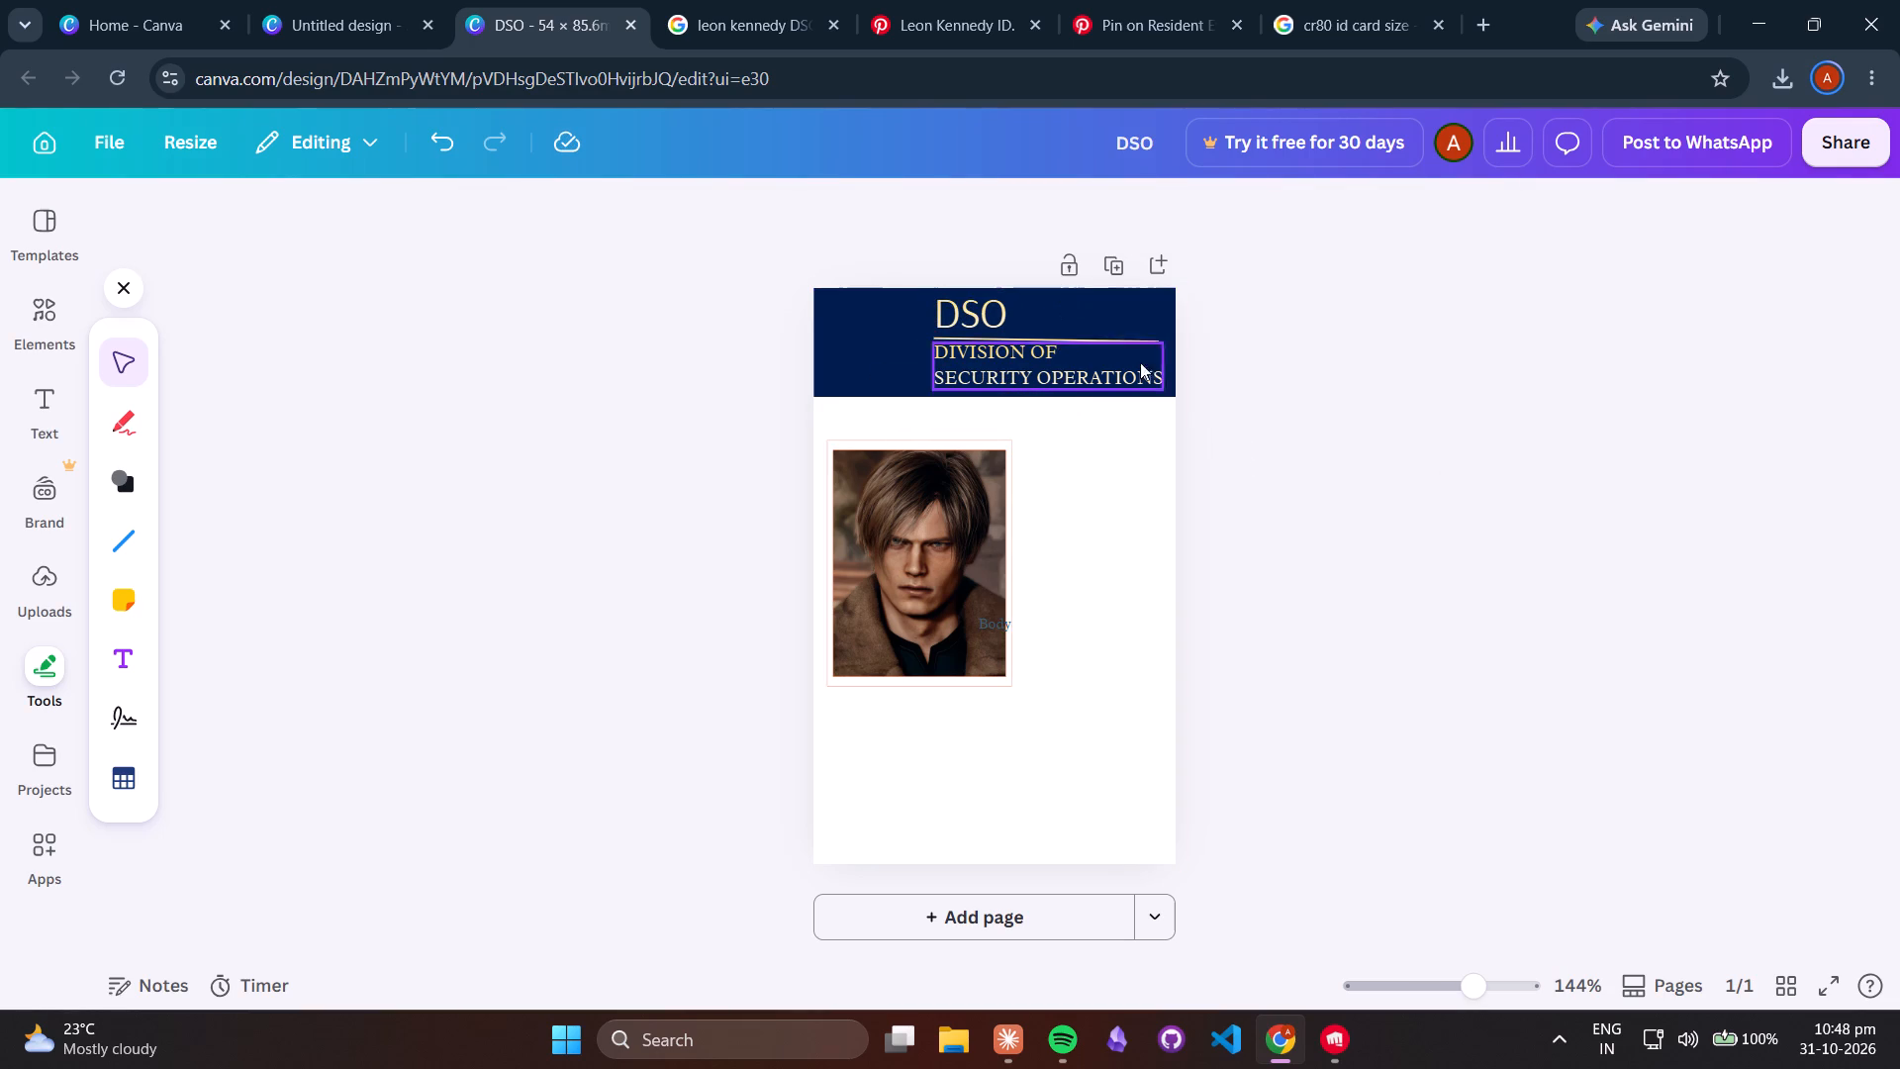
Delete the slanted gold divider line beneath the DSO title.
{"action": "left_click", "coordinate": [1131, 339]}
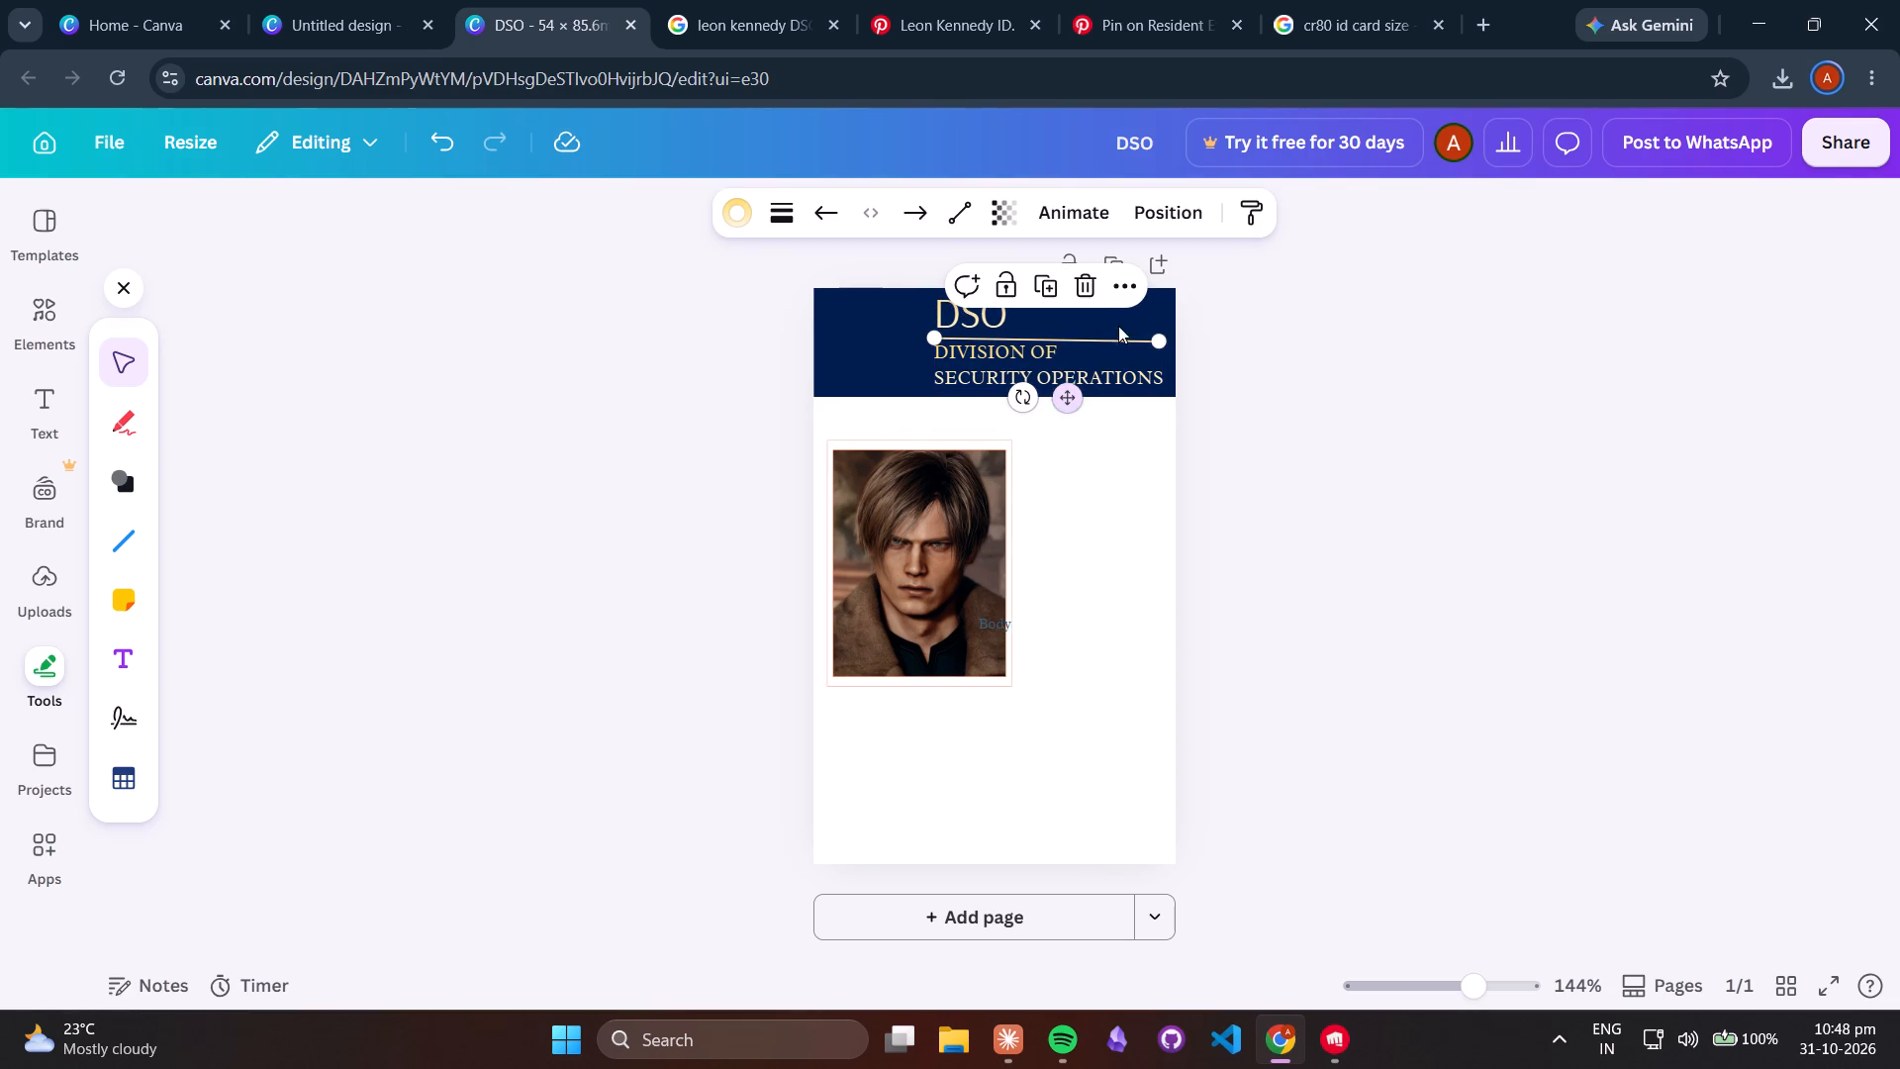
{"action": "left_click", "coordinate": [1086, 296]}
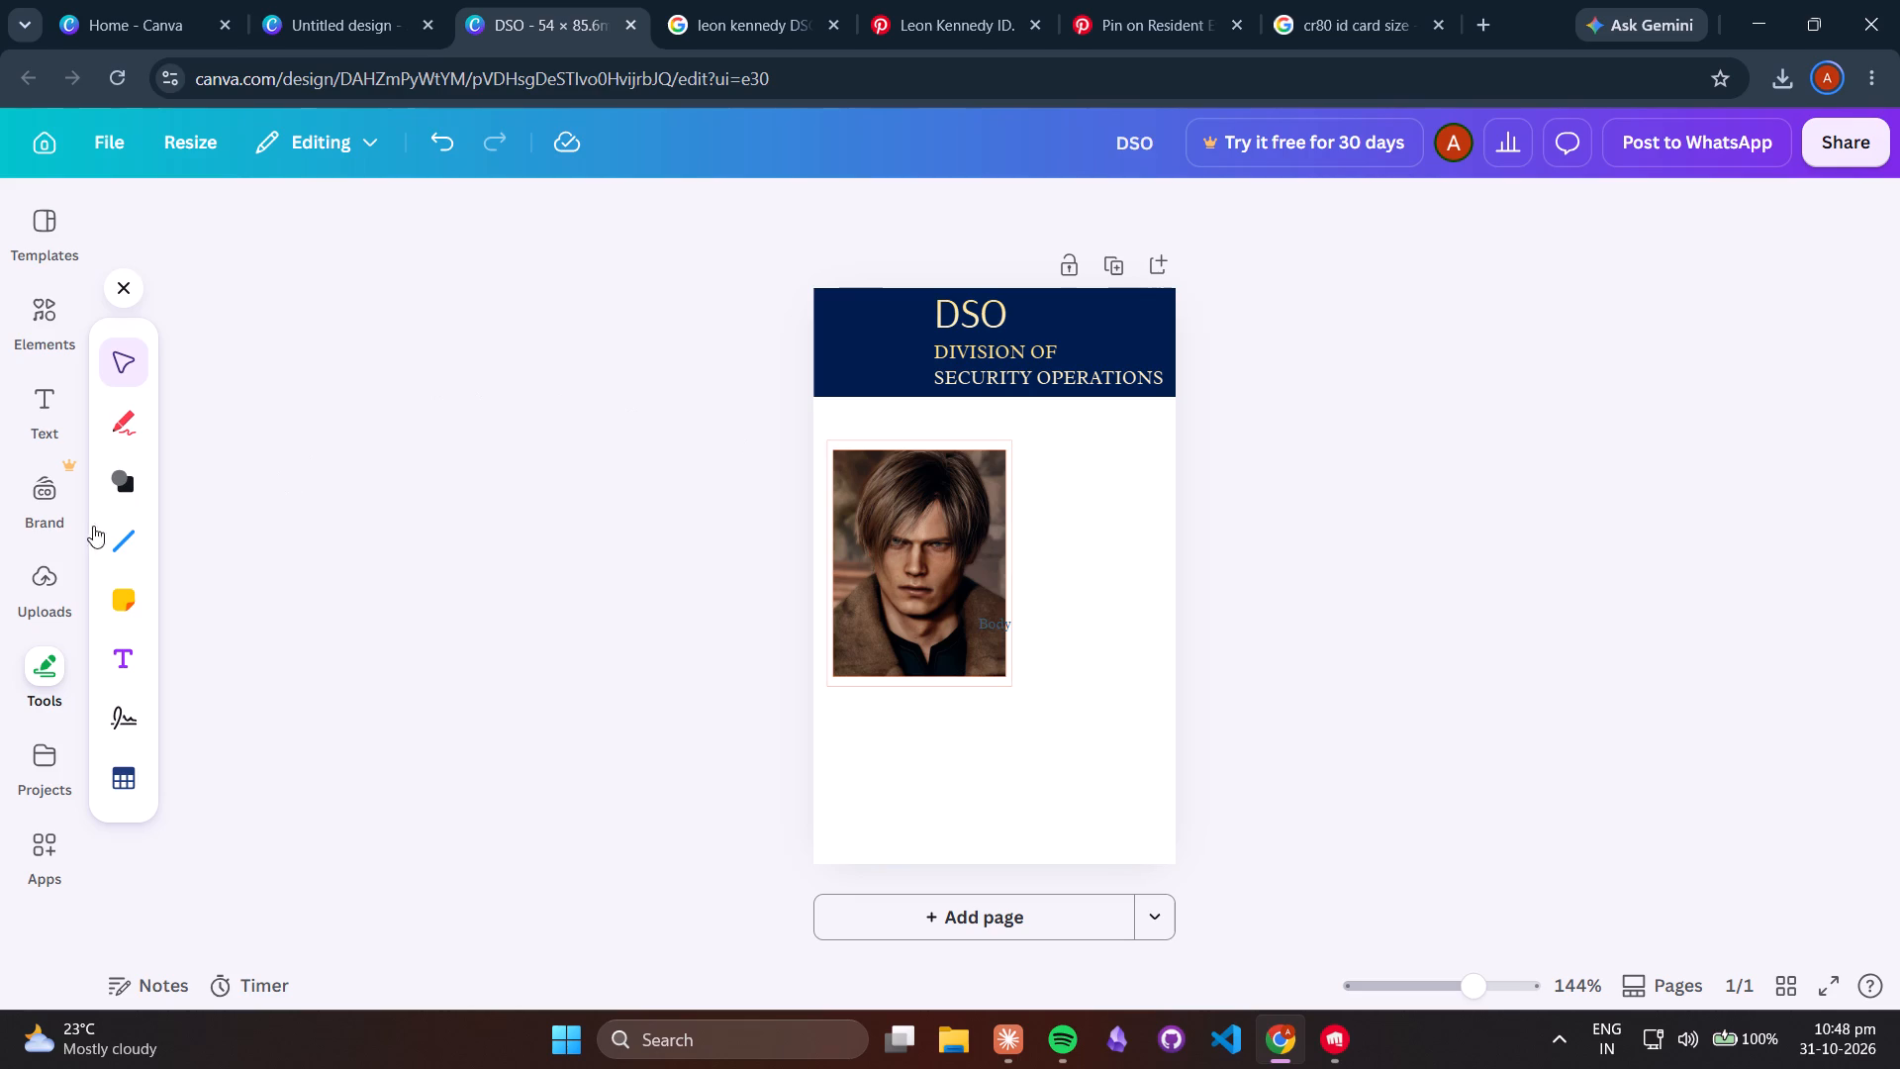
Draw a new horizontal straight line in the white area below the portrait.
{"action": "left_click", "coordinate": [128, 534]}
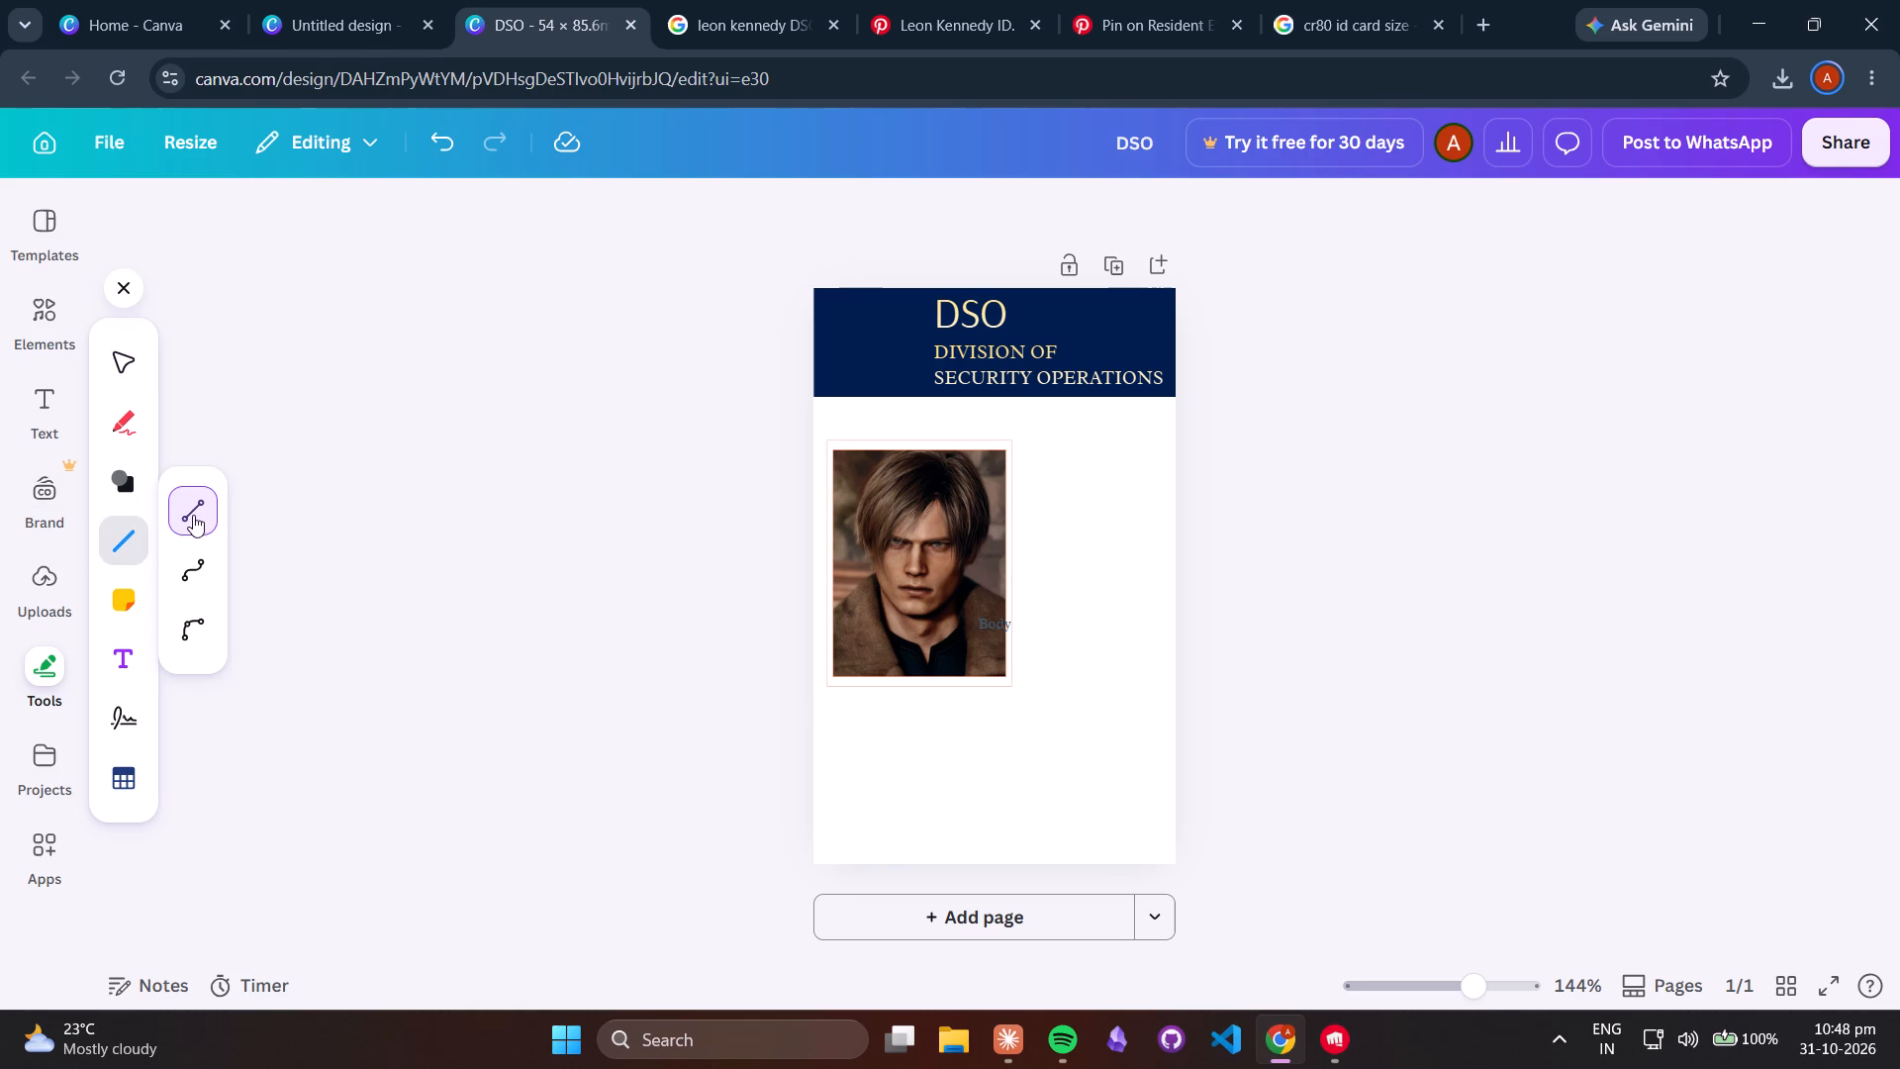
{"action": "left_click", "coordinate": [193, 515]}
{"action": "left_click_drag", "start_coordinate": [926, 743], "coordinate": [1092, 733]}
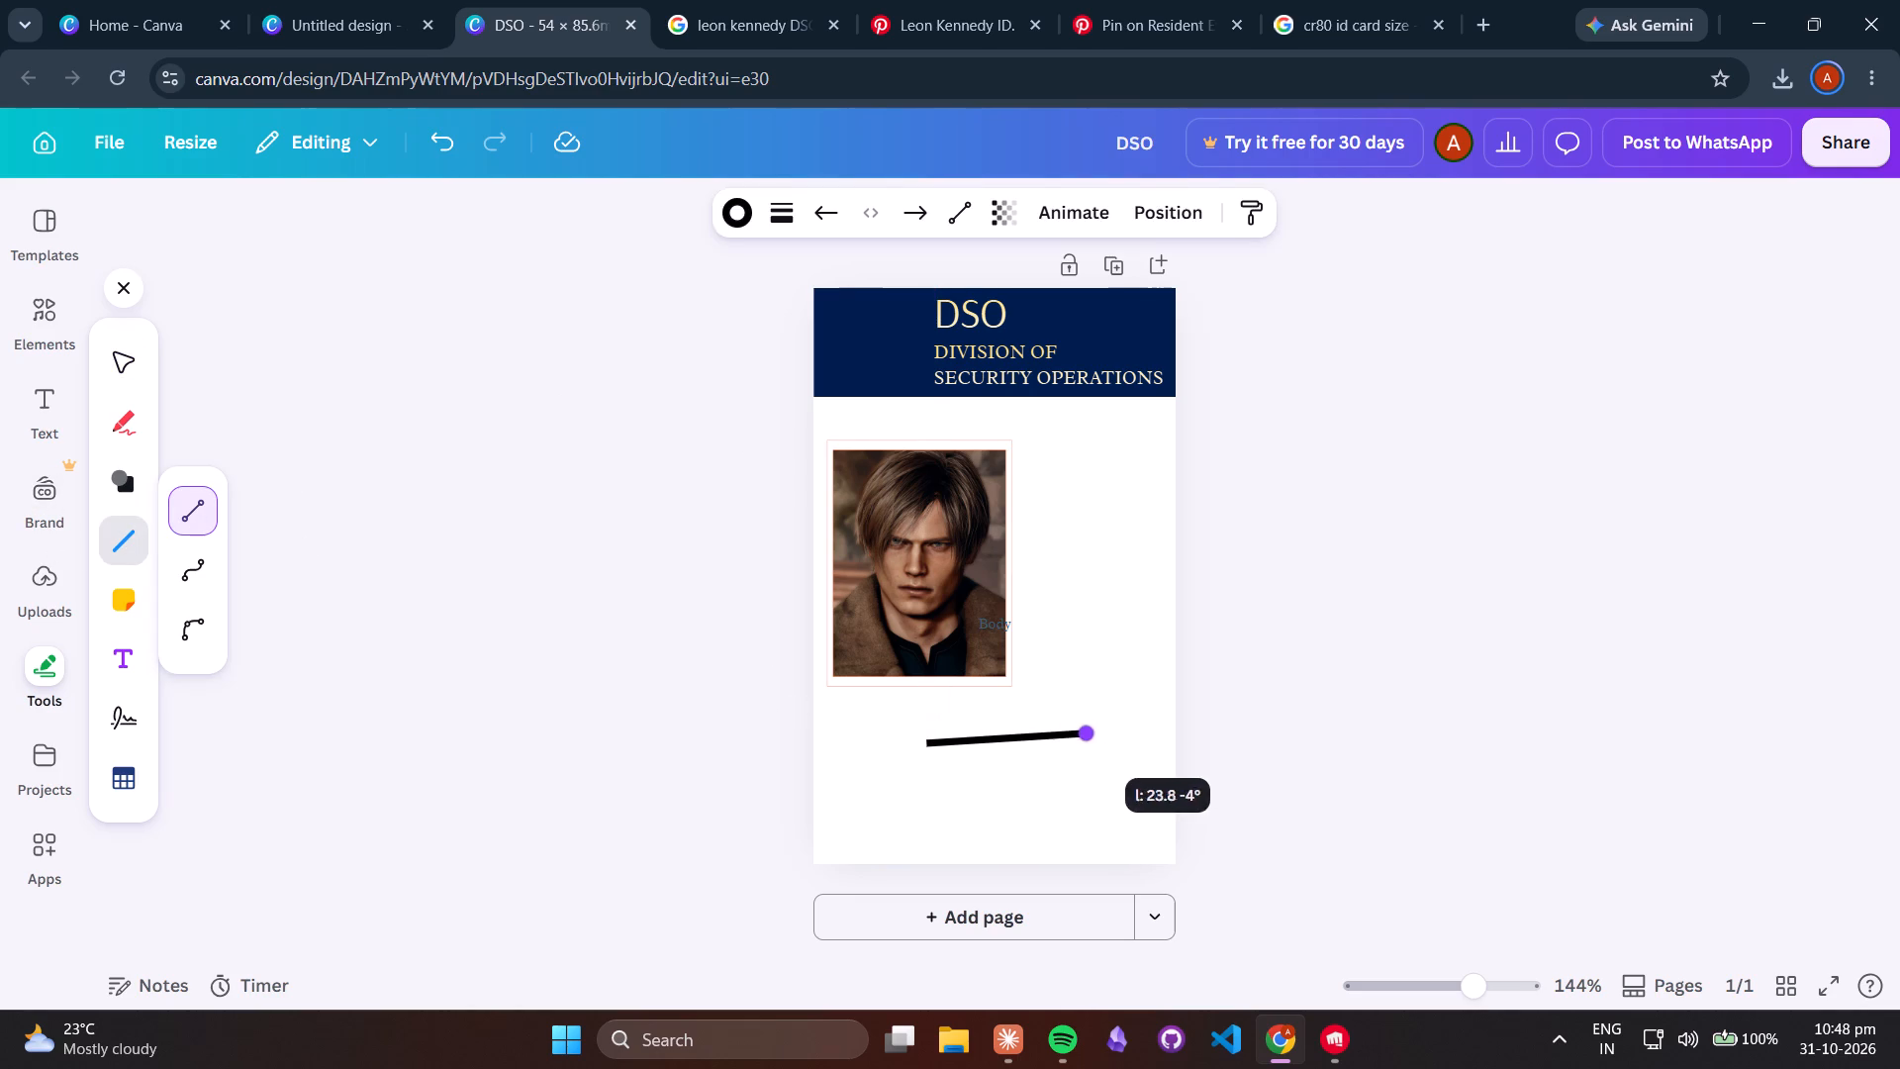
{"action": "left_click_drag", "start_coordinate": [1092, 733], "coordinate": [1144, 746]}
Set the new line's stroke colour to the design's gold gradient.
{"action": "left_click", "coordinate": [744, 221]}
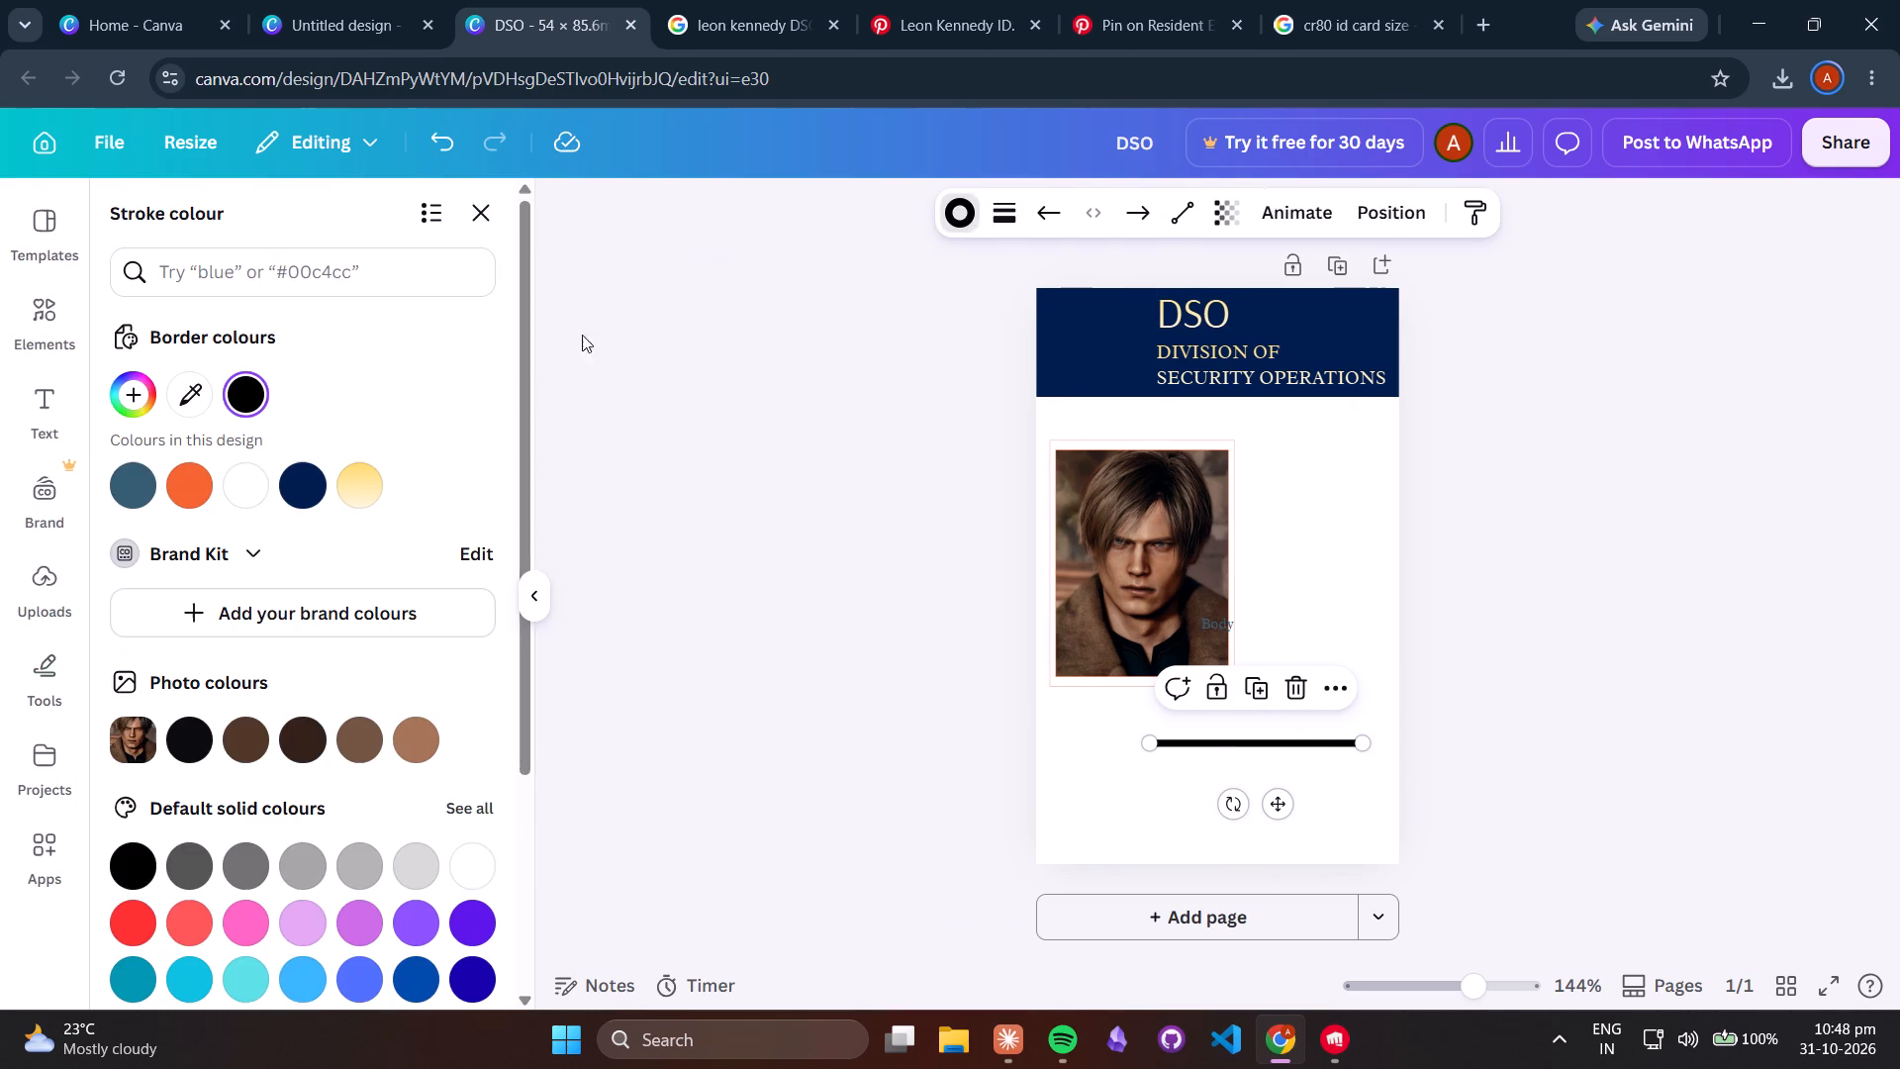
{"action": "left_click", "coordinate": [355, 487]}
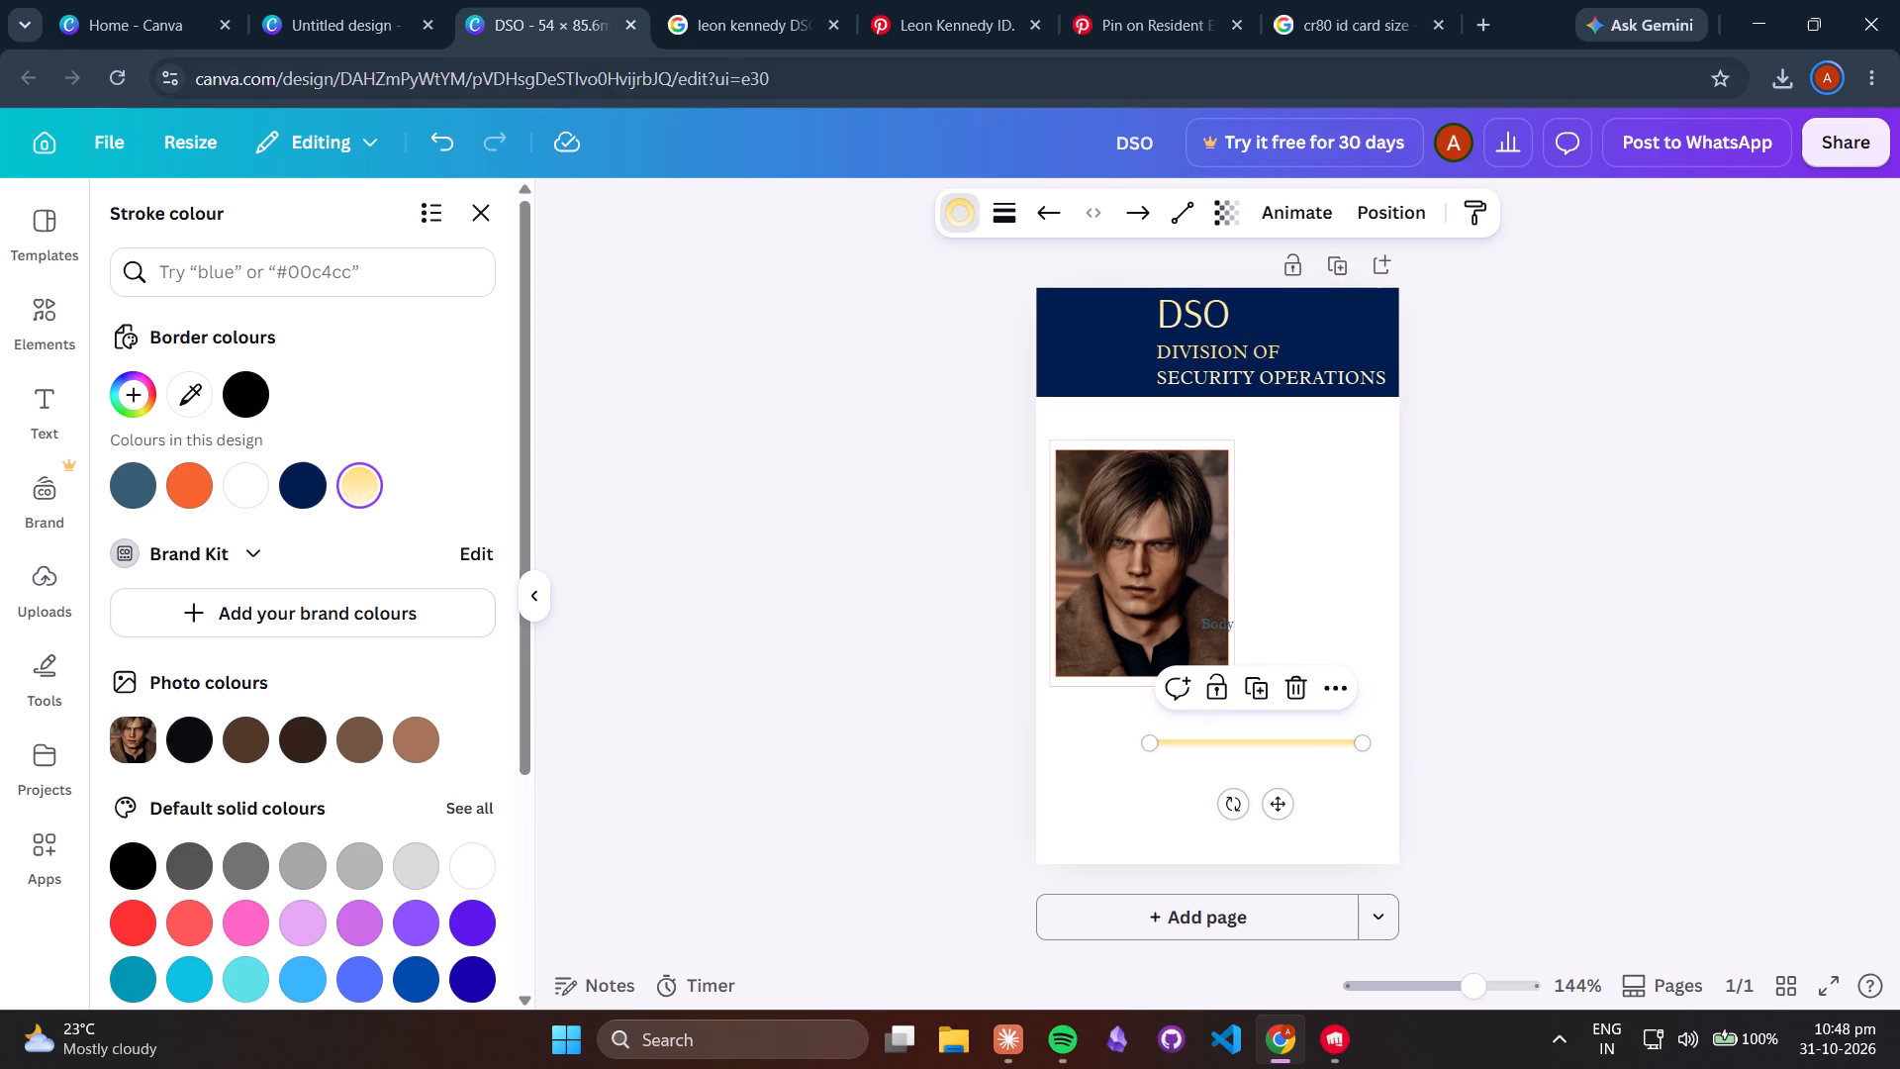
Set the gold line's stroke weight to 1.
{"action": "left_click", "coordinate": [1011, 221]}
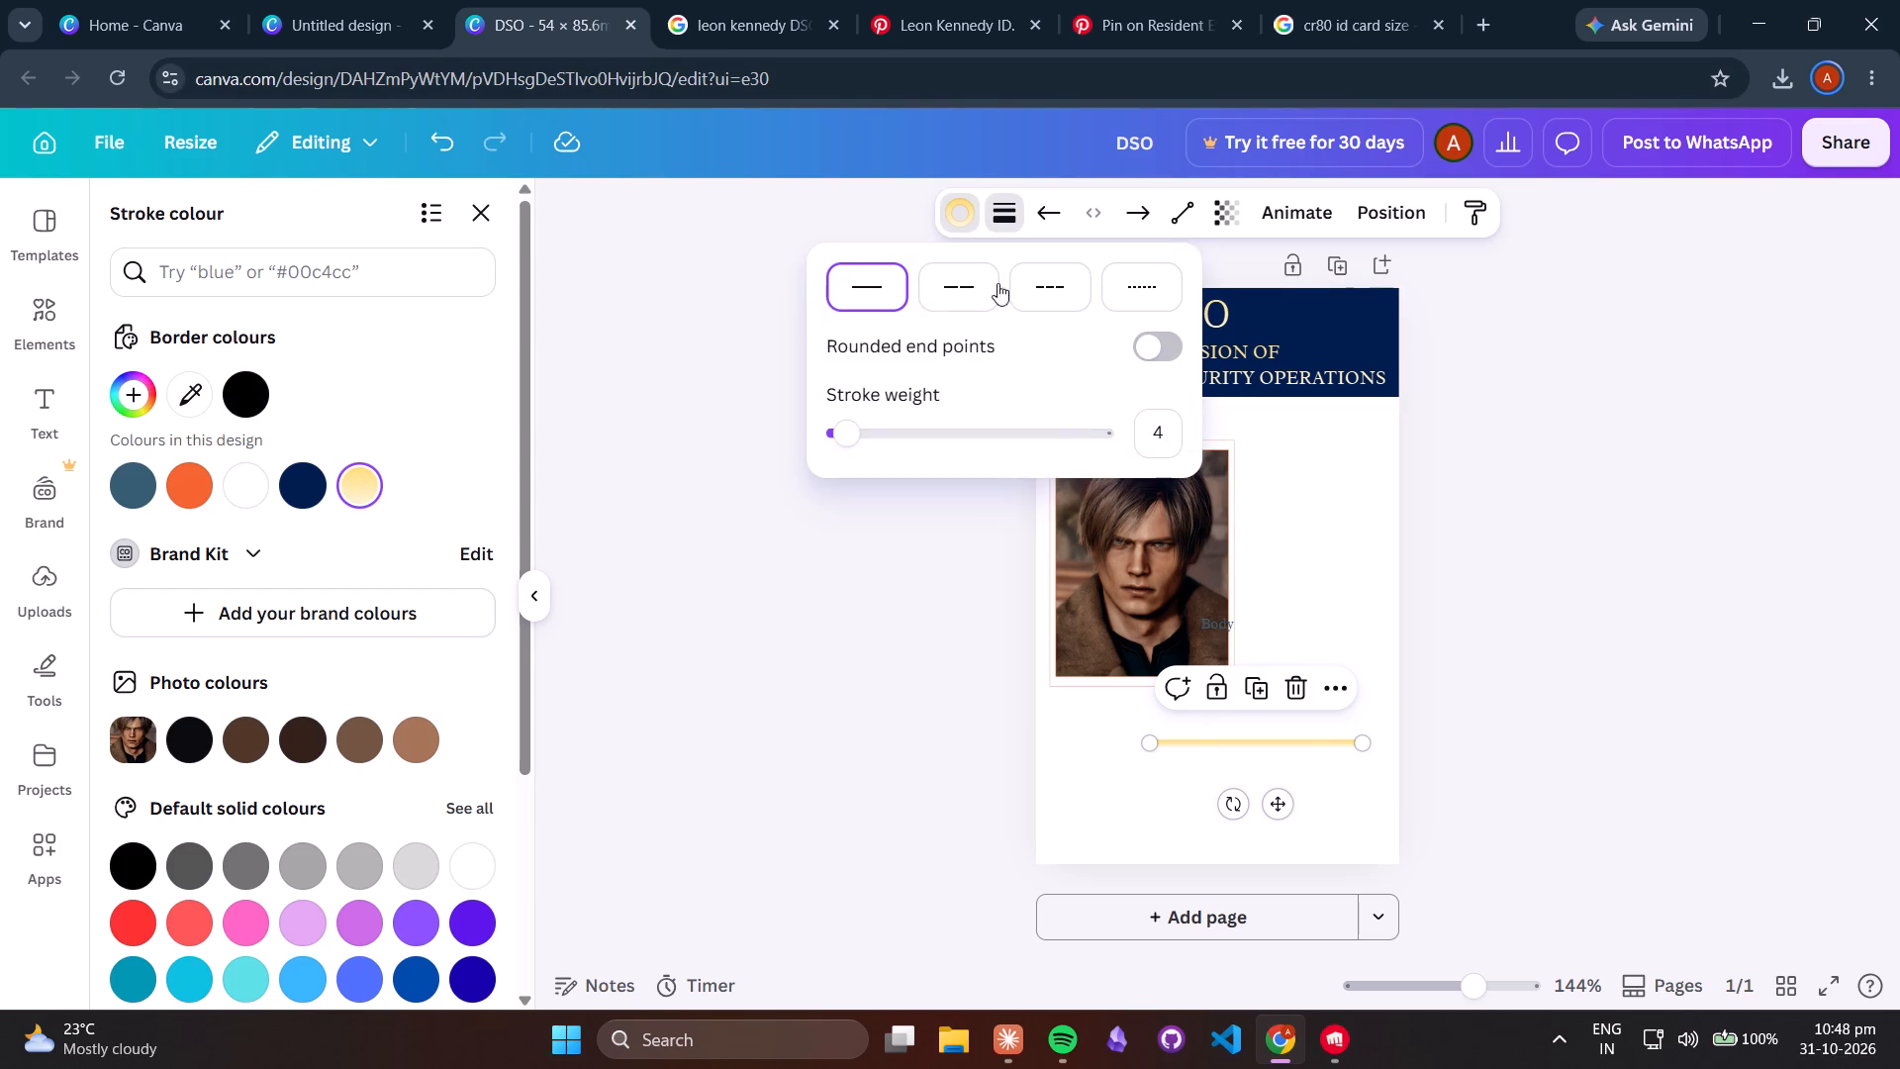
{"action": "left_click_drag", "start_coordinate": [841, 429], "coordinate": [793, 438]}
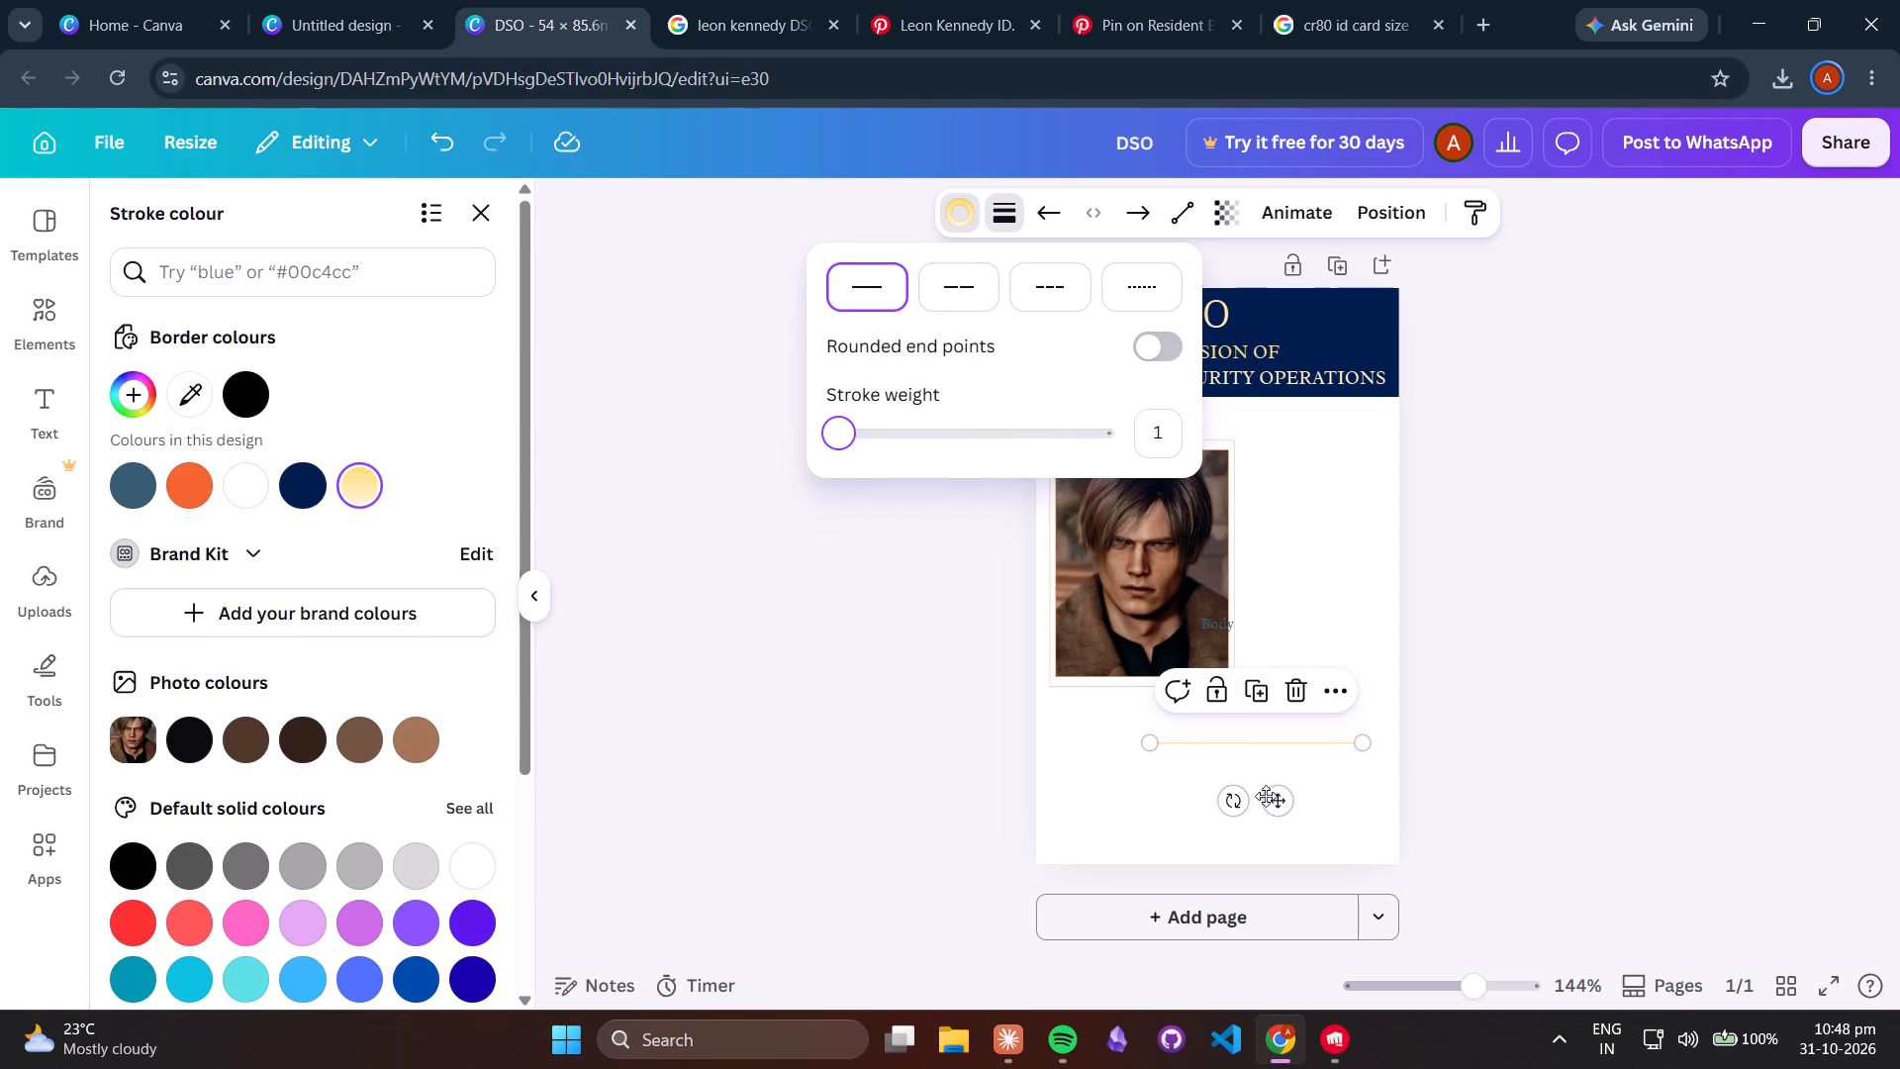
Move the gold line into the navy header, between DSO and DIVISION OF, aligned with the titles' left edge.
{"action": "left_click_drag", "start_coordinate": [1277, 796], "coordinate": [1282, 392]}
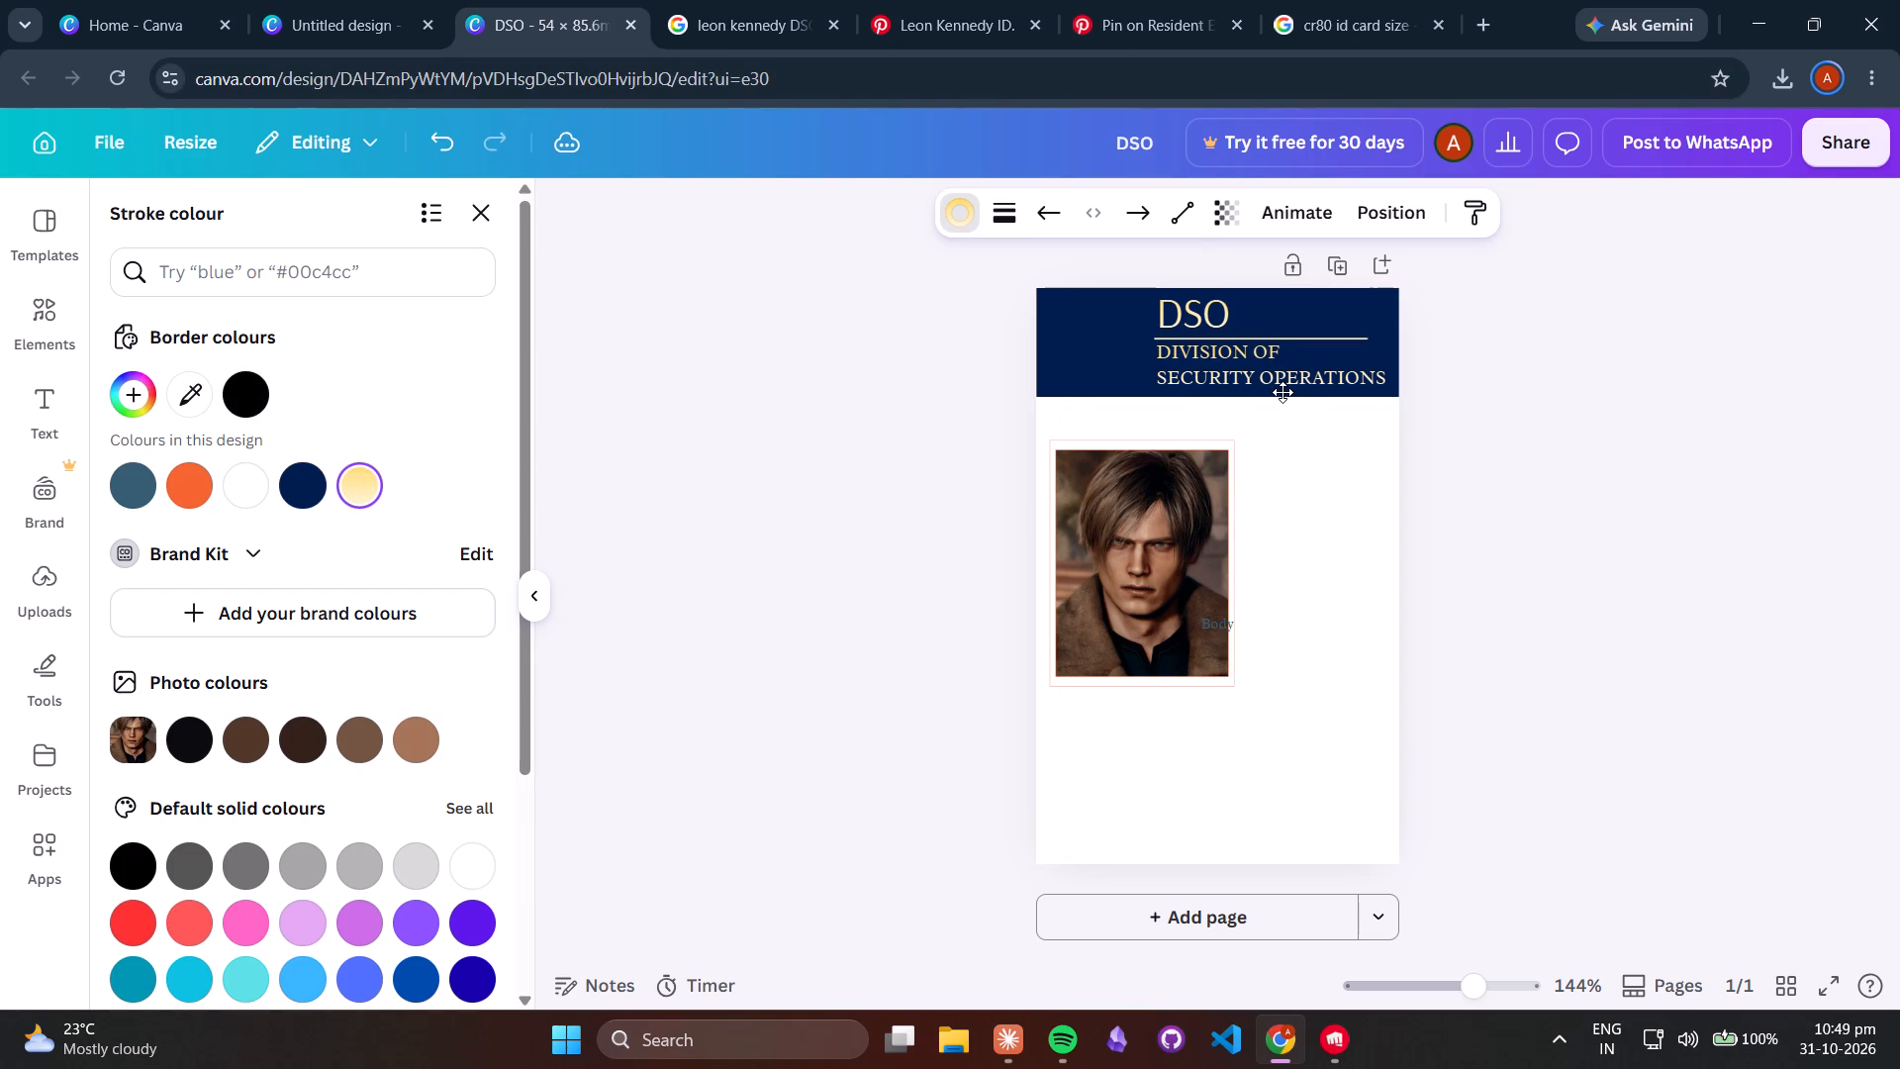
{"action": "left_click_drag", "start_coordinate": [1282, 392], "coordinate": [1282, 390]}
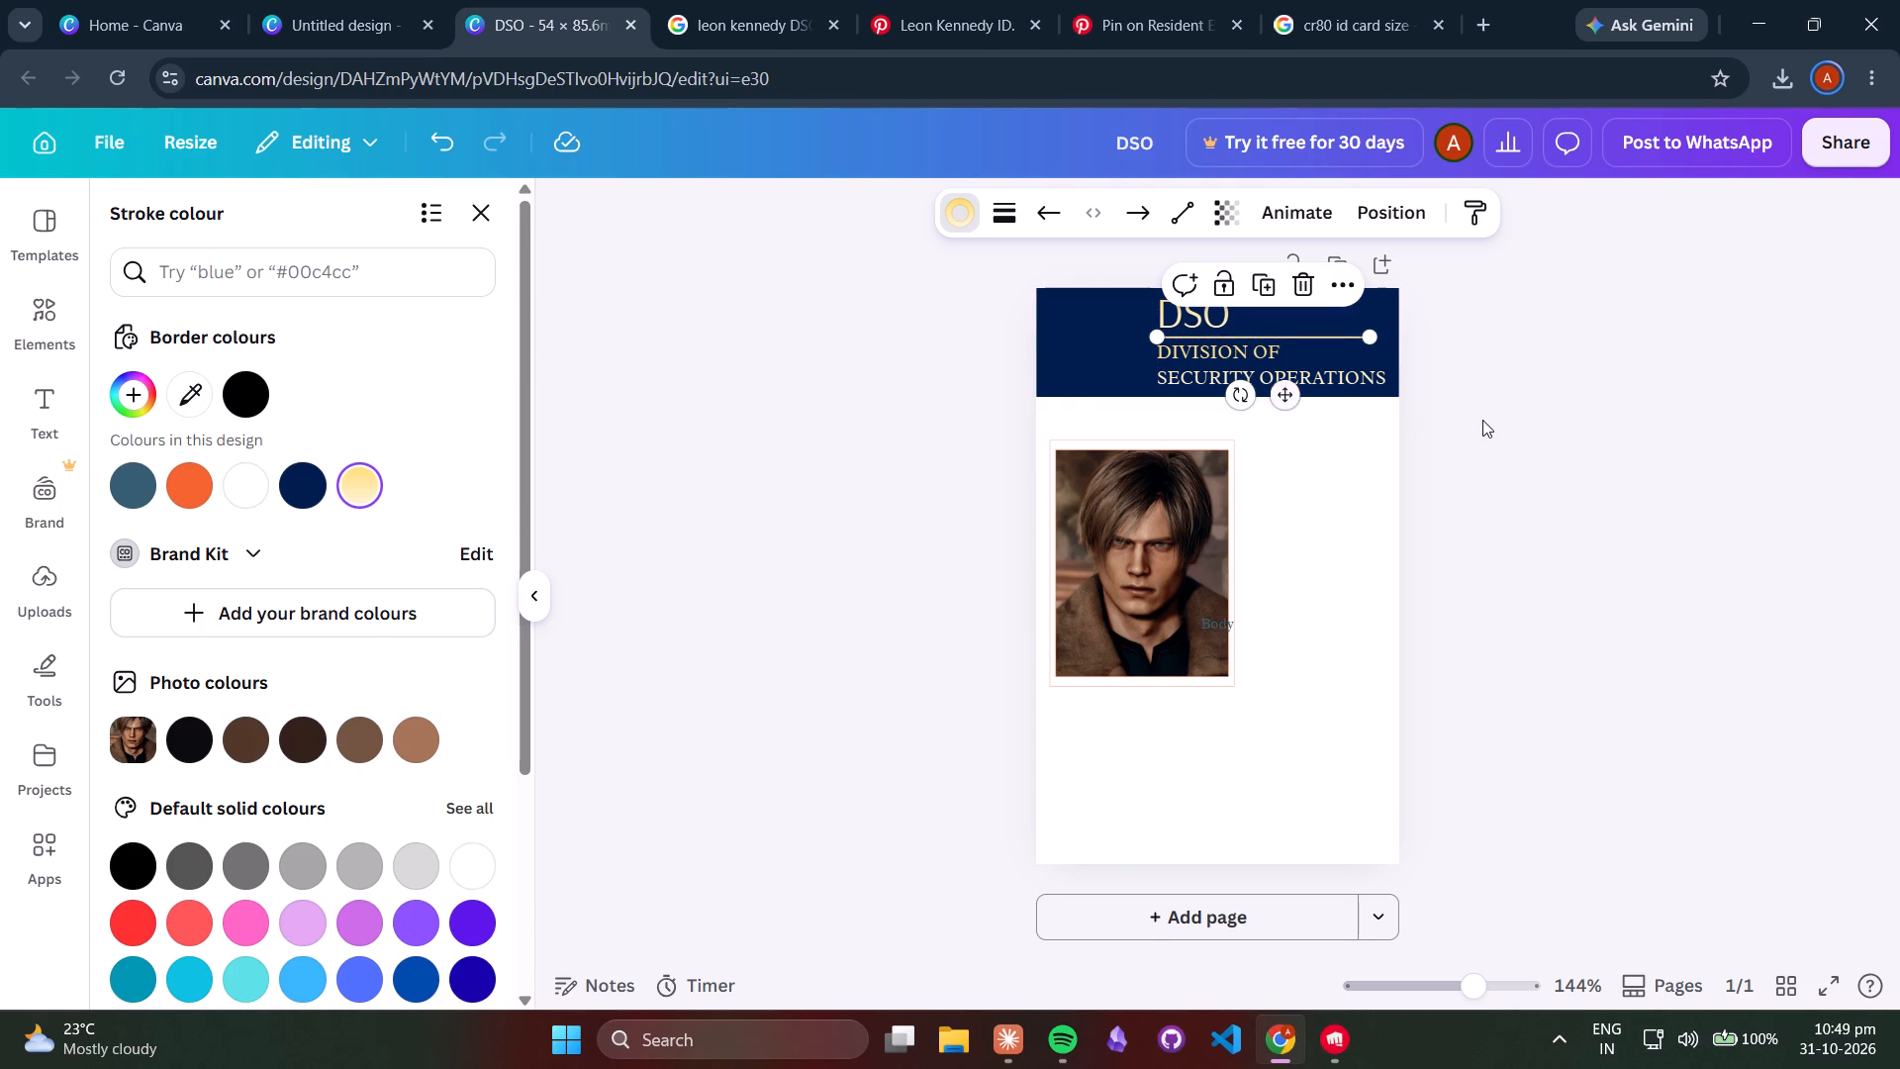
{"action": "left_click", "coordinate": [1482, 420]}
{"action": "left_click", "coordinate": [1374, 417]}
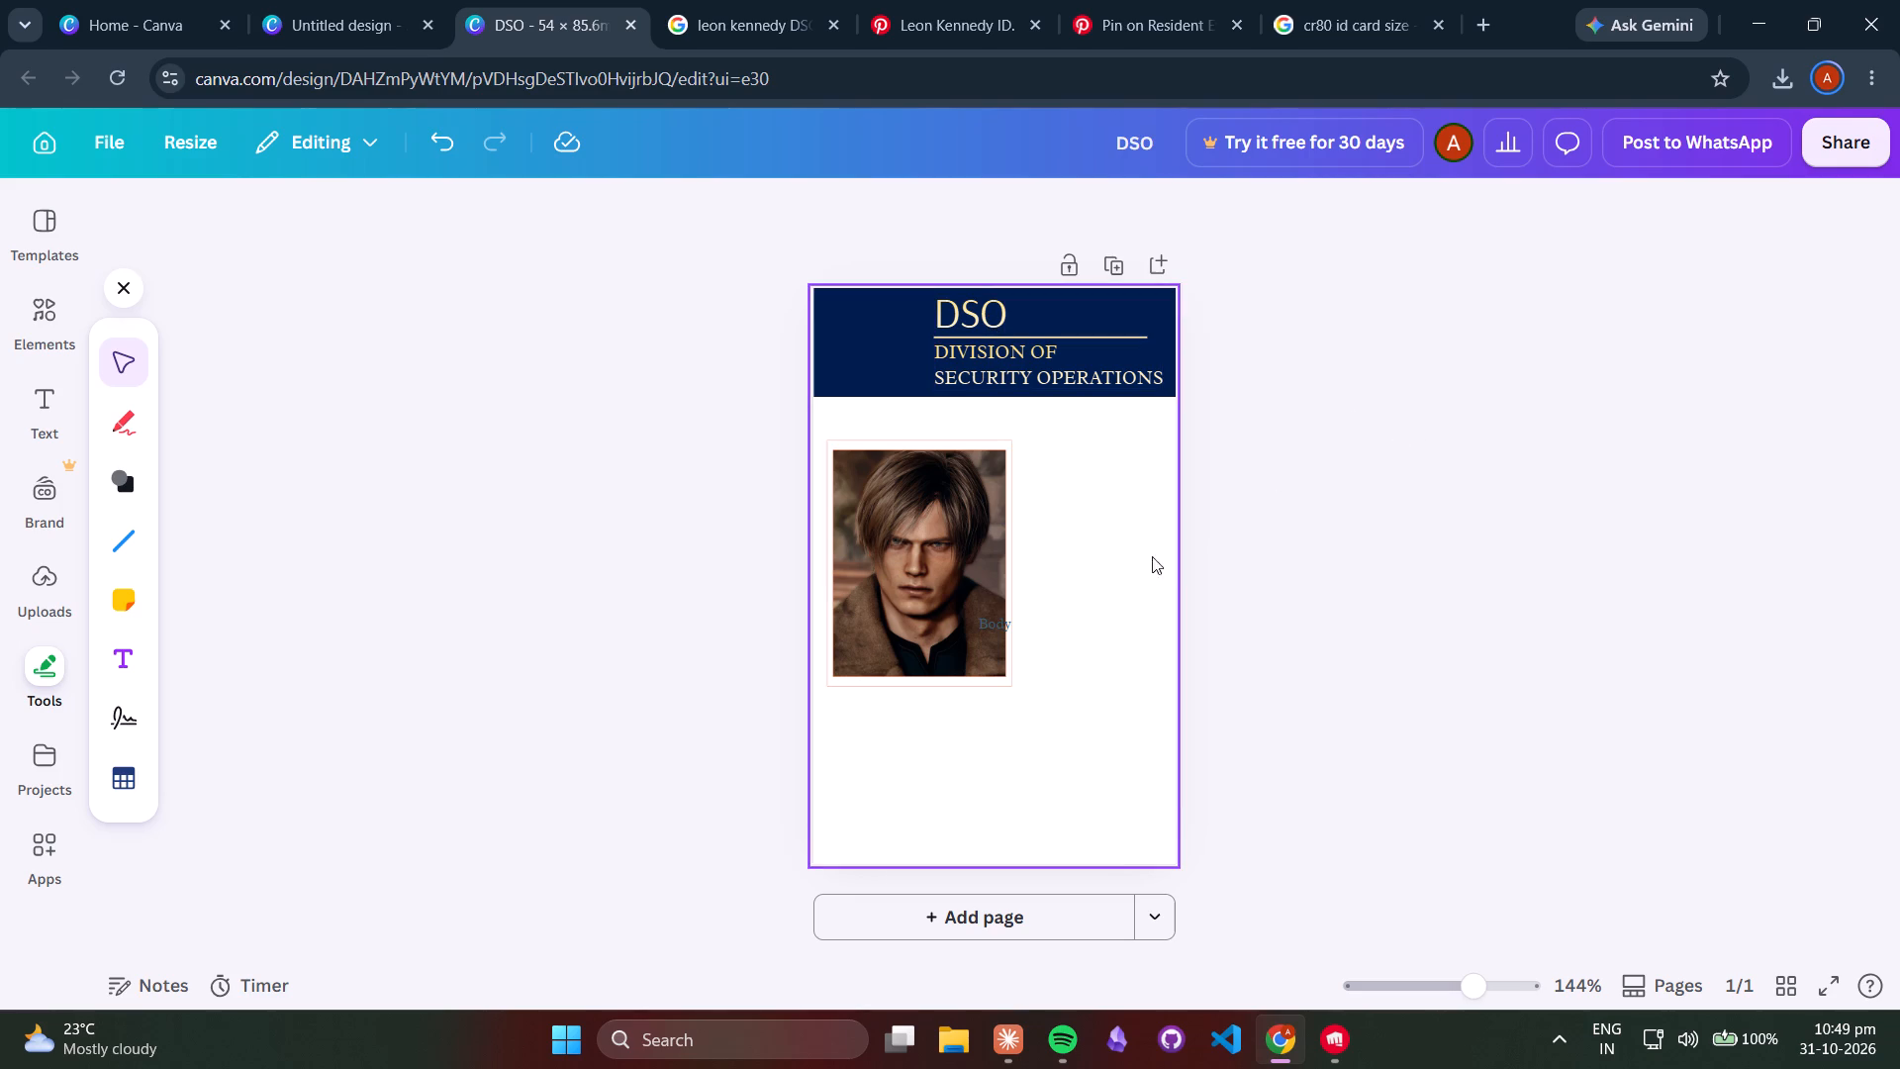
Move the Body text off the portrait into the white area to the right of the photo.
{"action": "left_click_drag", "start_coordinate": [1001, 626], "coordinate": [1095, 622]}
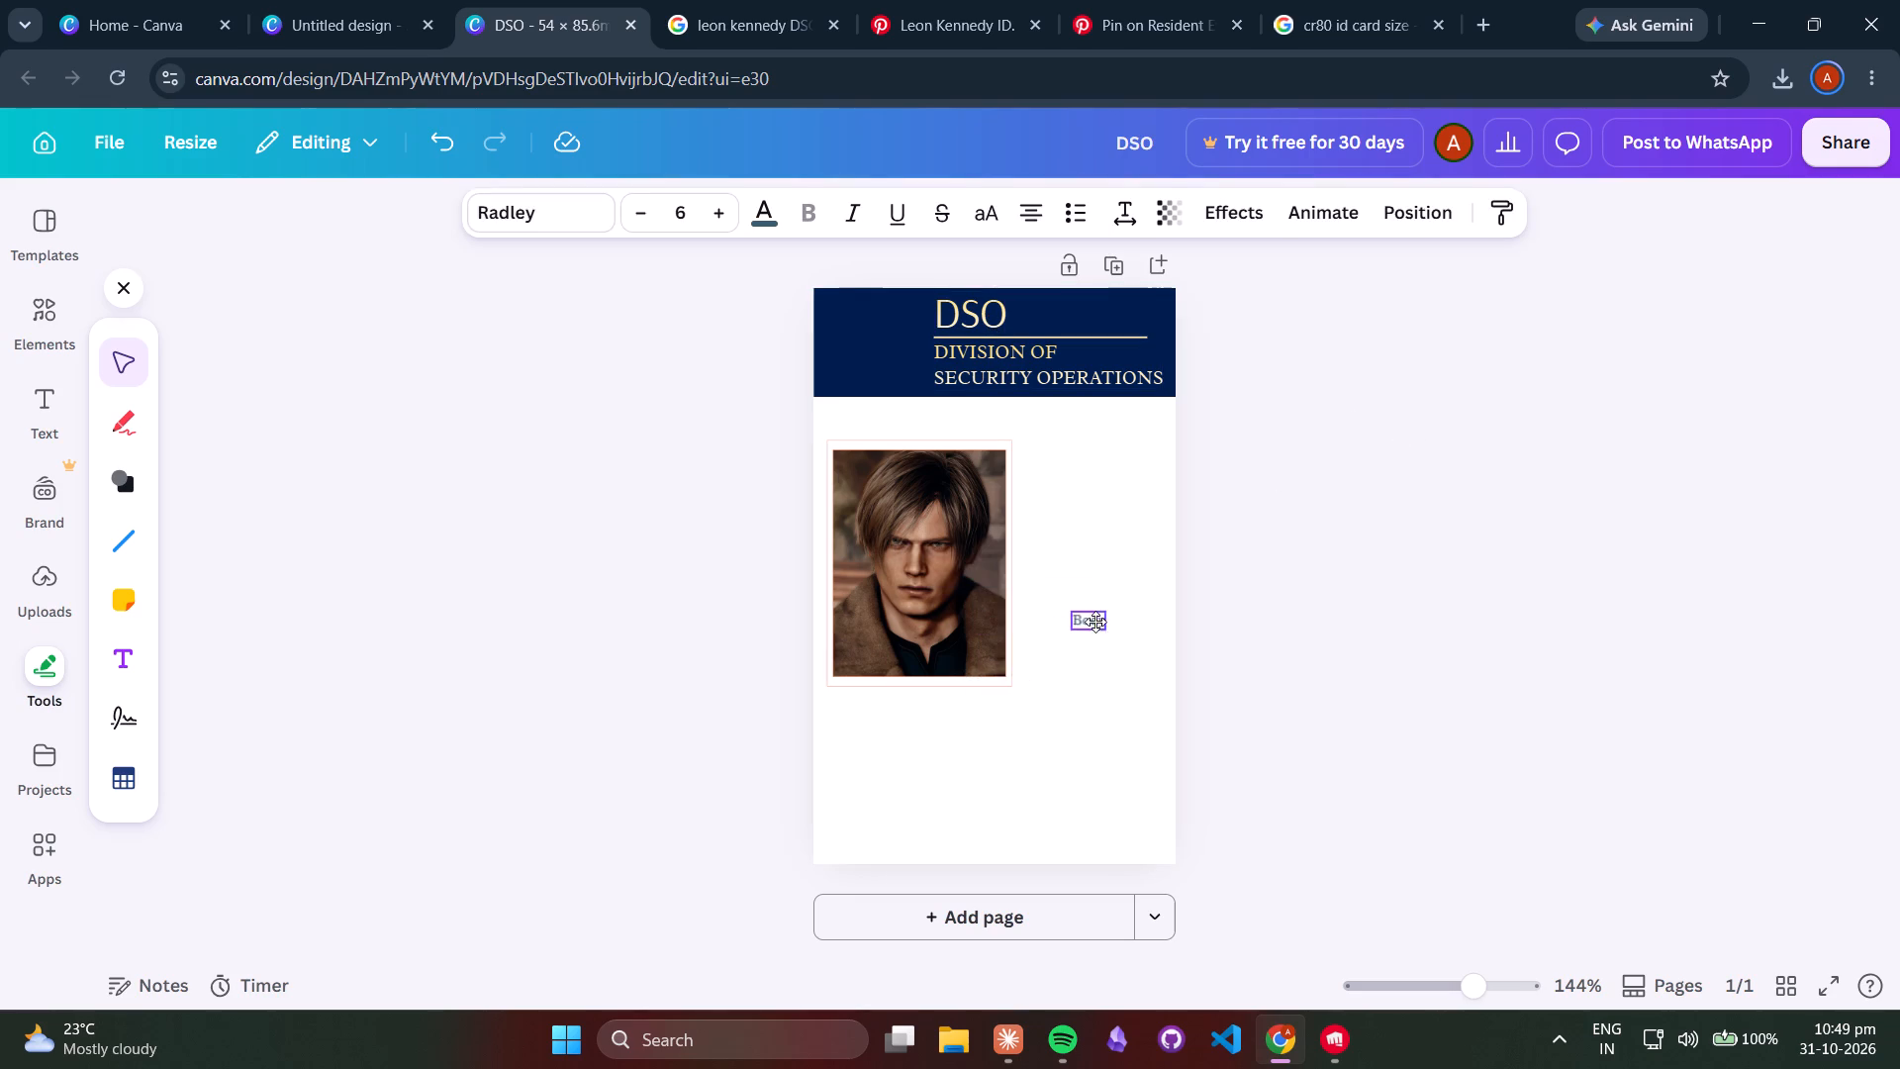
{"action": "left_click_drag", "start_coordinate": [1095, 622], "coordinate": [1087, 557]}
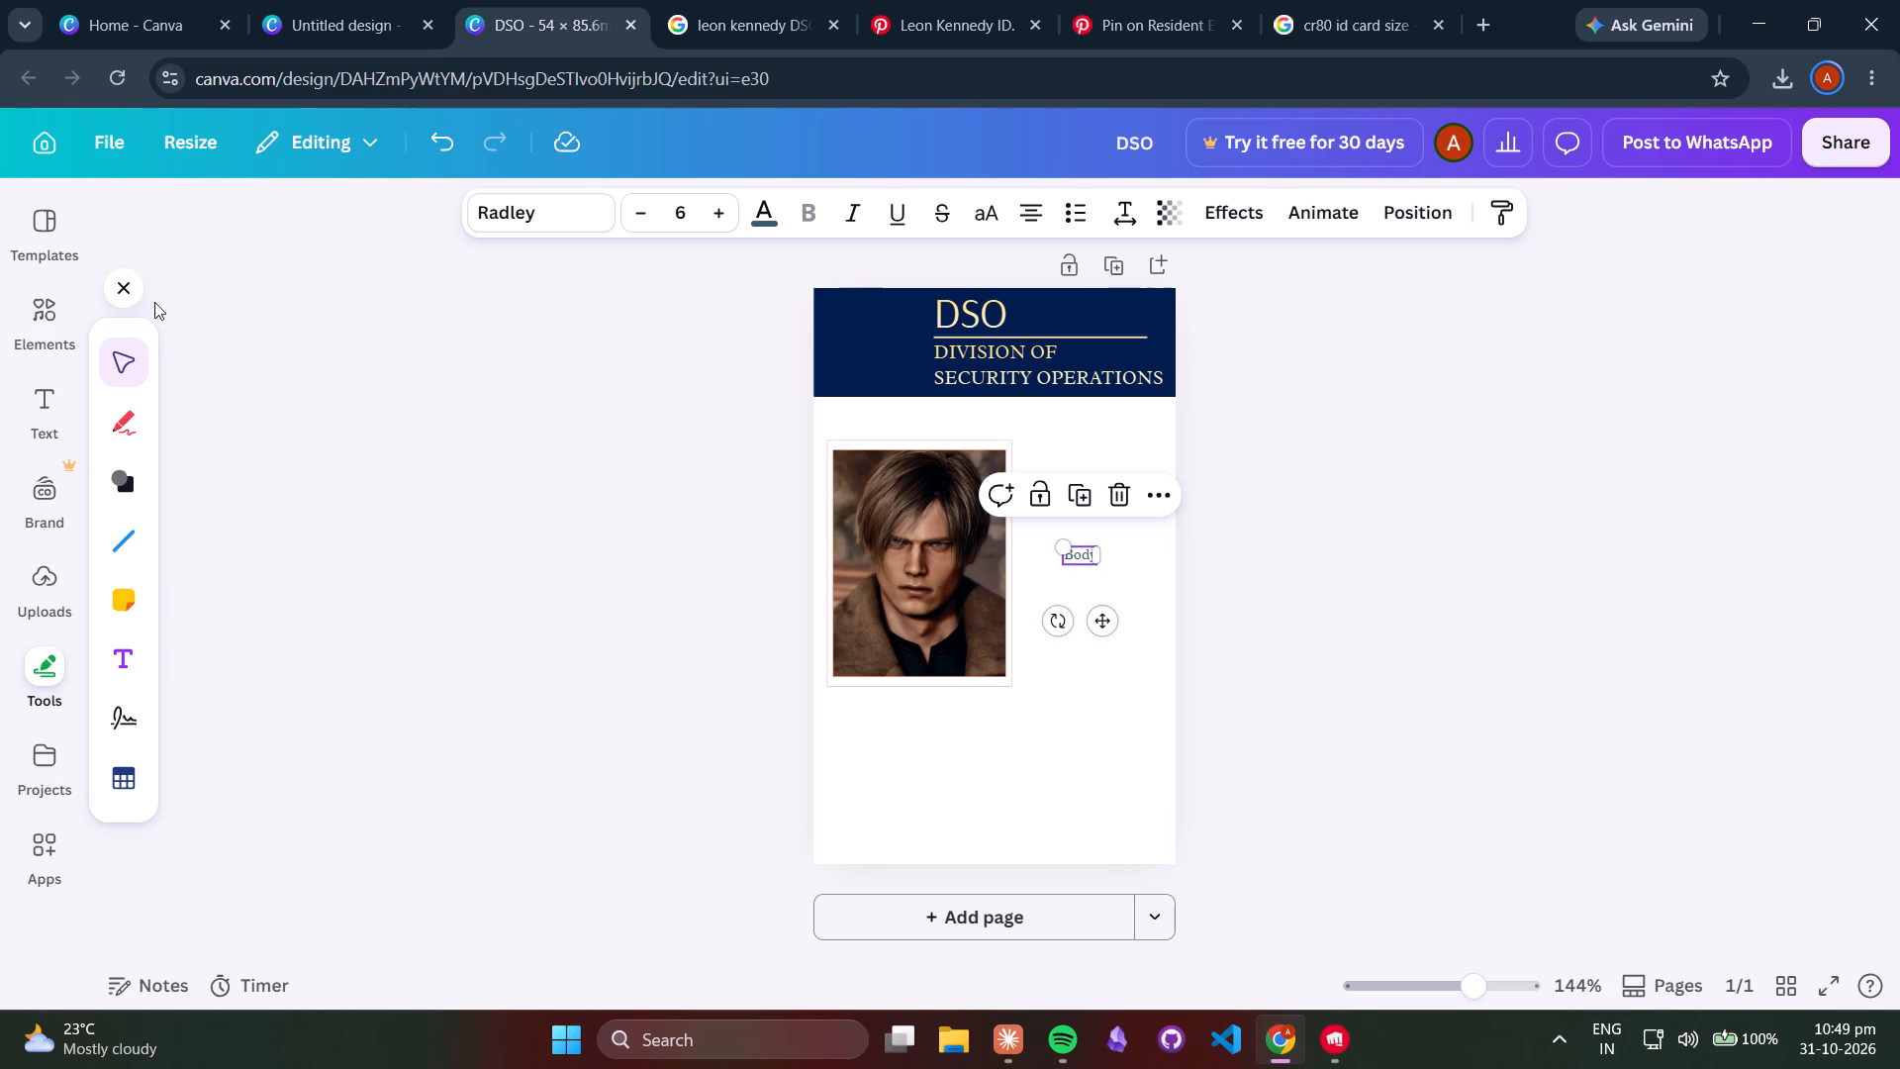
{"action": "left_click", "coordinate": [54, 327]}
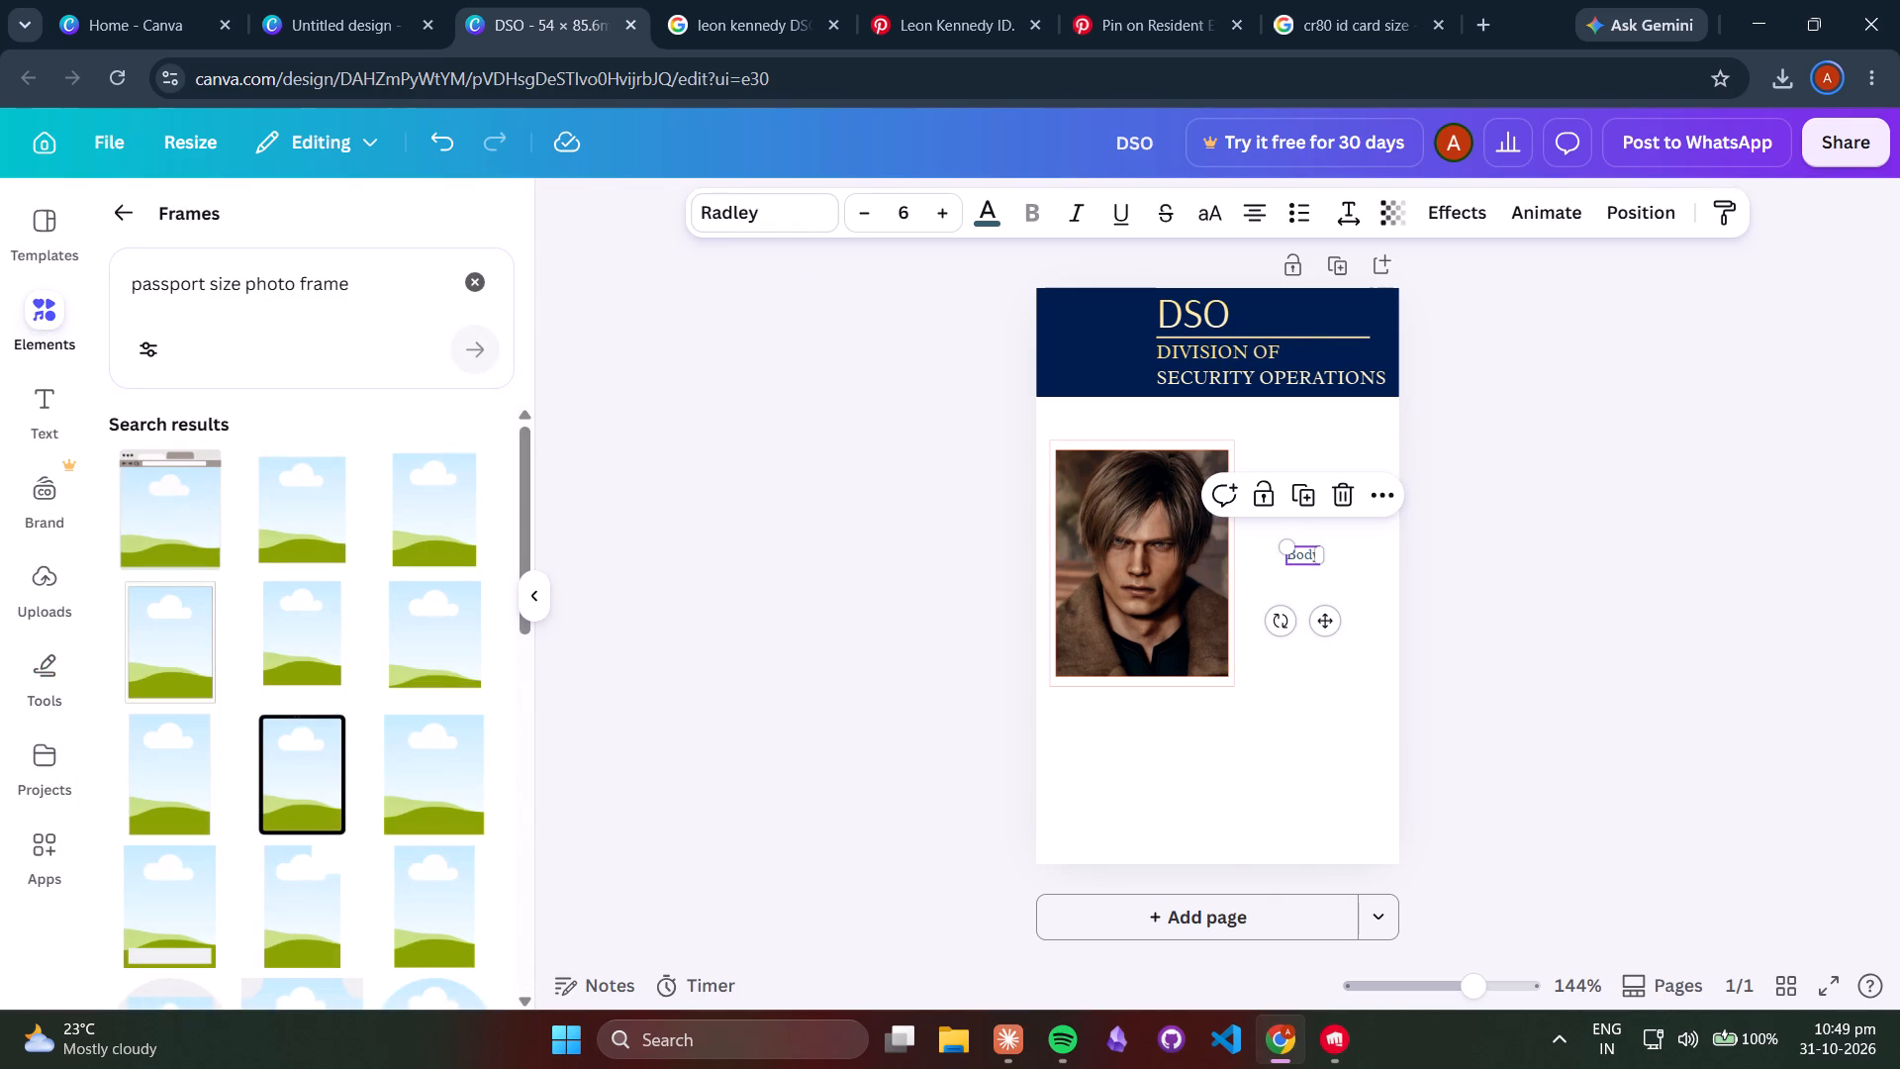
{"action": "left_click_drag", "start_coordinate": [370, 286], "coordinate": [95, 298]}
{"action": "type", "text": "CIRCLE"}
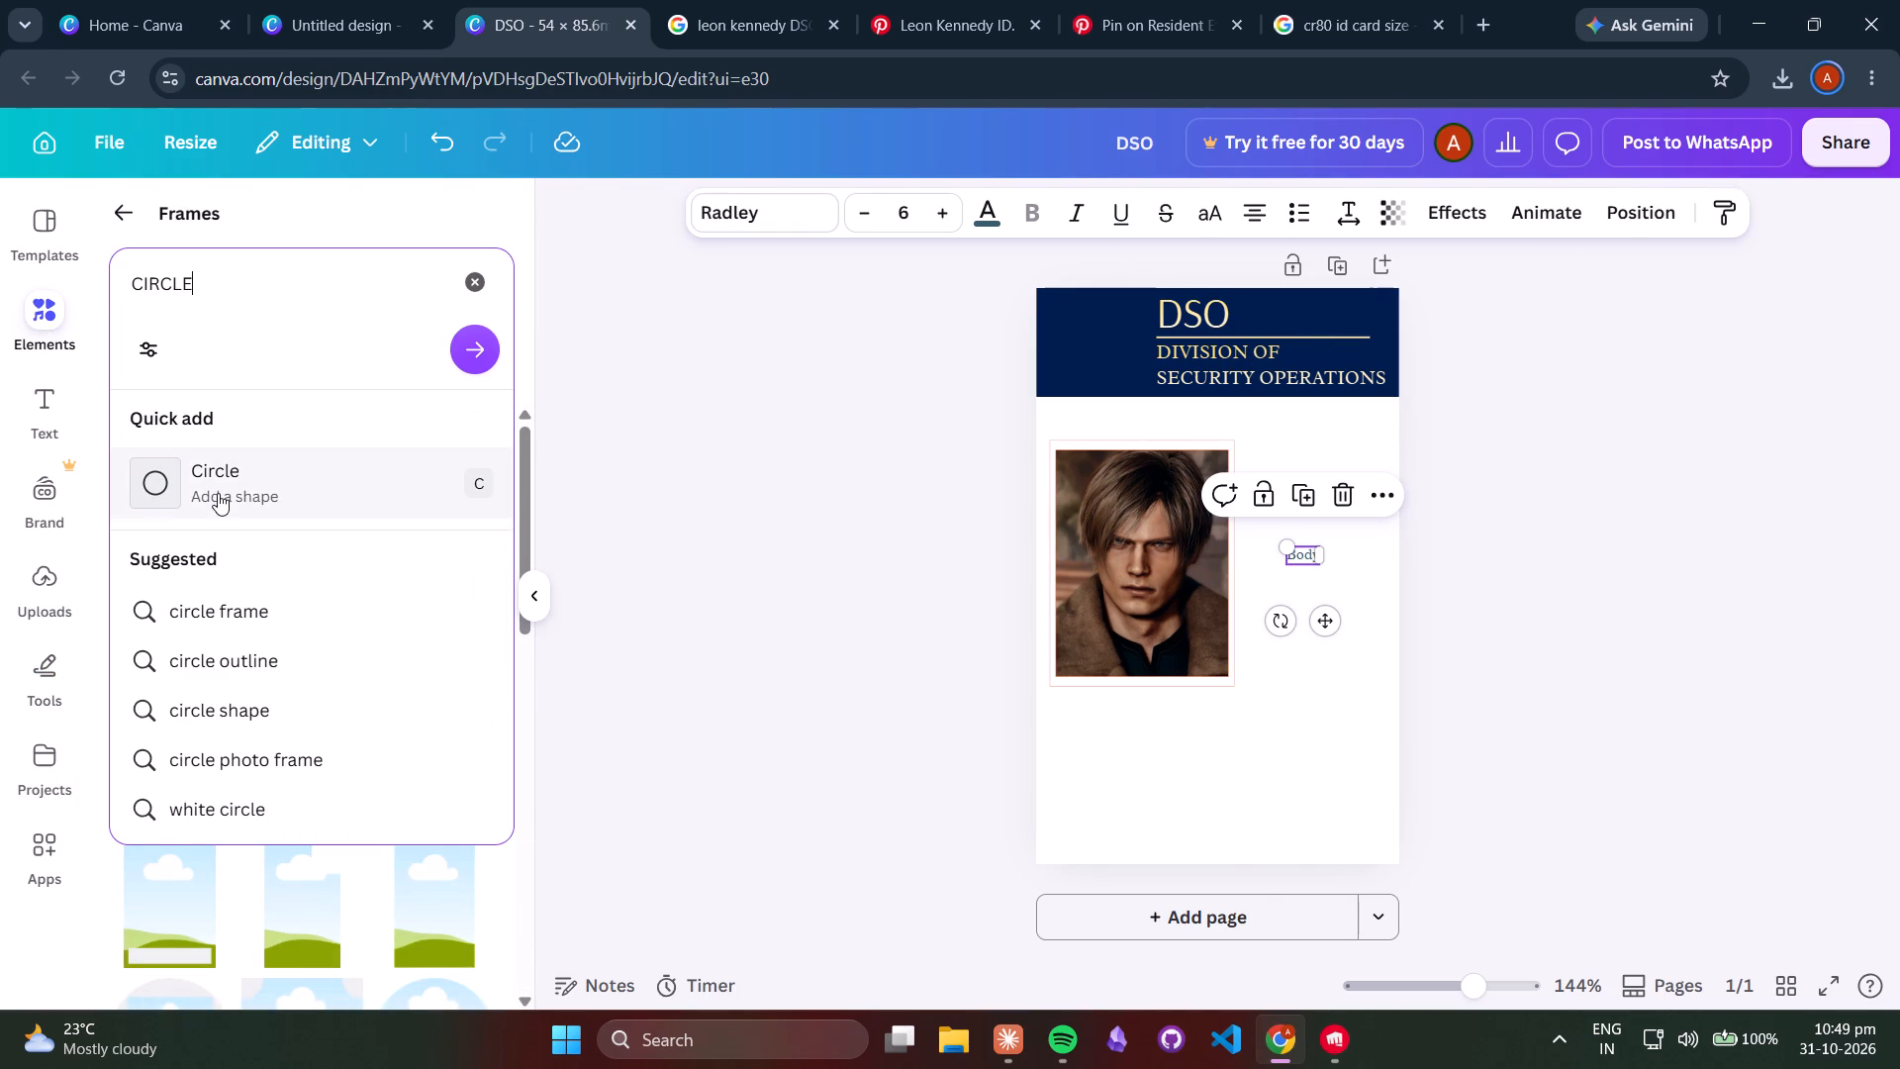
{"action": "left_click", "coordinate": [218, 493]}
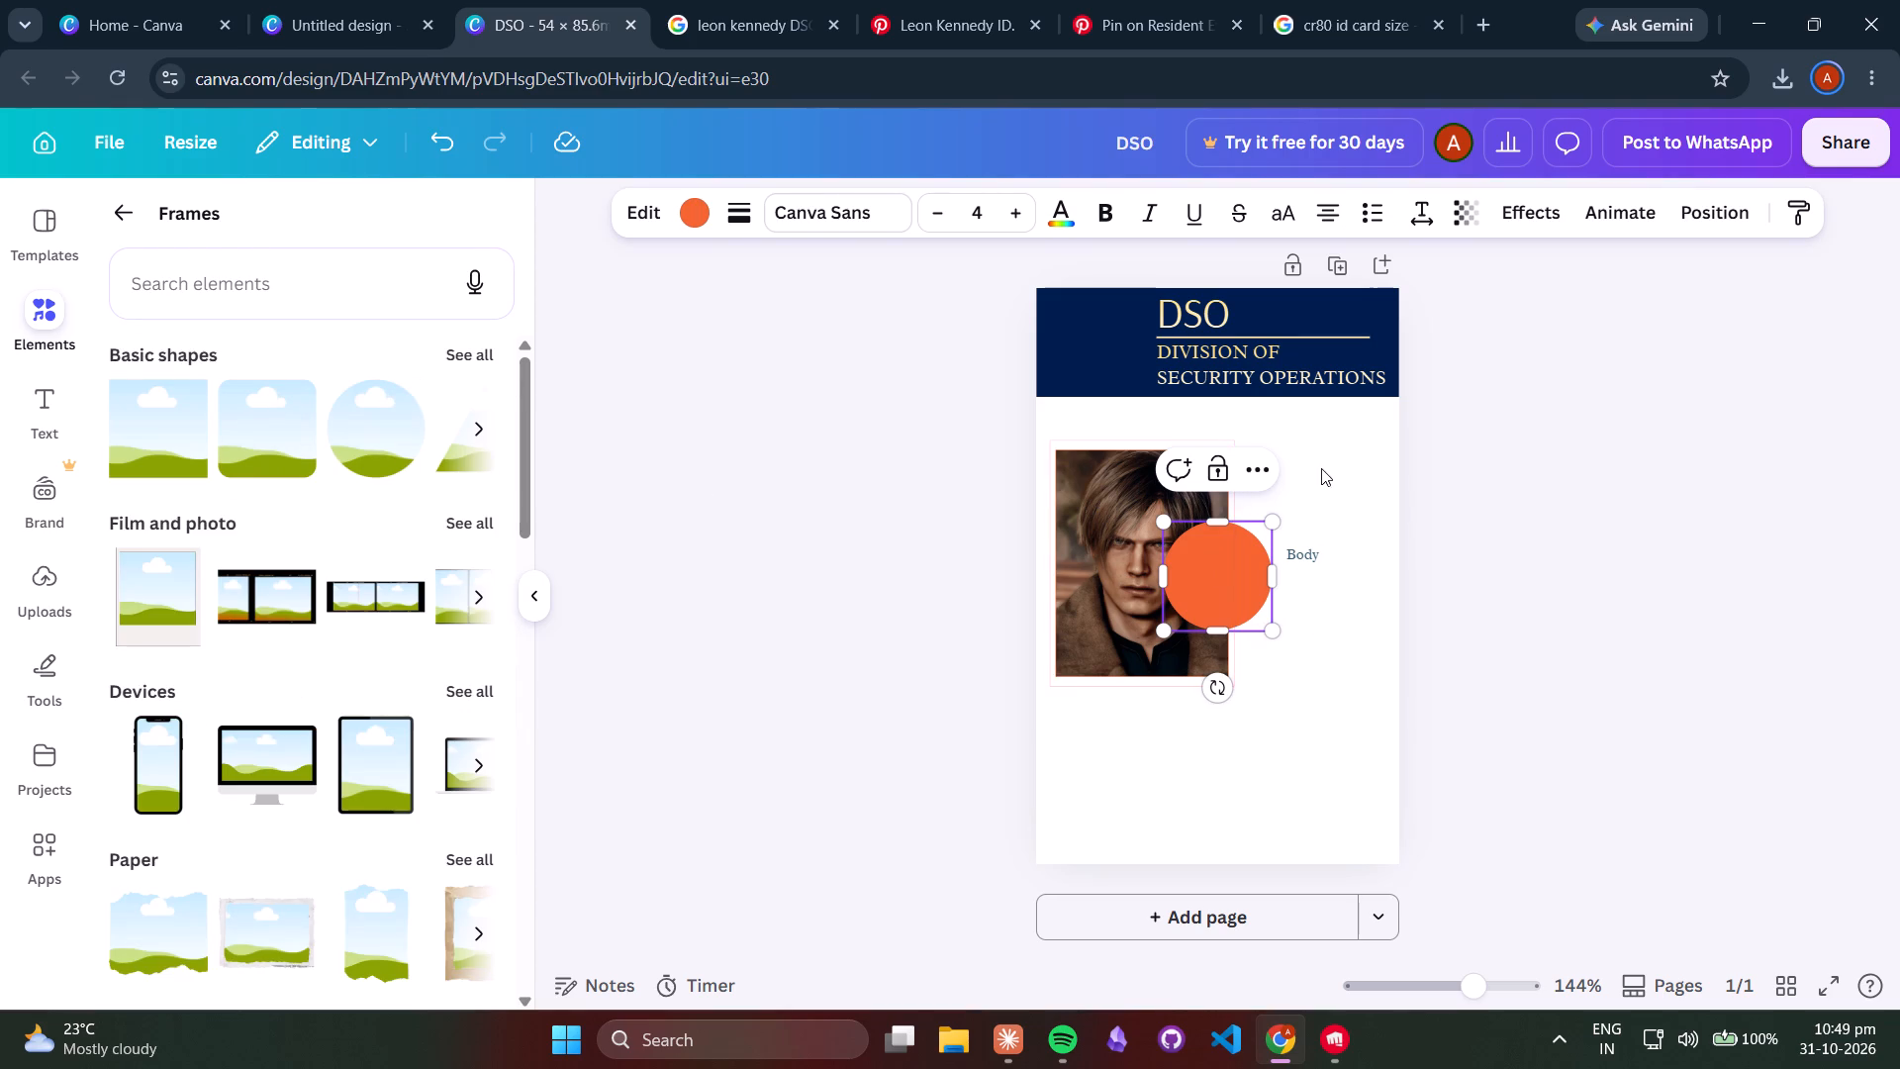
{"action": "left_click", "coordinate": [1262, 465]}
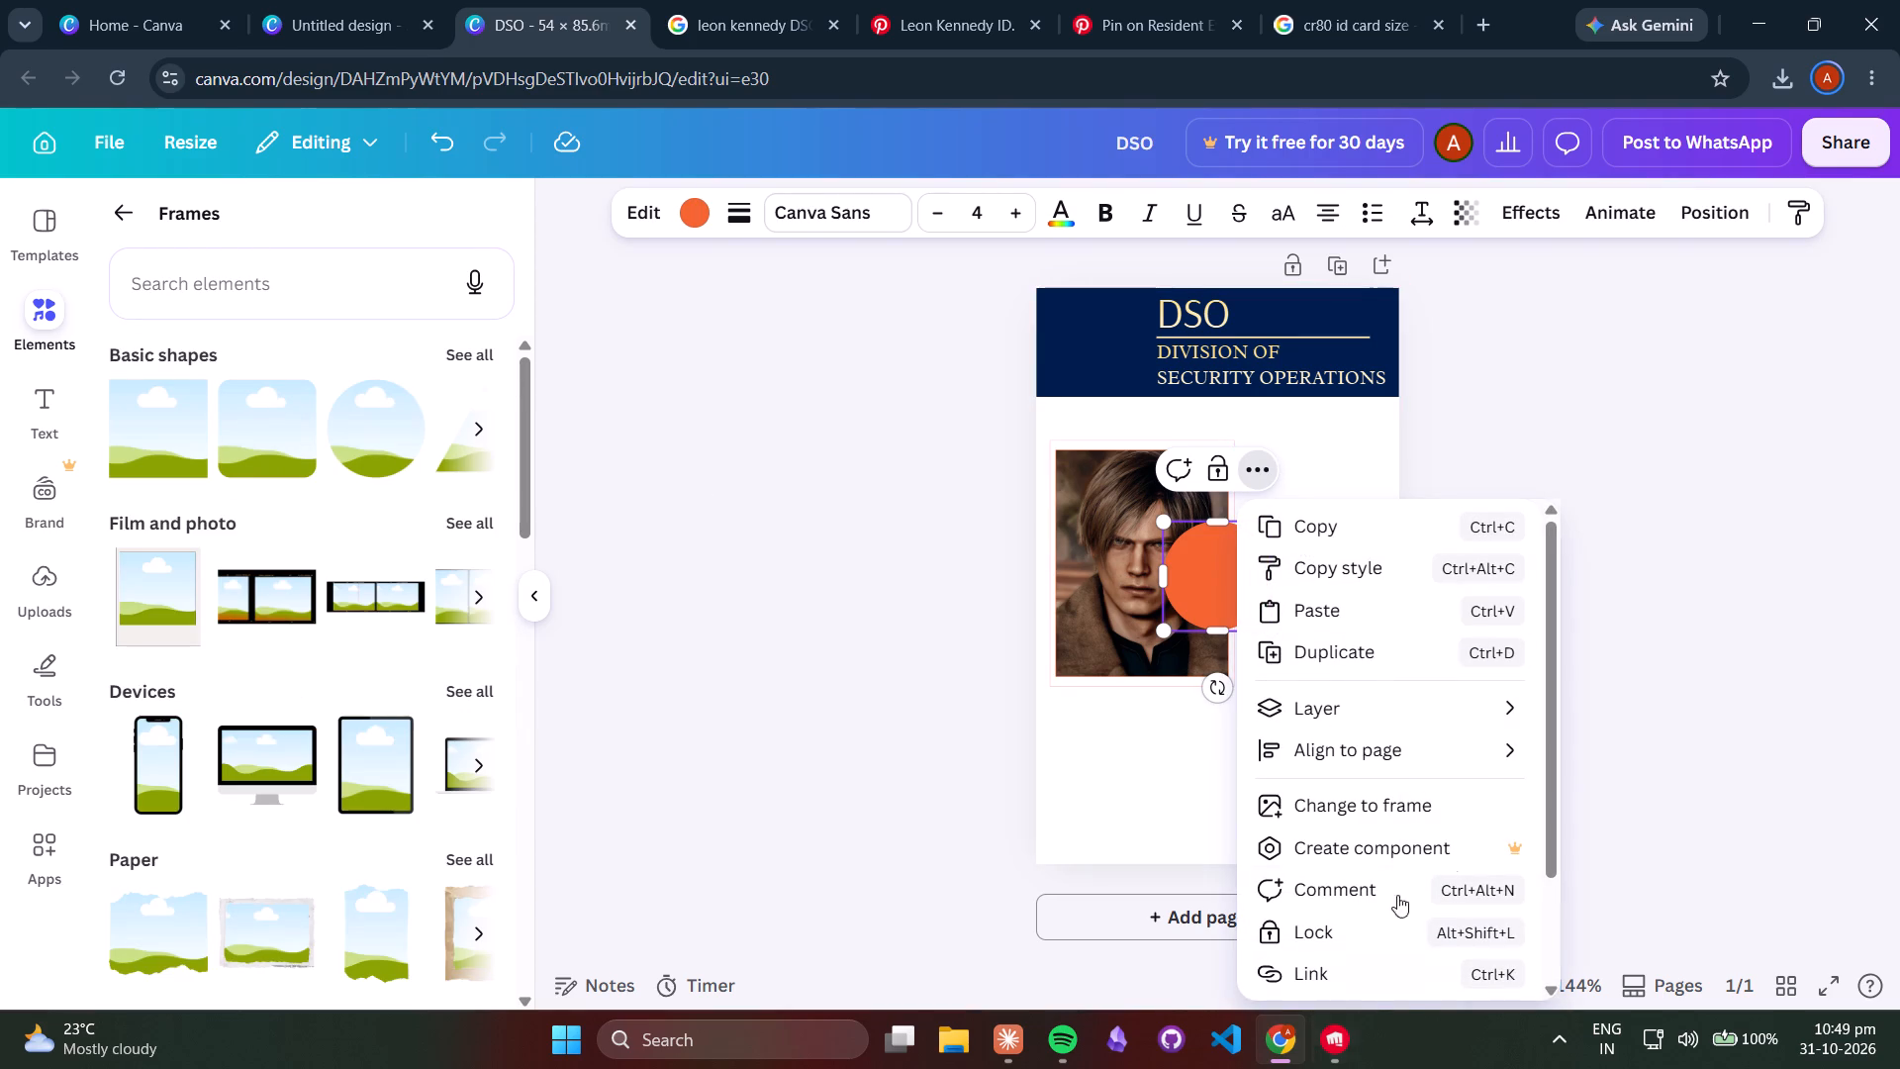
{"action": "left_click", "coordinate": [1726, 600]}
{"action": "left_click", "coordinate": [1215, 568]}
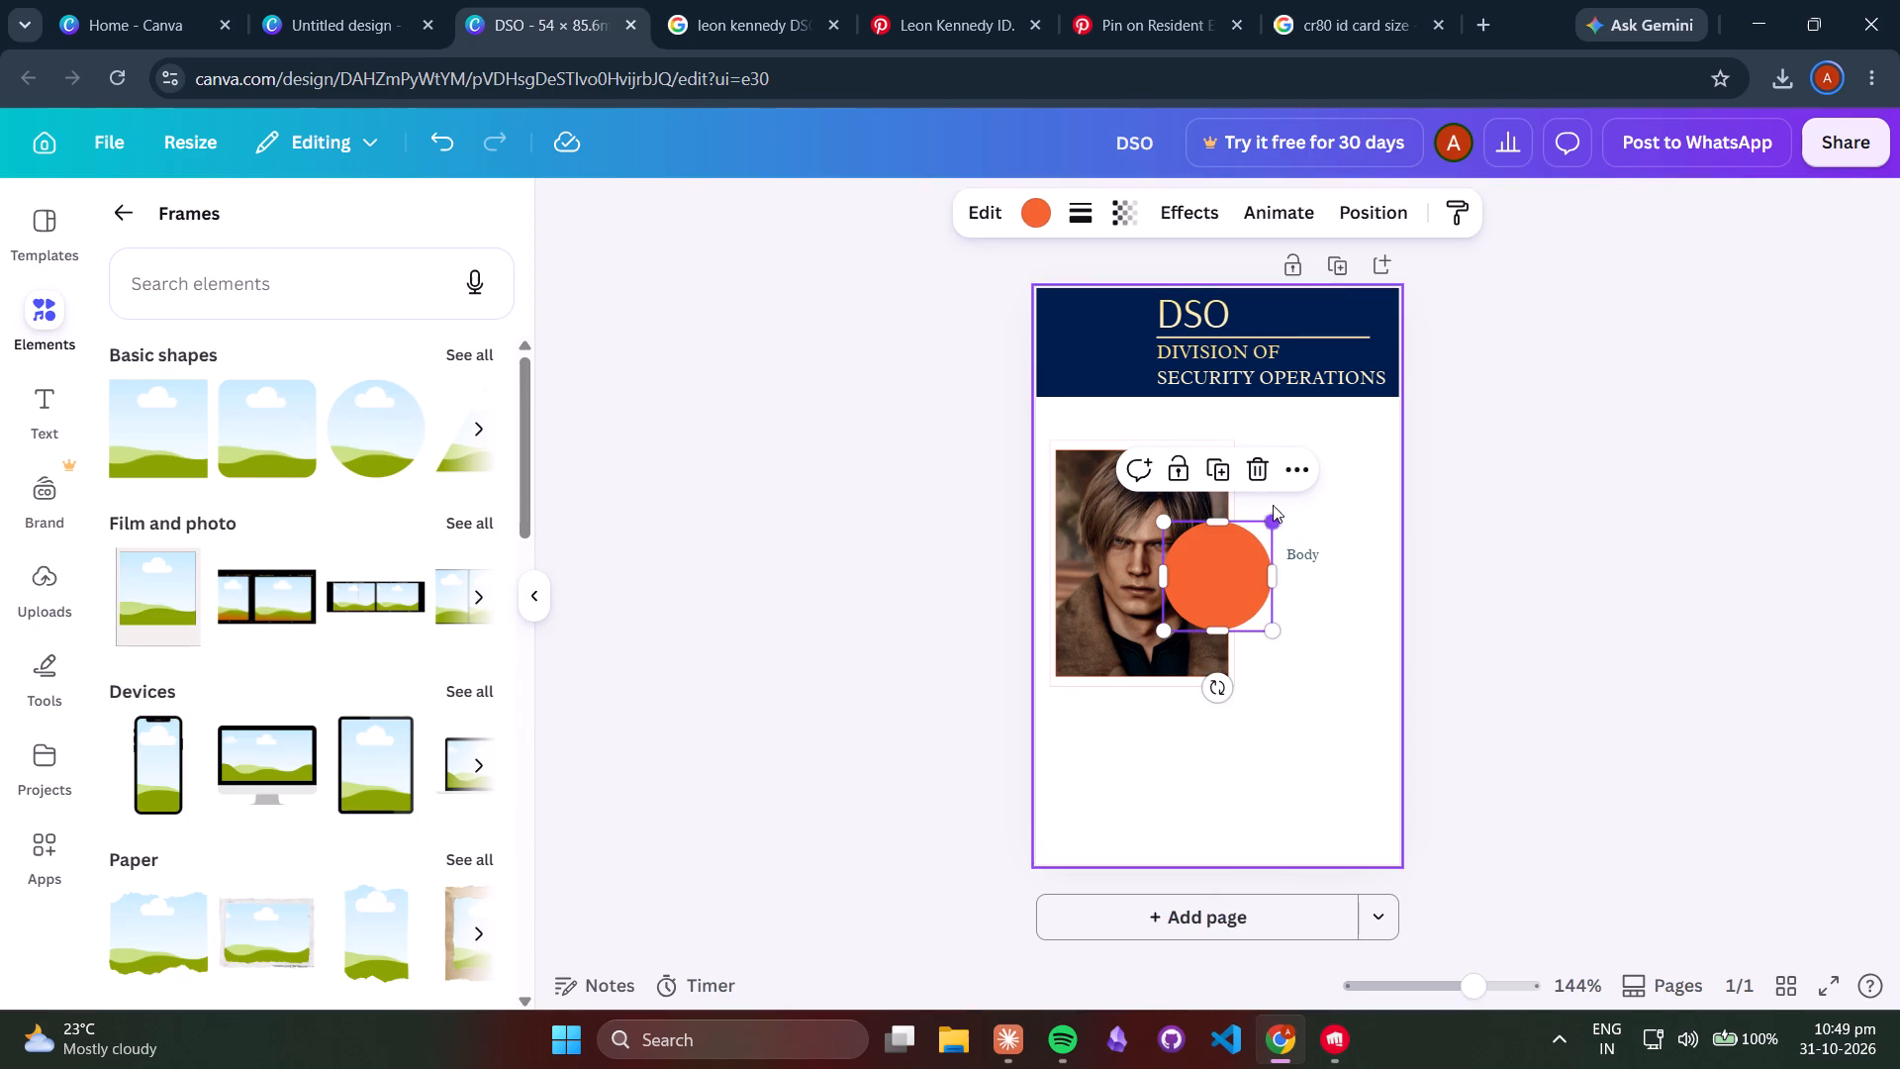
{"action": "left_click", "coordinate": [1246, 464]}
Add a circular frame, shrink it to fit the navy header, and place it left of the titles, aligned with the portrait frame.
{"action": "left_click", "coordinate": [354, 434]}
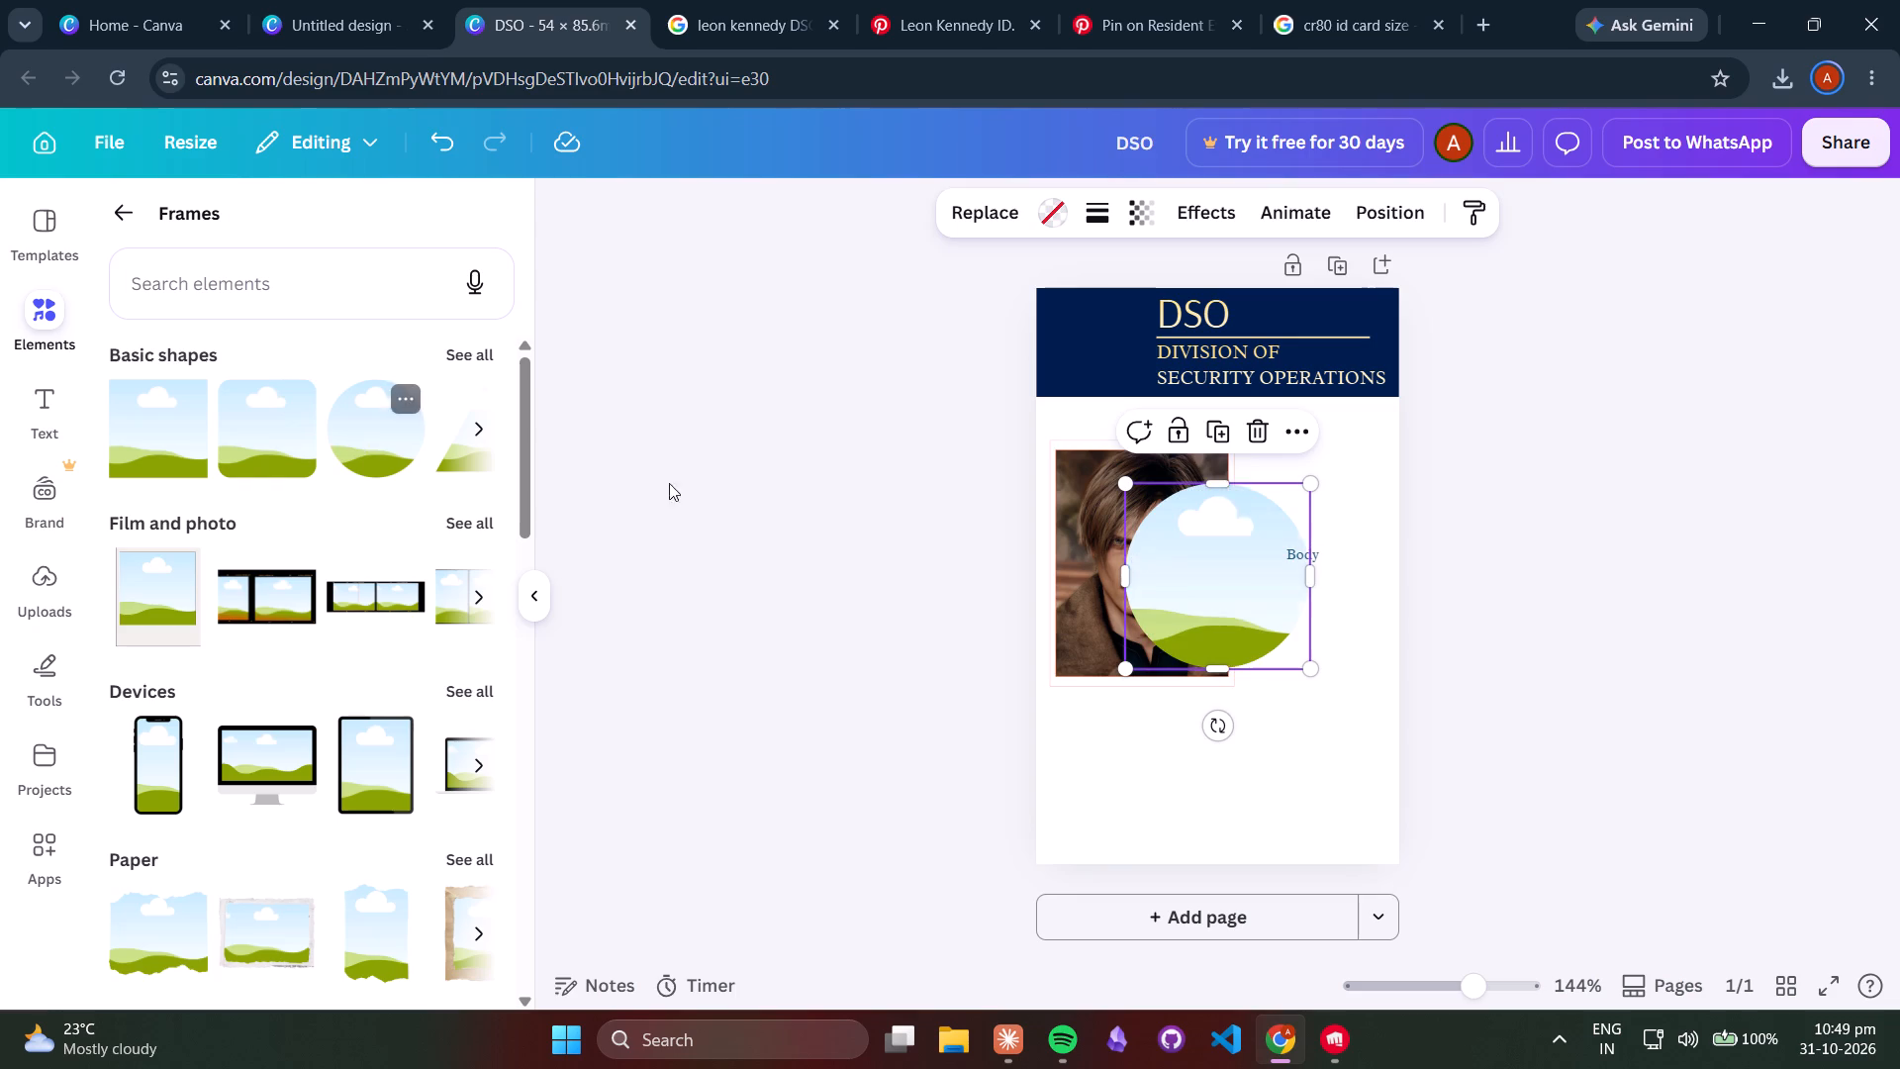
{"action": "left_click_drag", "start_coordinate": [1309, 675], "coordinate": [1246, 615]}
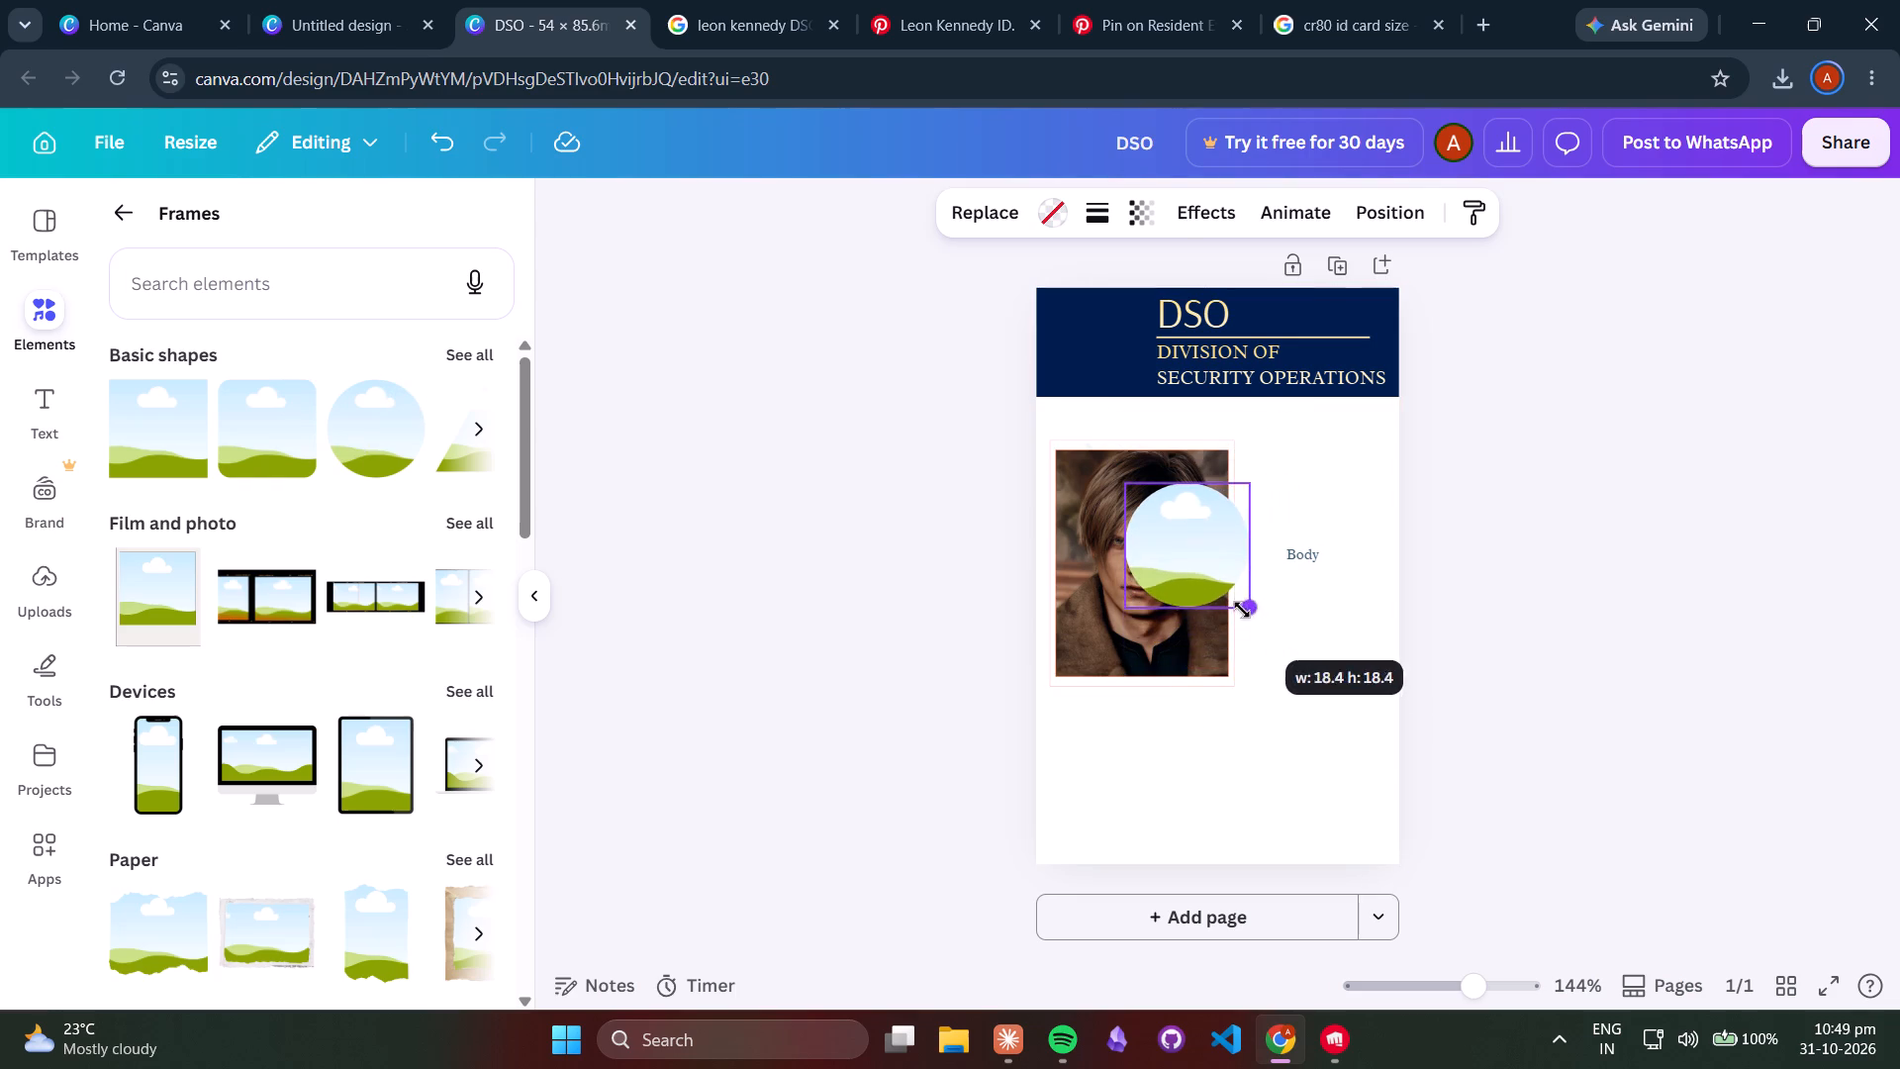
{"action": "left_click_drag", "start_coordinate": [1185, 548], "coordinate": [1095, 345]}
{"action": "left_click_drag", "start_coordinate": [1161, 401], "coordinate": [1106, 352]}
{"action": "left_click_drag", "start_coordinate": [1080, 323], "coordinate": [1092, 339]}
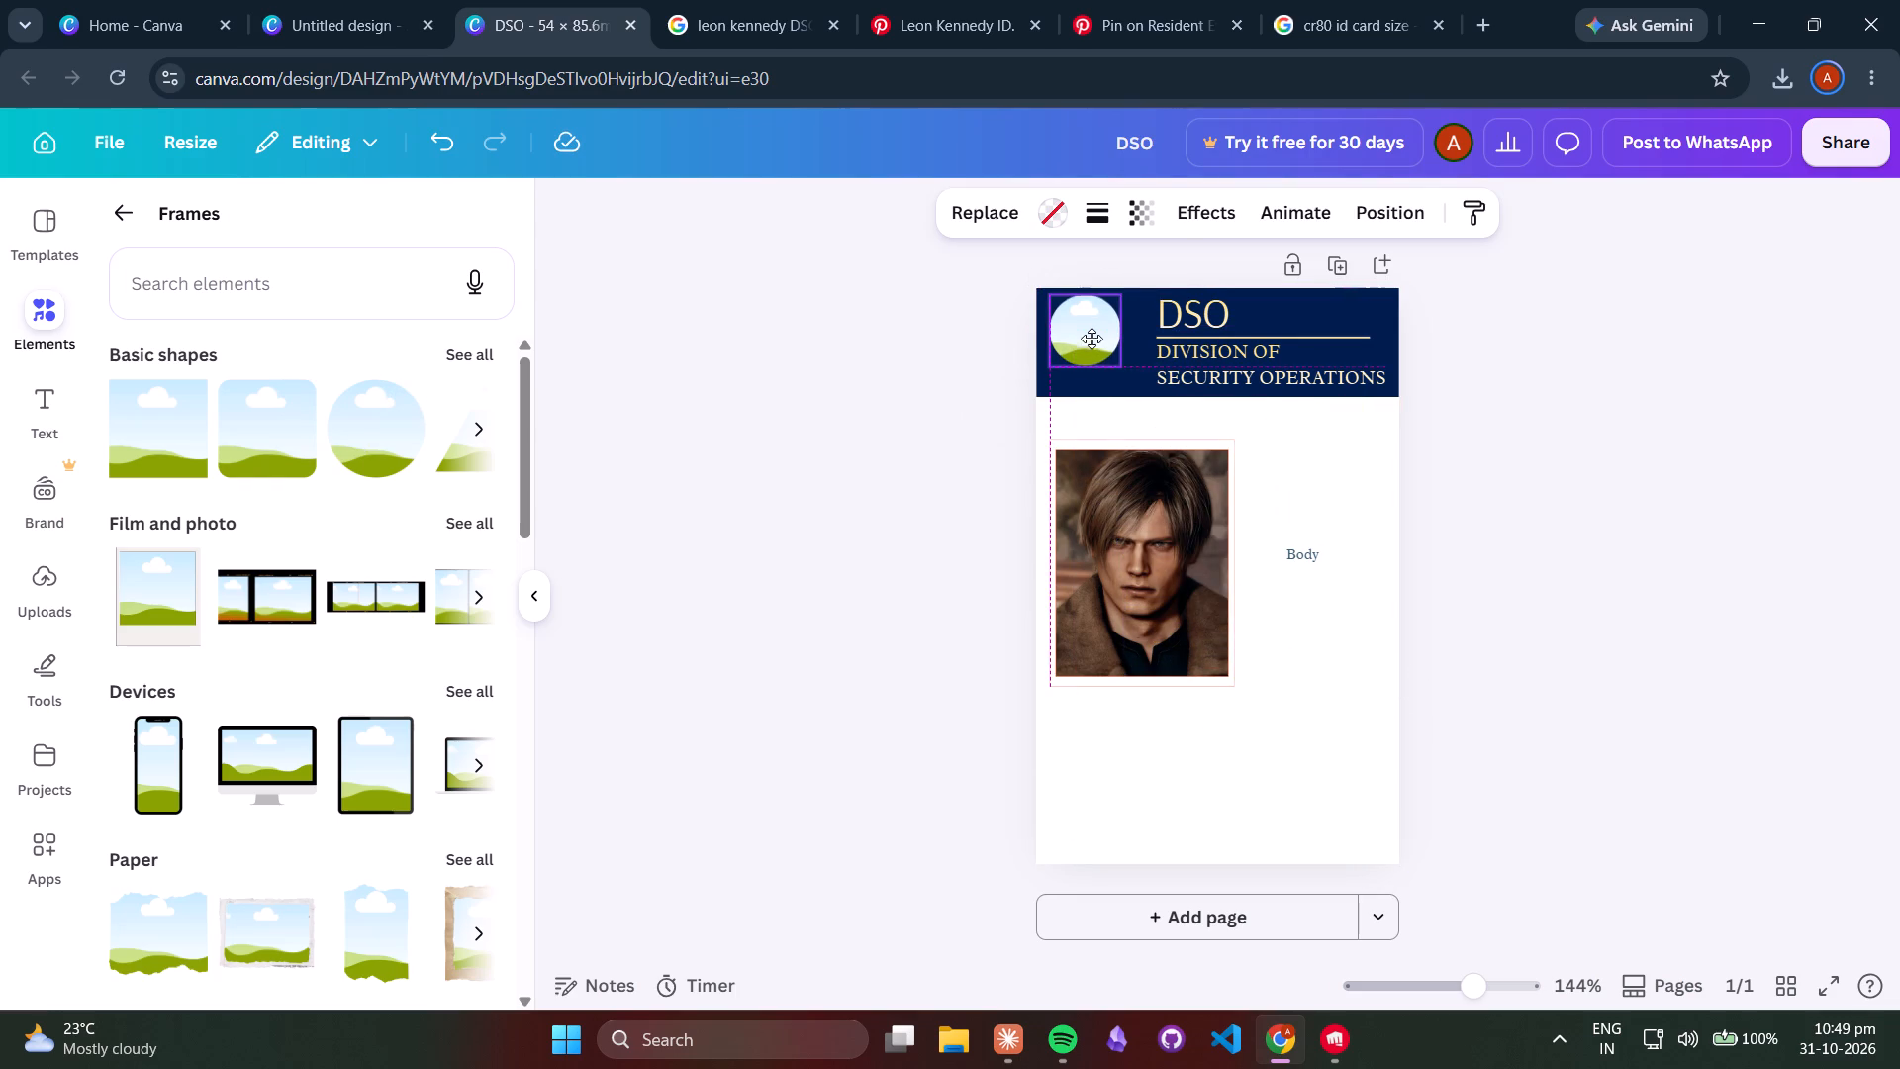
{"action": "left_click_drag", "start_coordinate": [1092, 339], "coordinate": [1092, 342]}
Upload the download.jpg image containing the DSO emblem.
{"action": "left_click", "coordinate": [73, 576]}
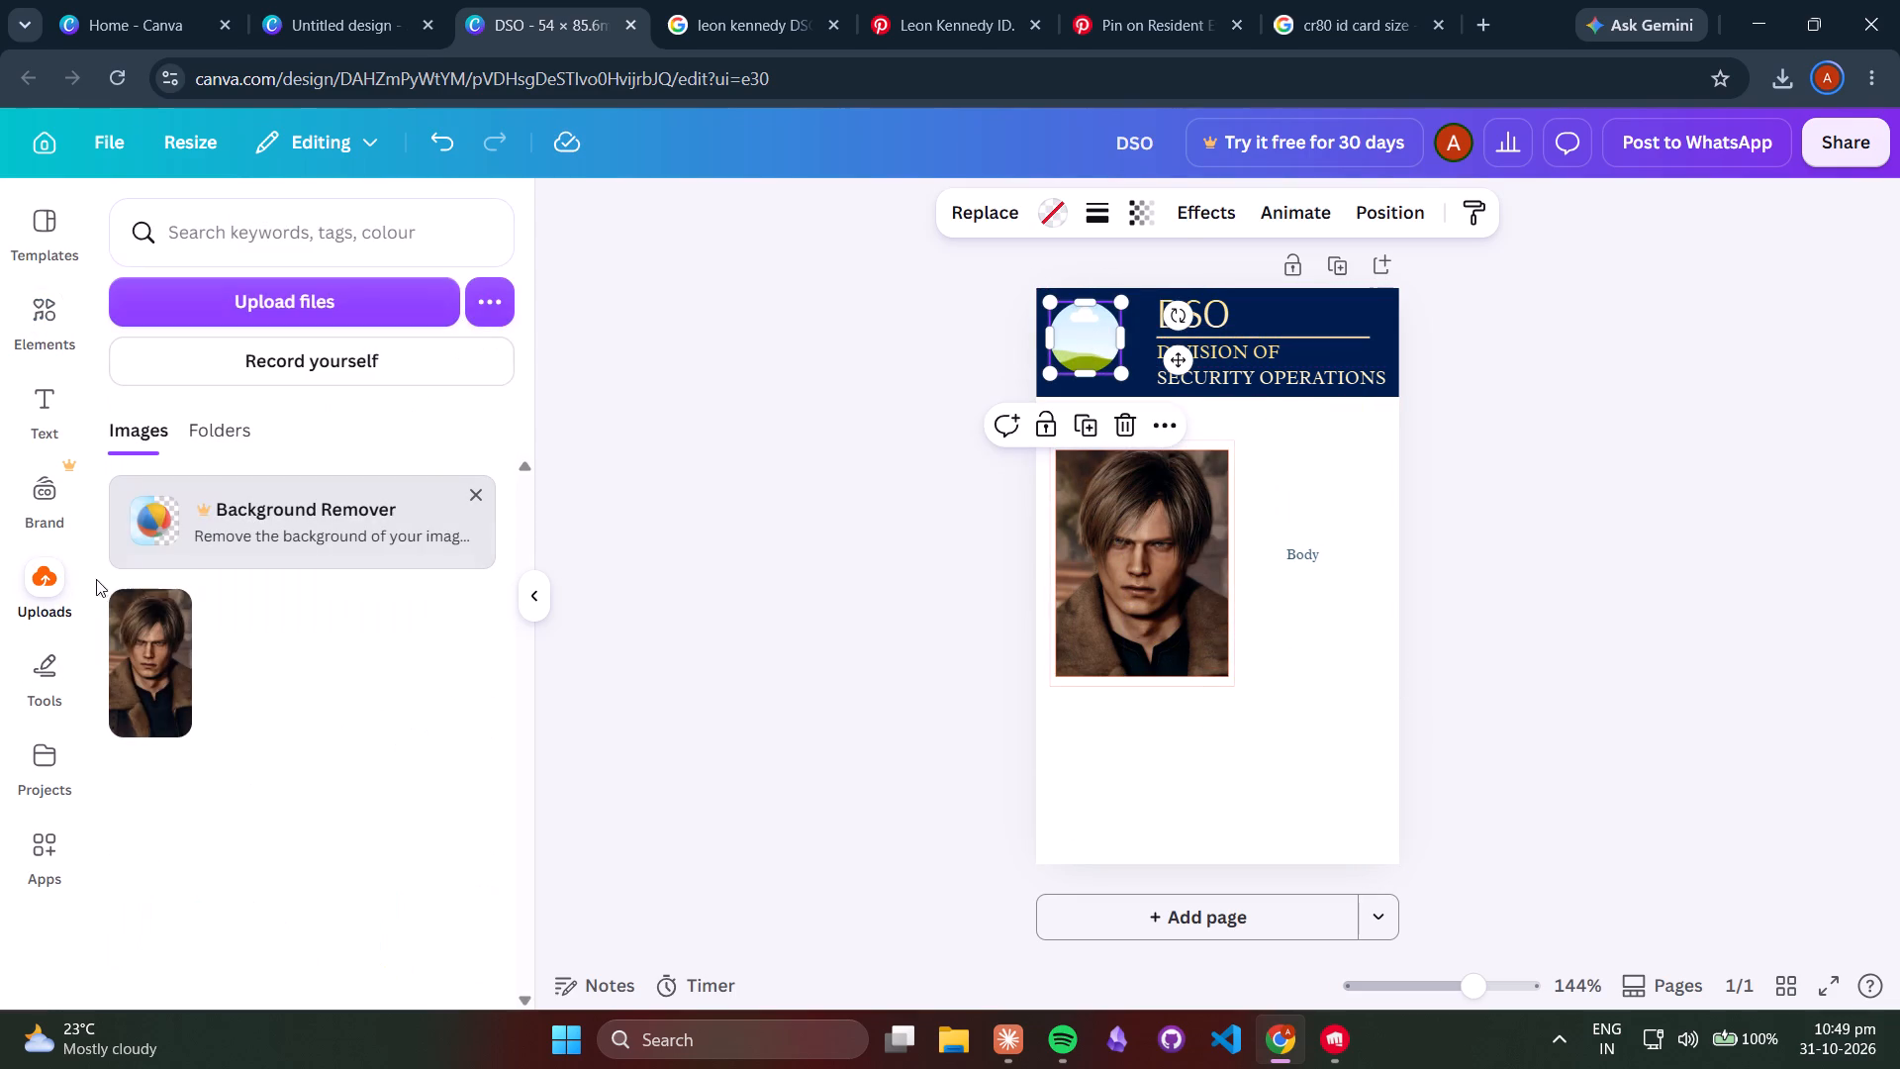
{"action": "left_click", "coordinate": [305, 312]}
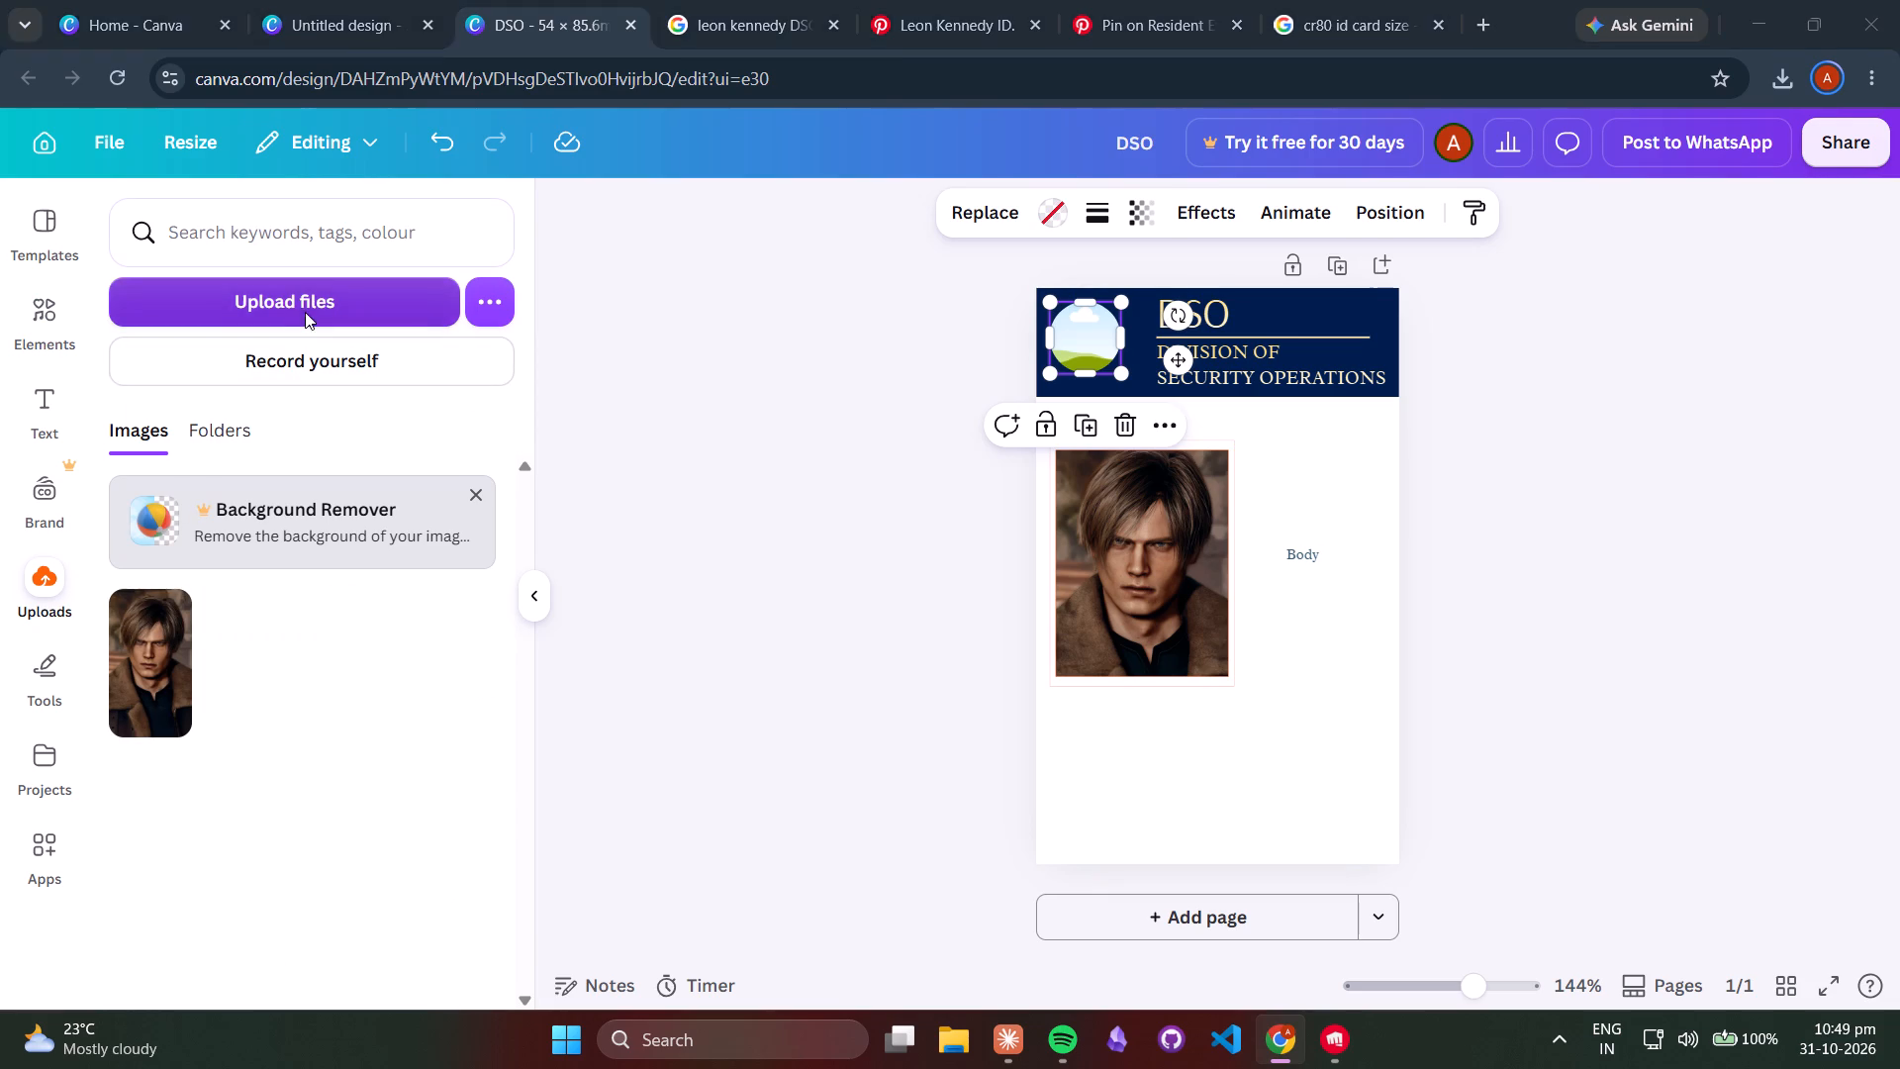
{"action": "left_click", "coordinate": [325, 215]}
{"action": "left_click", "coordinate": [728, 538]}
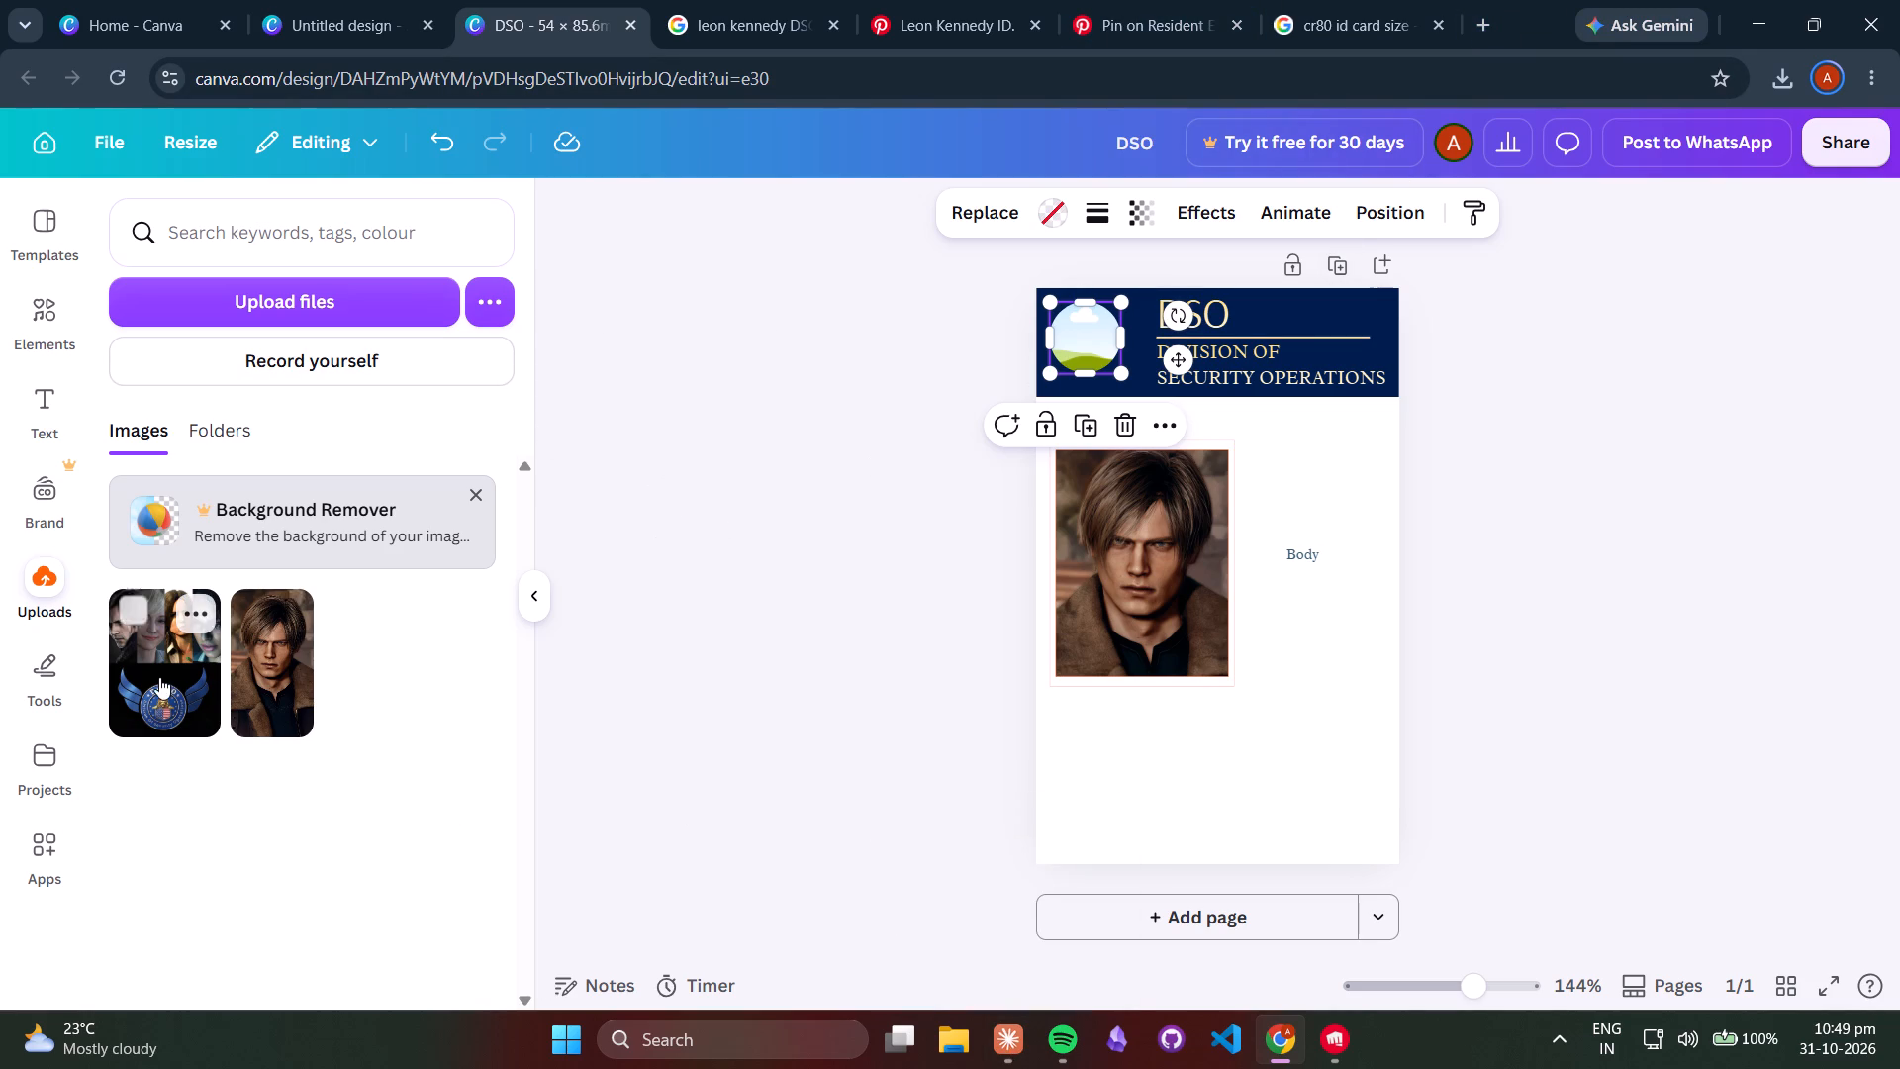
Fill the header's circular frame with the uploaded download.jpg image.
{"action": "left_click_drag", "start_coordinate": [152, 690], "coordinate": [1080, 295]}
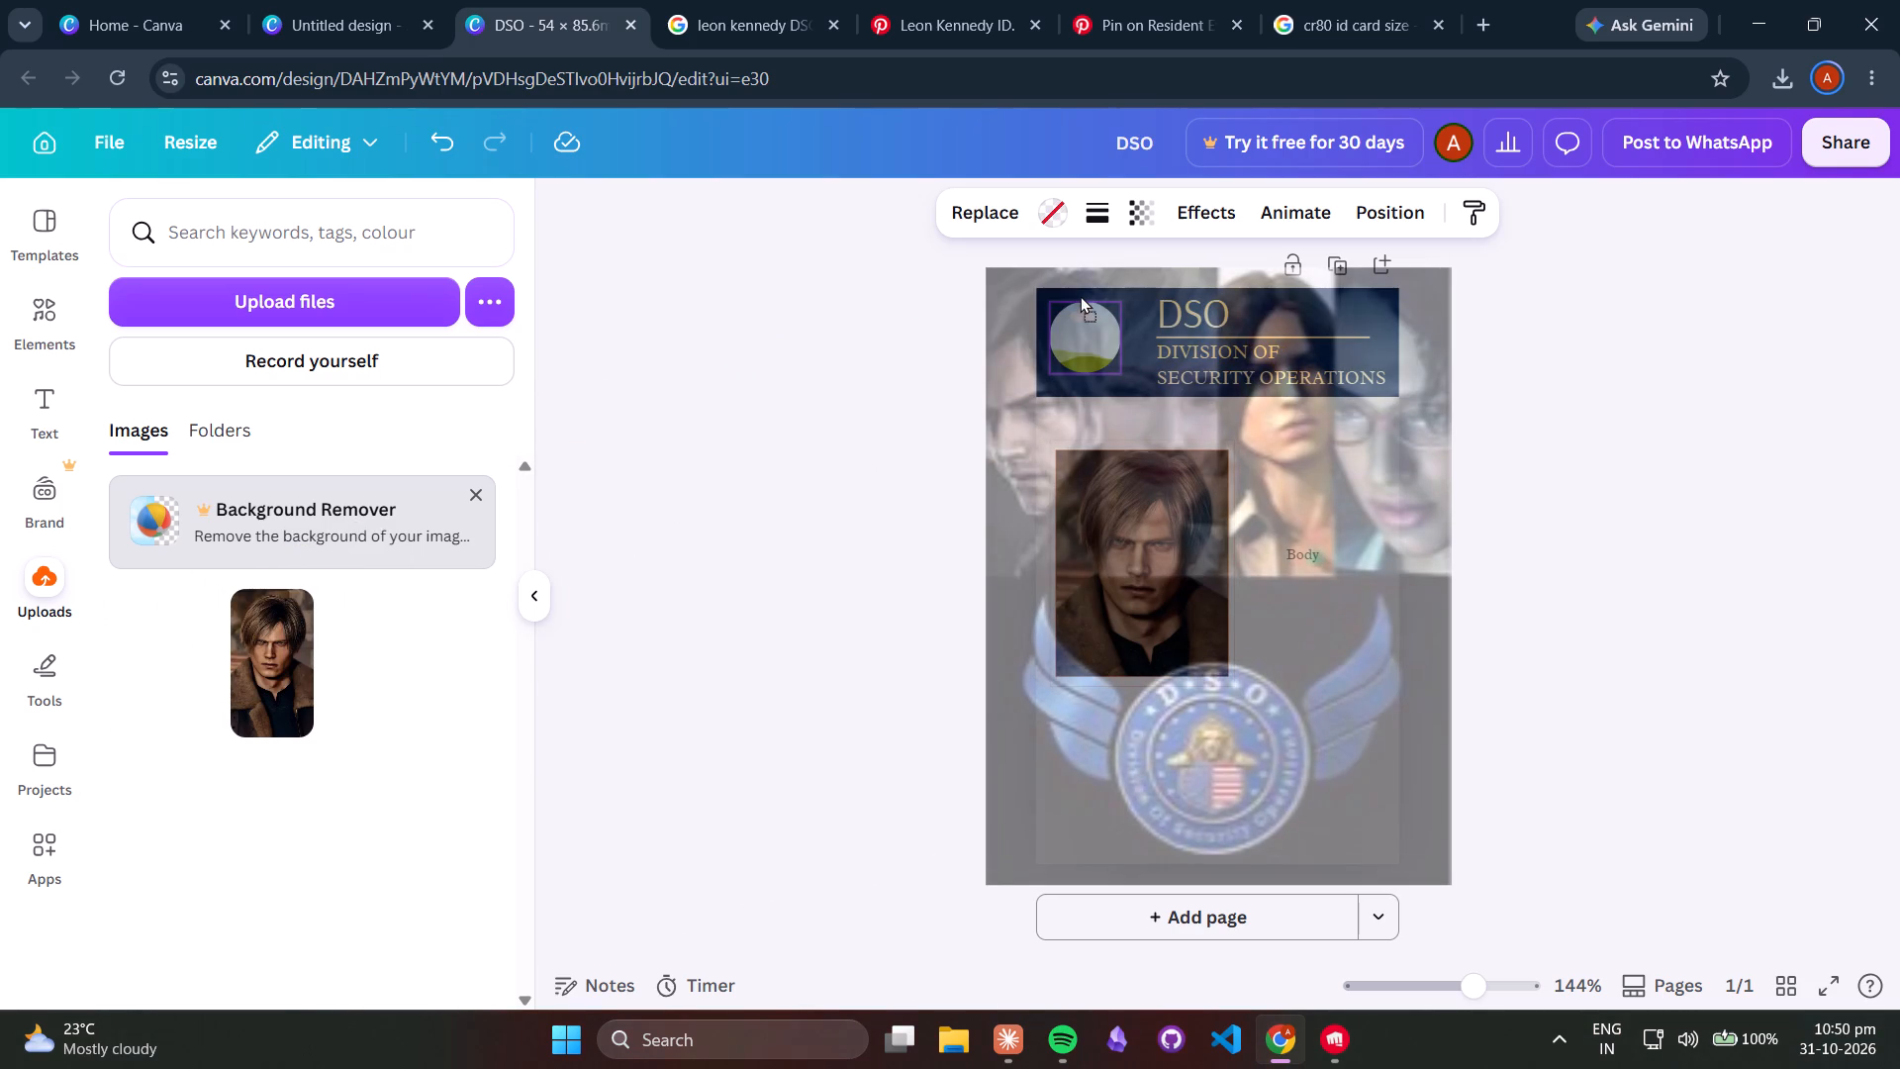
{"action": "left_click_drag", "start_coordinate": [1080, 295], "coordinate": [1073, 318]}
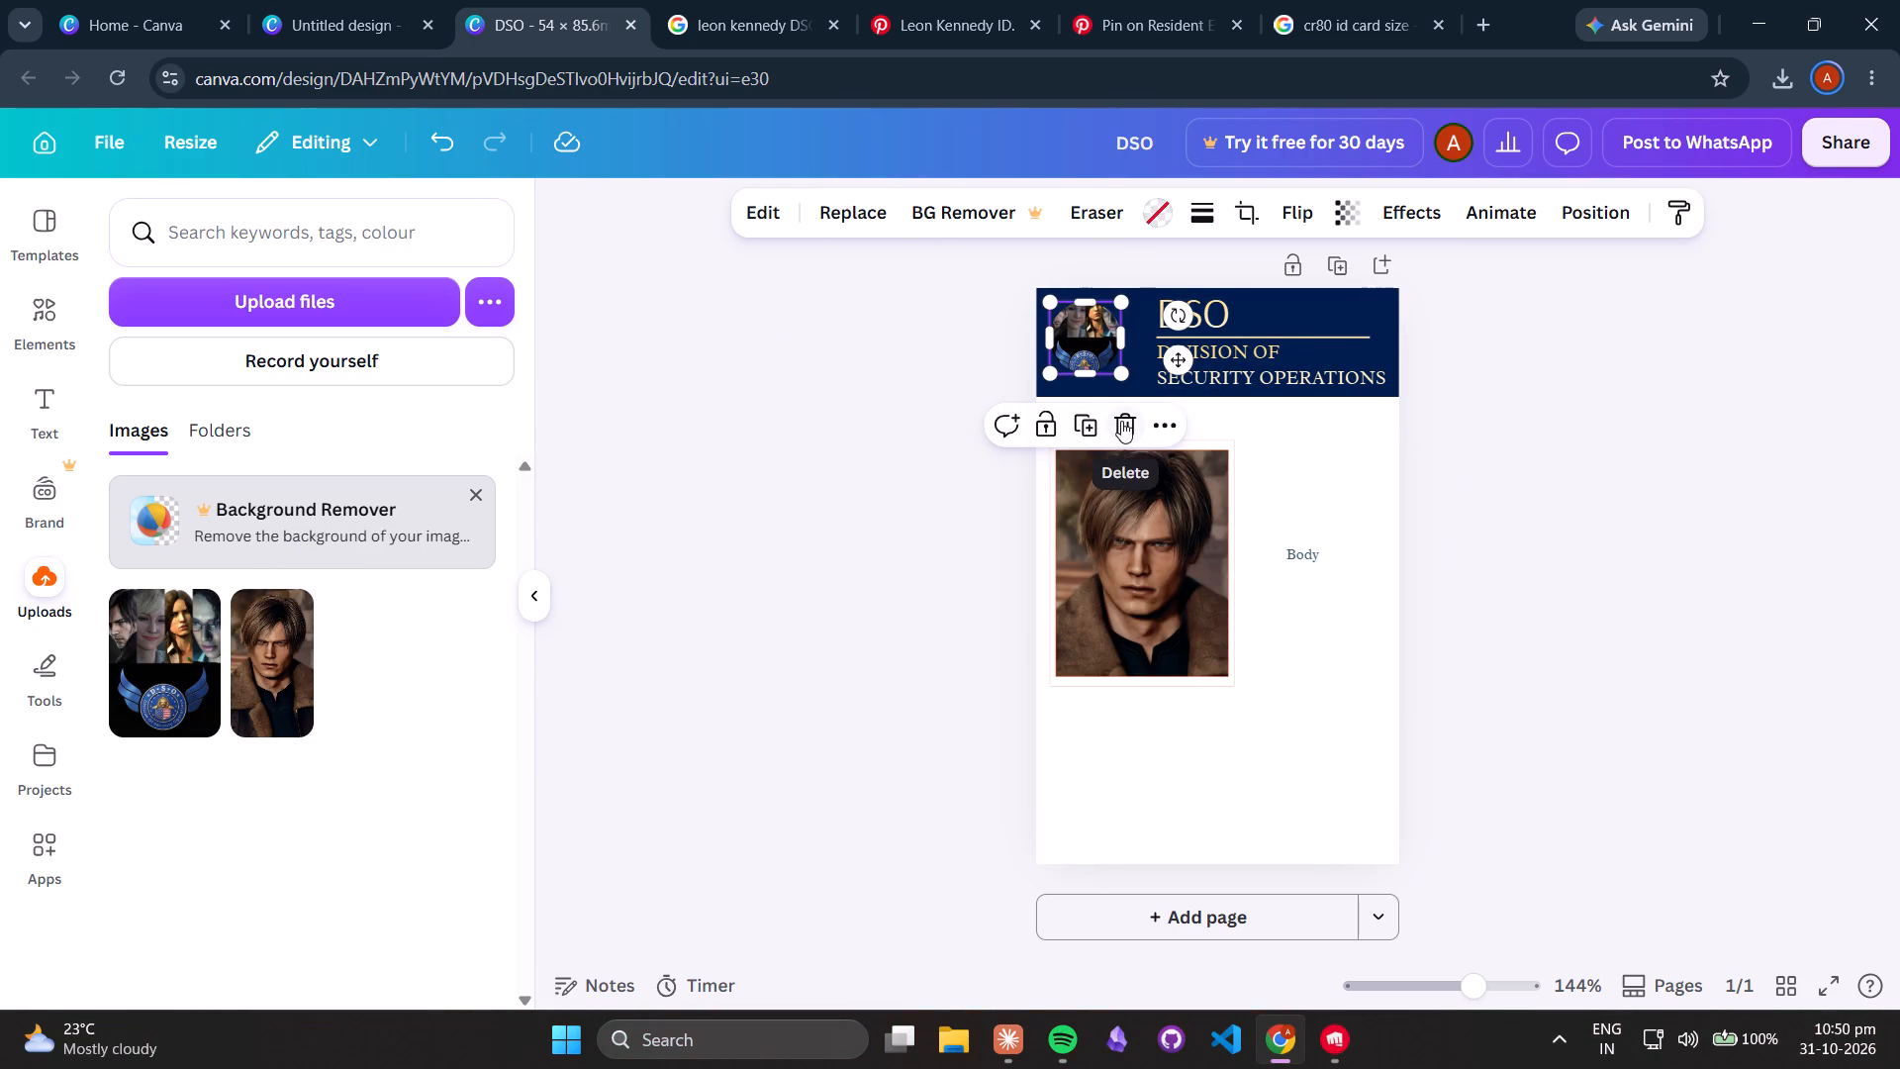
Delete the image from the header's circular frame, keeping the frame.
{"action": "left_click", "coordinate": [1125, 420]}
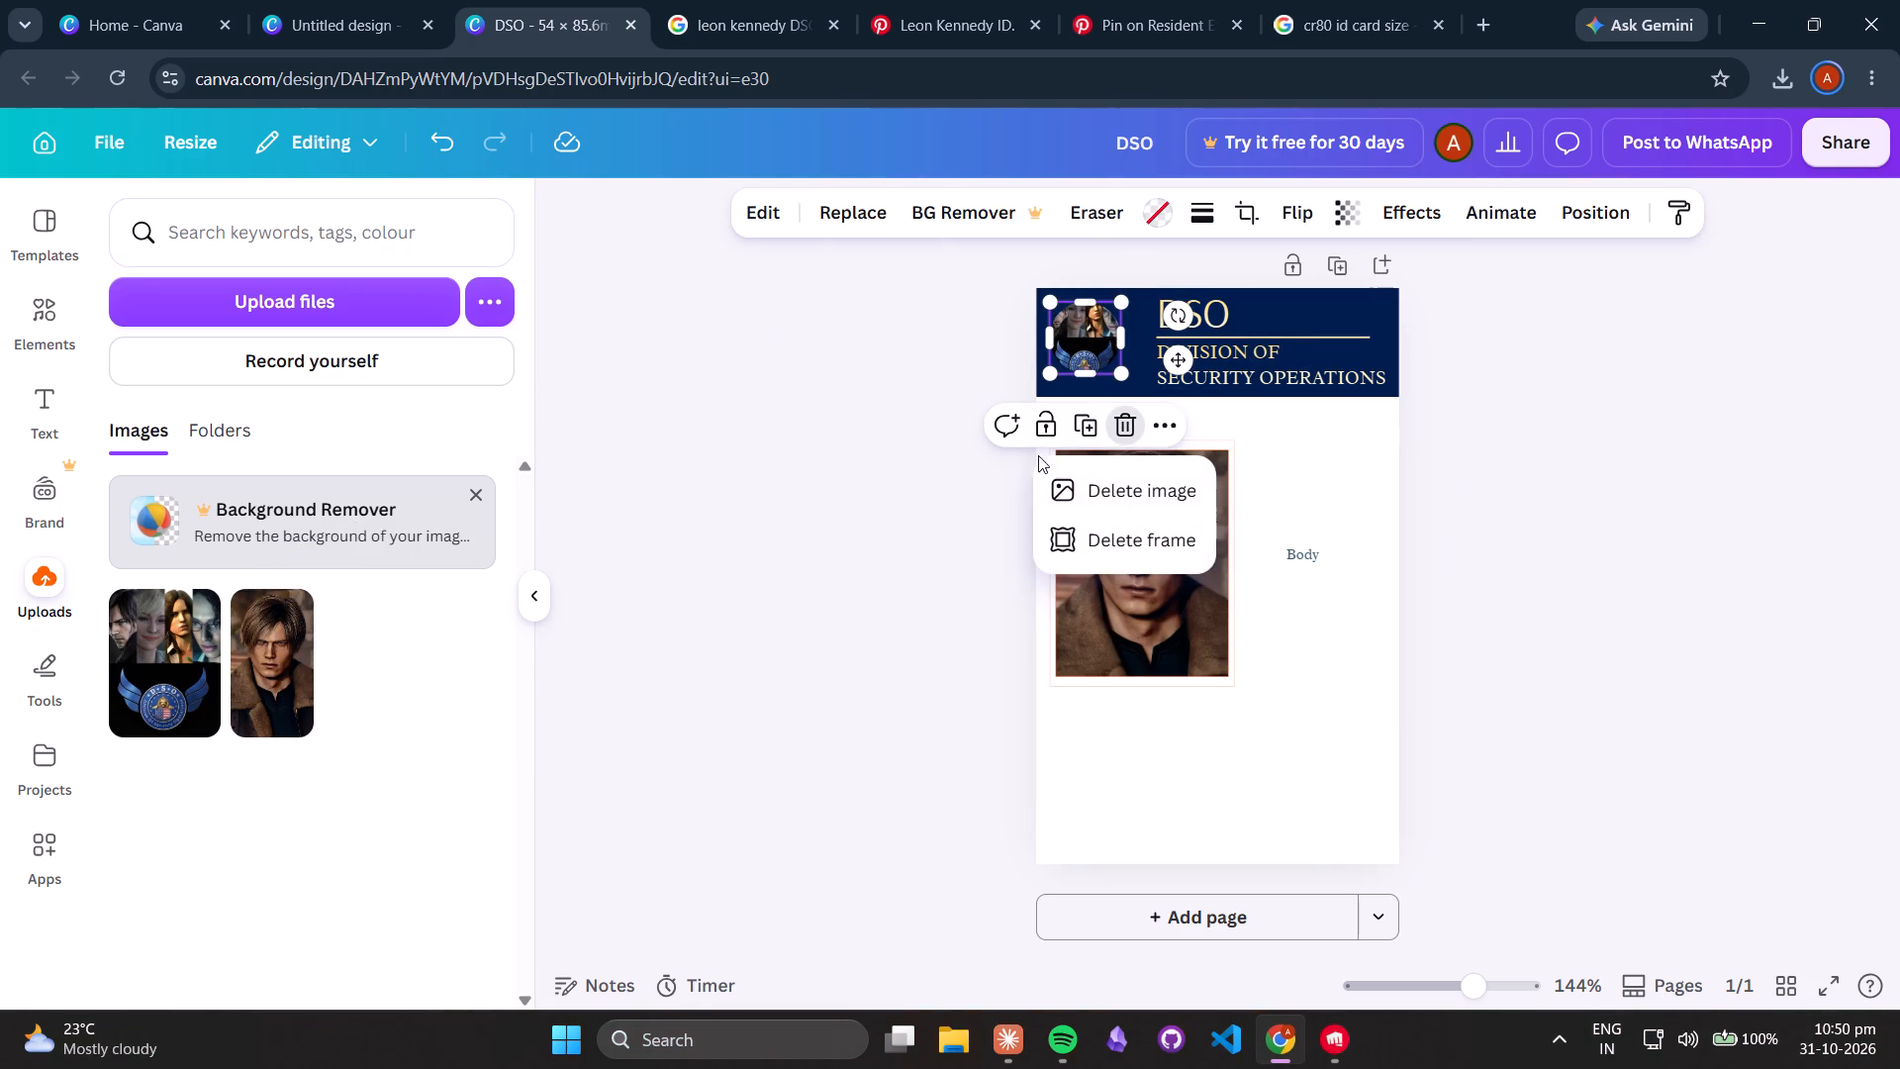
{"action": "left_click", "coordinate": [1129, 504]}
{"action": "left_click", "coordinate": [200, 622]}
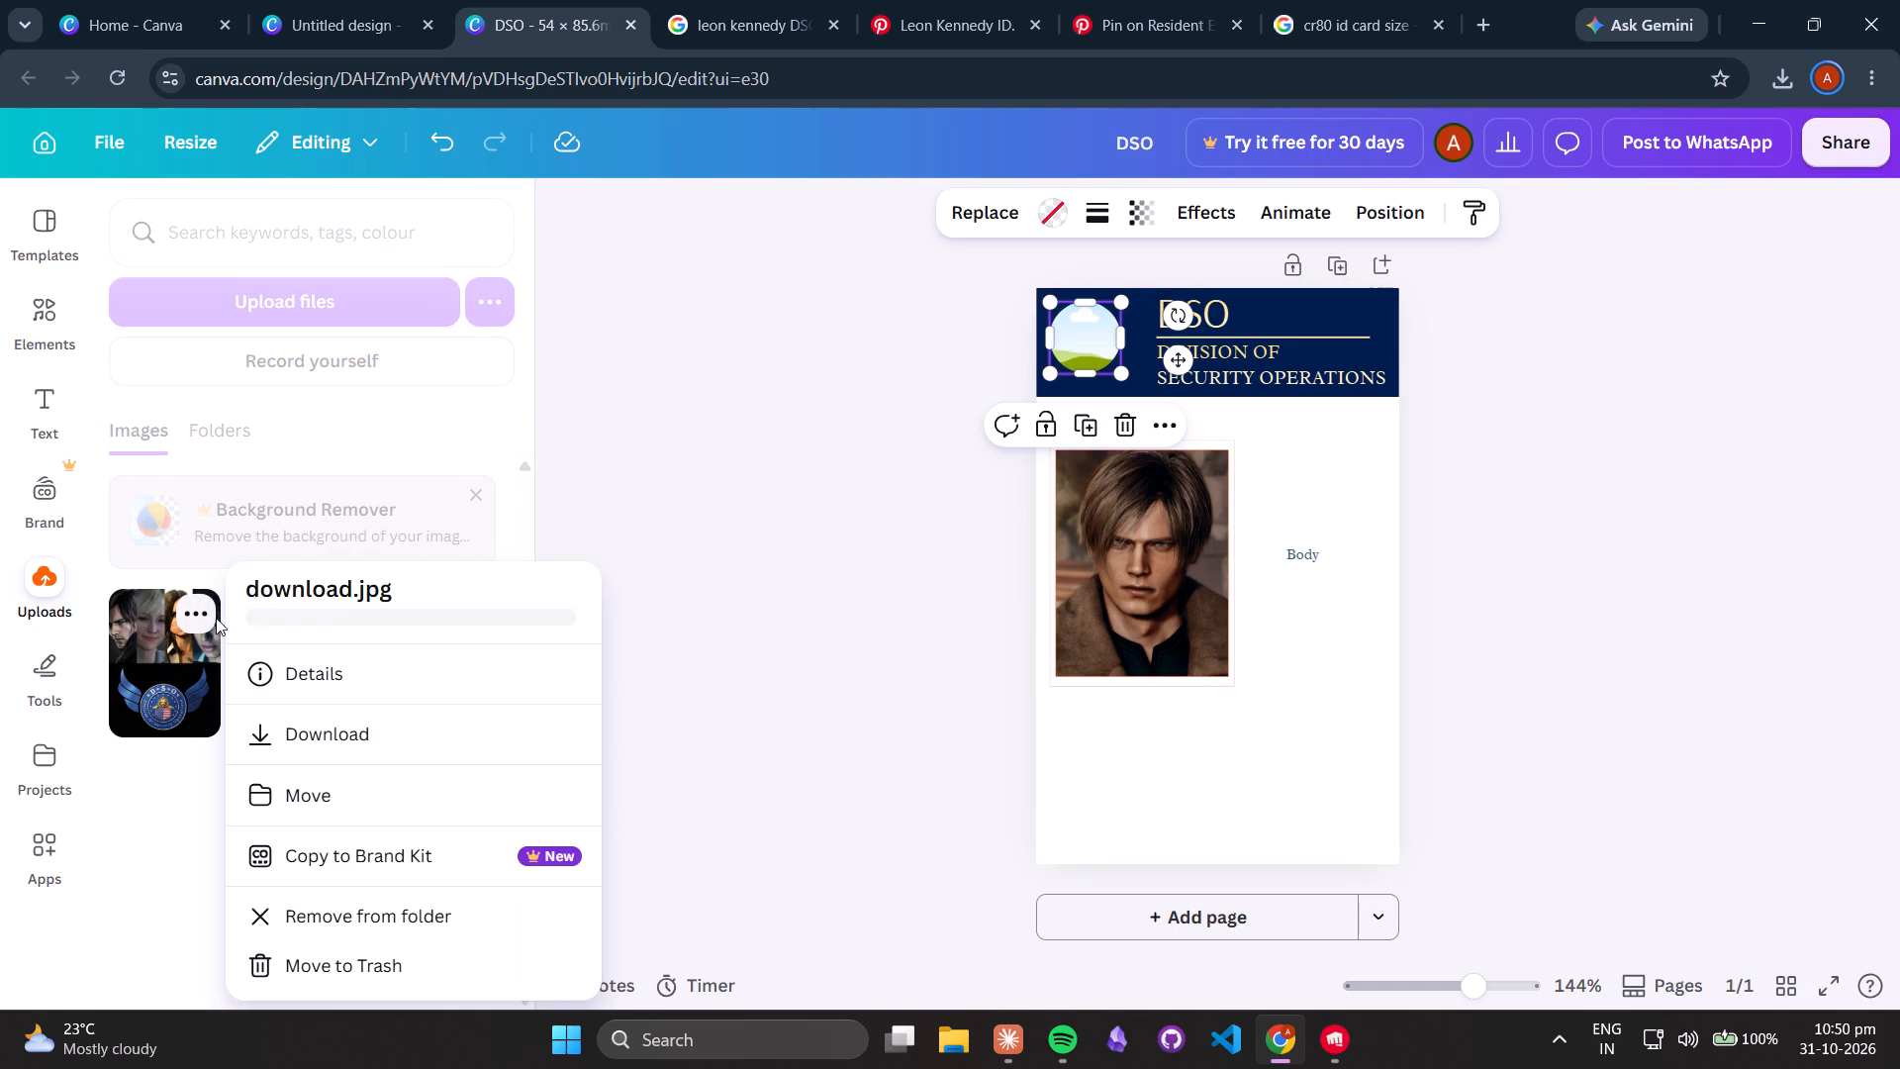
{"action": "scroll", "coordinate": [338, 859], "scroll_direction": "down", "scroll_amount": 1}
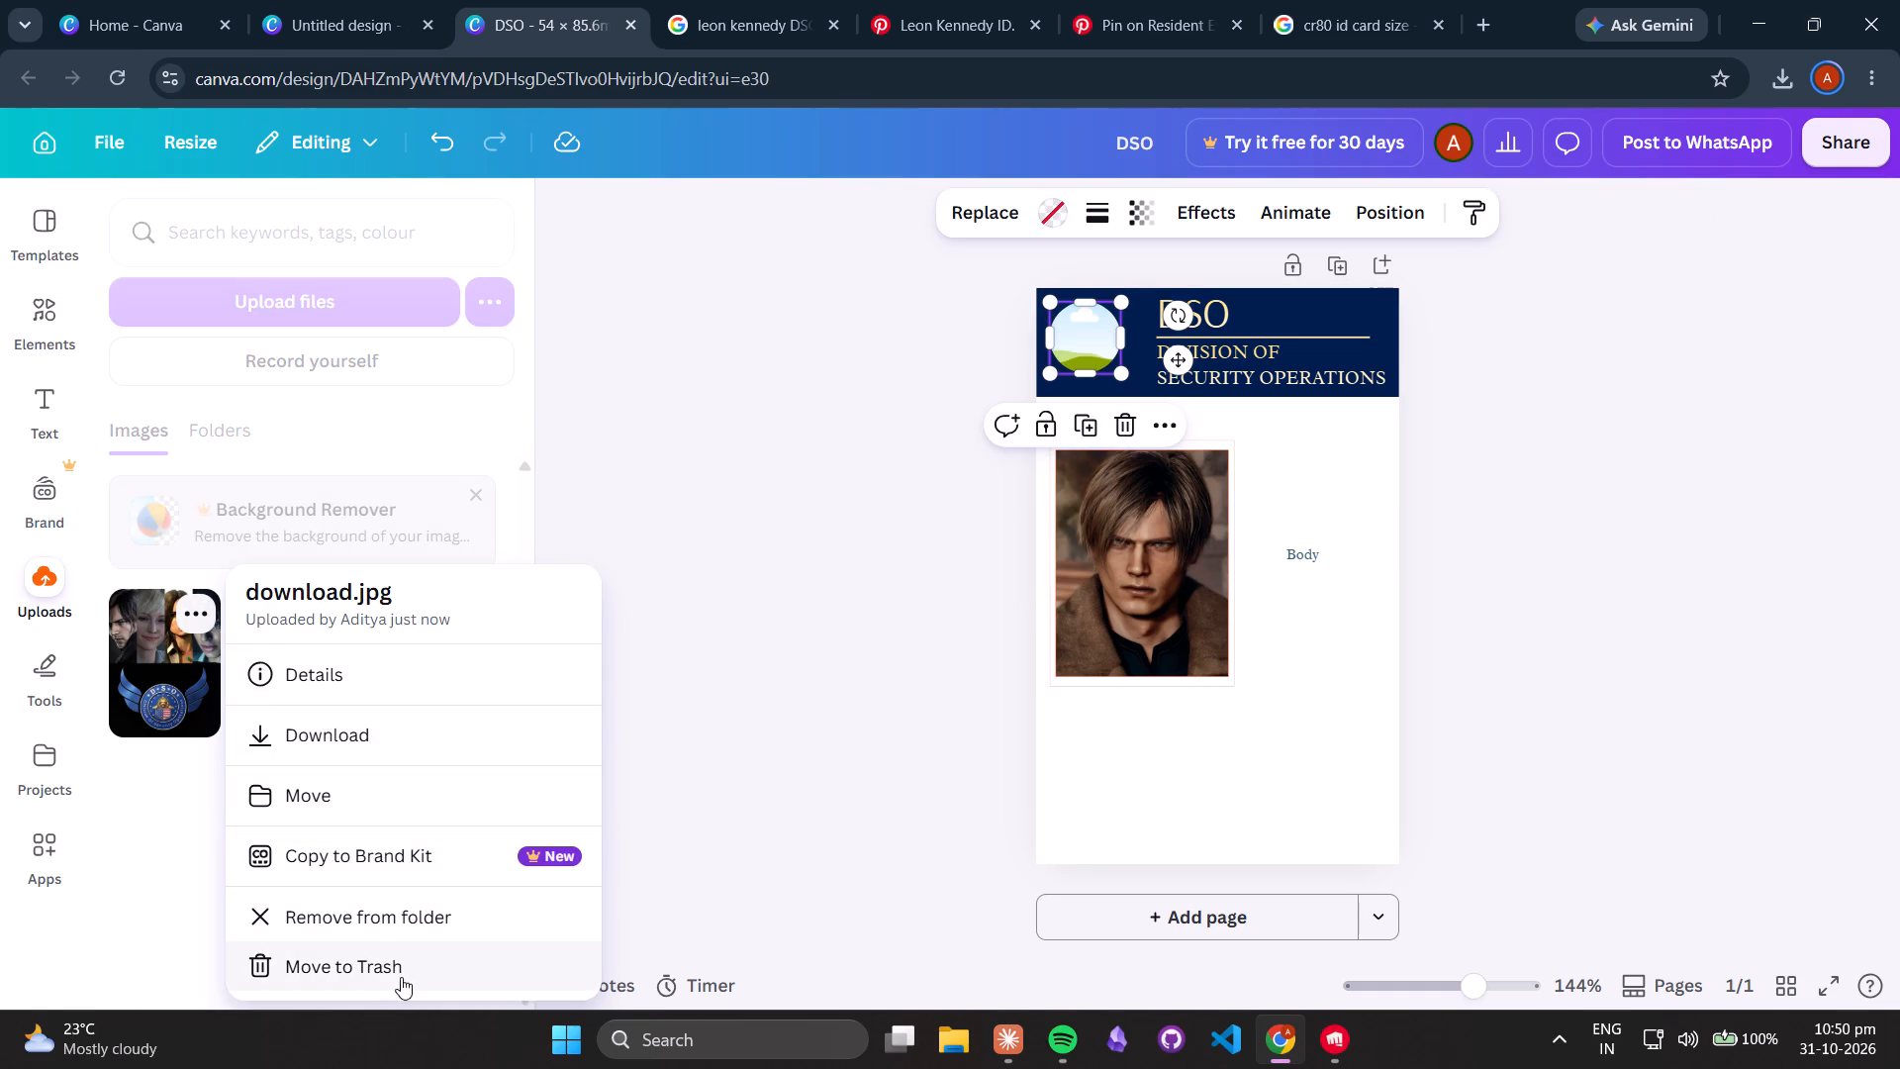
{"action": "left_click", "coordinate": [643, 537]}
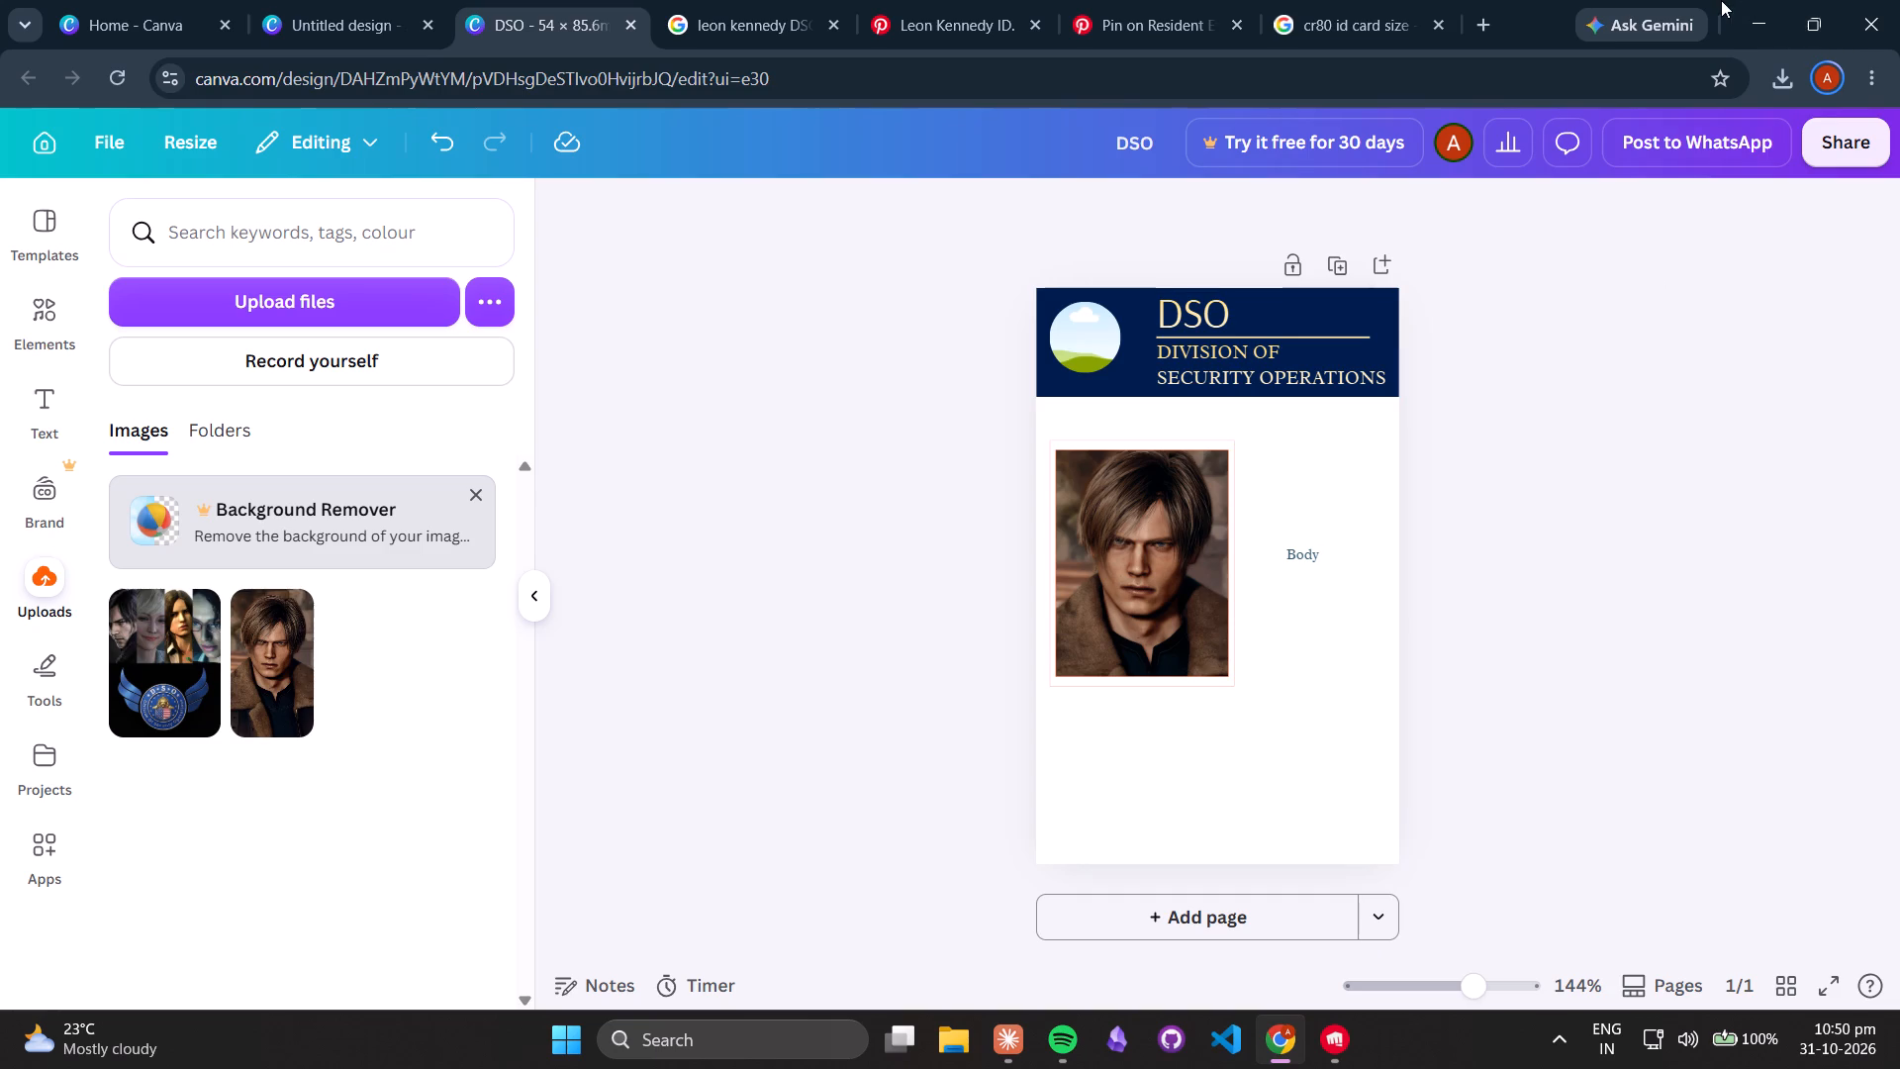
Switch to File Explorer and open the download JPG from the Downloads folder with Snipping Tool.
{"action": "left_click", "coordinate": [1753, 3]}
{"action": "left_click", "coordinate": [966, 1032]}
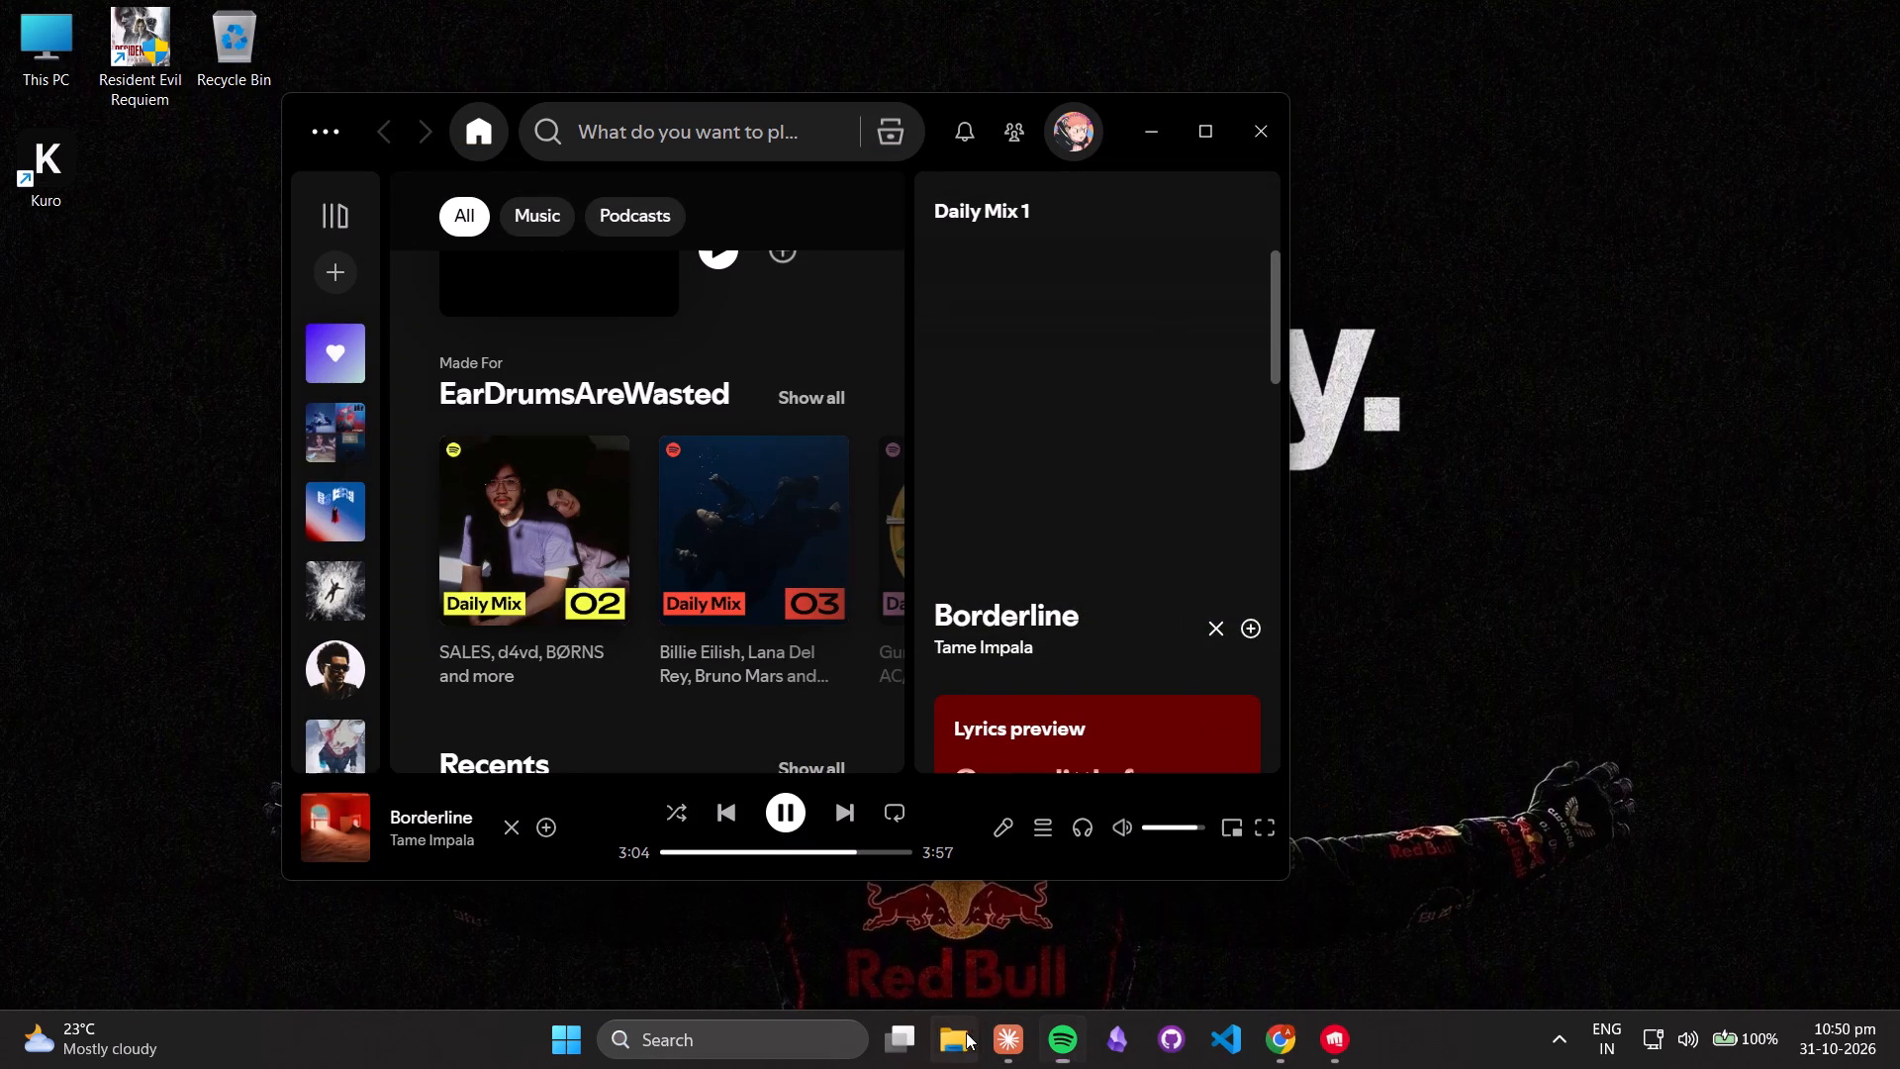
{"action": "left_click", "coordinate": [573, 571]}
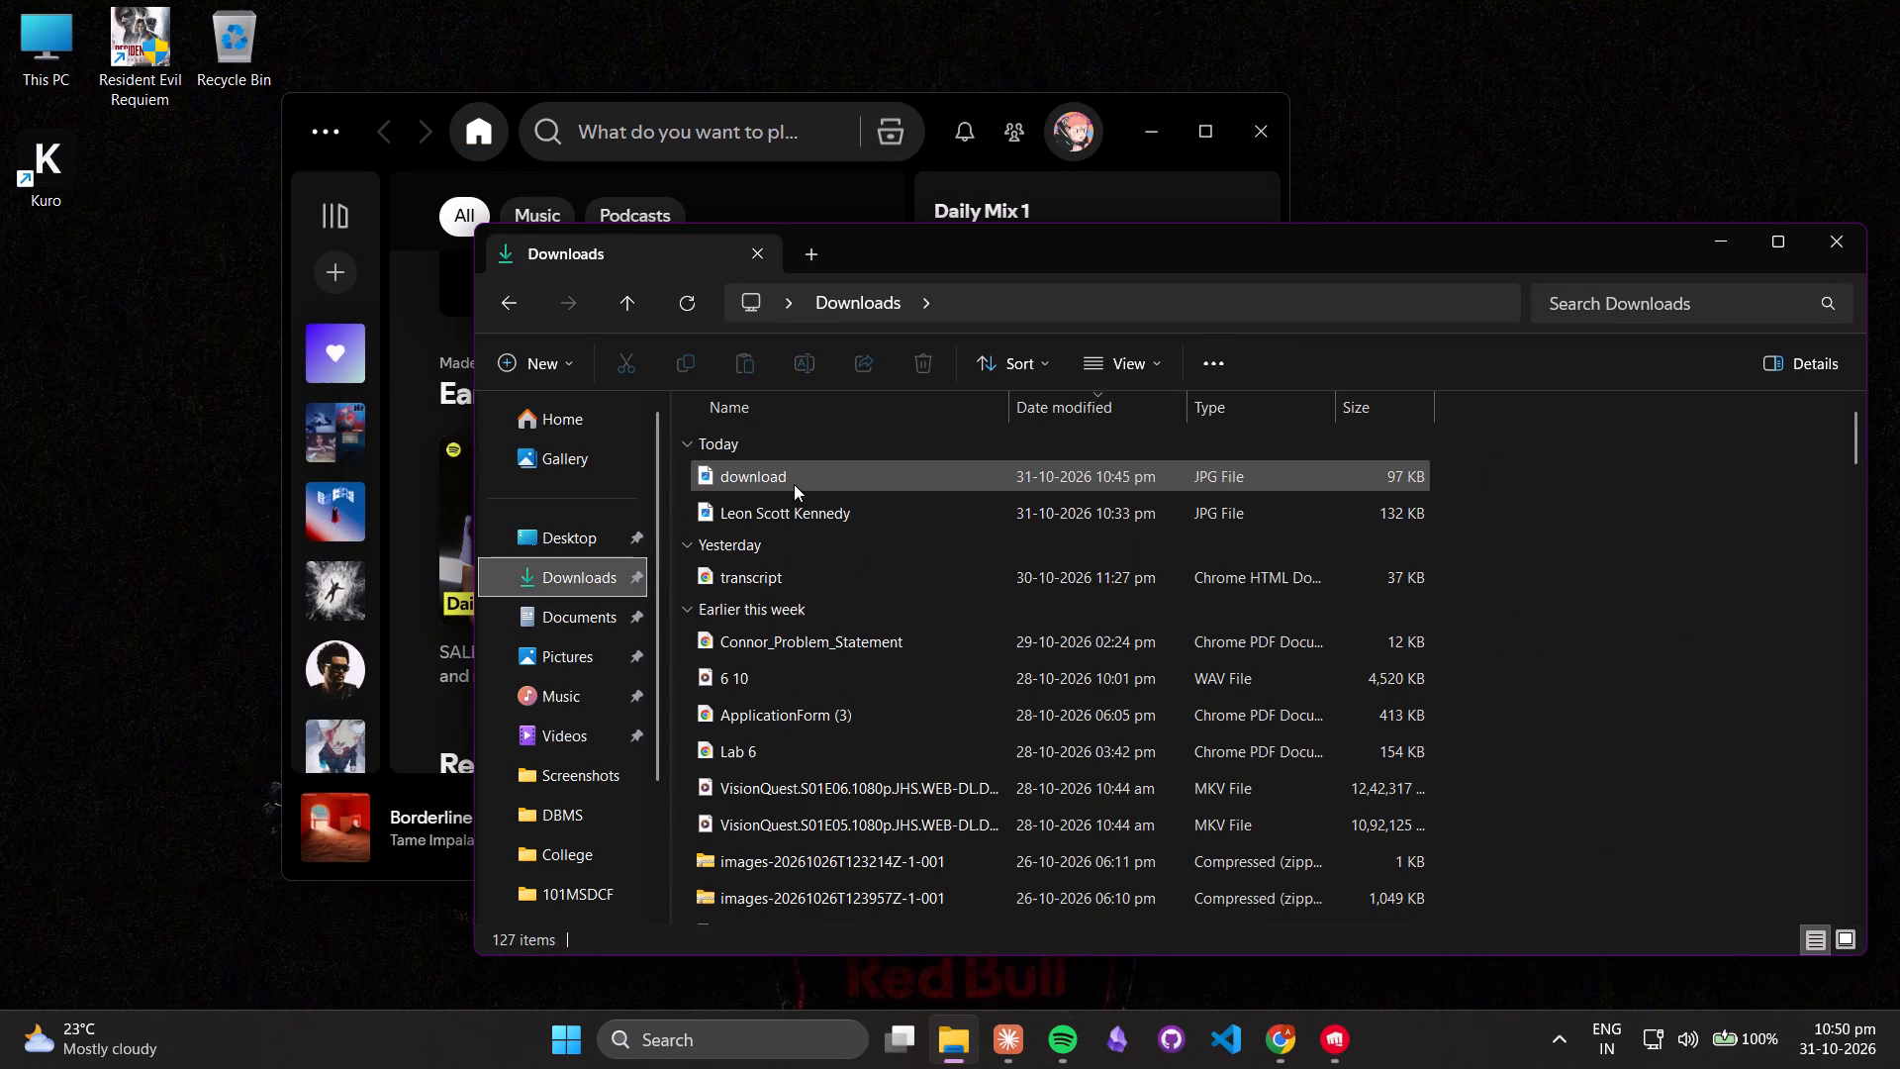
{"action": "left_click", "coordinate": [799, 476]}
{"action": "right_click", "coordinate": [799, 476]}
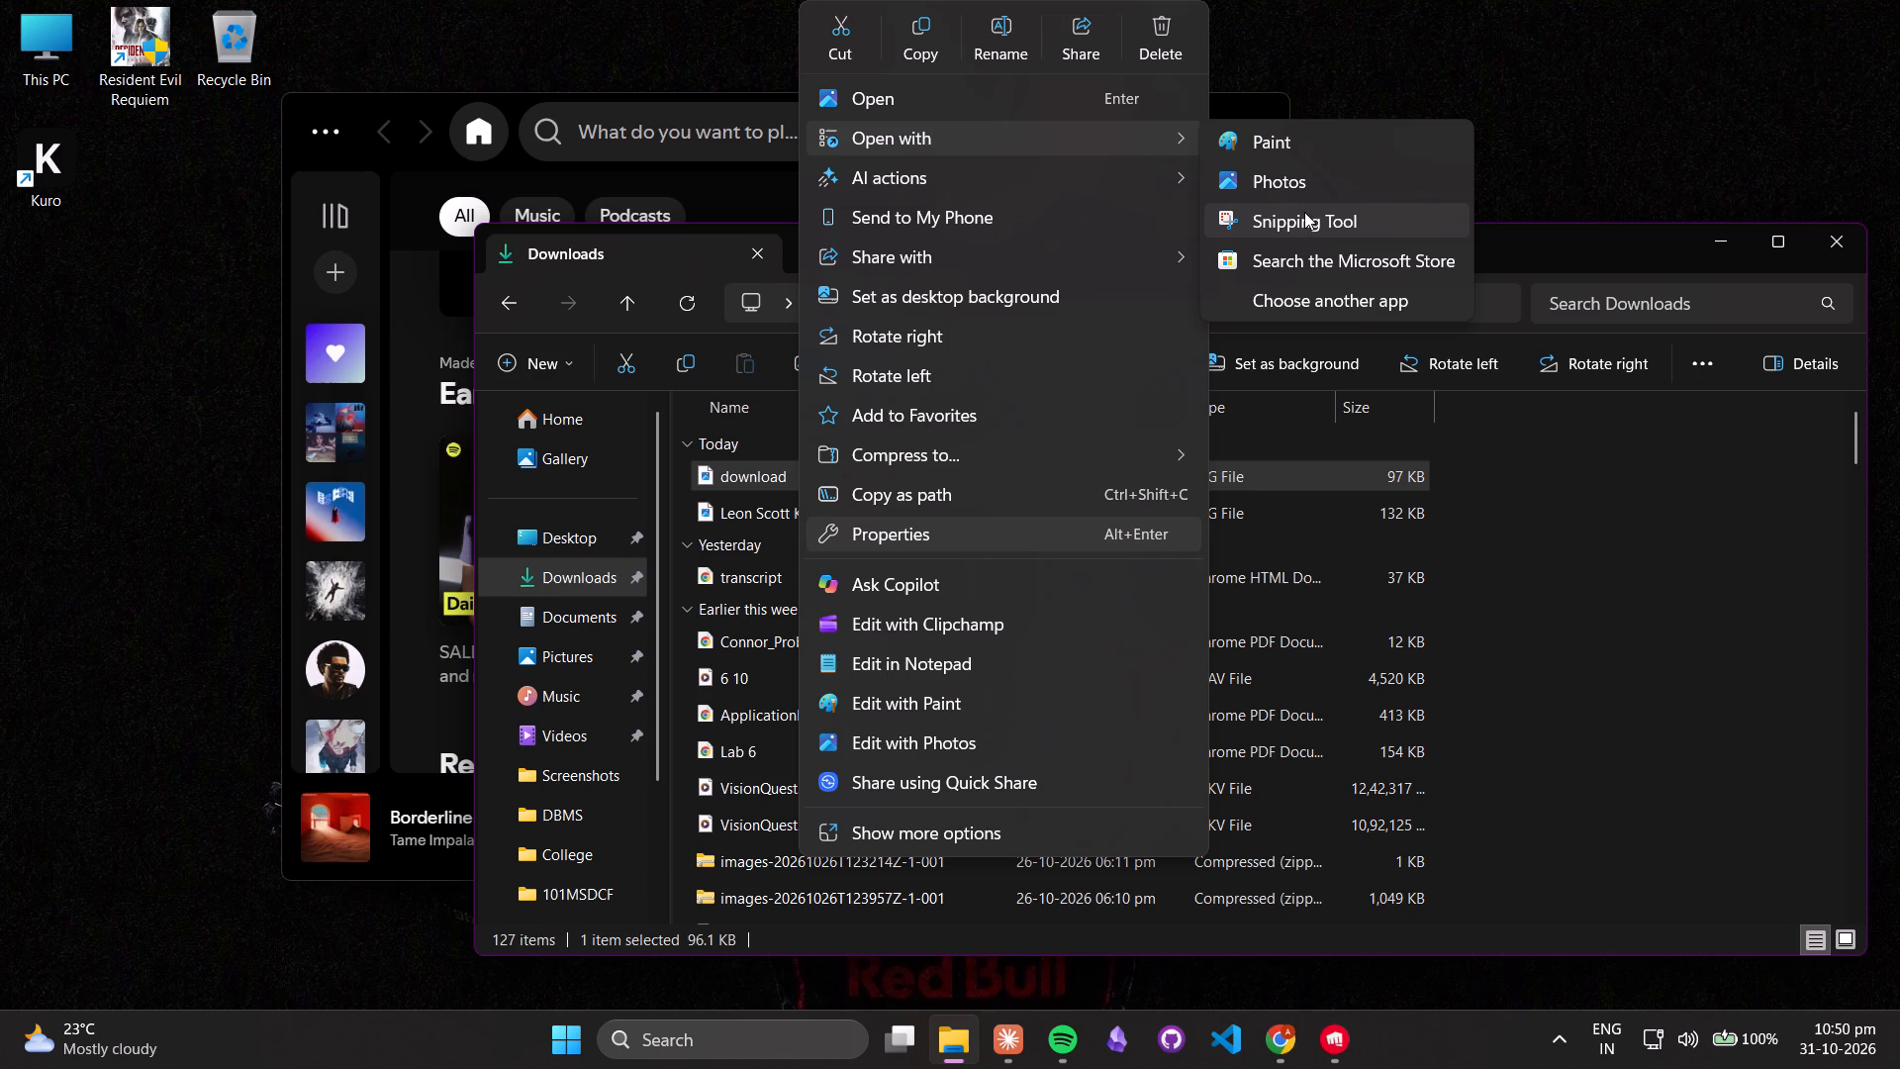
{"action": "left_click", "coordinate": [1313, 220]}
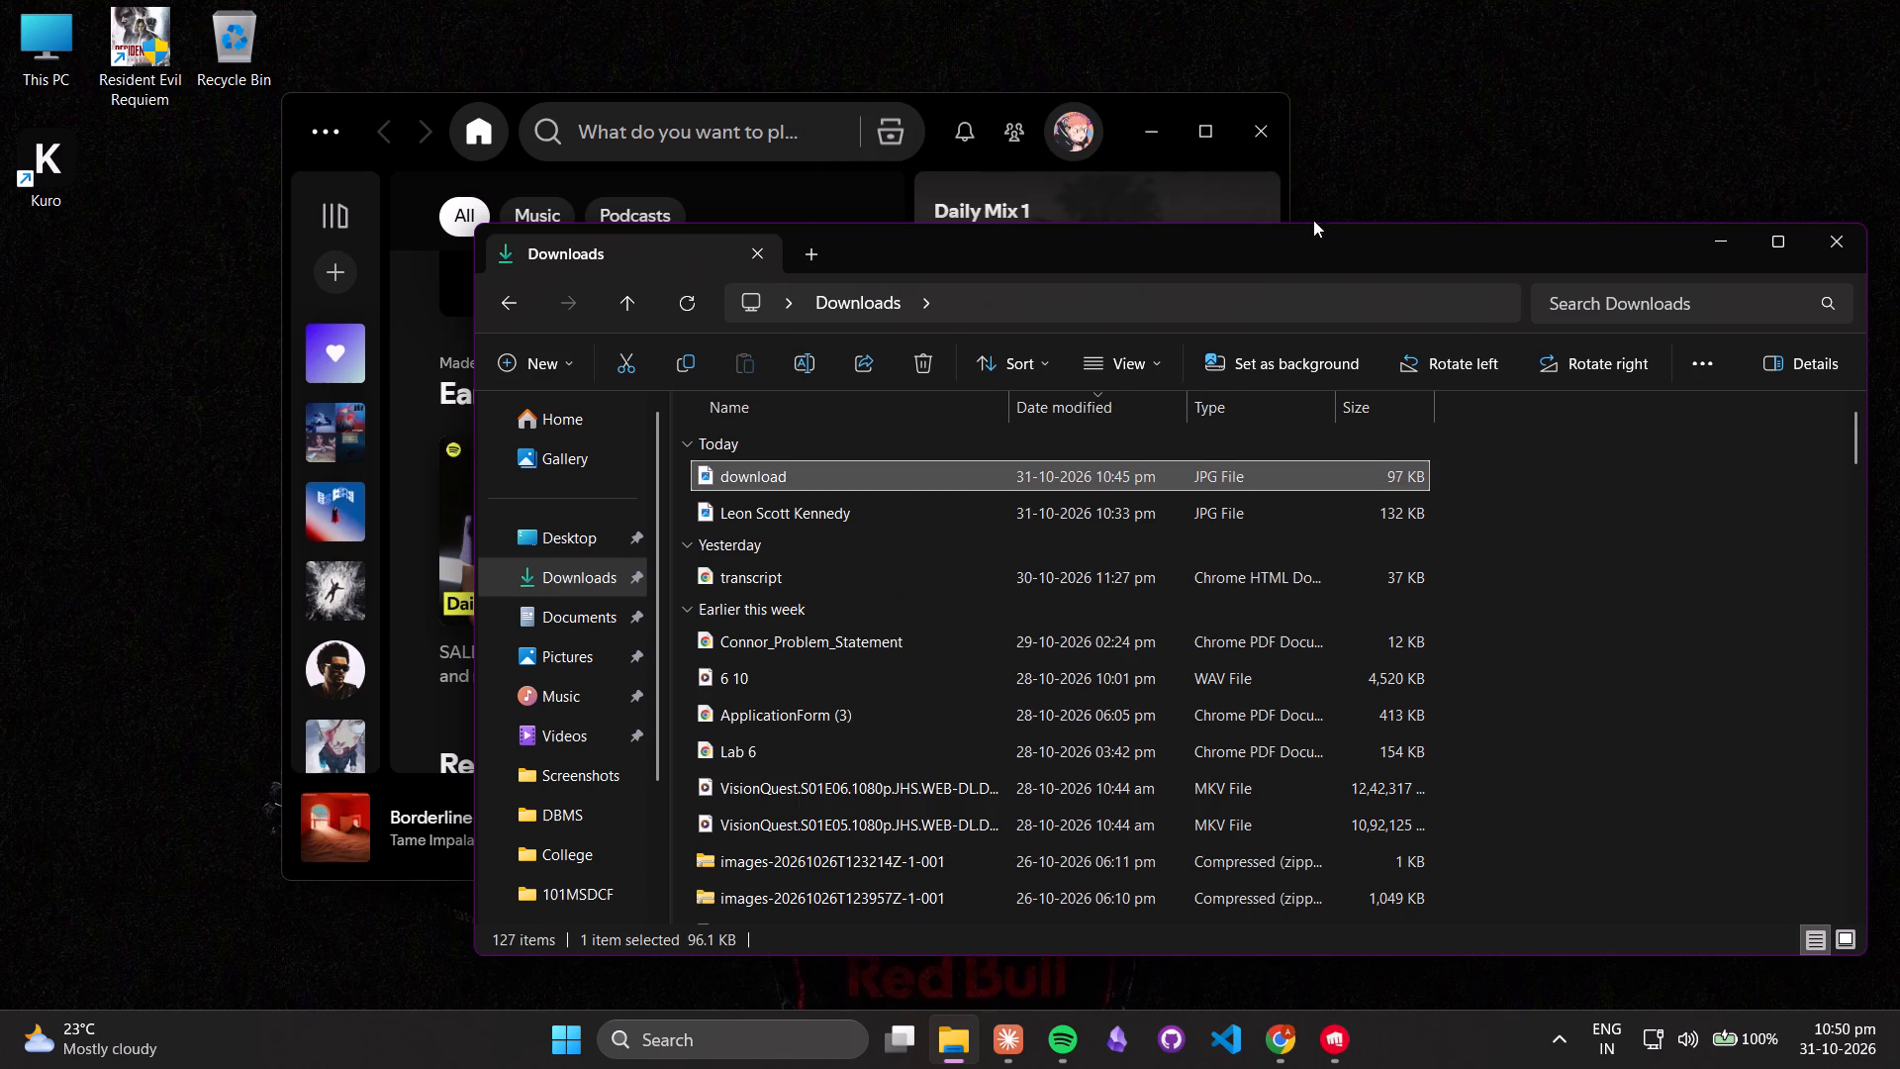
{"action": "left_click", "coordinate": [1729, 401]}
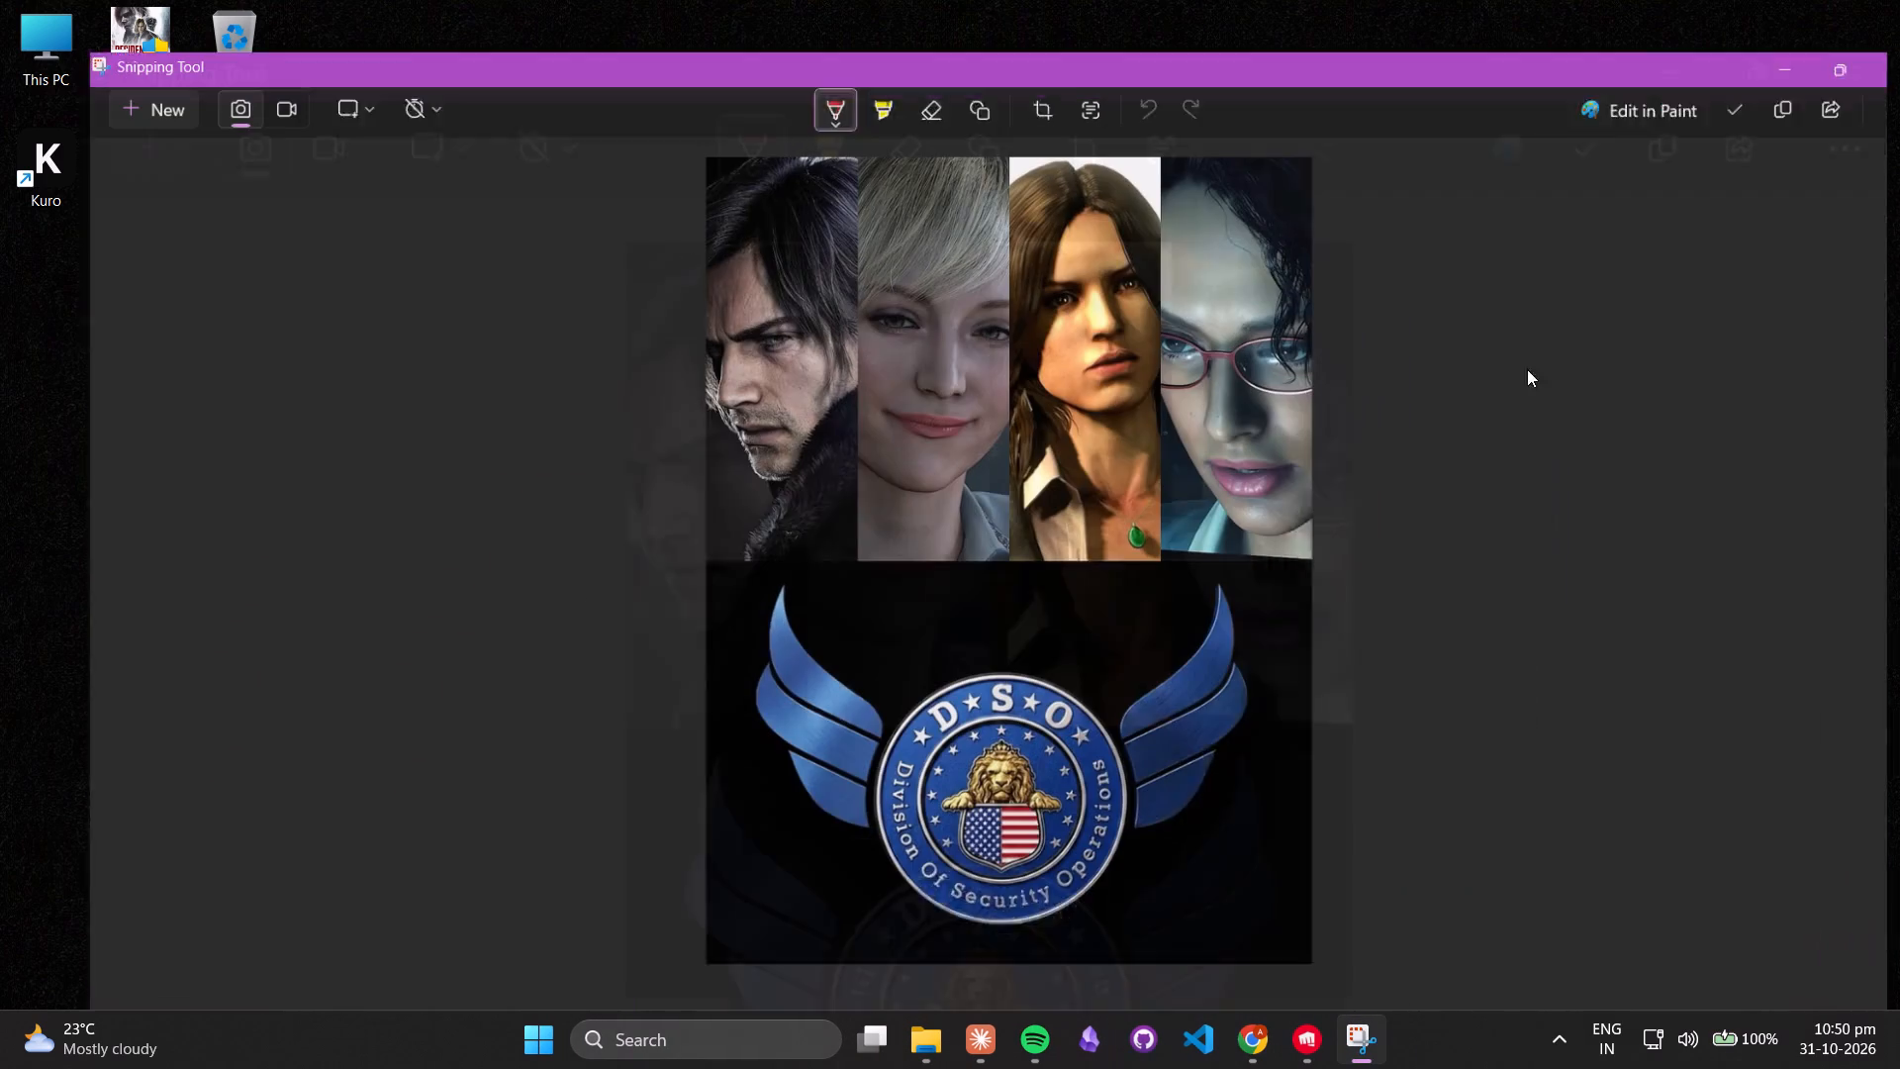
Crop the image to its lower part, leaving only the winged DSO emblem on the black background.
{"action": "left_click", "coordinate": [972, 55]}
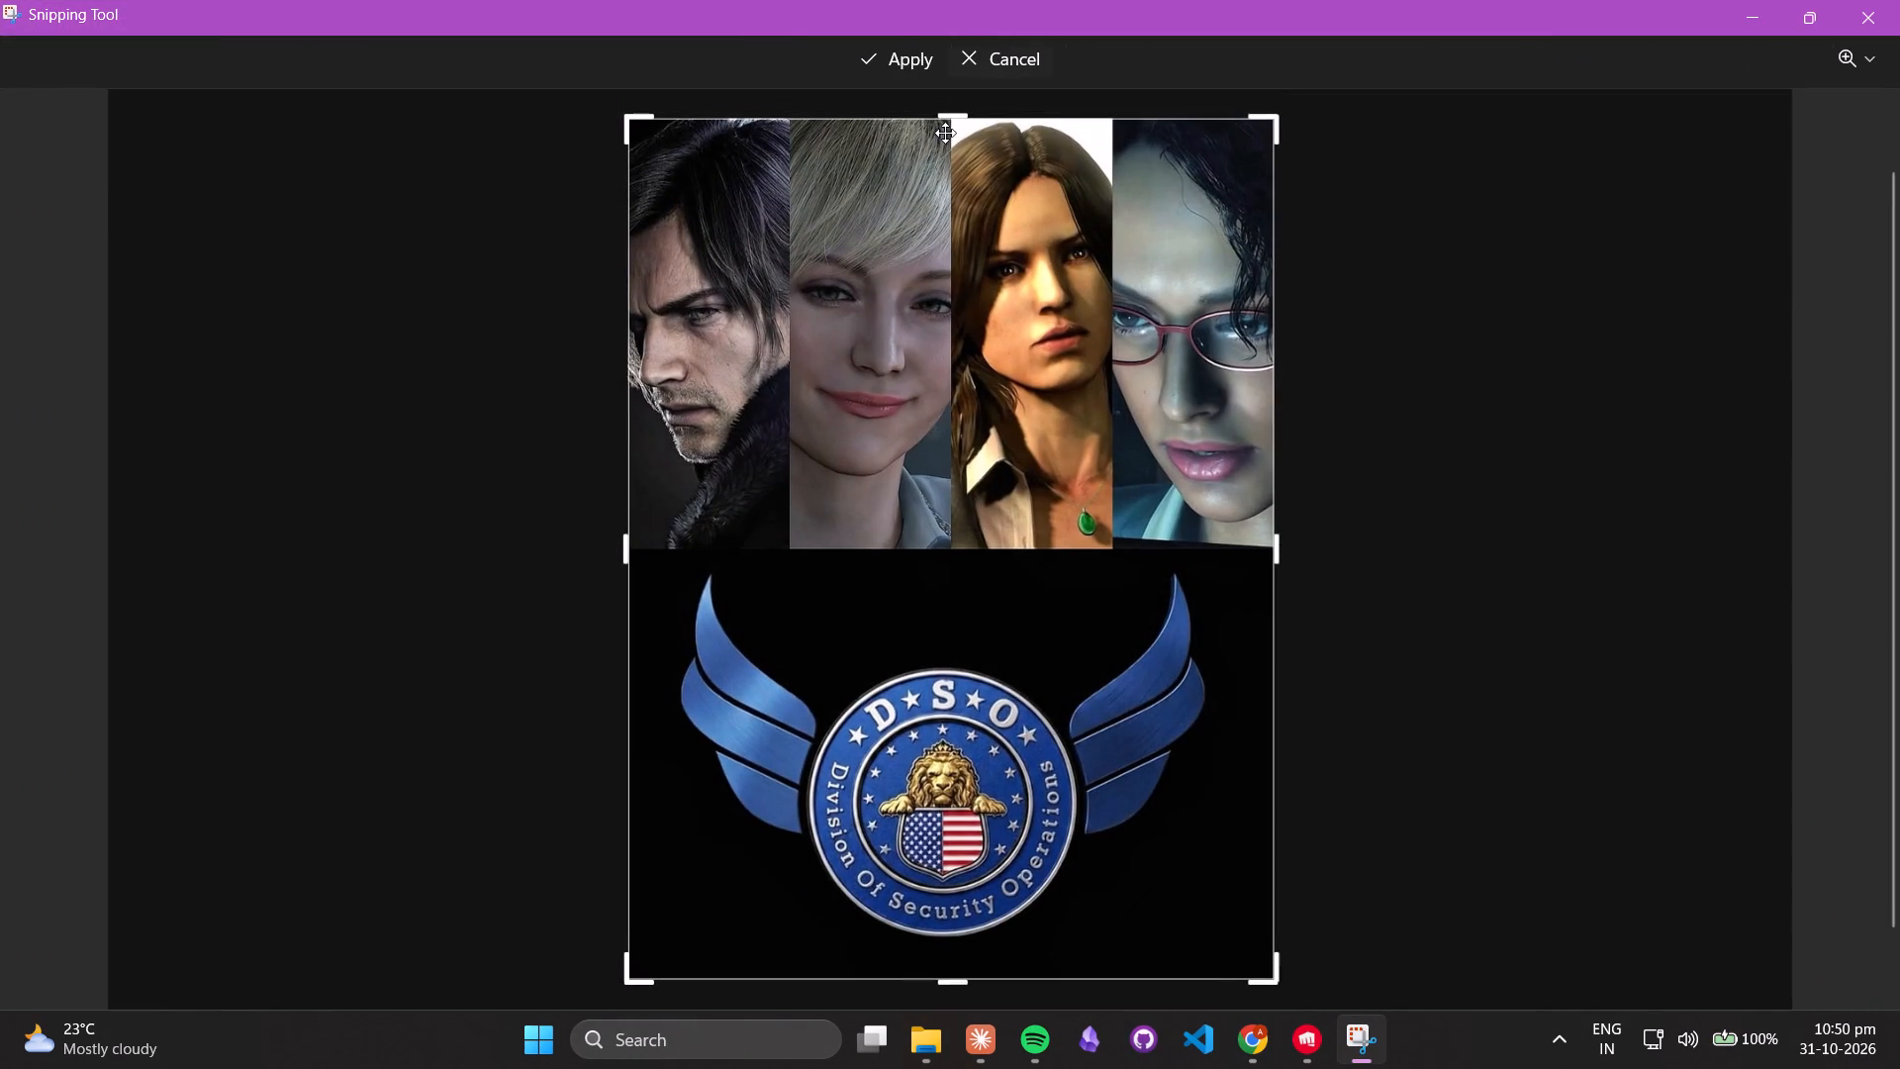
{"action": "left_click_drag", "start_coordinate": [941, 117], "coordinate": [957, 428]}
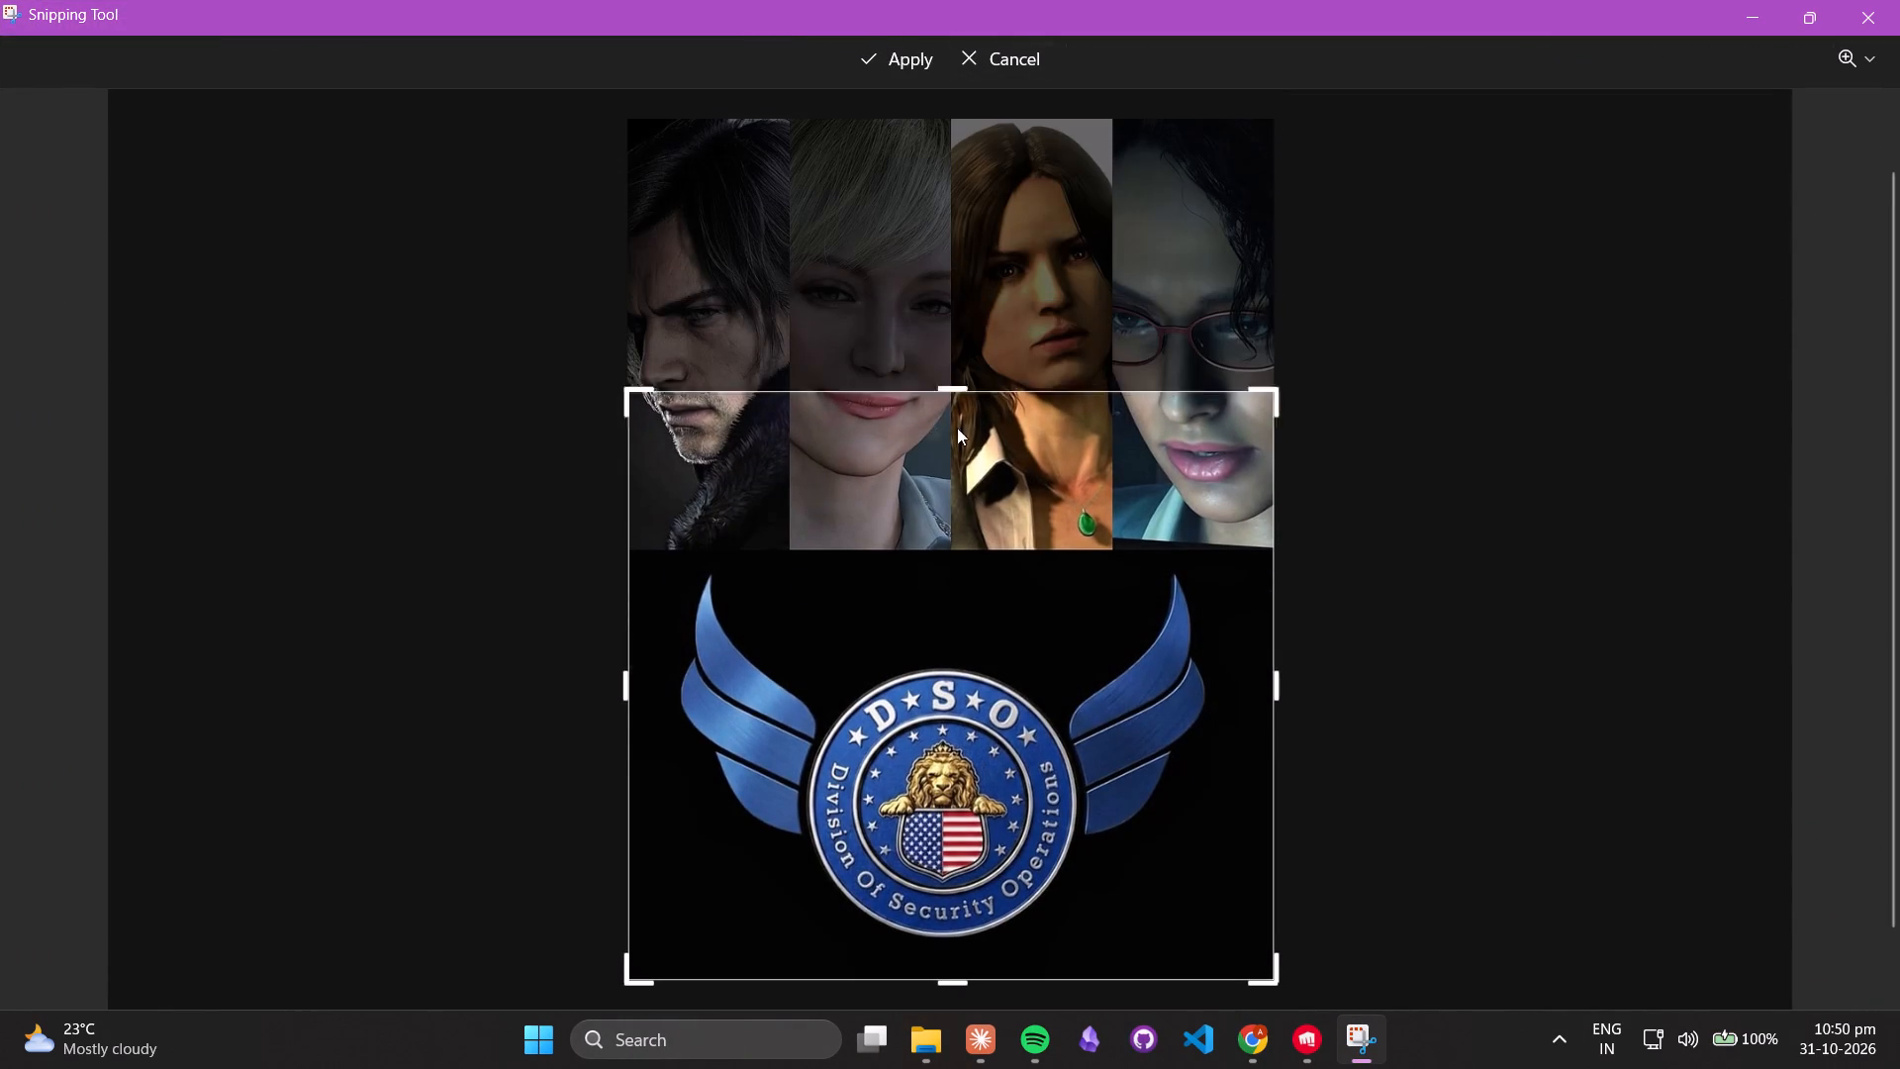
{"action": "left_click_drag", "start_coordinate": [957, 428], "coordinate": [963, 552]}
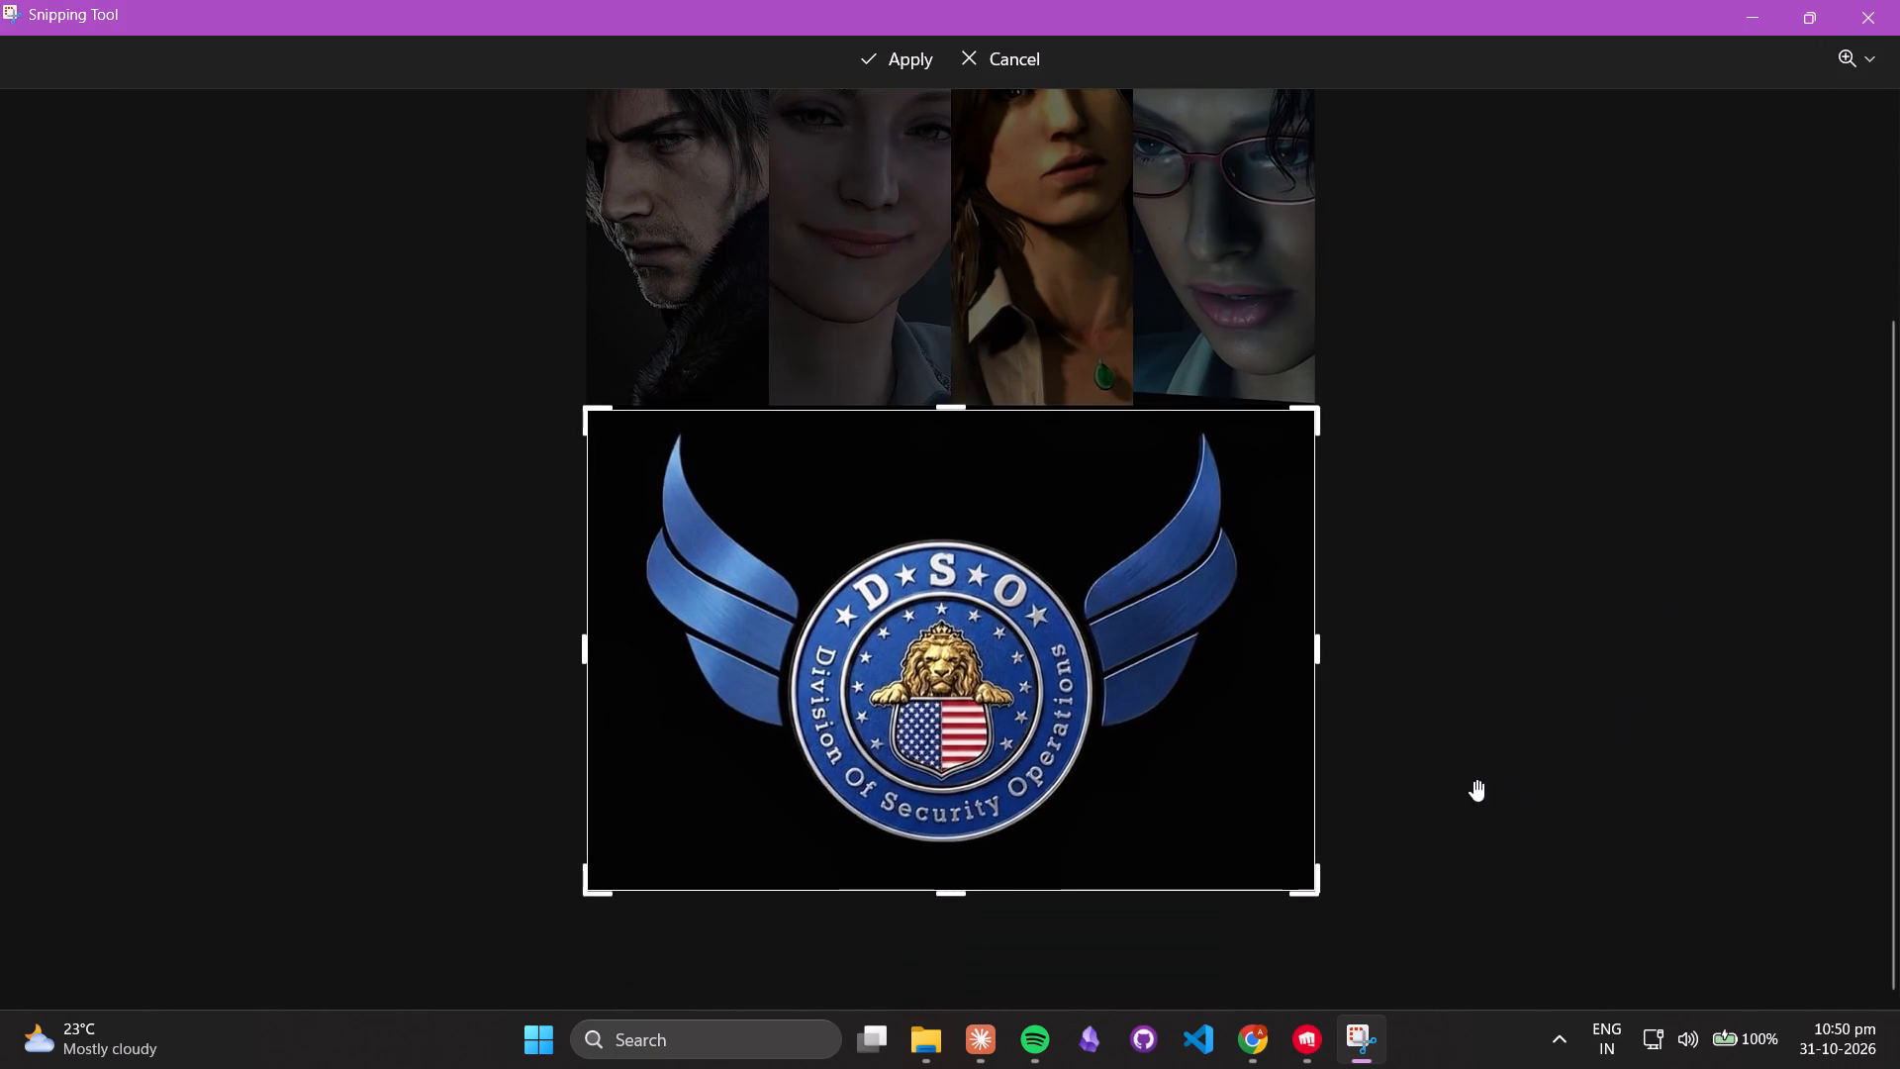
{"action": "left_click", "coordinate": [874, 54]}
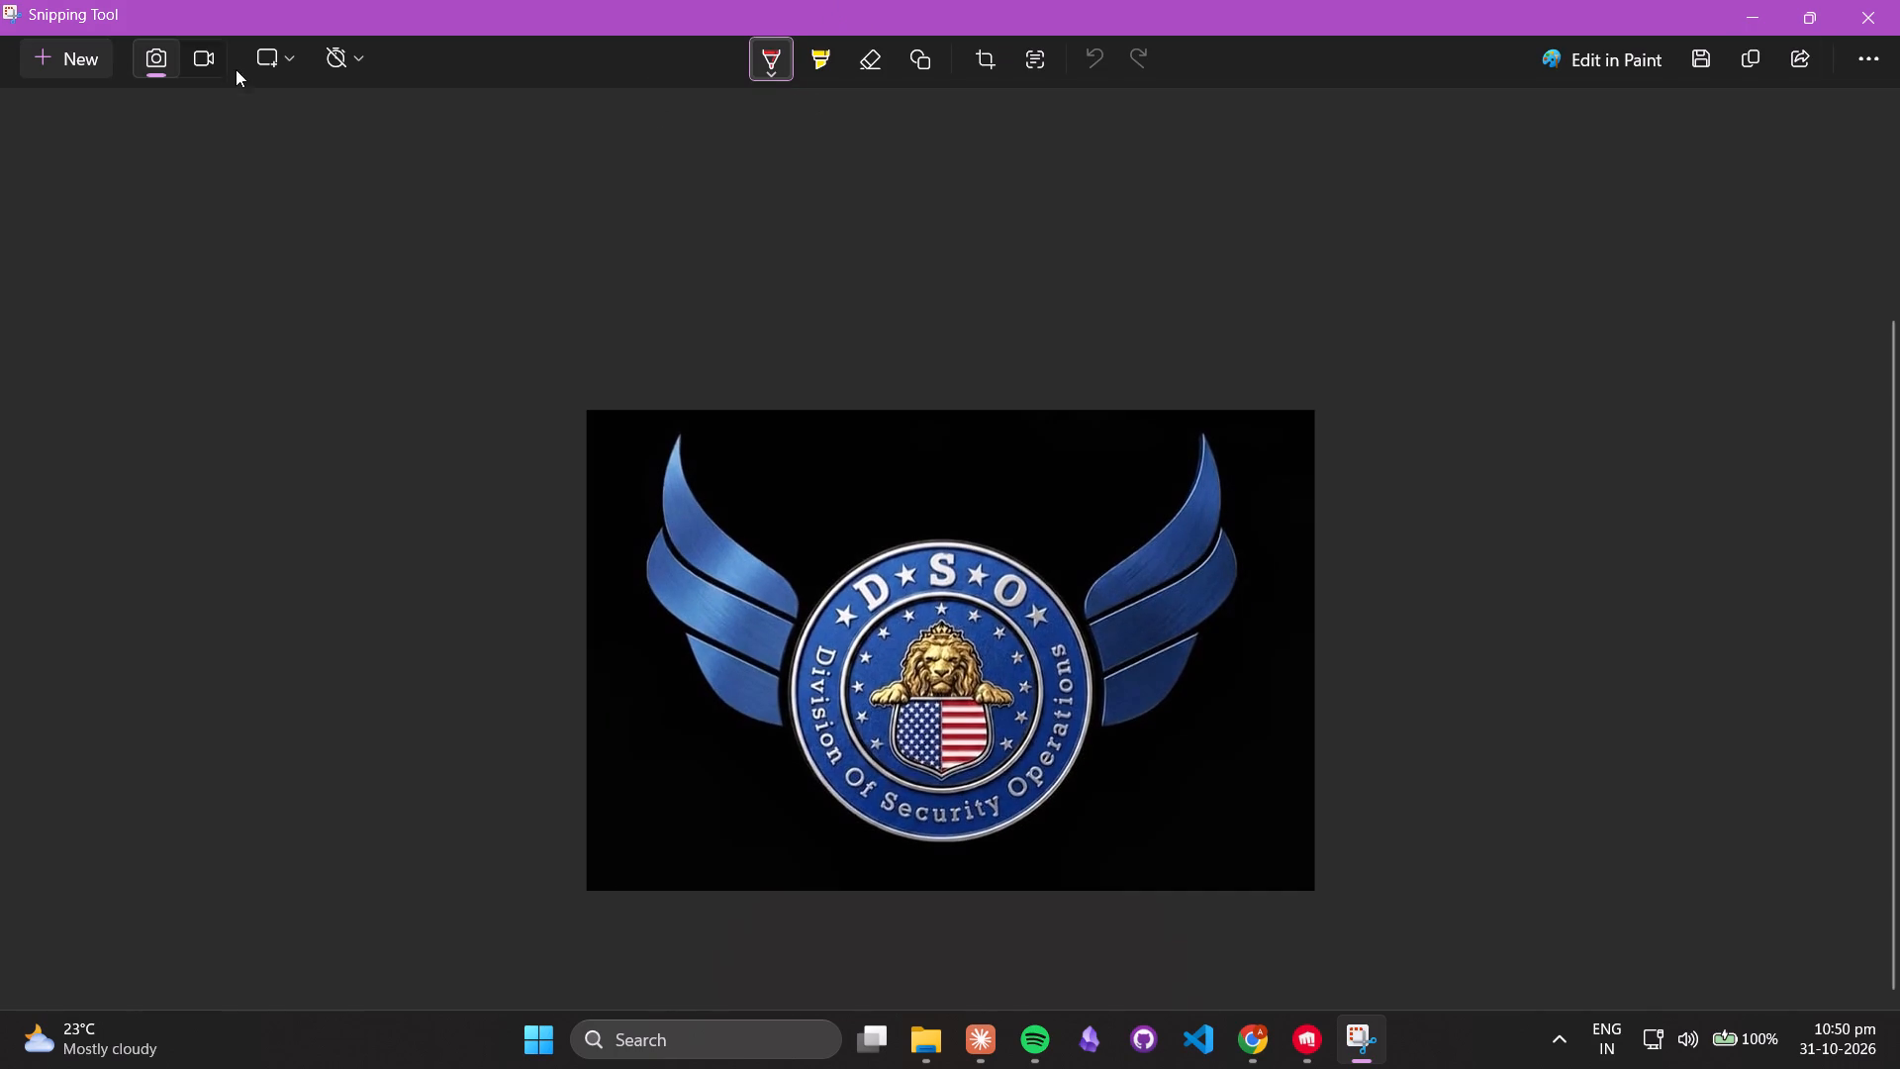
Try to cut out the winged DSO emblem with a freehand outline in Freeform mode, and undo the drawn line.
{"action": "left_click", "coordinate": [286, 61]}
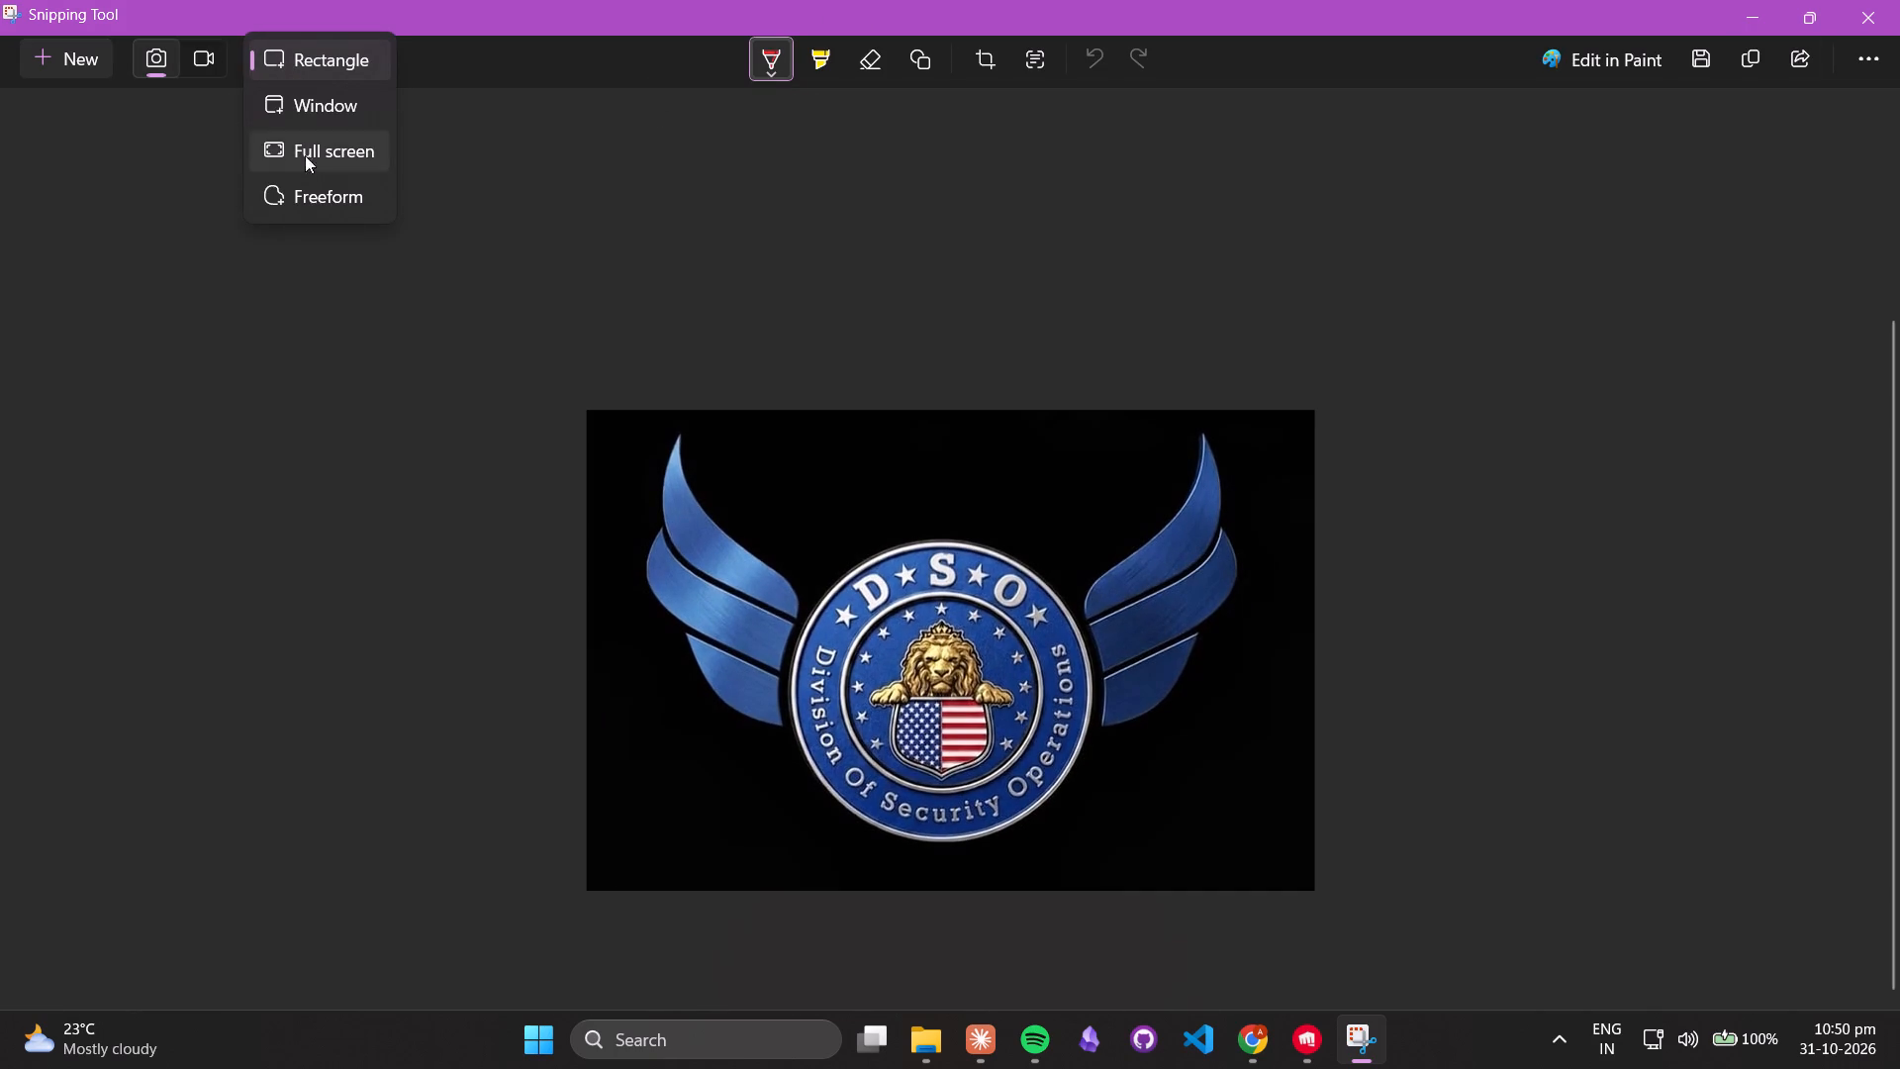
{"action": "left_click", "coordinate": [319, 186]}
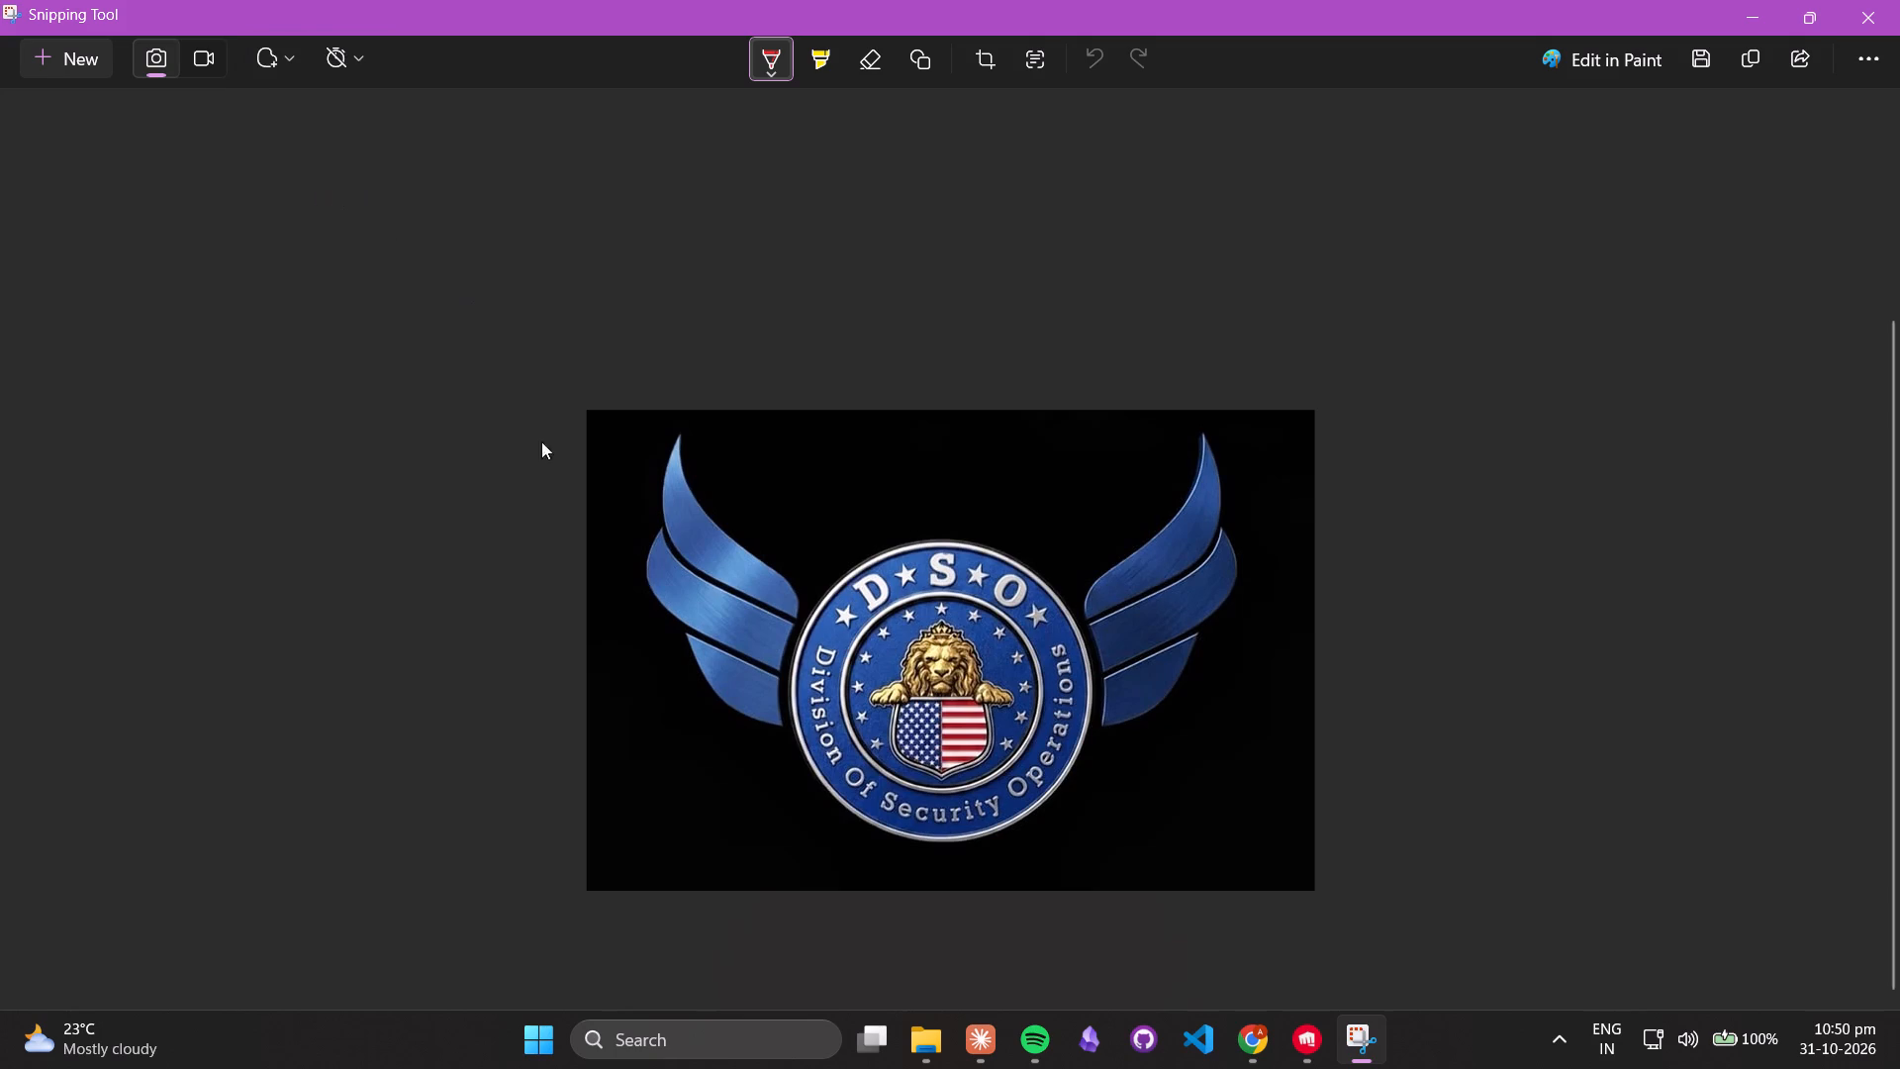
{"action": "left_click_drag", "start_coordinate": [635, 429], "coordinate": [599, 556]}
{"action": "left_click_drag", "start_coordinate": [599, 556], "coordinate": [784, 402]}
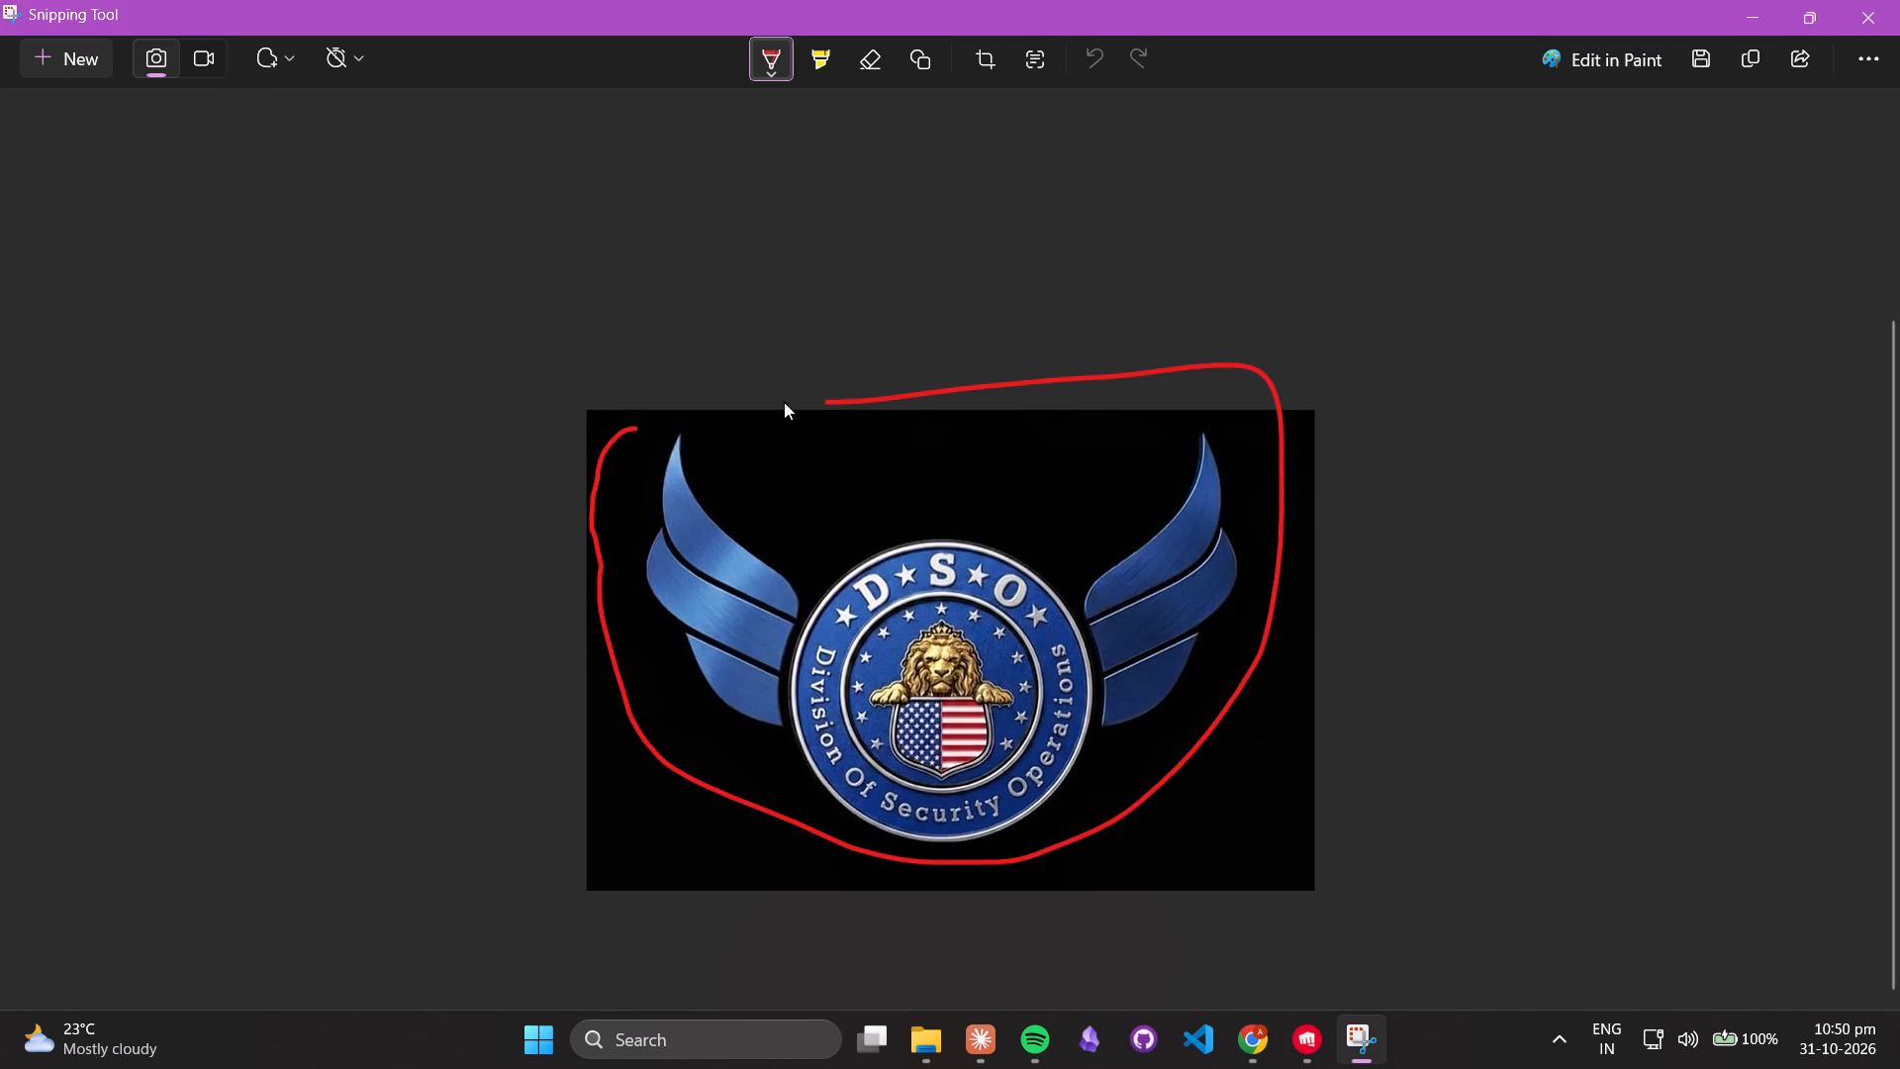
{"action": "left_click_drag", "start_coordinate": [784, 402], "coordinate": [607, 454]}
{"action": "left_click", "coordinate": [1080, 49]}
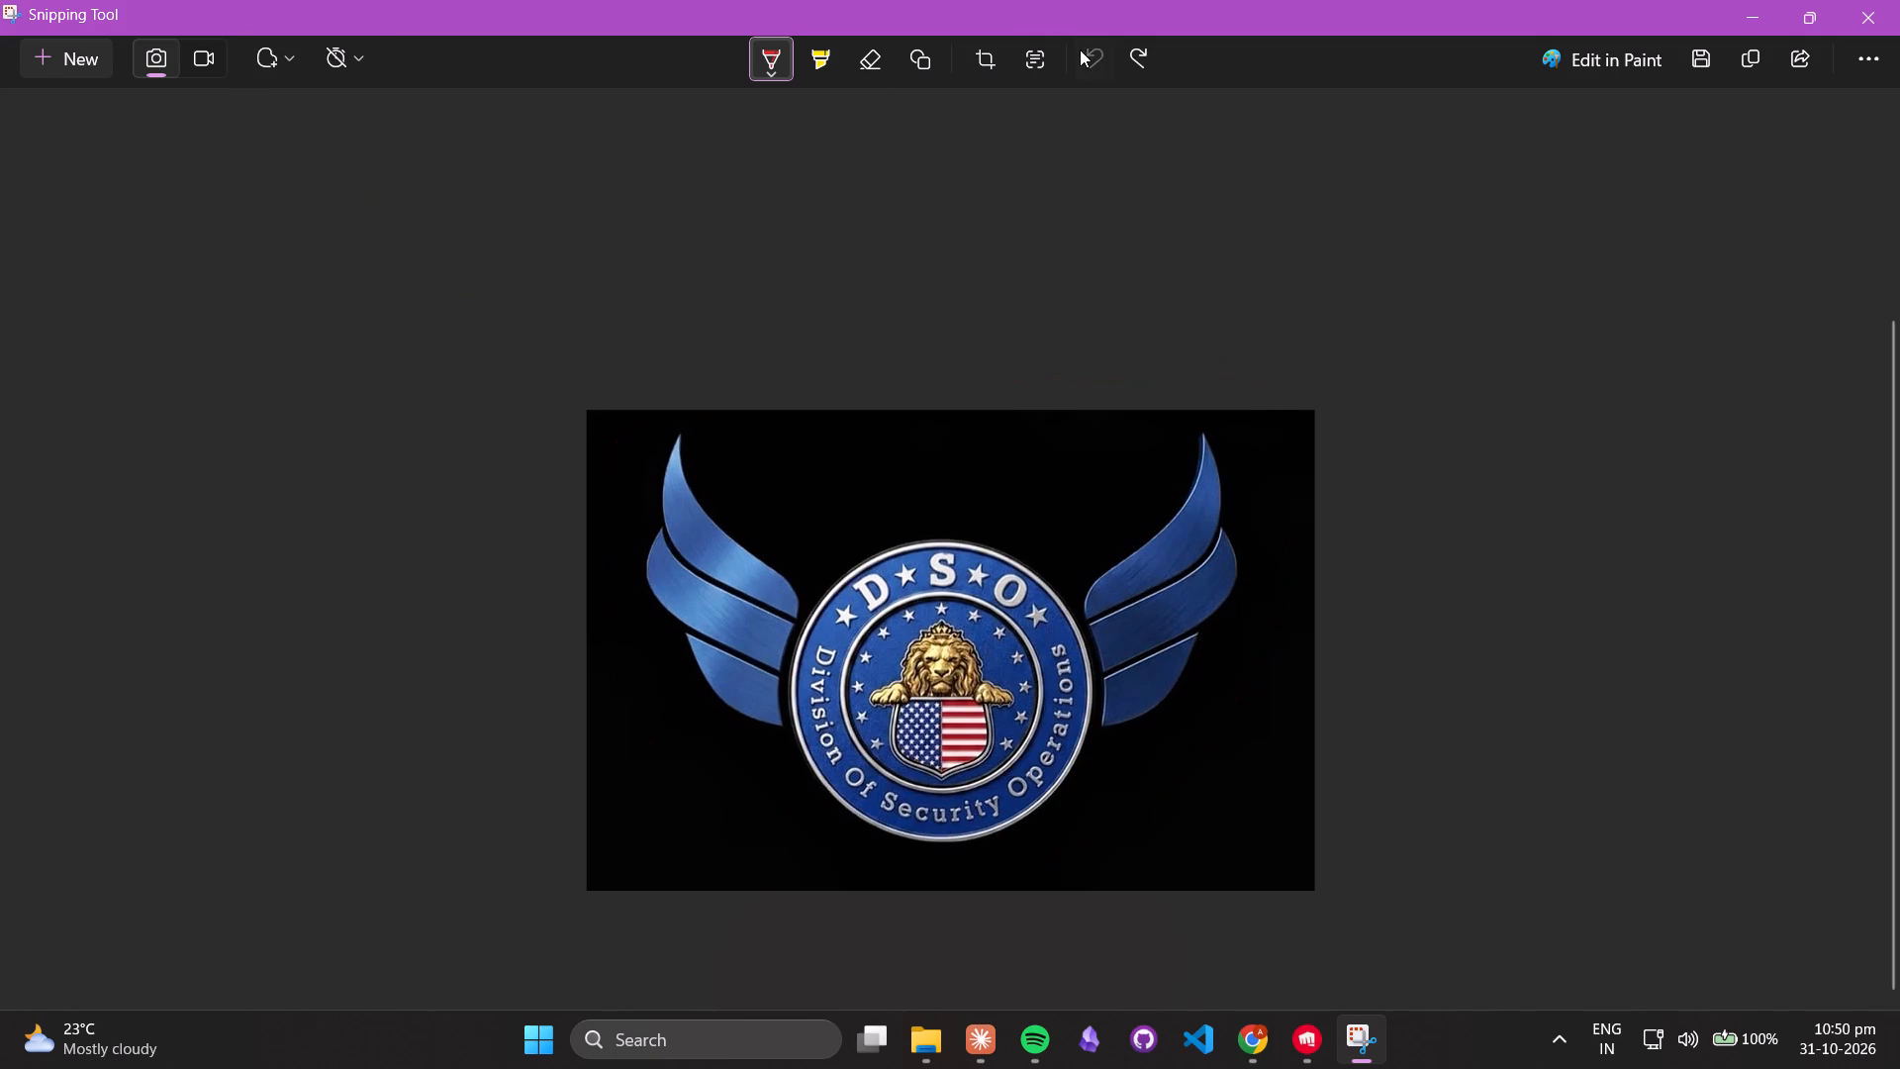
Save the cropped emblem image as download in JPG format in the Downloads folder, replacing the existing file.
{"action": "left_click", "coordinate": [1704, 56]}
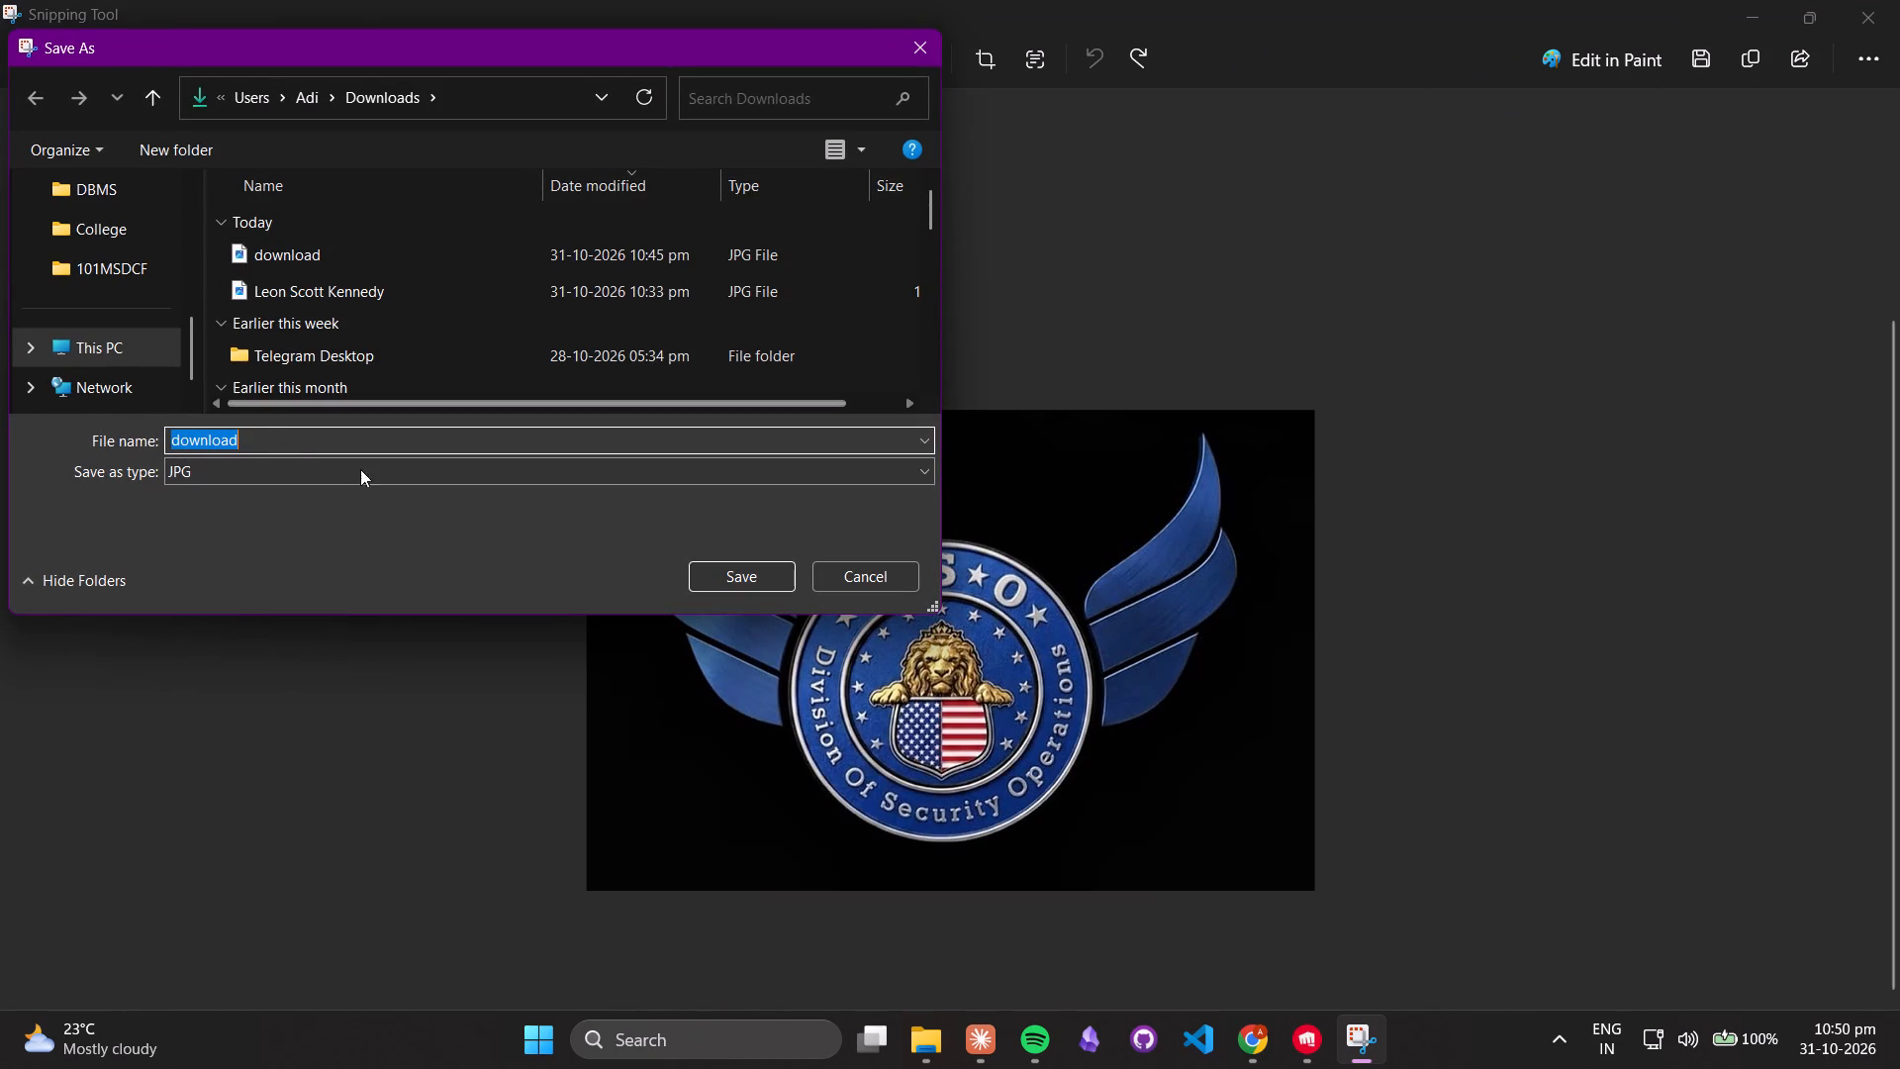
{"action": "left_click", "coordinate": [756, 578]}
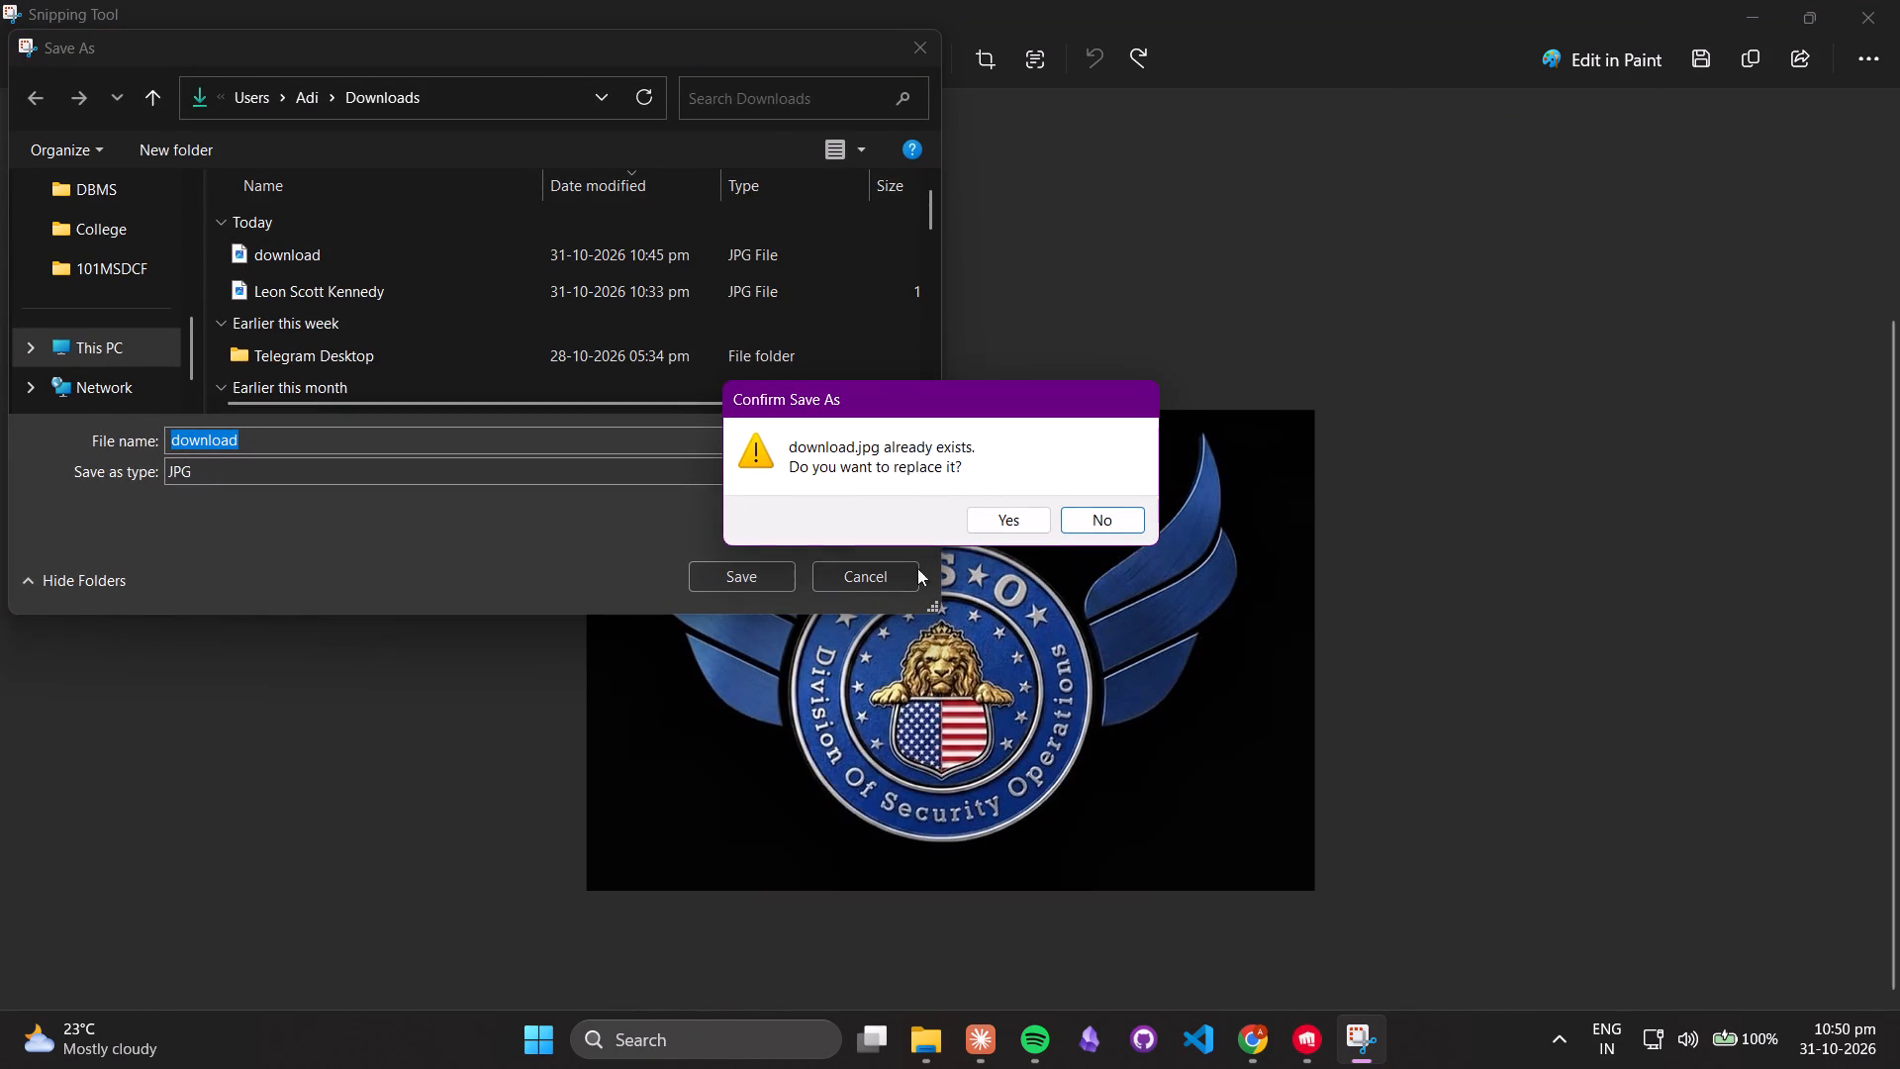
{"action": "left_click", "coordinate": [1026, 525]}
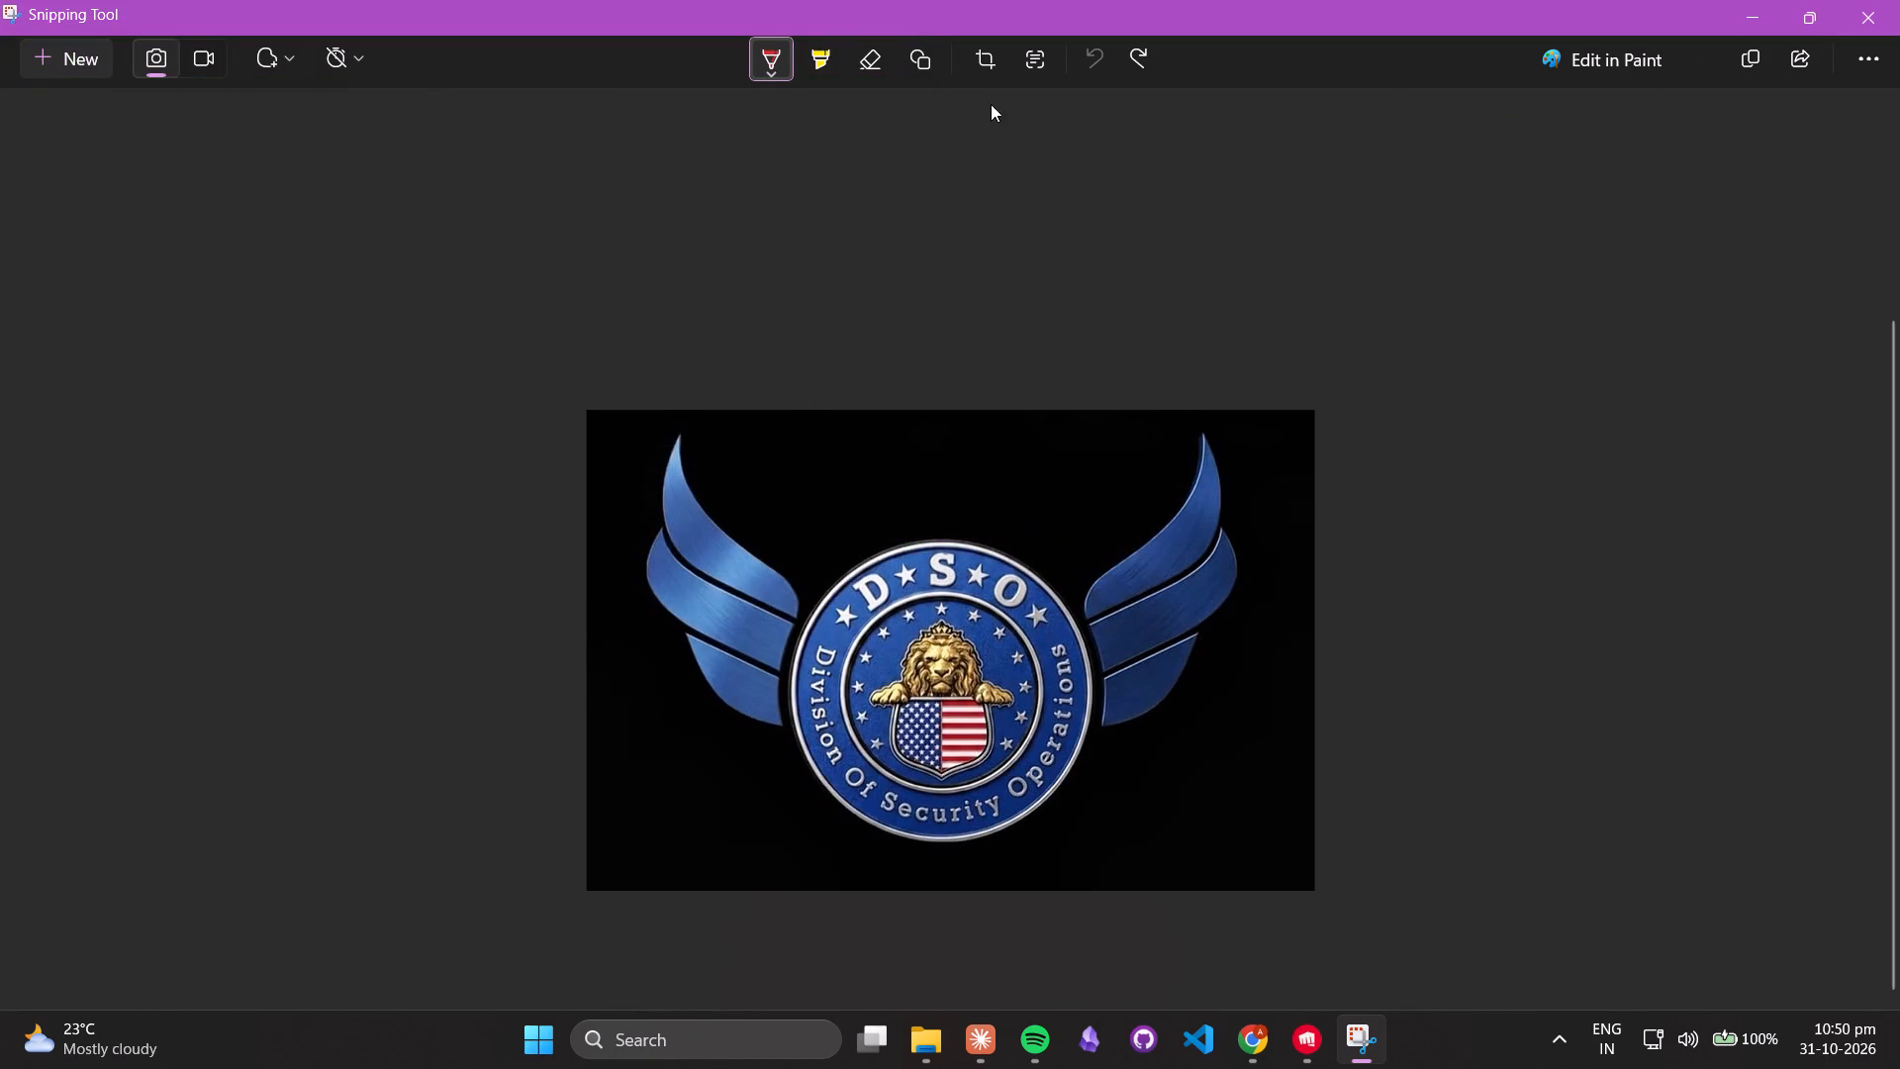
Switch to the DSO card design in Chrome and remove the old download.jpg from the uploads.
{"action": "left_click", "coordinate": [1747, 11]}
{"action": "left_click", "coordinate": [1720, 248]}
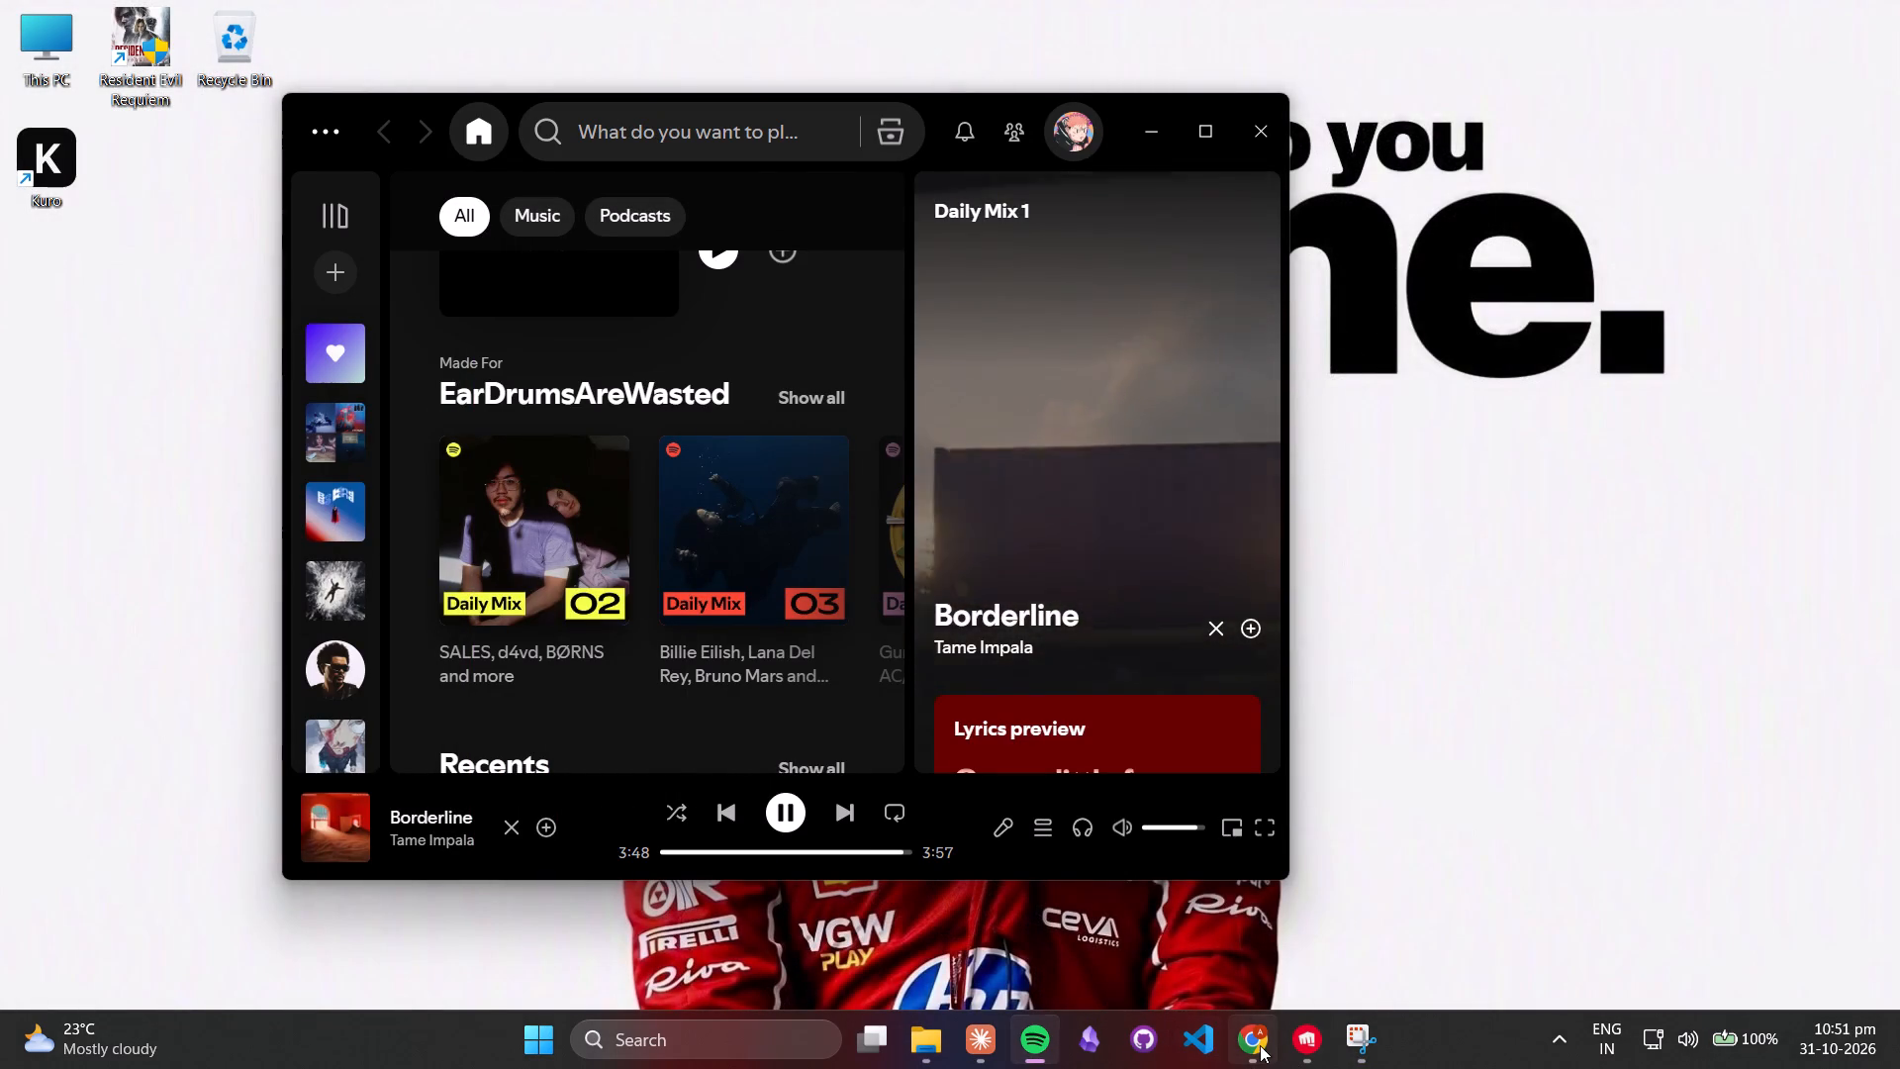
{"action": "left_click", "coordinate": [1260, 1045]}
{"action": "left_click", "coordinate": [201, 625]}
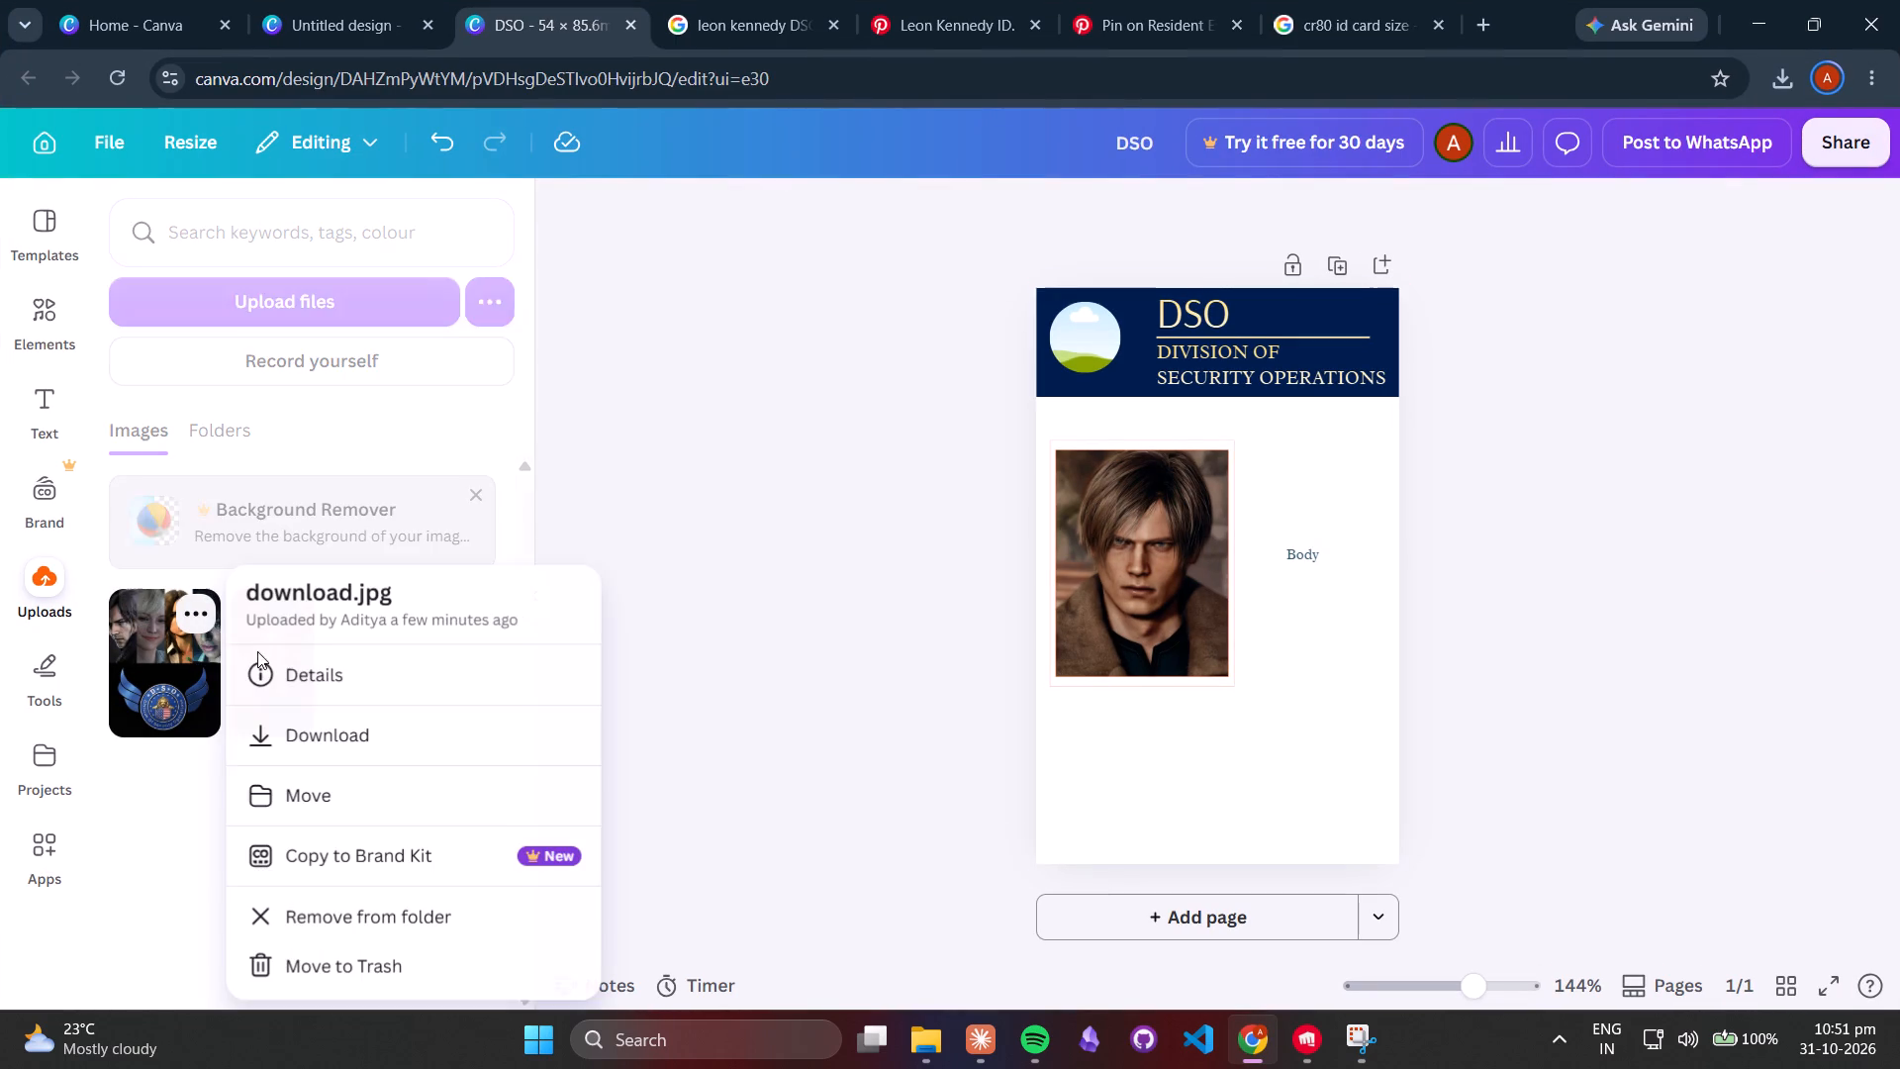
{"action": "left_click", "coordinate": [303, 915]}
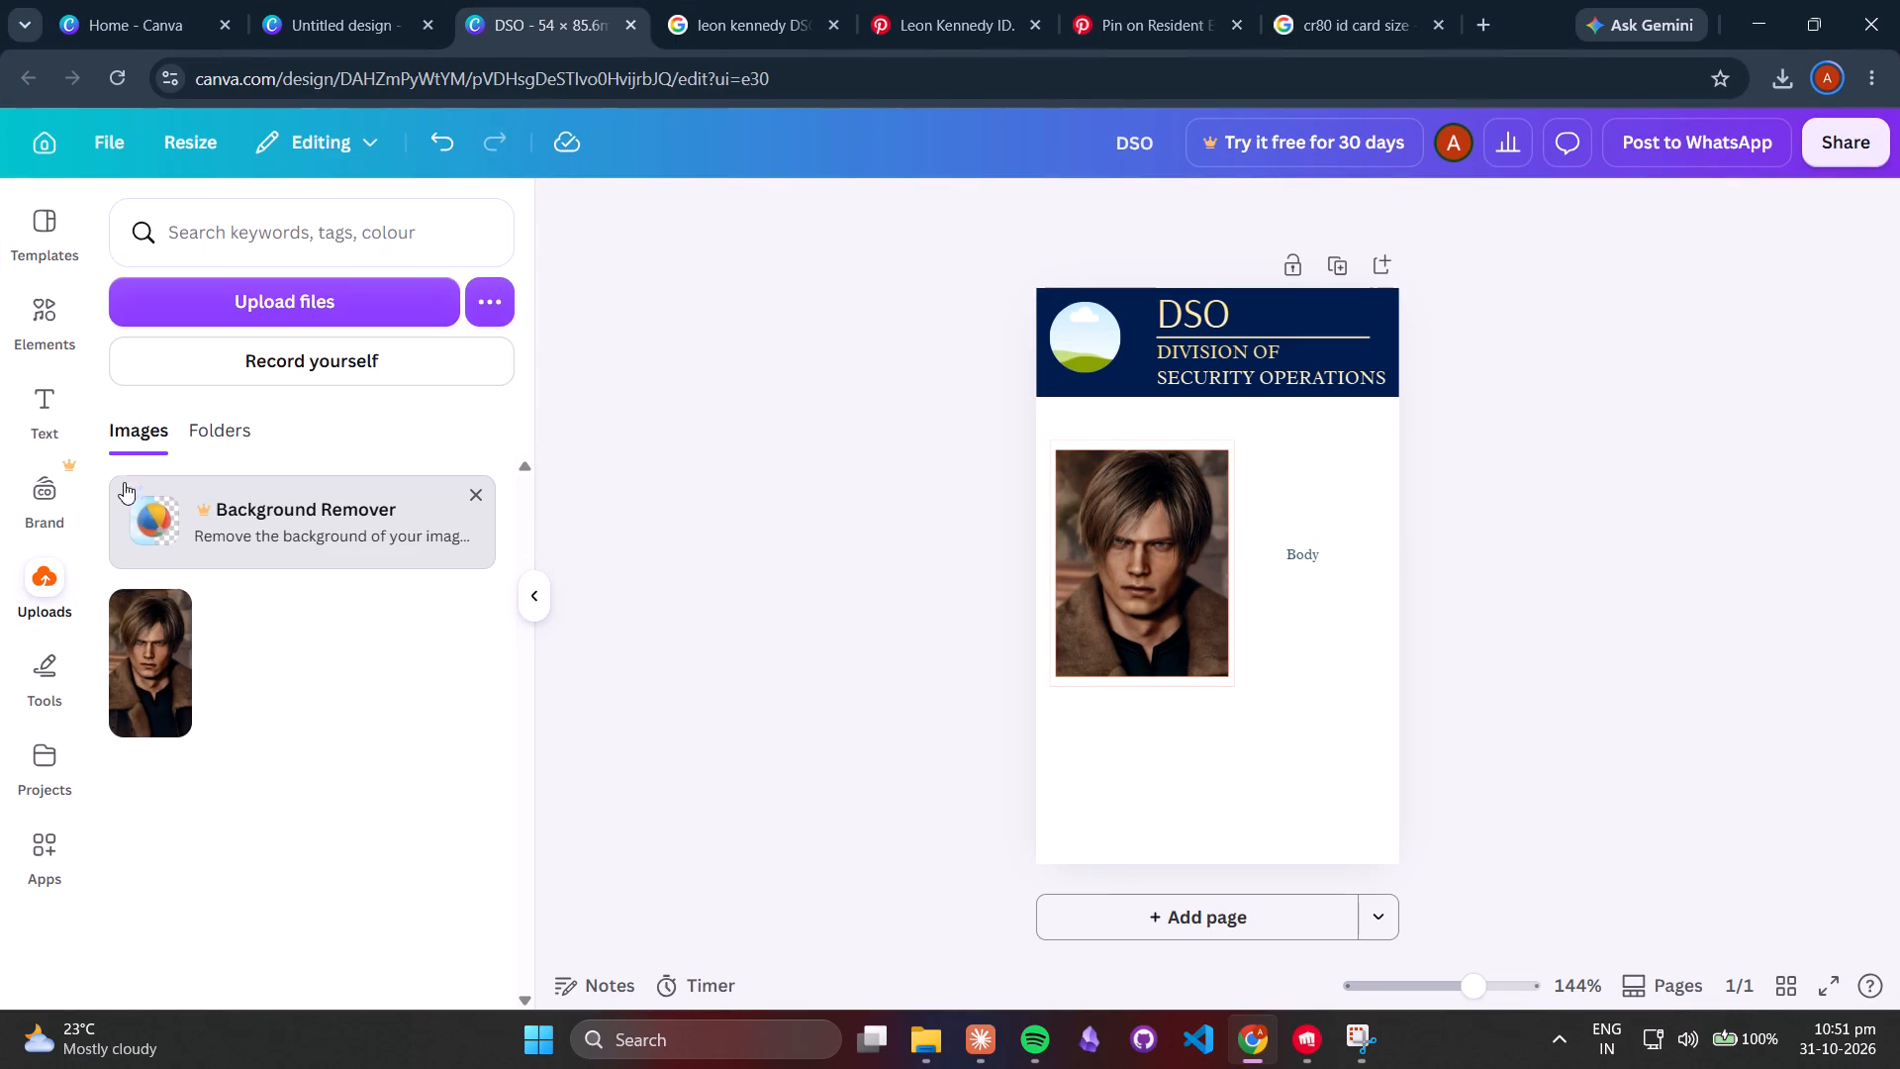
Upload the cropped download JPG from the Downloads folder to the design's images.
{"action": "left_click", "coordinate": [185, 311]}
{"action": "left_click", "coordinate": [292, 240]}
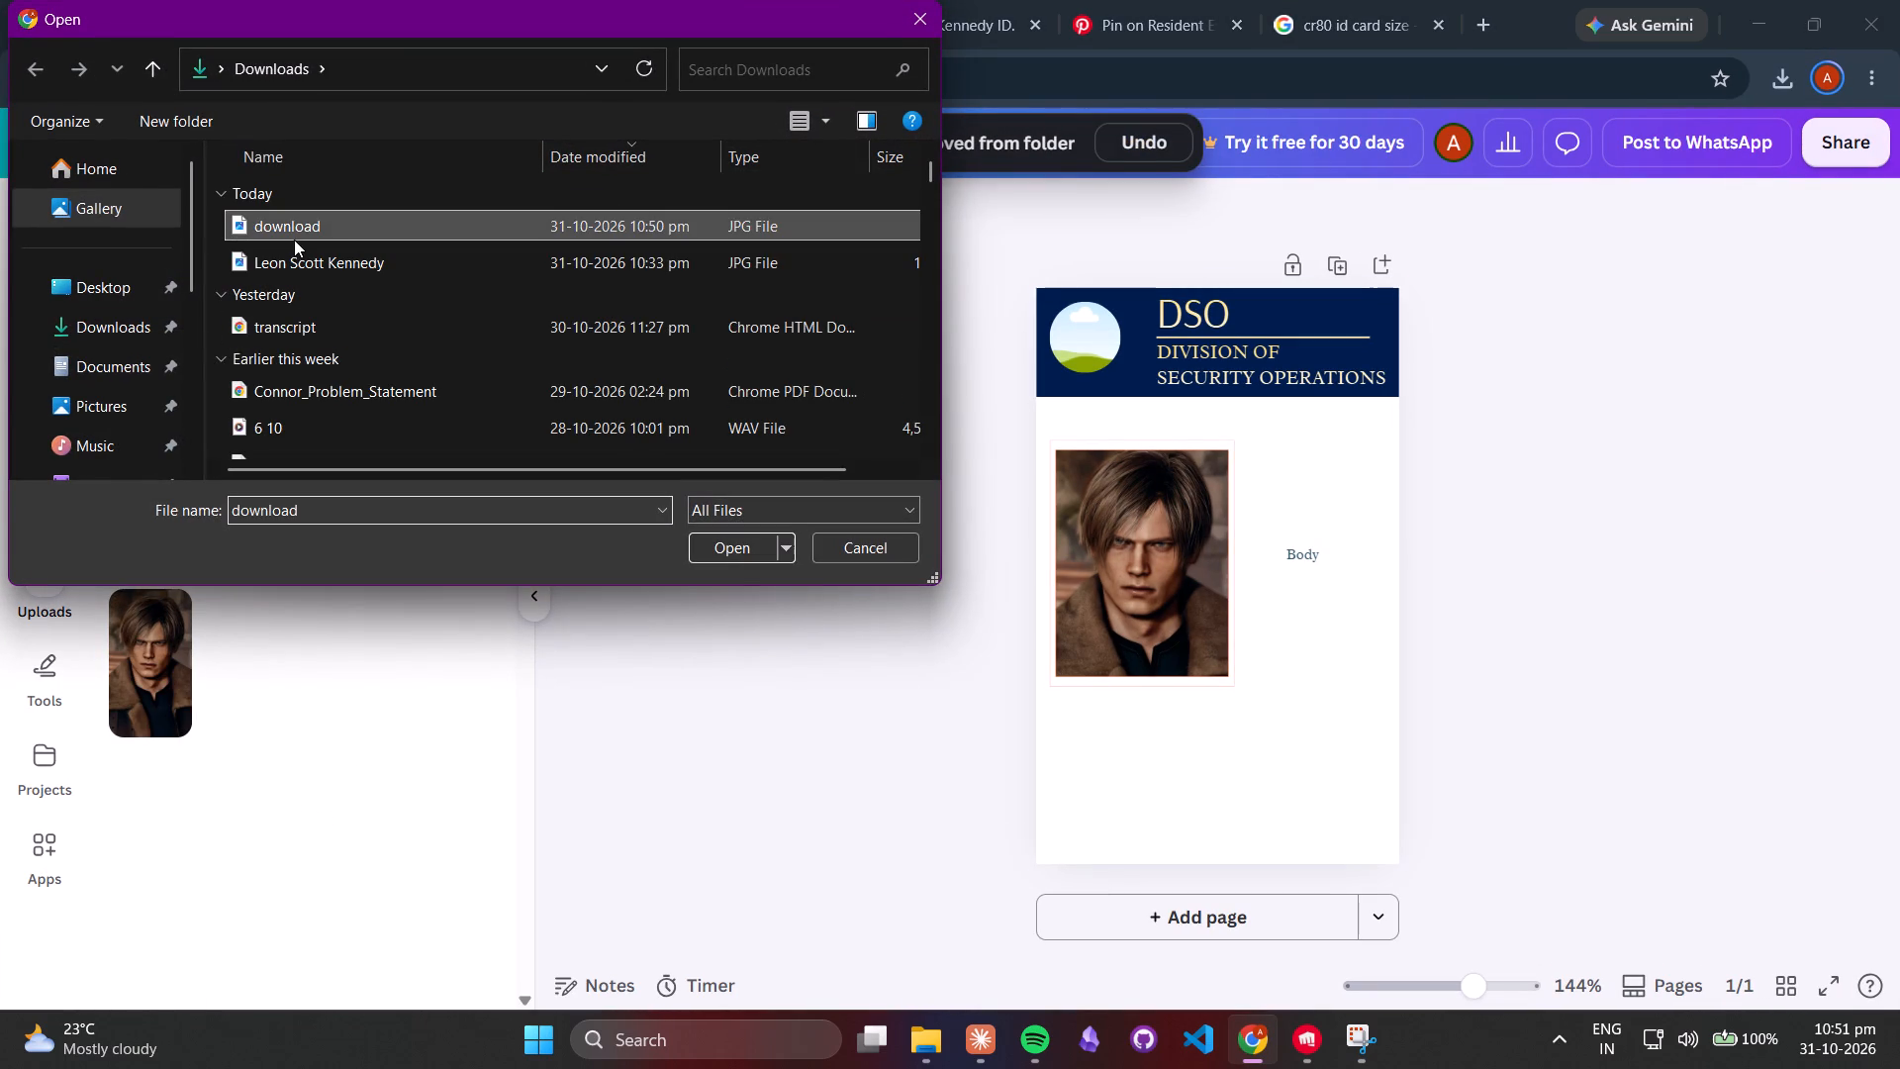
{"action": "left_click", "coordinate": [737, 546]}
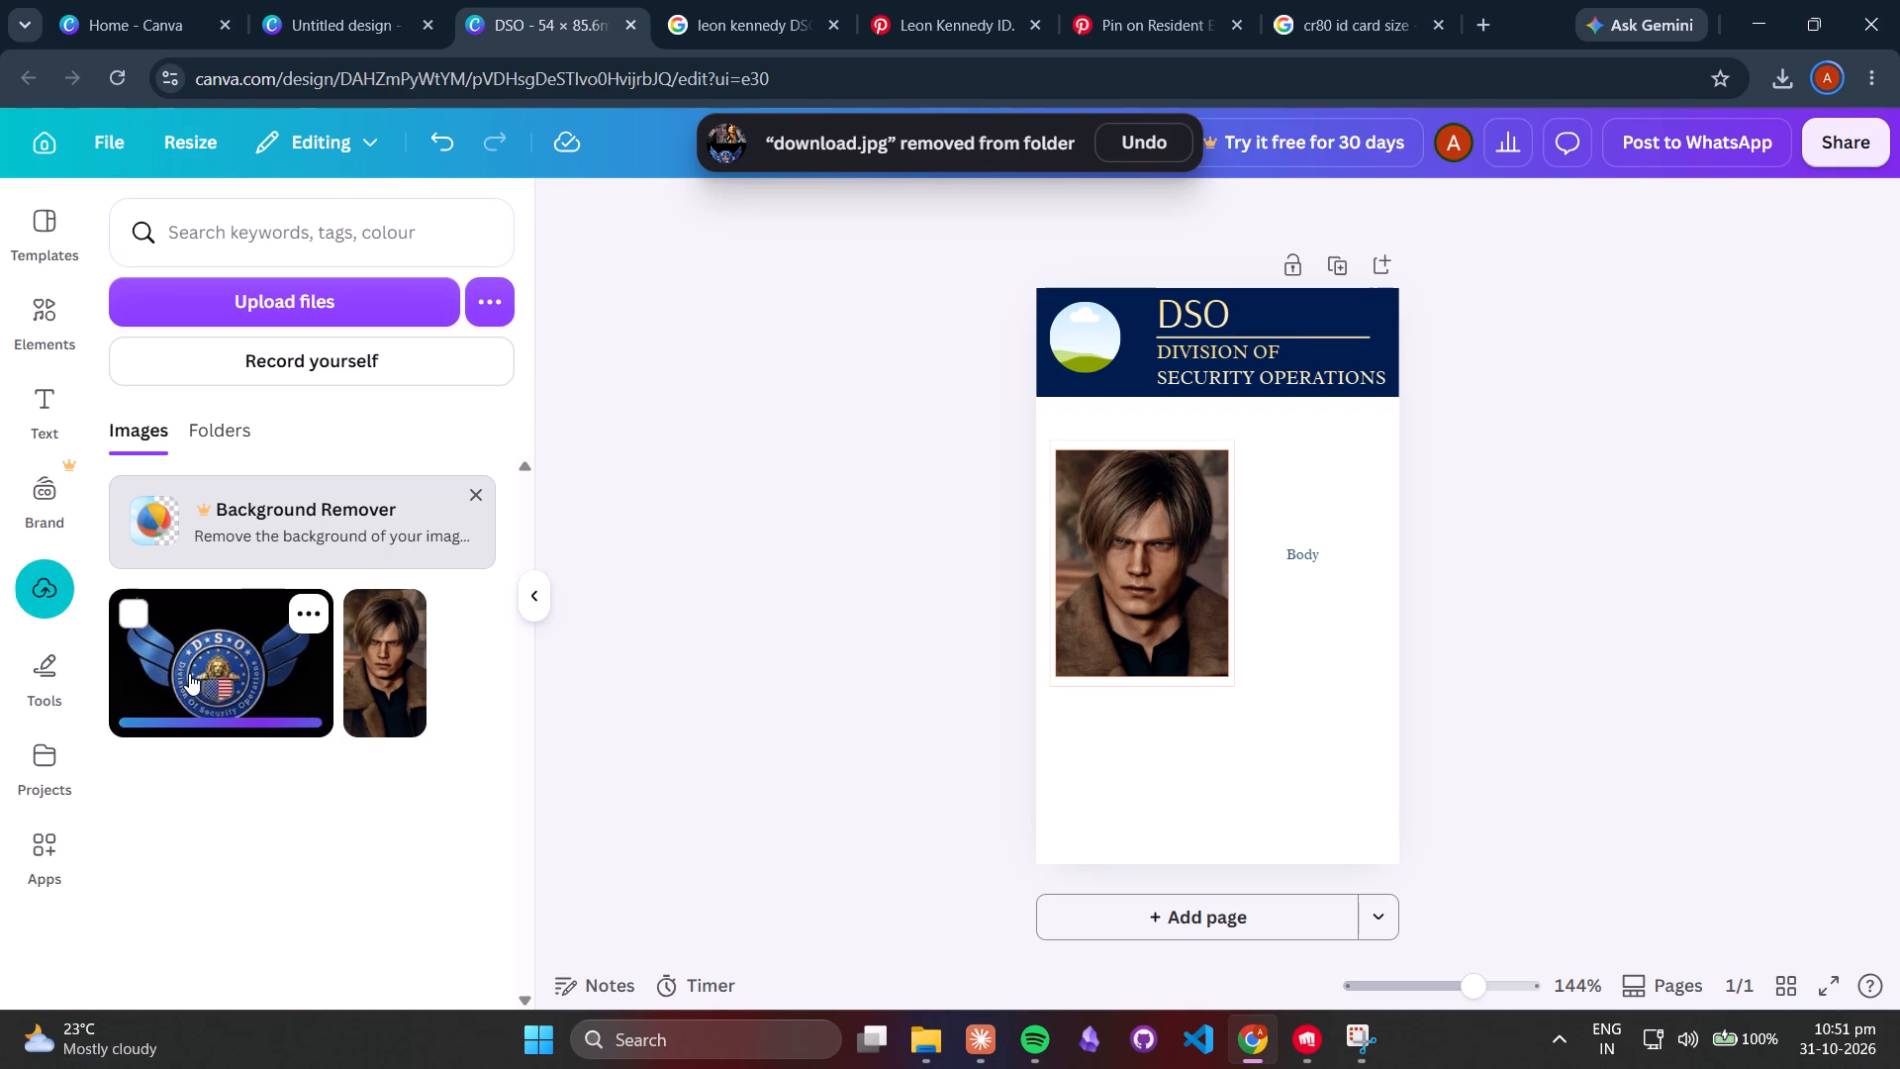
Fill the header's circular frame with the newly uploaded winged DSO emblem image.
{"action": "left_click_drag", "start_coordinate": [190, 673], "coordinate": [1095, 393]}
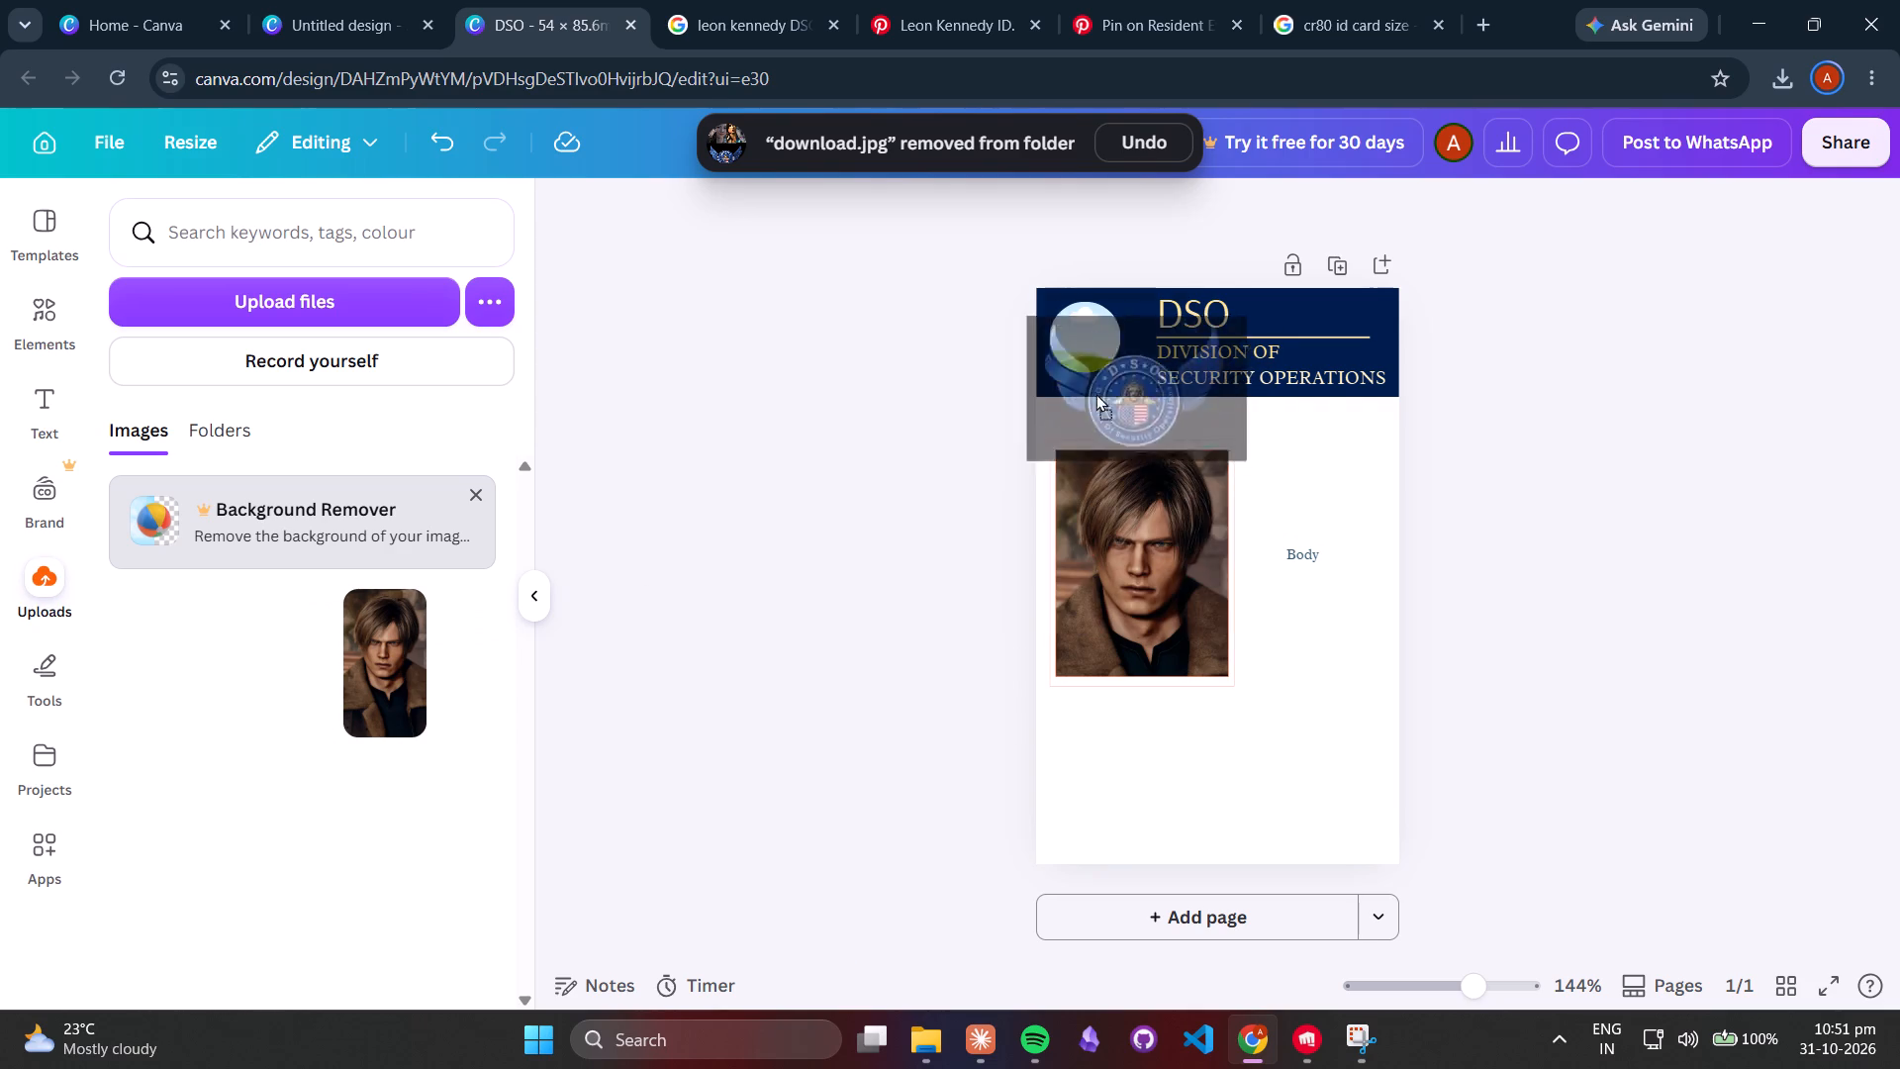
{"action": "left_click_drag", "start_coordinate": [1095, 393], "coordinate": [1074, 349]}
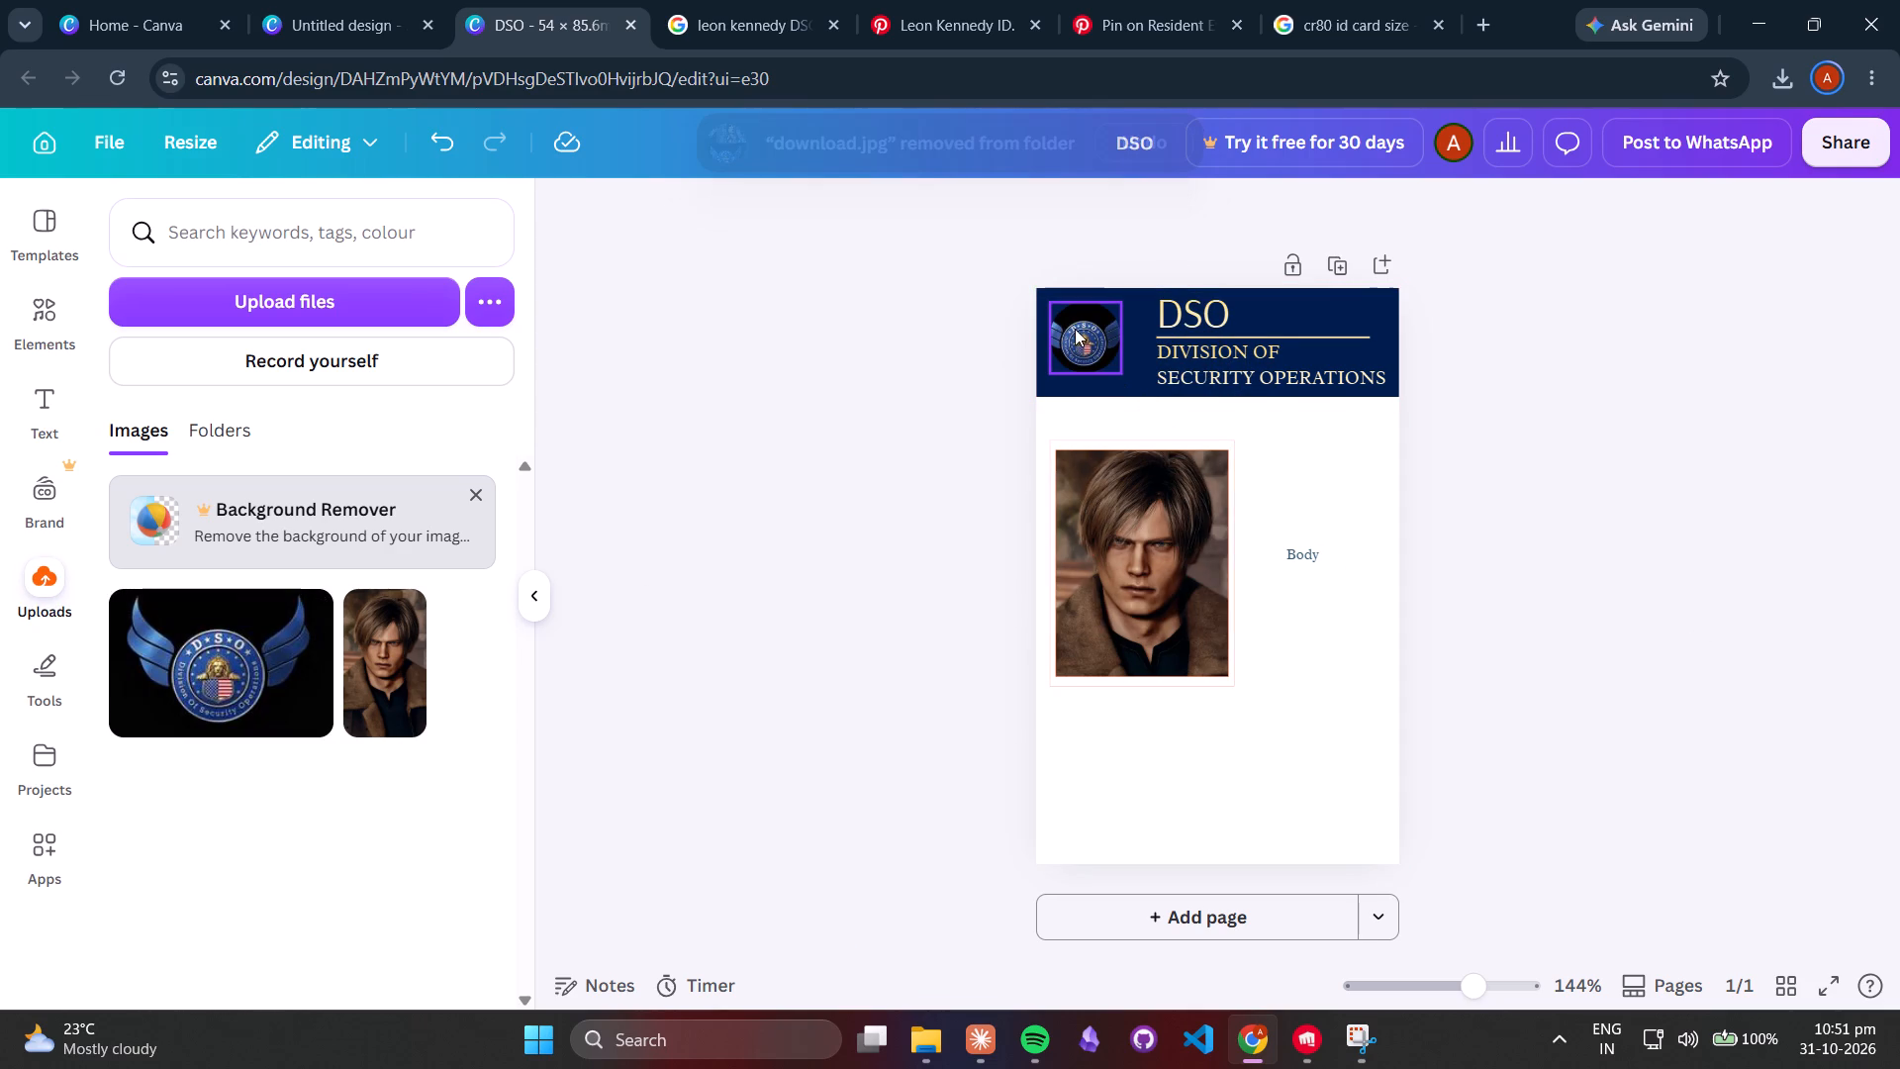
Widen the header's emblem frame so that it ends just before the DSO title.
{"action": "left_click", "coordinate": [1092, 339]}
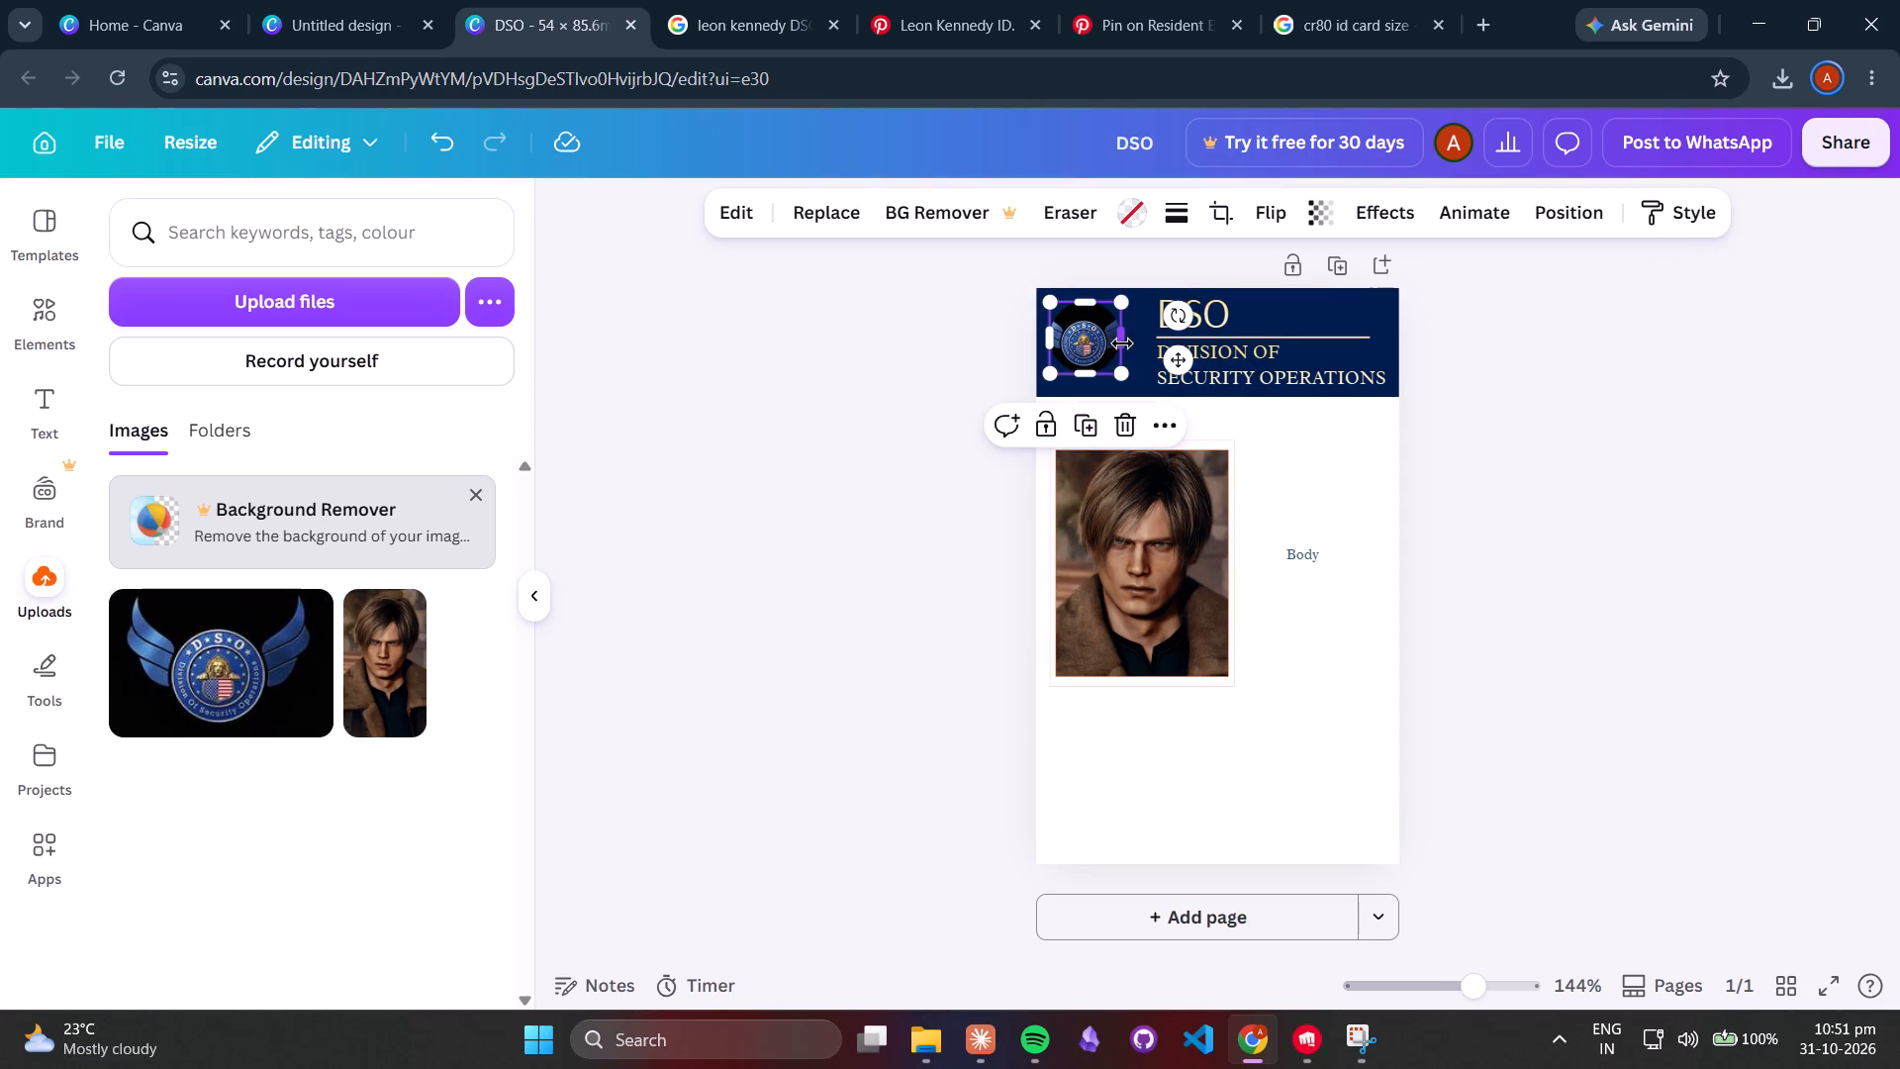
{"action": "left_click_drag", "start_coordinate": [1122, 343], "coordinate": [1185, 350]}
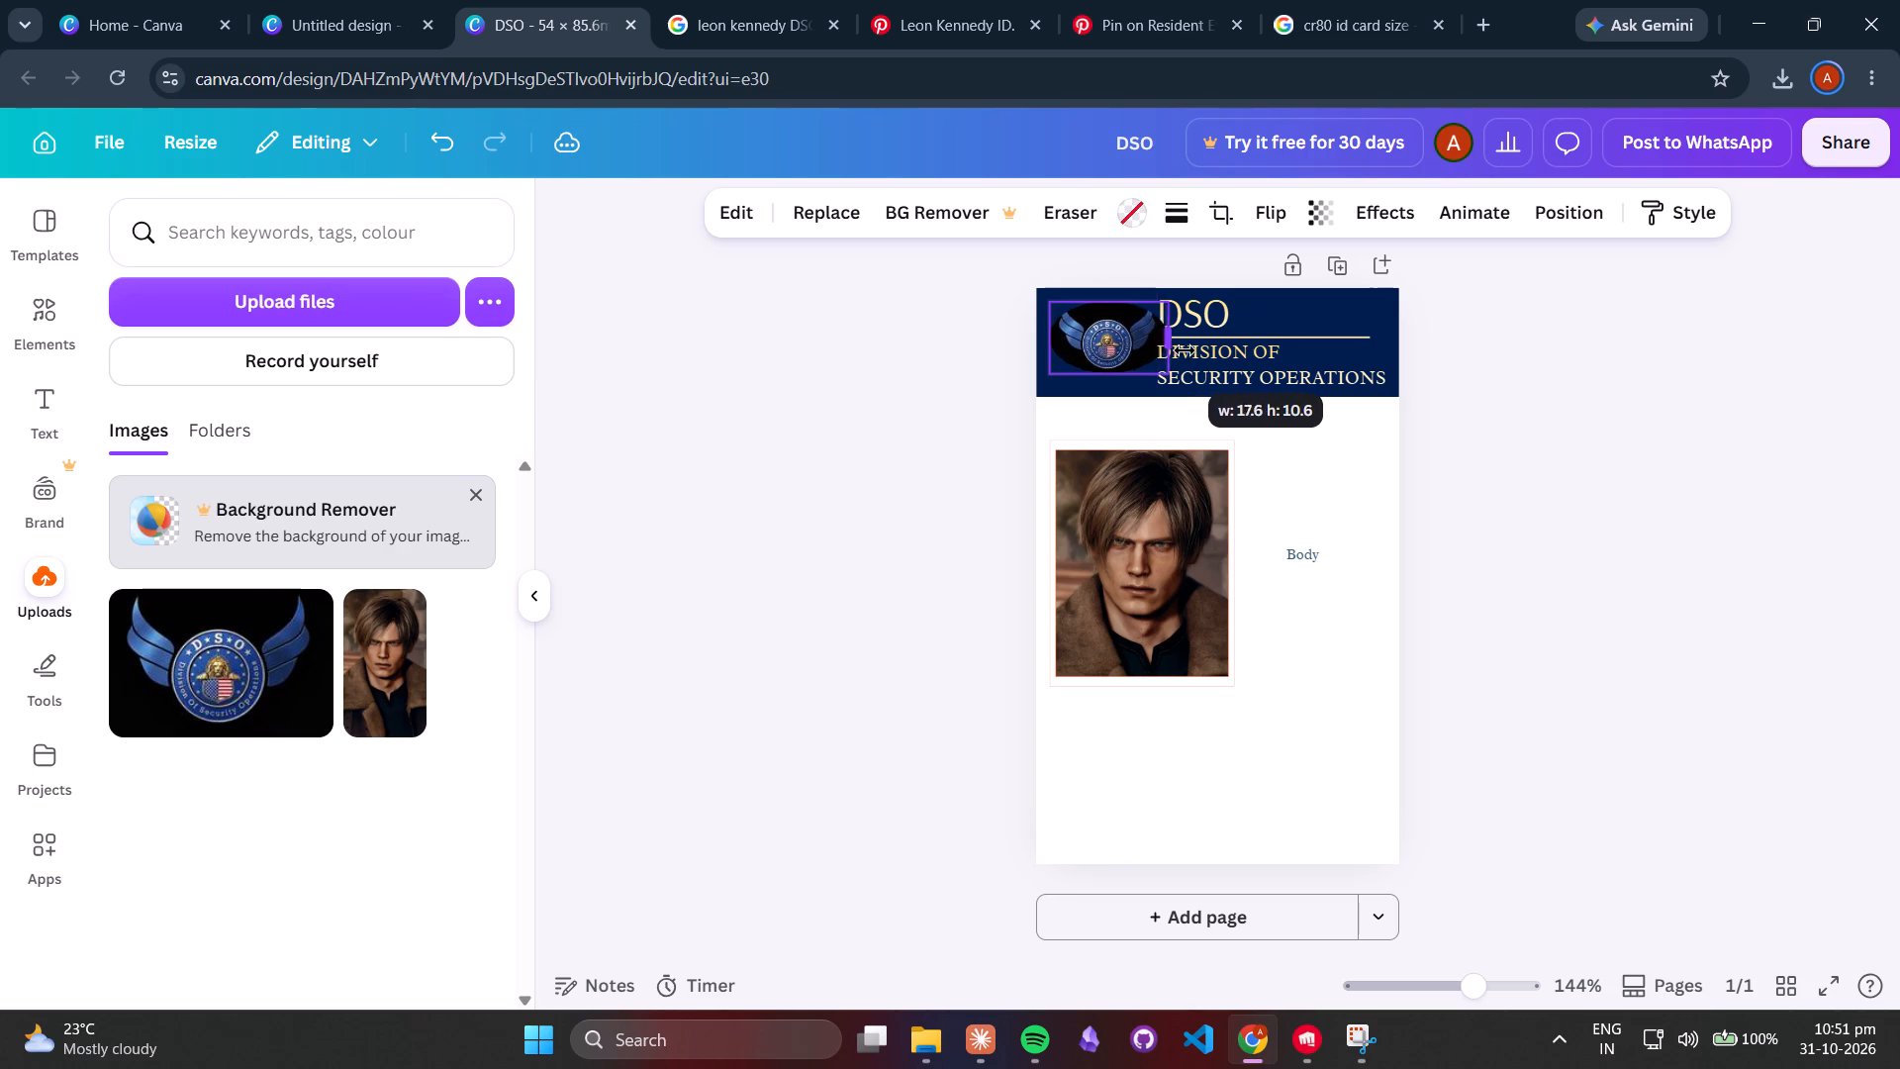
{"action": "left_click_drag", "start_coordinate": [1185, 350], "coordinate": [1110, 357]}
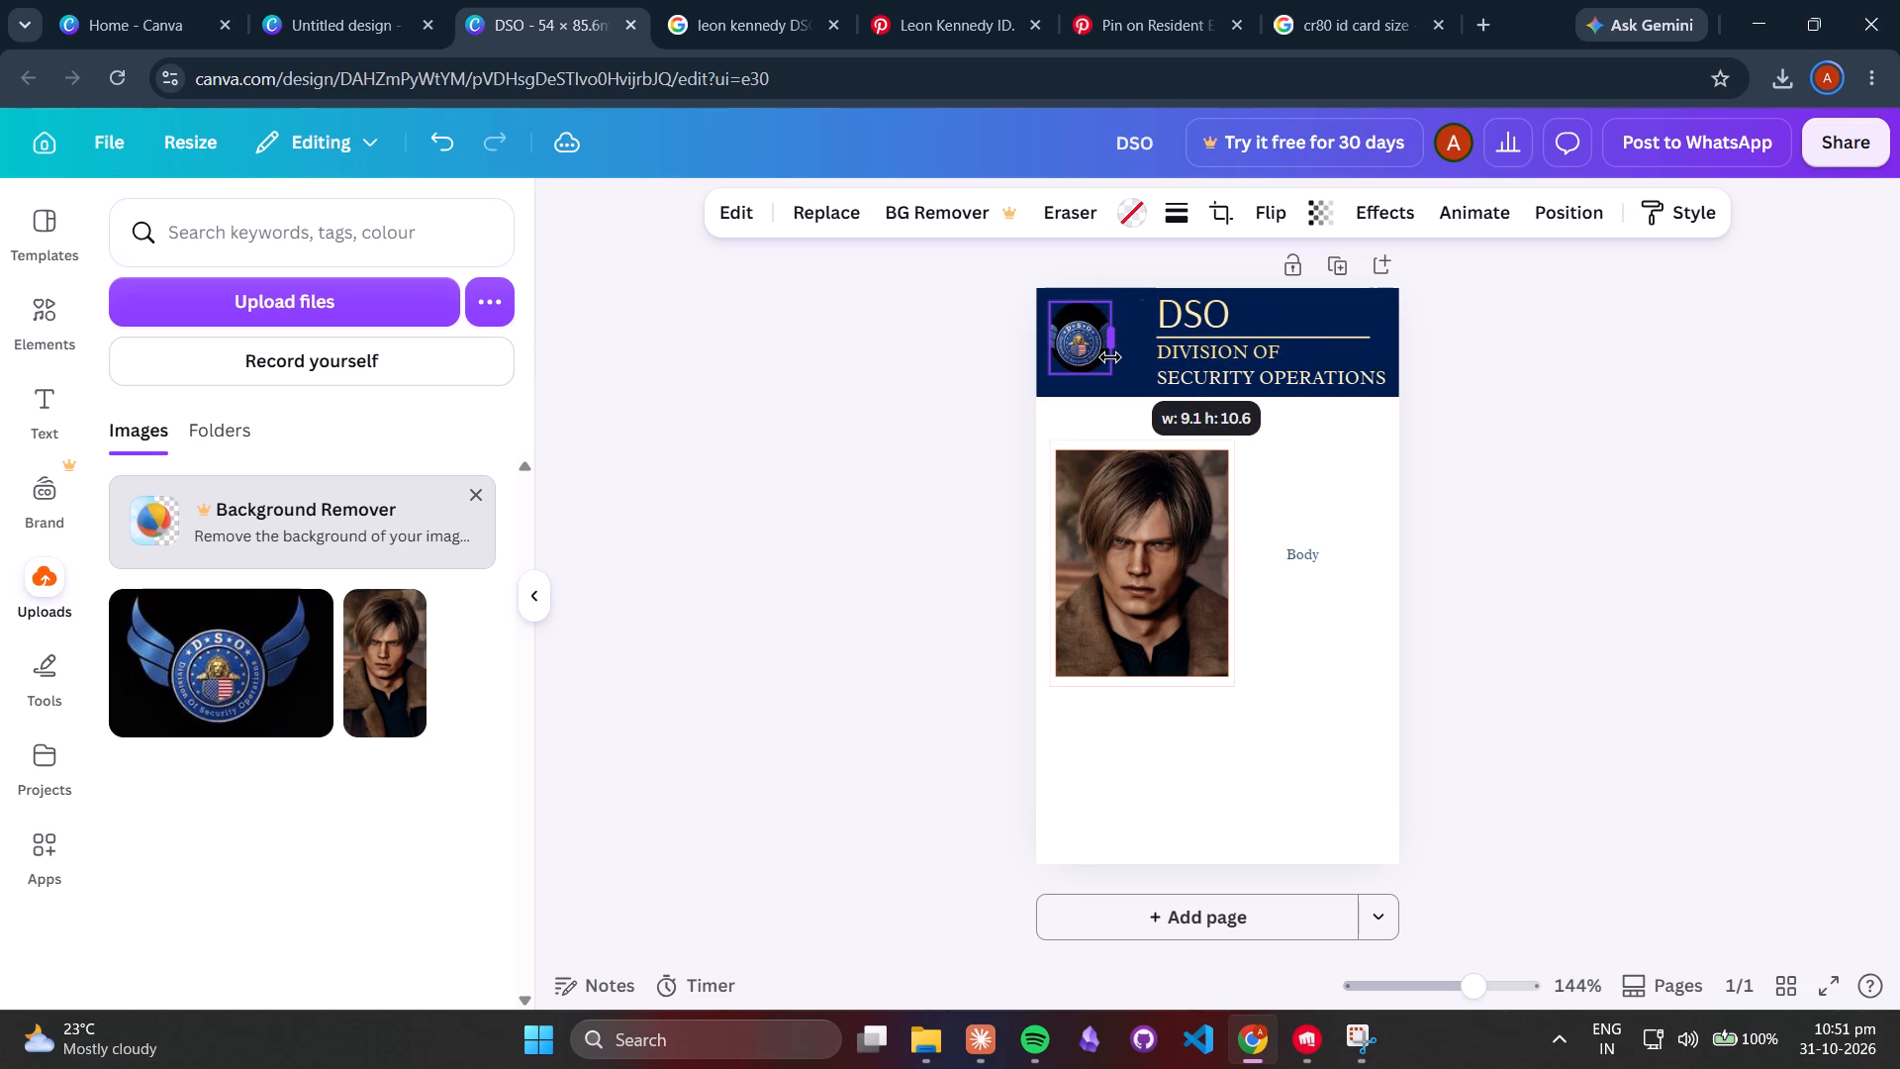
{"action": "left_click_drag", "start_coordinate": [1110, 357], "coordinate": [1148, 357]}
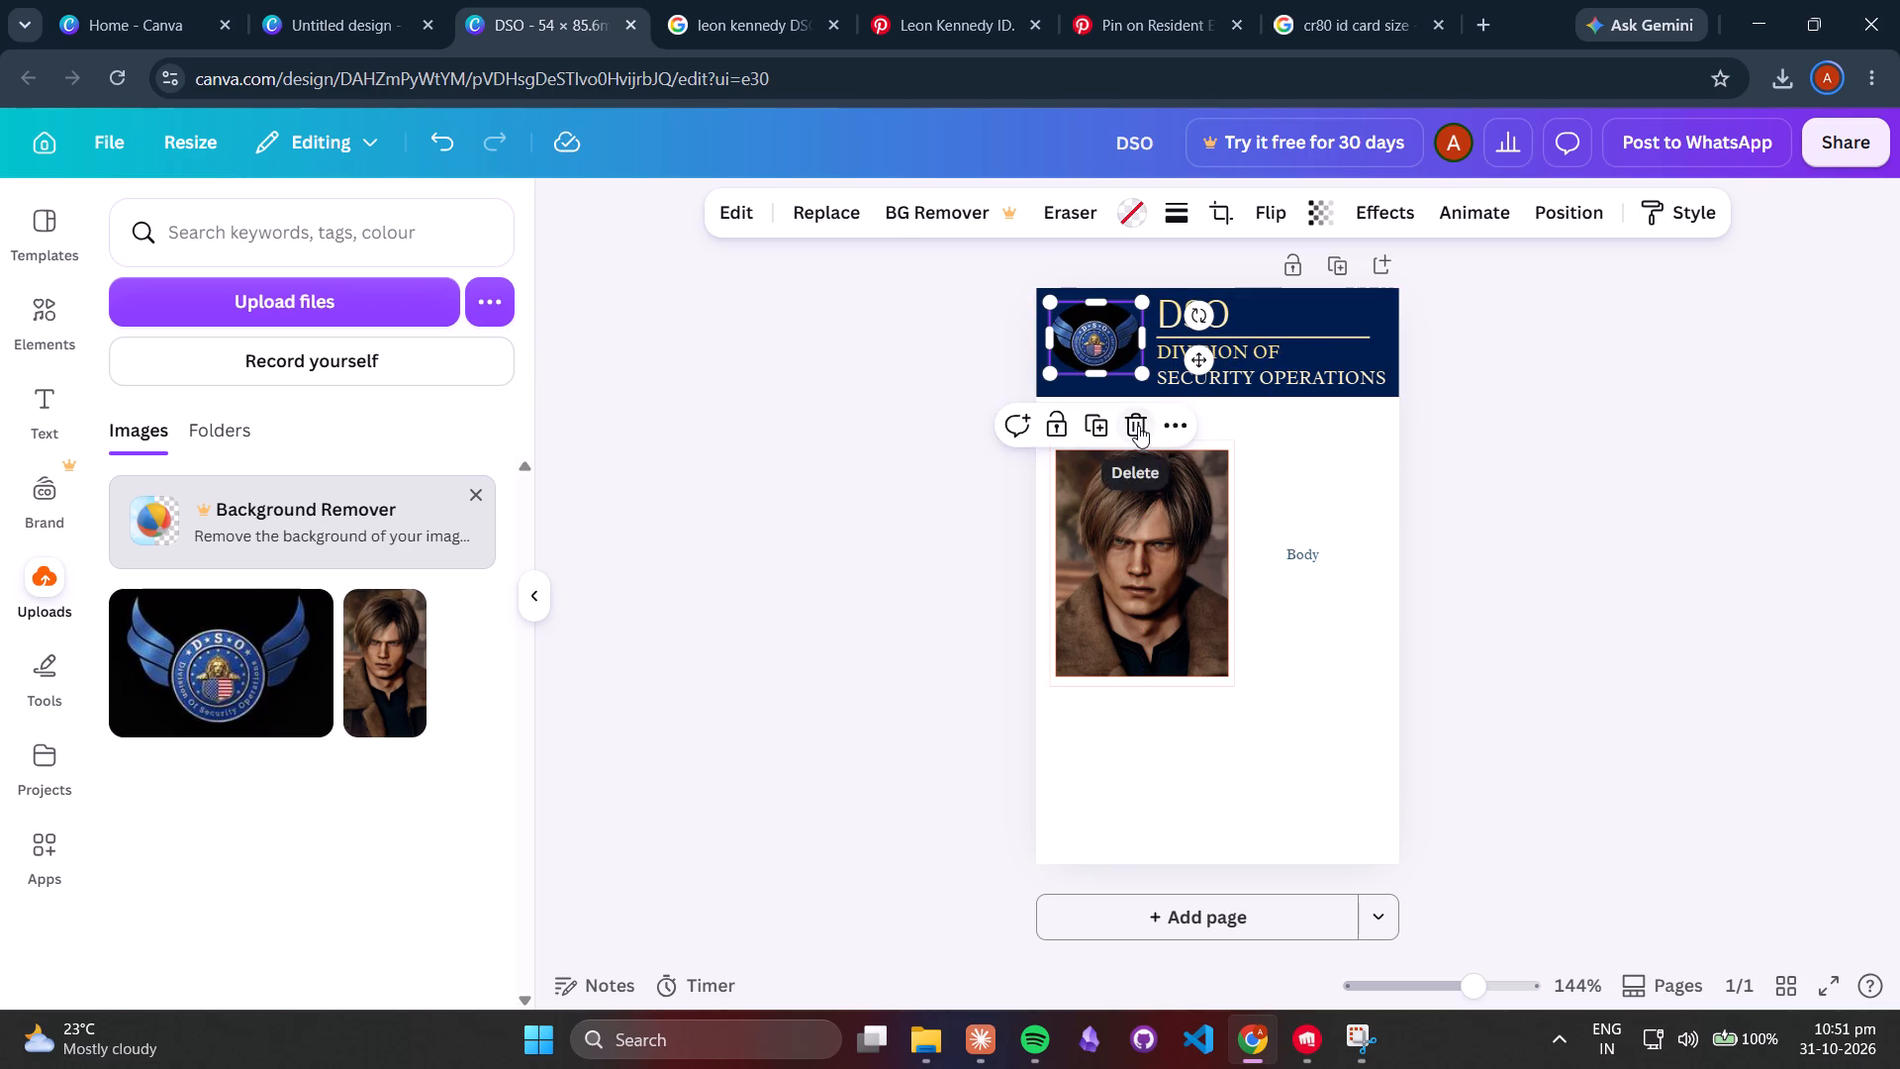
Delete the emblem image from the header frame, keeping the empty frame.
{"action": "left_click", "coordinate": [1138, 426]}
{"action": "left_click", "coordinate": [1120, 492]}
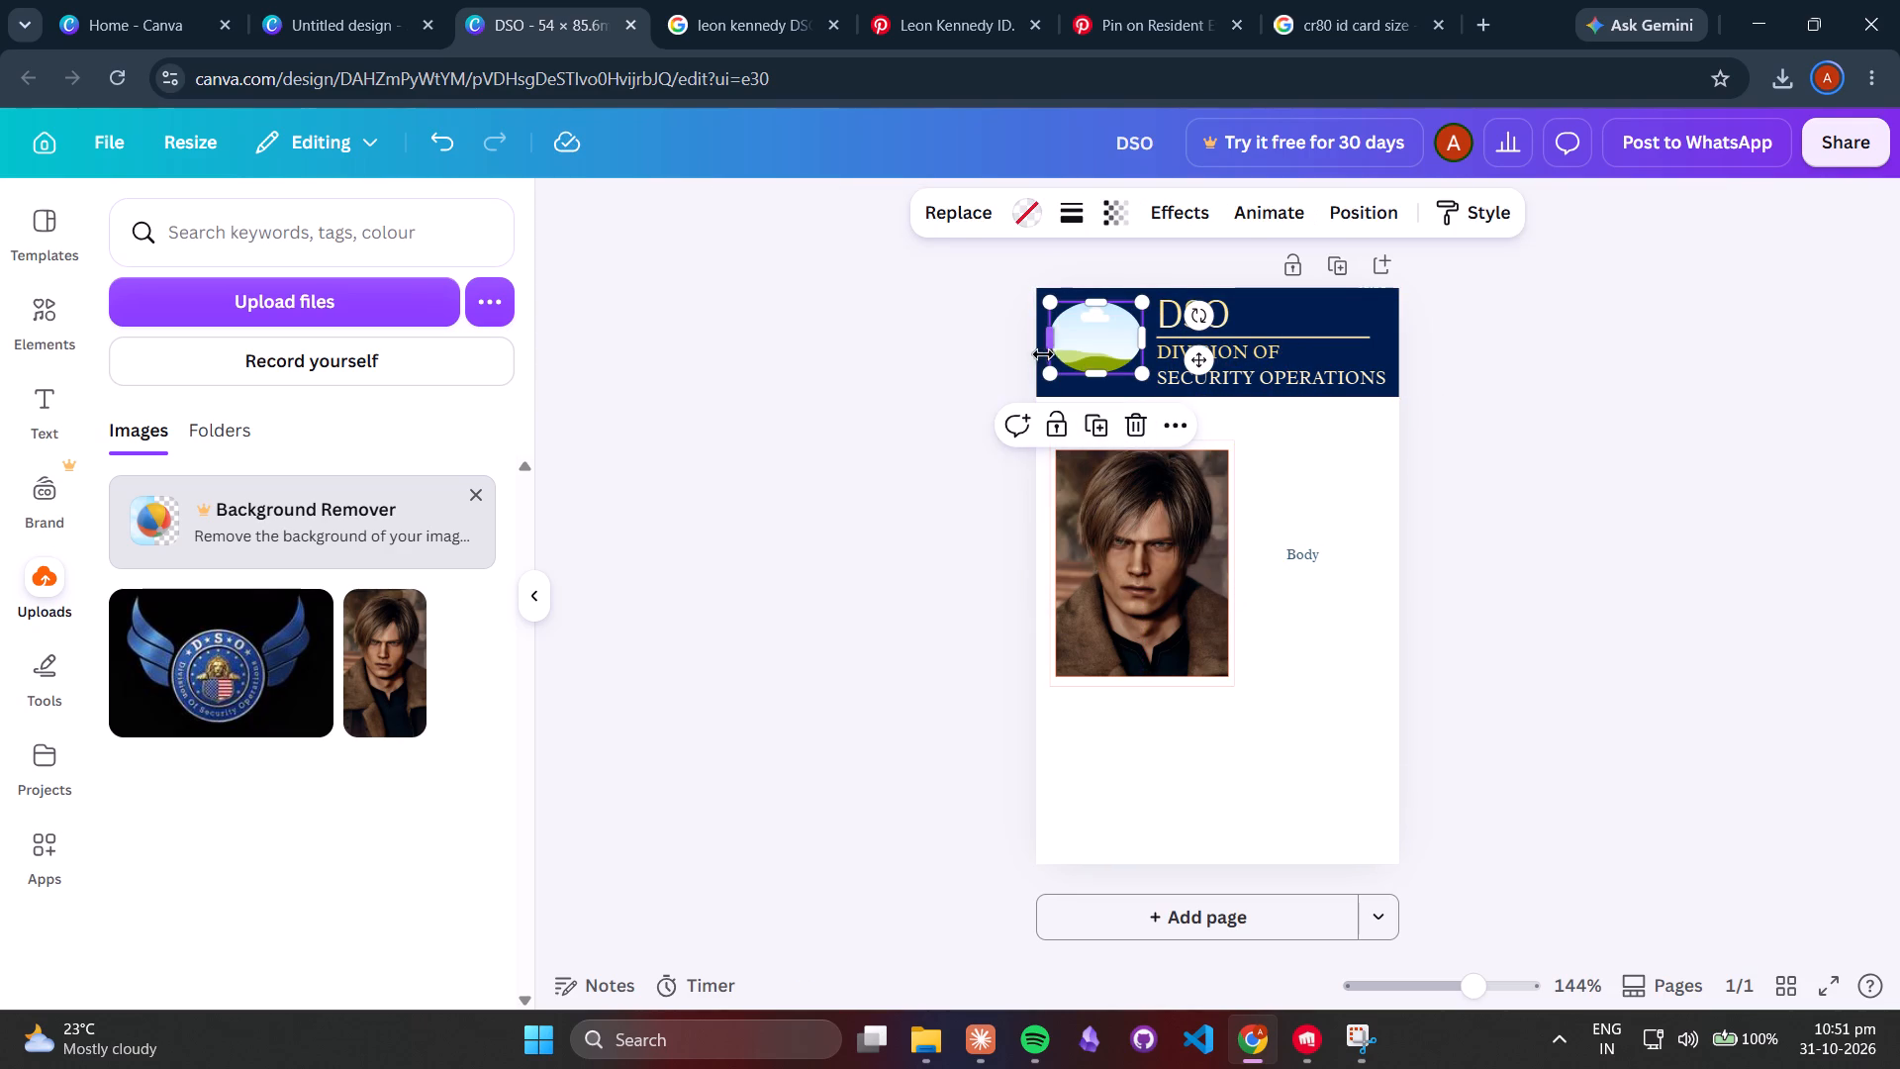
Increase the empty header frame's height to make it circular, and compare the header with the Leon Kennedy ID pin.
{"action": "left_click_drag", "start_coordinate": [1096, 379], "coordinate": [1101, 391]}
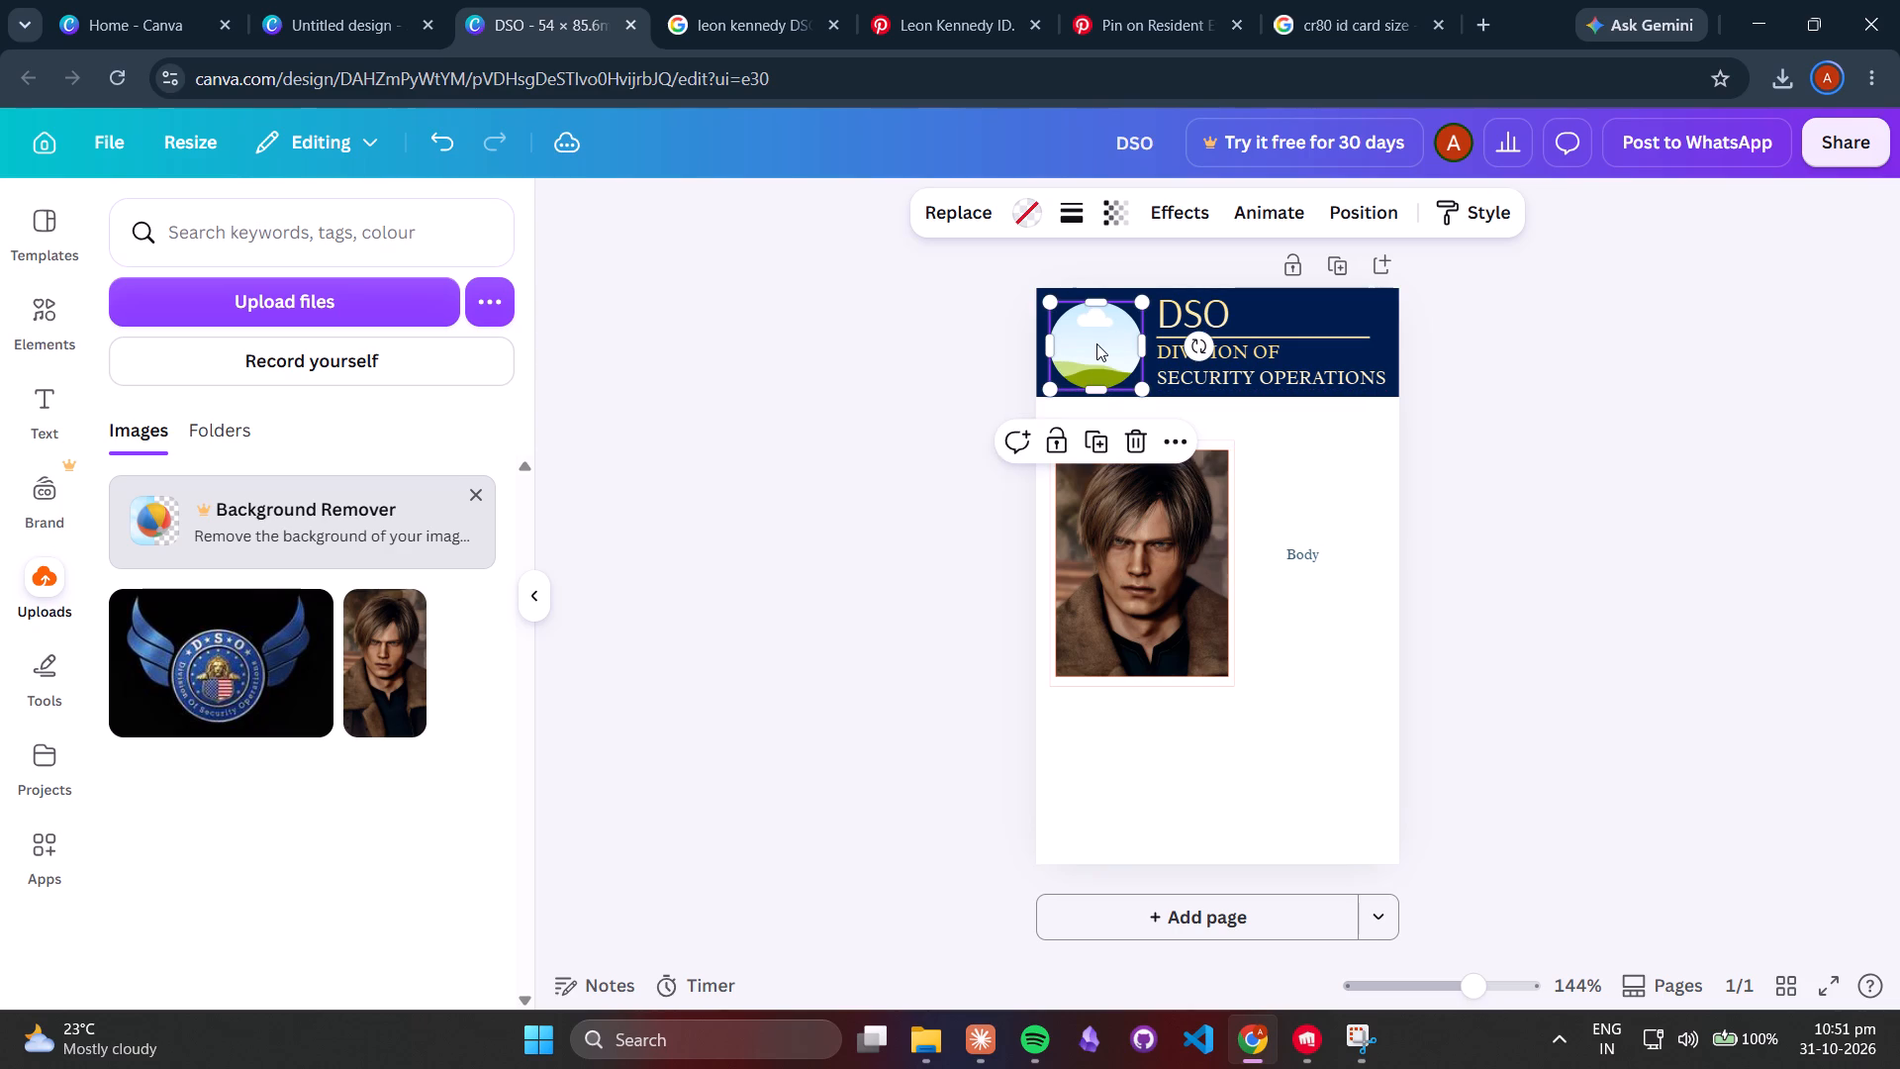
{"action": "left_click", "coordinate": [726, 3]}
{"action": "left_click", "coordinate": [965, 14]}
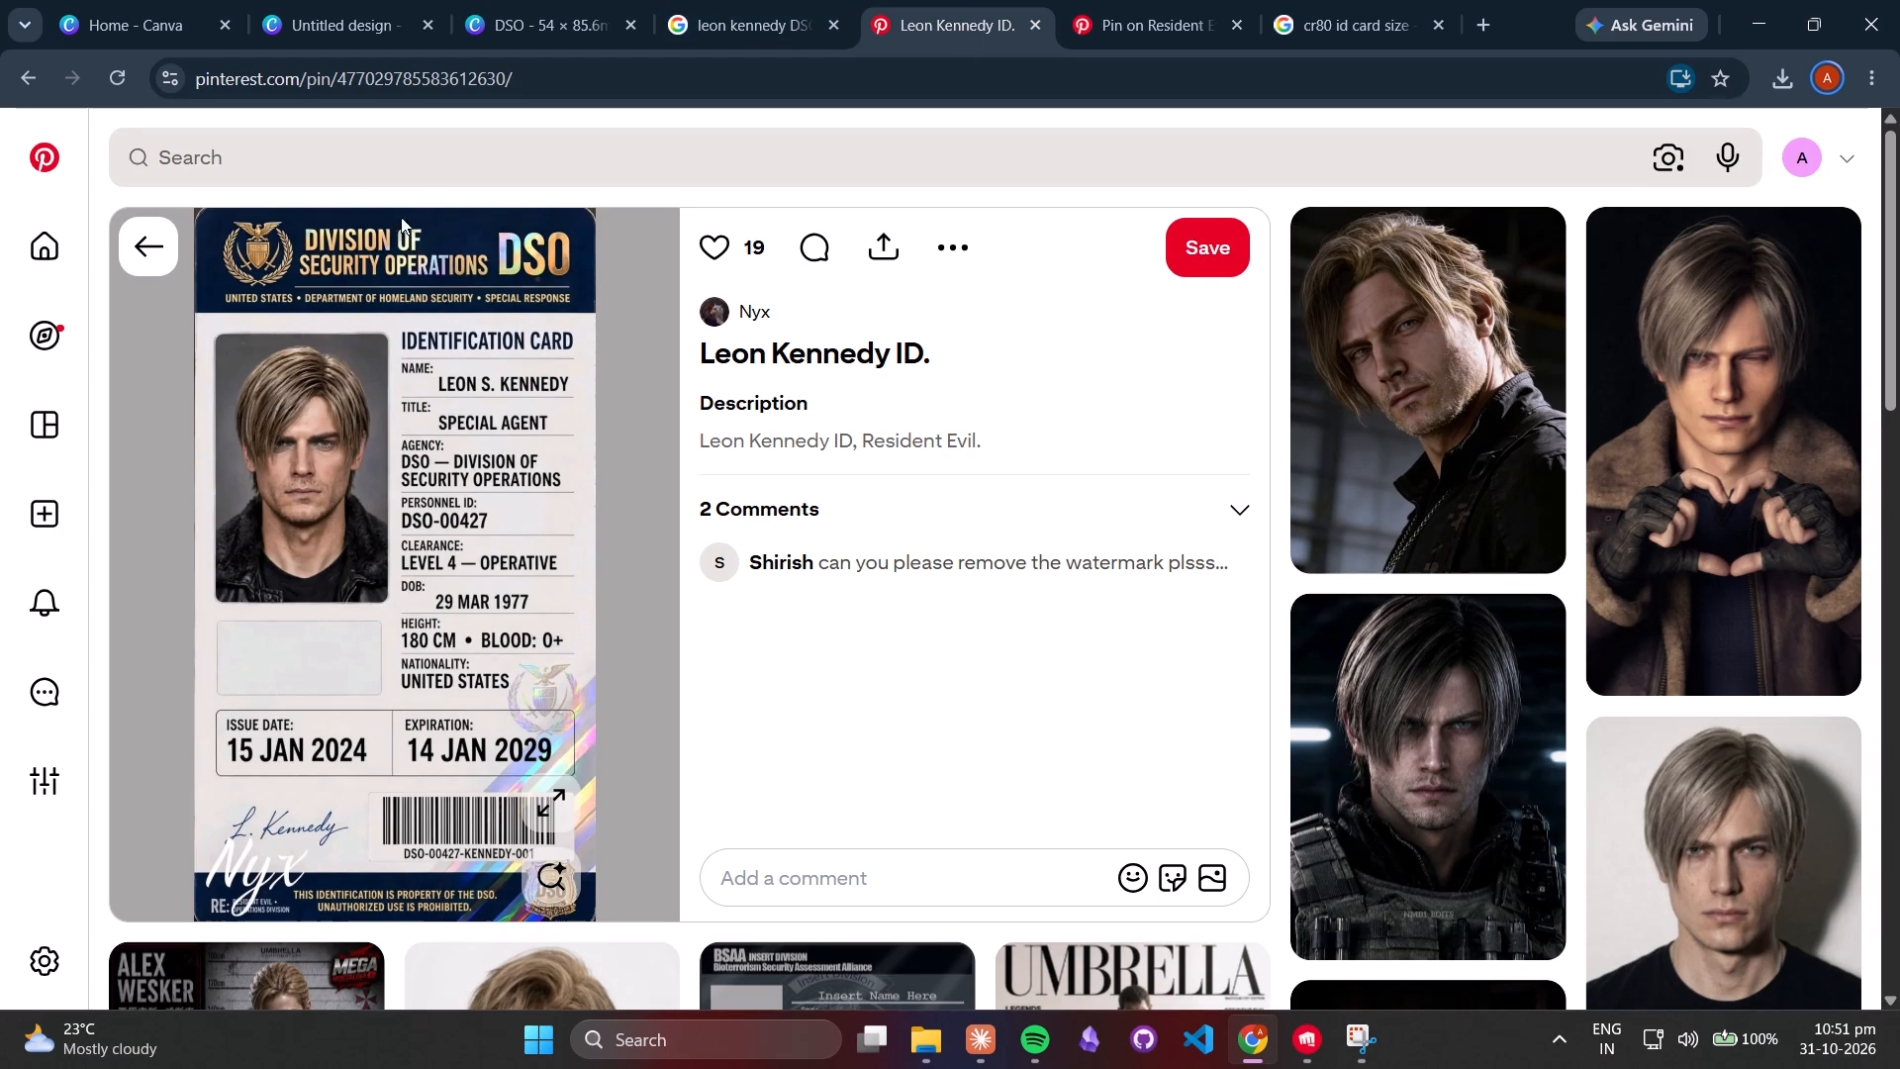
{"action": "left_click", "coordinate": [565, 0]}
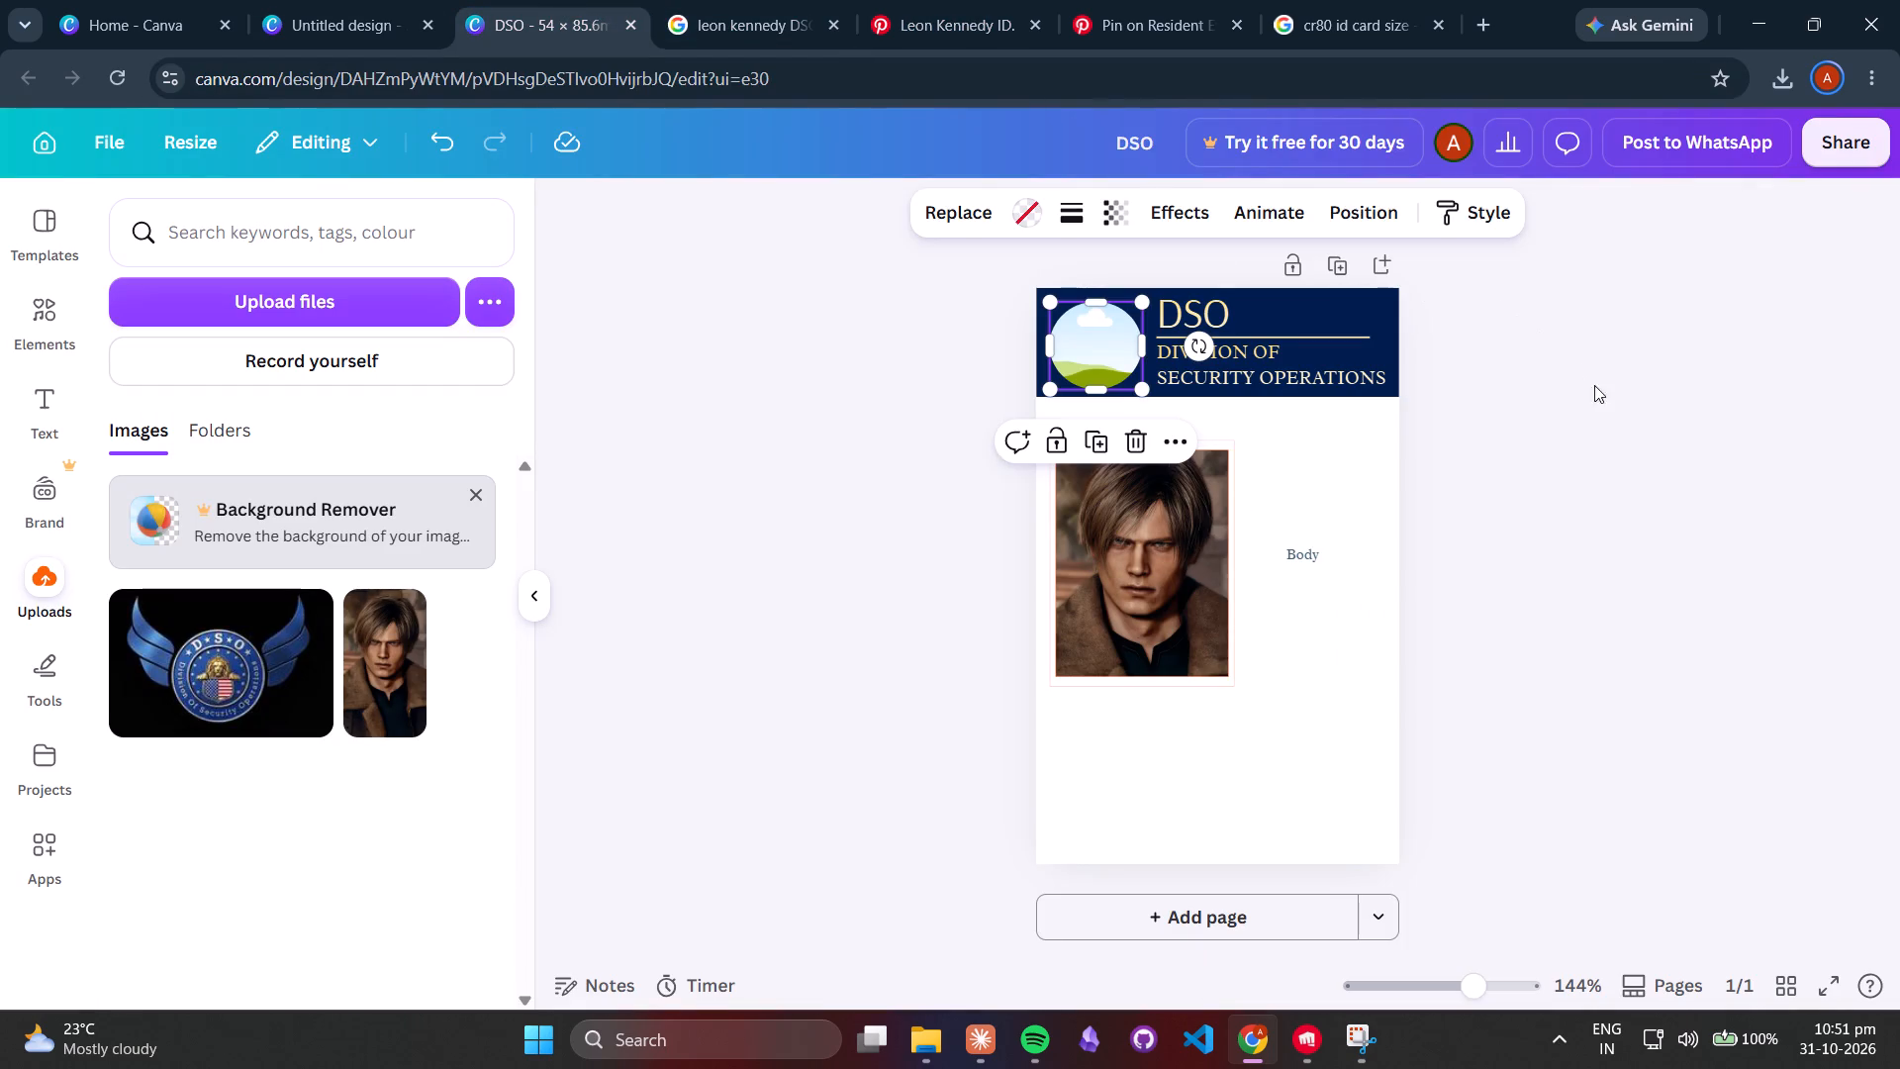
{"action": "left_click", "coordinate": [1608, 405]}
Return to the Pinterest sticker results and search for "DSO LOGO resident evil sticker".
{"action": "left_click", "coordinate": [1132, 6]}
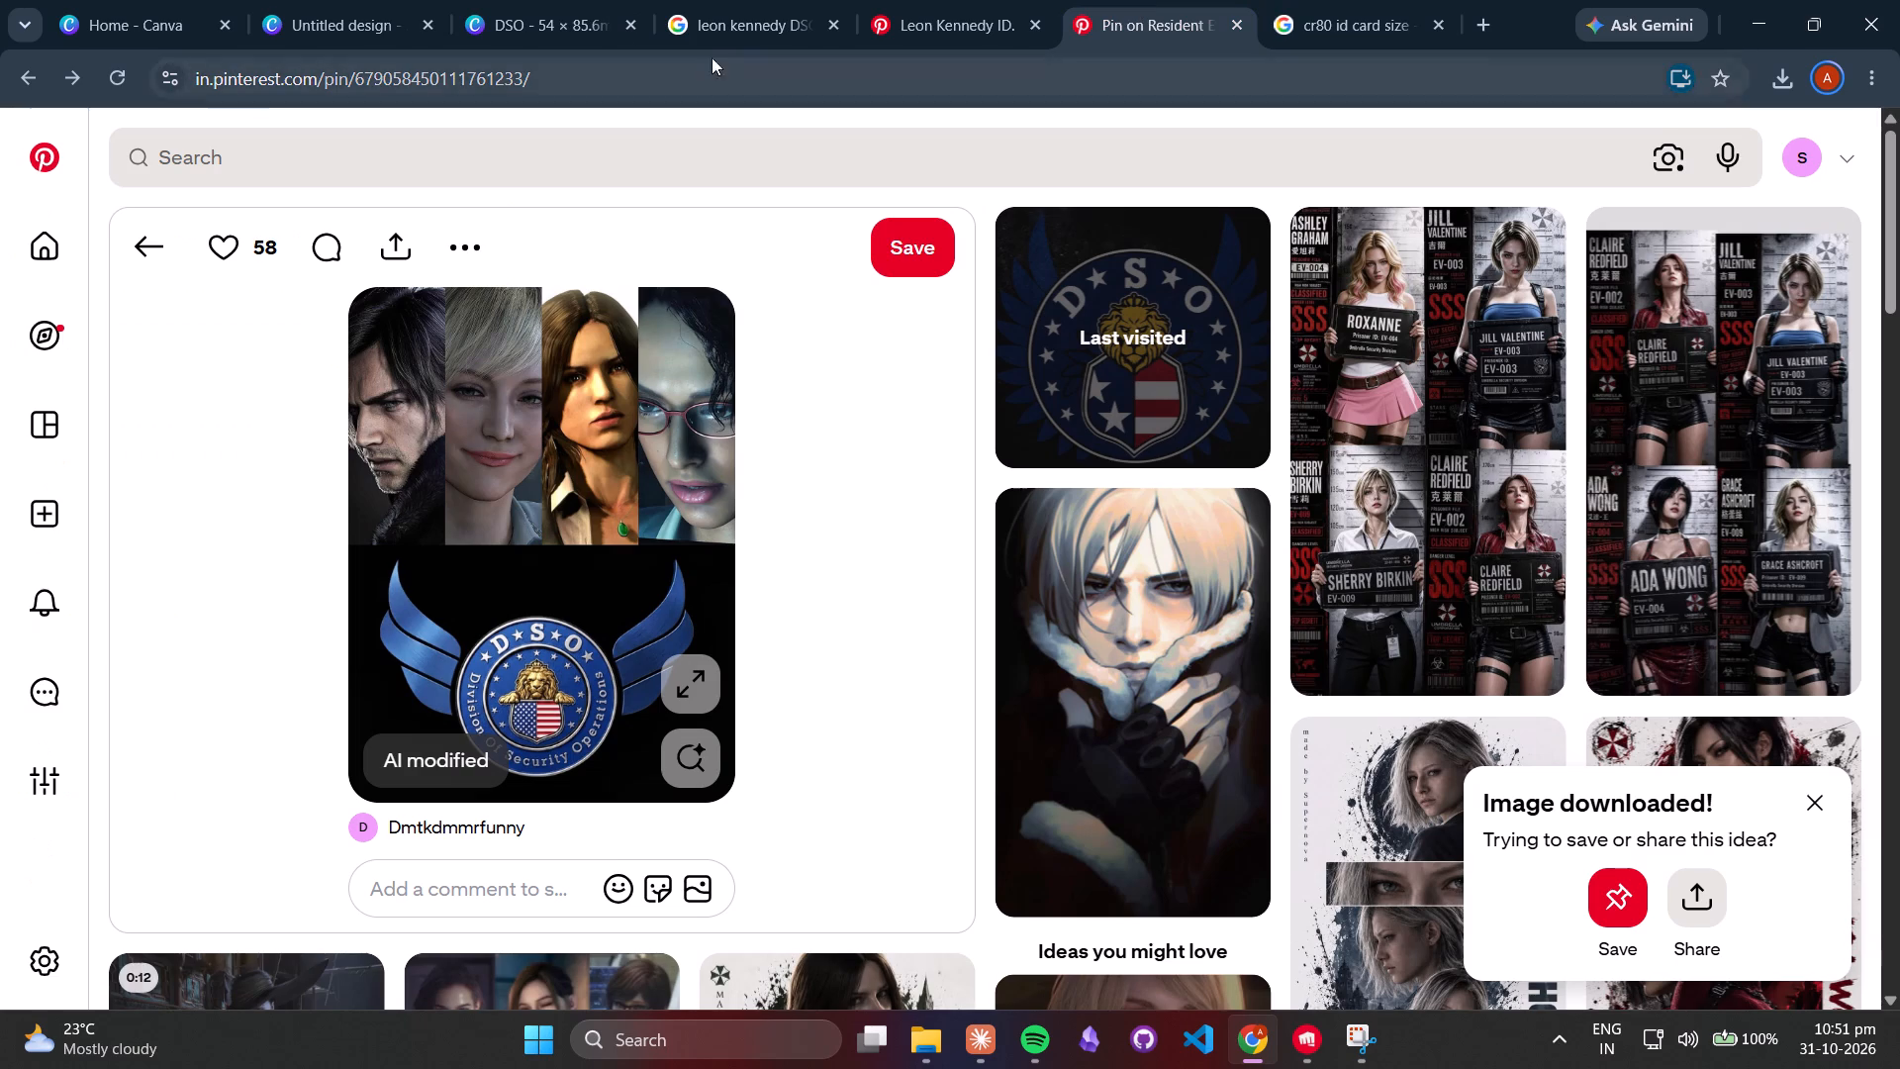
{"action": "left_click", "coordinate": [138, 260]}
{"action": "scroll", "coordinate": [1127, 717], "scroll_direction": "down", "scroll_amount": 4}
{"action": "scroll", "coordinate": [1127, 718], "scroll_direction": "up", "scroll_amount": 4}
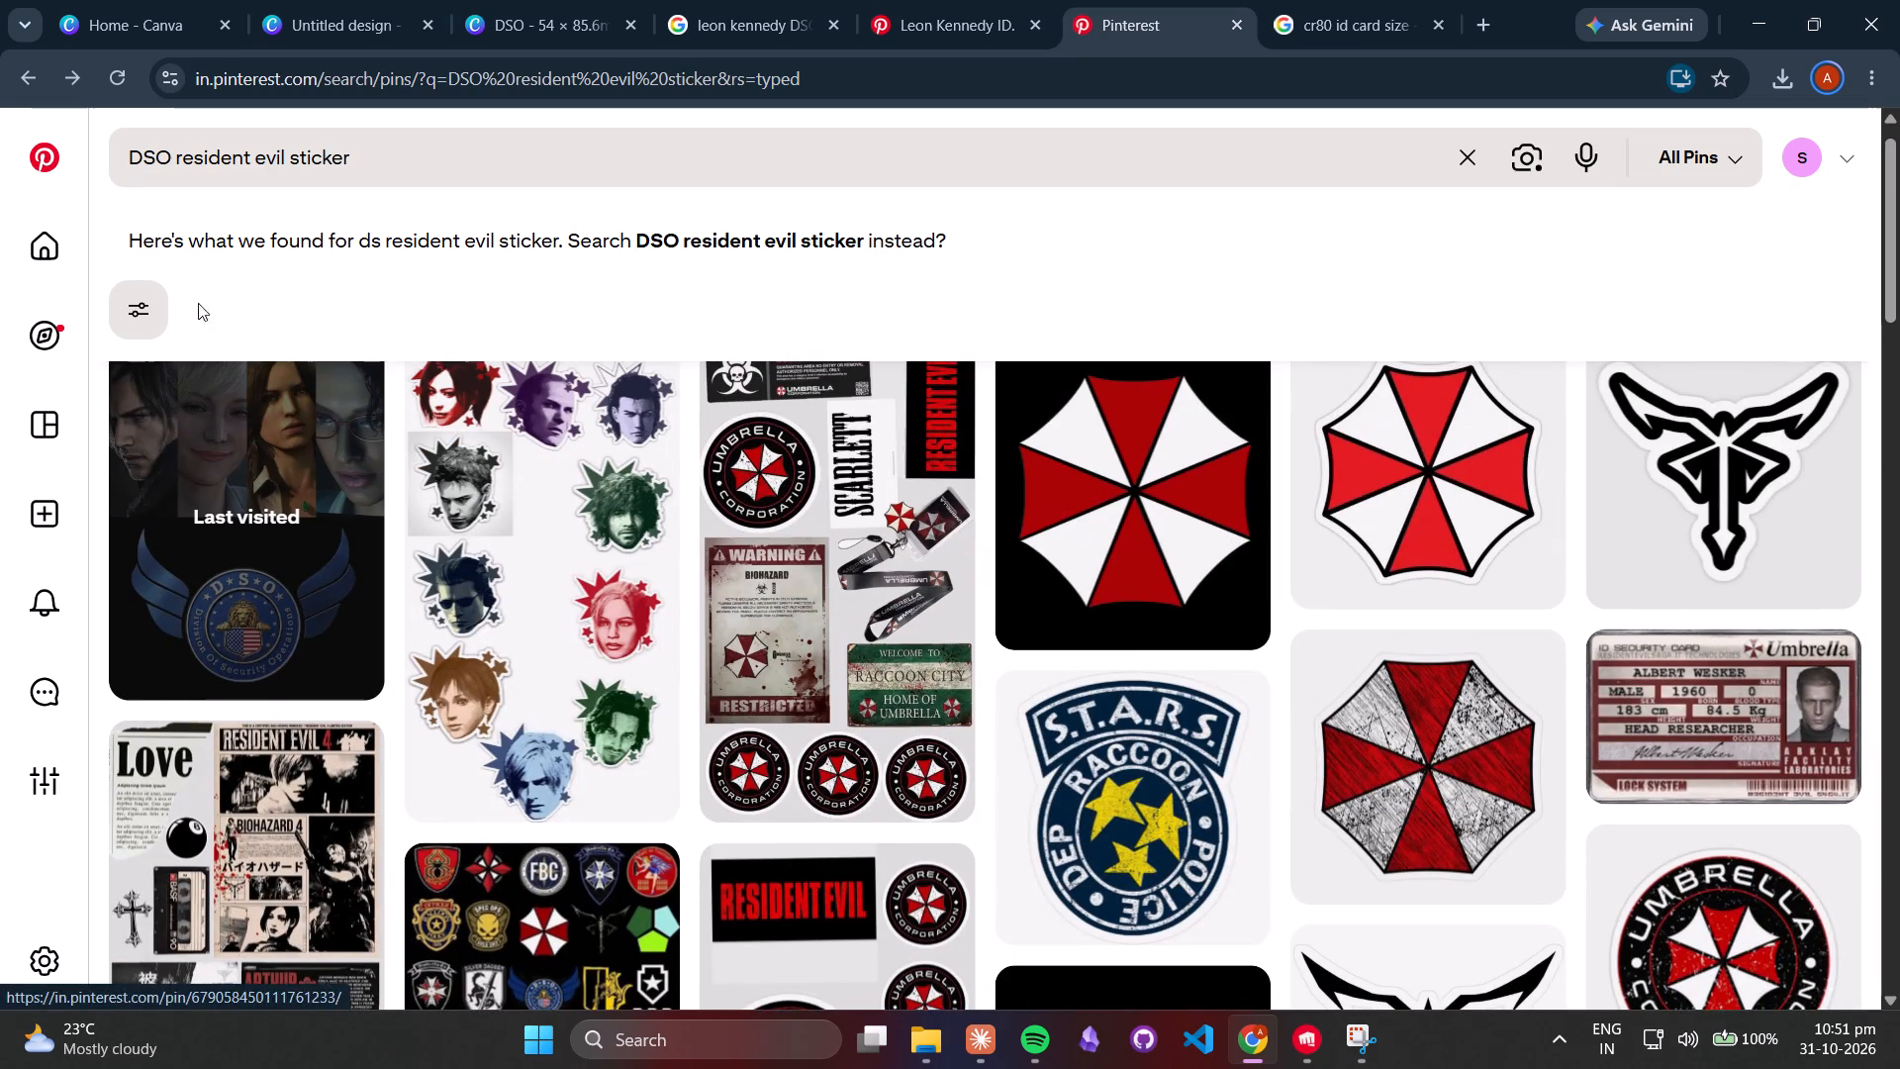
{"action": "scroll", "coordinate": [293, 286], "scroll_direction": "down", "scroll_amount": 4}
{"action": "left_click", "coordinate": [177, 150]}
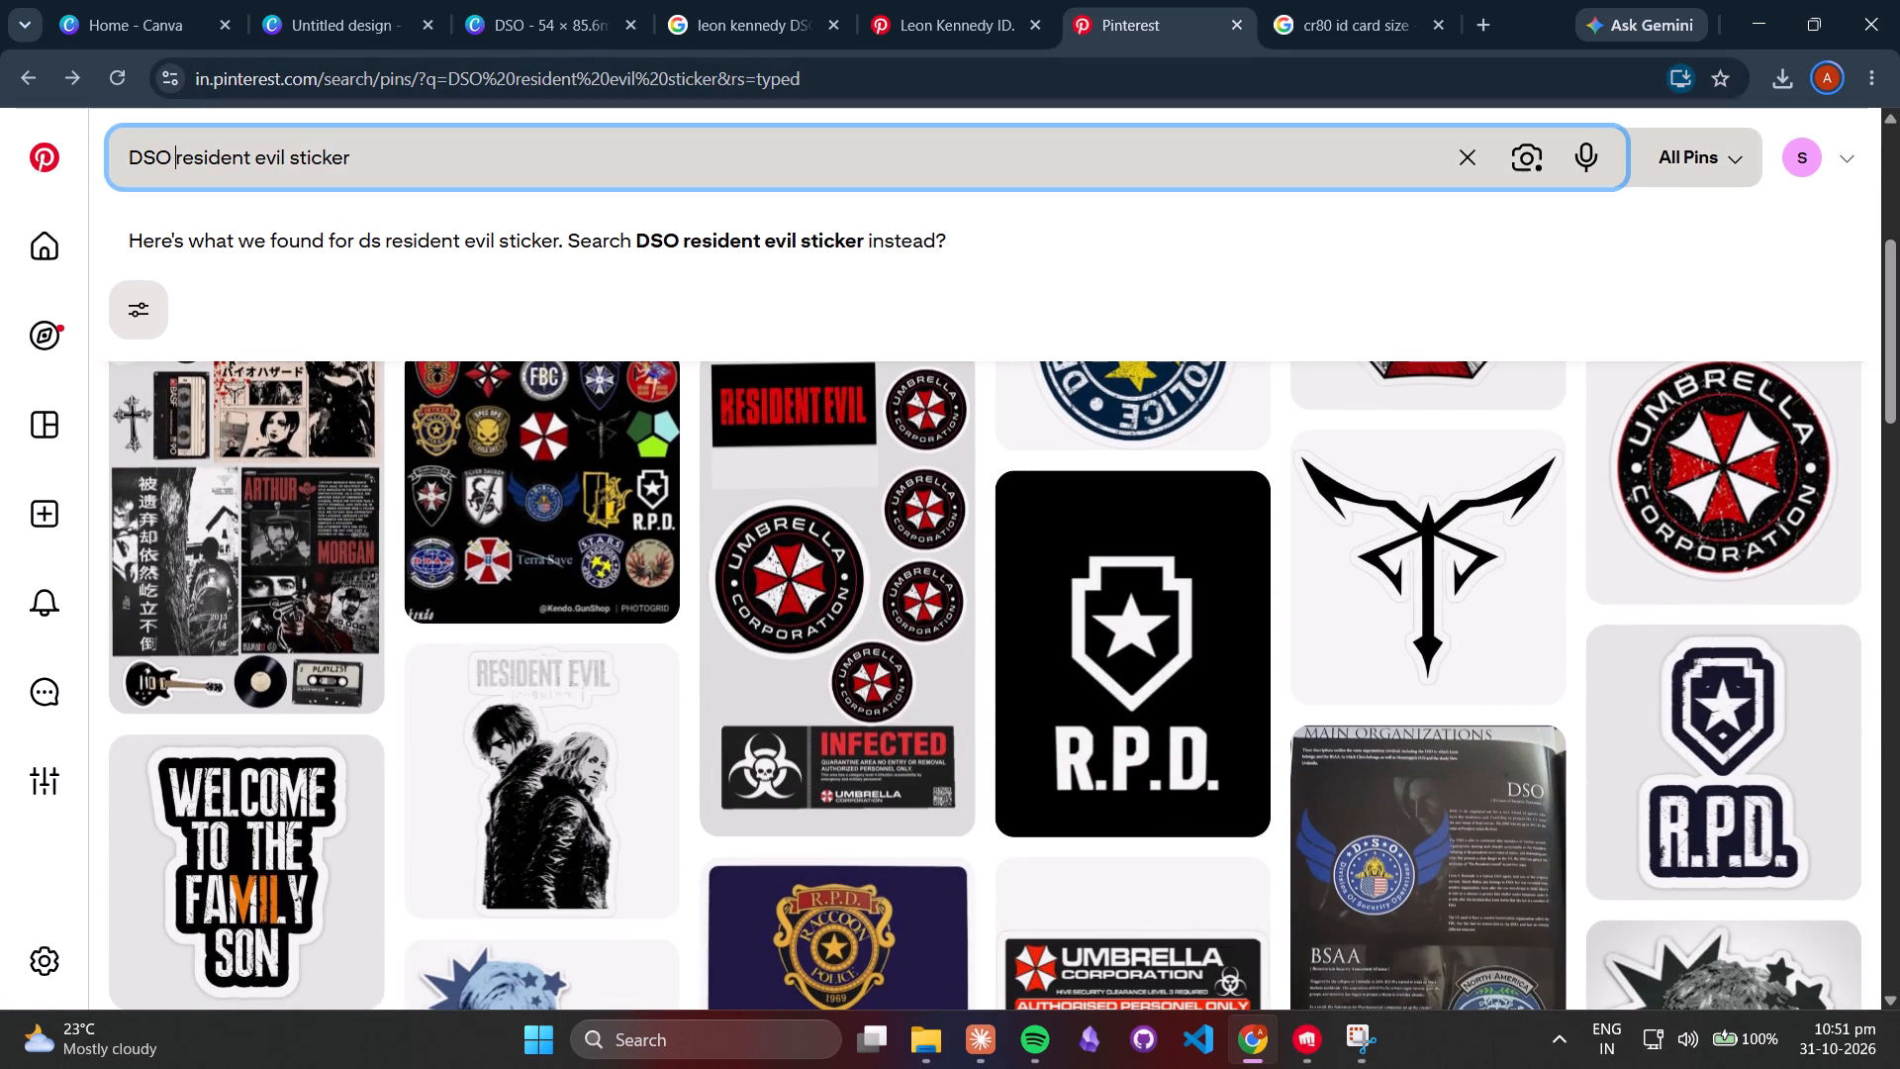
{"action": "type", "text": "LOGO"}
{"action": "key", "text": "space"}
{"action": "key", "text": "Return"}
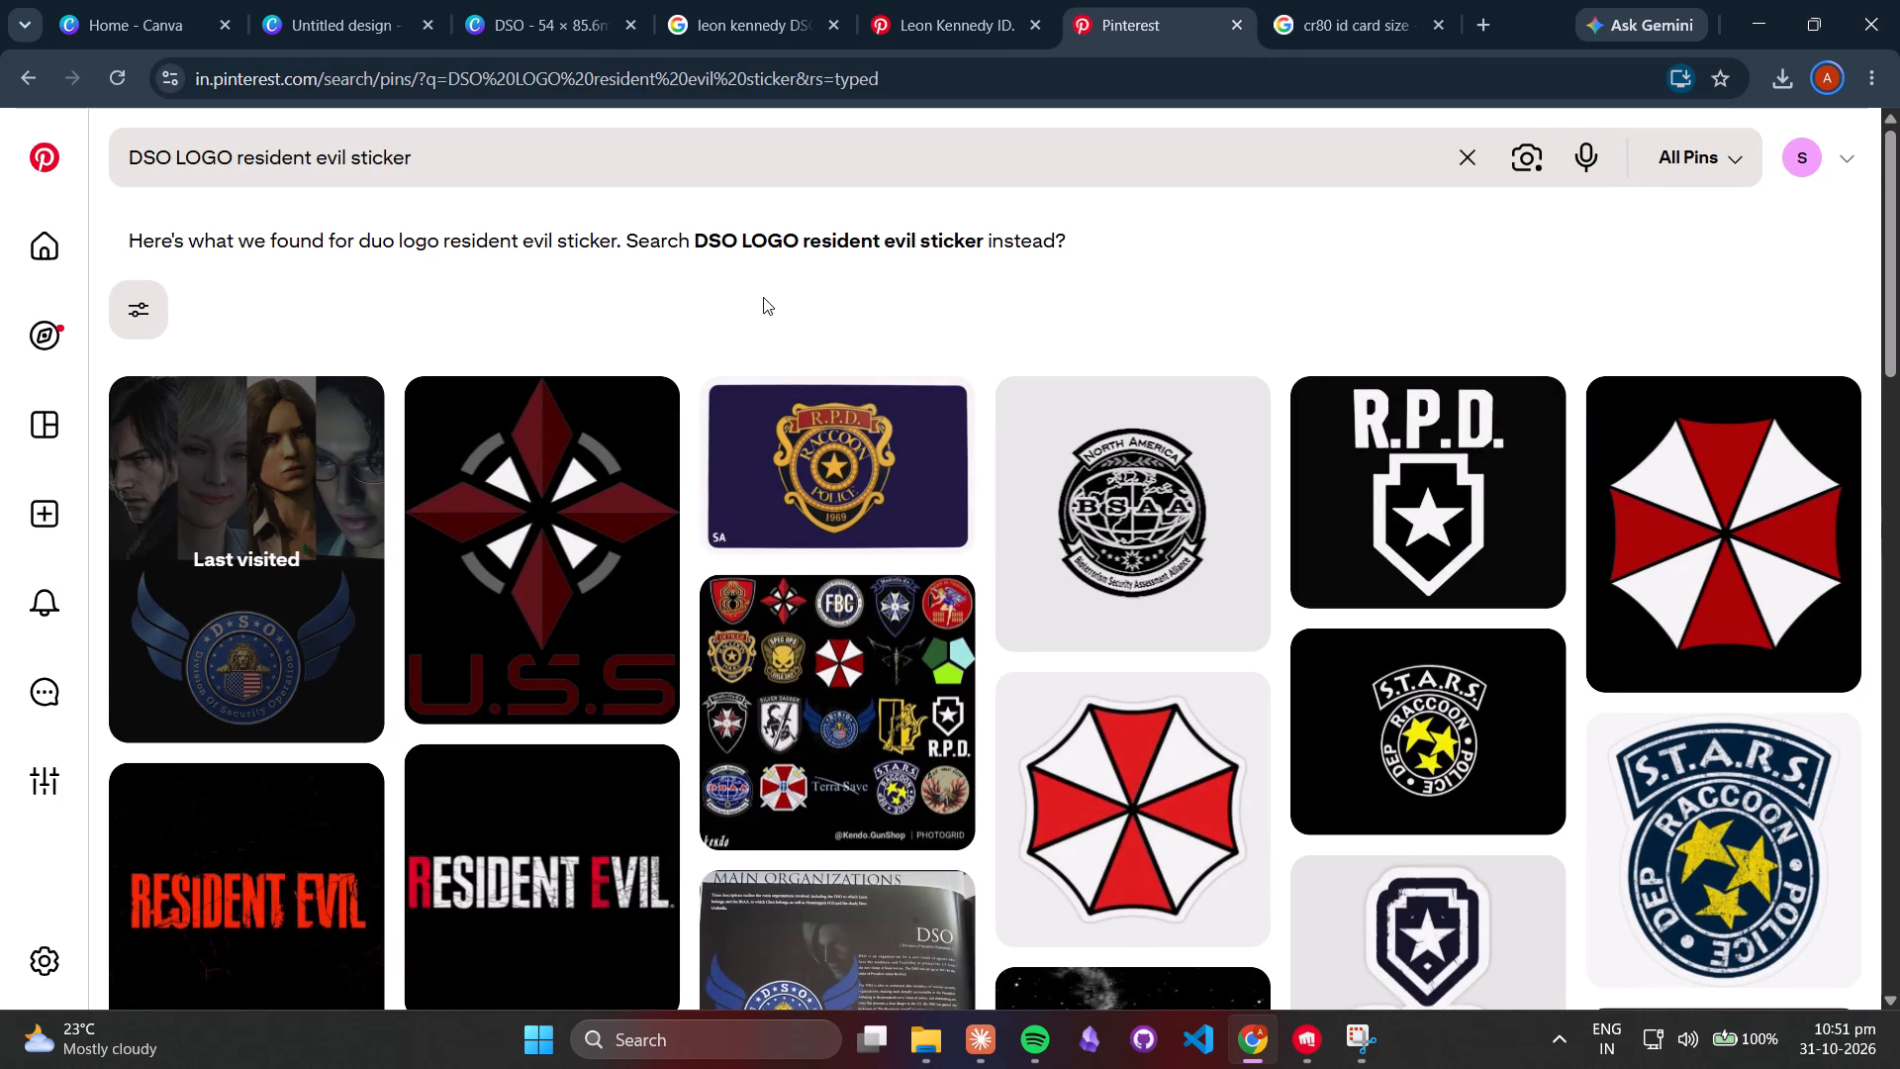
Examine the Pinterest results for a DSO emblem sticker suitable for the card's header.
{"action": "scroll", "coordinate": [778, 299], "scroll_direction": "down", "scroll_amount": 4}
{"action": "scroll", "coordinate": [808, 302], "scroll_direction": "up", "scroll_amount": 5}
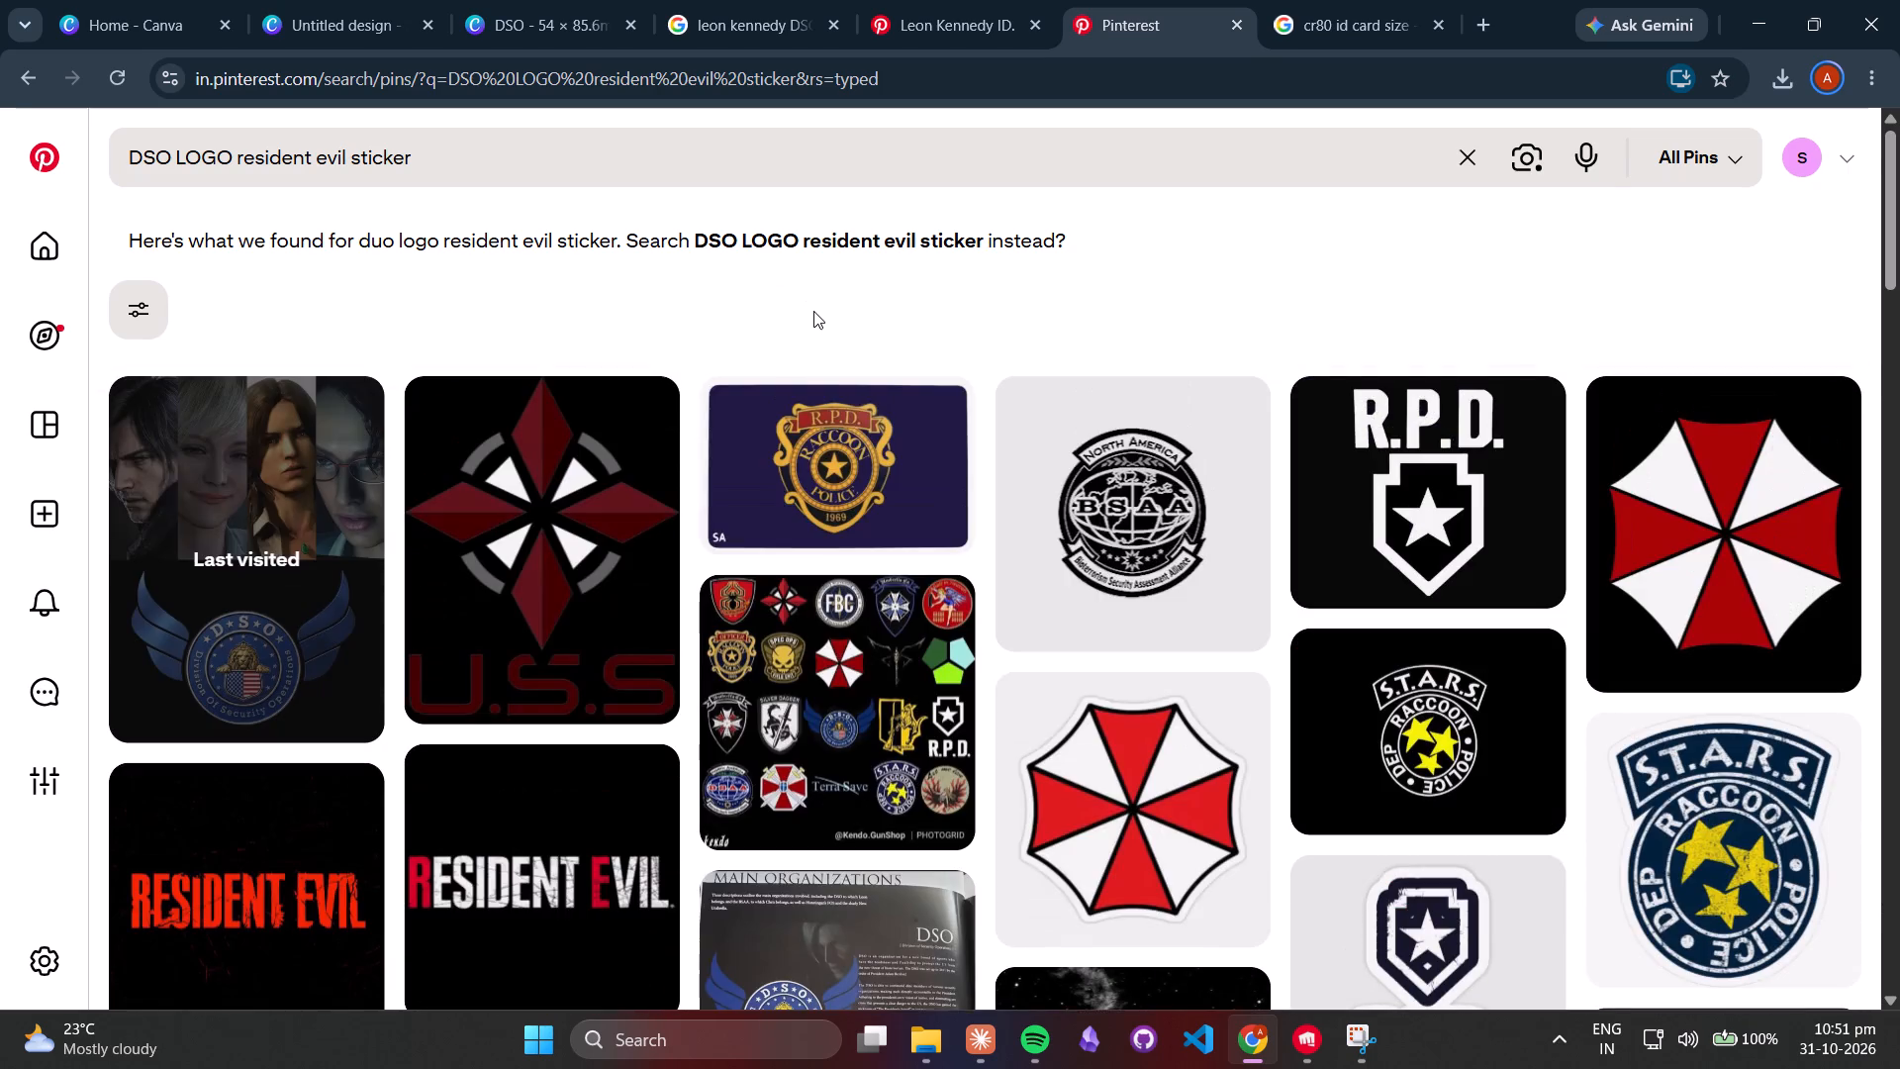
{"action": "scroll", "coordinate": [814, 328], "scroll_direction": "down", "scroll_amount": 8}
{"action": "scroll", "coordinate": [818, 336], "scroll_direction": "up", "scroll_amount": 4}
{"action": "scroll", "coordinate": [819, 336], "scroll_direction": "down", "scroll_amount": 3}
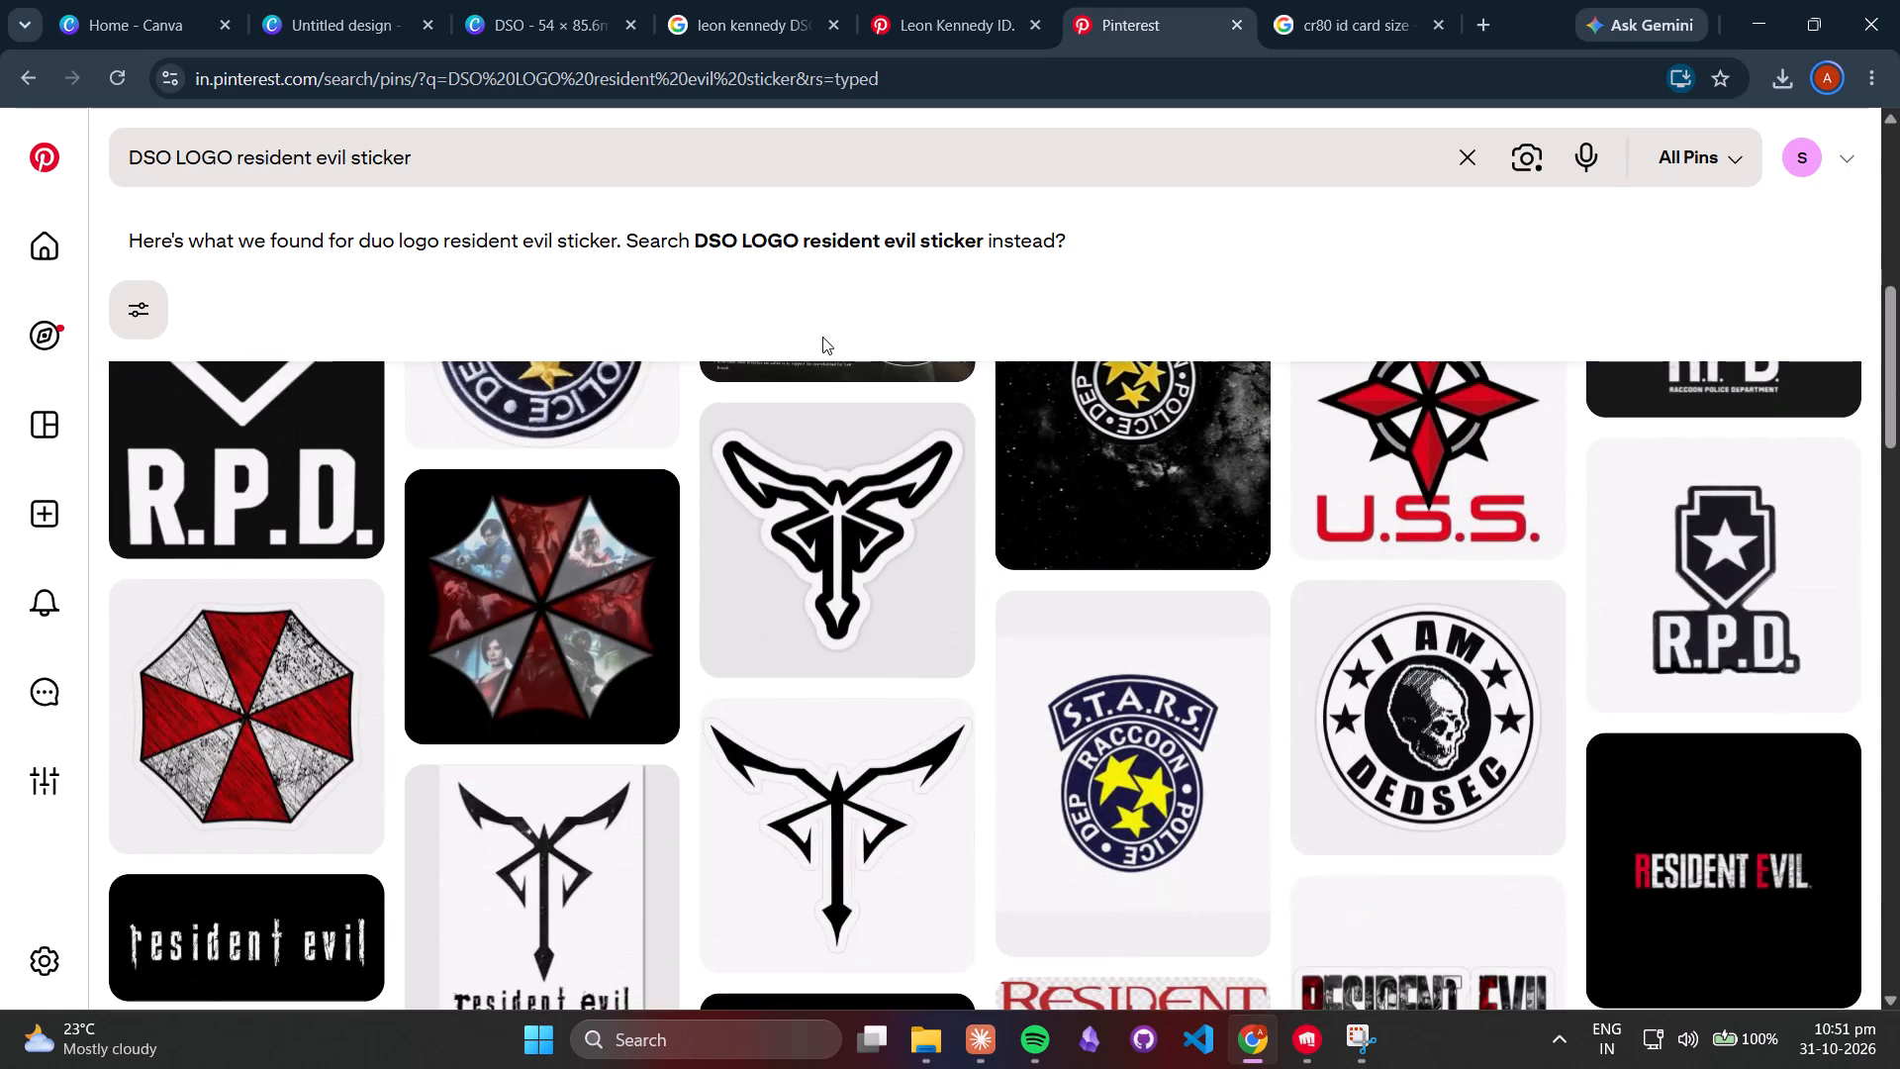
{"action": "scroll", "coordinate": [822, 337], "scroll_direction": "down", "scroll_amount": 4}
{"action": "scroll", "coordinate": [822, 337], "scroll_direction": "up", "scroll_amount": 4}
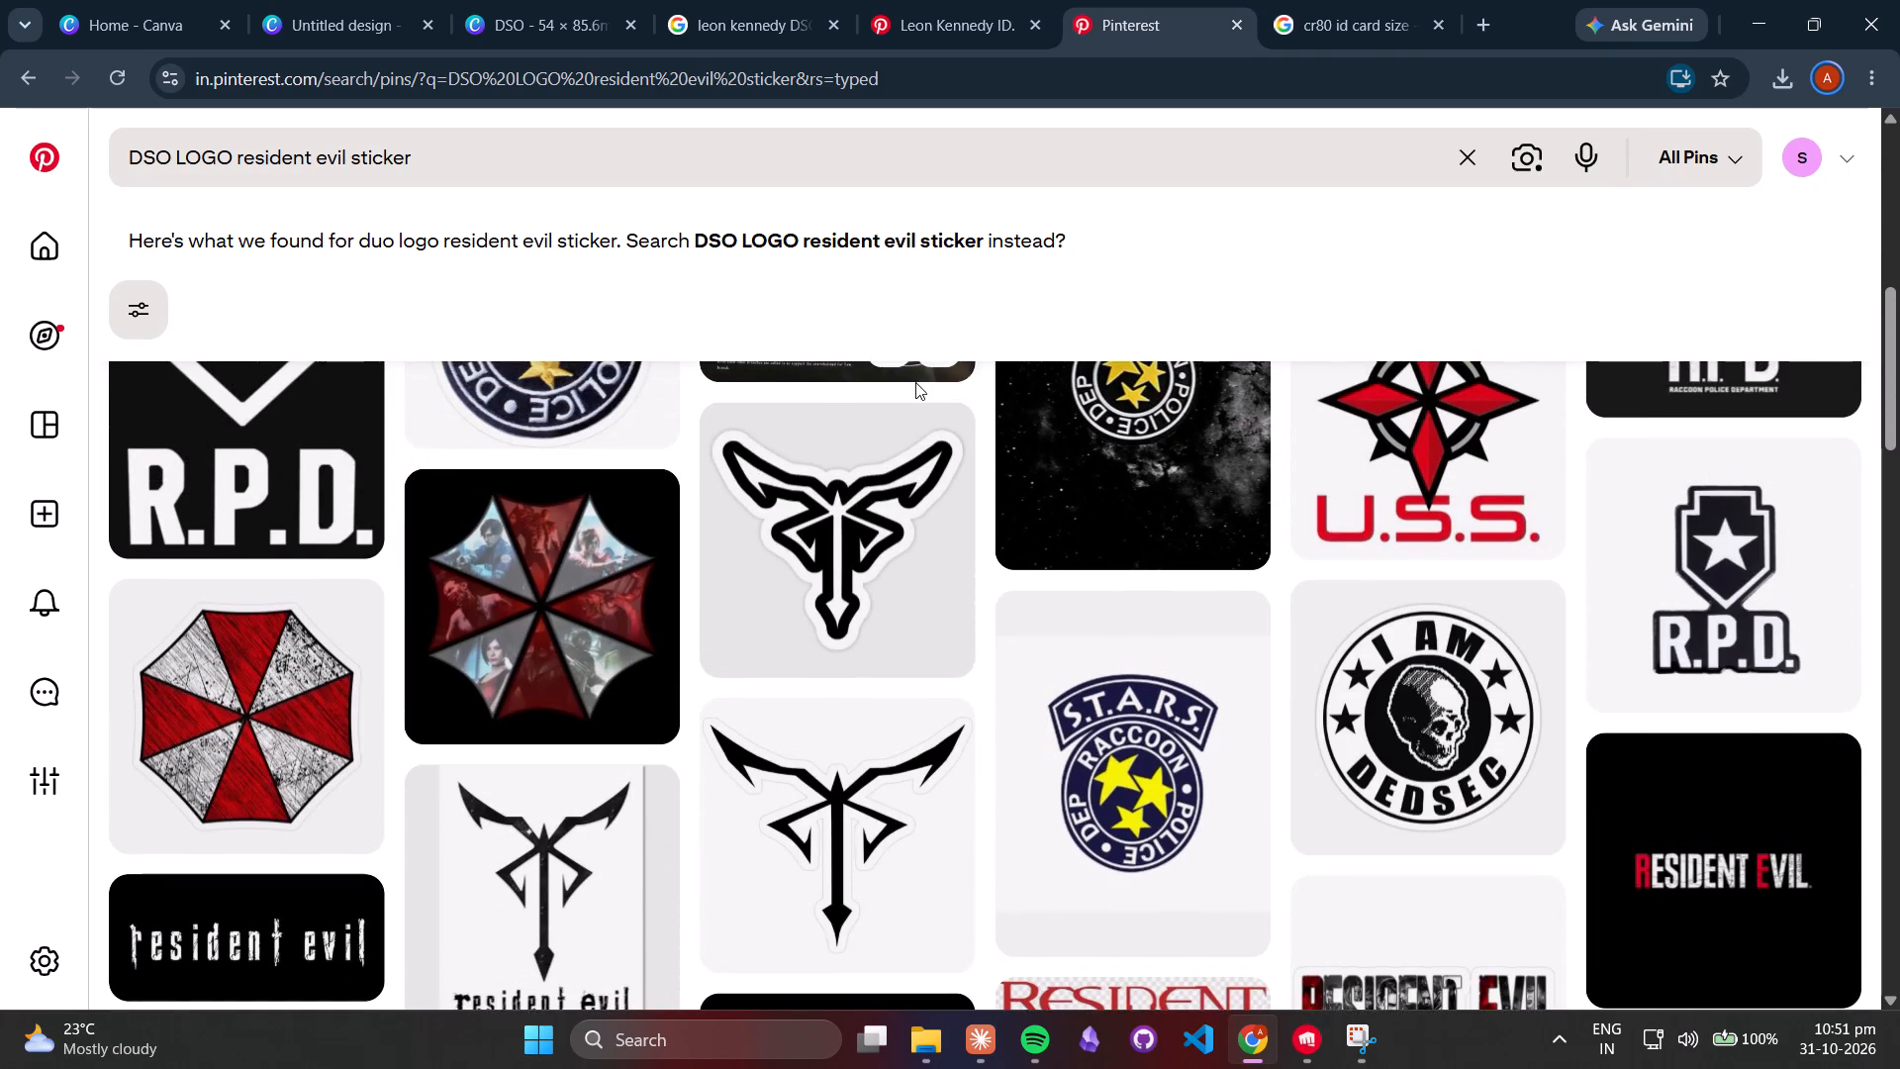
{"action": "scroll", "coordinate": [917, 383], "scroll_direction": "up", "scroll_amount": 2}
{"action": "scroll", "coordinate": [928, 391], "scroll_direction": "down", "scroll_amount": 12}
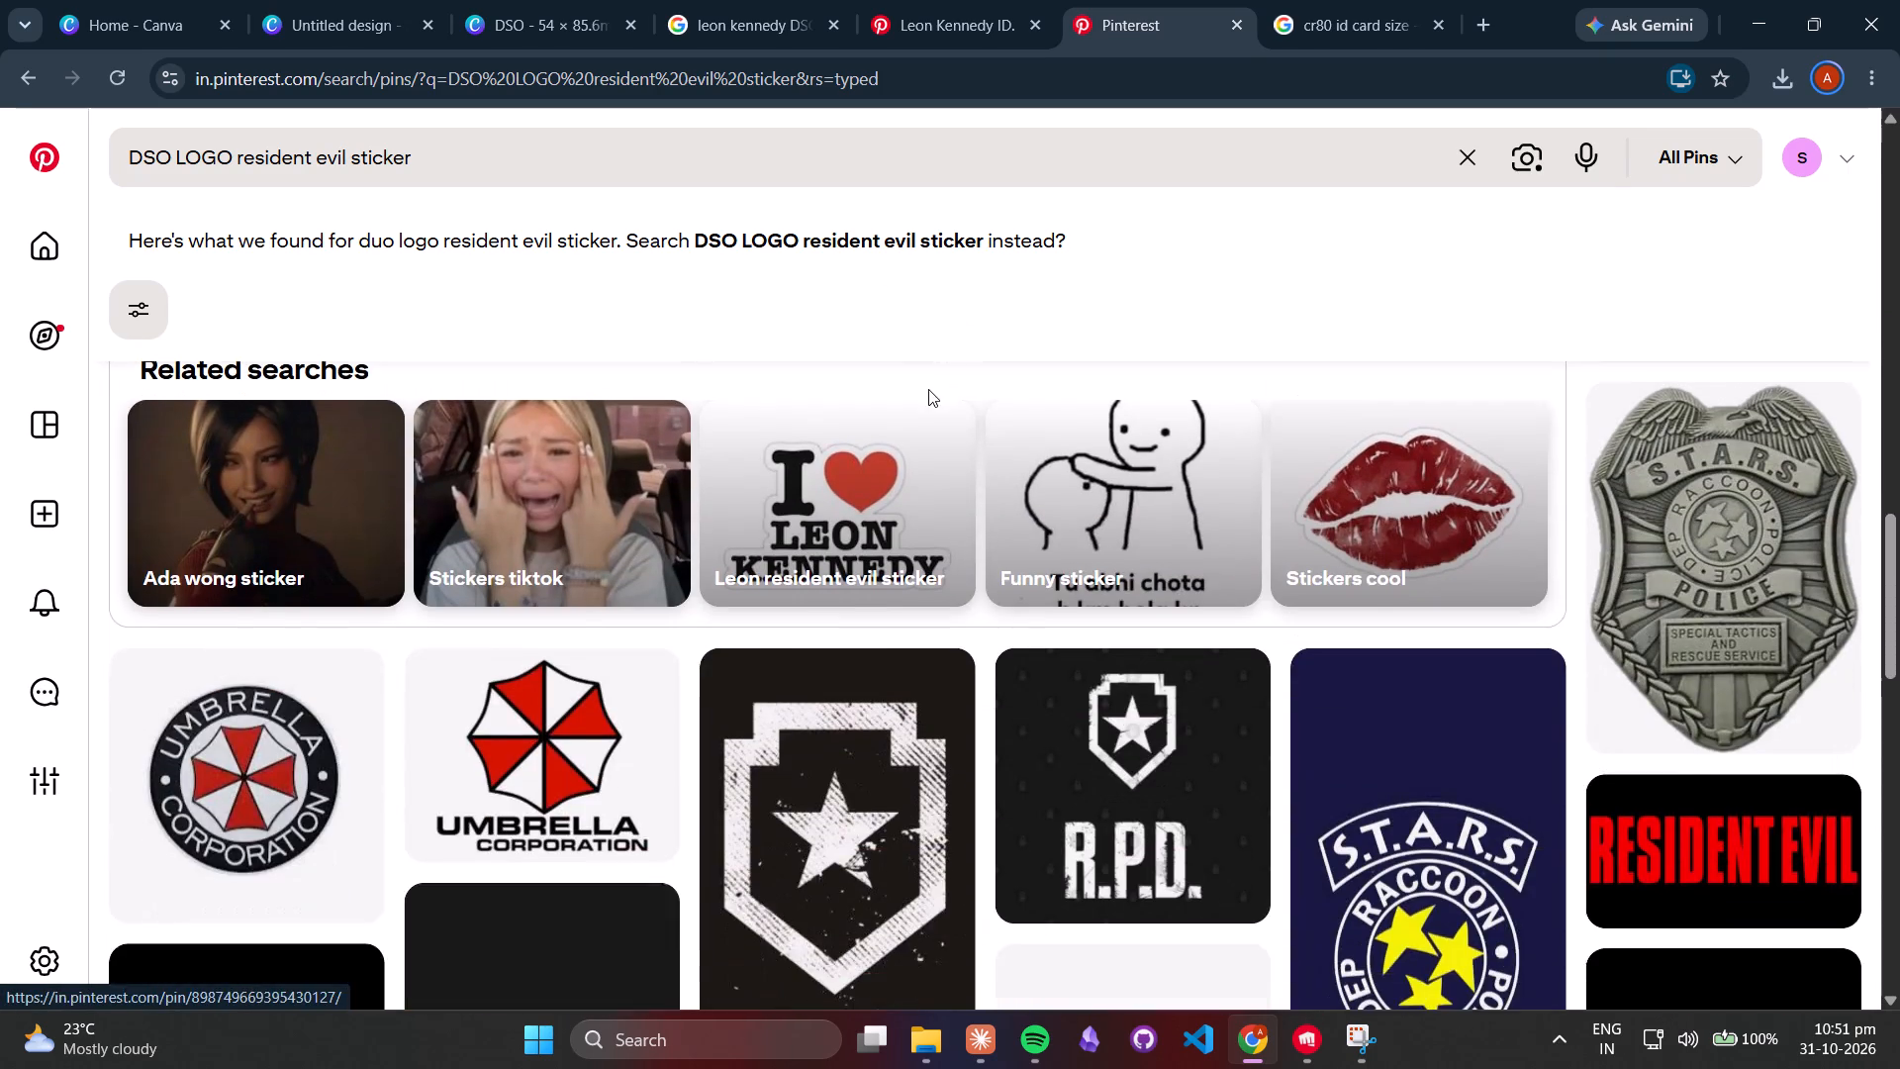
{"action": "scroll", "coordinate": [928, 389], "scroll_direction": "up", "scroll_amount": 2}
{"action": "scroll", "coordinate": [919, 371], "scroll_direction": "down", "scroll_amount": 6}
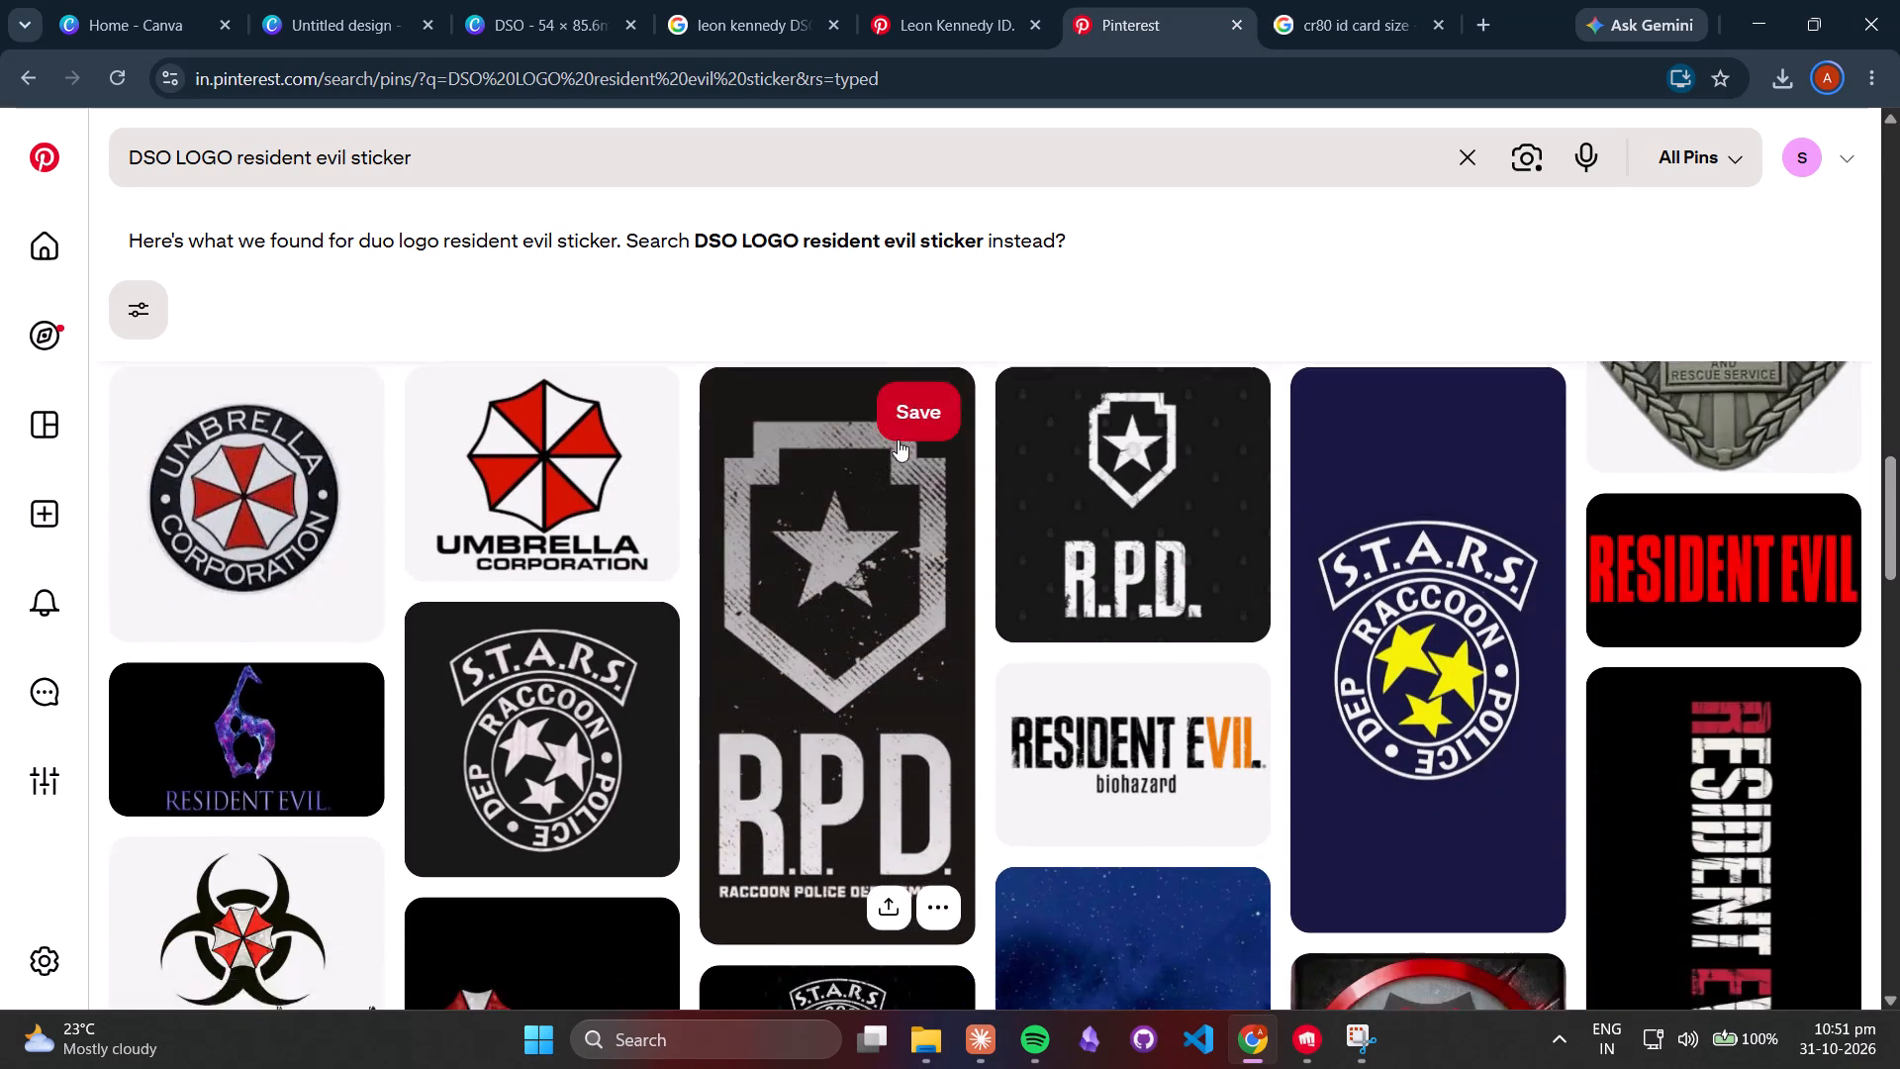
{"action": "scroll", "coordinate": [898, 439], "scroll_direction": "down", "scroll_amount": 2}
{"action": "scroll", "coordinate": [898, 445], "scroll_direction": "up", "scroll_amount": 5}
{"action": "scroll", "coordinate": [900, 448], "scroll_direction": "down", "scroll_amount": 4}
{"action": "scroll", "coordinate": [902, 450], "scroll_direction": "up", "scroll_amount": 1}
{"action": "scroll", "coordinate": [904, 454], "scroll_direction": "down", "scroll_amount": 3}
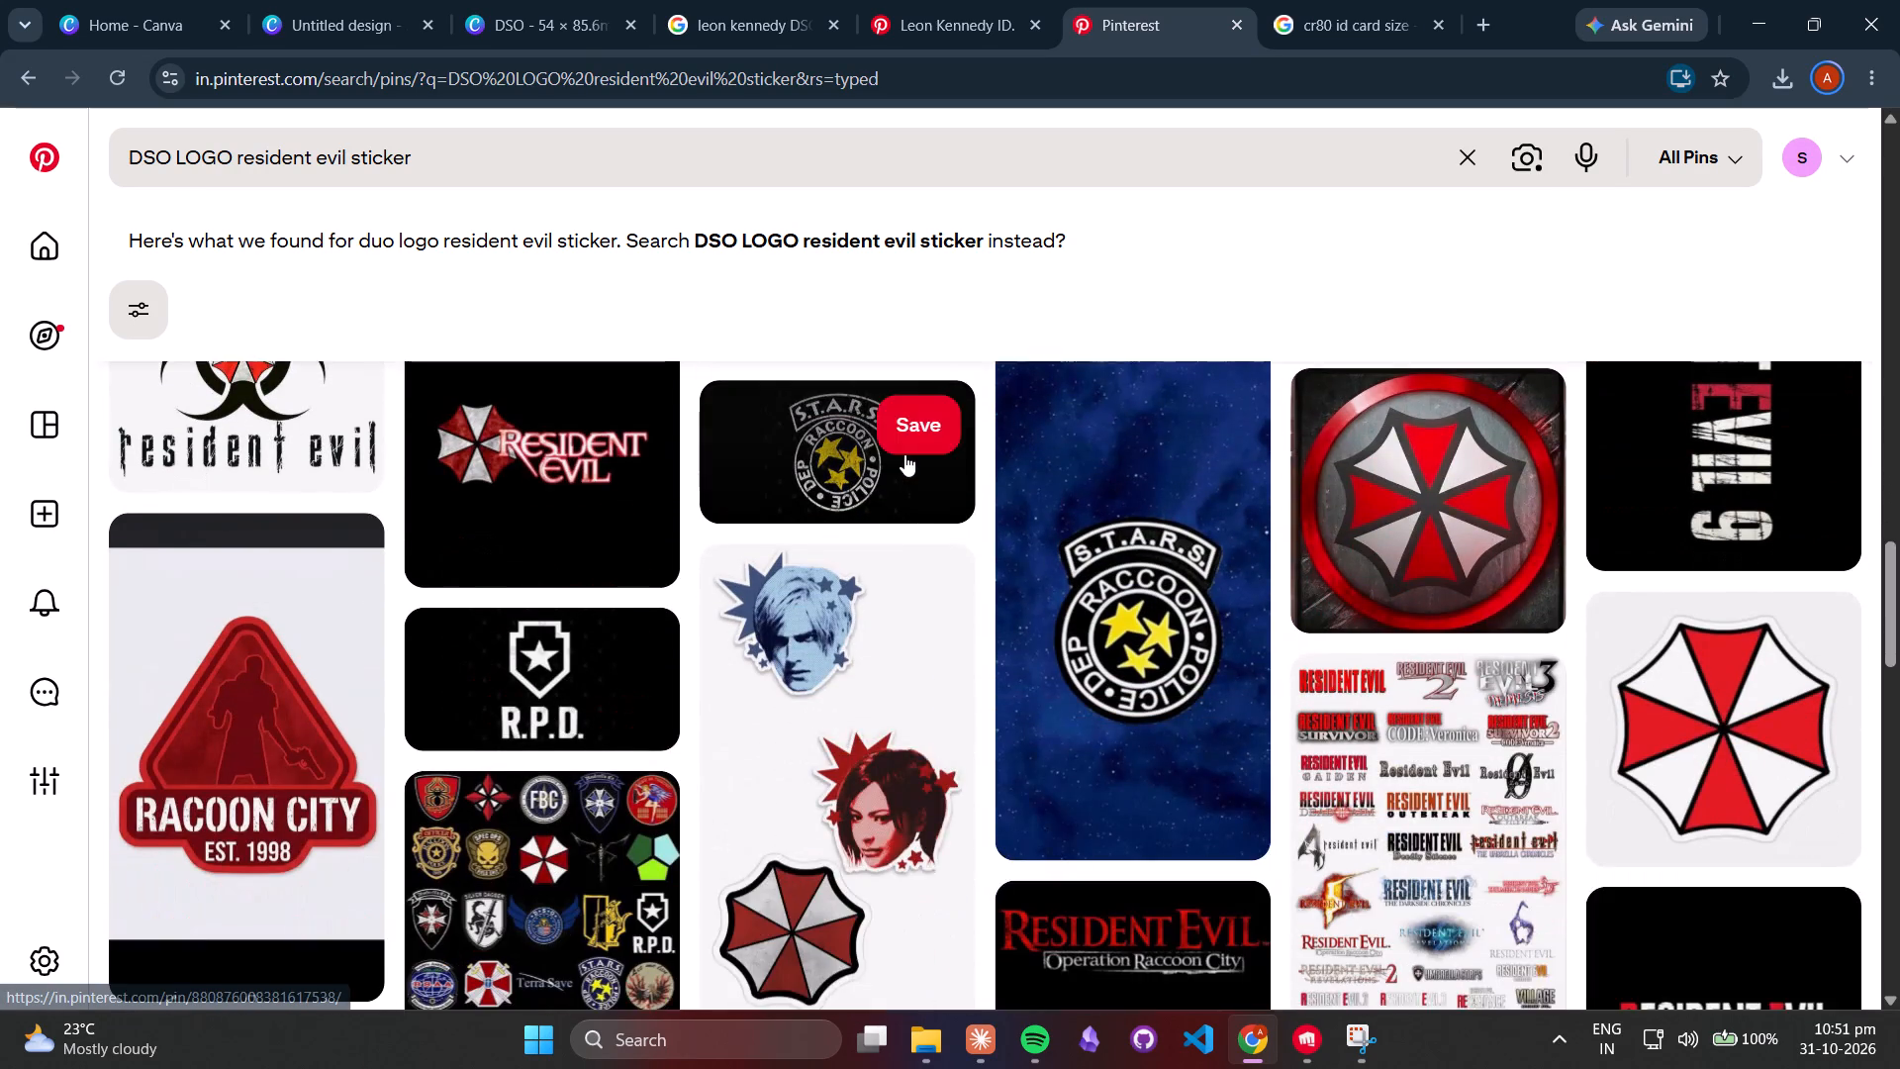
{"action": "scroll", "coordinate": [904, 454], "scroll_direction": "down", "scroll_amount": 8}
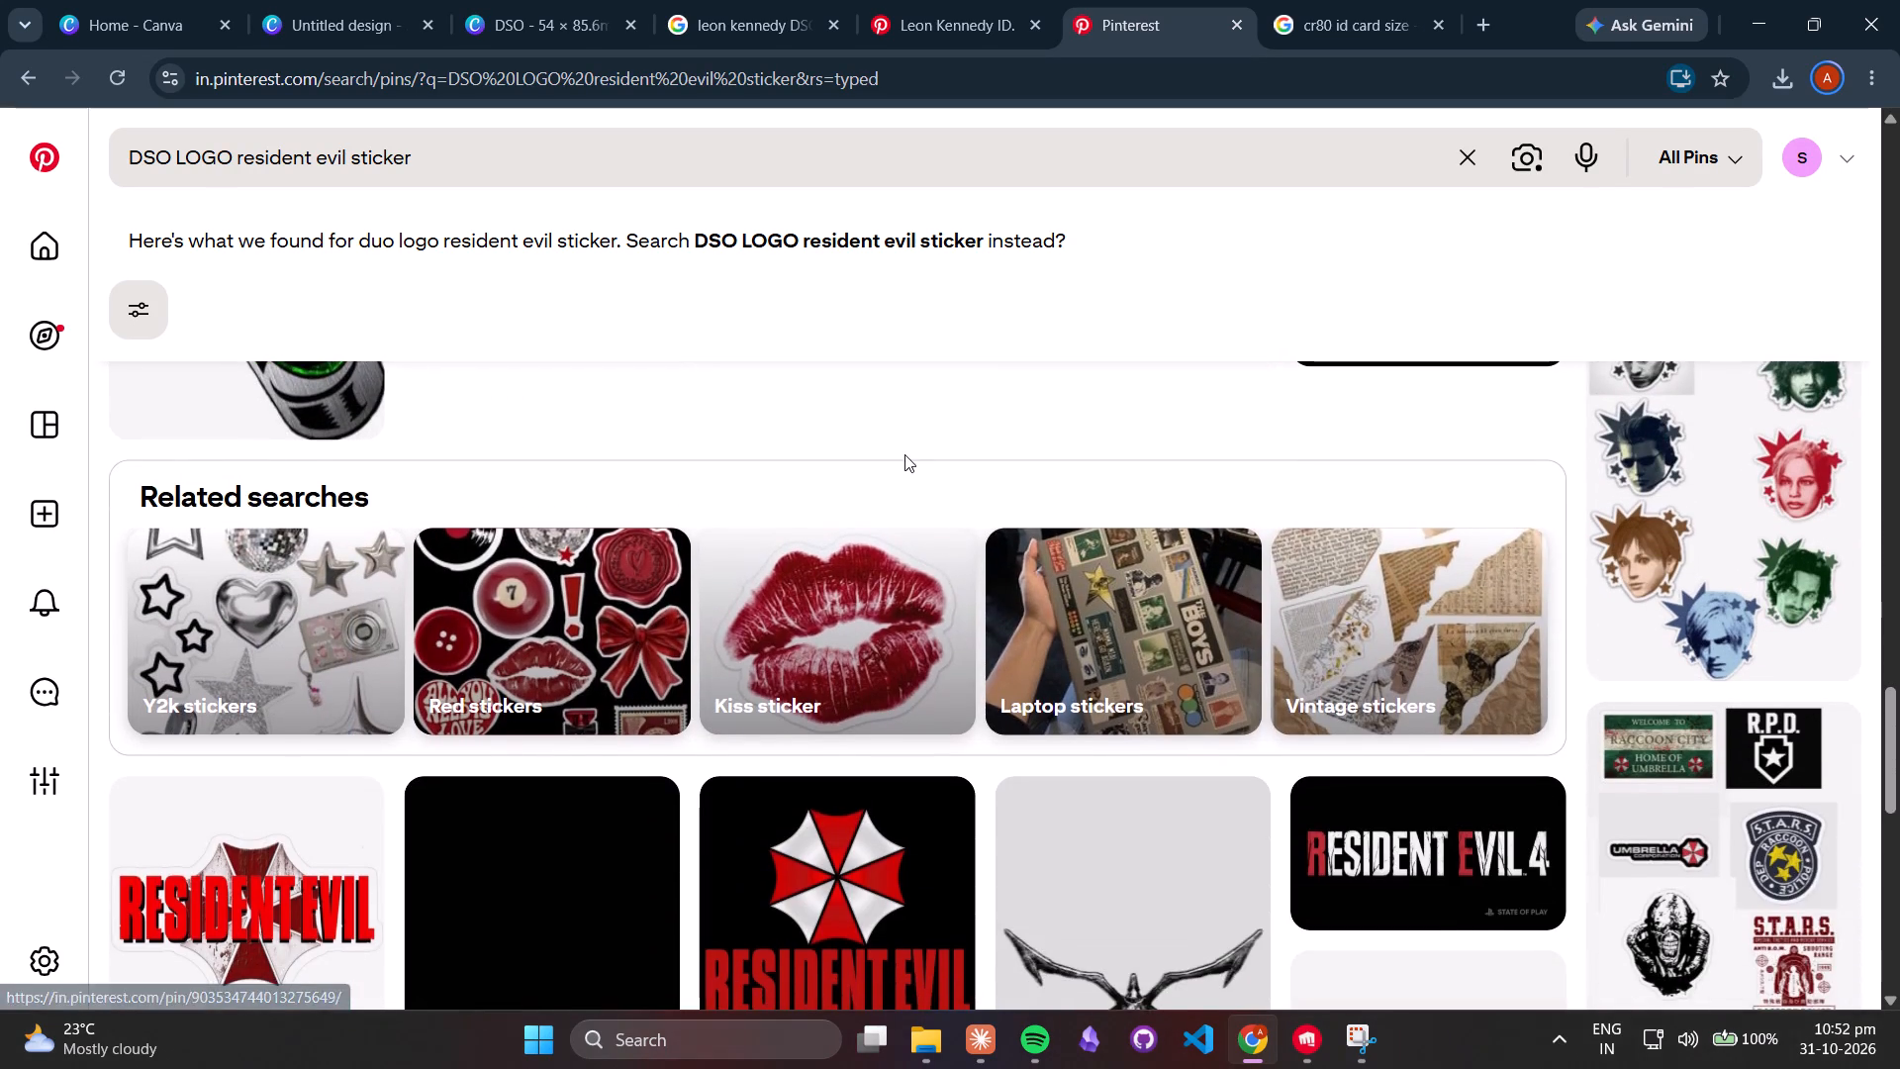
{"action": "scroll", "coordinate": [904, 454], "scroll_direction": "down", "scroll_amount": 4}
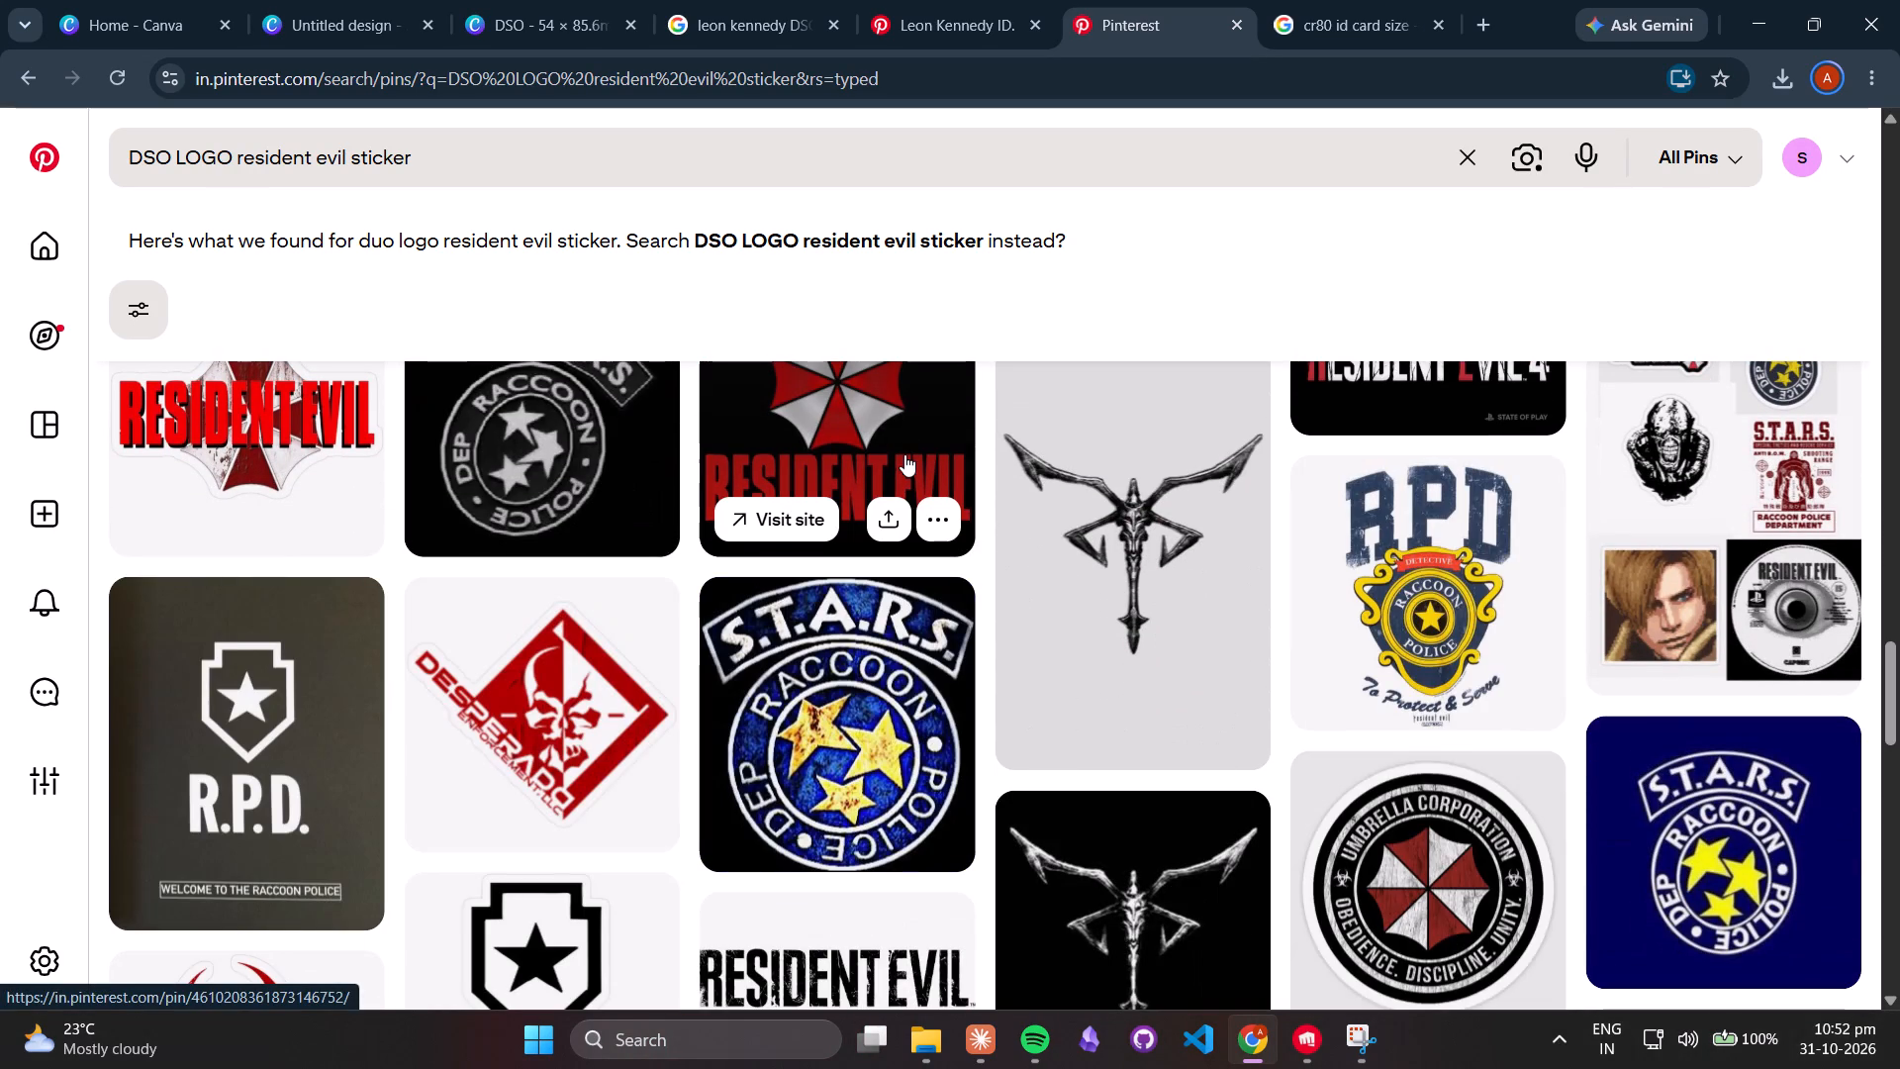
{"action": "scroll", "coordinate": [904, 454], "scroll_direction": "down", "scroll_amount": 2}
Switch to the Google results about Leon Kennedy's DSO and search for "Resident Evil DSO logo" instead.
{"action": "left_click", "coordinate": [775, 25]}
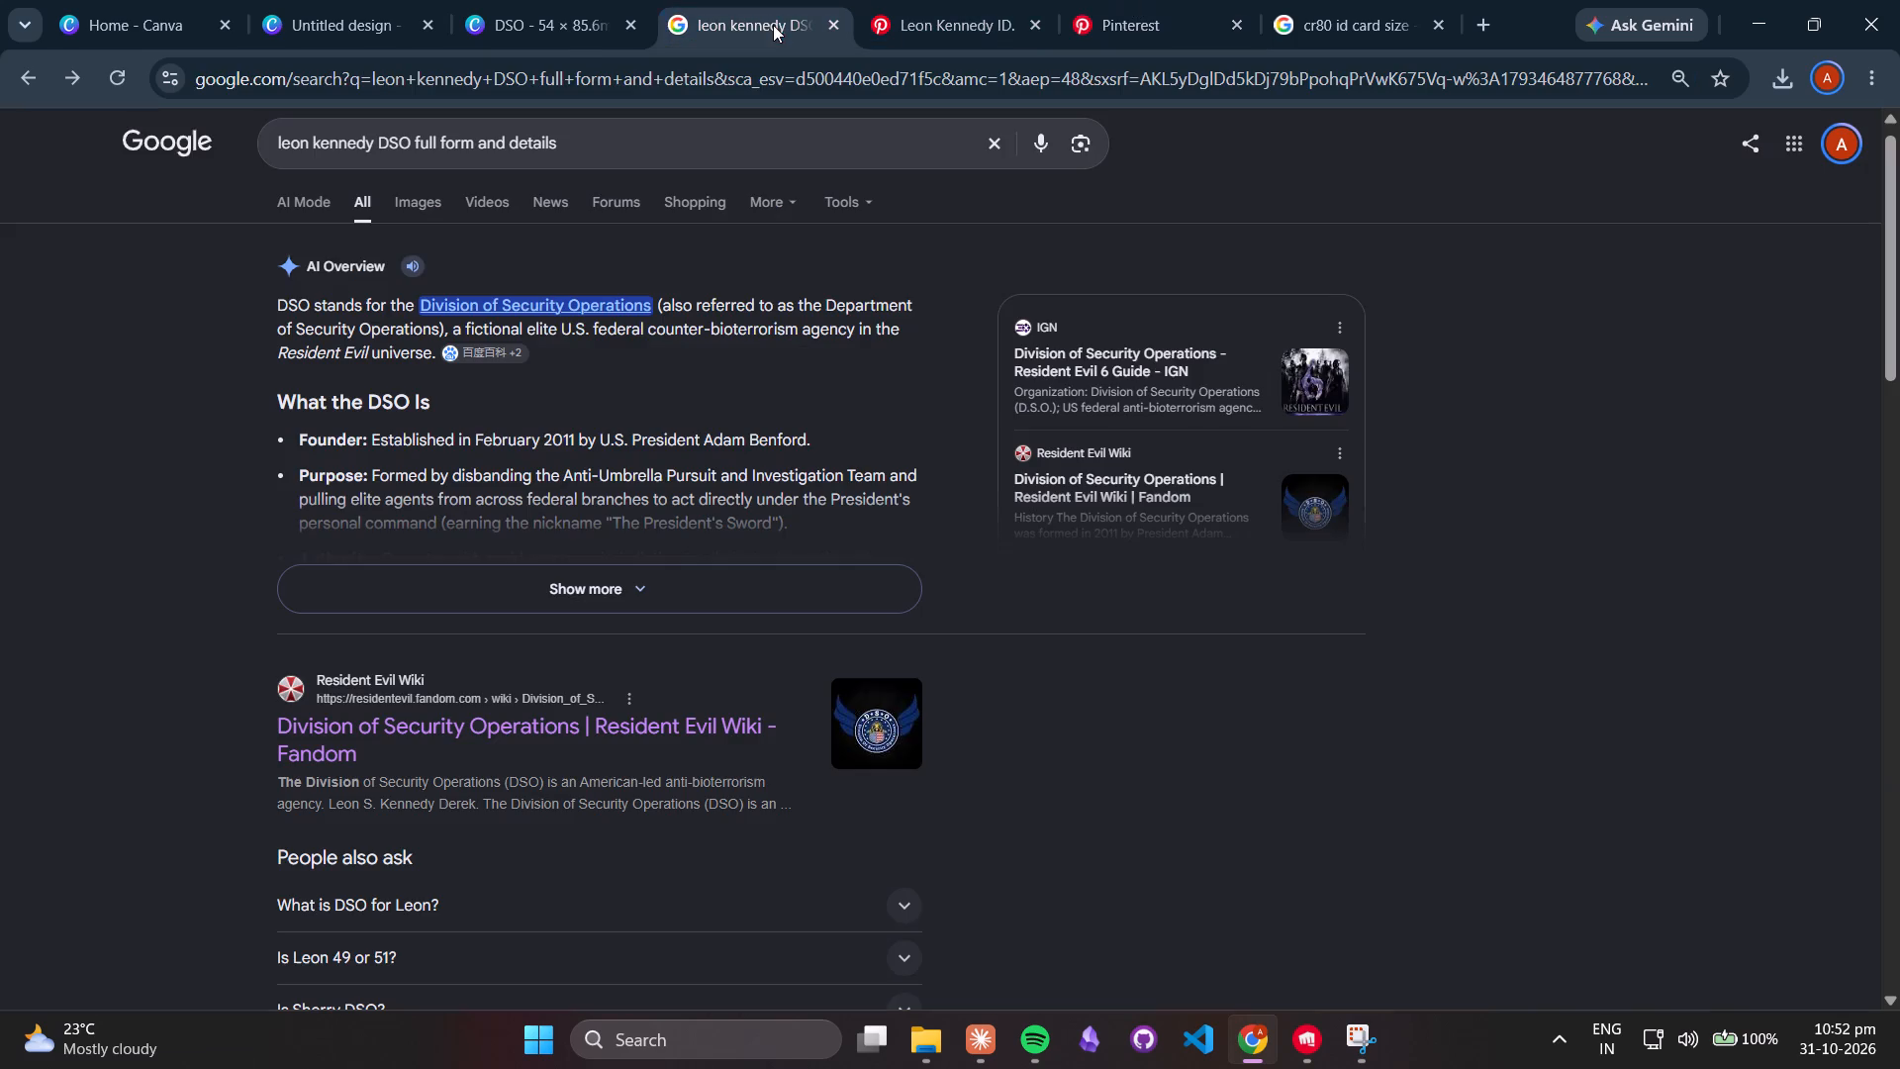
{"action": "left_click_drag", "start_coordinate": [594, 144], "coordinate": [273, 163]}
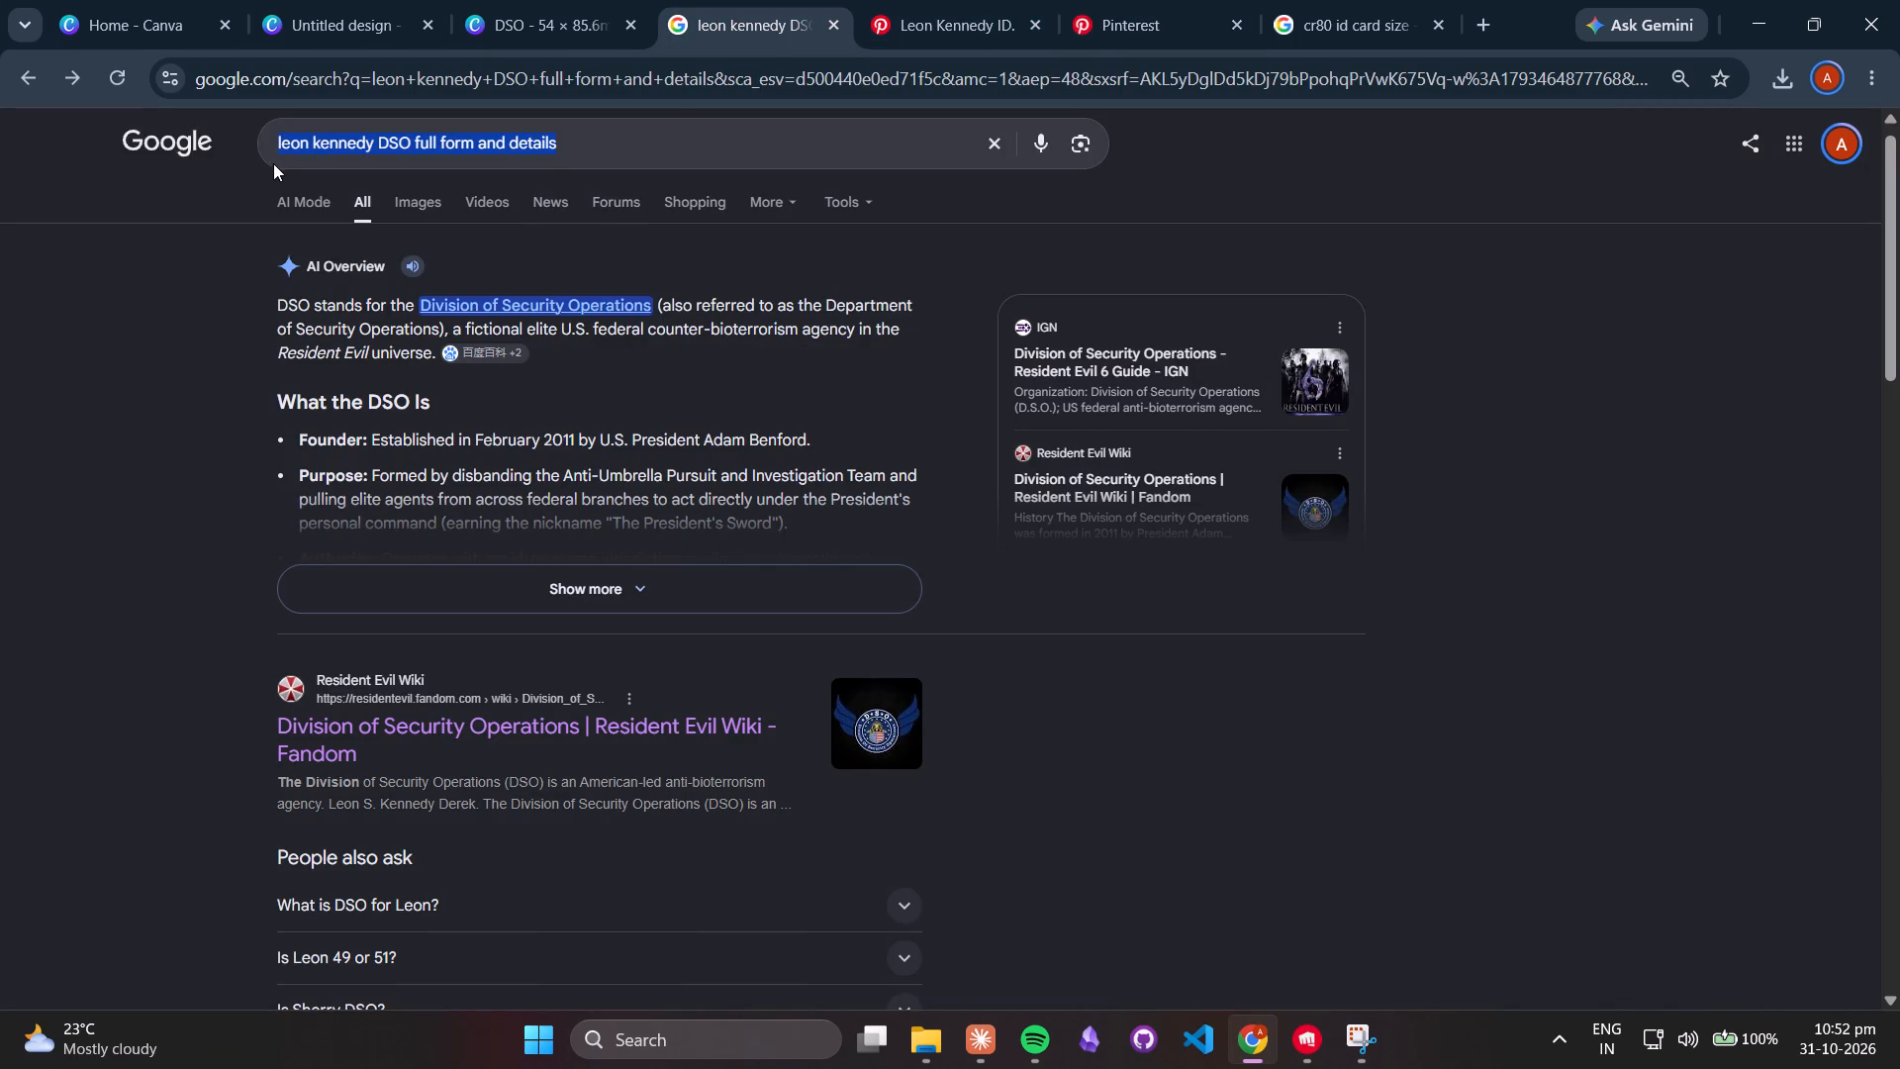
{"action": "left_click_drag", "start_coordinate": [273, 163], "coordinate": [267, 162]}
{"action": "left_click", "coordinate": [1291, 769]}
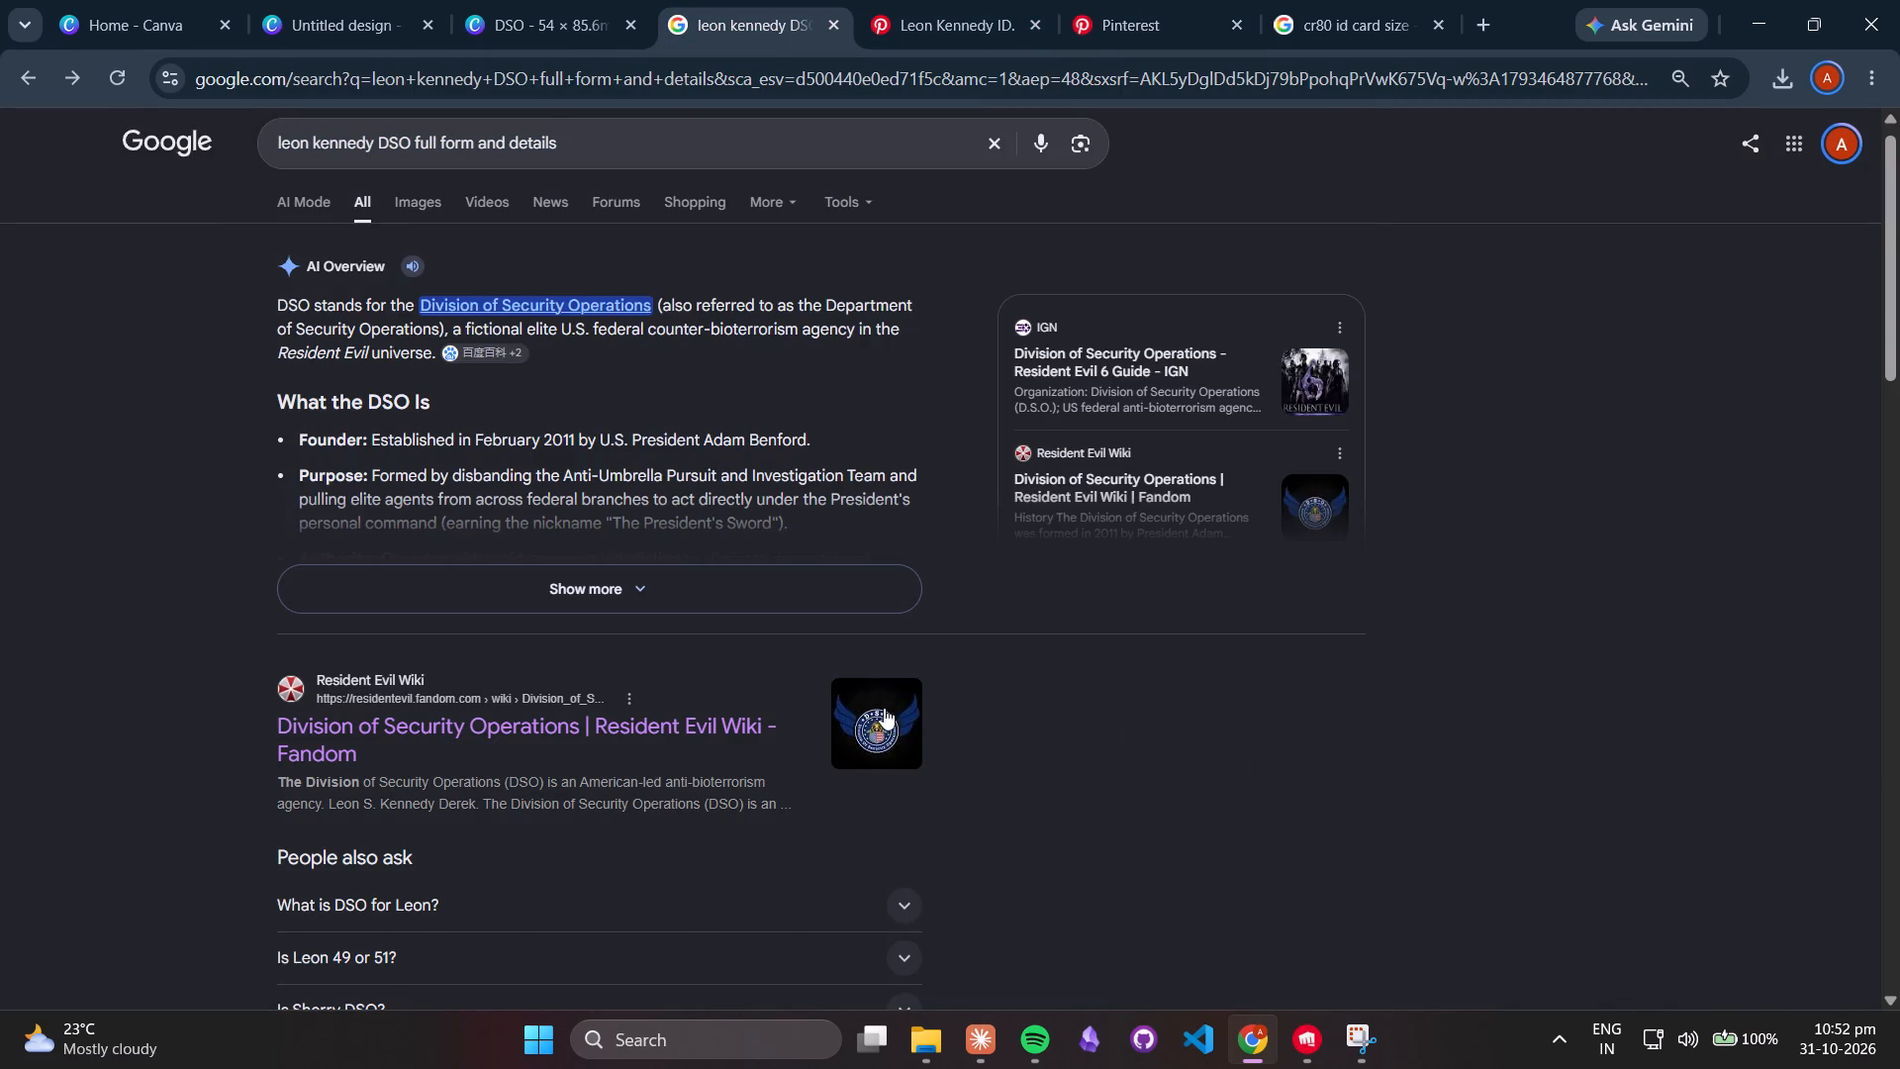
{"action": "scroll", "coordinate": [839, 708], "scroll_direction": "down", "scroll_amount": 7}
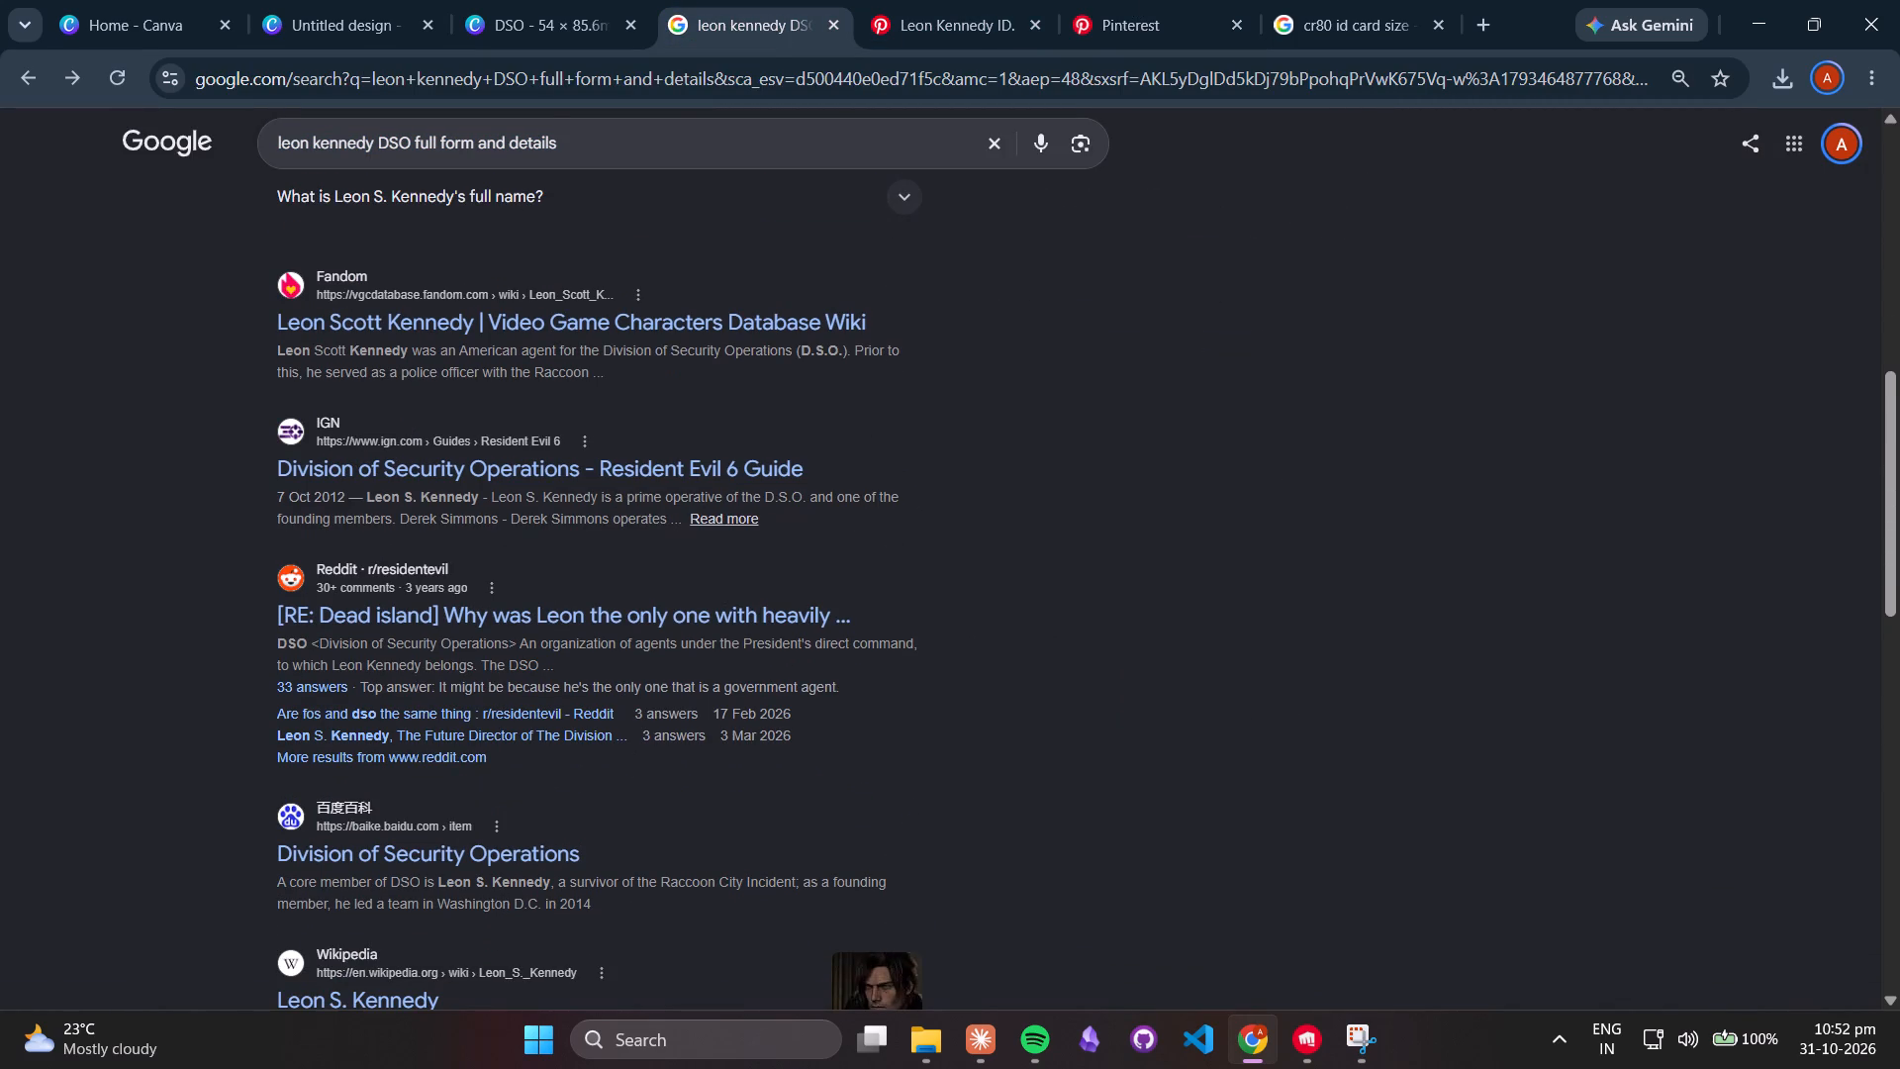
{"action": "left_click_drag", "start_coordinate": [605, 134], "coordinate": [230, 151]}
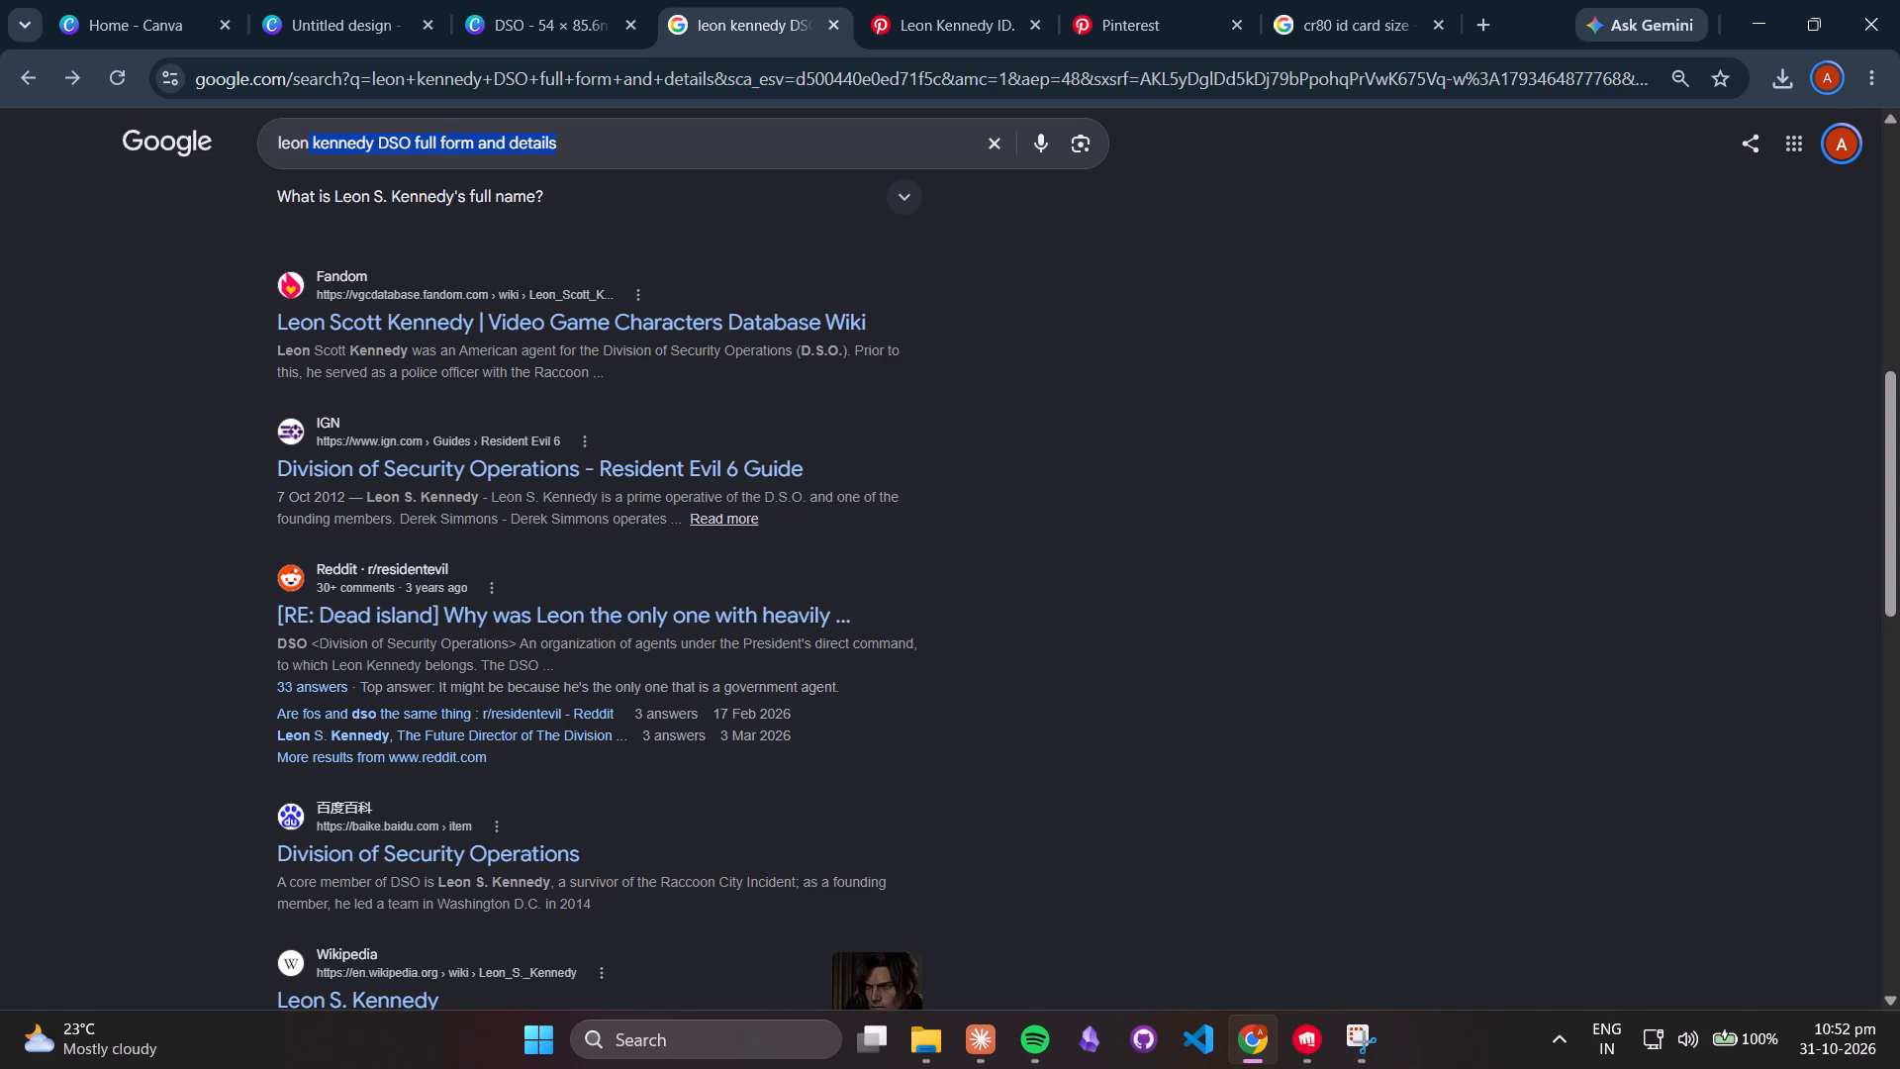
{"action": "key", "text": "r"}
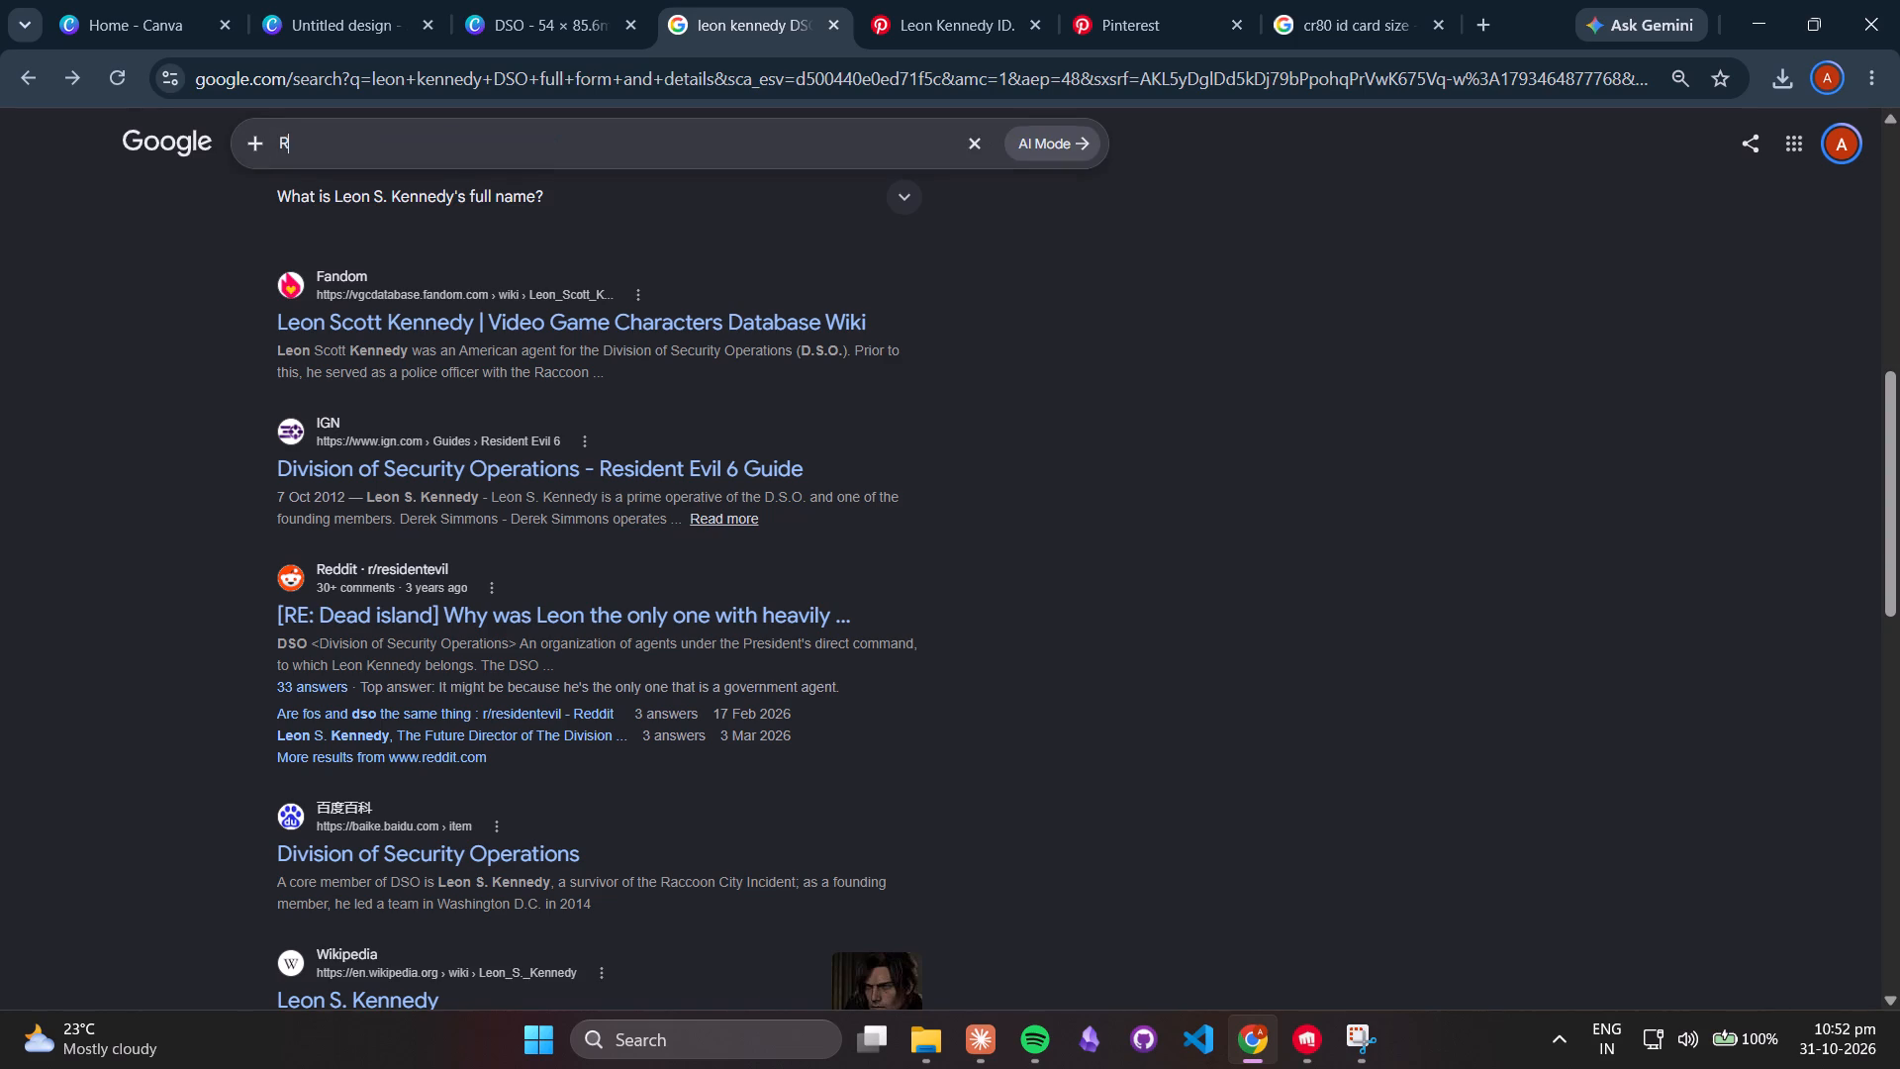
{"action": "type", "text": "esidd"}
{"action": "key", "text": "BackSpace"}
{"action": "type", "text": "ent"}
{"action": "key", "text": "space"}
{"action": "type", "text": "vil"}
{"action": "key", "text": "space"}
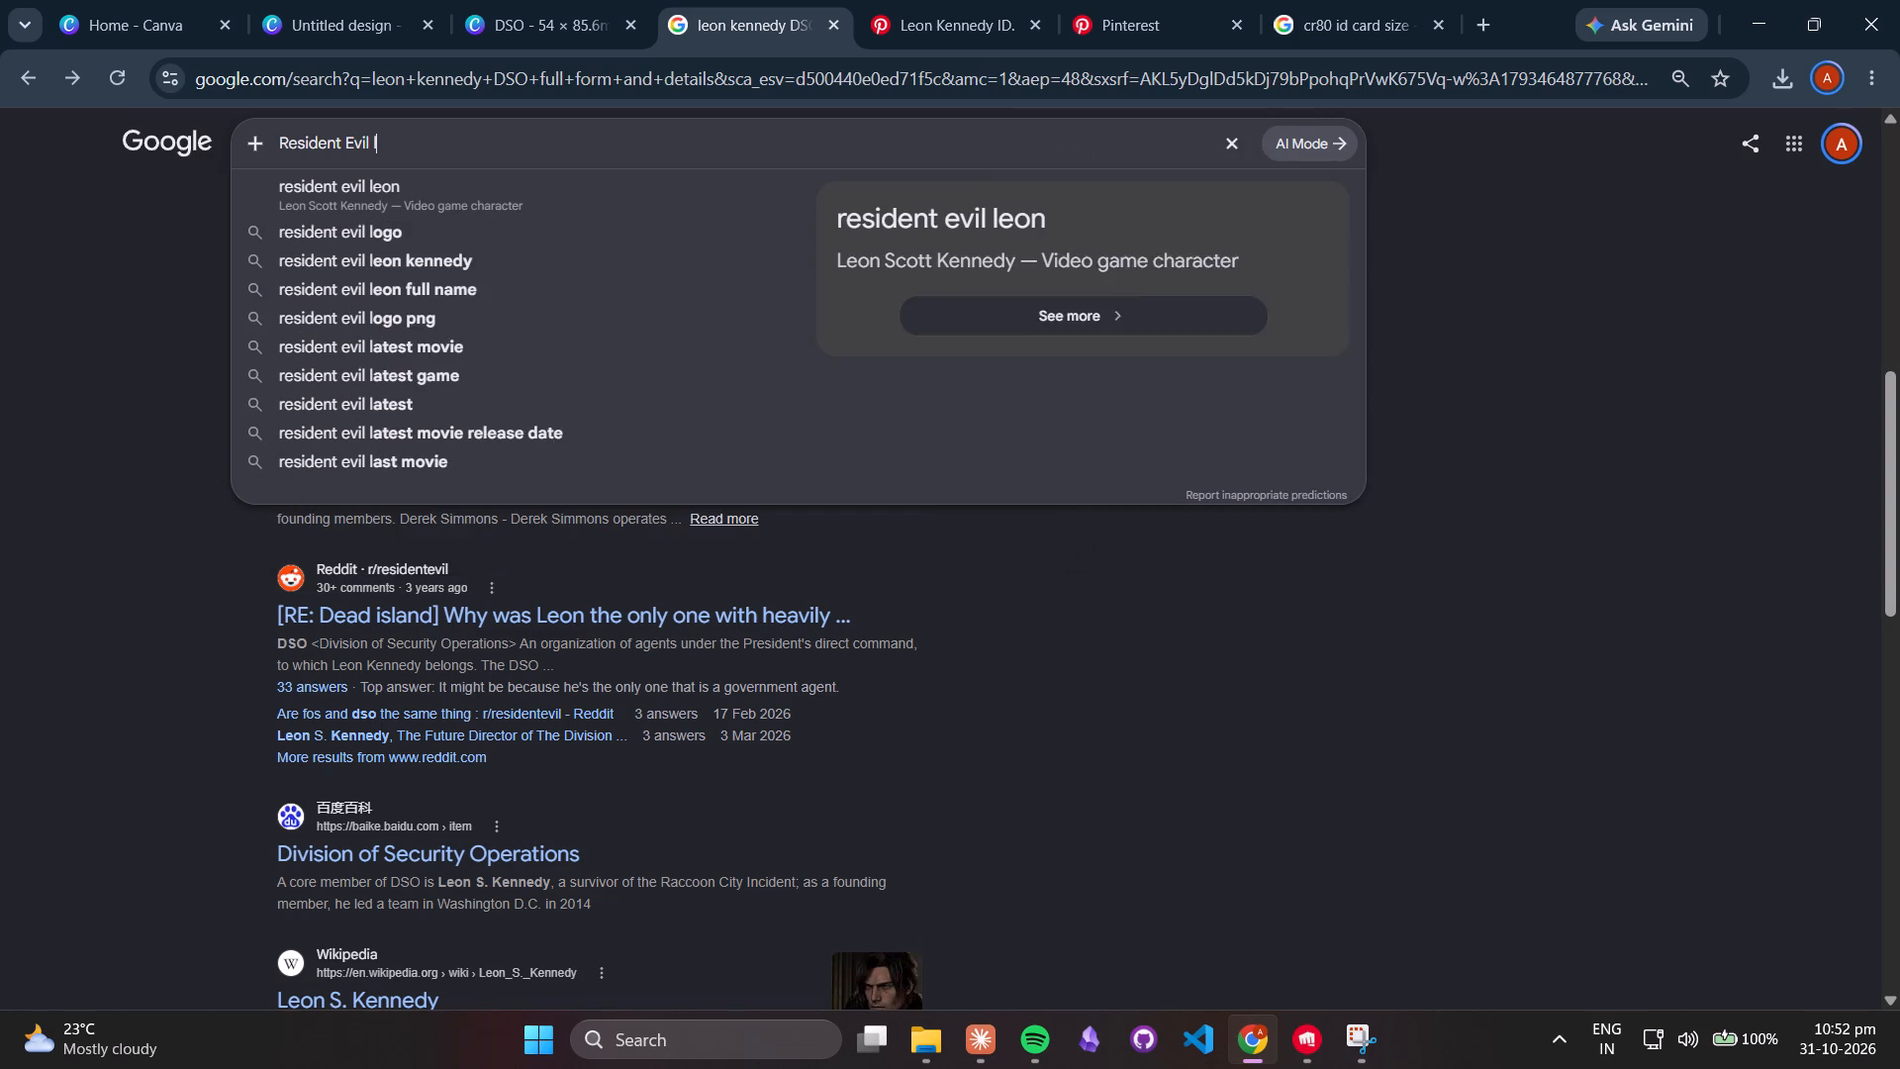
{"action": "type", "text": "EO"}
{"action": "key", "text": "BackSpace"}
{"action": "key", "text": "BackSpace"}
{"action": "key", "text": "BackSpace"}
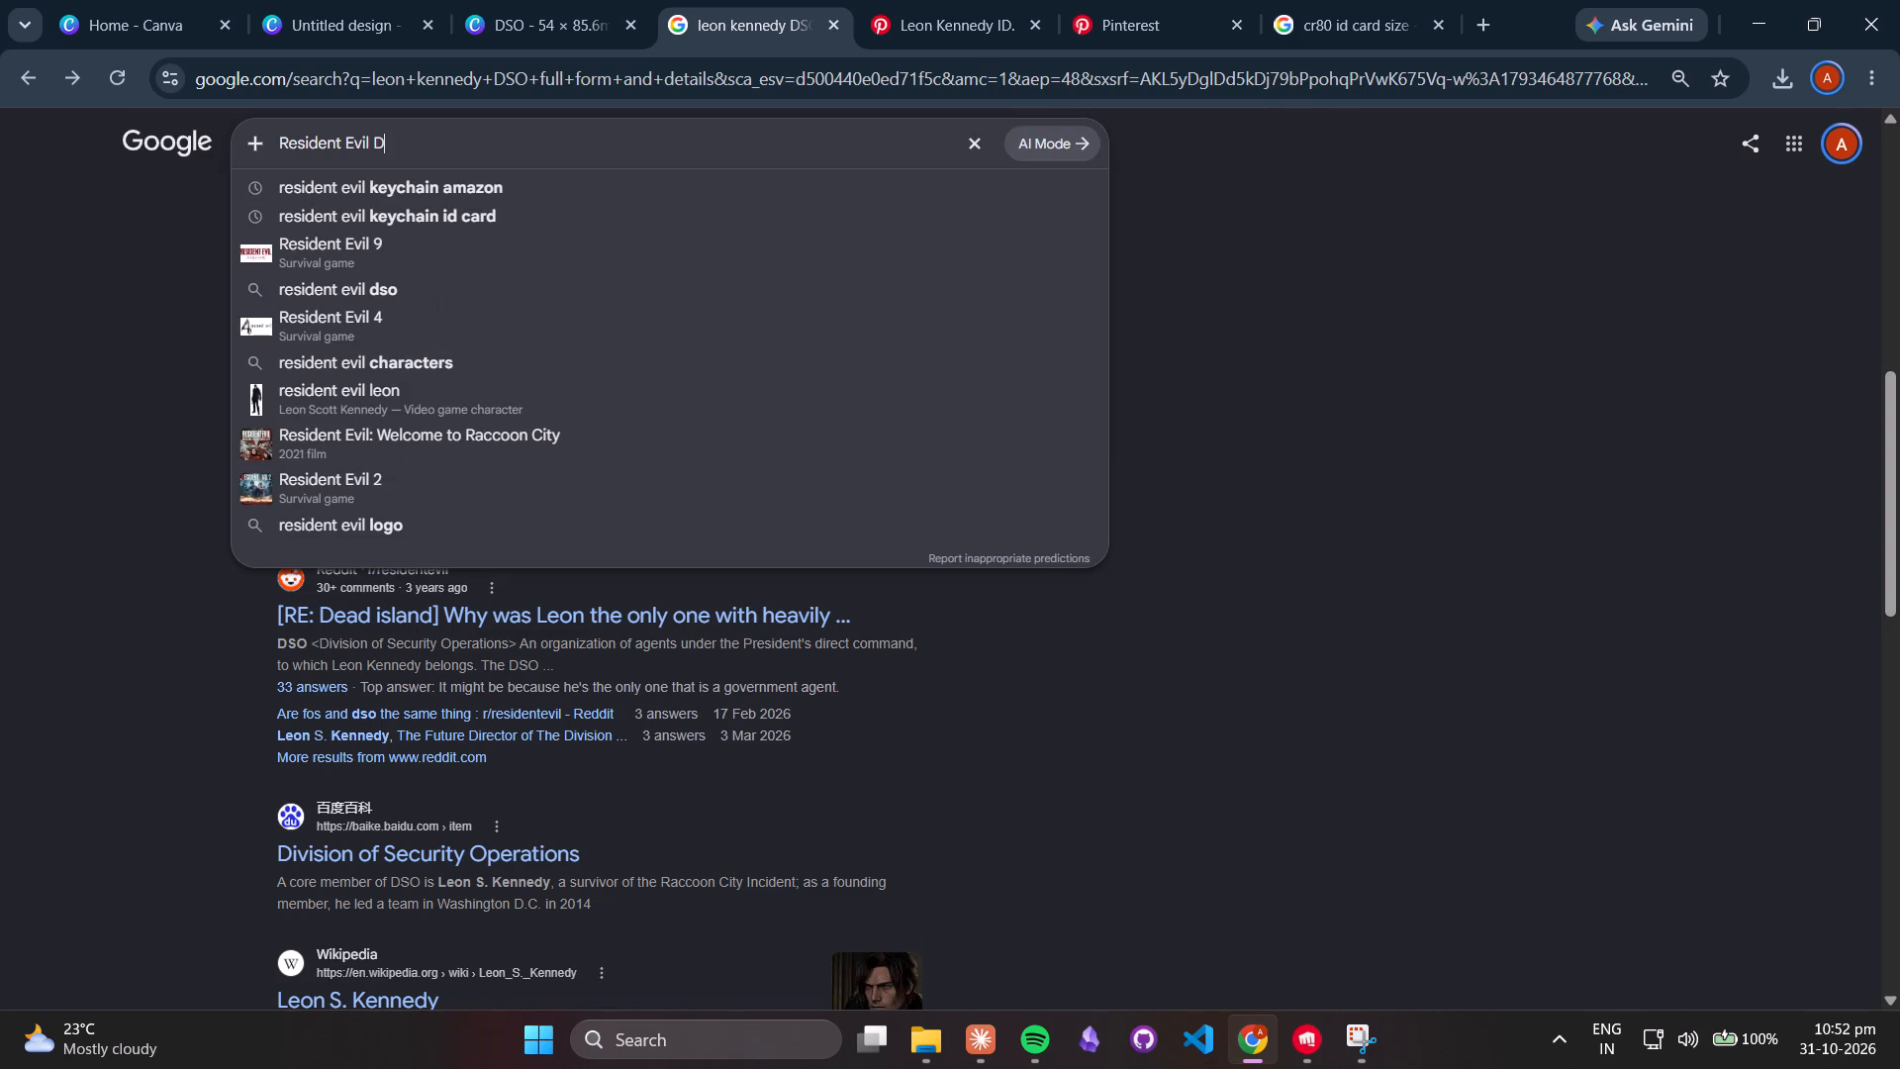
{"action": "type", "text": "lovo"}
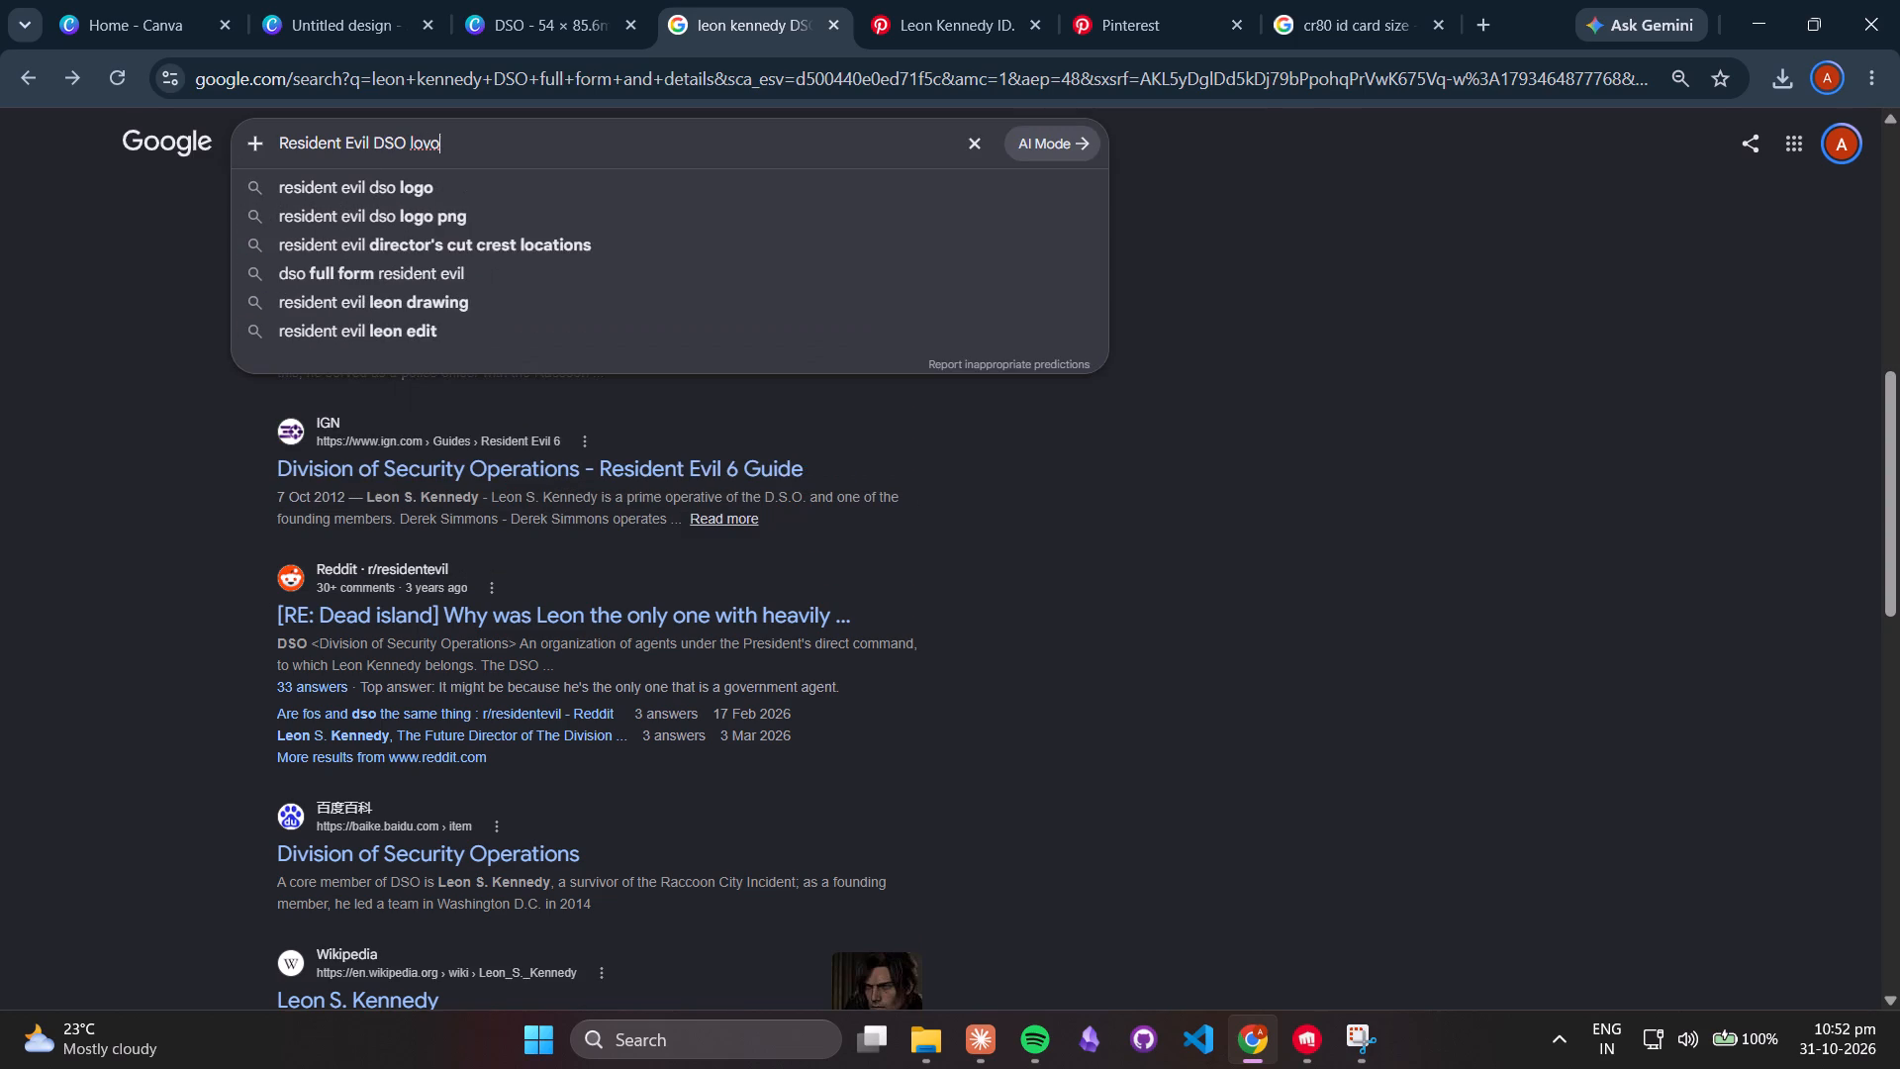
{"action": "key", "text": "BackSpace"}
{"action": "key", "text": "BackSpace"}
{"action": "type", "text": "go"}
{"action": "key", "text": "Return"}
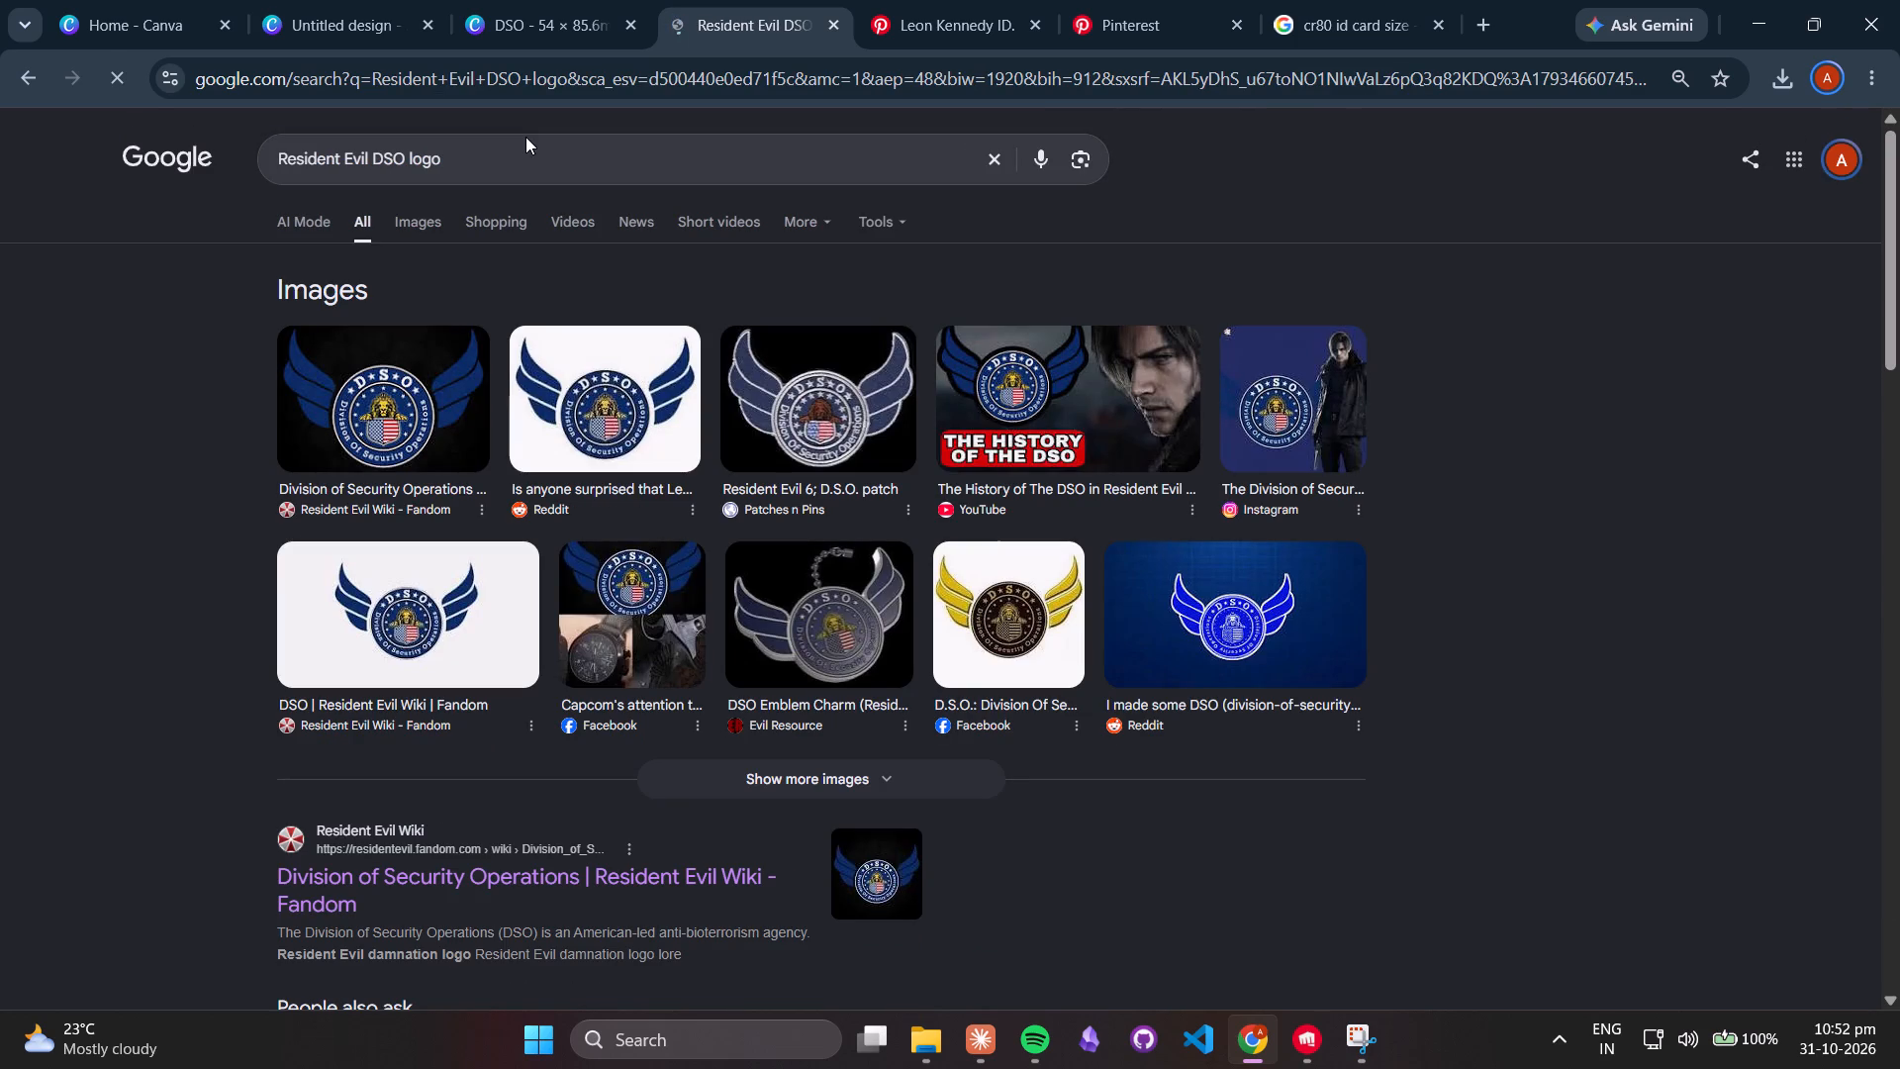
Open the gold-winged DSO badge on a white background and save its image to Downloads as "dso logo".
{"action": "left_click", "coordinate": [988, 610]}
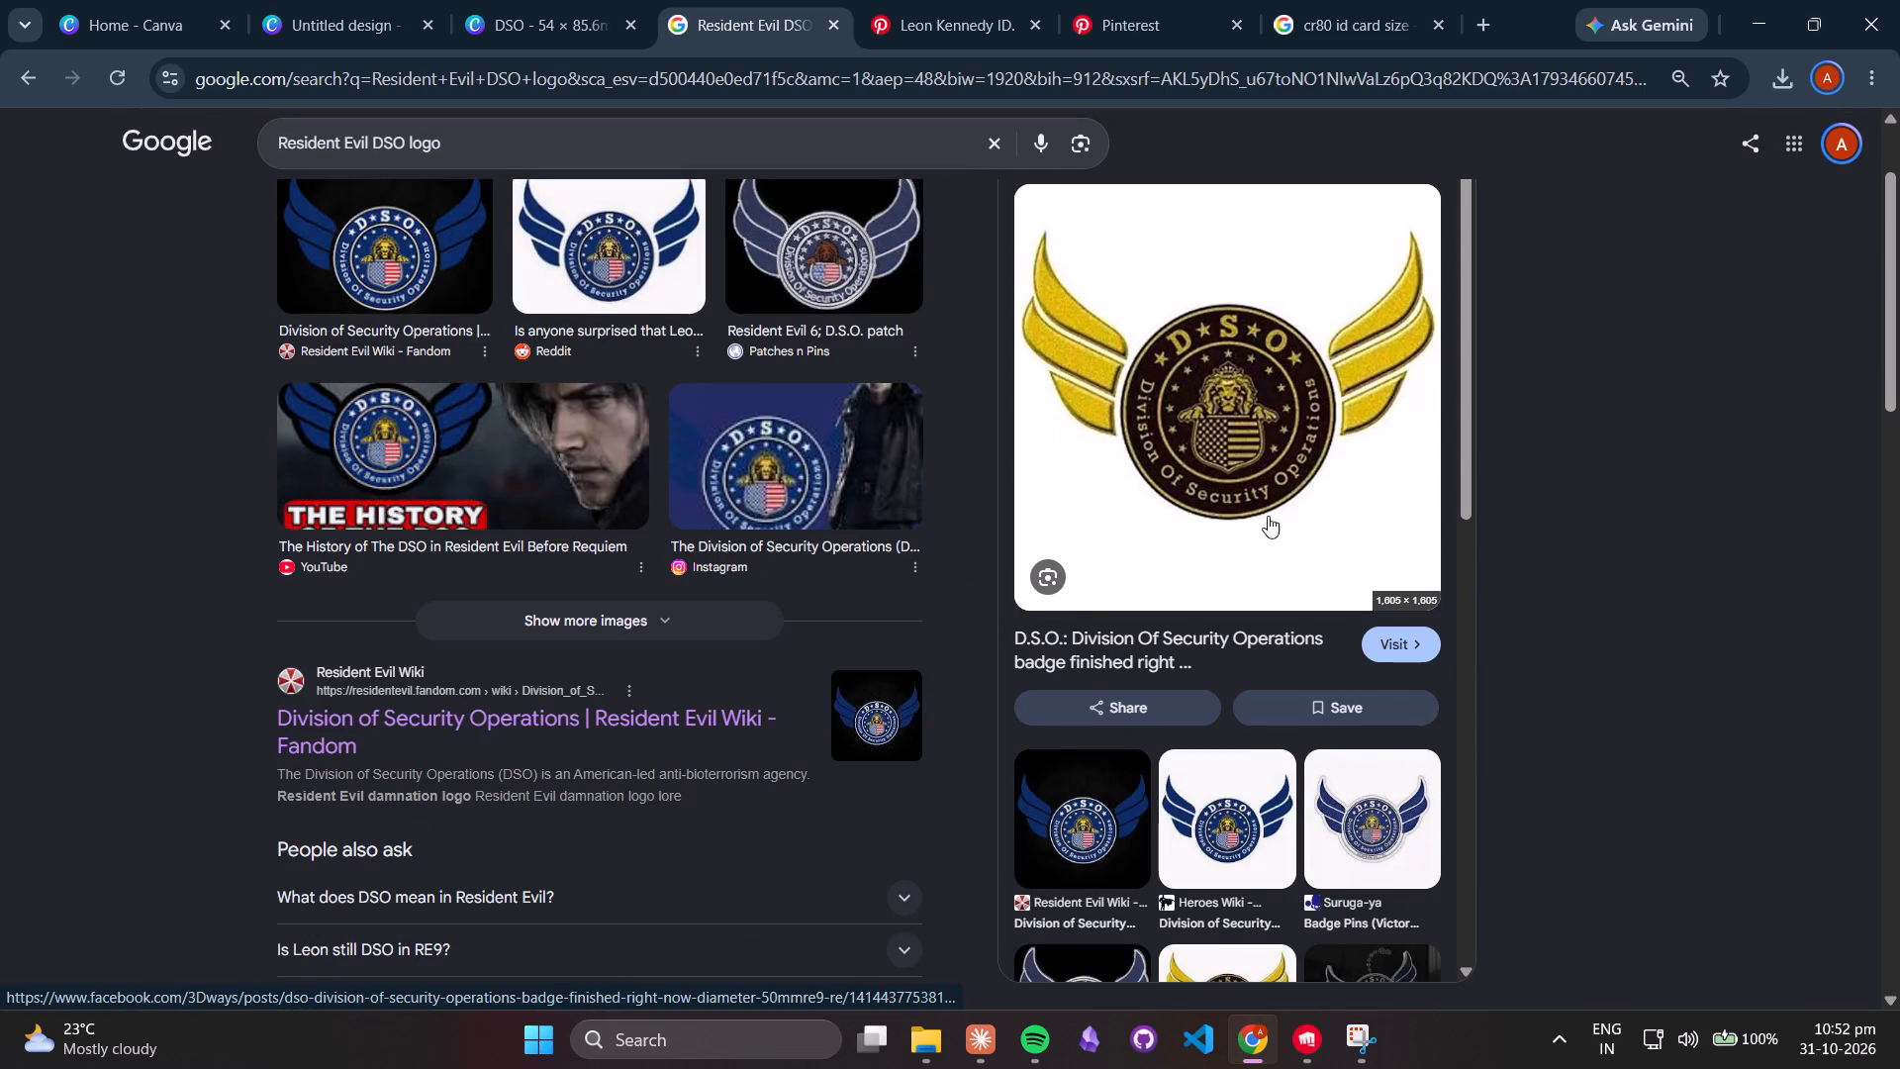
{"action": "scroll", "coordinate": [1247, 430], "scroll_direction": "down", "scroll_amount": 4}
{"action": "scroll", "coordinate": [1249, 433], "scroll_direction": "up", "scroll_amount": 1}
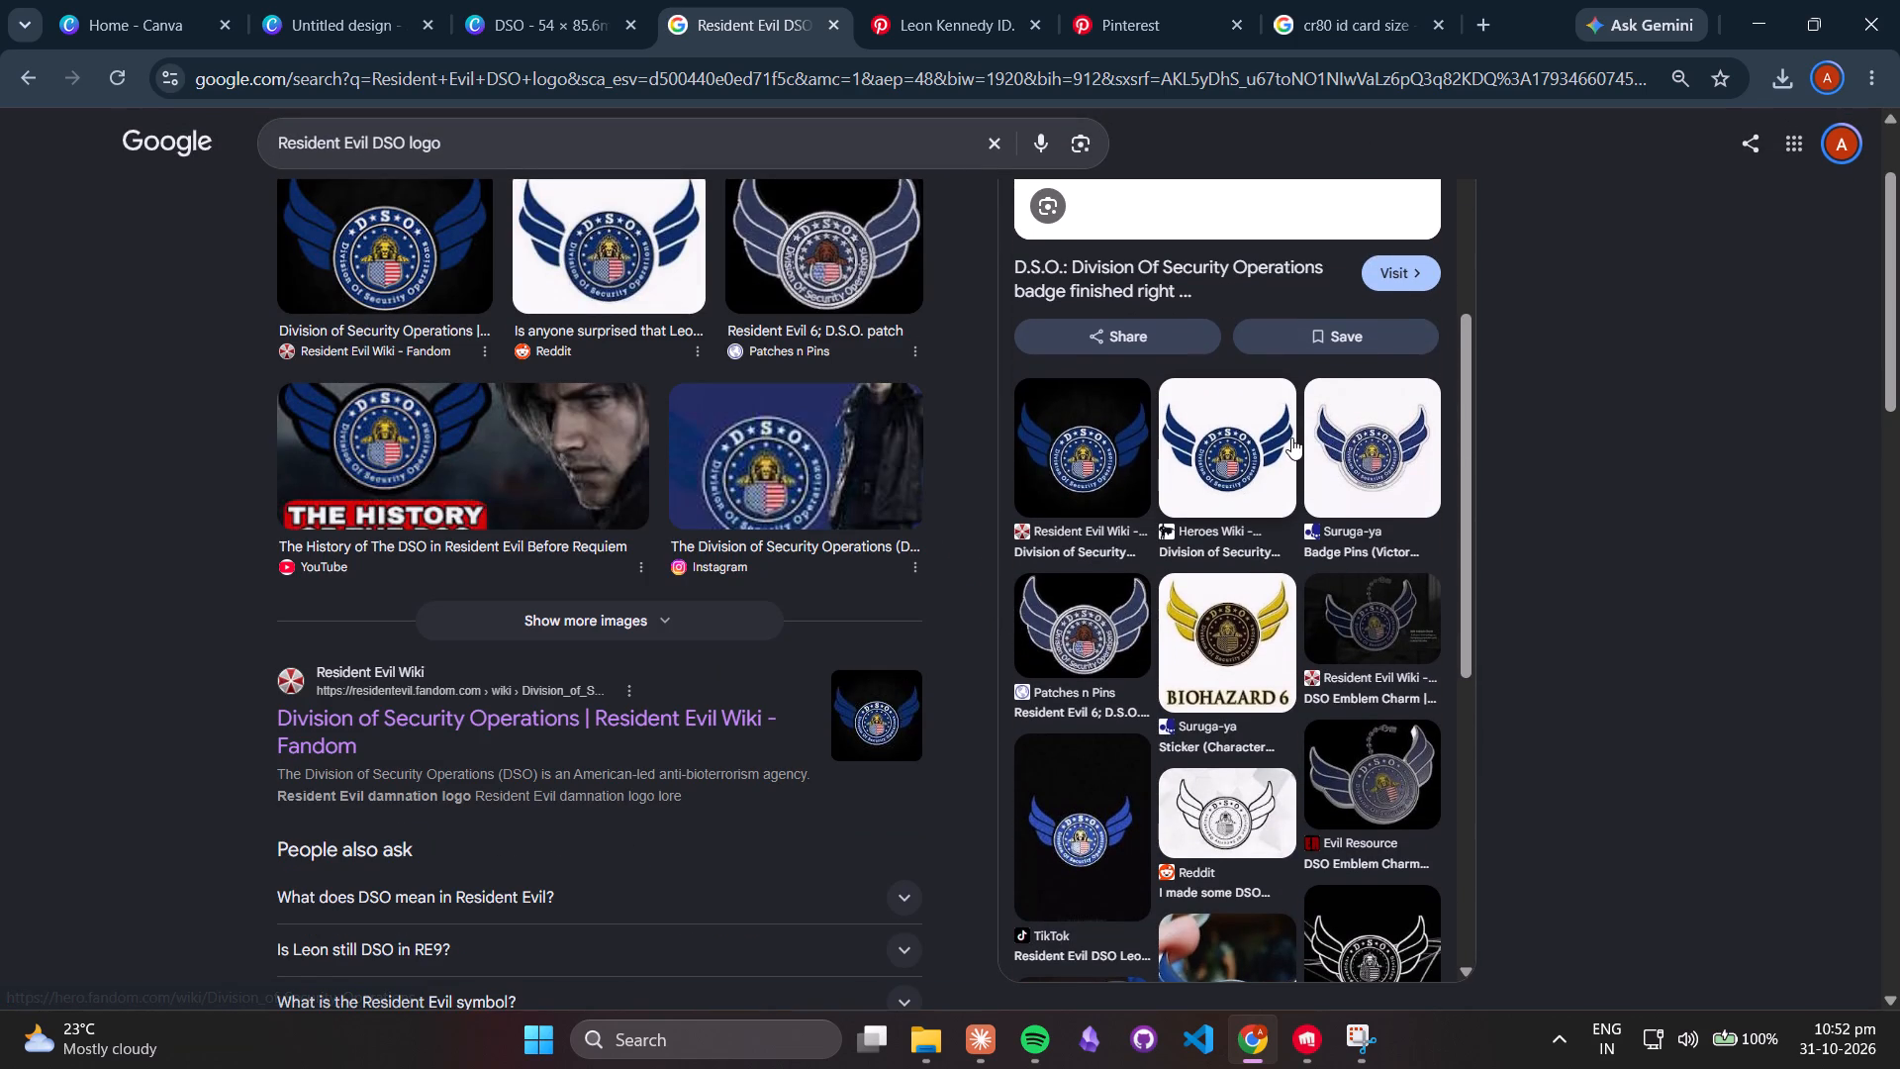
{"action": "scroll", "coordinate": [1287, 461], "scroll_direction": "up", "scroll_amount": 2}
{"action": "right_click", "coordinate": [1243, 360]}
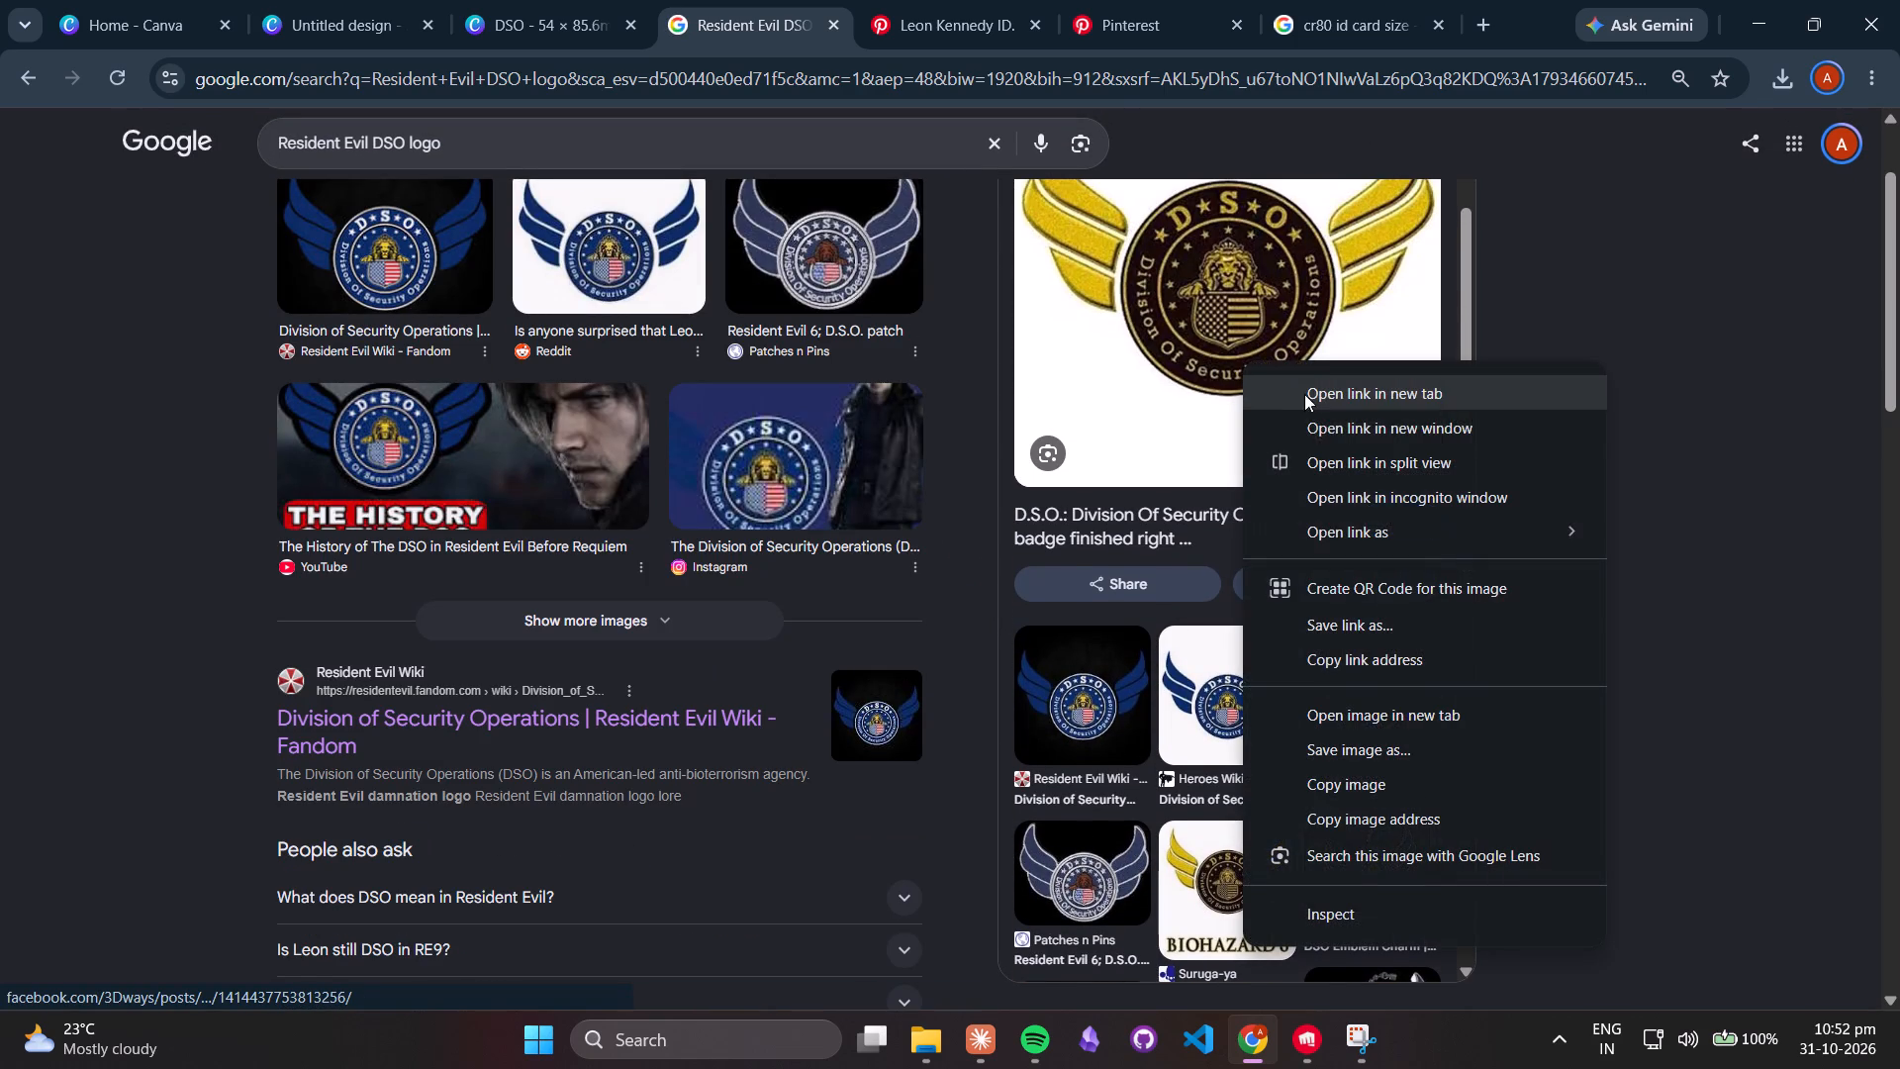
{"action": "left_click", "coordinate": [1364, 751]}
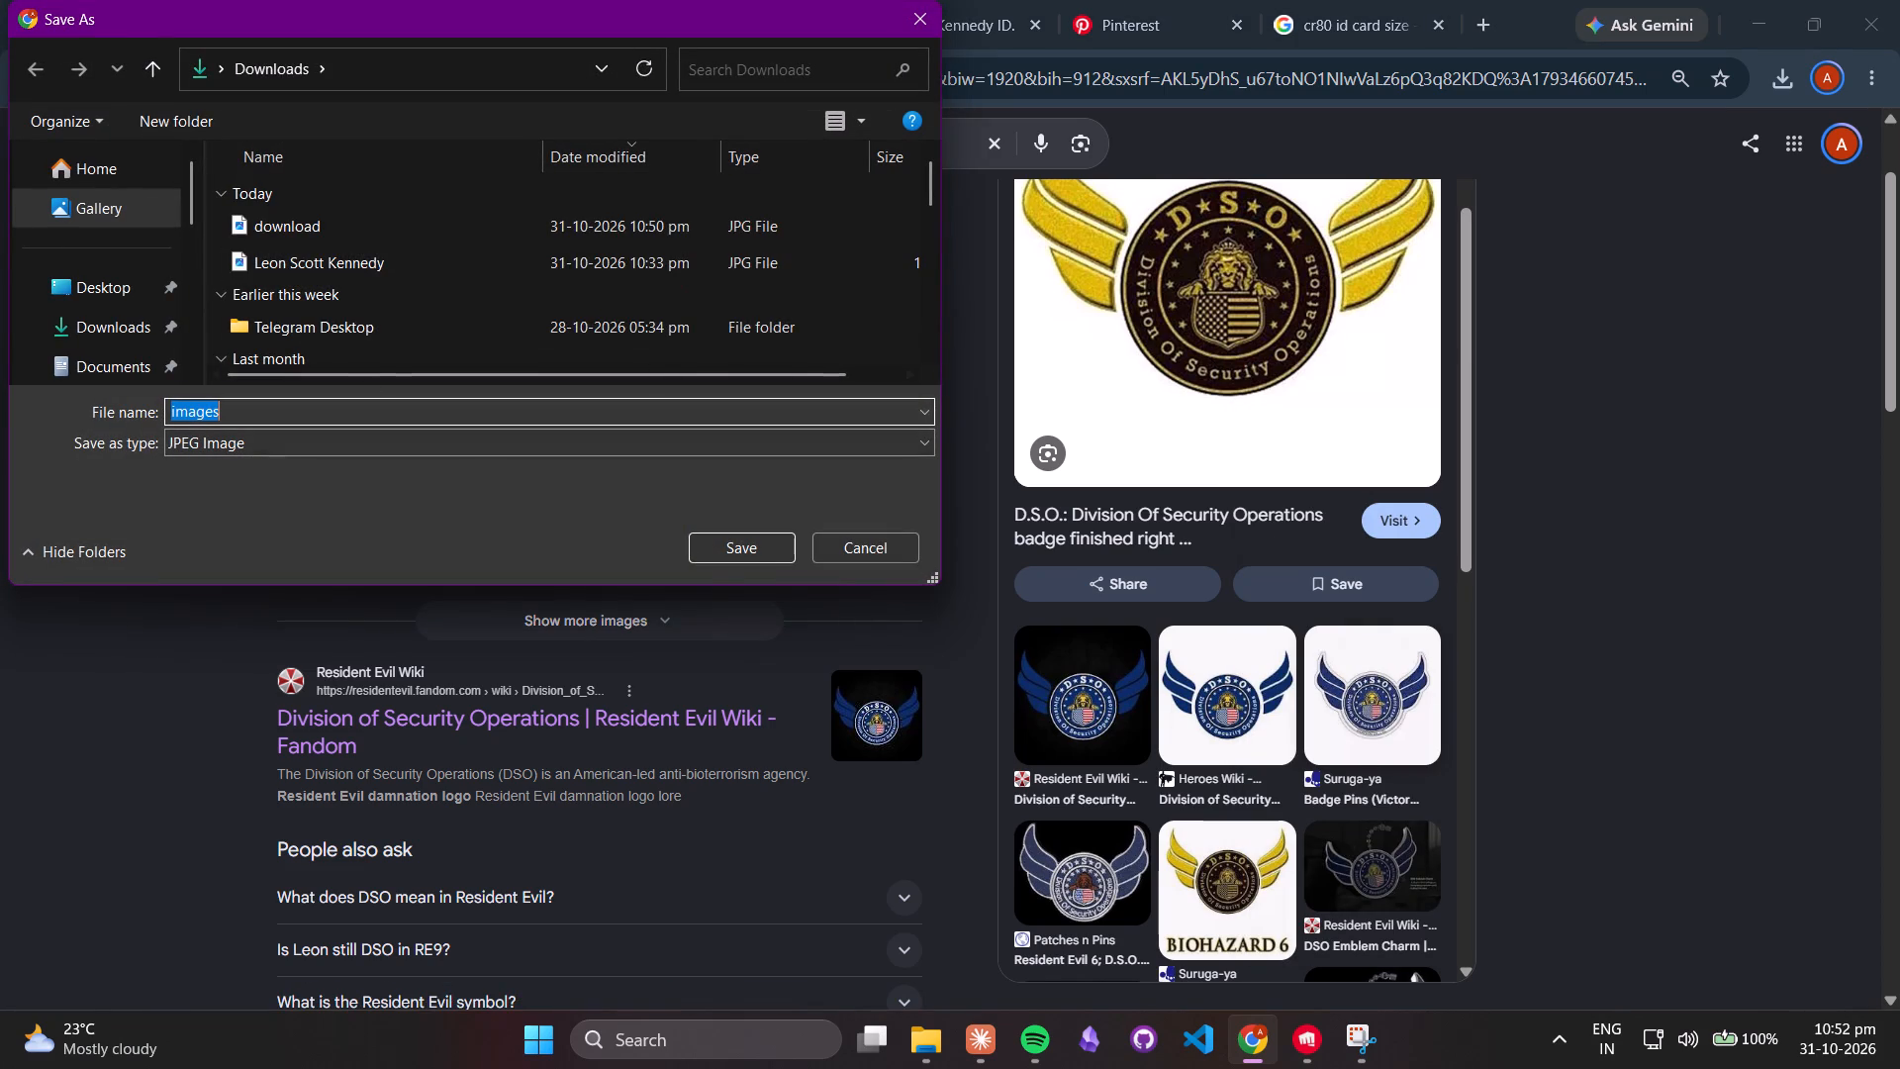
{"action": "type", "text": "dso logo"}
{"action": "key", "text": "Return"}
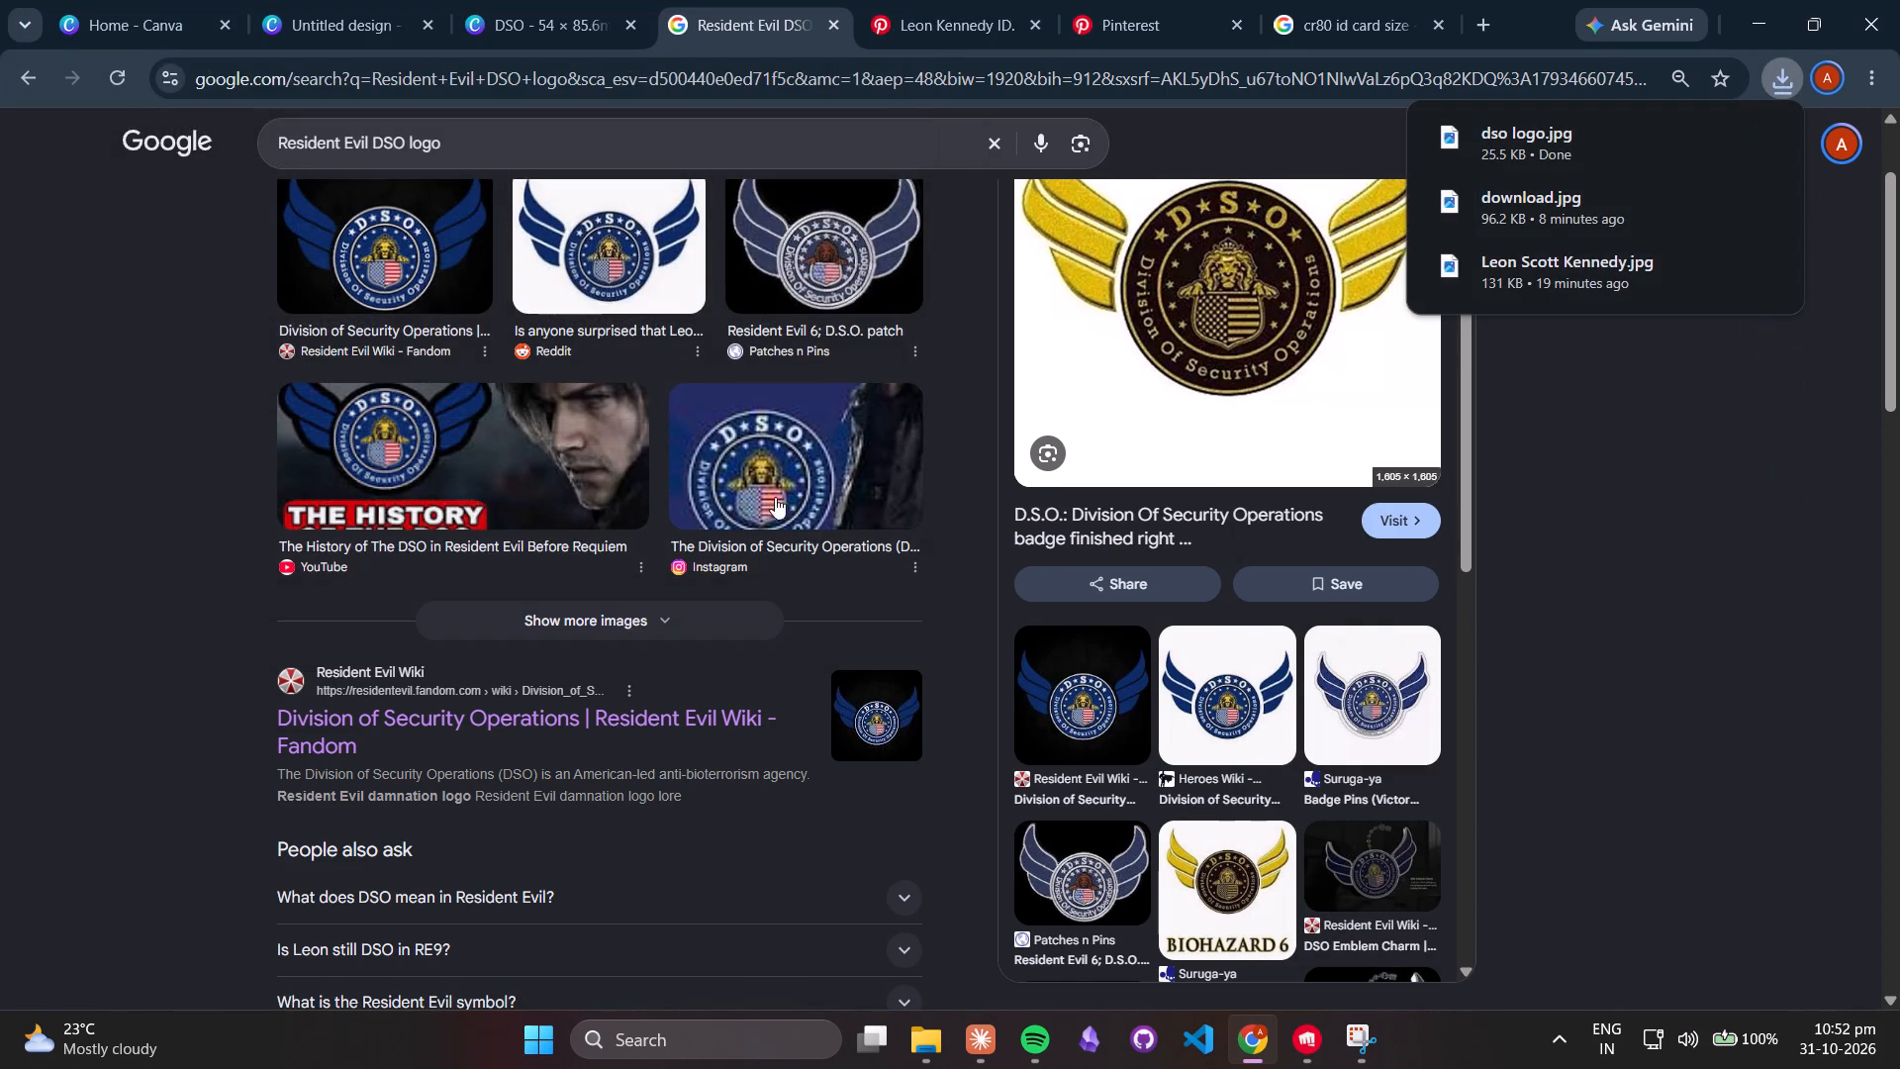
Look through the remaining logo results and inspect the downloaded dso logo image enlarged in Photos.
{"action": "scroll", "coordinate": [1117, 472], "scroll_direction": "up", "scroll_amount": 4}
{"action": "scroll", "coordinate": [948, 591], "scroll_direction": "up", "scroll_amount": 2}
{"action": "scroll", "coordinate": [949, 596], "scroll_direction": "down", "scroll_amount": 6}
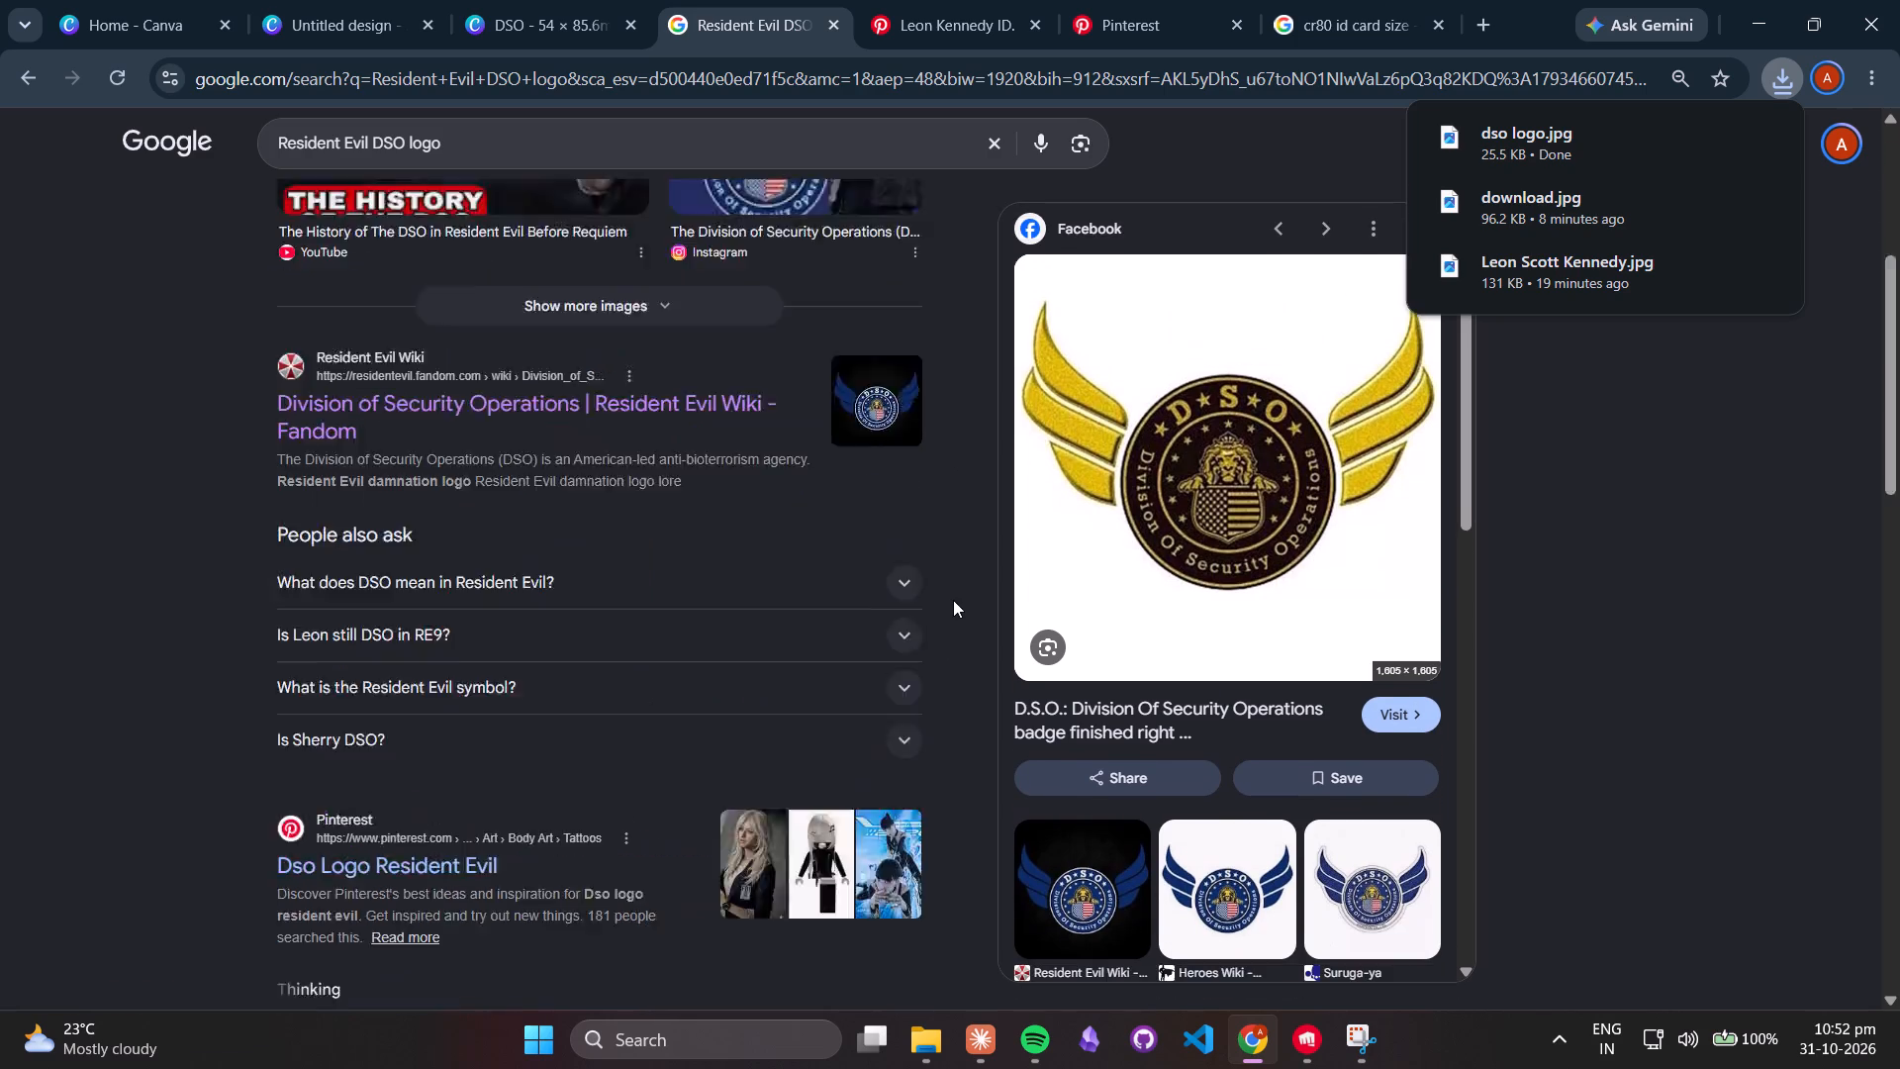
{"action": "scroll", "coordinate": [1033, 644], "scroll_direction": "down", "scroll_amount": 5}
{"action": "scroll", "coordinate": [1233, 703], "scroll_direction": "down", "scroll_amount": 5}
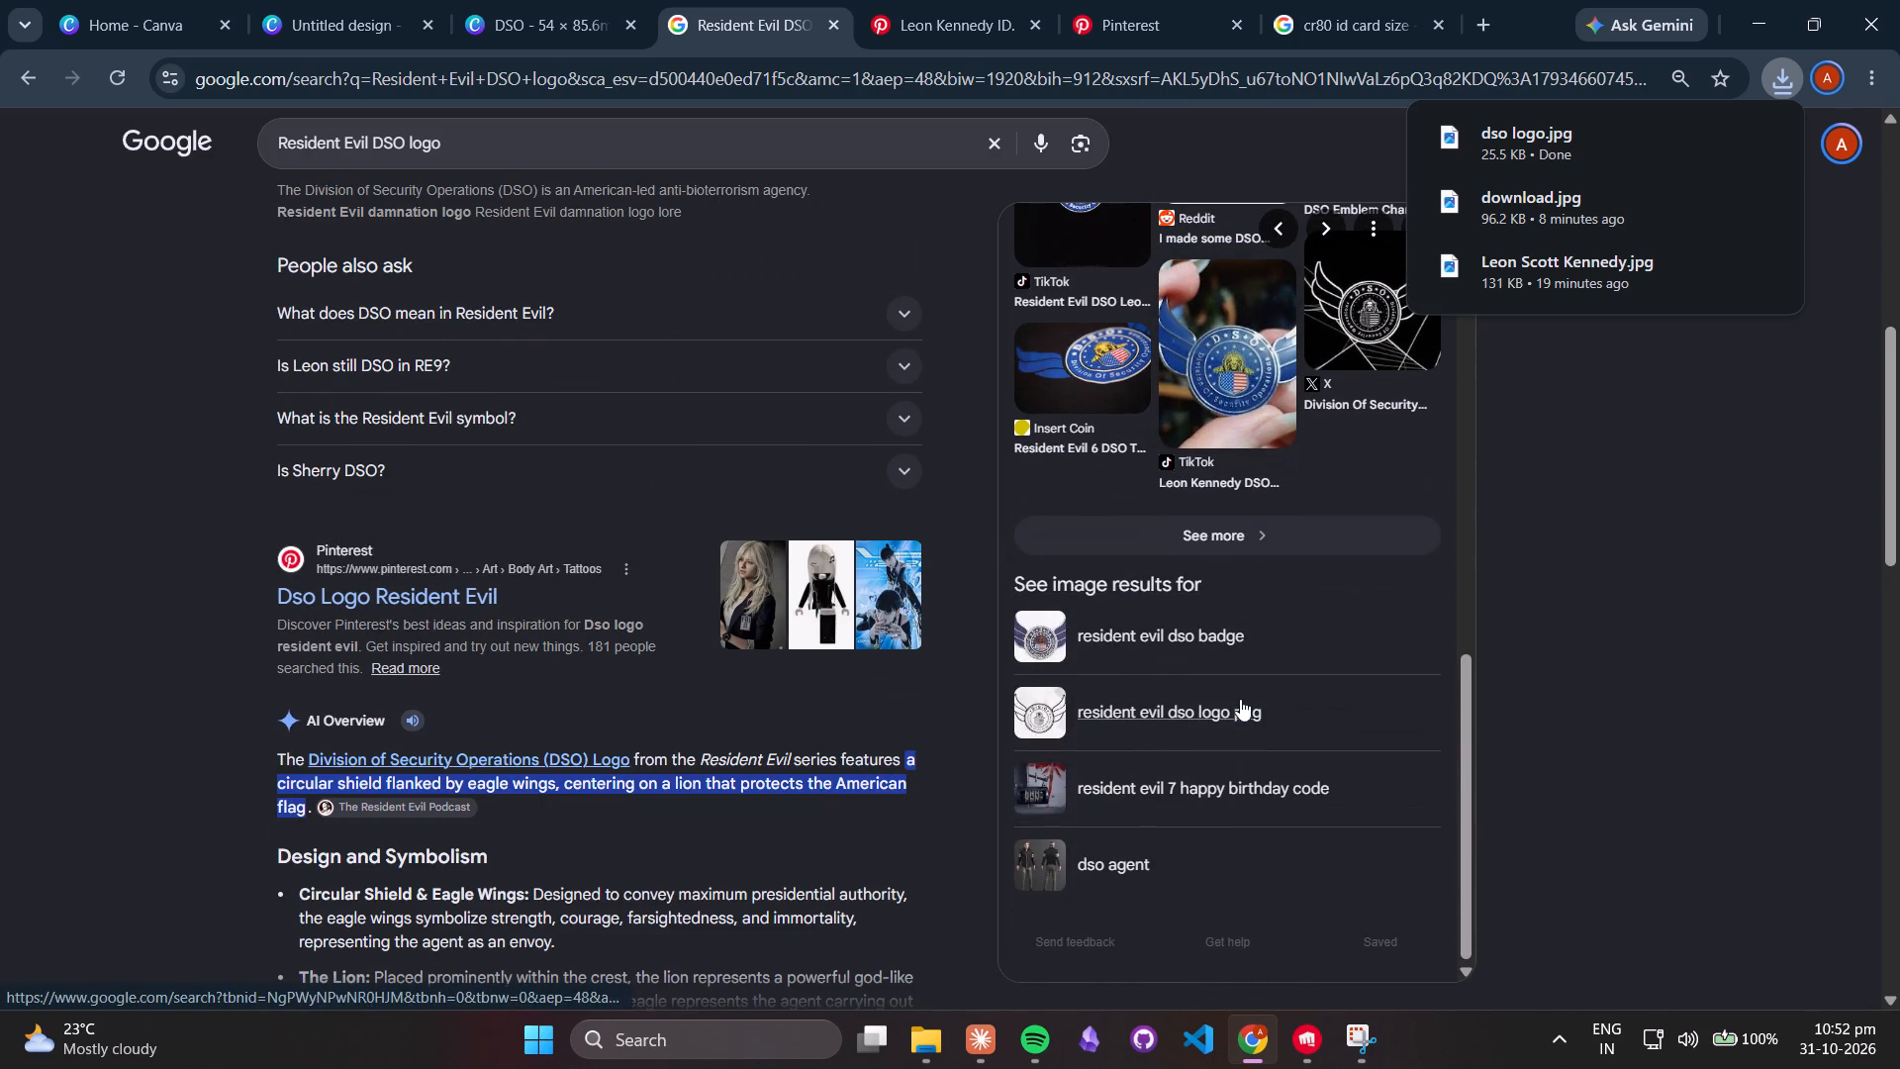
{"action": "left_click", "coordinate": [1572, 141]}
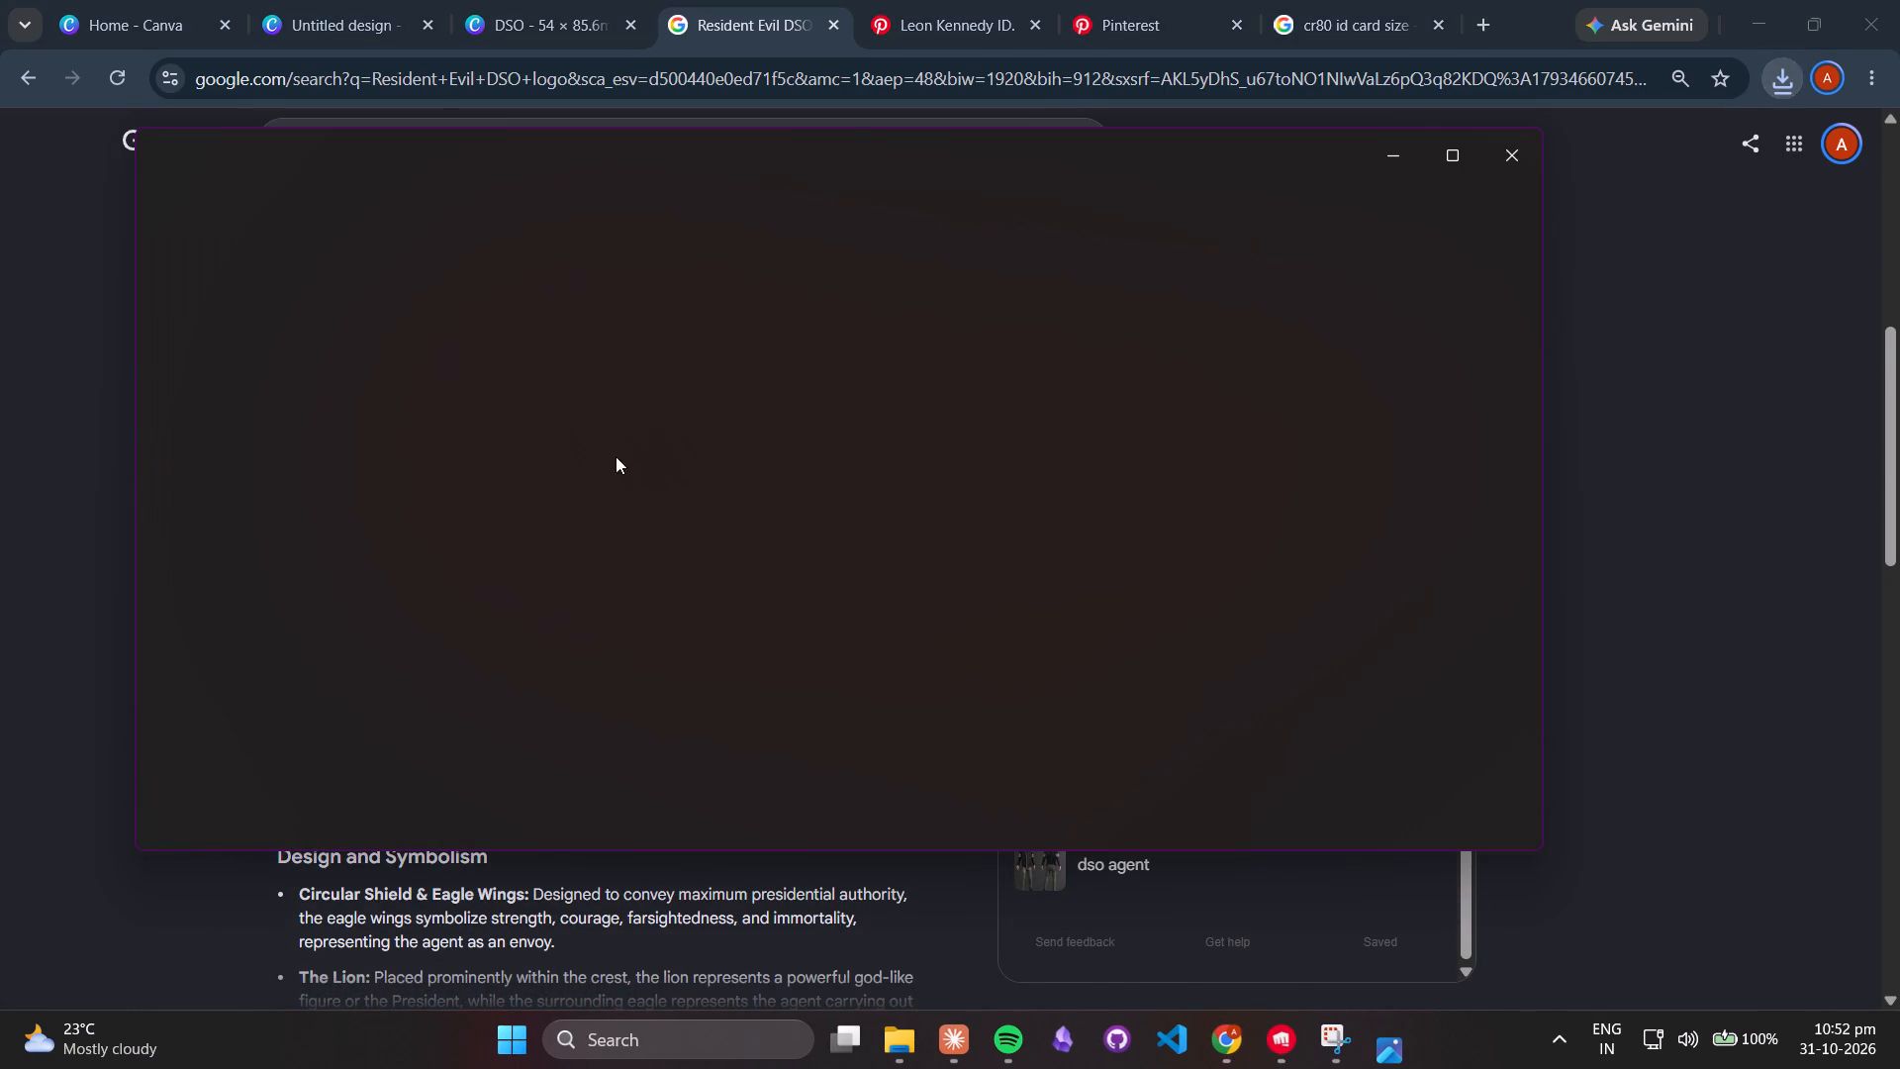
{"action": "left_click", "coordinate": [1452, 143]}
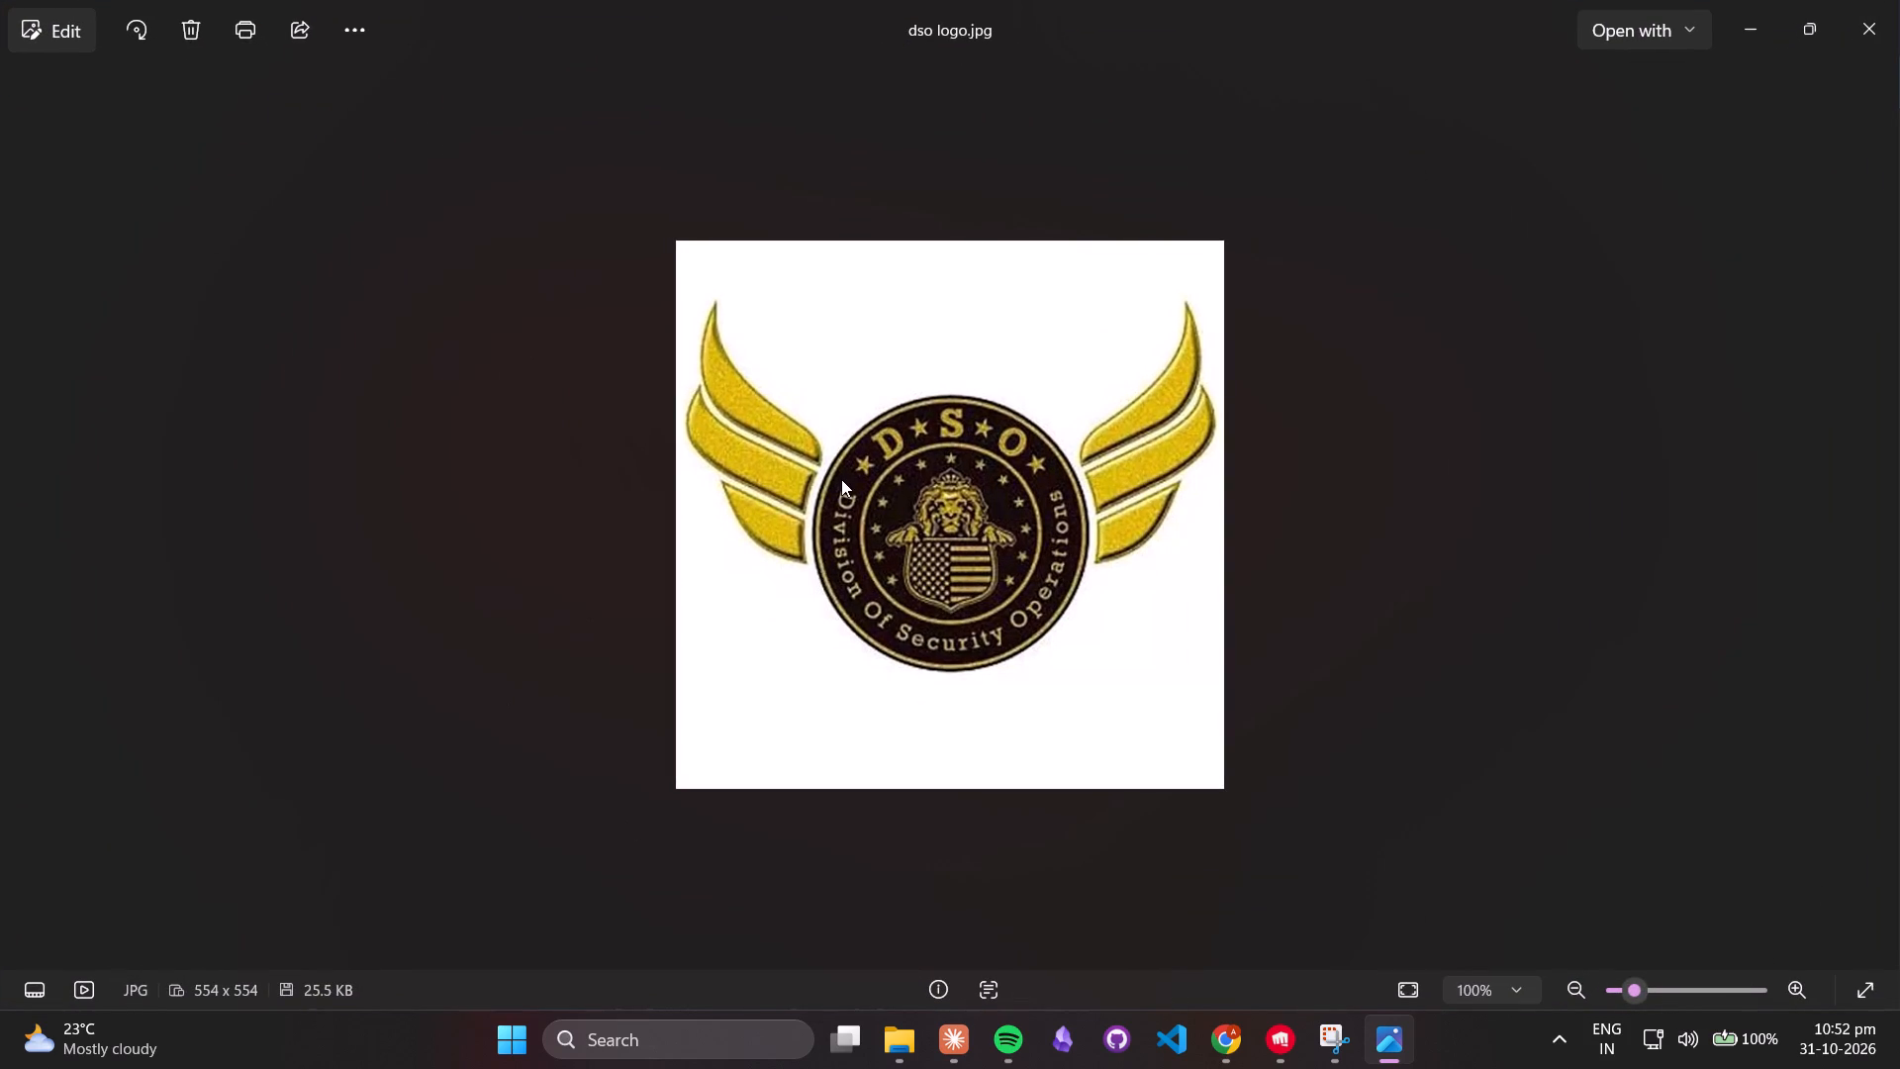
{"action": "left_click", "coordinate": [1757, 24]}
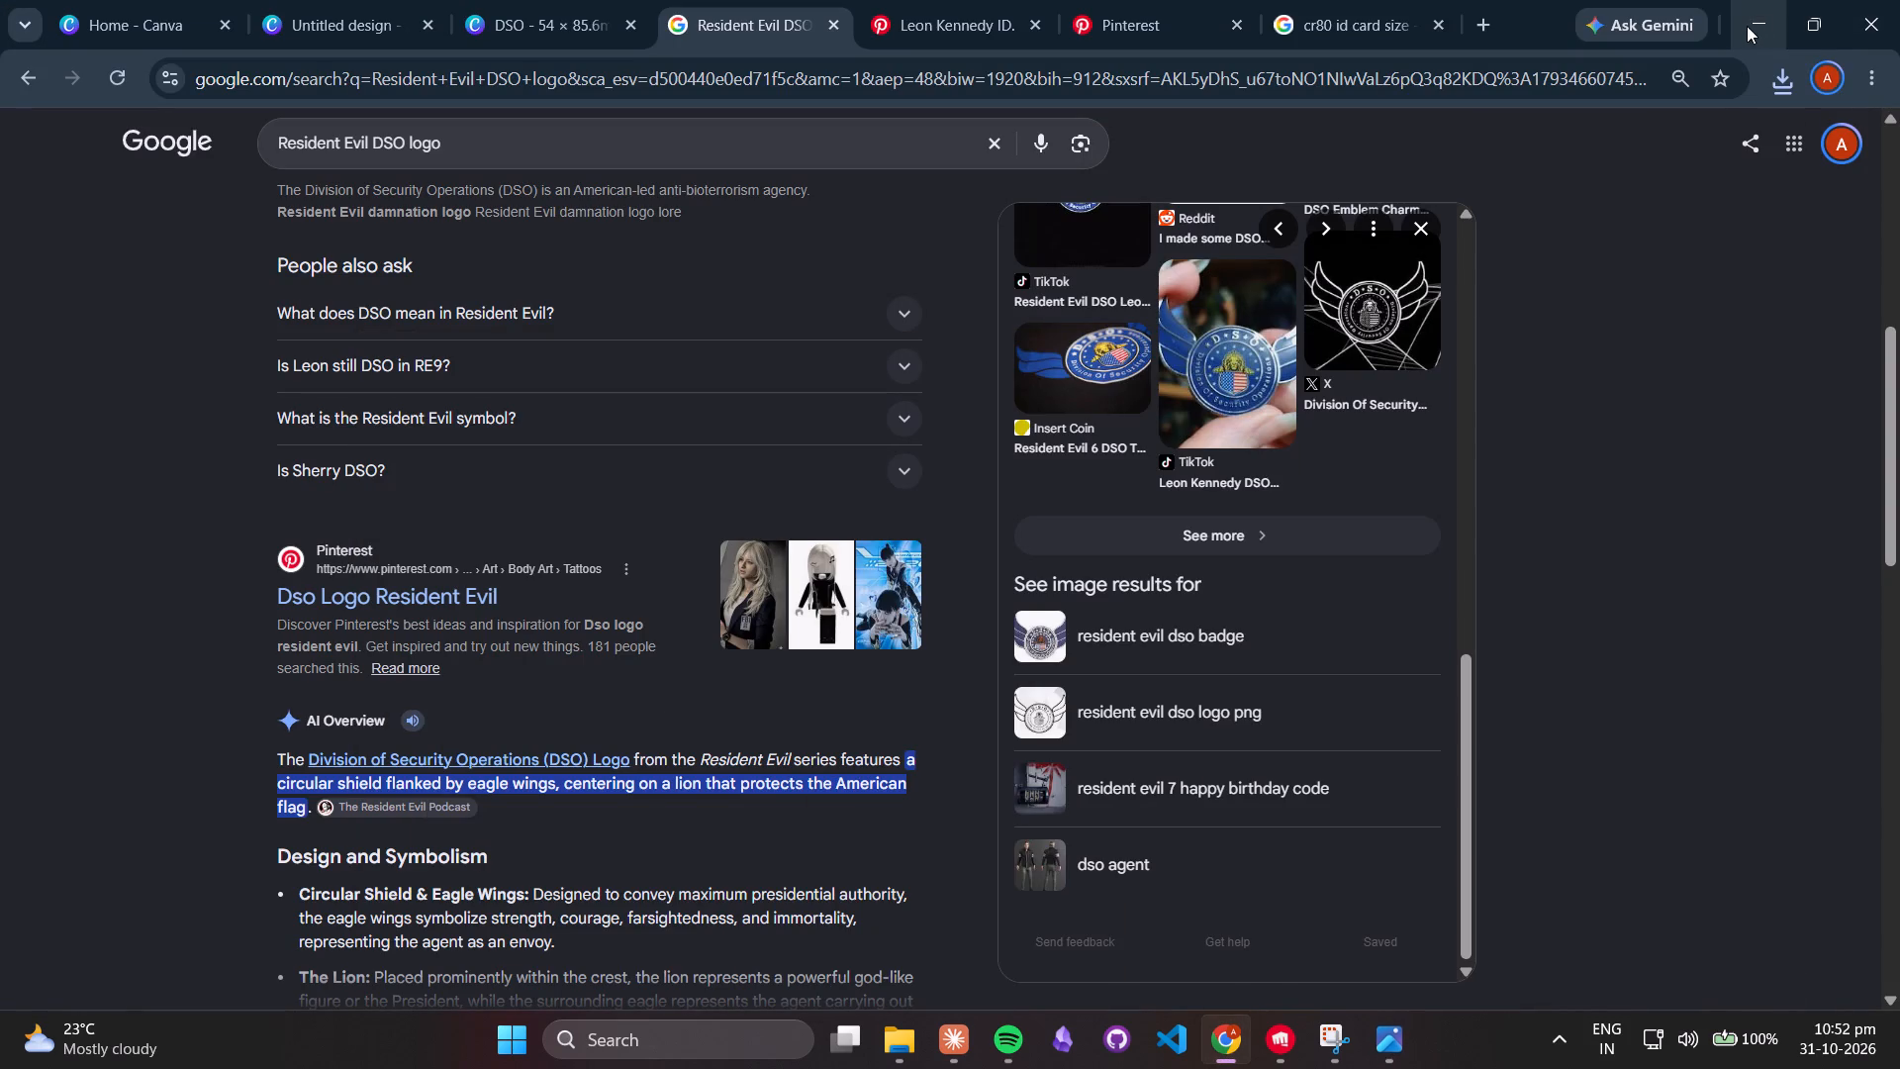
Return to the DSO card design in Canva and upload the saved dso logo image.
{"action": "left_click", "coordinate": [447, 10]}
{"action": "left_click", "coordinate": [564, 9]}
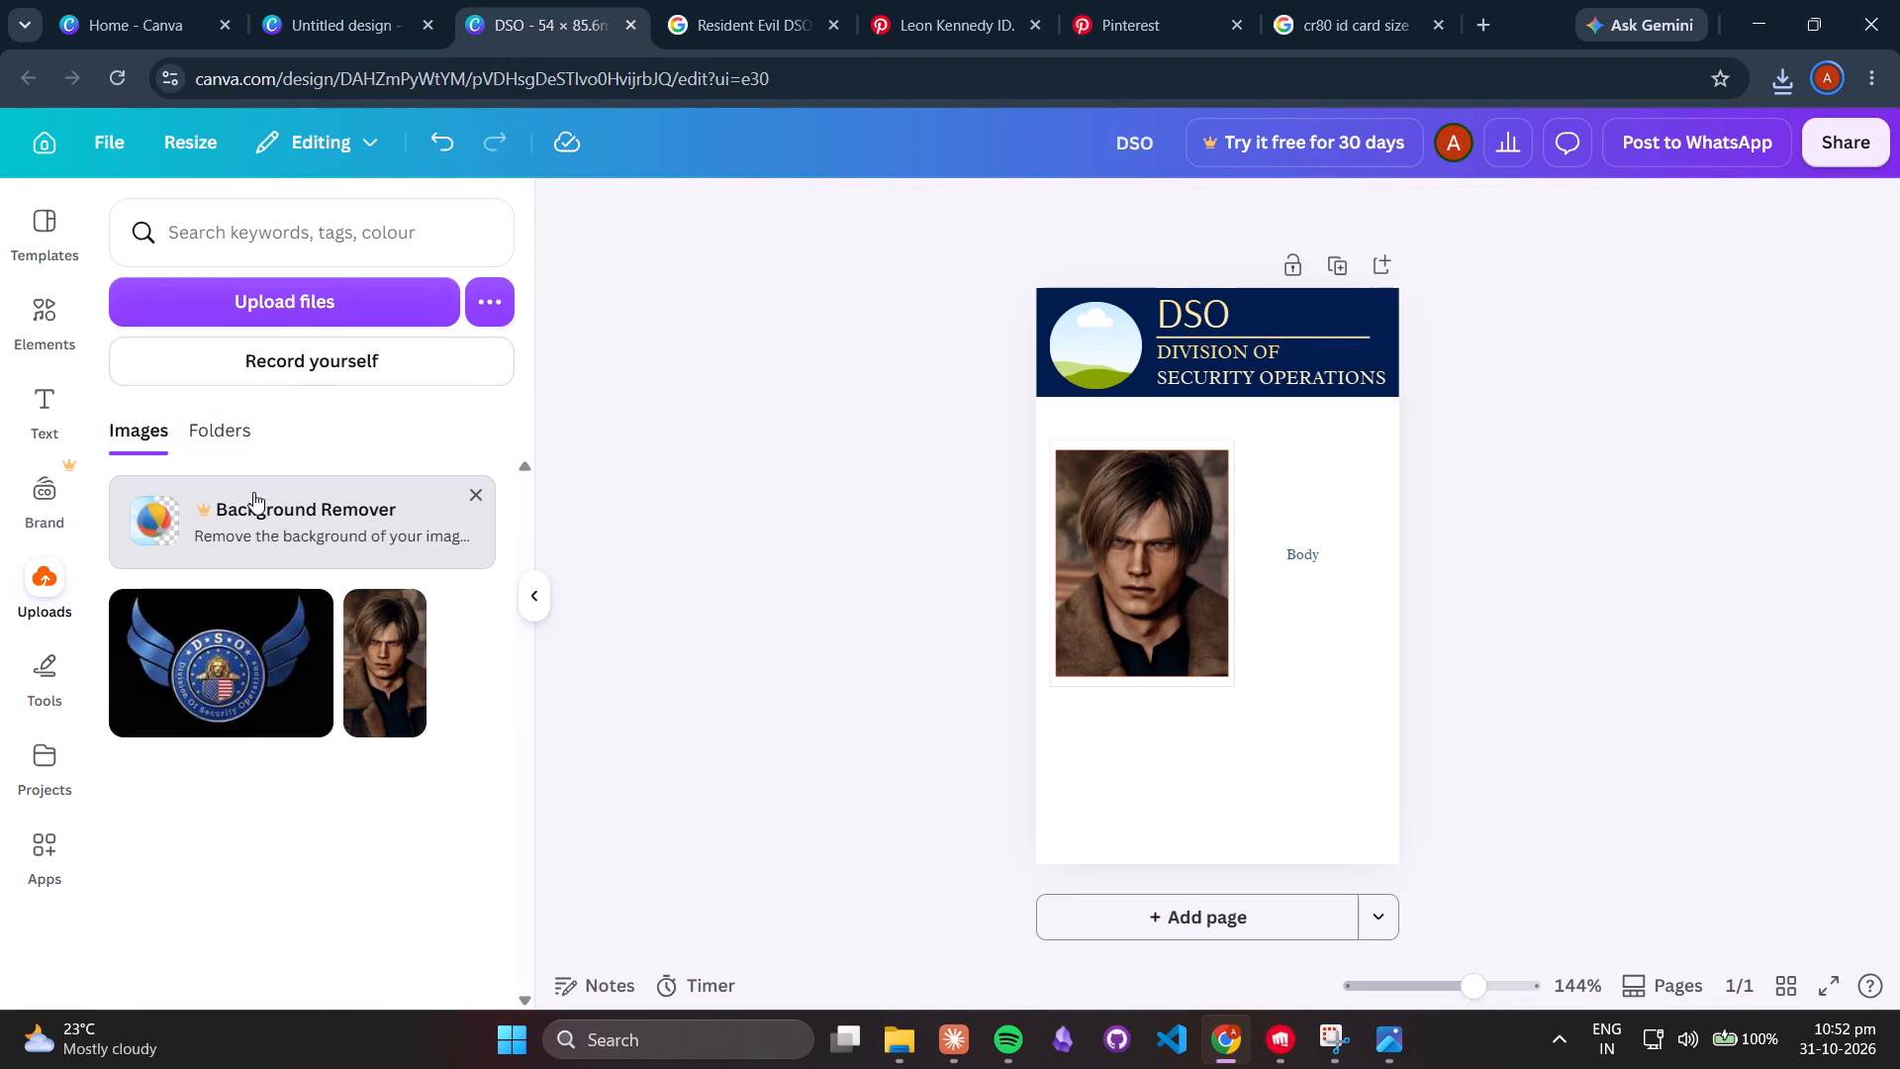
{"action": "left_click", "coordinate": [273, 293]}
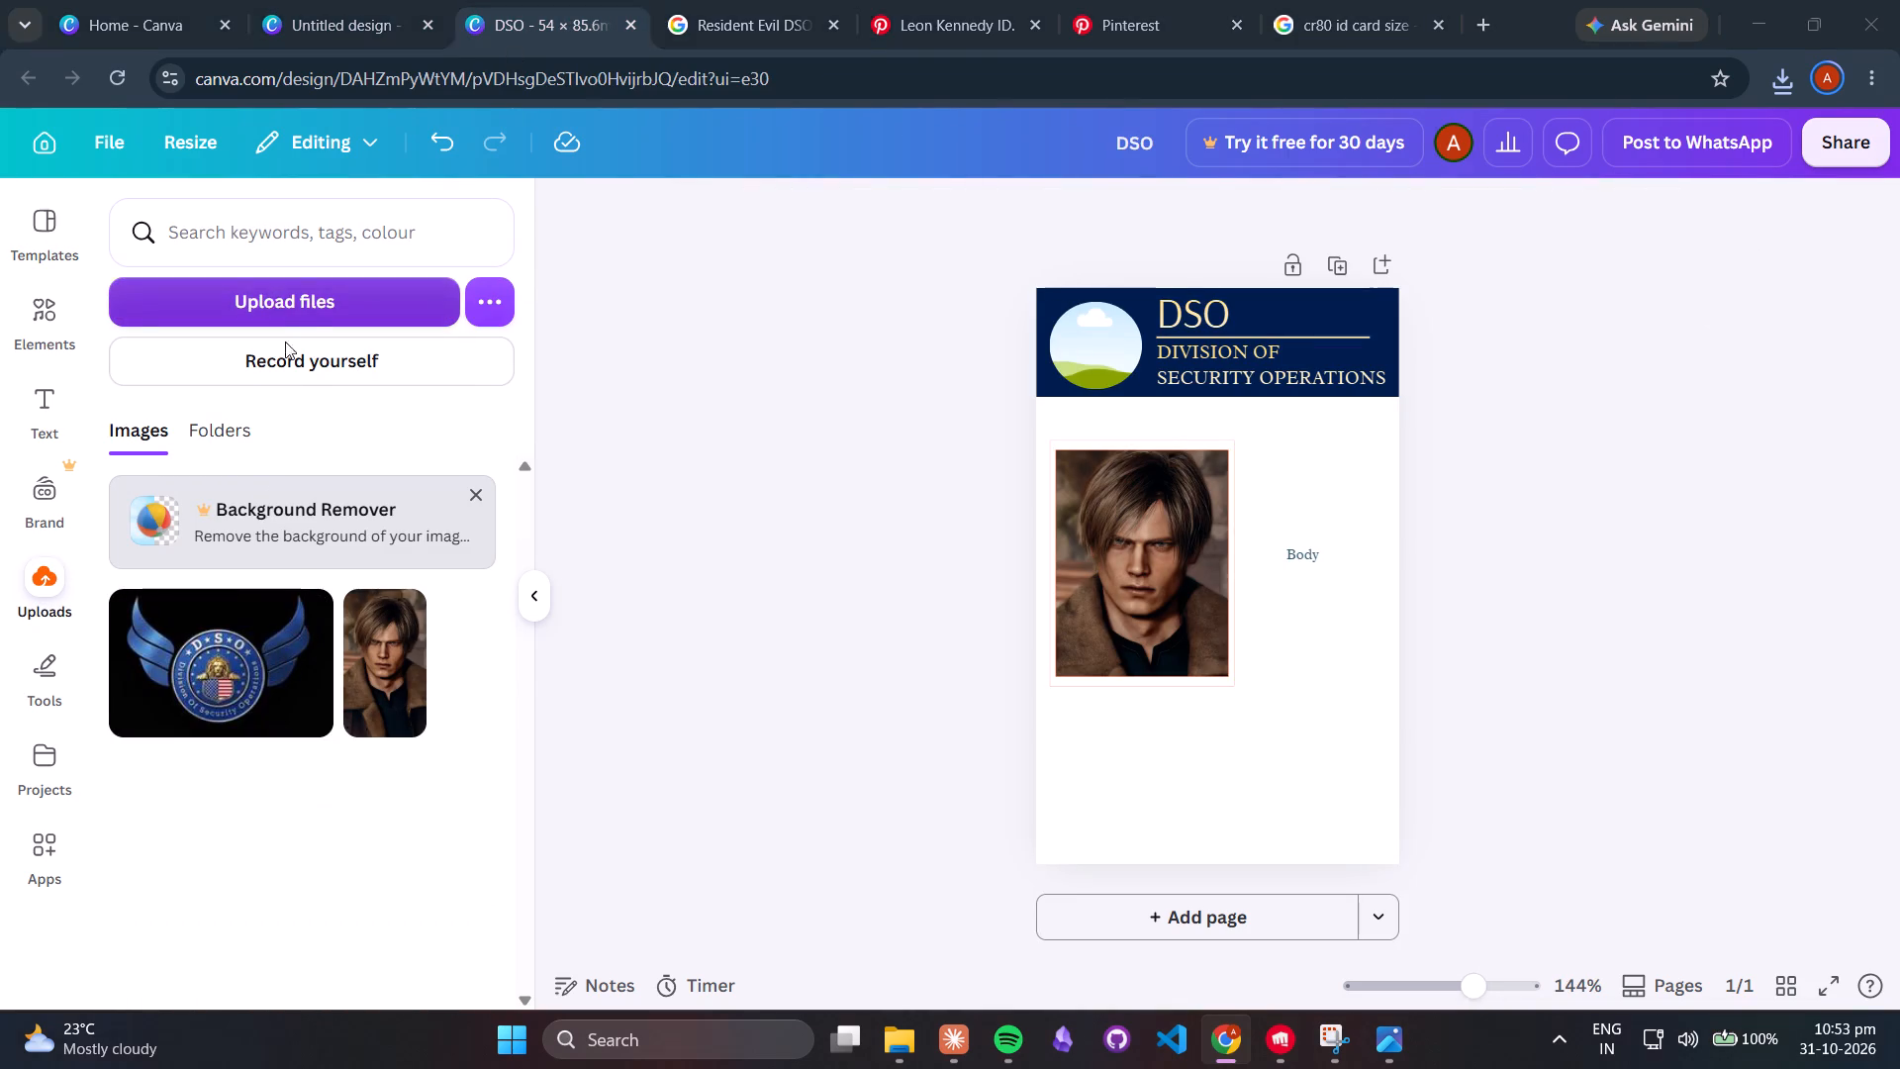
{"action": "left_click", "coordinate": [327, 212]}
{"action": "left_click", "coordinate": [731, 543]}
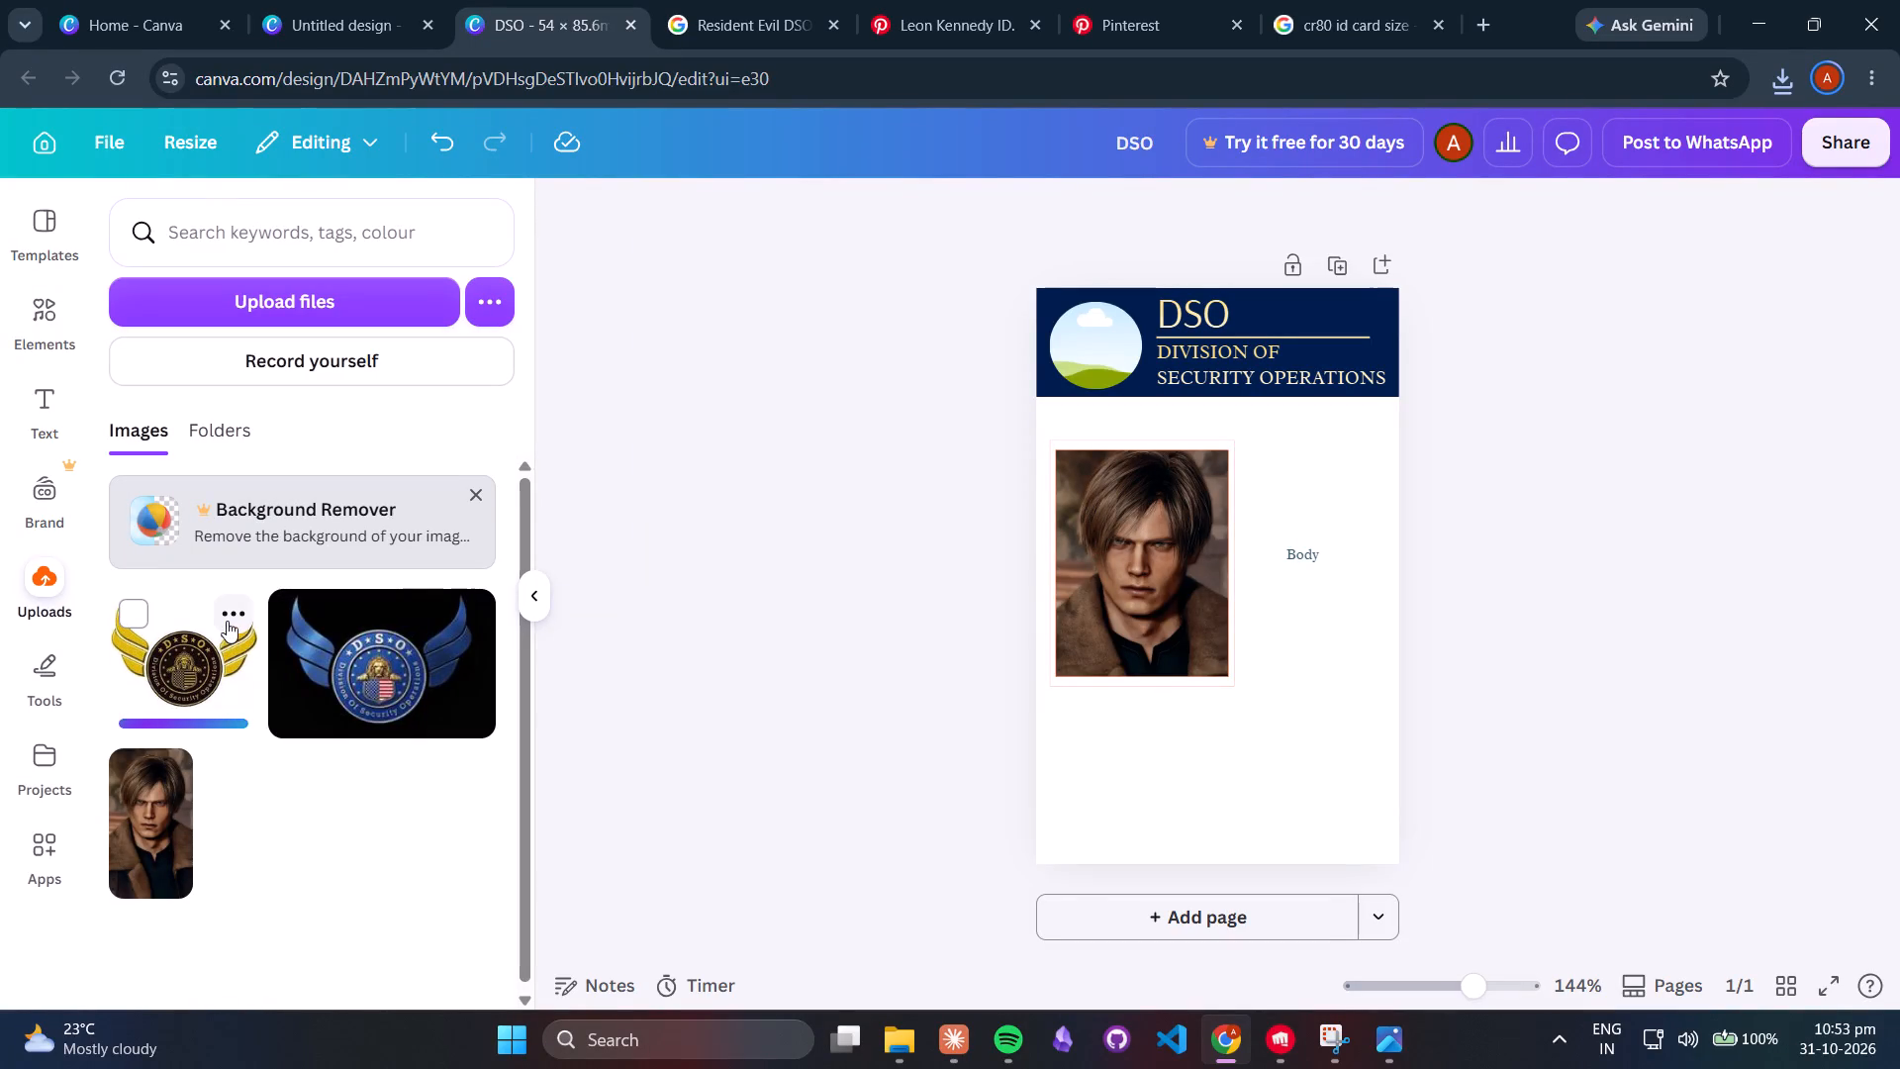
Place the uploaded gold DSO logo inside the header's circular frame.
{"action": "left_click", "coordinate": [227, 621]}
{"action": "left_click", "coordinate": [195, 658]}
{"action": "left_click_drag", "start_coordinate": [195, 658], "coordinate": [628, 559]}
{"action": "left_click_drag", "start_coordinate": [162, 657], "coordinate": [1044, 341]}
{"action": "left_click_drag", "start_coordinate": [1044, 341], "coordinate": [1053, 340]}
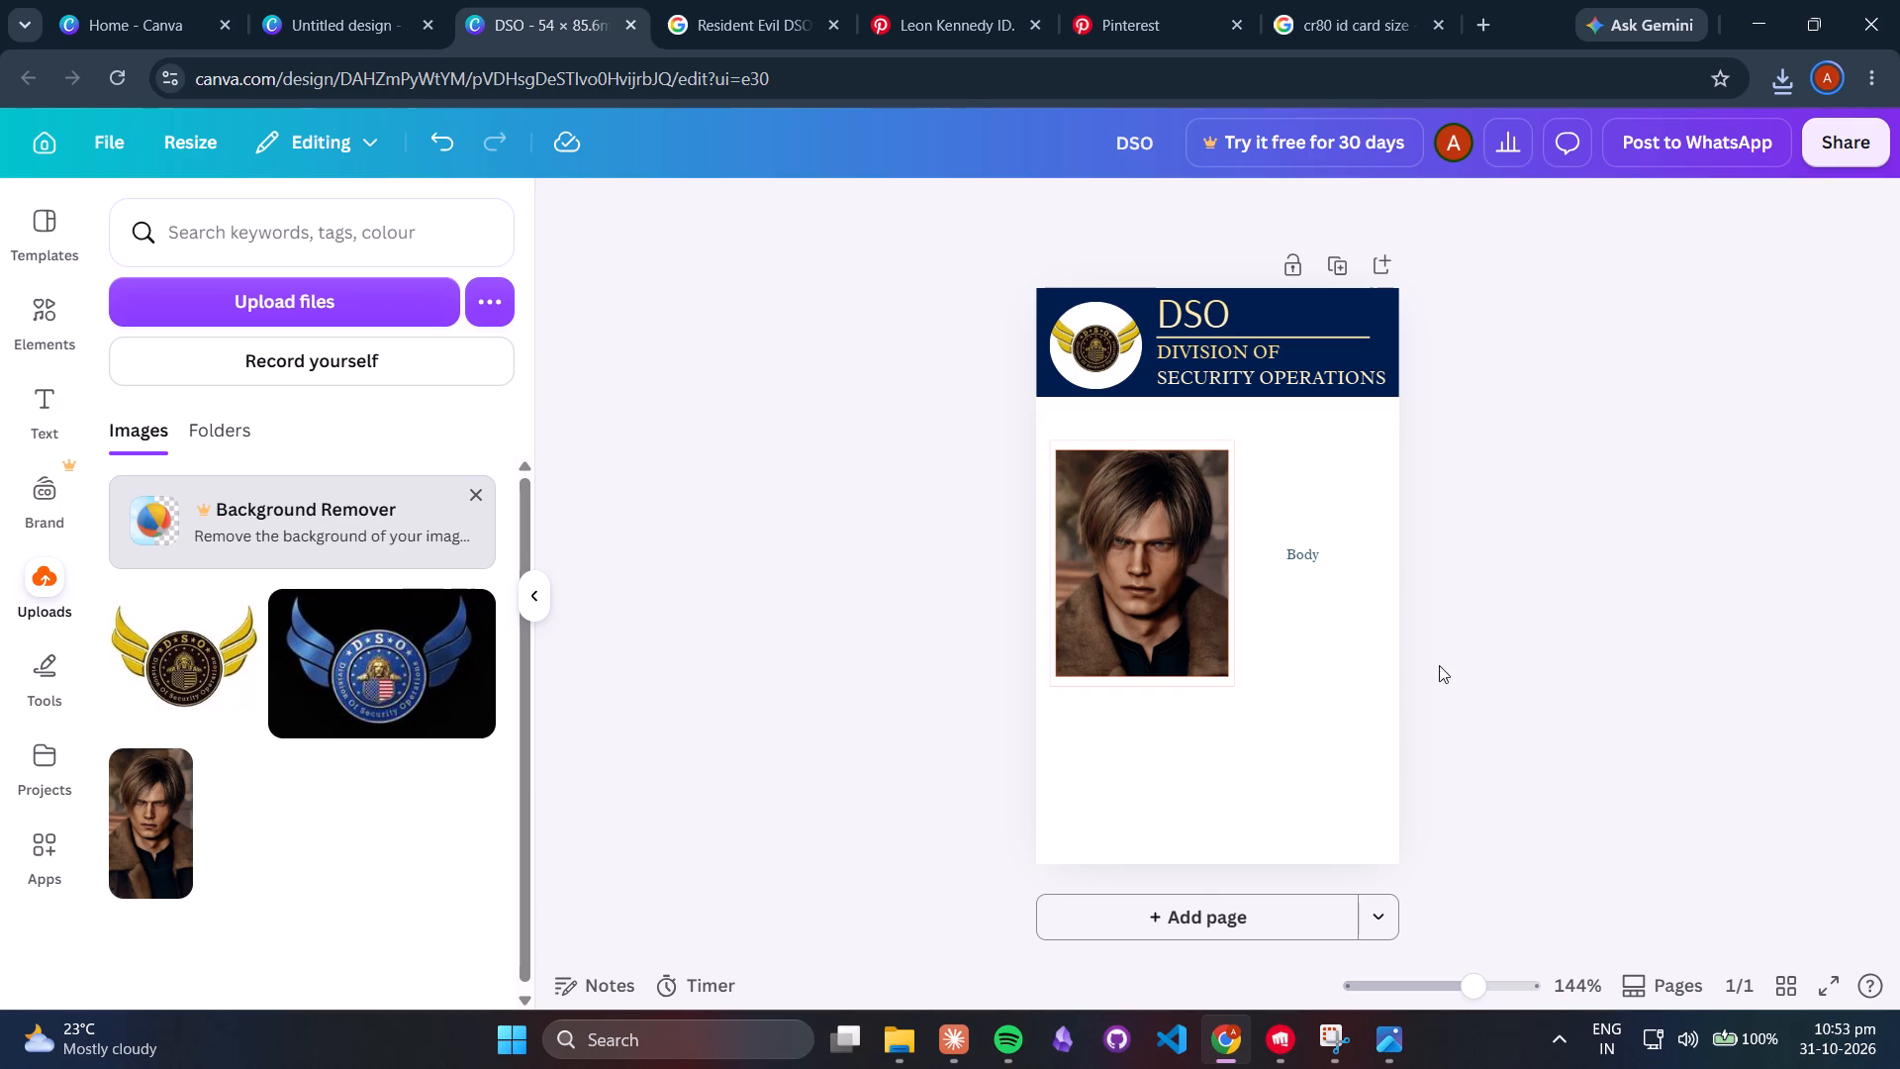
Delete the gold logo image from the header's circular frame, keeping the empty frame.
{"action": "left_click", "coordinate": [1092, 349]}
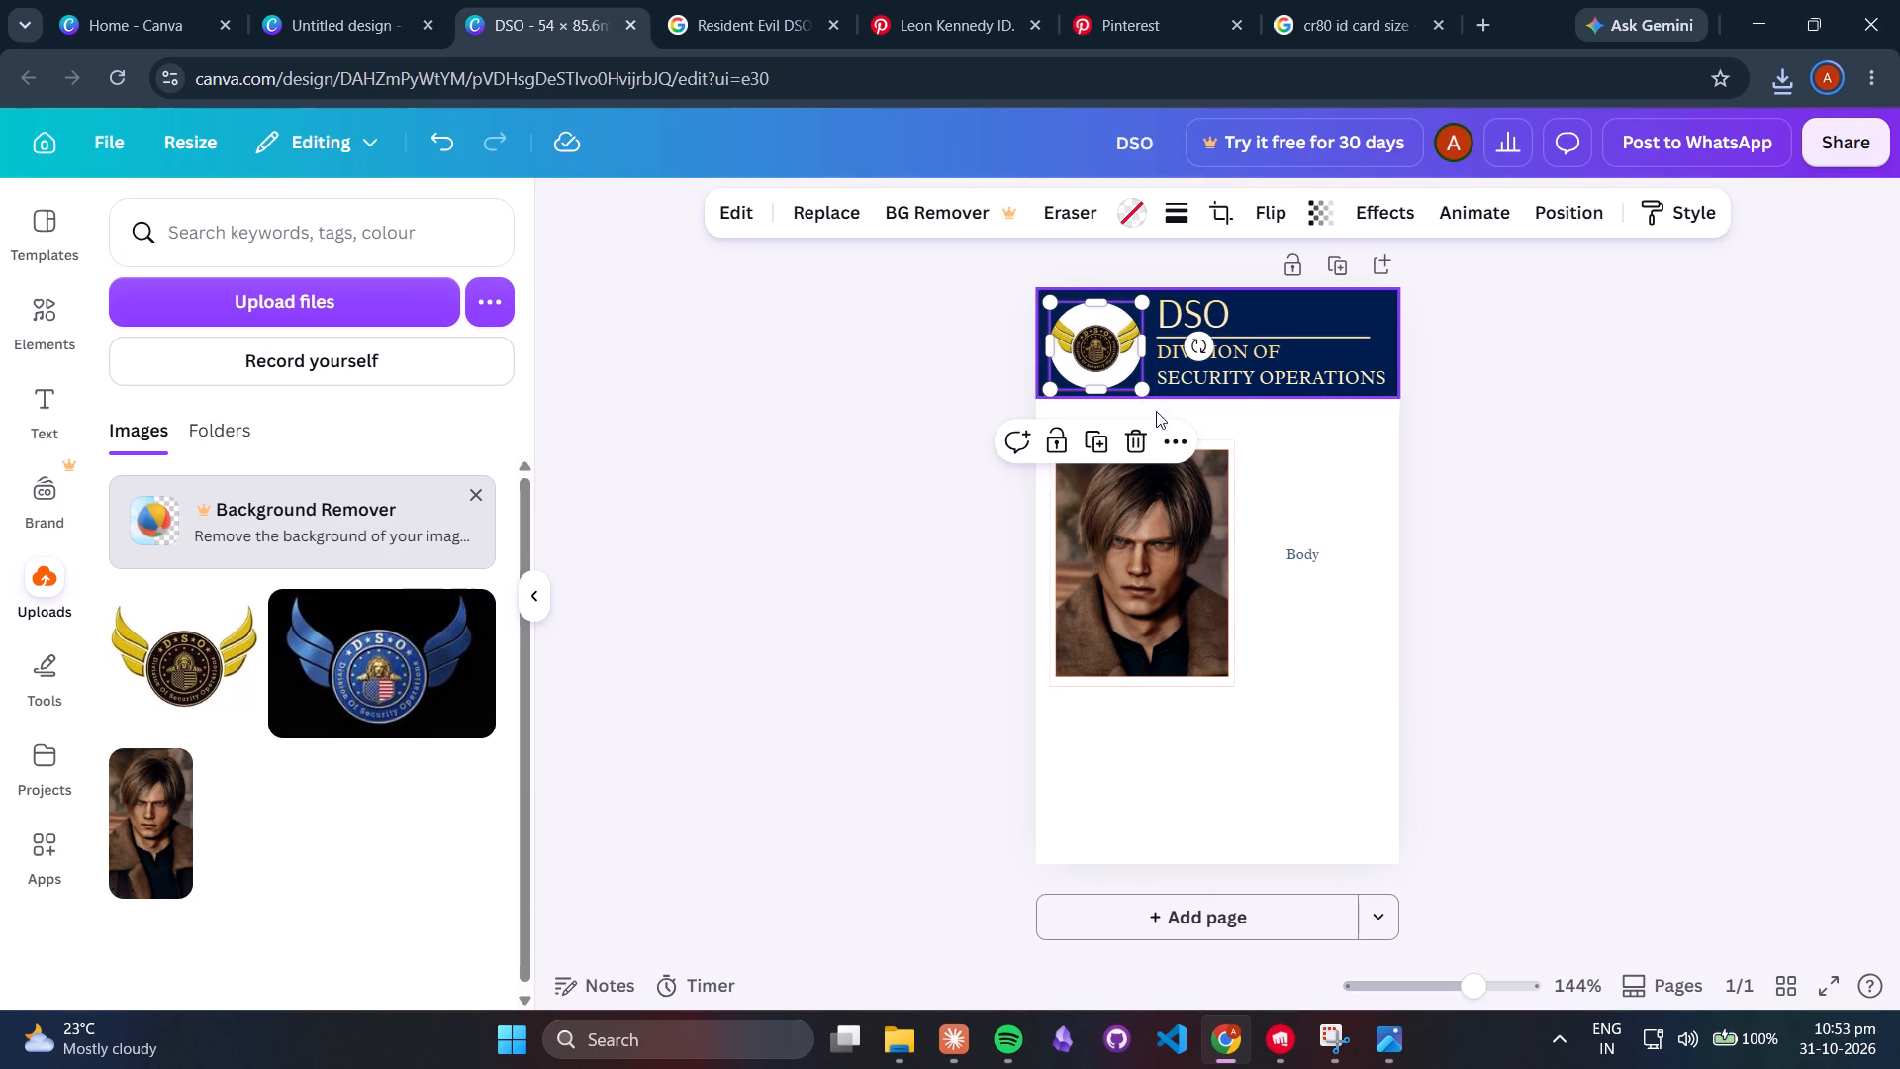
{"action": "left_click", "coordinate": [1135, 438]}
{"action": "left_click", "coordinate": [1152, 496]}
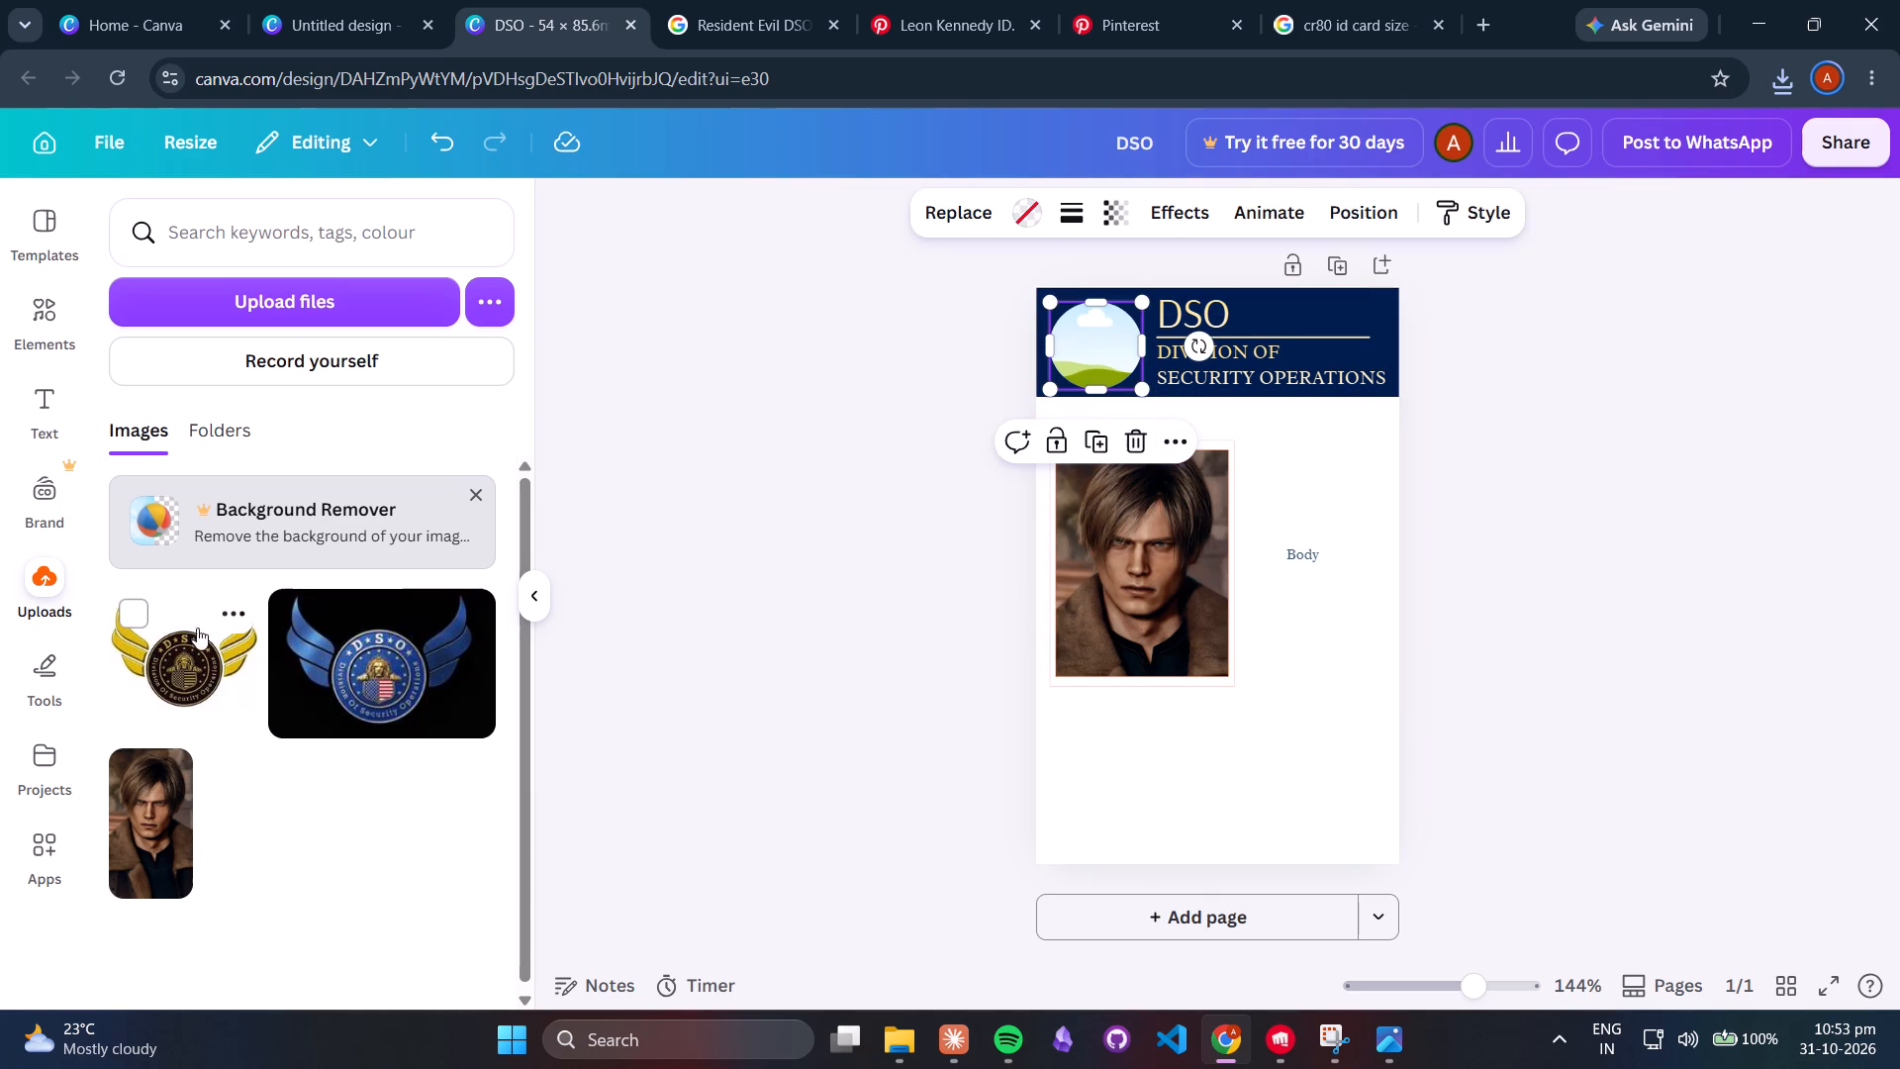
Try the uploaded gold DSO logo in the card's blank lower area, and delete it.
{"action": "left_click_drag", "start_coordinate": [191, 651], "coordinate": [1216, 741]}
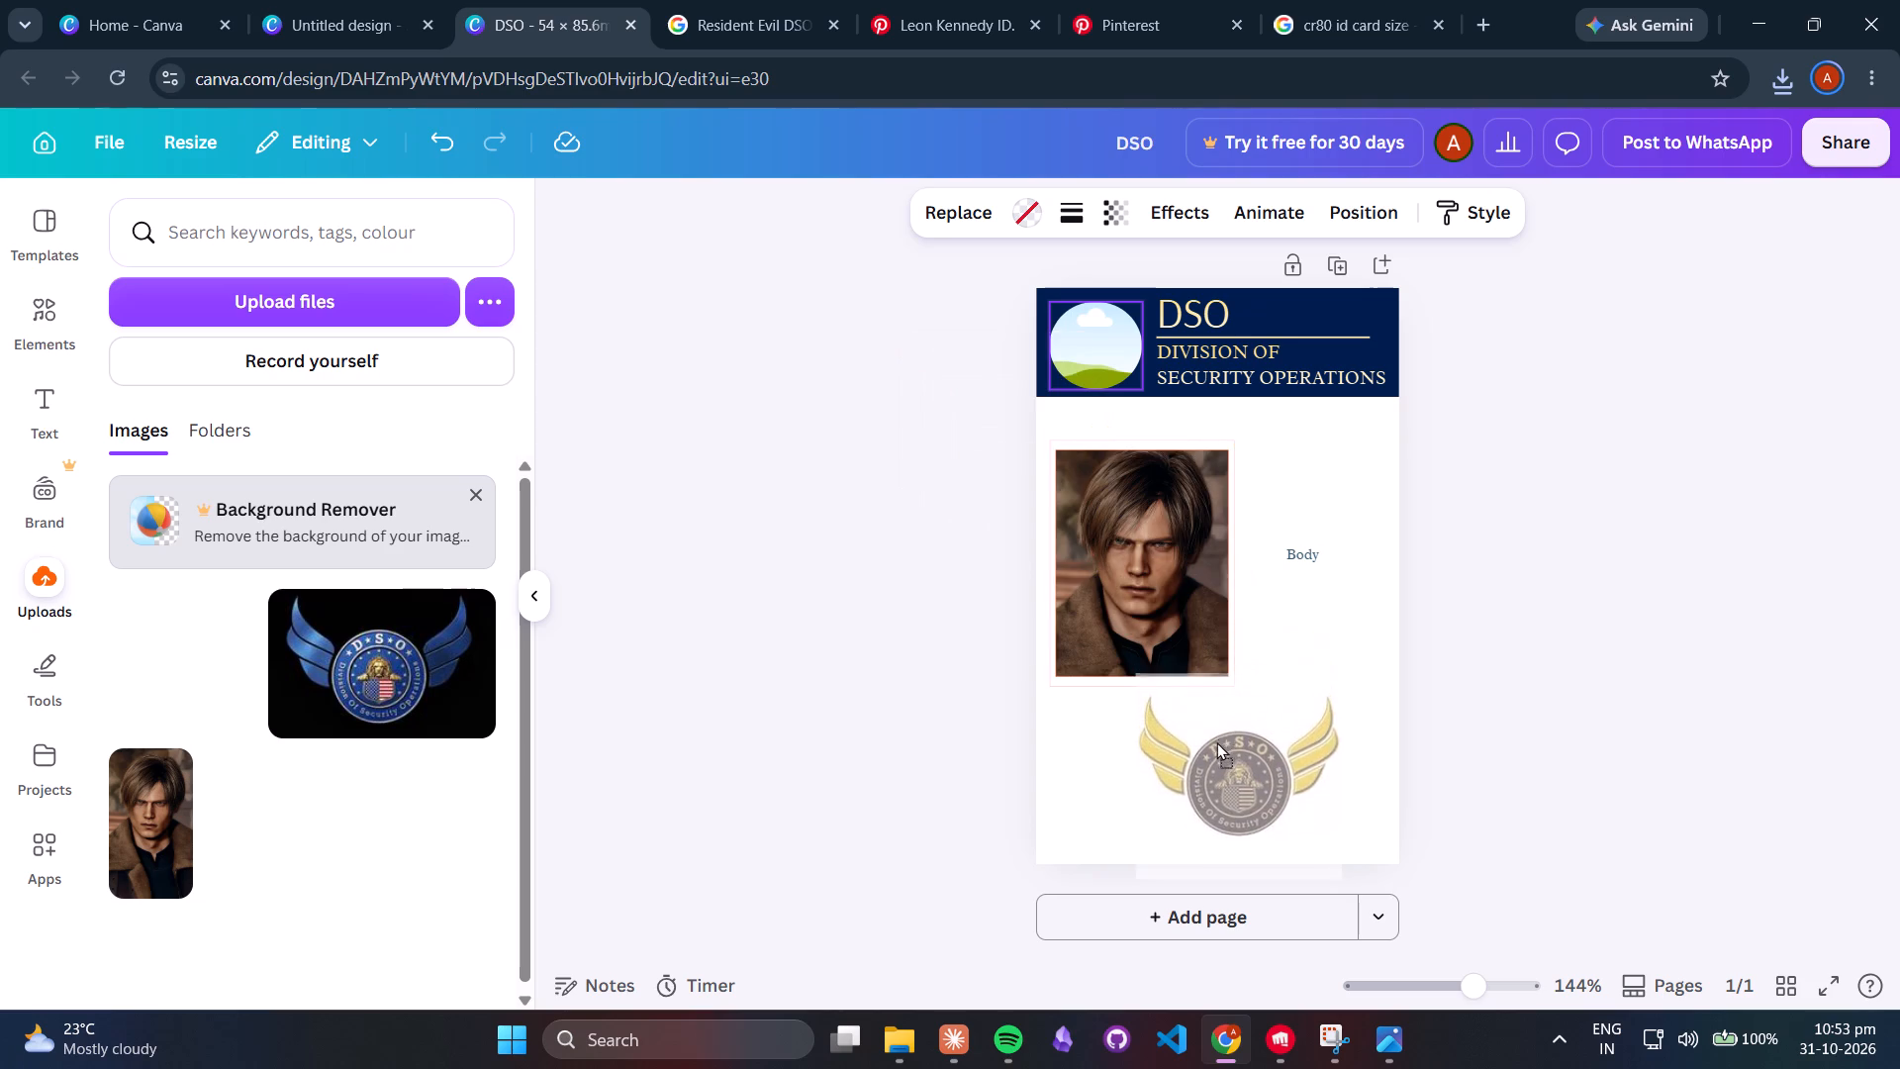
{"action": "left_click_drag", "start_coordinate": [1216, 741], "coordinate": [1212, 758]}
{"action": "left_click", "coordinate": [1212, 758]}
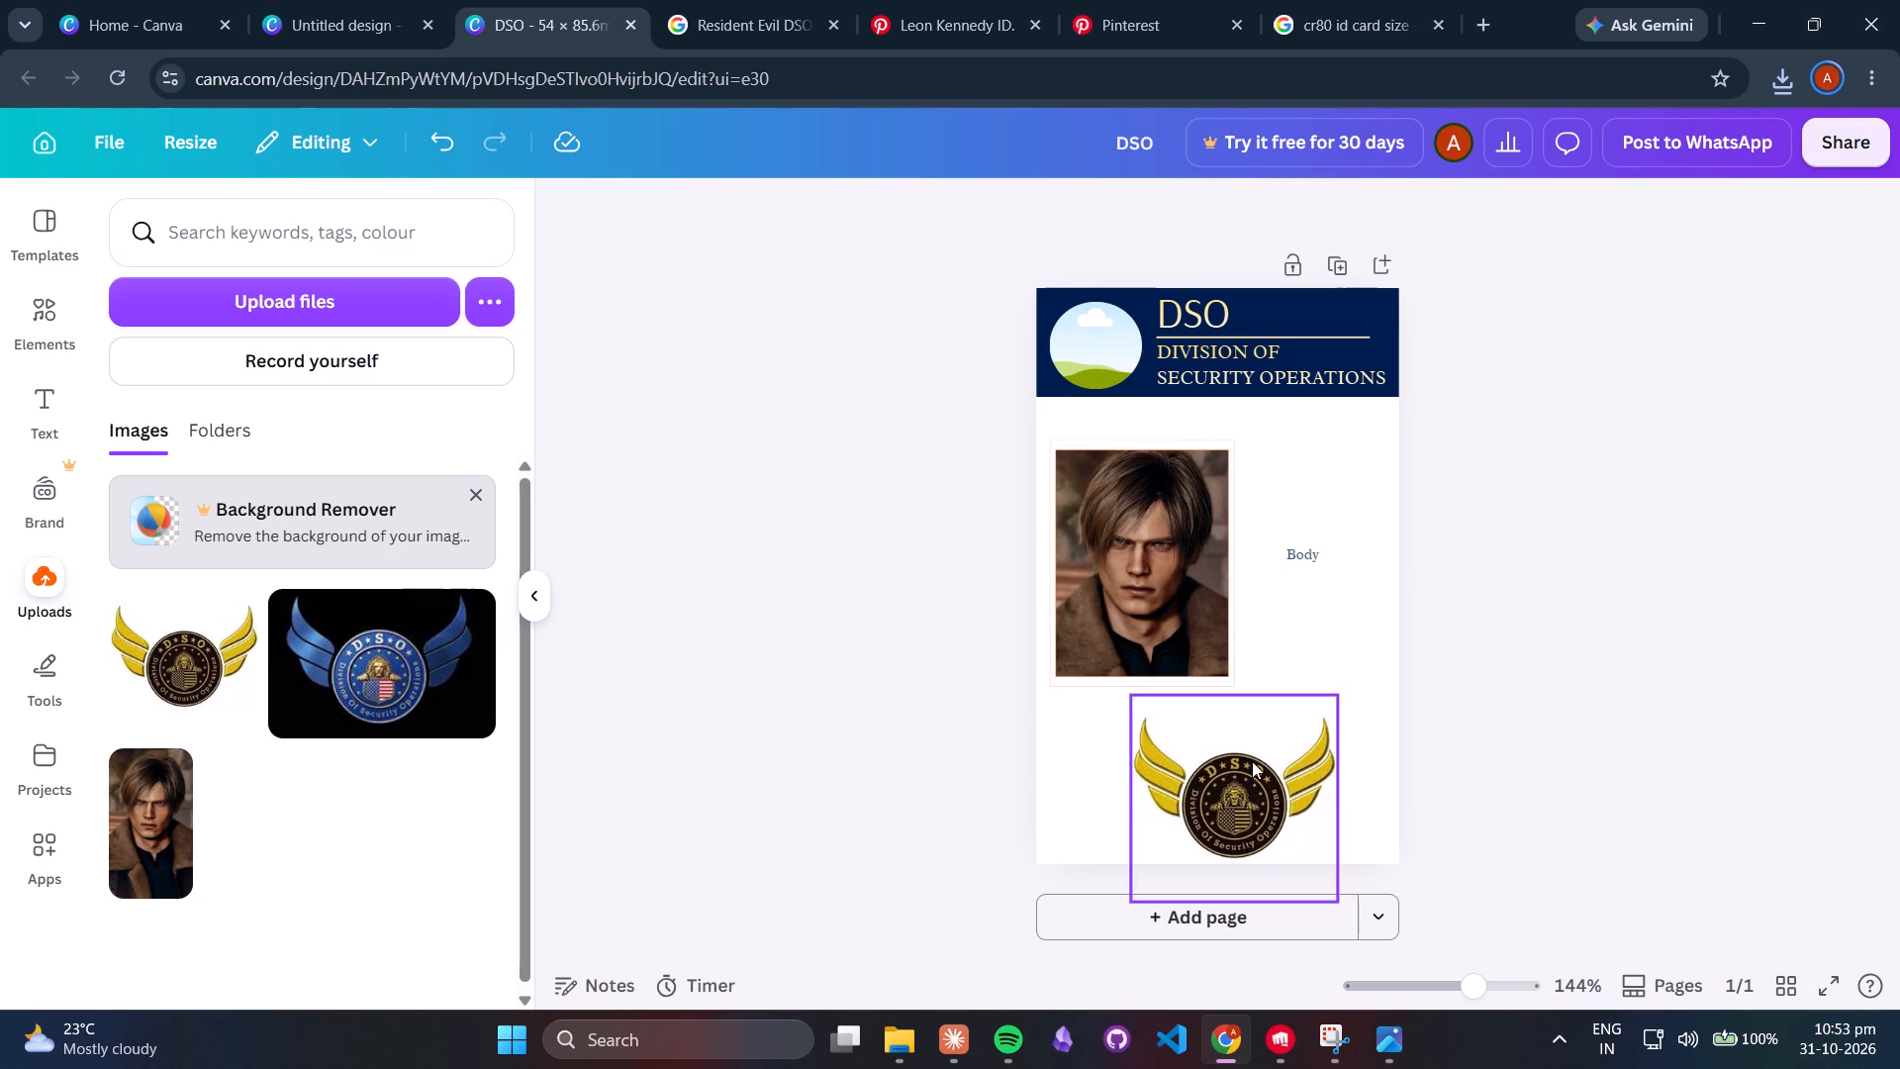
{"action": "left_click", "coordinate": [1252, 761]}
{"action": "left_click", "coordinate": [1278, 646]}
Delete the empty circular frame from the navy header.
{"action": "left_click", "coordinate": [1095, 351]}
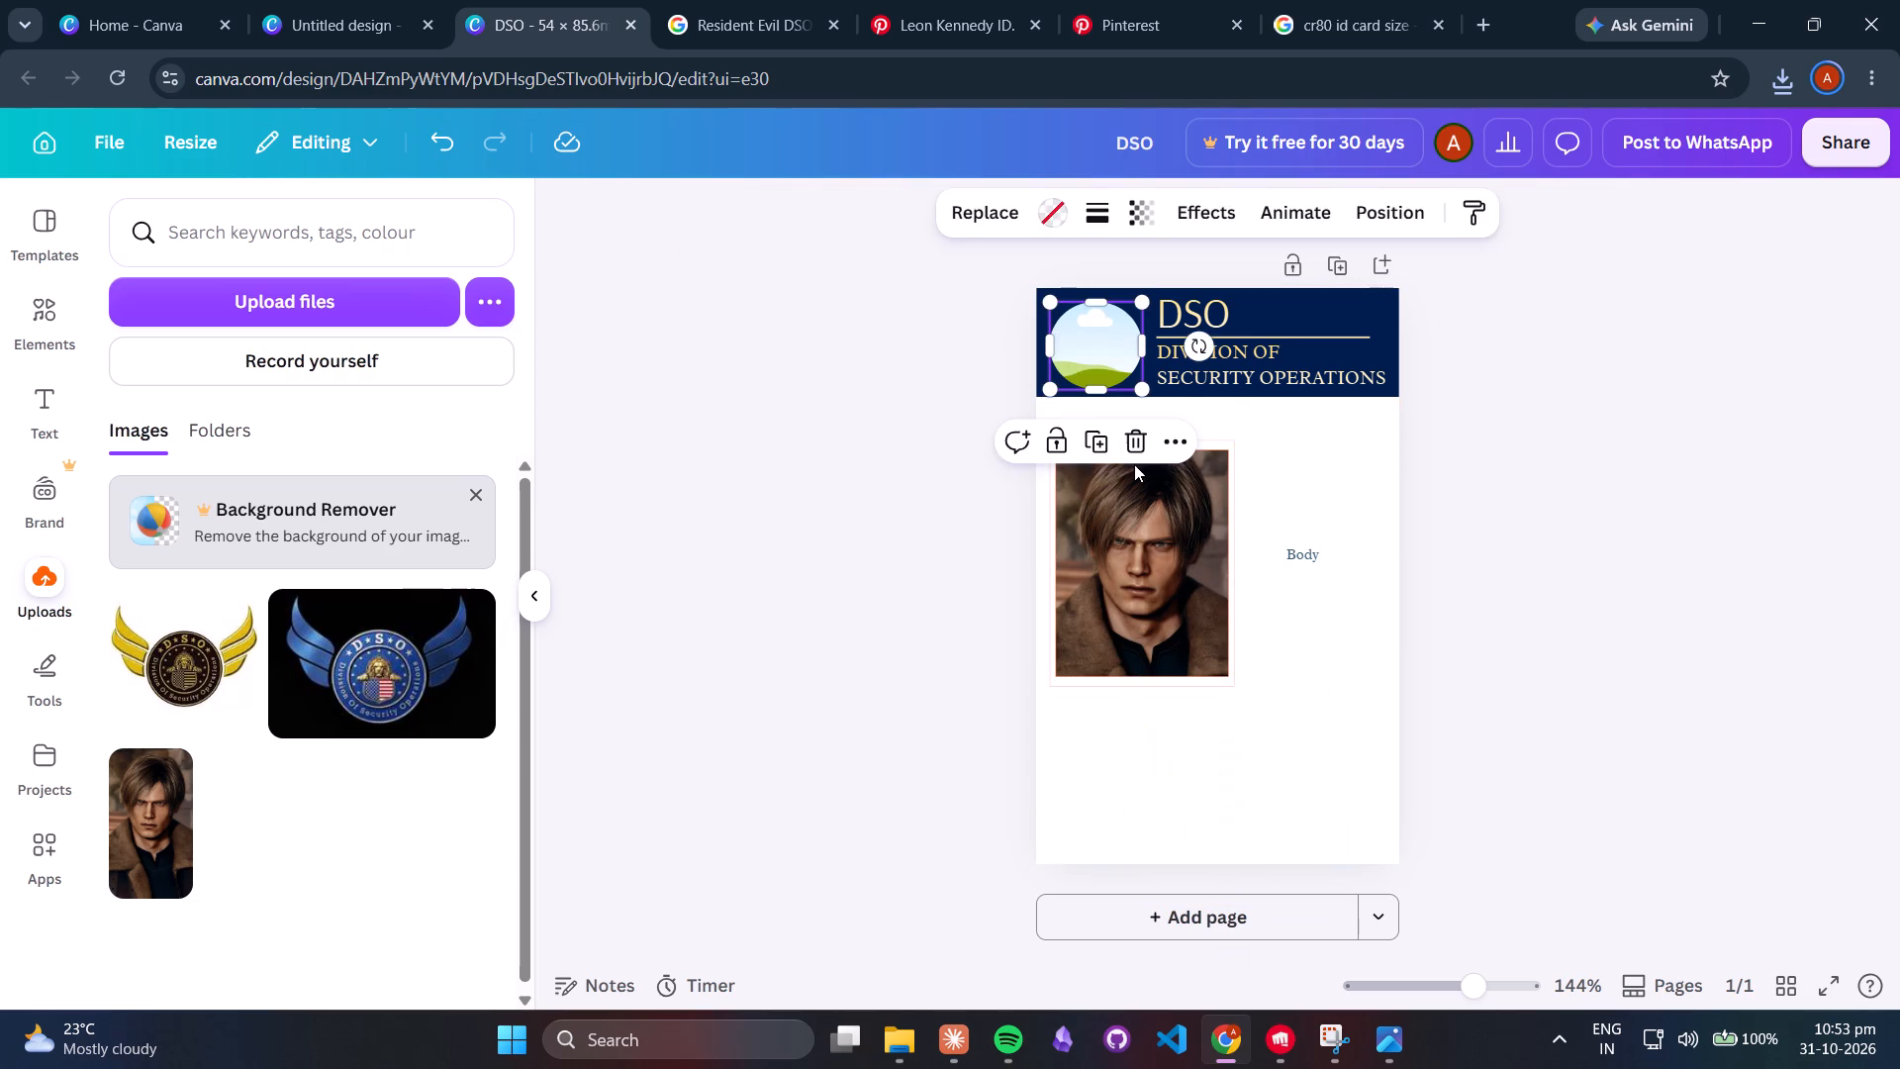
{"action": "left_click", "coordinate": [1134, 464]}
{"action": "left_click", "coordinate": [1092, 344]}
{"action": "left_click", "coordinate": [1143, 443]}
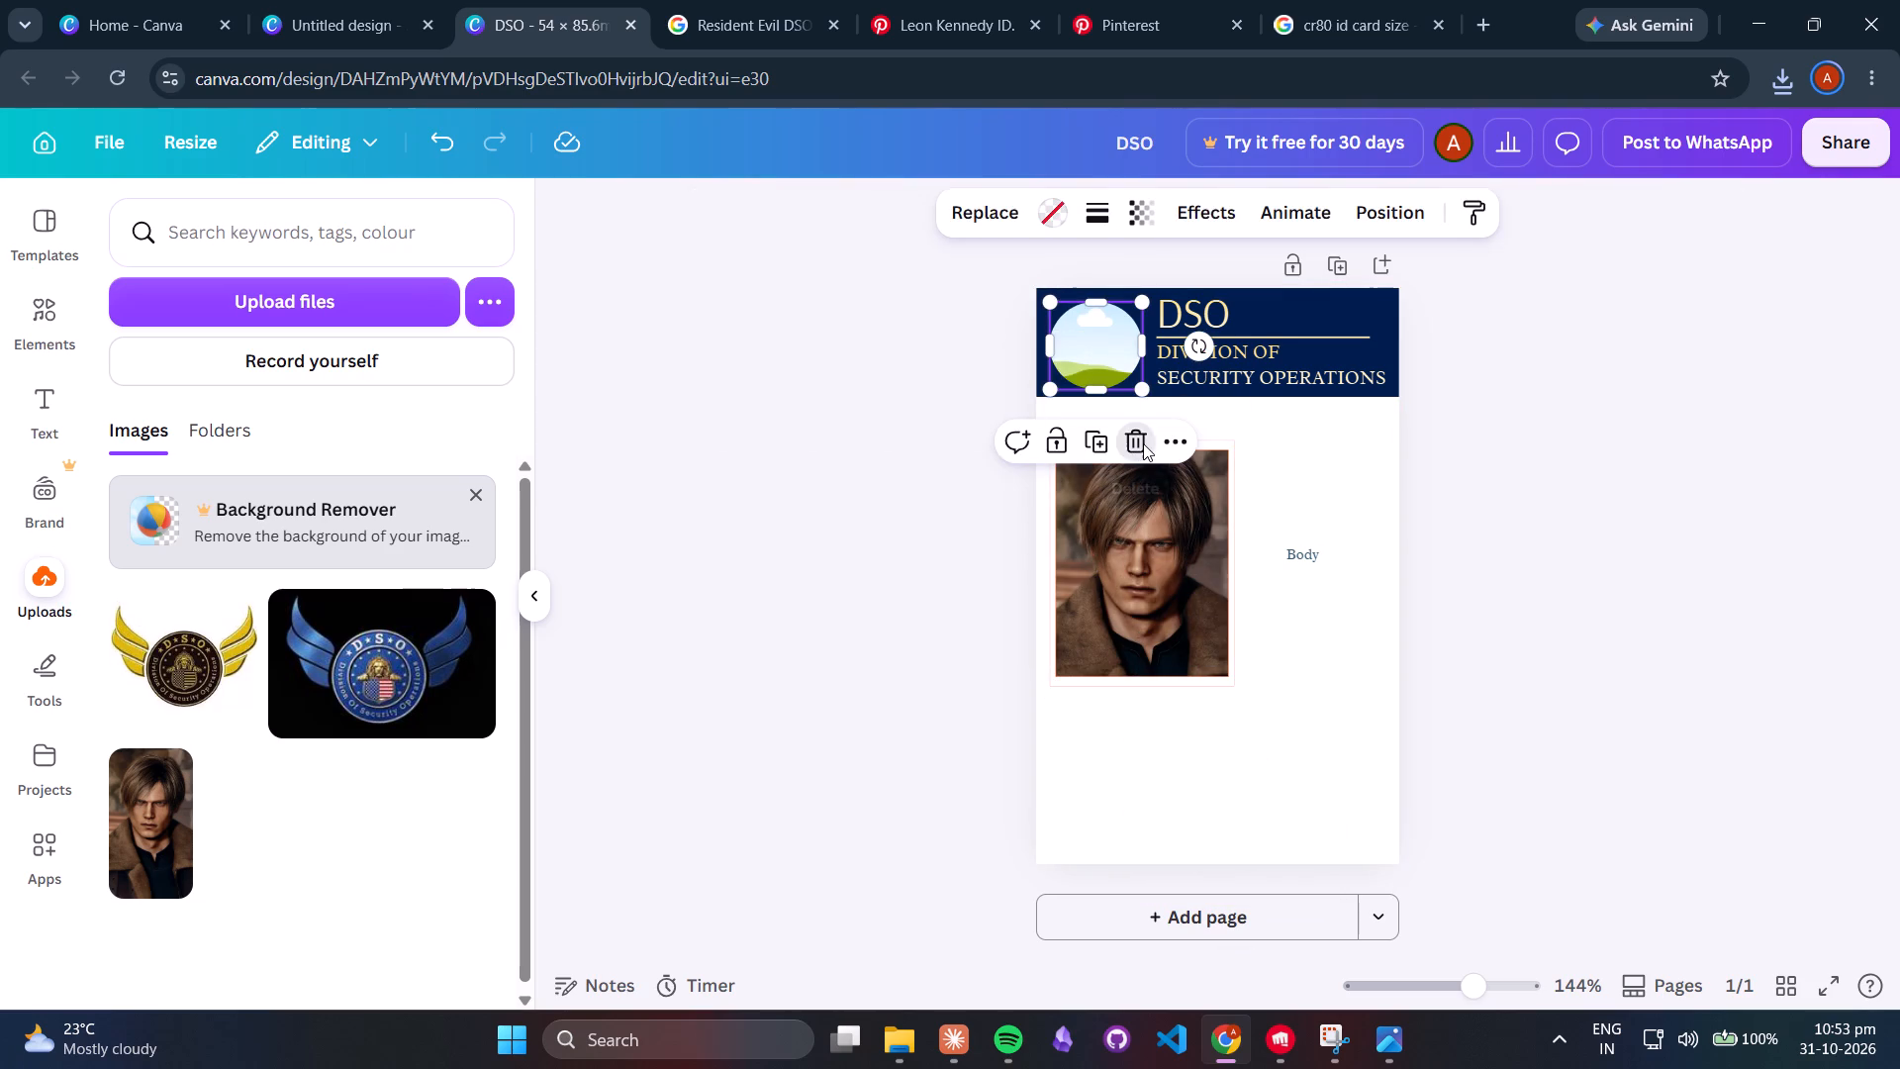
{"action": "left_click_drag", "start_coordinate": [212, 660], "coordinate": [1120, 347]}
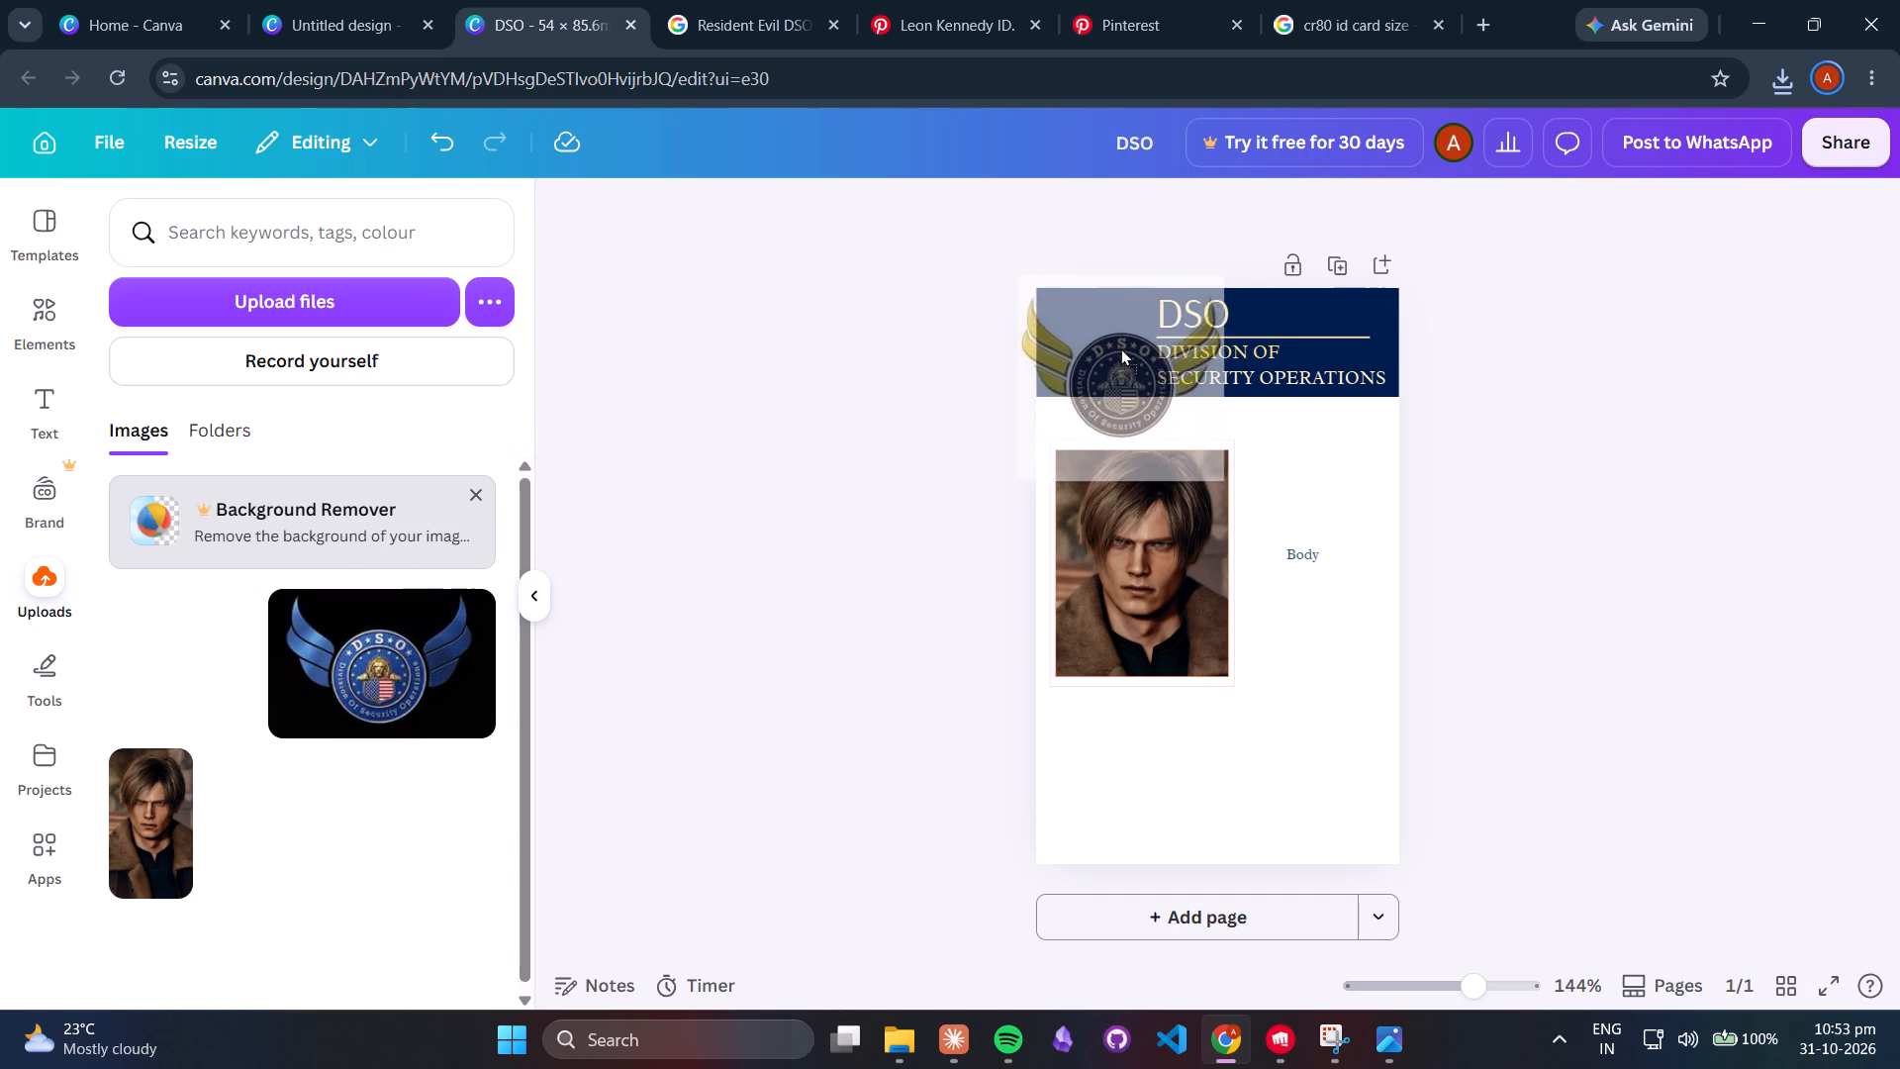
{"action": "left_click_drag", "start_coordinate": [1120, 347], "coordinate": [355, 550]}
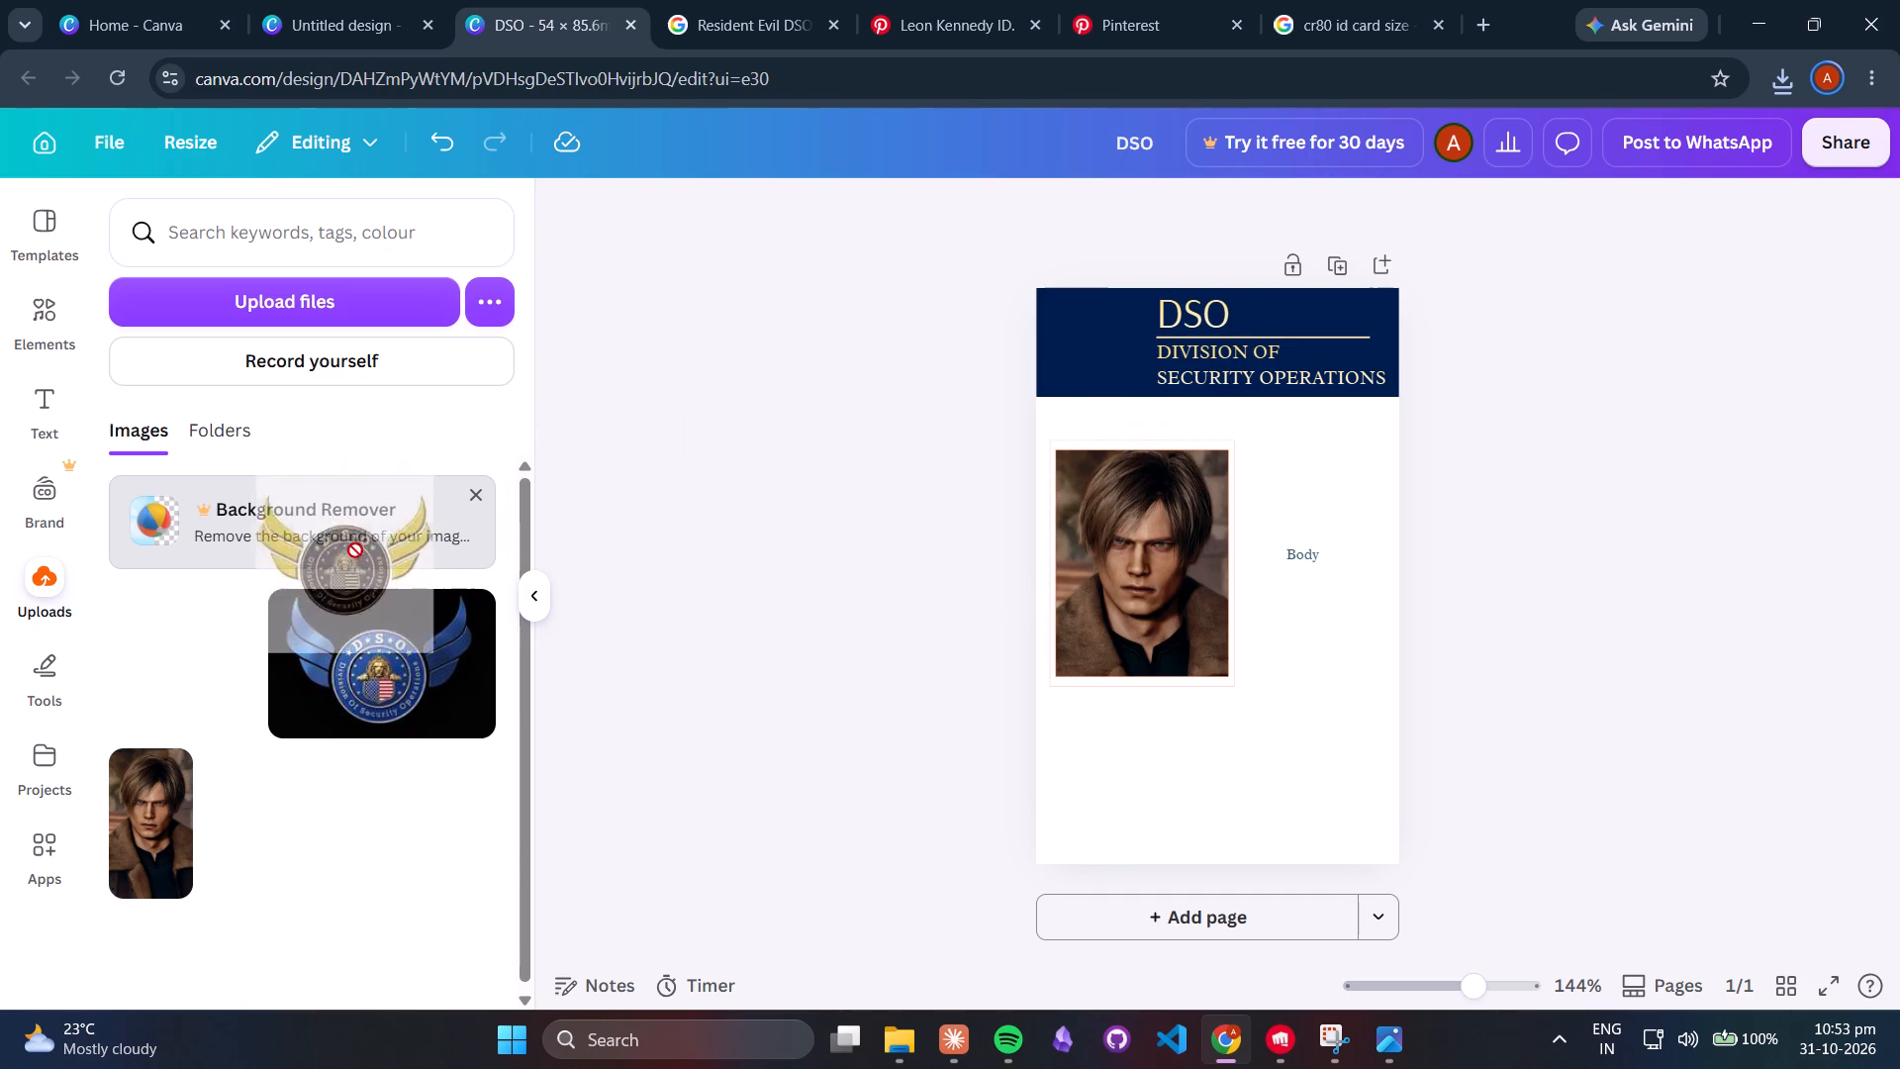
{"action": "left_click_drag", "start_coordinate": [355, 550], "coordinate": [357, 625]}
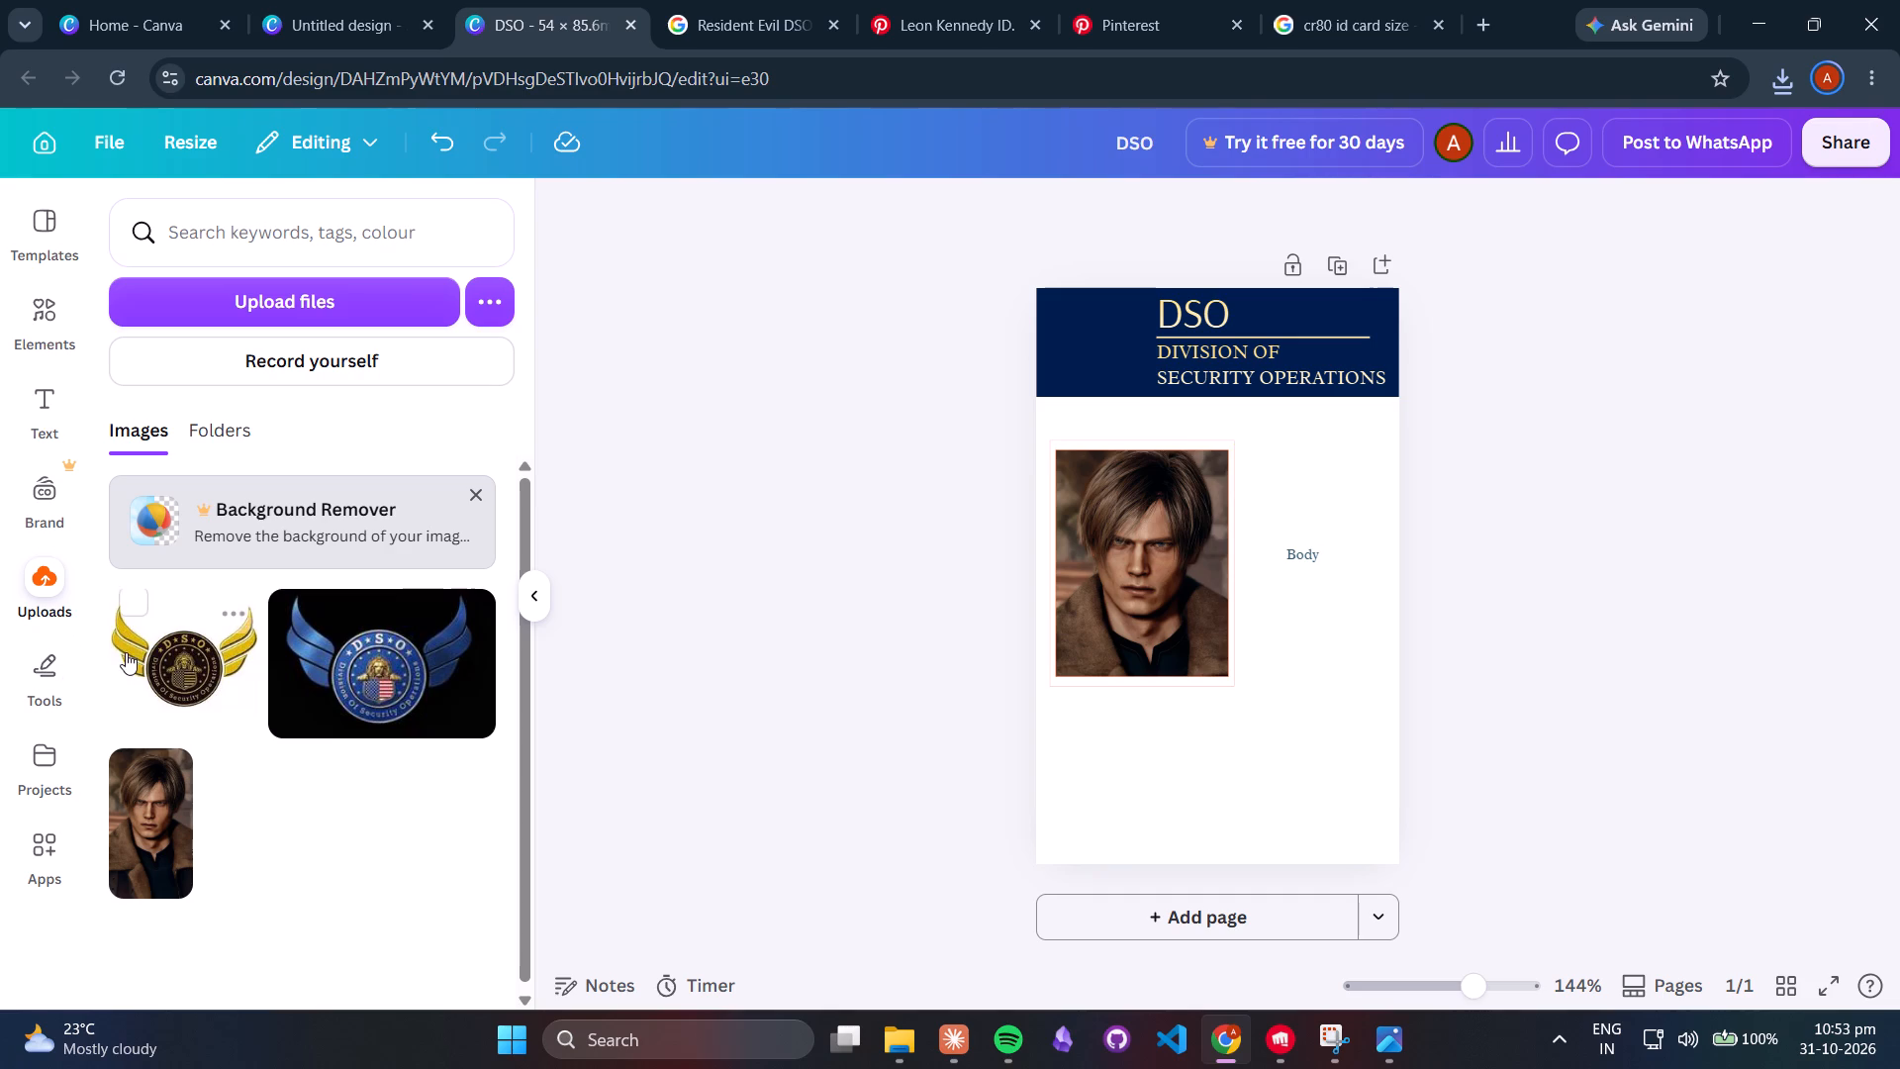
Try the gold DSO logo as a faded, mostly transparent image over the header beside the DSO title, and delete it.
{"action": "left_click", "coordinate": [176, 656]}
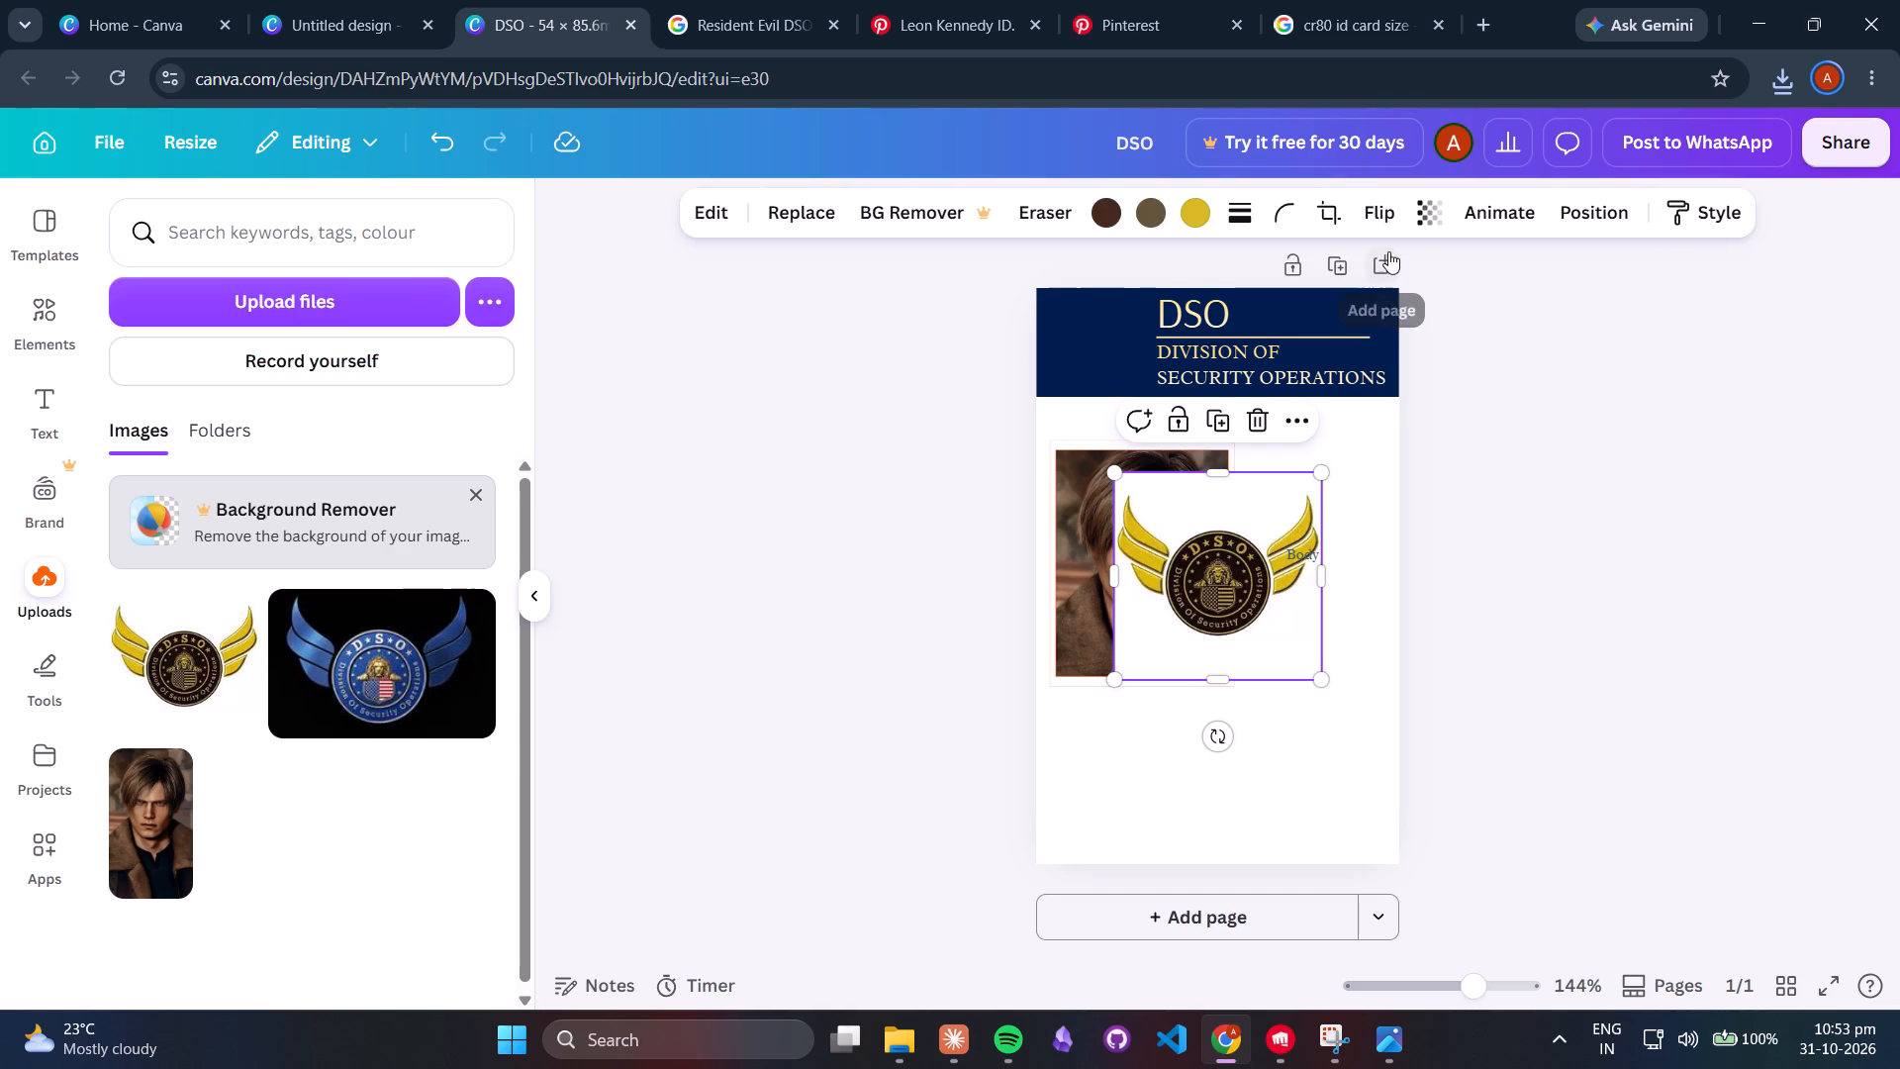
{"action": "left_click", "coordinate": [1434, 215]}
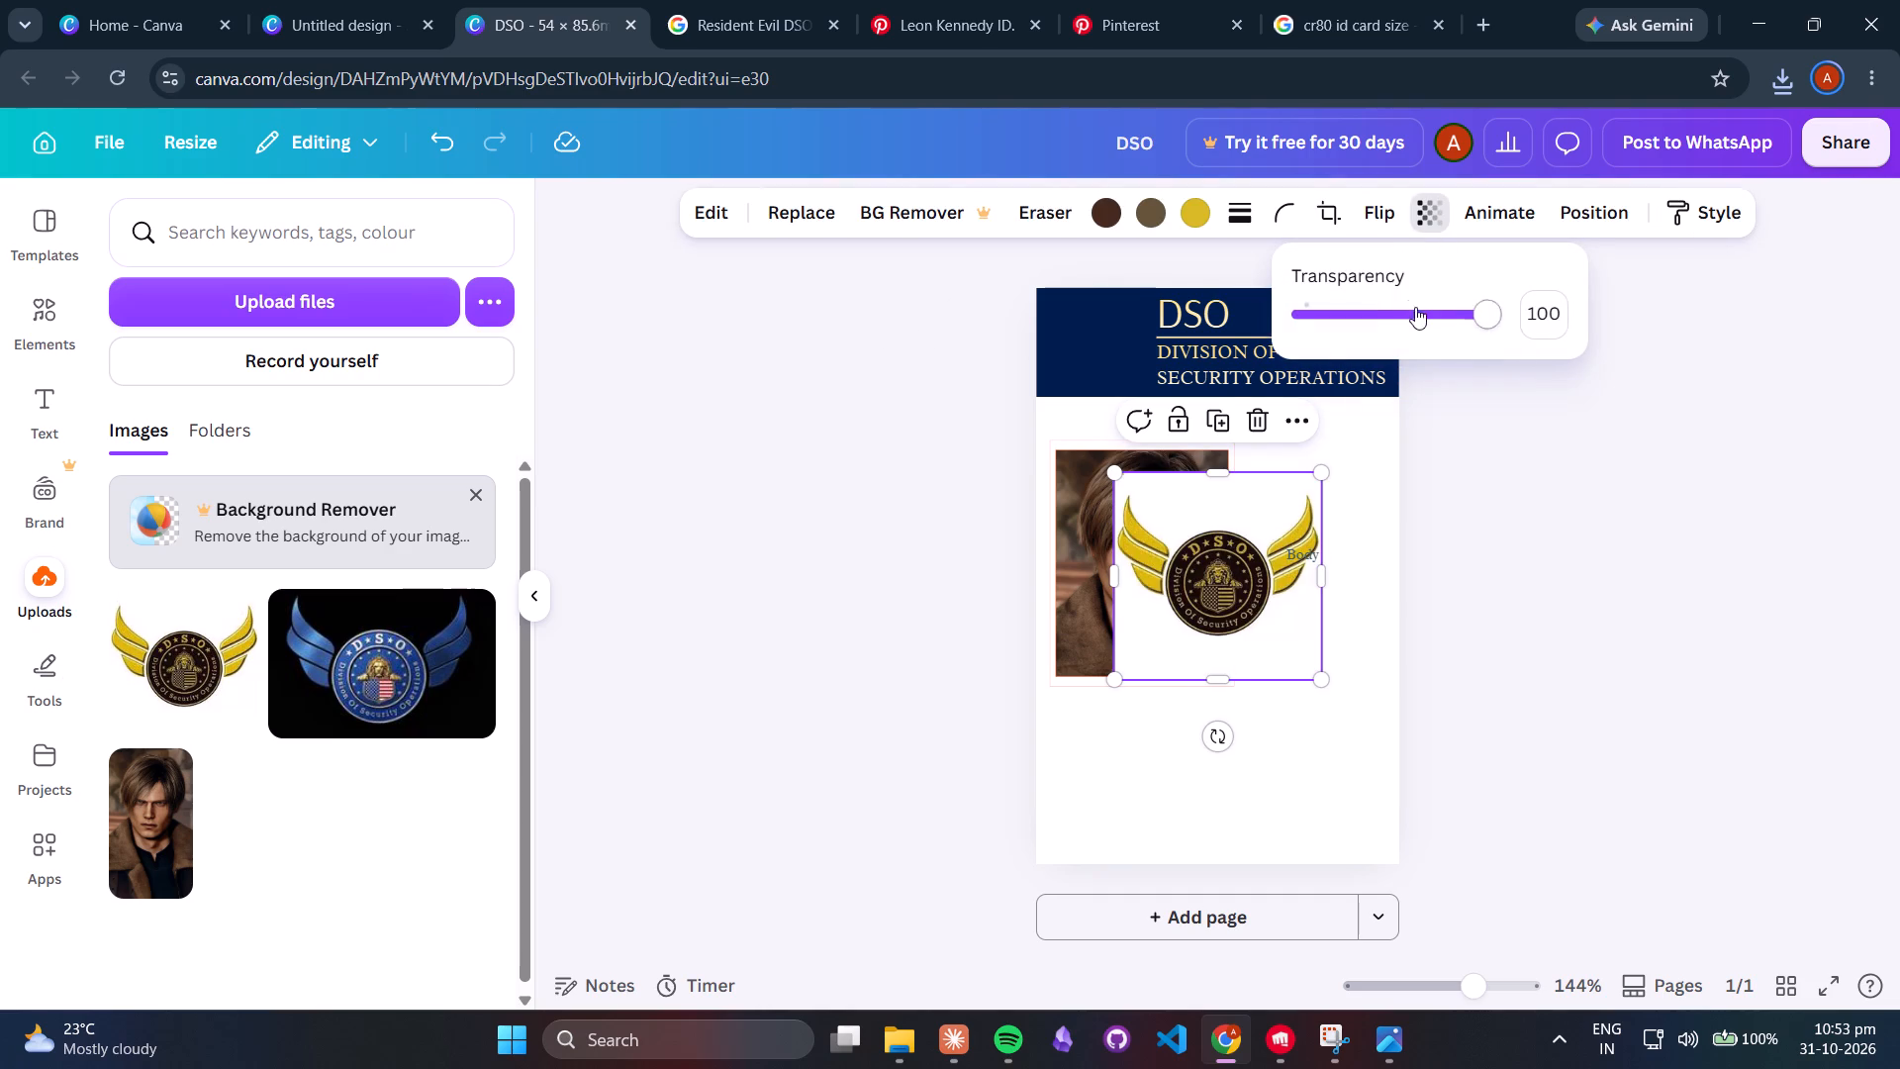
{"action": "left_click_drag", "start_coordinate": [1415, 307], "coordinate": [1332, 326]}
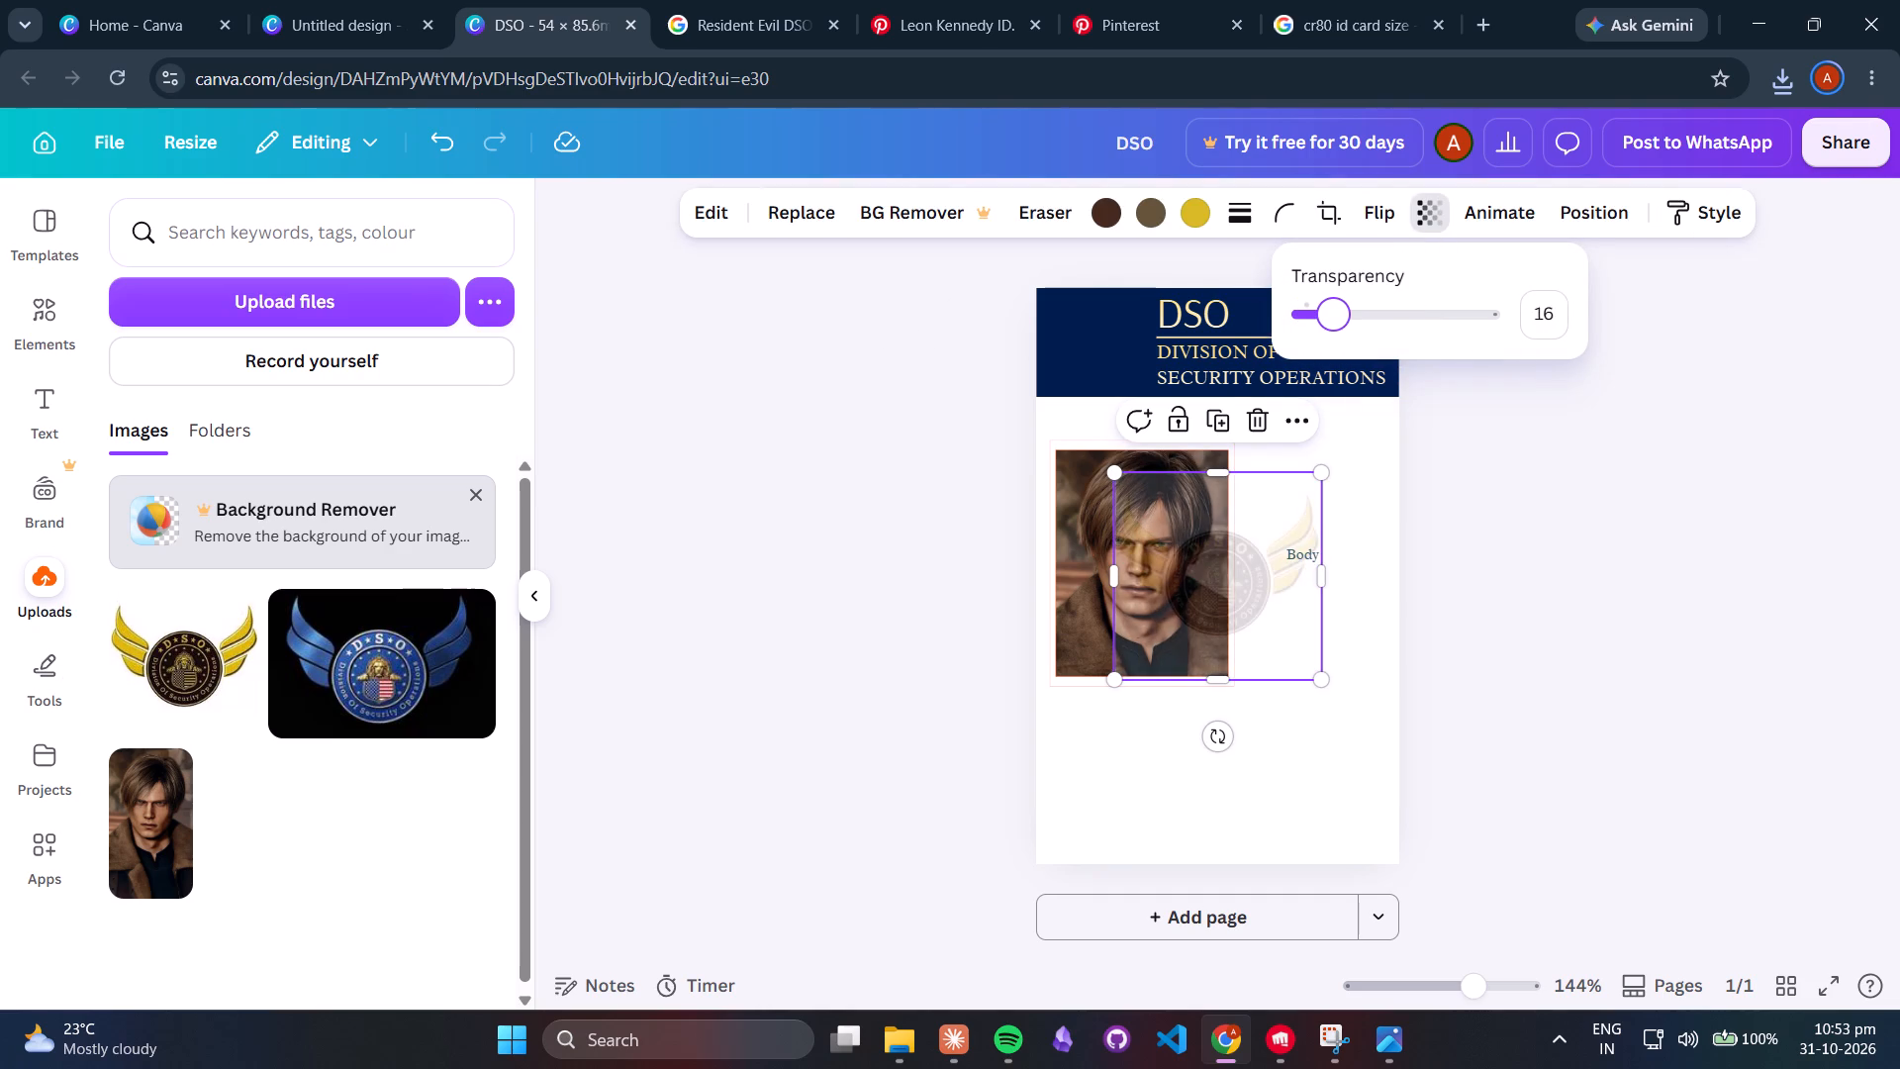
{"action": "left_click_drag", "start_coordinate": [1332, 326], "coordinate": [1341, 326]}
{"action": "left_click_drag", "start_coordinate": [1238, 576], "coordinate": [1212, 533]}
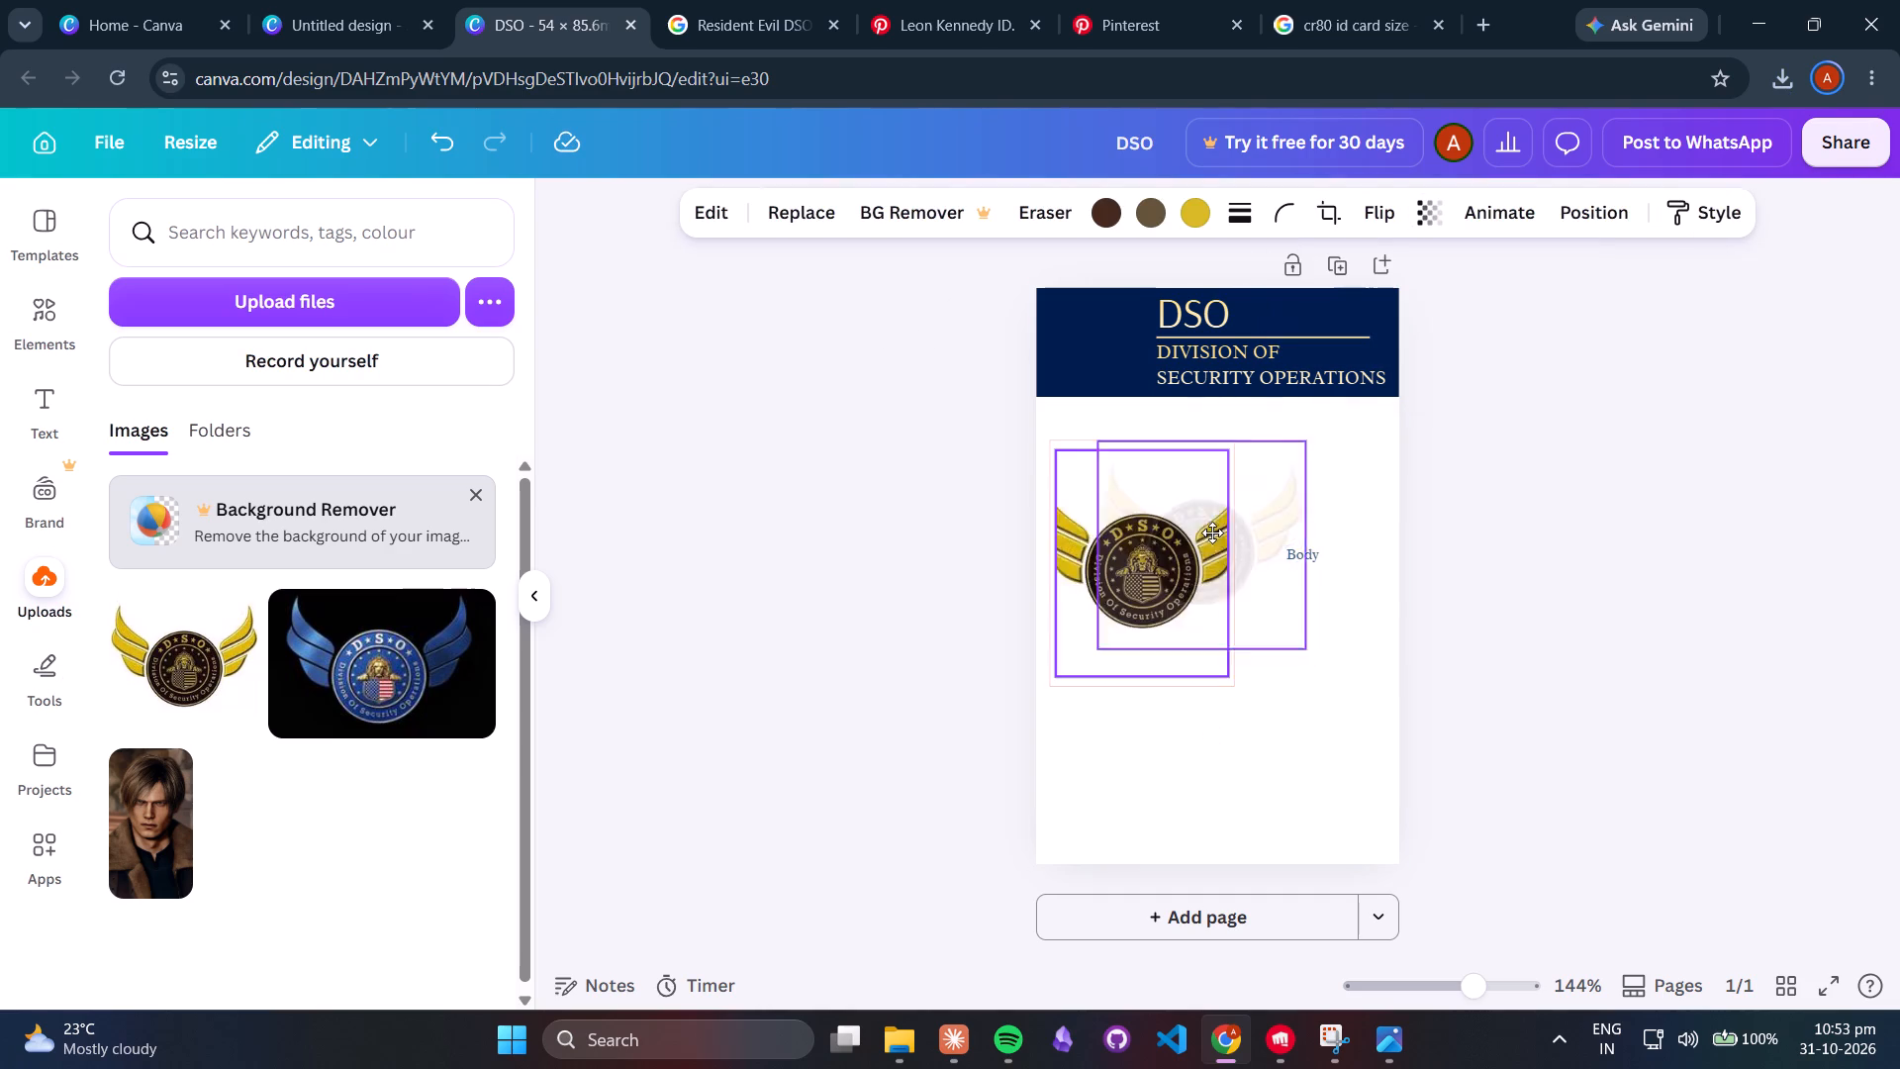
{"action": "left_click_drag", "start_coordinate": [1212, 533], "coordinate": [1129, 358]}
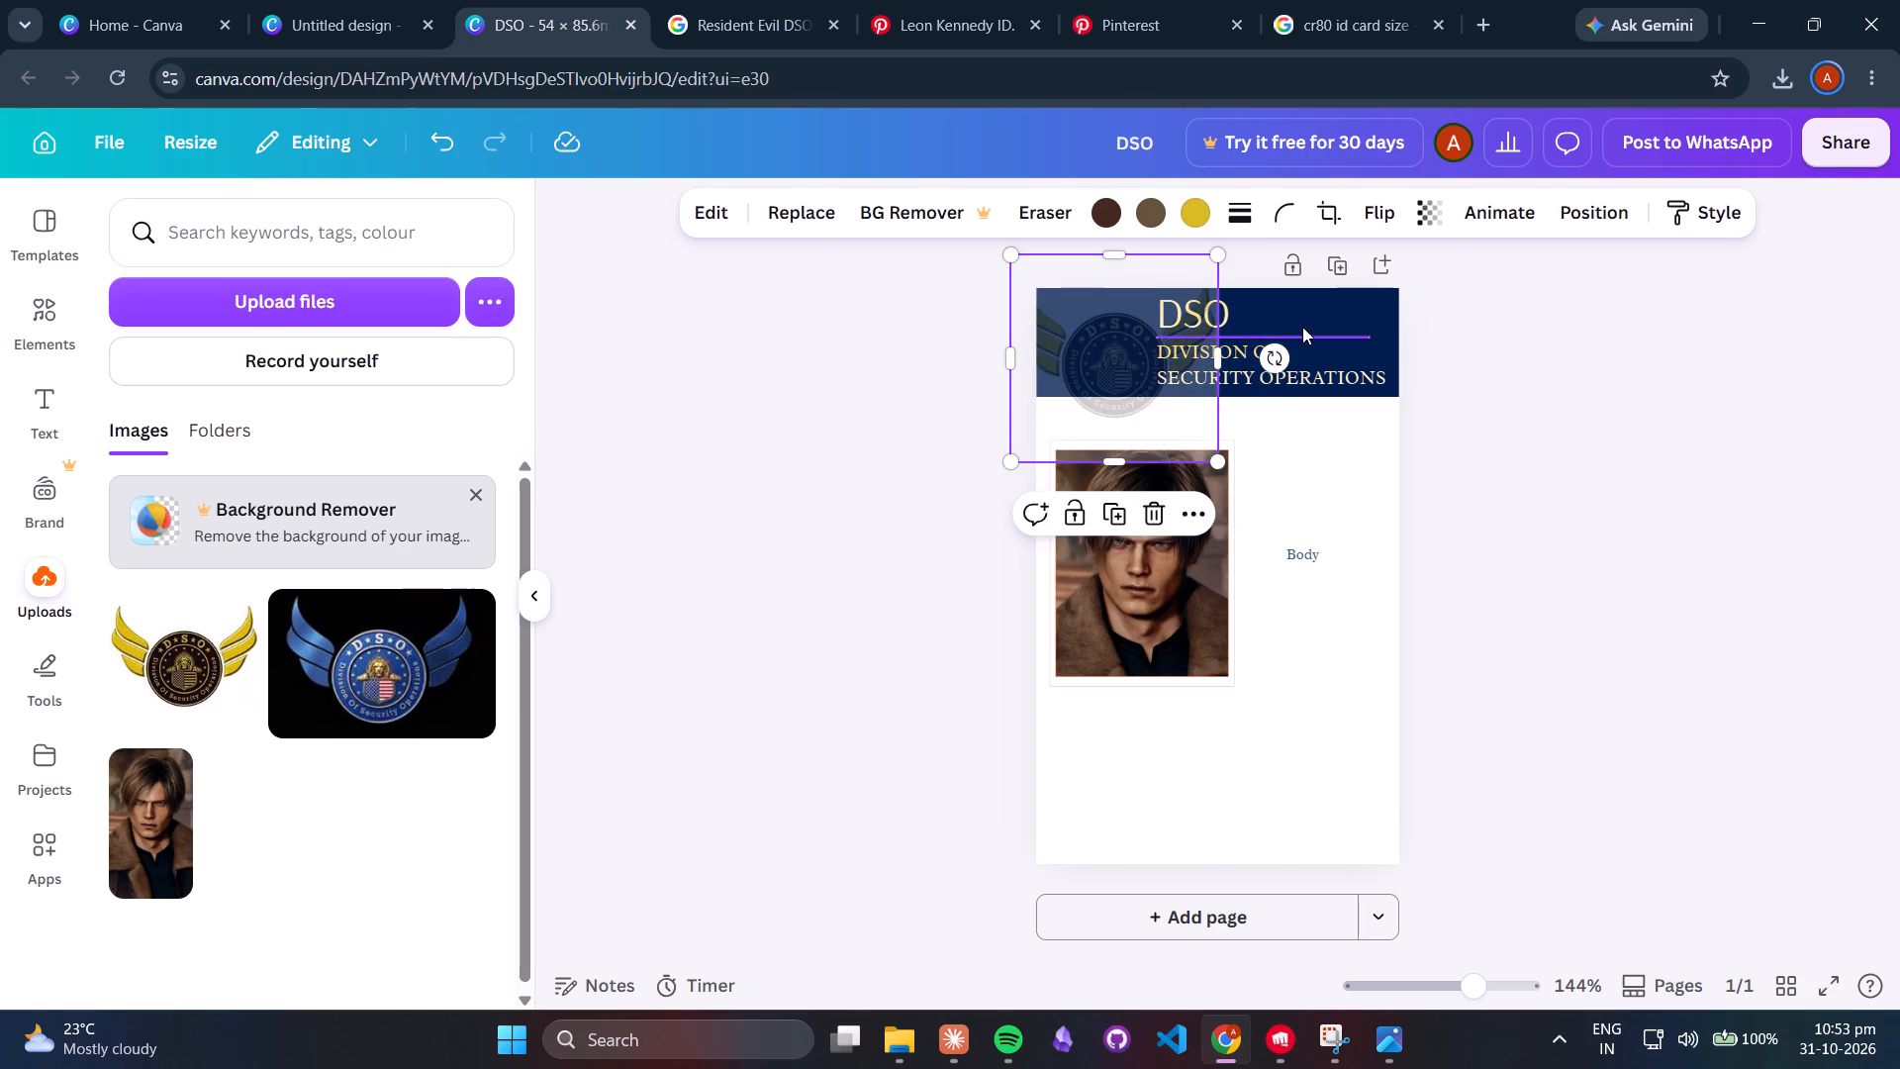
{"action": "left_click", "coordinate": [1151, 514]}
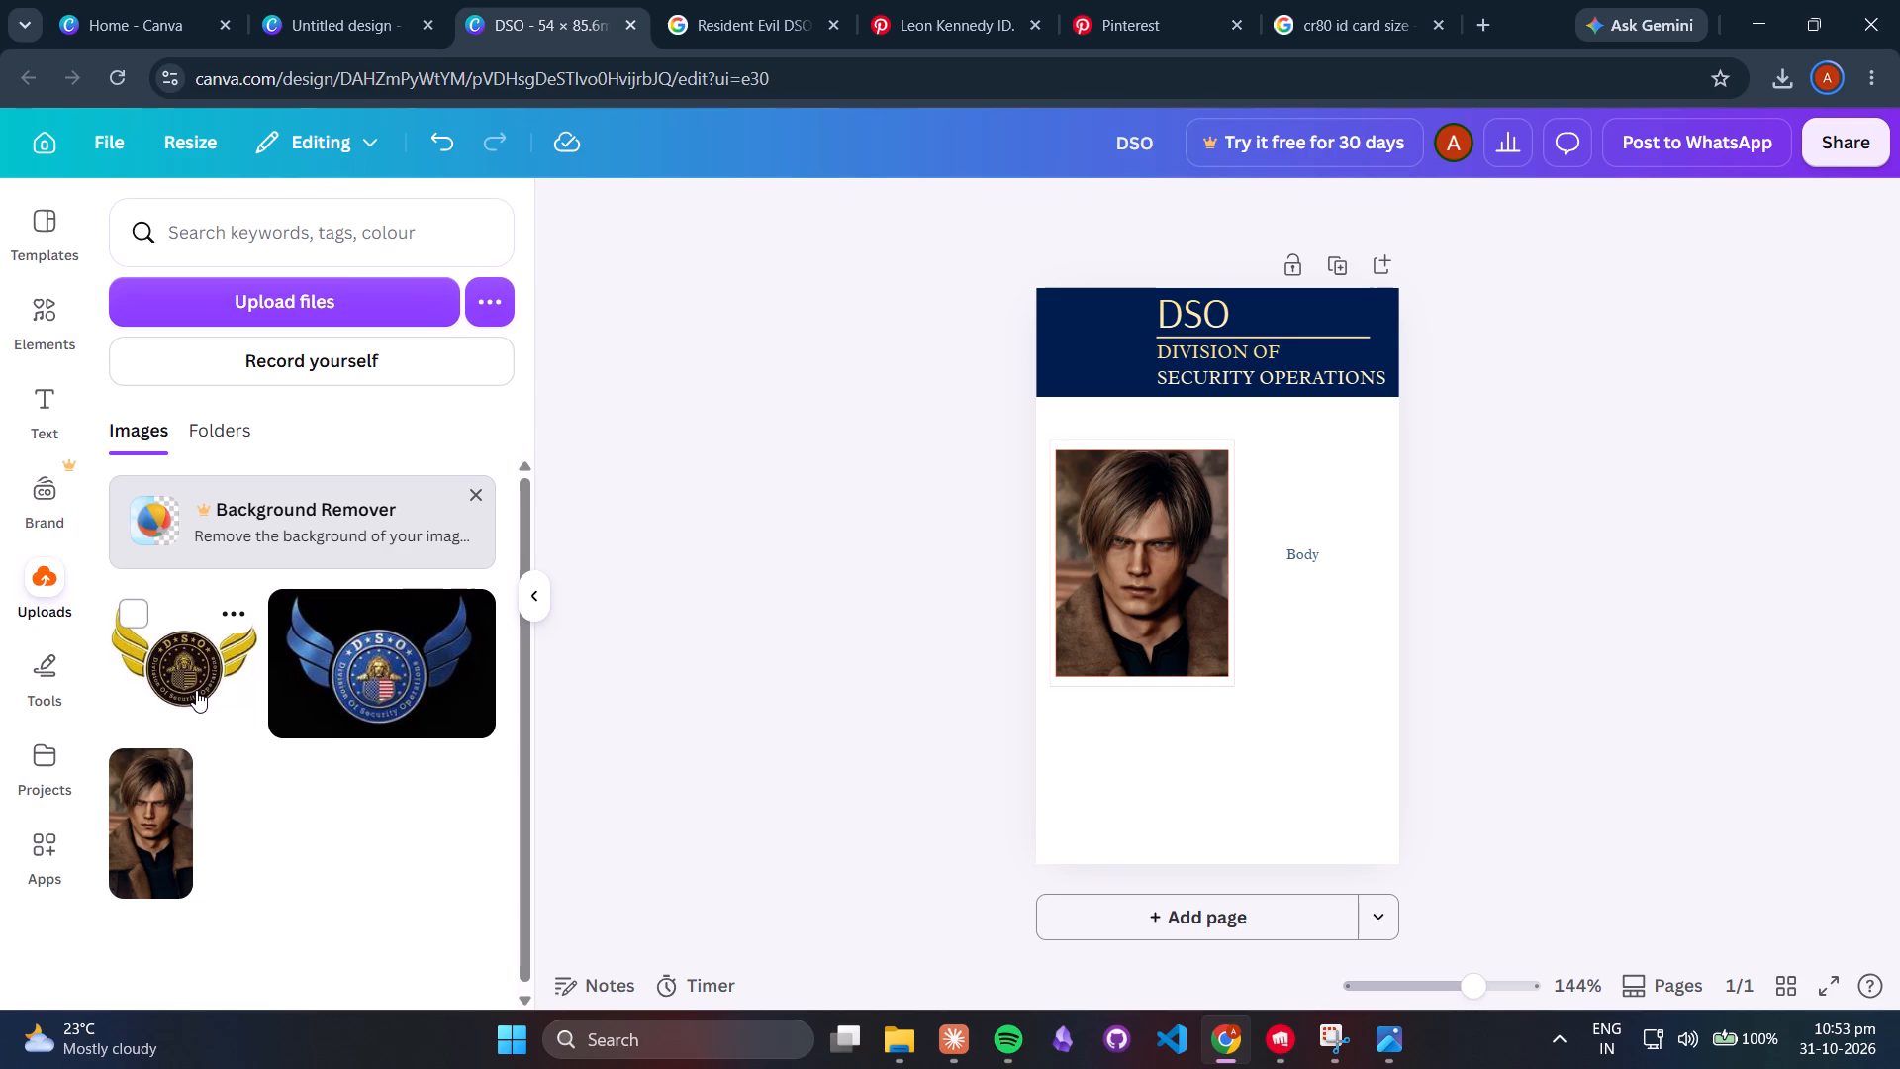
Move the framed portrait slightly up and against the card's left edge, below the navy header.
{"action": "left_click_drag", "start_coordinate": [1134, 567], "coordinate": [1119, 543]}
{"action": "left_click", "coordinate": [686, 610]}
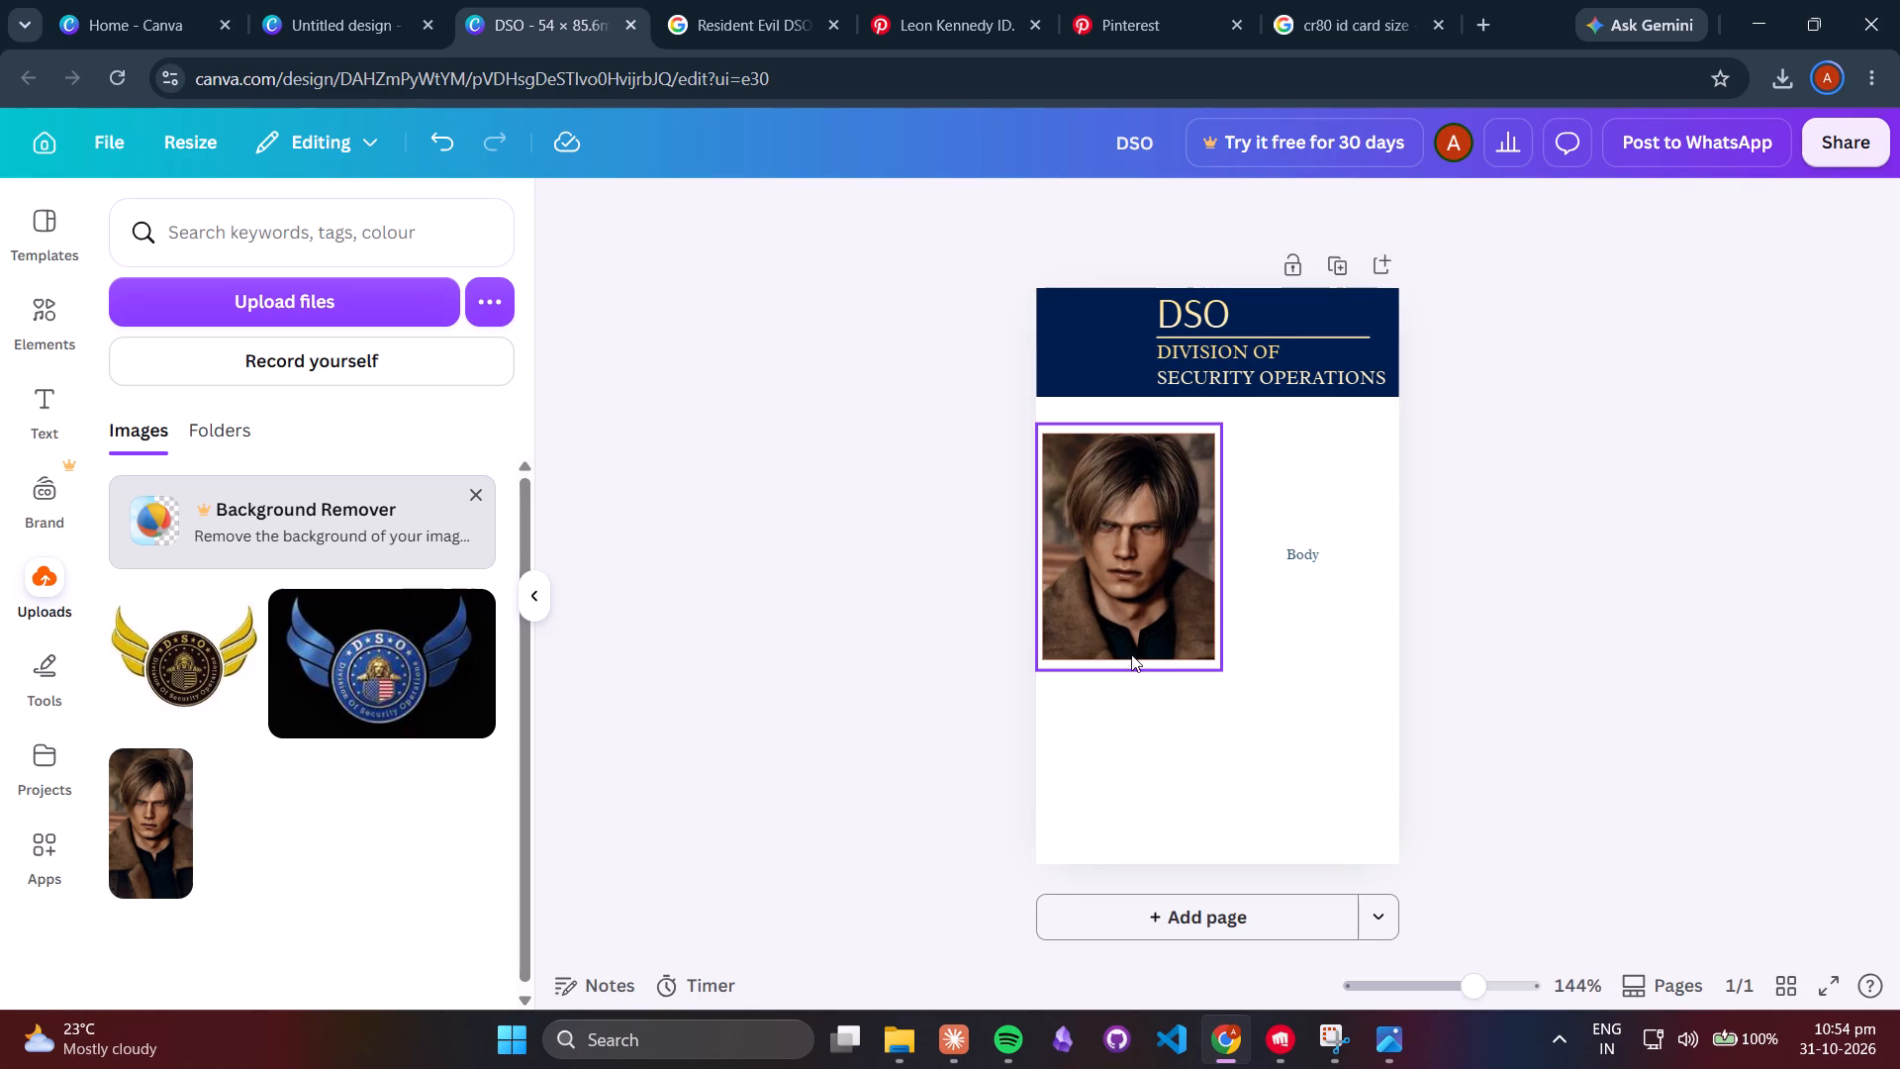
Recolour the portrait frame's outline with the grey-blue already used in the design.
{"action": "left_click", "coordinate": [1120, 460]}
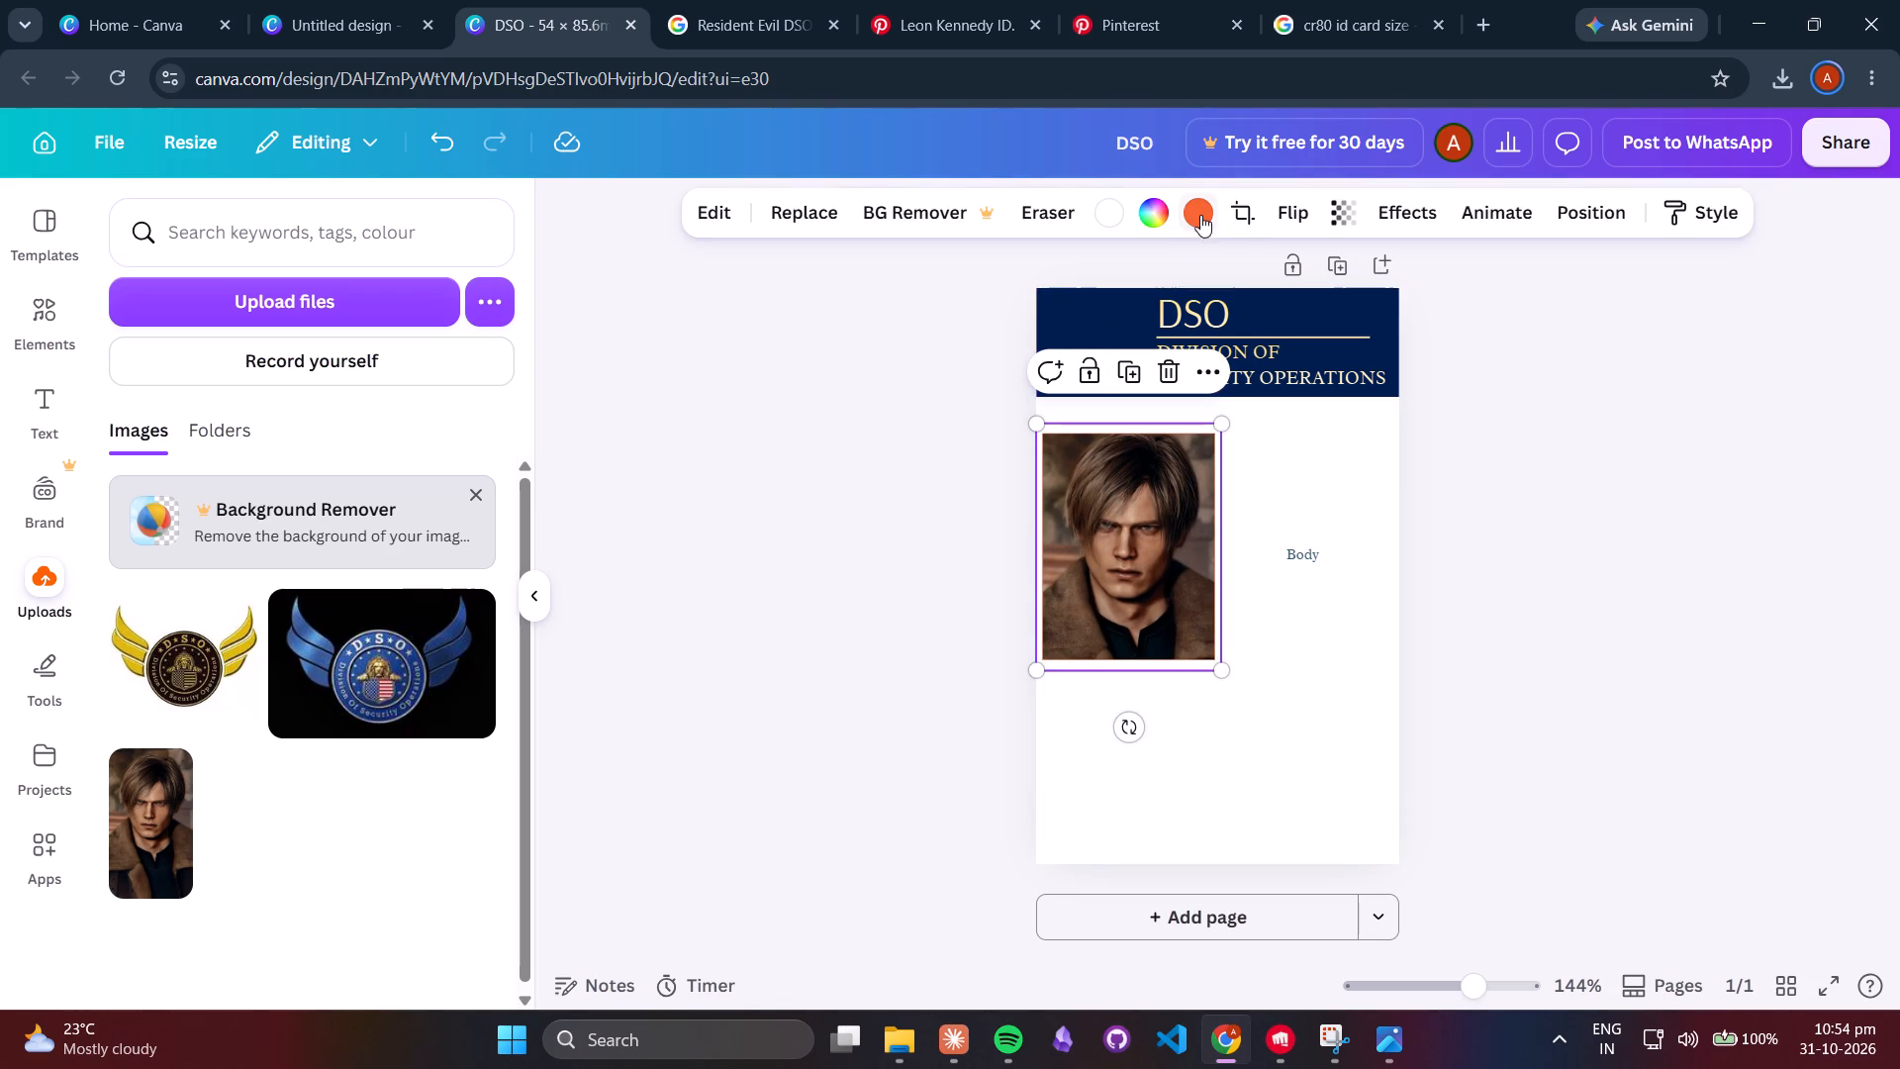
{"action": "left_click", "coordinate": [1200, 215]}
{"action": "left_click", "coordinate": [287, 479]}
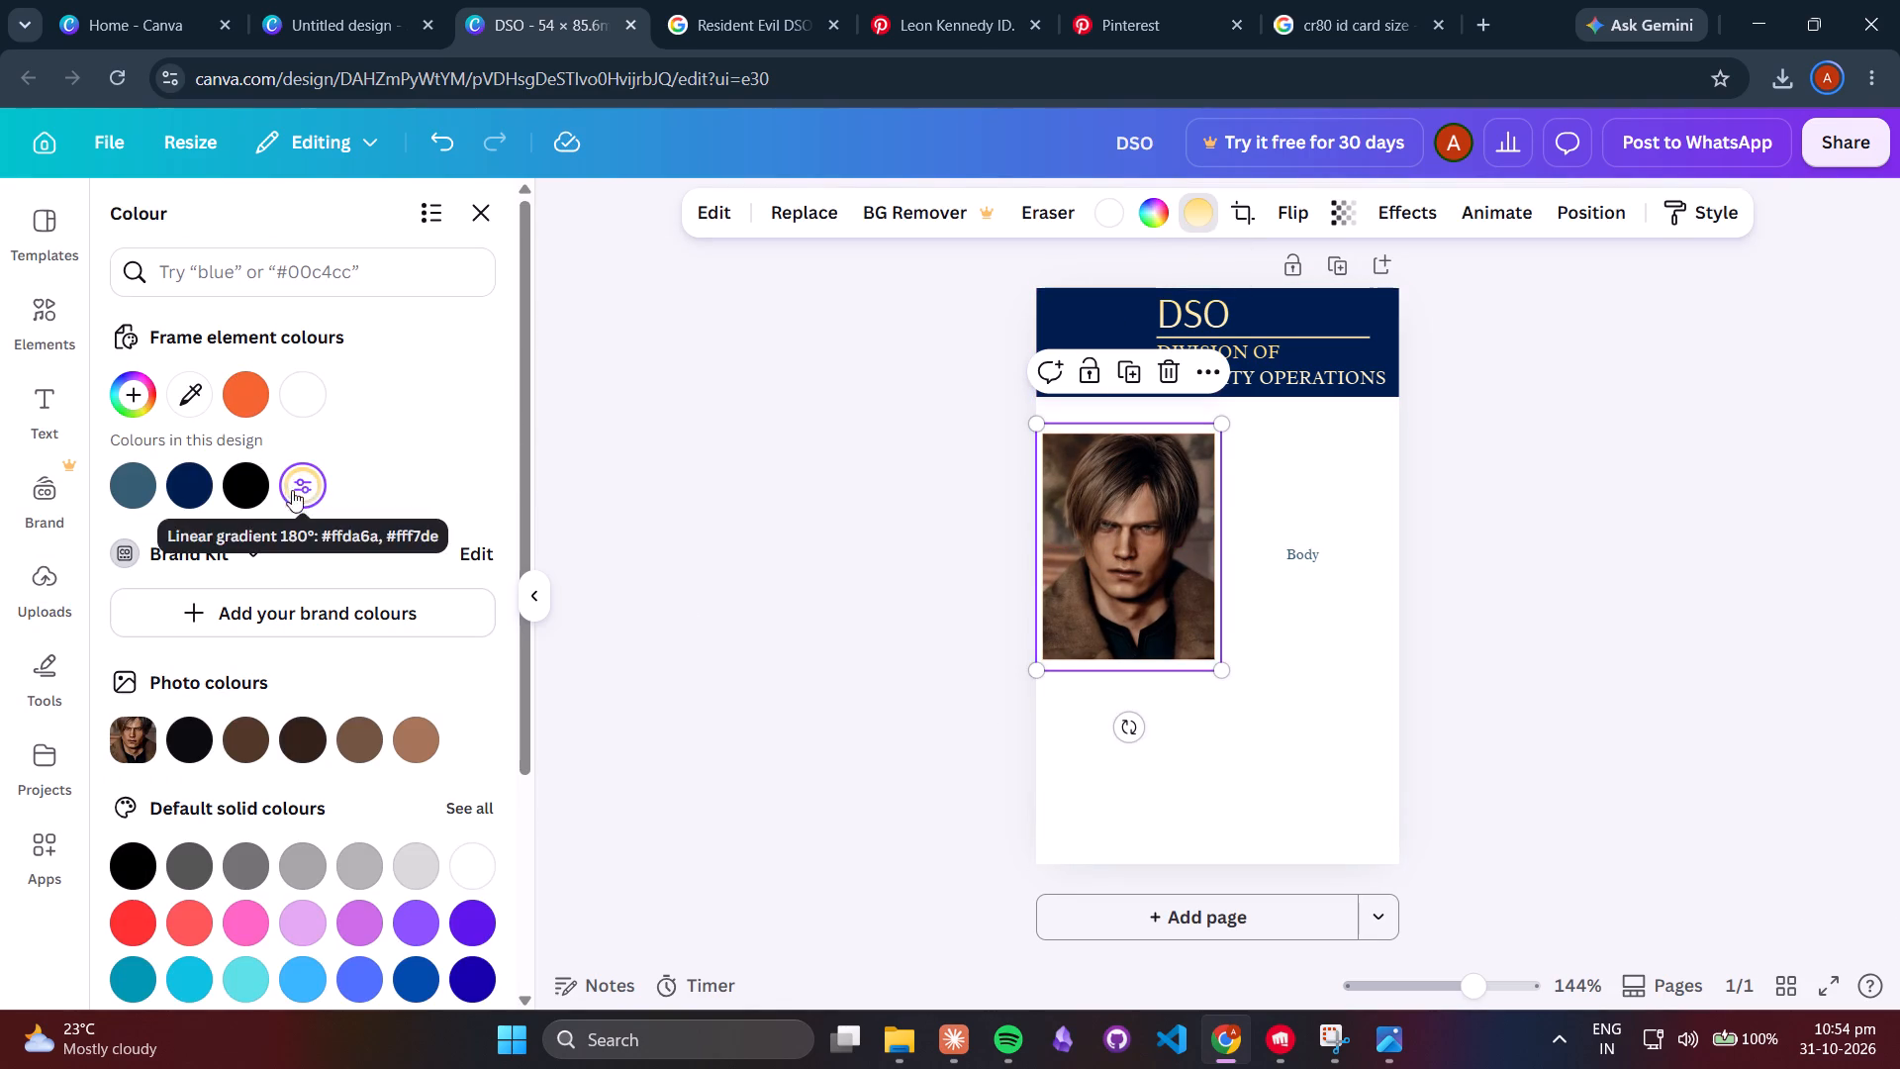
{"action": "left_click", "coordinate": [125, 485]}
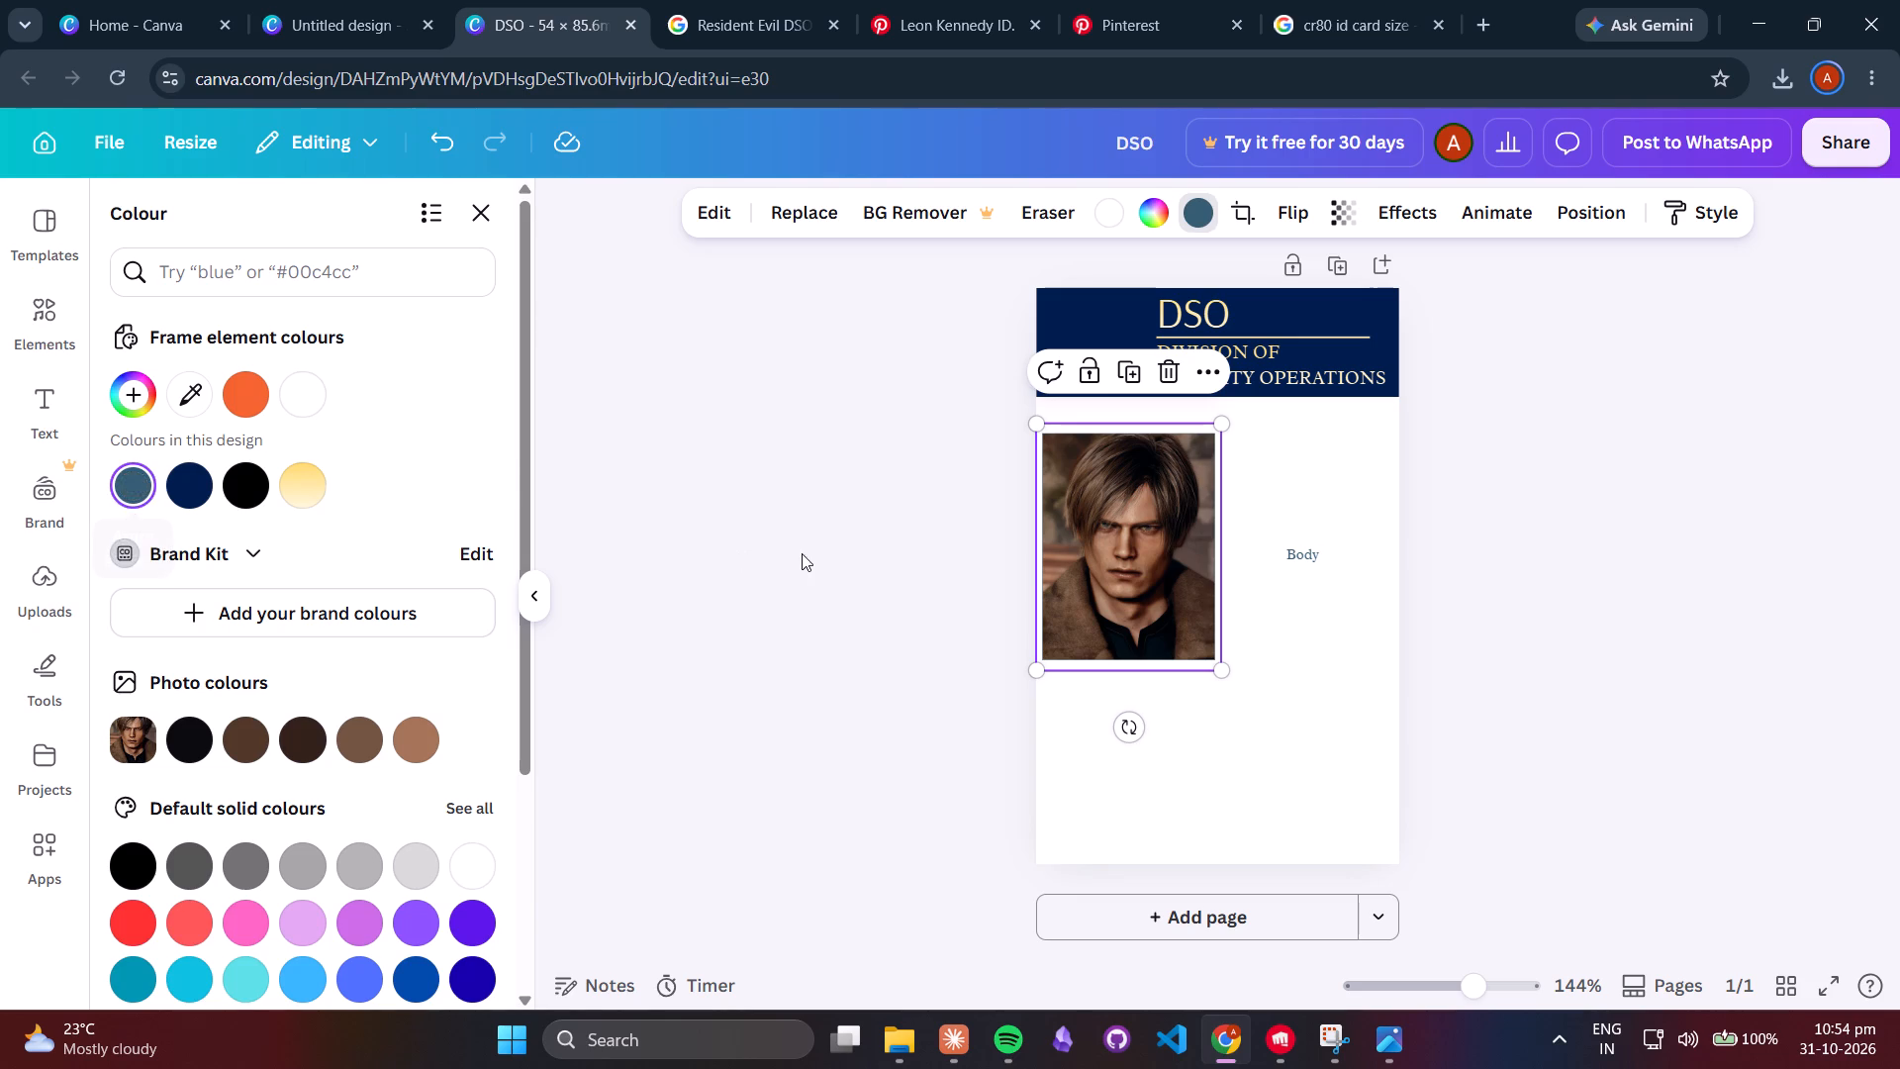
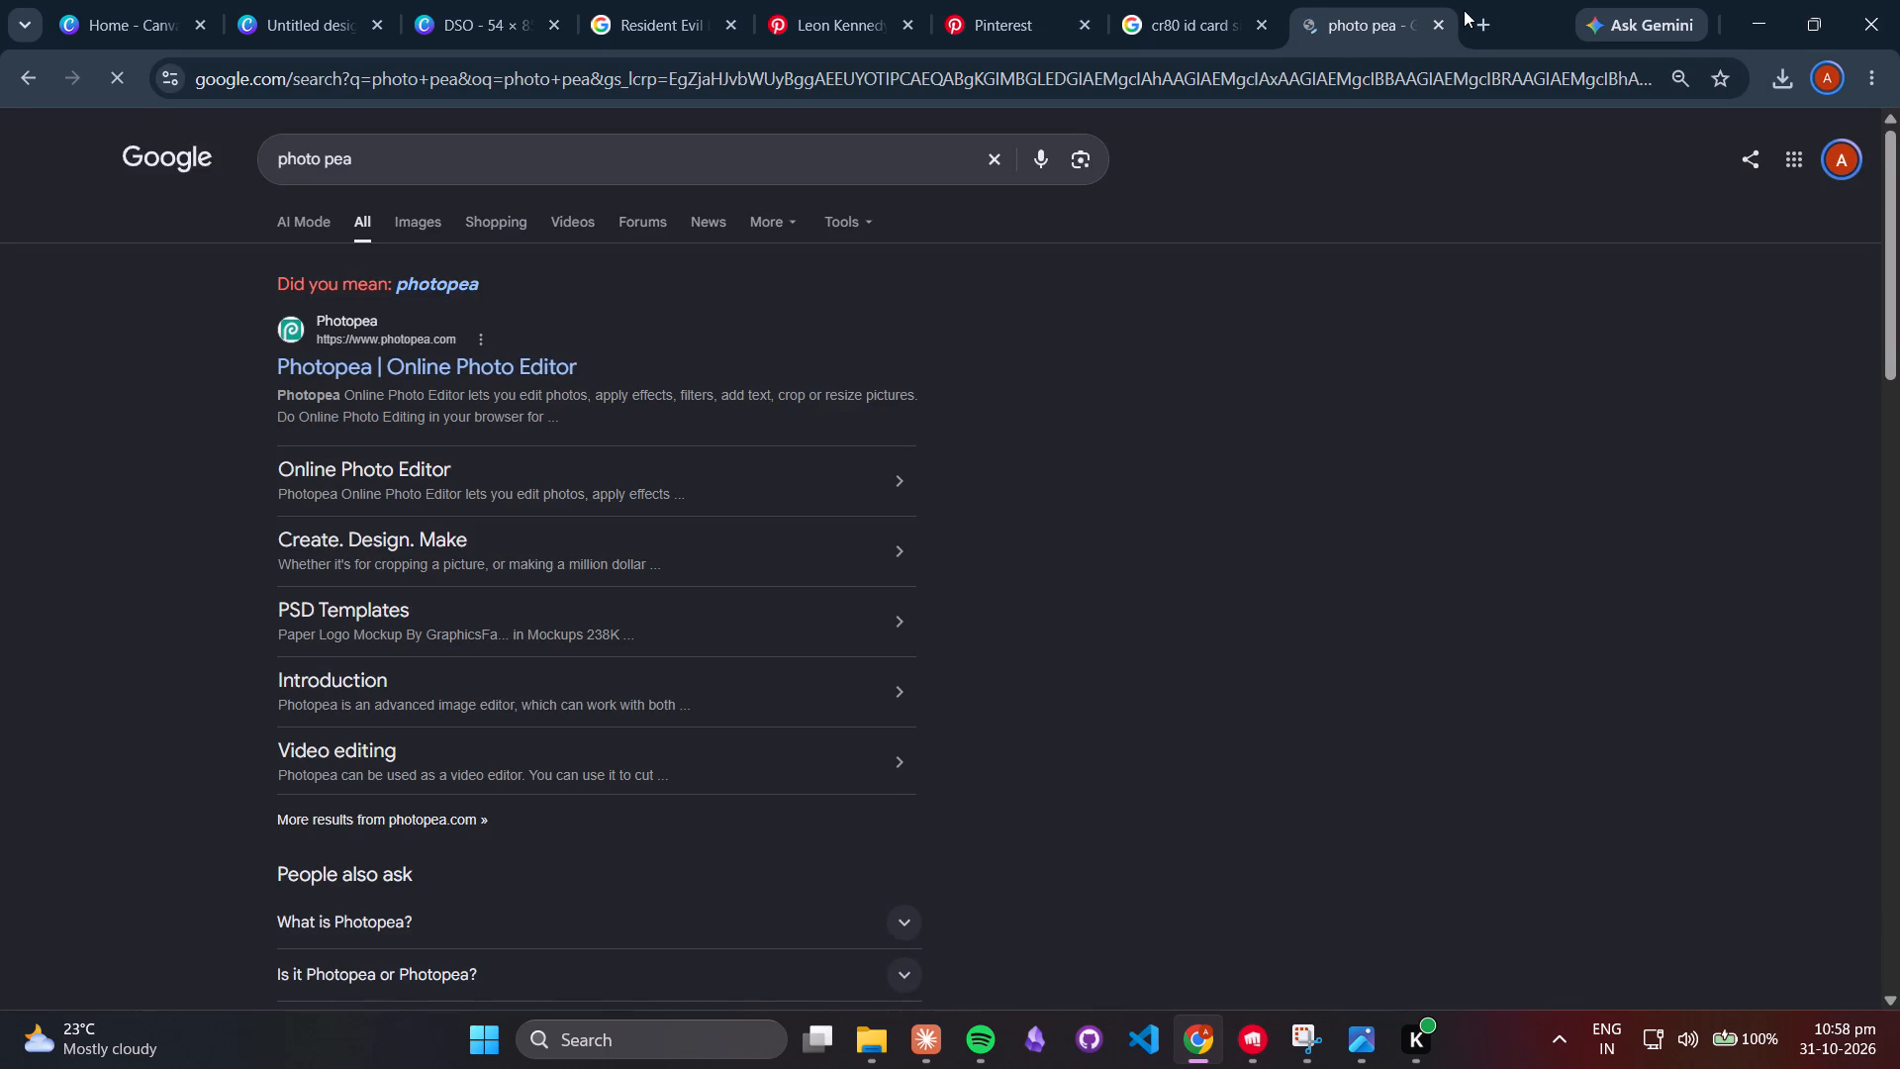
{"action": "left_click", "coordinate": [435, 380]}
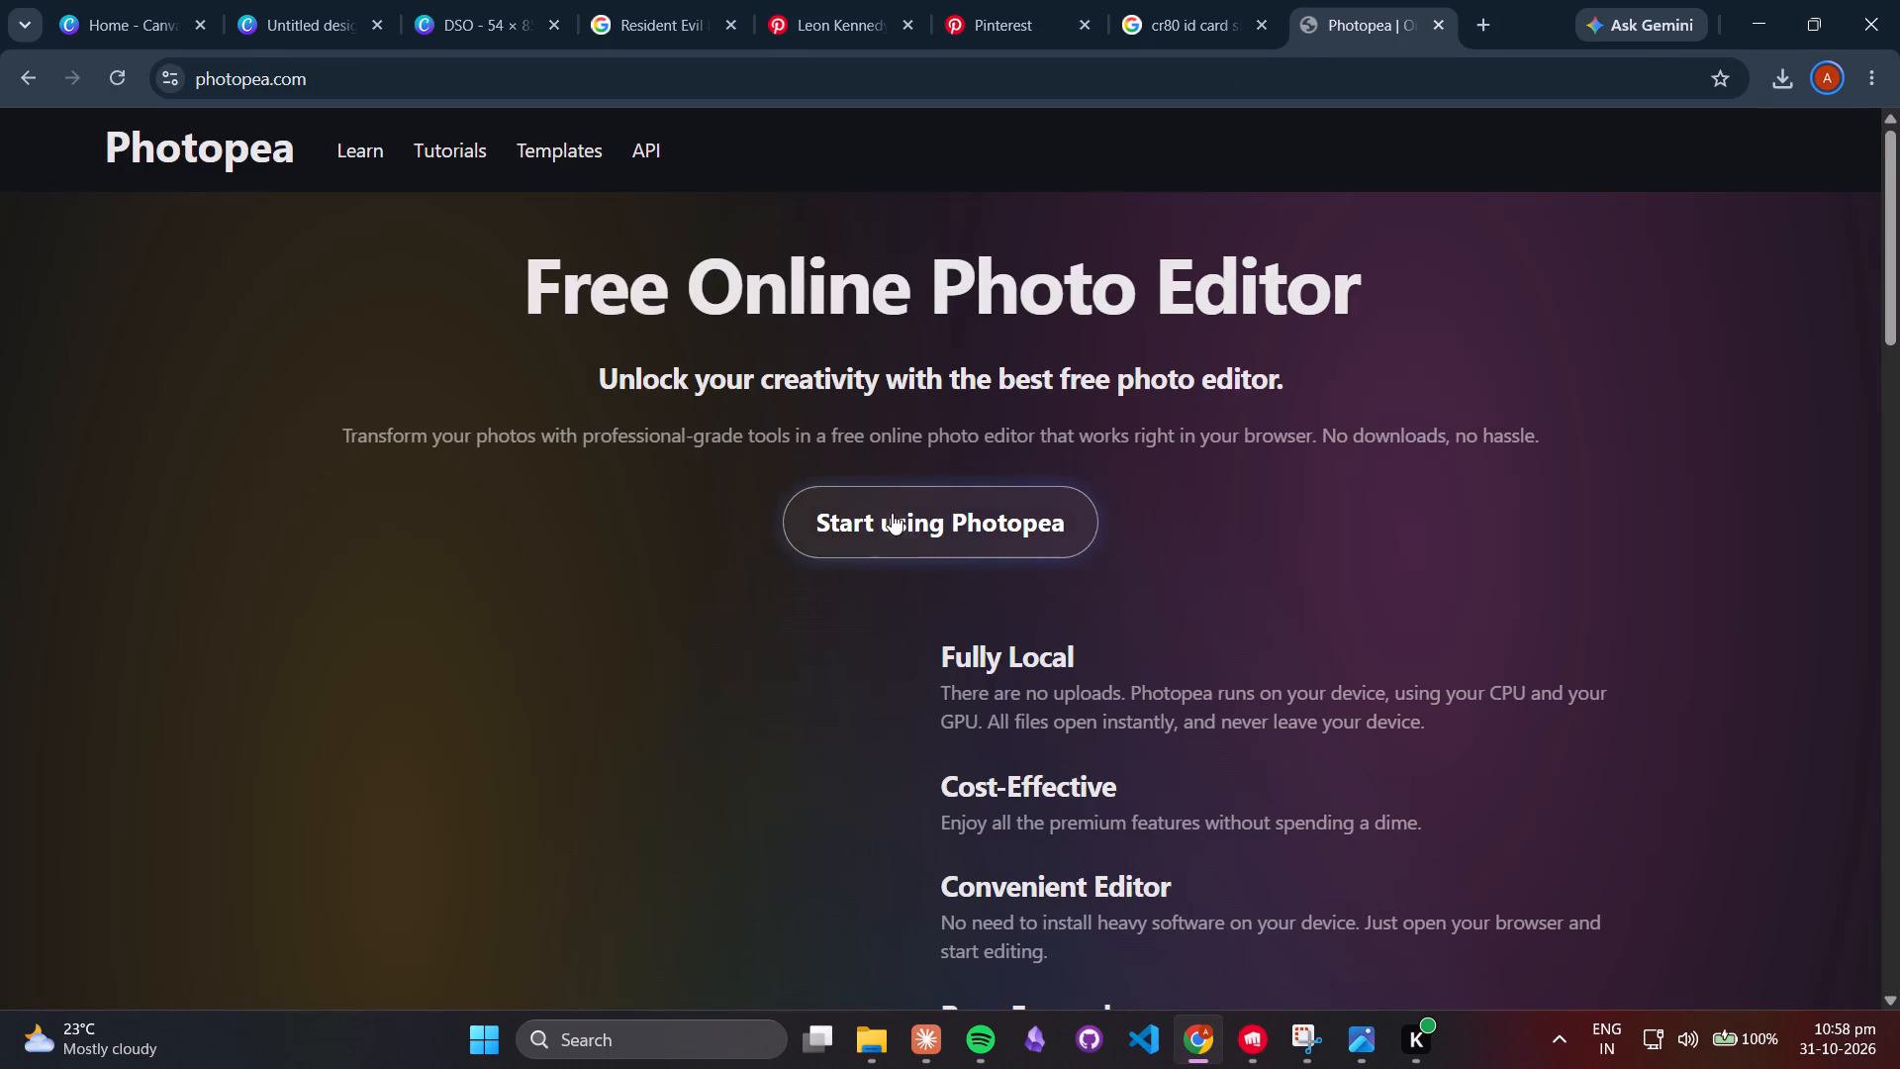
{"action": "left_click", "coordinate": [925, 552]}
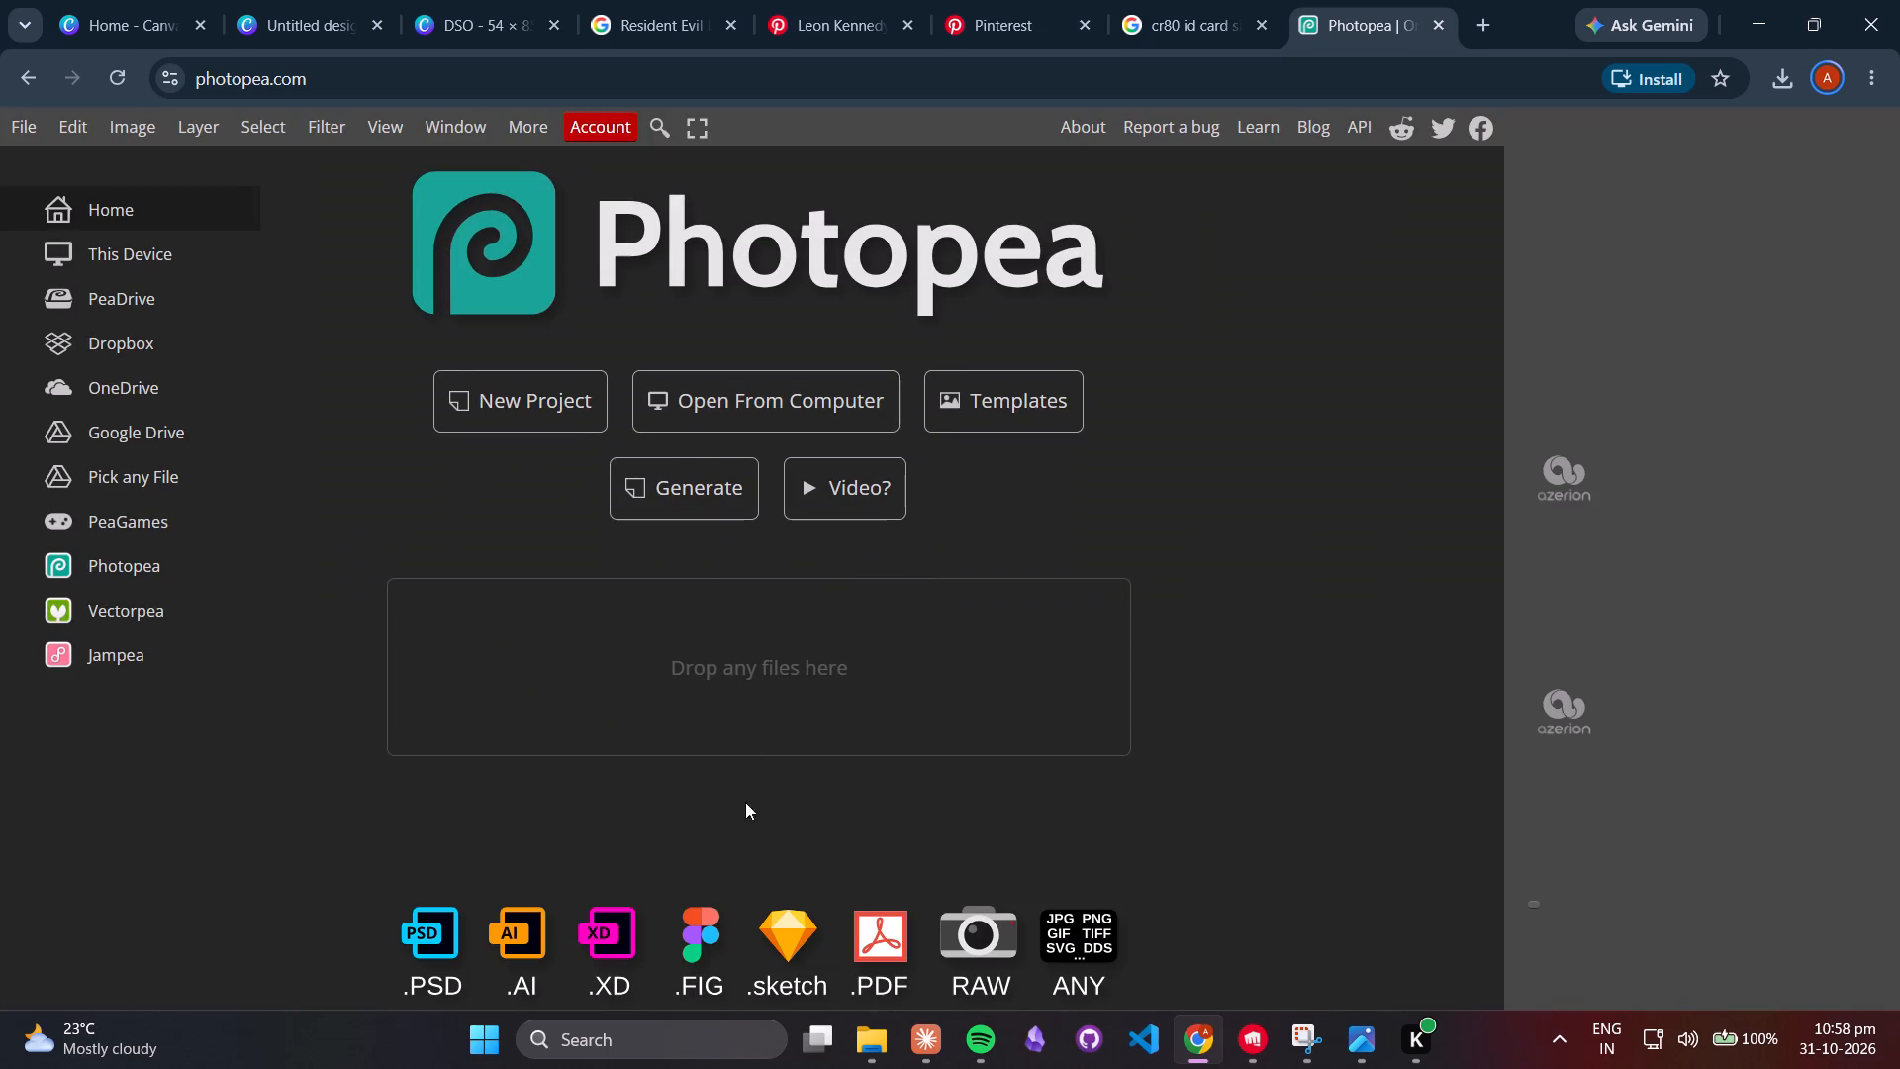
Open the gold-winged "dso logo" image from the Downloads folder in Photopea and select its Background layer.
{"action": "left_click", "coordinate": [884, 1043]}
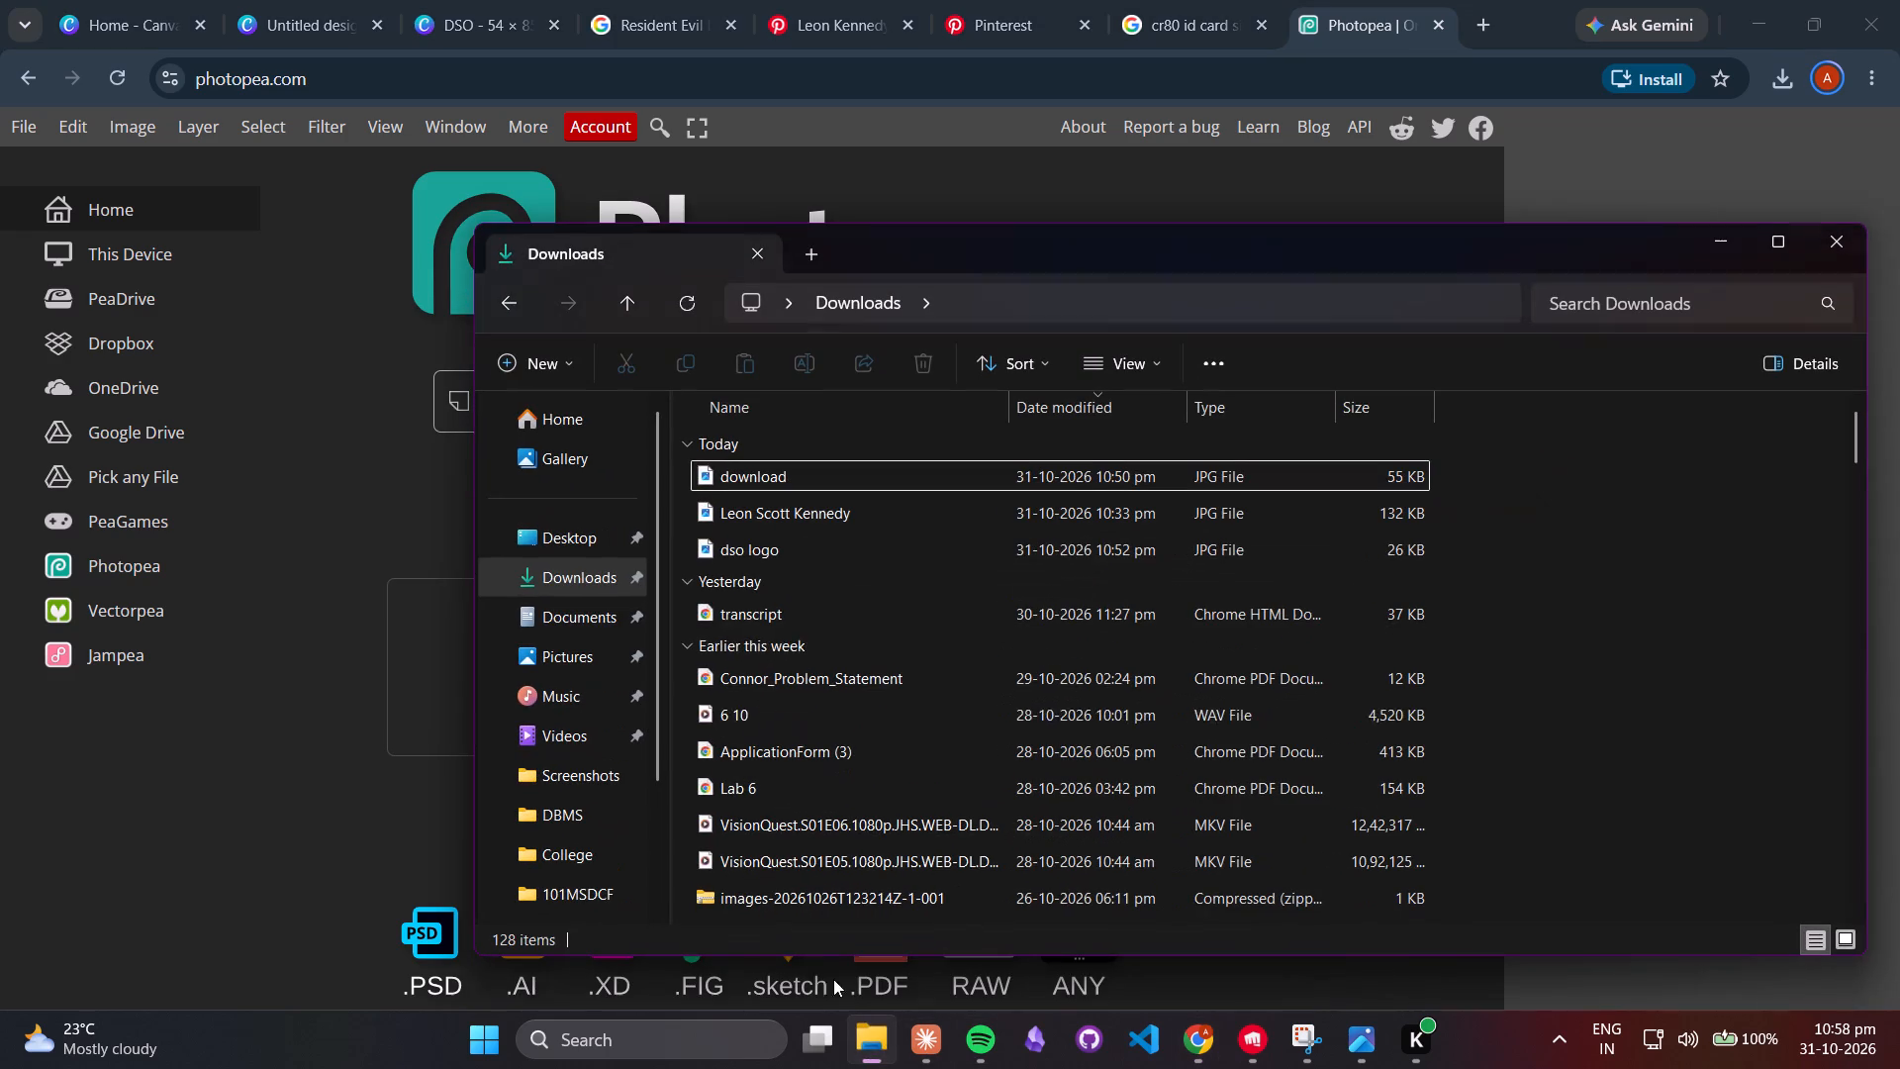
{"action": "left_click_drag", "start_coordinate": [787, 479], "coordinate": [432, 674]}
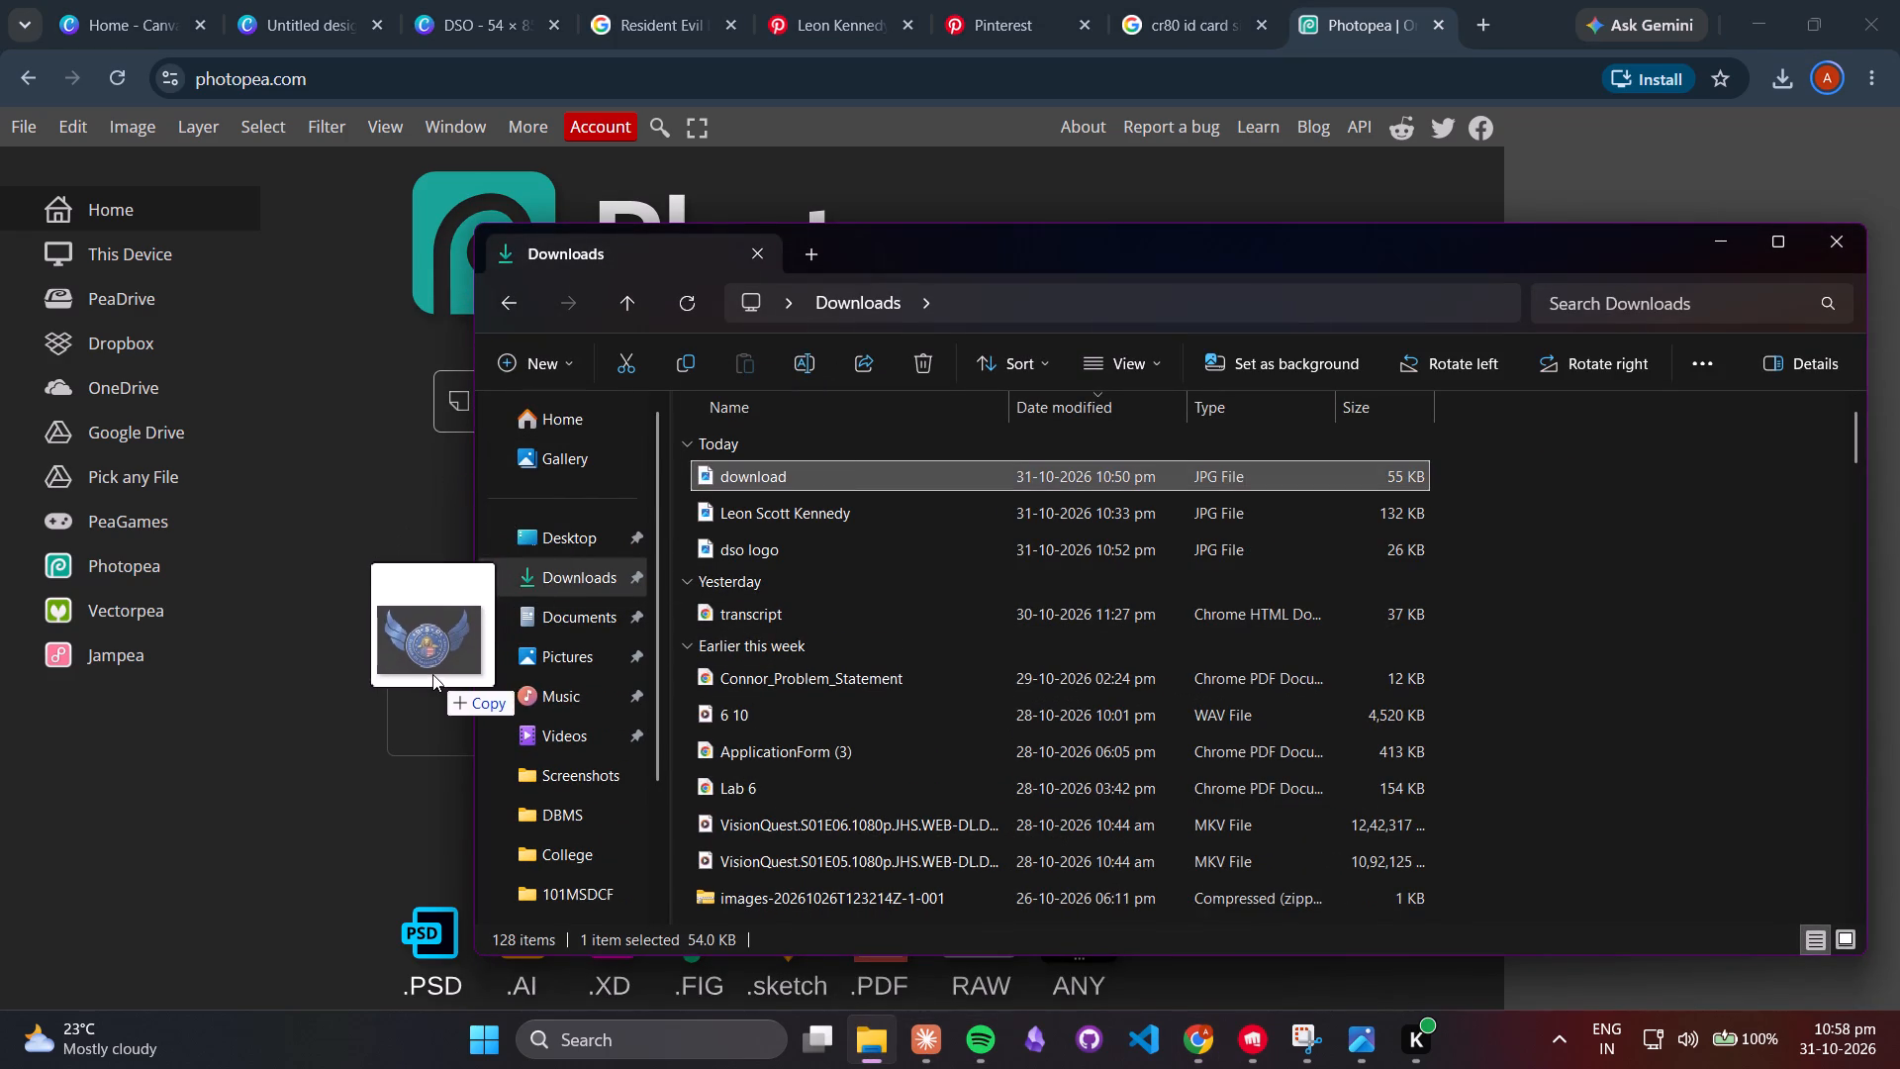
{"action": "left_click_drag", "start_coordinate": [432, 674], "coordinate": [761, 472]}
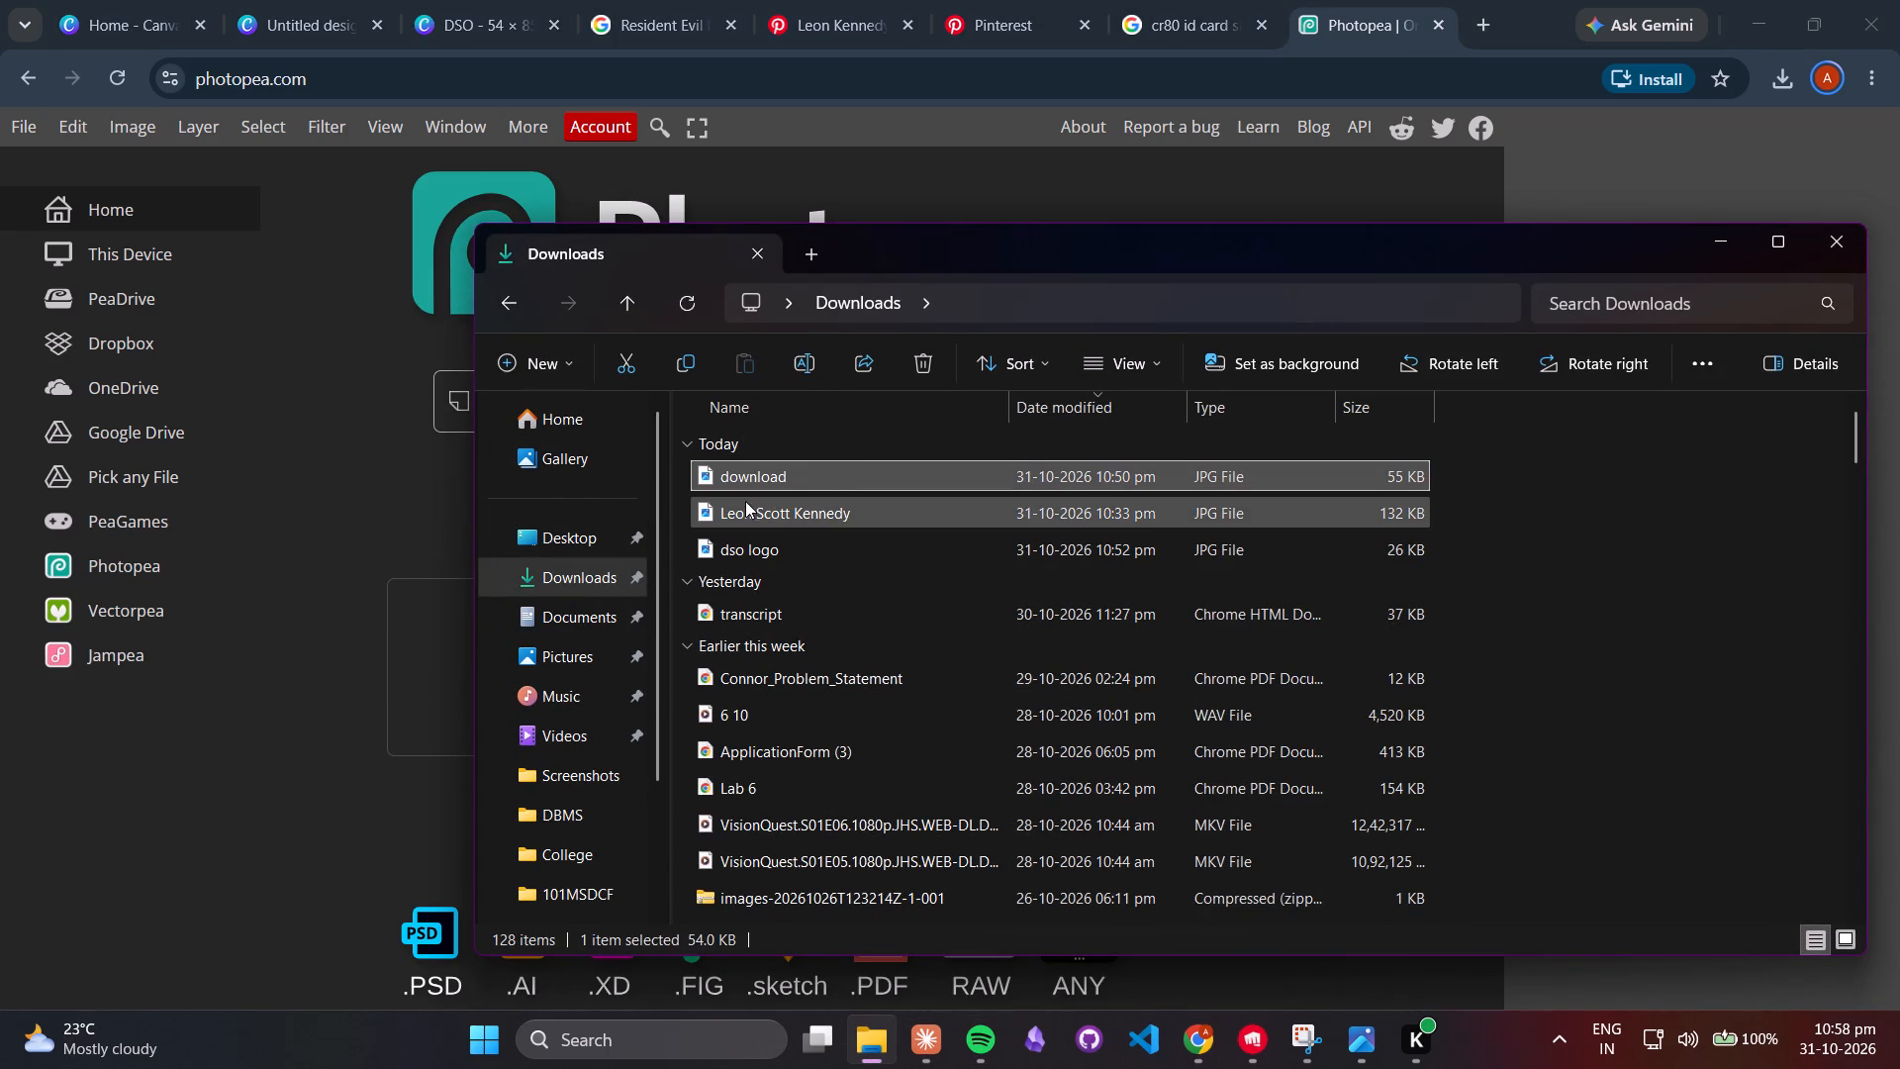
{"action": "left_click_drag", "start_coordinate": [729, 557], "coordinate": [450, 640]}
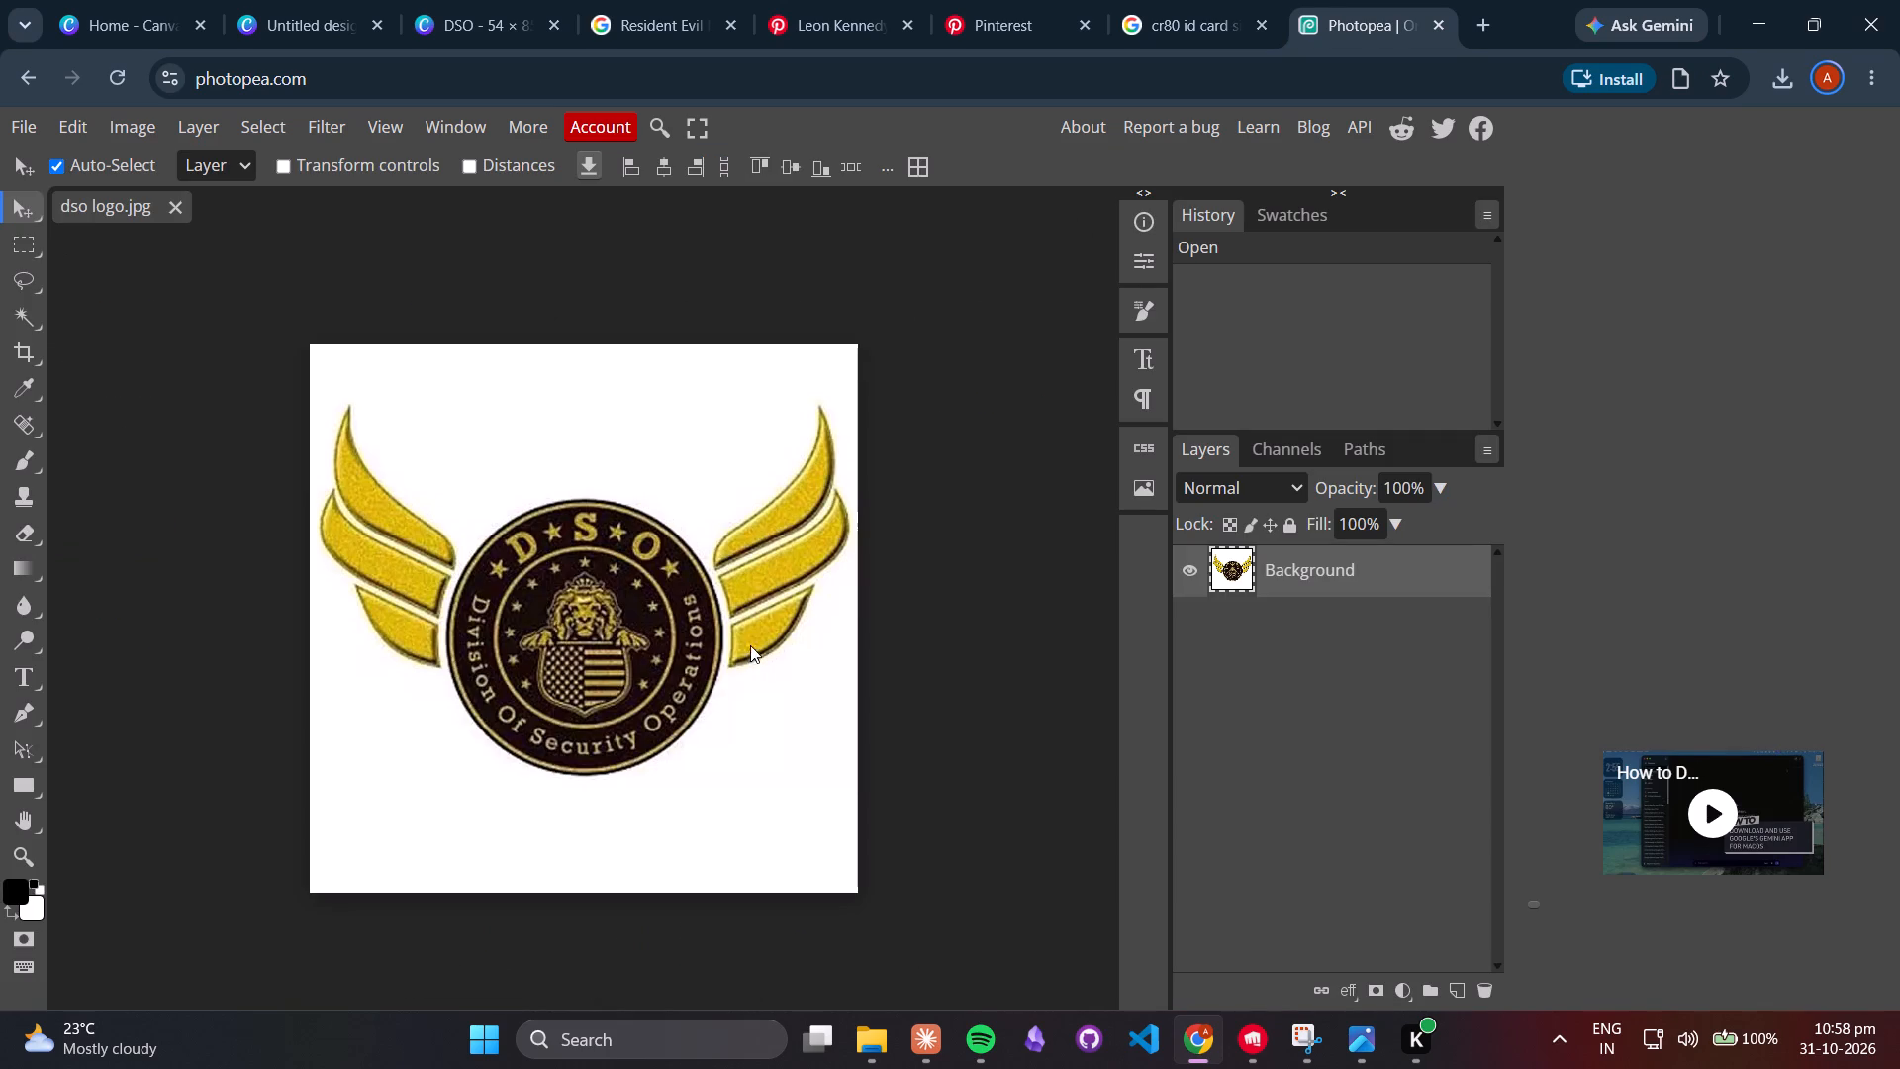
{"action": "left_click", "coordinate": [1273, 574]}
Return to Pinterest and examine the "DSO LOGO resident evil sticker" and "DSO resident evil sticker" results for another DSO emblem.
{"action": "left_click", "coordinate": [648, 12]}
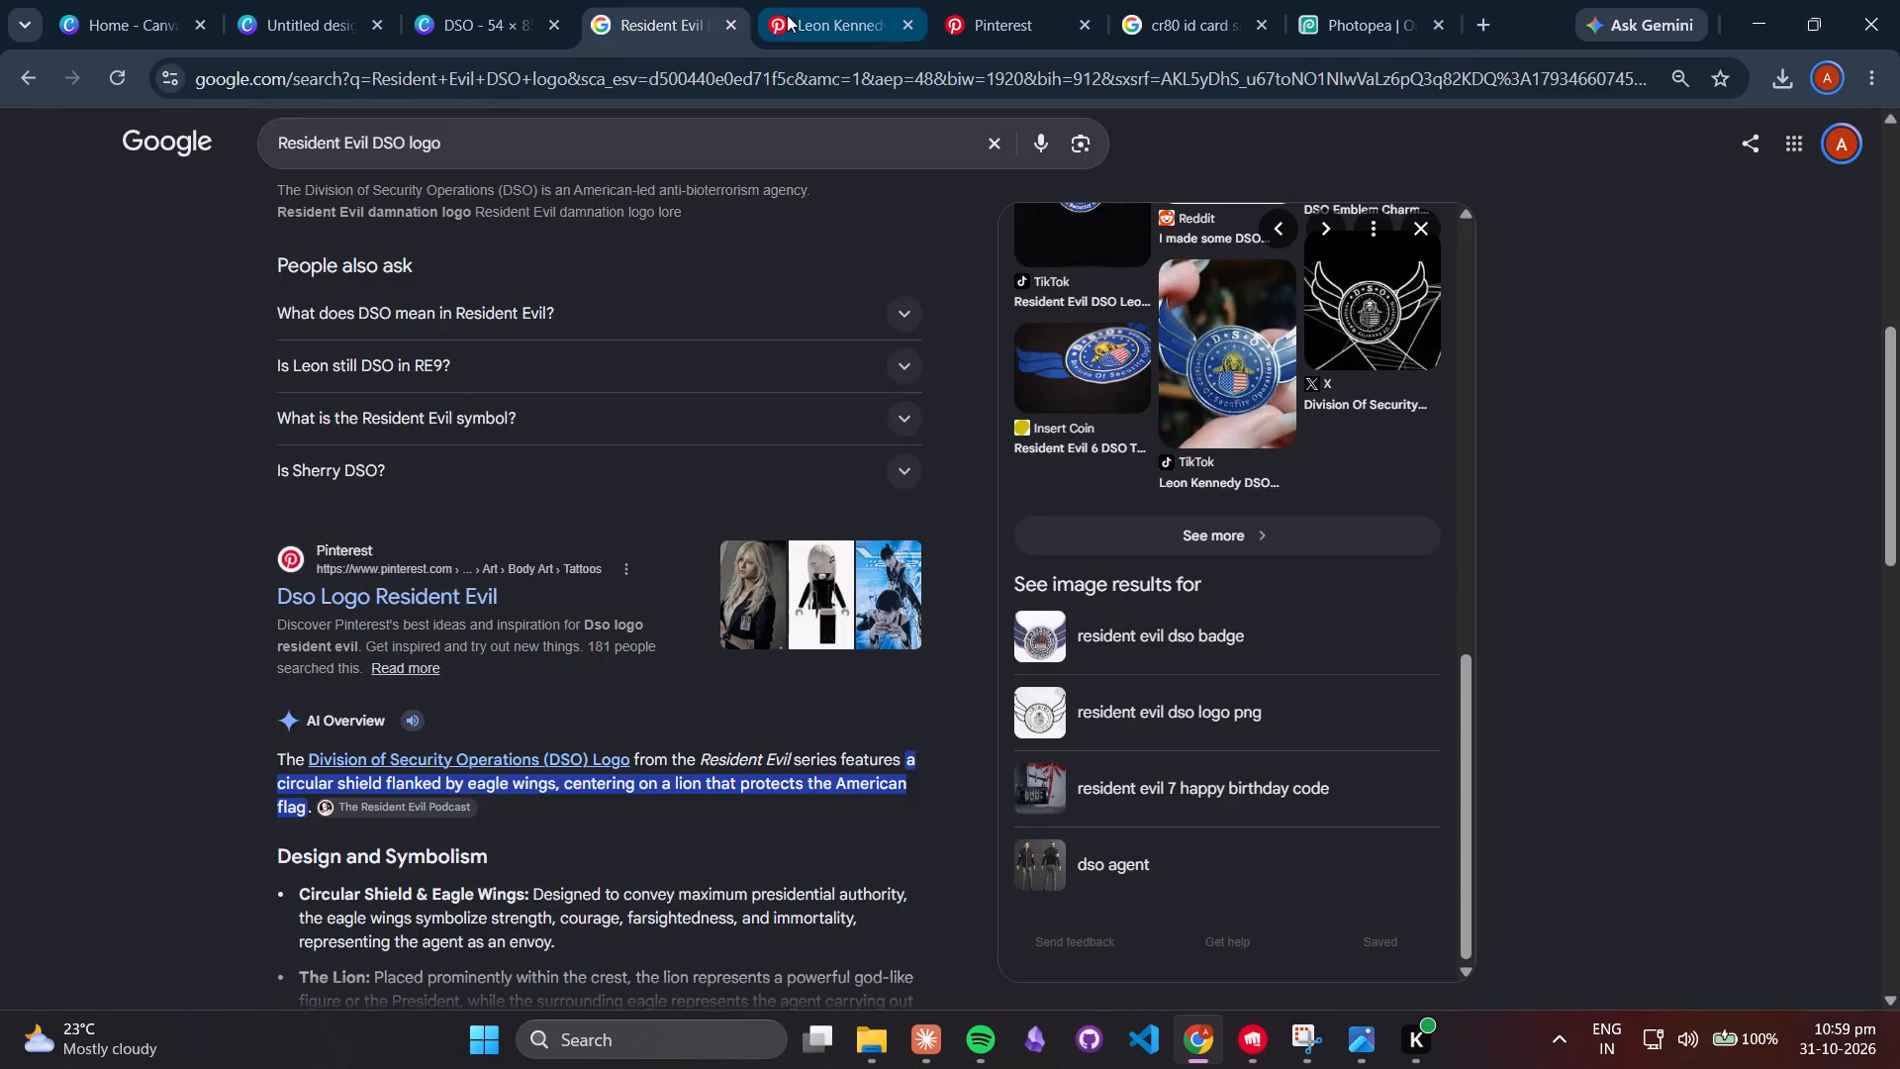
{"action": "left_click", "coordinate": [787, 15]}
{"action": "left_click", "coordinate": [977, 15]}
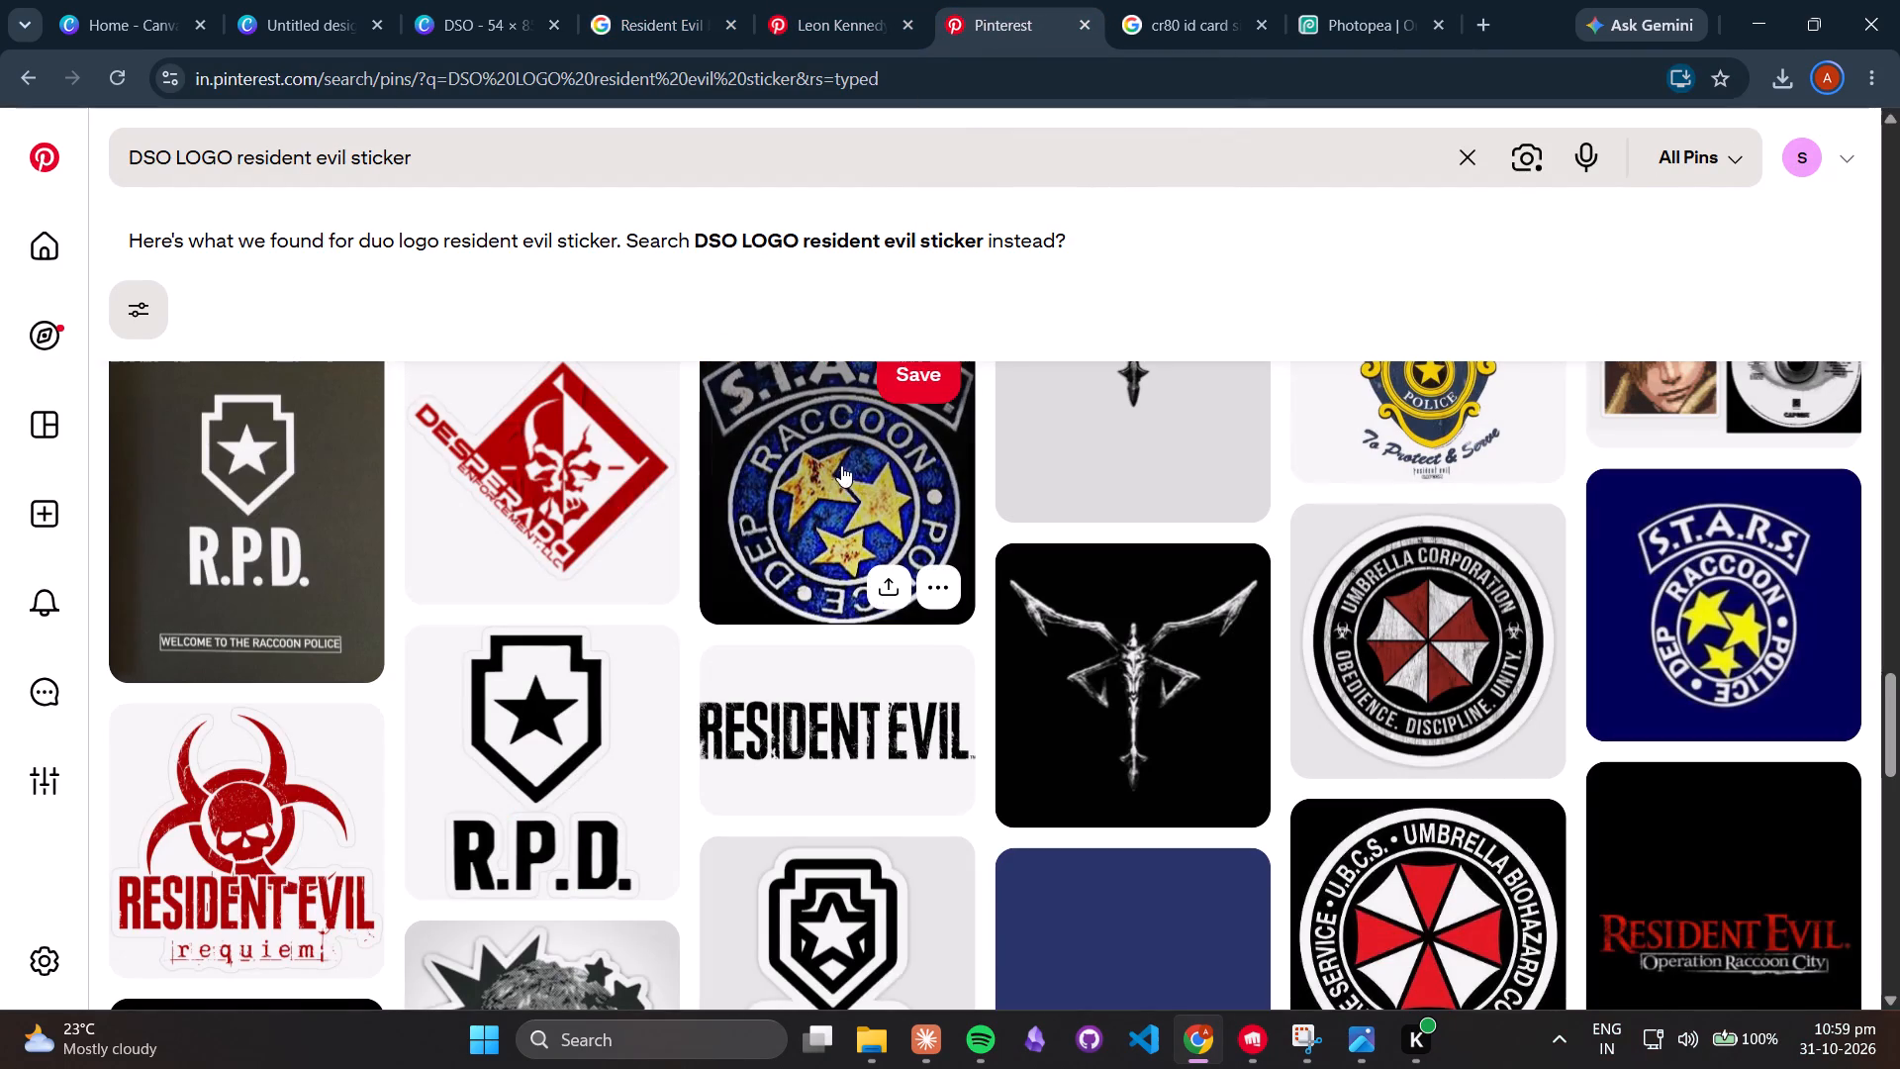
{"action": "scroll", "coordinate": [850, 479], "scroll_direction": "up", "scroll_amount": 2}
{"action": "scroll", "coordinate": [1023, 524], "scroll_direction": "up", "scroll_amount": 11}
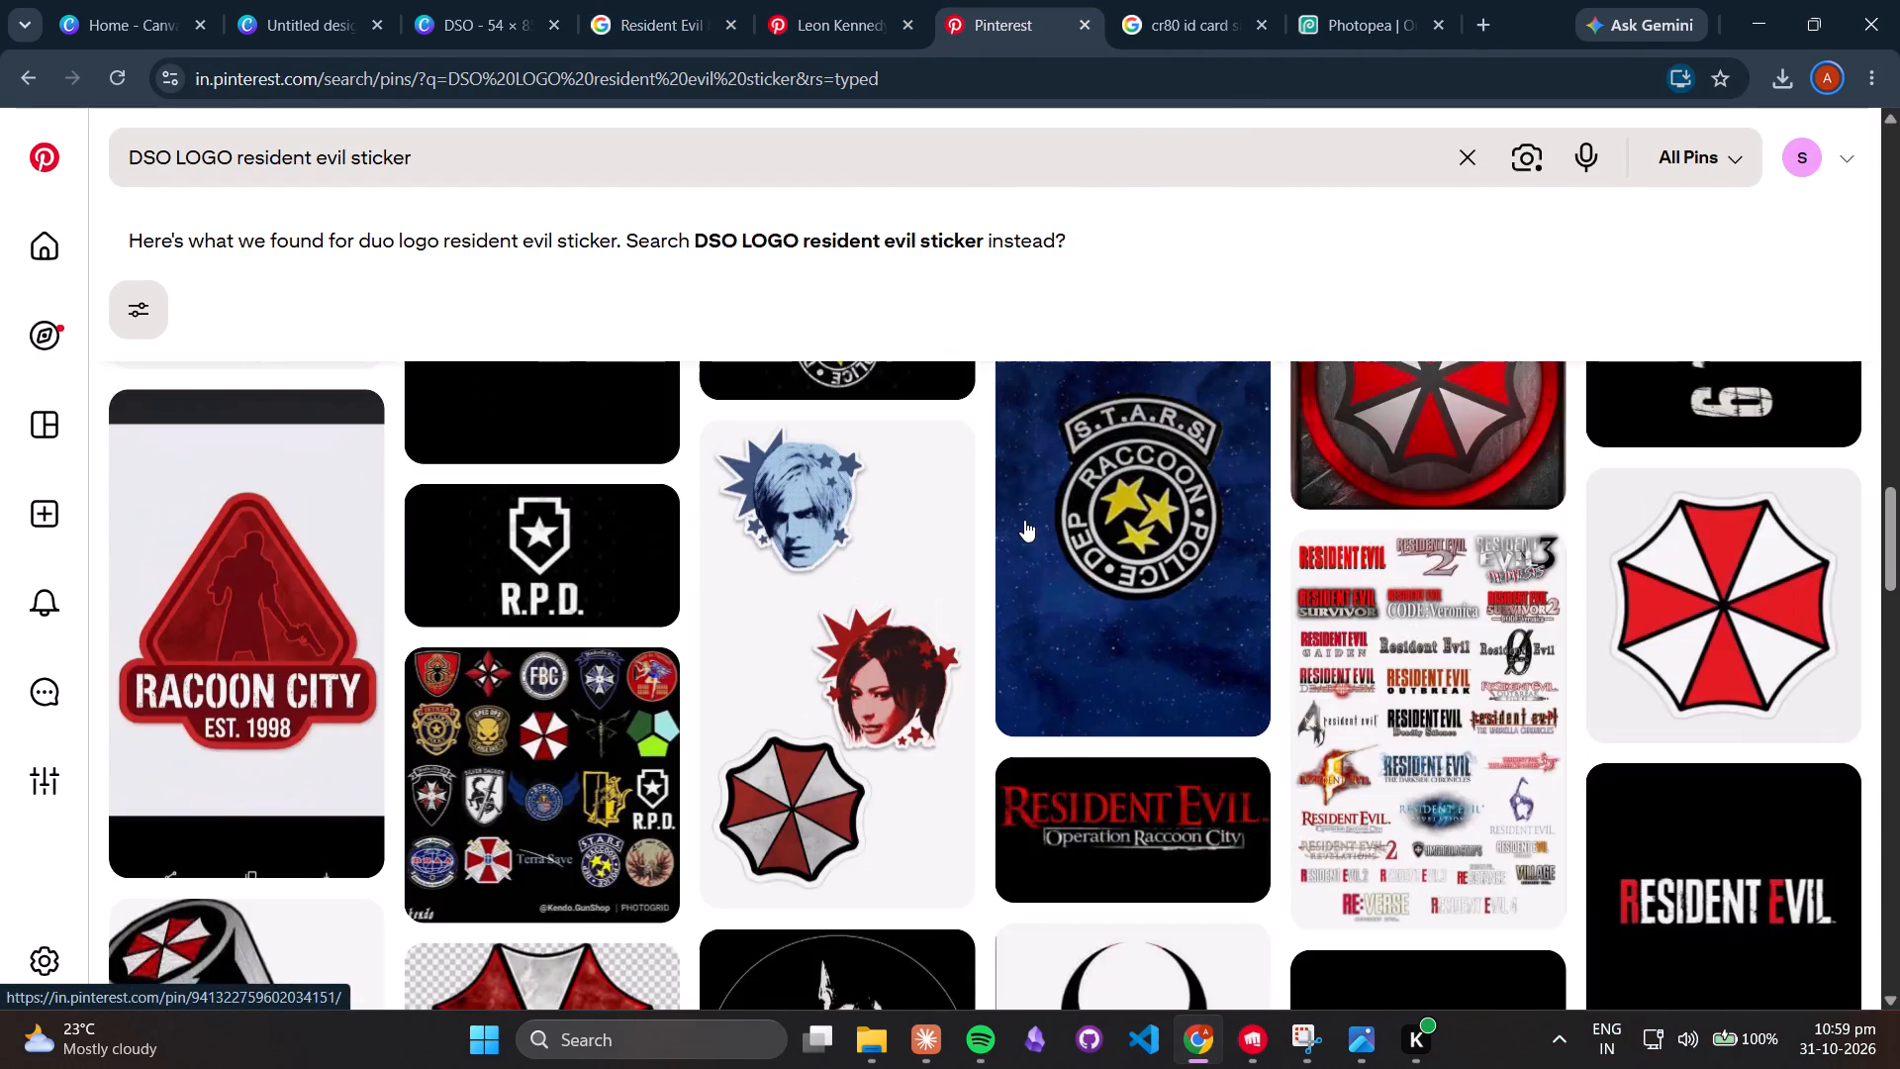
{"action": "scroll", "coordinate": [1024, 520], "scroll_direction": "up", "scroll_amount": 5}
{"action": "scroll", "coordinate": [1024, 521], "scroll_direction": "up", "scroll_amount": 19}
{"action": "scroll", "coordinate": [1021, 521], "scroll_direction": "up", "scroll_amount": 10}
{"action": "left_click_drag", "start_coordinate": [698, 419], "coordinate": [686, 409]}
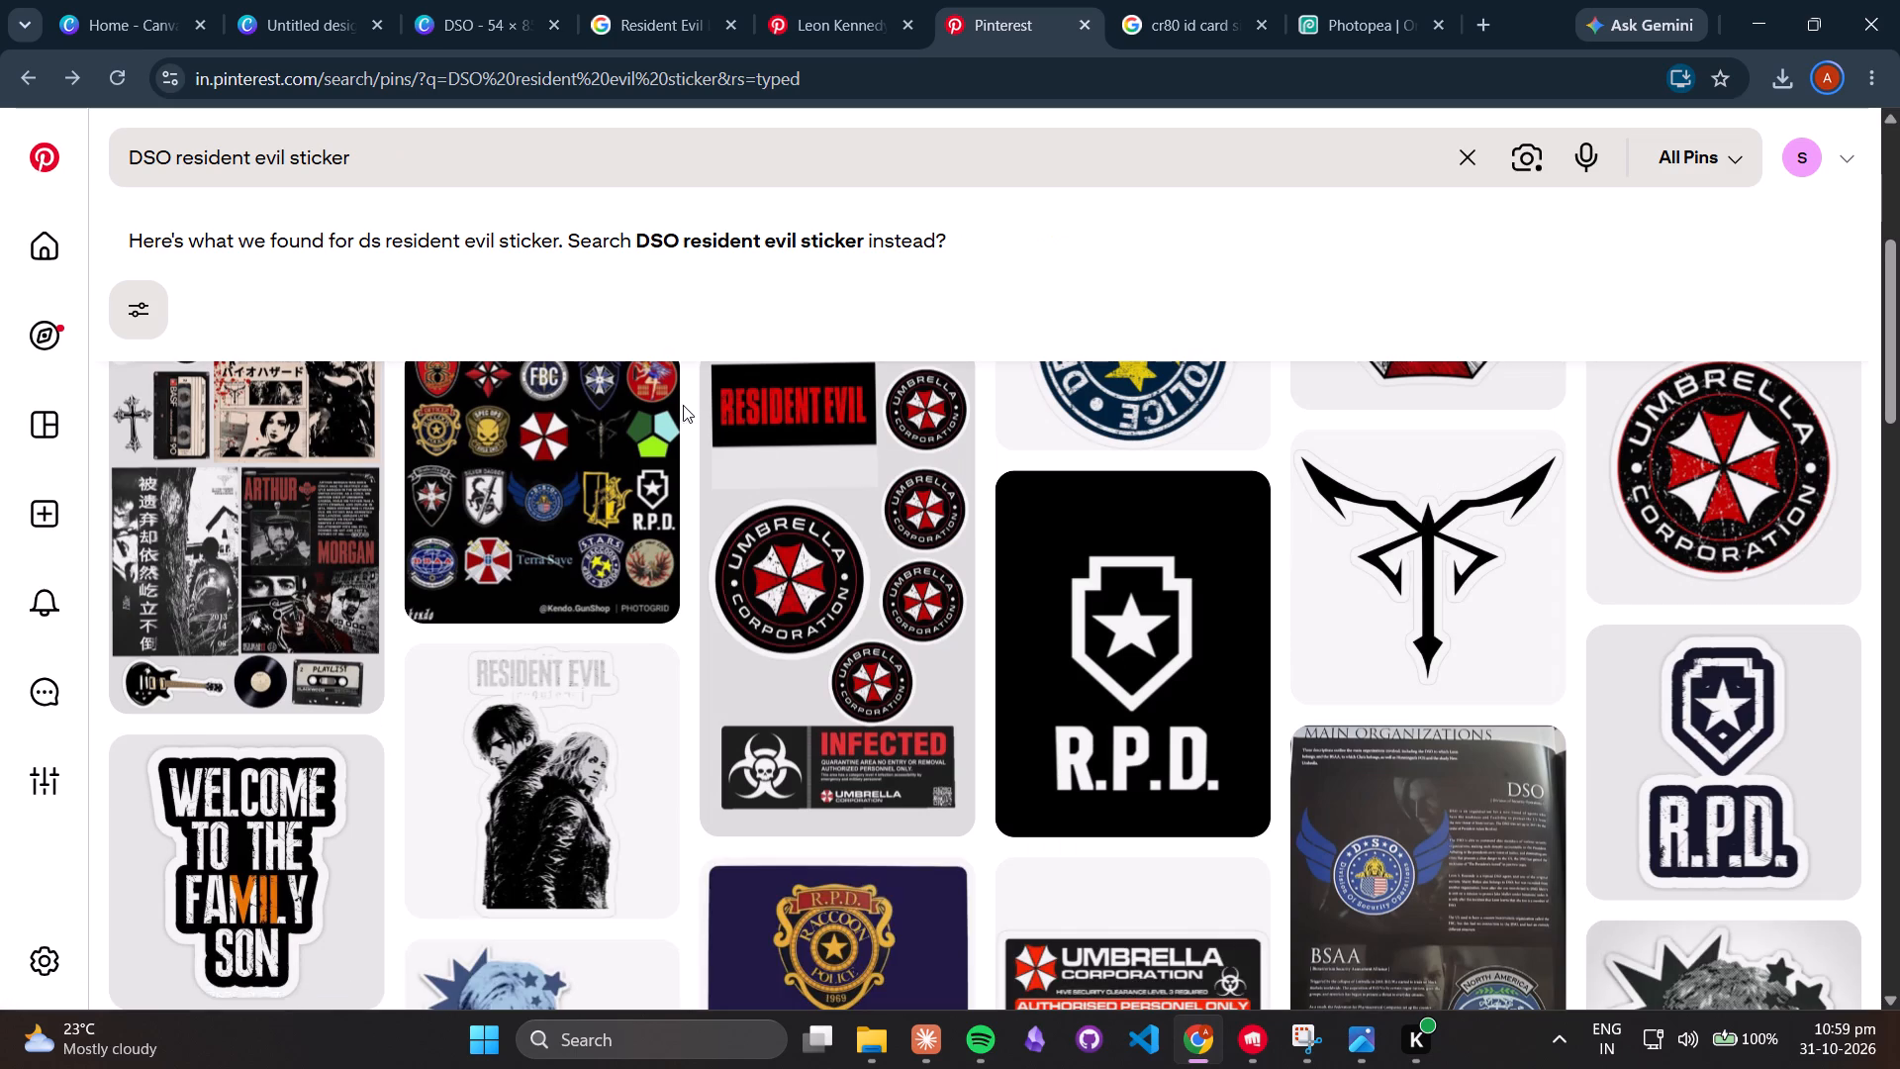
{"action": "scroll", "coordinate": [814, 460], "scroll_direction": "up", "scroll_amount": 12}
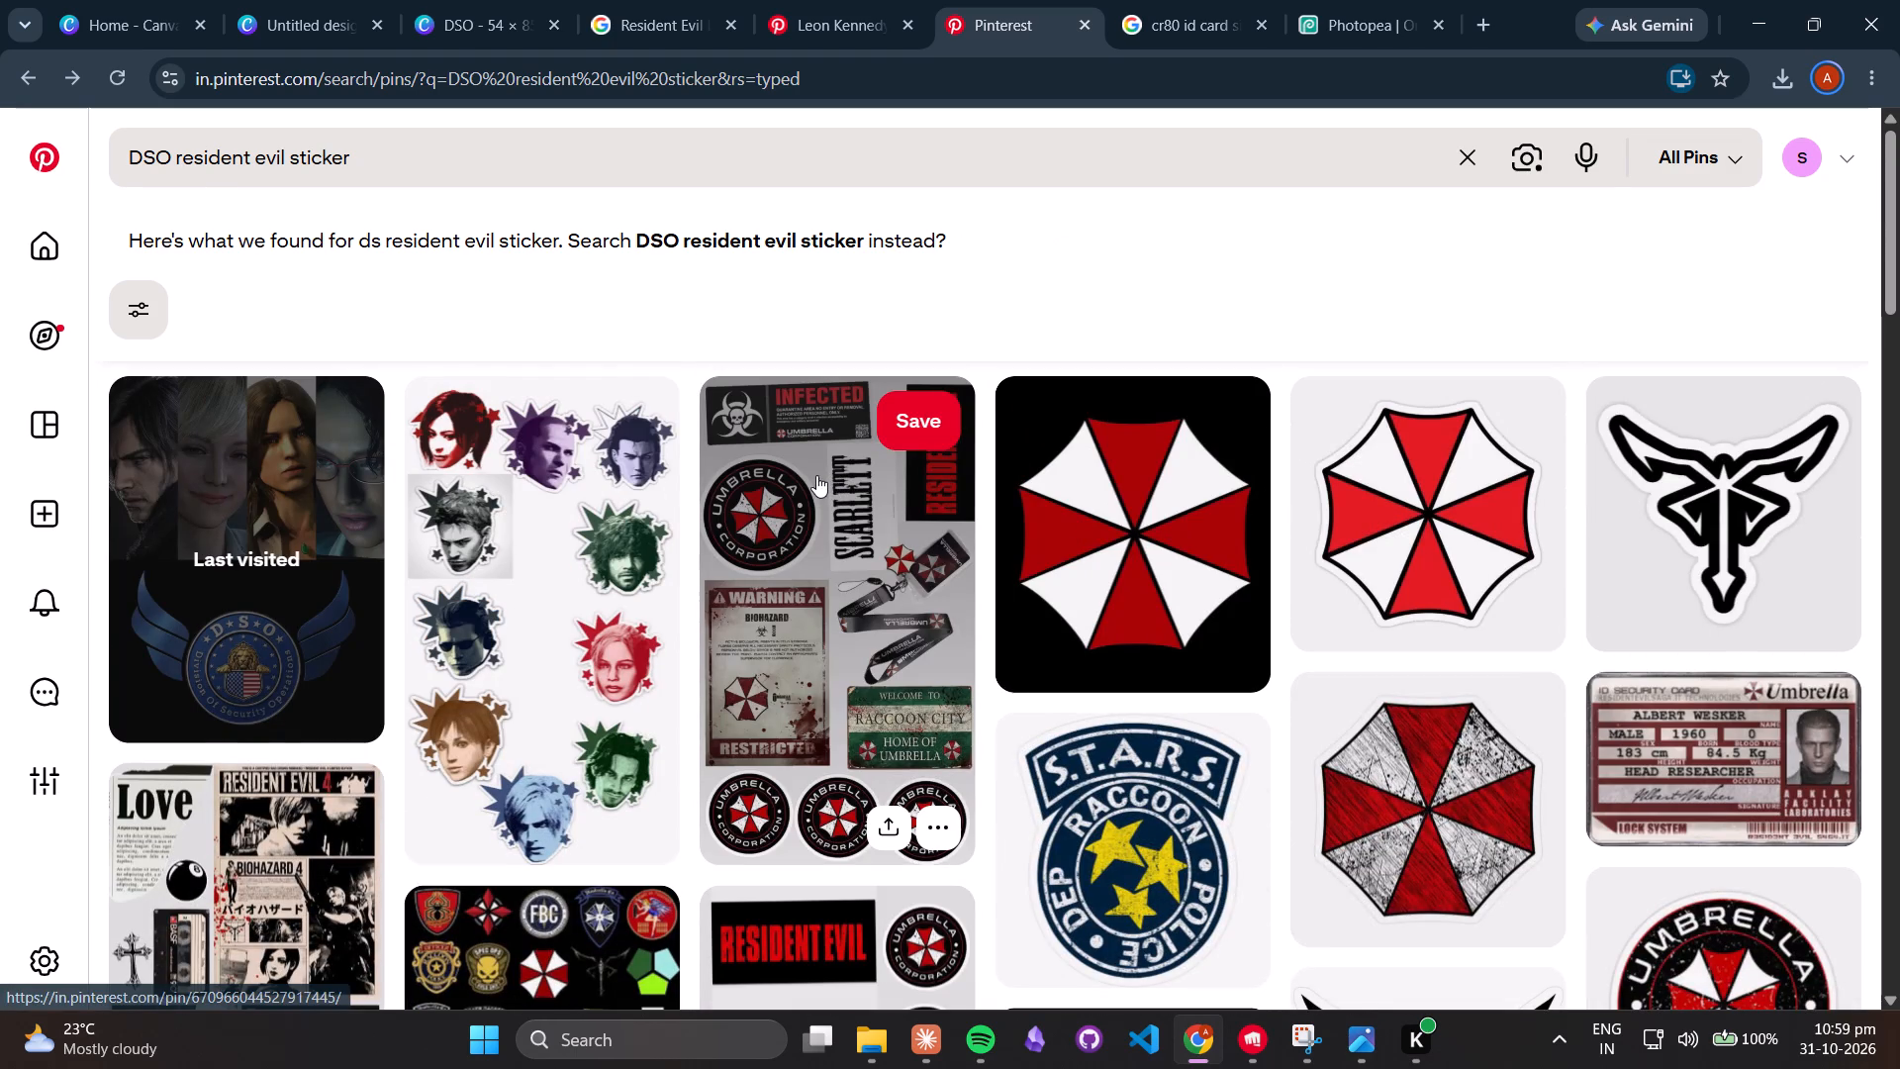
{"action": "left_click", "coordinate": [816, 475]}
{"action": "left_click", "coordinate": [813, 469]}
{"action": "scroll", "coordinate": [813, 469], "scroll_direction": "up", "scroll_amount": 6}
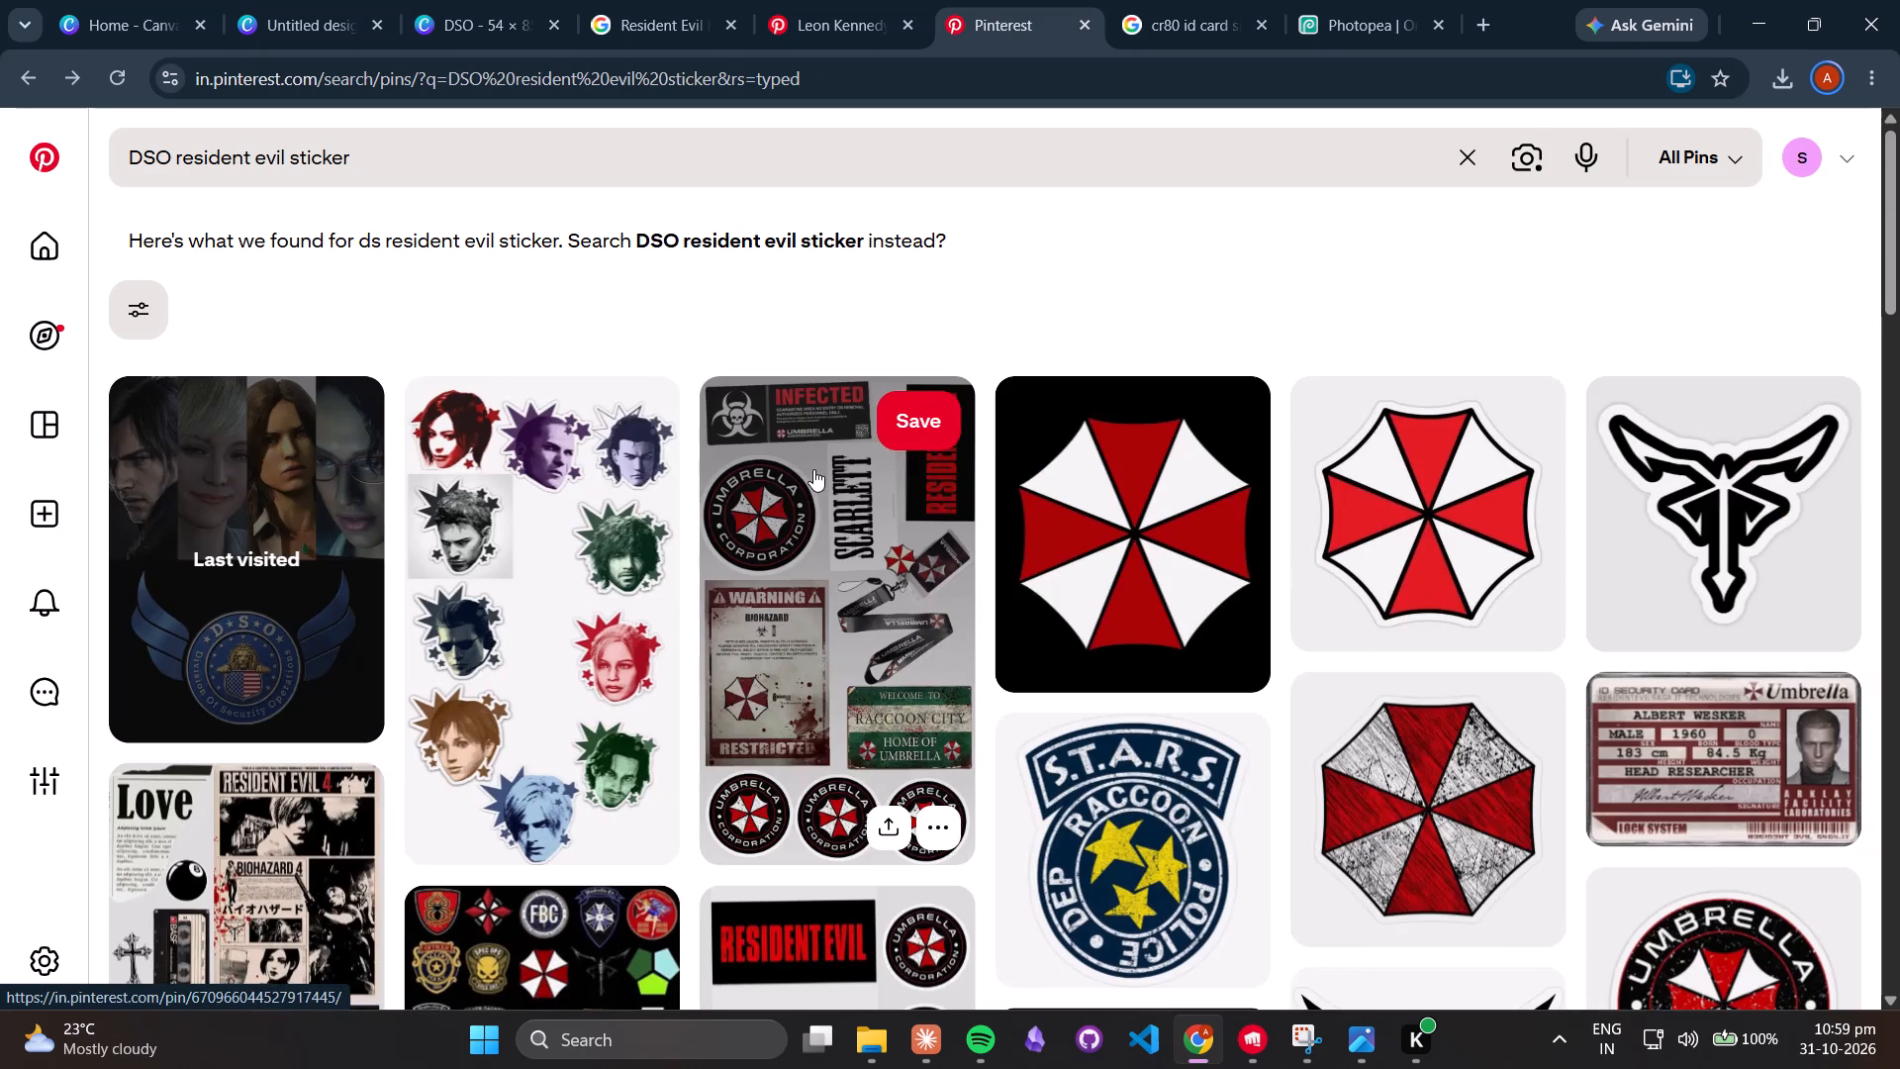
{"action": "scroll", "coordinate": [813, 469], "scroll_direction": "up", "scroll_amount": 6}
{"action": "scroll", "coordinate": [813, 488], "scroll_direction": "down", "scroll_amount": 6}
{"action": "scroll", "coordinate": [816, 494], "scroll_direction": "up", "scroll_amount": 5}
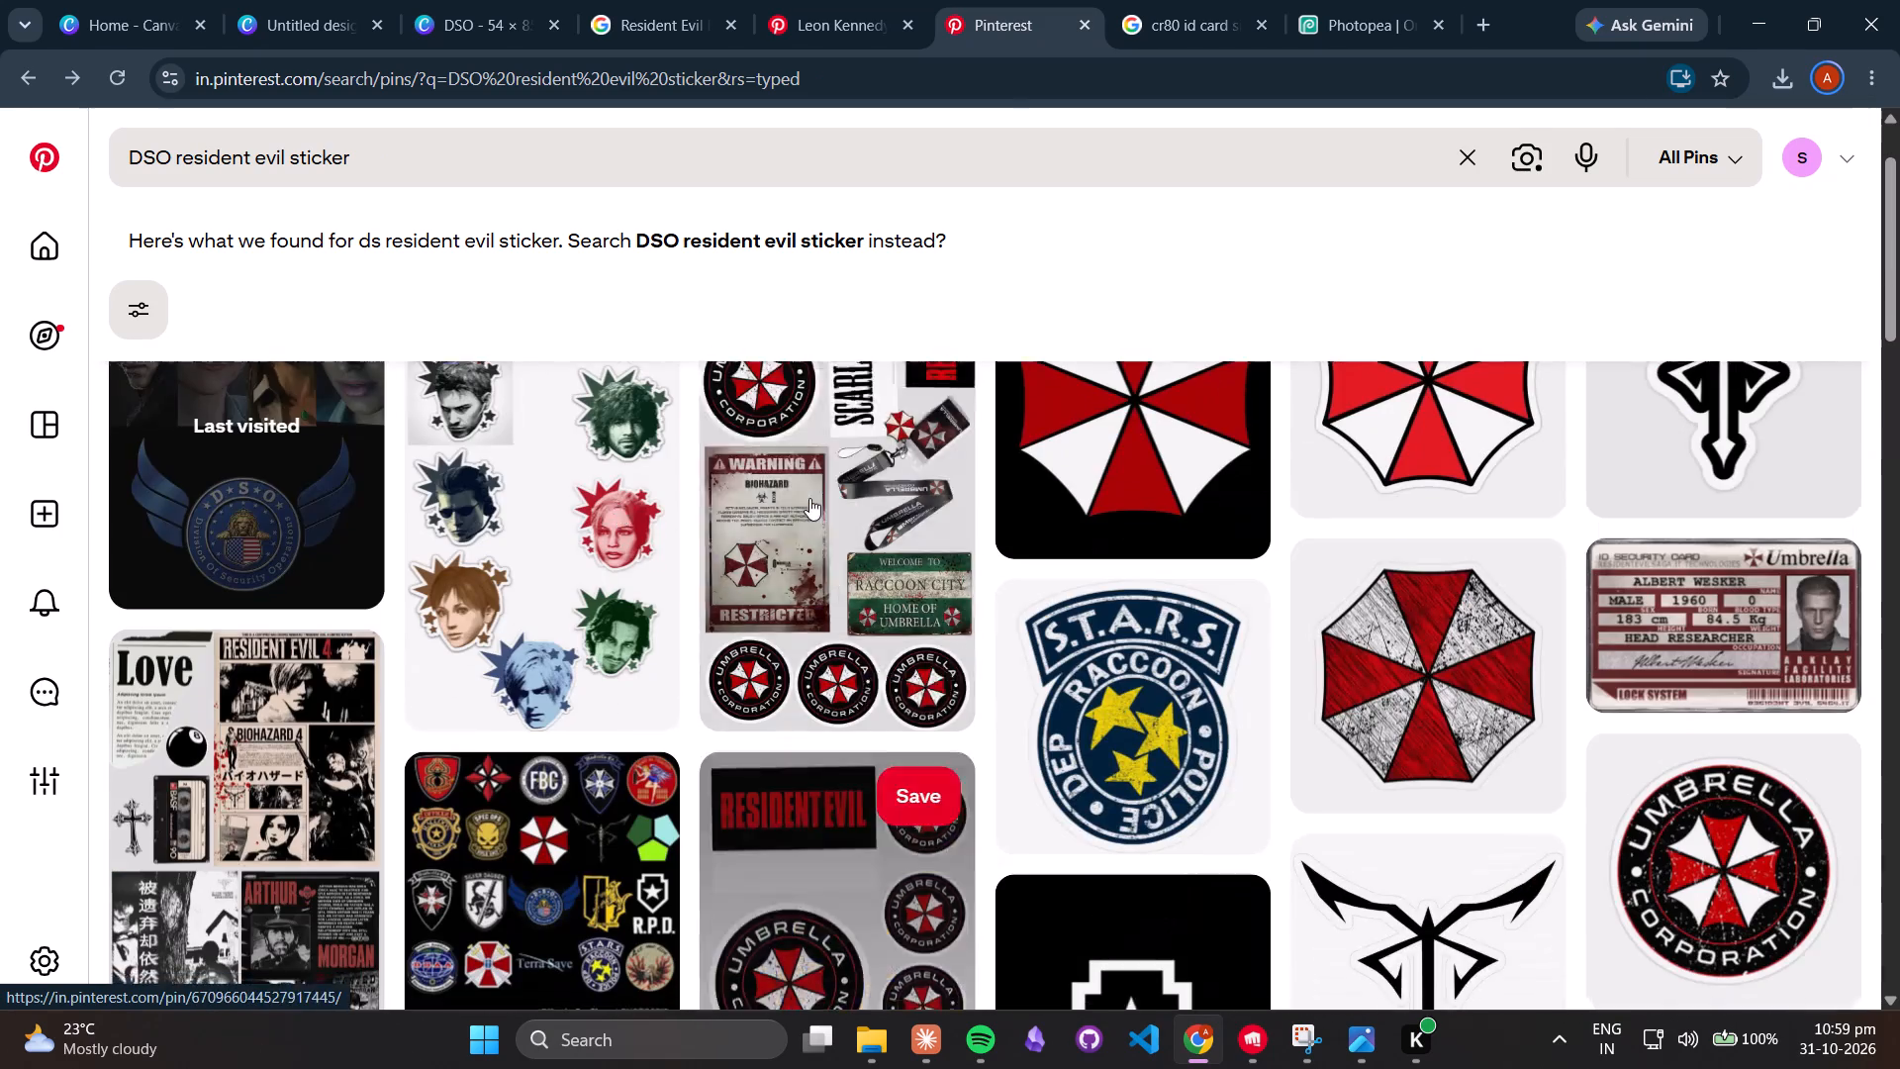
Open the last visited pin with the blue-winged DSO emblem and examine its related images for alternative emblems.
{"action": "left_click", "coordinate": [306, 497]}
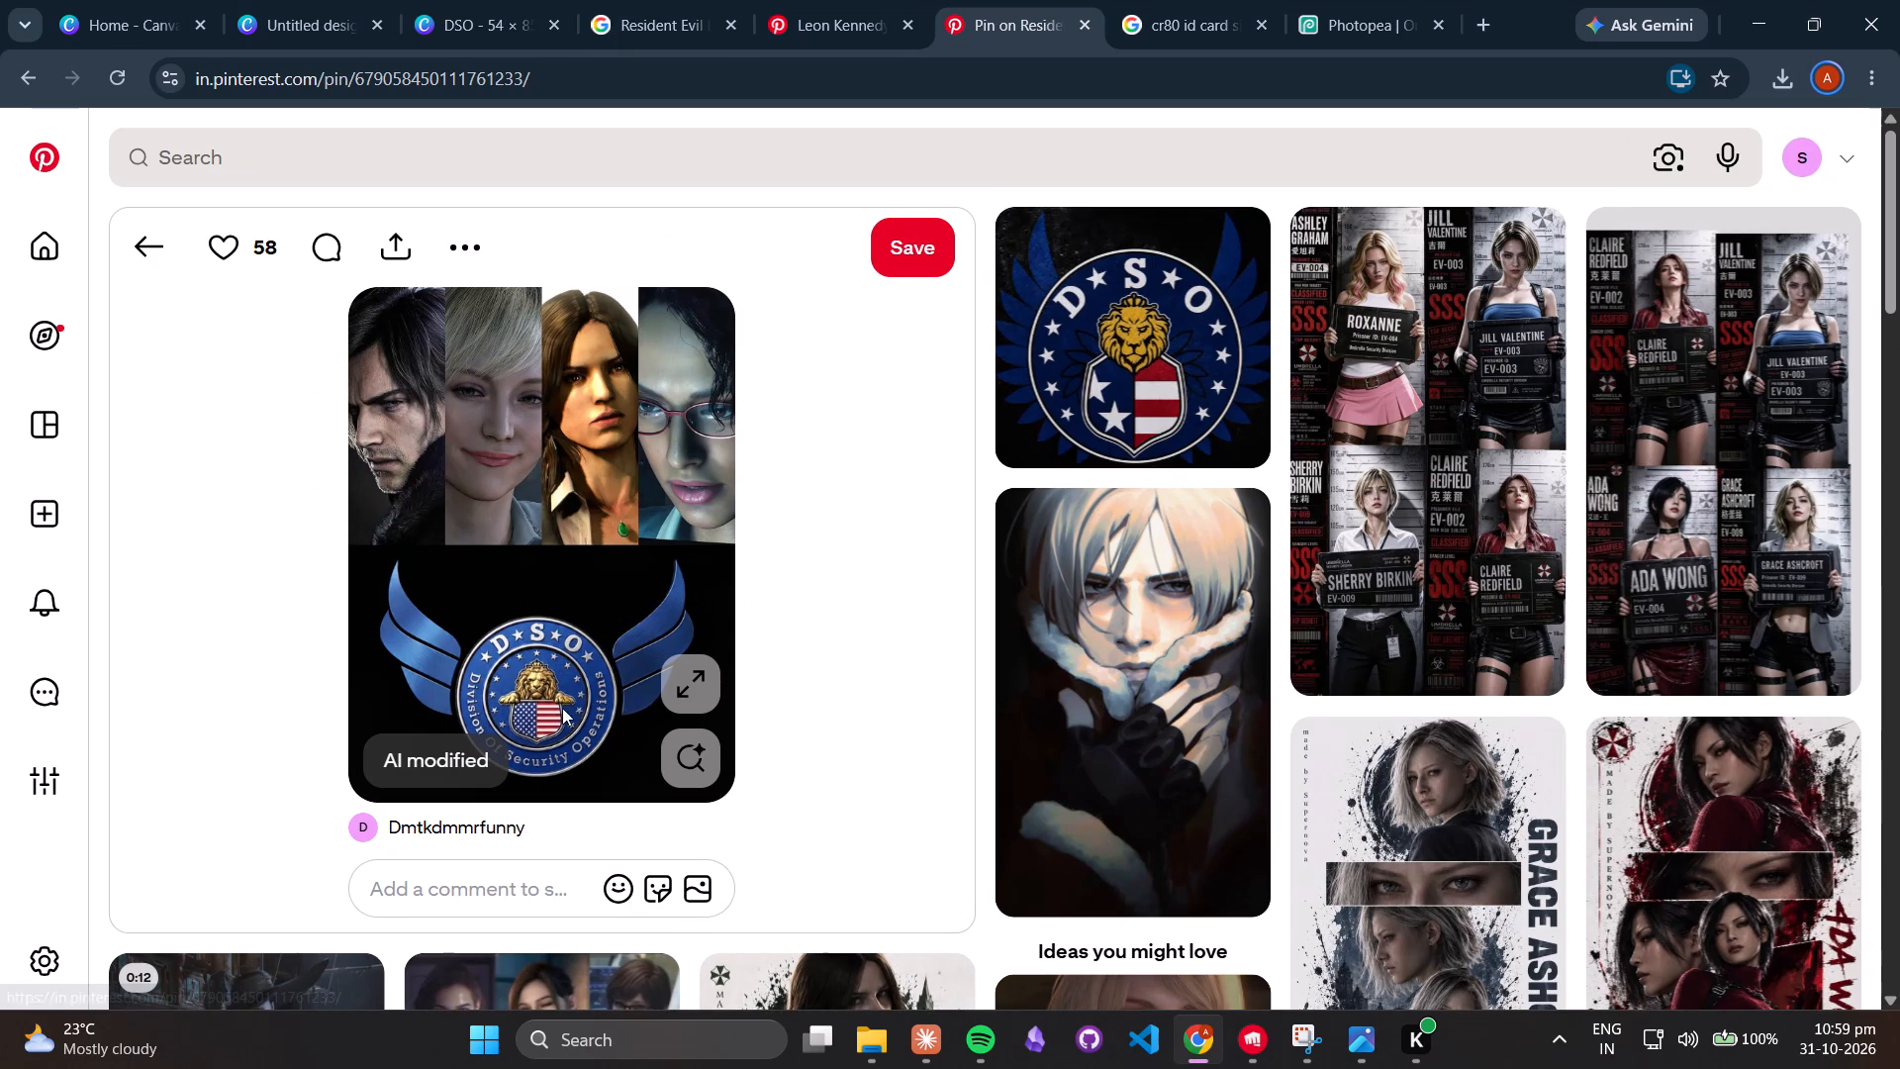
{"action": "scroll", "coordinate": [807, 645], "scroll_direction": "down", "scroll_amount": 2}
{"action": "scroll", "coordinate": [809, 644], "scroll_direction": "up", "scroll_amount": 3}
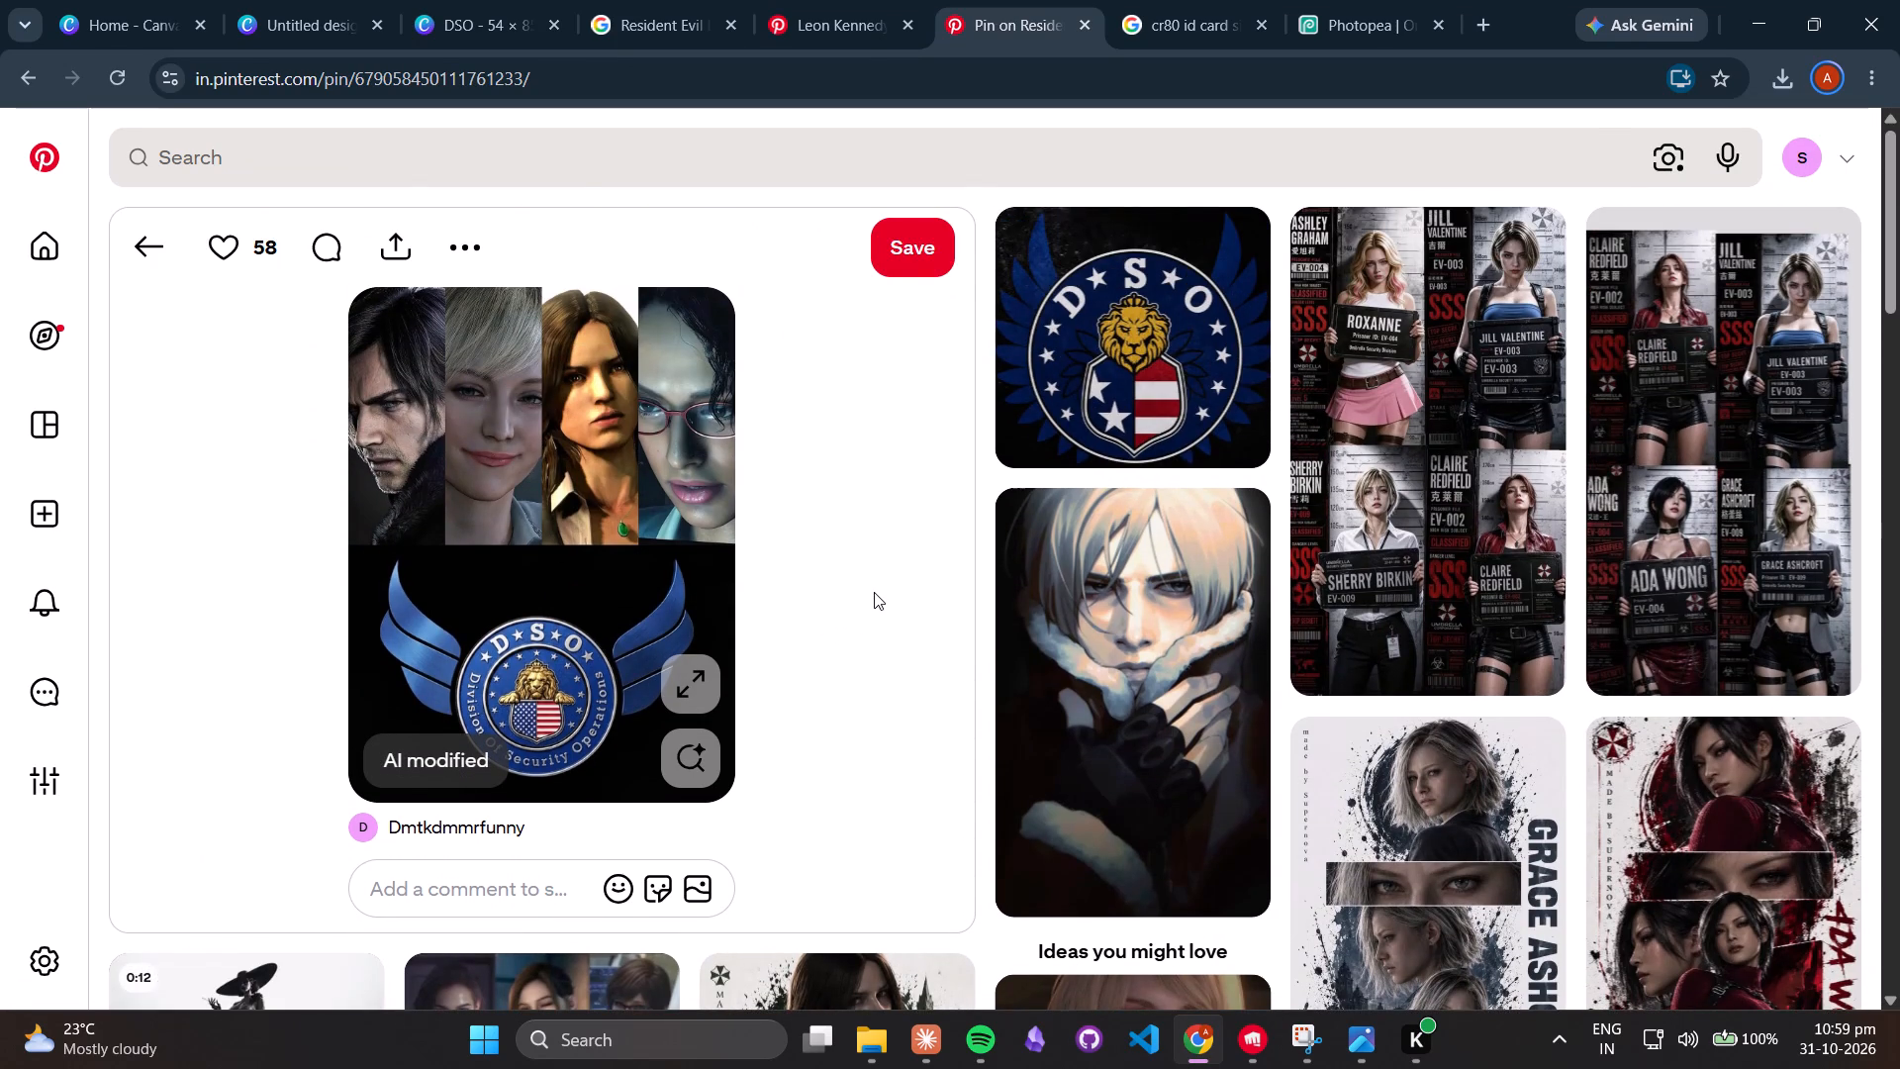
{"action": "scroll", "coordinate": [874, 592], "scroll_direction": "down", "scroll_amount": 10}
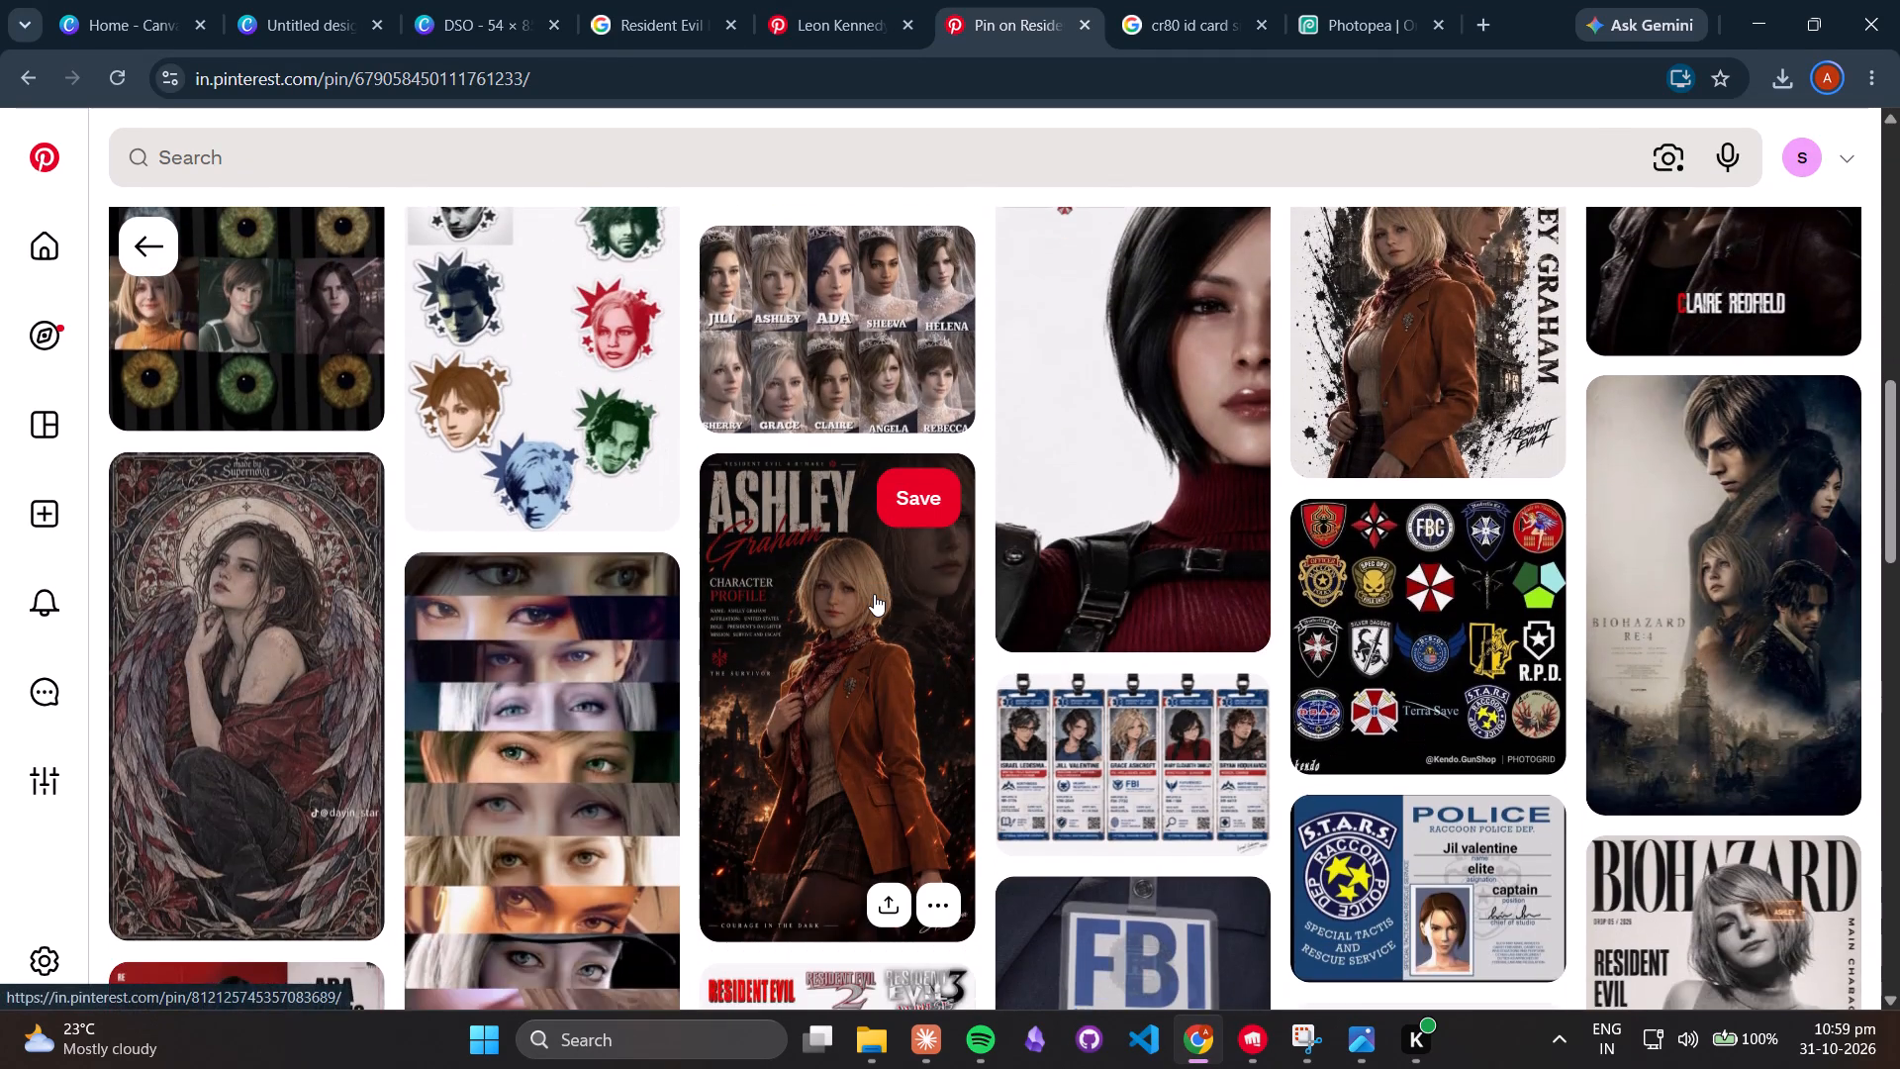
{"action": "scroll", "coordinate": [874, 594], "scroll_direction": "down", "scroll_amount": 3}
{"action": "scroll", "coordinate": [874, 595], "scroll_direction": "up", "scroll_amount": 19}
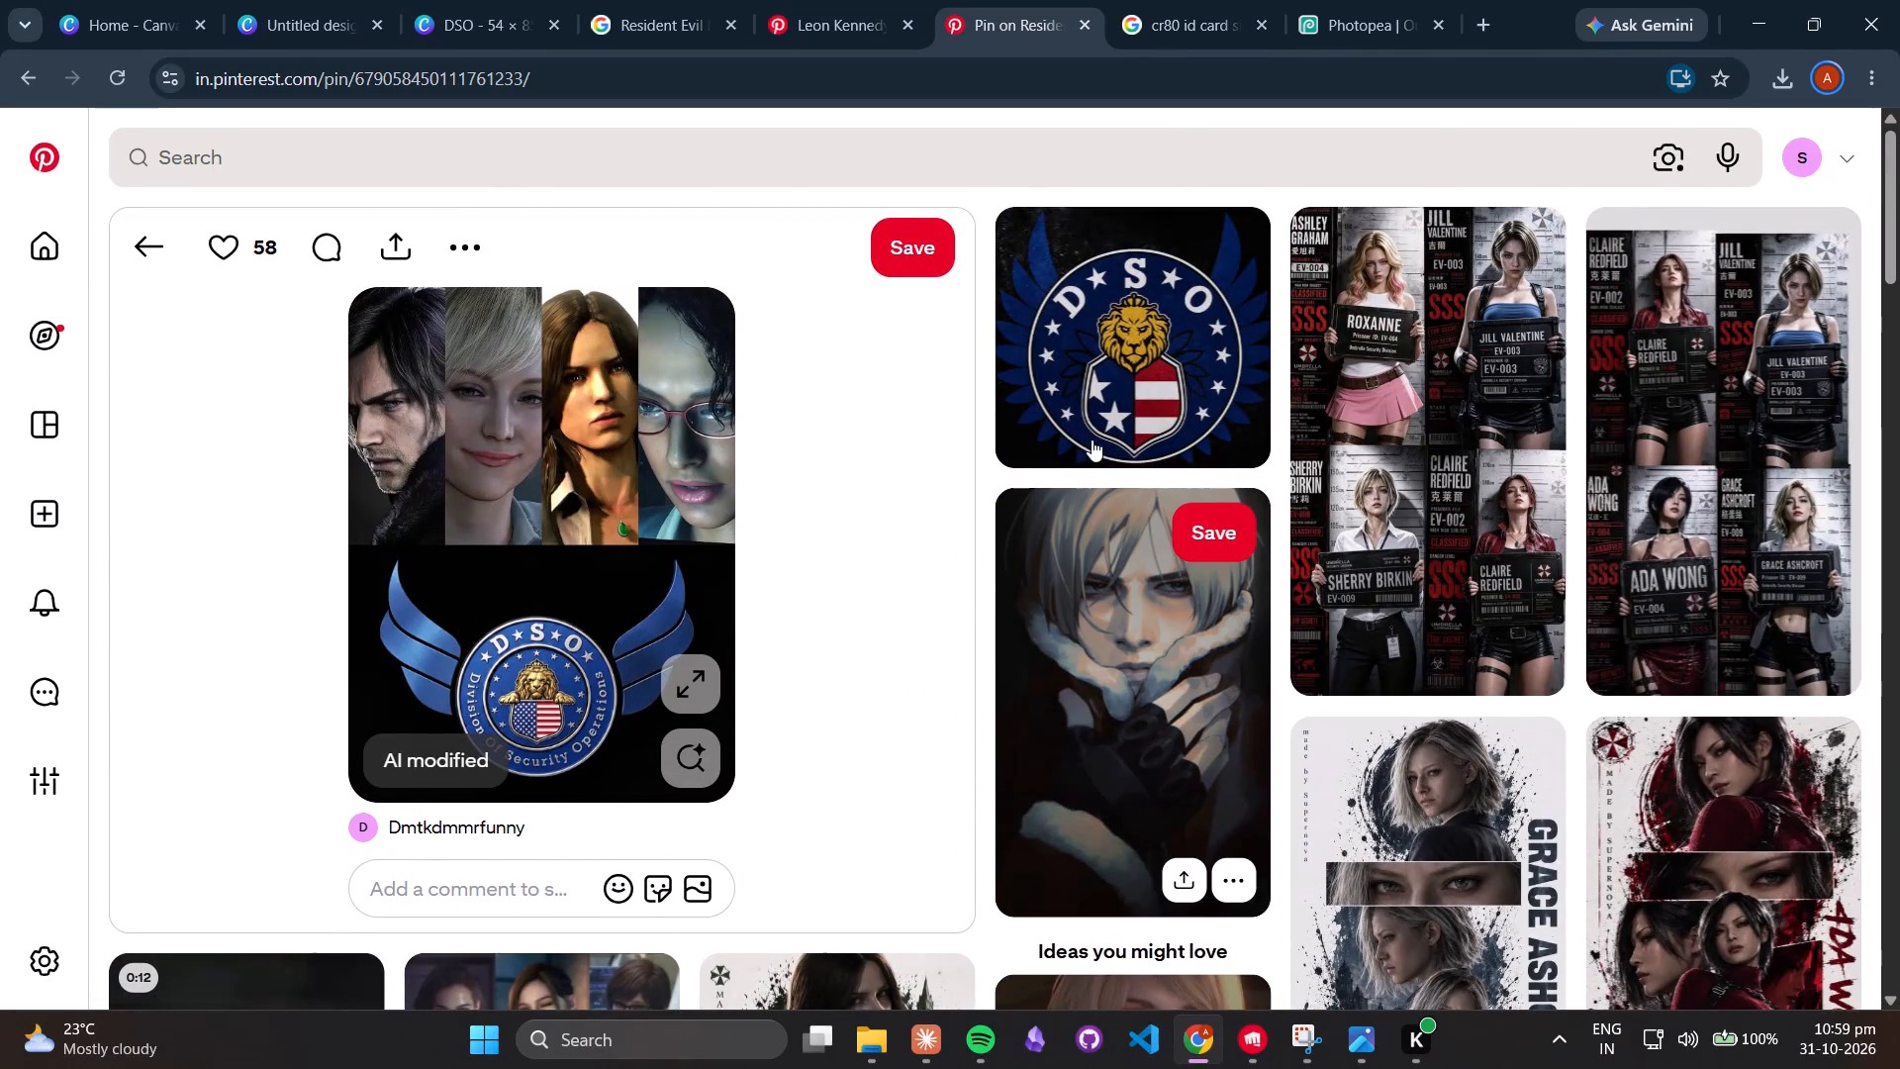
Download the related image of the blue DSO emblem with the lion above the stars-and-stripes shield.
{"action": "left_click", "coordinate": [1254, 434]}
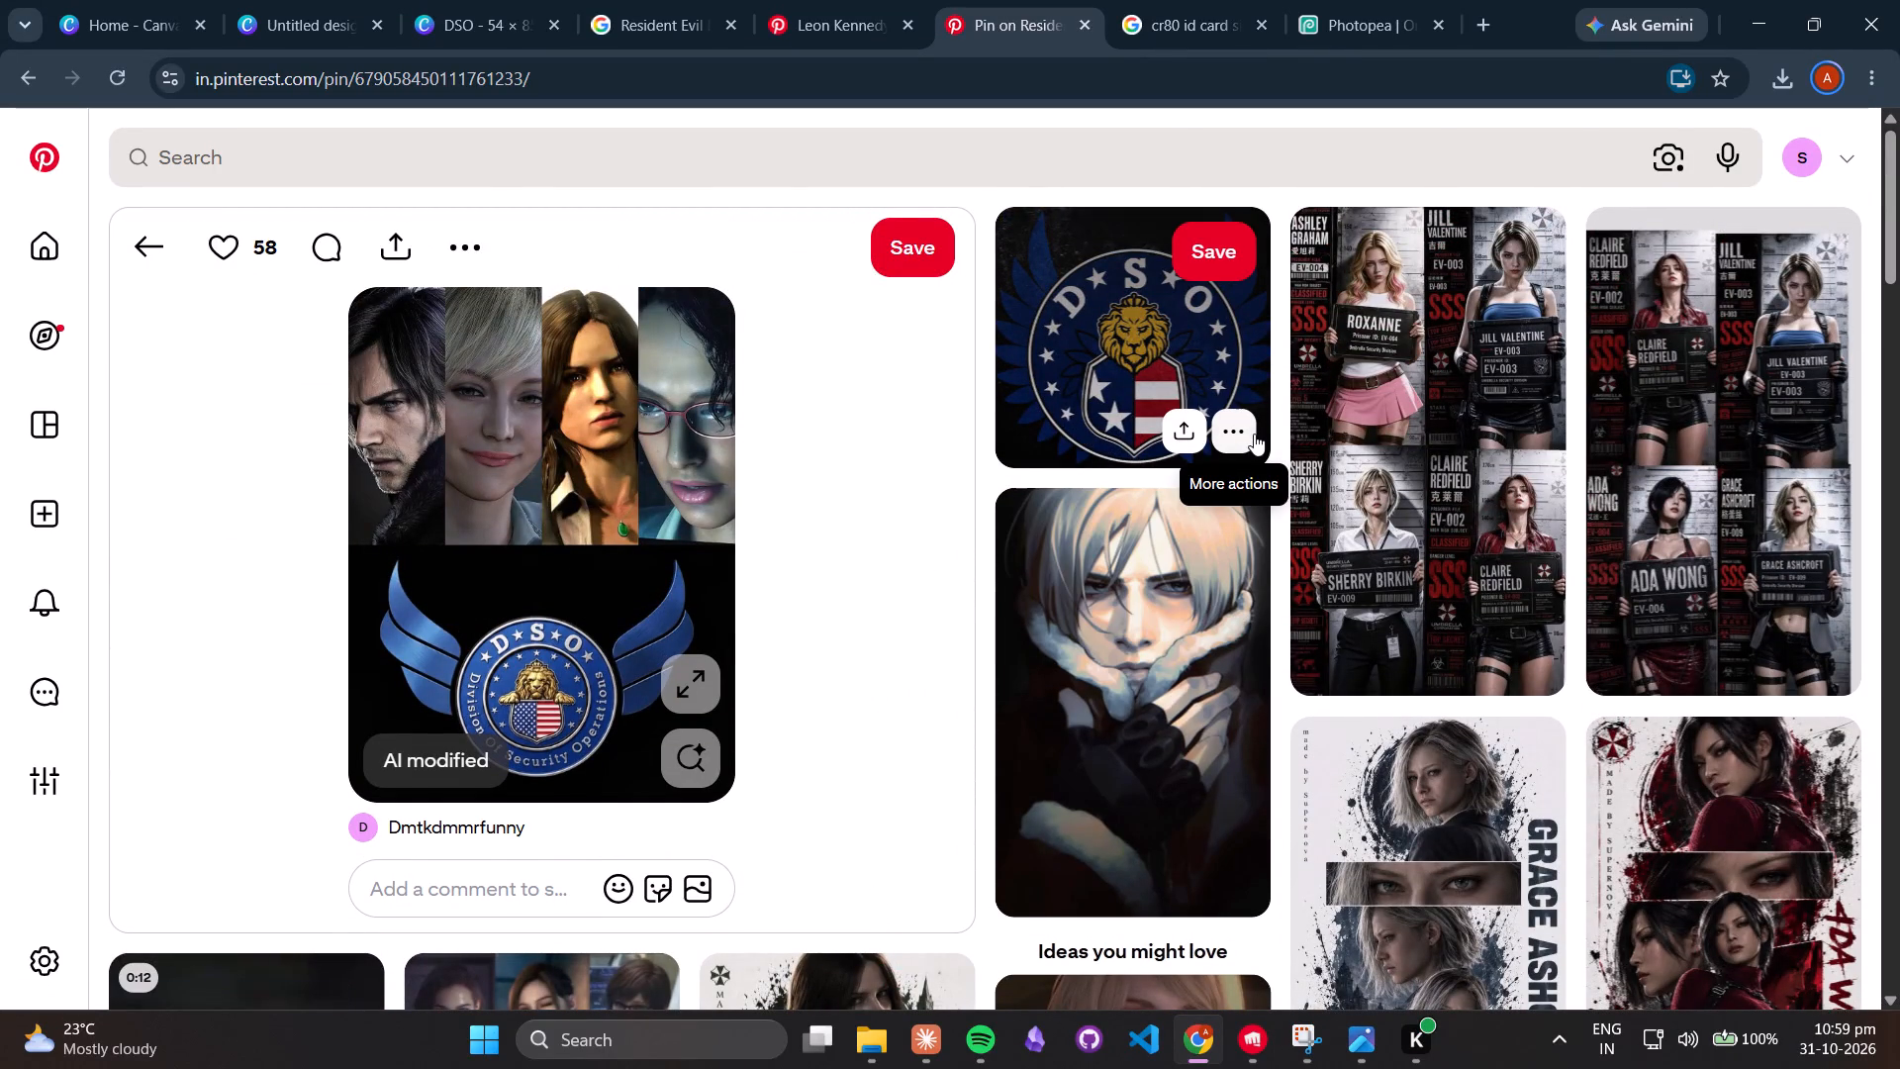
{"action": "left_click", "coordinate": [1128, 576]}
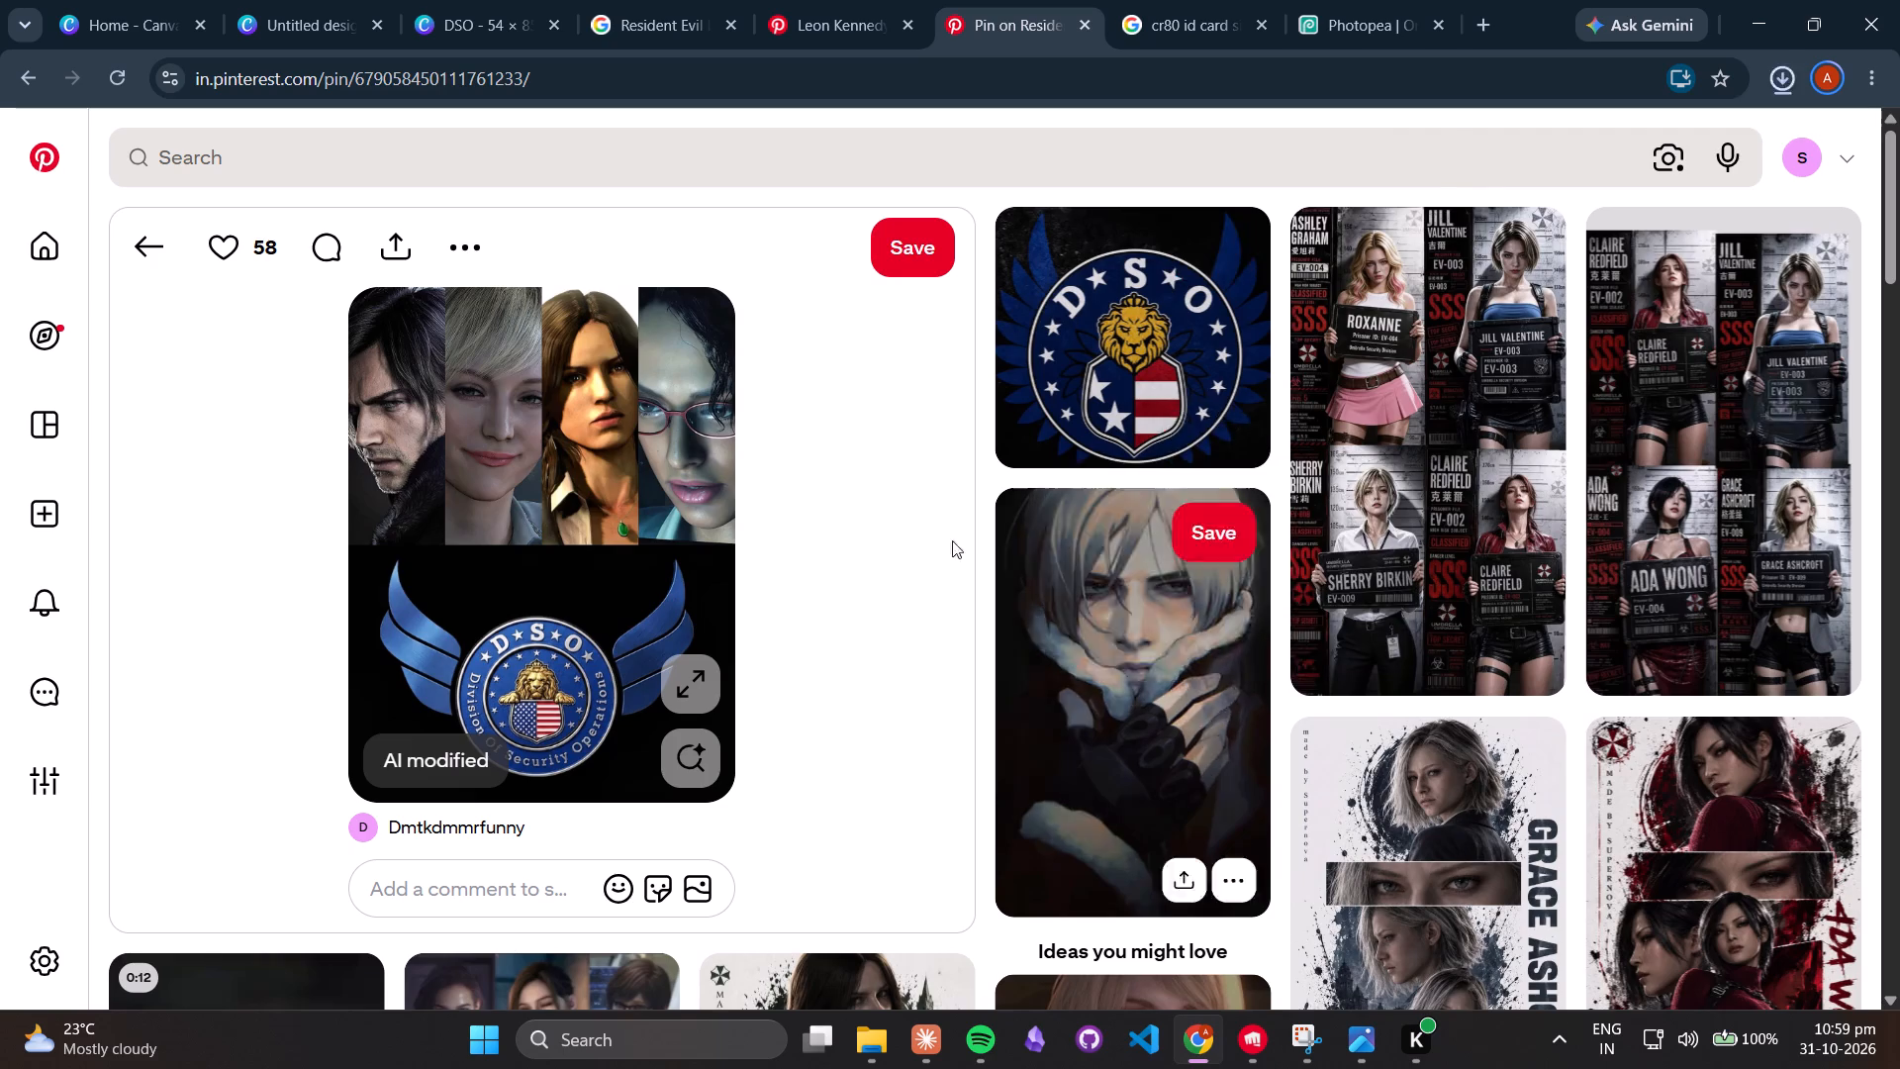
Look further through the blue-winged pin's related images for other DSO logos or stickers.
{"action": "scroll", "coordinate": [934, 537], "scroll_direction": "down", "scroll_amount": 16}
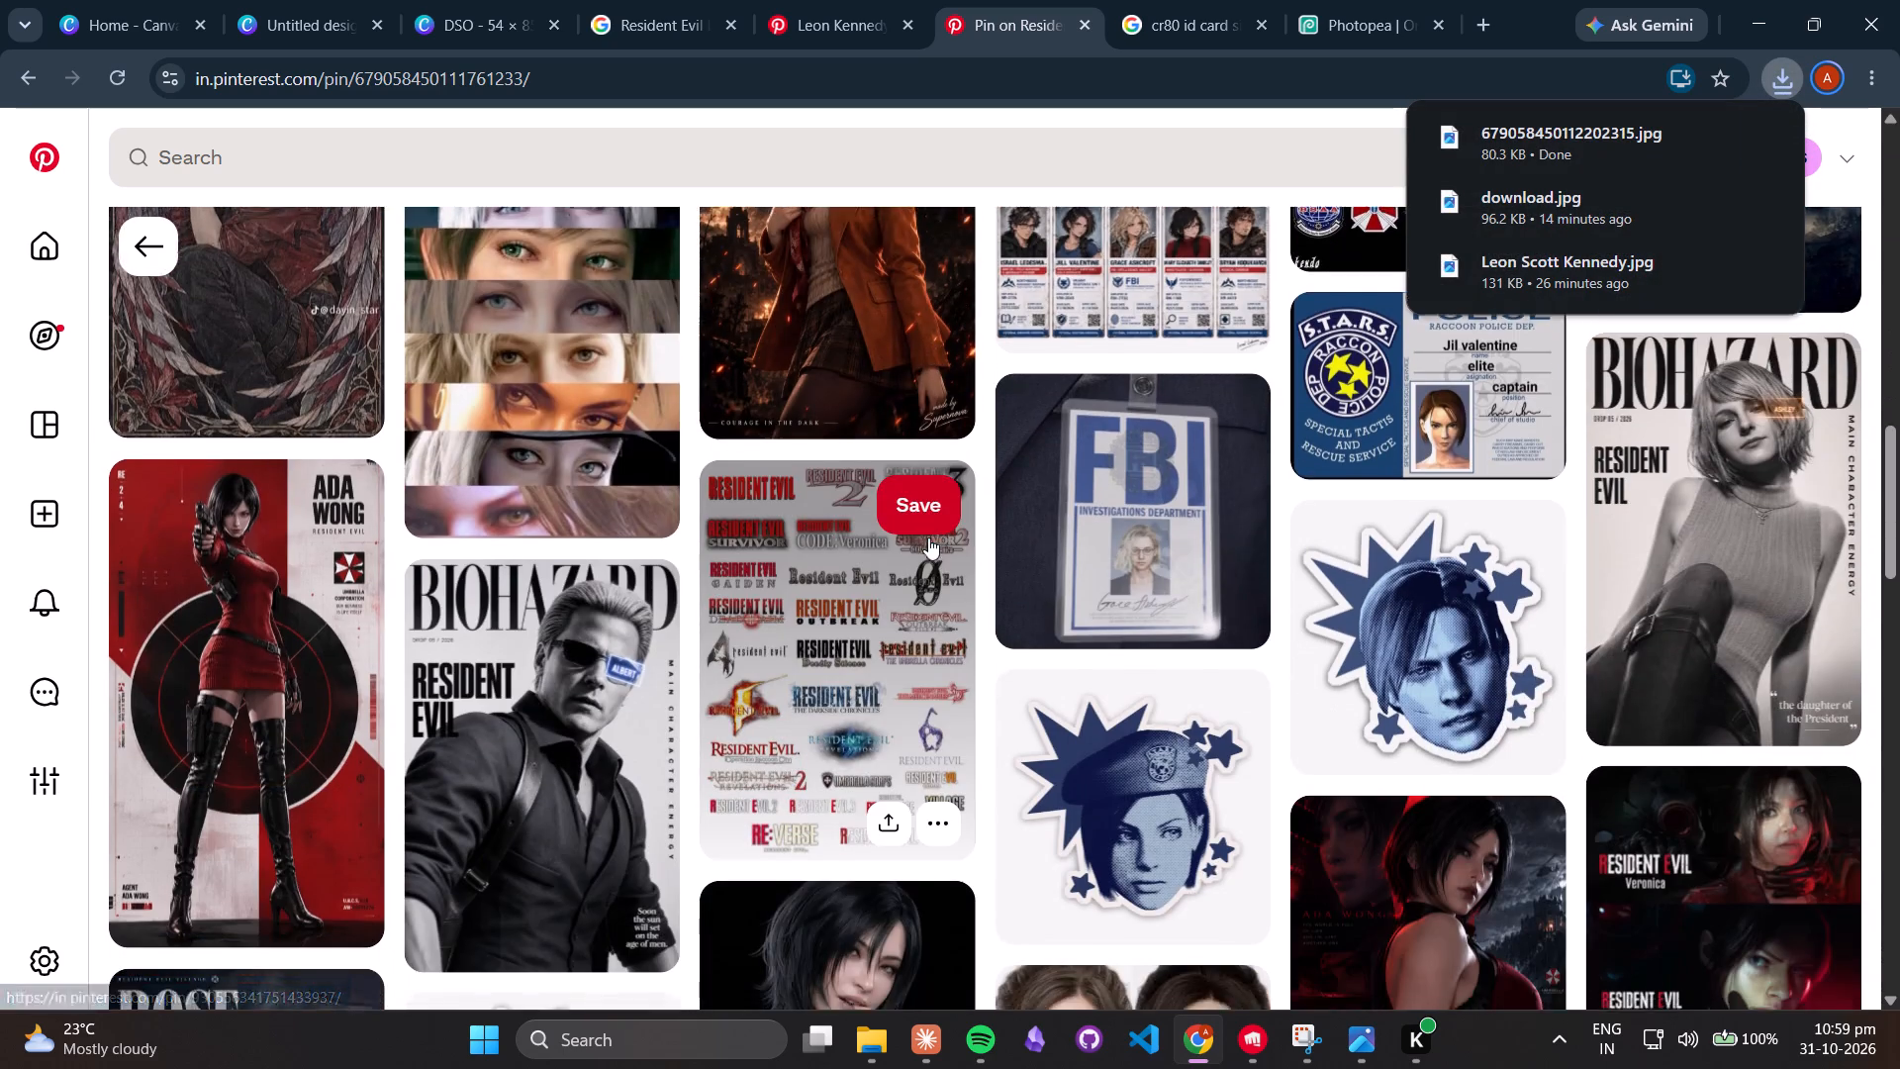
{"action": "scroll", "coordinate": [928, 537], "scroll_direction": "down", "scroll_amount": 12}
{"action": "scroll", "coordinate": [920, 546], "scroll_direction": "up", "scroll_amount": 5}
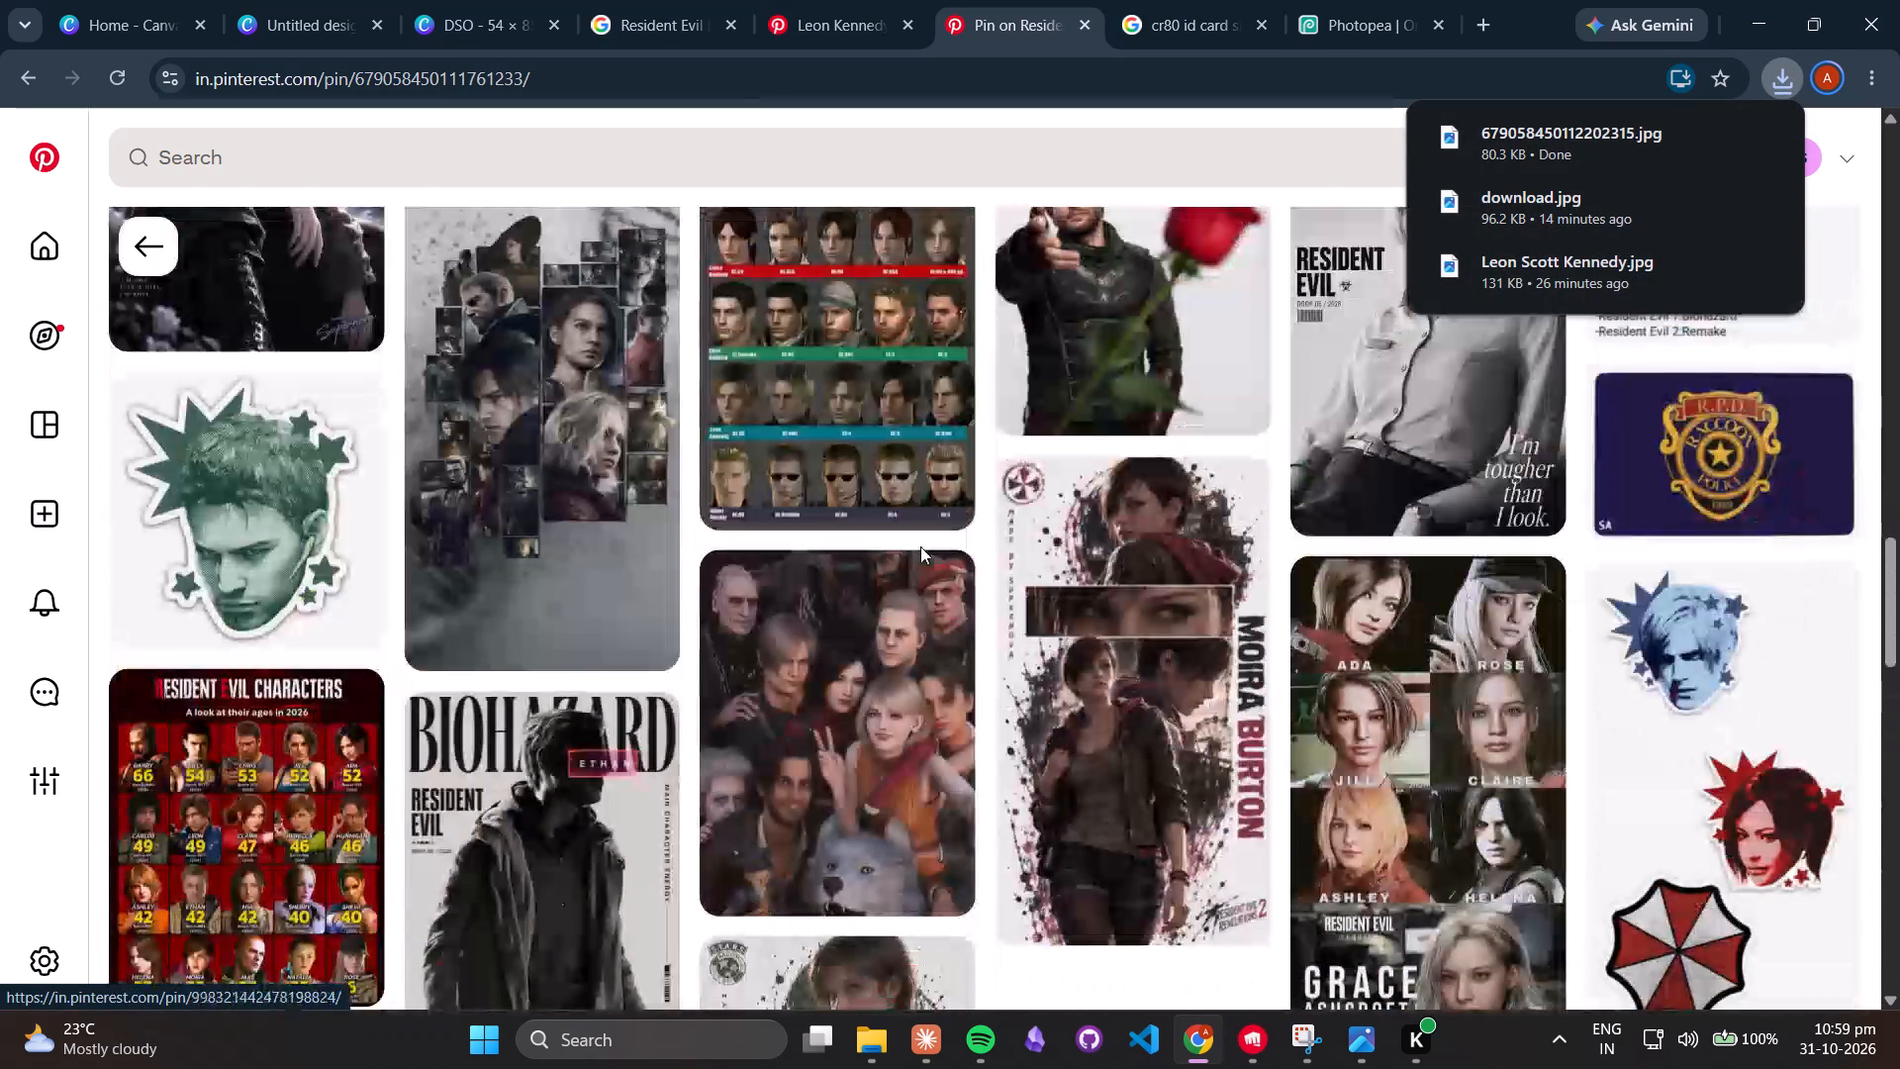
{"action": "scroll", "coordinate": [920, 546], "scroll_direction": "down", "scroll_amount": 10}
{"action": "scroll", "coordinate": [920, 542], "scroll_direction": "up", "scroll_amount": 3}
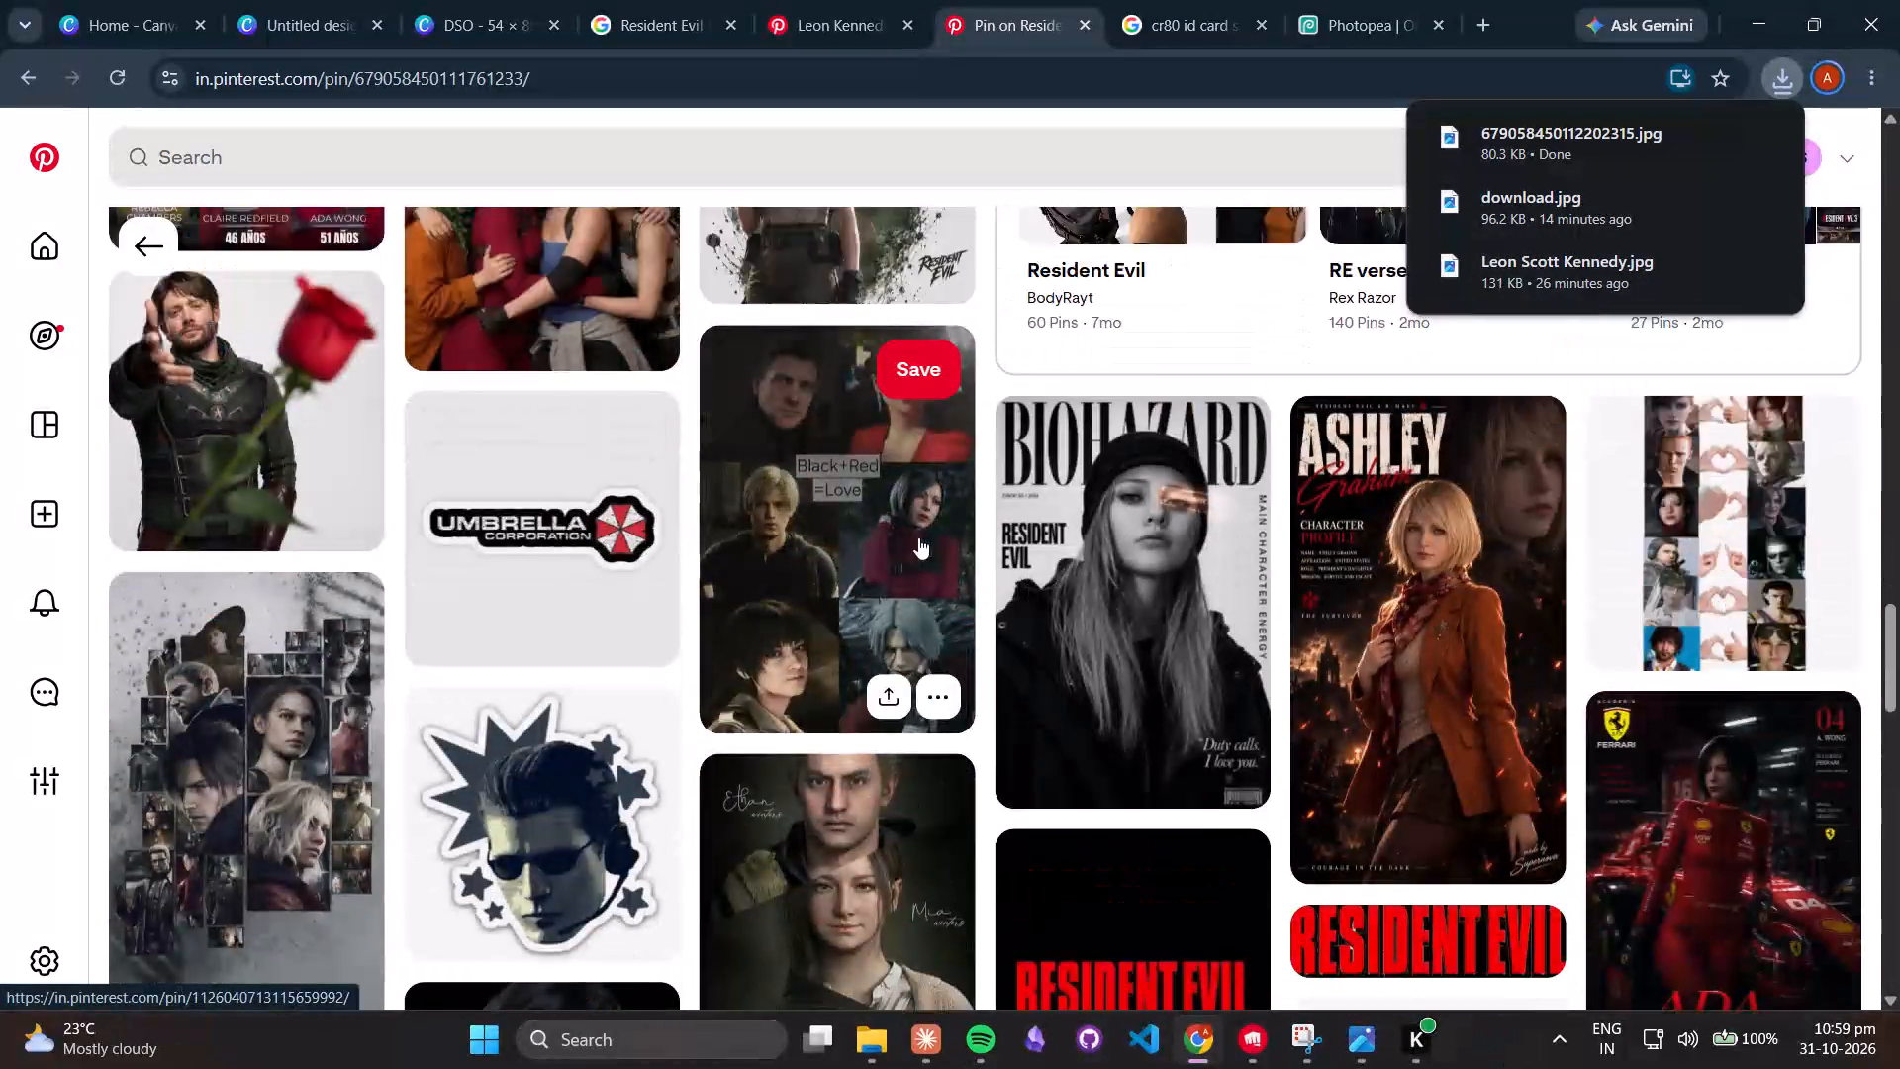
{"action": "scroll", "coordinate": [918, 537], "scroll_direction": "up", "scroll_amount": 20}
{"action": "scroll", "coordinate": [918, 537], "scroll_direction": "up", "scroll_amount": 15}
{"action": "scroll", "coordinate": [924, 489], "scroll_direction": "down", "scroll_amount": 1}
{"action": "scroll", "coordinate": [924, 489], "scroll_direction": "up", "scroll_amount": 2}
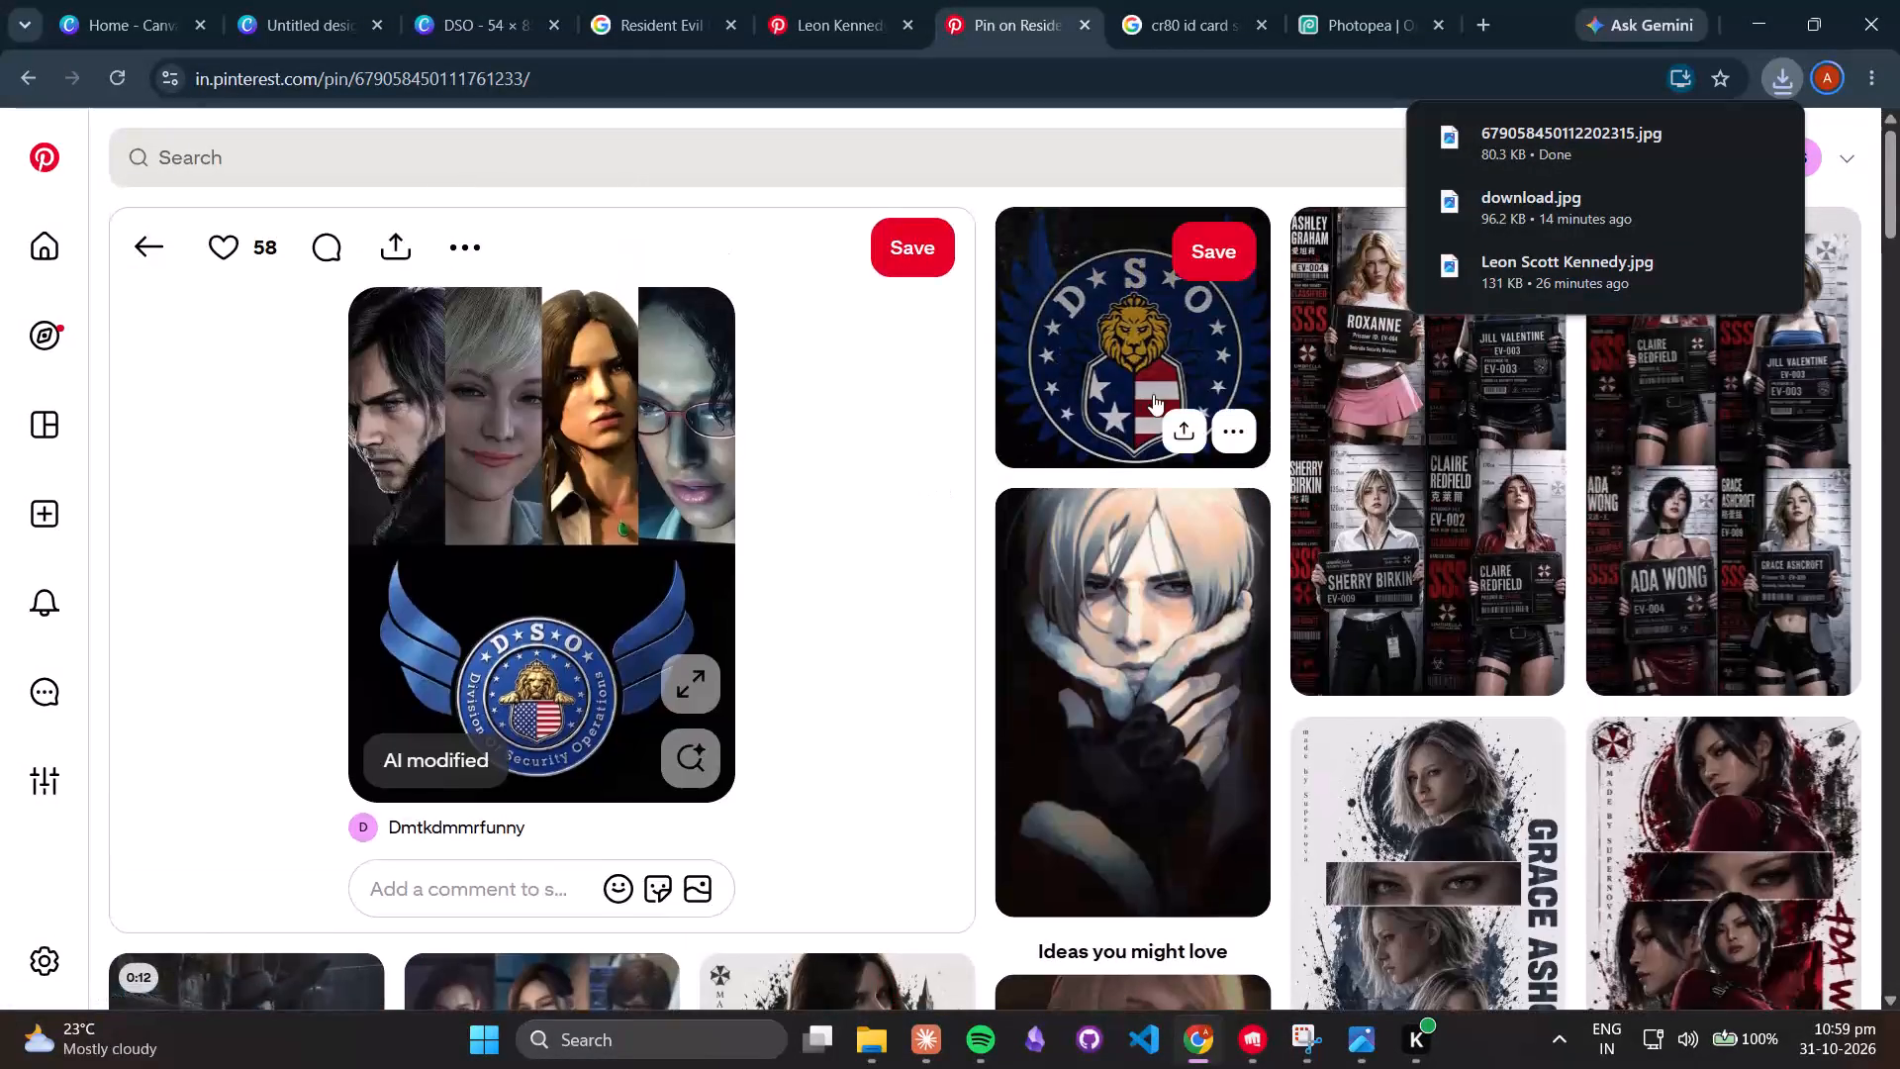
Open the blue DSO emblem pin with the lion above the stars-and-stripes shield and examine its related images for alternative emblems.
{"action": "left_click", "coordinate": [1153, 394]}
{"action": "scroll", "coordinate": [1029, 444], "scroll_direction": "down", "scroll_amount": 5}
{"action": "scroll", "coordinate": [1026, 450], "scroll_direction": "up", "scroll_amount": 6}
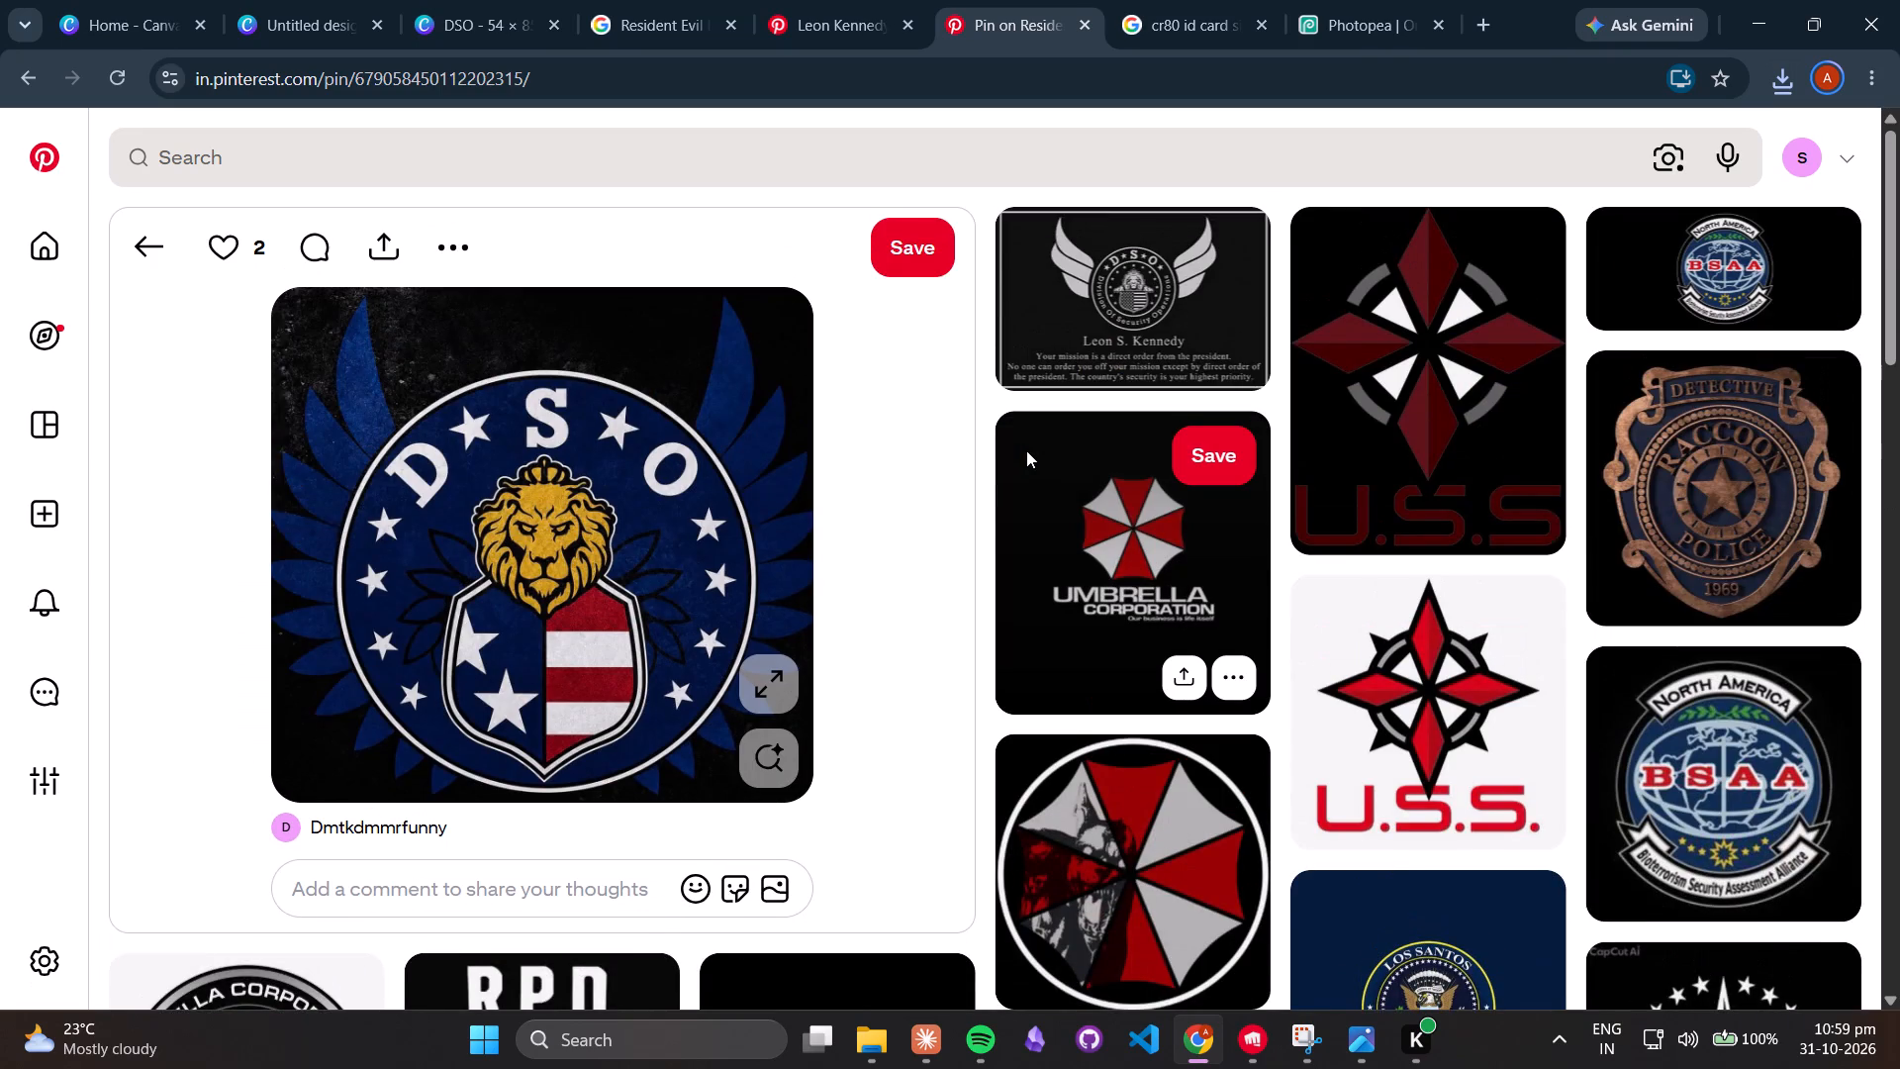
{"action": "scroll", "coordinate": [1026, 450], "scroll_direction": "down", "scroll_amount": 4}
{"action": "scroll", "coordinate": [1026, 452], "scroll_direction": "up", "scroll_amount": 3}
{"action": "scroll", "coordinate": [1026, 452], "scroll_direction": "down", "scroll_amount": 4}
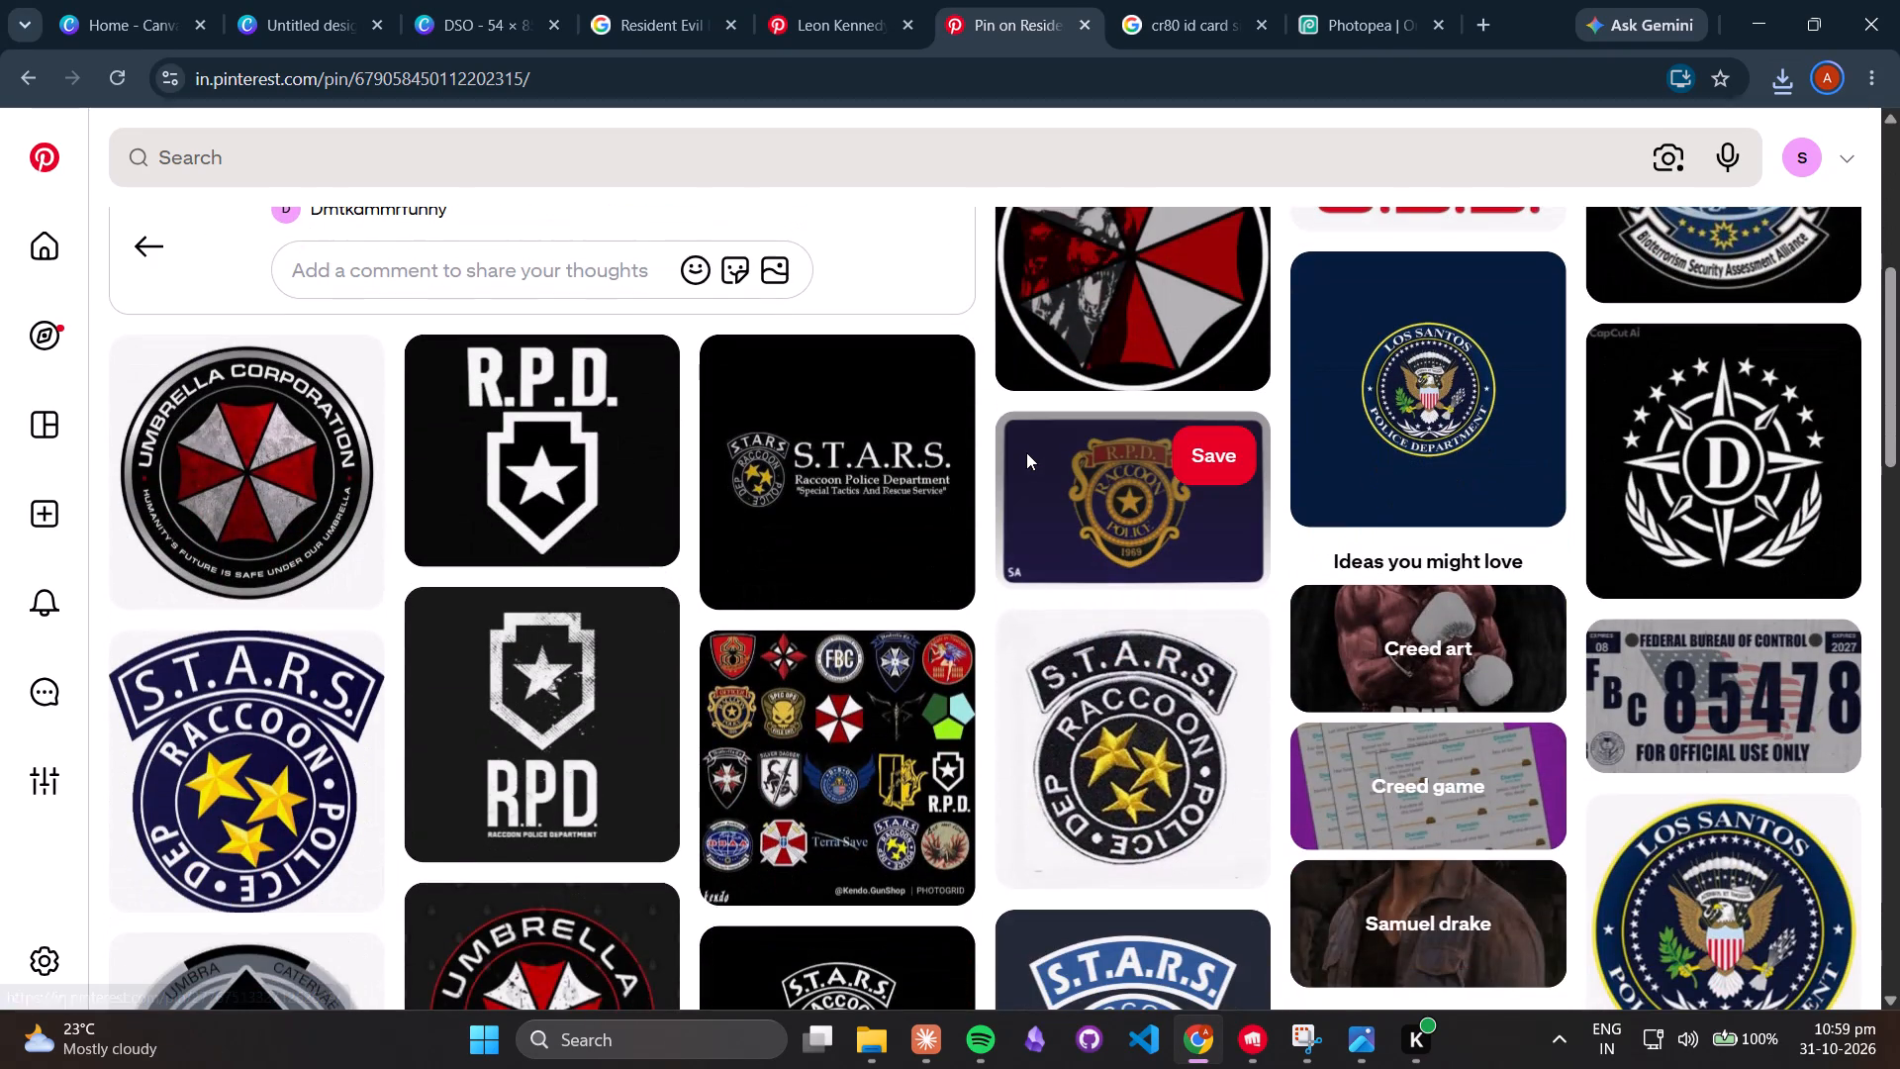
{"action": "scroll", "coordinate": [1026, 454], "scroll_direction": "down", "scroll_amount": 6}
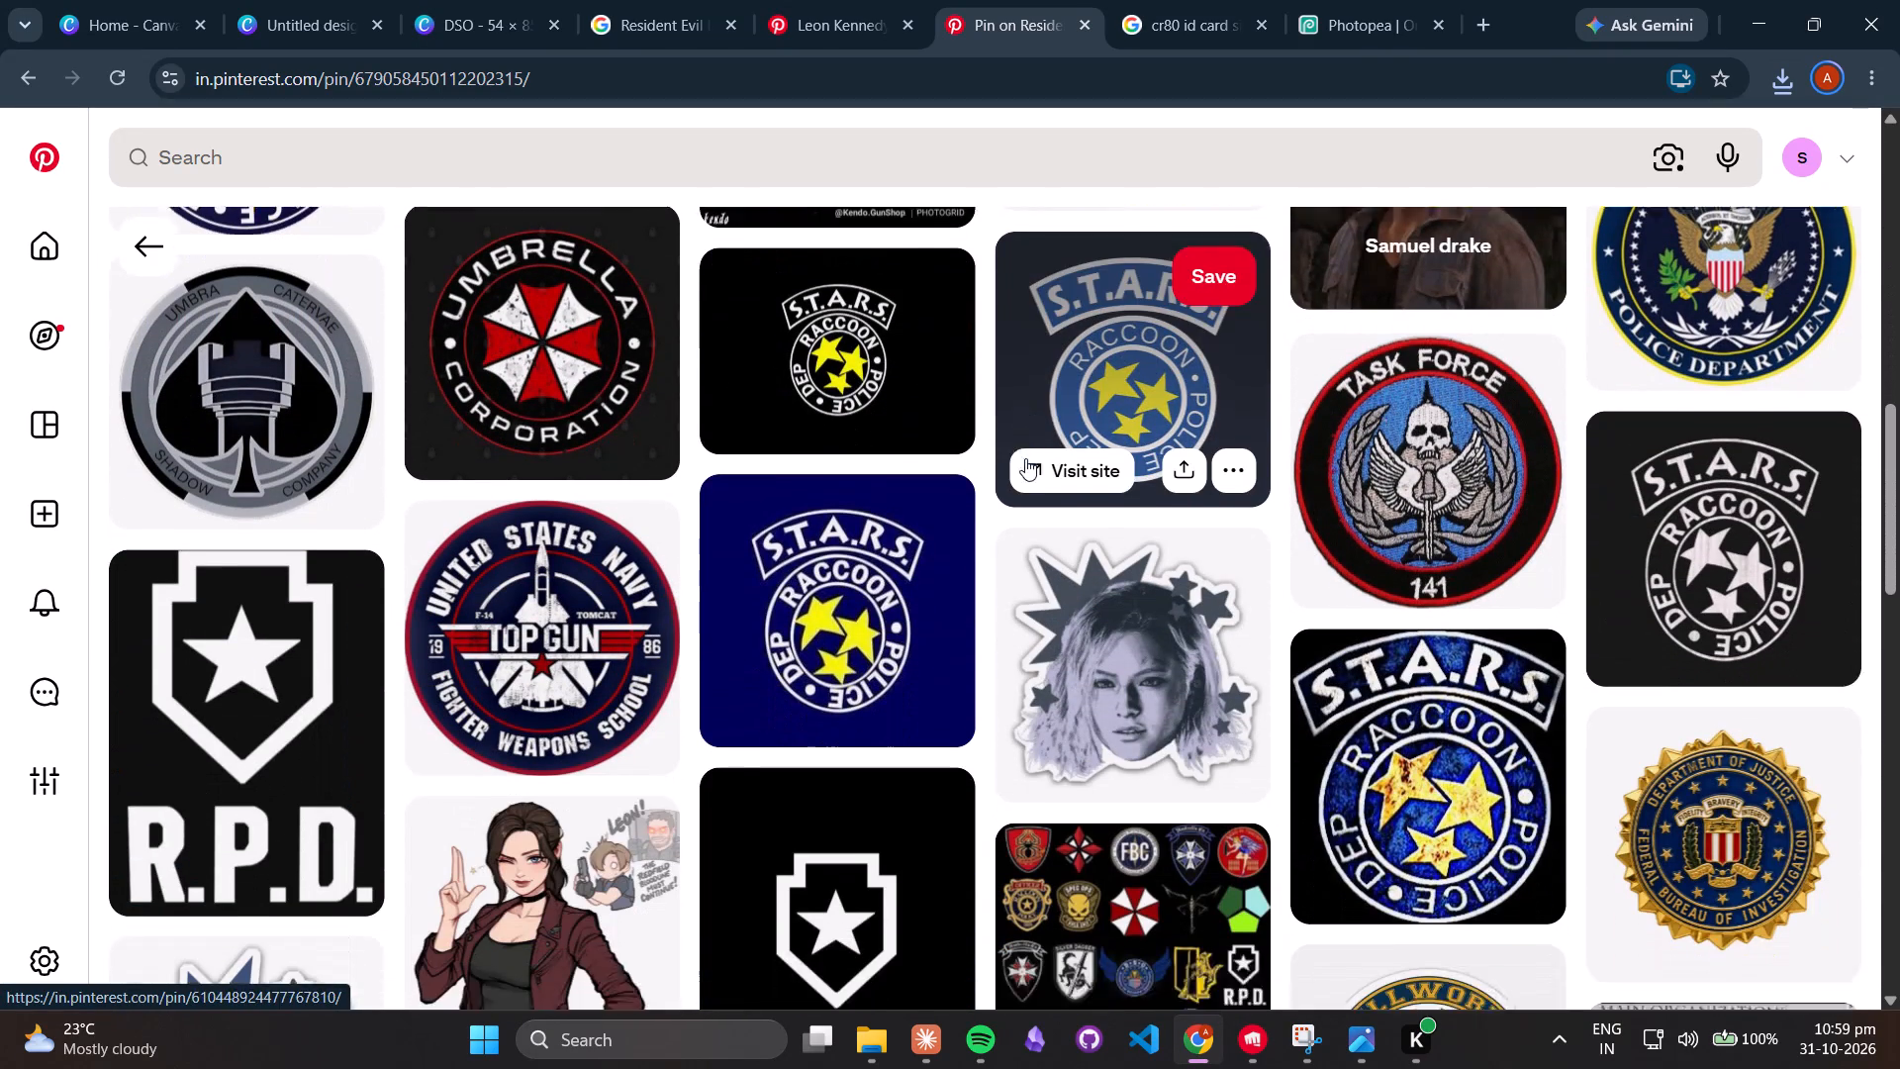
{"action": "scroll", "coordinate": [1104, 503], "scroll_direction": "down", "scroll_amount": 3}
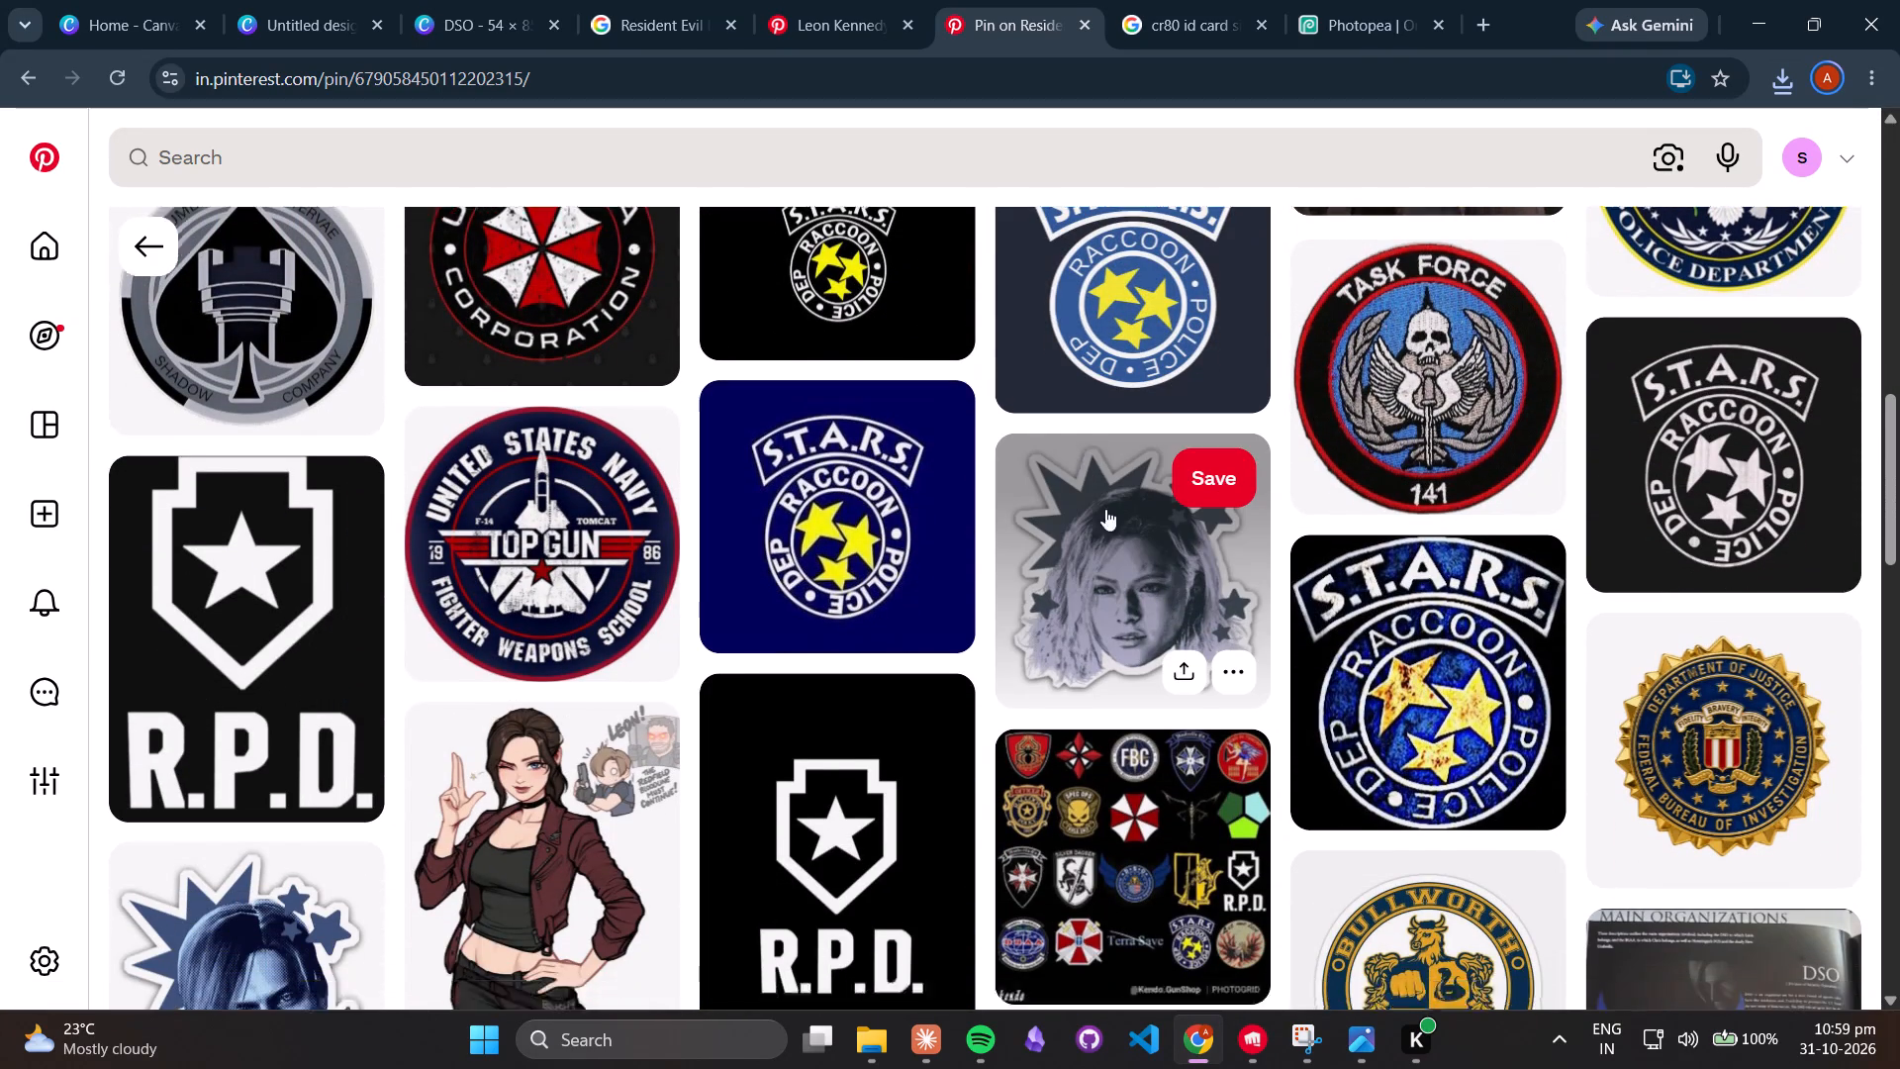
{"action": "scroll", "coordinate": [1130, 551], "scroll_direction": "down", "scroll_amount": 3}
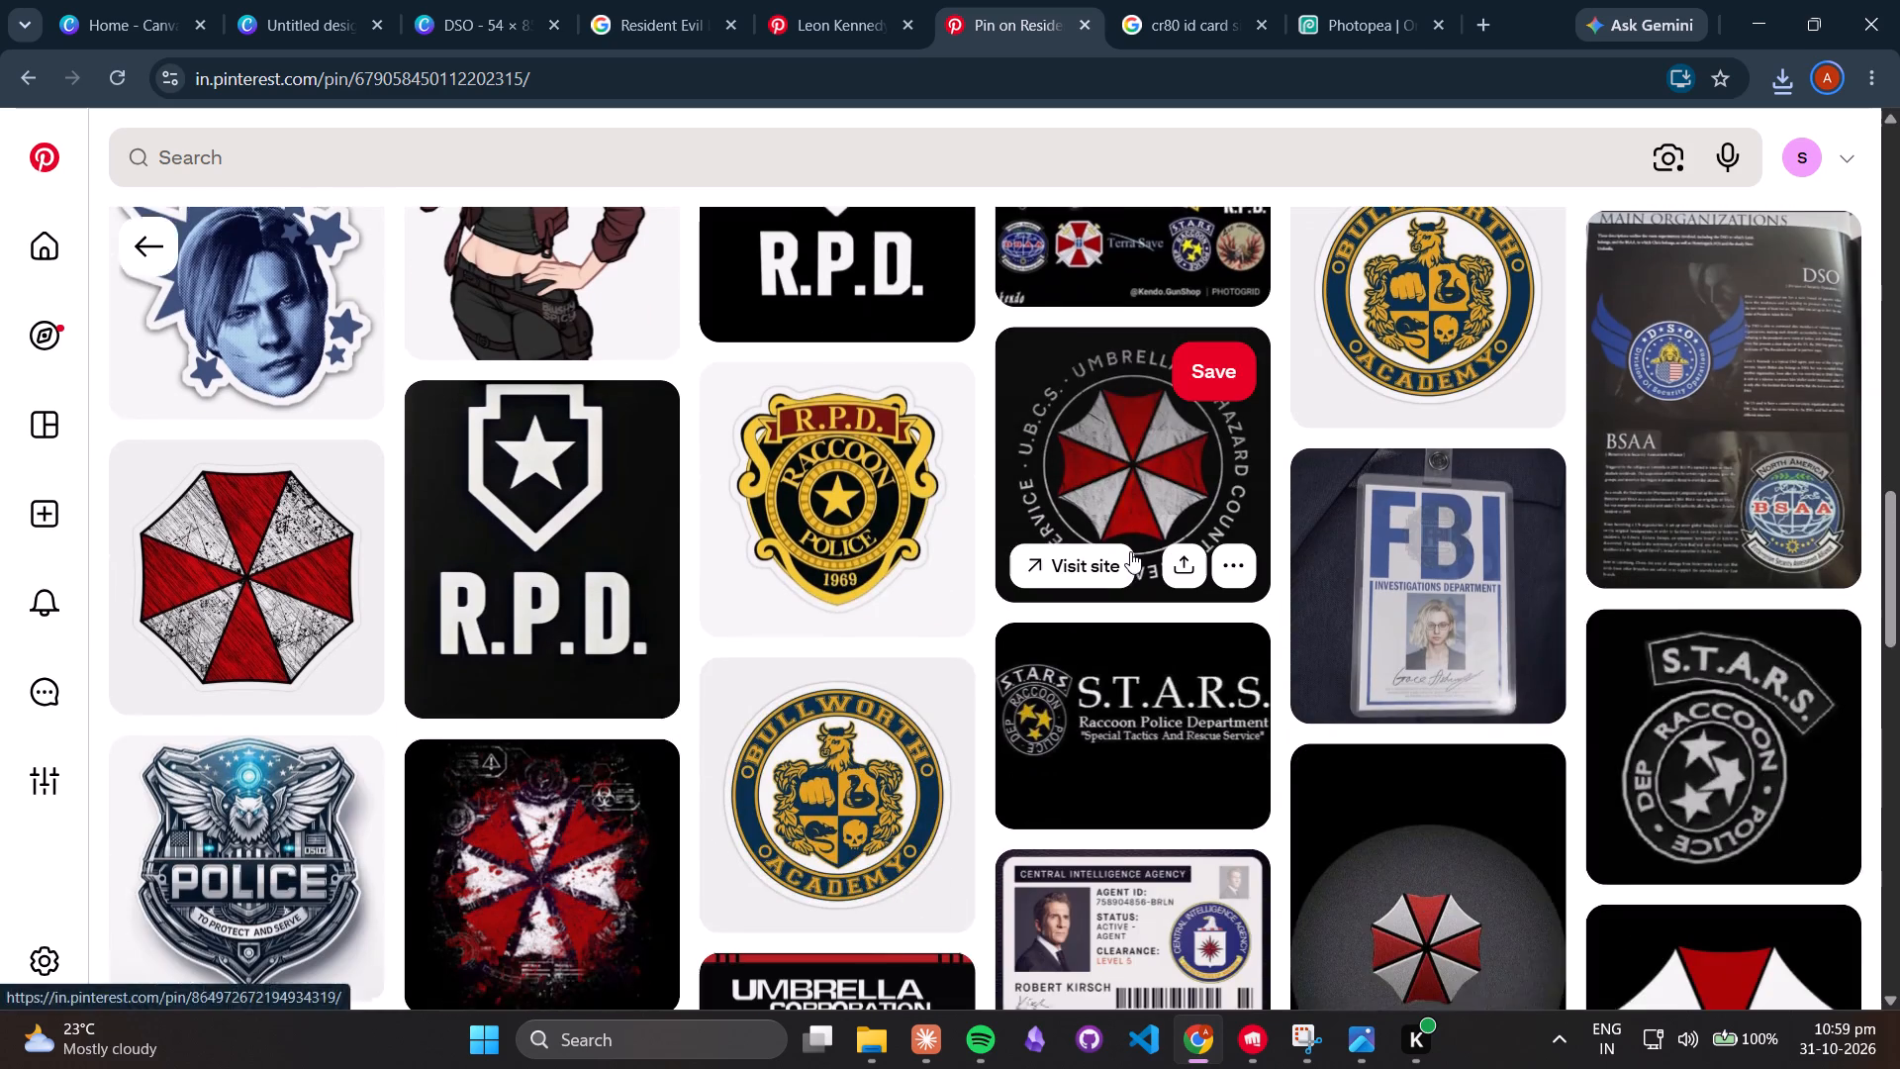
{"action": "scroll", "coordinate": [1131, 546], "scroll_direction": "down", "scroll_amount": 8}
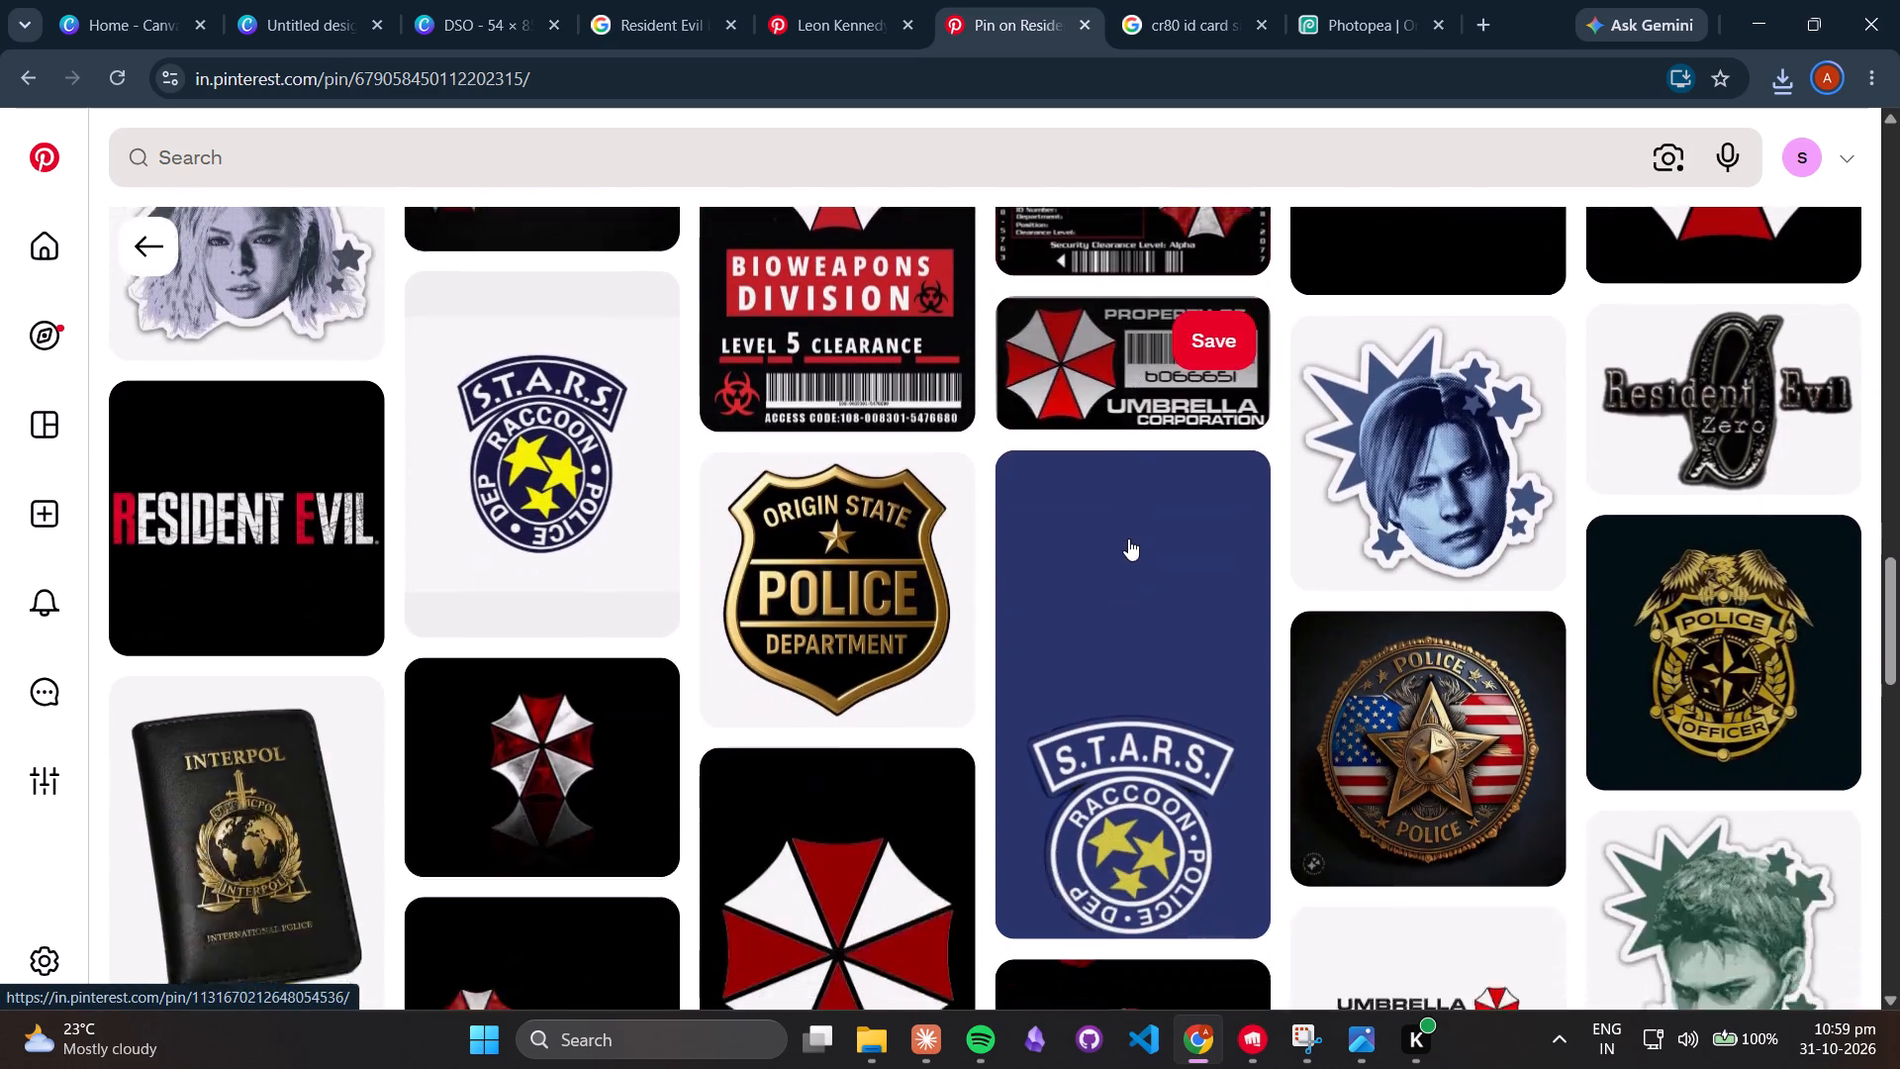
{"action": "scroll", "coordinate": [1128, 538], "scroll_direction": "down", "scroll_amount": 7}
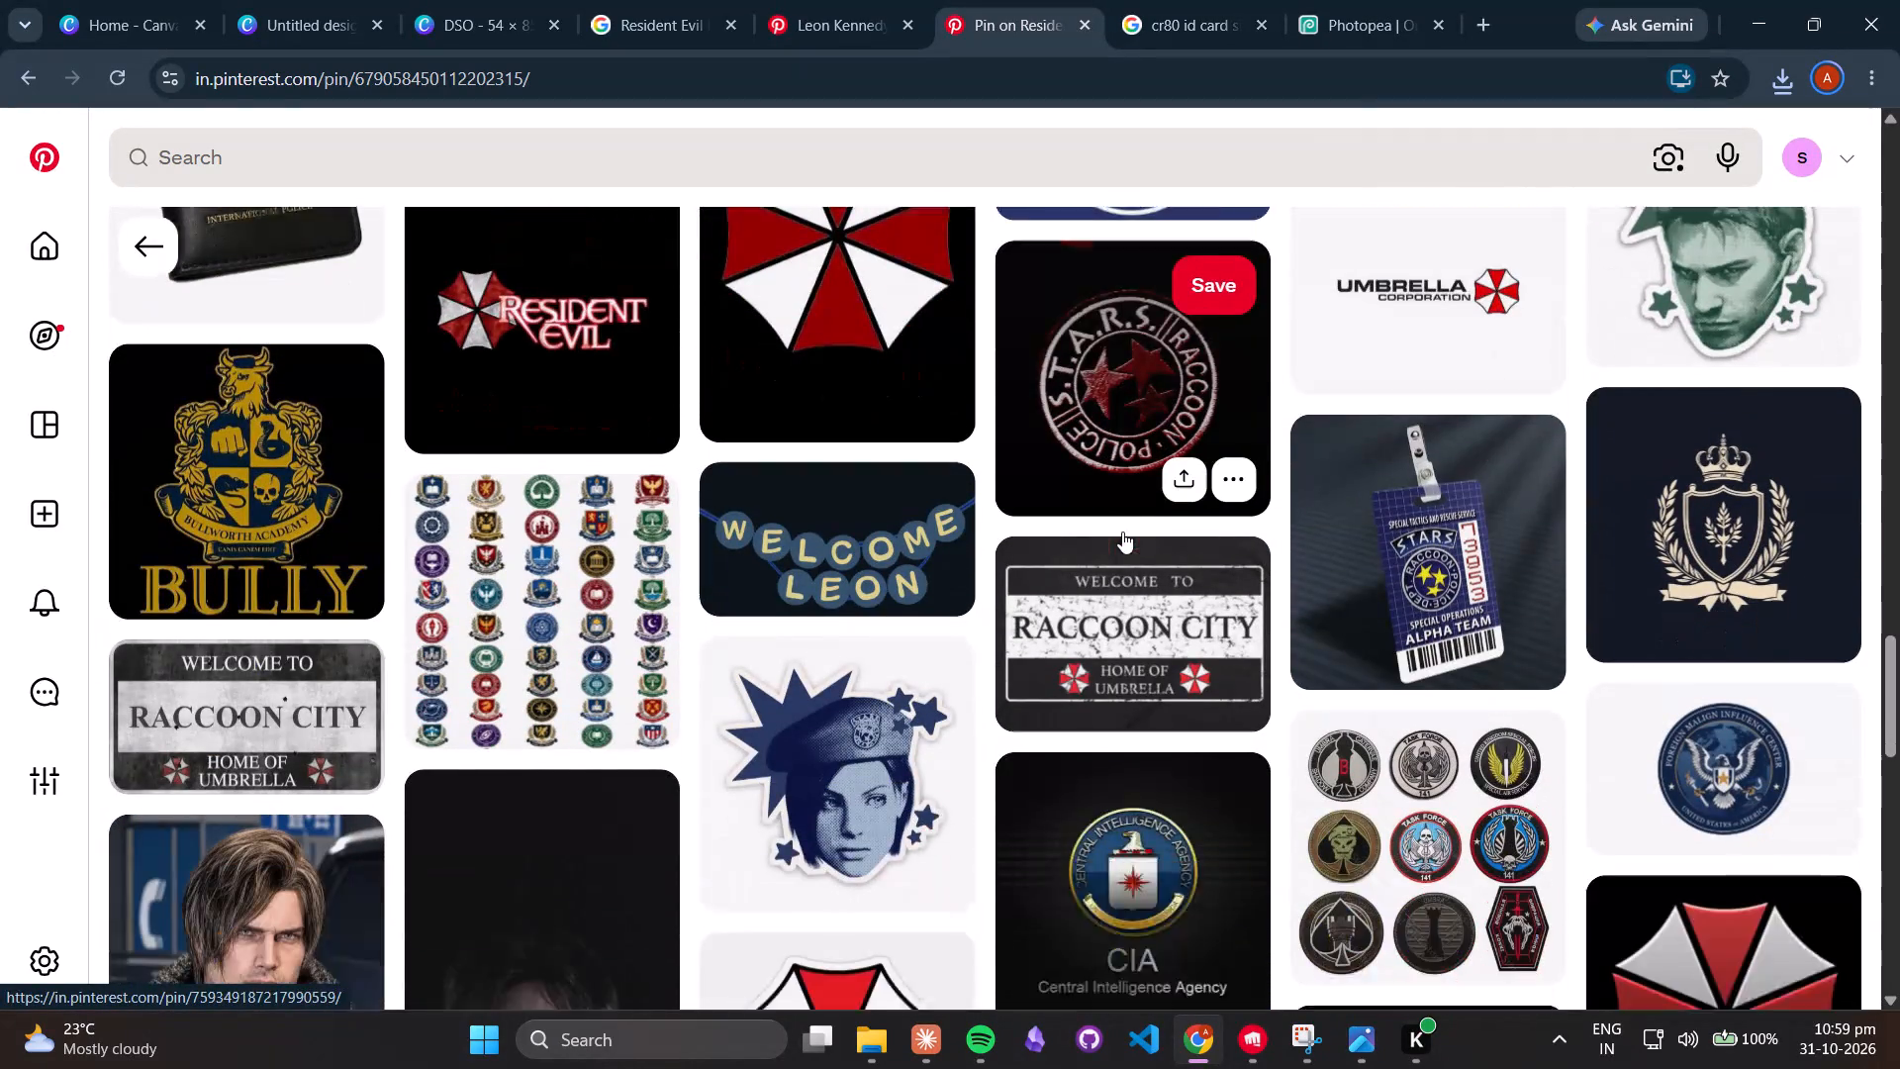
{"action": "scroll", "coordinate": [1120, 529], "scroll_direction": "down", "scroll_amount": 13}
{"action": "scroll", "coordinate": [1120, 528], "scroll_direction": "up", "scroll_amount": 18}
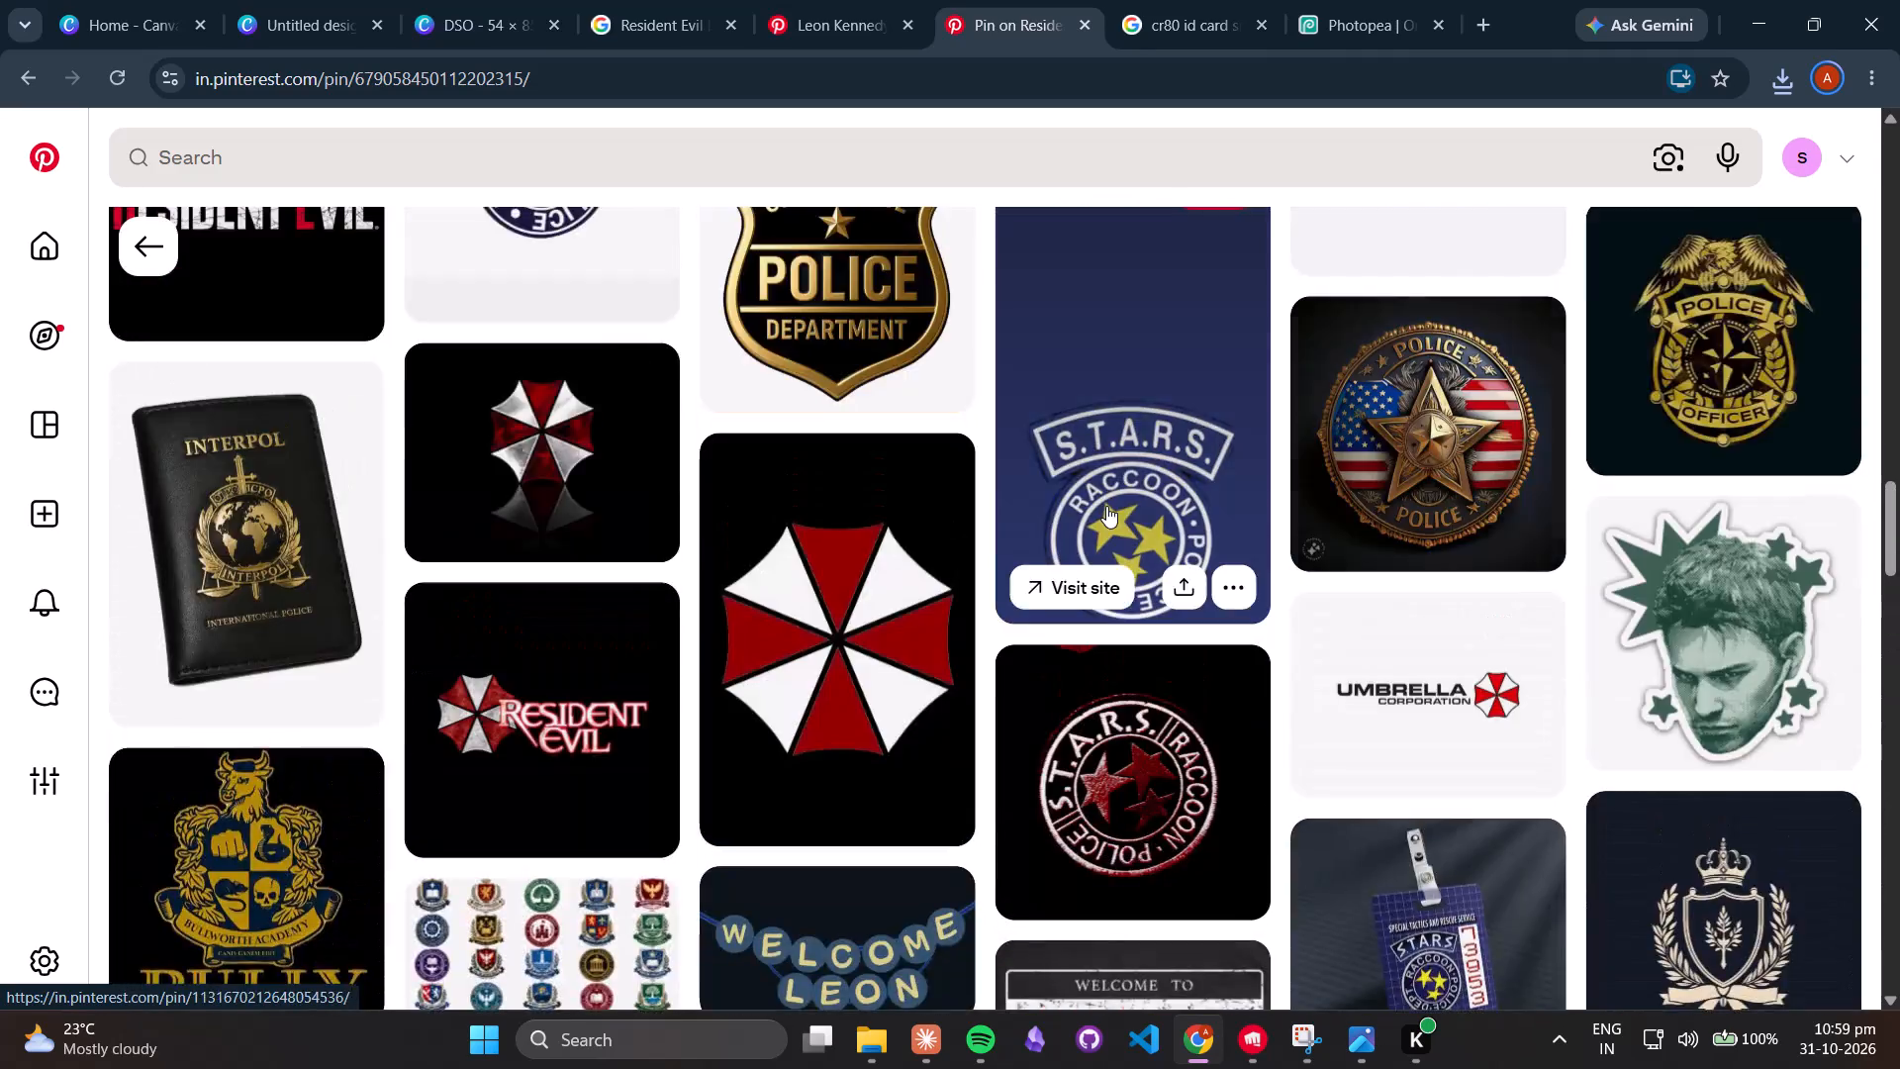
{"action": "scroll", "coordinate": [1106, 506], "scroll_direction": "up", "scroll_amount": 20}
{"action": "scroll", "coordinate": [1106, 506], "scroll_direction": "up", "scroll_amount": 14}
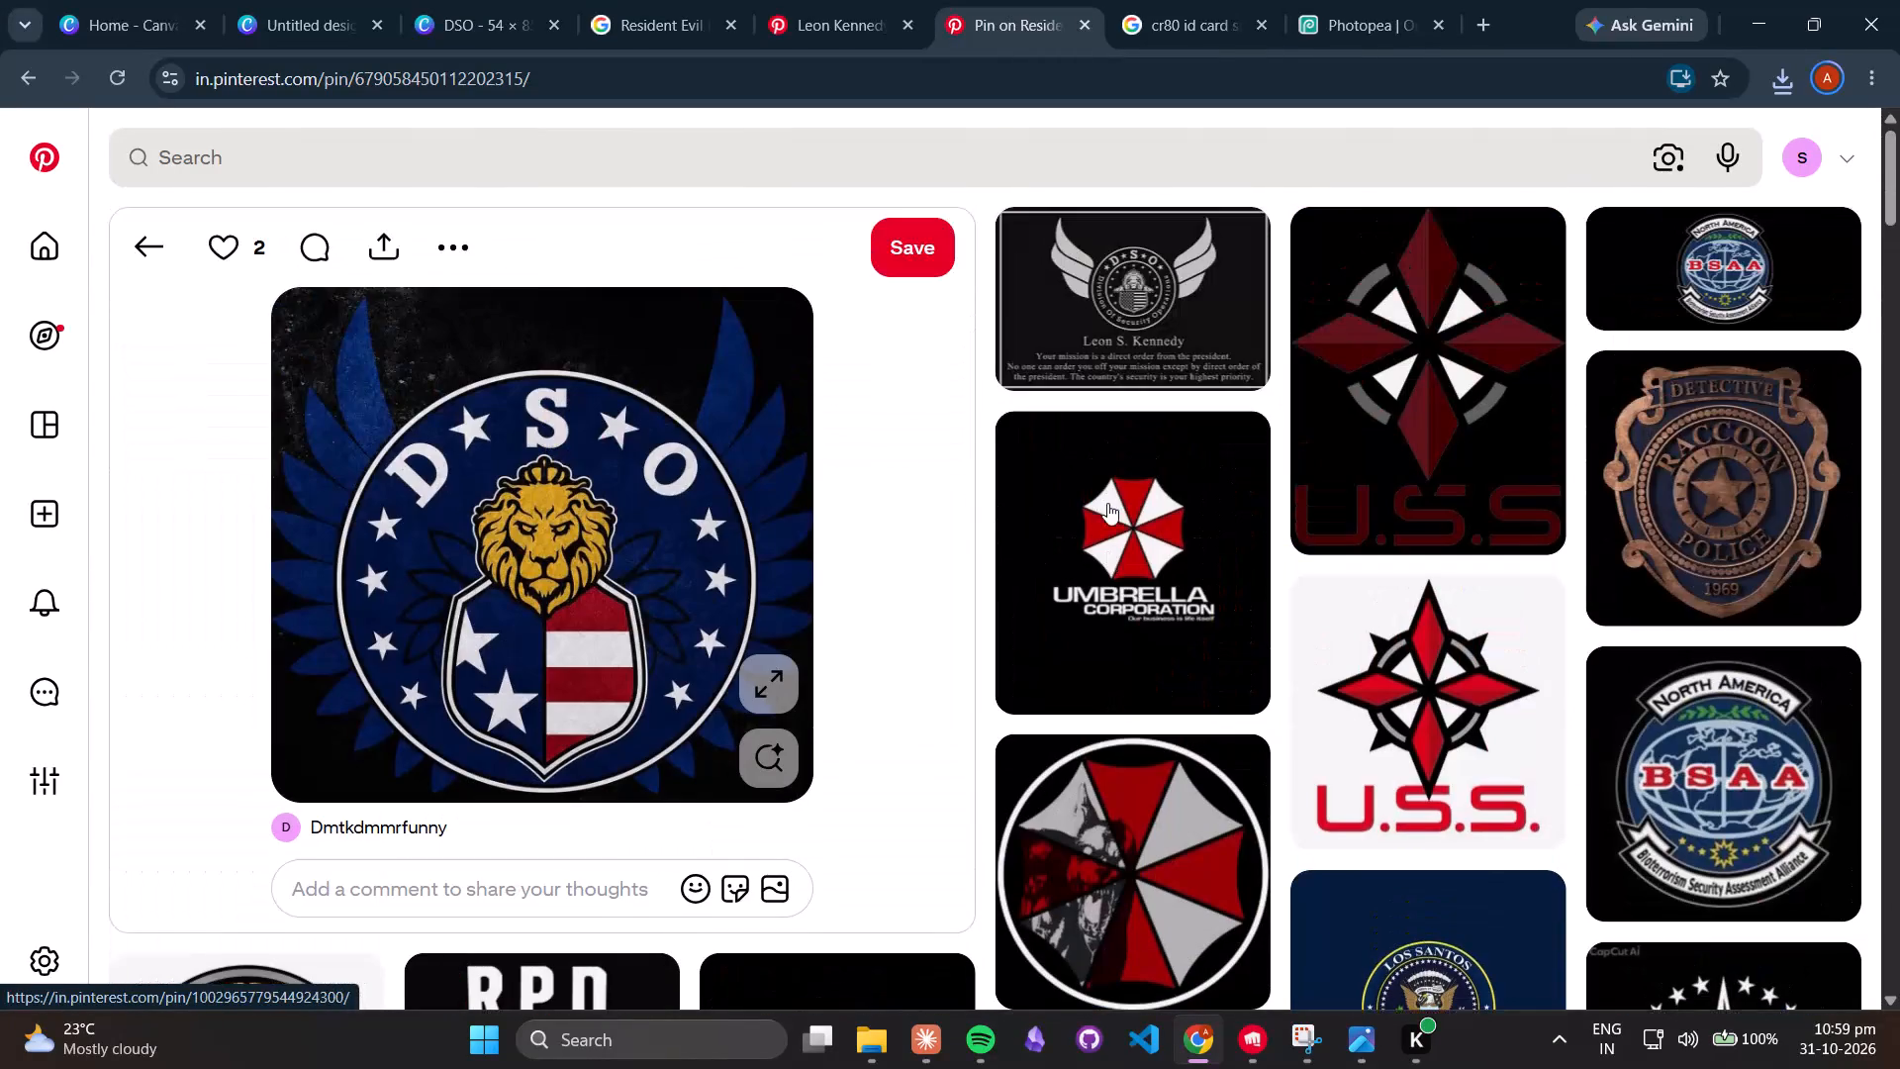
Open the related black-and-white winged DSO "Leon S. Kennedy" pin, examining its related images and those of the previously opened pins.
{"action": "left_click", "coordinate": [1073, 319]}
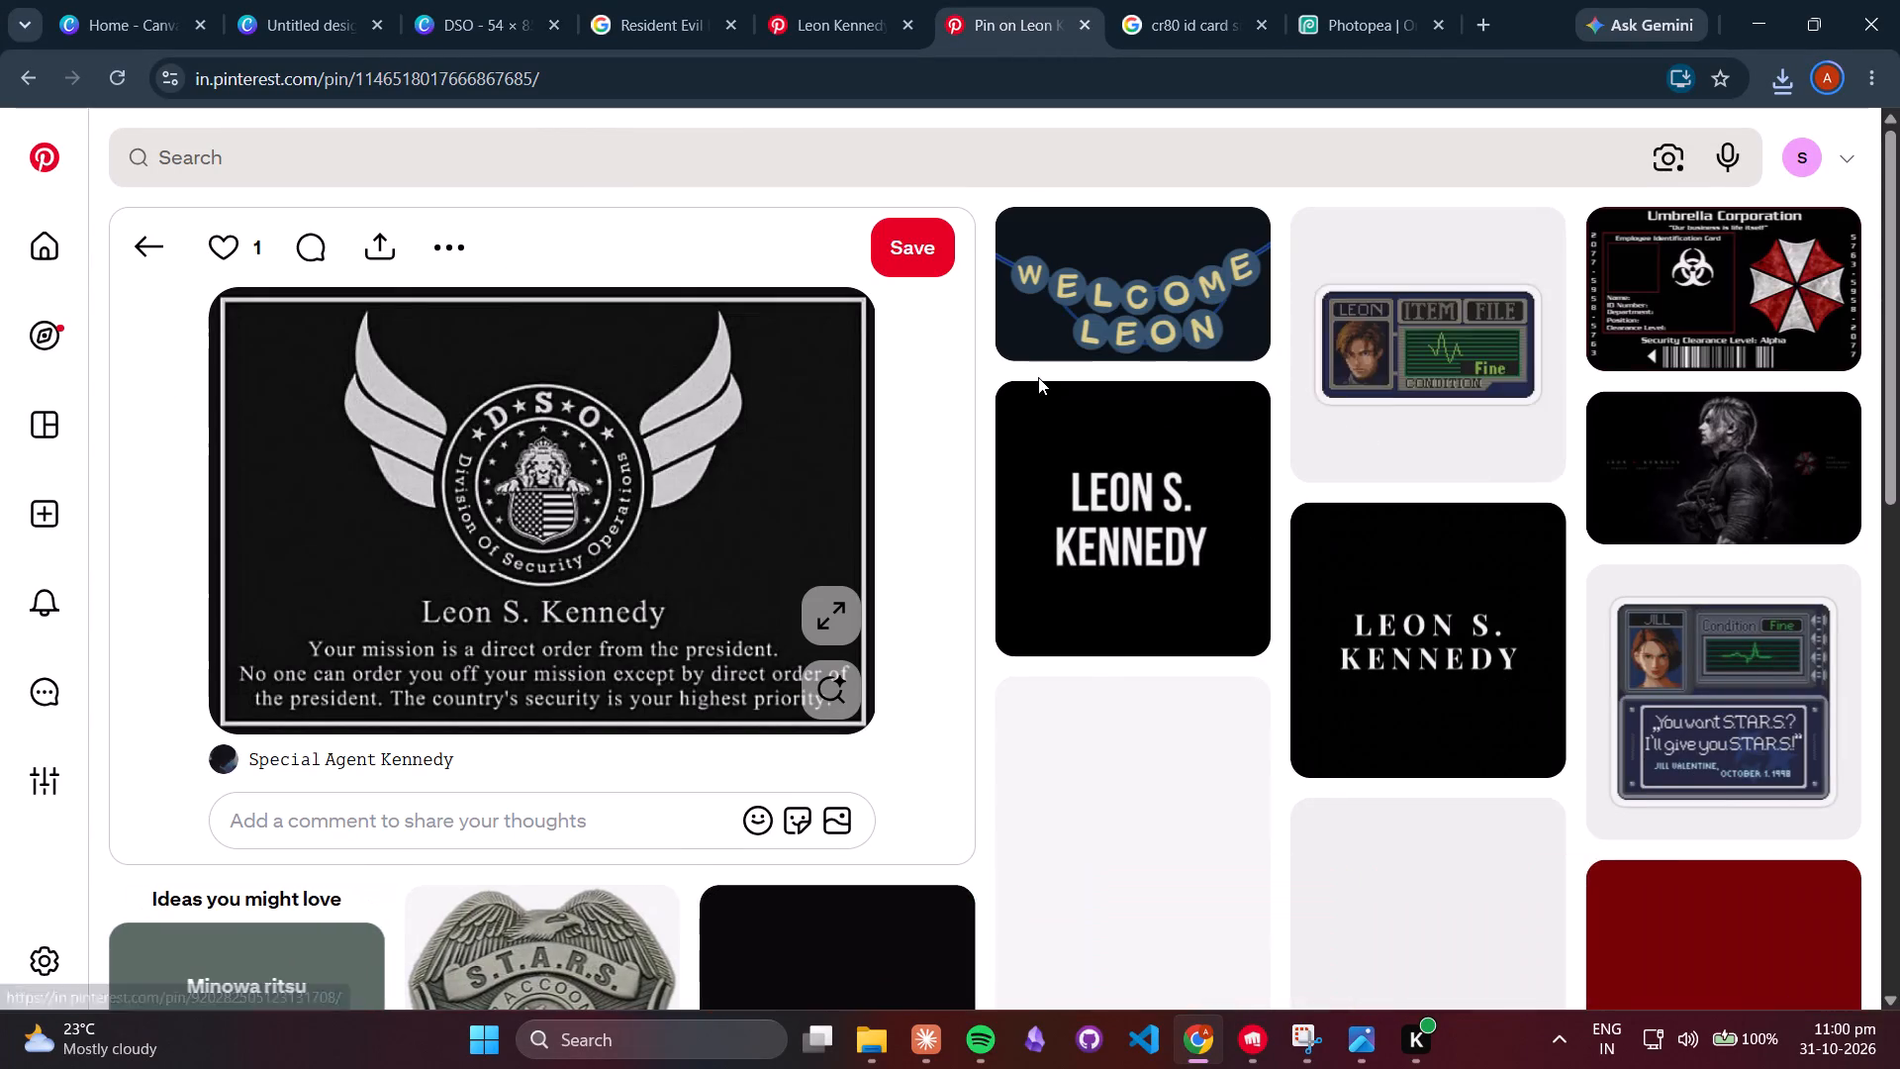
{"action": "scroll", "coordinate": [1041, 380], "scroll_direction": "down", "scroll_amount": 7}
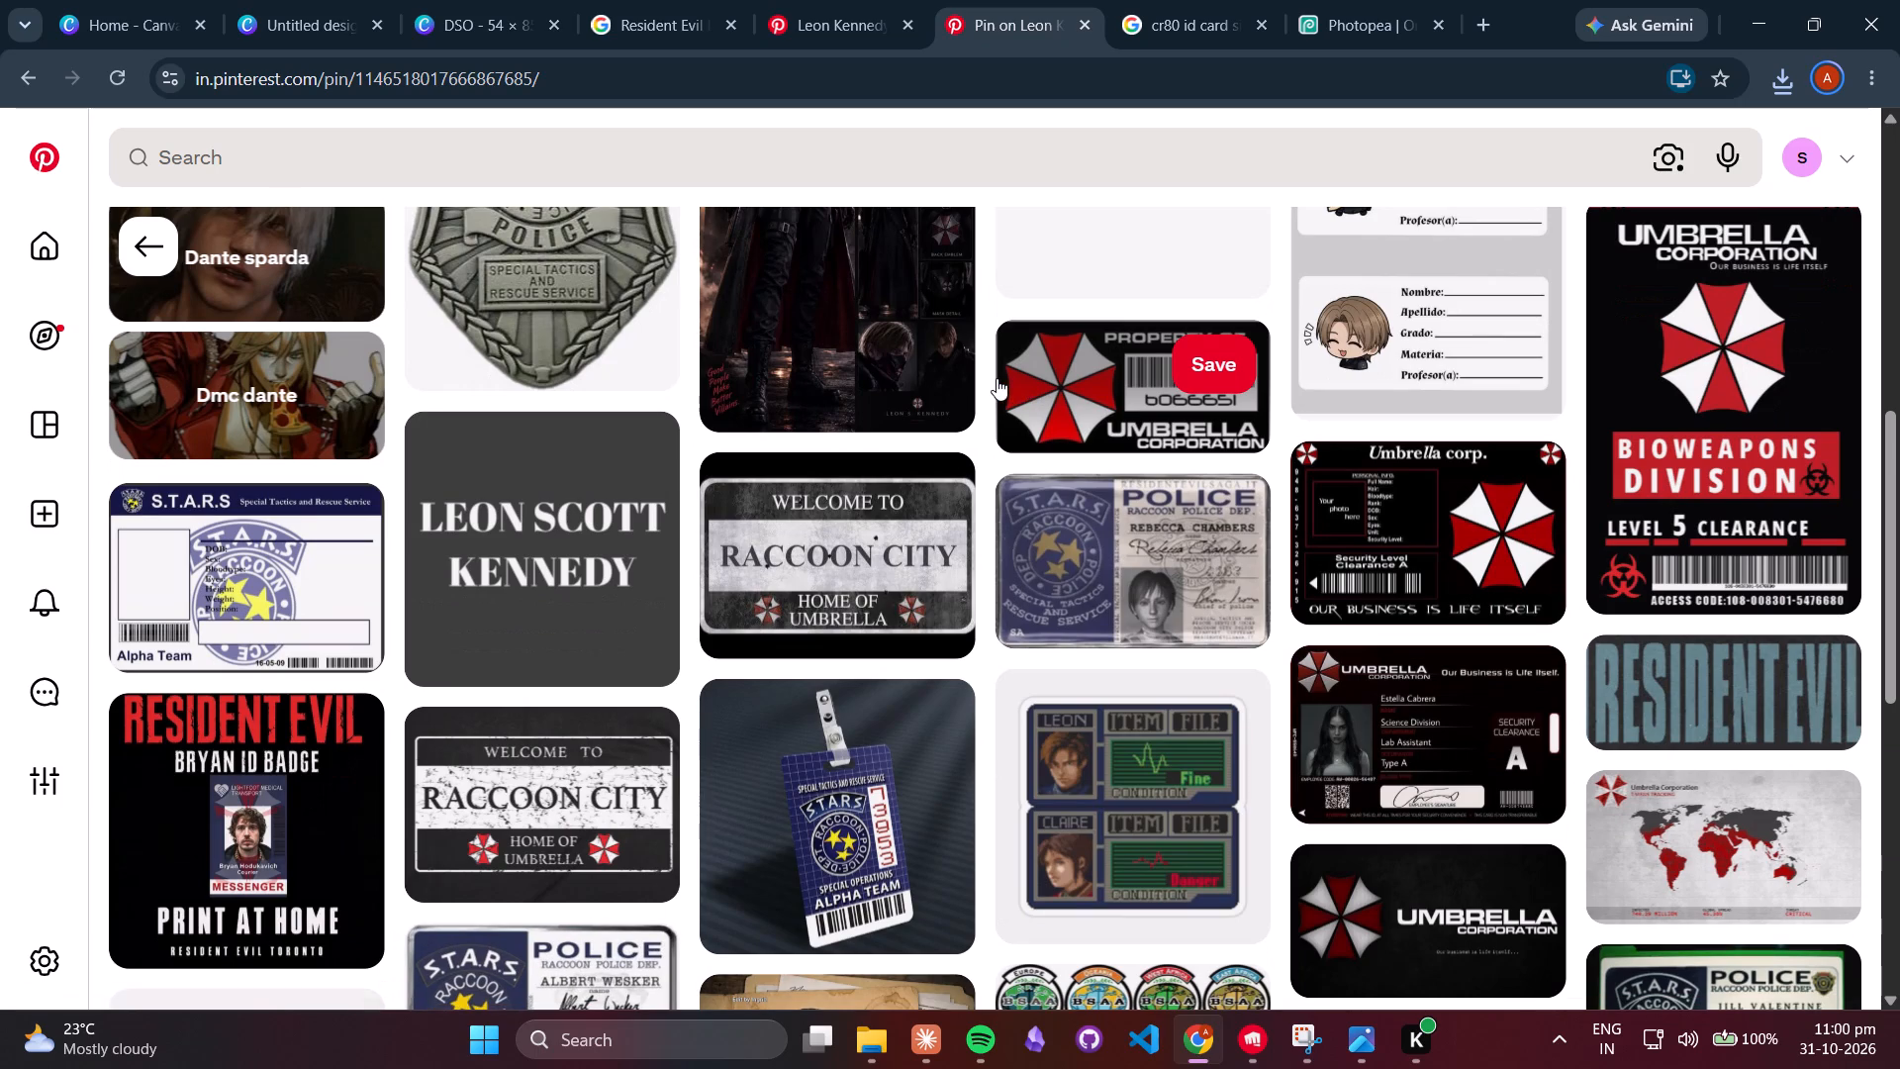
{"action": "left_click", "coordinate": [996, 377]}
{"action": "scroll", "coordinate": [996, 377], "scroll_direction": "down", "scroll_amount": 3}
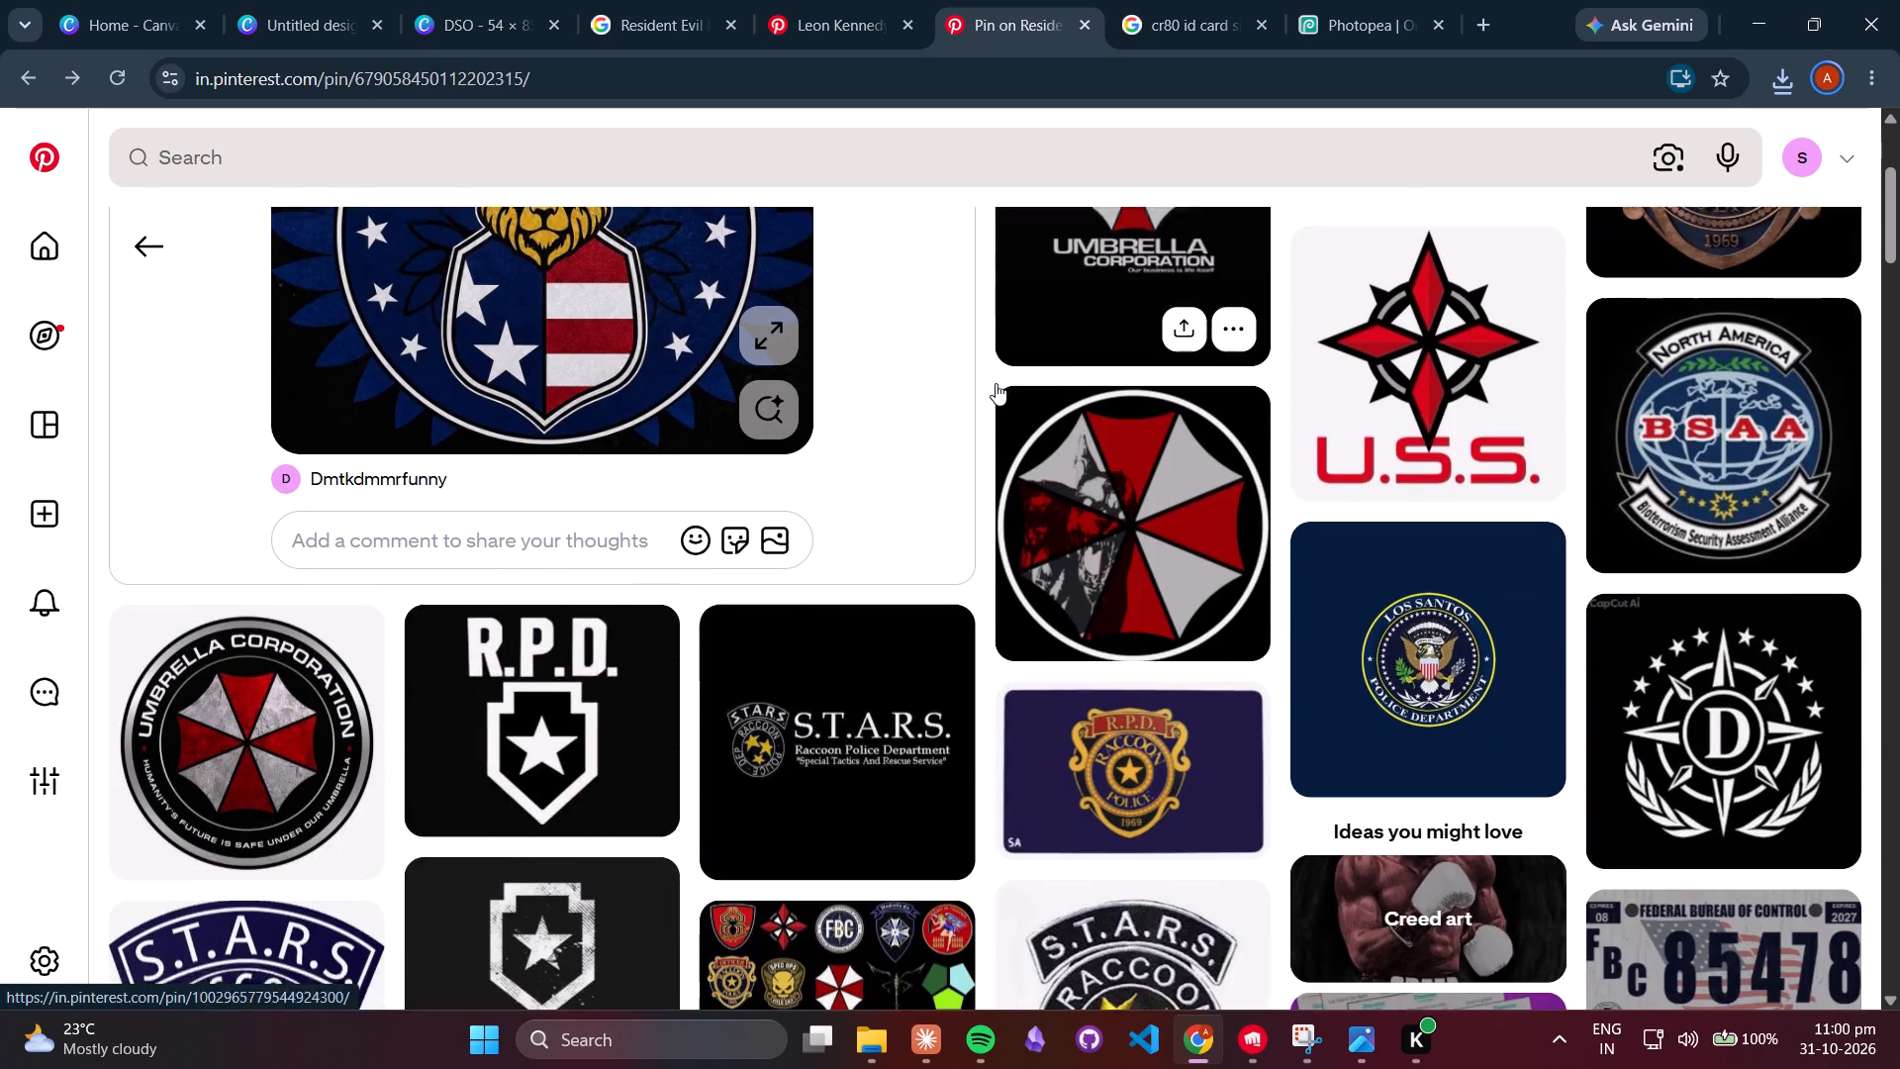
{"action": "scroll", "coordinate": [990, 389], "scroll_direction": "down", "scroll_amount": 4}
{"action": "left_click", "coordinate": [1008, 384]}
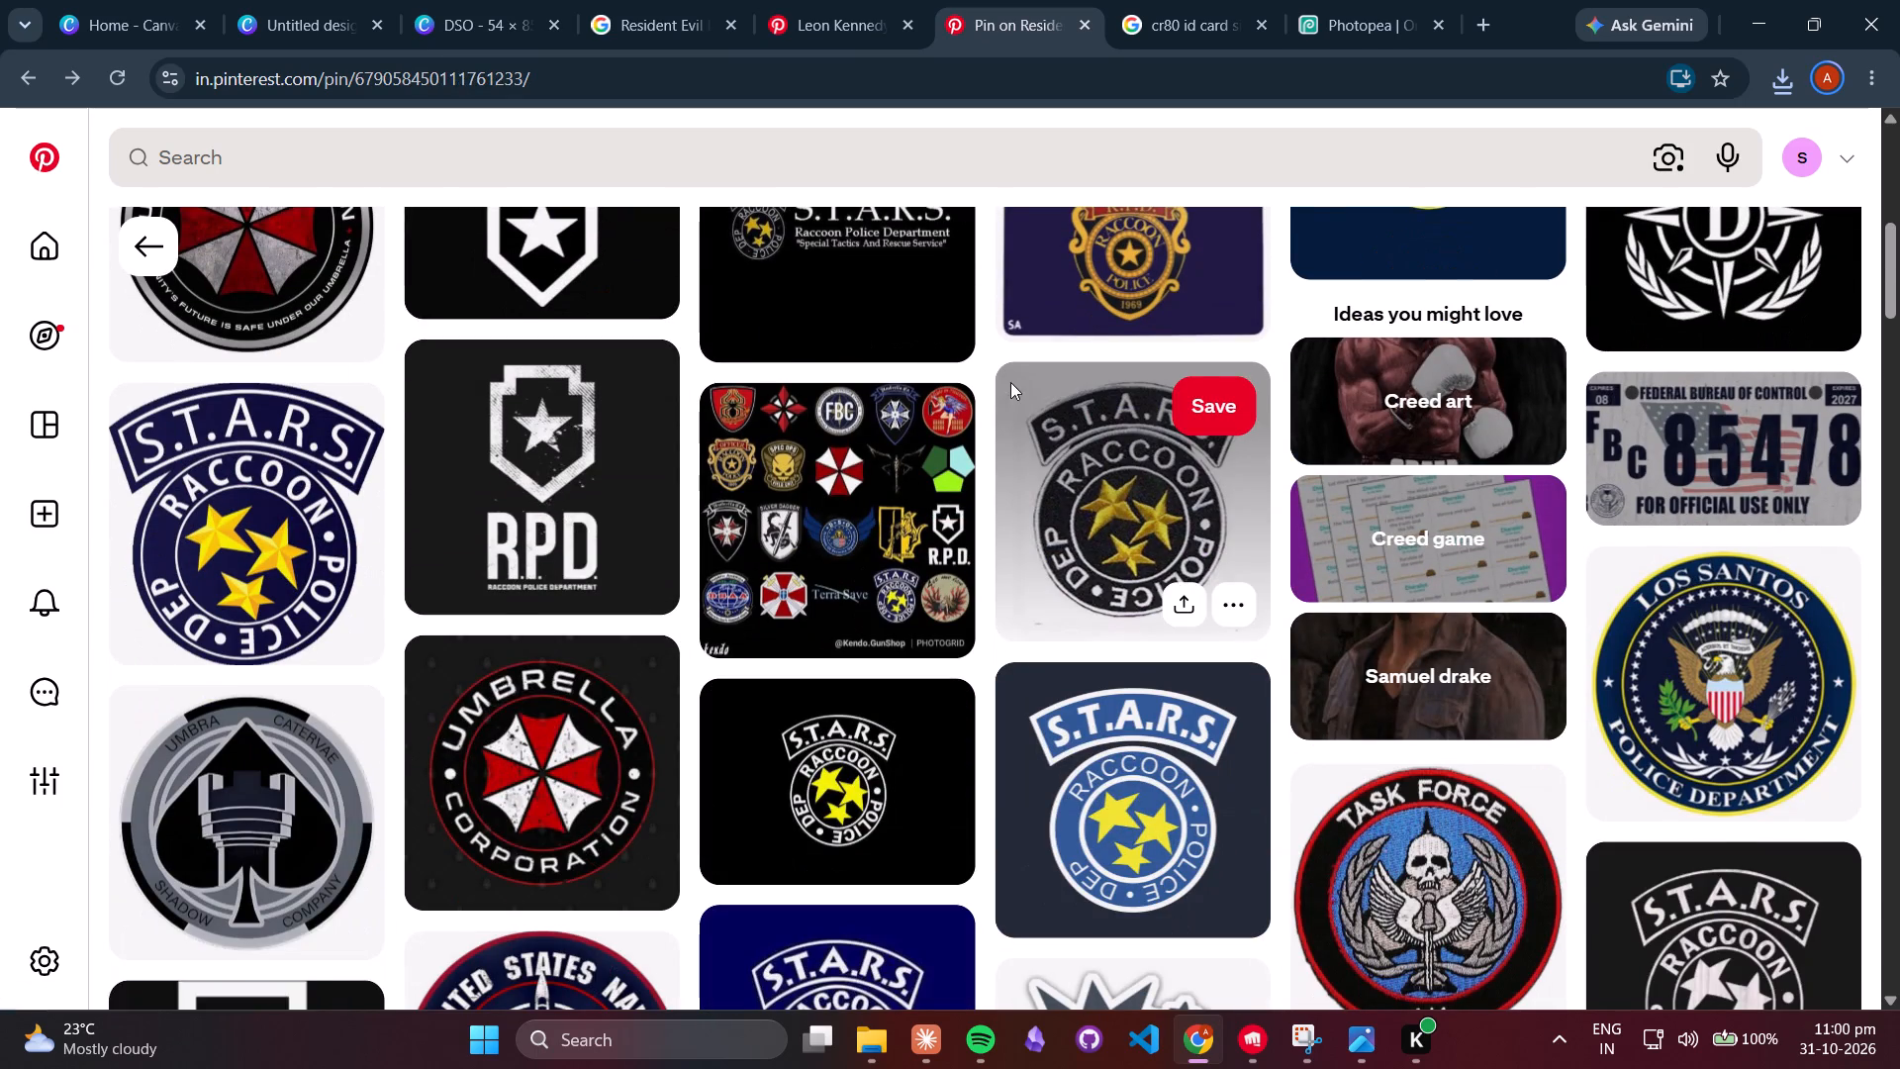
{"action": "scroll", "coordinate": [1011, 382], "scroll_direction": "down", "scroll_amount": 13}
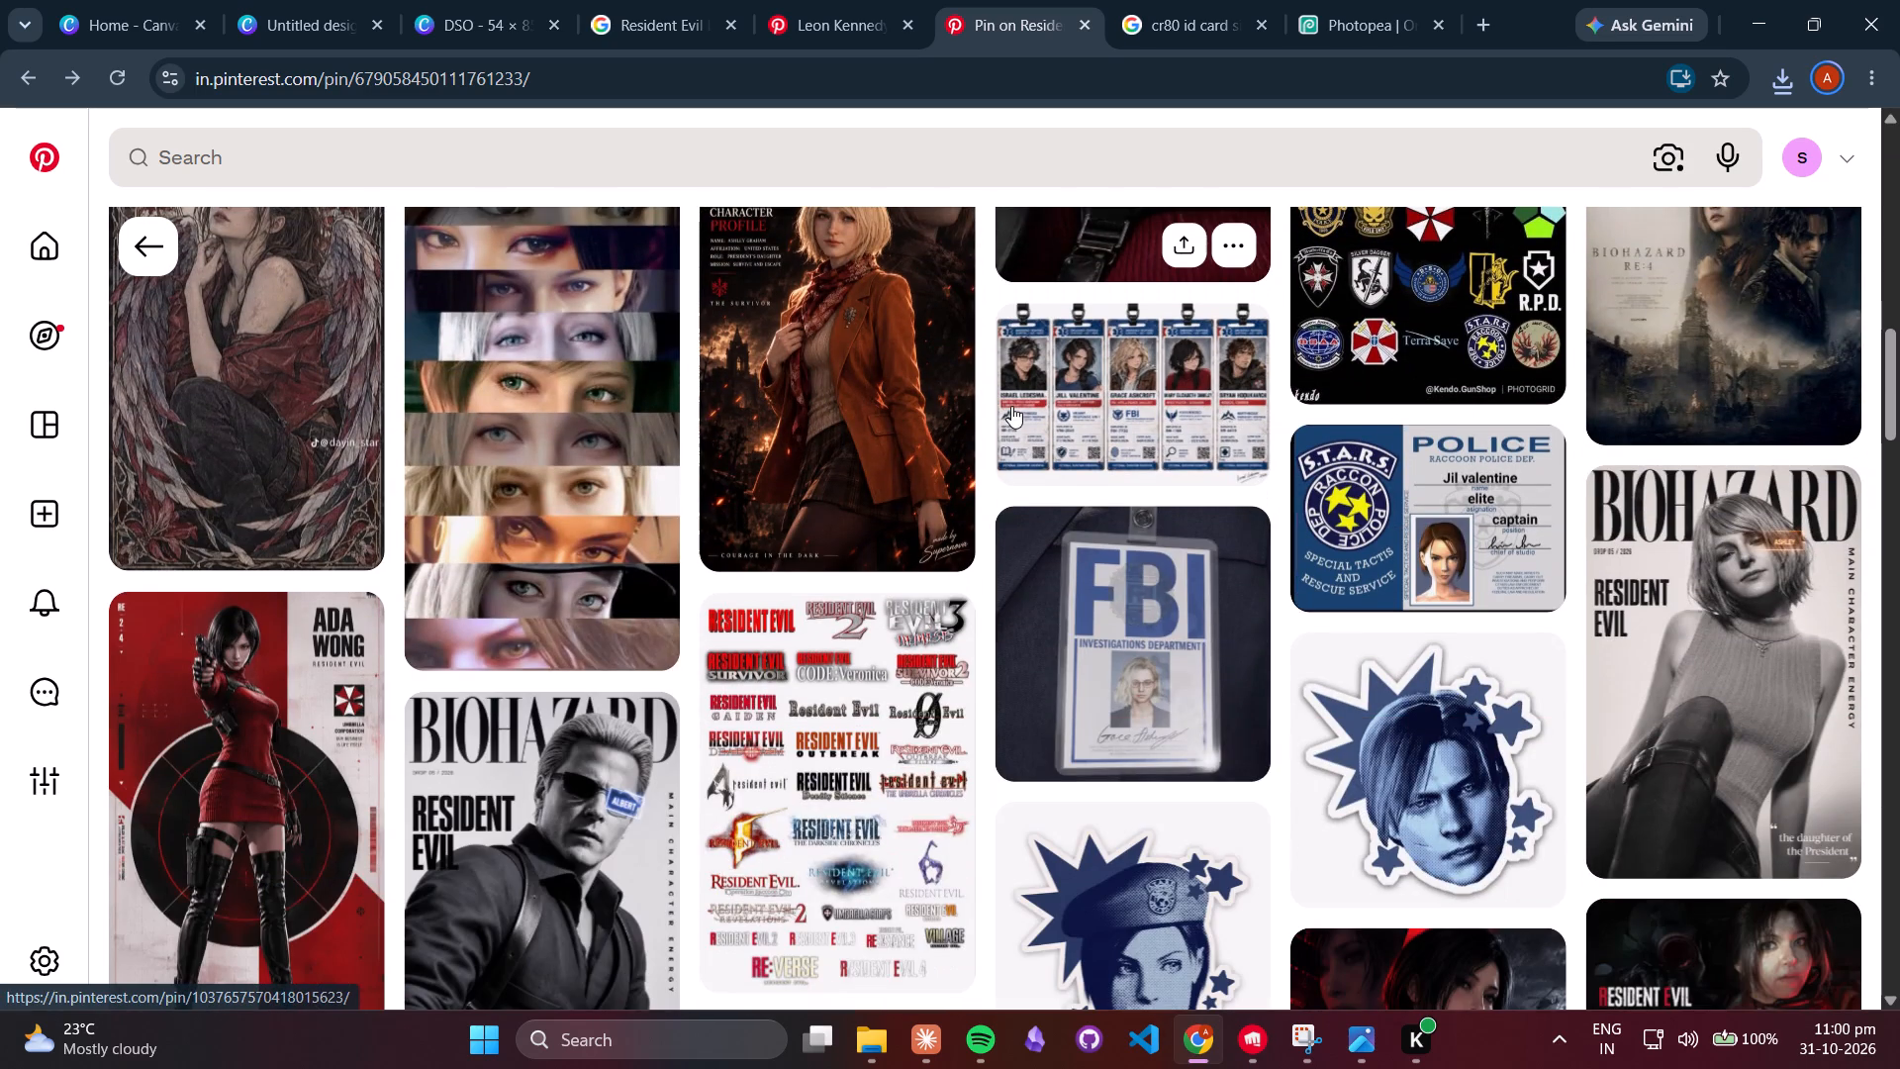
Return to the "DSO resident evil sticker" search results and look through them for a background-free DSO emblem.
{"action": "left_click", "coordinate": [1011, 406]}
{"action": "scroll", "coordinate": [1013, 405], "scroll_direction": "down", "scroll_amount": 4}
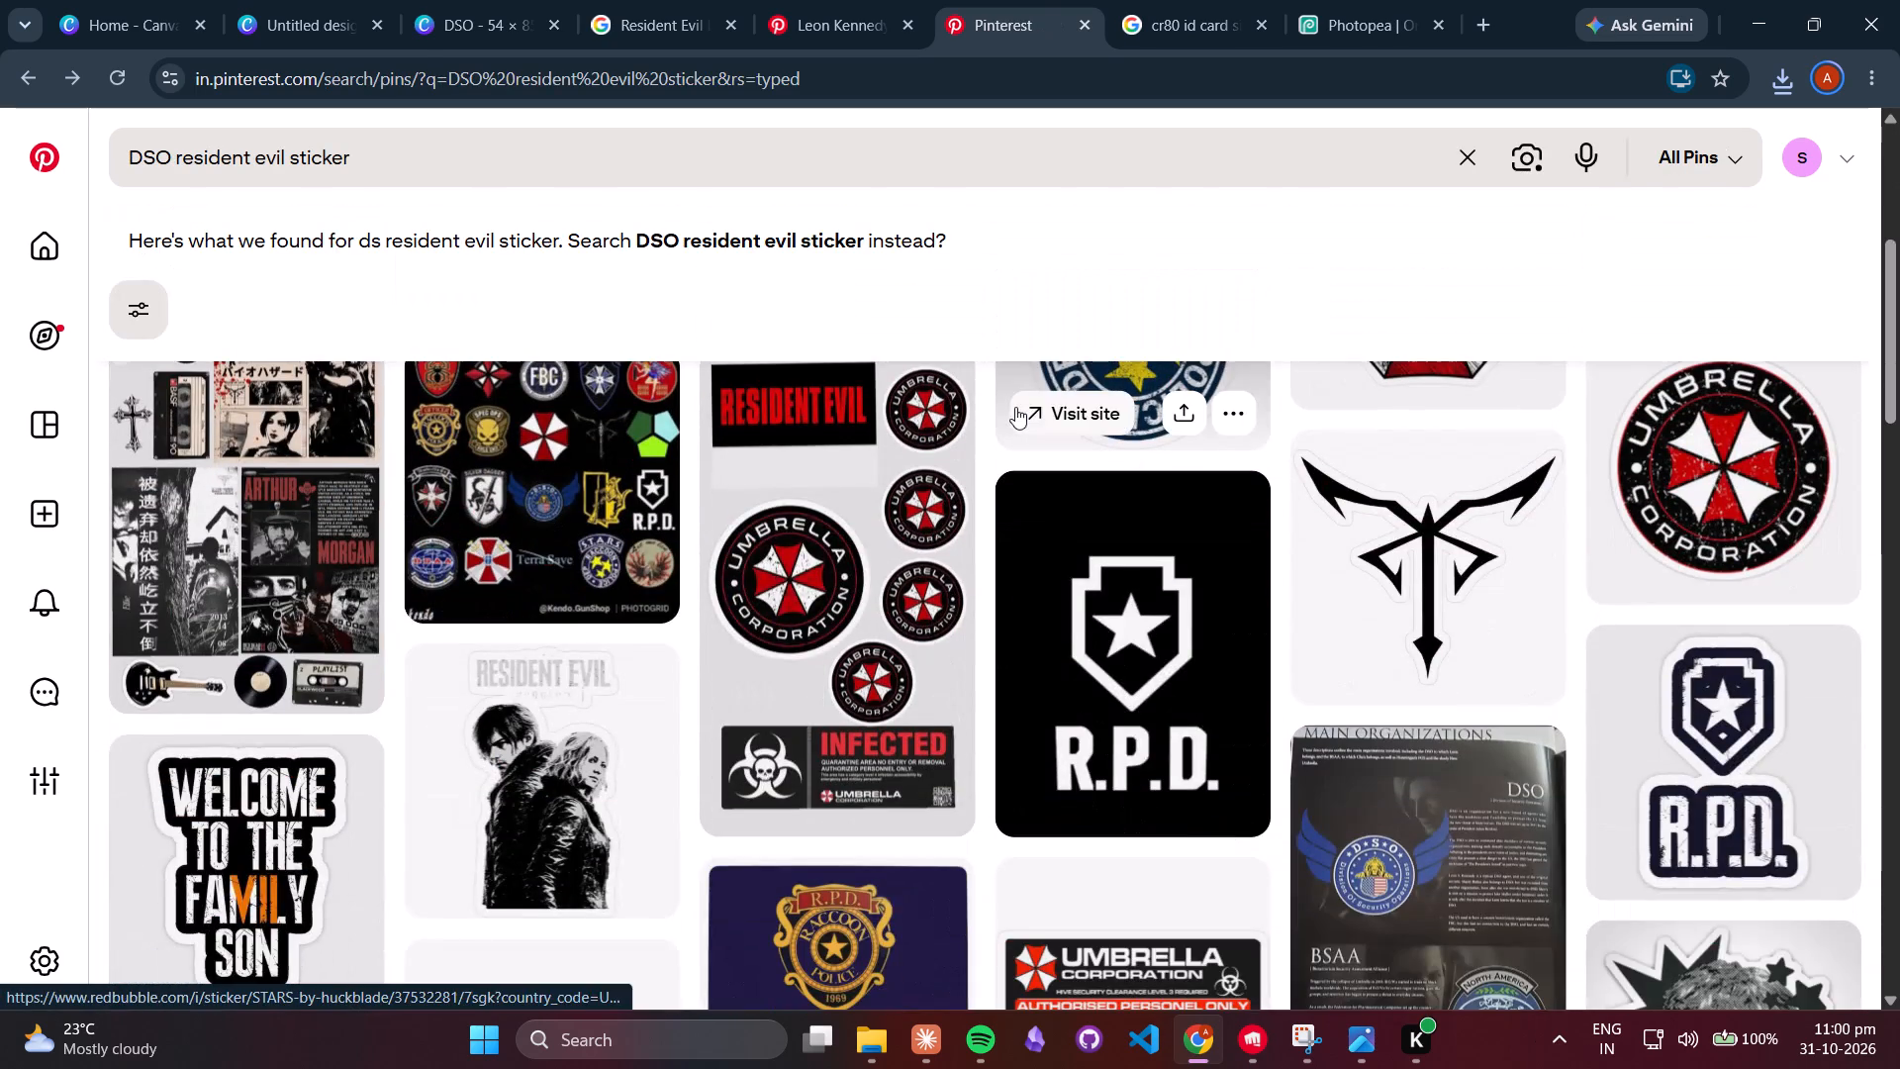
{"action": "scroll", "coordinate": [1015, 407], "scroll_direction": "down", "scroll_amount": 13}
{"action": "scroll", "coordinate": [1014, 413], "scroll_direction": "up", "scroll_amount": 4}
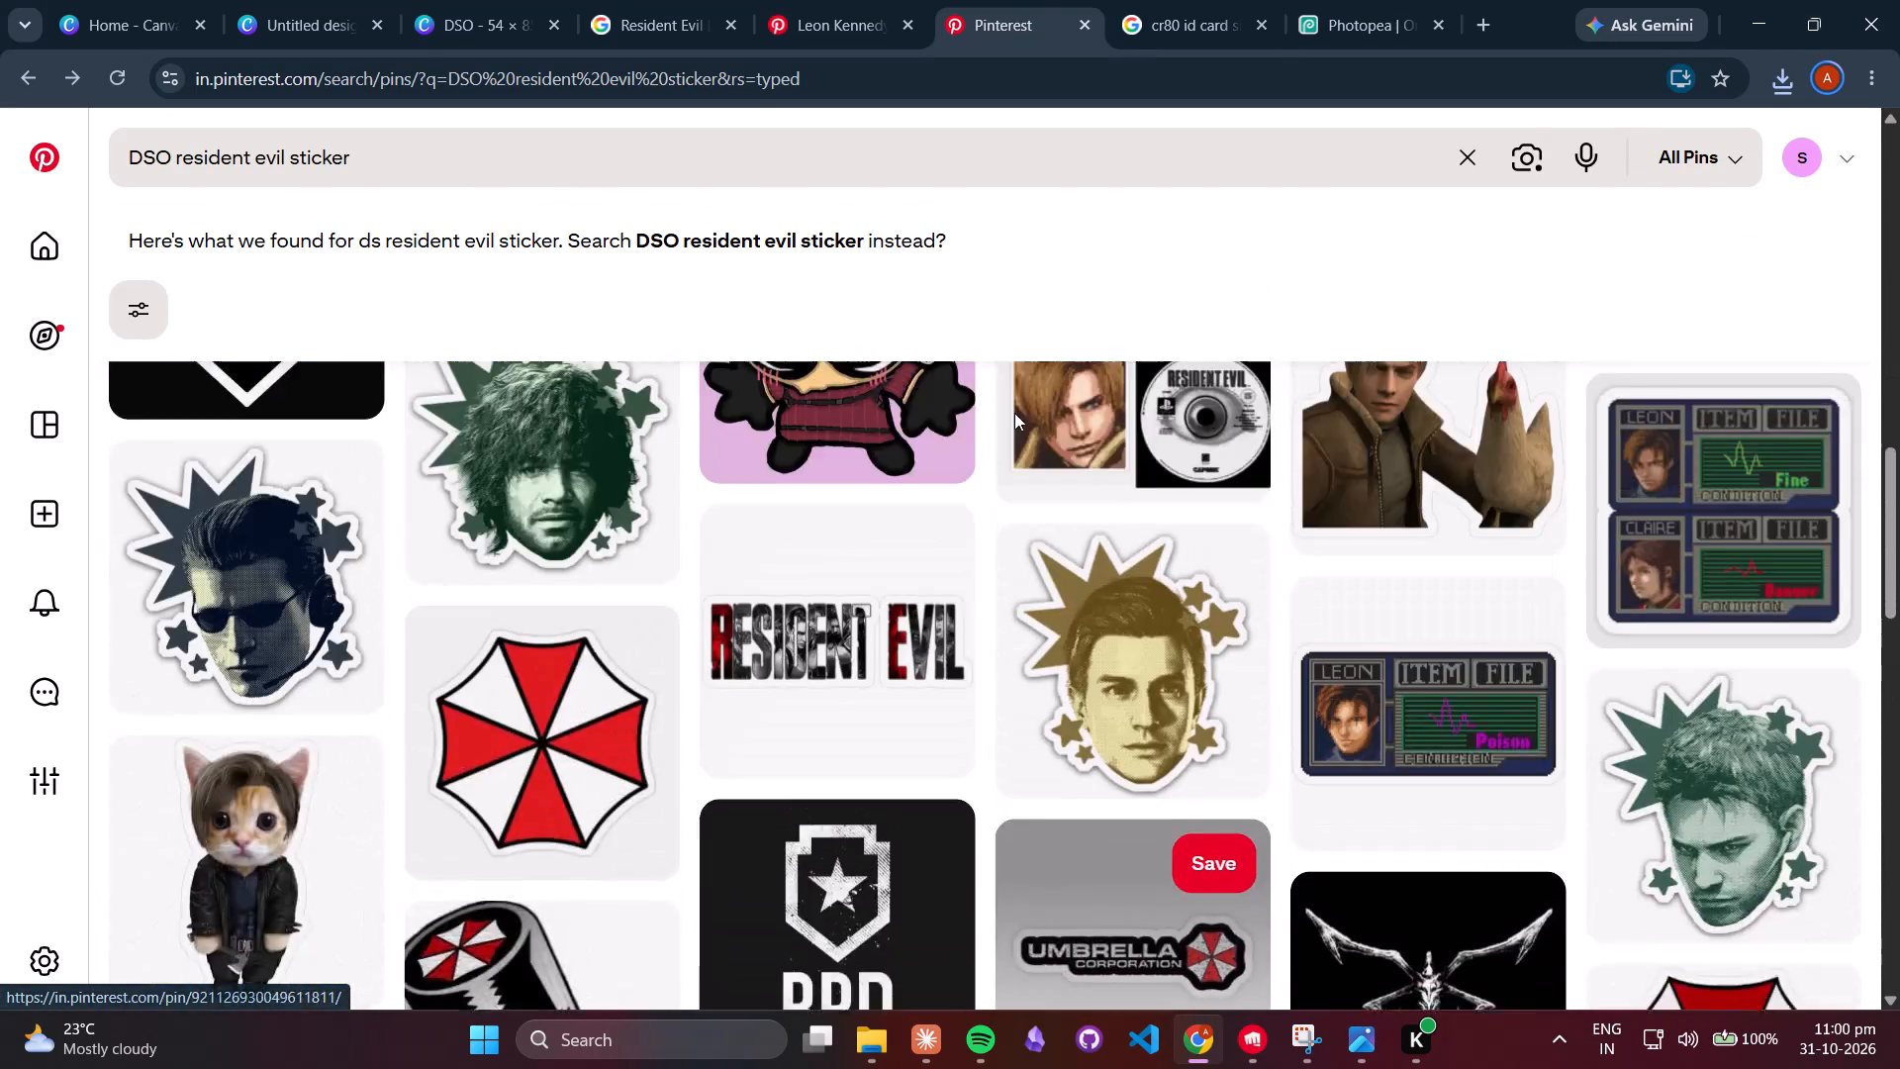
{"action": "scroll", "coordinate": [1014, 413], "scroll_direction": "down", "scroll_amount": 14}
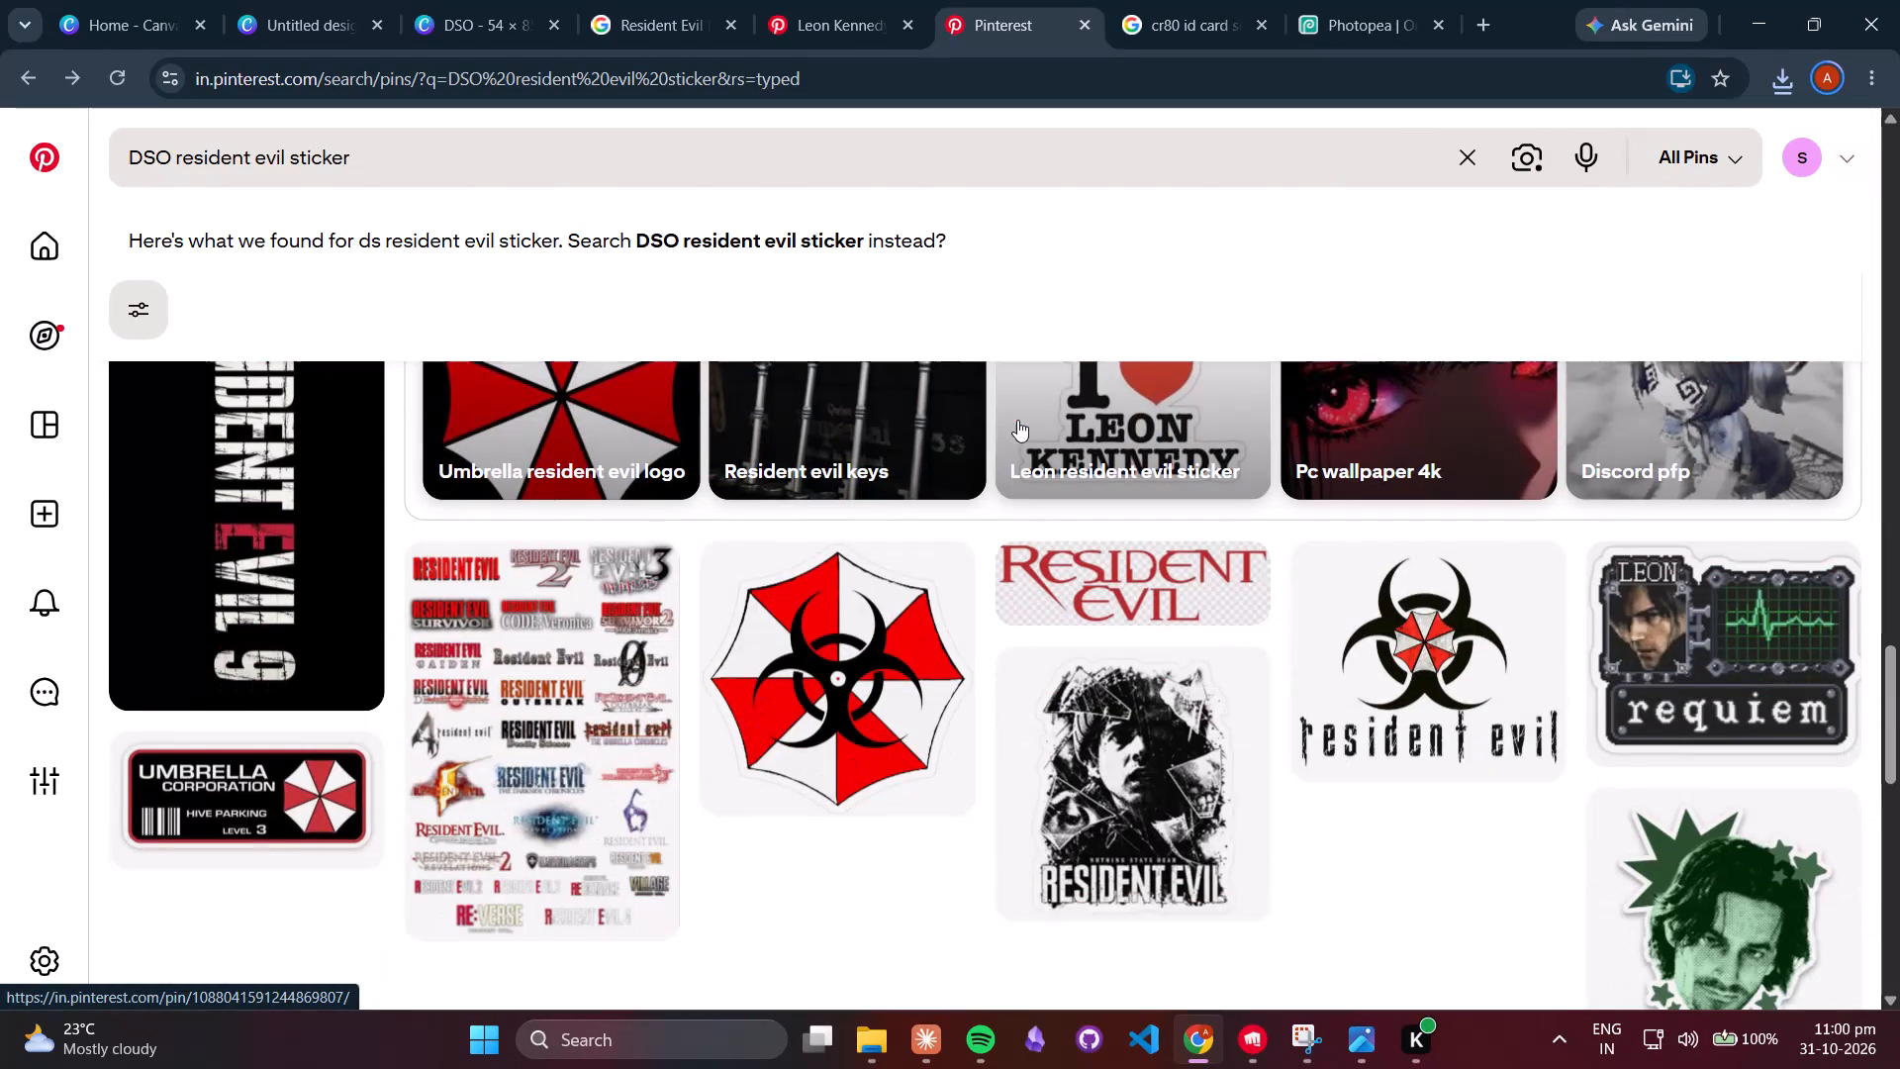
{"action": "scroll", "coordinate": [1017, 420], "scroll_direction": "down", "scroll_amount": 3}
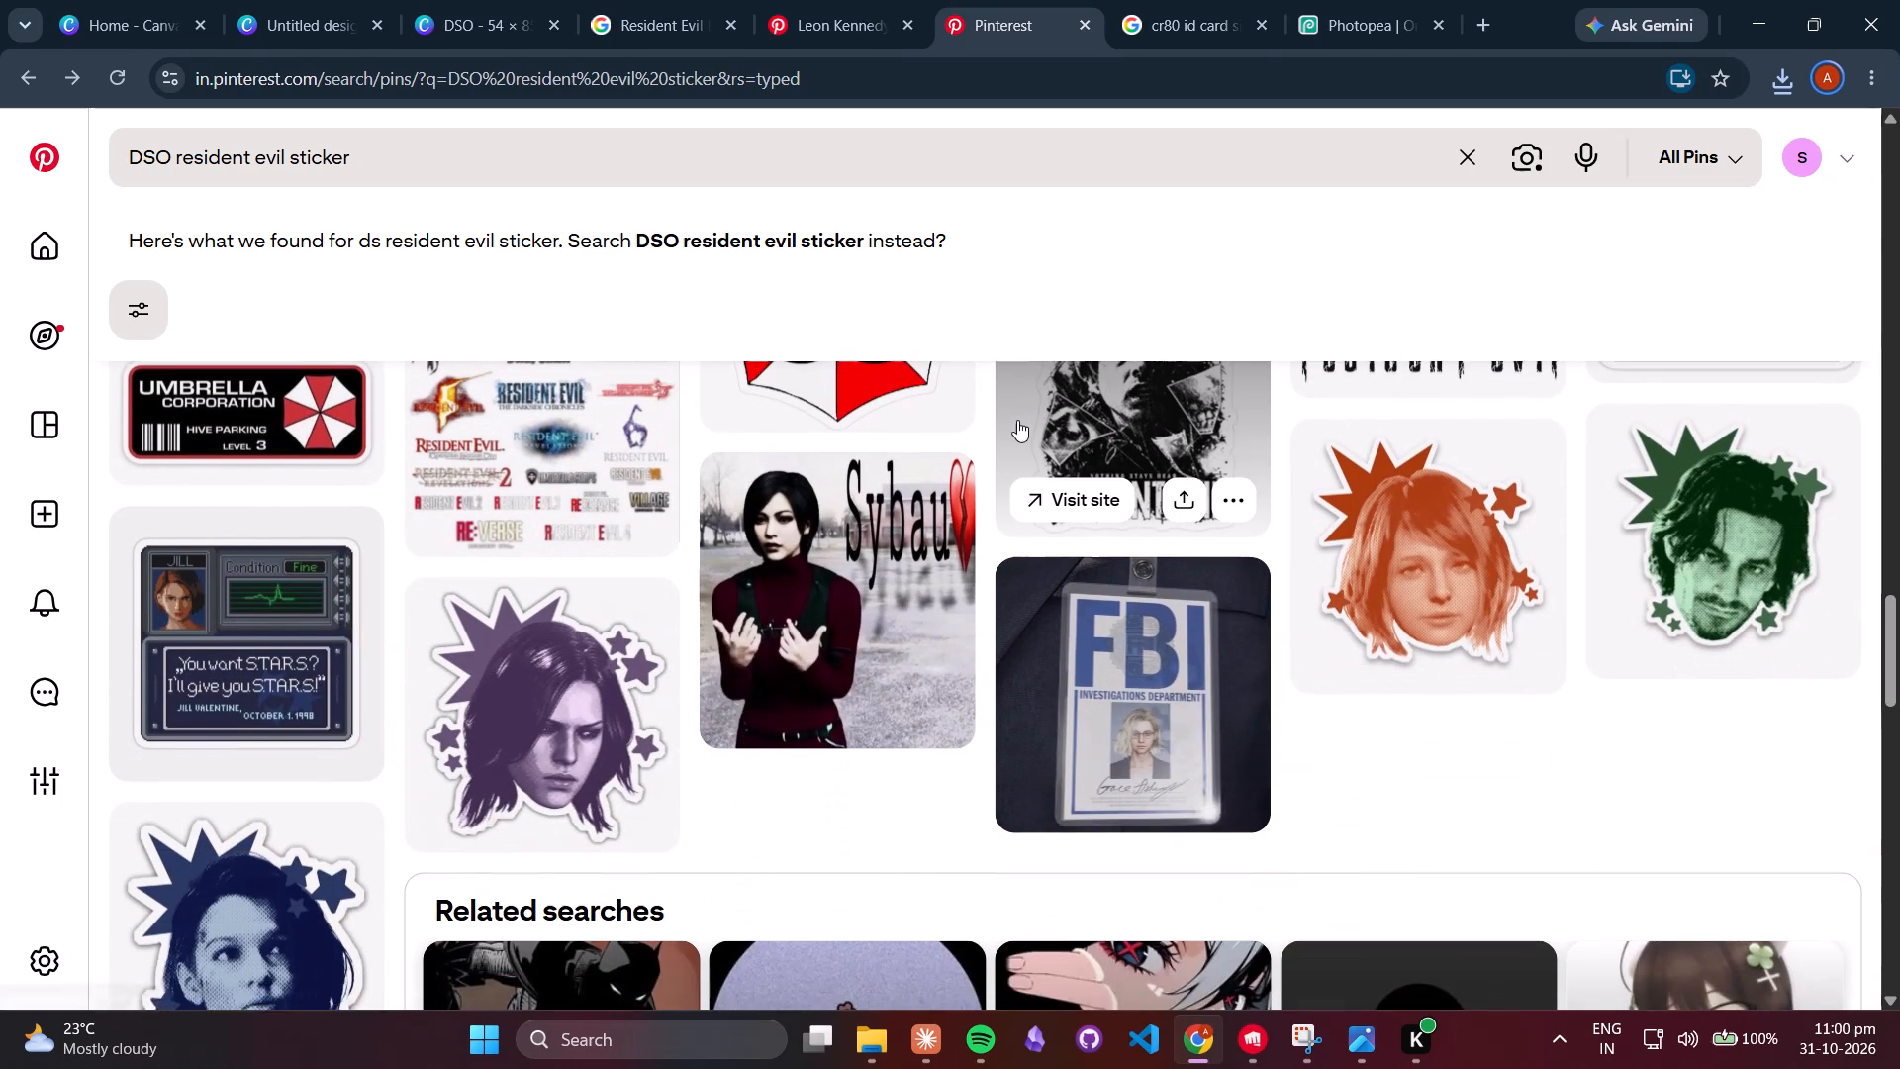
{"action": "scroll", "coordinate": [1017, 420], "scroll_direction": "down", "scroll_amount": 3}
{"action": "scroll", "coordinate": [1017, 420], "scroll_direction": "up", "scroll_amount": 4}
{"action": "scroll", "coordinate": [1017, 420], "scroll_direction": "down", "scroll_amount": 4}
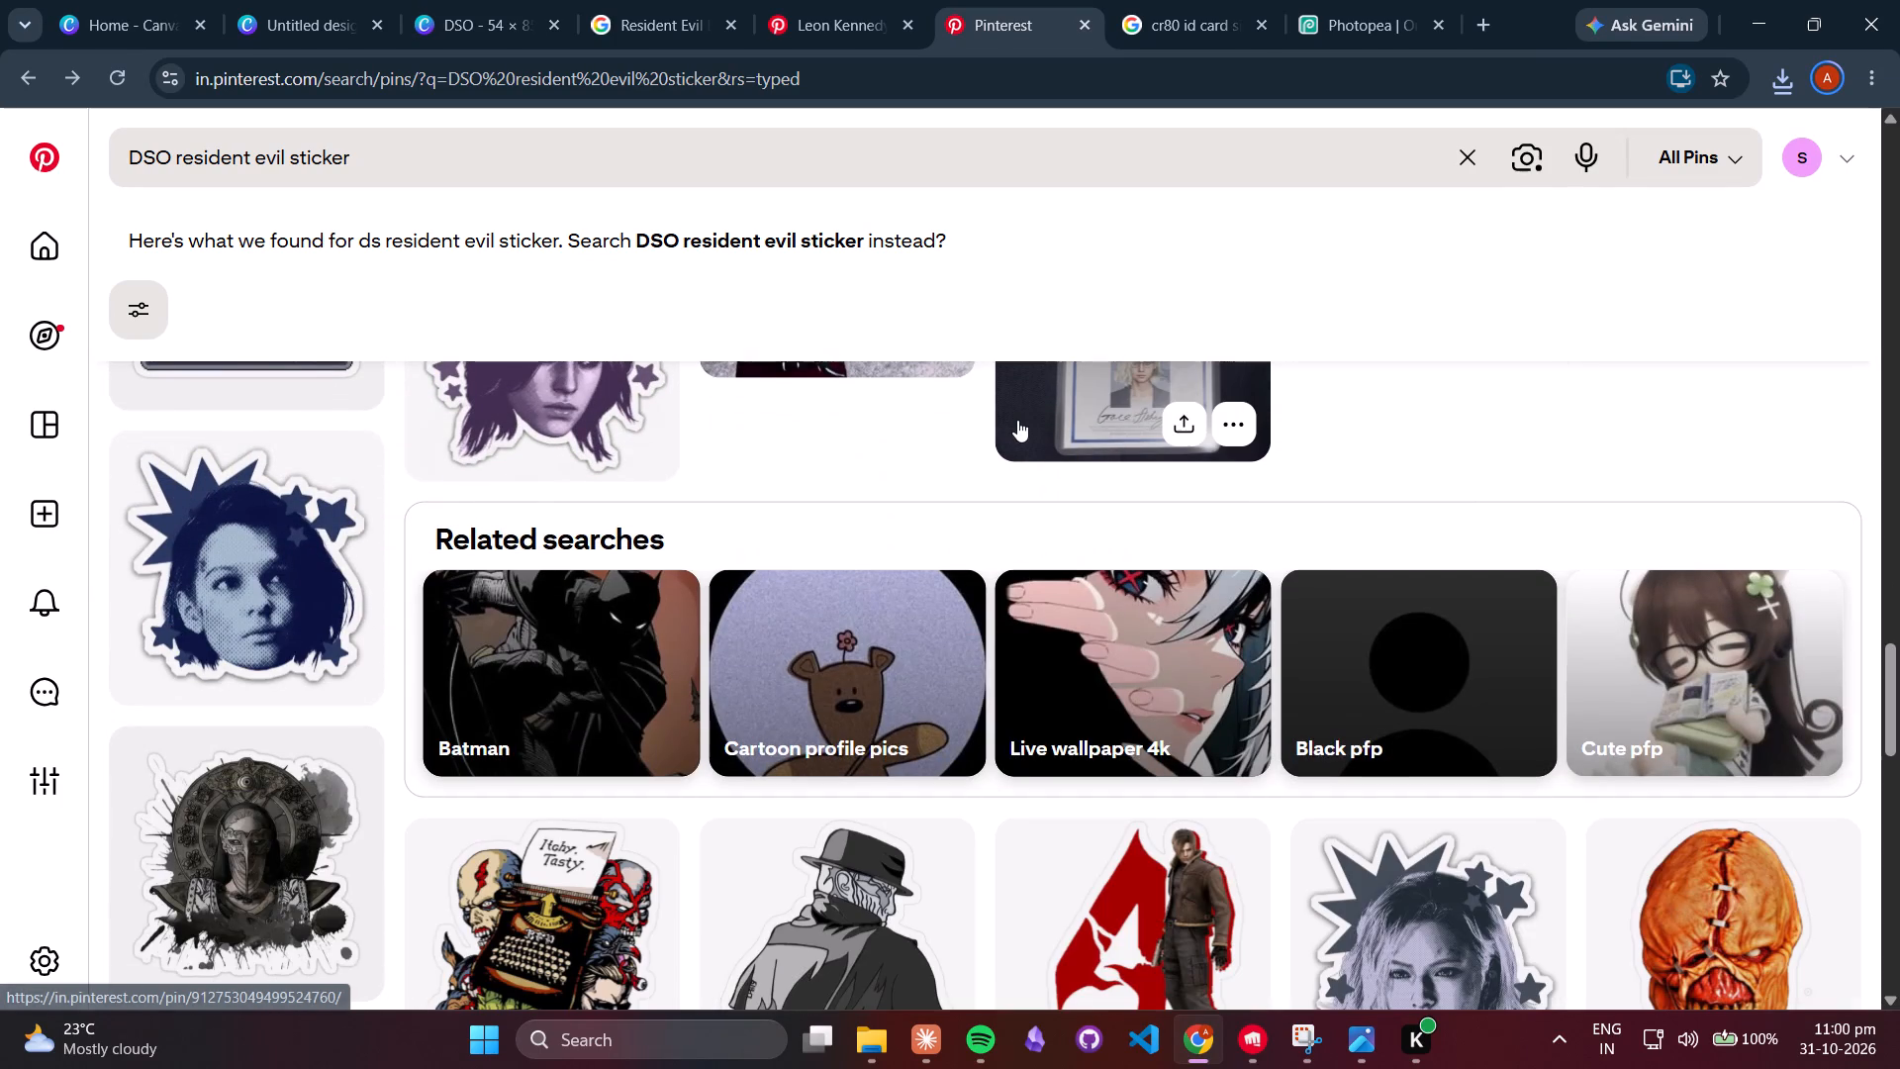
{"action": "scroll", "coordinate": [1016, 417], "scroll_direction": "down", "scroll_amount": 4}
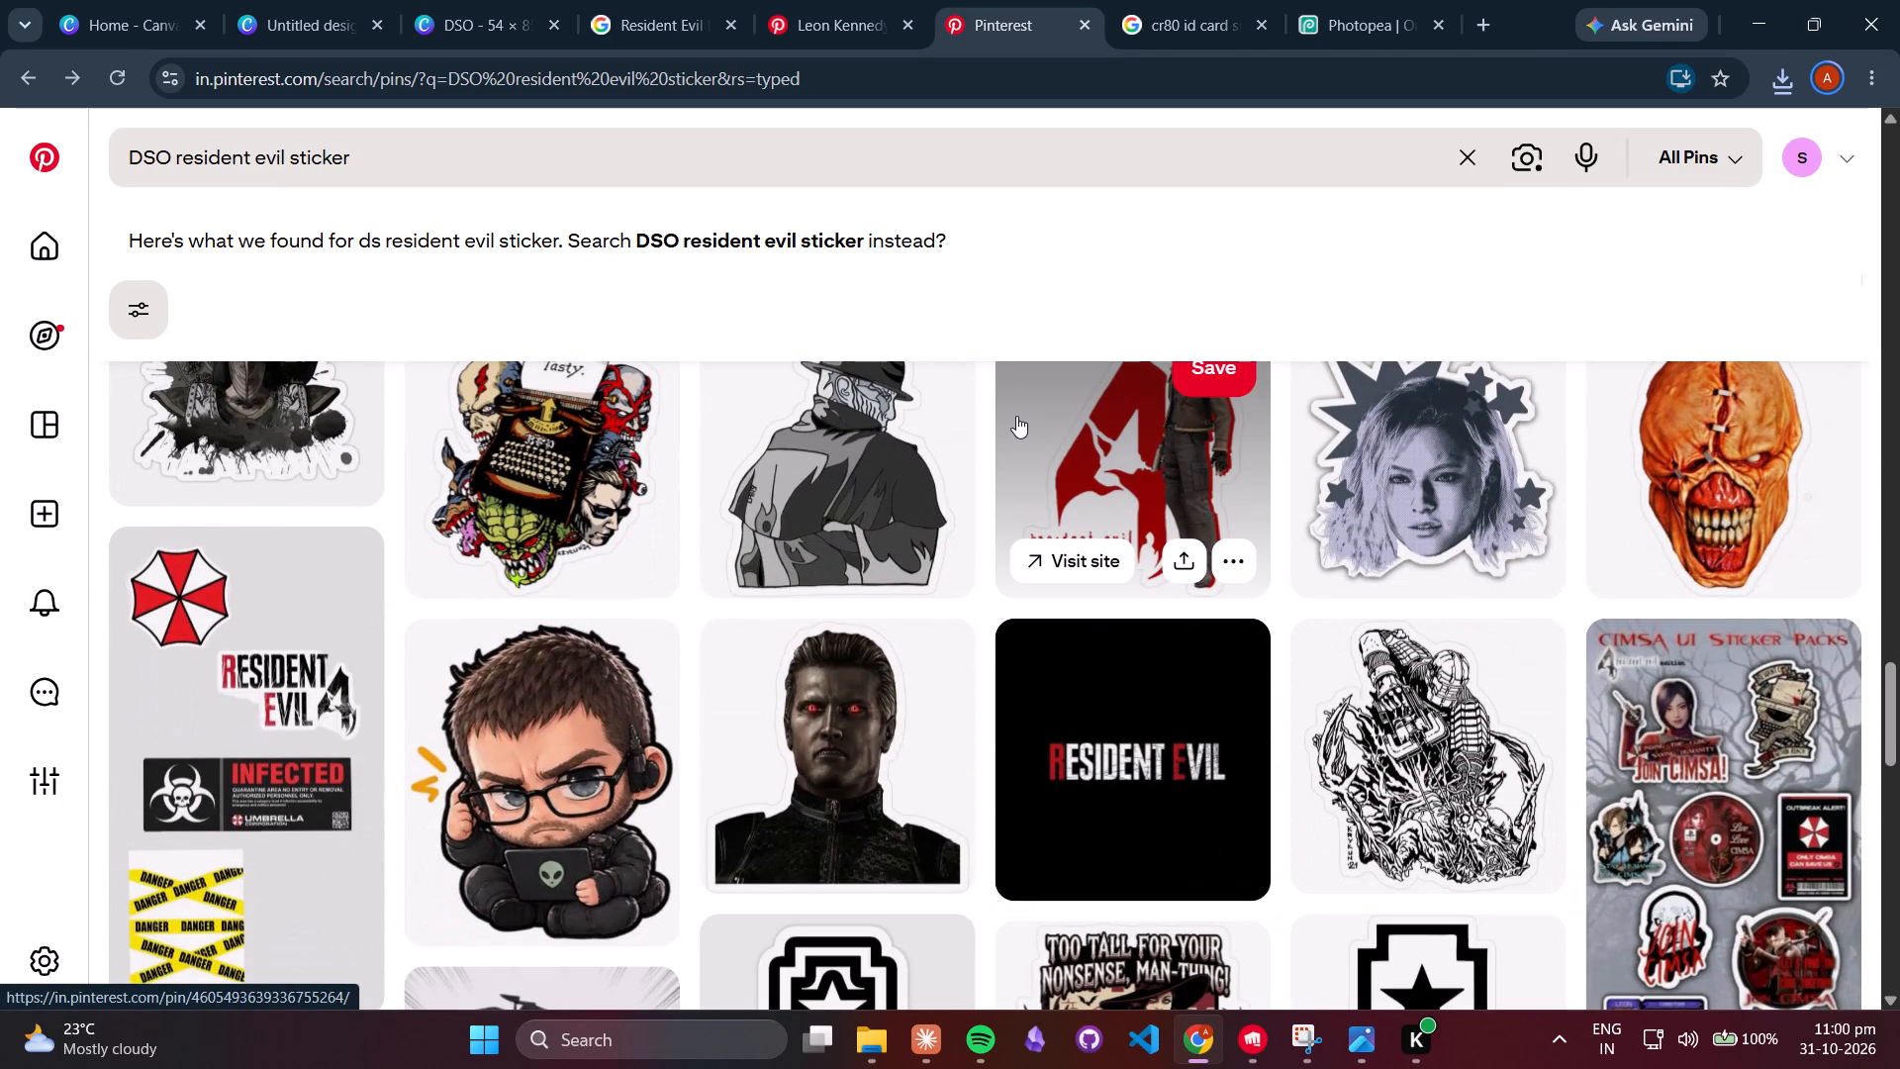
{"action": "scroll", "coordinate": [1016, 416], "scroll_direction": "down", "scroll_amount": 10}
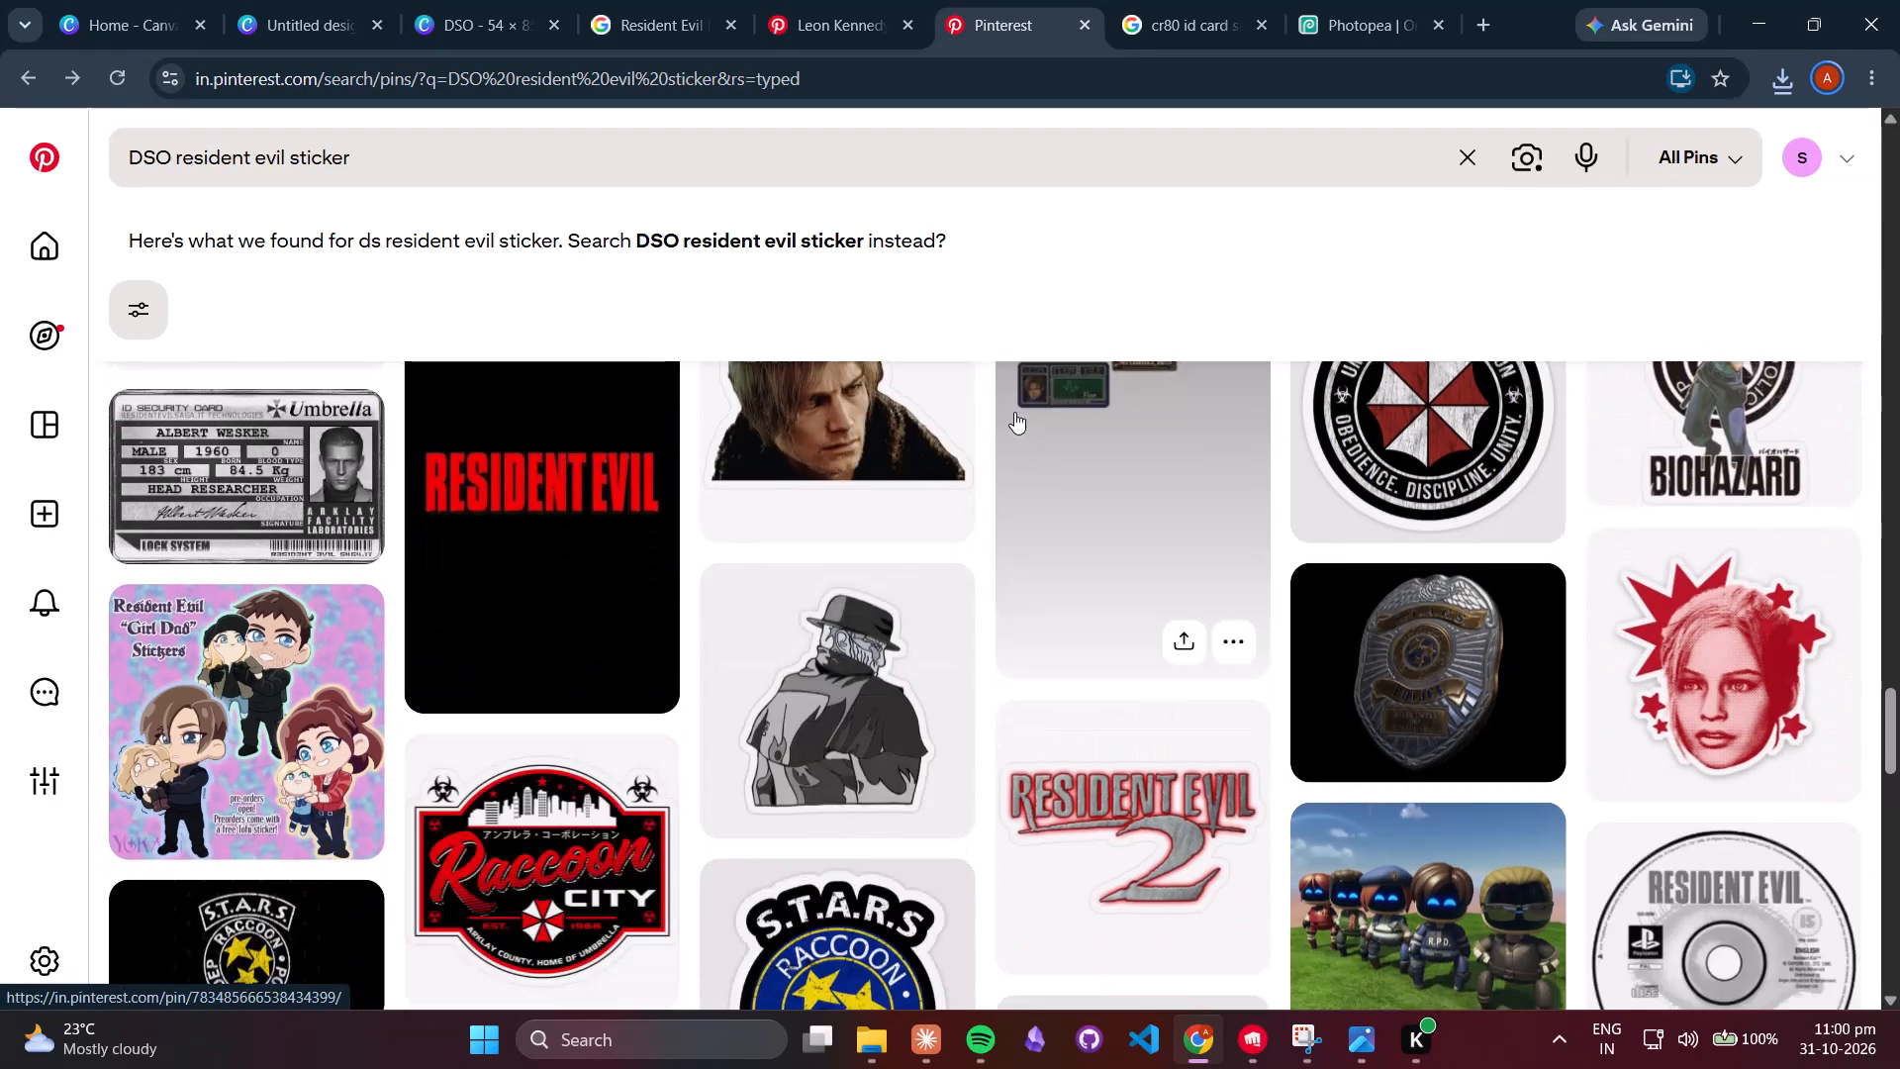
{"action": "scroll", "coordinate": [1014, 412], "scroll_direction": "down", "scroll_amount": 6}
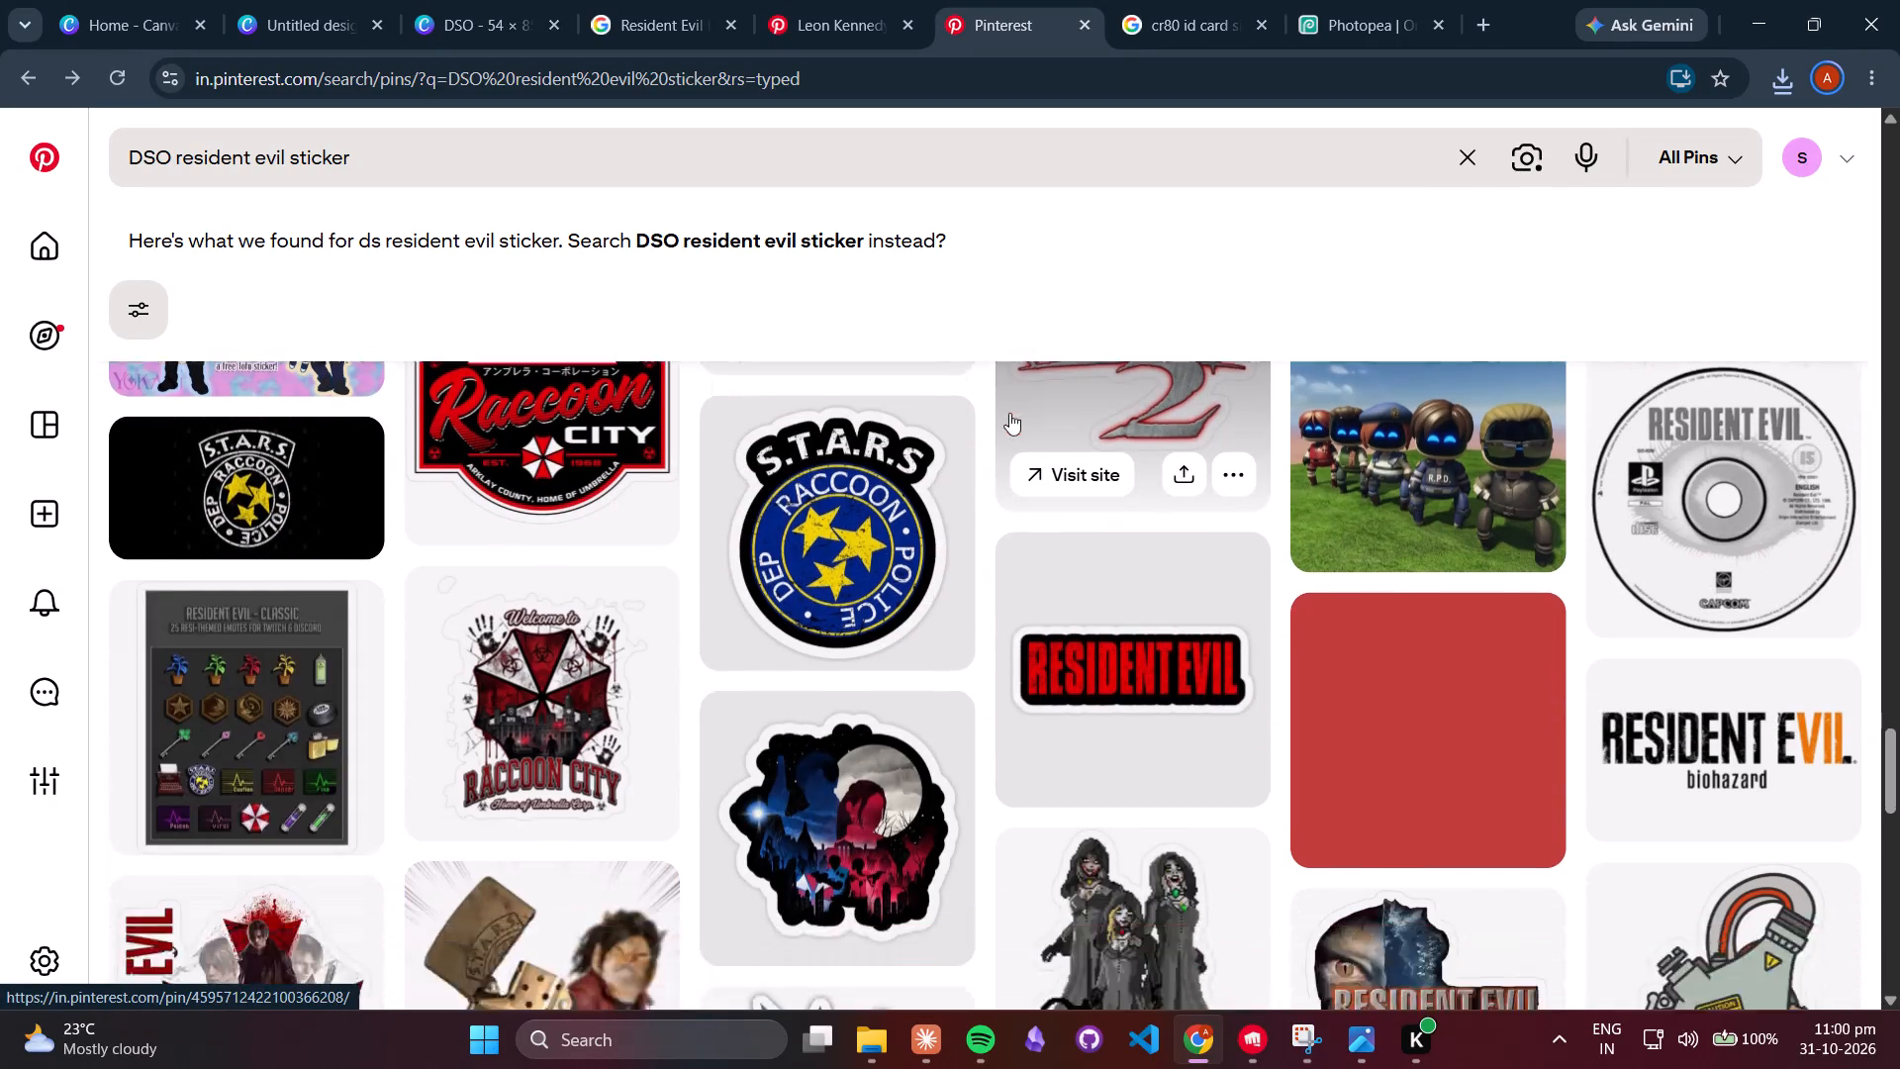
{"action": "left_click", "coordinate": [1139, 0]}
{"action": "left_click", "coordinate": [1376, 0]}
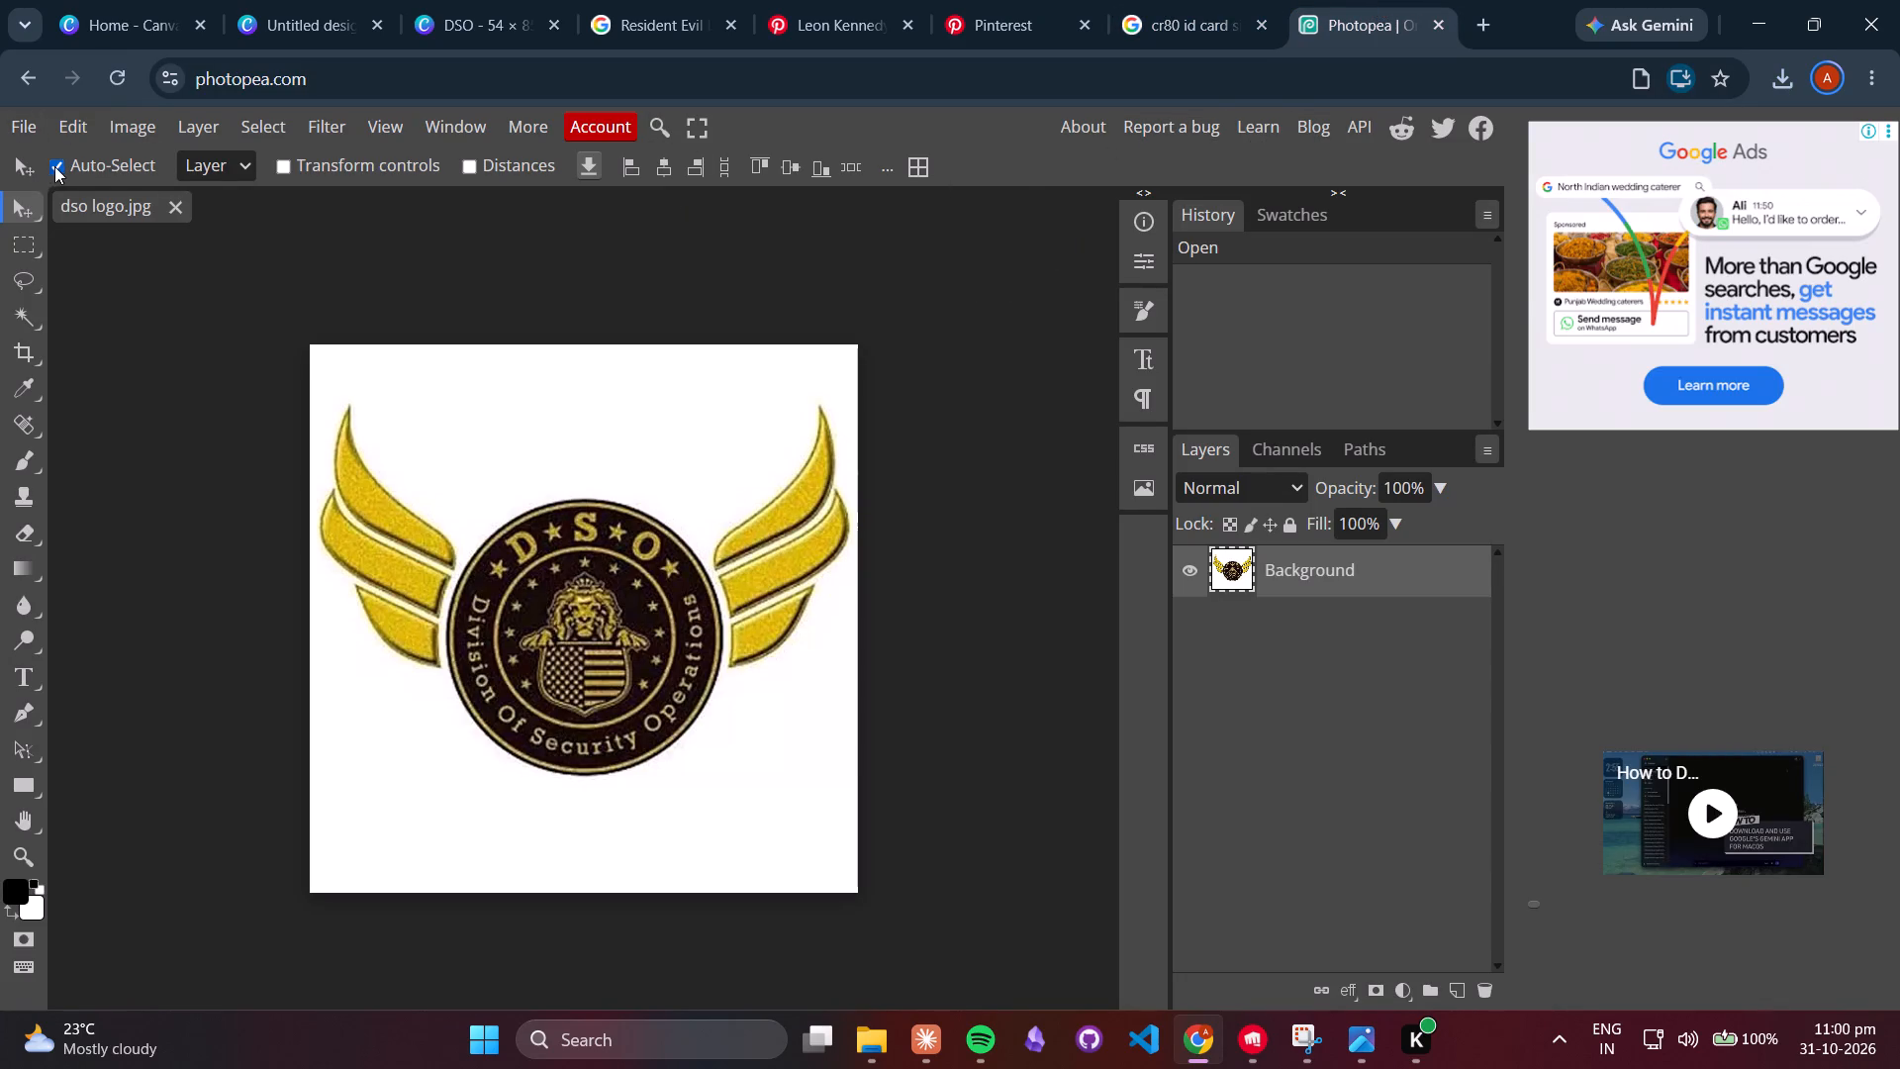
{"action": "left_click", "coordinate": [245, 166]}
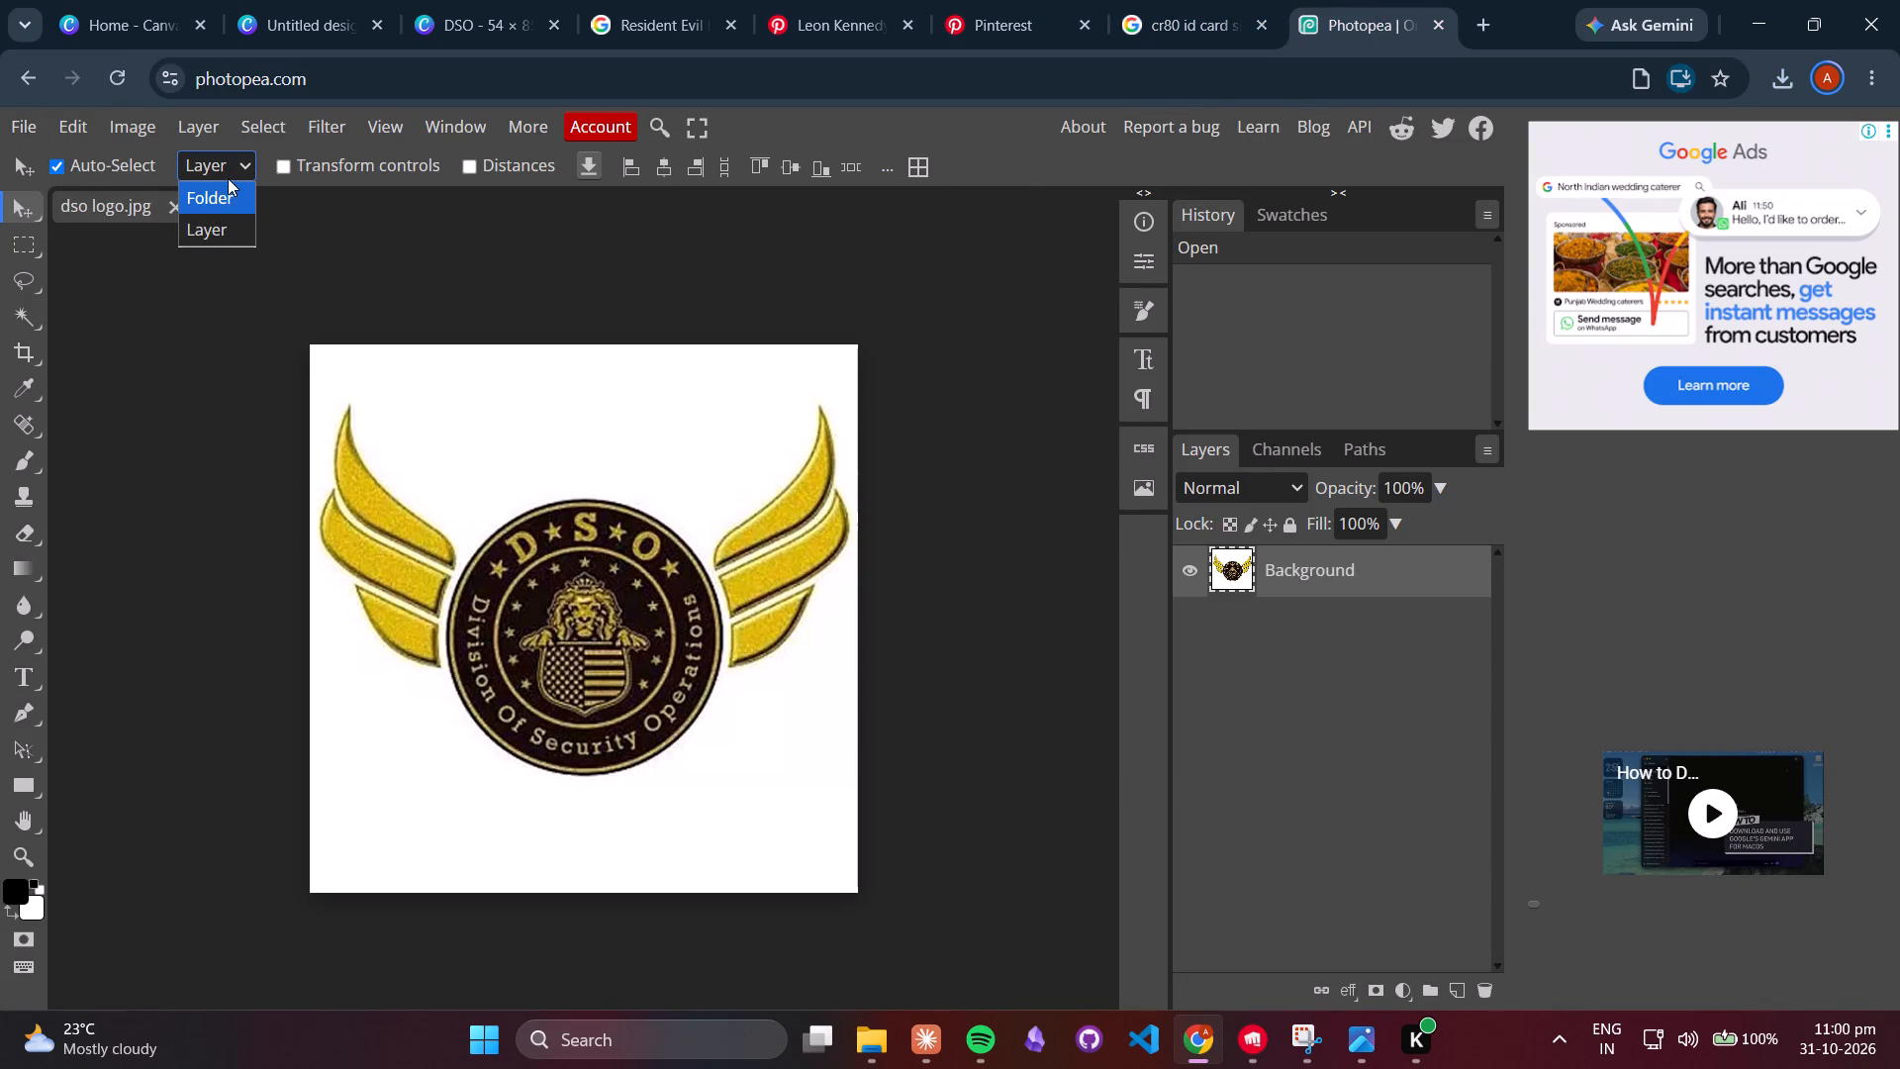
{"action": "left_click", "coordinate": [233, 167]}
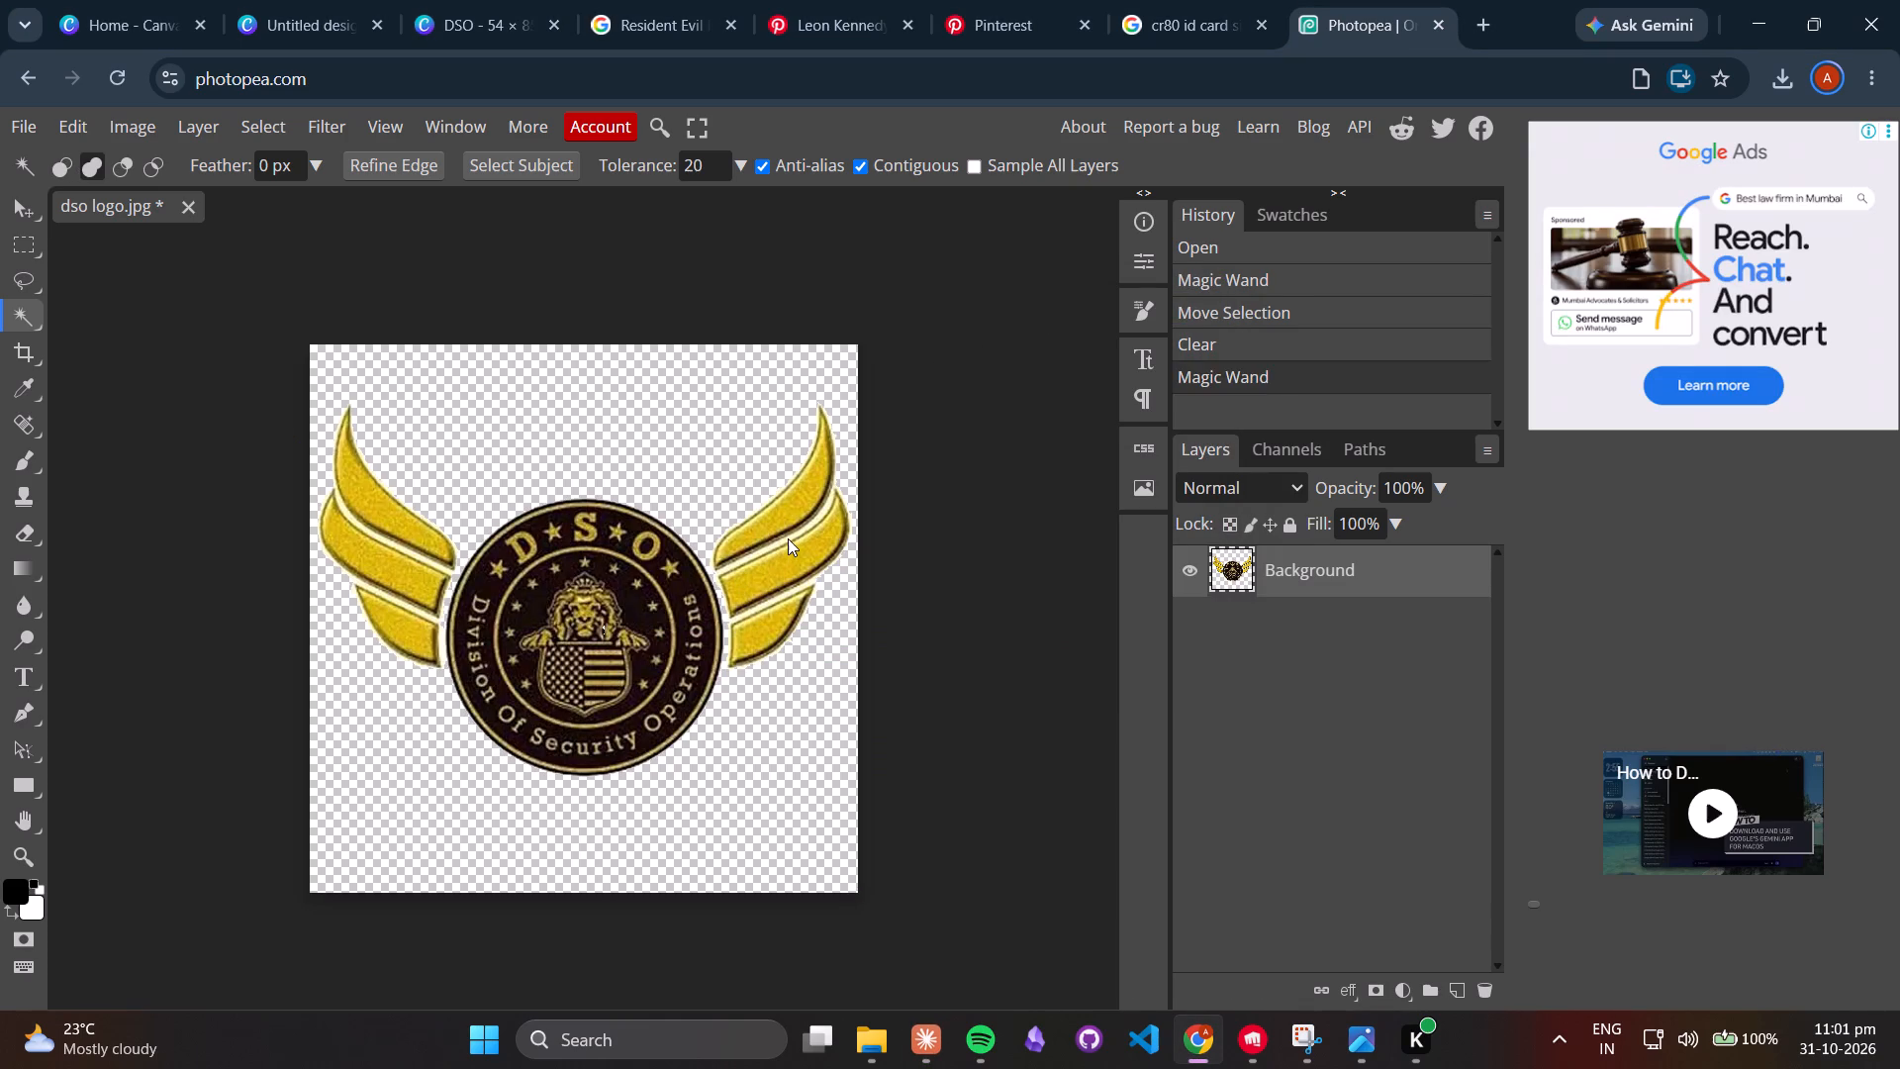
{"action": "left_click", "coordinate": [788, 538], "text": "shift"}
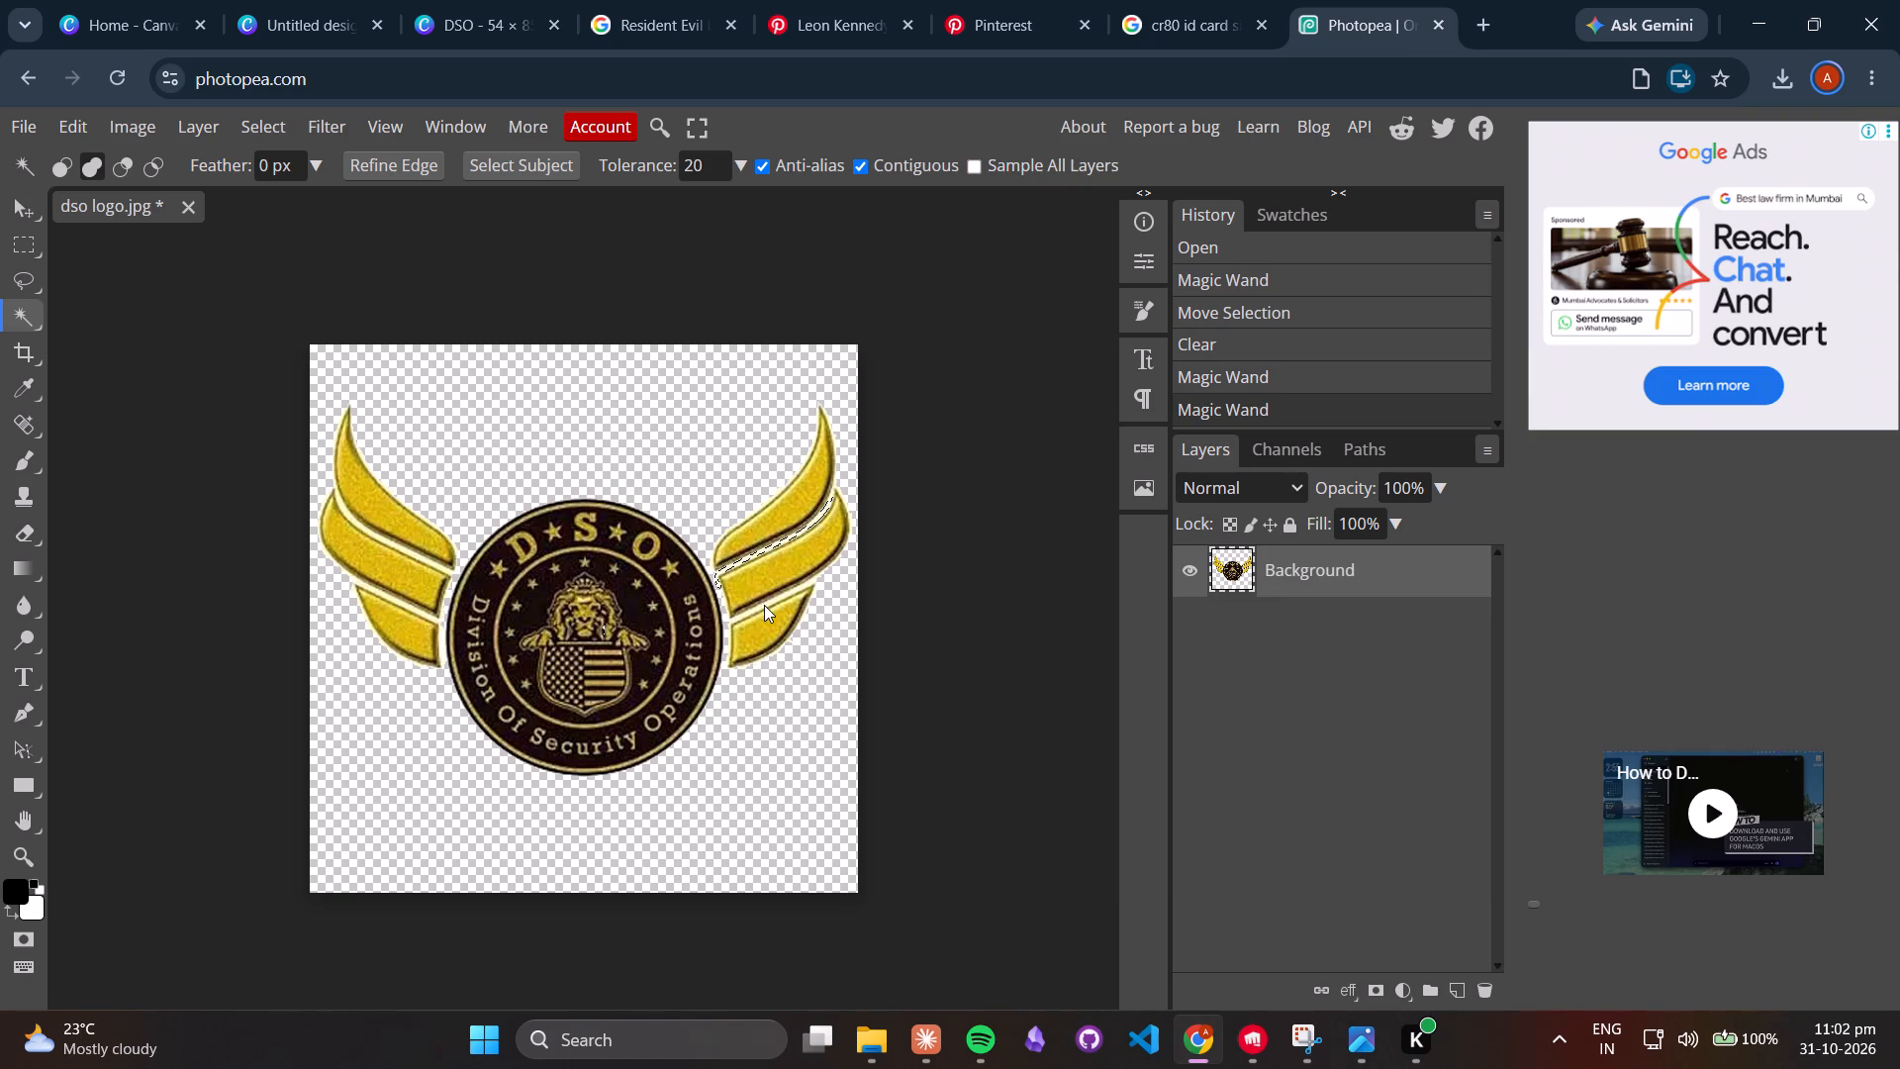
{"action": "left_click", "coordinate": [764, 605], "text": "shift"}
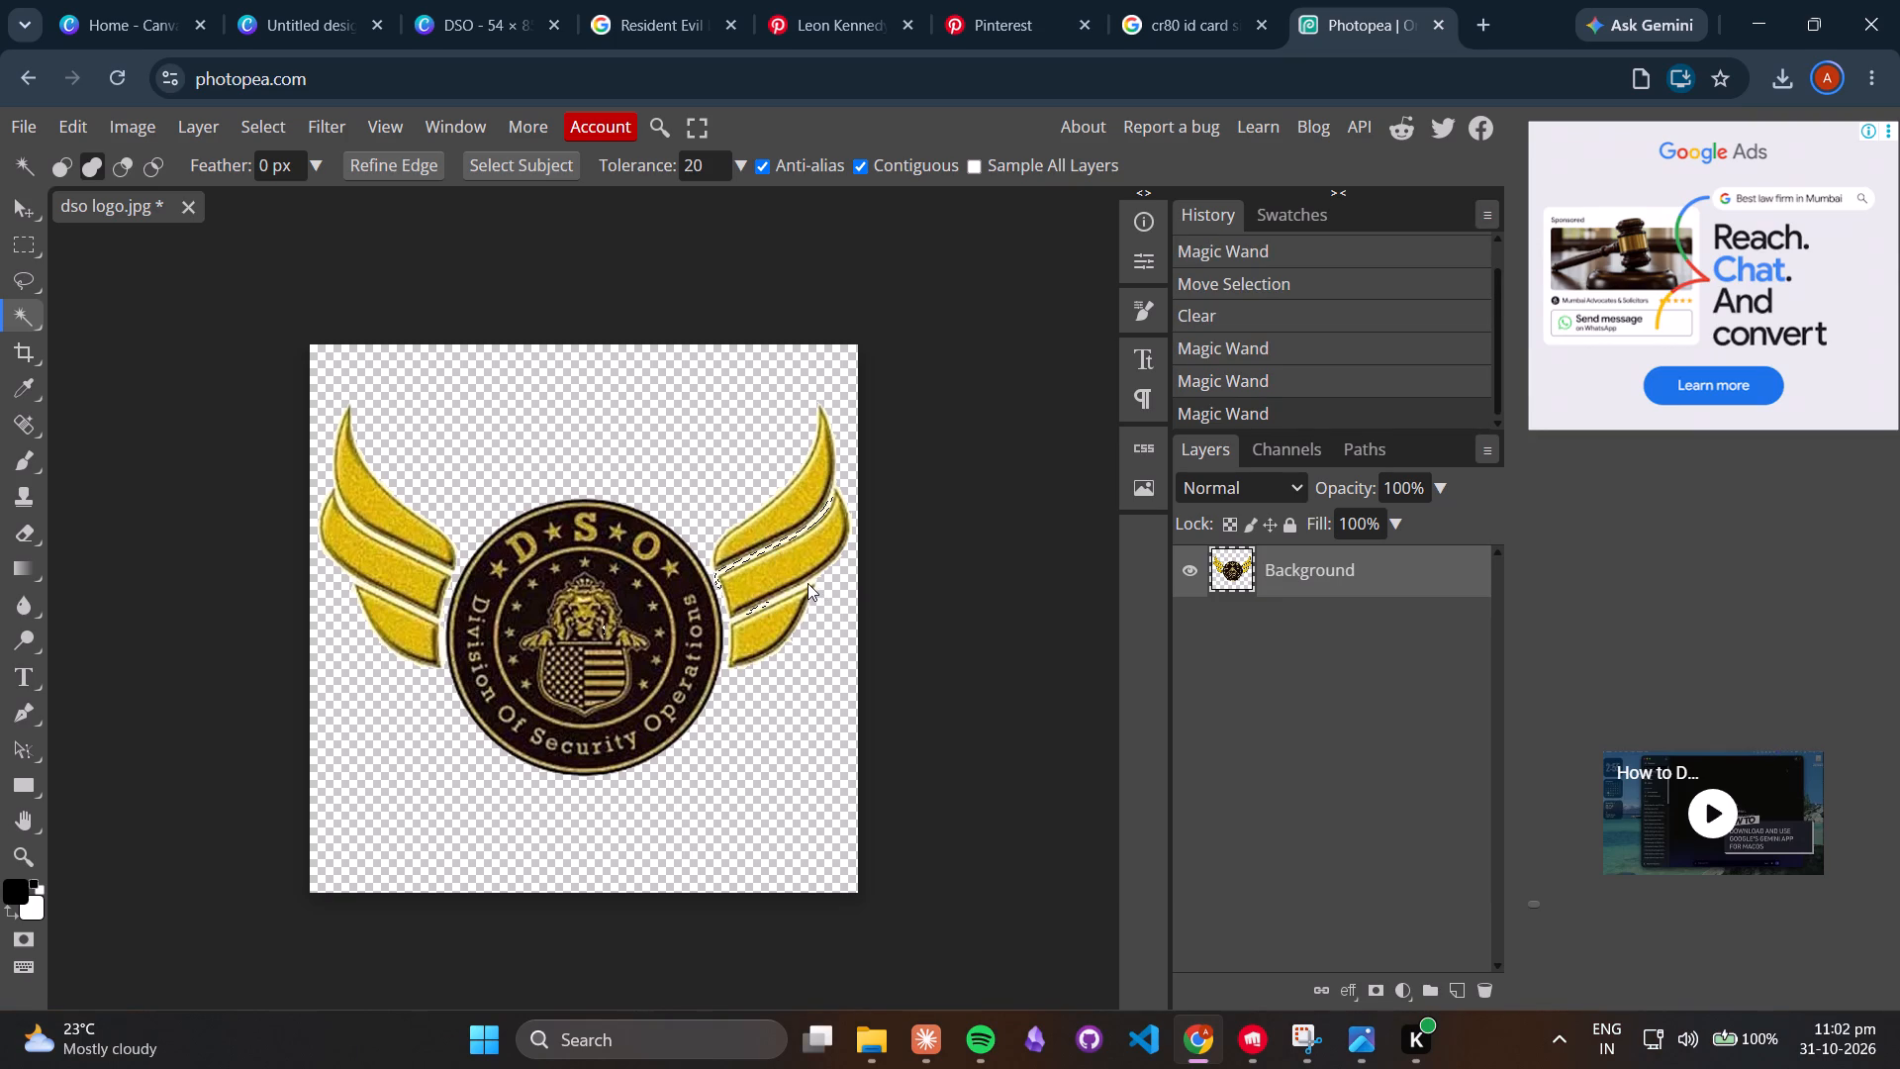
{"action": "left_click", "coordinate": [807, 583], "text": "shift"}
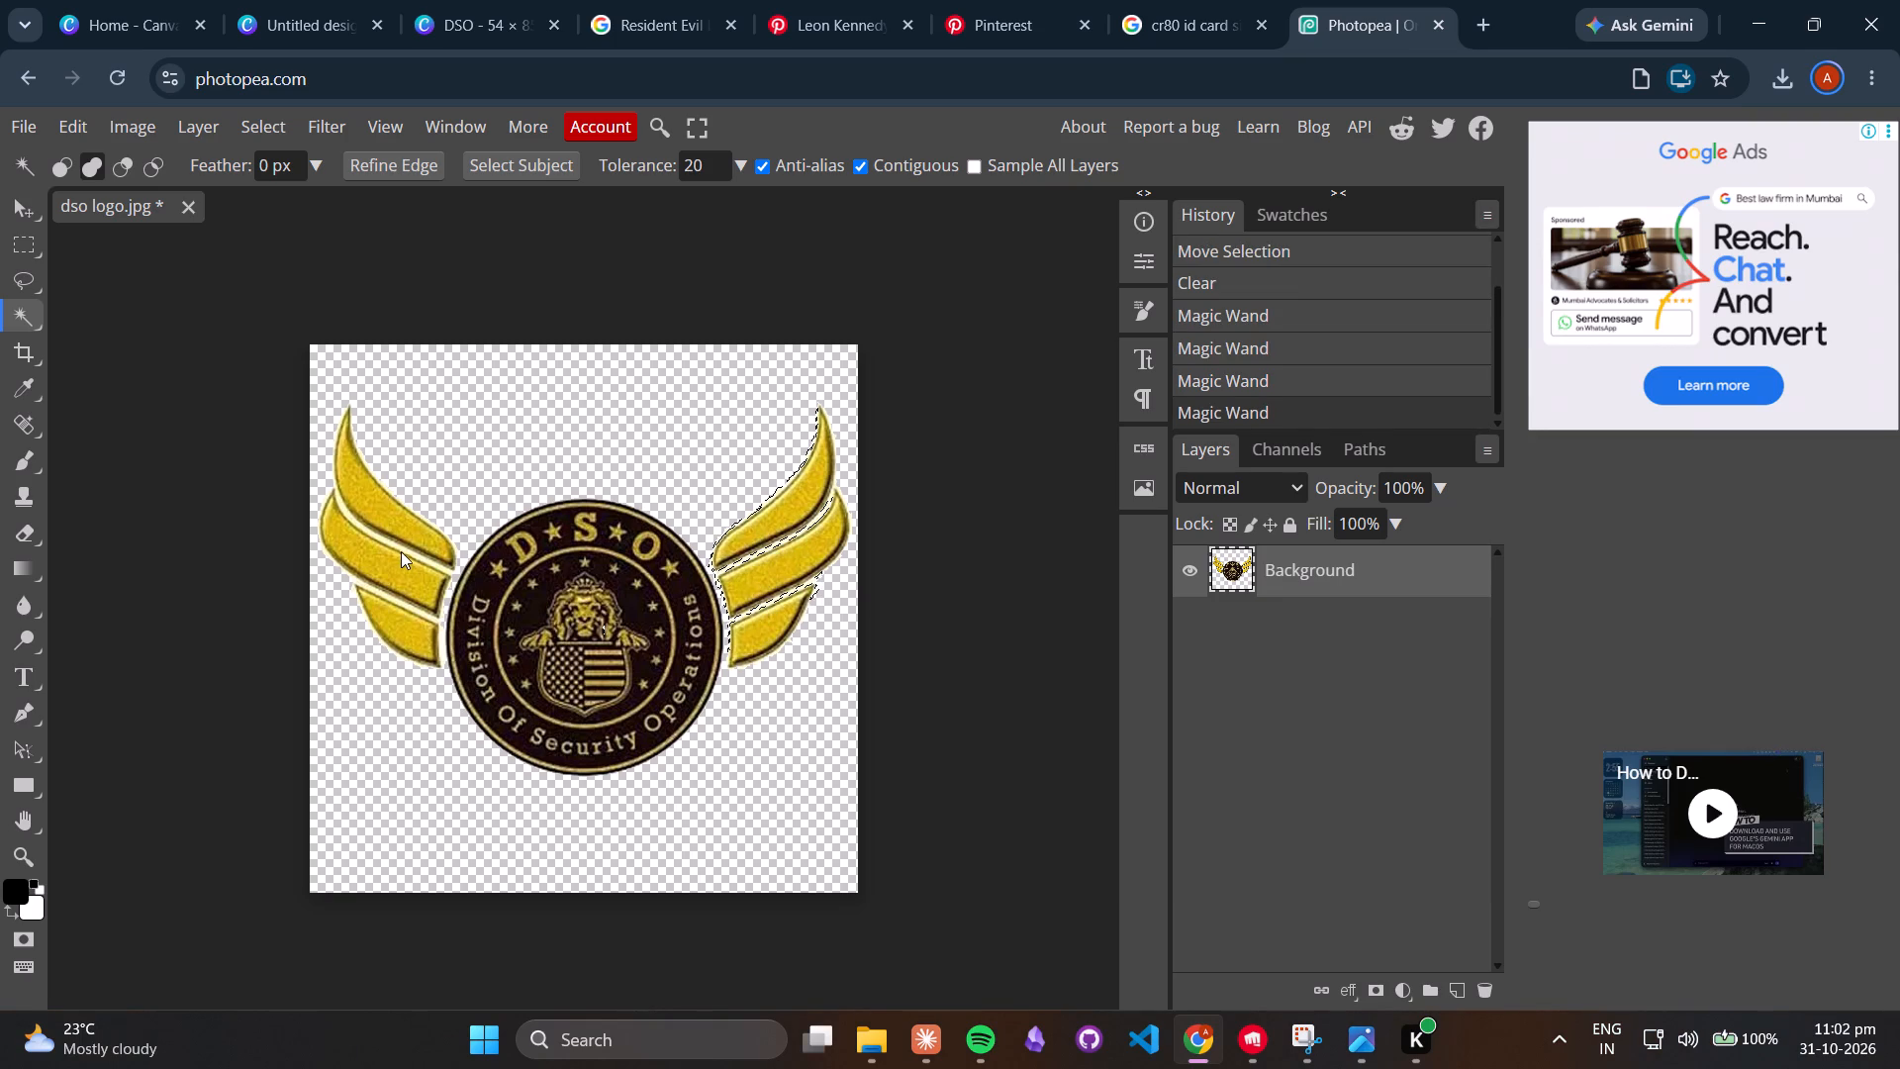
{"action": "left_click", "coordinate": [402, 551], "text": "shift"}
{"action": "left_click", "coordinate": [439, 568], "text": "shift"}
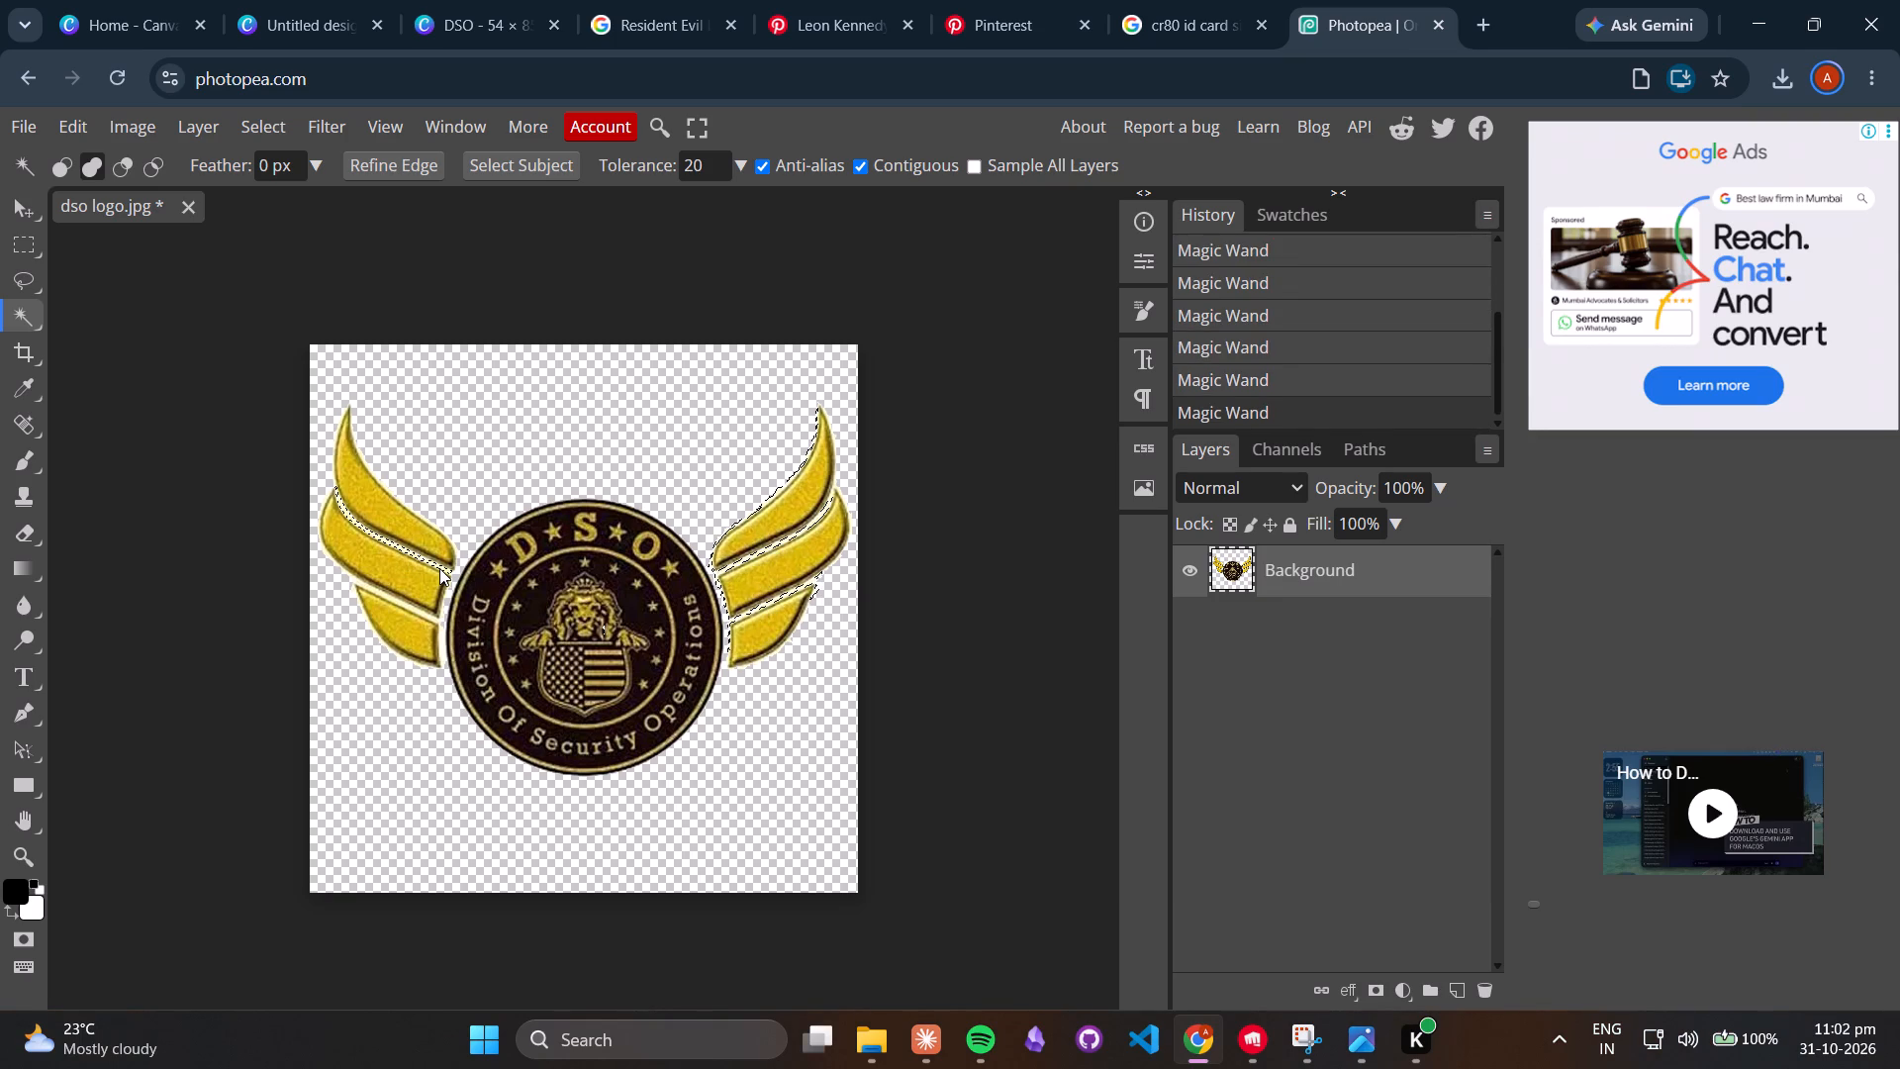
{"action": "left_click", "coordinate": [395, 600], "text": "shift"}
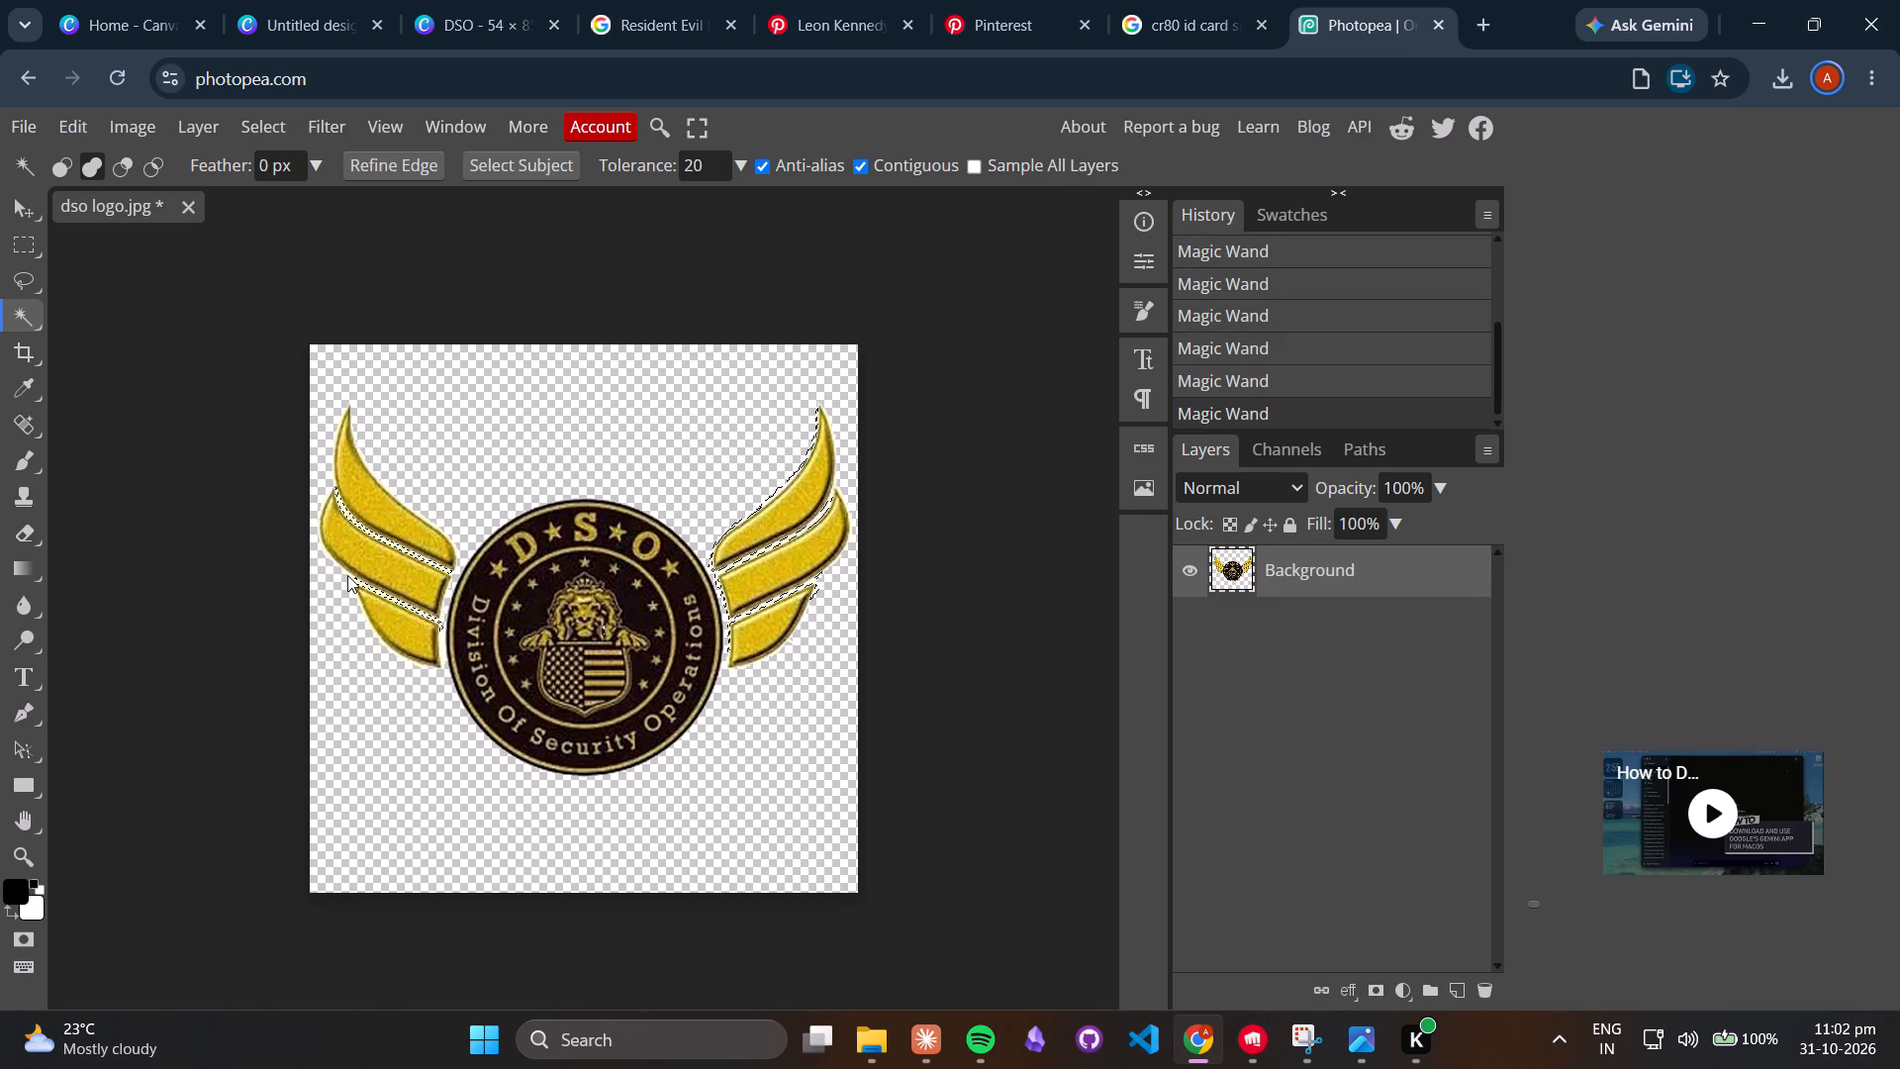
{"action": "left_click", "coordinate": [327, 555], "text": "shift"}
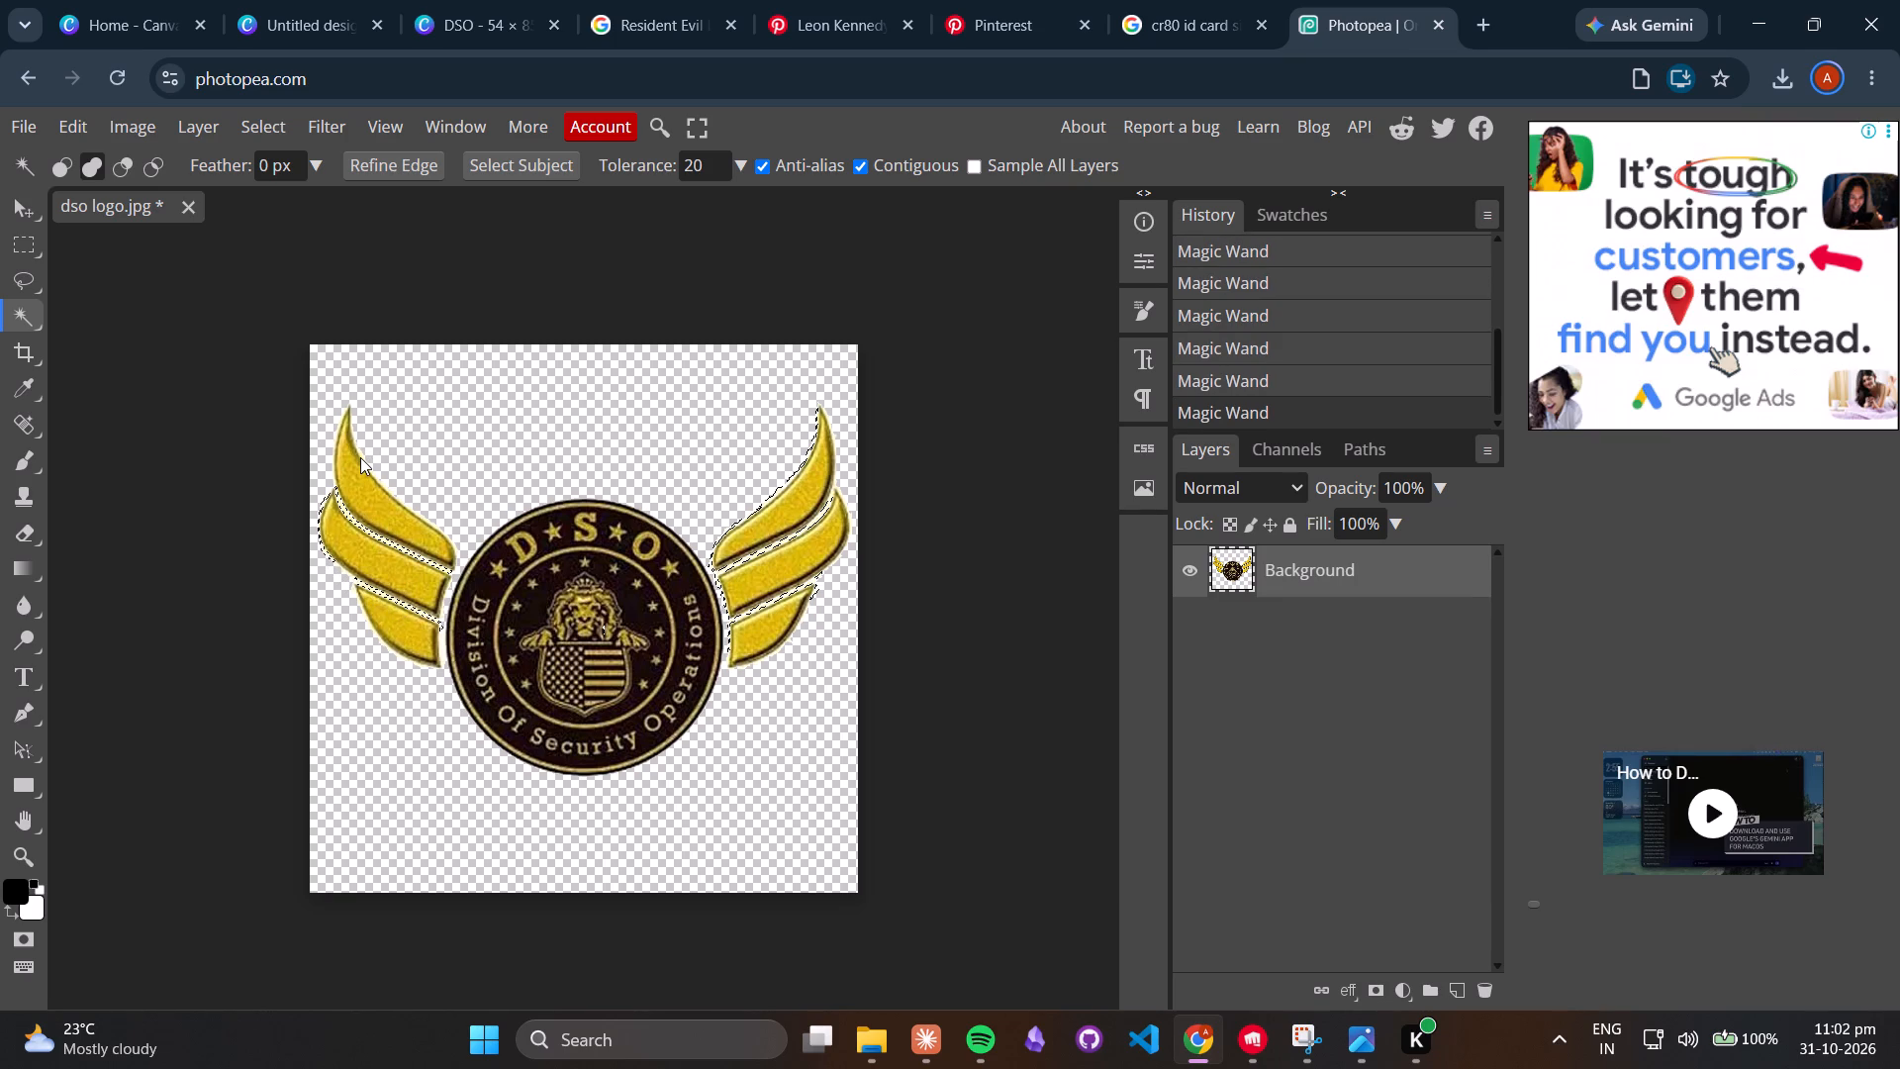
{"action": "left_click", "coordinate": [361, 455], "text": "shift"}
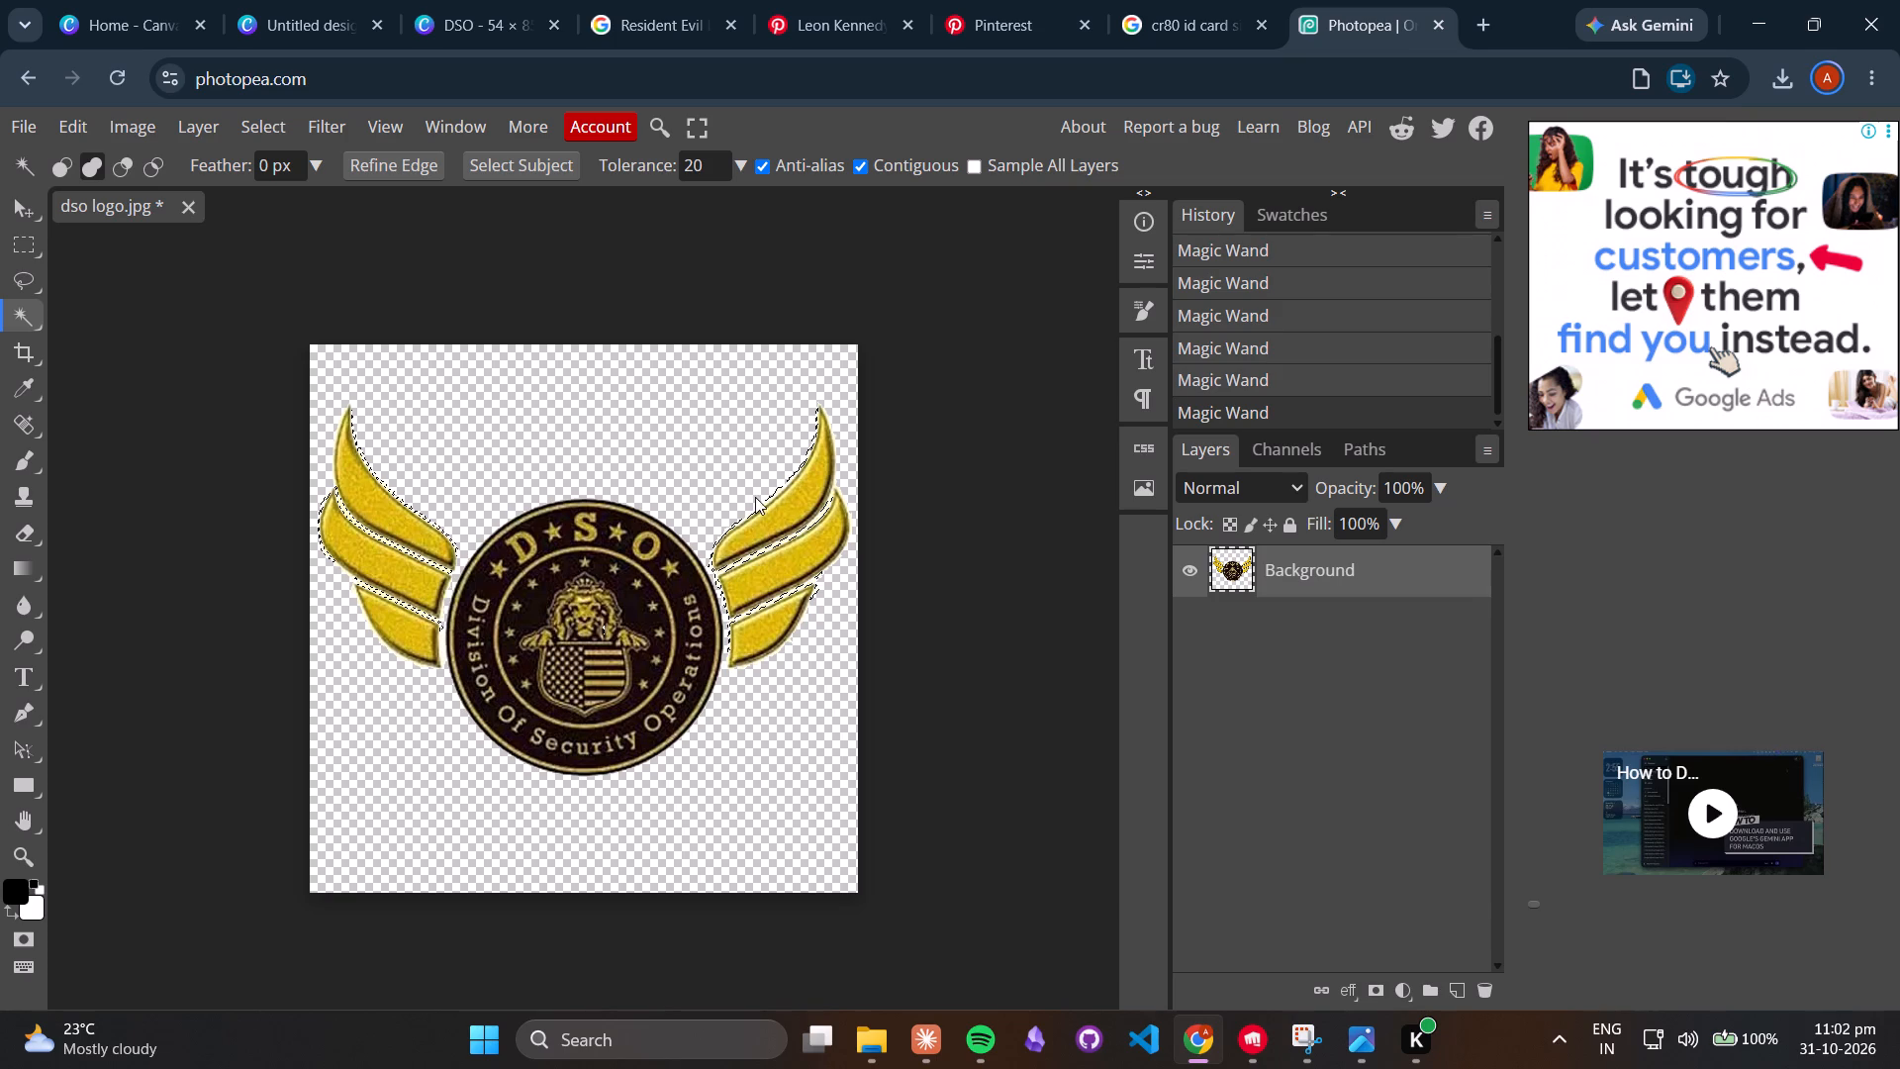
{"action": "left_click", "coordinate": [777, 651], "text": "shift"}
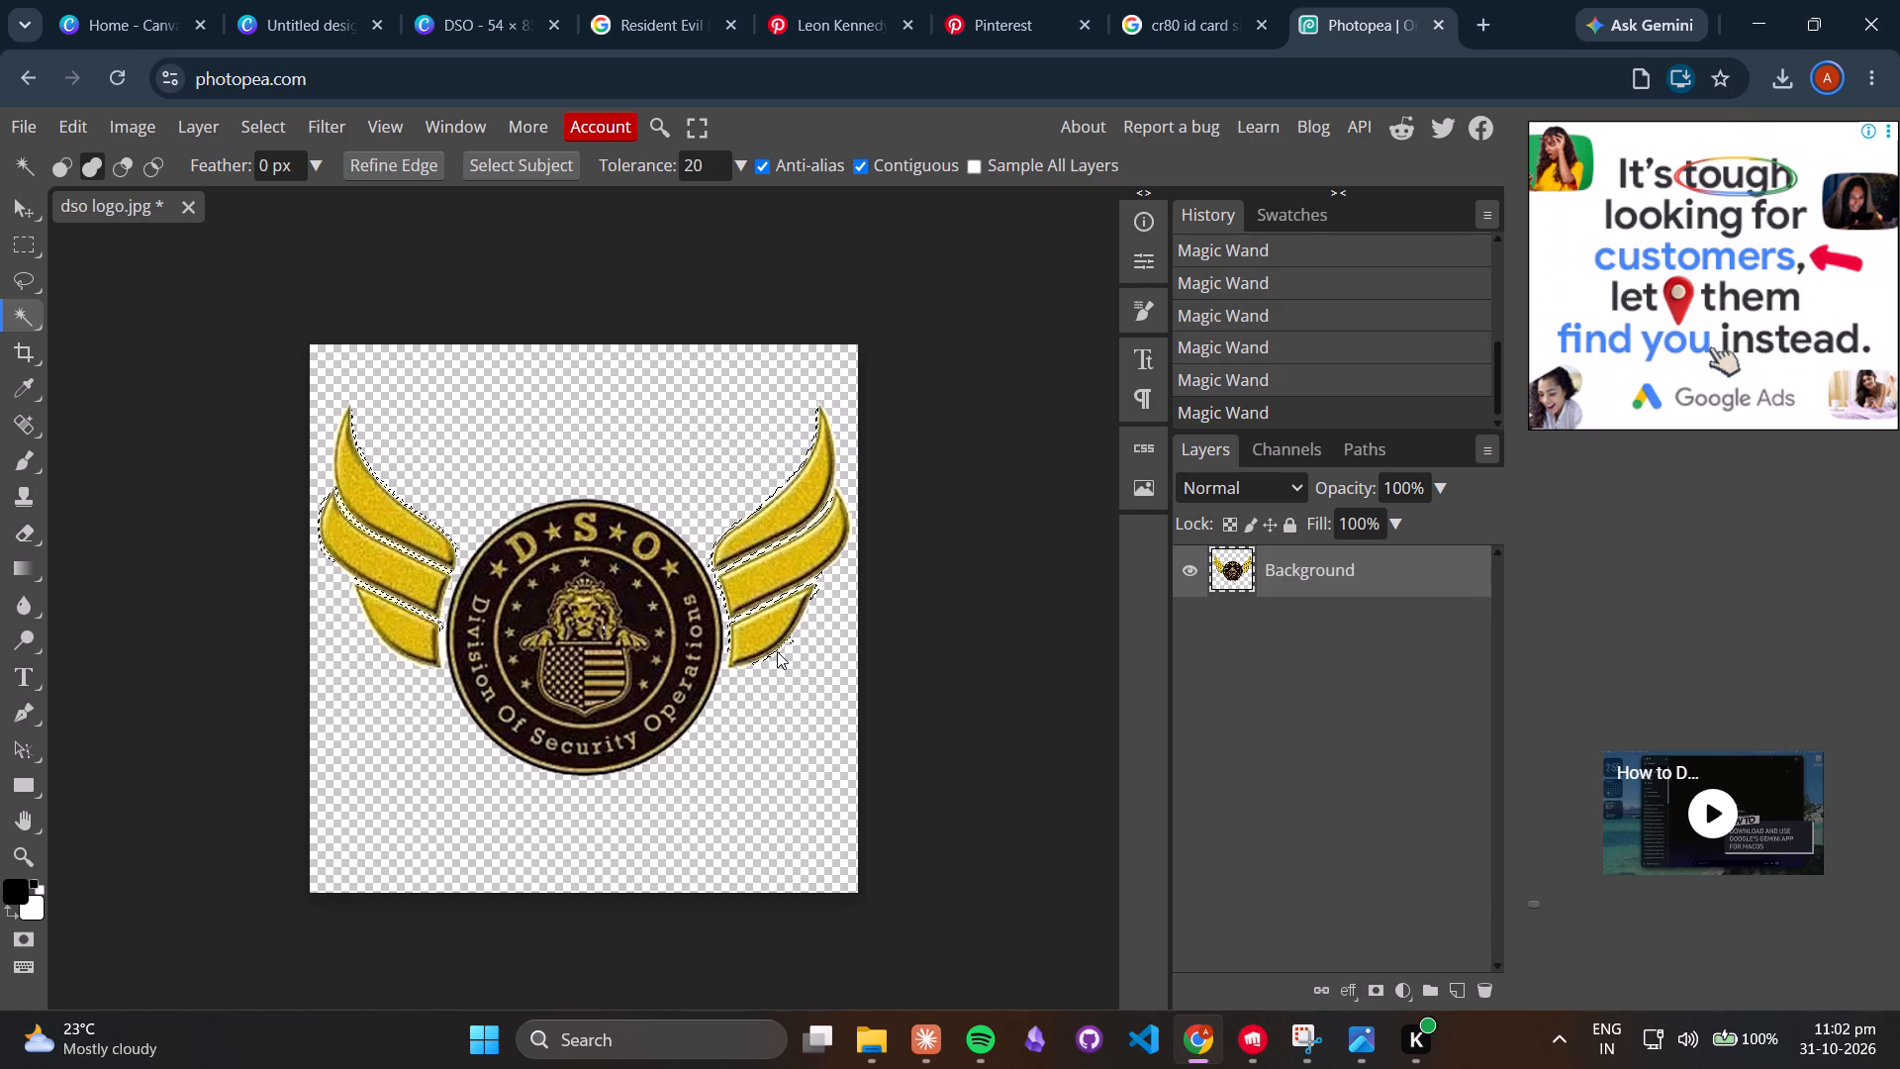
{"action": "left_click", "coordinate": [742, 667], "text": "shift"}
{"action": "left_click", "coordinate": [442, 654], "text": "shift"}
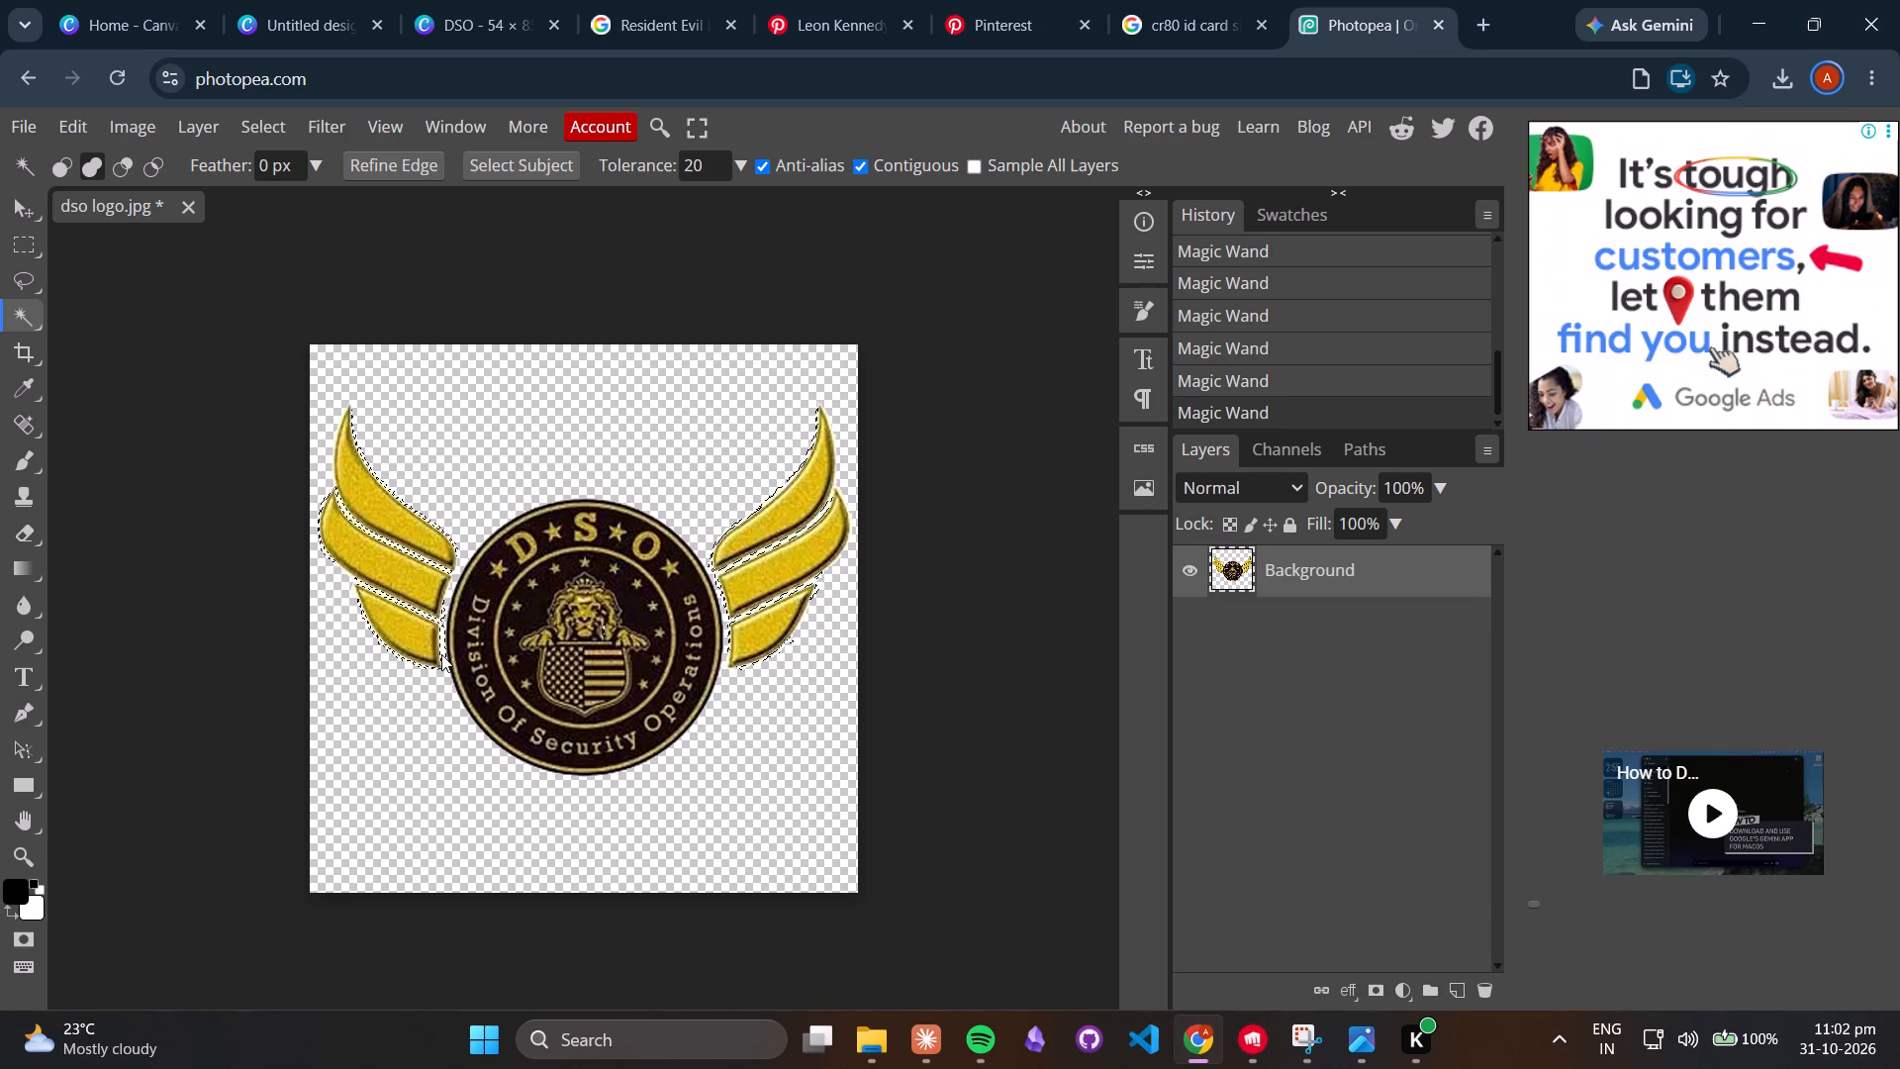
{"action": "left_click", "coordinate": [837, 560], "text": "shift"}
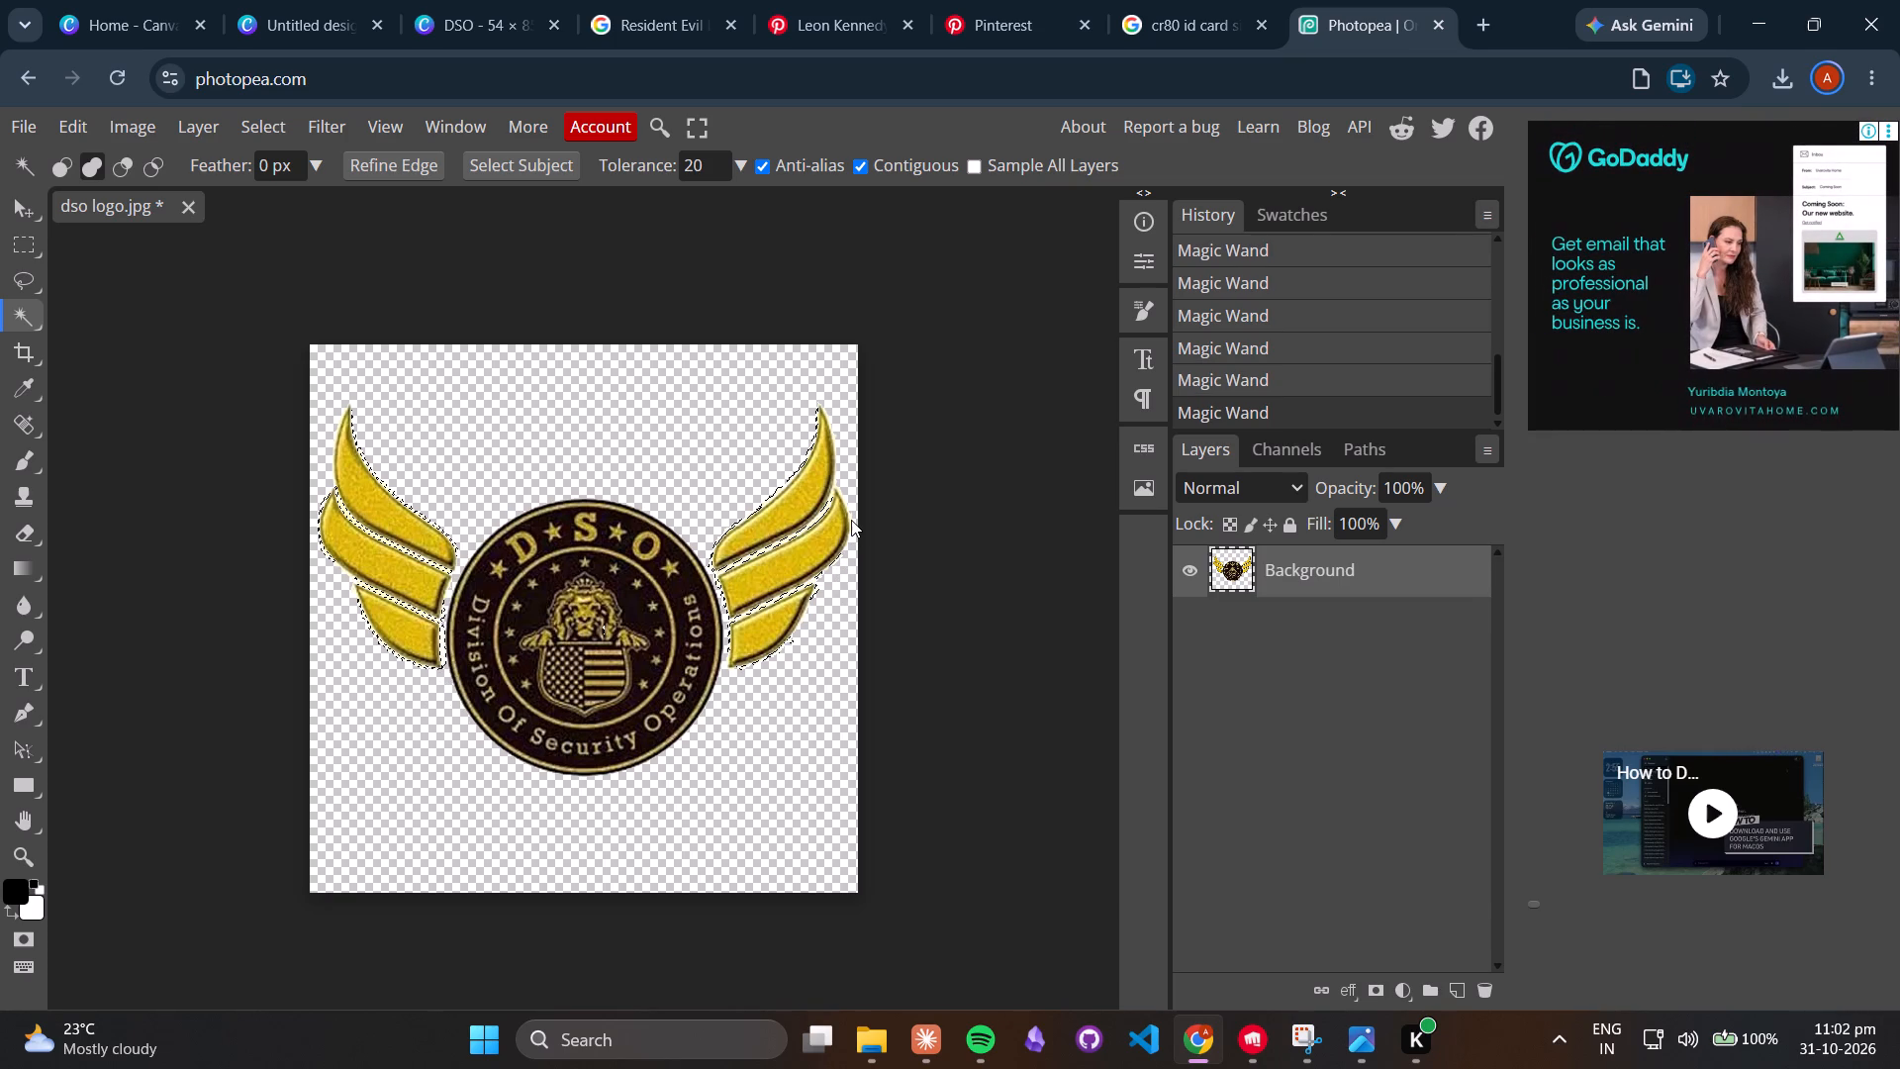
{"action": "left_click", "coordinate": [851, 520], "text": "shift"}
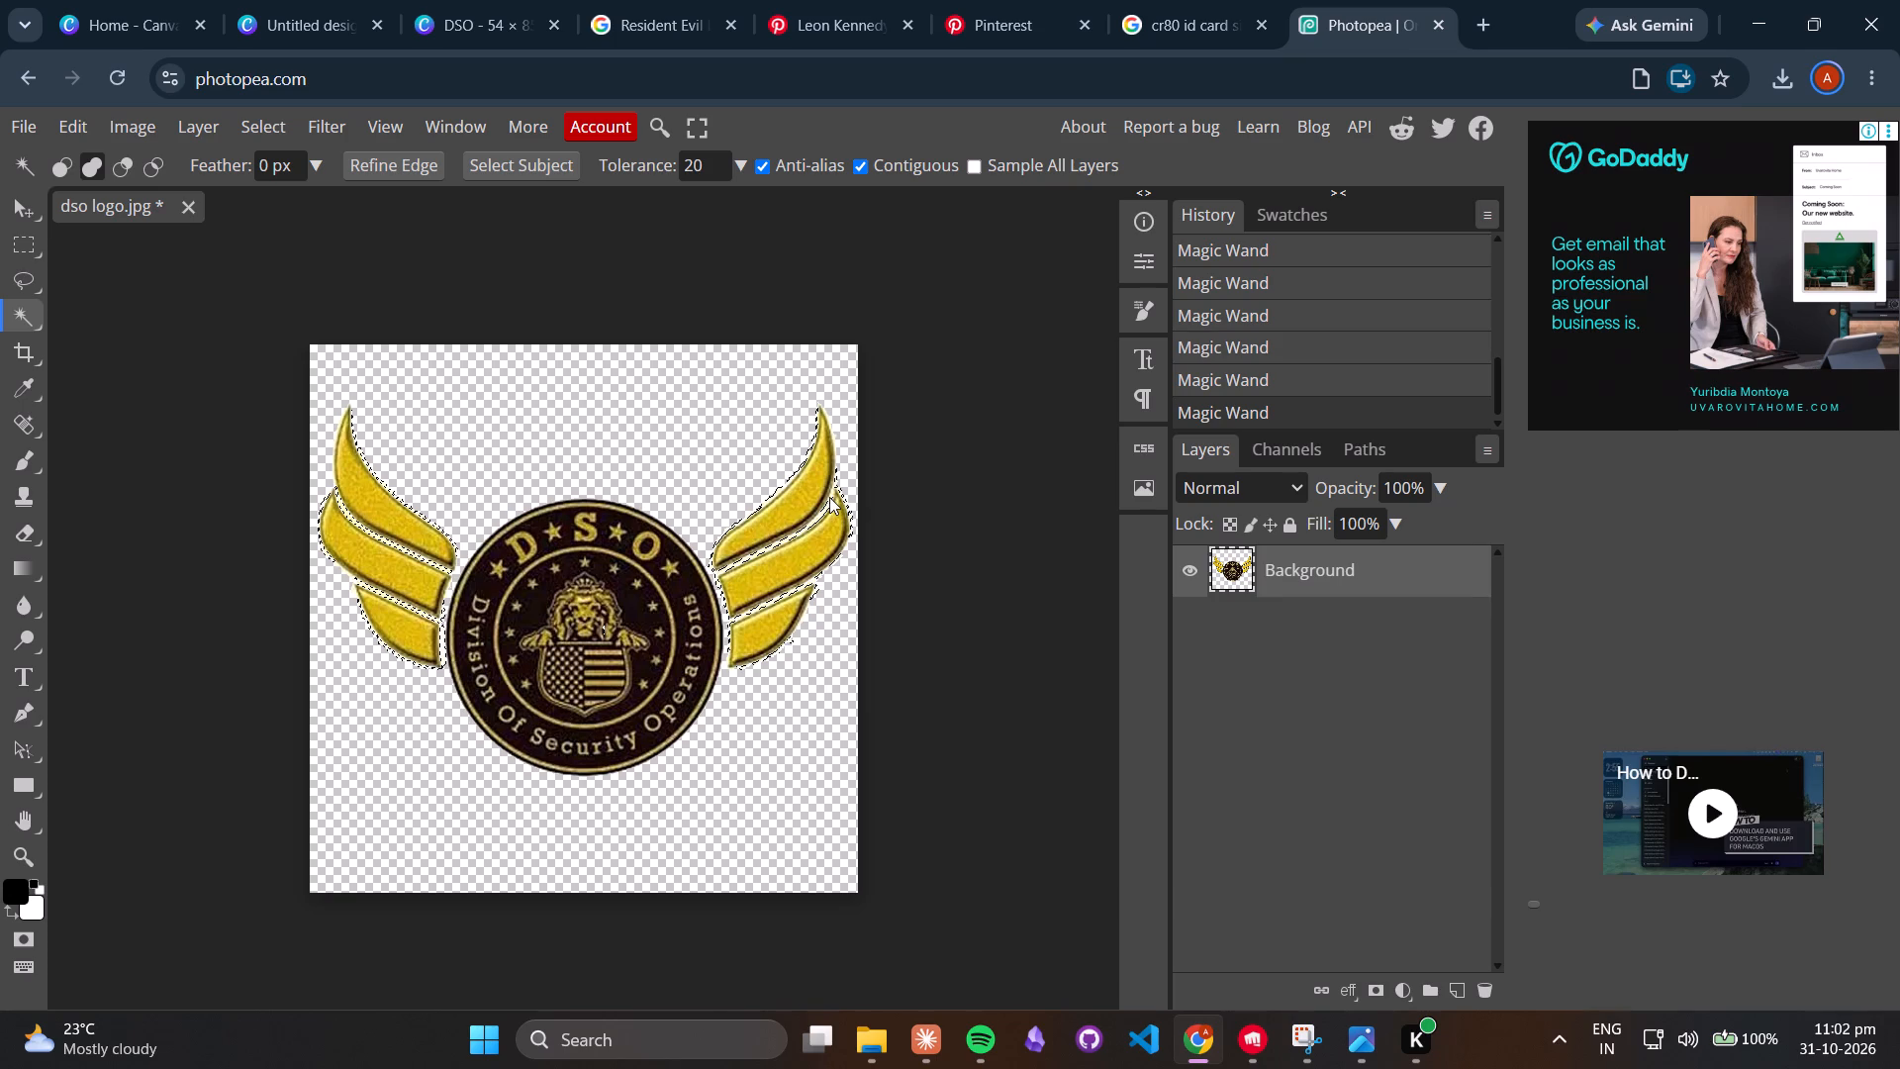
{"action": "left_click", "coordinate": [764, 503], "text": "shift"}
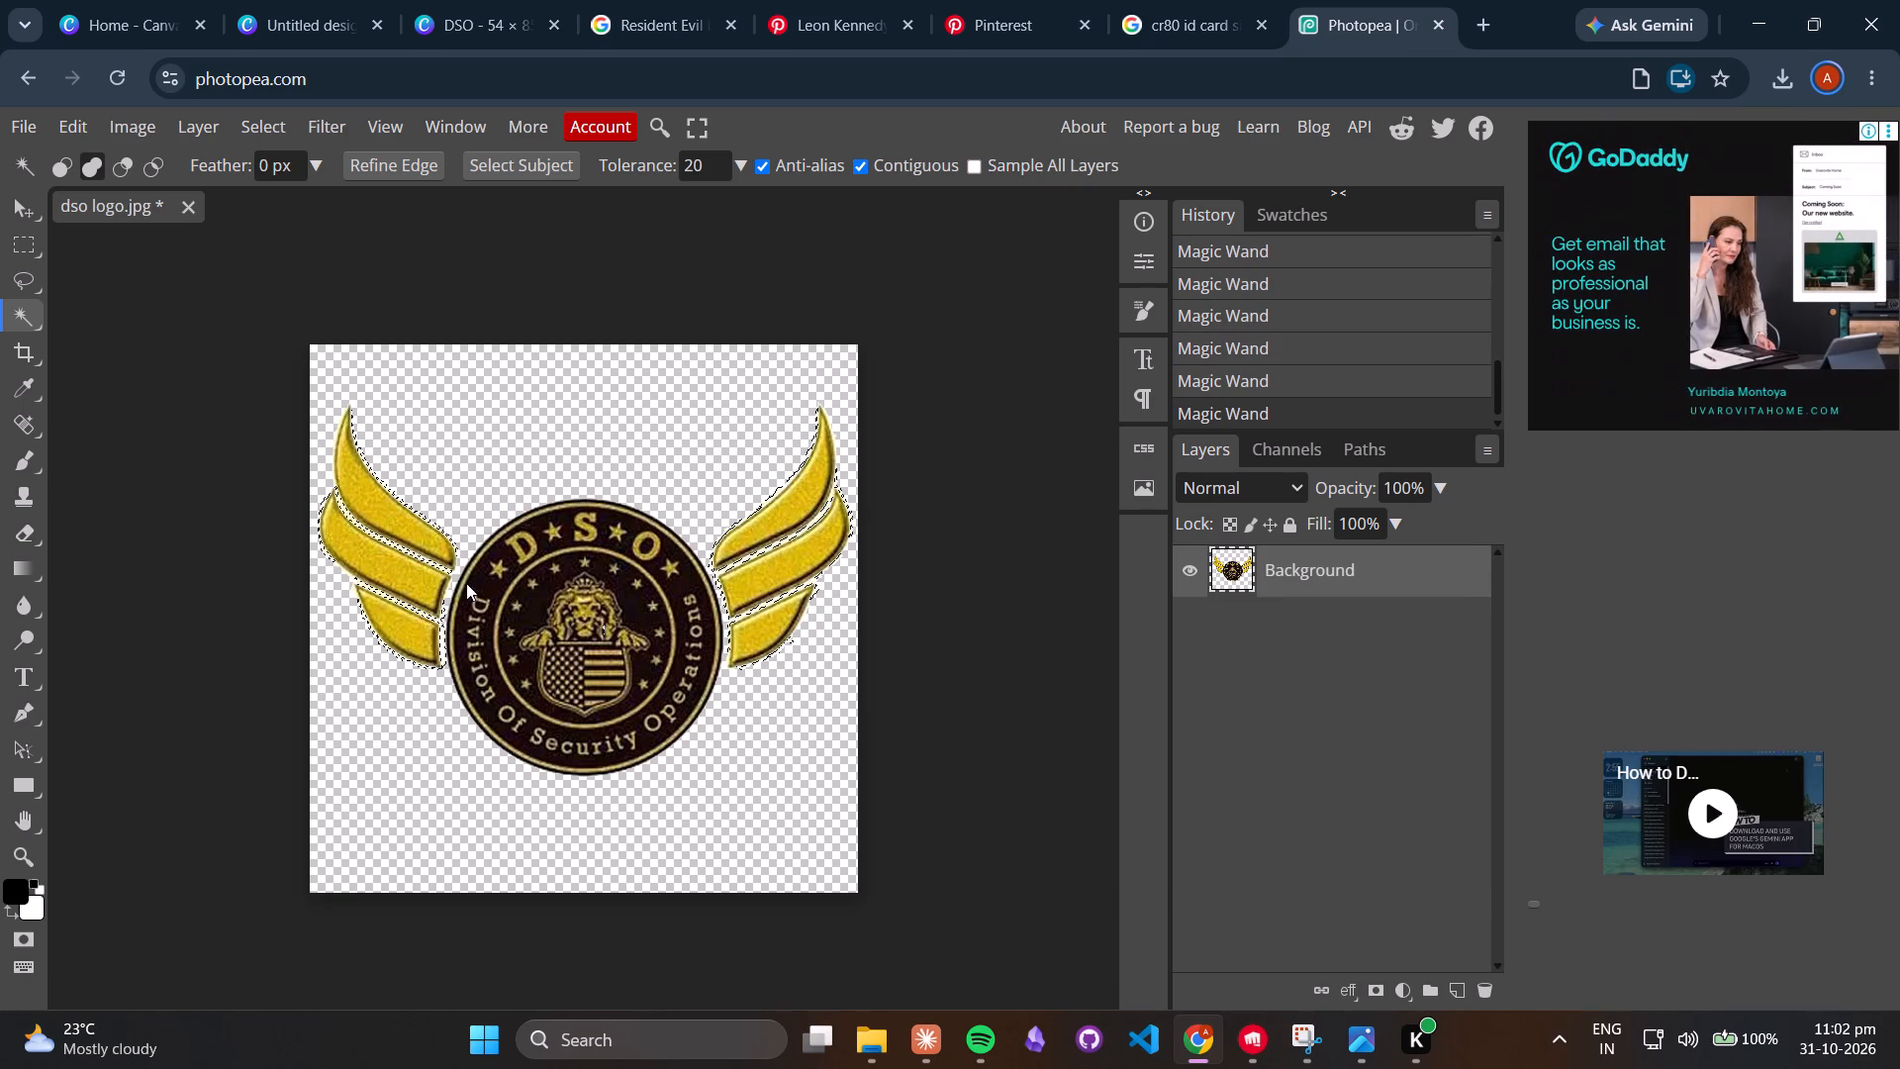
{"action": "left_click", "coordinate": [347, 573], "text": "shift"}
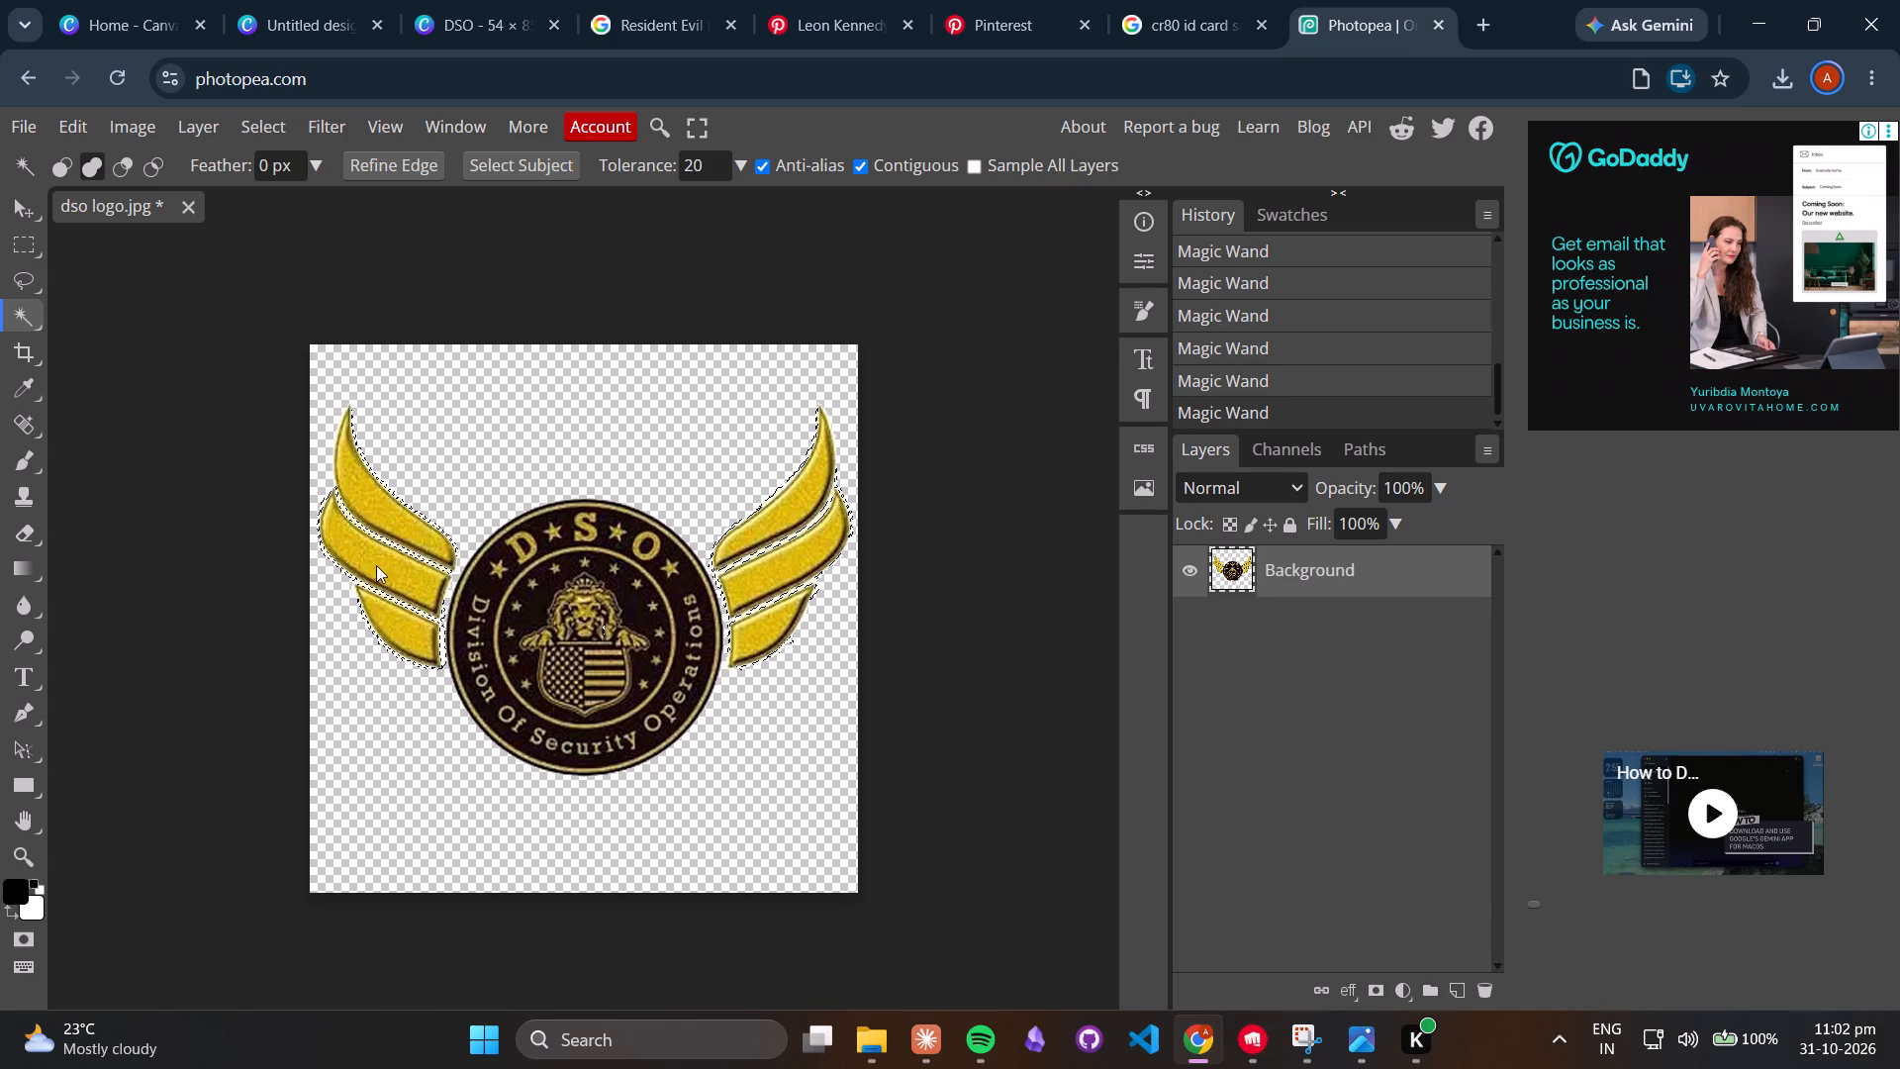
{"action": "key", "text": "Delete"}
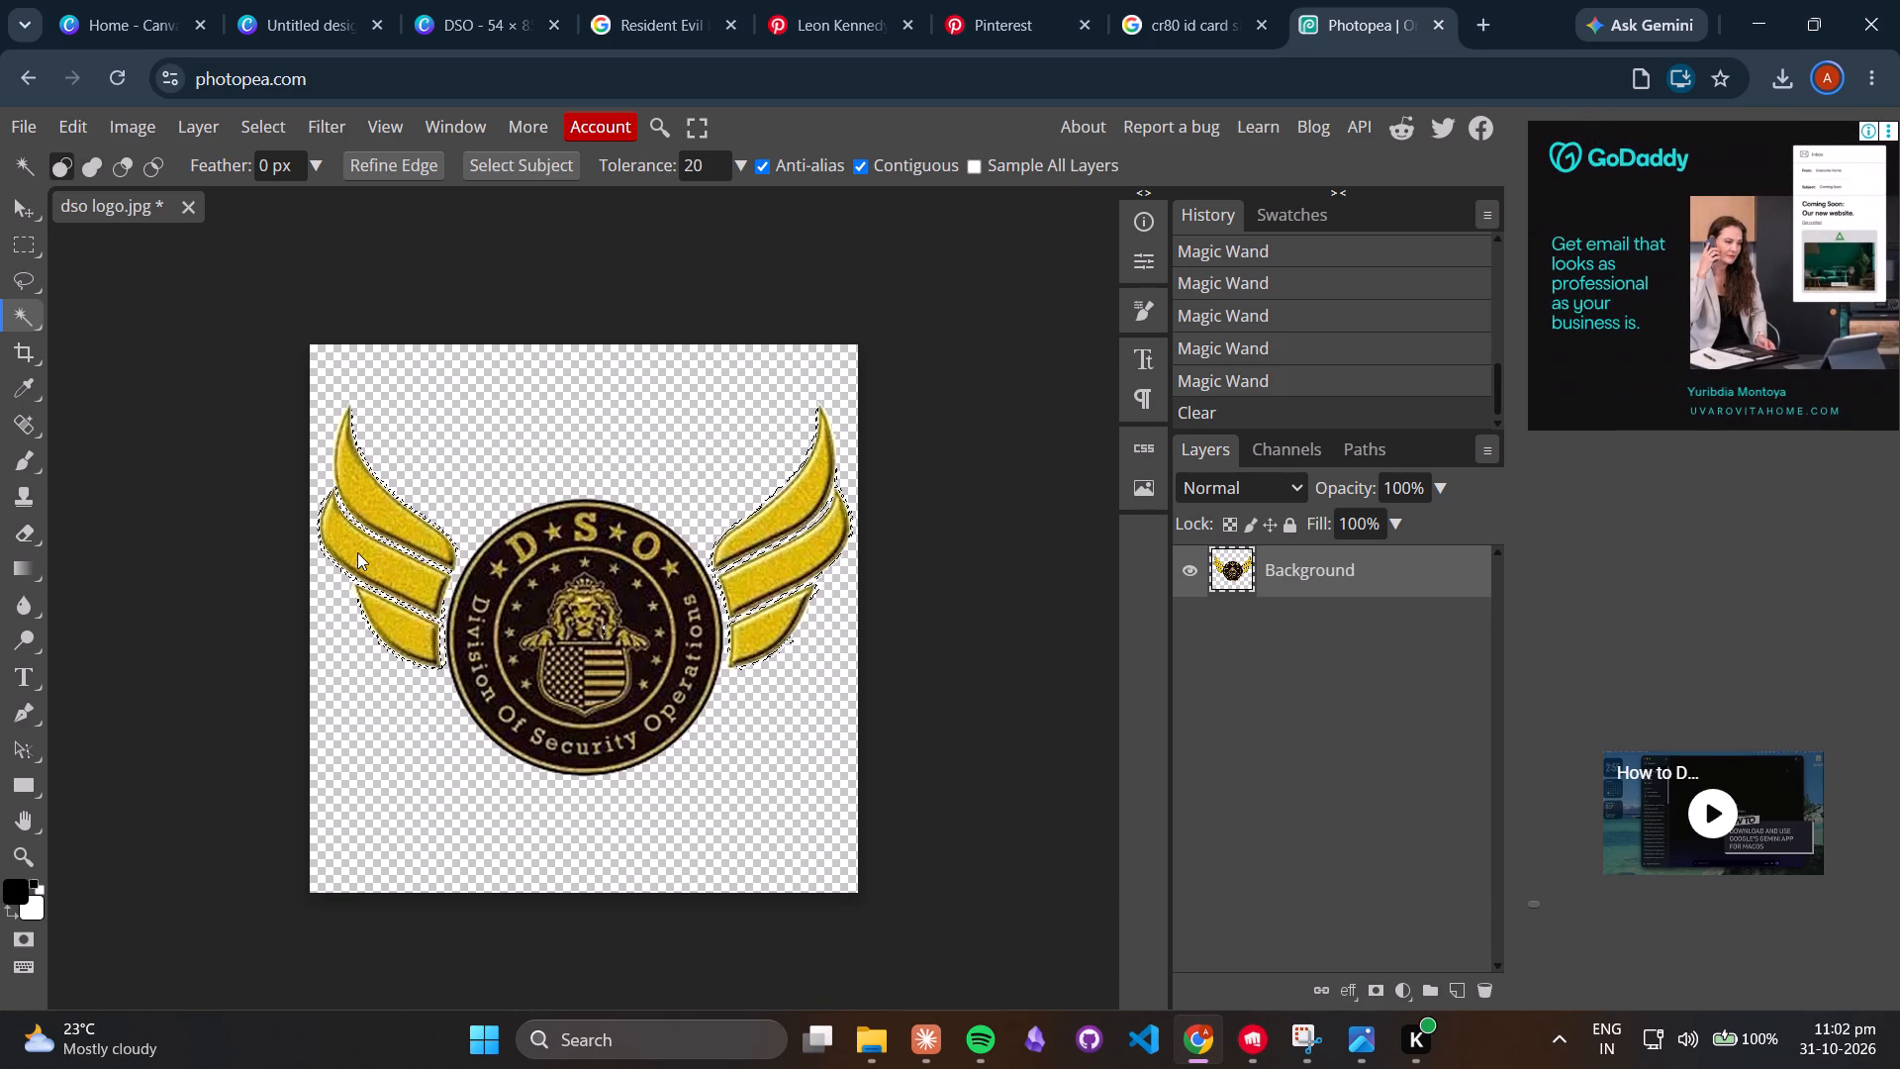
{"action": "key", "text": "Delete"}
{"action": "key", "text": "Delete"}
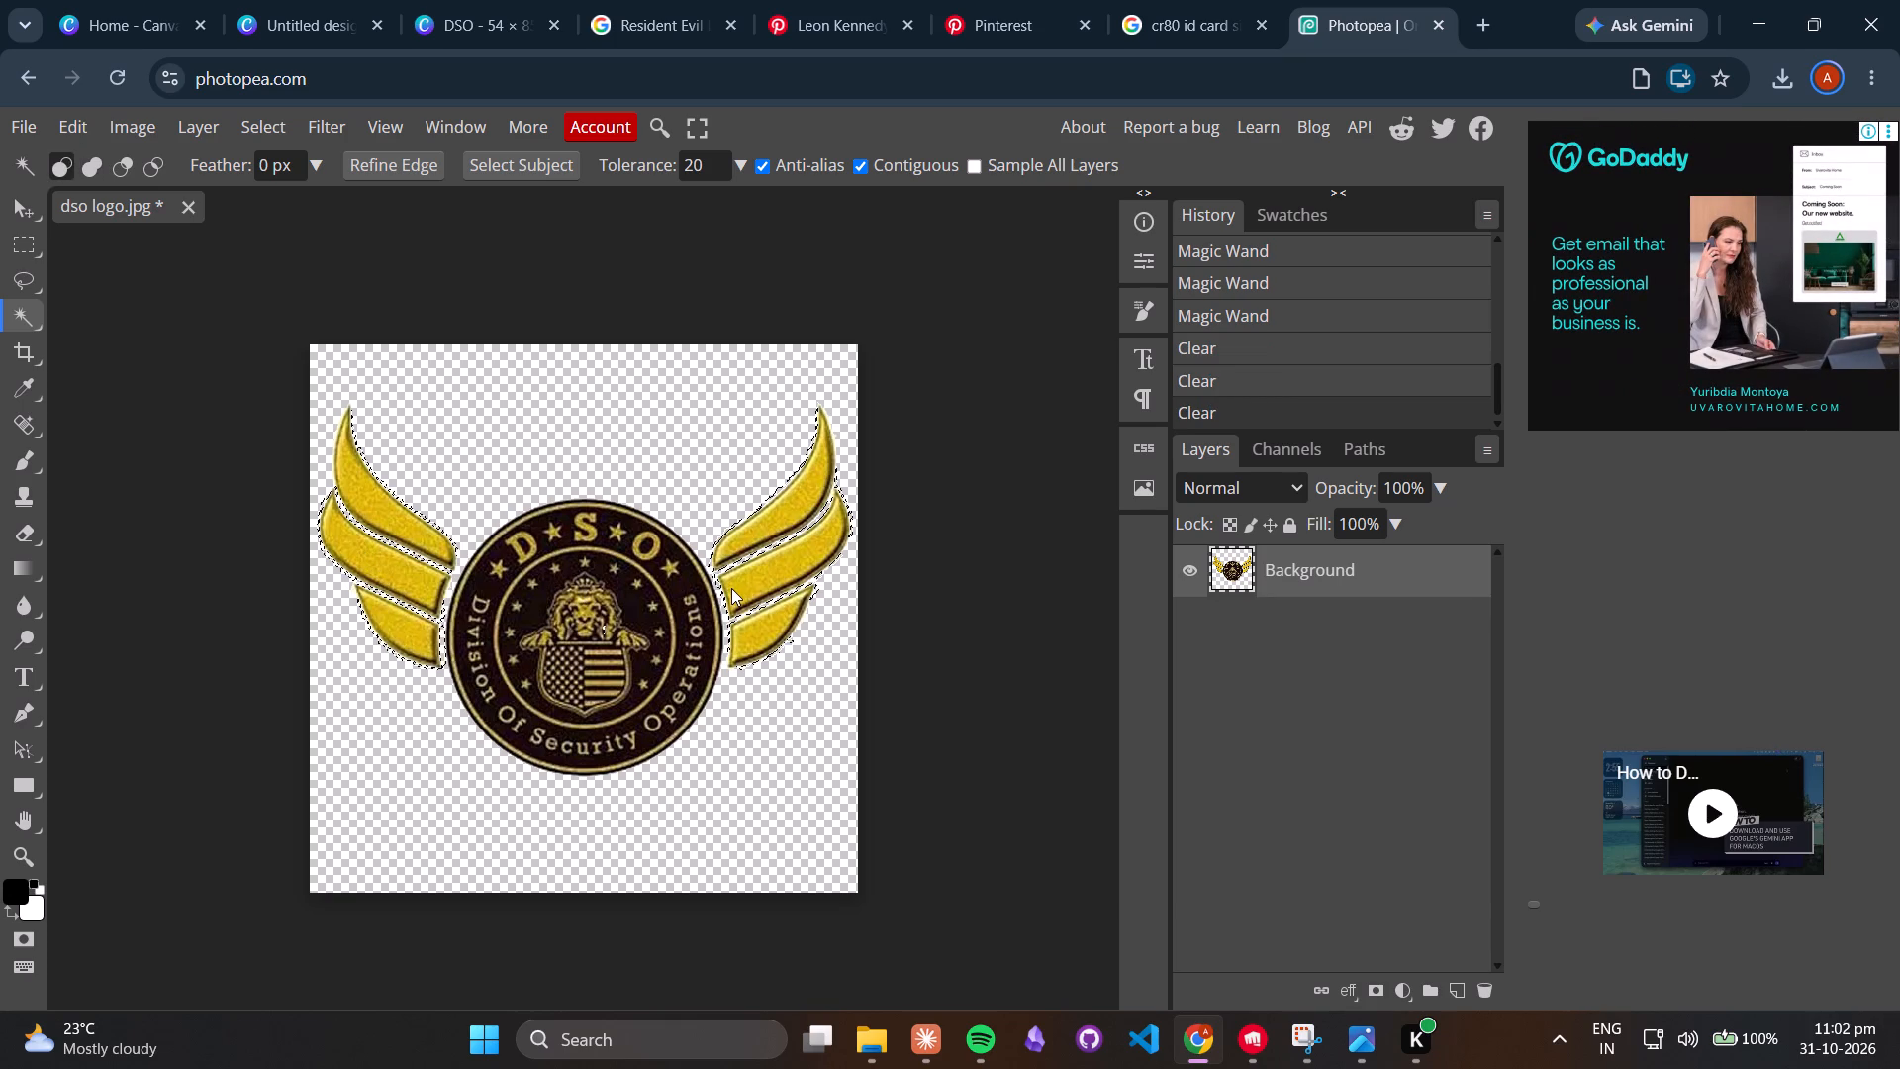
{"action": "key", "text": "Delete"}
{"action": "key", "text": "Delete"}
{"action": "key", "text": "Delete"}
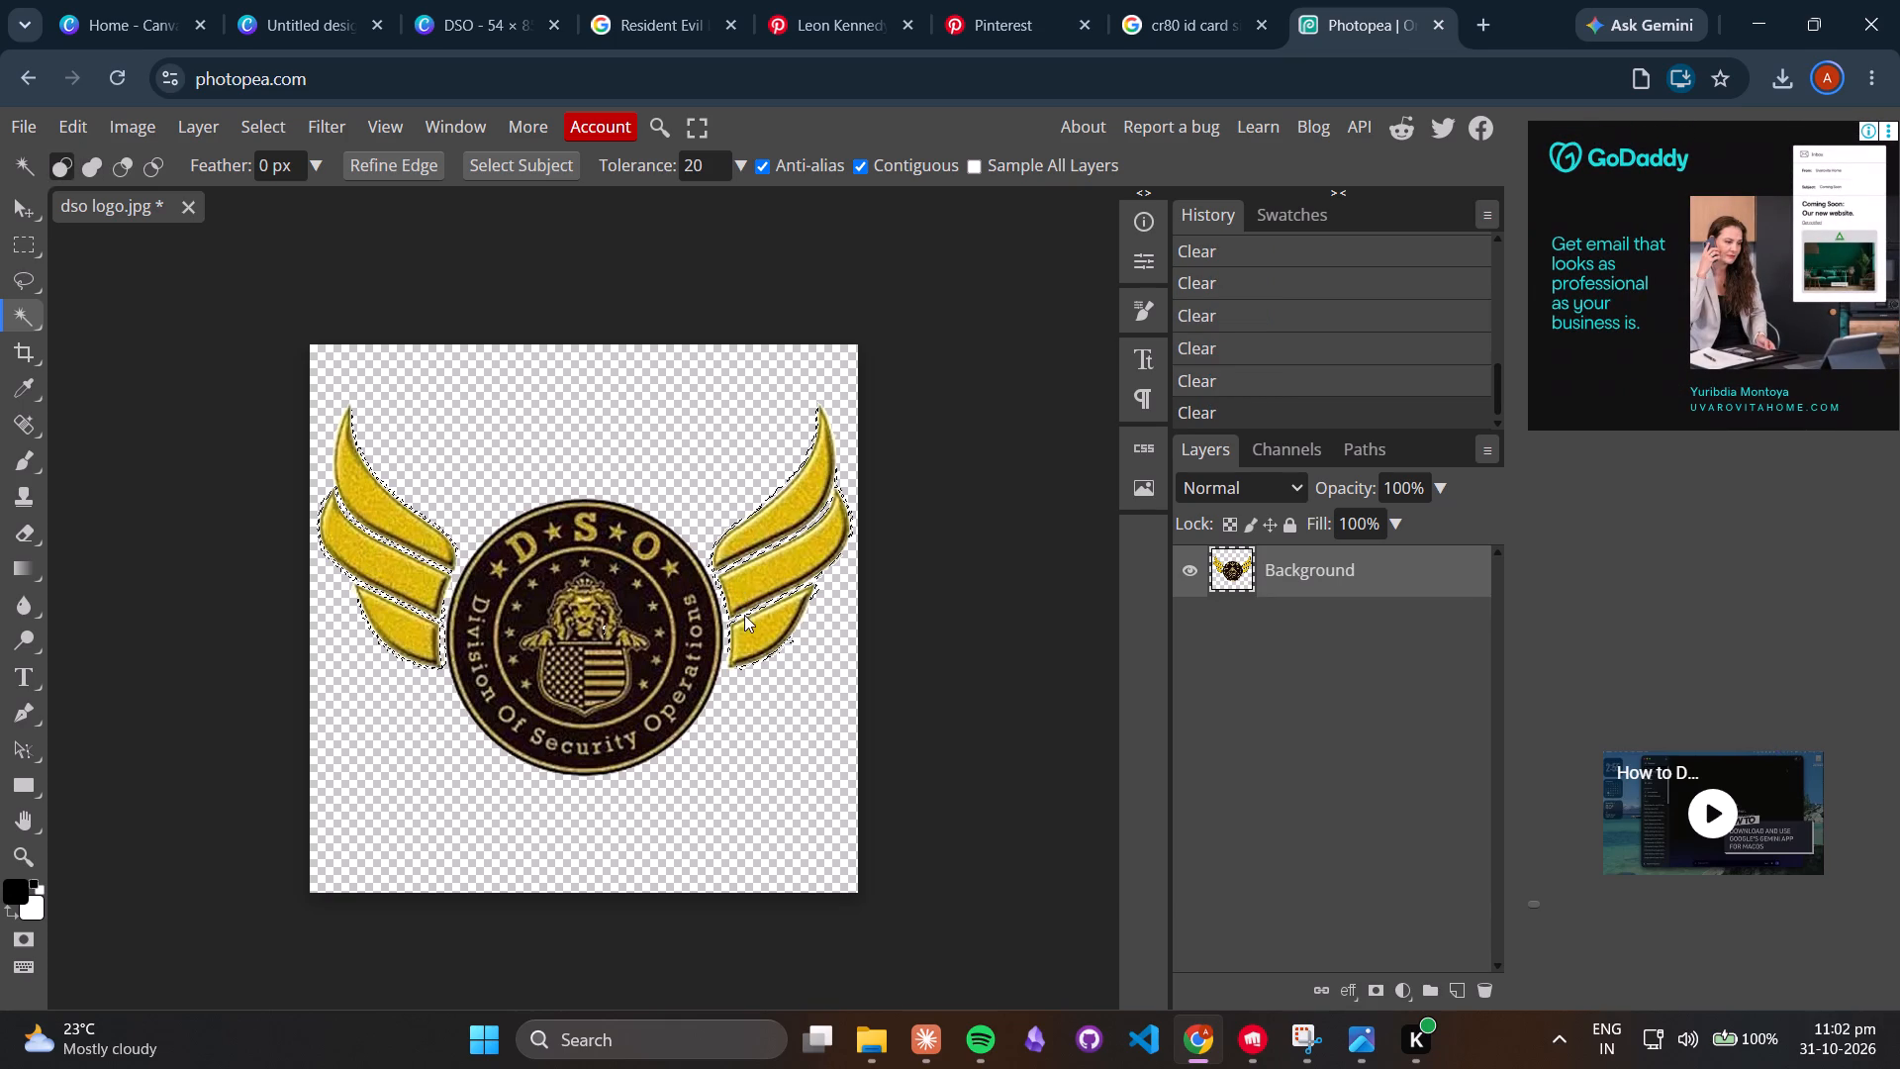
{"action": "key", "text": "Delete"}
{"action": "key", "text": "Delete"}
{"action": "key", "text": "Delete"}
{"action": "key", "text": "Delete"}
{"action": "key", "text": "Delete"}
{"action": "key", "text": "Delete"}
{"action": "key", "text": "Delete"}
{"action": "key", "text": "Delete"}
{"action": "key", "text": "Delete"}
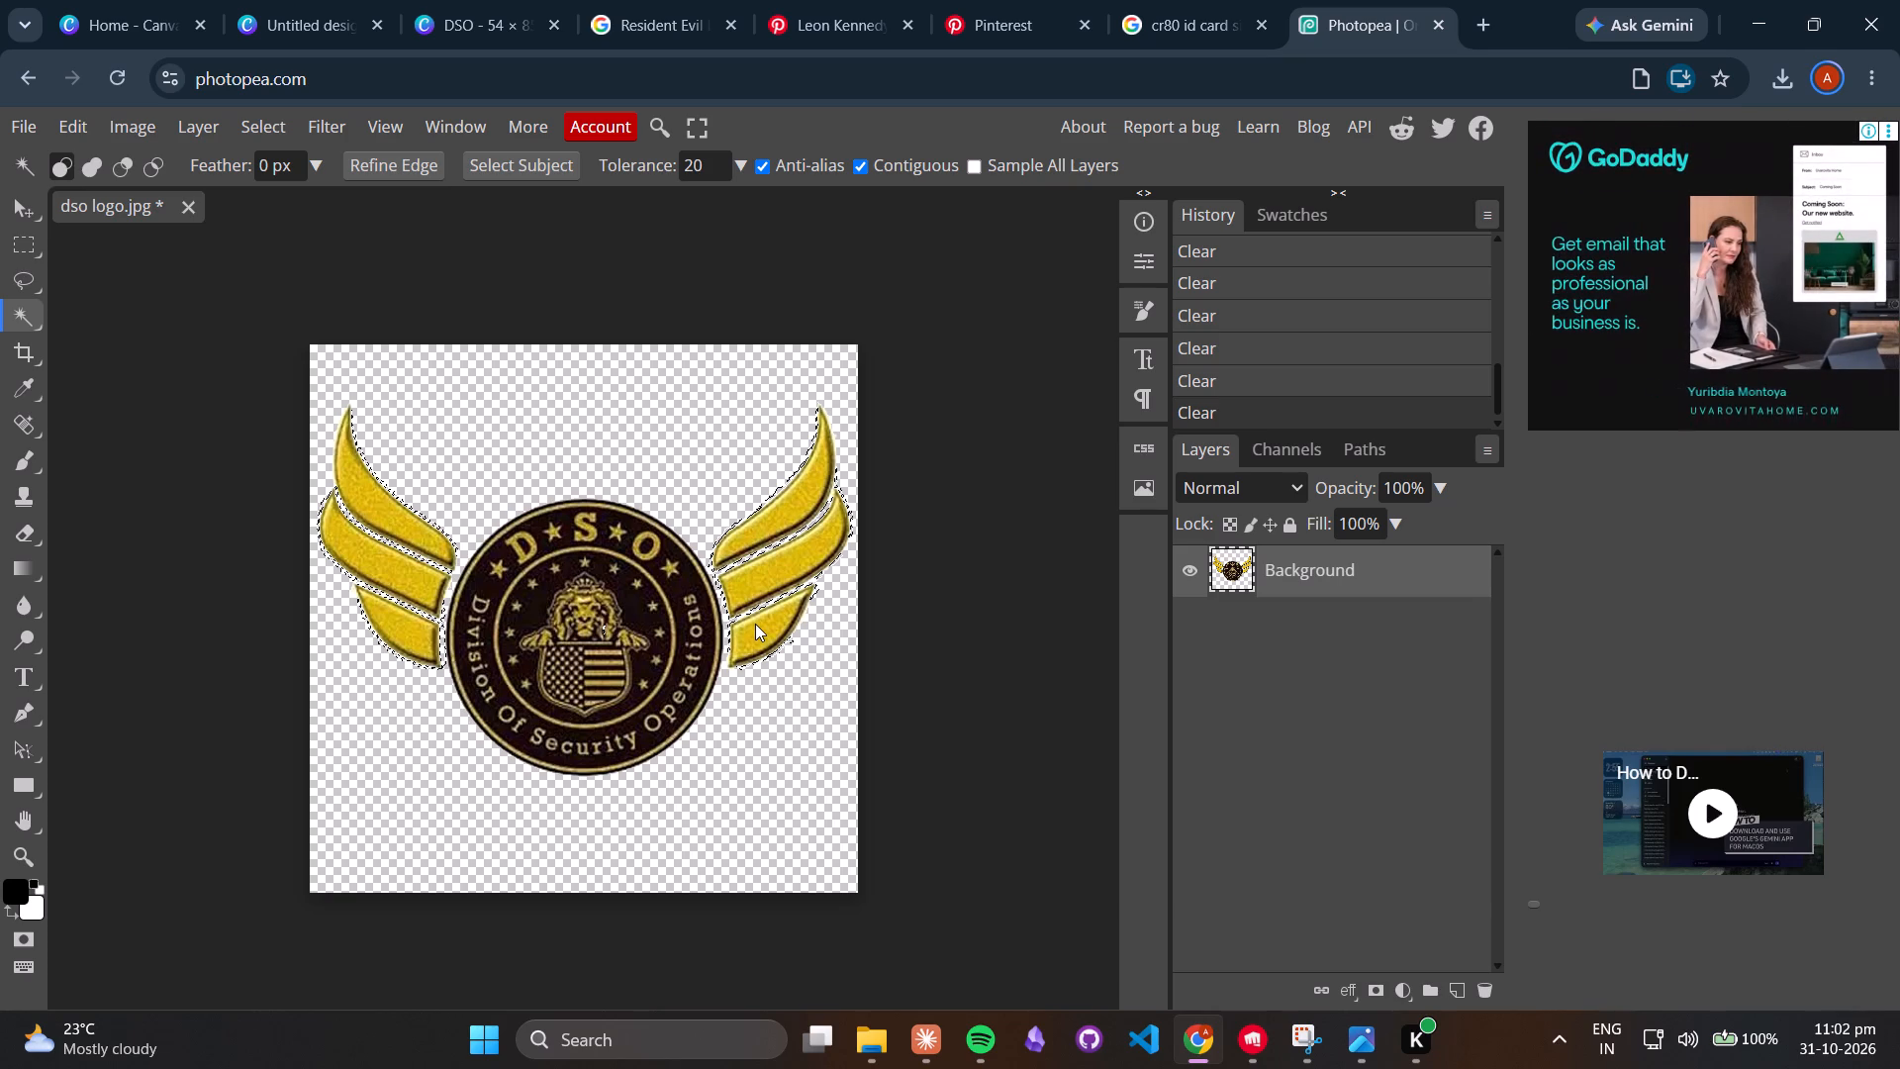
{"action": "key", "text": "Delete"}
{"action": "key", "text": "Delete"}
{"action": "key", "text": "Delete"}
{"action": "key", "text": "Delete"}
{"action": "key", "text": "Delete"}
{"action": "key", "text": "Delete"}
{"action": "key", "text": "Delete"}
{"action": "key", "text": "Delete"}
{"action": "key", "text": "Delete"}
{"action": "key", "text": "Delete"}
{"action": "key", "text": "Delete"}
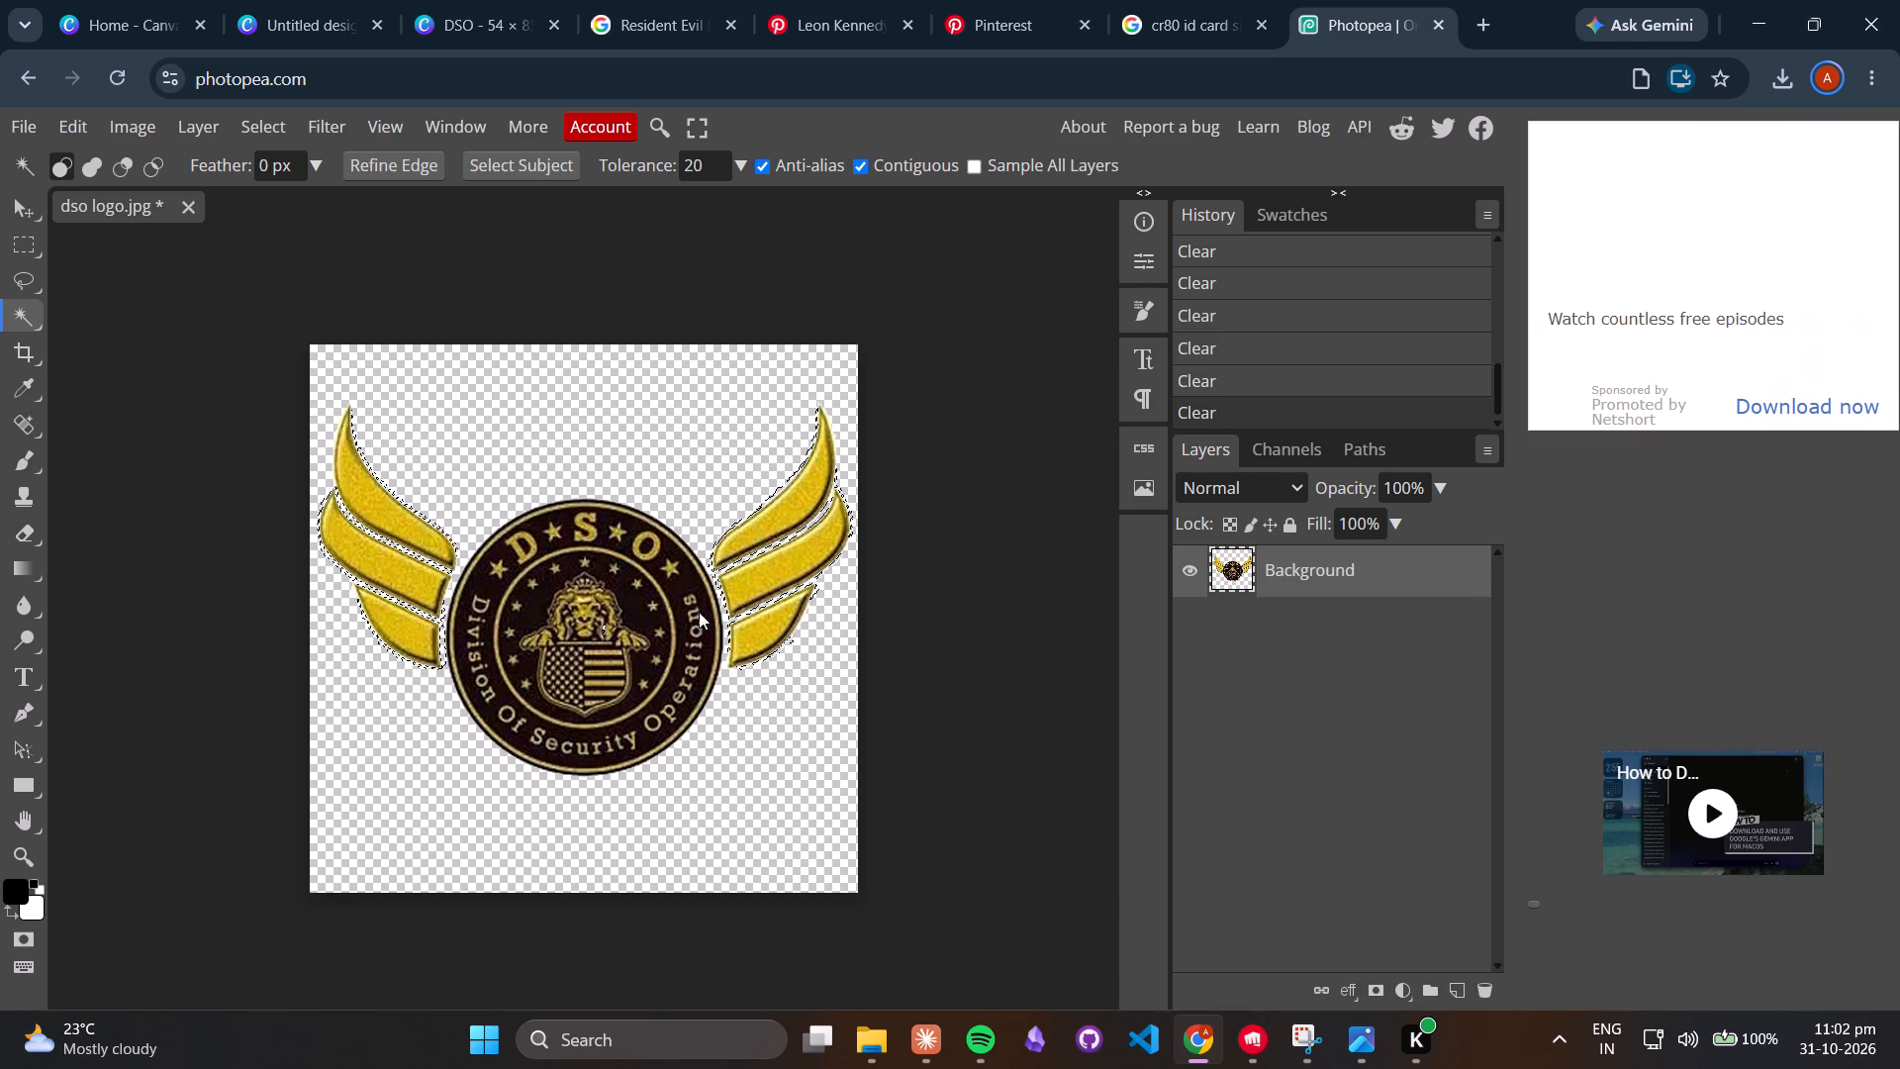
{"action": "key", "text": "Delete"}
{"action": "key", "text": "Delete"}
{"action": "key", "text": "Delete"}
{"action": "key", "text": "Delete"}
{"action": "key", "text": "Delete"}
{"action": "key", "text": "Delete"}
{"action": "key", "text": "Delete"}
{"action": "key", "text": "Delete"}
{"action": "key", "text": "Delete"}
{"action": "key", "text": "Delete"}
{"action": "key", "text": "Delete"}
{"action": "key", "text": "Delete"}
{"action": "key", "text": "Delete"}
{"action": "key", "text": "Delete"}
{"action": "key", "text": "Delete"}
{"action": "key", "text": "Delete"}
{"action": "key", "text": "Delete"}
{"action": "key", "text": "Delete"}
{"action": "key", "text": "Delete"}
{"action": "key", "text": "Delete"}
{"action": "key", "text": "Delete"}
{"action": "key", "text": "Delete"}
{"action": "key", "text": "Delete"}
{"action": "key", "text": "Delete"}
{"action": "key", "text": "Delete"}
{"action": "key", "text": "Delete"}
{"action": "key", "text": "Delete"}
{"action": "key", "text": "Delete"}
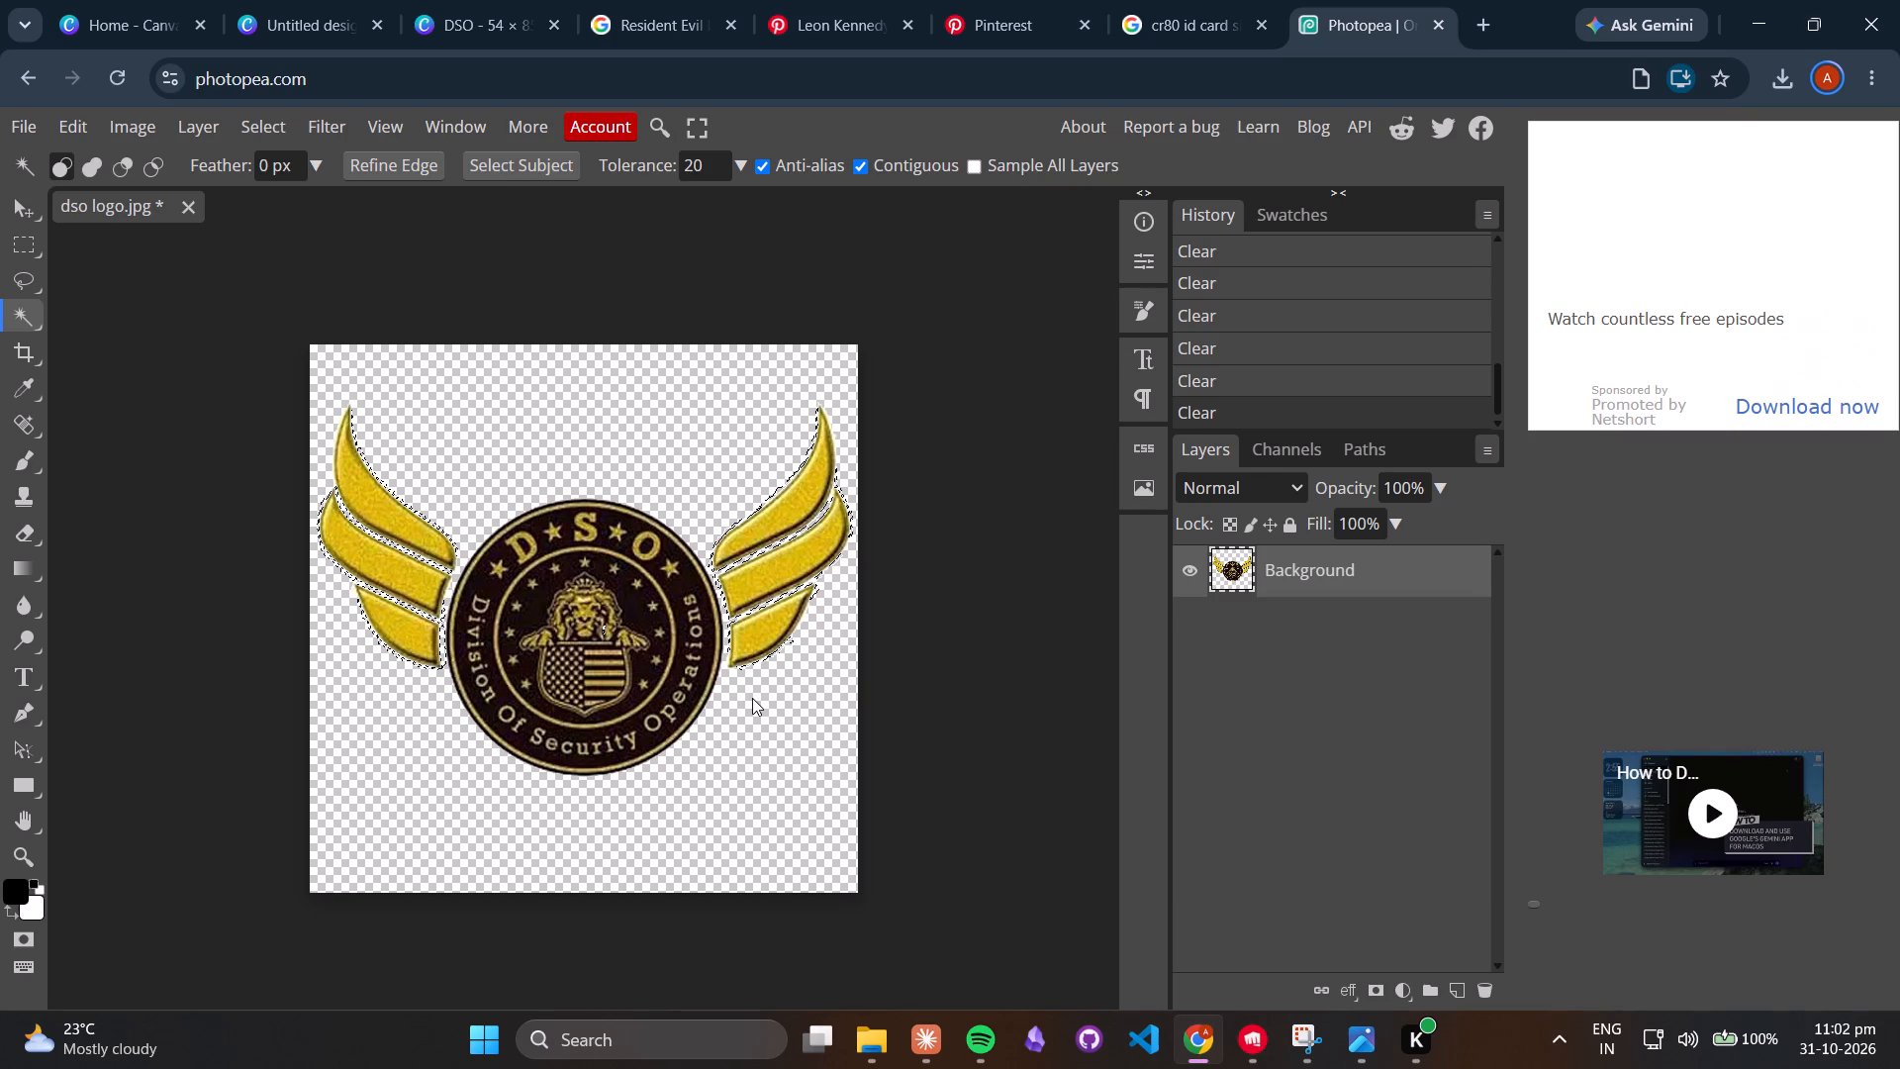
Select the cleared transparent area surrounding the DSO badge and wings with the Magic Wand.
{"action": "left_click", "coordinate": [753, 699]}
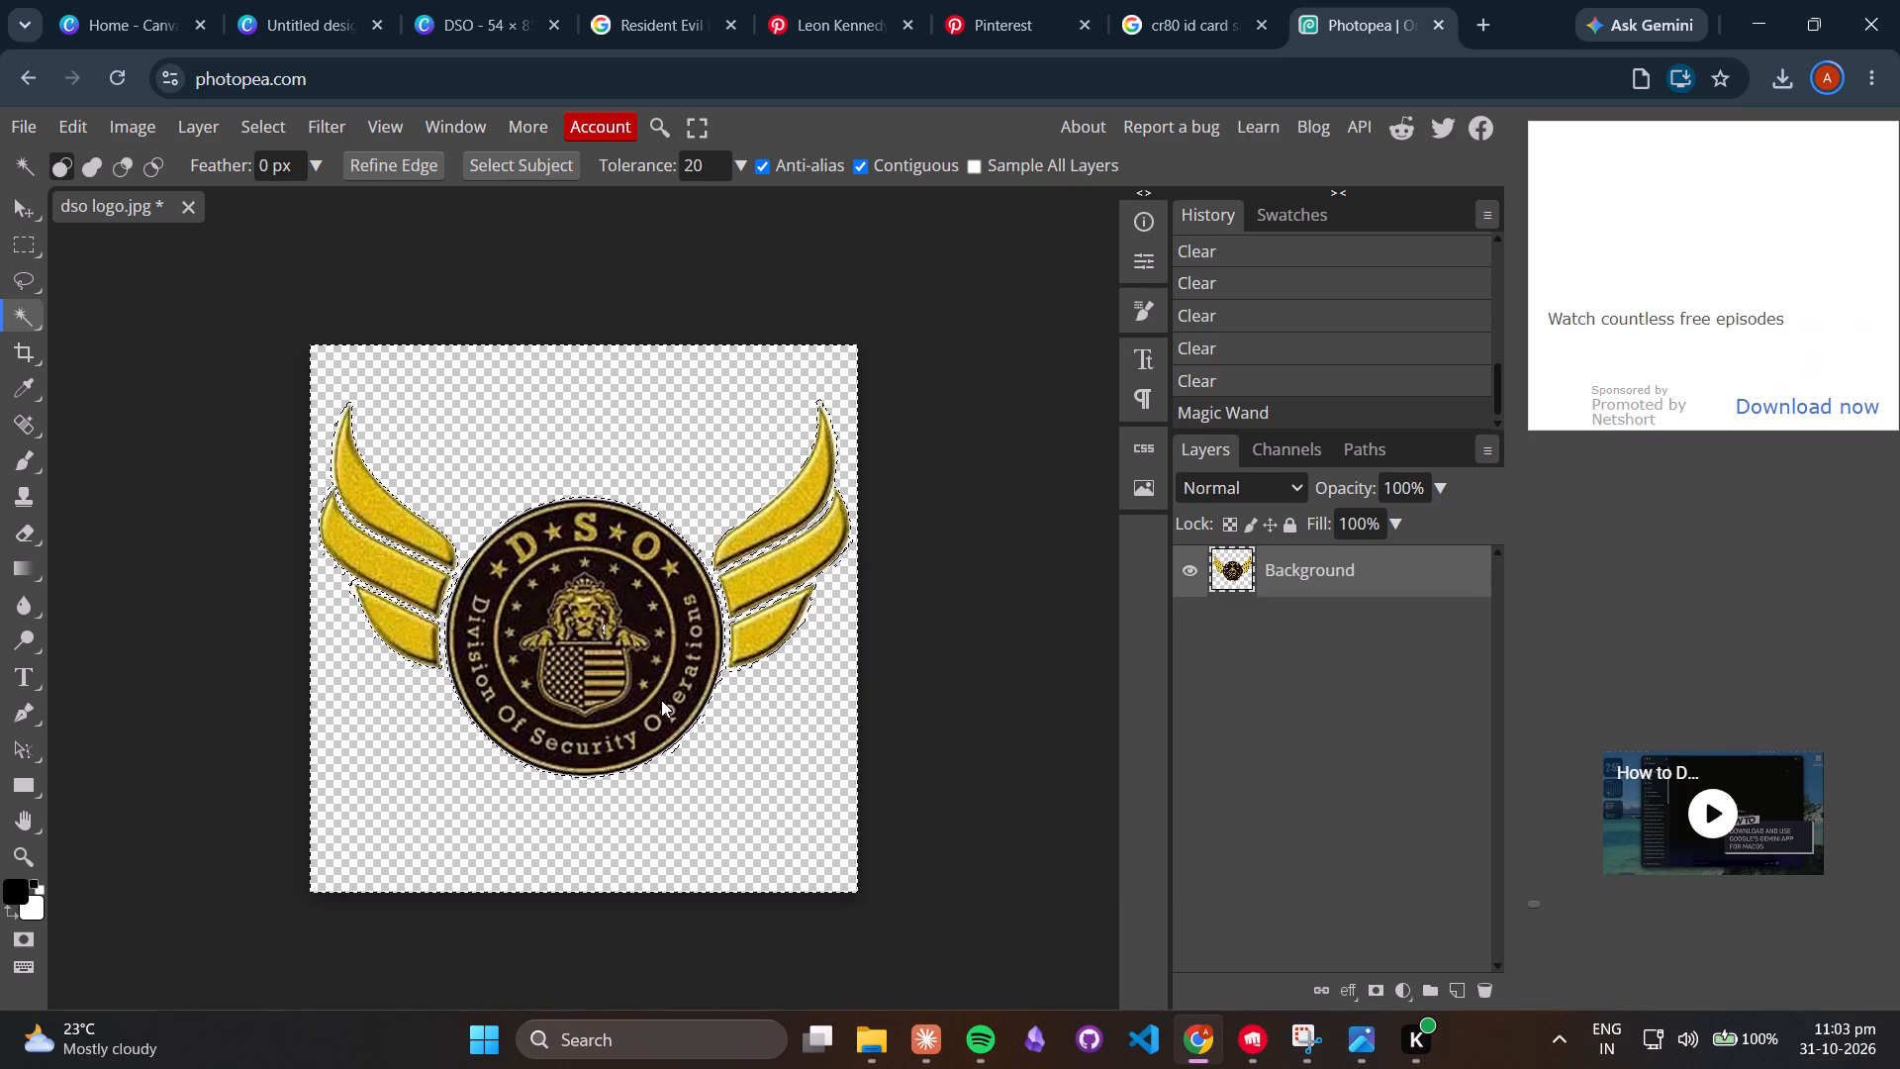
{"action": "left_click_drag", "start_coordinate": [661, 700], "coordinate": [661, 687]}
{"action": "right_click", "coordinate": [772, 716]}
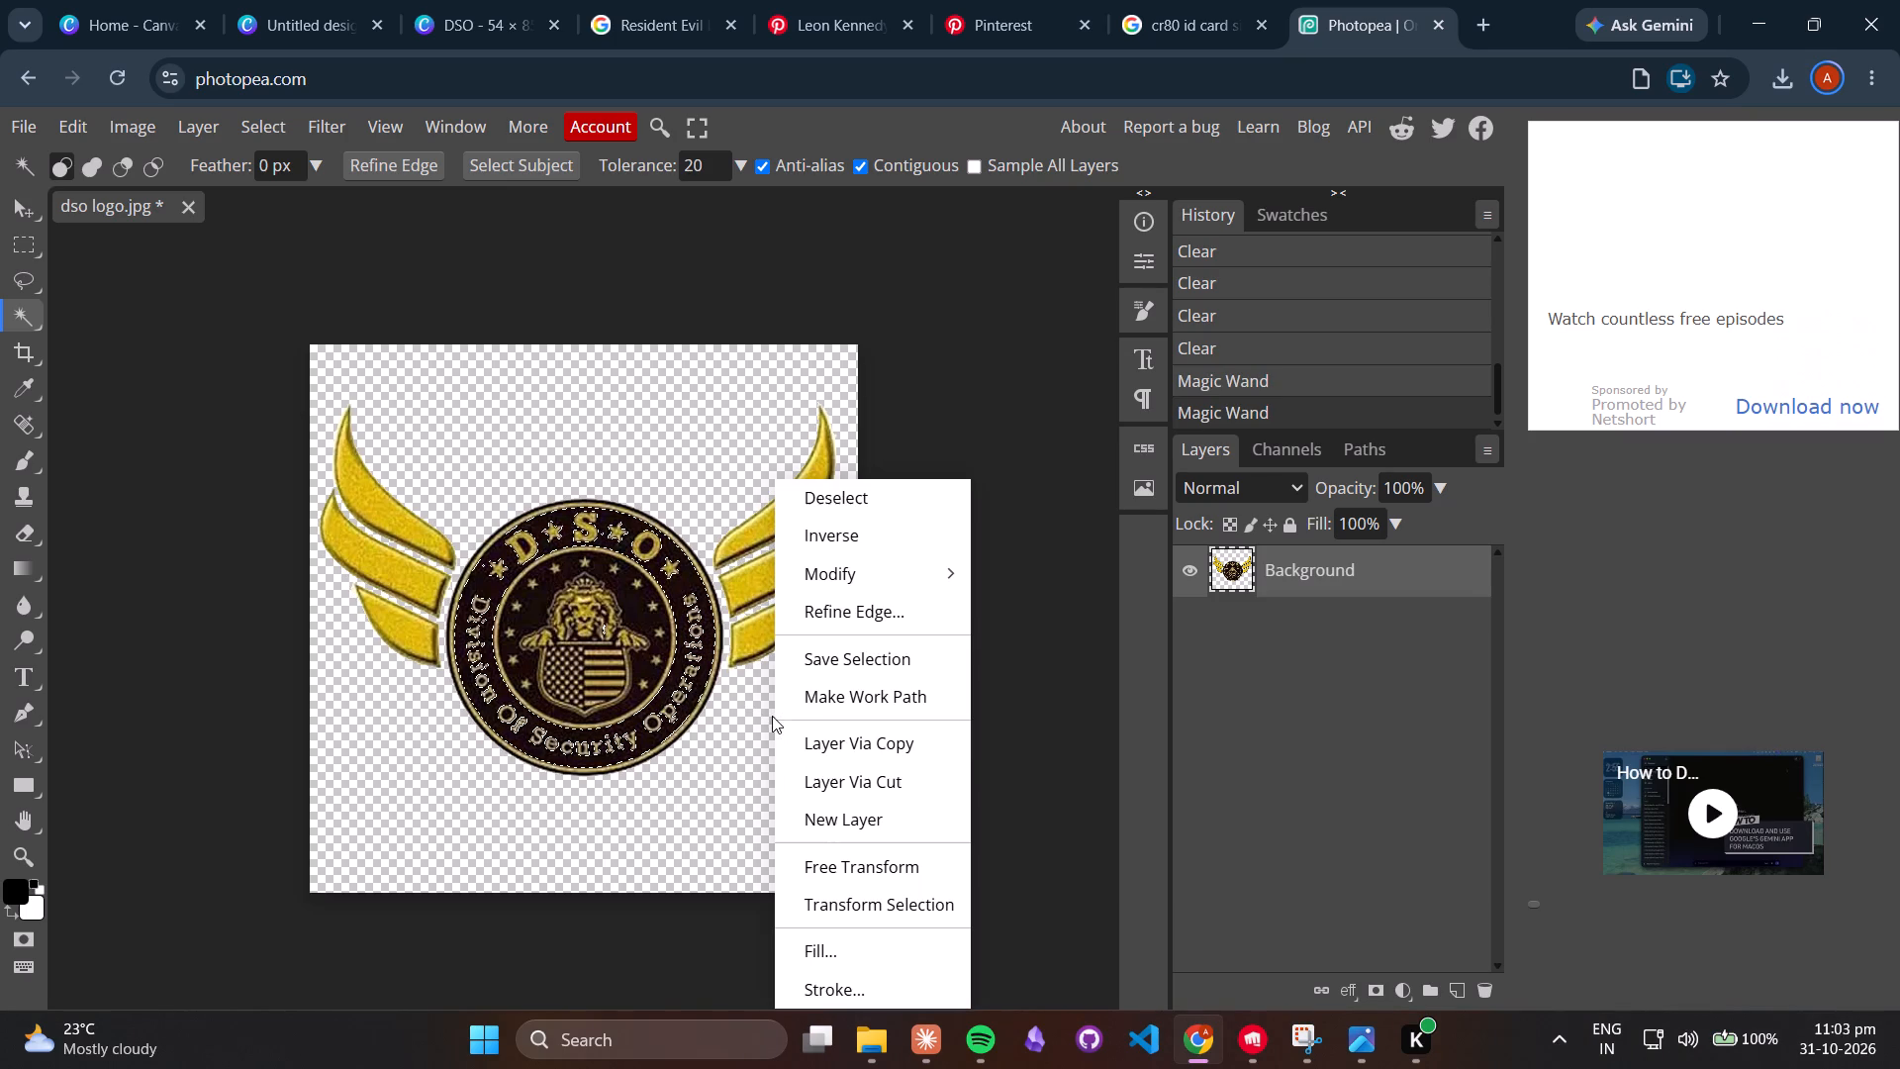
{"action": "left_click", "coordinate": [732, 736]}
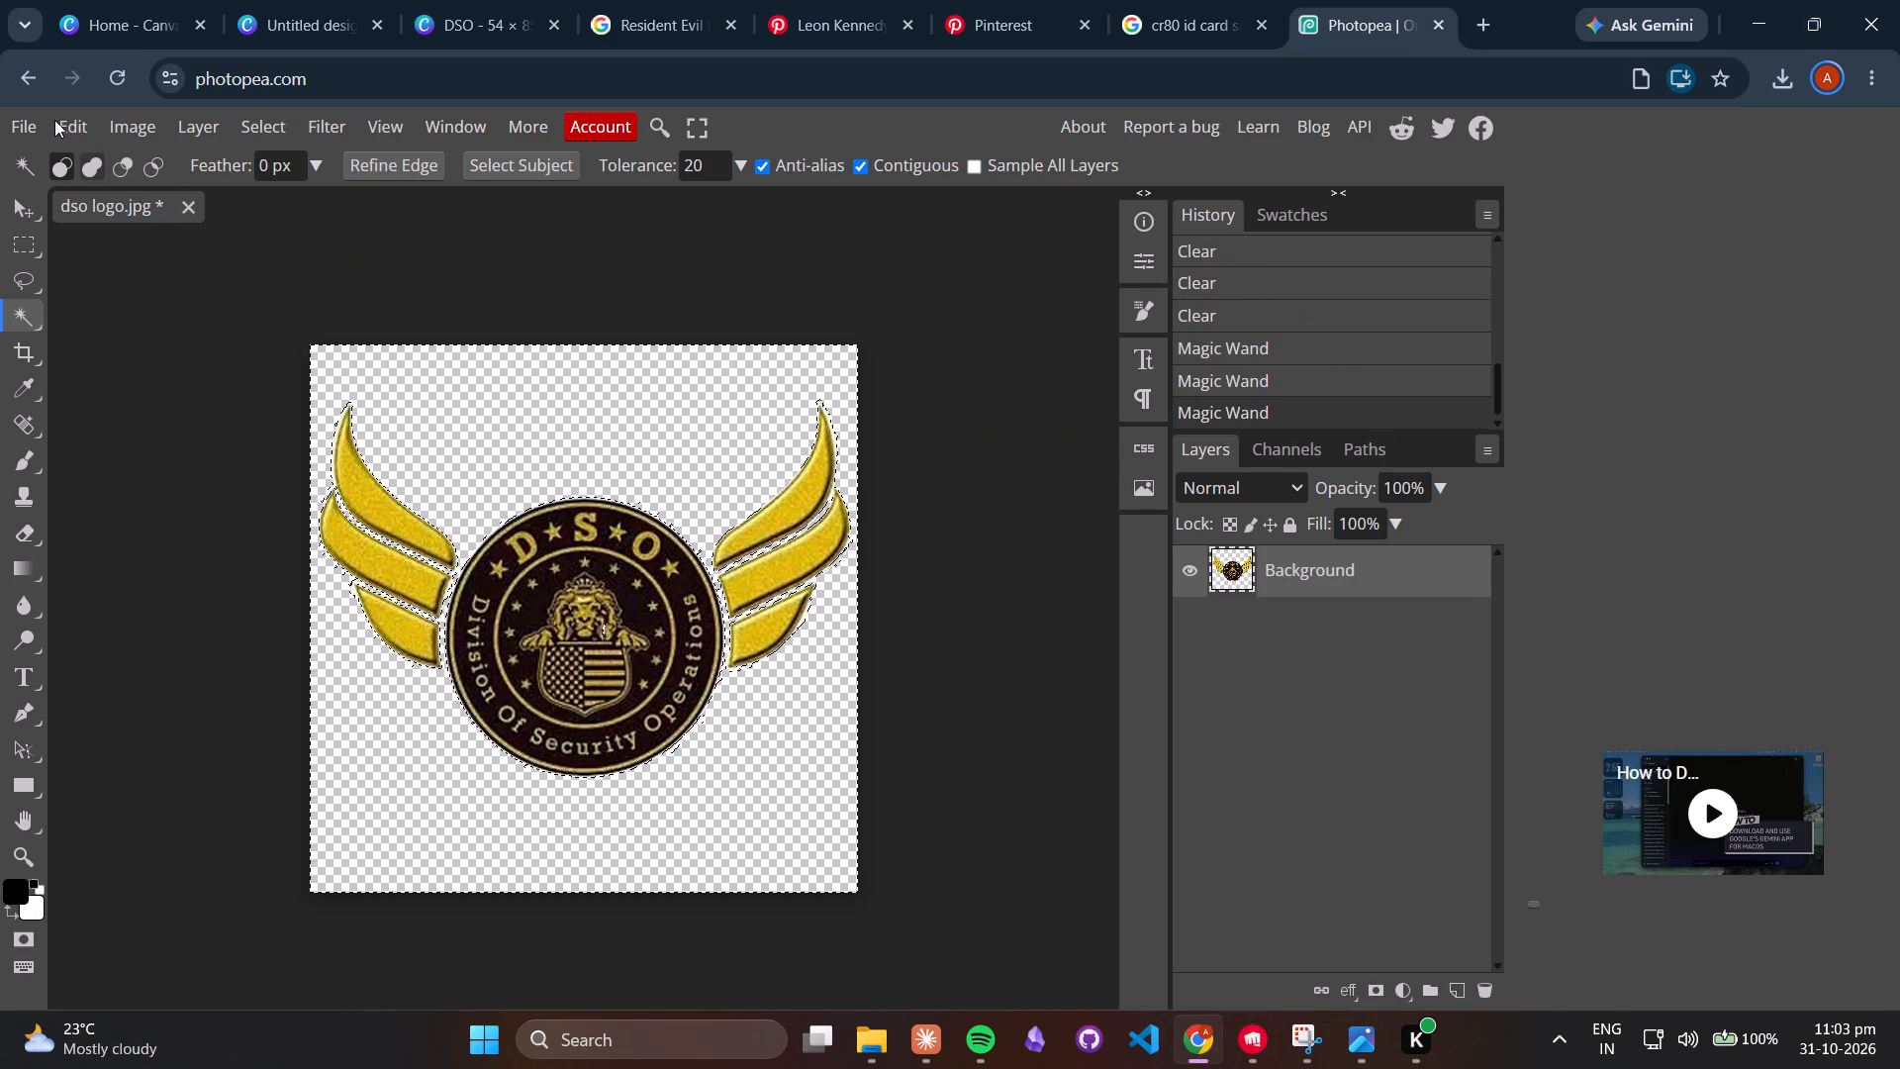
Save the edited logo over the original dso logo.jpg, allowing Photopea to change the file.
{"action": "left_click", "coordinate": [20, 126]}
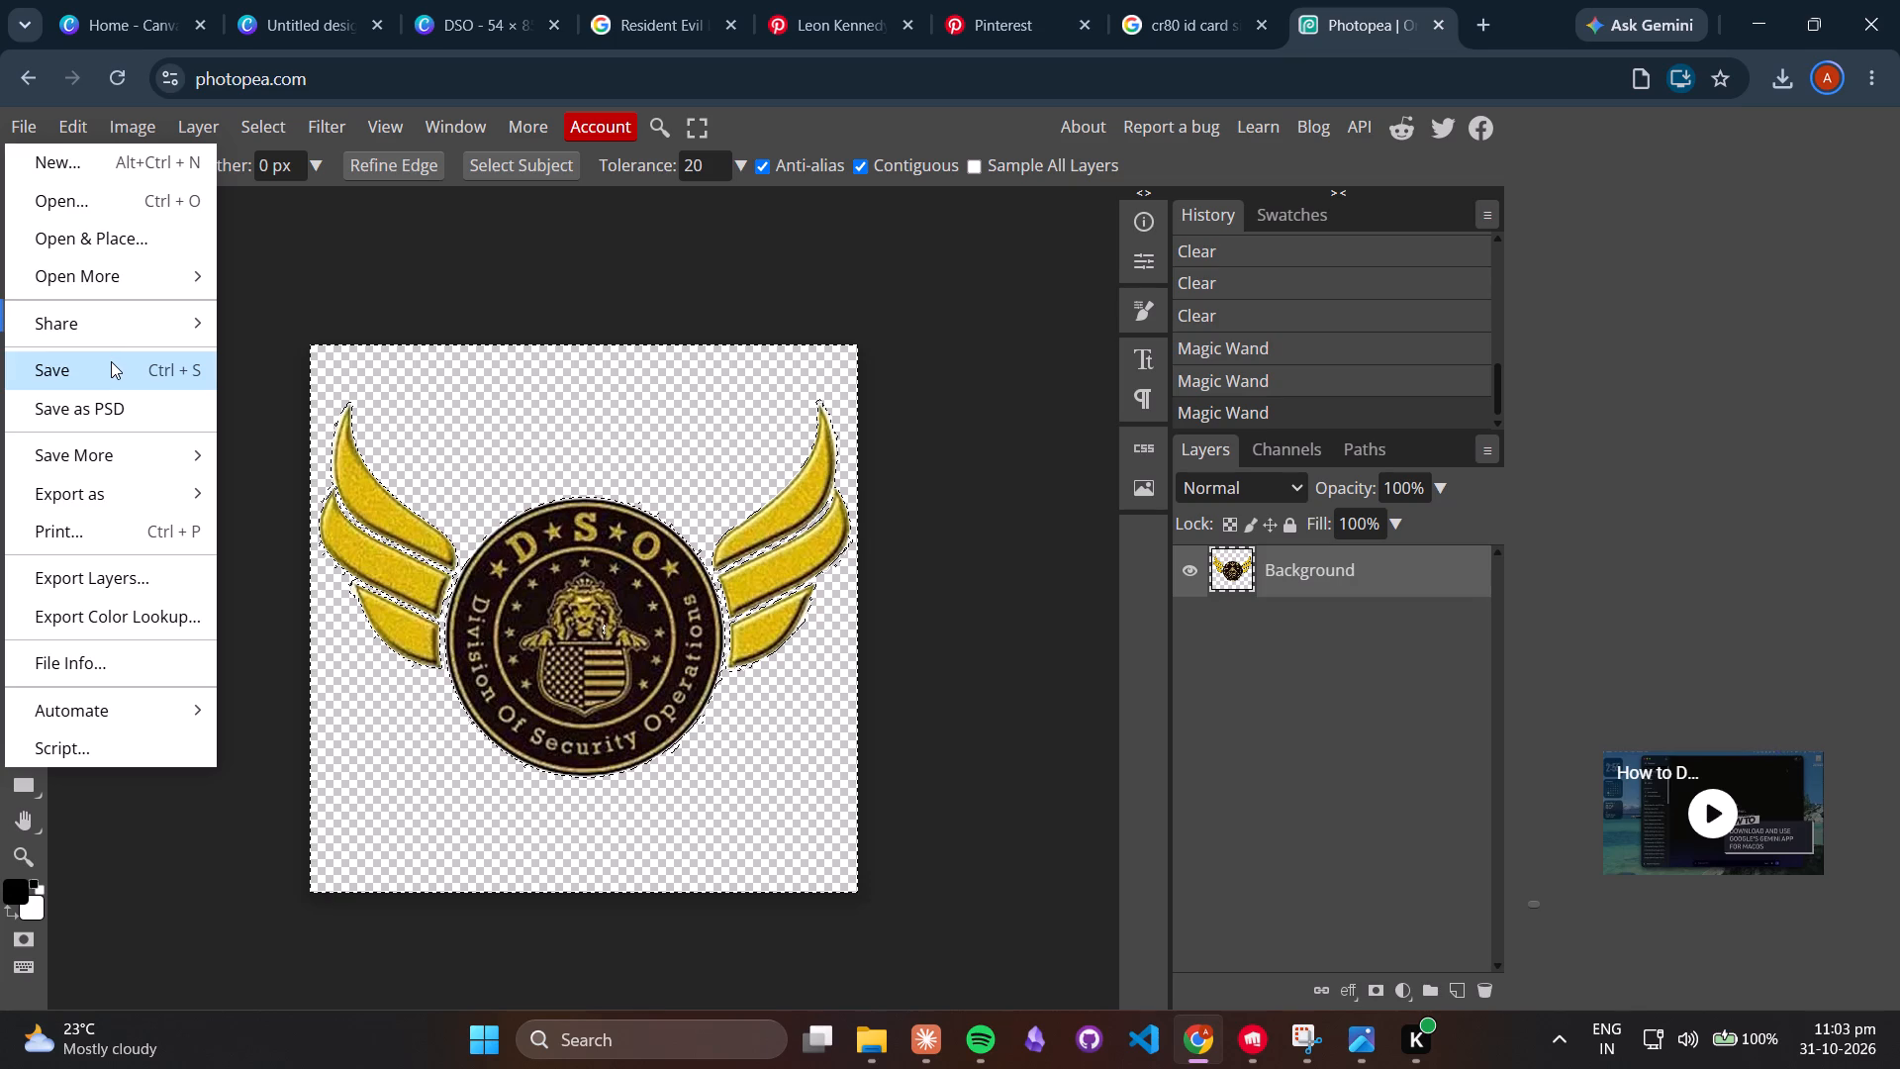
{"action": "left_click", "coordinate": [111, 362]}
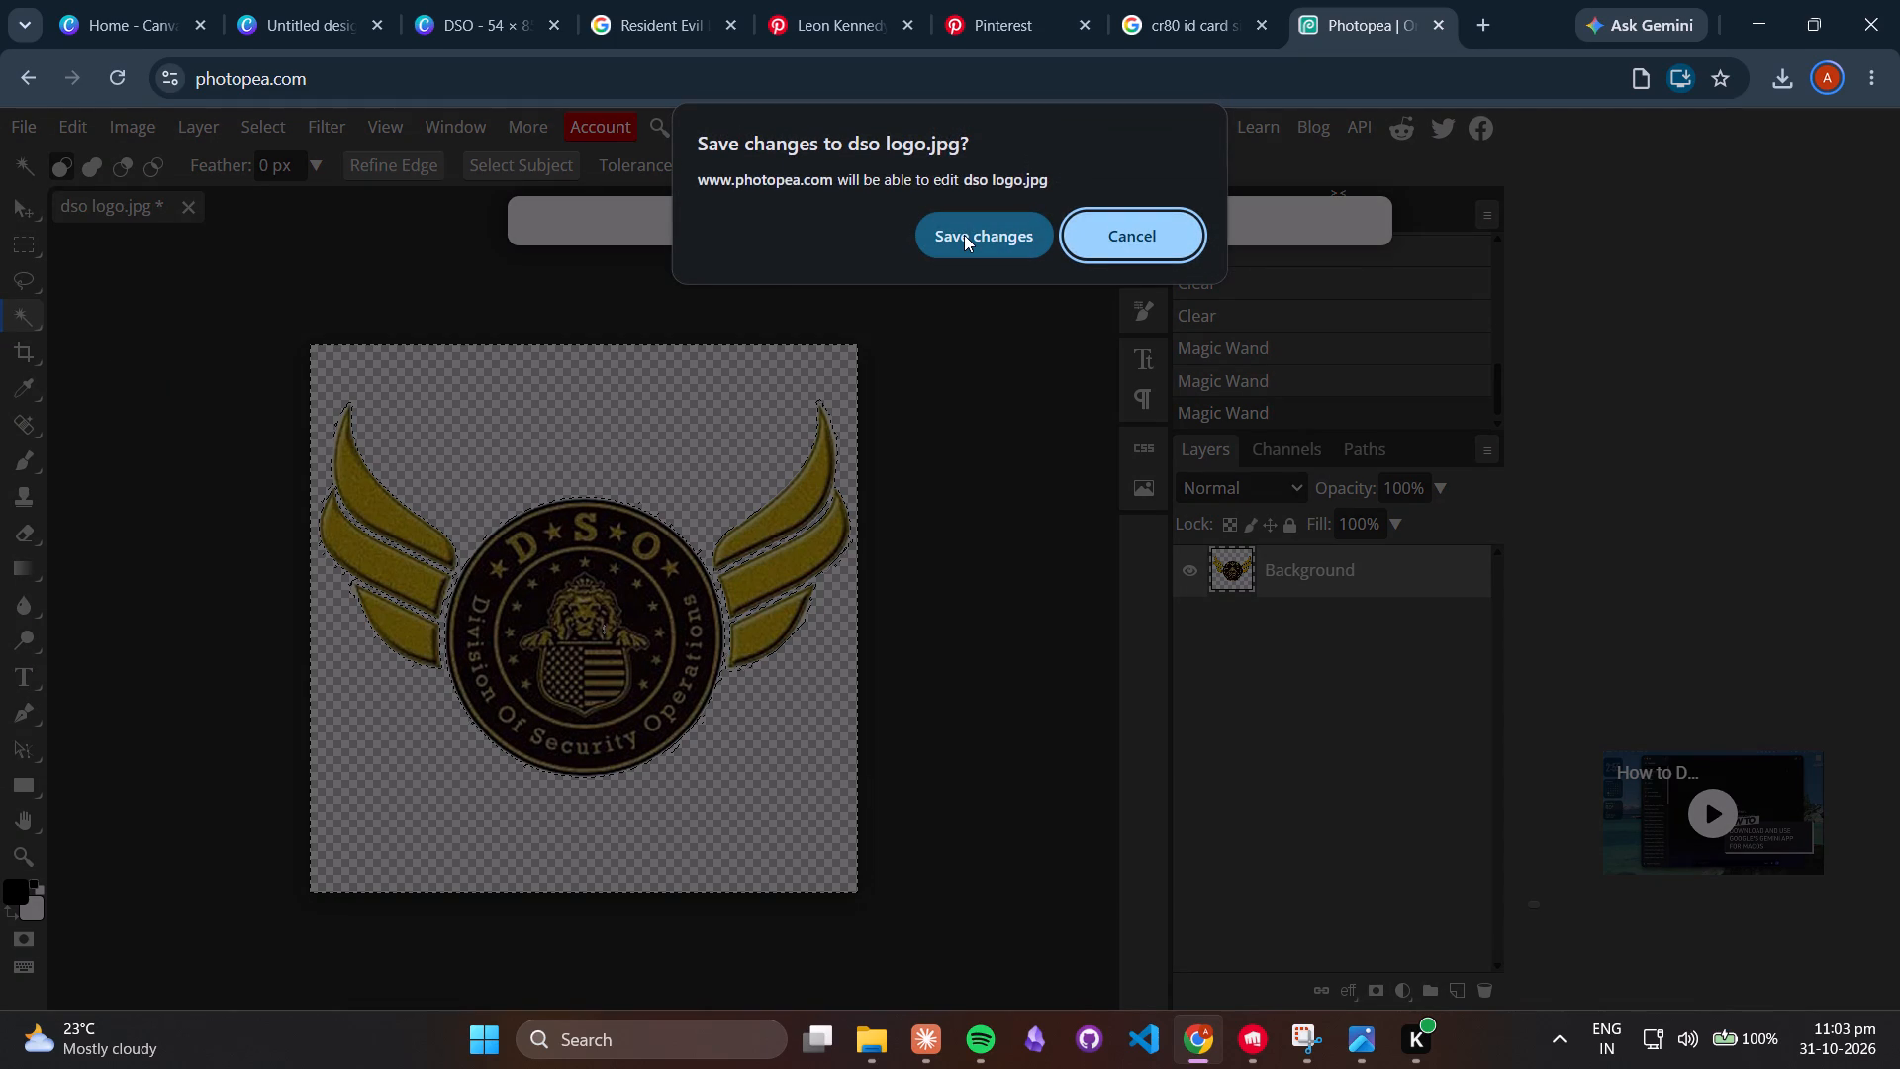
{"action": "left_click", "coordinate": [989, 243]}
Export the DSO logo from Photopea as a JPG named dso logo at 100% quality.
{"action": "left_click", "coordinate": [28, 126]}
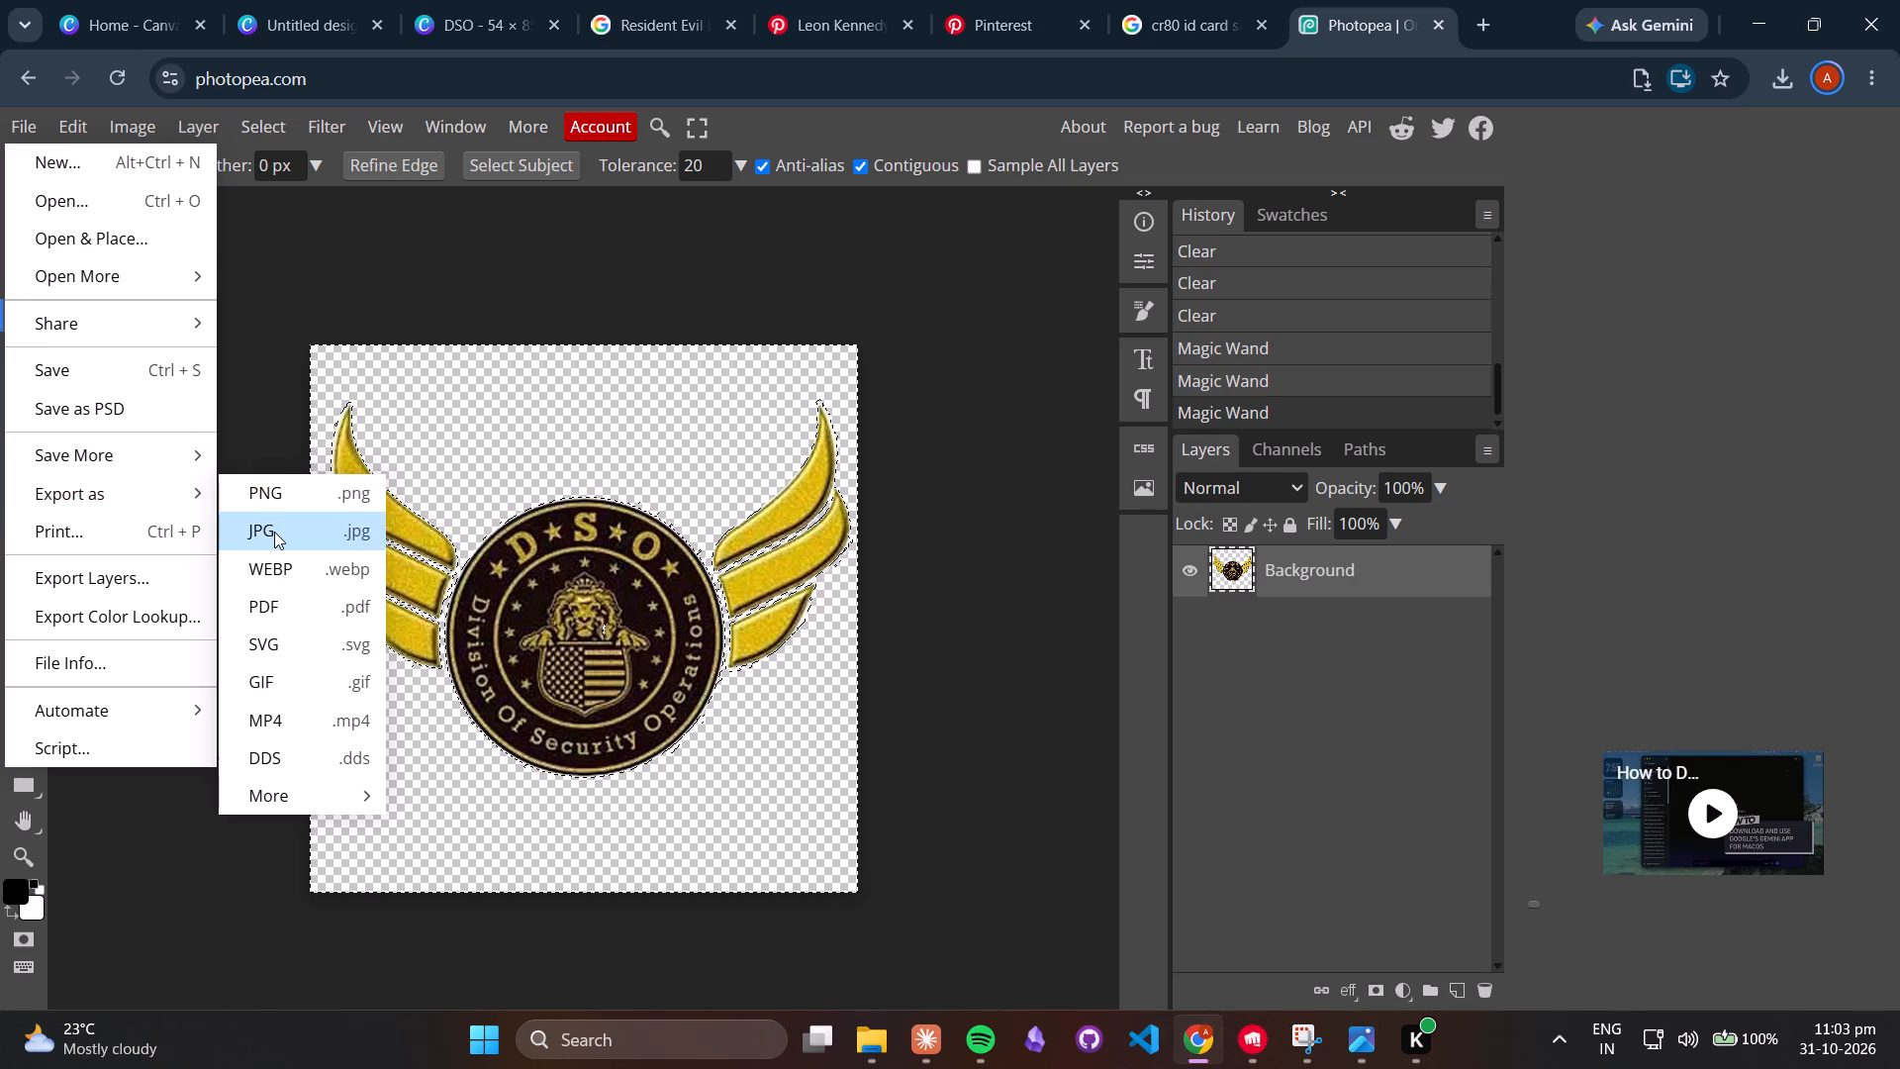
{"action": "left_click", "coordinate": [274, 532]}
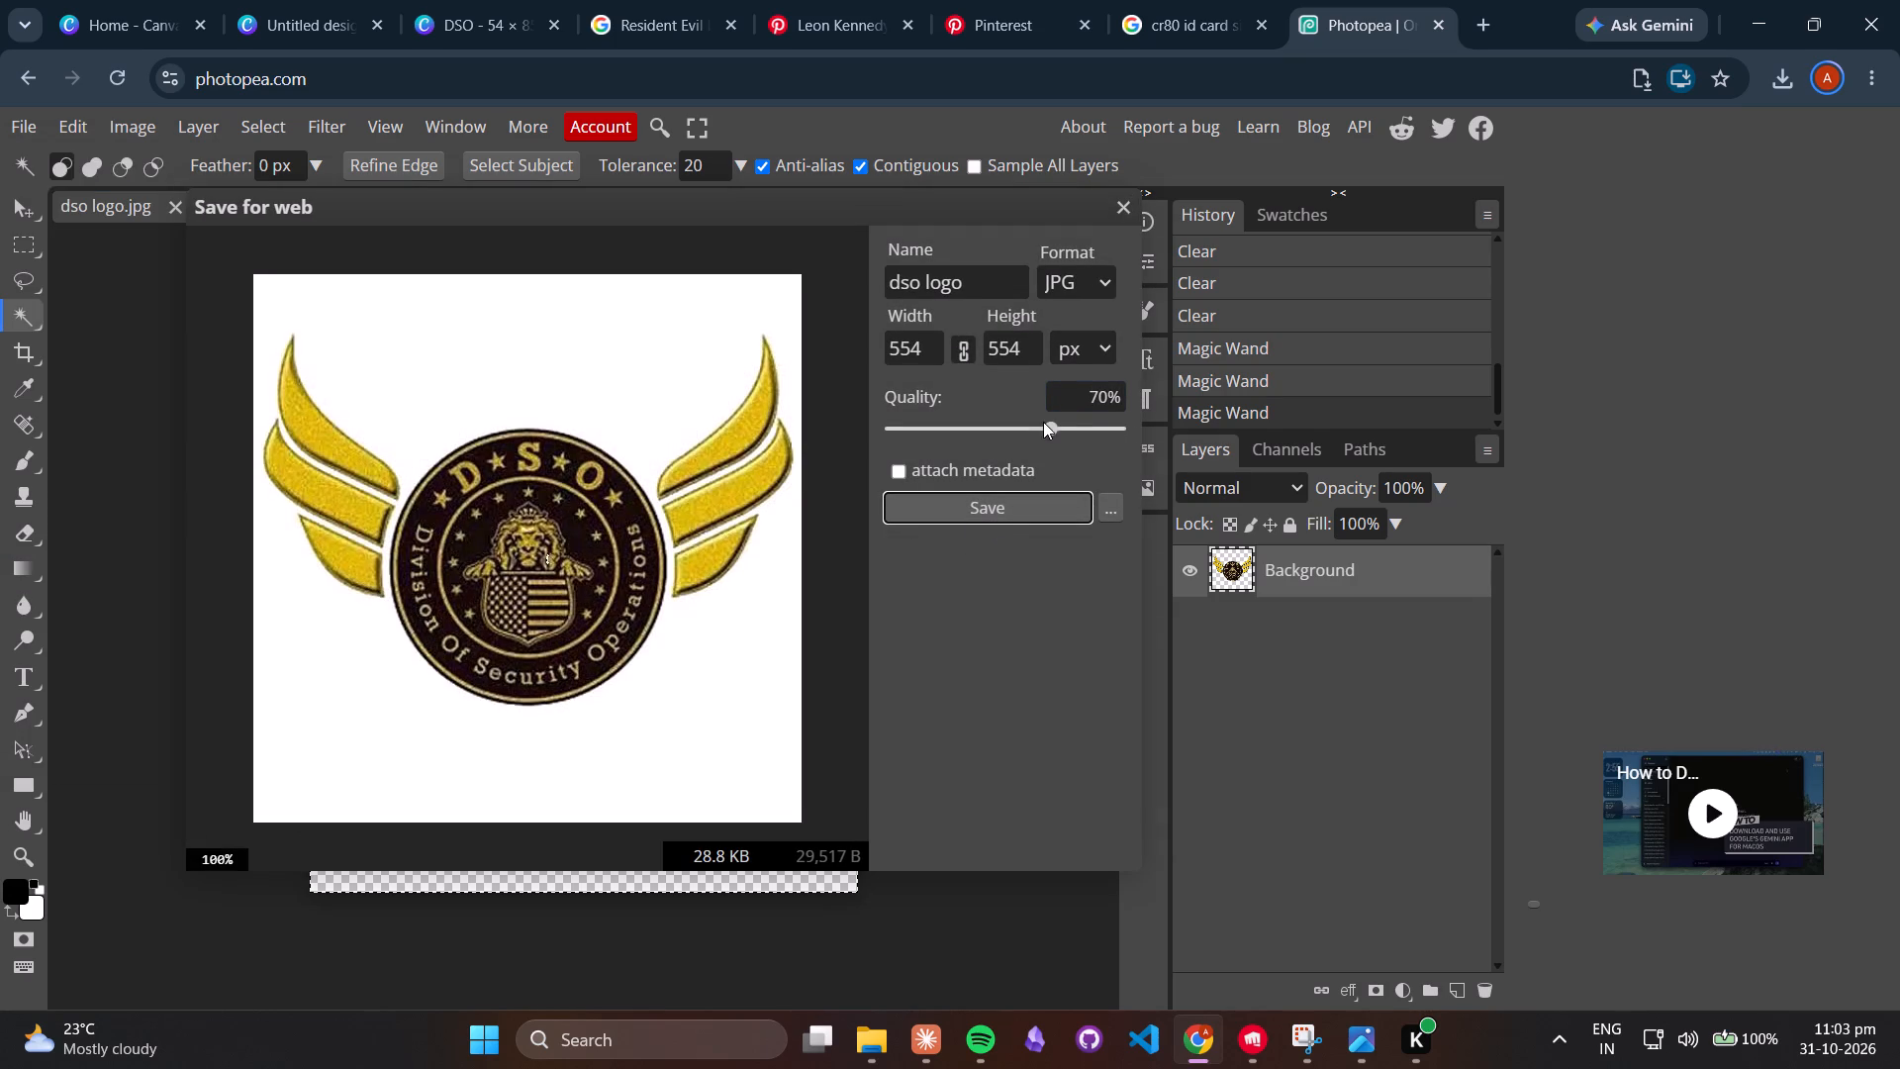
{"action": "left_click_drag", "start_coordinate": [1043, 422], "coordinate": [1118, 423]}
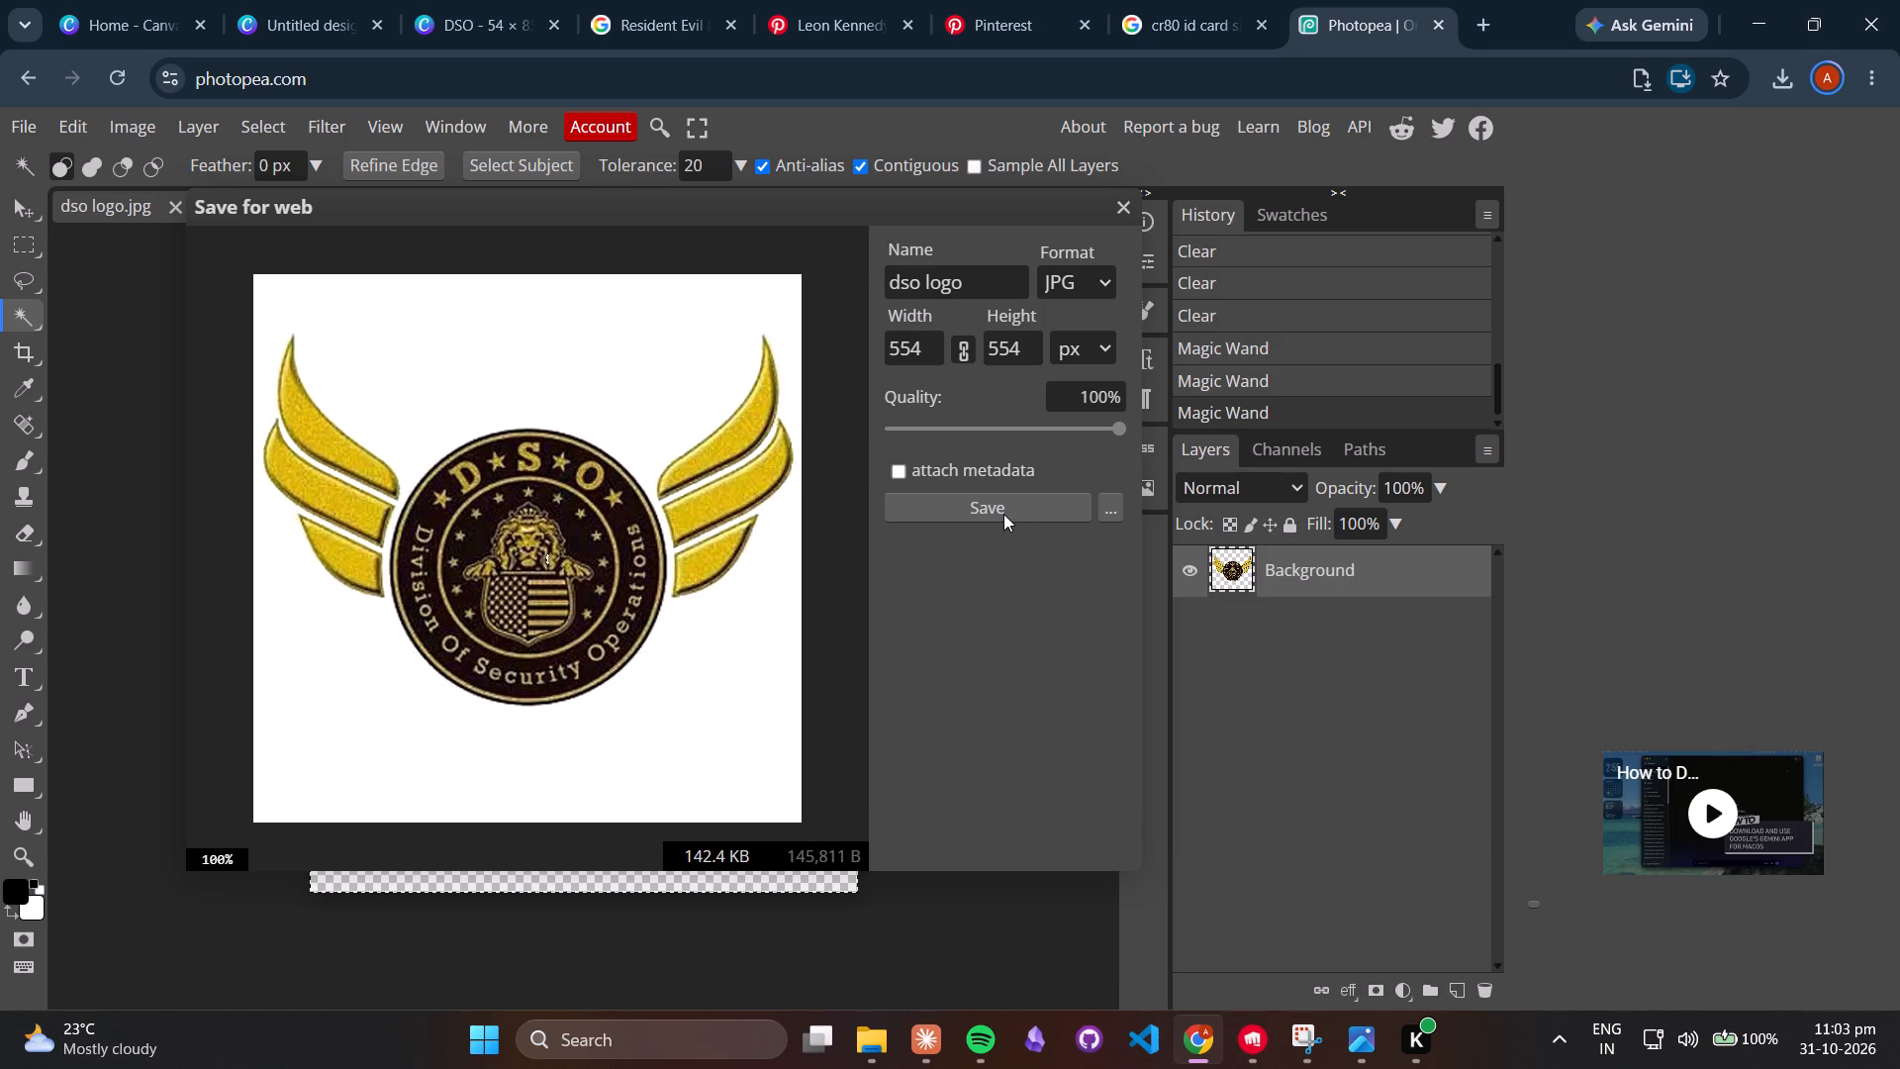
{"action": "left_click", "coordinate": [1003, 514]}
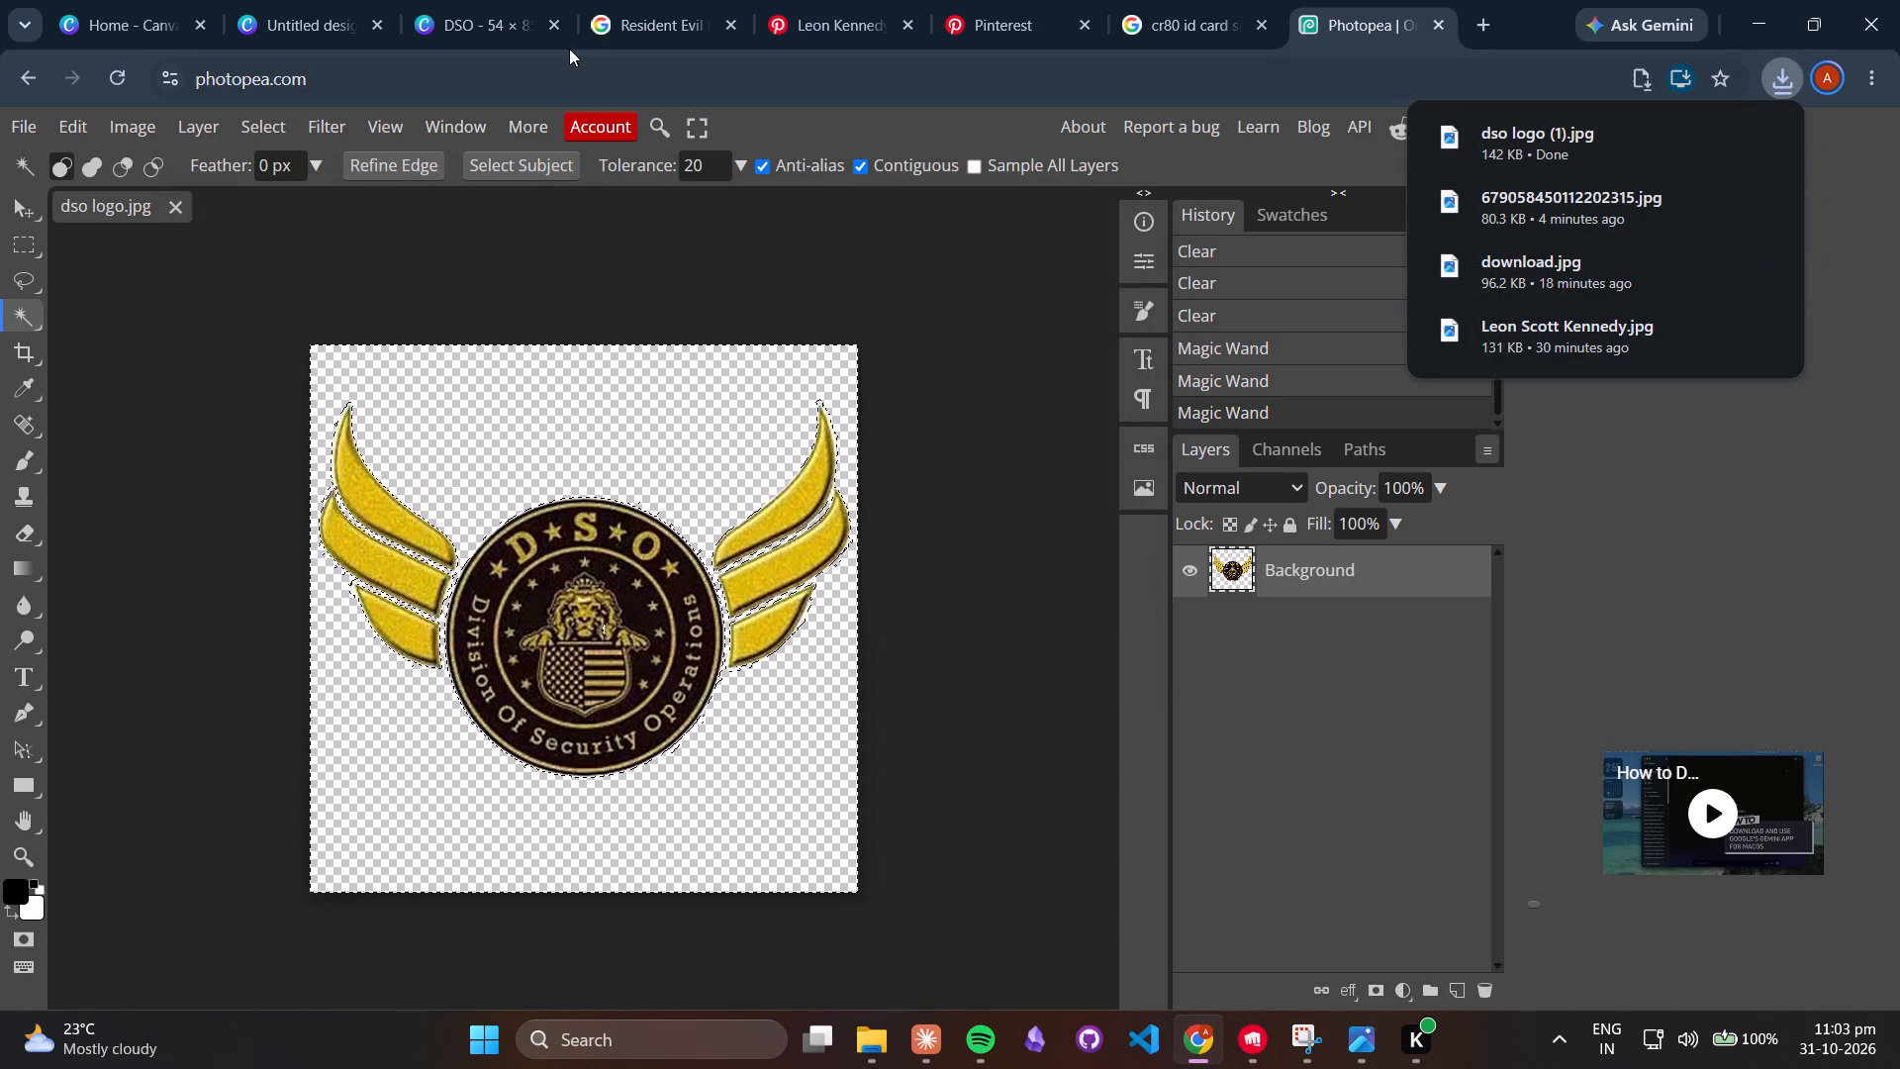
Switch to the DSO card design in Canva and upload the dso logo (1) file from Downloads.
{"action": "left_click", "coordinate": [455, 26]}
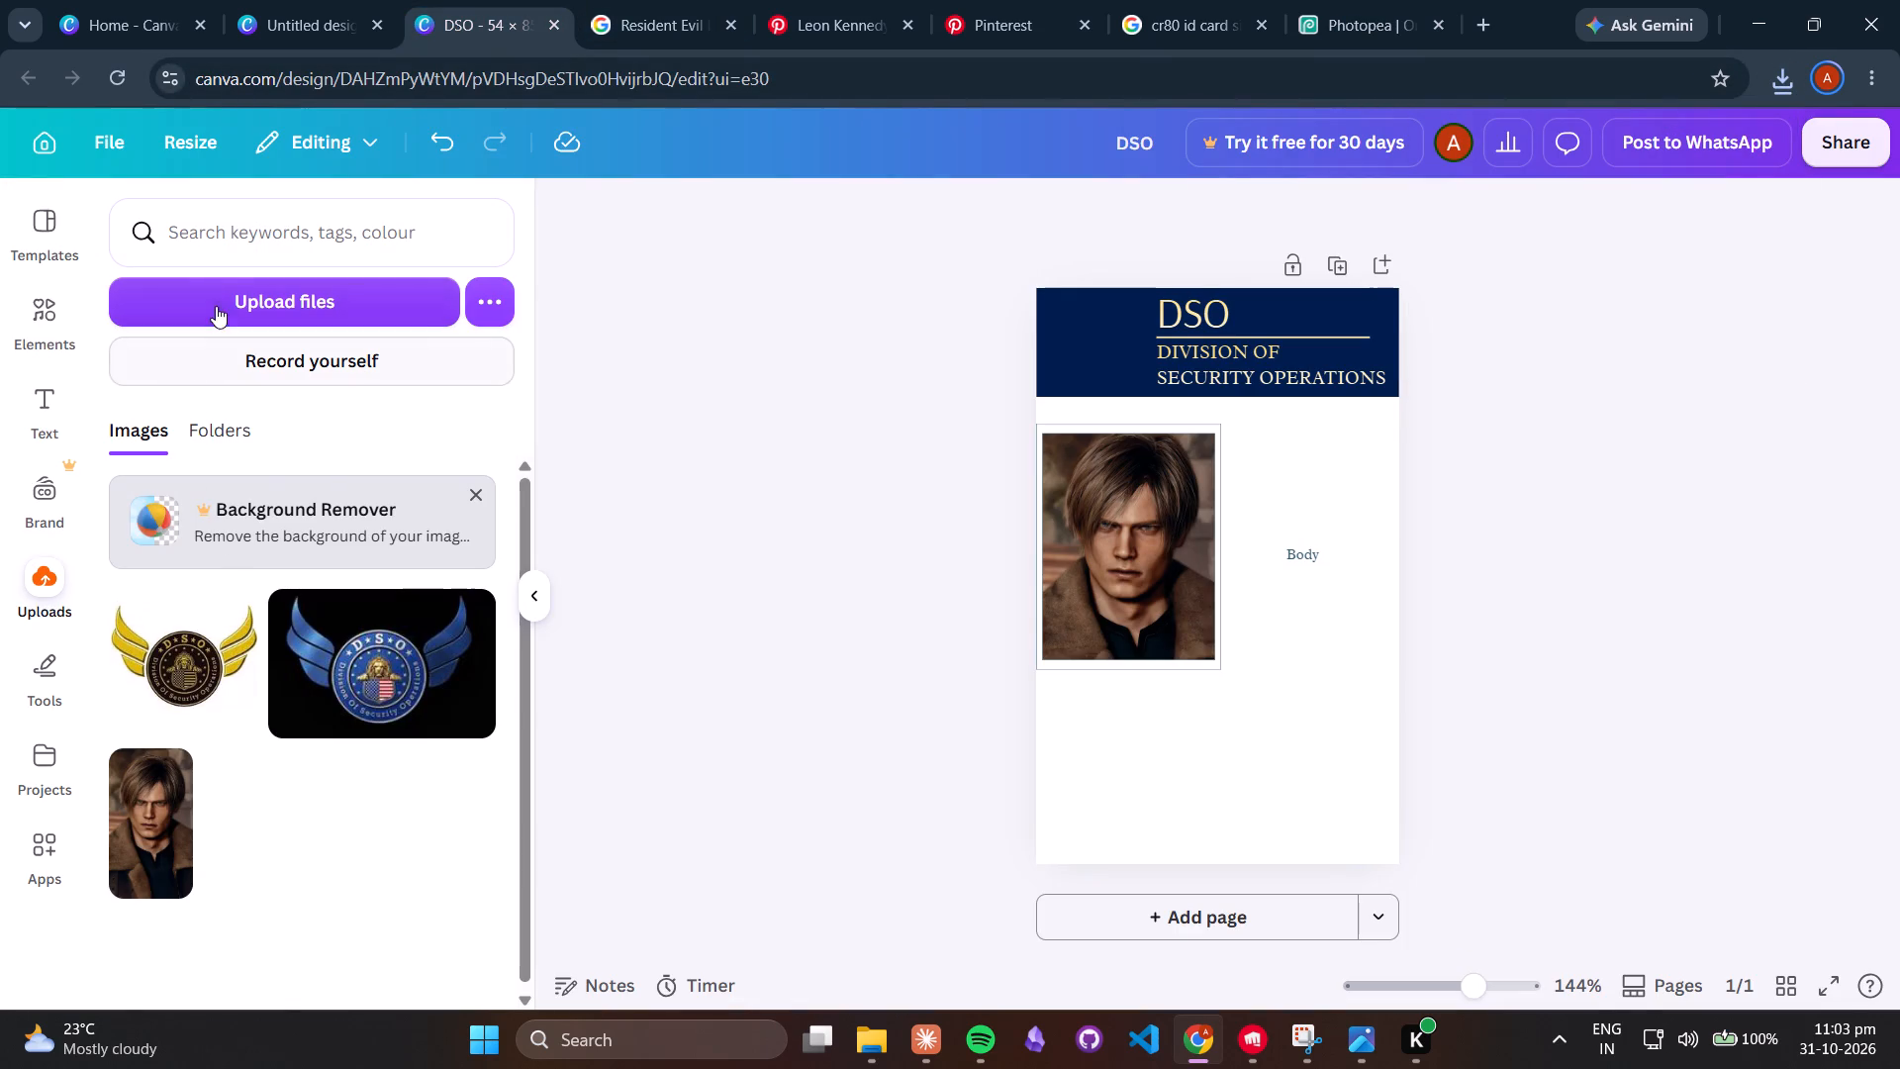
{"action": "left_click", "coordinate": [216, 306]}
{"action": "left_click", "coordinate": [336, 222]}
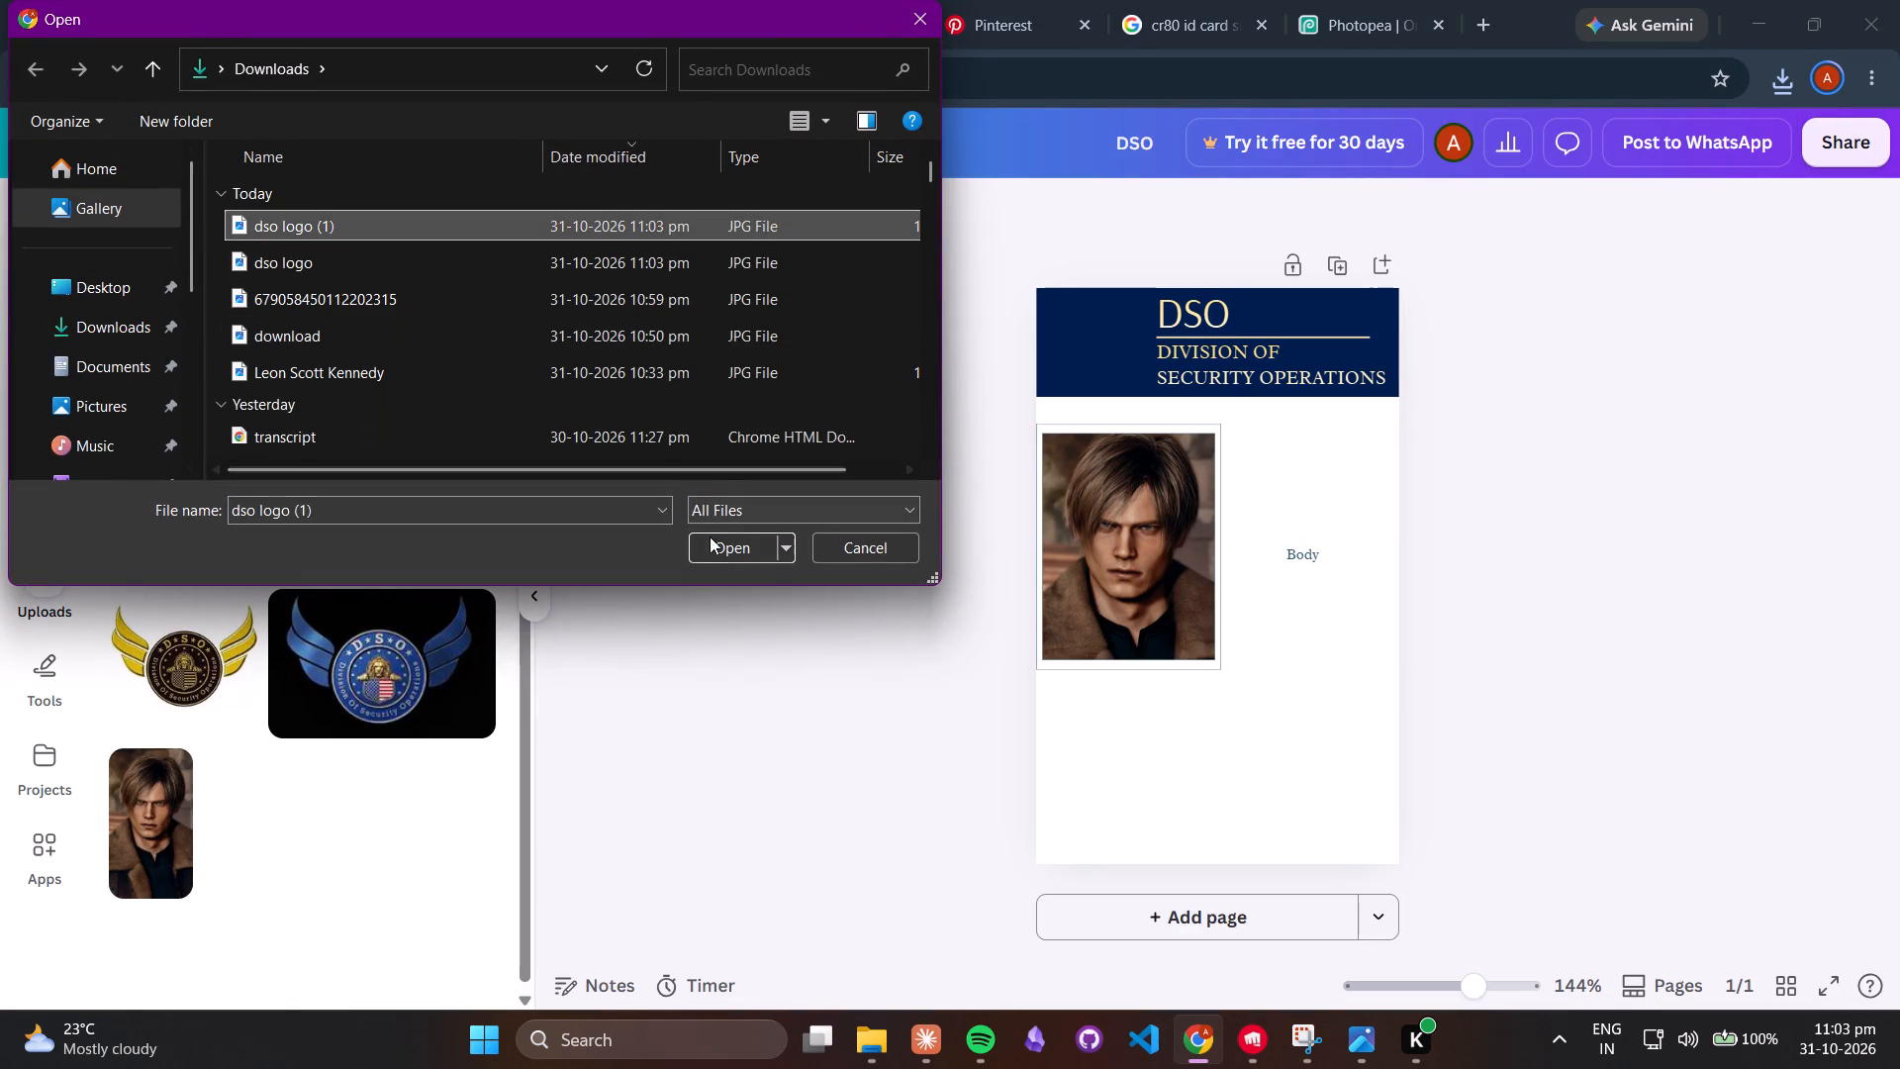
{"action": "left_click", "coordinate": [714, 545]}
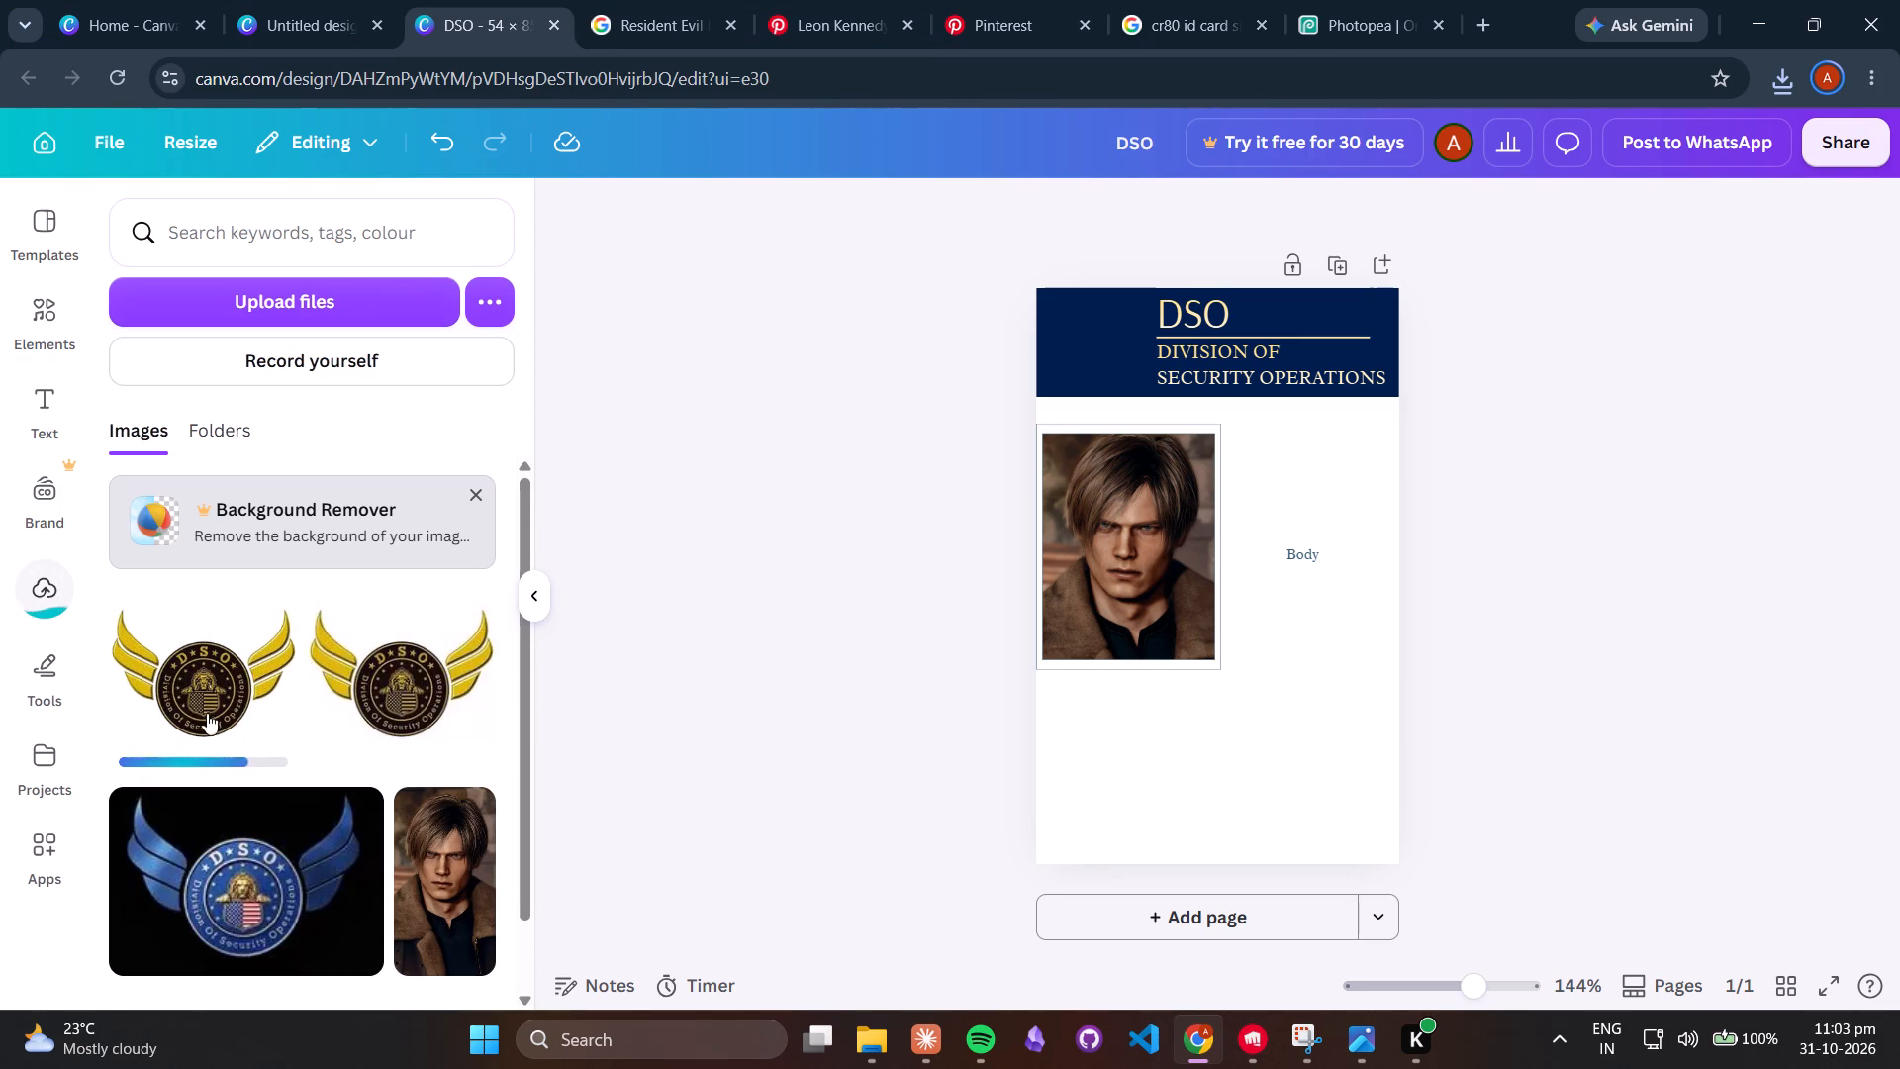
Add the recently used circular frame to the blank area below the portrait on the card.
{"action": "left_click", "coordinate": [49, 319]}
{"action": "left_click_drag", "start_coordinate": [155, 372], "coordinate": [815, 359]}
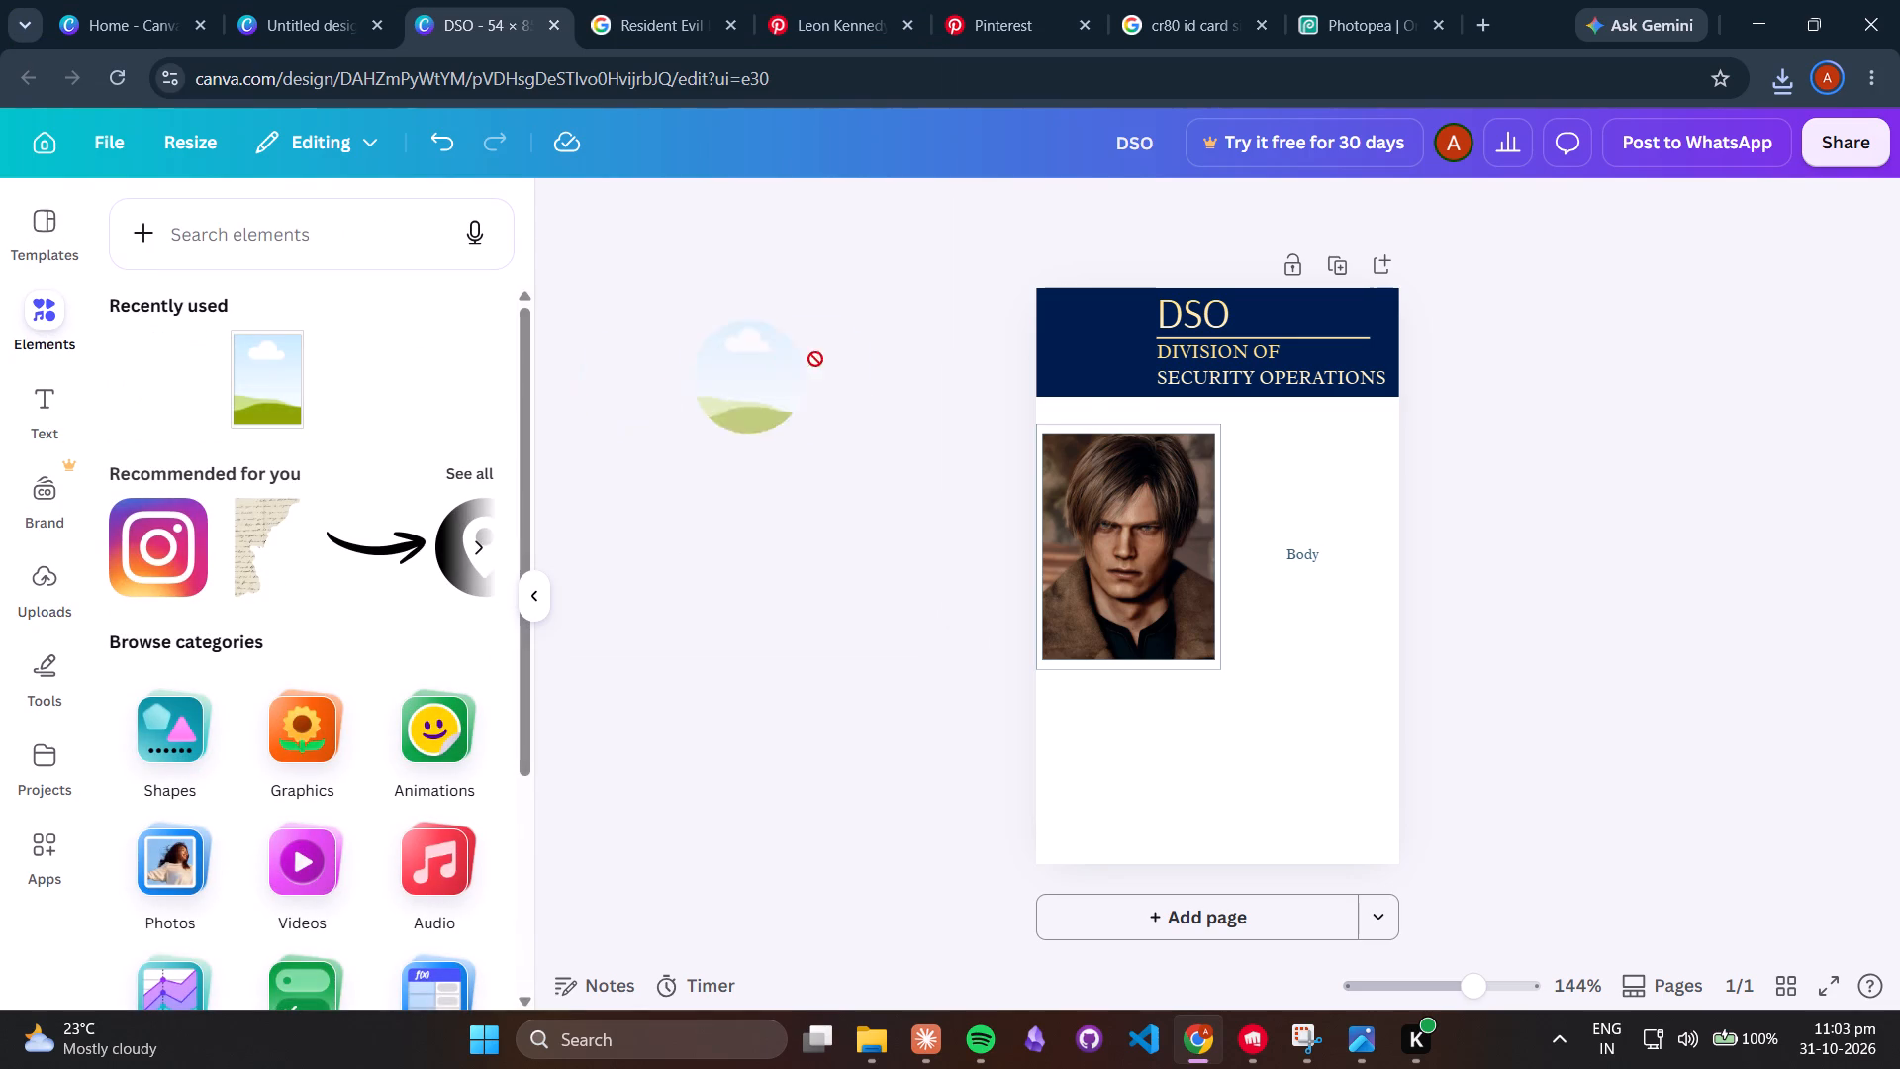
{"action": "left_click_drag", "start_coordinate": [815, 359], "coordinate": [1232, 720]}
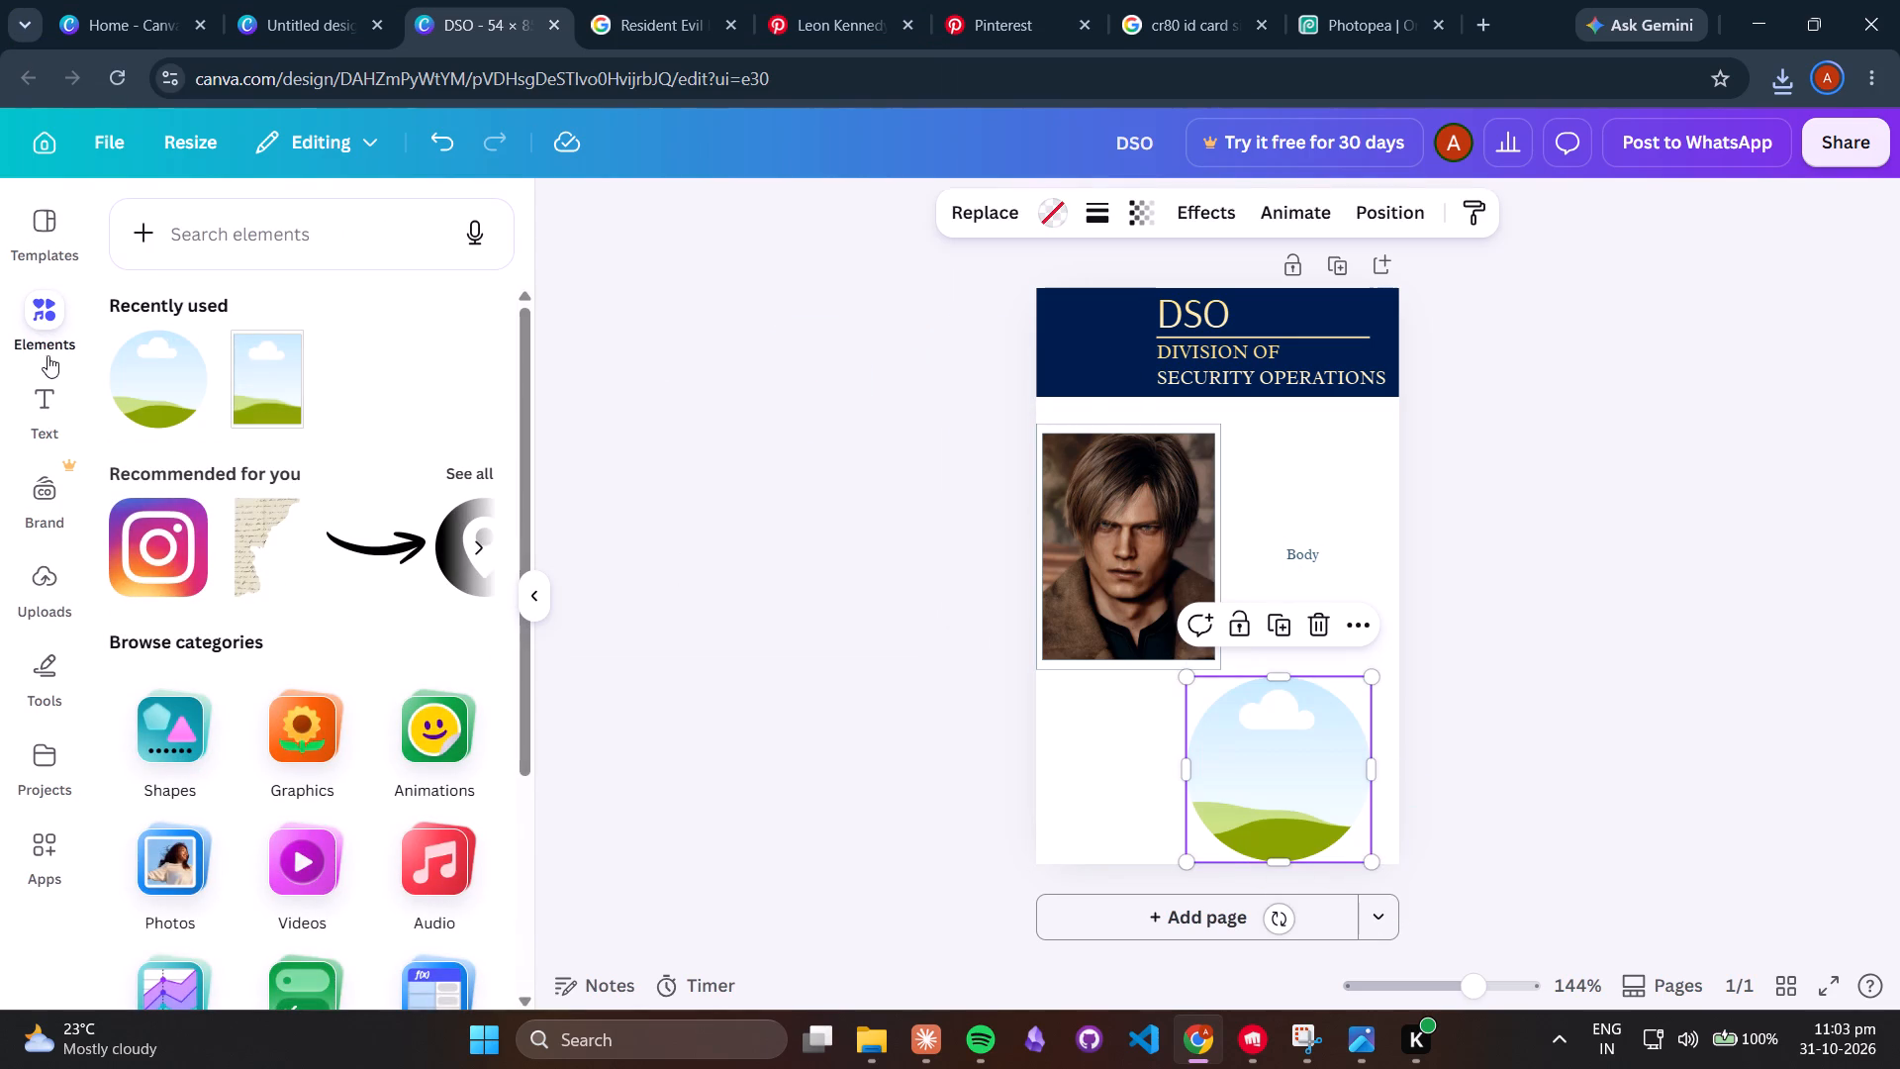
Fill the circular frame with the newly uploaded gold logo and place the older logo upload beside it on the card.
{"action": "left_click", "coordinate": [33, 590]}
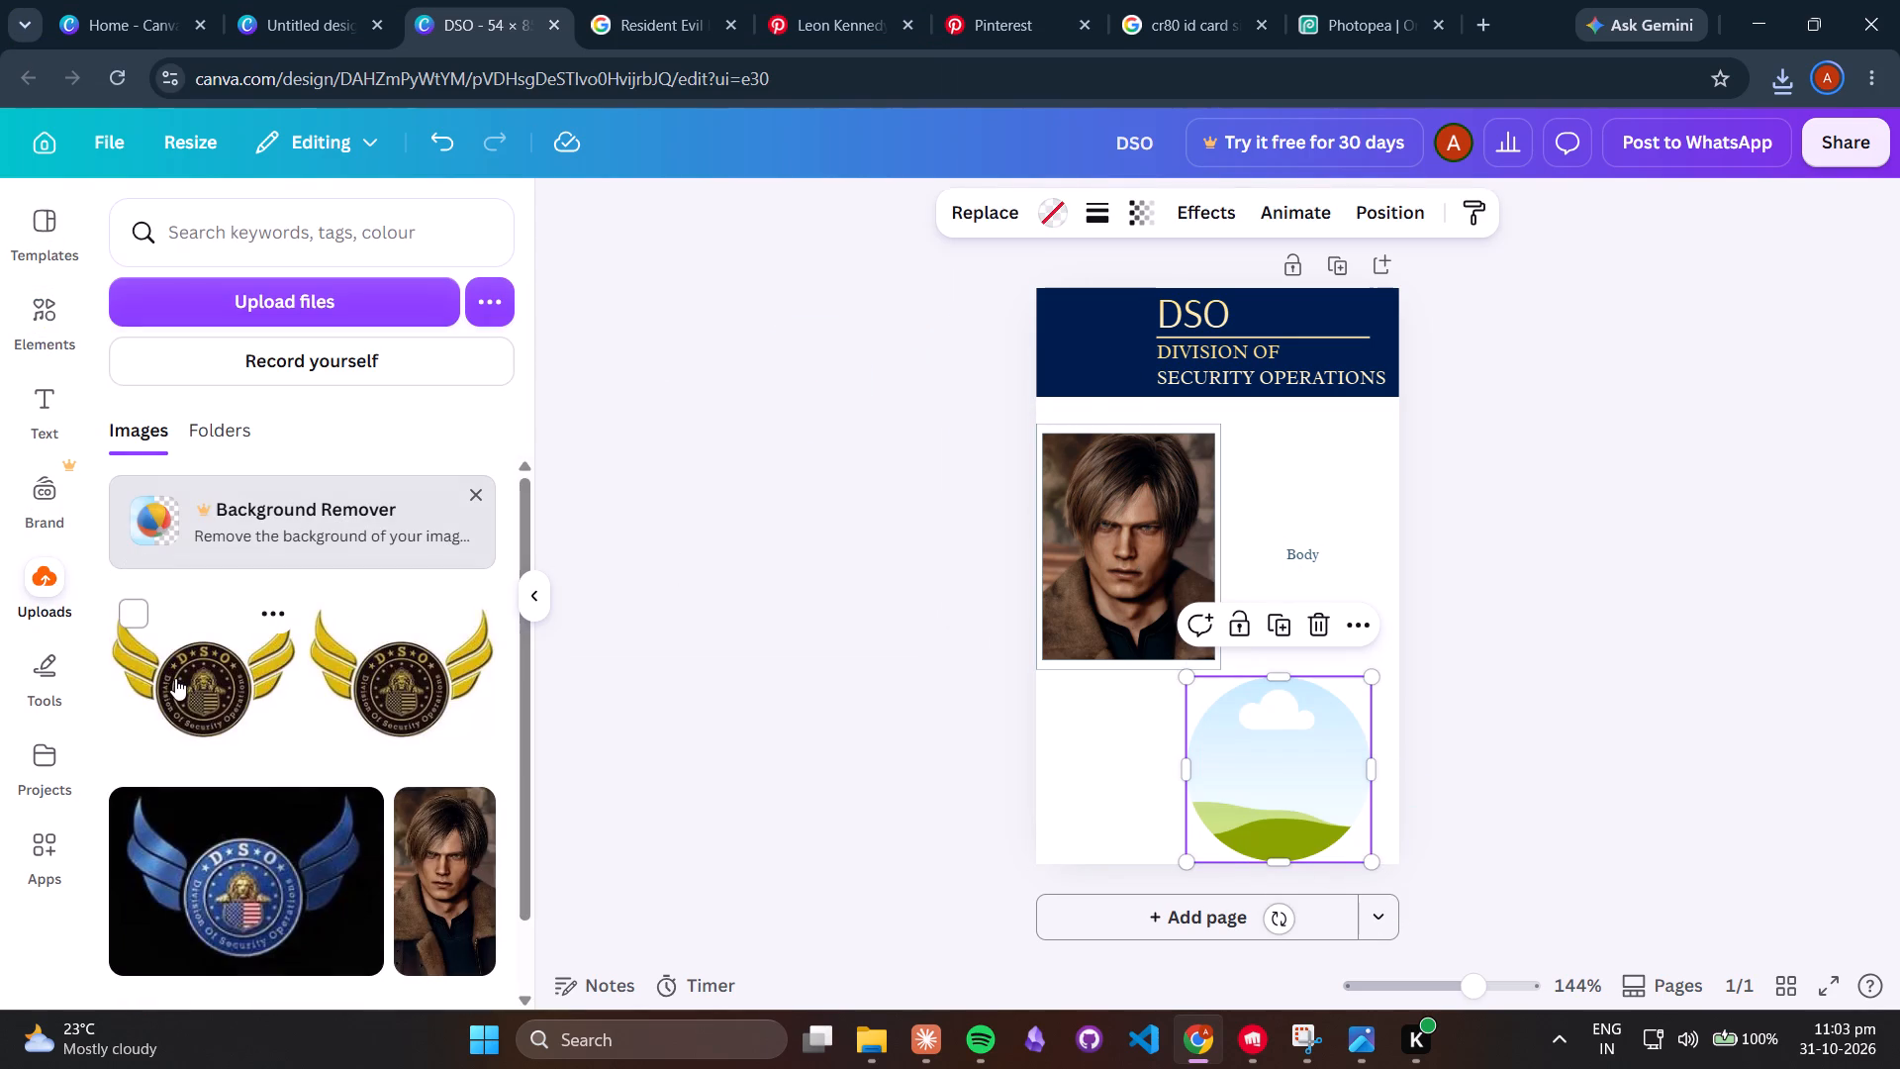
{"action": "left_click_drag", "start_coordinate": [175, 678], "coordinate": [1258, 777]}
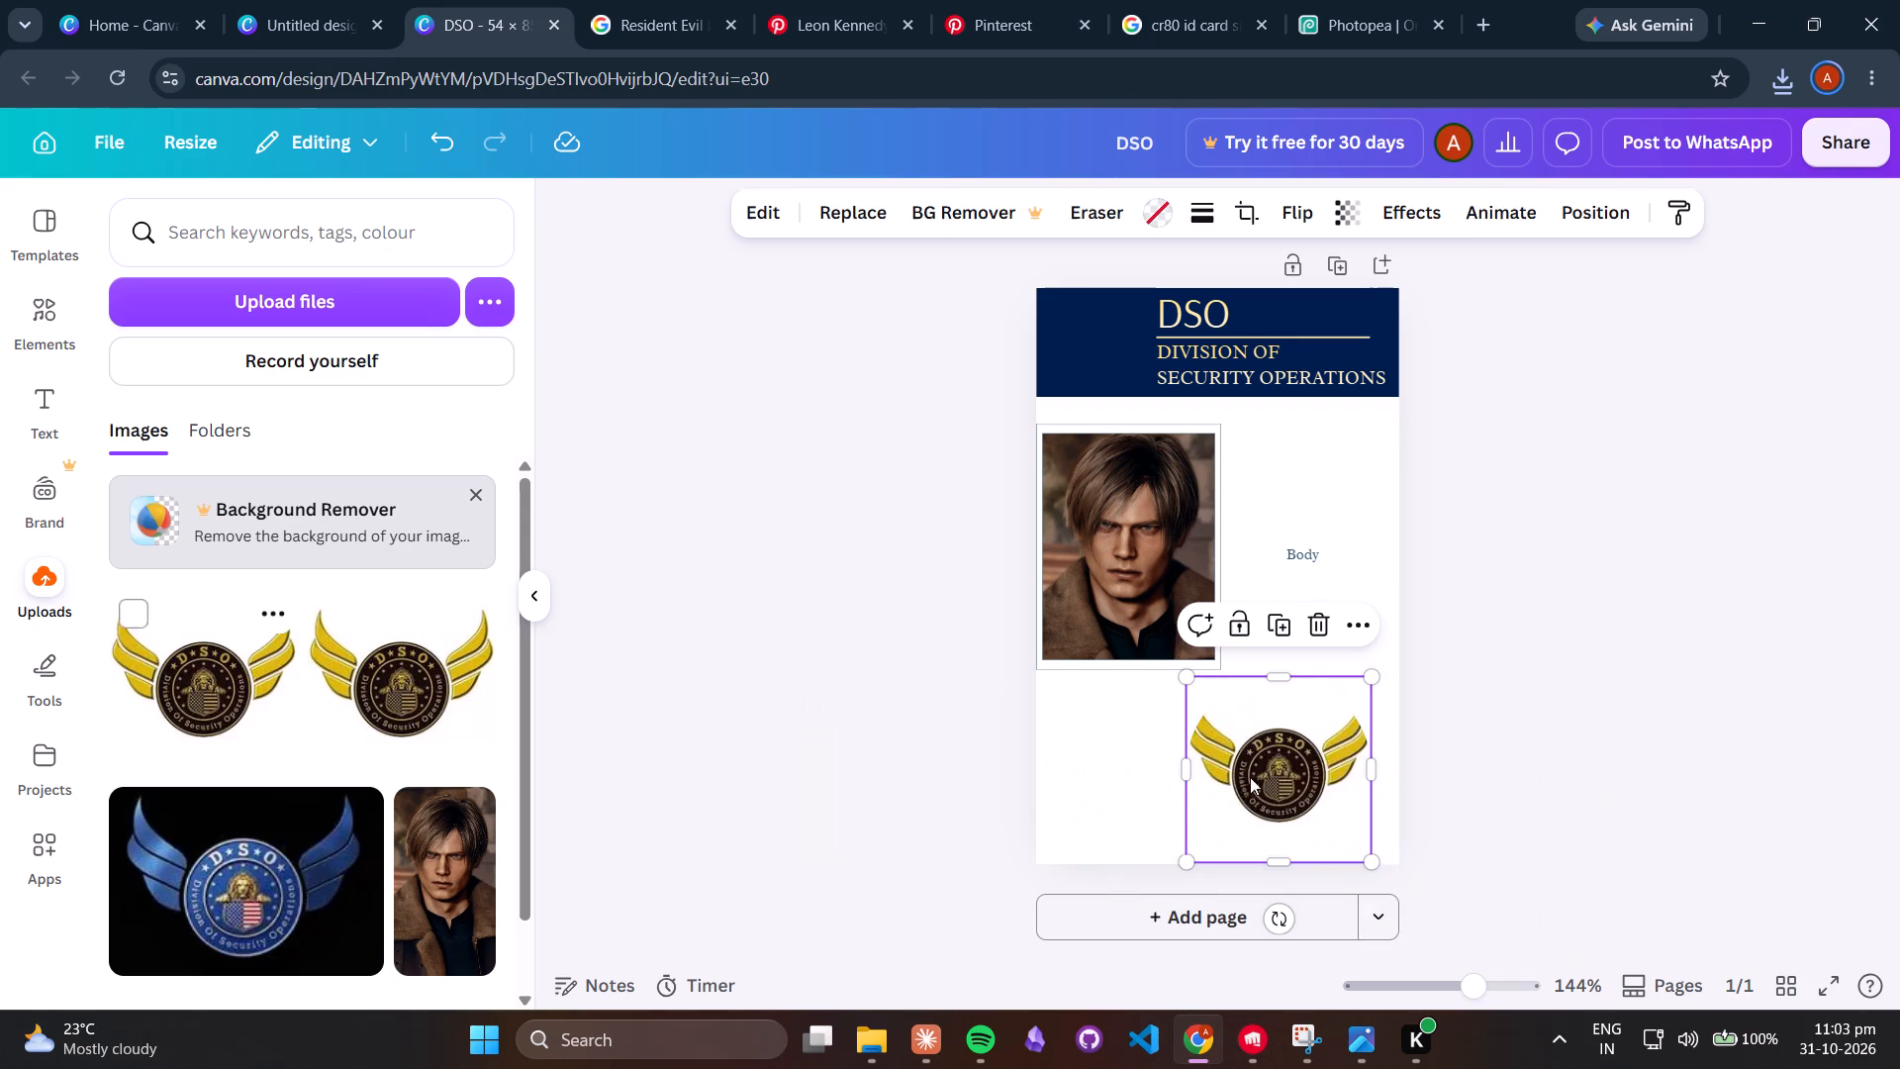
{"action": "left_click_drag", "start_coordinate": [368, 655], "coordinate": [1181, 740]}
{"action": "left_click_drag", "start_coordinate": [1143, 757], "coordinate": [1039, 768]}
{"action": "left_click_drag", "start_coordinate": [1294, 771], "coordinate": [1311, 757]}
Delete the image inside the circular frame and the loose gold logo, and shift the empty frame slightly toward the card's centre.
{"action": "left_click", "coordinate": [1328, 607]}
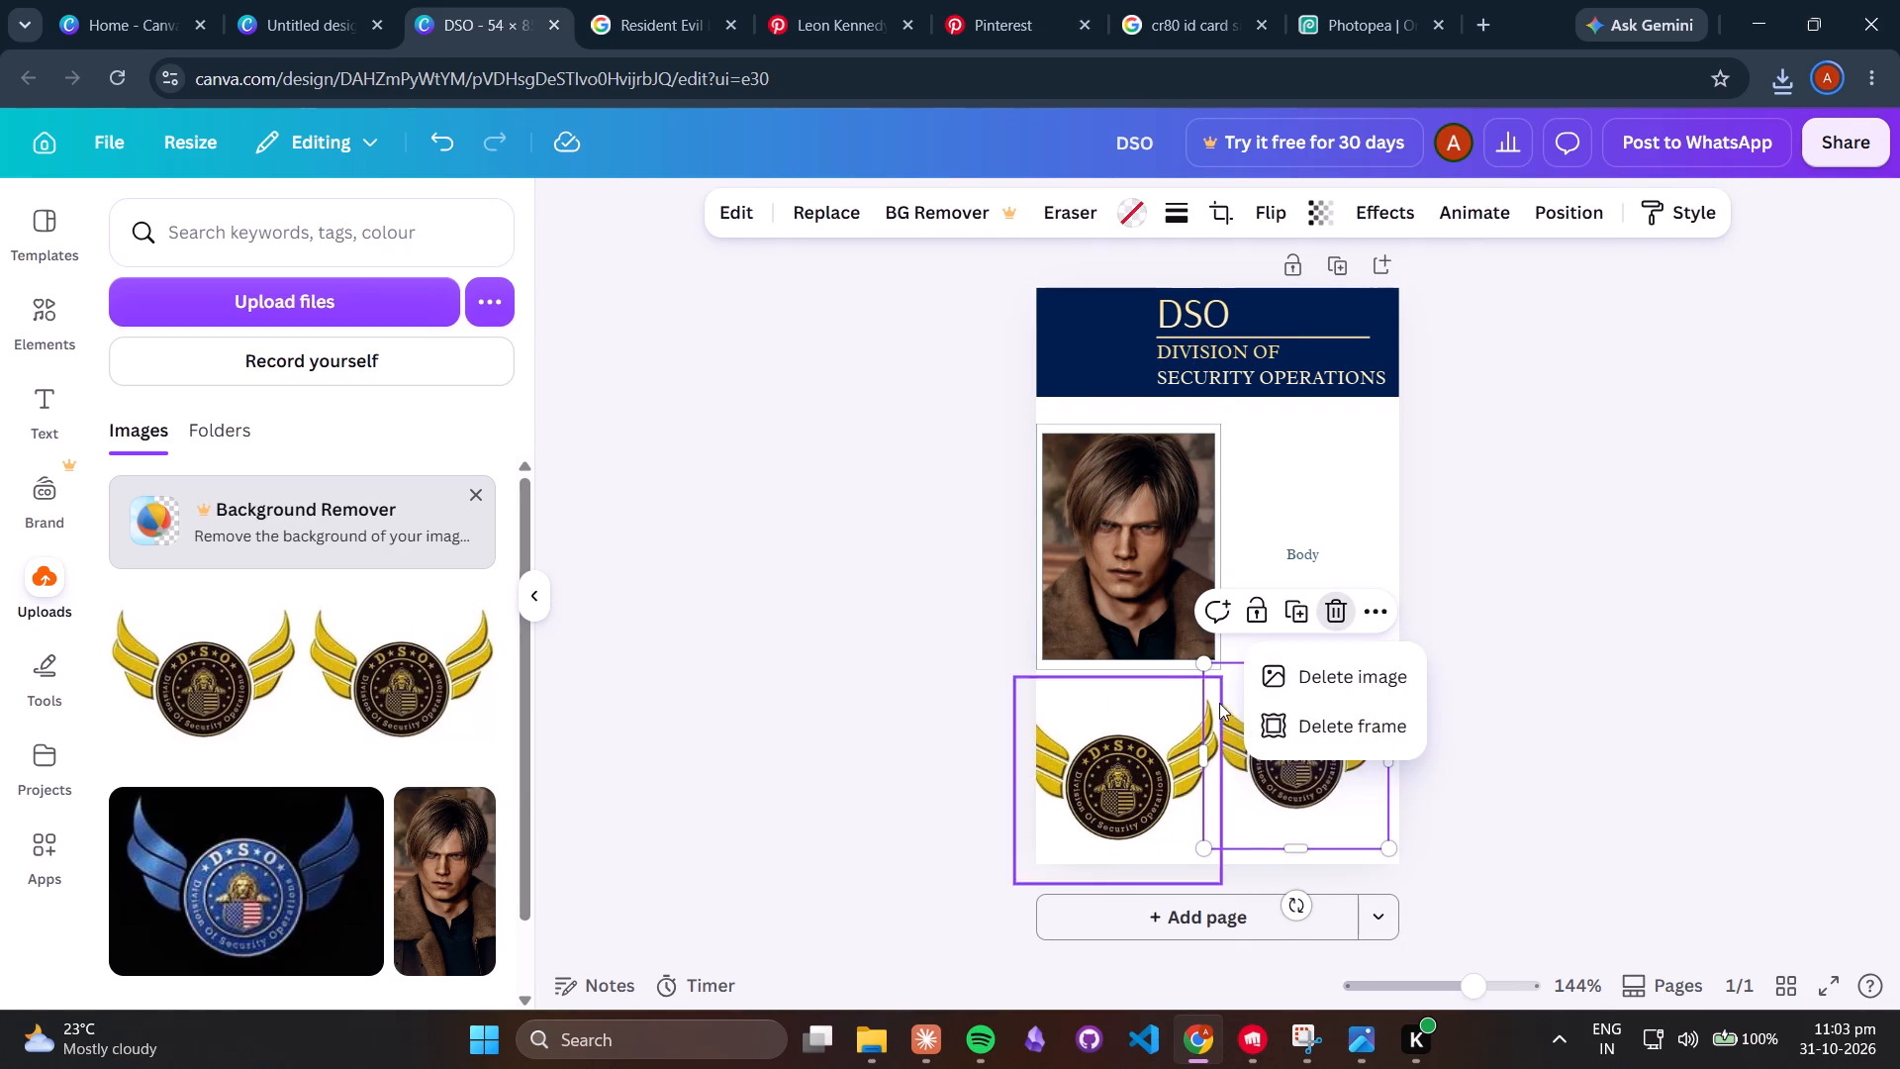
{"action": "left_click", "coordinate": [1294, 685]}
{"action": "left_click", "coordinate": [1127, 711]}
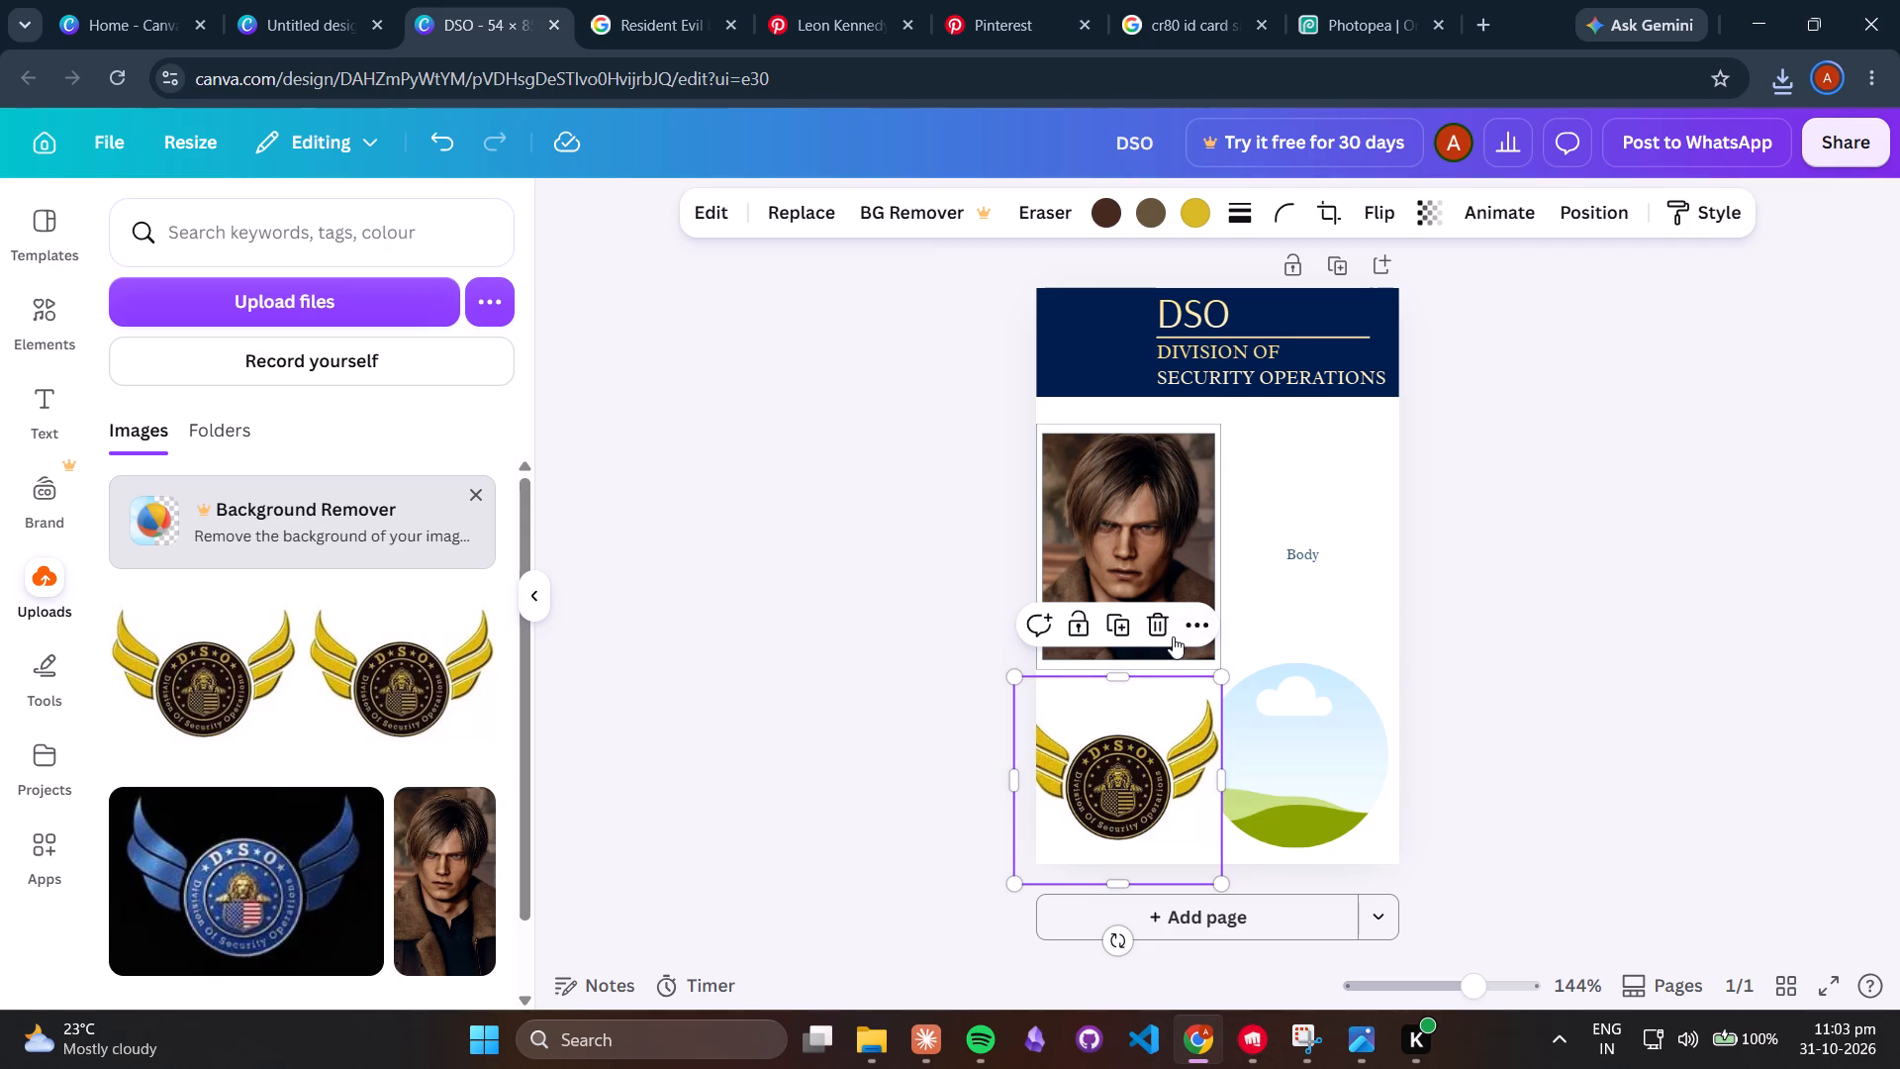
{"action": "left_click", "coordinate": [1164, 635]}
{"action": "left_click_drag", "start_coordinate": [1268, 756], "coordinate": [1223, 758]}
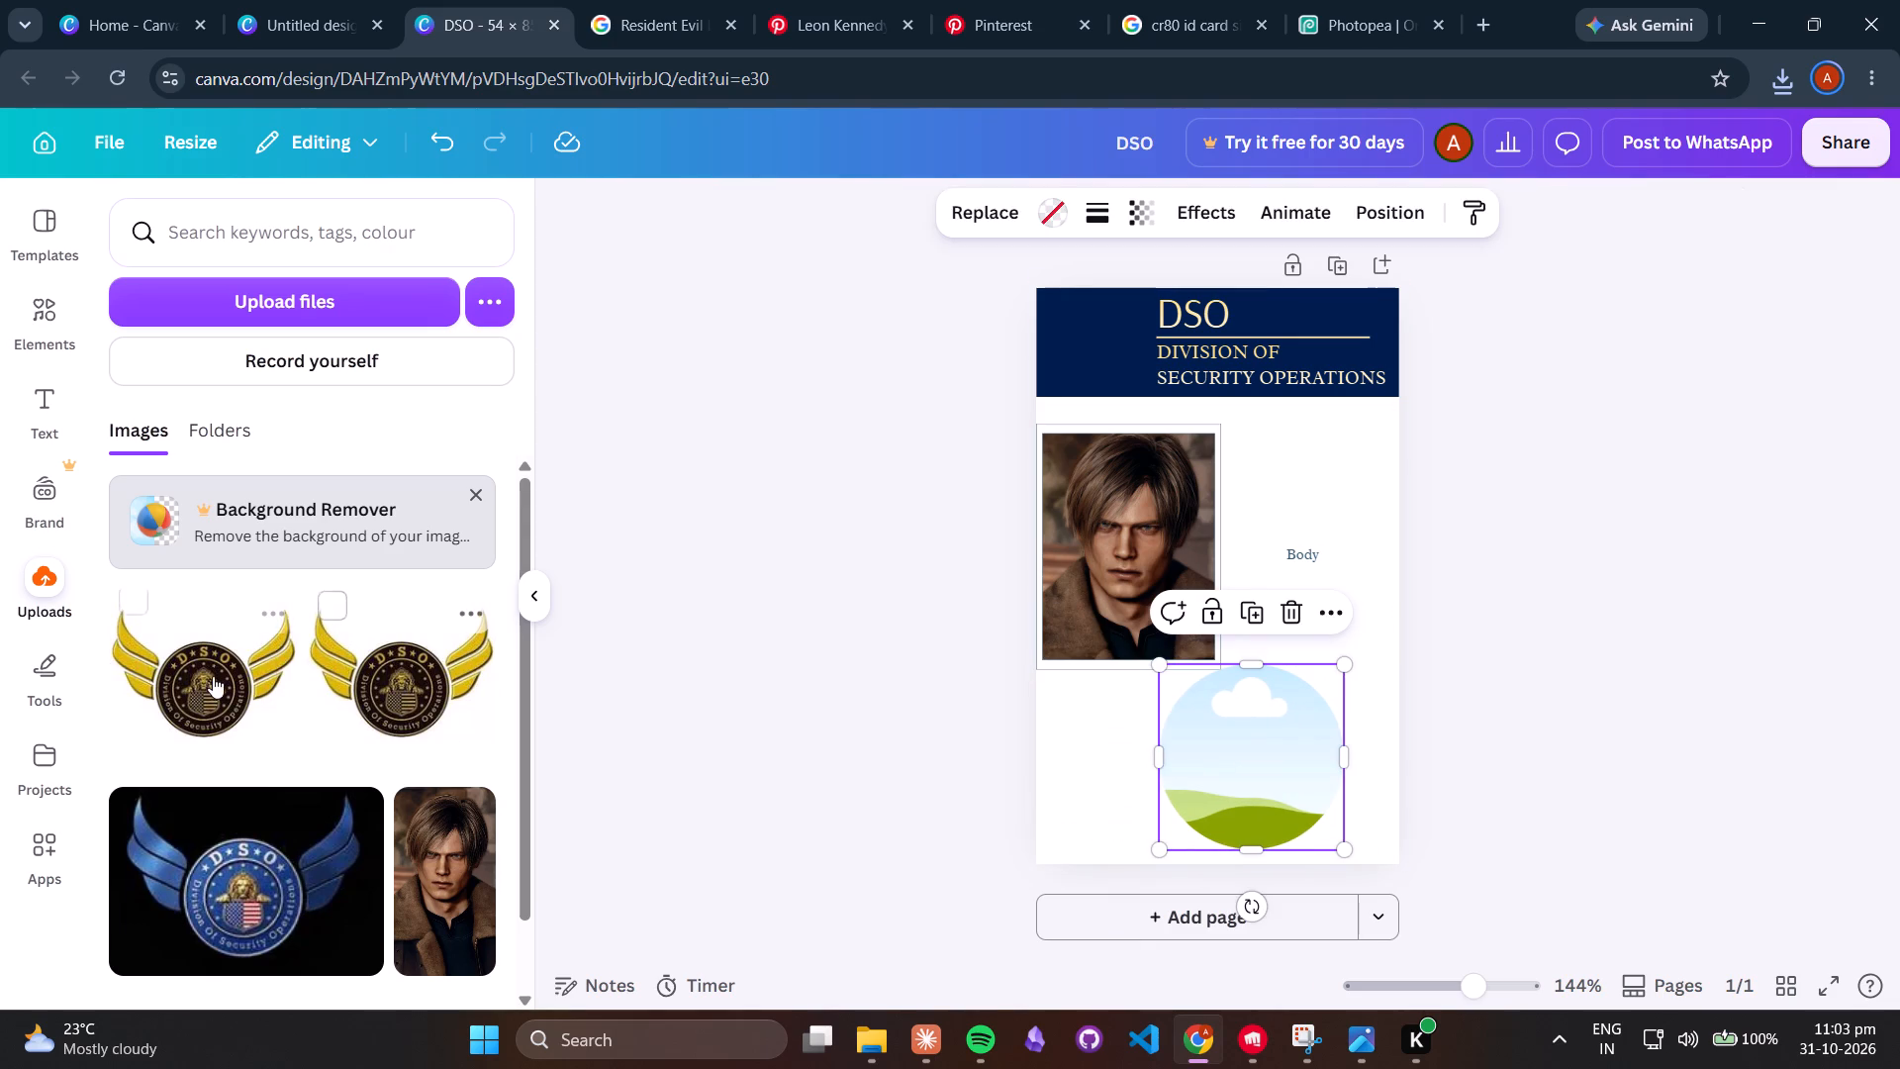
Remove both gold logo images, dso logo (1).jpg and dso logo.jpg, from the Canva uploads folder.
{"action": "left_click", "coordinate": [268, 617]}
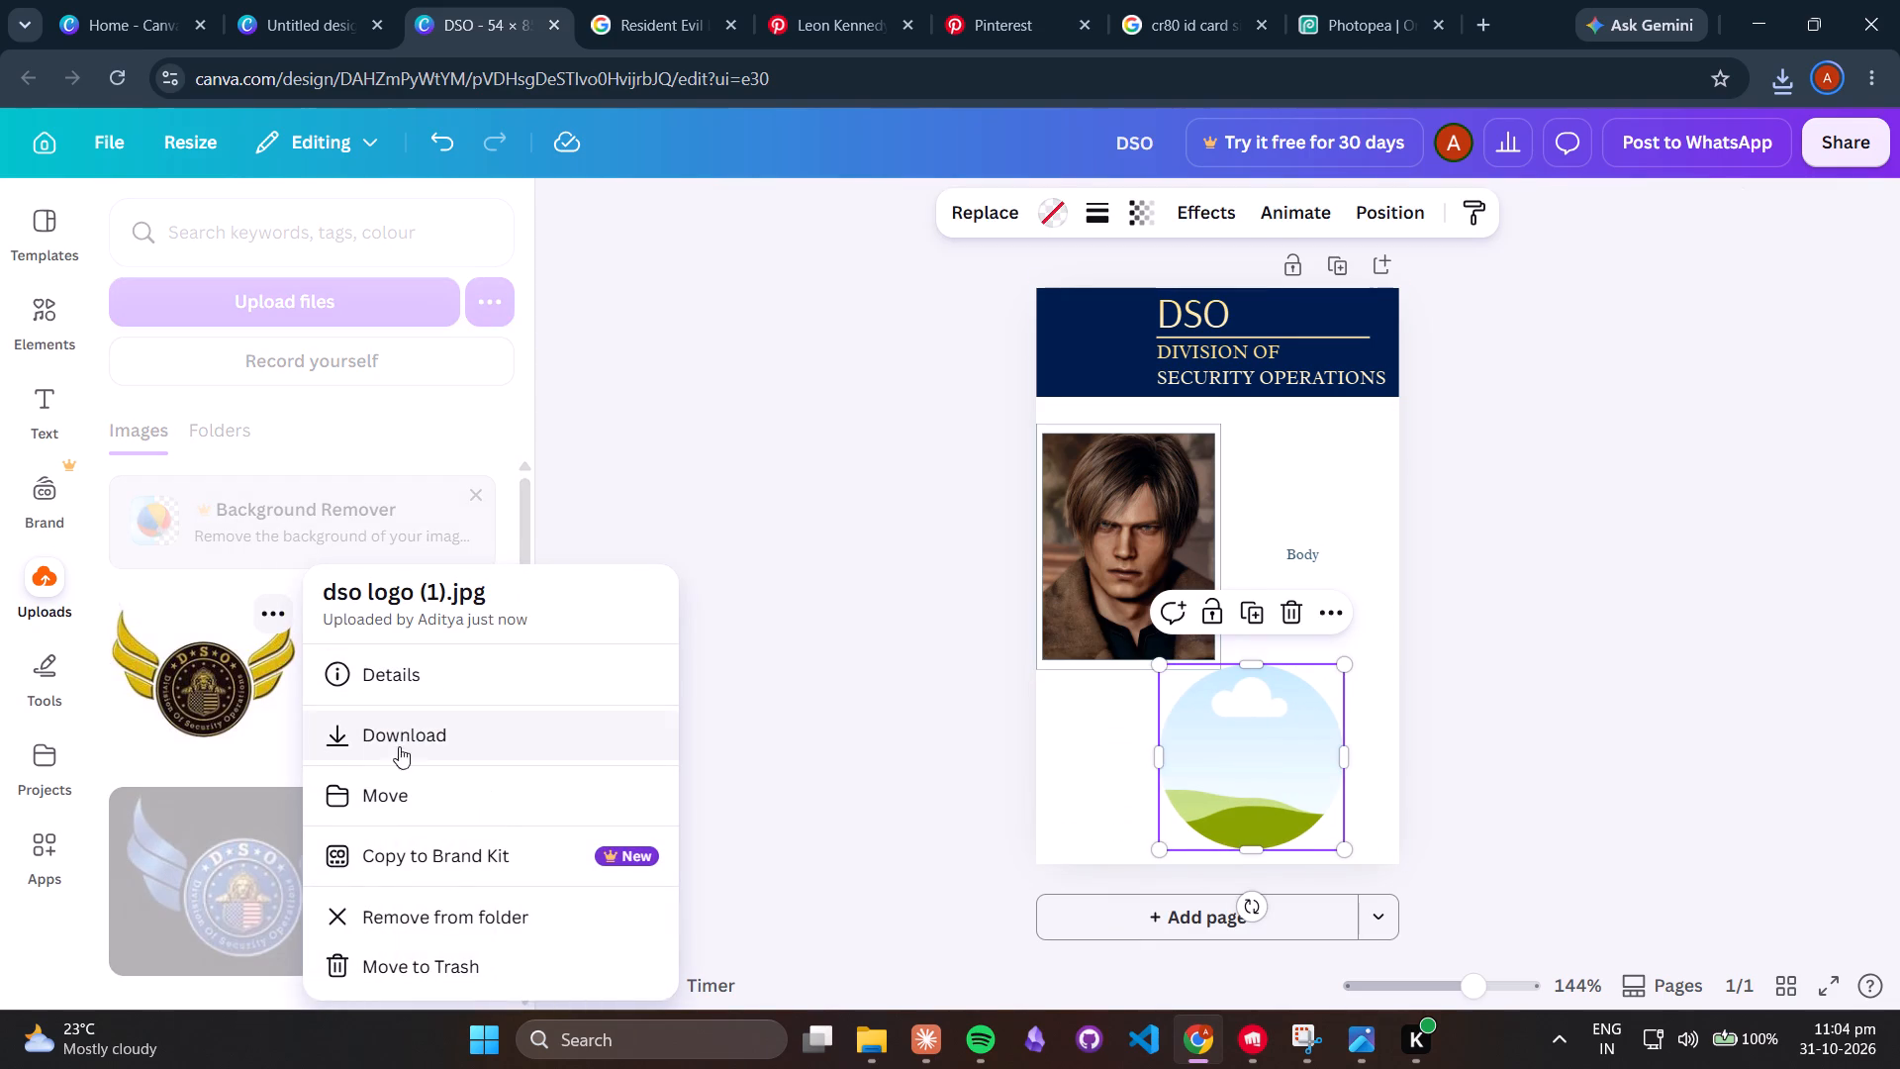
{"action": "left_click", "coordinate": [383, 896]}
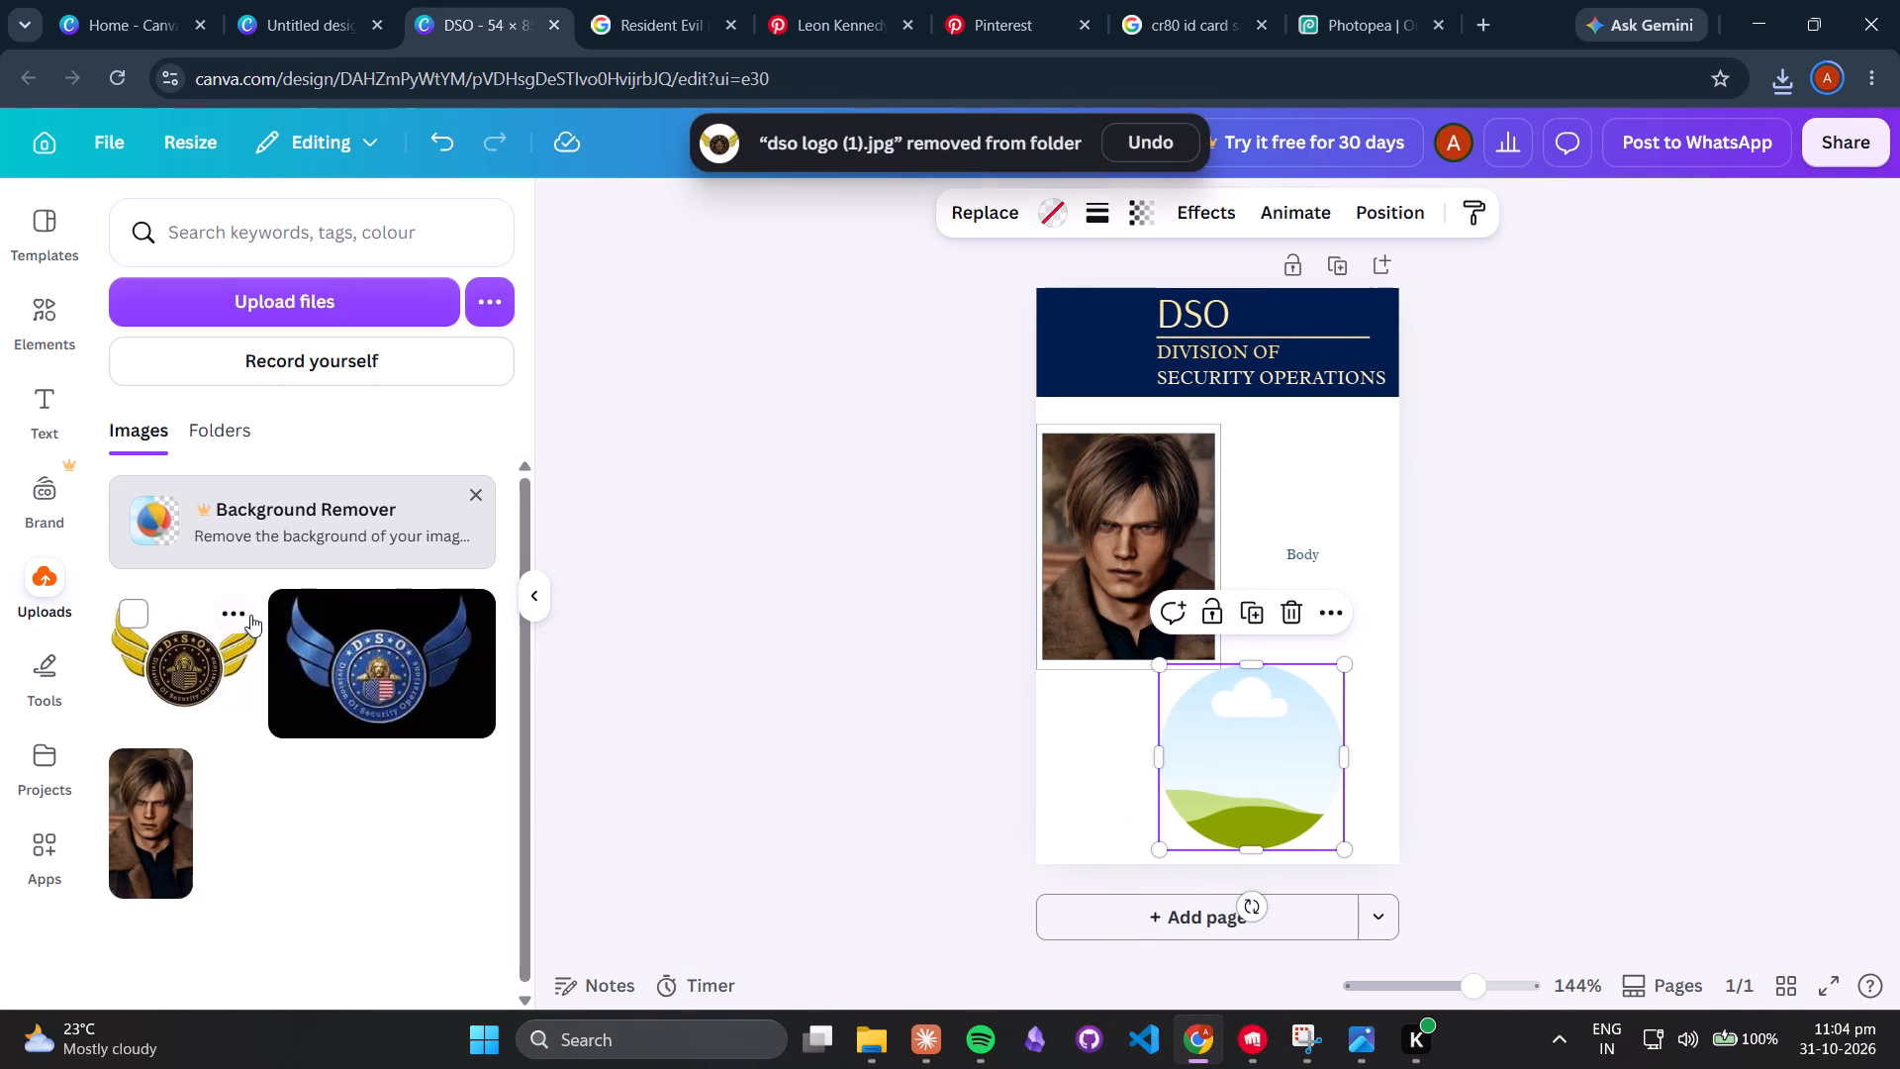
{"action": "left_click", "coordinate": [247, 613]}
{"action": "left_click", "coordinate": [357, 901]}
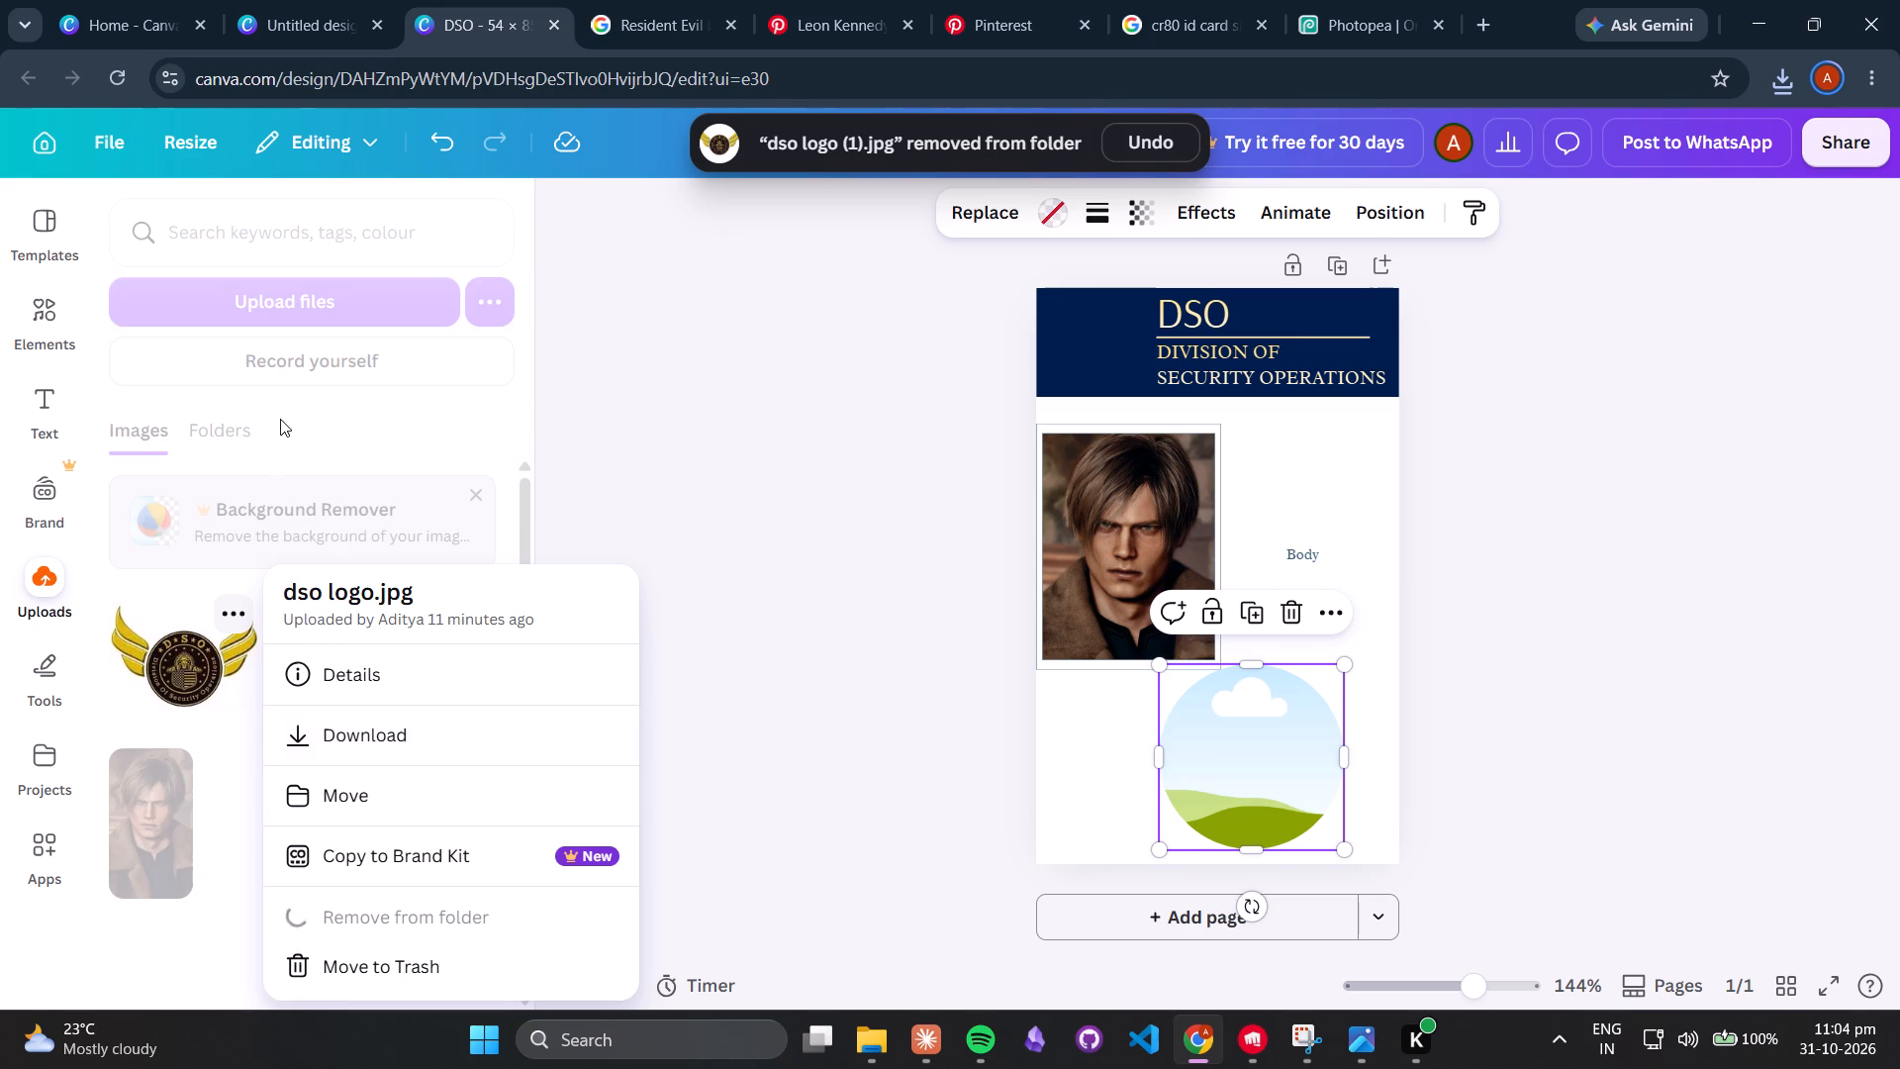
Upload the dso logo (1) file from Downloads to Canva again.
{"action": "left_click", "coordinate": [314, 299]}
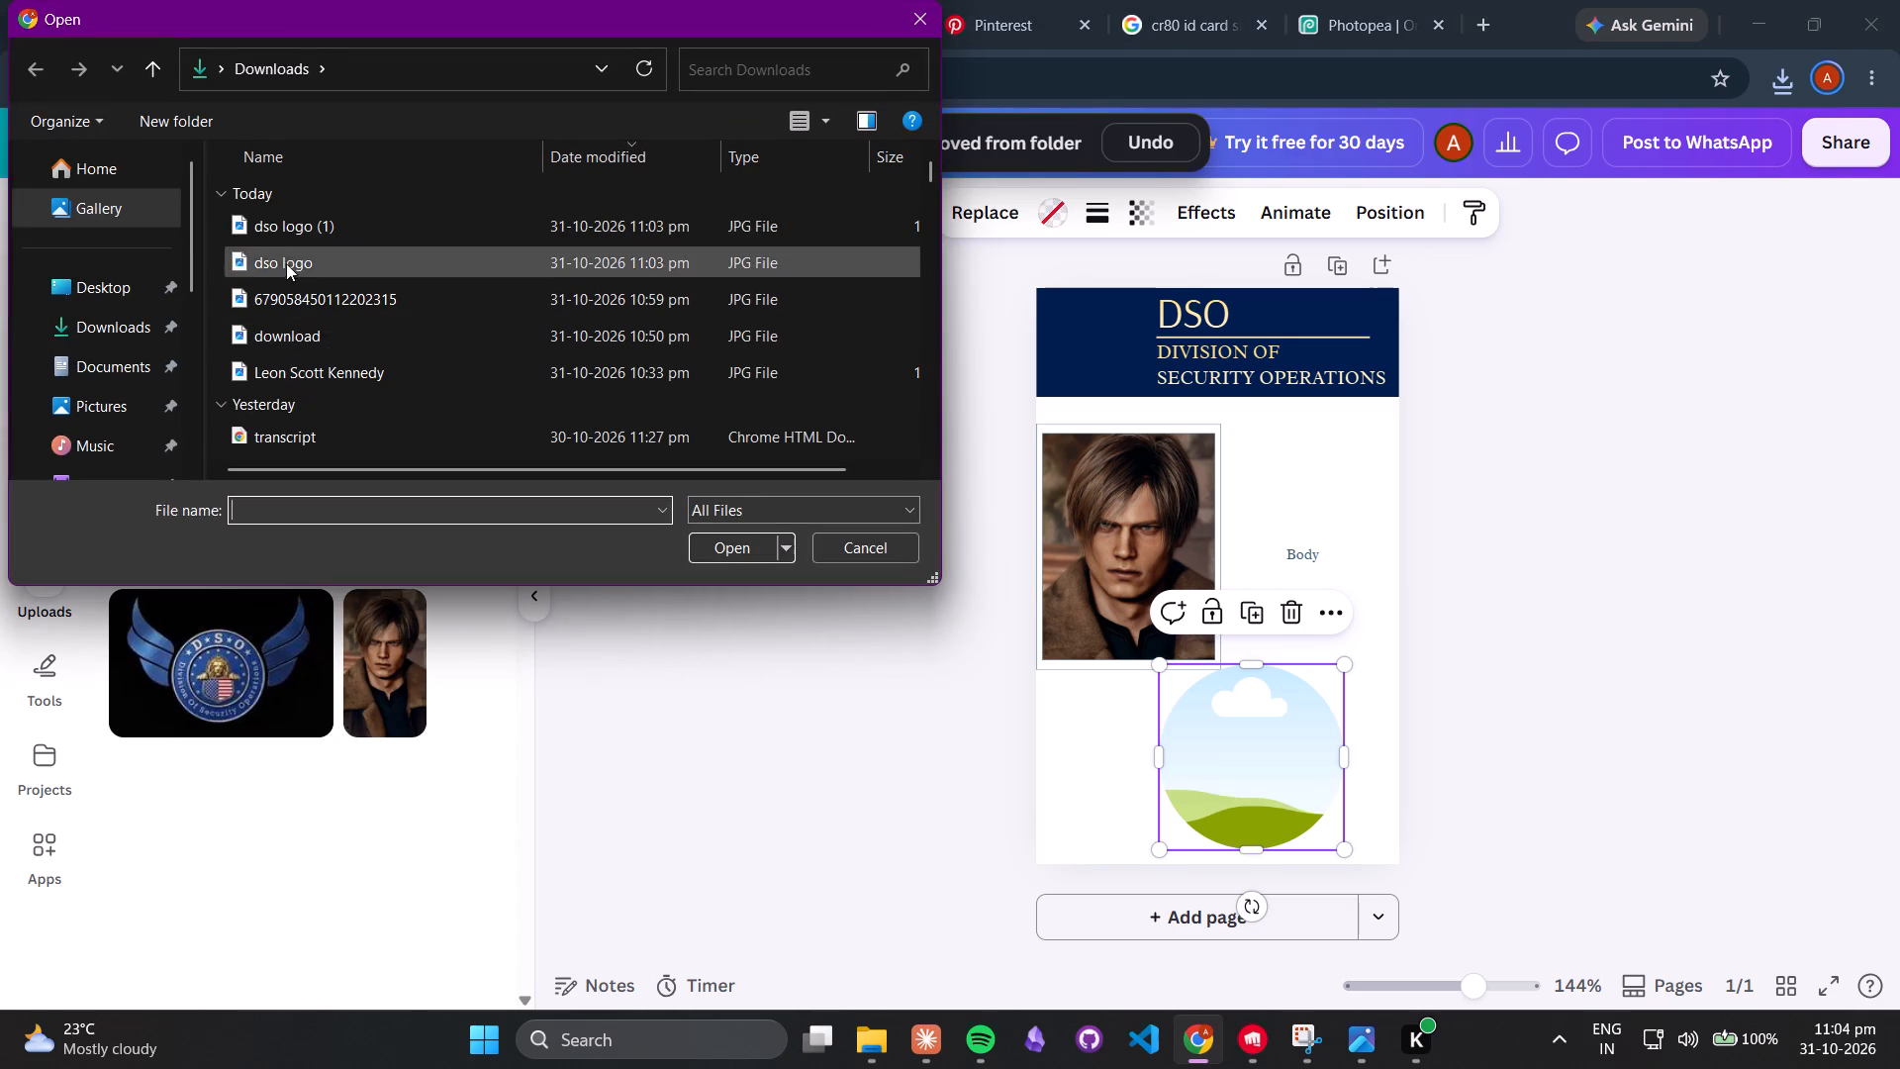
{"action": "left_click", "coordinate": [308, 227]}
{"action": "left_click", "coordinate": [720, 551]}
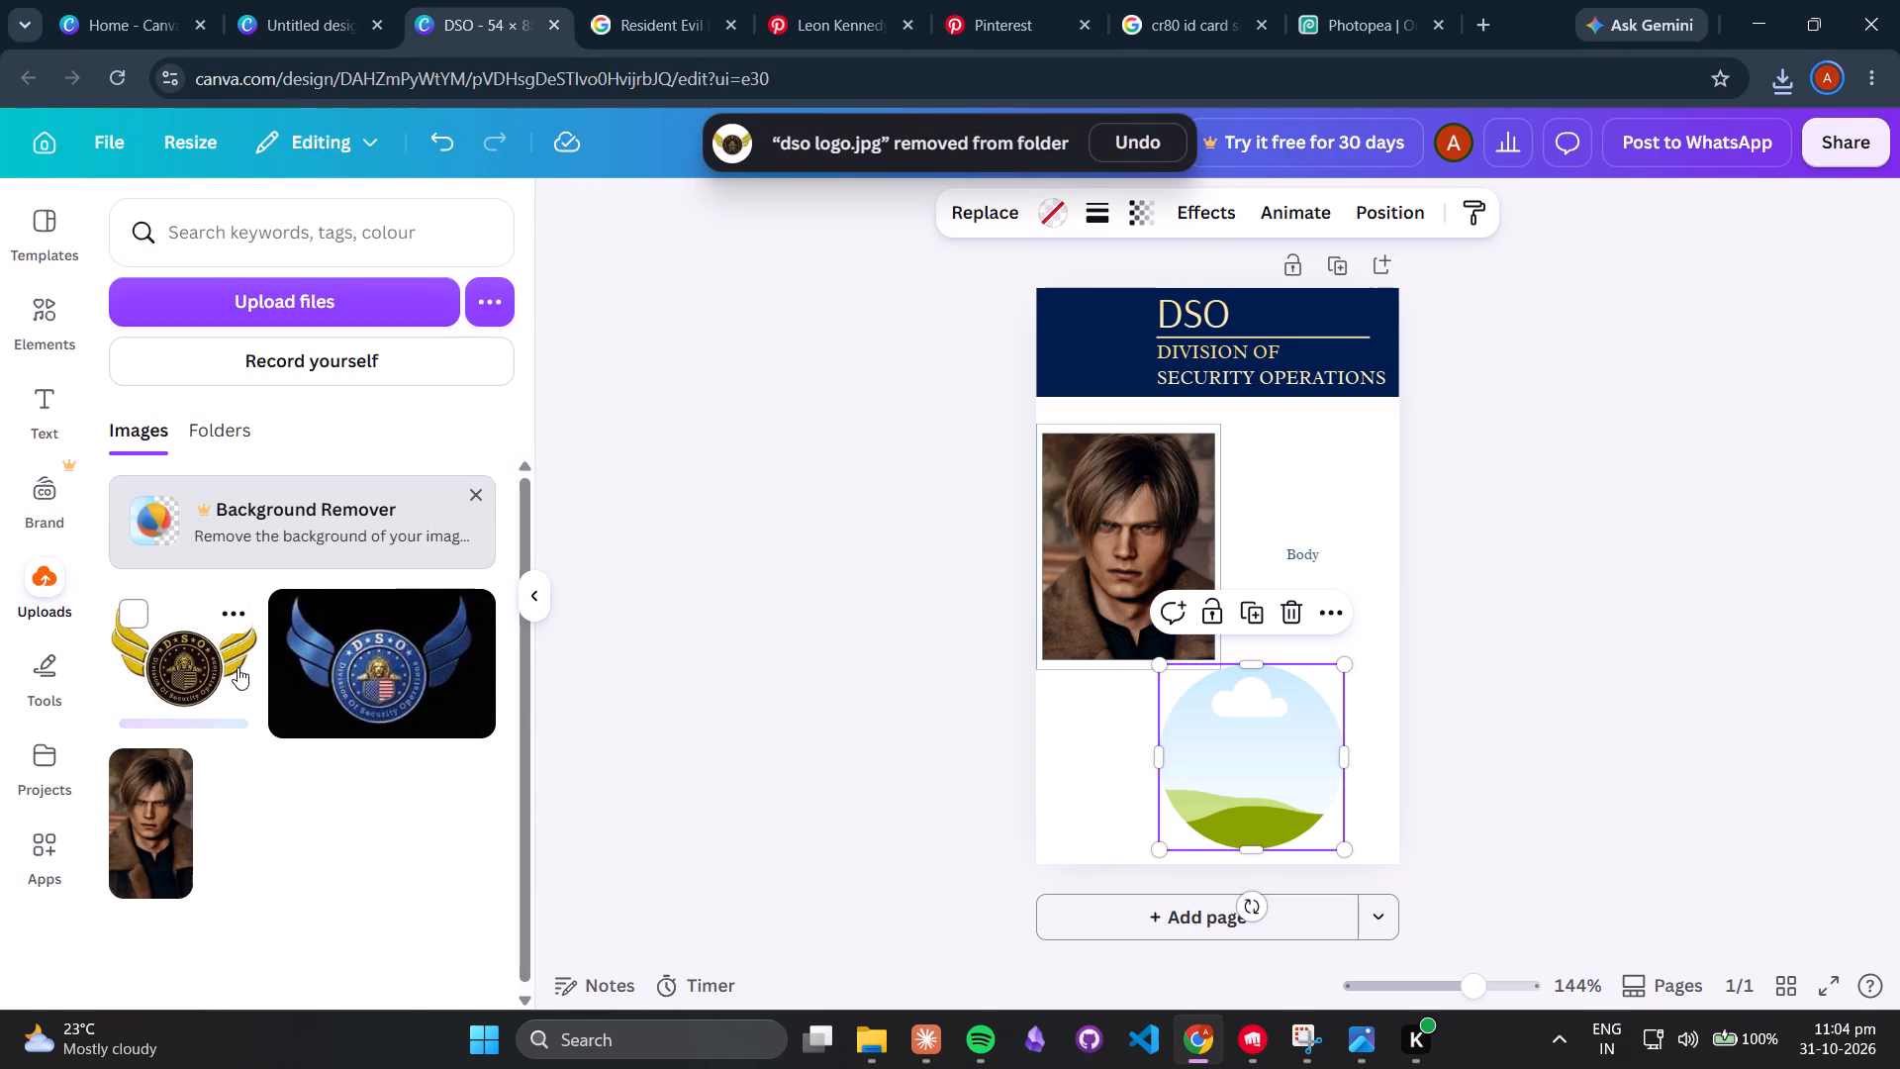
Fill the circular frame below the portrait with the freshly uploaded gold DSO logo.
{"action": "left_click_drag", "start_coordinate": [147, 654], "coordinate": [339, 716]}
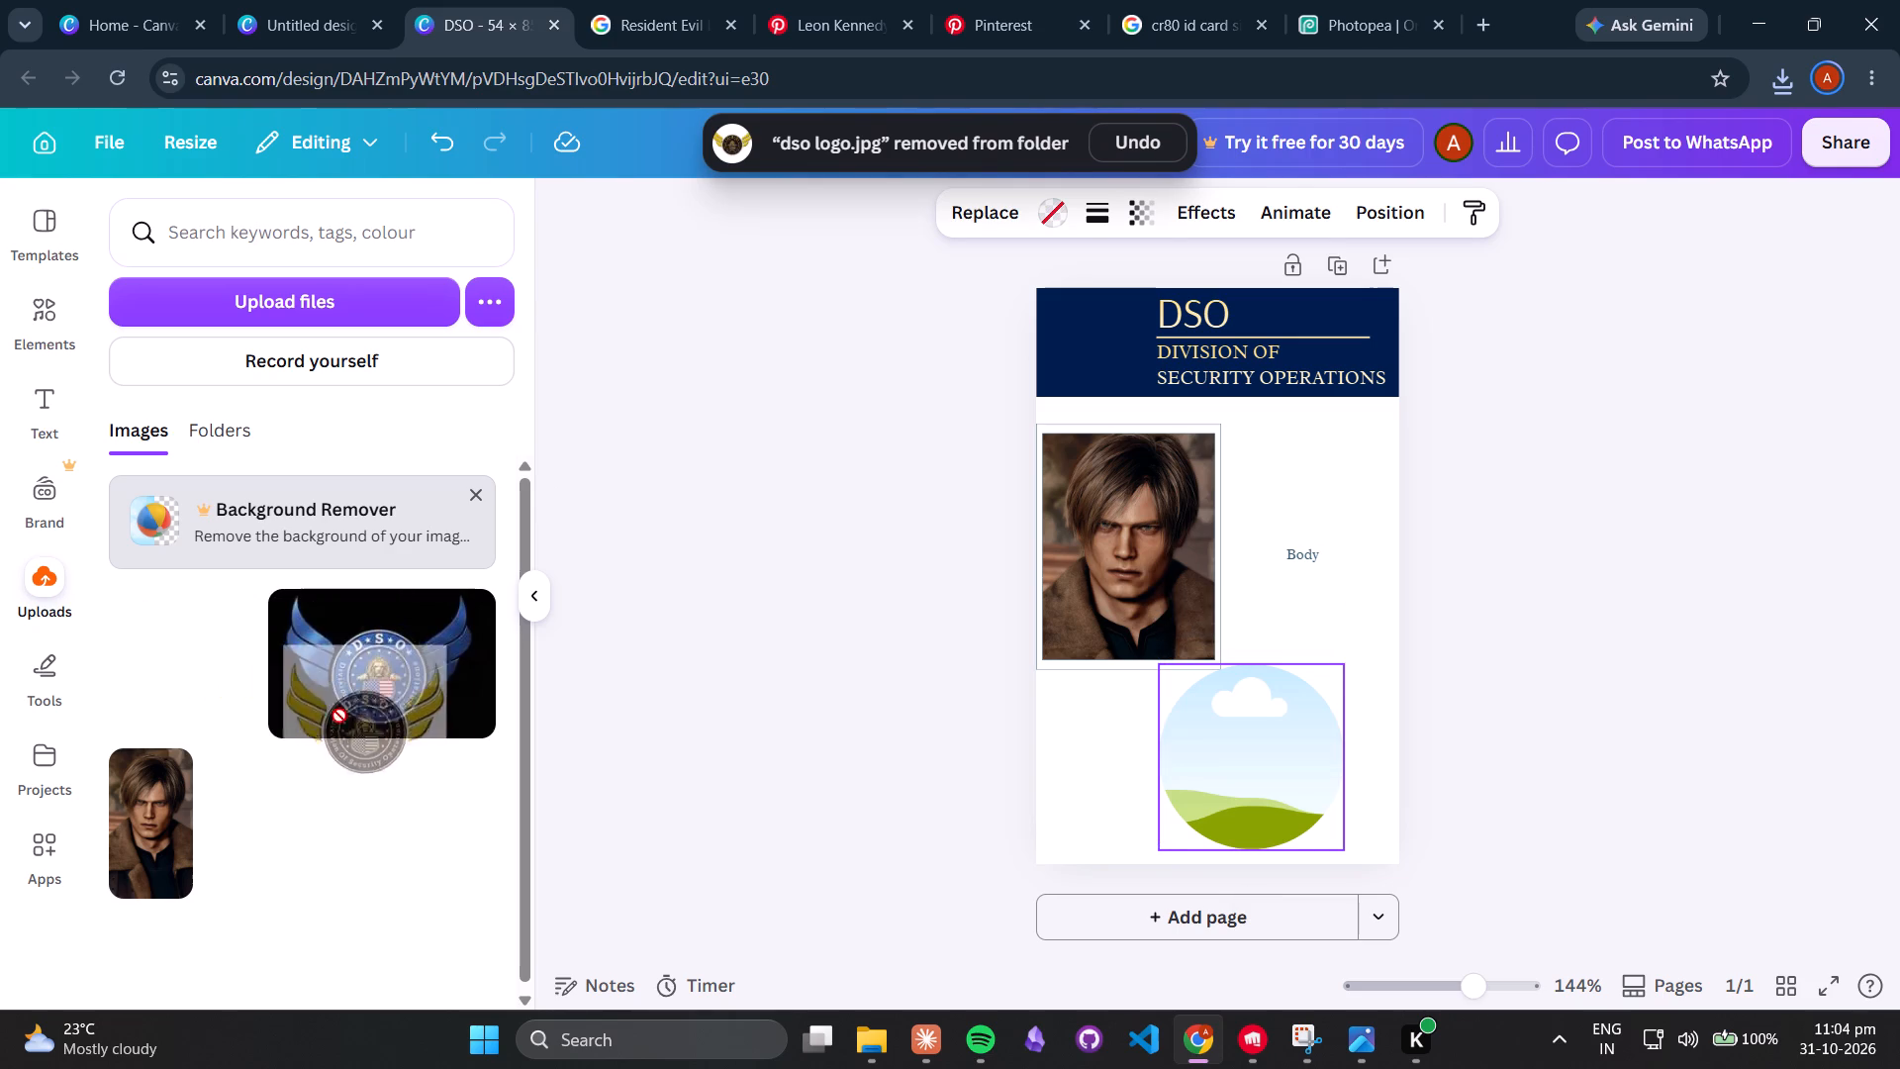
{"action": "left_click_drag", "start_coordinate": [339, 716], "coordinate": [1152, 699]}
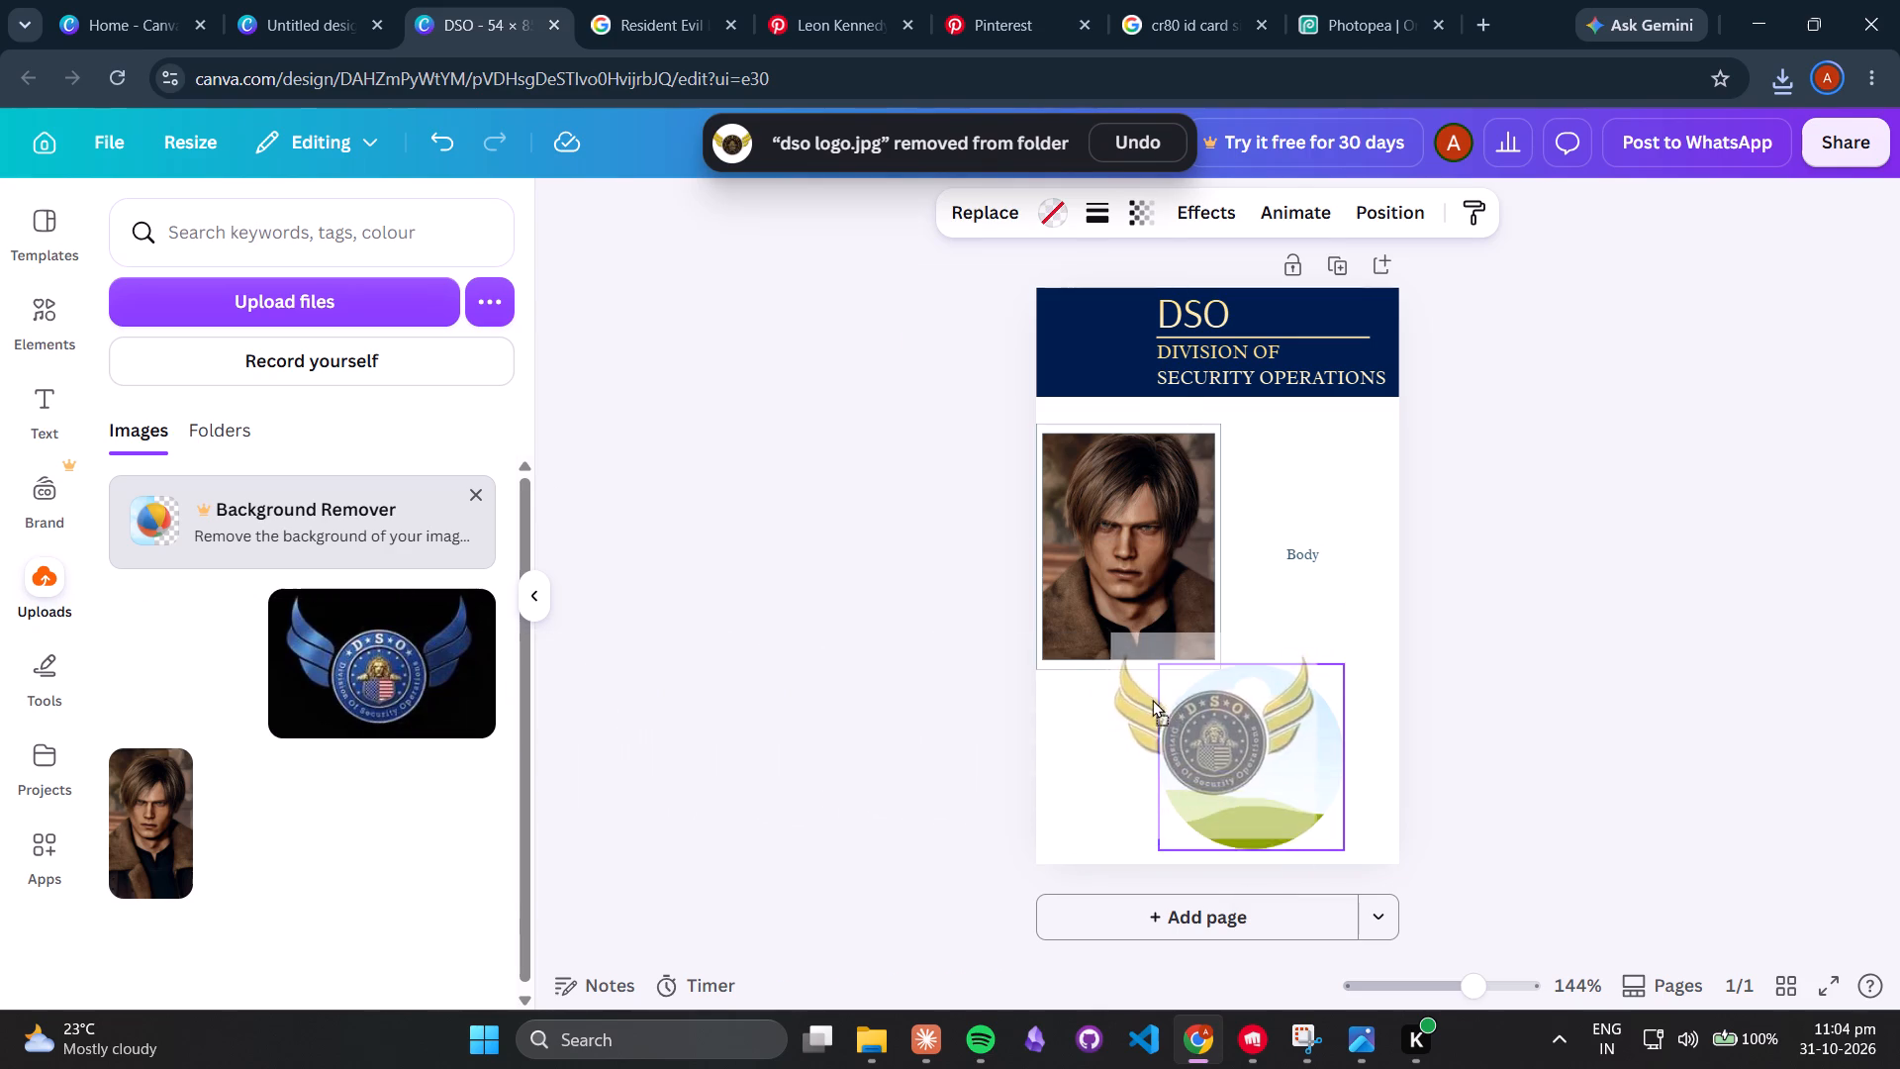
{"action": "left_click_drag", "start_coordinate": [1152, 699], "coordinate": [1190, 714]}
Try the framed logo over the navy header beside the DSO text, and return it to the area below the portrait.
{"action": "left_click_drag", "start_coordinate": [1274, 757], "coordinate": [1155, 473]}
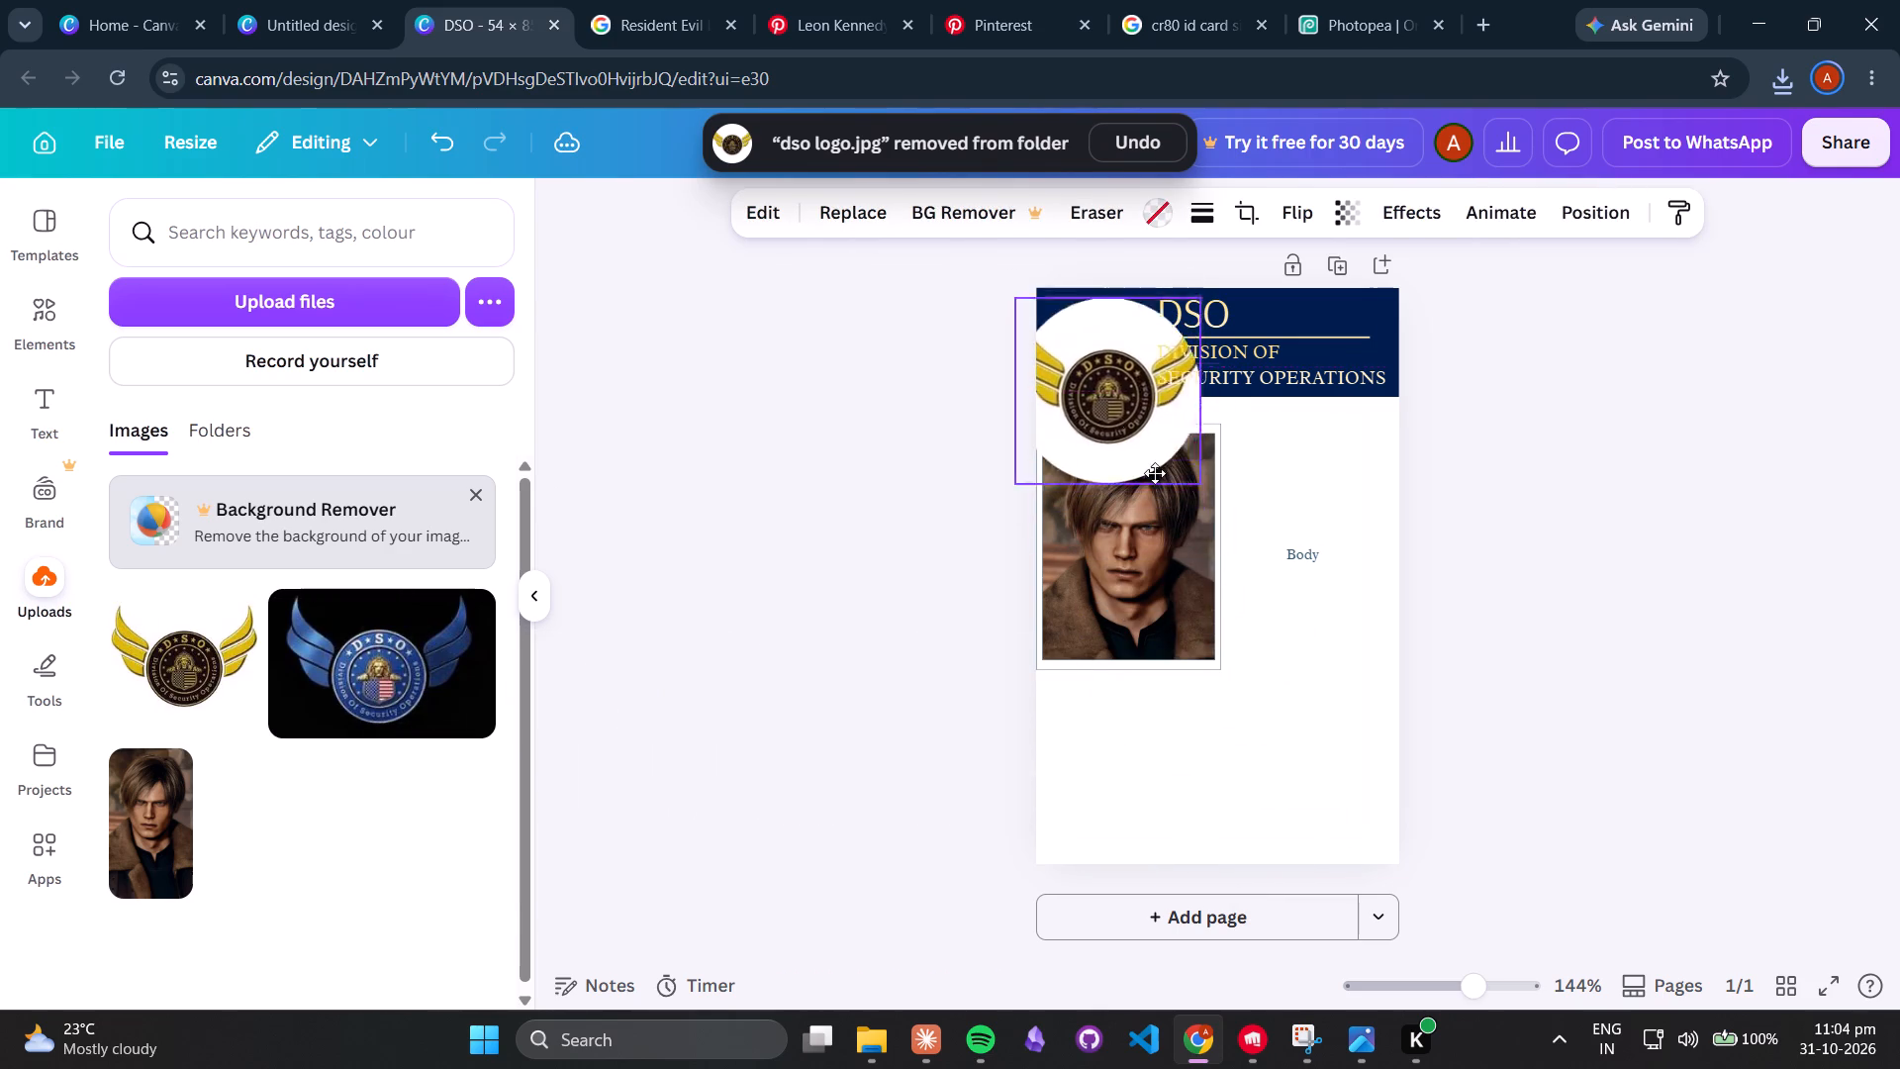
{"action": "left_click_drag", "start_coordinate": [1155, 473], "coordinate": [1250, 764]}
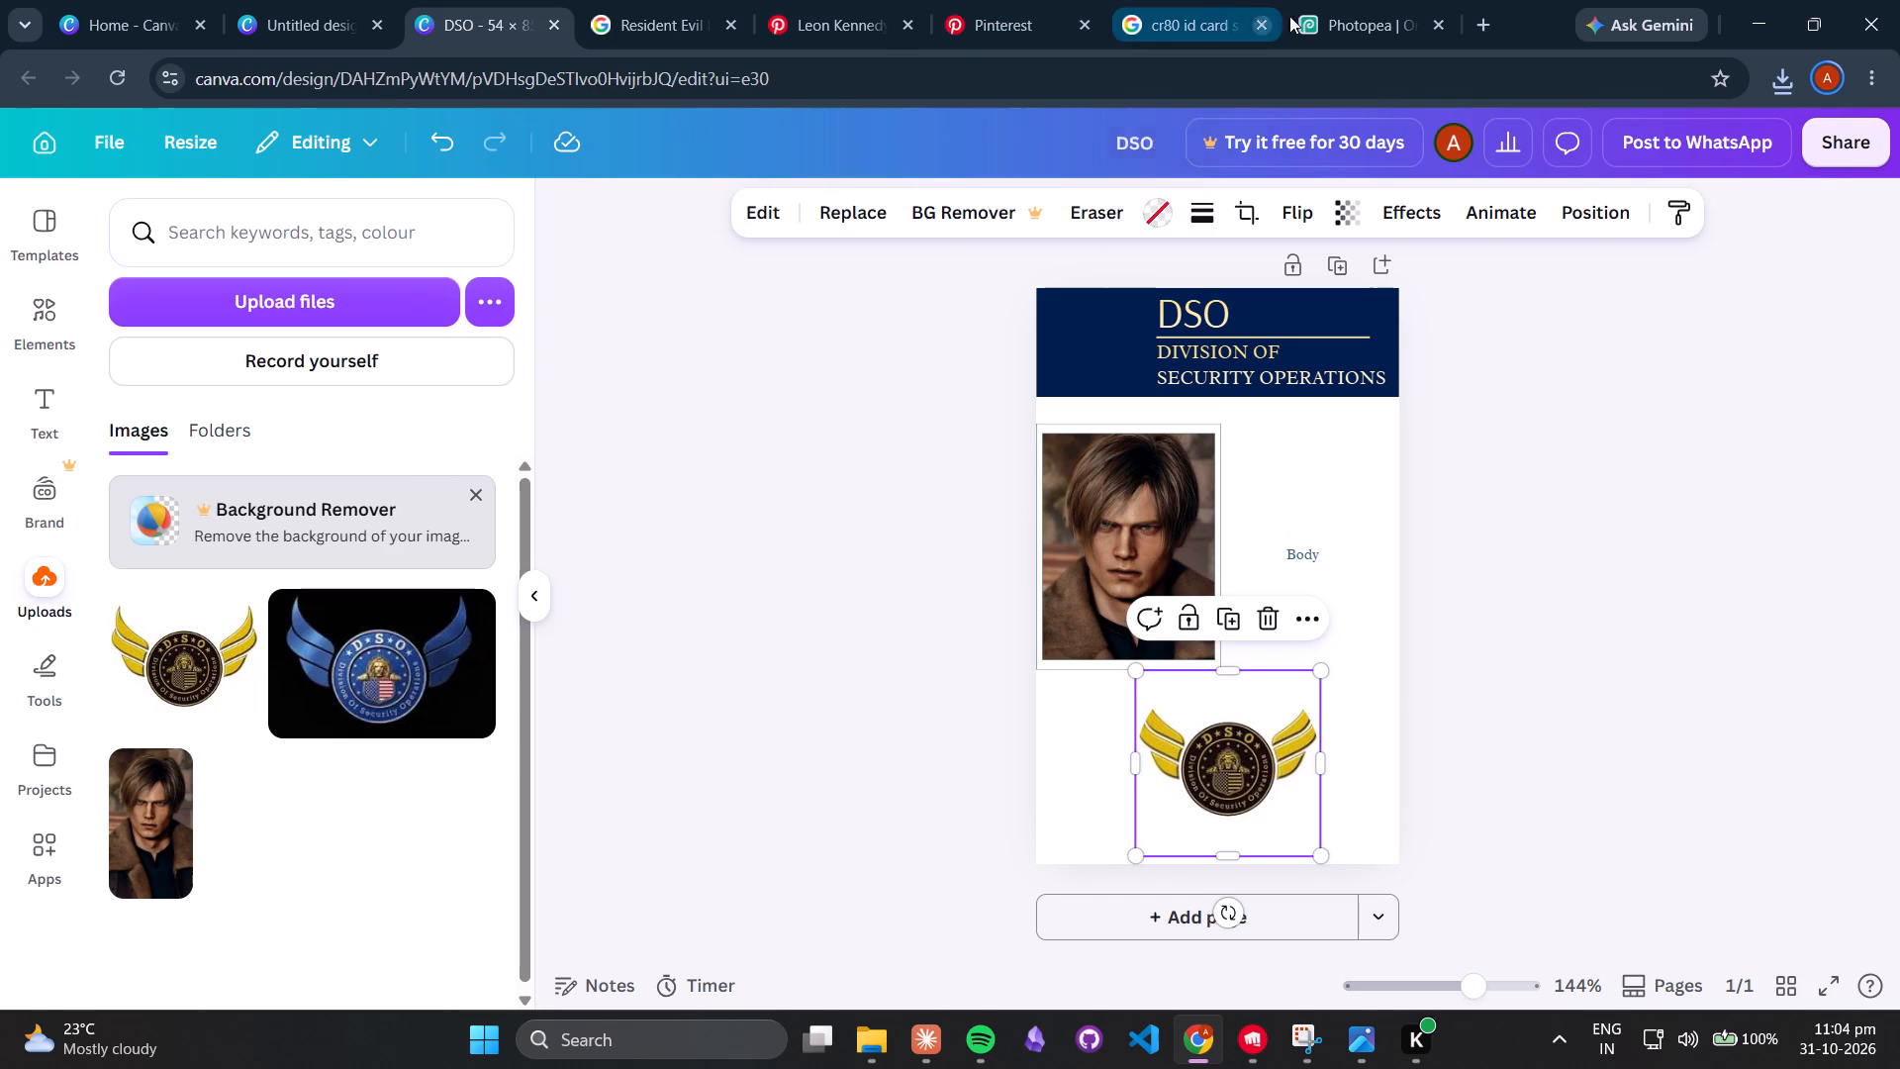
{"action": "left_click", "coordinate": [1364, 16]}
{"action": "left_click", "coordinate": [875, 270]}
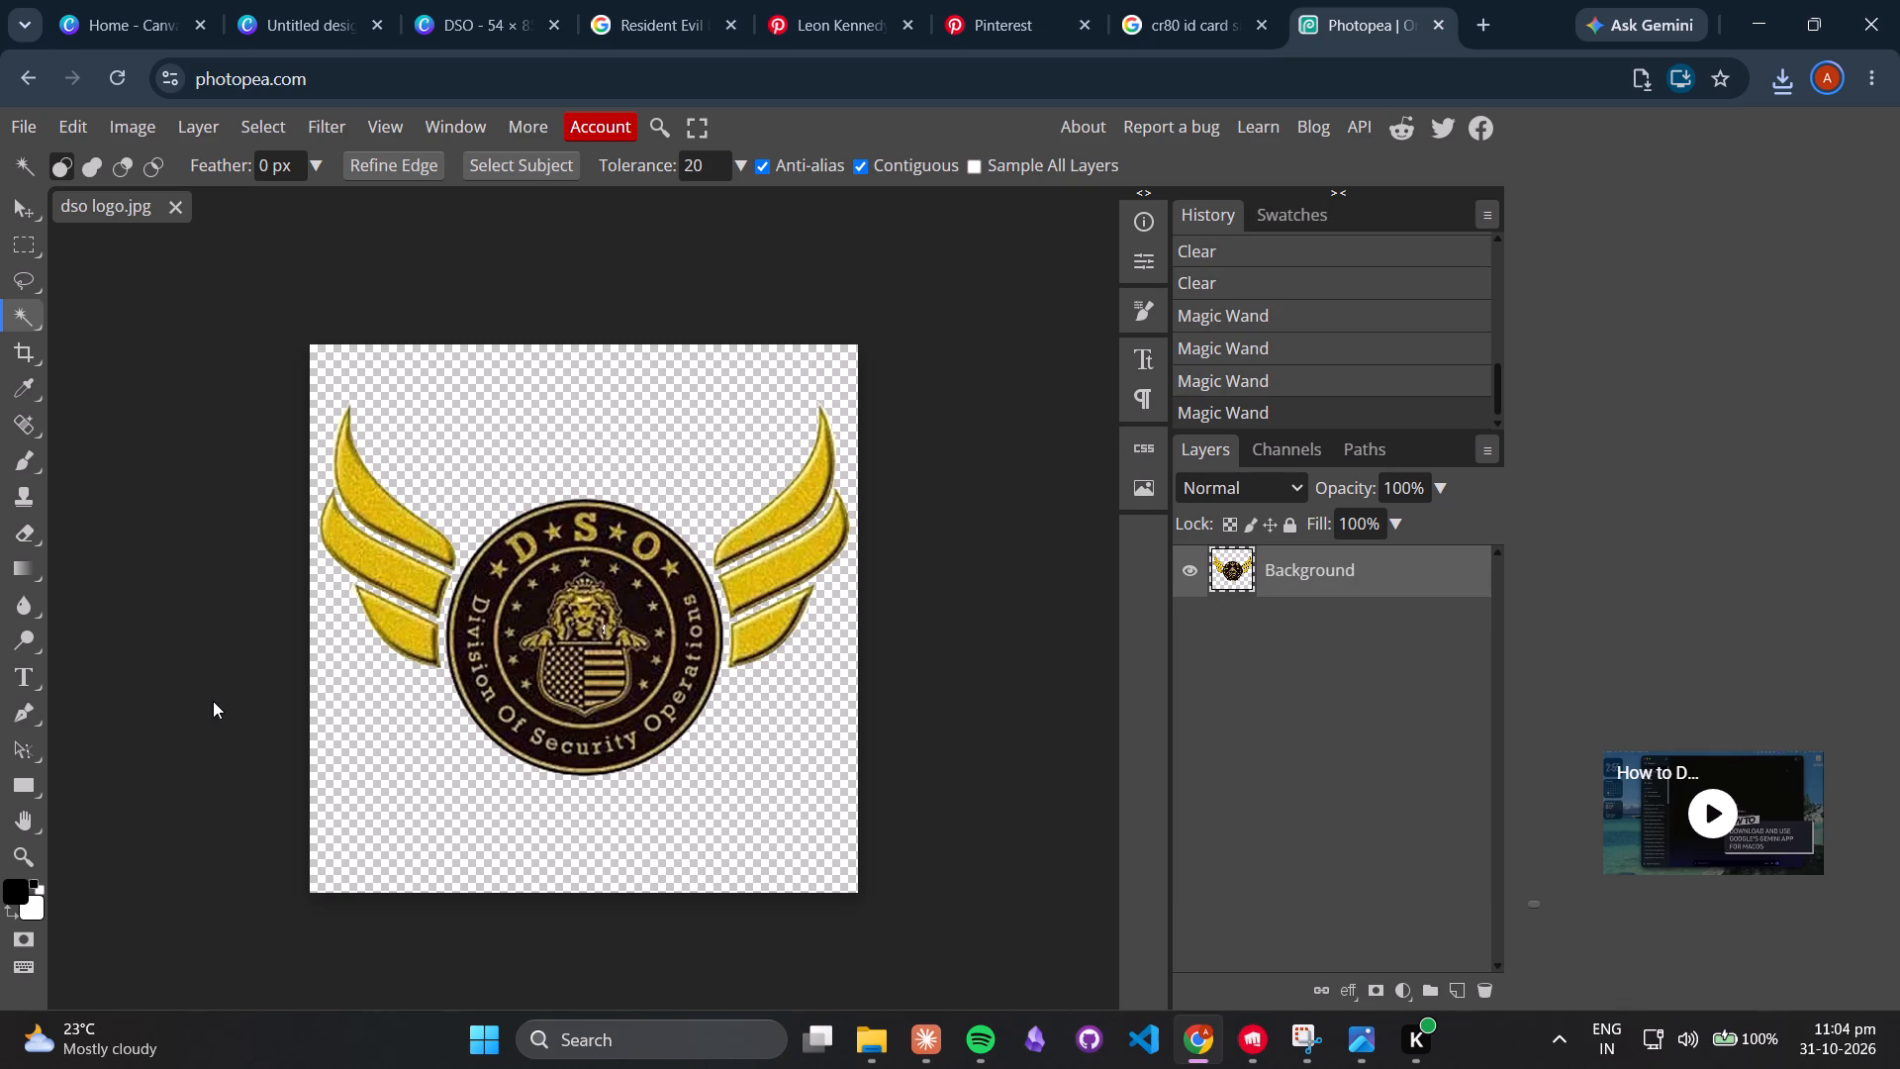
{"action": "key", "text": "super+Print"}
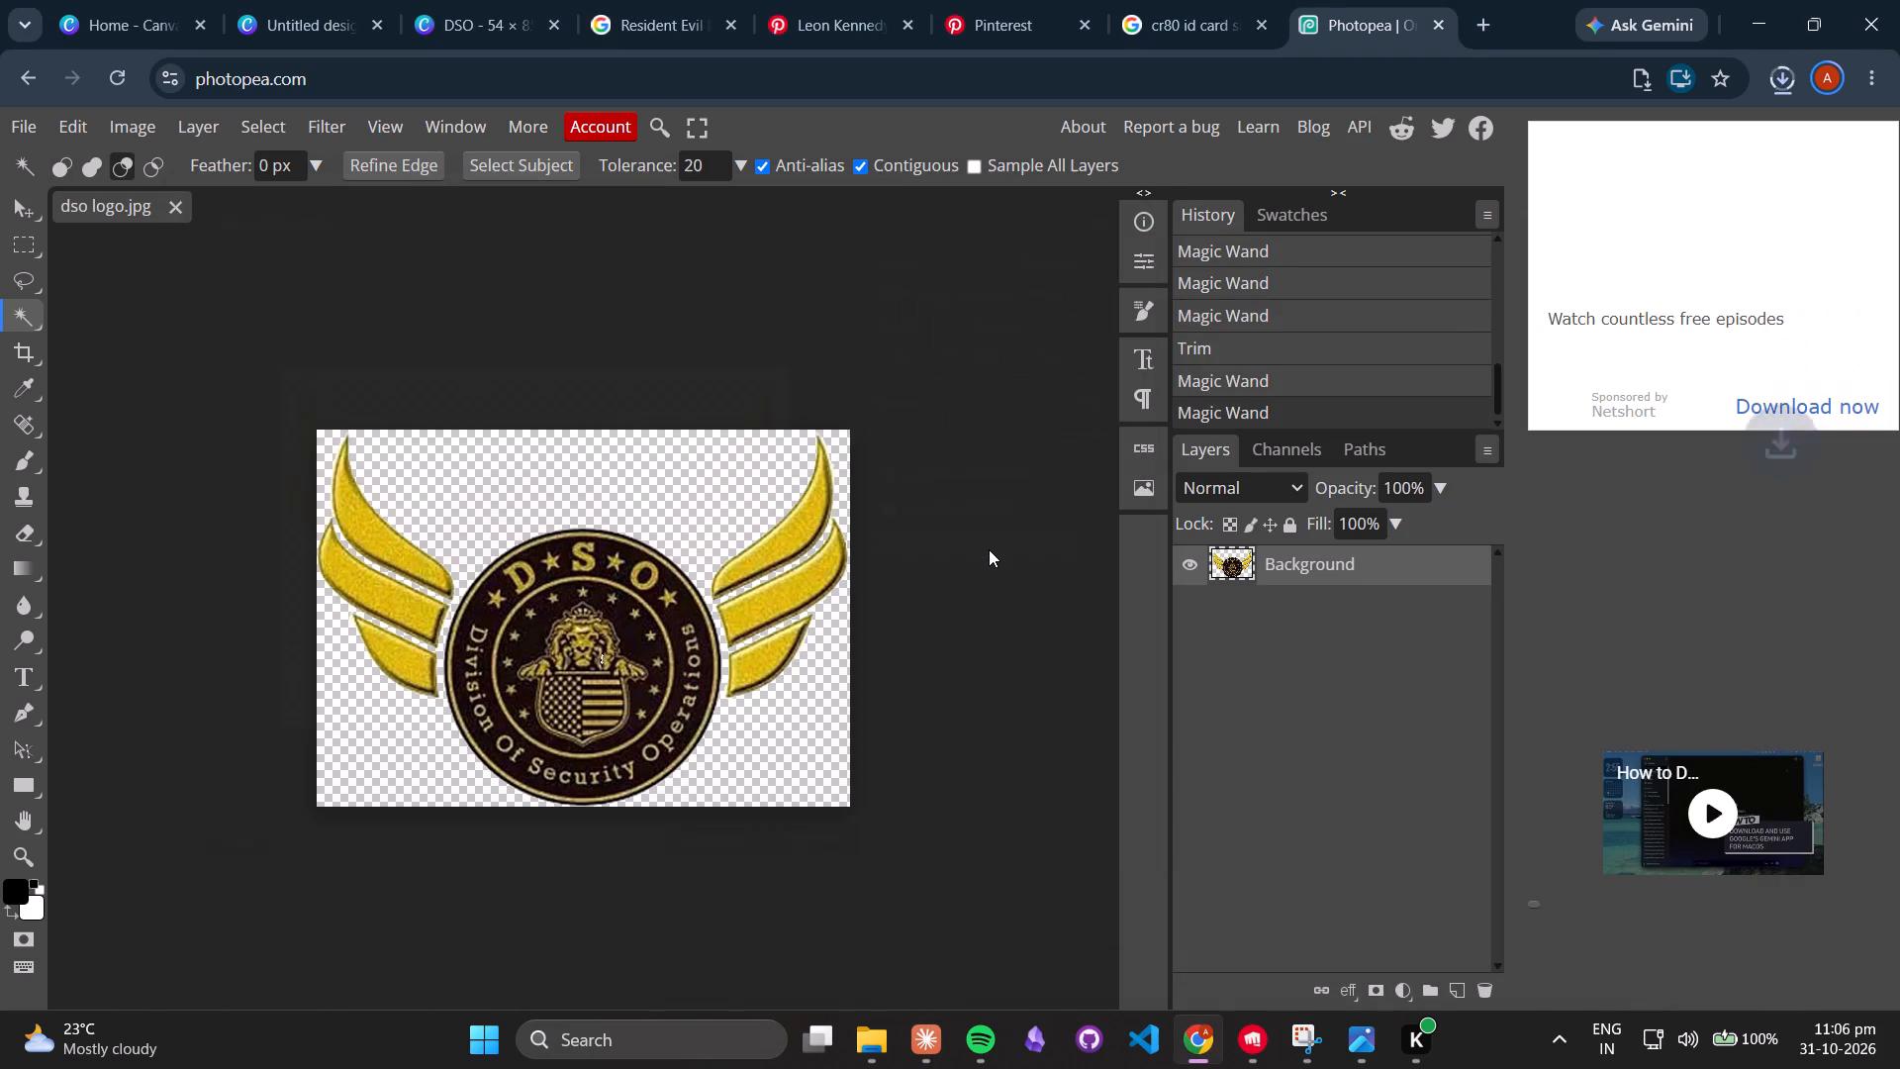
Upload the DSA logo sticker PNG from Downloads to the DSO card design in Canva.
{"action": "left_click", "coordinate": [486, 2]}
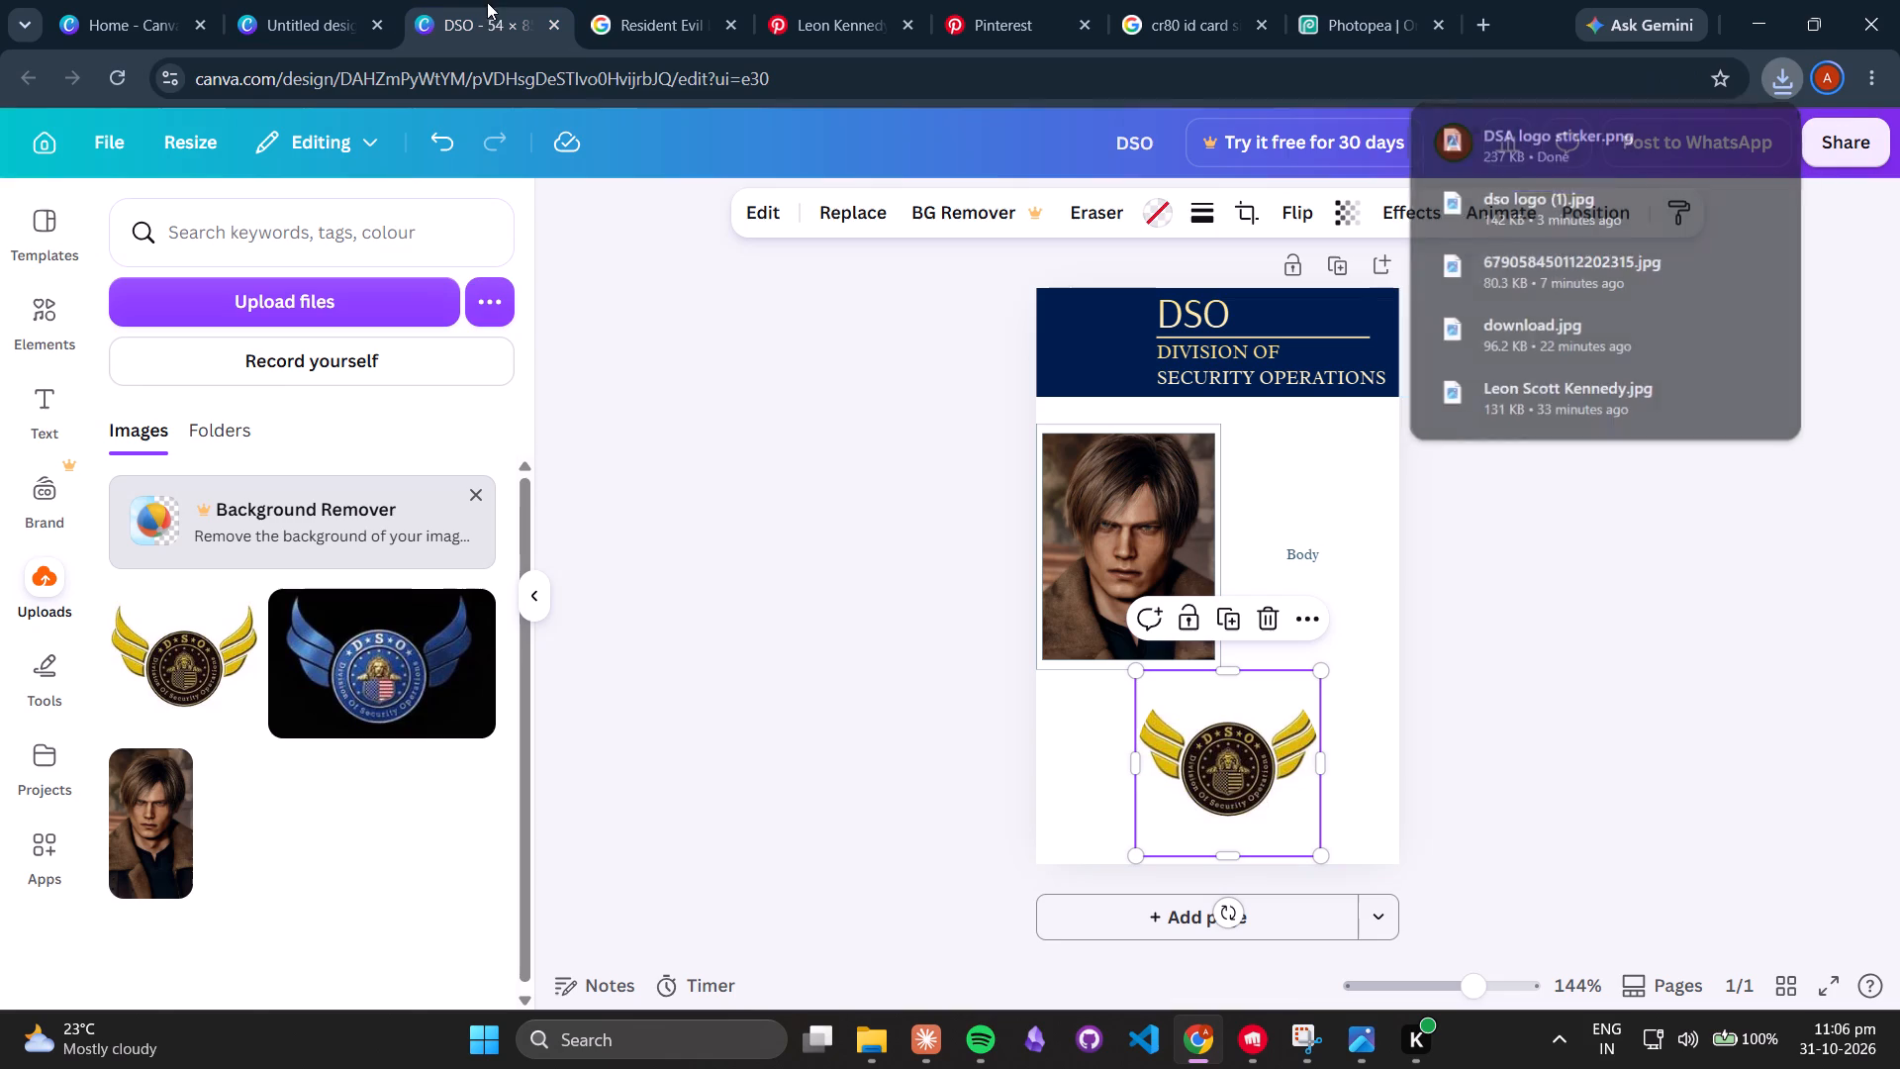
{"action": "left_click", "coordinate": [252, 302]}
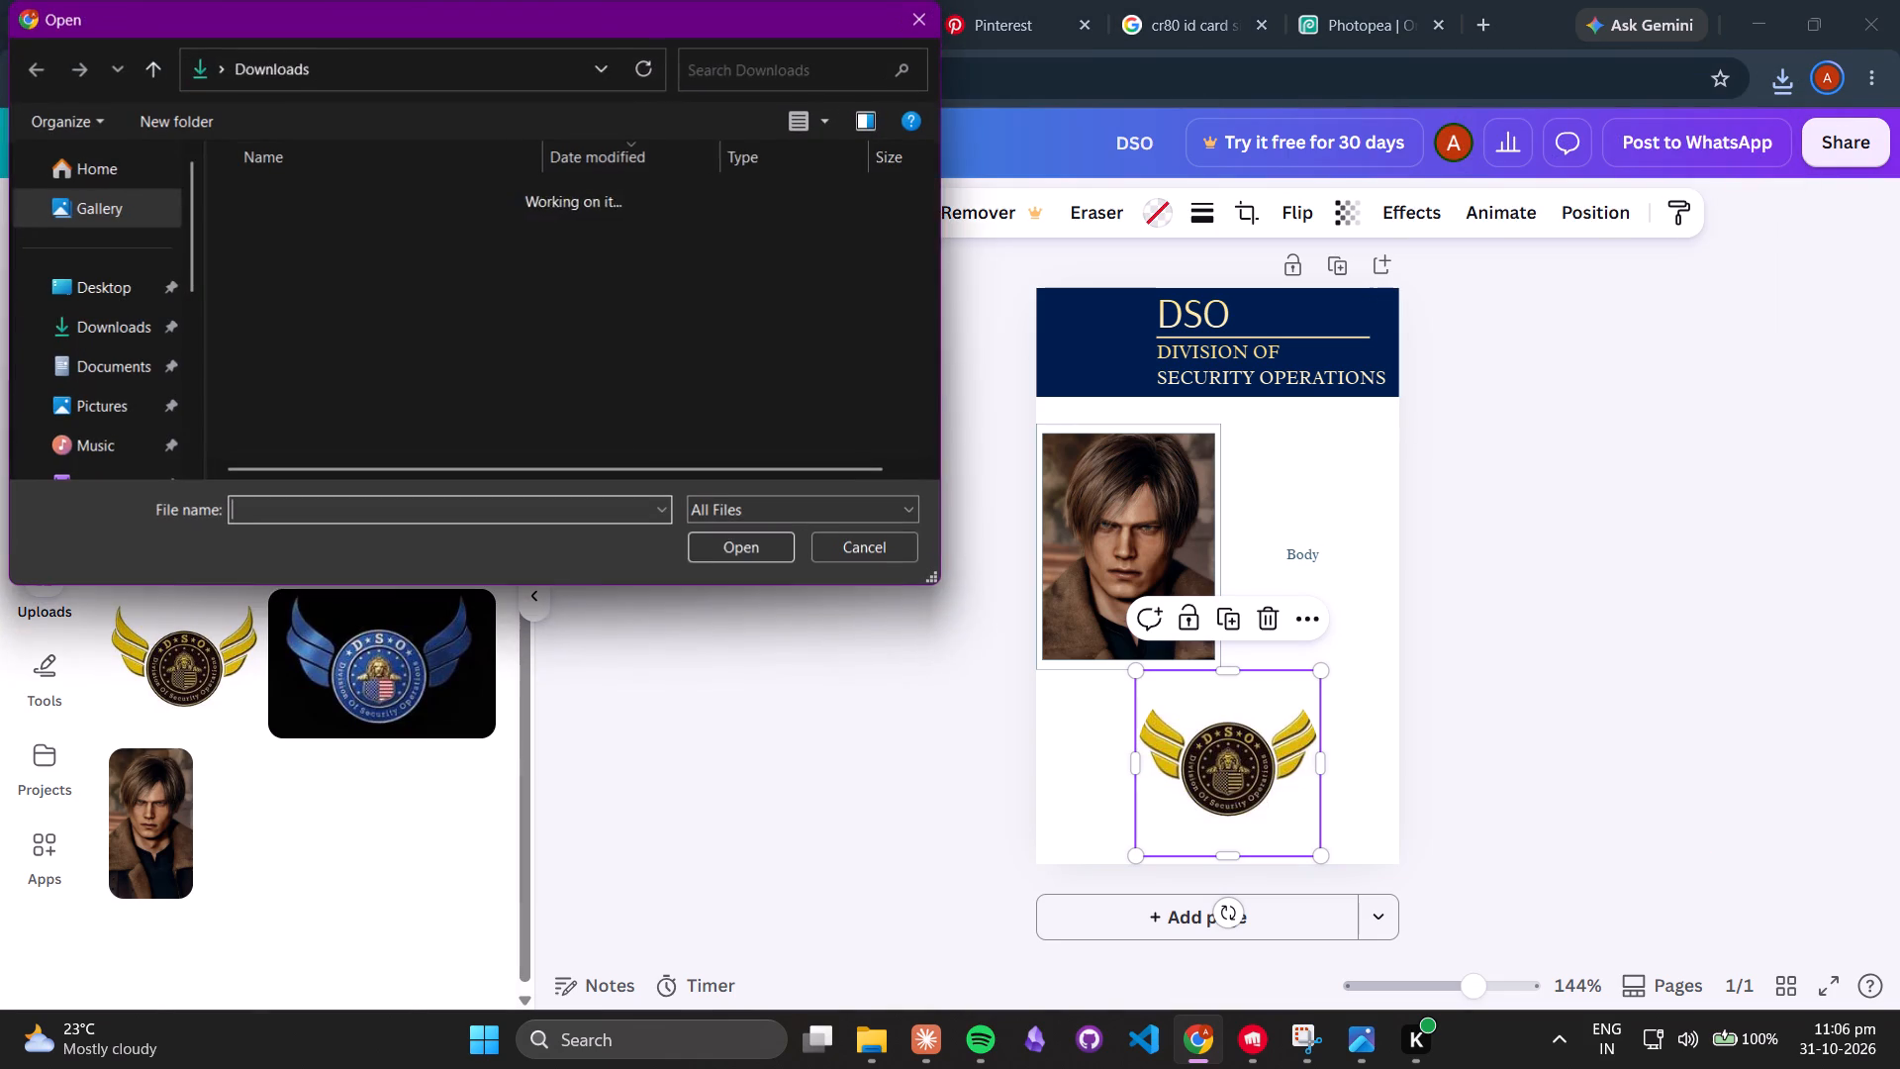
{"action": "left_click", "coordinate": [439, 221]}
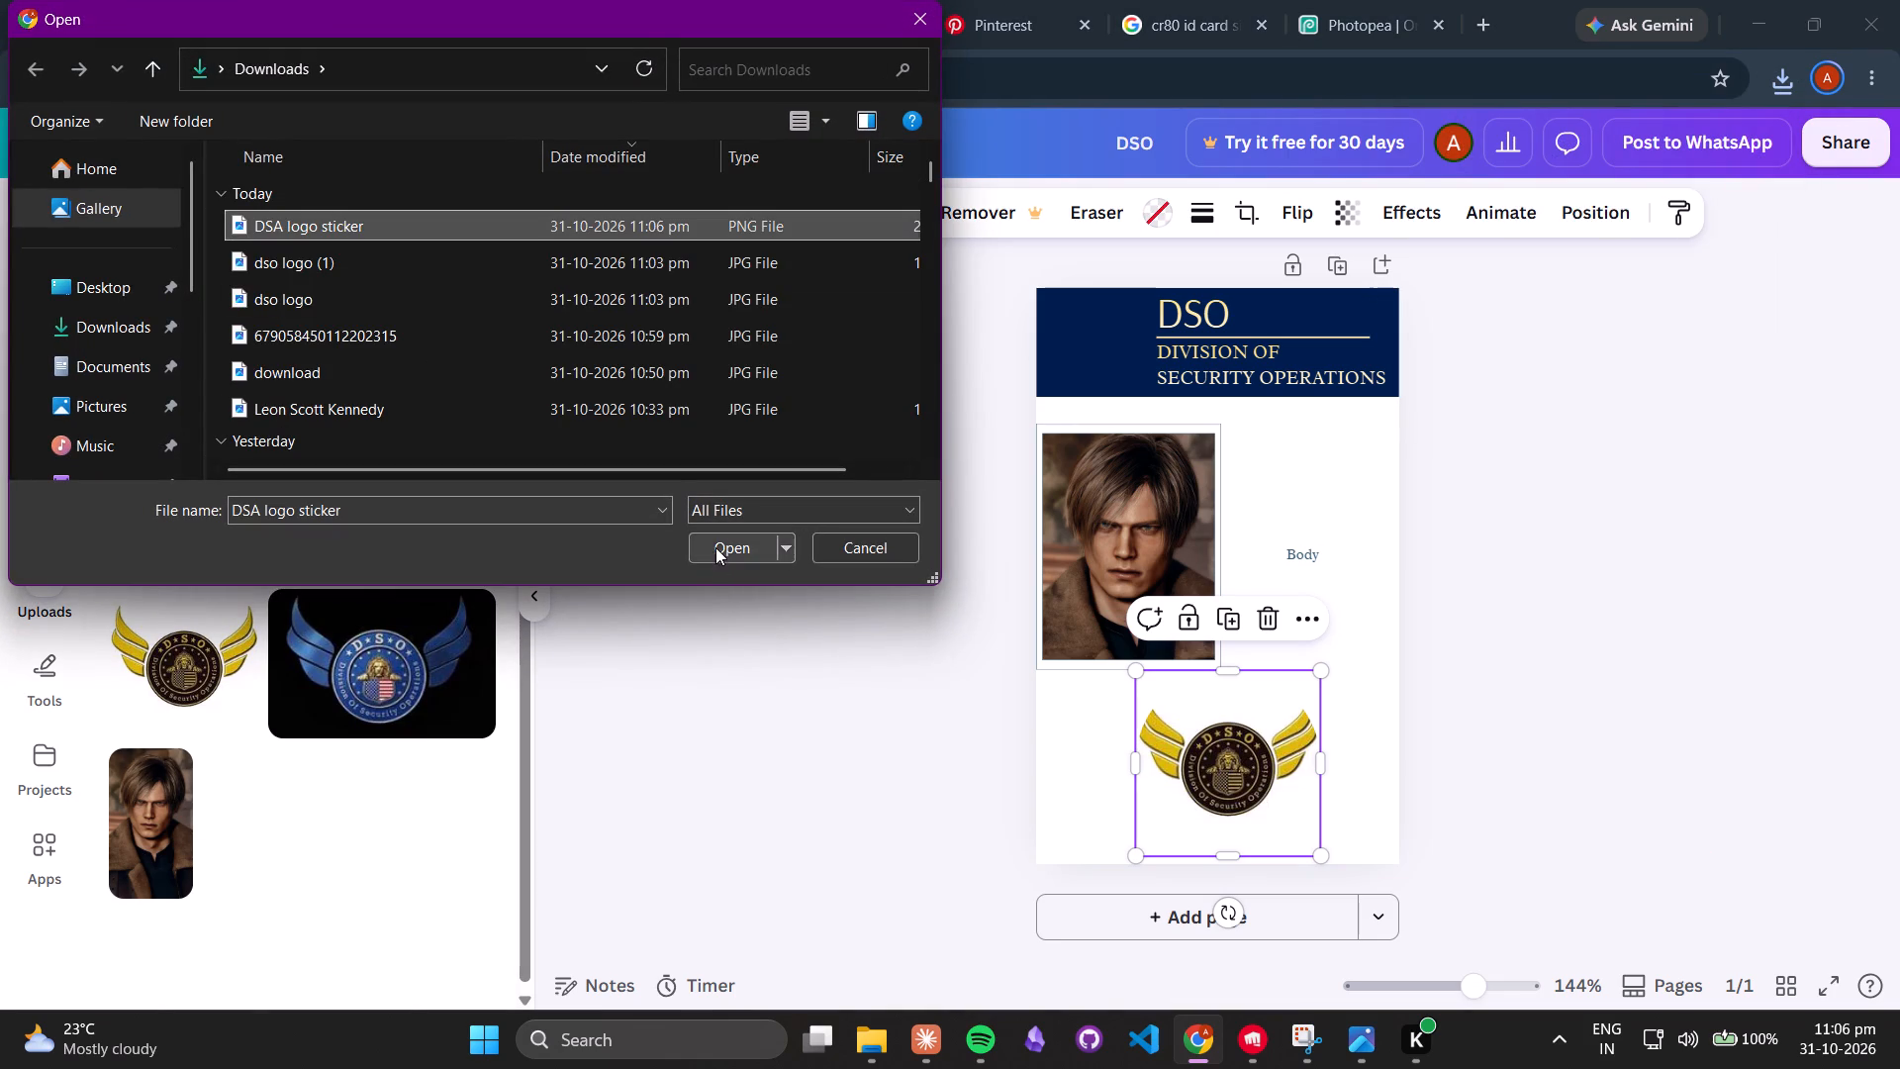
{"action": "left_click", "coordinate": [715, 547]}
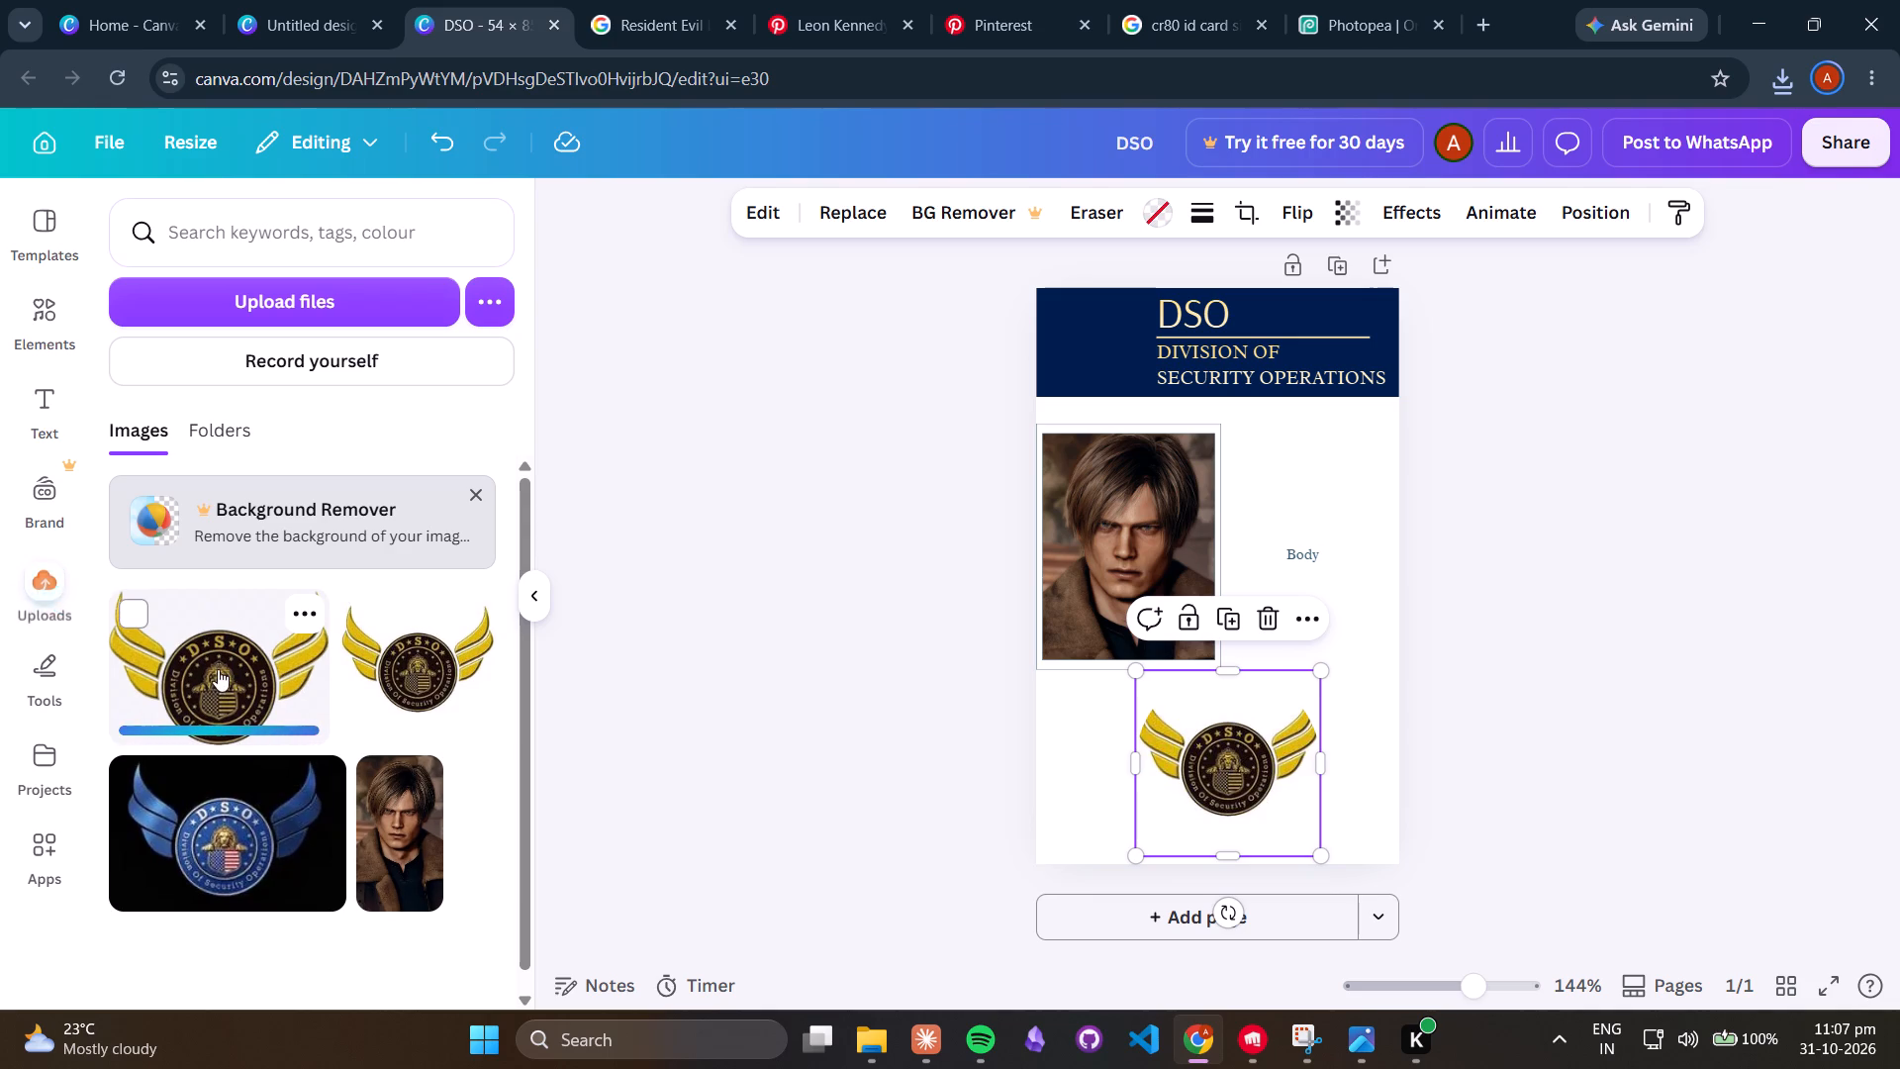
Fill the circular frame below the portrait with the newly uploaded transparent logo.
{"action": "left_click_drag", "start_coordinate": [215, 674], "coordinate": [1158, 782]}
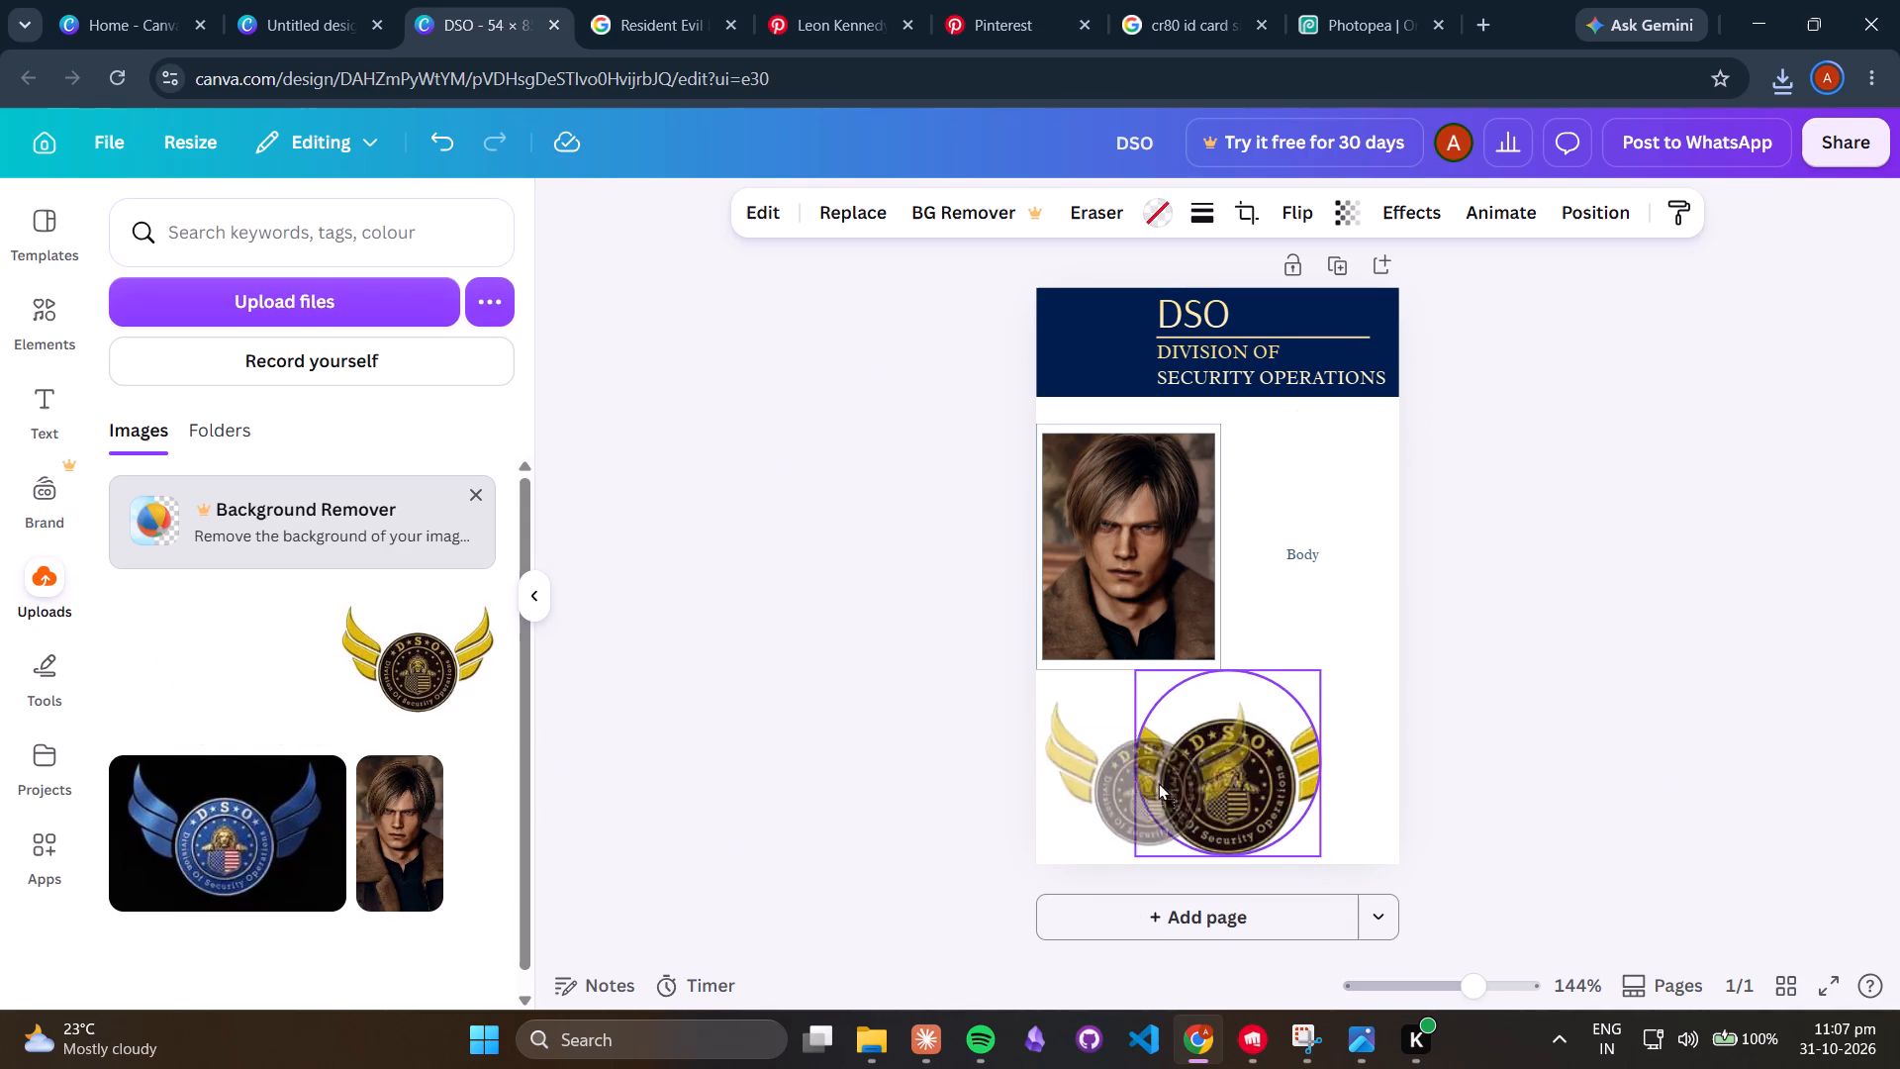
{"action": "left_click_drag", "start_coordinate": [1158, 782], "coordinate": [1209, 769]}
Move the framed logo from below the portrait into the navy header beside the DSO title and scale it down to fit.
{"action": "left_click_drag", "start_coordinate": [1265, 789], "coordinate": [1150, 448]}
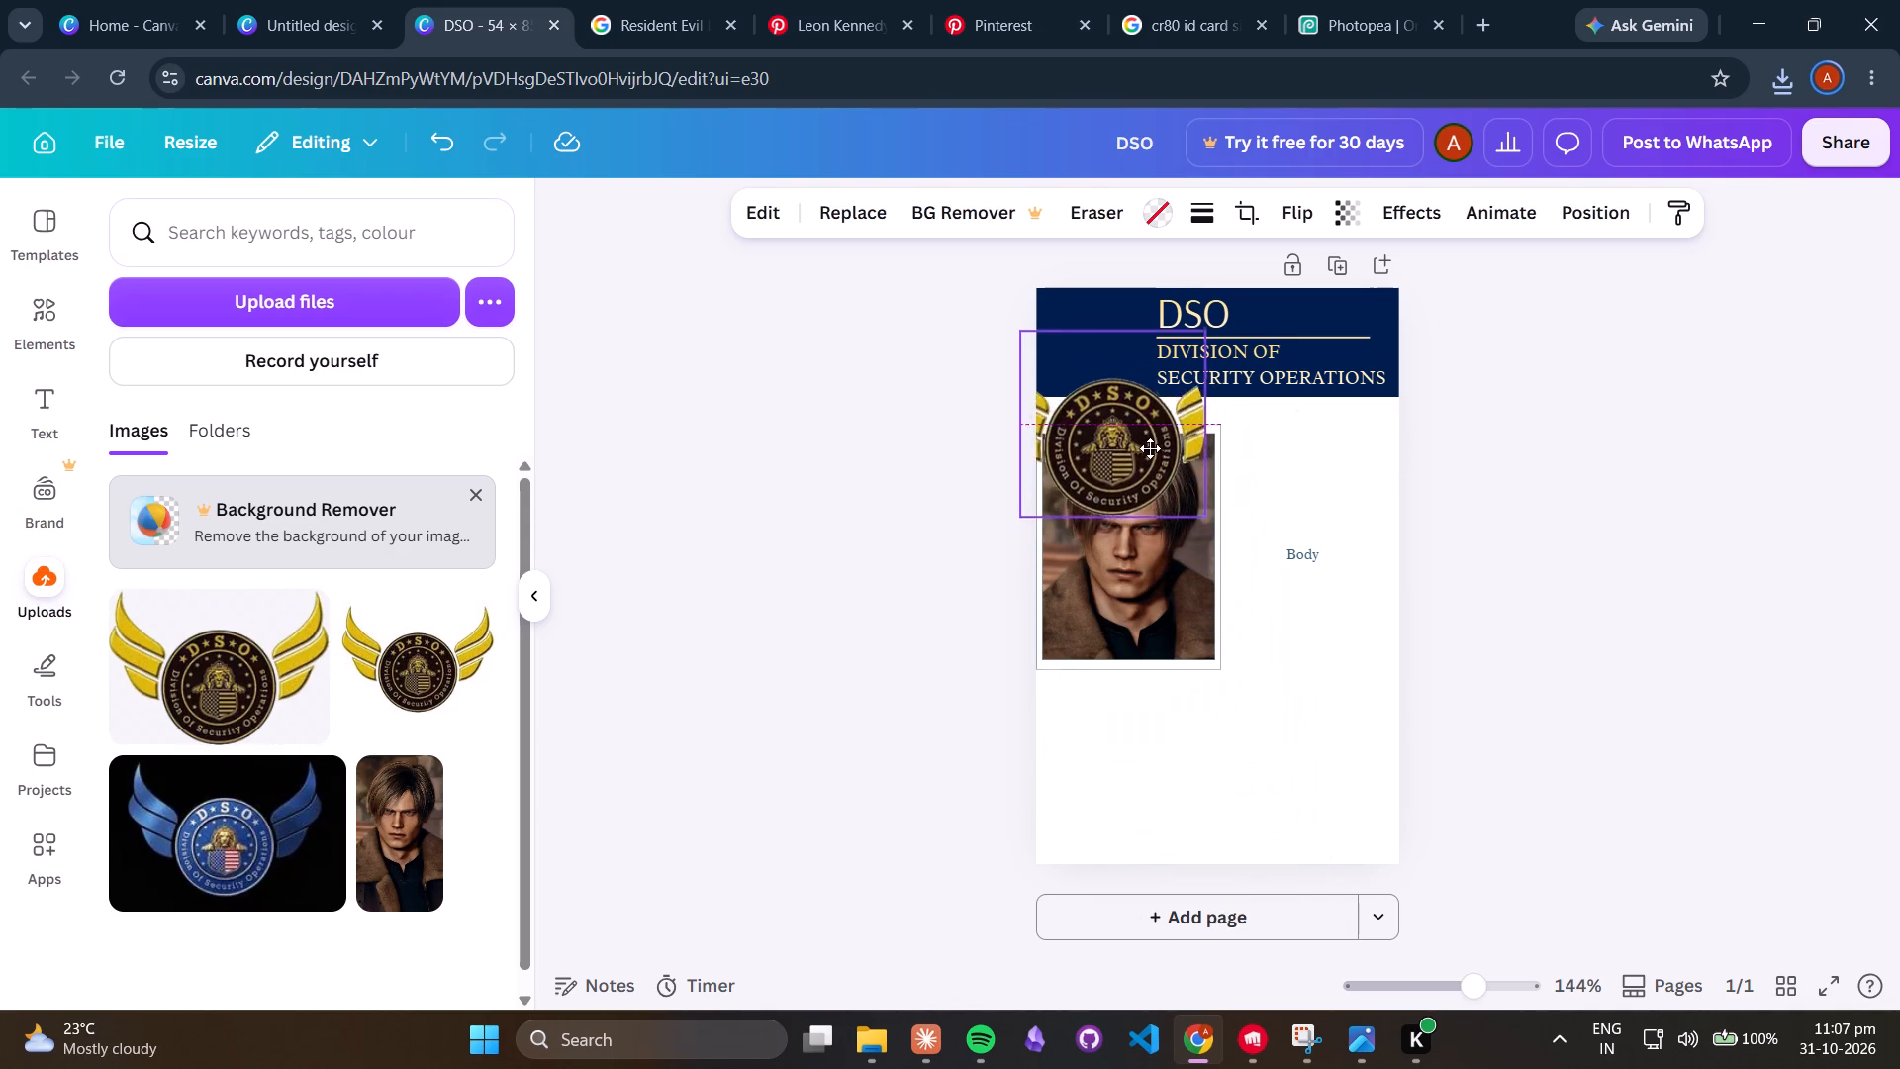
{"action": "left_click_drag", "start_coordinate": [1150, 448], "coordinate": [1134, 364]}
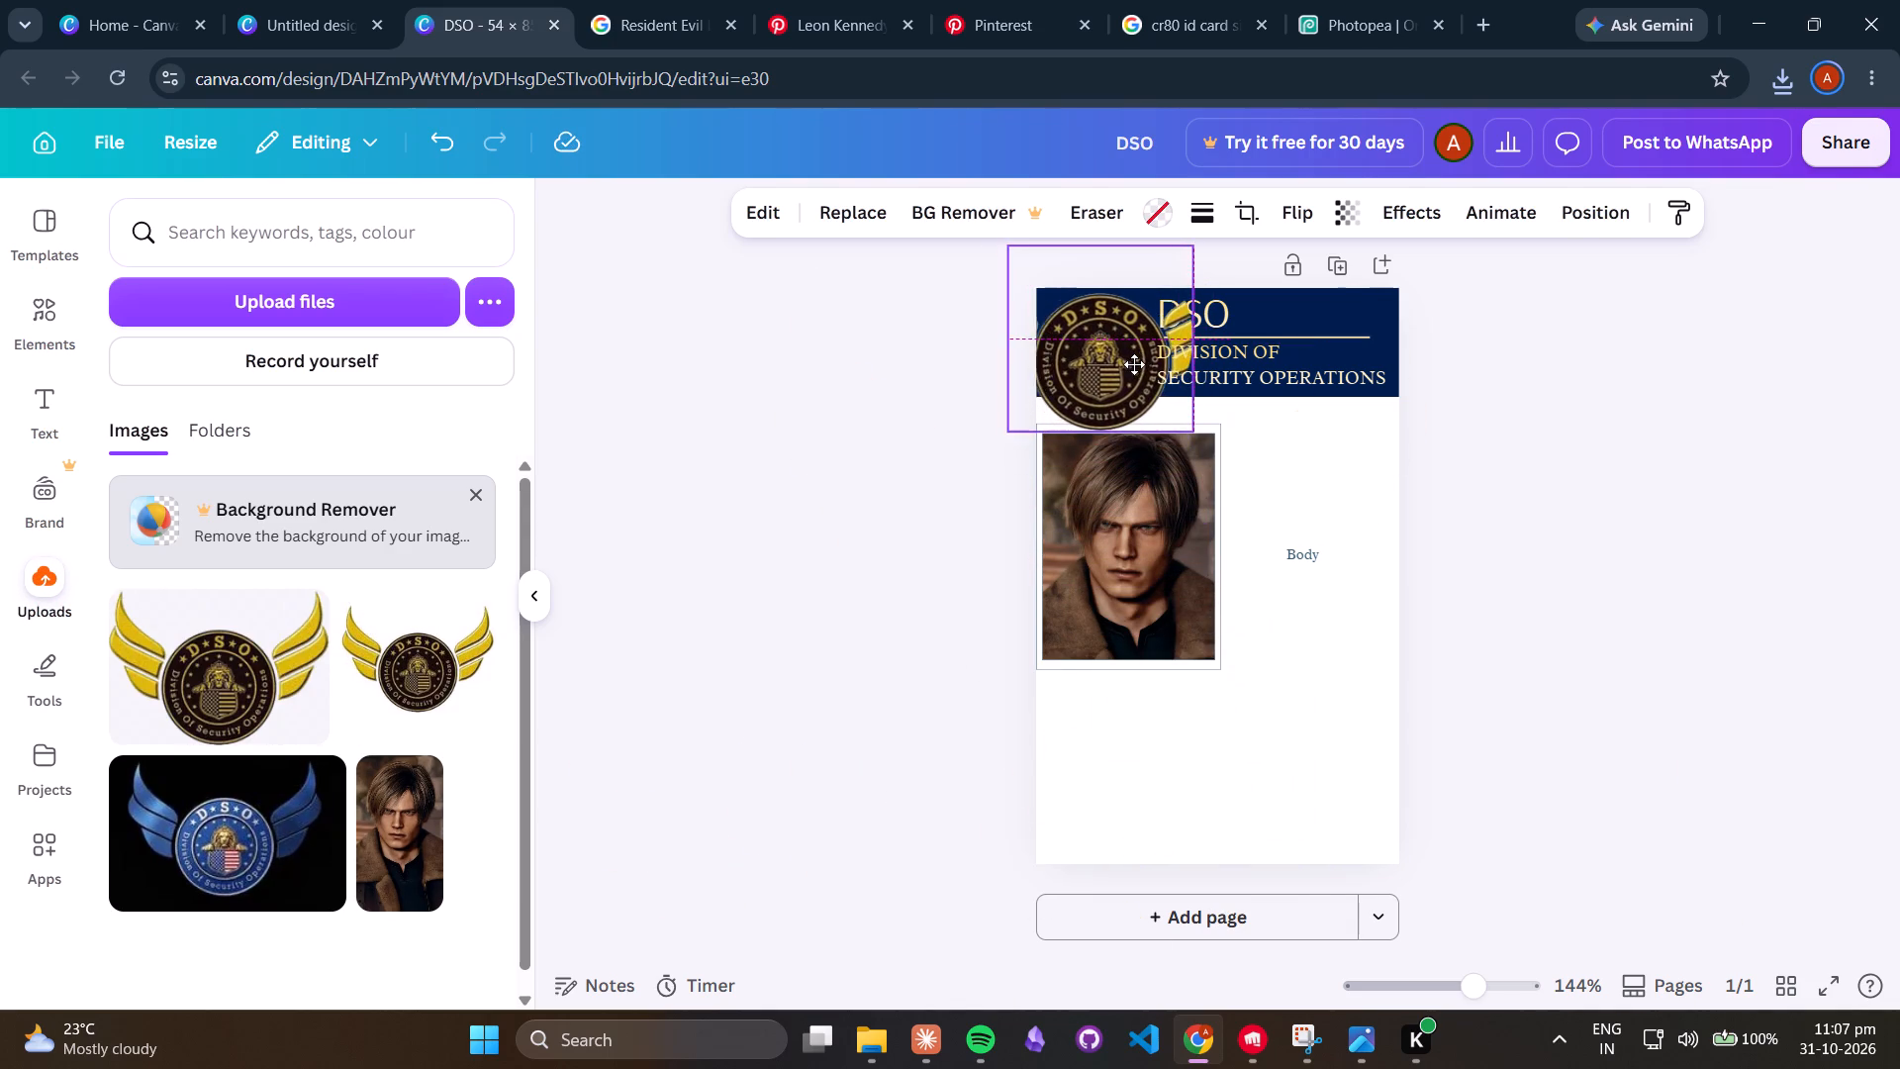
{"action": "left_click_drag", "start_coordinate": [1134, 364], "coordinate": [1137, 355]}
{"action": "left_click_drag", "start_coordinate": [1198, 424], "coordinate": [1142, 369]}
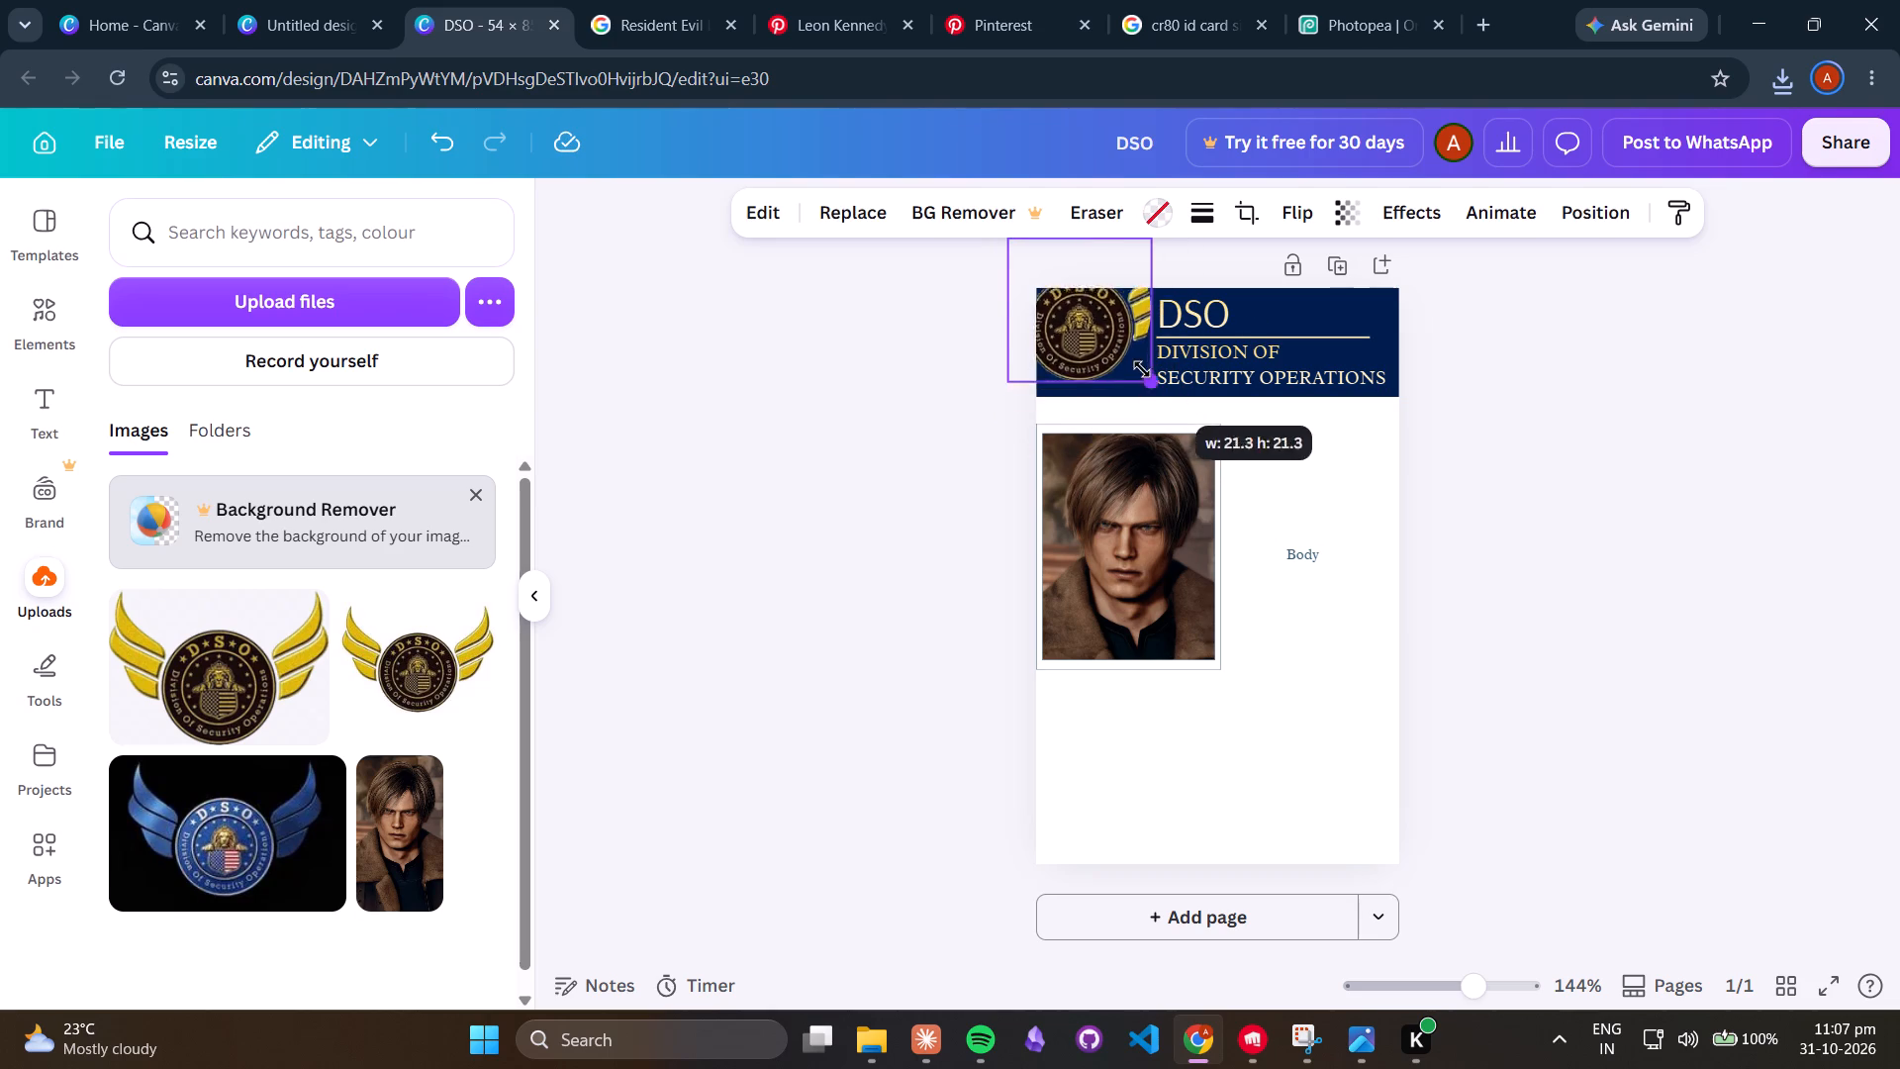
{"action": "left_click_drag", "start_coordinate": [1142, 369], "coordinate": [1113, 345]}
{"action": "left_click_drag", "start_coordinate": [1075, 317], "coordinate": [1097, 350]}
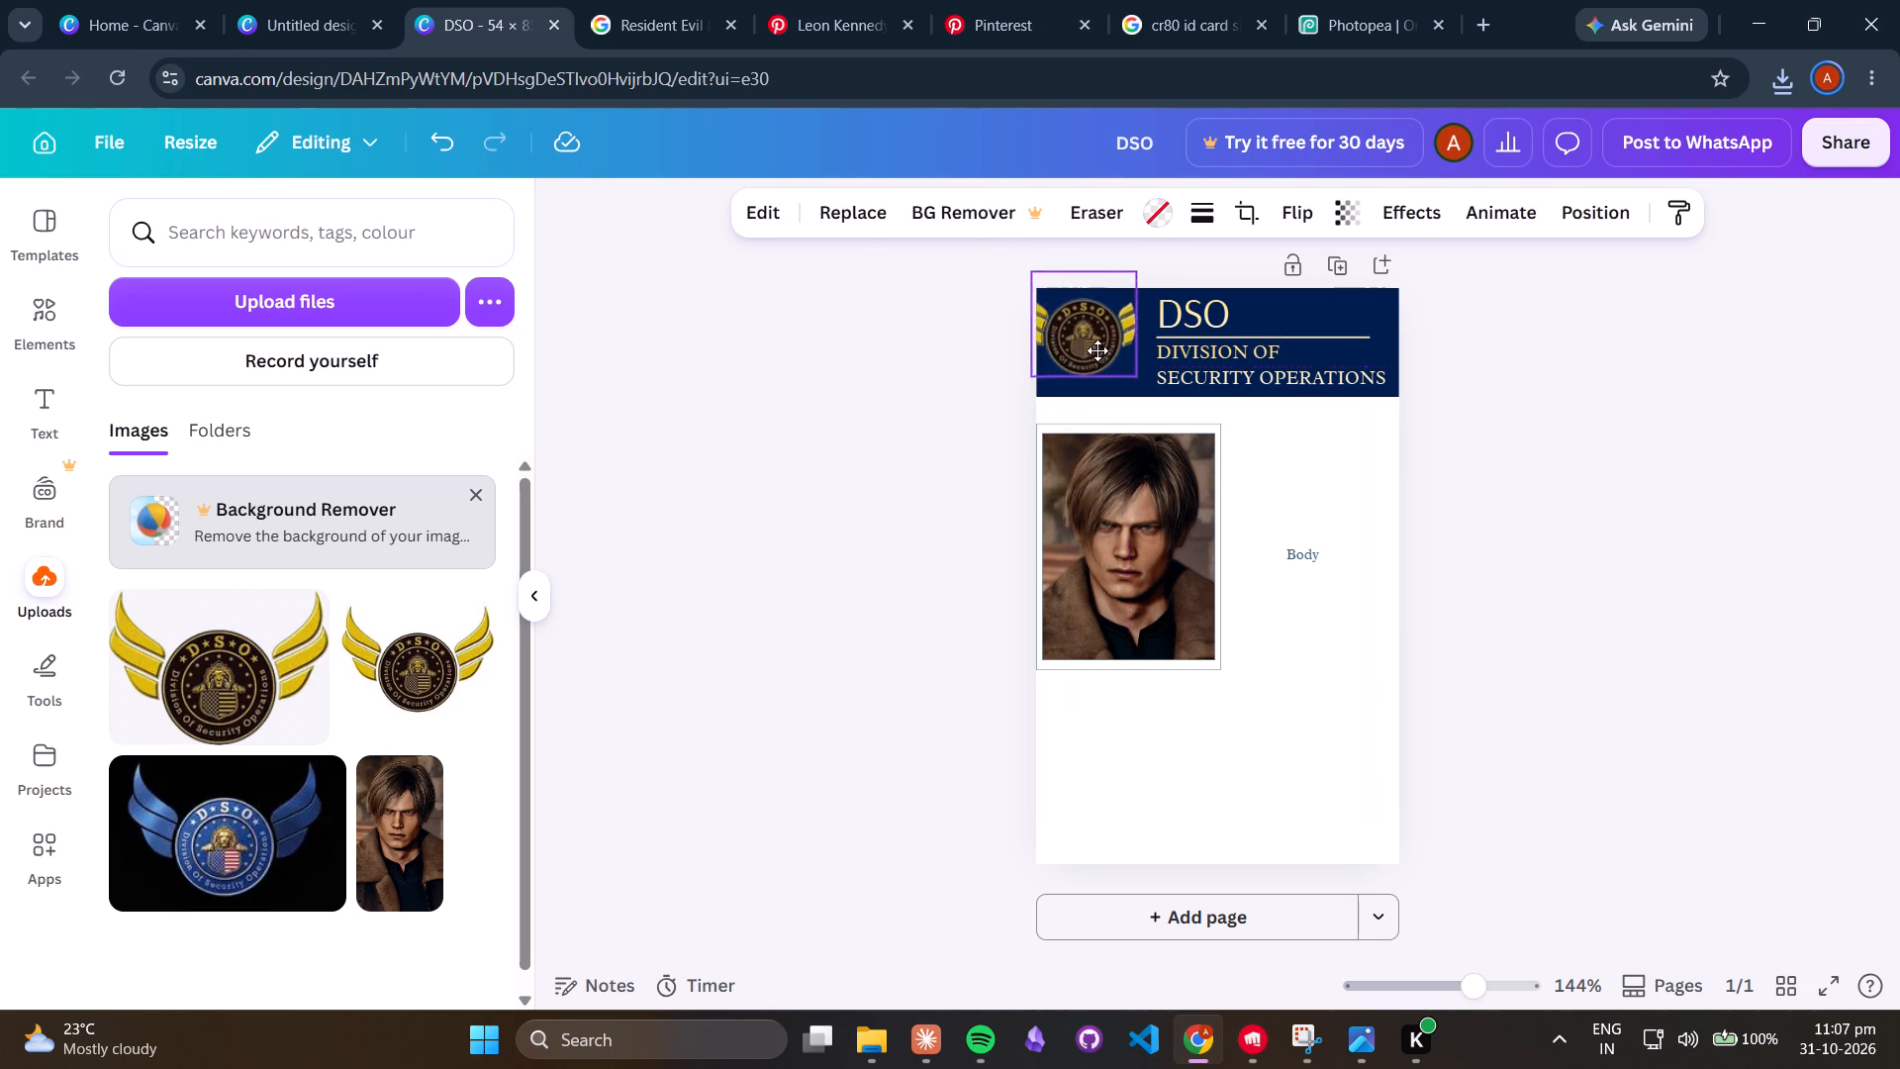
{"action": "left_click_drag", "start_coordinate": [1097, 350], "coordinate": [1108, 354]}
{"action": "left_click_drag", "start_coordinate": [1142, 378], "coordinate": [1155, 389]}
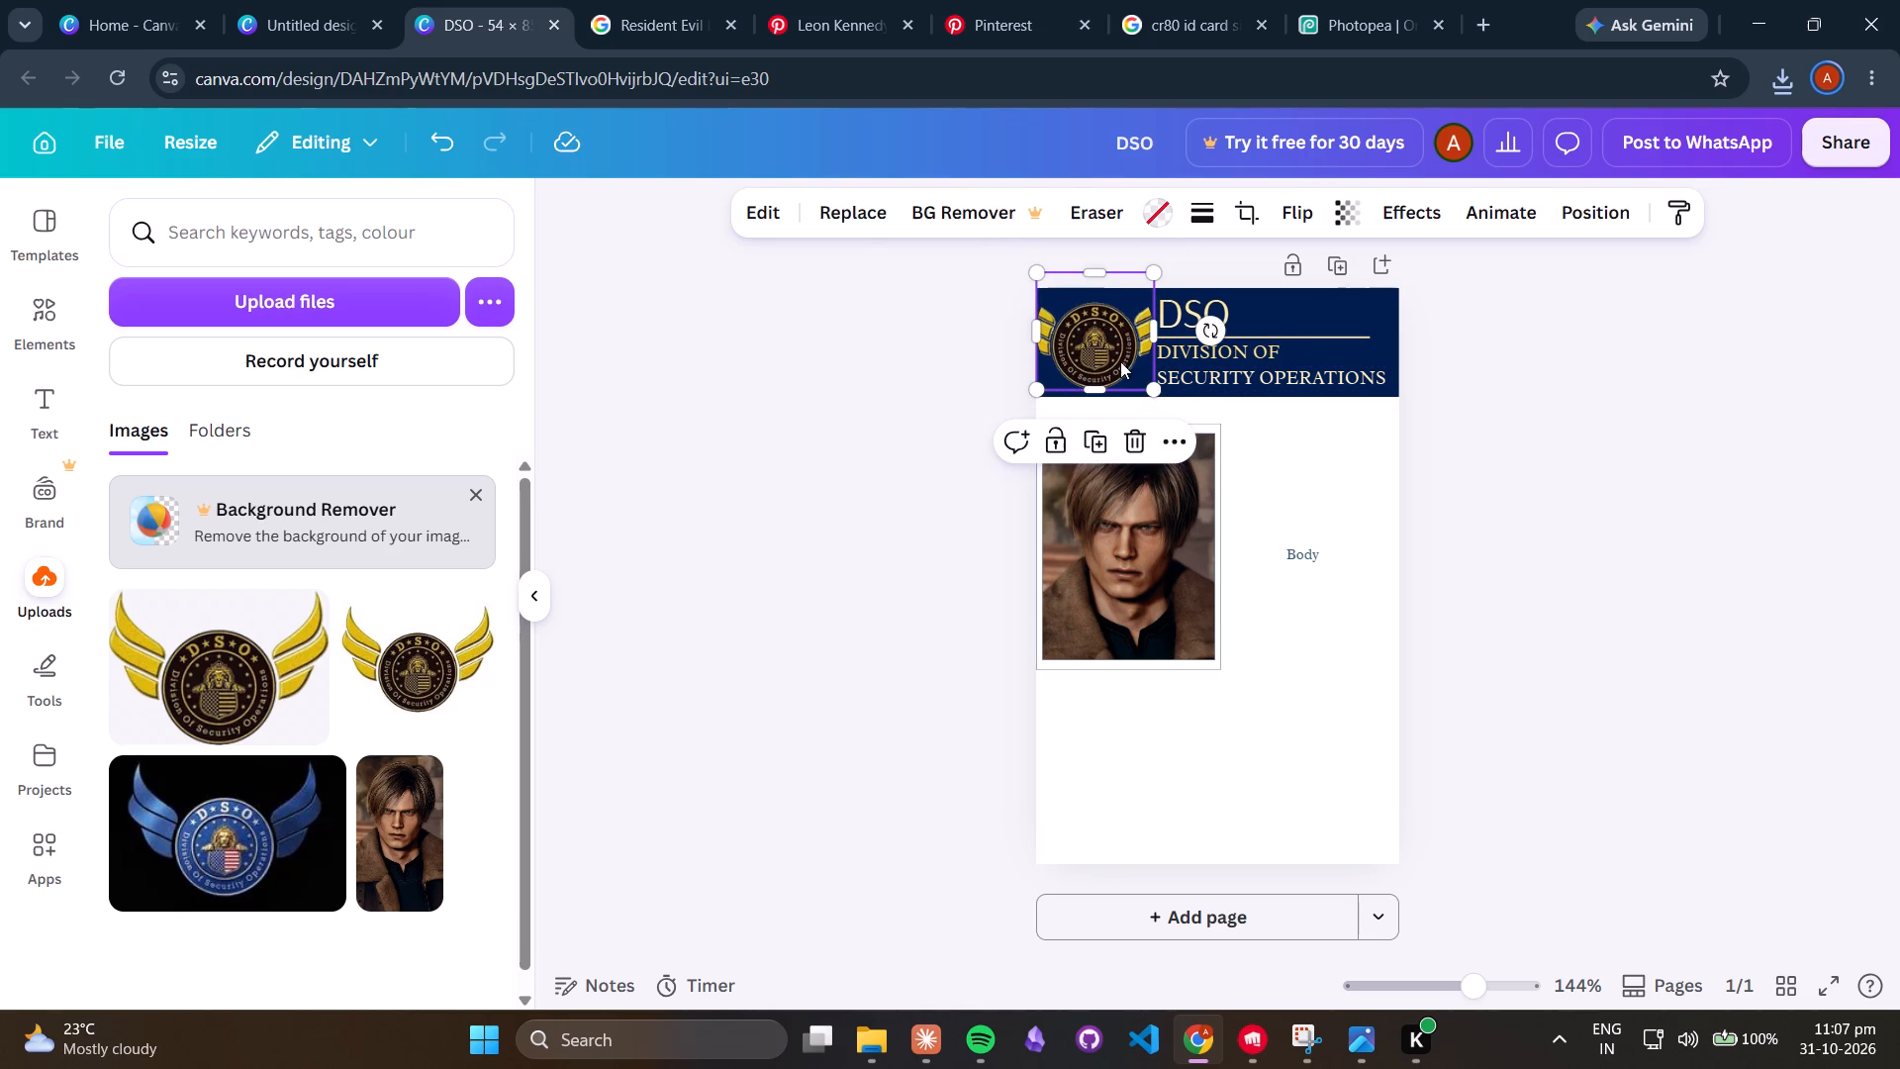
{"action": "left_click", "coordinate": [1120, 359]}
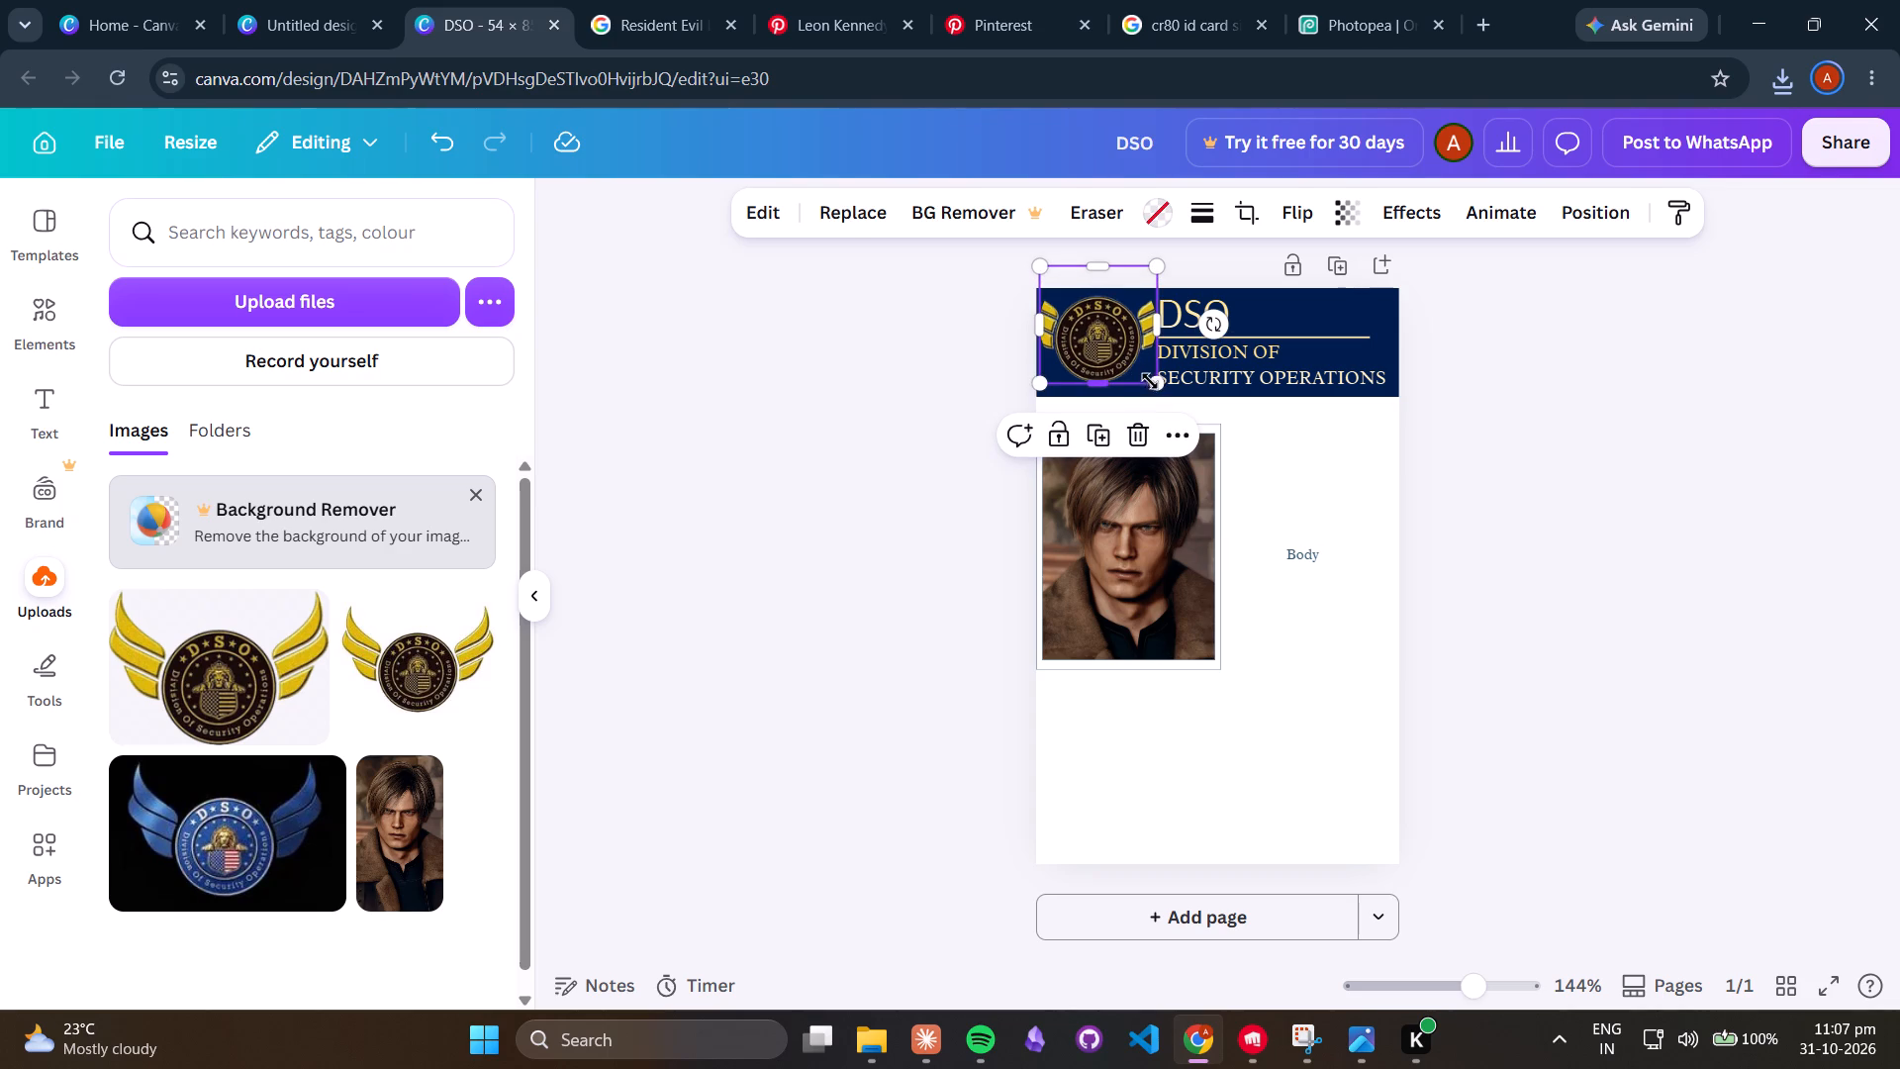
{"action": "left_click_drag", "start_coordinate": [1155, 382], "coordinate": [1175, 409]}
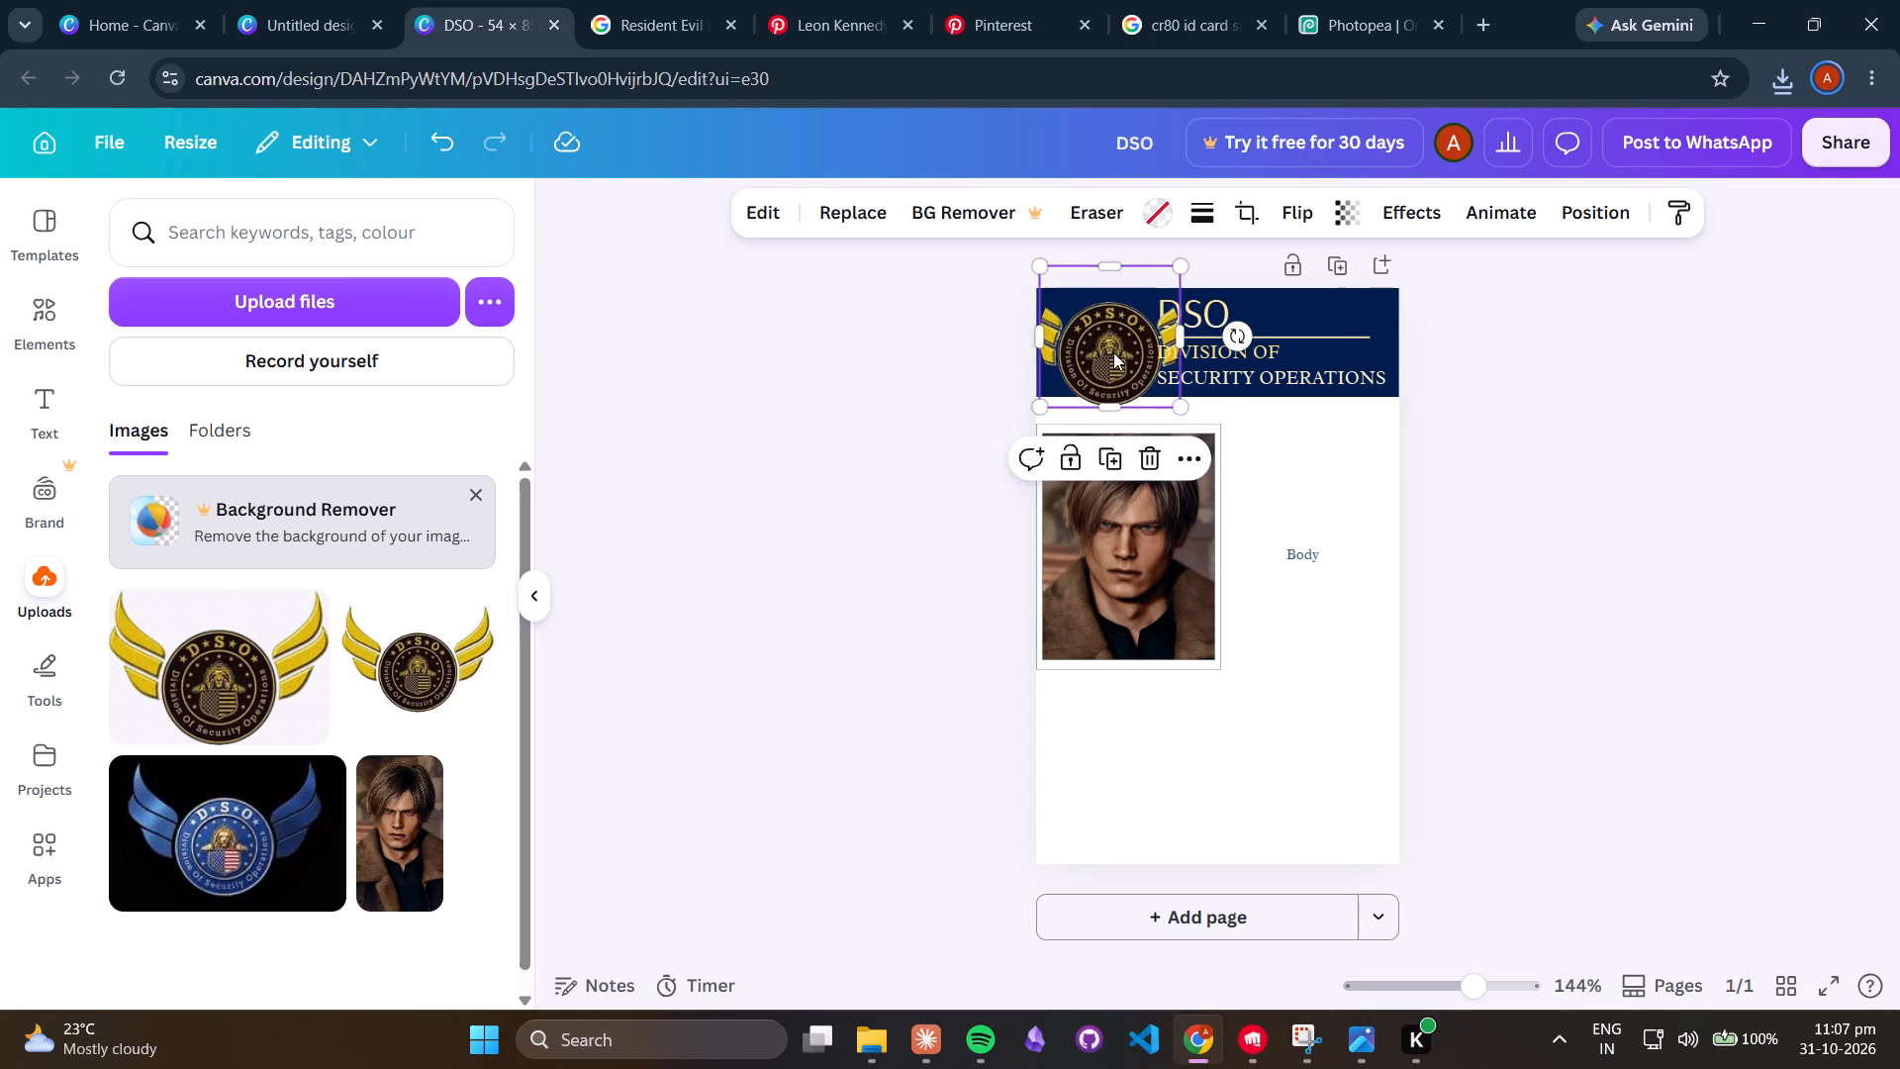
Move the framed logo back below the portrait and stretch its frame wider and taller, slightly wider than high.
{"action": "left_click_drag", "start_coordinate": [1114, 352], "coordinate": [1183, 729]}
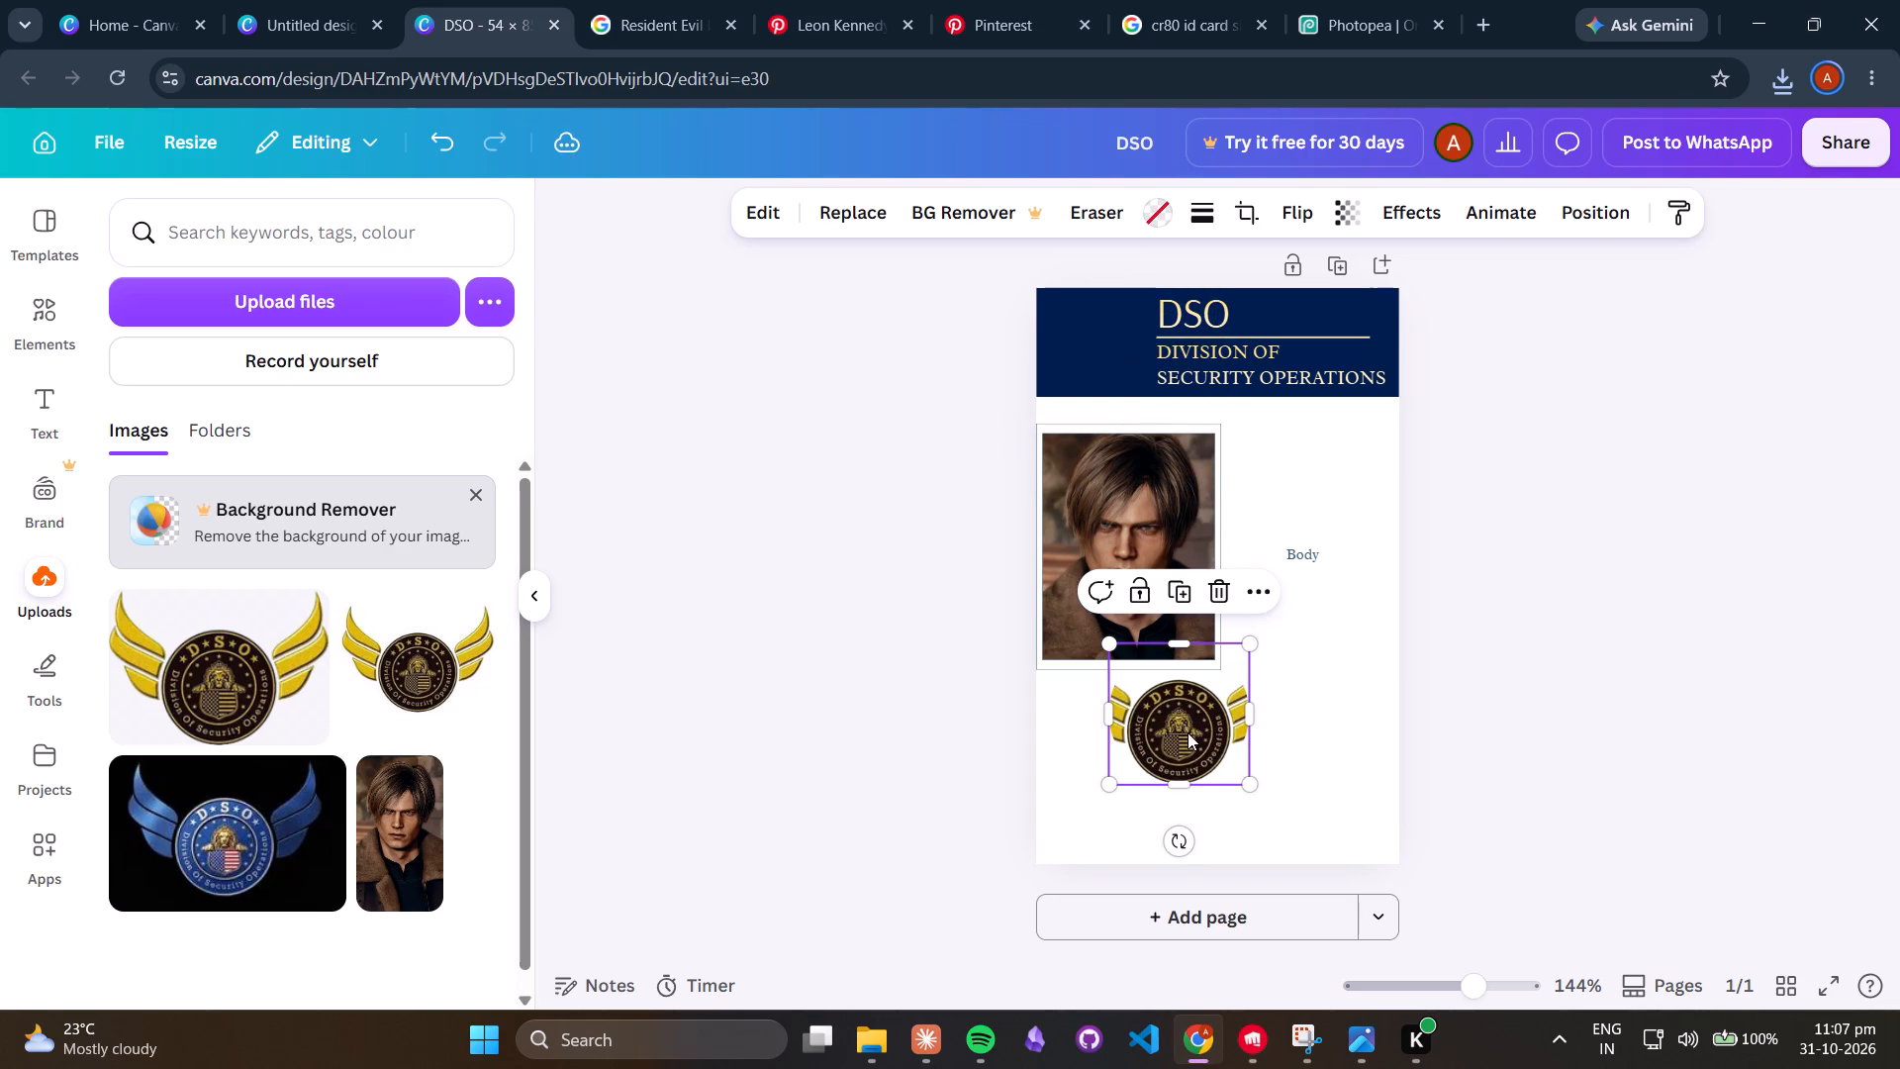
{"action": "scroll", "coordinate": [1187, 732], "scroll_direction": "down", "scroll_amount": 2}
{"action": "left_click_drag", "start_coordinate": [1253, 711], "coordinate": [1352, 725]}
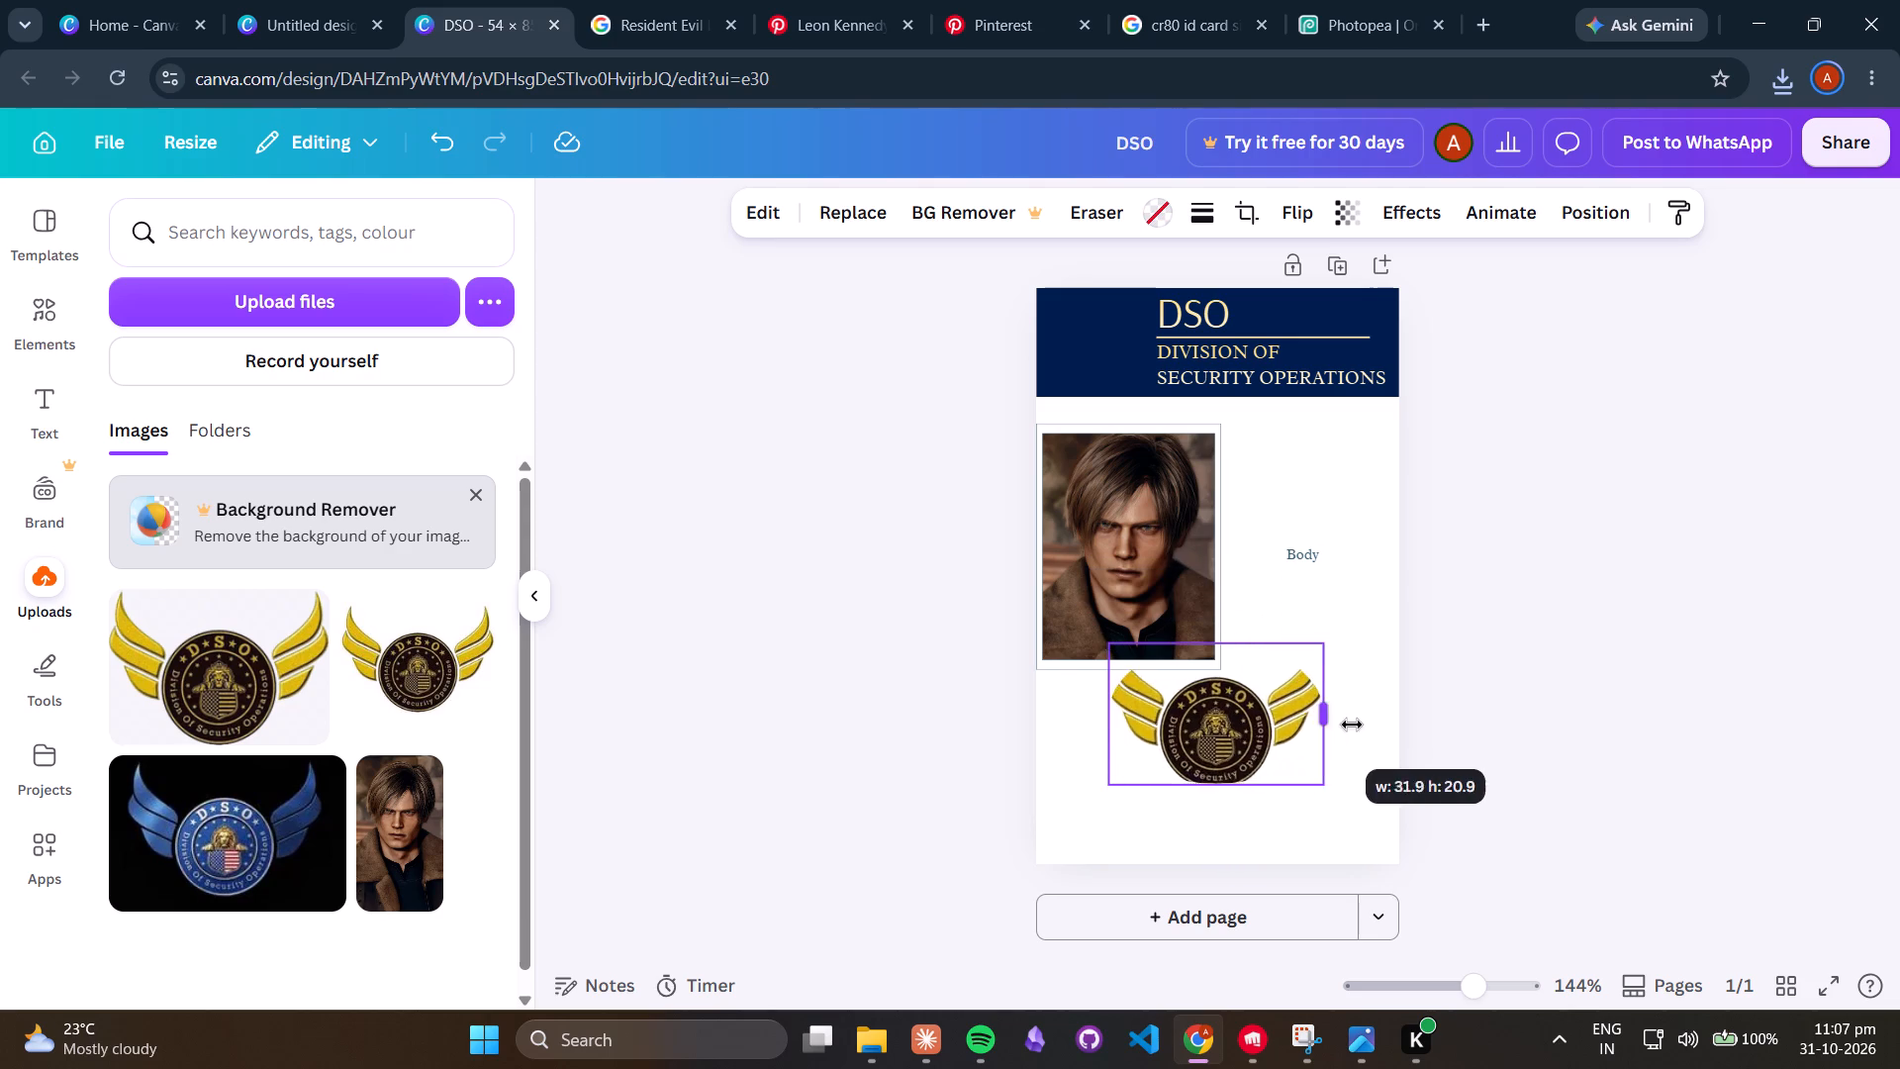
{"action": "left_click_drag", "start_coordinate": [1352, 725], "coordinate": [1353, 713]}
{"action": "left_click_drag", "start_coordinate": [1233, 784], "coordinate": [1237, 847]}
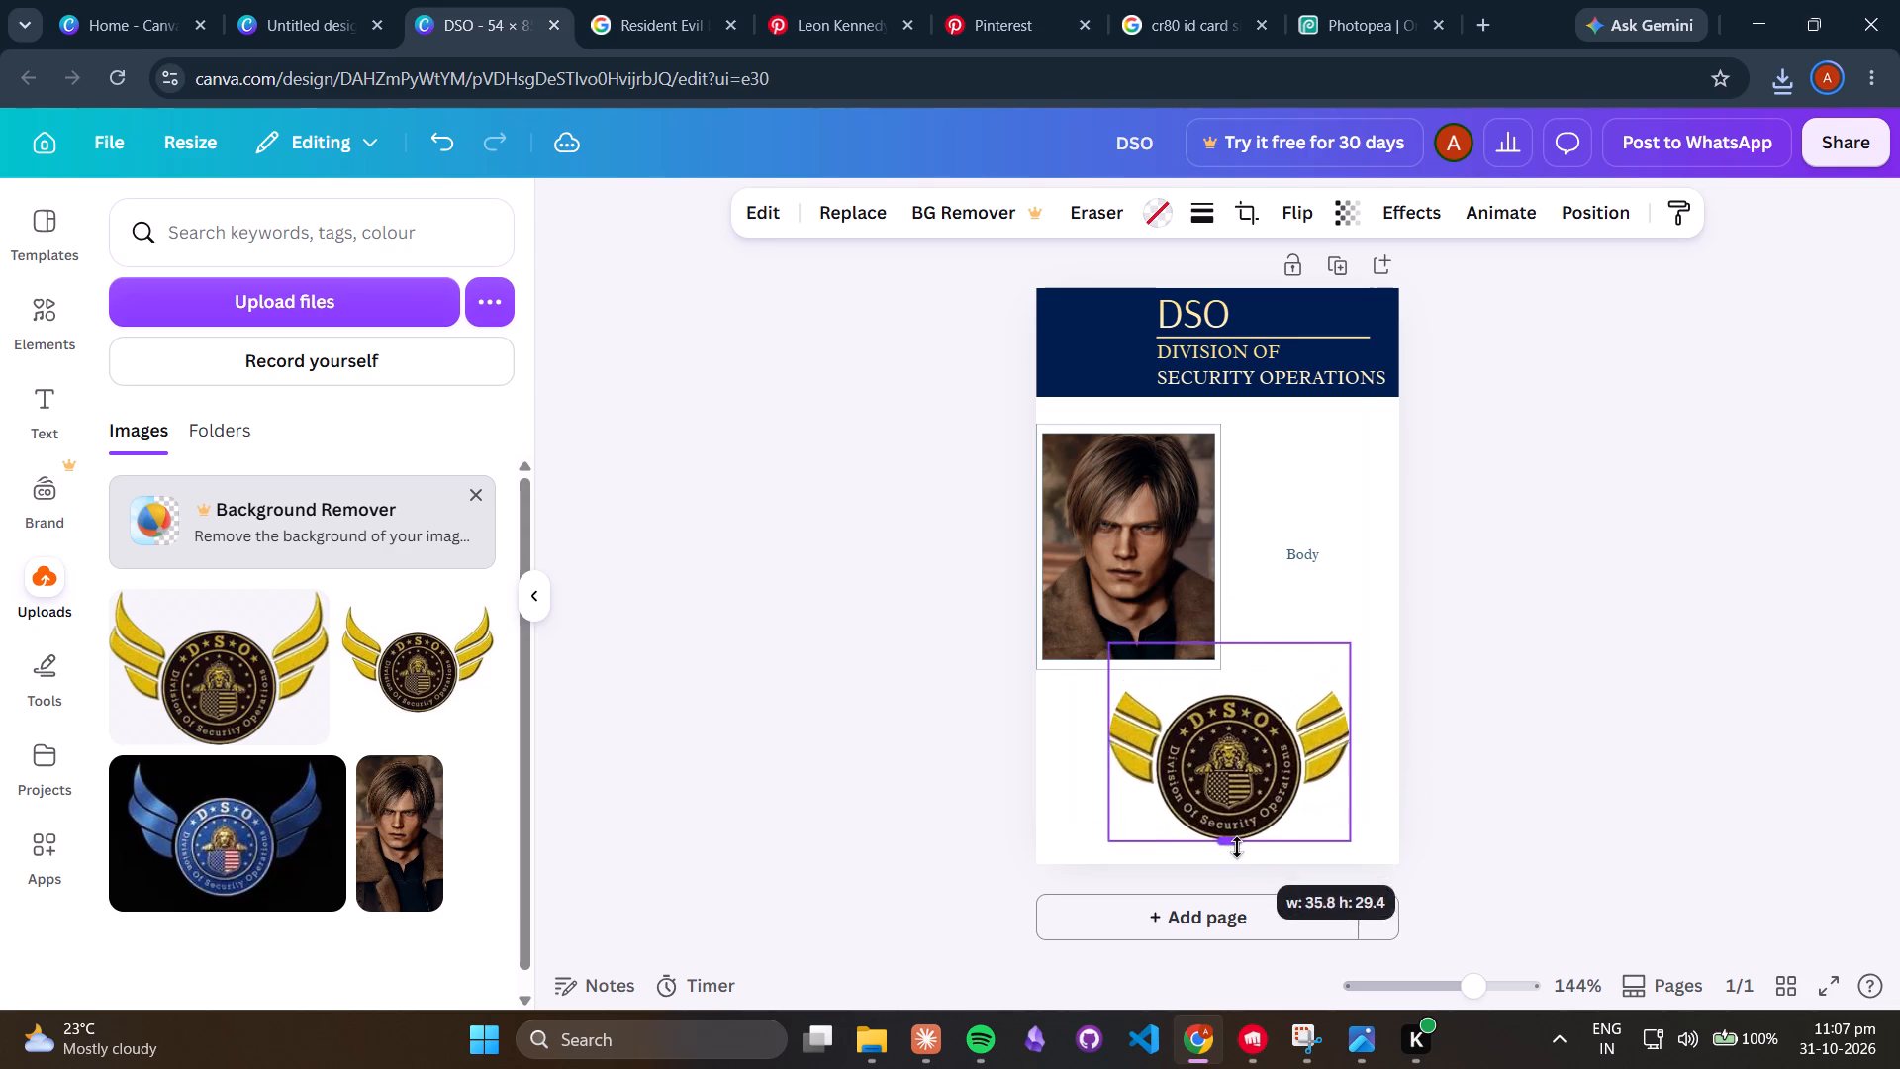
{"action": "left_click_drag", "start_coordinate": [1237, 847], "coordinate": [1228, 866]}
{"action": "left_click_drag", "start_coordinate": [1107, 640], "coordinate": [1067, 595]}
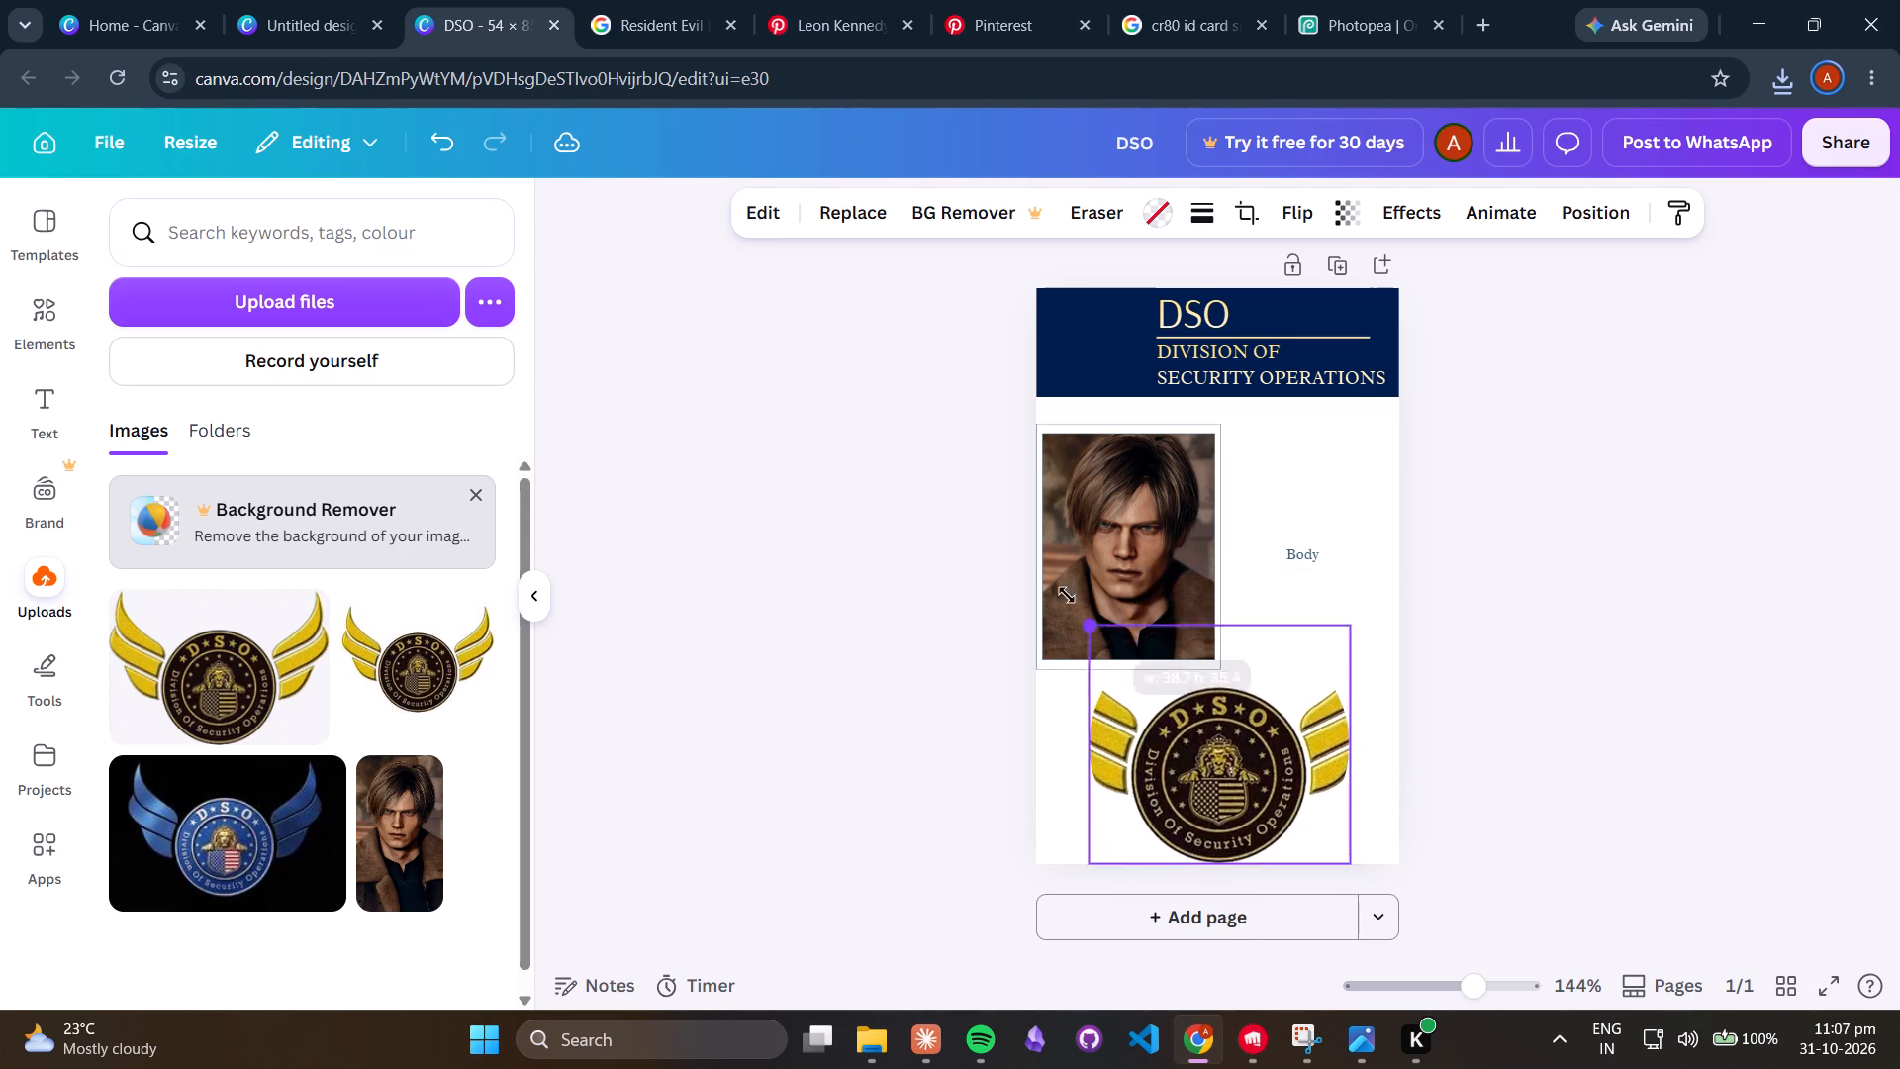
{"action": "left_click_drag", "start_coordinate": [1067, 595], "coordinate": [1141, 716]}
{"action": "left_click_drag", "start_coordinate": [1269, 813], "coordinate": [1212, 780]}
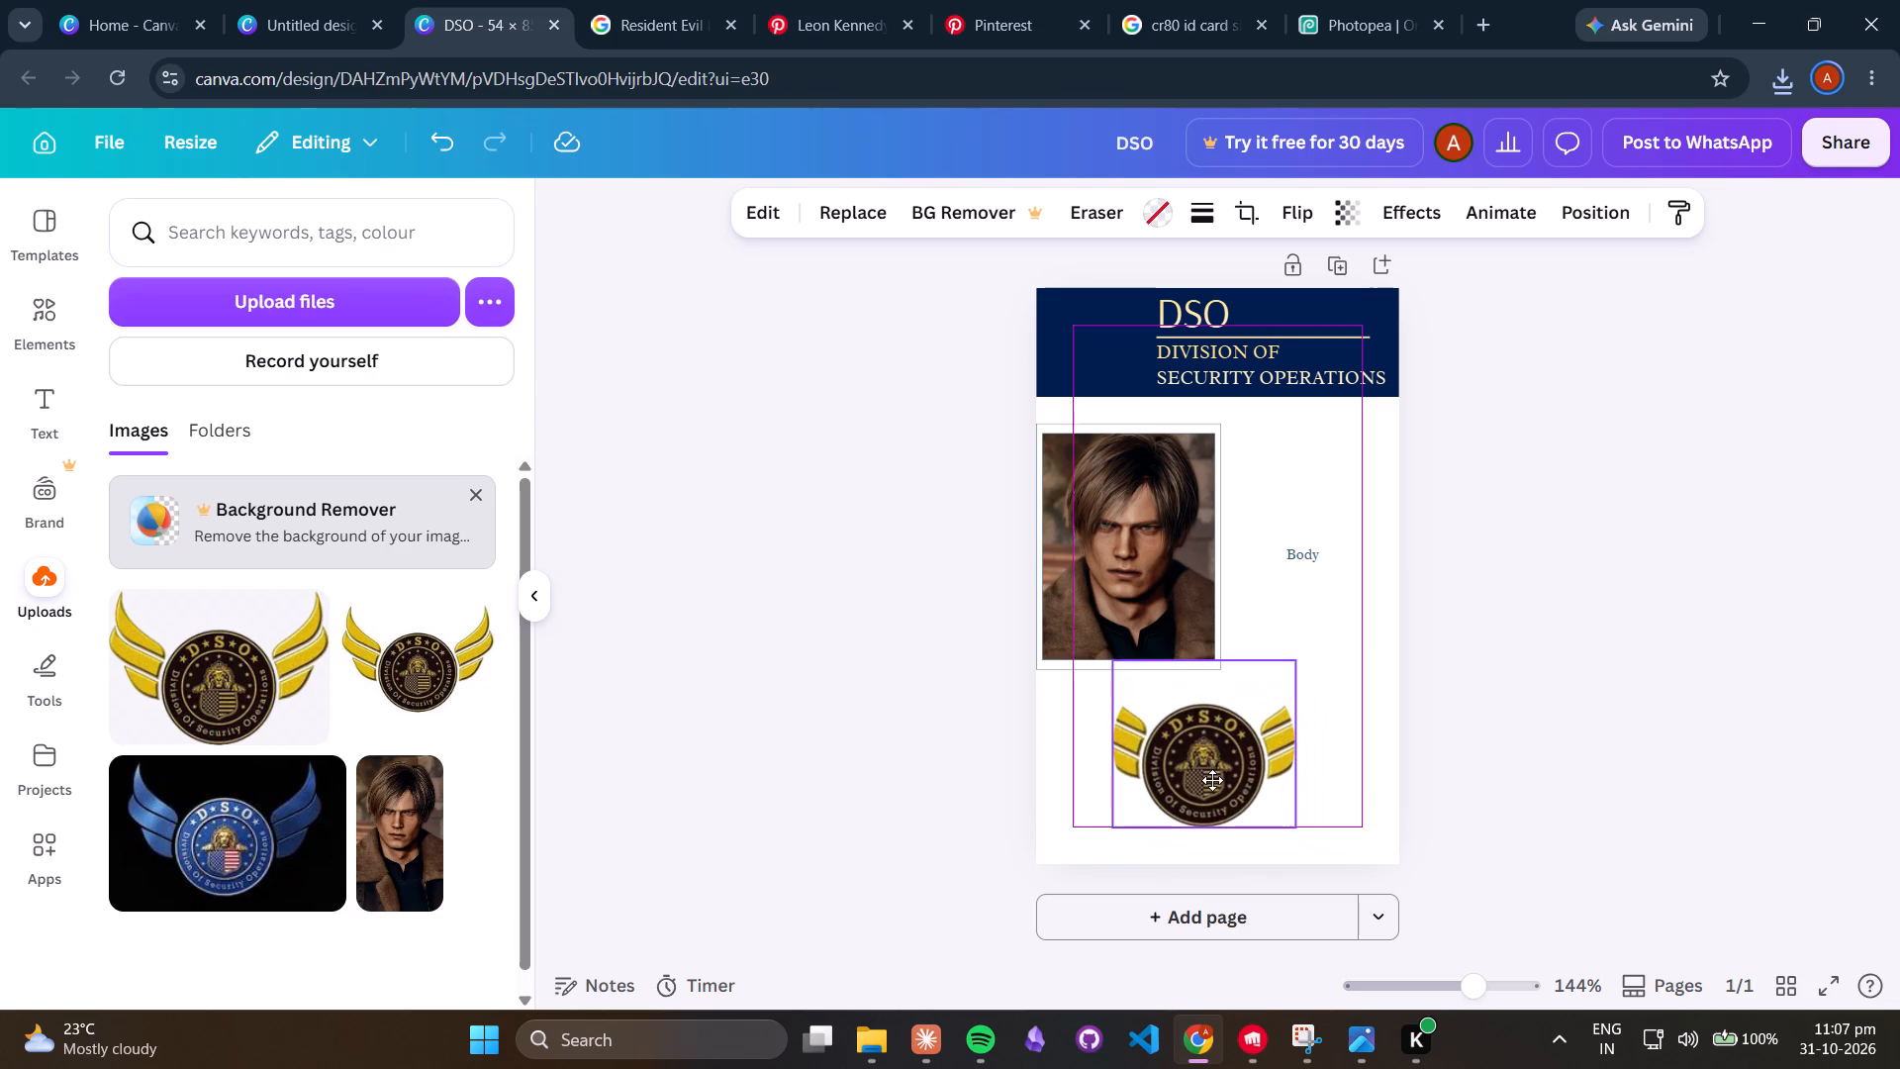
{"action": "left_click_drag", "start_coordinate": [1212, 780], "coordinate": [1210, 782]}
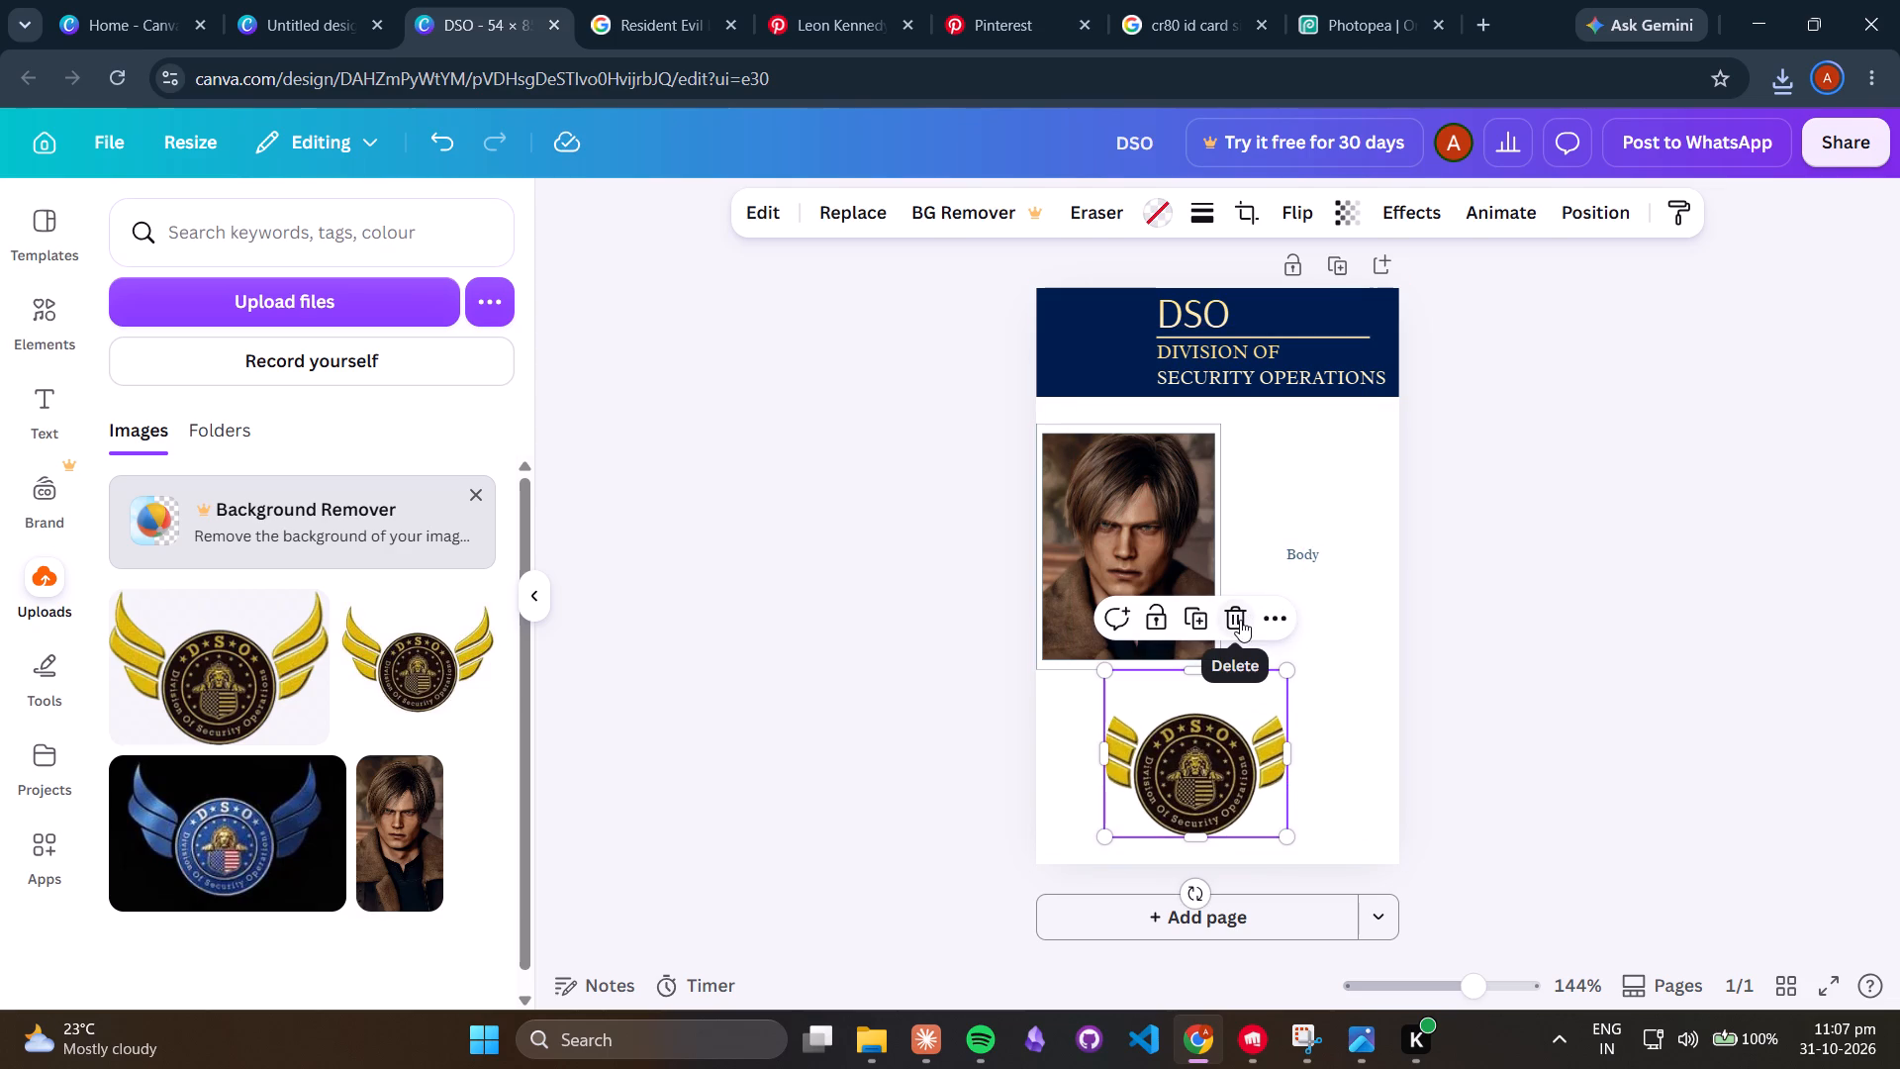
Delete only the logo image from the frame below the portrait, keeping the frame.
{"action": "left_click", "coordinate": [1240, 620]}
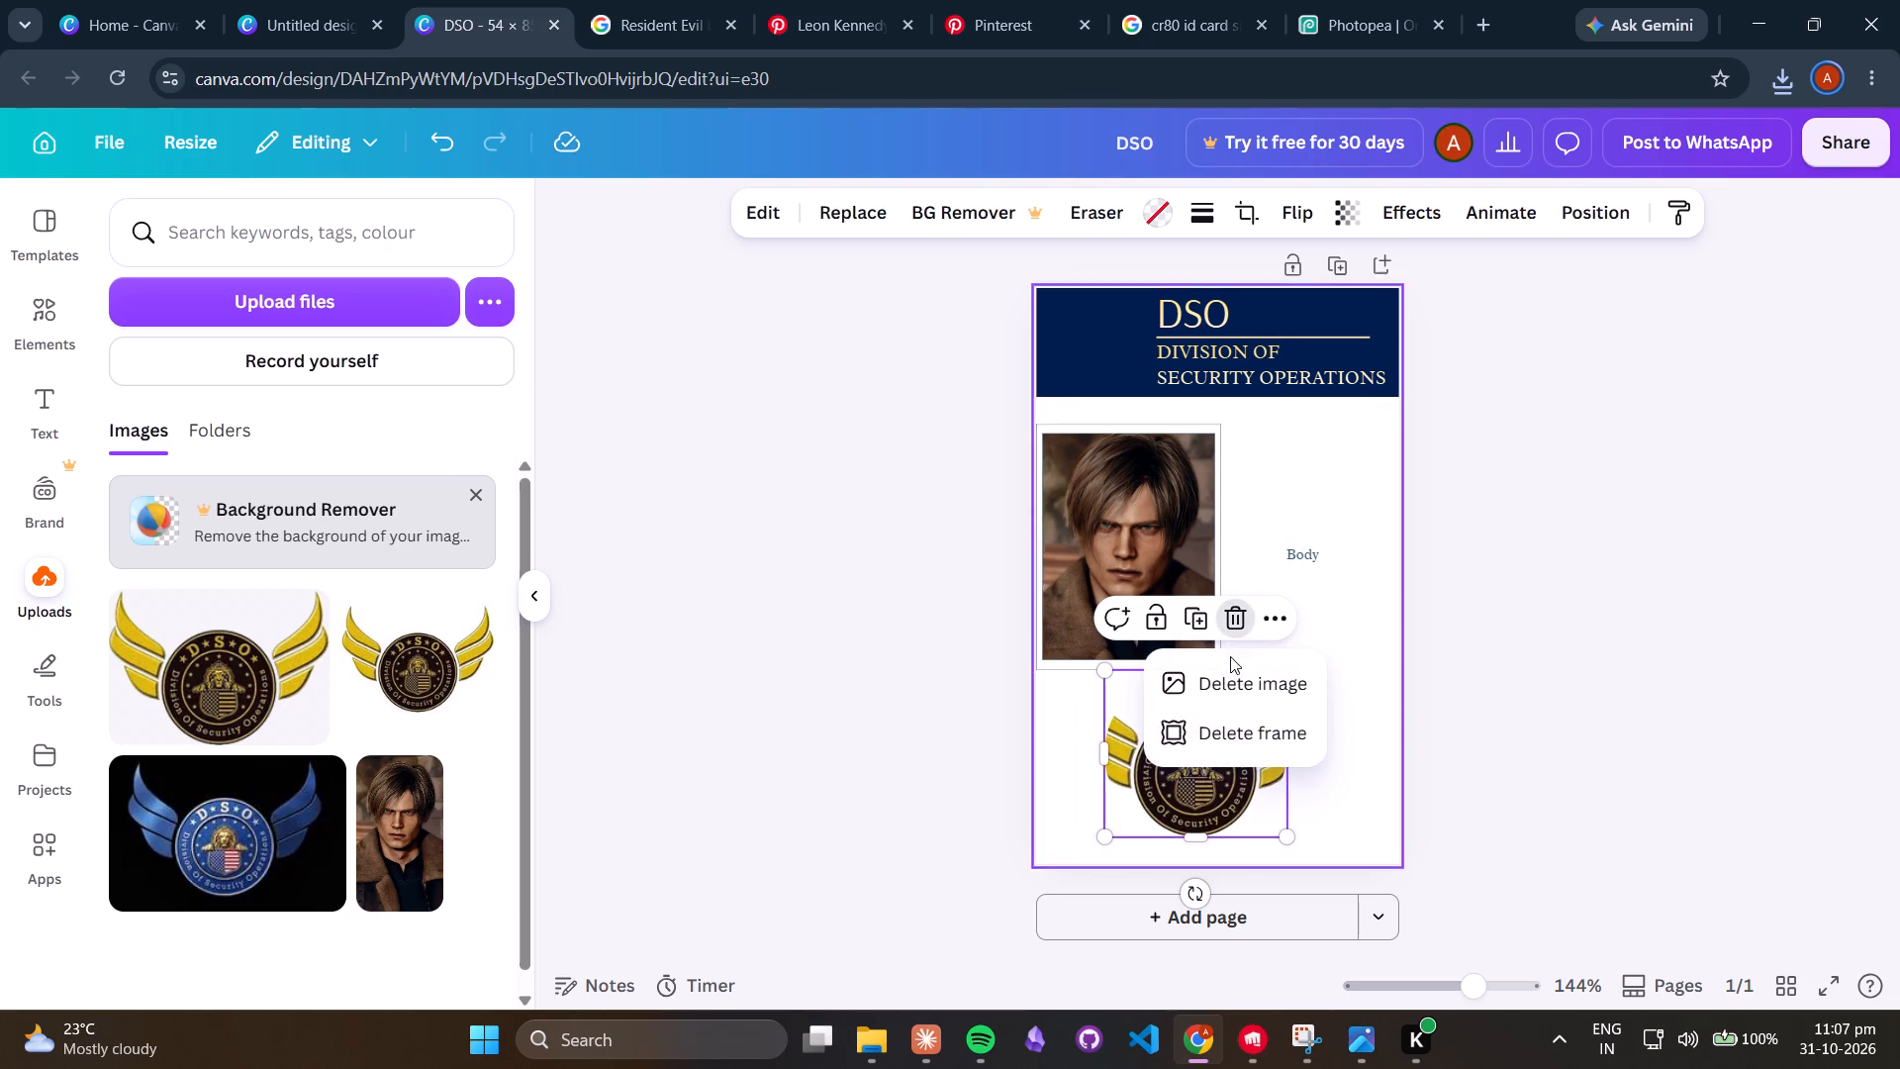
{"action": "left_click", "coordinate": [1230, 673]}
Place the empty frame in the navy header beside the DSO title, scaled down to fit the header's height.
{"action": "left_click_drag", "start_coordinate": [1286, 834], "coordinate": [1302, 864]}
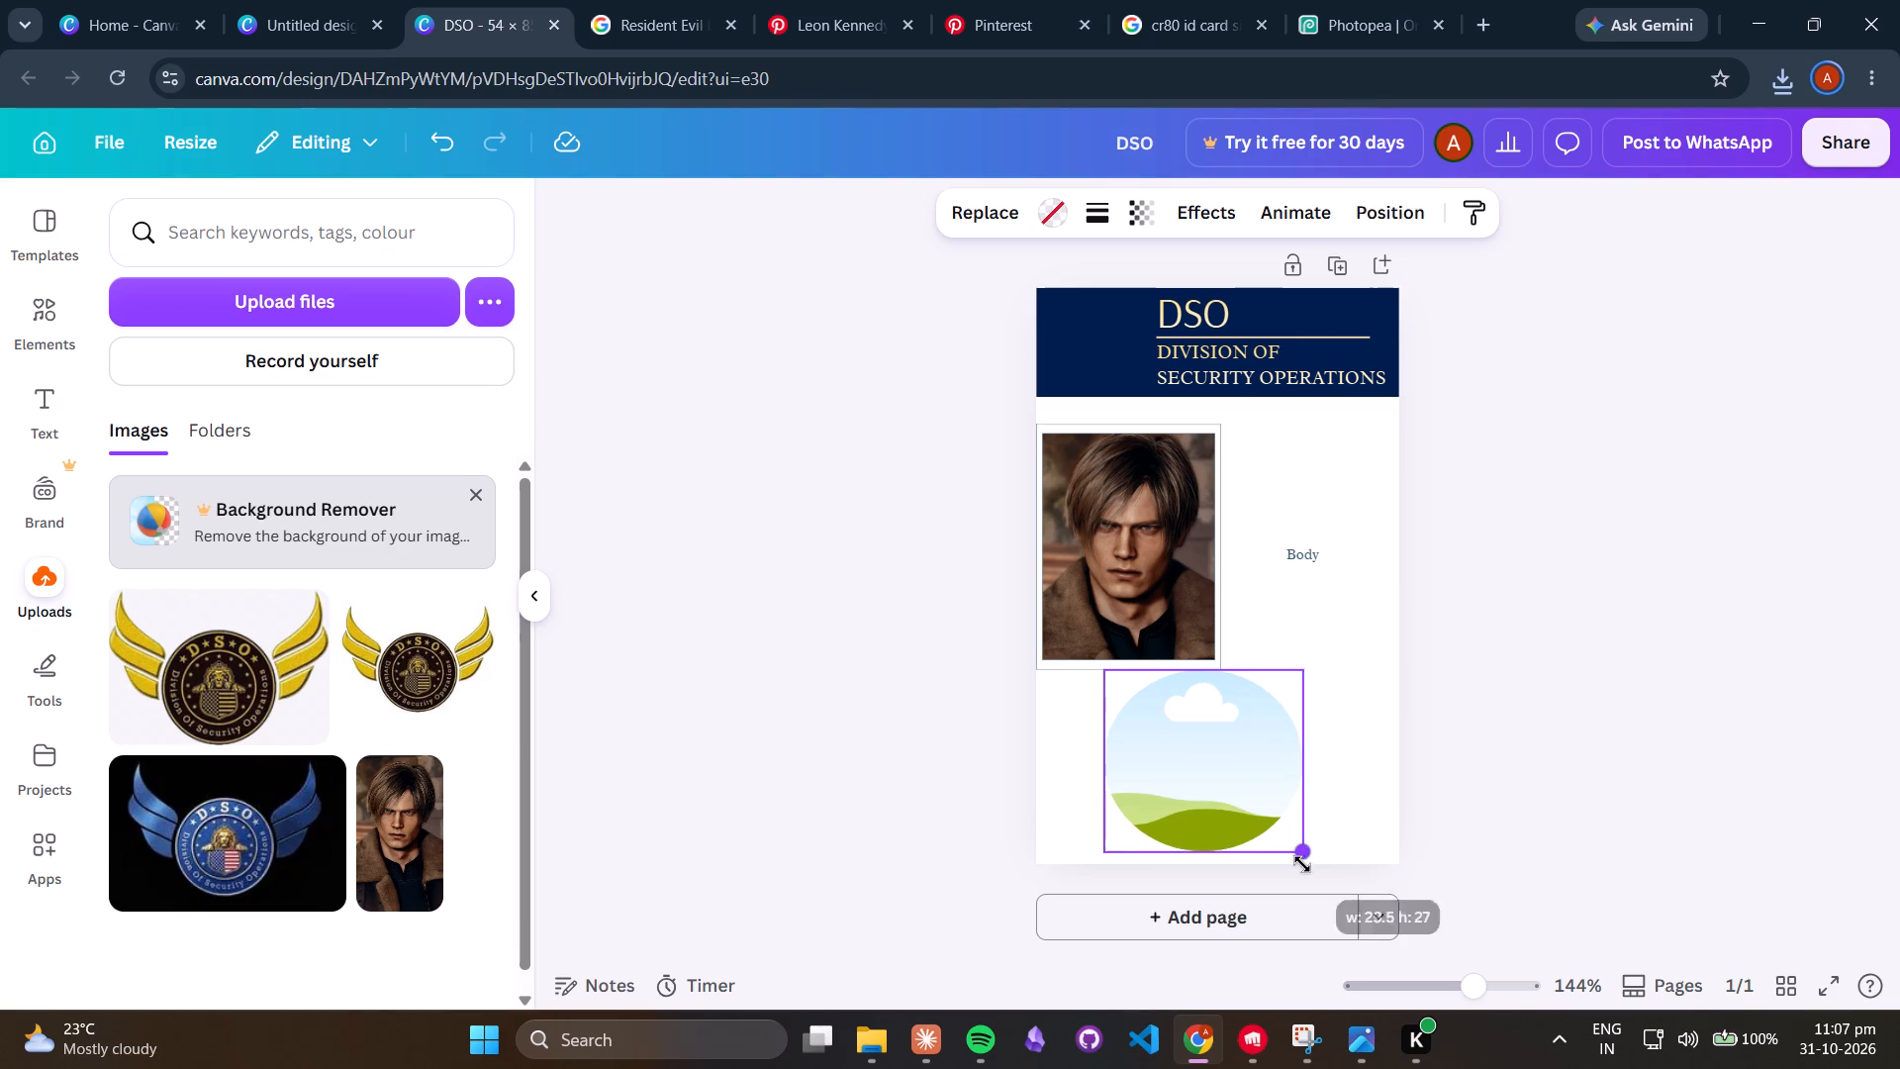
{"action": "left_click_drag", "start_coordinate": [1302, 864], "coordinate": [1305, 868]}
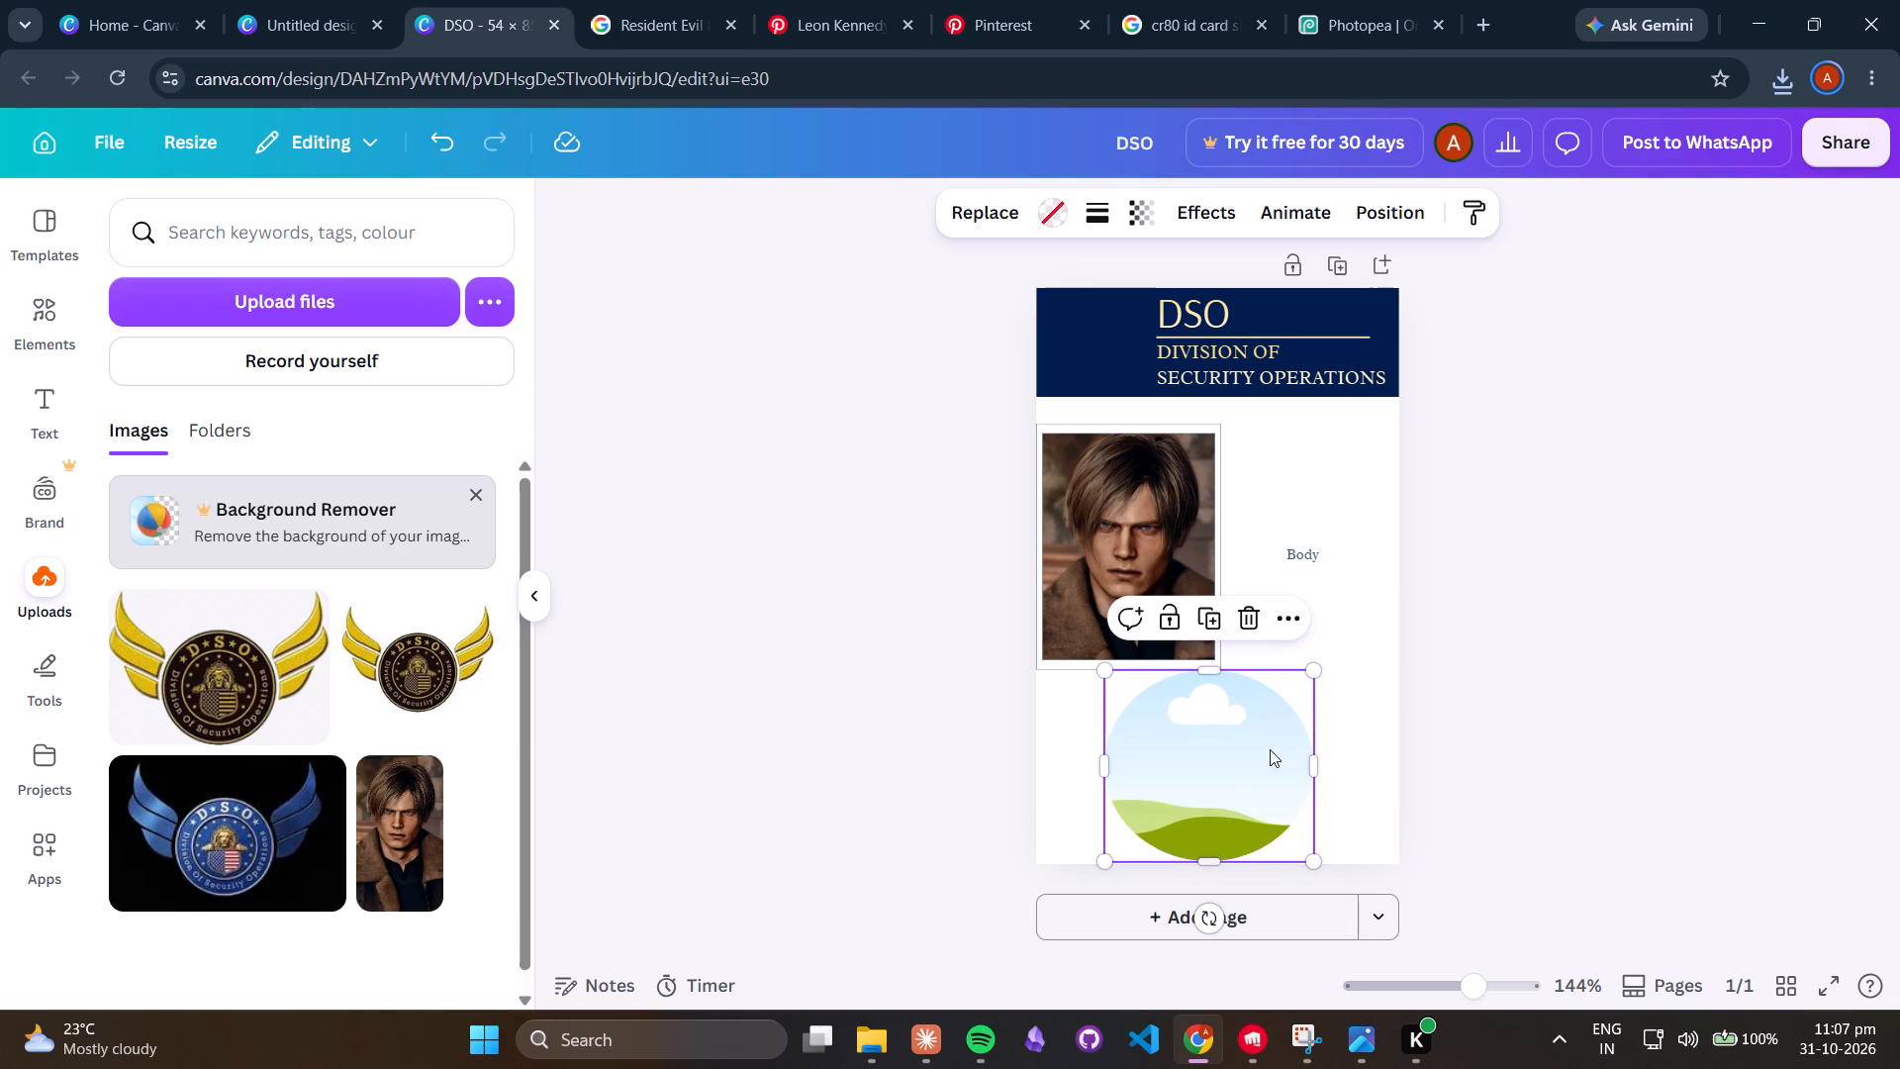
{"action": "left_click_drag", "start_coordinate": [1240, 779], "coordinate": [1163, 391]}
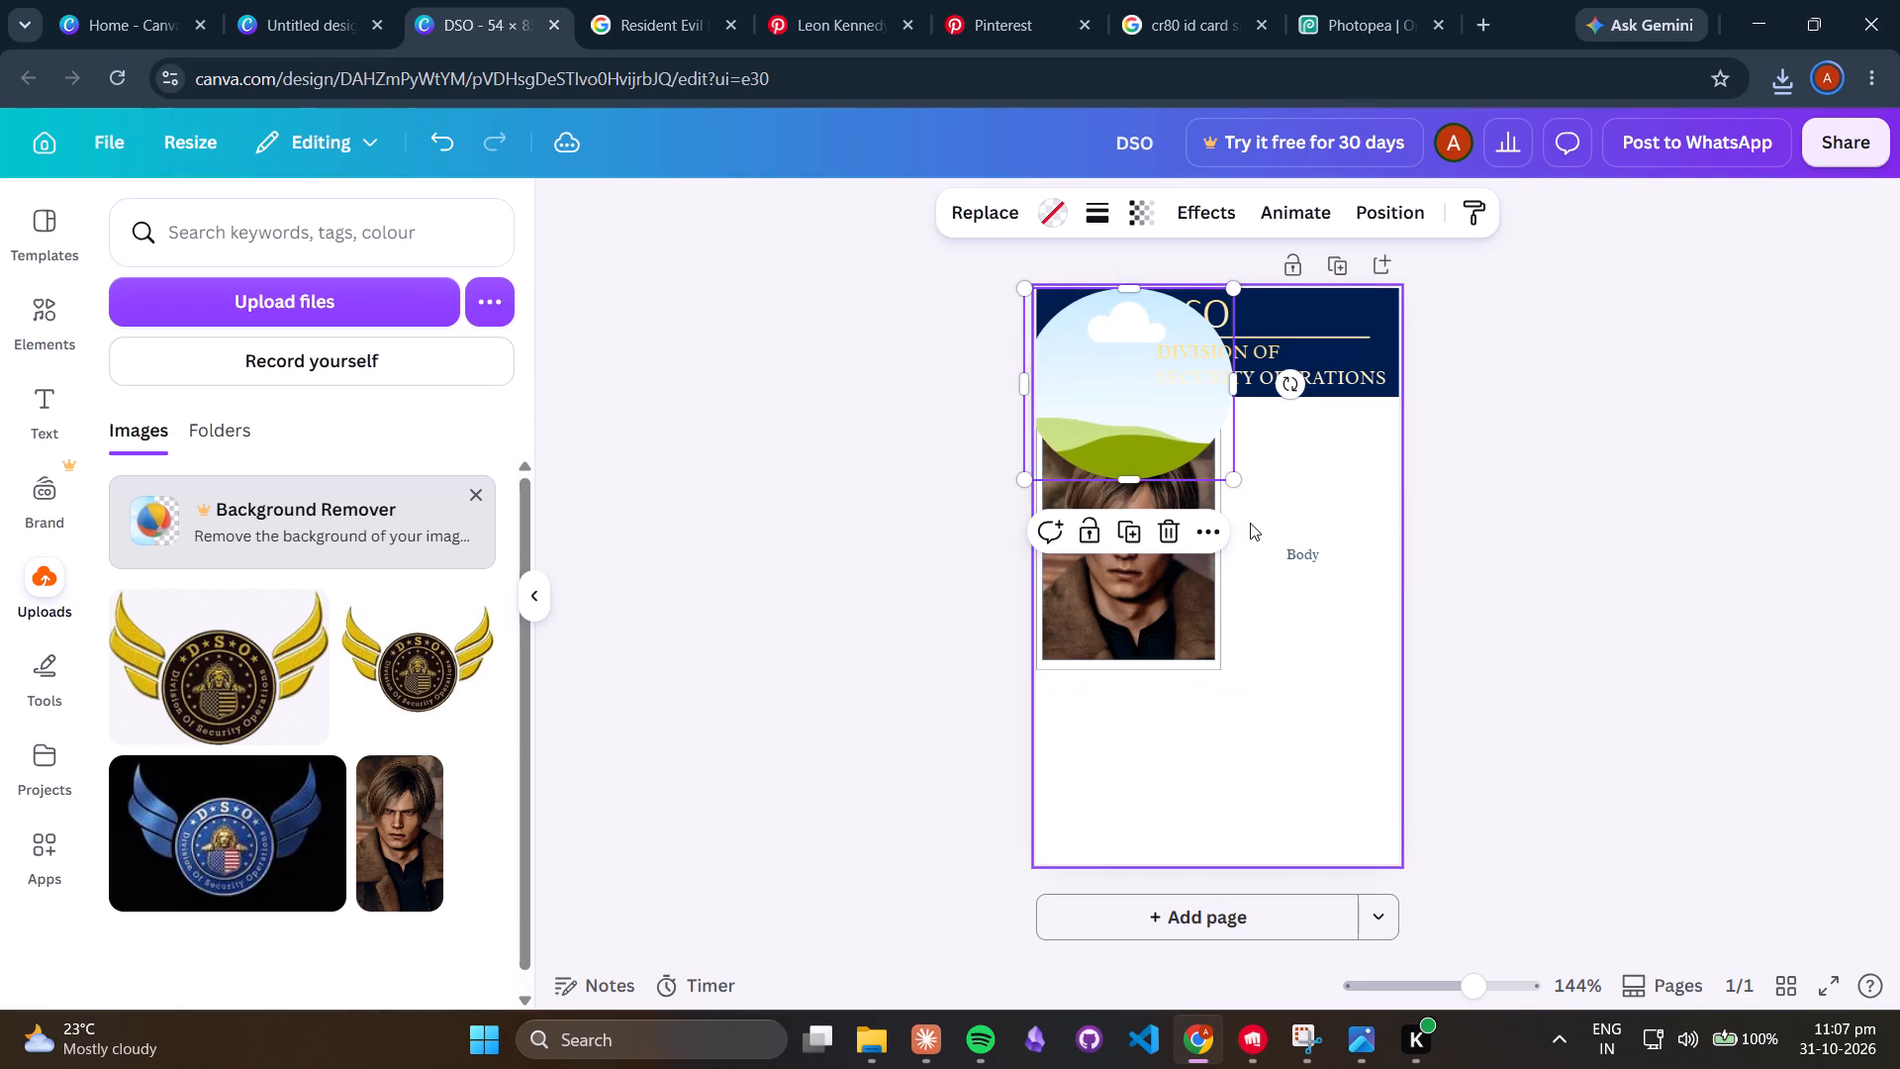
{"action": "left_click_drag", "start_coordinate": [1236, 485], "coordinate": [1133, 384]}
{"action": "left_click_drag", "start_coordinate": [1091, 338], "coordinate": [1110, 345]}
{"action": "left_click", "coordinate": [806, 480]}
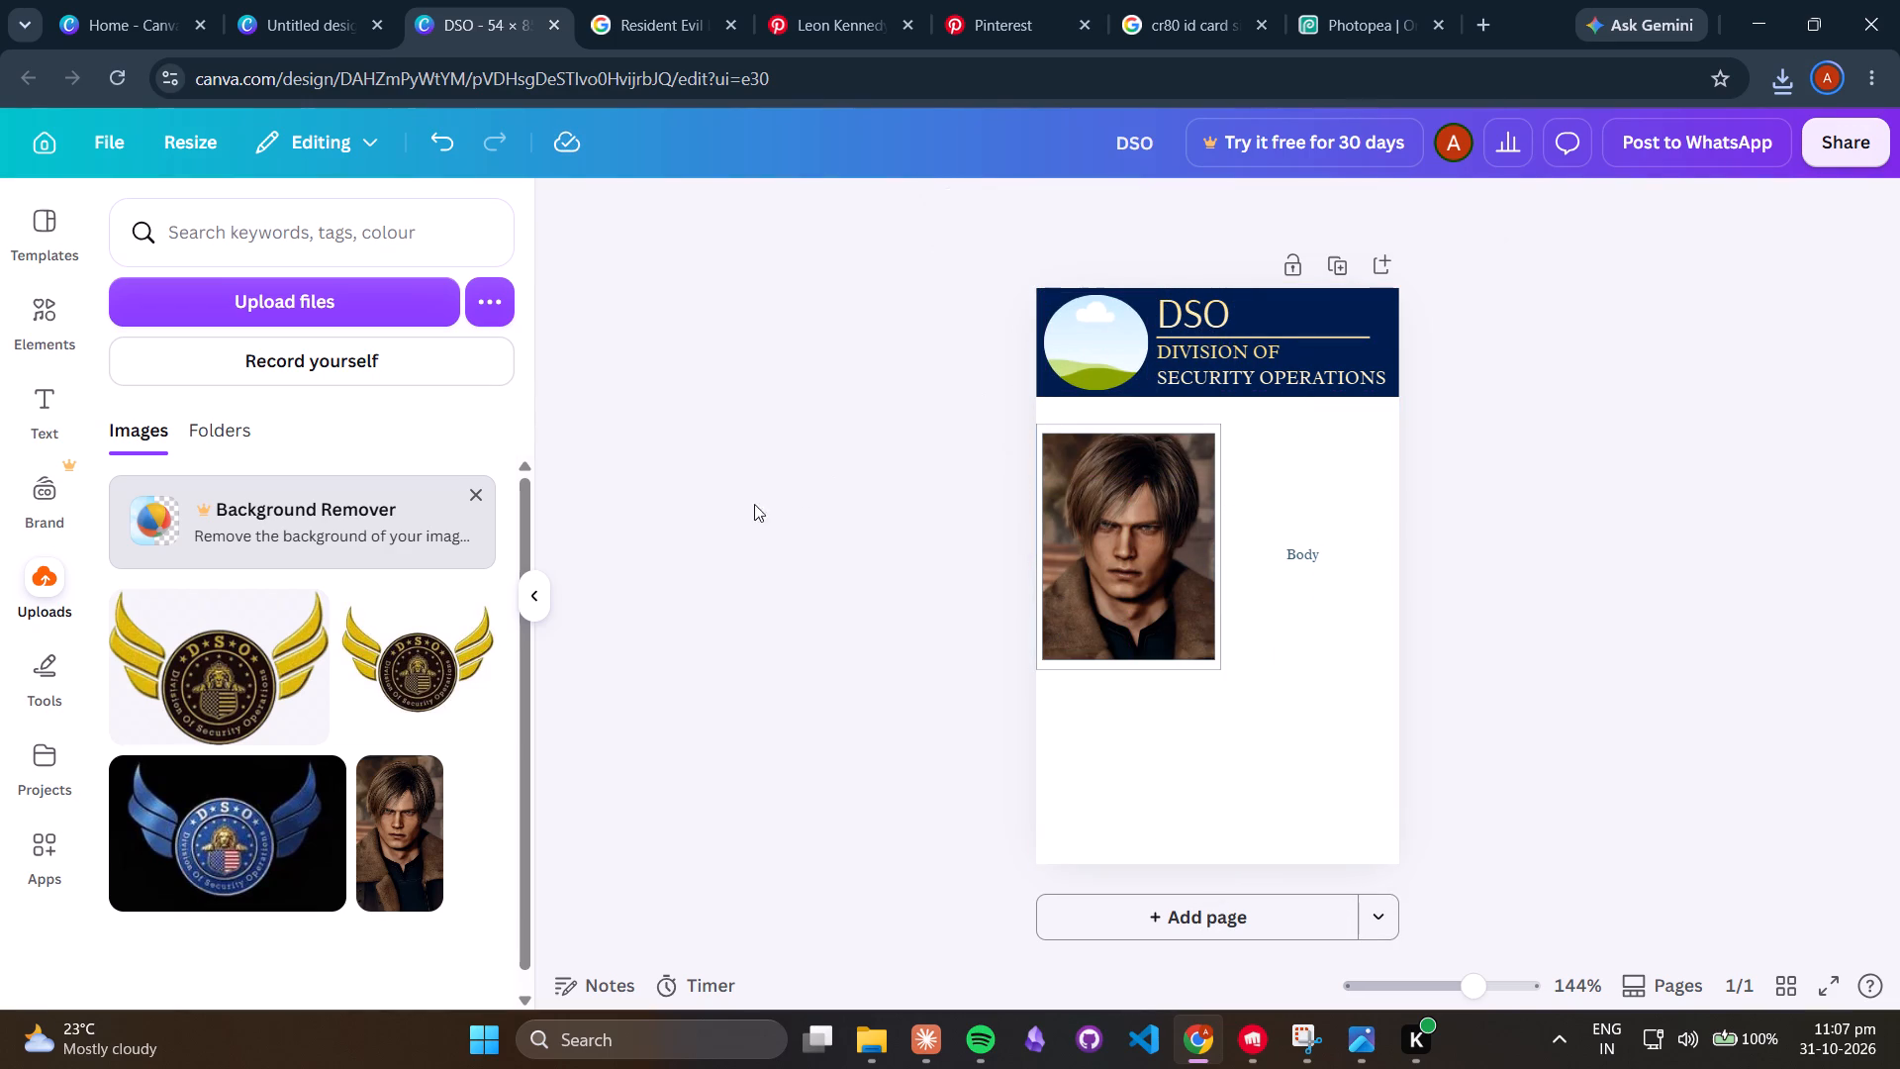
Add the trimmed transparent logo from the uploads to the card, shrink it, and place it inside the header frame.
{"action": "left_click", "coordinate": [234, 710]}
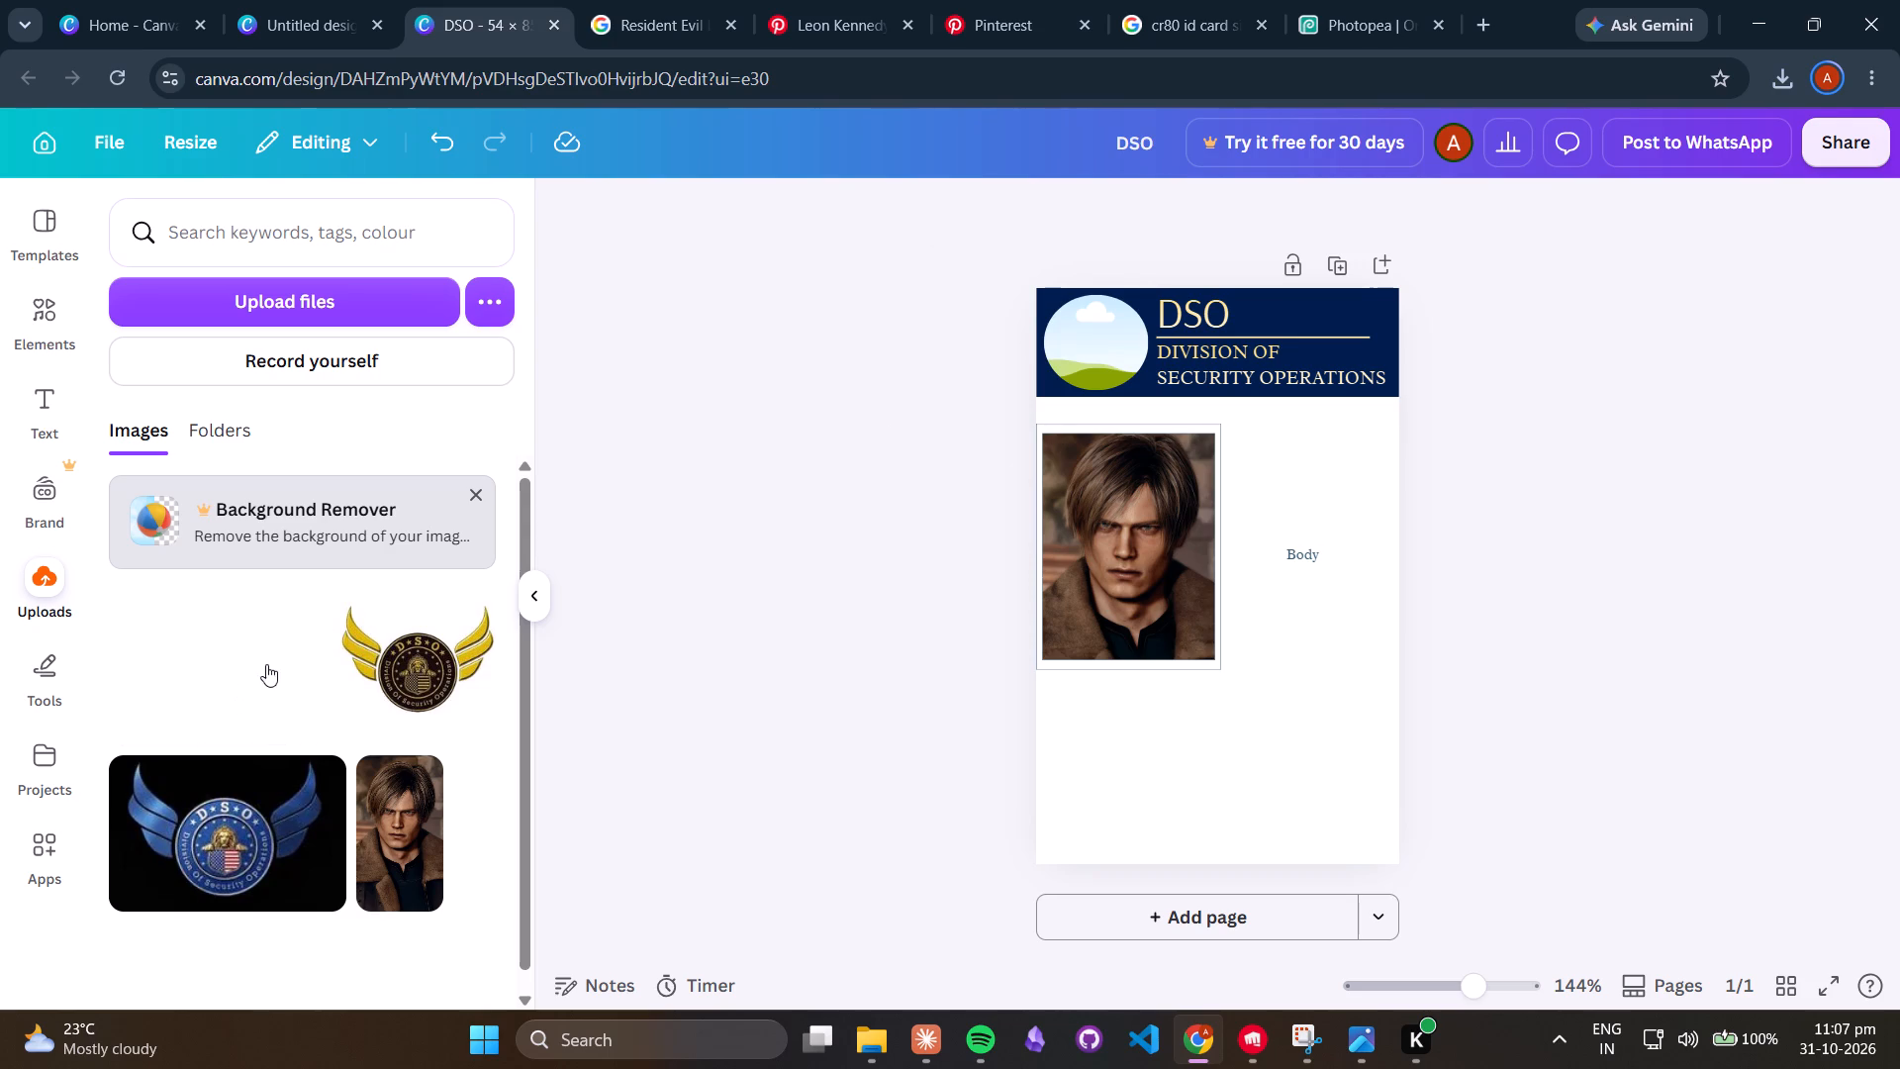
{"action": "left_click_drag", "start_coordinate": [186, 659], "coordinate": [1033, 725]}
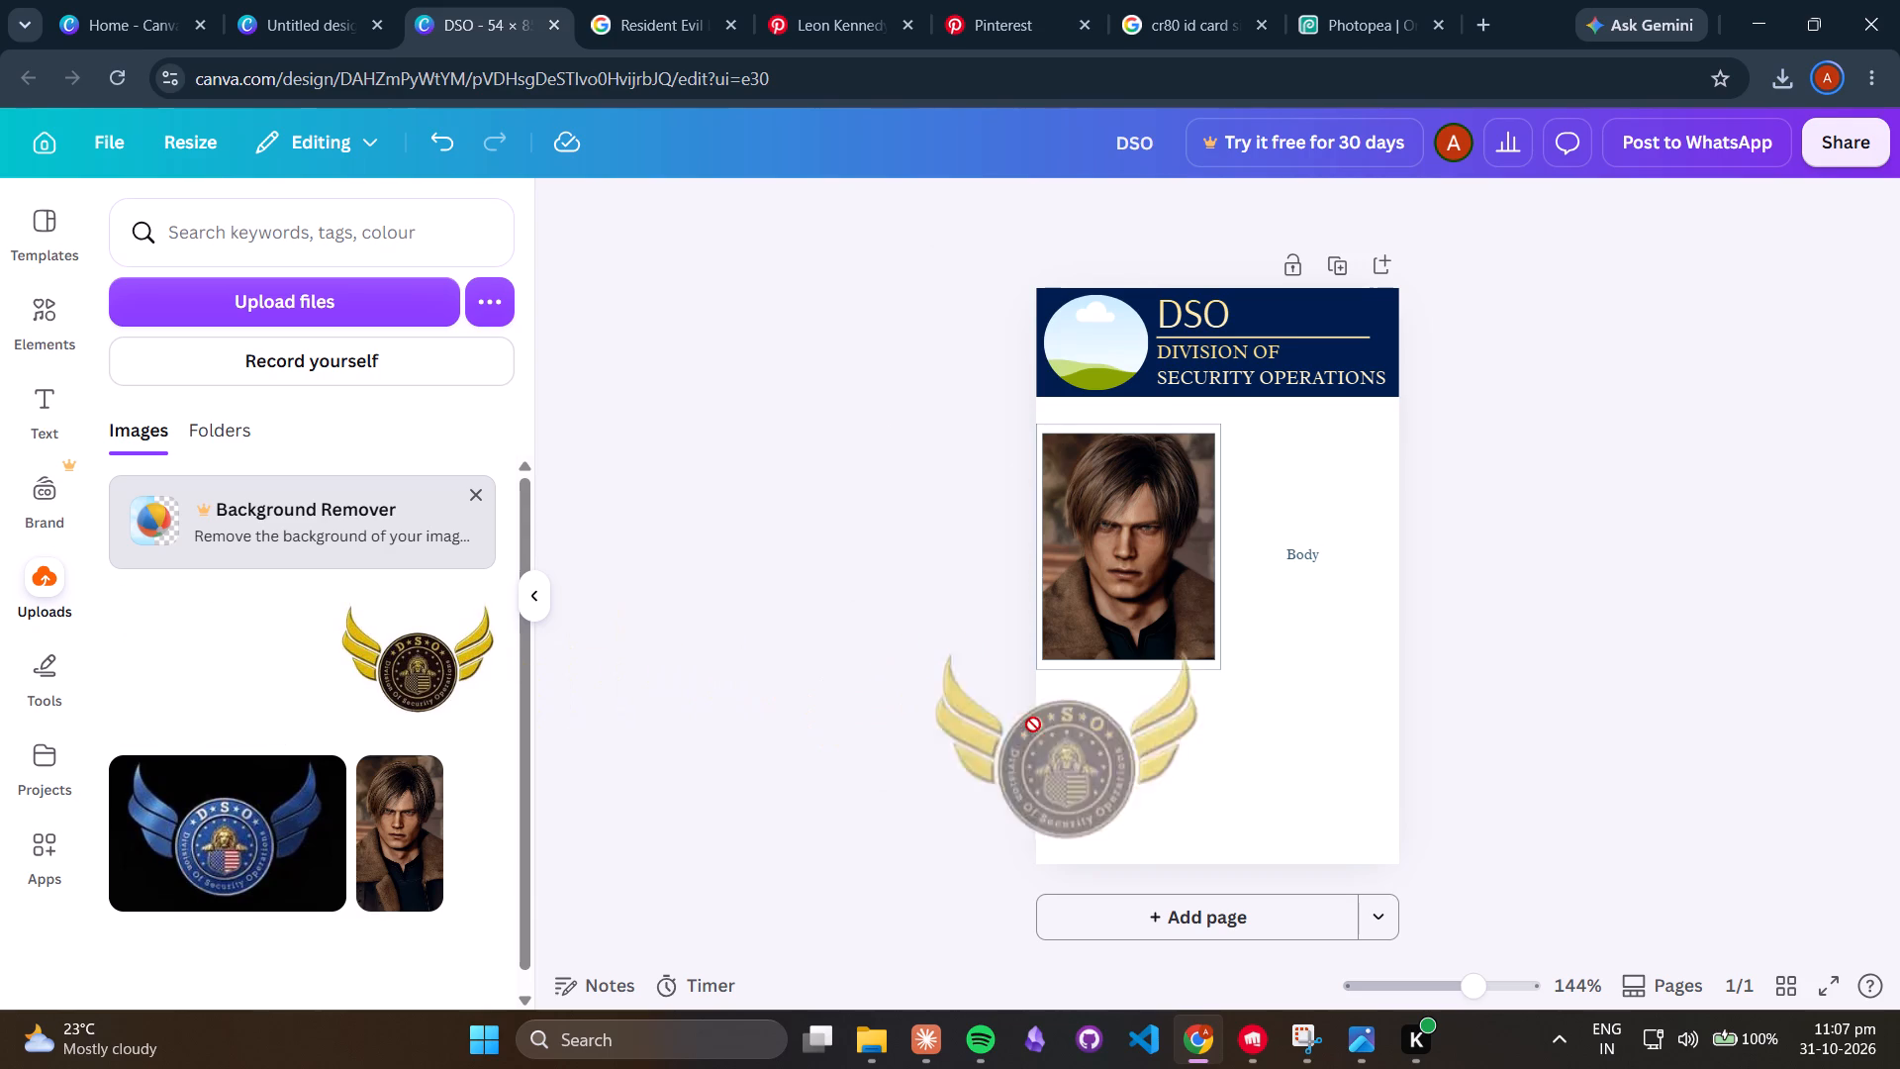
{"action": "left_click_drag", "start_coordinate": [1033, 725], "coordinate": [1155, 748]}
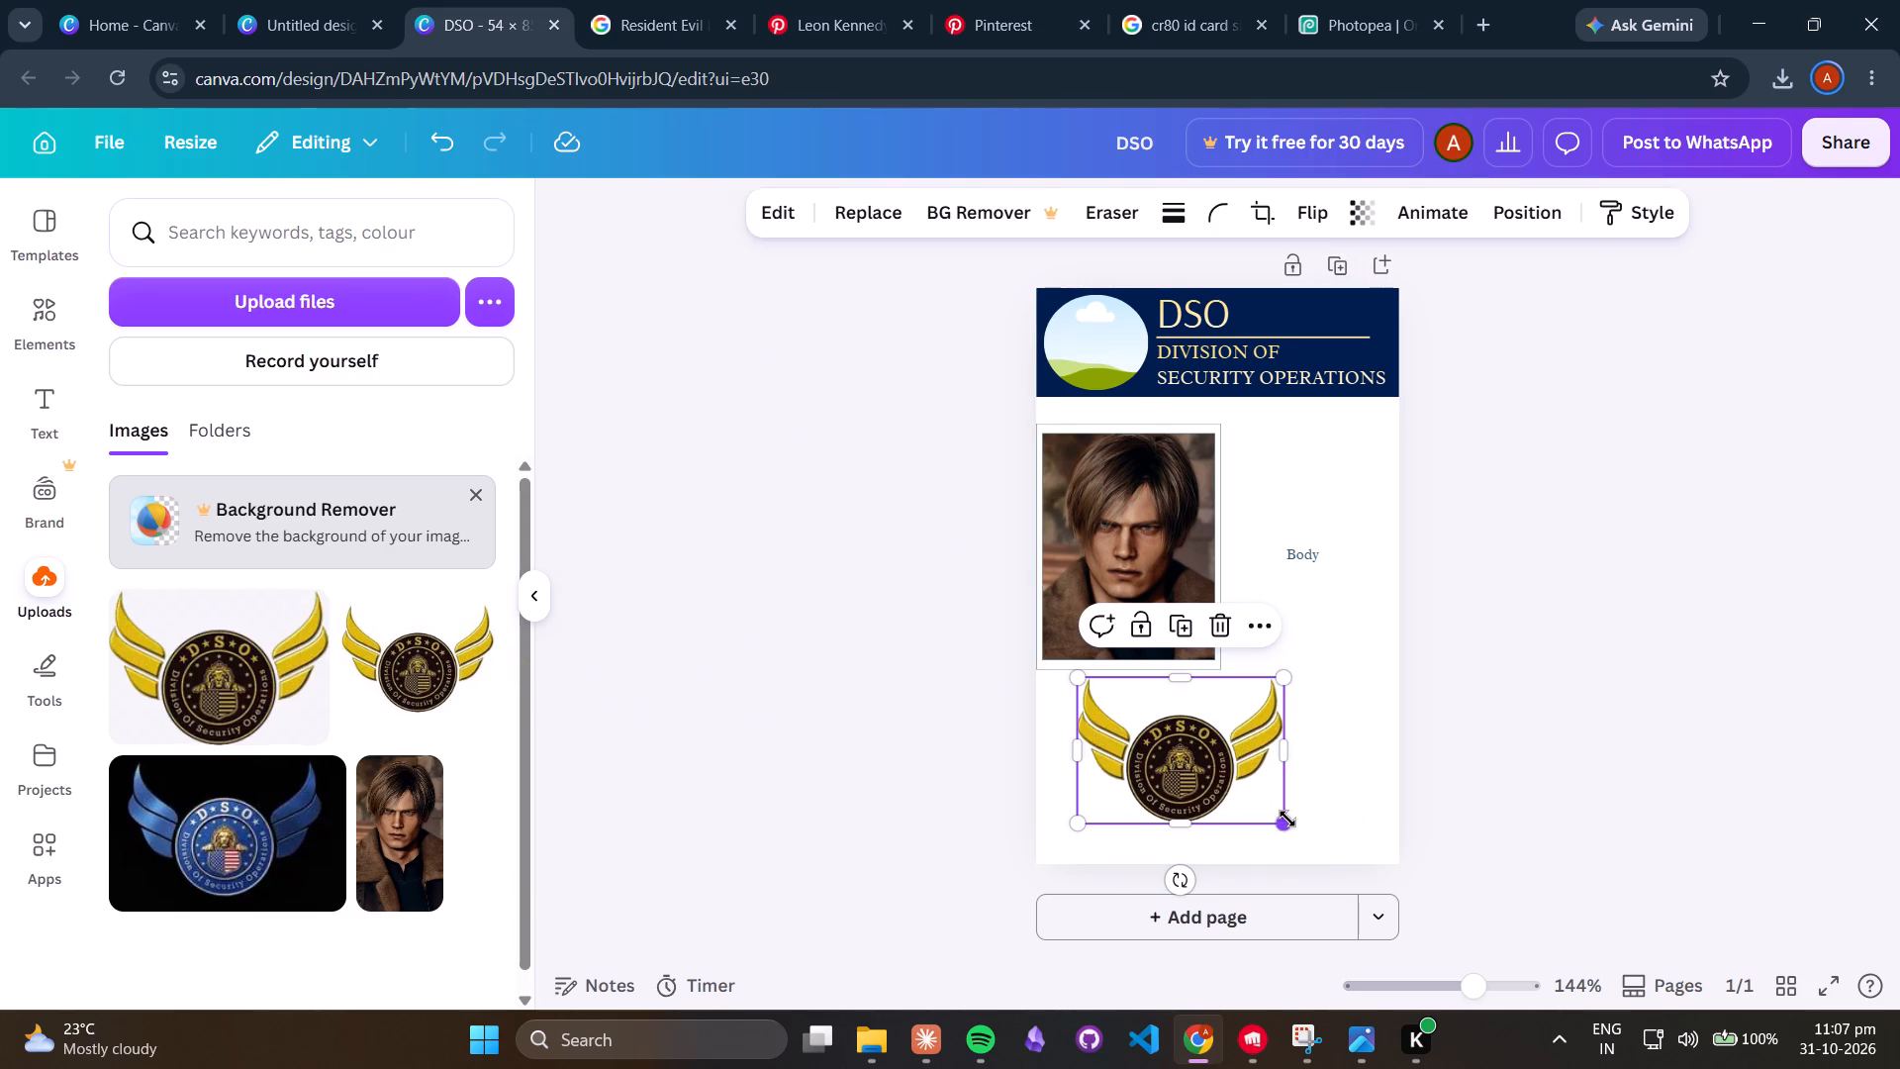
{"action": "left_click_drag", "start_coordinate": [1284, 820], "coordinate": [1175, 767]}
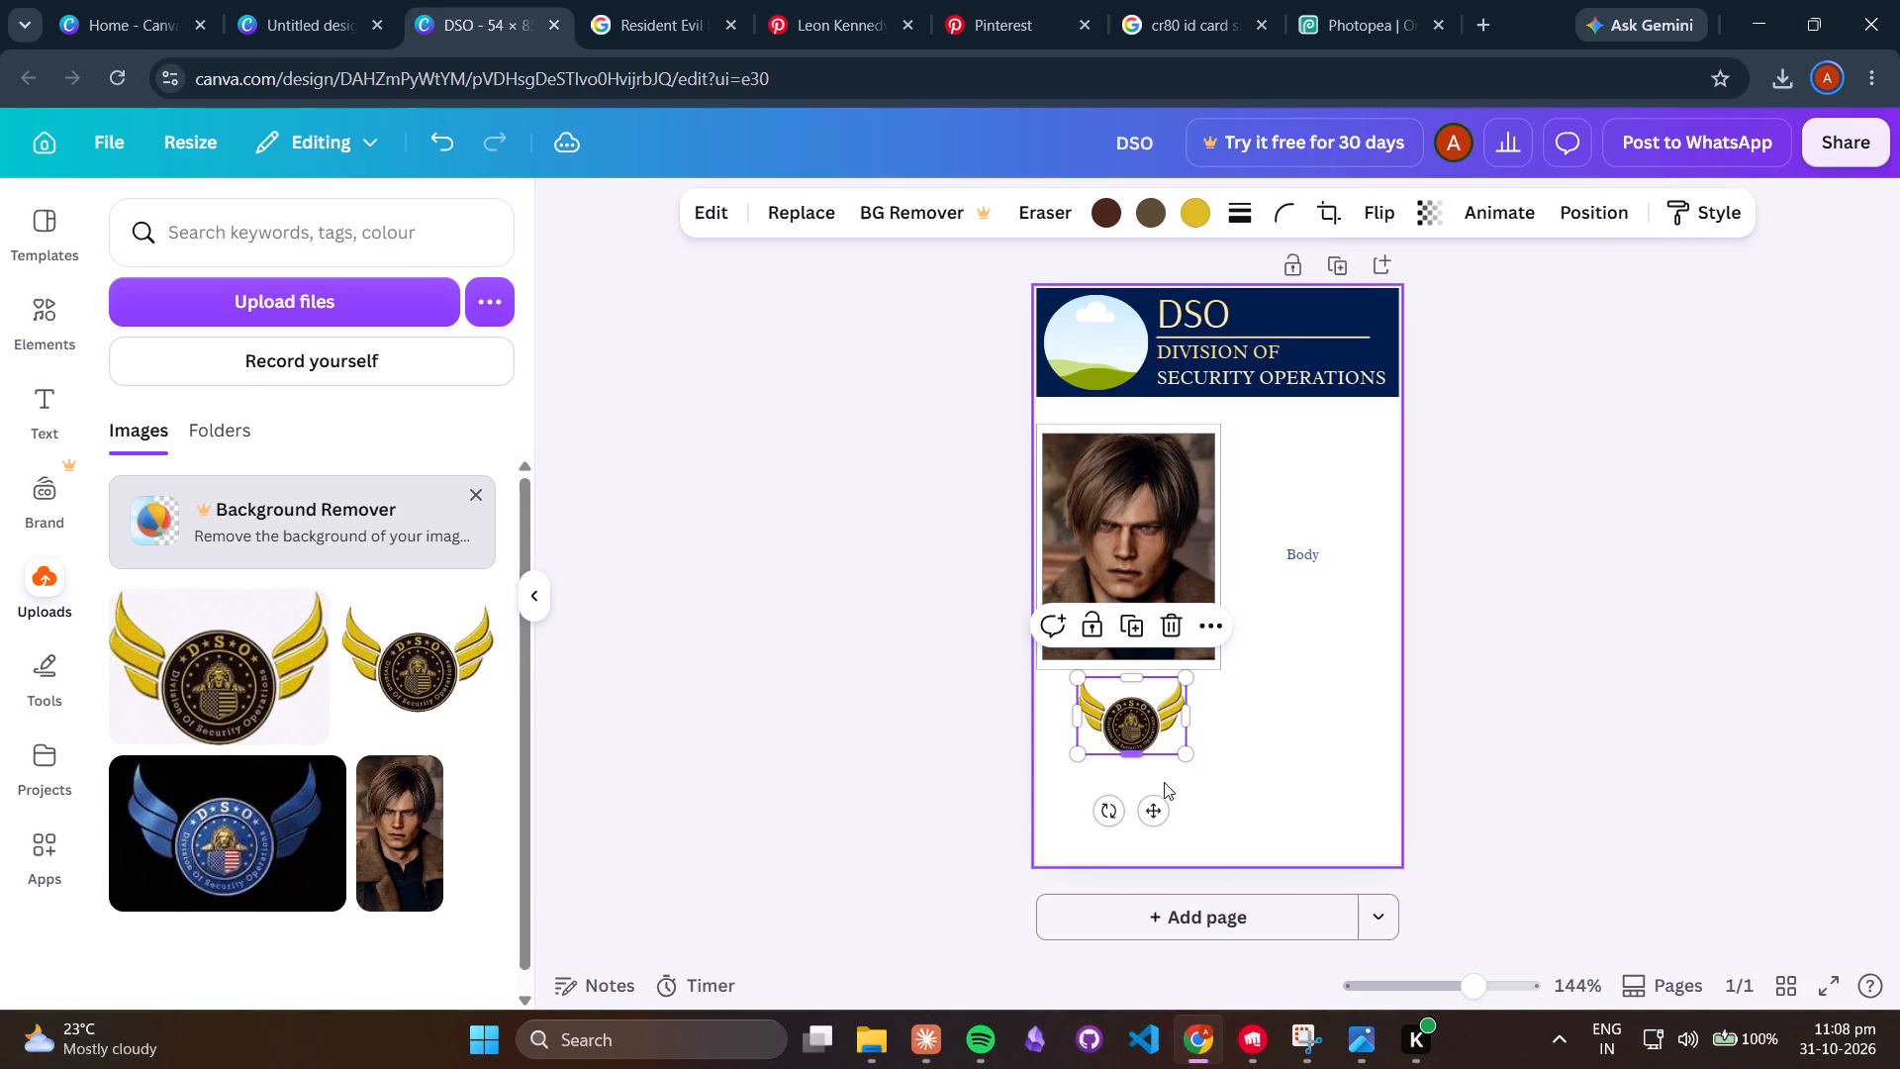
{"action": "left_click_drag", "start_coordinate": [1151, 802], "coordinate": [1120, 460]}
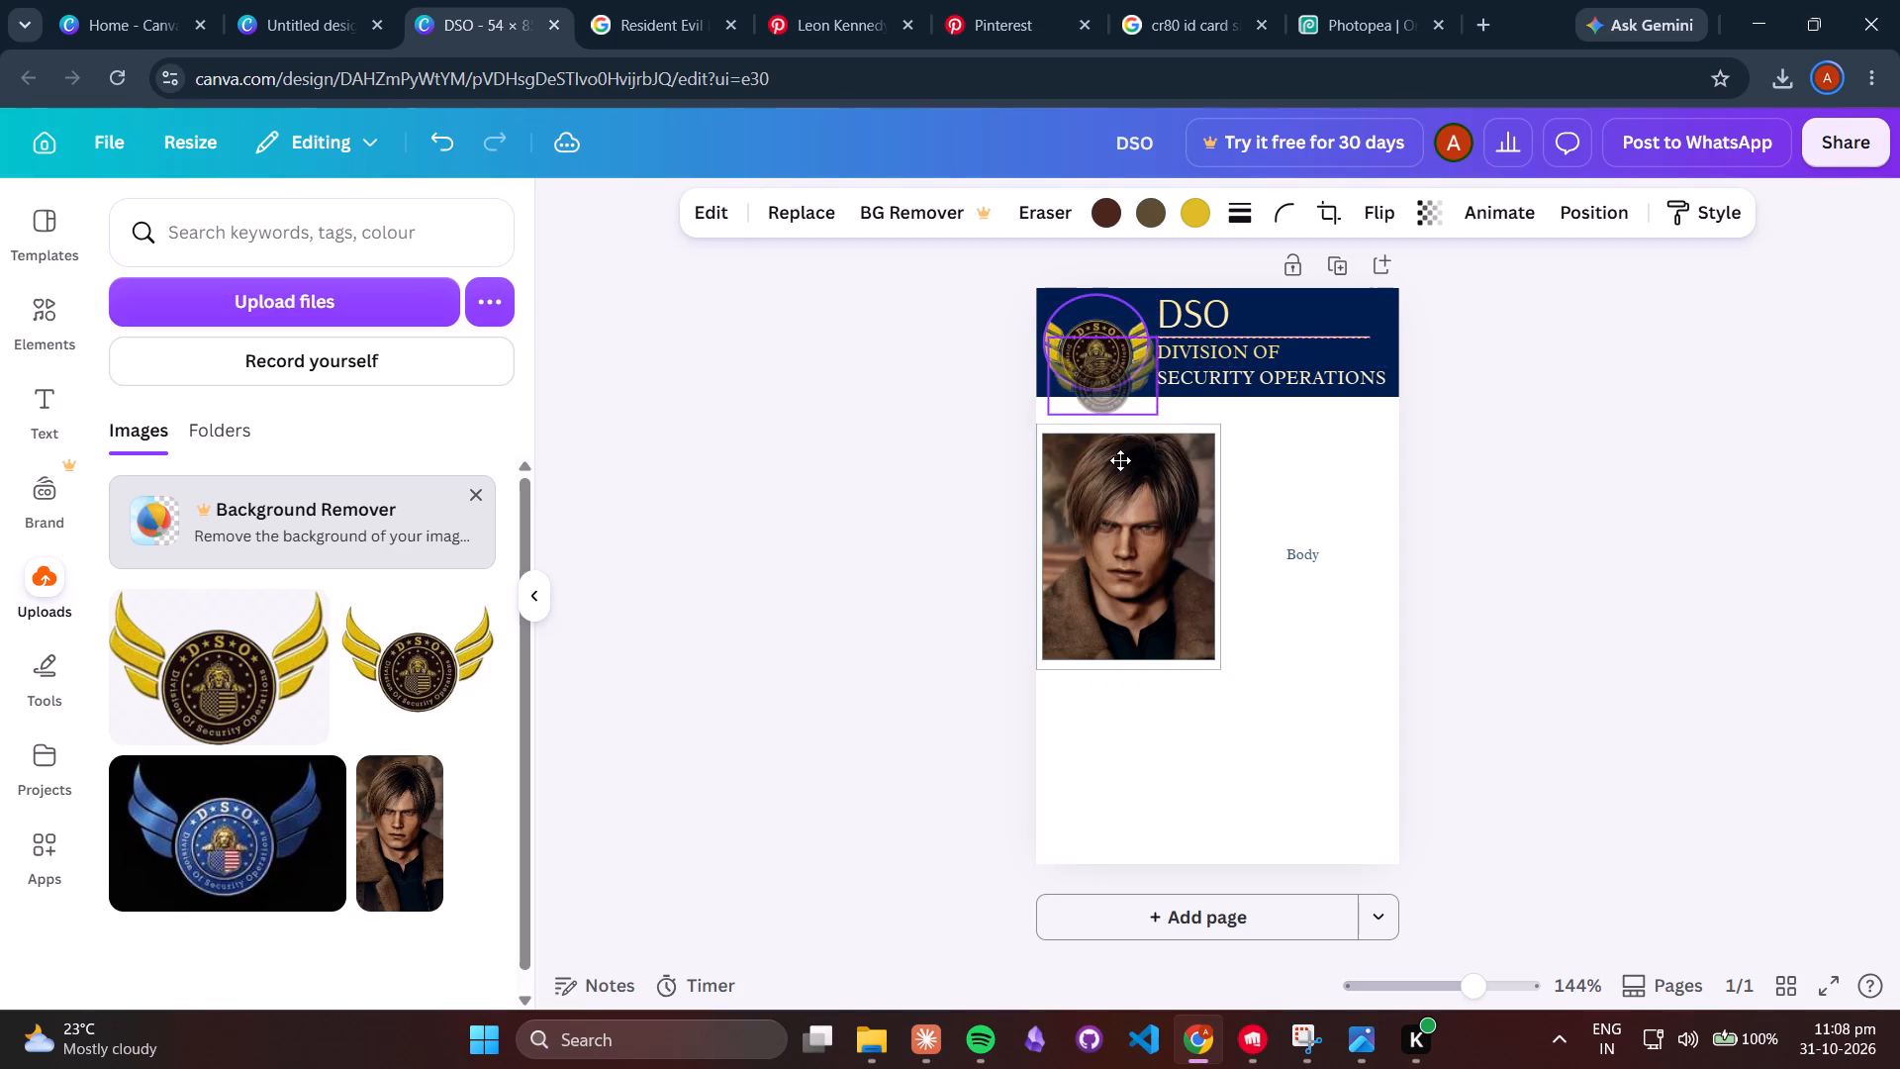
{"action": "left_click_drag", "start_coordinate": [1120, 460], "coordinate": [1283, 827]}
{"action": "left_click_drag", "start_coordinate": [1313, 781], "coordinate": [1305, 769]}
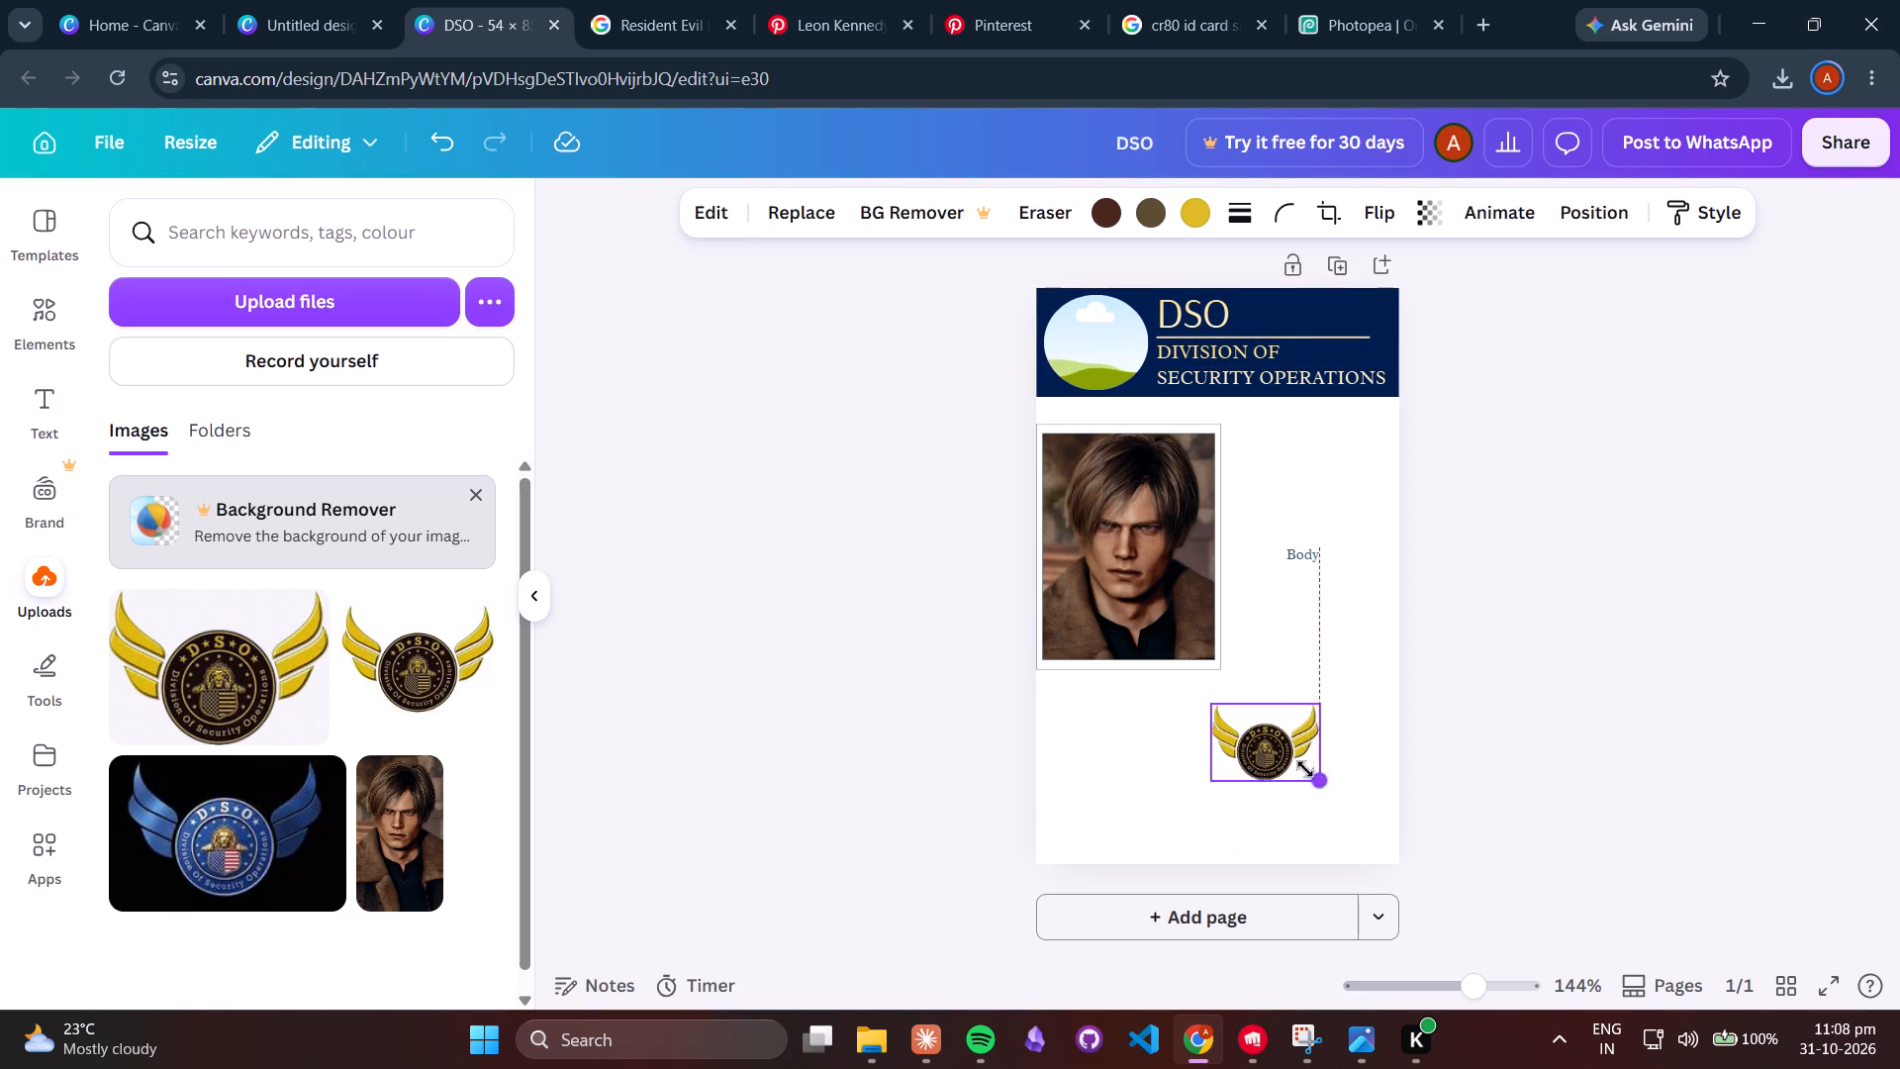
{"action": "left_click_drag", "start_coordinate": [1305, 769], "coordinate": [1281, 757]}
{"action": "left_click_drag", "start_coordinate": [1281, 819], "coordinate": [1139, 441]}
{"action": "left_click", "coordinate": [1117, 340]}
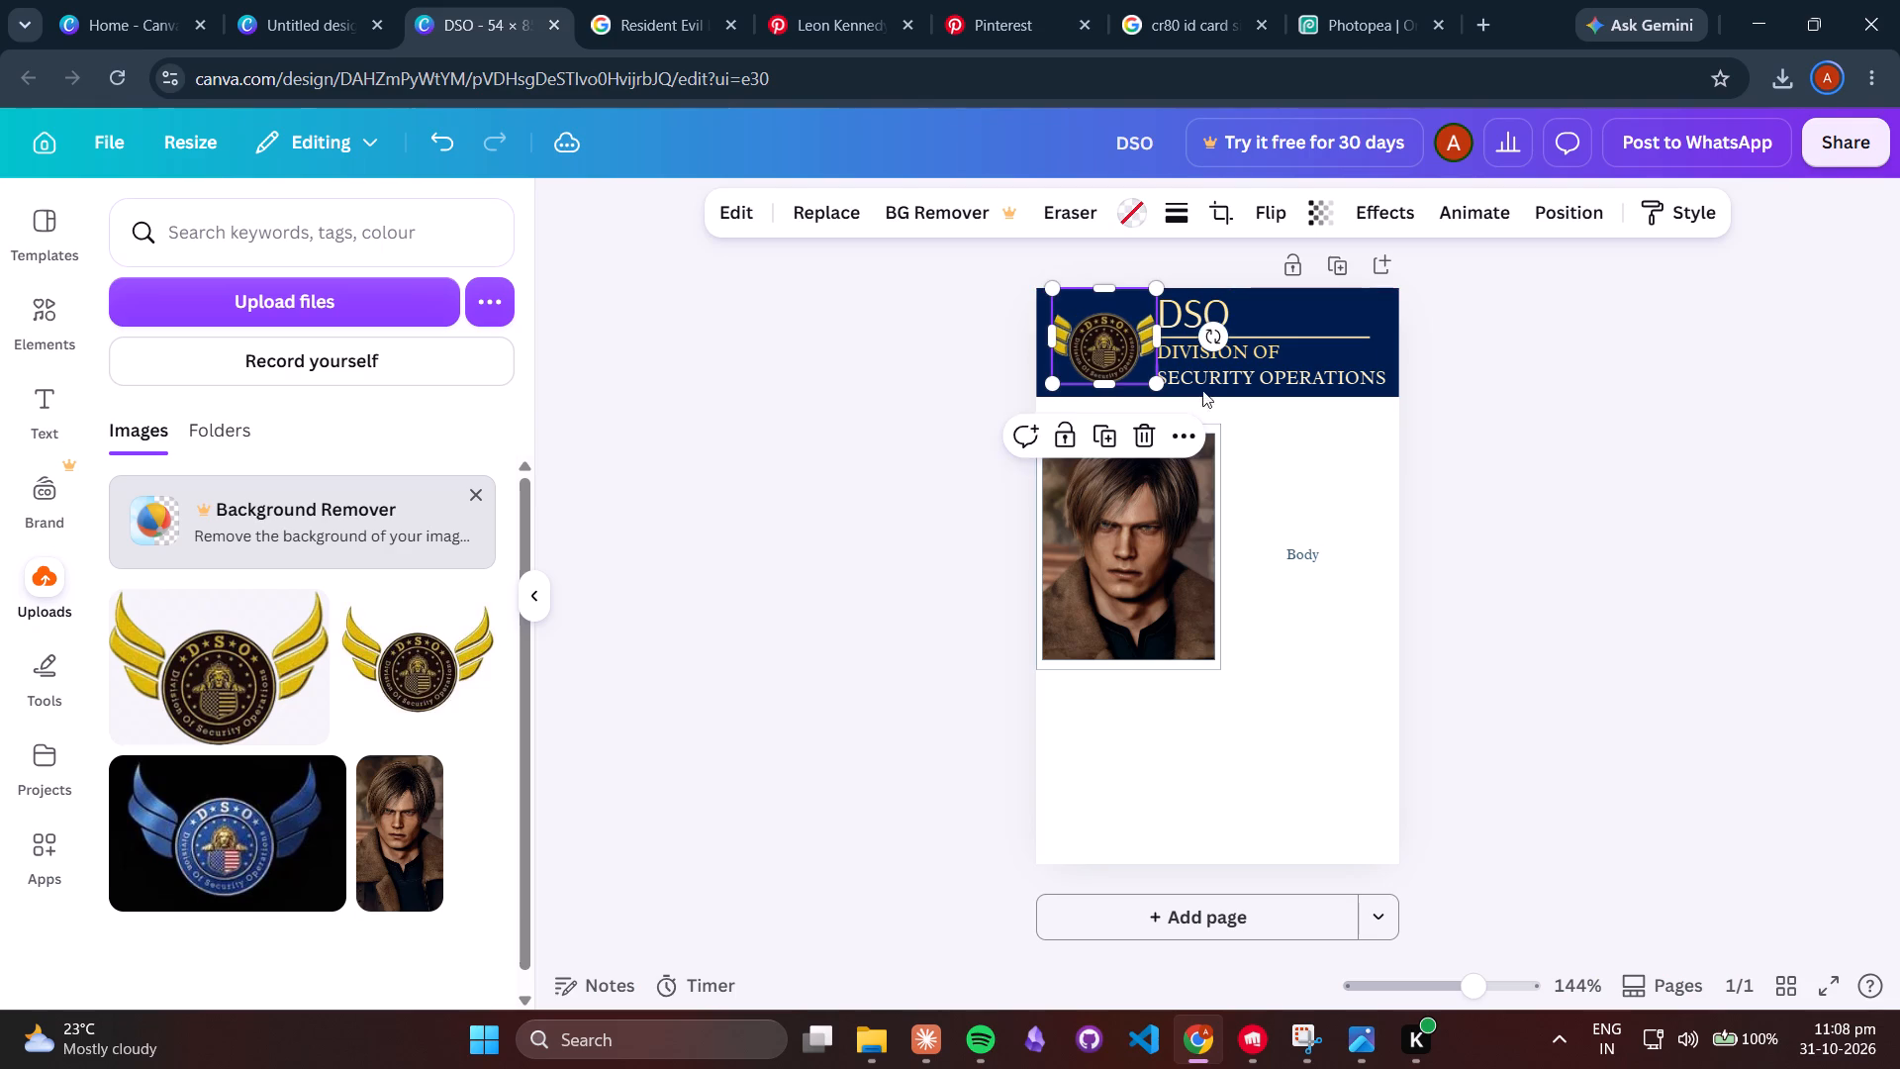
{"action": "left_click", "coordinate": [1498, 483]}
{"action": "left_click", "coordinate": [1101, 348]}
{"action": "left_click", "coordinate": [1532, 422]}
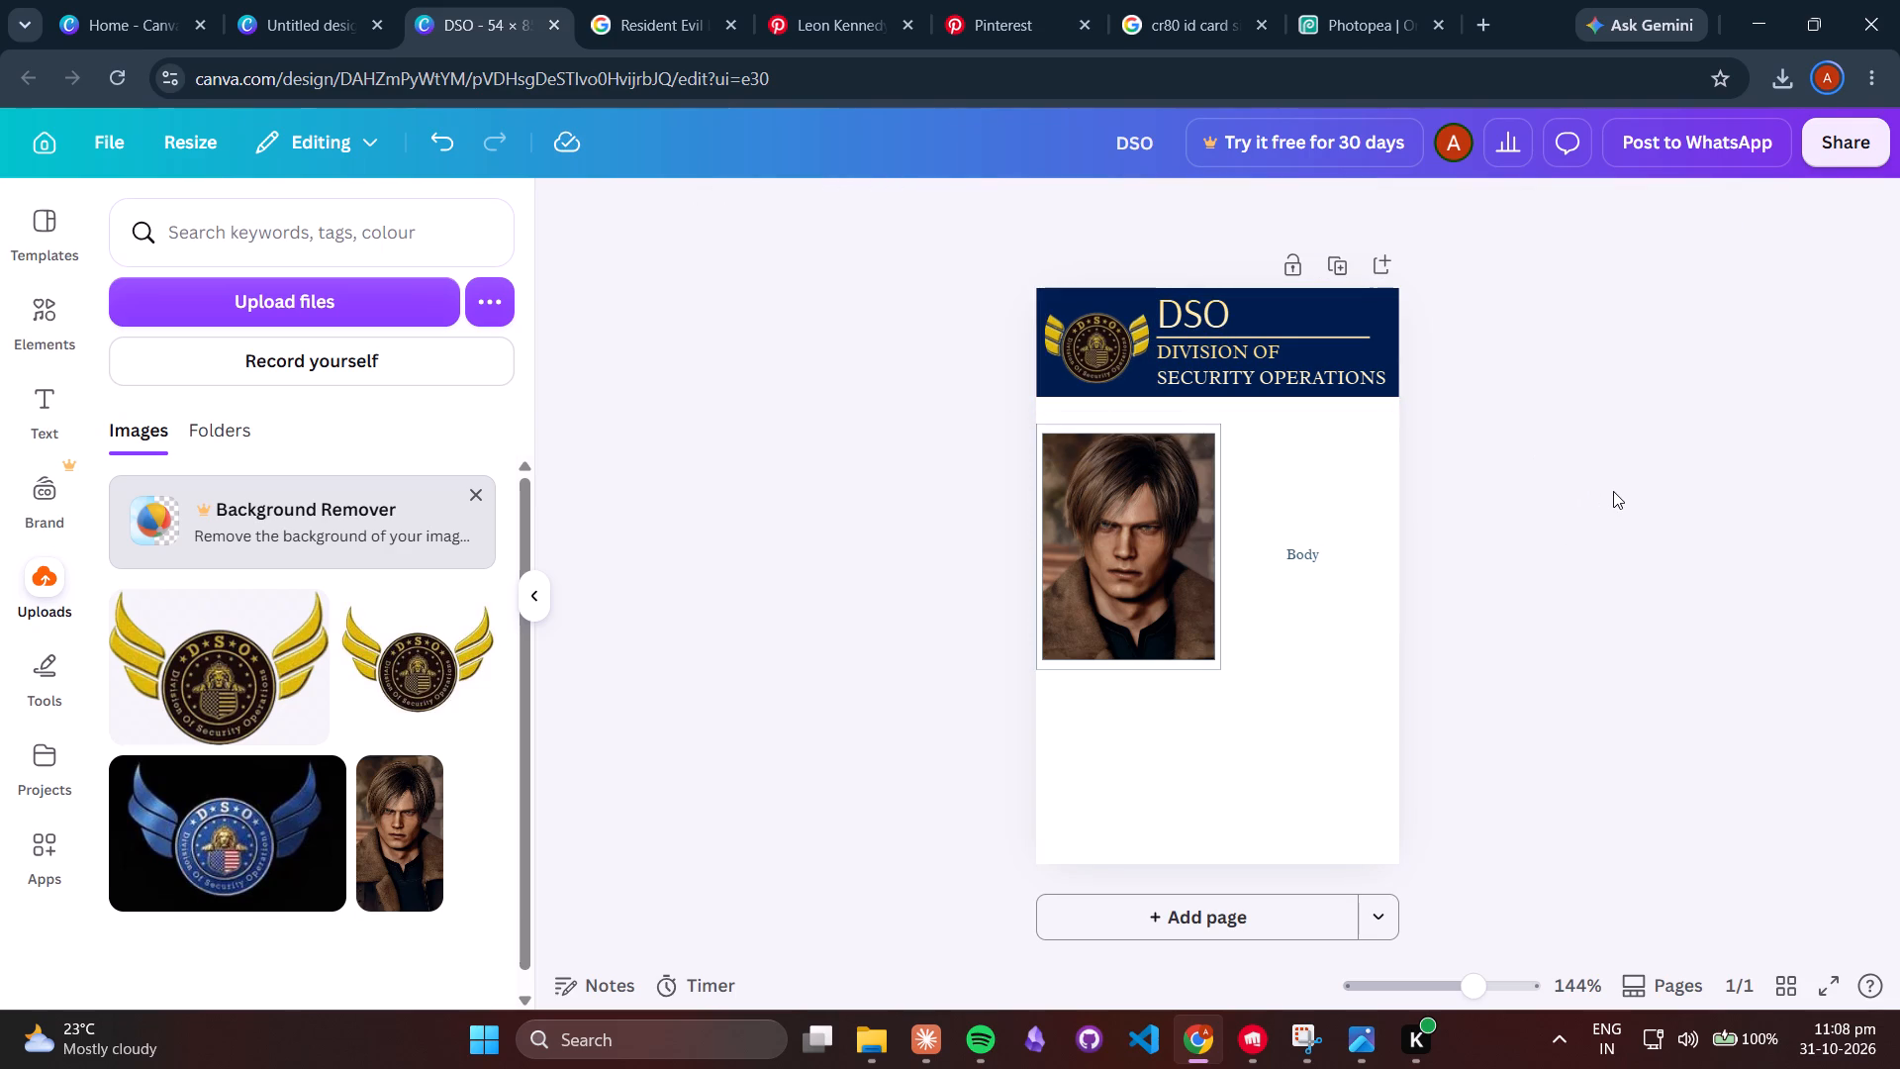
{"action": "left_click", "coordinate": [1320, 2]}
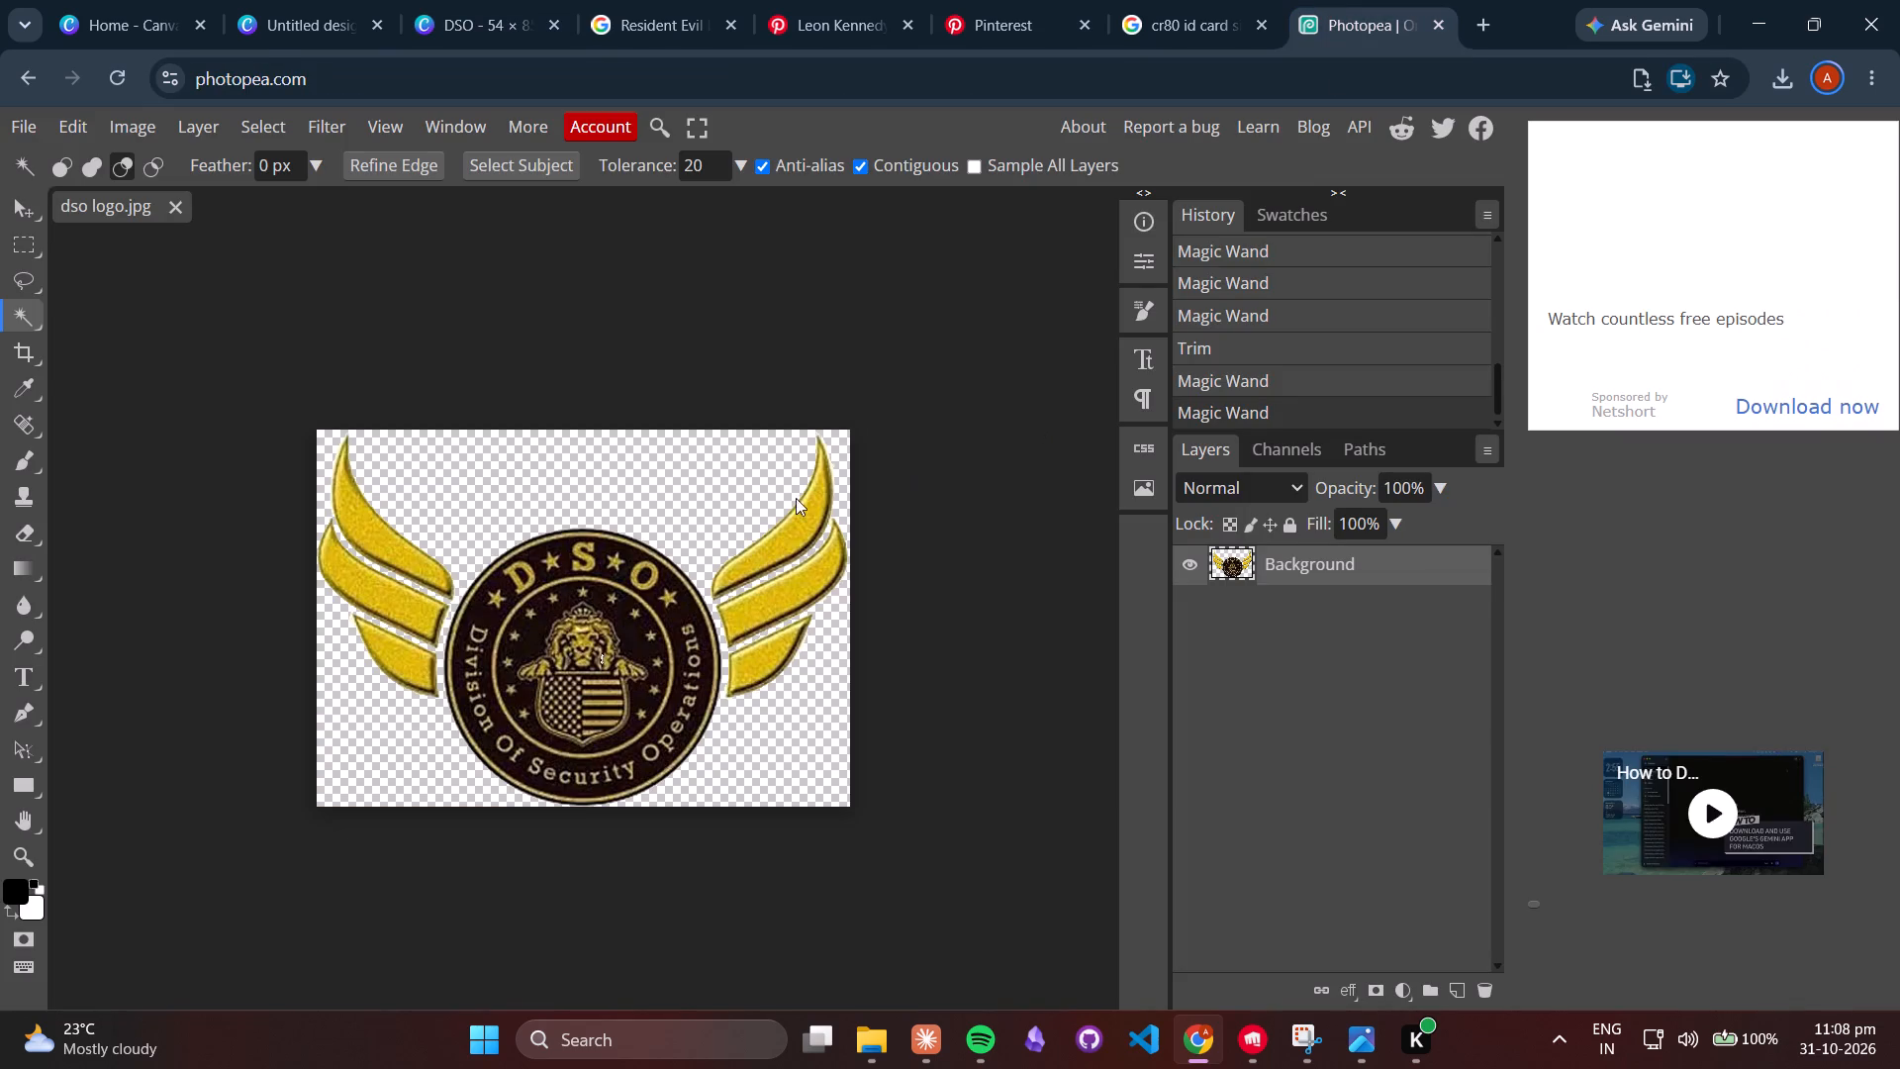
{"action": "left_click", "coordinate": [923, 1032]}
{"action": "scroll", "coordinate": [1084, 614], "scroll_direction": "down", "scroll_amount": 5}
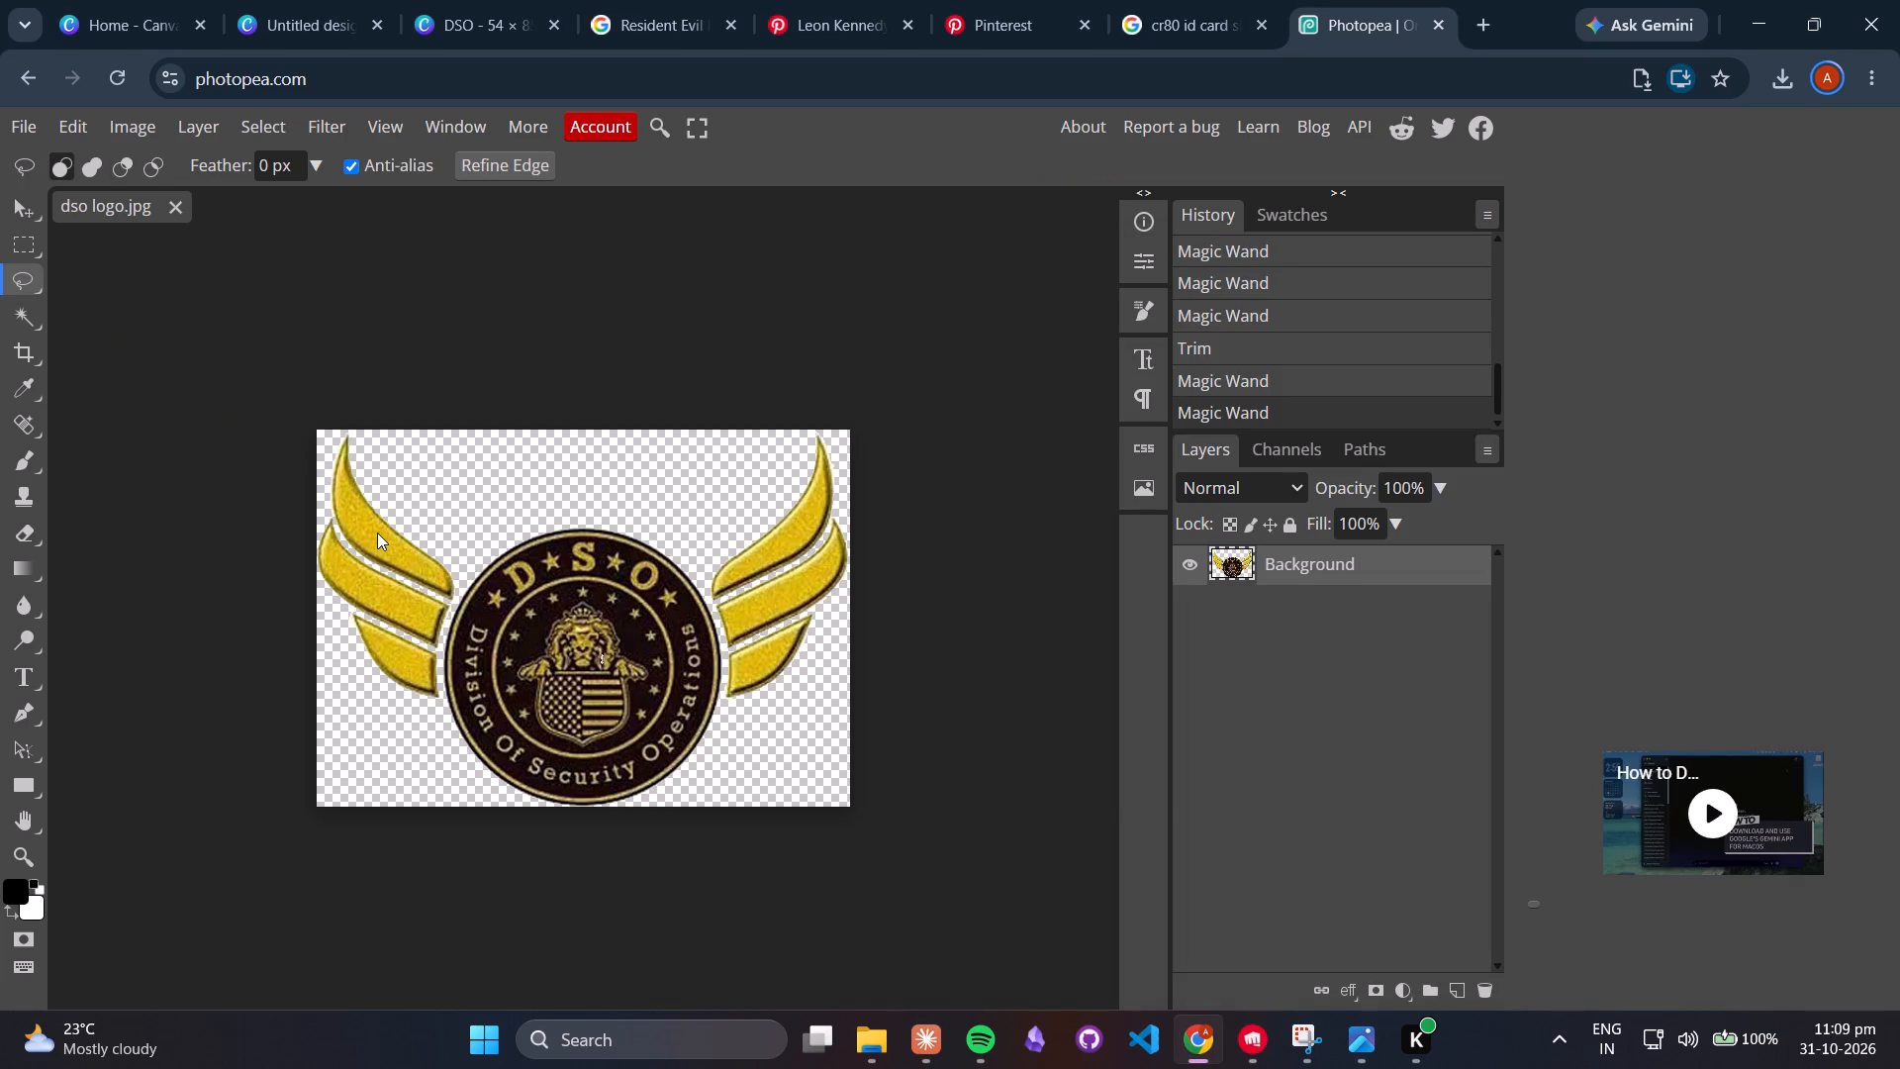
{"action": "left_click_drag", "start_coordinate": [396, 529], "coordinate": [351, 431]}
{"action": "left_click_drag", "start_coordinate": [351, 431], "coordinate": [324, 560]}
{"action": "left_click_drag", "start_coordinate": [324, 560], "coordinate": [392, 690]}
{"action": "left_click_drag", "start_coordinate": [392, 690], "coordinate": [439, 670]}
{"action": "left_click_drag", "start_coordinate": [439, 670], "coordinate": [453, 594]}
{"action": "left_click_drag", "start_coordinate": [453, 594], "coordinate": [387, 507]}
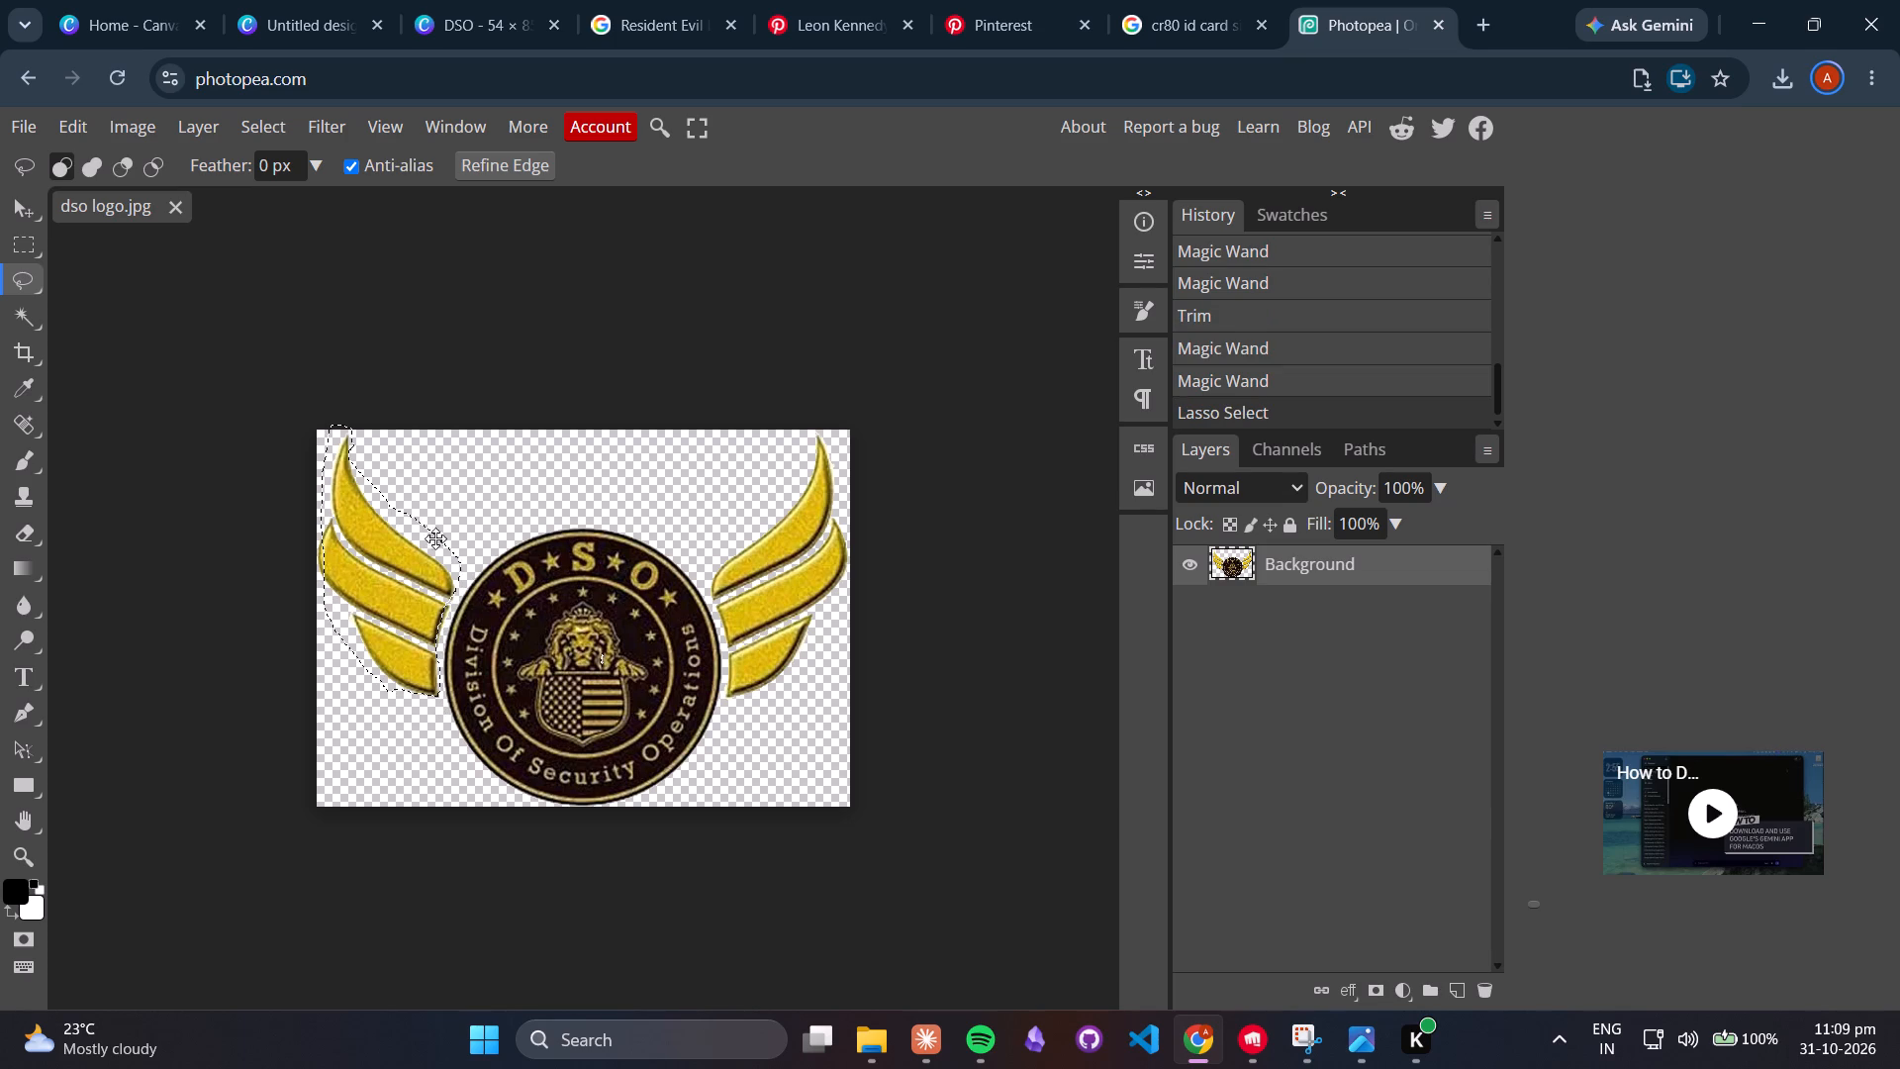
{"action": "key", "text": "Delete"}
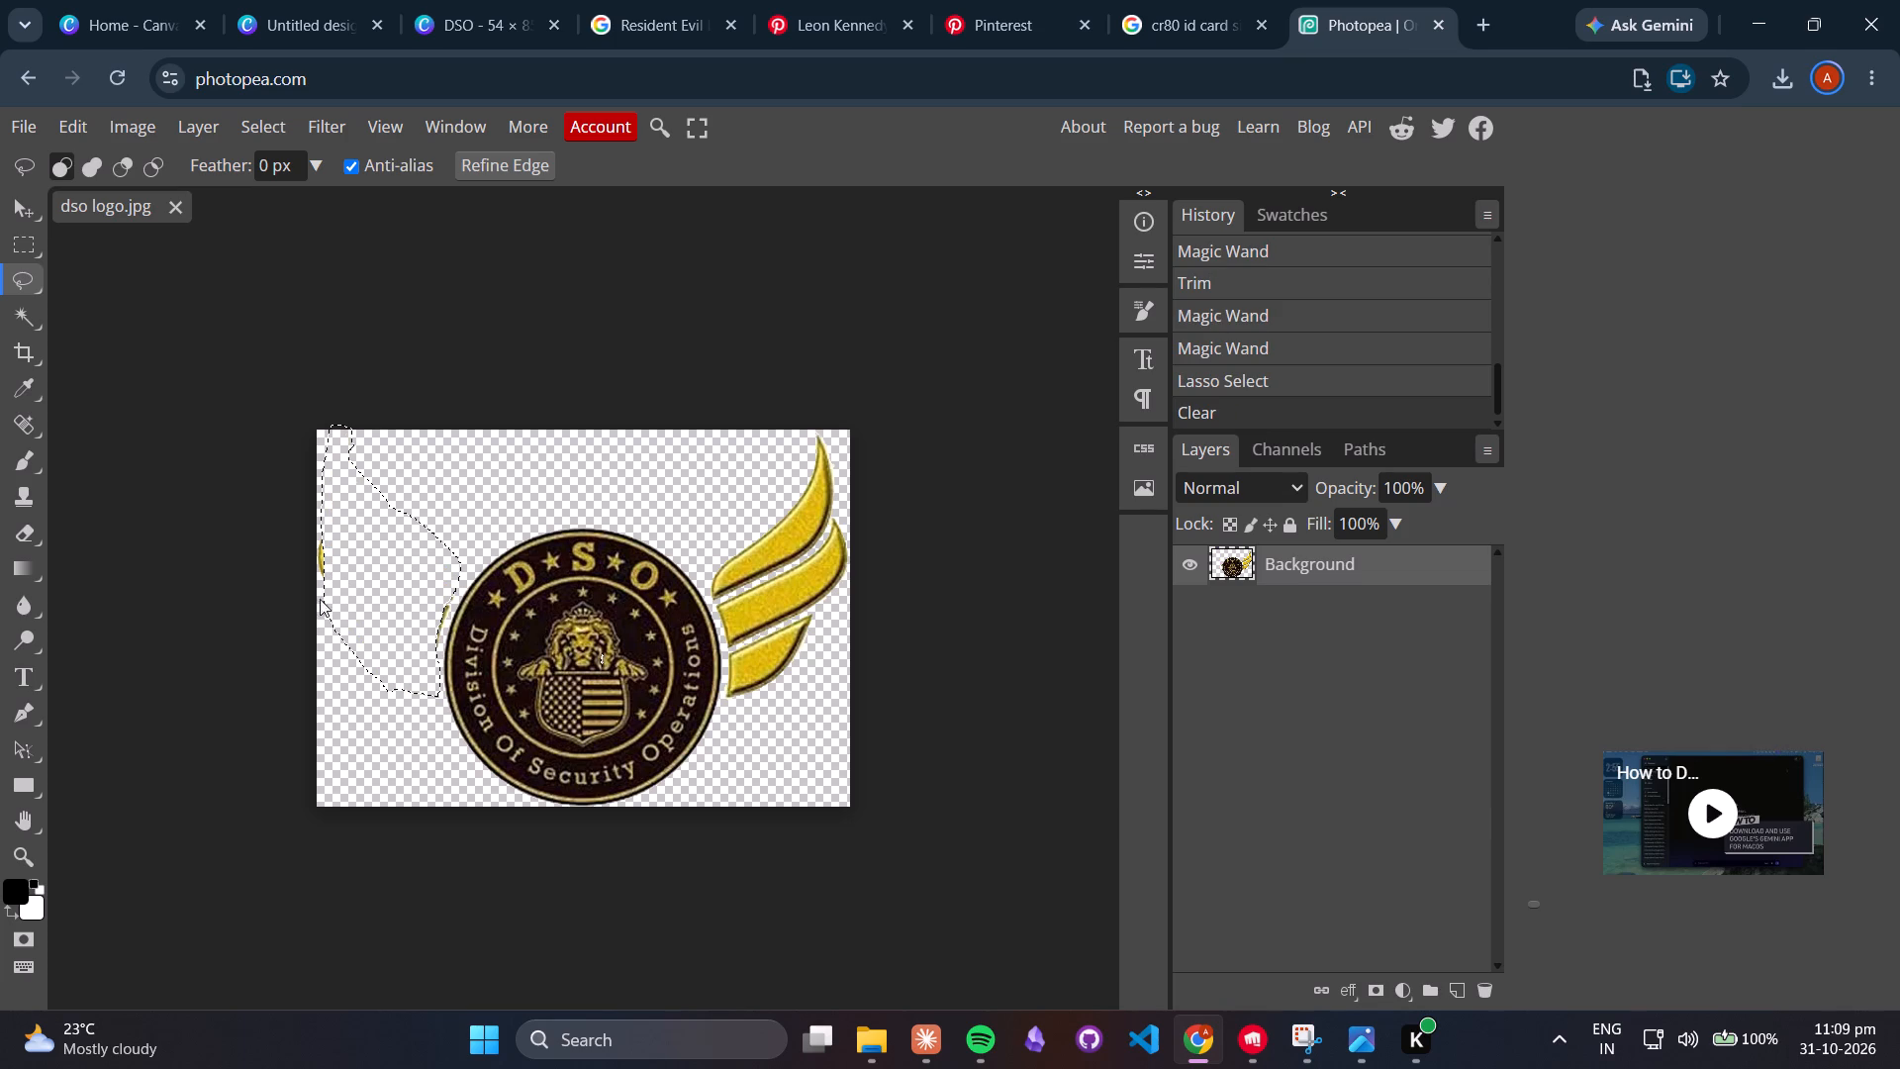
Lasso and clear the leftover gold slivers of the left wing at the canvas edge and beside the badge.
{"action": "left_click", "coordinate": [22, 281]}
{"action": "left_click", "coordinate": [380, 565]}
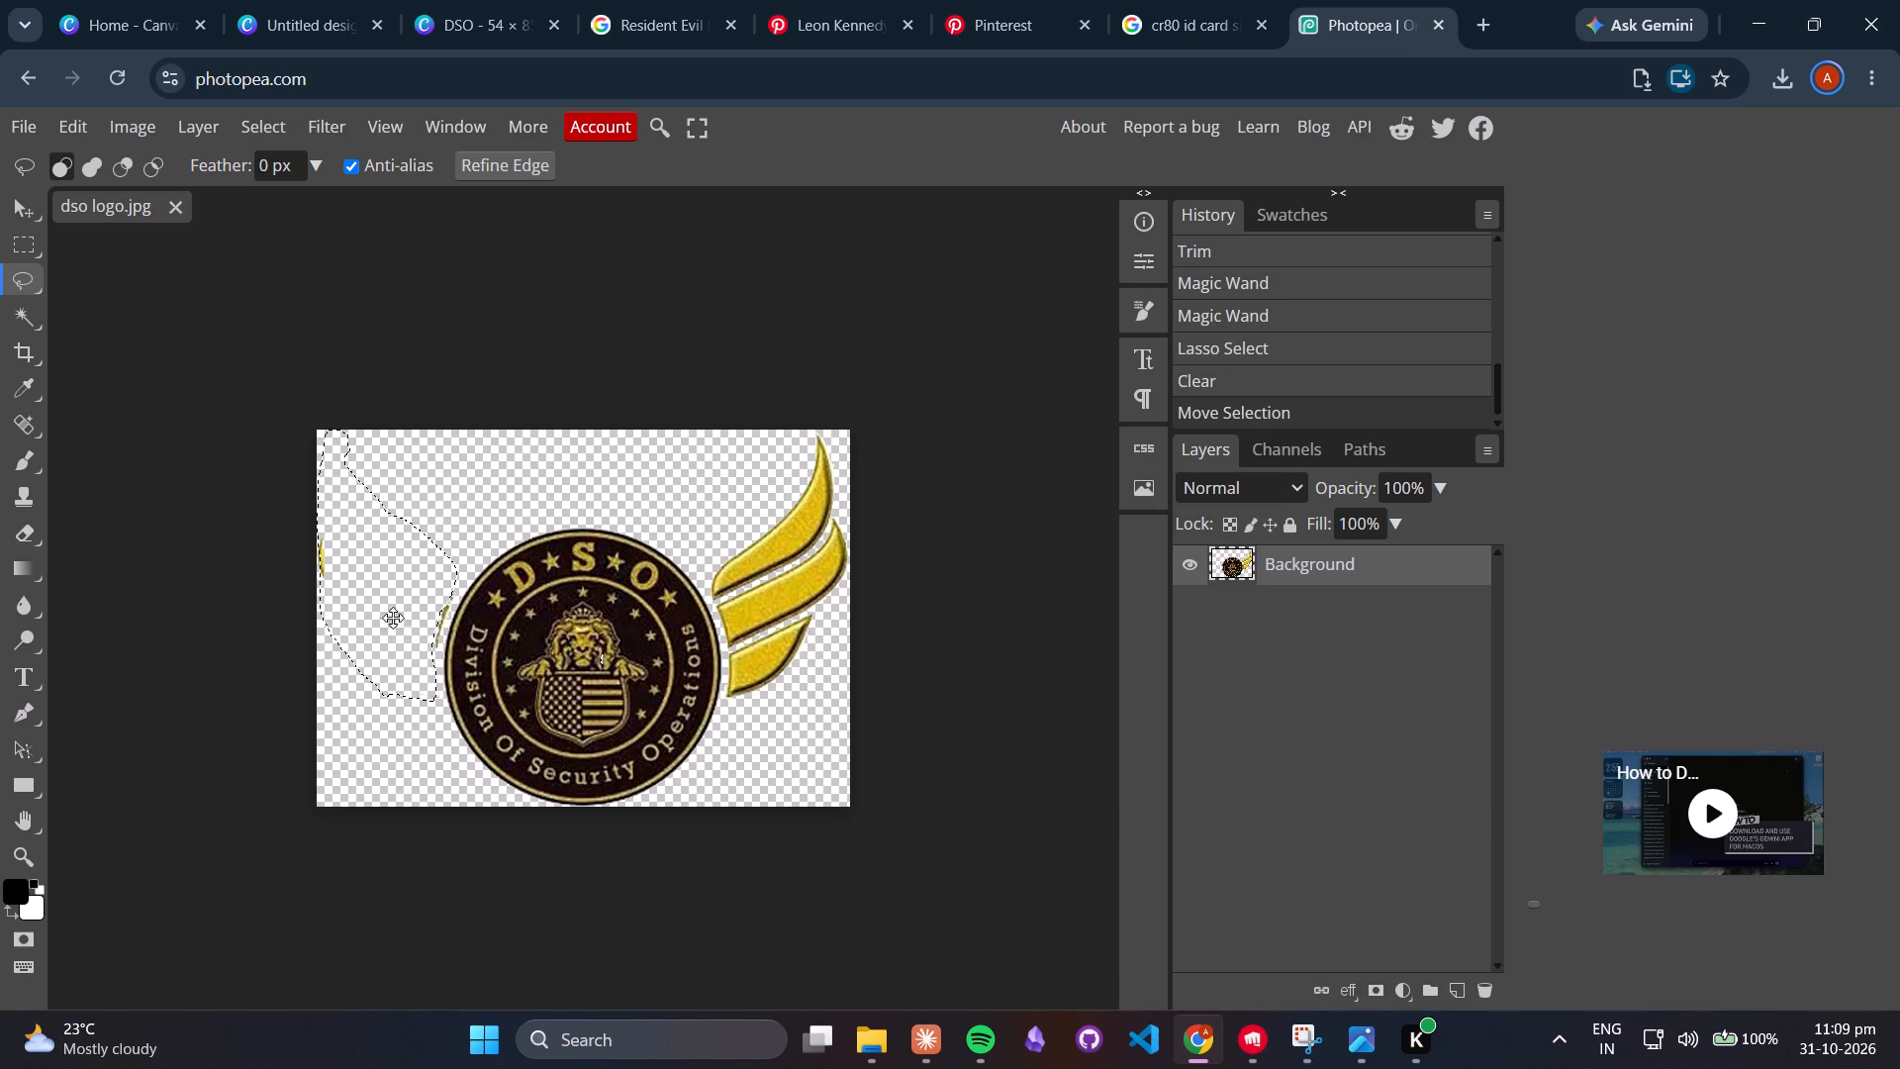
{"action": "left_click", "coordinate": [30, 281]}
{"action": "left_click_drag", "start_coordinate": [395, 481], "coordinate": [311, 500]}
{"action": "left_click_drag", "start_coordinate": [311, 500], "coordinate": [325, 626]}
{"action": "left_click_drag", "start_coordinate": [325, 626], "coordinate": [437, 660]}
{"action": "left_click_drag", "start_coordinate": [437, 660], "coordinate": [455, 593]}
{"action": "left_click_drag", "start_coordinate": [455, 593], "coordinate": [383, 470]}
{"action": "left_click_drag", "start_coordinate": [383, 470], "coordinate": [382, 470]}
{"action": "key", "text": "Delete"}
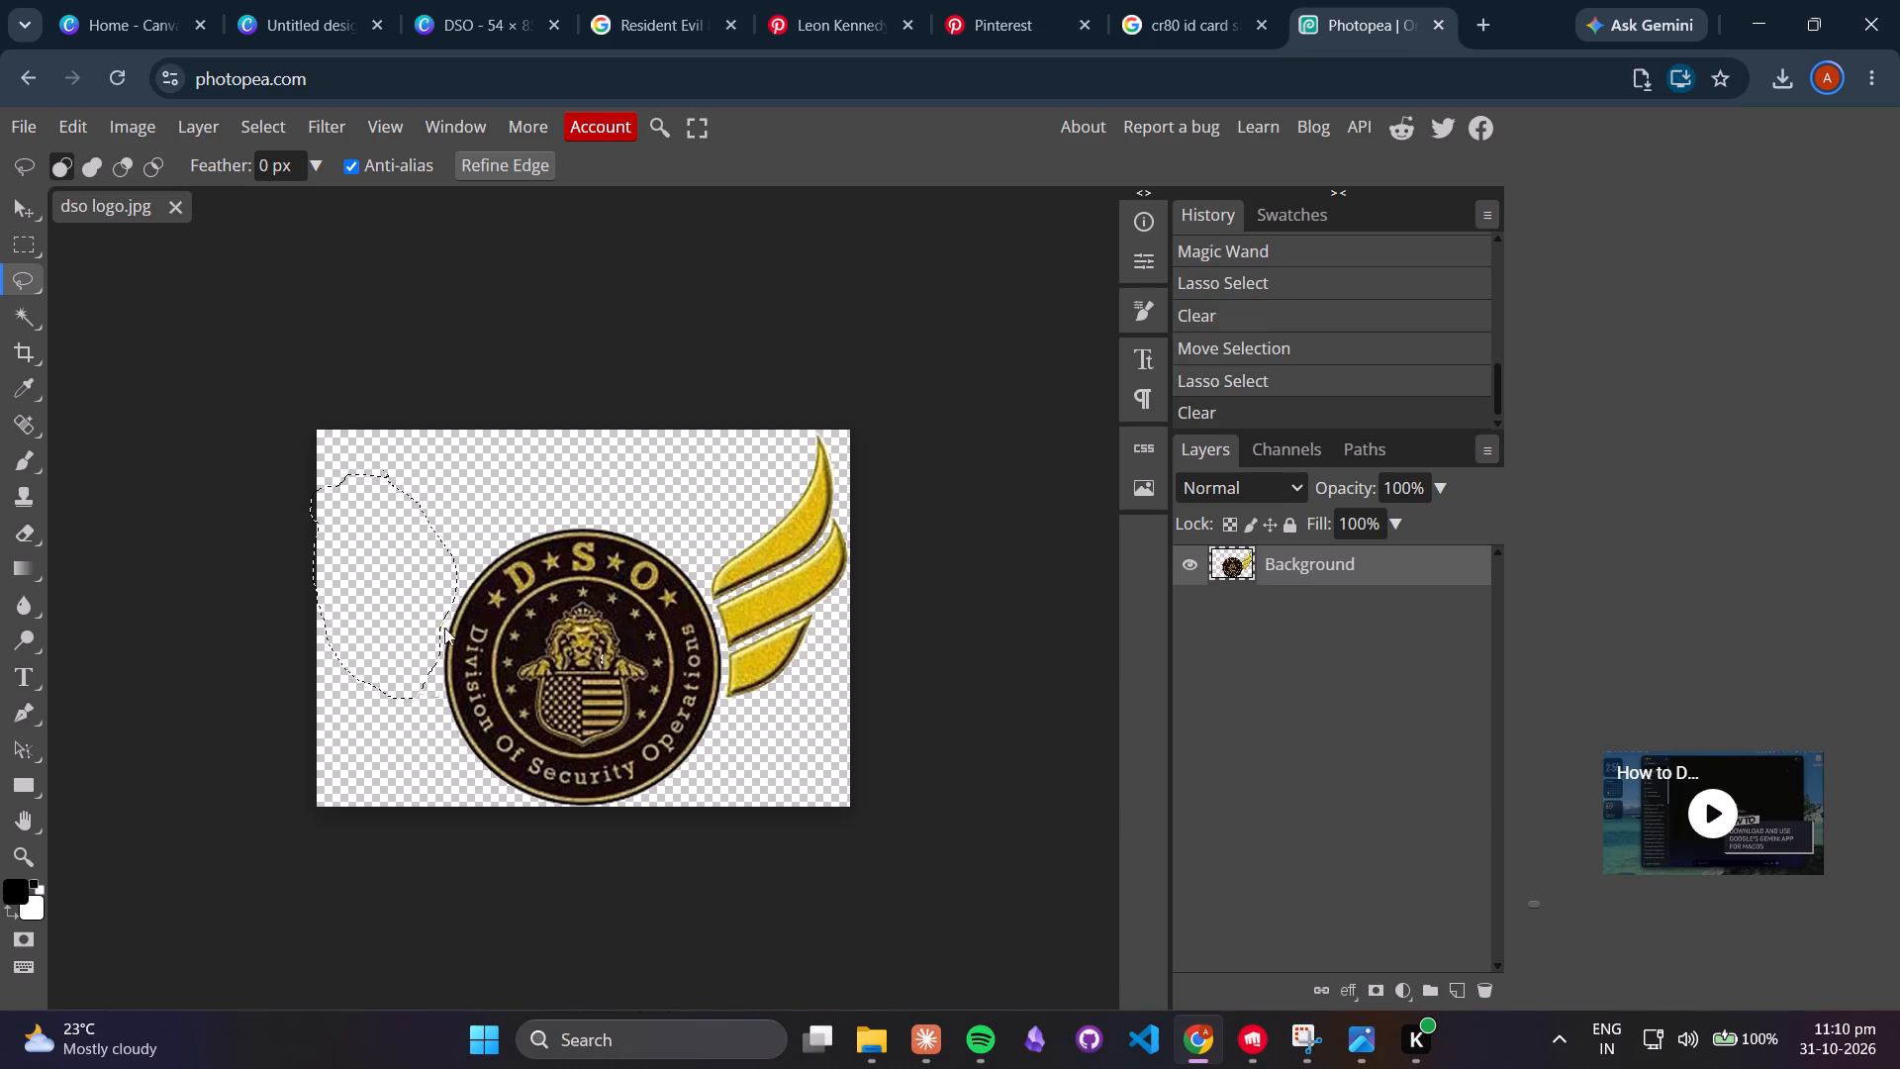
{"action": "left_click", "coordinate": [433, 679]}
{"action": "key", "text": "Delete"}
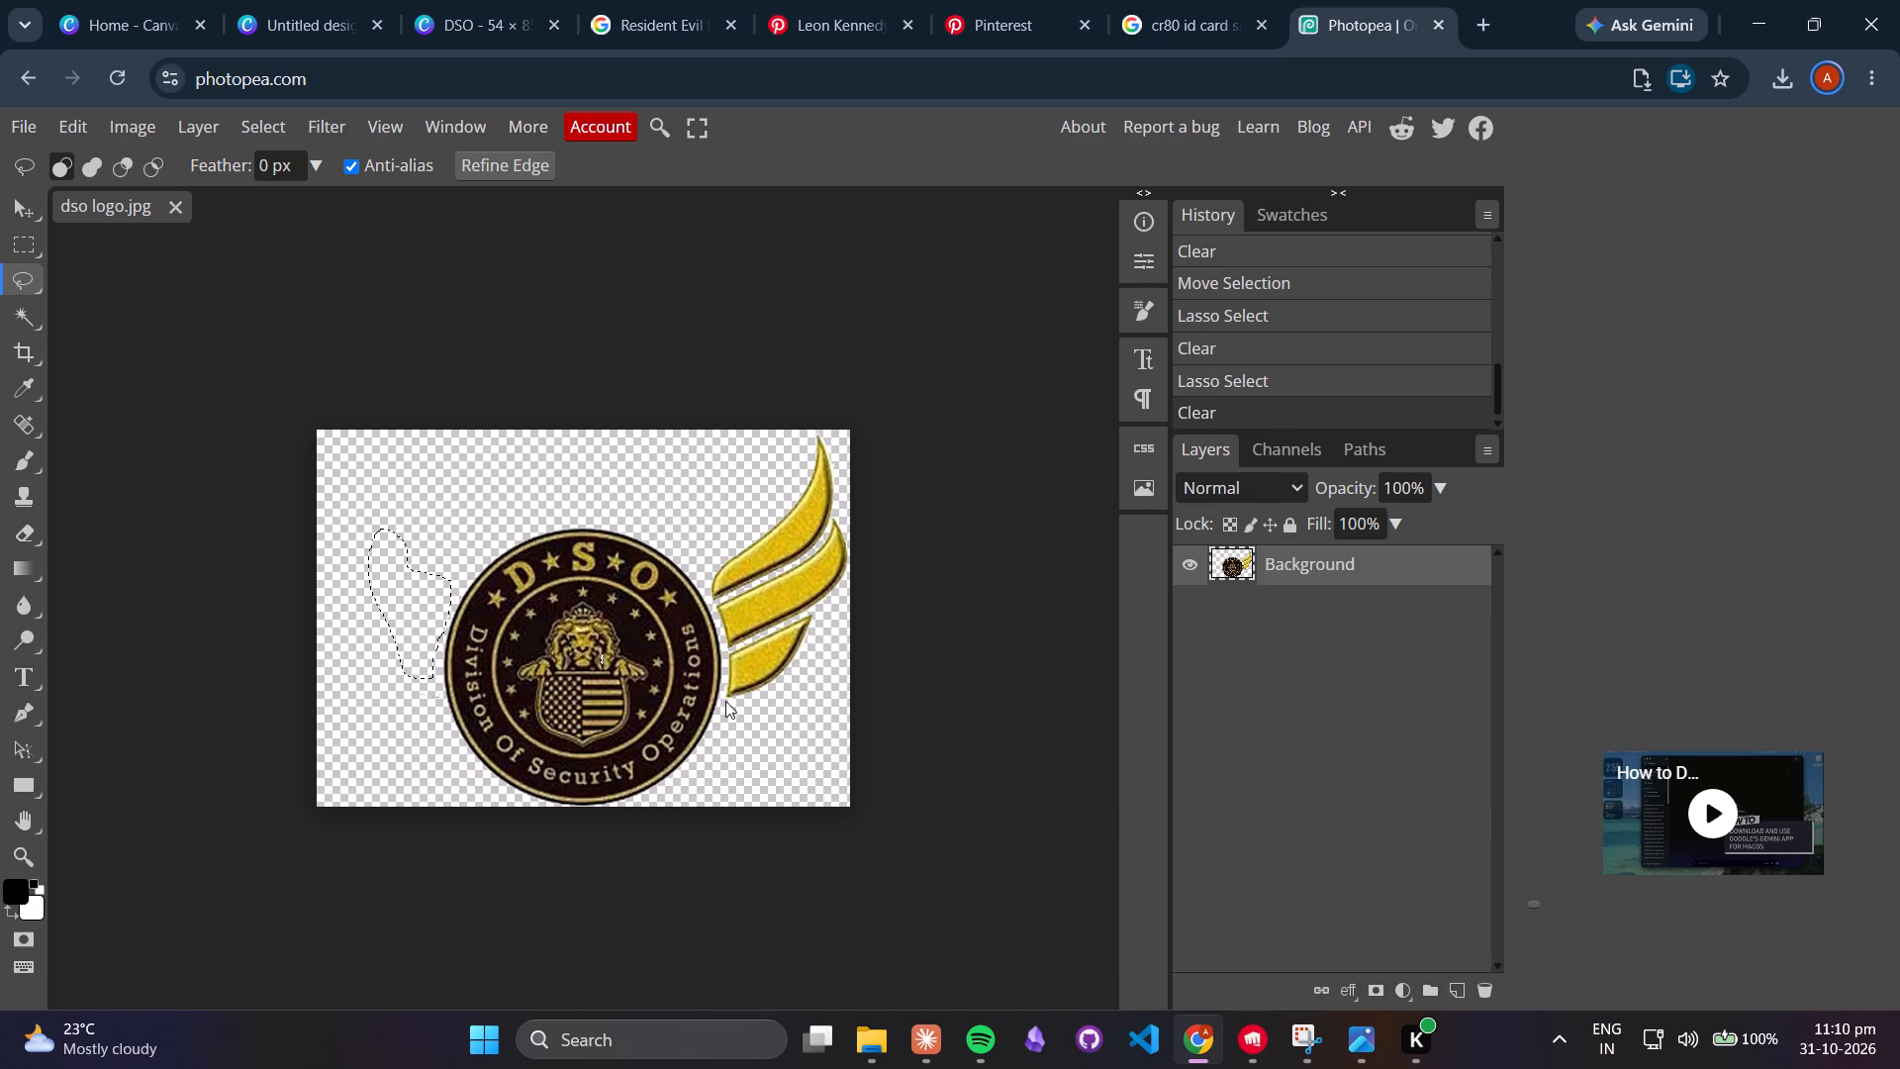
Lasso around the logo's right wing, clear it so only the round badge is left, and drop the selection.
{"action": "left_click_drag", "start_coordinate": [795, 445], "coordinate": [780, 459]}
{"action": "left_click_drag", "start_coordinate": [780, 459], "coordinate": [708, 591]}
{"action": "left_click_drag", "start_coordinate": [708, 591], "coordinate": [719, 632]}
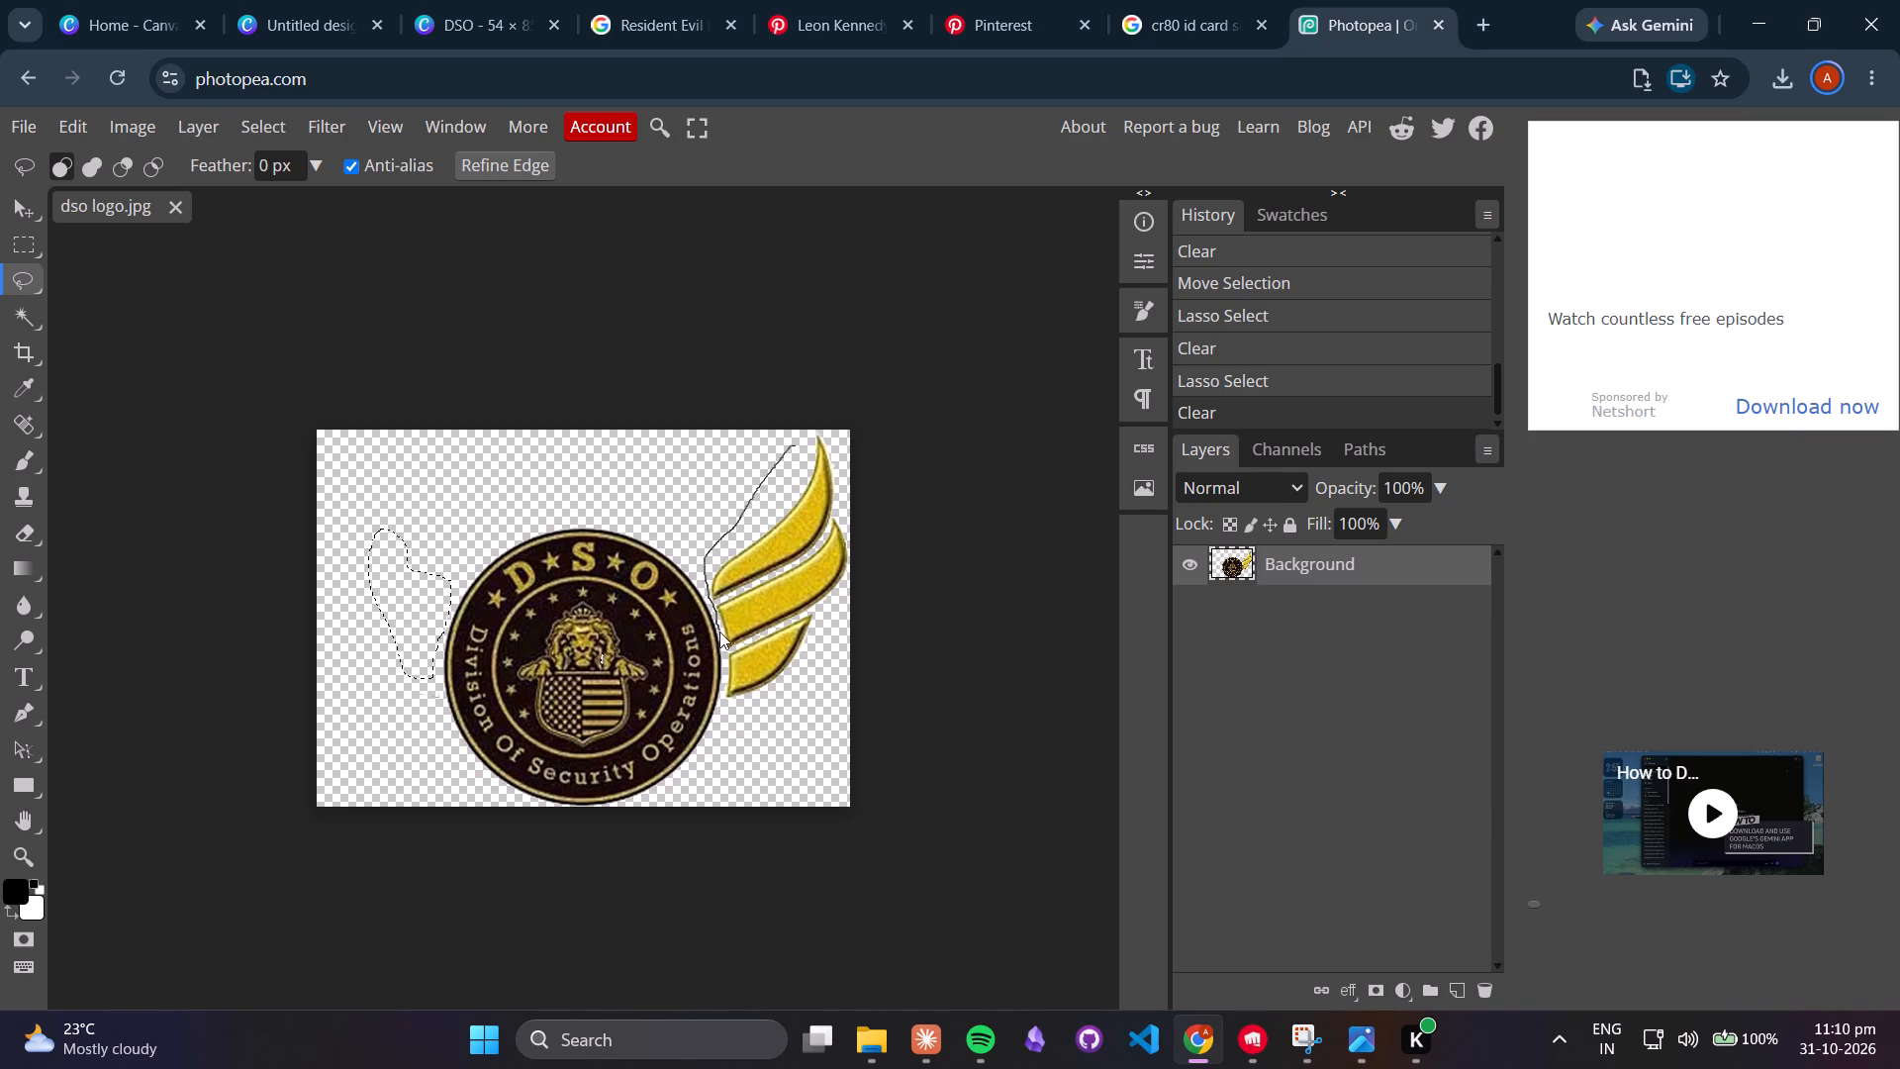
{"action": "left_click_drag", "start_coordinate": [719, 632], "coordinate": [724, 686]}
{"action": "left_click_drag", "start_coordinate": [724, 686], "coordinate": [838, 586]}
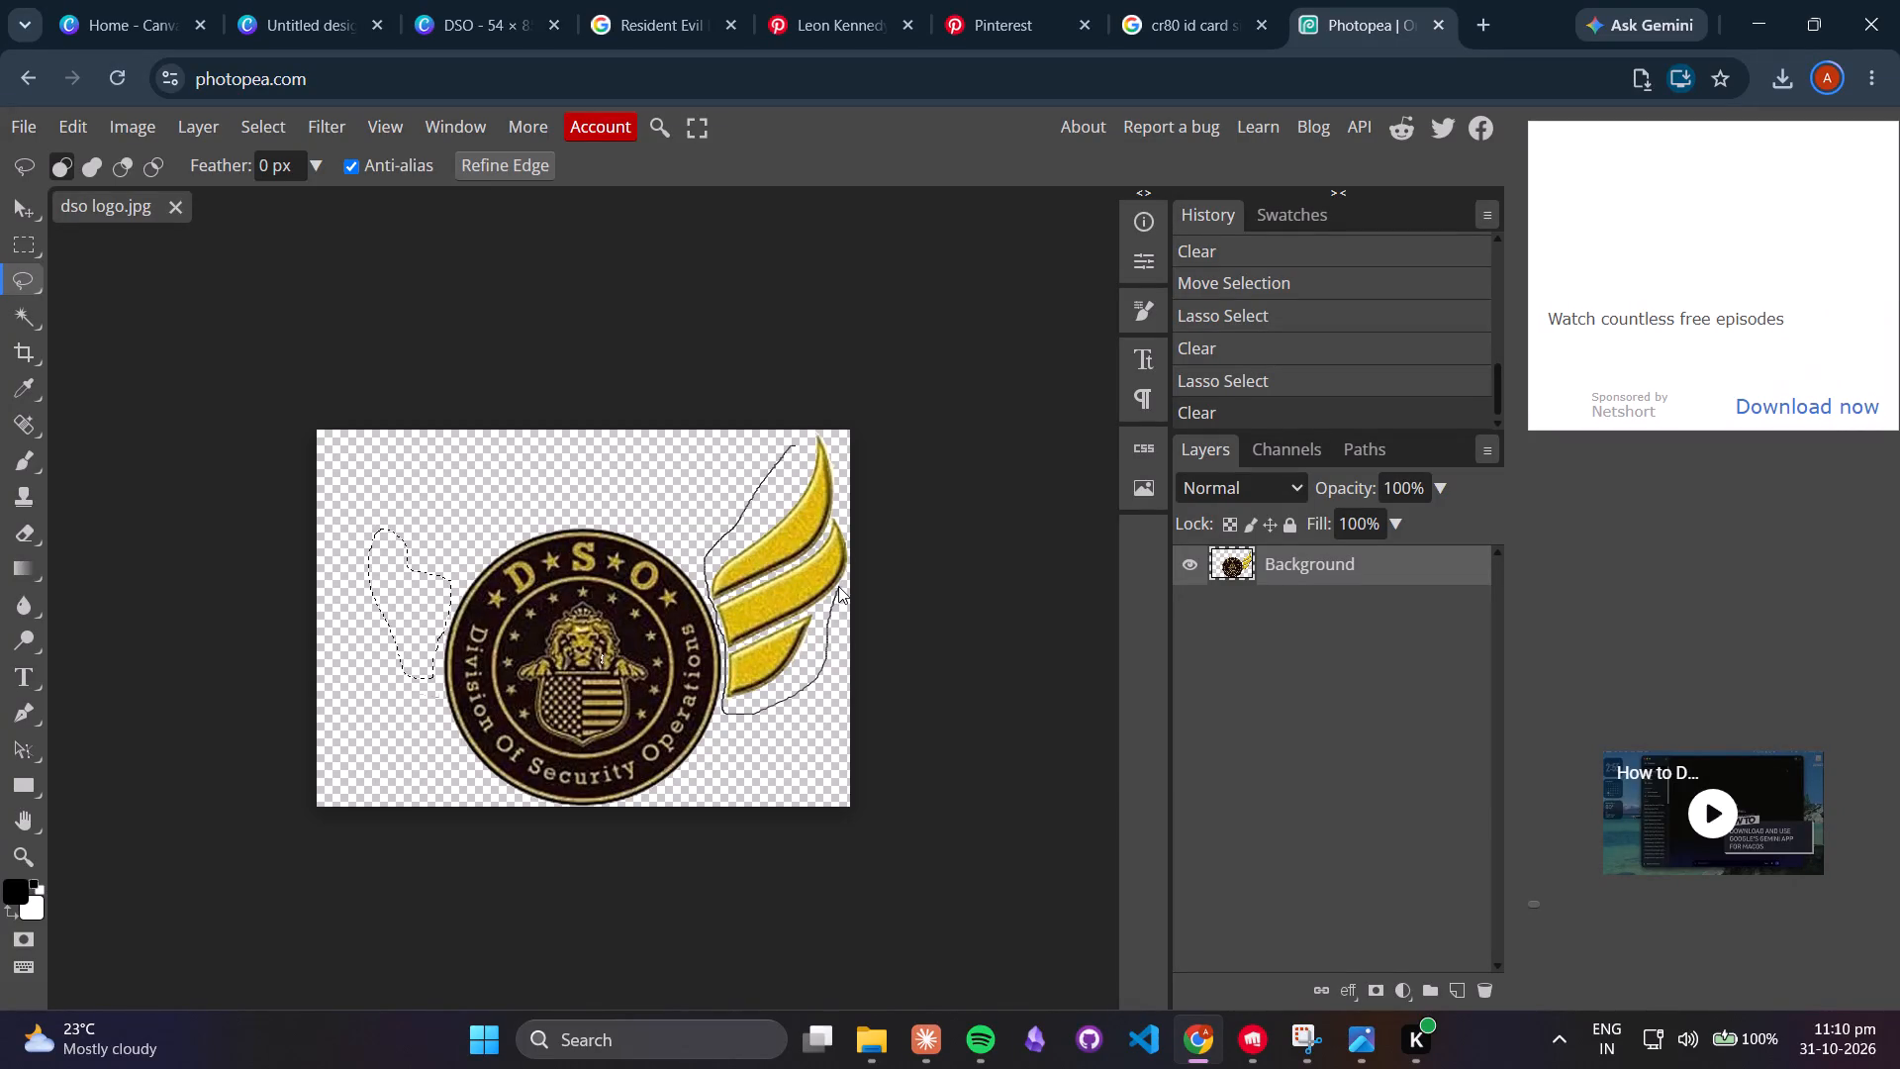
{"action": "left_click_drag", "start_coordinate": [838, 586], "coordinate": [829, 427]}
{"action": "left_click_drag", "start_coordinate": [829, 427], "coordinate": [778, 465]}
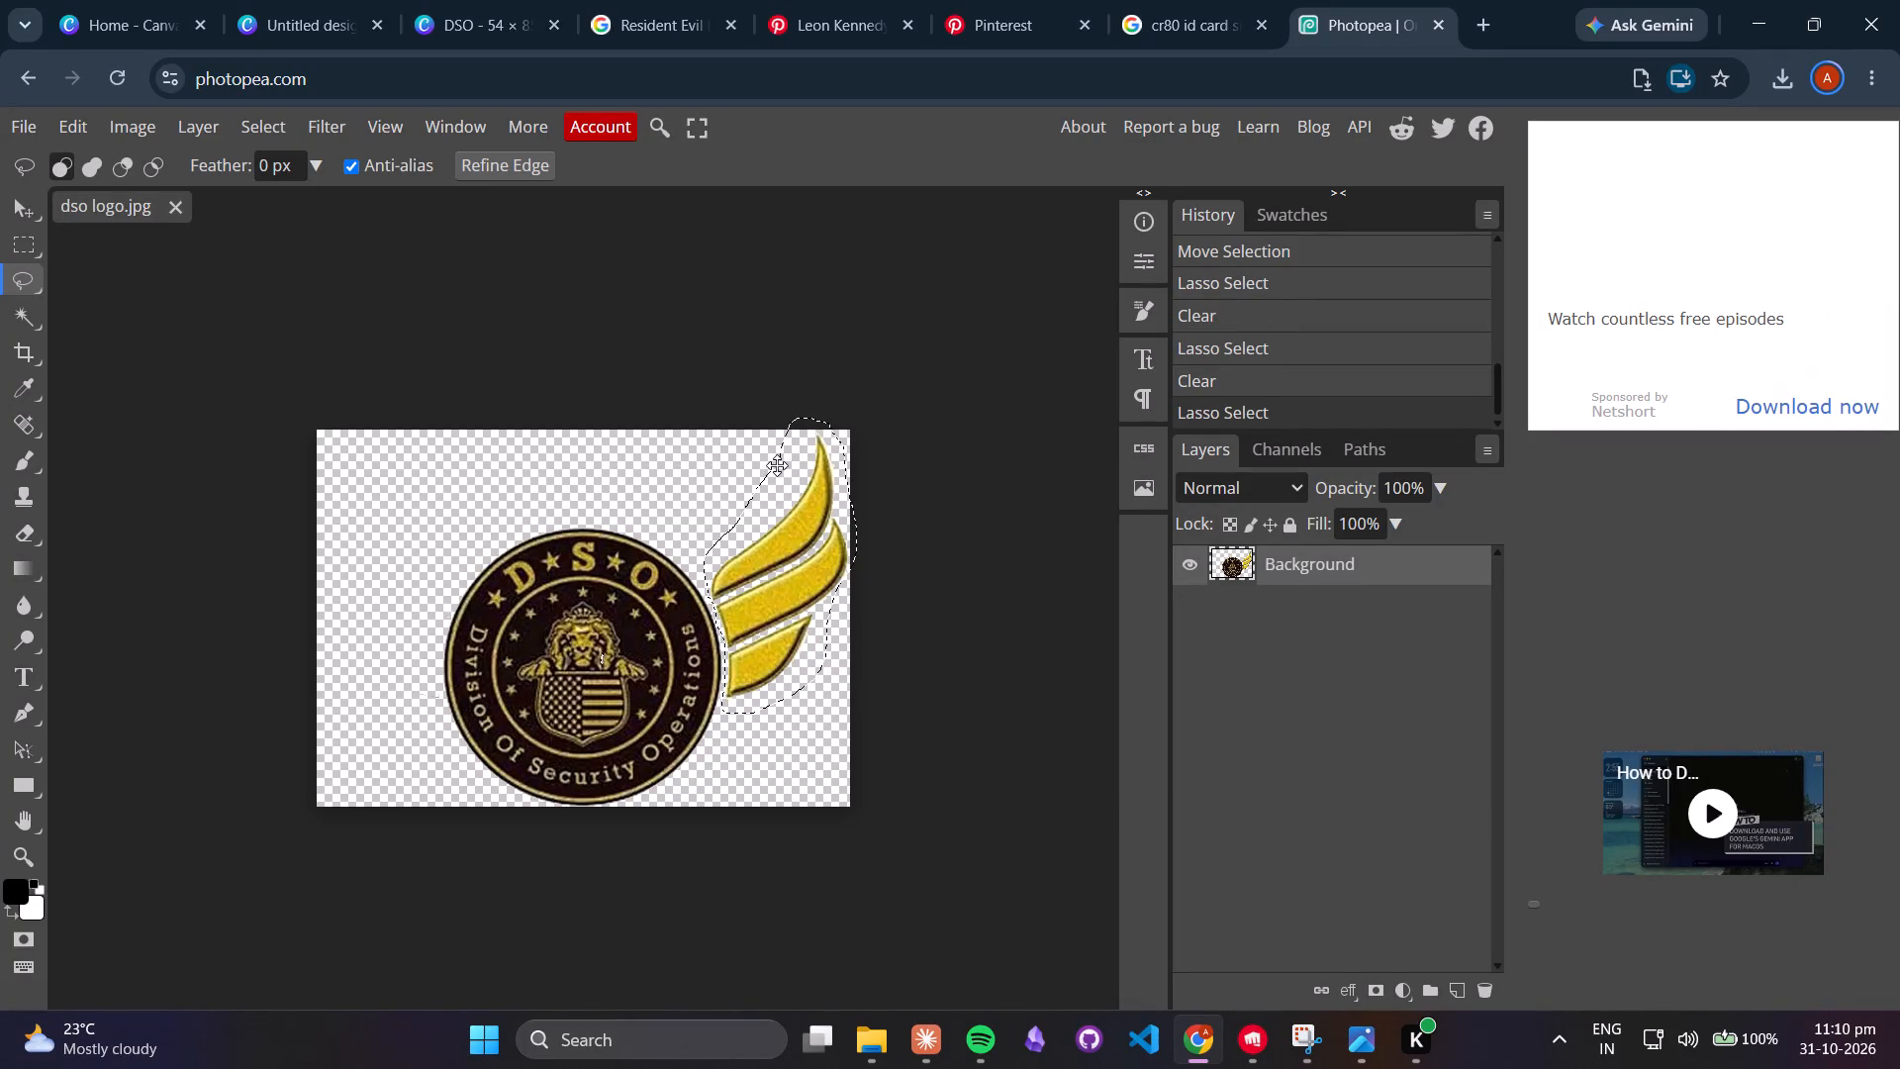
{"action": "key", "text": "Delete"}
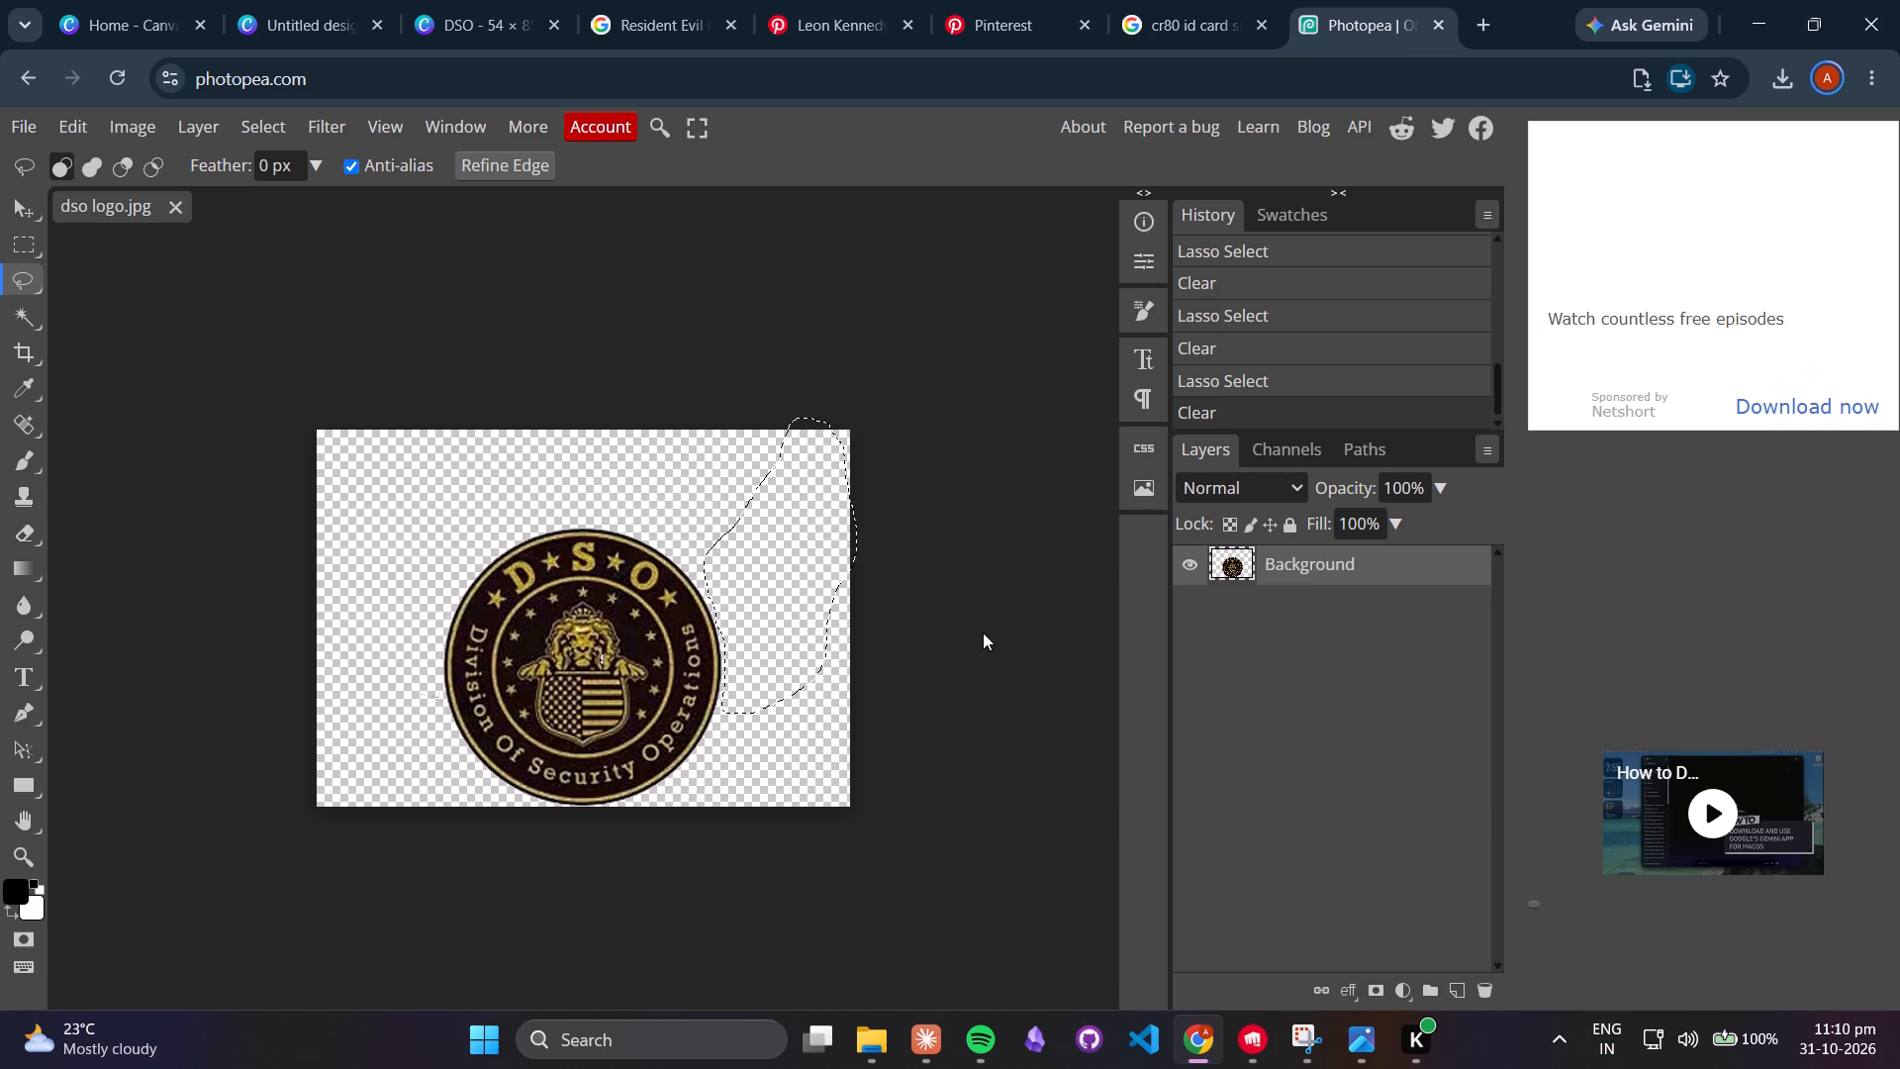
{"action": "left_click", "coordinate": [767, 773]}
Move the round badge up to about the vertical centre of the canvas.
{"action": "left_click", "coordinate": [19, 204]}
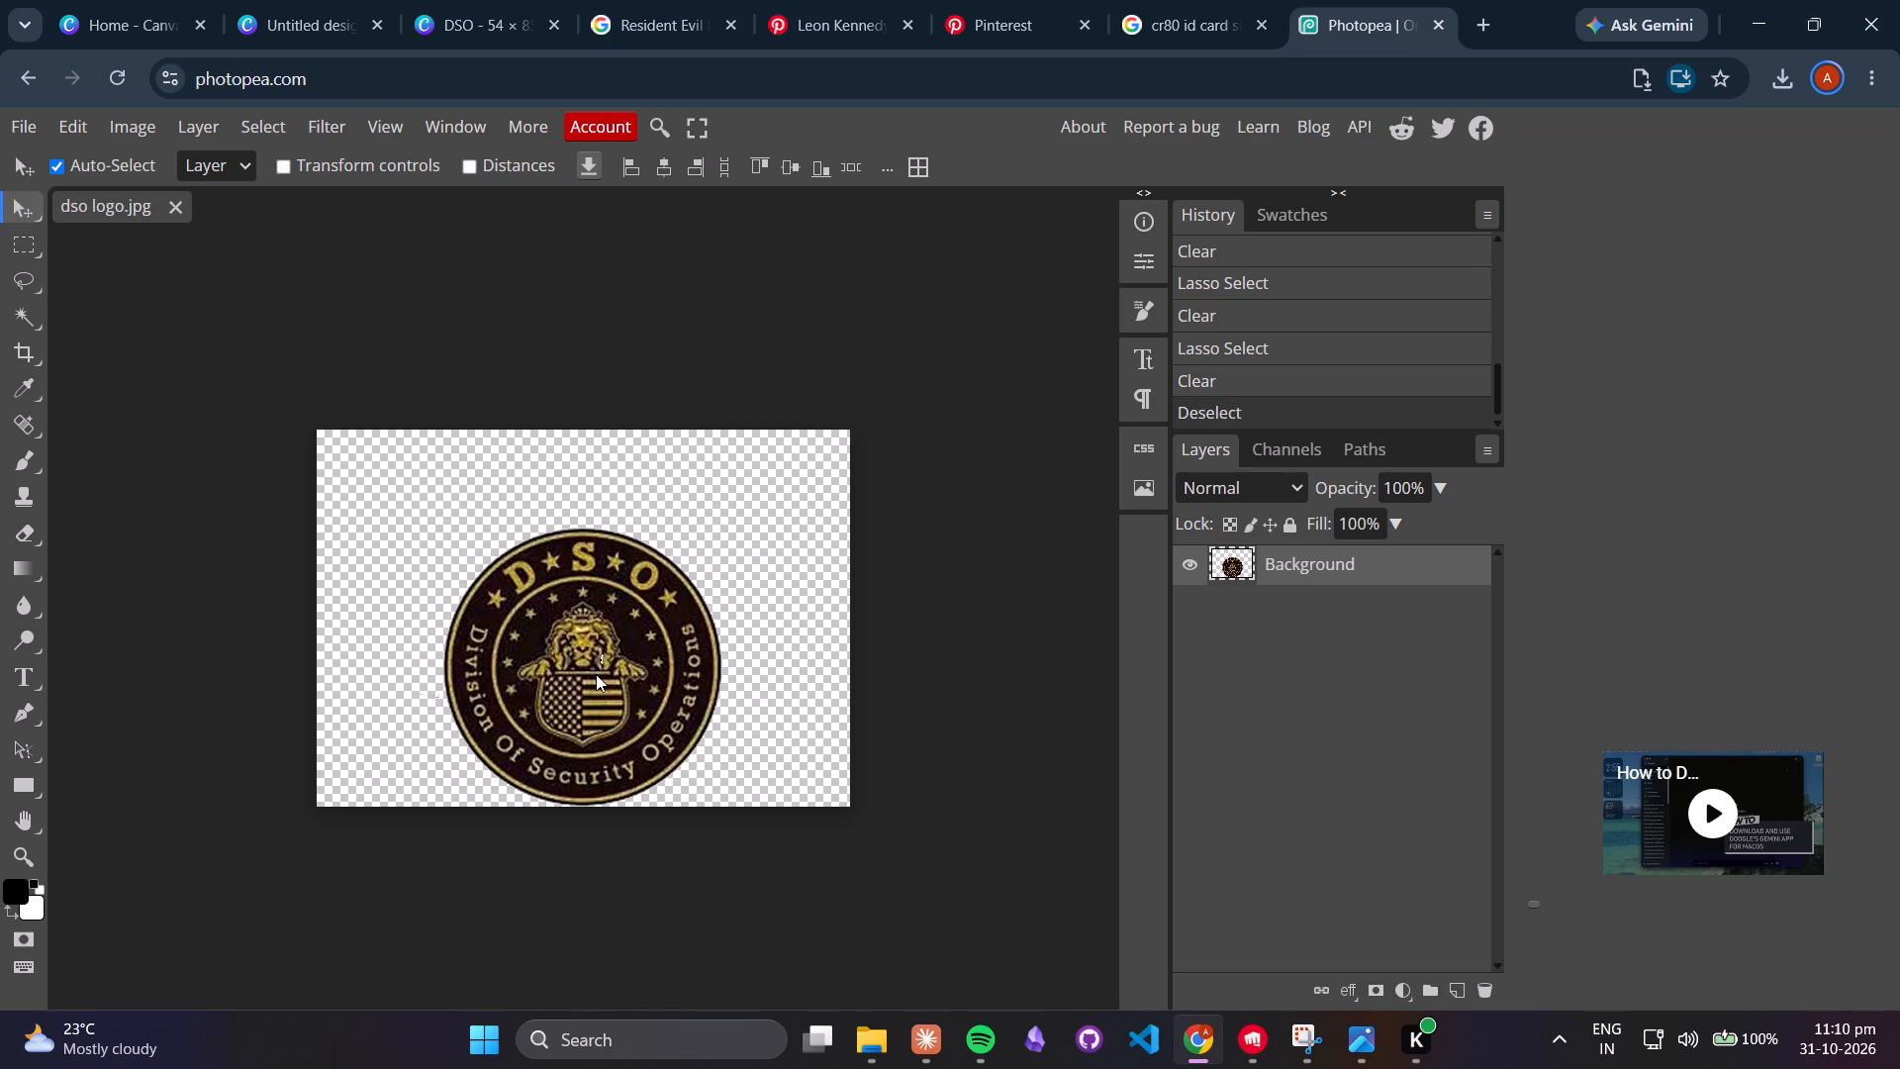
{"action": "left_click_drag", "start_coordinate": [592, 672], "coordinate": [585, 629]}
Export the round badge as a PNG named DSO no wings.
{"action": "left_click", "coordinate": [35, 133]}
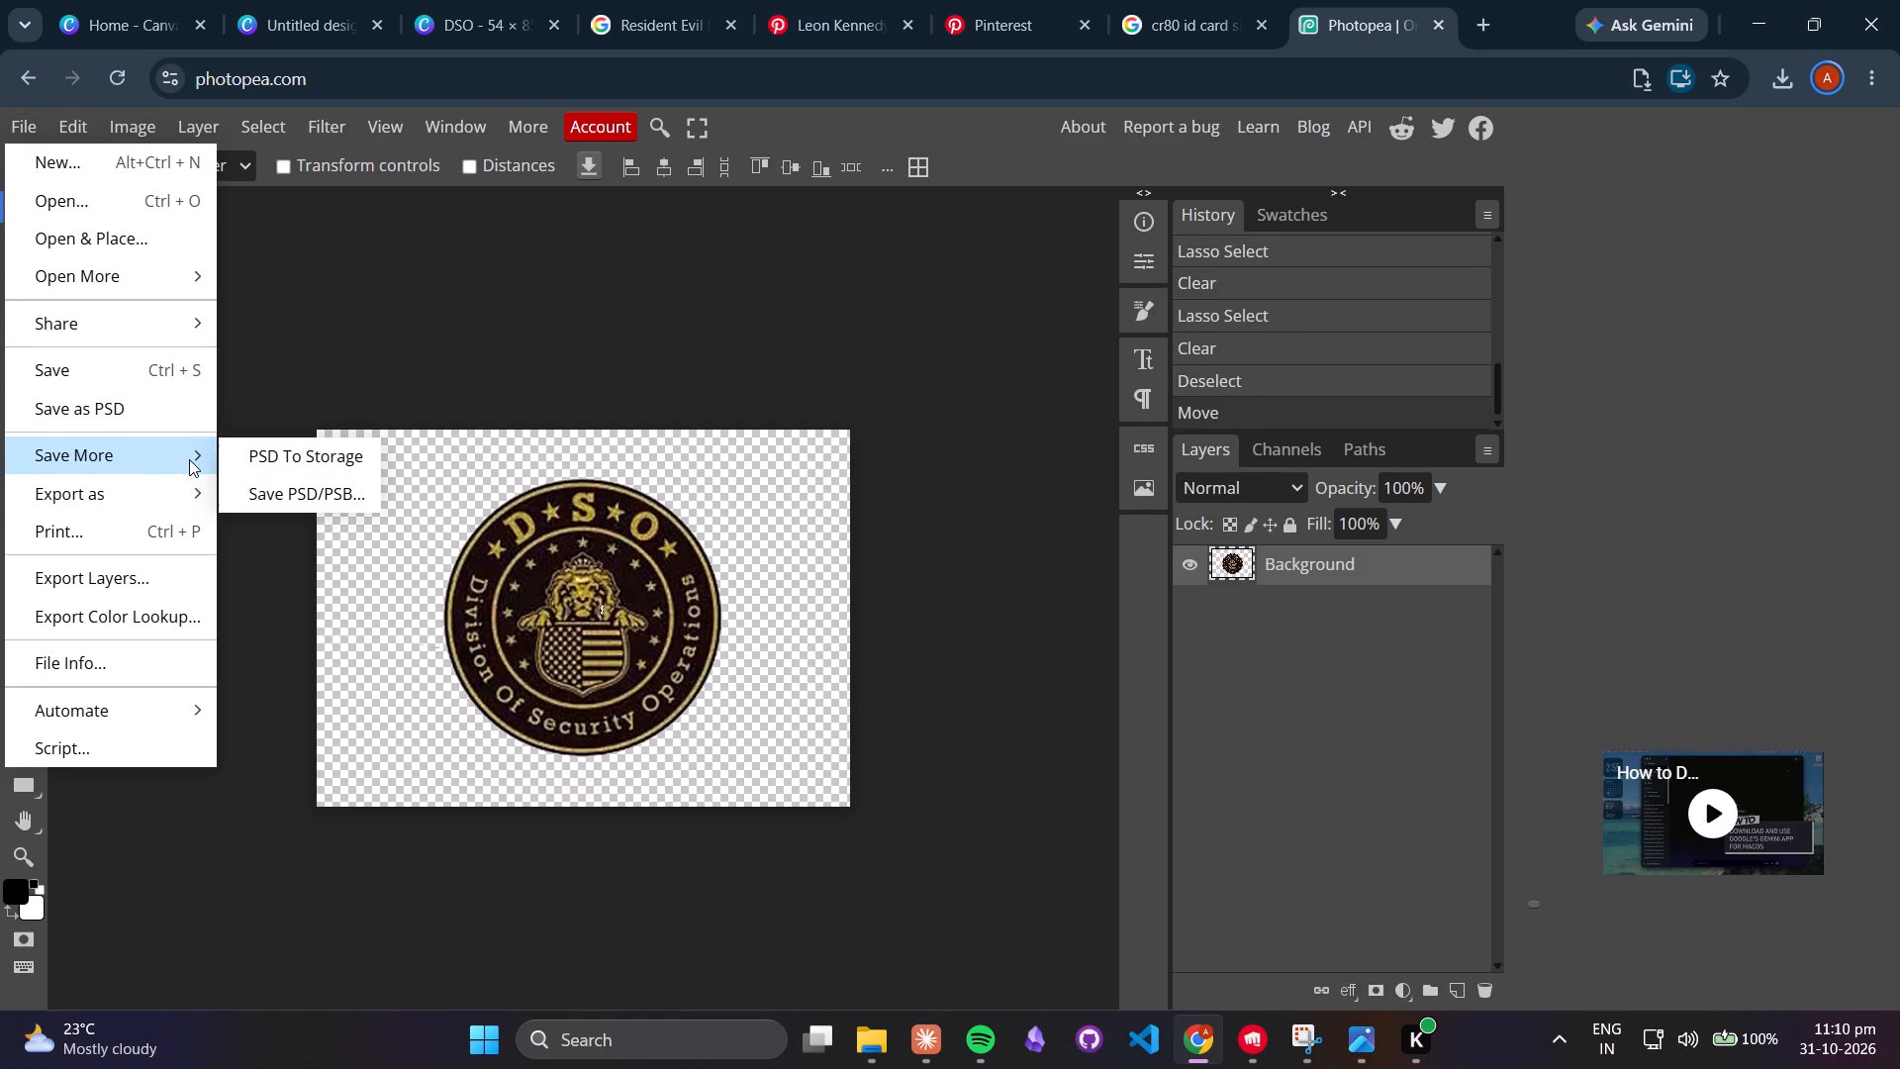
{"action": "left_click", "coordinate": [262, 499]}
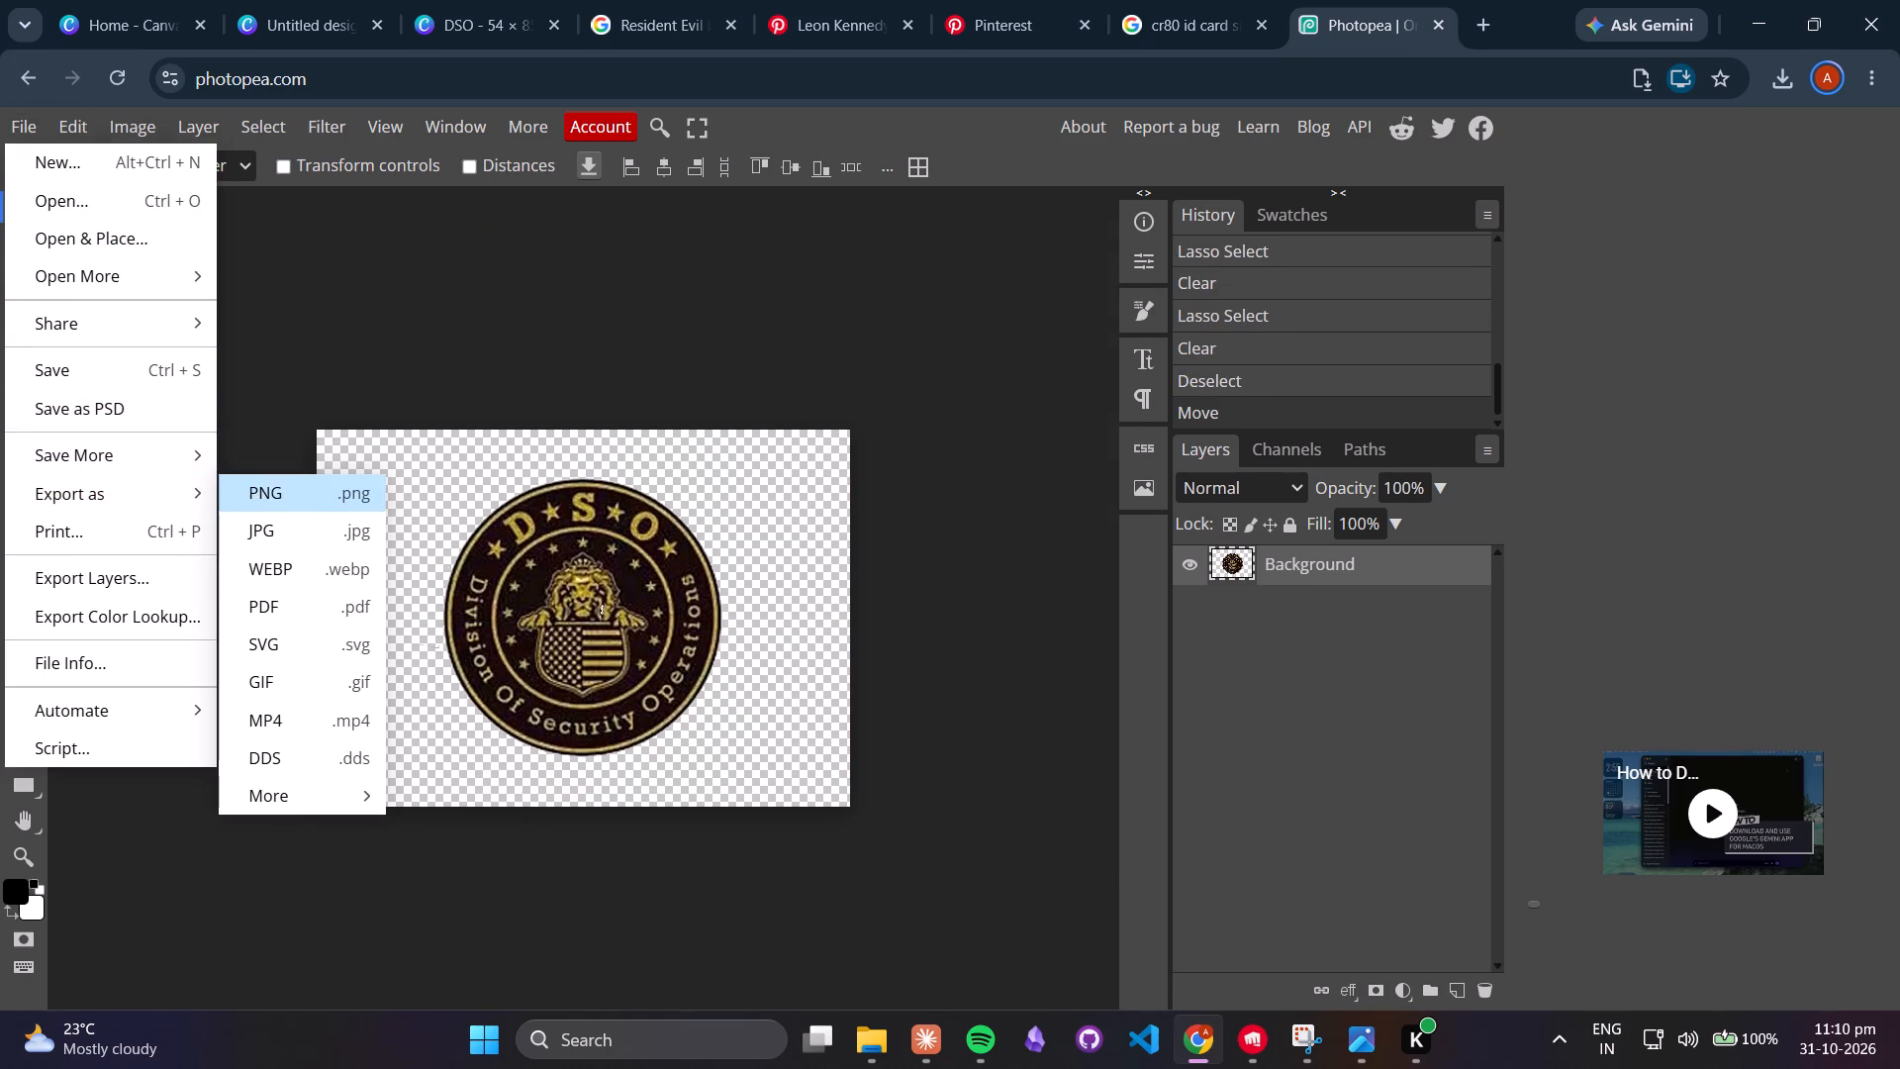
{"action": "left_click_drag", "start_coordinate": [996, 279], "coordinate": [887, 269]}
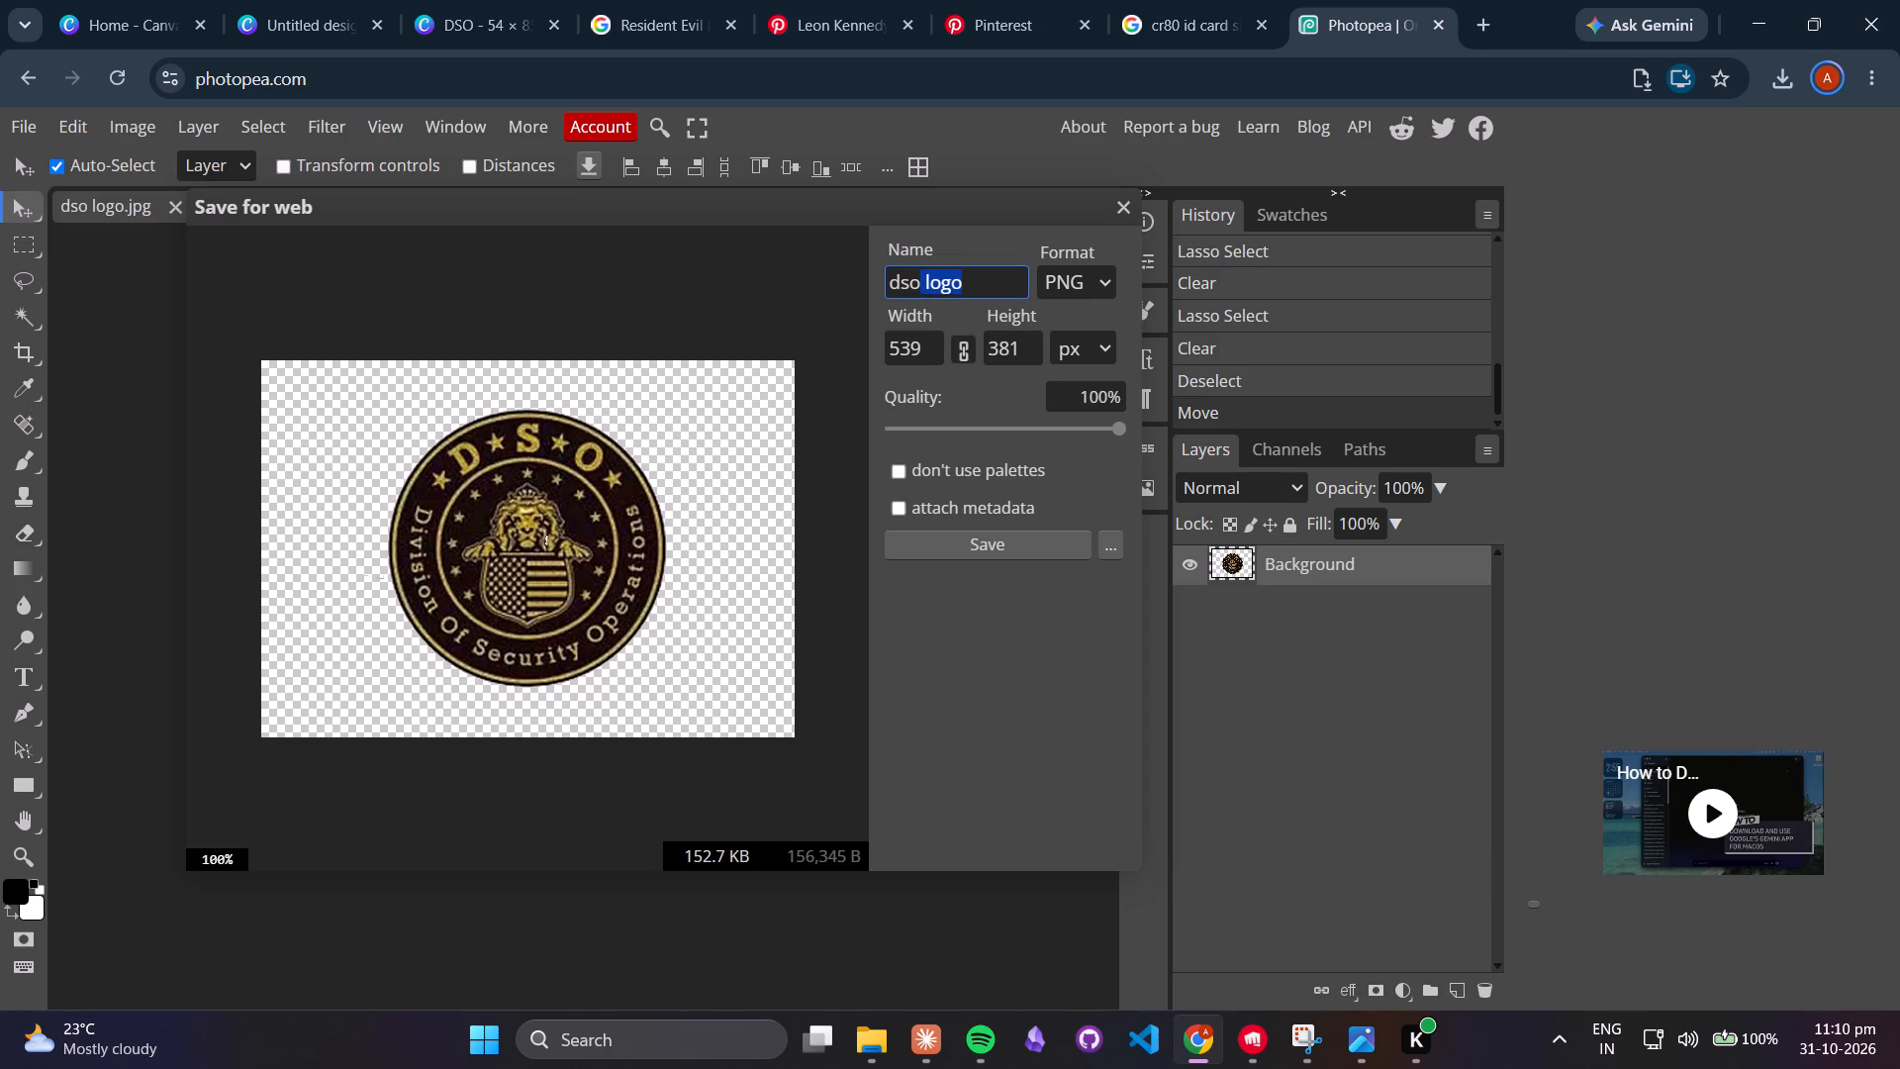
{"action": "type", "text": "DSO"}
{"action": "key", "text": "space"}
{"action": "type", "text": "no wings"}
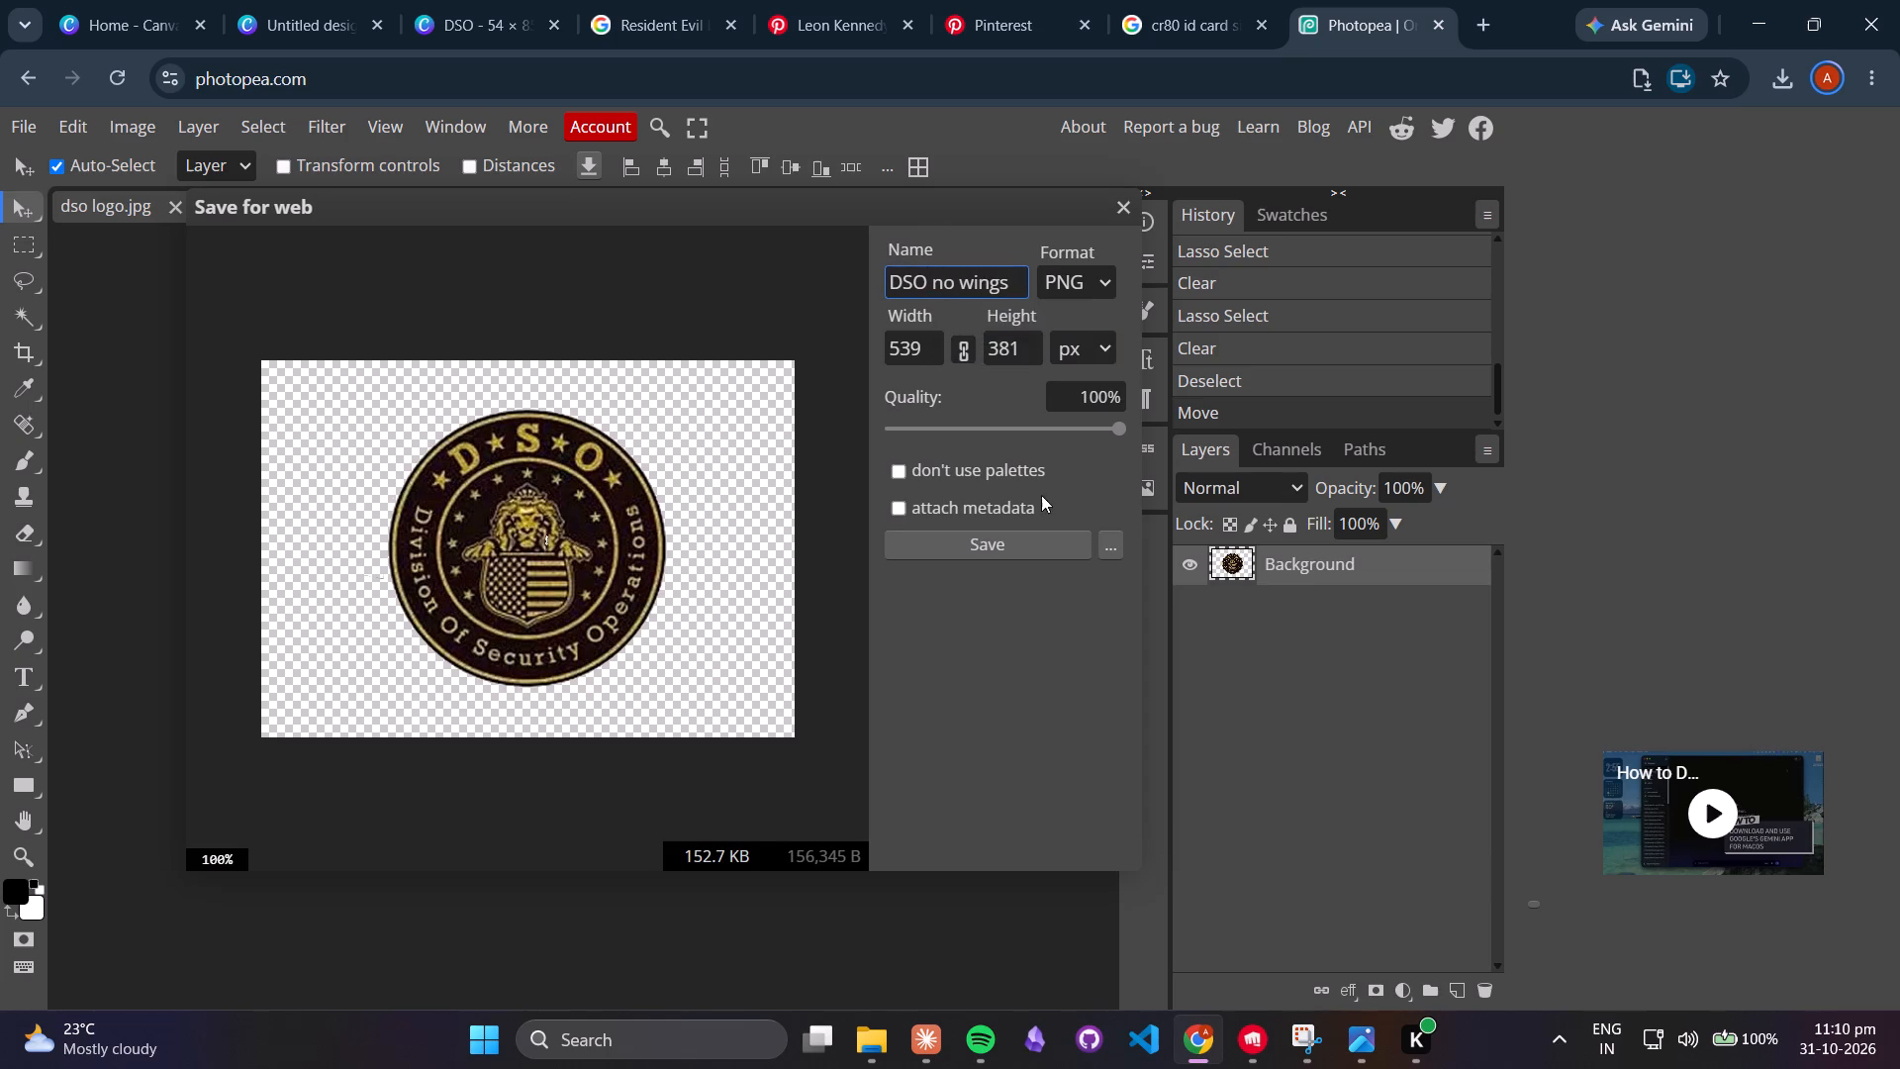
{"action": "left_click", "coordinate": [1026, 541]}
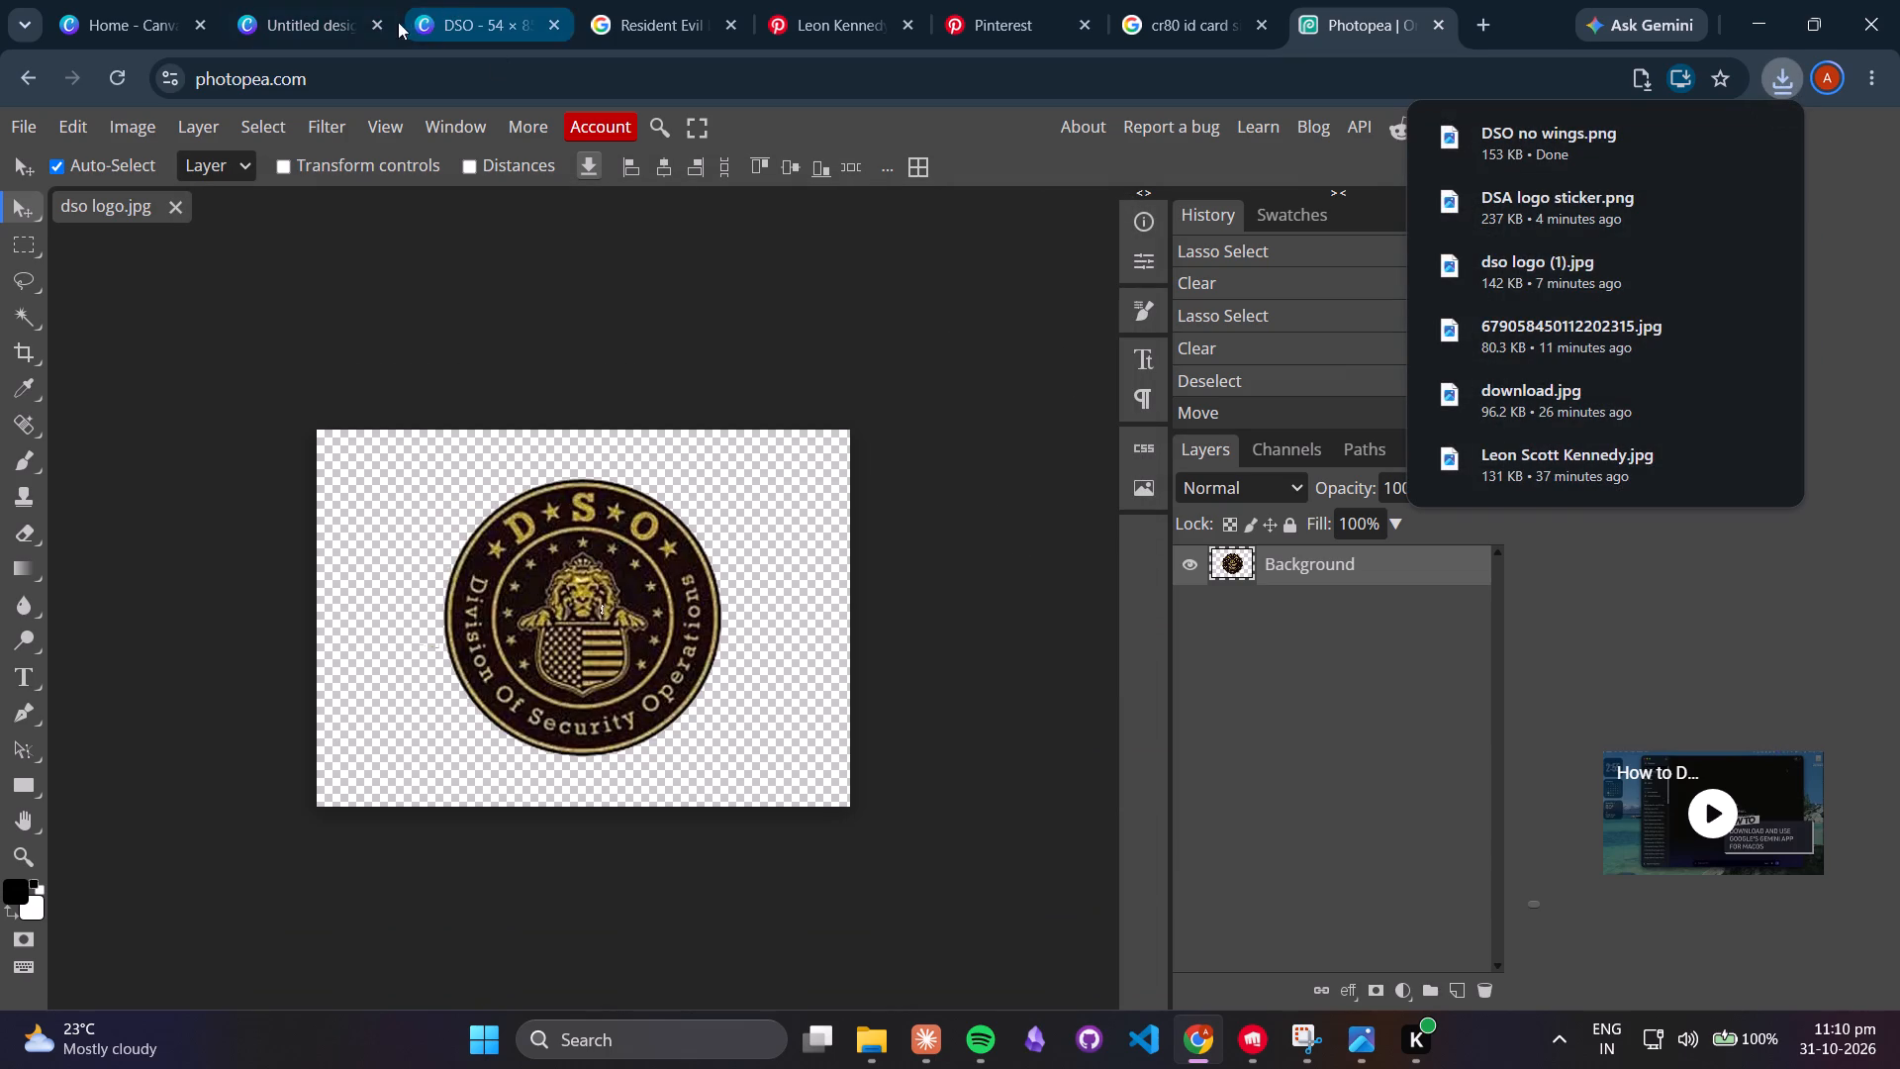
In Canva, upload the DSO no wings PNG and replace the winged logo in the card header with it.
{"action": "left_click", "coordinate": [489, 5]}
{"action": "left_click", "coordinate": [250, 301]}
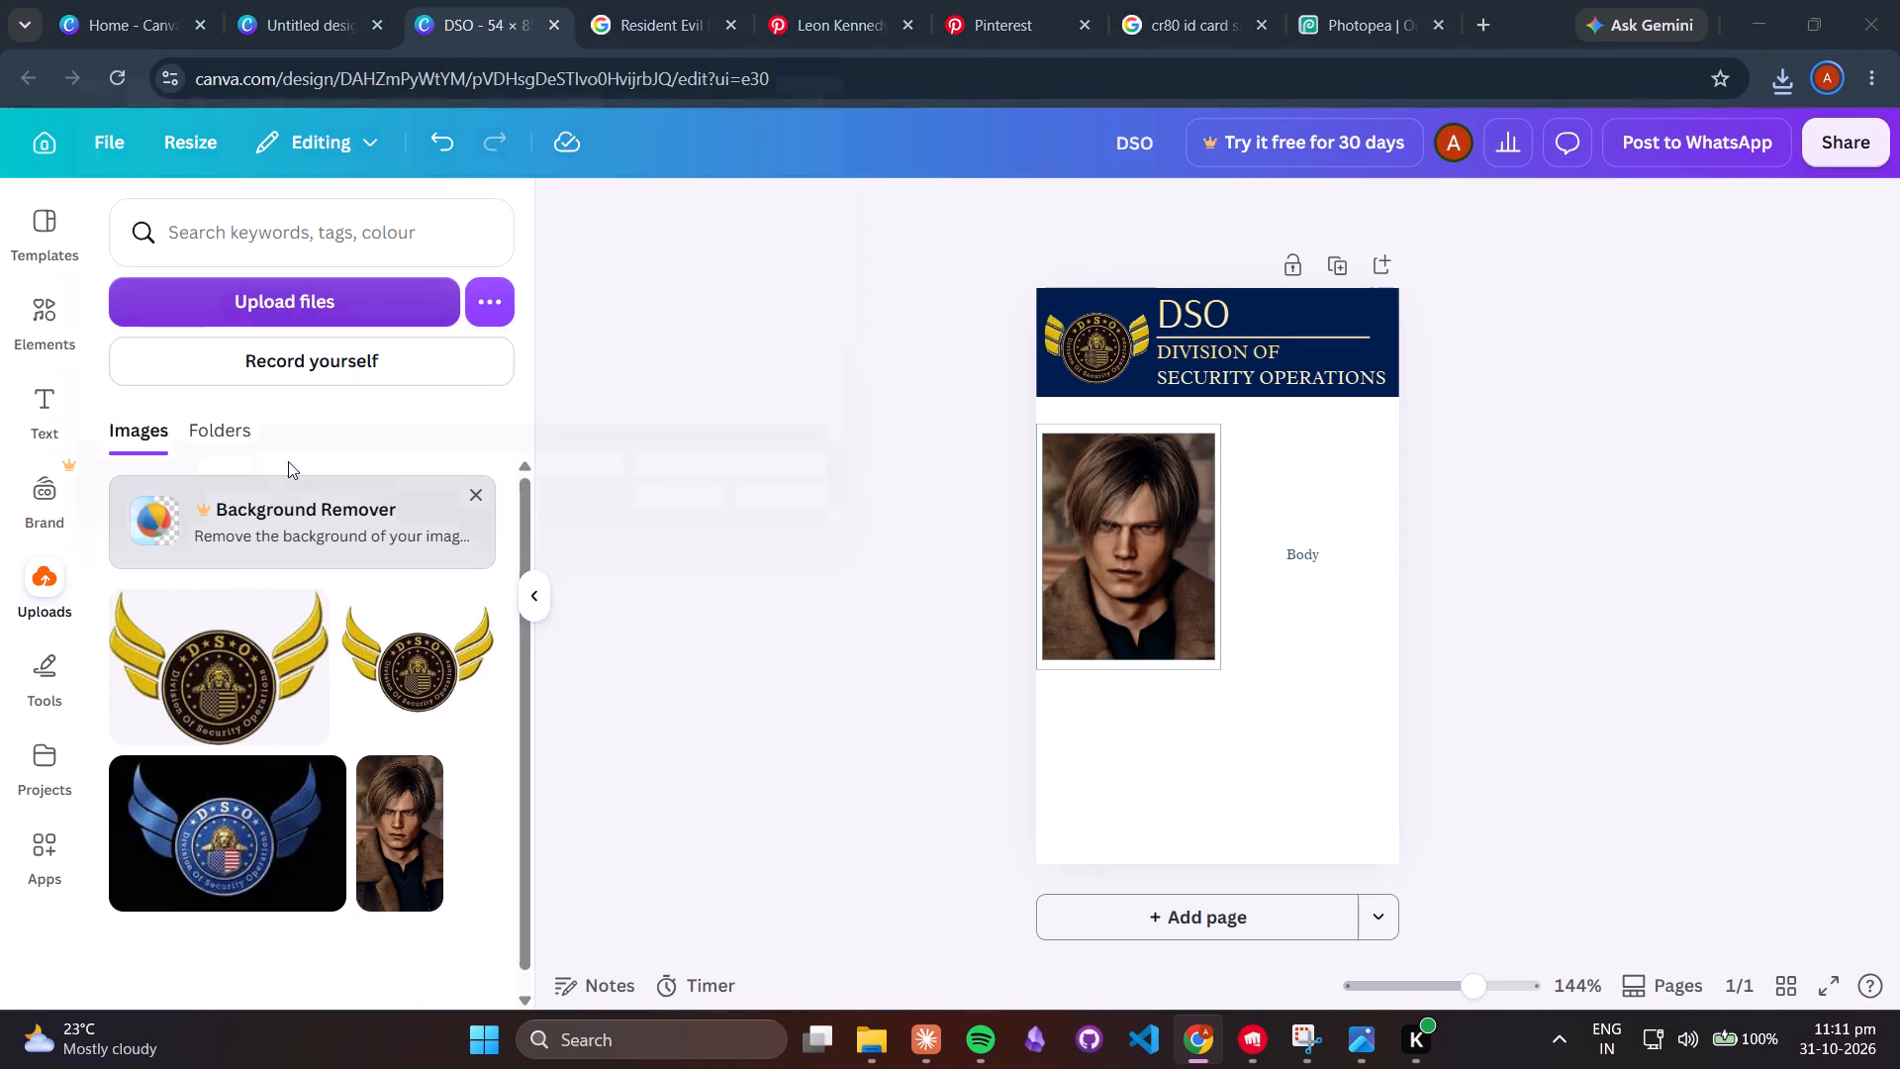
{"action": "left_click", "coordinate": [312, 228]}
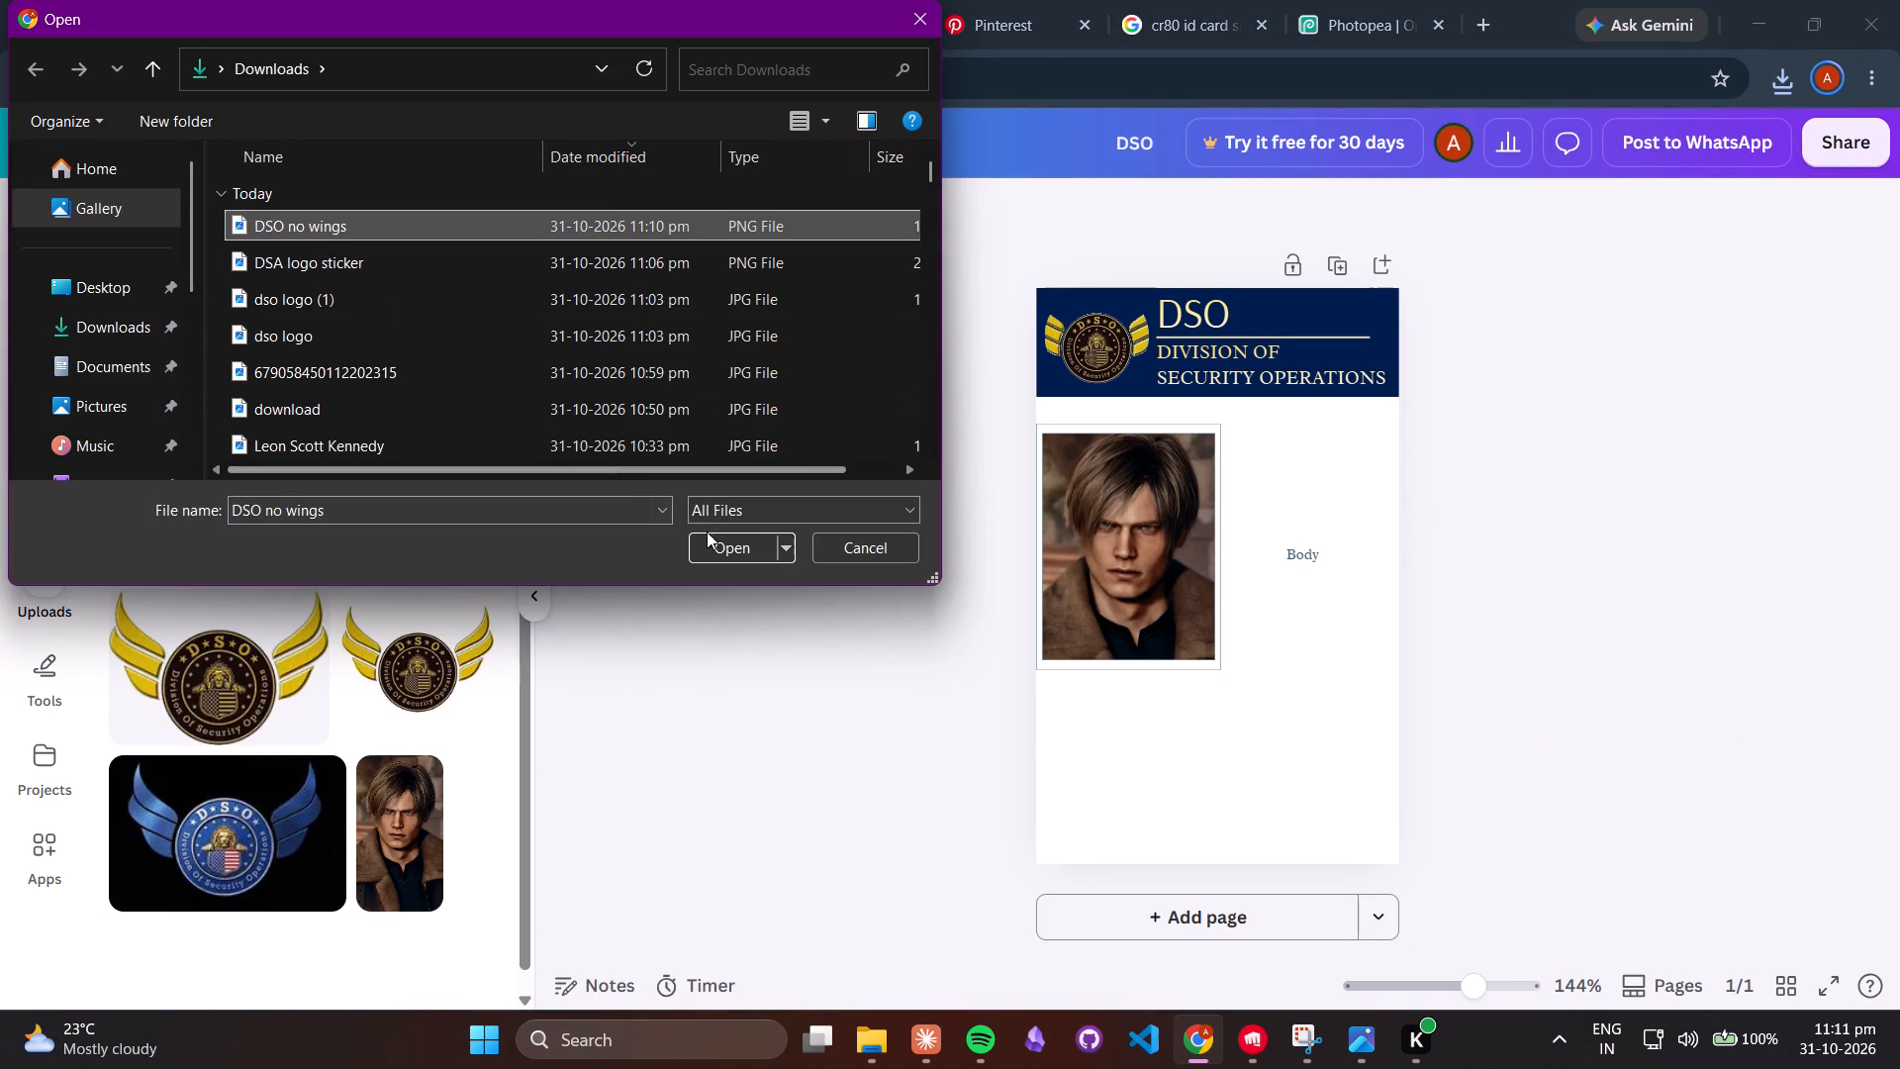
{"action": "left_click", "coordinate": [712, 536]}
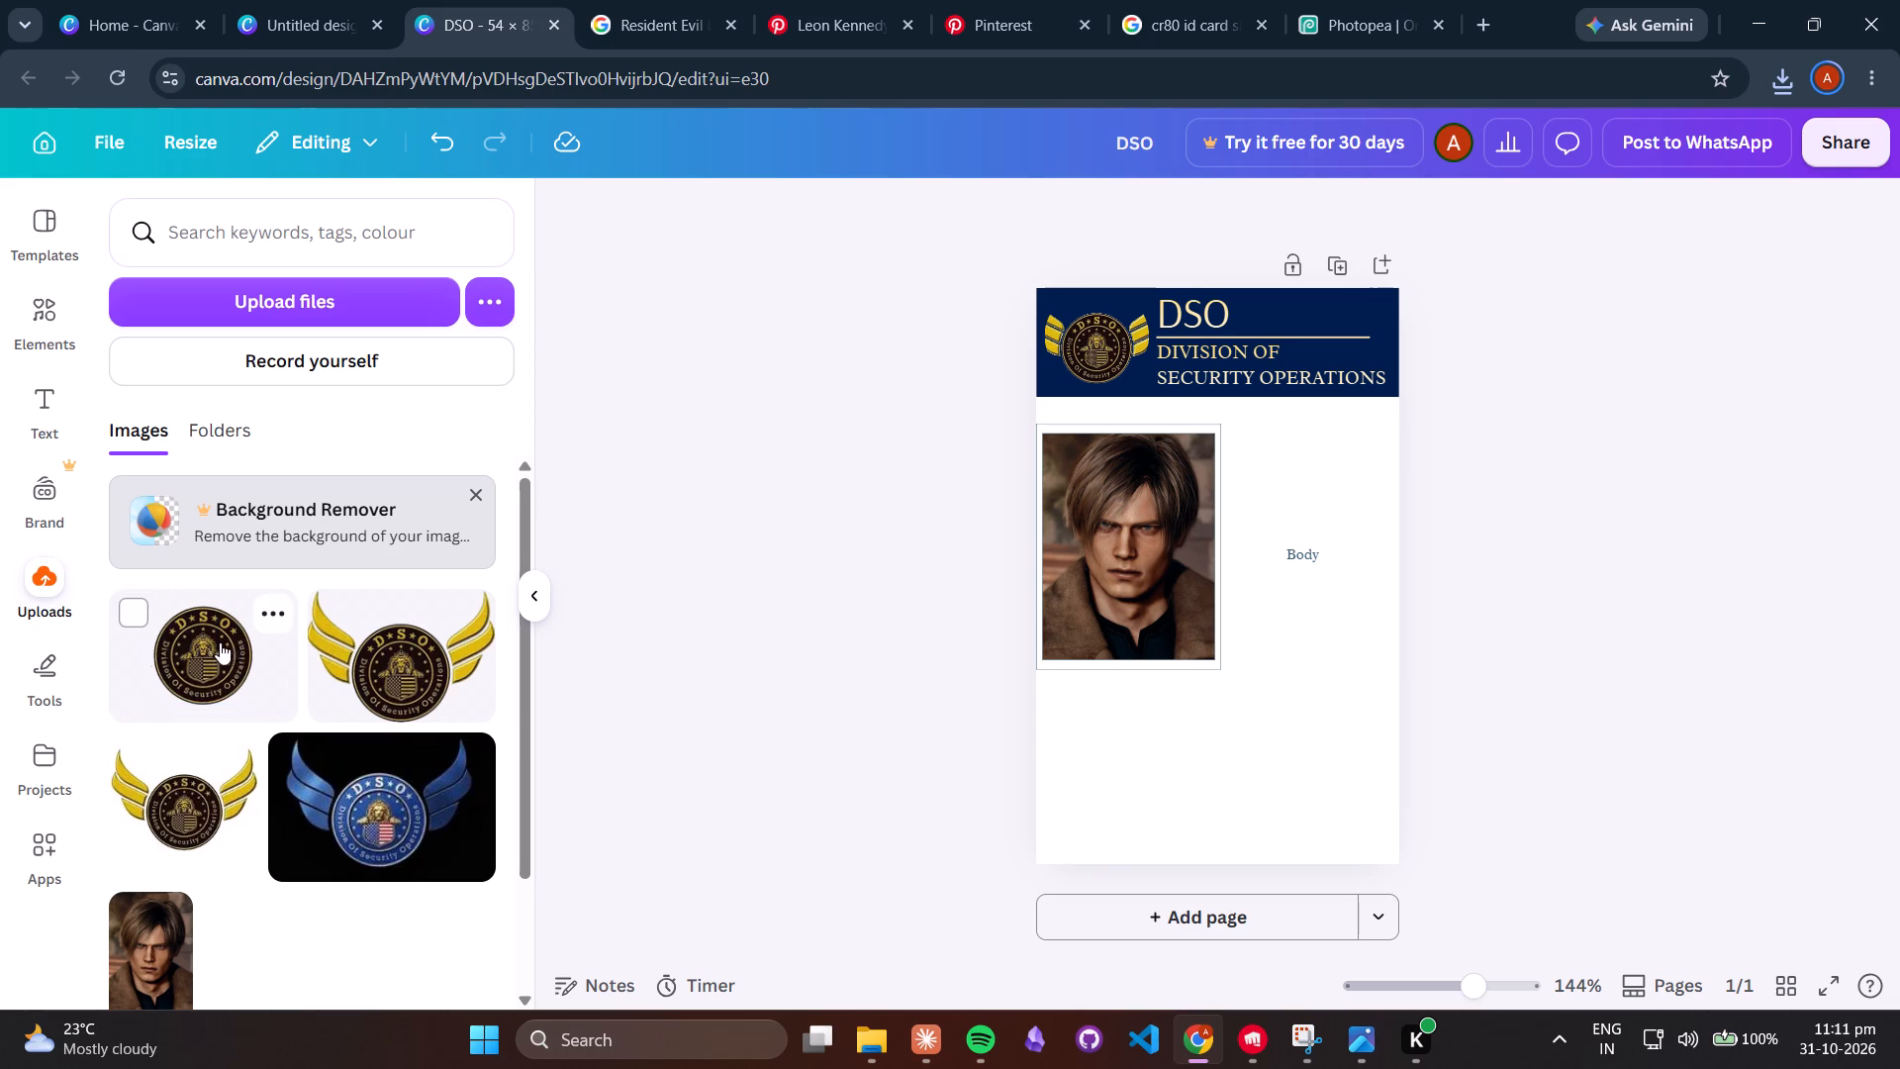
{"action": "left_click_drag", "start_coordinate": [219, 642], "coordinate": [1072, 328]}
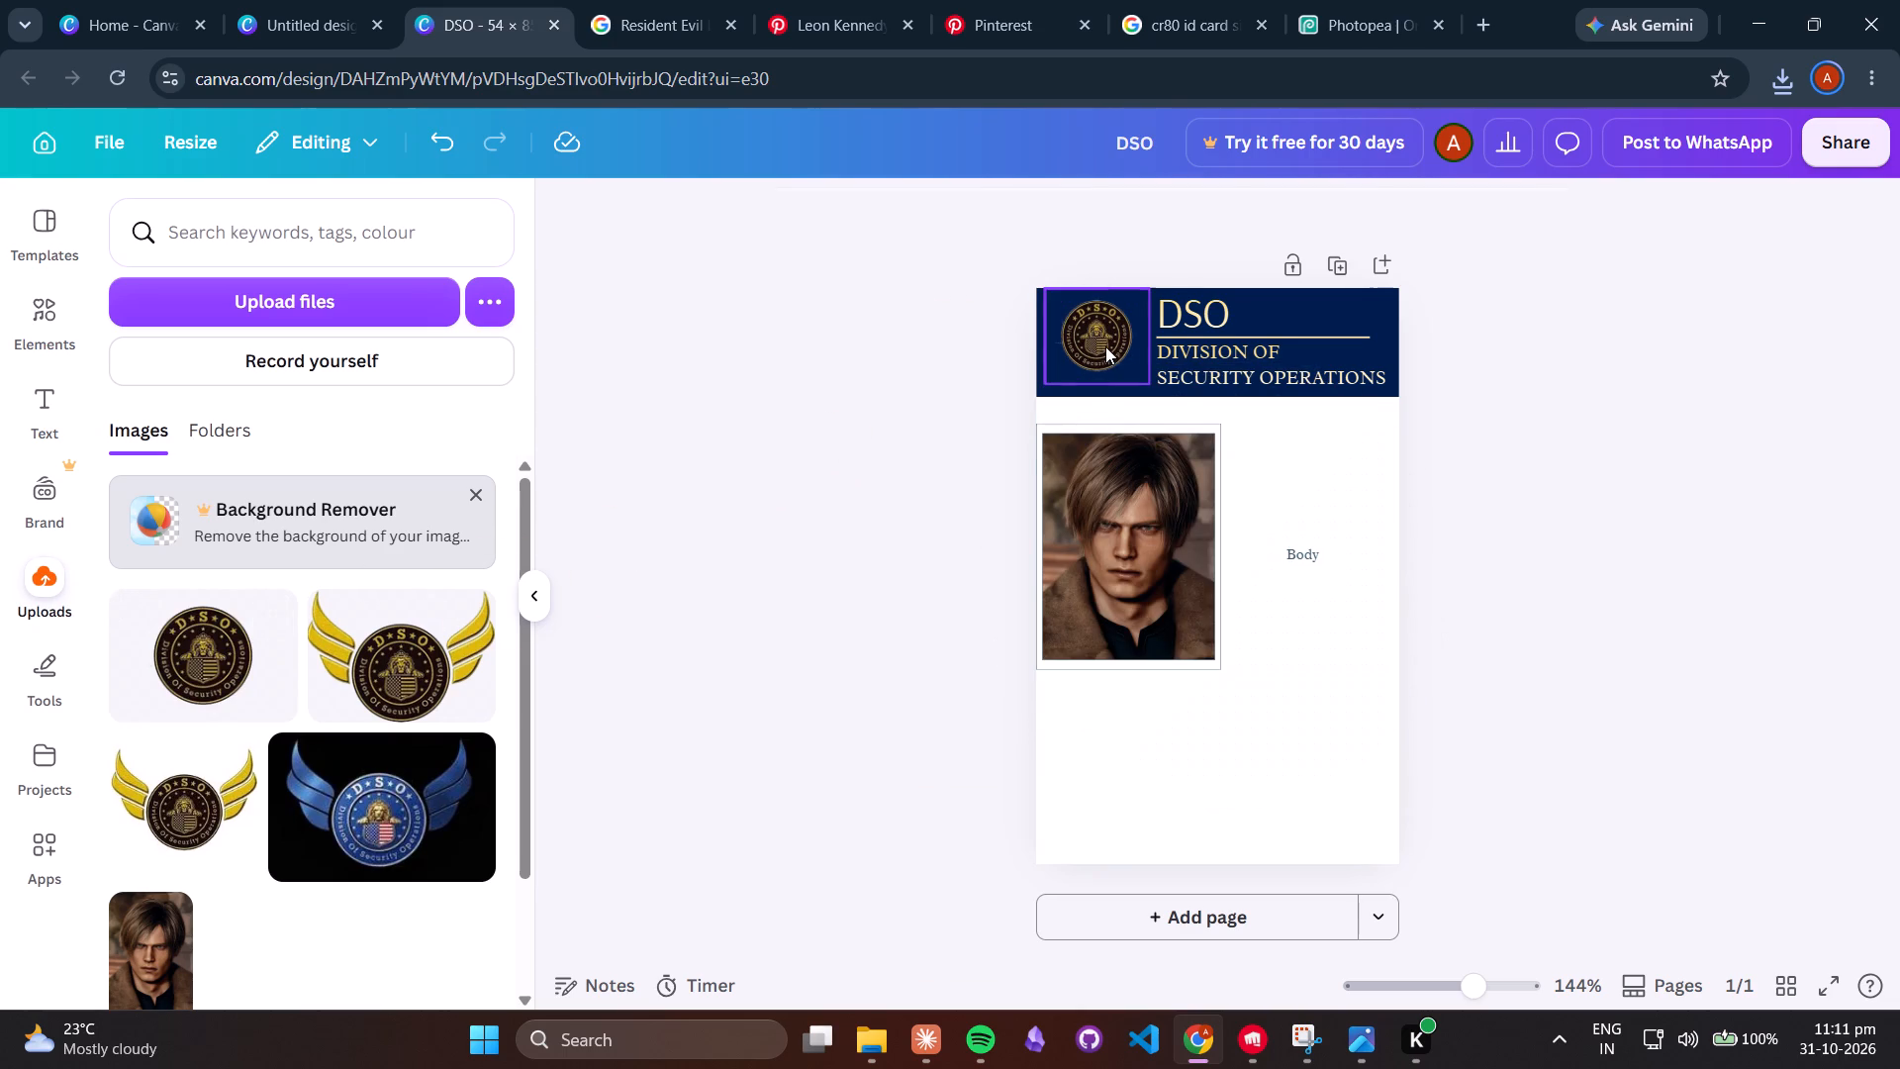
Enlarge the round badge to nearly the header's full height and place it beside the DSO title text.
{"action": "left_click", "coordinate": [1105, 346]}
{"action": "left_click_drag", "start_coordinate": [1154, 387], "coordinate": [1169, 402]}
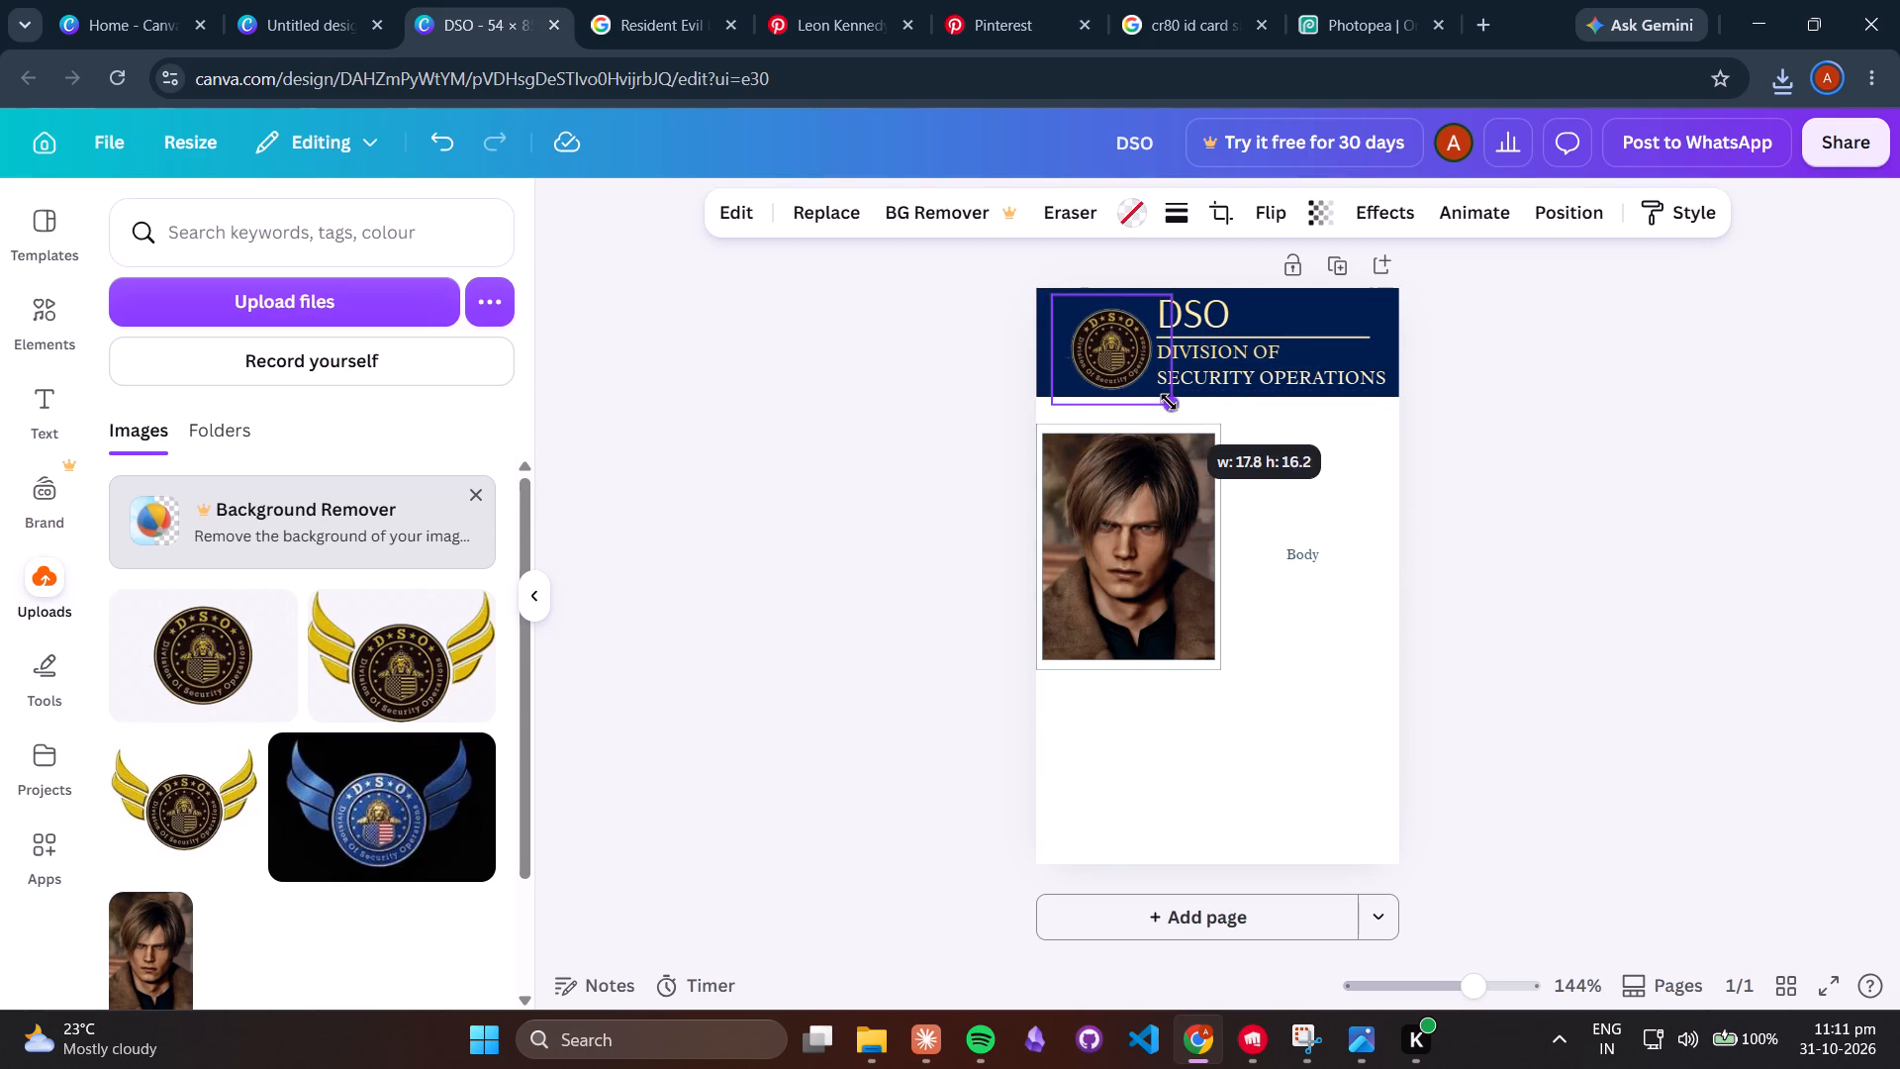
{"action": "left_click_drag", "start_coordinate": [1169, 402], "coordinate": [1177, 416]}
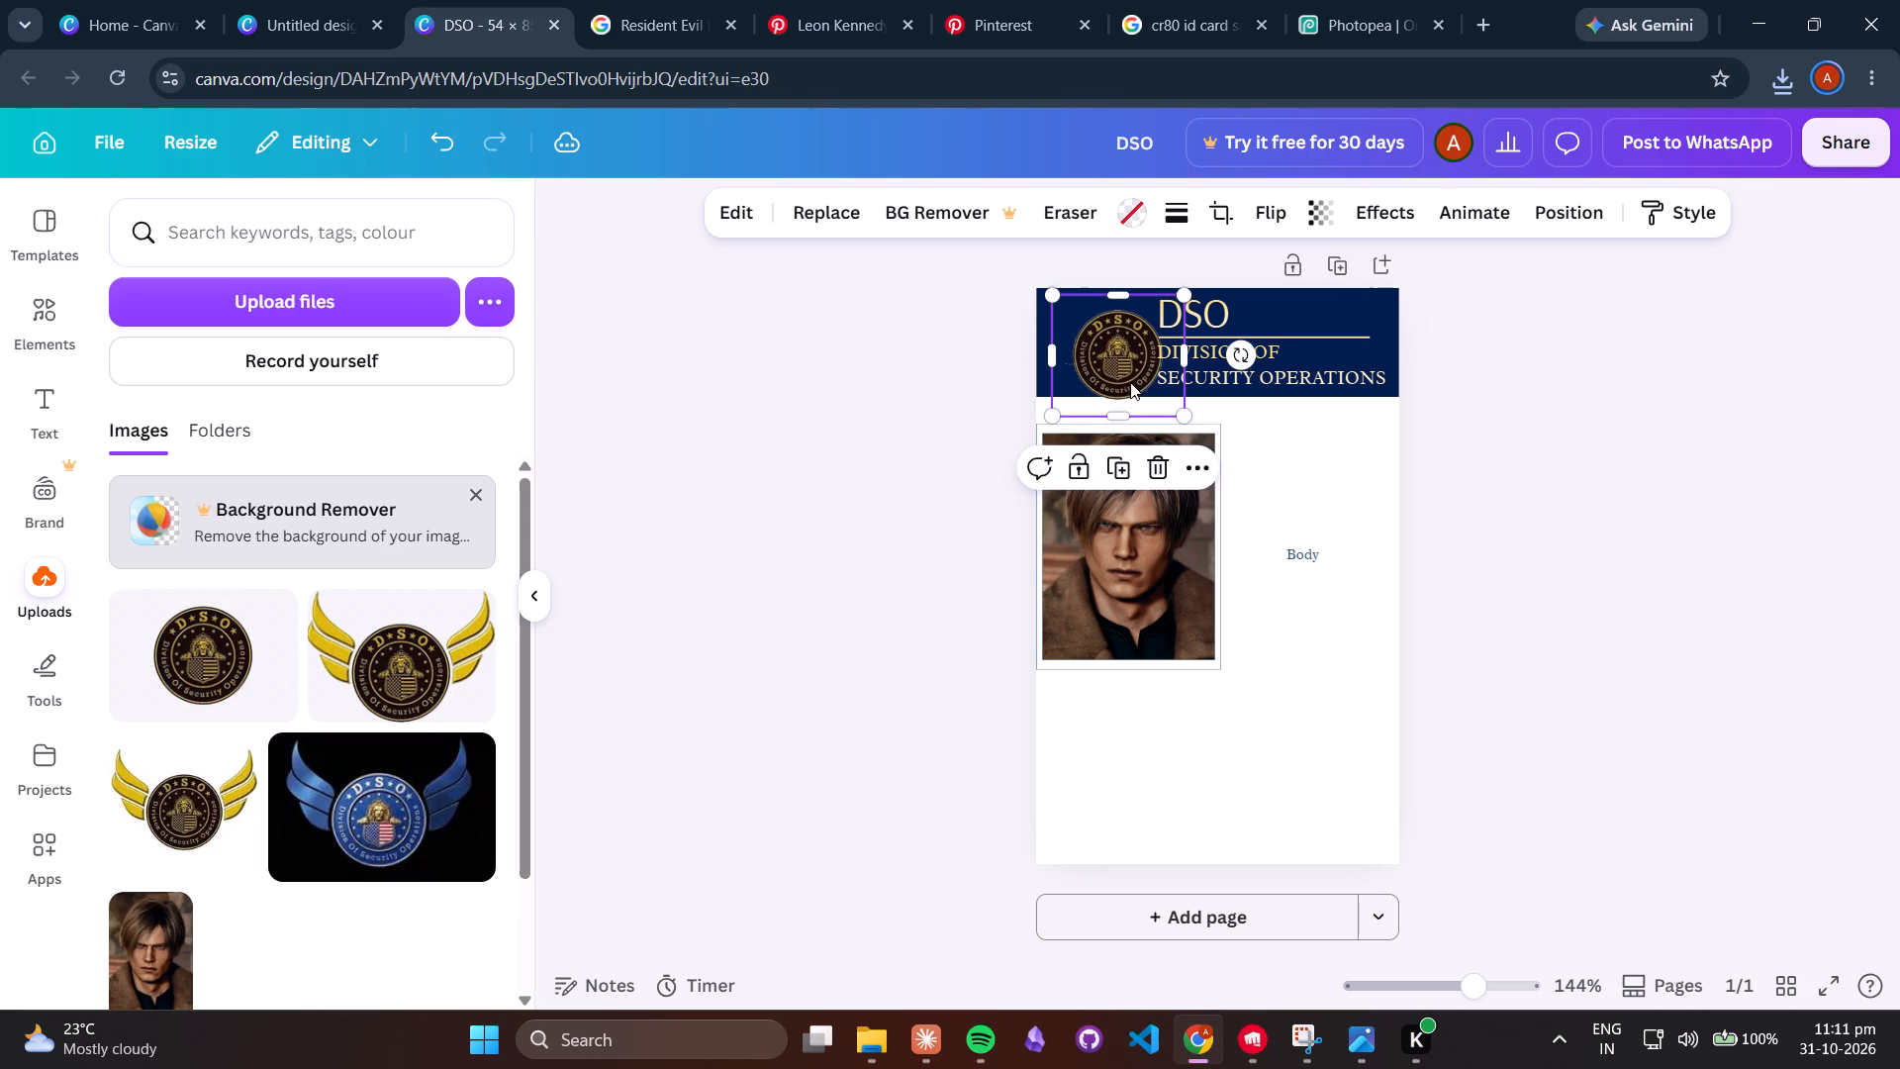
{"action": "left_click_drag", "start_coordinate": [1121, 370], "coordinate": [1101, 359]}
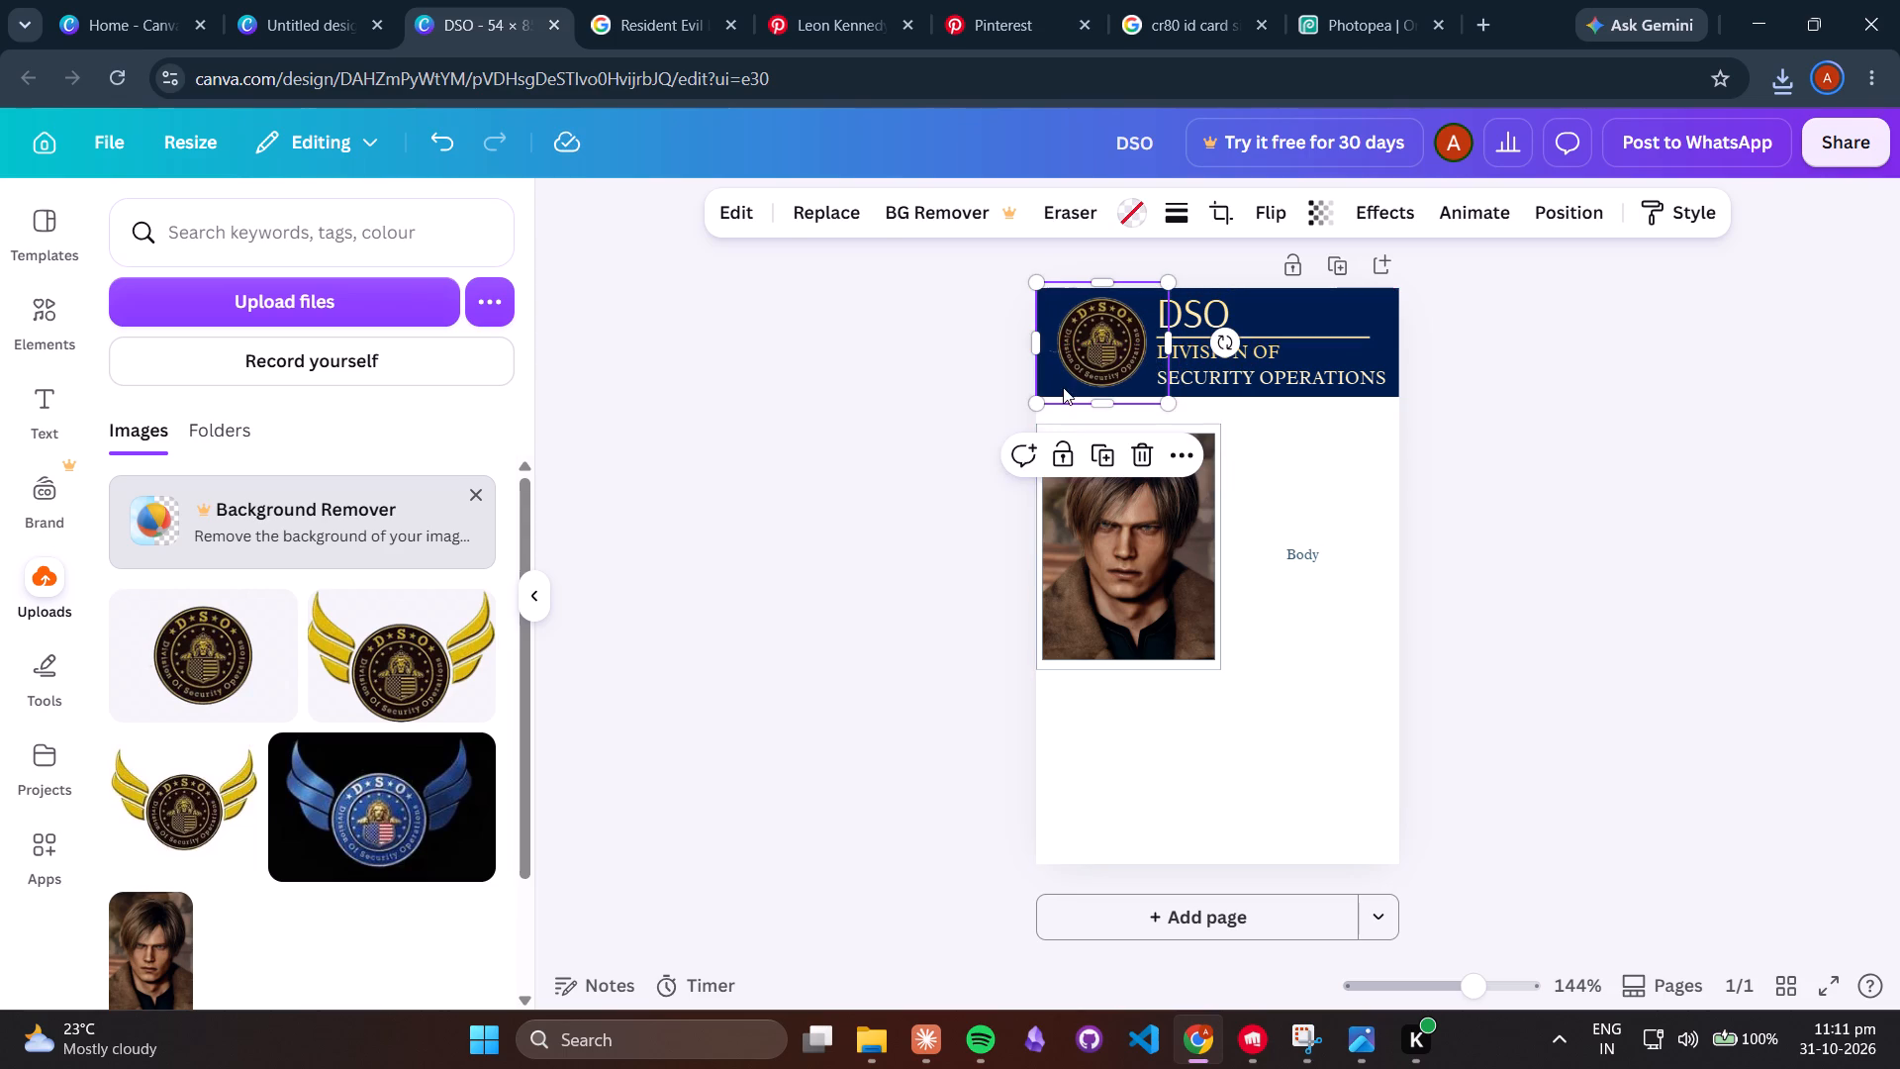
{"action": "left_click_drag", "start_coordinate": [1041, 399], "coordinate": [1017, 405]}
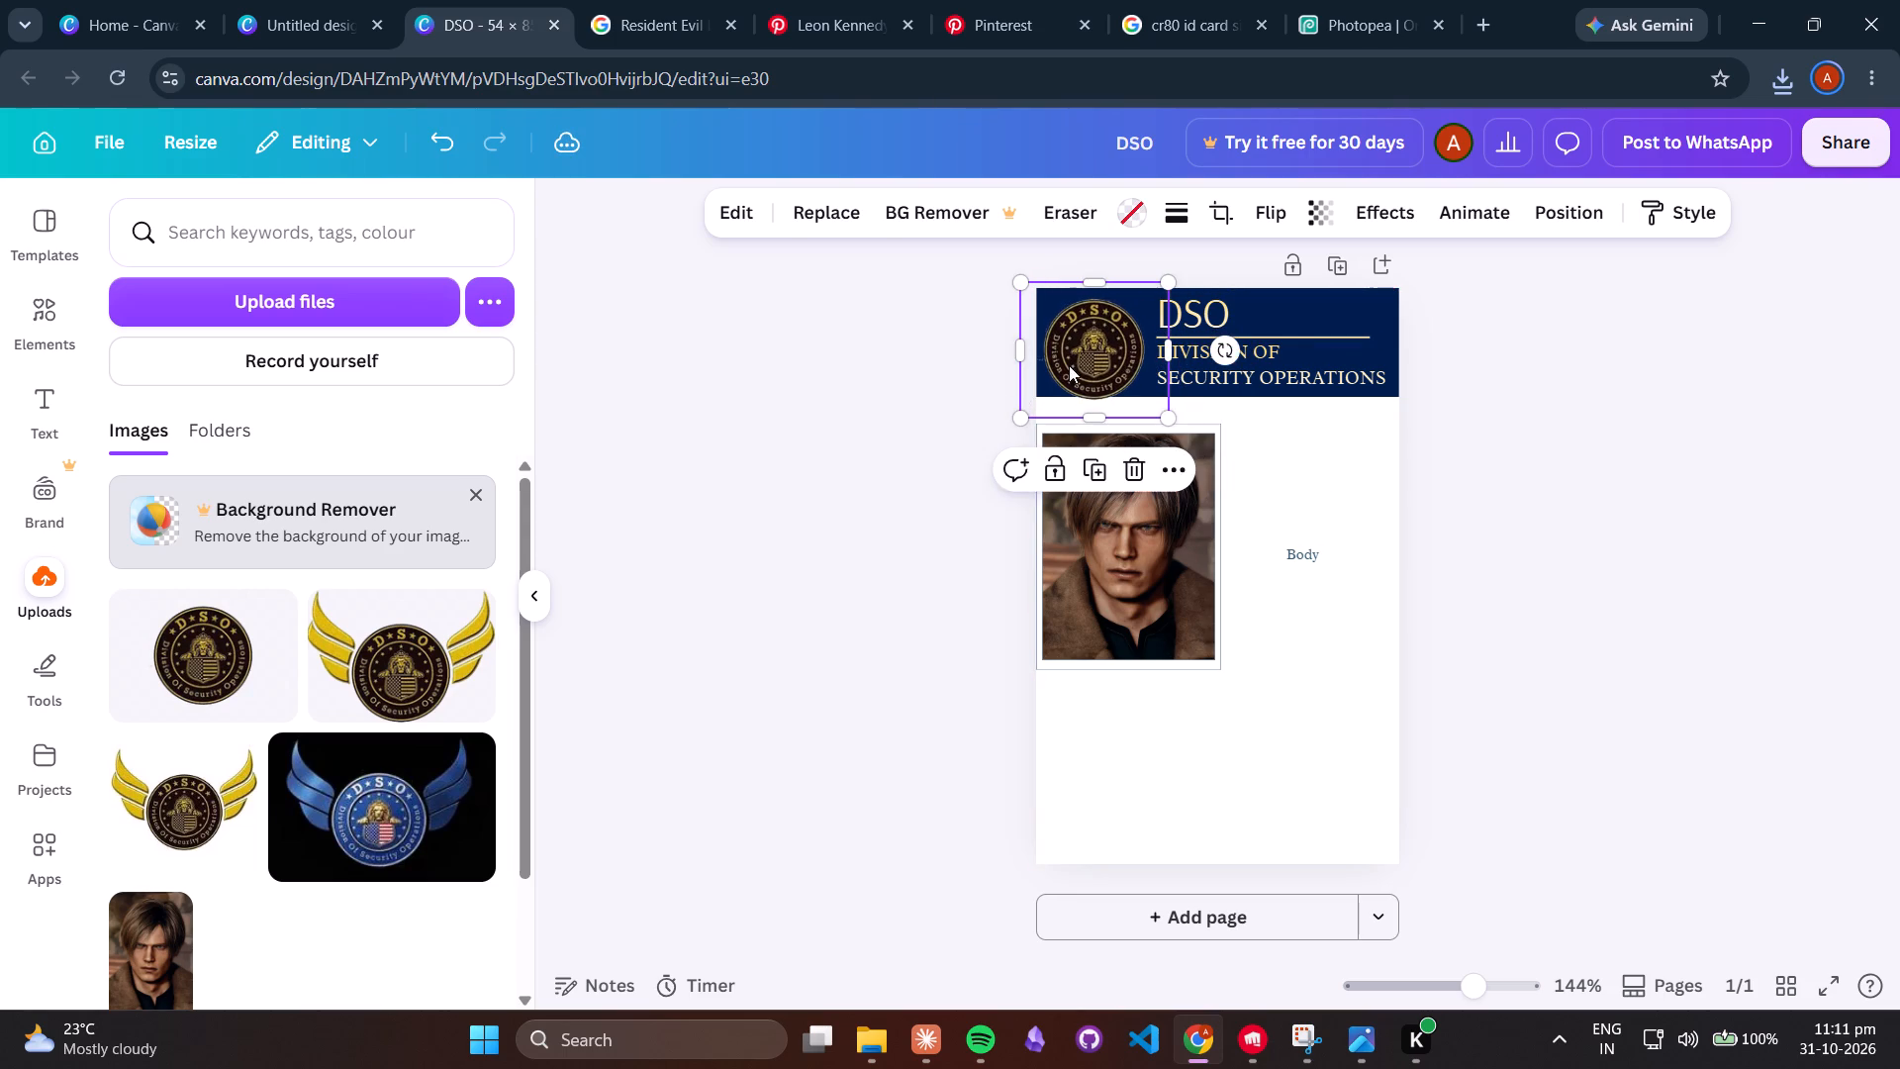
{"action": "left_click", "coordinate": [1080, 358]}
{"action": "left_click", "coordinate": [885, 352]}
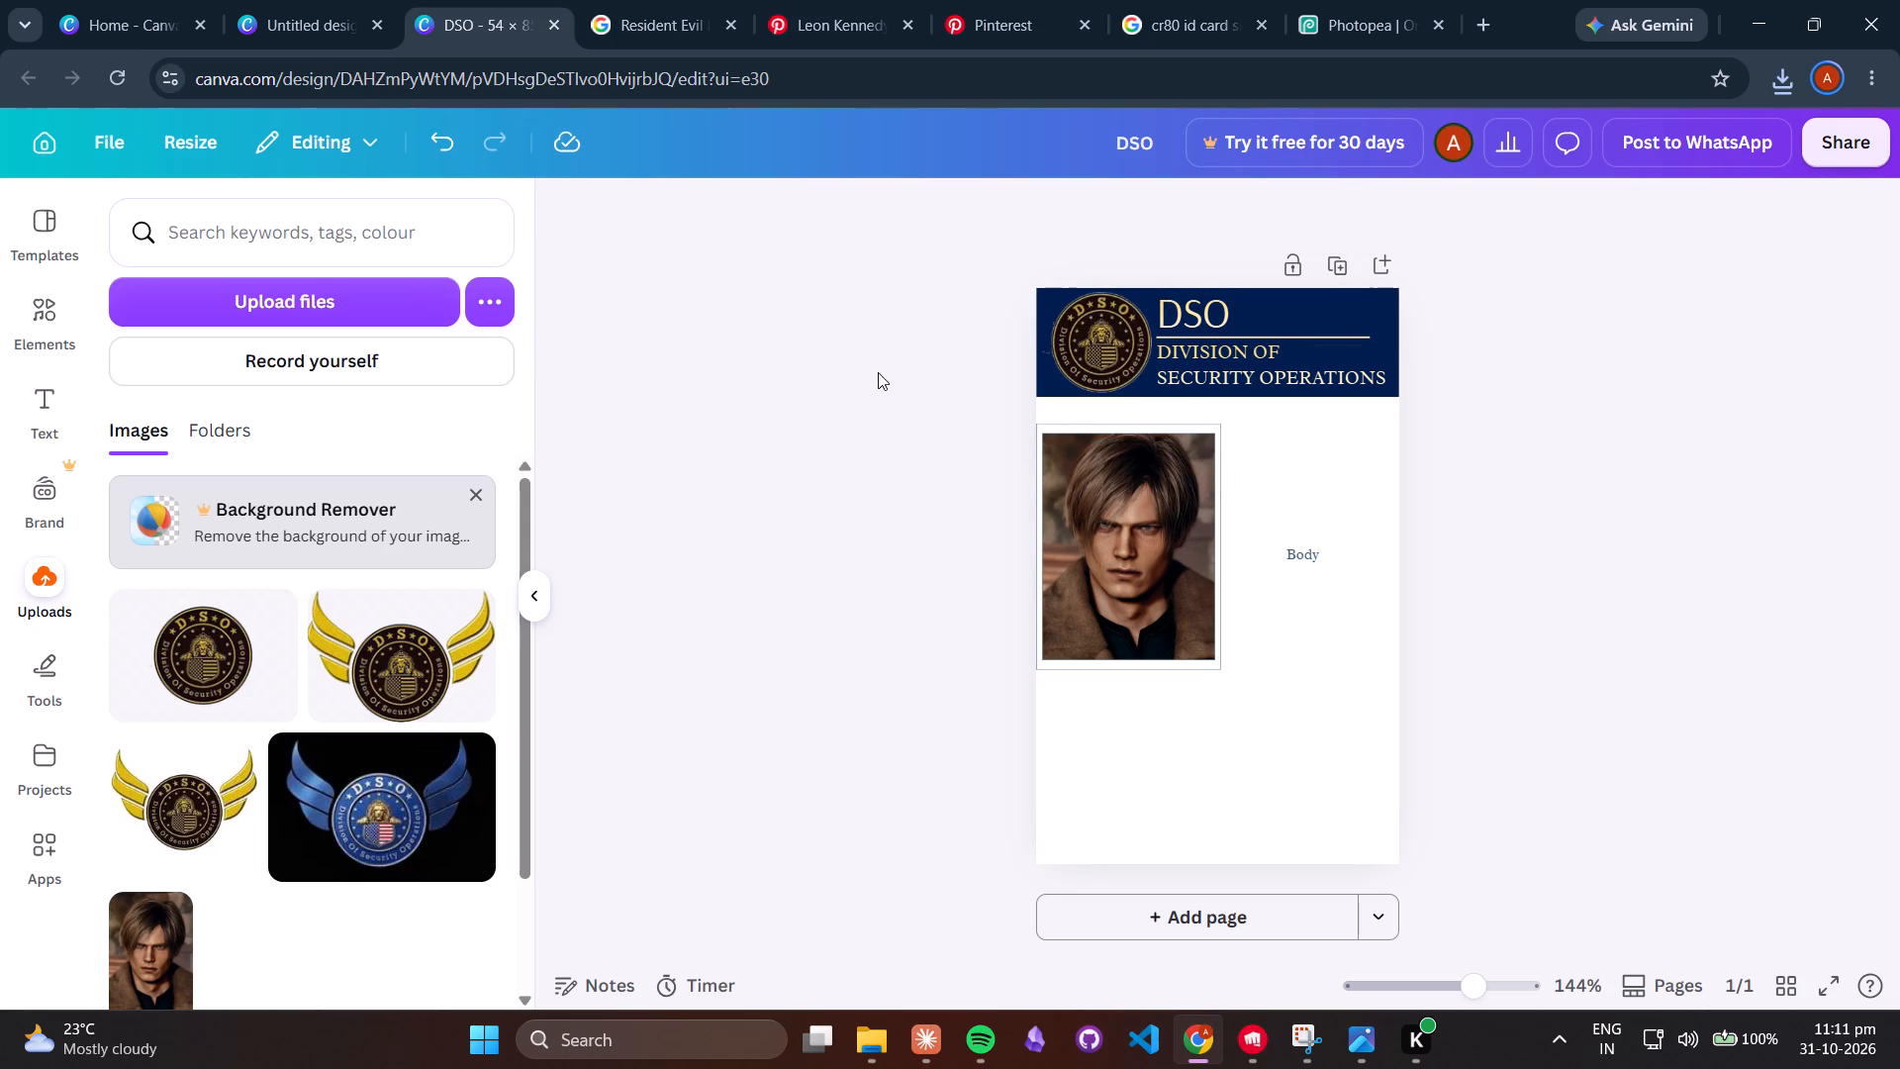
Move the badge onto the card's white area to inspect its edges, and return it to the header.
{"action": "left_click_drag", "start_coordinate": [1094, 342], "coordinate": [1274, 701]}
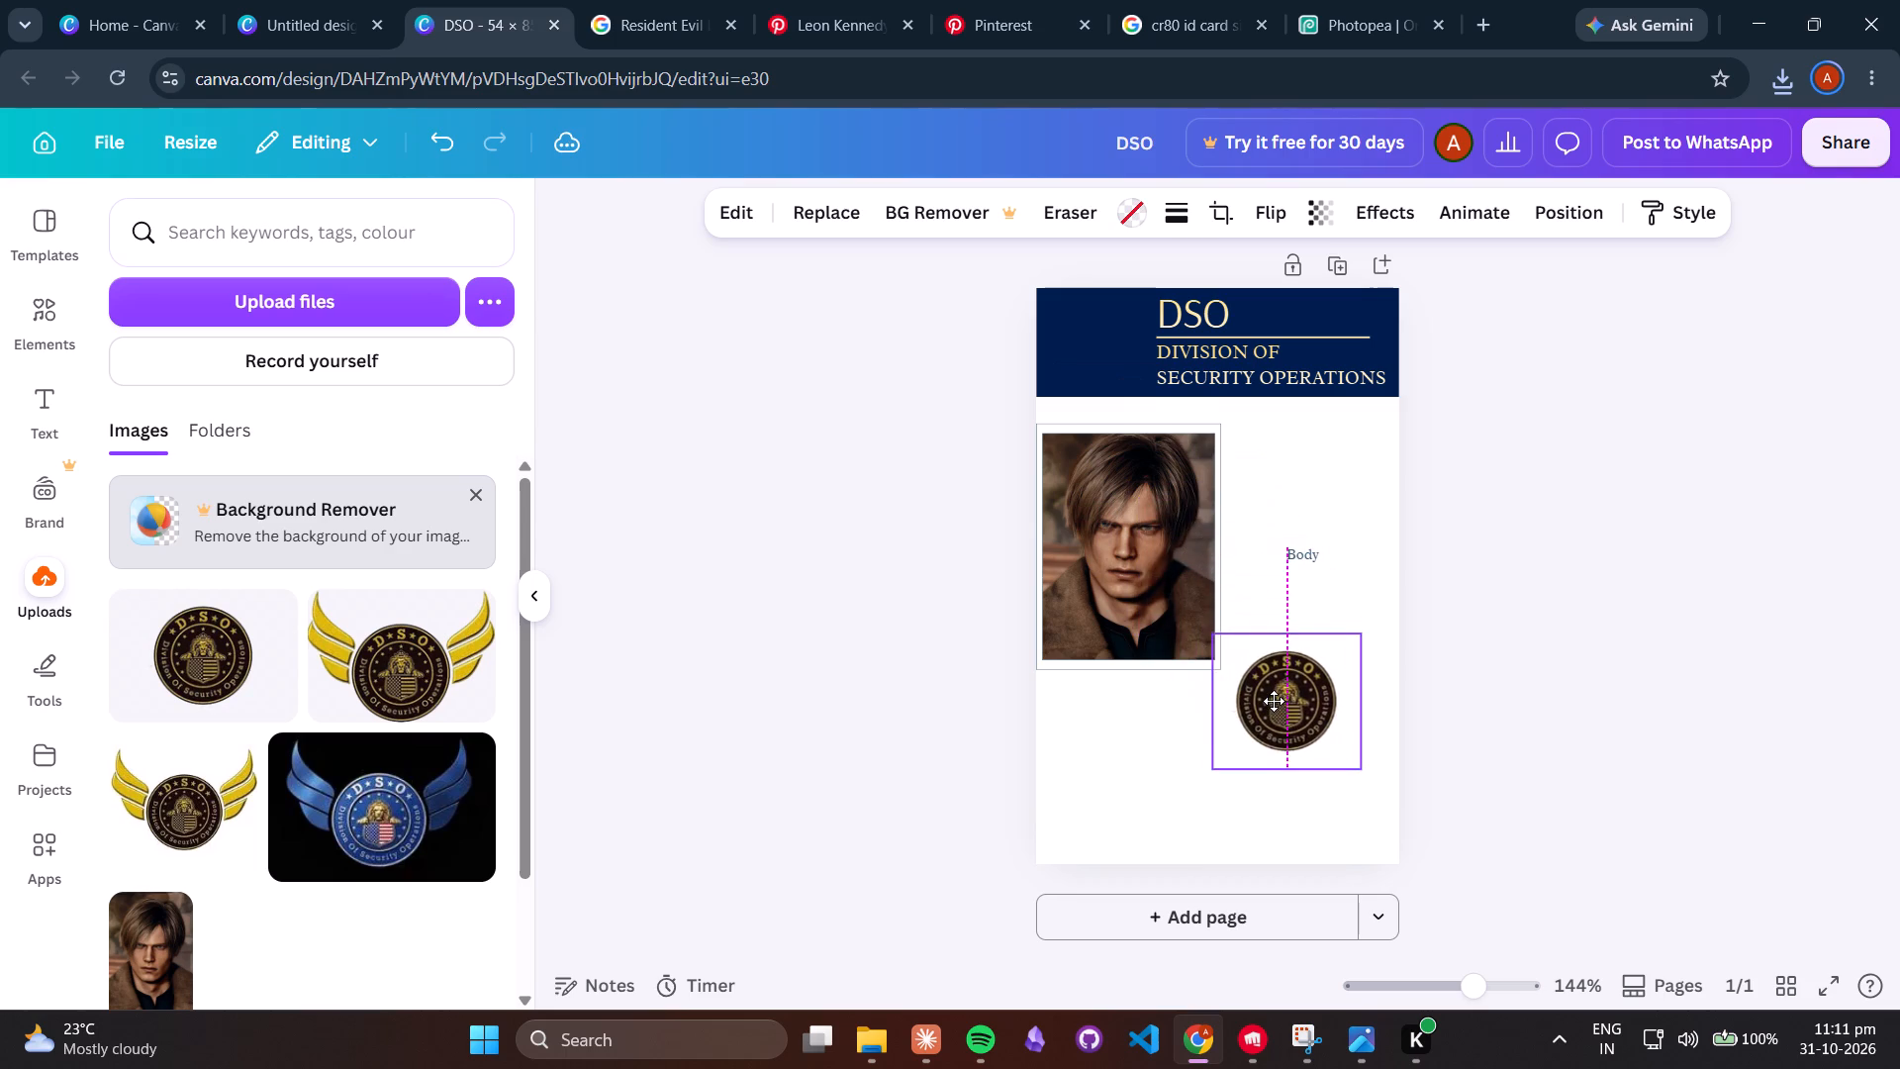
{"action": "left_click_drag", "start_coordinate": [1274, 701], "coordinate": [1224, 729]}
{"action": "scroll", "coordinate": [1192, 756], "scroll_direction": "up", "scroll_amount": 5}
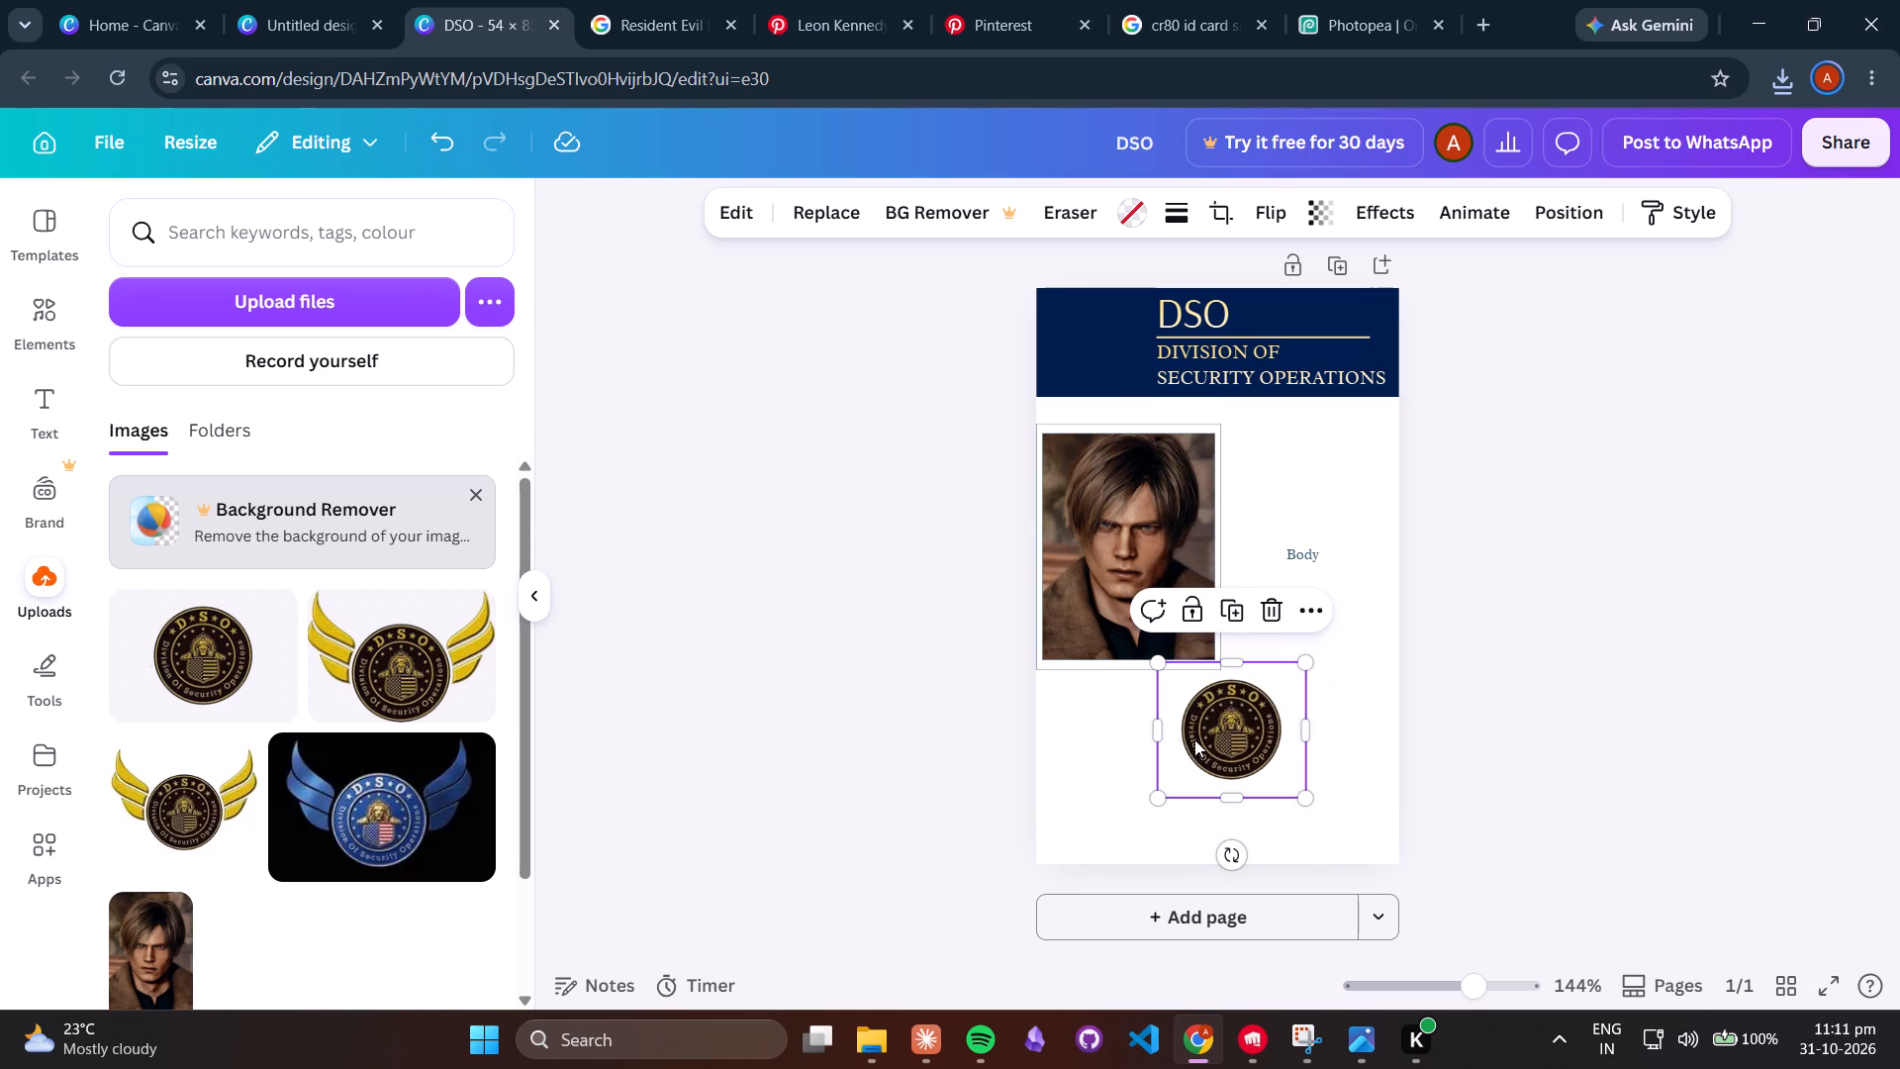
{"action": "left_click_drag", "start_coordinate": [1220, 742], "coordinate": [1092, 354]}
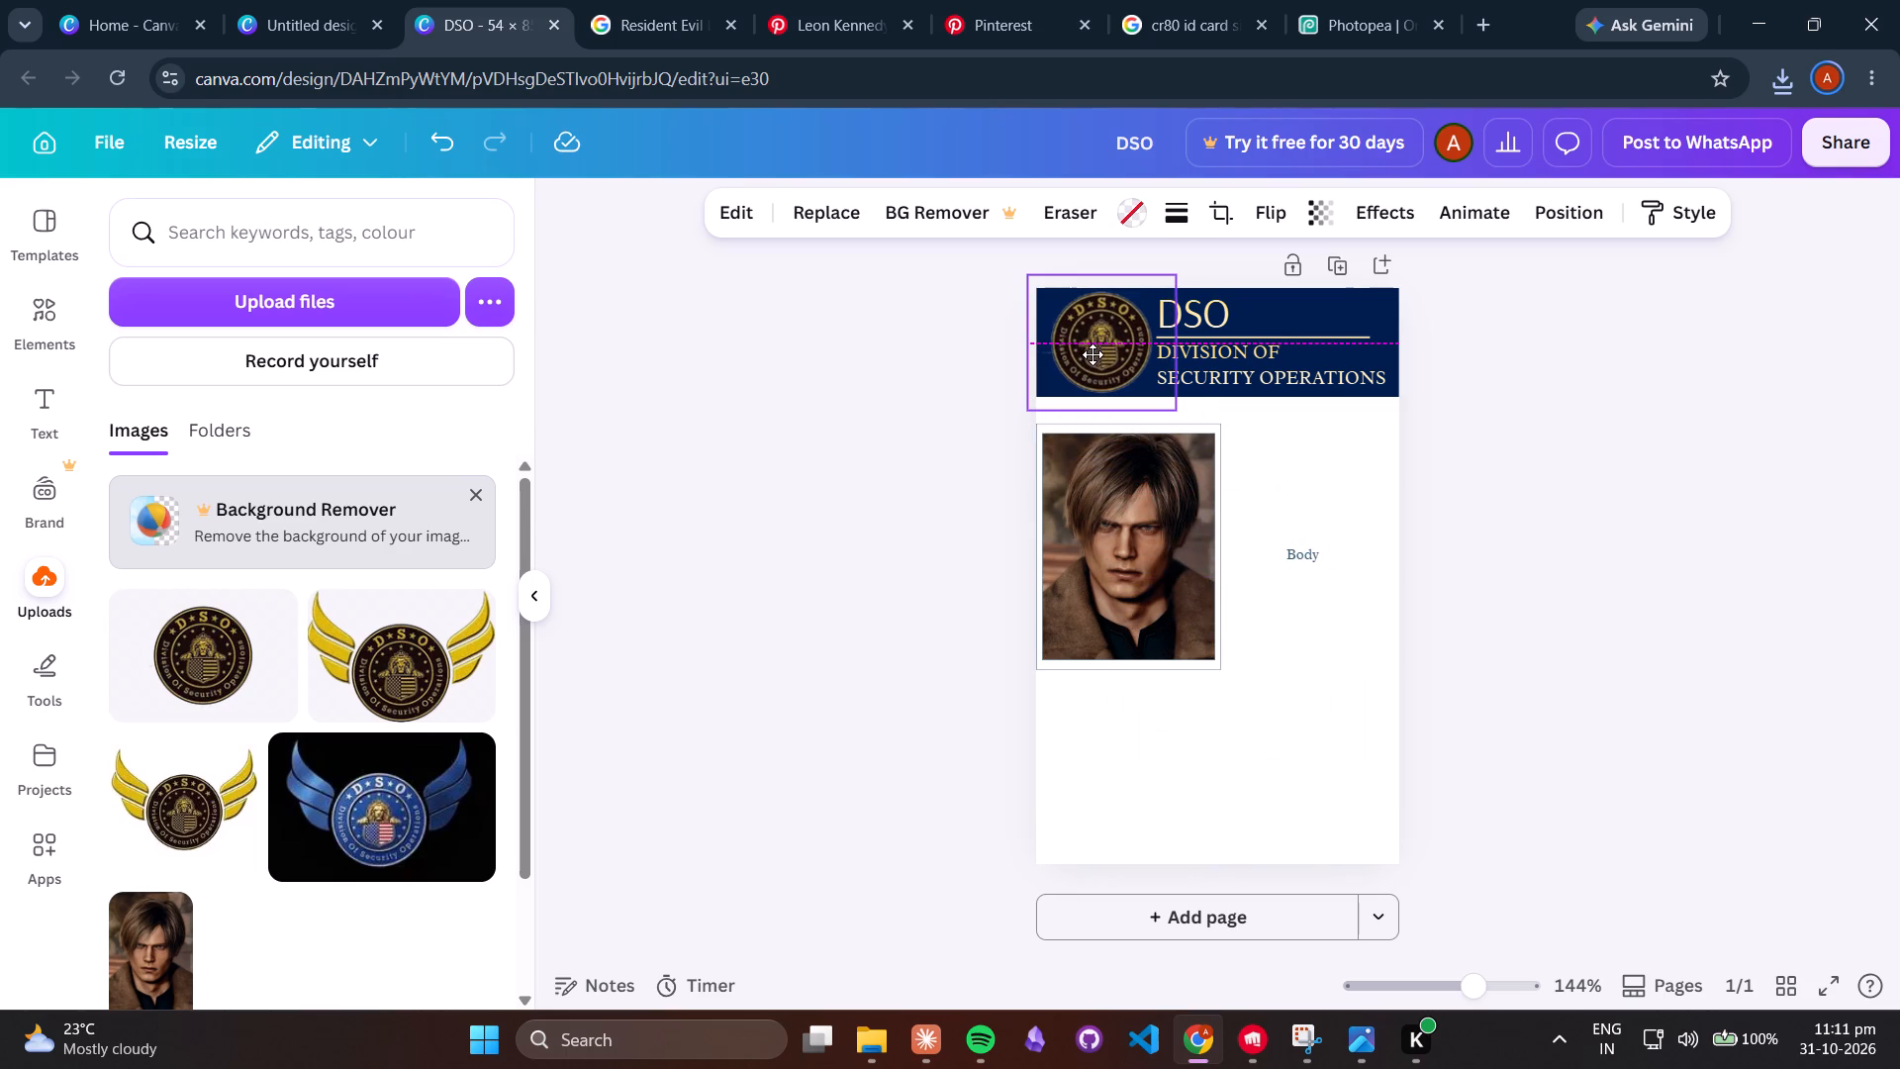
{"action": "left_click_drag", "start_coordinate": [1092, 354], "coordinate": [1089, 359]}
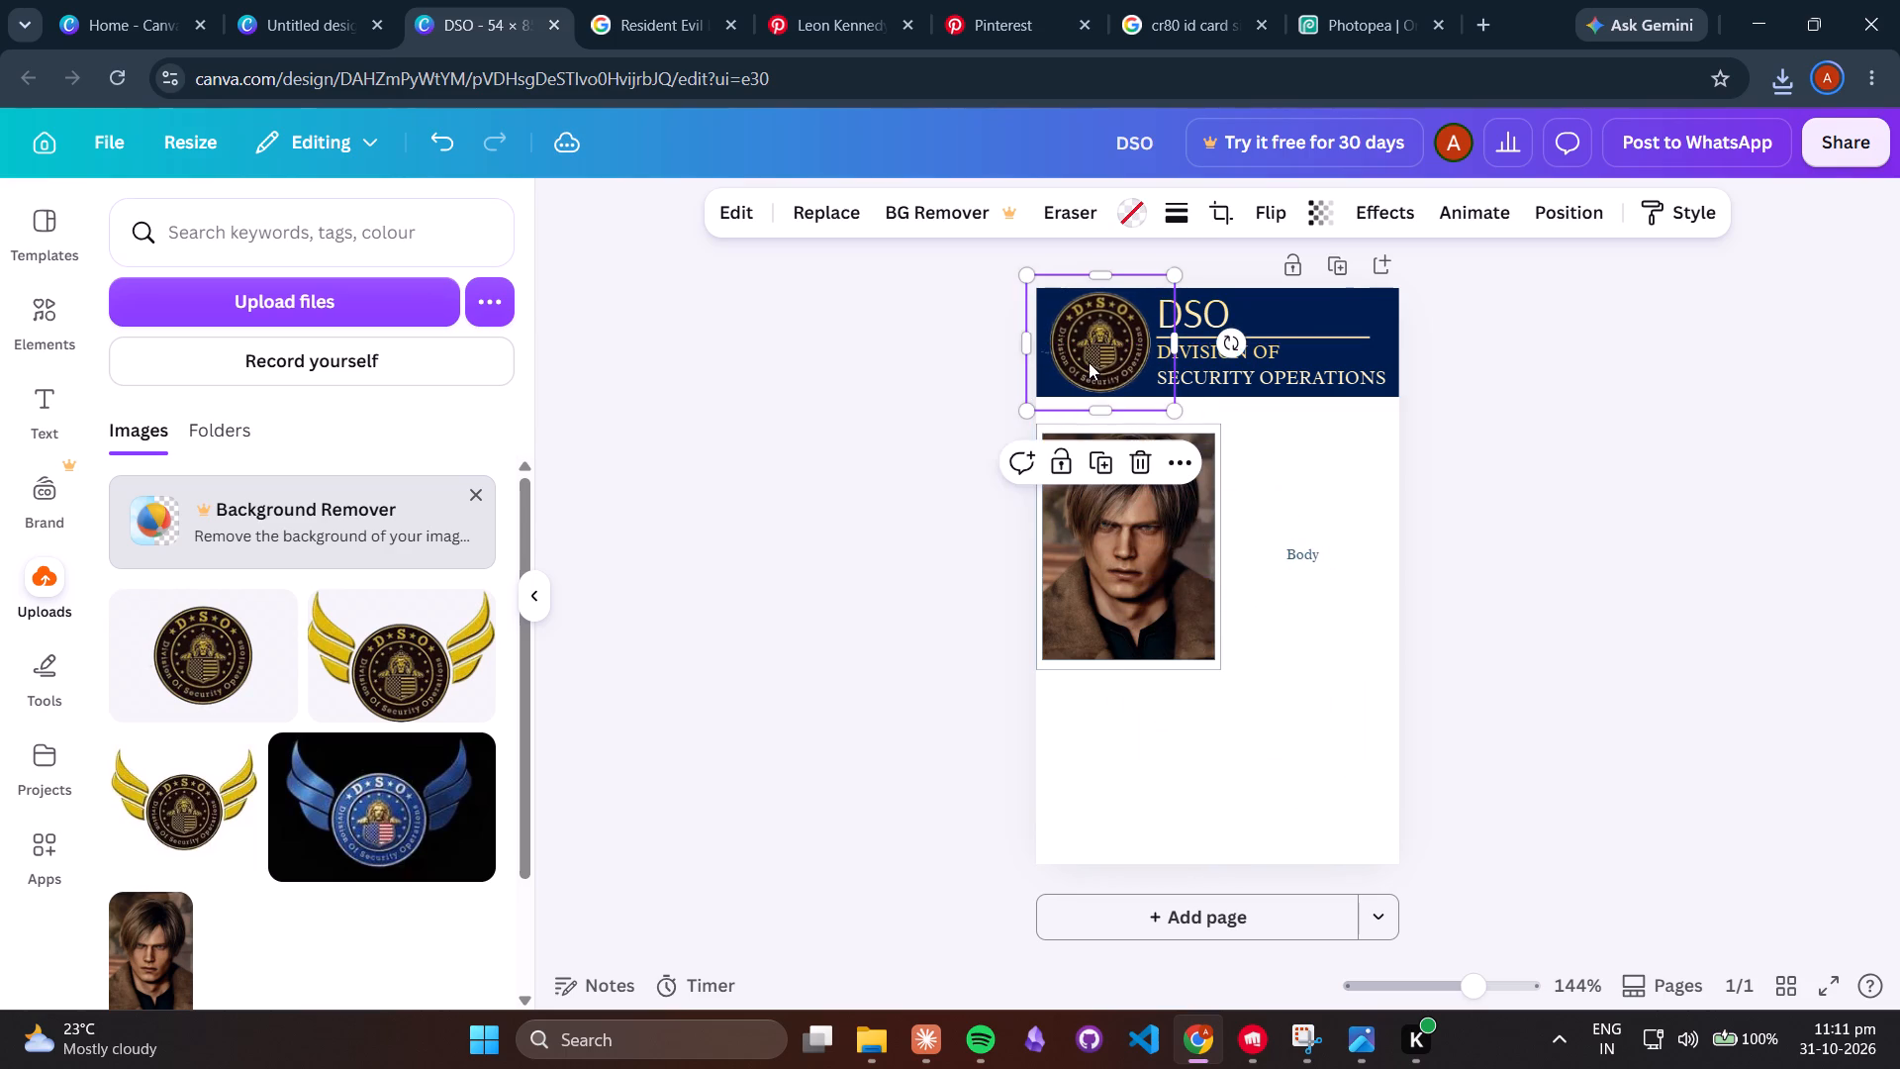
Fine-position the badge near the header's left end, vertically centred and clear of the title text.
{"action": "left_click", "coordinate": [1637, 468]}
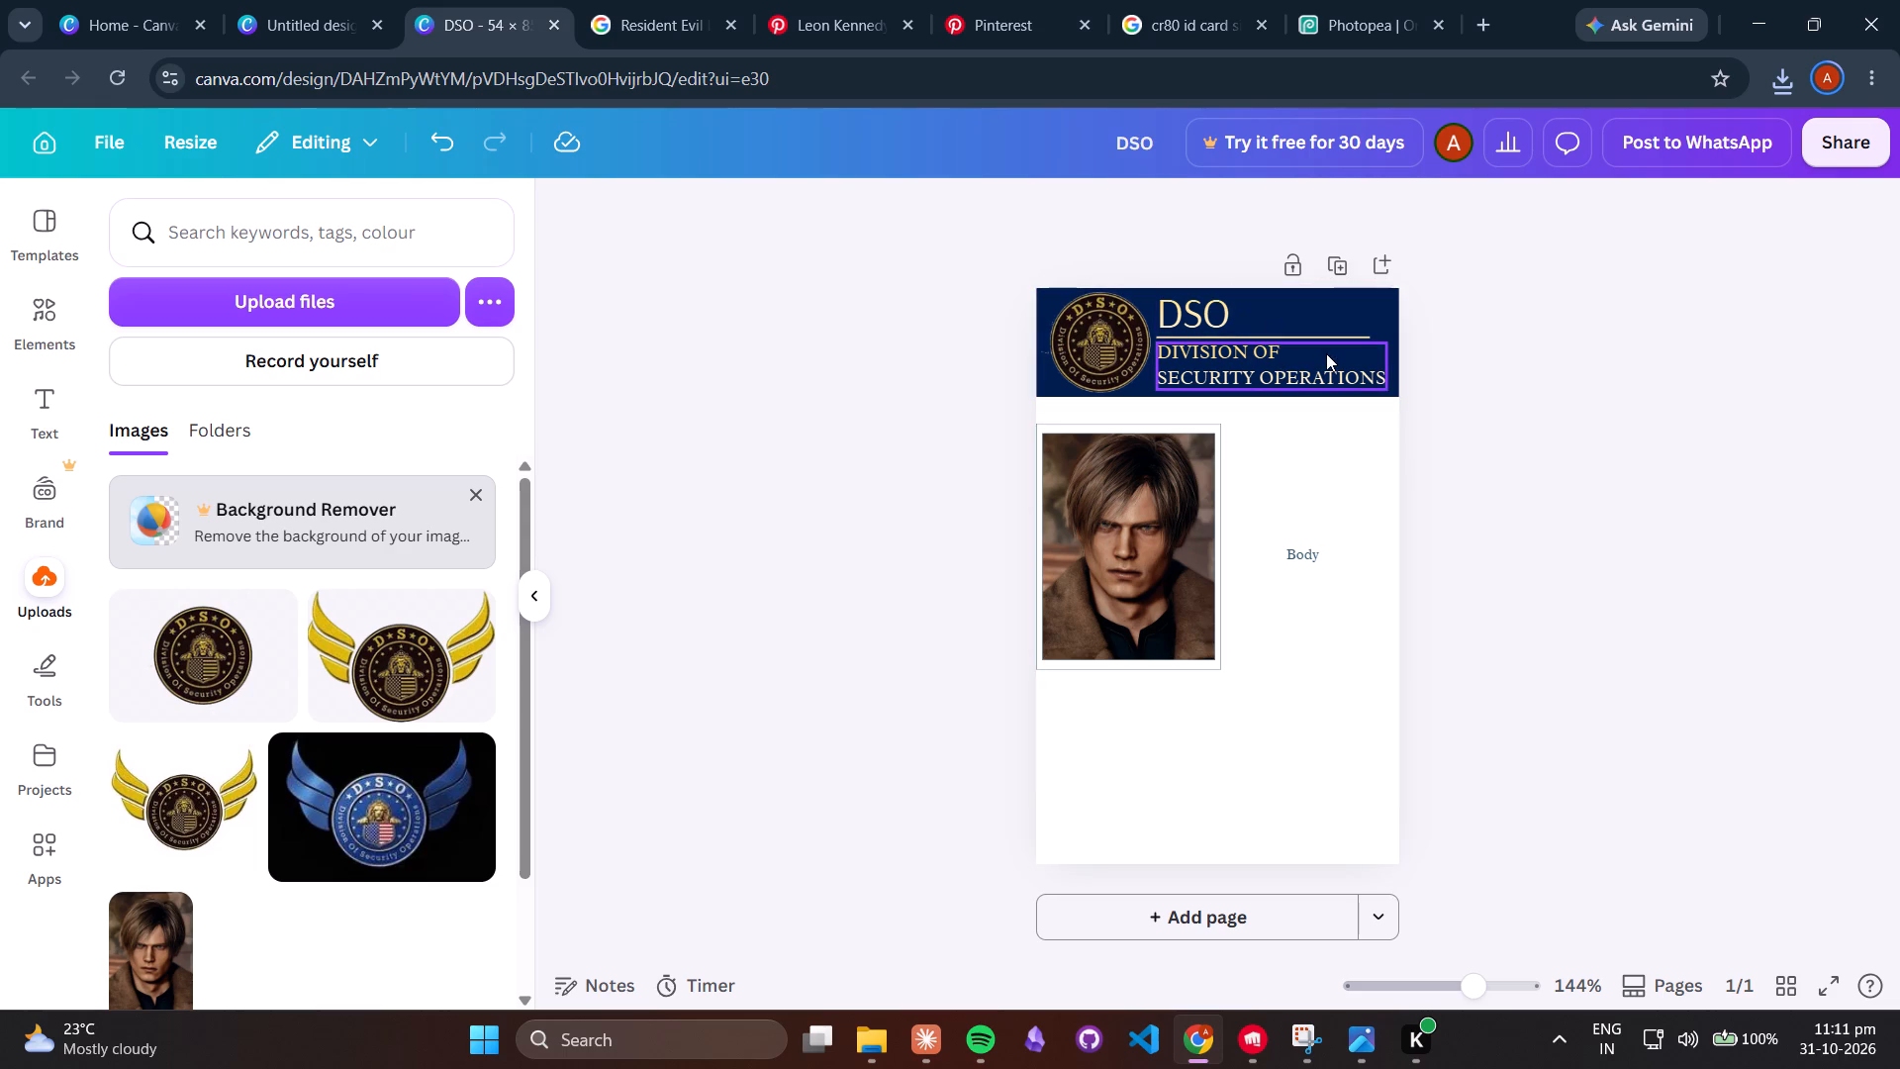
{"action": "left_click", "coordinate": [1103, 345]}
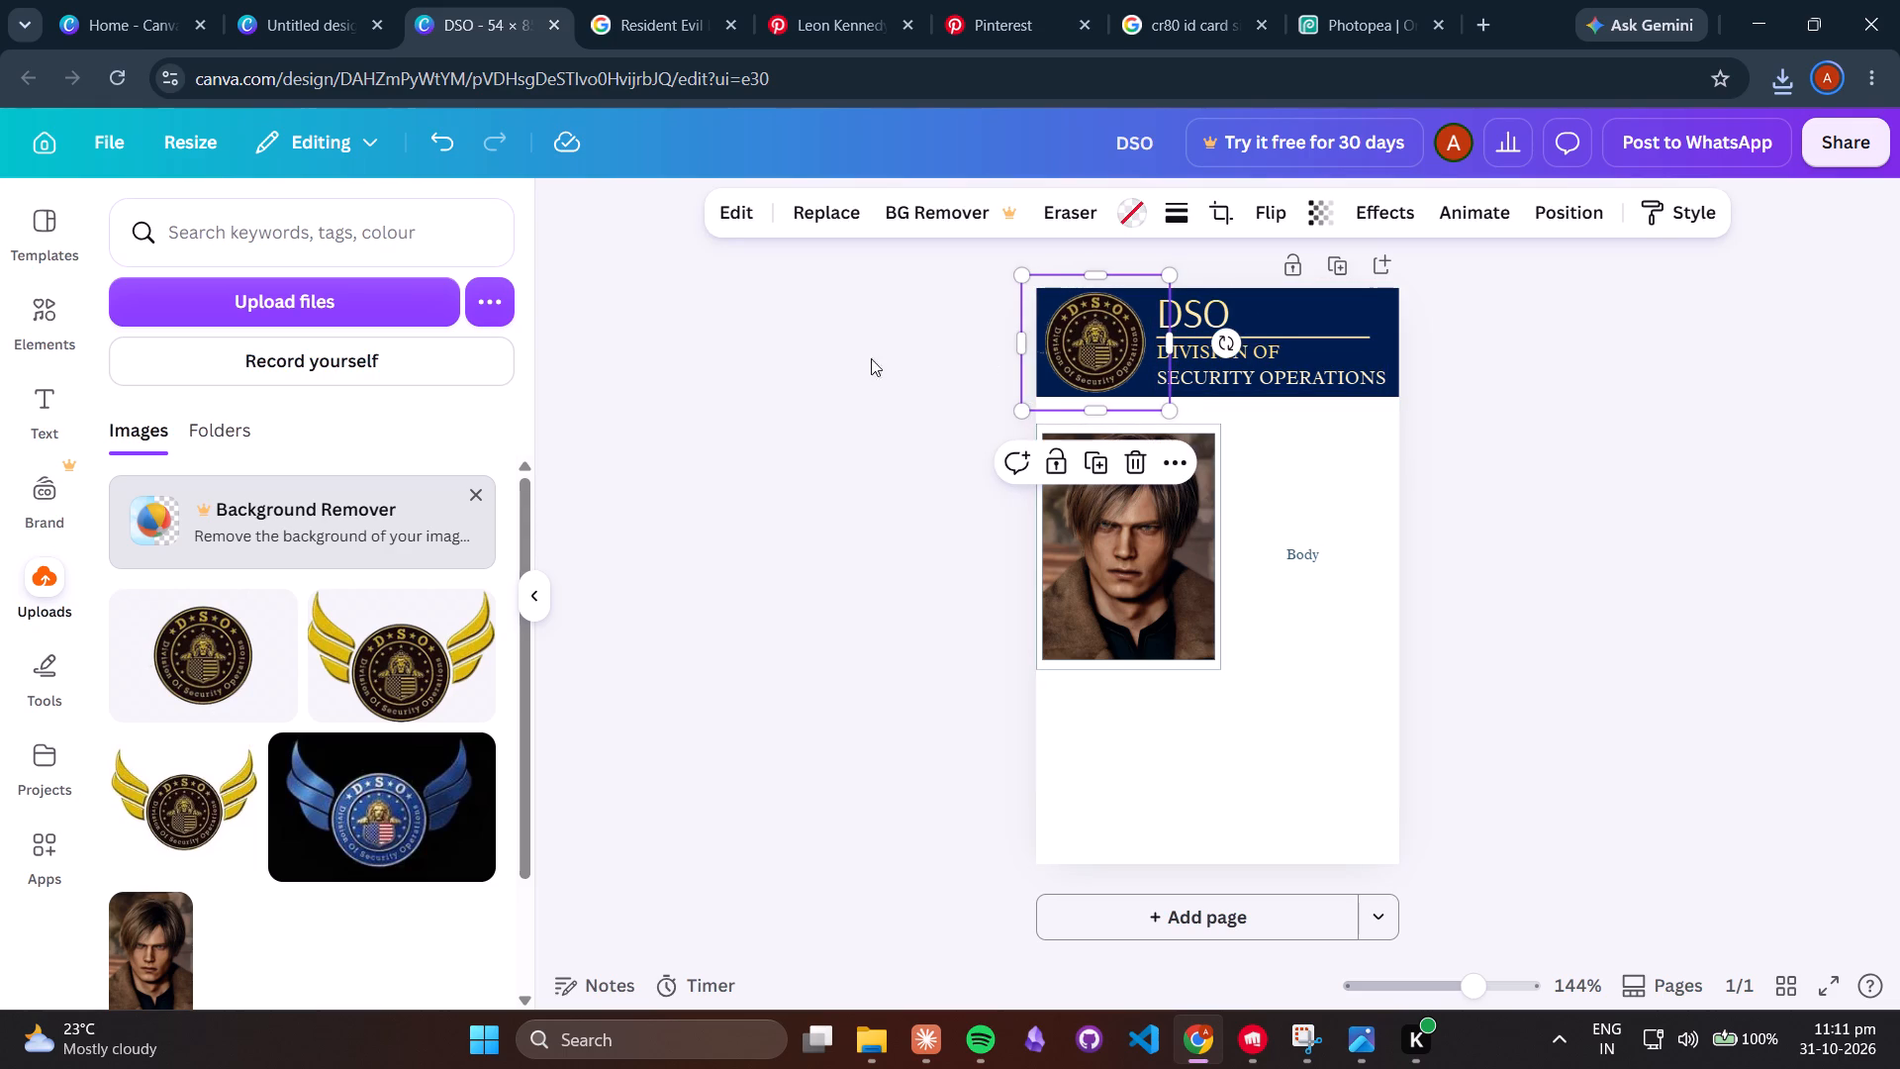
{"action": "left_click", "coordinate": [856, 358]}
{"action": "left_click", "coordinate": [1122, 368]}
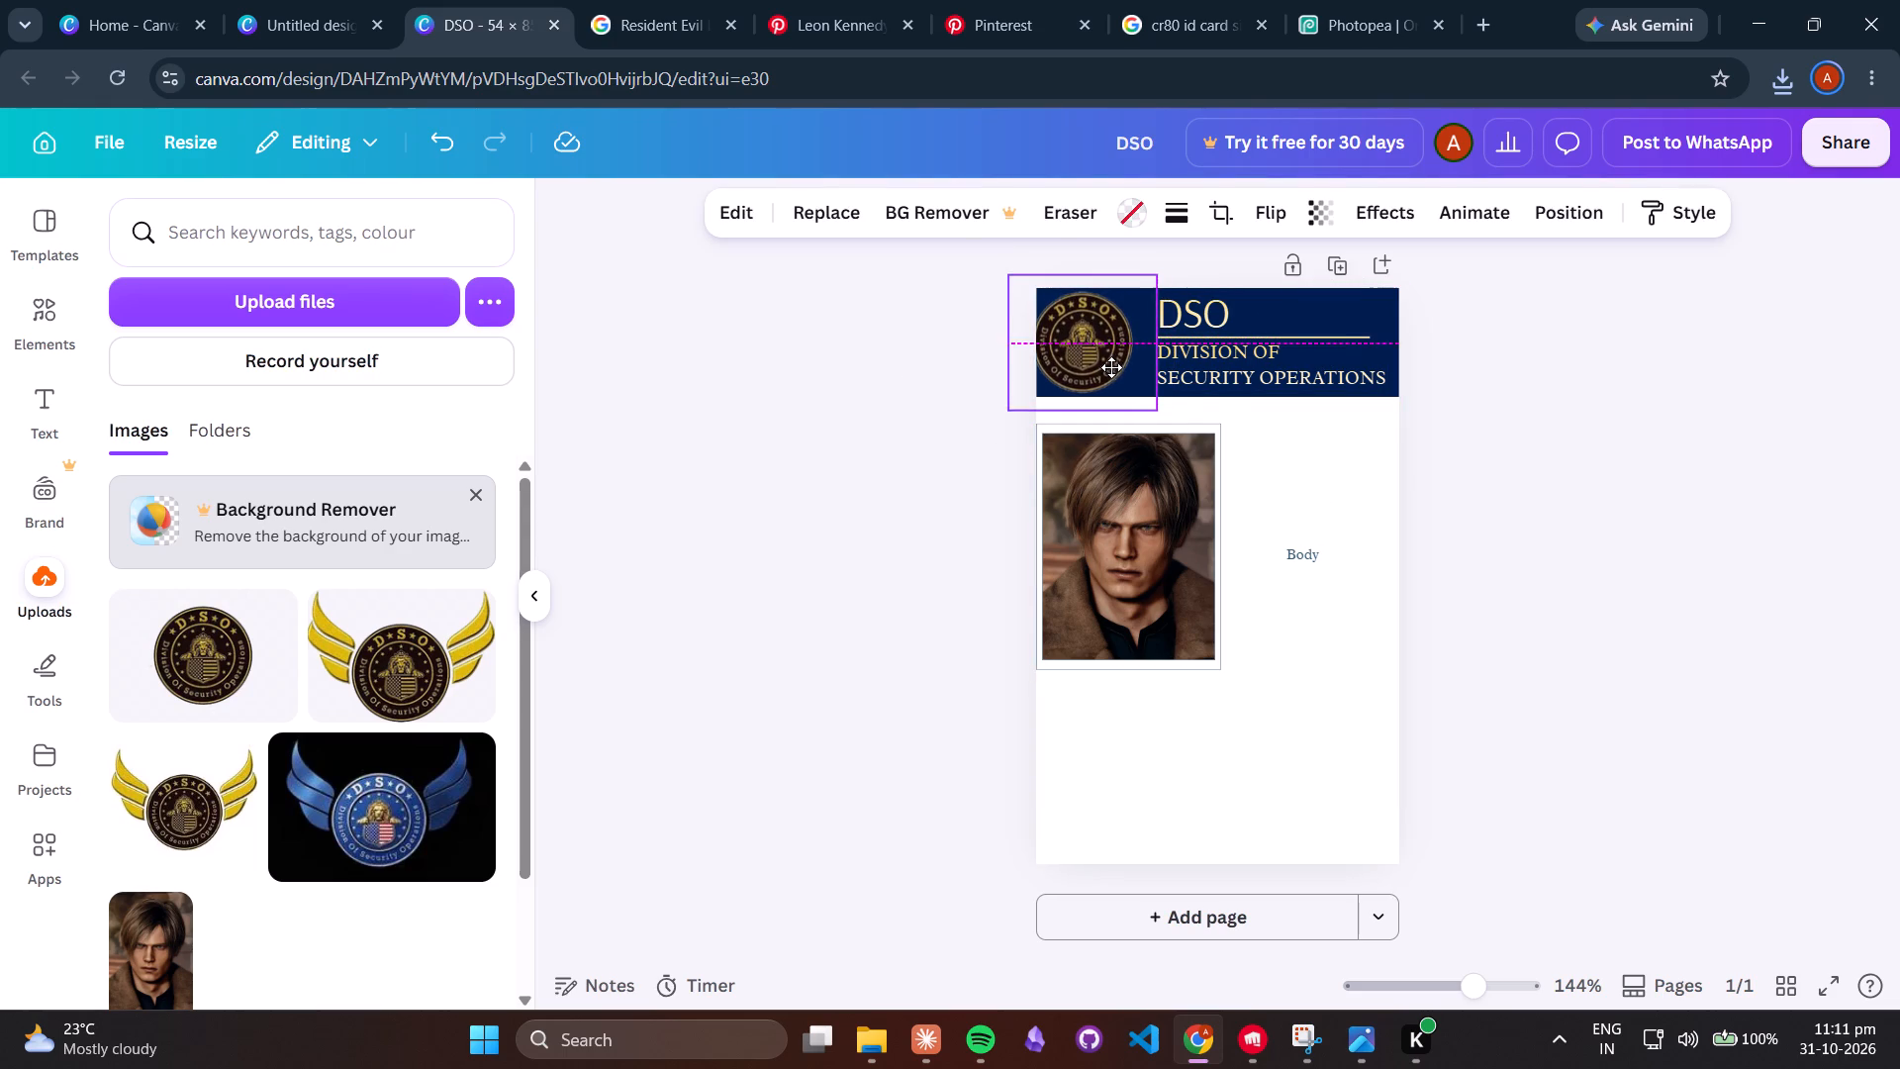
{"action": "left_click", "coordinate": [1664, 483]}
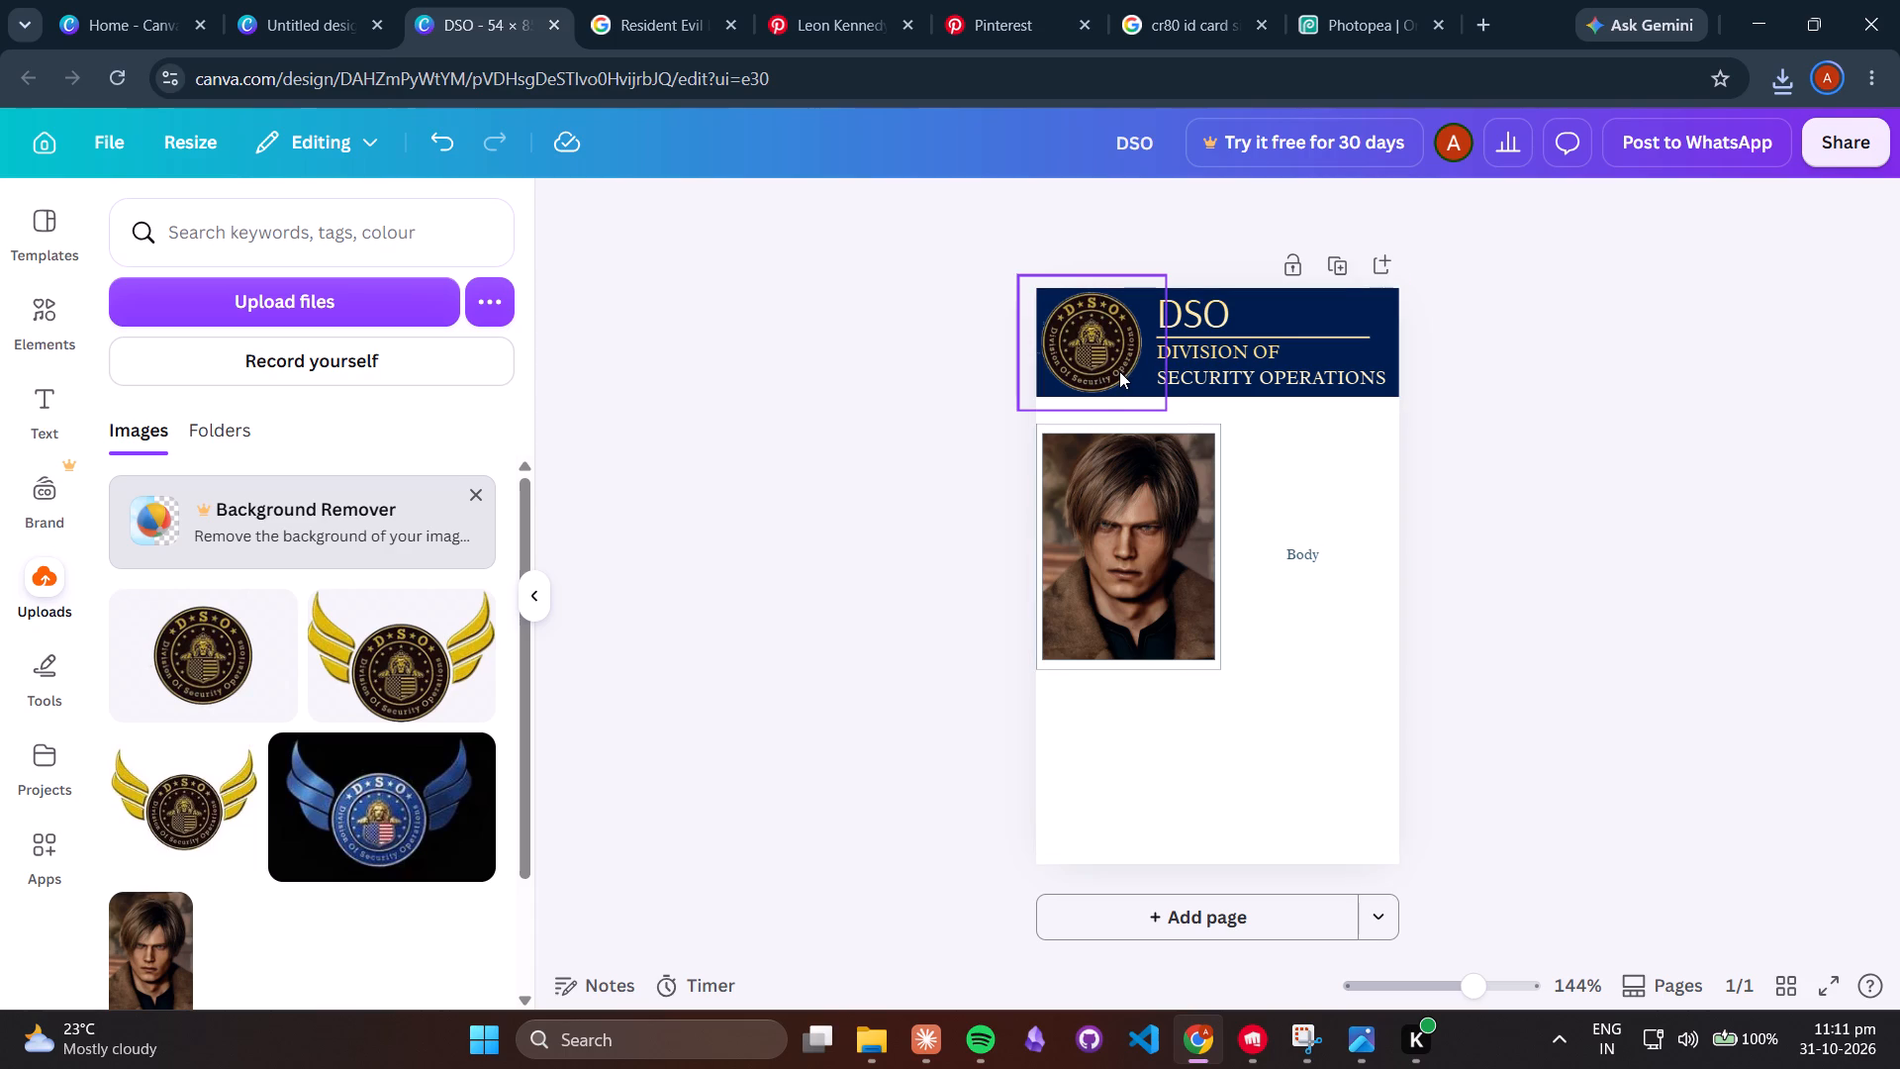
Back in Photopea, lasso the area just outside the badge's left edge and clear it of leftover pixels.
{"action": "left_click", "coordinate": [1326, 0]}
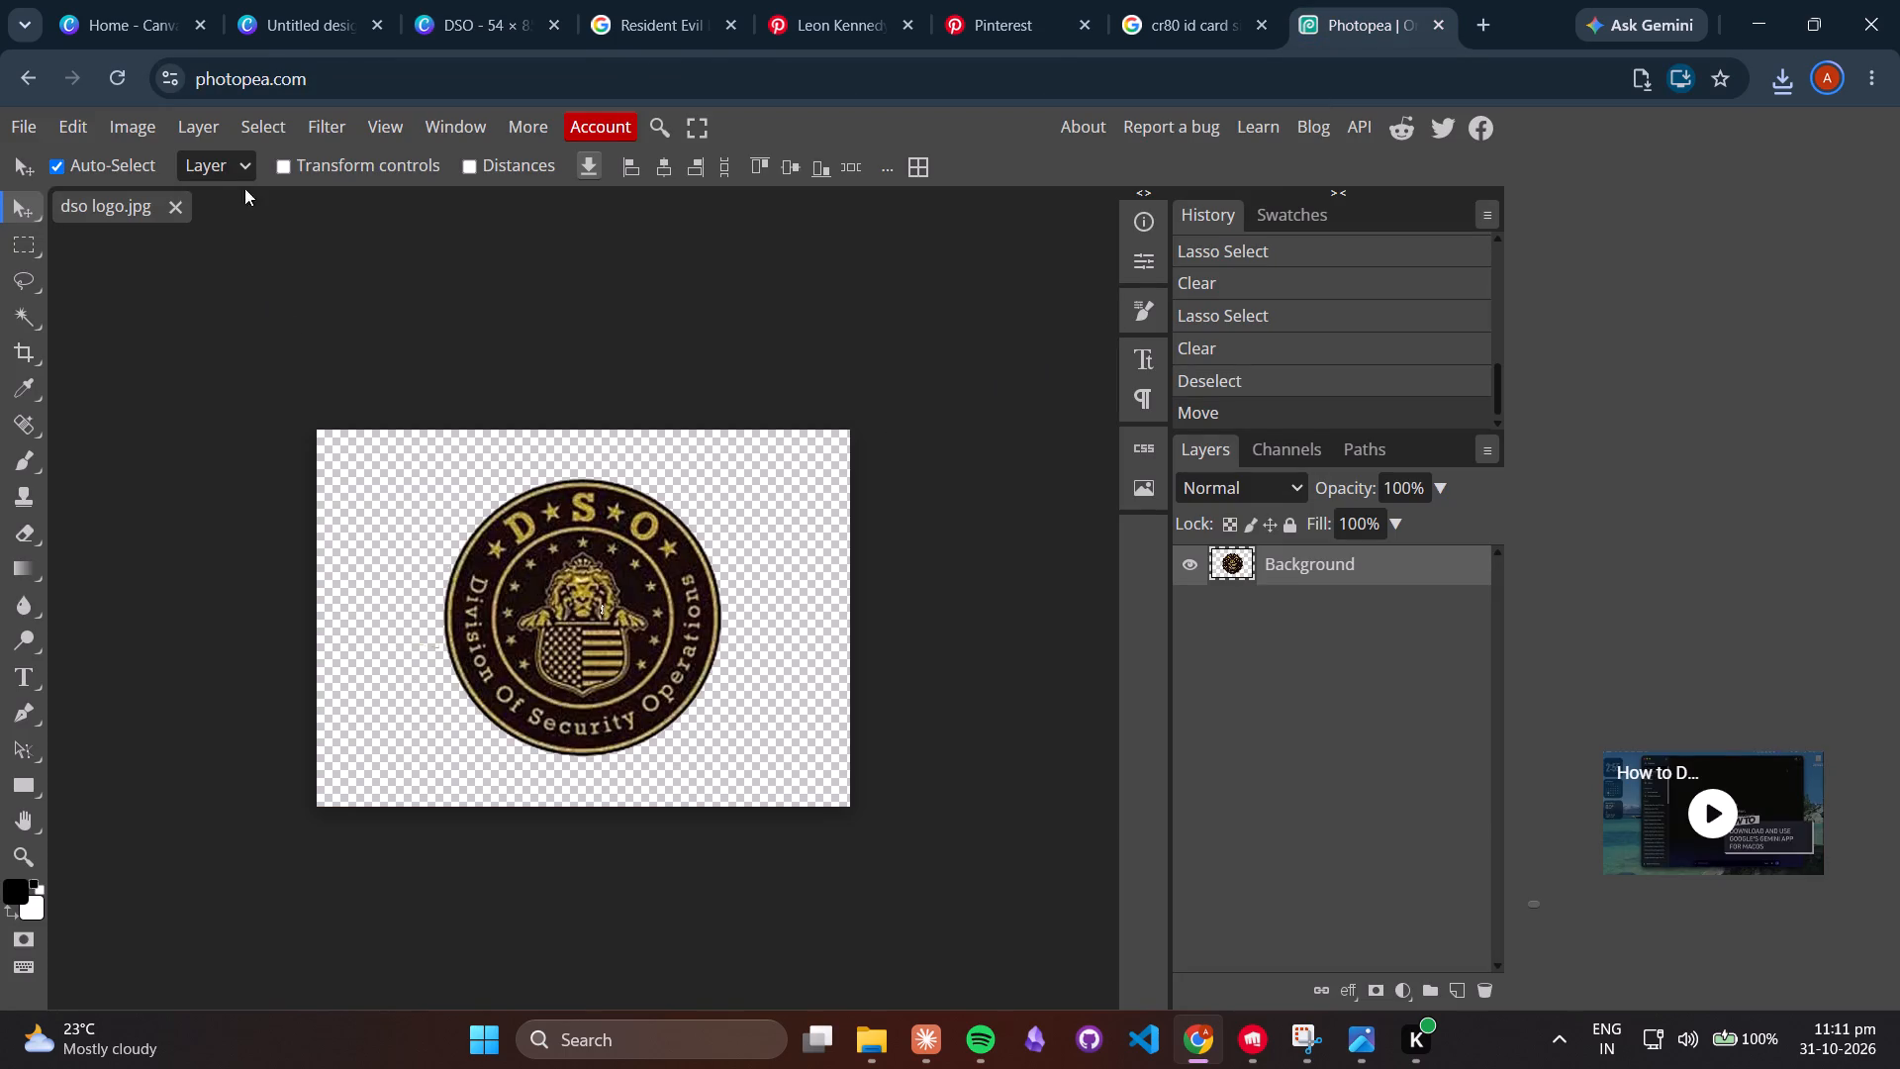
{"action": "left_click", "coordinate": [21, 276]}
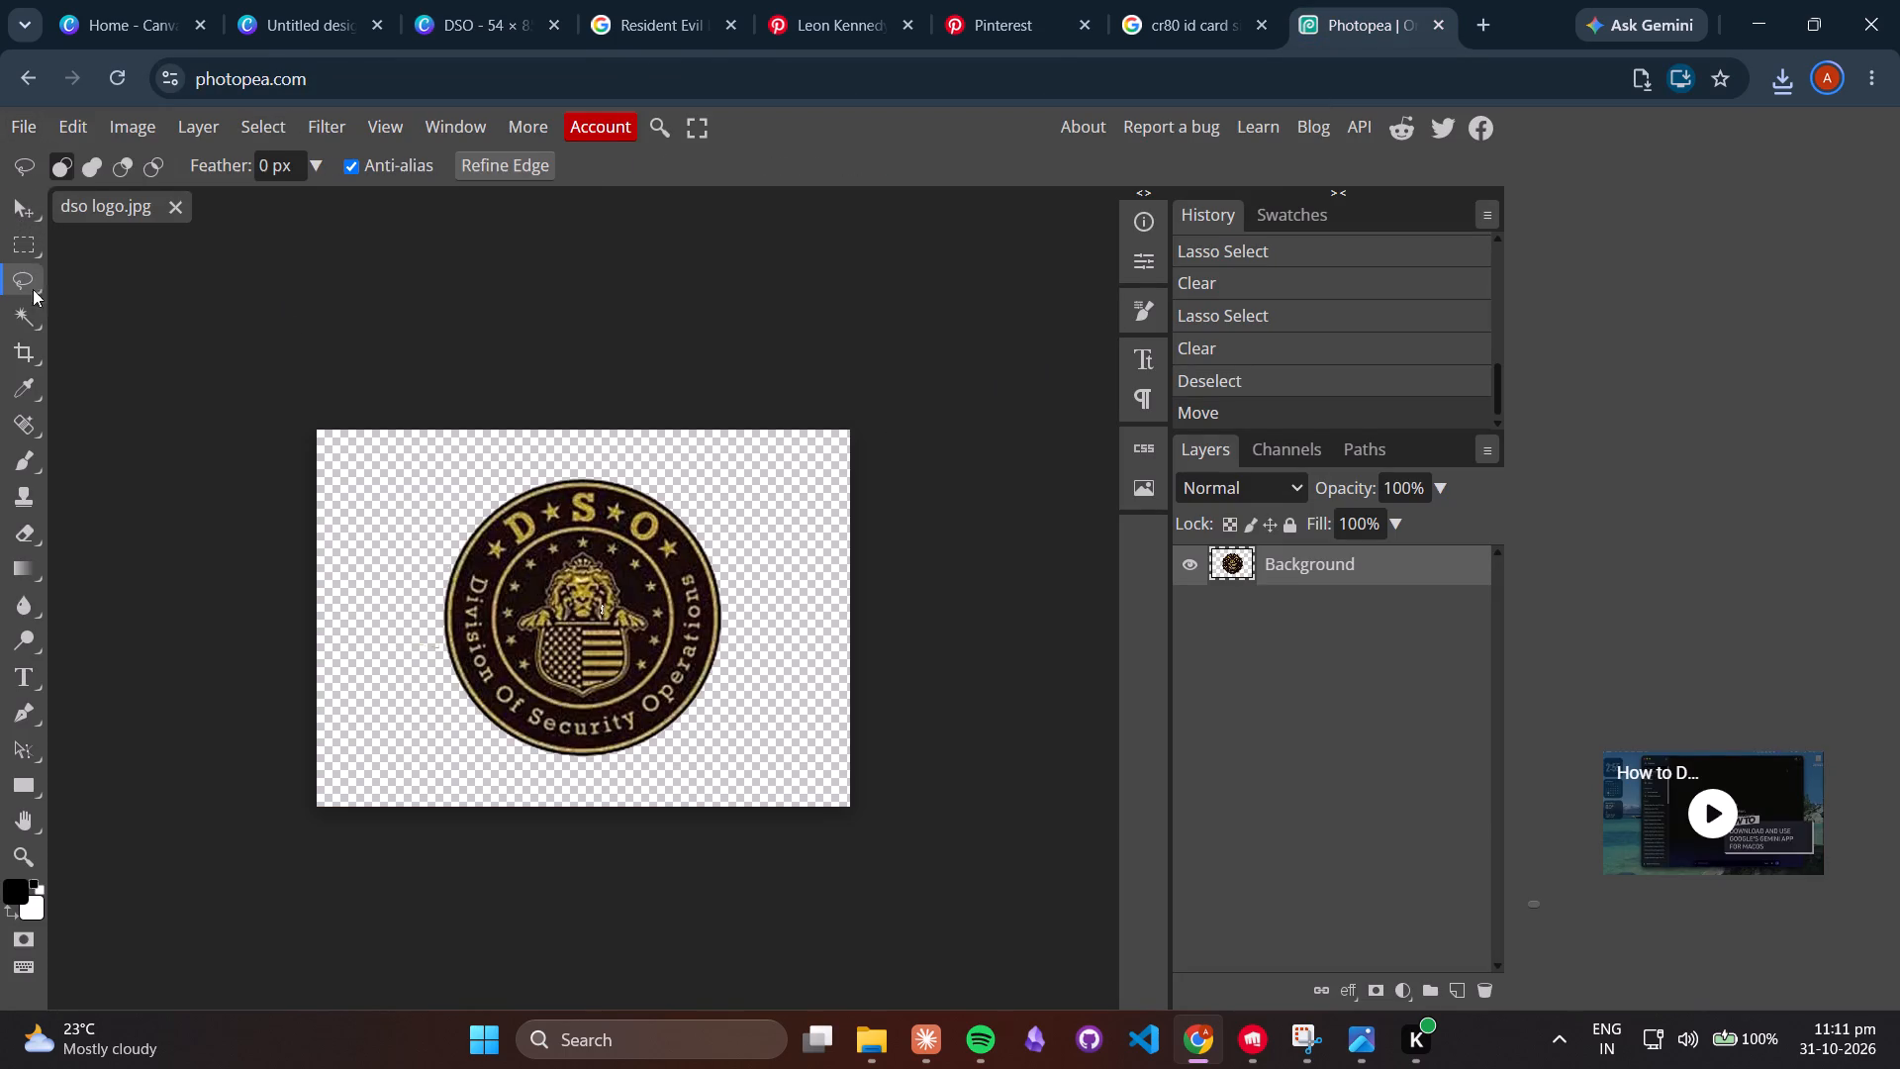
{"action": "left_click_drag", "start_coordinate": [415, 616], "coordinate": [433, 664]}
{"action": "left_click_drag", "start_coordinate": [433, 664], "coordinate": [403, 611]}
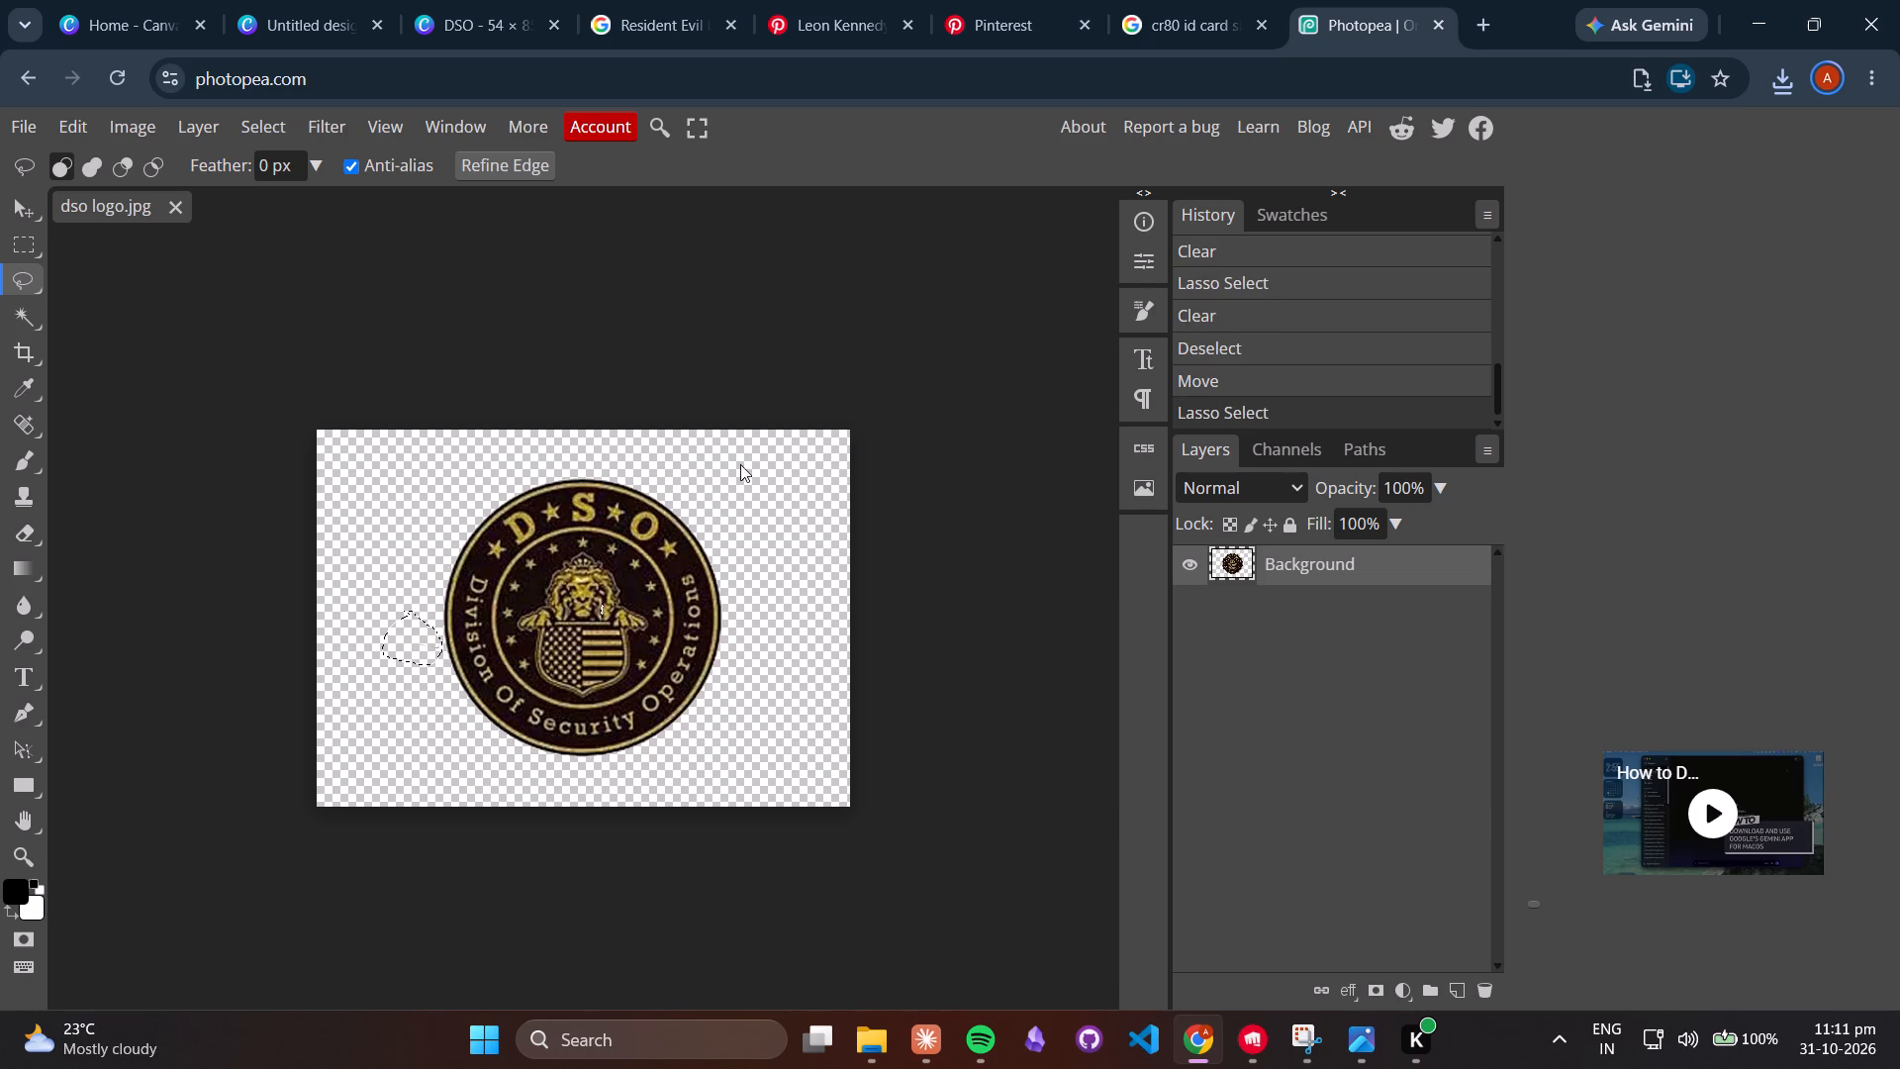
{"action": "key", "text": "Delete"}
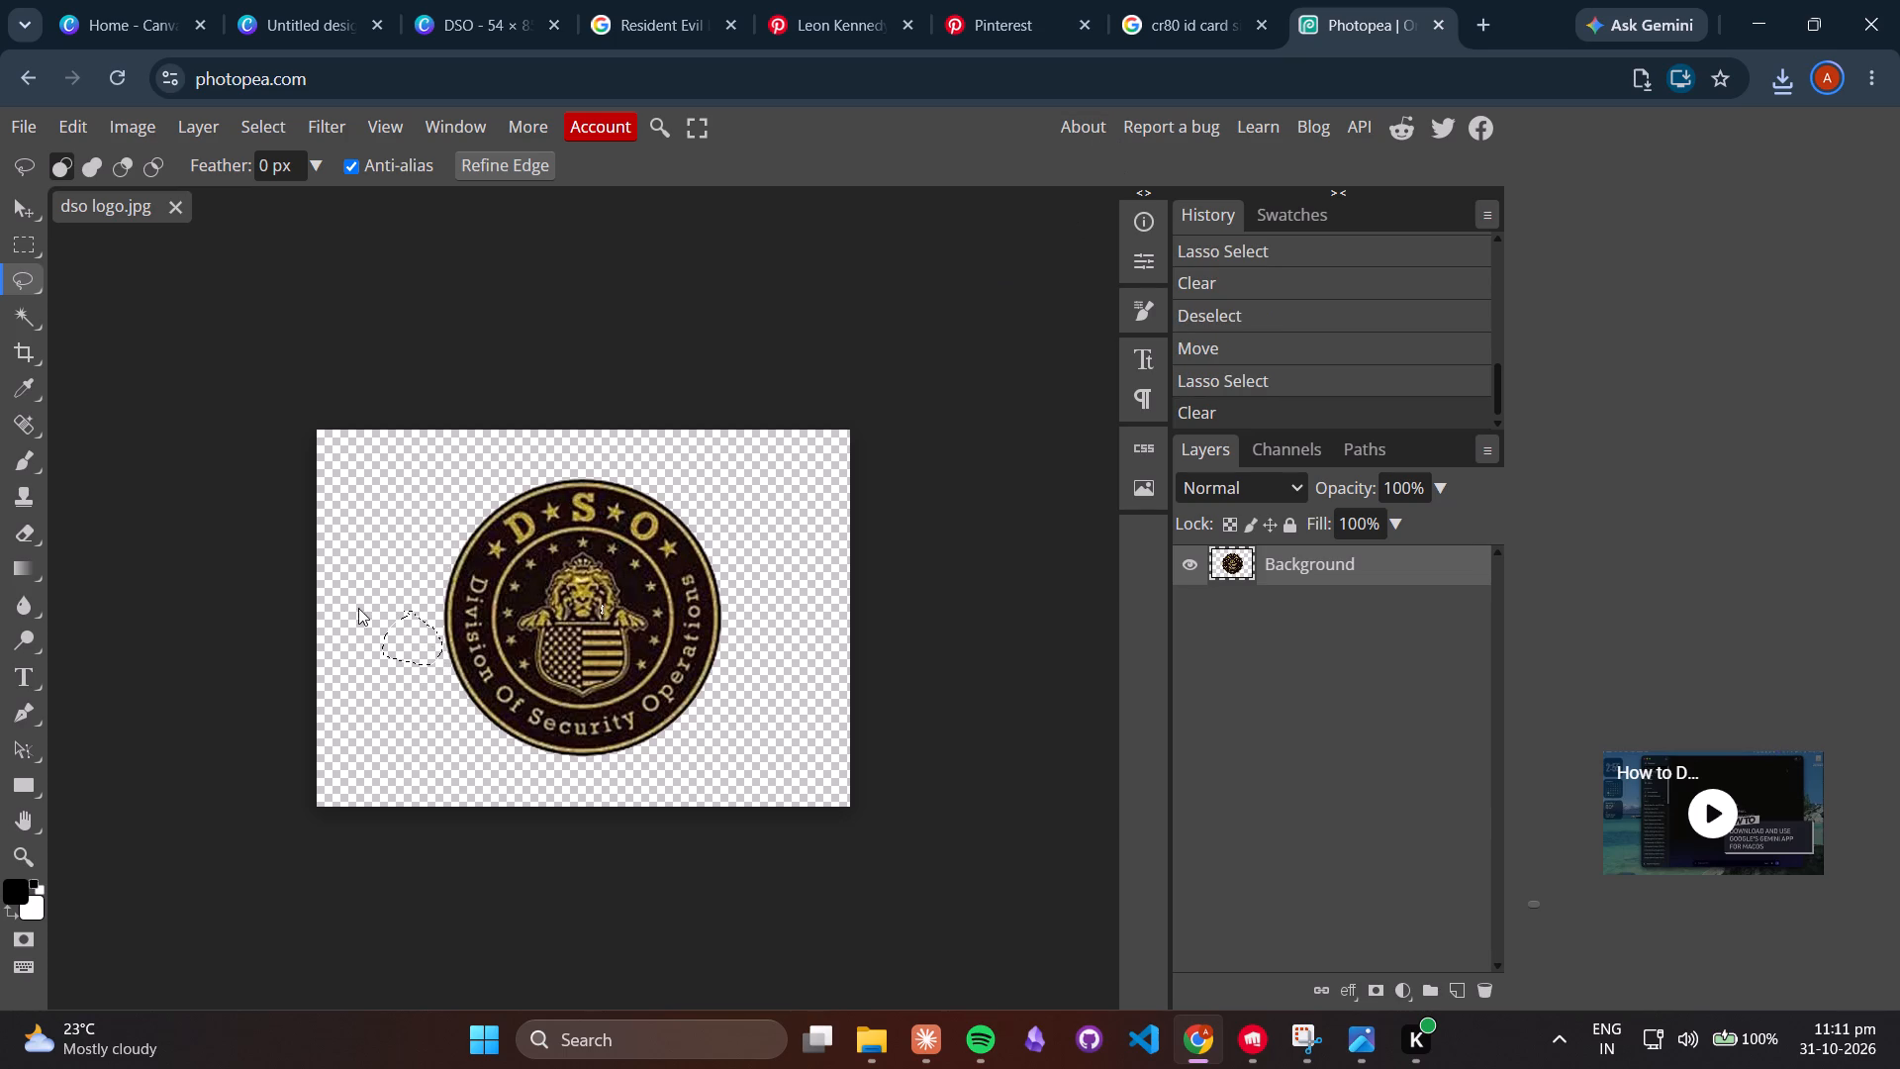
Export the cleaned badge as a PNG named dso logo no wings.
{"action": "left_click", "coordinate": [21, 130]}
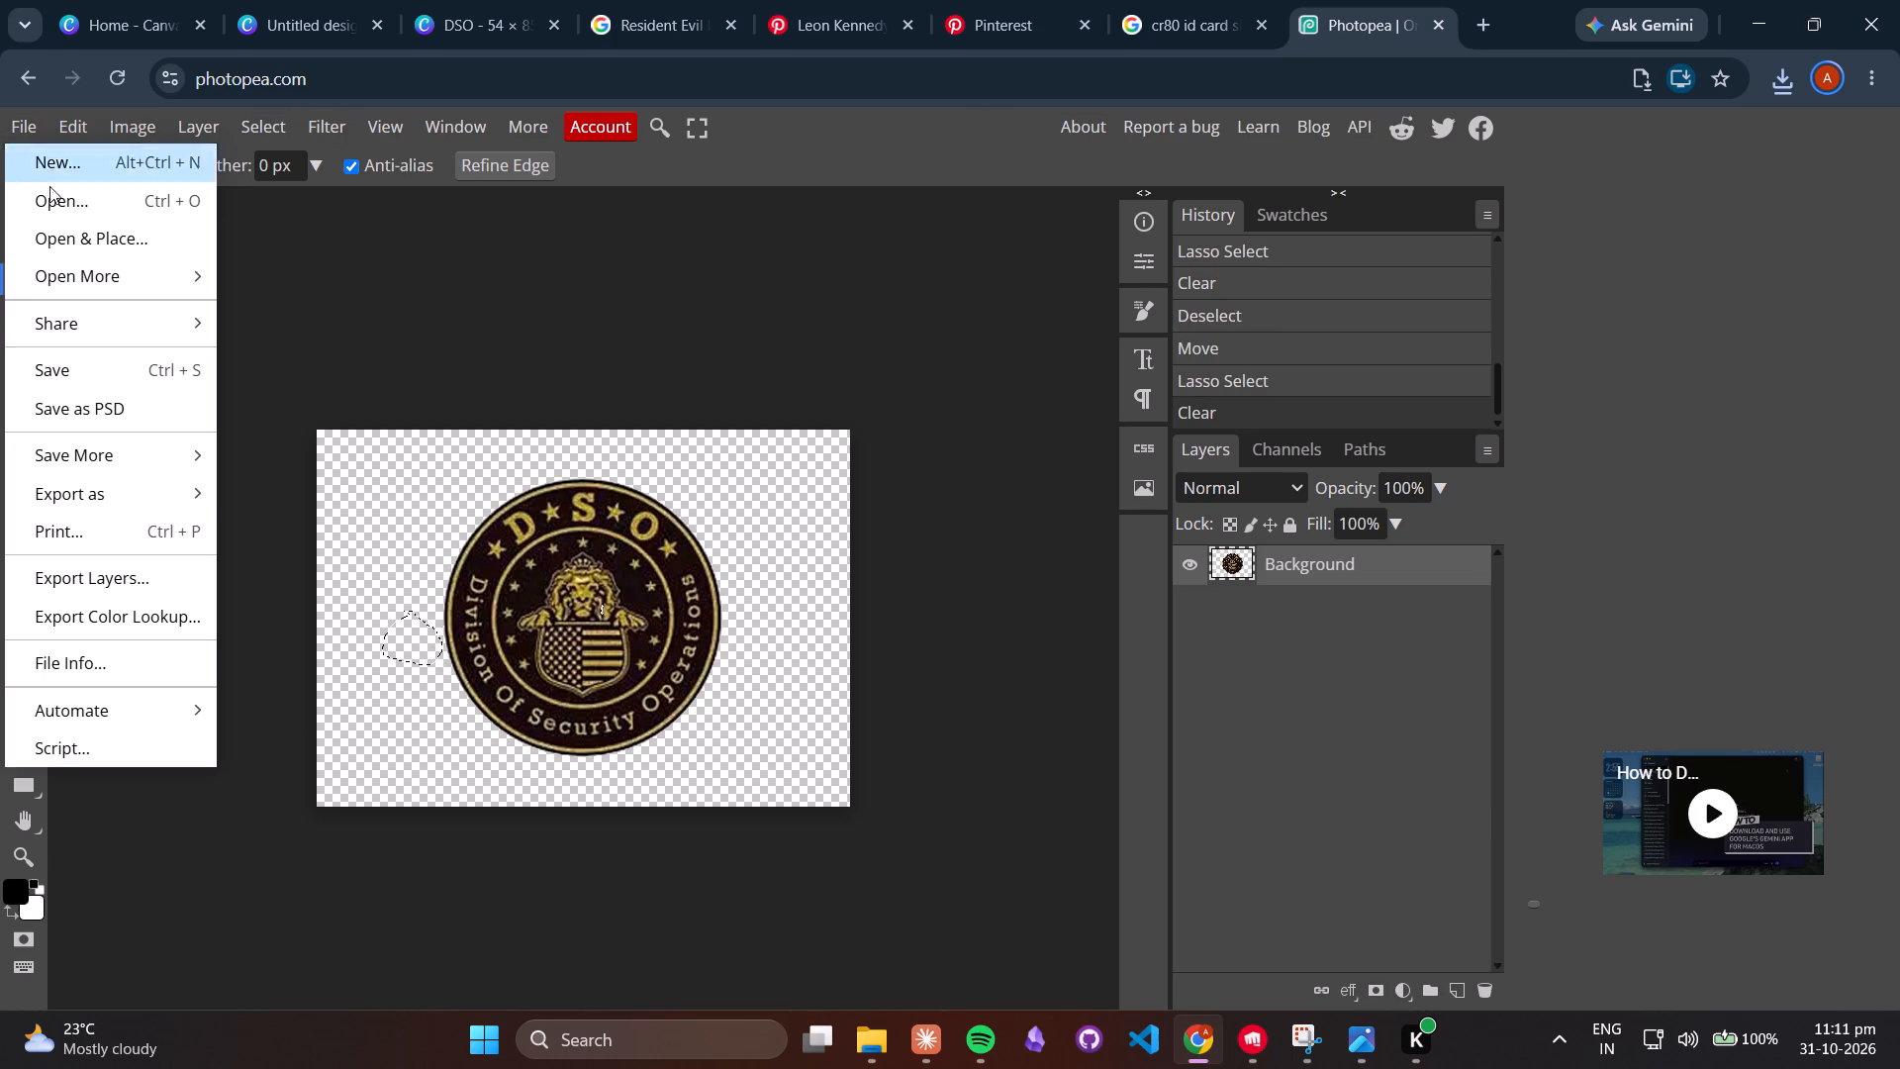
{"action": "left_click", "coordinate": [249, 495]}
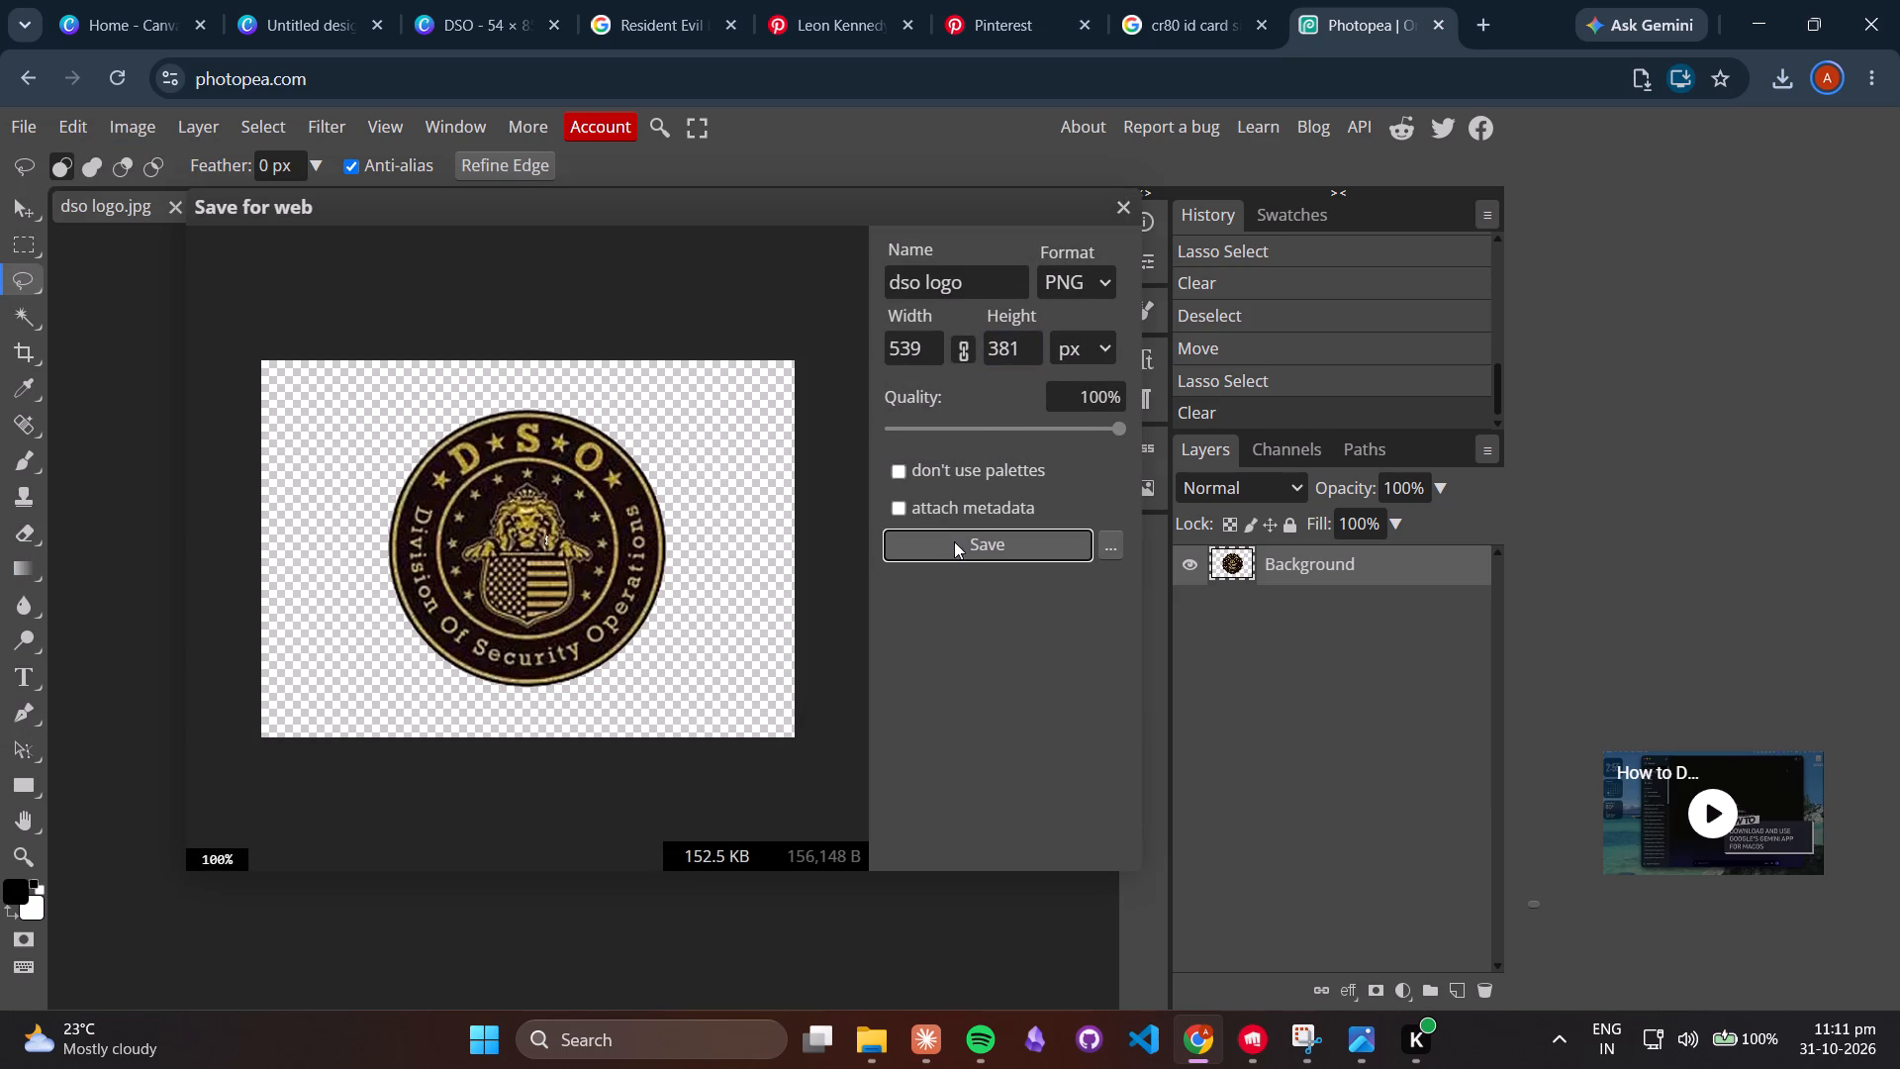
{"action": "left_click", "coordinate": [990, 287]}
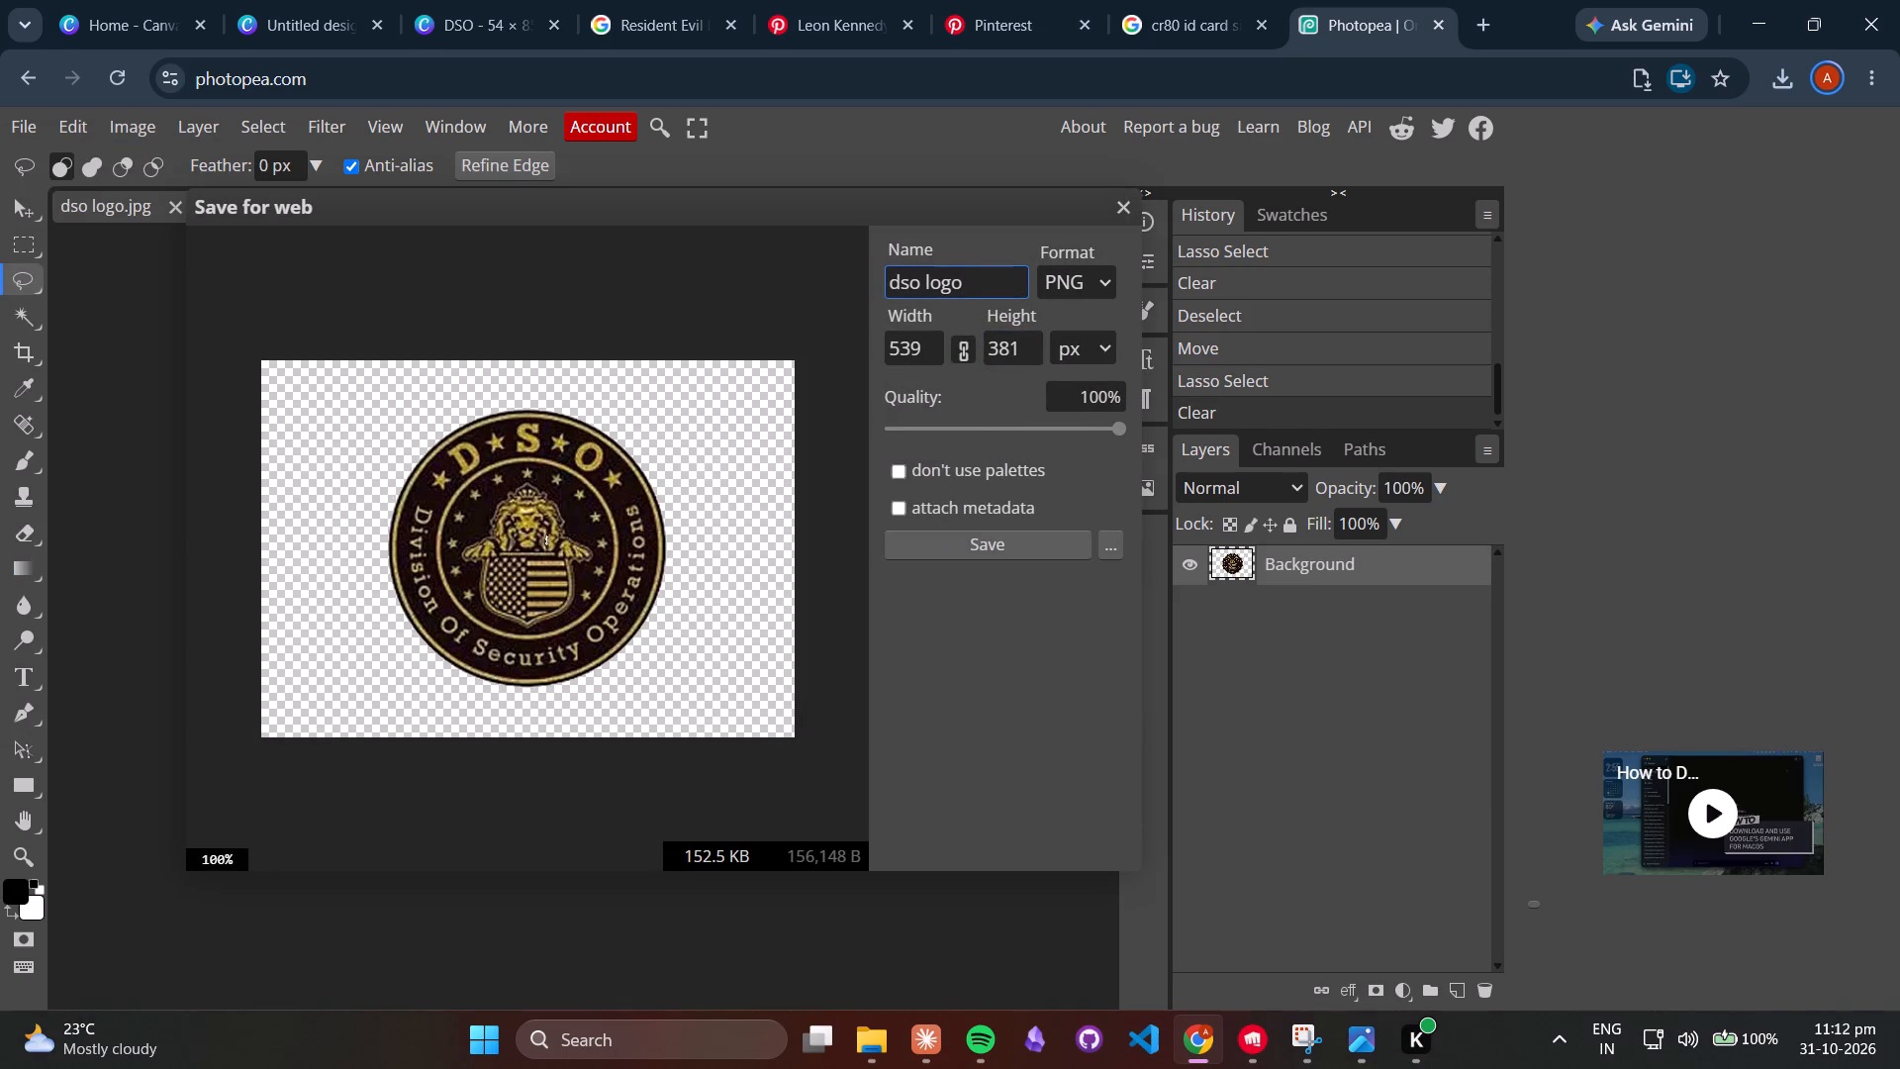
{"action": "key", "text": "space"}
{"action": "type", "text": "a"}
{"action": "key", "text": "BackSpace"}
{"action": "type", "text": "no wings"}
{"action": "key", "text": "Return"}
{"action": "left_click", "coordinate": [959, 536]}
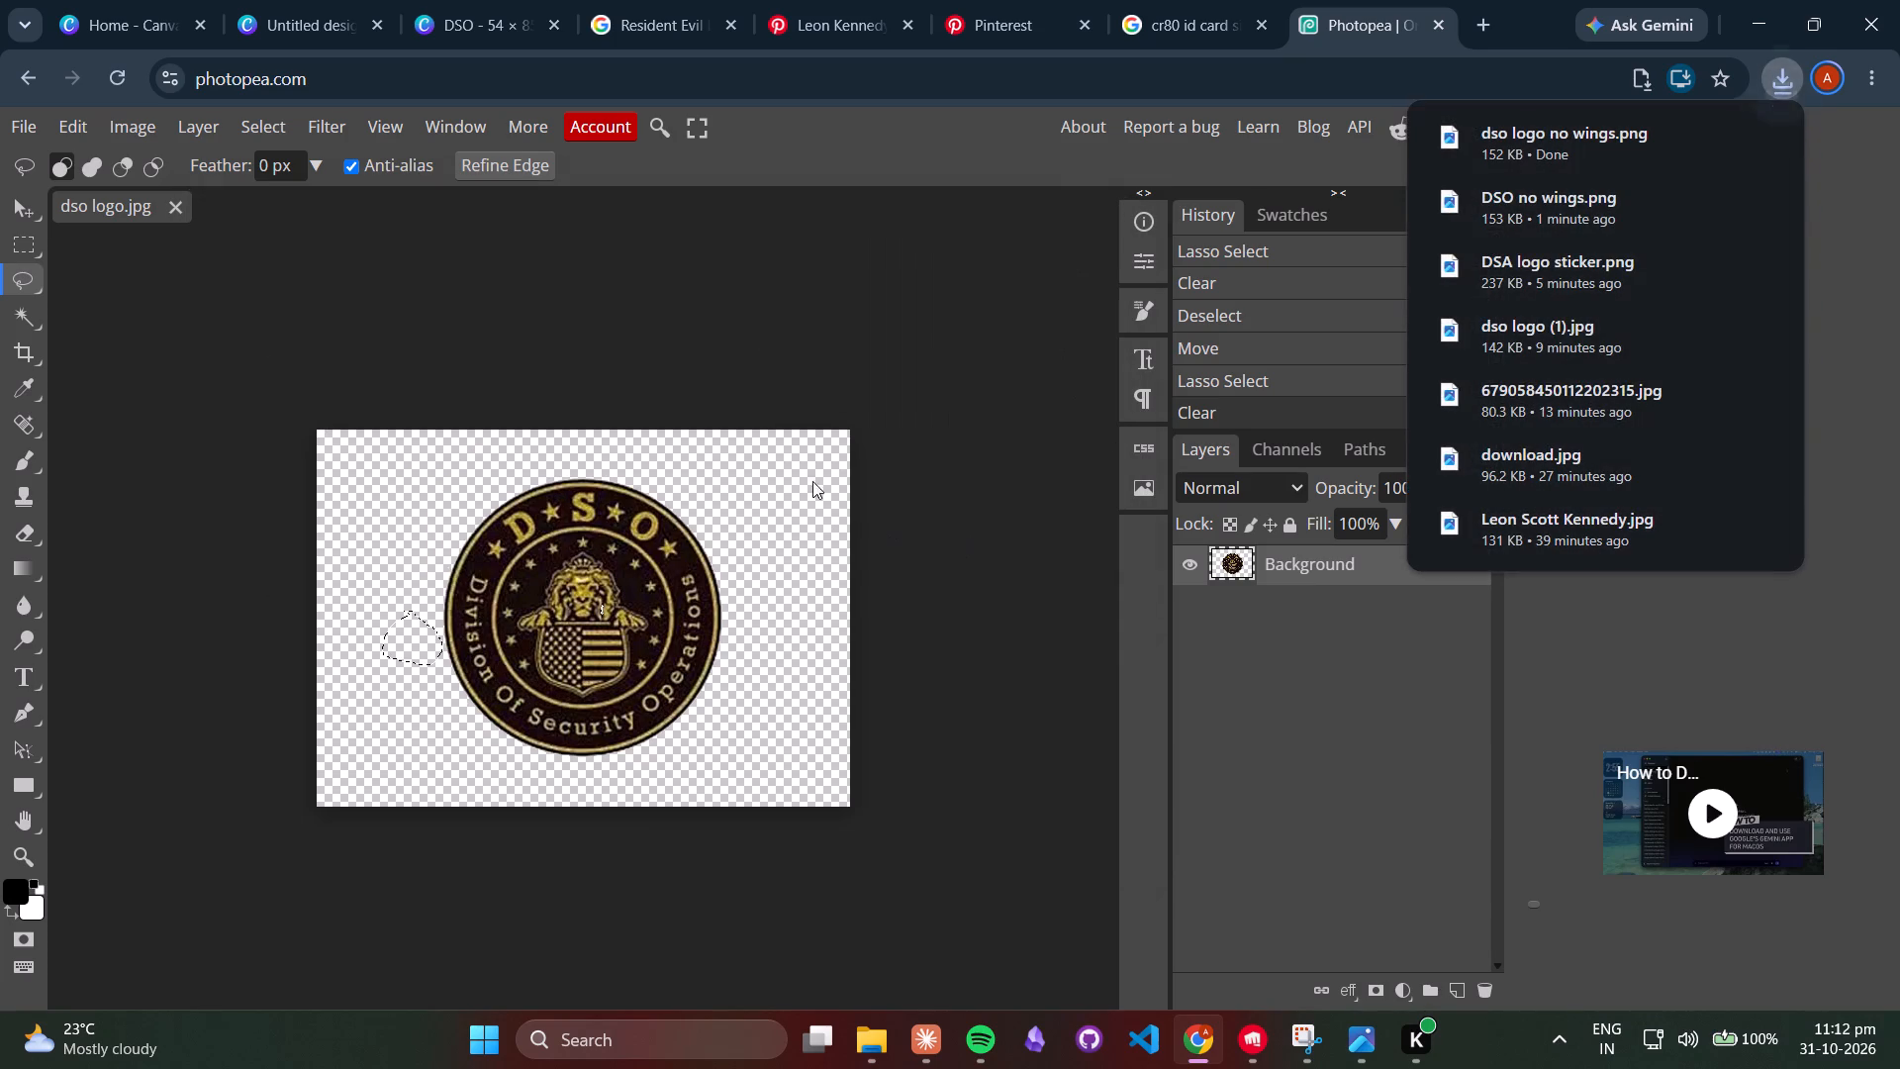
Switch to the Canva card design and remove the older DSO no wings.png from the uploaded images.
{"action": "left_click", "coordinate": [458, 23]}
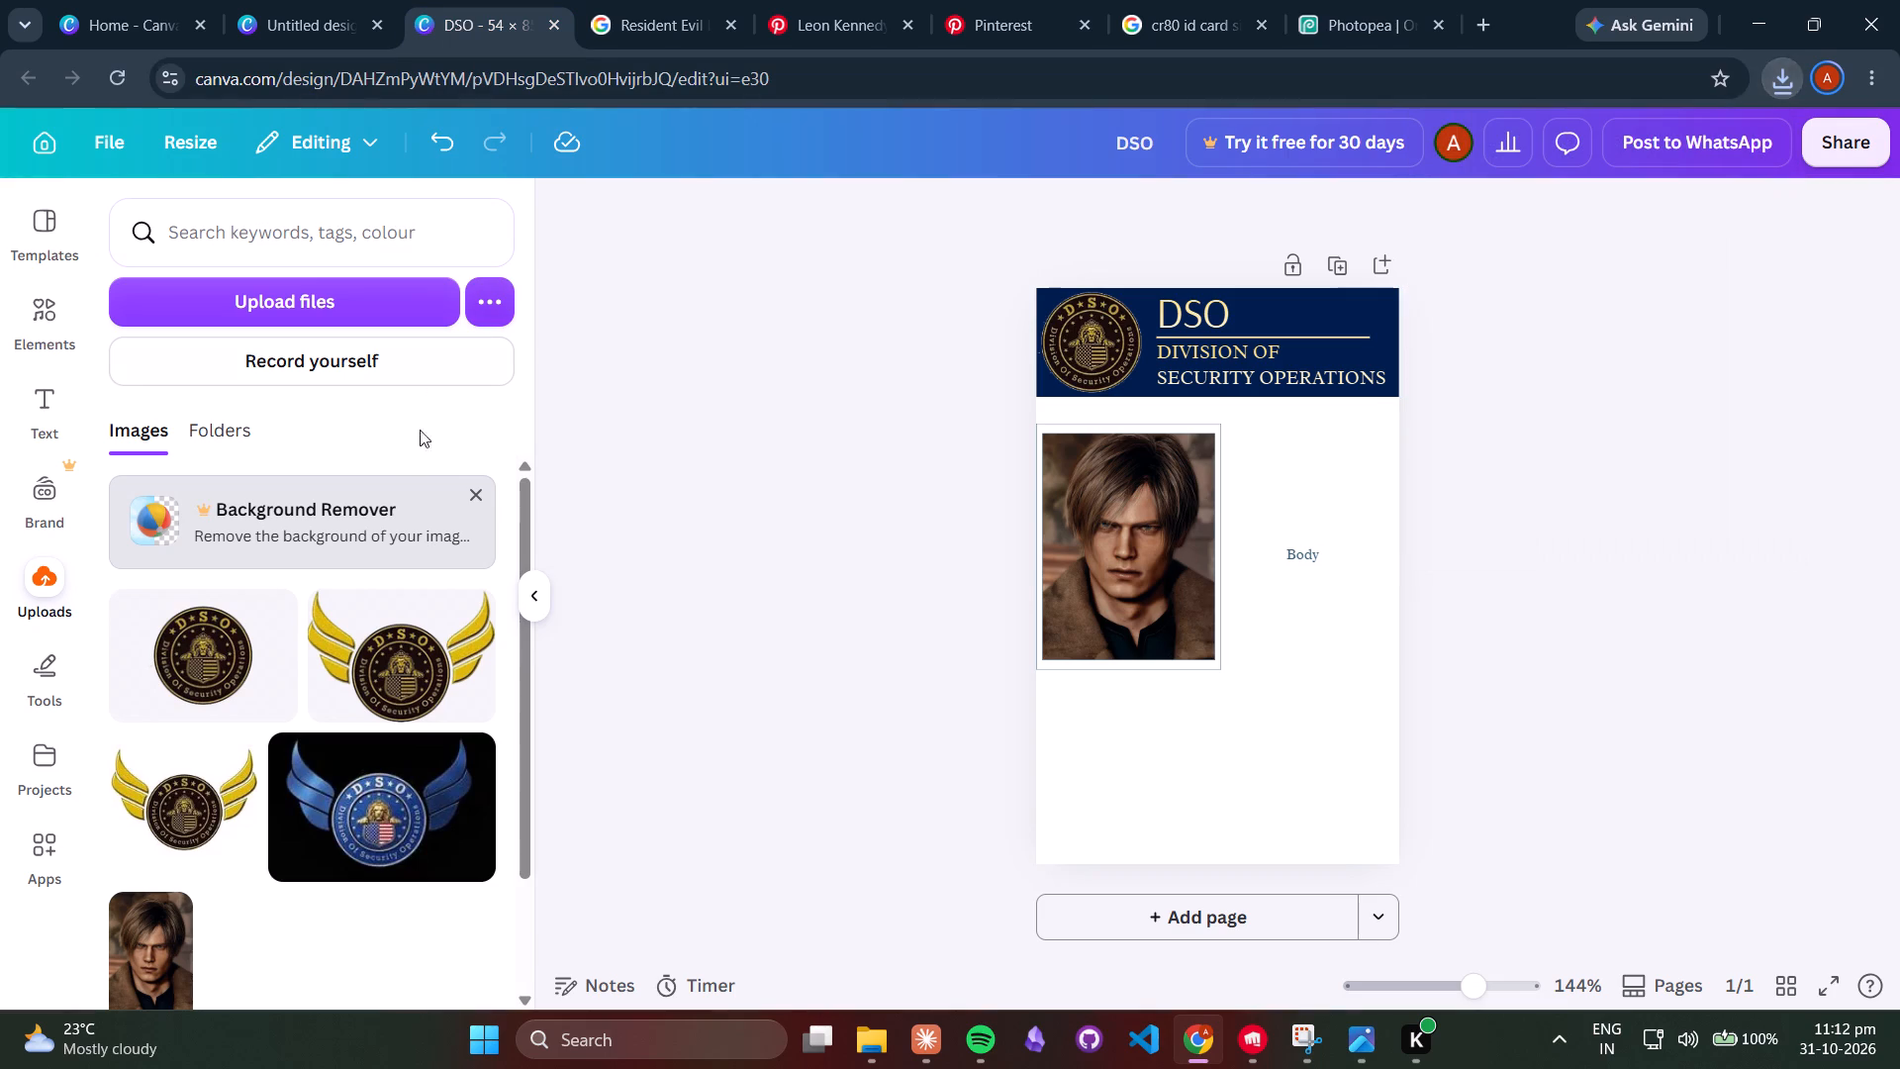
{"action": "left_click", "coordinate": [270, 616]}
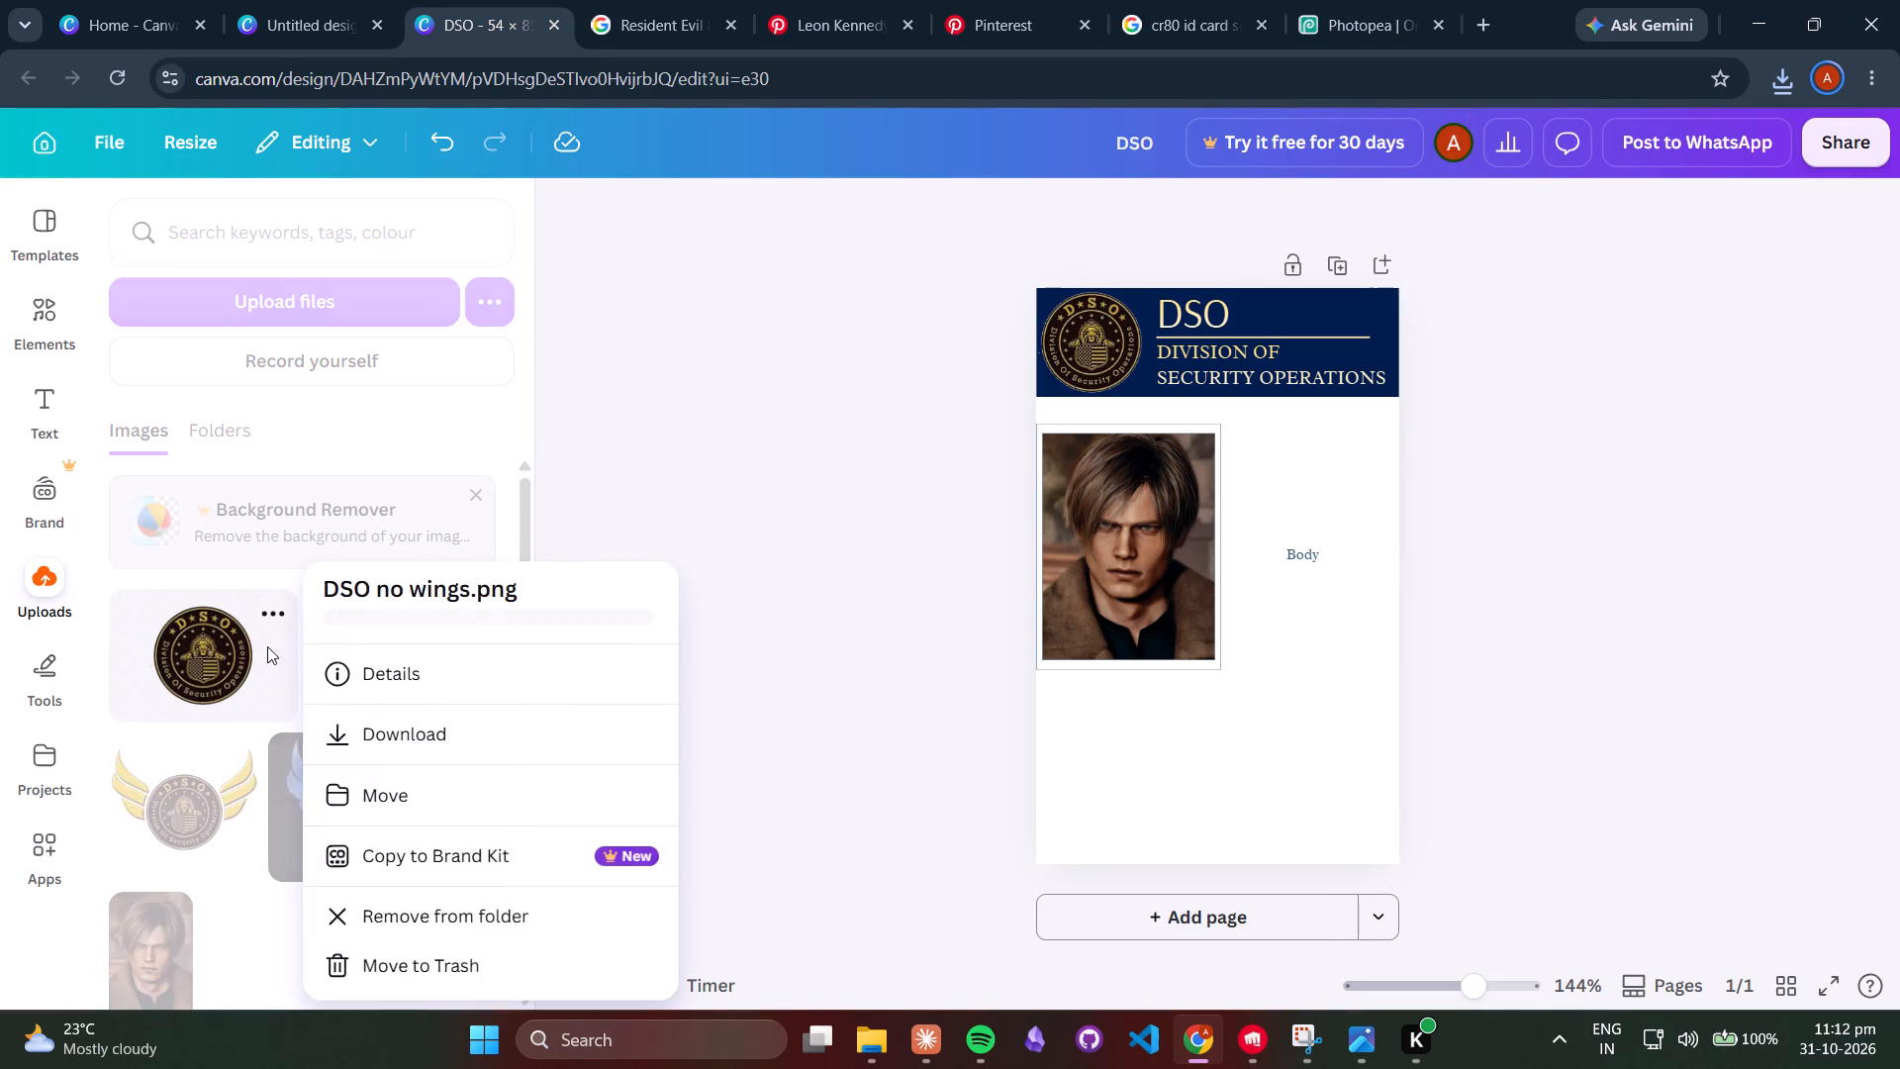
{"action": "left_click", "coordinate": [360, 911]}
Upload the dso logo no wings PNG from the Downloads folder to the design's images.
{"action": "left_click", "coordinate": [261, 283]}
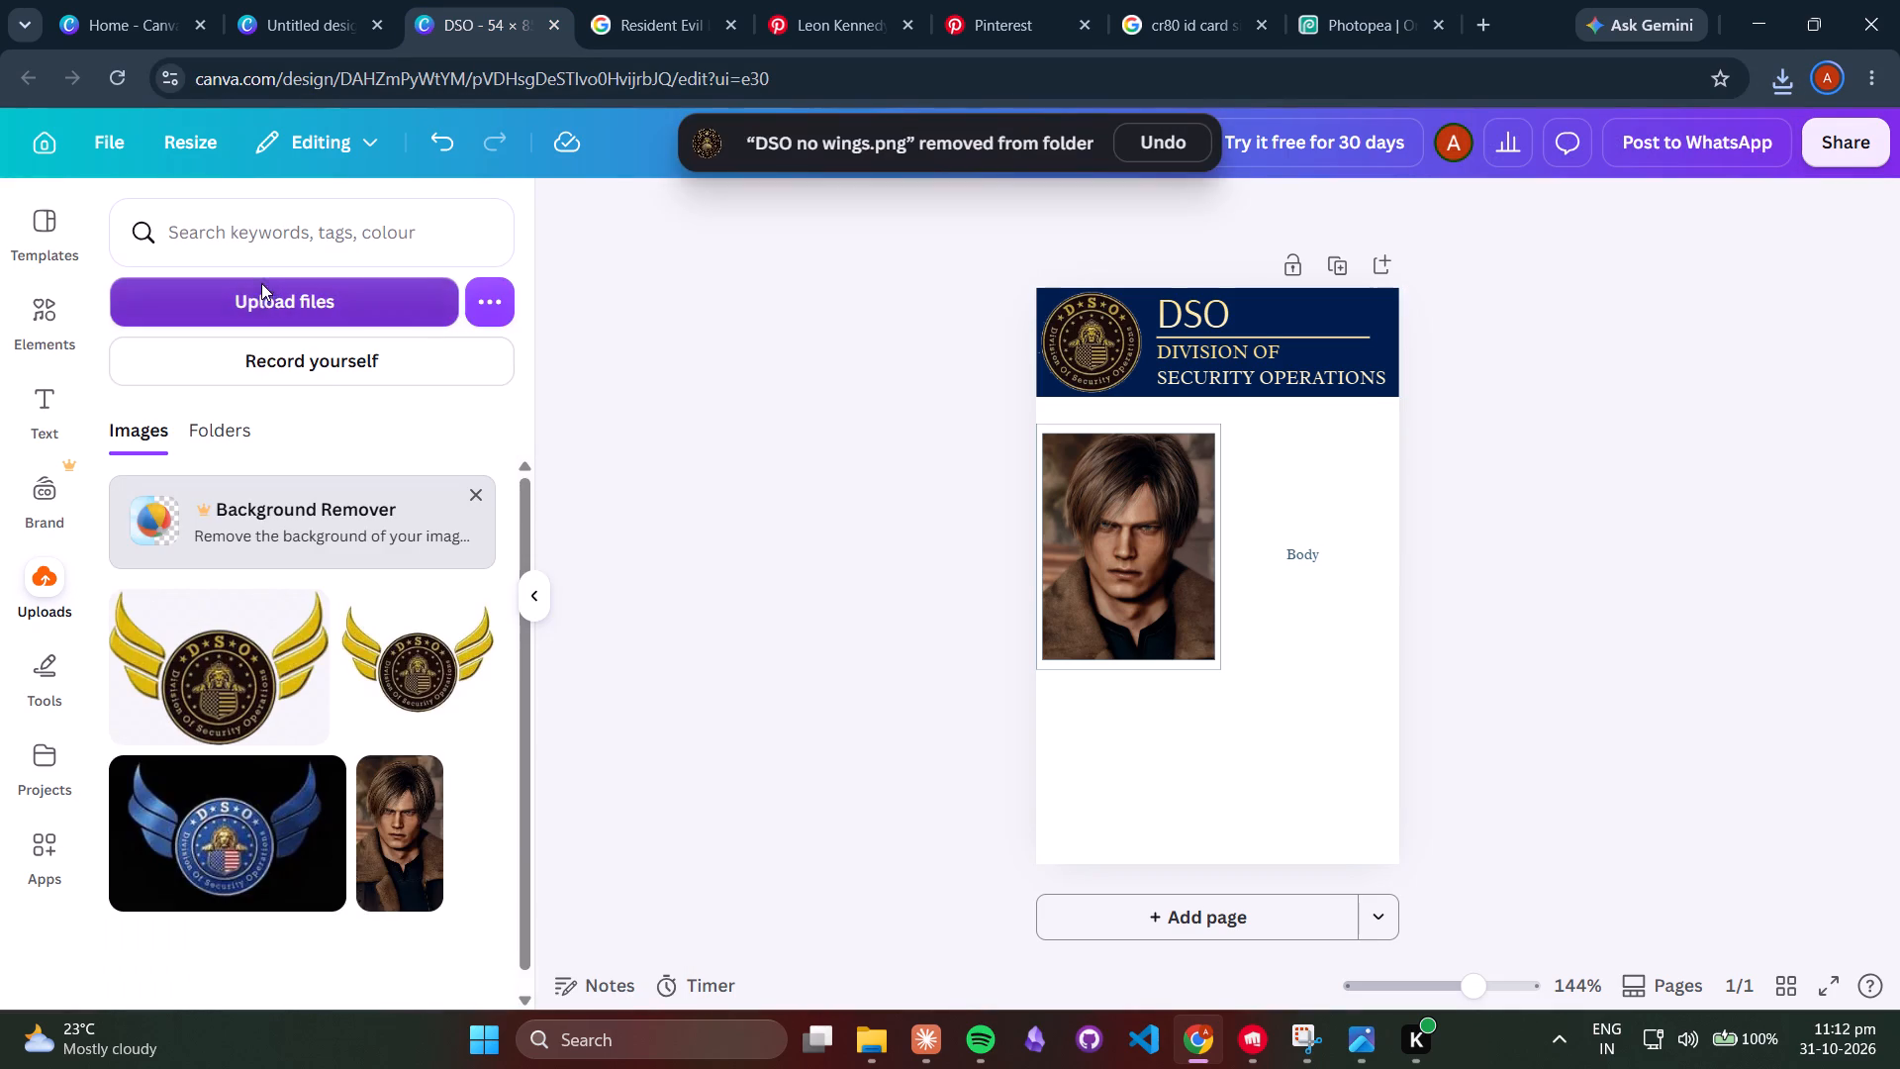
{"action": "left_click", "coordinate": [317, 228]}
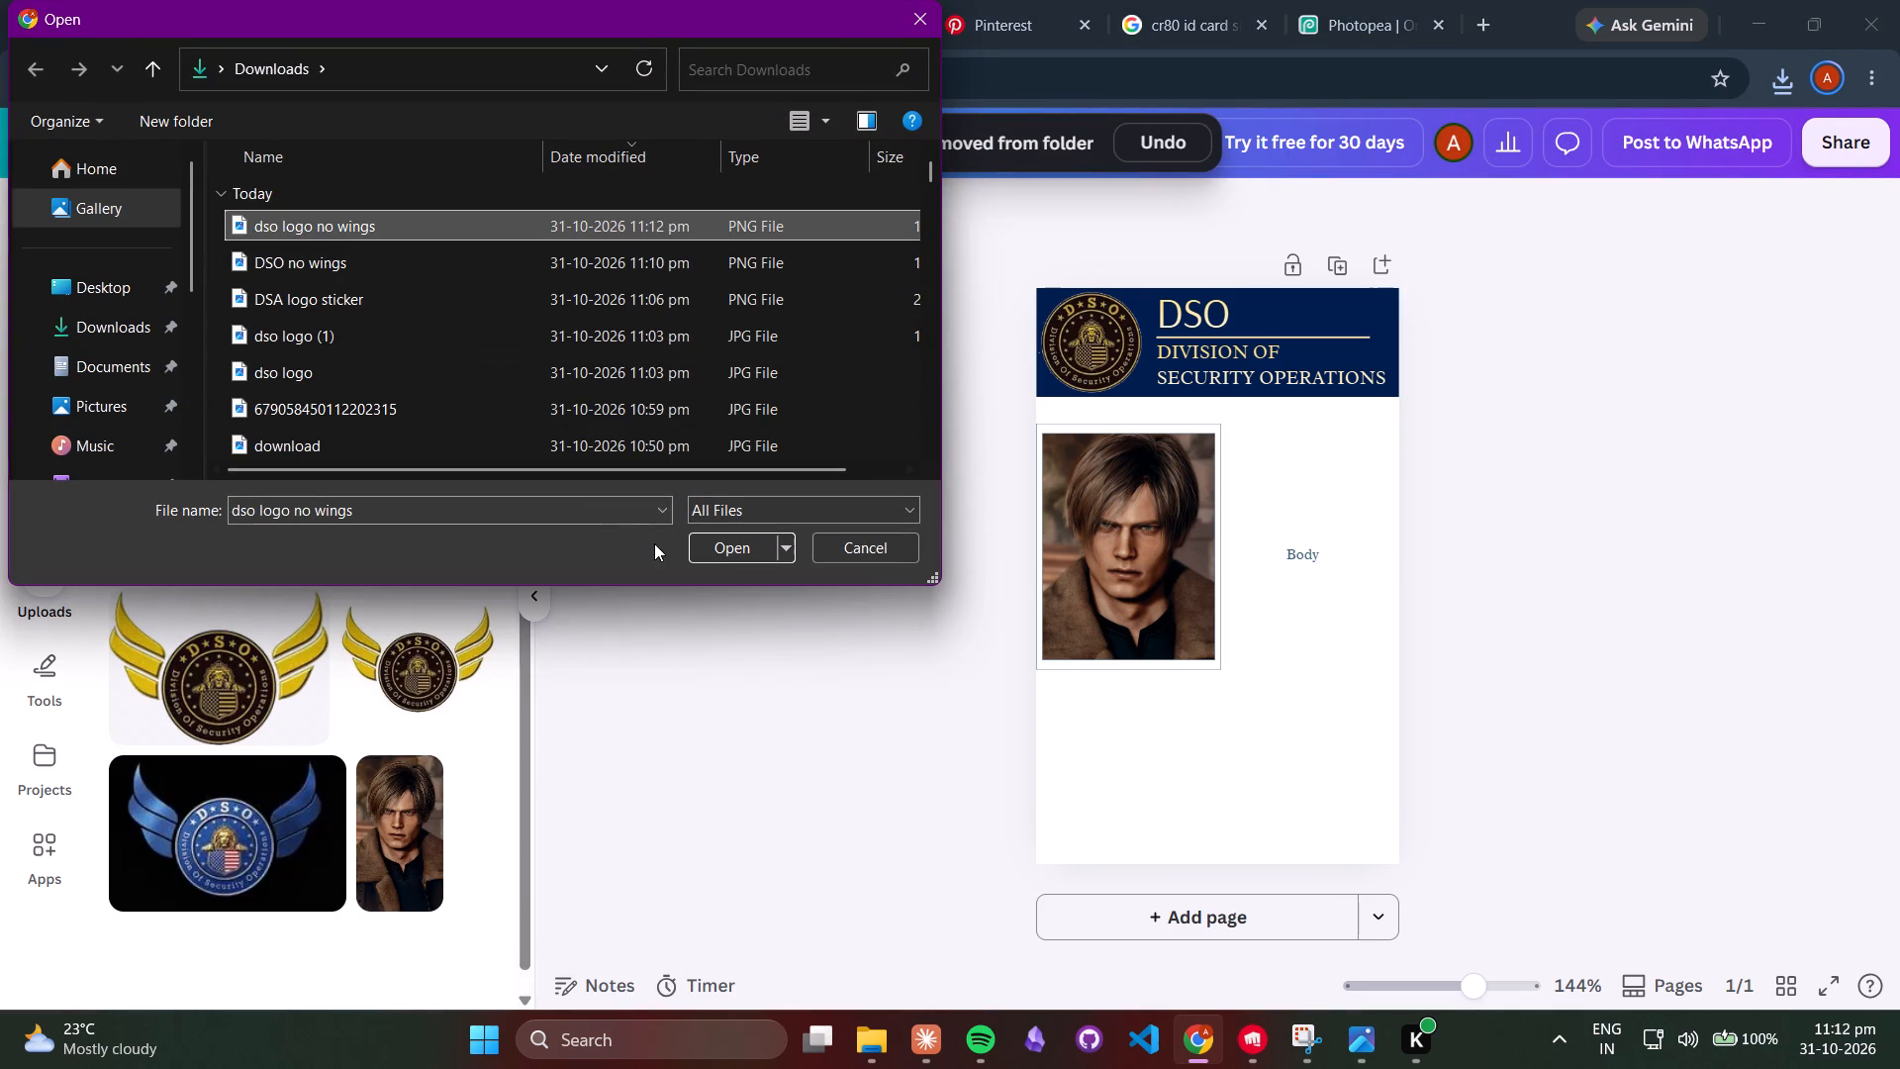
{"action": "left_click", "coordinate": [712, 552]}
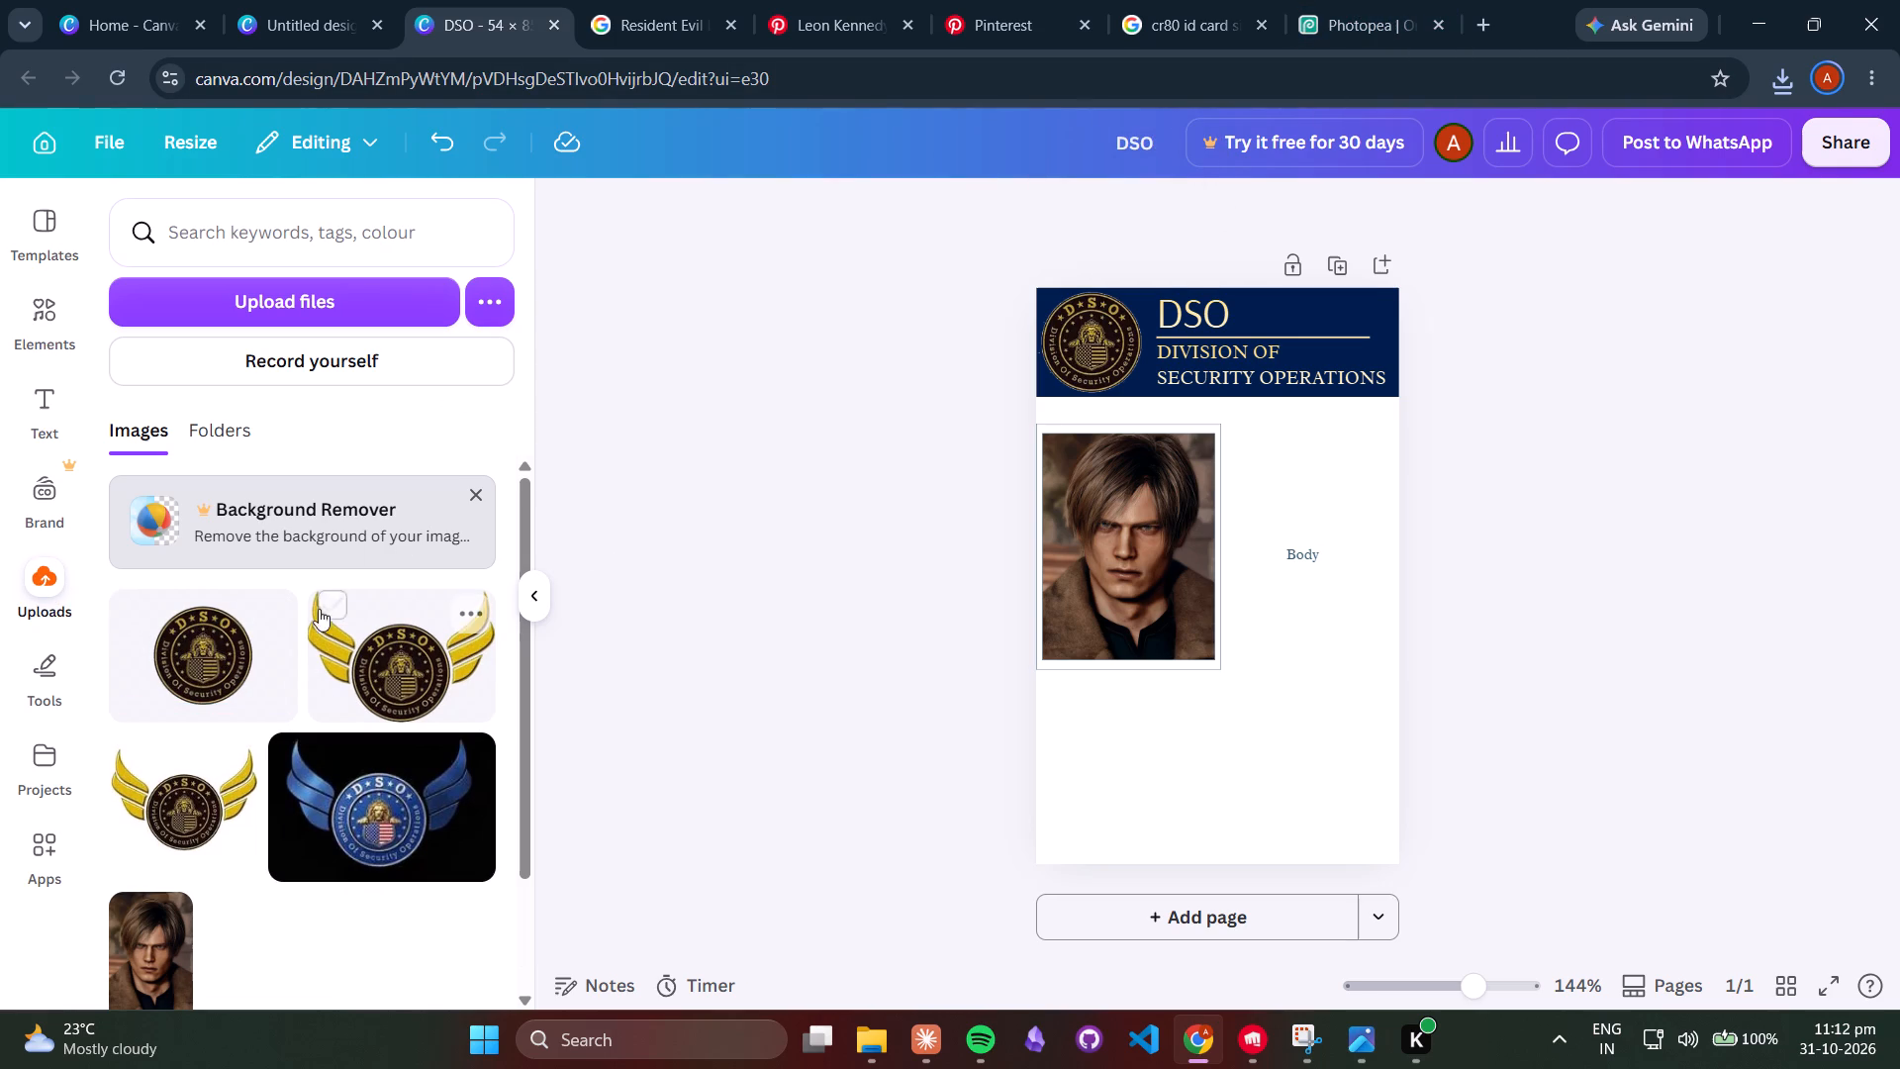
Replace the header badge with the newly uploaded wingless DSO logo, keeping it beside the title text.
{"action": "left_click_drag", "start_coordinate": [183, 661], "coordinate": [1057, 339]}
{"action": "left_click", "coordinate": [1707, 510]}
{"action": "left_click", "coordinate": [1092, 358]}
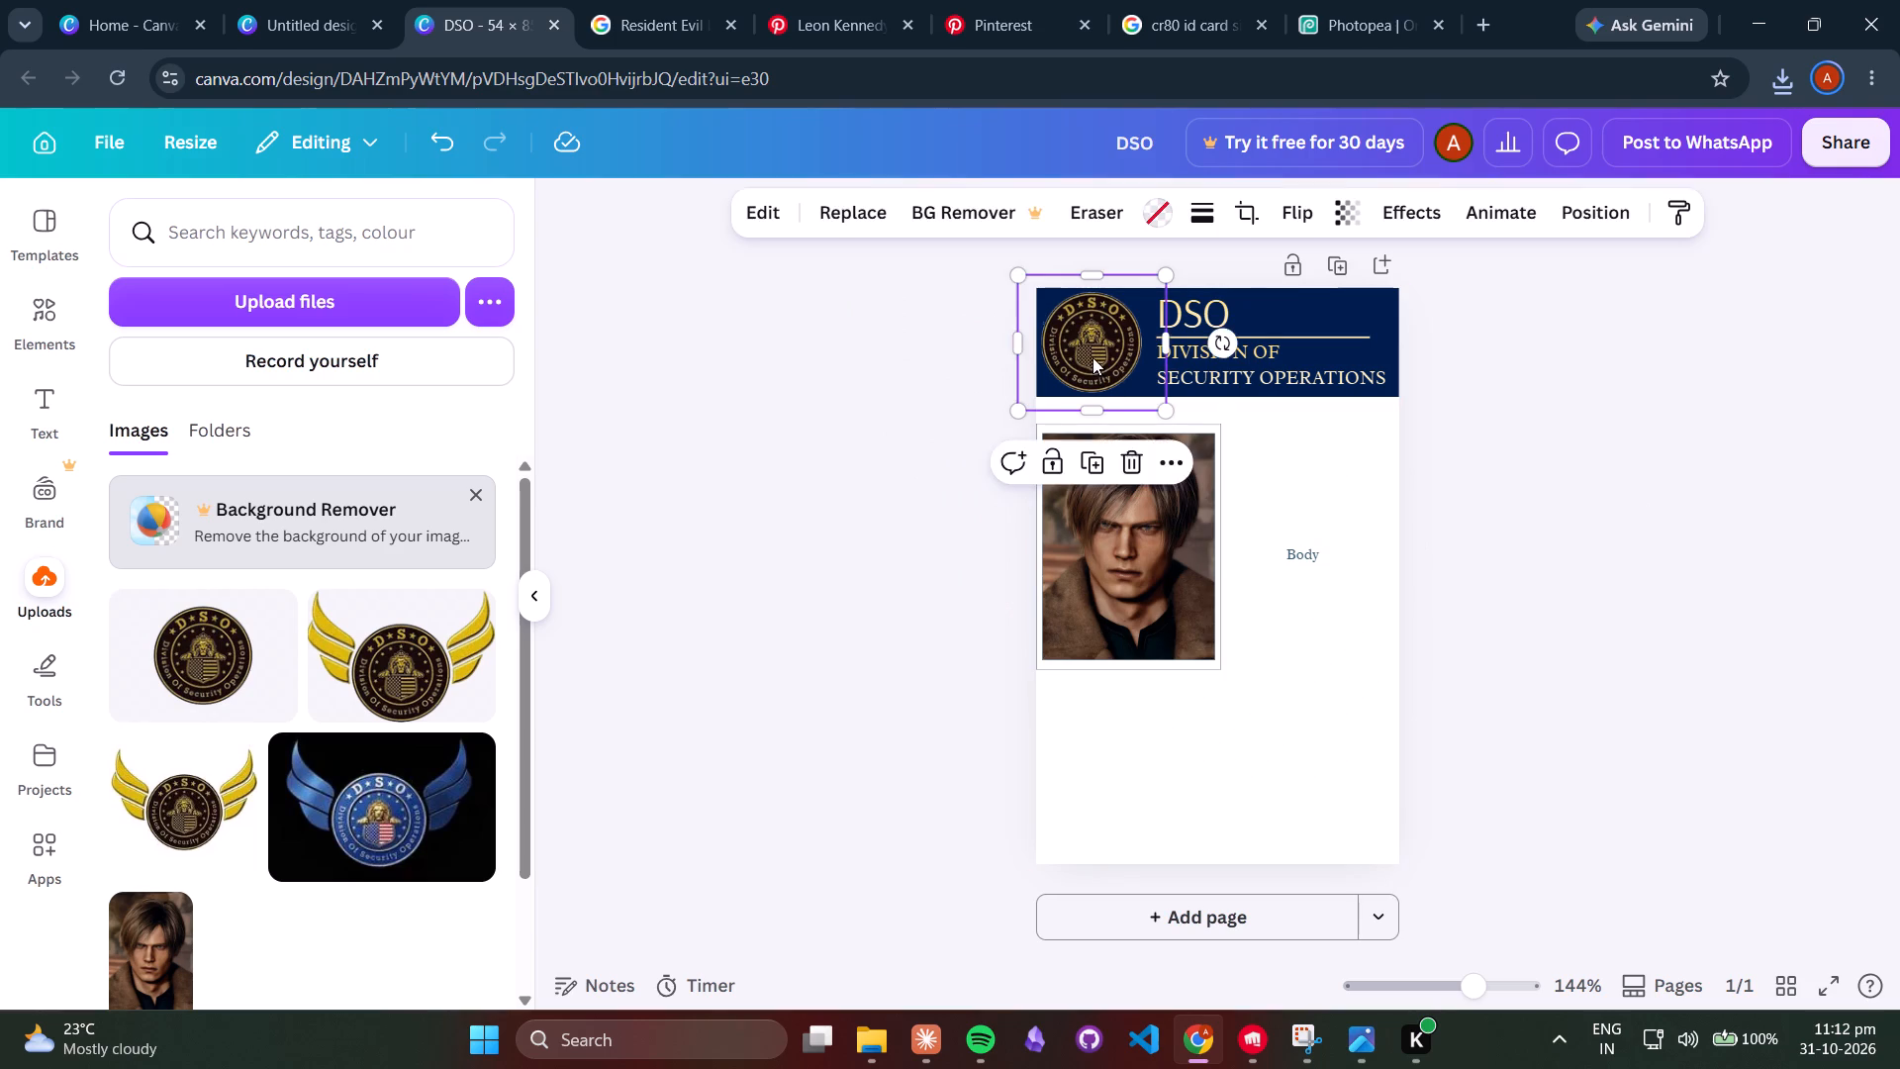
{"action": "left_click", "coordinate": [786, 388]}
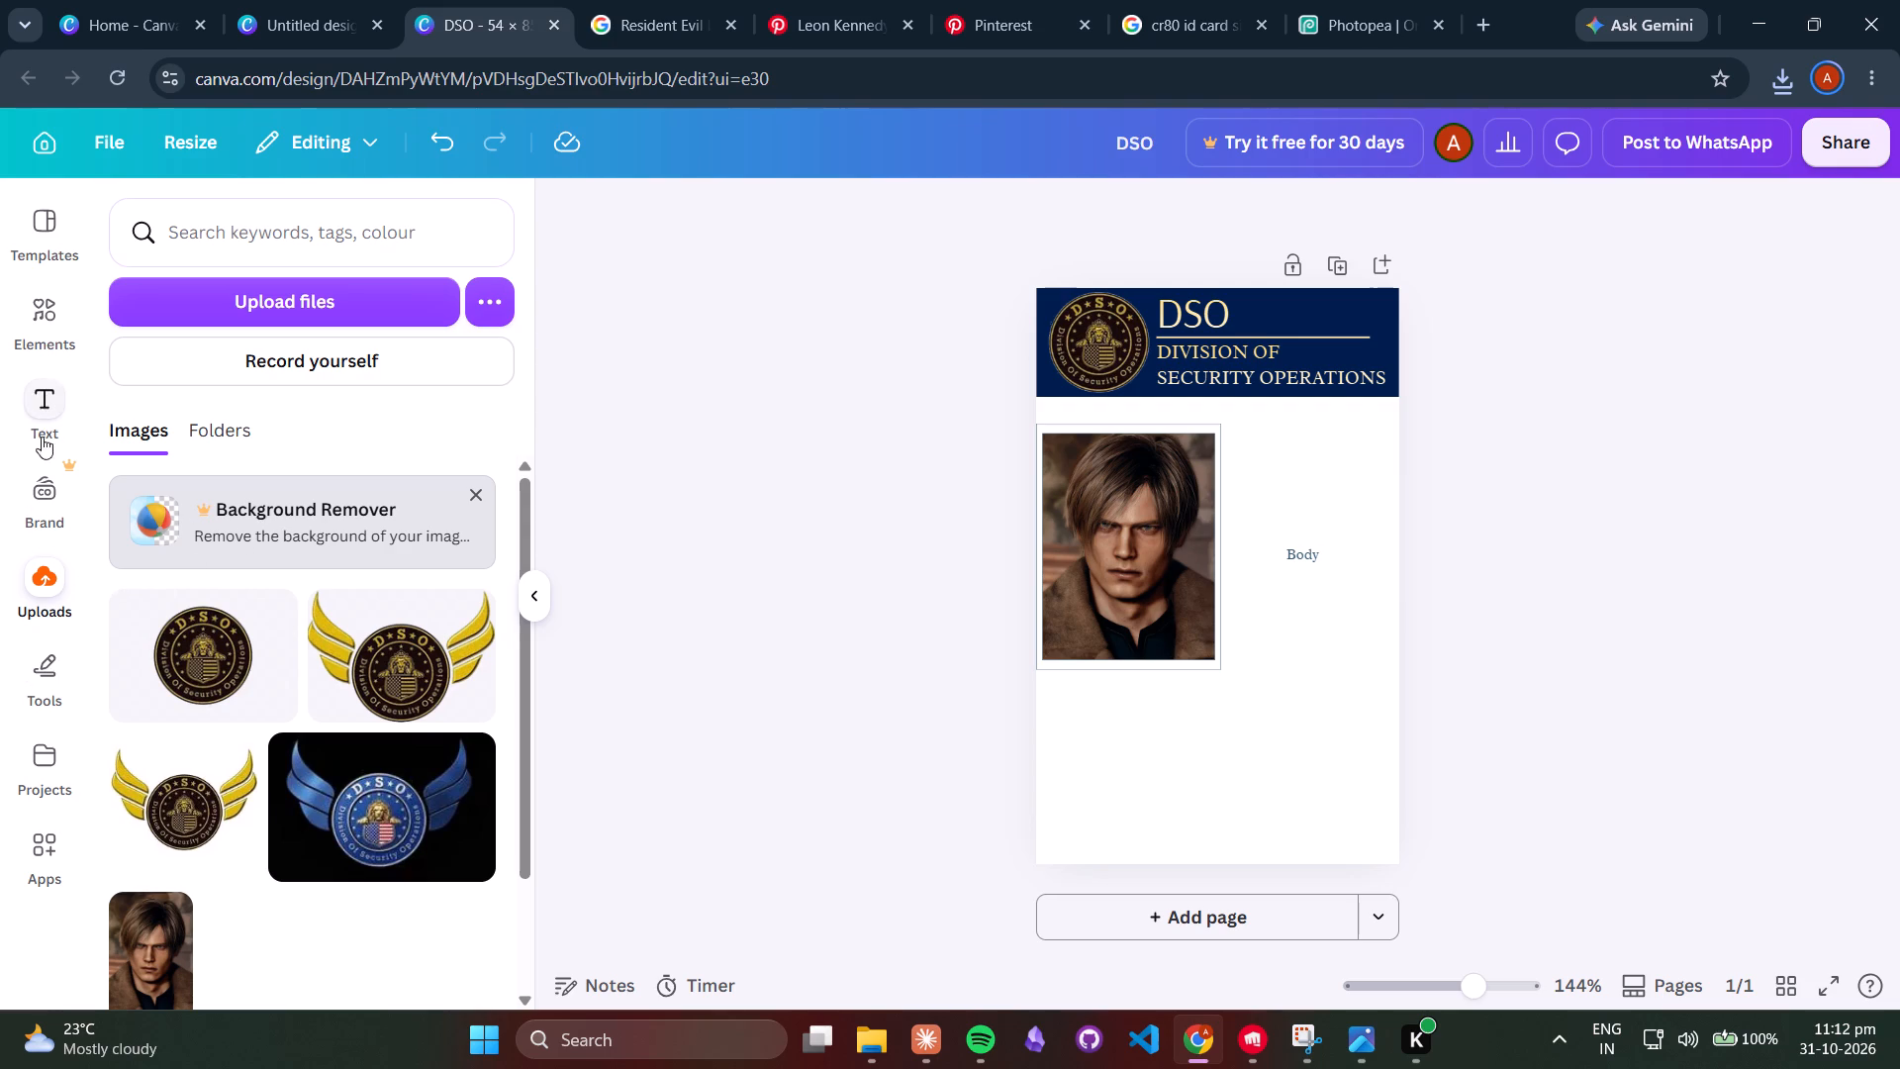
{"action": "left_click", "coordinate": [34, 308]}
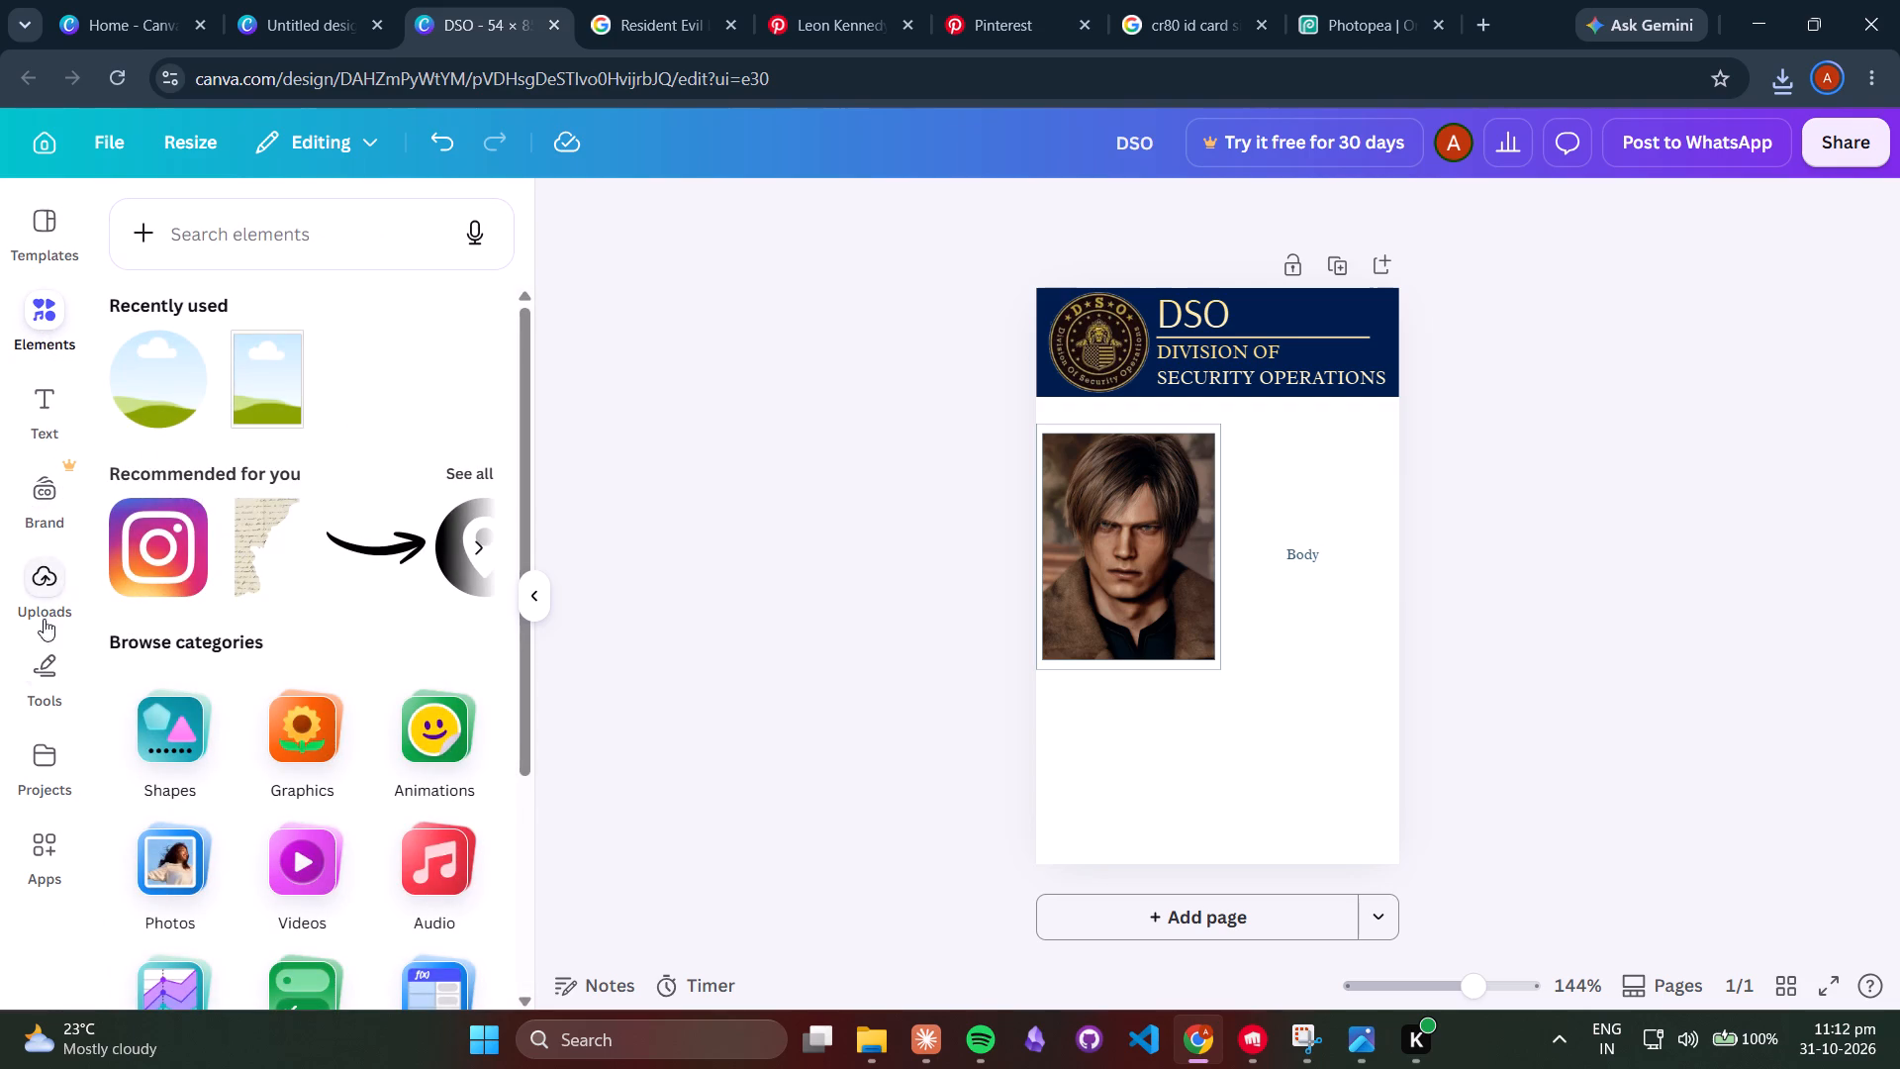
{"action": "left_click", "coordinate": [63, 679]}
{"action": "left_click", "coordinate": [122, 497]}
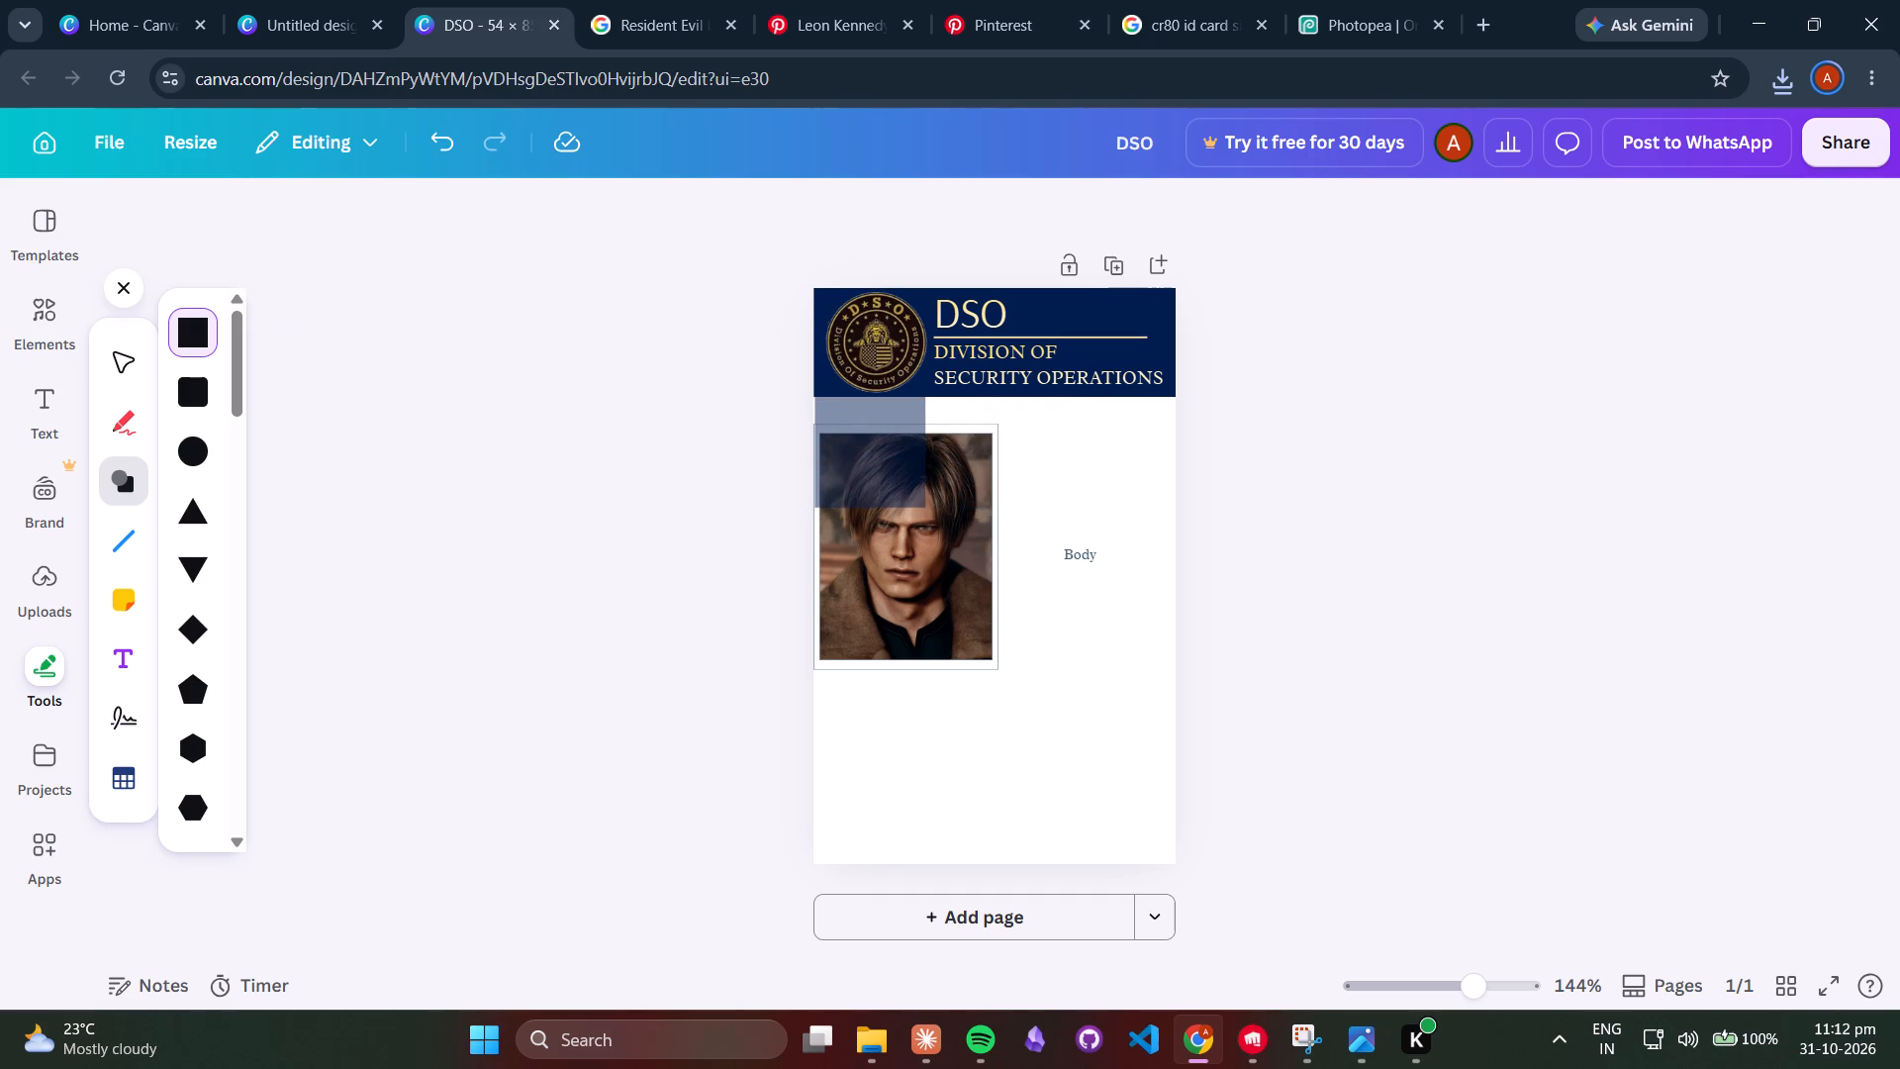
Switch to Pinterest and search for "leon s kennedy signature".
{"action": "left_click", "coordinate": [869, 34]}
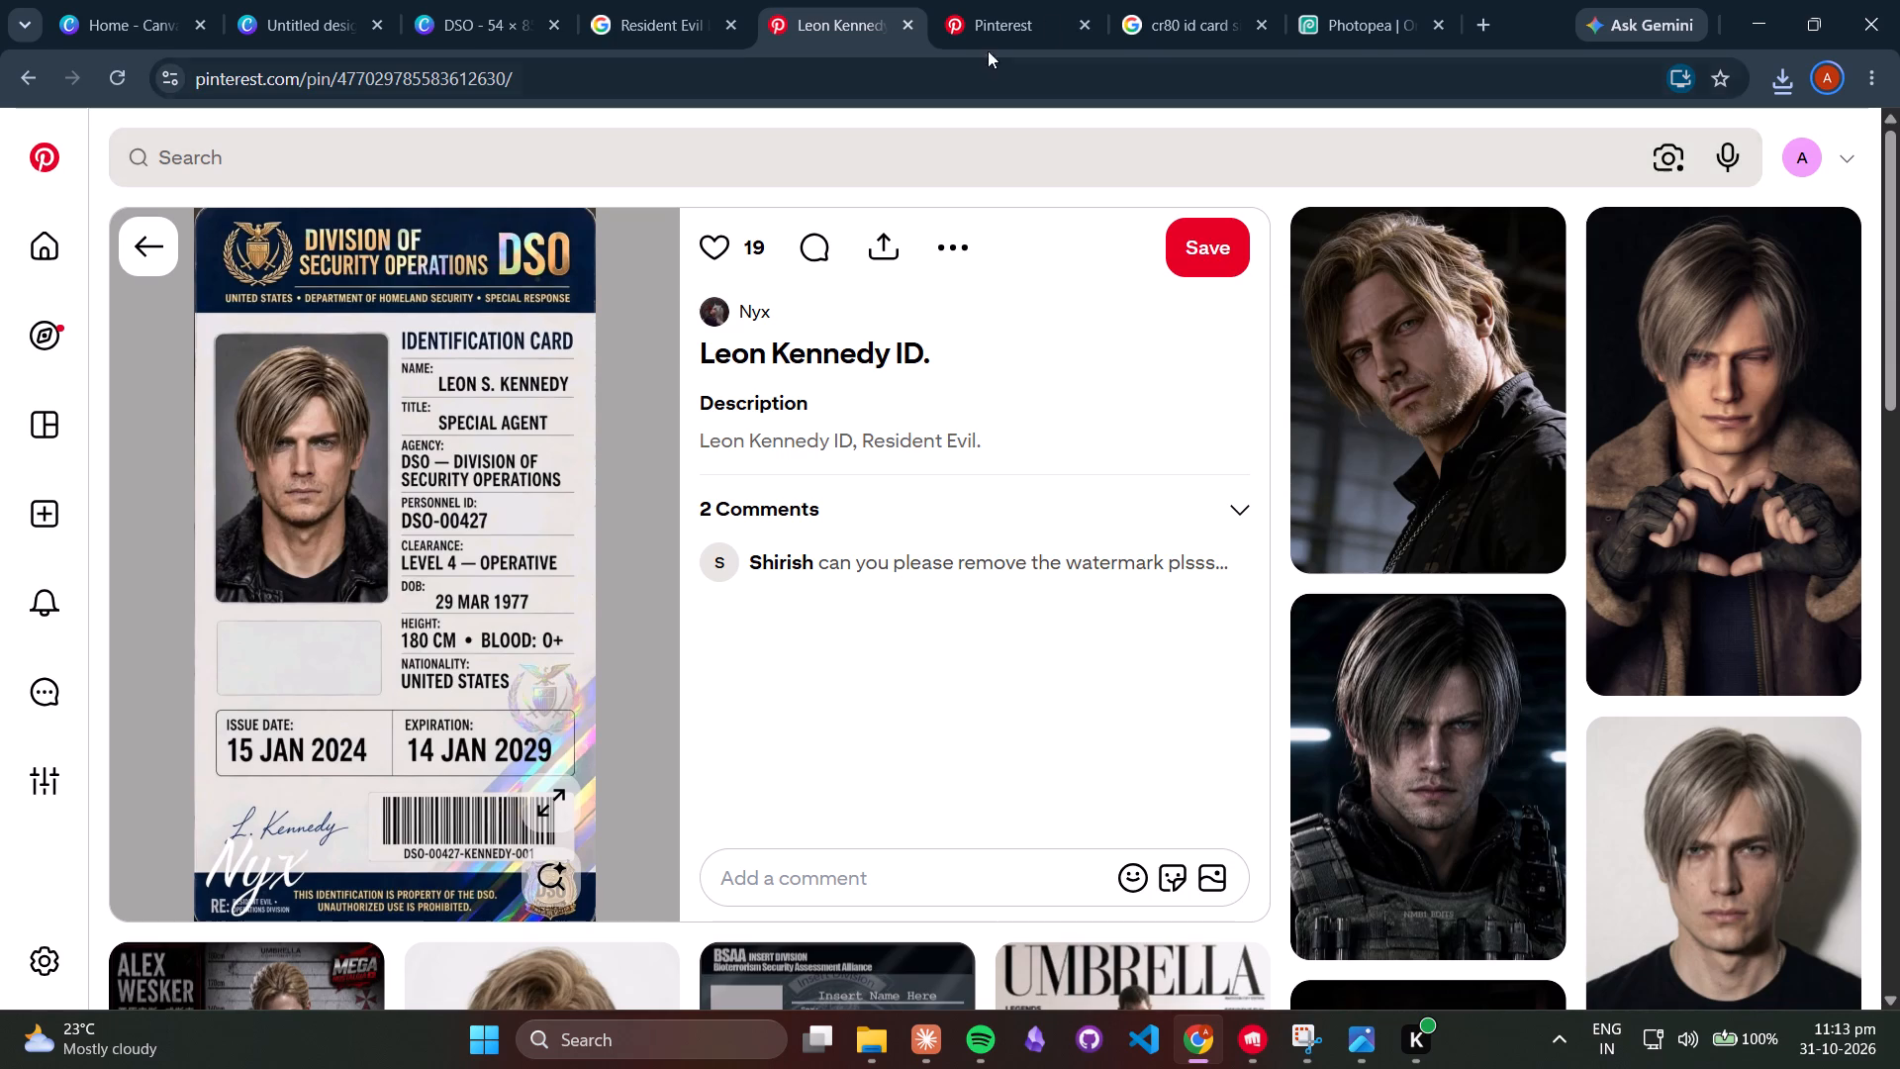
{"action": "left_click", "coordinate": [993, 0]}
{"action": "left_click", "coordinate": [681, 138]}
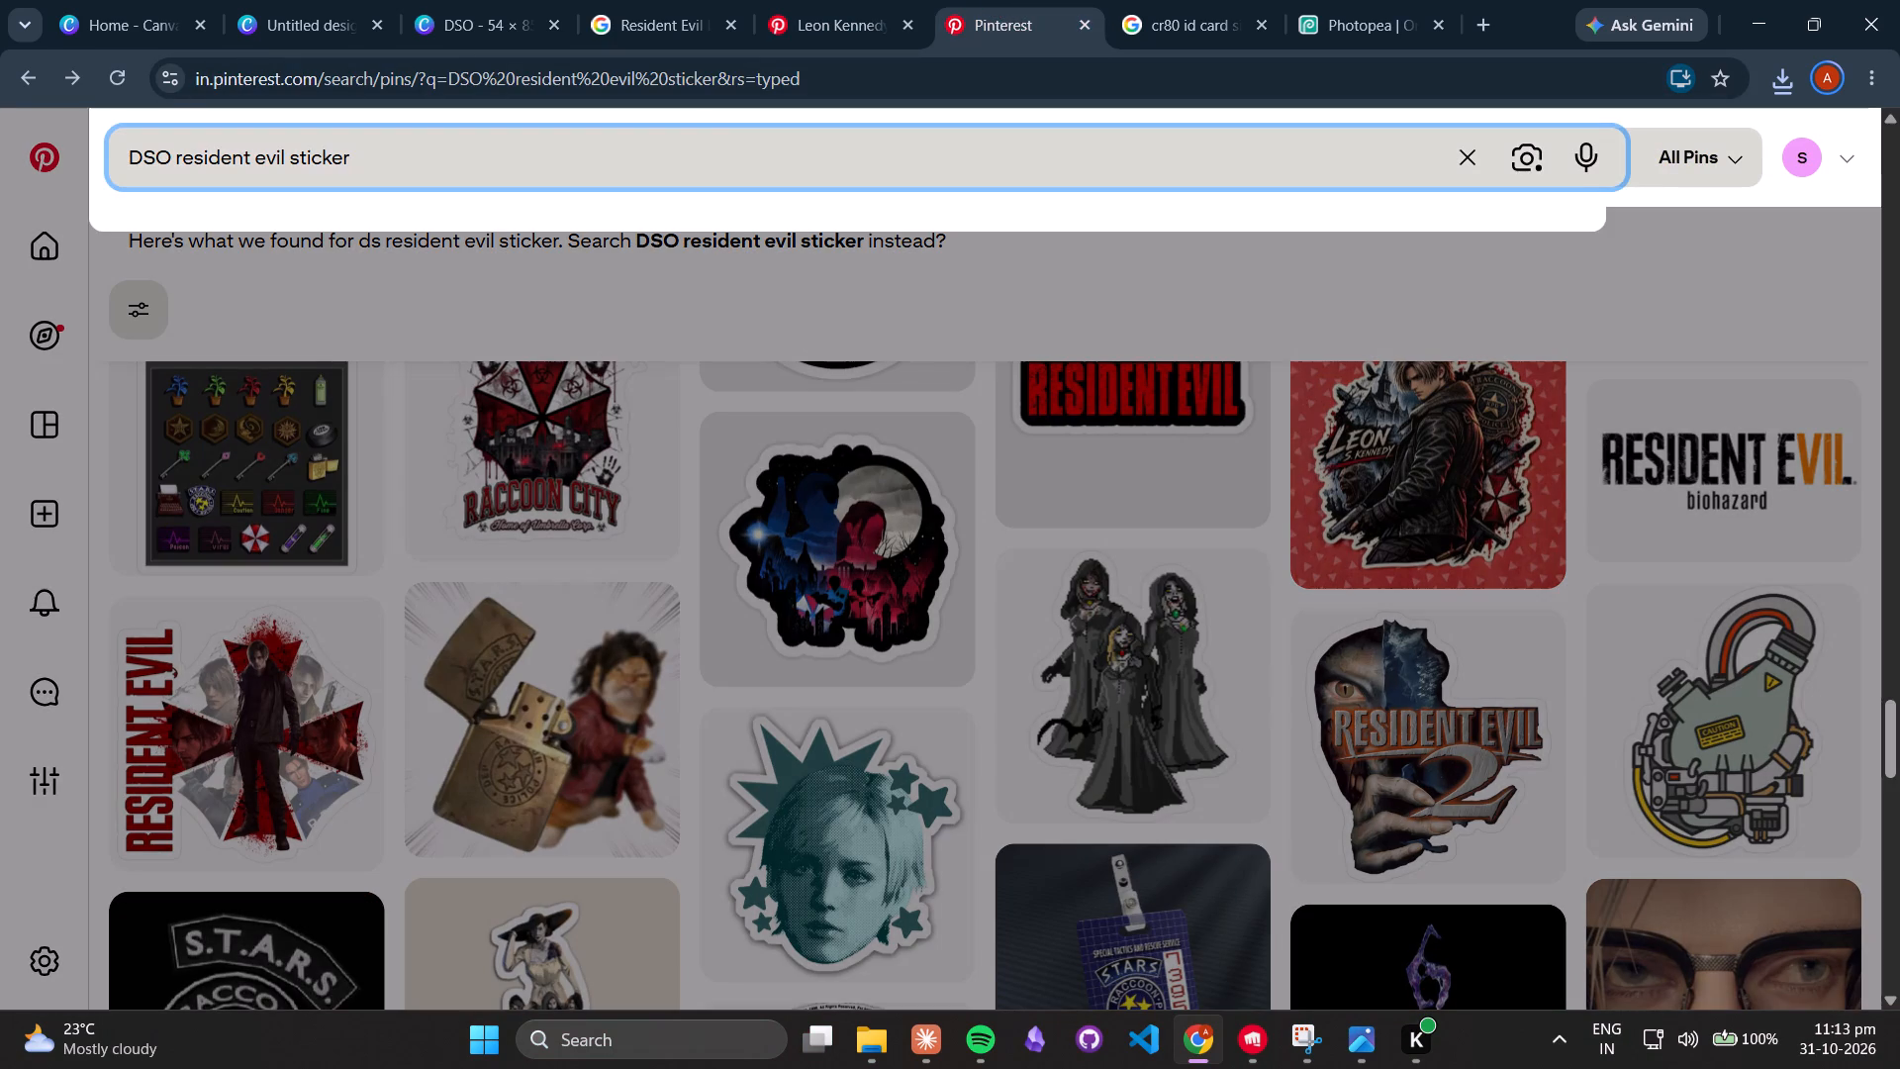
{"action": "key", "text": "ctrl+a"}
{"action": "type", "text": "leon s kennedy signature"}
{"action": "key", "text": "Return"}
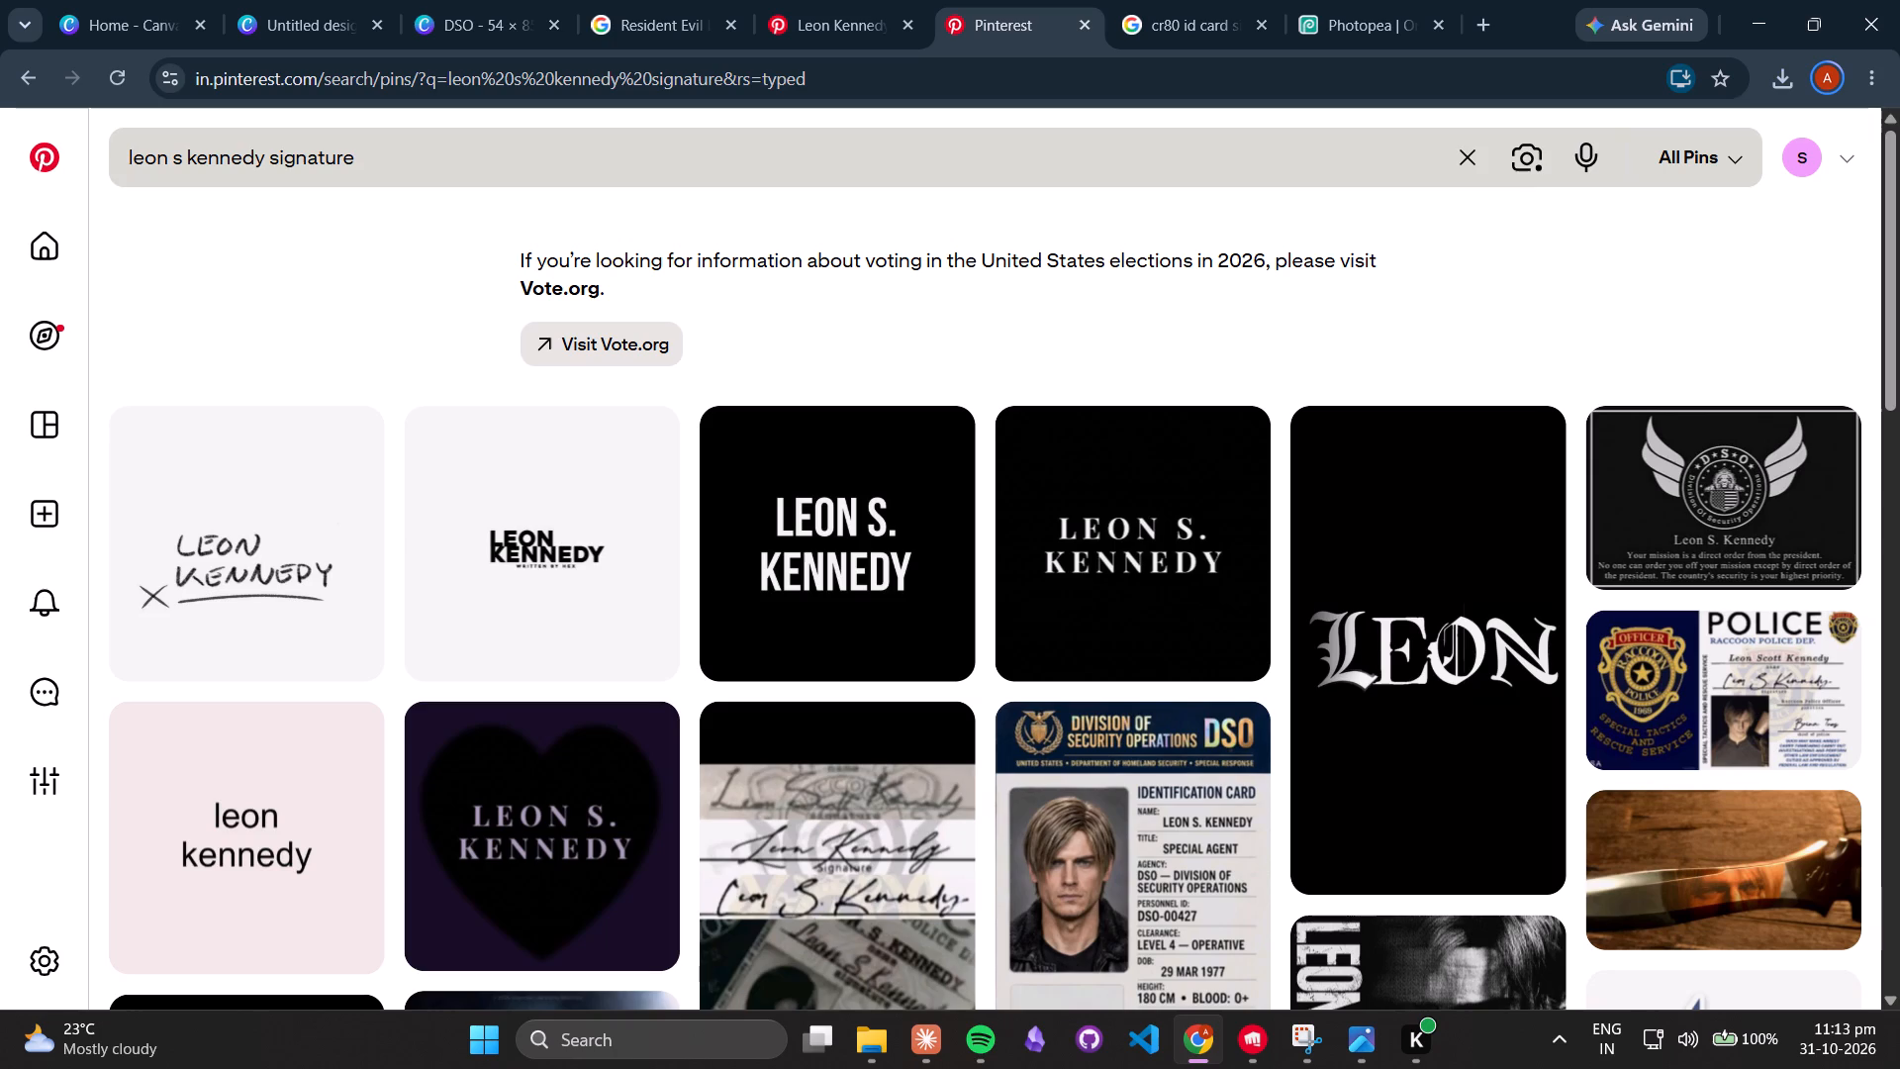
Look through the signature search results for a handwritten Leon Kennedy signature suitable for the card.
{"action": "scroll", "coordinate": [203, 225], "scroll_direction": "up", "scroll_amount": 1}
{"action": "scroll", "coordinate": [226, 245], "scroll_direction": "down", "scroll_amount": 4}
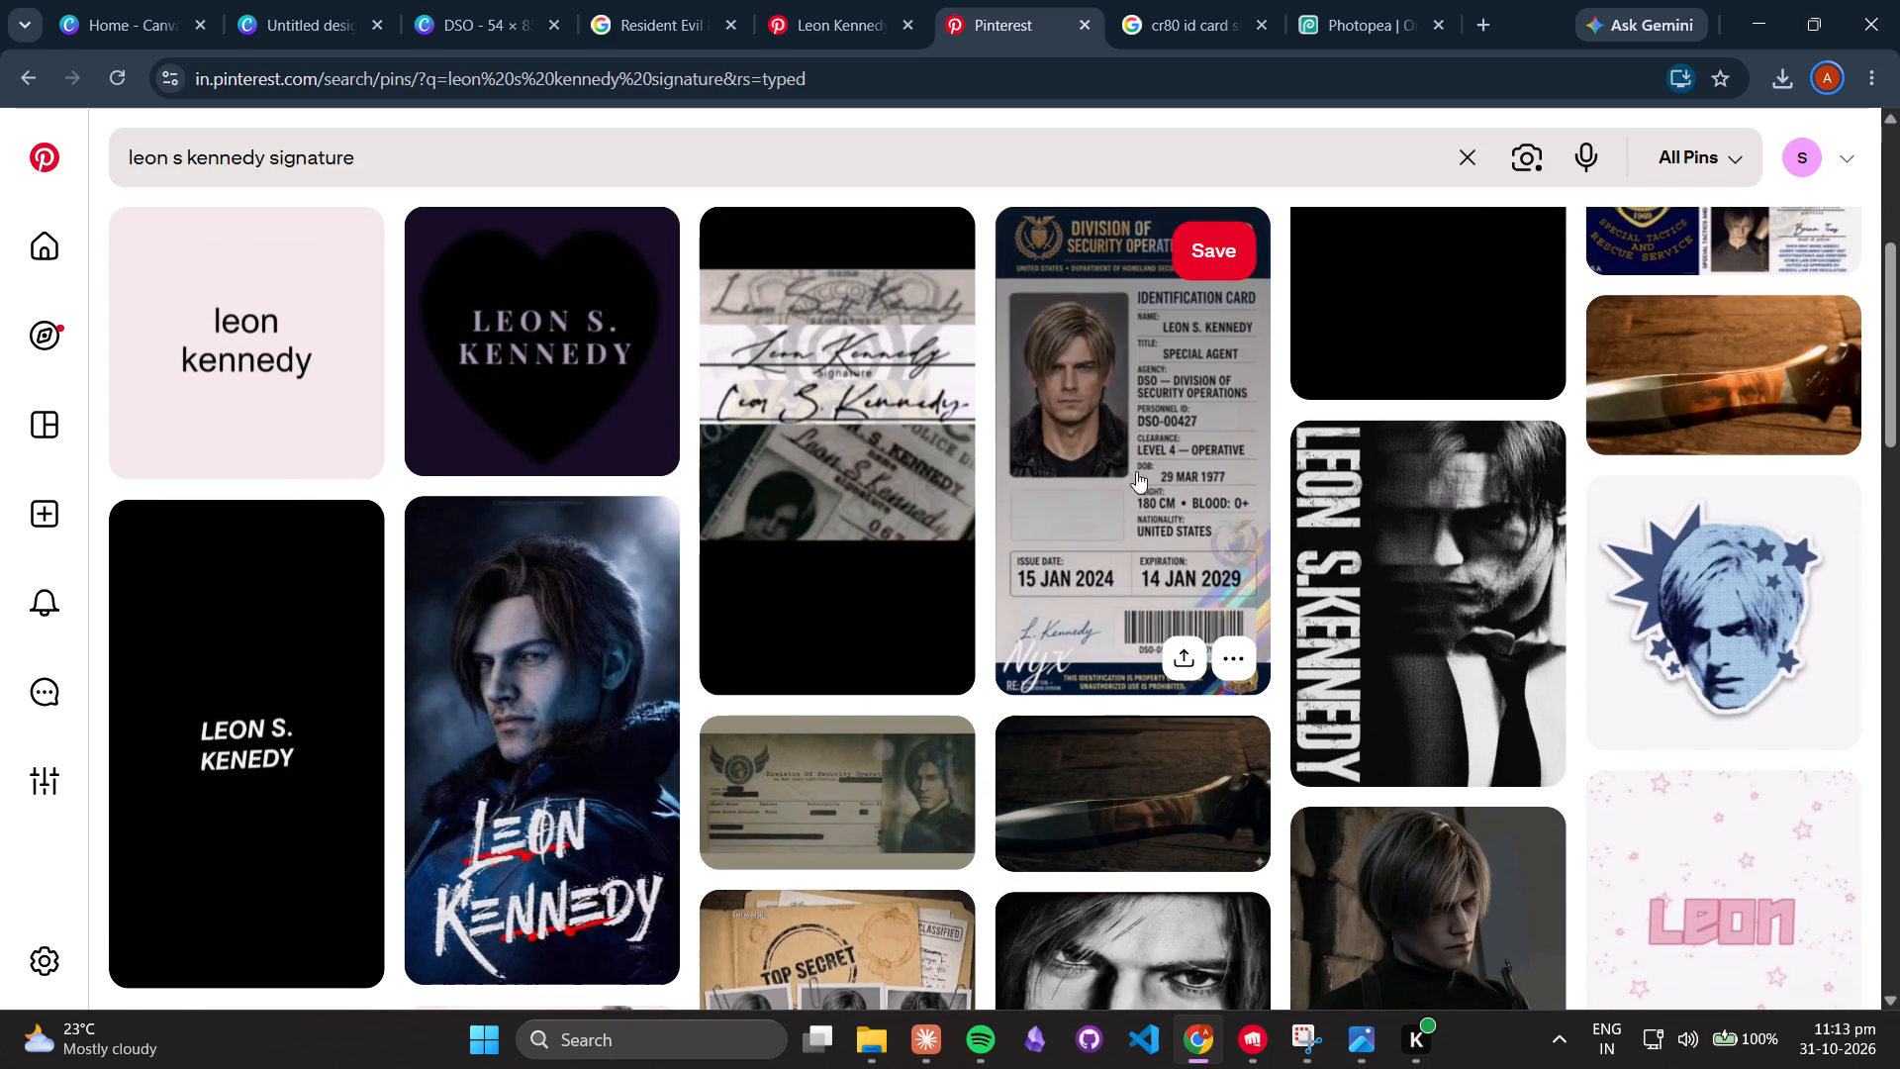
{"action": "scroll", "coordinate": [1447, 591], "scroll_direction": "down", "scroll_amount": 3}
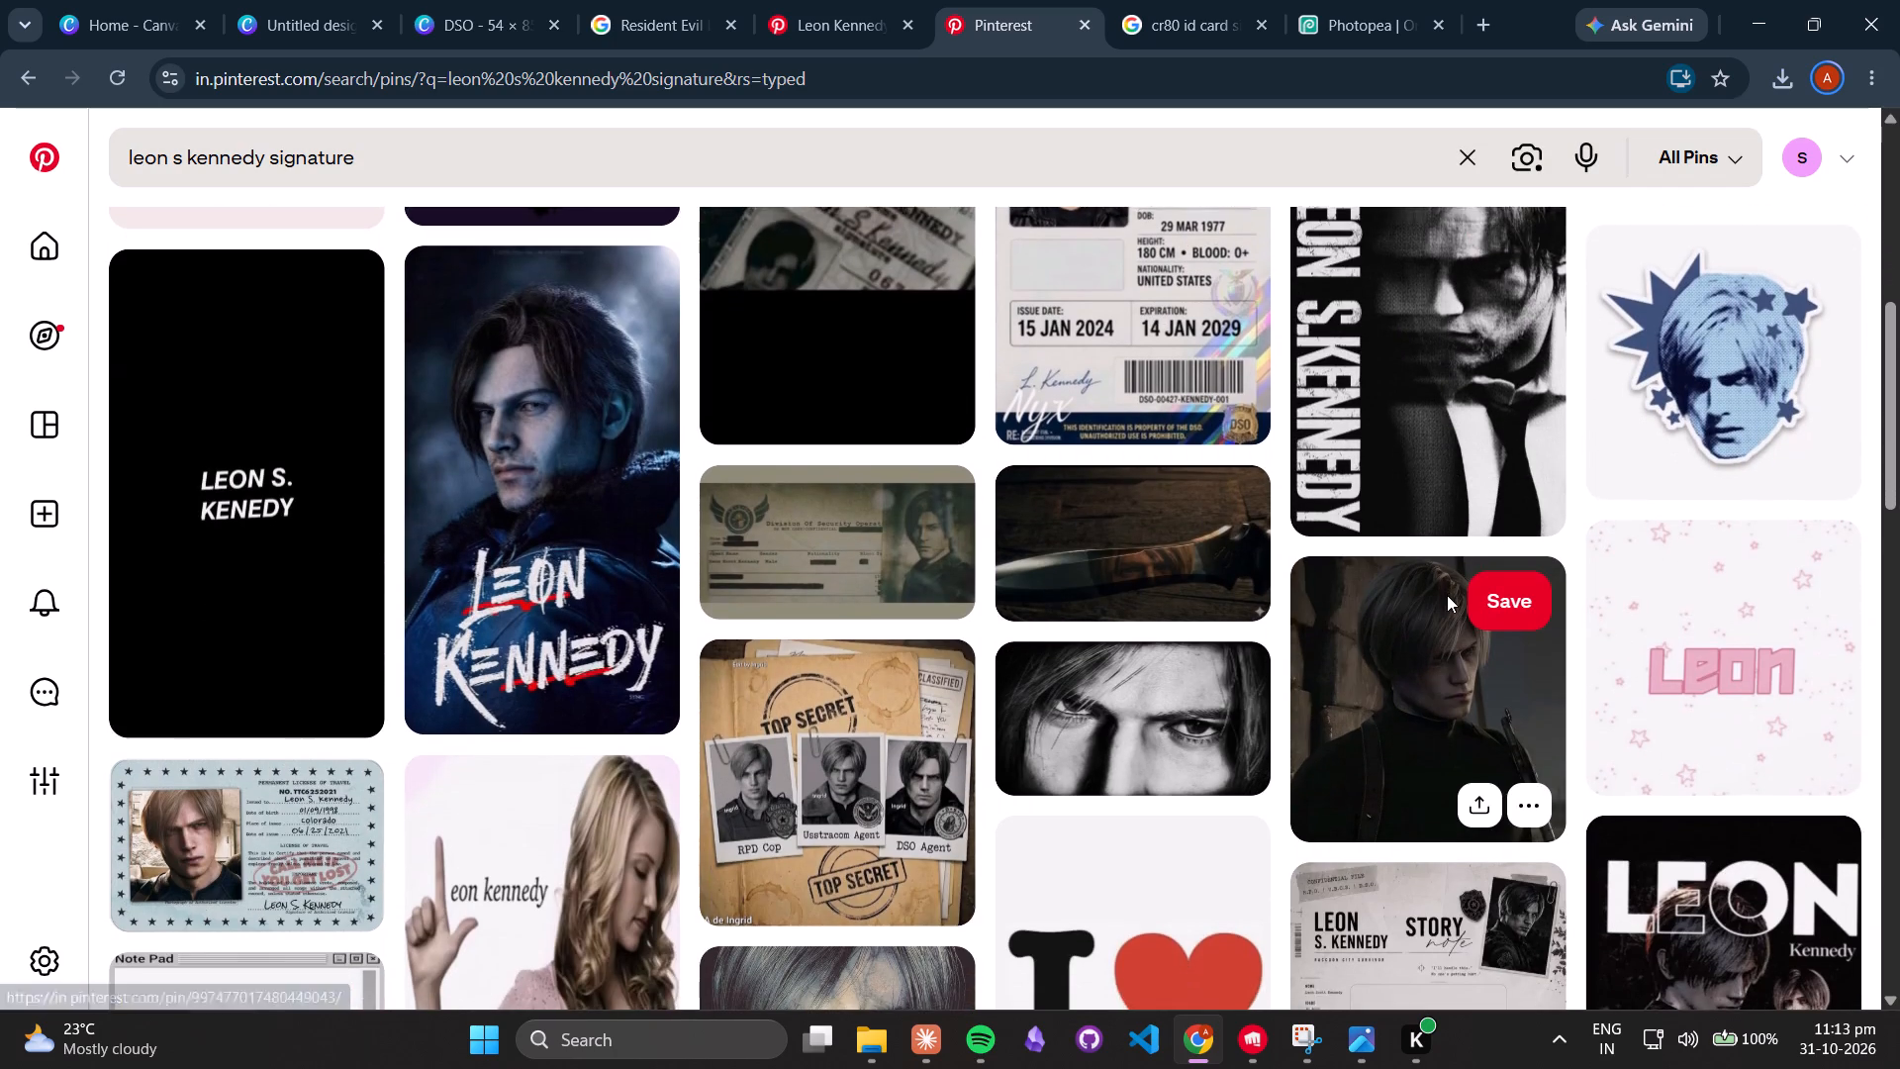
{"action": "scroll", "coordinate": [1436, 582], "scroll_direction": "down", "scroll_amount": 4}
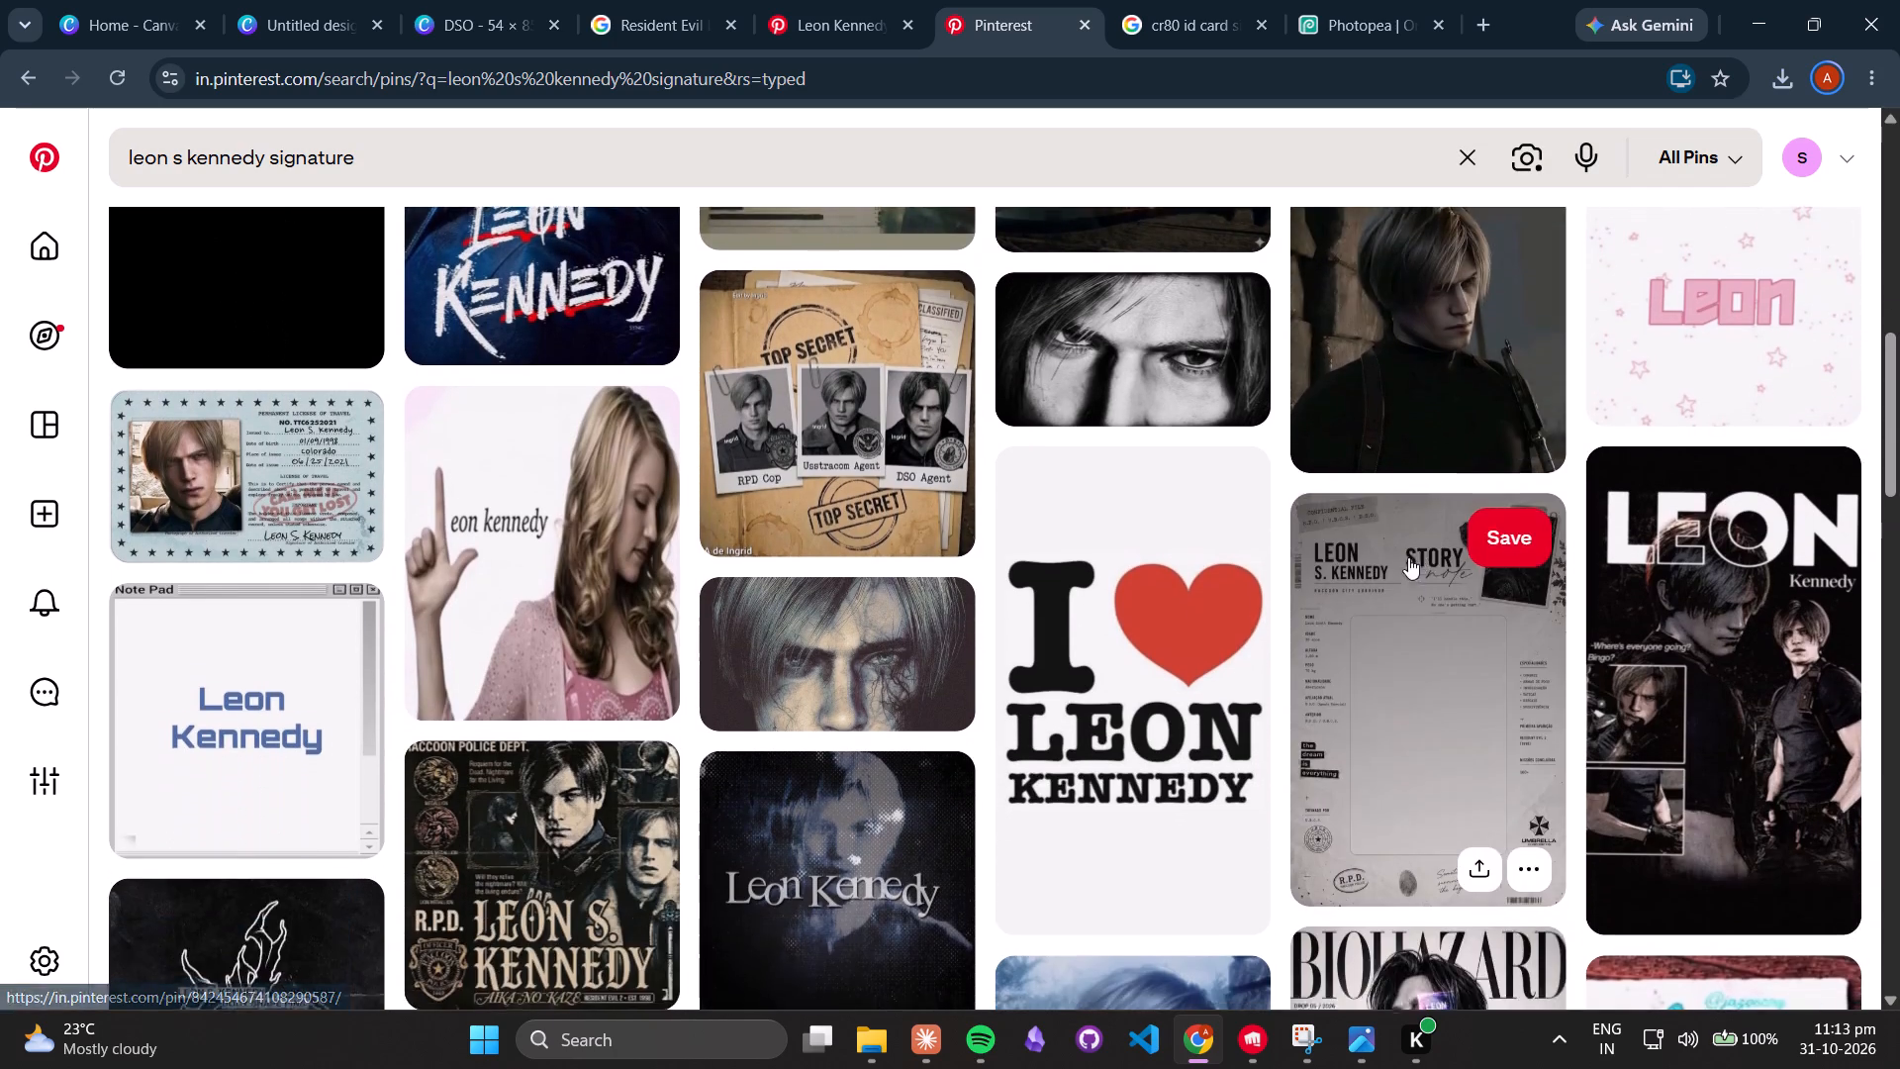
{"action": "scroll", "coordinate": [1408, 557], "scroll_direction": "down", "scroll_amount": 4}
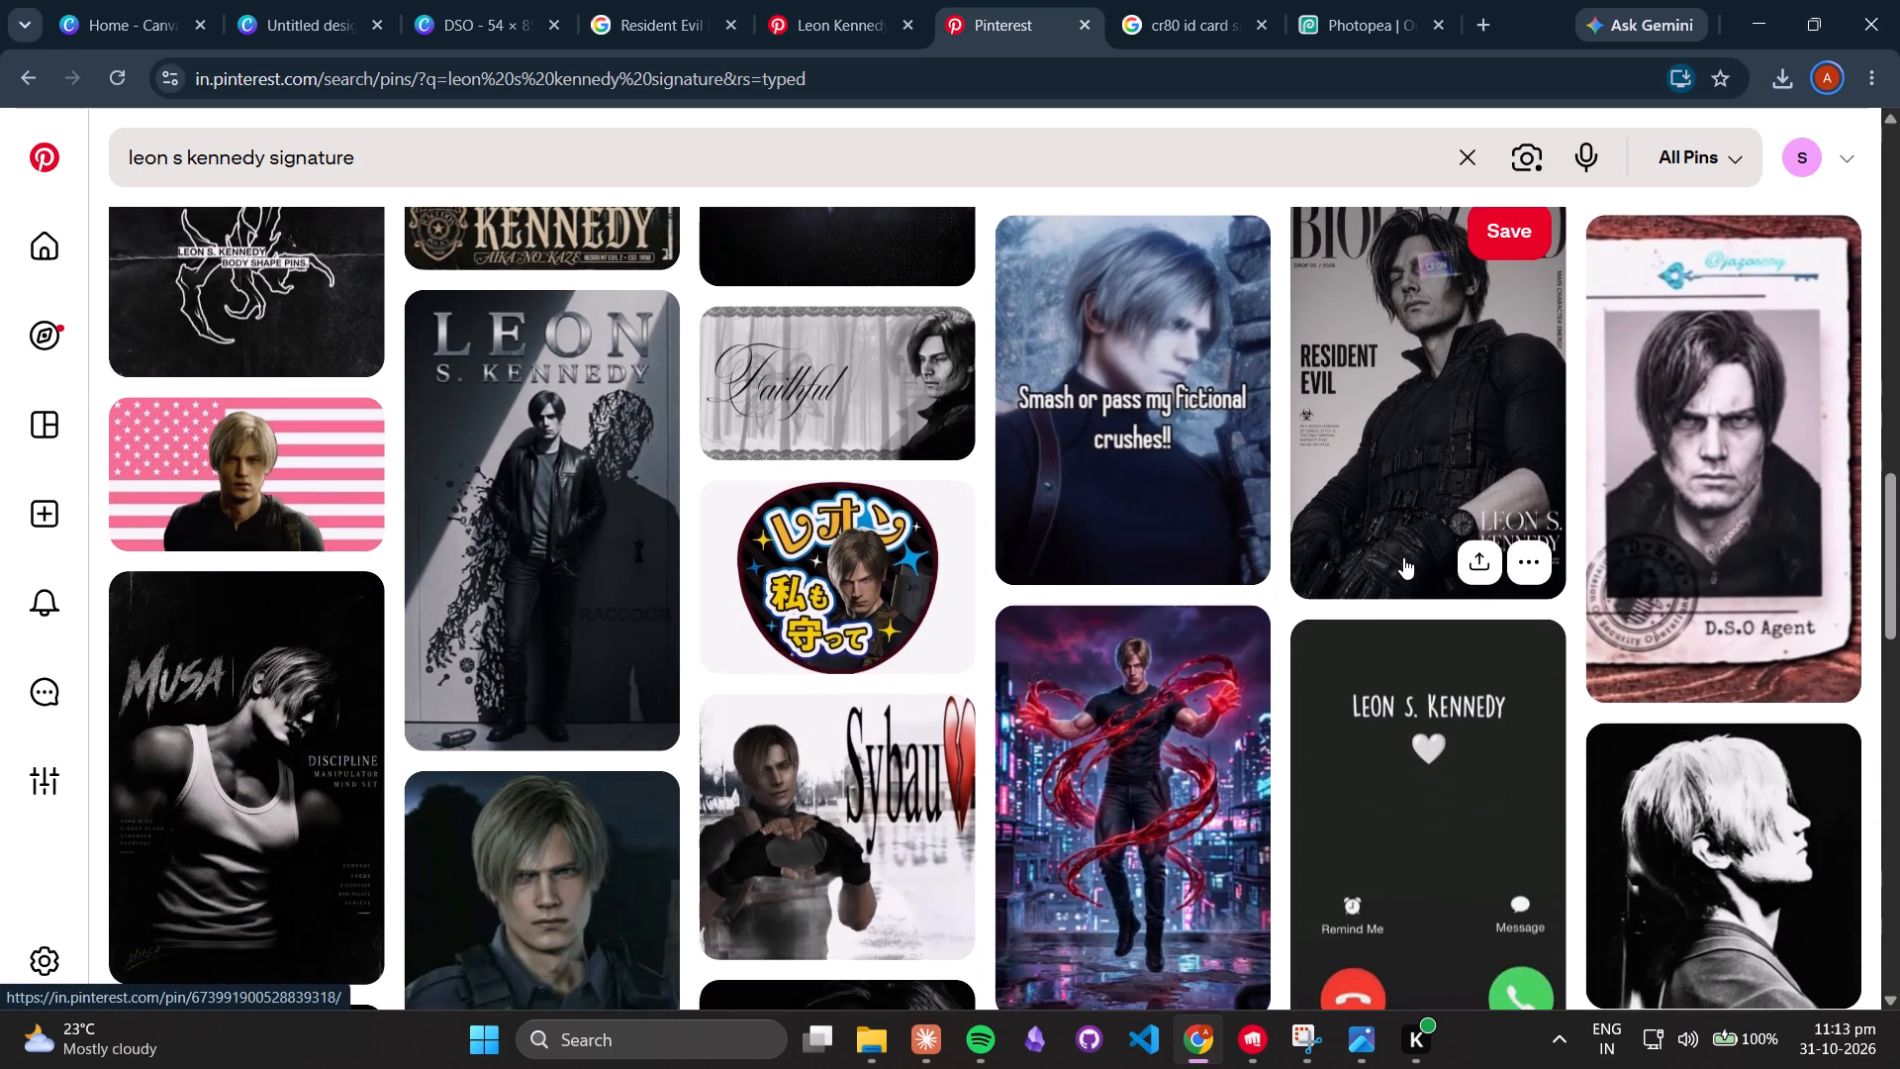
{"action": "scroll", "coordinate": [1402, 557], "scroll_direction": "down", "scroll_amount": 5}
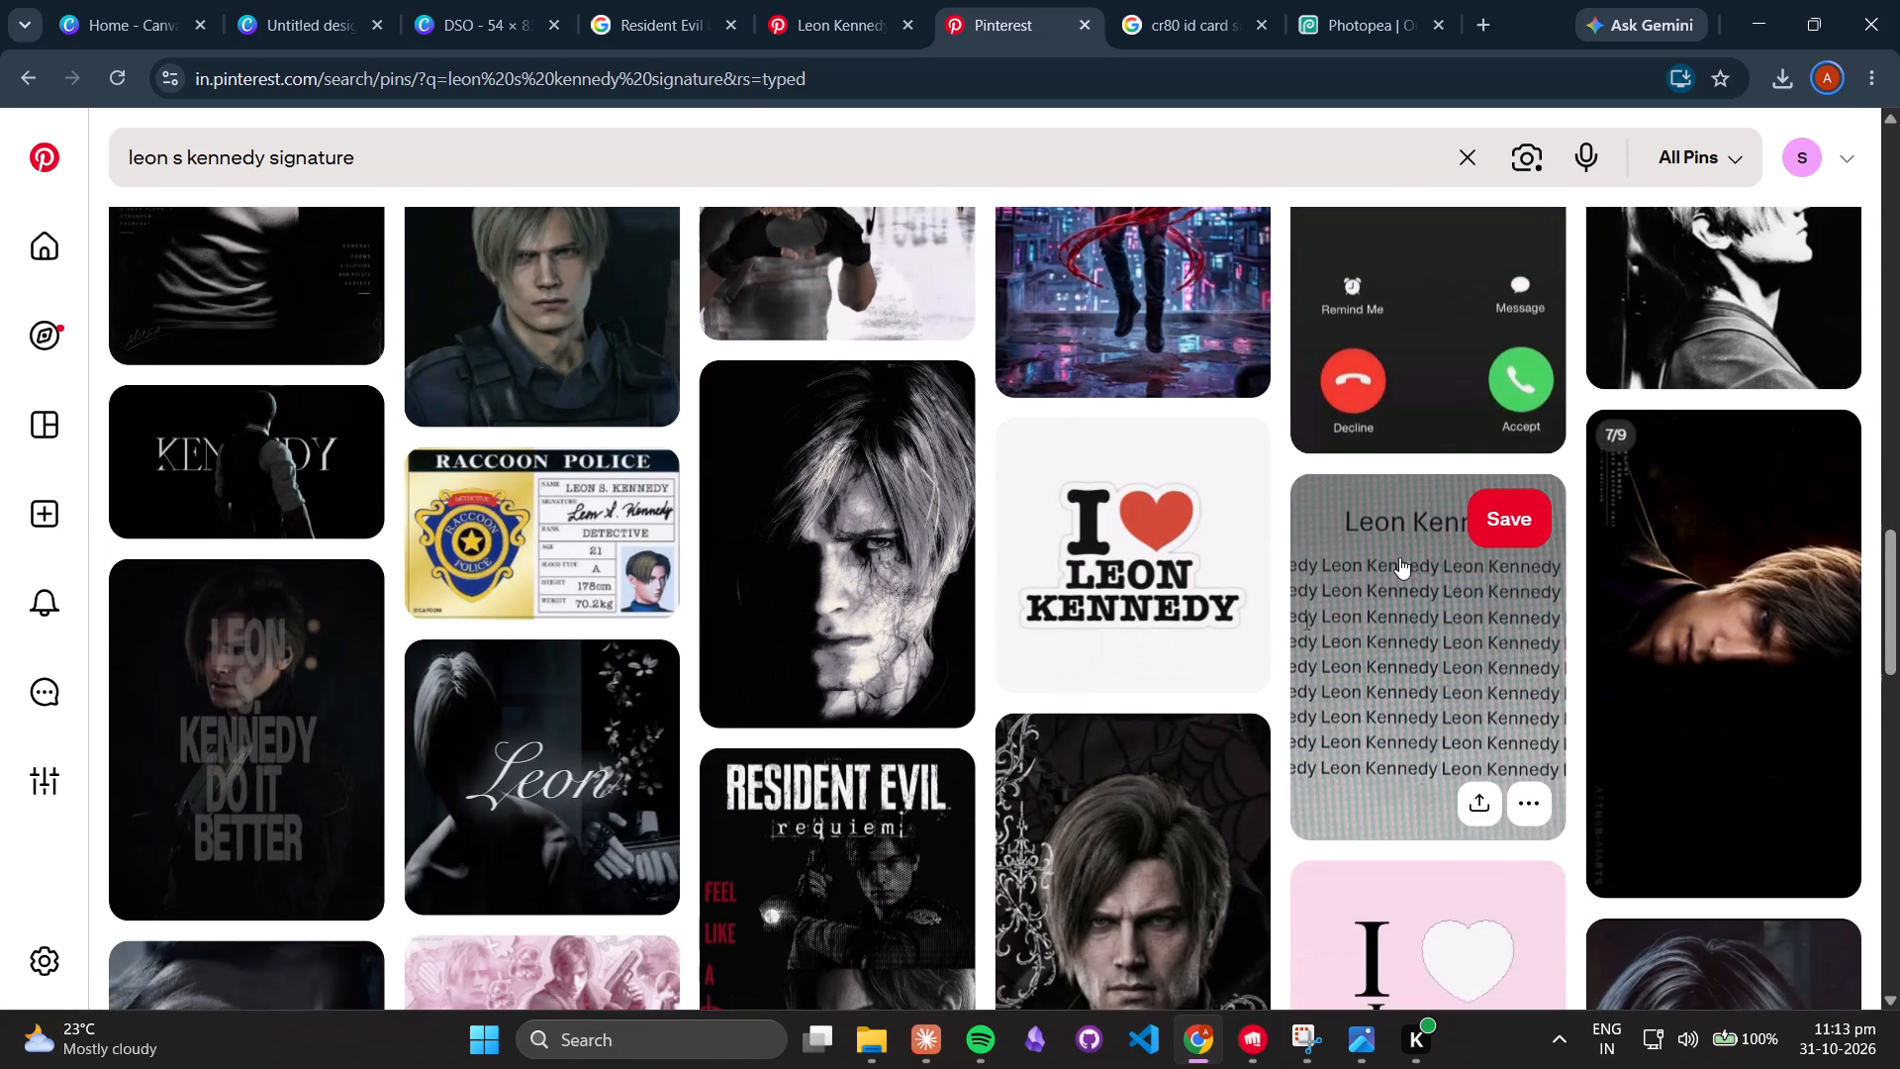
{"action": "scroll", "coordinate": [1699, 603], "scroll_direction": "down", "scroll_amount": 5}
{"action": "scroll", "coordinate": [1693, 606], "scroll_direction": "up", "scroll_amount": 2}
{"action": "scroll", "coordinate": [1693, 606], "scroll_direction": "down", "scroll_amount": 3}
{"action": "scroll", "coordinate": [1692, 606], "scroll_direction": "up", "scroll_amount": 8}
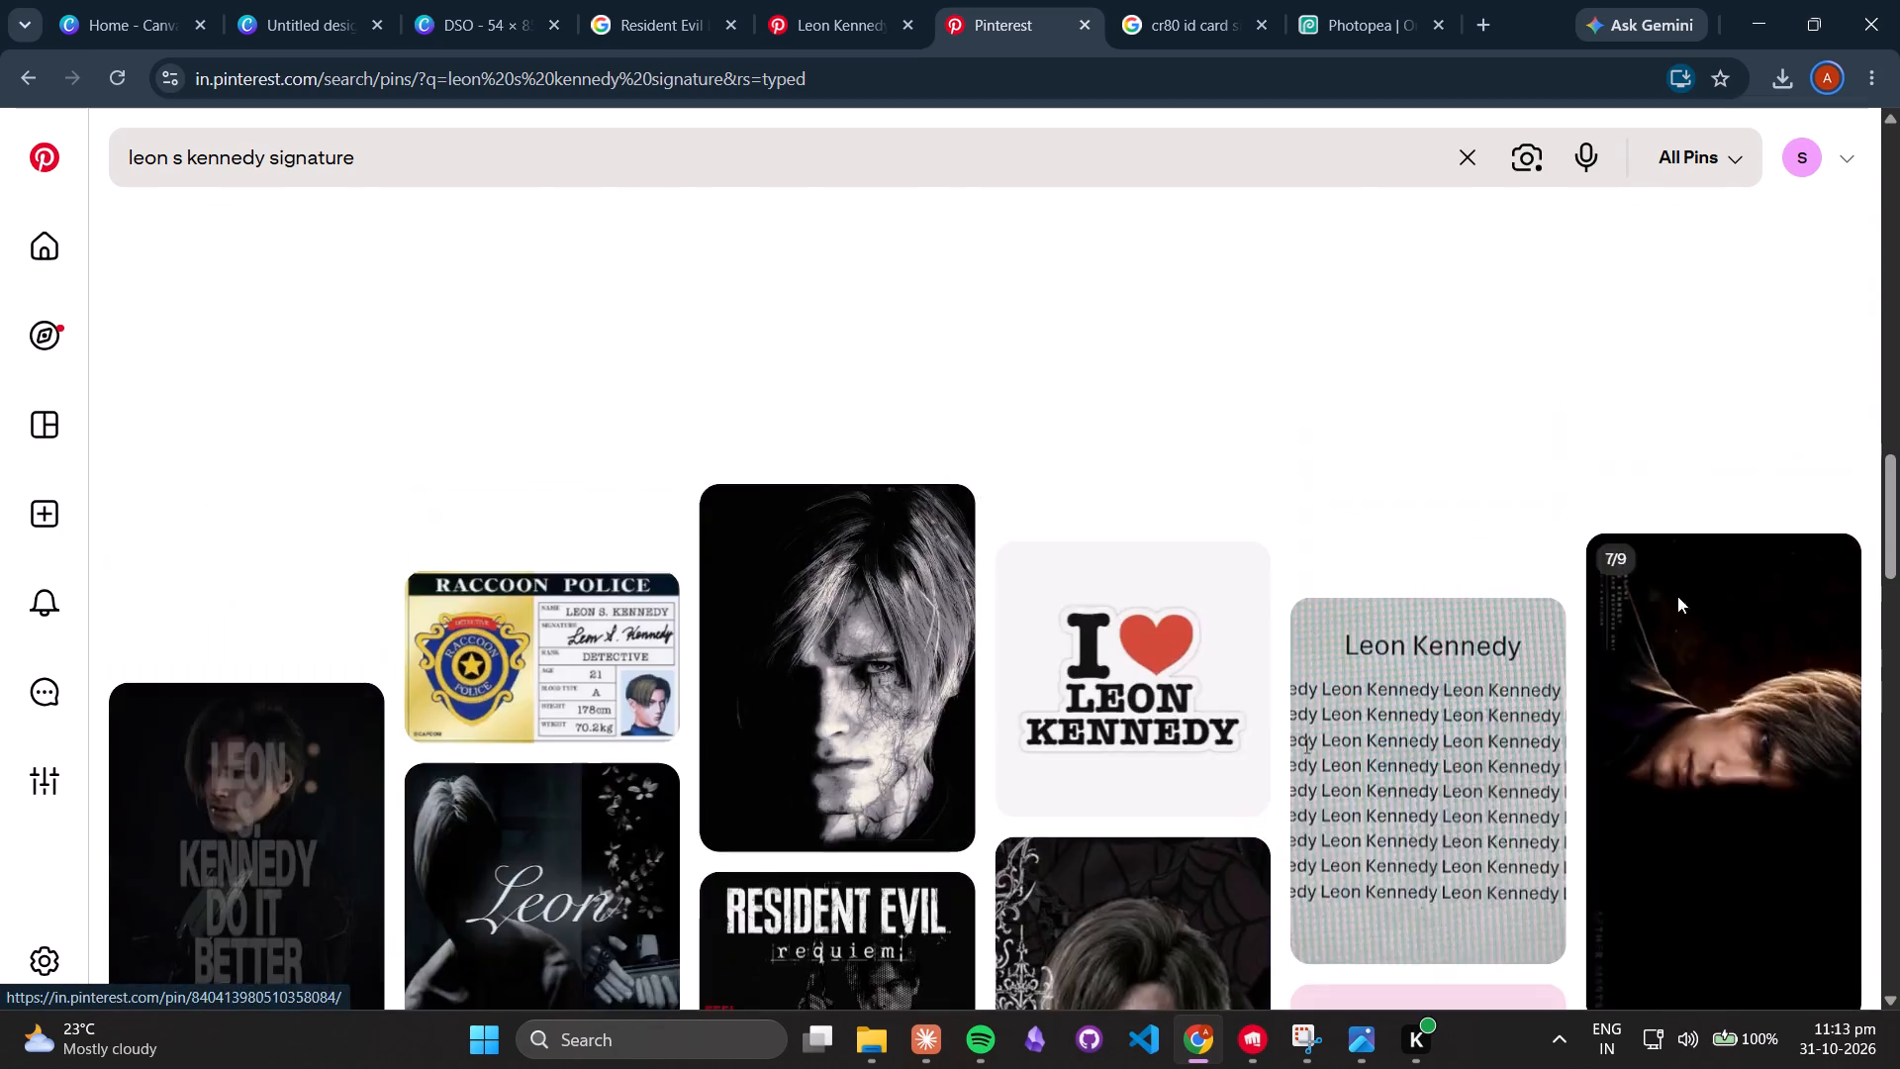
{"action": "scroll", "coordinate": [1677, 596], "scroll_direction": "up", "scroll_amount": 12}
{"action": "scroll", "coordinate": [1533, 560], "scroll_direction": "up", "scroll_amount": 3}
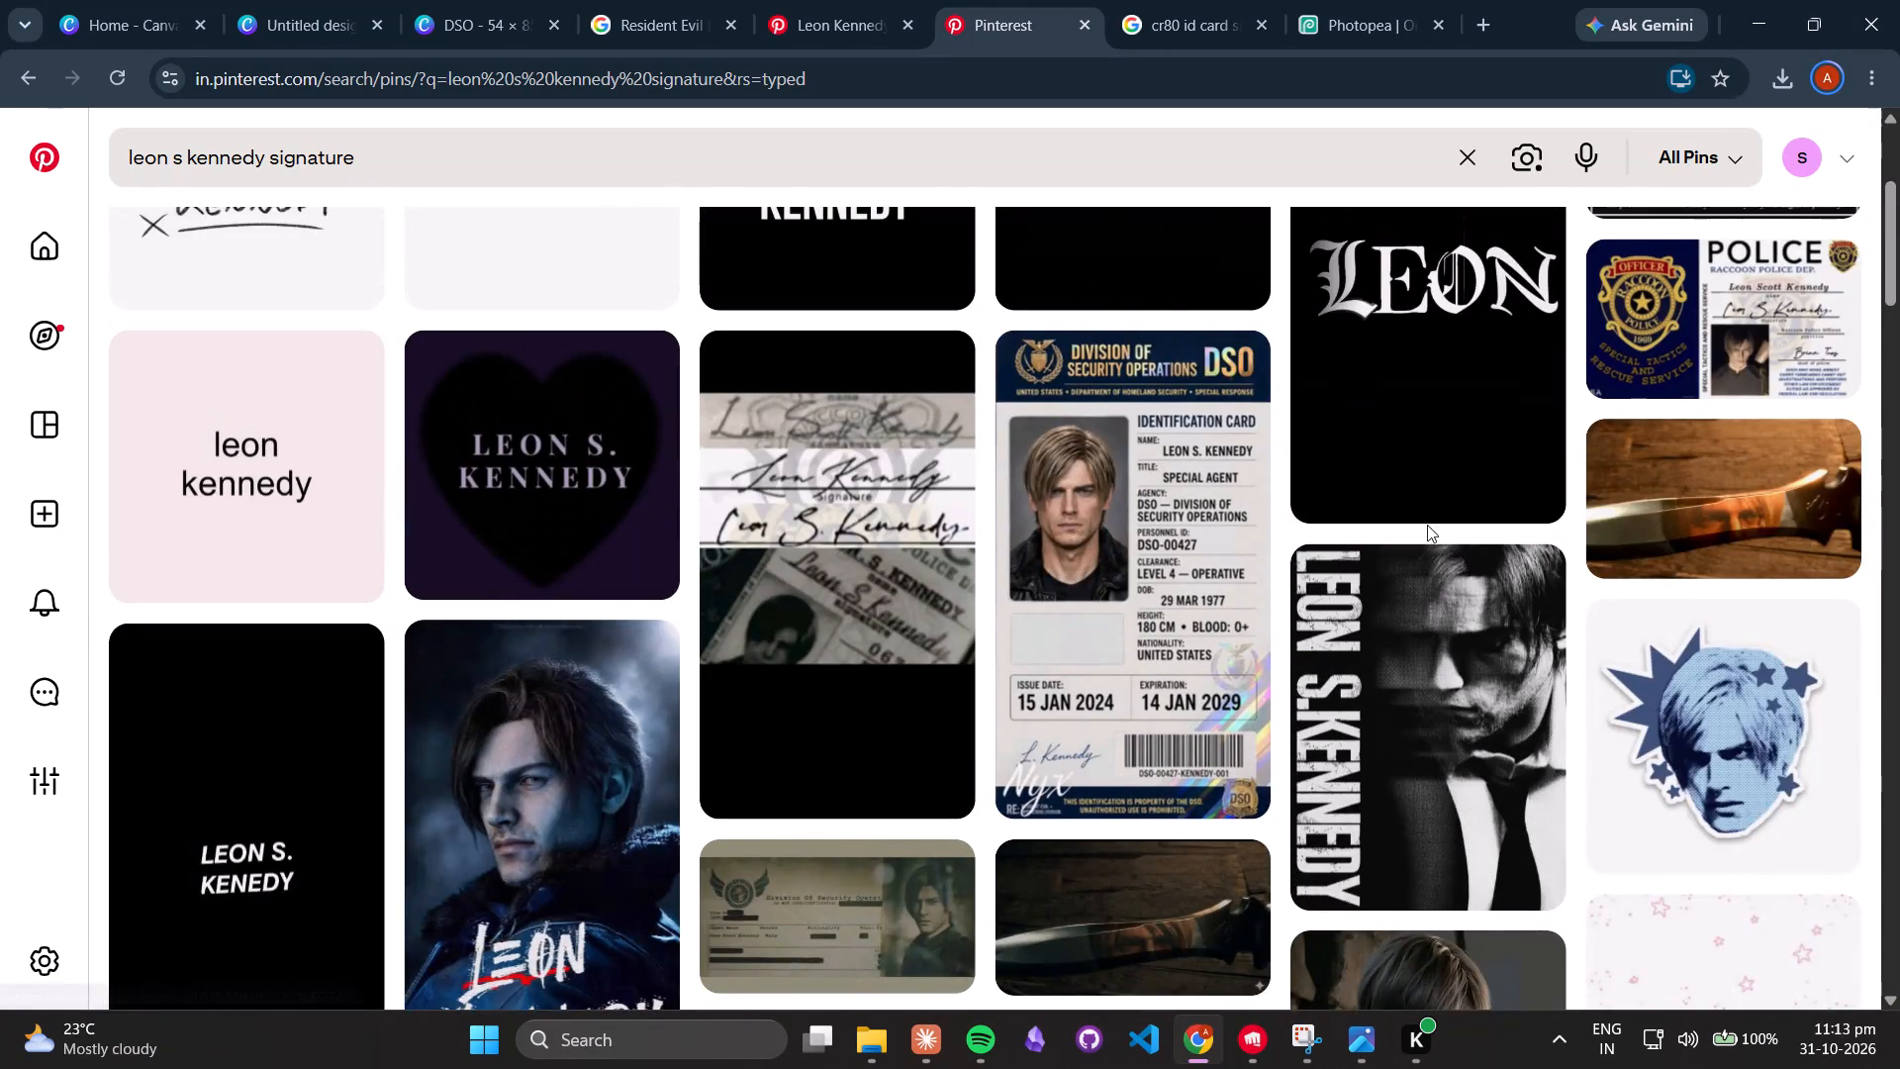
{"action": "scroll", "coordinate": [1426, 525], "scroll_direction": "up", "scroll_amount": 1}
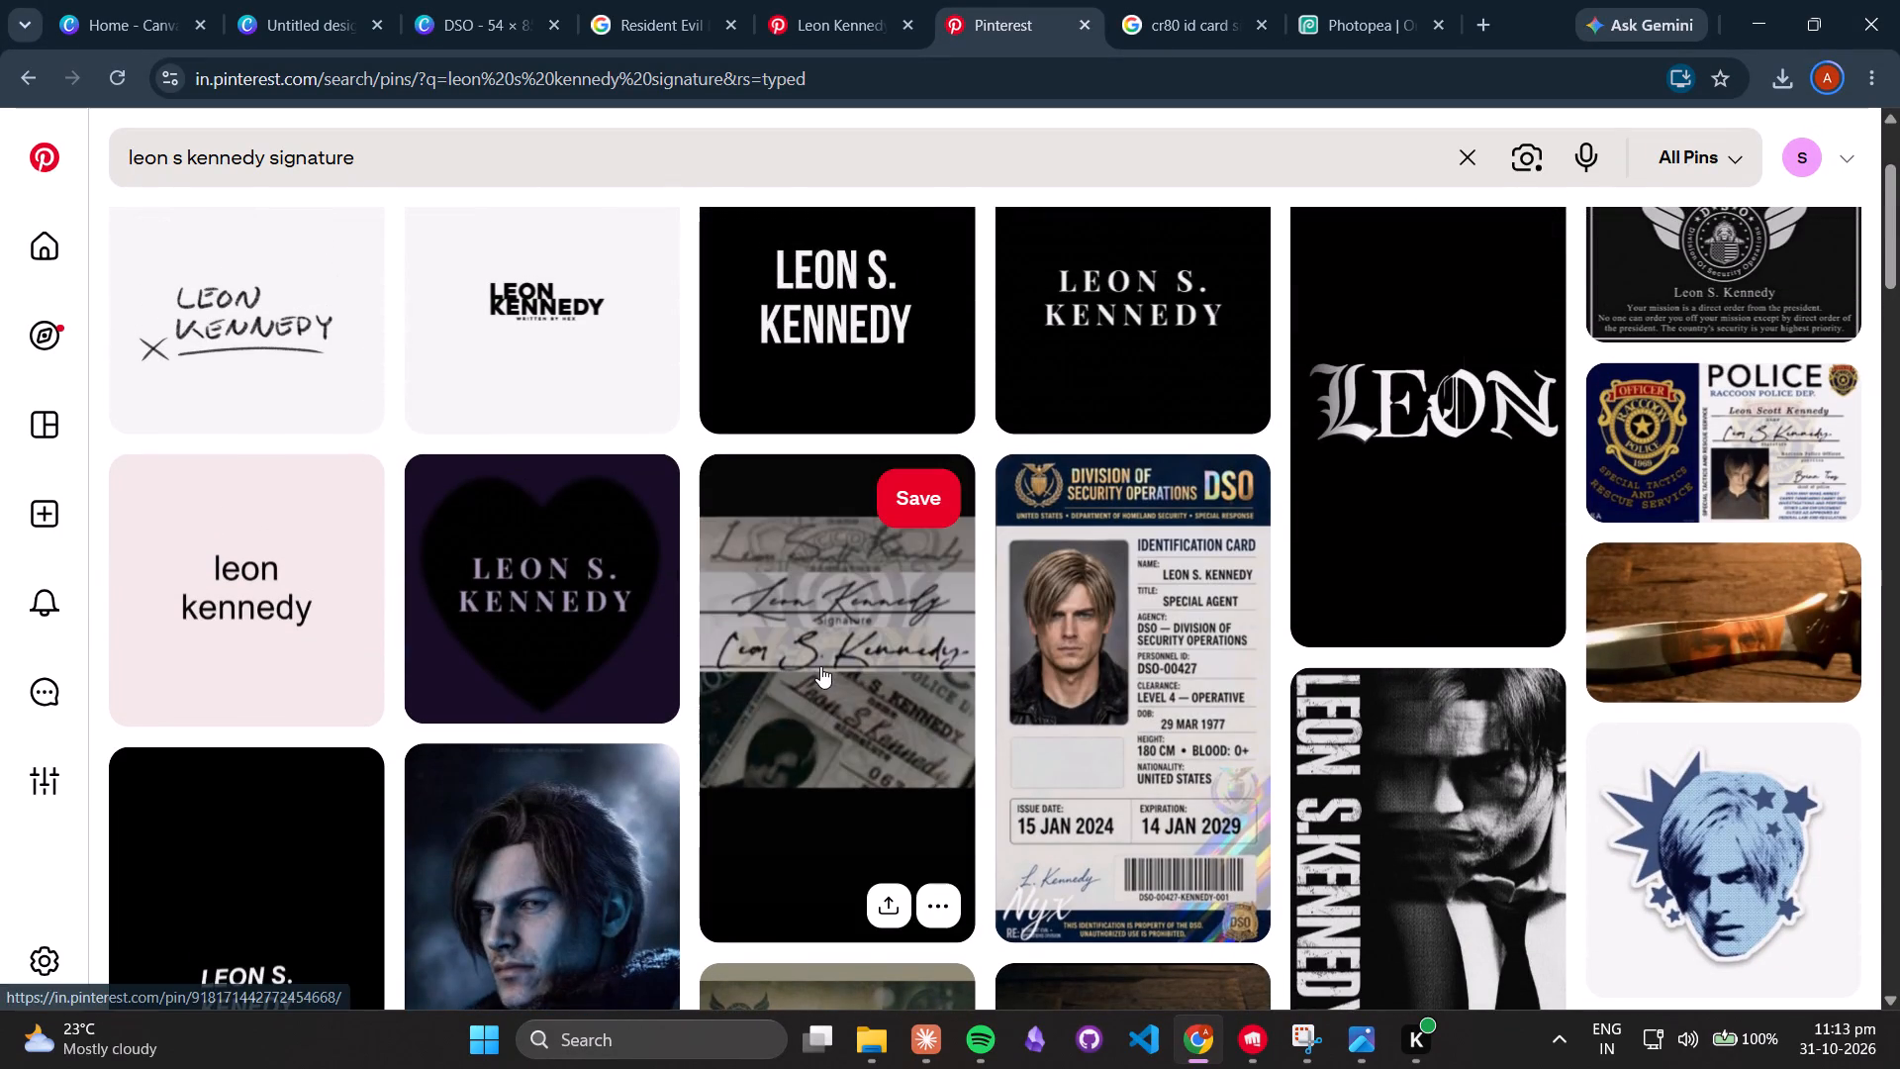
Open the pin showing several handwritten Leon Kennedy signatures and examine it together with its related pins.
{"action": "left_click", "coordinate": [819, 666]}
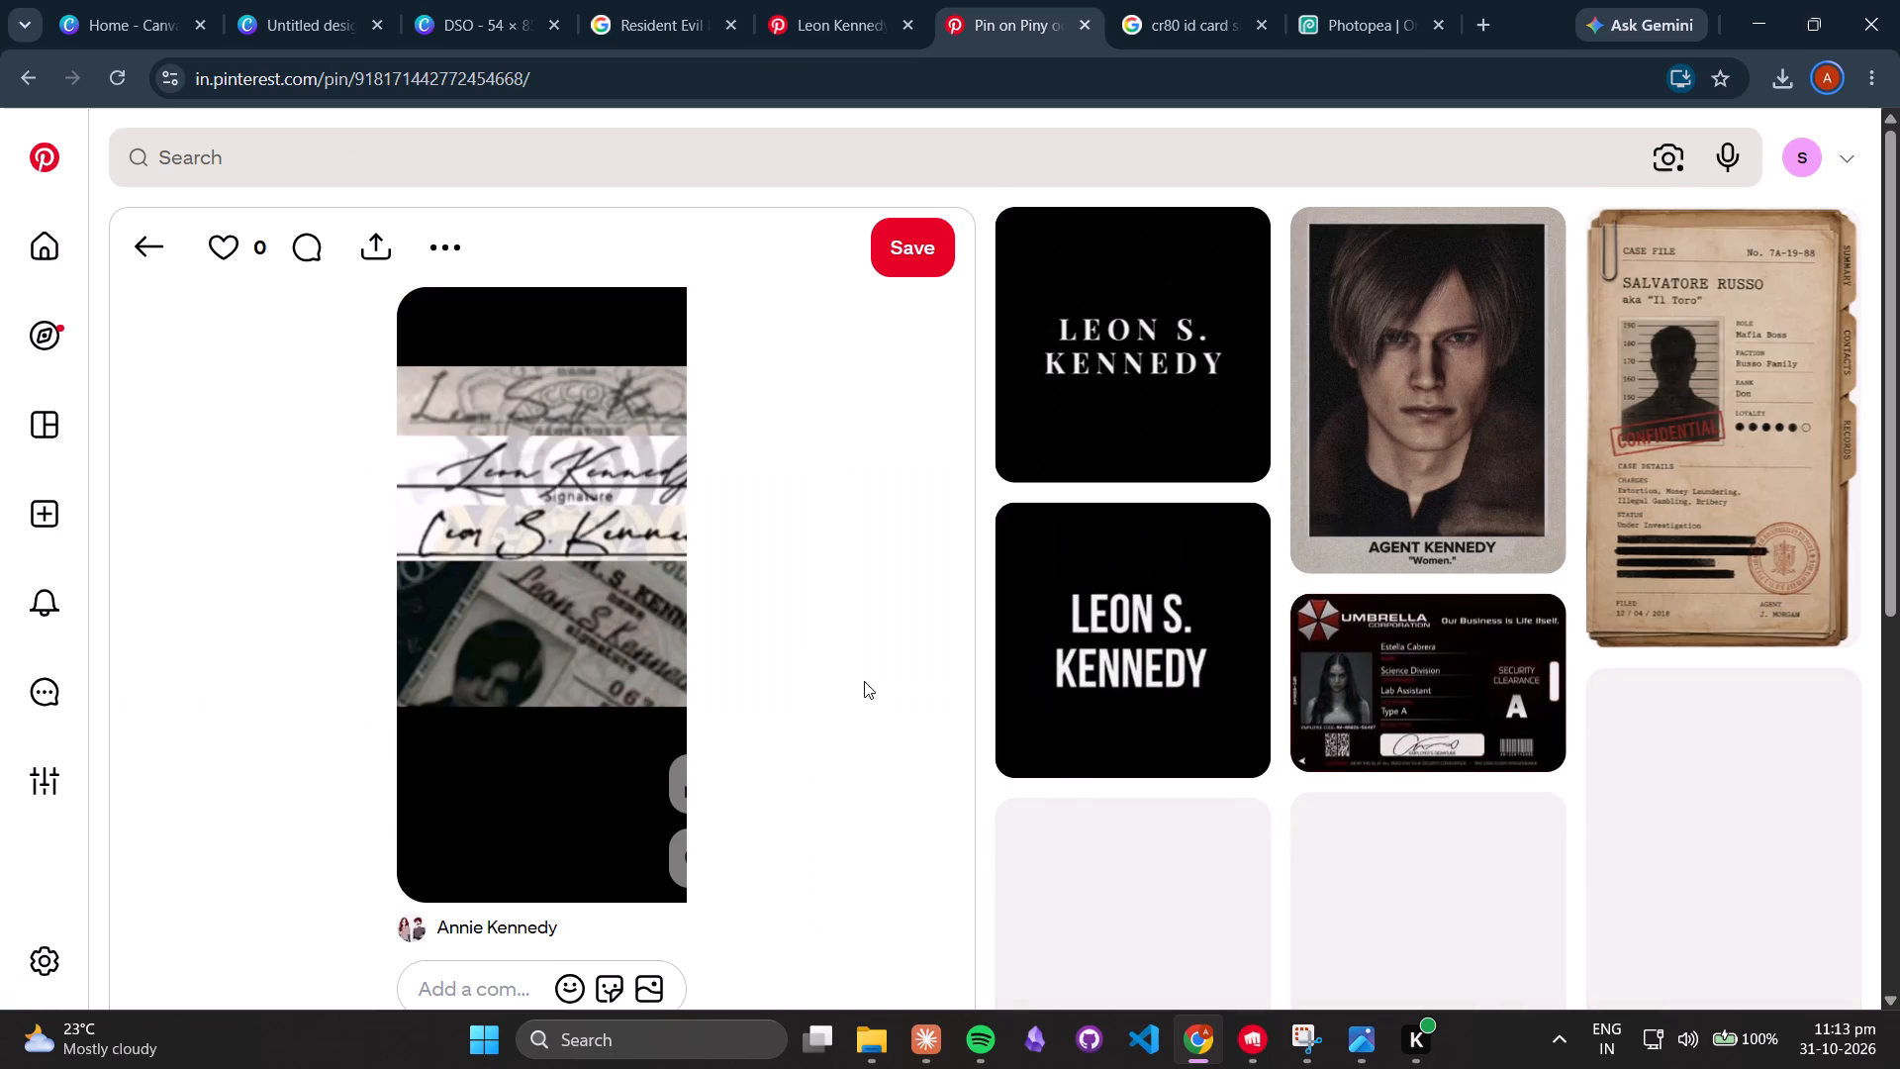
{"action": "scroll", "coordinate": [884, 677], "scroll_direction": "down", "scroll_amount": 2}
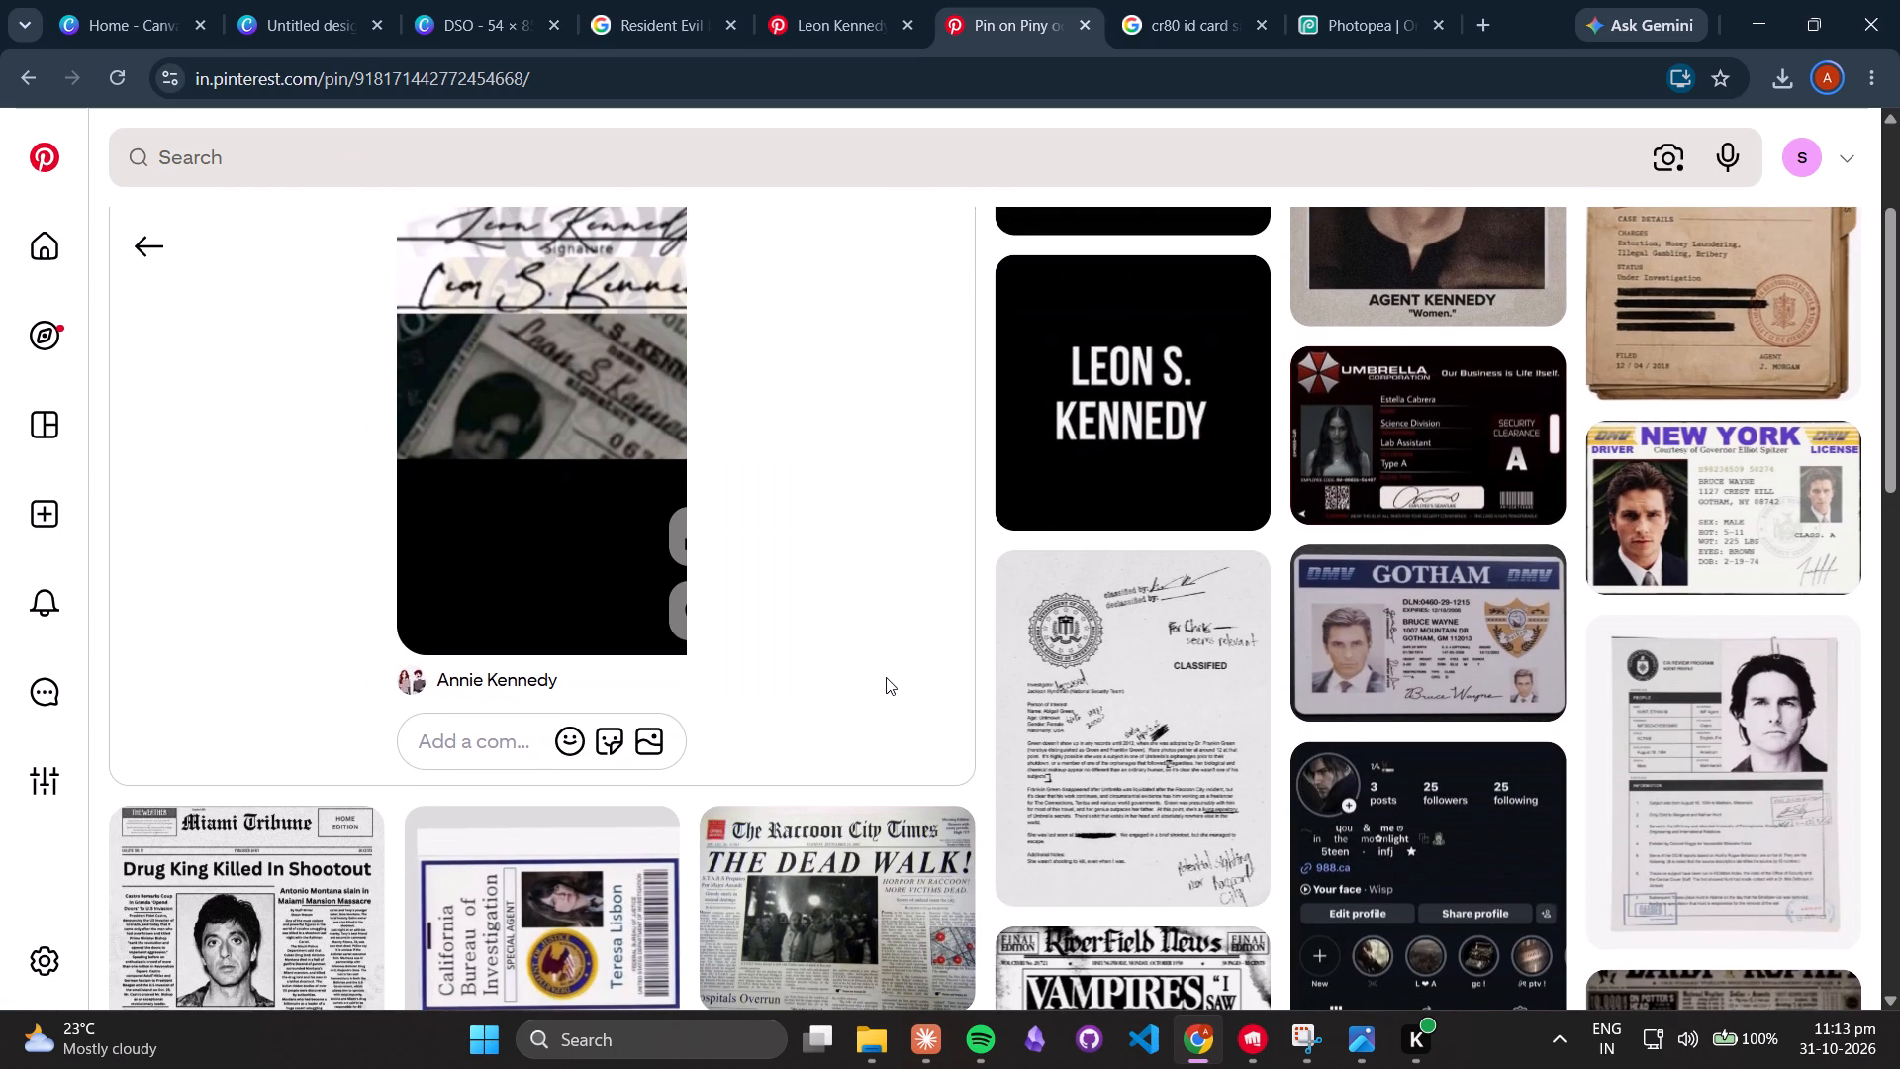
{"action": "scroll", "coordinate": [1081, 679], "scroll_direction": "down", "scroll_amount": 2}
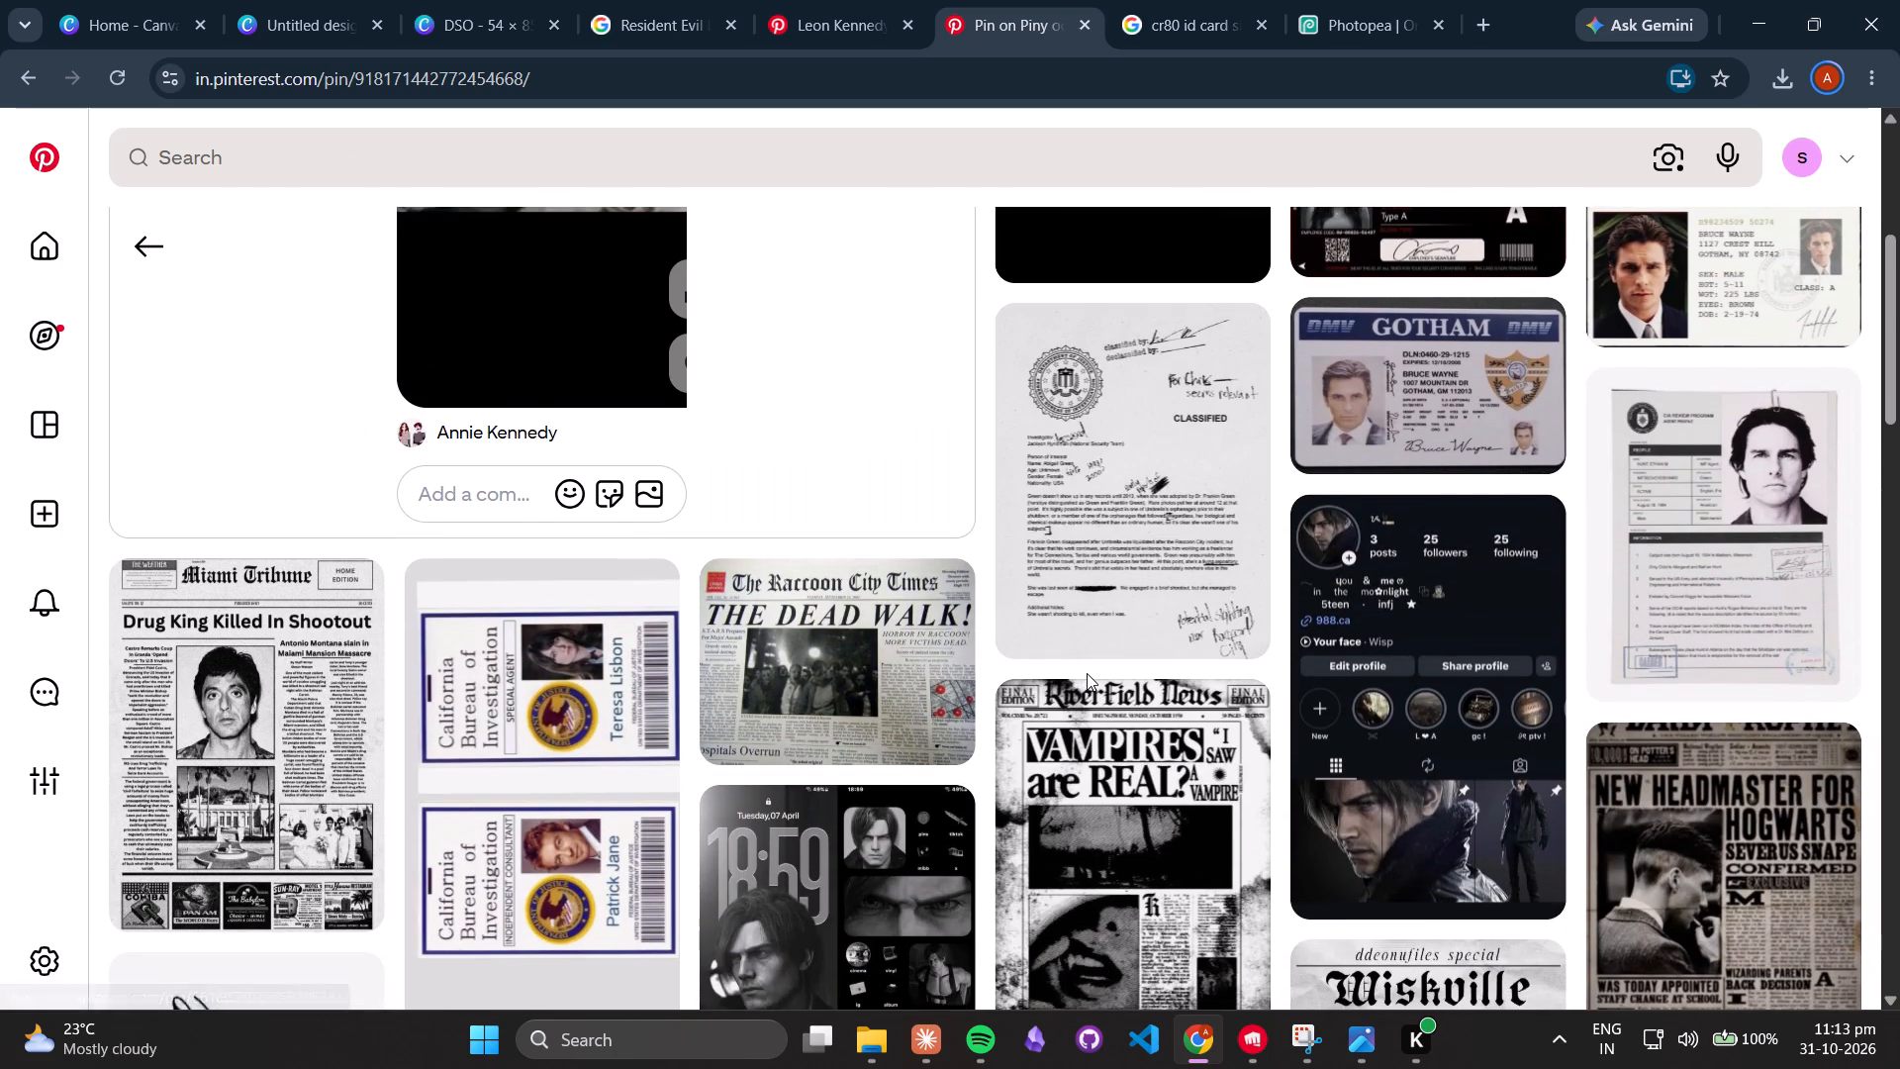
{"action": "scroll", "coordinate": [1087, 673], "scroll_direction": "down", "scroll_amount": 5}
{"action": "scroll", "coordinate": [622, 317], "scroll_direction": "down", "scroll_amount": 2}
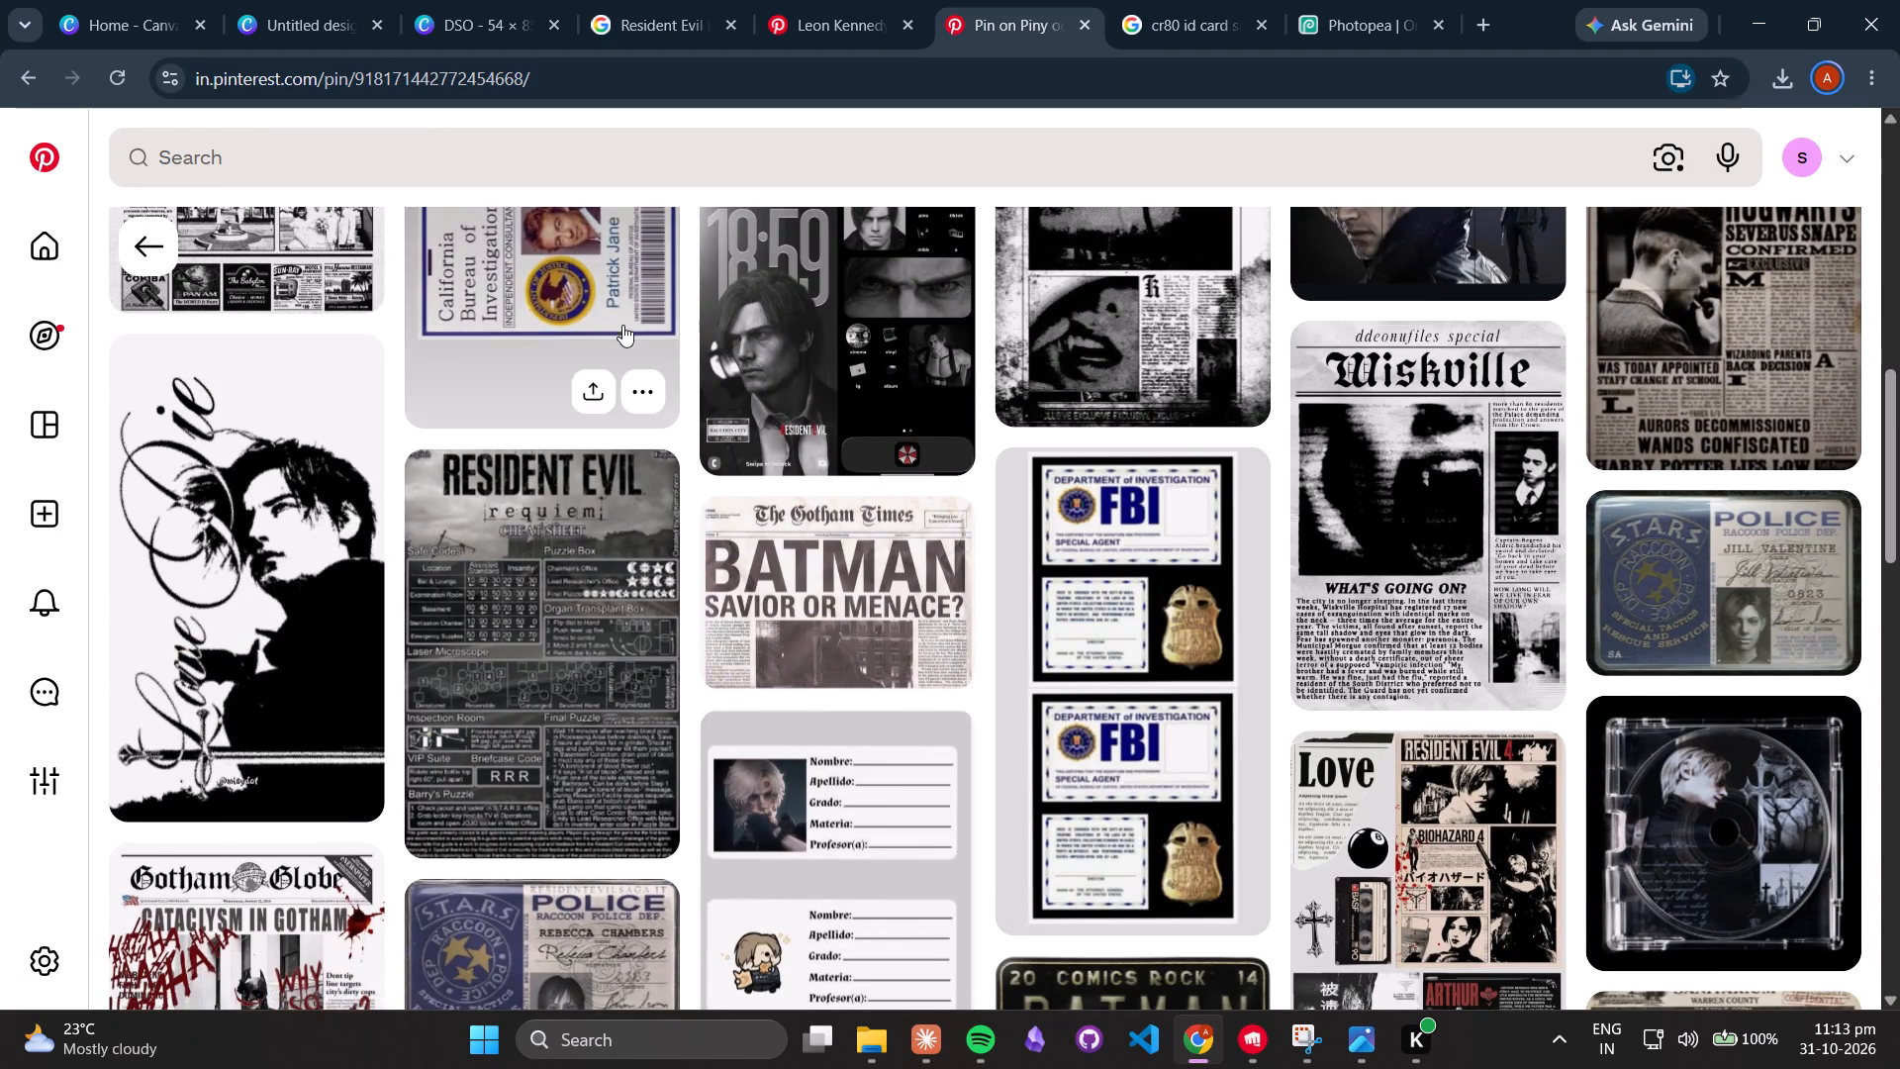
{"action": "scroll", "coordinate": [622, 325], "scroll_direction": "down", "scroll_amount": 5}
{"action": "scroll", "coordinate": [793, 343], "scroll_direction": "down", "scroll_amount": 5}
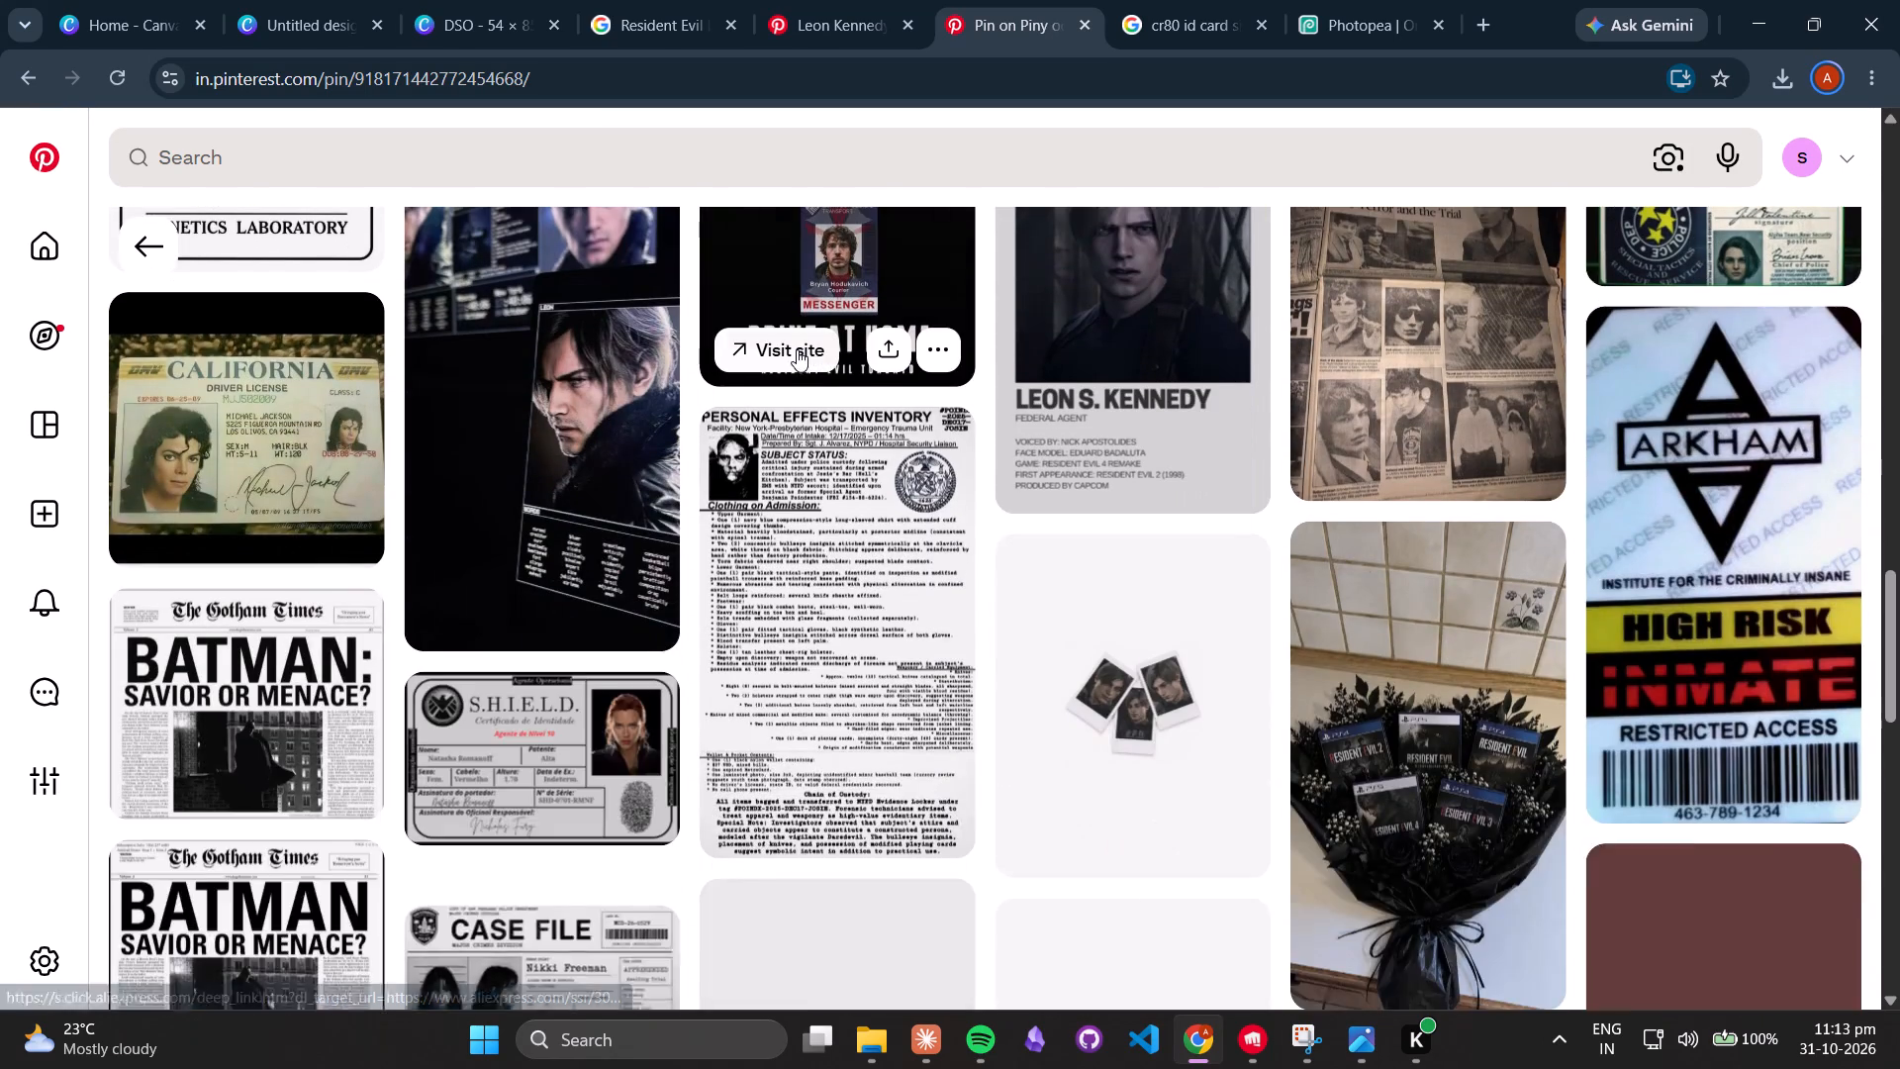
{"action": "scroll", "coordinate": [797, 349], "scroll_direction": "up", "scroll_amount": 18}
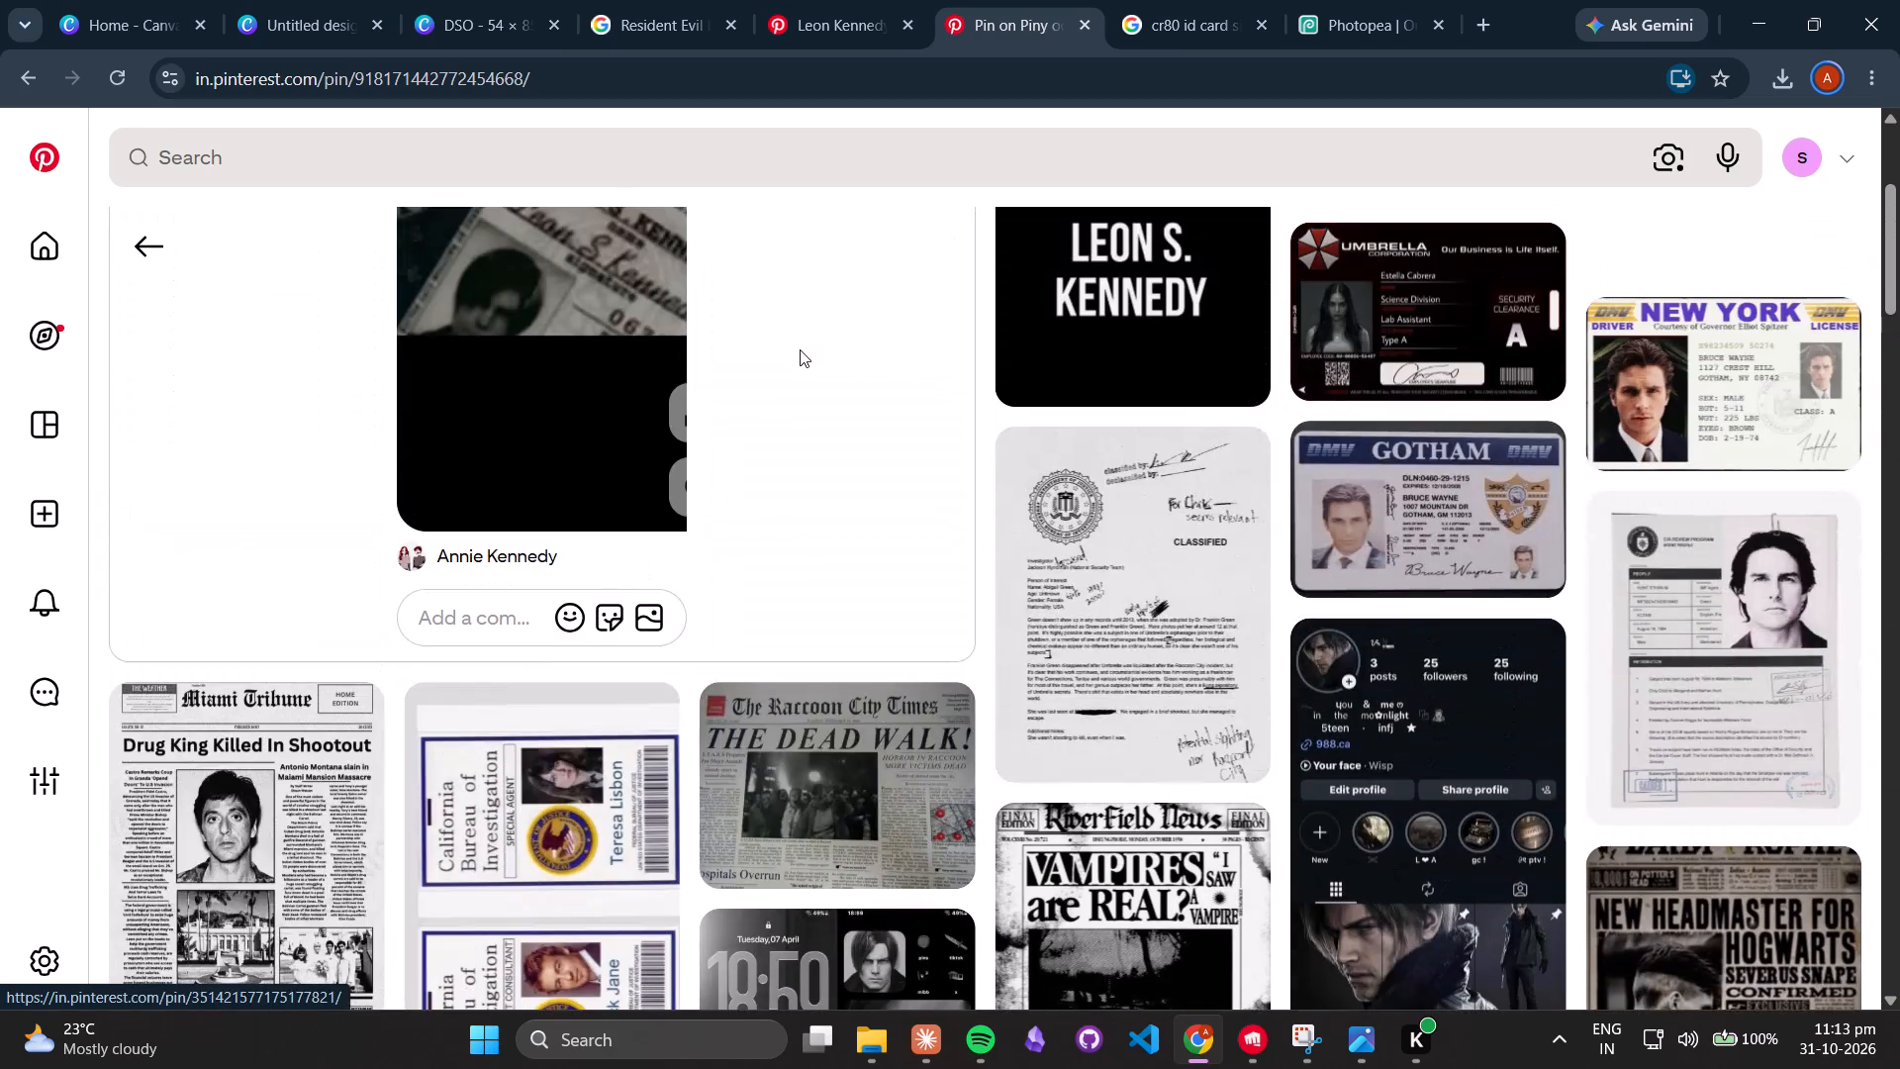
{"action": "scroll", "coordinate": [796, 351], "scroll_direction": "up", "scroll_amount": 6}
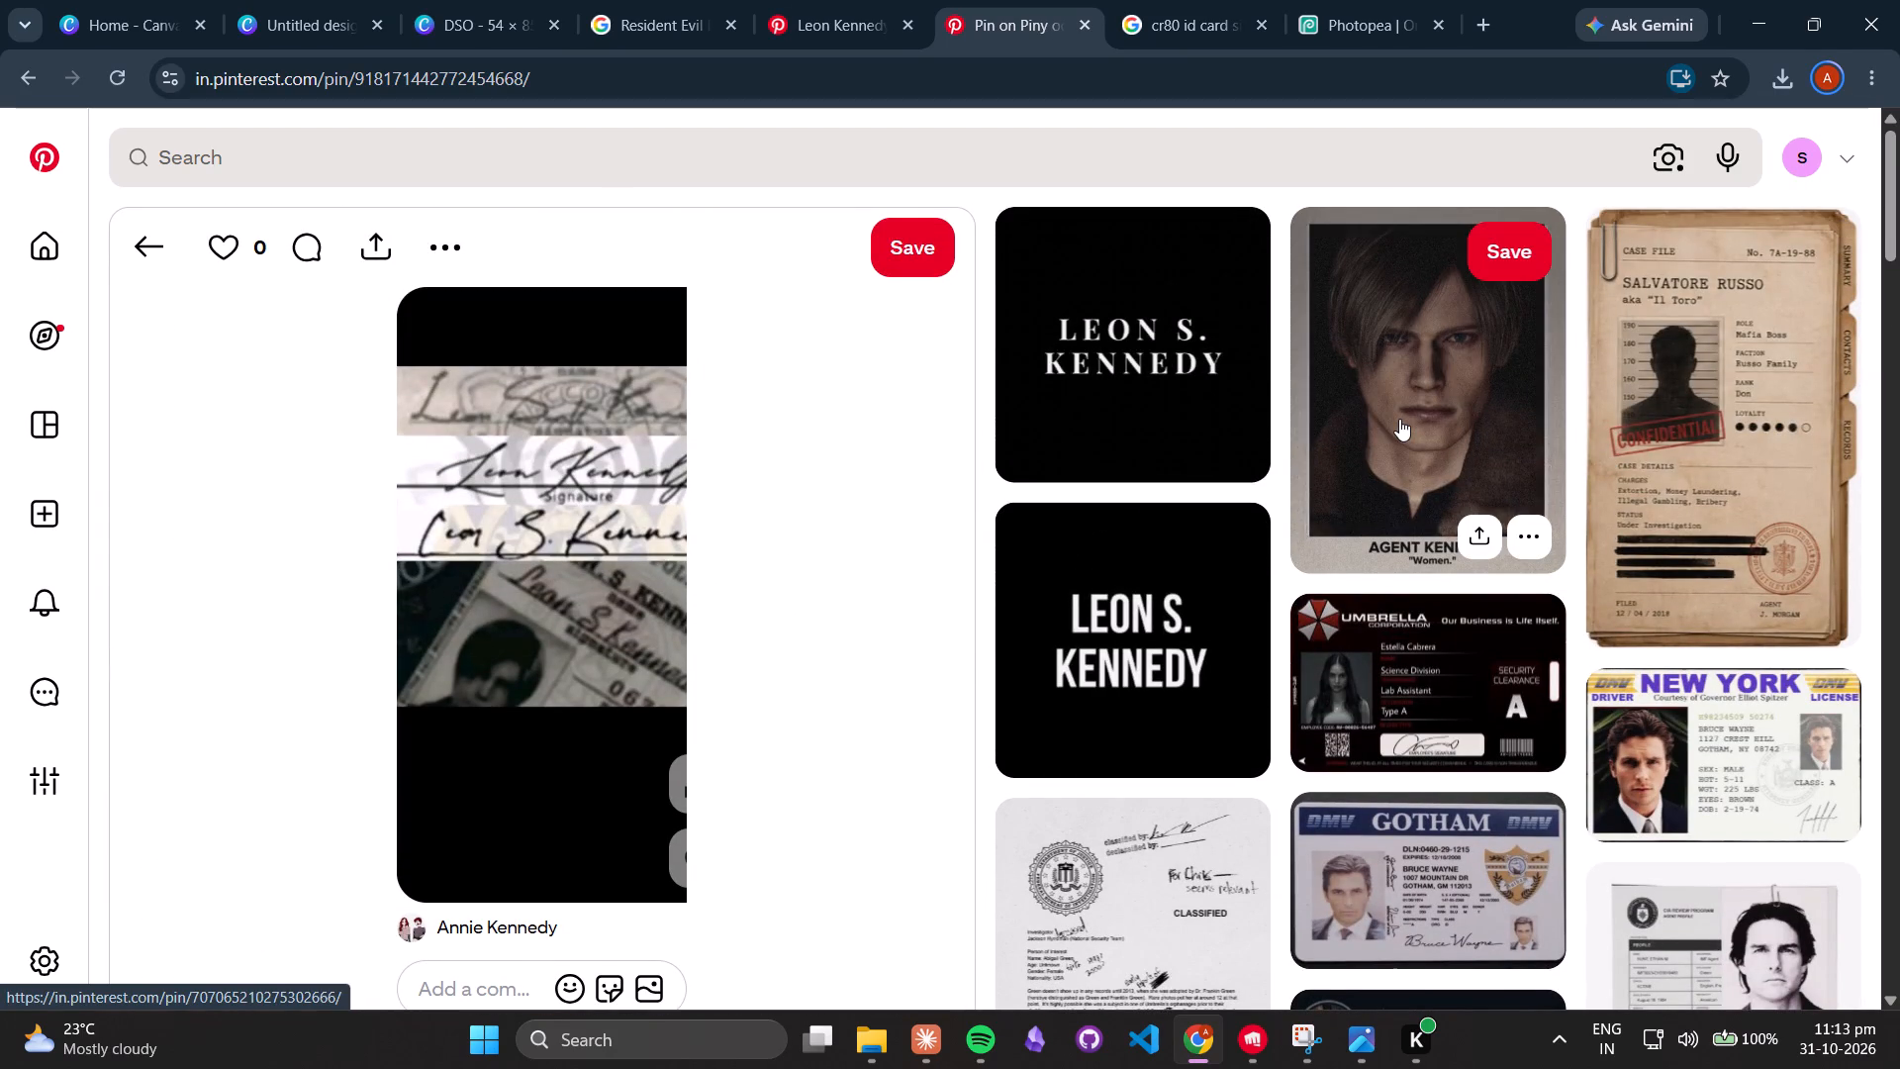
Search Pinterest for "leon kennedy id card", examine the vertical Division of Security Operations card pin and its related pins, and return to the results.
{"action": "left_click", "coordinate": [750, 163]}
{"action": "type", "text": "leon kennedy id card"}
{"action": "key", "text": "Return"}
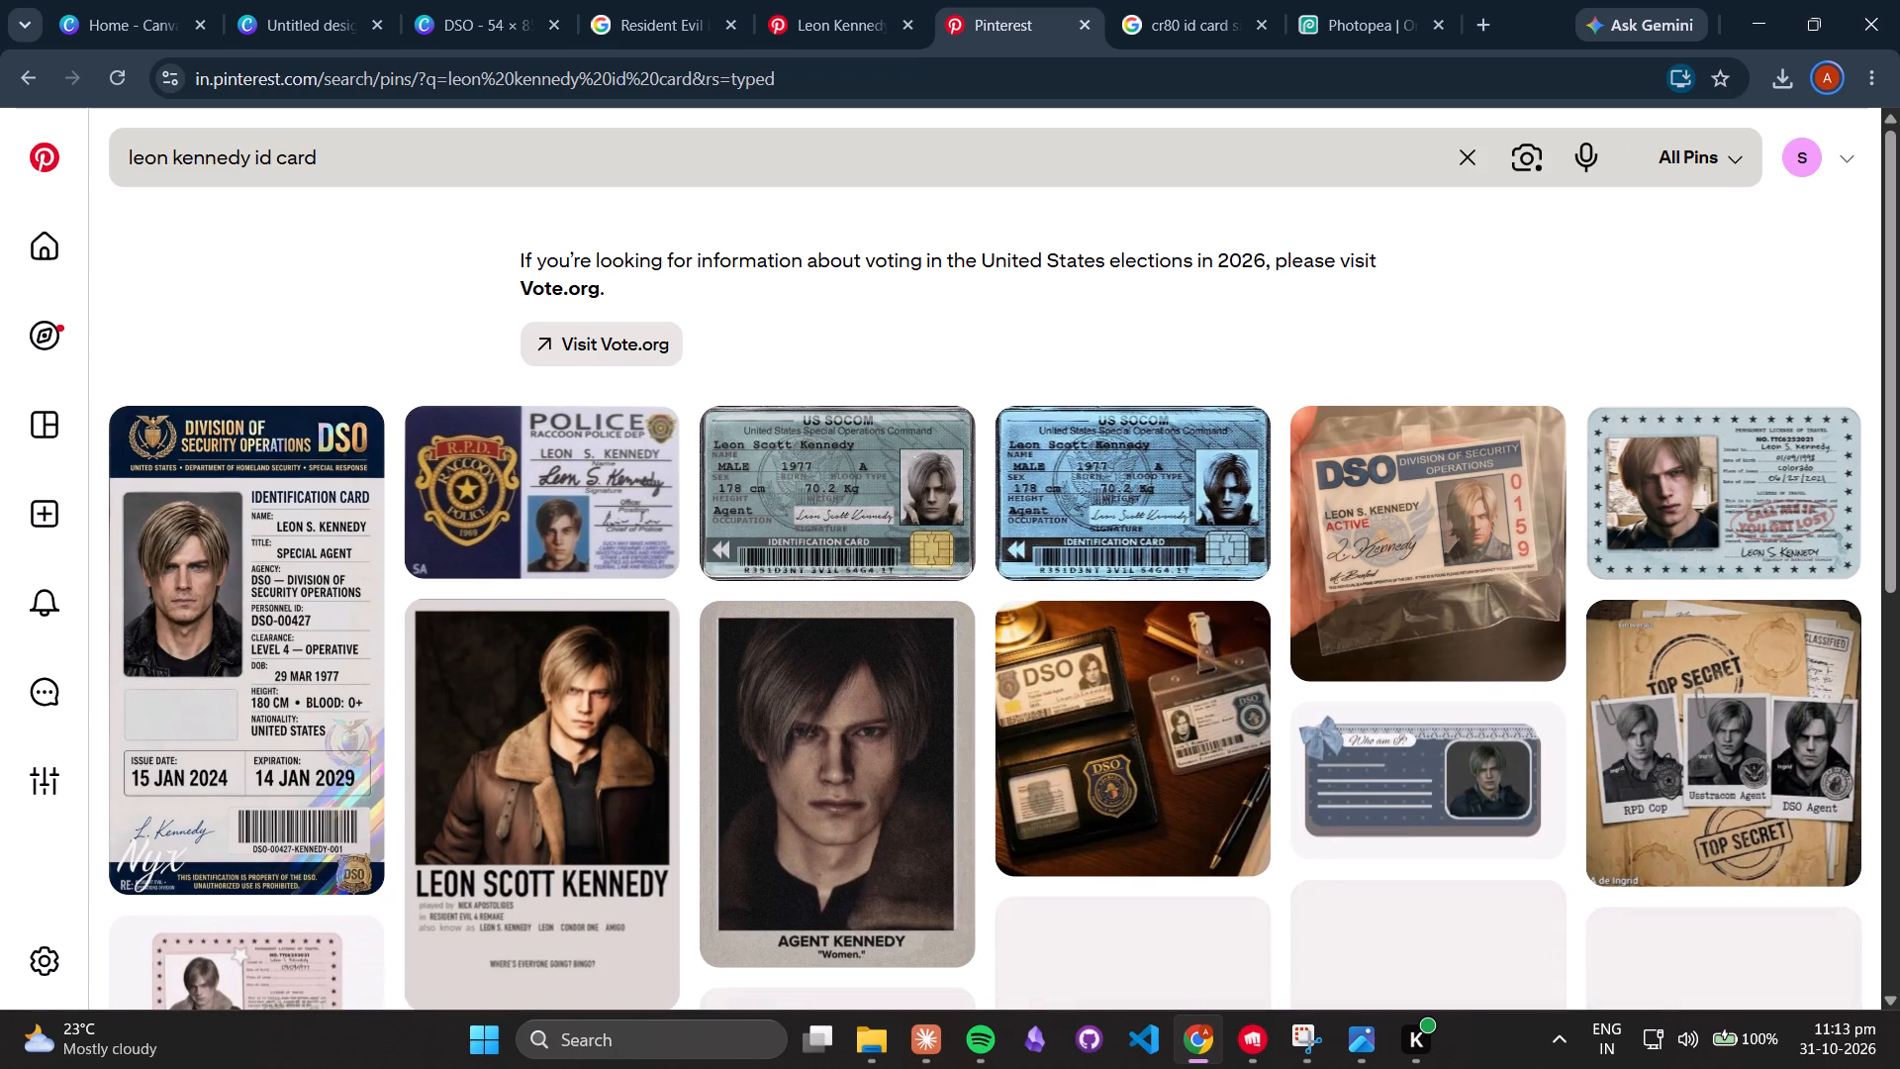
{"action": "left_click", "coordinate": [308, 689]}
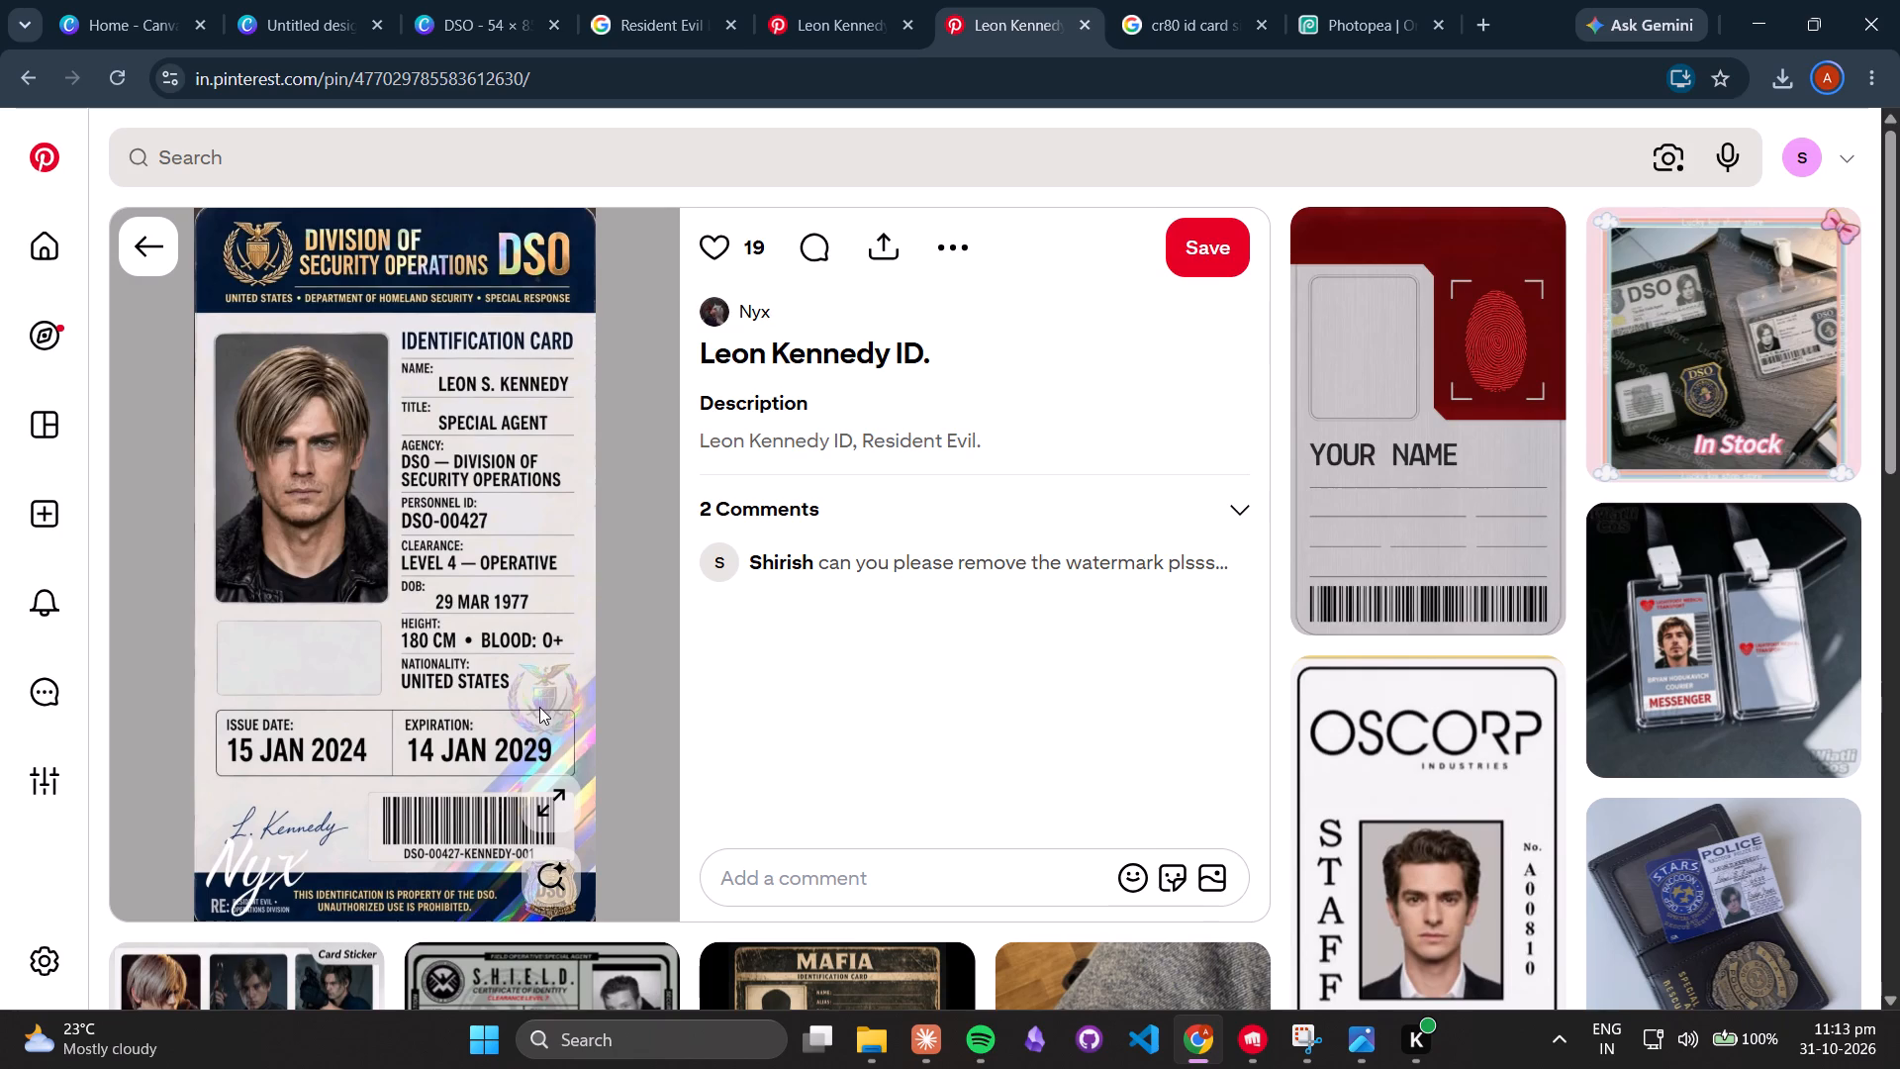
{"action": "scroll", "coordinate": [542, 705], "scroll_direction": "down", "scroll_amount": 2}
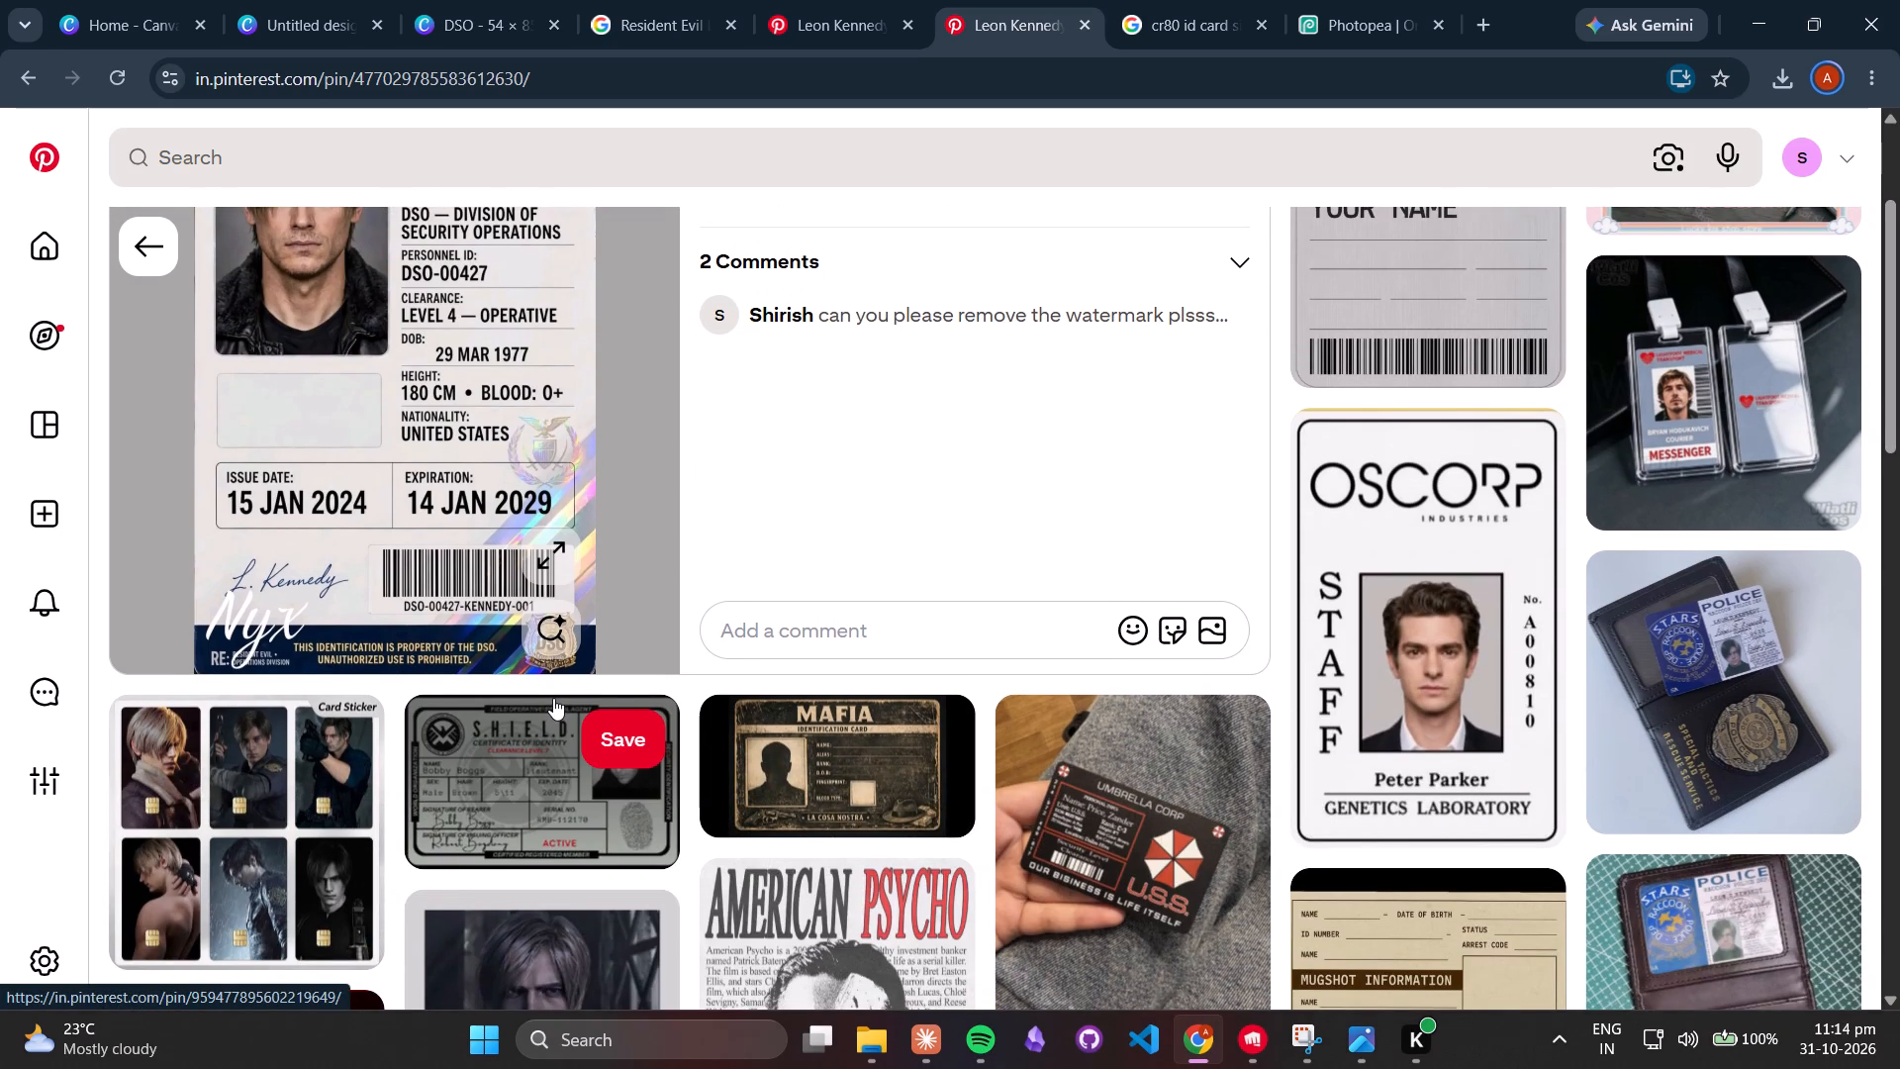
{"action": "scroll", "coordinate": [551, 703], "scroll_direction": "down", "scroll_amount": 2}
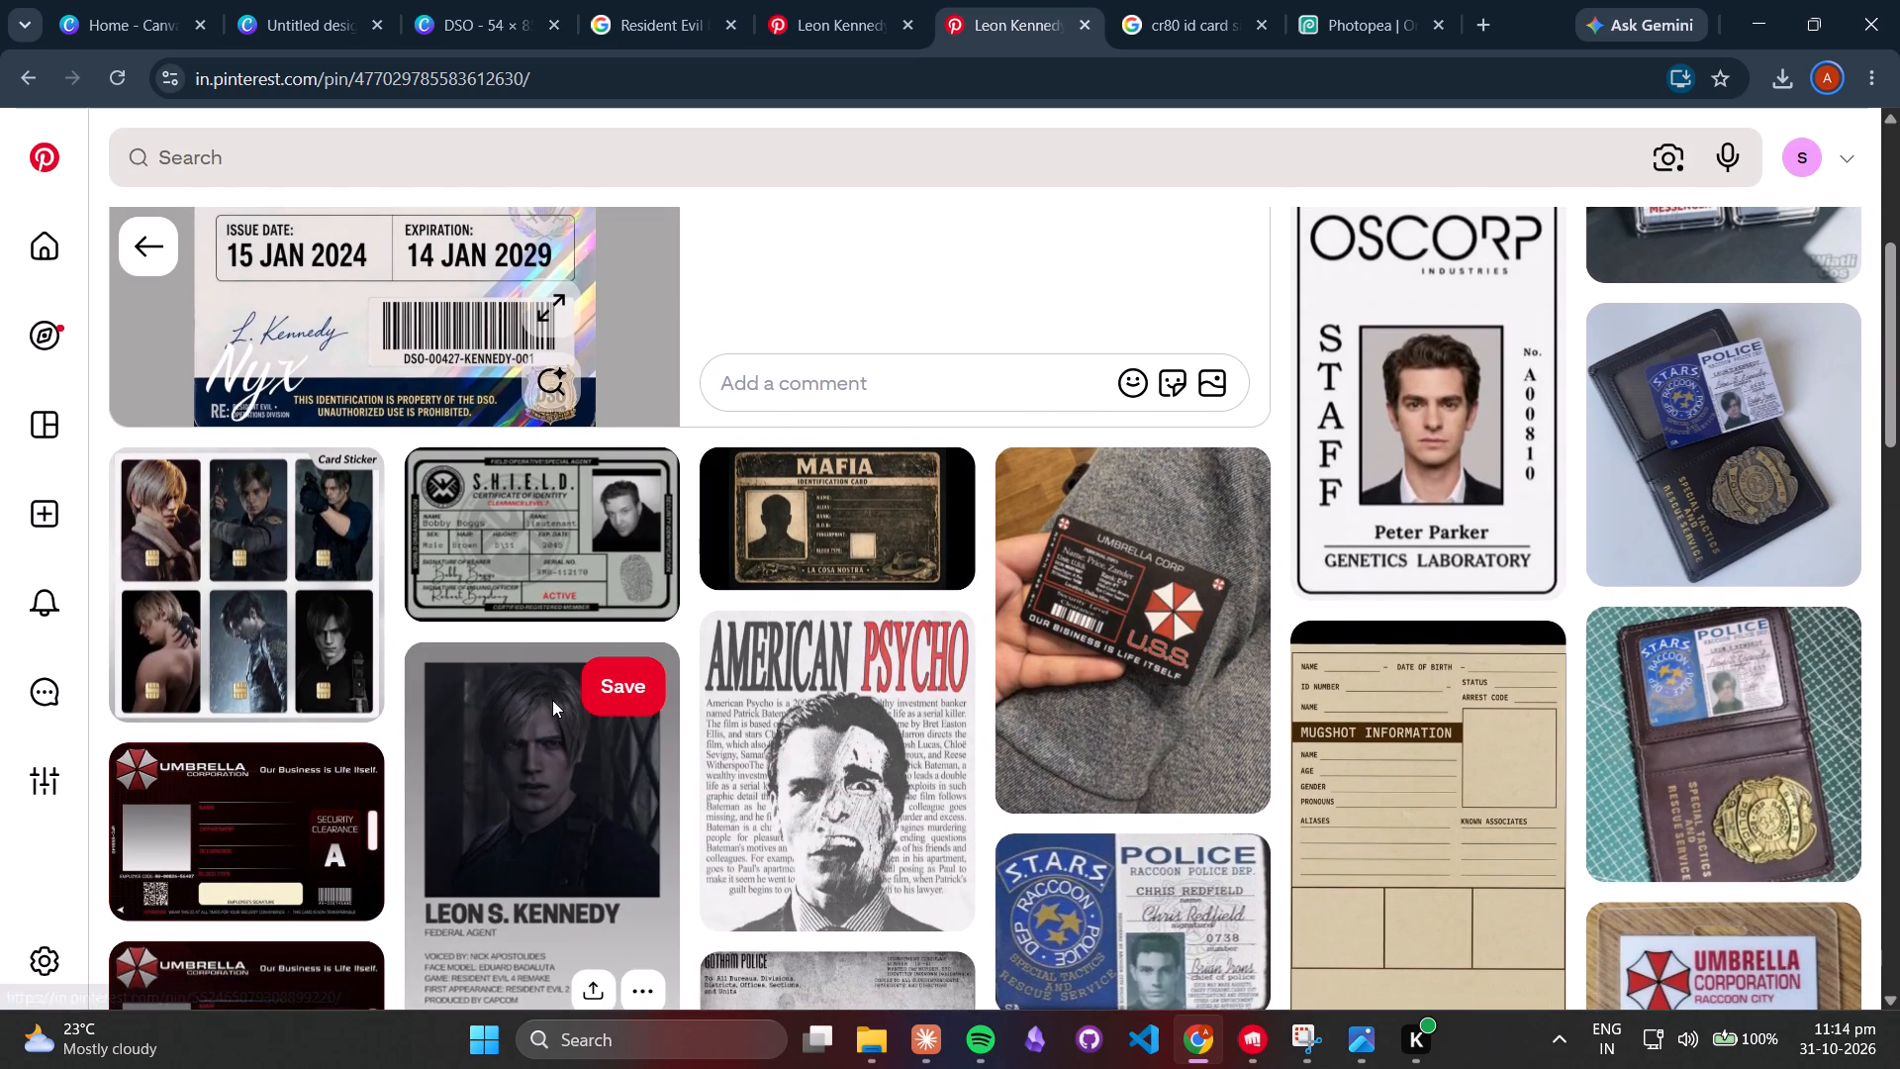
{"action": "left_click_drag", "start_coordinate": [518, 677], "coordinate": [549, 641]}
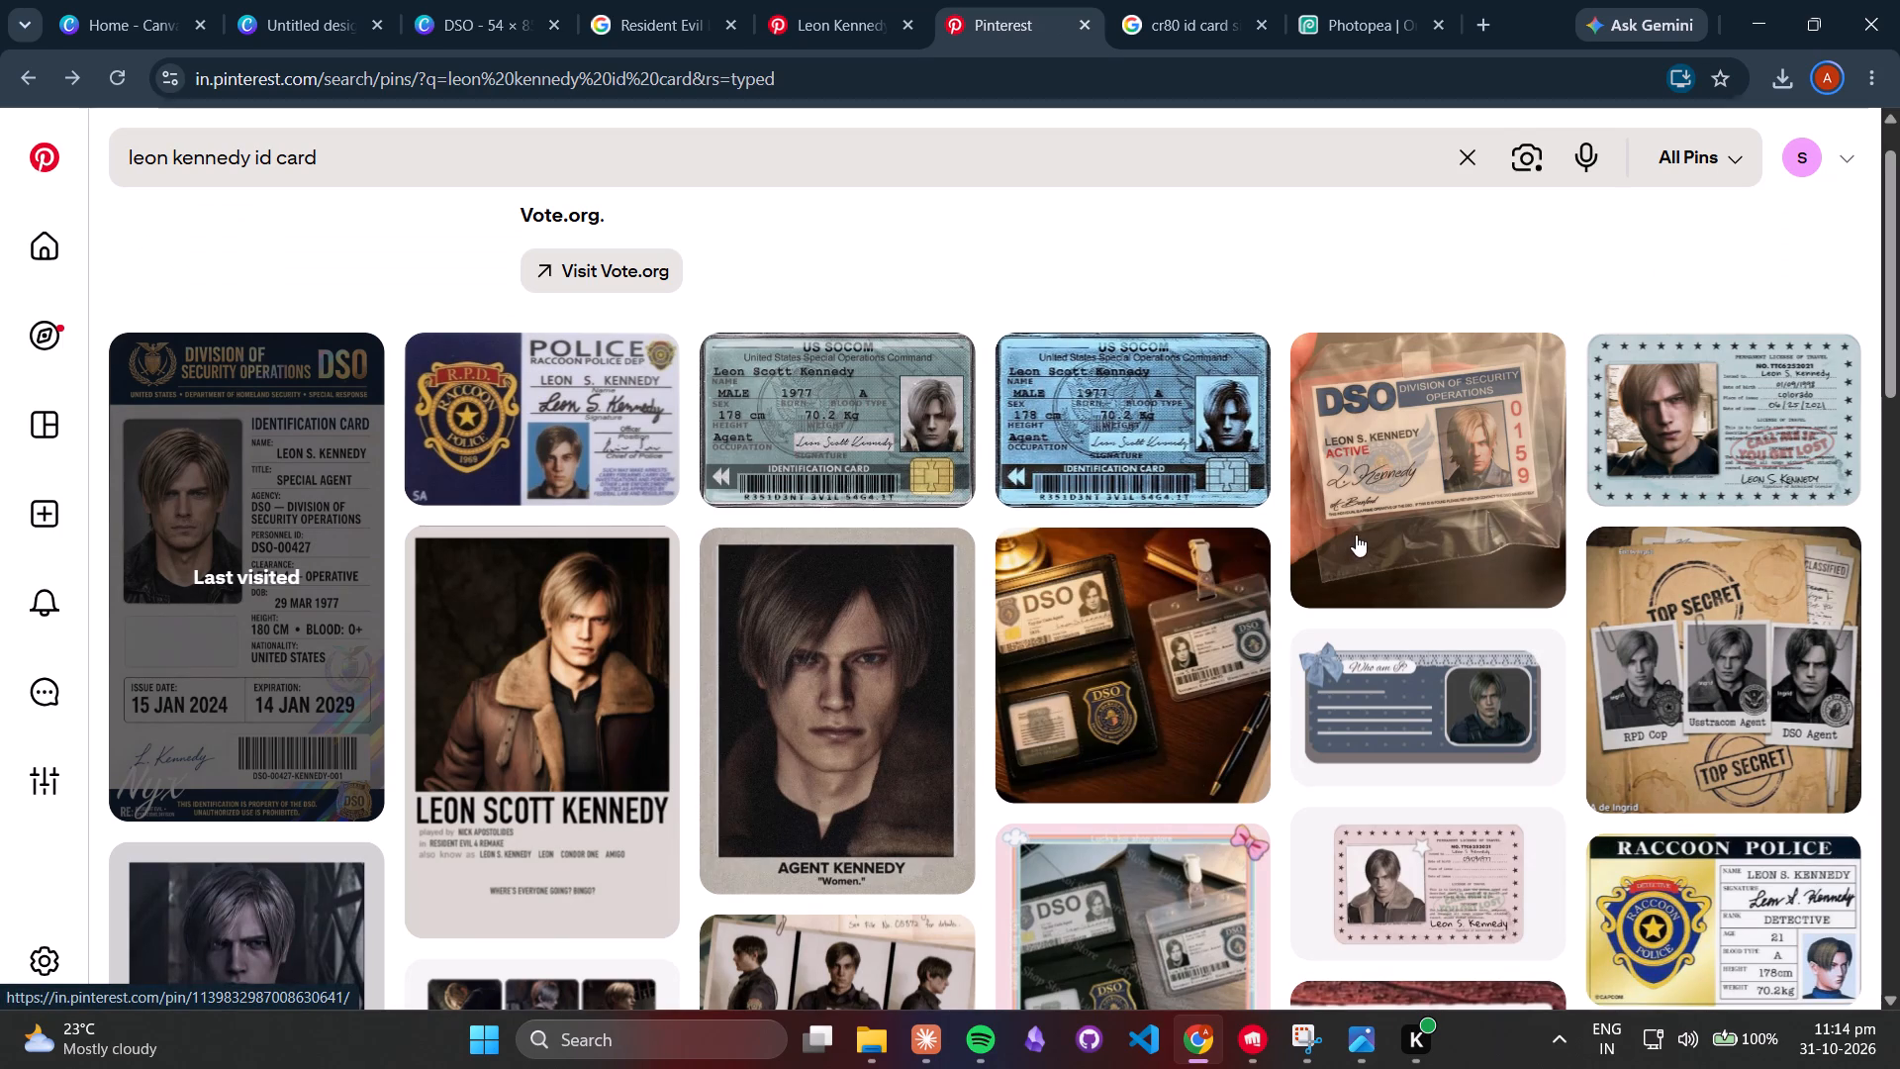
{"action": "left_click", "coordinate": [1358, 533]}
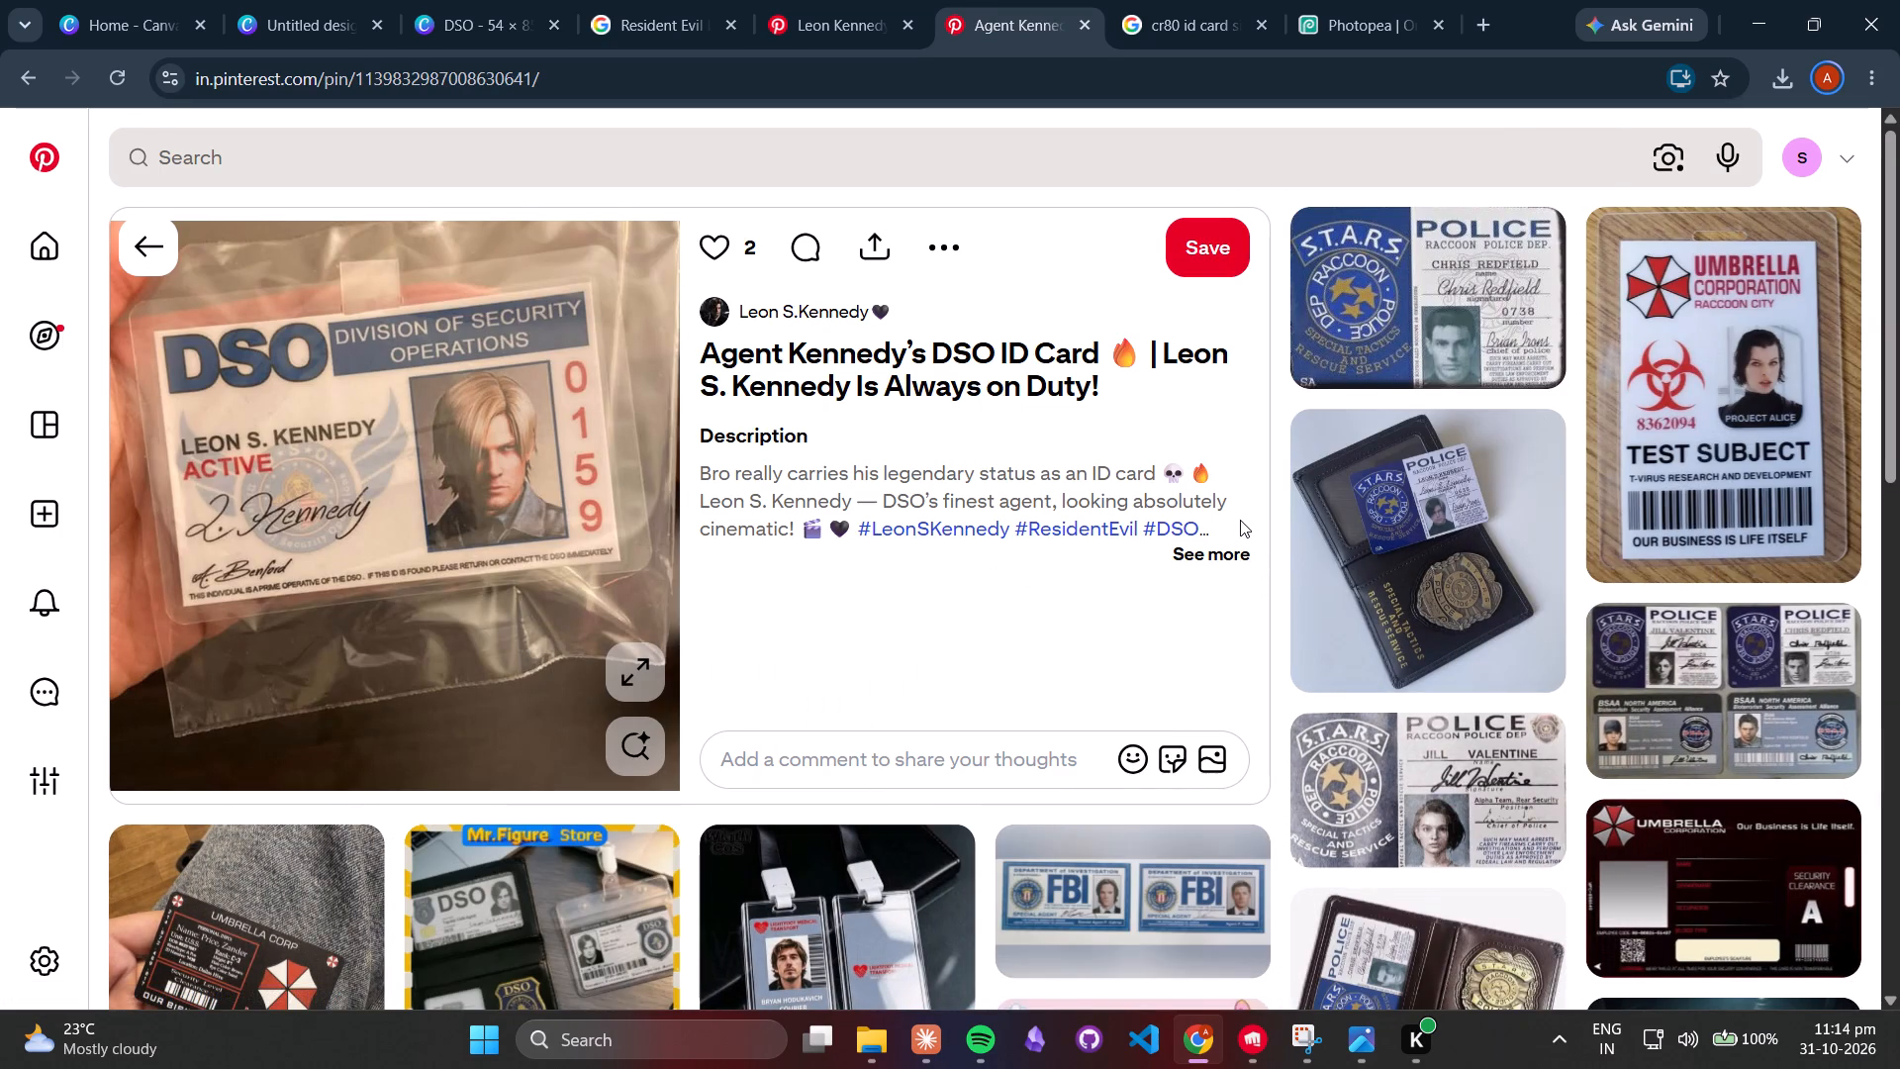
Return to the DSO card design in Canva and add a circular frame from the basic-shape frames.
{"action": "left_click", "coordinate": [498, 1]}
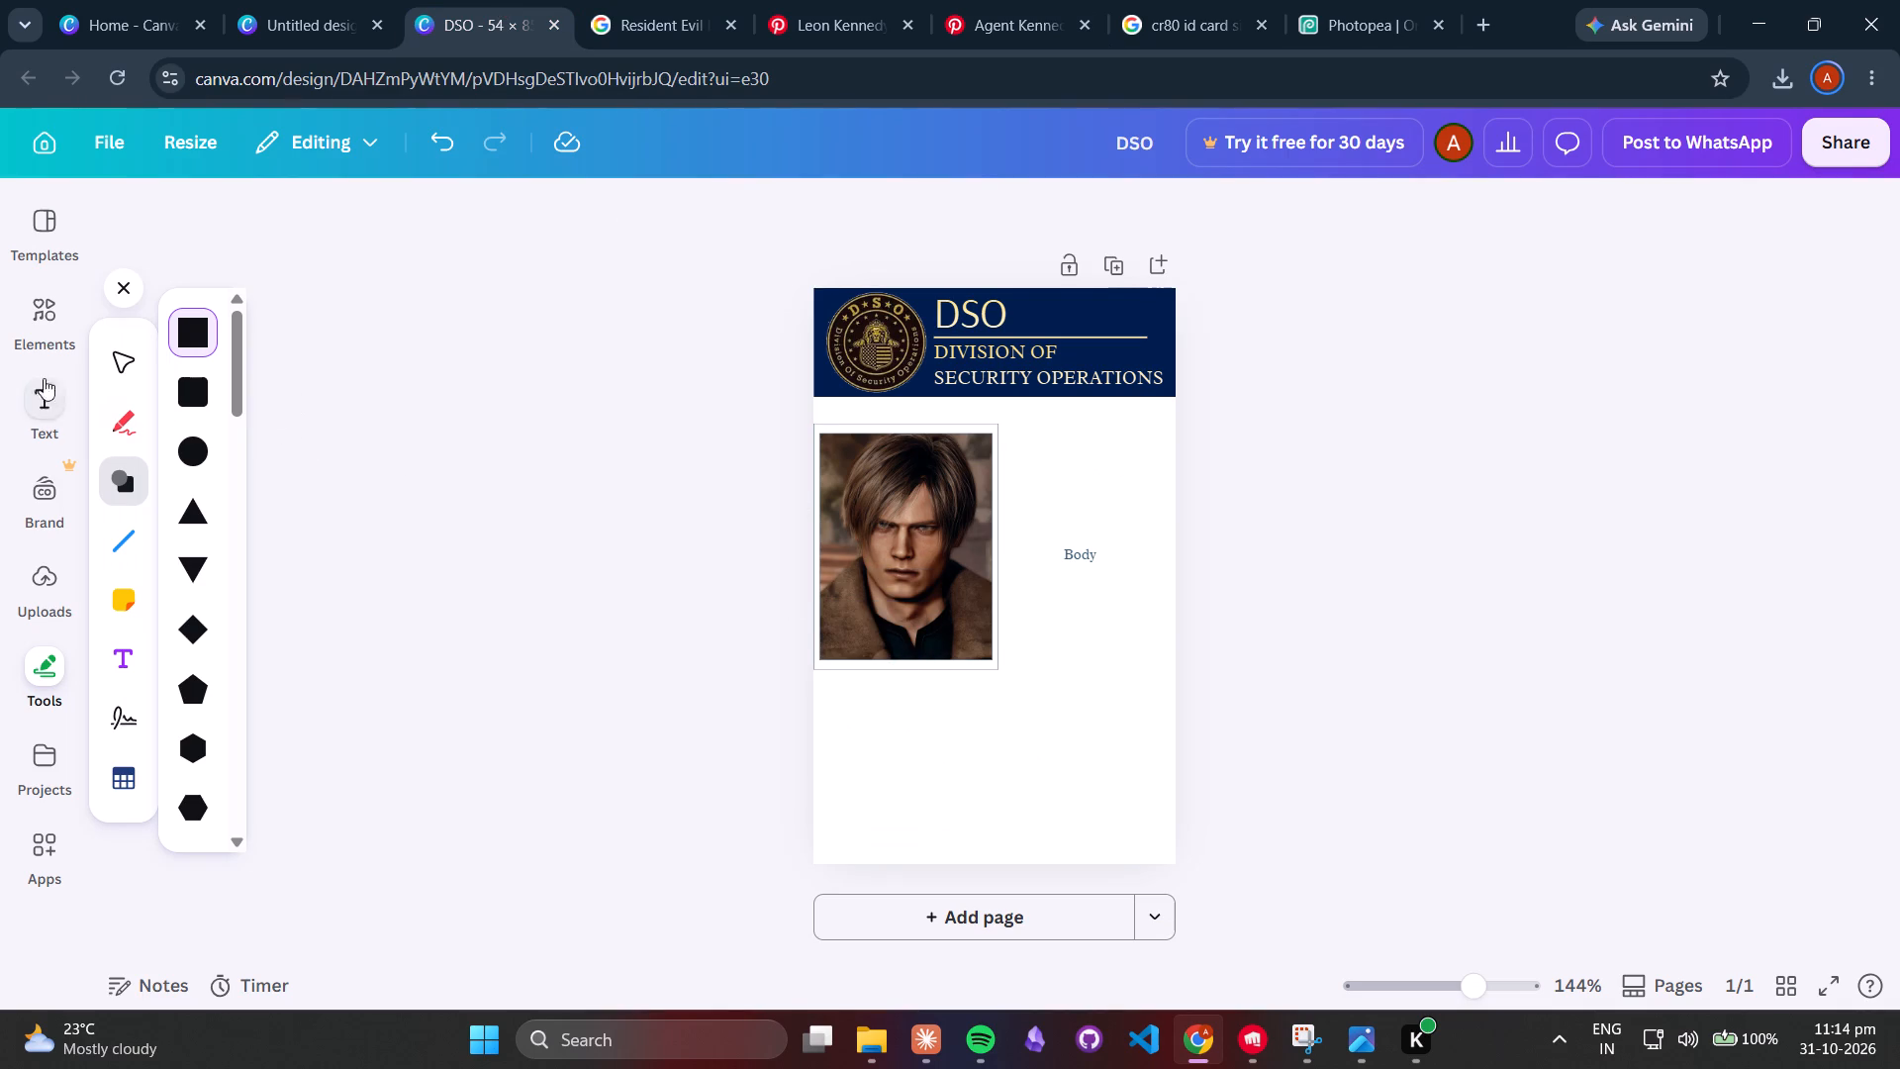
{"action": "left_click", "coordinate": [37, 256]}
{"action": "left_click", "coordinate": [34, 294]}
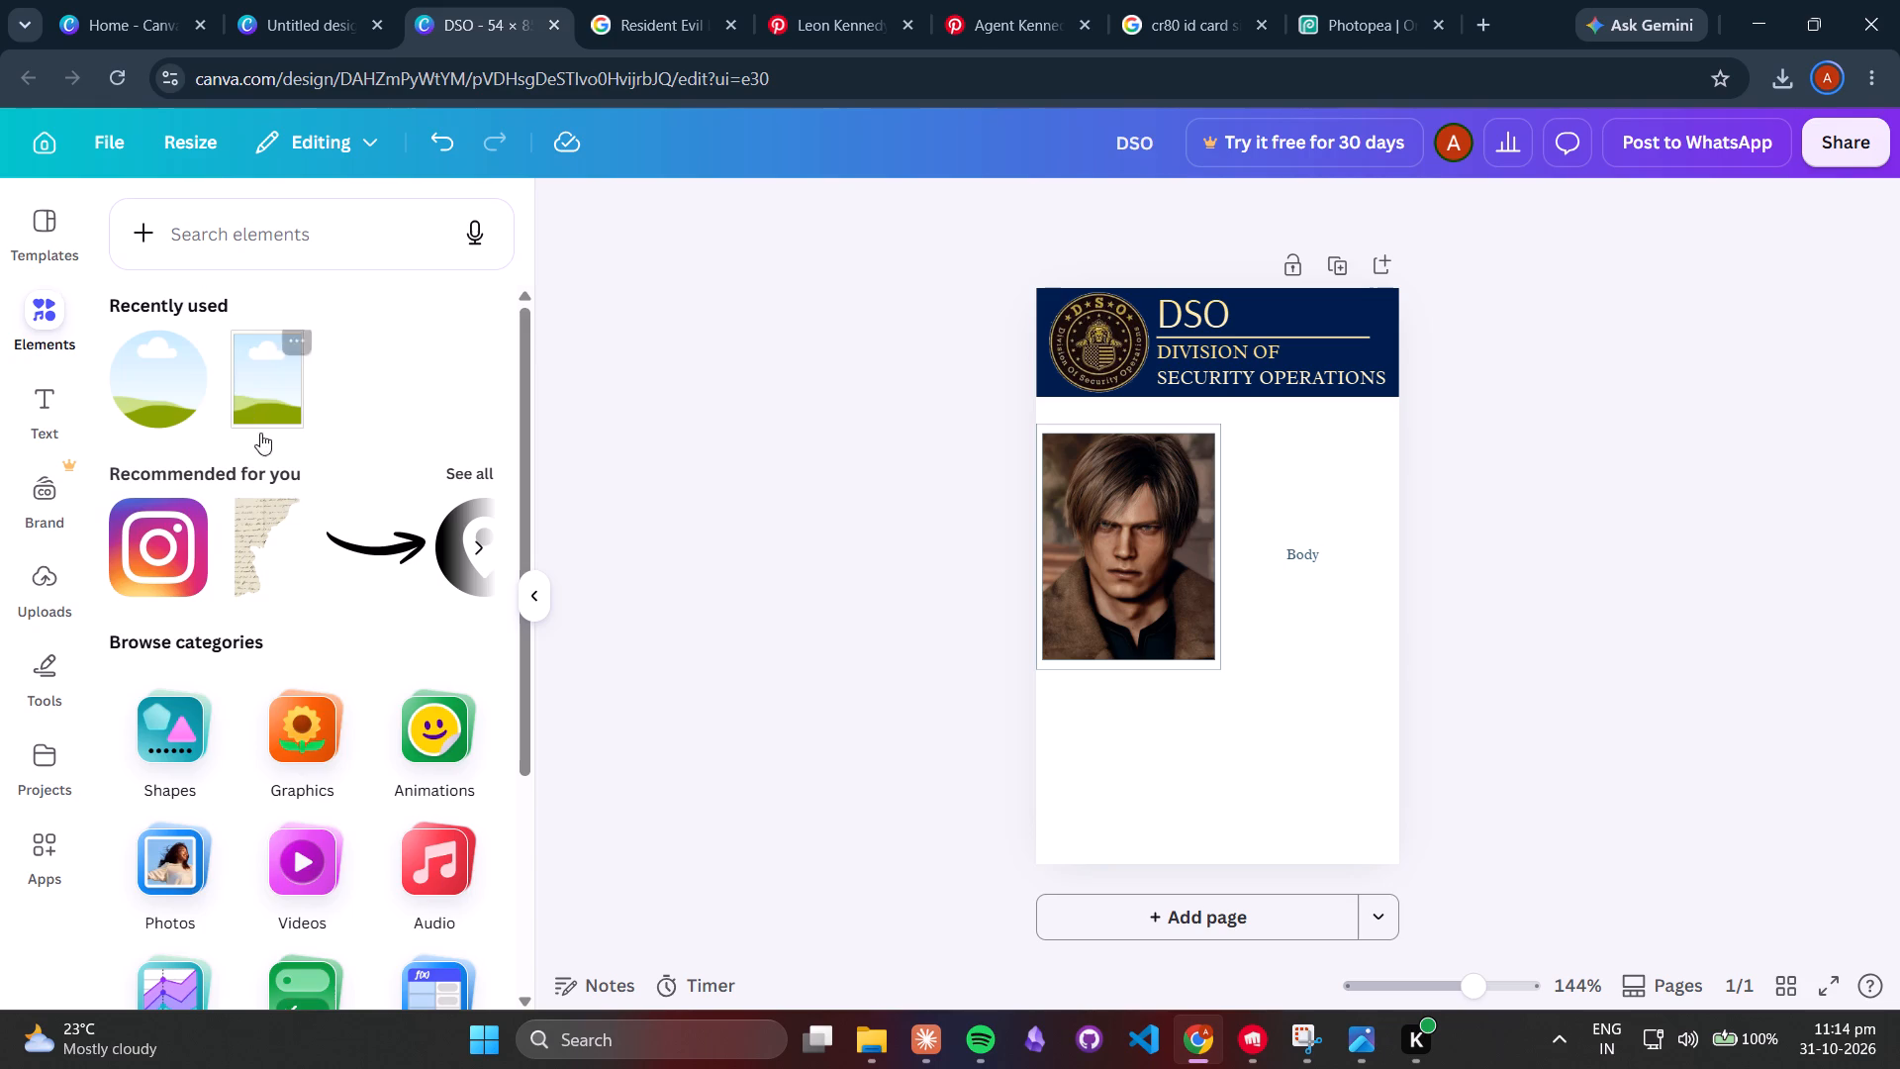
{"action": "left_click", "coordinate": [156, 885]}
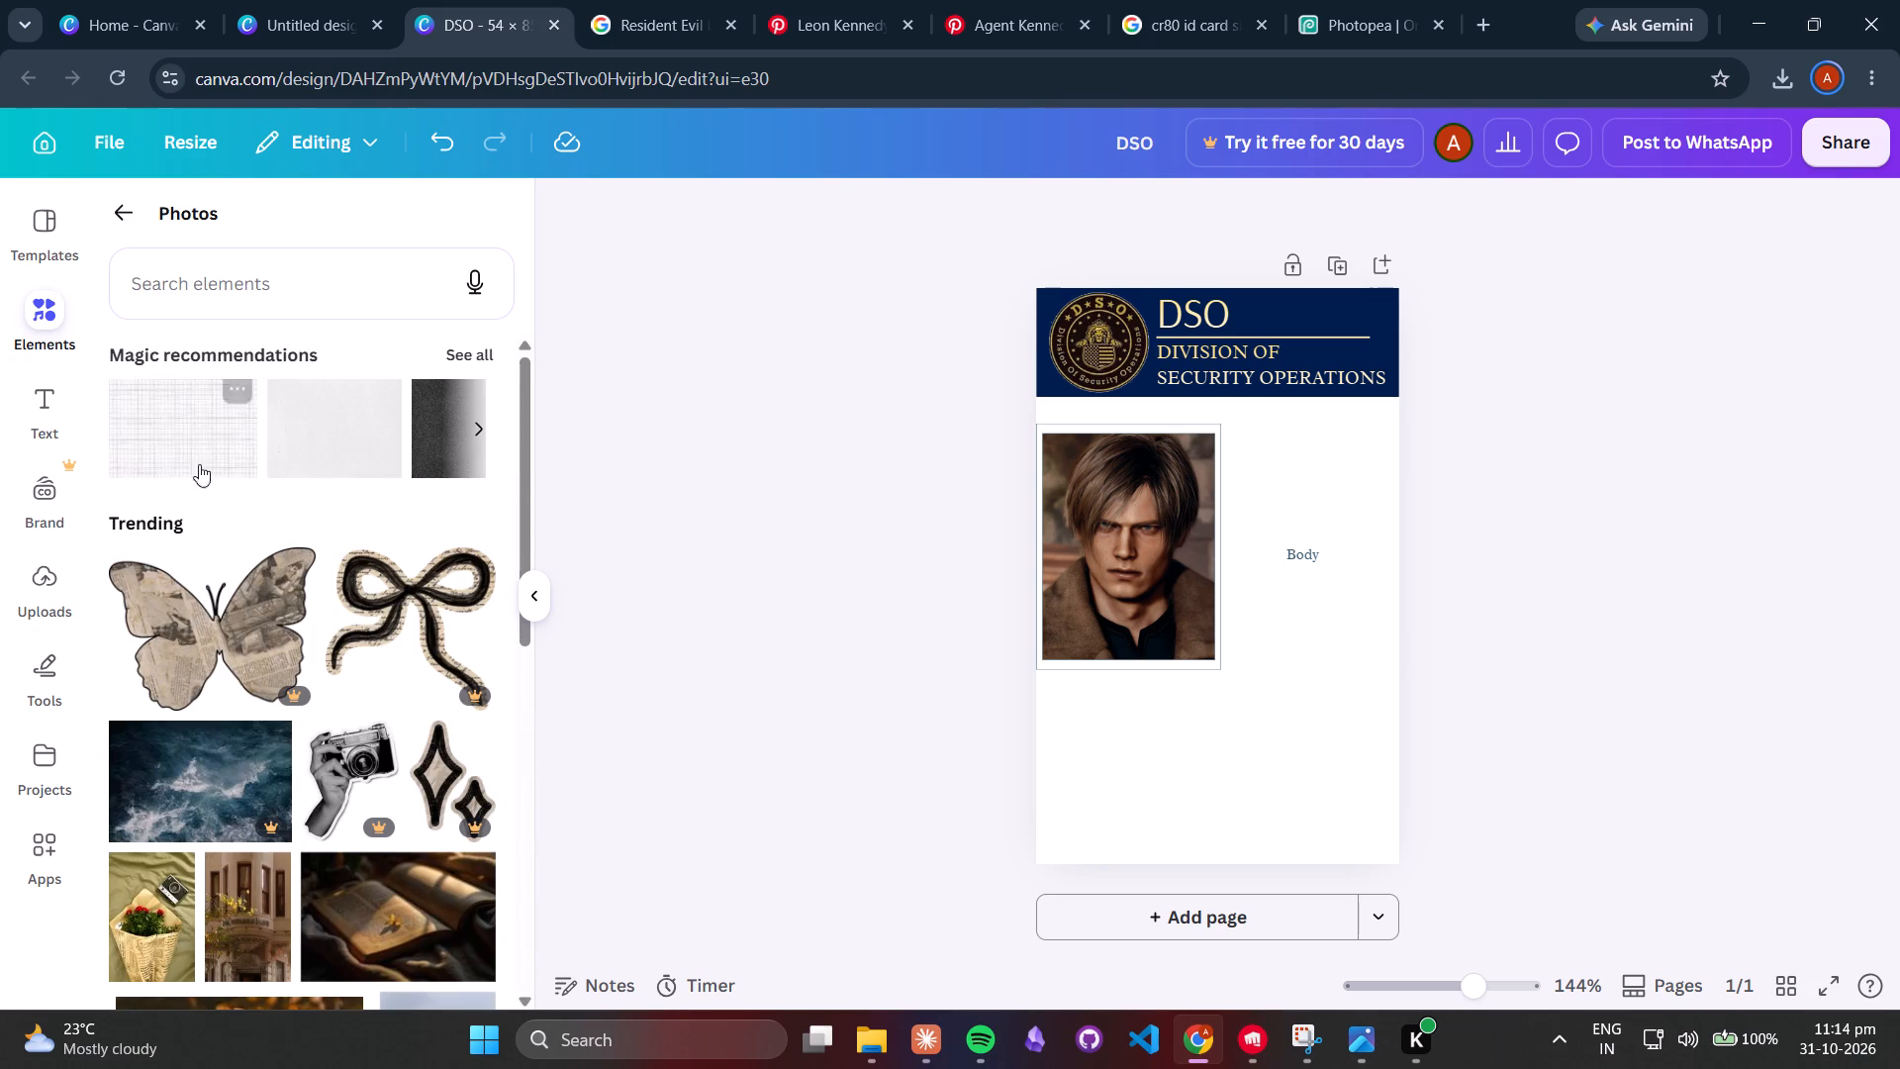
{"action": "left_click", "coordinate": [112, 217]}
{"action": "scroll", "coordinate": [238, 414], "scroll_direction": "down", "scroll_amount": 3}
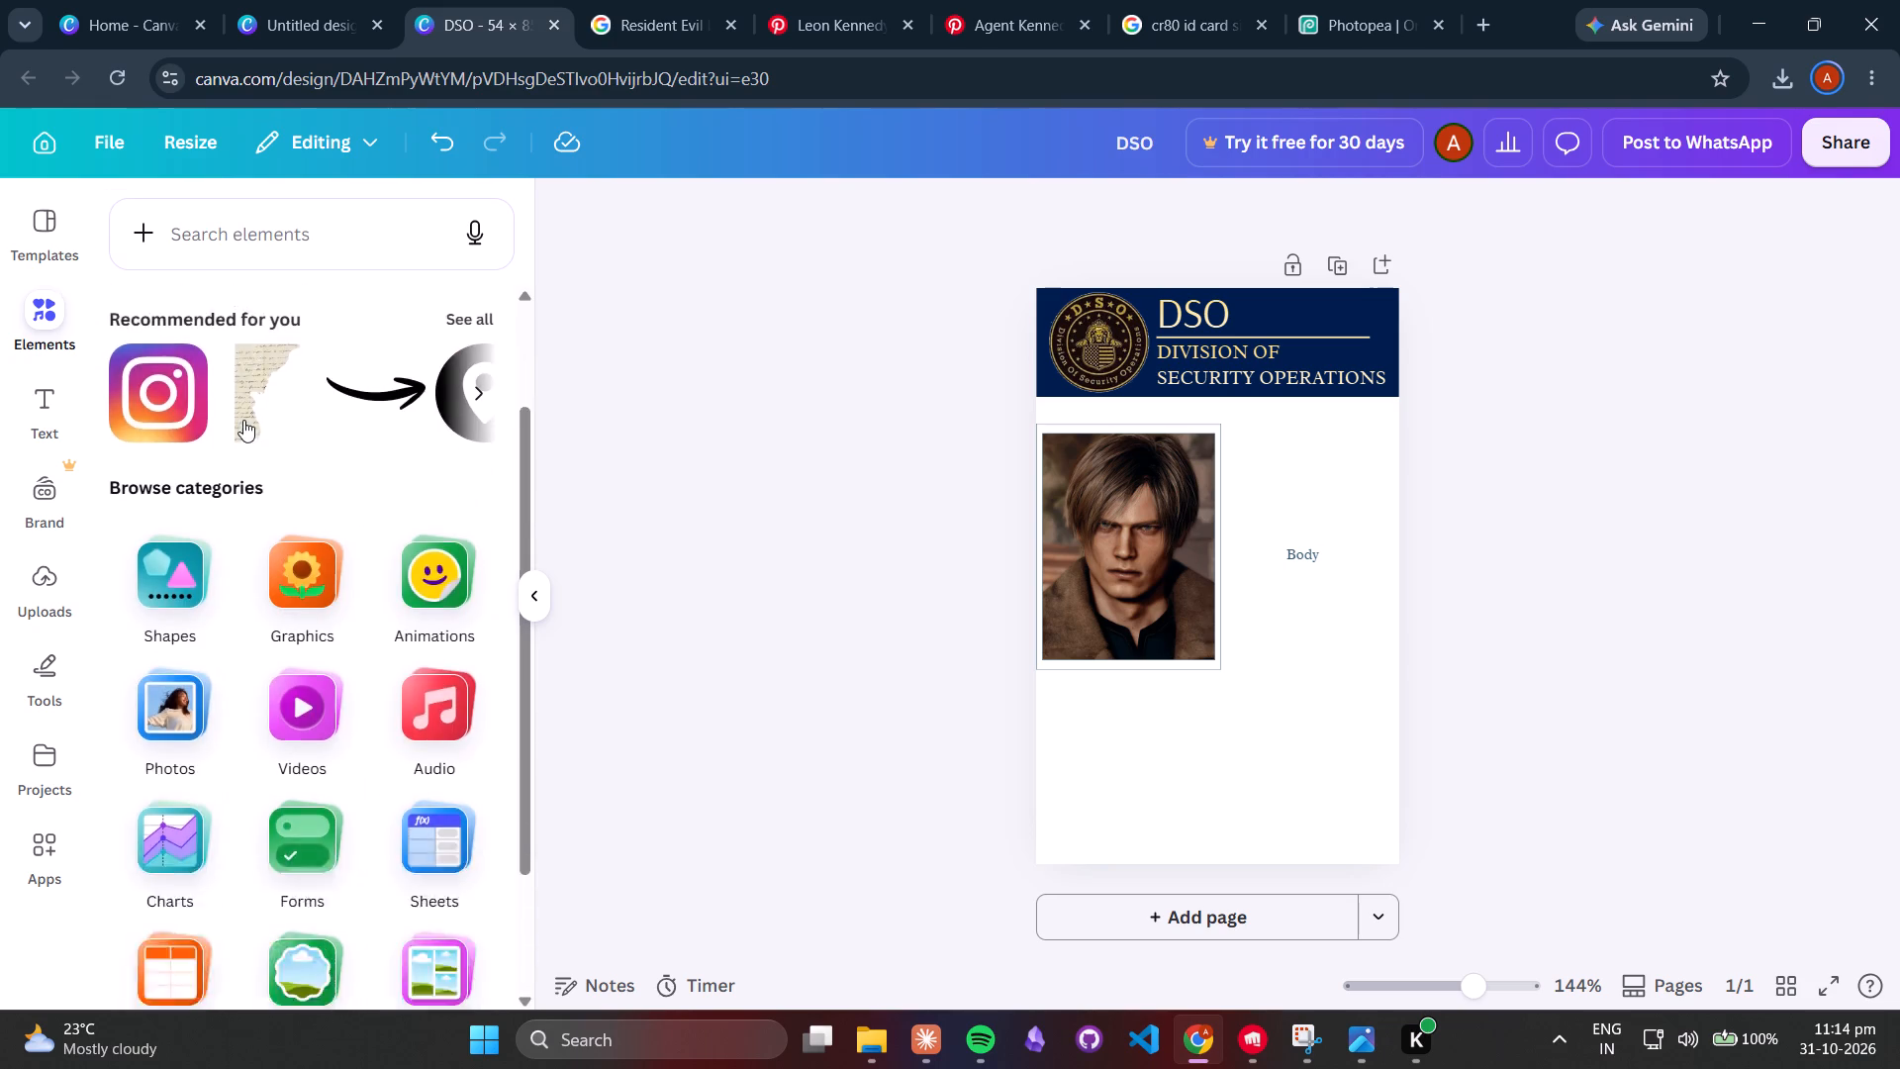
{"action": "scroll", "coordinate": [243, 420], "scroll_direction": "down", "scroll_amount": 4}
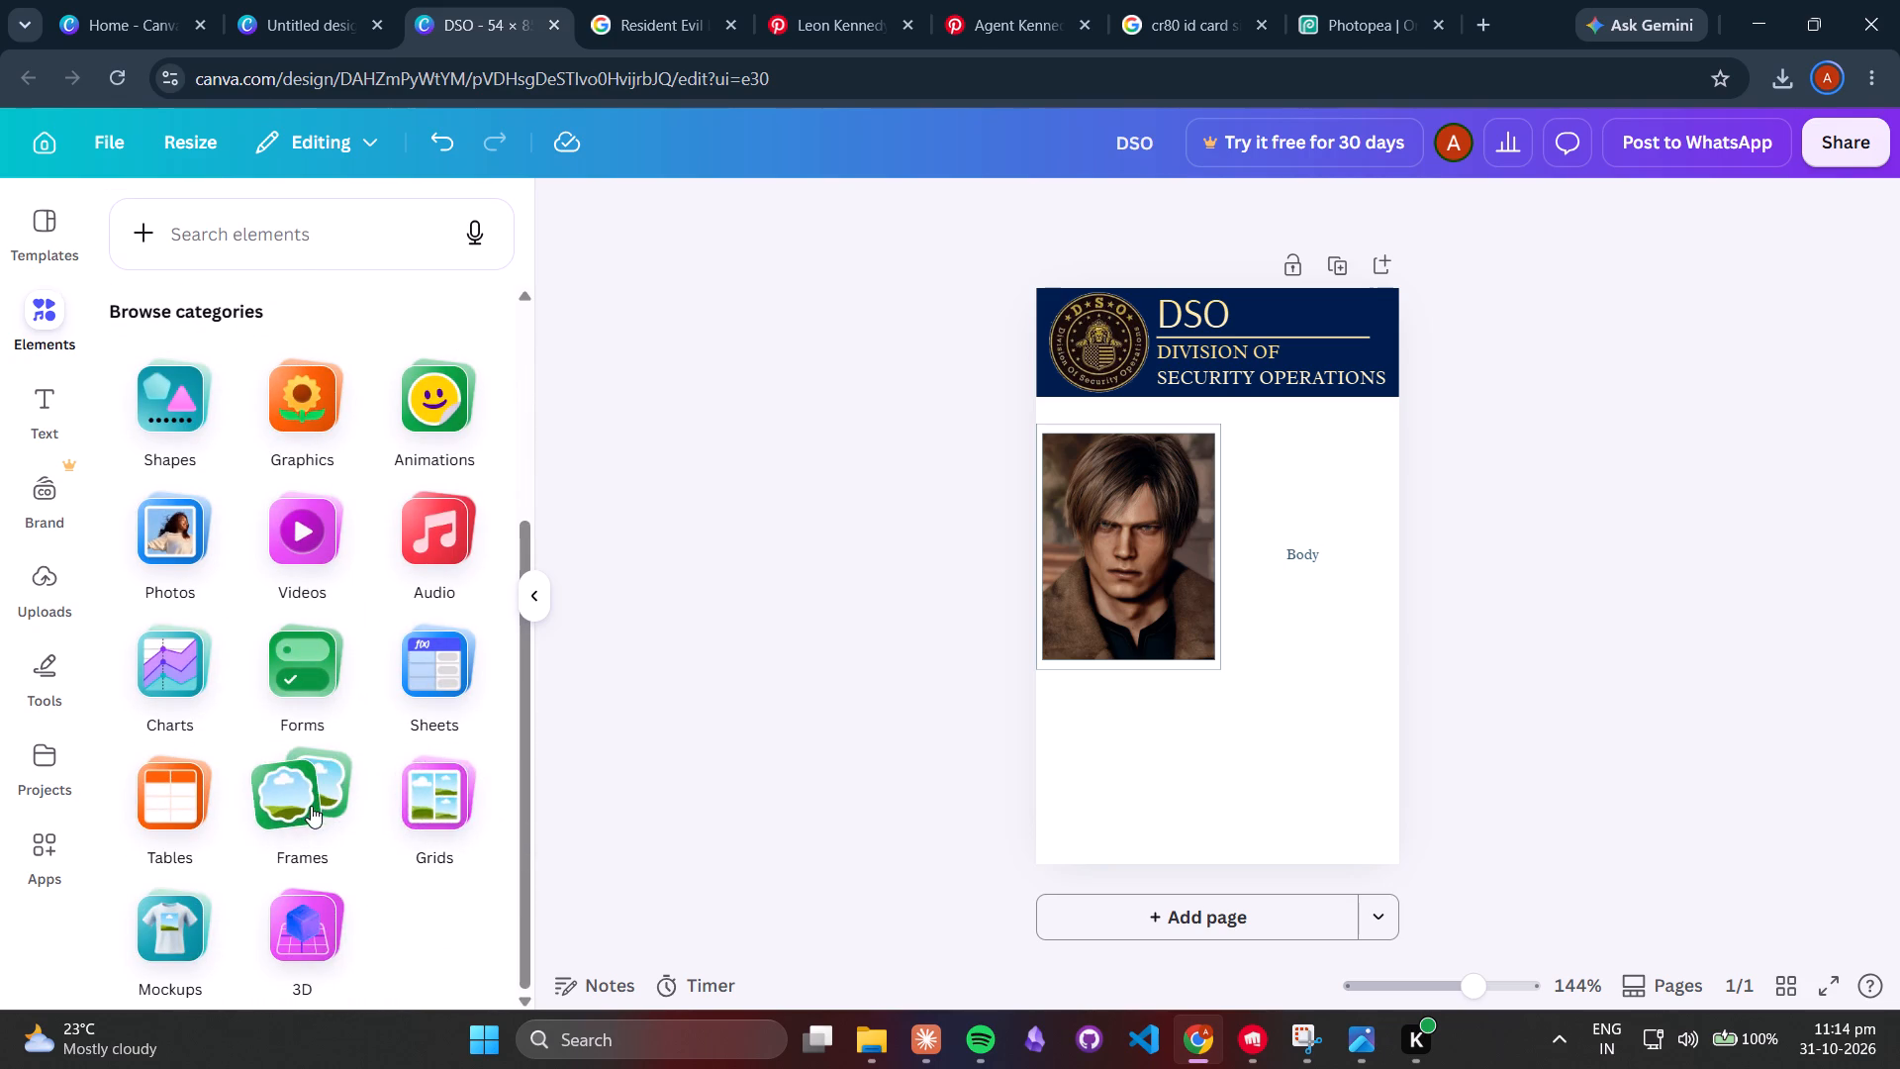
{"action": "left_click", "coordinate": [311, 806]}
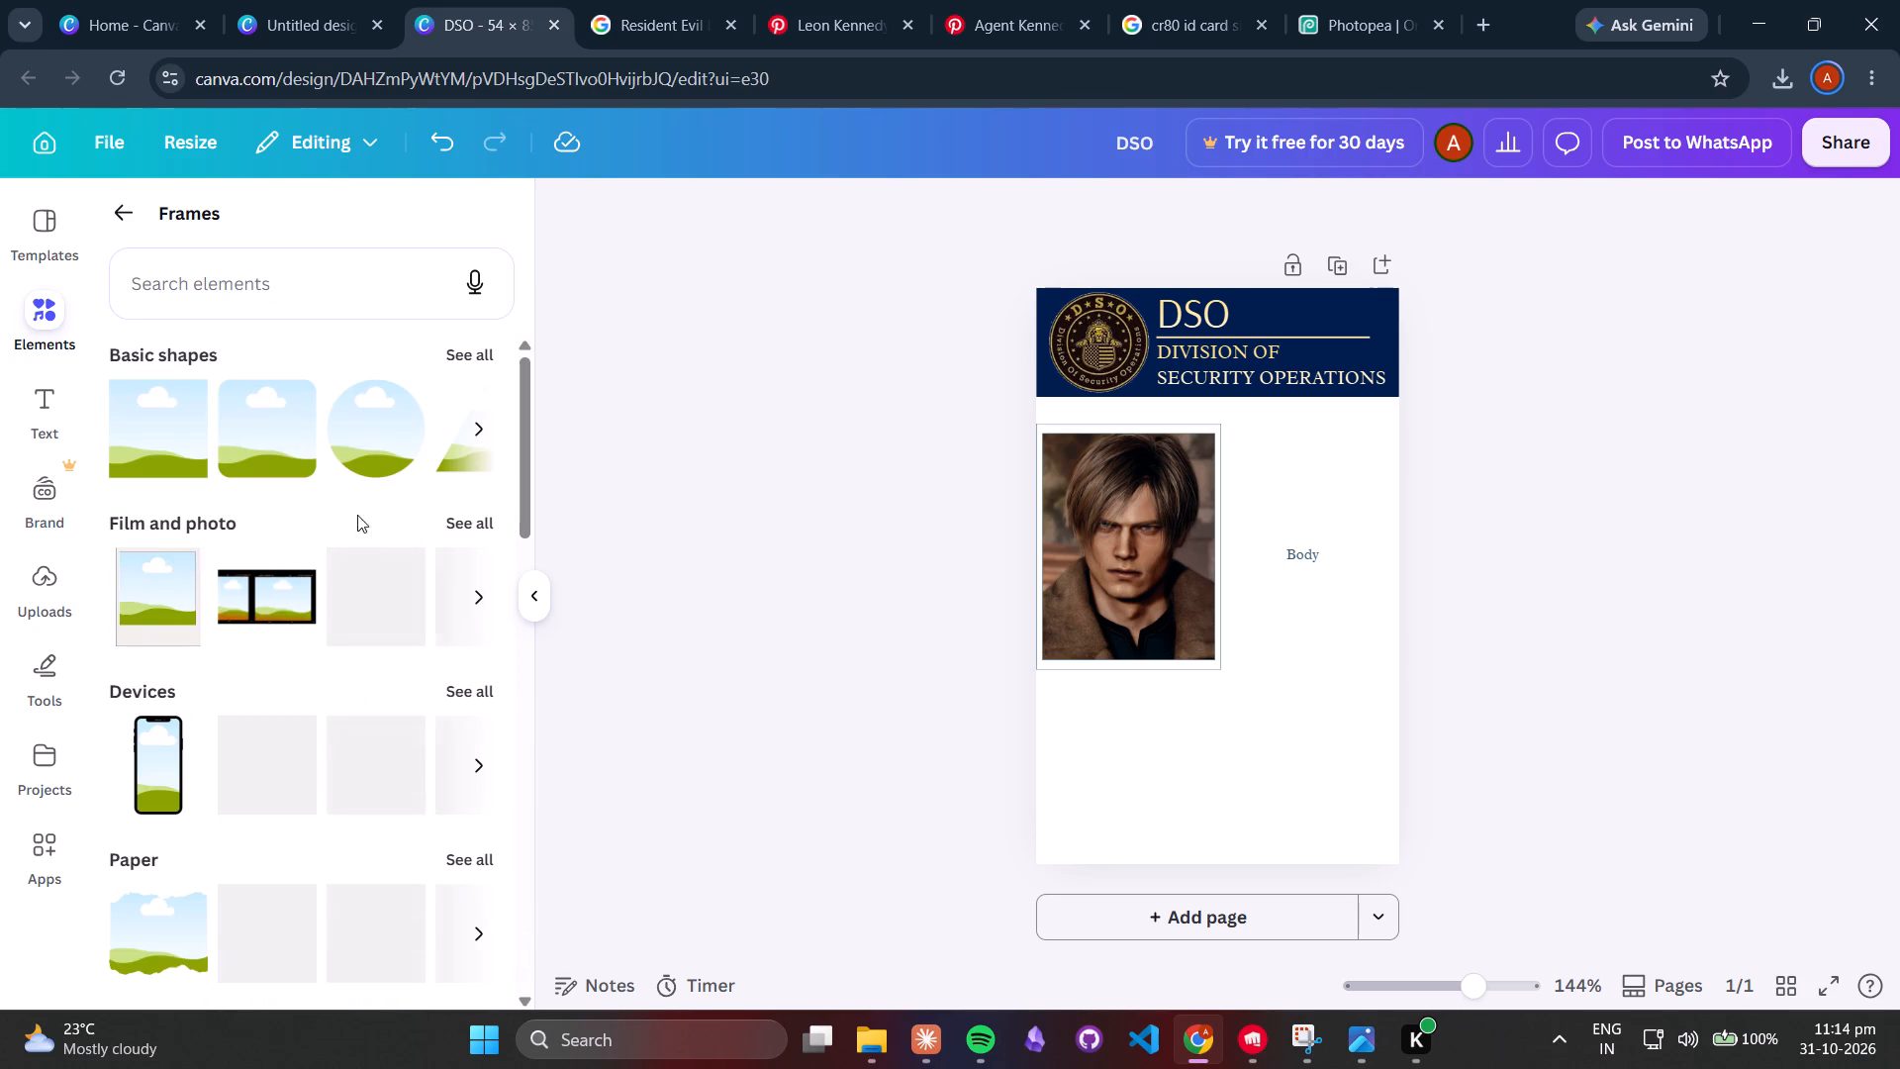
{"action": "left_click", "coordinate": [472, 351]}
{"action": "scroll", "coordinate": [202, 507], "scroll_direction": "down", "scroll_amount": 2}
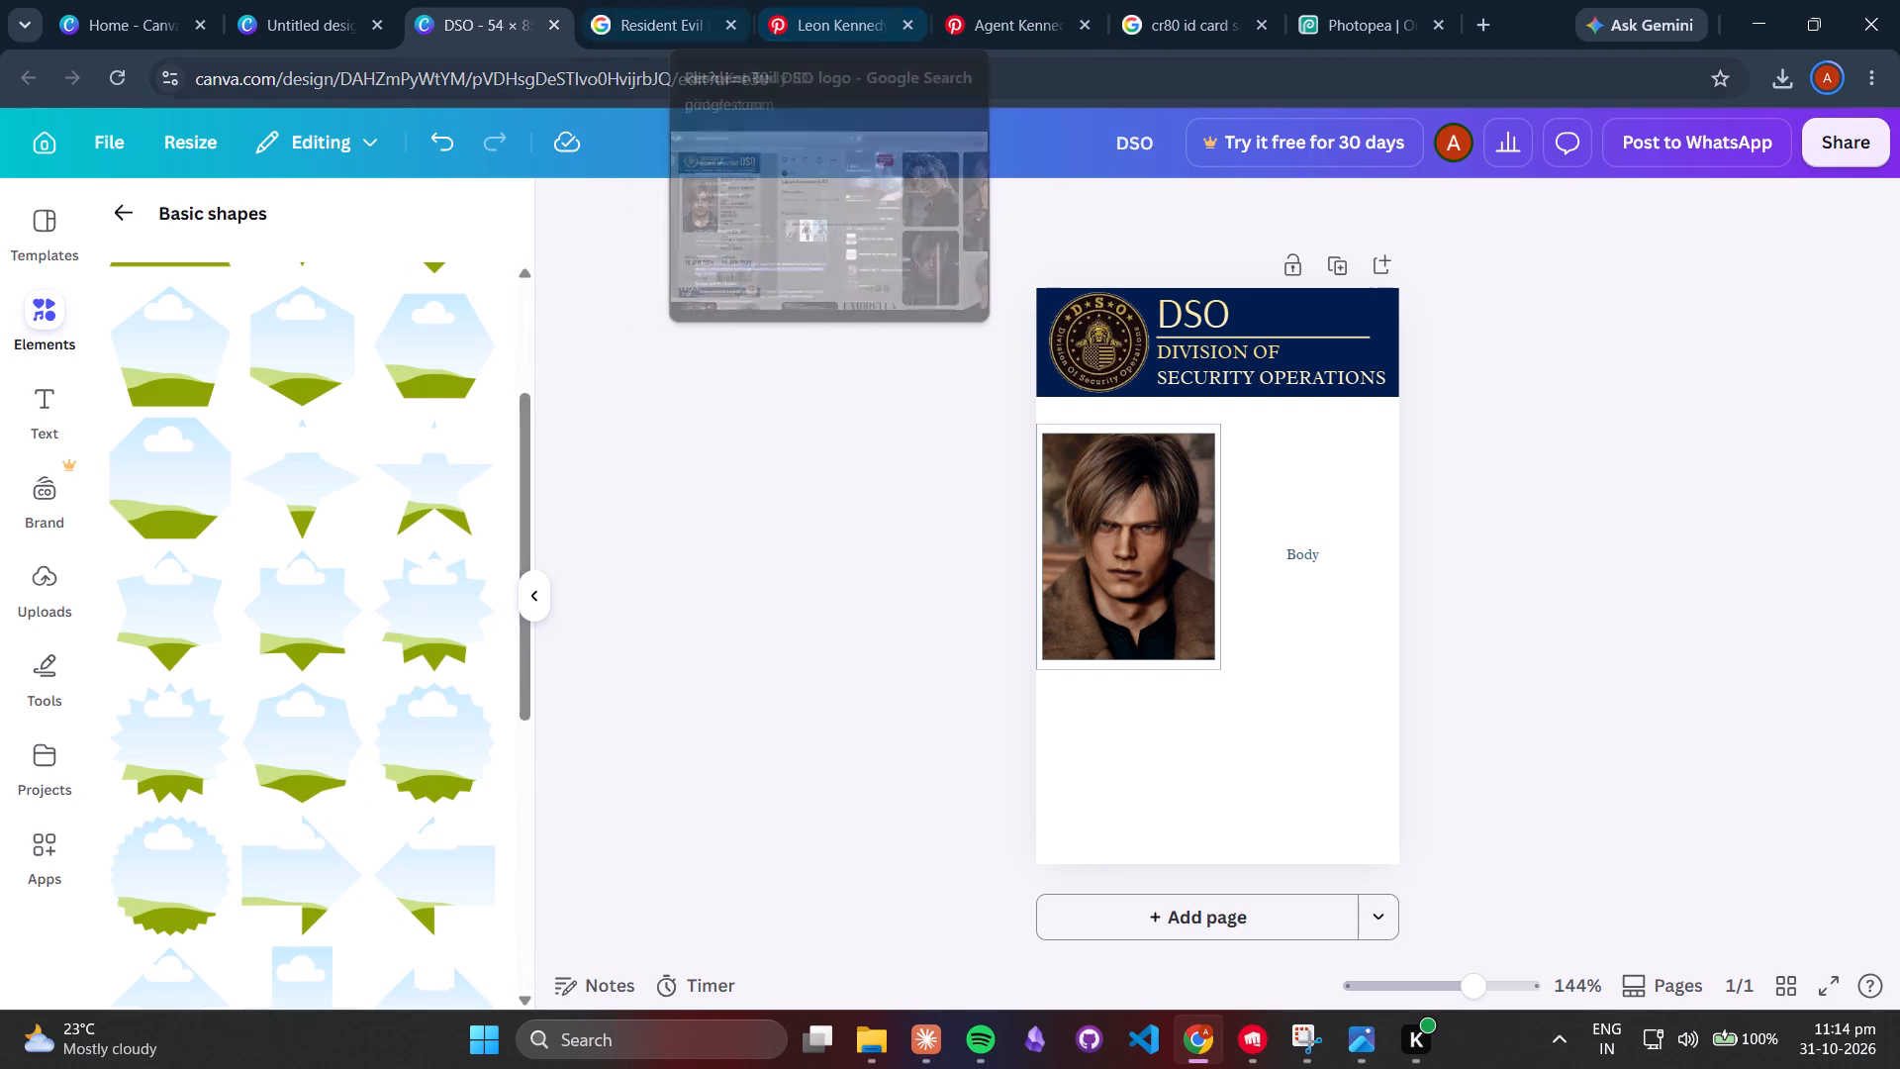
{"action": "scroll", "coordinate": [297, 446], "scroll_direction": "down", "scroll_amount": 2}
{"action": "scroll", "coordinate": [297, 446], "scroll_direction": "up", "scroll_amount": 8}
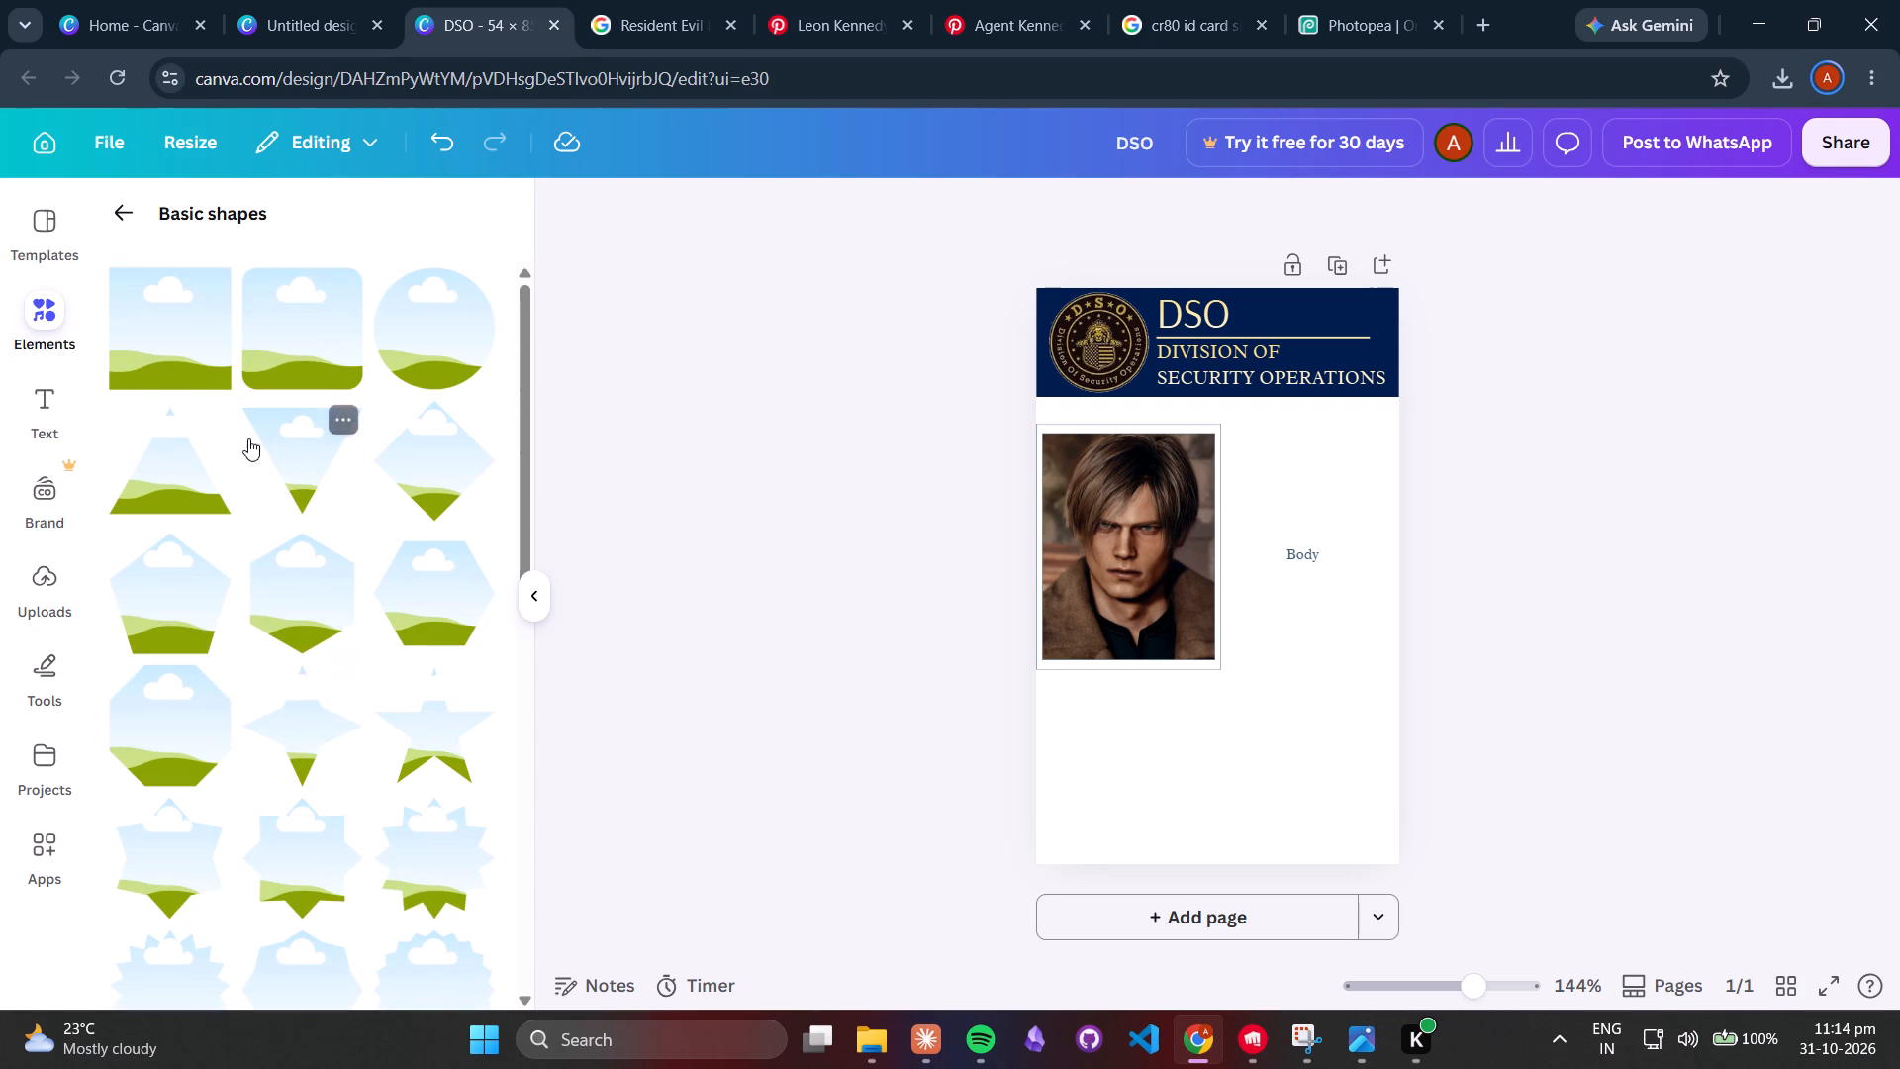
{"action": "left_click", "coordinate": [436, 311]}
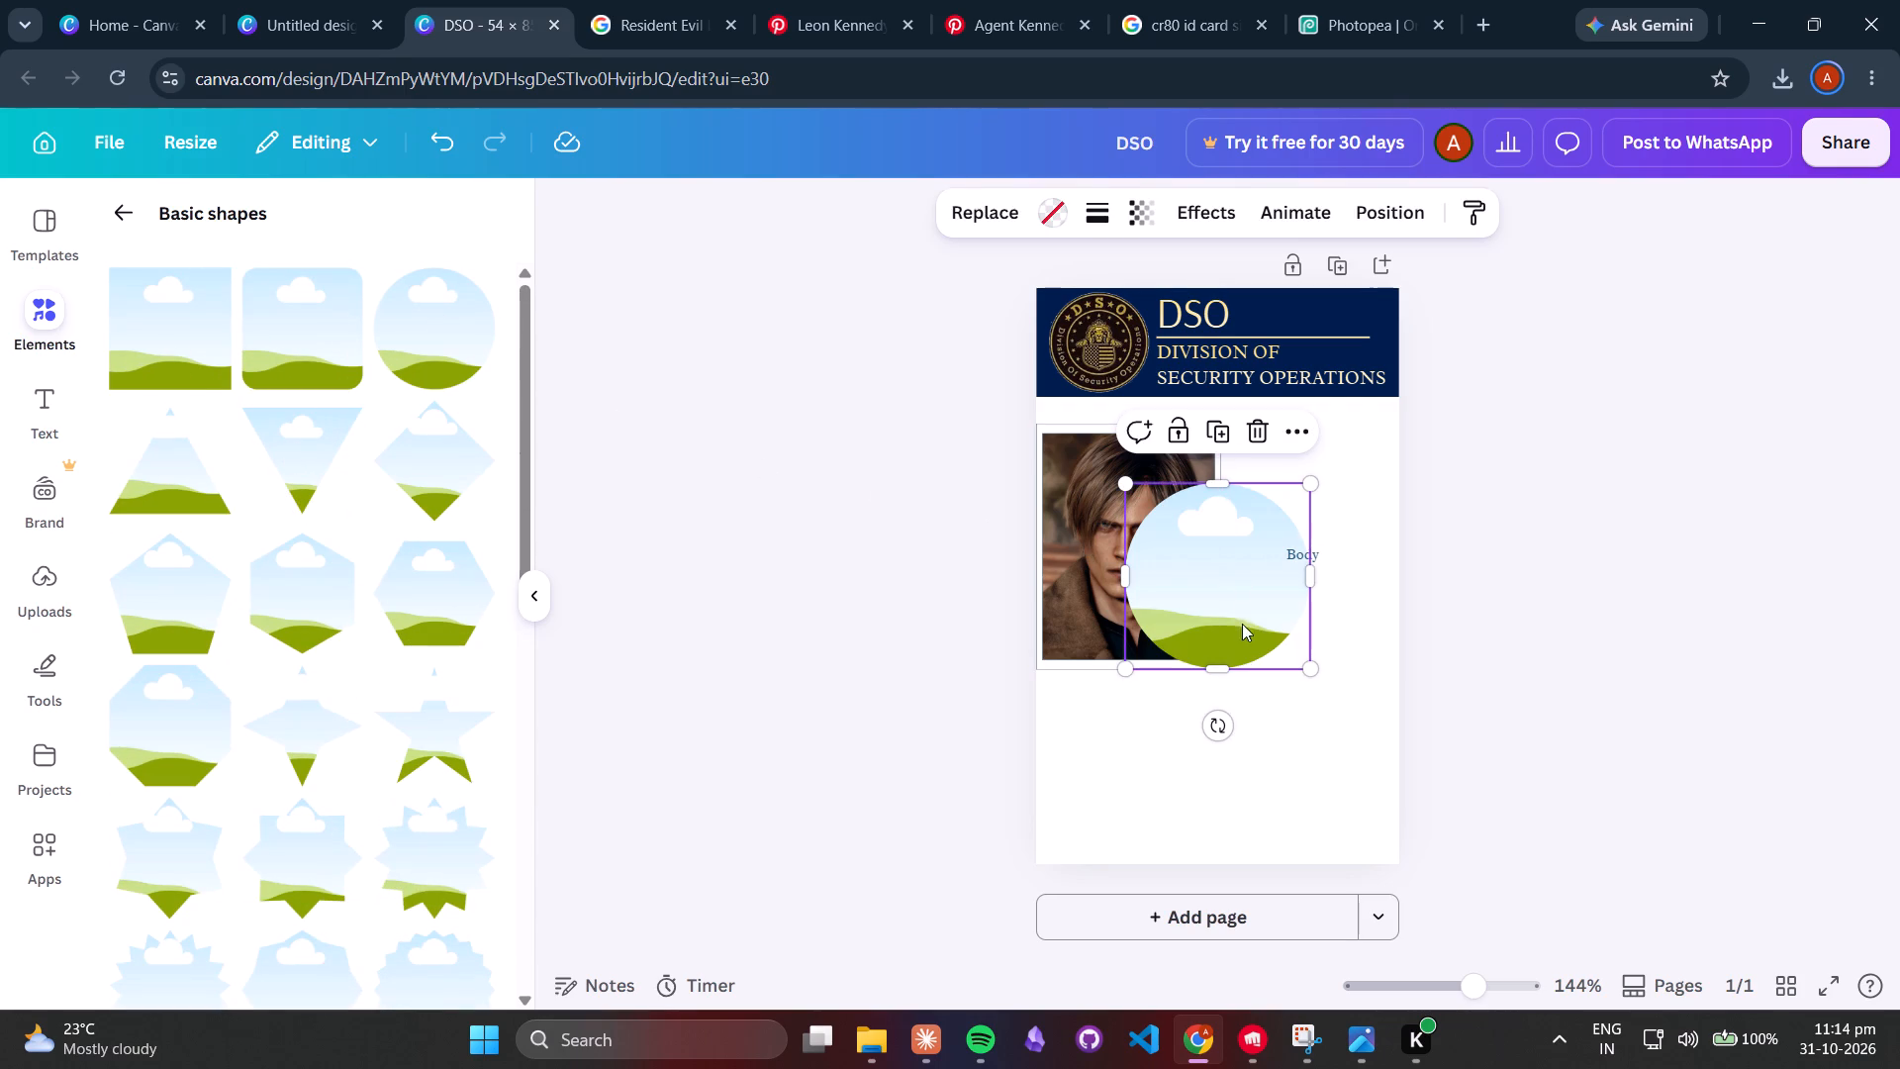
Place the circular frame directly beneath the portrait and reshape it into a flat oval matching the portrait's width.
{"action": "left_click_drag", "start_coordinate": [1229, 616], "coordinate": [1137, 809]}
{"action": "left_click_drag", "start_coordinate": [1217, 771], "coordinate": [1352, 766]}
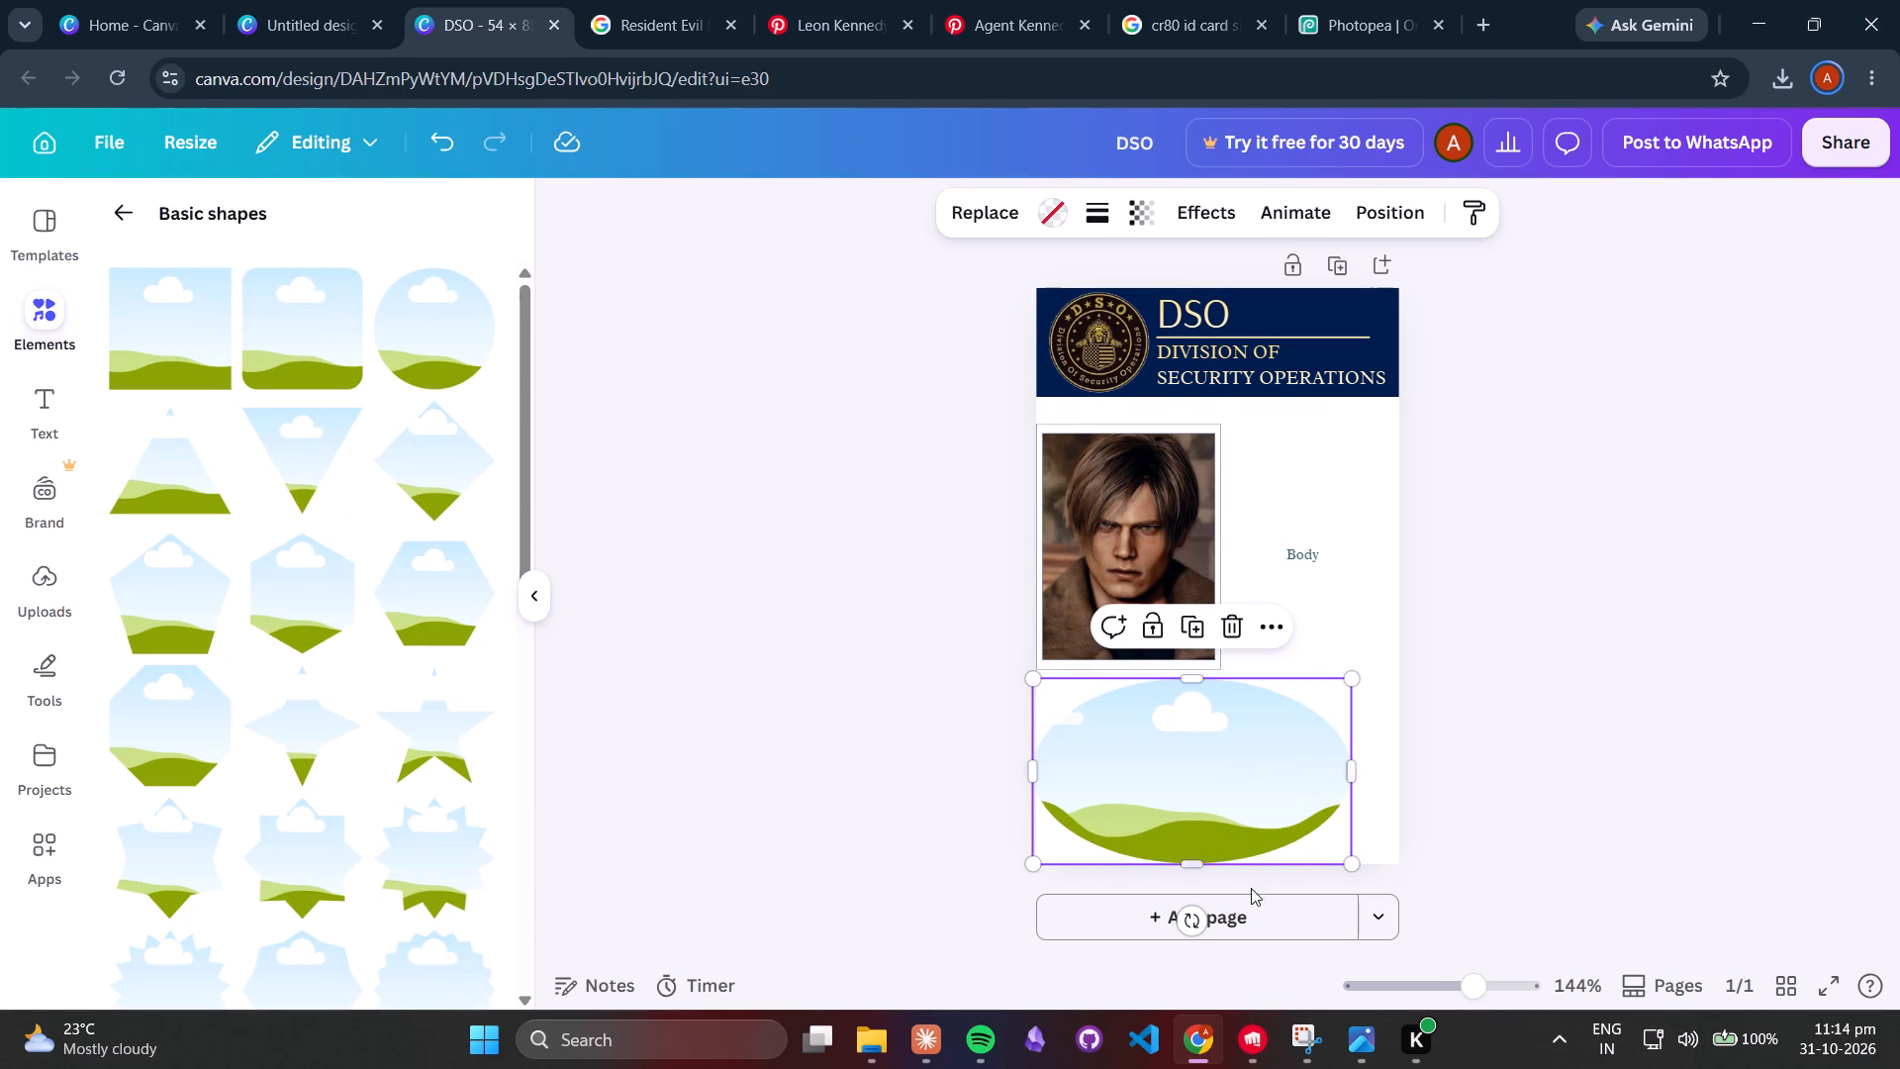
{"action": "left_click_drag", "start_coordinate": [1196, 862], "coordinate": [1187, 762]}
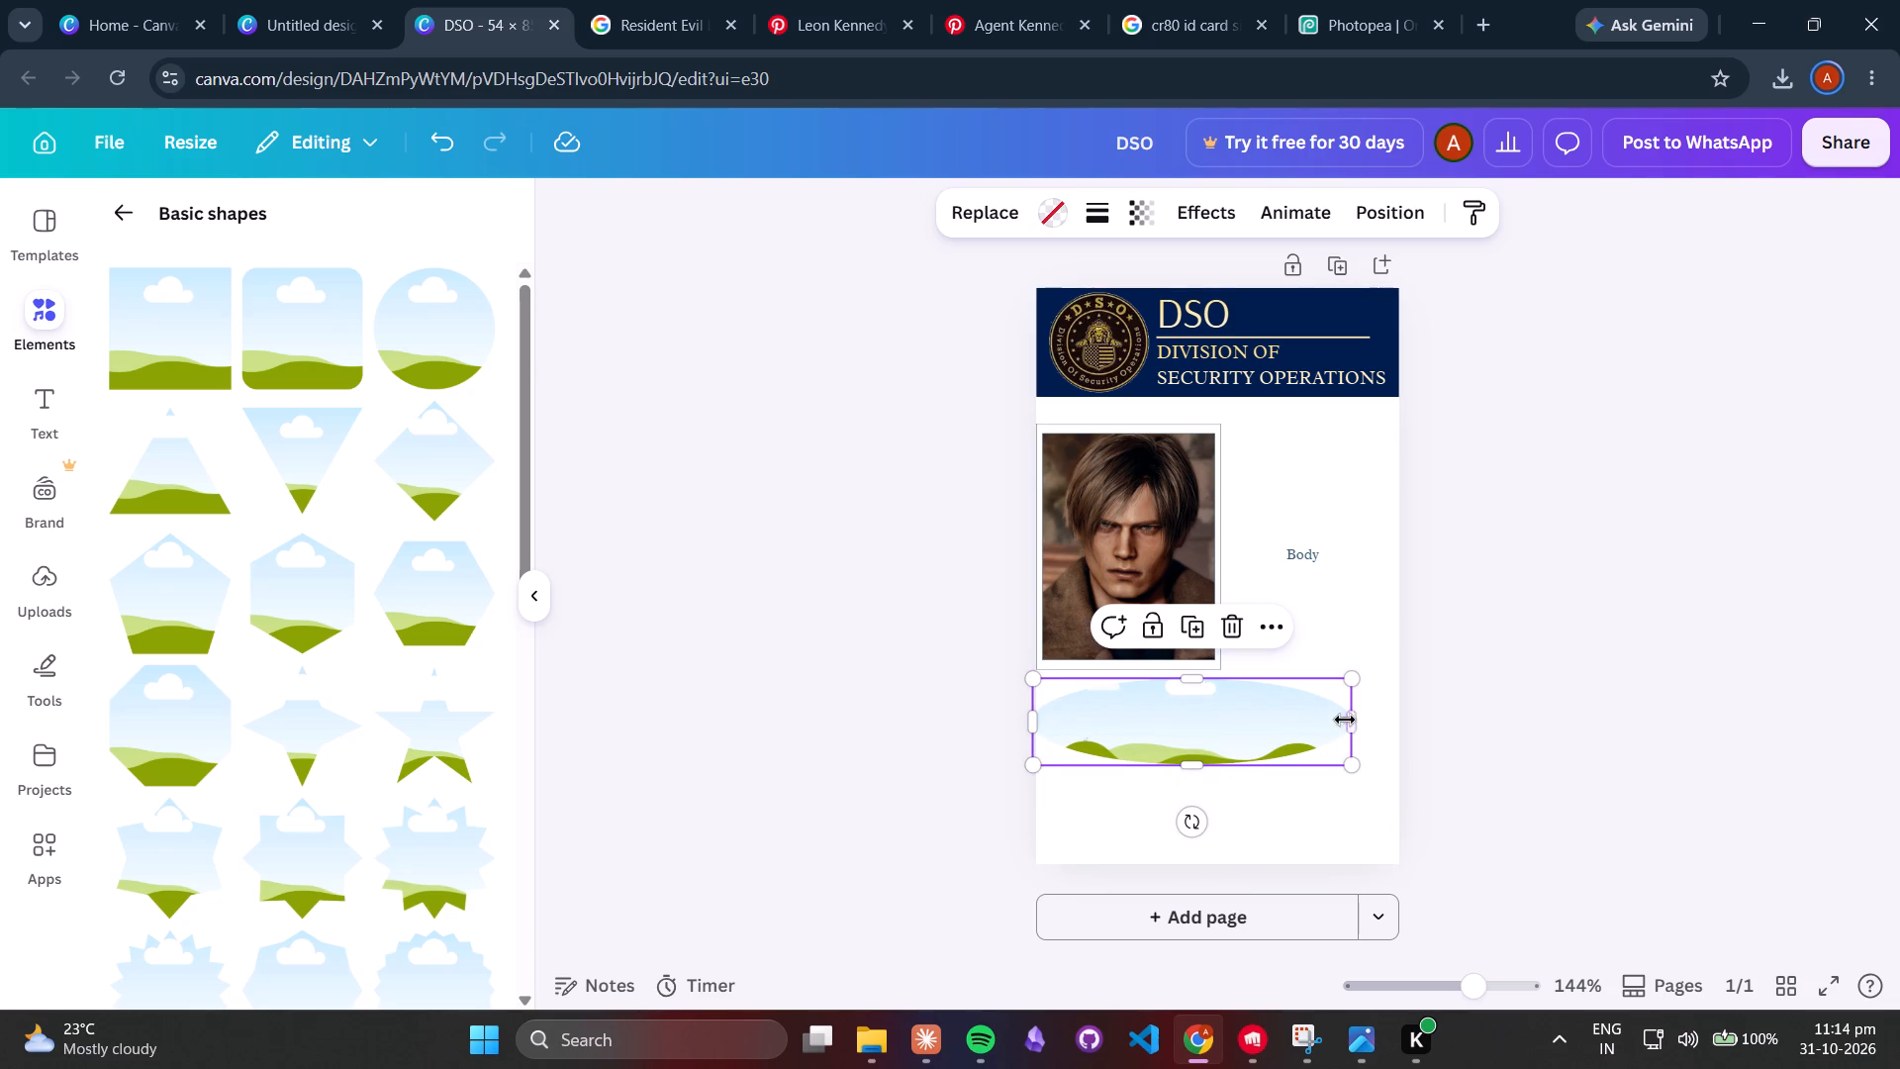
{"action": "left_click_drag", "start_coordinate": [1349, 720], "coordinate": [1212, 724]}
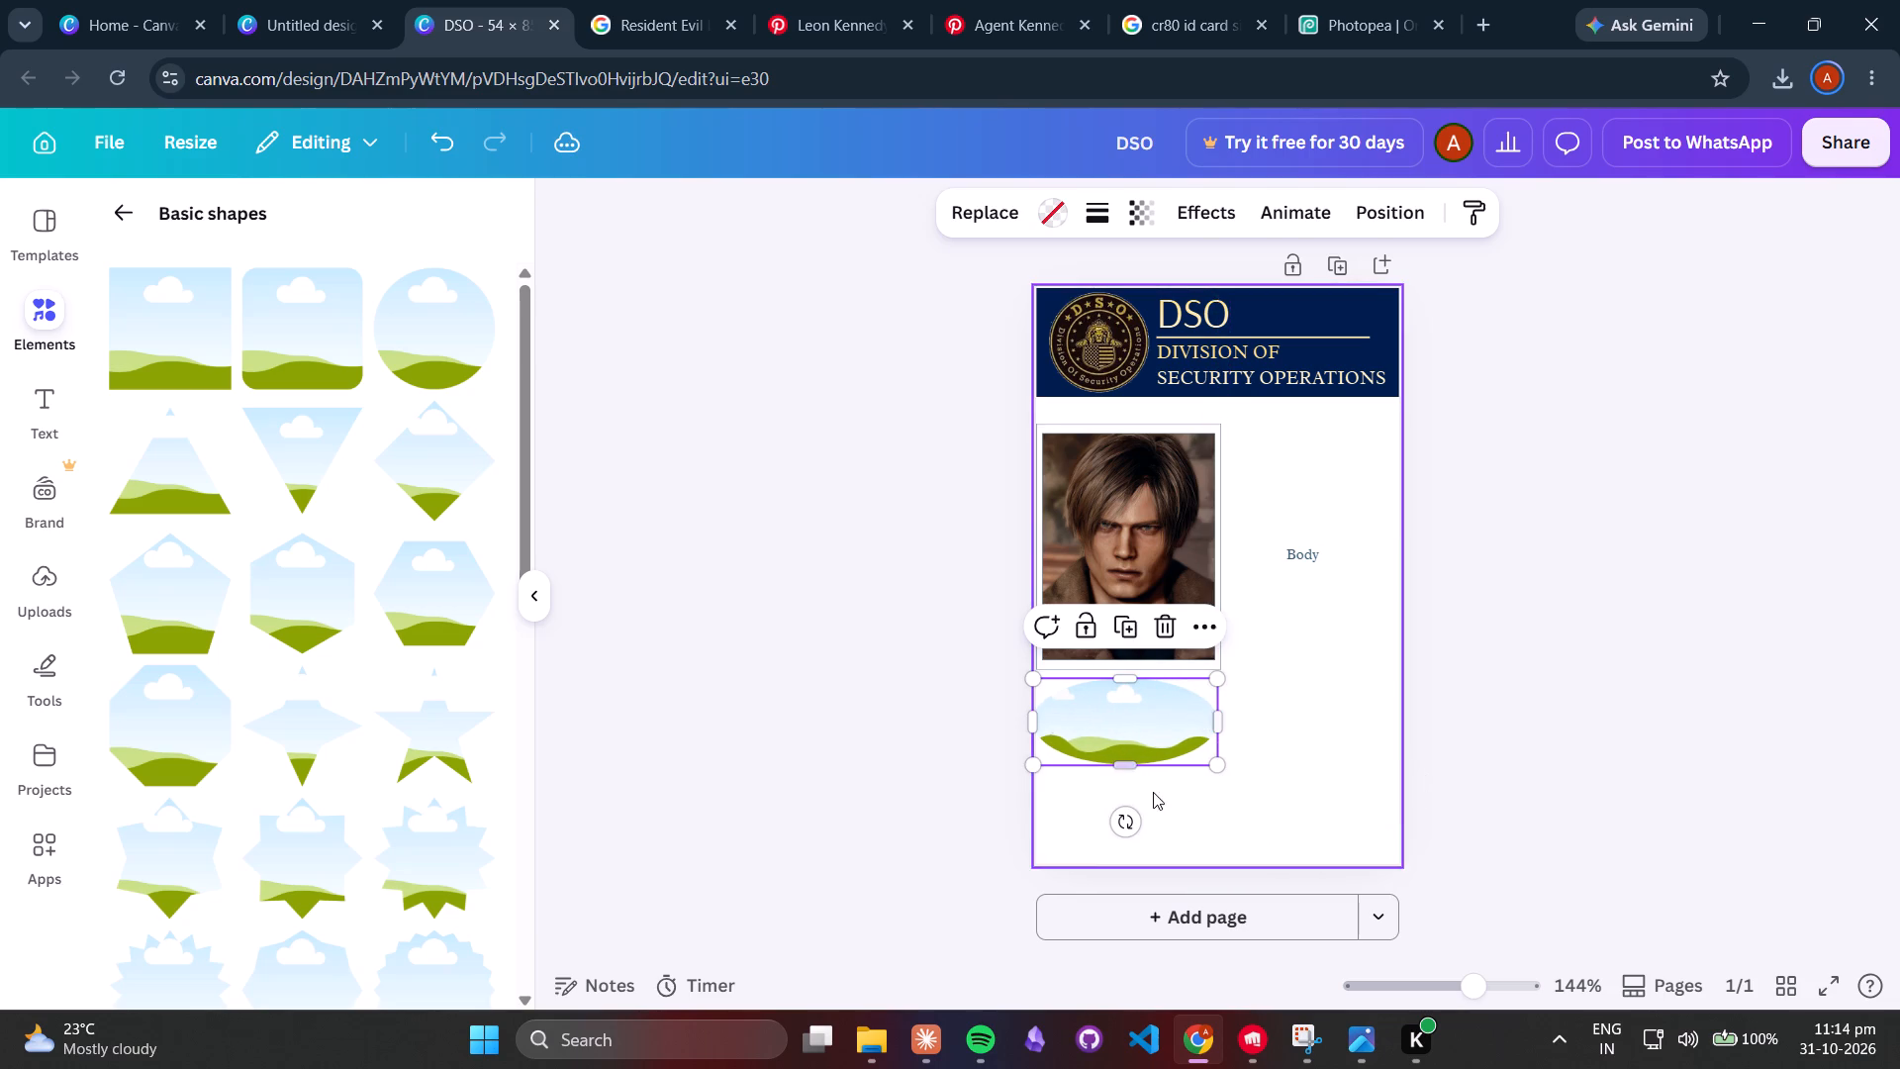
{"action": "left_click_drag", "start_coordinate": [1118, 761], "coordinate": [1118, 734]}
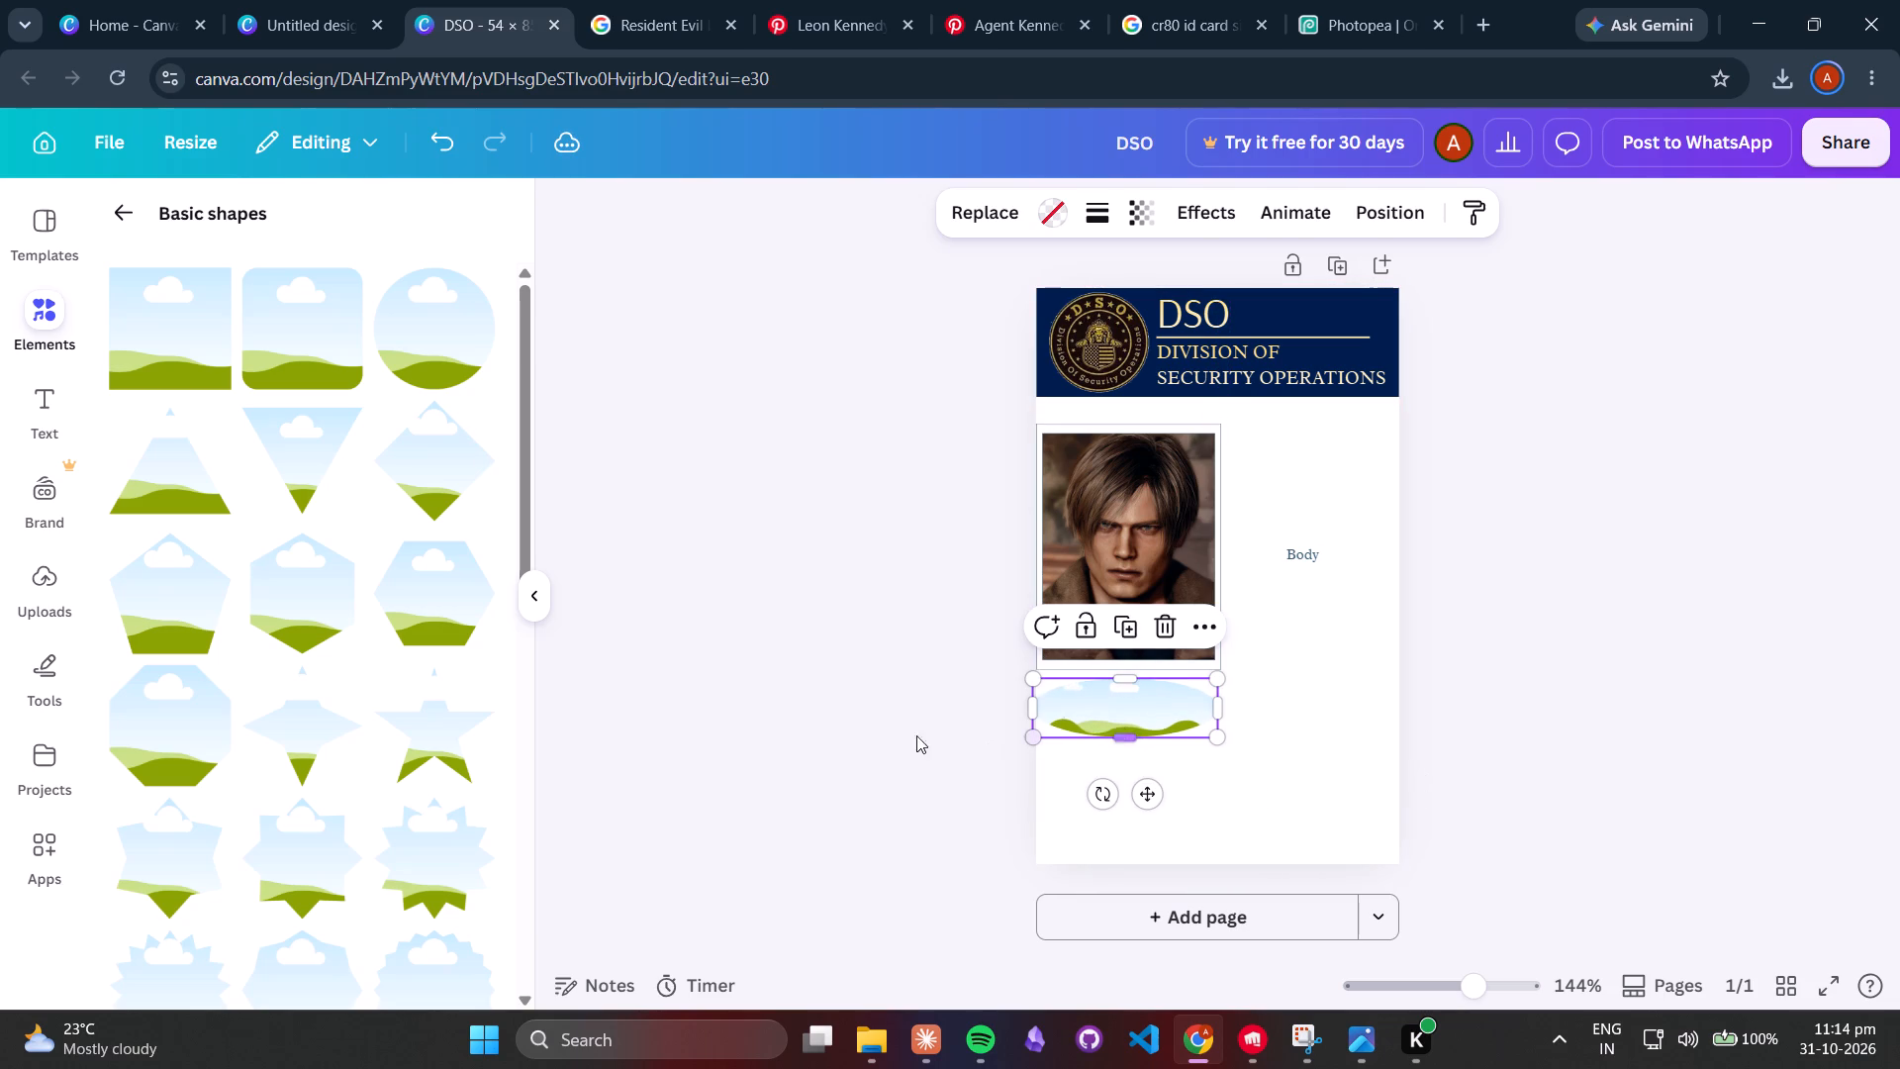
Upload the DSA logo sticker PNG and place the winged badge in the oval frame beneath the portrait.
{"action": "left_click", "coordinate": [29, 582]}
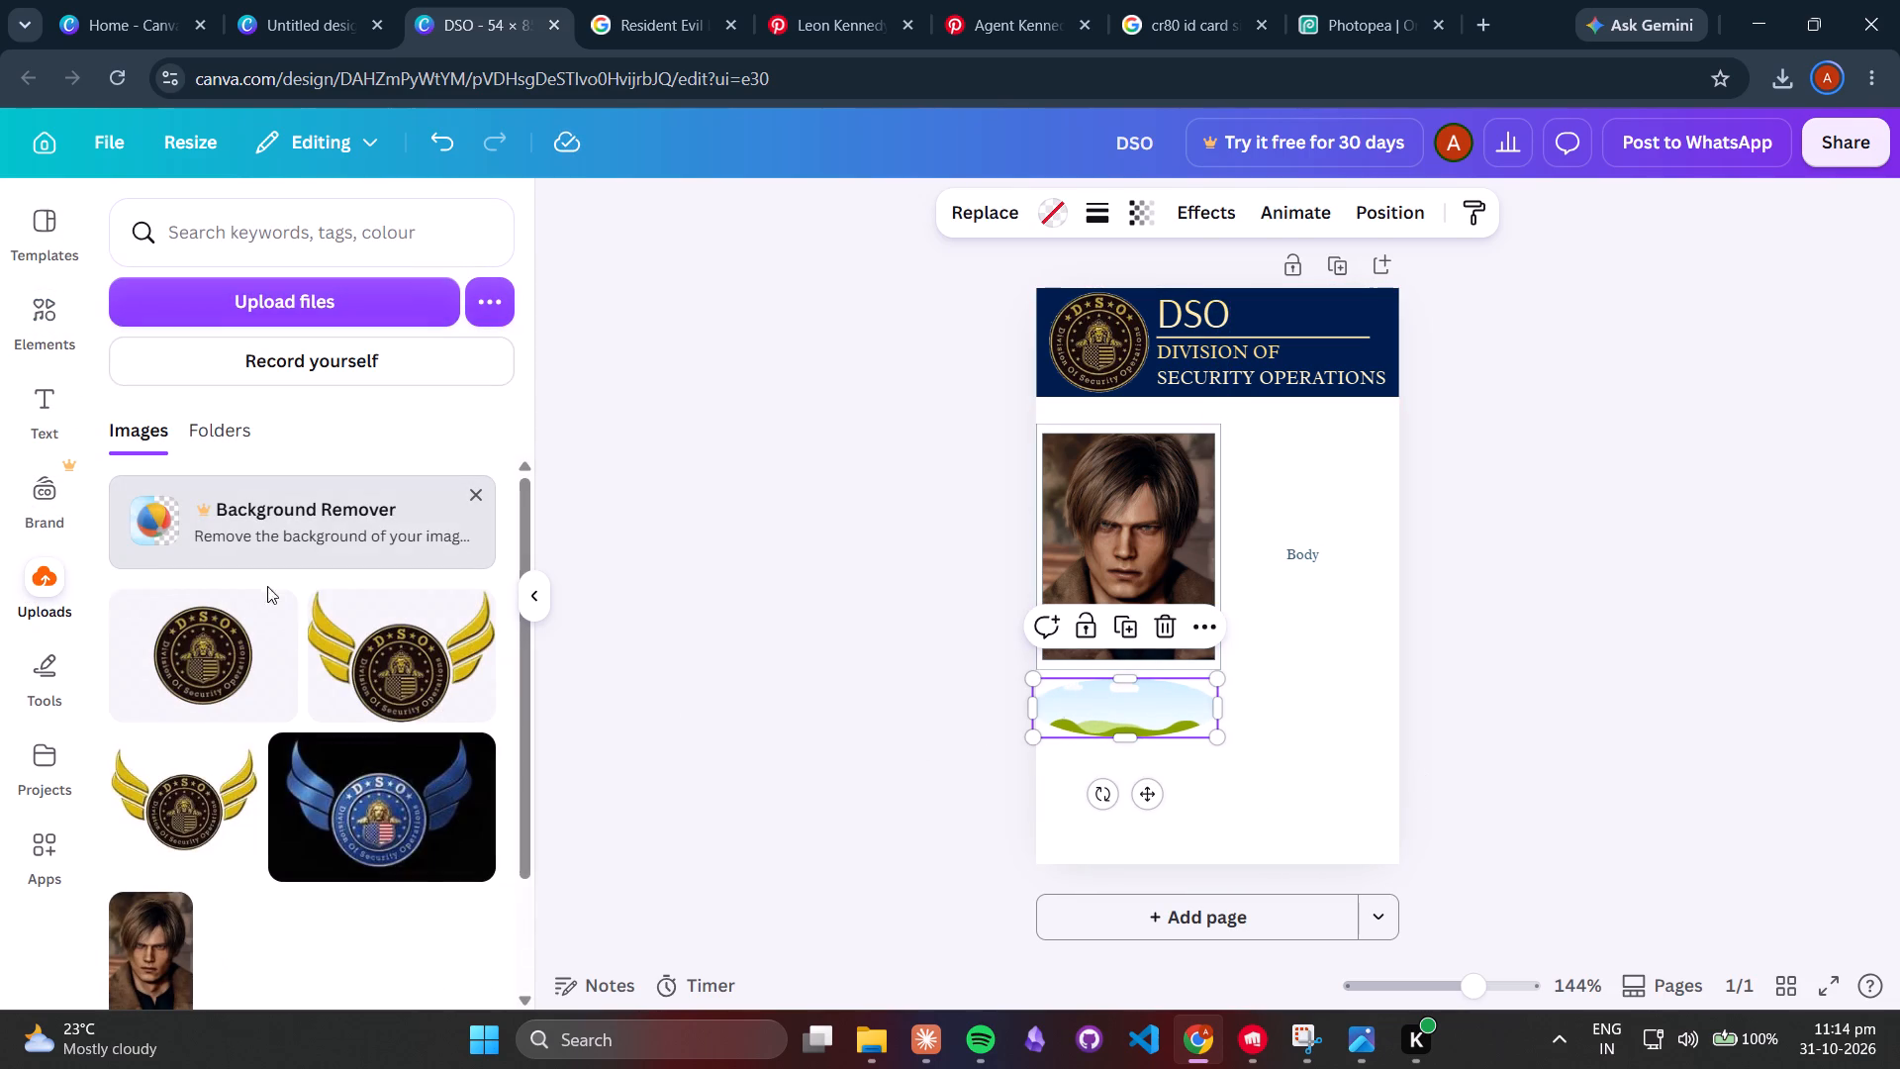
{"action": "scroll", "coordinate": [431, 700], "scroll_direction": "down", "scroll_amount": 1}
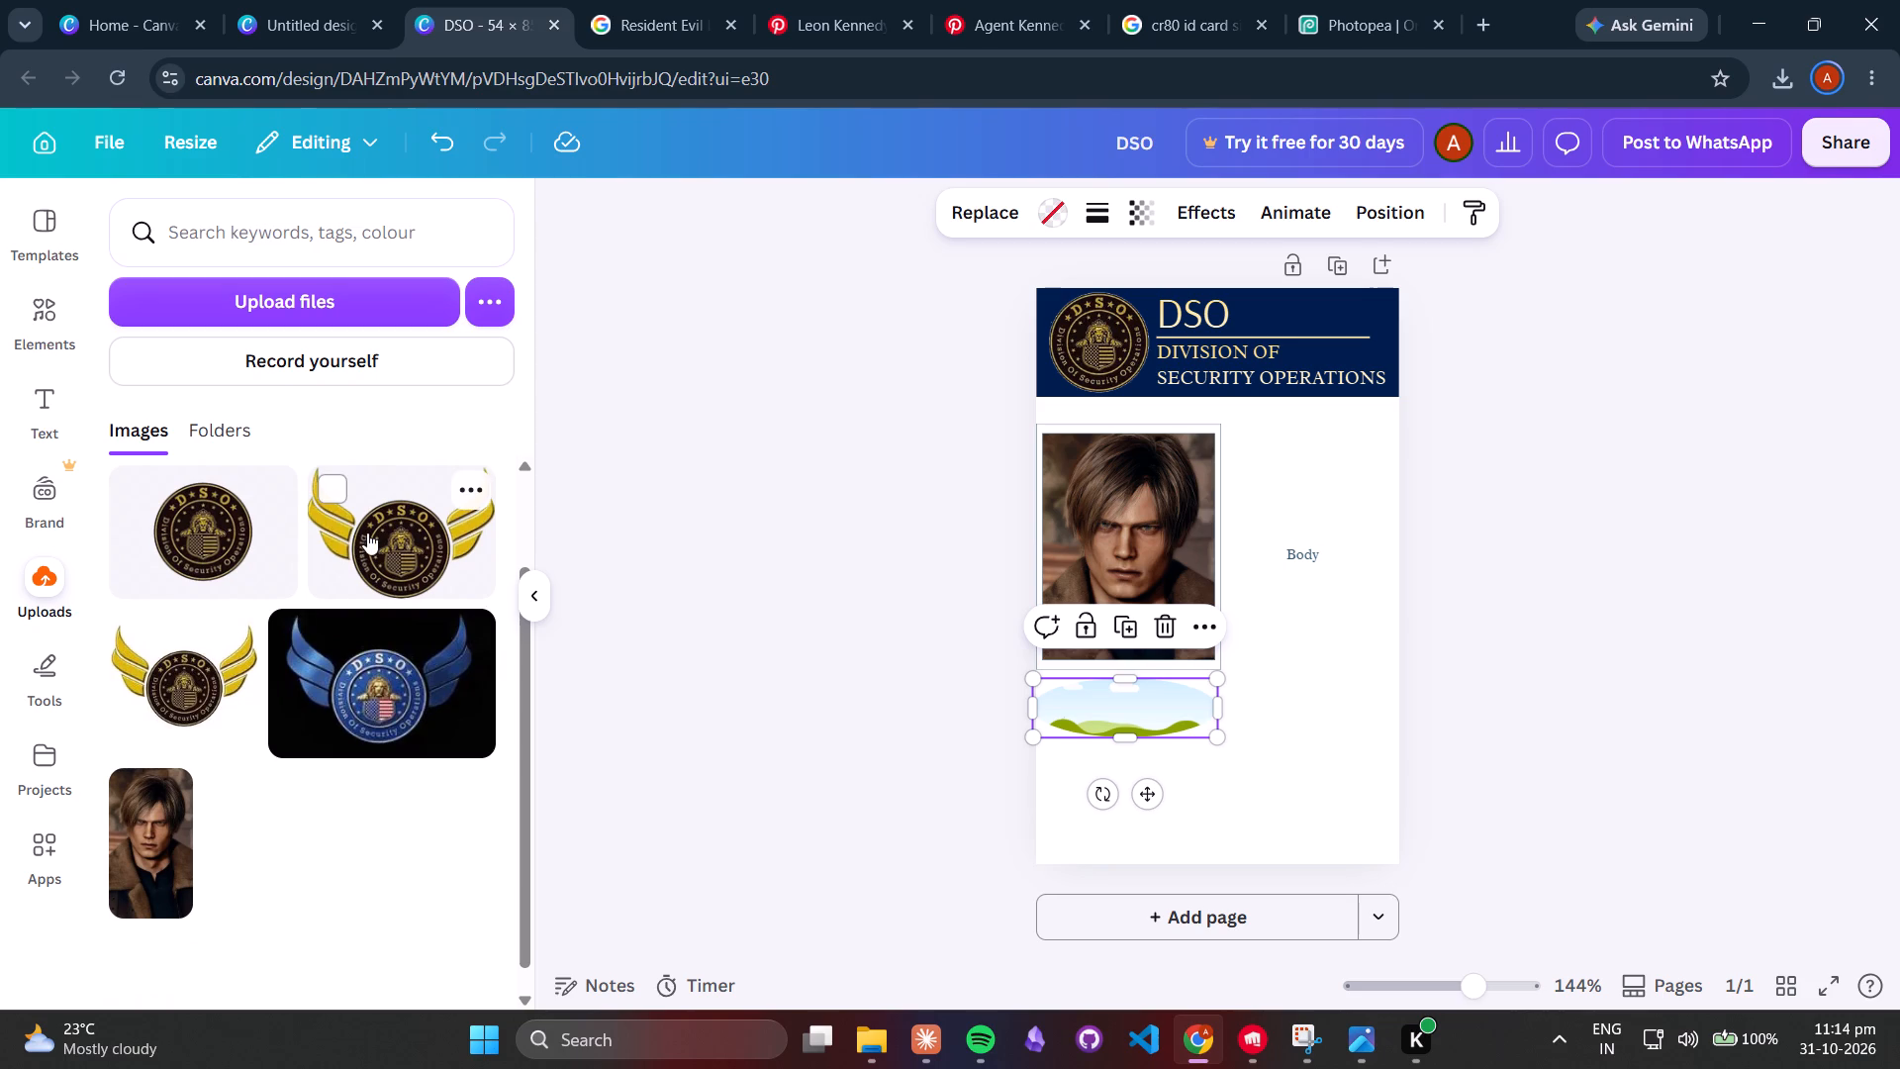
{"action": "left_click", "coordinate": [244, 279]}
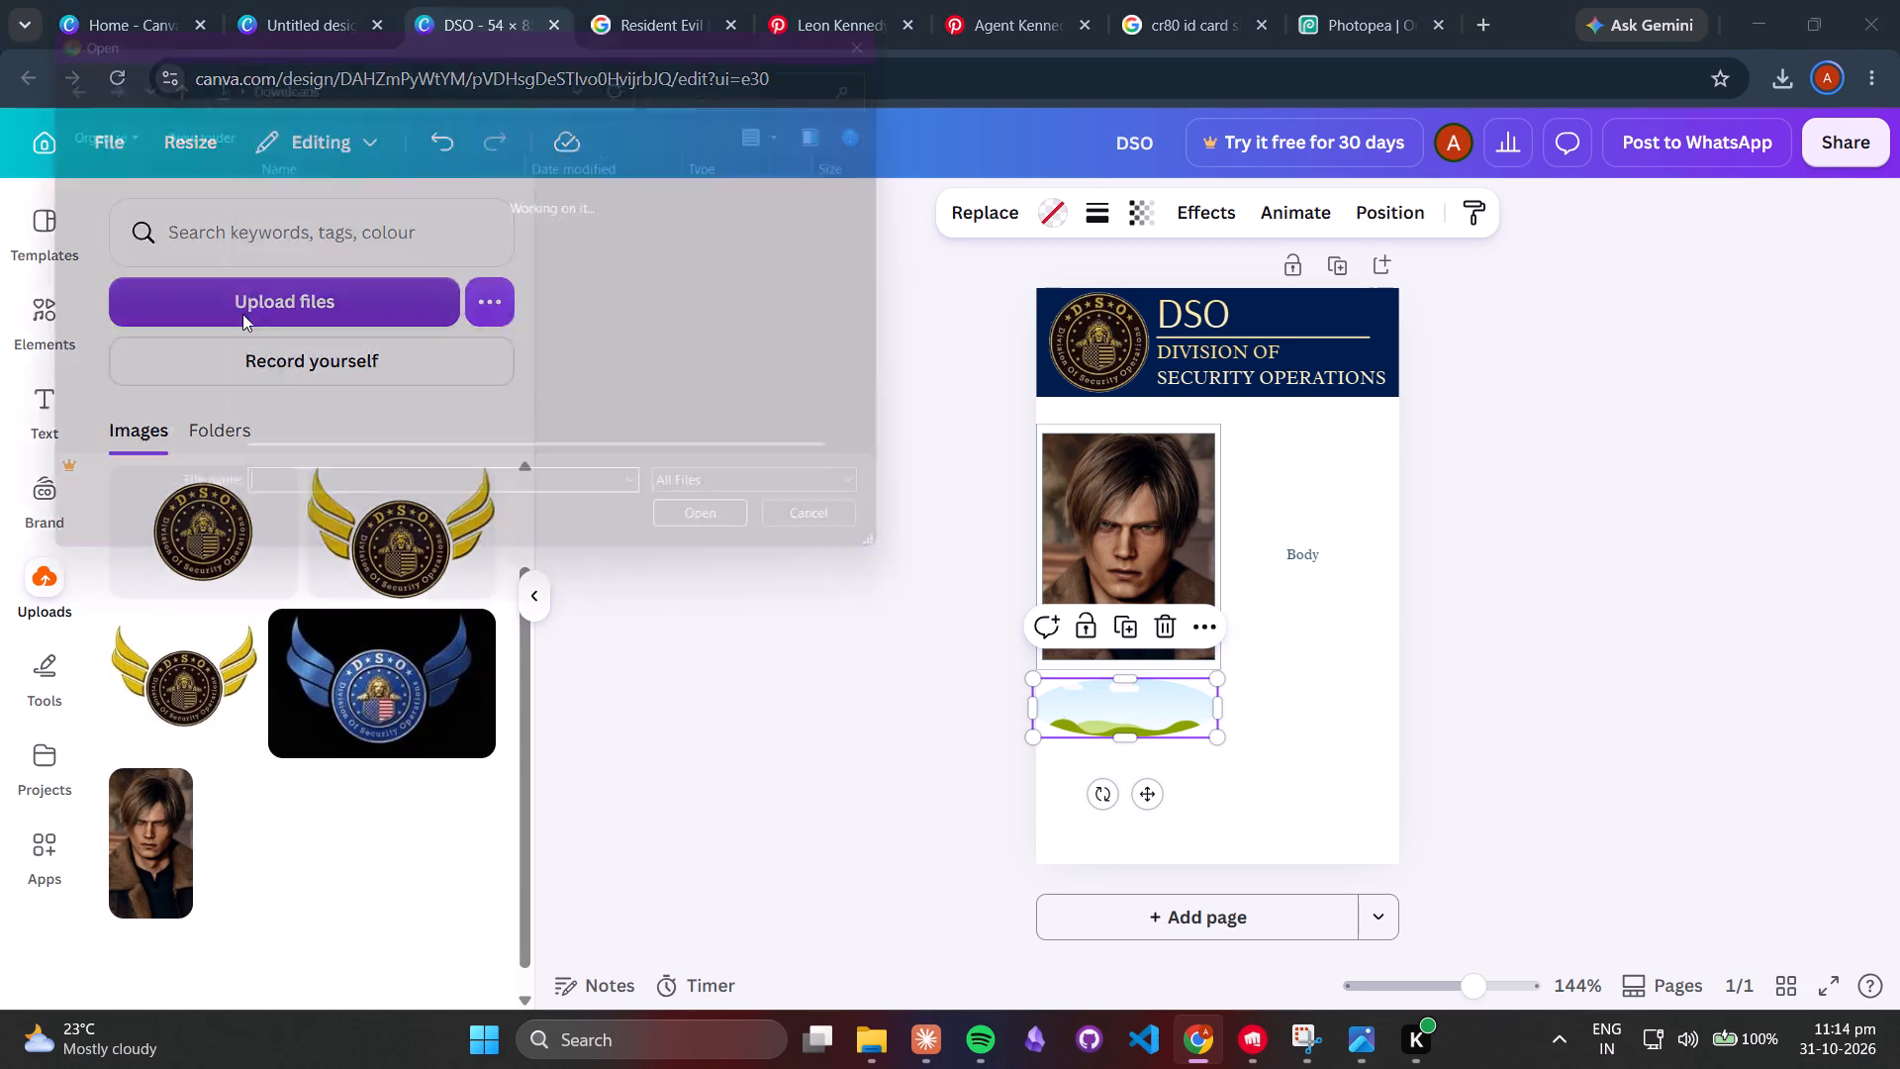
{"action": "left_click", "coordinate": [339, 295]}
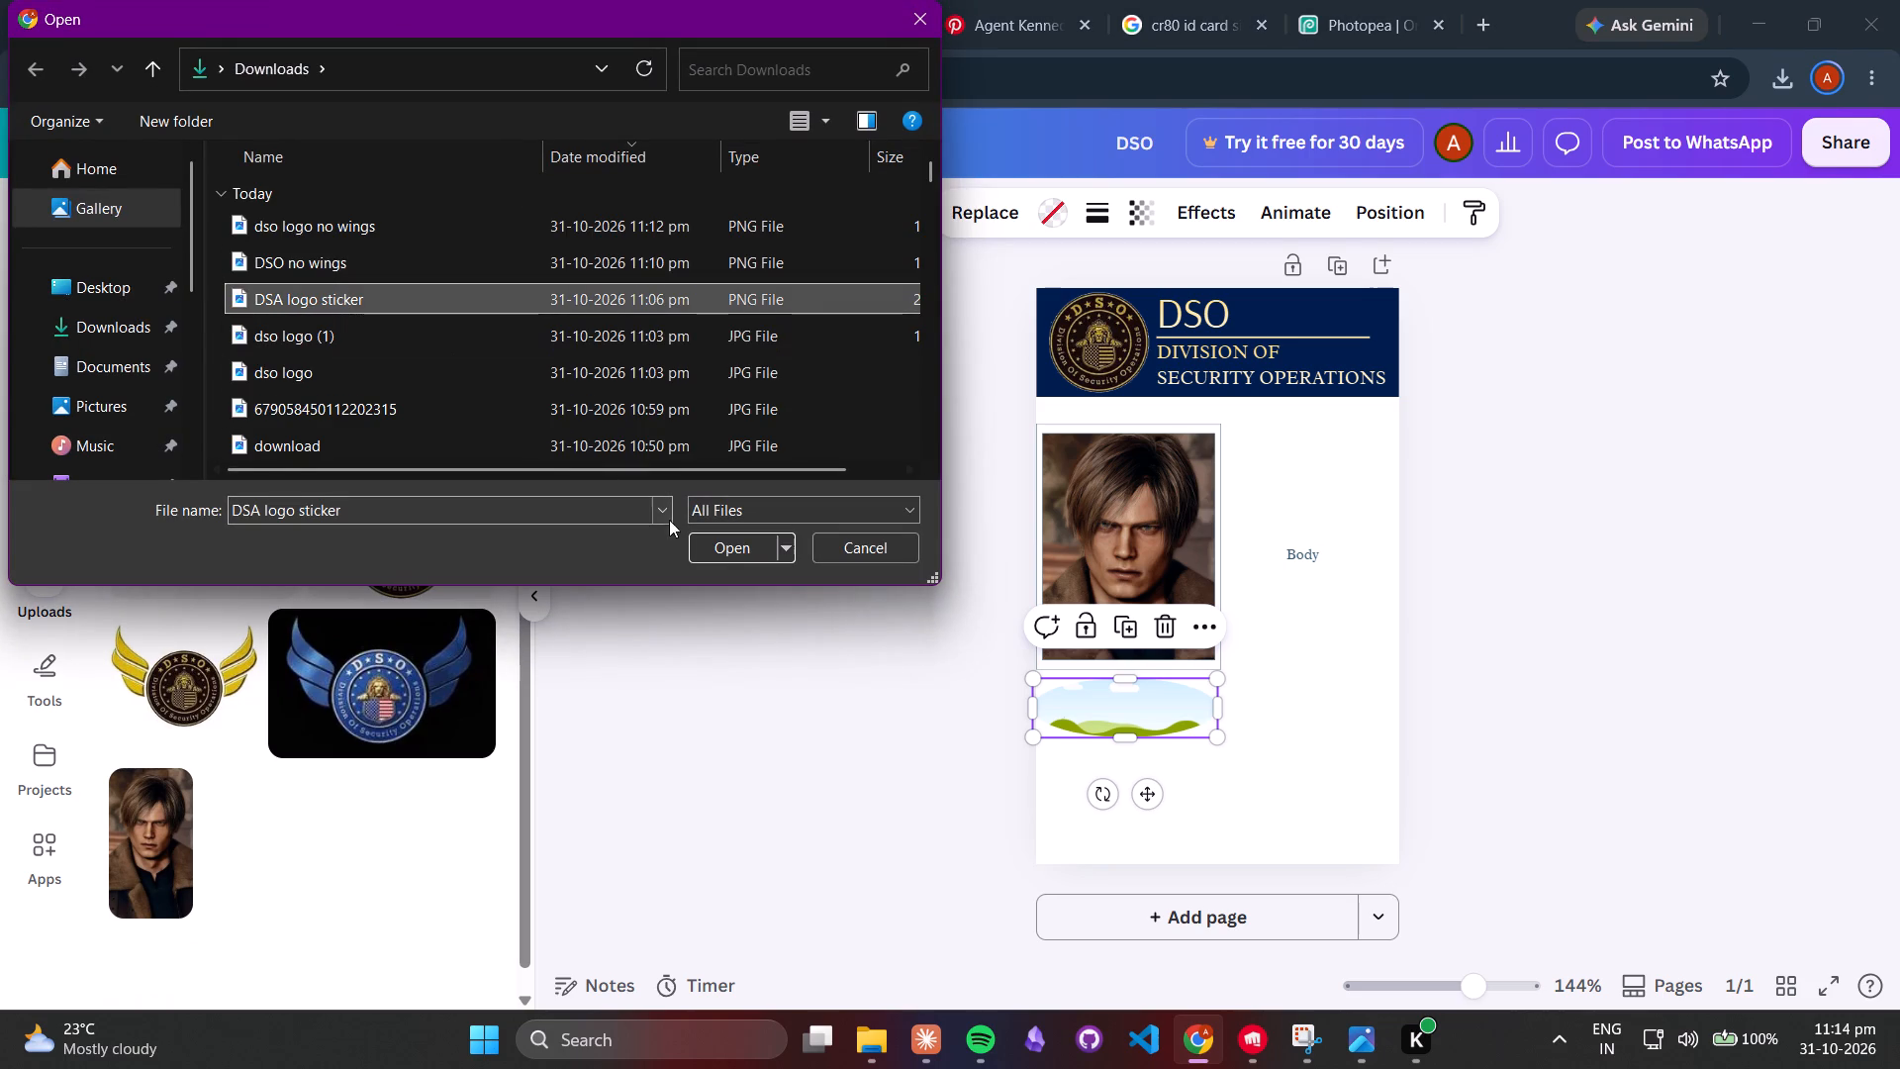
{"action": "left_click", "coordinate": [717, 549]}
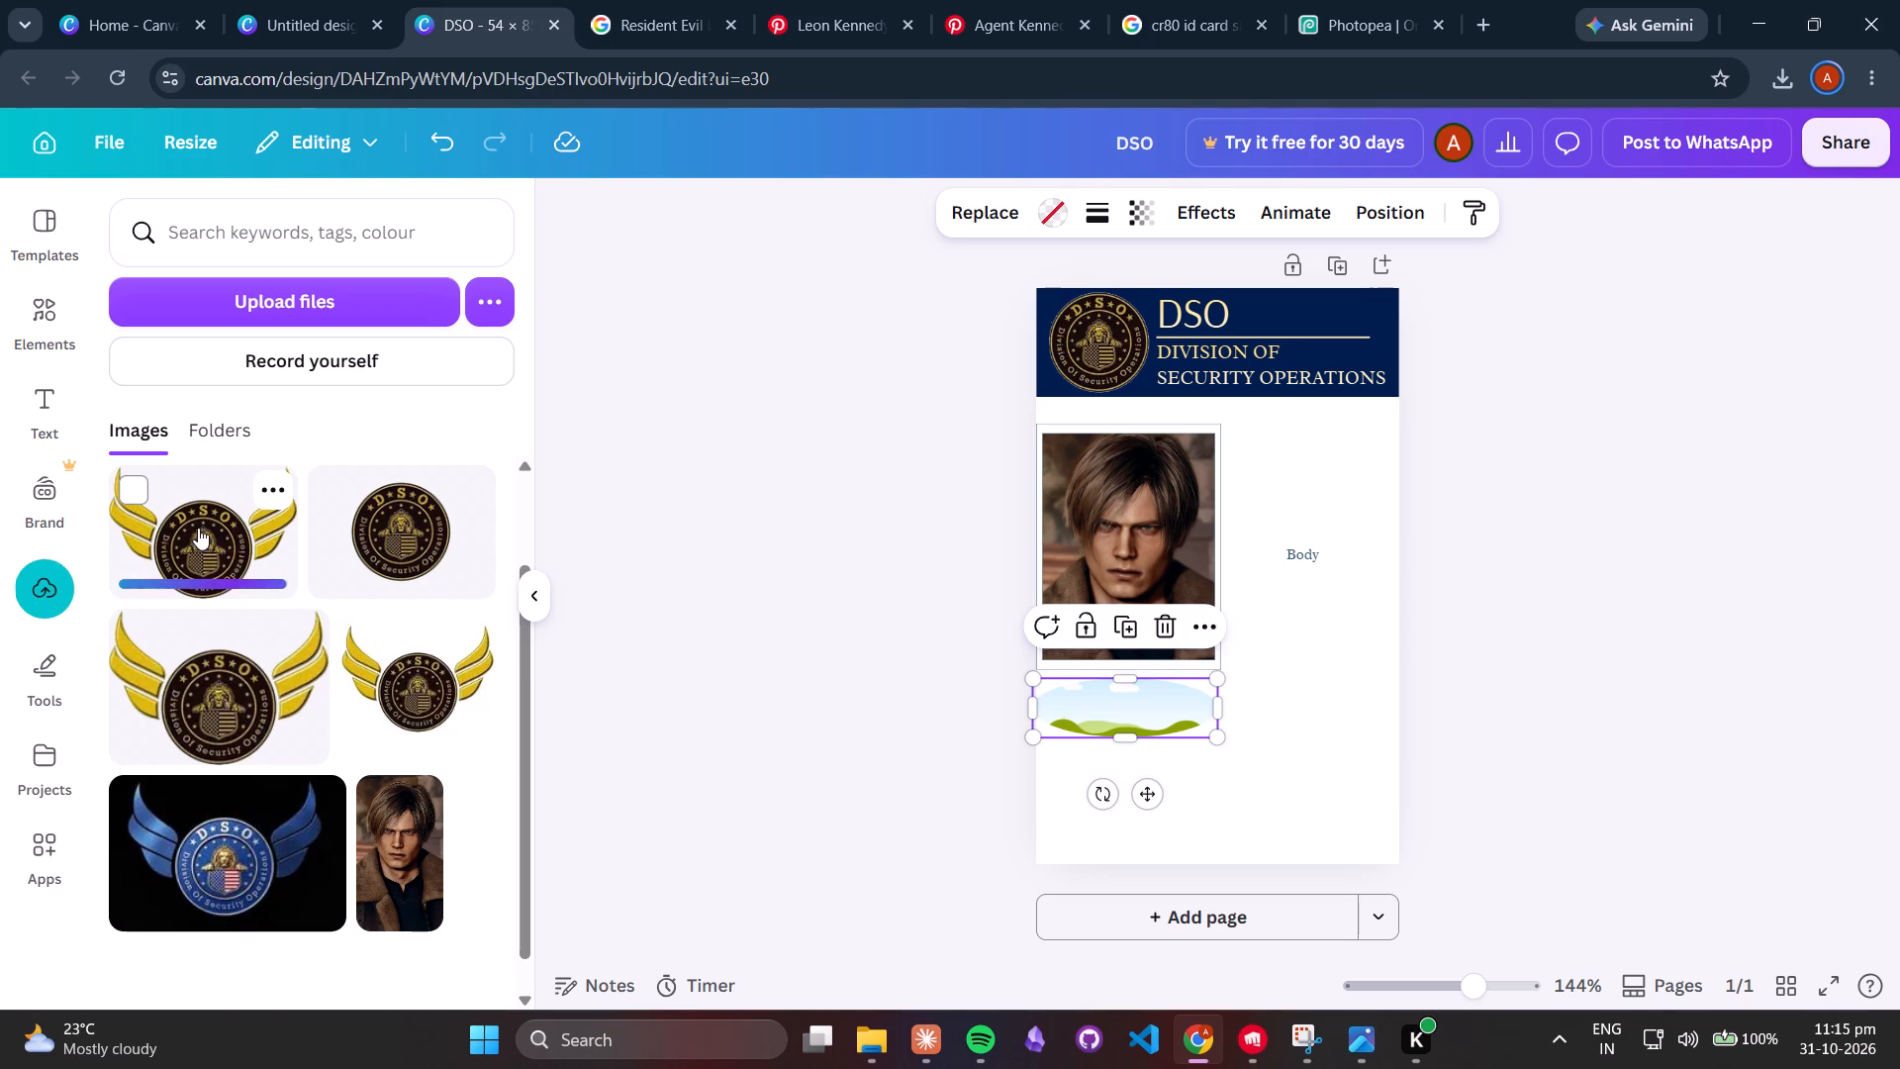
{"action": "left_click_drag", "start_coordinate": [198, 528], "coordinate": [1155, 696]}
Fade the winged badge beneath the portrait by setting its transparency to 14.
{"action": "left_click", "coordinate": [1333, 211]}
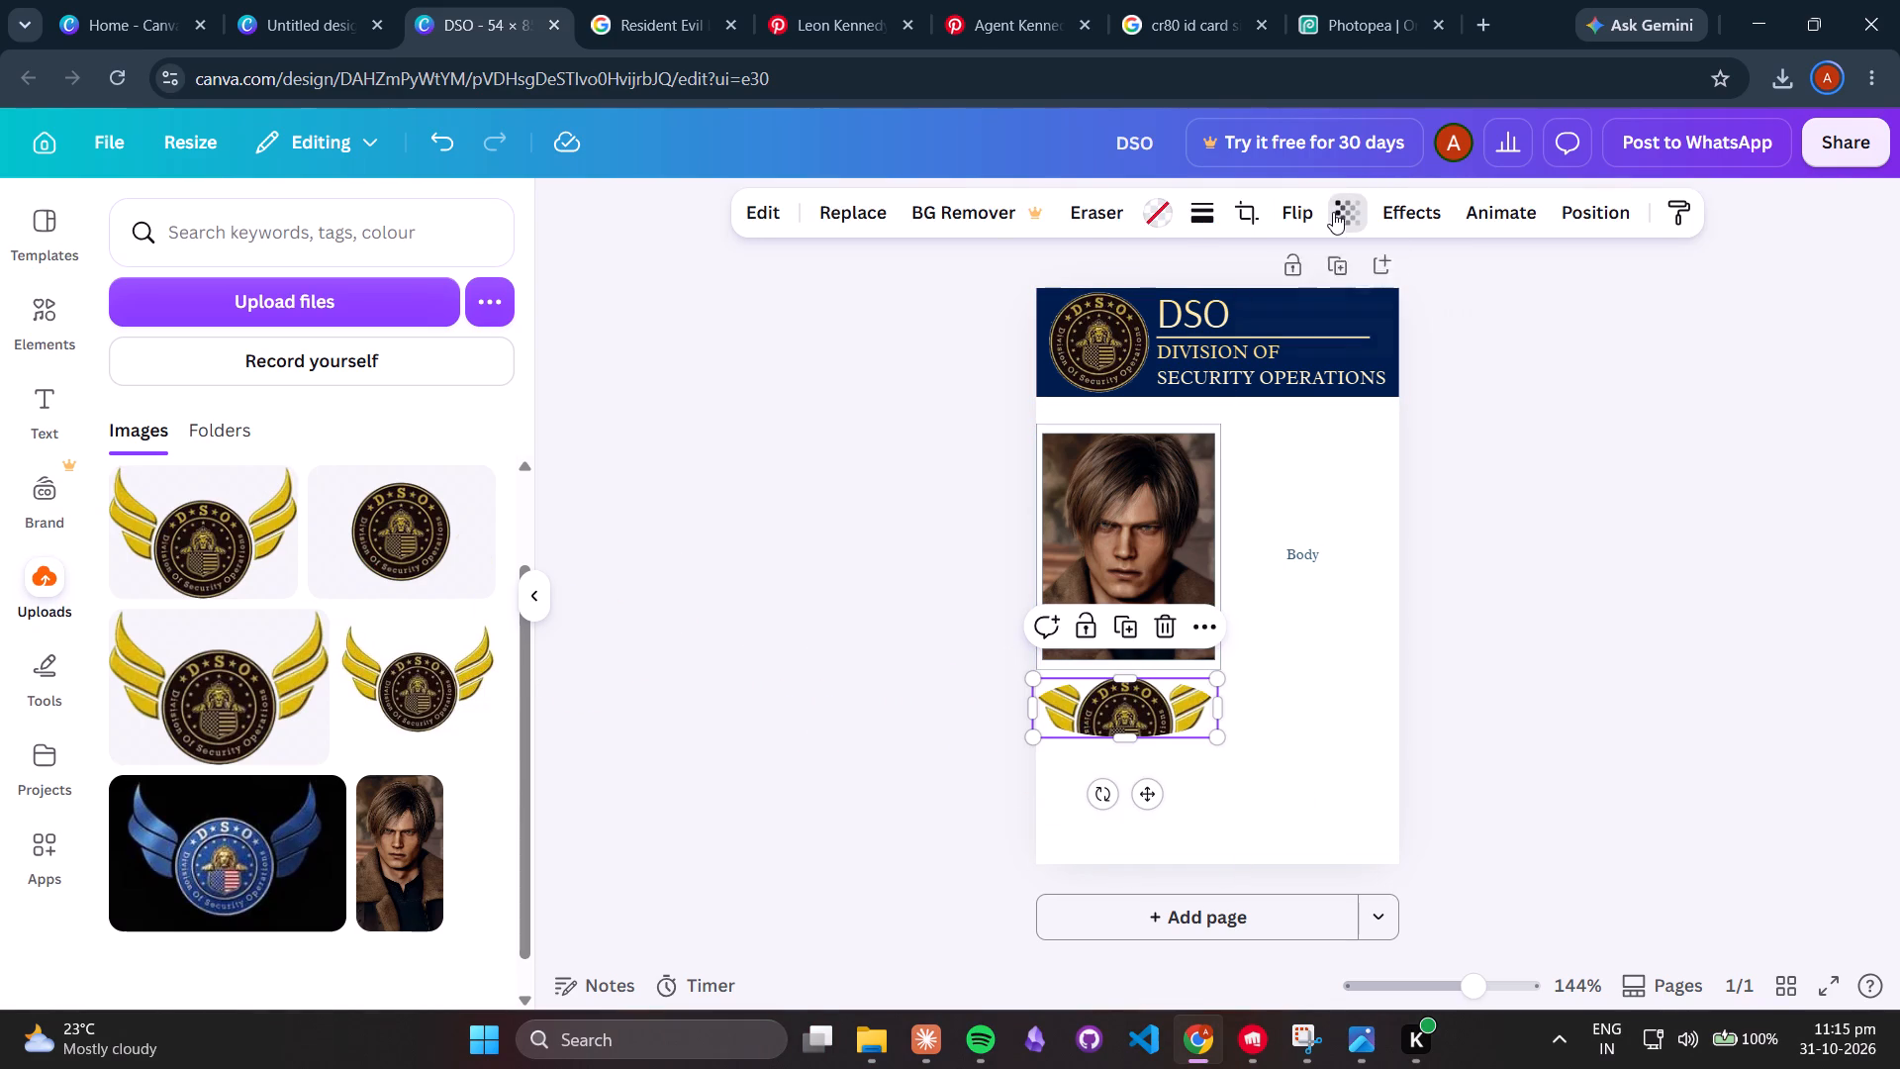
{"action": "left_click_drag", "start_coordinate": [1358, 314], "coordinate": [1242, 336]}
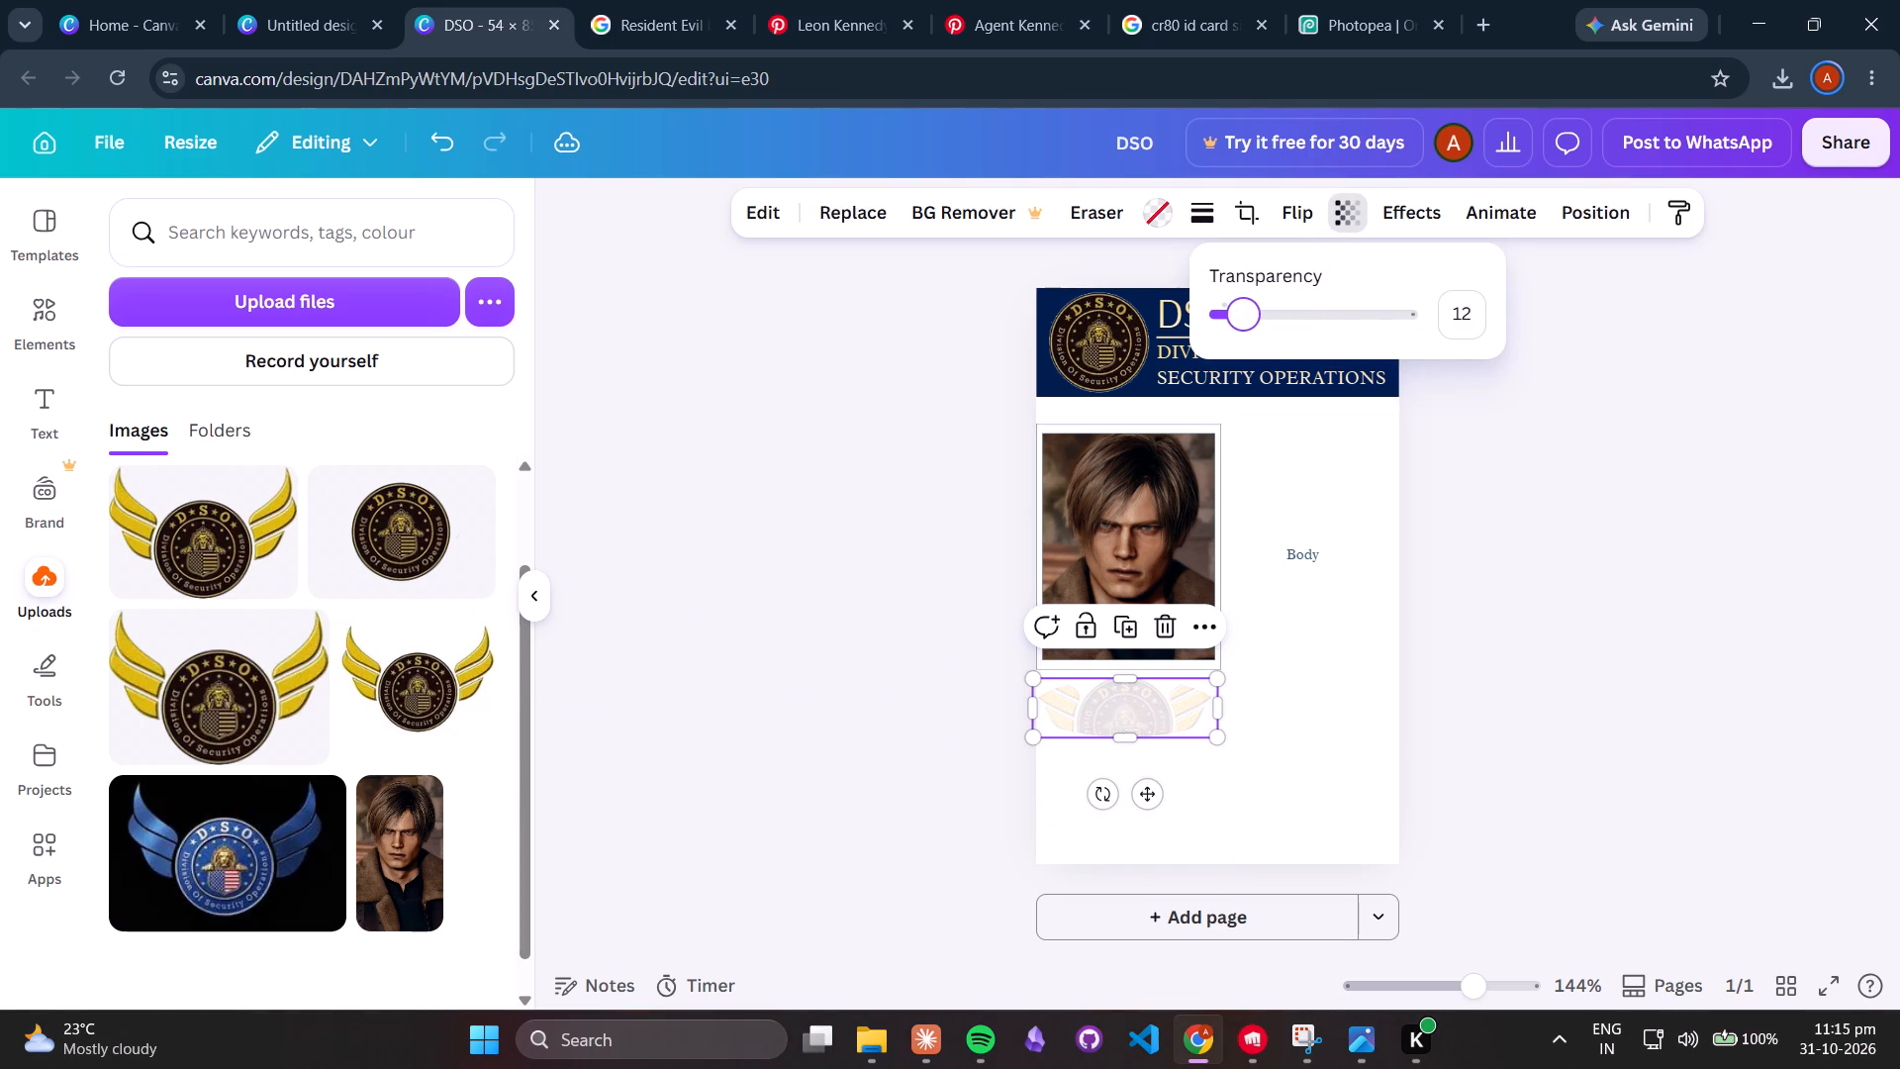
{"action": "left_click_drag", "start_coordinate": [1242, 336], "coordinate": [1246, 337]}
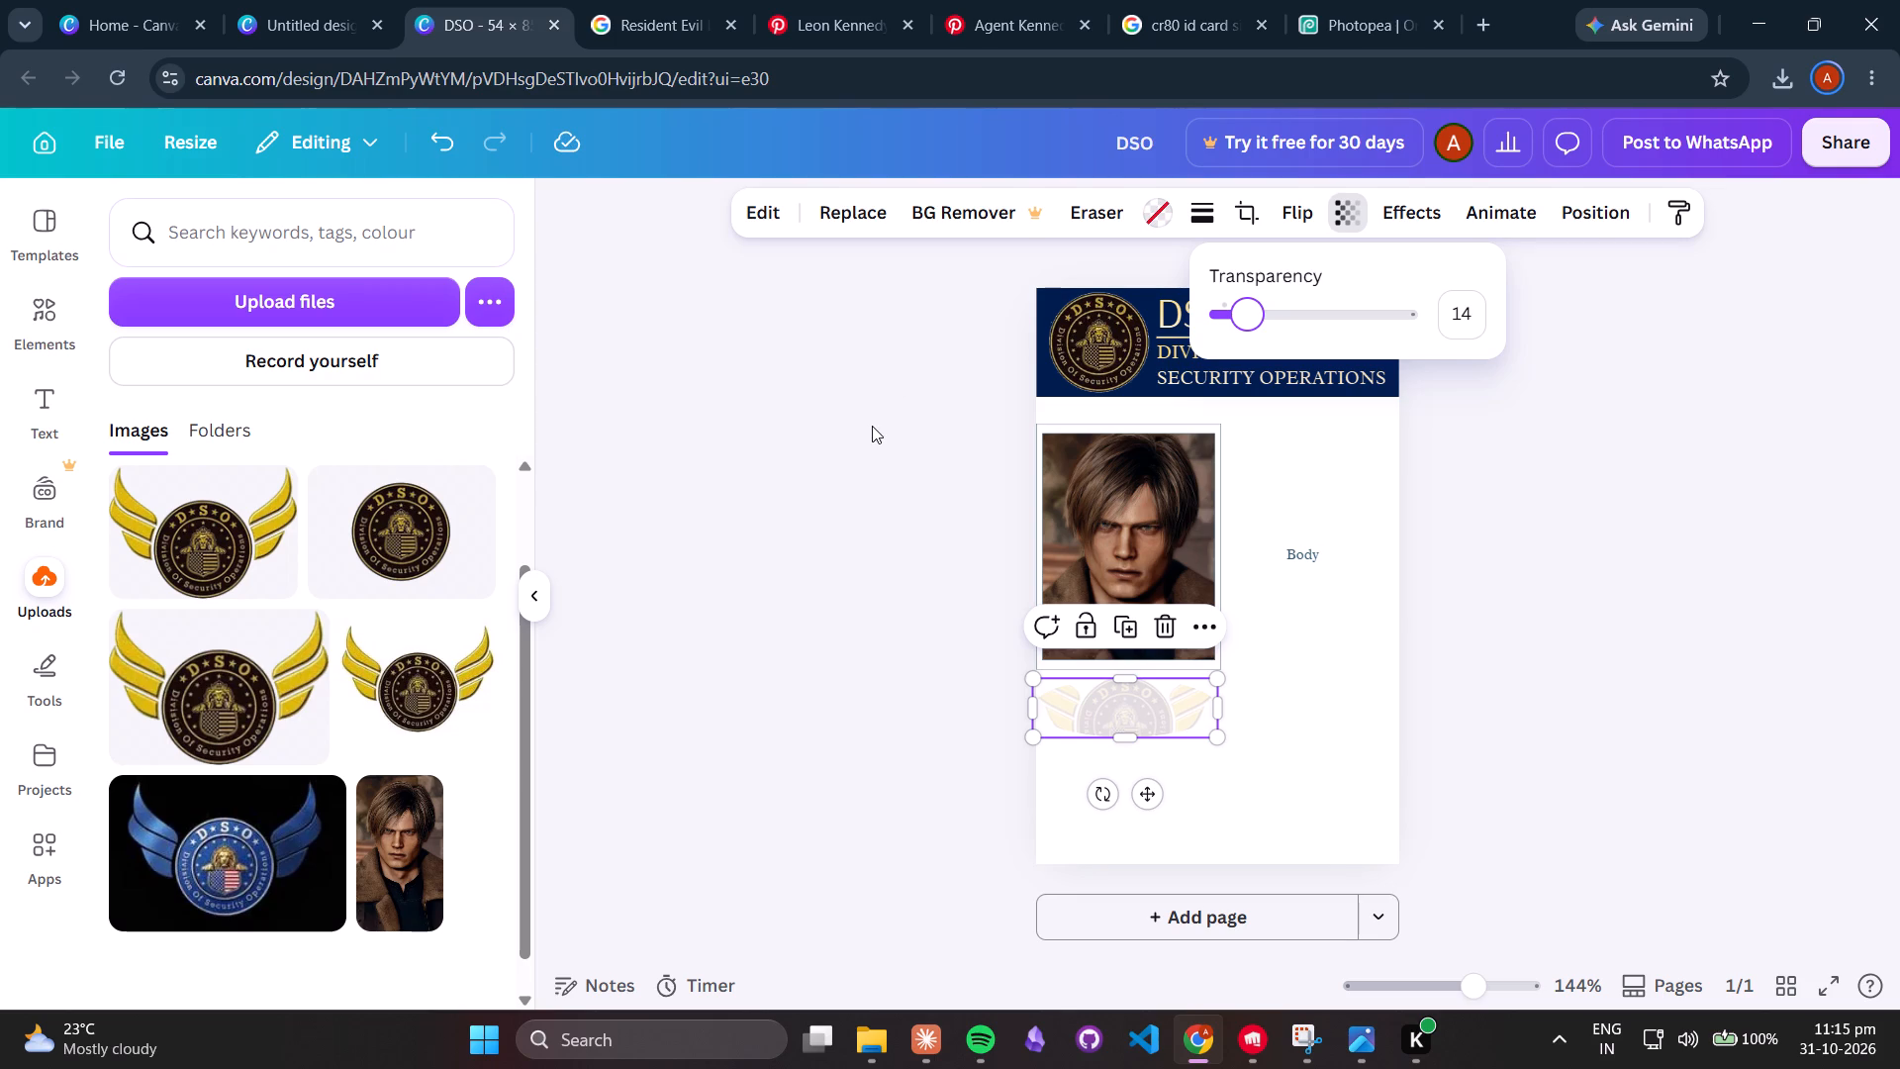
{"action": "left_click", "coordinate": [872, 434]}
{"action": "left_click", "coordinate": [1214, 713]}
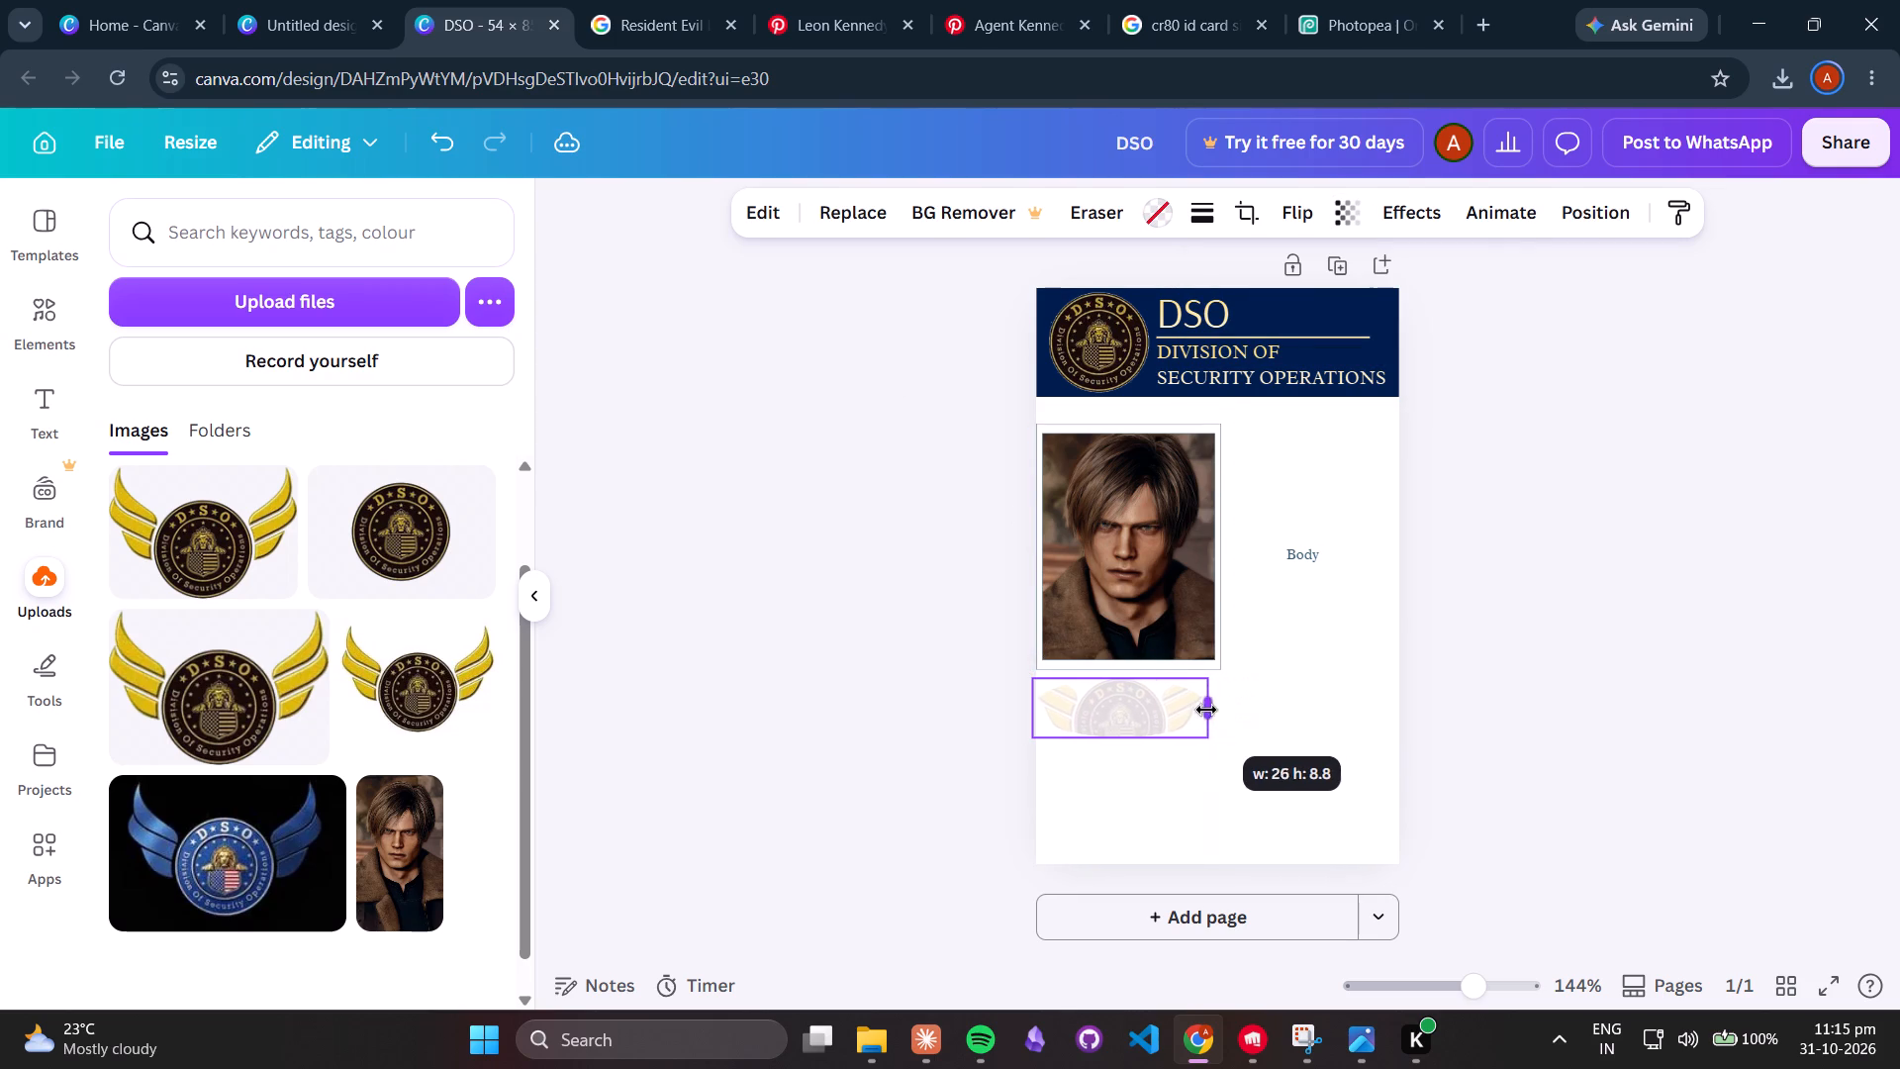
{"action": "left_click", "coordinate": [875, 777]}
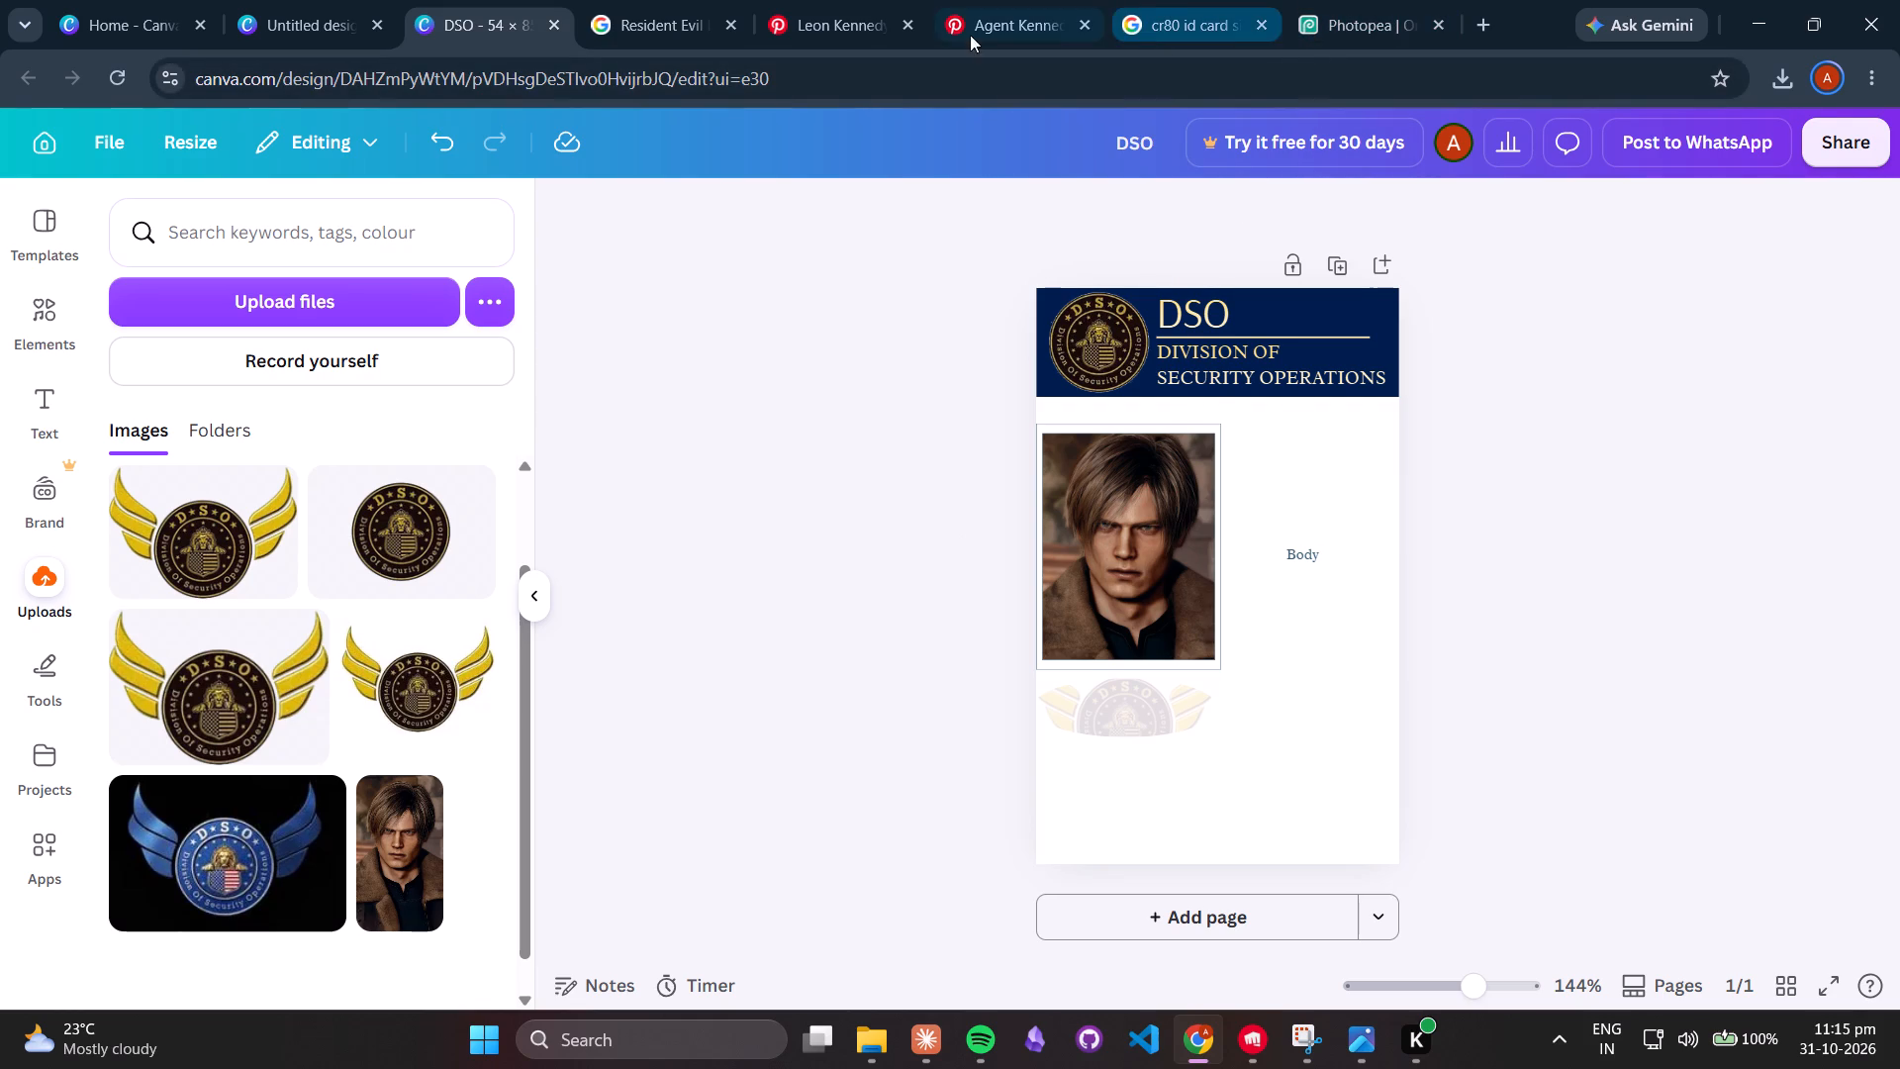
Return to the Pinterest "leon kennedy id card" results and download the Raccoon Police ID card image bearing Leon's signature.
{"action": "left_click", "coordinate": [944, 34]}
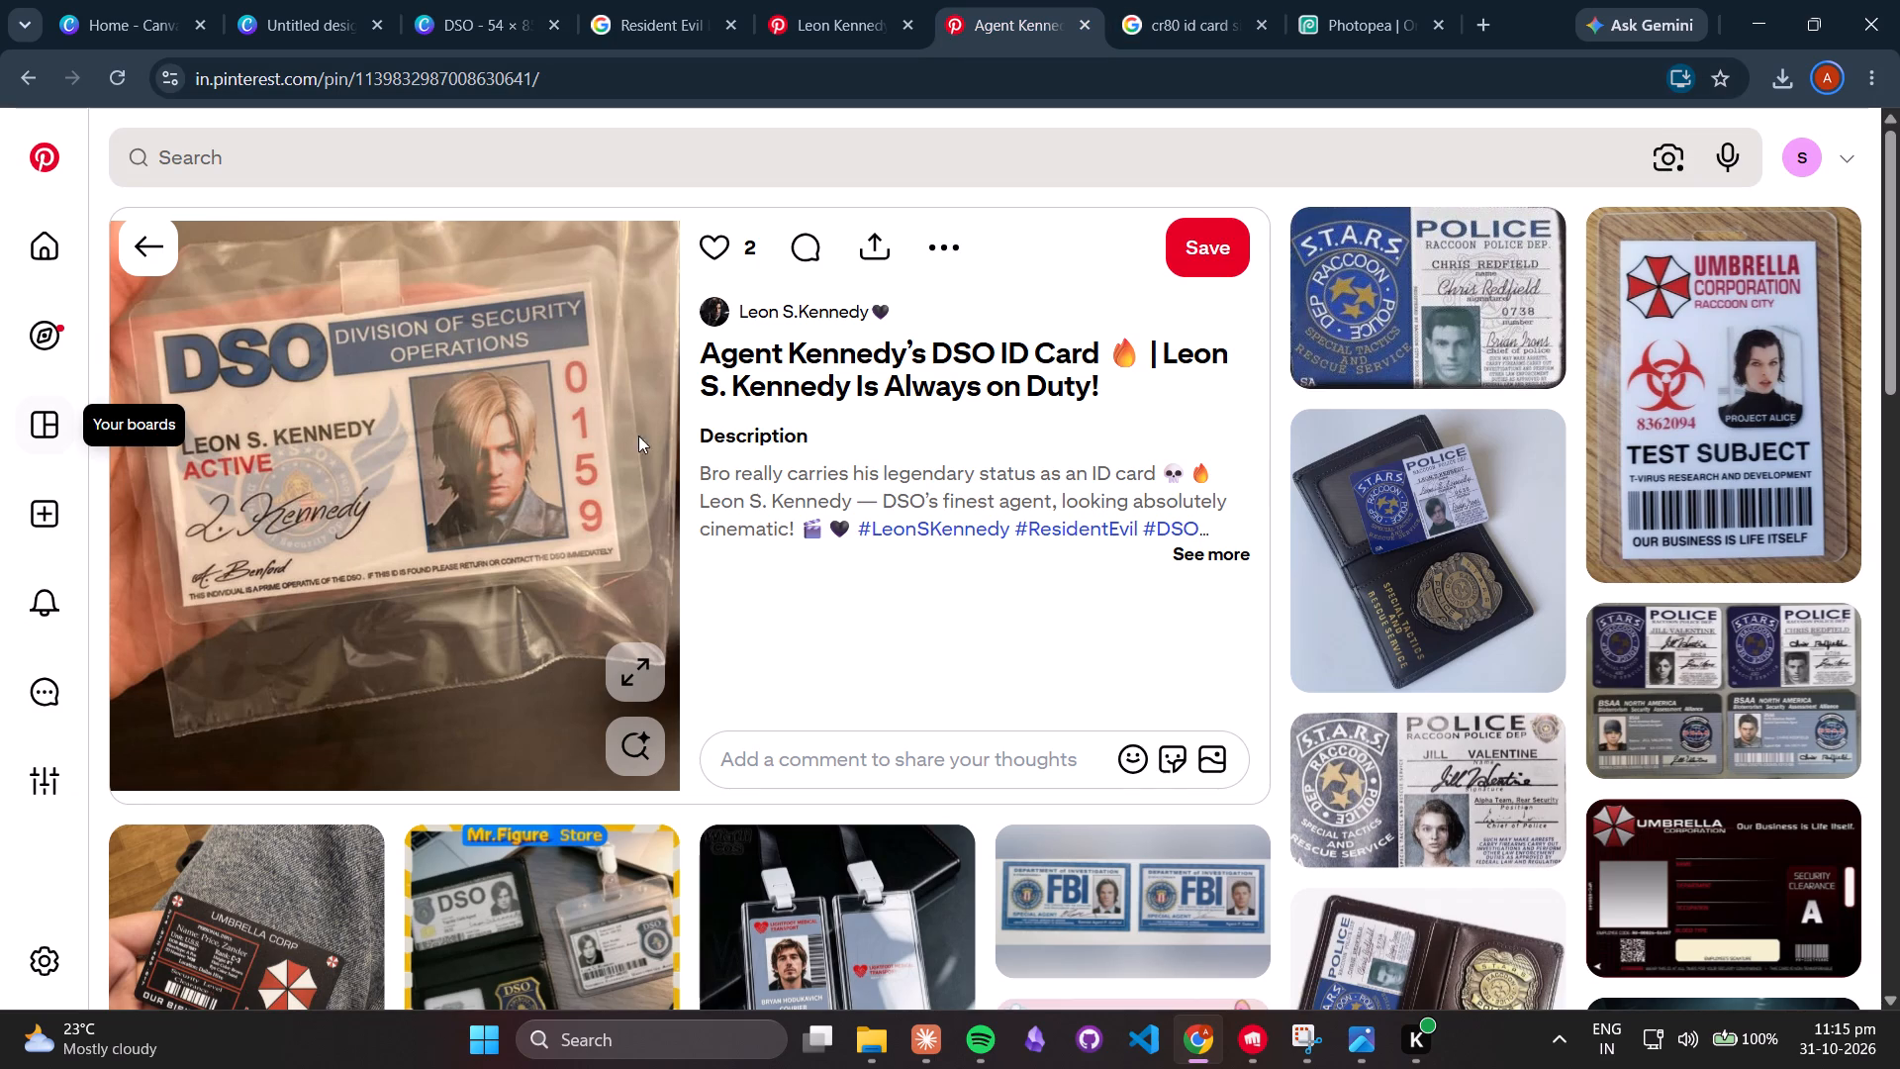
{"action": "scroll", "coordinate": [150, 604], "scroll_direction": "down", "scroll_amount": 2}
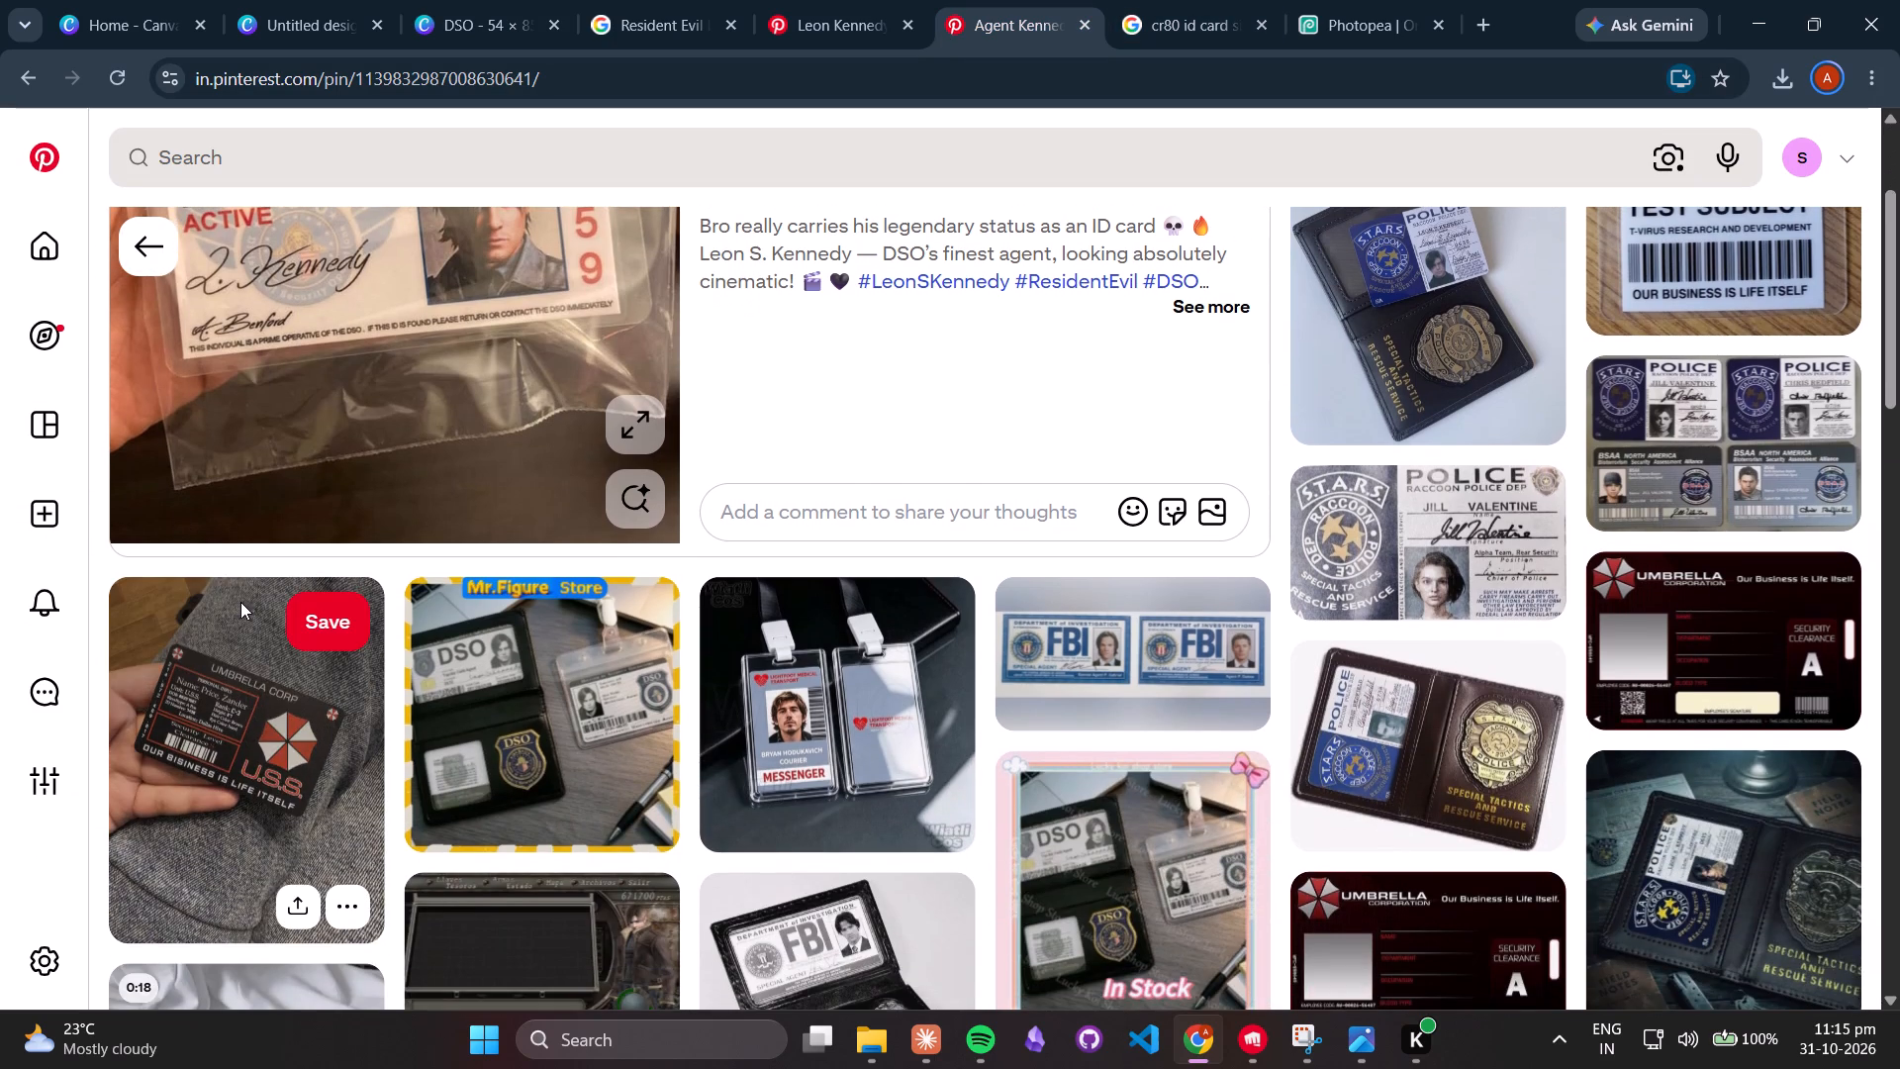
{"action": "scroll", "coordinate": [411, 616], "scroll_direction": "down", "scroll_amount": 1}
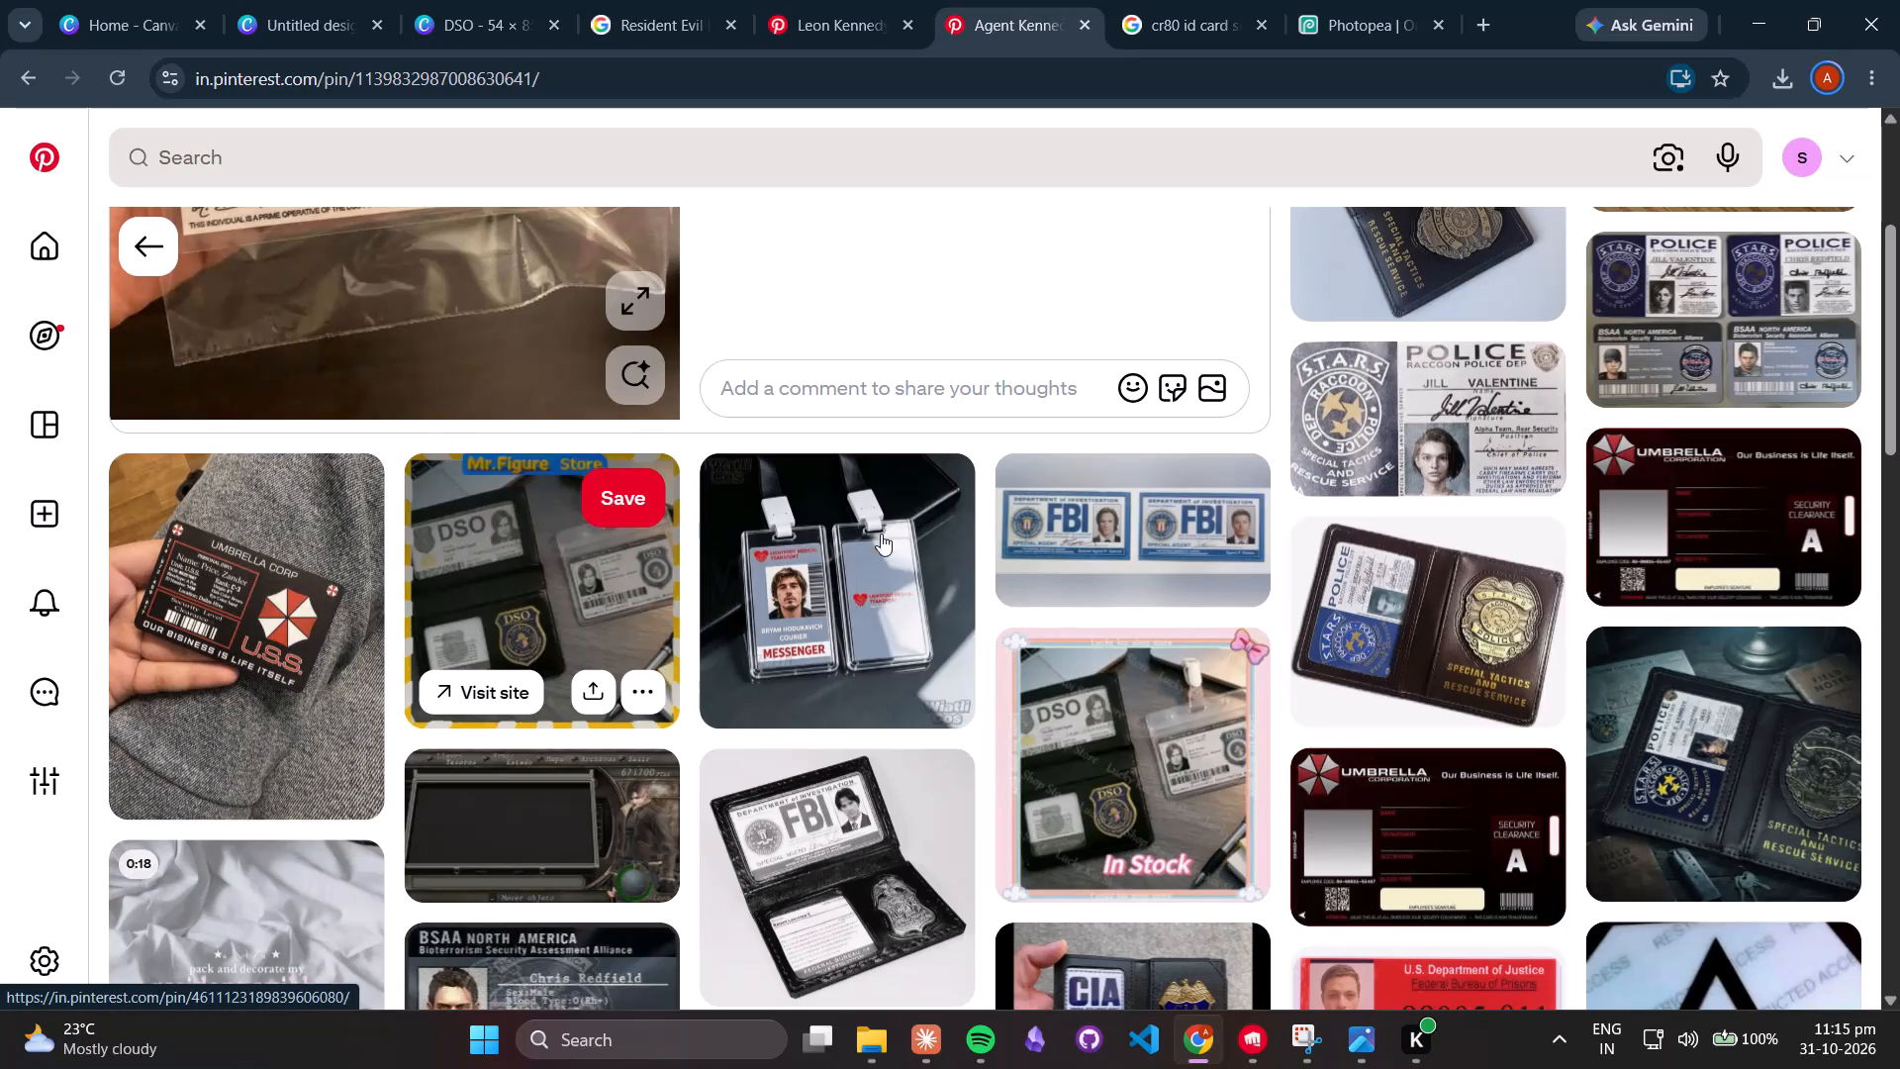
{"action": "left_click", "coordinate": [1209, 546]}
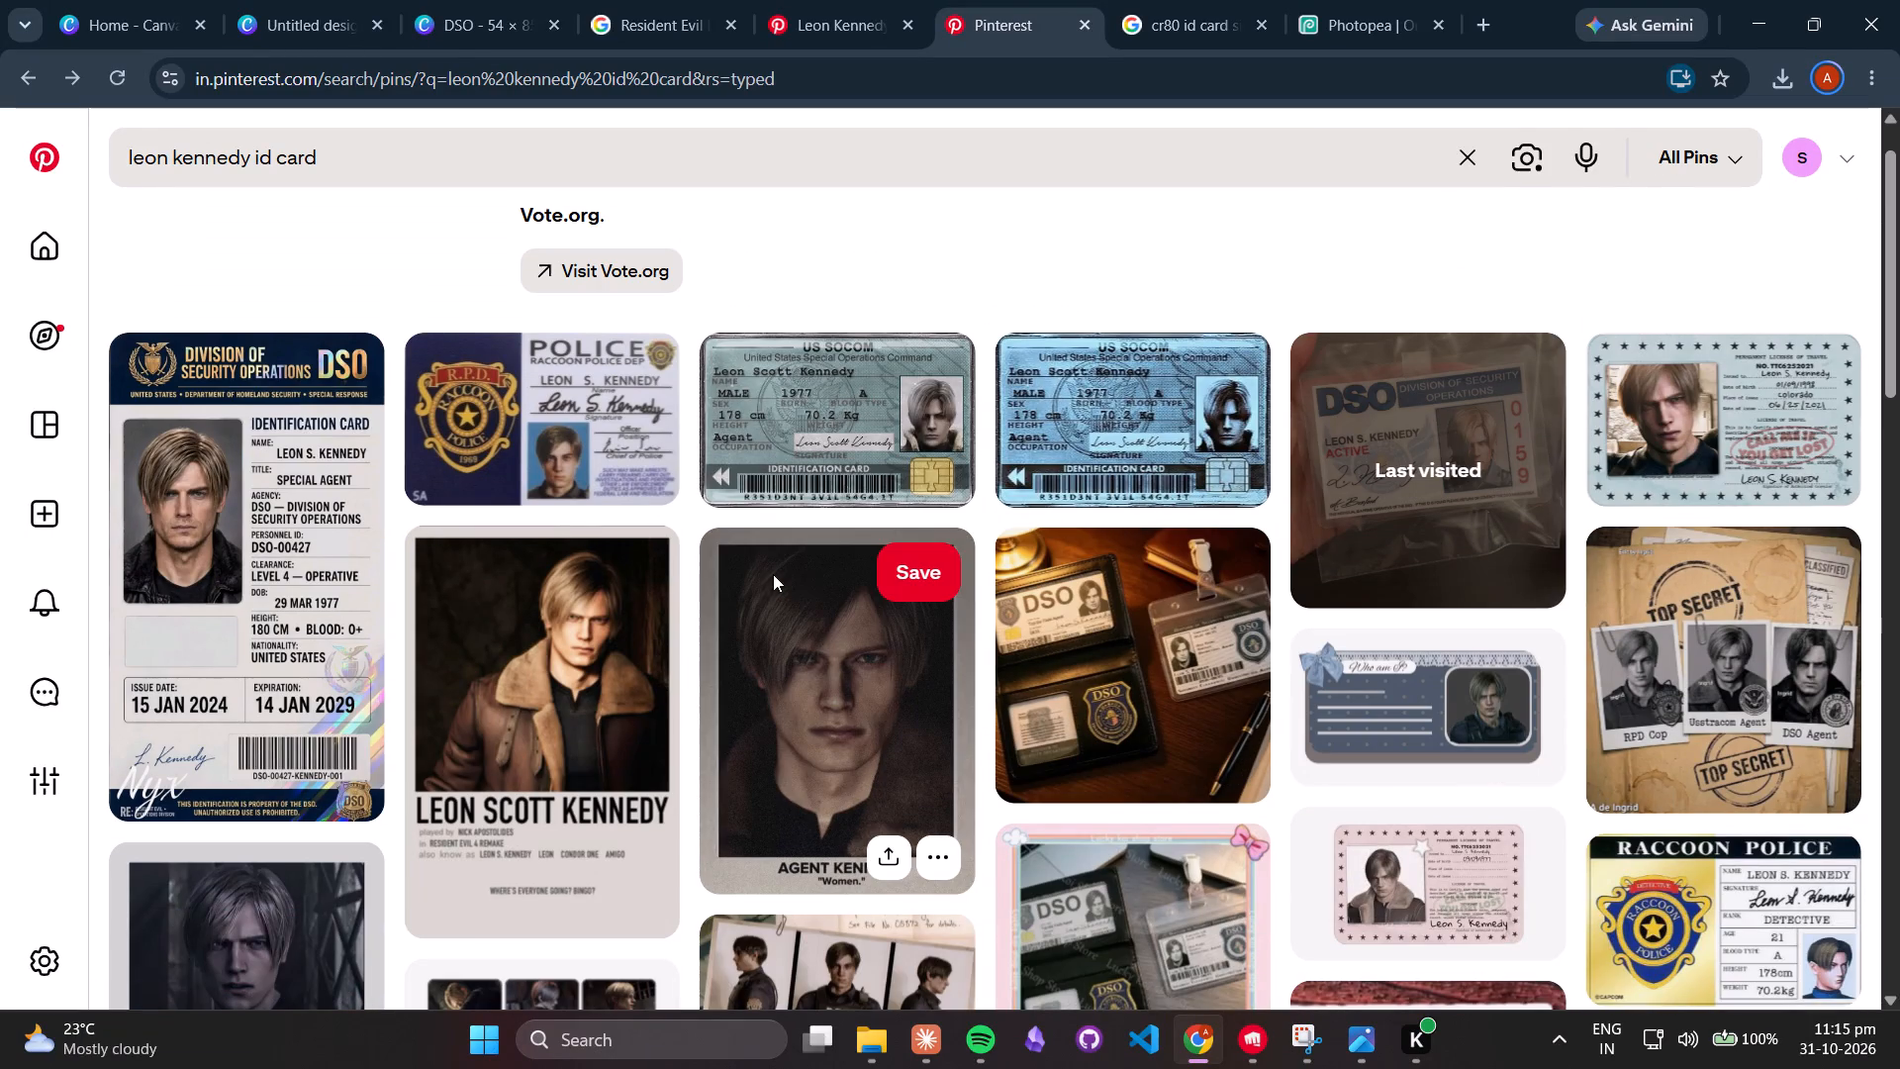
{"action": "left_click", "coordinate": [570, 458]}
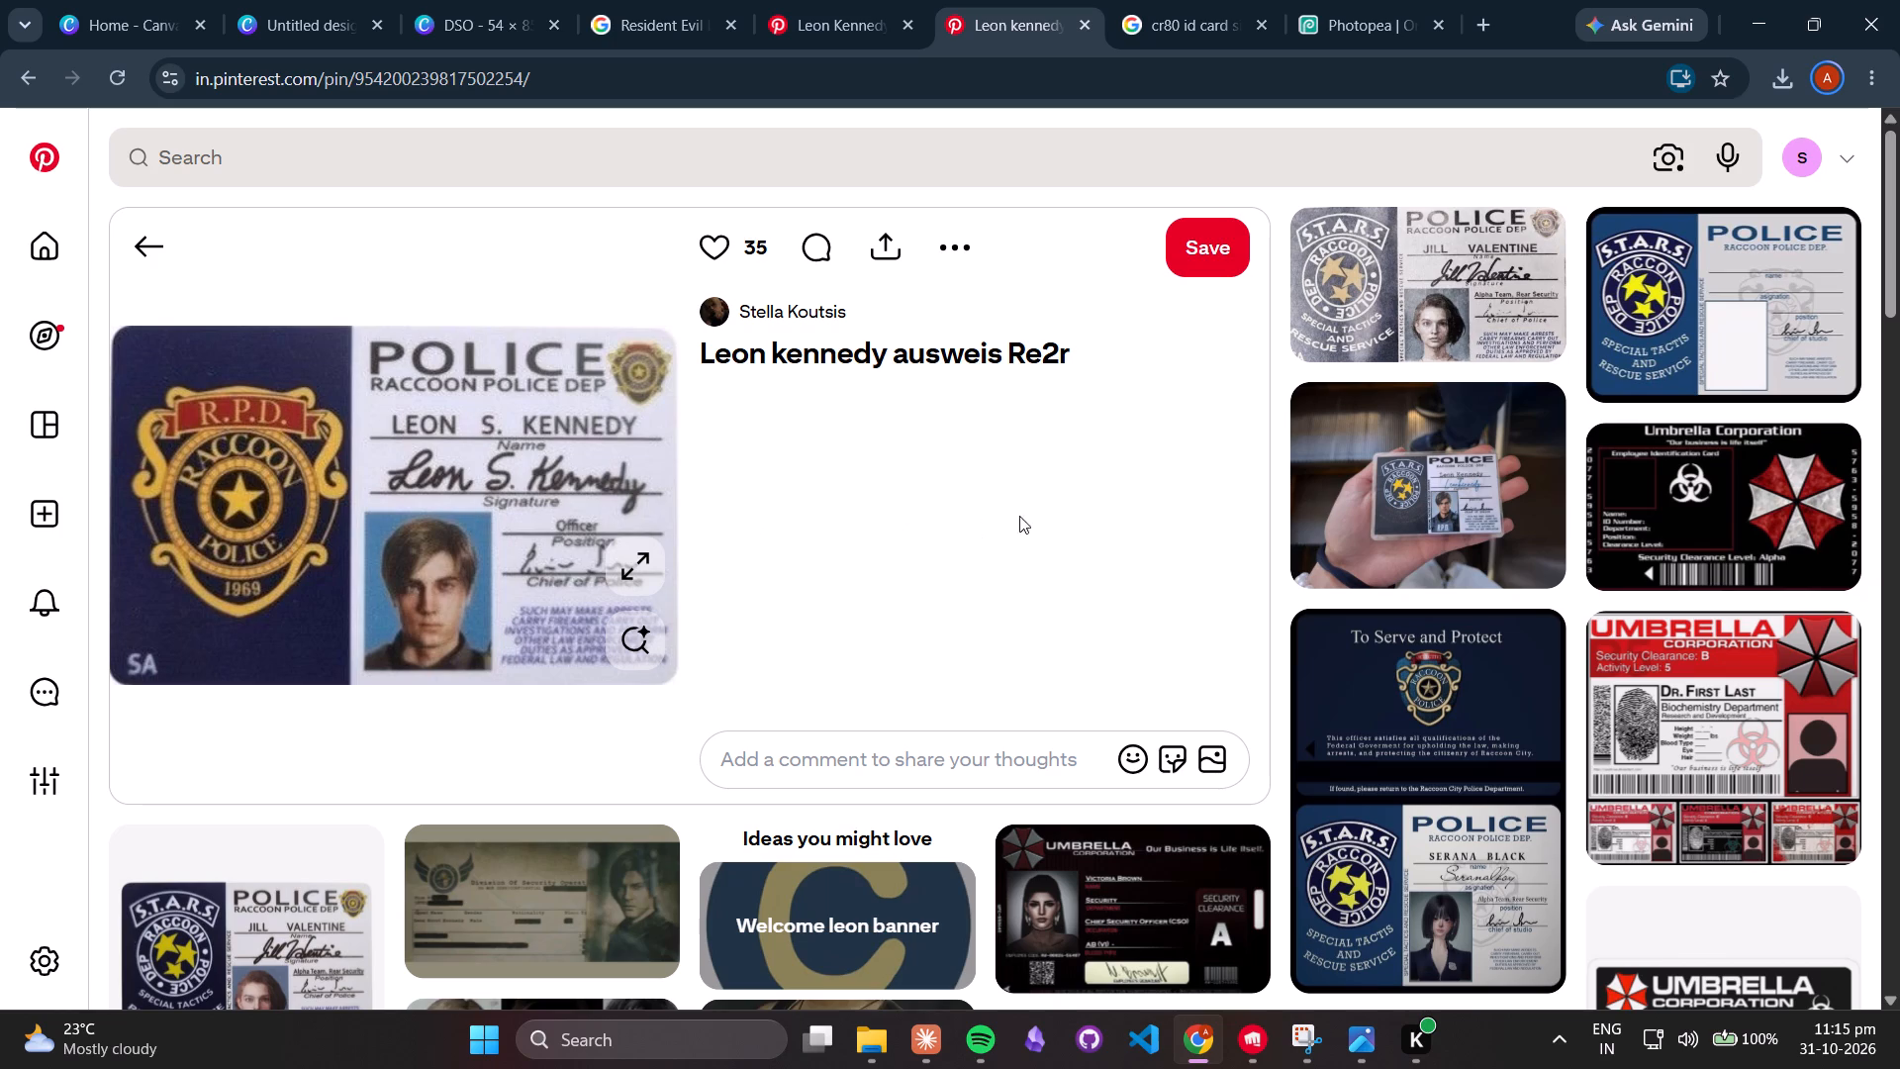
{"action": "left_click", "coordinate": [938, 242]}
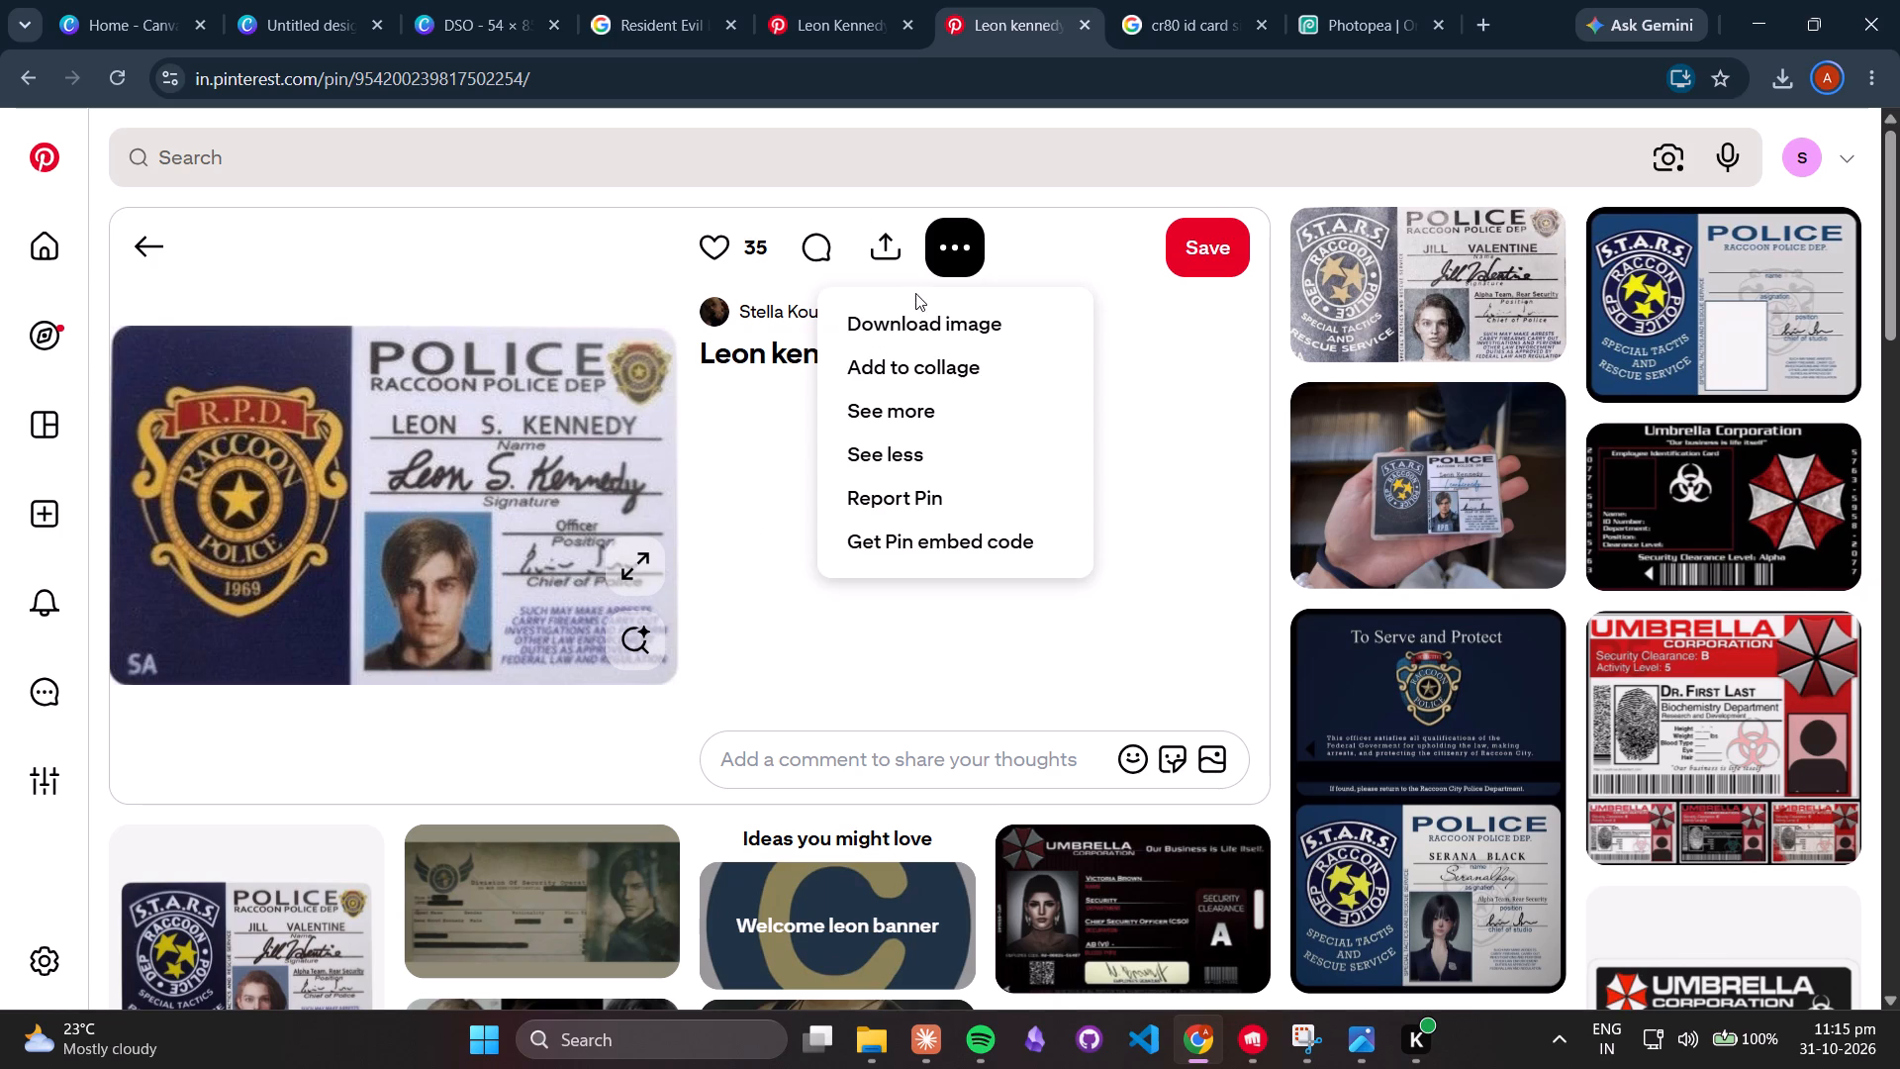
{"action": "left_click", "coordinate": [899, 316]}
{"action": "scroll", "coordinate": [812, 485], "scroll_direction": "down", "scroll_amount": 3}
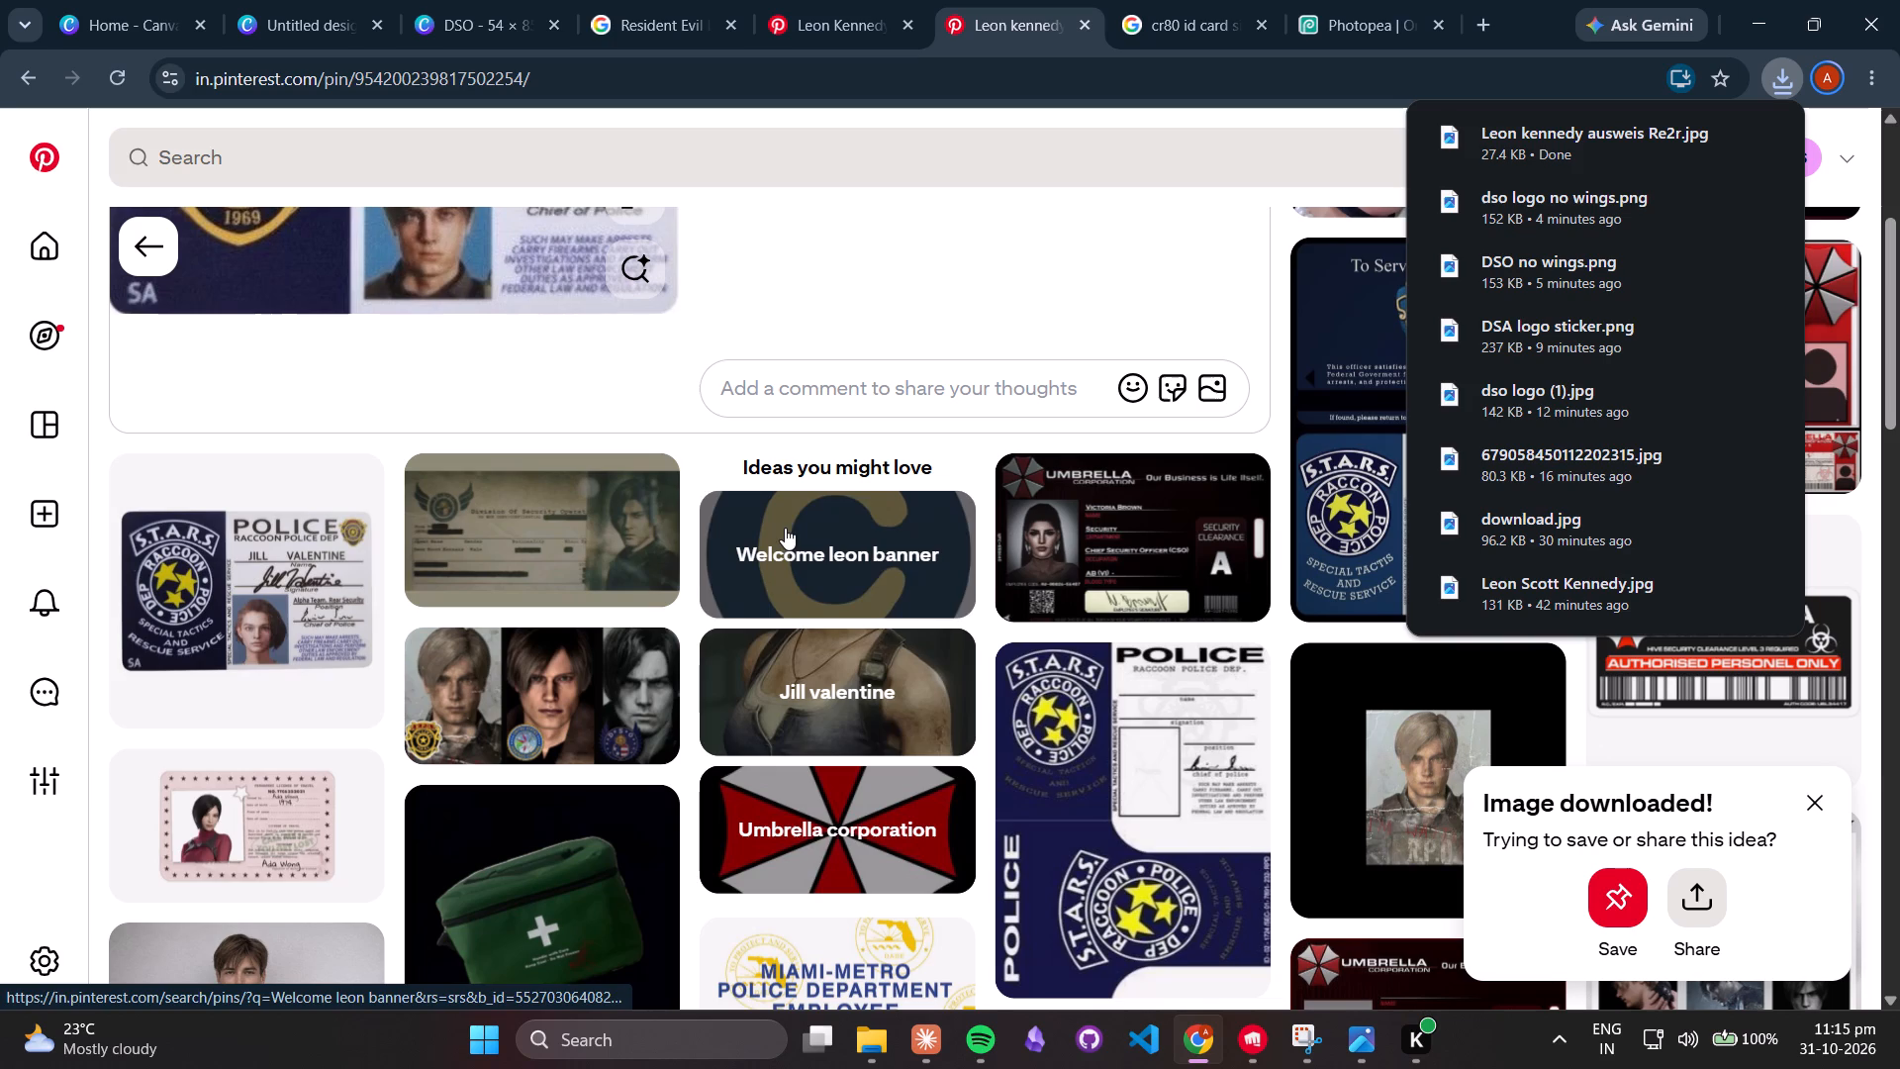
Switch to Photopea.
{"action": "left_click", "coordinate": [1357, 0]}
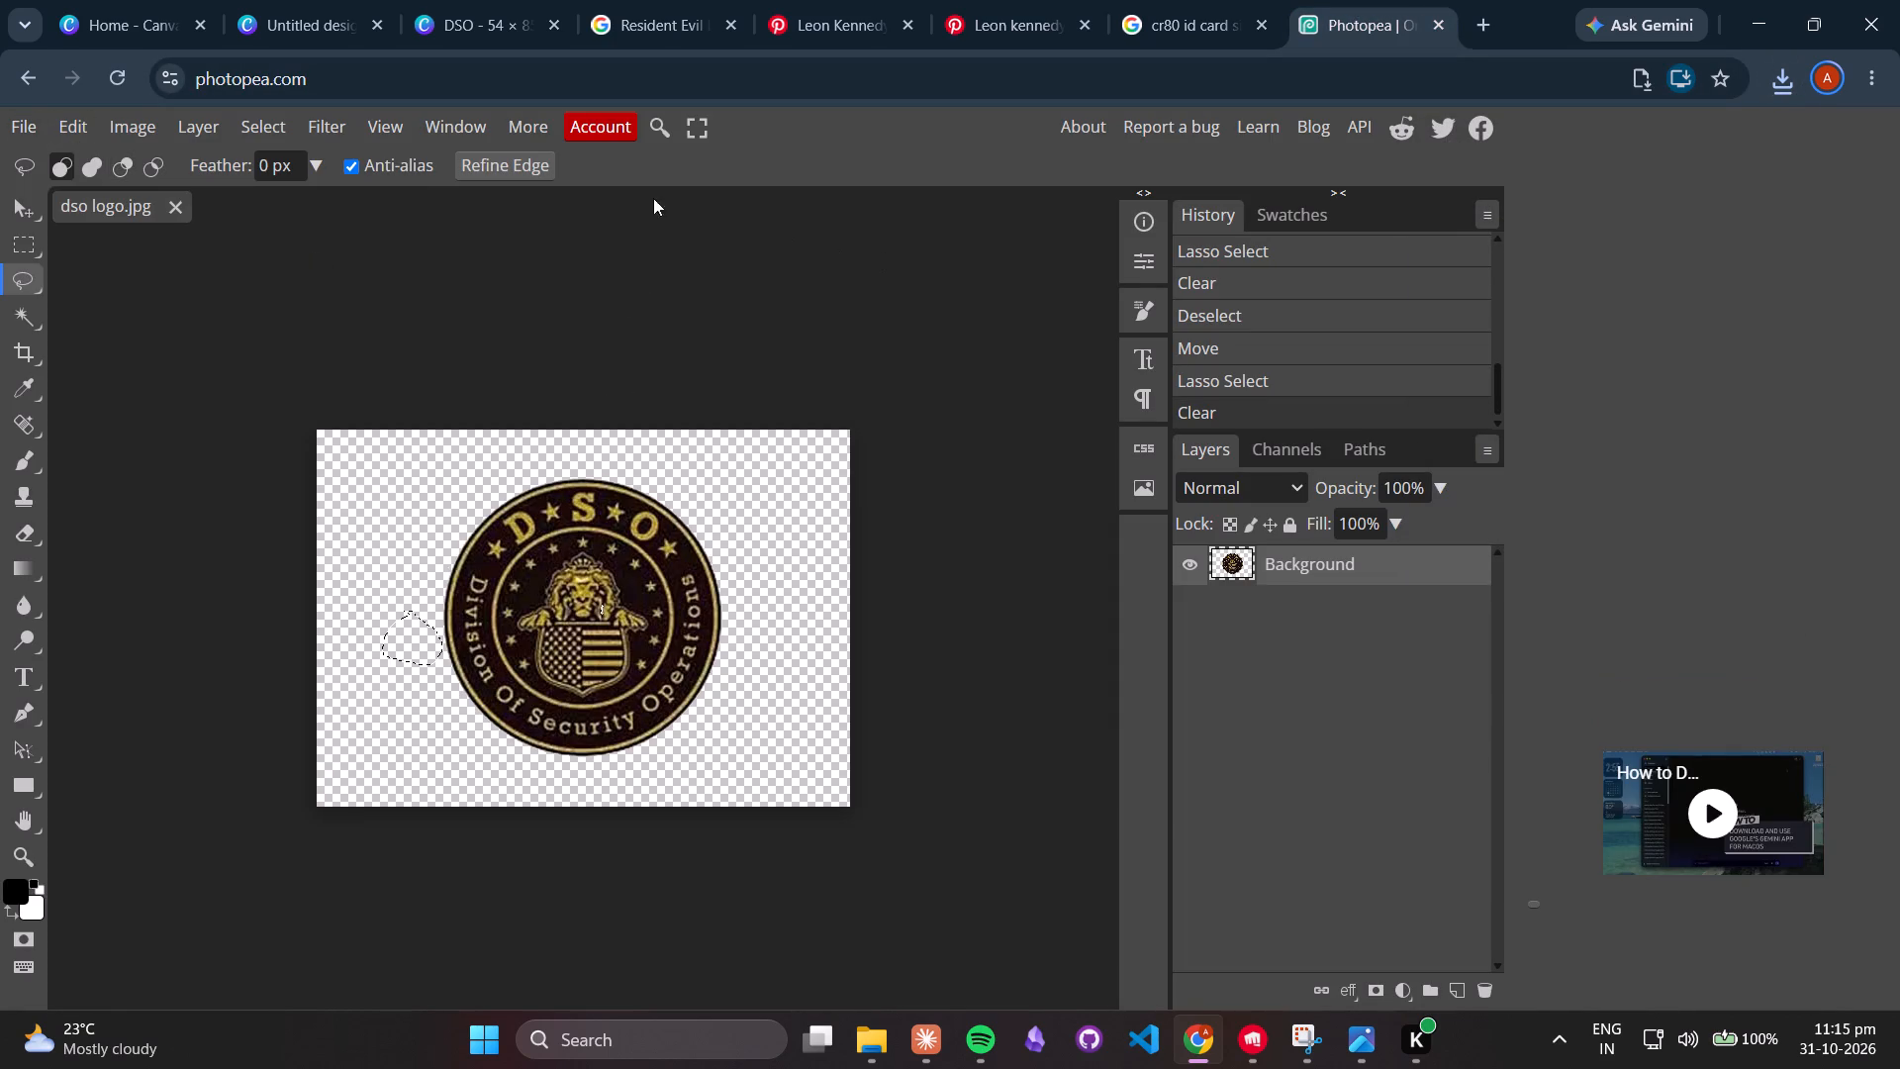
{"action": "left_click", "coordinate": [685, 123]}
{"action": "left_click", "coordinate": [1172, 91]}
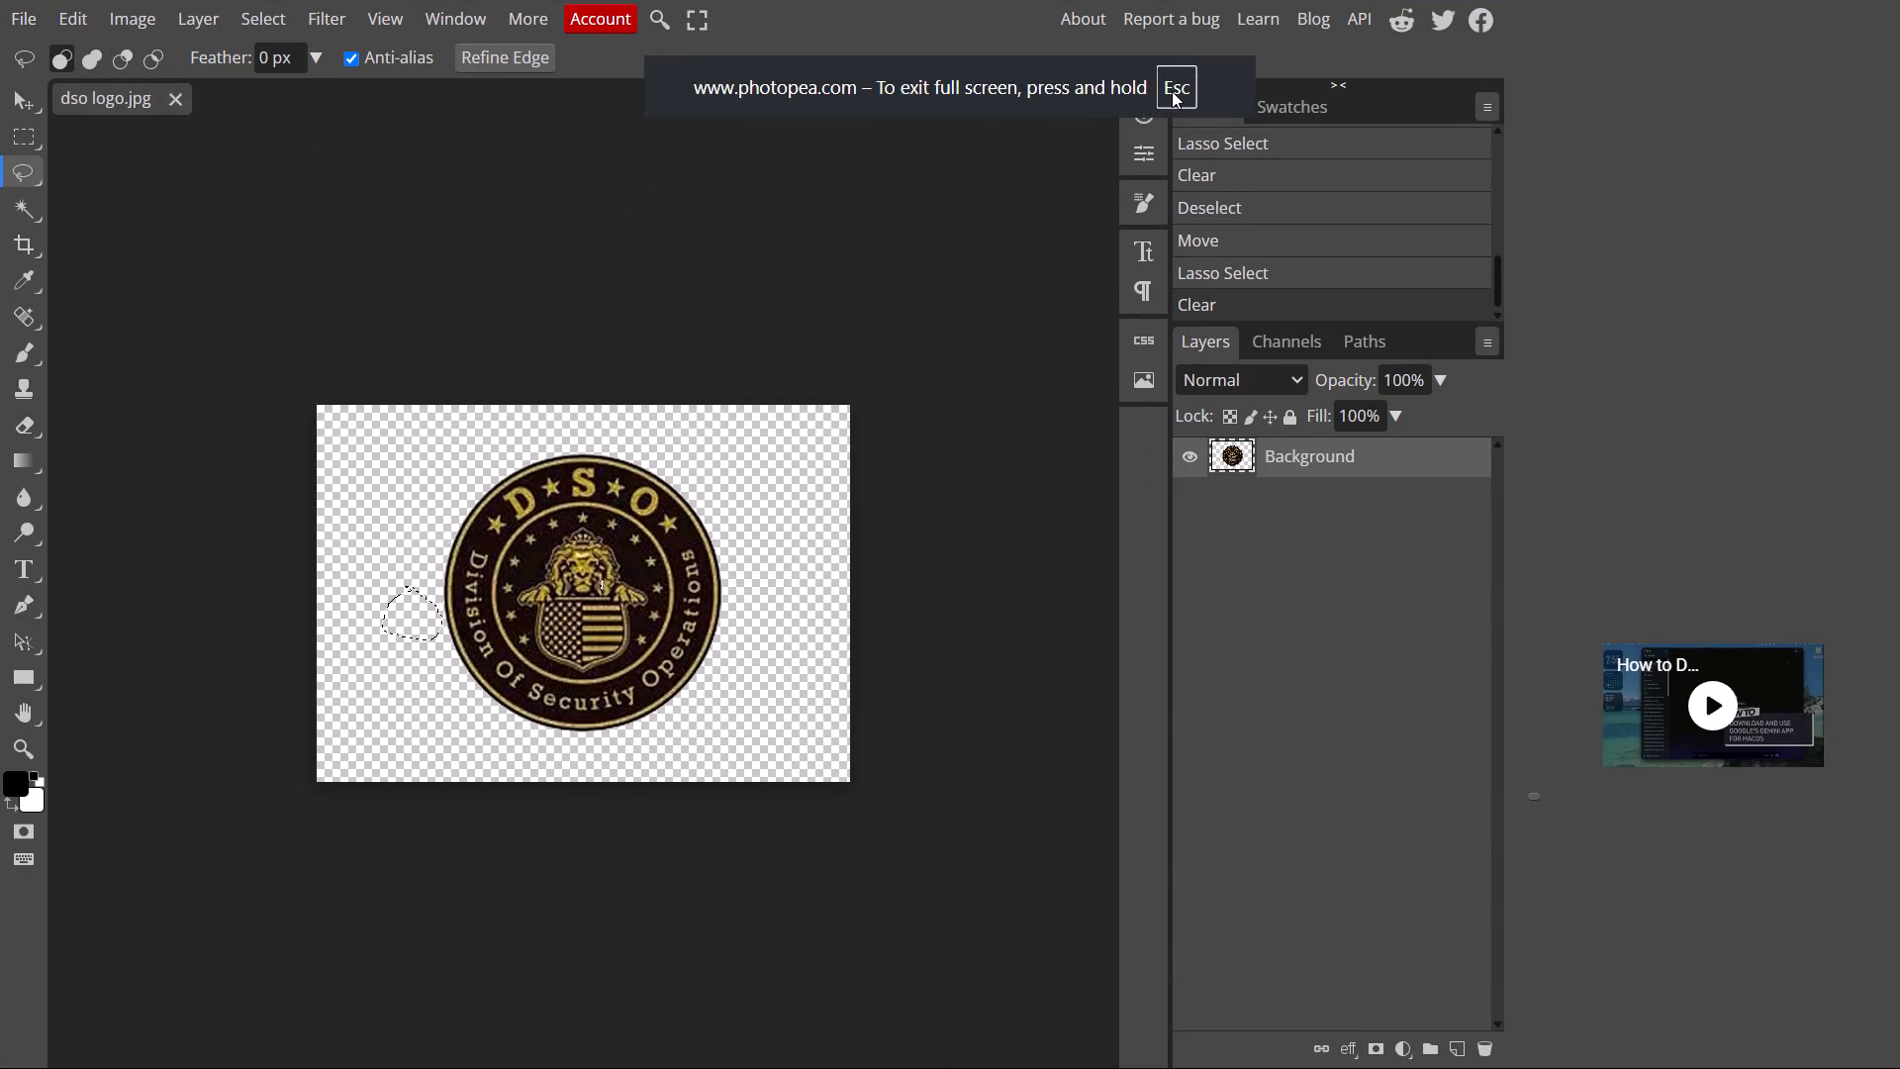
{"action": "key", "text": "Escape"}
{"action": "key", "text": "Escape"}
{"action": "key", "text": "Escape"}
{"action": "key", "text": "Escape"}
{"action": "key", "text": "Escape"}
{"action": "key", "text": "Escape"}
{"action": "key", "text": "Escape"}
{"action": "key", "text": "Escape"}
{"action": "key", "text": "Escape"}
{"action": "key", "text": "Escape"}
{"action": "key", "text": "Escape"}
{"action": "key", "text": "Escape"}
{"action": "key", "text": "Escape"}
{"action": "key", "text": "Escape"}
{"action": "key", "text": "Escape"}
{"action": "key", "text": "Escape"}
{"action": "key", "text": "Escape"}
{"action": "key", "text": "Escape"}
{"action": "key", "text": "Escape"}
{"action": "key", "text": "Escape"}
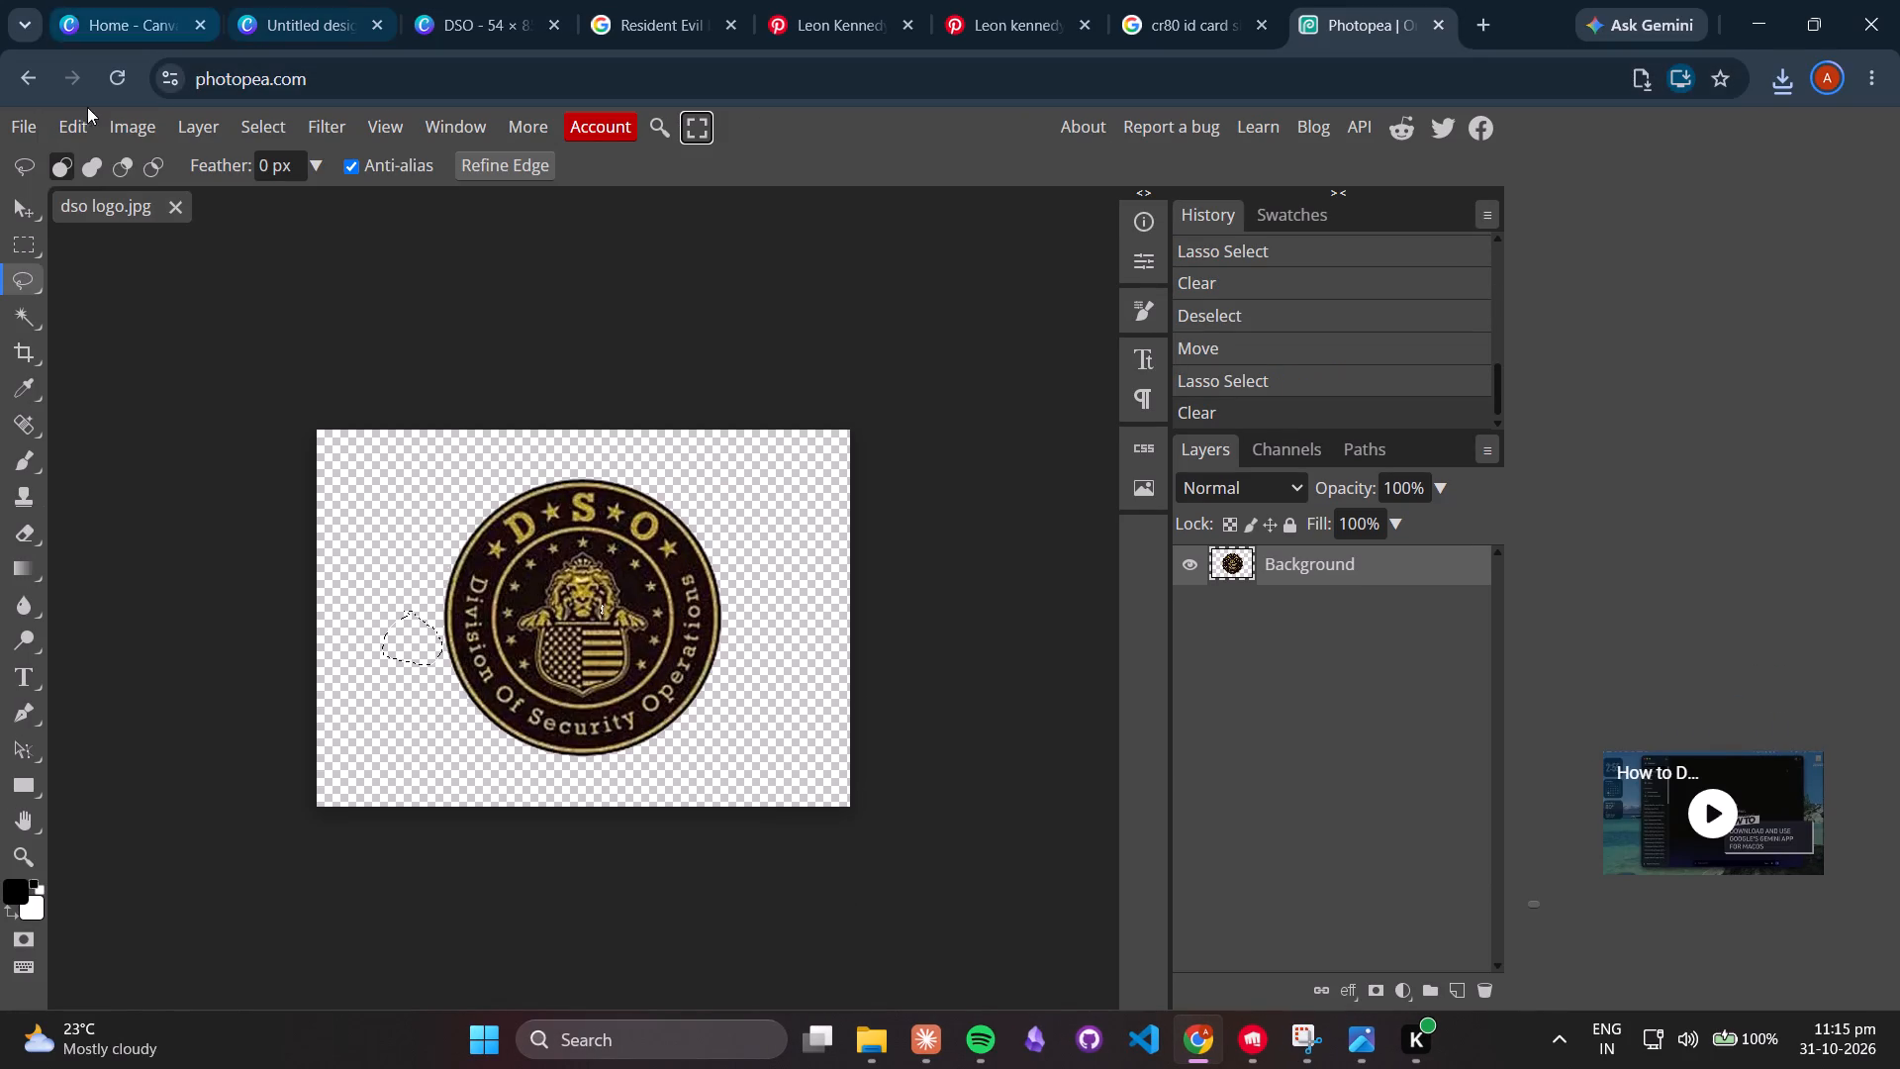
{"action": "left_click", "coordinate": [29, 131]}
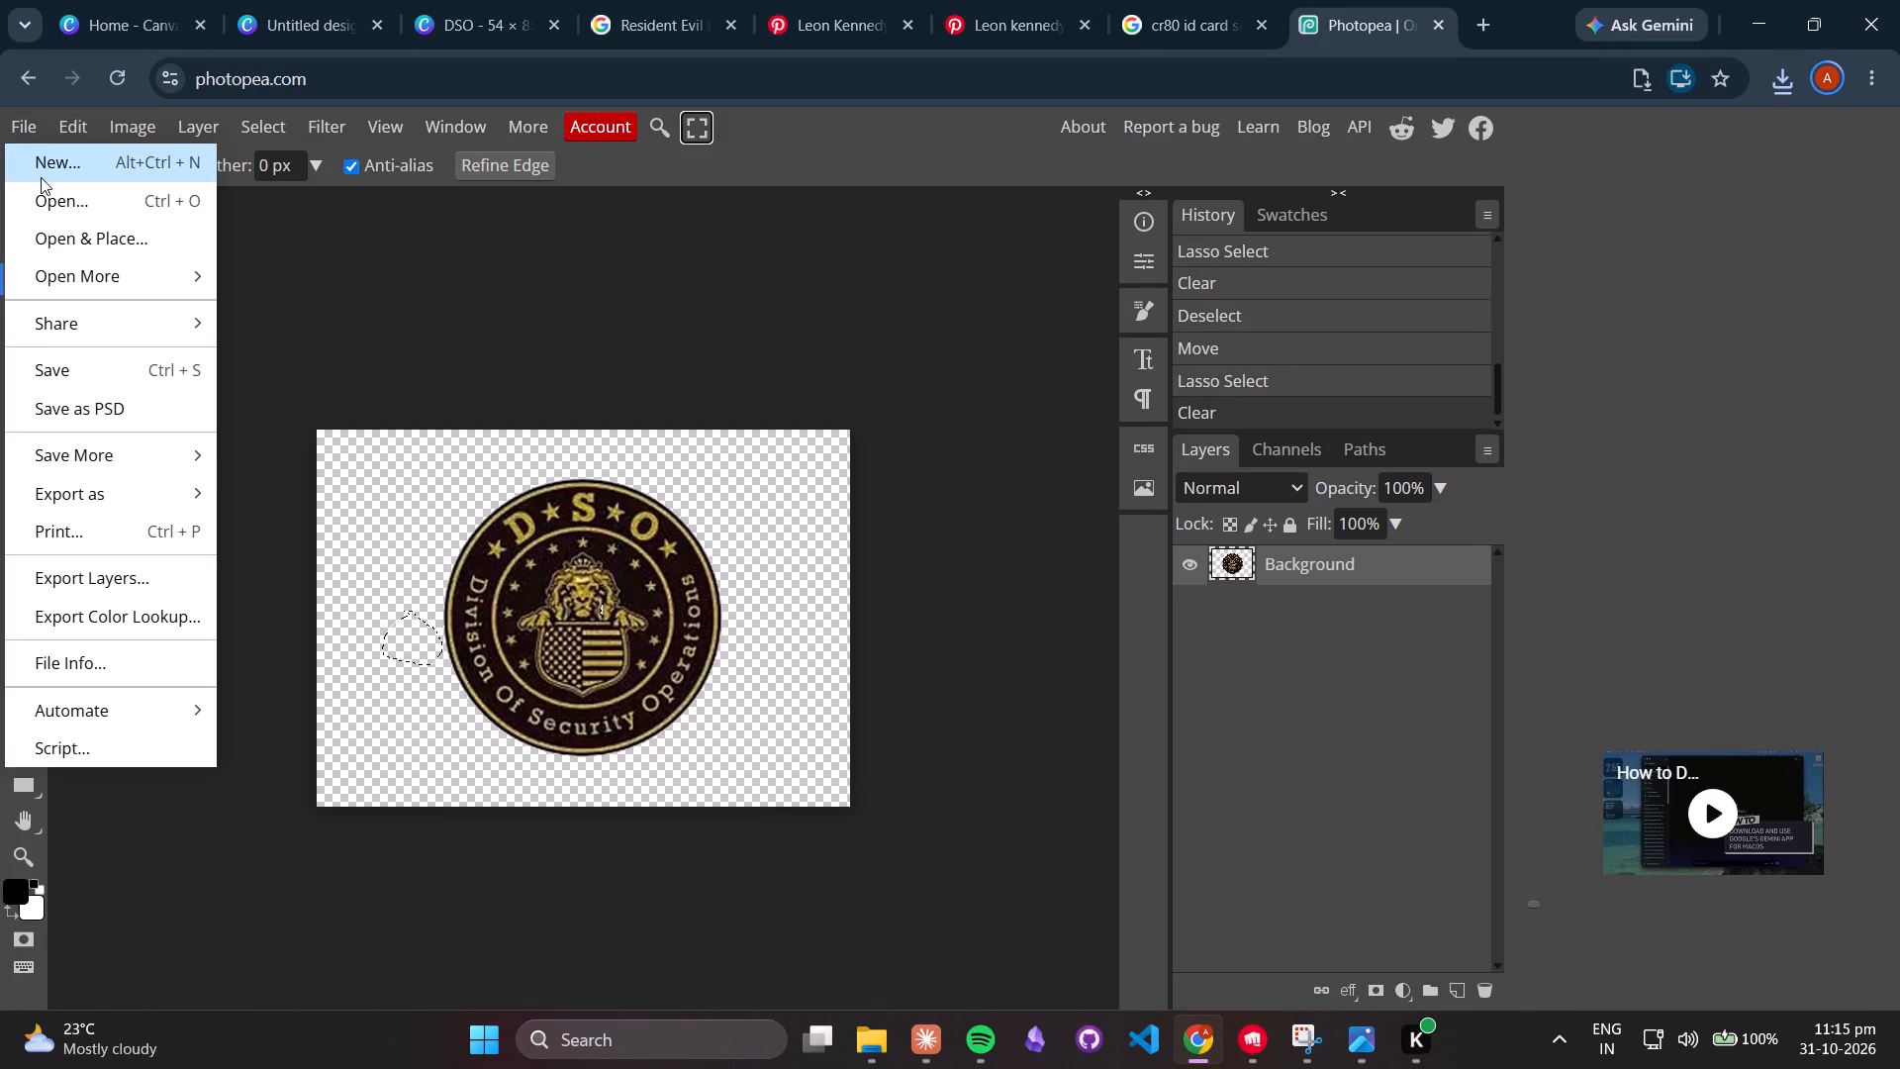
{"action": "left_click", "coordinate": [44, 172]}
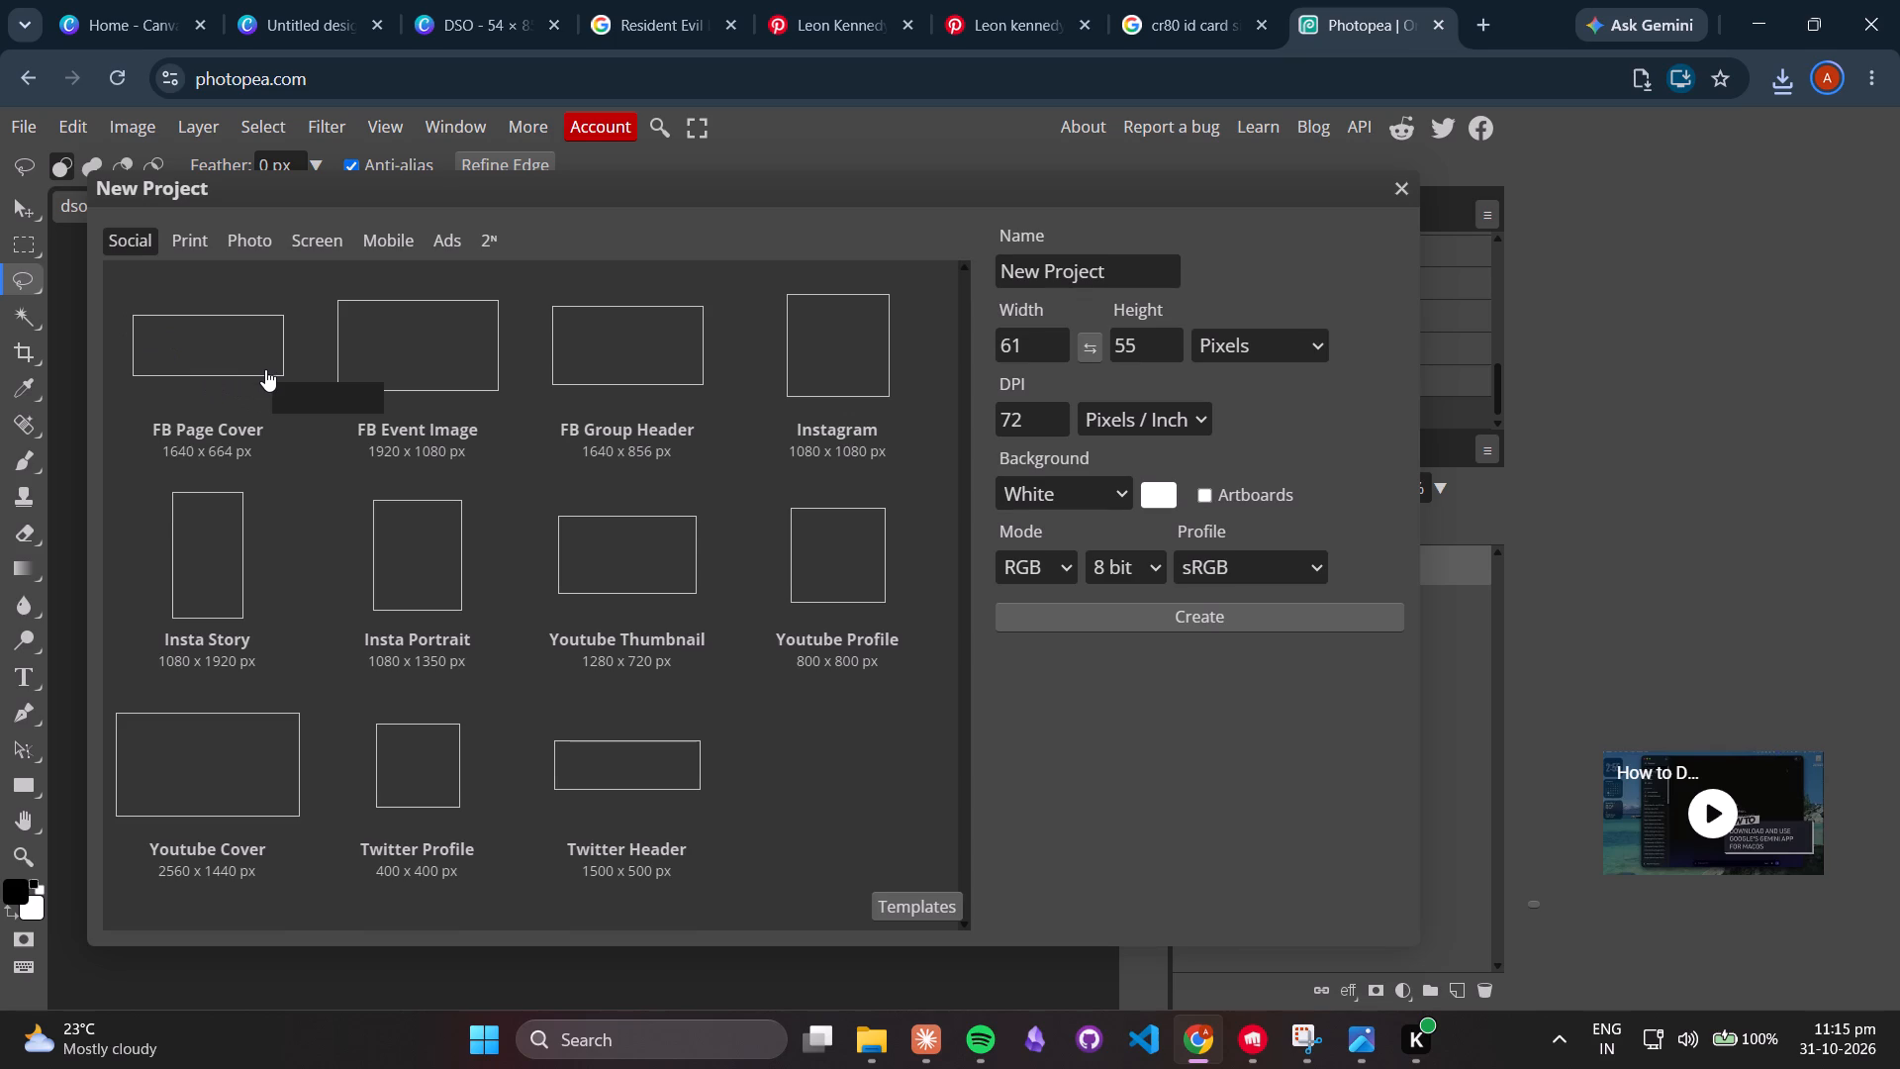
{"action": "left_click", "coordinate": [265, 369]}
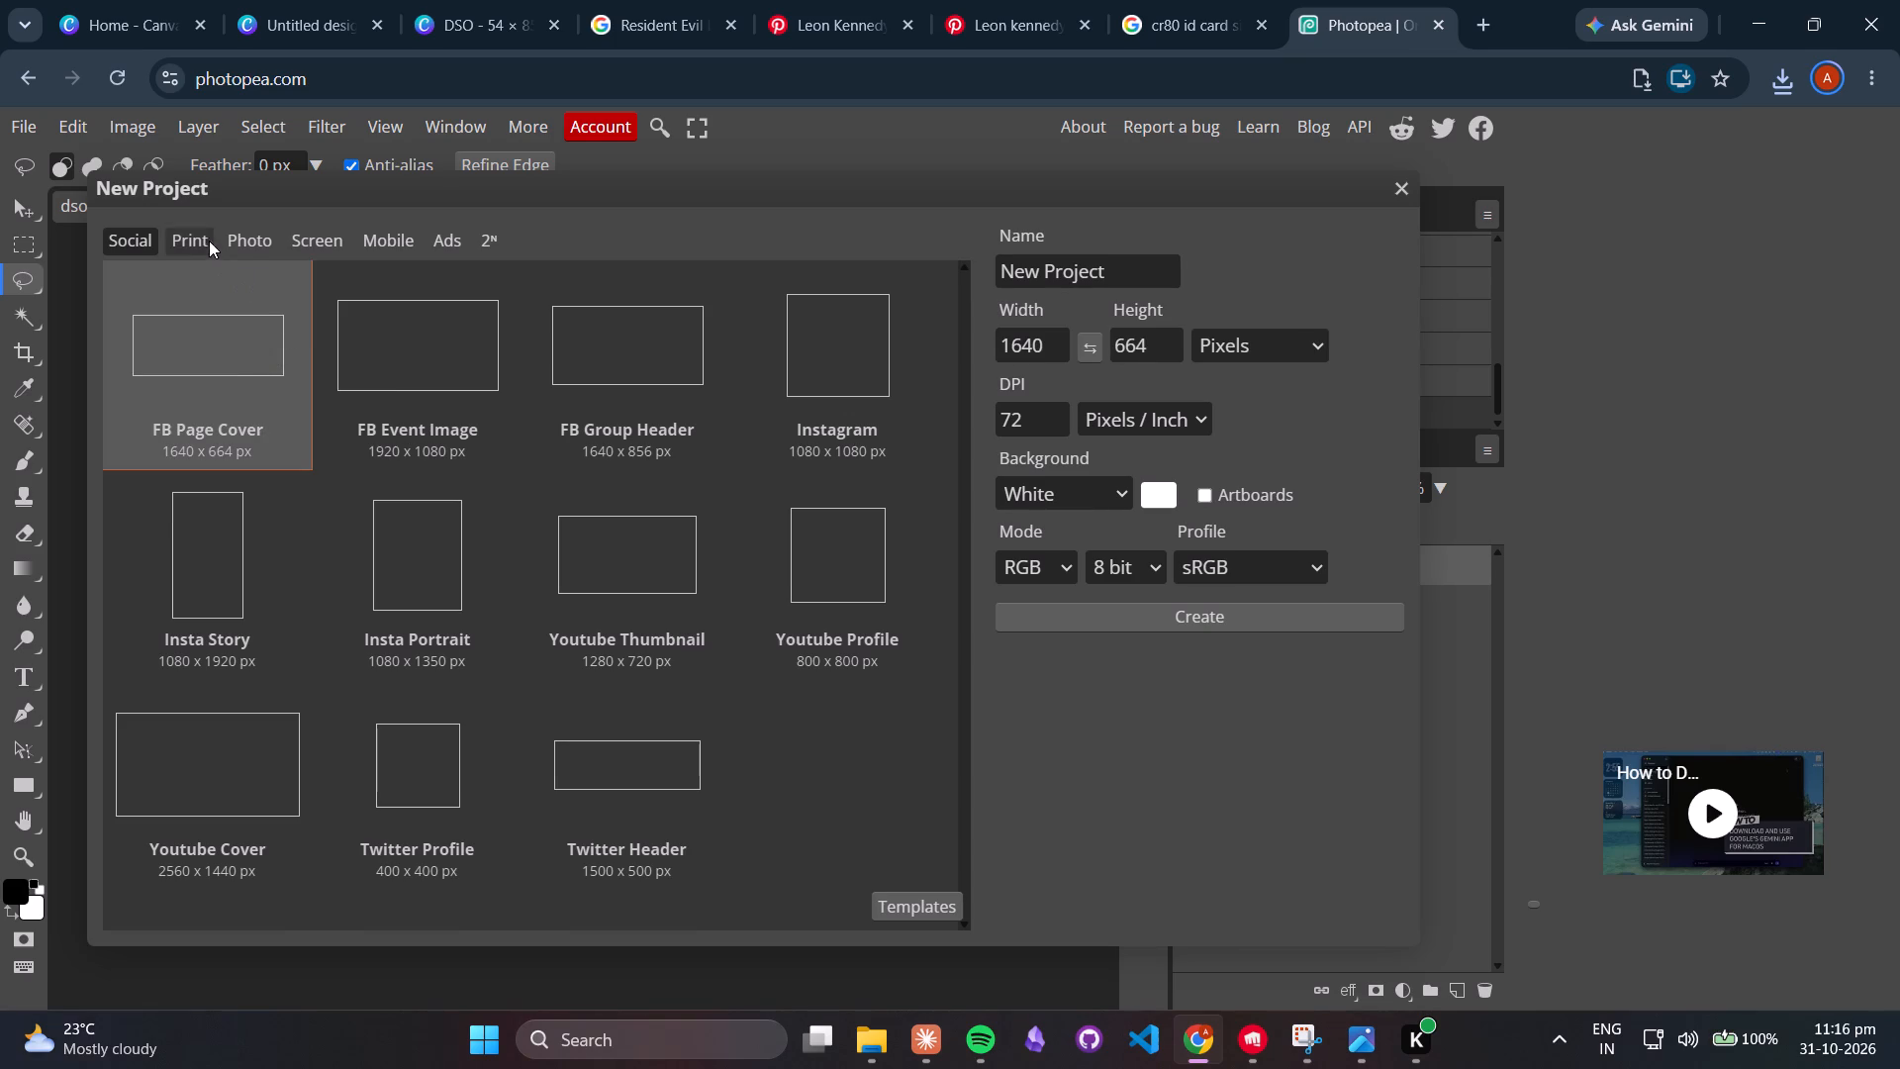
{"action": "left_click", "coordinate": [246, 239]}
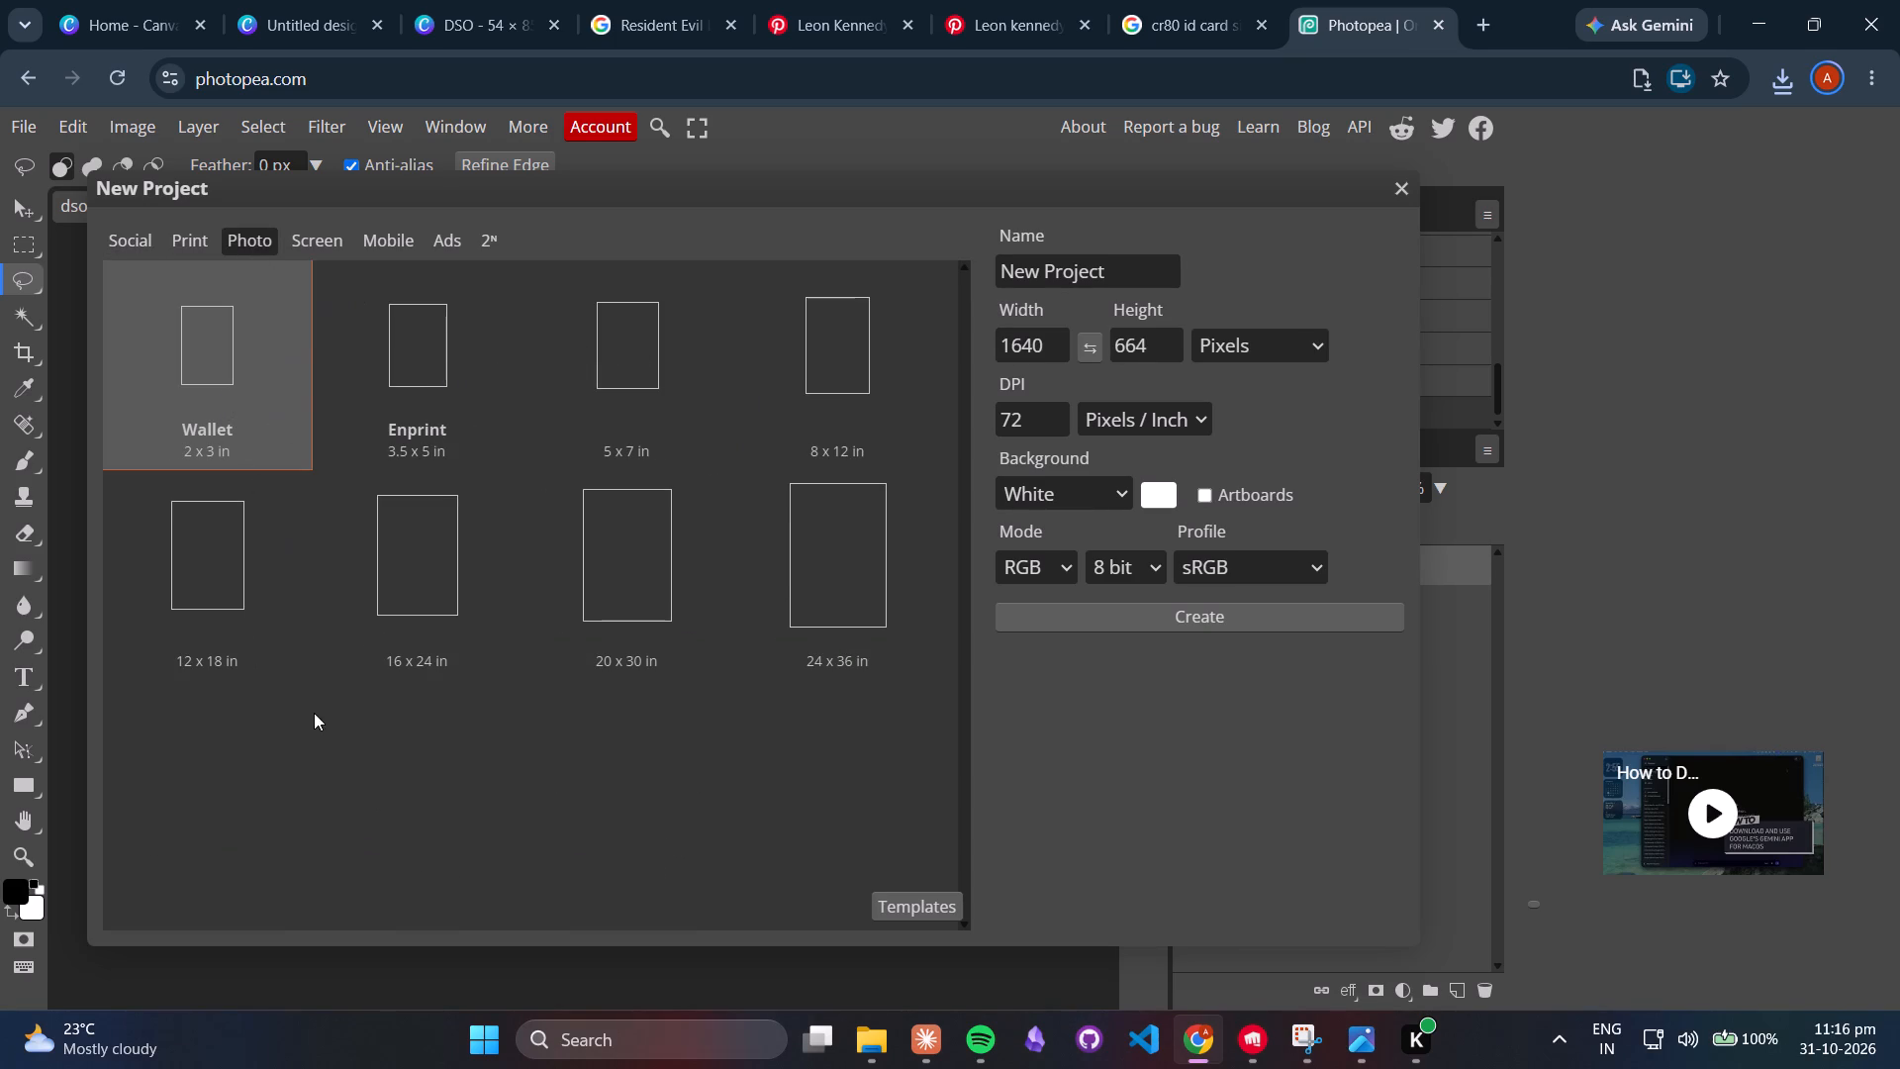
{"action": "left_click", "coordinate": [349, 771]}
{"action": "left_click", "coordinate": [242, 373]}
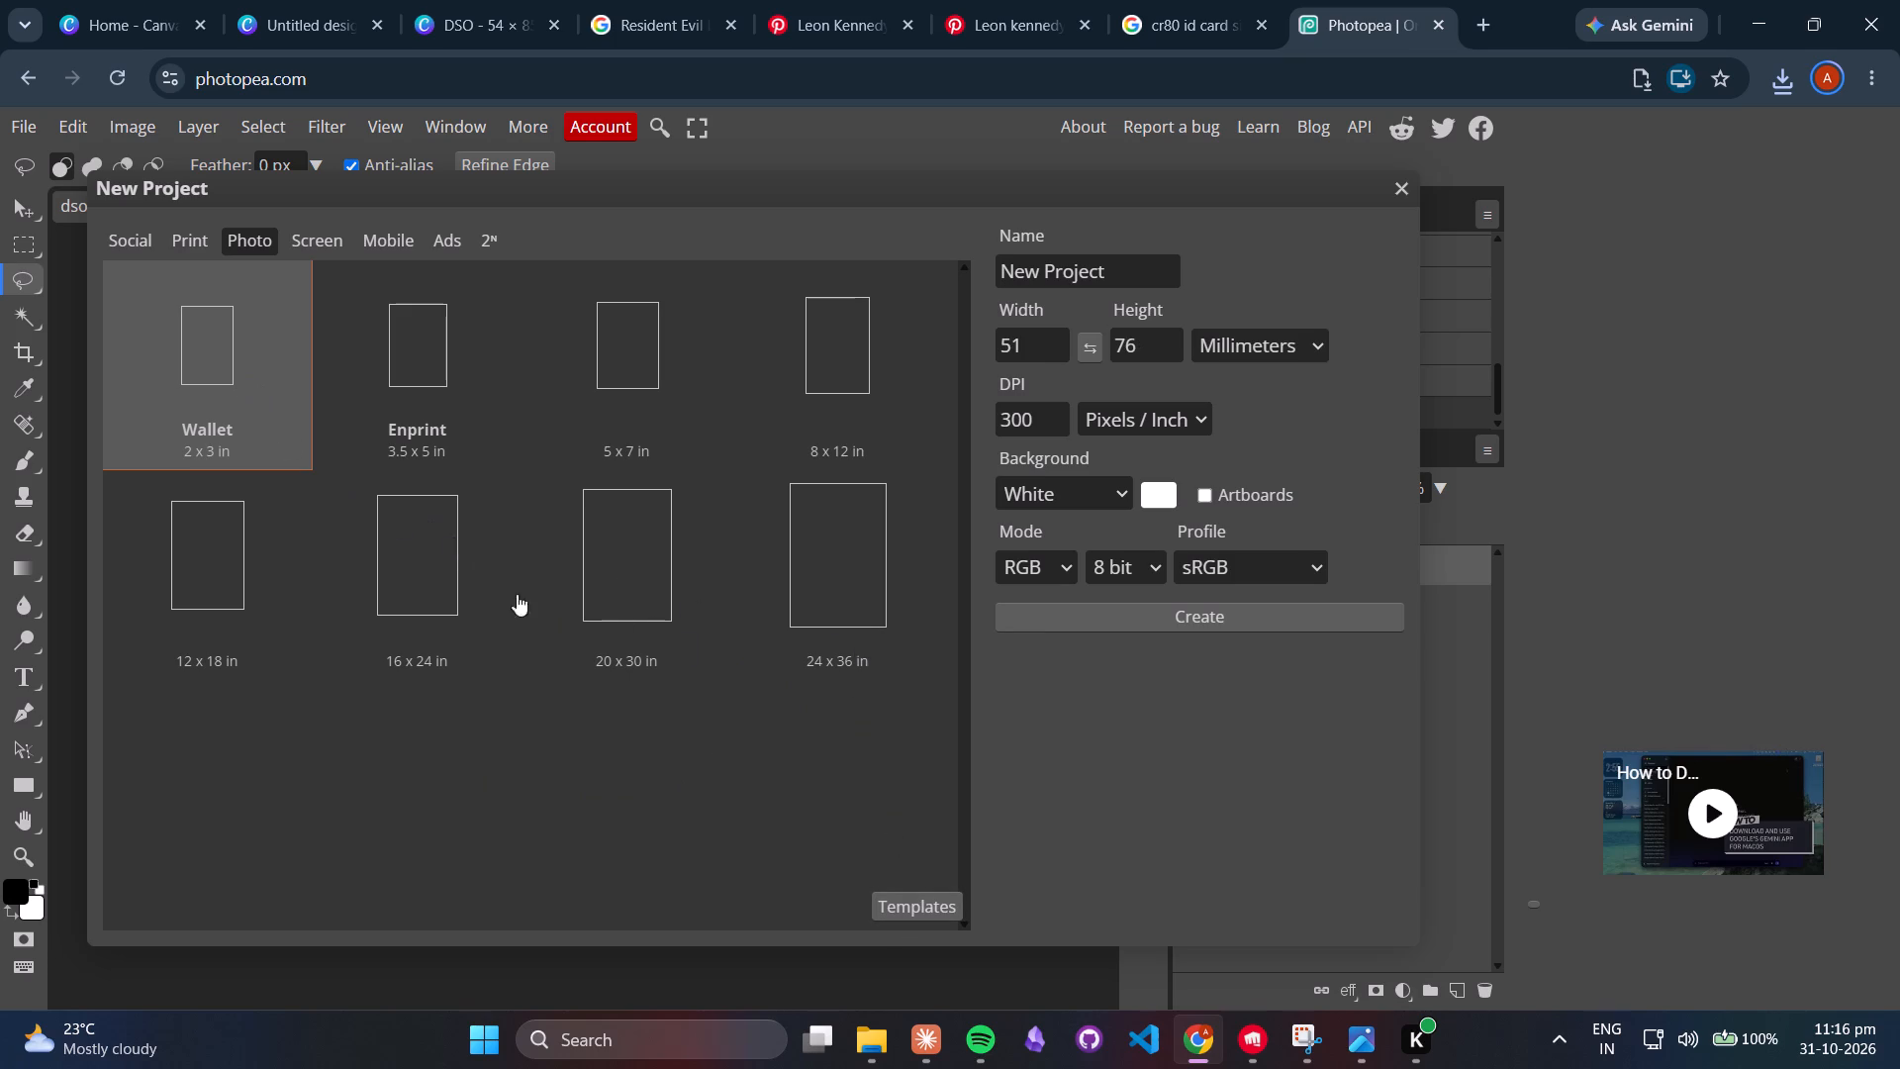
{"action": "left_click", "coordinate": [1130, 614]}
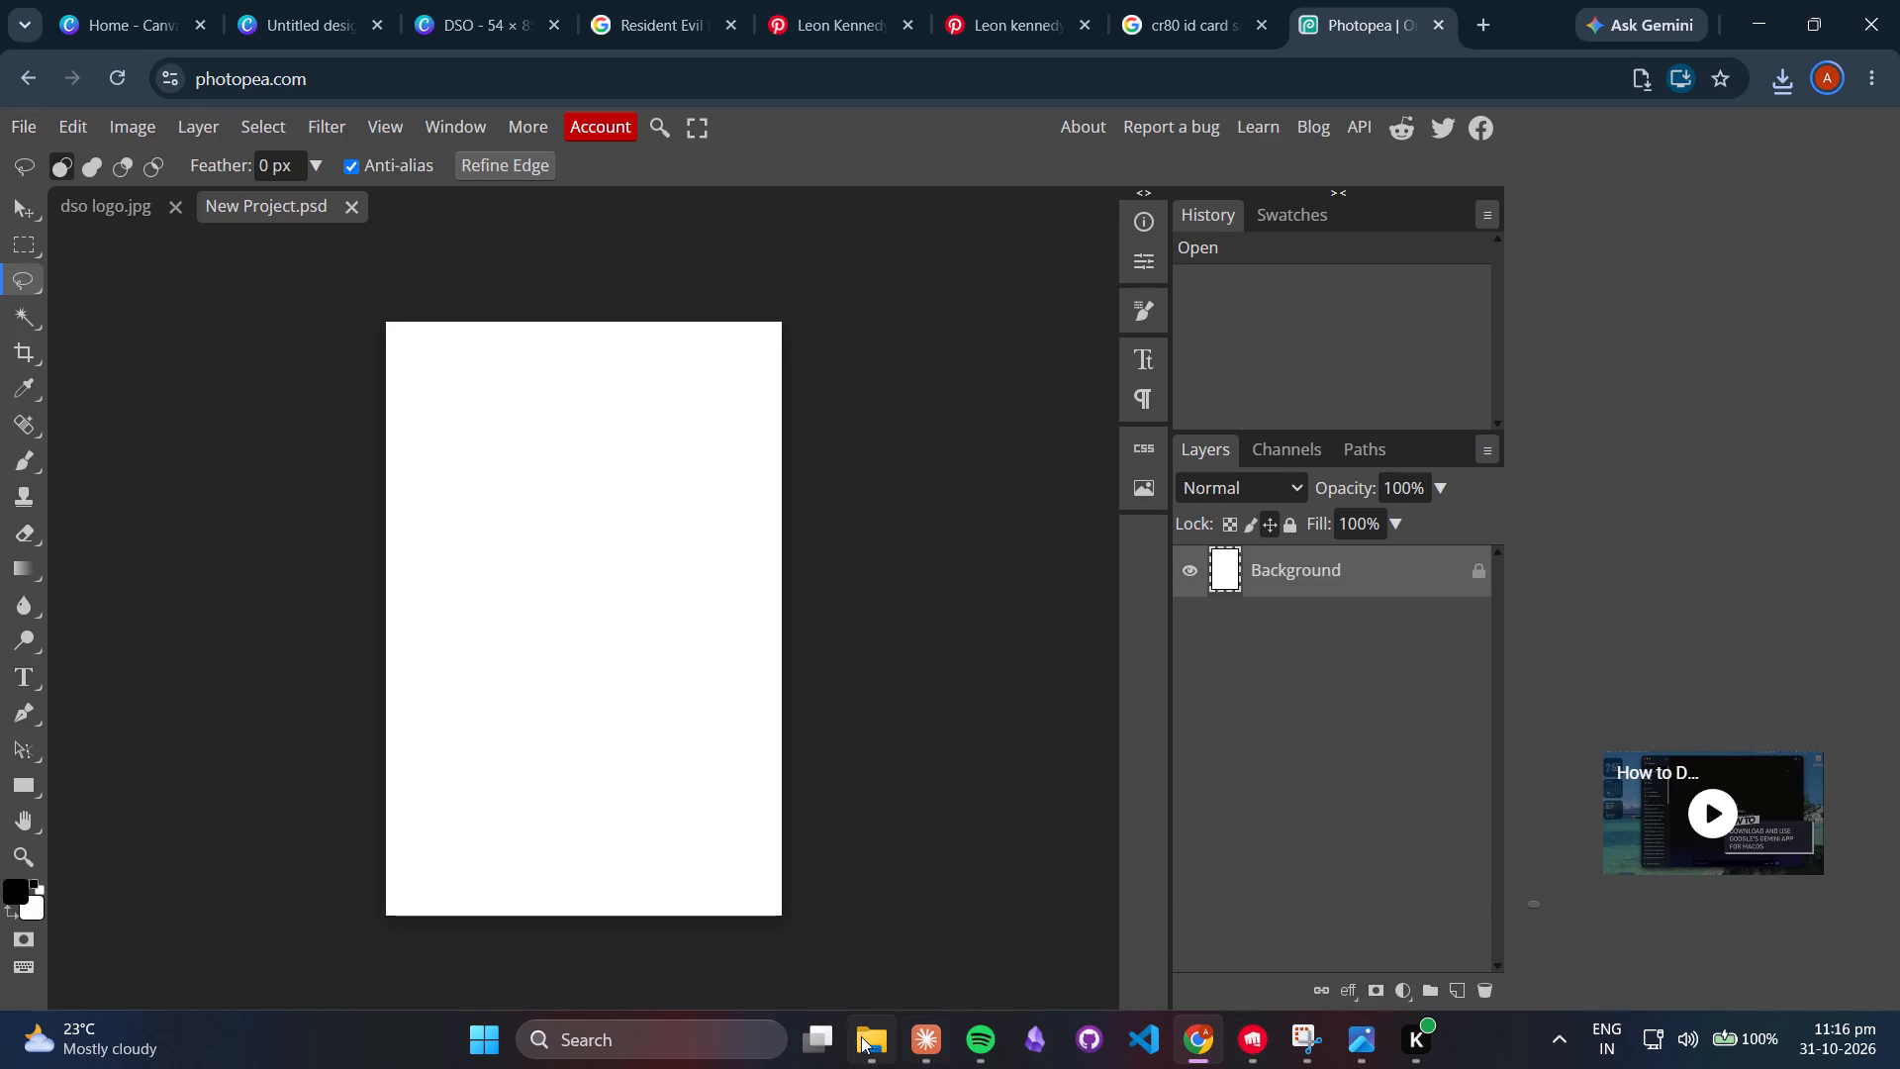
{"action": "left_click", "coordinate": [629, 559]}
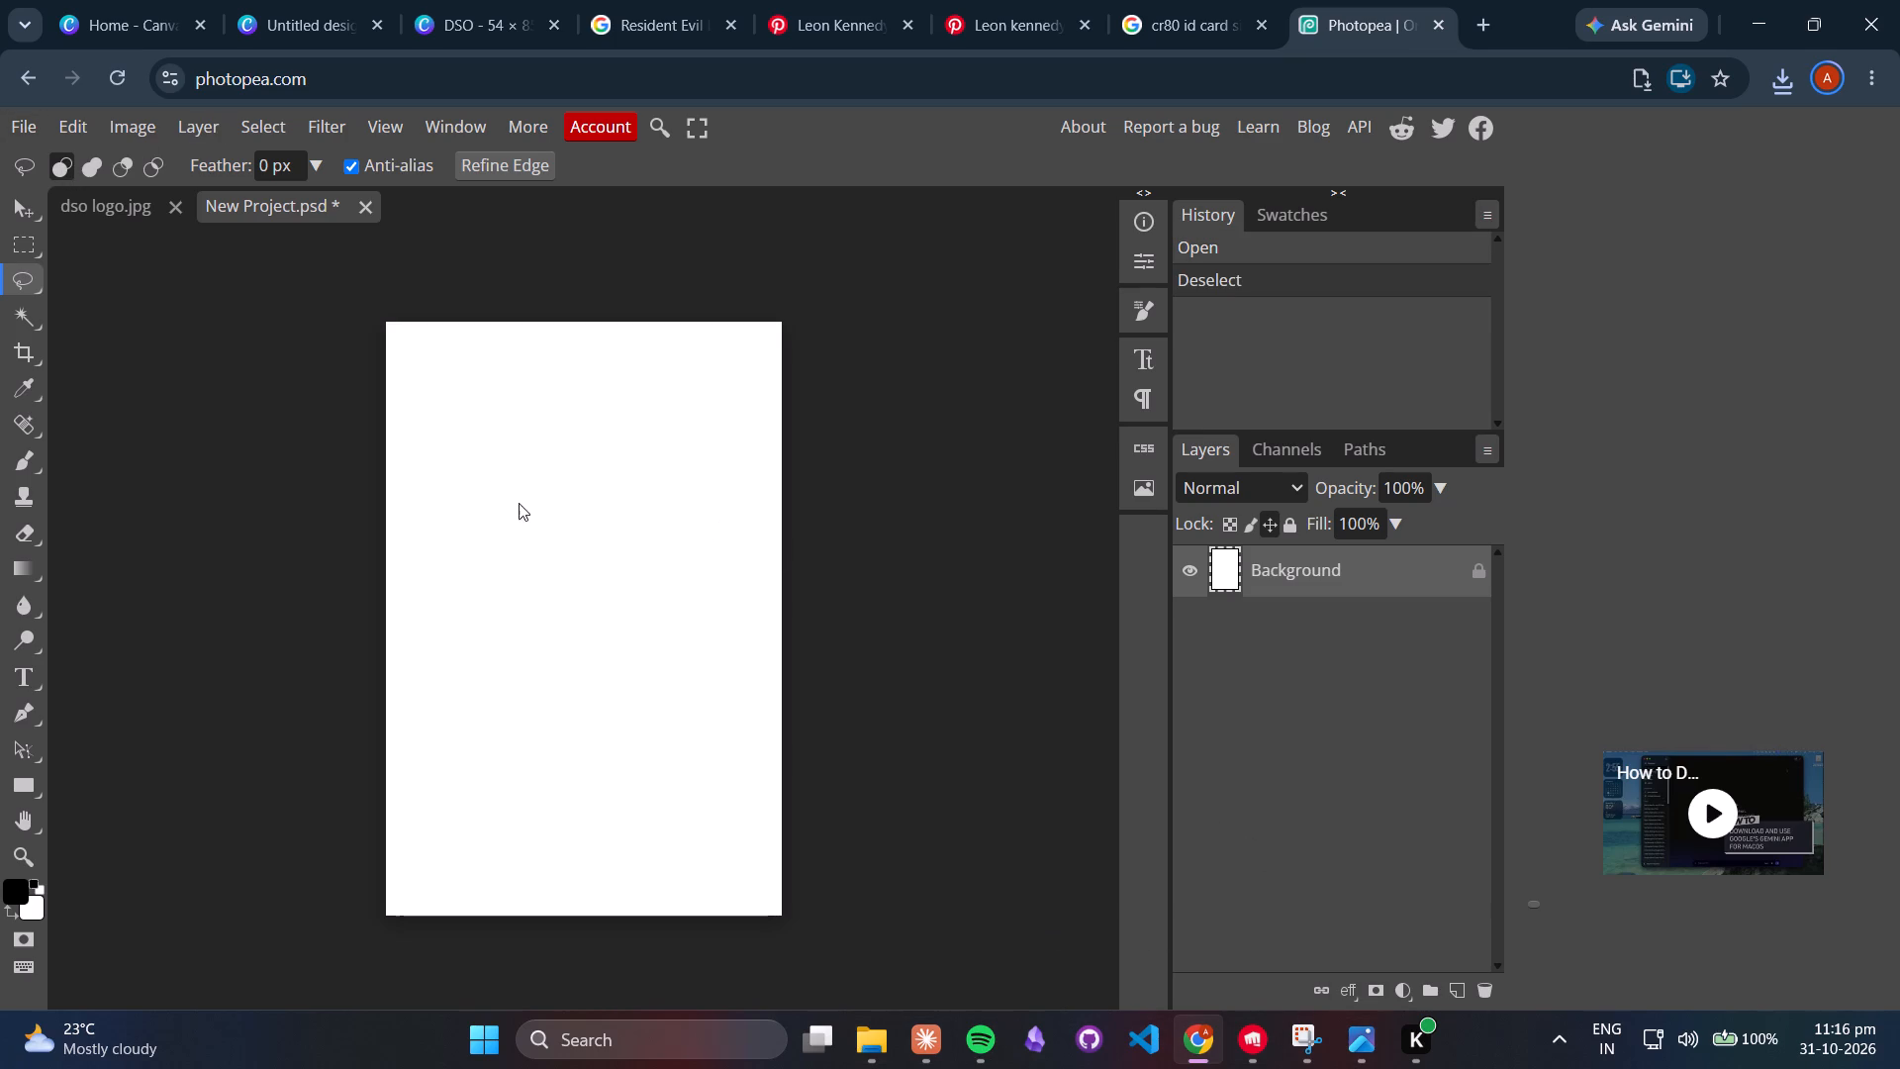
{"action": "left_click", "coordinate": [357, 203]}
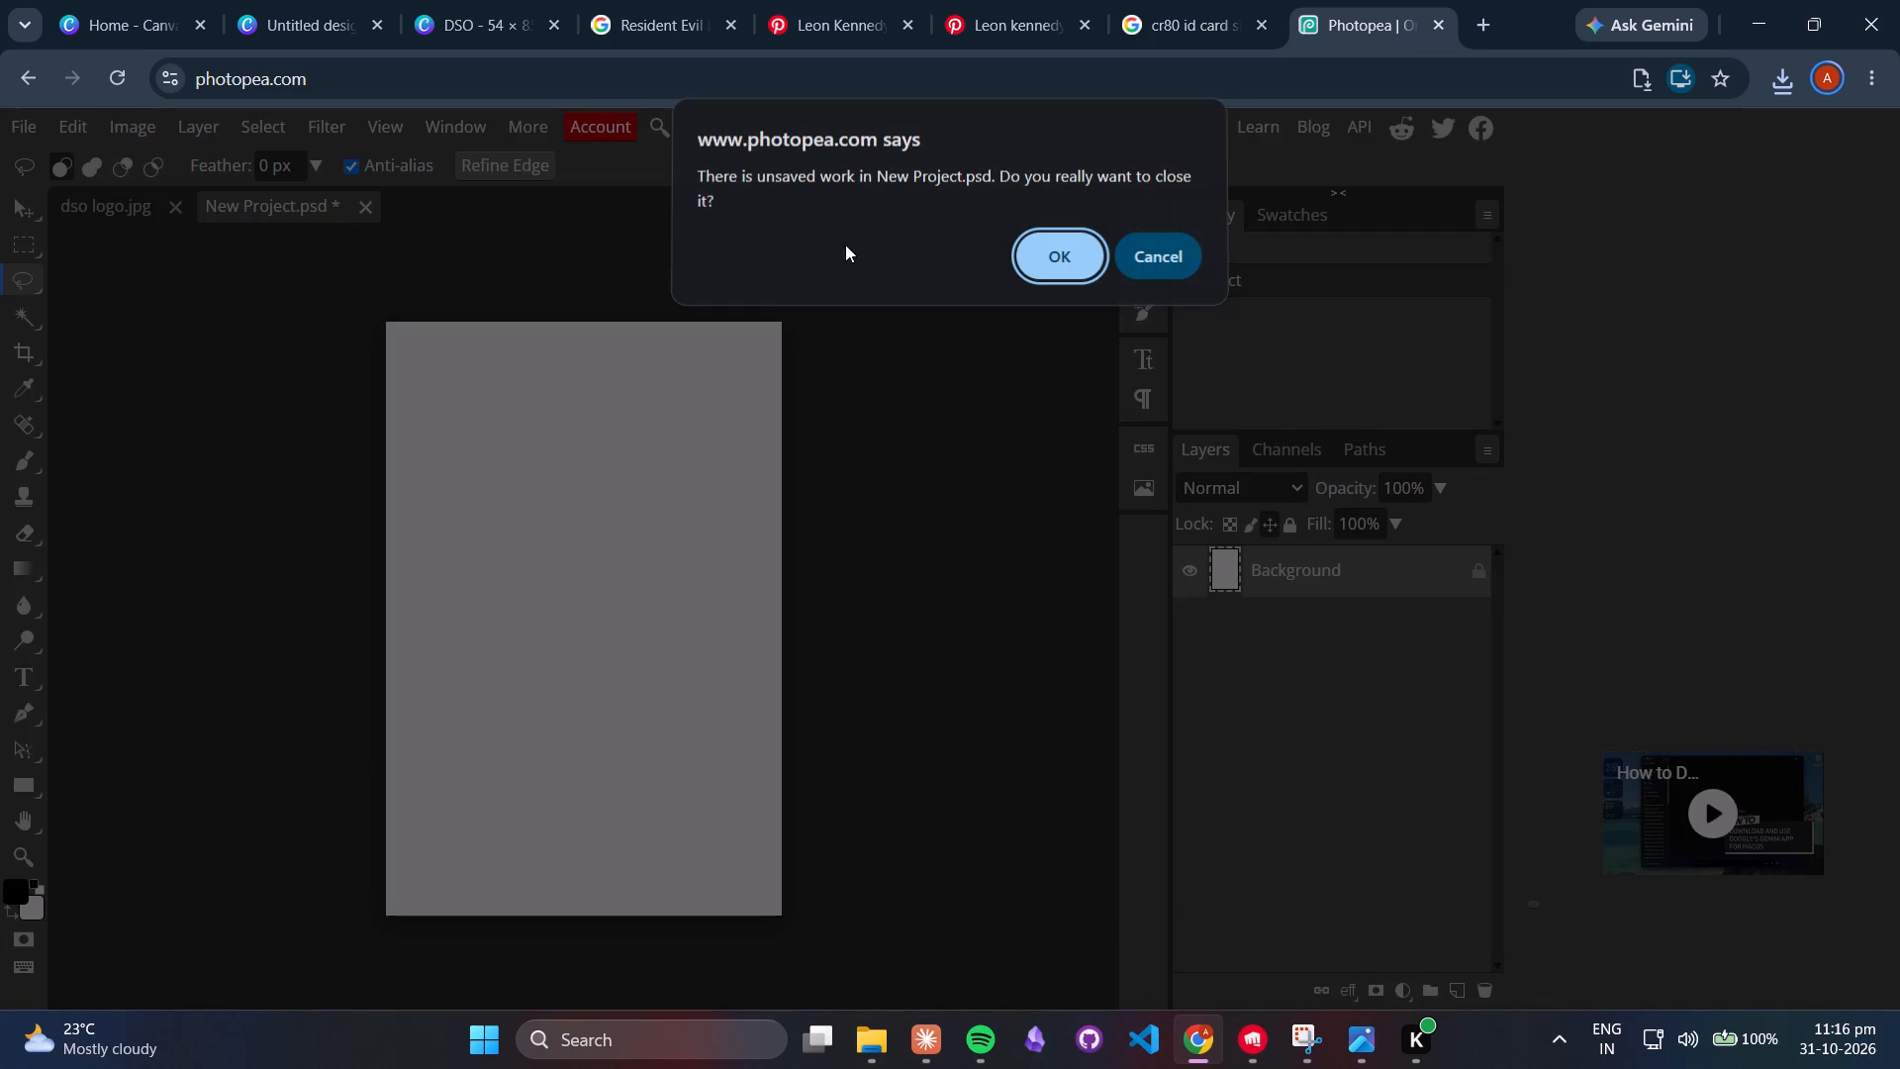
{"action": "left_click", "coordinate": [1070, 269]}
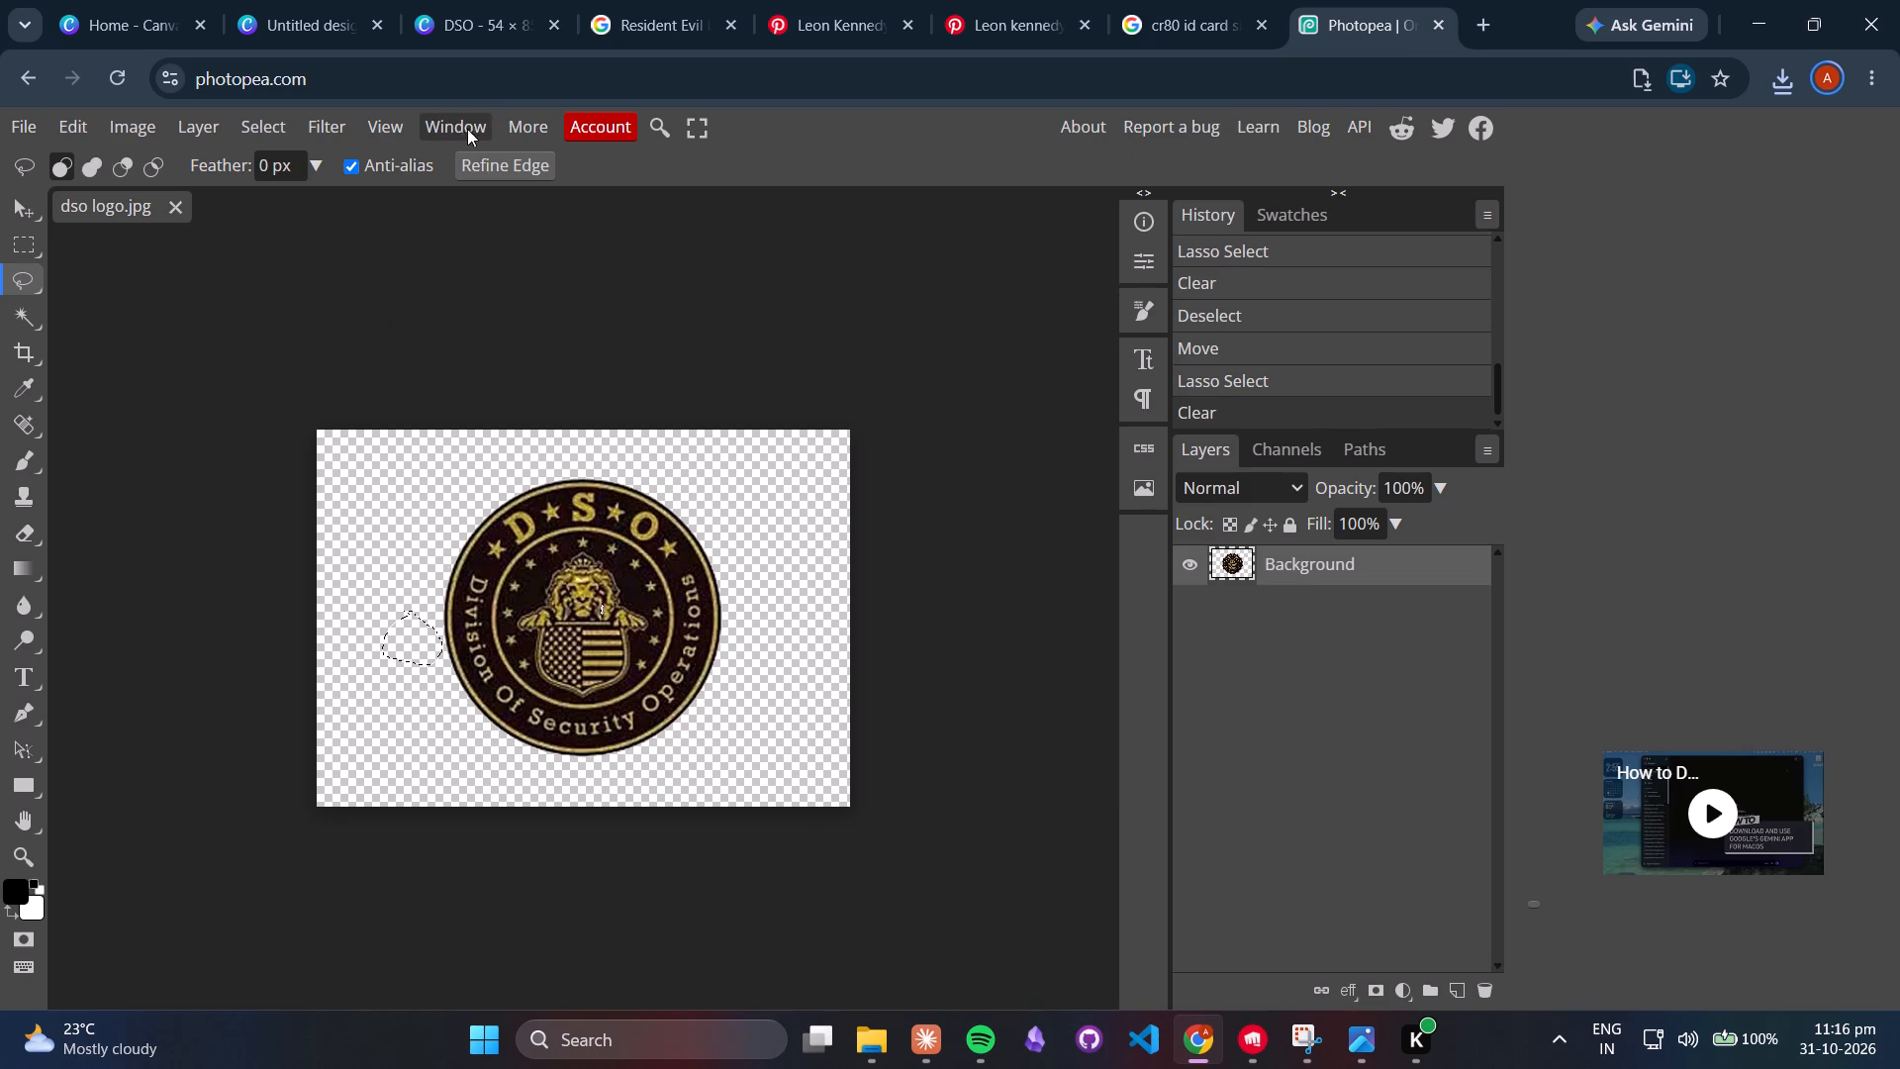
Open the downloaded "Leon kennedy ausweis Re2r" JPG from the Downloads folder.
{"action": "left_click", "coordinate": [16, 132]}
{"action": "left_click", "coordinate": [43, 195]}
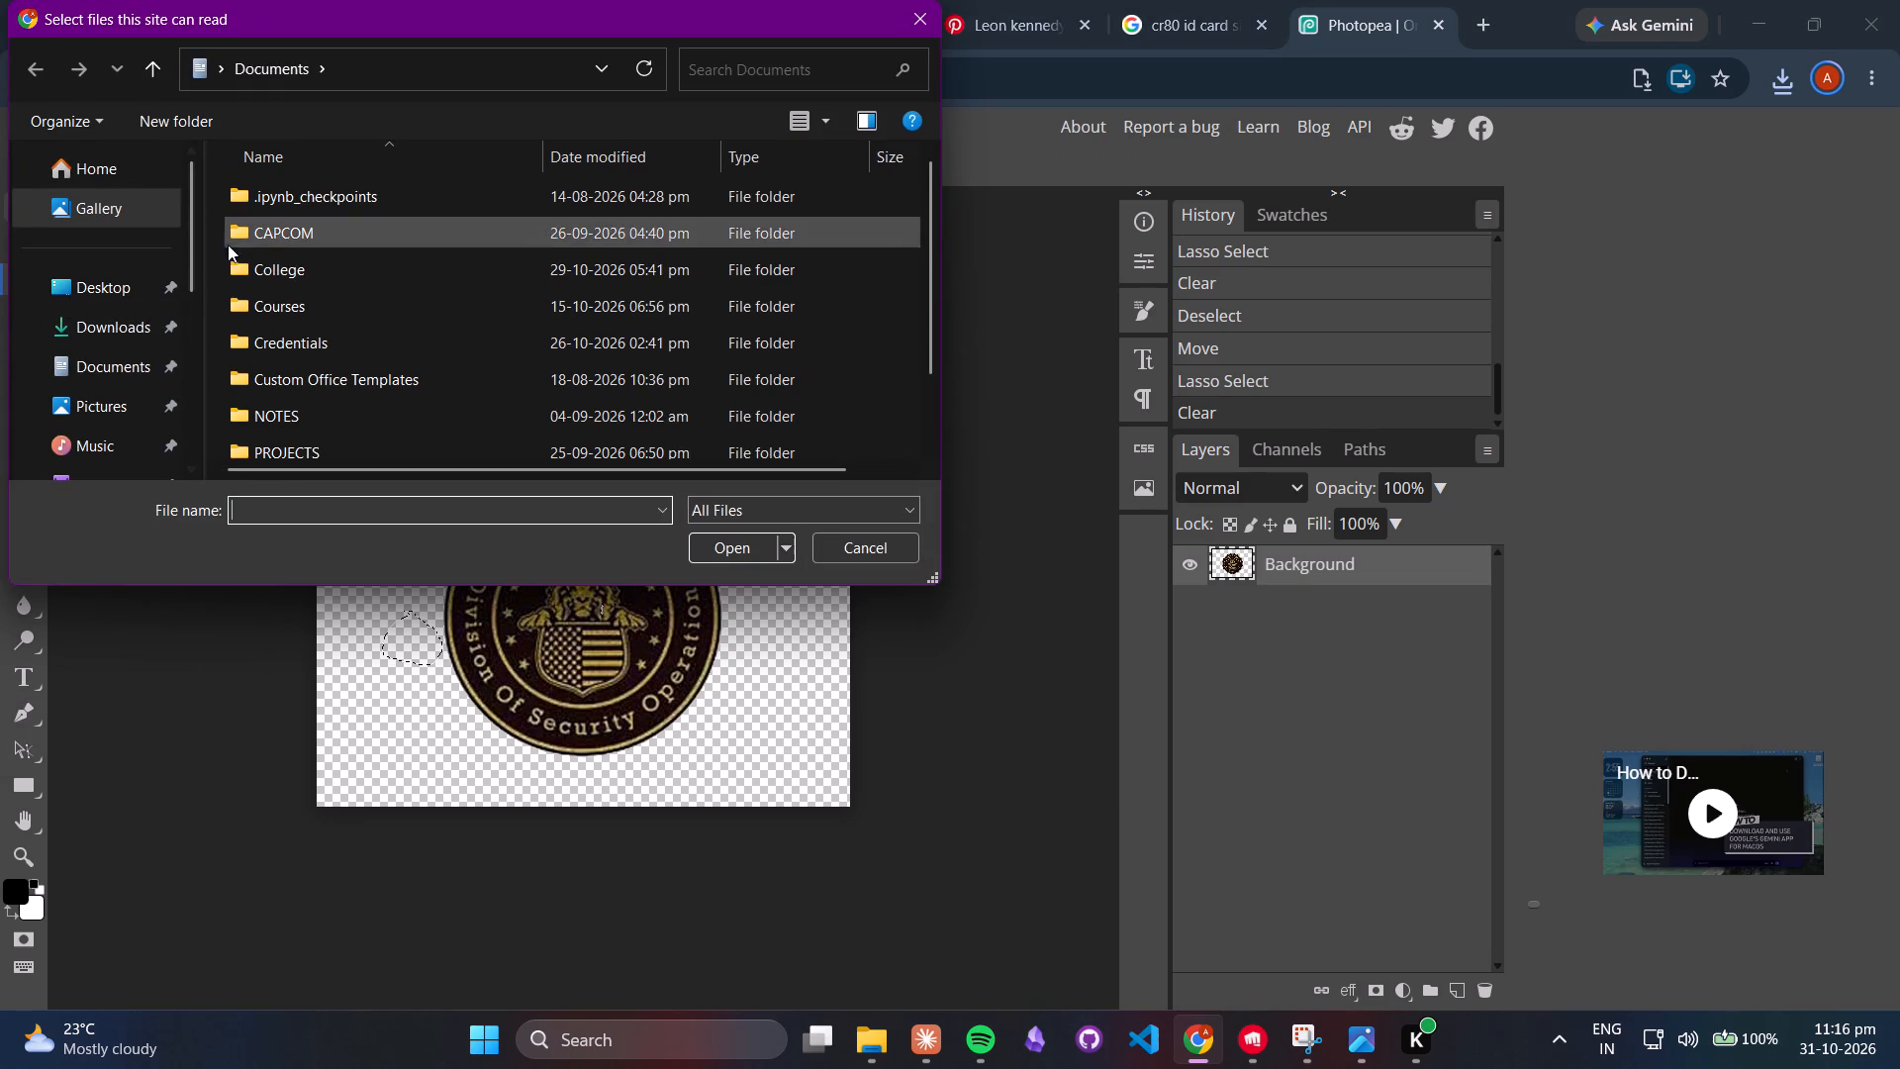
{"action": "left_click", "coordinate": [118, 319]}
{"action": "left_click", "coordinate": [324, 234]}
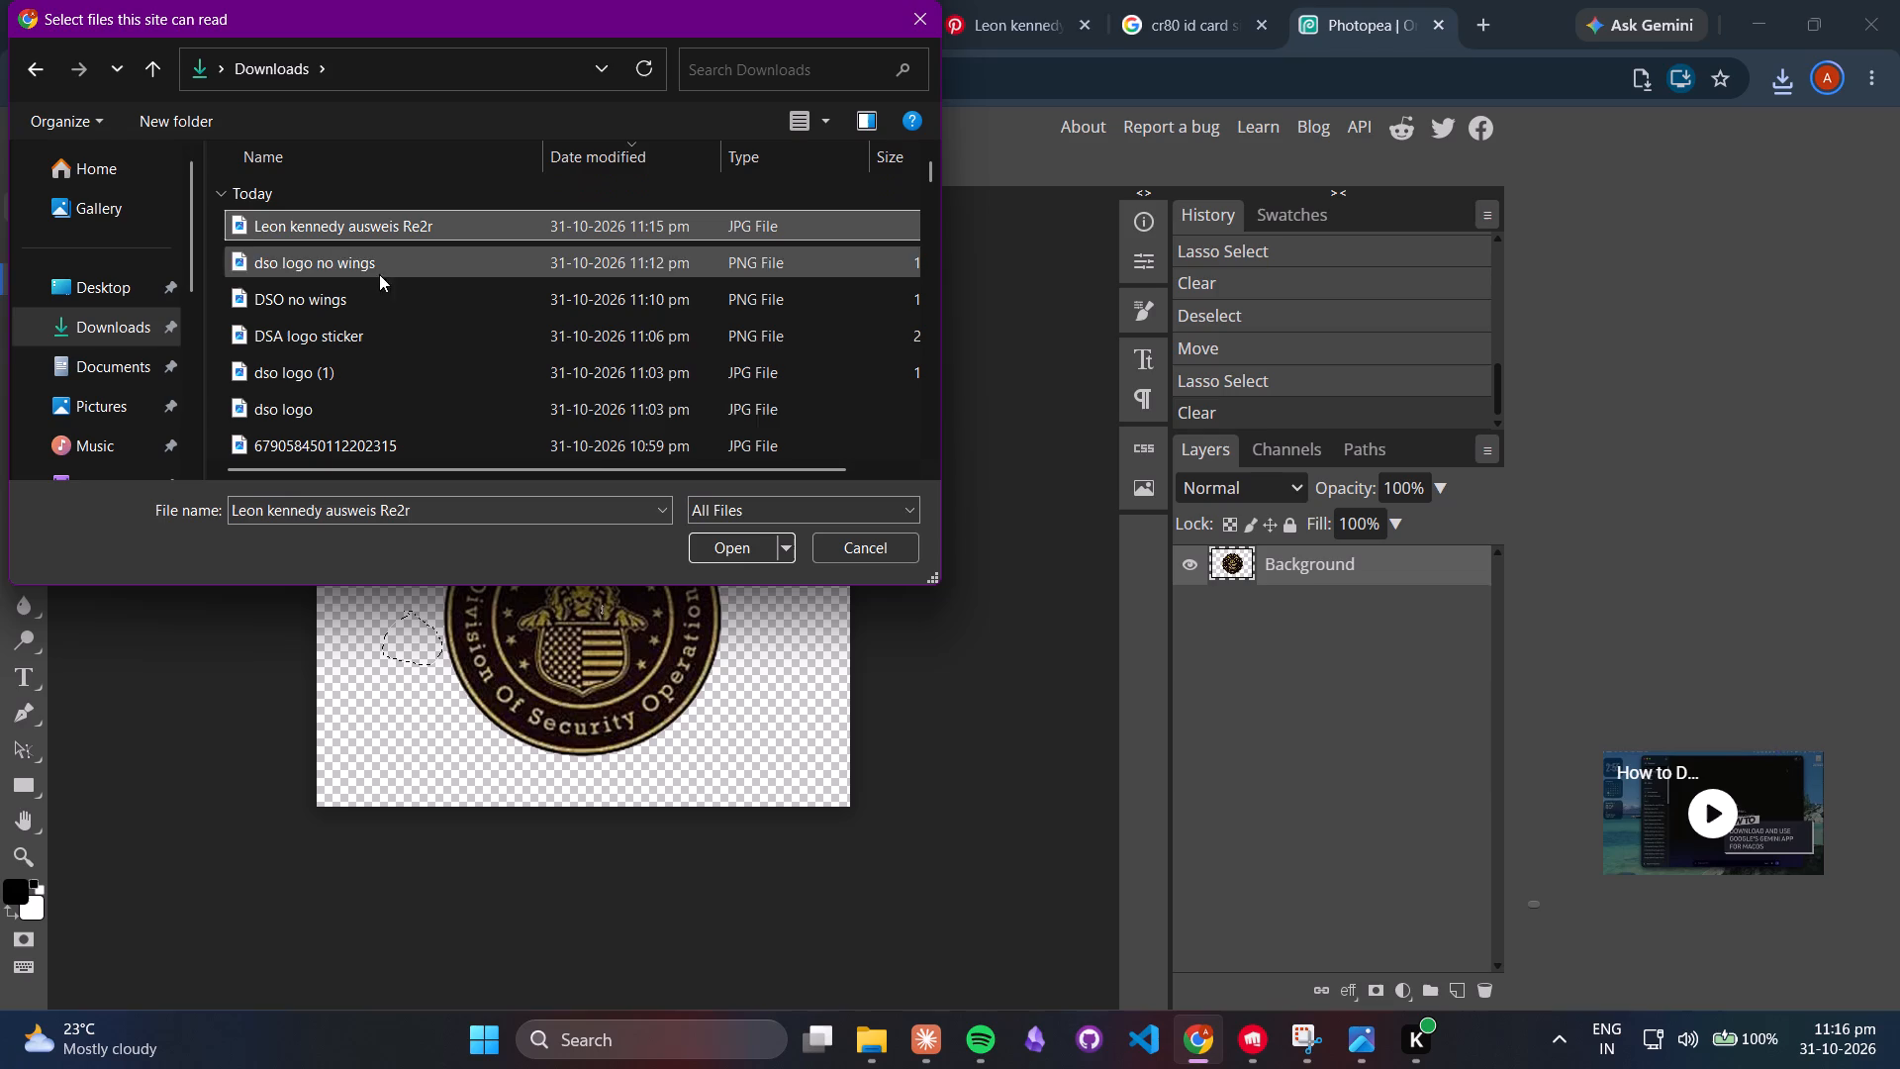
{"action": "left_click", "coordinate": [727, 548]}
Make a rectangular selection about 56 px tall around the Leon S. Kennedy signature, reaching the card's right edge.
{"action": "left_click_drag", "start_coordinate": [597, 610], "coordinate": [673, 549]}
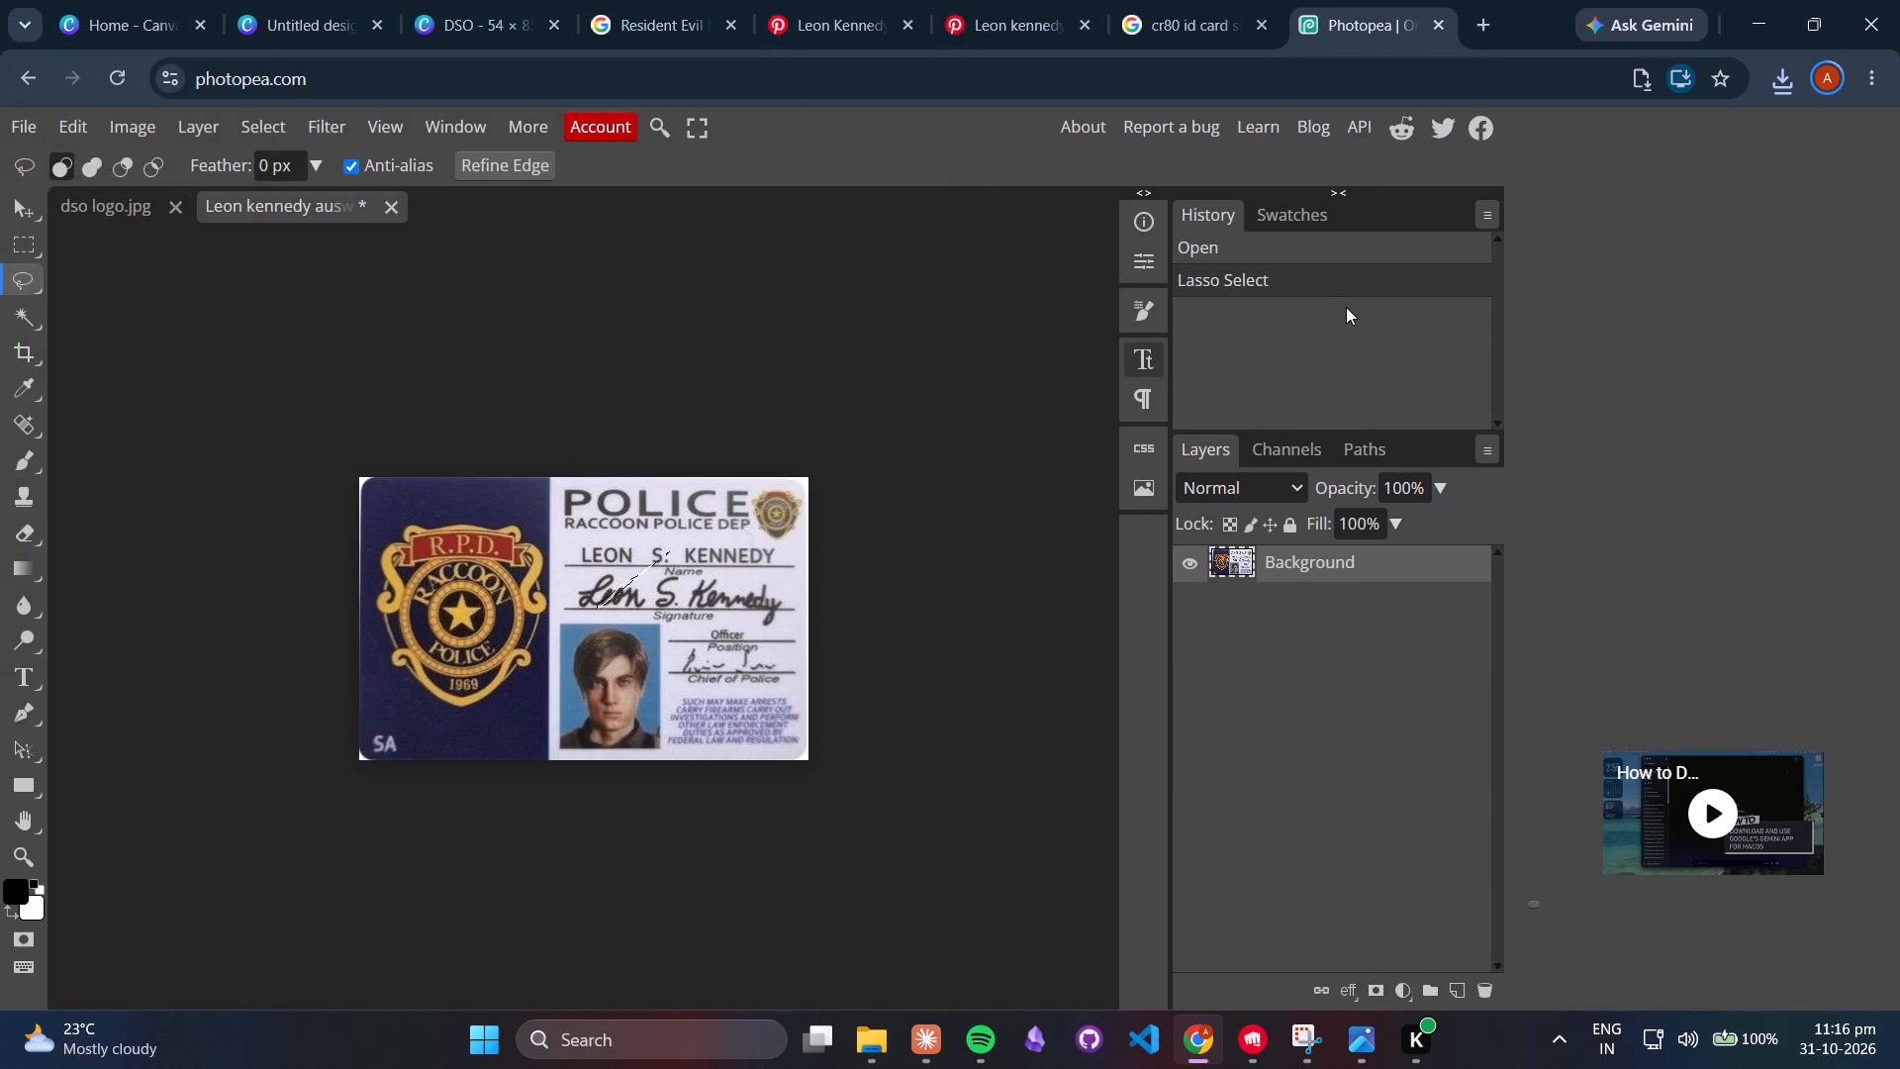
{"action": "key", "text": "ctrl+z"}
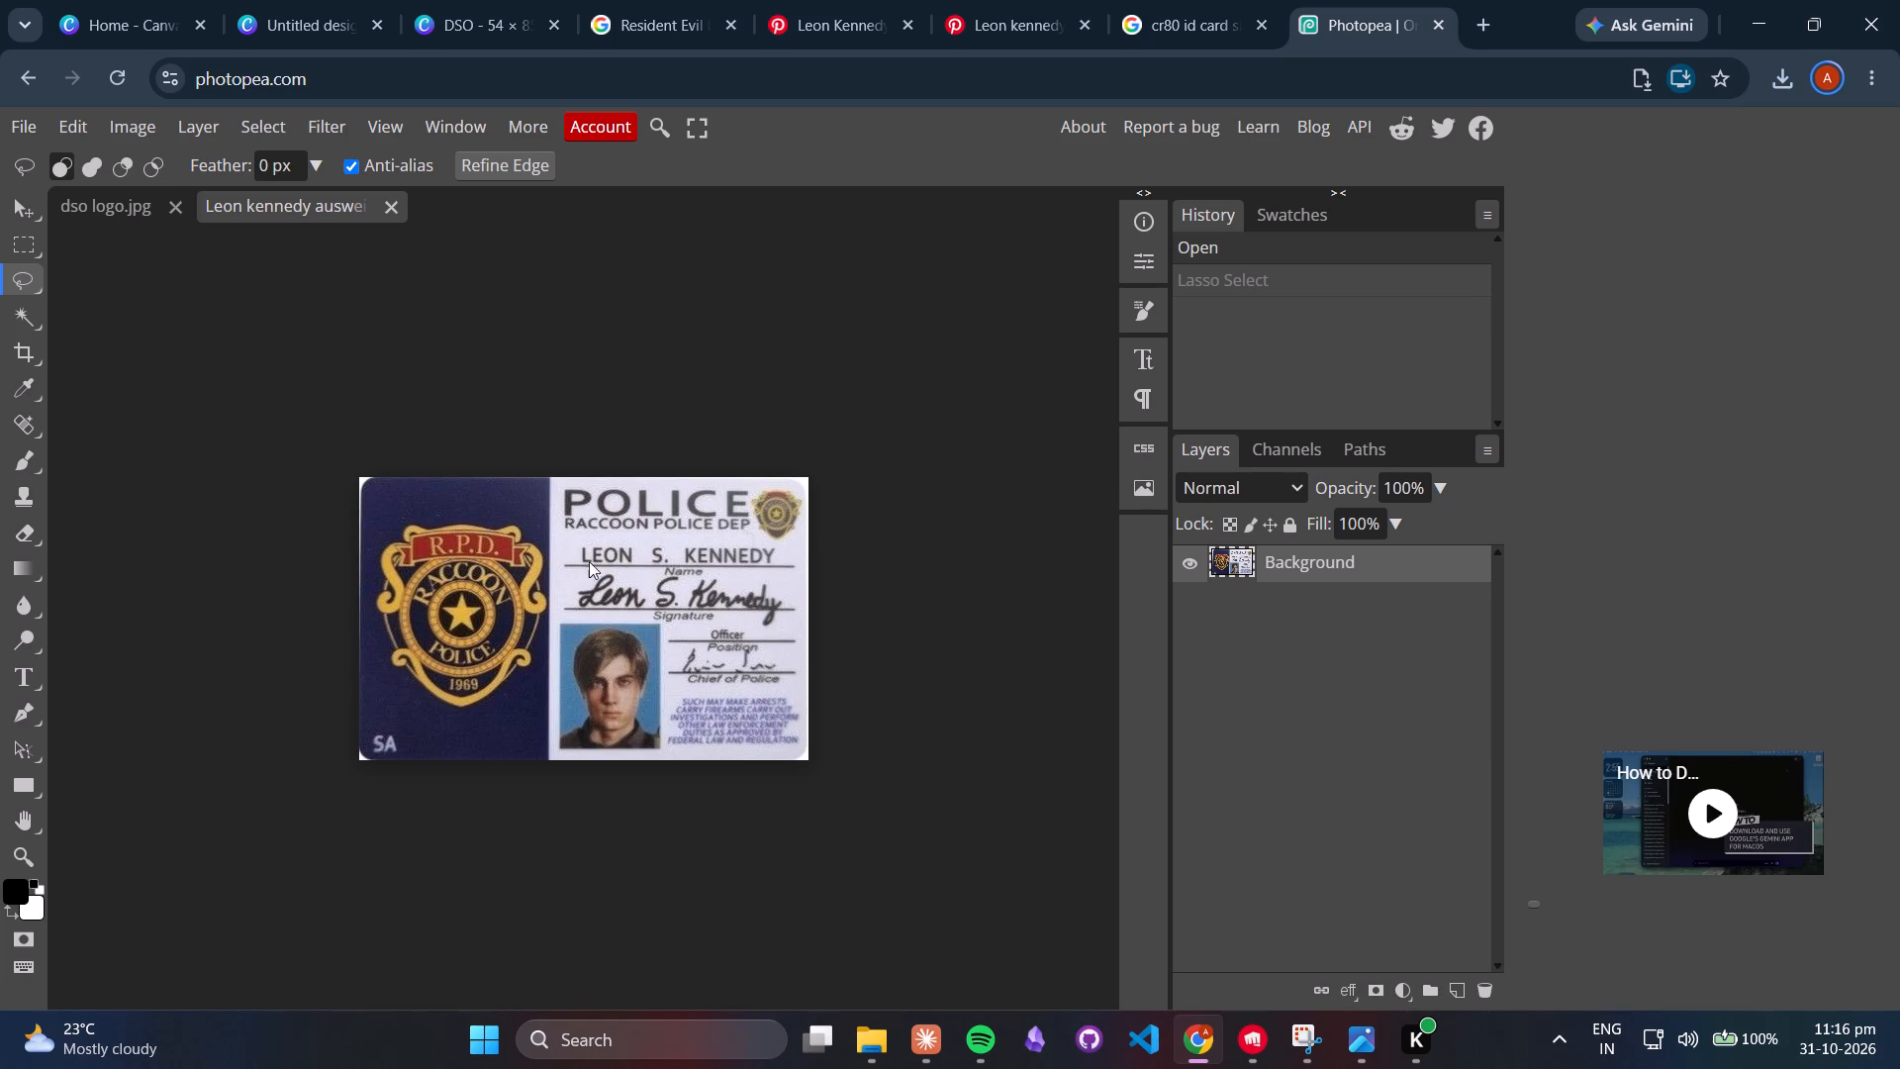
{"action": "left_click", "coordinate": [25, 245]}
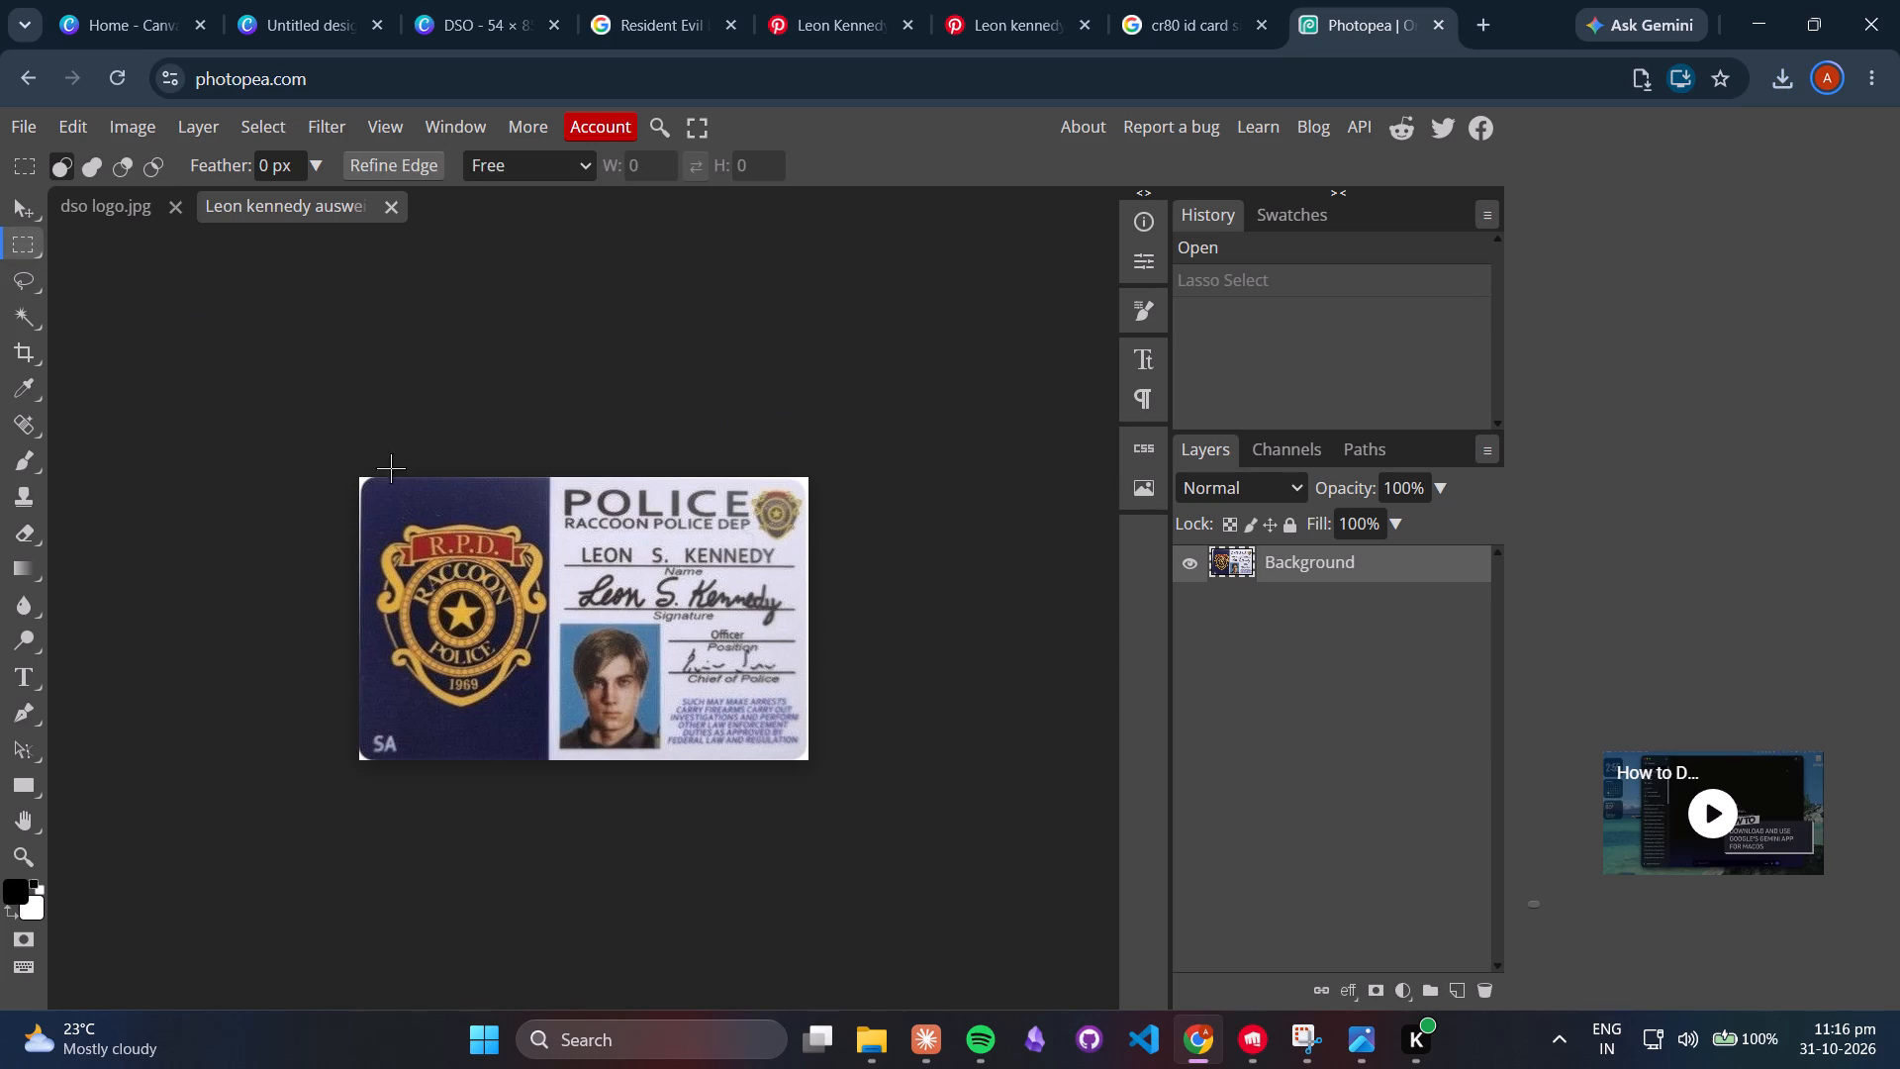
{"action": "left_click_drag", "start_coordinate": [560, 572], "coordinate": [588, 588]}
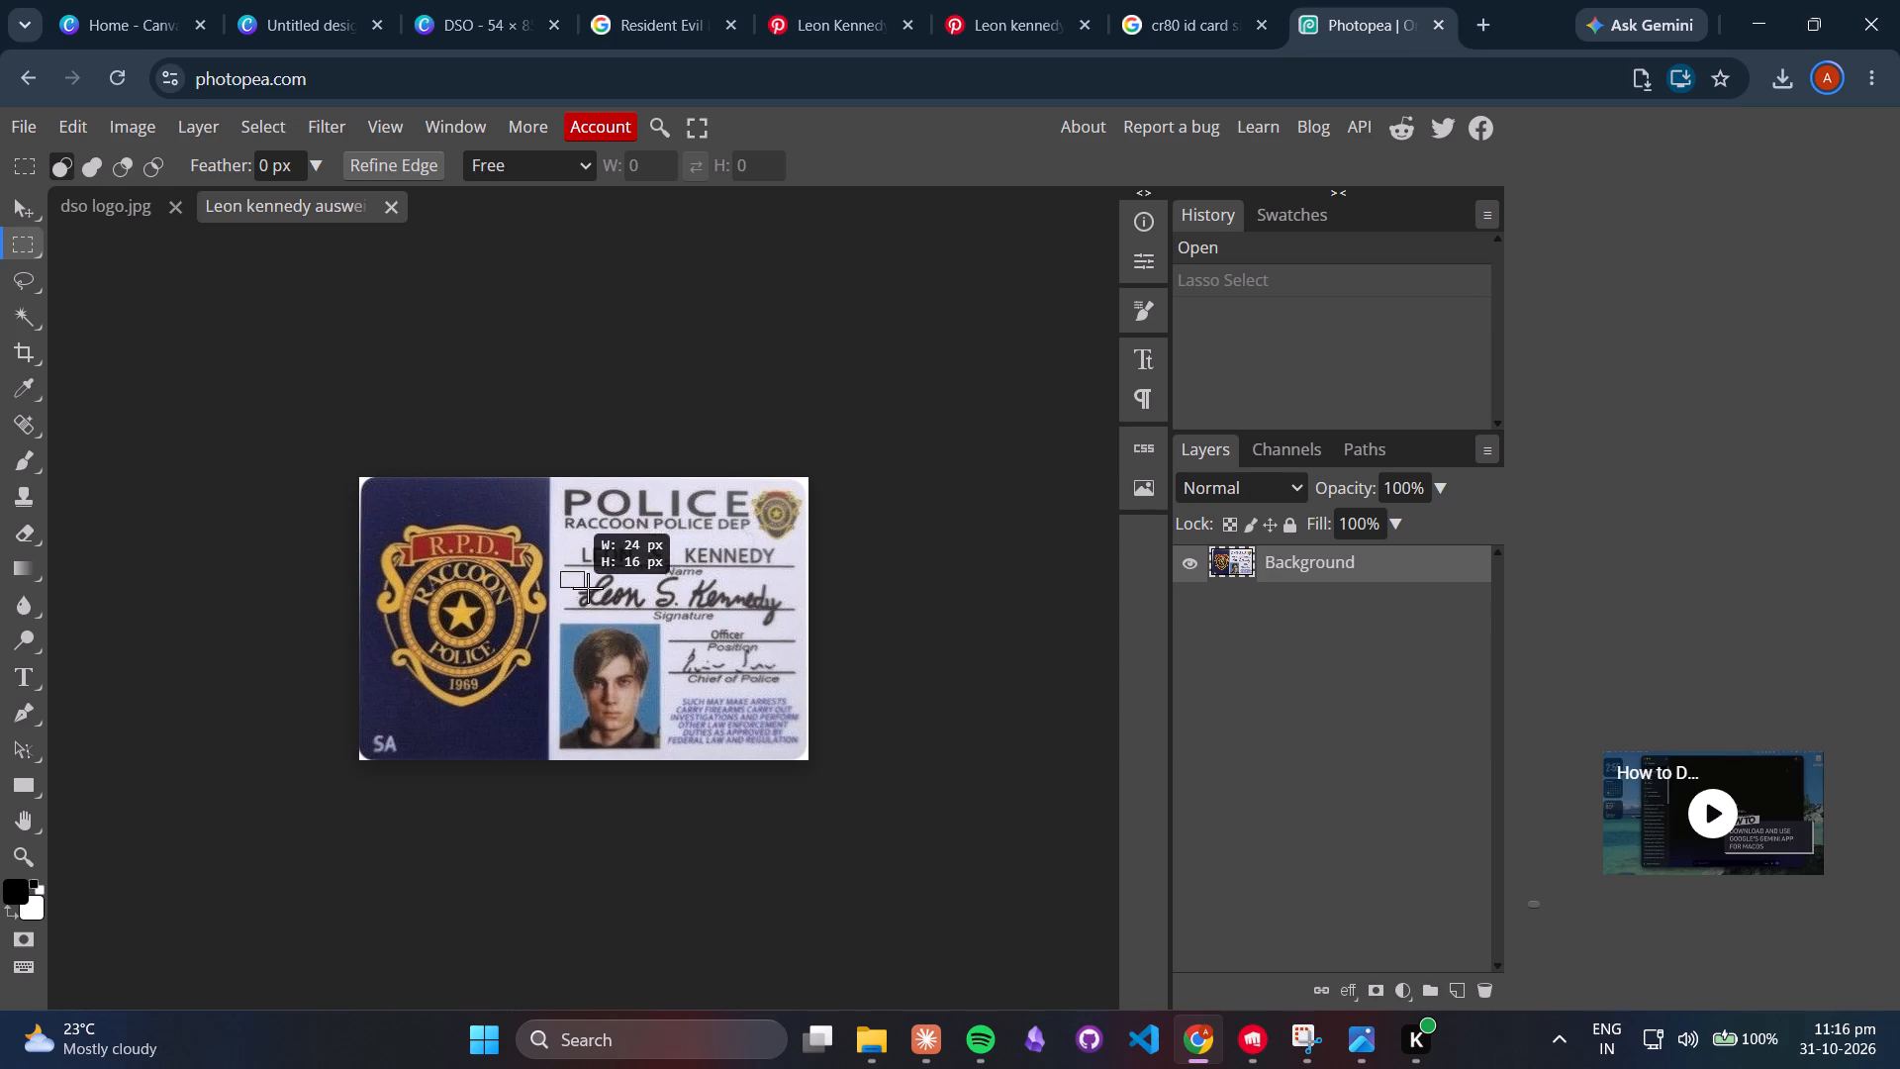
{"action": "left_click_drag", "start_coordinate": [588, 588], "coordinate": [790, 627]}
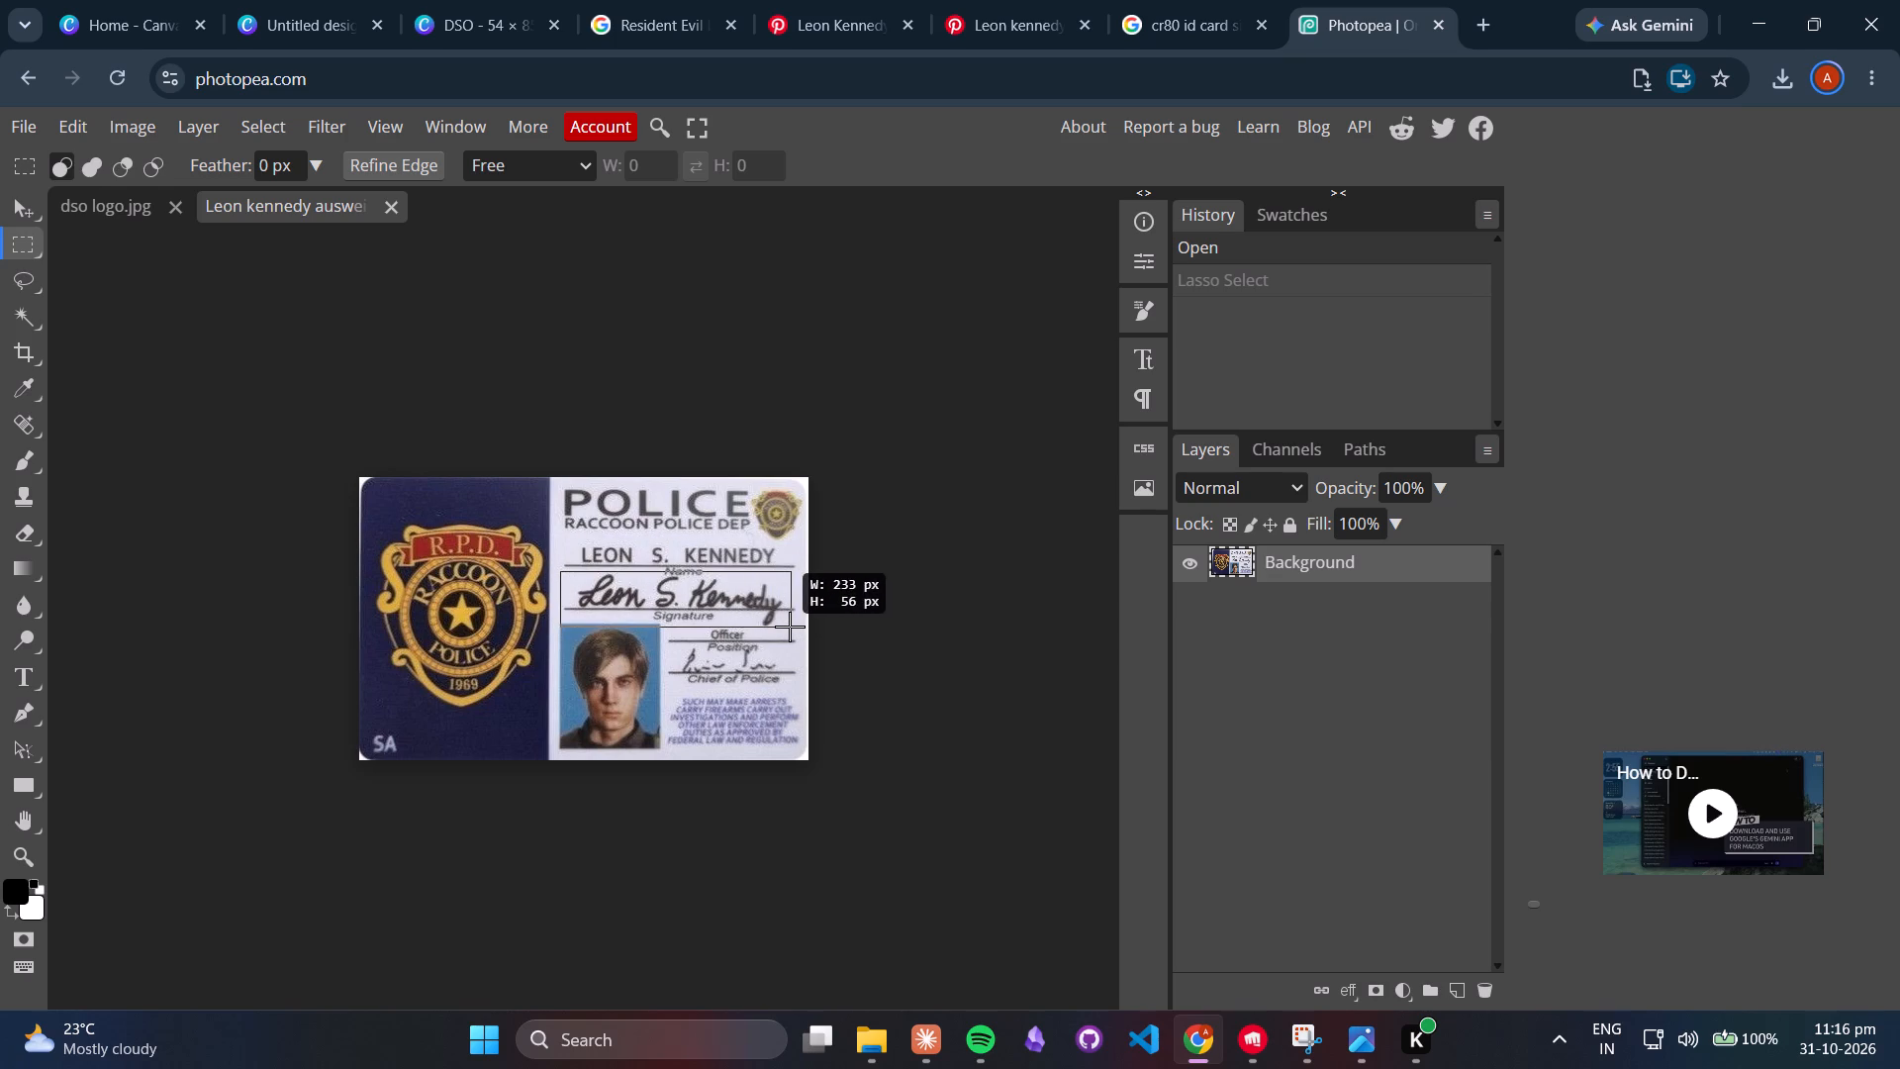
{"action": "left_click_drag", "start_coordinate": [790, 627], "coordinate": [797, 627]}
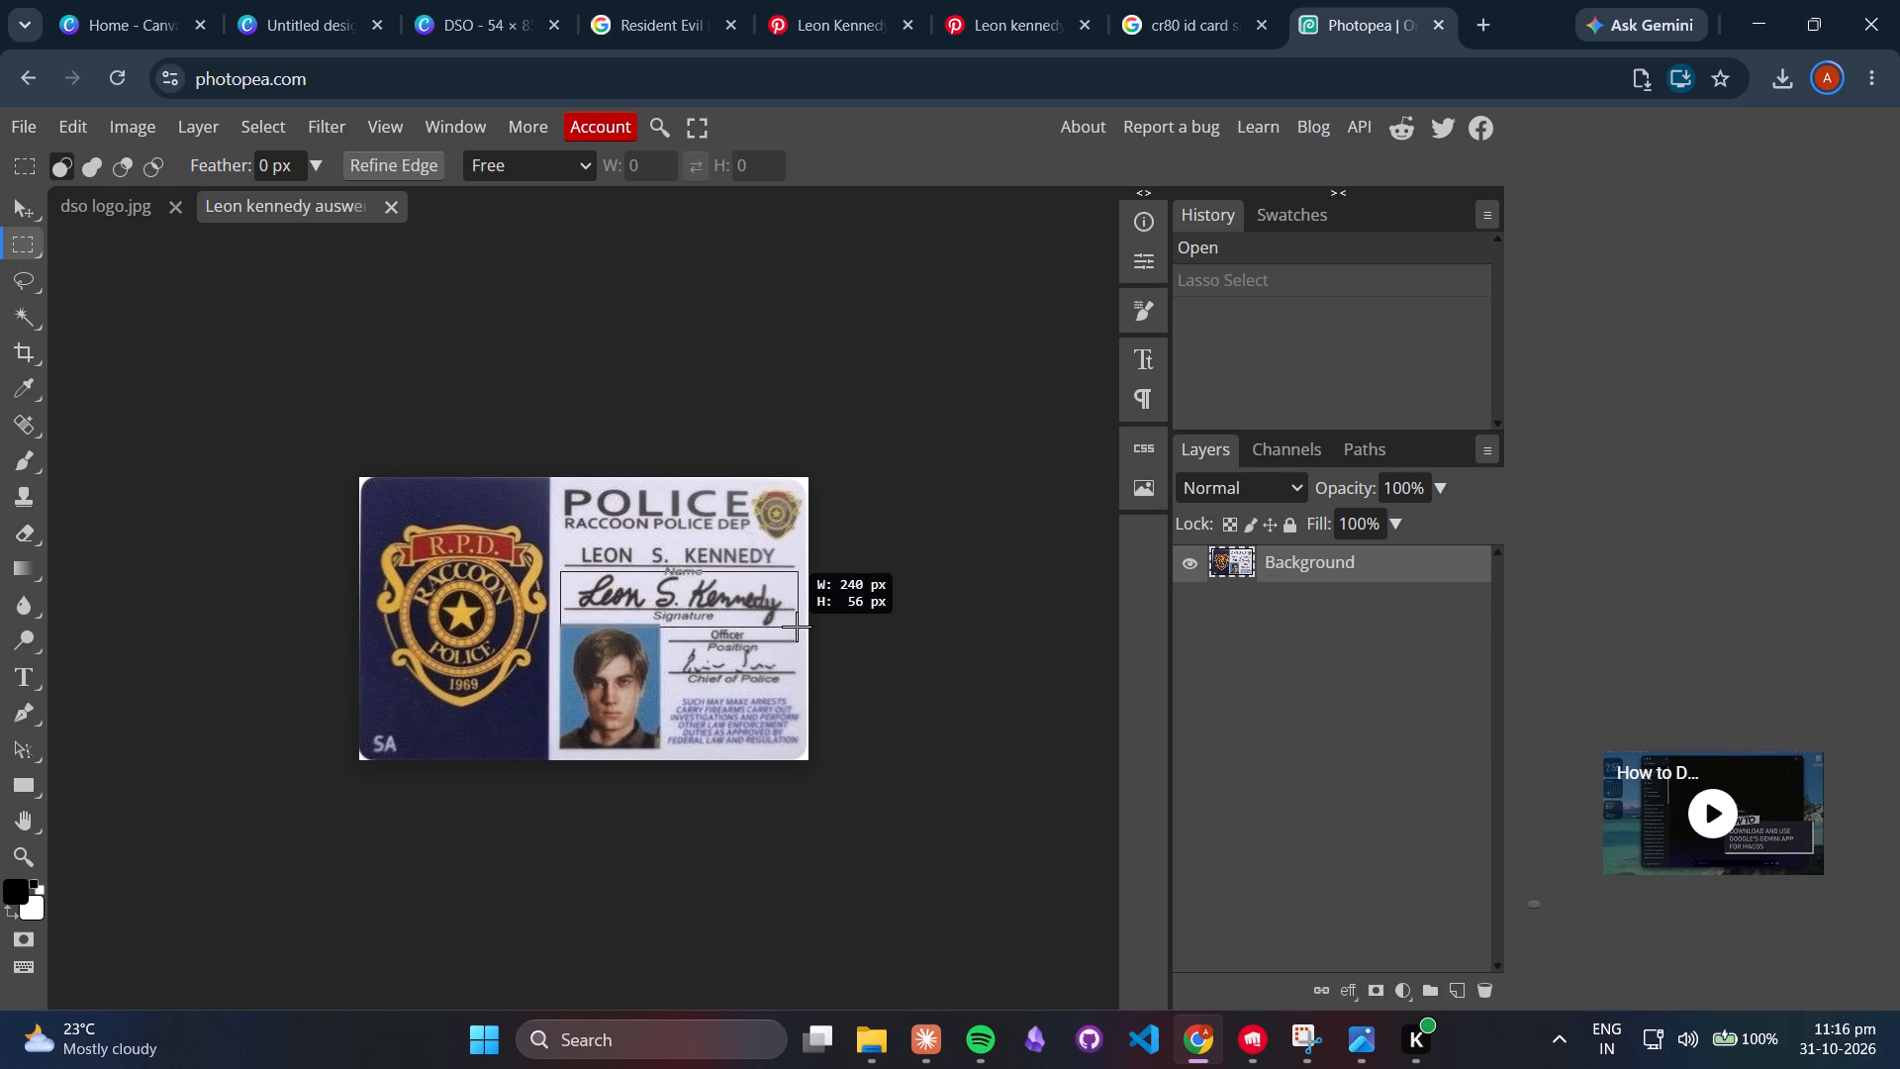
{"action": "left_click_drag", "start_coordinate": [797, 627], "coordinate": [801, 627]}
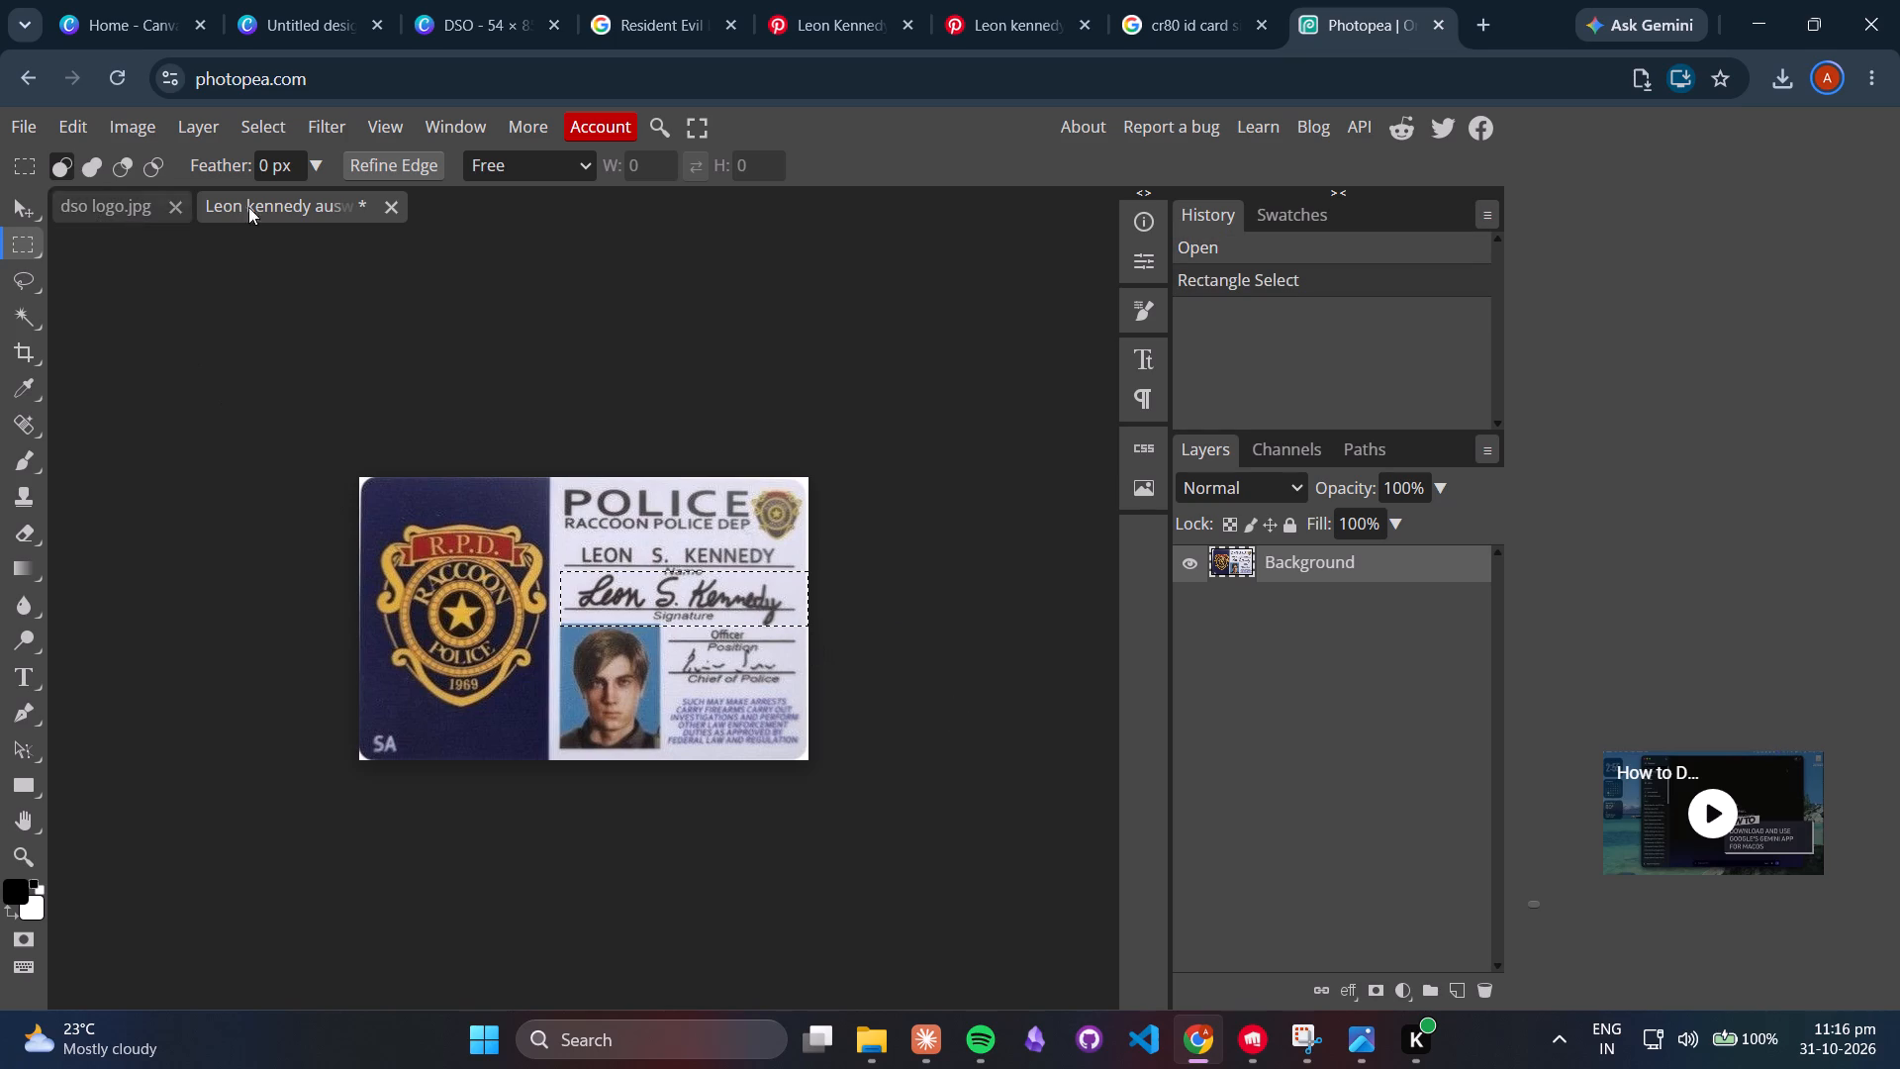
Switch to the DSO ID card design in Canva.
{"action": "left_click", "coordinate": [455, 39]}
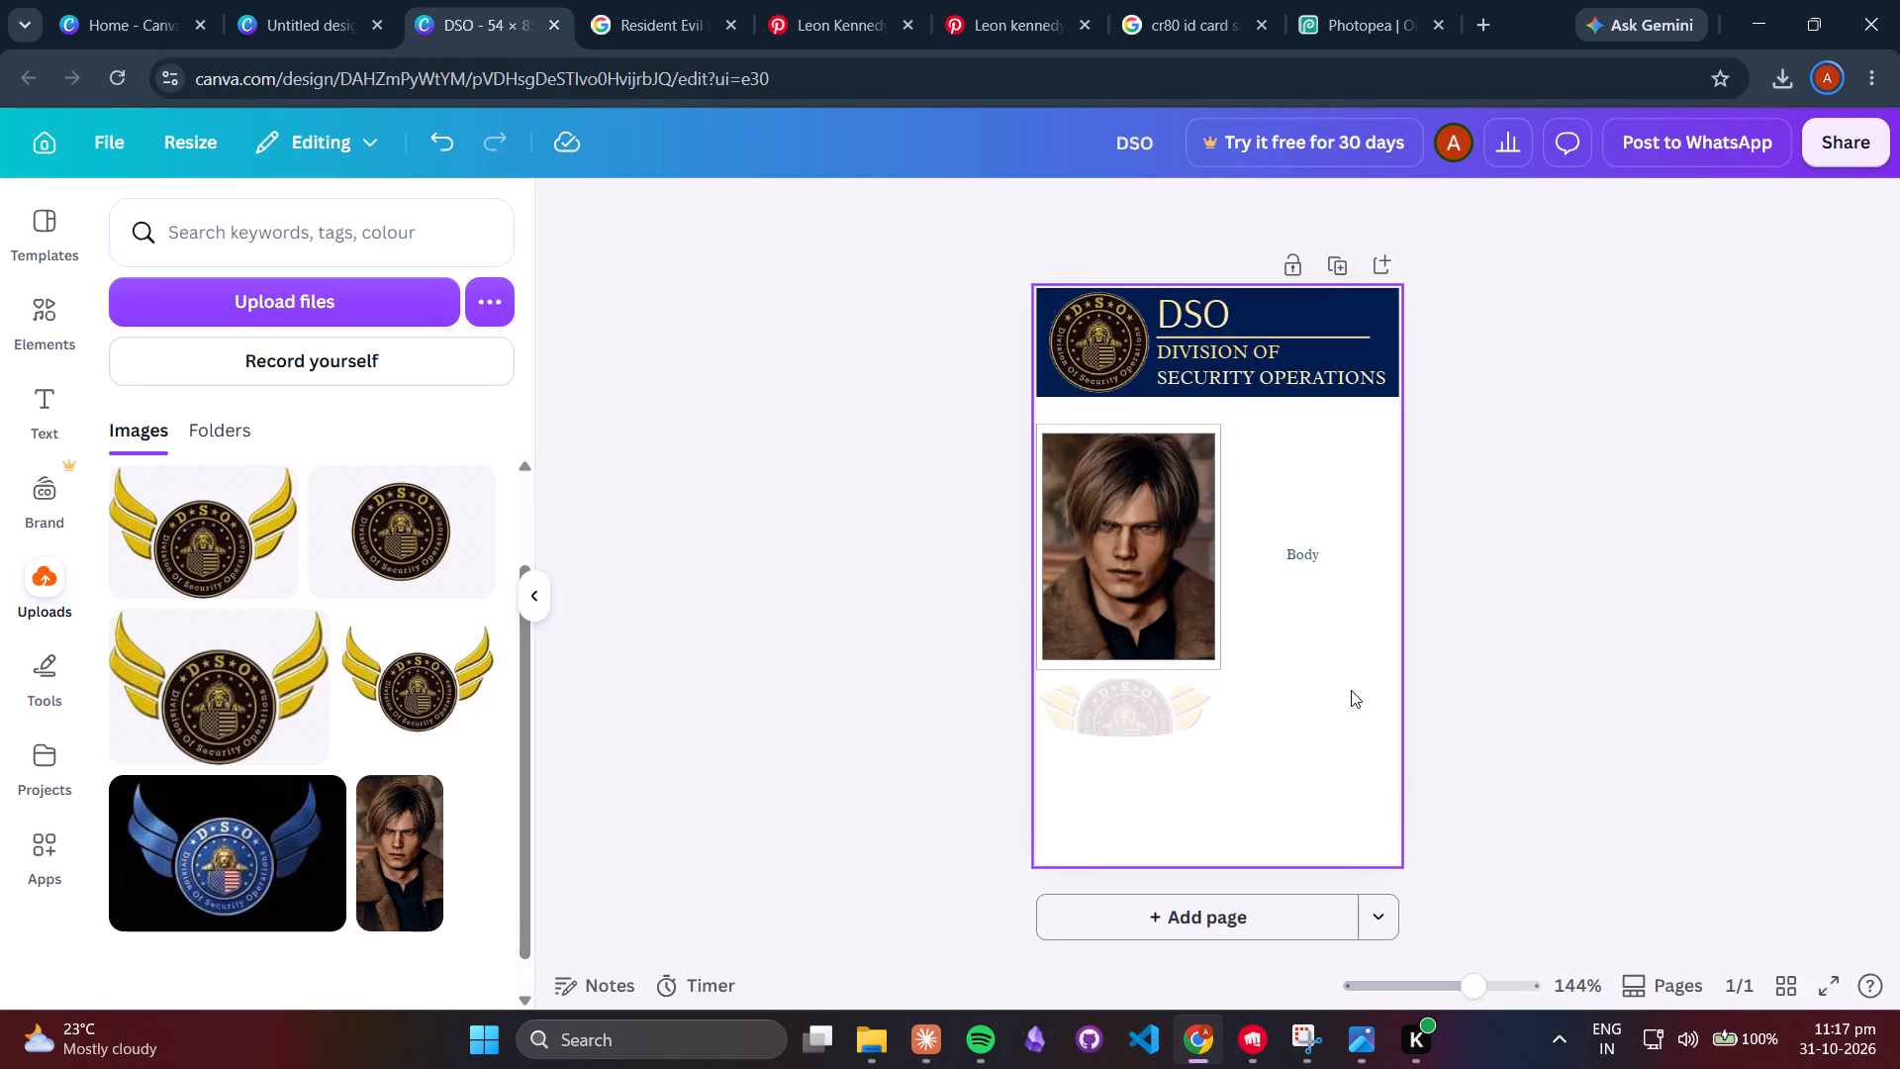
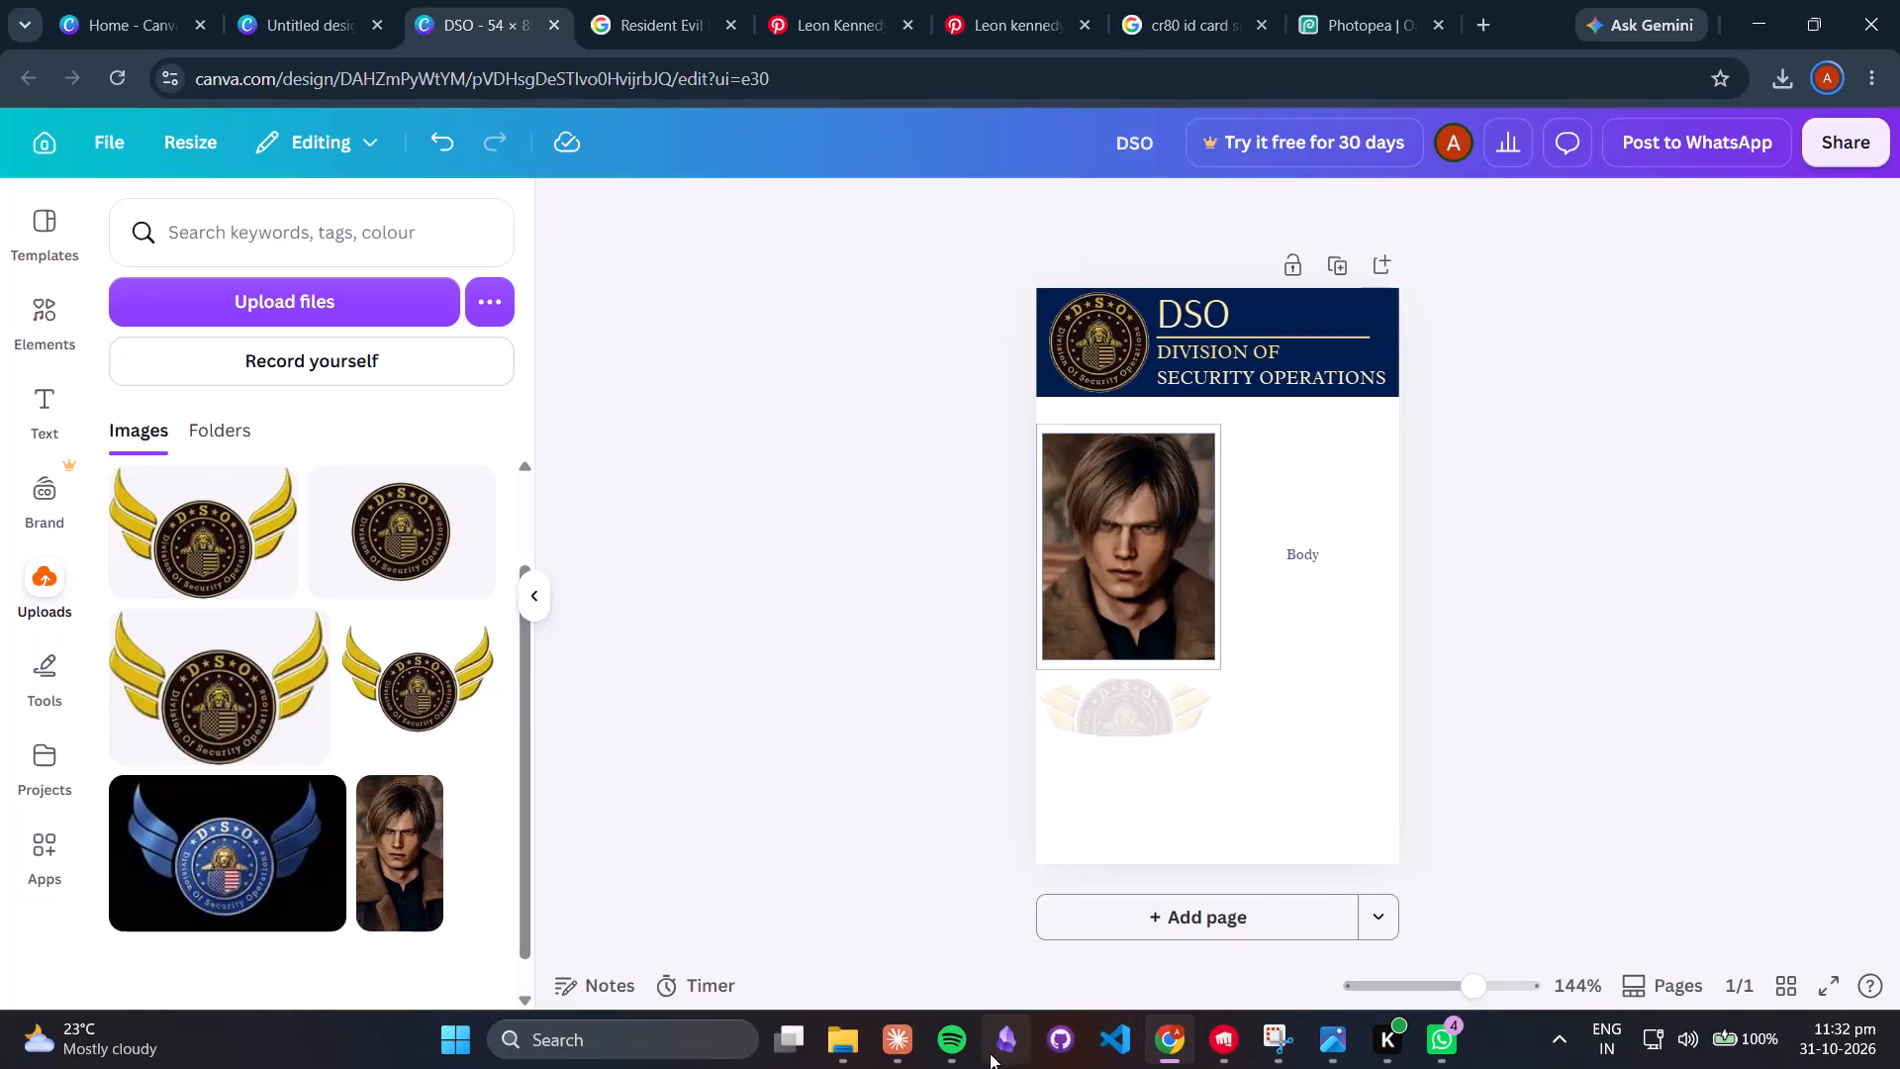
Resume the paused song in Spotify and return to the browser.
{"action": "left_click", "coordinate": [955, 1053]}
{"action": "left_click", "coordinate": [786, 811]}
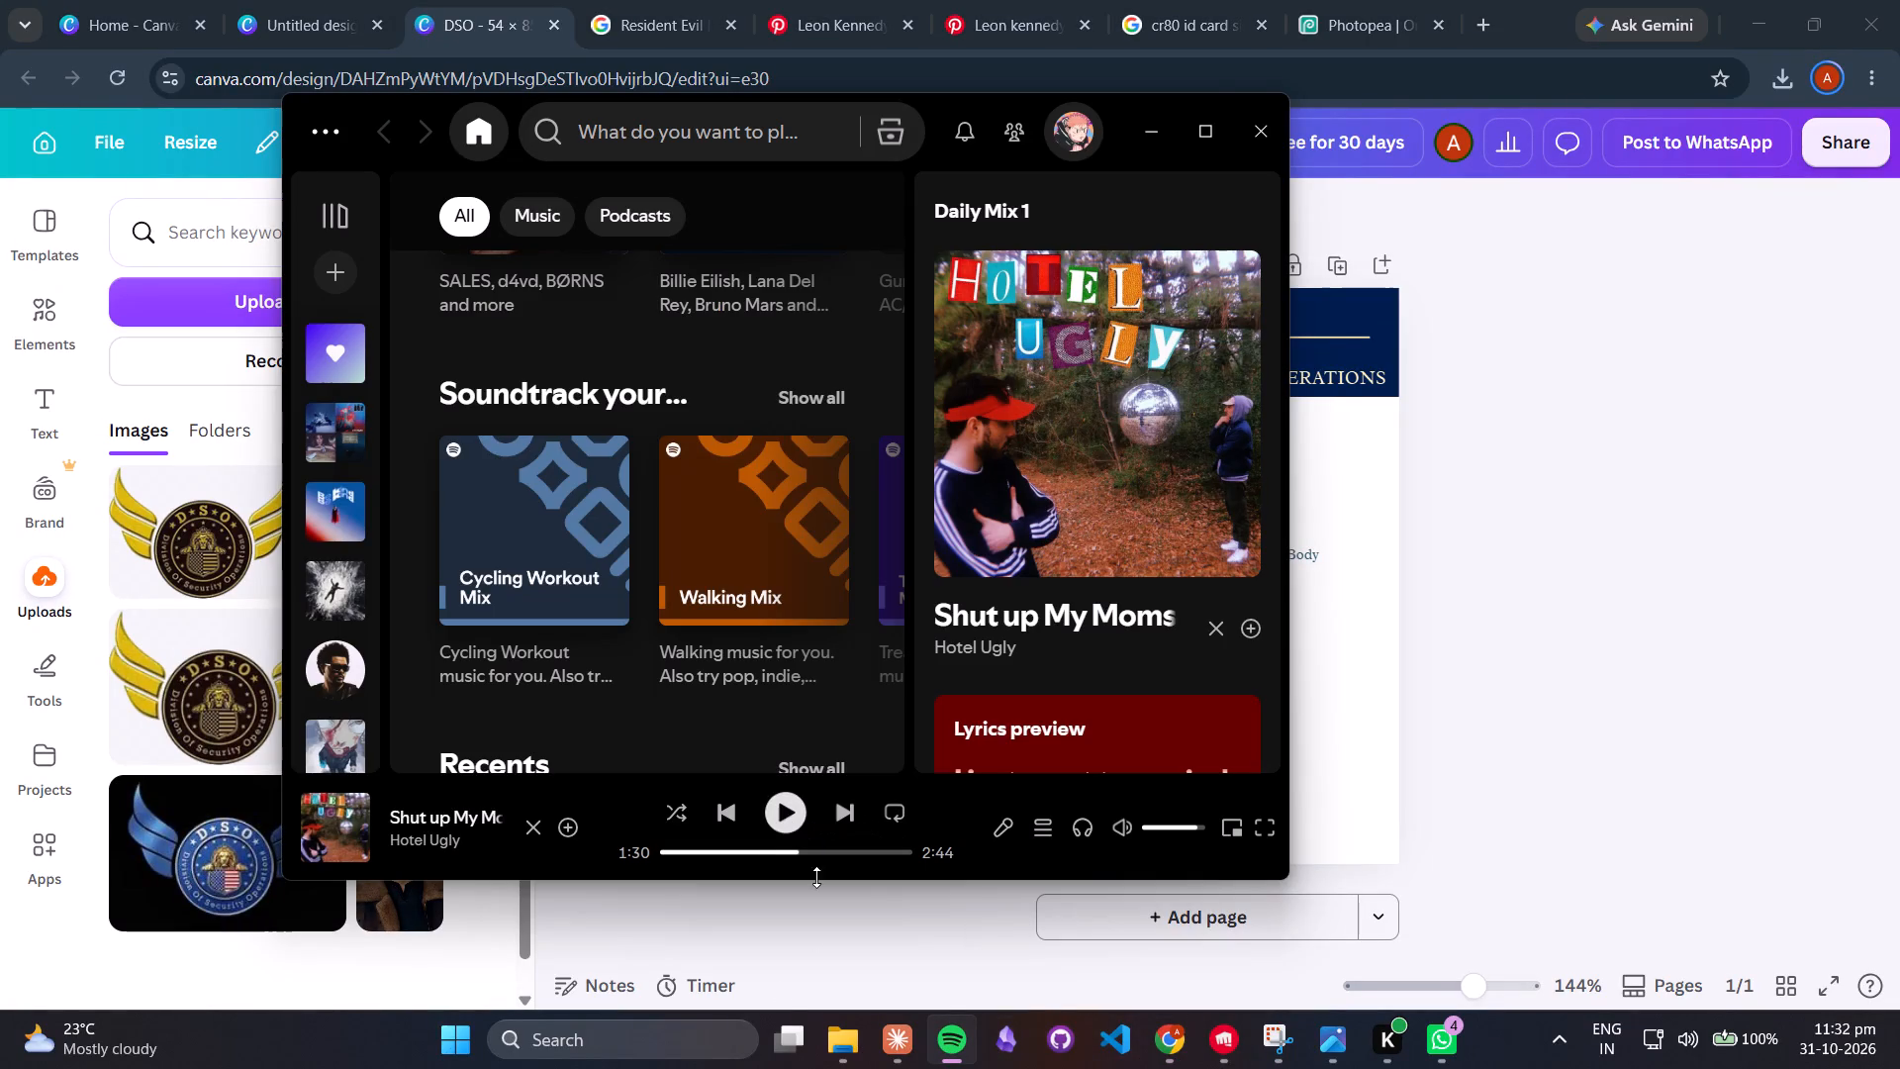
{"action": "left_click", "coordinate": [850, 900]}
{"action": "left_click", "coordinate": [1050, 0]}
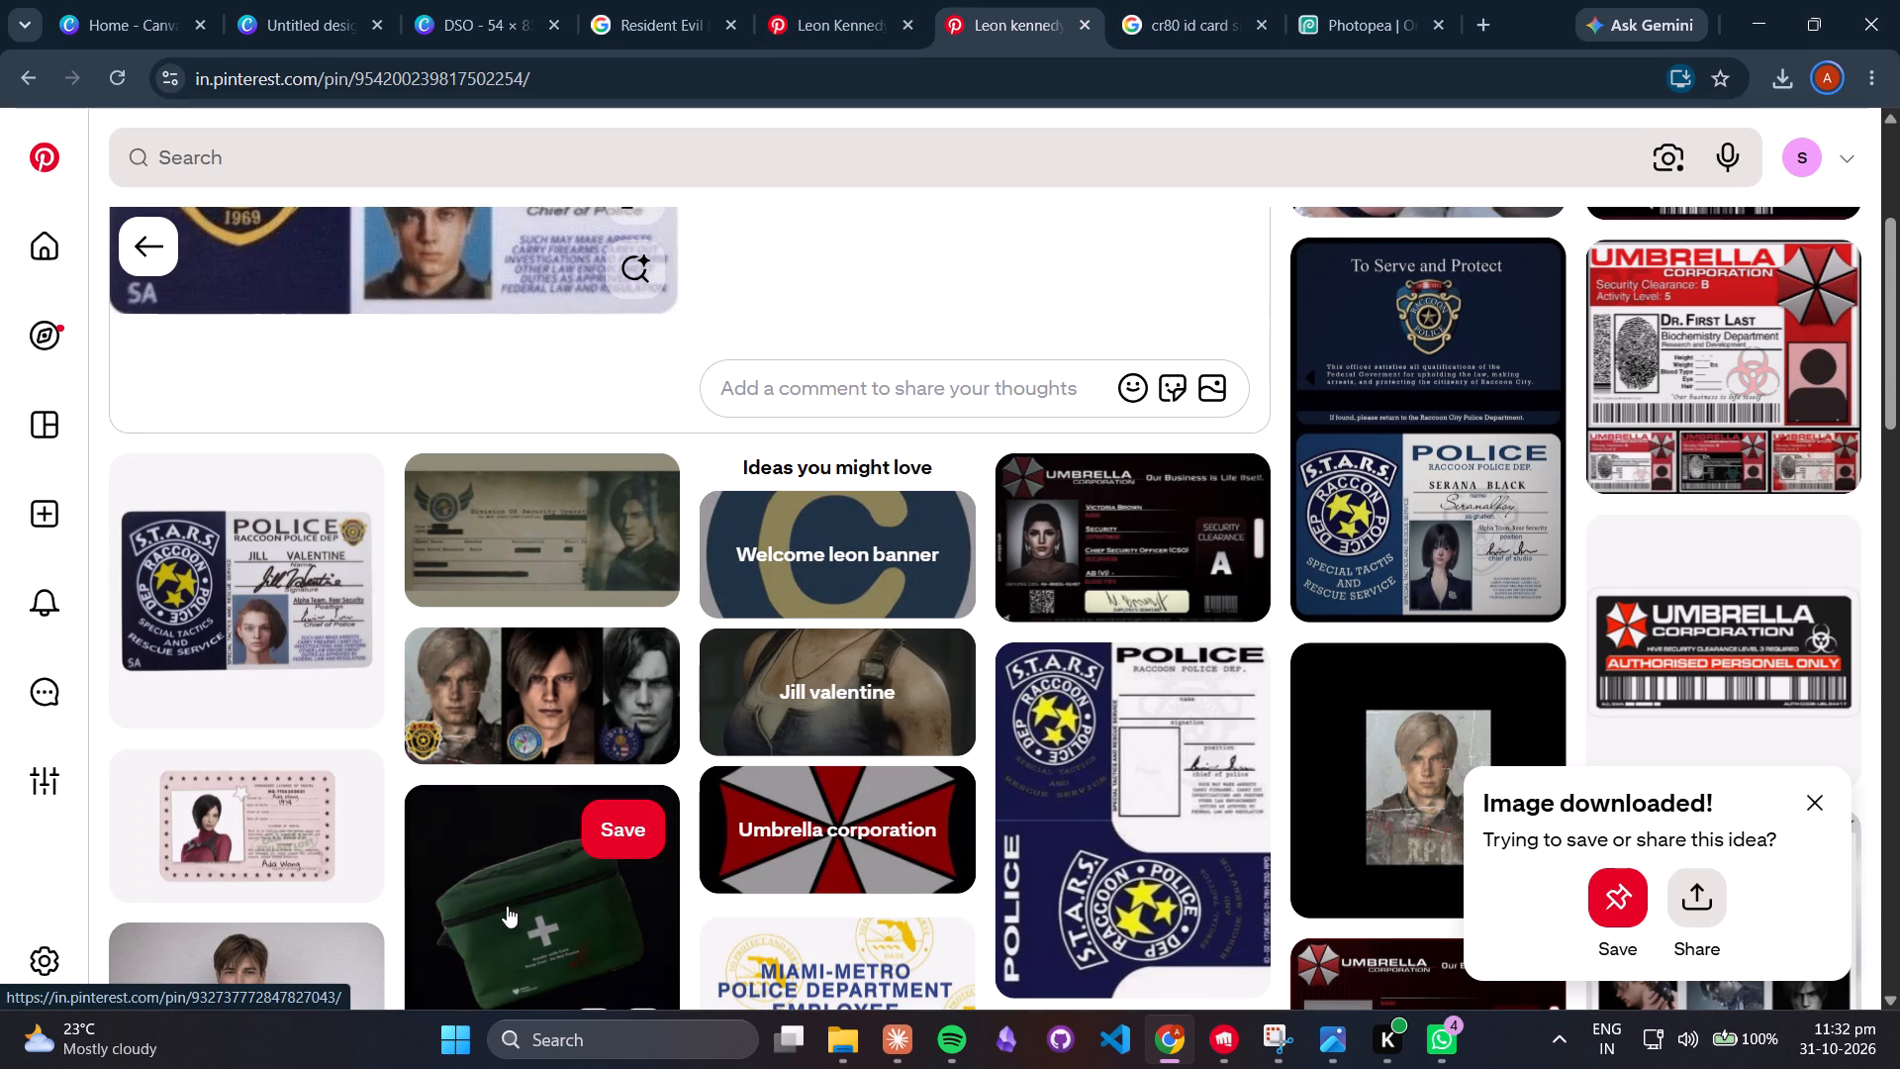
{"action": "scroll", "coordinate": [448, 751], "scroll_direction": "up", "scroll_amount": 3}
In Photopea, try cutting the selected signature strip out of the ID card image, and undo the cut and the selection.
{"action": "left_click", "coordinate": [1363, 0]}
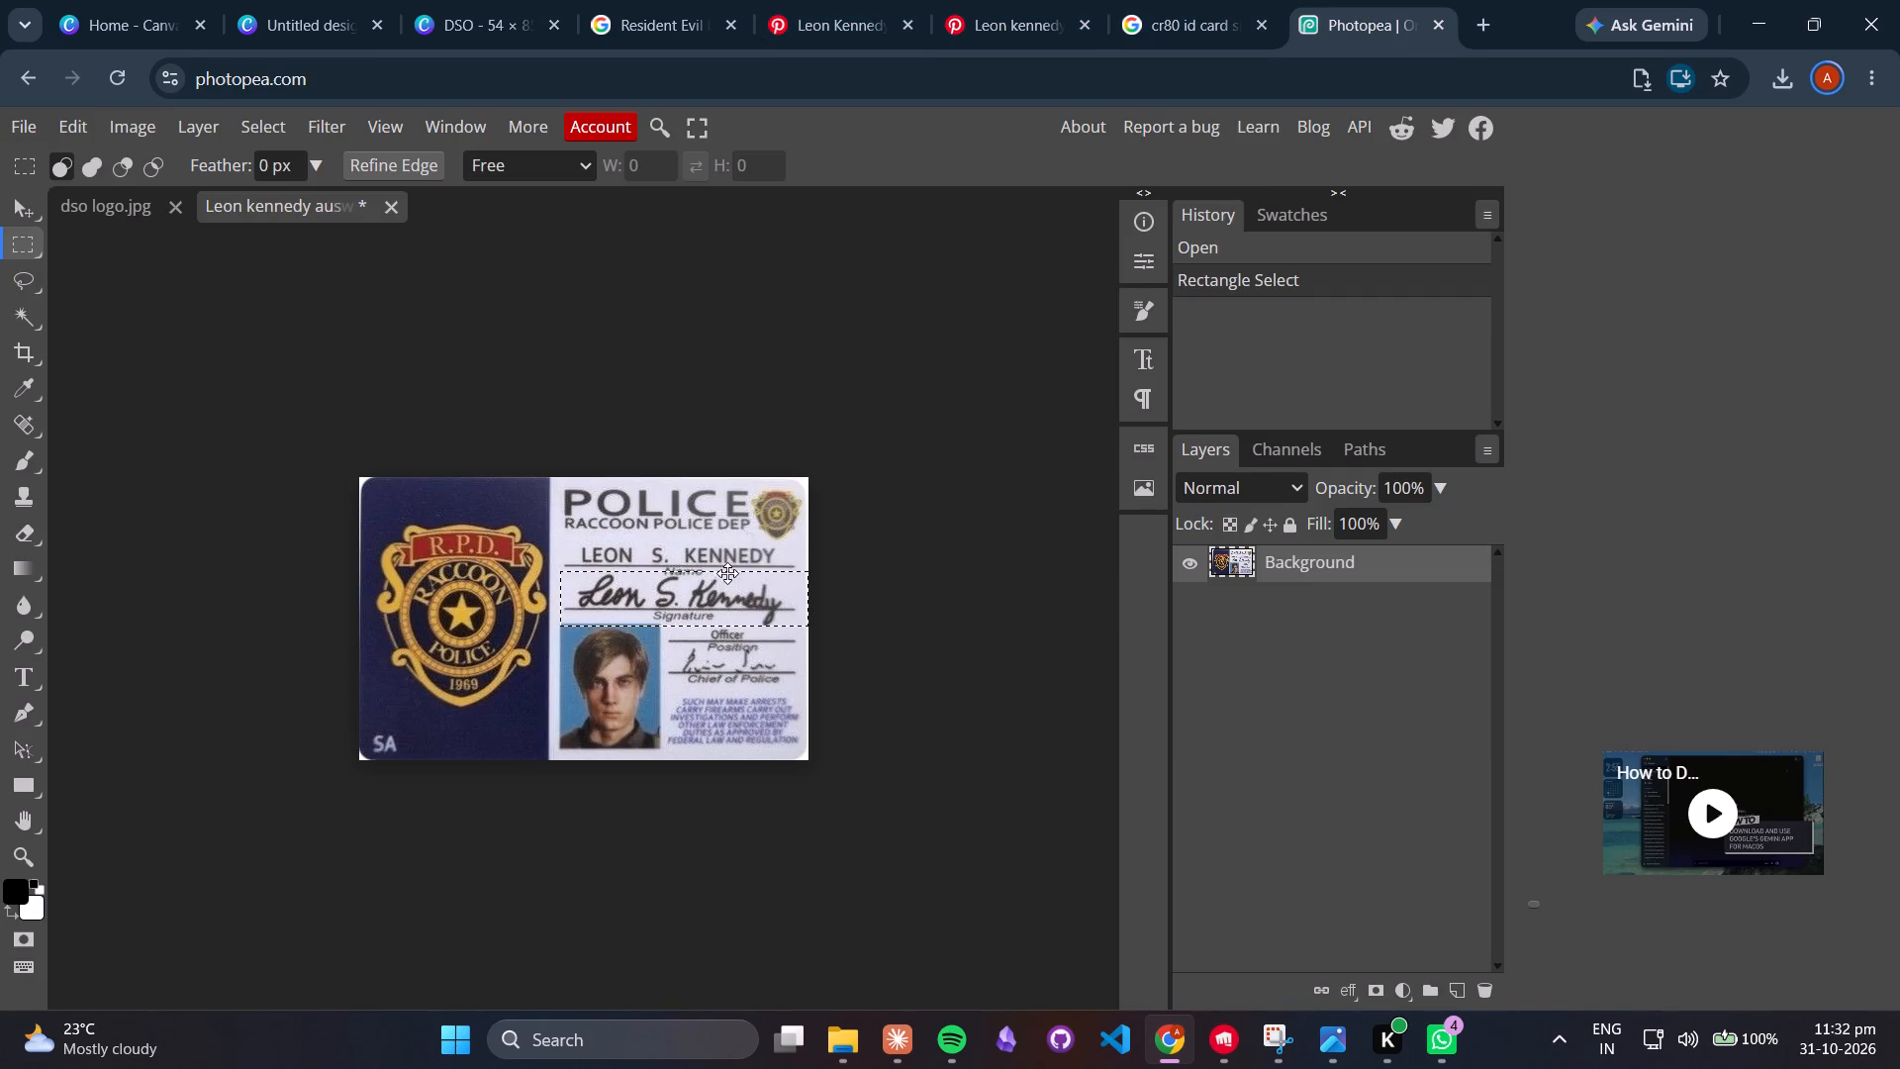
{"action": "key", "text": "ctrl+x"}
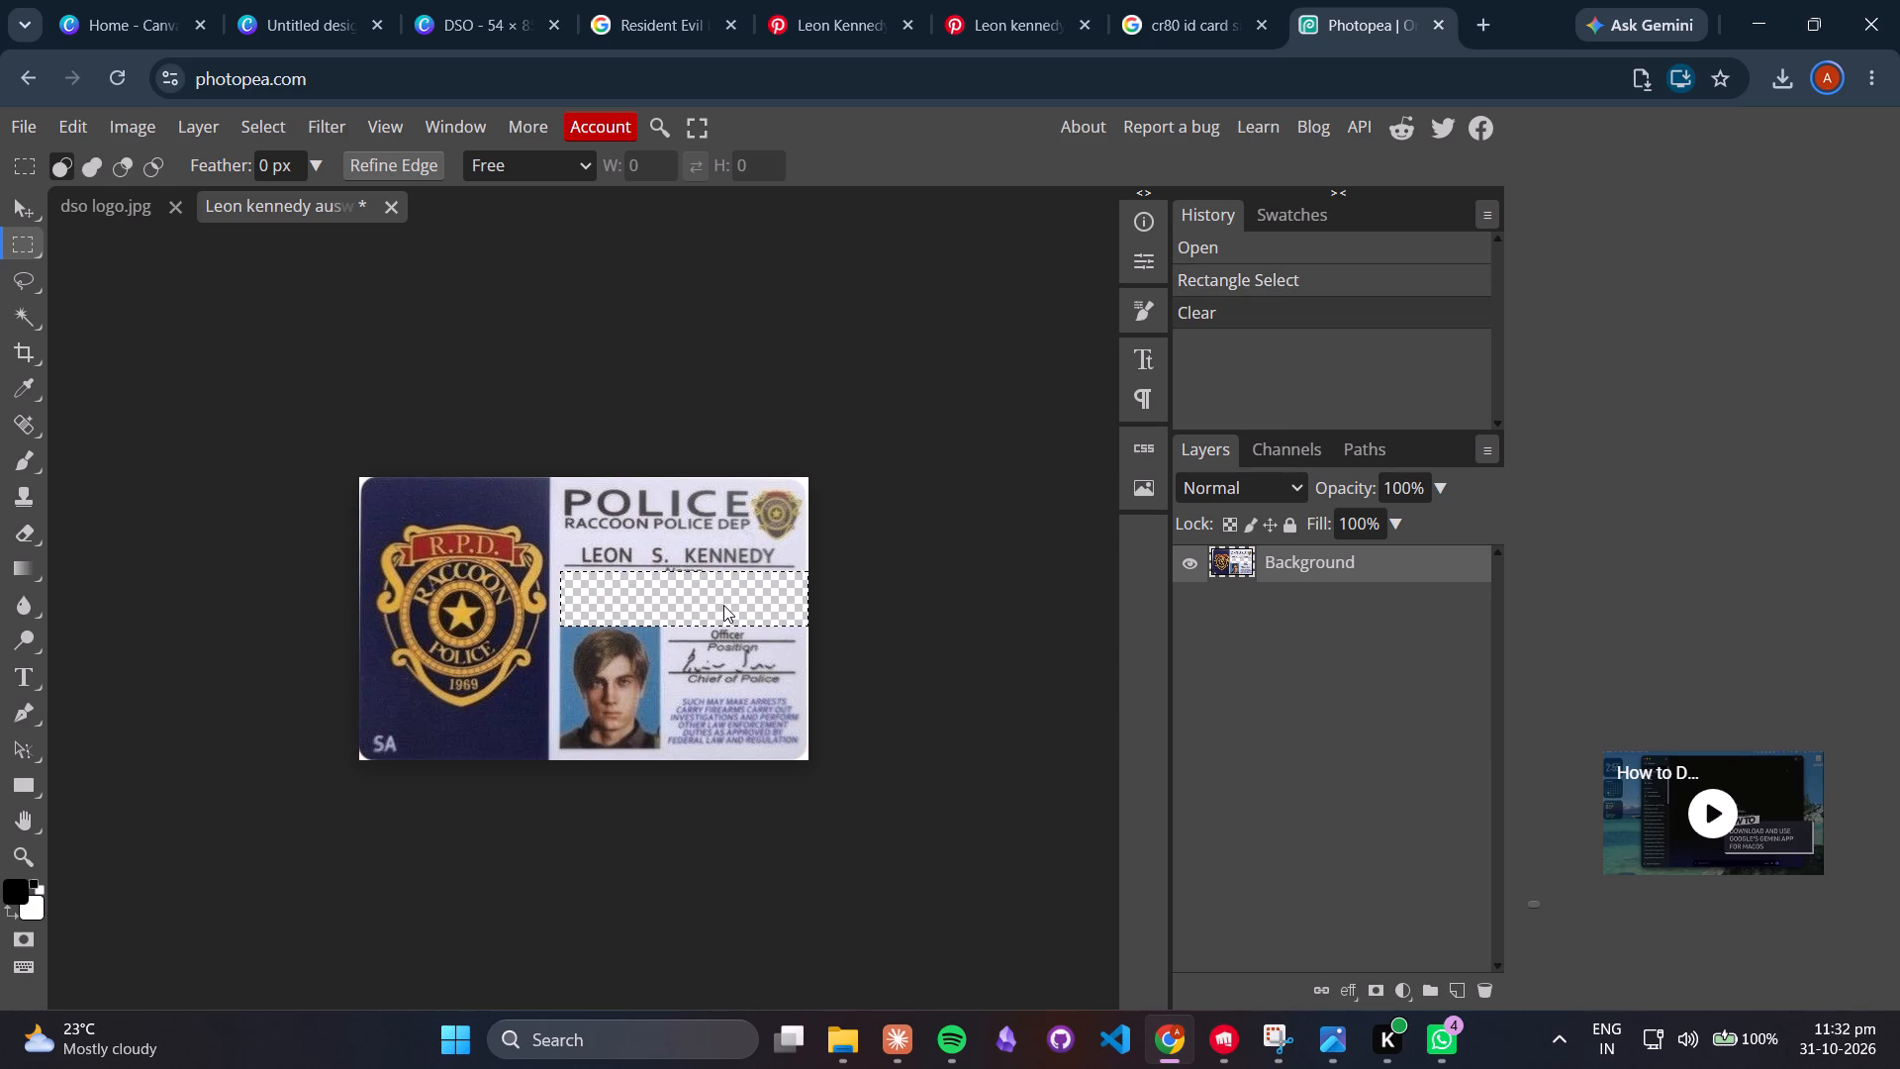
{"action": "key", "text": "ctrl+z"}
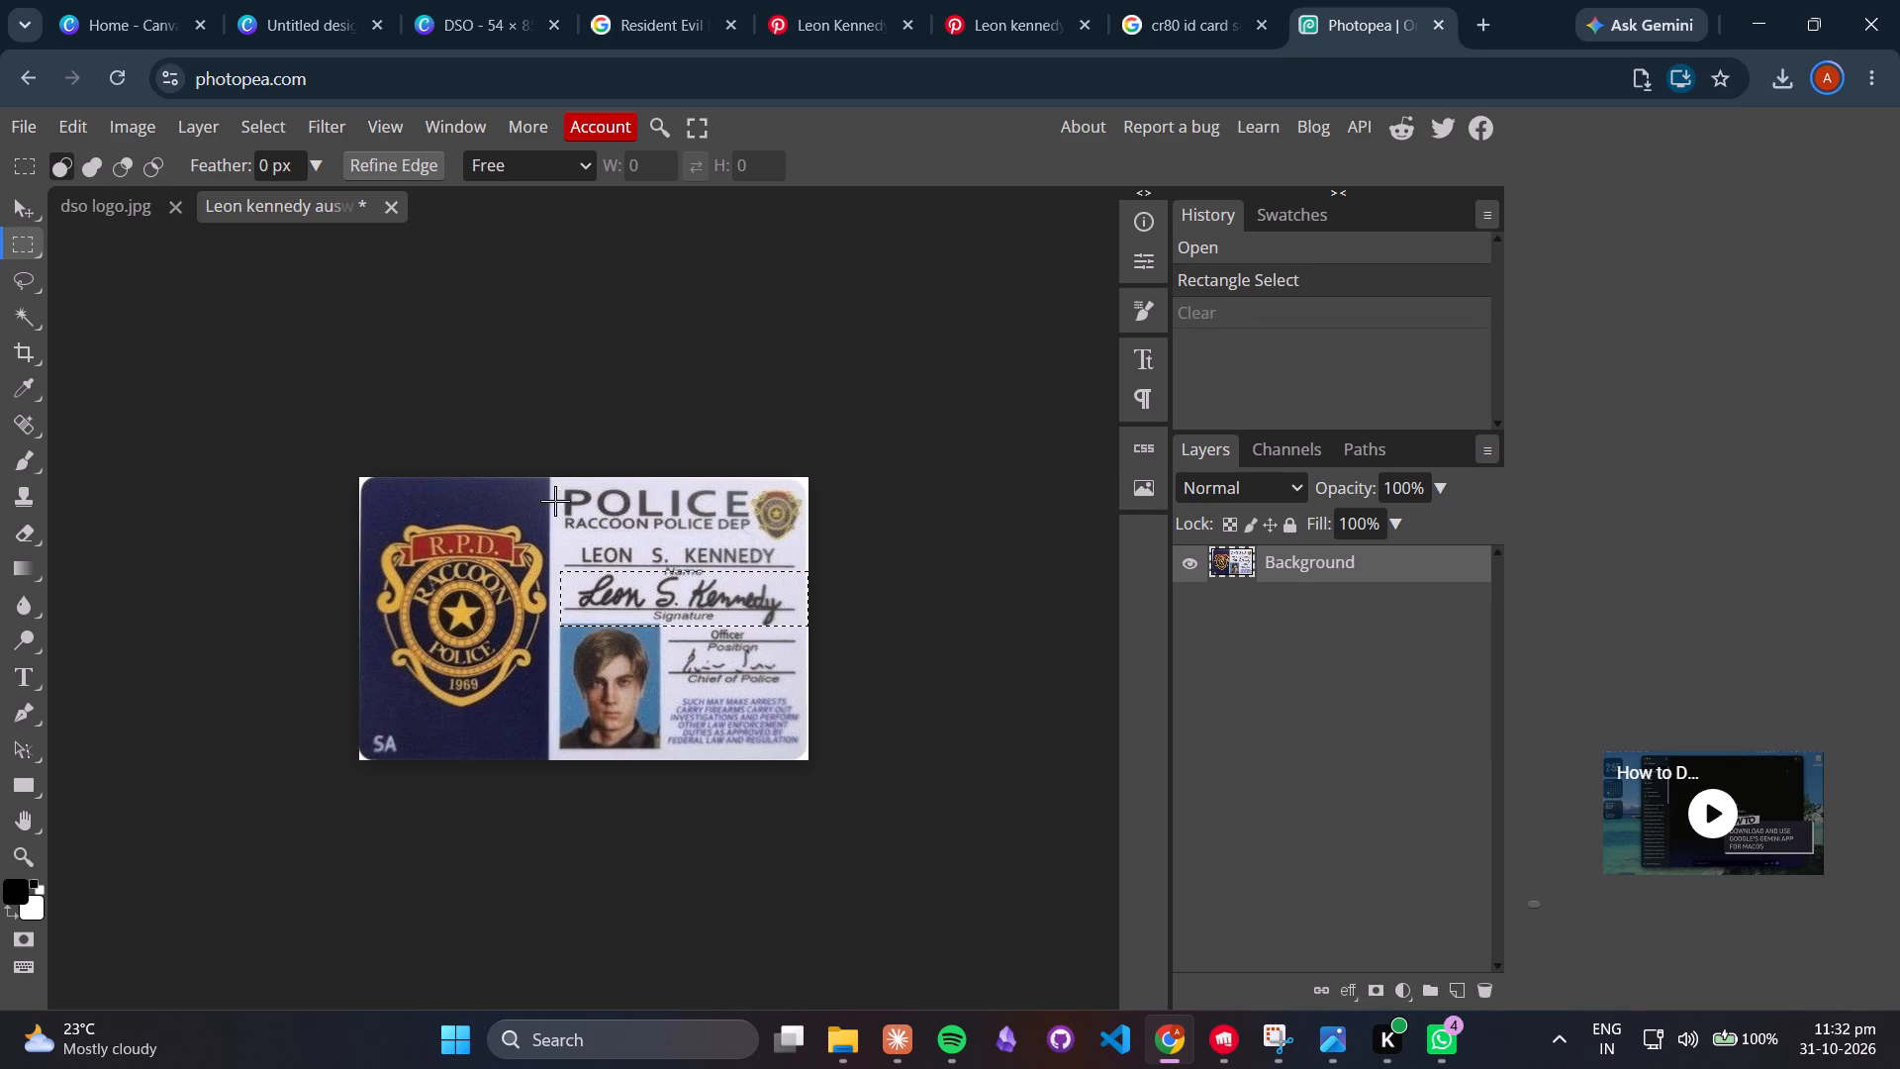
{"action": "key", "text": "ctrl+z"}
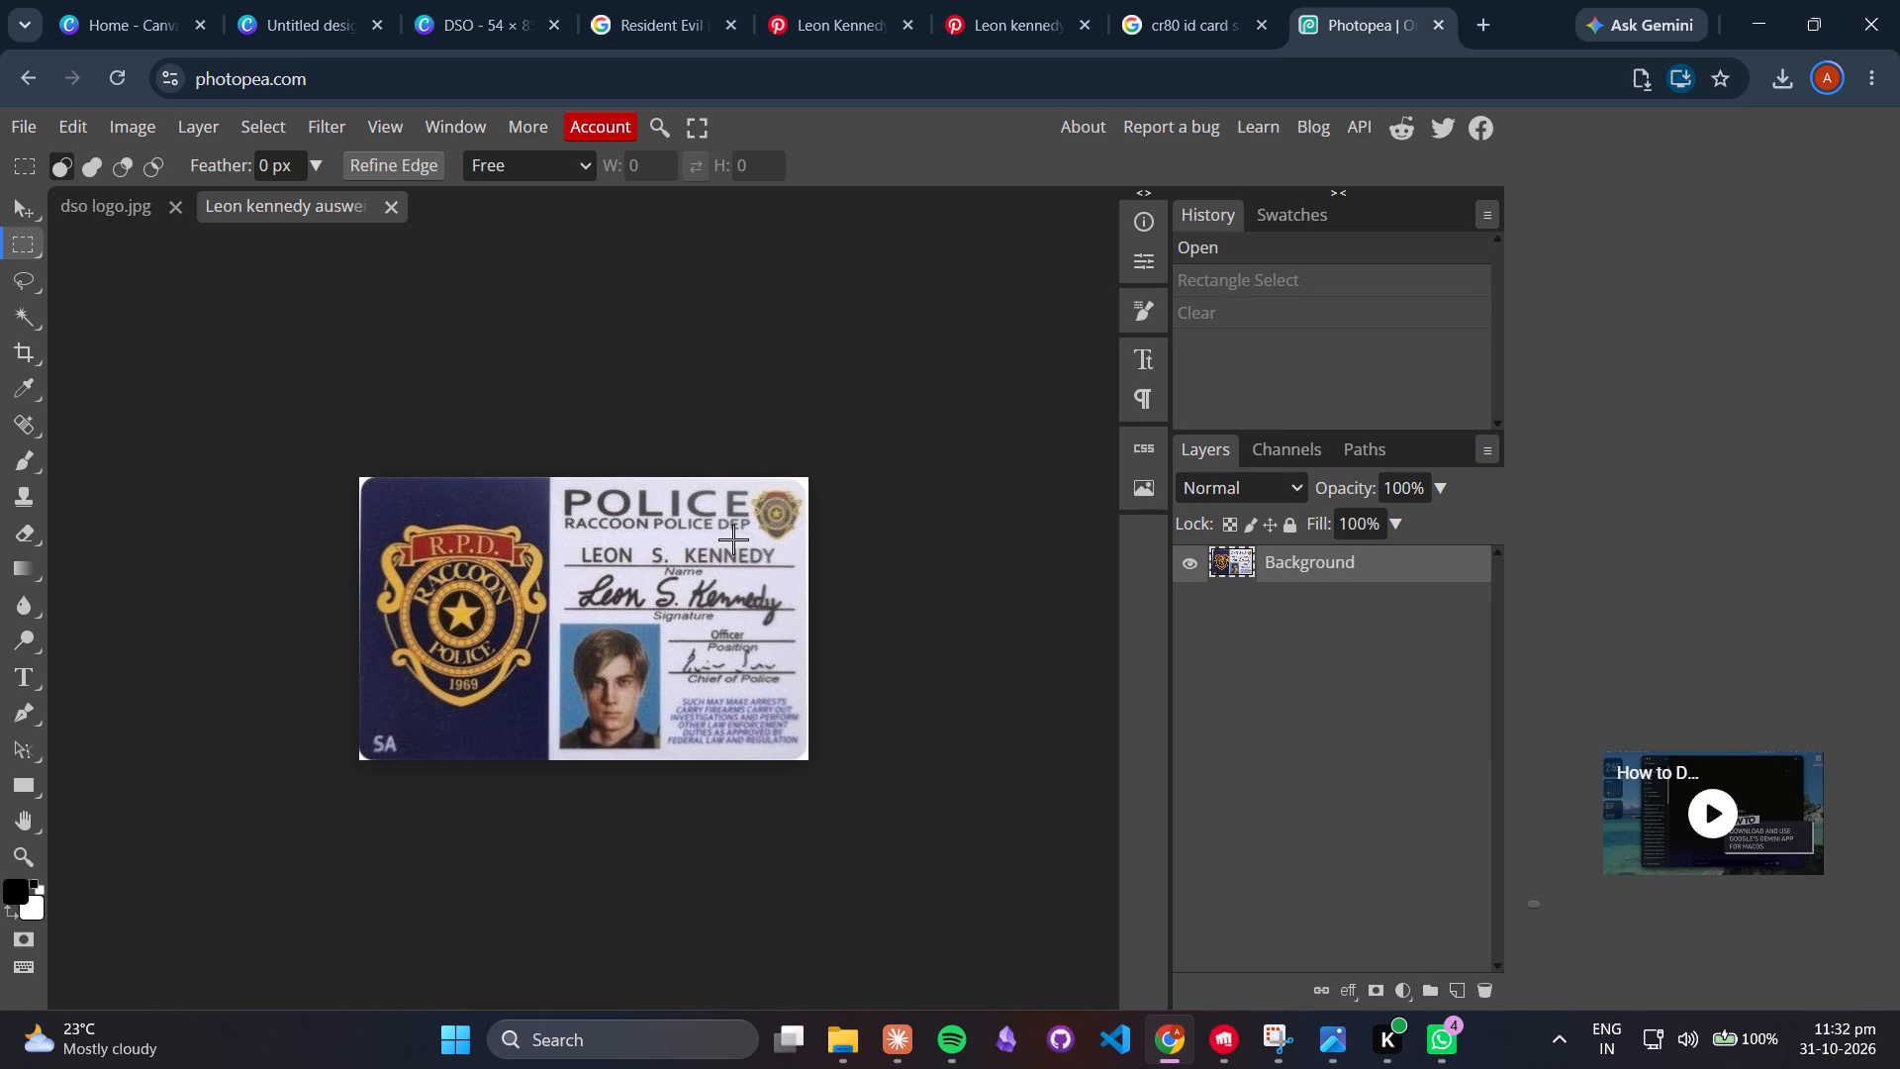
Select and delete the upper band of the ID card, covering the police heading and printed name above the signature.
{"action": "left_click_drag", "start_coordinate": [795, 573], "coordinate": [398, 464]}
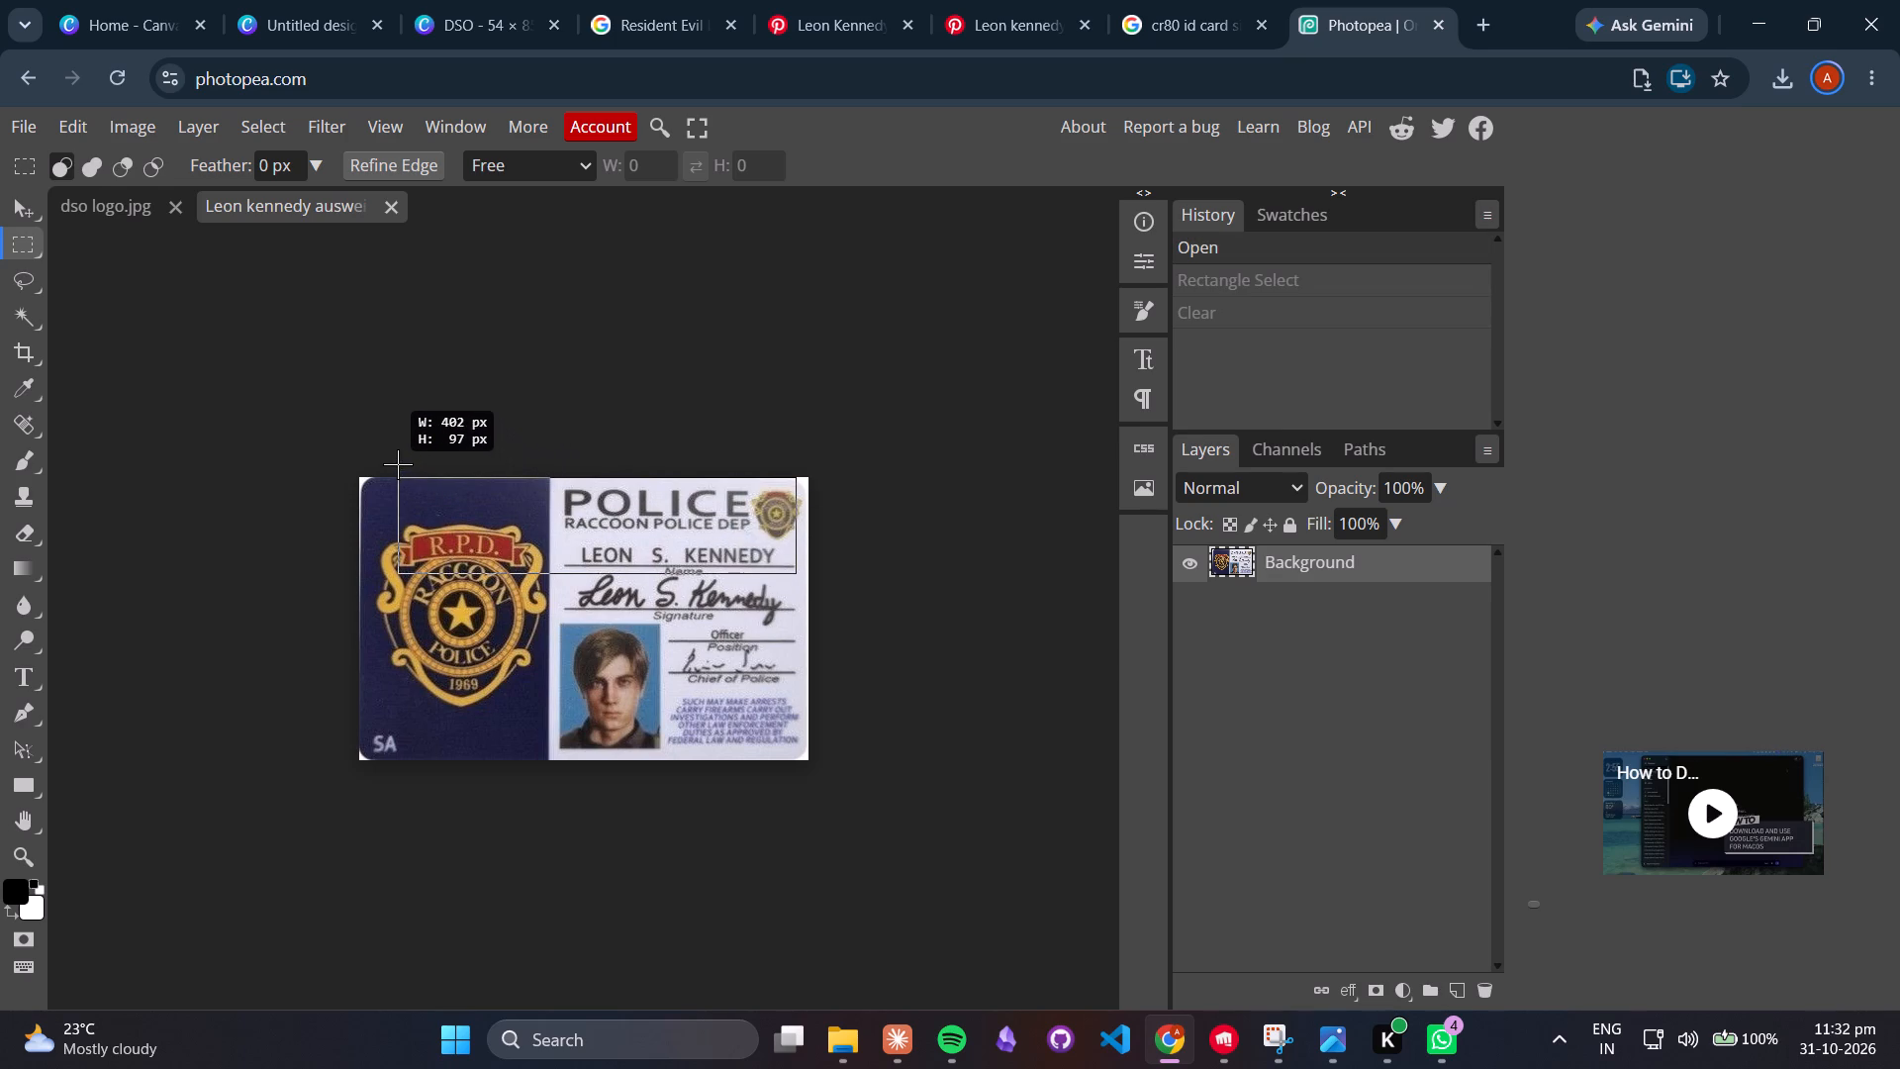
{"action": "left_click_drag", "start_coordinate": [398, 464], "coordinate": [316, 459]}
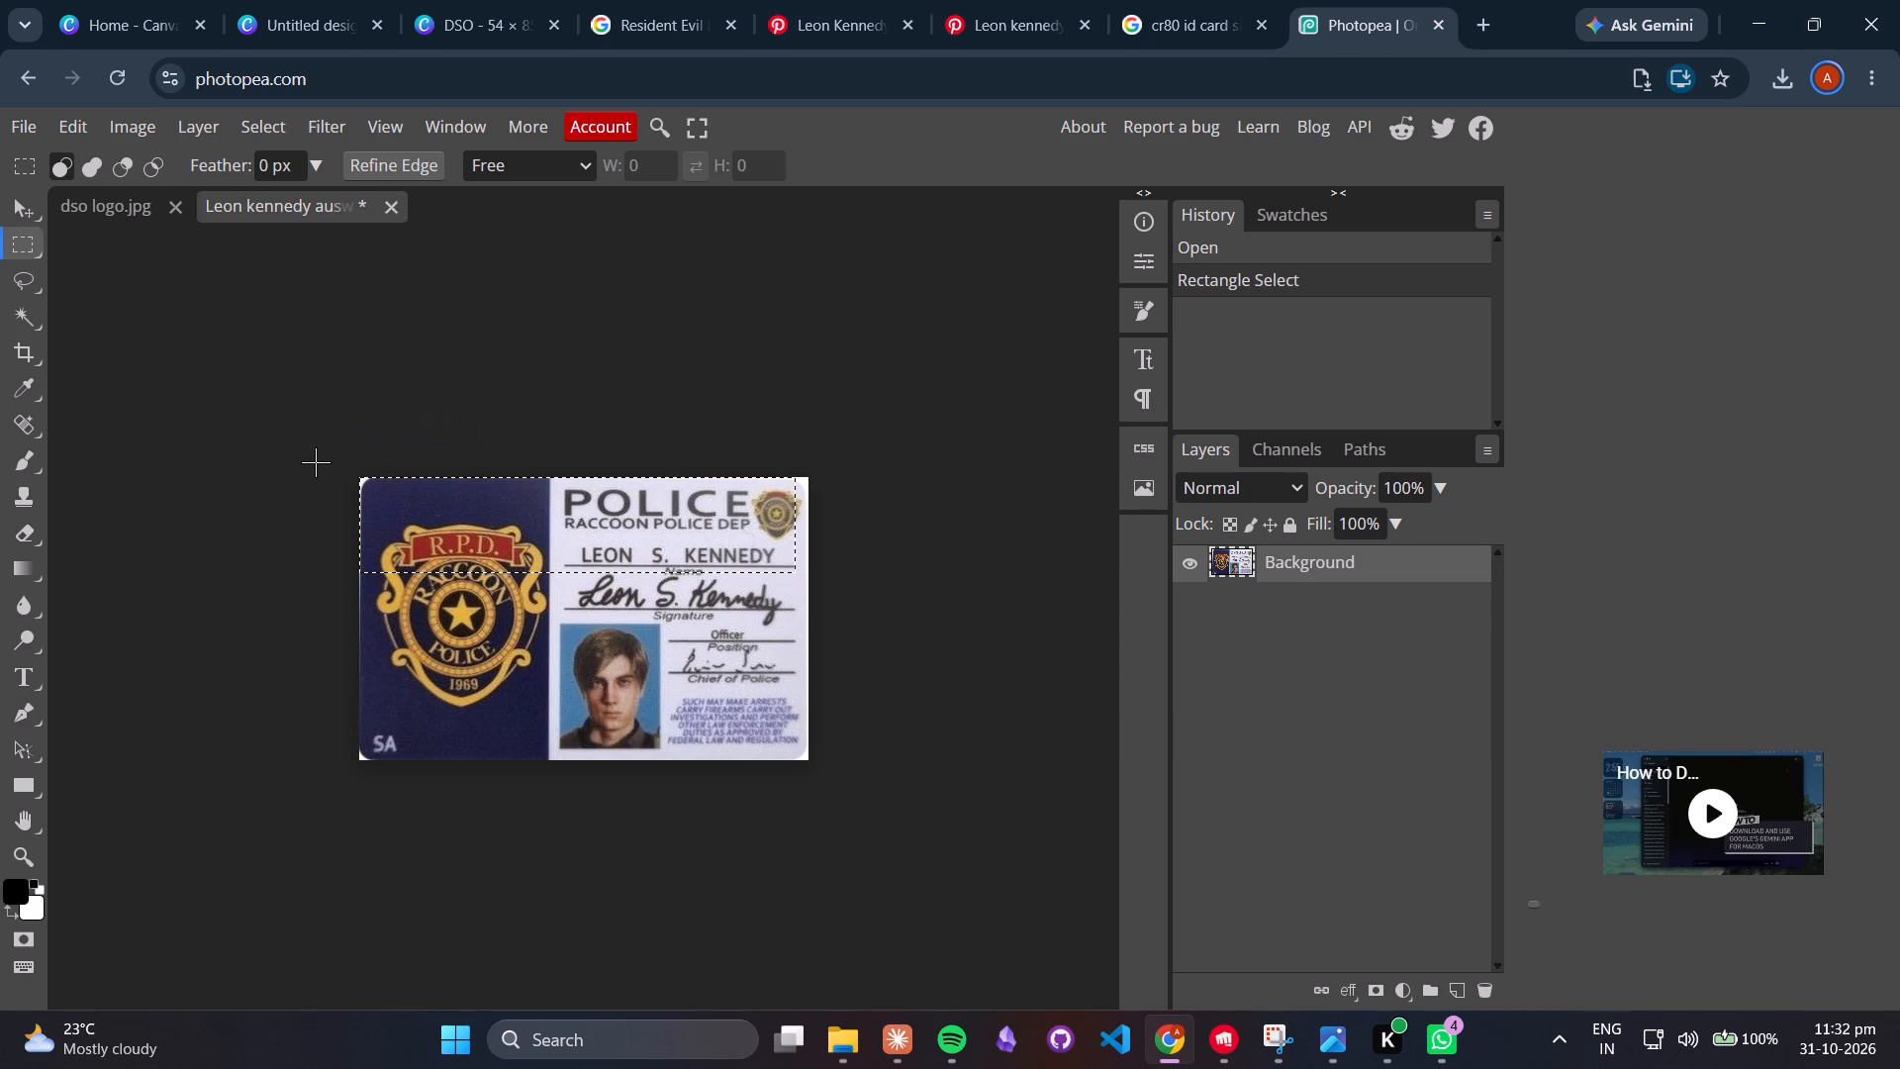
{"action": "key", "text": "Delete"}
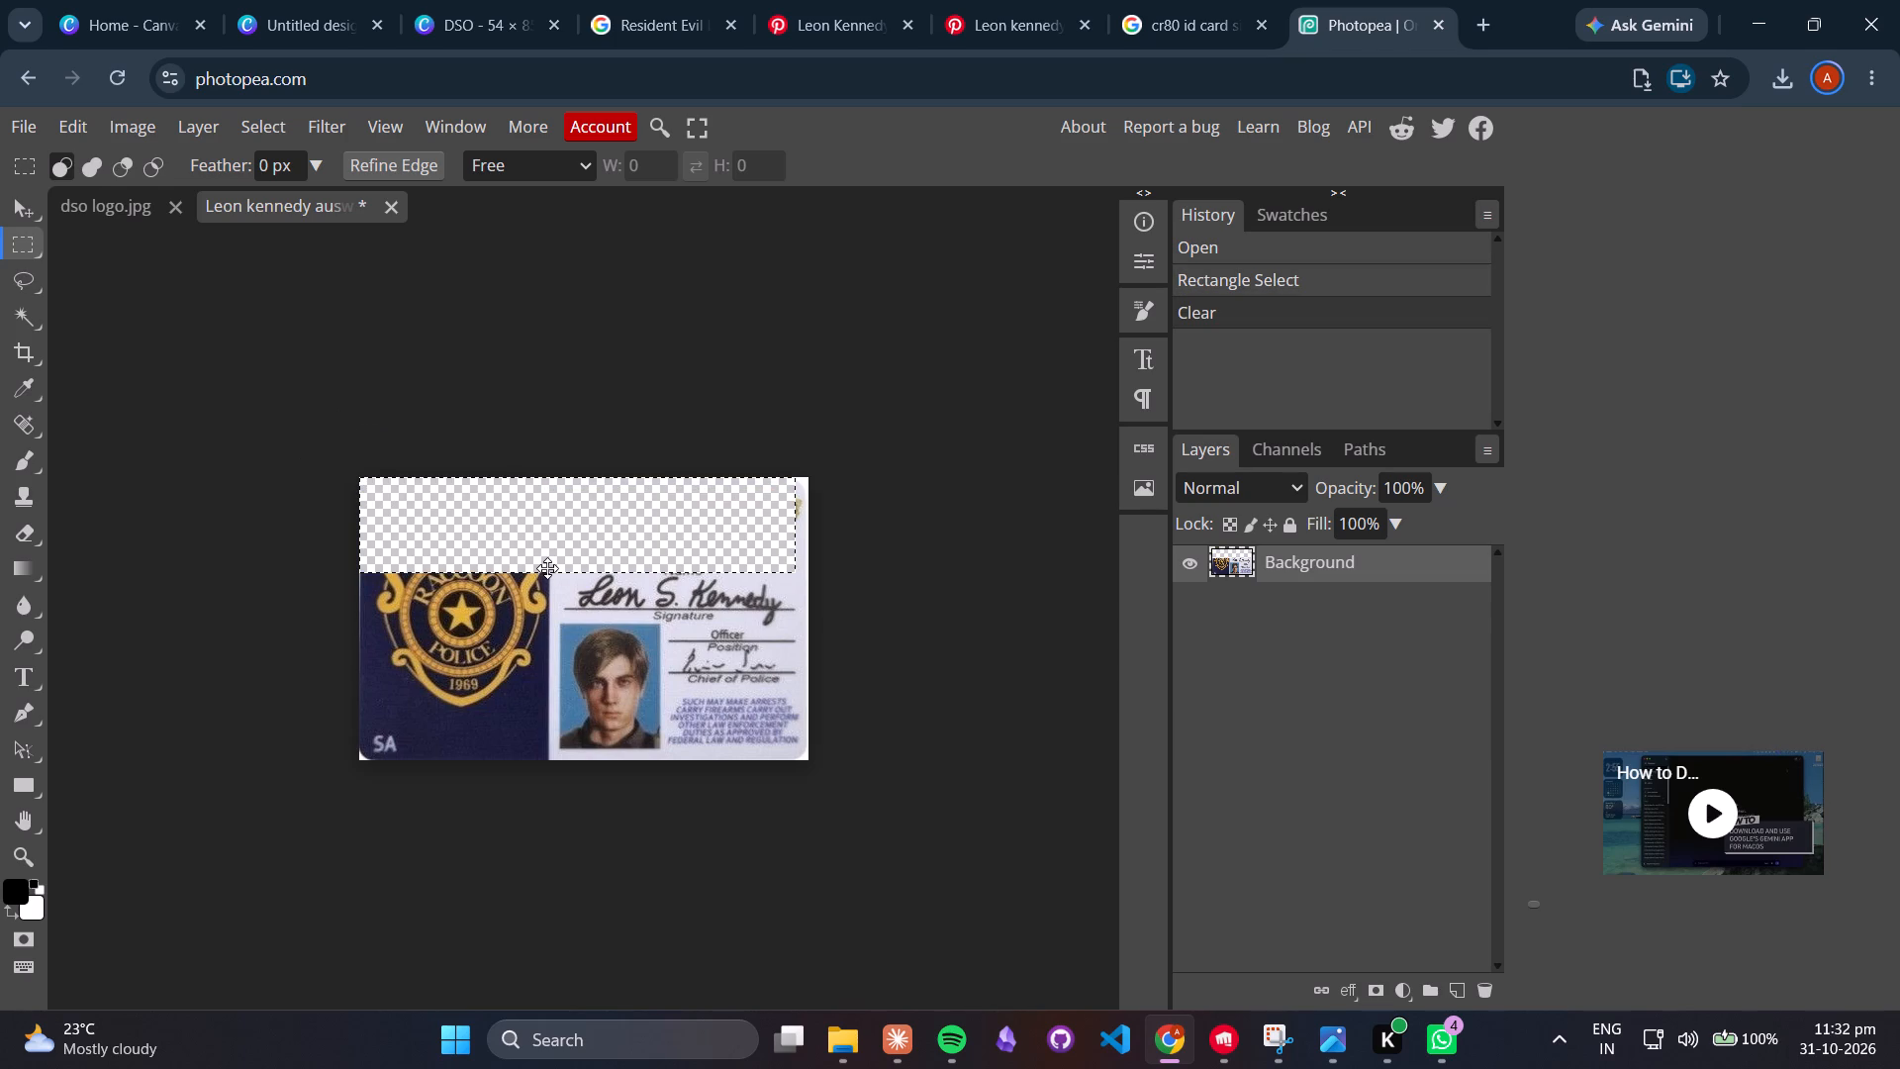
{"action": "left_click", "coordinate": [547, 568]}
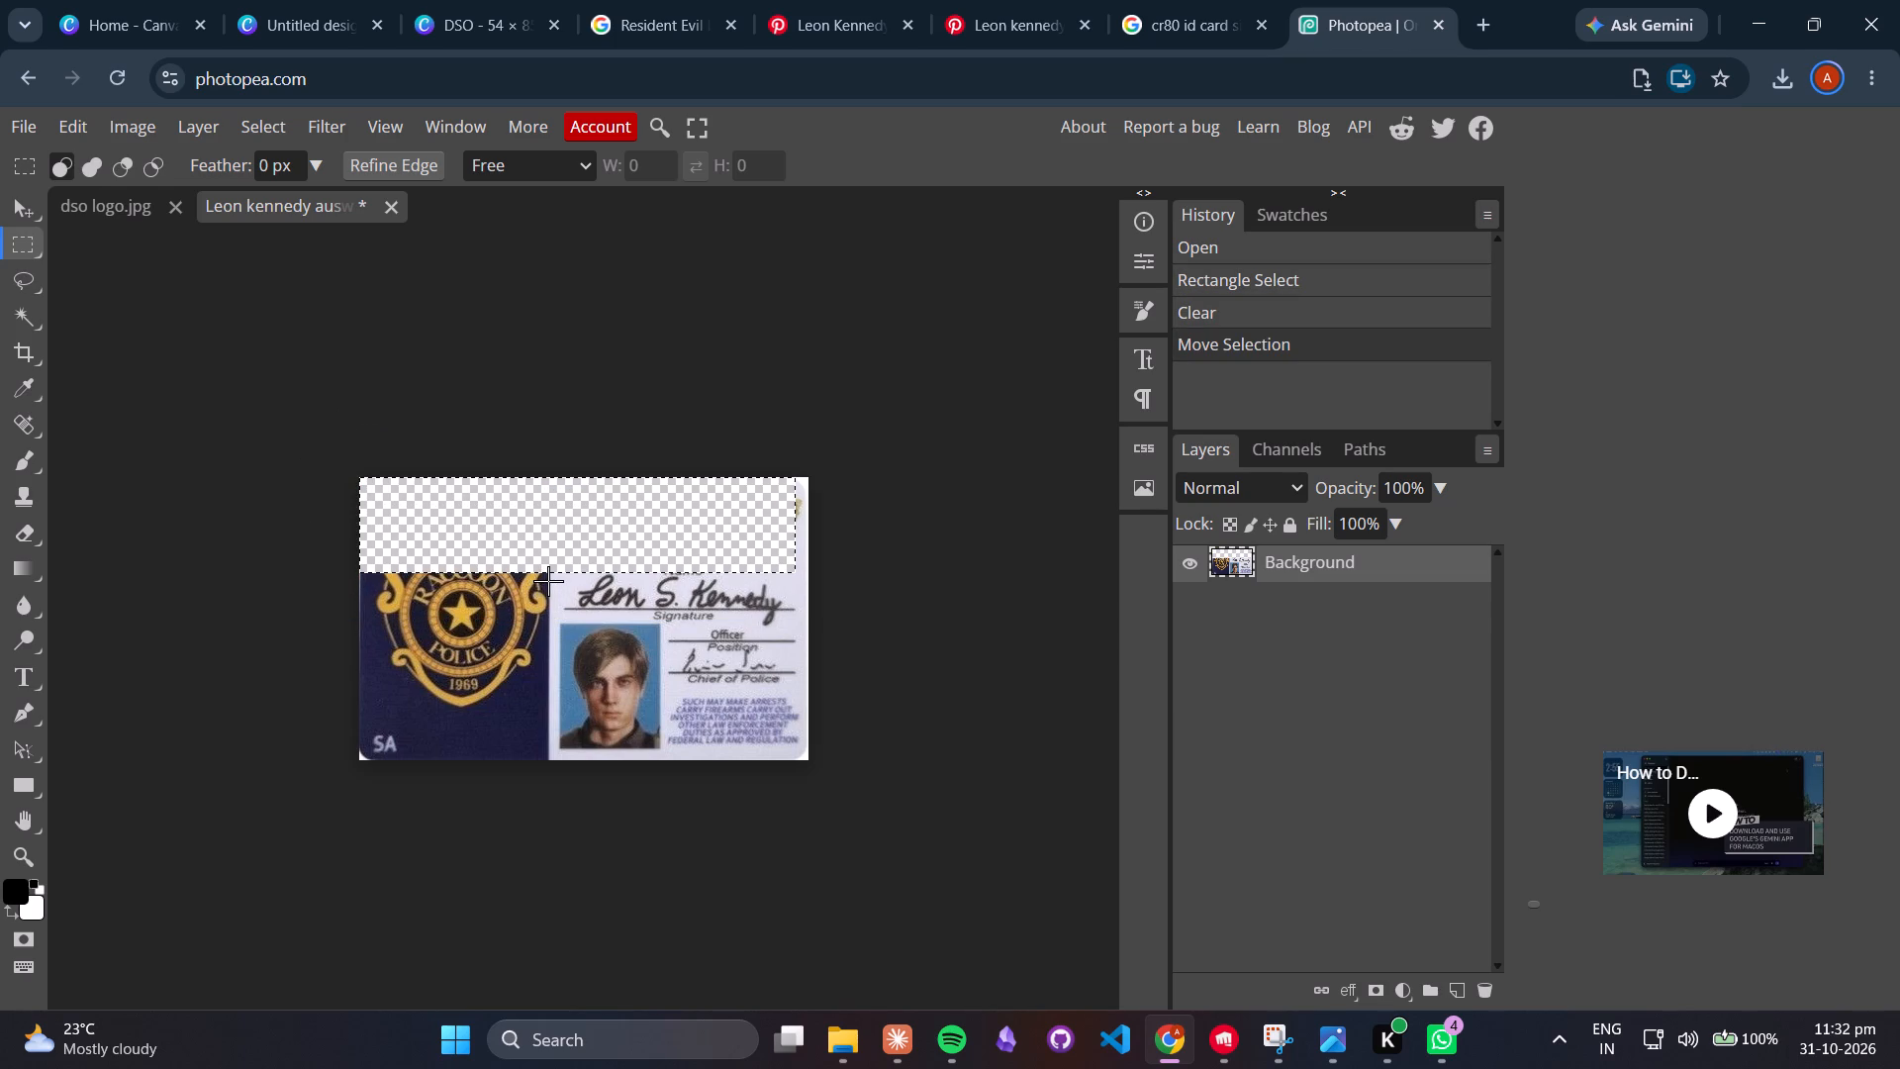
Select and delete the rest of the dark blue badge panel beside the signature, including its thin leftover strip.
{"action": "left_click_drag", "start_coordinate": [548, 581], "coordinate": [331, 768]}
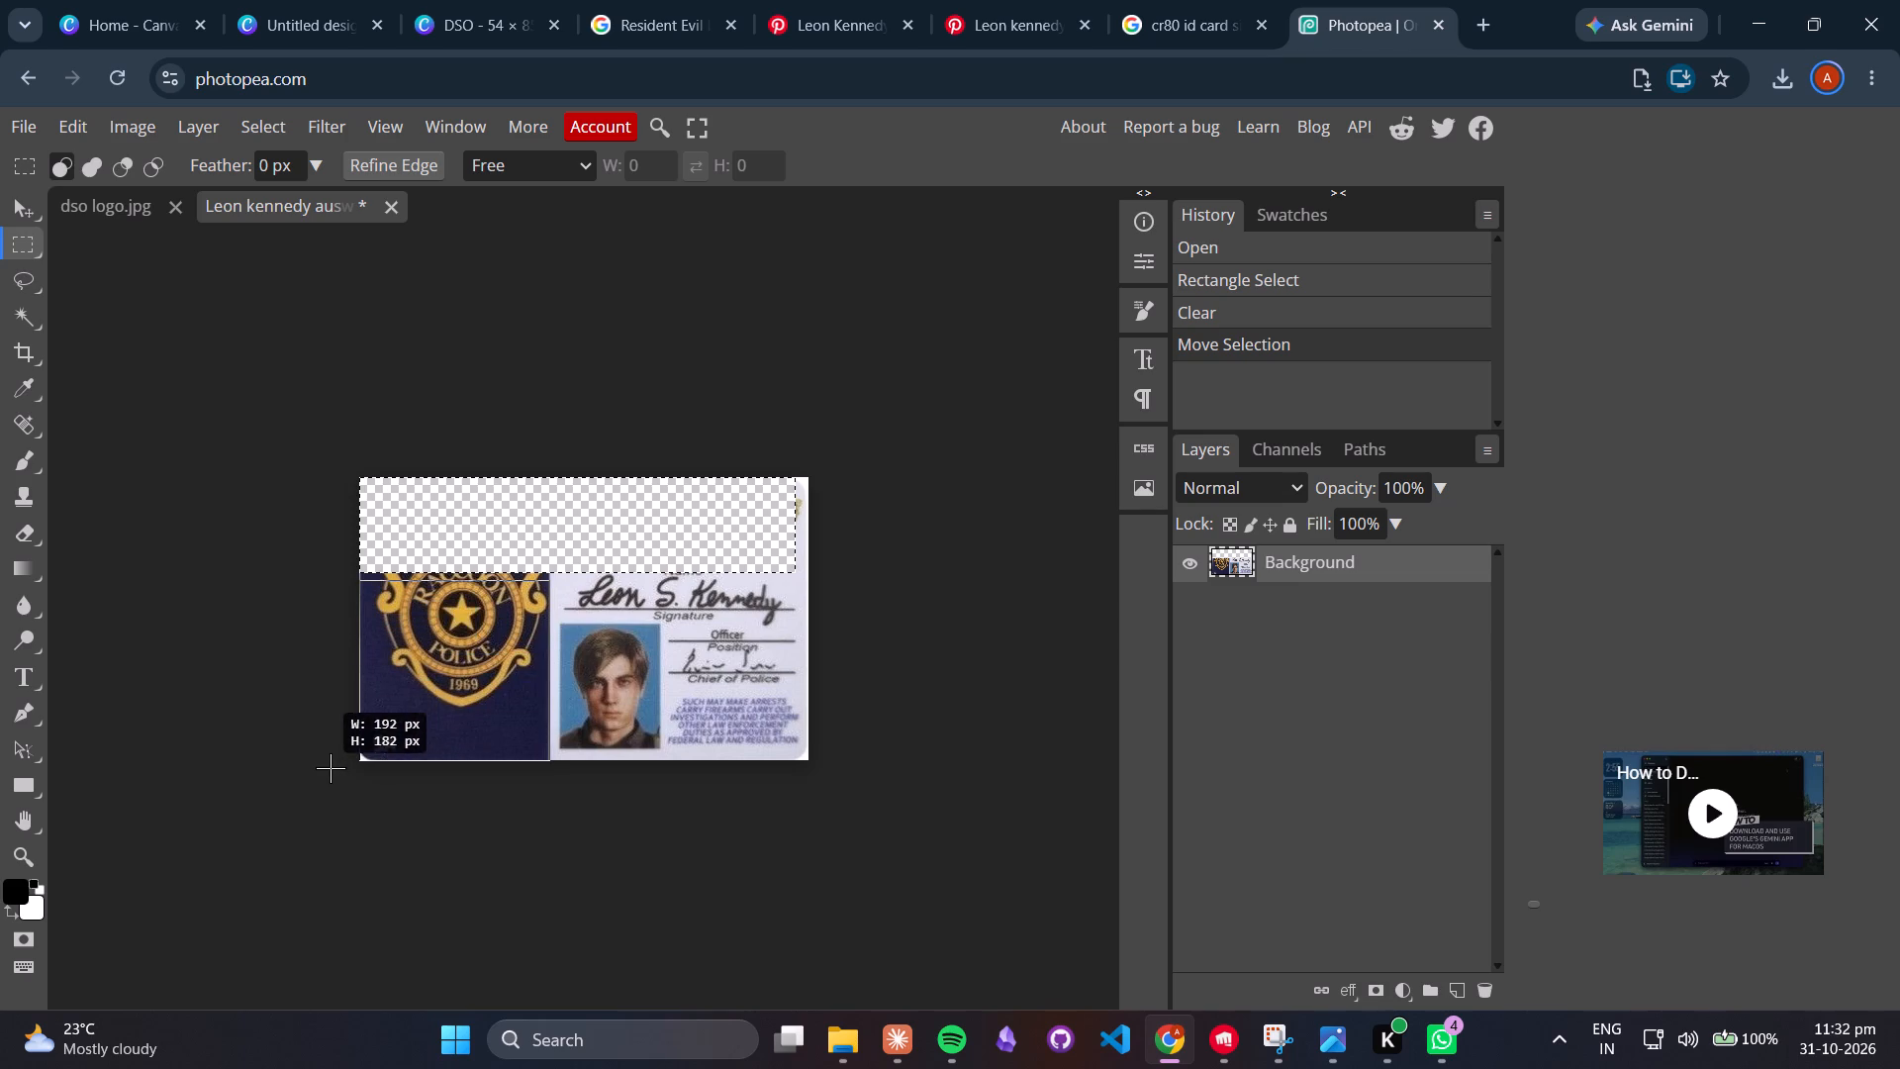
{"action": "left_click_drag", "start_coordinate": [331, 768], "coordinate": [329, 771]}
{"action": "key", "text": "Delete"}
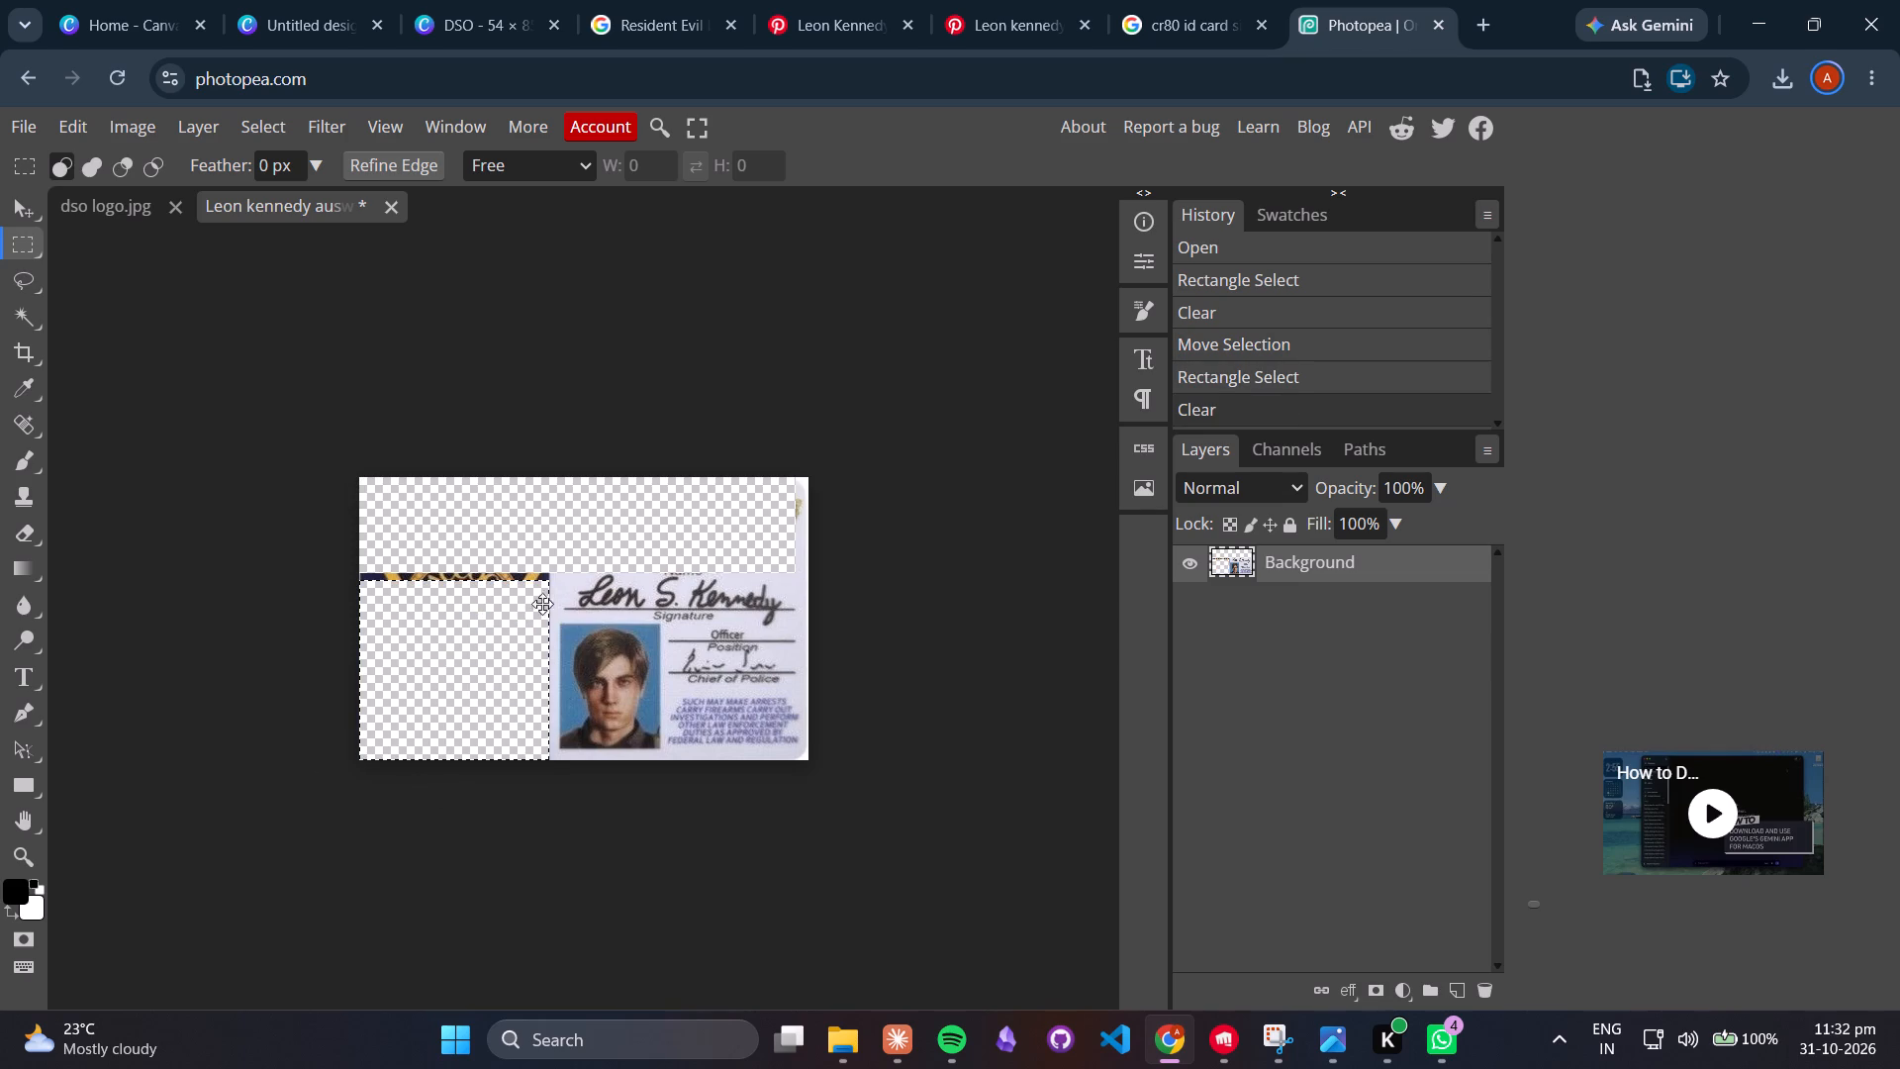
{"action": "left_click_drag", "start_coordinate": [550, 585], "coordinate": [399, 553]}
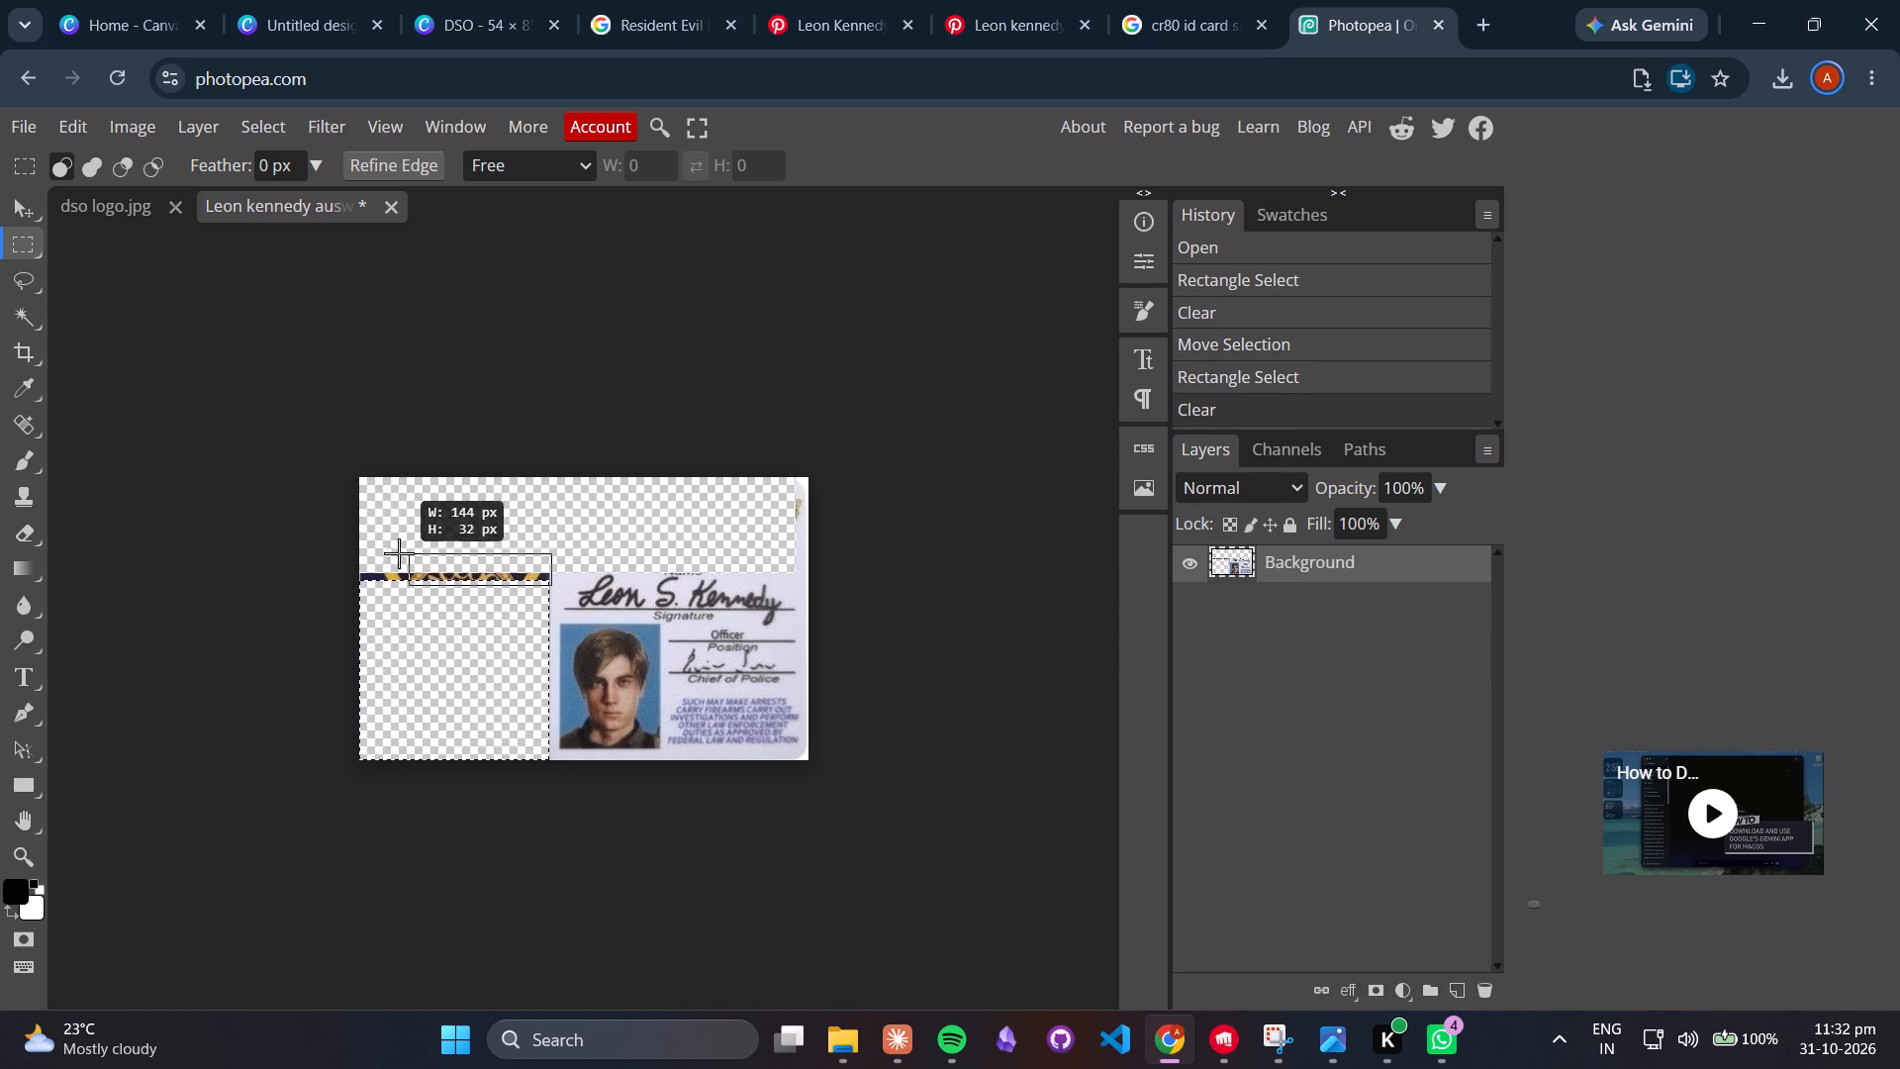
{"action": "left_click_drag", "start_coordinate": [399, 553], "coordinate": [356, 547]}
{"action": "key", "text": "Delete"}
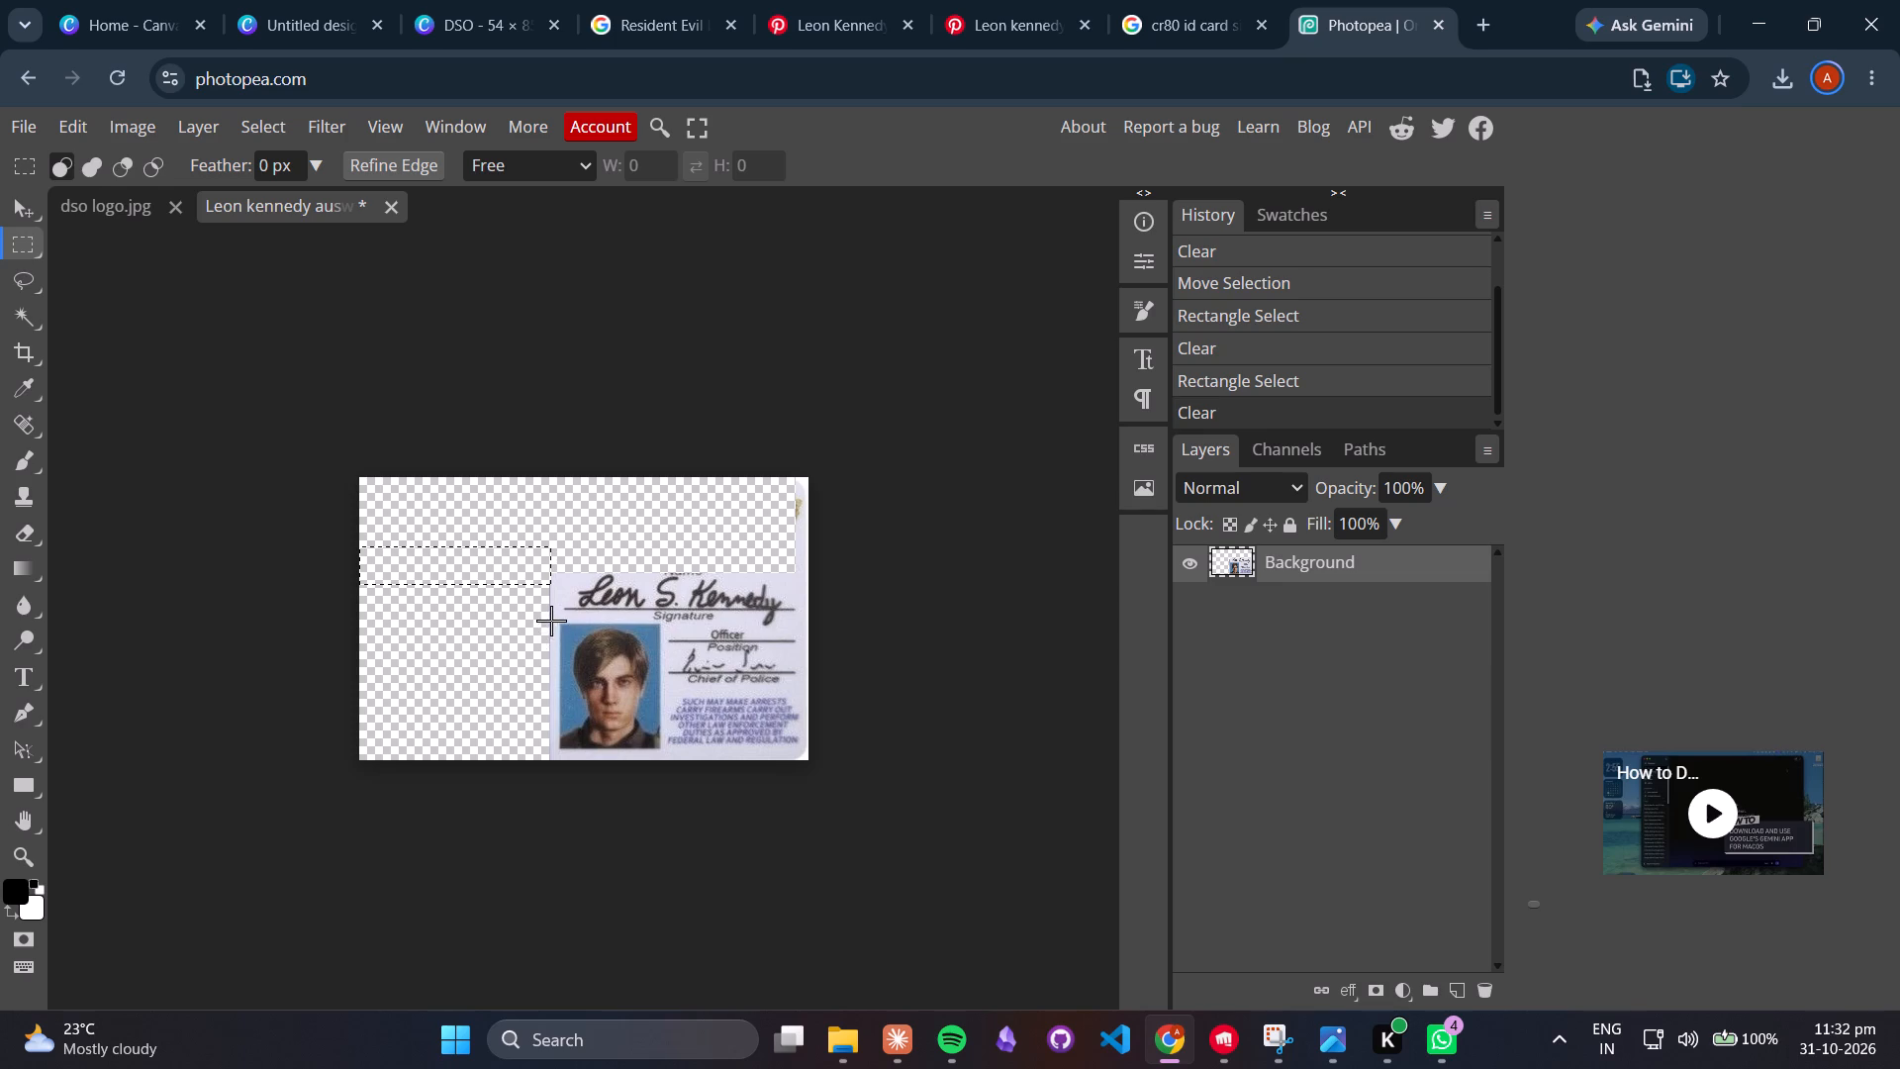
Select and delete the portrait photo and the printed text below the signature.
{"action": "left_click_drag", "start_coordinate": [544, 628], "coordinate": [583, 641]}
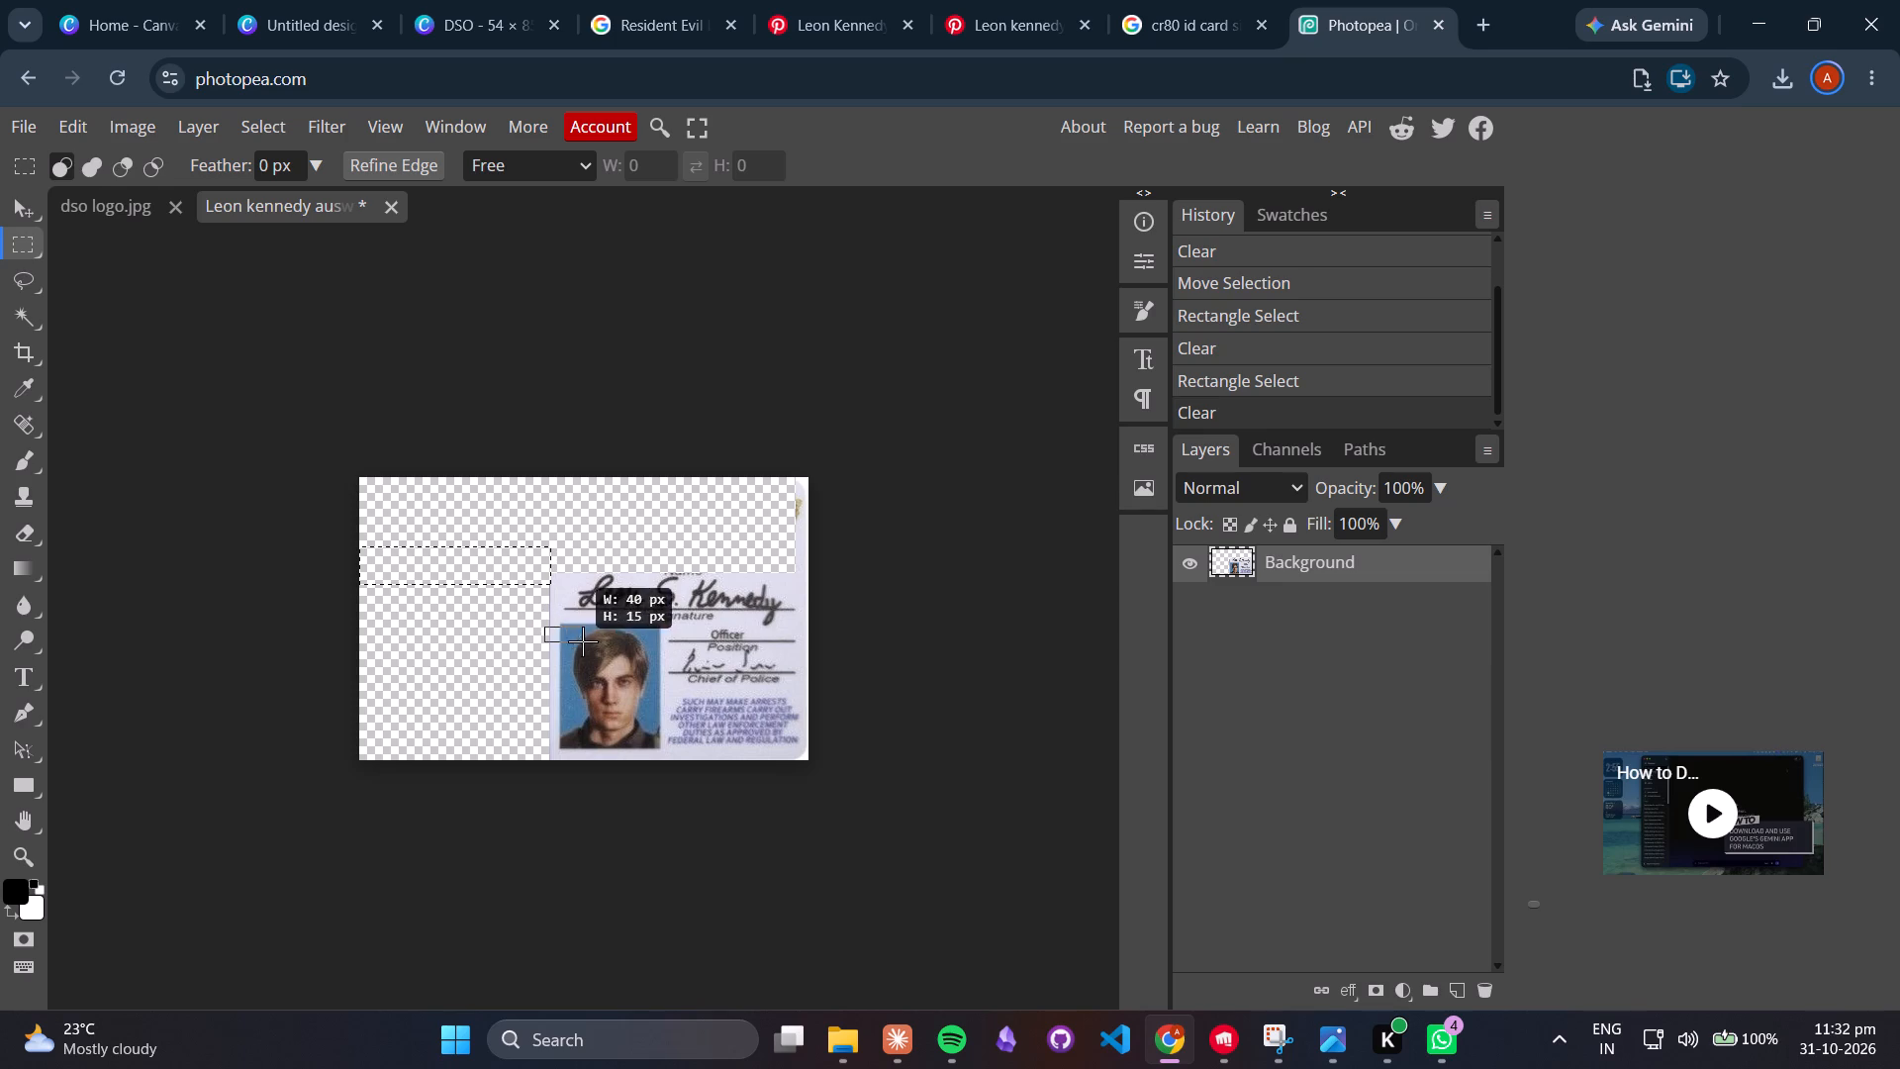
{"action": "left_click_drag", "start_coordinate": [583, 641], "coordinate": [812, 737]}
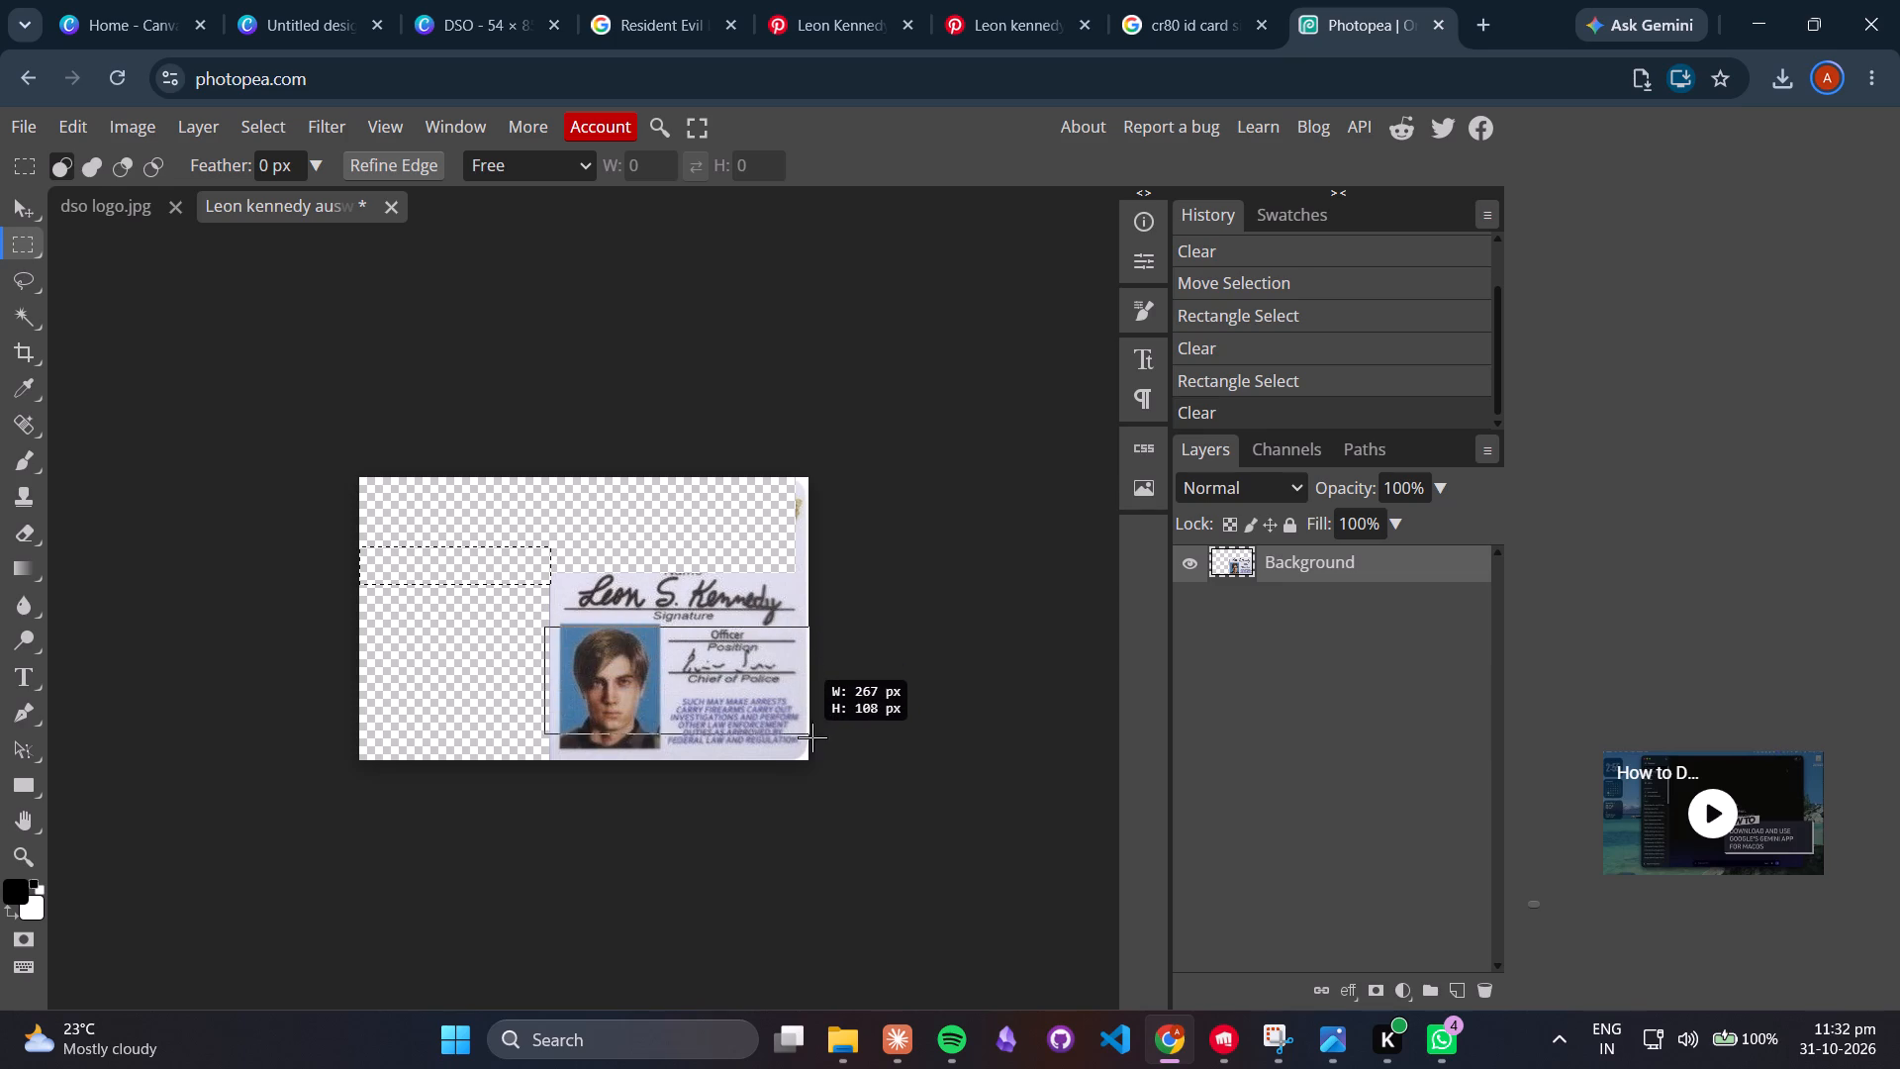
{"action": "left_click_drag", "start_coordinate": [812, 737], "coordinate": [814, 763]}
{"action": "key", "text": "Delete"}
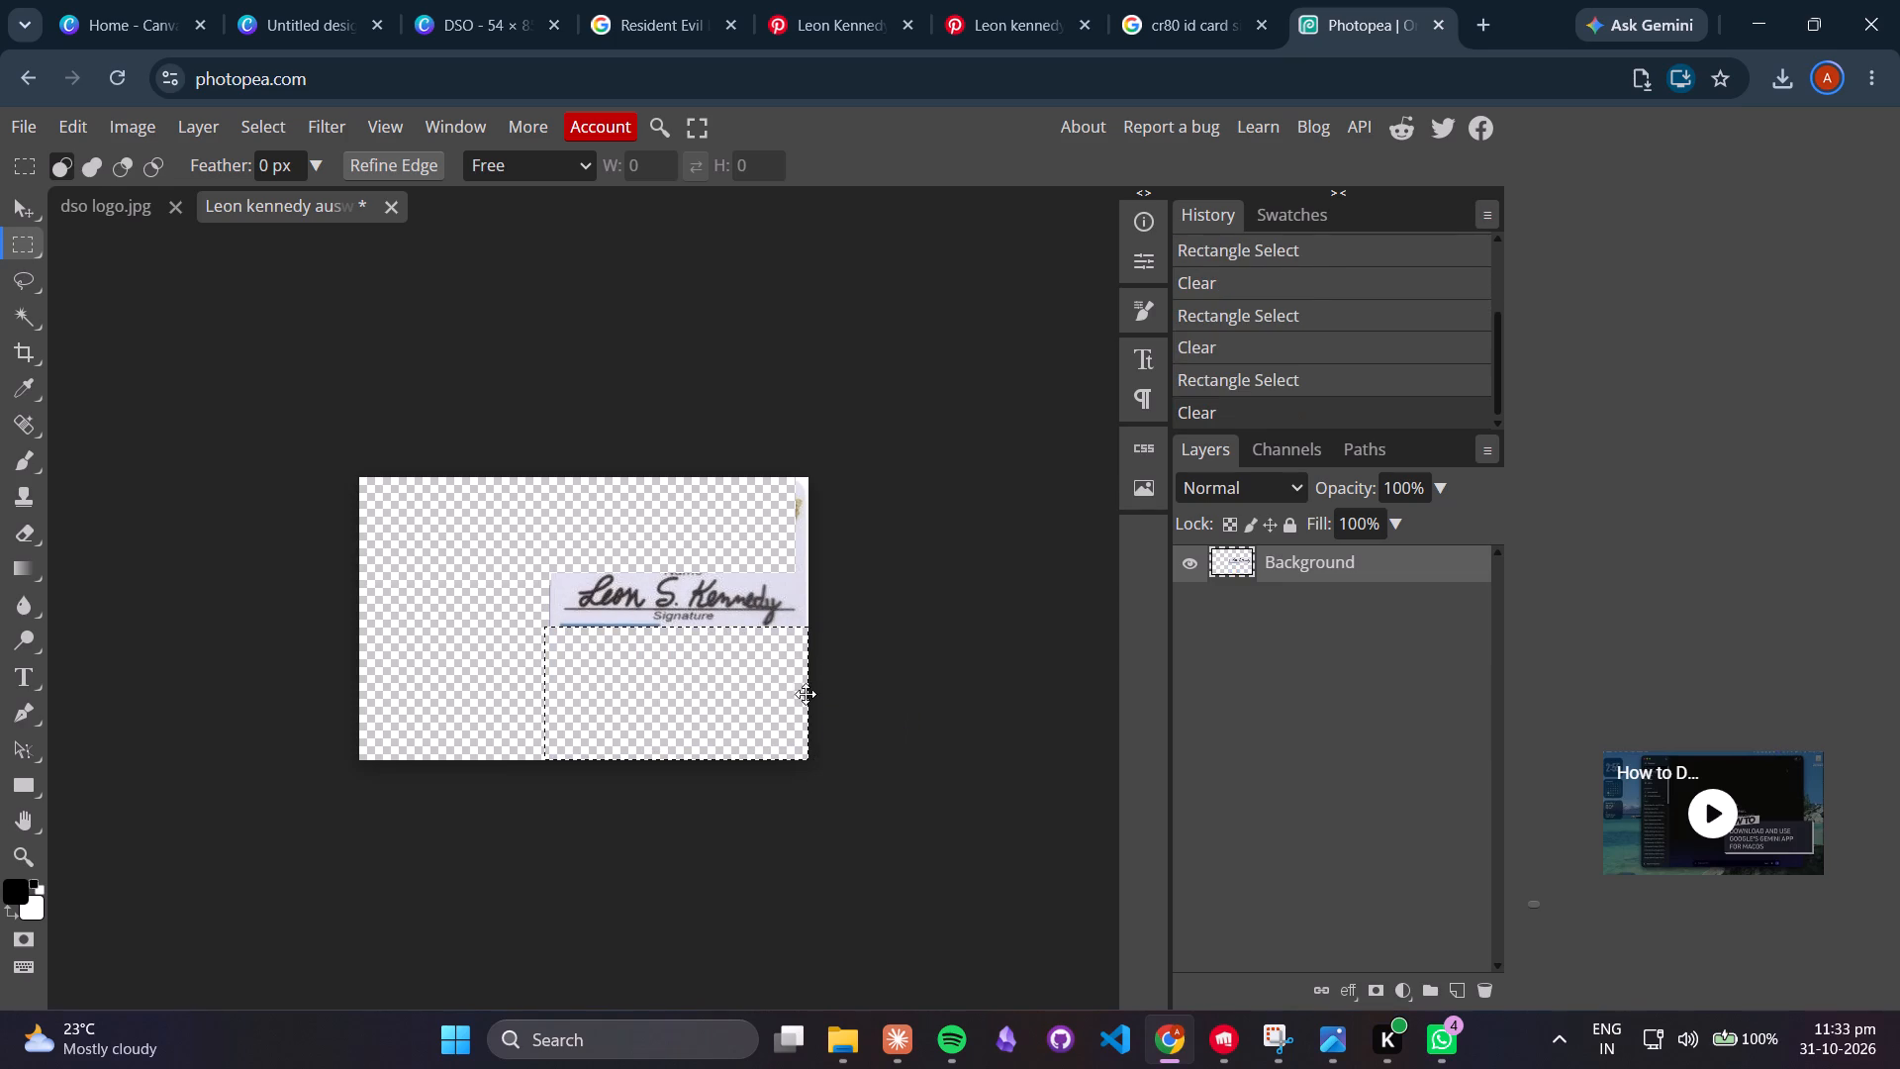
Select and delete the narrow leftover strip above the signature along the card's right edge.
{"action": "left_click_drag", "start_coordinate": [784, 569], "coordinate": [785, 570]}
{"action": "left_click_drag", "start_coordinate": [785, 570], "coordinate": [841, 479]}
{"action": "key", "text": "Delete"}
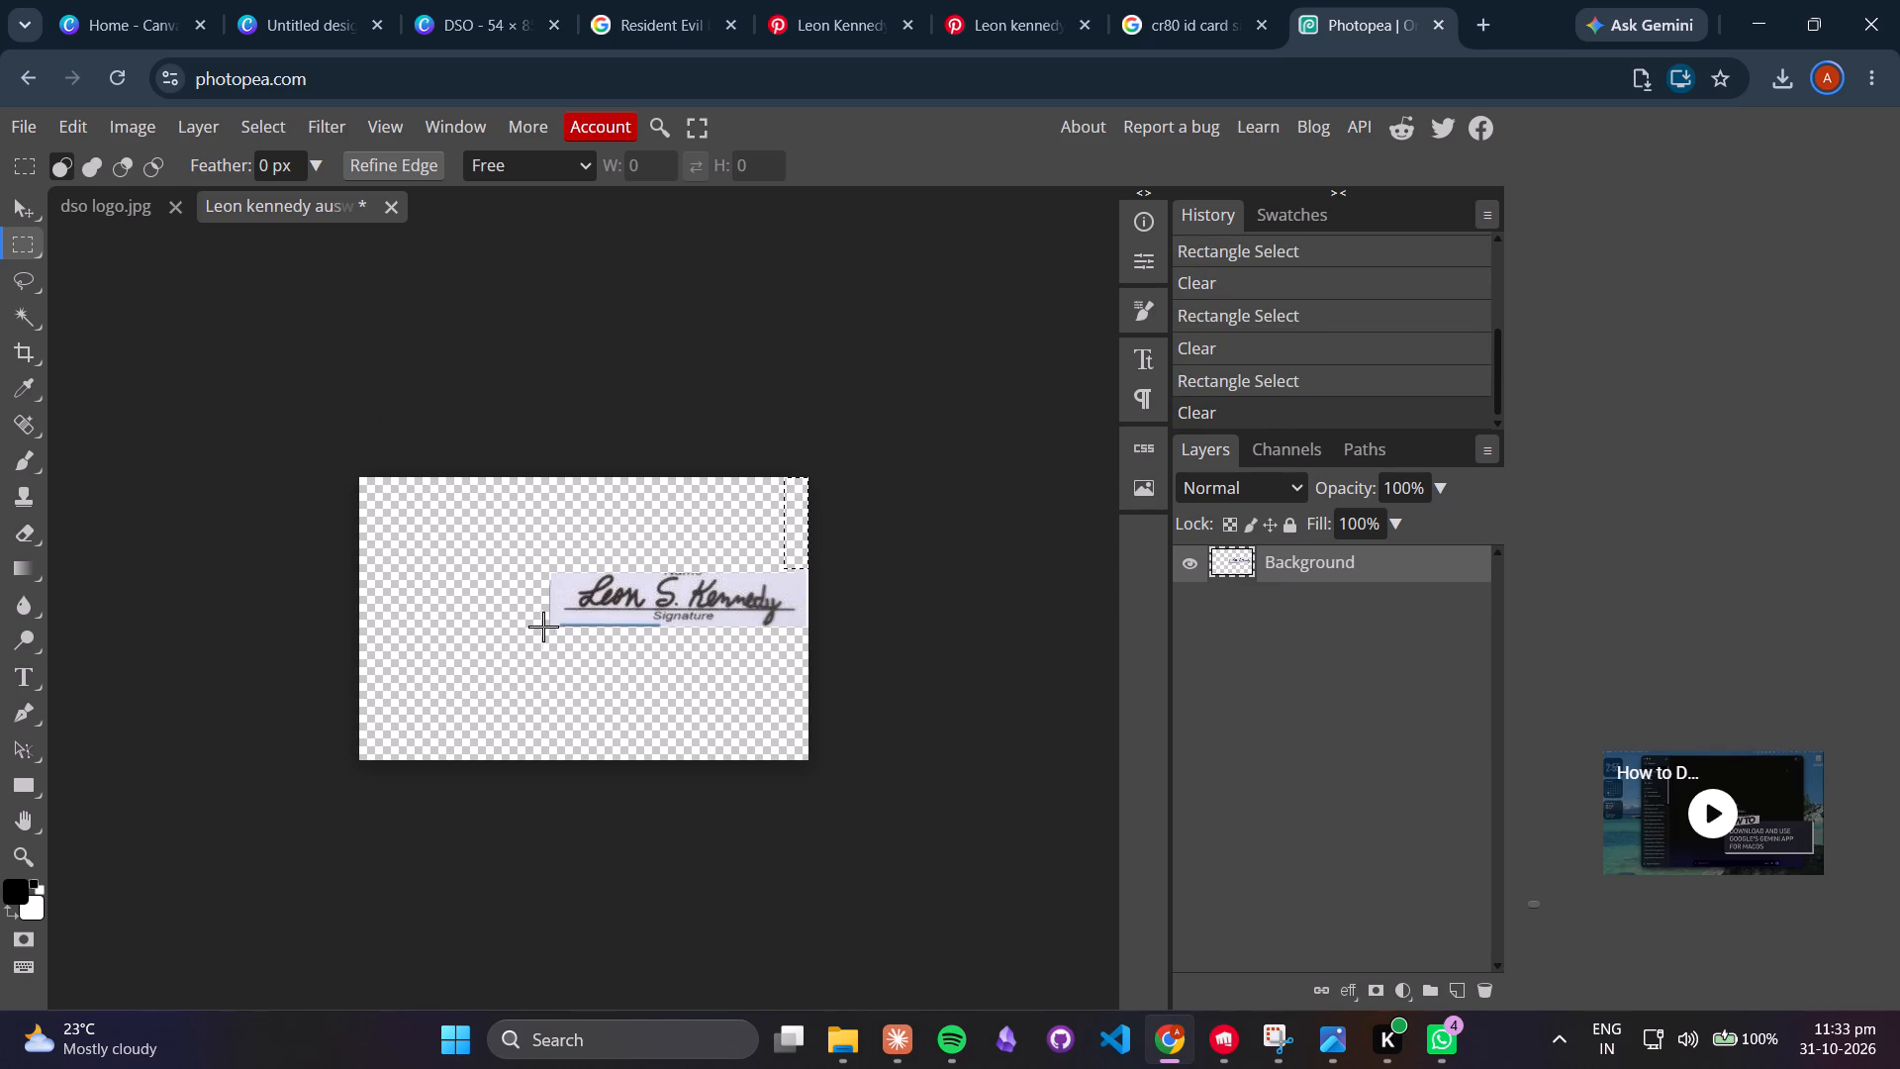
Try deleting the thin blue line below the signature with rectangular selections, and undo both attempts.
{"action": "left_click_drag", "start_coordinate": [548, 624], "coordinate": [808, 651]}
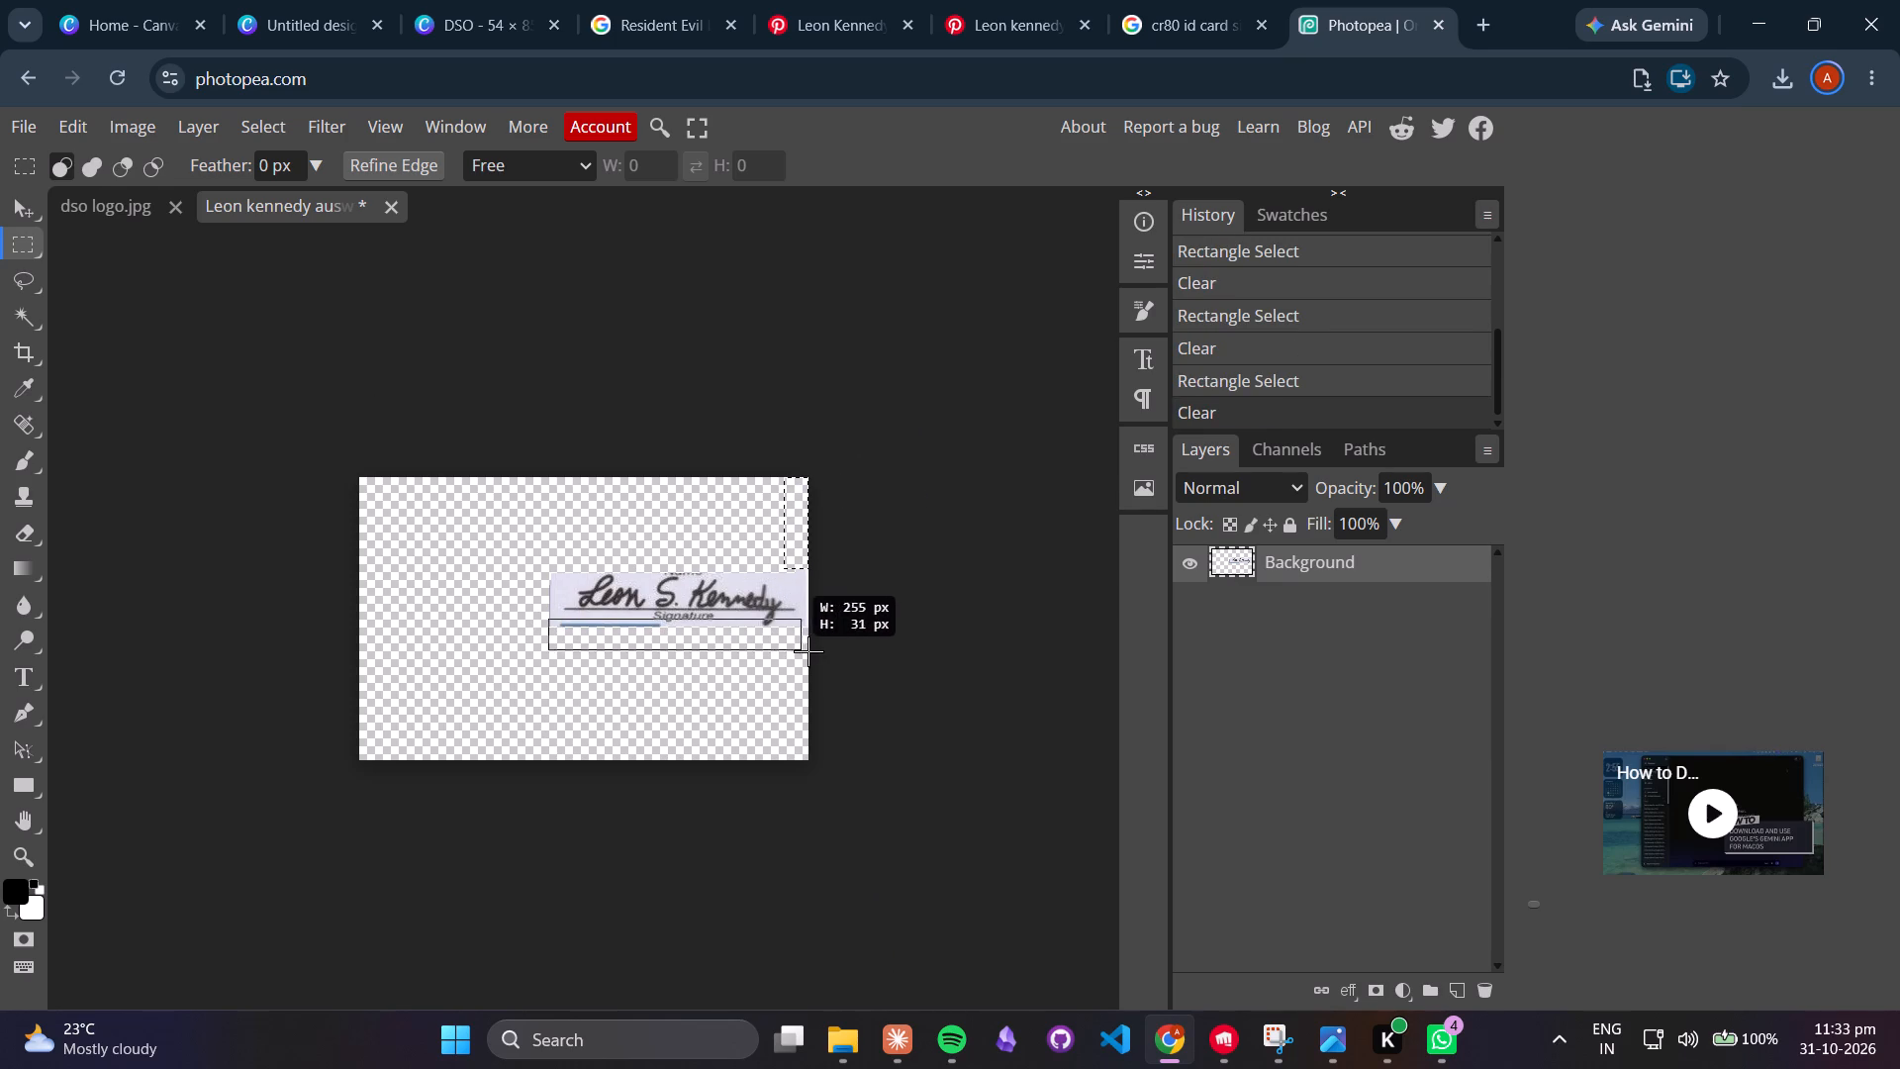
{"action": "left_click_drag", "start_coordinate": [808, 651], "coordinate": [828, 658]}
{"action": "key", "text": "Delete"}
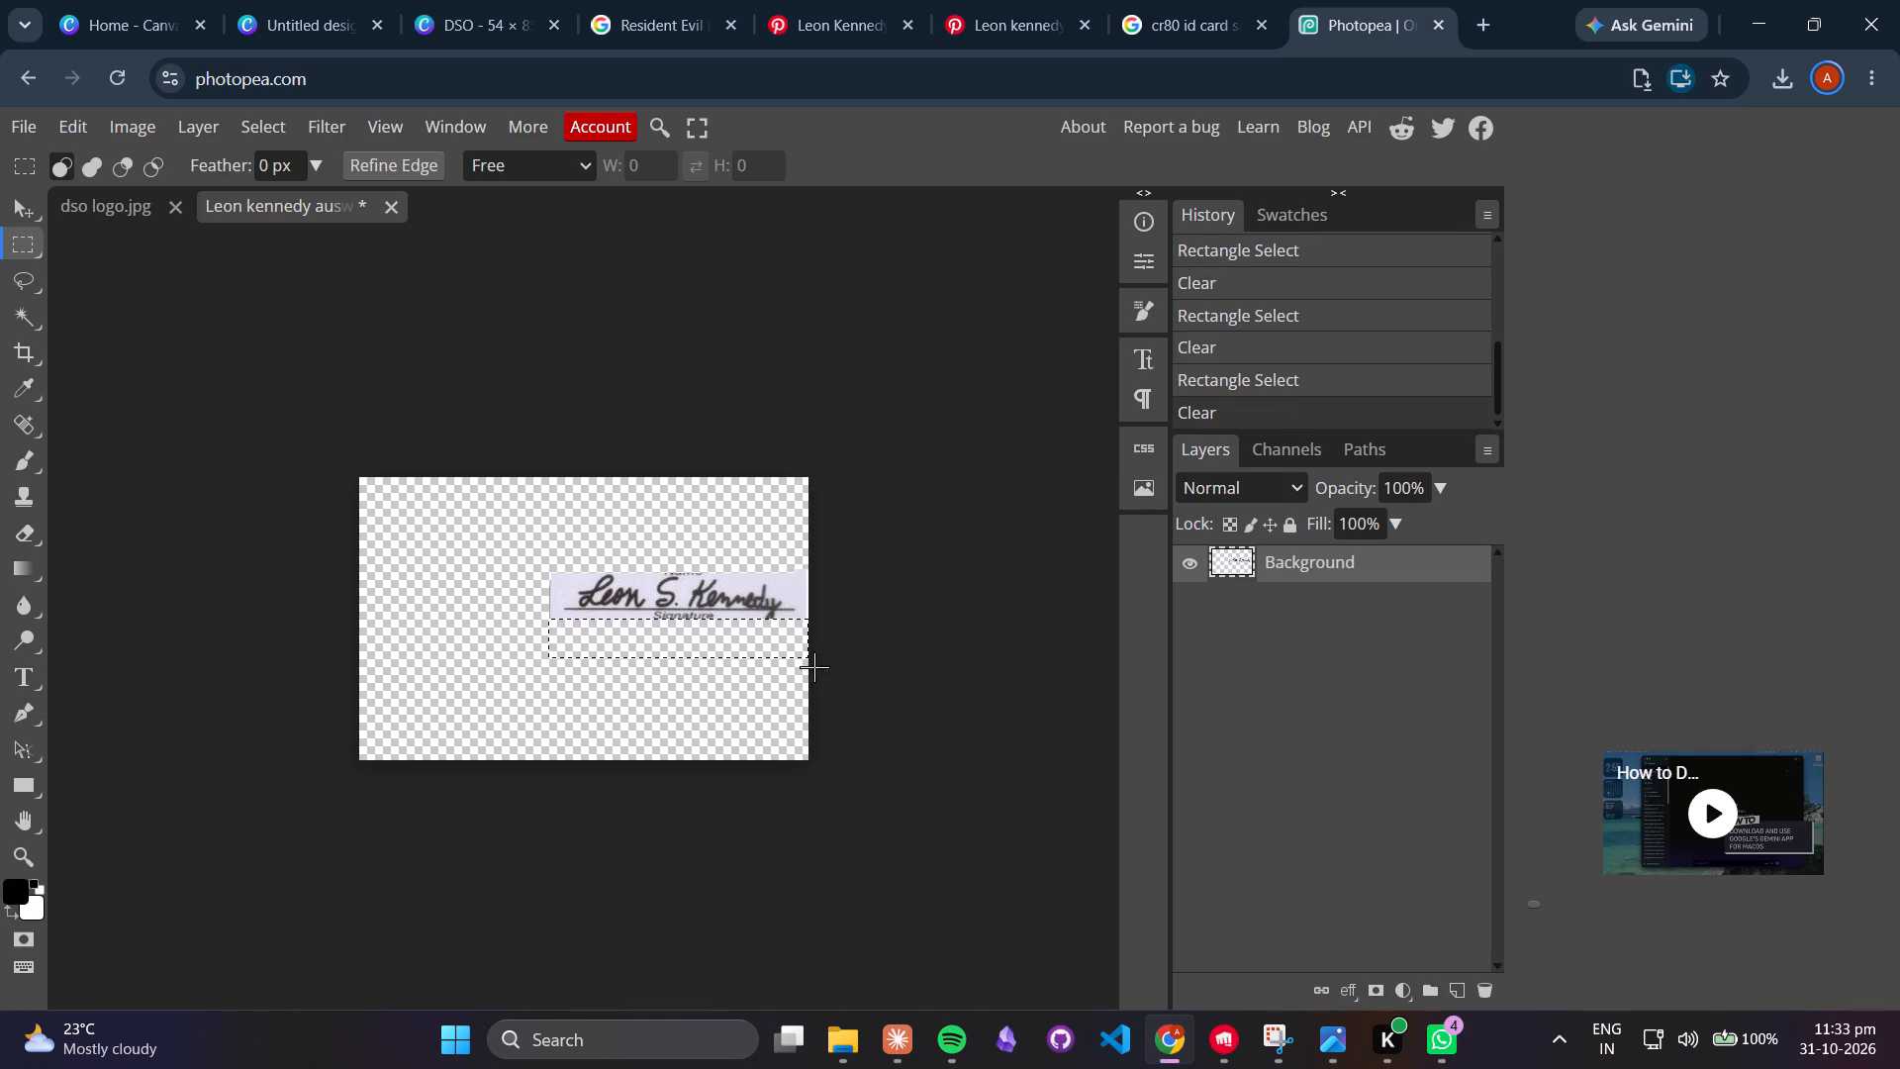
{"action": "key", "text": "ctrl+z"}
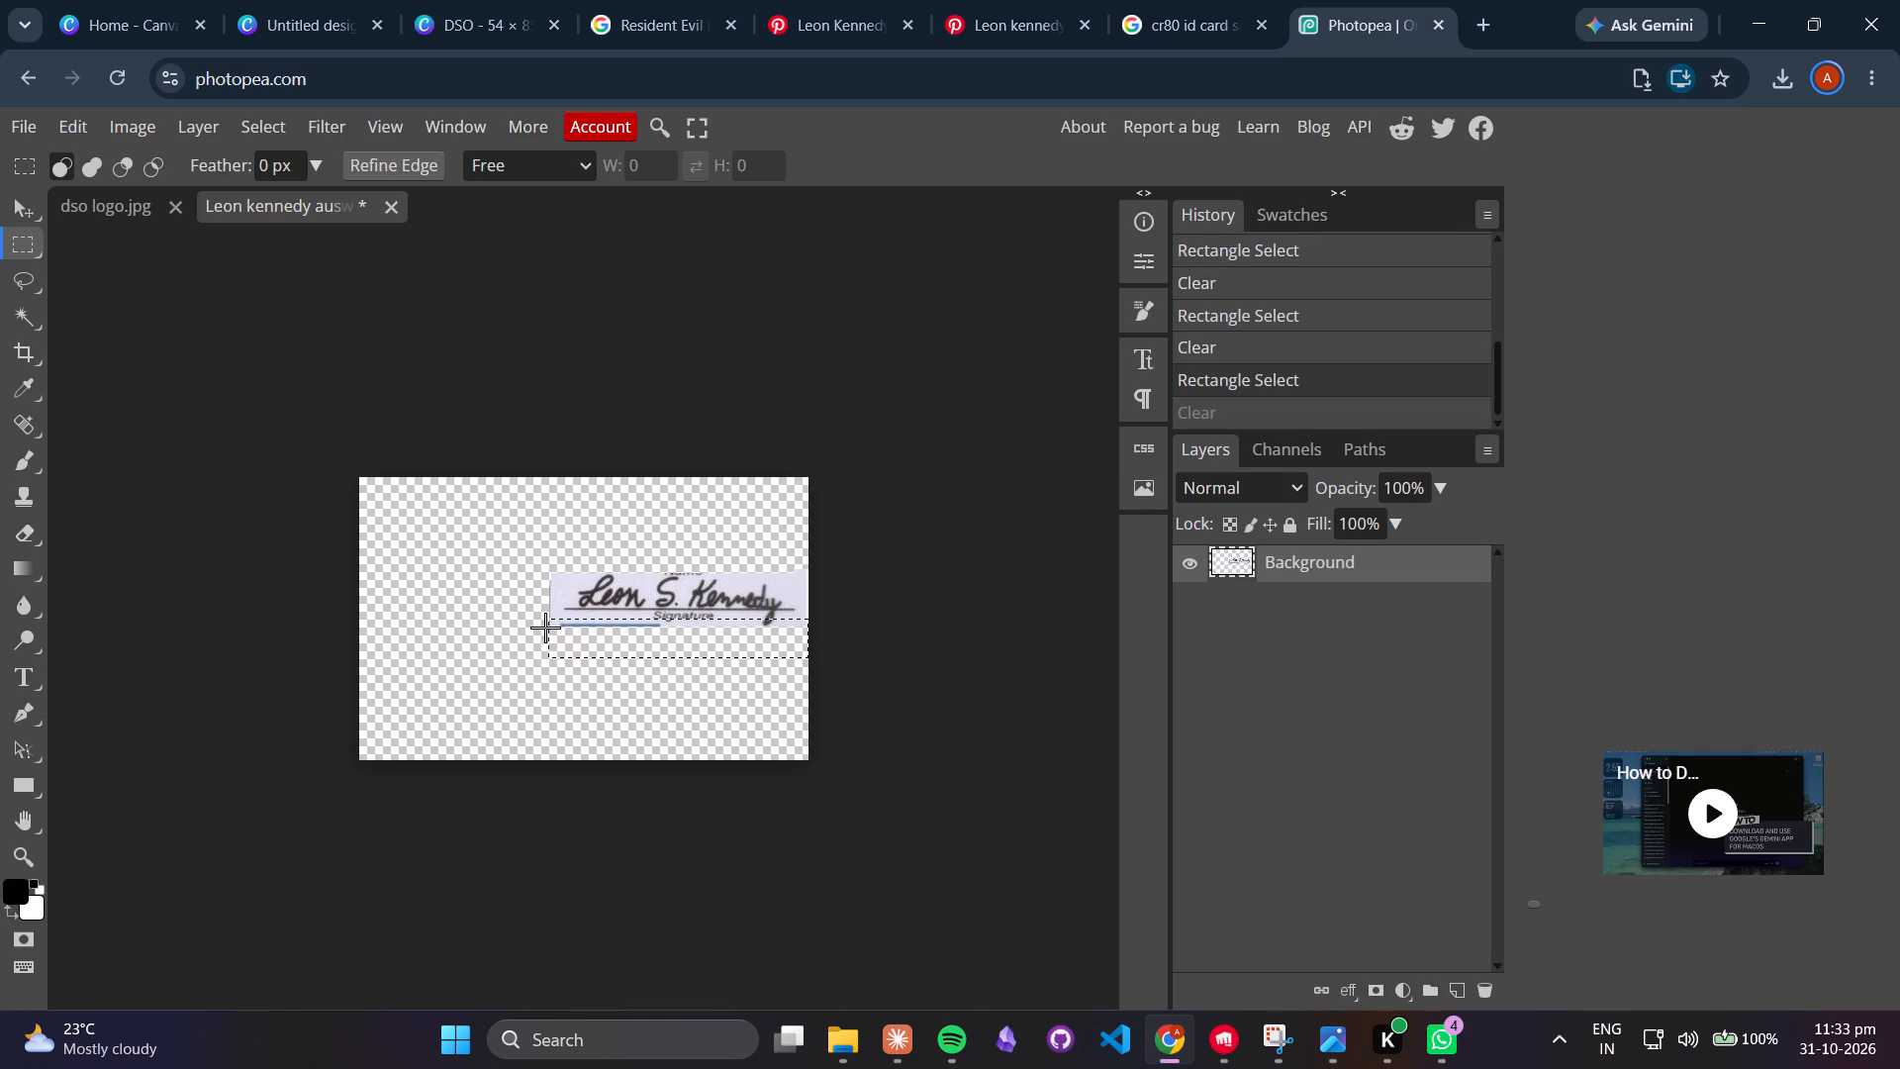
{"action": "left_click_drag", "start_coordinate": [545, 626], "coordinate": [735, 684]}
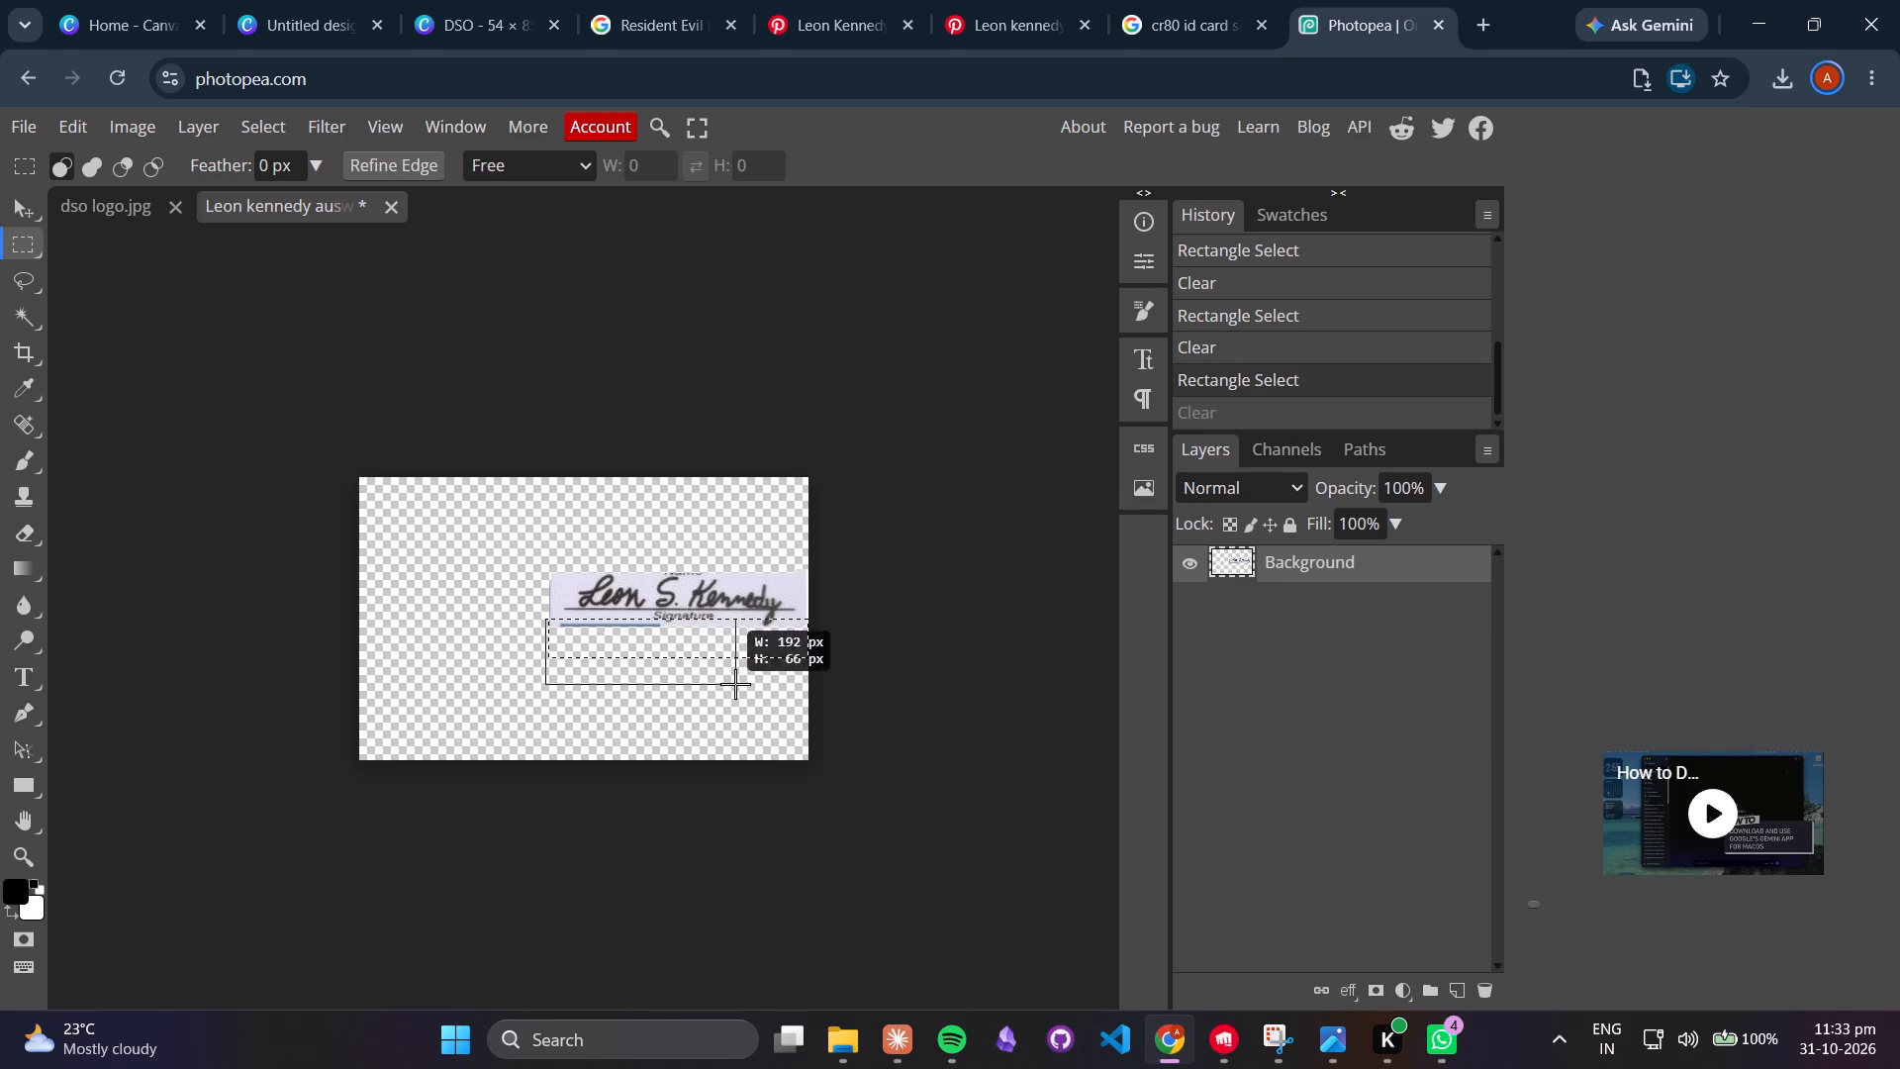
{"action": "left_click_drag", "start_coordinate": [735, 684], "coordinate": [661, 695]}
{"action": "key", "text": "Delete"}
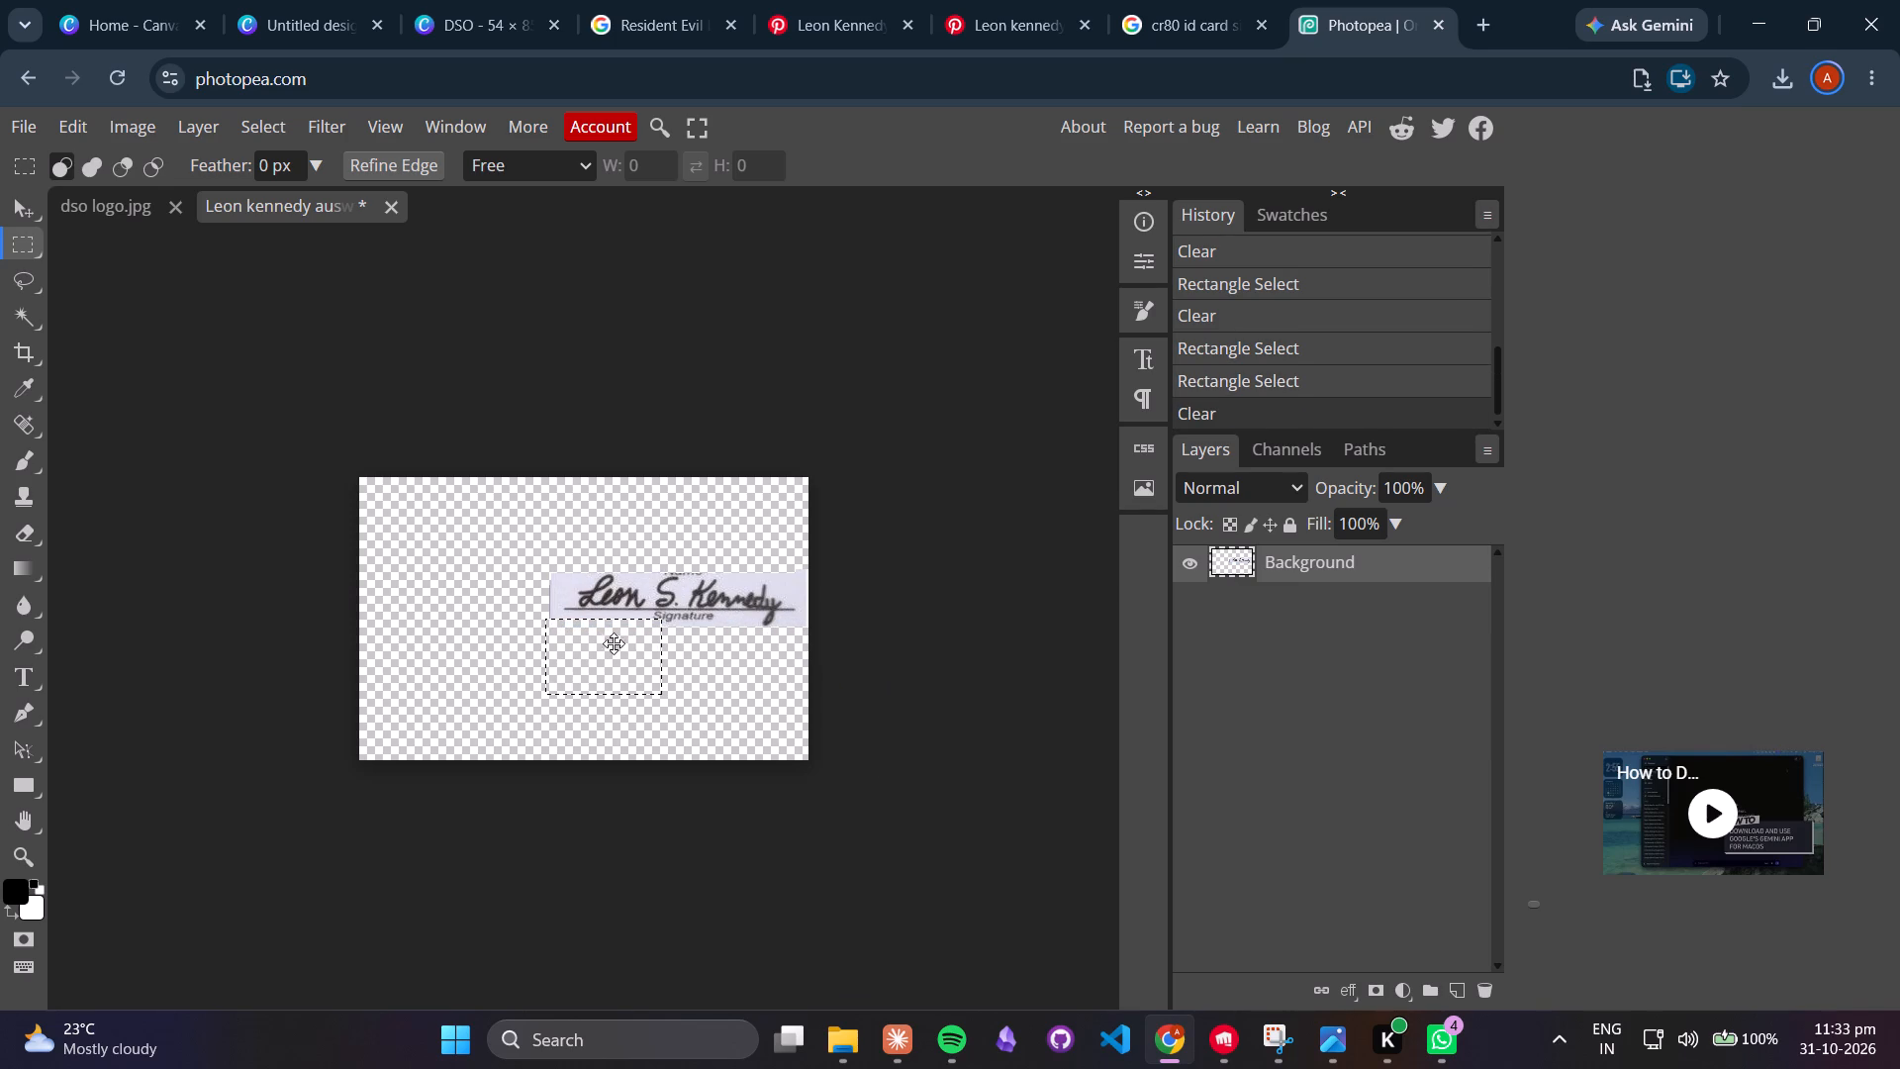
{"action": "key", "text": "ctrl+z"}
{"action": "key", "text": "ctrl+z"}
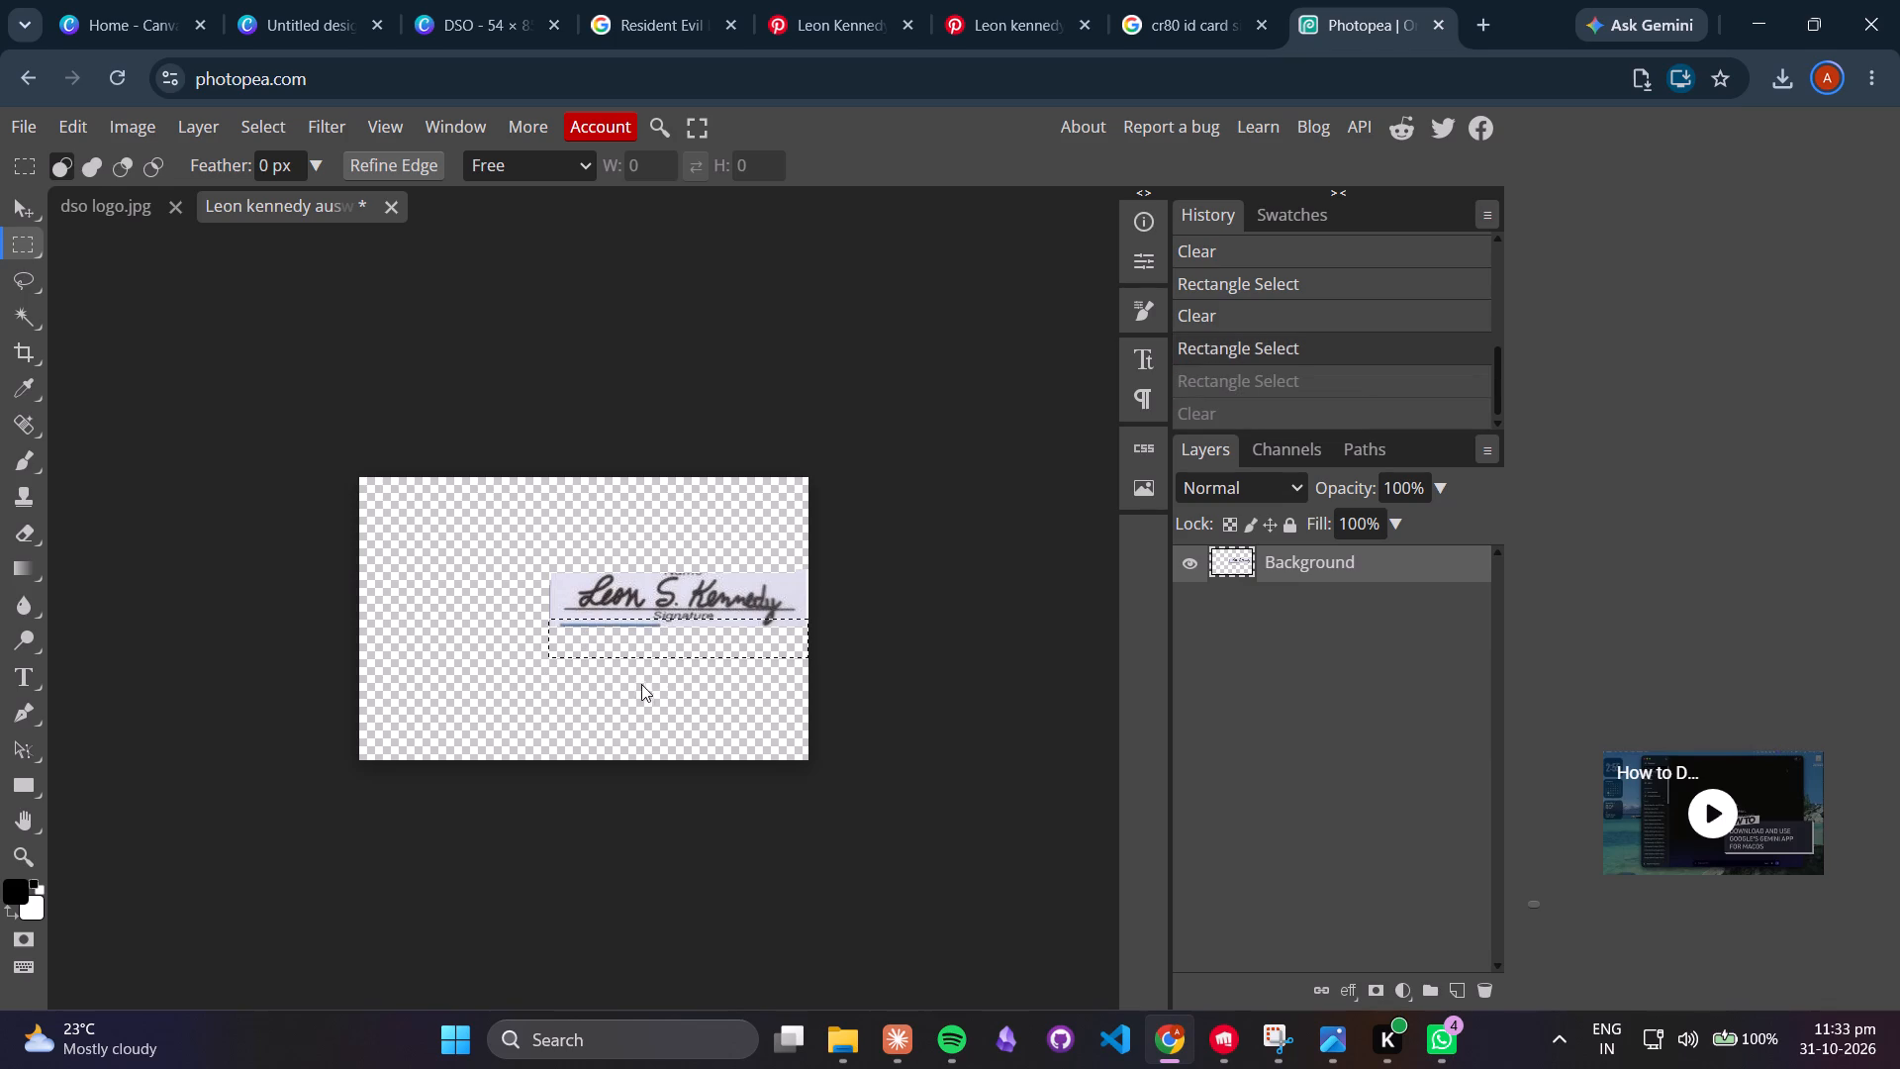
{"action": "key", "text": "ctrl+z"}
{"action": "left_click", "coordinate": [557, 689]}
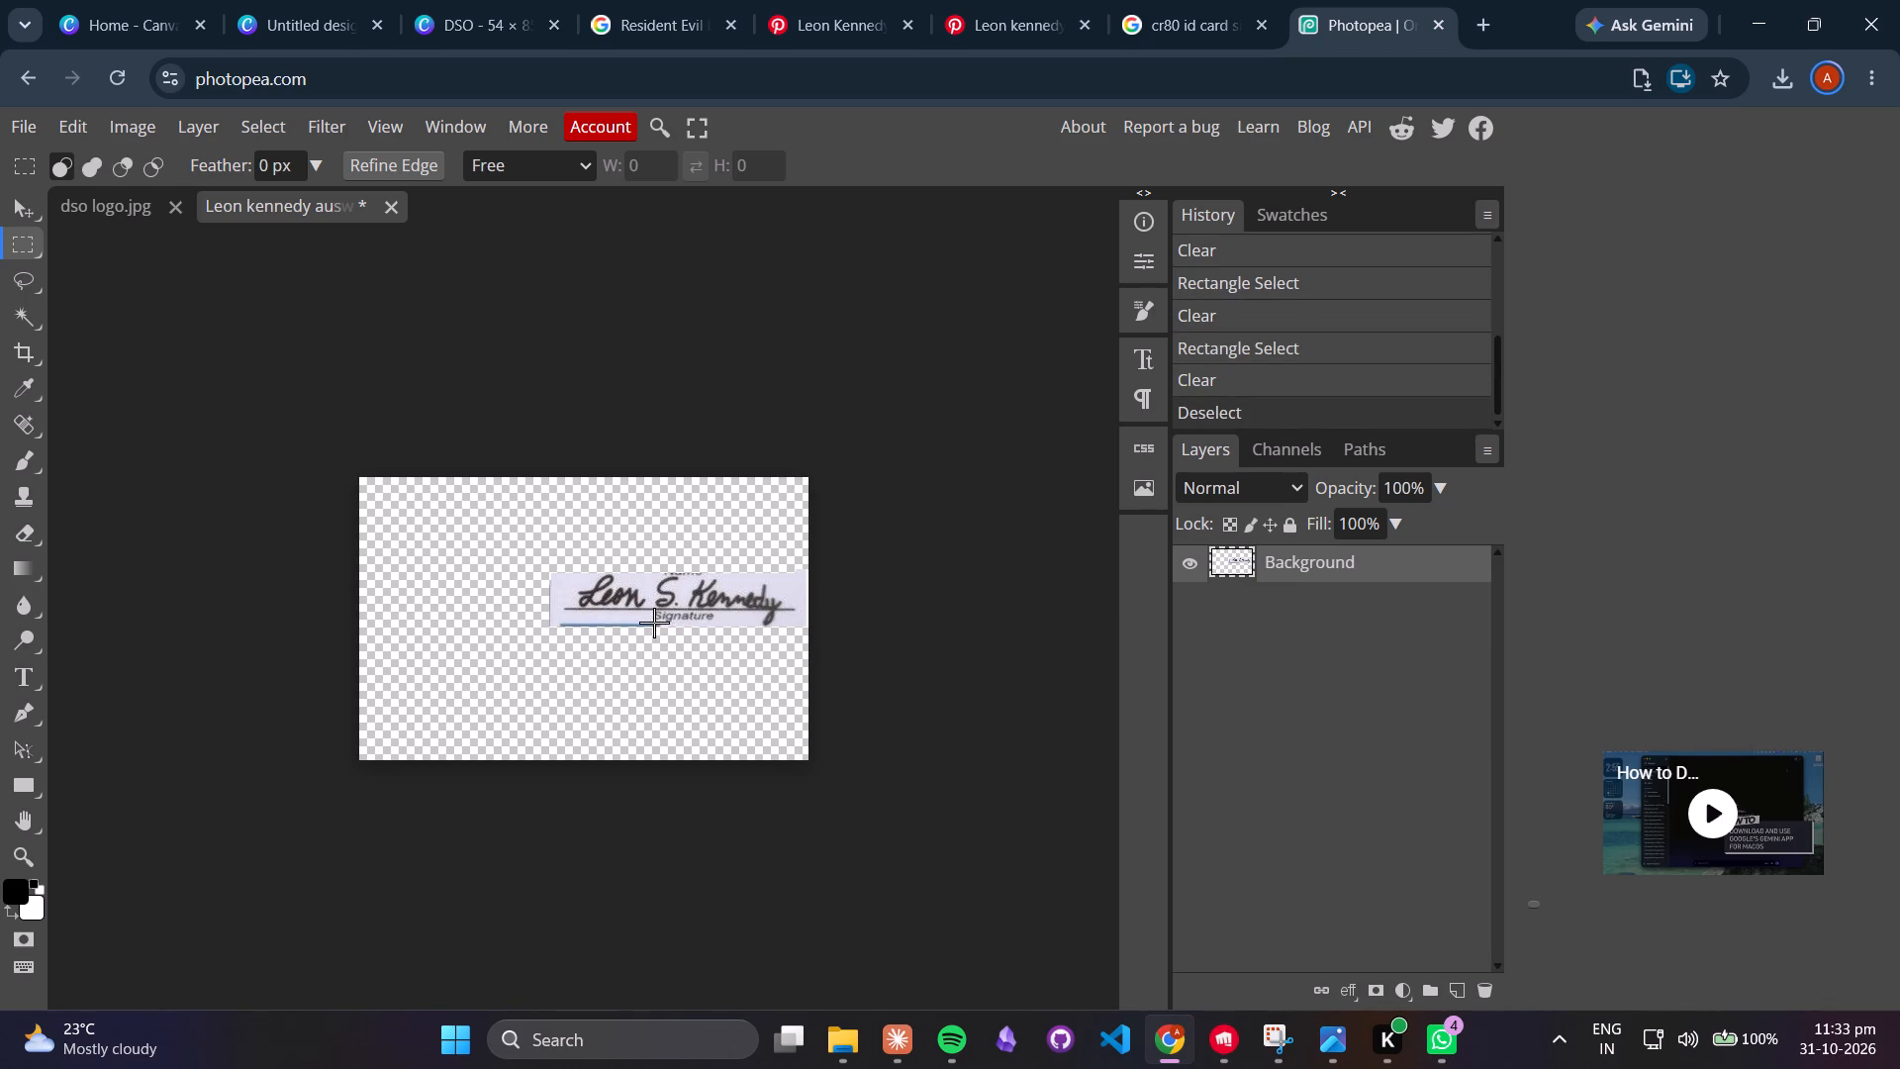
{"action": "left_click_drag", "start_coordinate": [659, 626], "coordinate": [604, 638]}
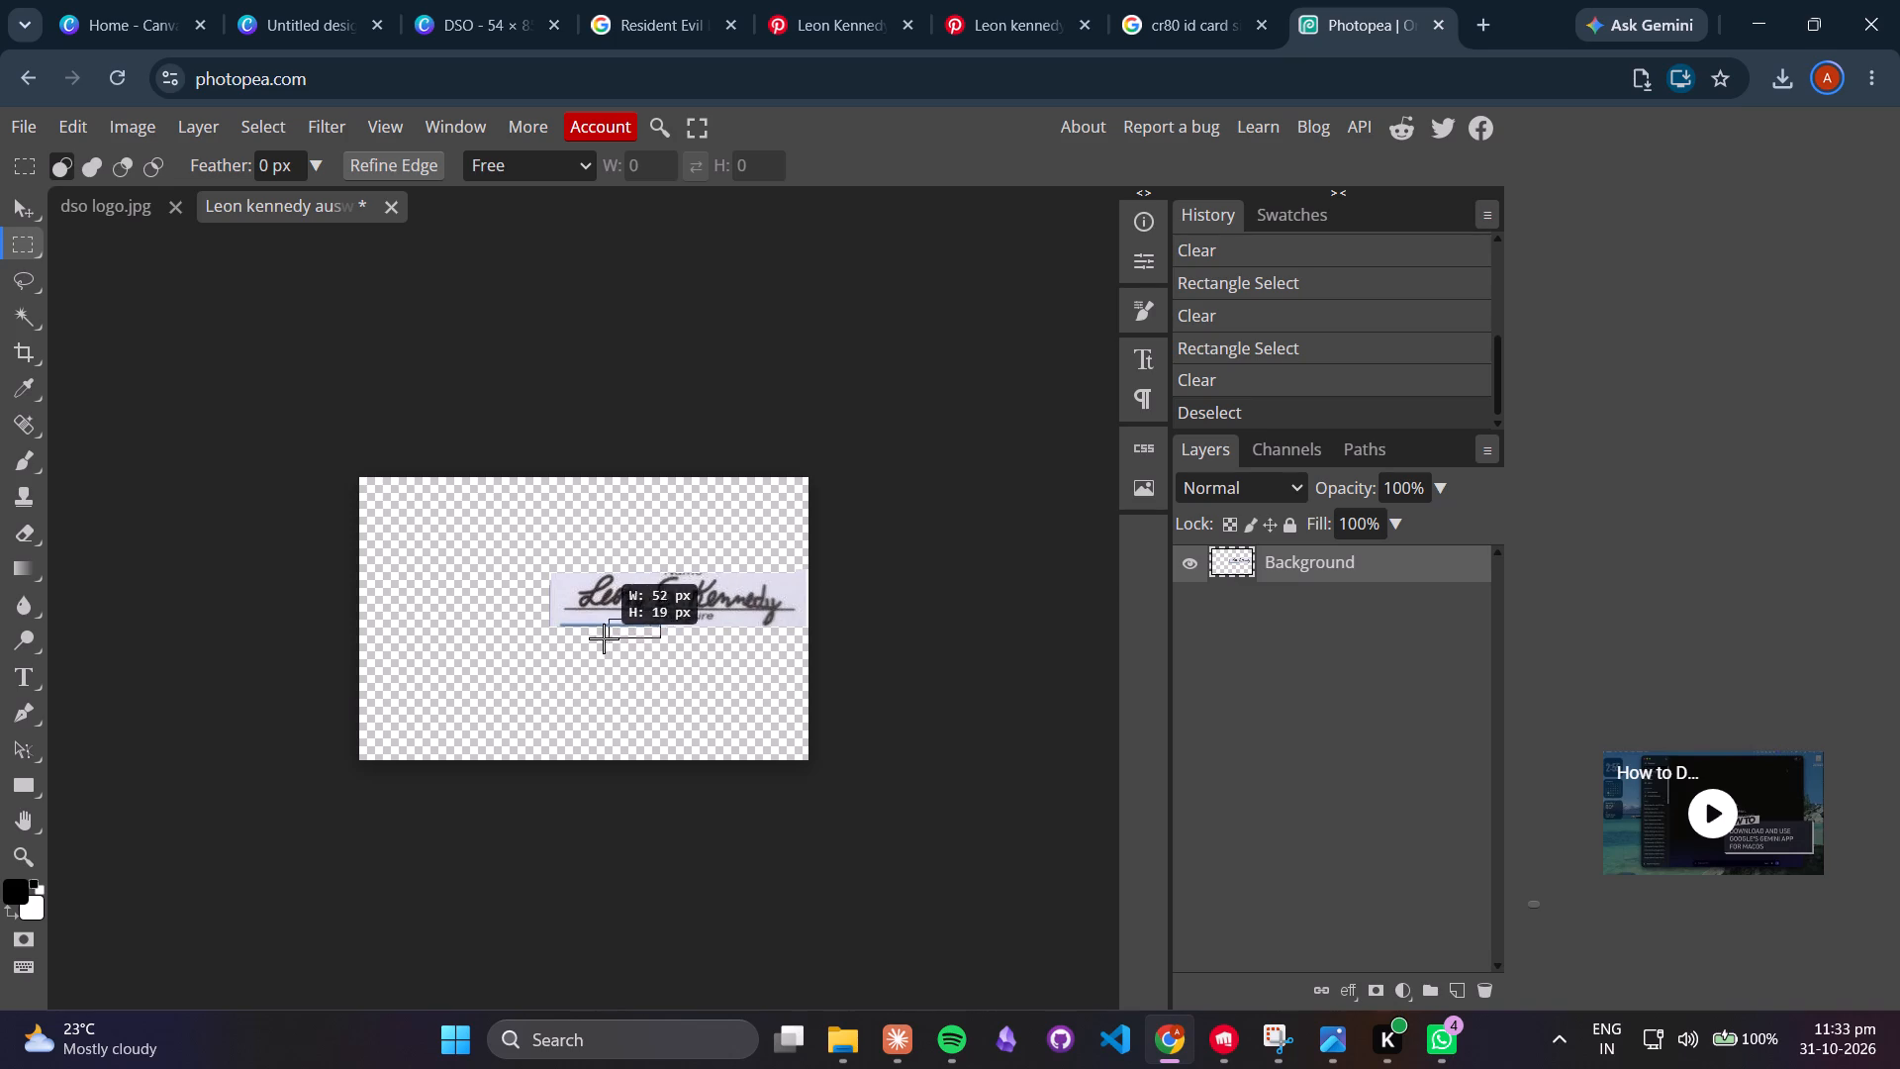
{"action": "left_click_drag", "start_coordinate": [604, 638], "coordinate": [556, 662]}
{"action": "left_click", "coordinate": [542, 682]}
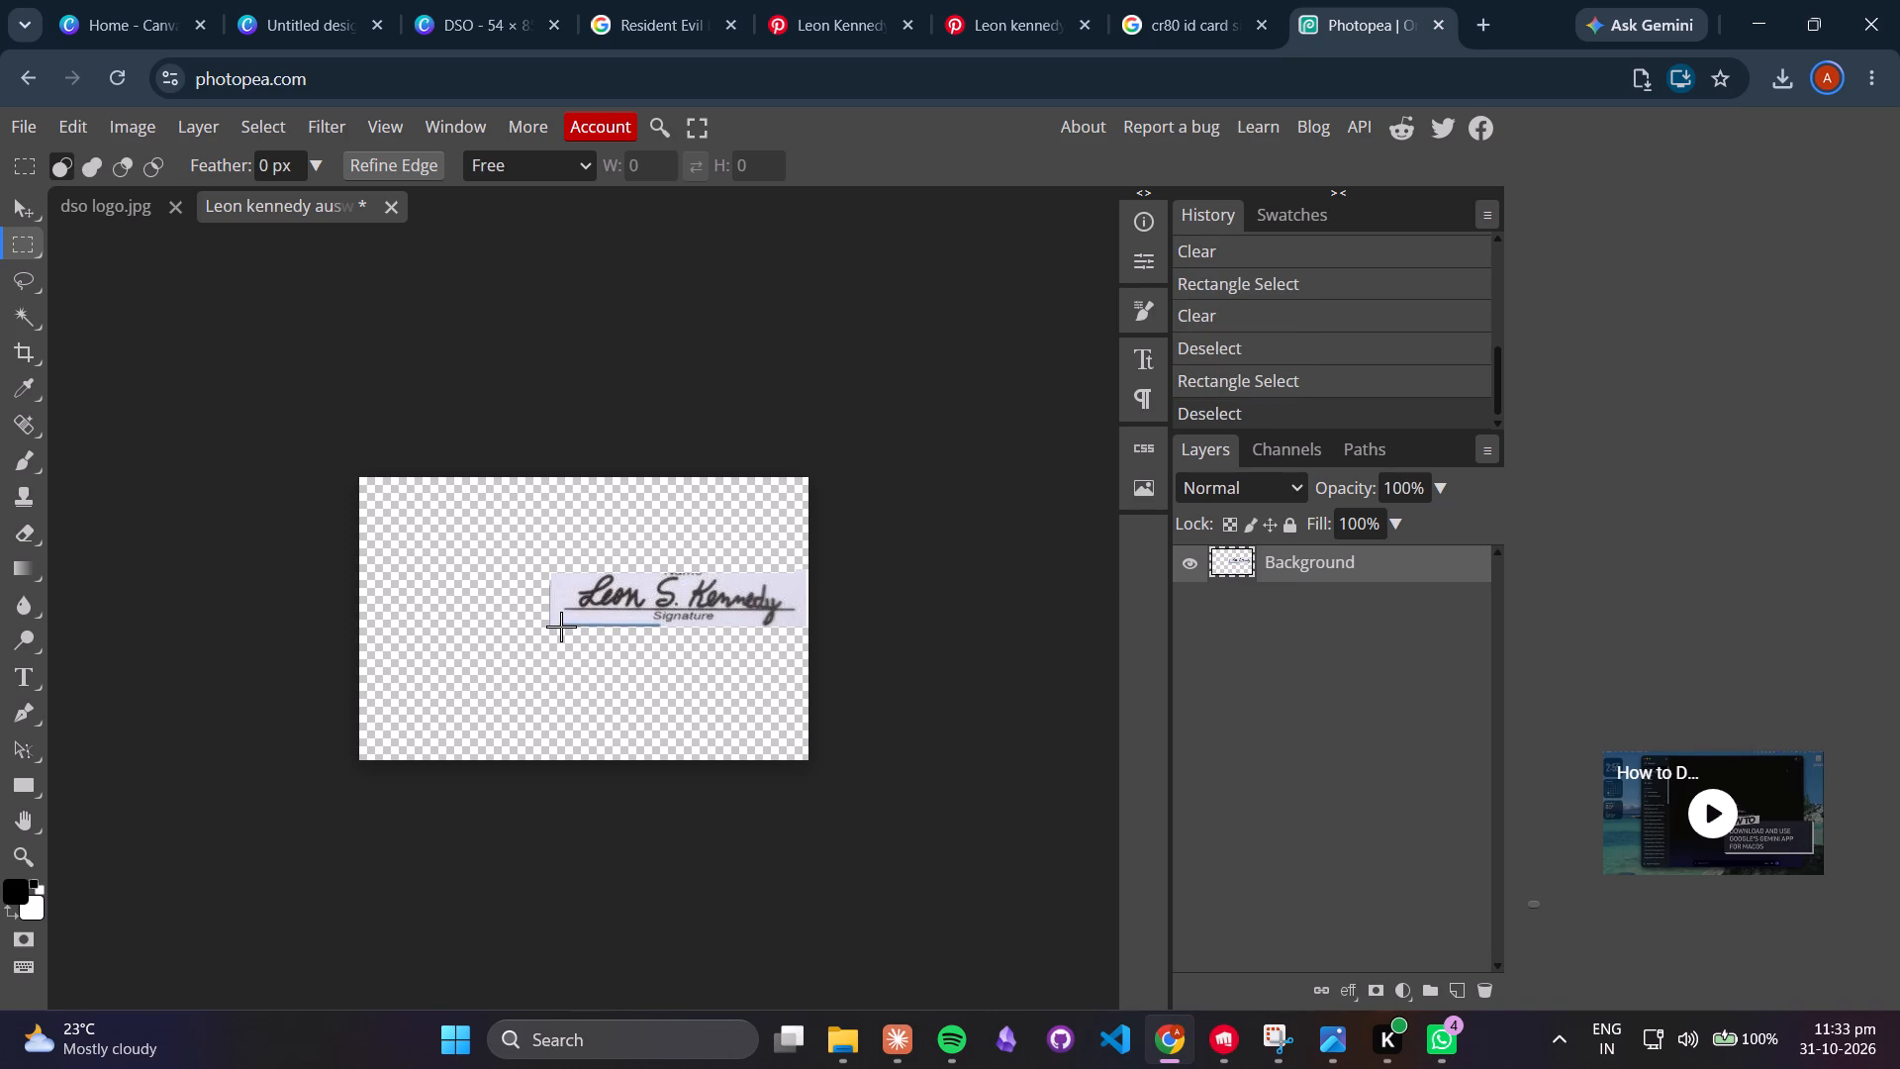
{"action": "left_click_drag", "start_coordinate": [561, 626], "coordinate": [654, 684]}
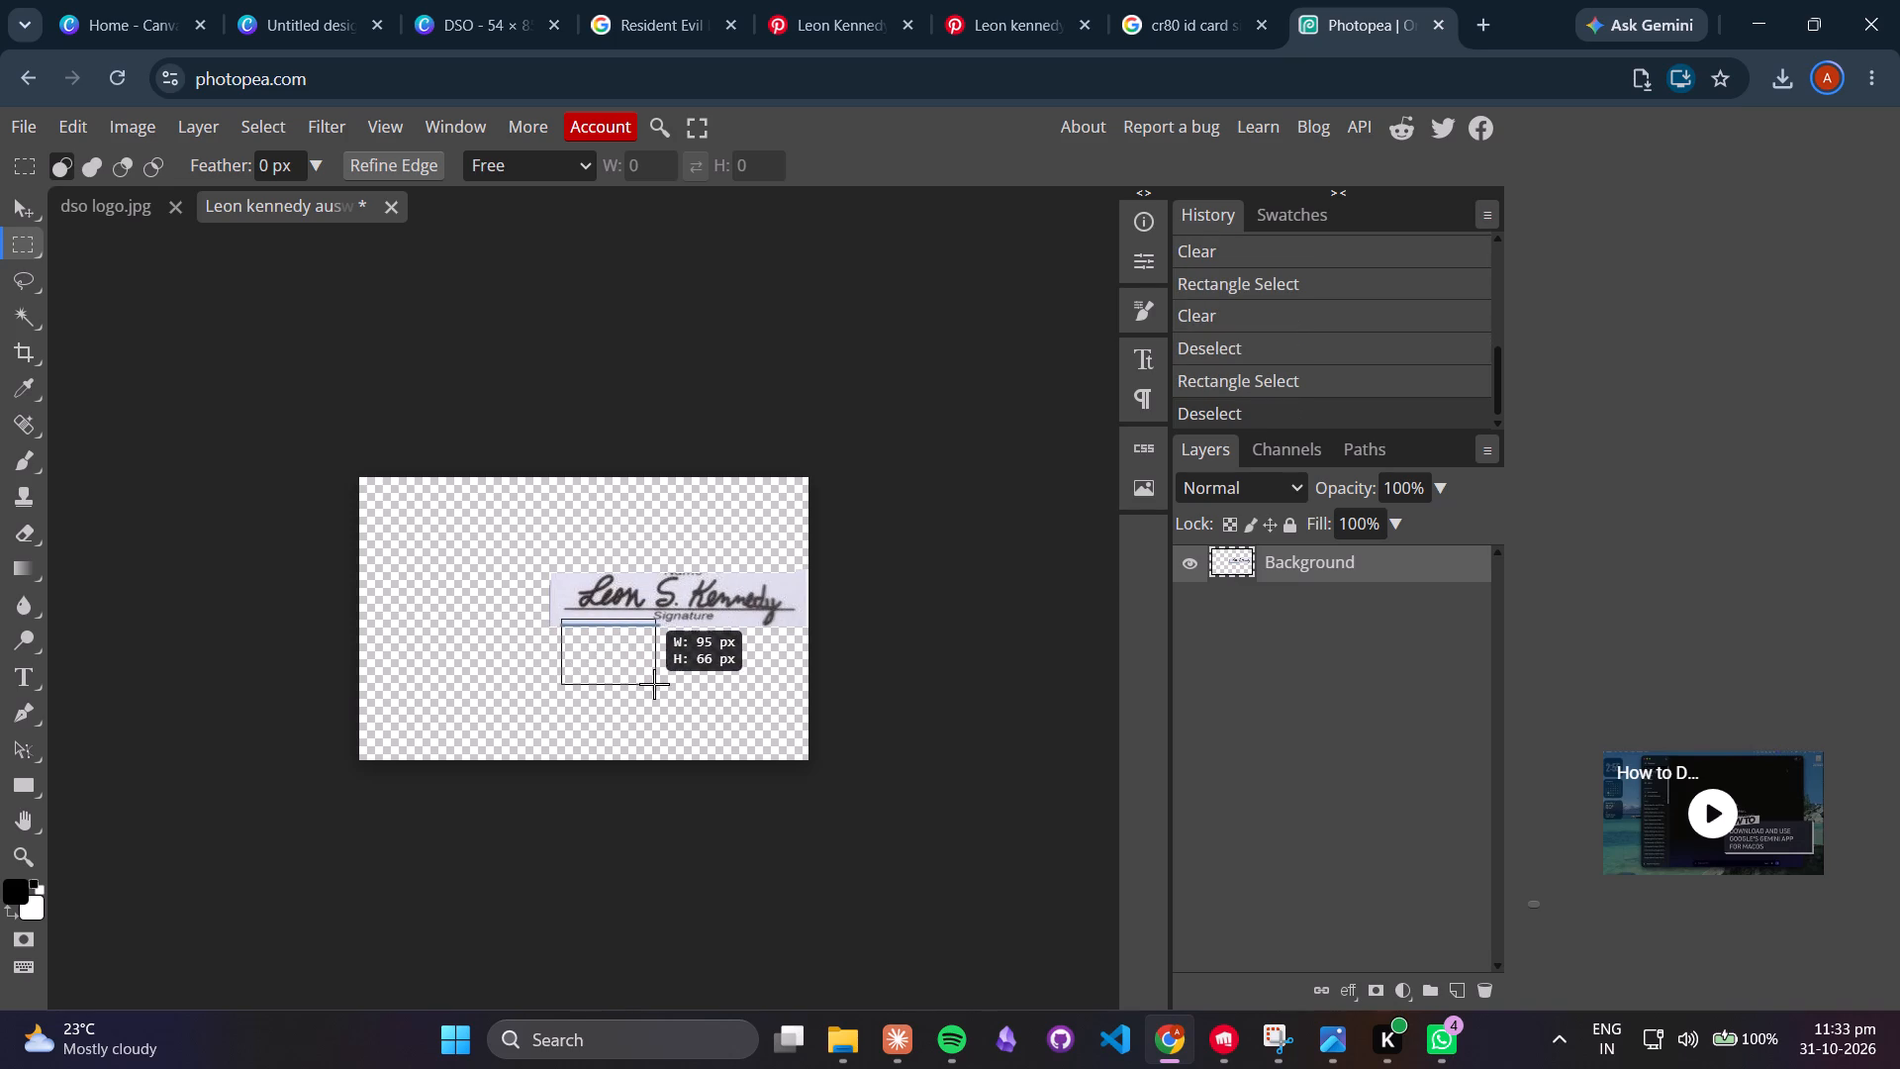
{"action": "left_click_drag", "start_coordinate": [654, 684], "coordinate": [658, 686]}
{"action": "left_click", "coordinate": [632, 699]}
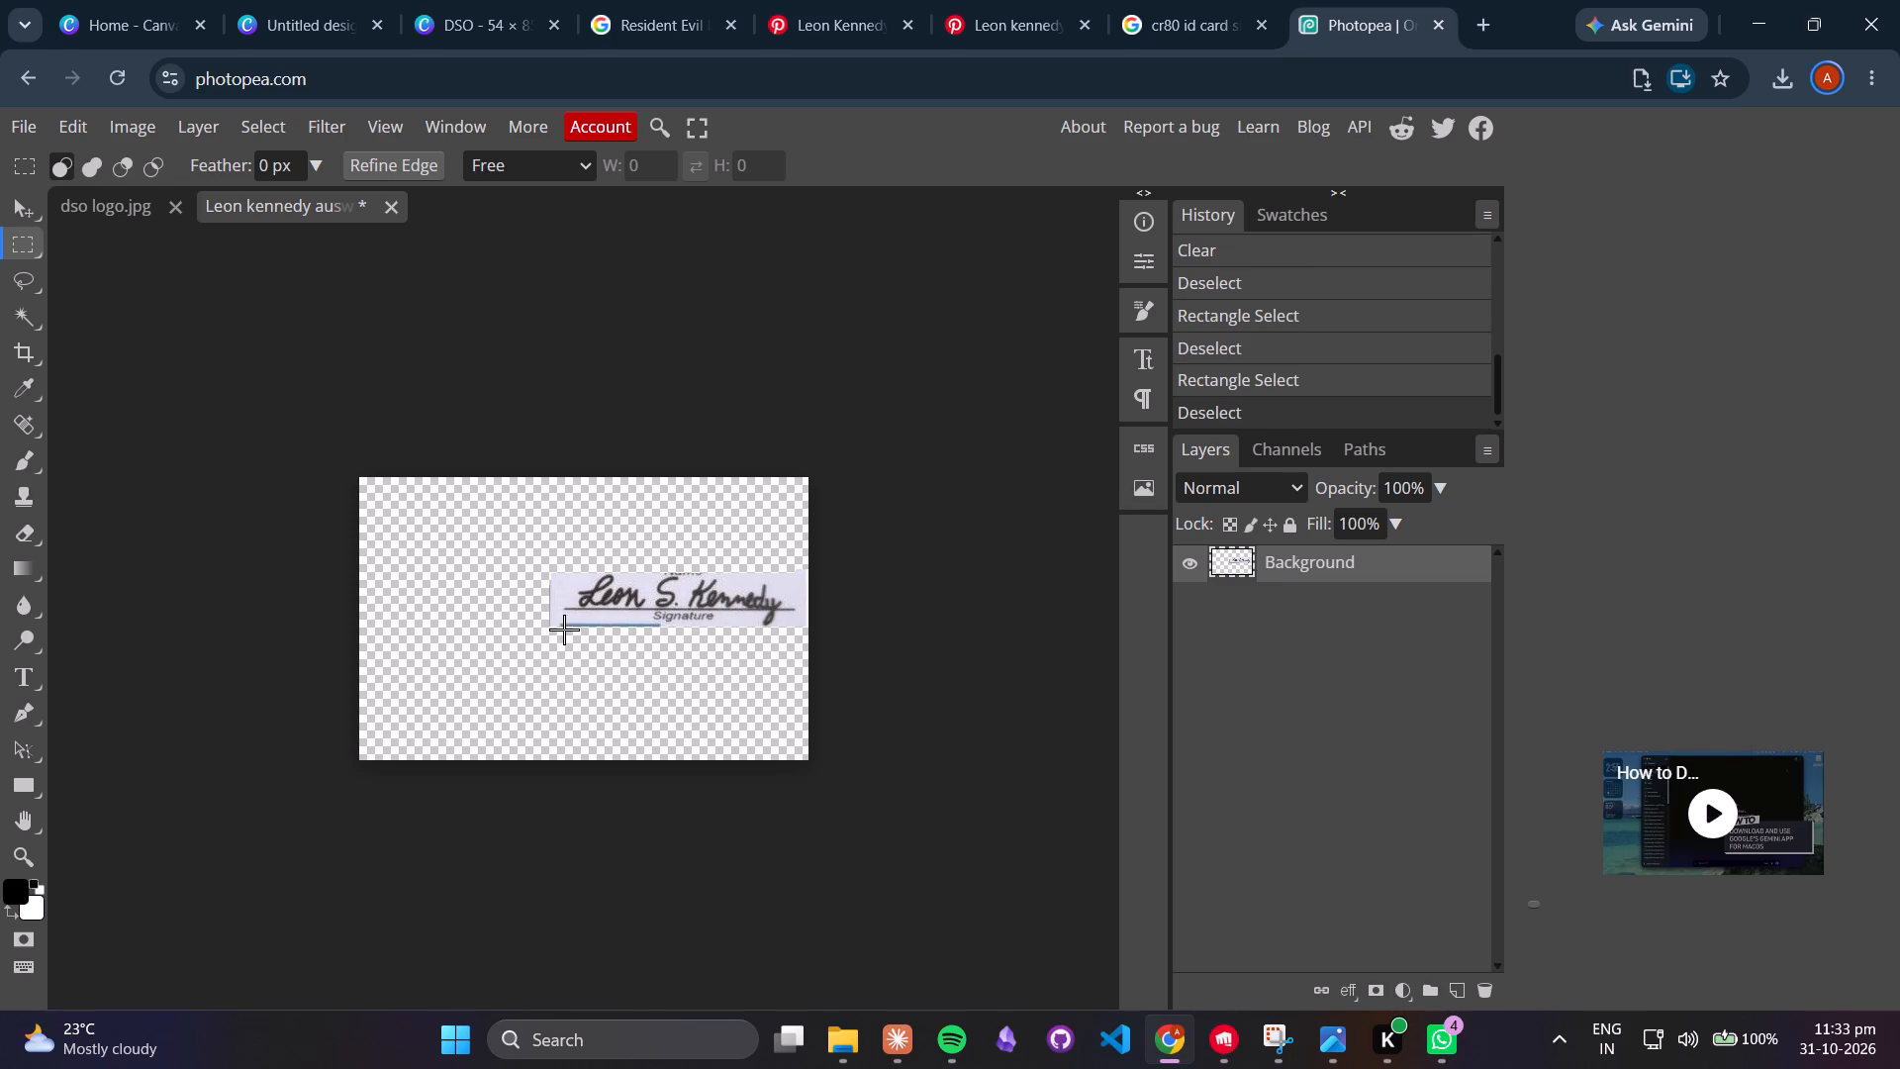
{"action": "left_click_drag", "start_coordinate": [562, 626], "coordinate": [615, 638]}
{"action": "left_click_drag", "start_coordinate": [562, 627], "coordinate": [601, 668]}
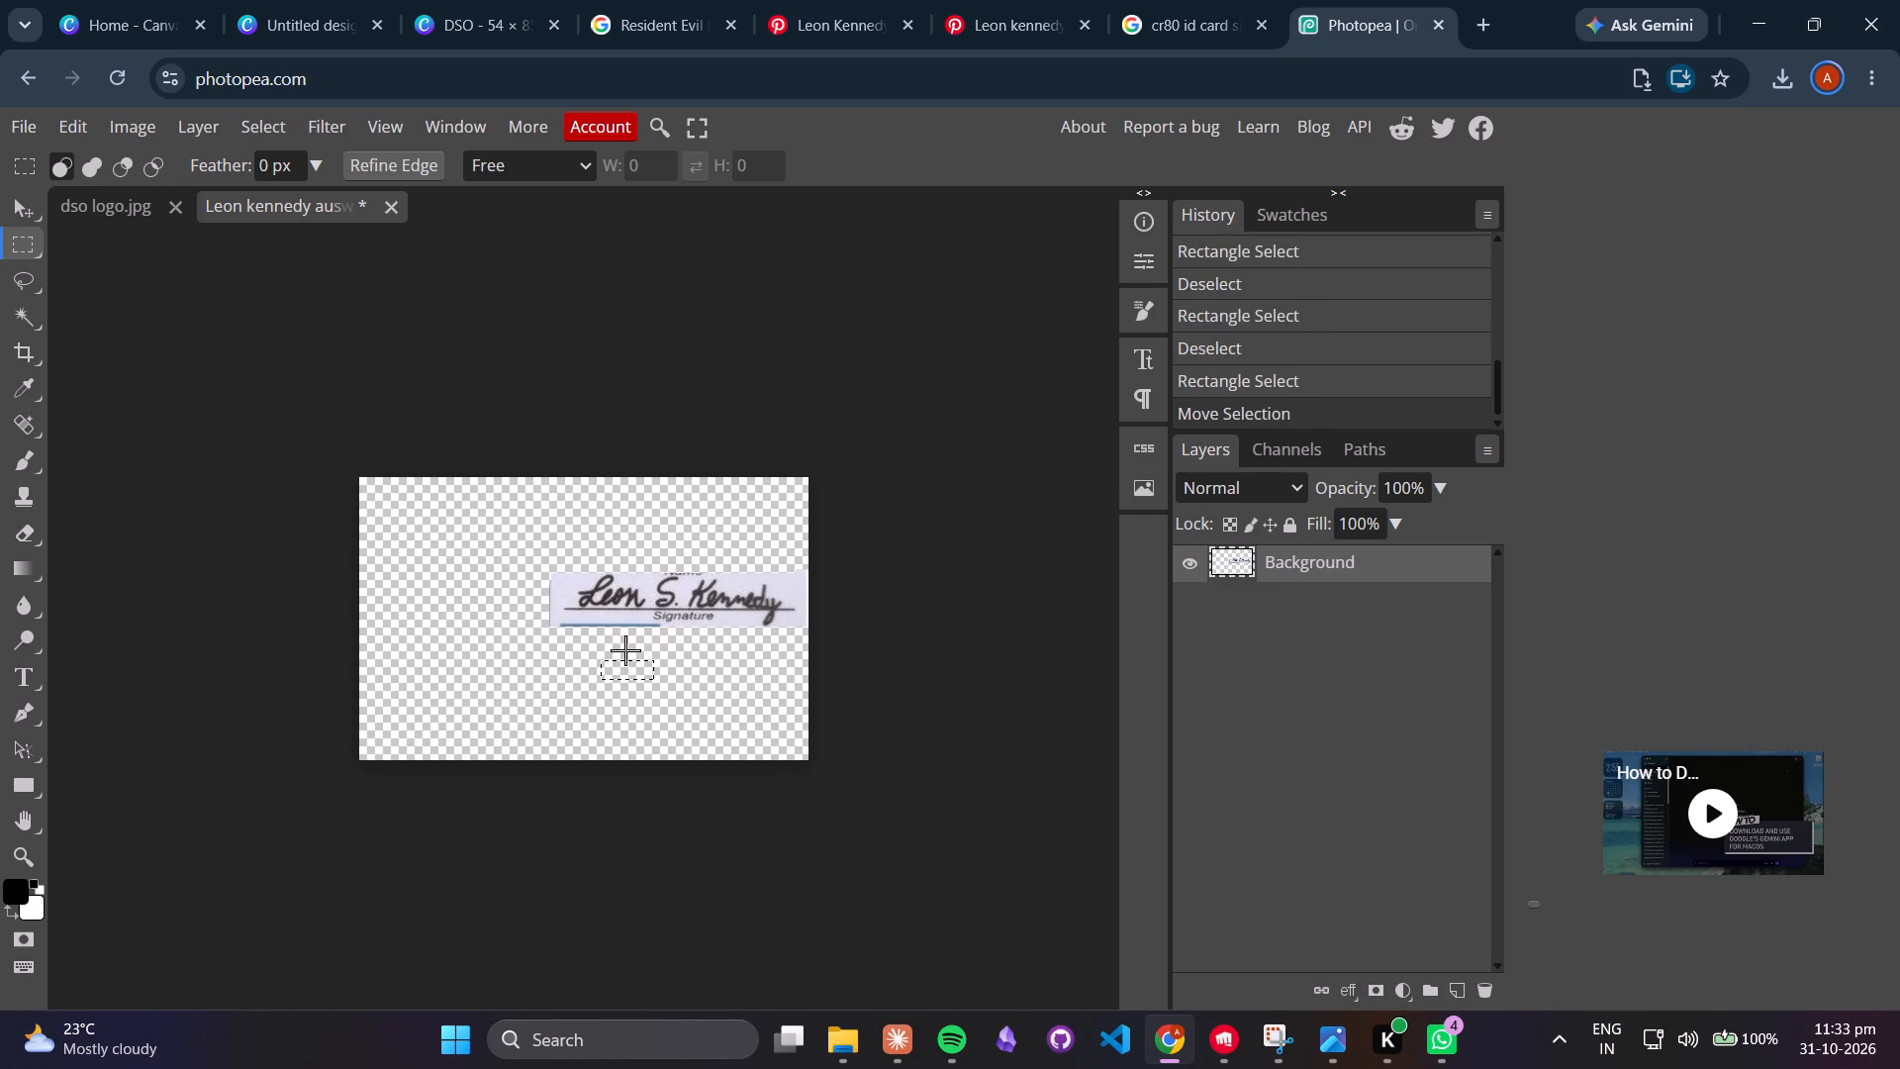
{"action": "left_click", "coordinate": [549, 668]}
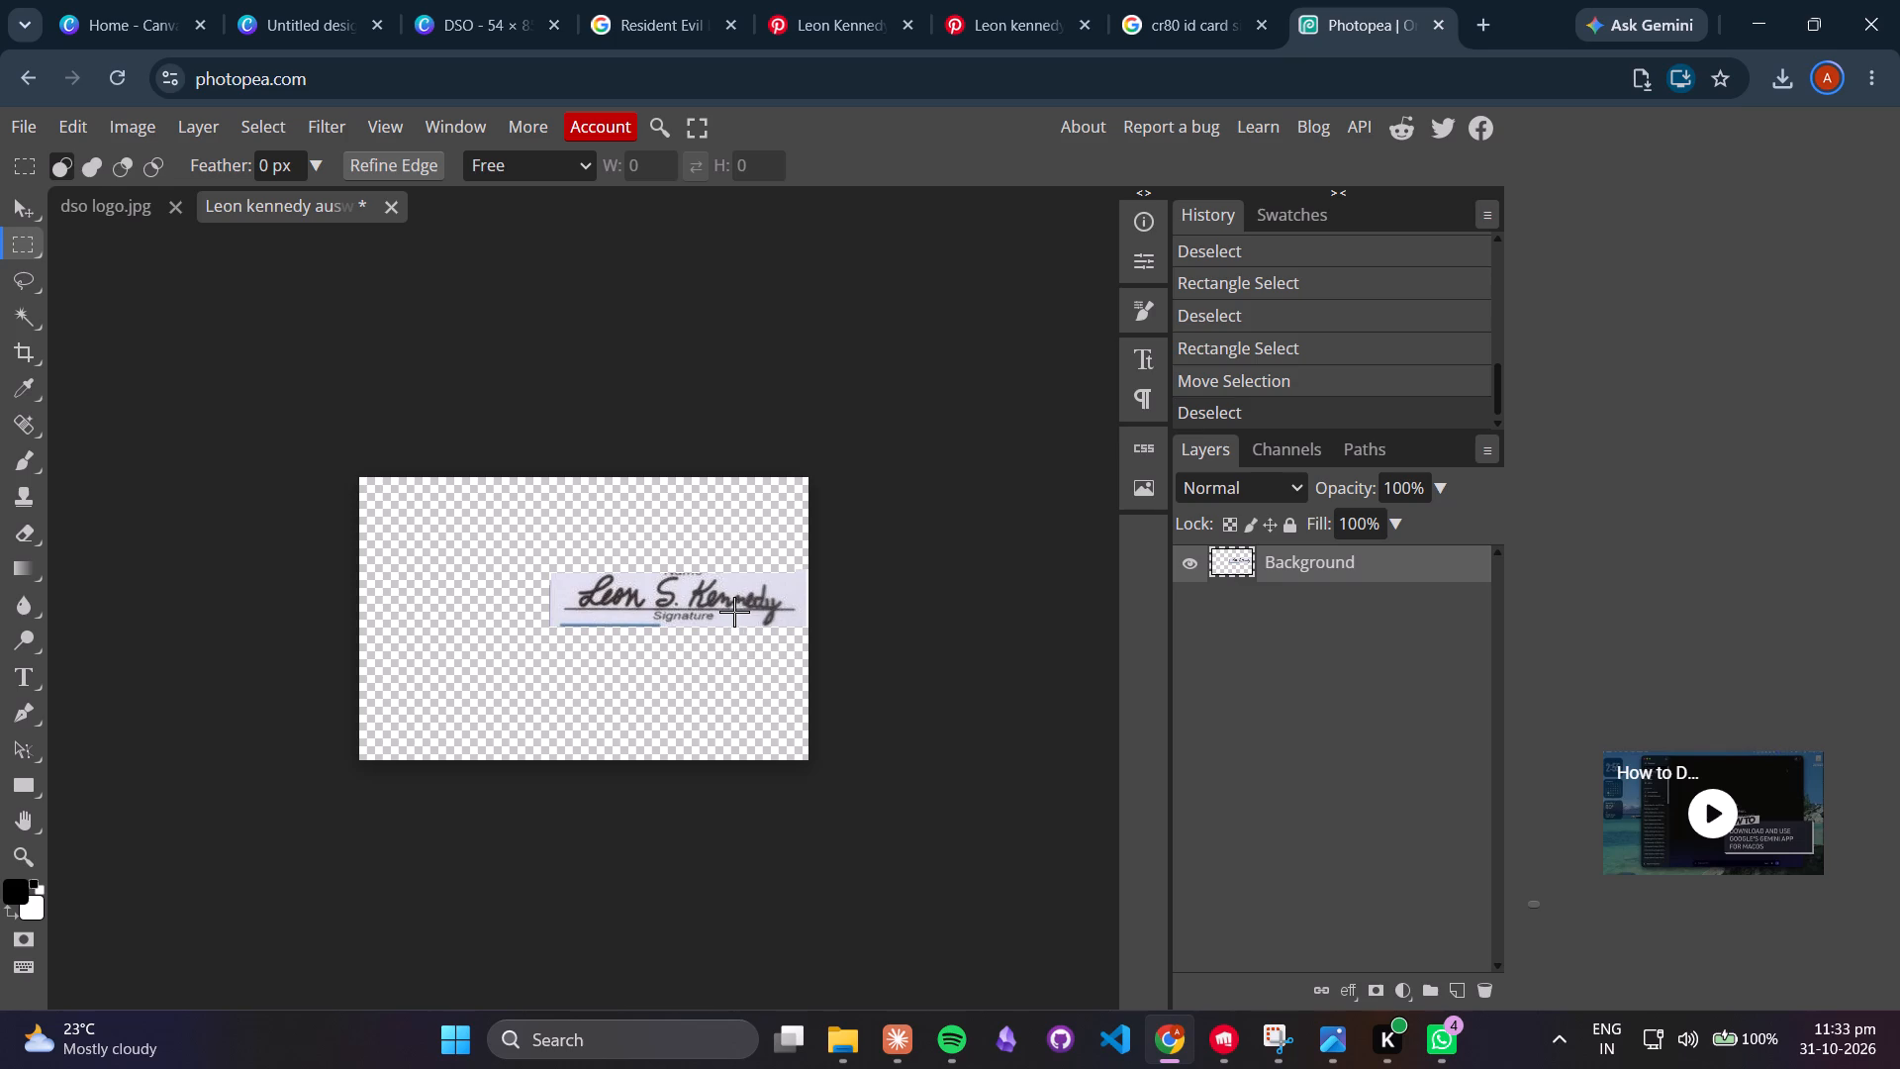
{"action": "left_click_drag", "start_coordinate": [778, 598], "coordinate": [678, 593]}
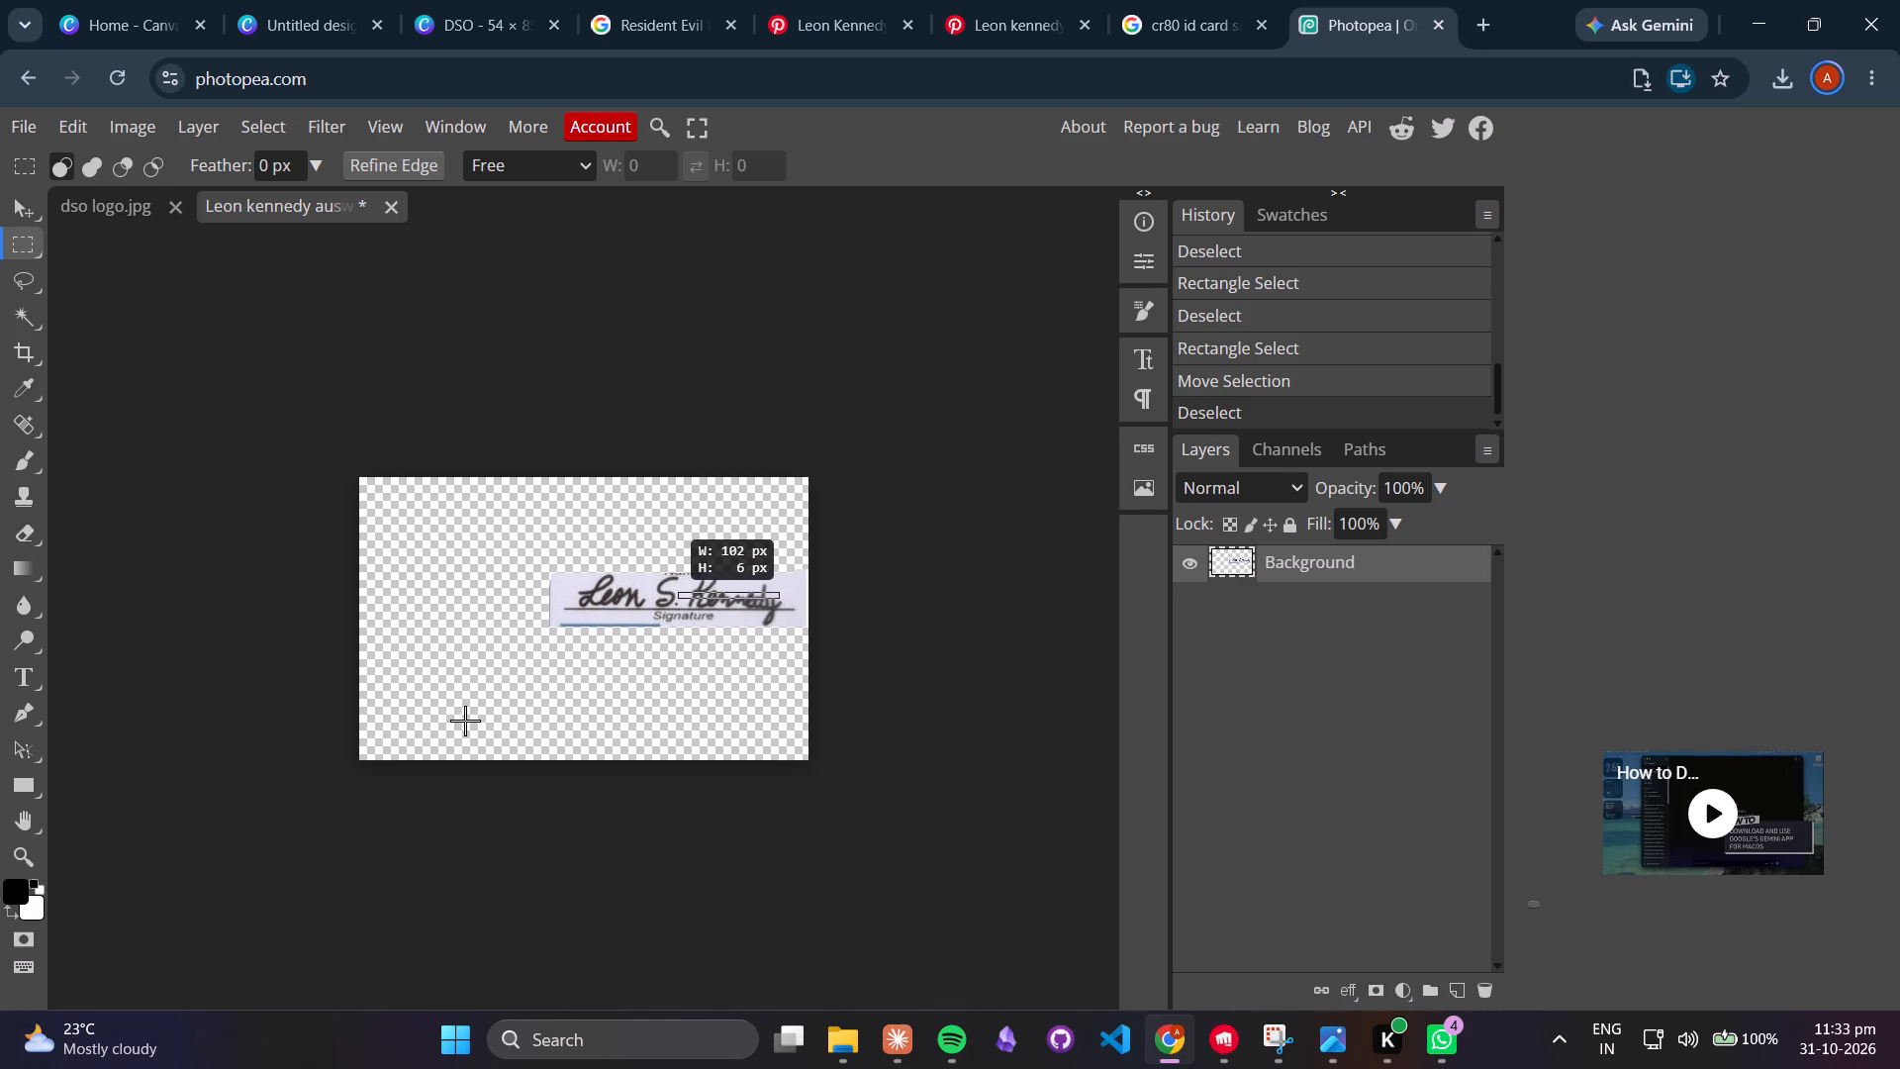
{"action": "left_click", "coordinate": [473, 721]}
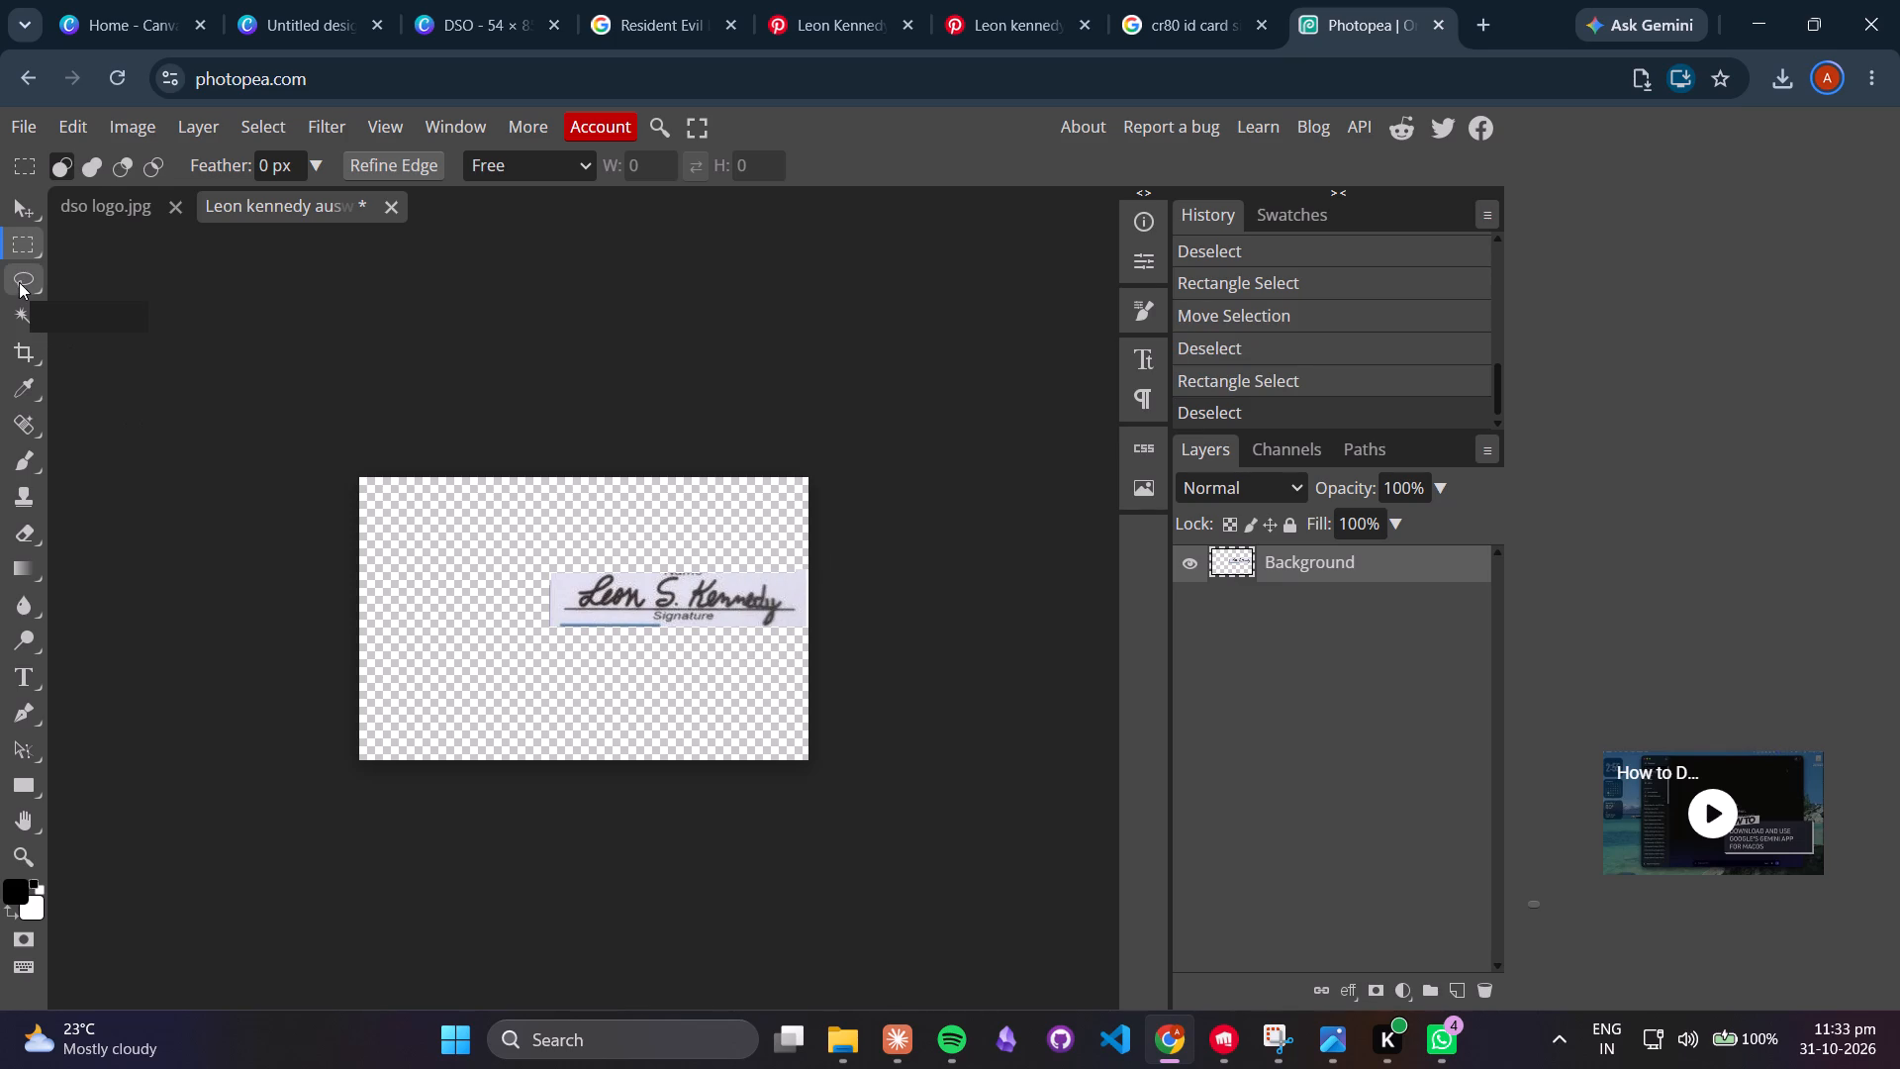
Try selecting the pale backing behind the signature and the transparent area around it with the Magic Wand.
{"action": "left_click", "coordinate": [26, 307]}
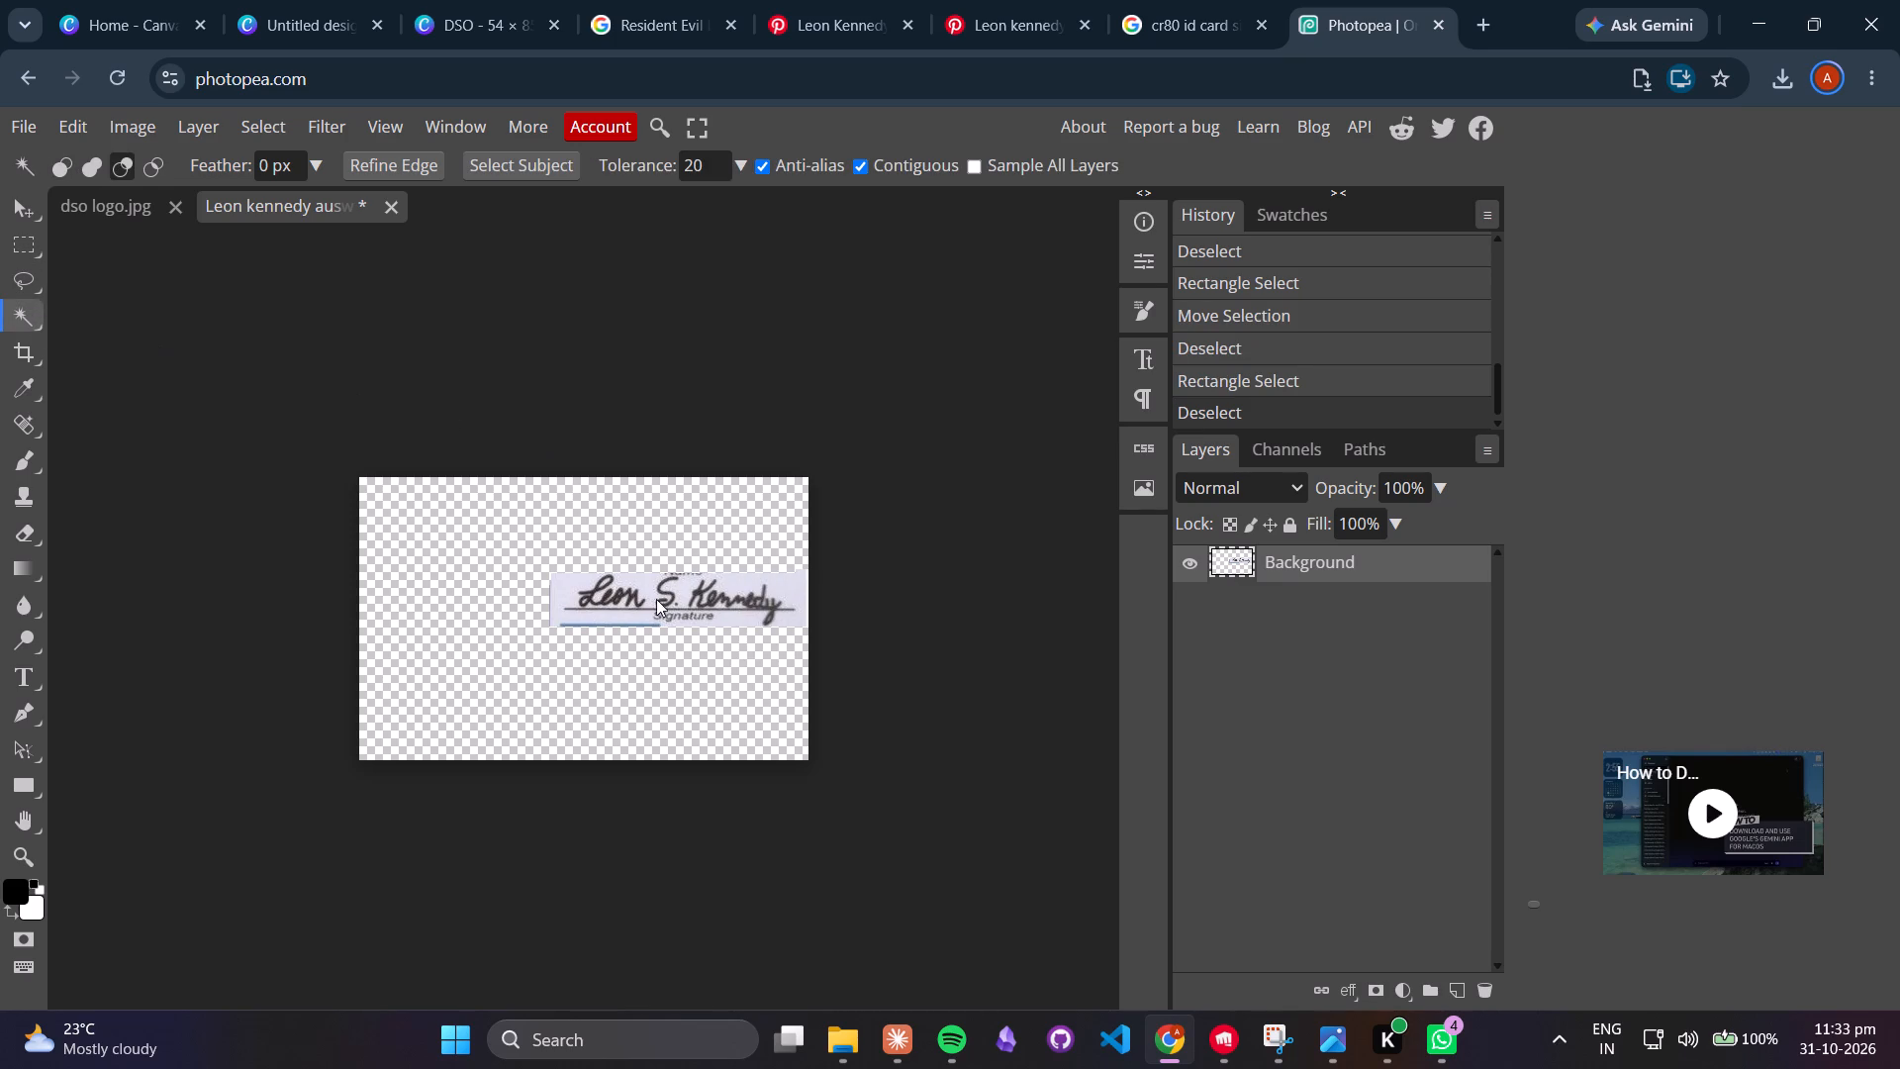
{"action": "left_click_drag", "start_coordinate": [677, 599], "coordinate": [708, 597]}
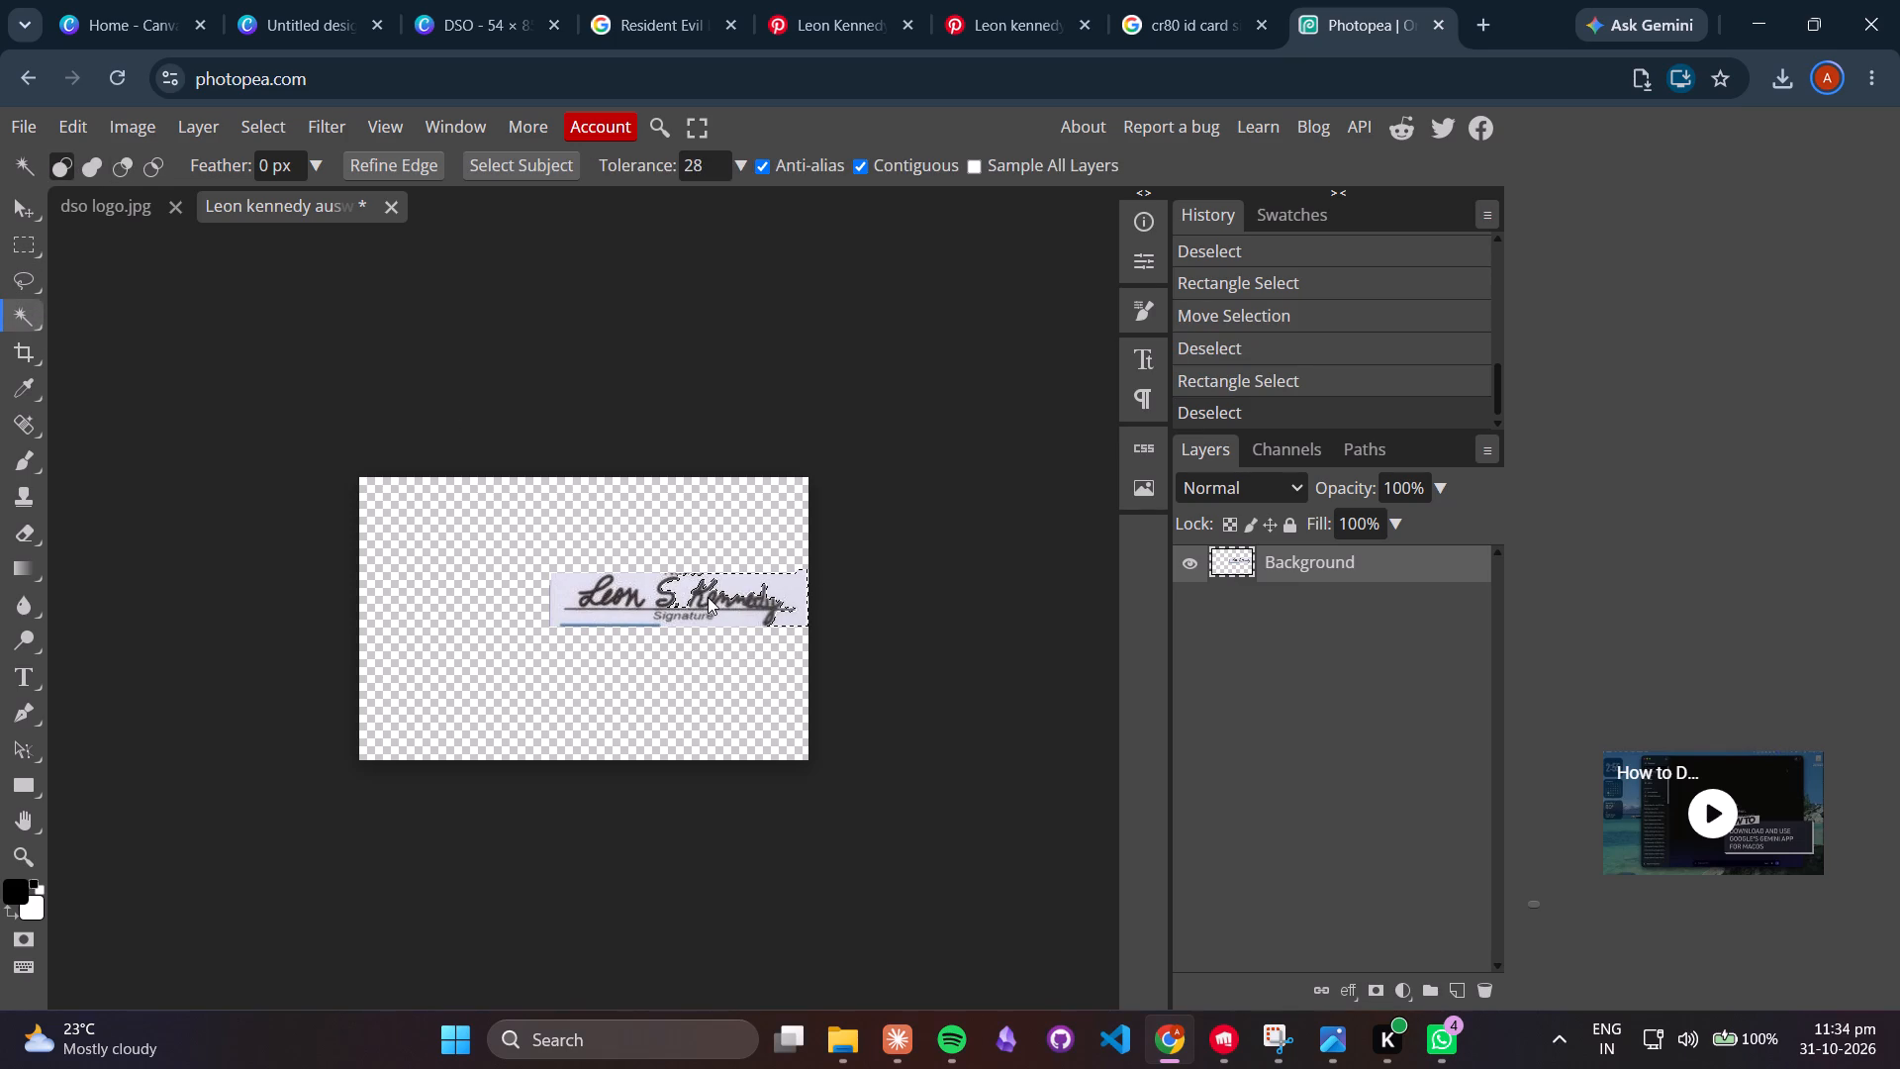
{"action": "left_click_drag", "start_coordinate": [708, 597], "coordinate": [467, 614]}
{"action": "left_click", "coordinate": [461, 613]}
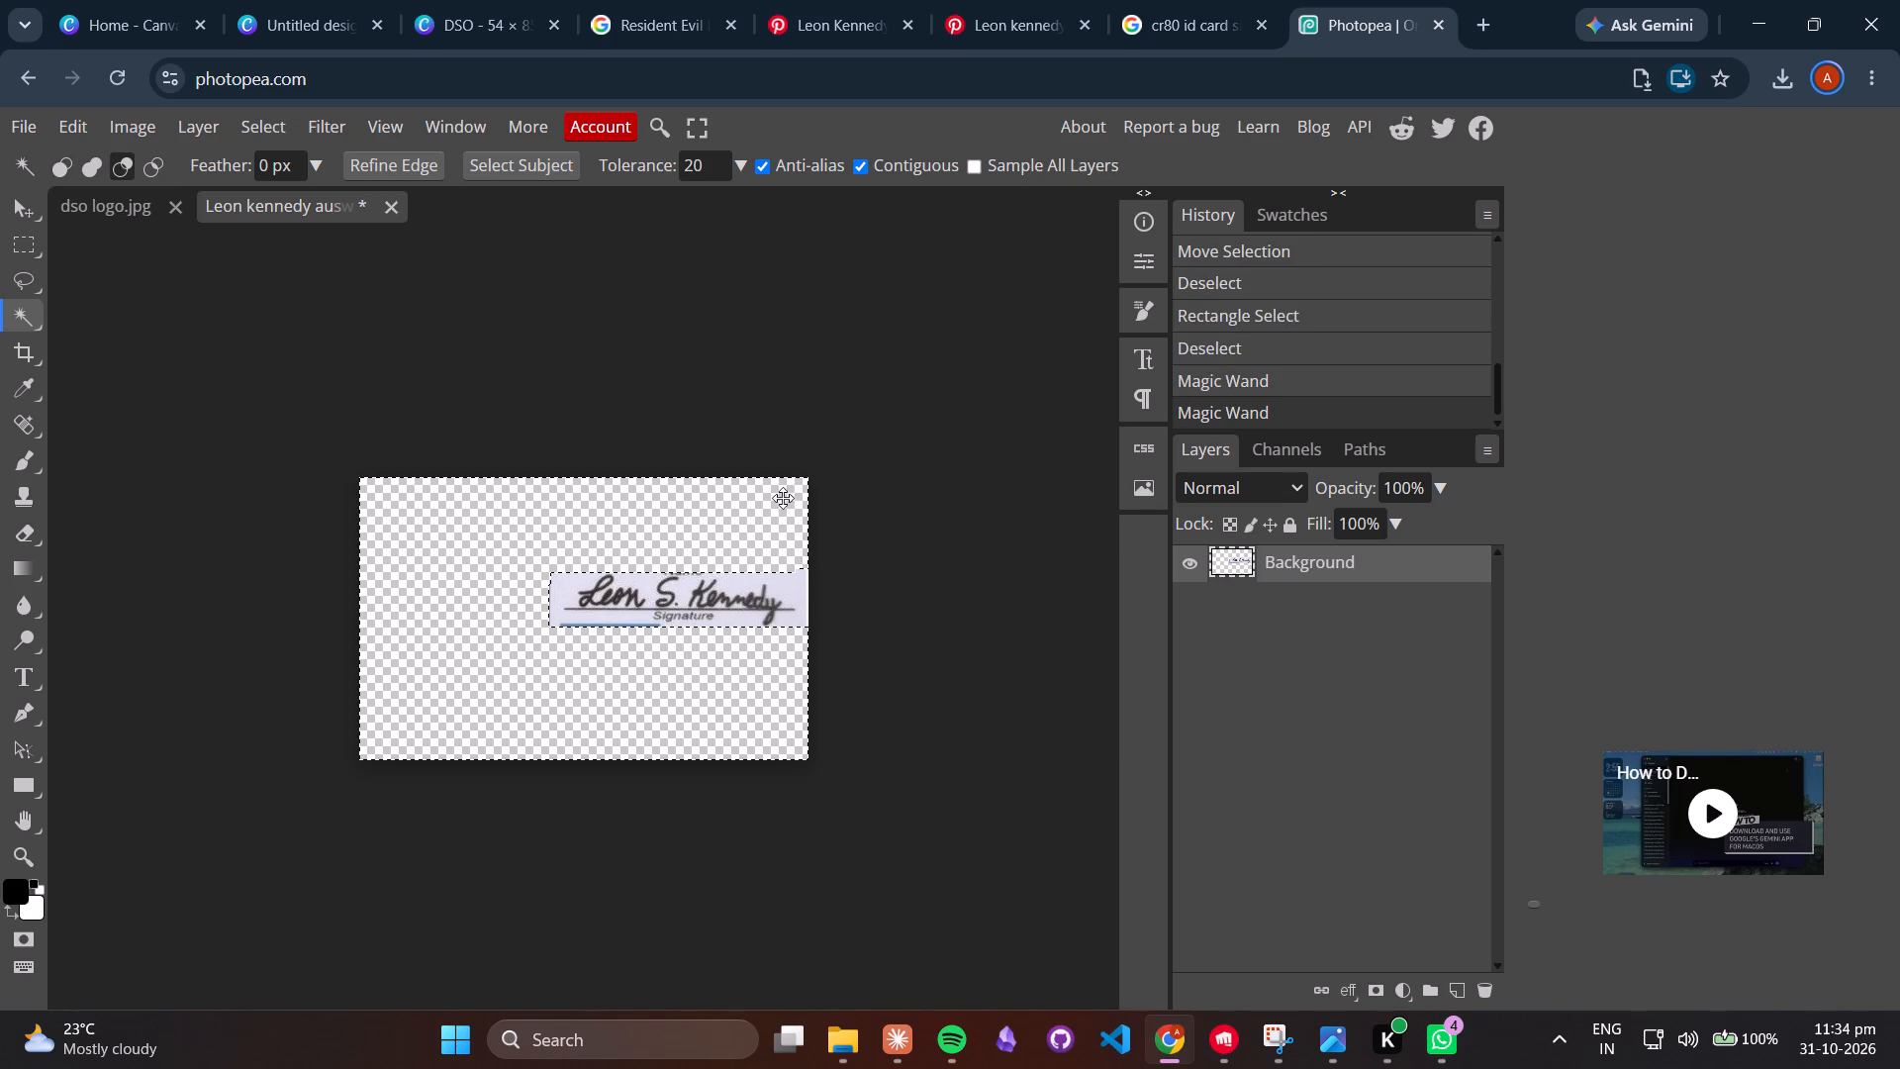
Switch to the Pinterest search results for Leon Kennedy ID cards and download the teal US SOCOM identification card image.
{"action": "left_click", "coordinate": [465, 31]}
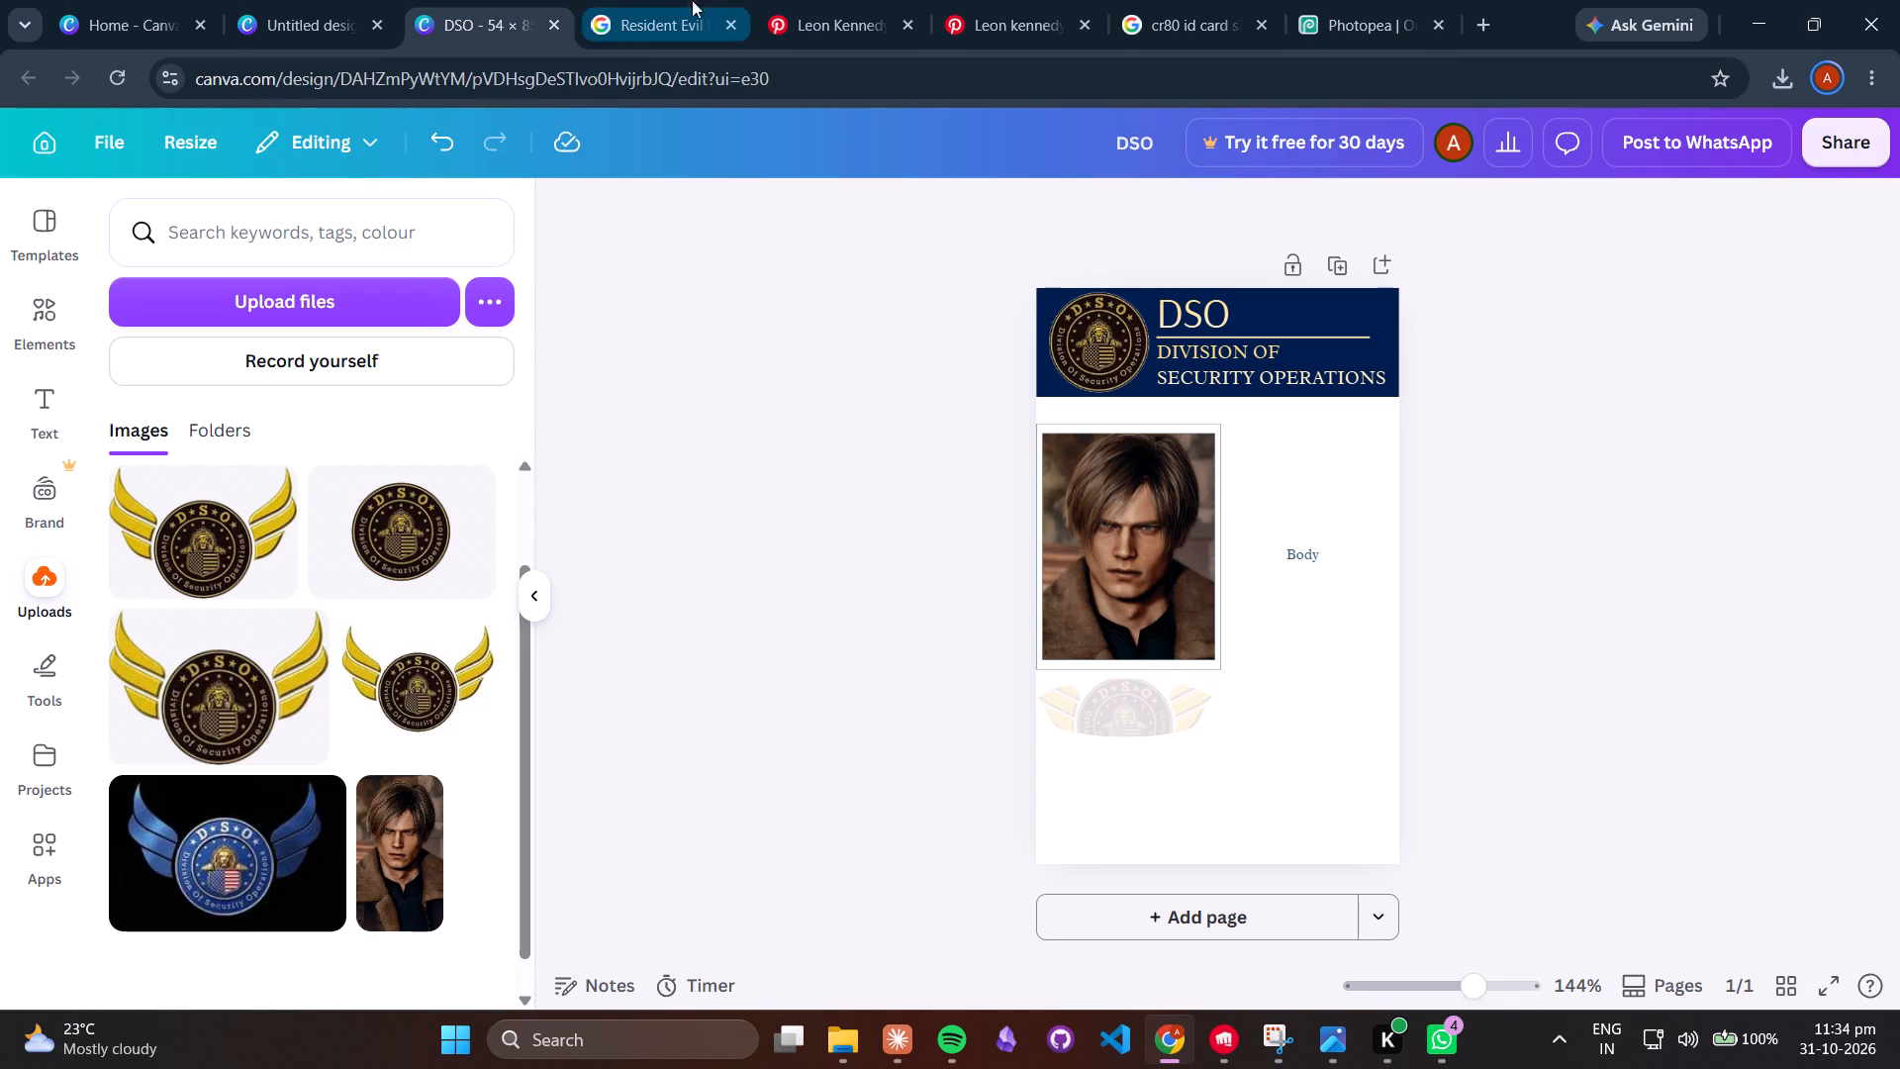
{"action": "left_click", "coordinate": [993, 0]}
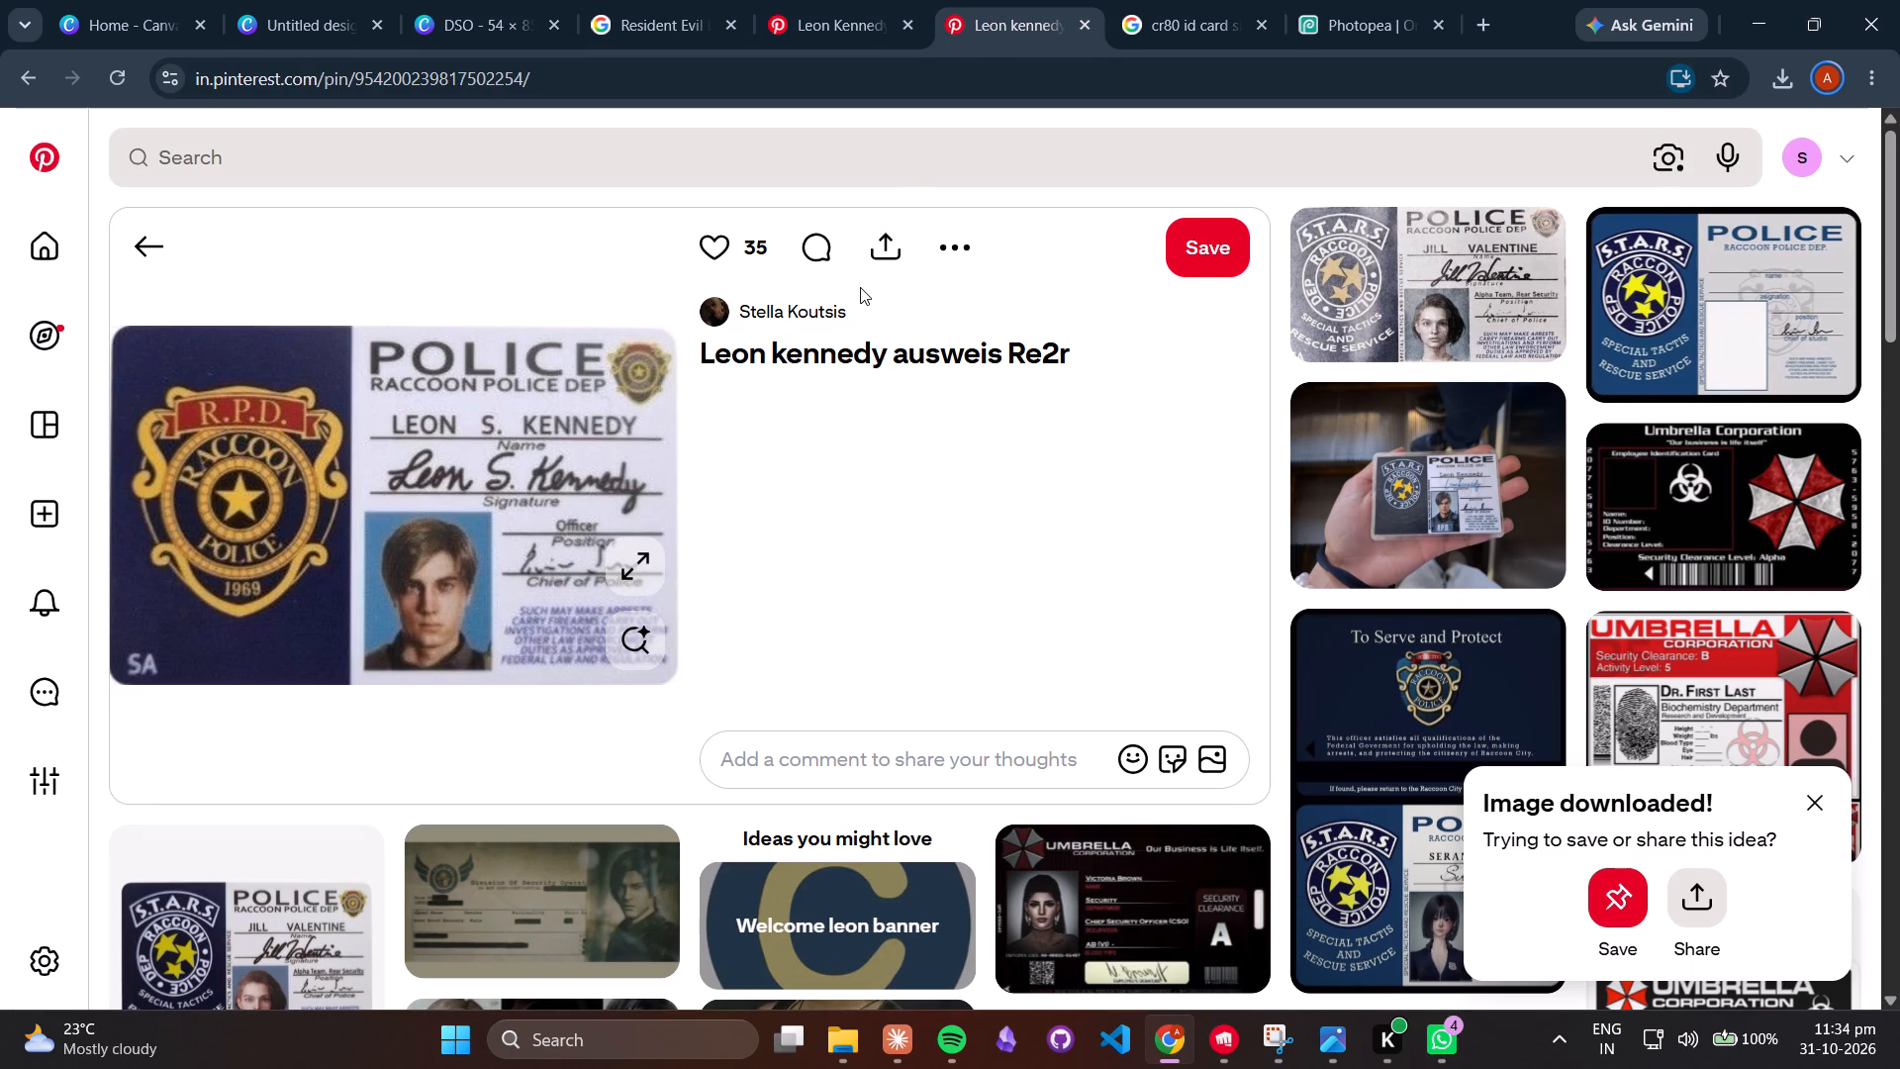
{"action": "left_click", "coordinate": [1186, 344]}
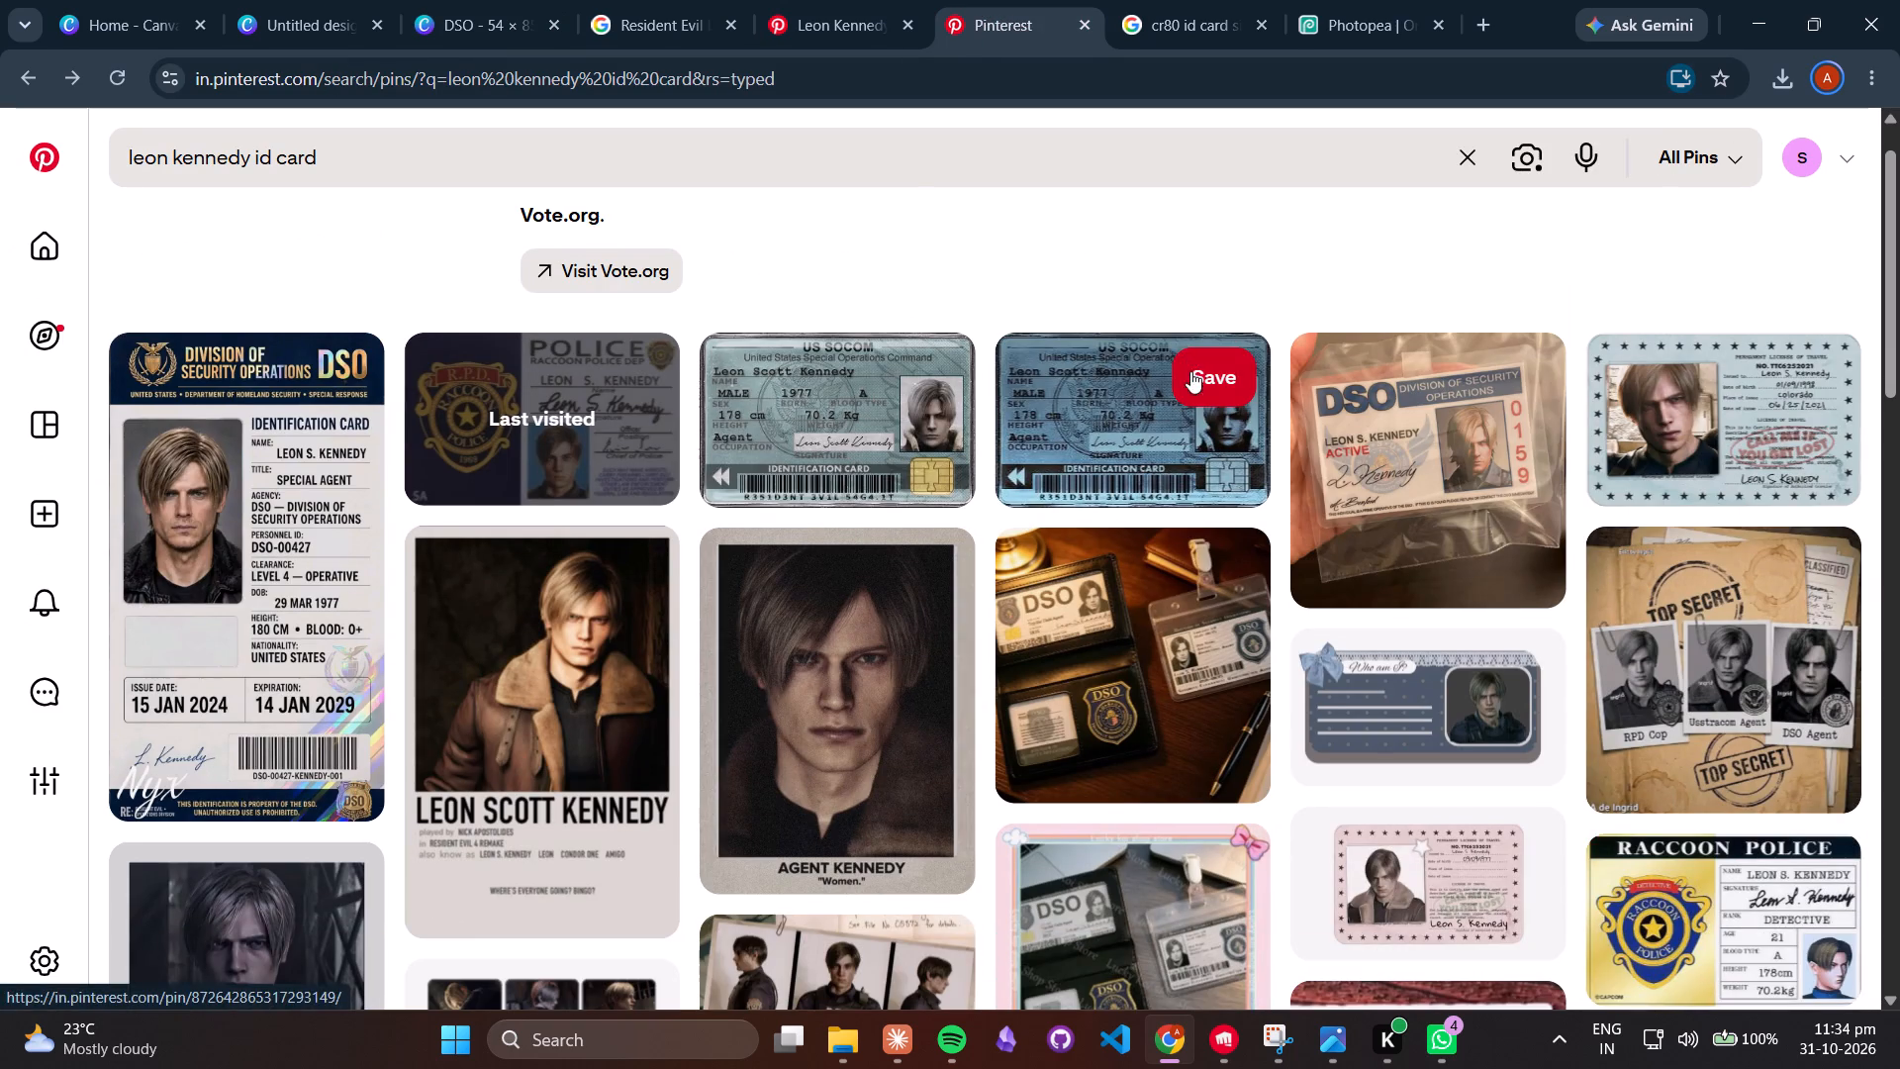
{"action": "left_click", "coordinate": [822, 454]}
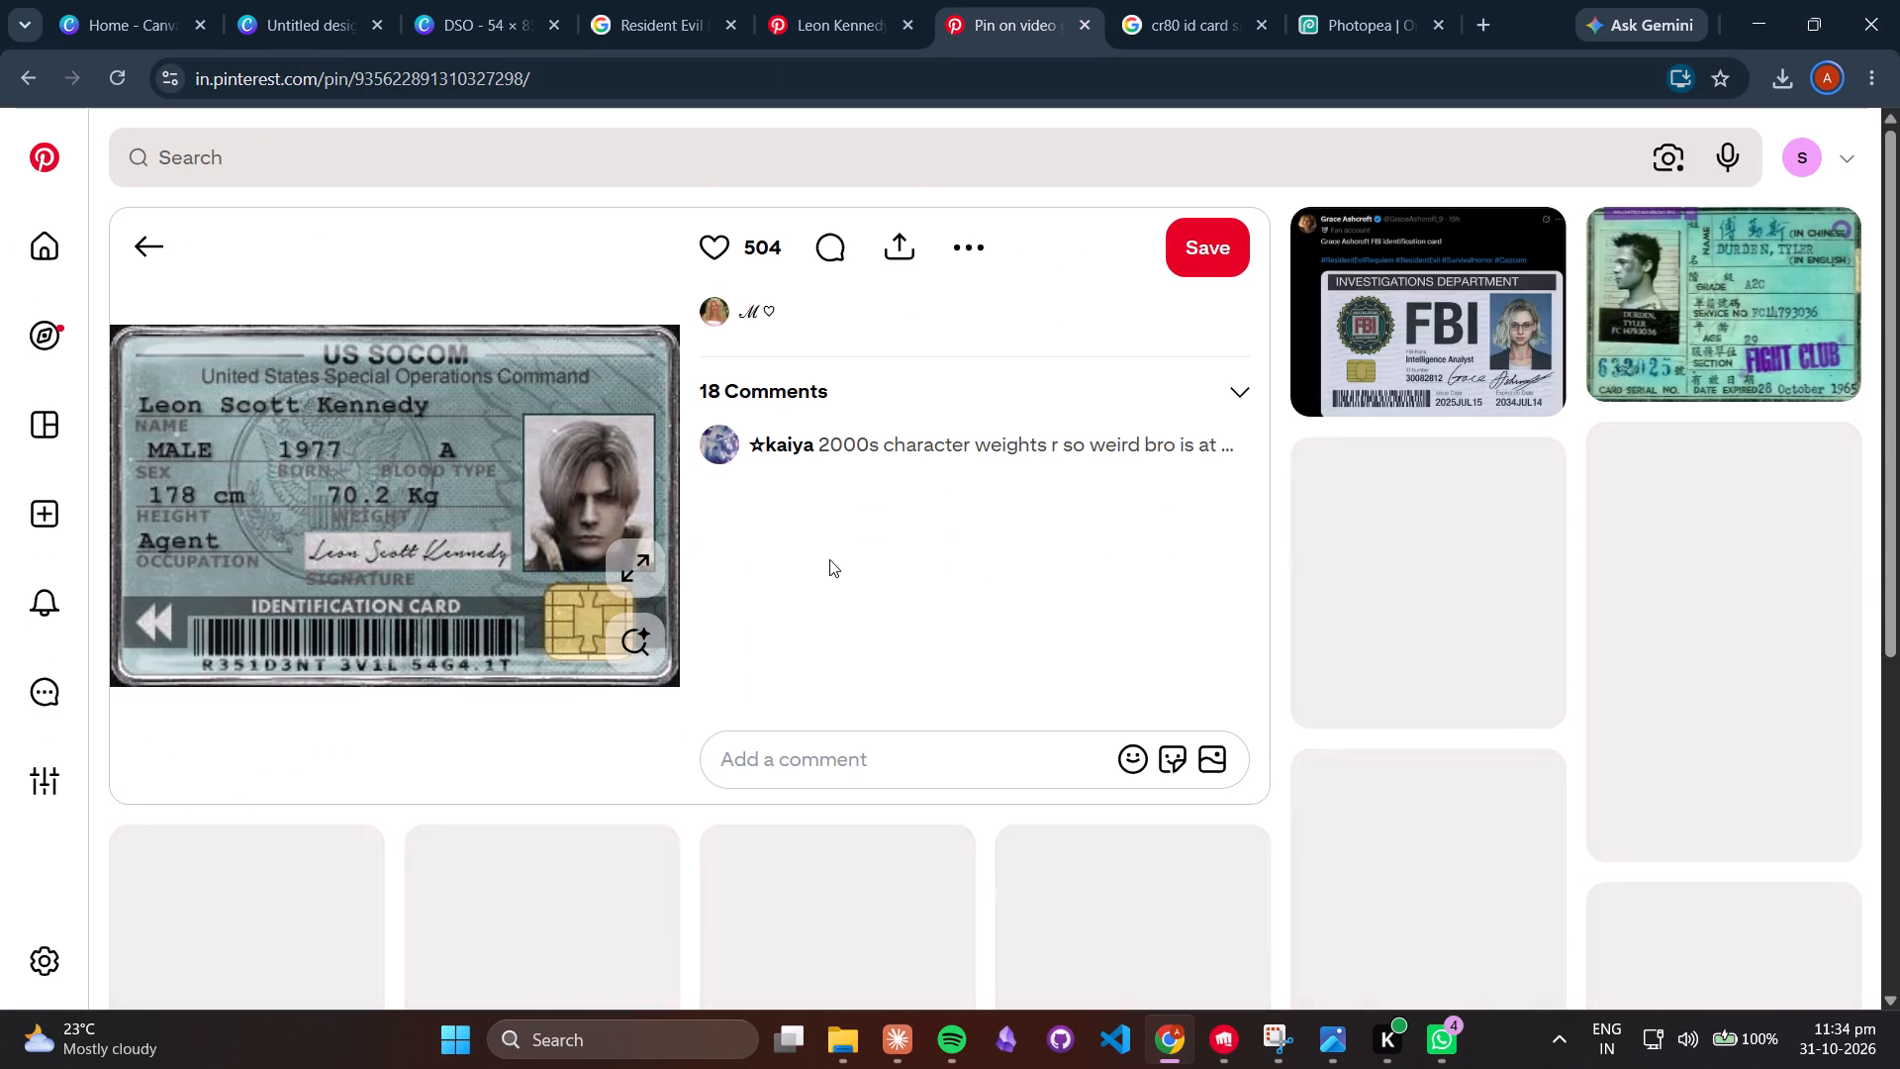
{"action": "left_click", "coordinate": [584, 477]}
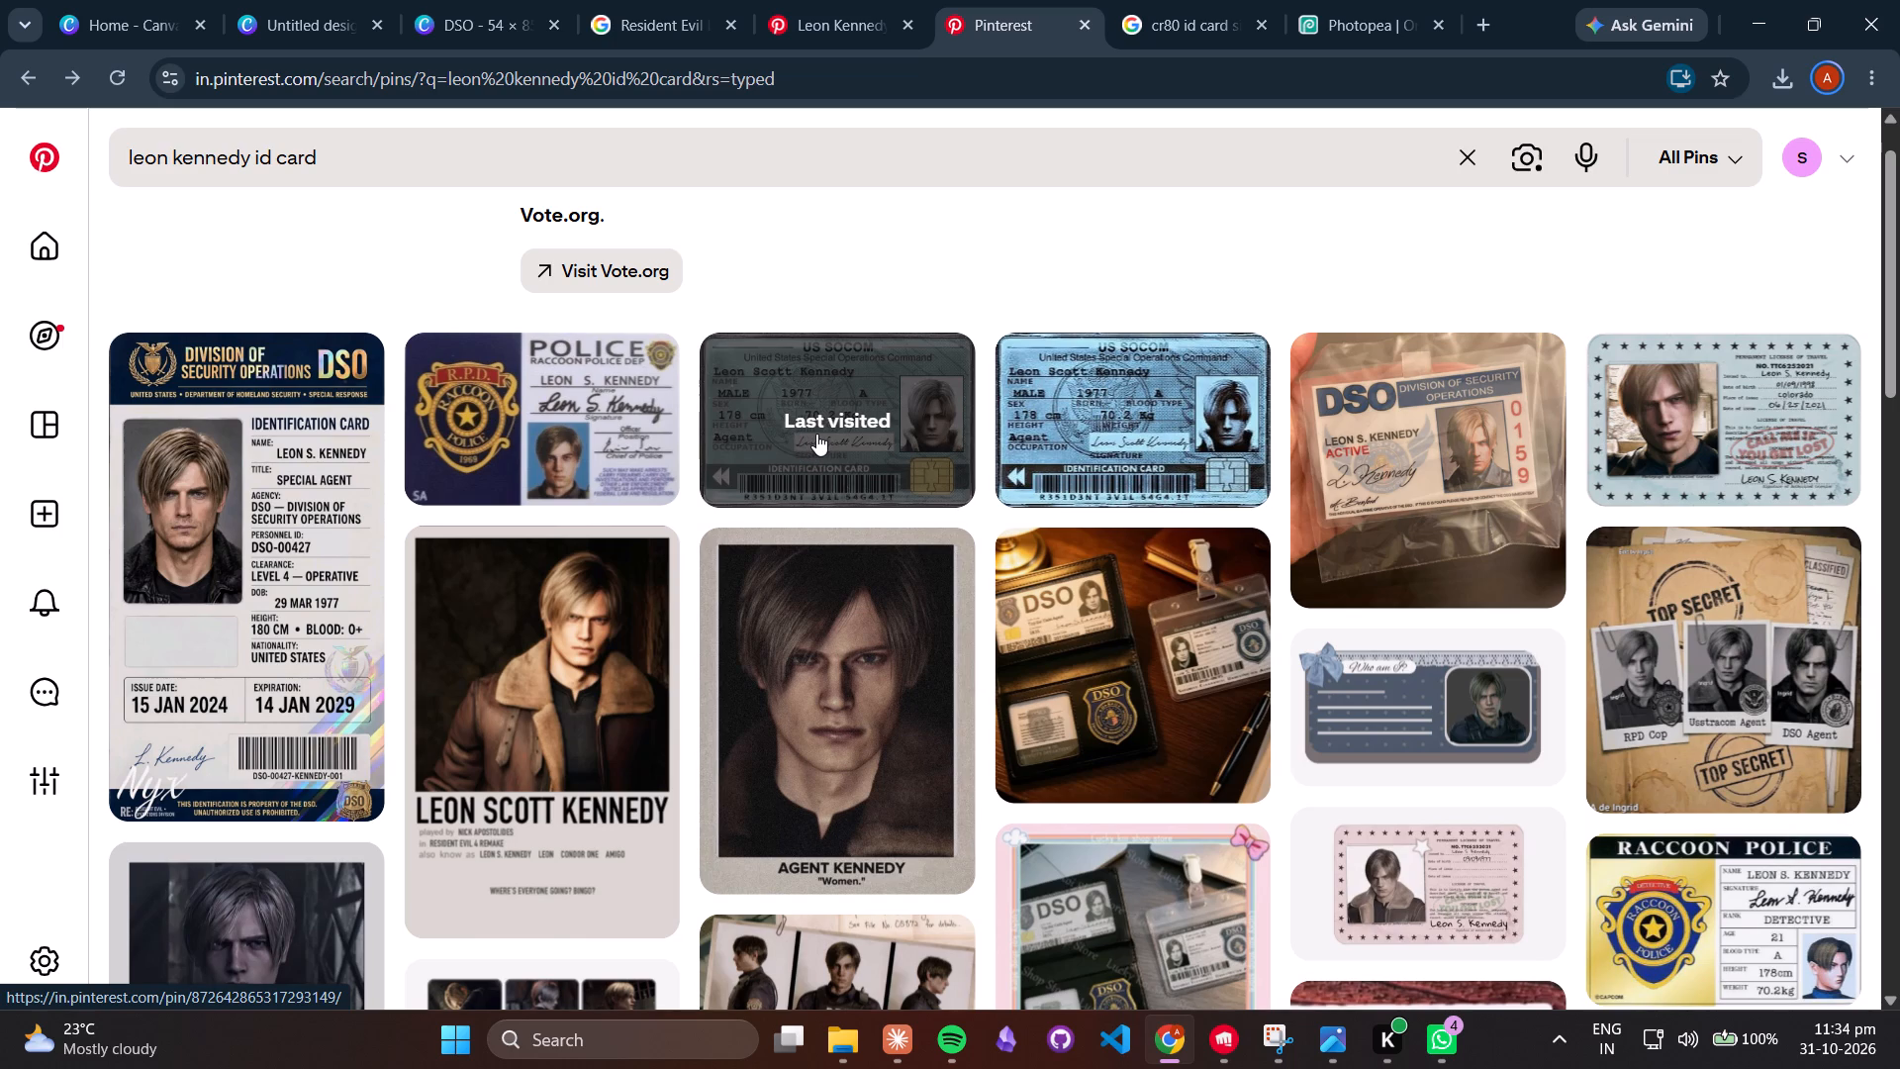
{"action": "left_click", "coordinate": [819, 434]}
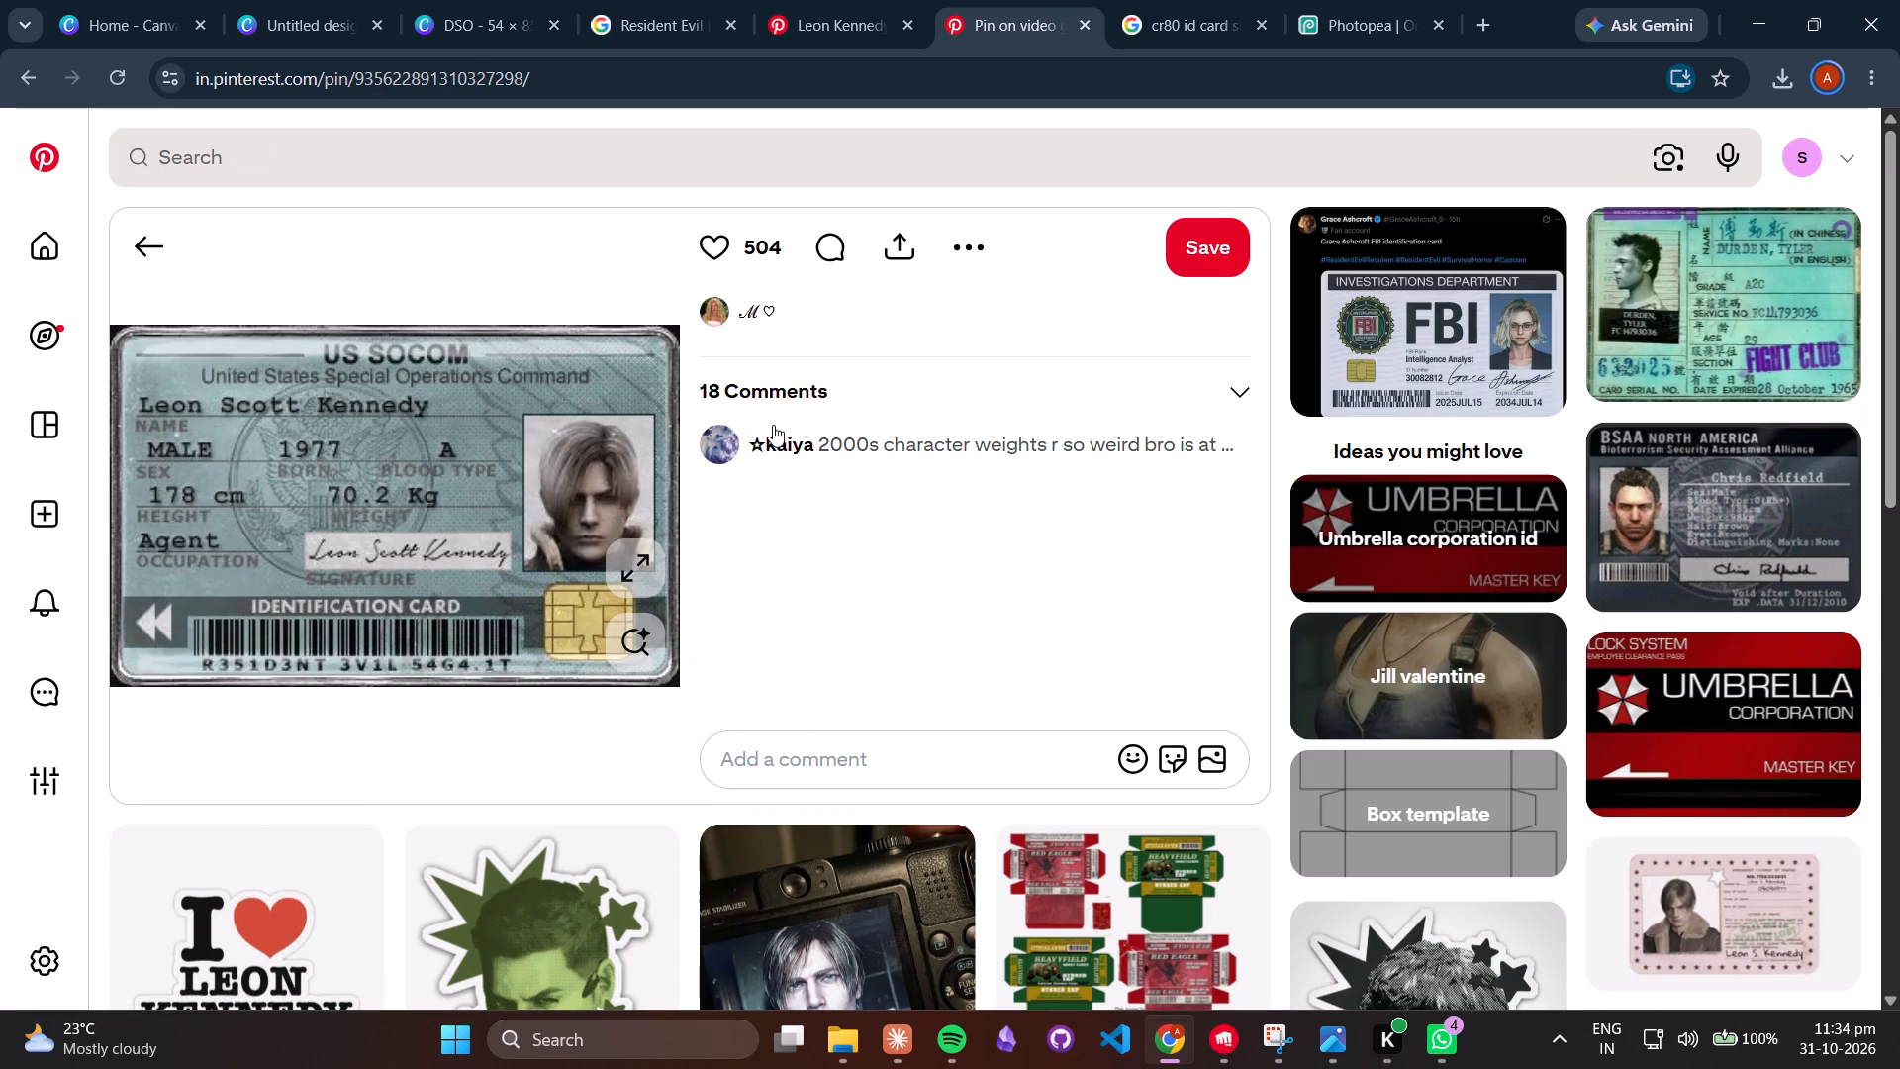
{"action": "left_click", "coordinate": [959, 244]}
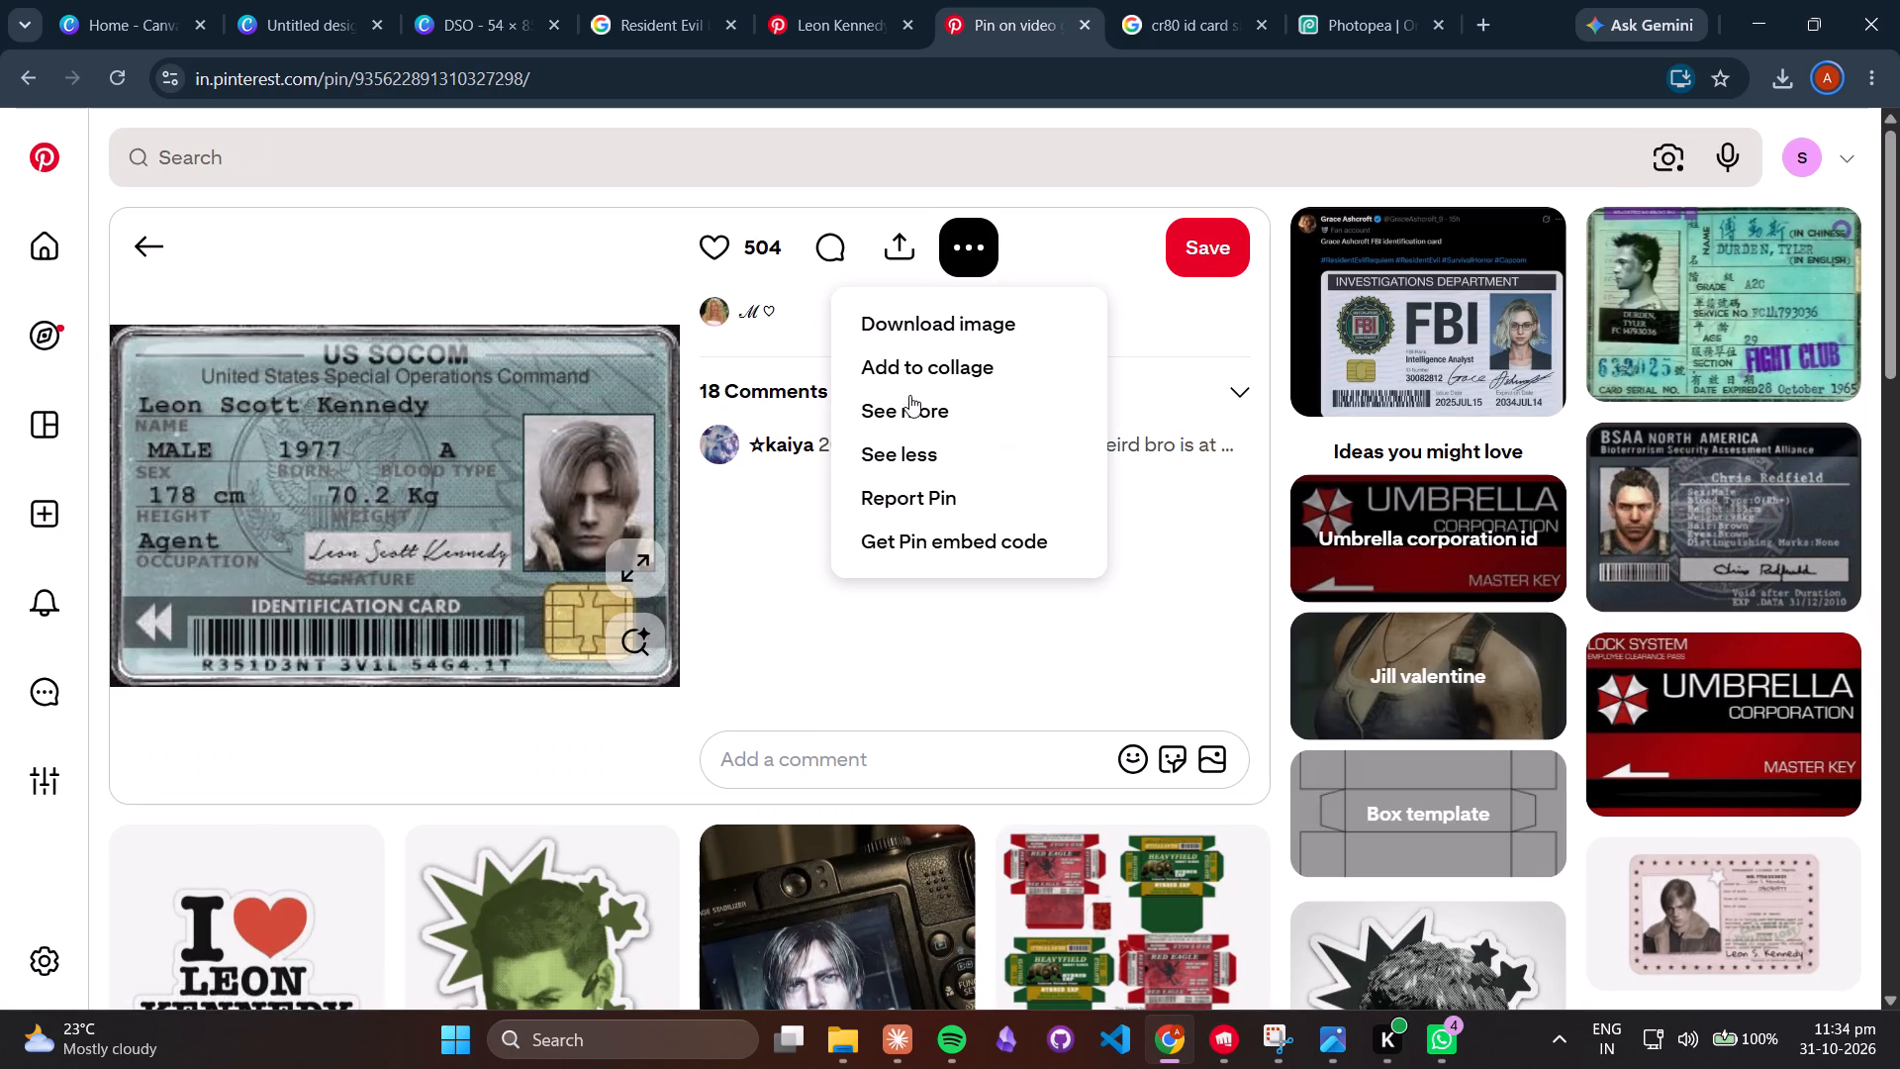
{"action": "left_click", "coordinate": [947, 323]}
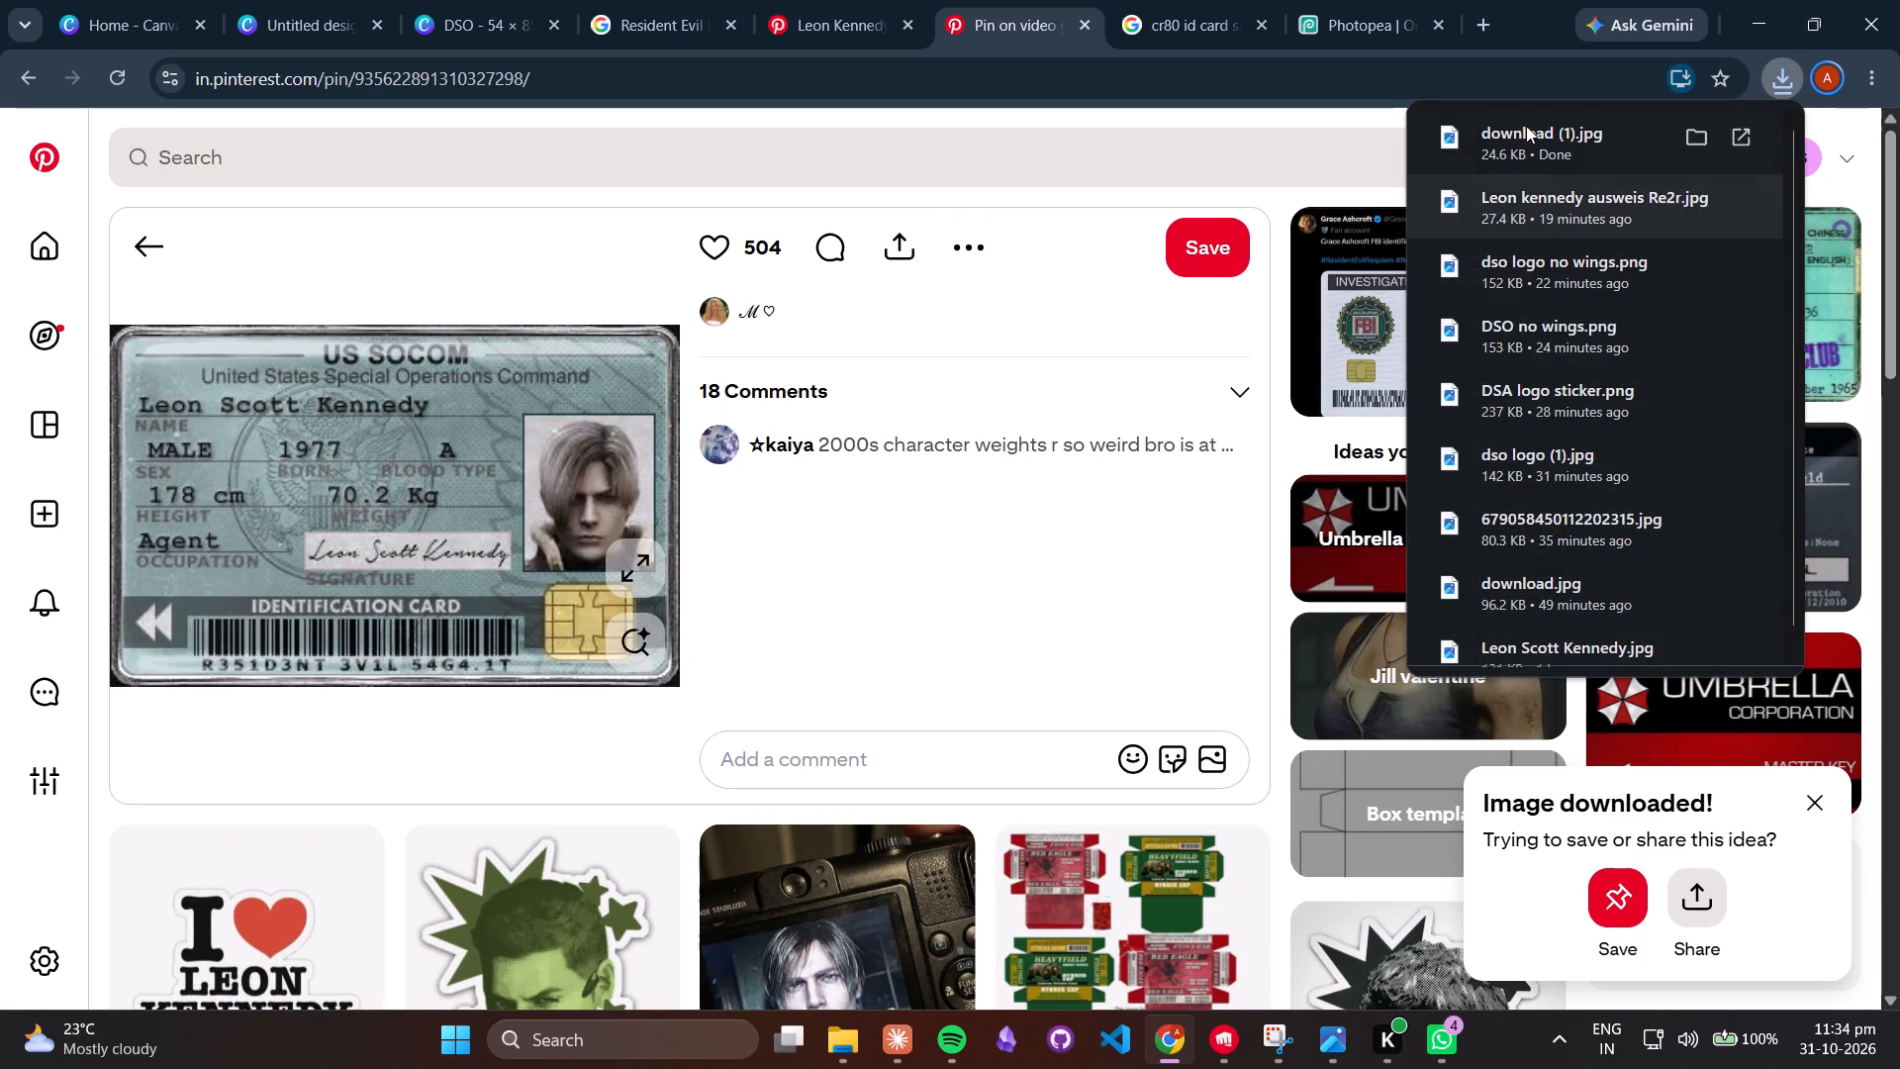
Switch to Photopea and open the downloaded card image, download (1).jpg, from the Downloads folder.
{"action": "left_click", "coordinate": [1304, 22]}
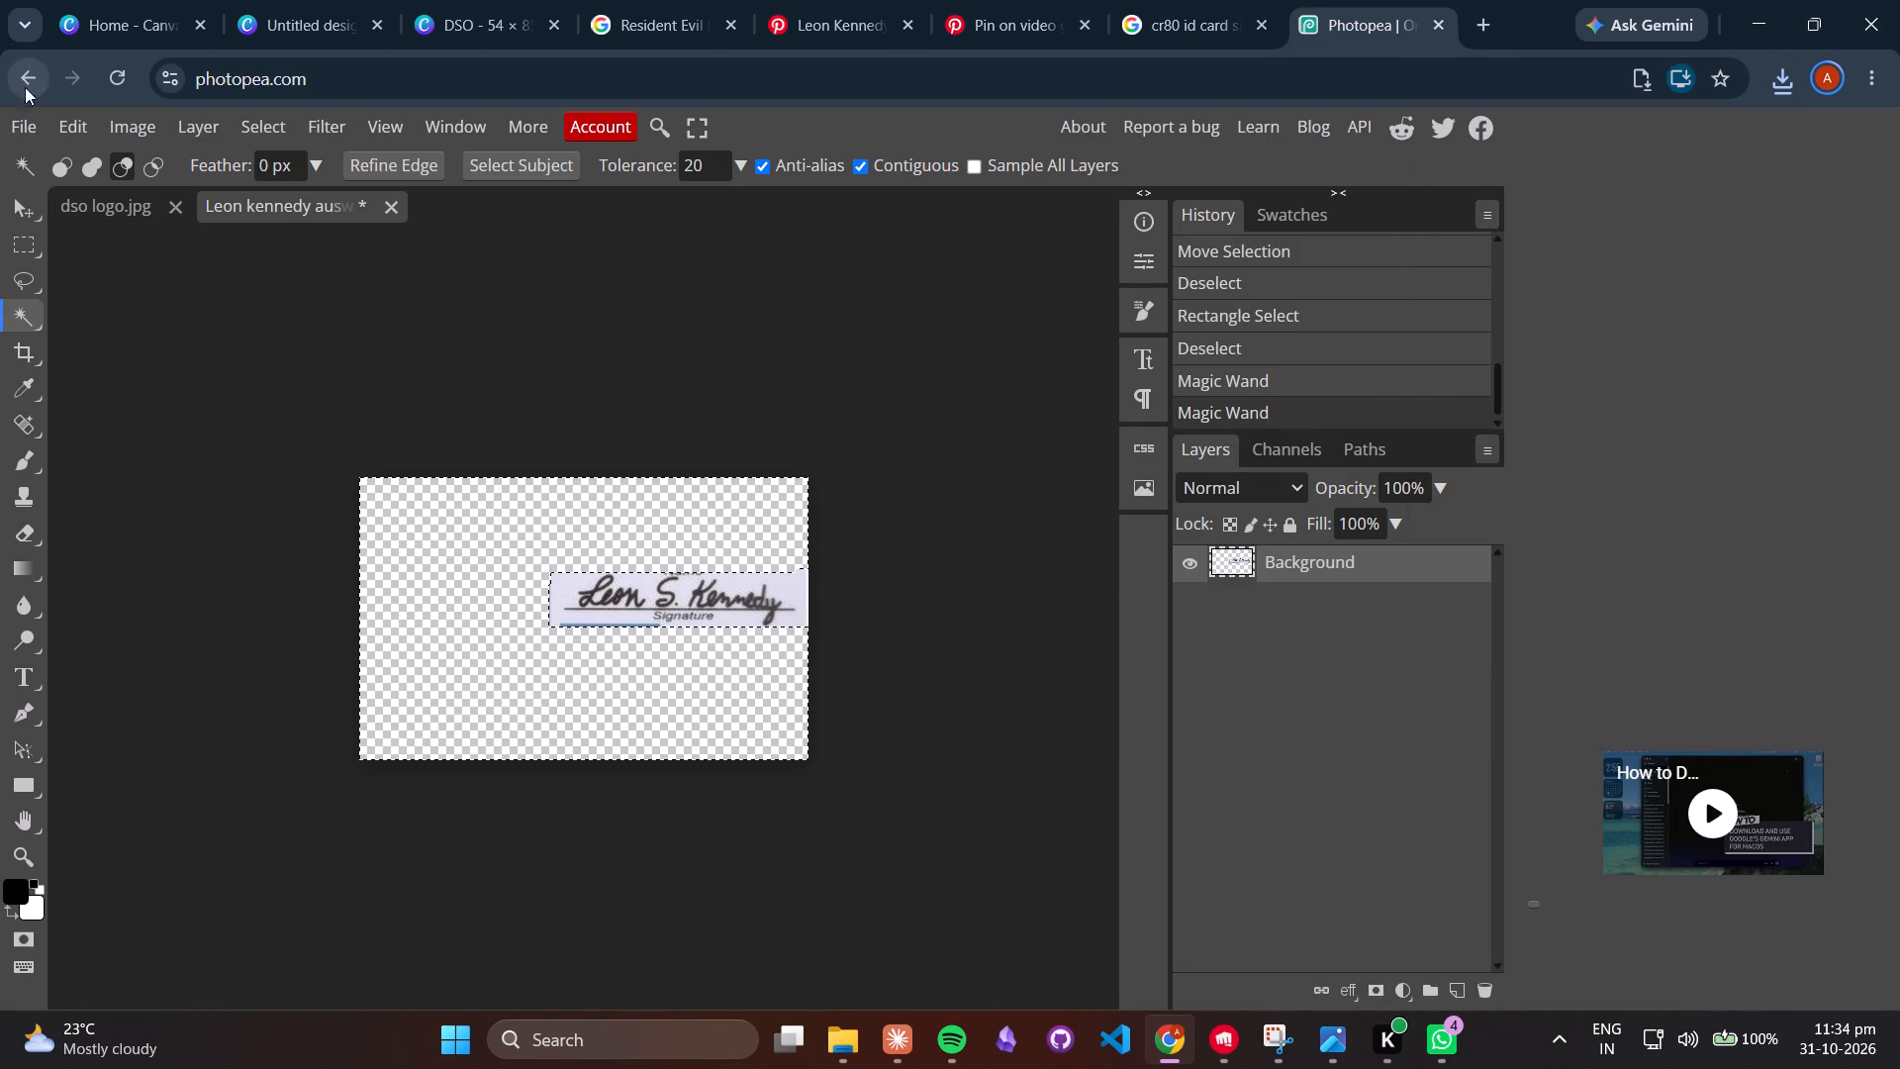
{"action": "left_click", "coordinate": [35, 123]}
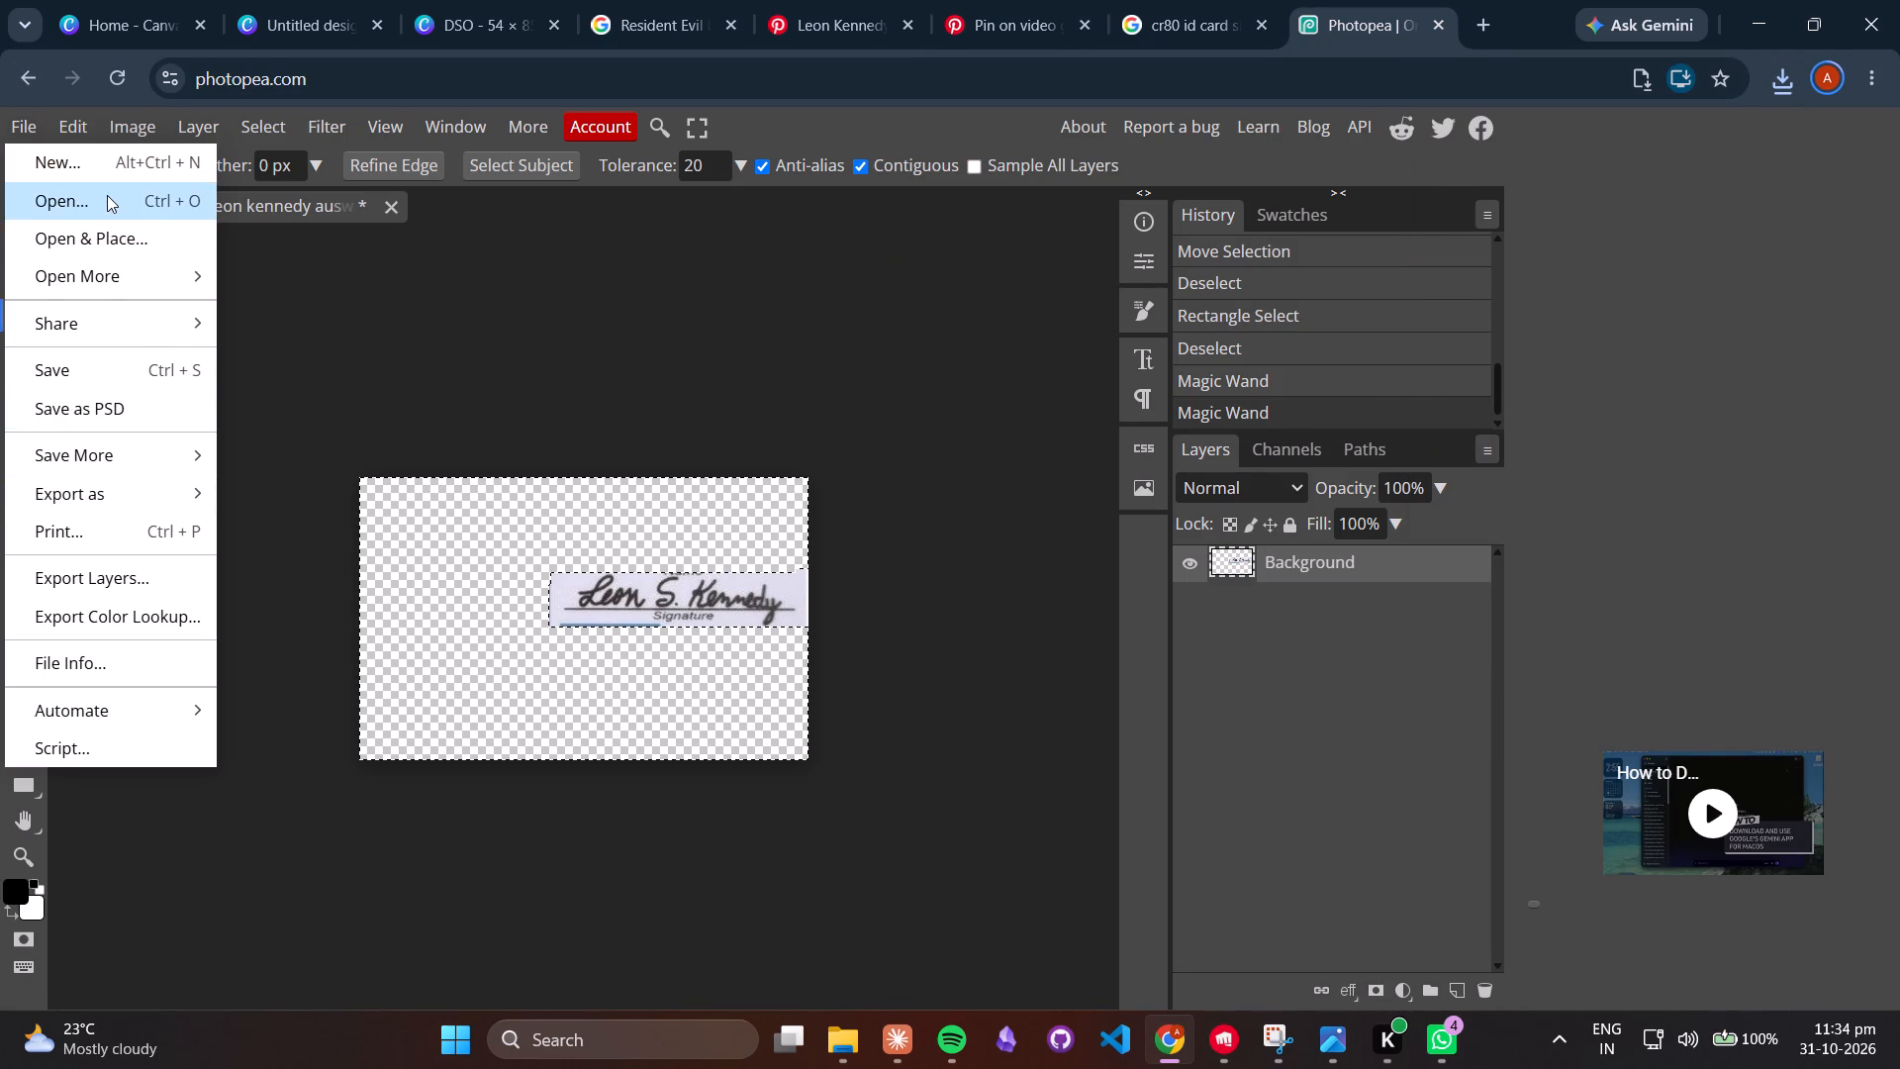
{"action": "left_click", "coordinate": [109, 199]}
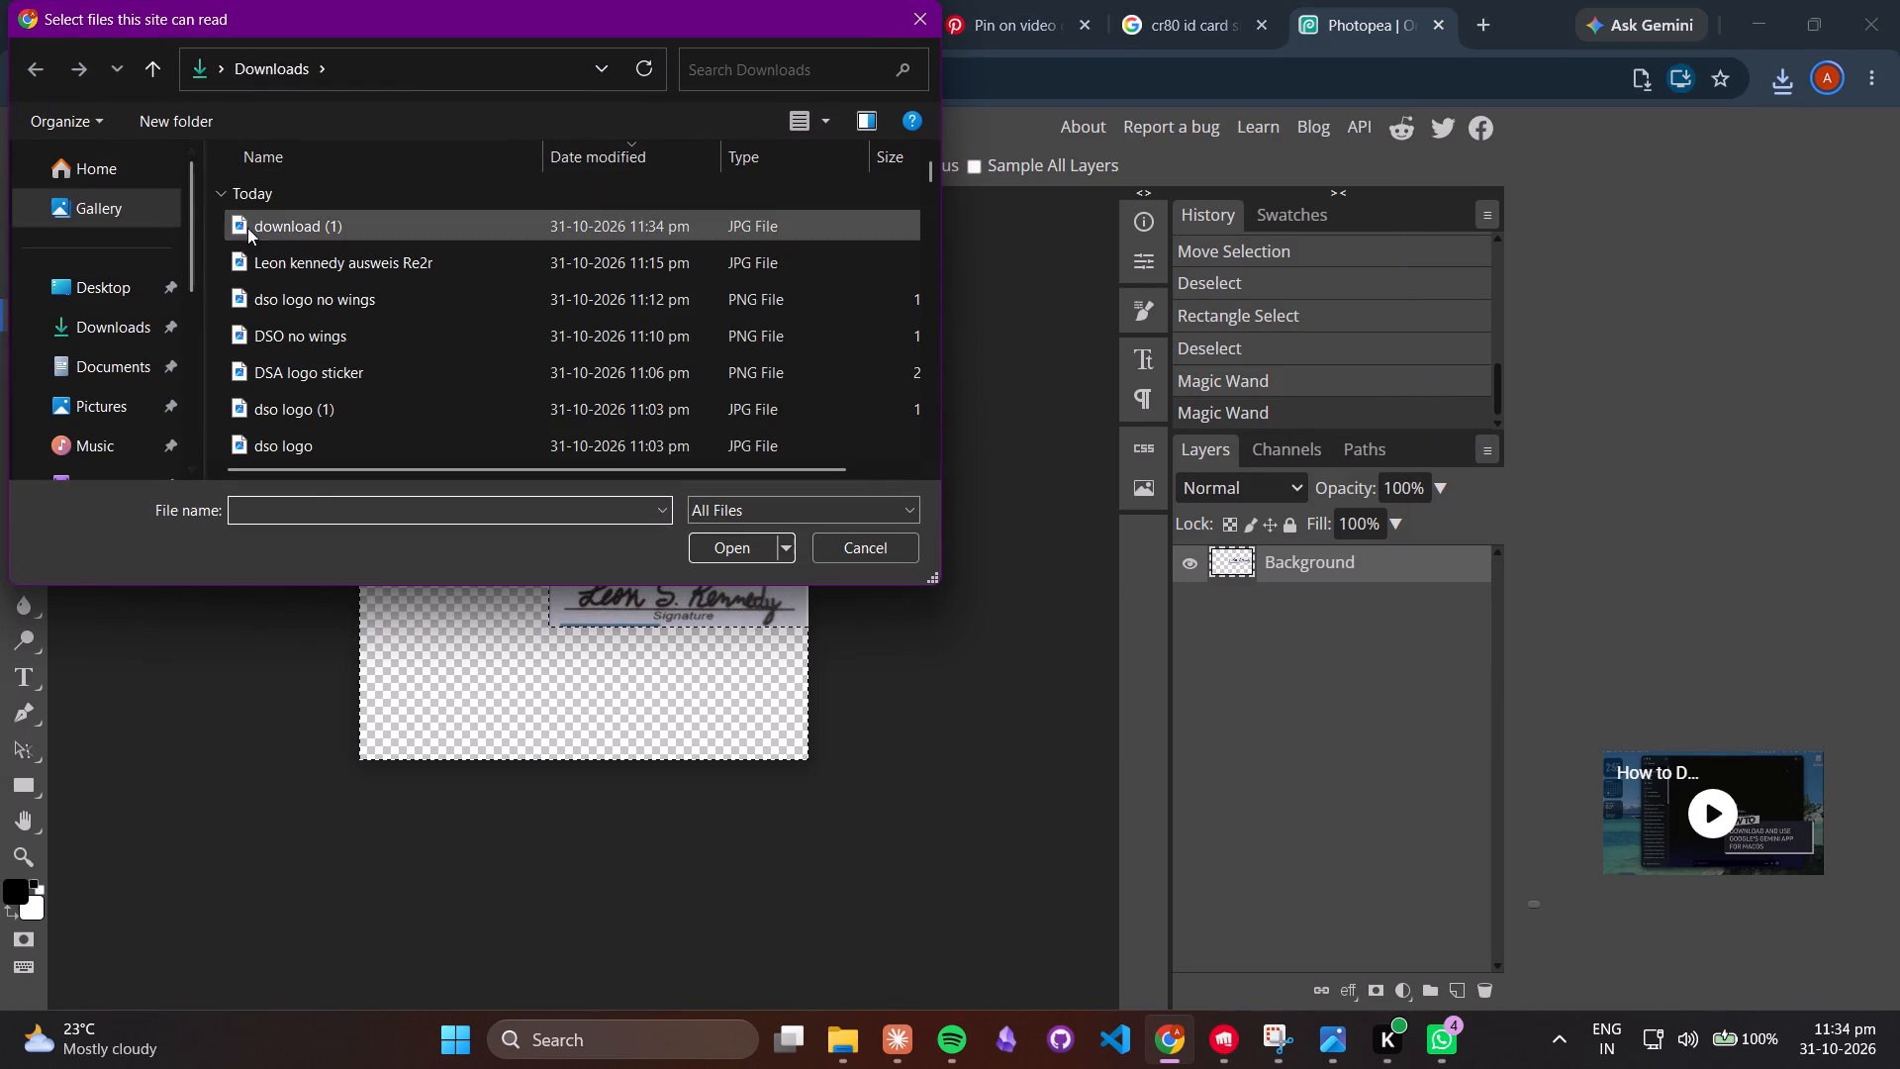
{"action": "left_click", "coordinate": [247, 228]}
{"action": "left_click", "coordinate": [756, 546]}
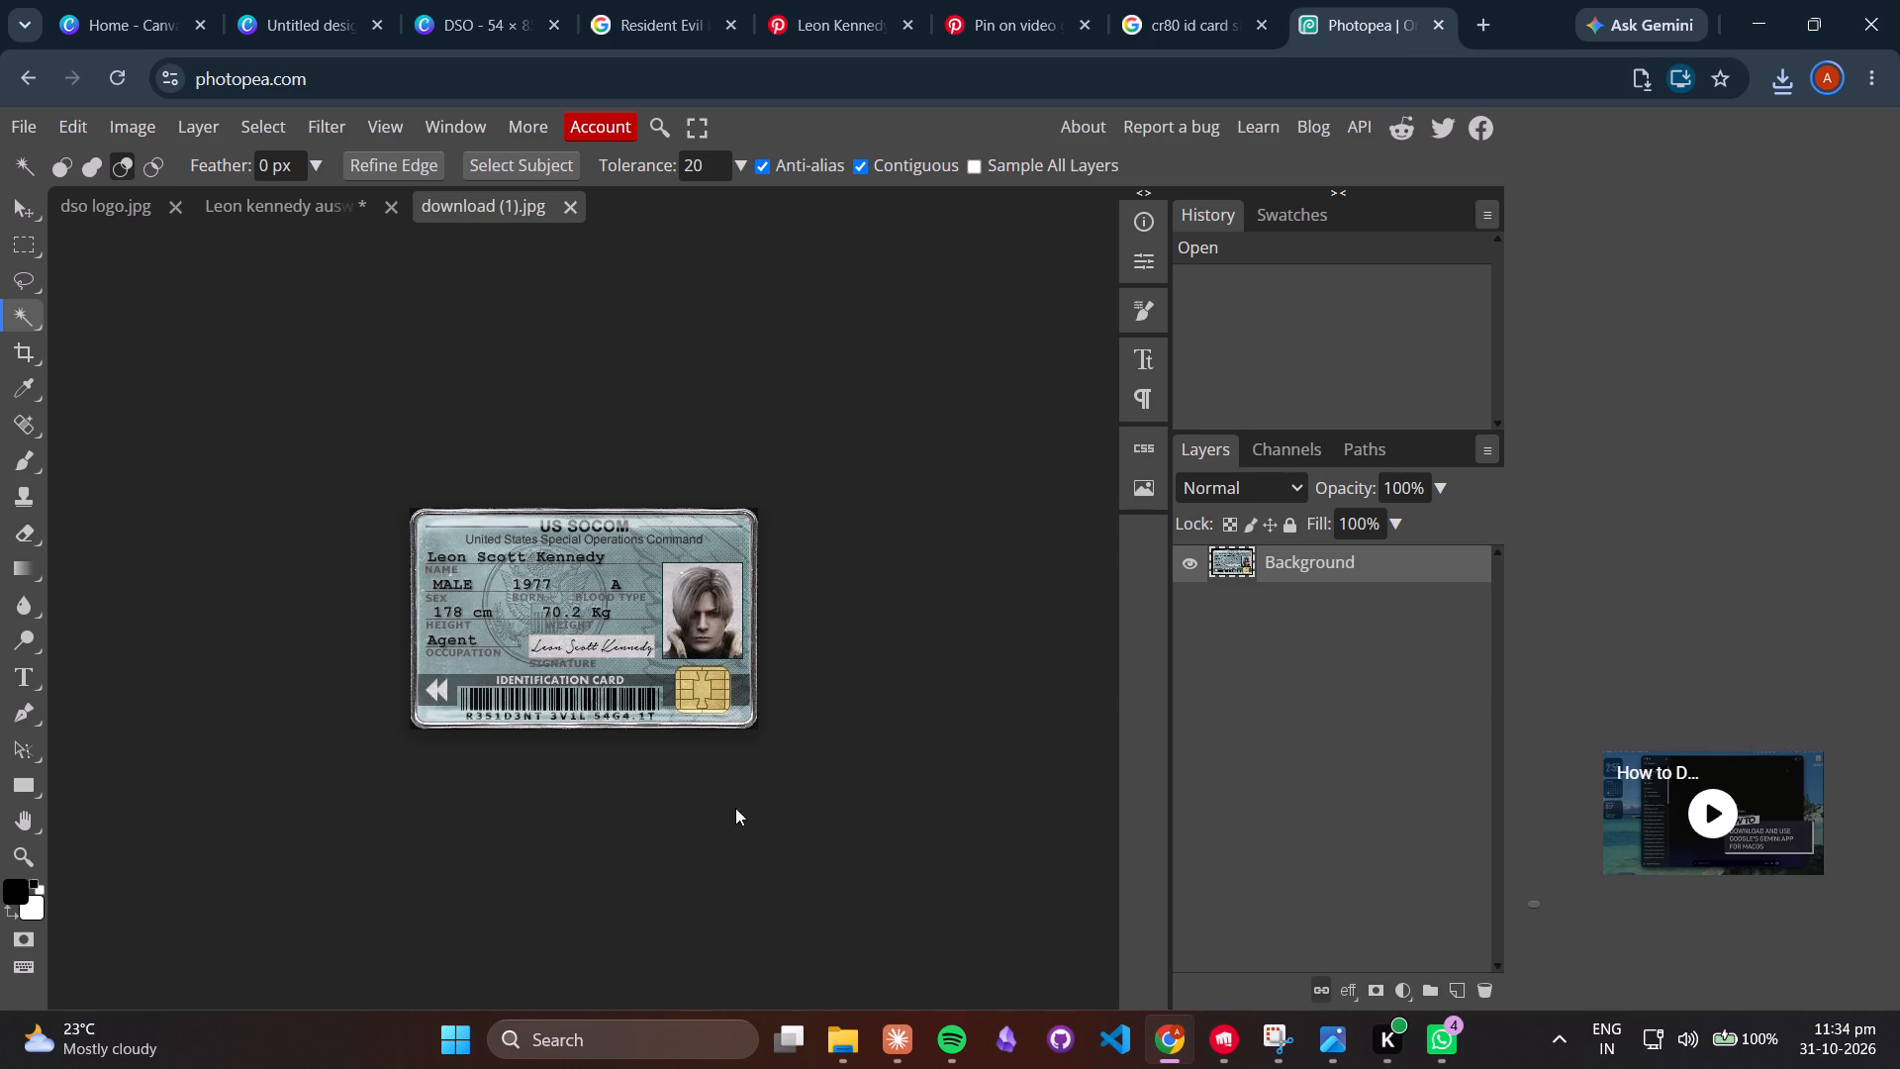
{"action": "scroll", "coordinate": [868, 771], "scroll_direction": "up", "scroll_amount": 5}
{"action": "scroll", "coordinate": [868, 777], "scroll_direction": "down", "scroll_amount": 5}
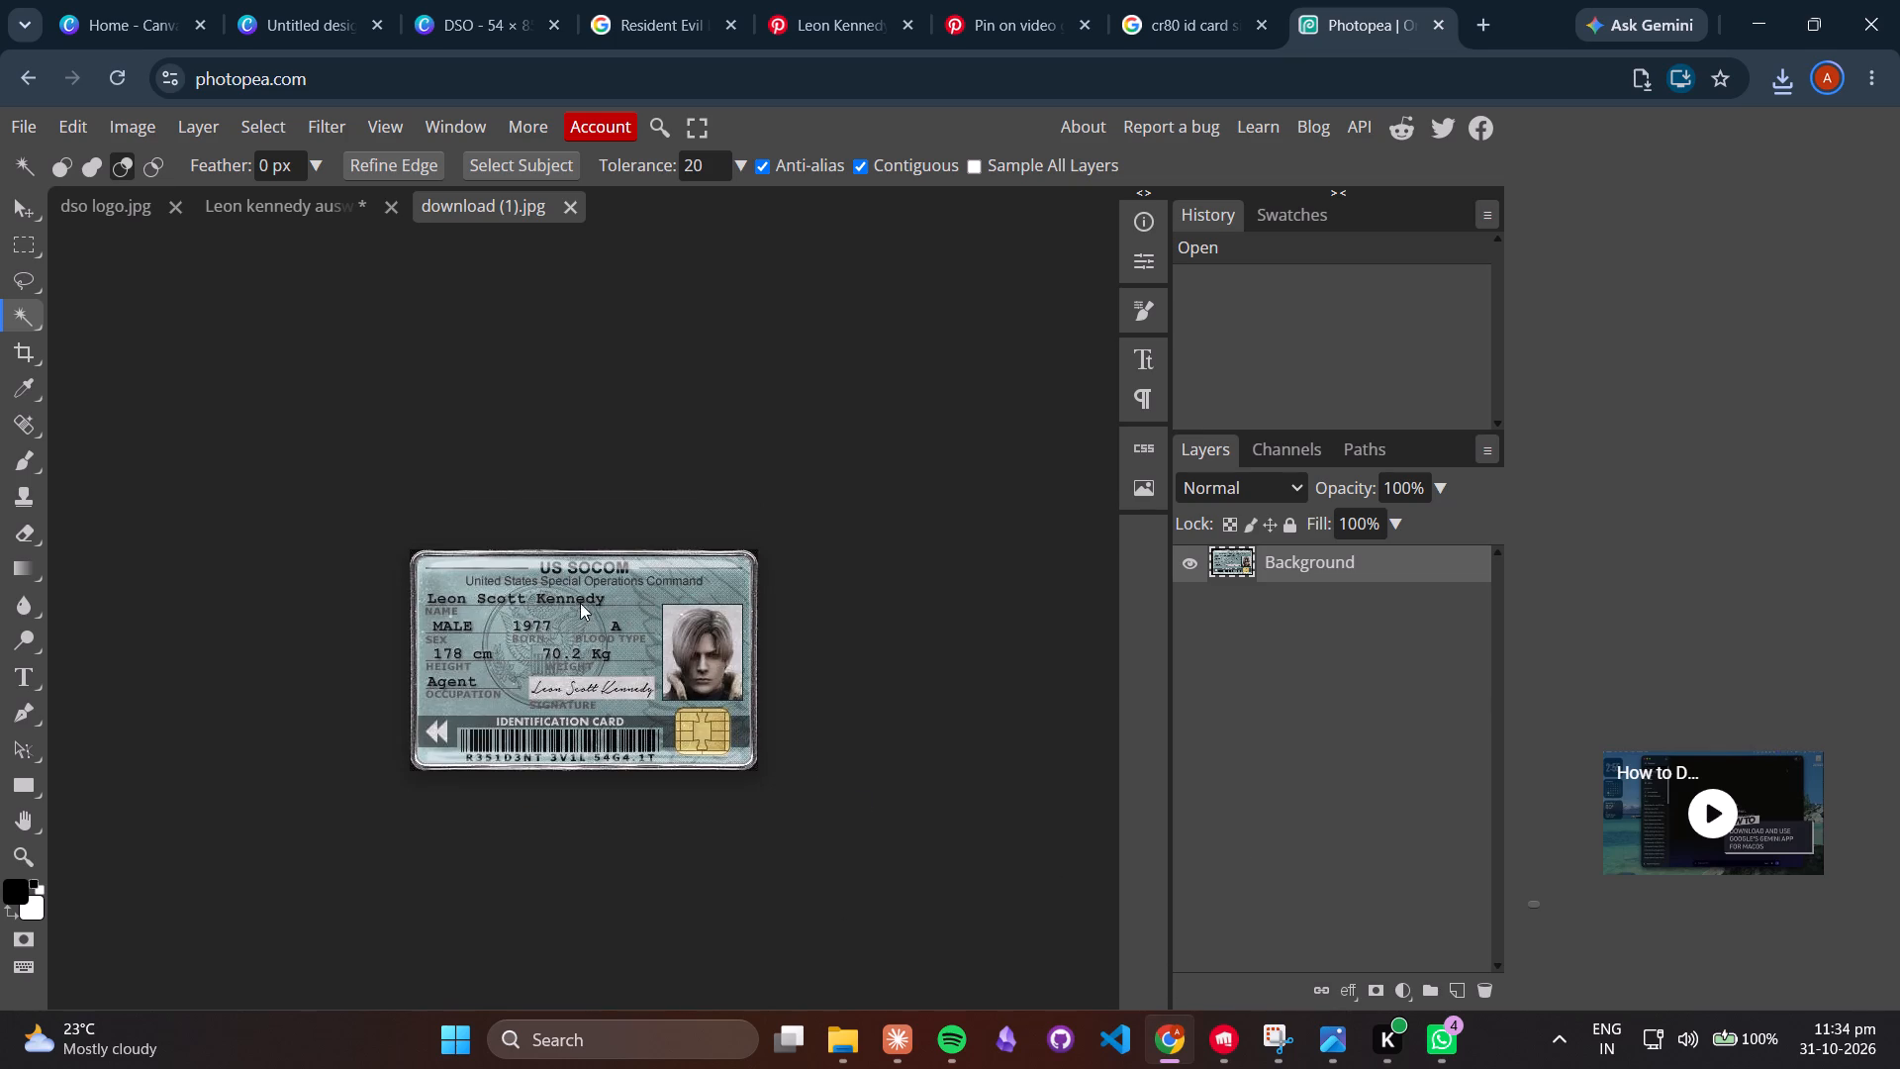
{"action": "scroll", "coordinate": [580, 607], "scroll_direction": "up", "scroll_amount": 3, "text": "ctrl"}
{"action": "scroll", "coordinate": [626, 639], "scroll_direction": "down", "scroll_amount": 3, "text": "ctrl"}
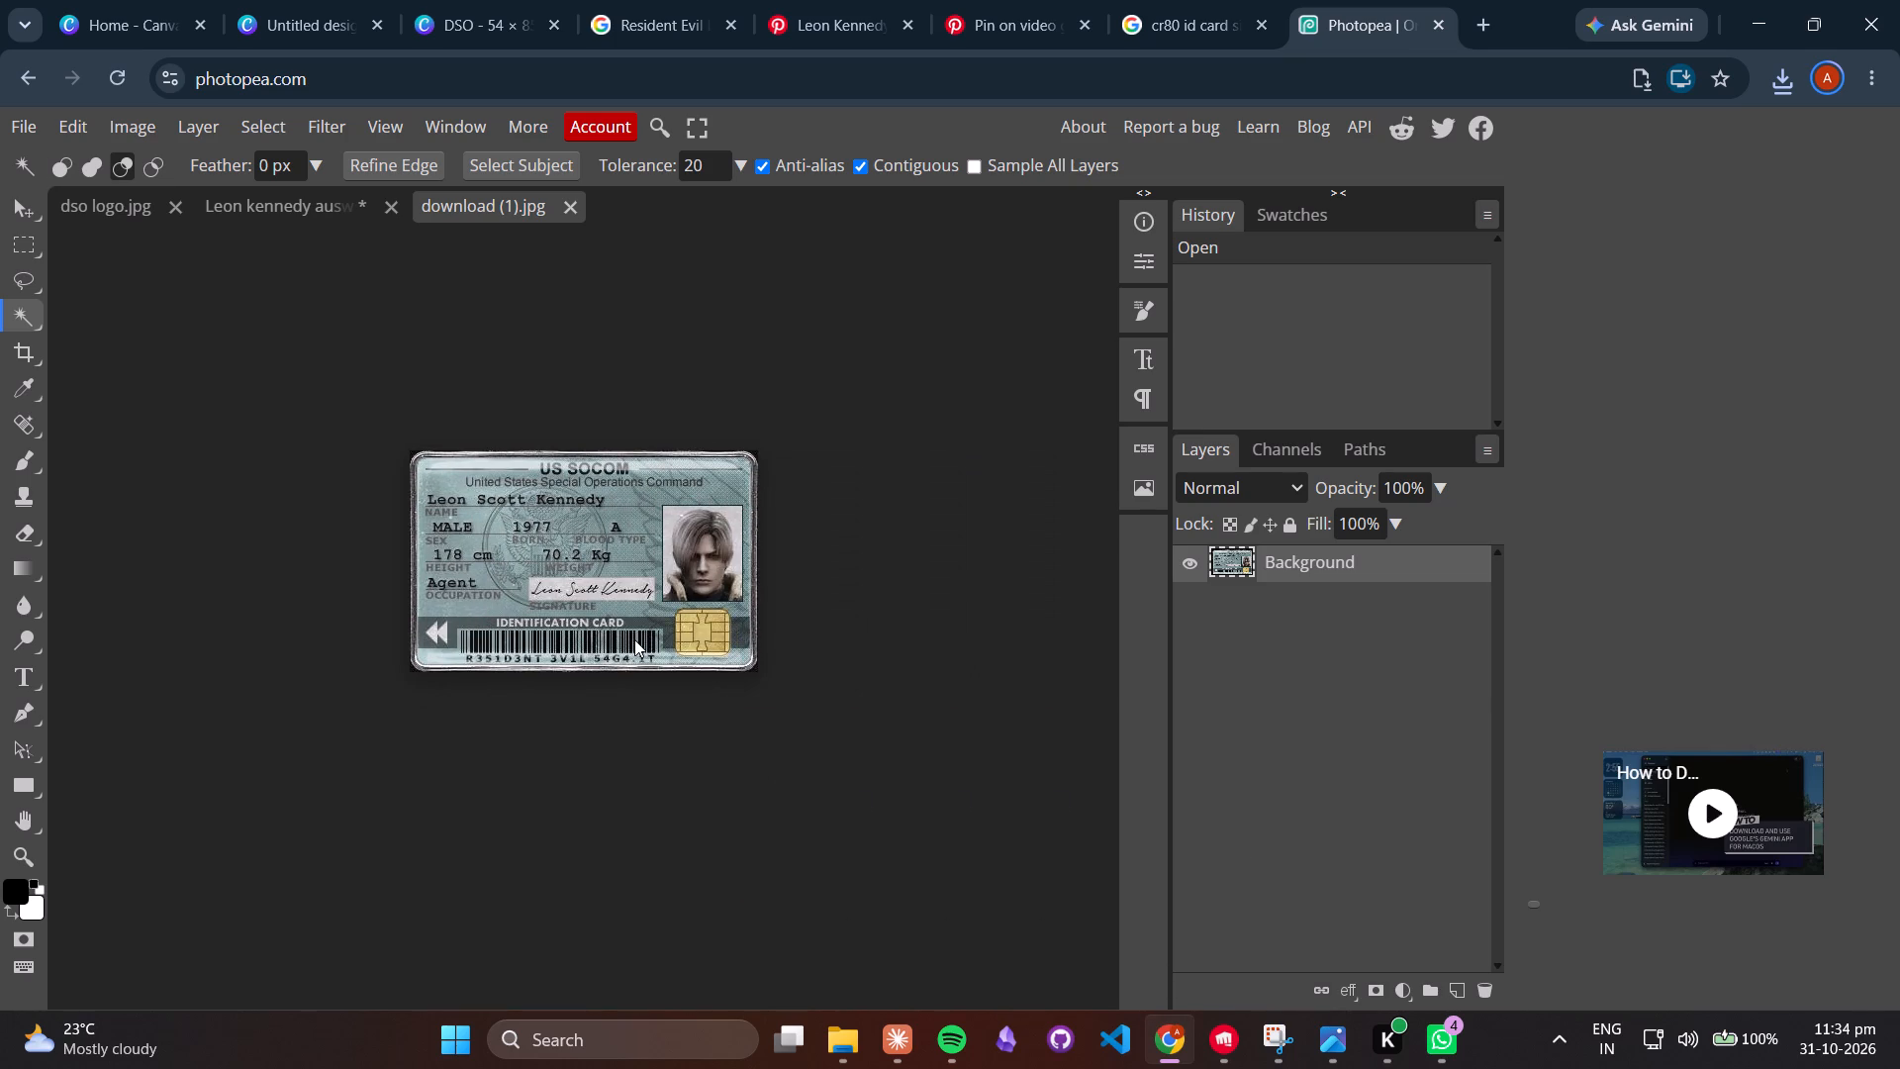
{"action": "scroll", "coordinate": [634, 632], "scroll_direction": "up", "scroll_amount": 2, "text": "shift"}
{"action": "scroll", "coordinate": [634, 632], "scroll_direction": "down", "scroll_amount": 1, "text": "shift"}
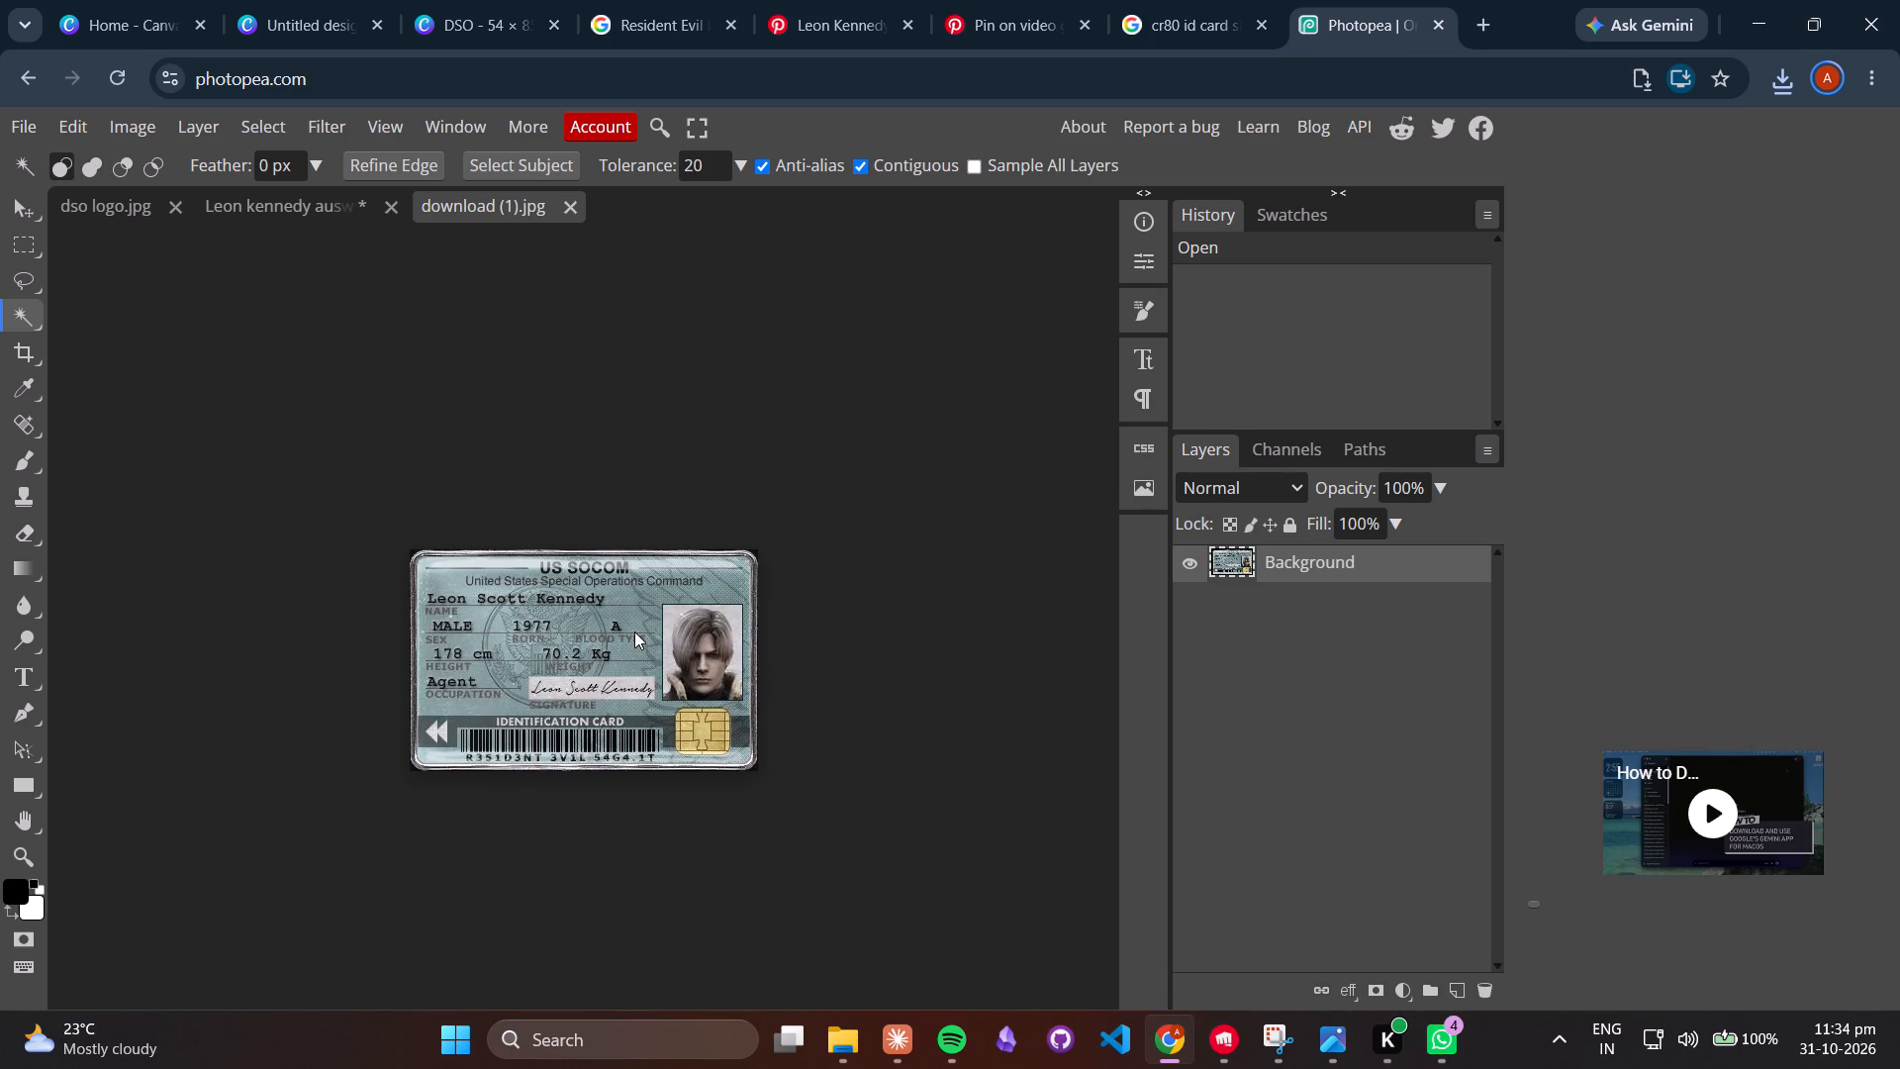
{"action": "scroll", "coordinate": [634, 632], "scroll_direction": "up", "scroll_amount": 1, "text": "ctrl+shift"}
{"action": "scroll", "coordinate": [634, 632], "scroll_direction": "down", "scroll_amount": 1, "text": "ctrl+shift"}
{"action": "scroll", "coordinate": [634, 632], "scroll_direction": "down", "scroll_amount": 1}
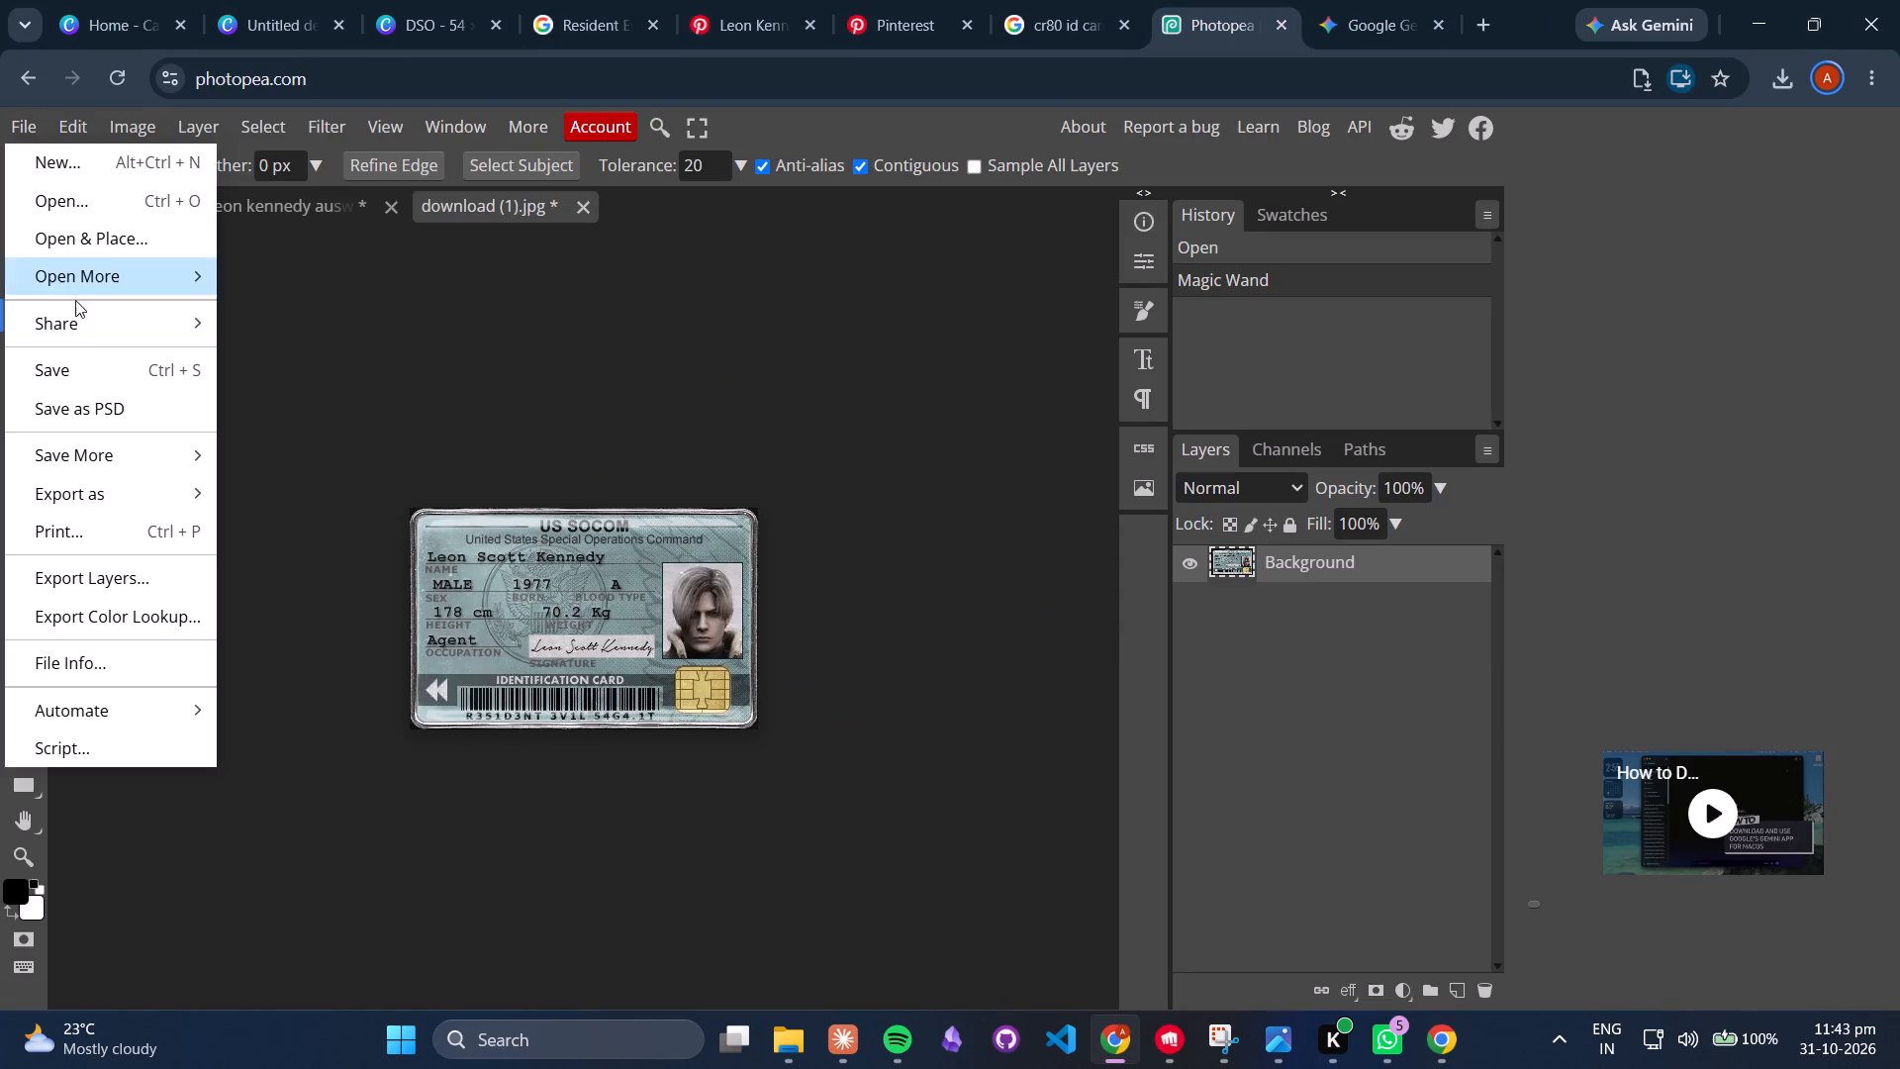
{"action": "left_click", "coordinate": [119, 193]}
{"action": "left_click", "coordinate": [292, 231]}
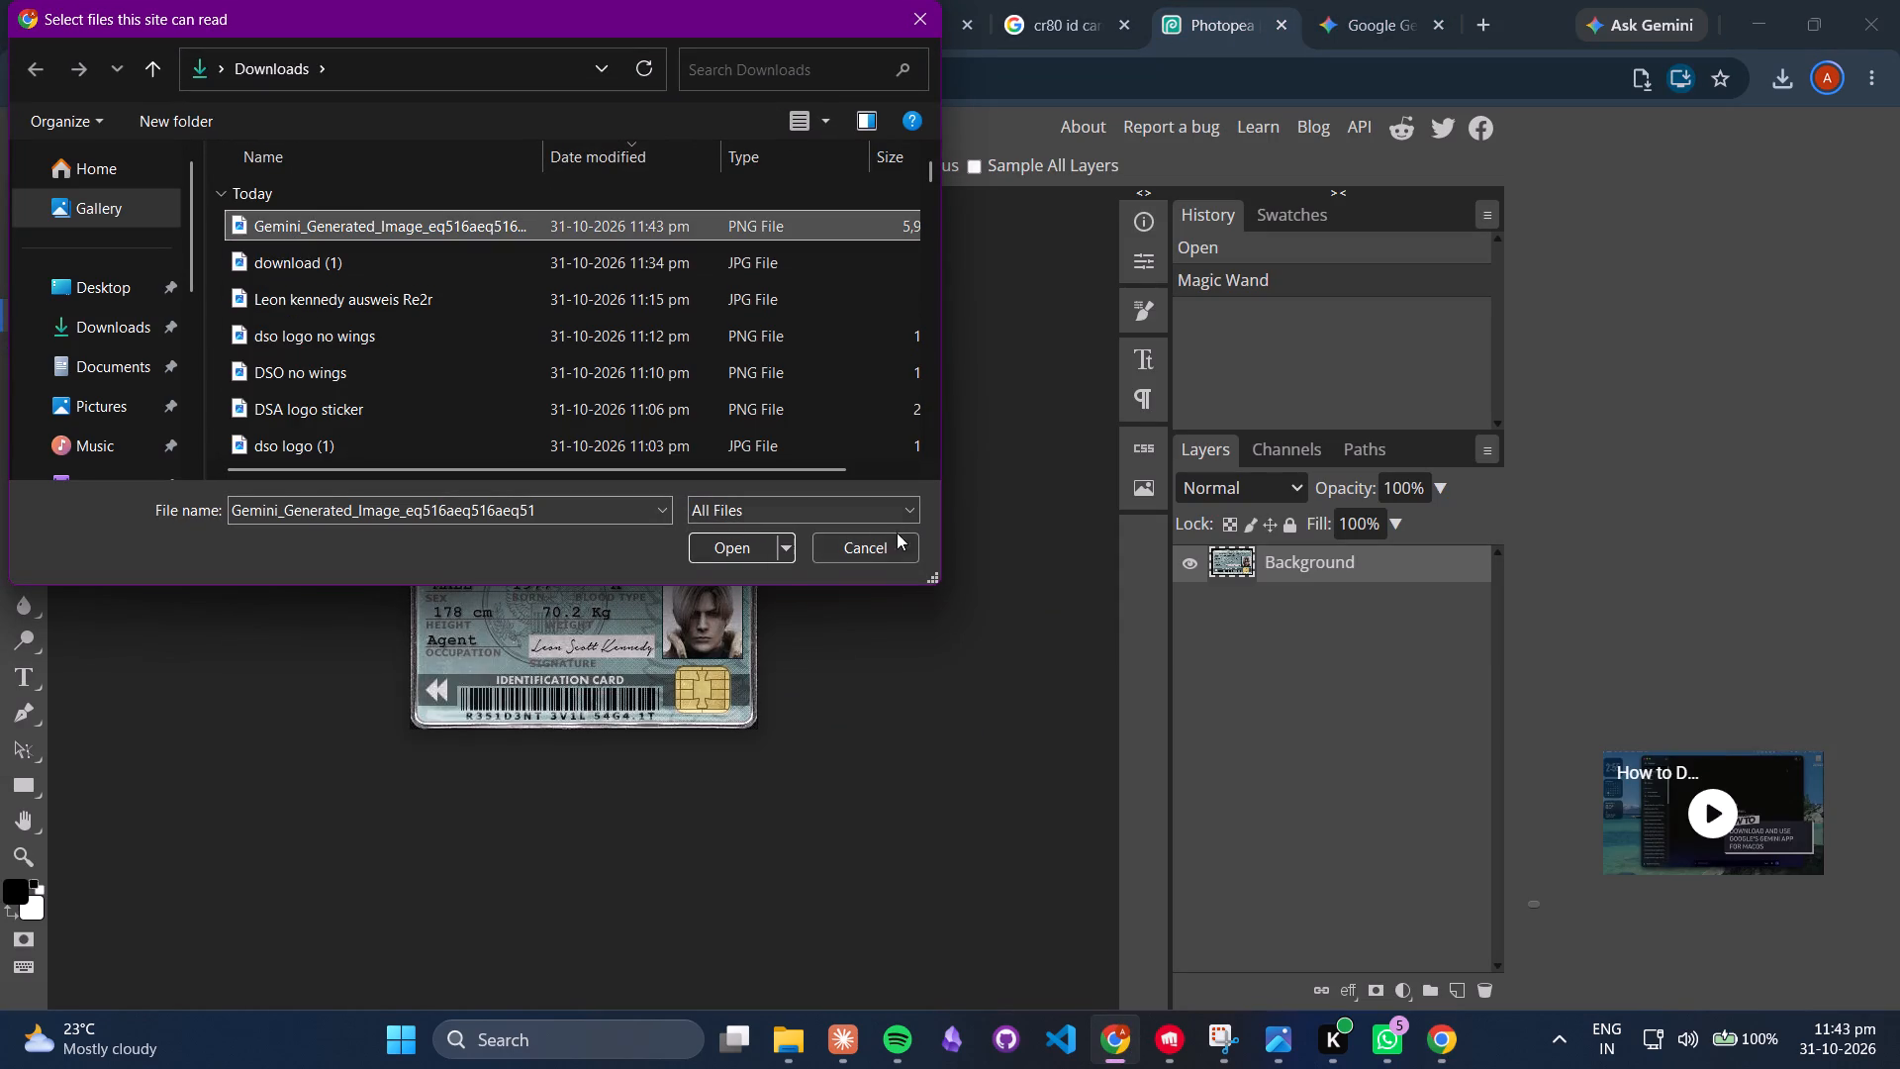
{"action": "left_click", "coordinate": [737, 539]}
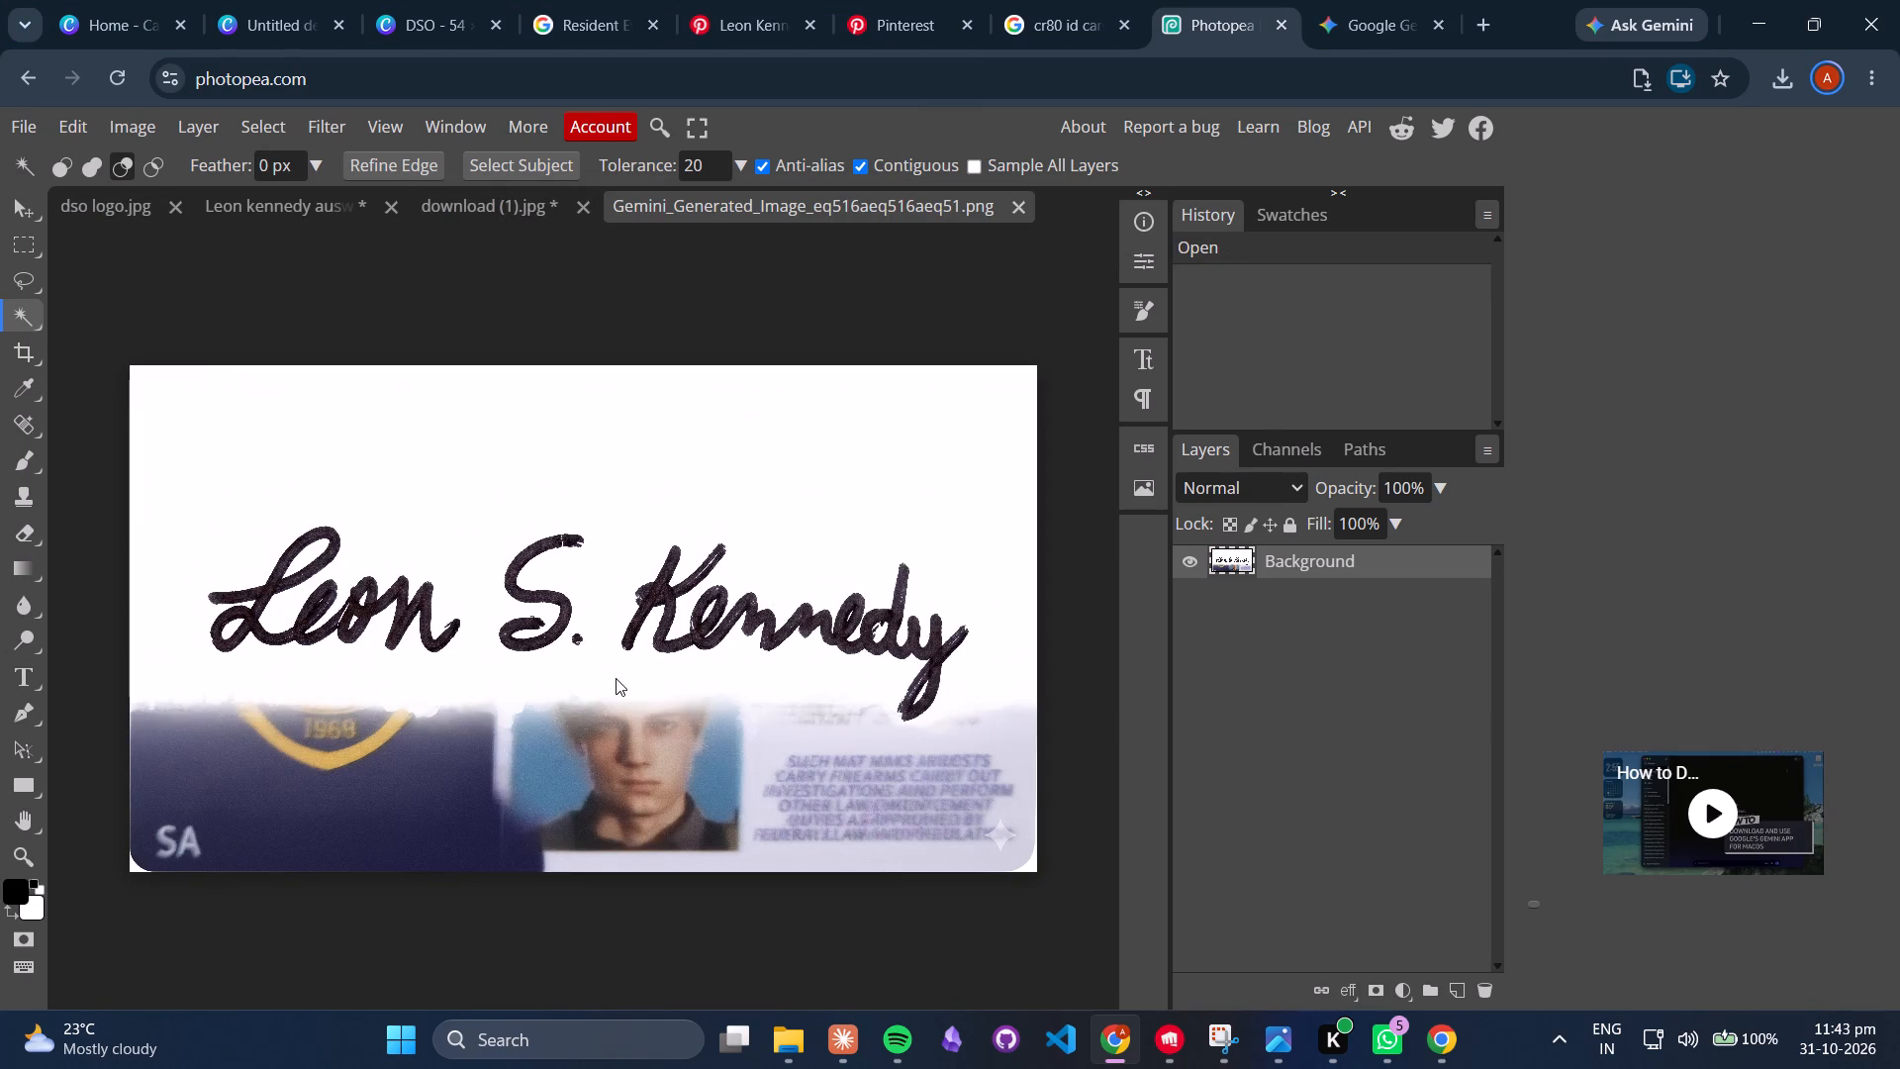
Delete the navy background areas around the police badge below the signature, using Magic Wand selections.
{"action": "scroll", "coordinate": [607, 658], "scroll_direction": "down", "scroll_amount": 1}
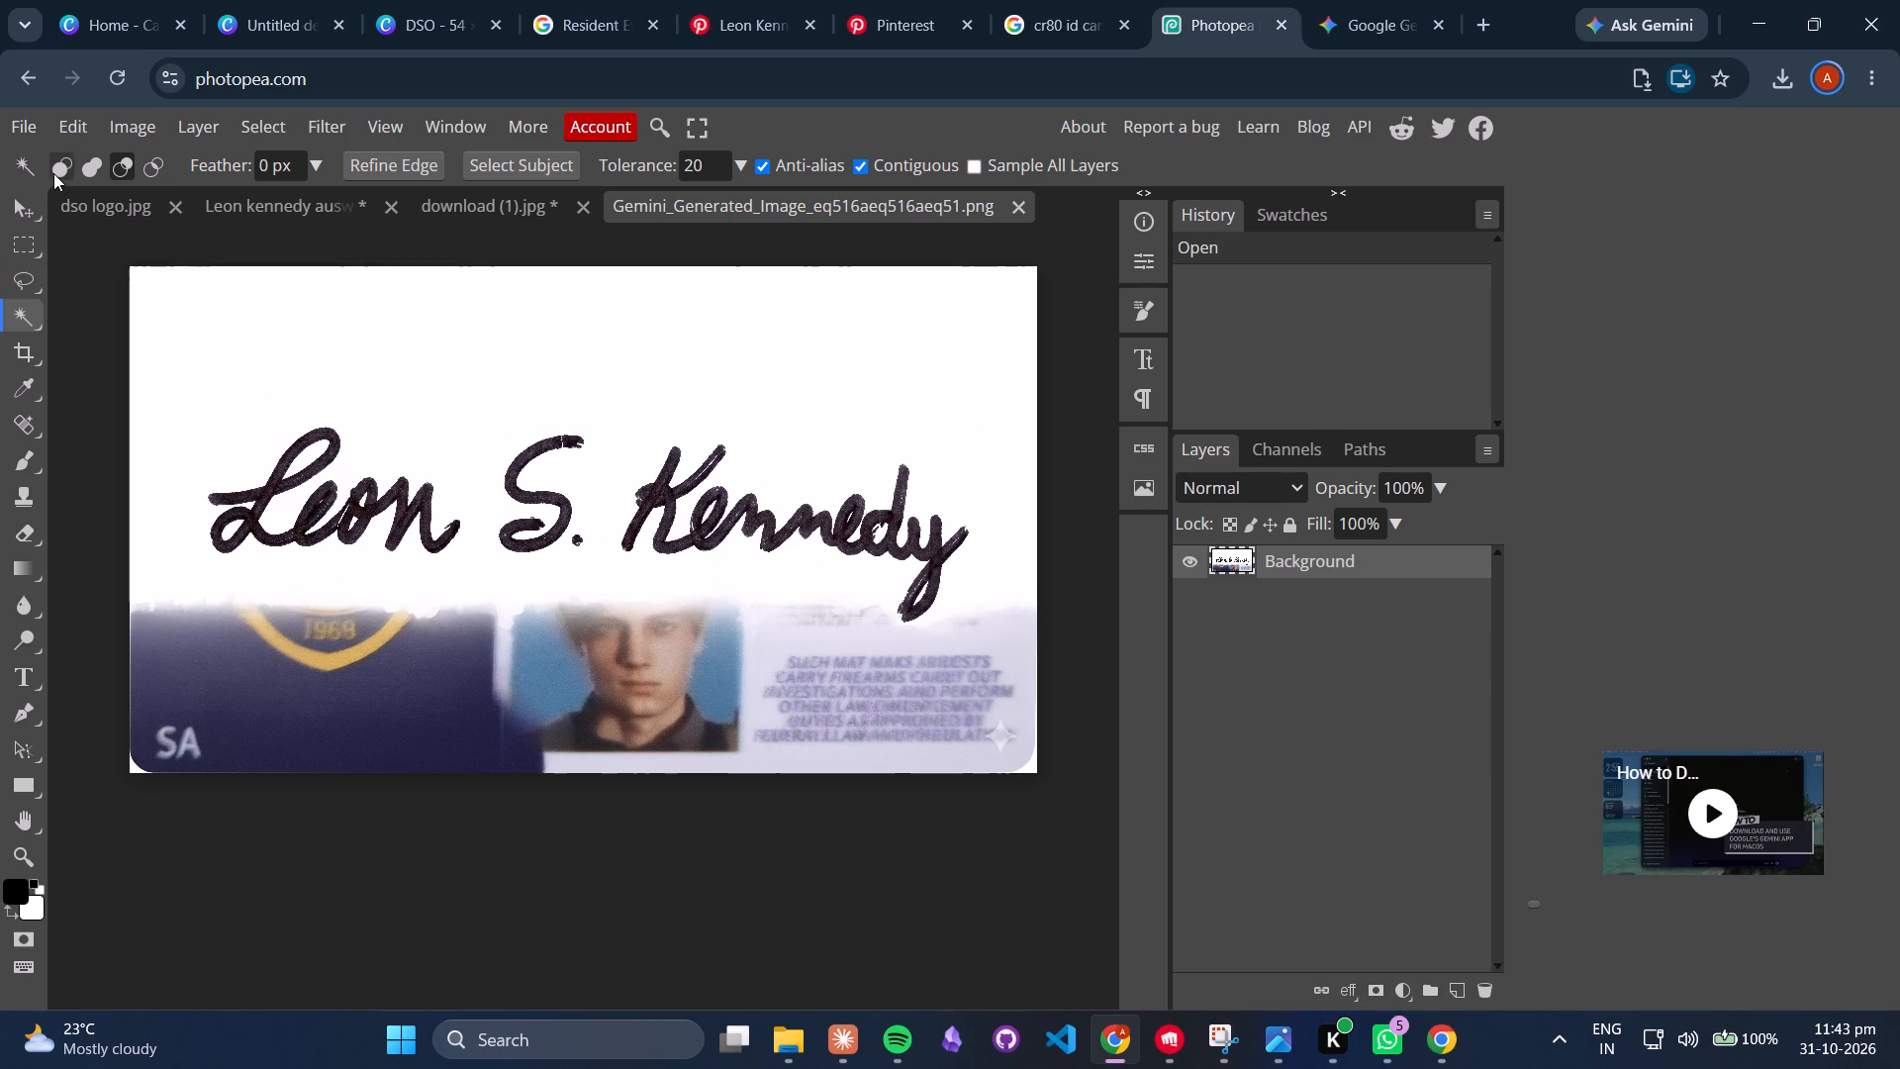
{"action": "left_click", "coordinate": [23, 325]}
{"action": "left_click", "coordinate": [207, 409]}
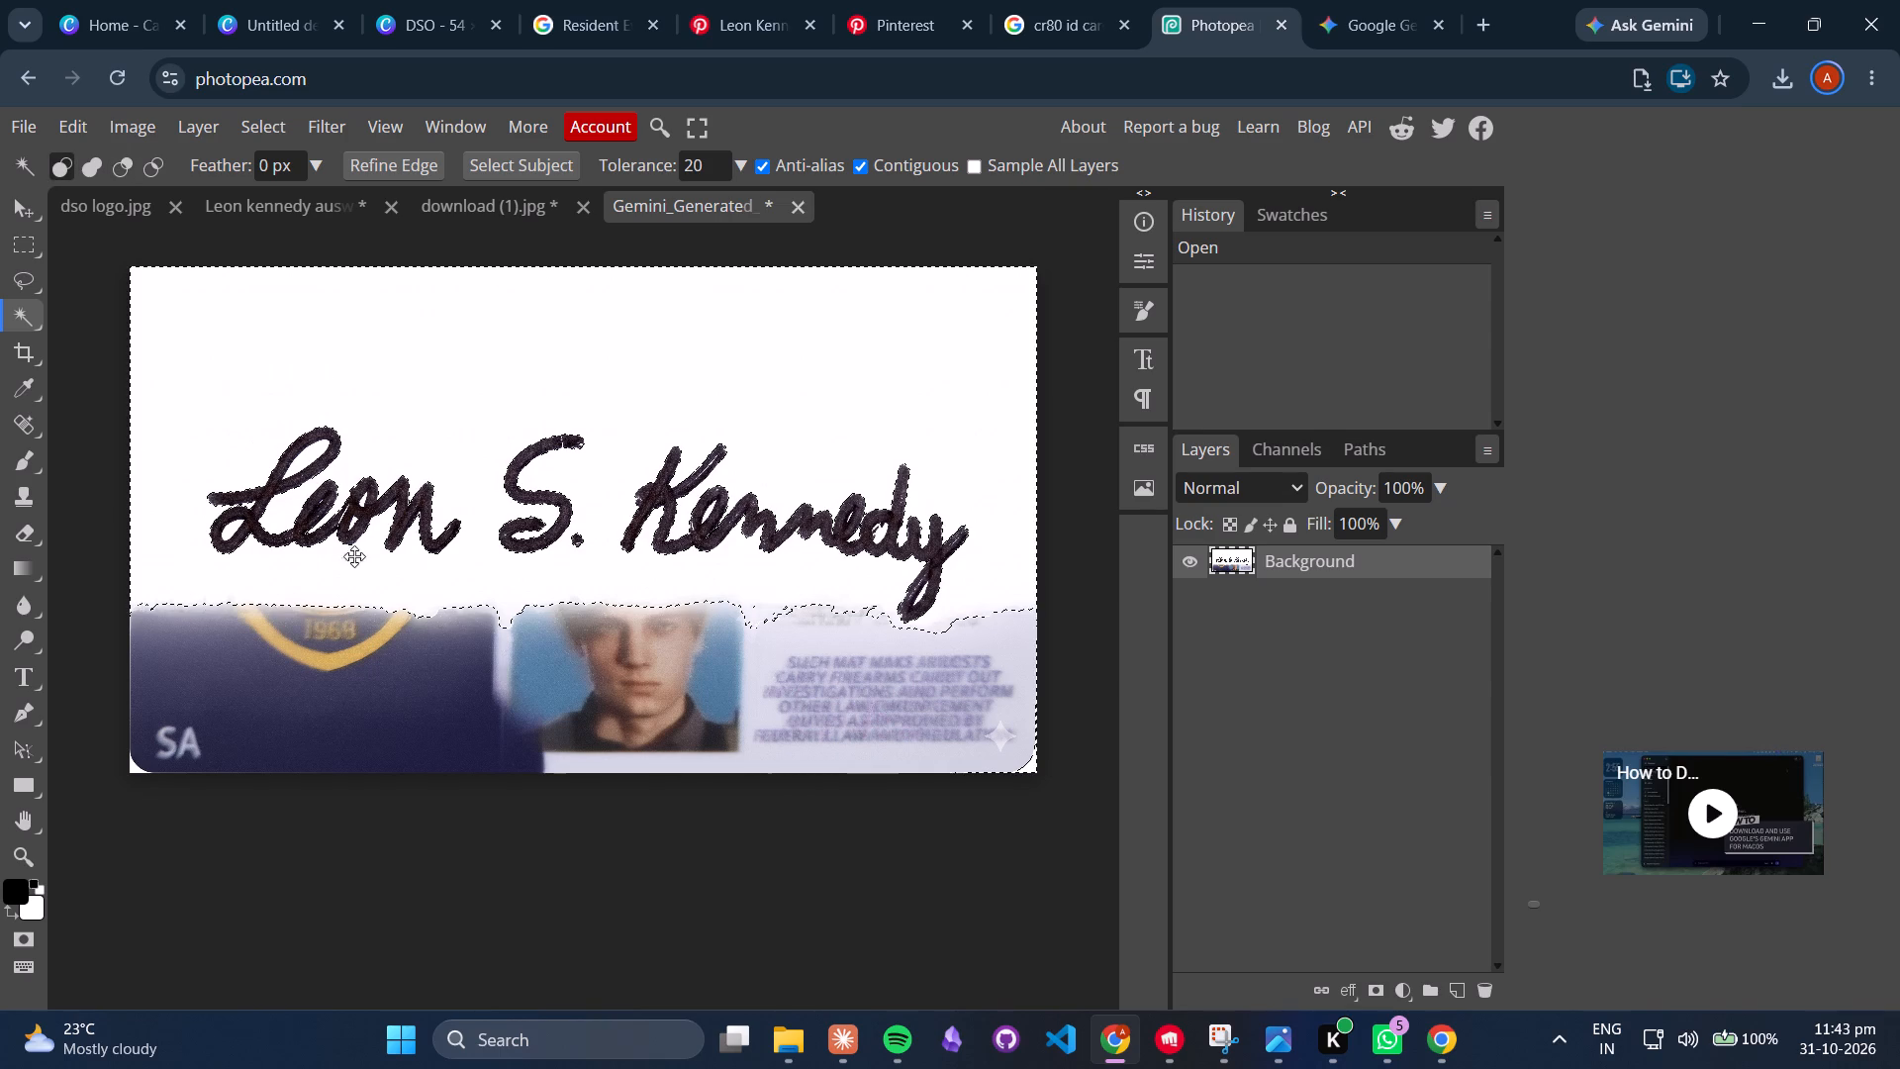
{"action": "left_click", "coordinate": [588, 705]}
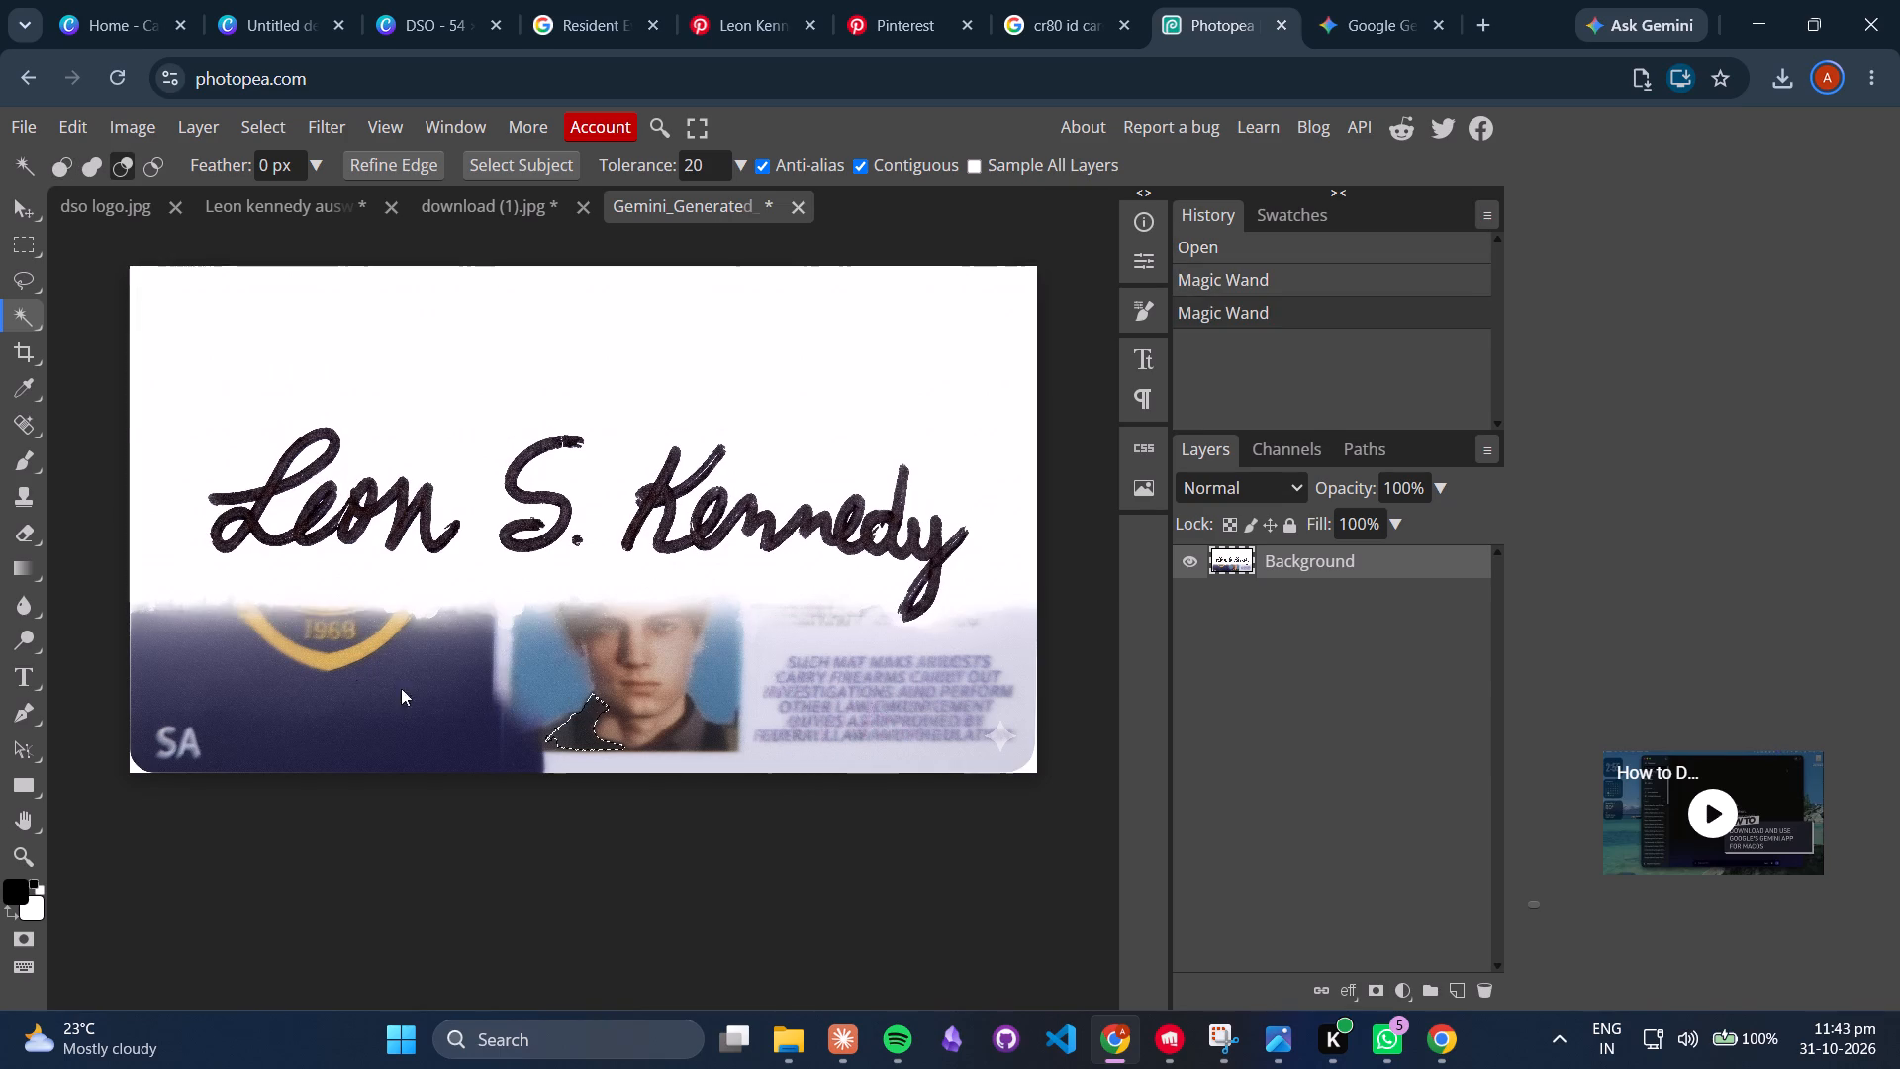
{"action": "left_click", "coordinate": [317, 672]}
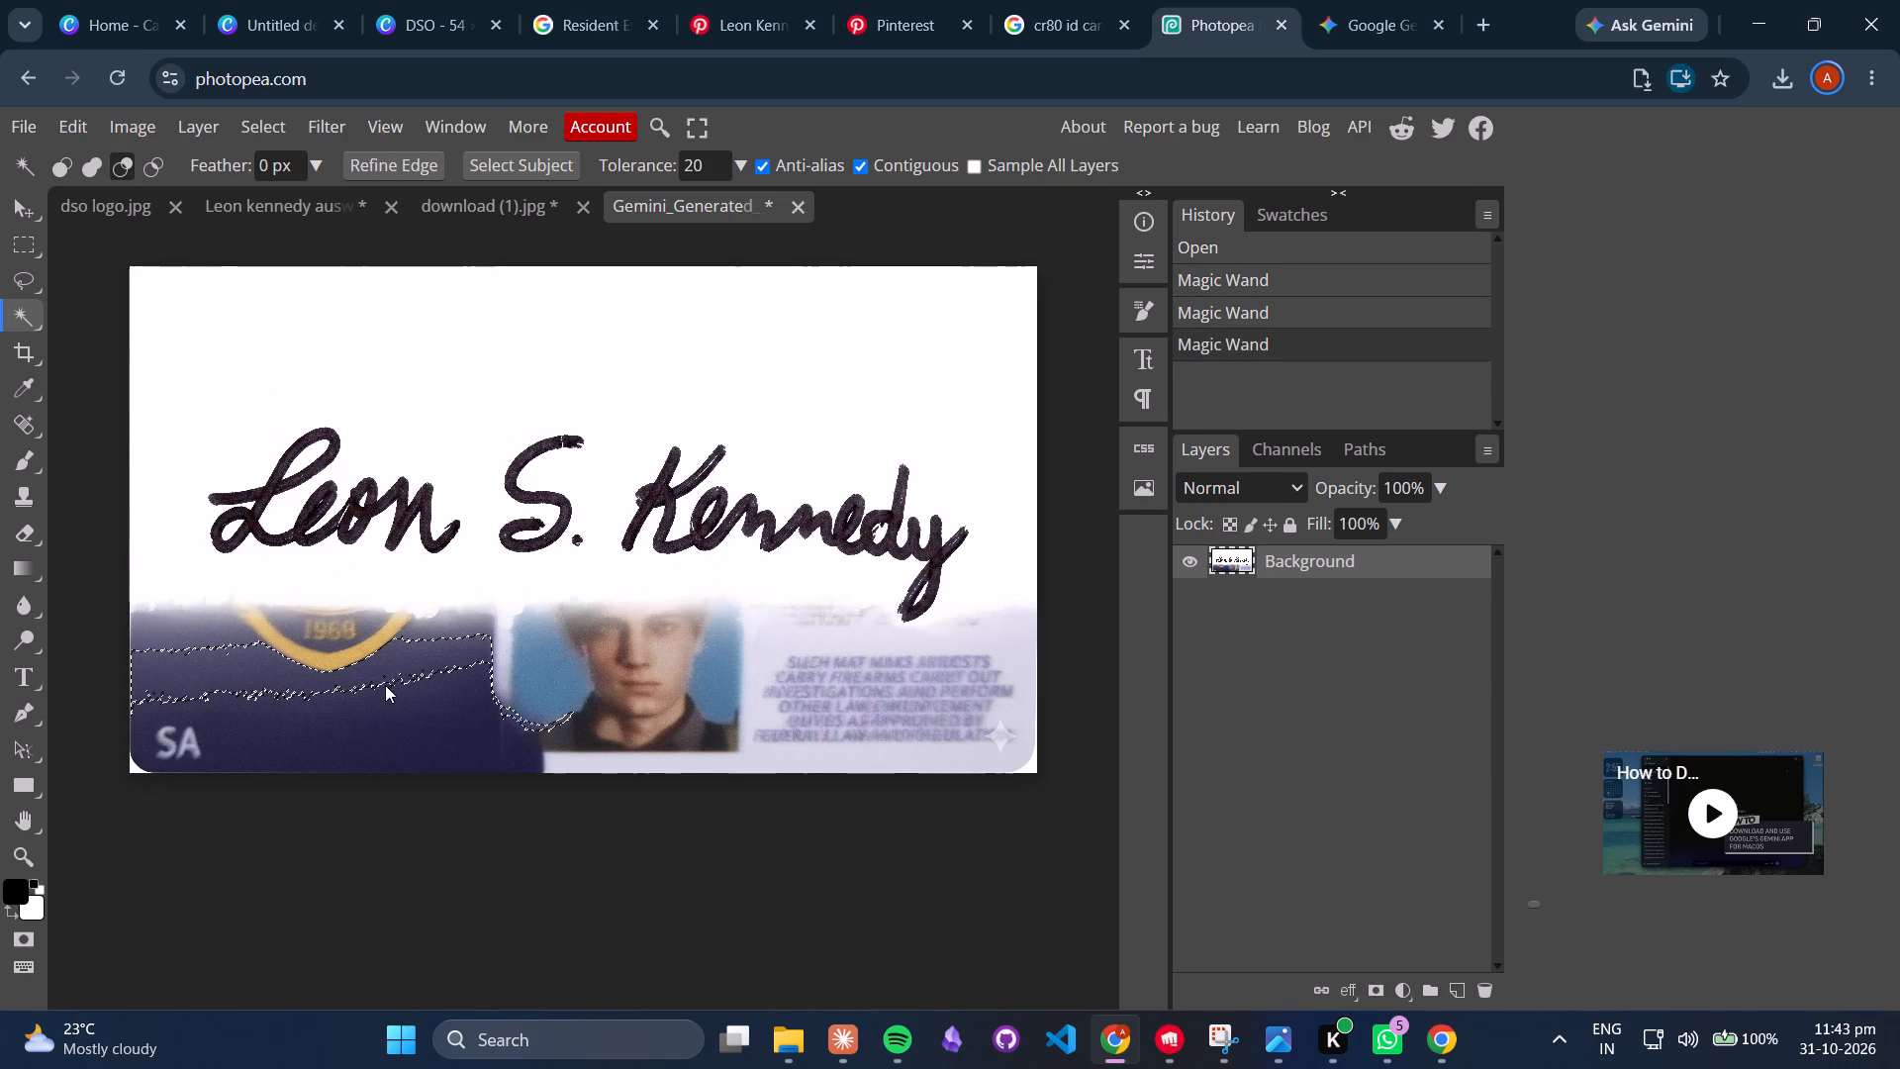
{"action": "key", "text": "Delete"}
{"action": "left_click", "coordinate": [391, 710]}
{"action": "key", "text": "Delete"}
Select the white background around the signature with the Magic Wand and delete it.
{"action": "left_click", "coordinate": [328, 369]}
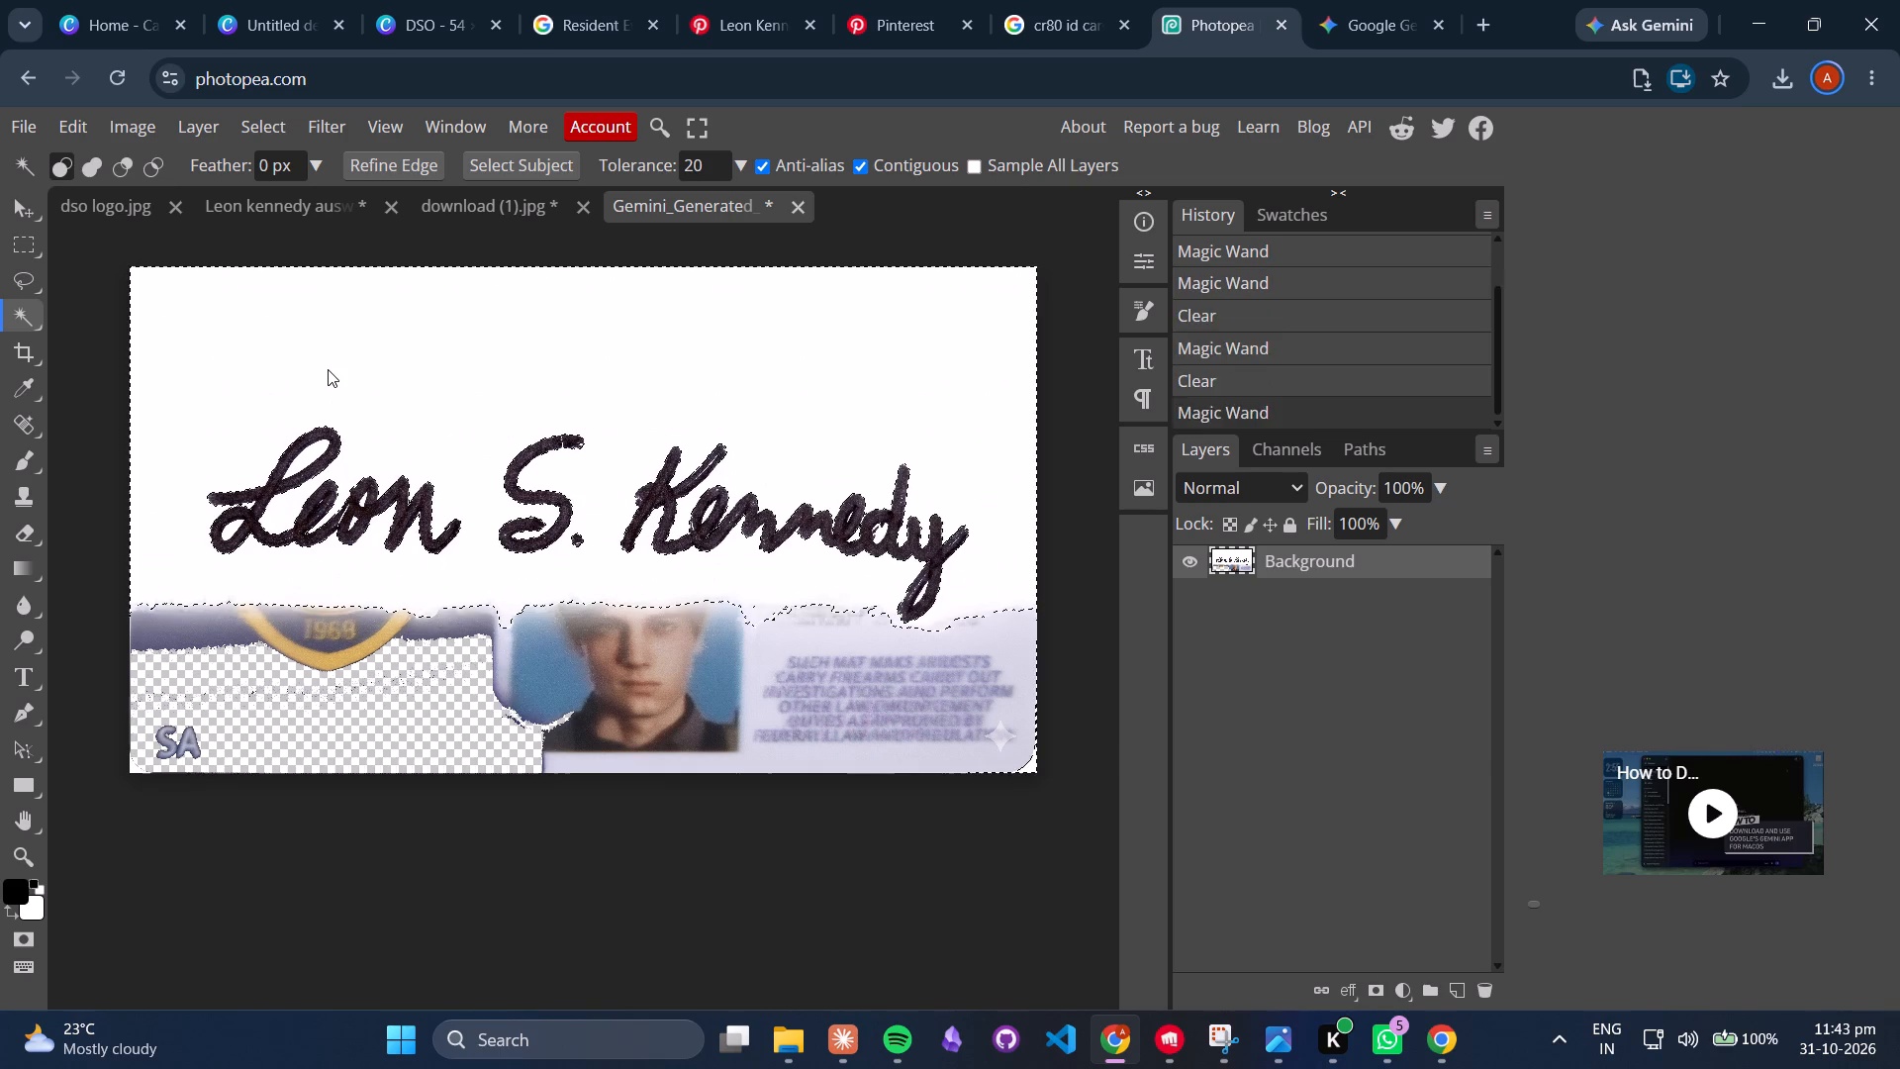
{"action": "key", "text": "Delete"}
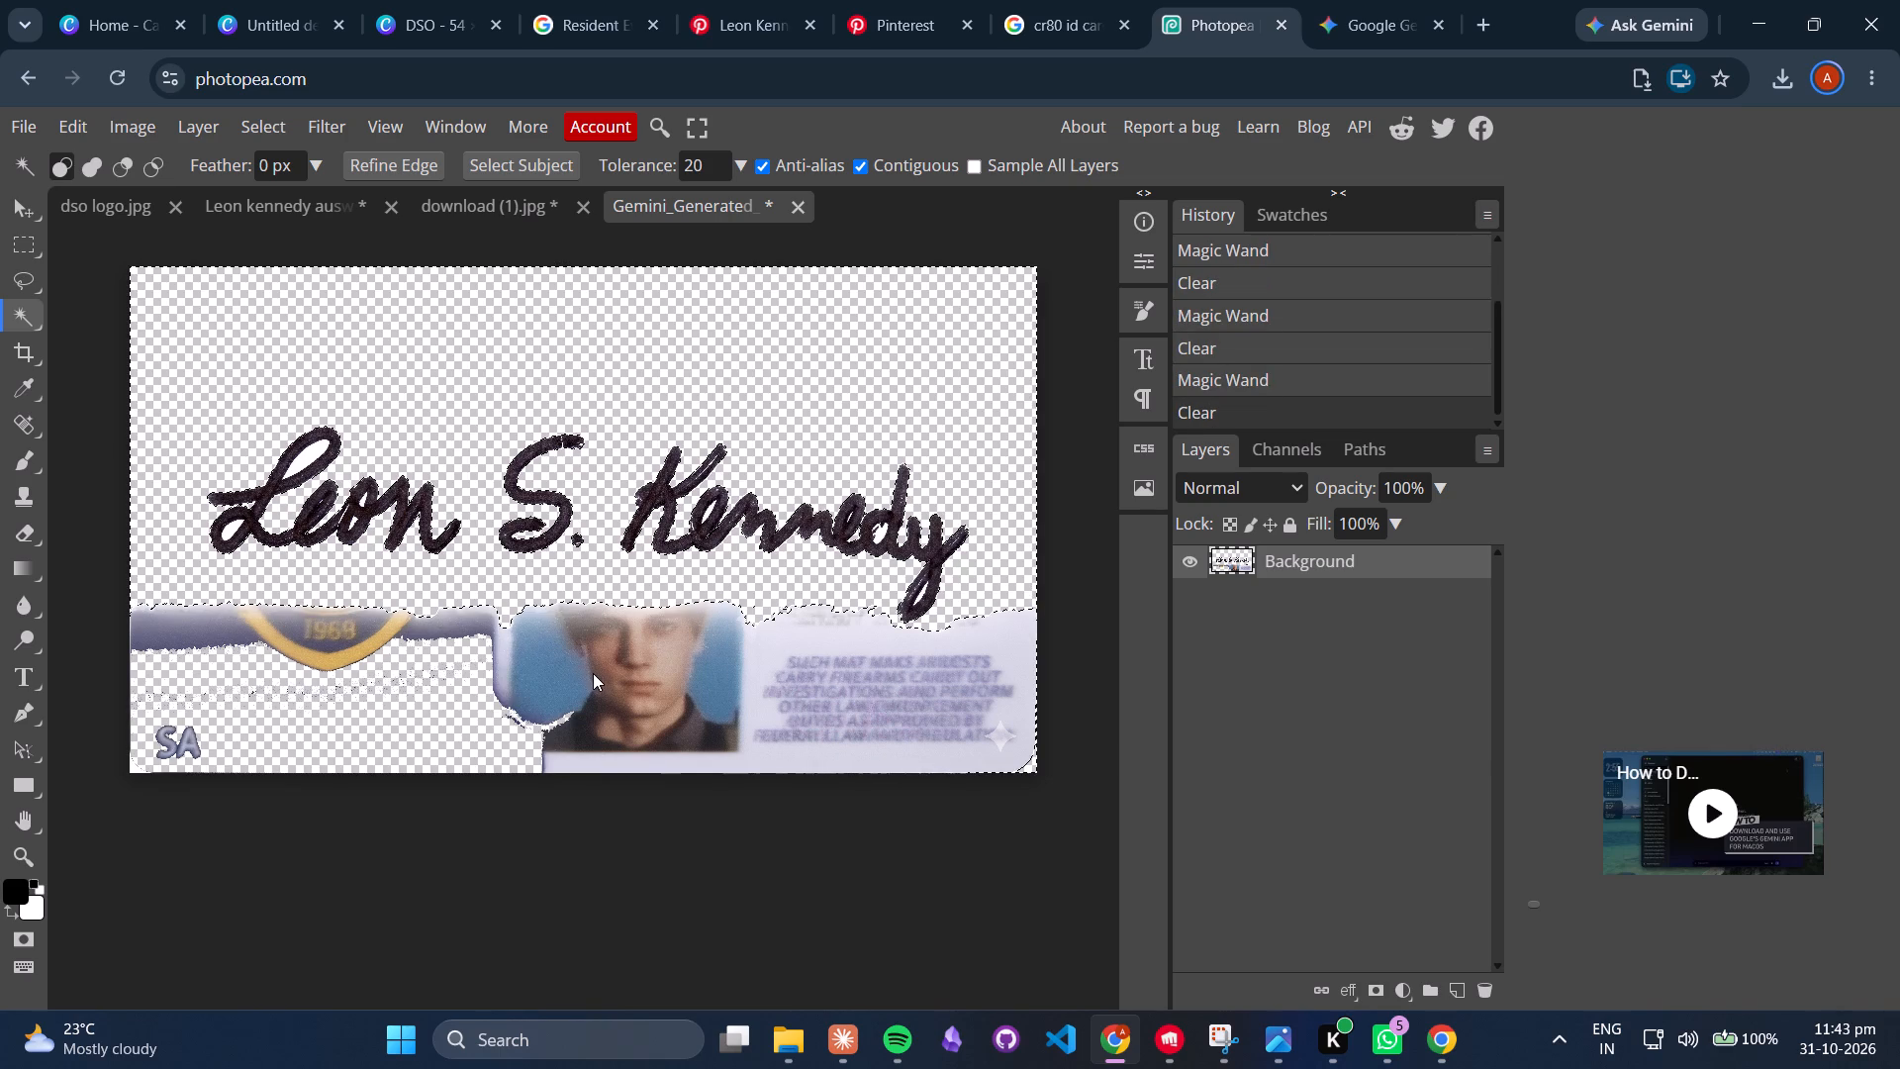
Delete Magic Wand selections of the face and the blue backdrop in the ID photo below the signature.
{"action": "left_click", "coordinate": [593, 674]}
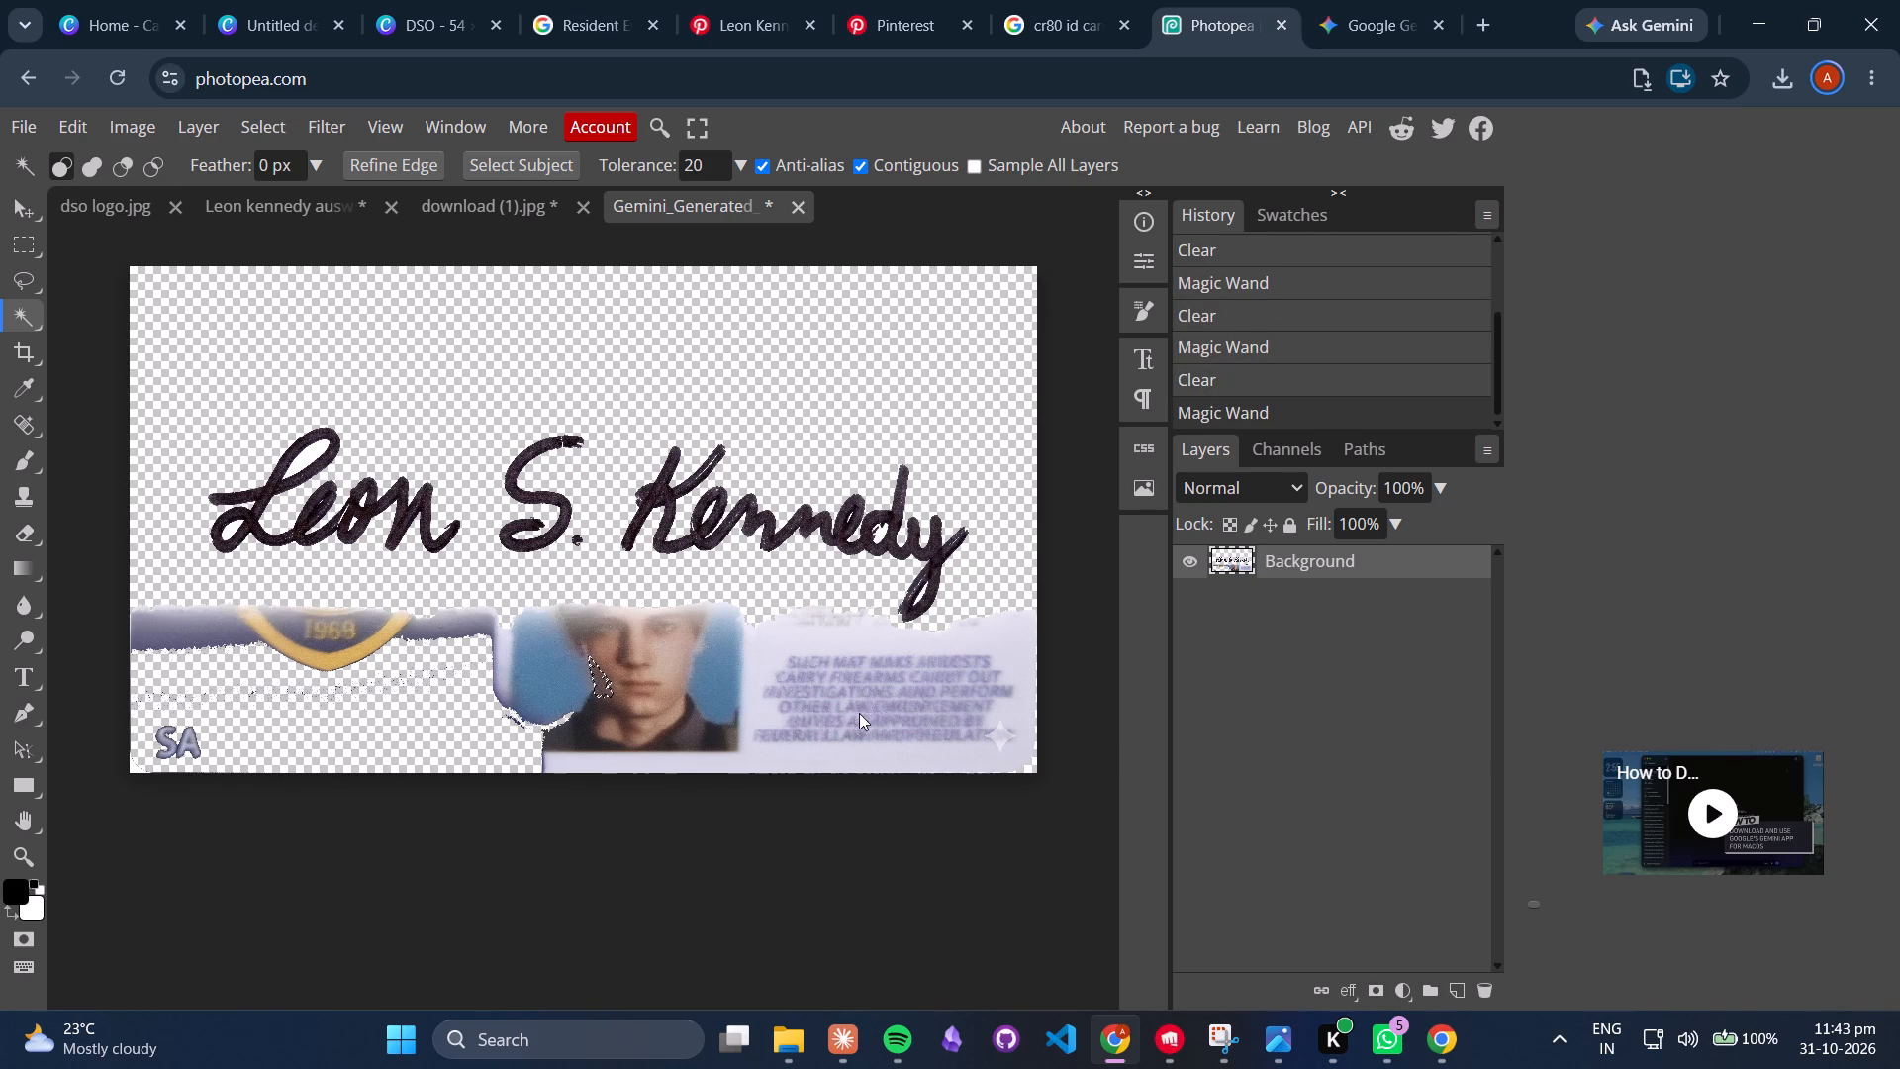
{"action": "key", "text": "Delete"}
{"action": "left_click", "coordinate": [646, 680]}
{"action": "key", "text": "Delete"}
{"action": "left_click", "coordinate": [687, 663]}
{"action": "key", "text": "Delete"}
{"action": "left_click", "coordinate": [716, 669]}
{"action": "key", "text": "Delete"}
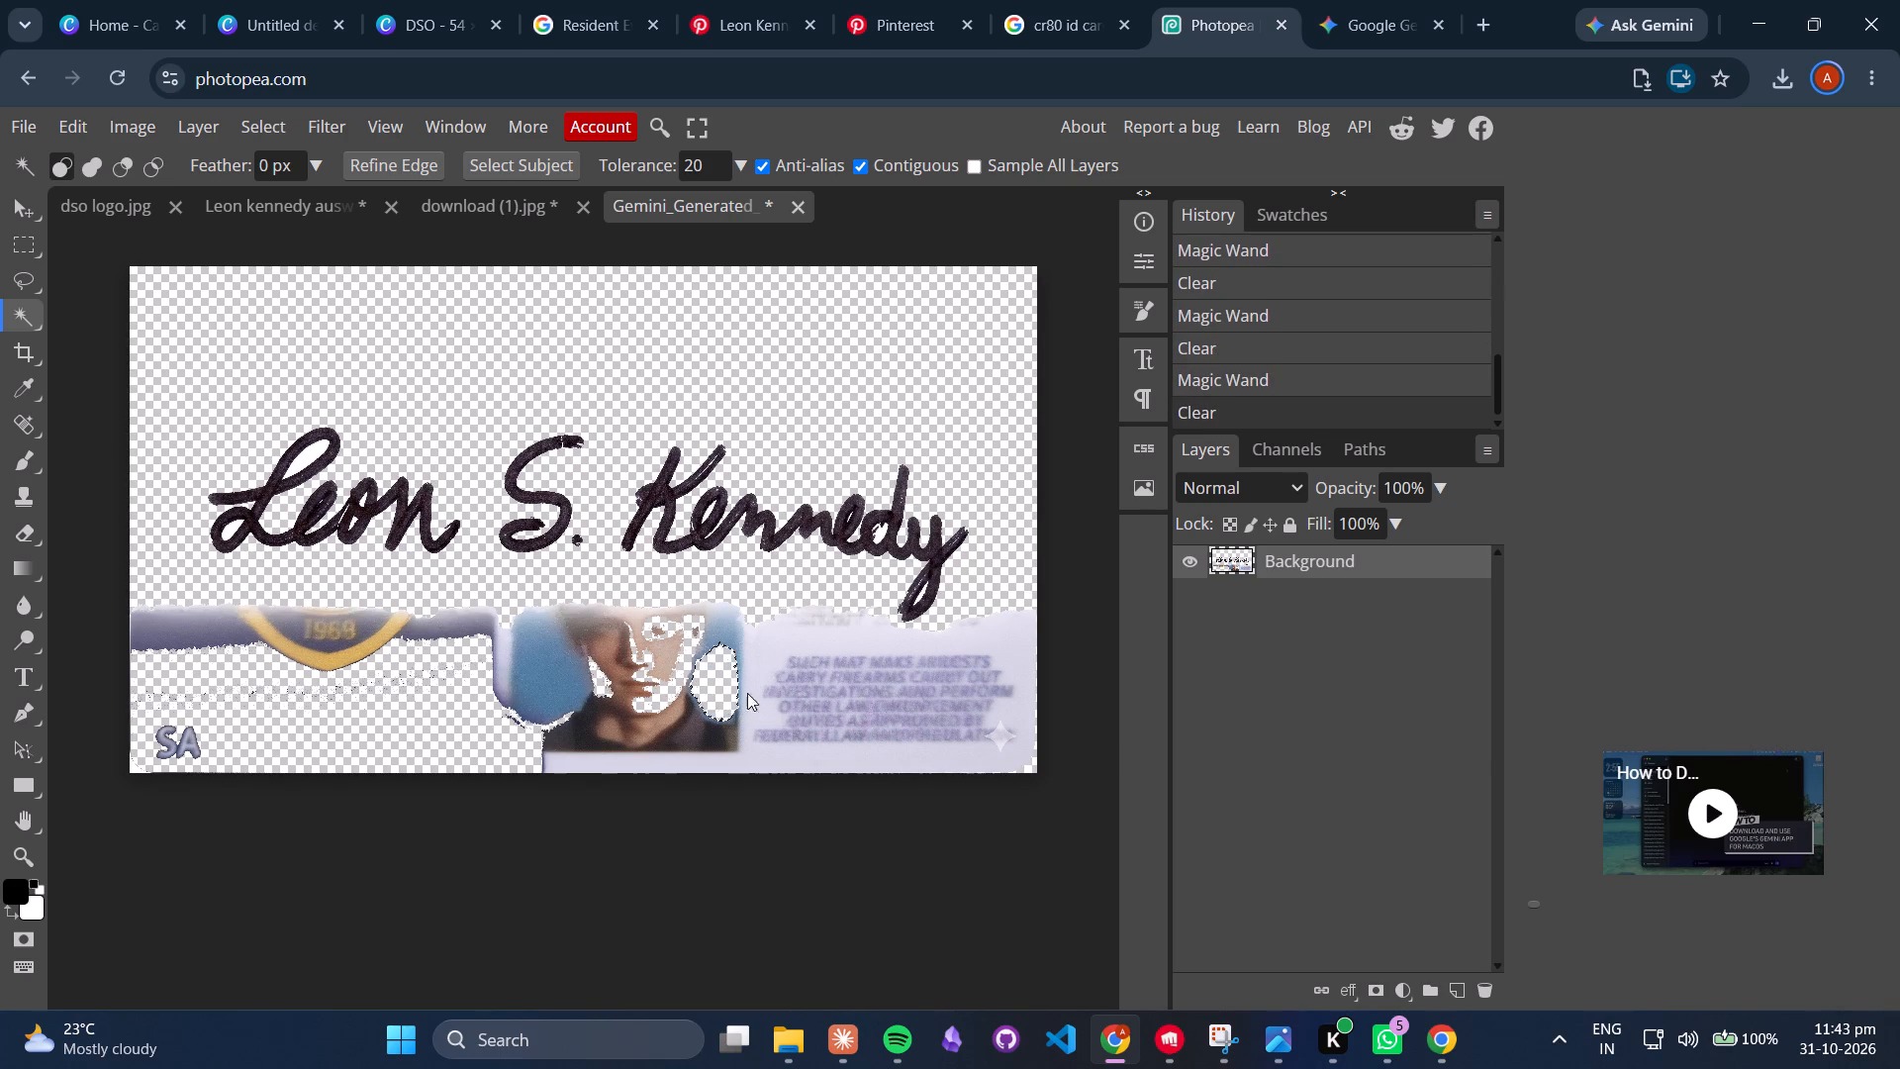
Delete Magic Wand selections of the pale lavender card background and the small printed text beside the ID photo.
{"action": "left_click", "coordinate": [792, 712]}
{"action": "key", "text": "Delete"}
{"action": "left_click", "coordinate": [794, 643]}
{"action": "key", "text": "Delete"}
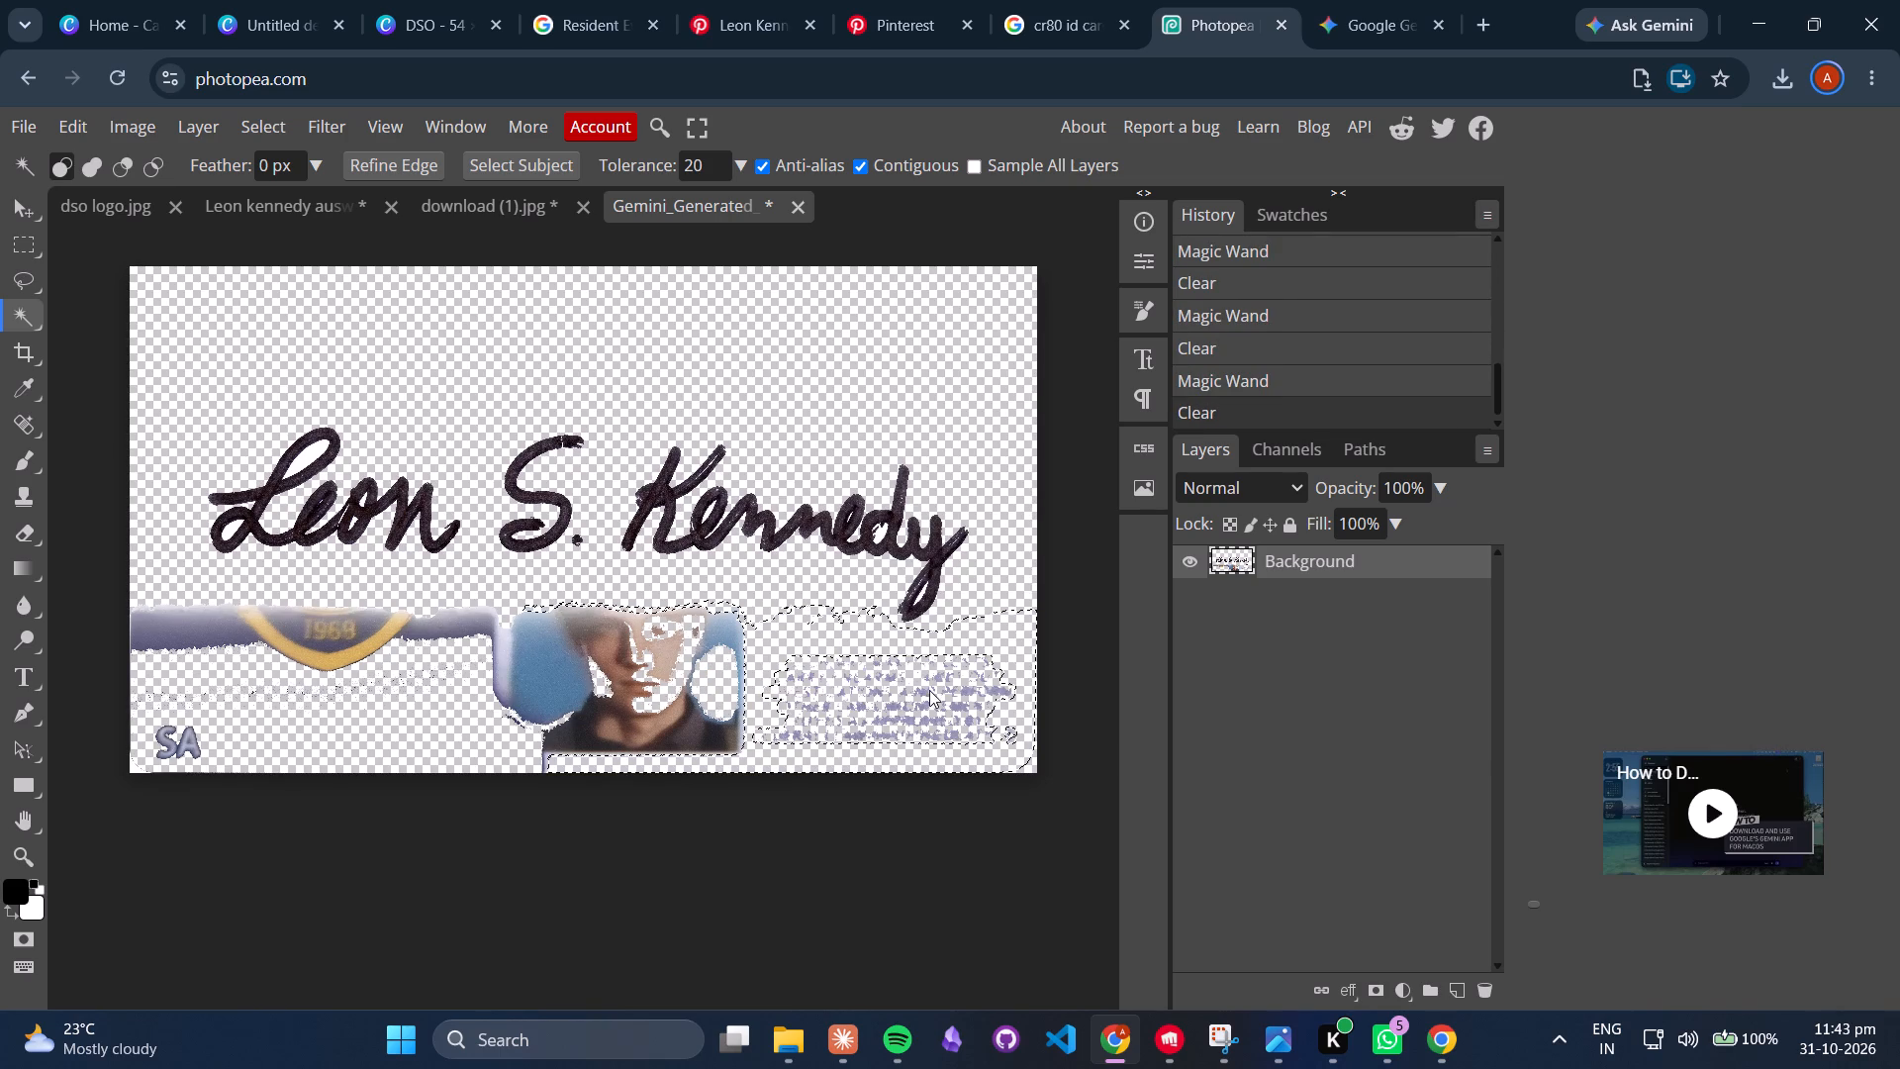
{"action": "left_click", "coordinate": [918, 691]}
{"action": "key", "text": "Delete"}
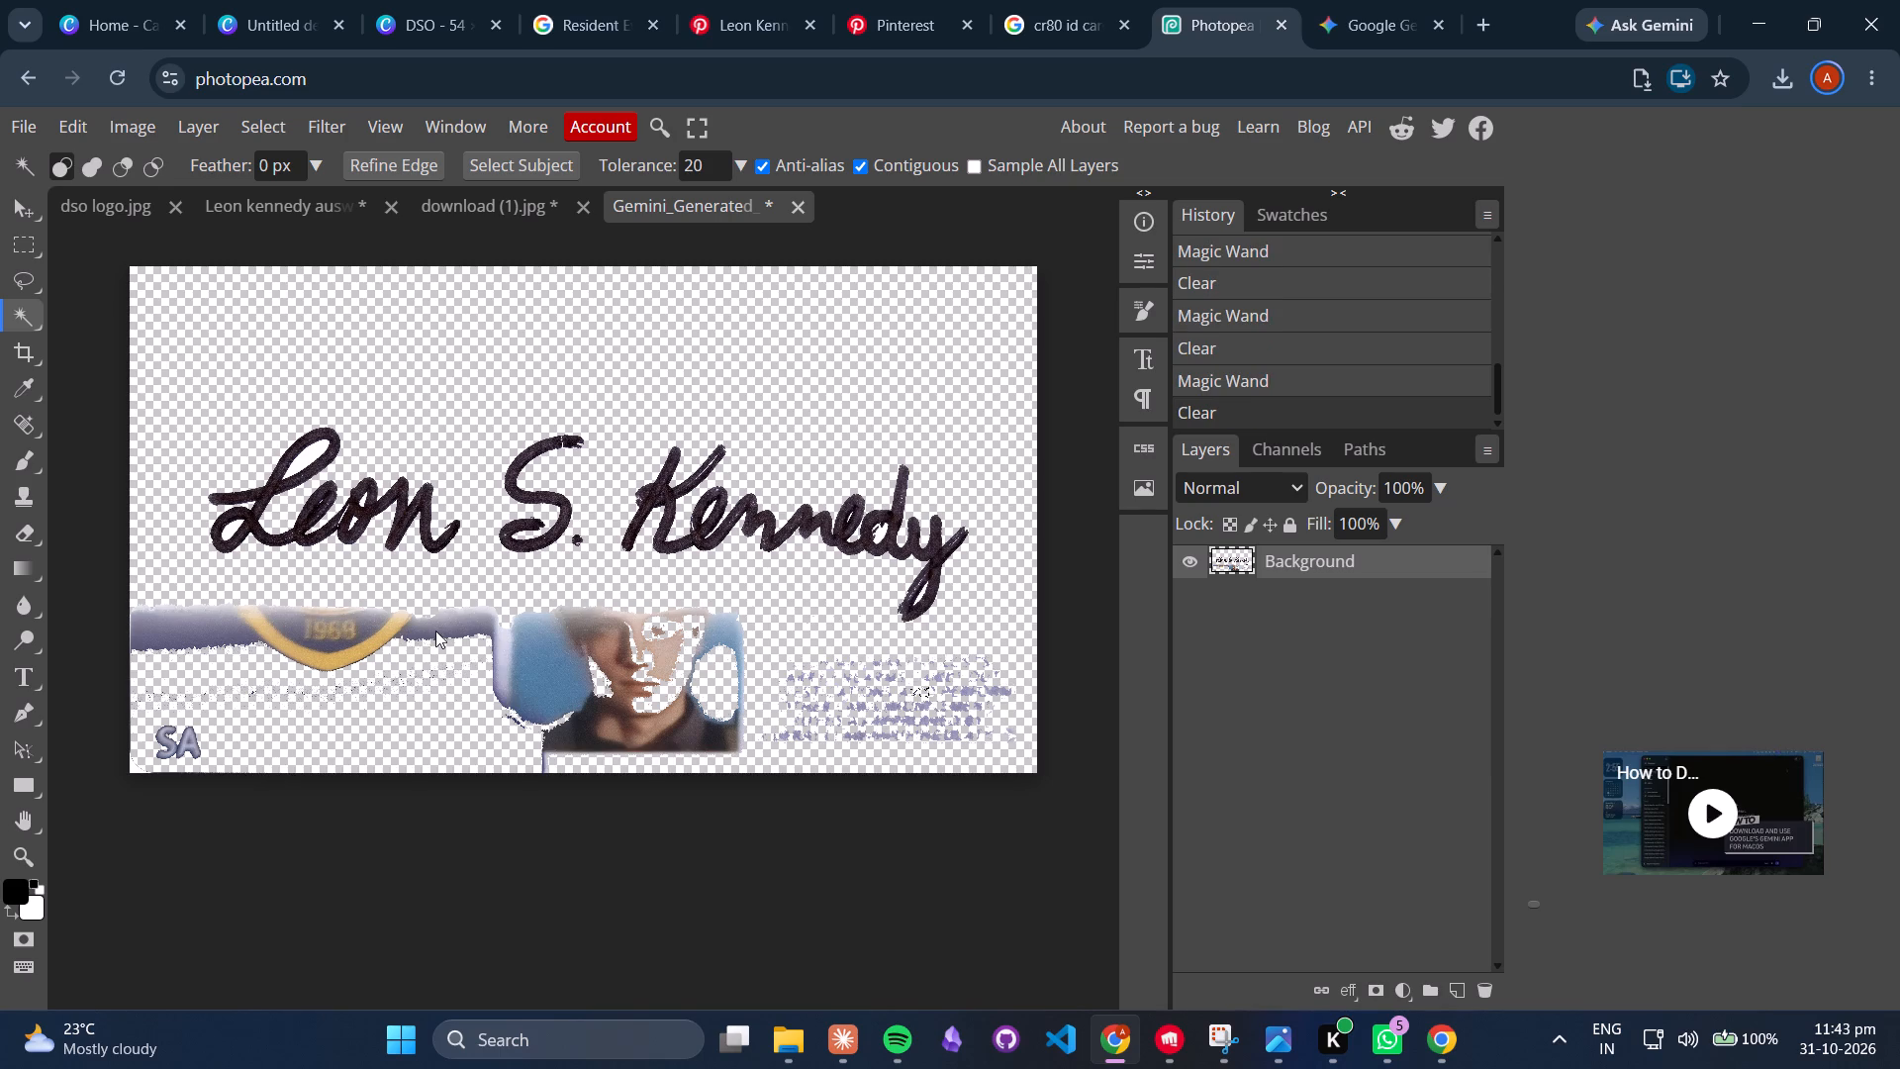
Lasso the leftover badge, ID photo and printed-text remnants below the signature and delete them.
{"action": "left_click", "coordinate": [28, 282]}
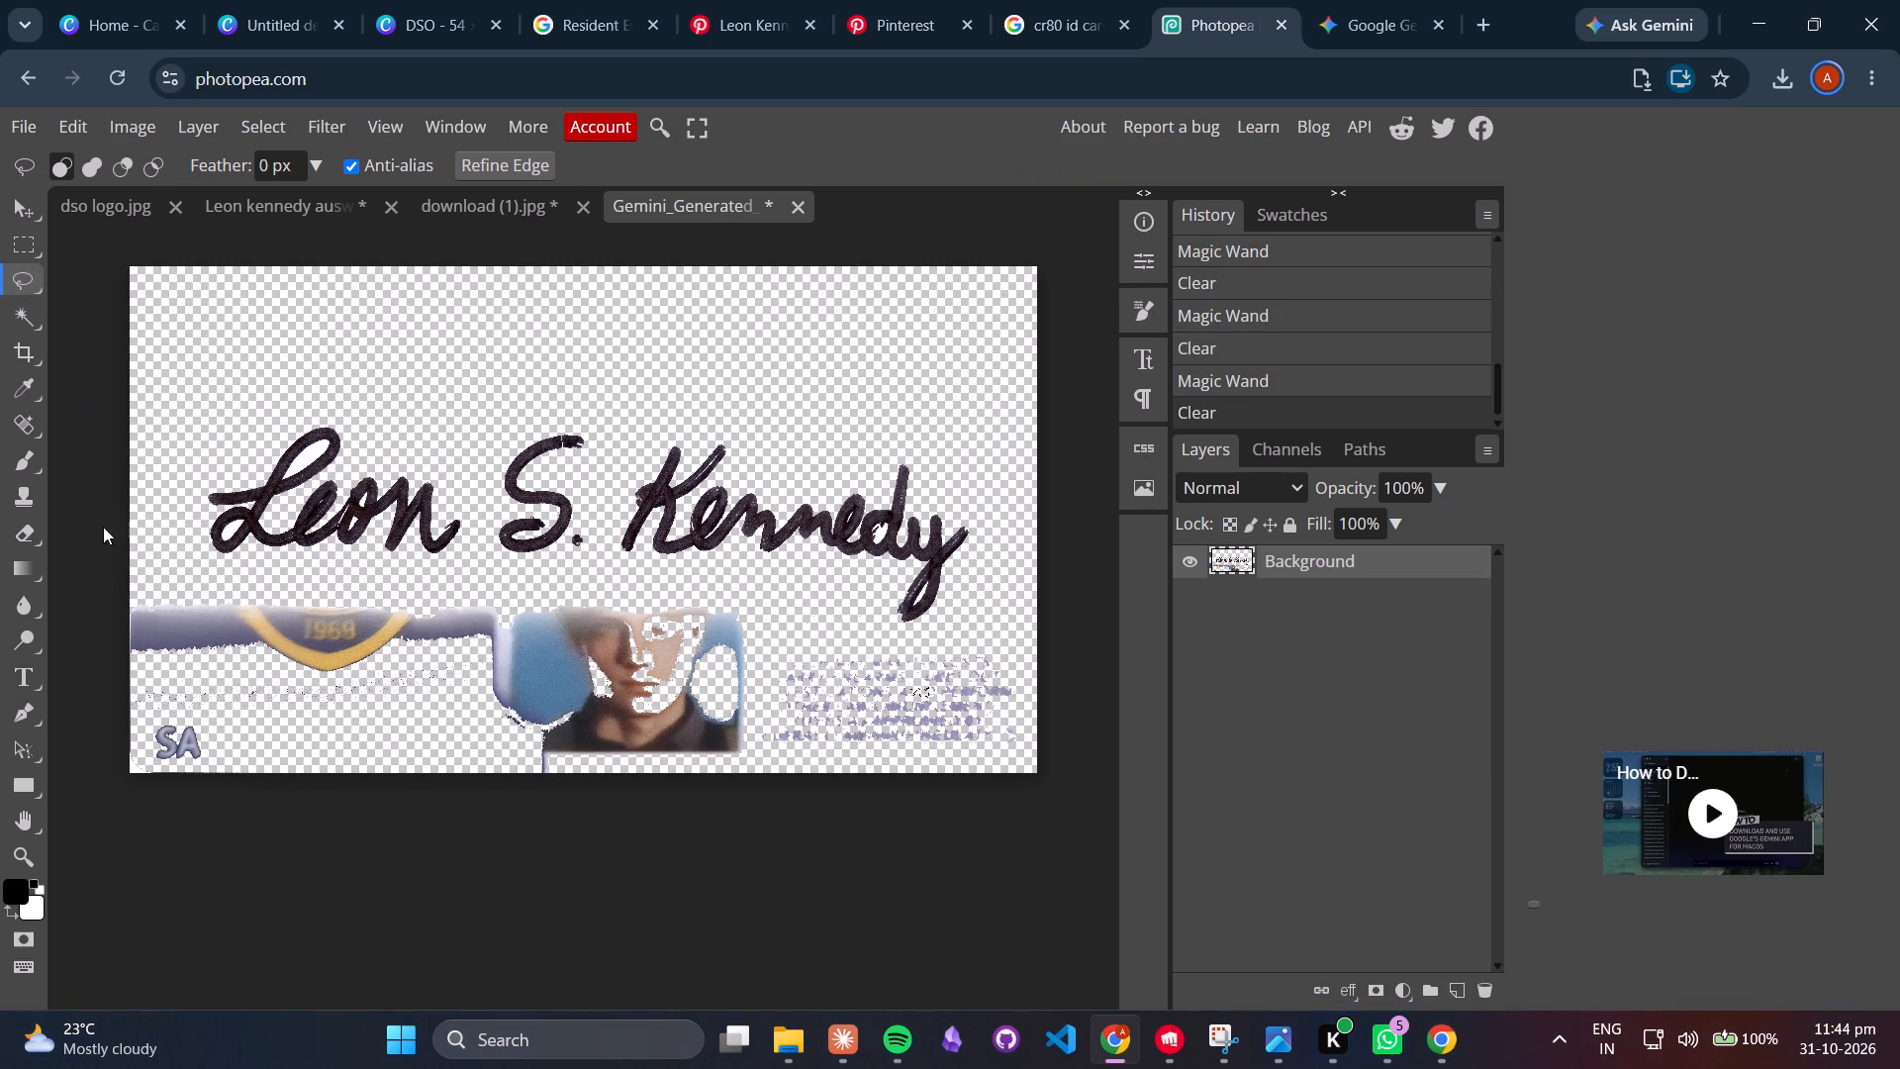
{"action": "left_click_drag", "start_coordinate": [137, 589], "coordinate": [535, 582]}
{"action": "left_click_drag", "start_coordinate": [535, 582], "coordinate": [1025, 687]}
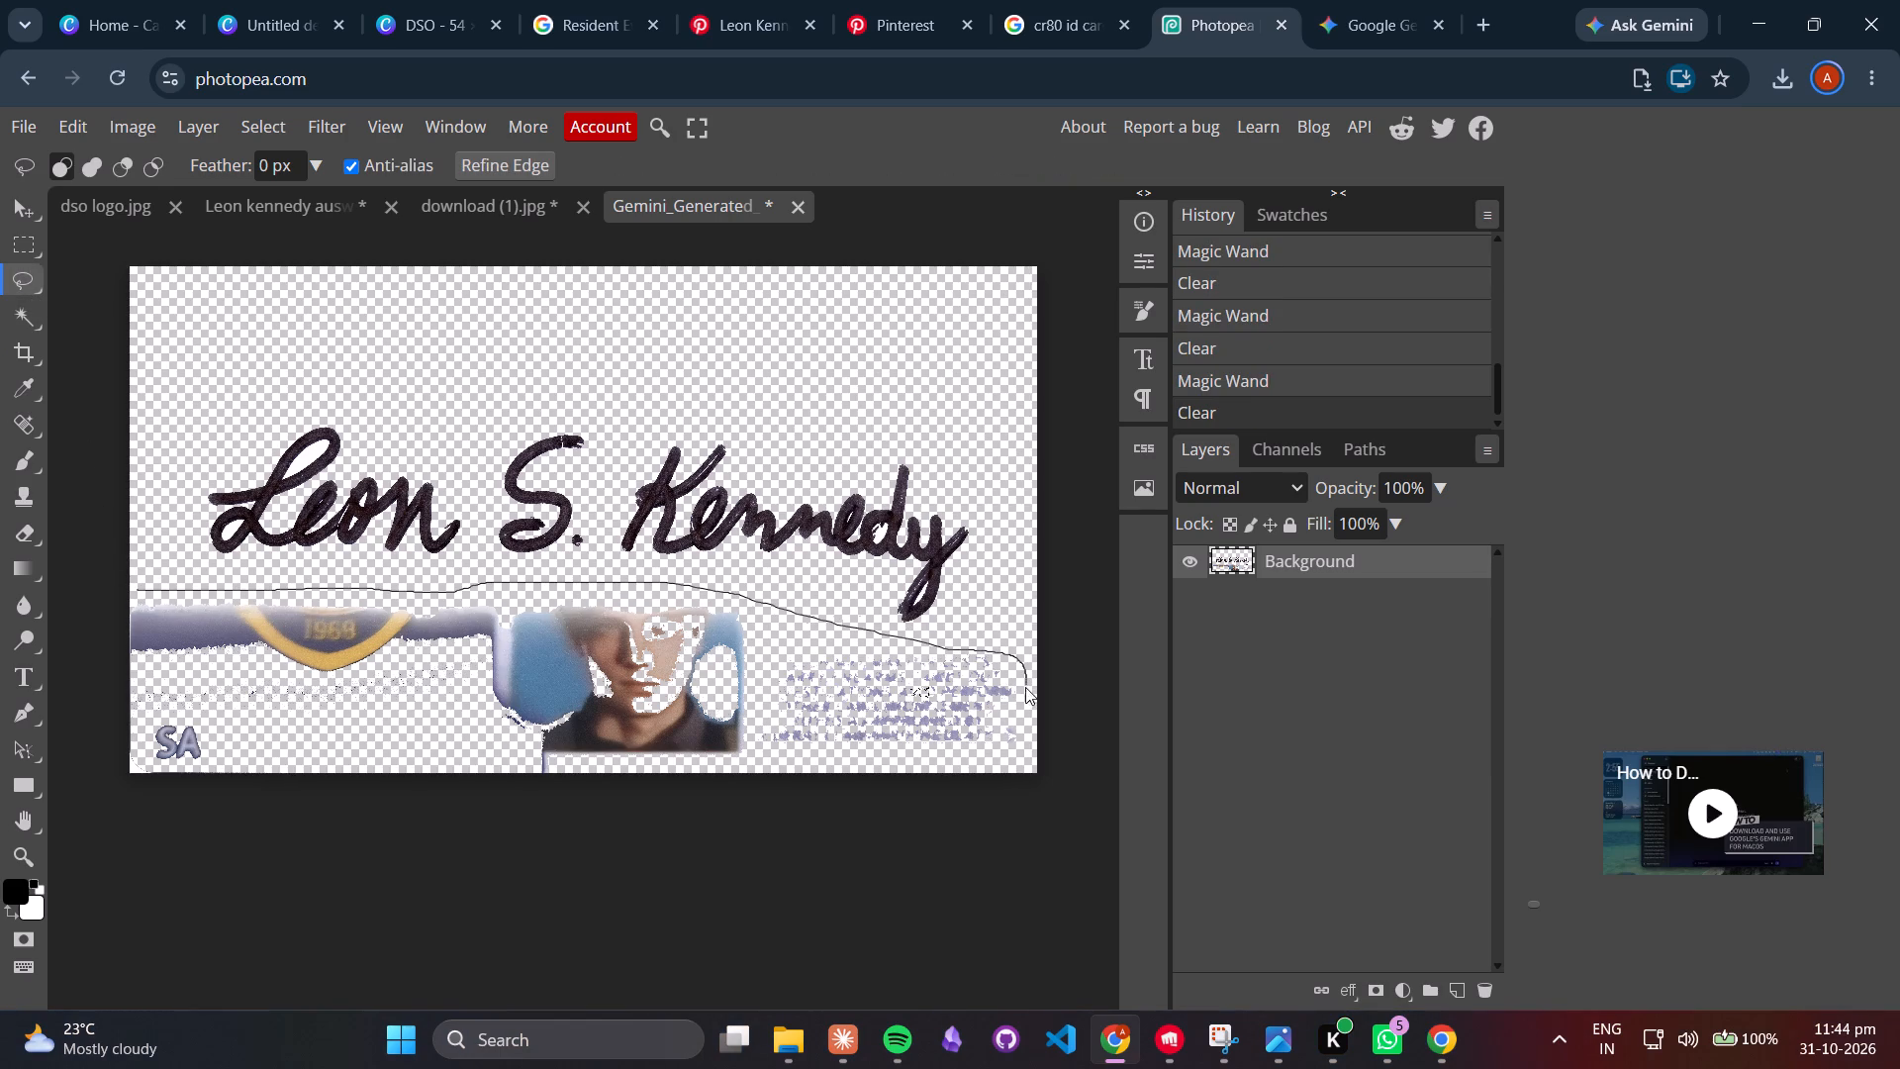
{"action": "left_click_drag", "start_coordinate": [1025, 687], "coordinate": [697, 764]}
{"action": "left_click_drag", "start_coordinate": [697, 764], "coordinate": [70, 703]}
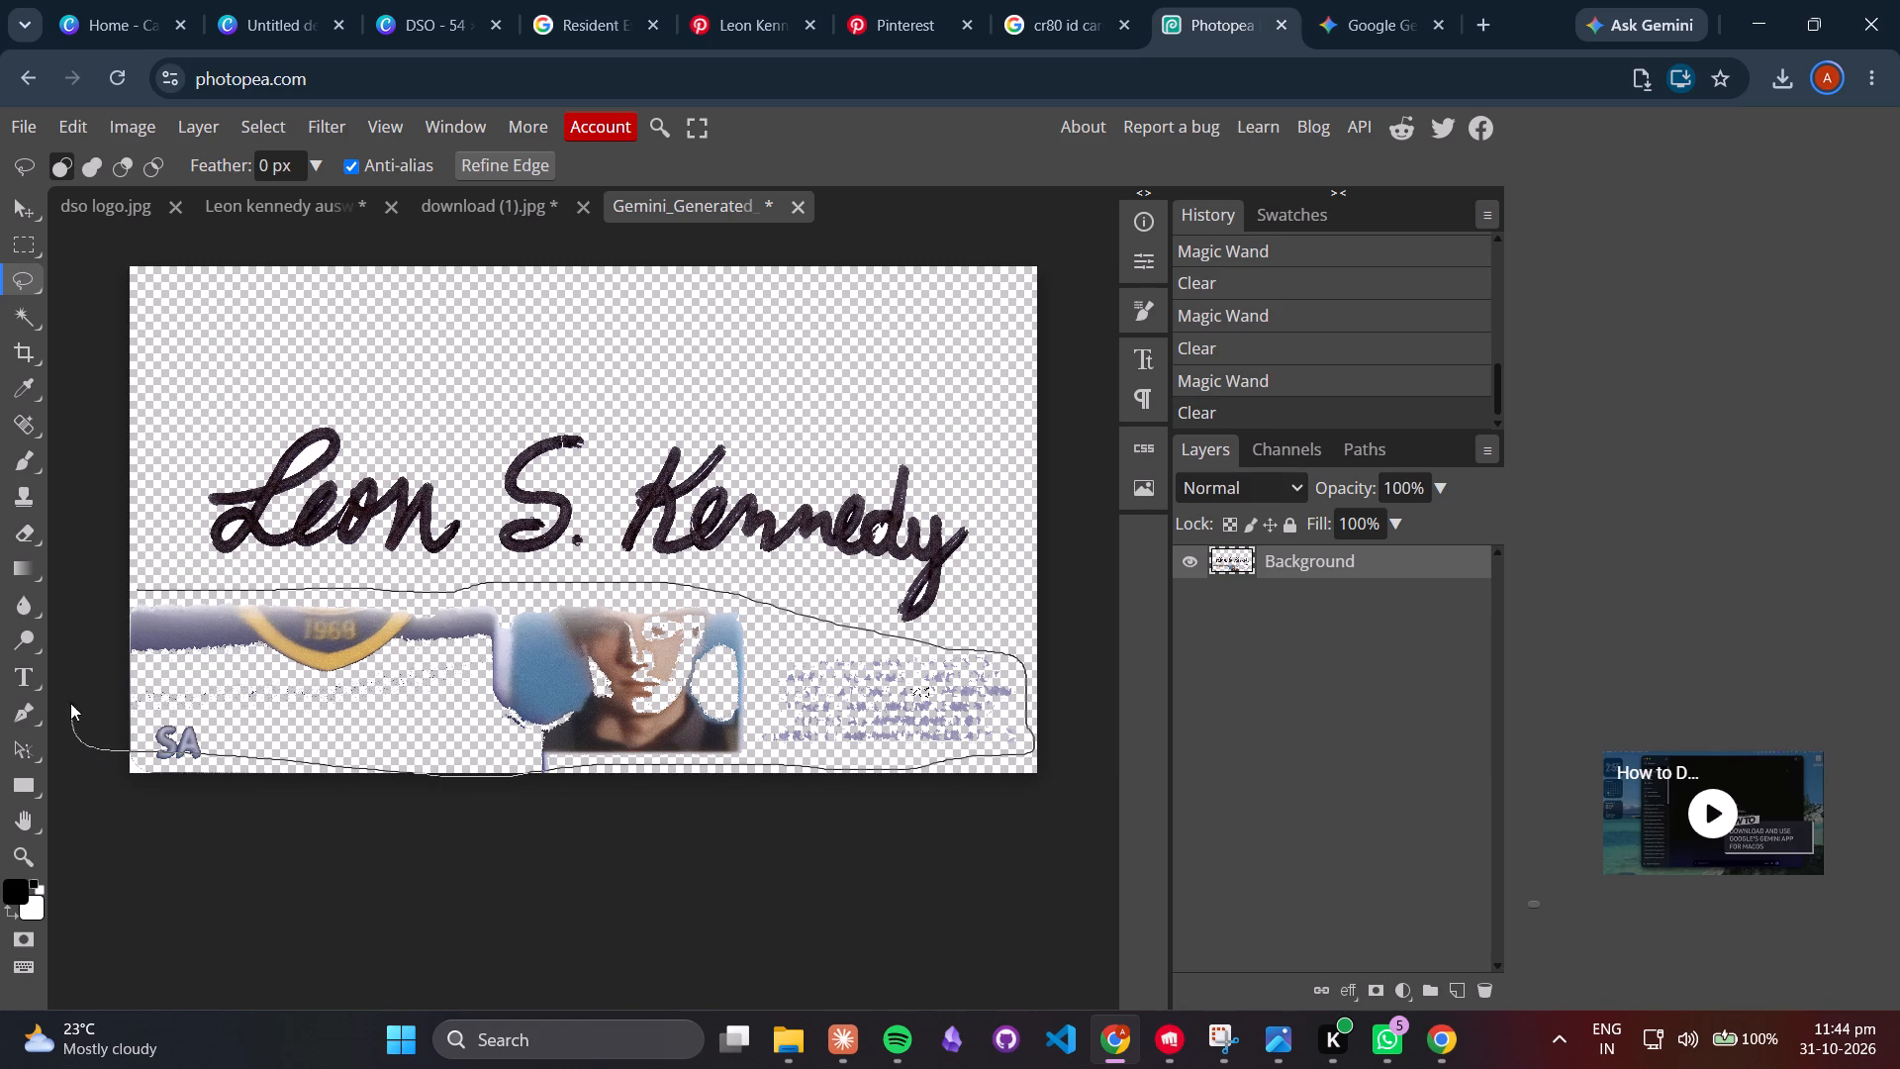
{"action": "left_click_drag", "start_coordinate": [70, 703], "coordinate": [151, 586]}
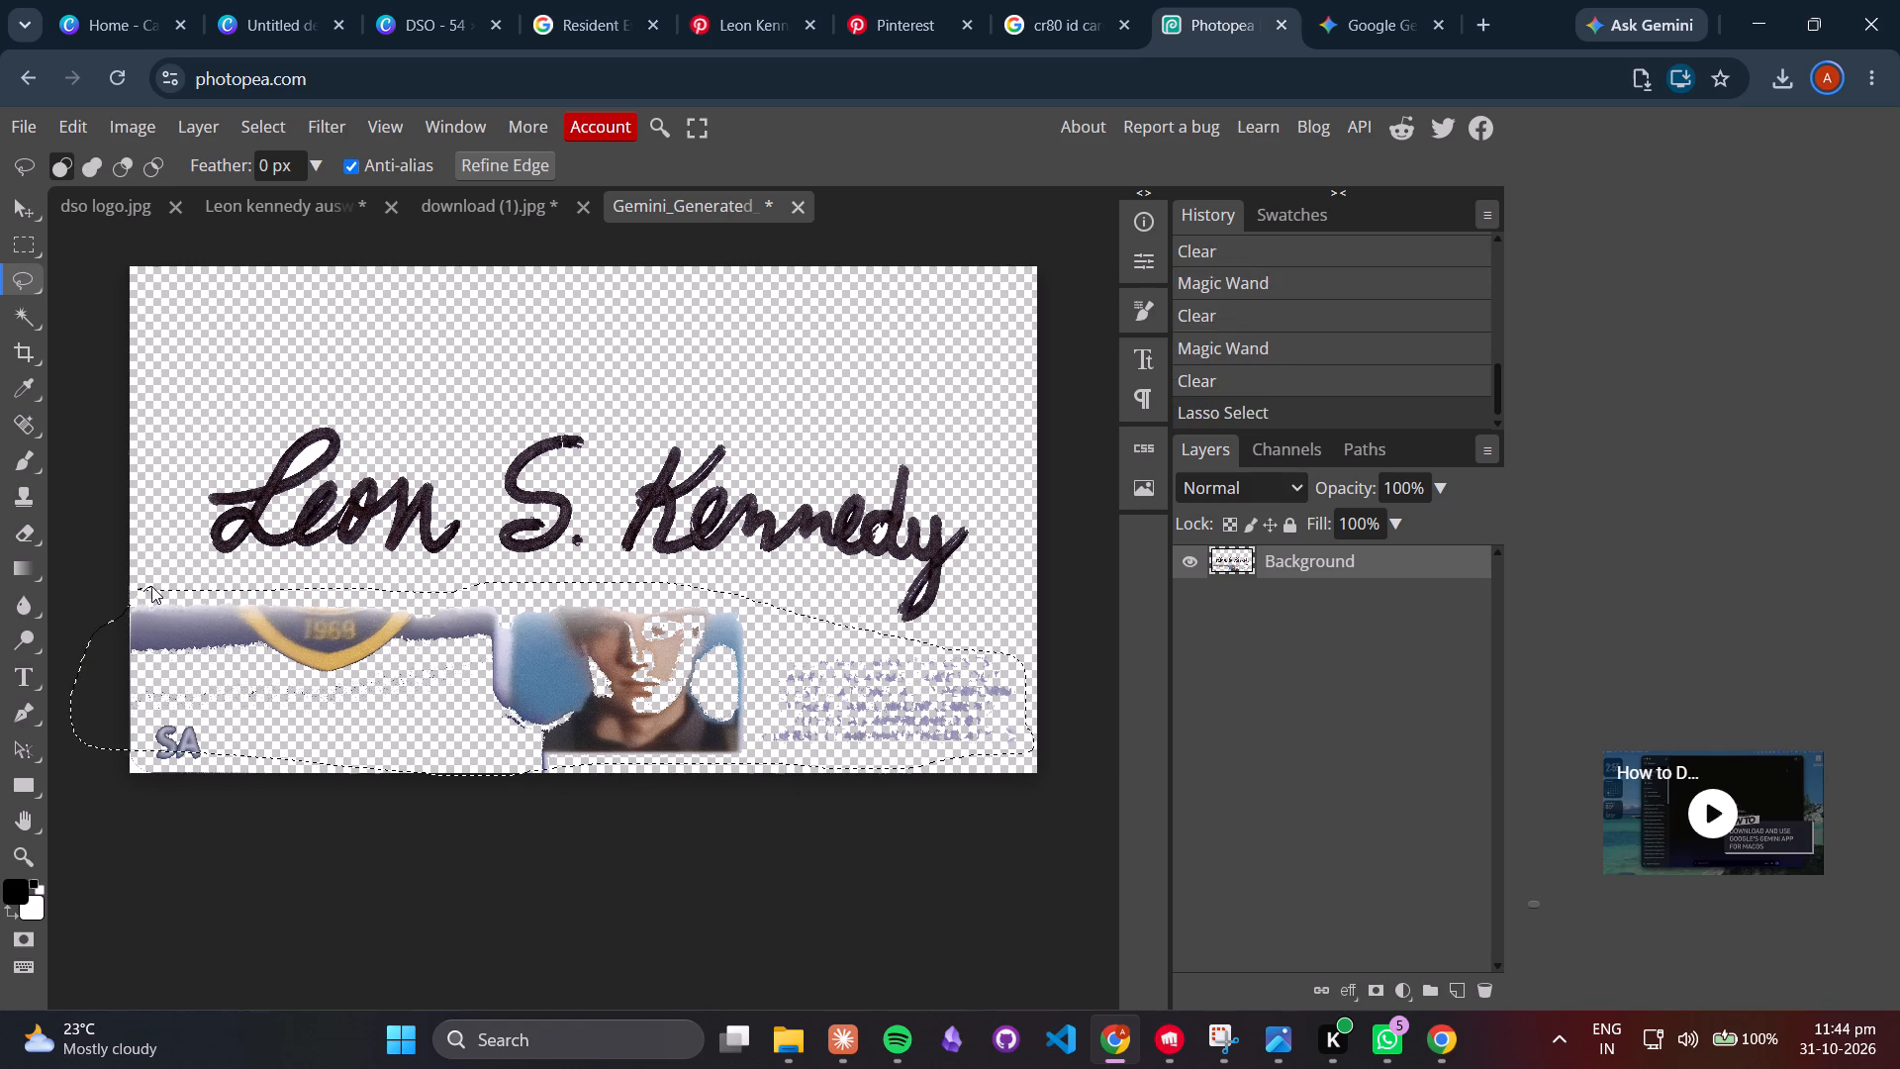
{"action": "key", "text": "Delete"}
Lasso the remaining specks along the bottom edge of the image, delete them and clear the selection.
{"action": "left_click_drag", "start_coordinate": [185, 639], "coordinate": [122, 721]}
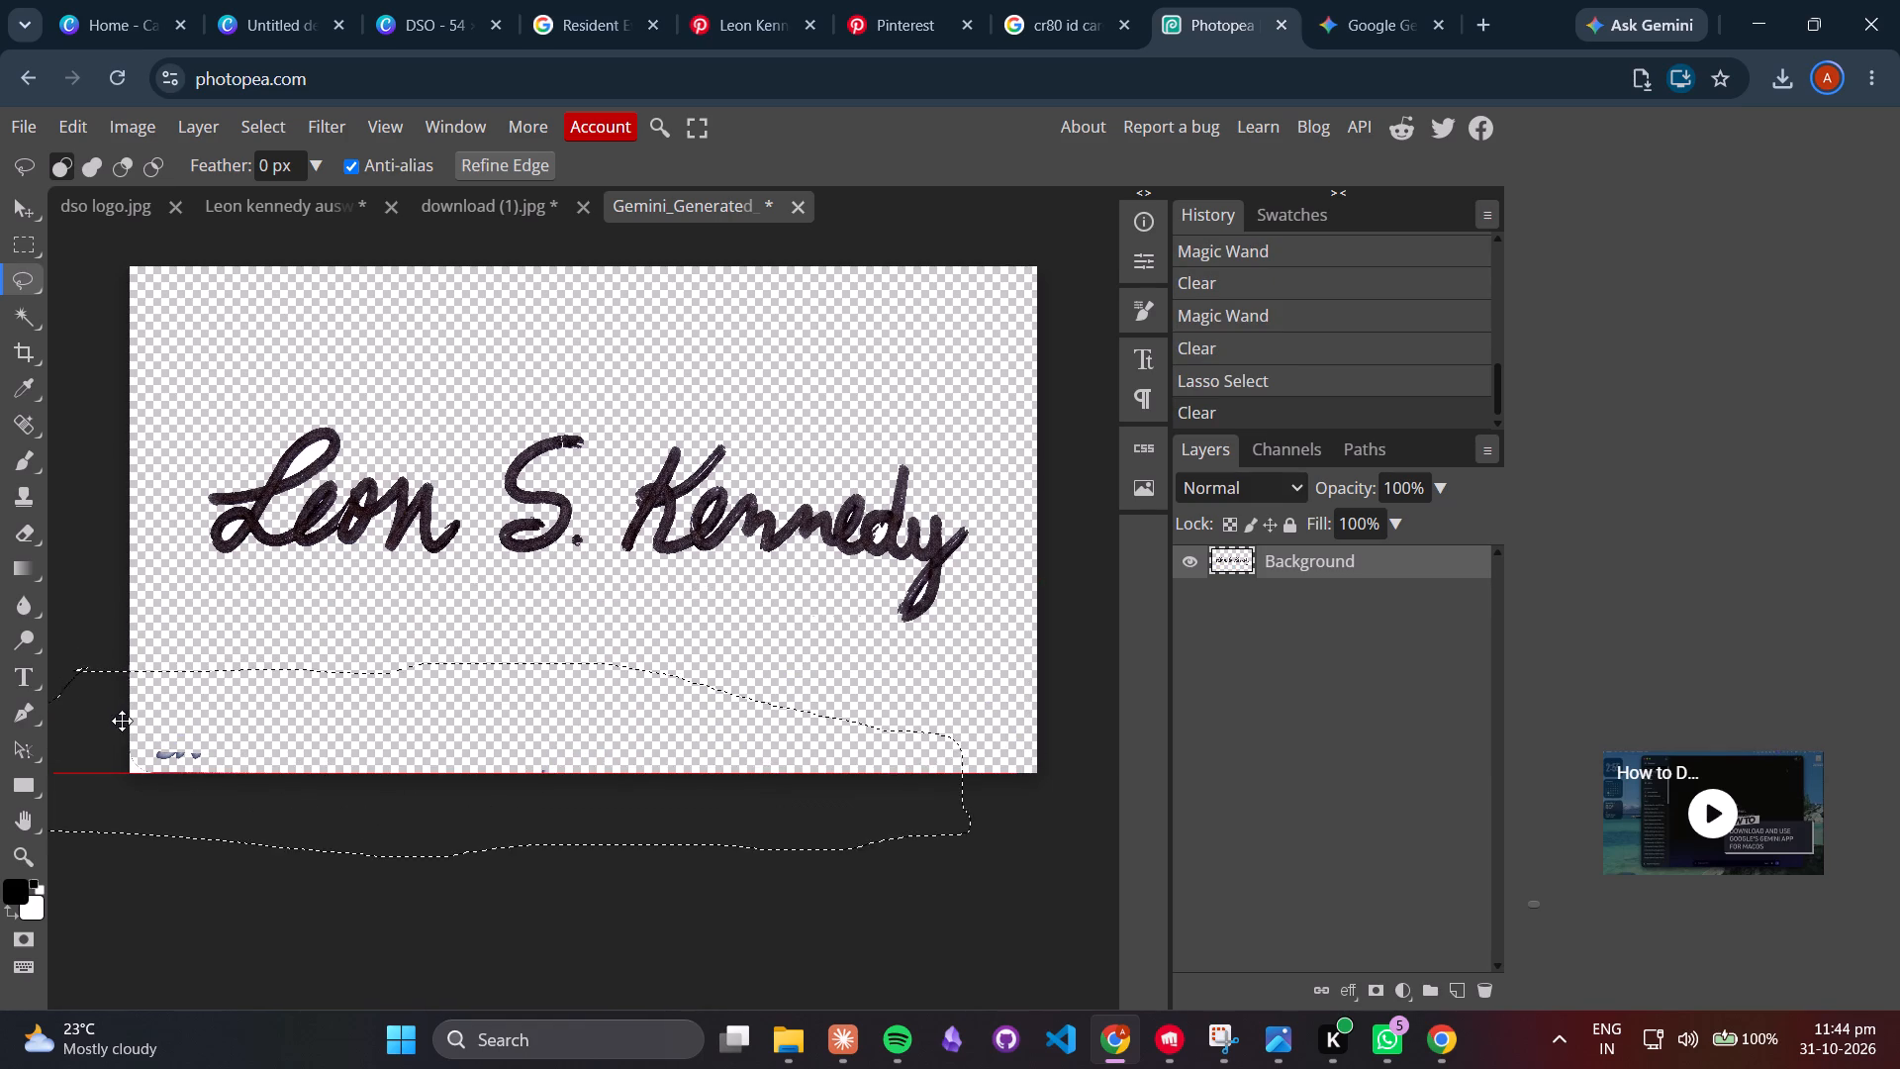
{"action": "left_click_drag", "start_coordinate": [122, 721], "coordinate": [183, 685]}
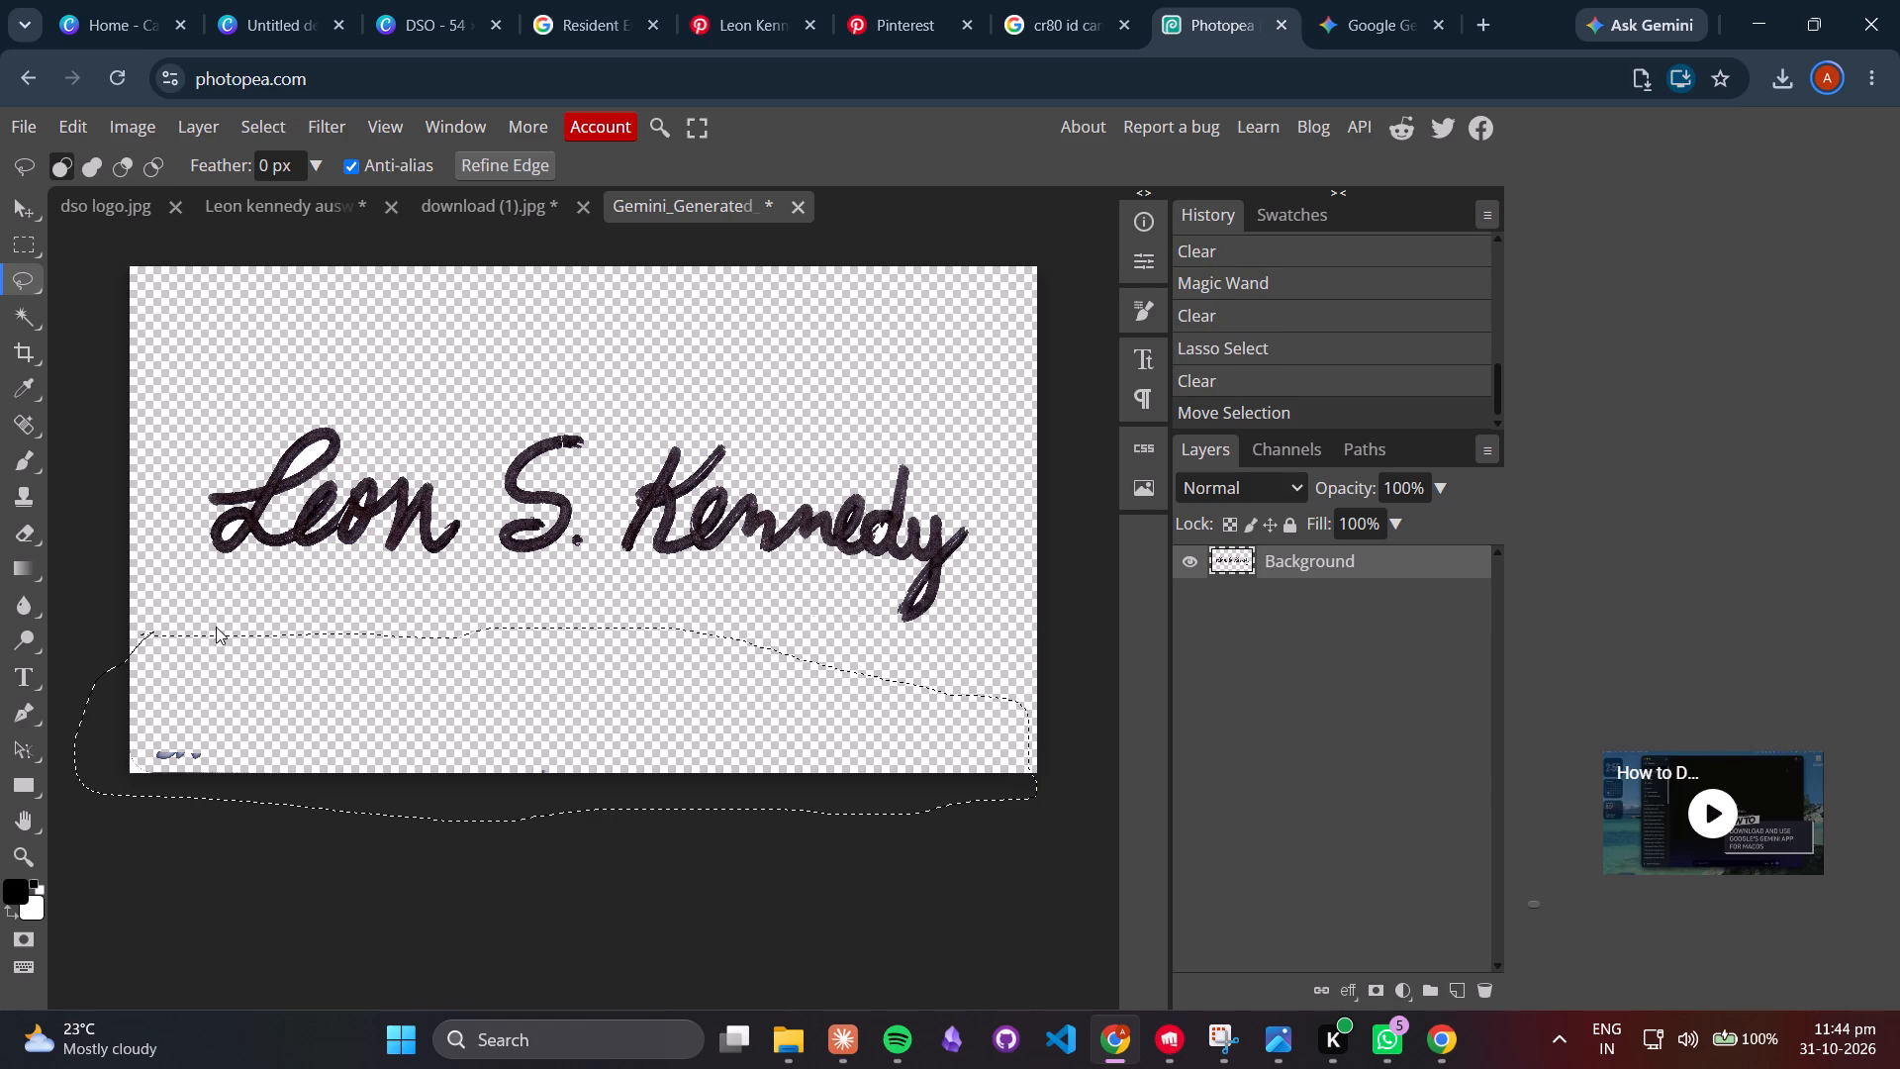
{"action": "left_click_drag", "start_coordinate": [205, 605], "coordinate": [63, 716]}
{"action": "left_click_drag", "start_coordinate": [63, 716], "coordinate": [1019, 806]}
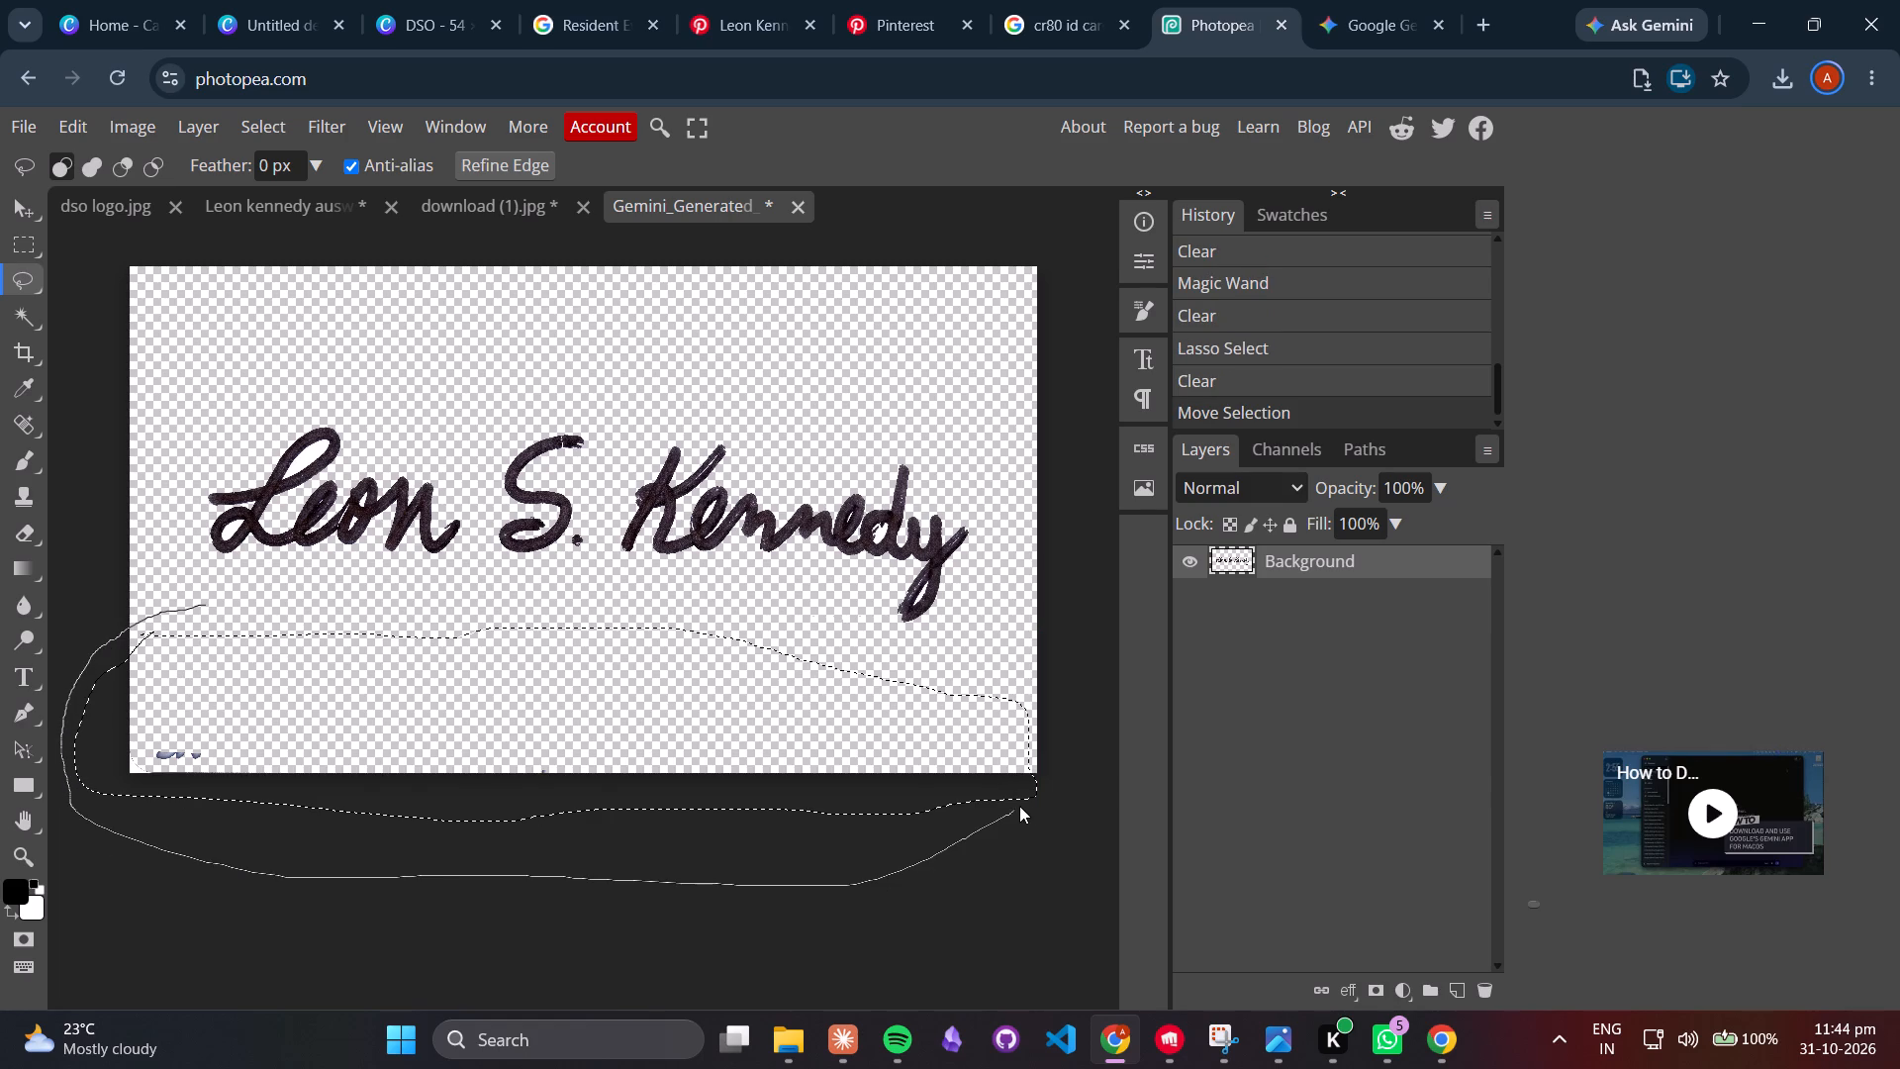
{"action": "left_click_drag", "start_coordinate": [1019, 806], "coordinate": [668, 620]}
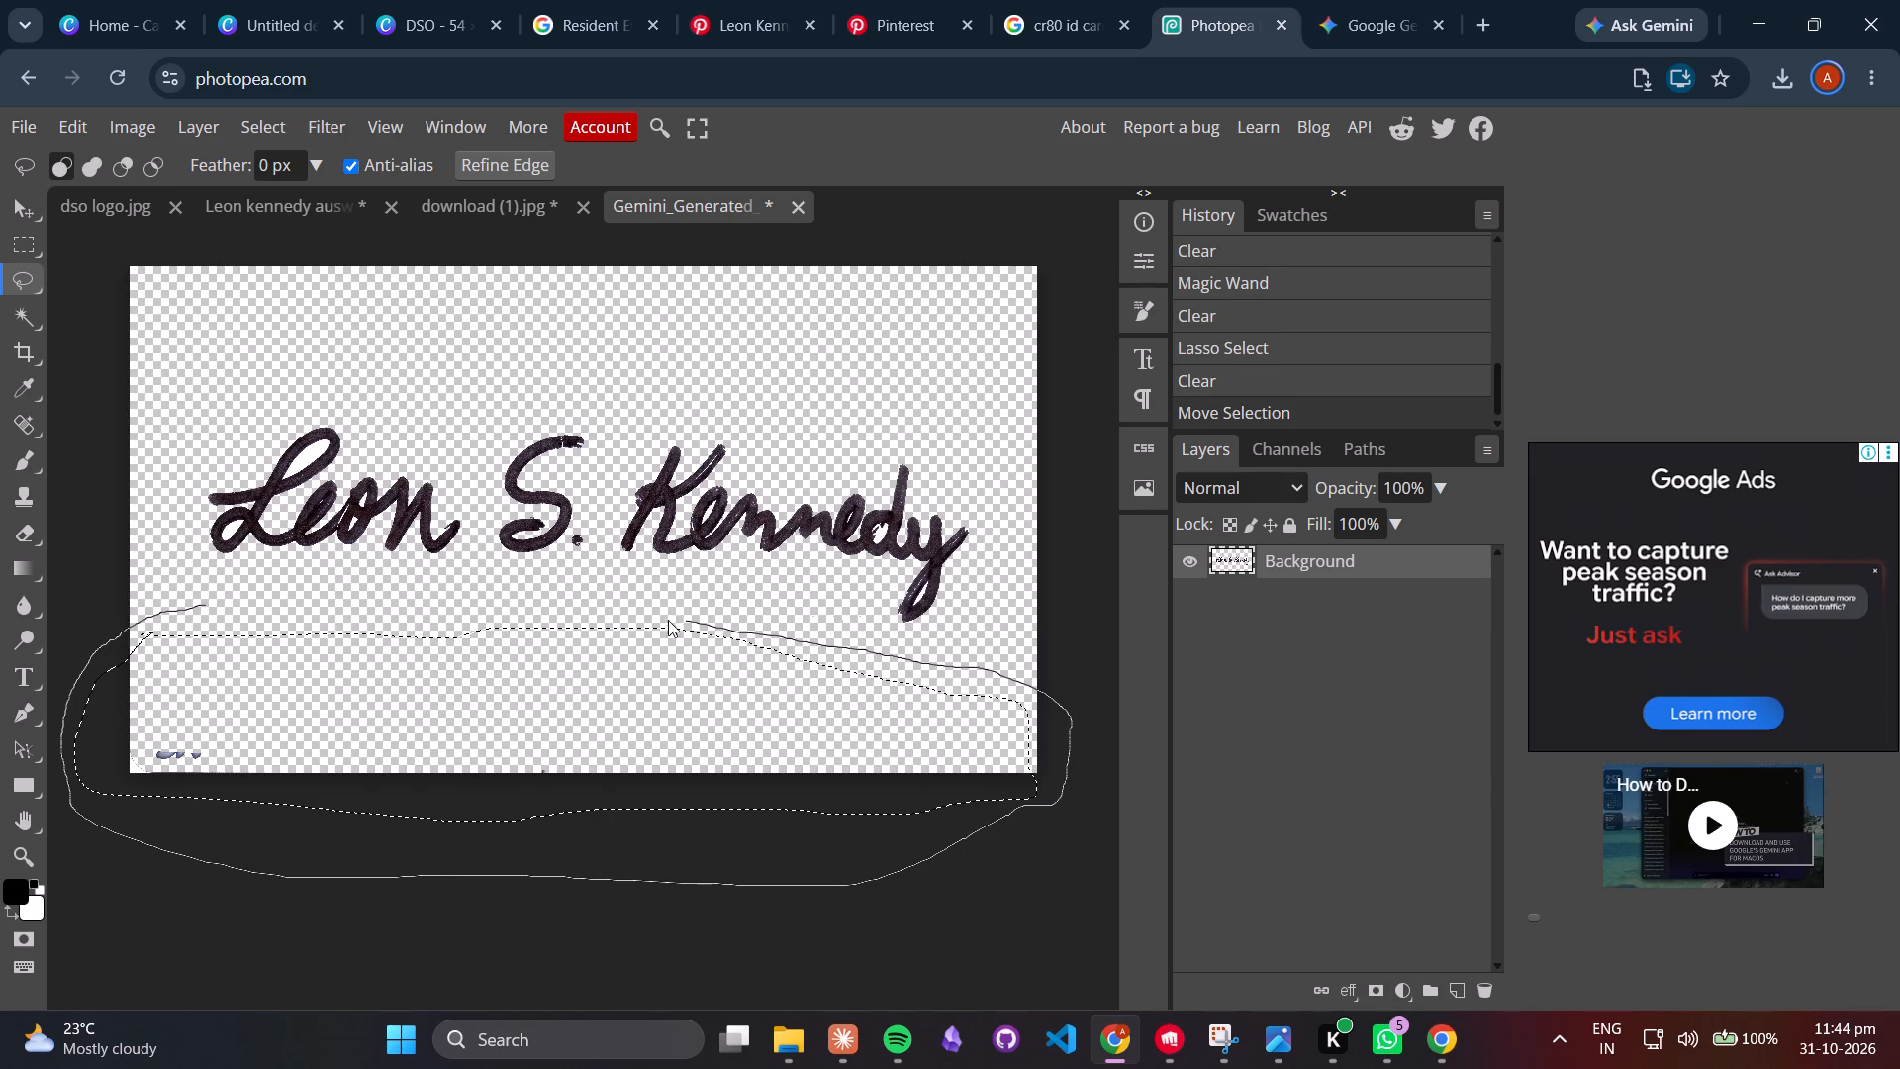
{"action": "left_click_drag", "start_coordinate": [668, 620], "coordinate": [176, 620]}
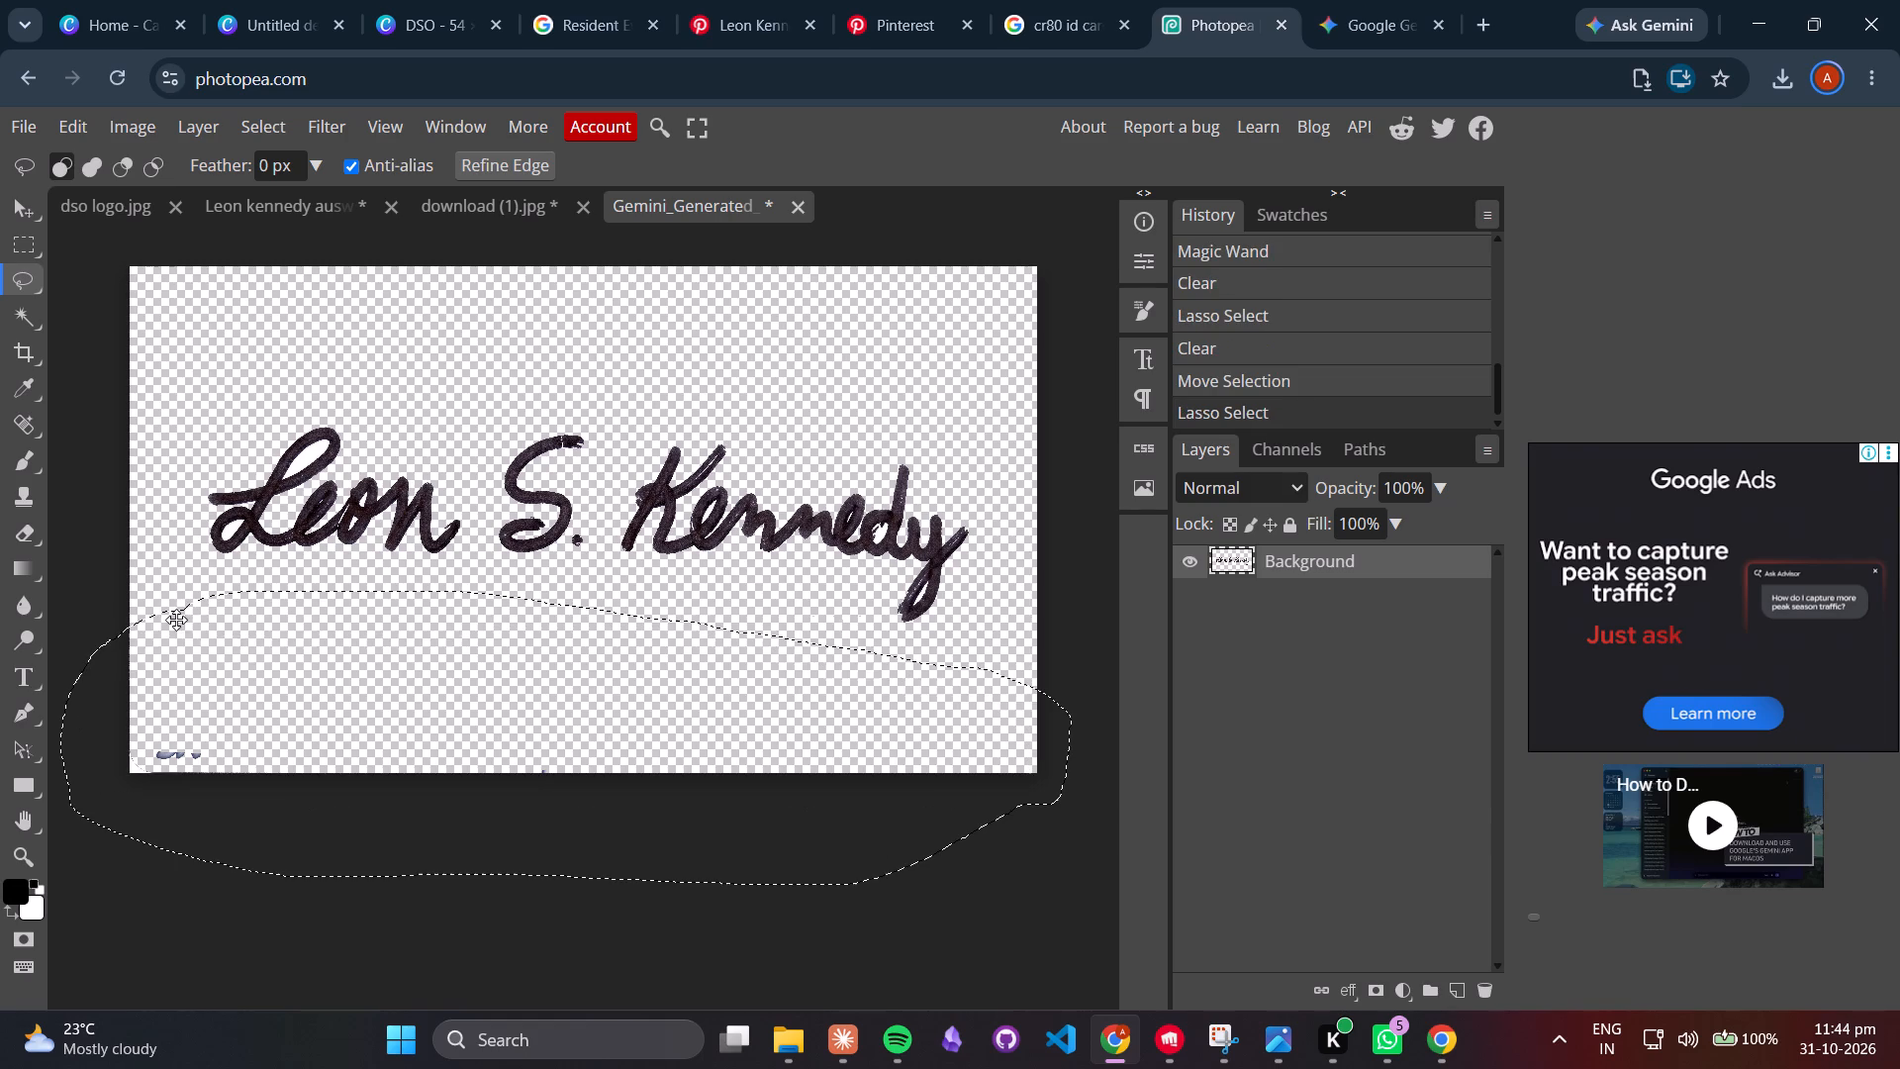
{"action": "key", "text": "Delete"}
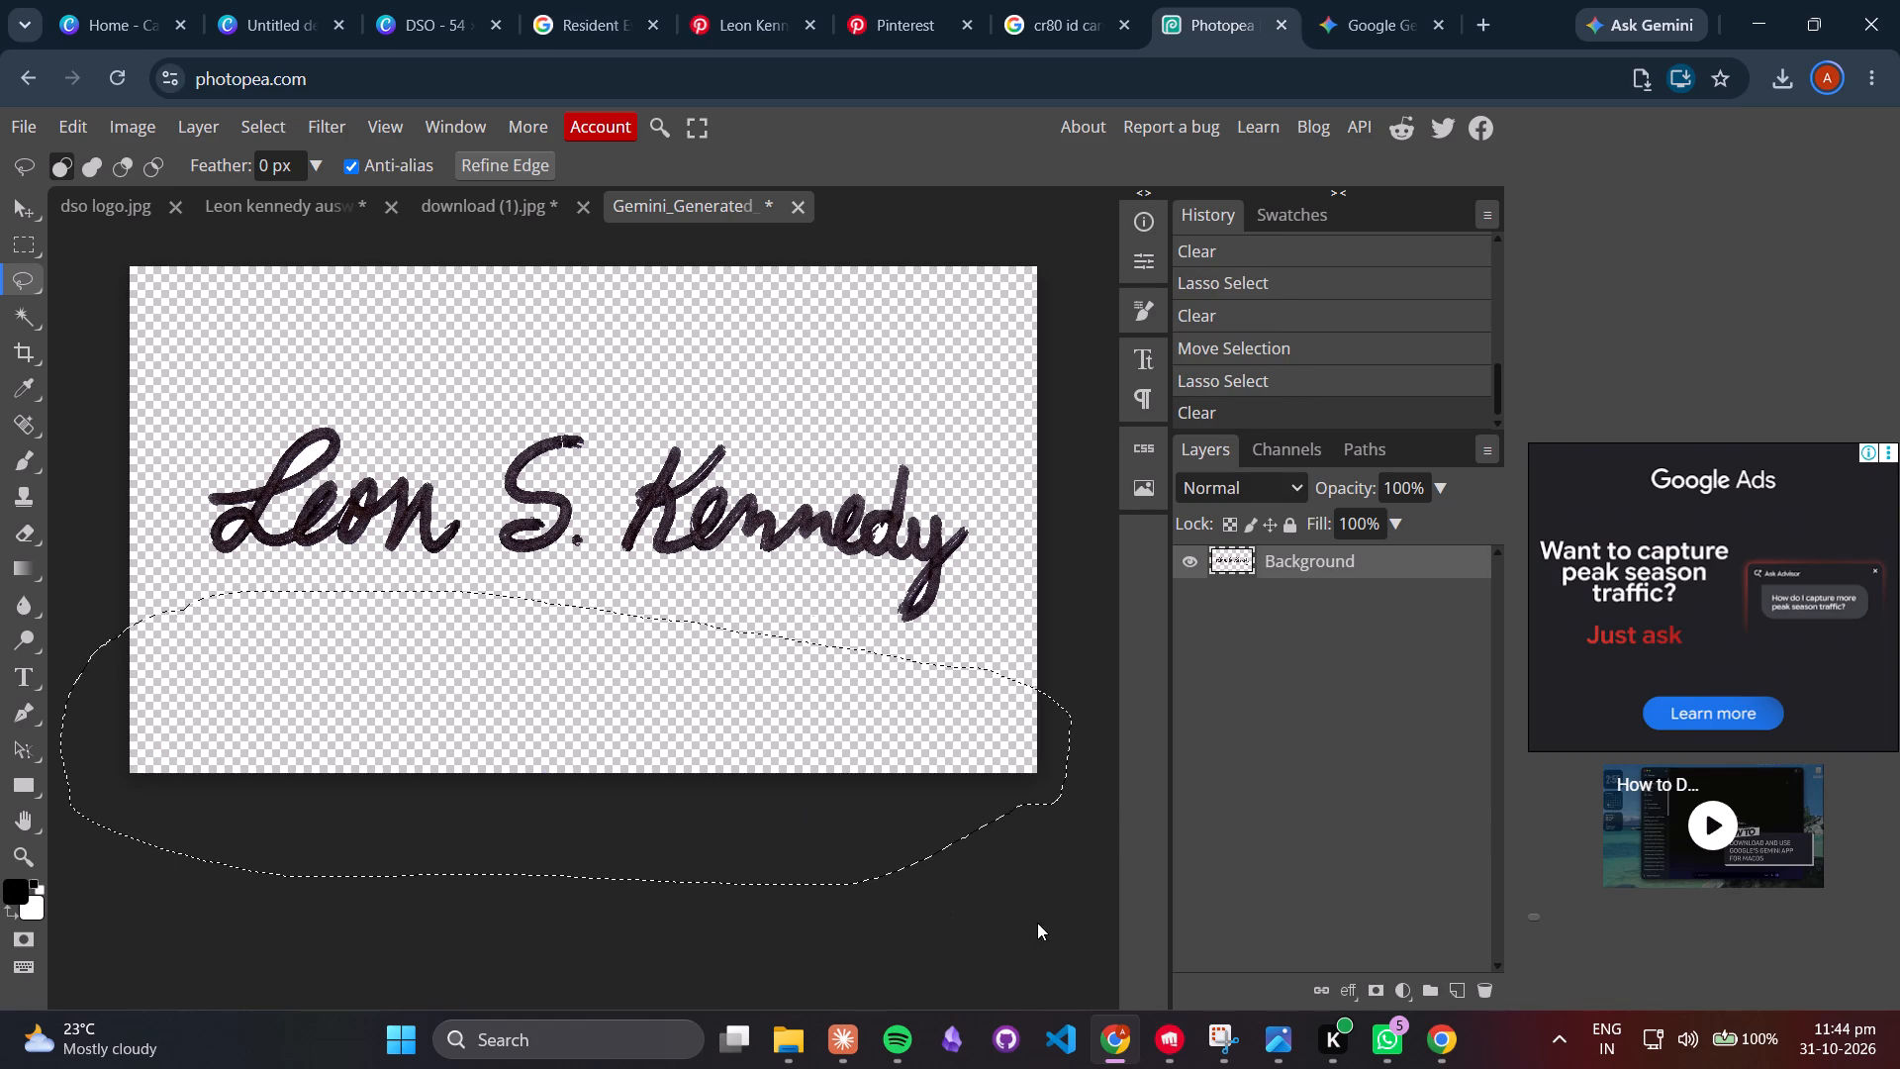
{"action": "left_click", "coordinate": [1072, 626]}
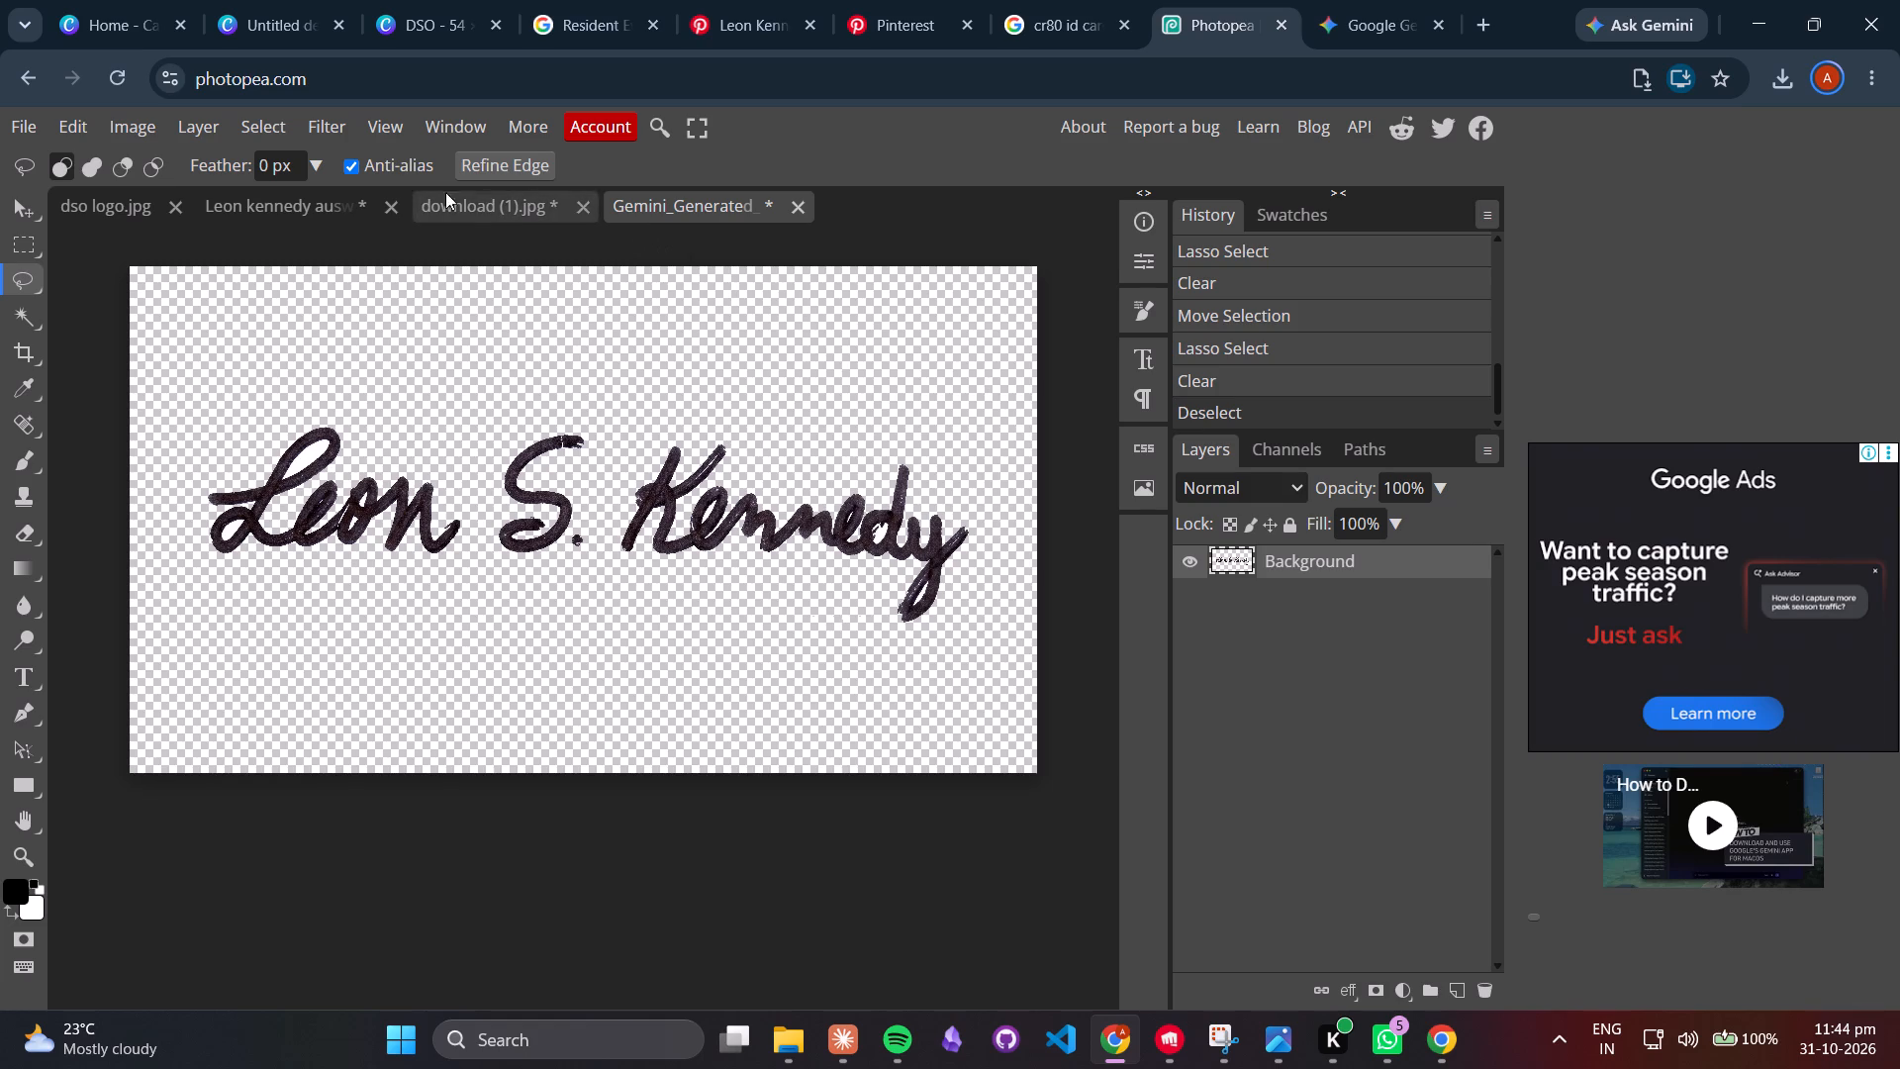
Delete the leftover background enclosed inside the letters of "Leon" using Magic Wand selections.
{"action": "left_click", "coordinate": [17, 311]}
{"action": "left_click", "coordinate": [314, 450]}
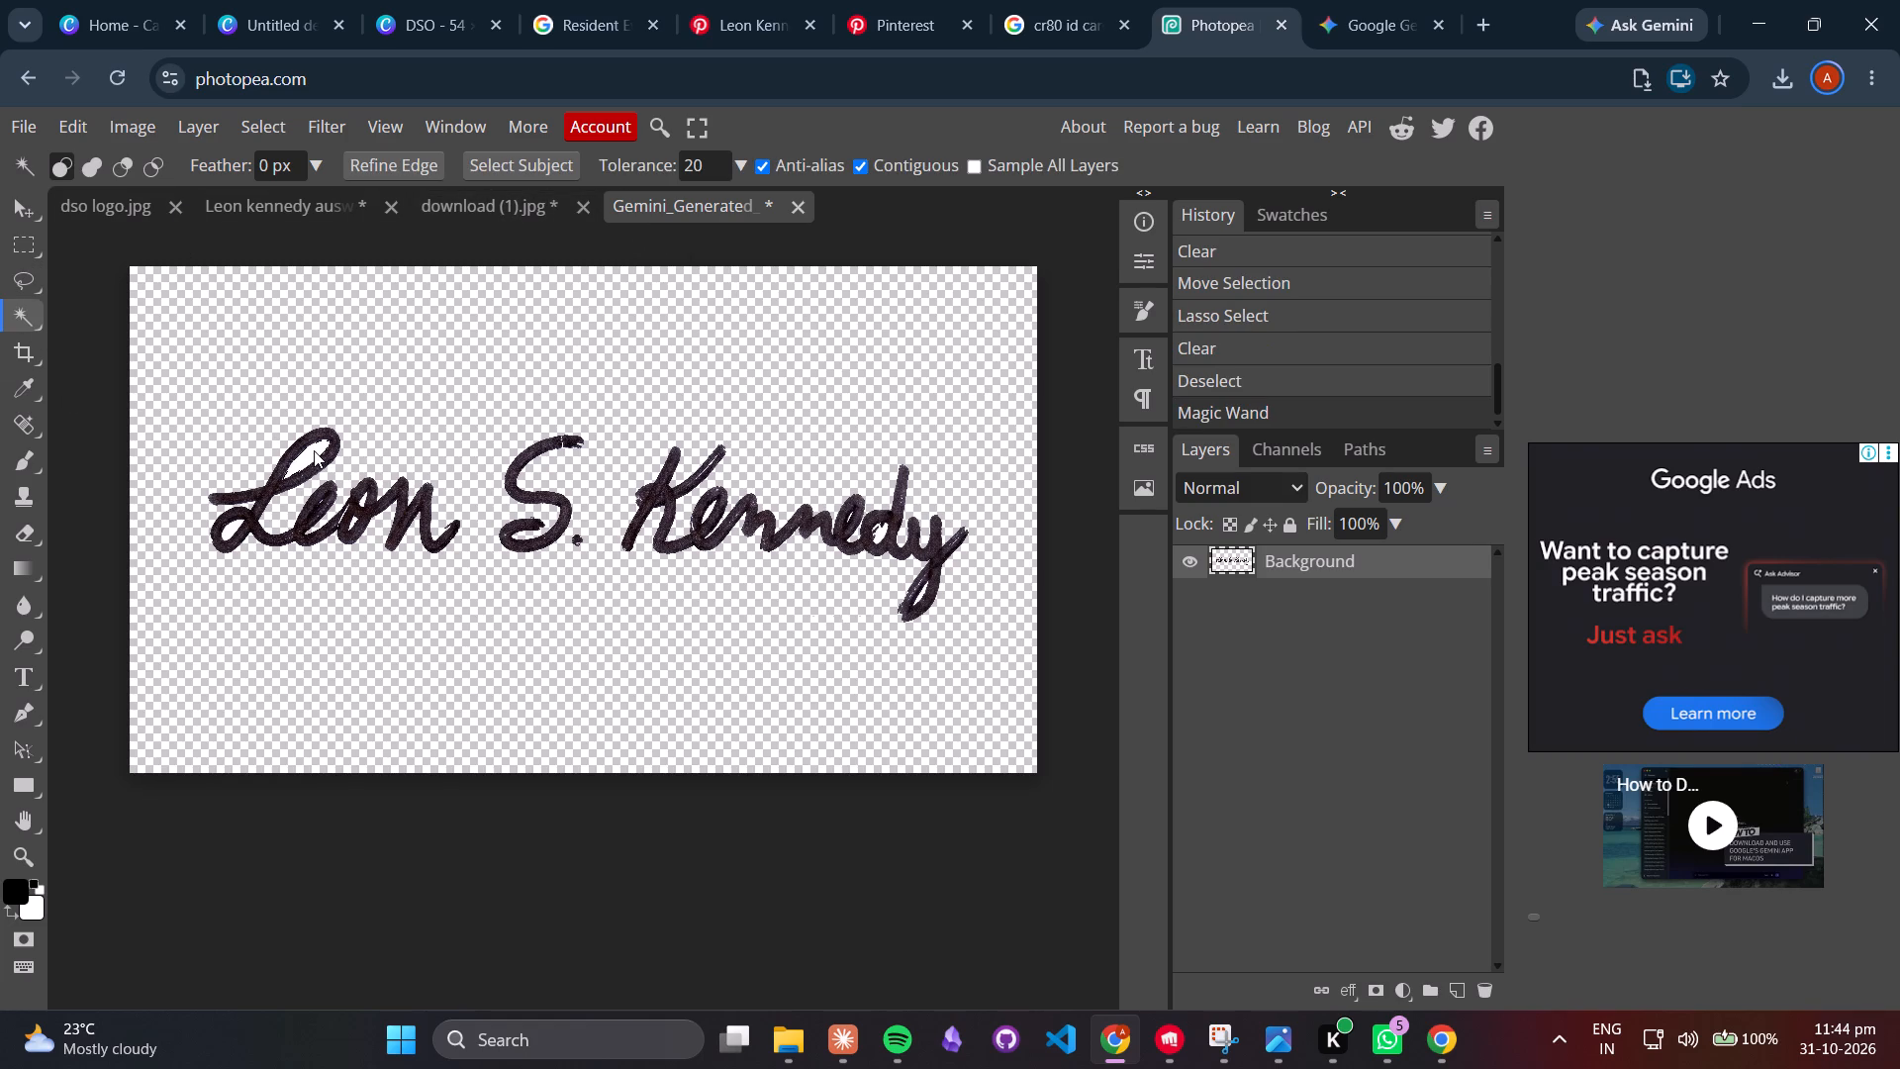
{"action": "key", "text": "Delete"}
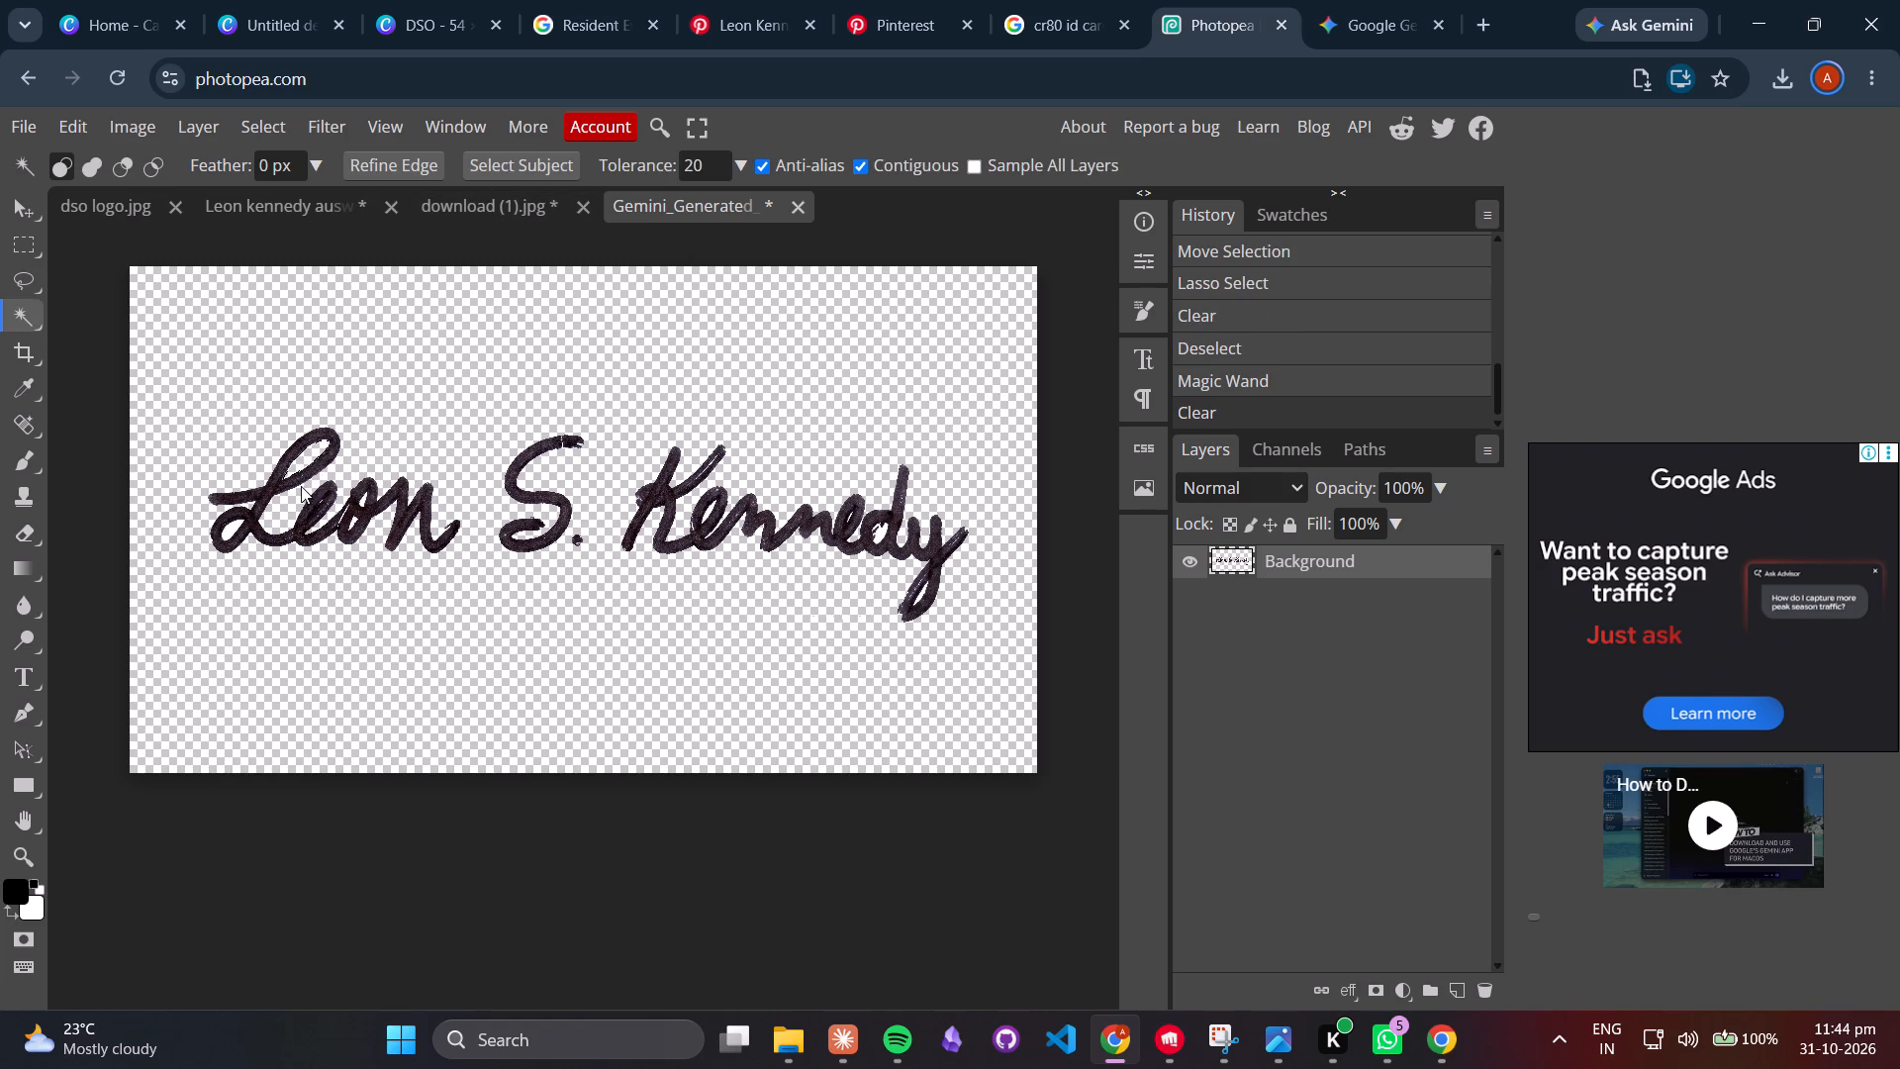
{"action": "left_click", "coordinate": [227, 530]}
{"action": "key", "text": "Delete"}
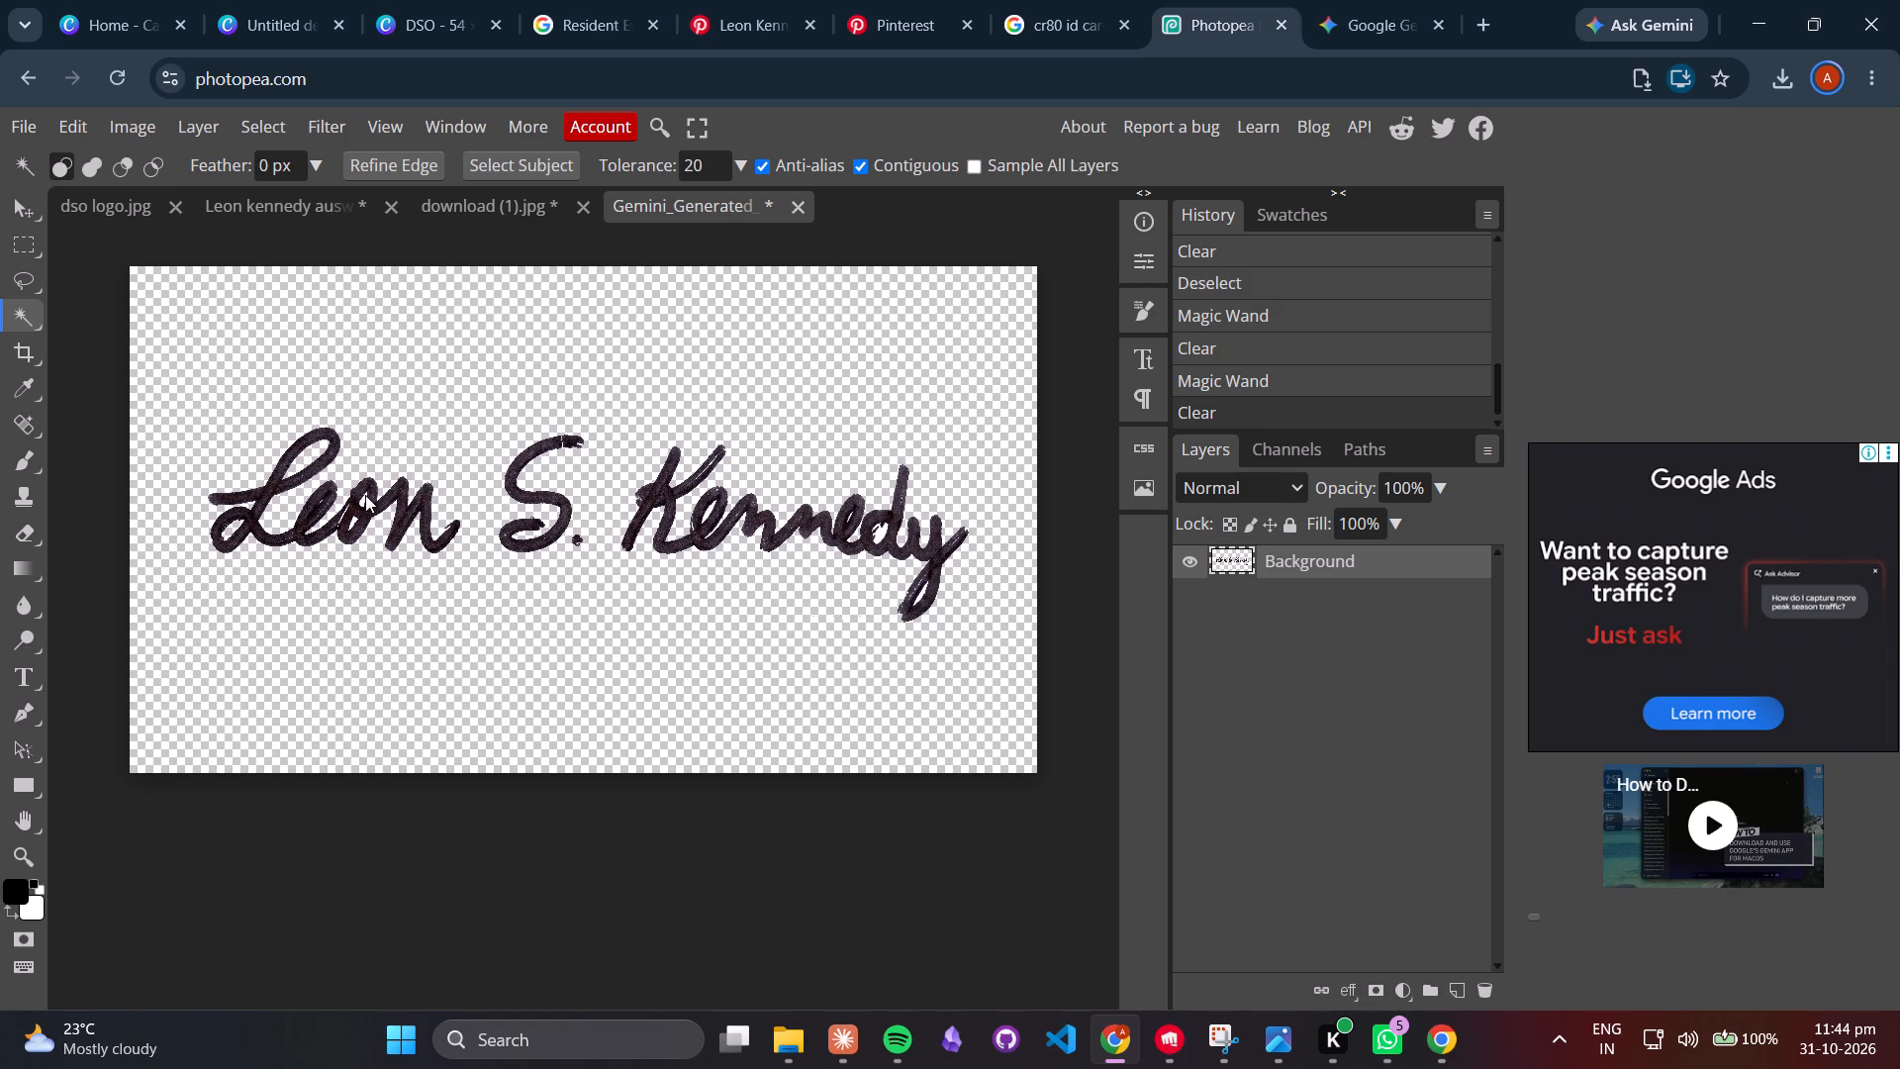
{"action": "left_click", "coordinate": [362, 501]}
{"action": "key", "text": "Delete"}
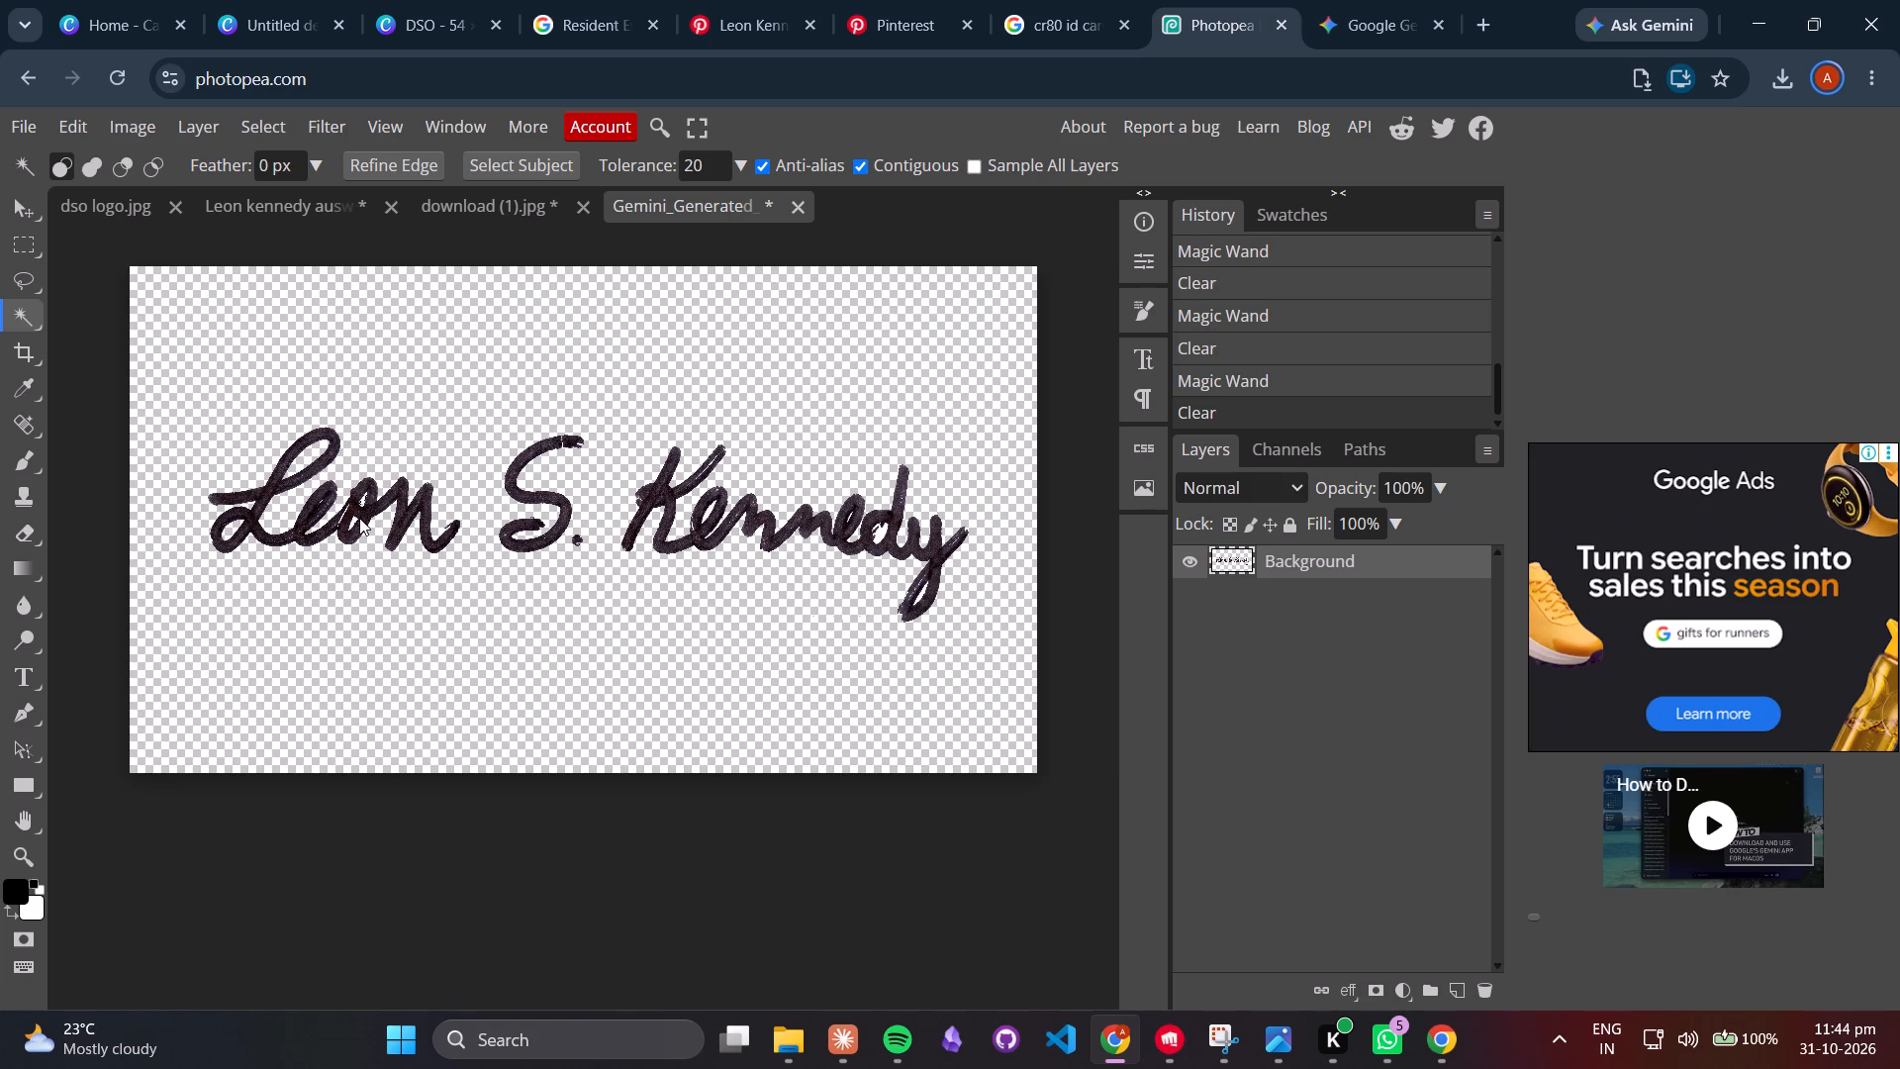
{"action": "left_click", "coordinate": [351, 524]}
{"action": "key", "text": "Delete"}
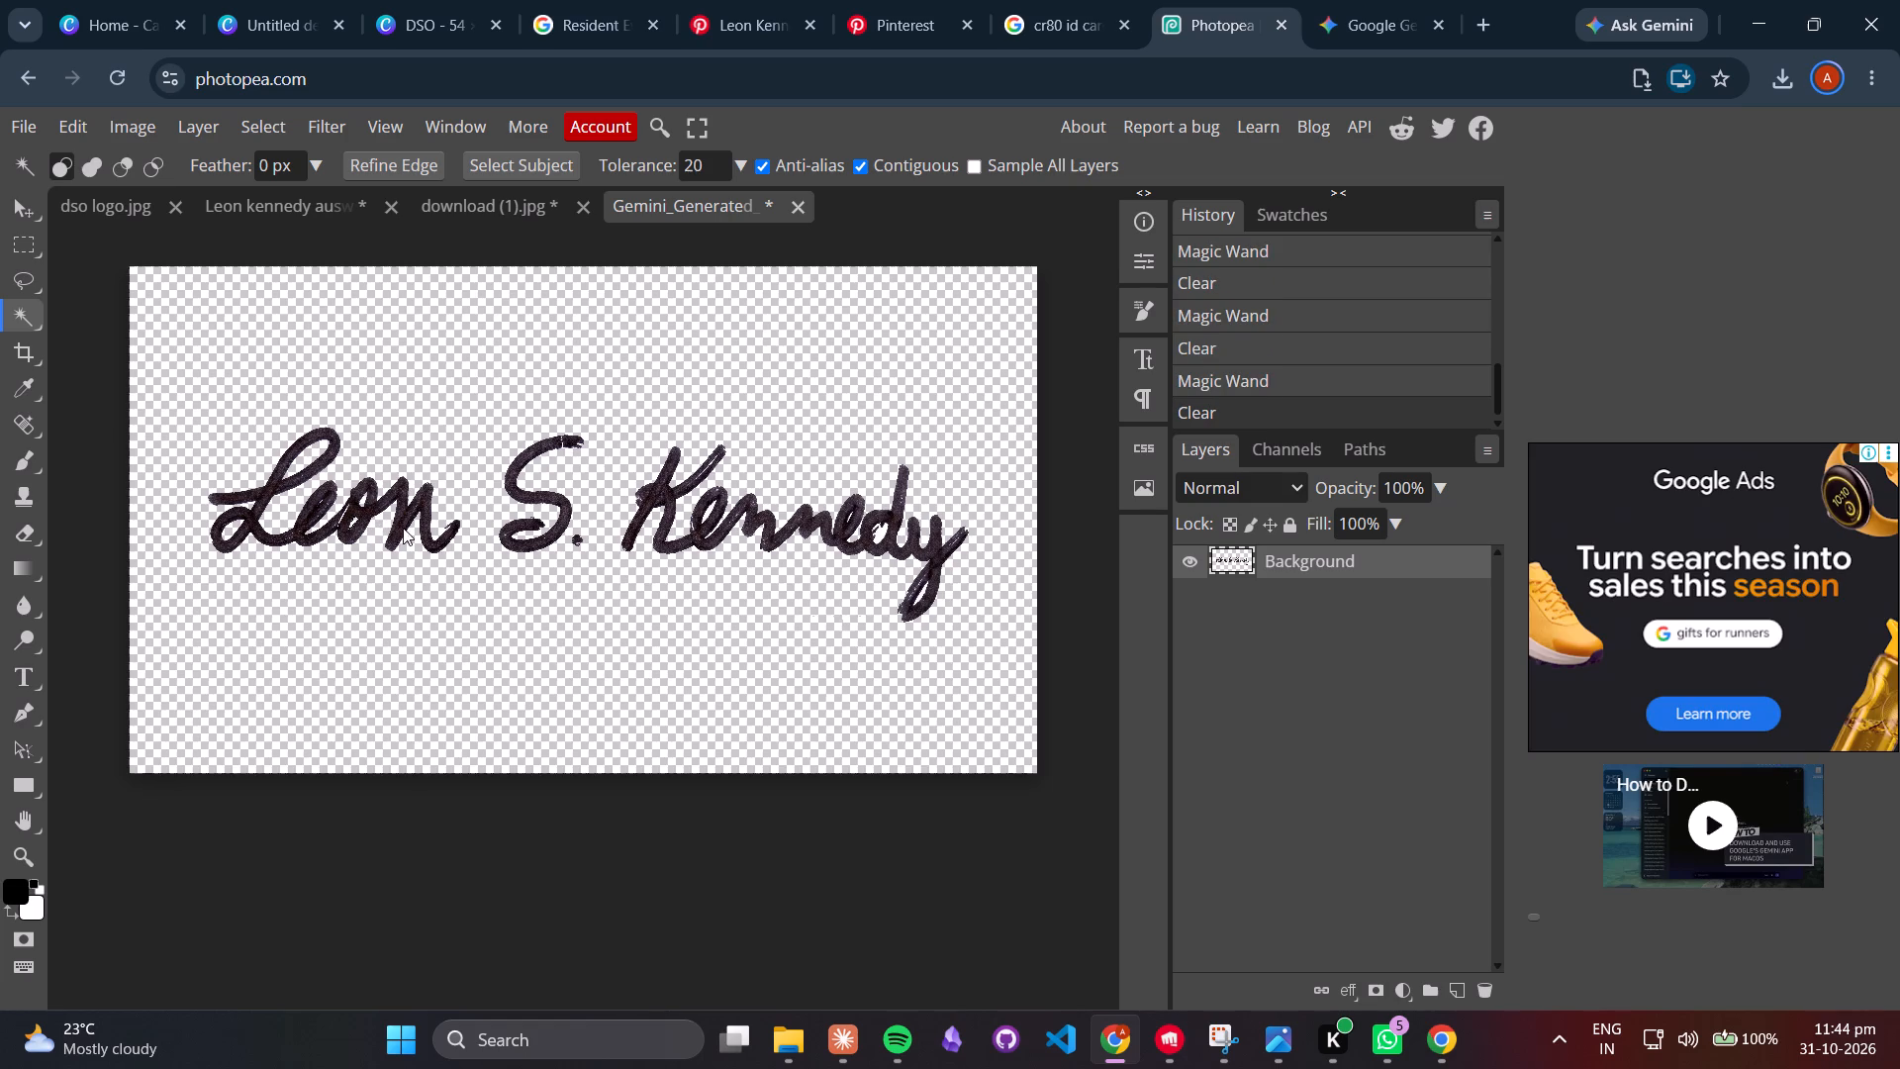
Delete the leftover background enclosed inside the letters of "Kennedy" using Magic Wand selections.
{"action": "left_click", "coordinate": [709, 510]}
{"action": "key", "text": "Delete"}
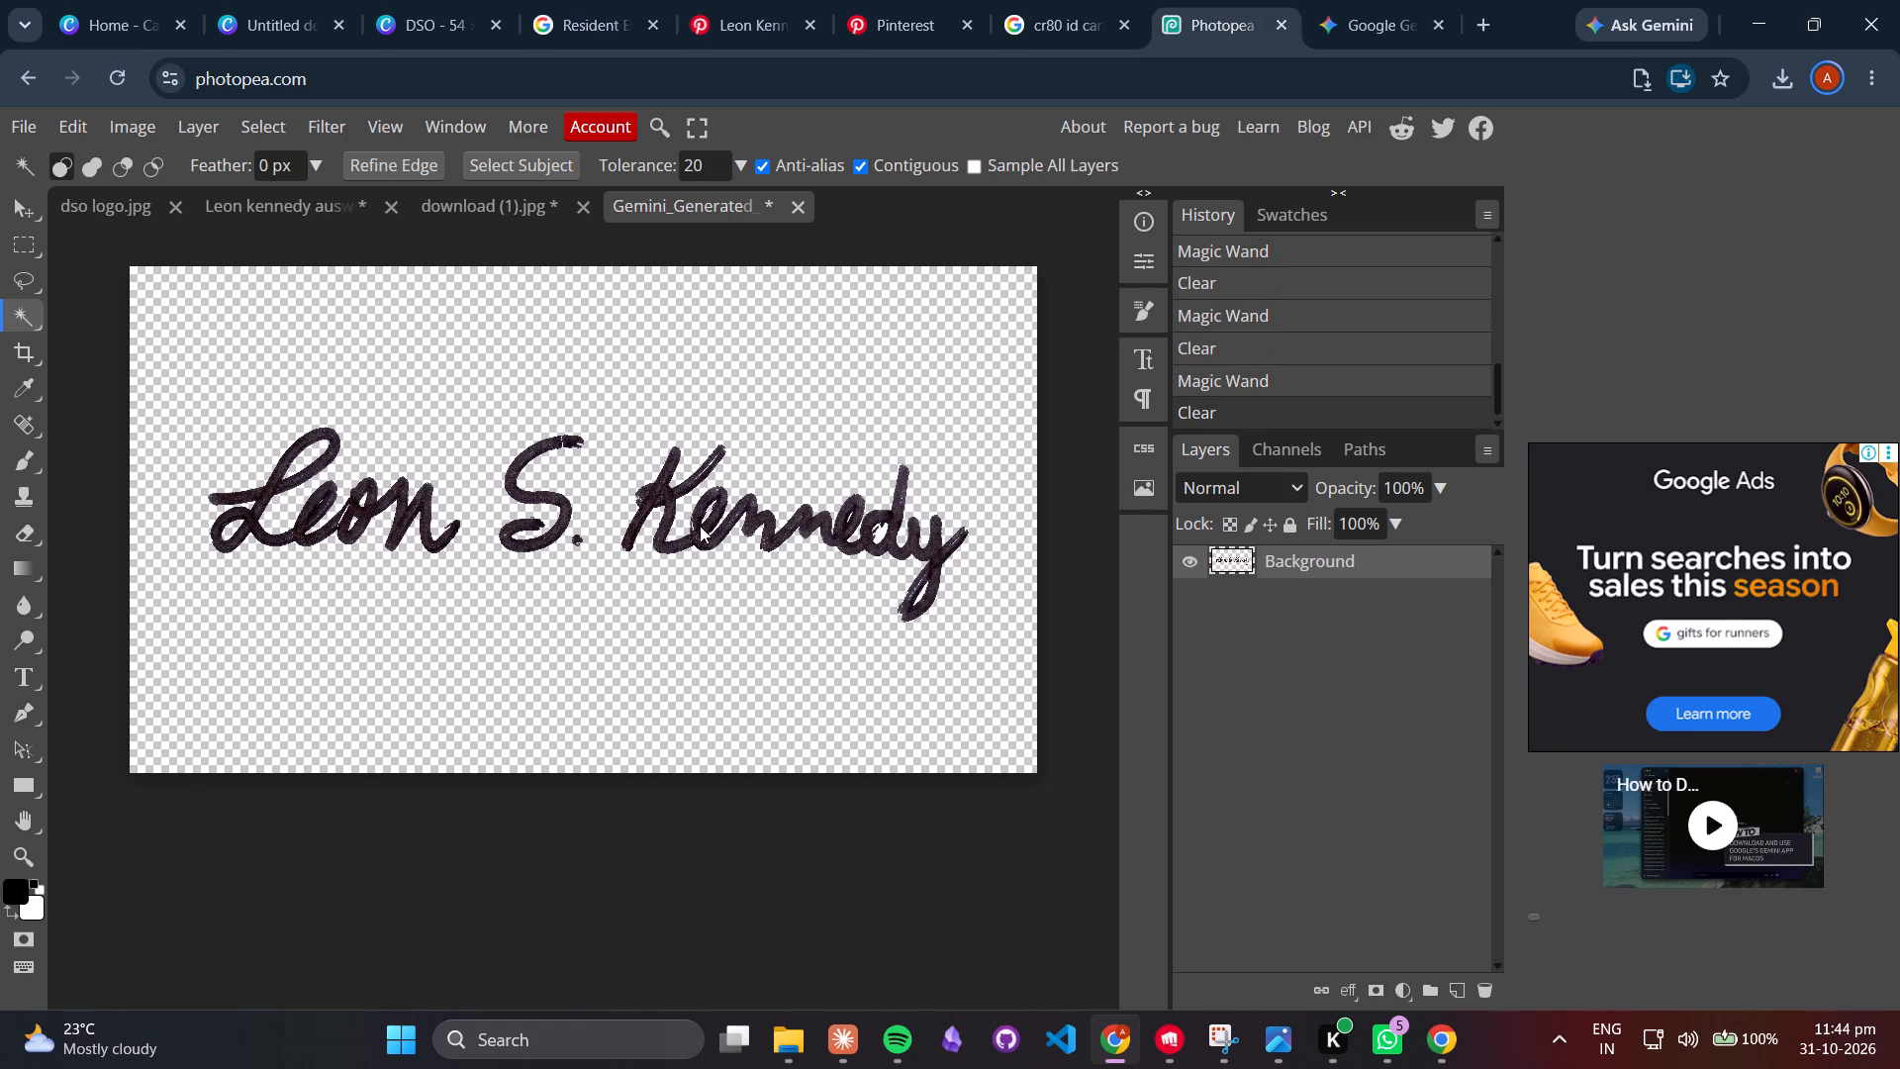
{"action": "left_click", "coordinate": [692, 526]}
{"action": "key", "text": "Delete"}
{"action": "left_click", "coordinate": [878, 531]}
{"action": "key", "text": "Delete"}
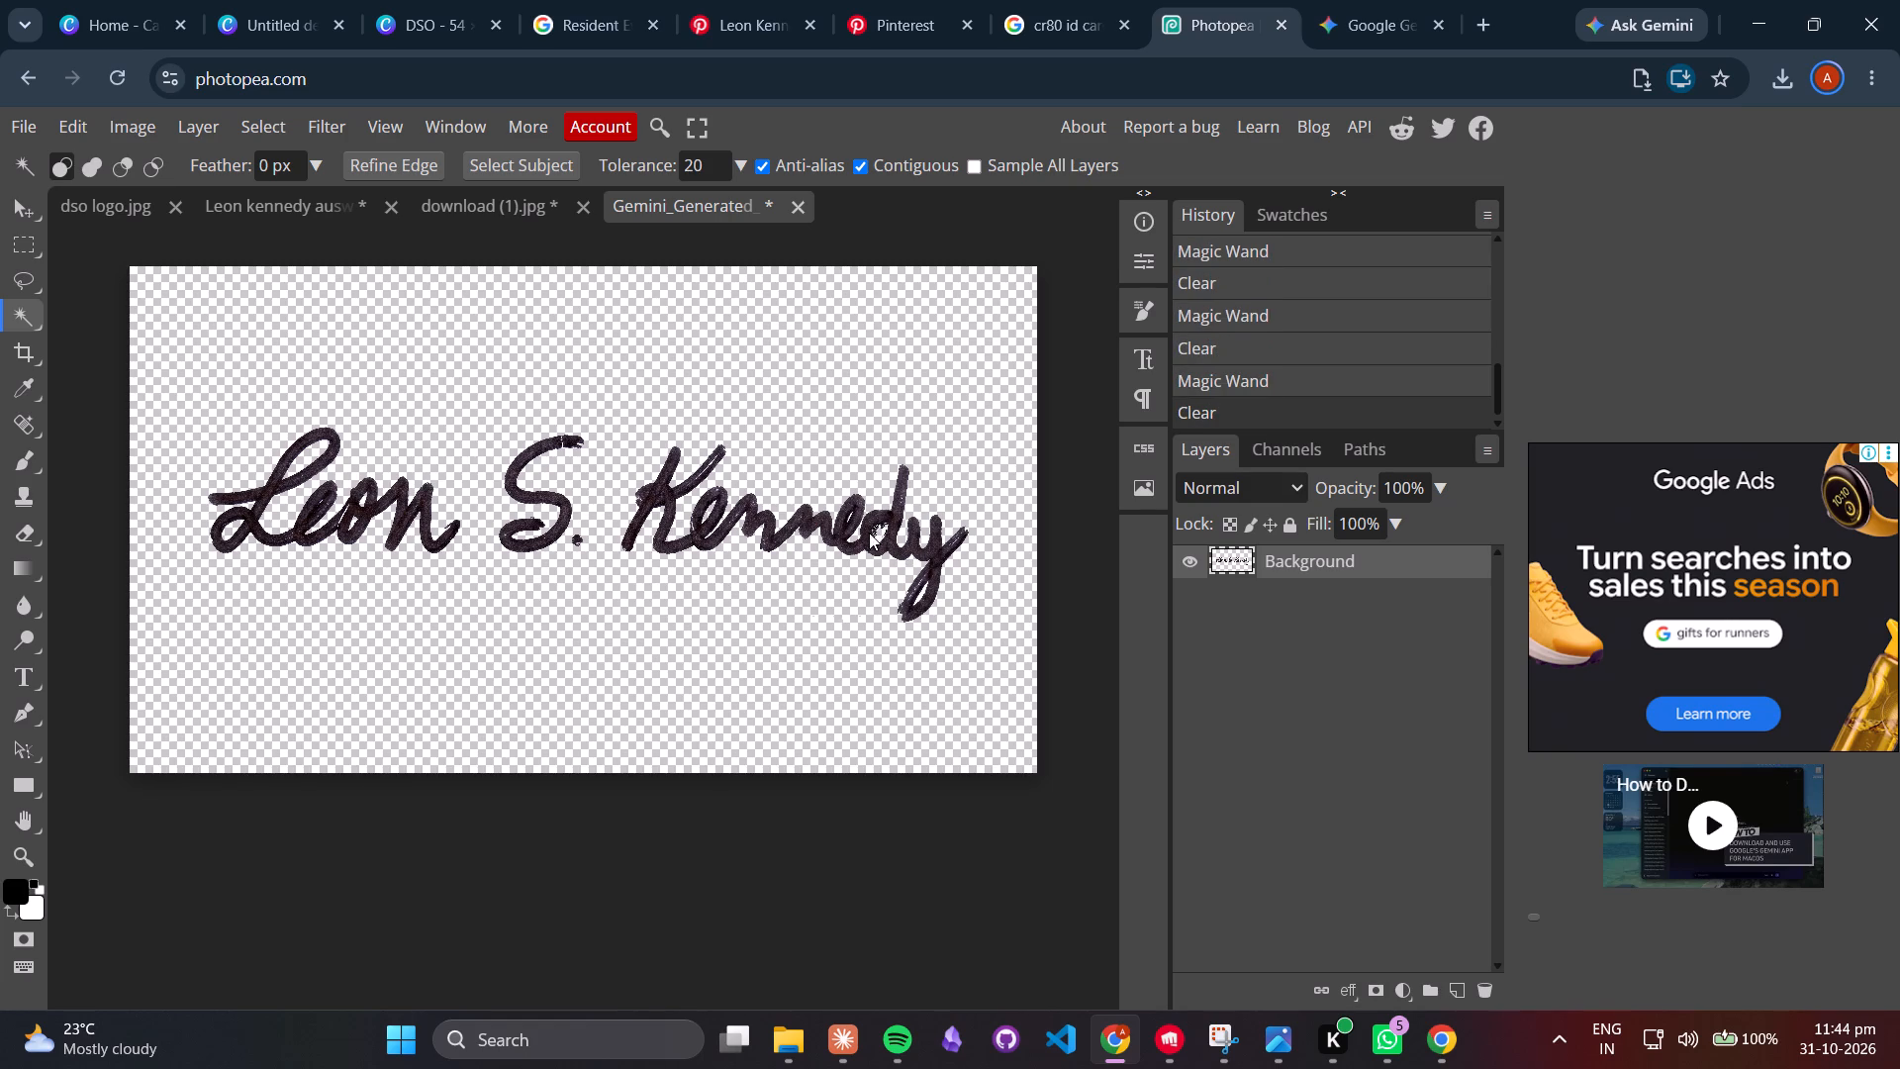
{"action": "left_click", "coordinate": [877, 528]}
{"action": "key", "text": "Delete"}
{"action": "left_click", "coordinate": [922, 591]}
{"action": "key", "text": "Delete"}
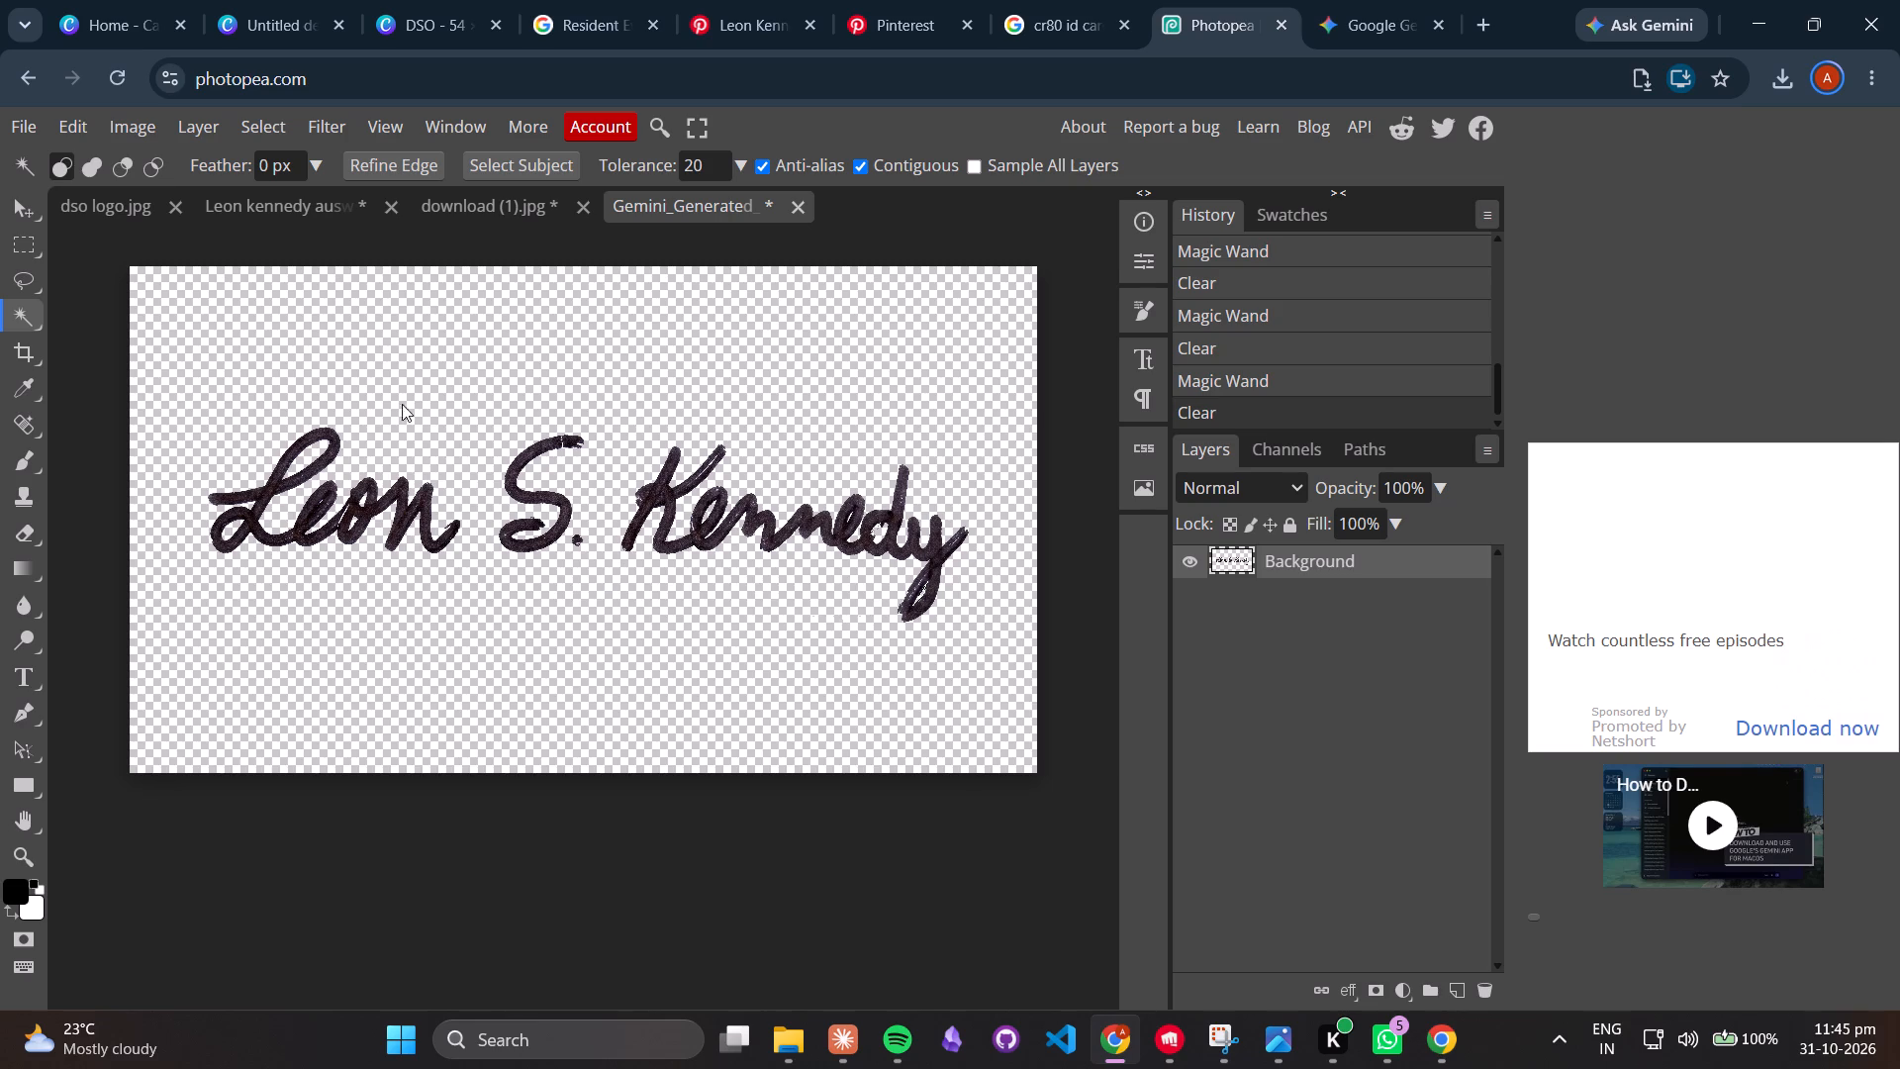
Export the transparent signature as a PNG named "leon sign".
{"action": "left_click", "coordinate": [35, 134]}
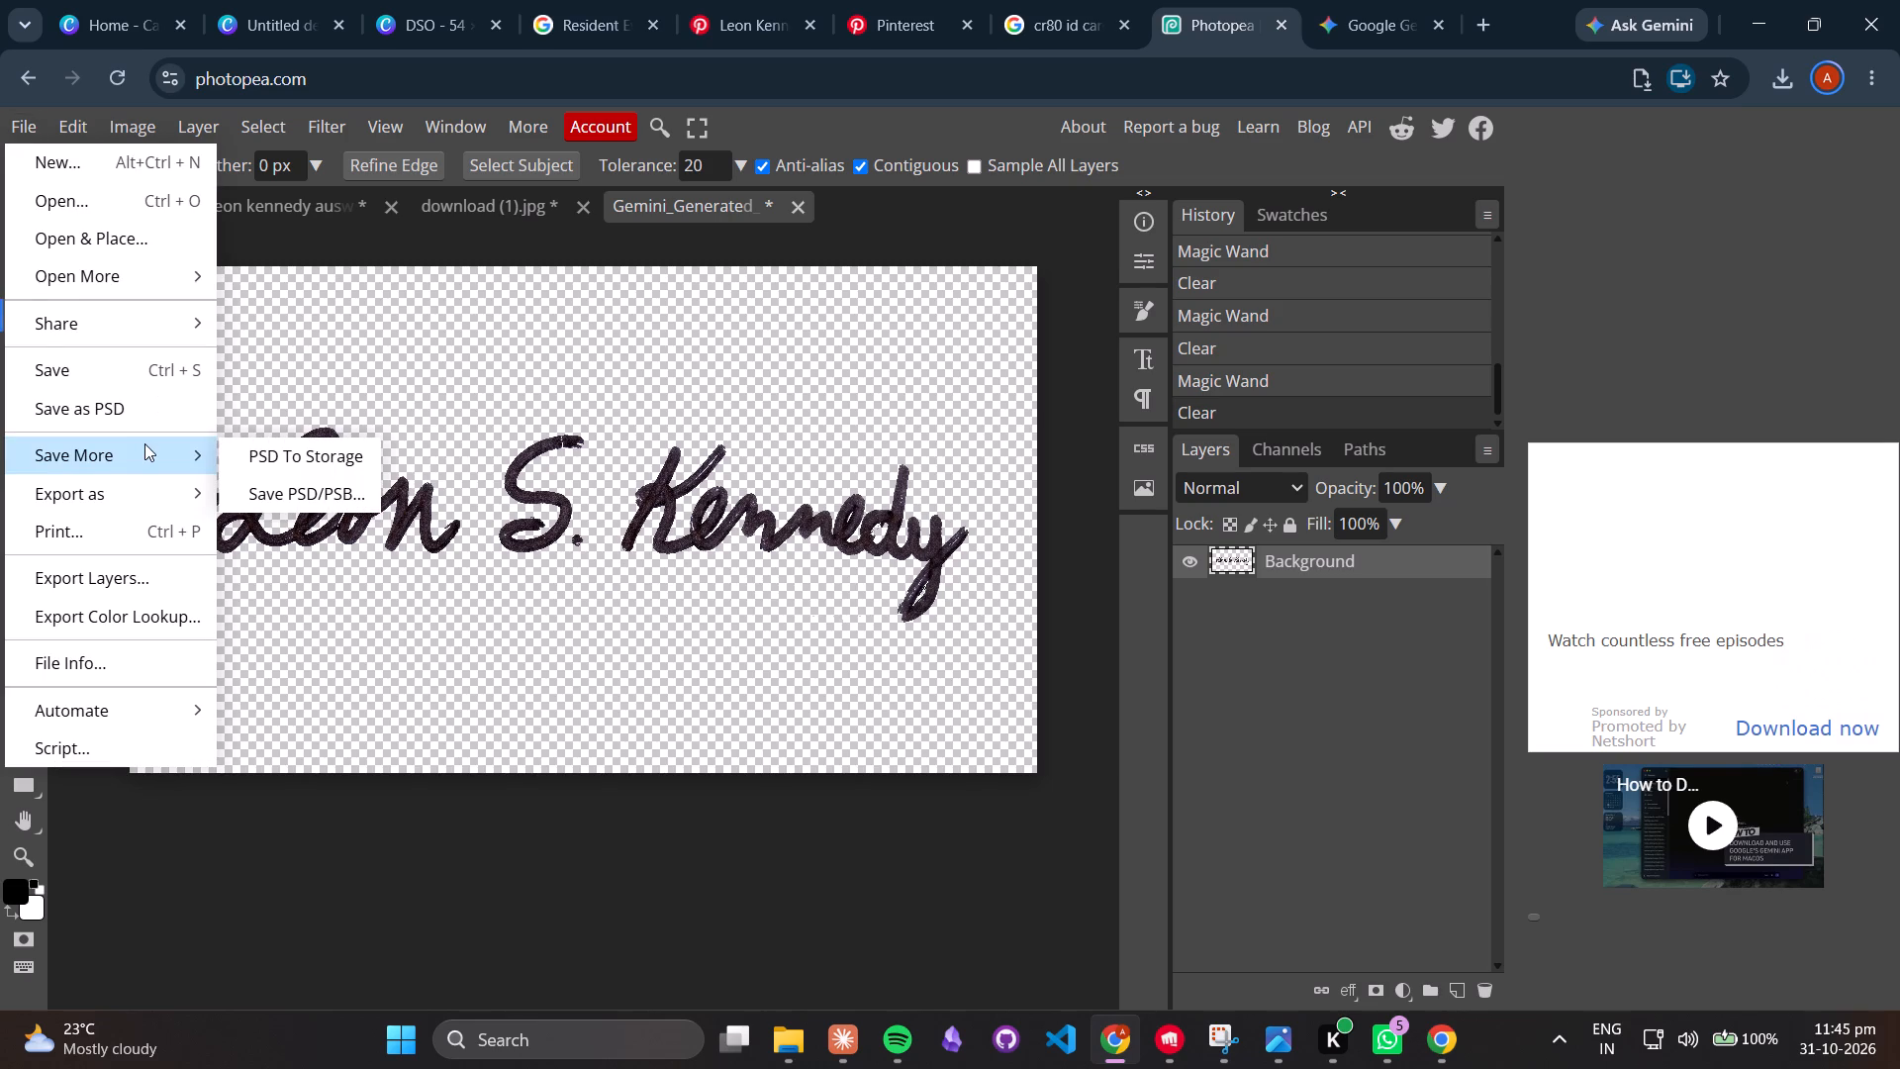
{"action": "left_click", "coordinate": [258, 492]}
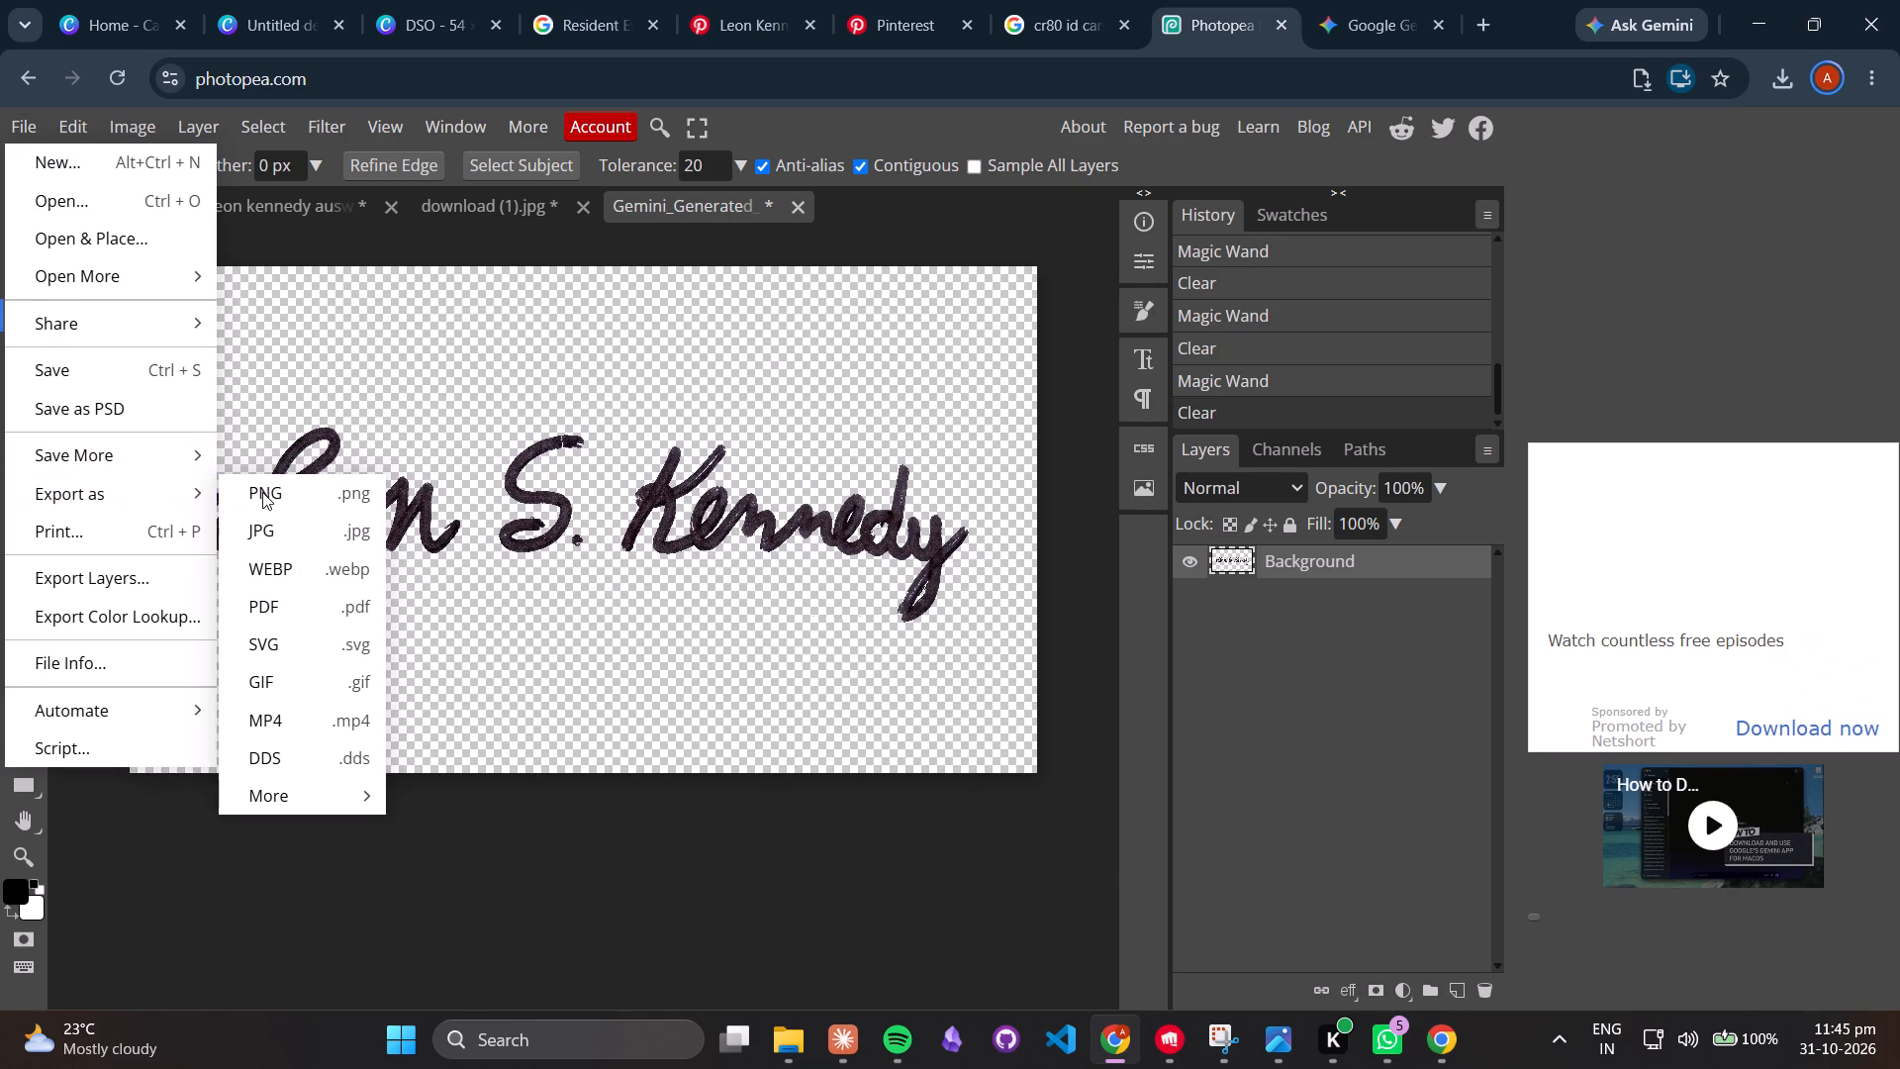
{"action": "left_click", "coordinate": [975, 292]}
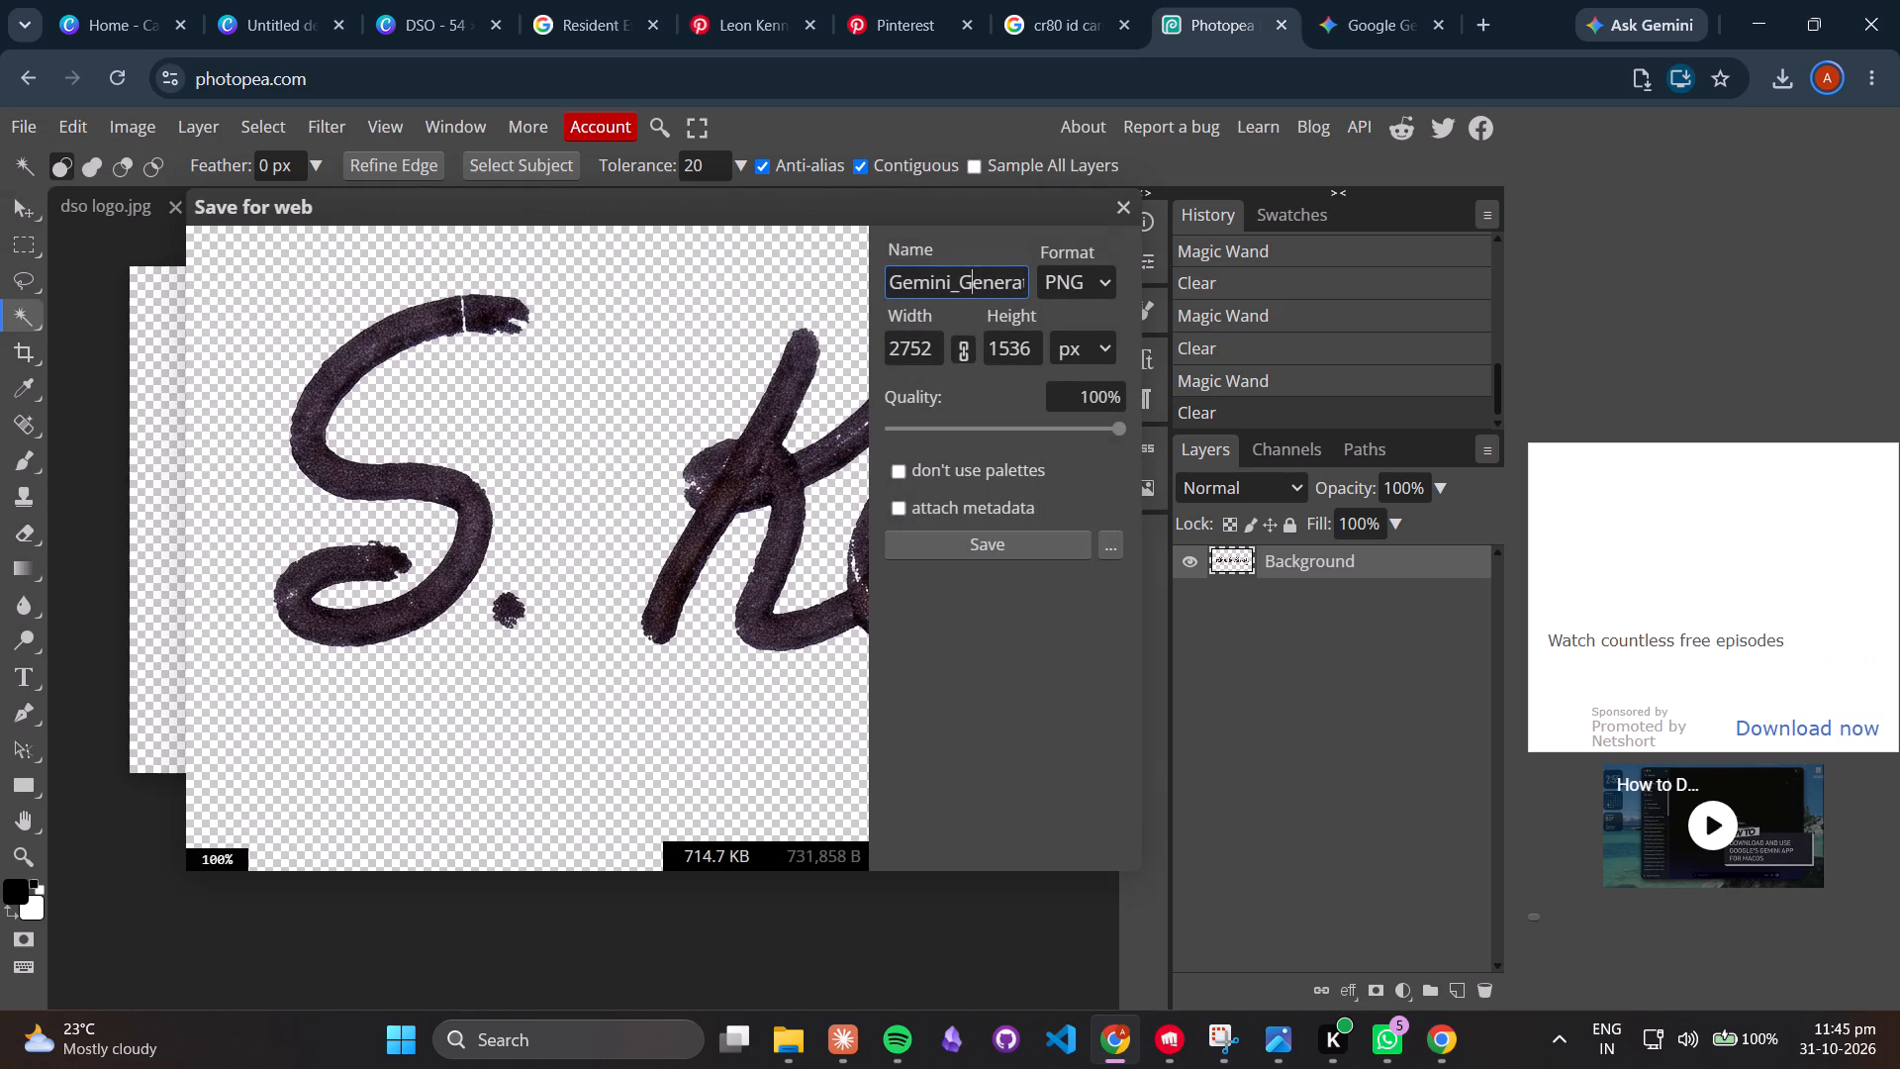
{"action": "type", "text": "sa"}
{"action": "key", "text": "ctrl+a"}
{"action": "type", "text": "leon sign"}
{"action": "key", "text": "Return"}
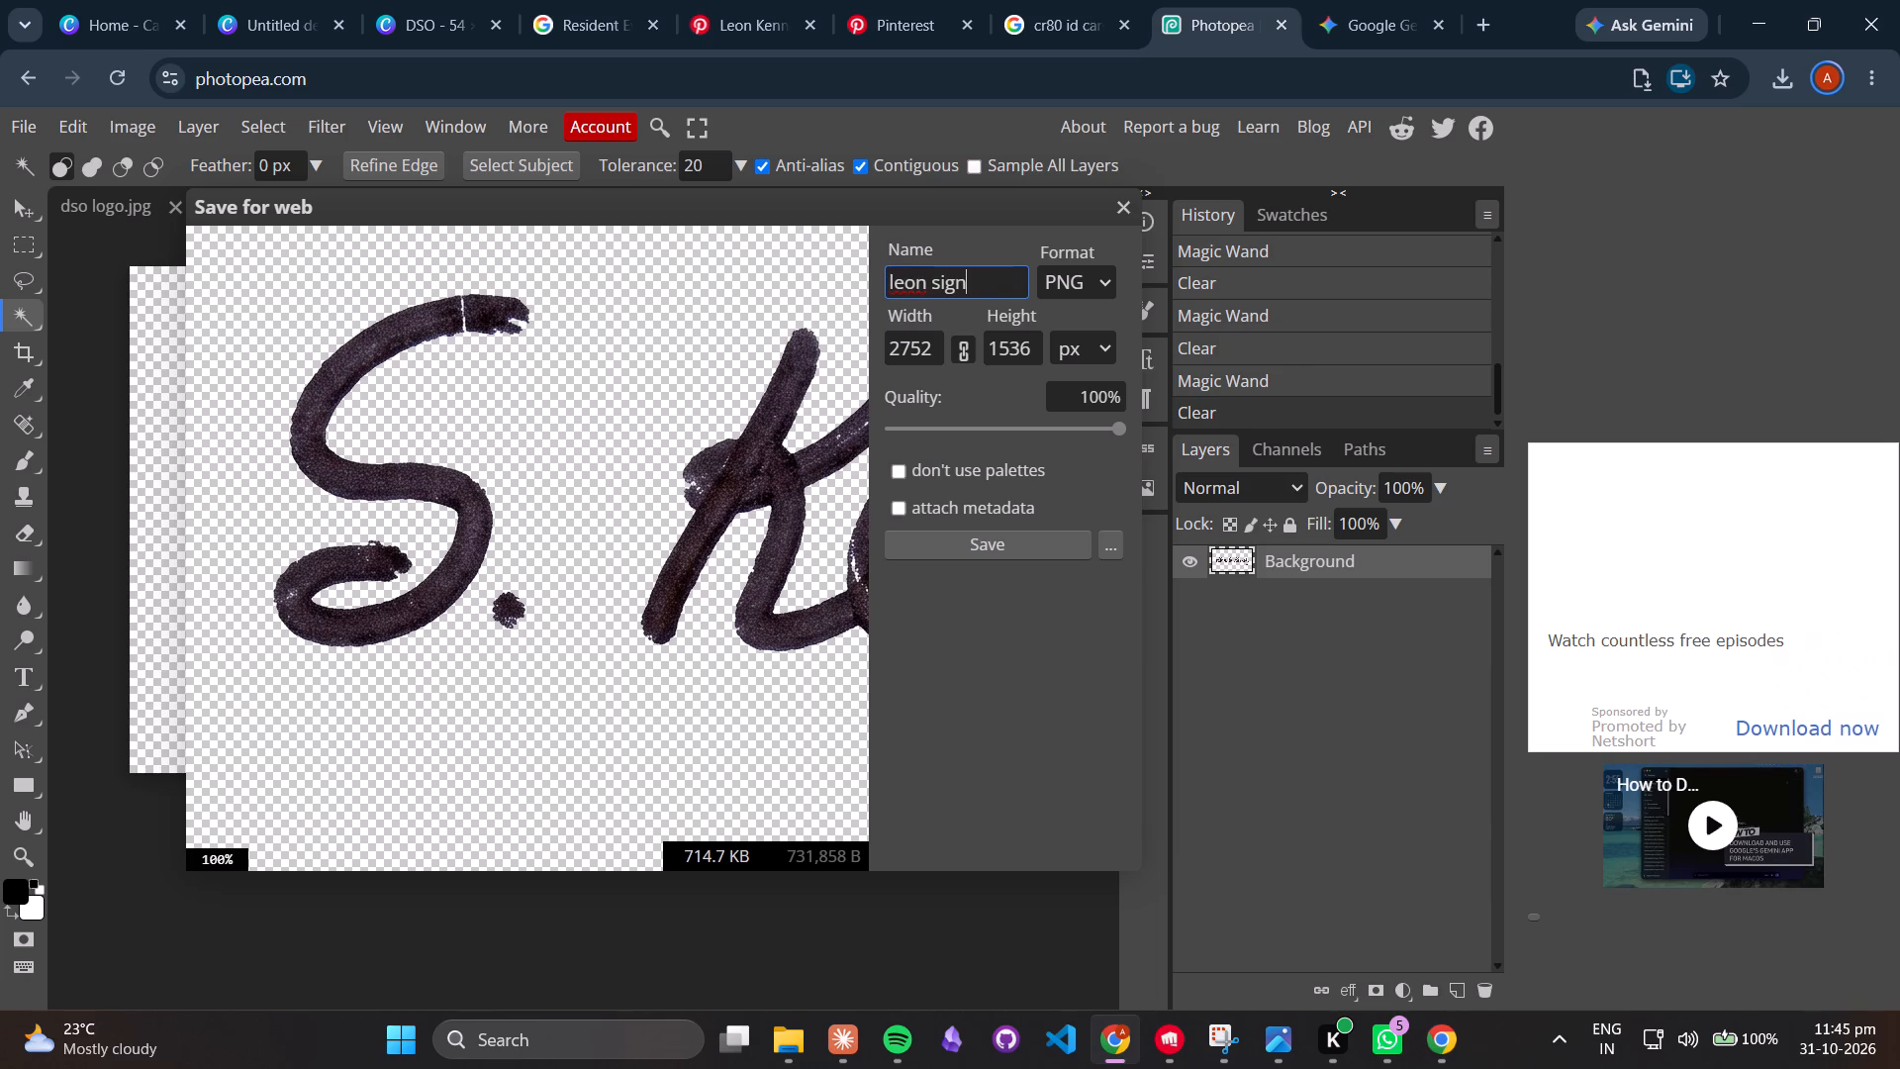
{"action": "left_click", "coordinate": [1015, 545]}
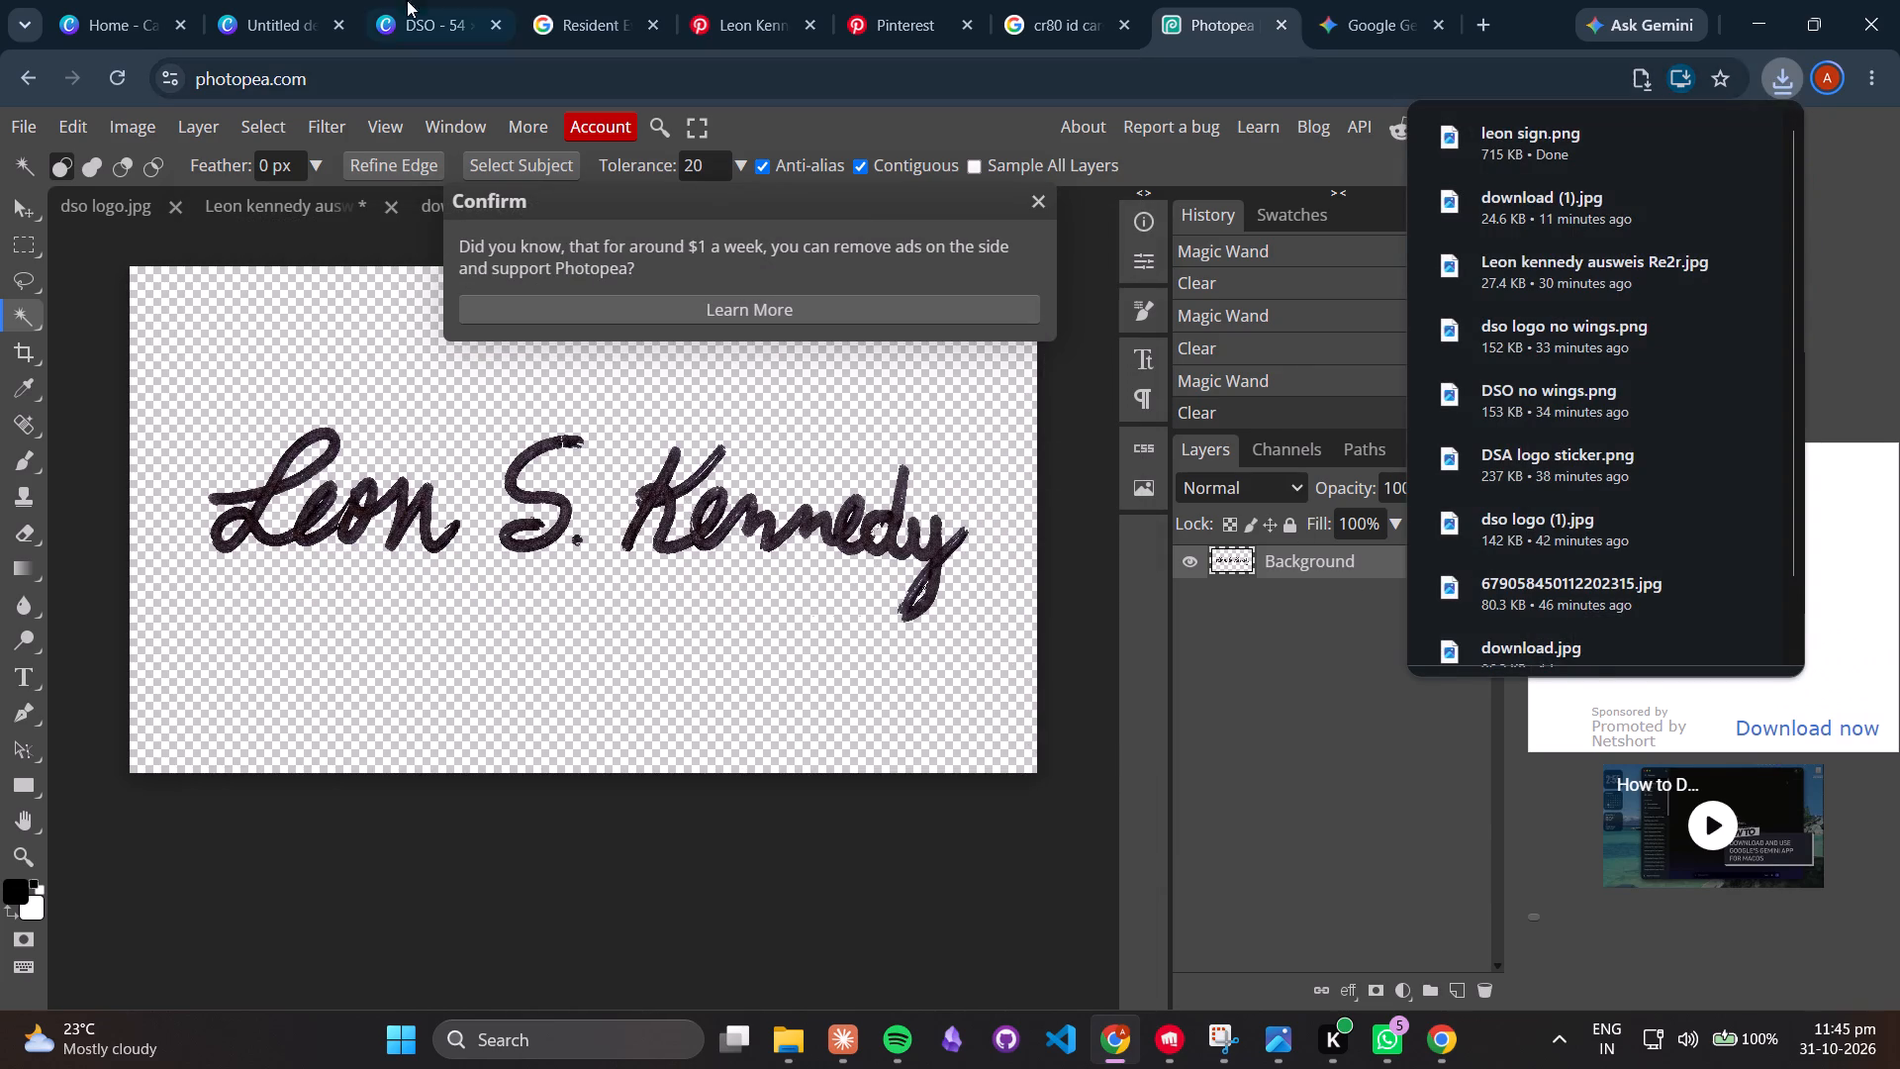
Switch to the DSO design in Canva and upload the "leon sign" PNG from Downloads.
{"action": "left_click", "coordinate": [375, 0]}
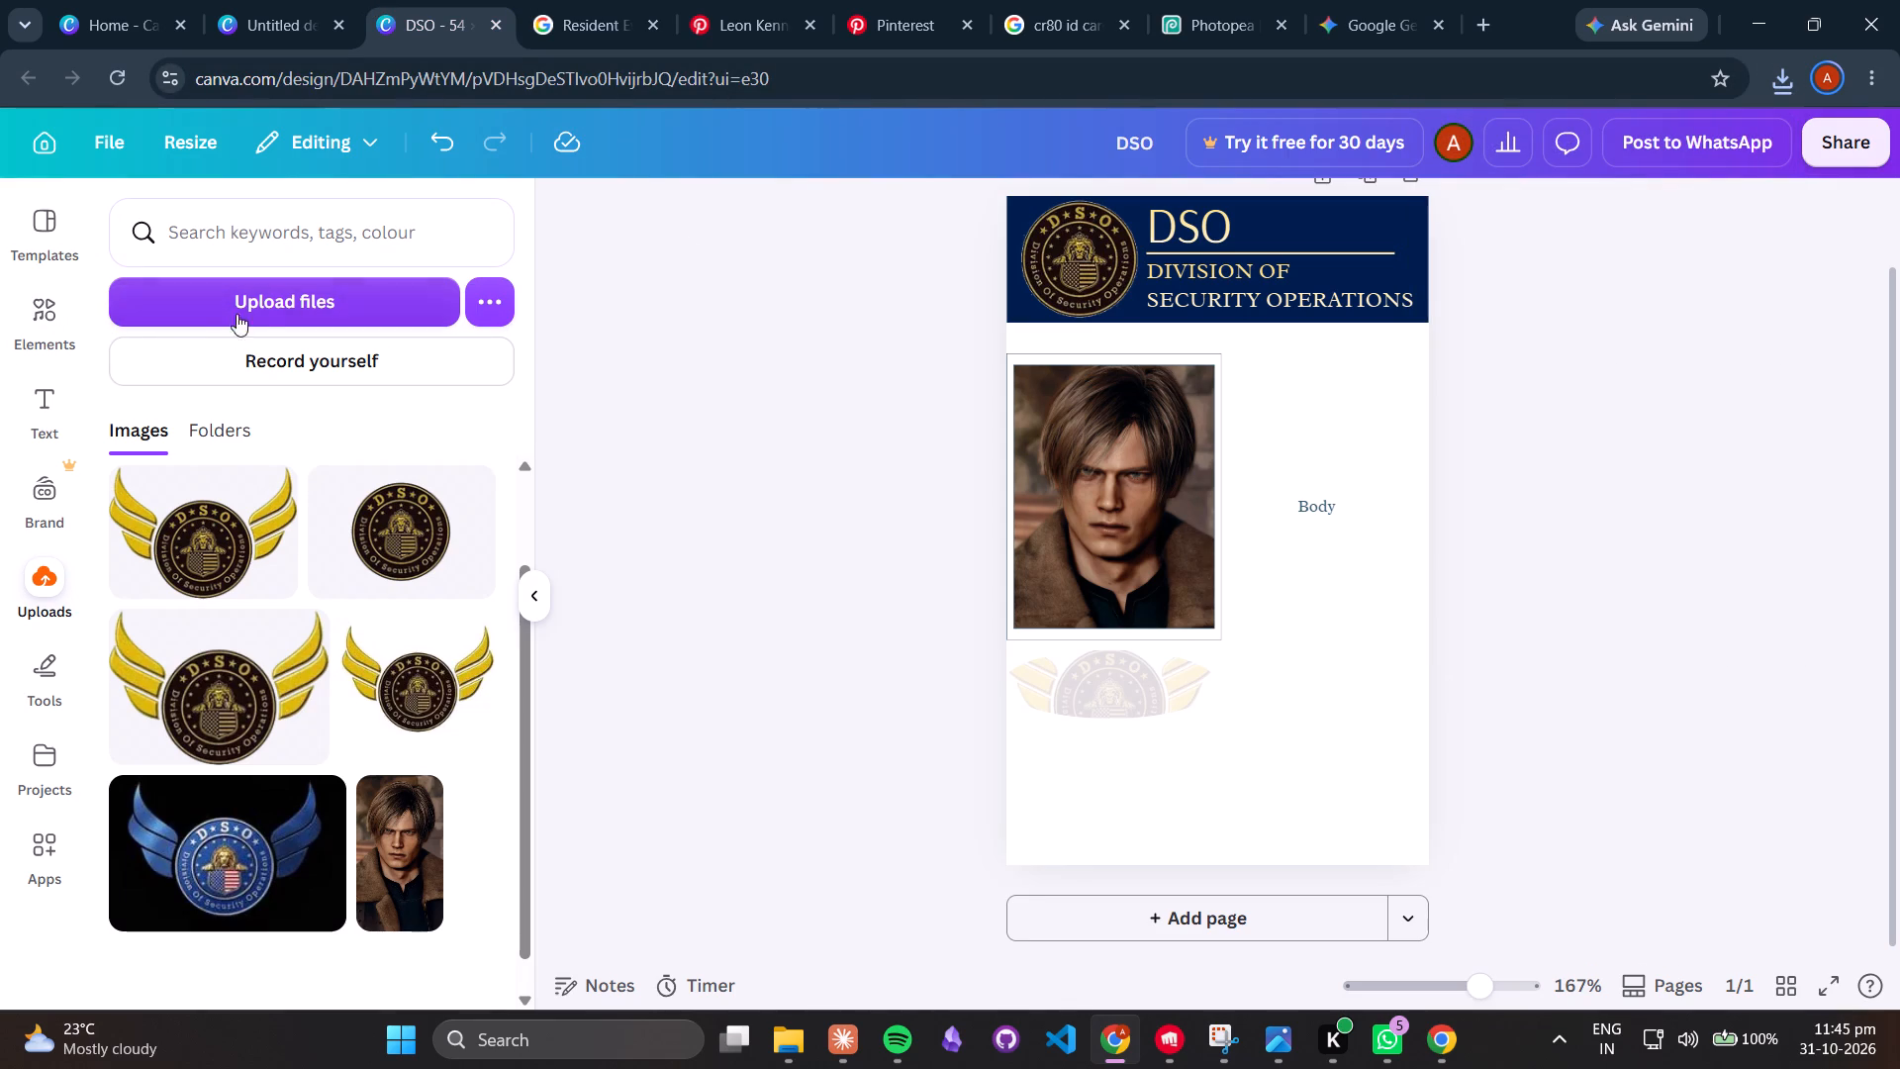
{"action": "left_click", "coordinate": [243, 304]}
{"action": "left_click", "coordinate": [391, 229]}
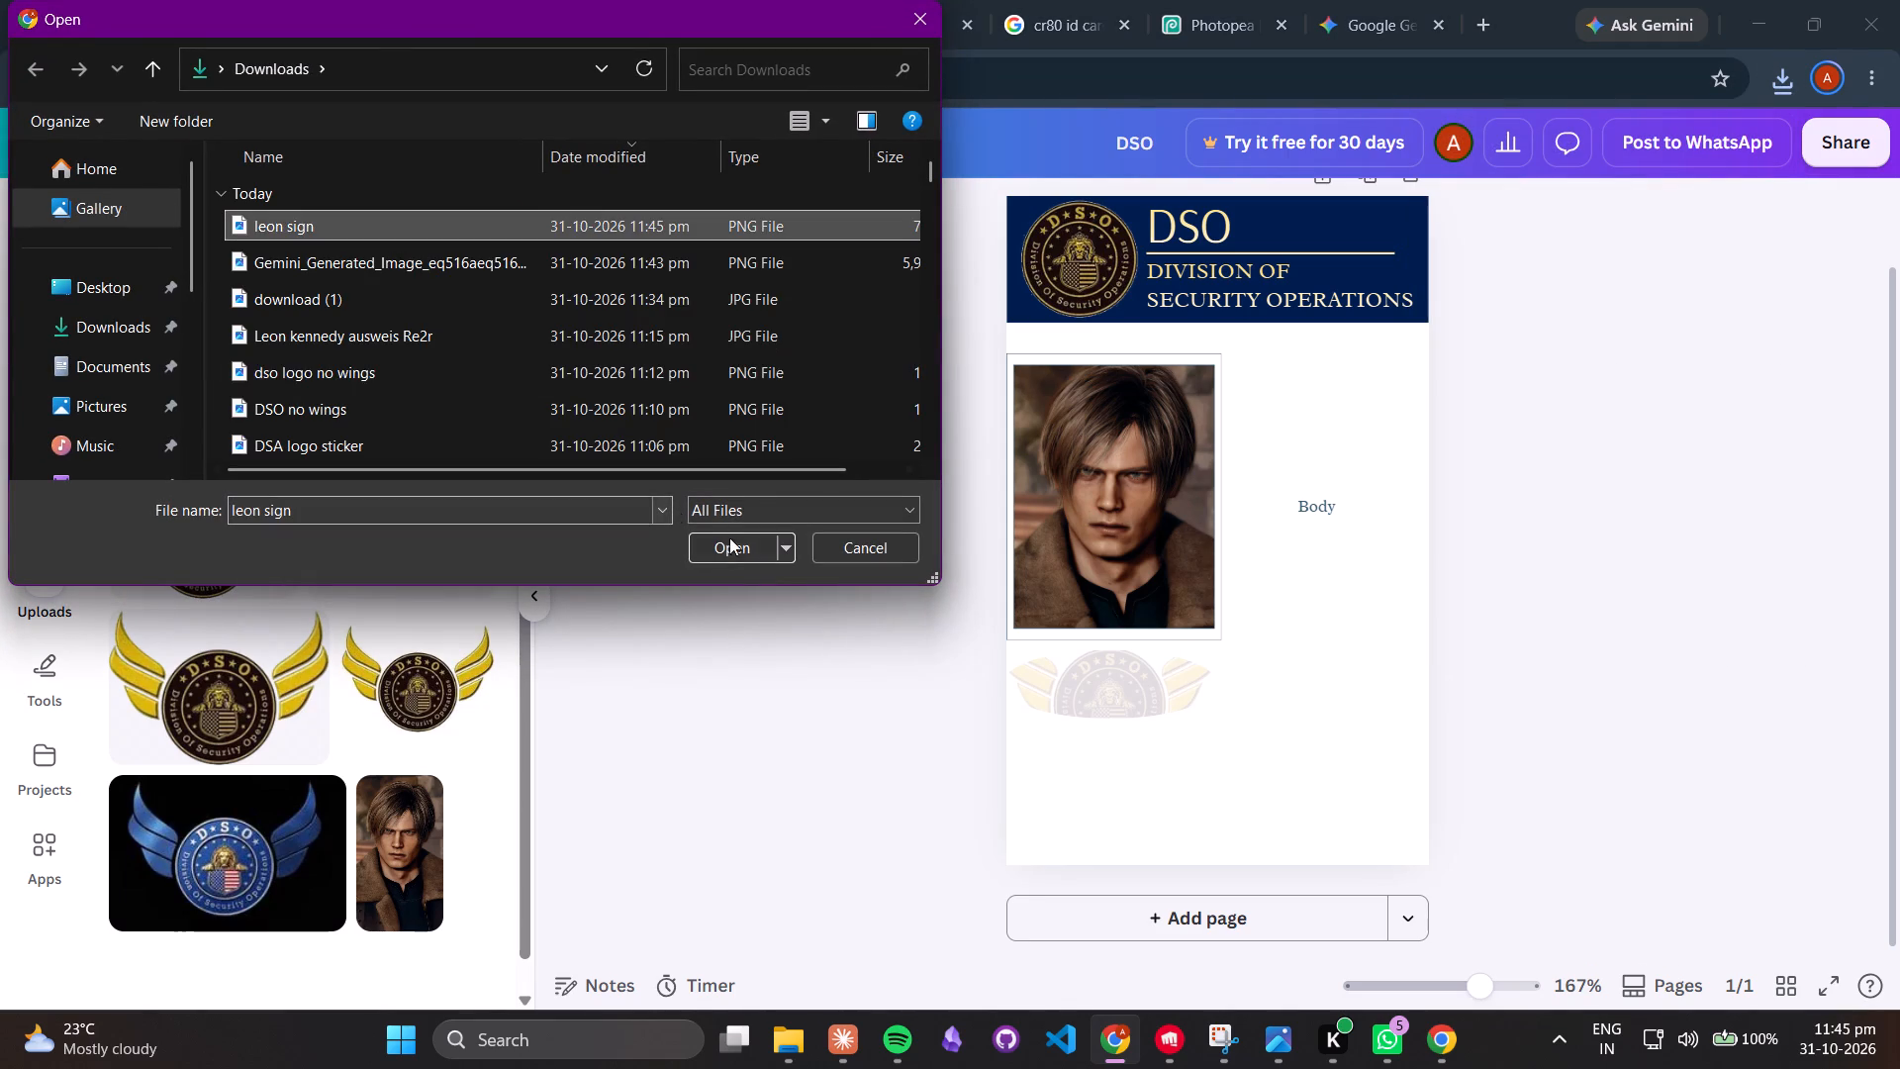
{"action": "left_click", "coordinate": [730, 538]}
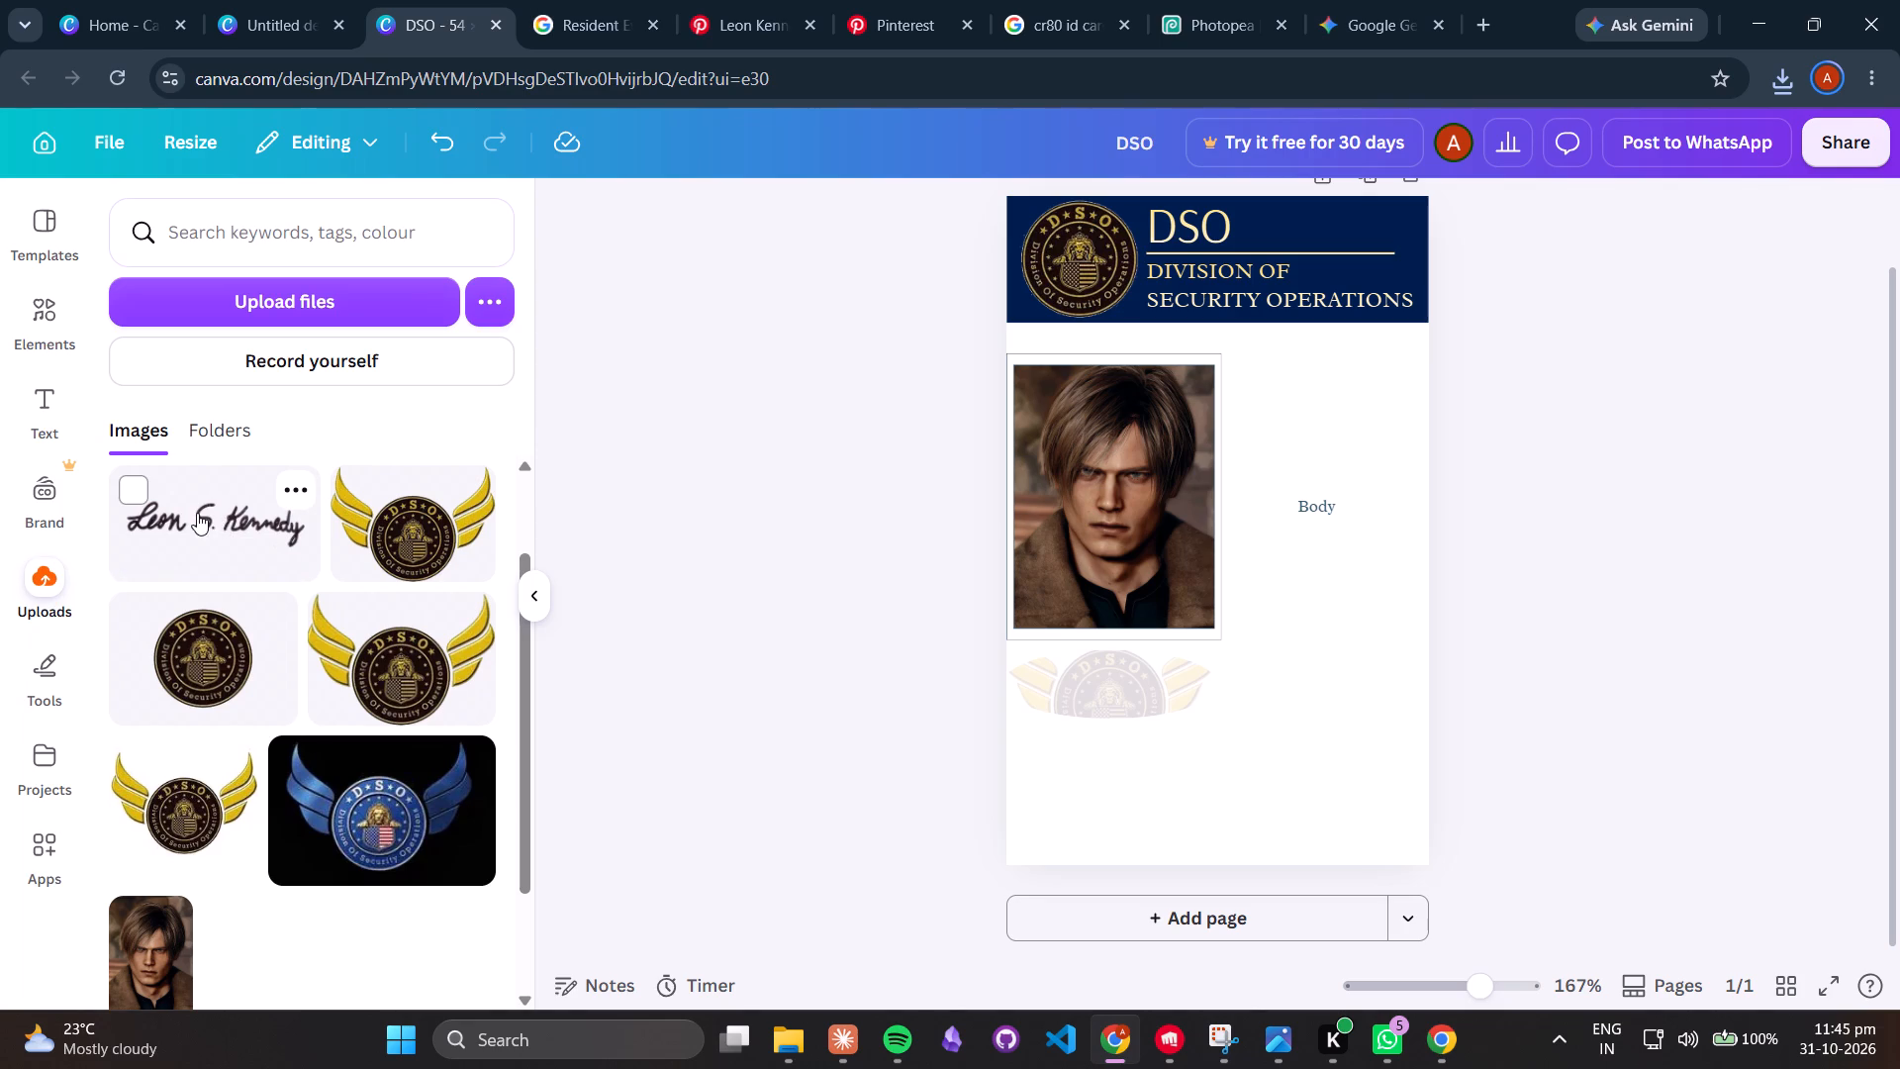
Place the uploaded signature below the portrait photo, replacing the faded winged DSO logo.
{"action": "left_click_drag", "start_coordinate": [197, 513], "coordinate": [1072, 676]}
{"action": "left_click", "coordinate": [1141, 689]}
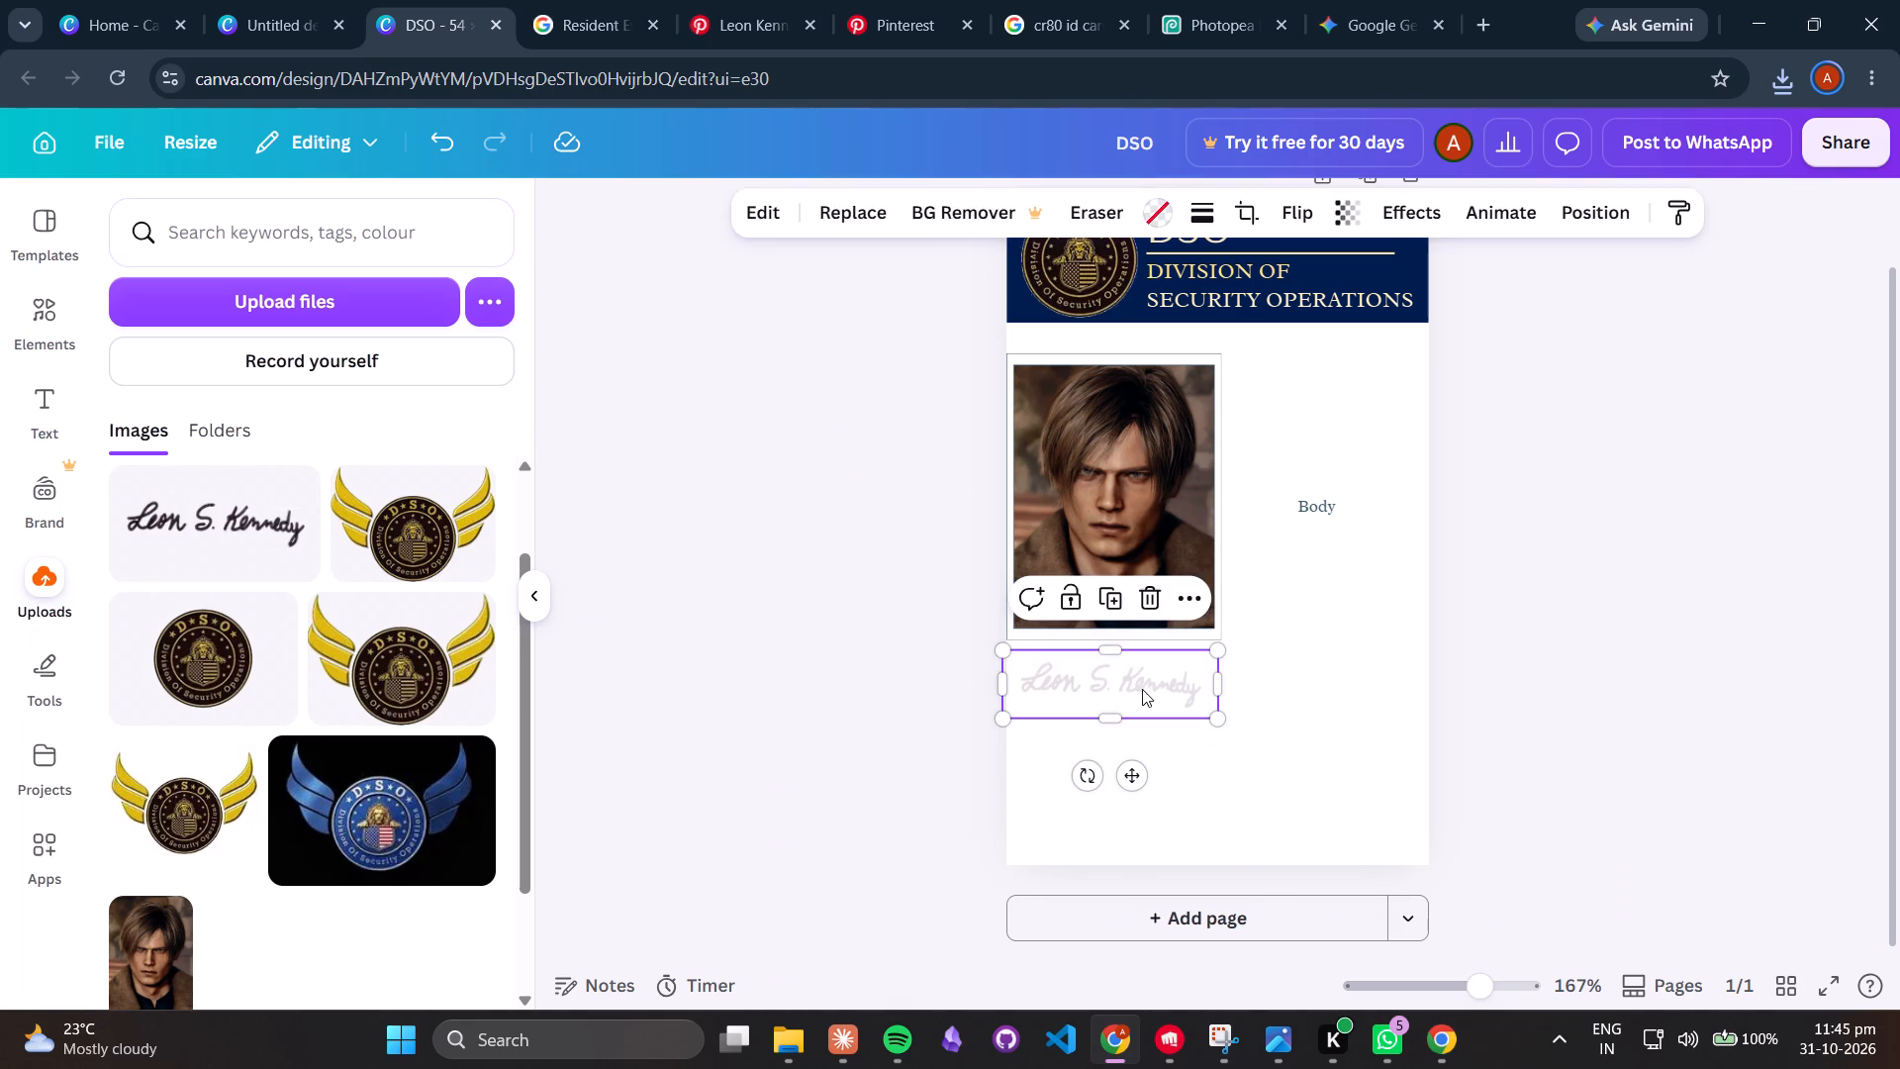
{"action": "left_click", "coordinate": [1298, 762]}
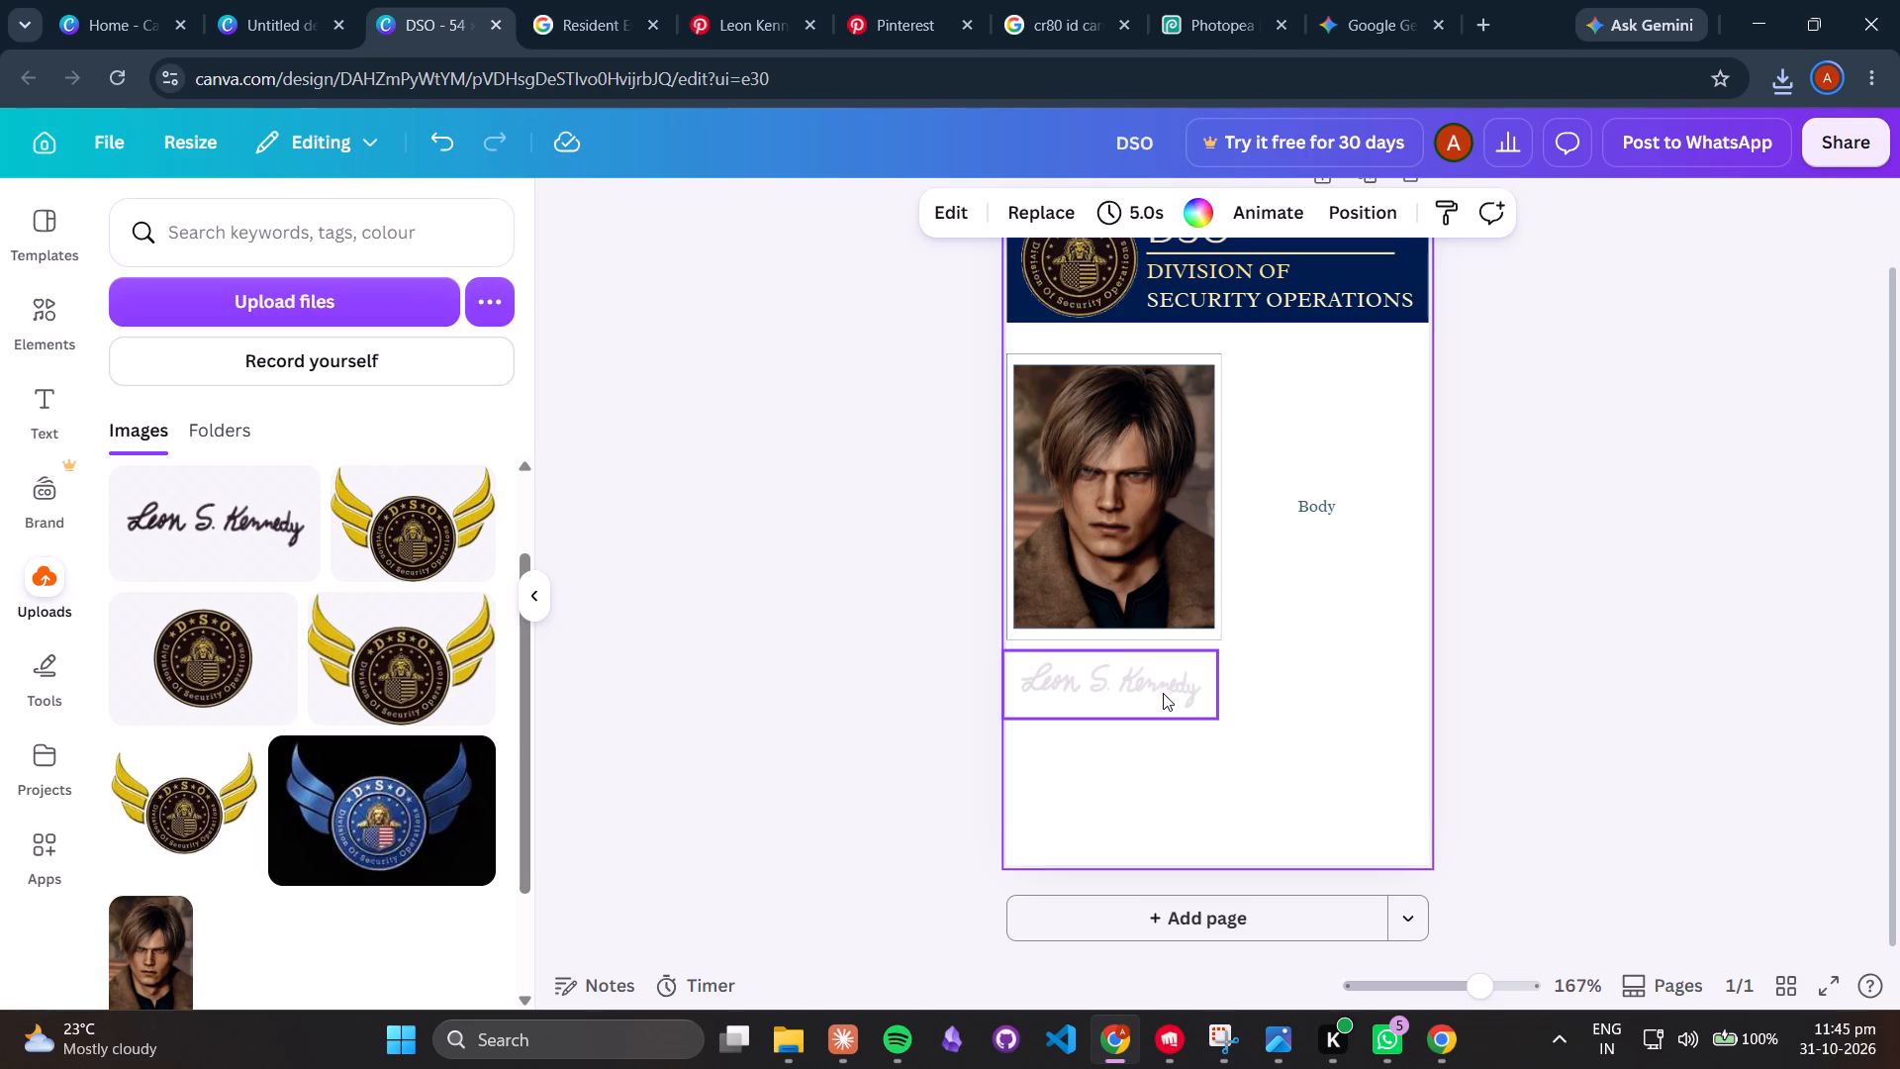
Move the signature from below the portrait to the empty area beside it, under the "Body" text.
{"action": "left_click_drag", "start_coordinate": [1166, 698], "coordinate": [1390, 597]}
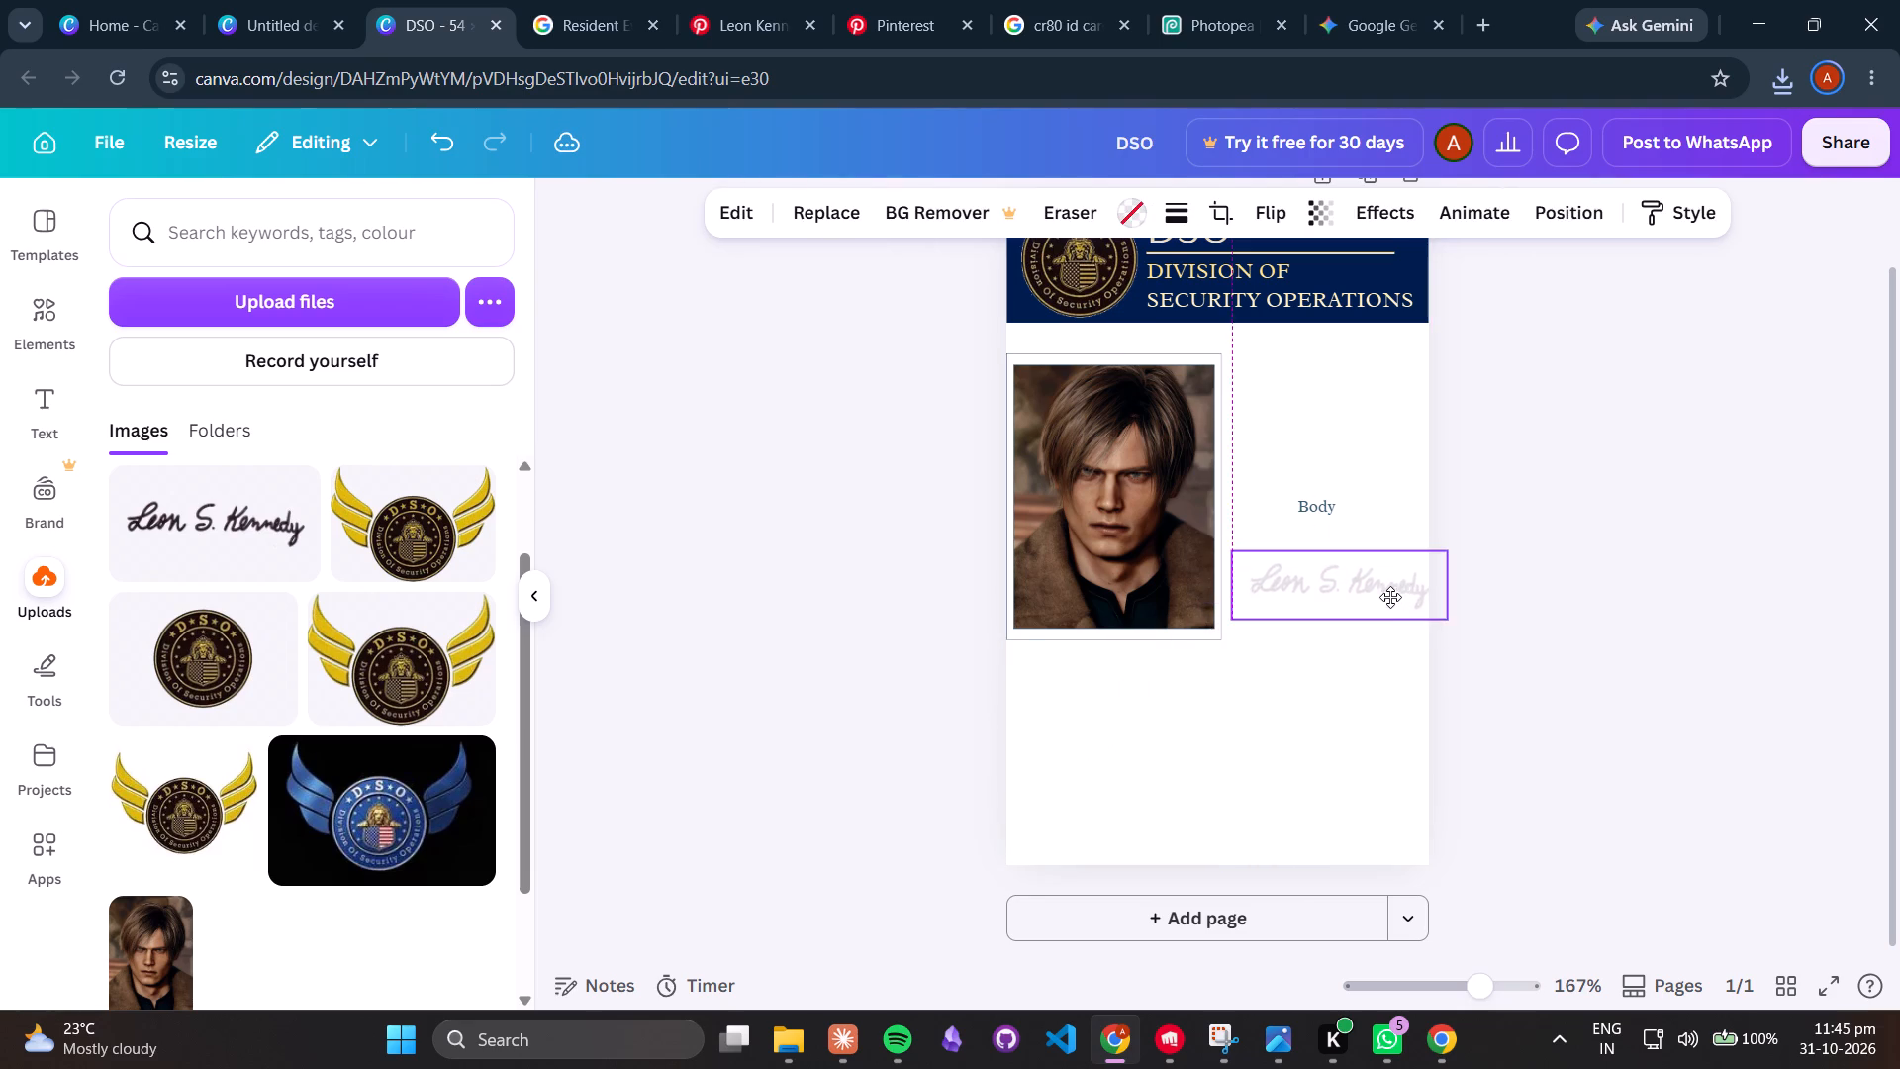
{"action": "left_click_drag", "start_coordinate": [1390, 597], "coordinate": [1378, 599]}
Add a pill-shaped image frame from the basic shapes directly below the portrait and size it to about 27.5 wide by 8 high.
{"action": "left_click", "coordinate": [41, 282]}
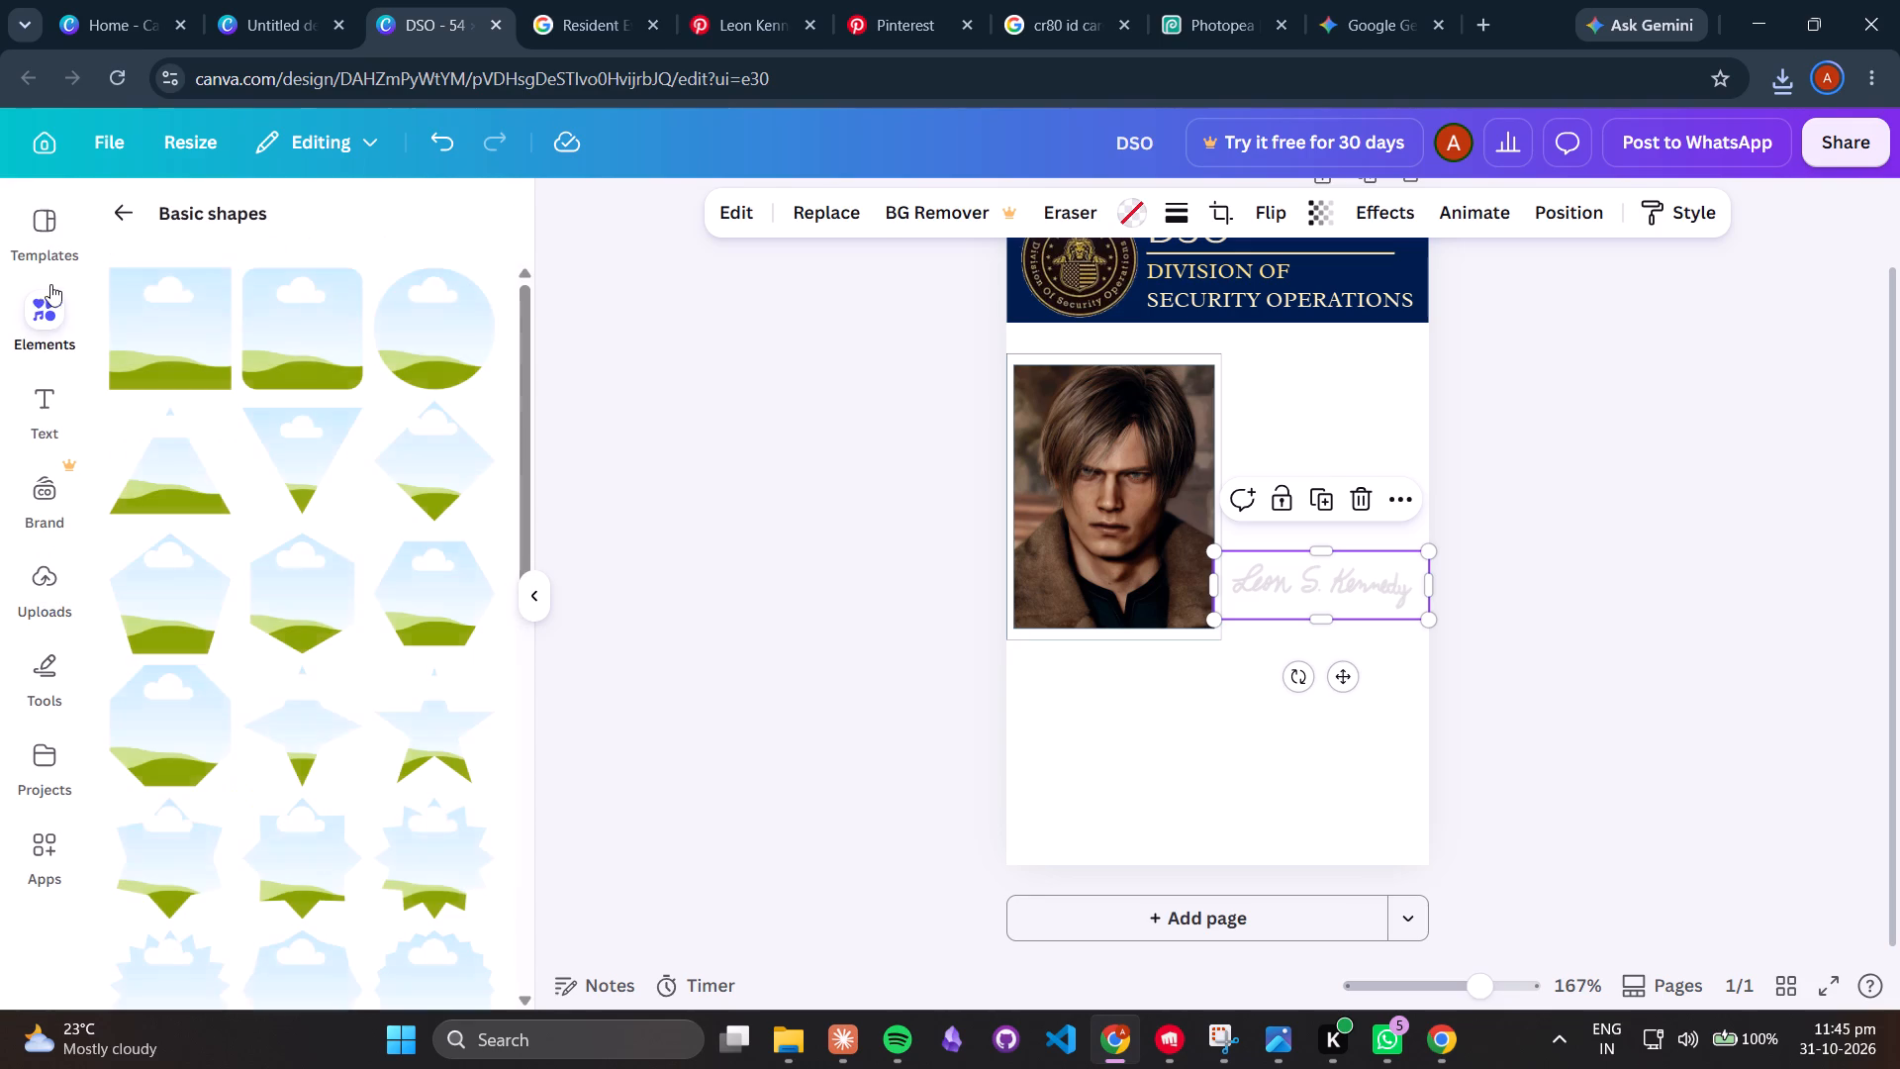
{"action": "scroll", "coordinate": [349, 487], "scroll_direction": "down", "scroll_amount": 3}
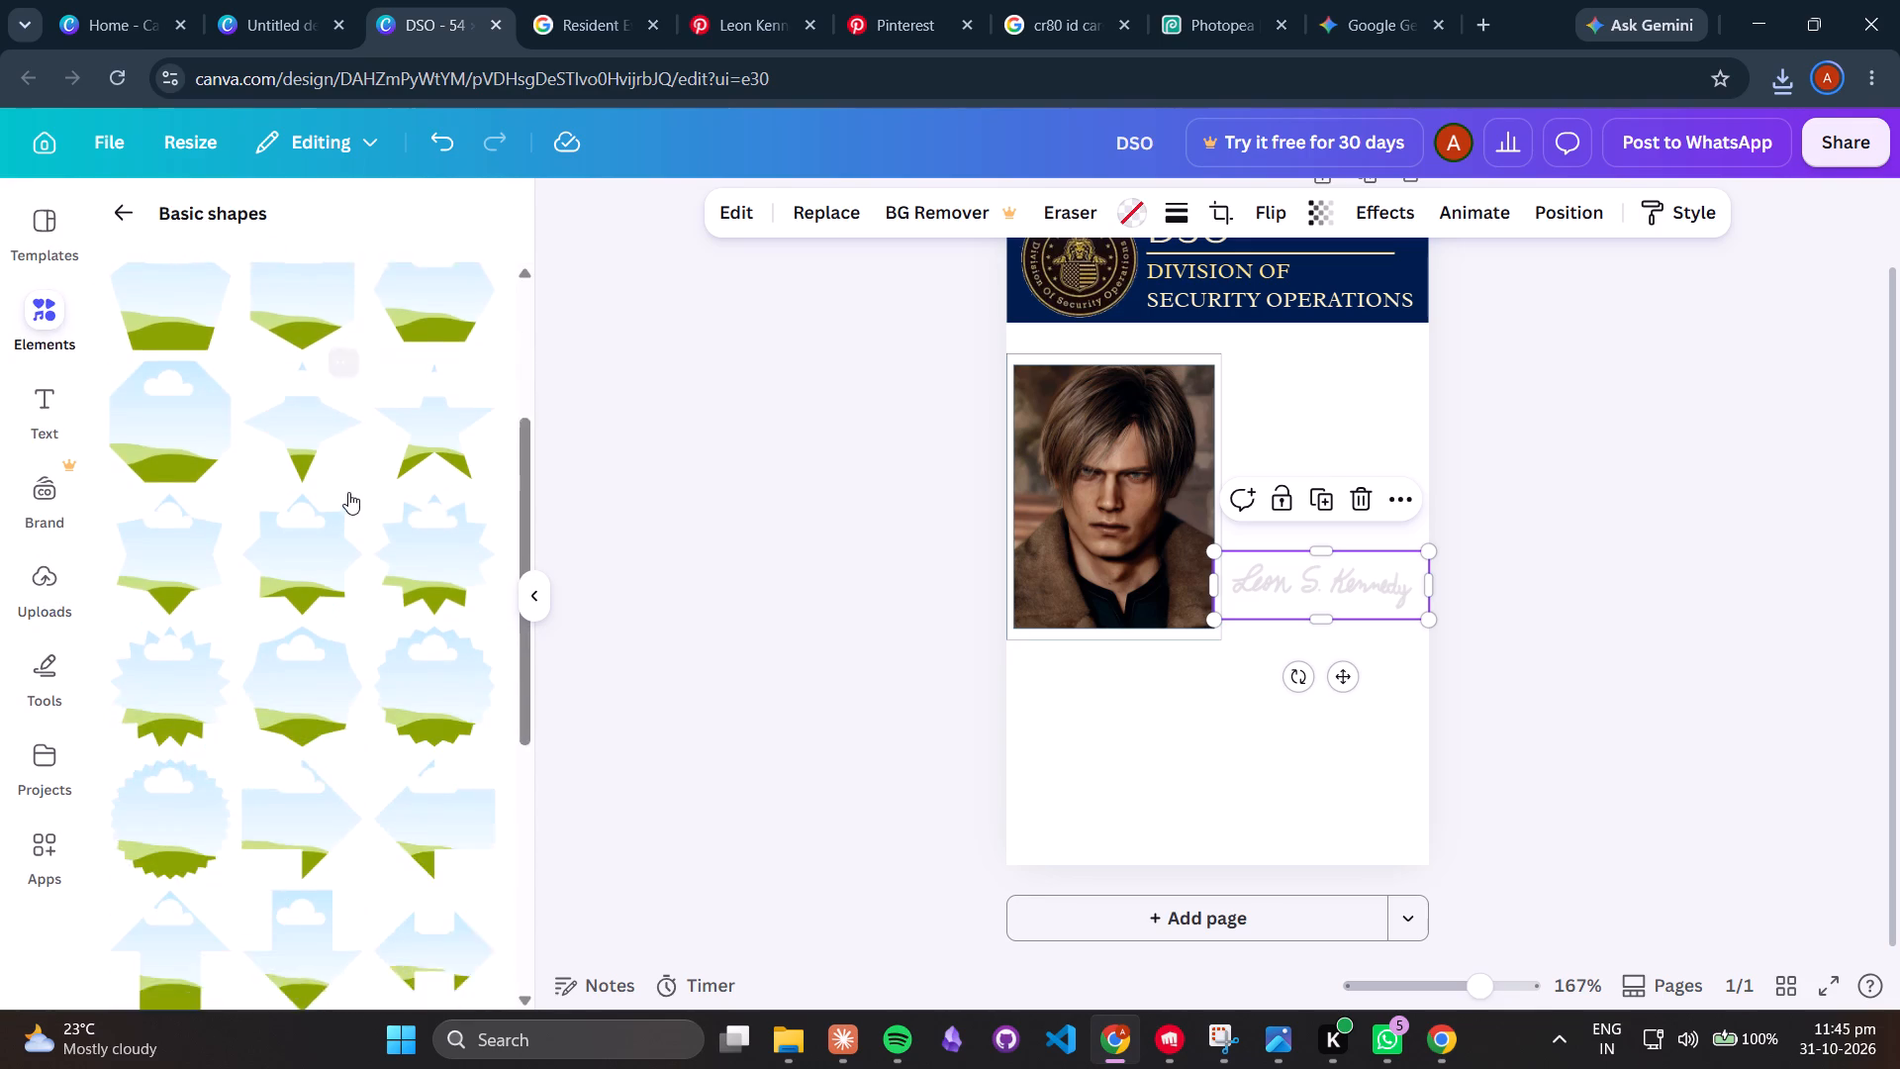
{"action": "scroll", "coordinate": [351, 504], "scroll_direction": "down", "scroll_amount": 4}
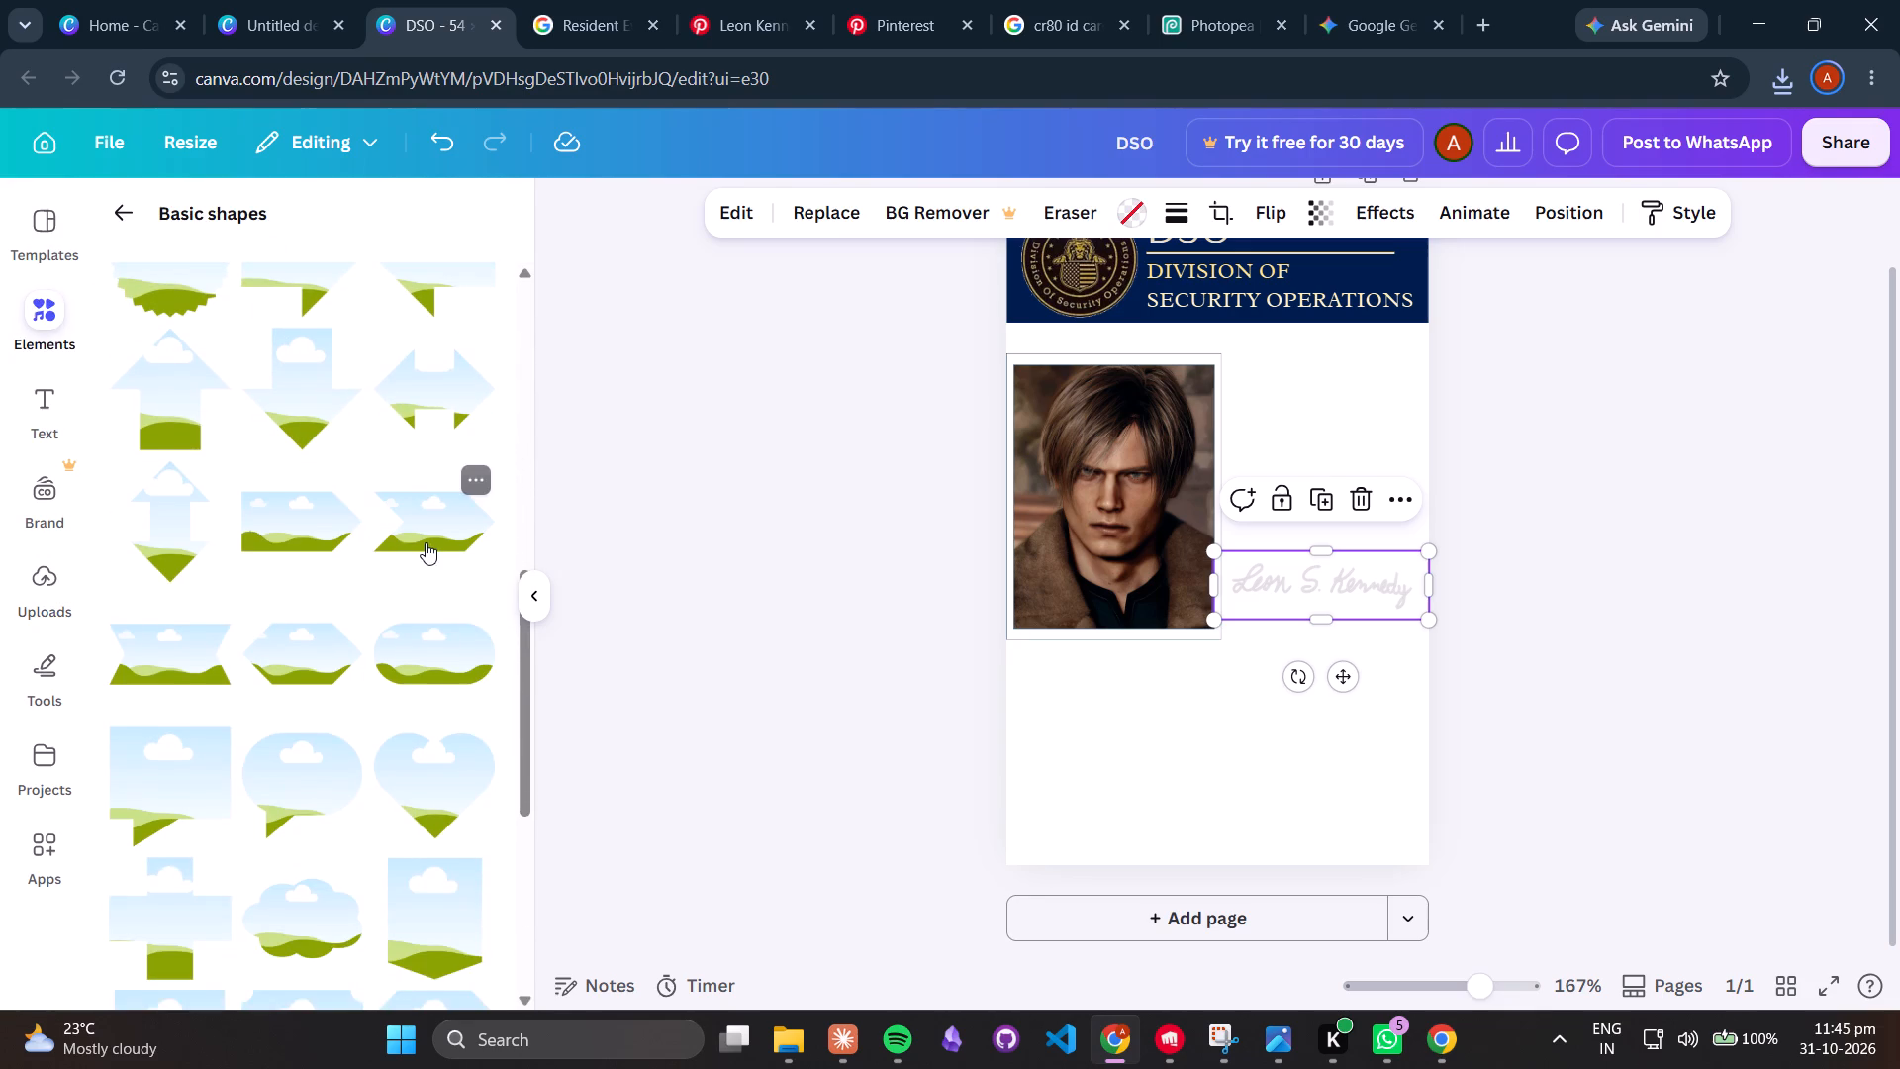
{"action": "scroll", "coordinate": [427, 542], "scroll_direction": "down", "scroll_amount": 1}
{"action": "left_click", "coordinate": [432, 538]}
{"action": "left_click_drag", "start_coordinate": [1237, 540], "coordinate": [1225, 578]}
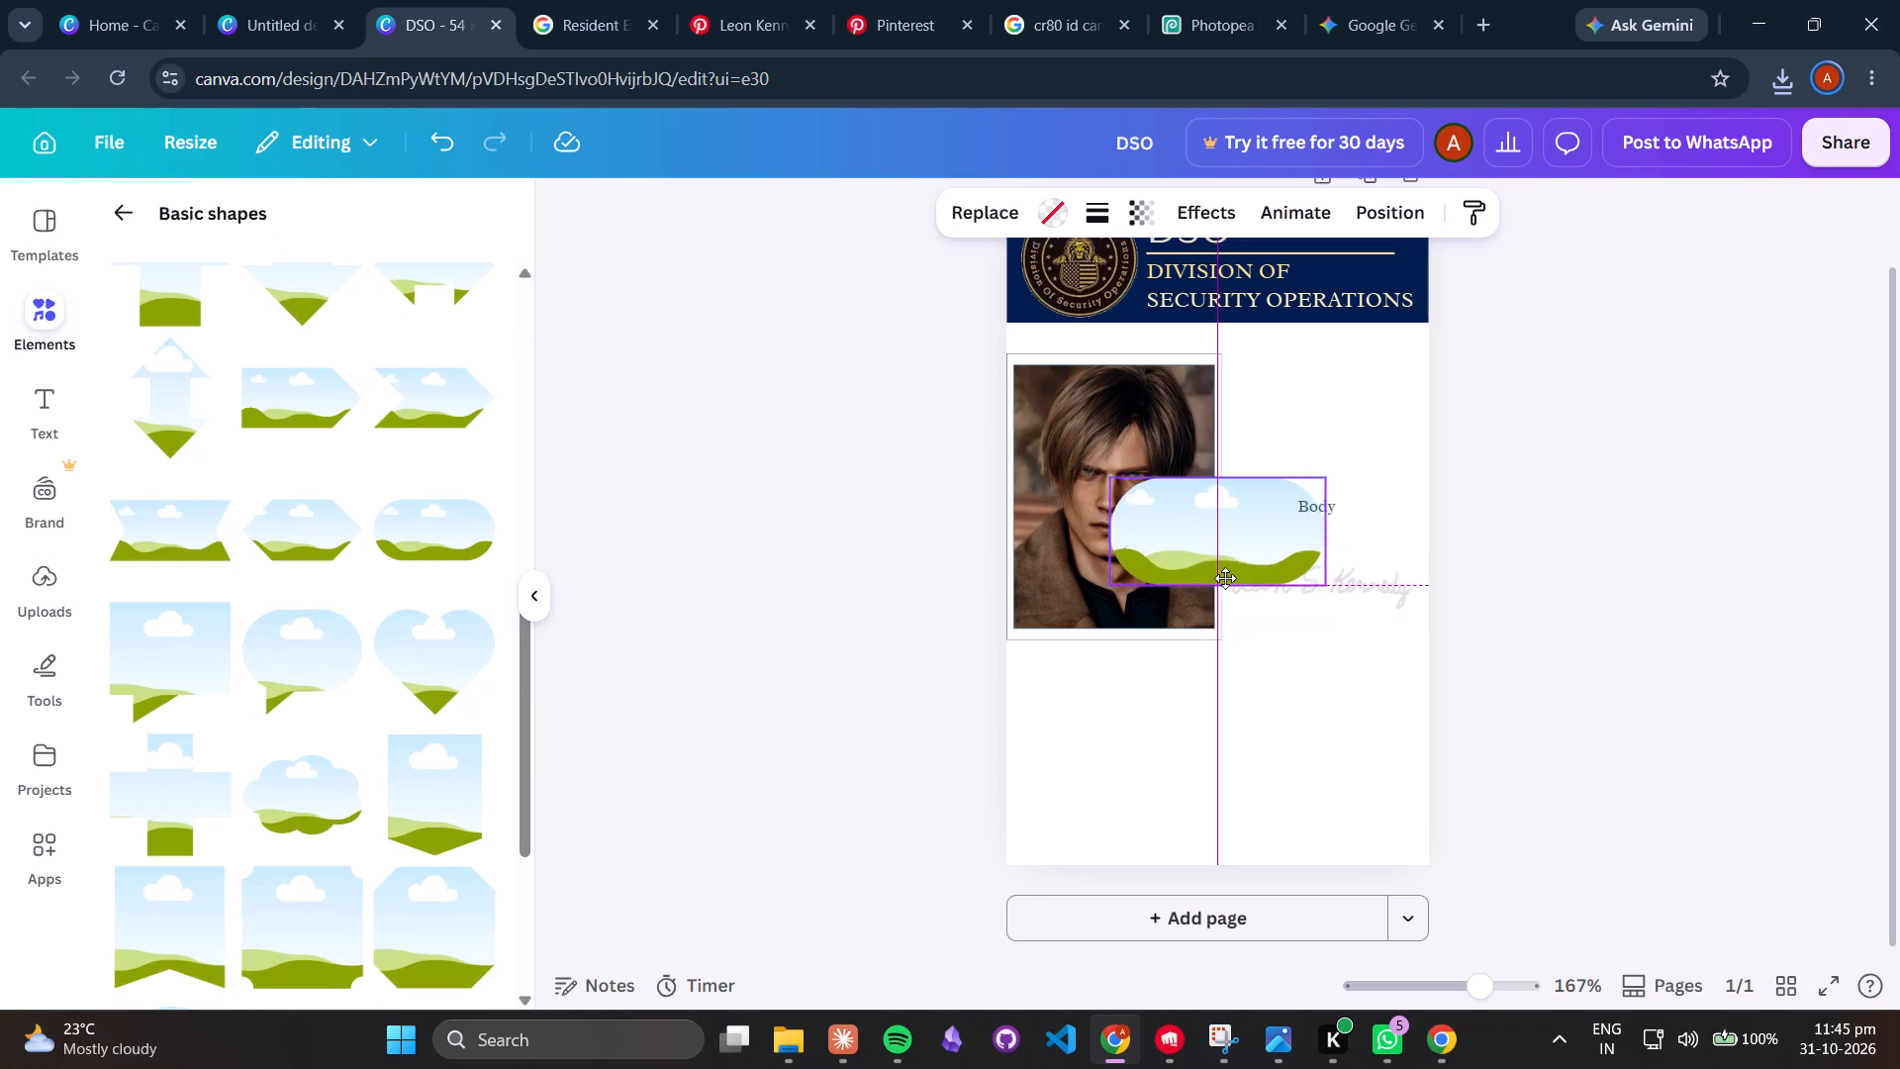
{"action": "left_click_drag", "start_coordinate": [1225, 578], "coordinate": [1141, 714]}
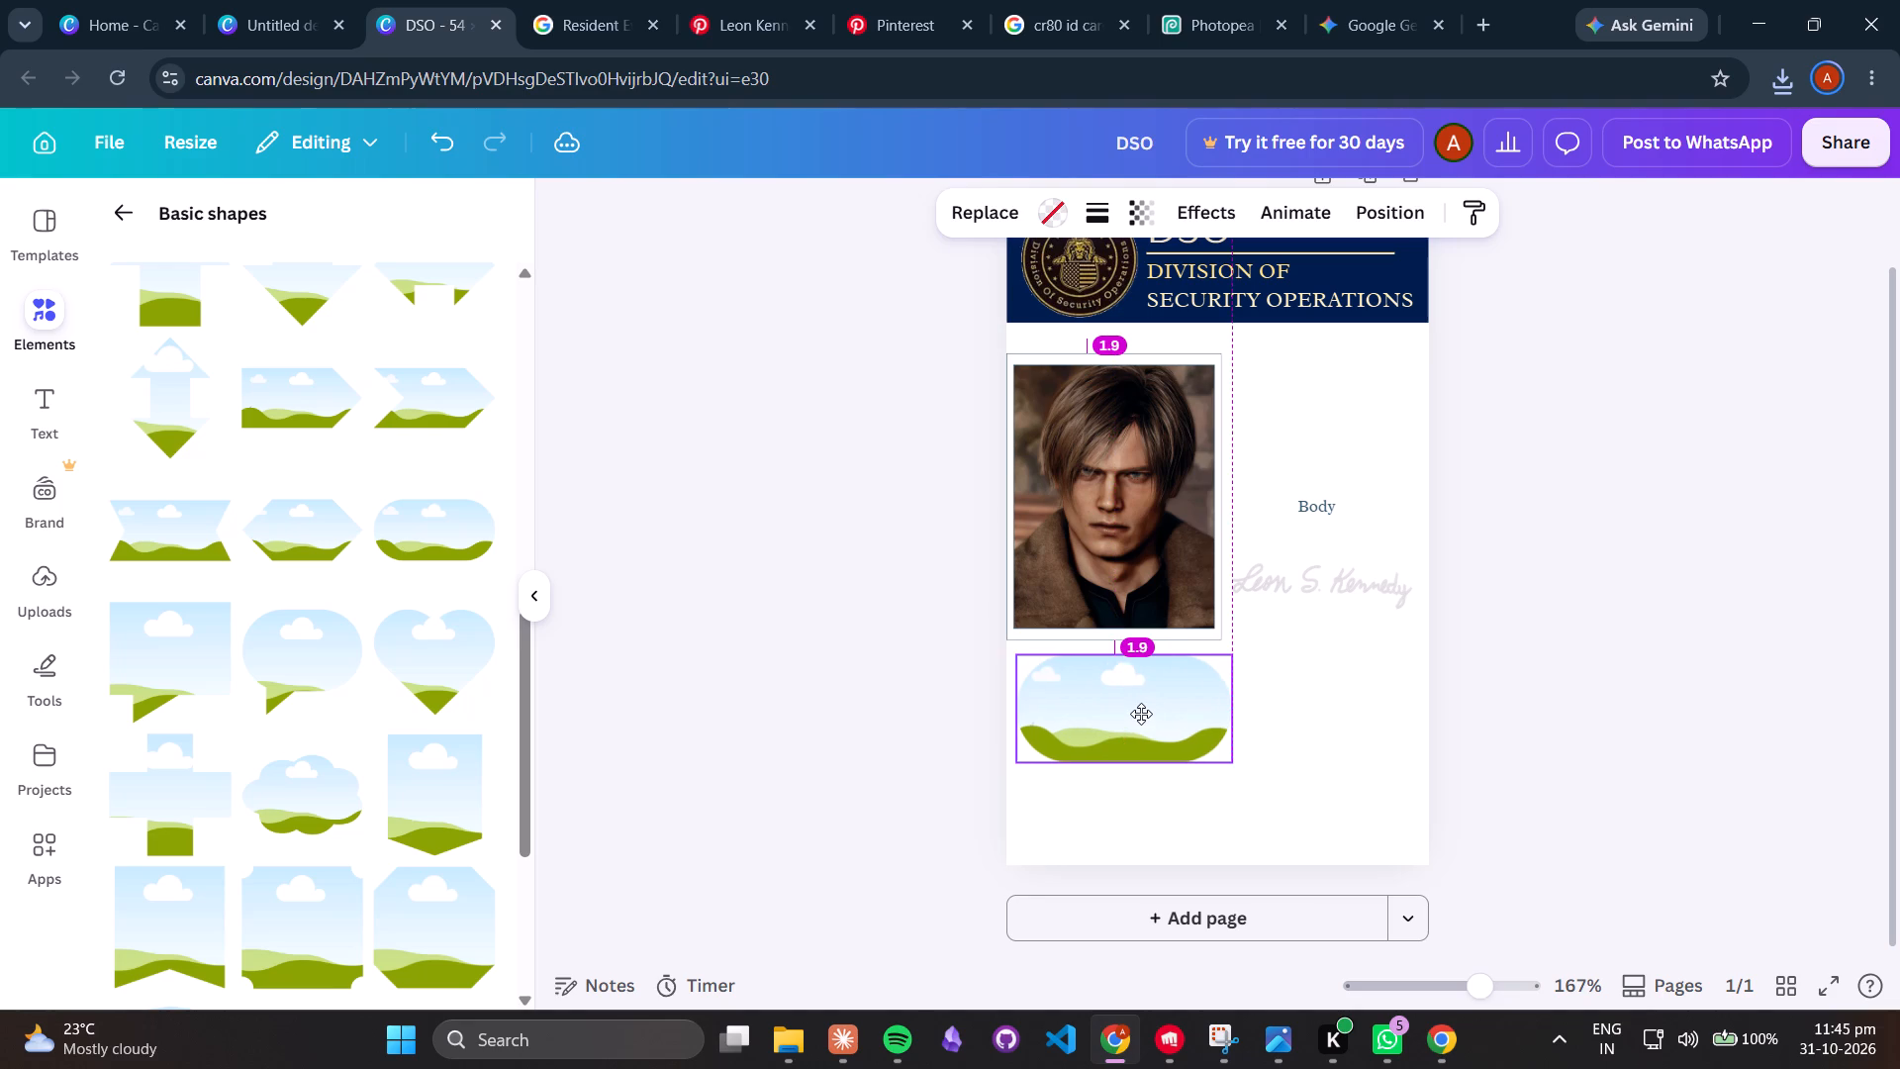
{"action": "left_click_drag", "start_coordinate": [1141, 714], "coordinate": [1136, 714]}
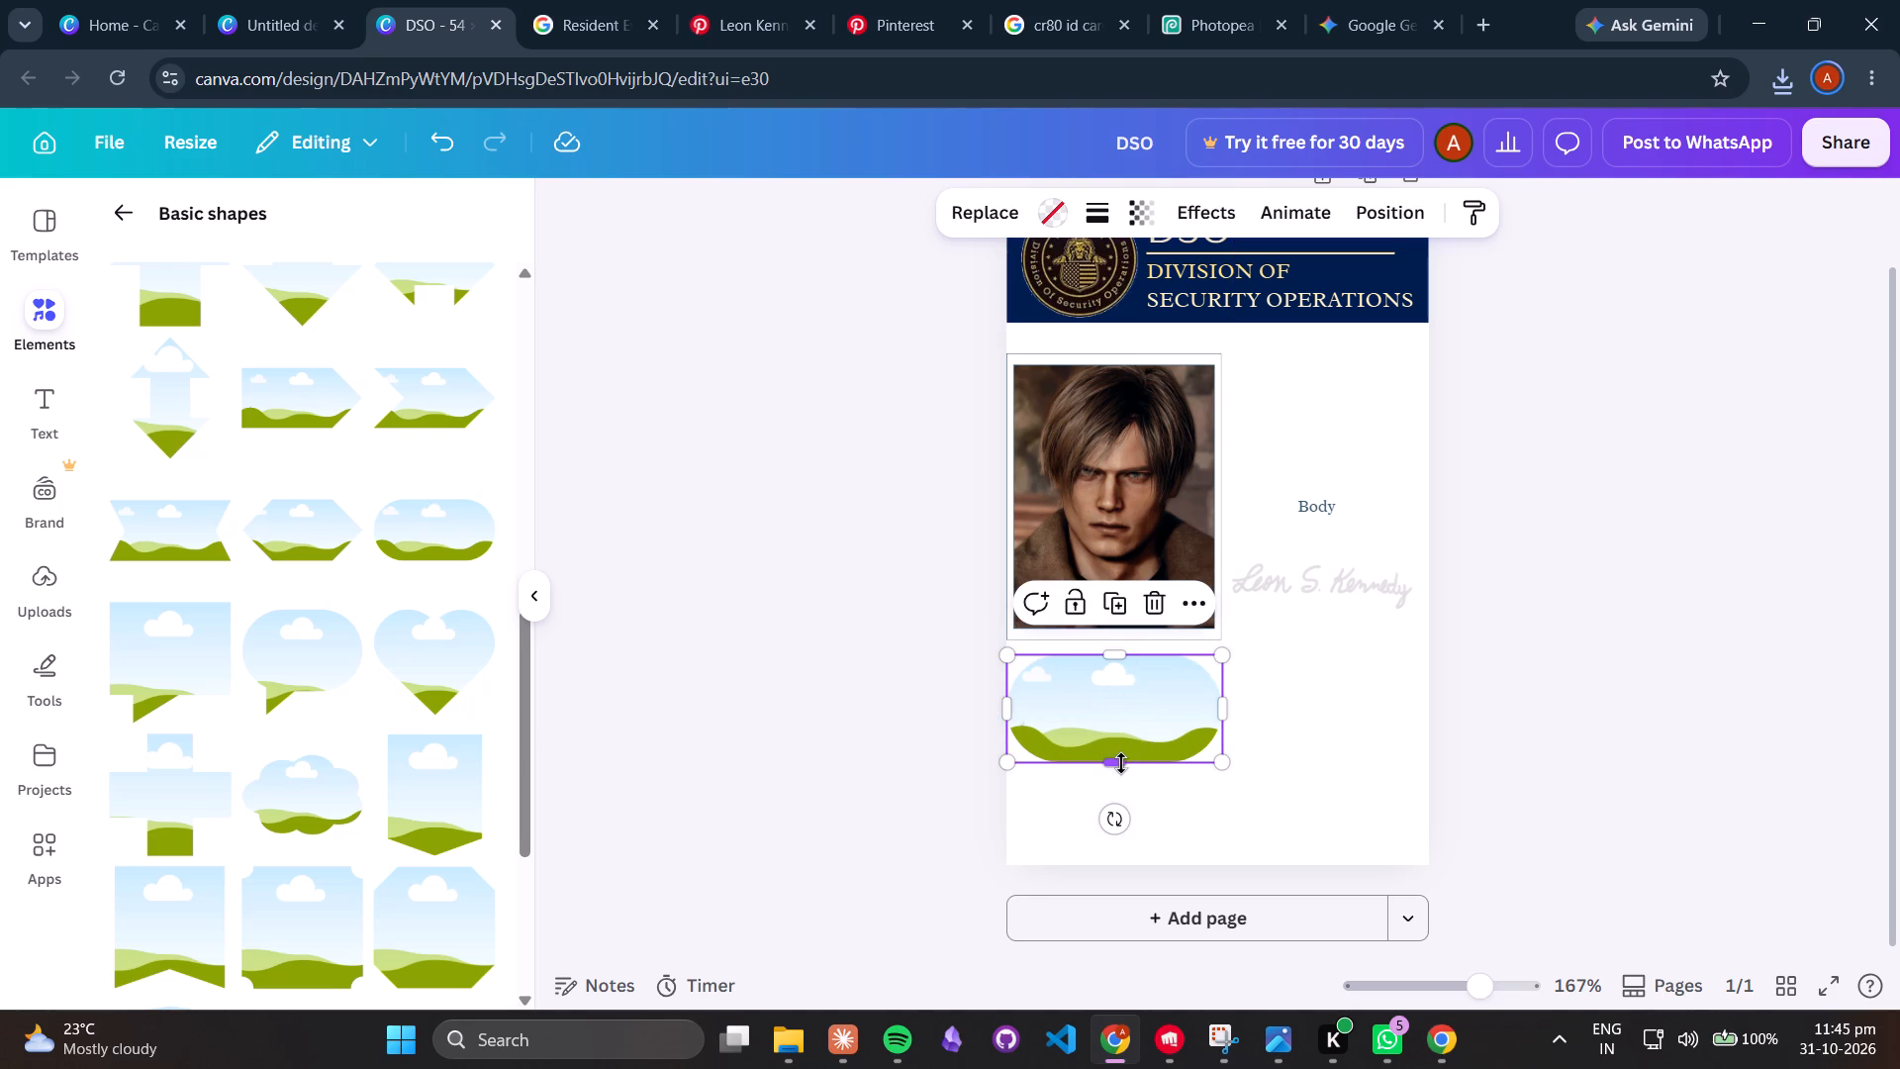
{"action": "left_click_drag", "start_coordinate": [1121, 763], "coordinate": [1118, 718]}
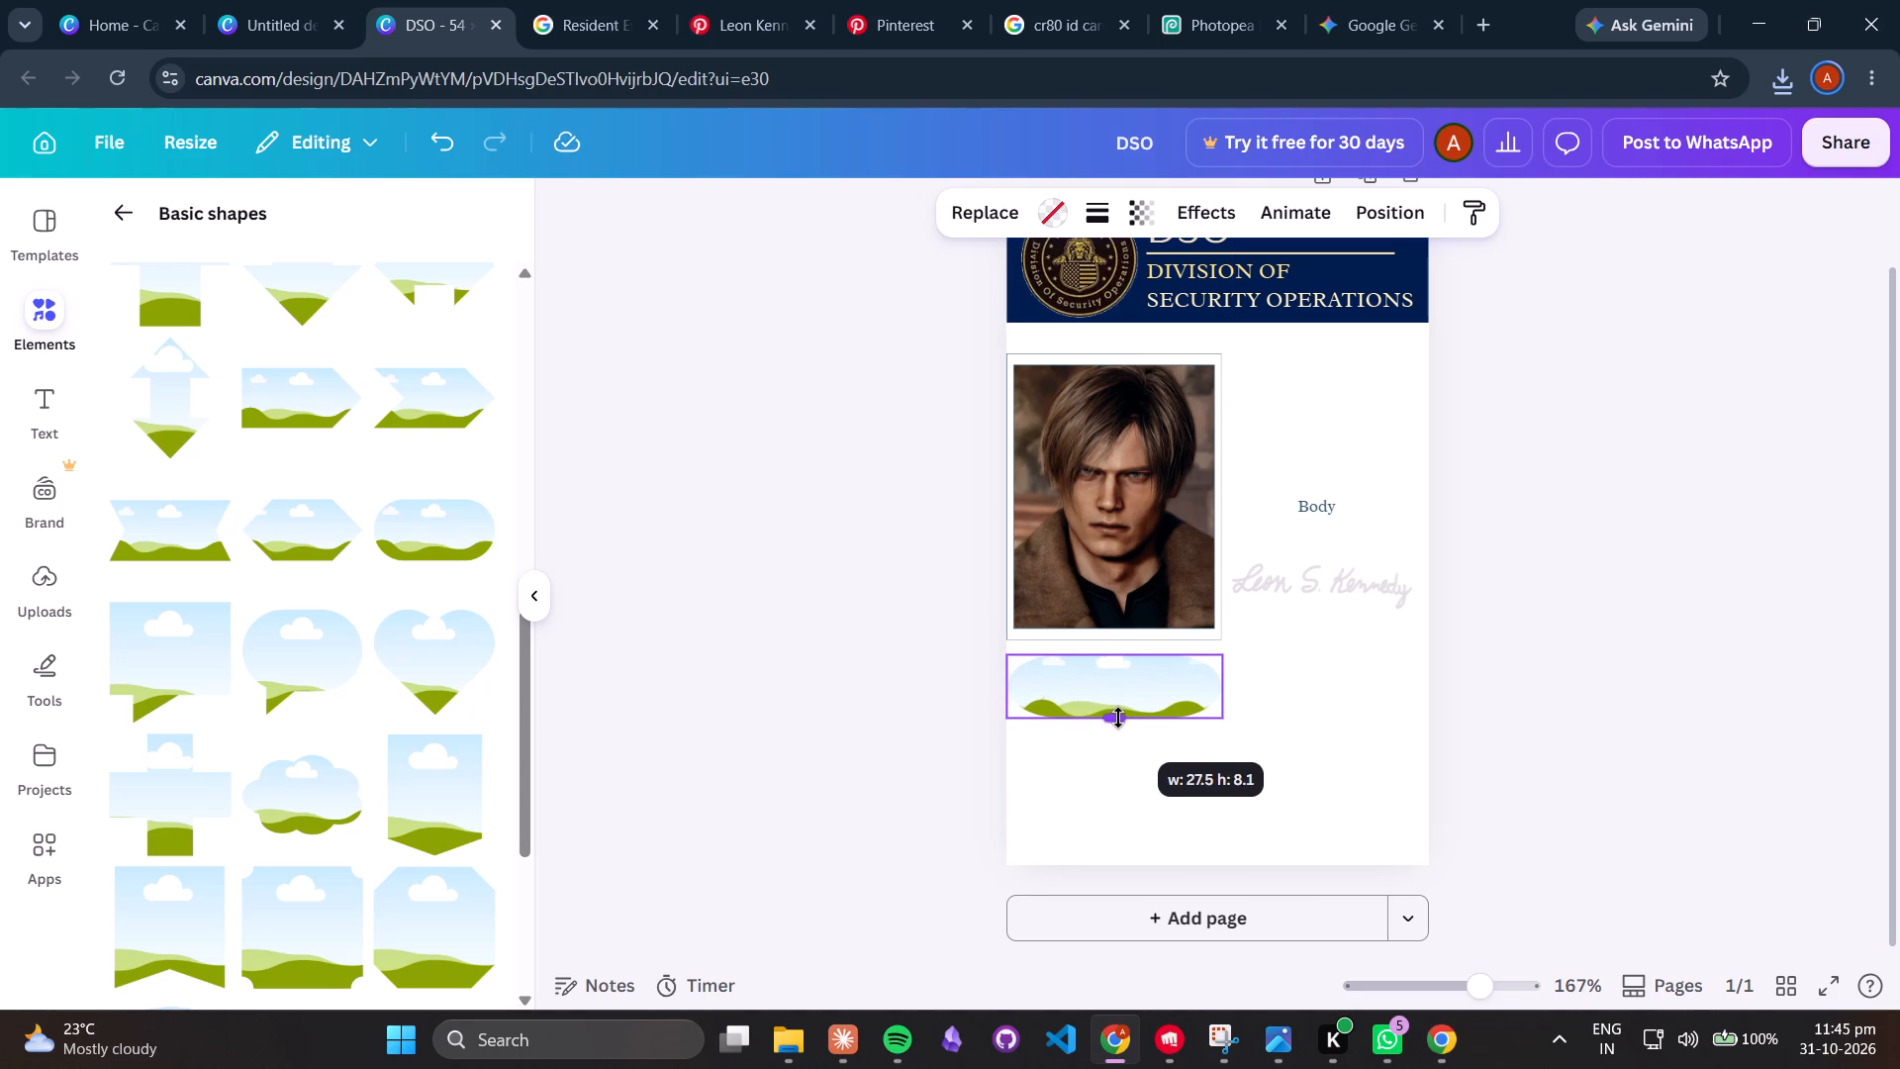
{"action": "left_click_drag", "start_coordinate": [1118, 718], "coordinate": [1118, 717]}
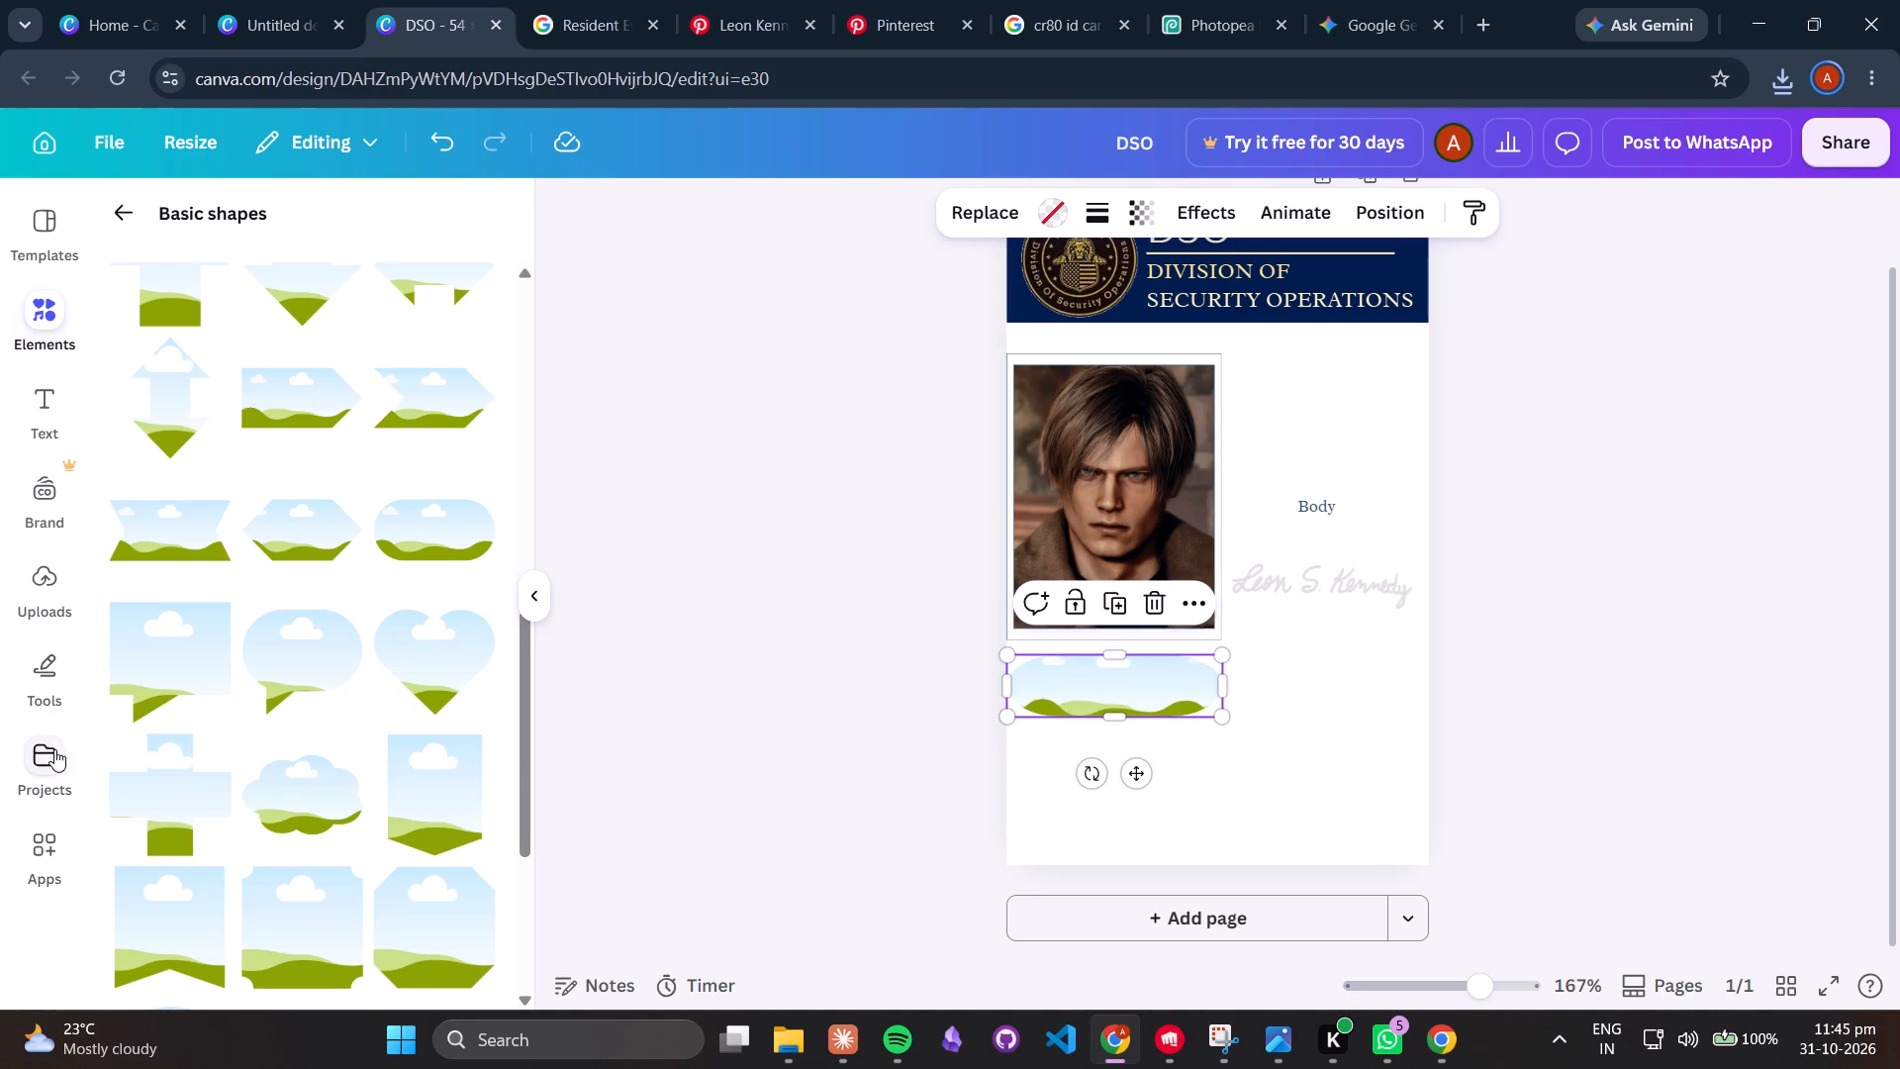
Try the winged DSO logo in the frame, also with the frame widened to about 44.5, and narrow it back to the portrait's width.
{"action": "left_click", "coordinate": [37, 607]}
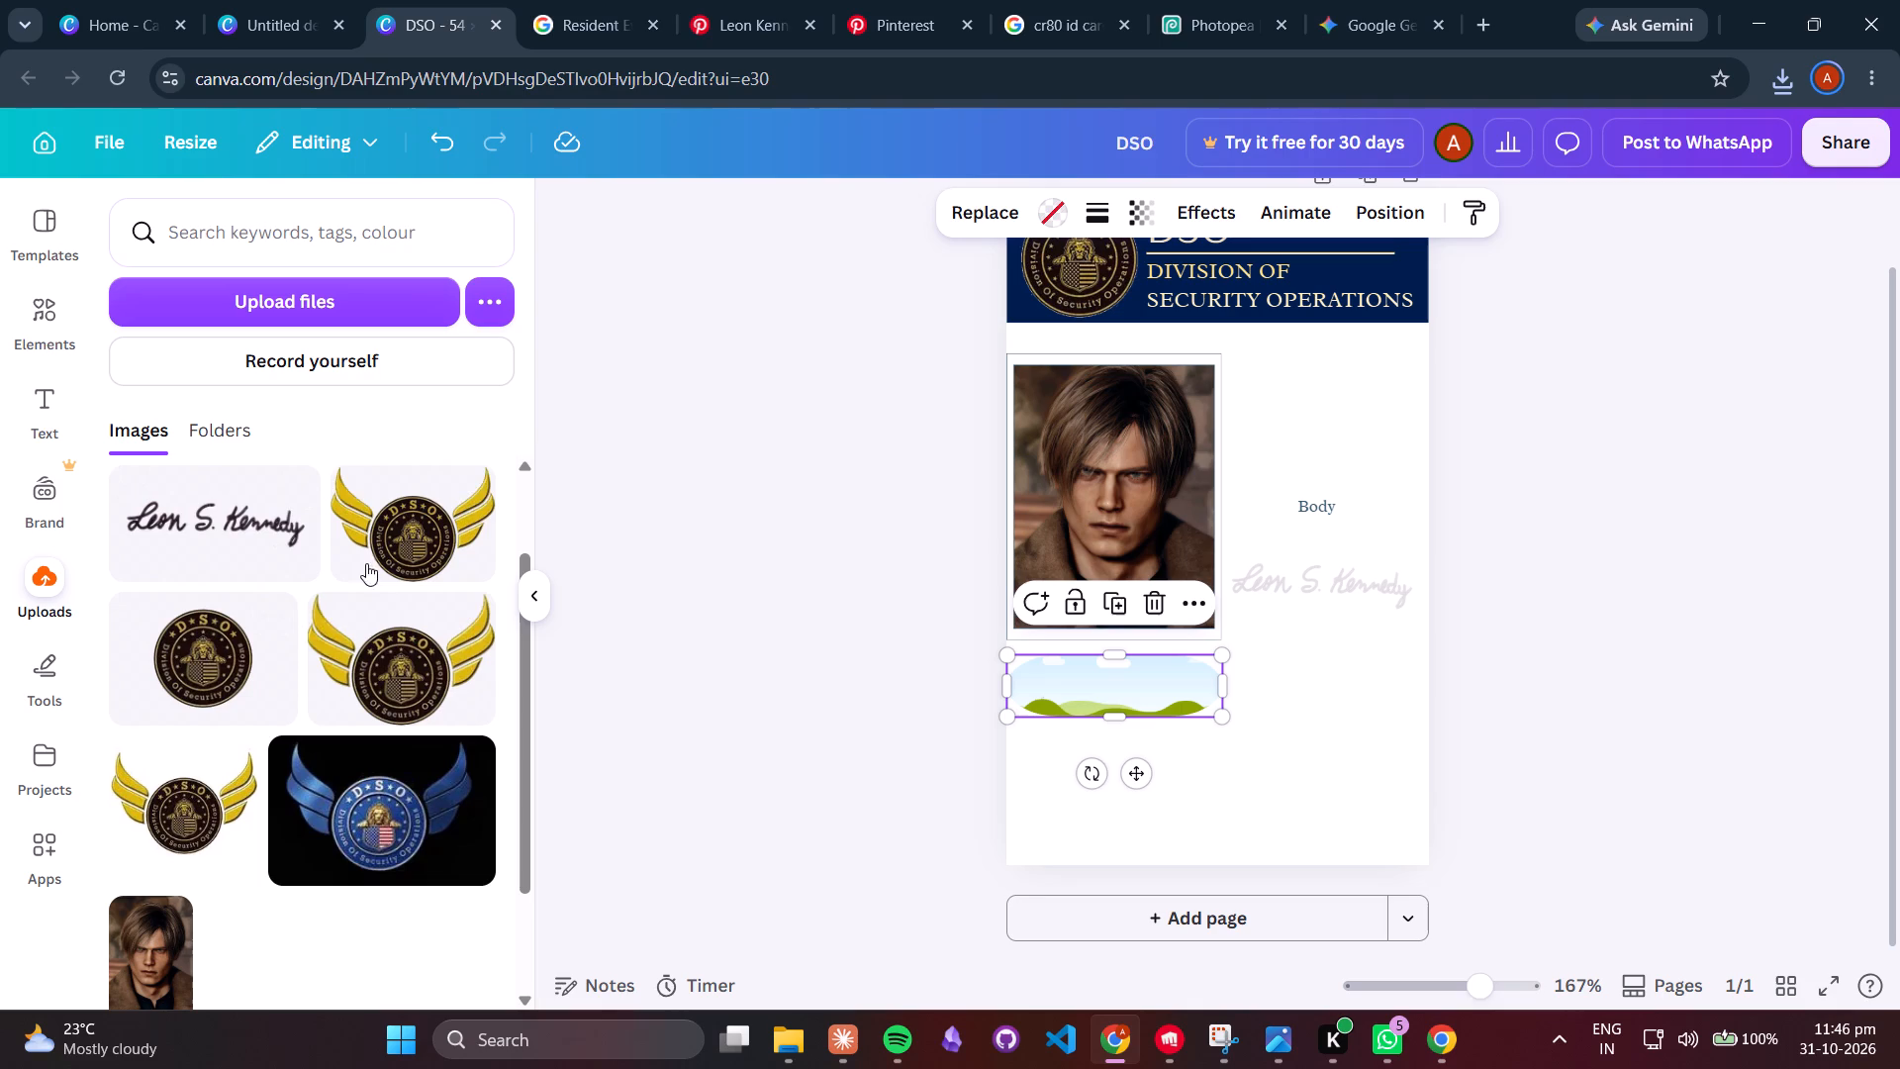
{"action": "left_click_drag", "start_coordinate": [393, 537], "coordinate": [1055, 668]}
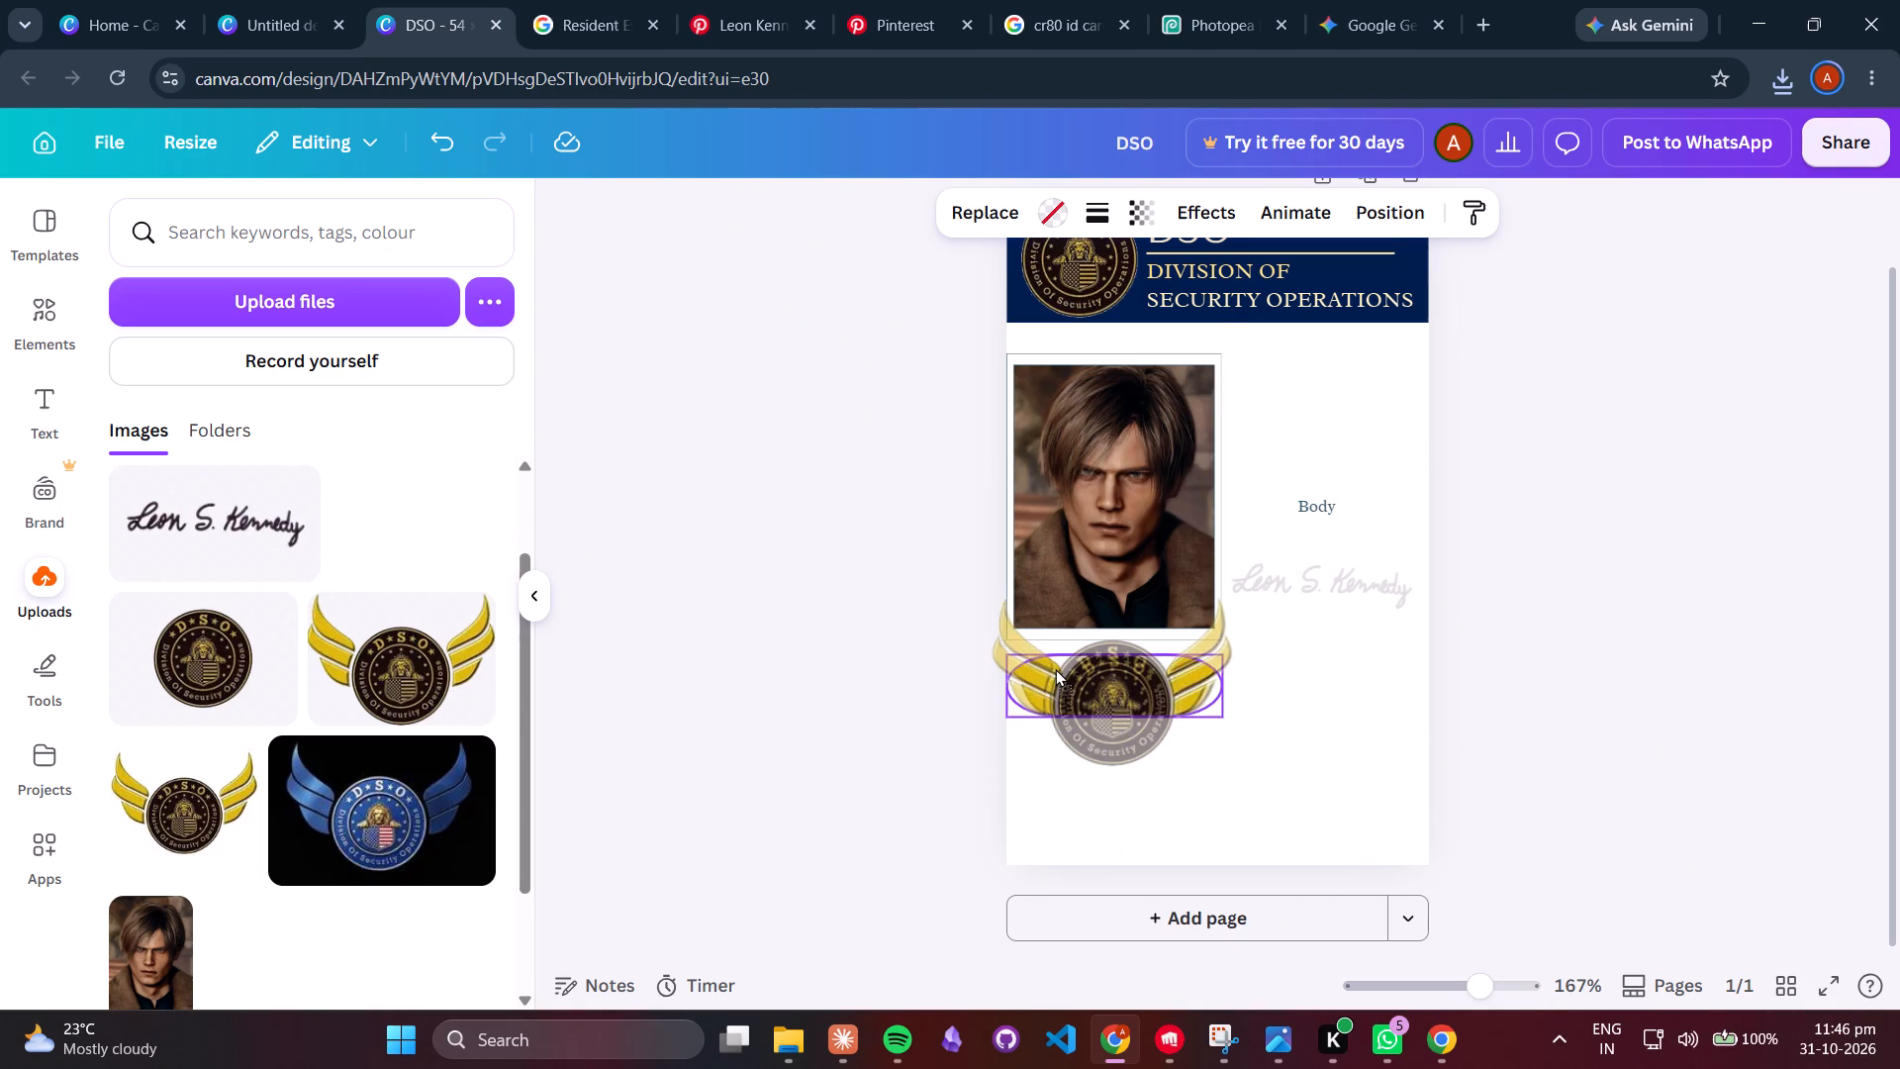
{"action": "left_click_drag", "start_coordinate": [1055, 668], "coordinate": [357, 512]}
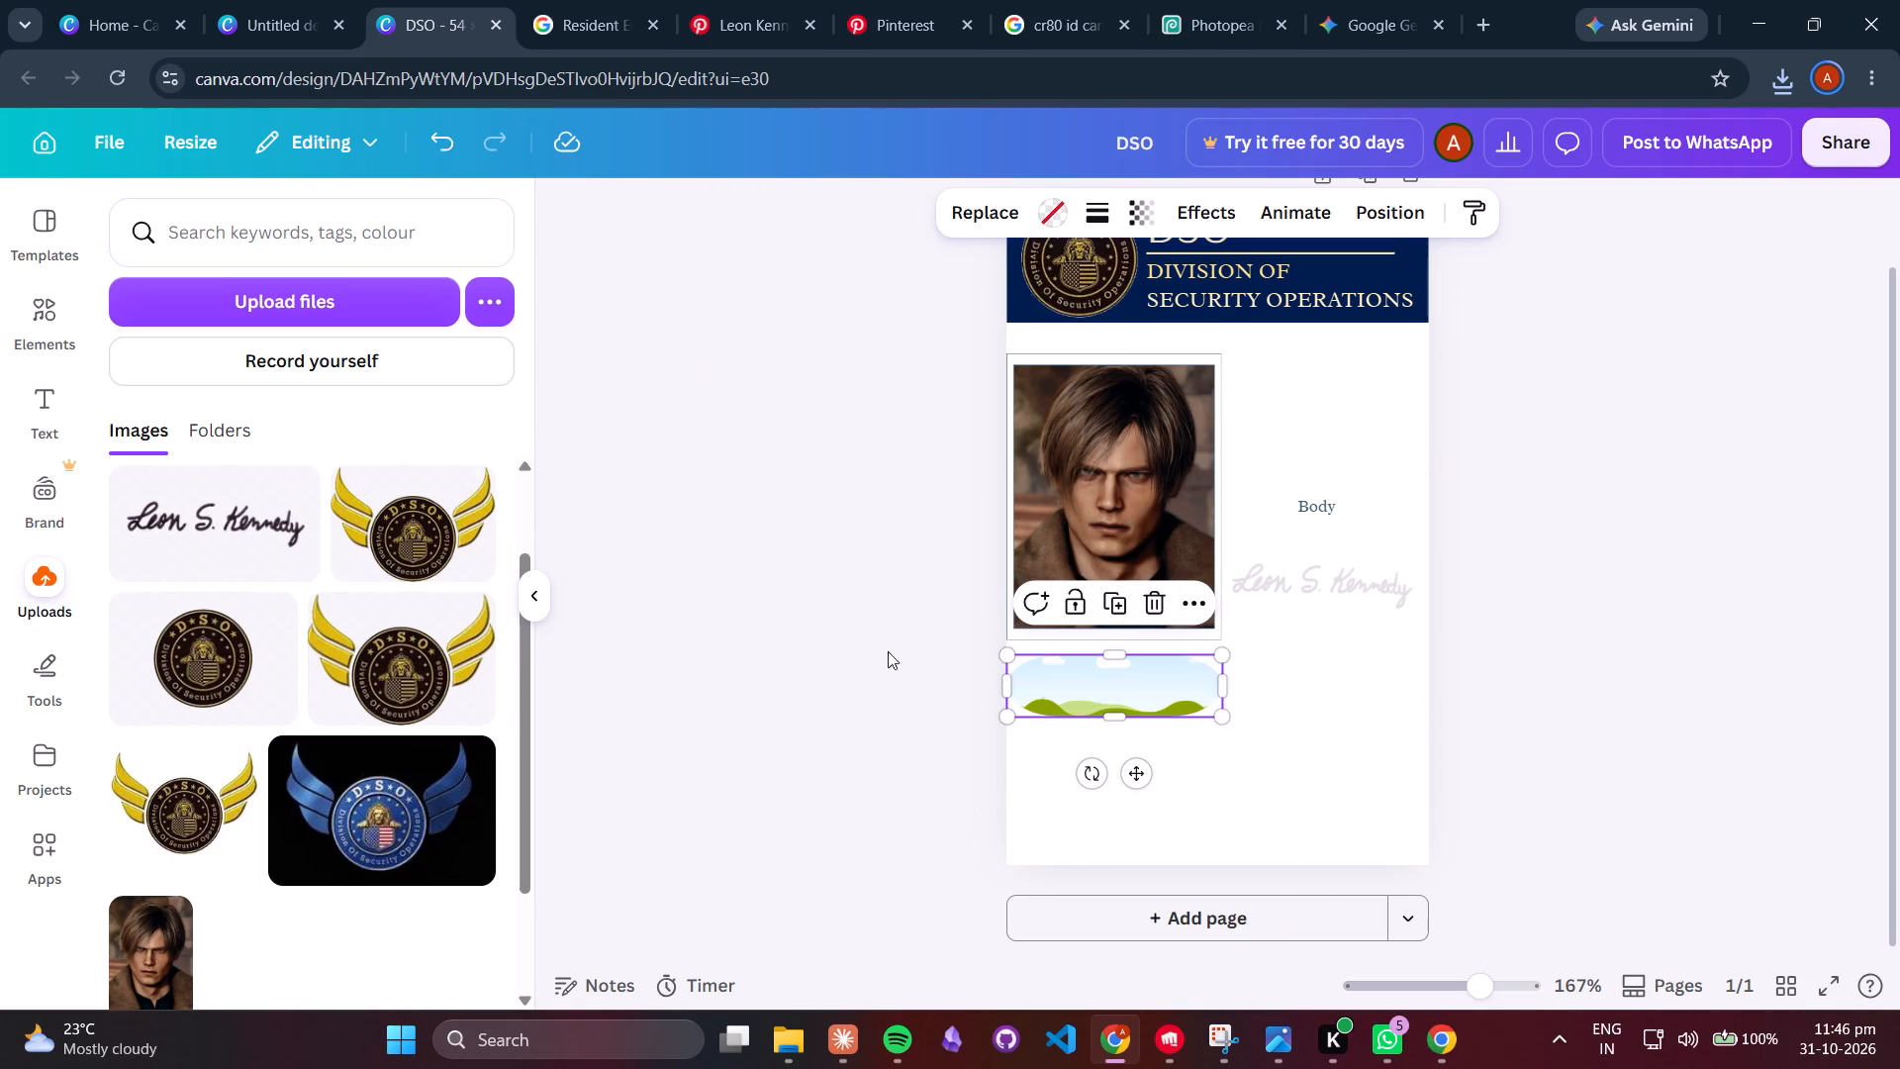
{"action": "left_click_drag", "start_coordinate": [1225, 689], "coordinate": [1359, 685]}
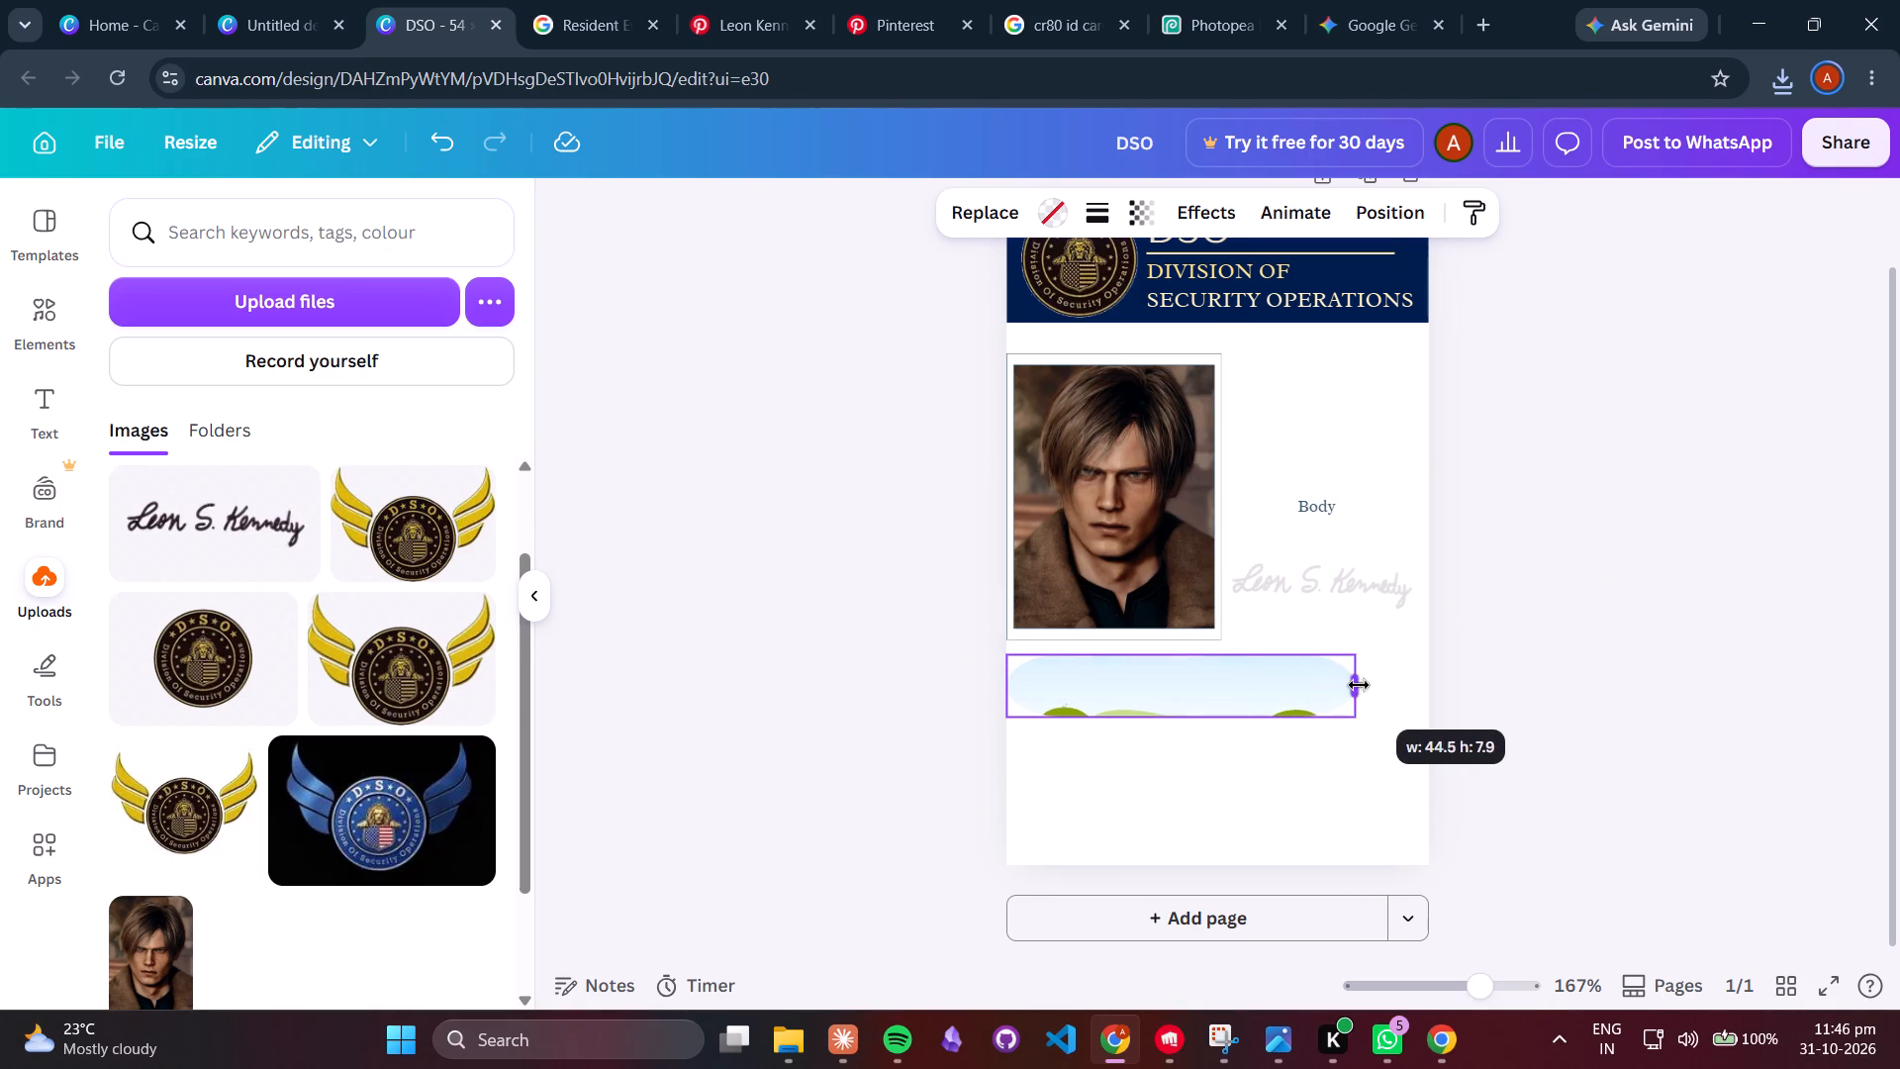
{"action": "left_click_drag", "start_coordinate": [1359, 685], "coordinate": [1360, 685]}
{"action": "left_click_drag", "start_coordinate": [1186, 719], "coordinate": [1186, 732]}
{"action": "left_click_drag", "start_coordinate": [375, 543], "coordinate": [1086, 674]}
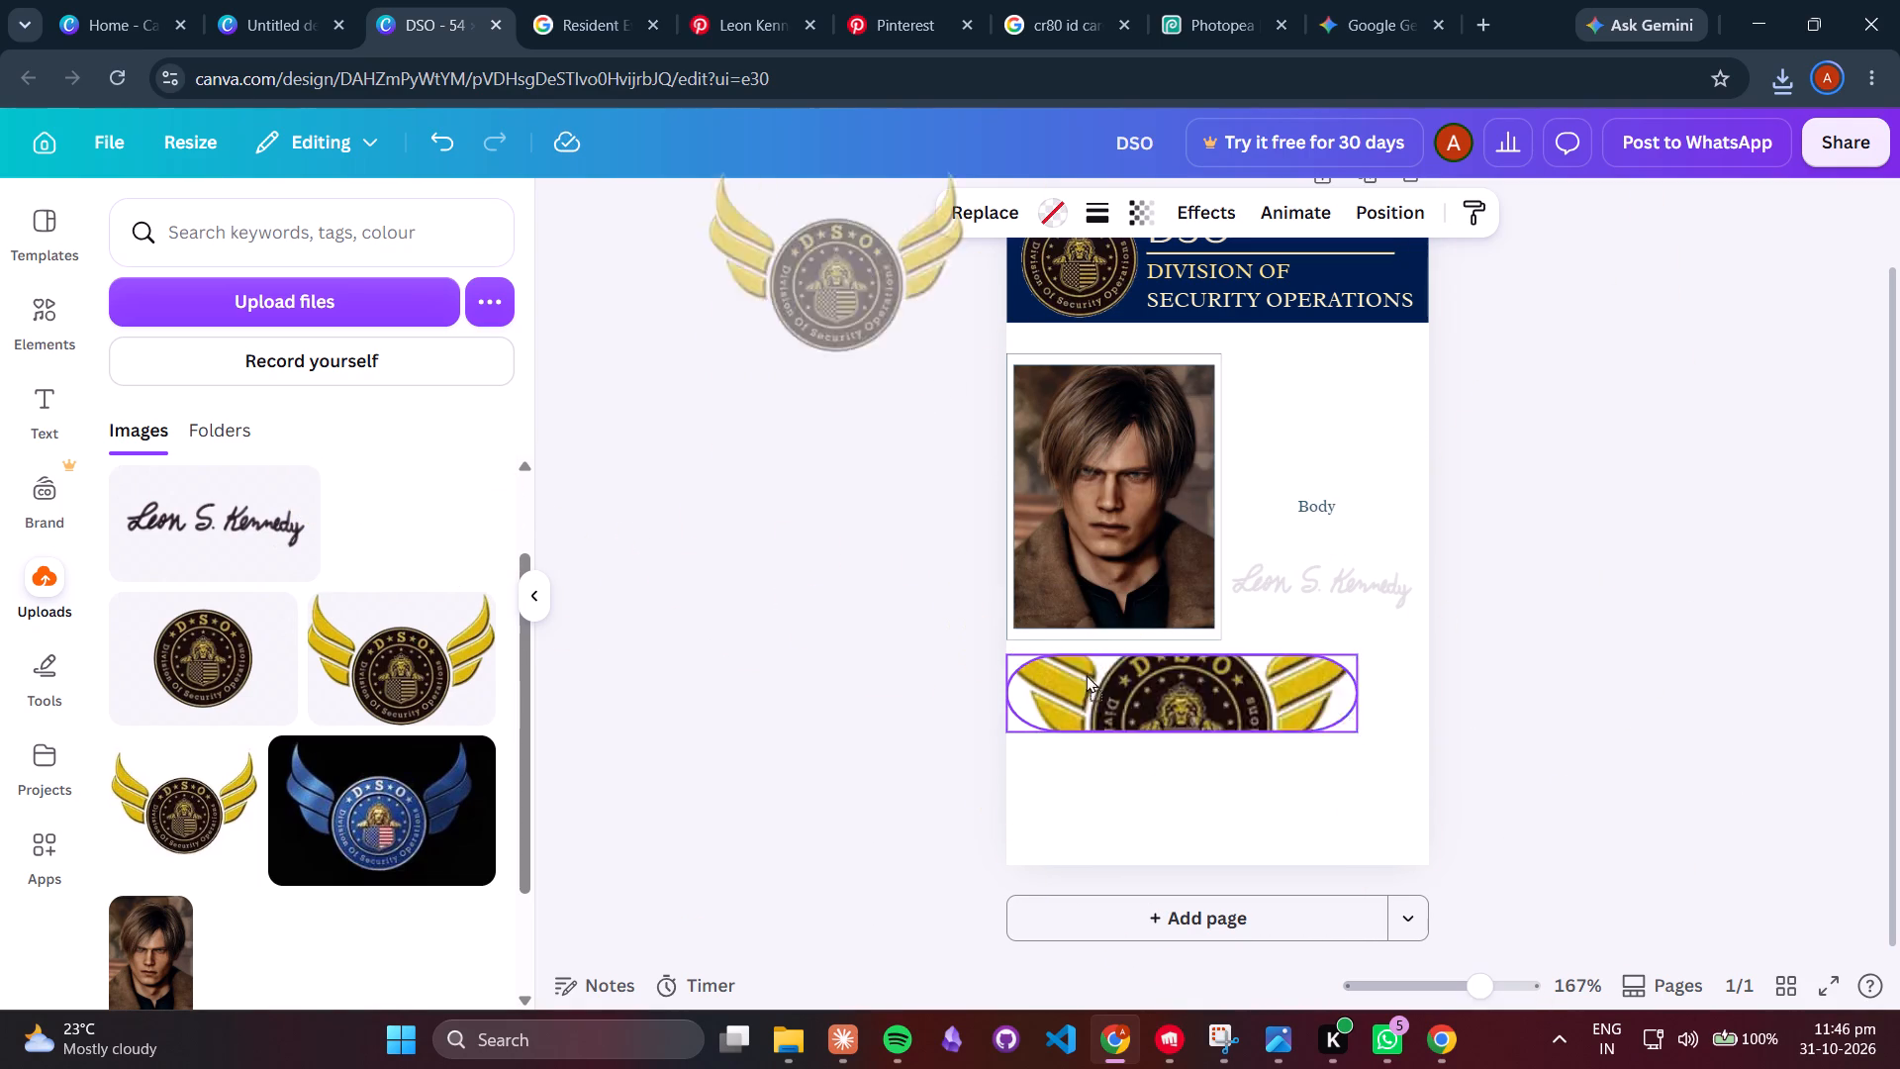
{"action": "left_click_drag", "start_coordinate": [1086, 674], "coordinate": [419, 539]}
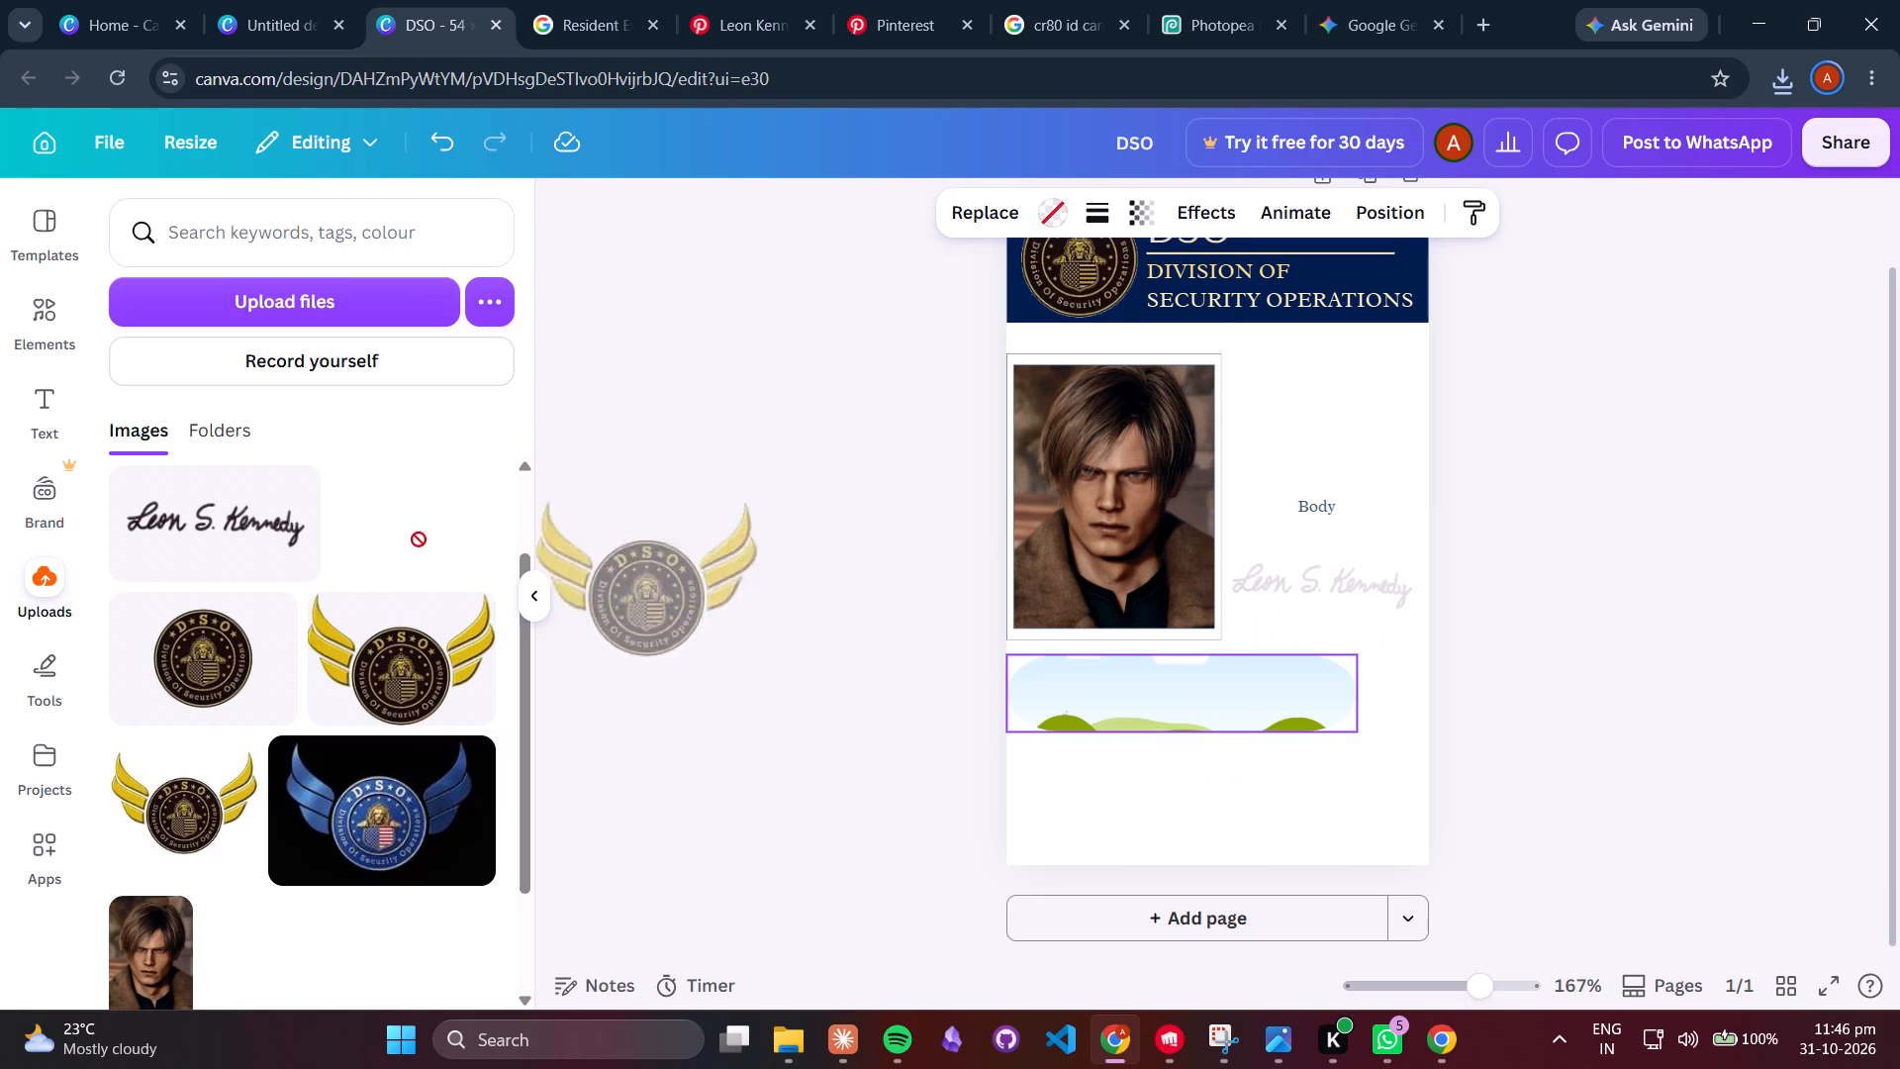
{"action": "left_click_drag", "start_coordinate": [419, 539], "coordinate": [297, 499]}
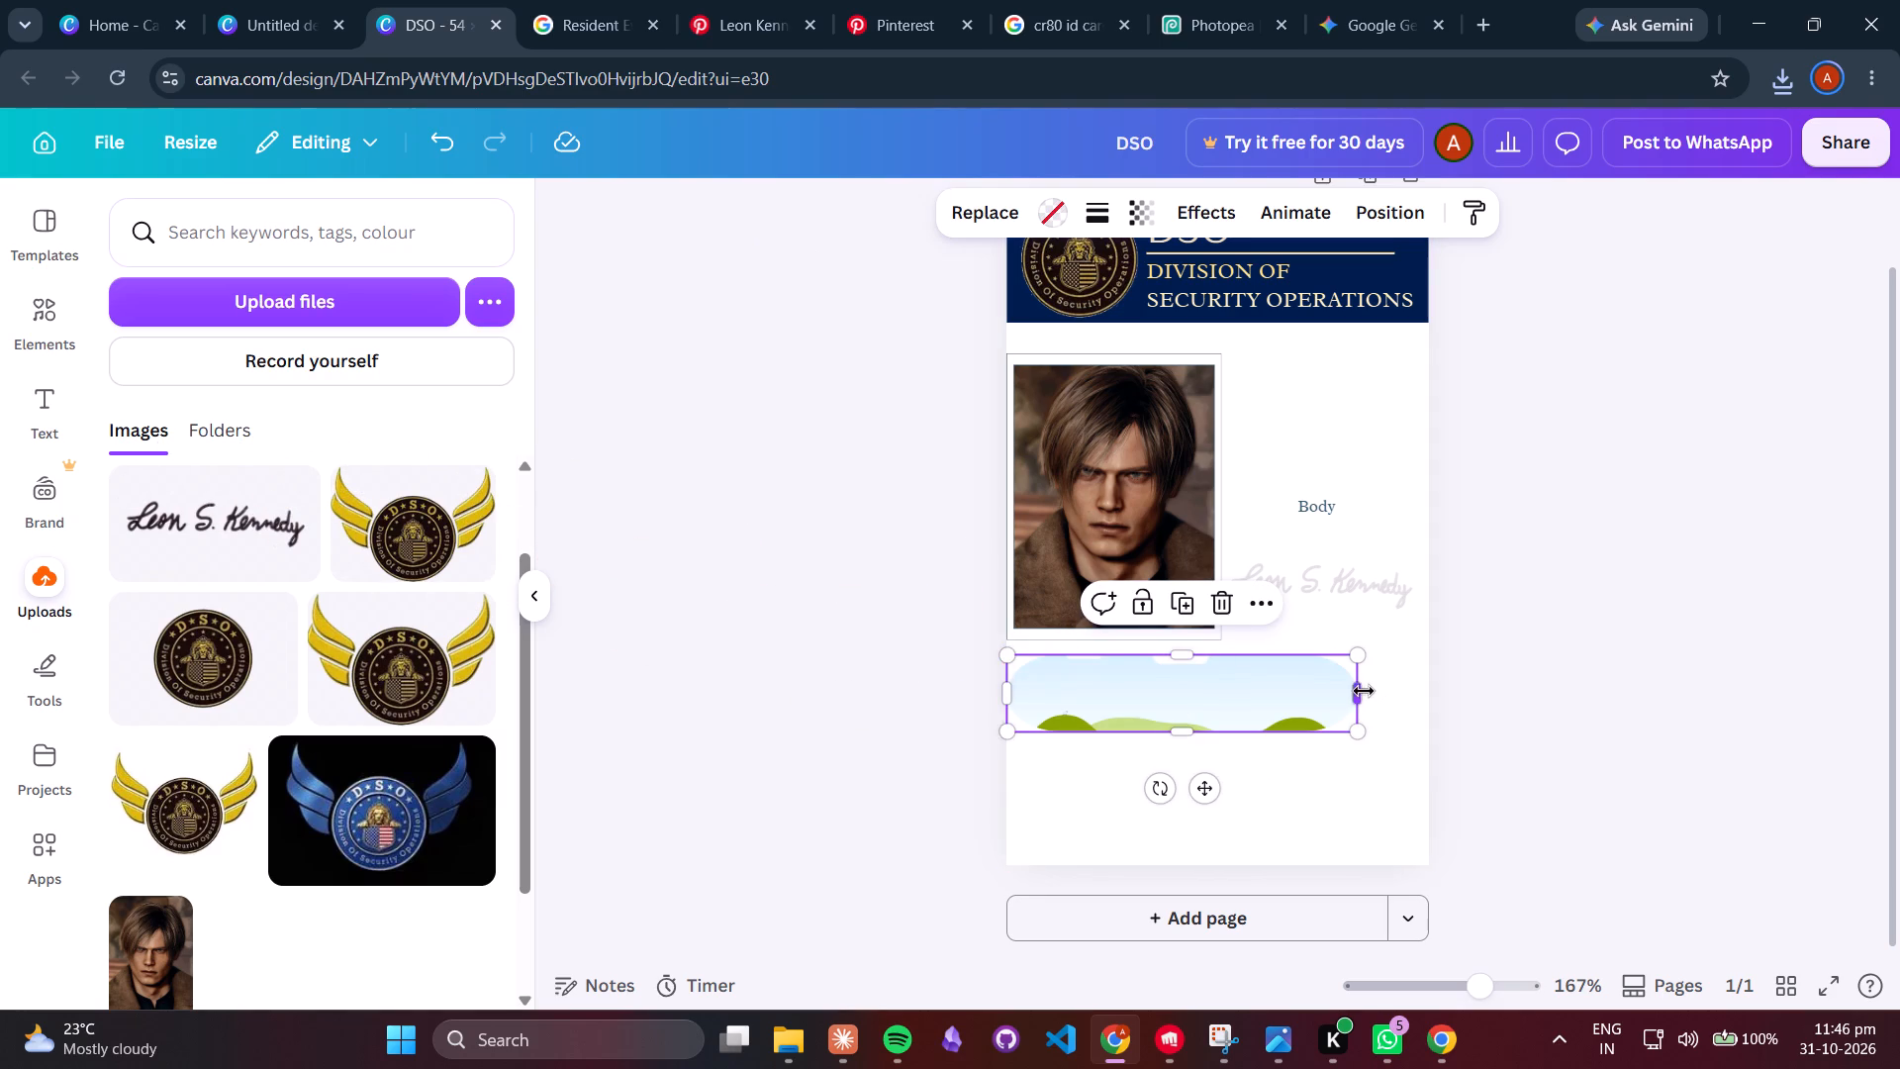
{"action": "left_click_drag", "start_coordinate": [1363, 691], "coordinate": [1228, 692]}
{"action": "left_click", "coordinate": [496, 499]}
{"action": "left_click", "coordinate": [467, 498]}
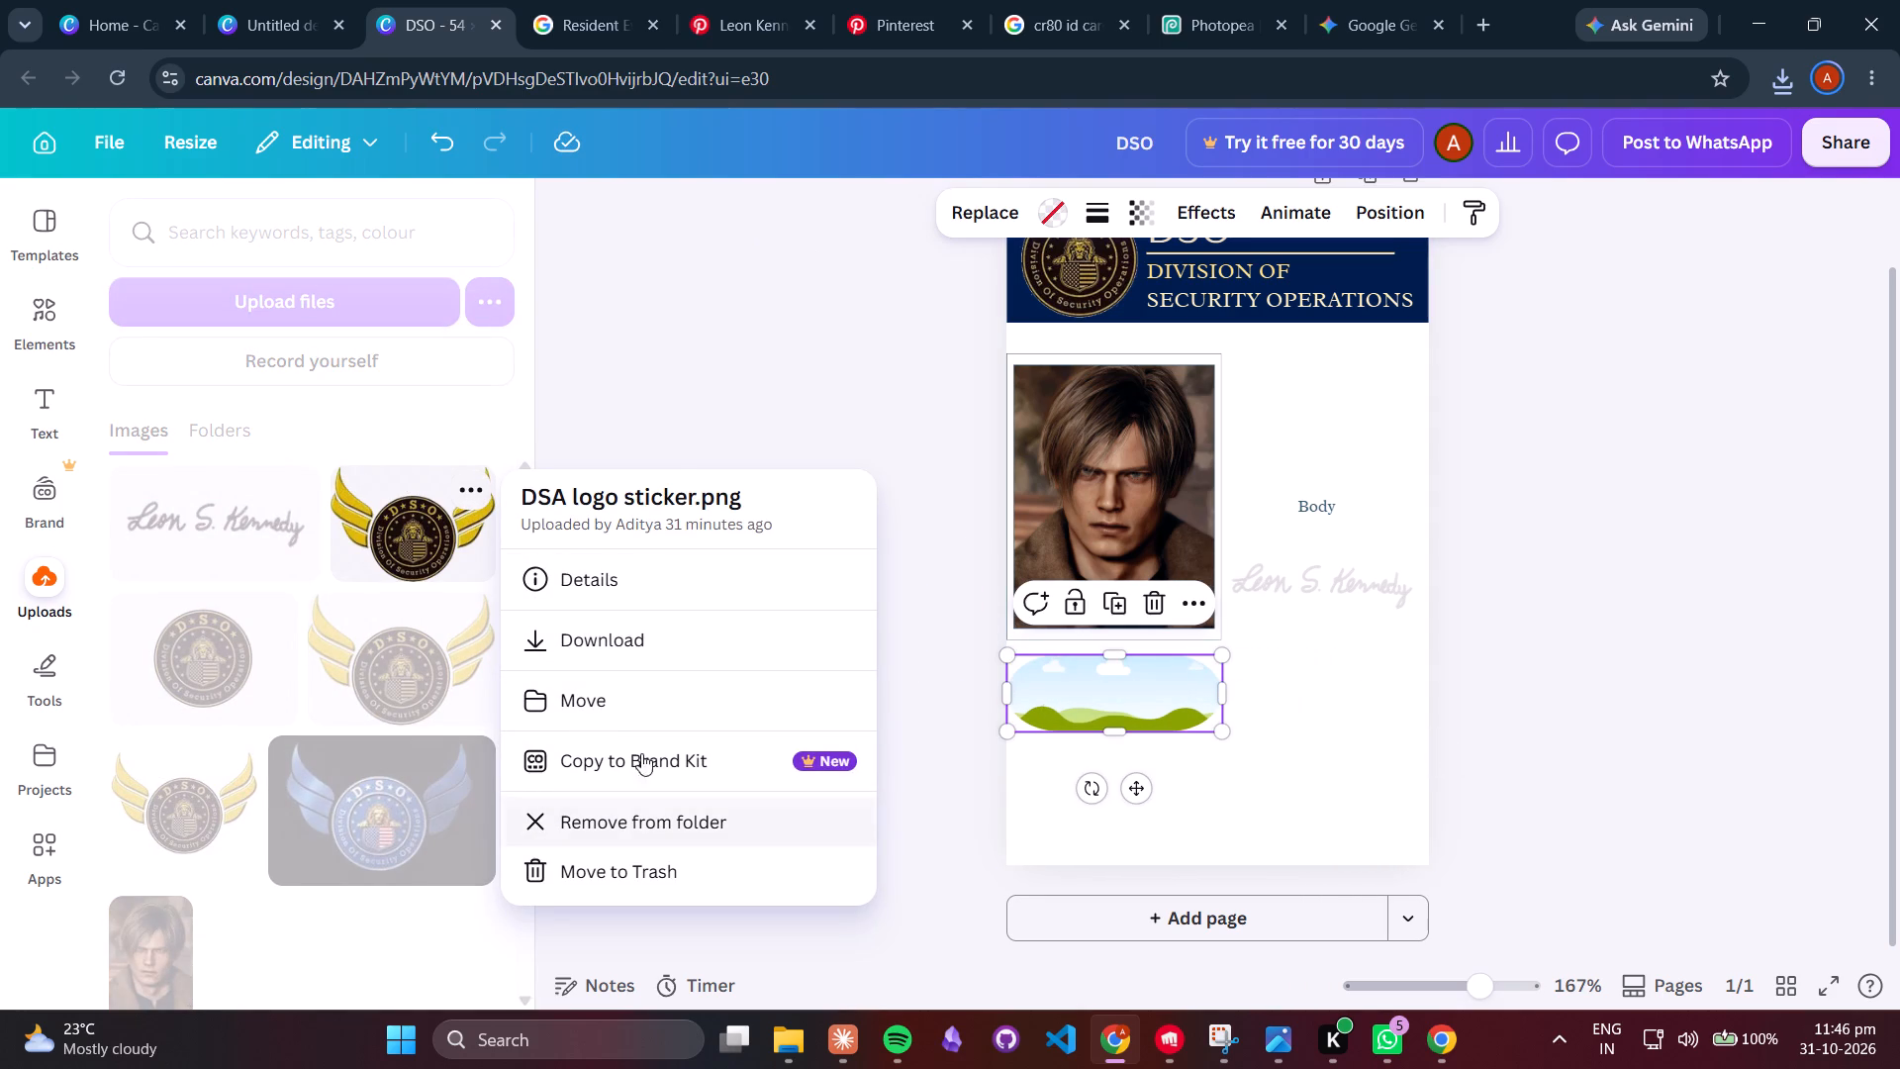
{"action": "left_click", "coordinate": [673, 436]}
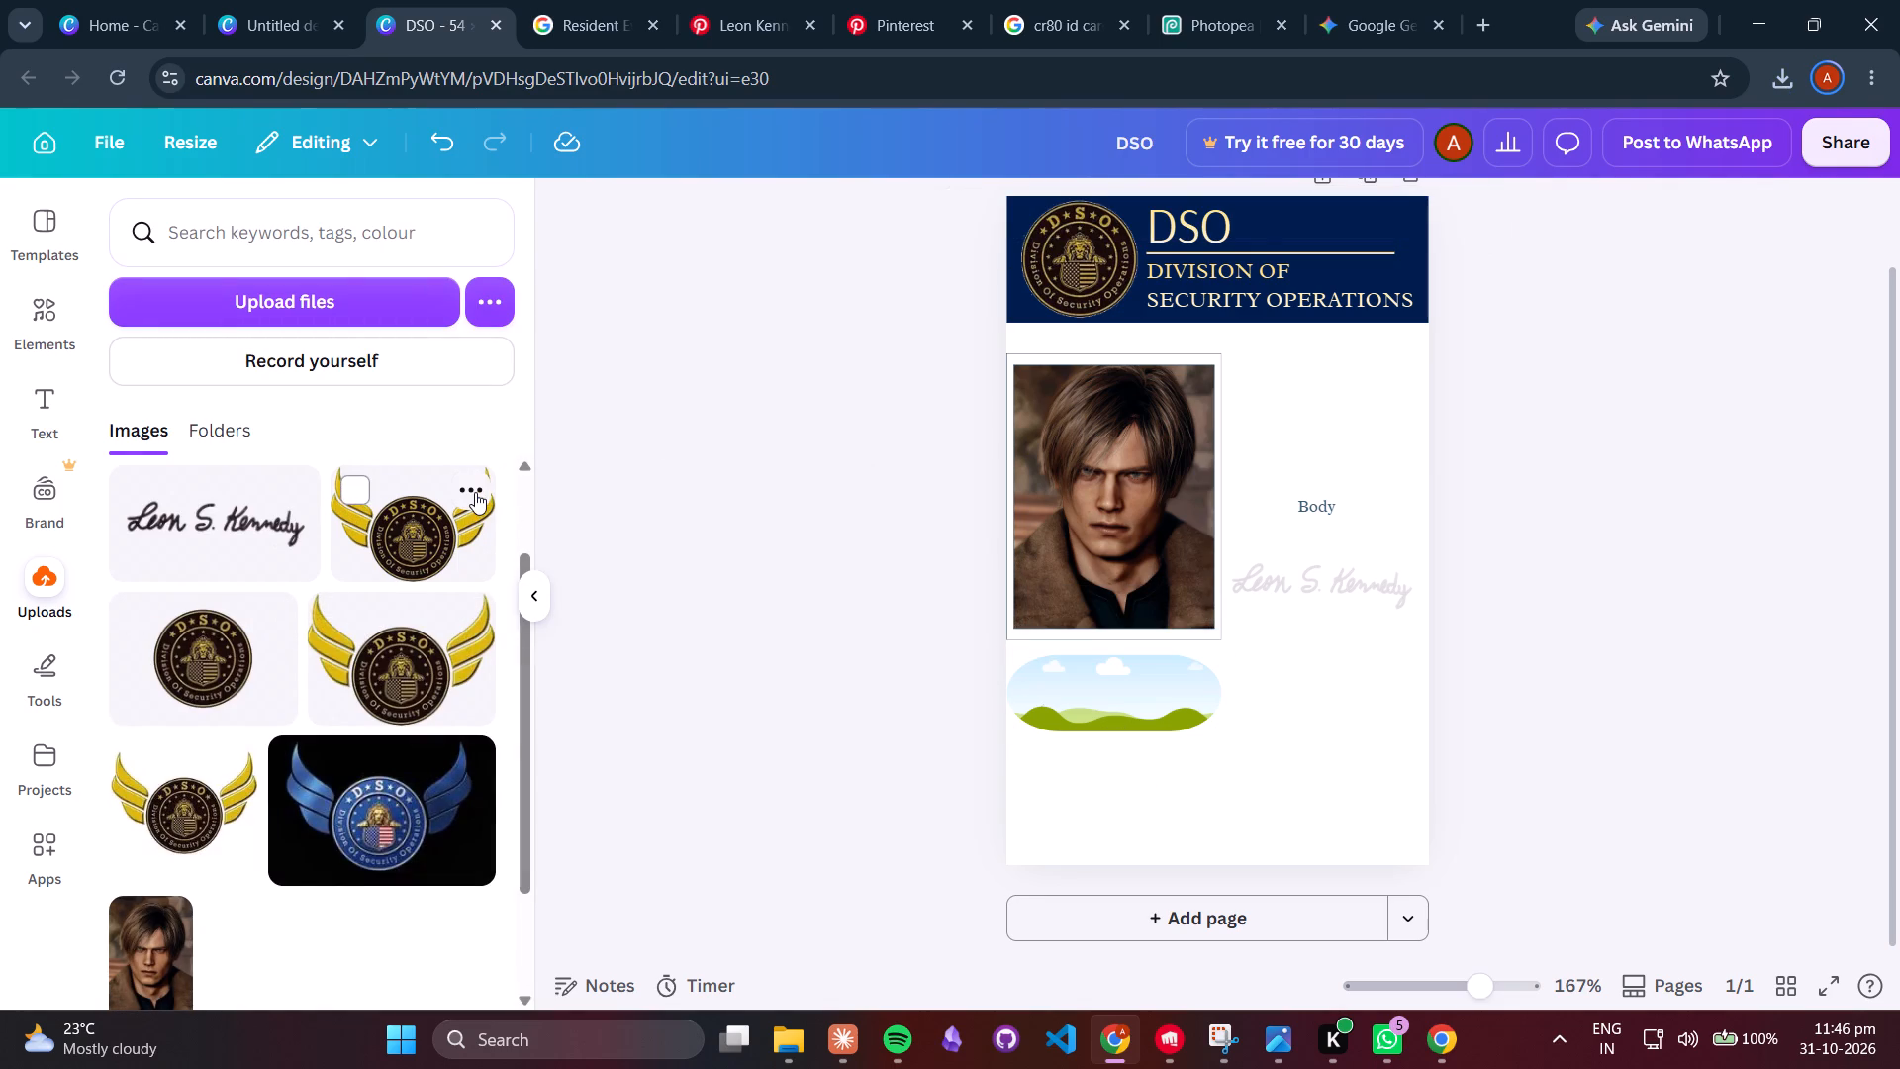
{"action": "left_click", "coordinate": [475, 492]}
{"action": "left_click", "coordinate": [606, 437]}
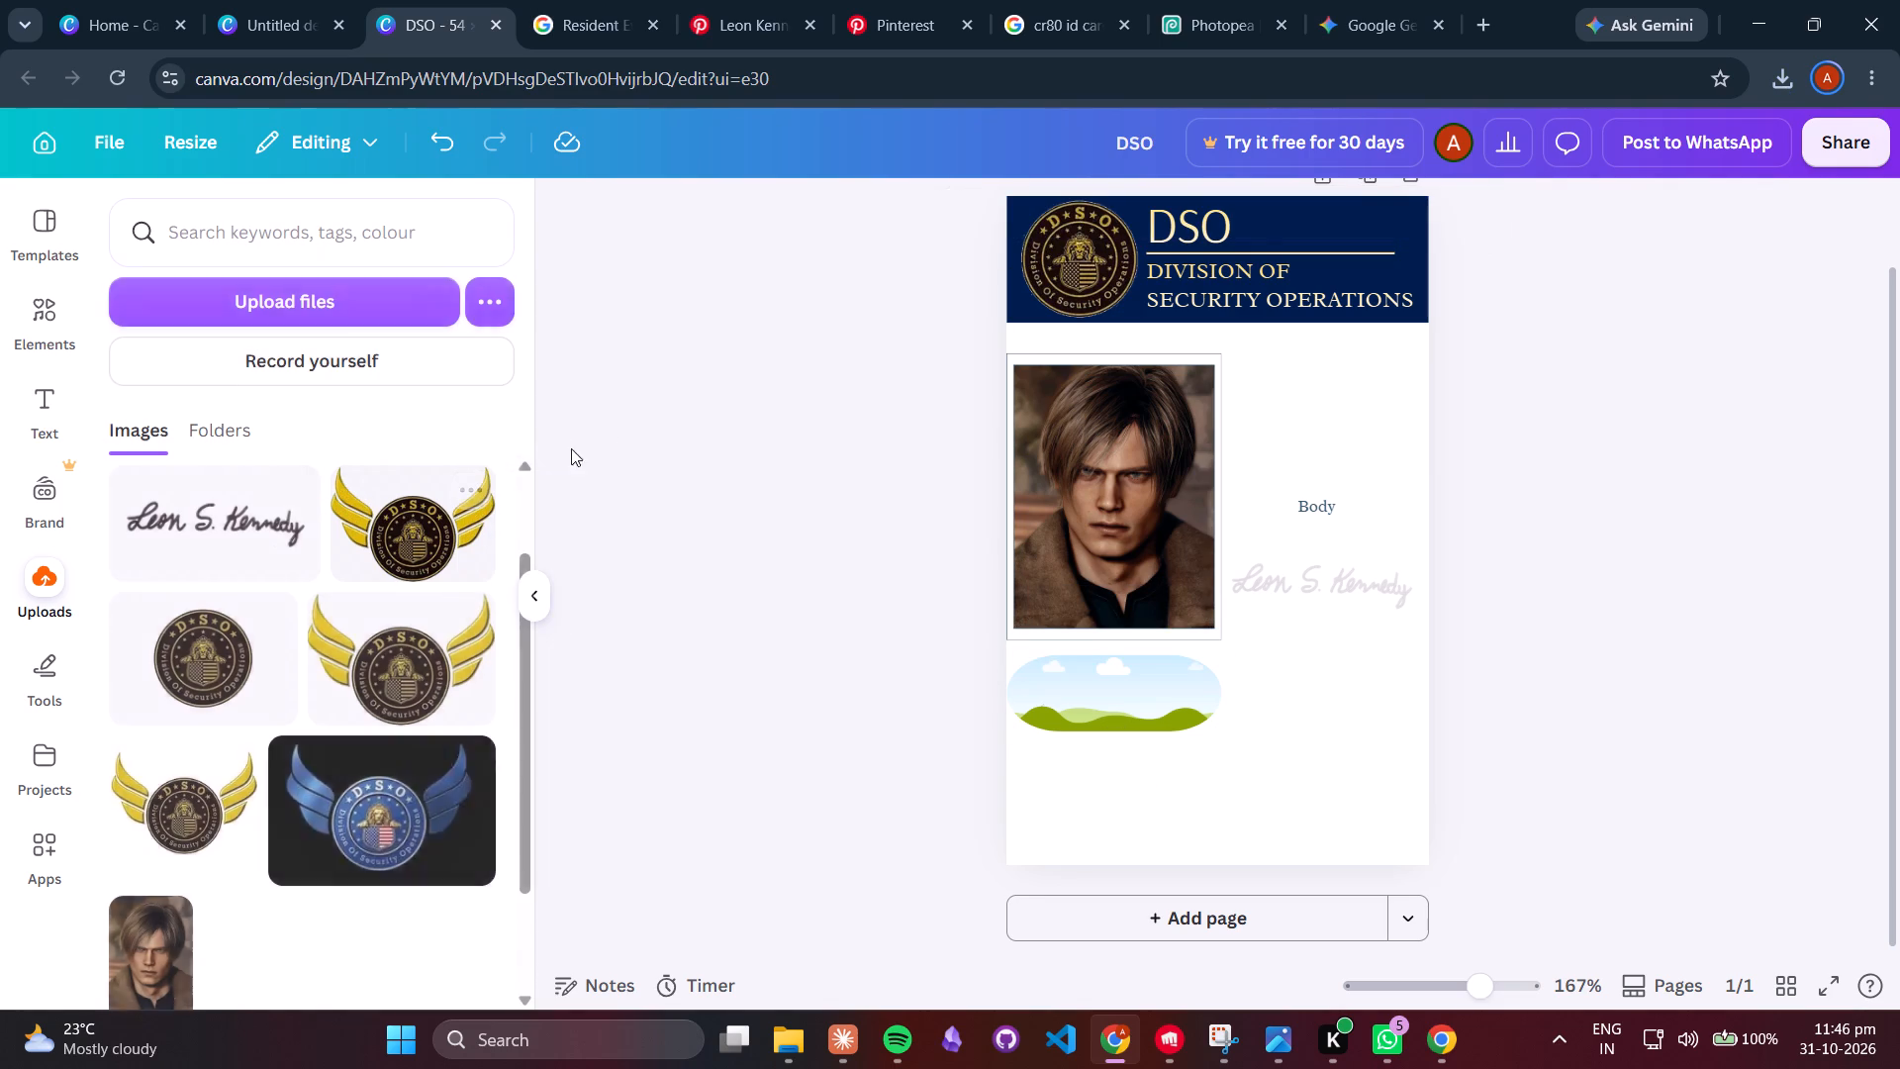
Fill the pill-shaped frame below the portrait with the uploaded winged DSO logo.
{"action": "left_click_drag", "start_coordinate": [385, 512], "coordinate": [1071, 653]}
{"action": "left_click_drag", "start_coordinate": [1140, 728], "coordinate": [1118, 700]}
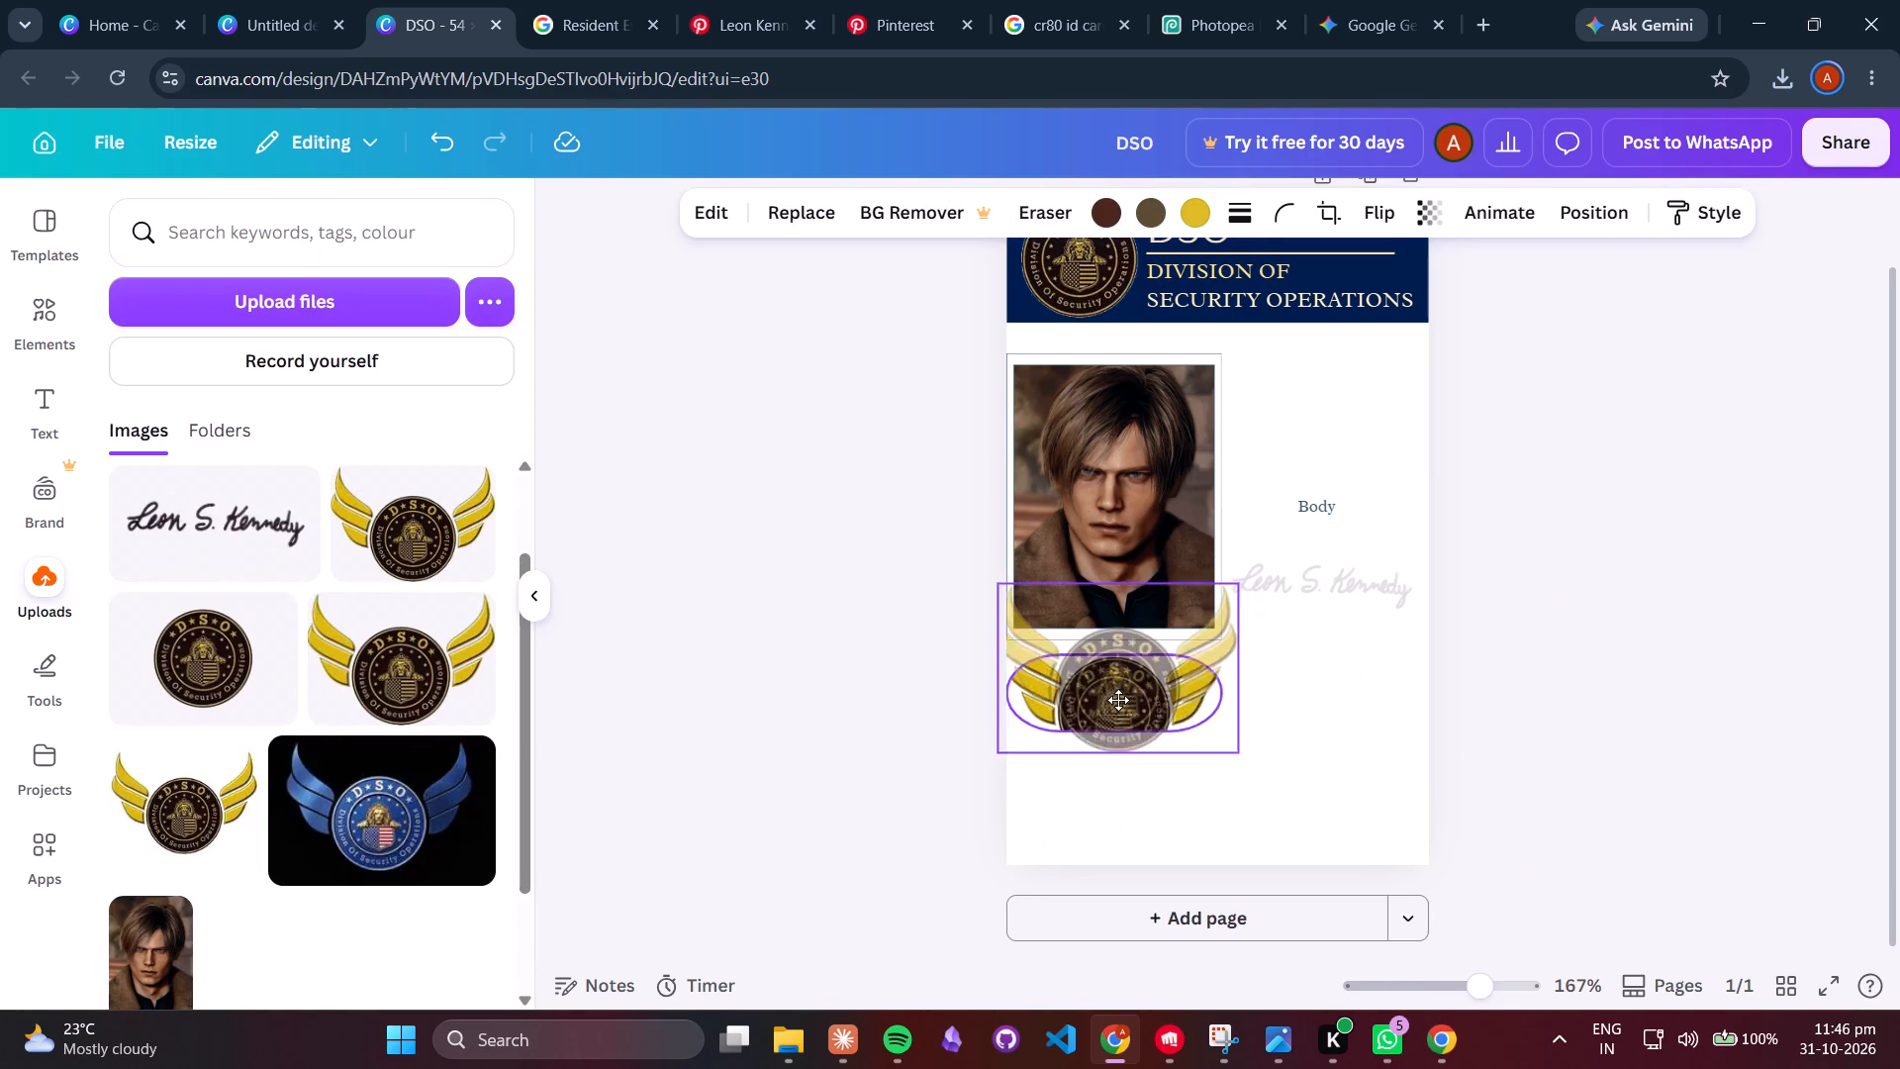
{"action": "left_click_drag", "start_coordinate": [1118, 700], "coordinate": [1118, 699]}
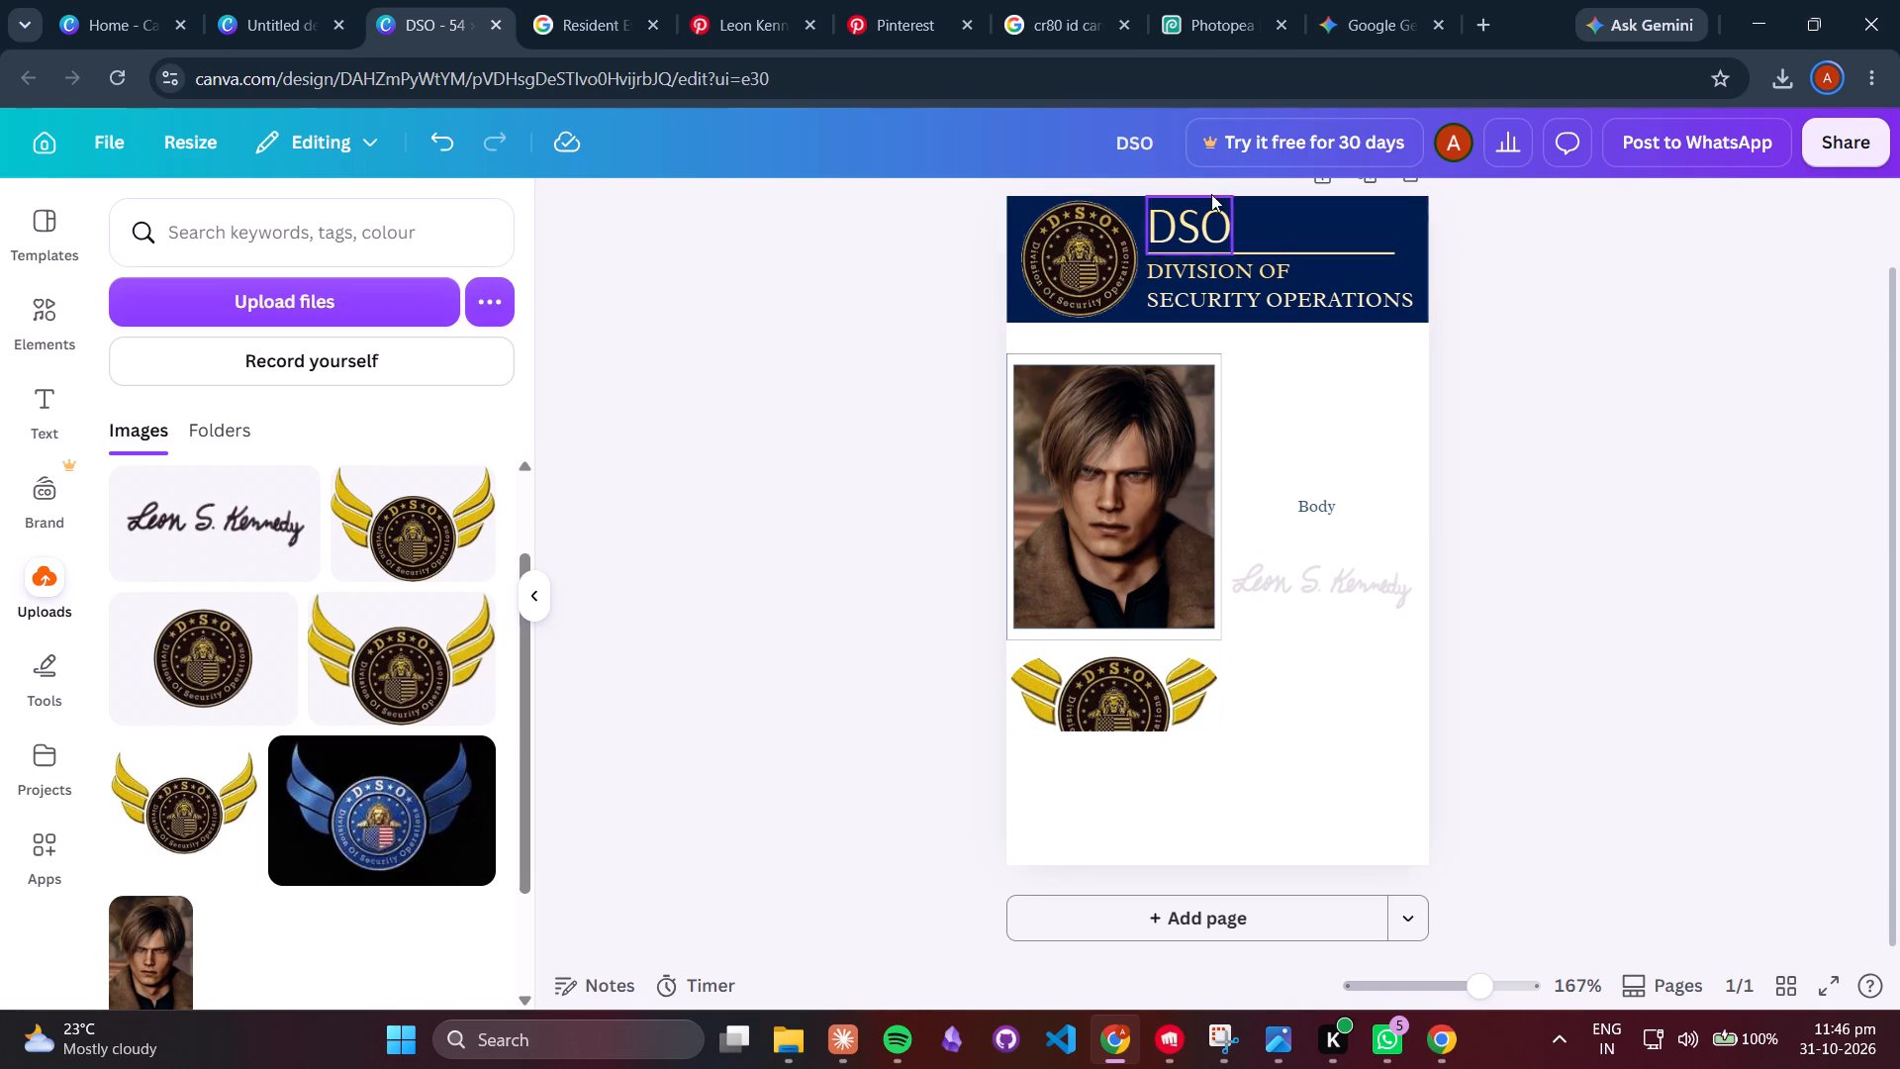
Set the transparency of the winged logo below the portrait to 7.
{"action": "scroll", "coordinate": [1404, 482], "scroll_direction": "up", "scroll_amount": 2}
{"action": "scroll", "coordinate": [1473, 280], "scroll_direction": "up", "scroll_amount": 4}
{"action": "scroll", "coordinate": [1557, 369], "scroll_direction": "down", "scroll_amount": 4}
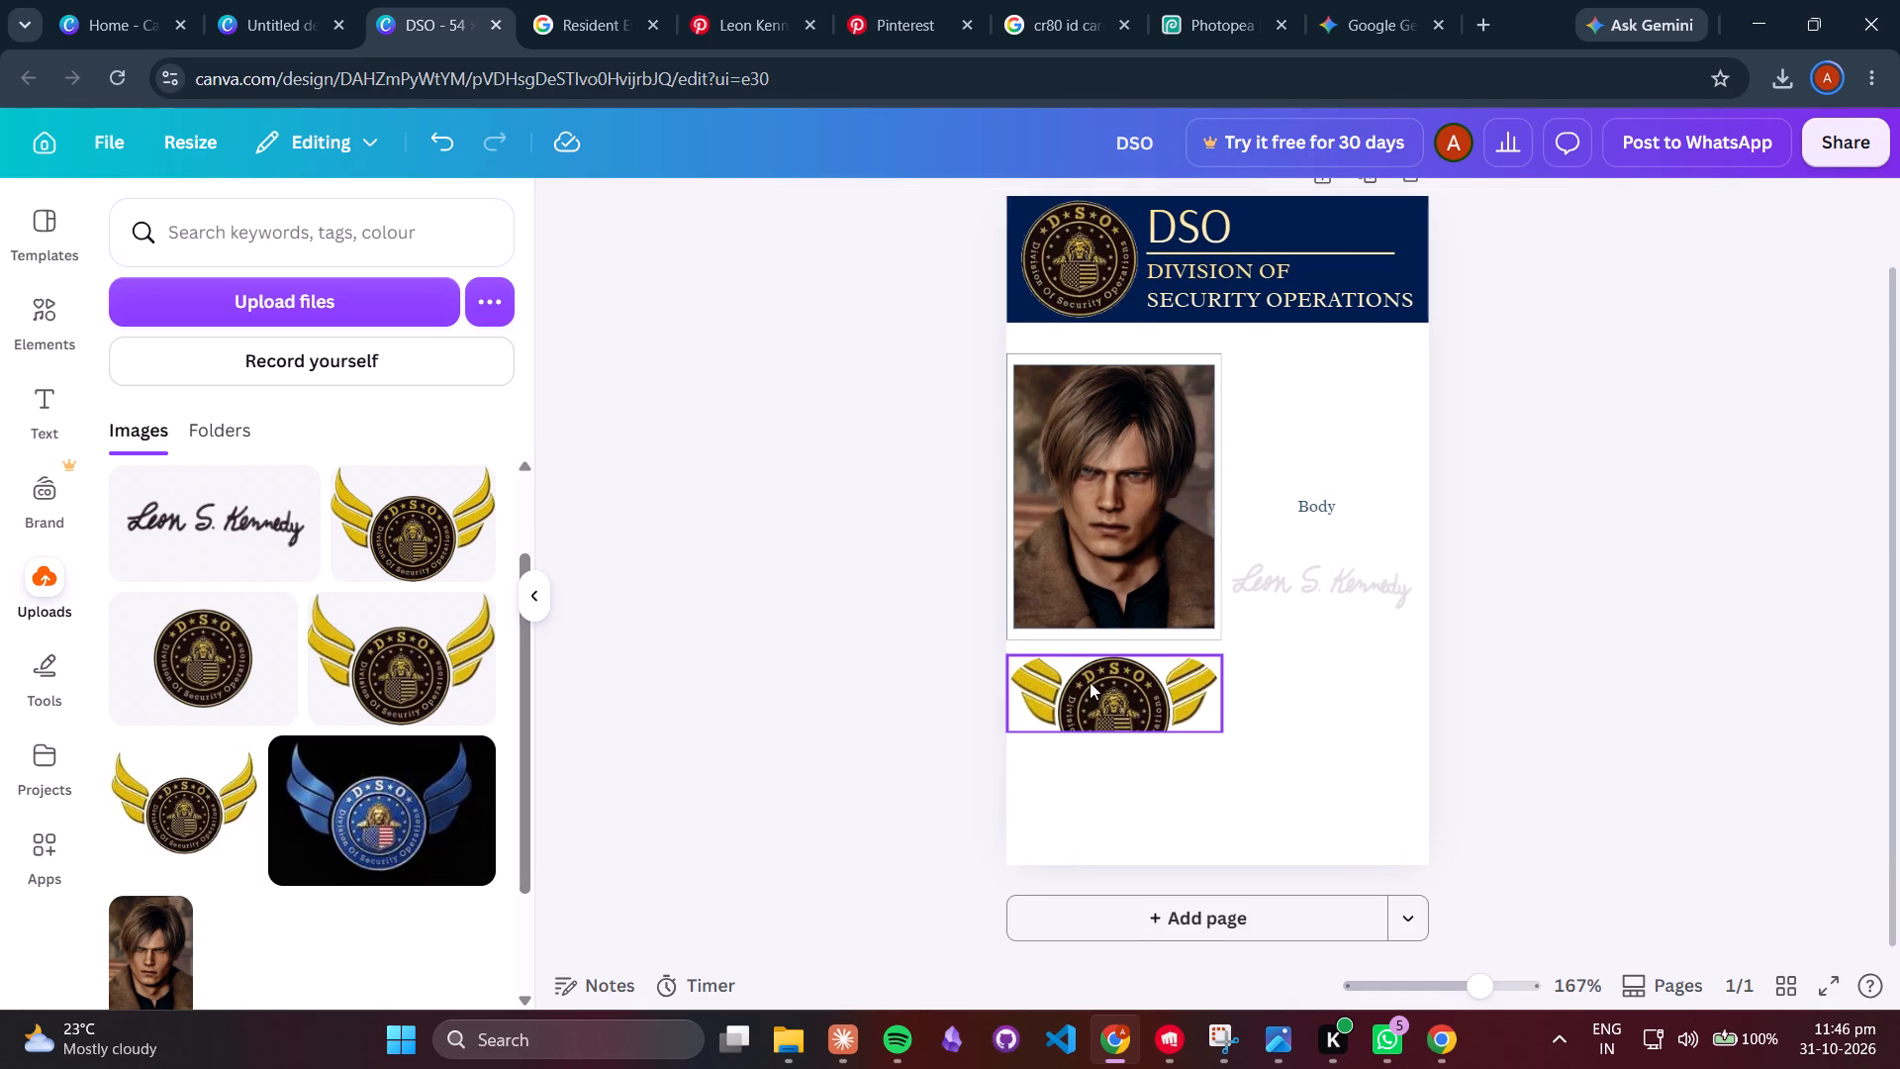
{"action": "left_click", "coordinate": [1090, 682]}
{"action": "left_click", "coordinate": [1330, 211]}
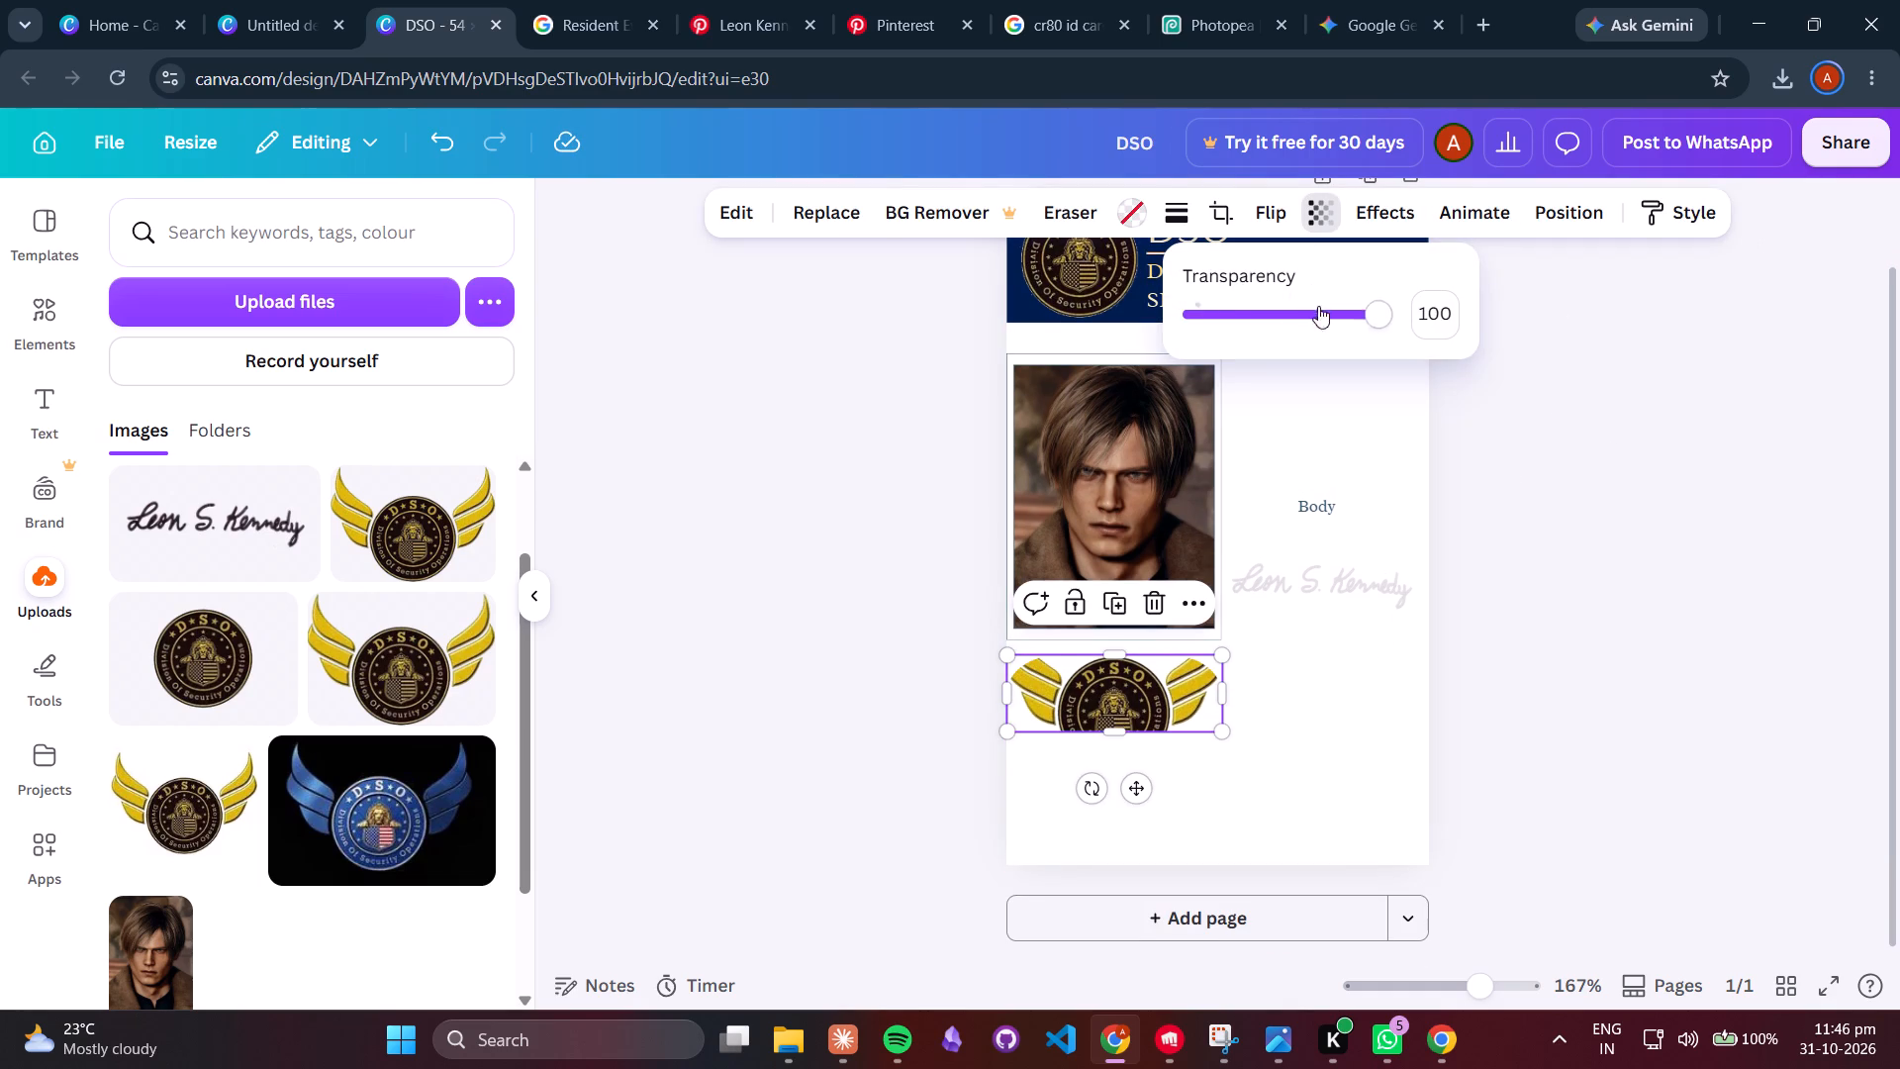
{"action": "left_click_drag", "start_coordinate": [1311, 312], "coordinate": [1204, 336]}
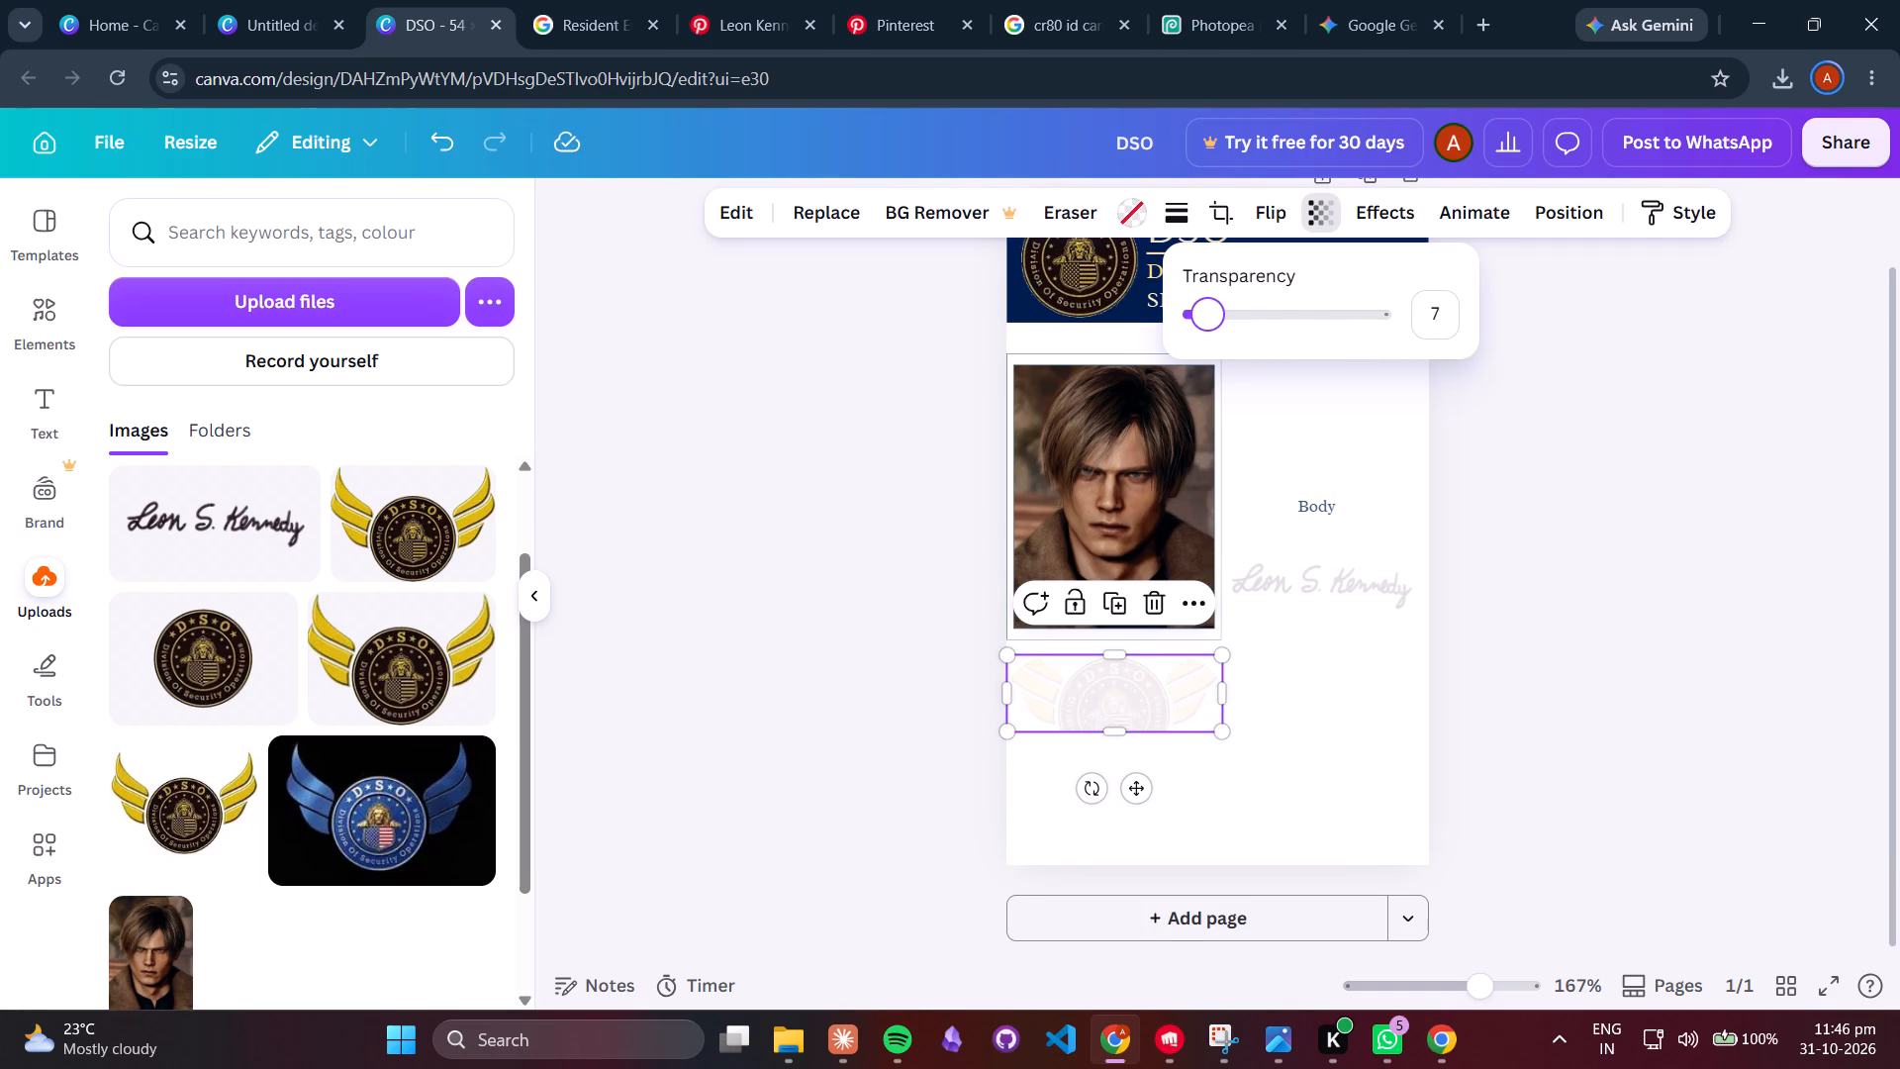
{"action": "left_click_drag", "start_coordinate": [1204, 336], "coordinate": [1203, 336]}
Resize the faded logo to the portrait's width of about 27.5, tall enough to show most of the emblem, and position it directly beneath the portrait.
{"action": "left_click_drag", "start_coordinate": [1115, 731], "coordinate": [1113, 756]}
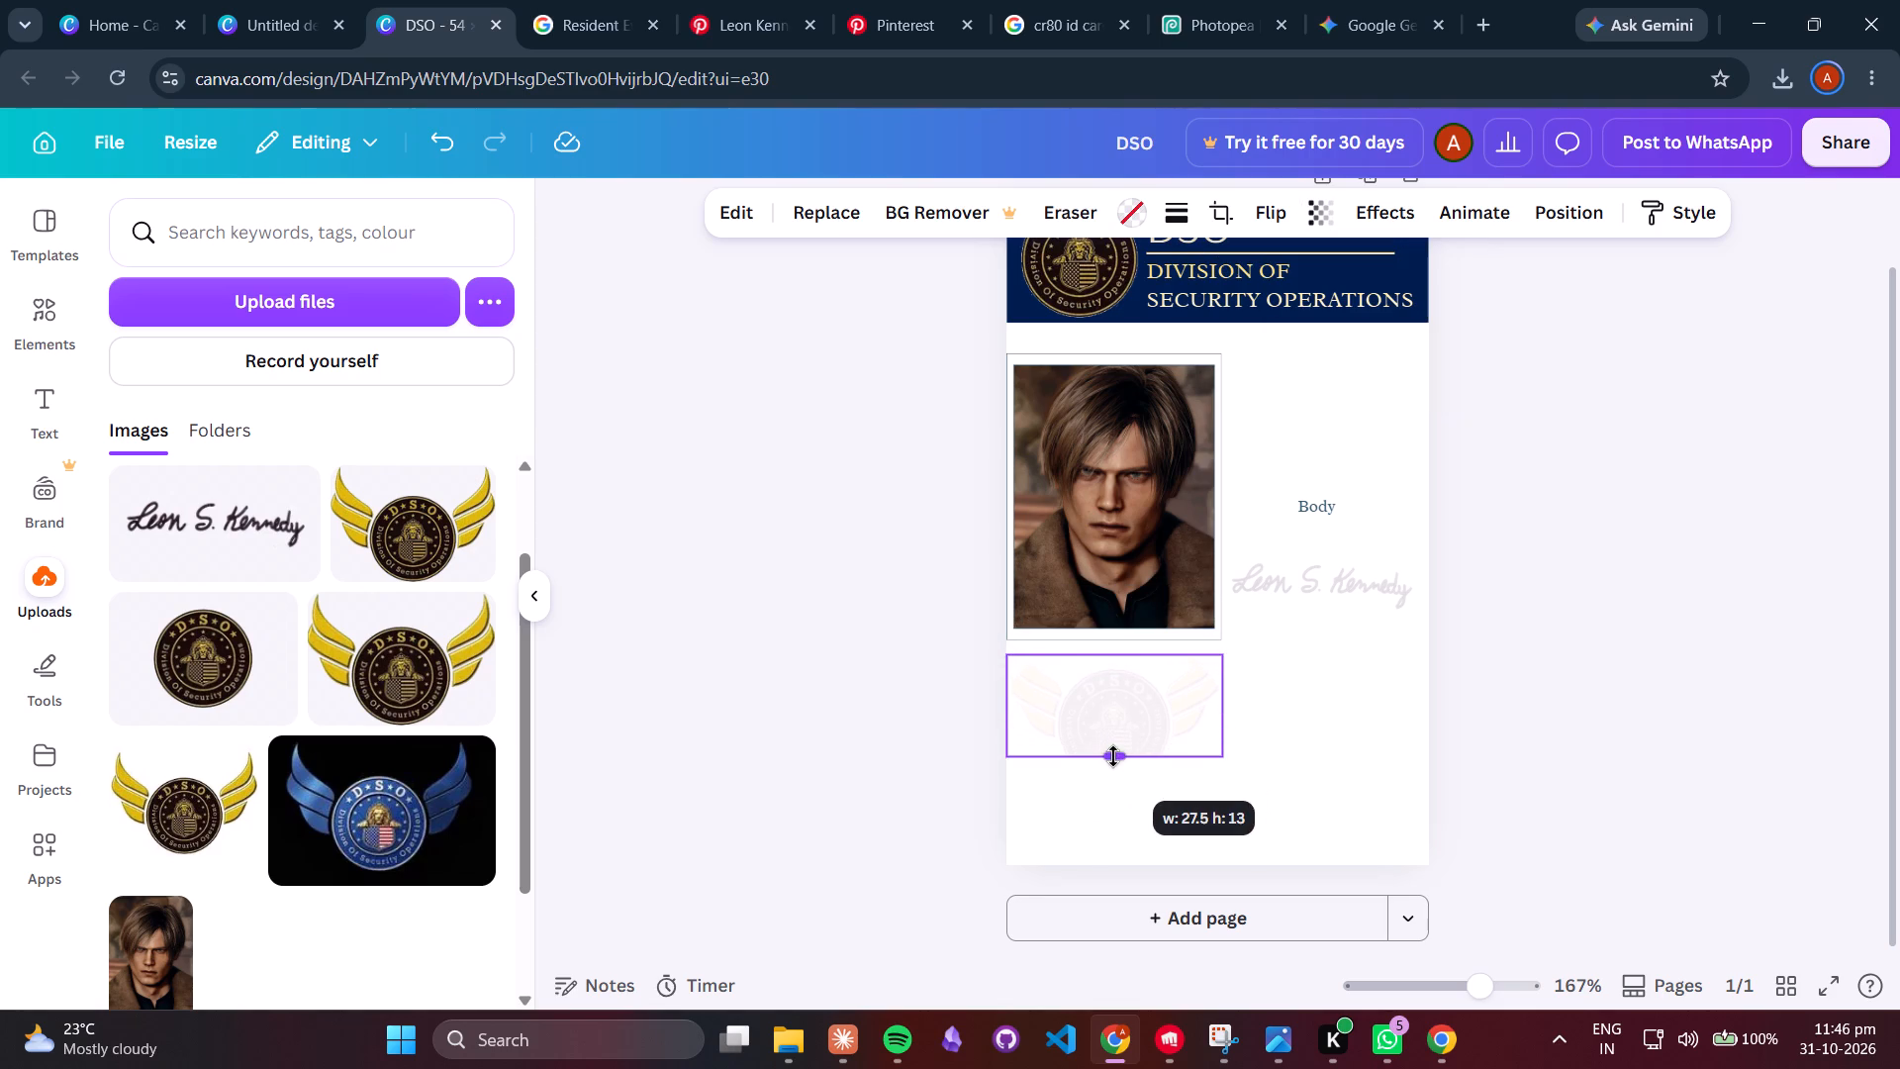
{"action": "left_click_drag", "start_coordinate": [1113, 756], "coordinate": [1127, 800]}
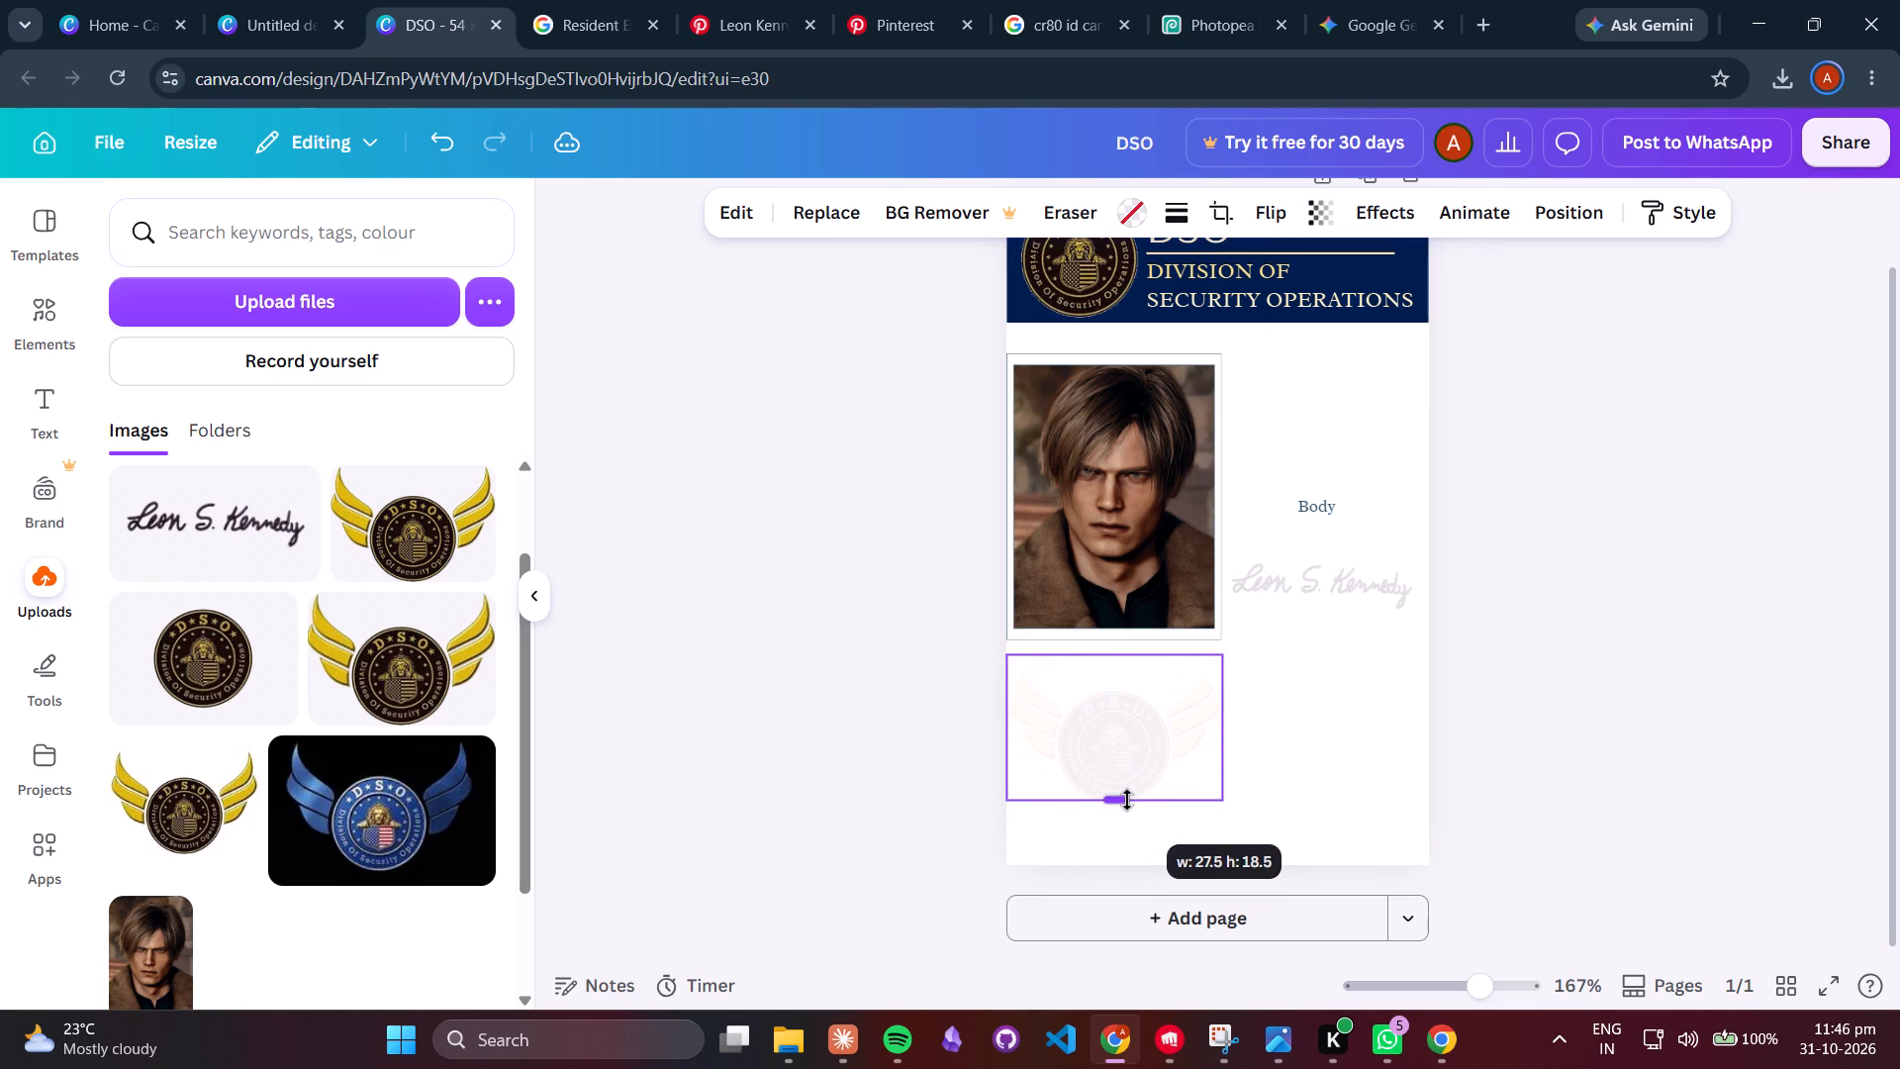
{"action": "left_click_drag", "start_coordinate": [1127, 800], "coordinate": [1127, 803]}
{"action": "left_click", "coordinate": [1216, 726]}
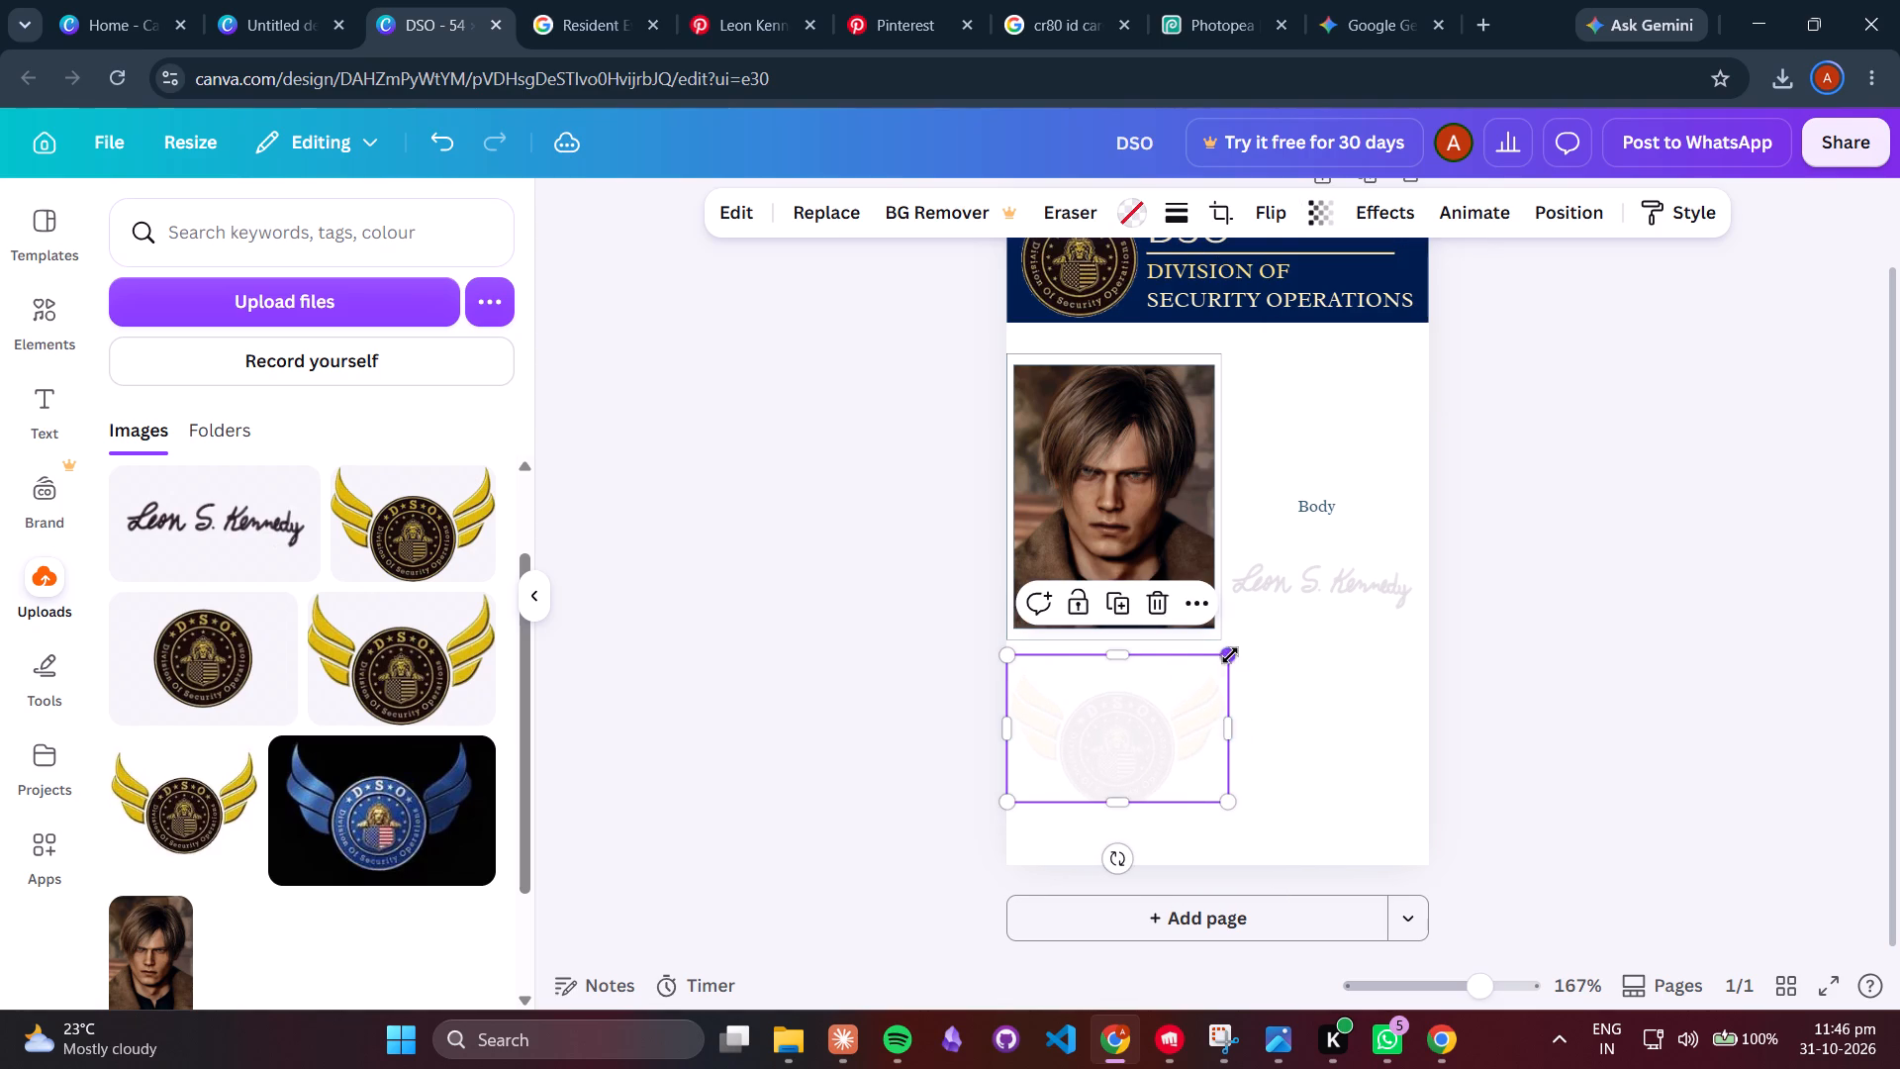
{"action": "left_click_drag", "start_coordinate": [1230, 654], "coordinate": [1213, 682]}
{"action": "left_click", "coordinate": [1112, 800]}
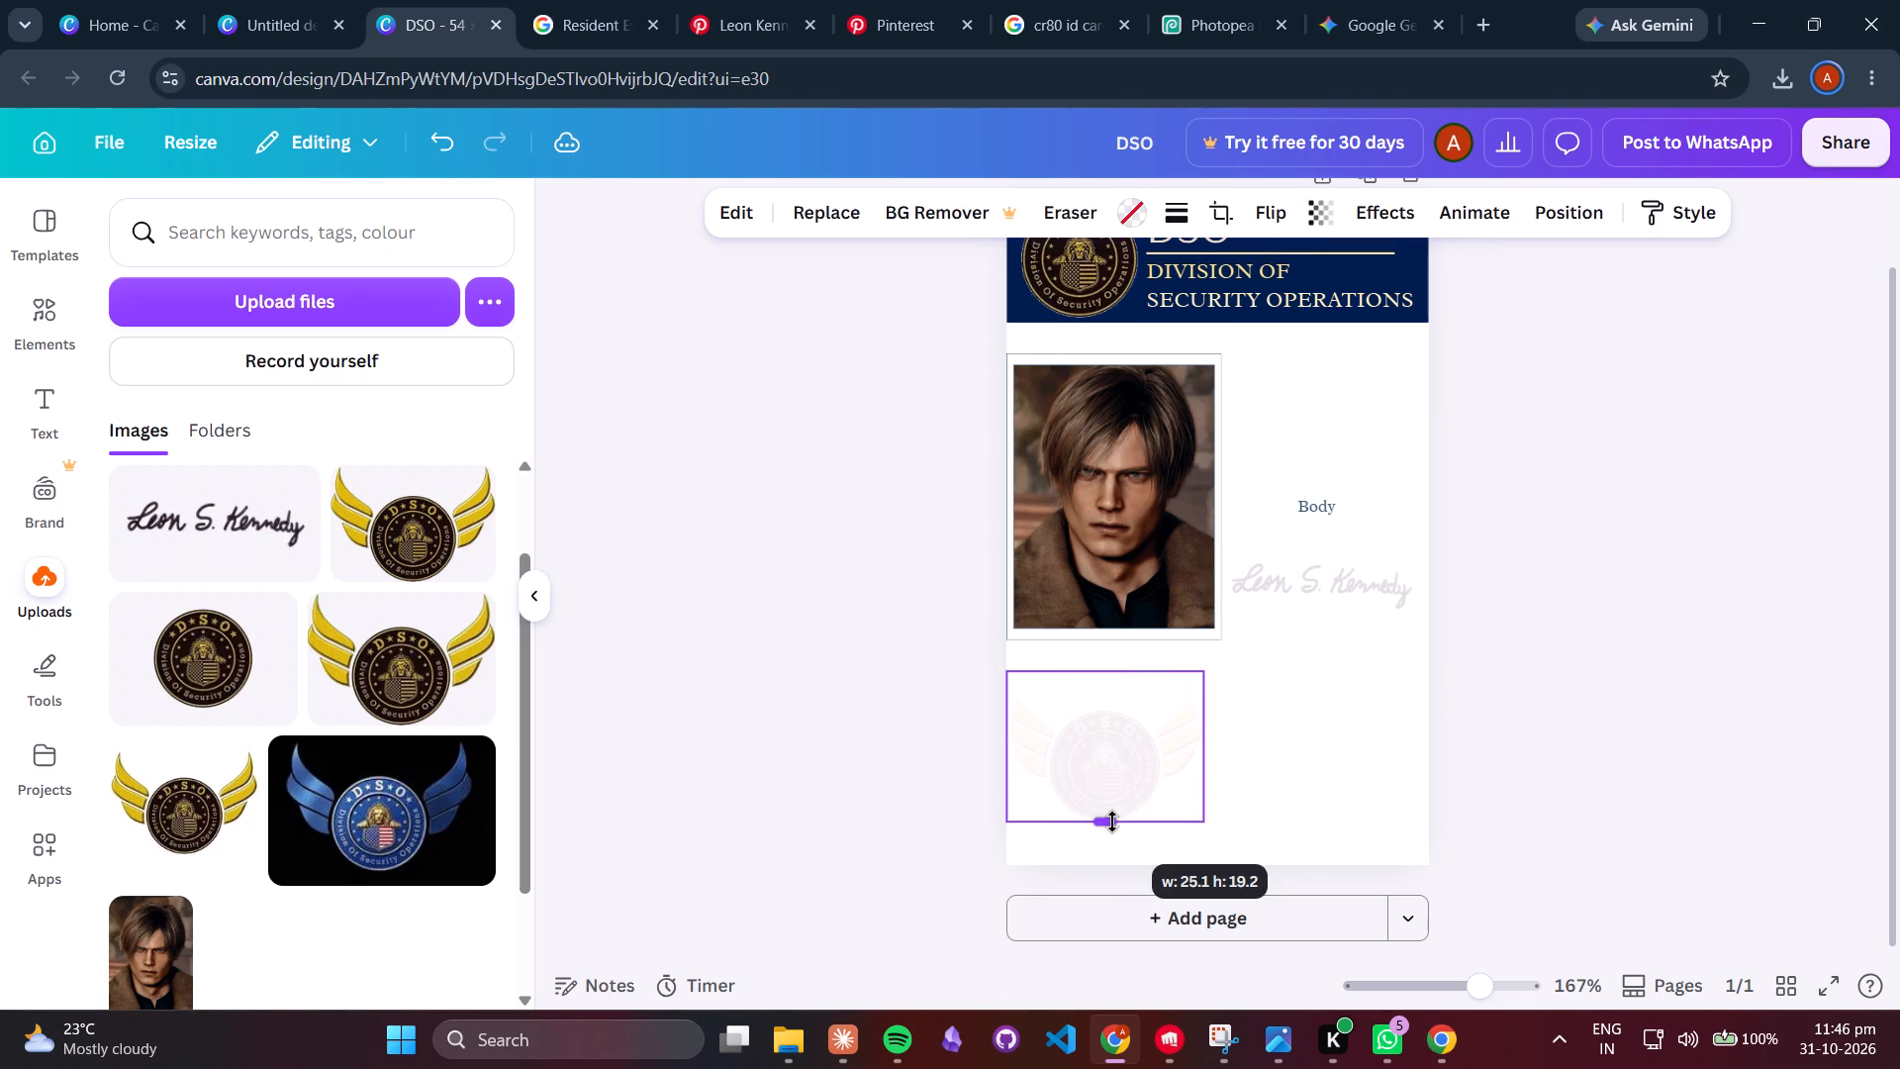
{"action": "left_click_drag", "start_coordinate": [1209, 752], "coordinate": [1228, 752]}
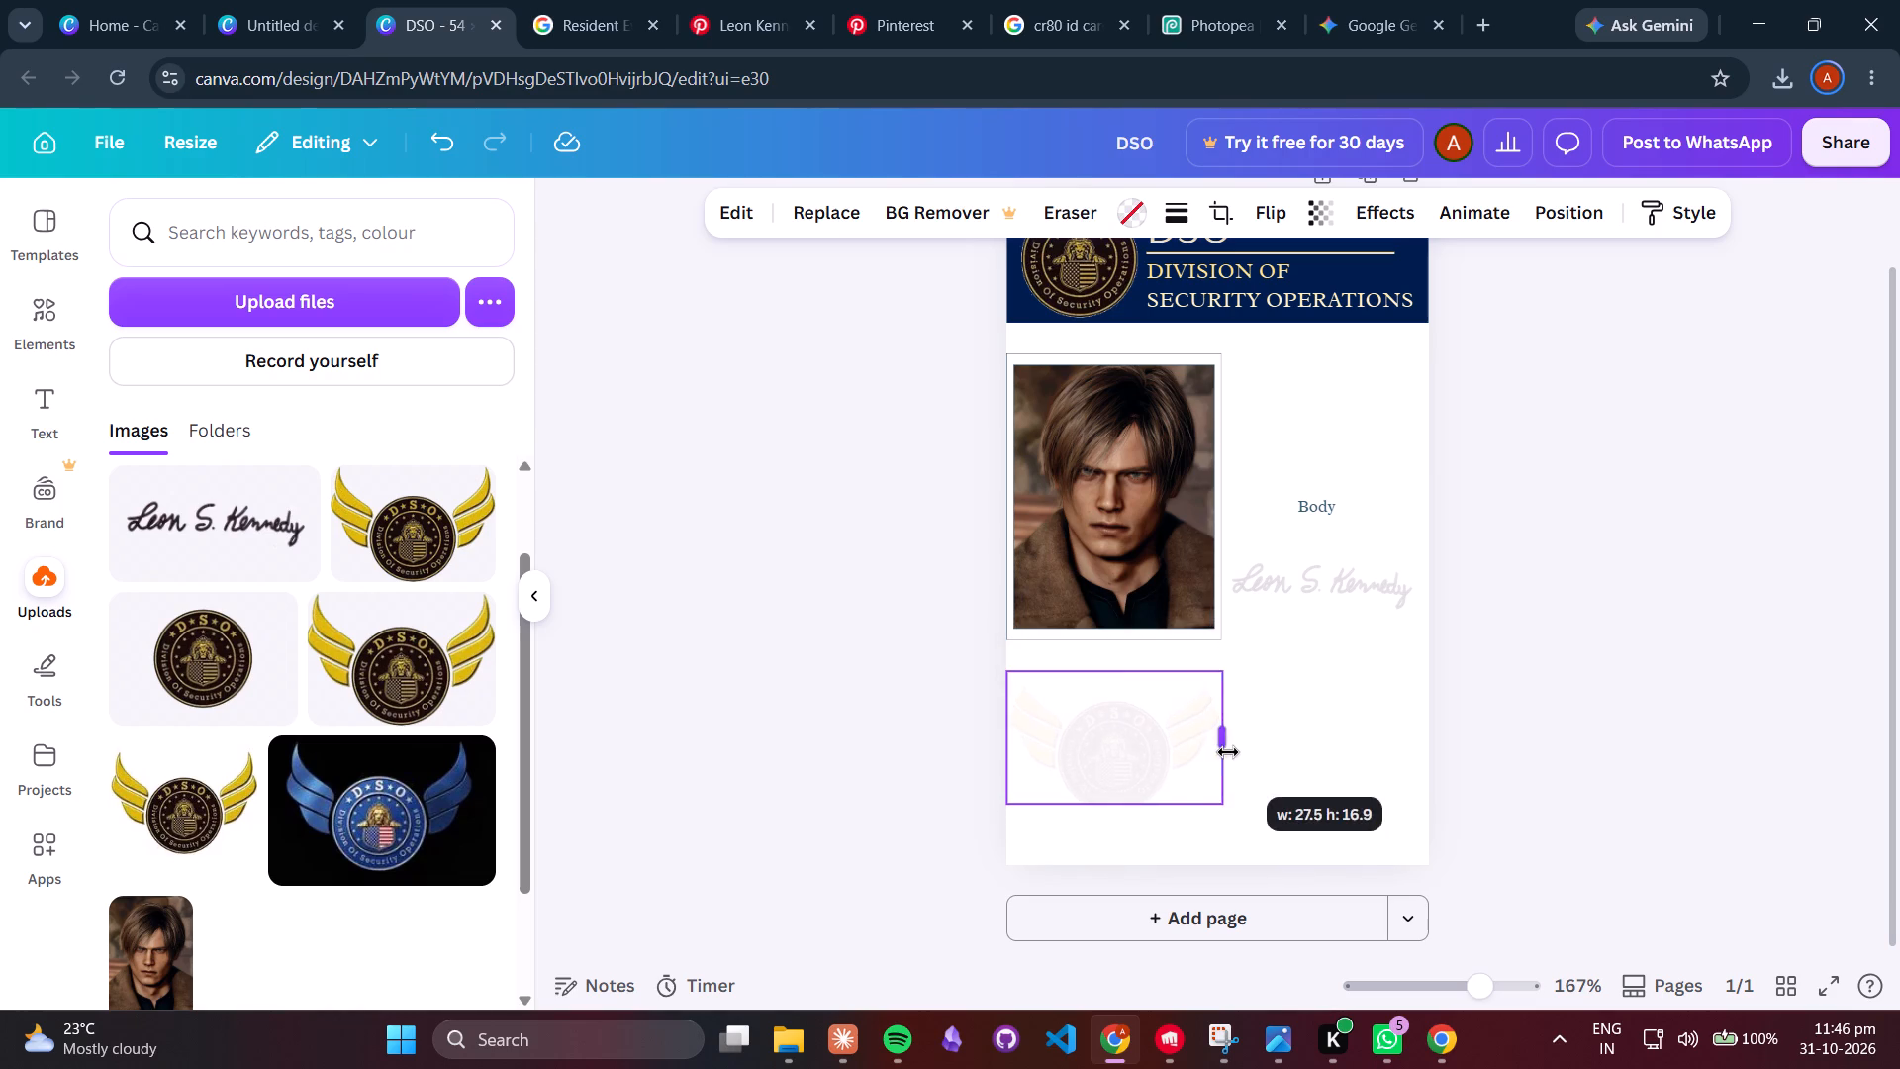
{"action": "left_click_drag", "start_coordinate": [1228, 752], "coordinate": [1202, 767]}
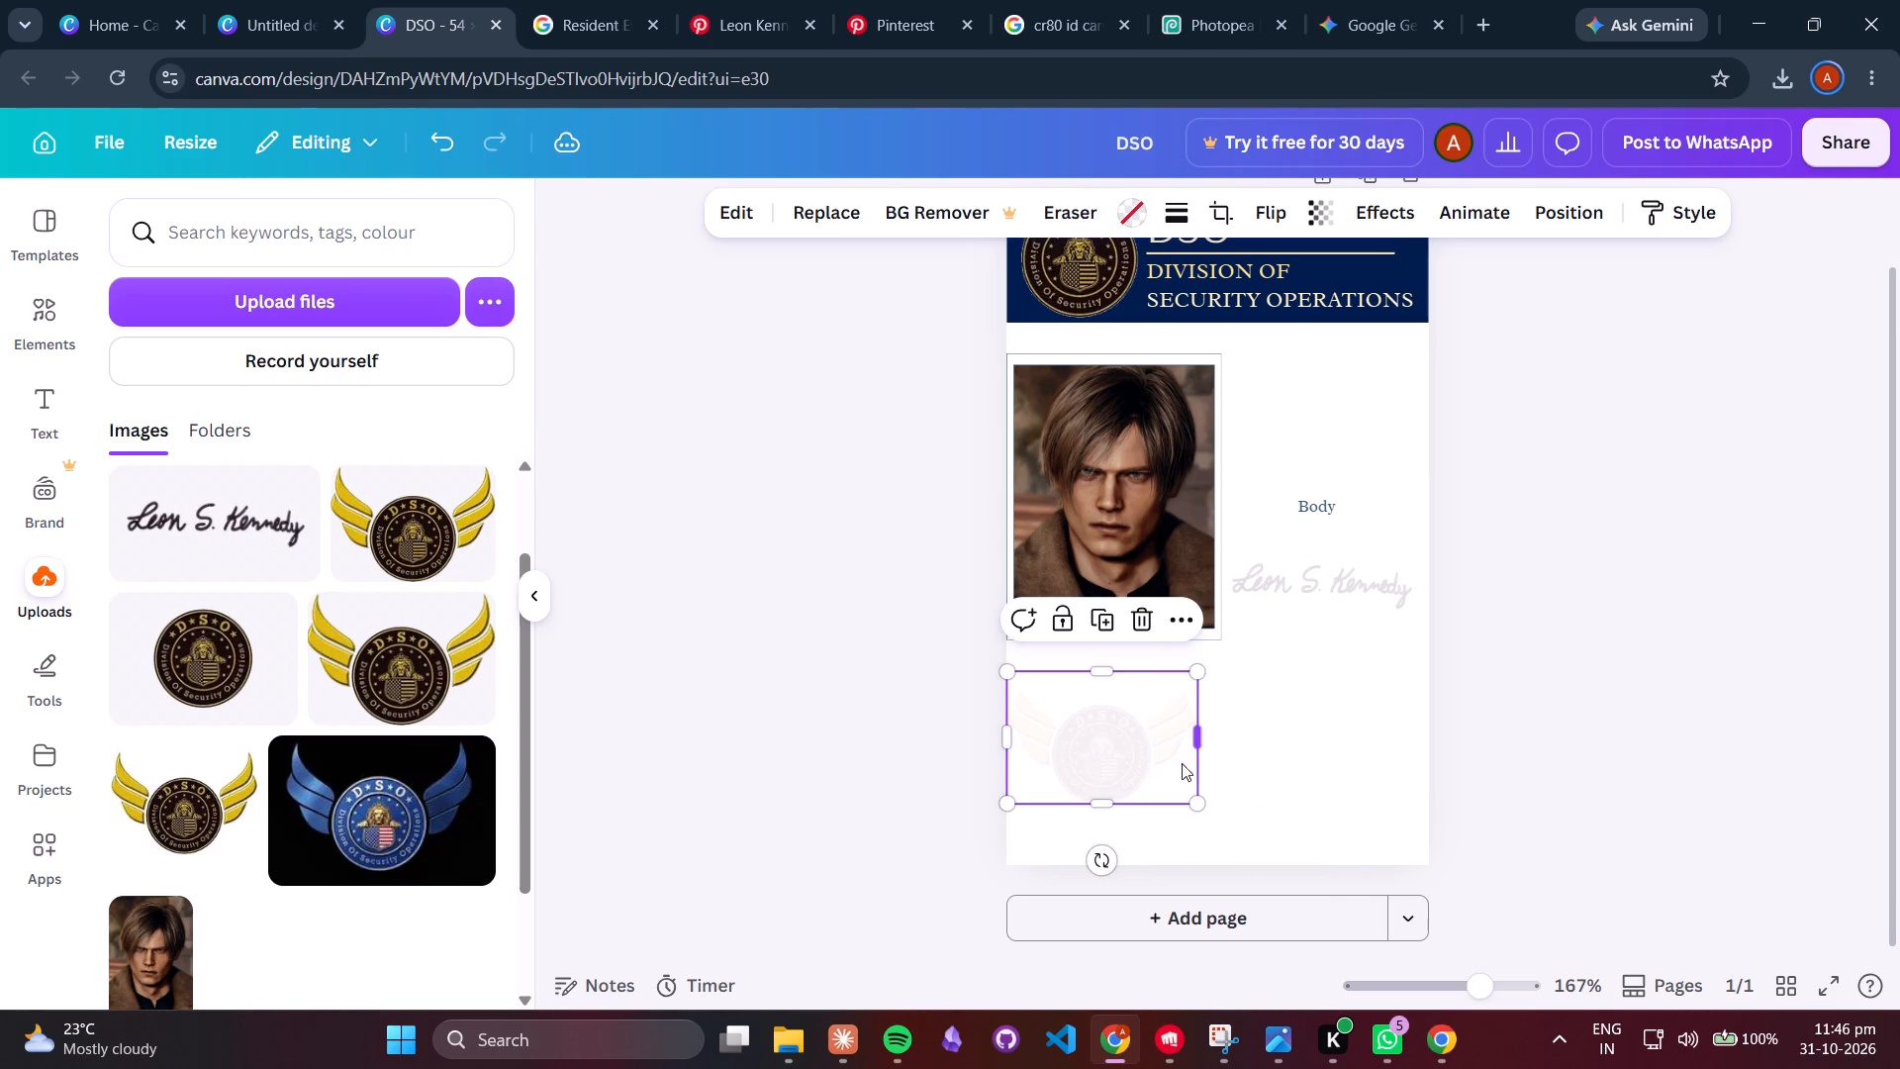
{"action": "left_click_drag", "start_coordinate": [1196, 731], "coordinate": [1223, 730]}
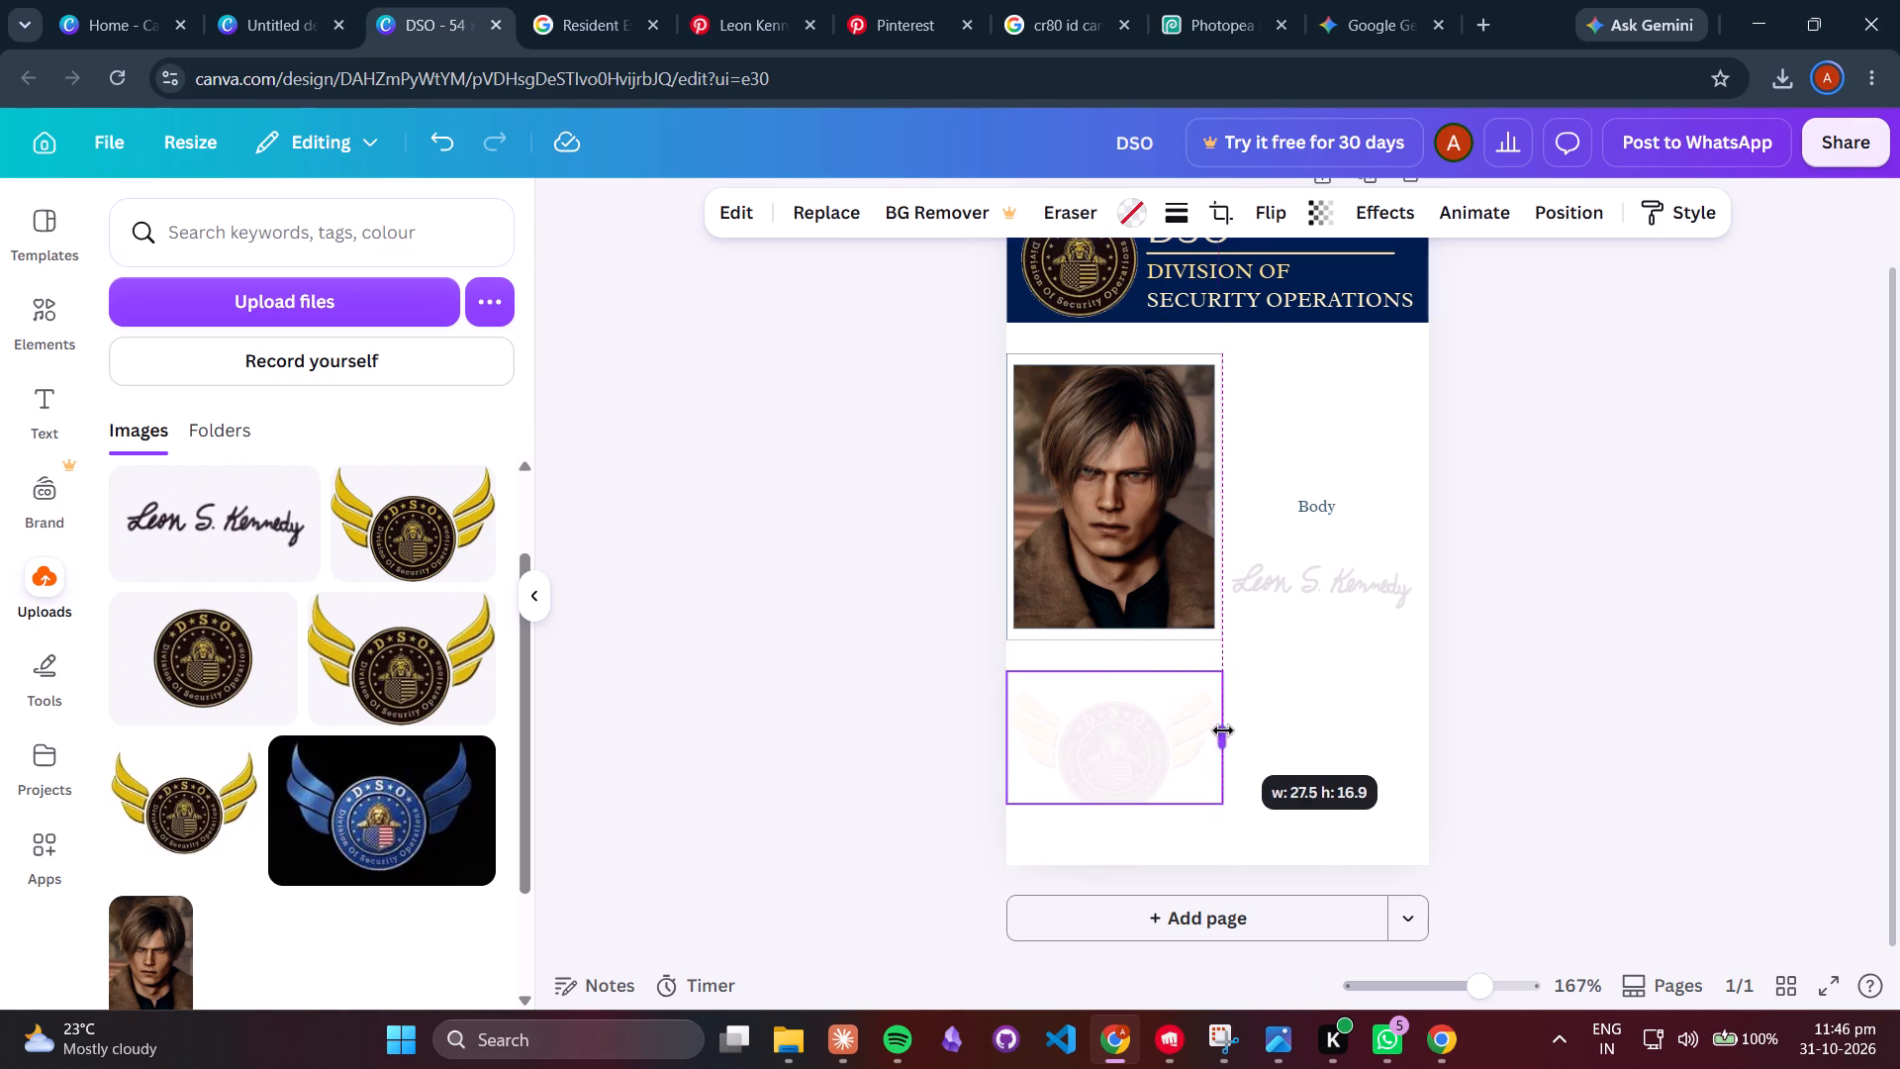
{"action": "left_click_drag", "start_coordinate": [1223, 730], "coordinate": [1224, 731]}
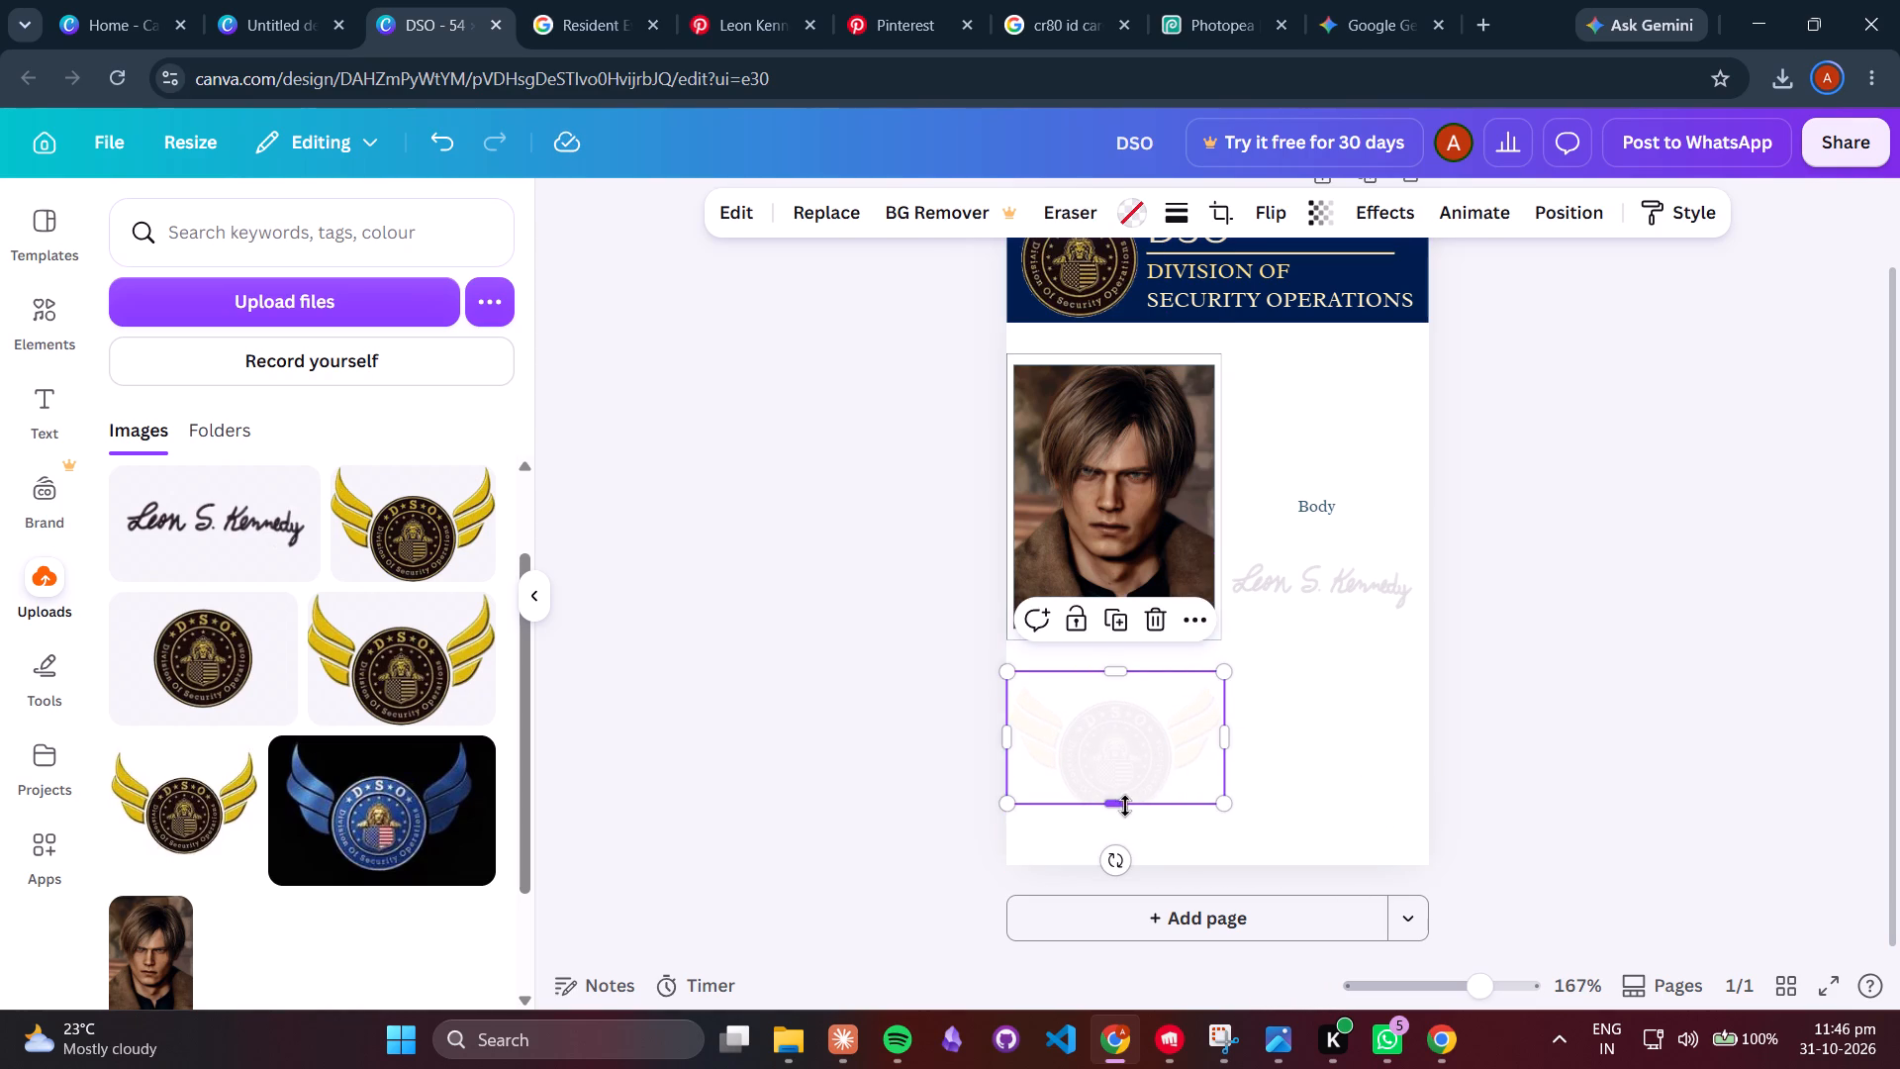
{"action": "left_click_drag", "start_coordinate": [1124, 805], "coordinate": [1128, 775]}
{"action": "left_click_drag", "start_coordinate": [1133, 729], "coordinate": [1133, 698]}
{"action": "left_click", "coordinate": [1596, 701]}
Move the signature back below the portrait so that it overlays the faded winged logo.
{"action": "left_click_drag", "start_coordinate": [1341, 575], "coordinate": [1331, 588]}
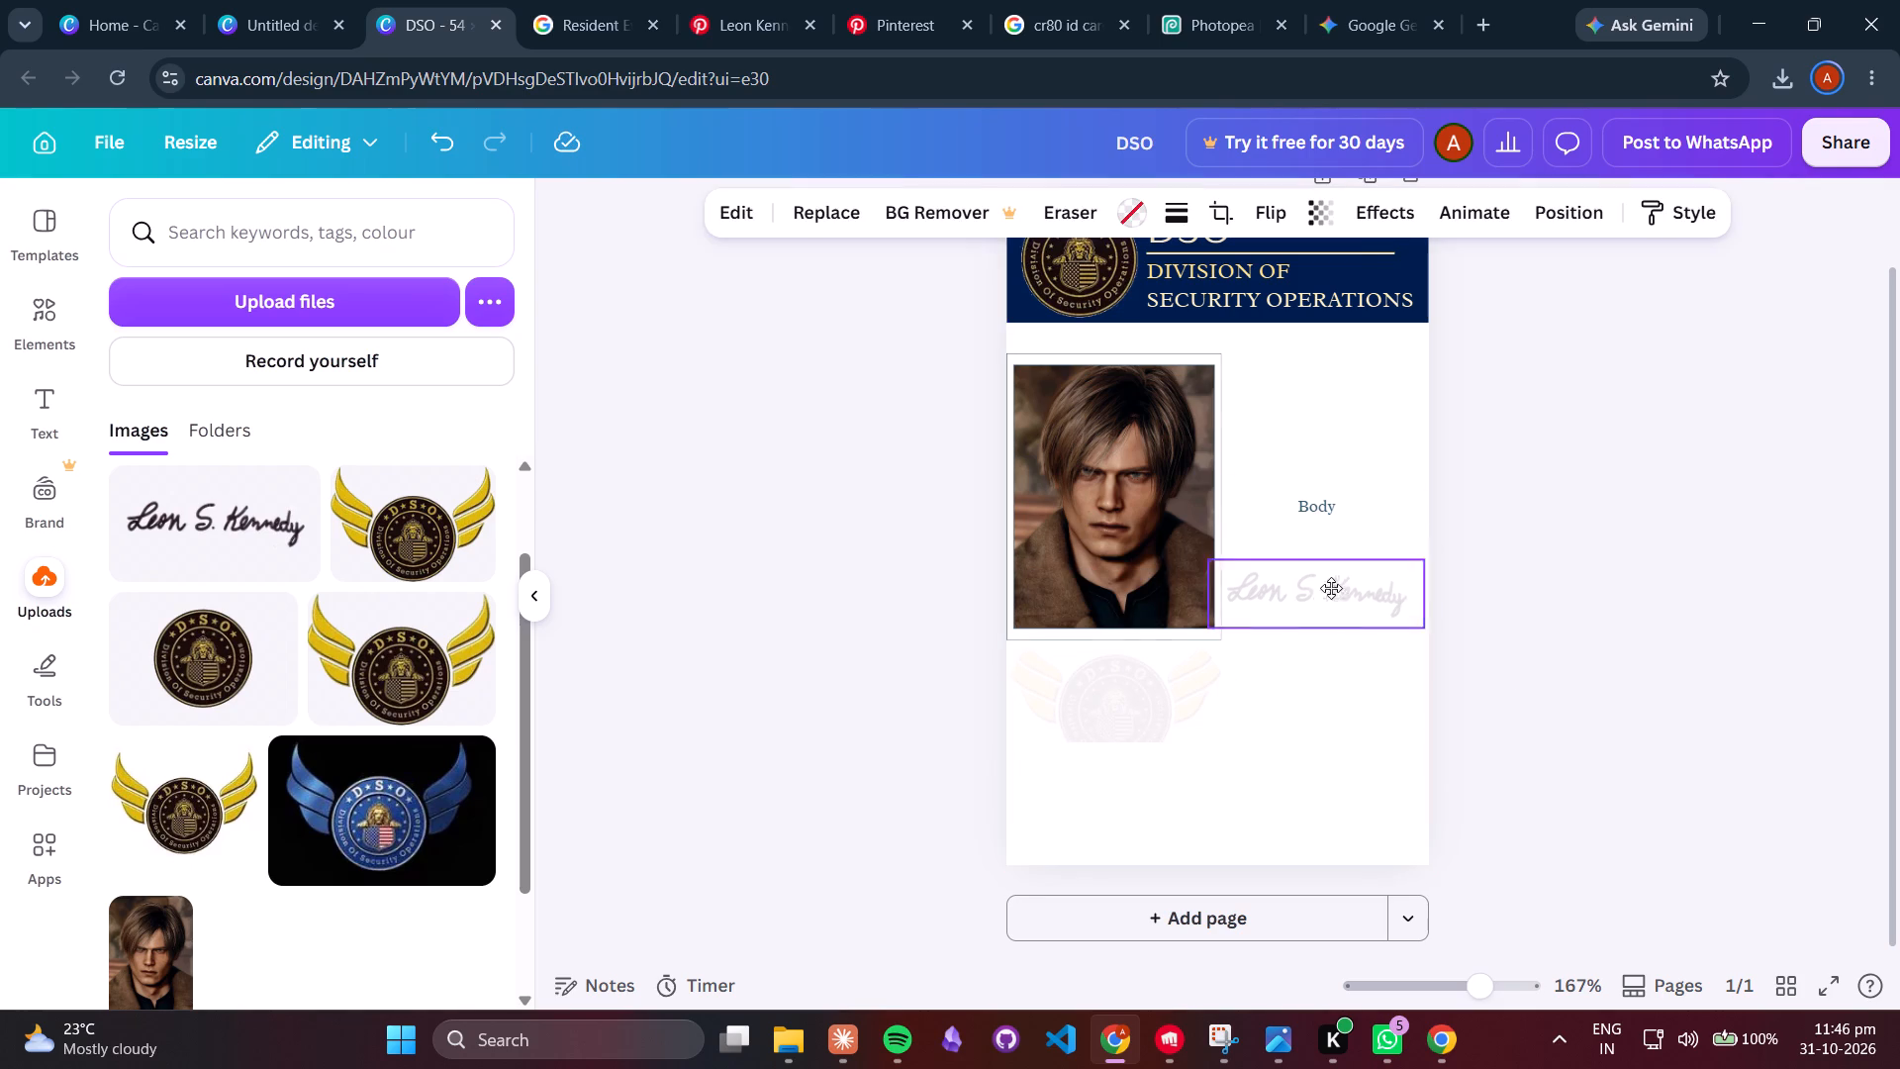
{"action": "left_click_drag", "start_coordinate": [1331, 588], "coordinate": [1133, 679]}
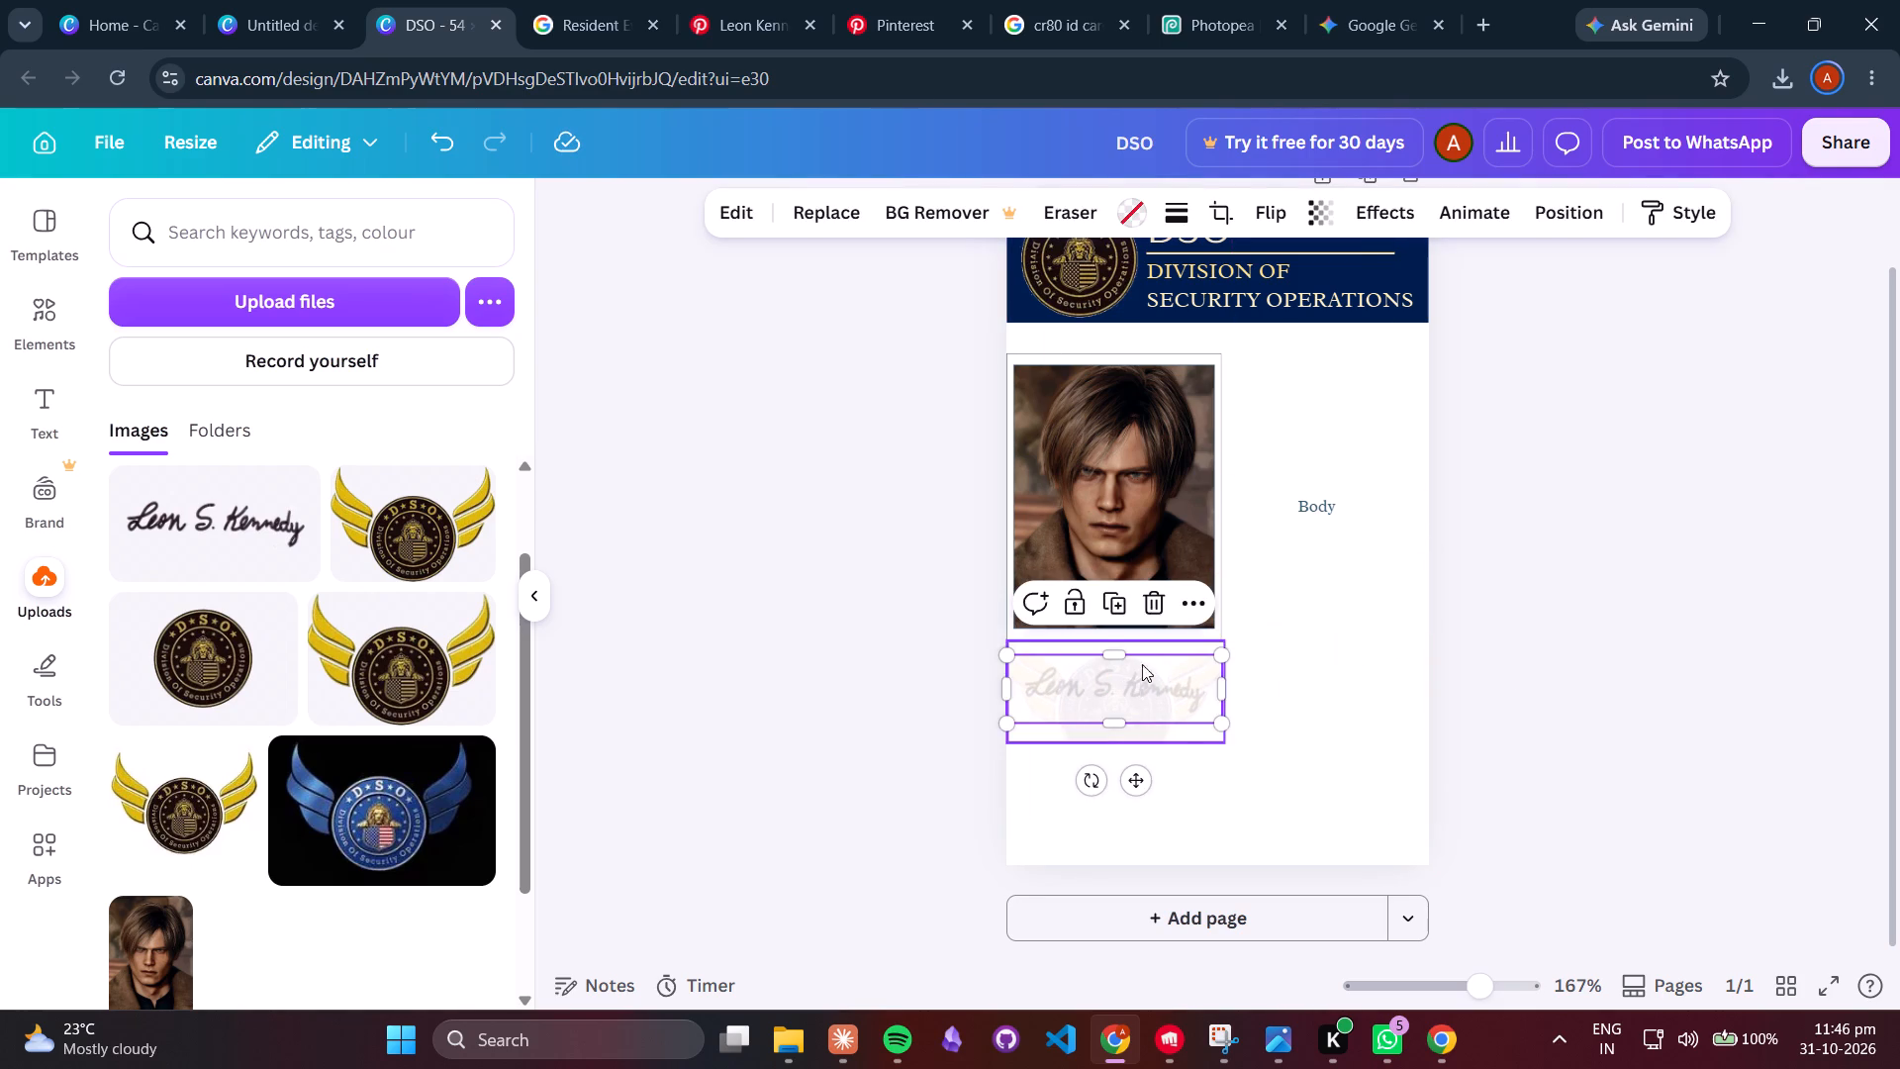
Set the transparency of the signature below the portrait to 100.
{"action": "left_click", "coordinate": [1318, 207]}
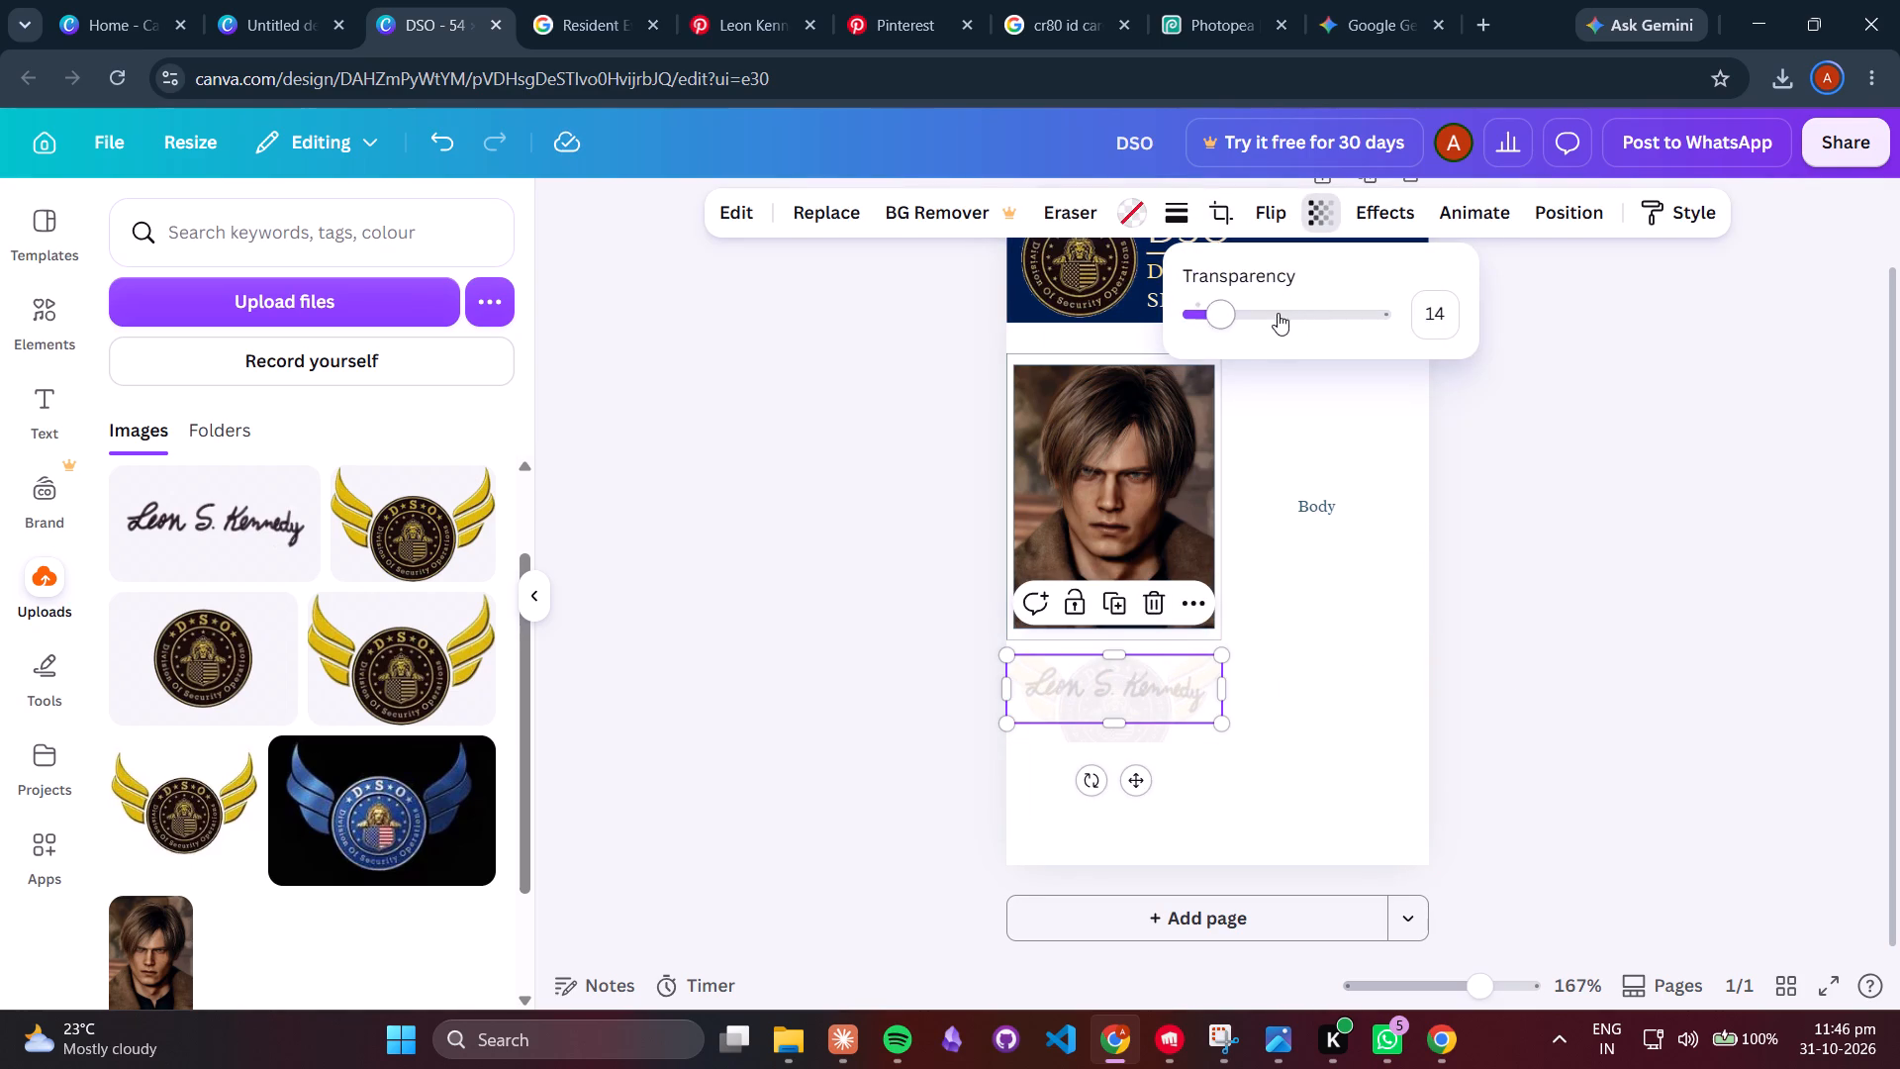
{"action": "left_click_drag", "start_coordinate": [1278, 313], "coordinate": [1374, 311]}
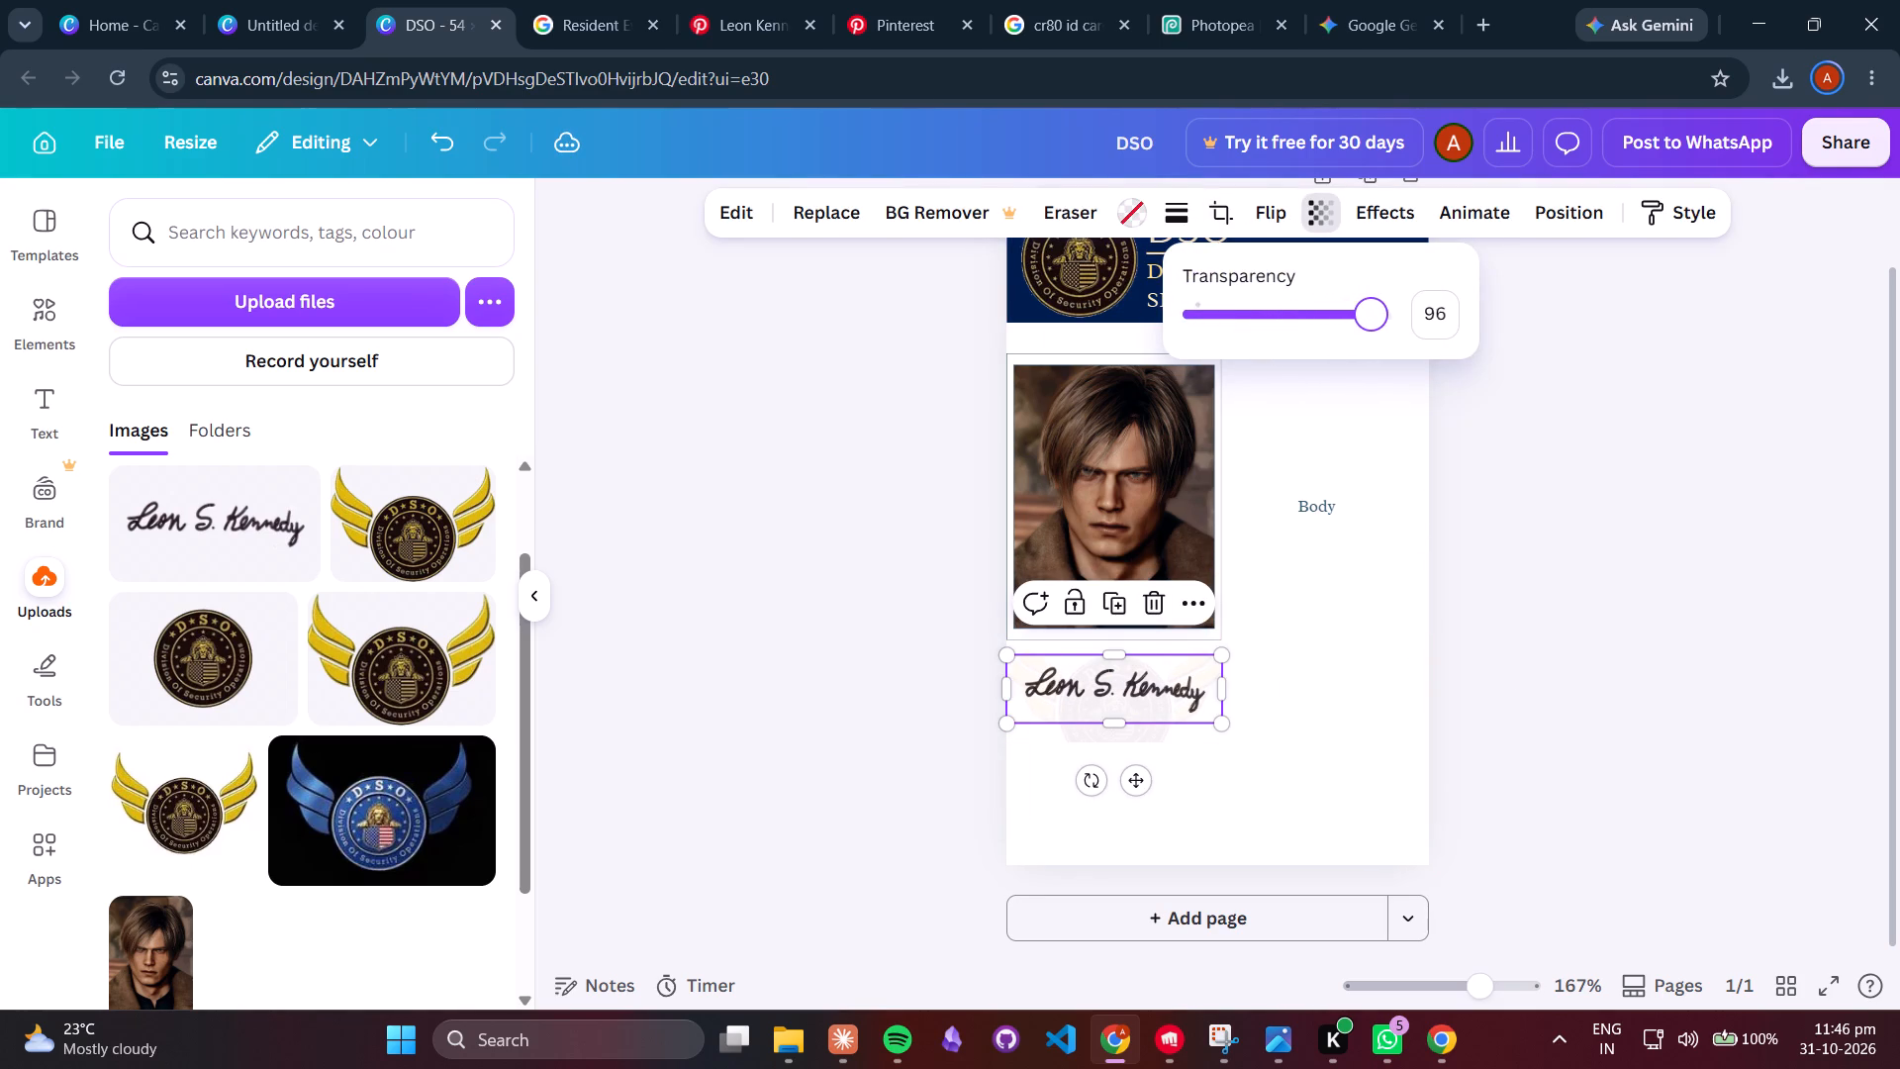
{"action": "left_click_drag", "start_coordinate": [1374, 311], "coordinate": [1385, 306]}
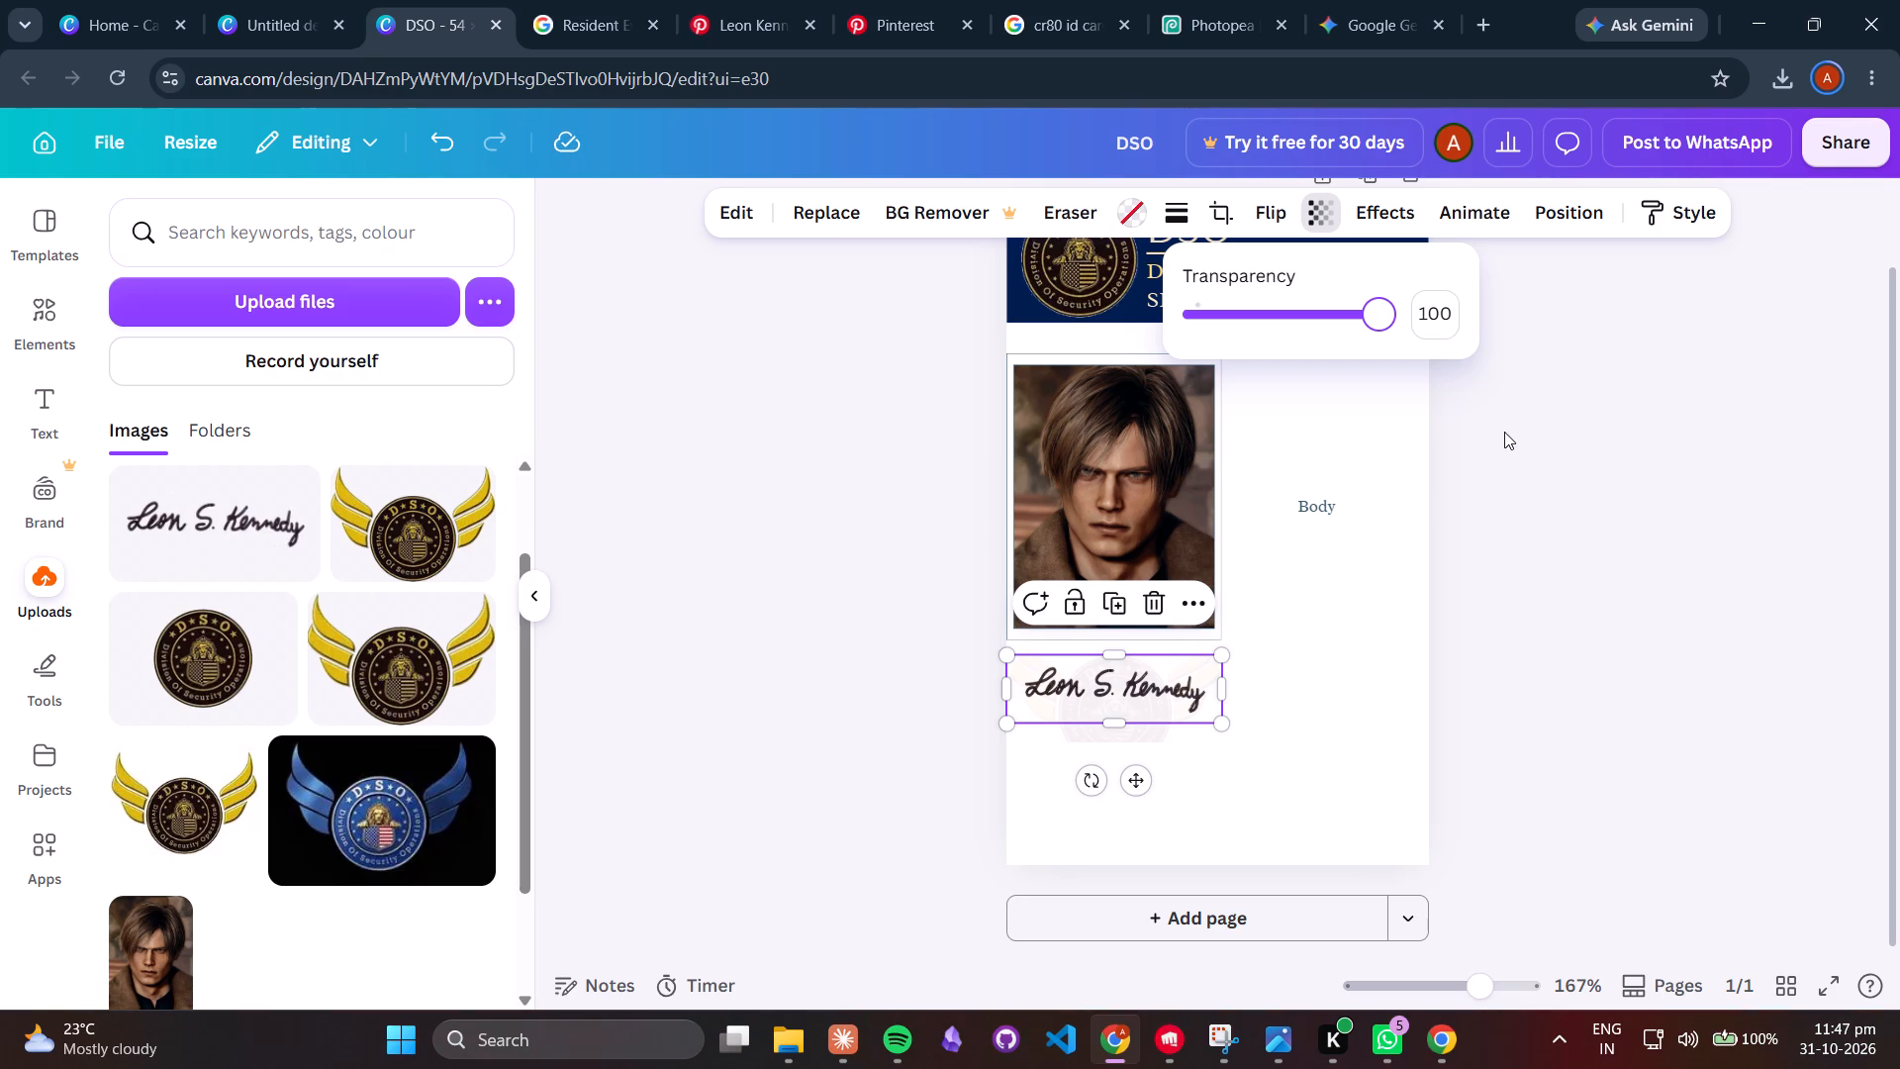
{"action": "left_click", "coordinate": [1504, 432]}
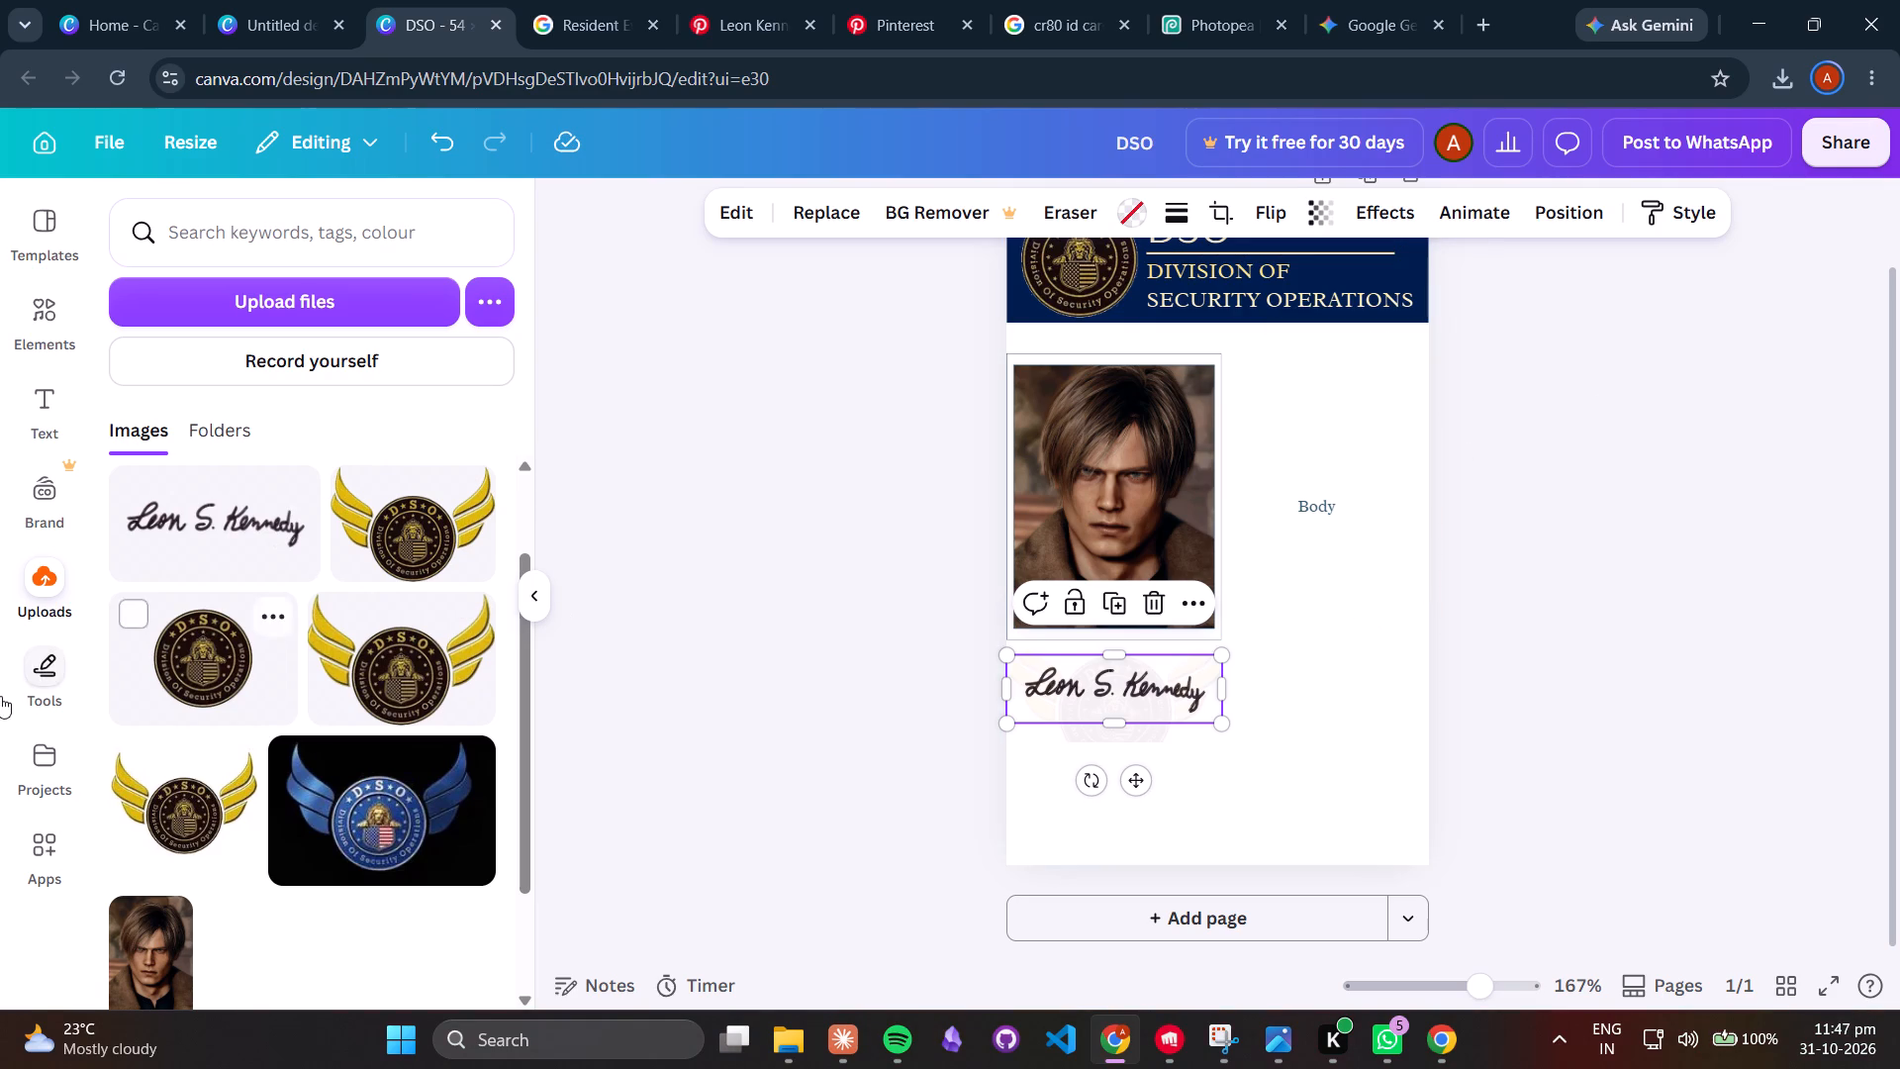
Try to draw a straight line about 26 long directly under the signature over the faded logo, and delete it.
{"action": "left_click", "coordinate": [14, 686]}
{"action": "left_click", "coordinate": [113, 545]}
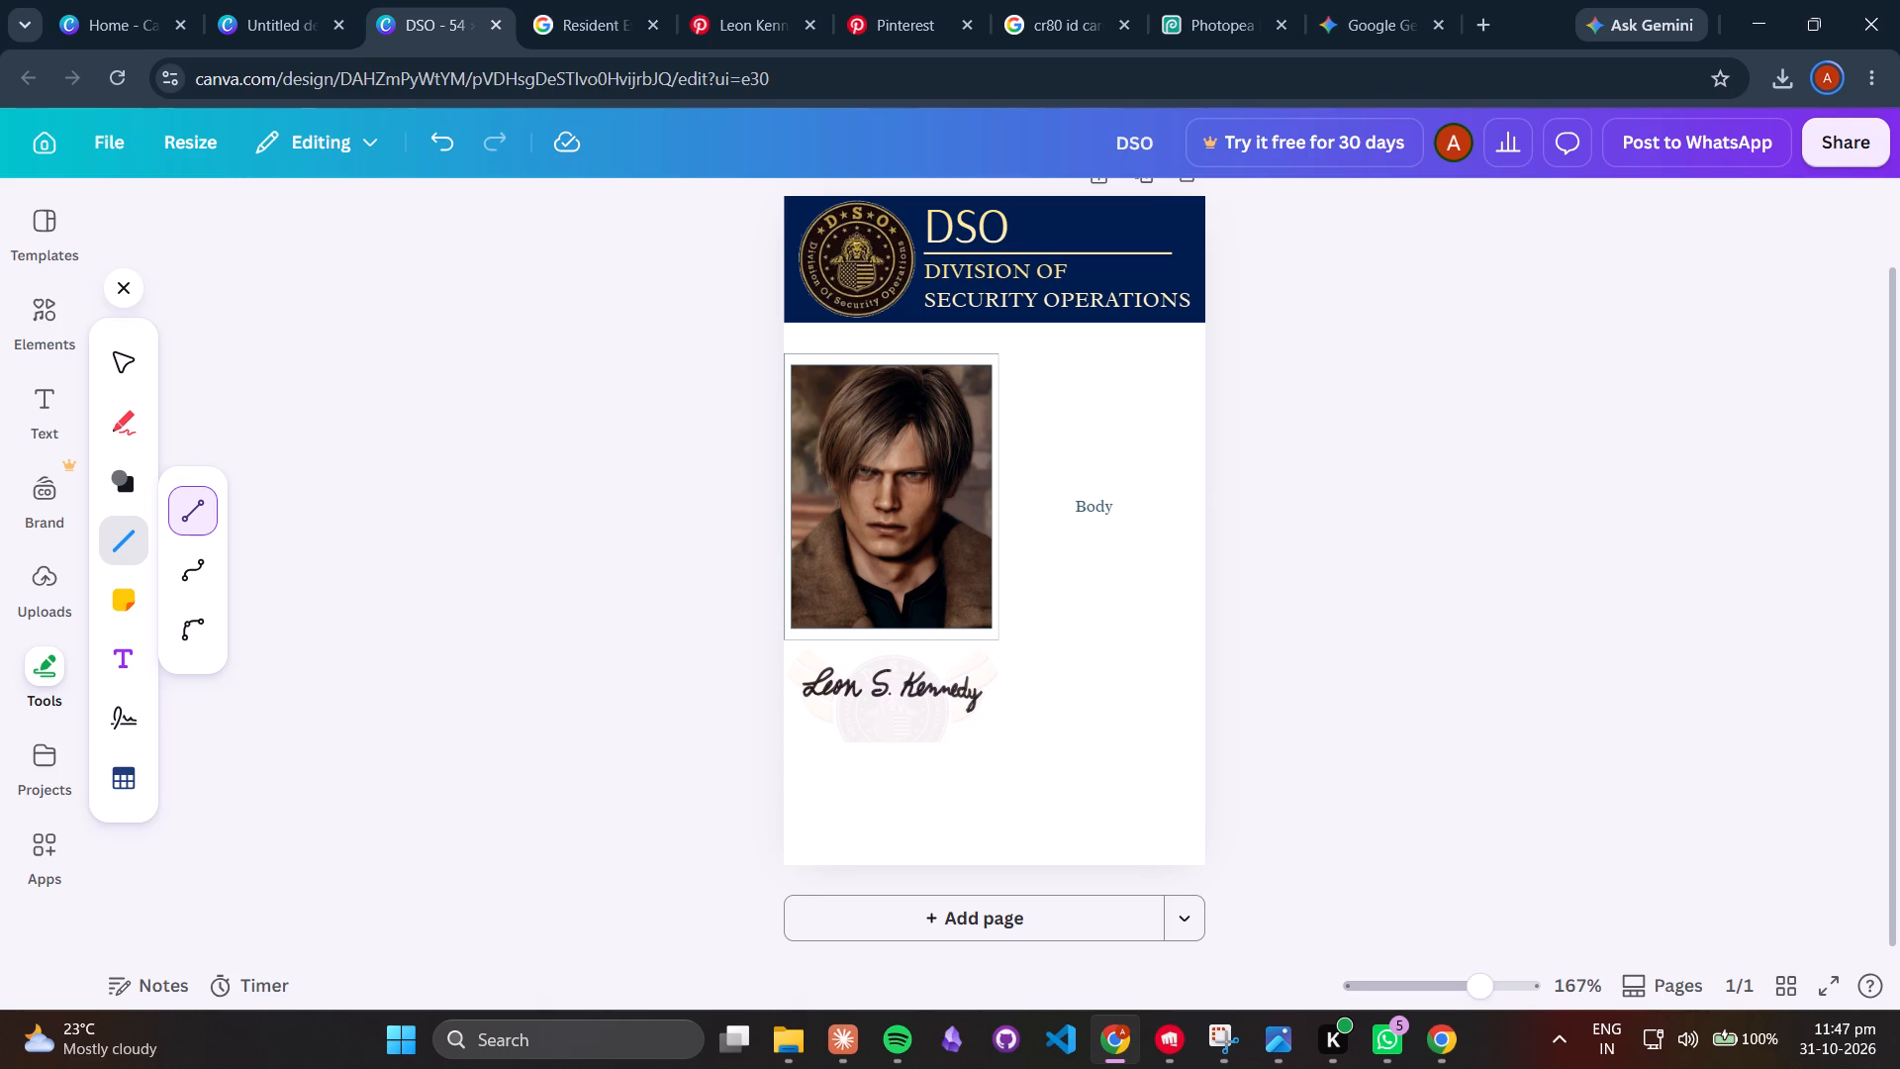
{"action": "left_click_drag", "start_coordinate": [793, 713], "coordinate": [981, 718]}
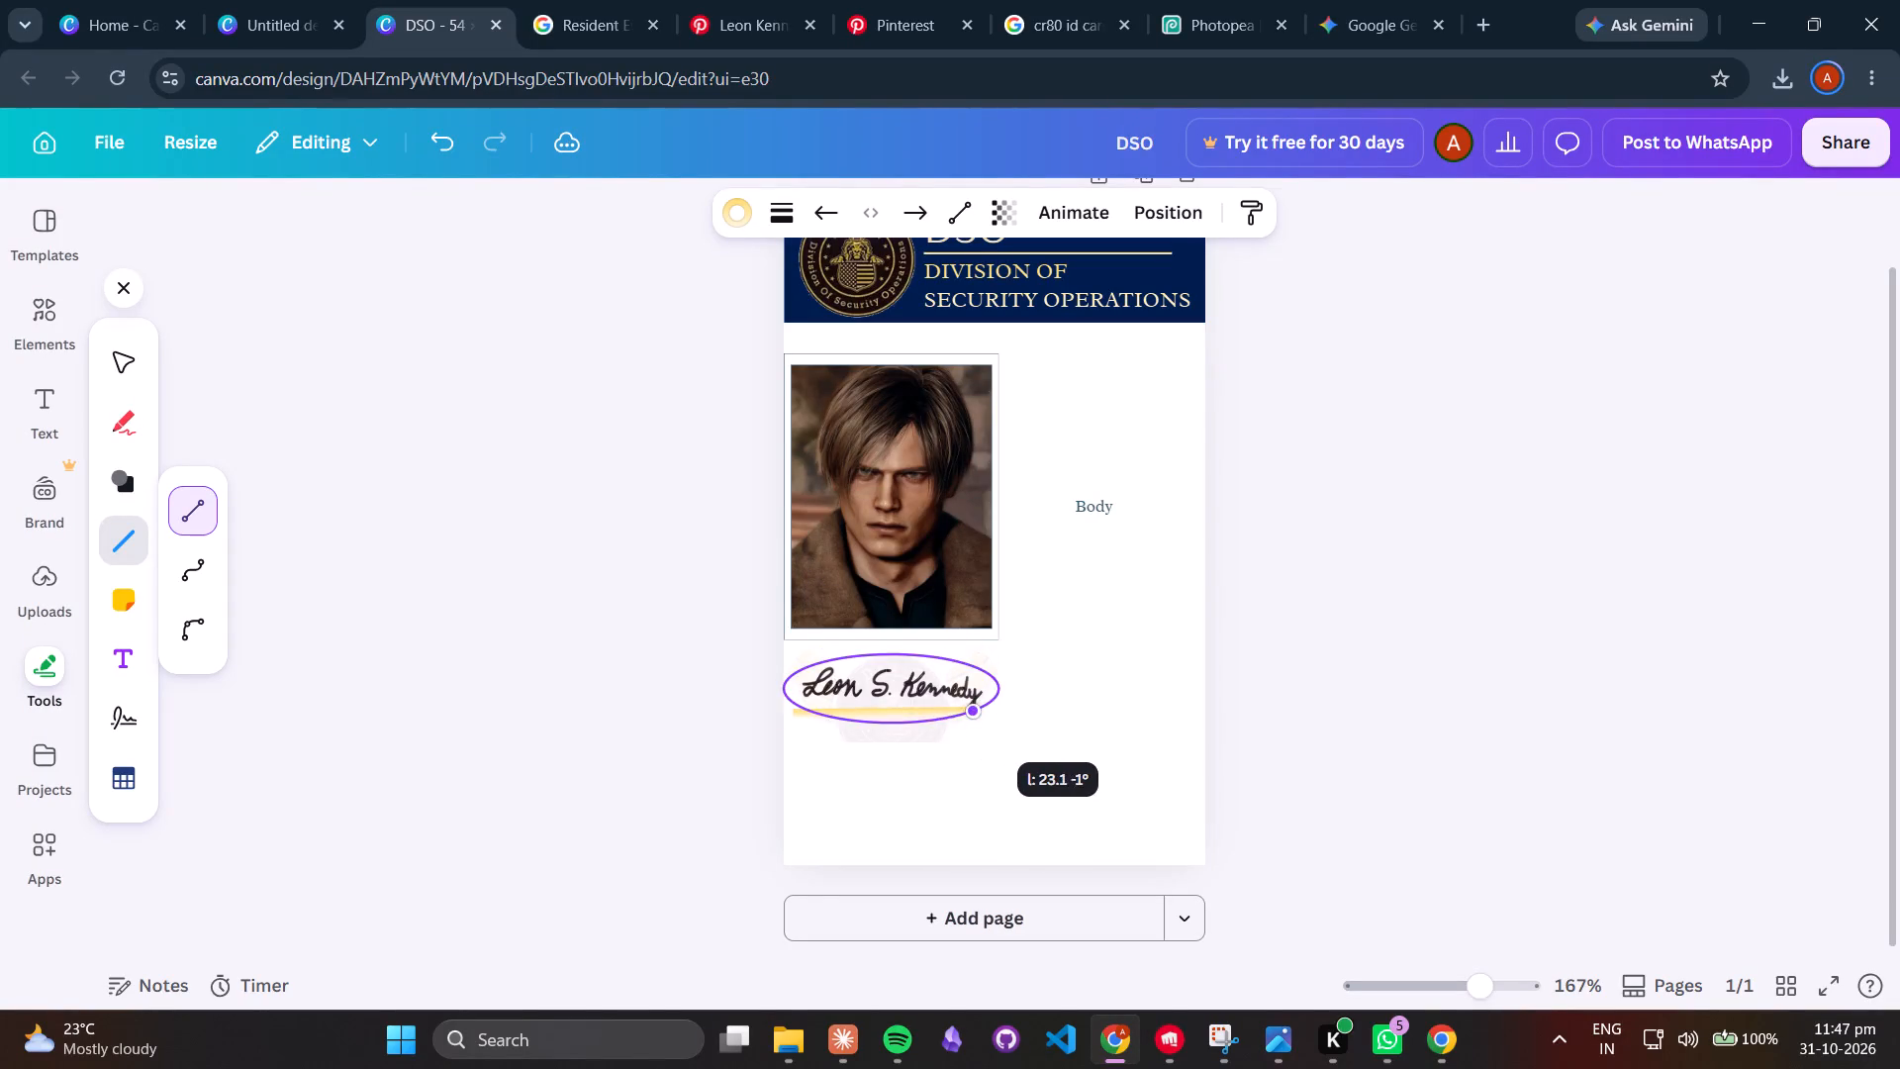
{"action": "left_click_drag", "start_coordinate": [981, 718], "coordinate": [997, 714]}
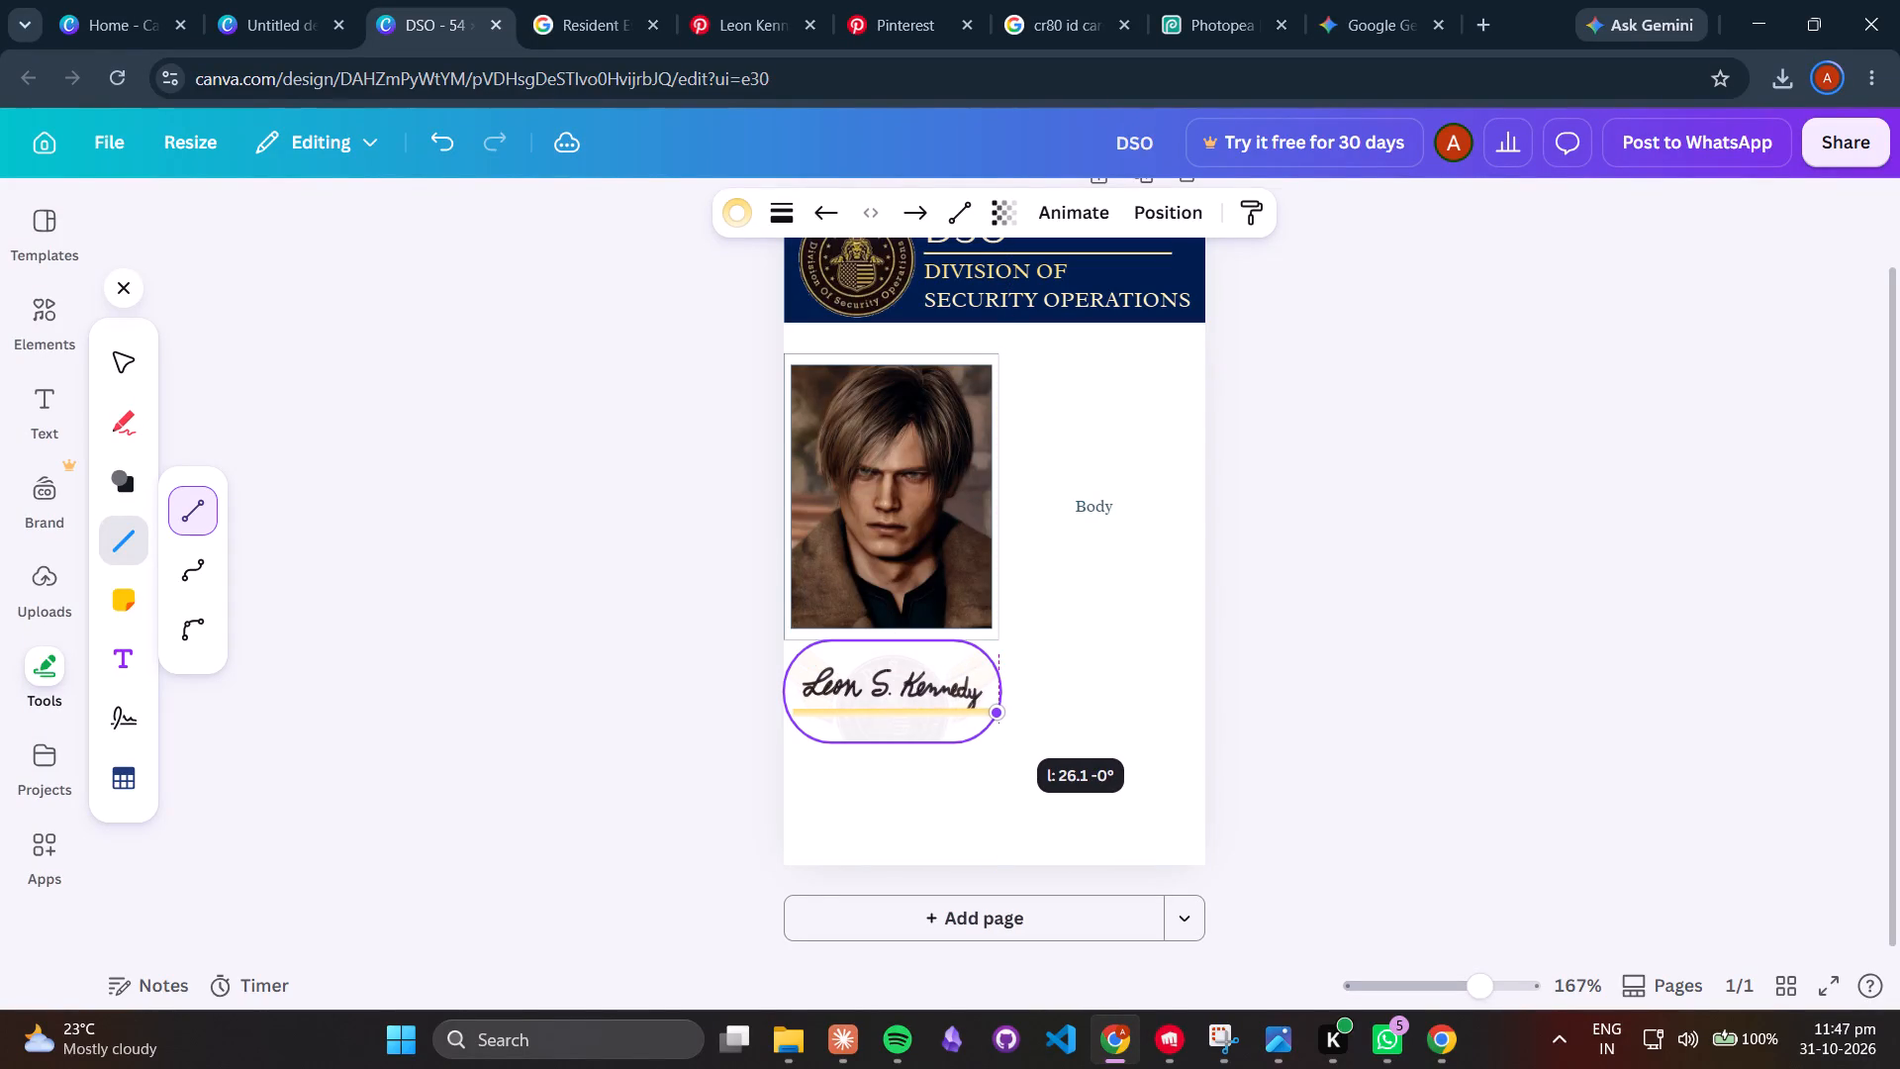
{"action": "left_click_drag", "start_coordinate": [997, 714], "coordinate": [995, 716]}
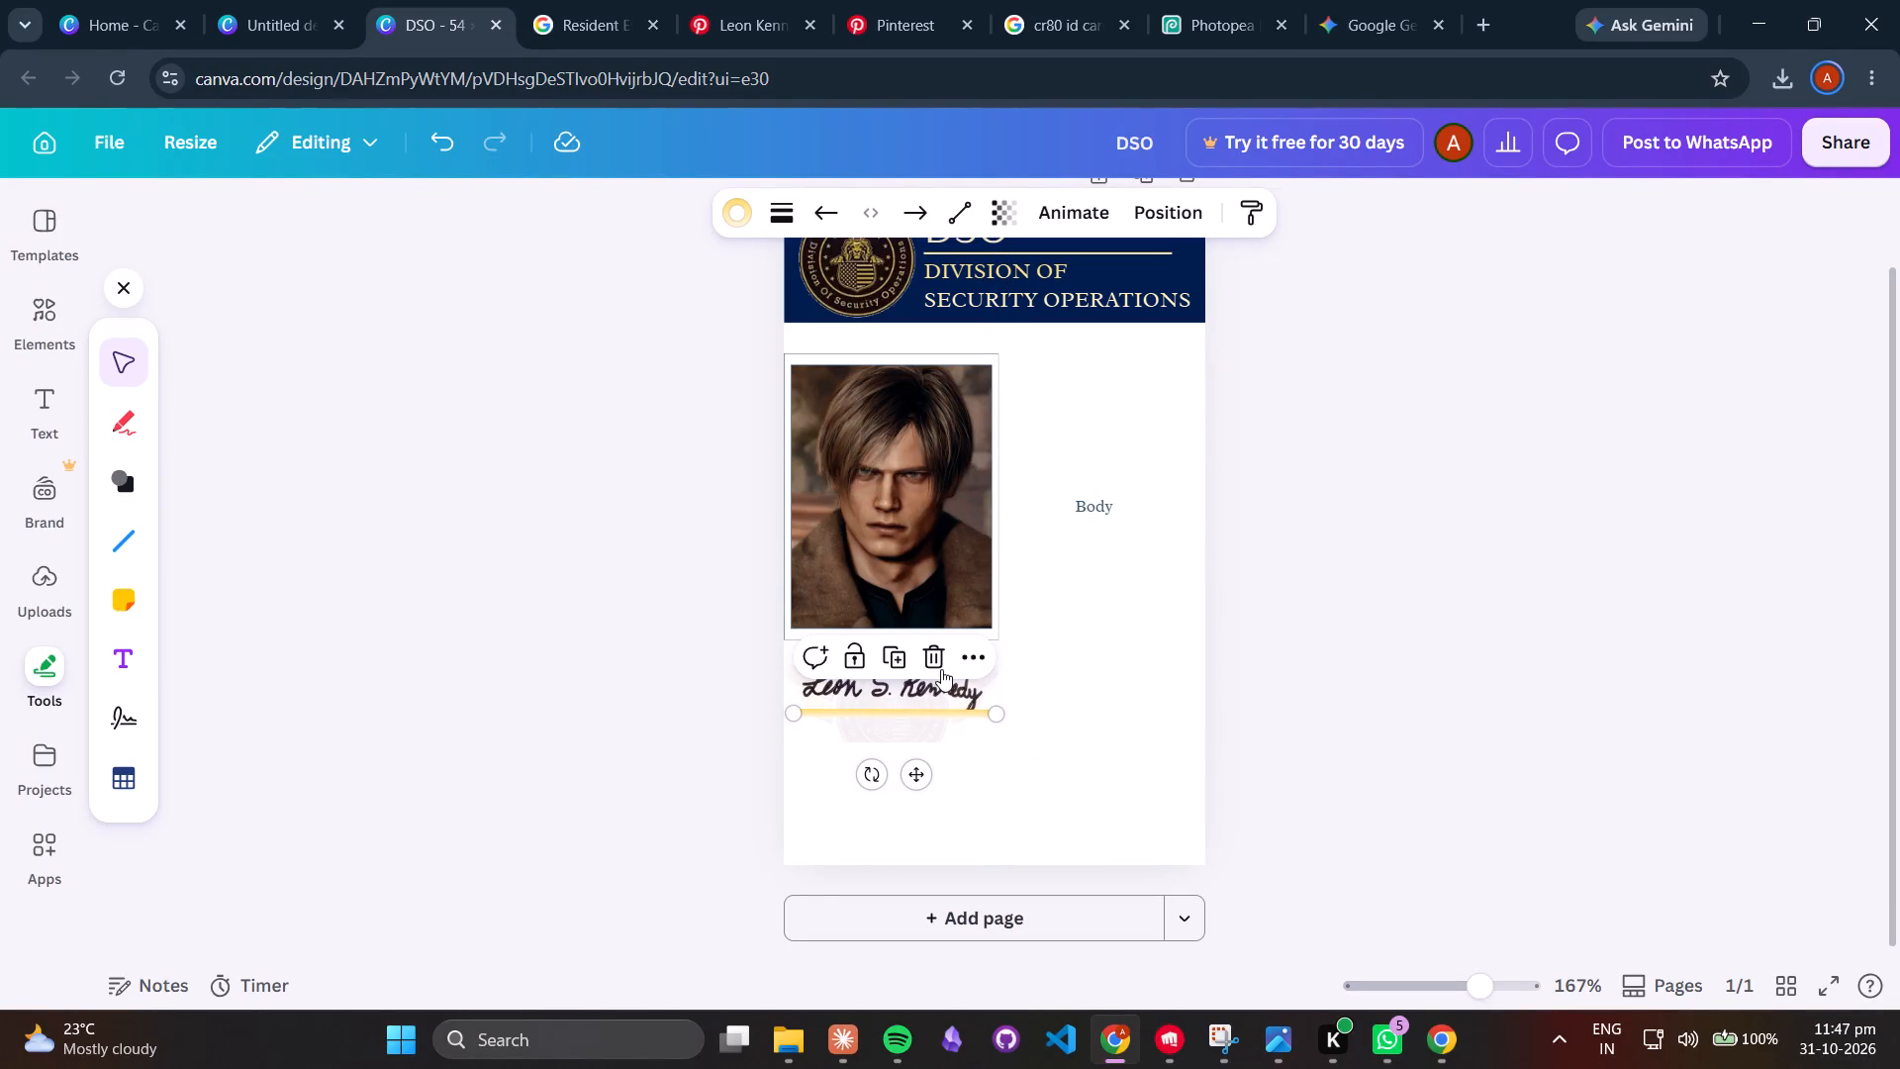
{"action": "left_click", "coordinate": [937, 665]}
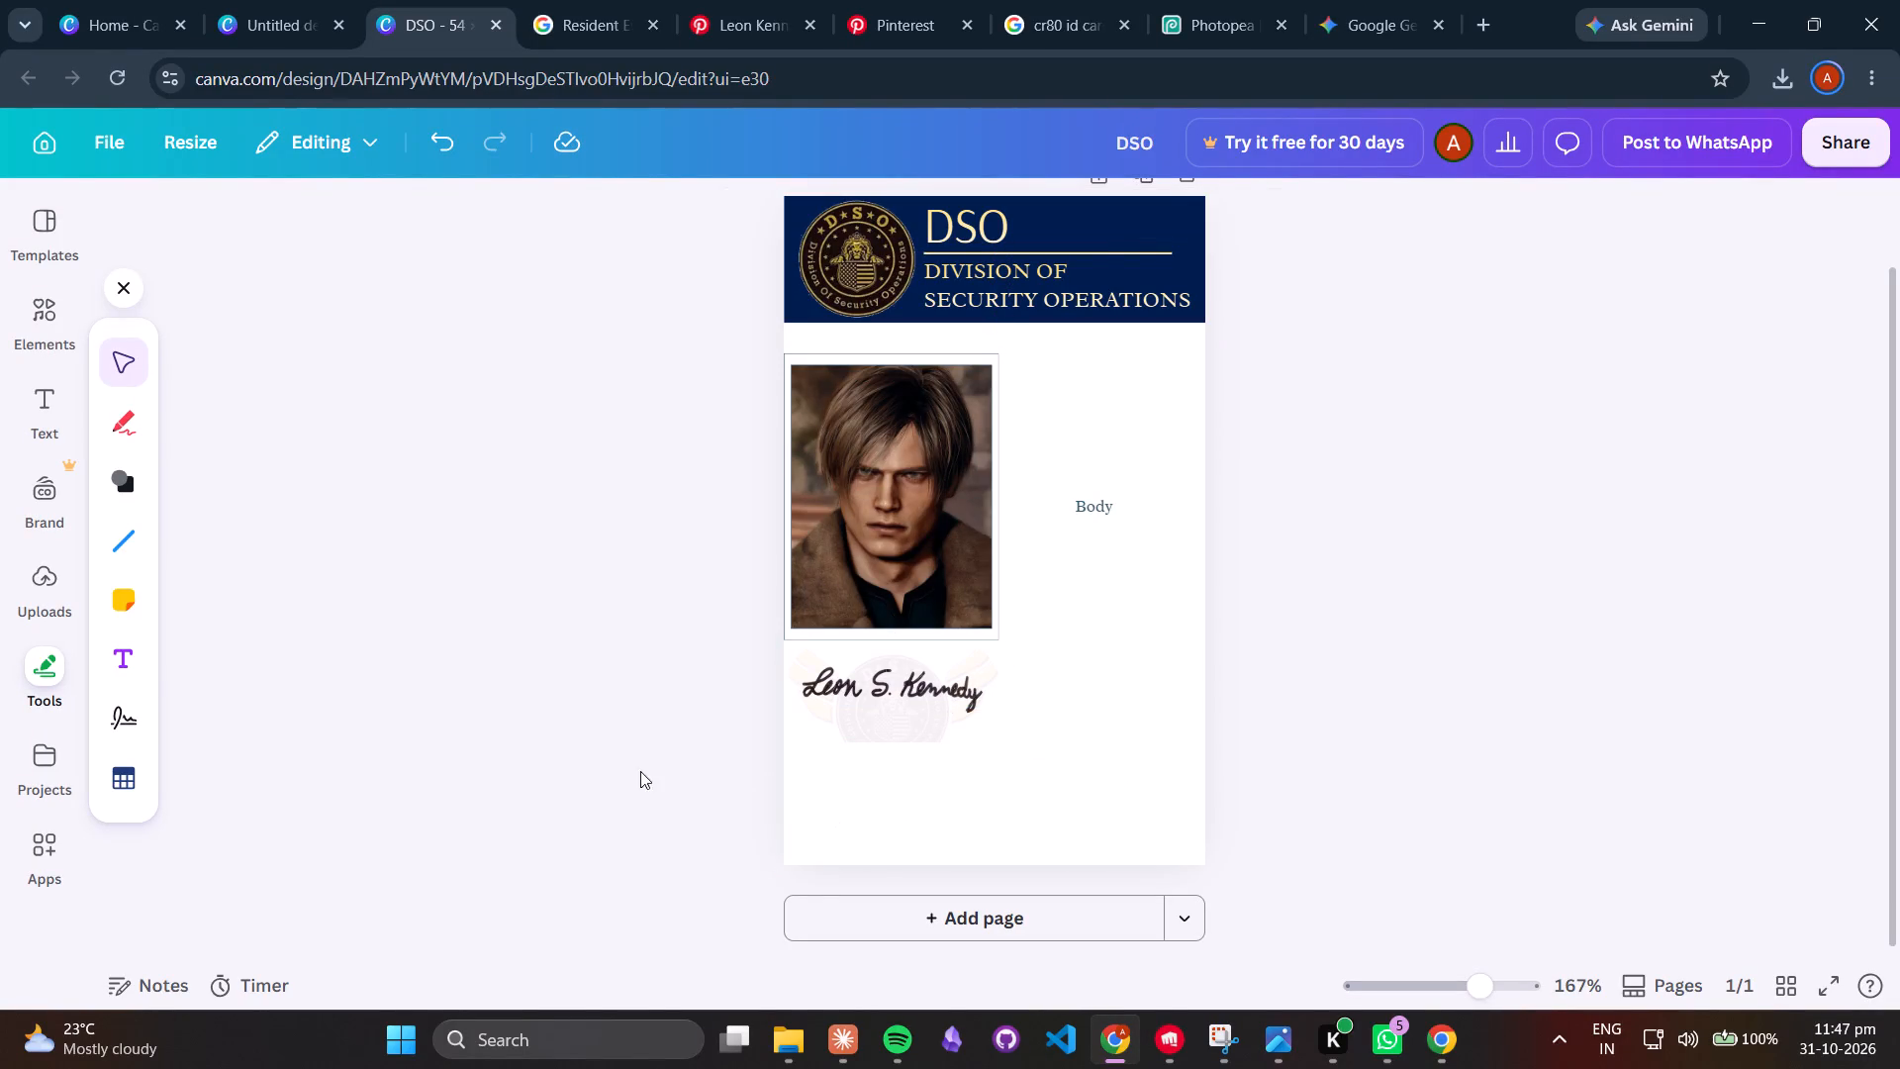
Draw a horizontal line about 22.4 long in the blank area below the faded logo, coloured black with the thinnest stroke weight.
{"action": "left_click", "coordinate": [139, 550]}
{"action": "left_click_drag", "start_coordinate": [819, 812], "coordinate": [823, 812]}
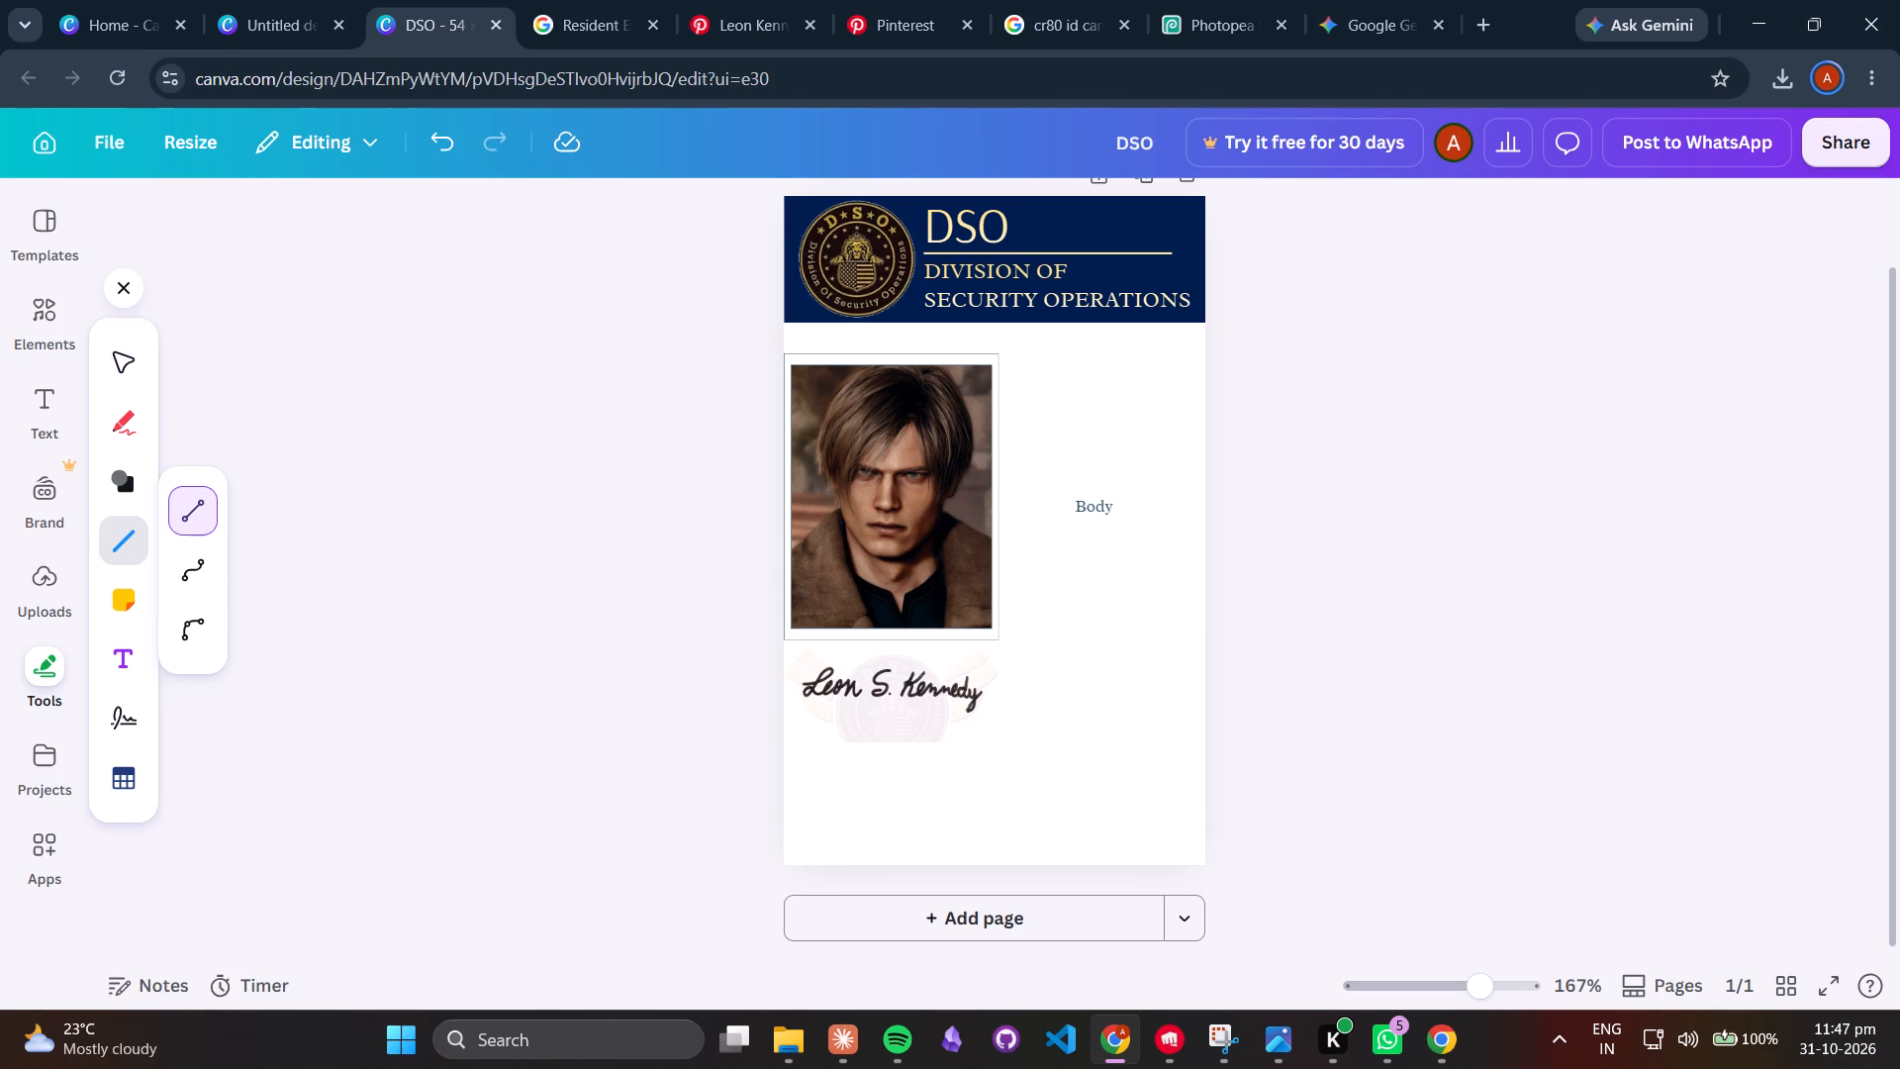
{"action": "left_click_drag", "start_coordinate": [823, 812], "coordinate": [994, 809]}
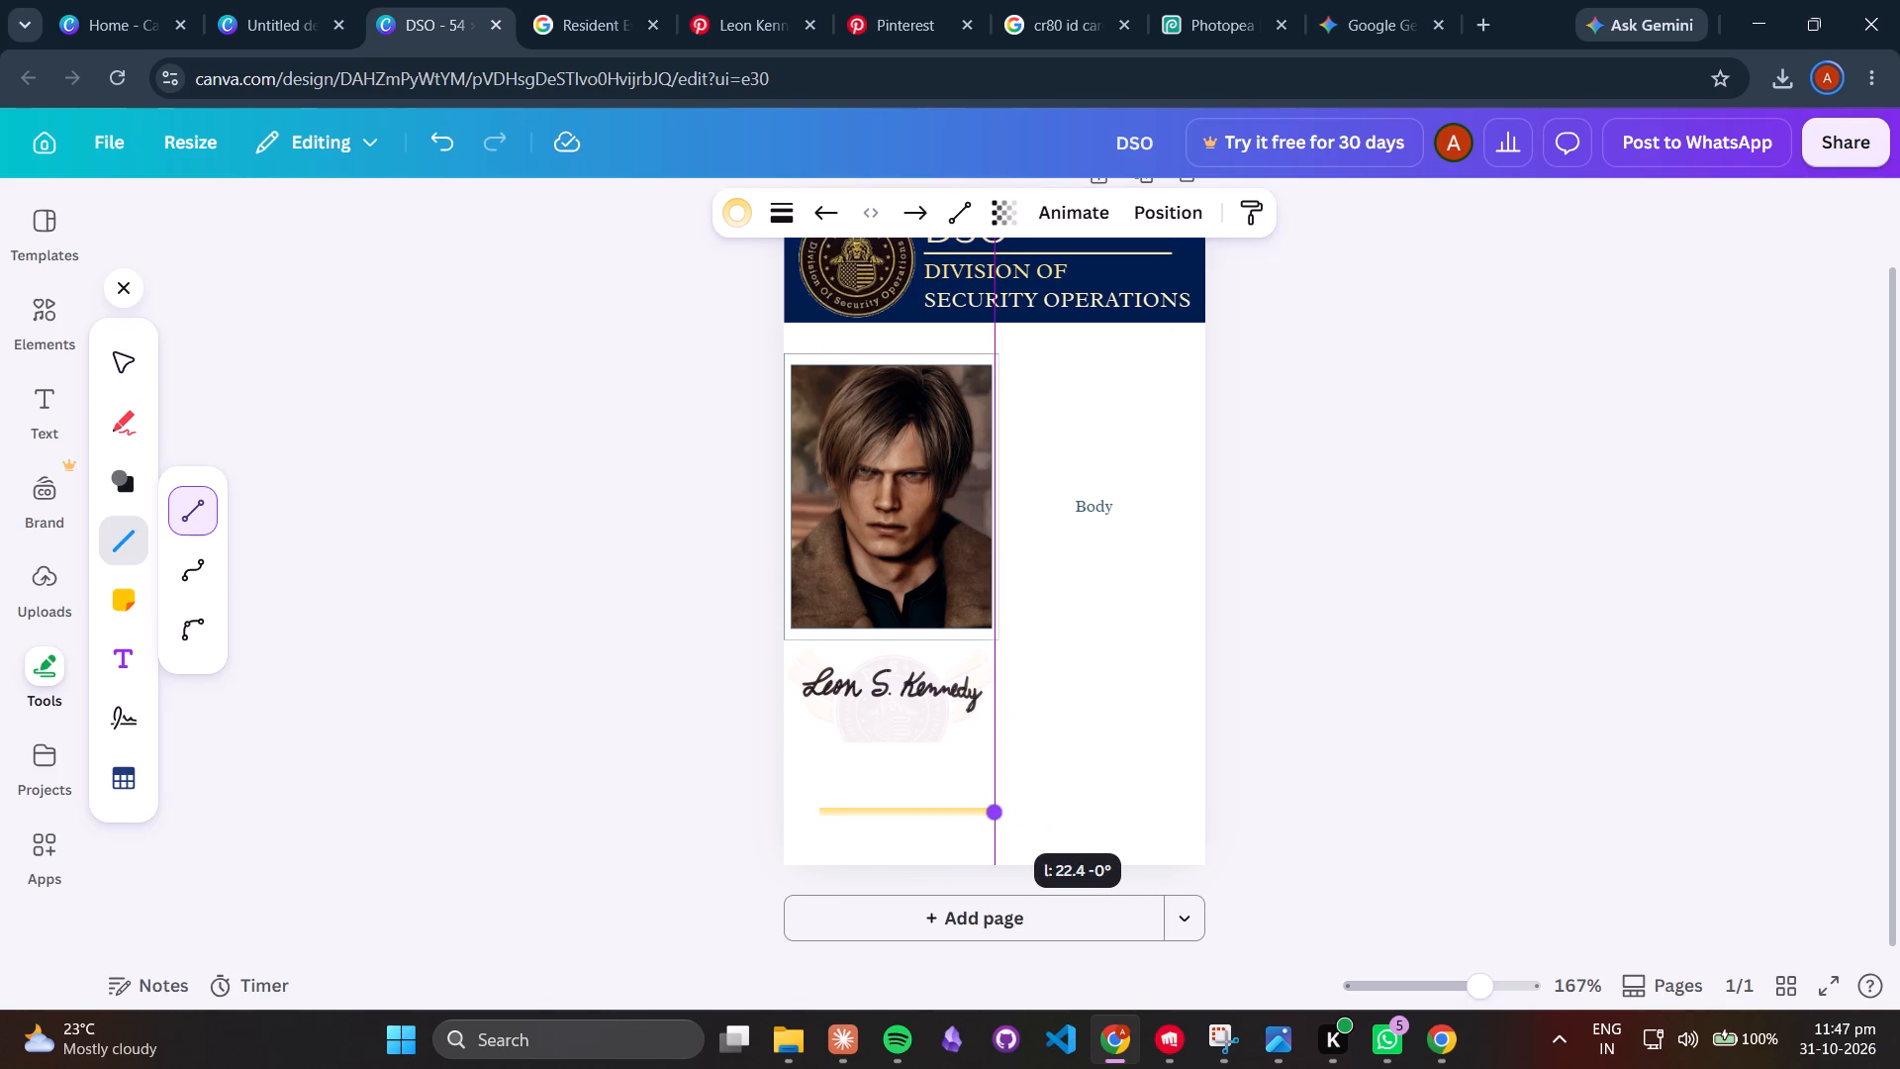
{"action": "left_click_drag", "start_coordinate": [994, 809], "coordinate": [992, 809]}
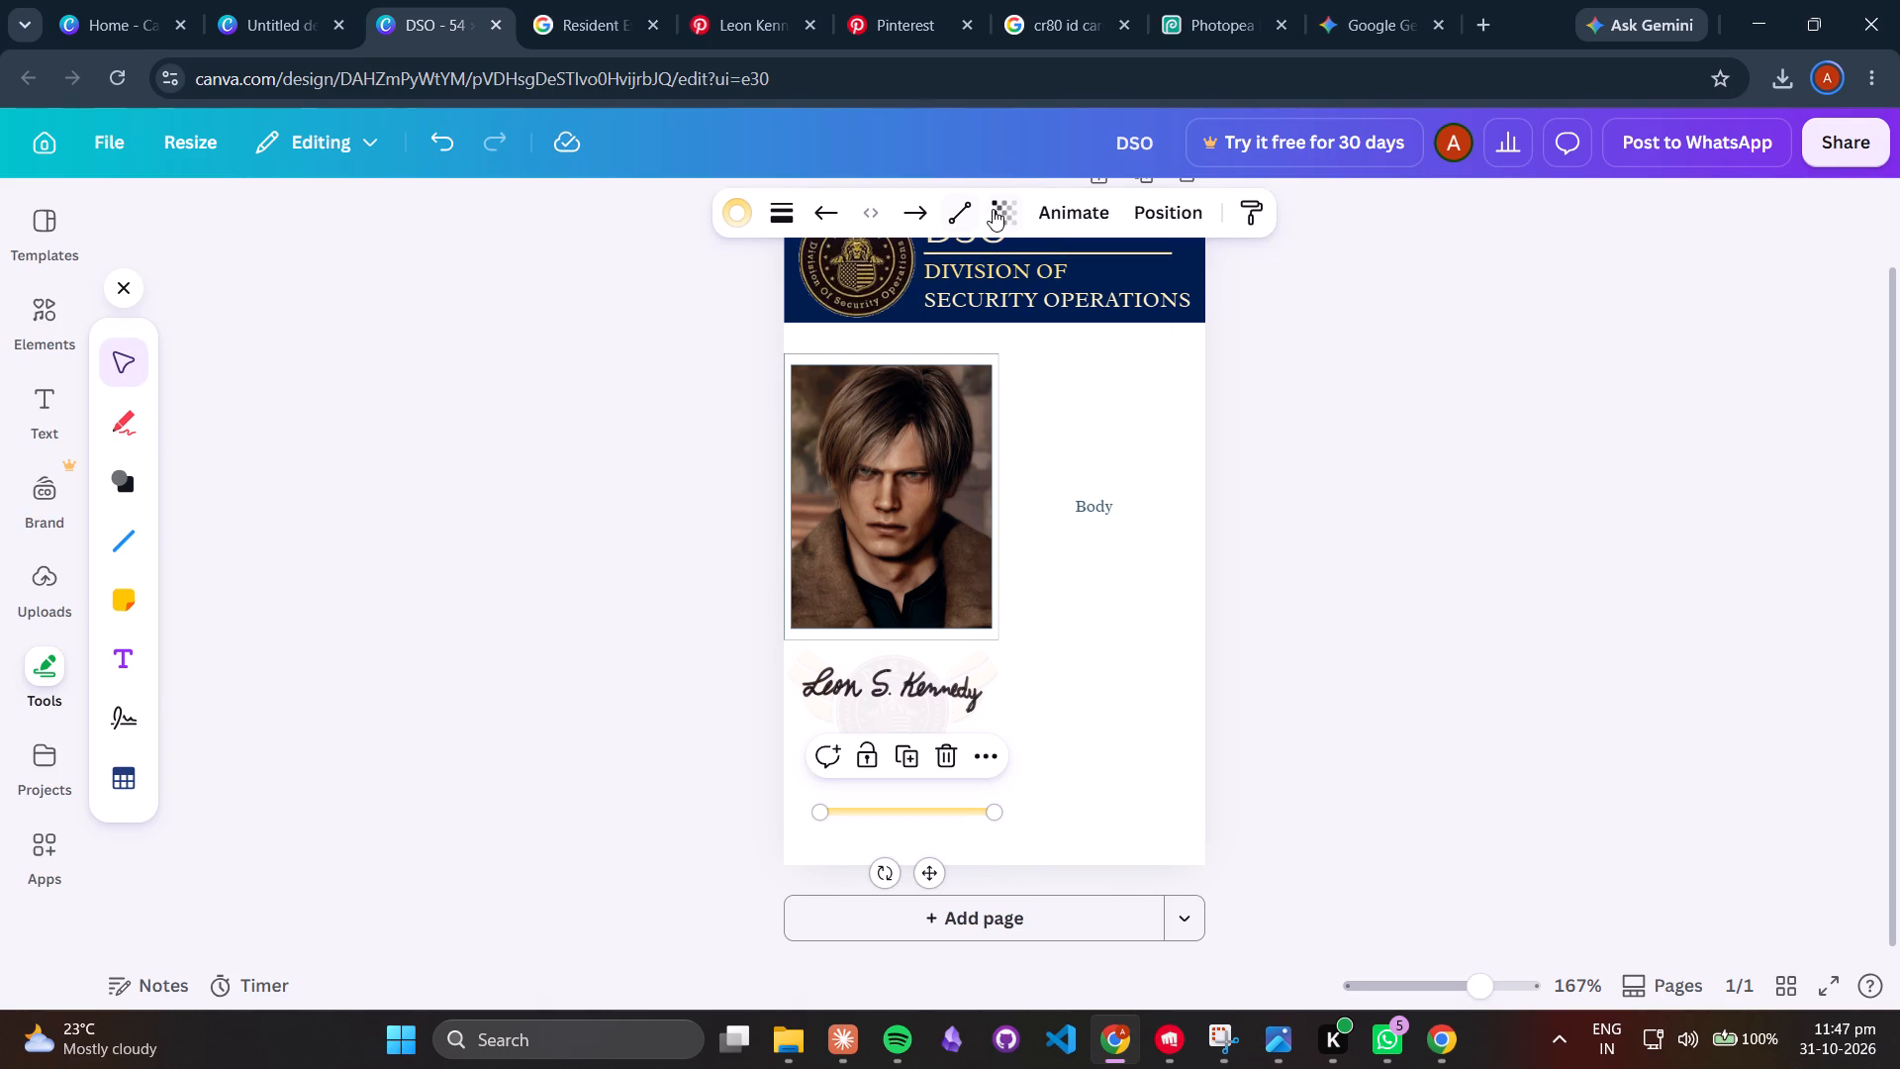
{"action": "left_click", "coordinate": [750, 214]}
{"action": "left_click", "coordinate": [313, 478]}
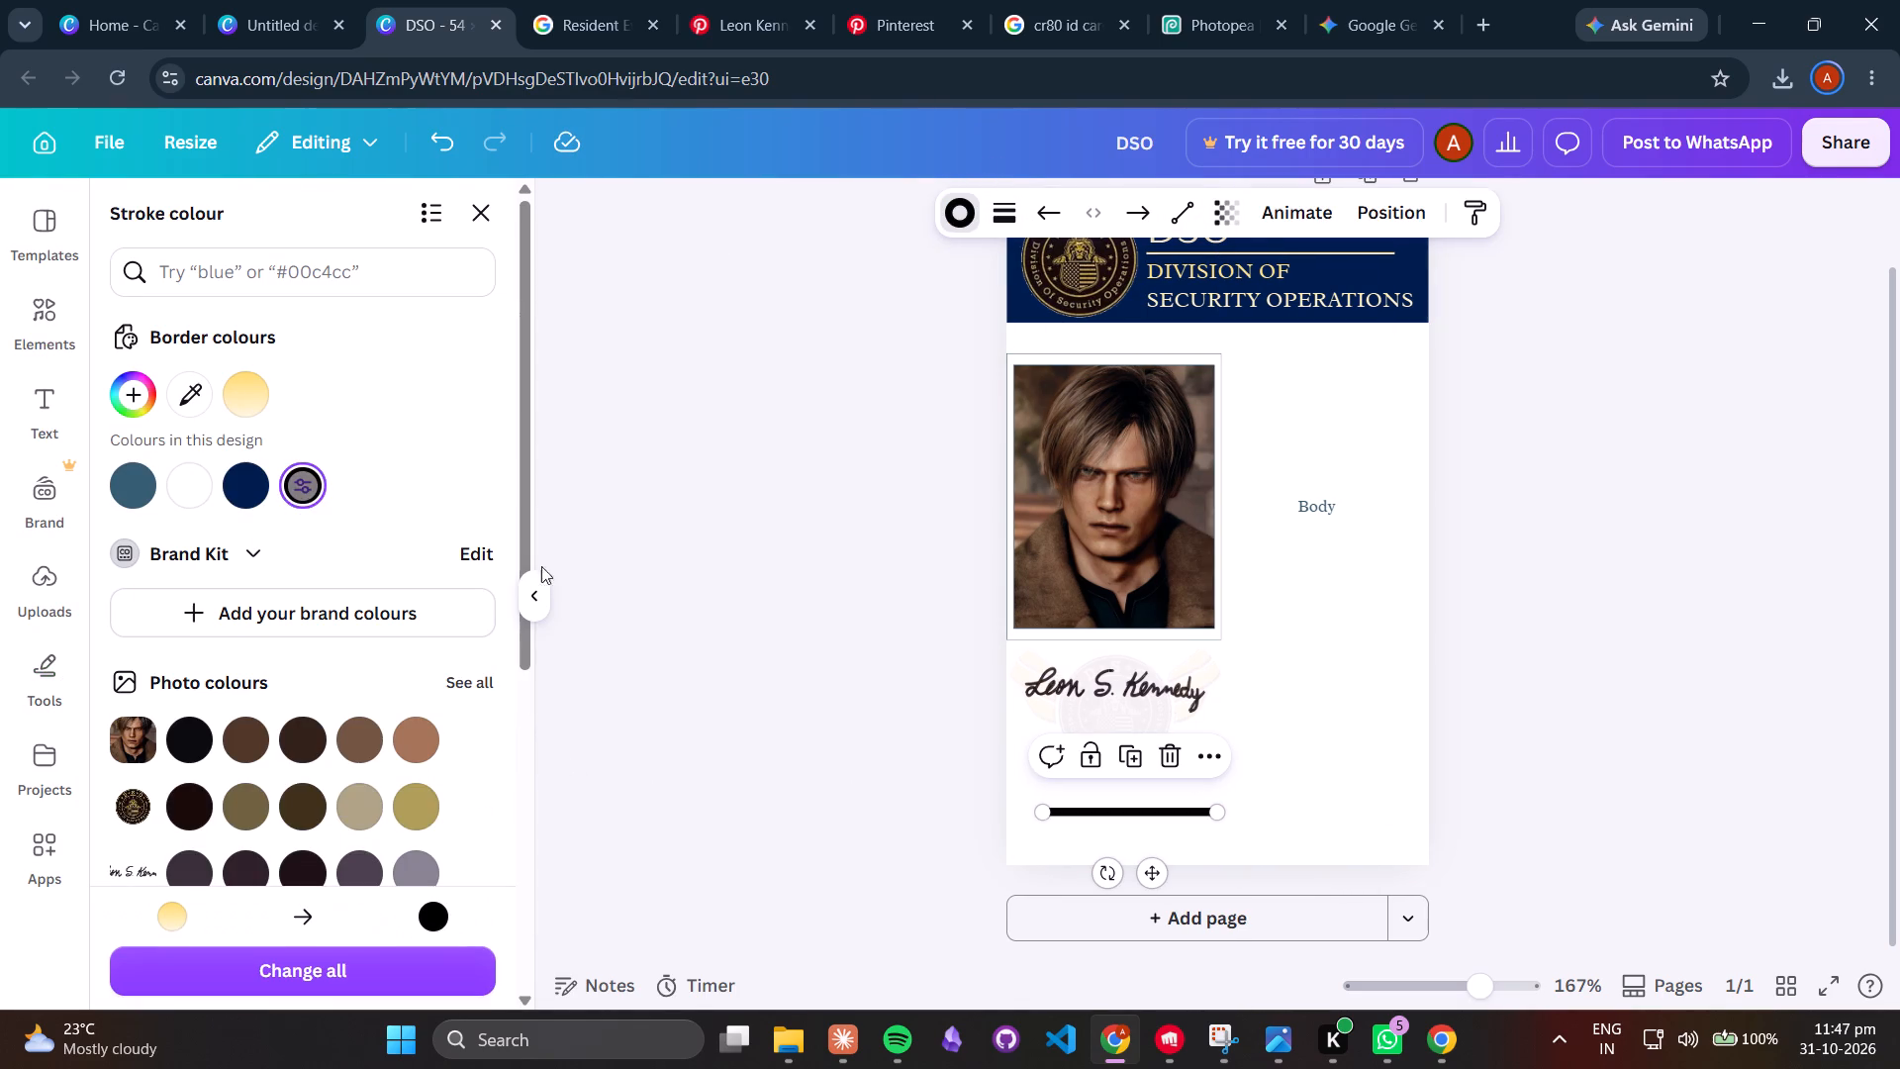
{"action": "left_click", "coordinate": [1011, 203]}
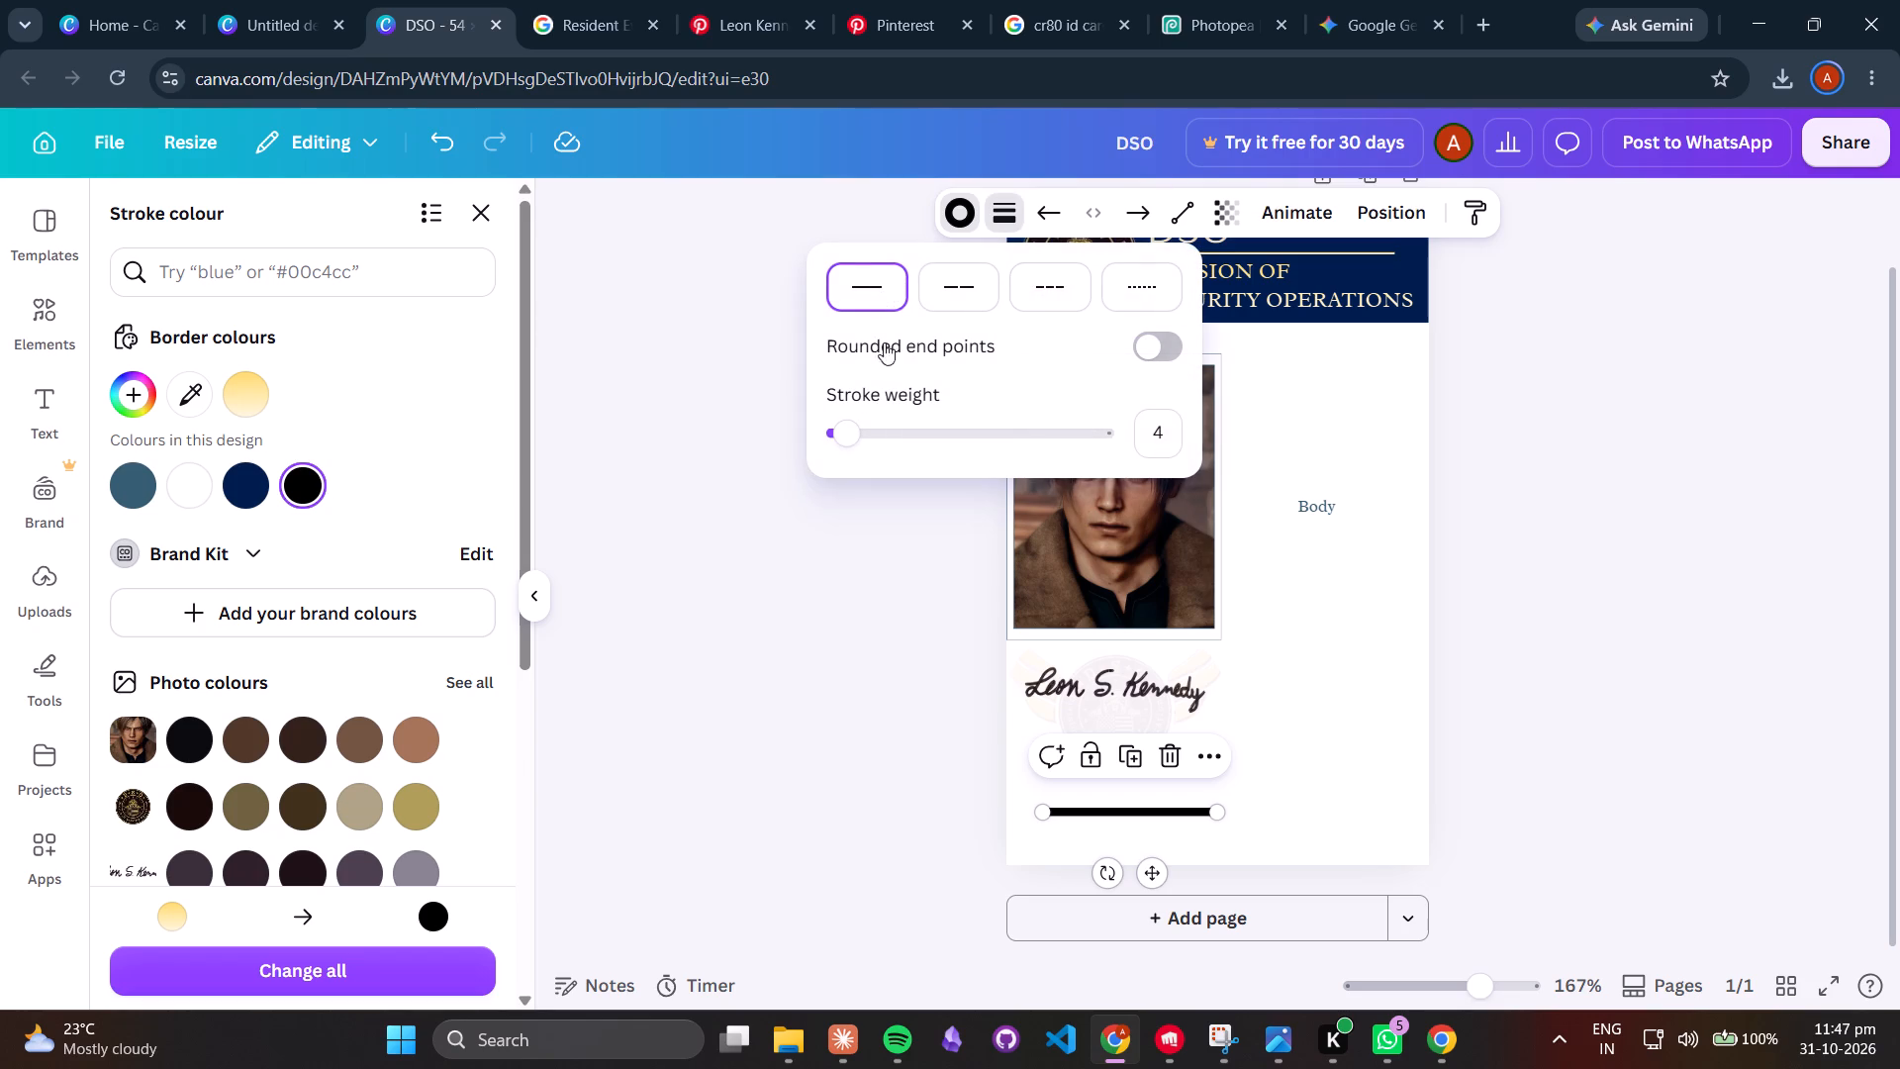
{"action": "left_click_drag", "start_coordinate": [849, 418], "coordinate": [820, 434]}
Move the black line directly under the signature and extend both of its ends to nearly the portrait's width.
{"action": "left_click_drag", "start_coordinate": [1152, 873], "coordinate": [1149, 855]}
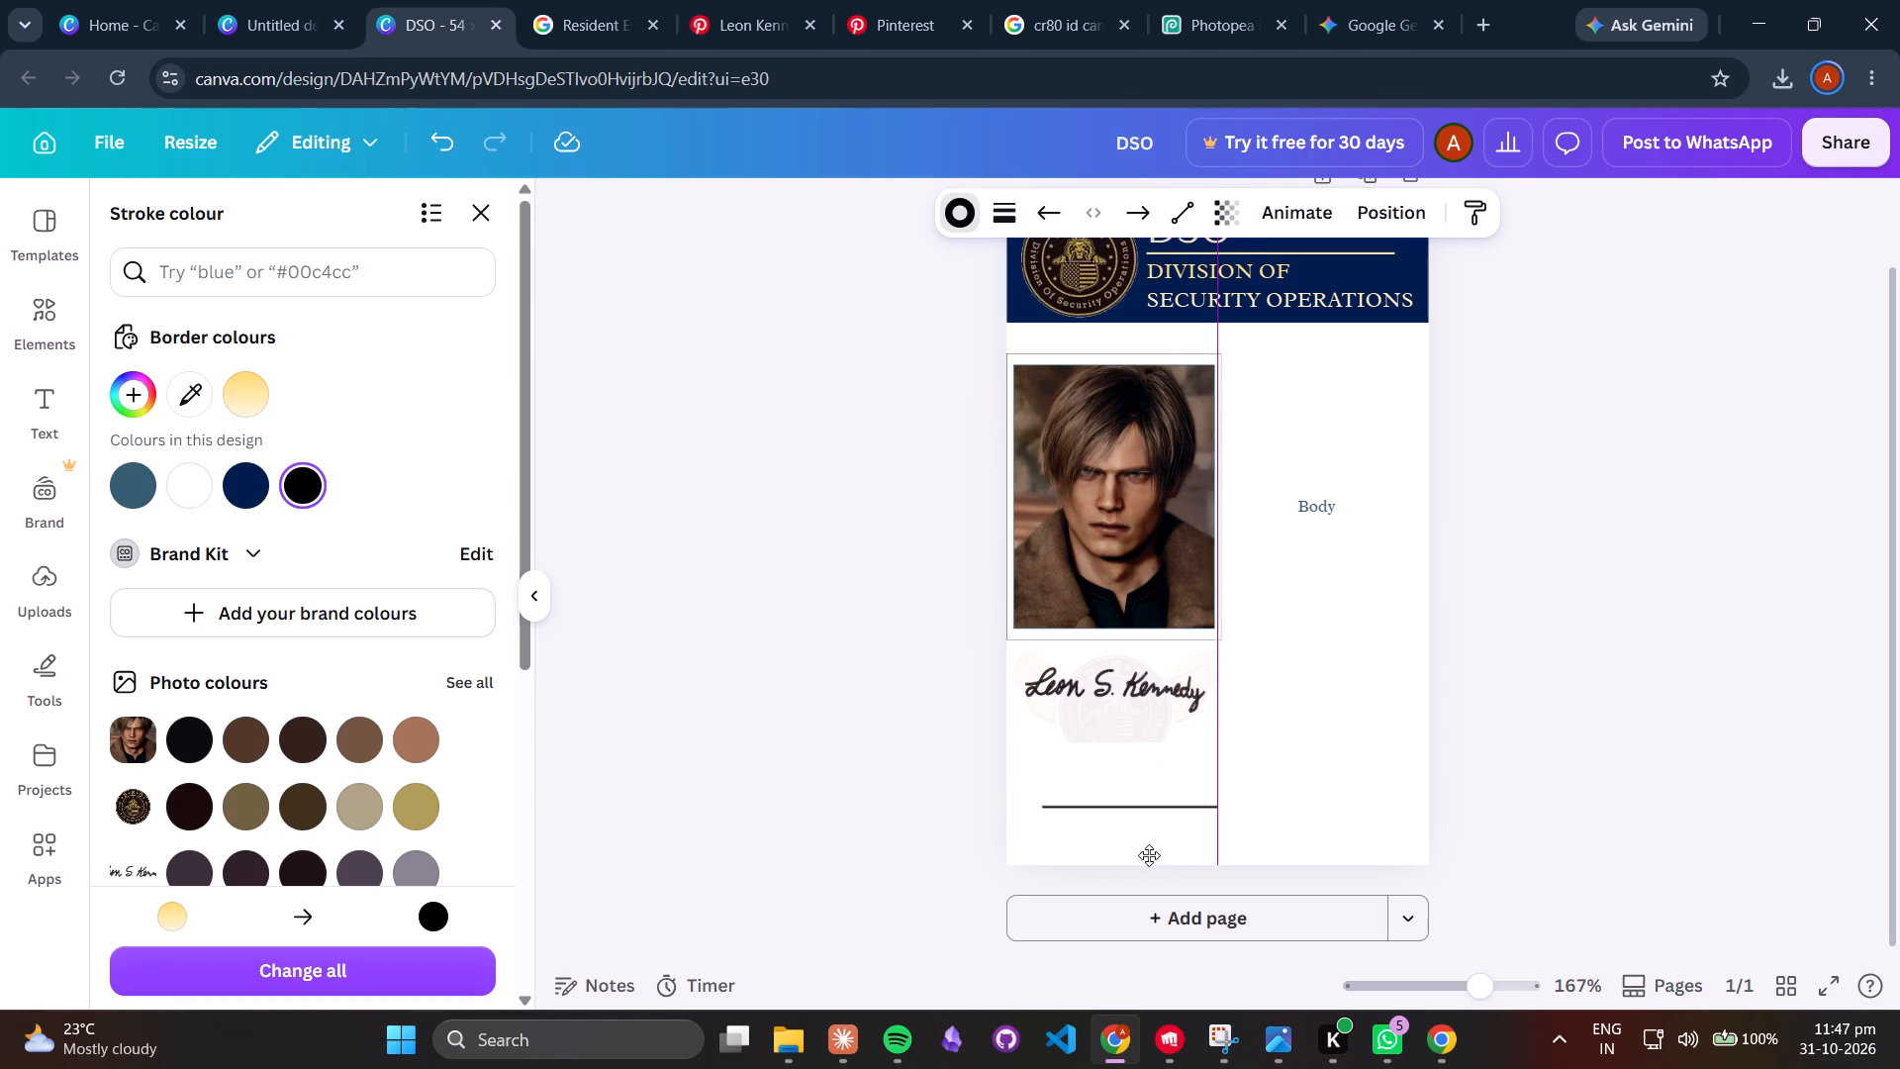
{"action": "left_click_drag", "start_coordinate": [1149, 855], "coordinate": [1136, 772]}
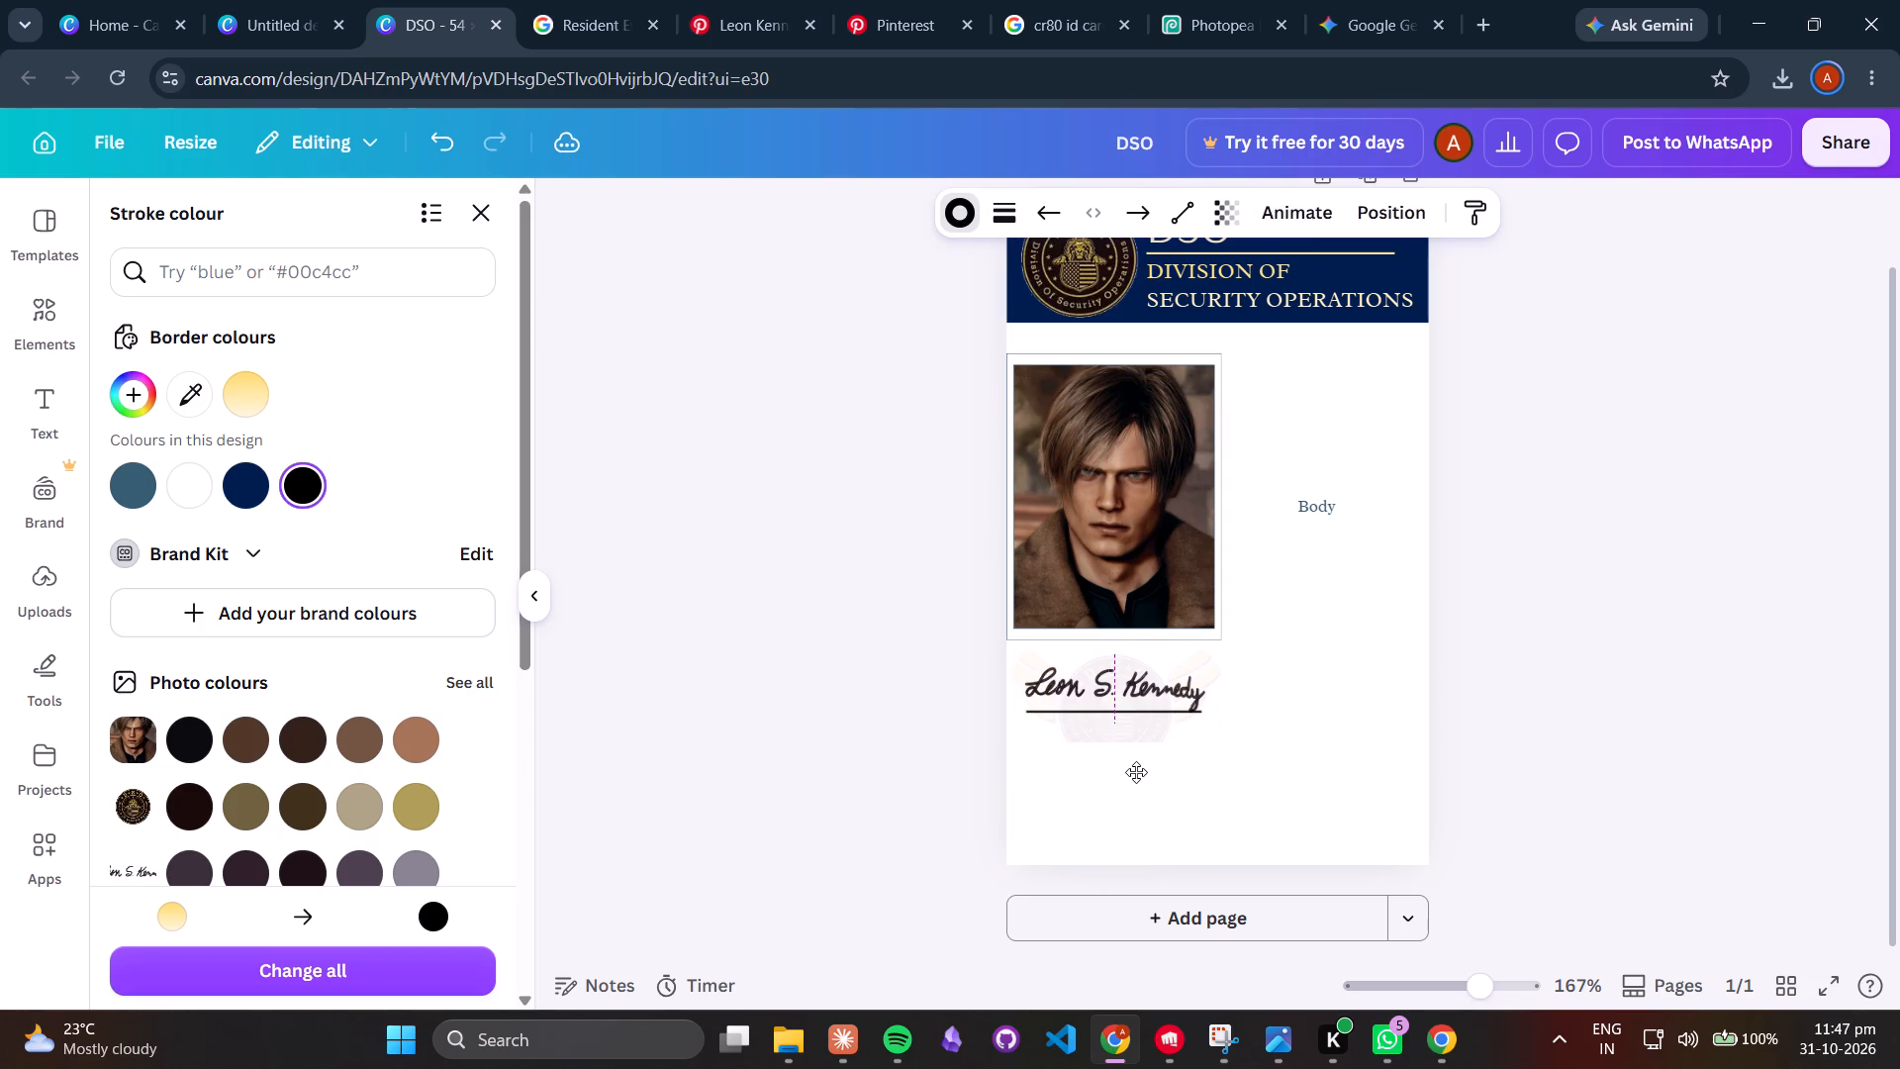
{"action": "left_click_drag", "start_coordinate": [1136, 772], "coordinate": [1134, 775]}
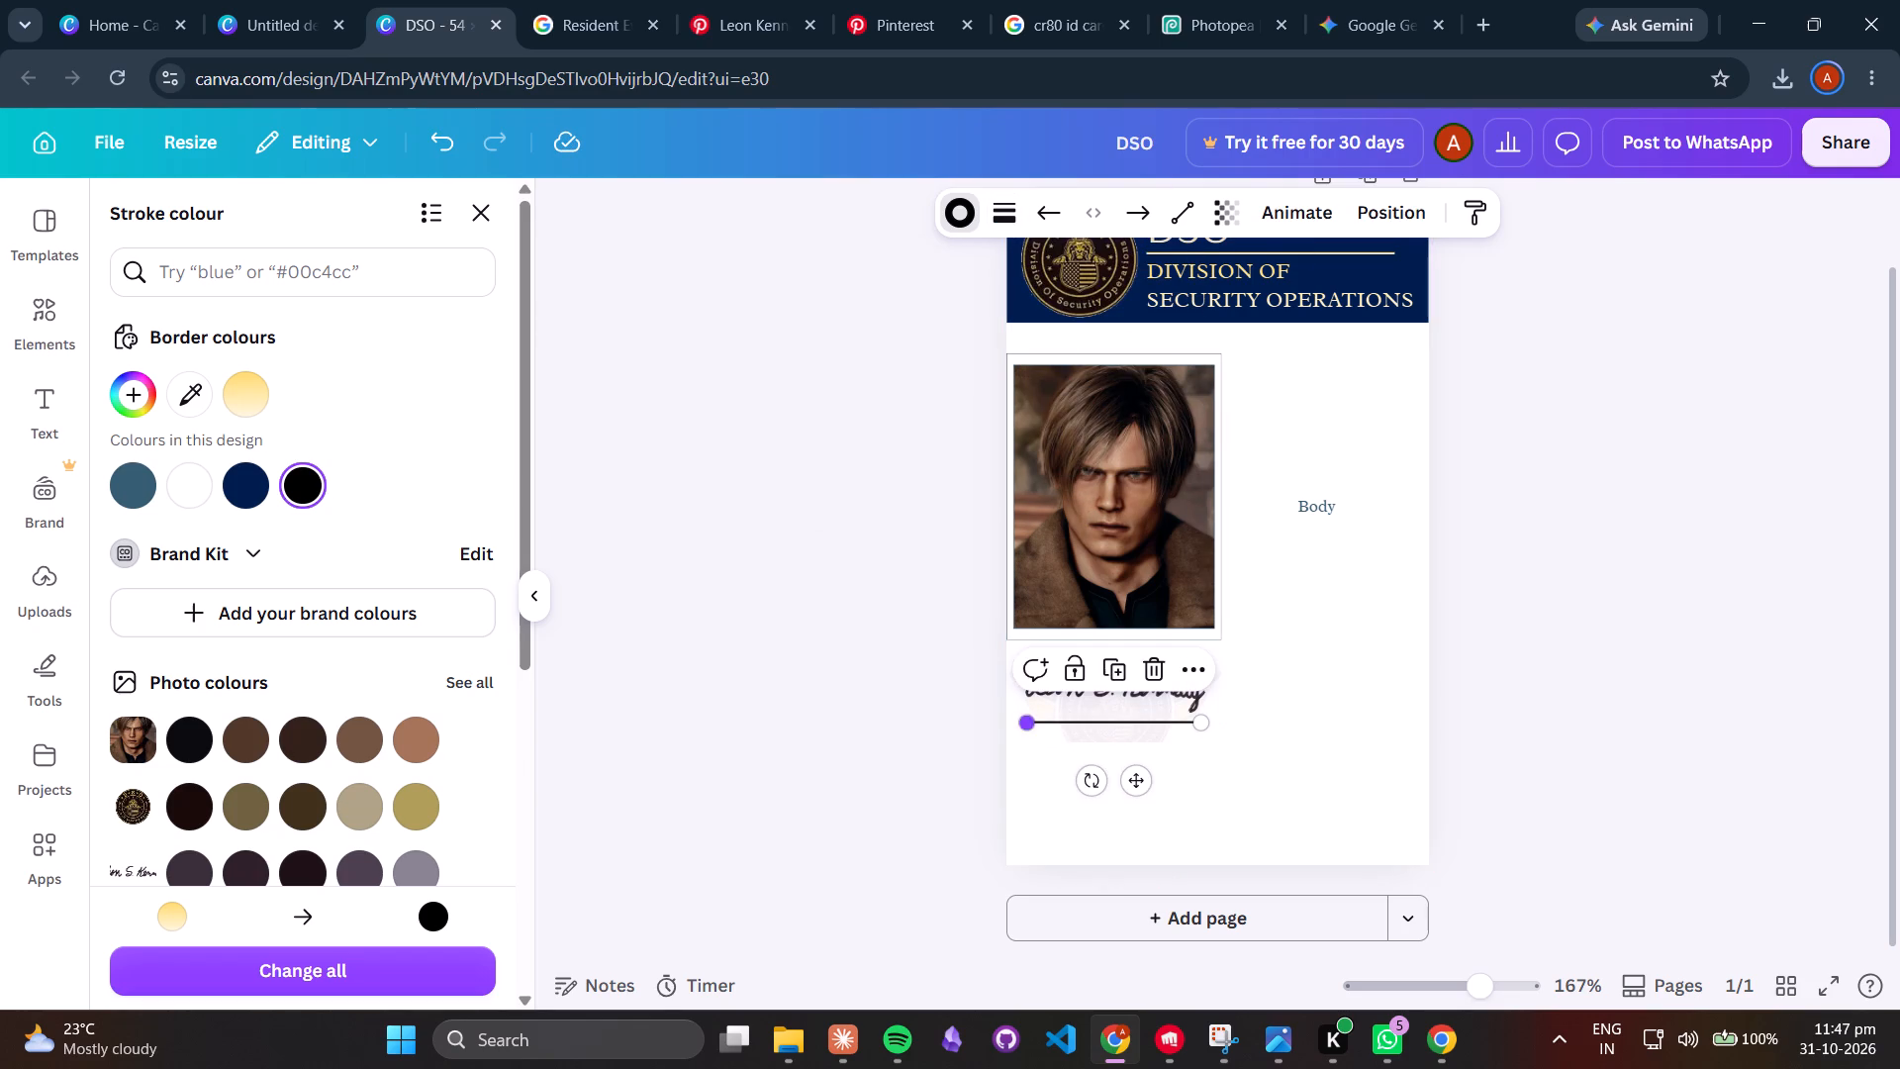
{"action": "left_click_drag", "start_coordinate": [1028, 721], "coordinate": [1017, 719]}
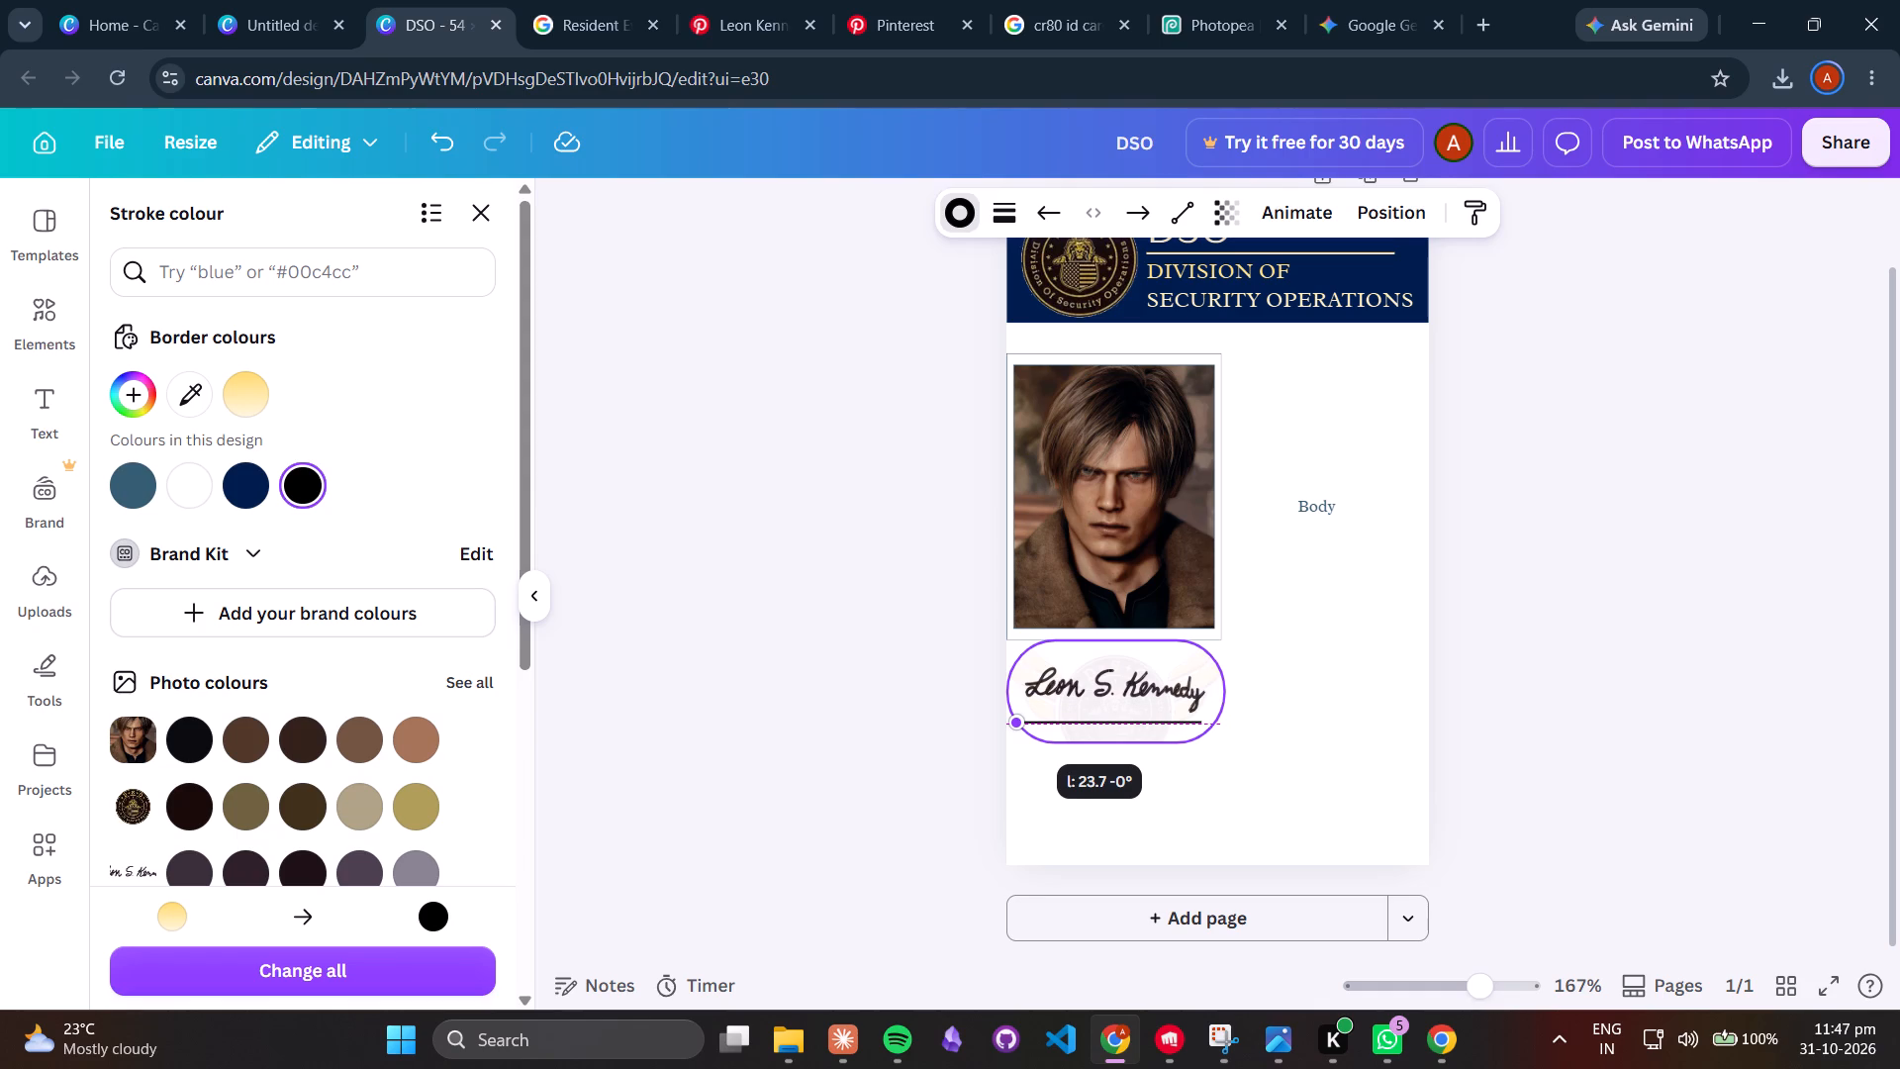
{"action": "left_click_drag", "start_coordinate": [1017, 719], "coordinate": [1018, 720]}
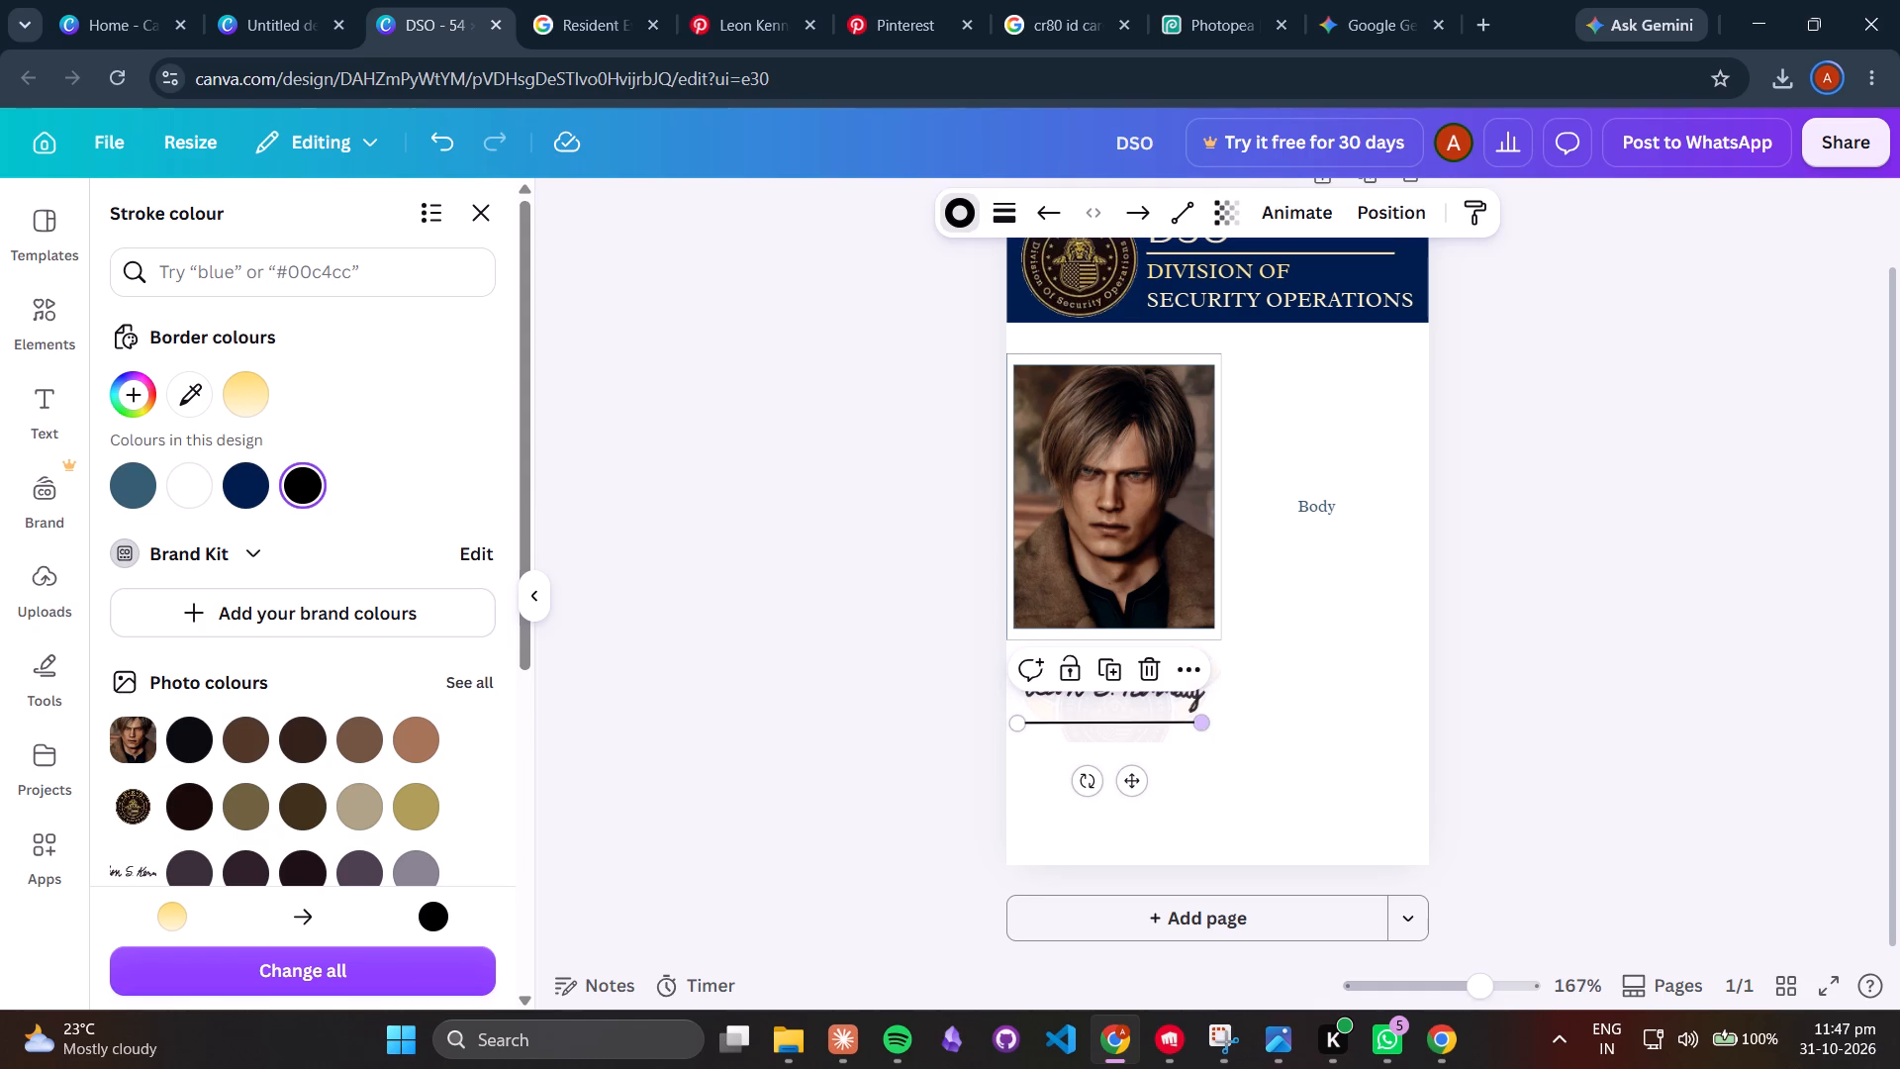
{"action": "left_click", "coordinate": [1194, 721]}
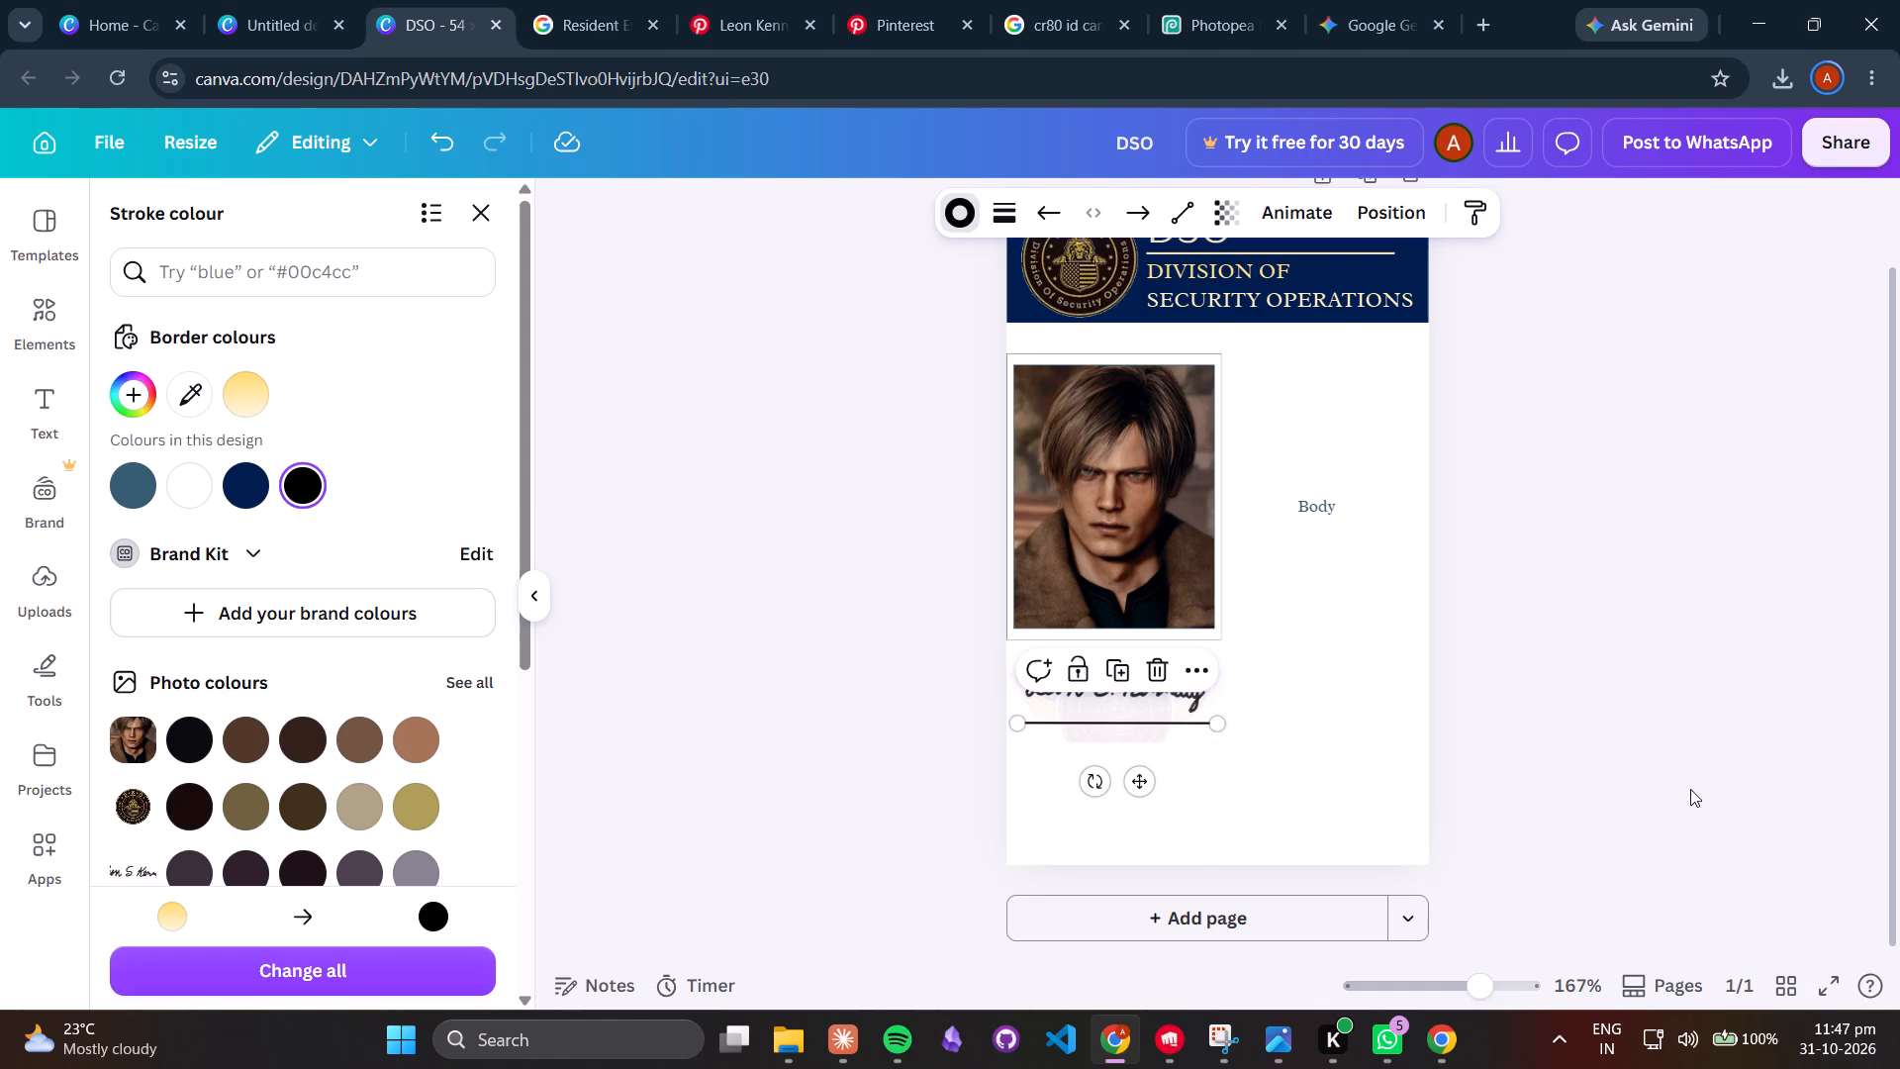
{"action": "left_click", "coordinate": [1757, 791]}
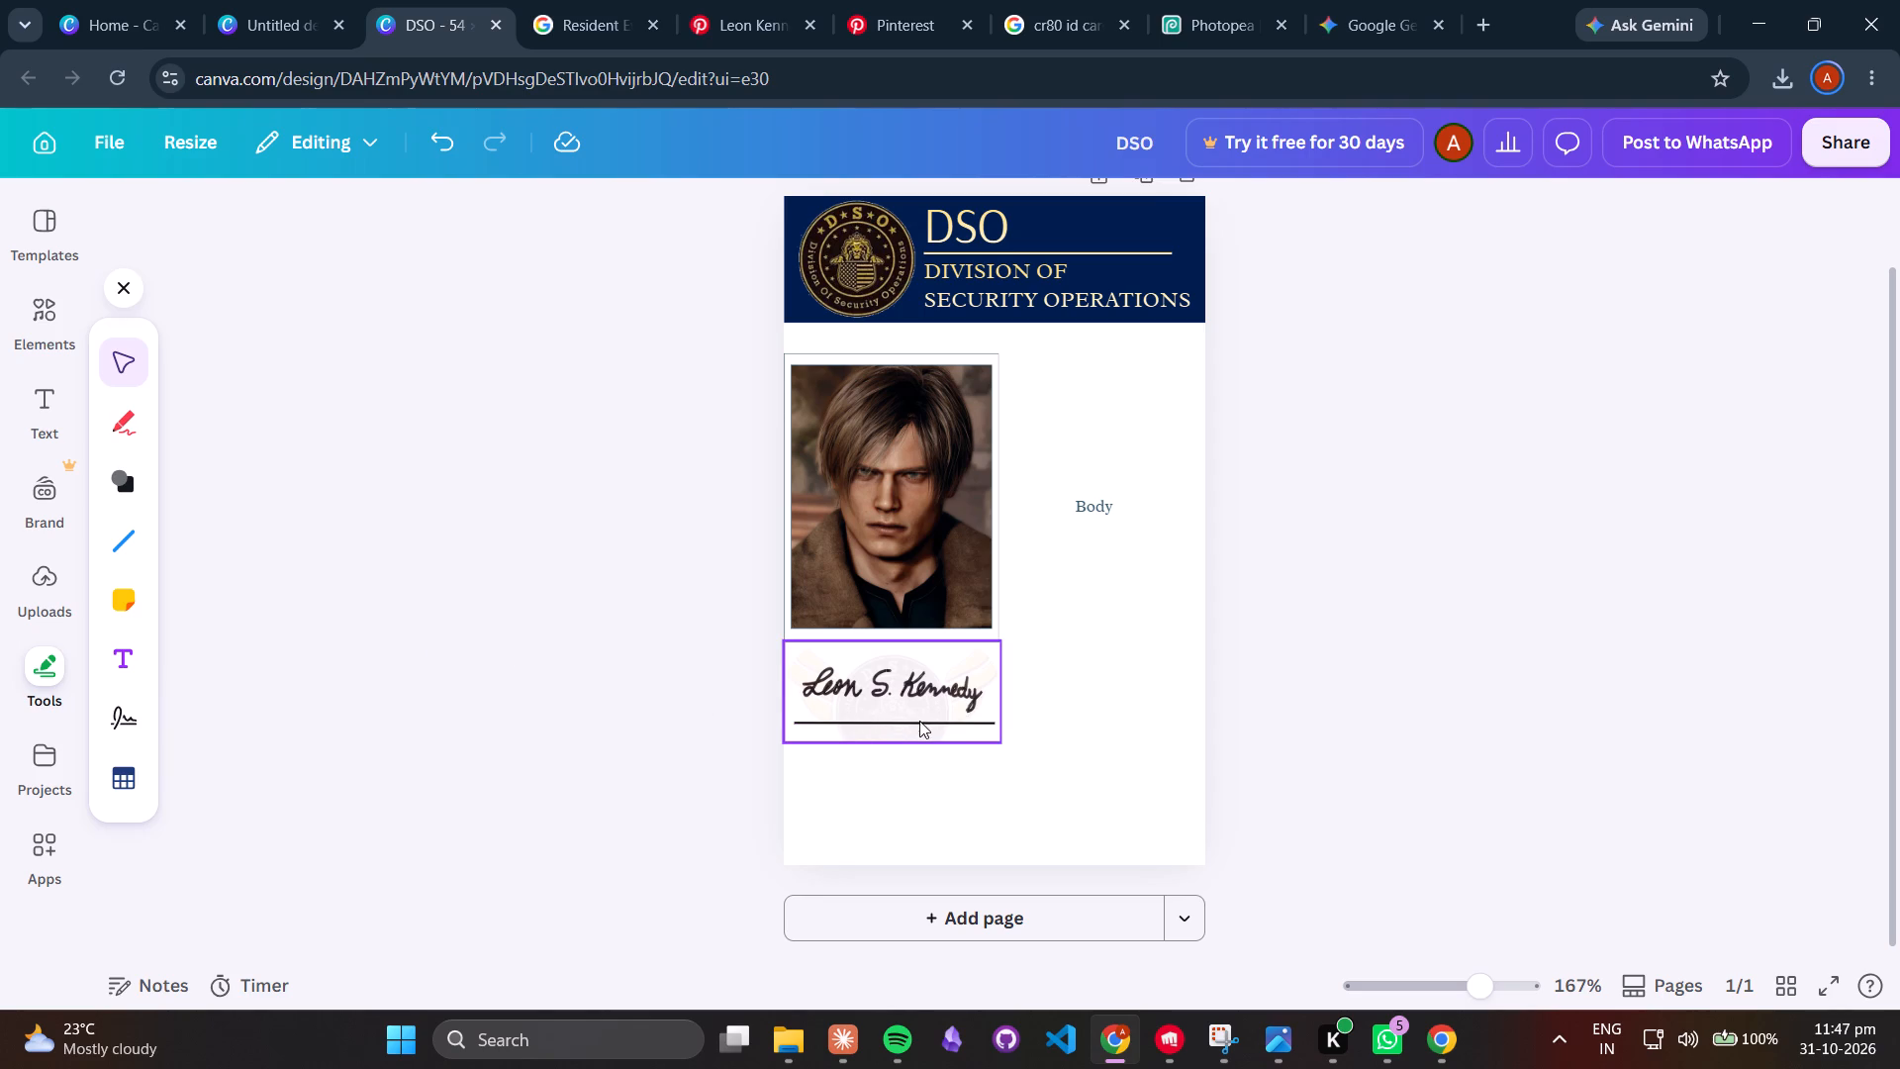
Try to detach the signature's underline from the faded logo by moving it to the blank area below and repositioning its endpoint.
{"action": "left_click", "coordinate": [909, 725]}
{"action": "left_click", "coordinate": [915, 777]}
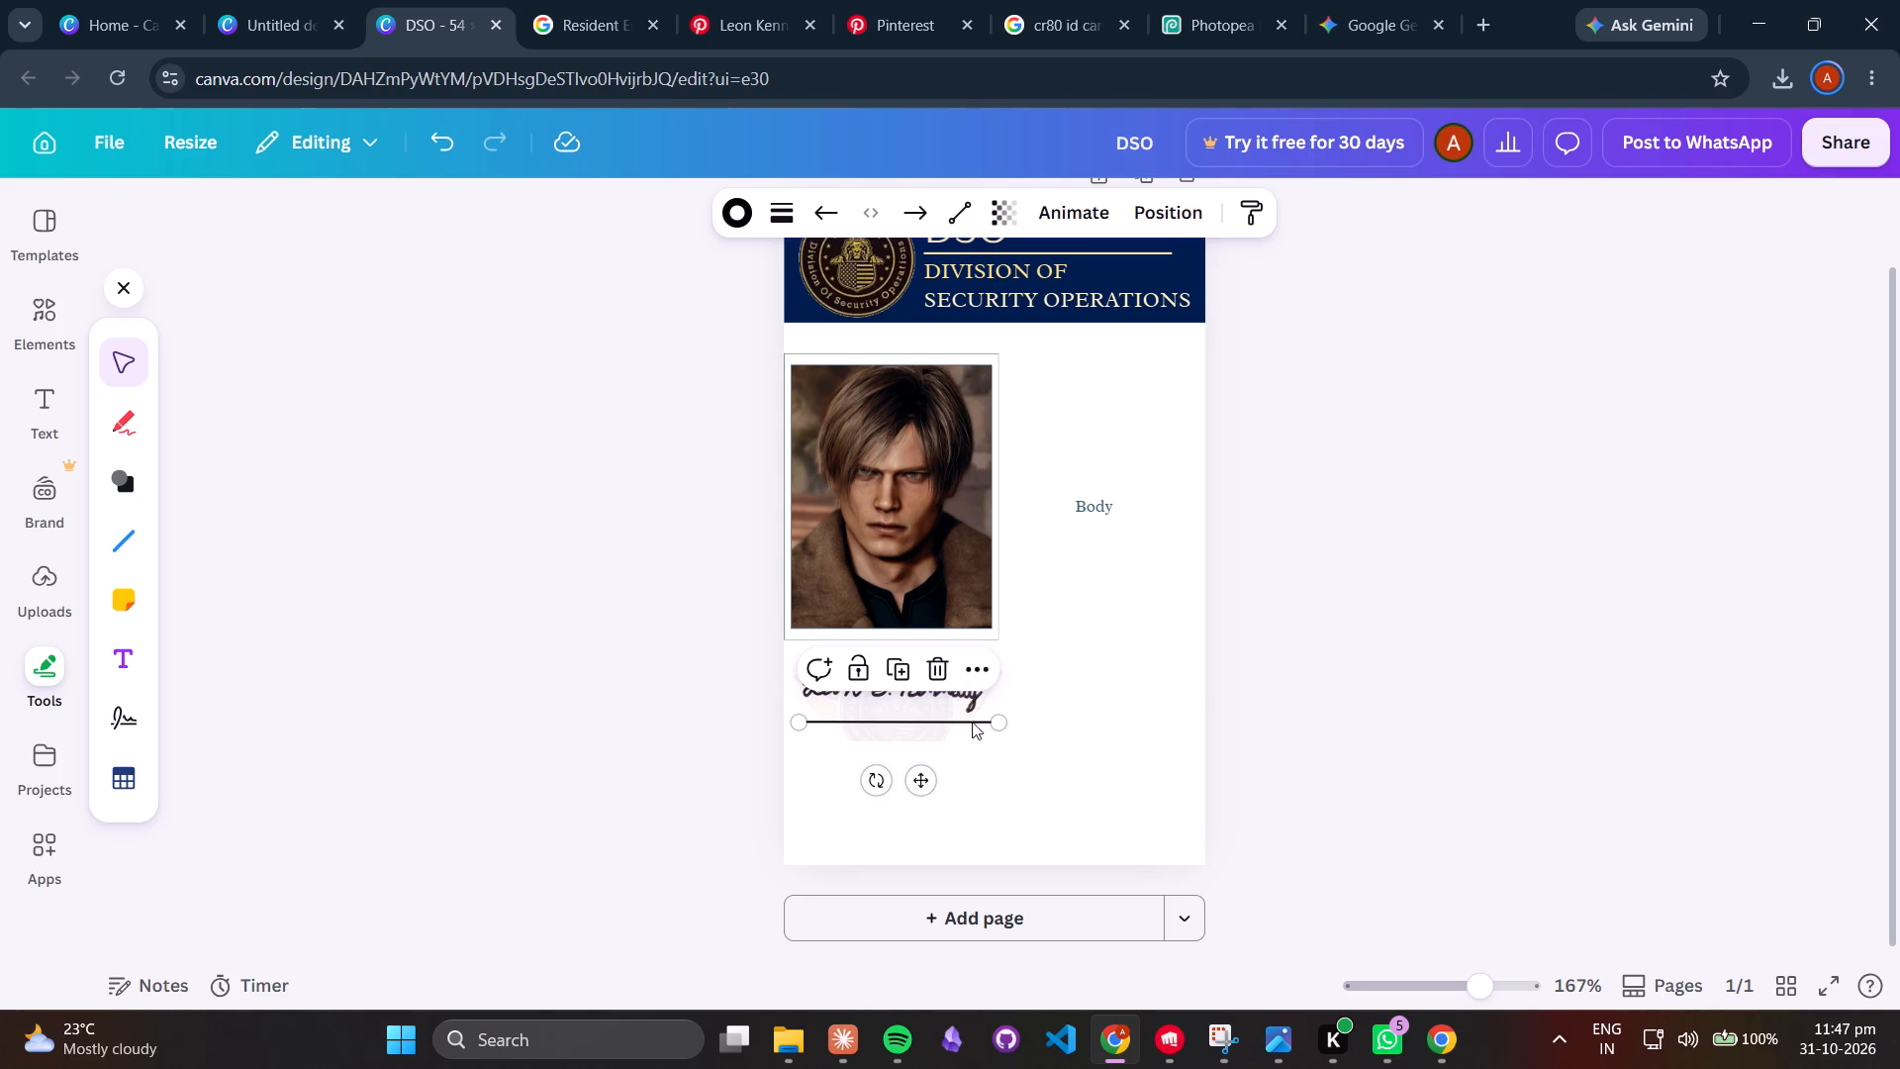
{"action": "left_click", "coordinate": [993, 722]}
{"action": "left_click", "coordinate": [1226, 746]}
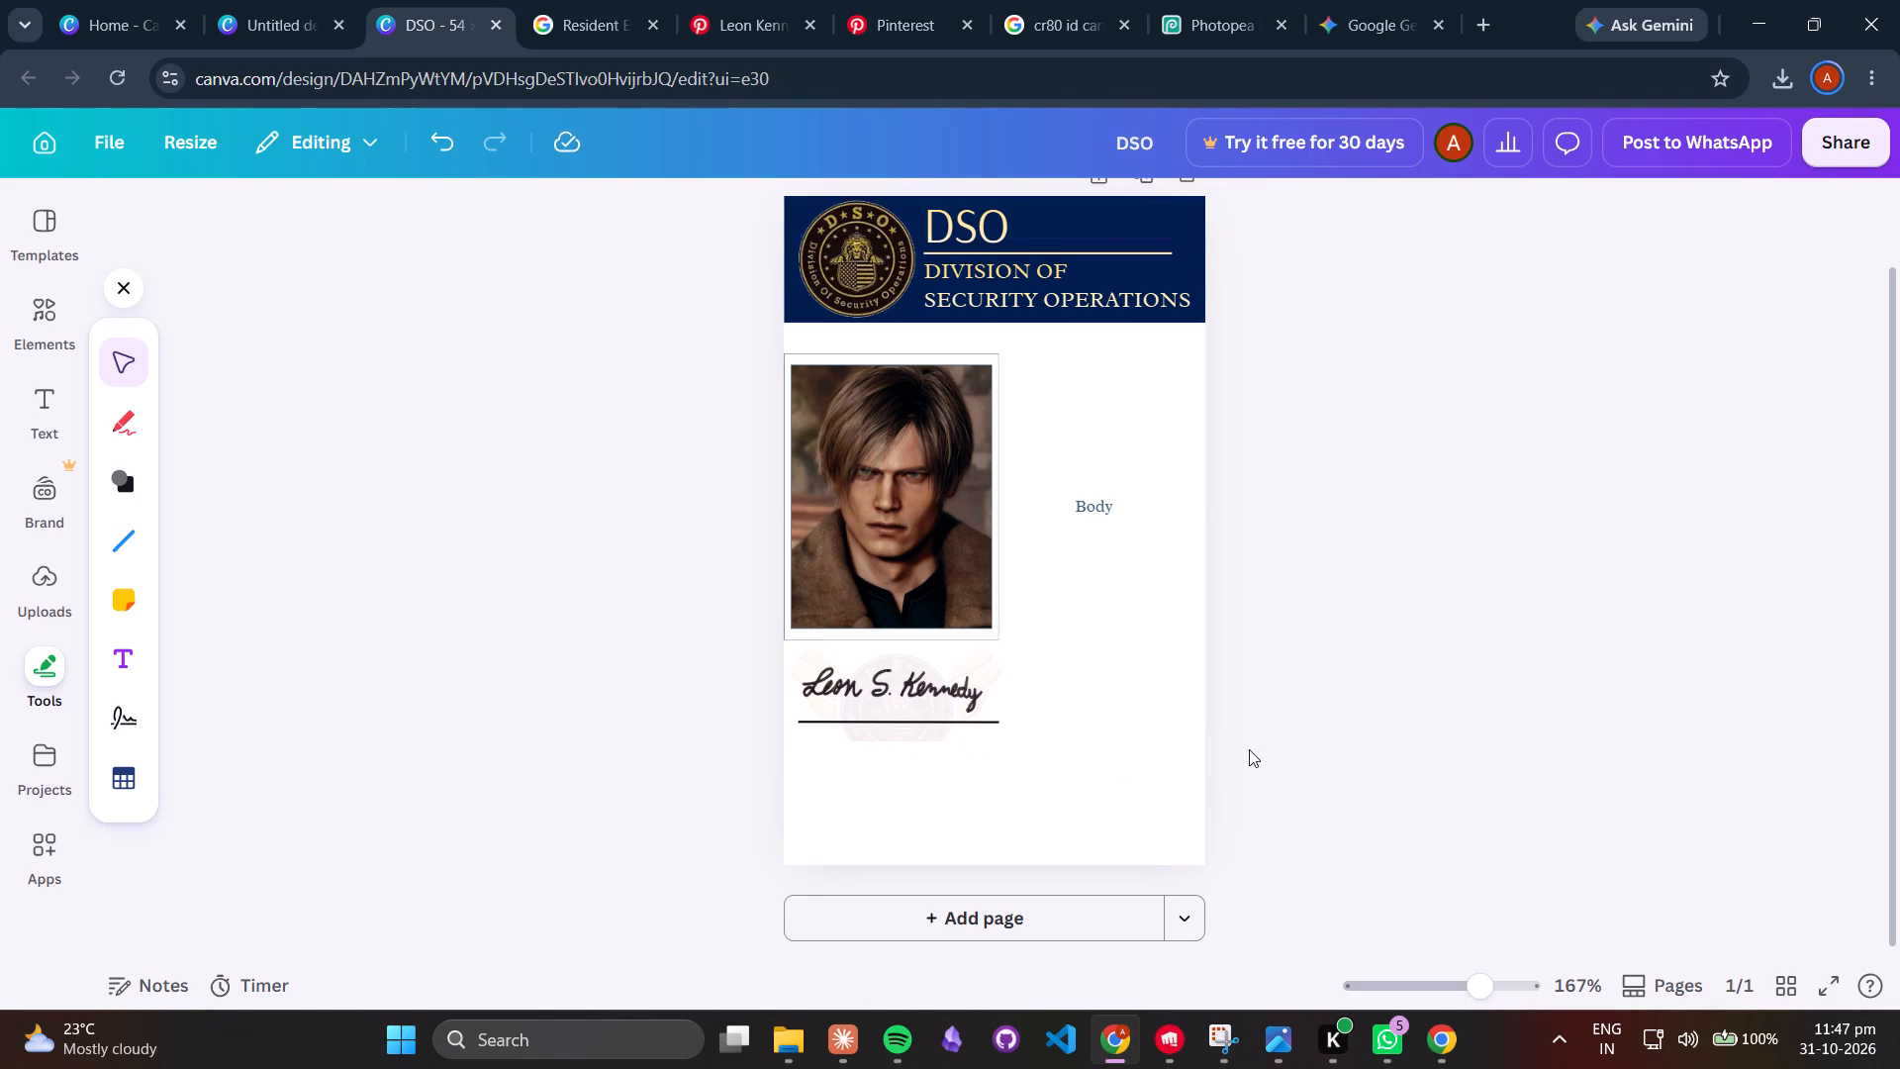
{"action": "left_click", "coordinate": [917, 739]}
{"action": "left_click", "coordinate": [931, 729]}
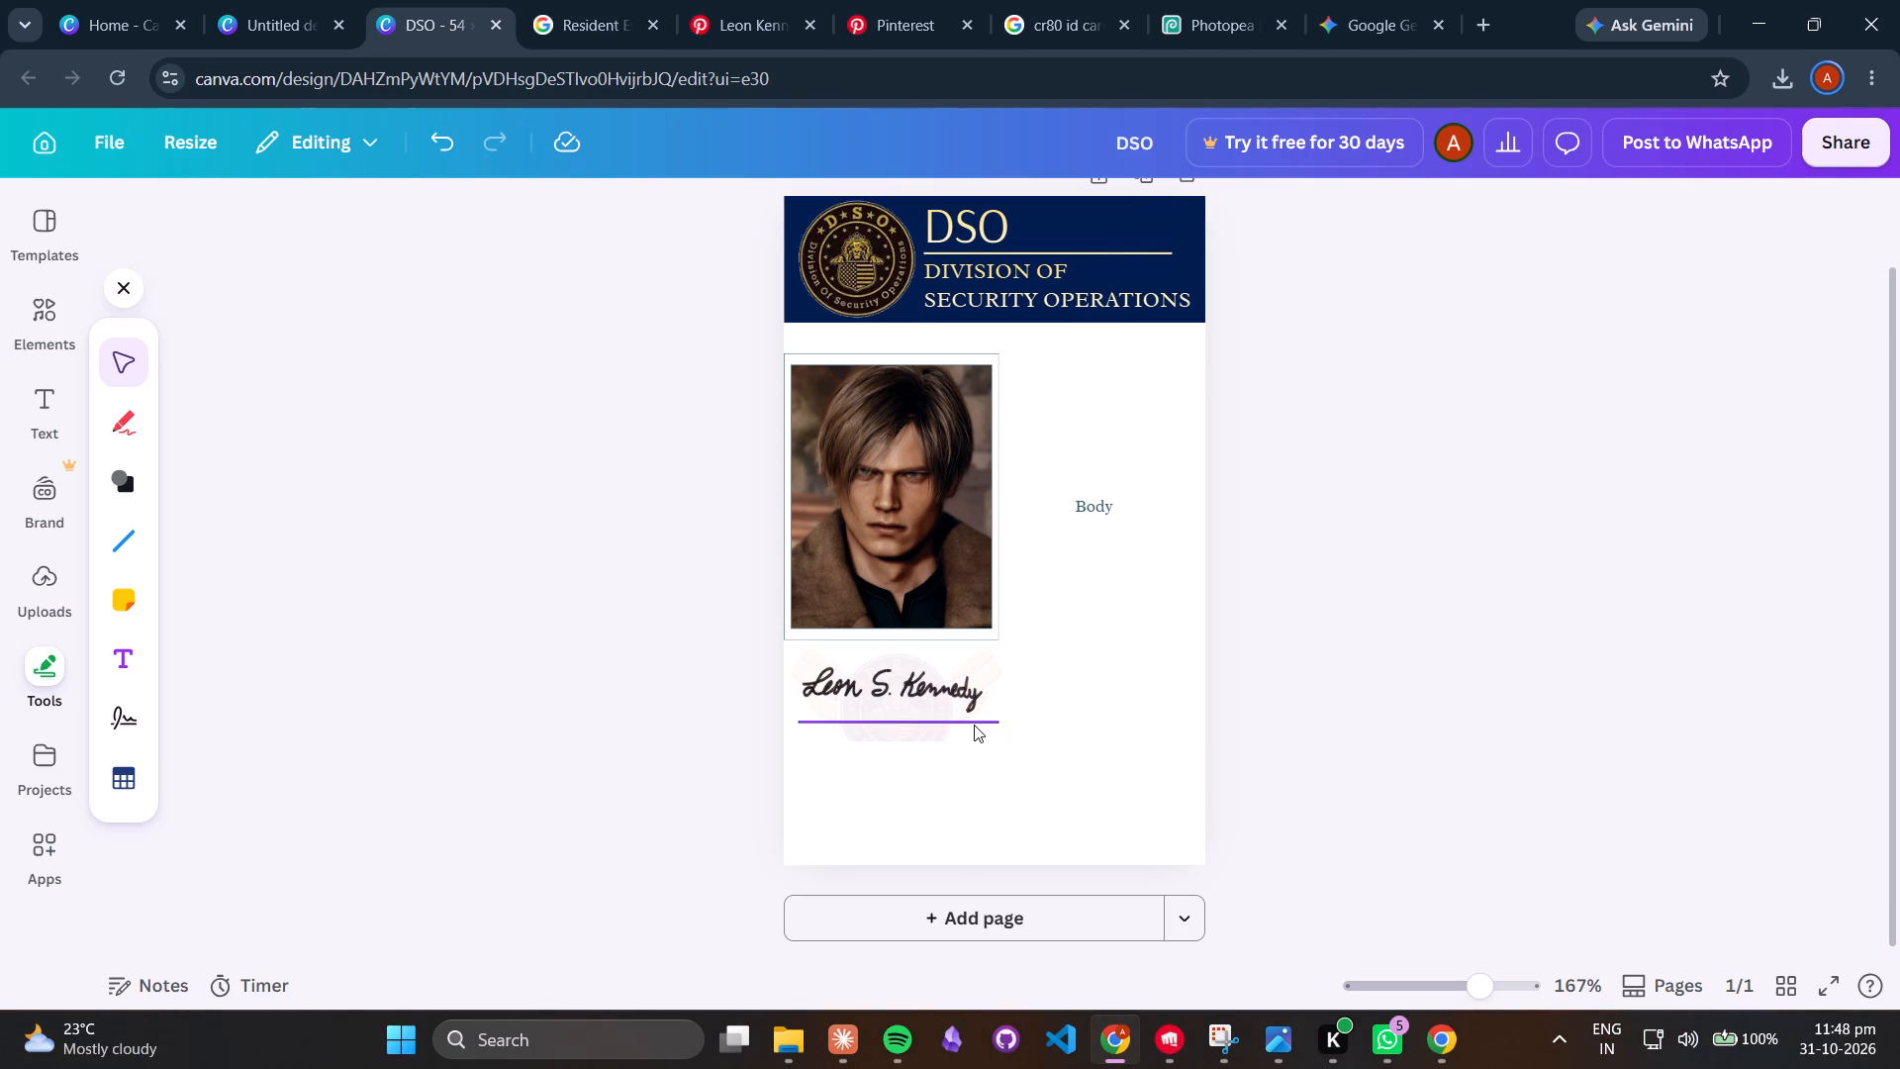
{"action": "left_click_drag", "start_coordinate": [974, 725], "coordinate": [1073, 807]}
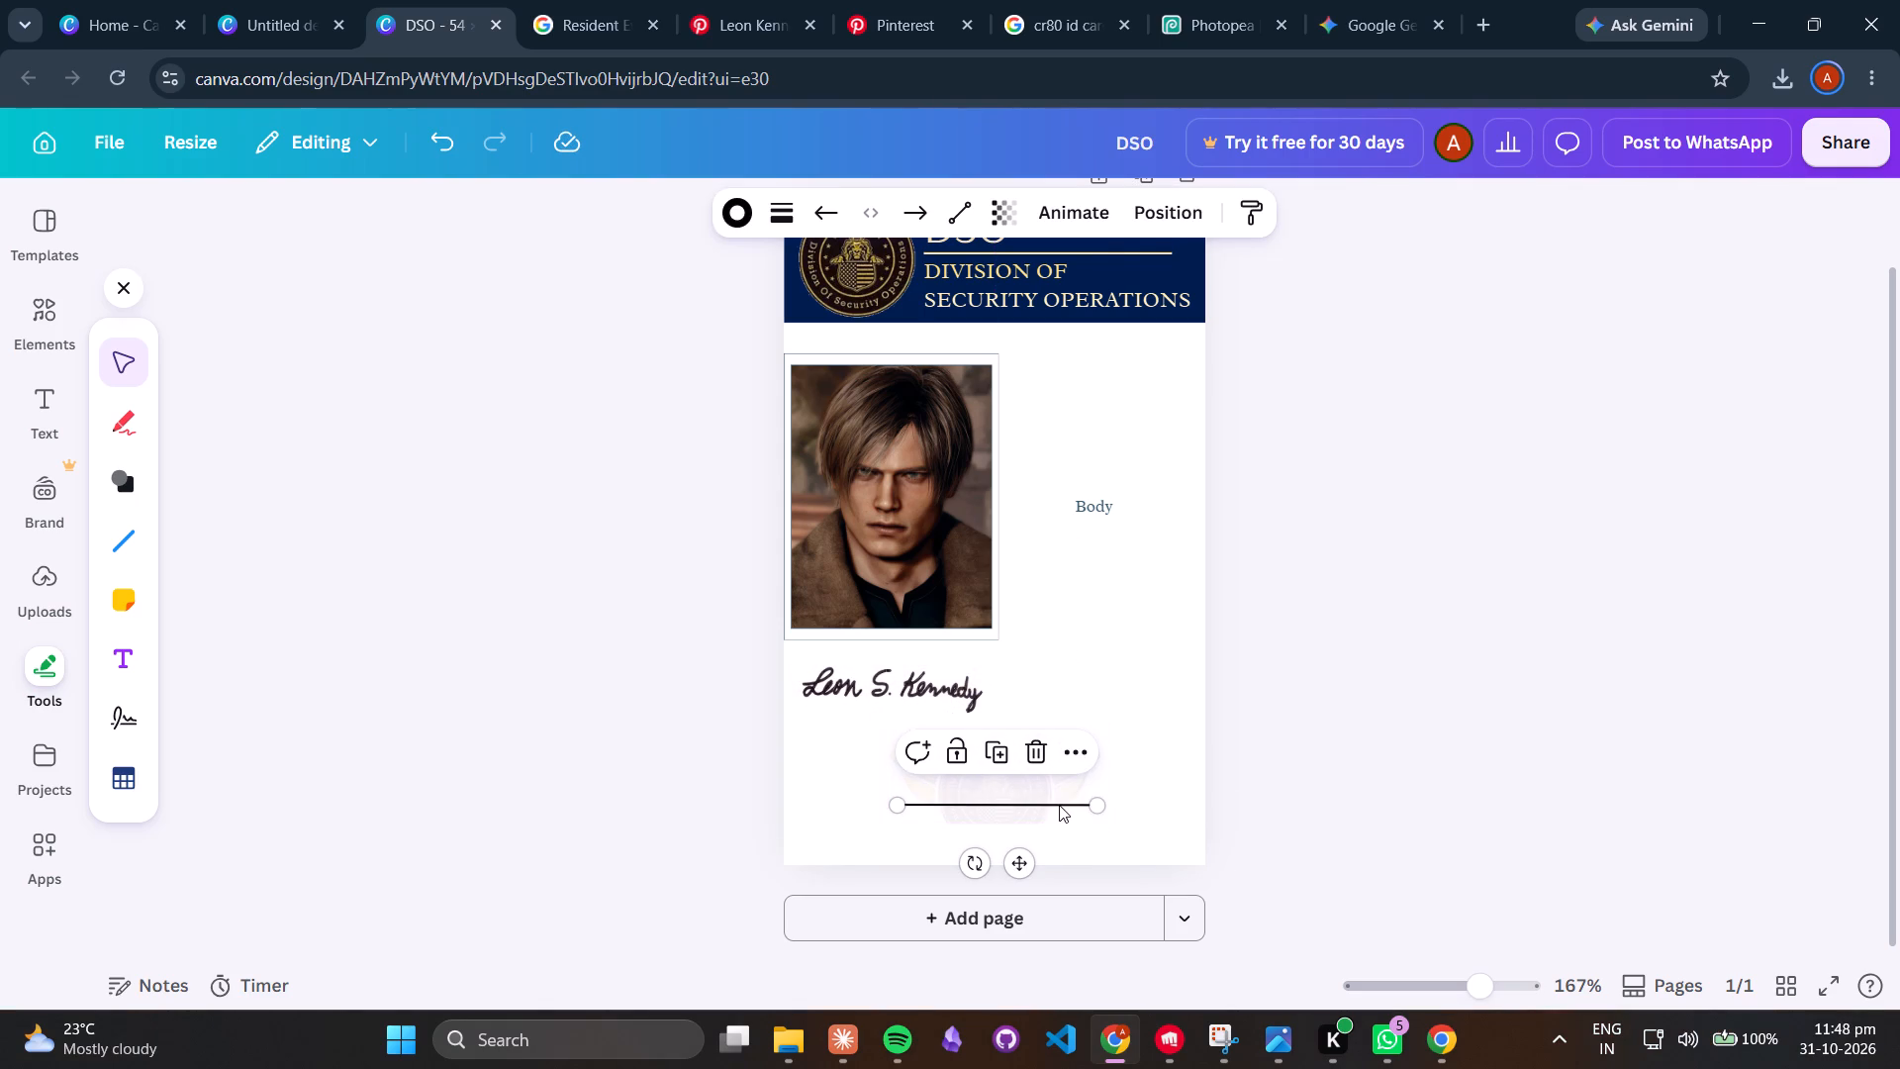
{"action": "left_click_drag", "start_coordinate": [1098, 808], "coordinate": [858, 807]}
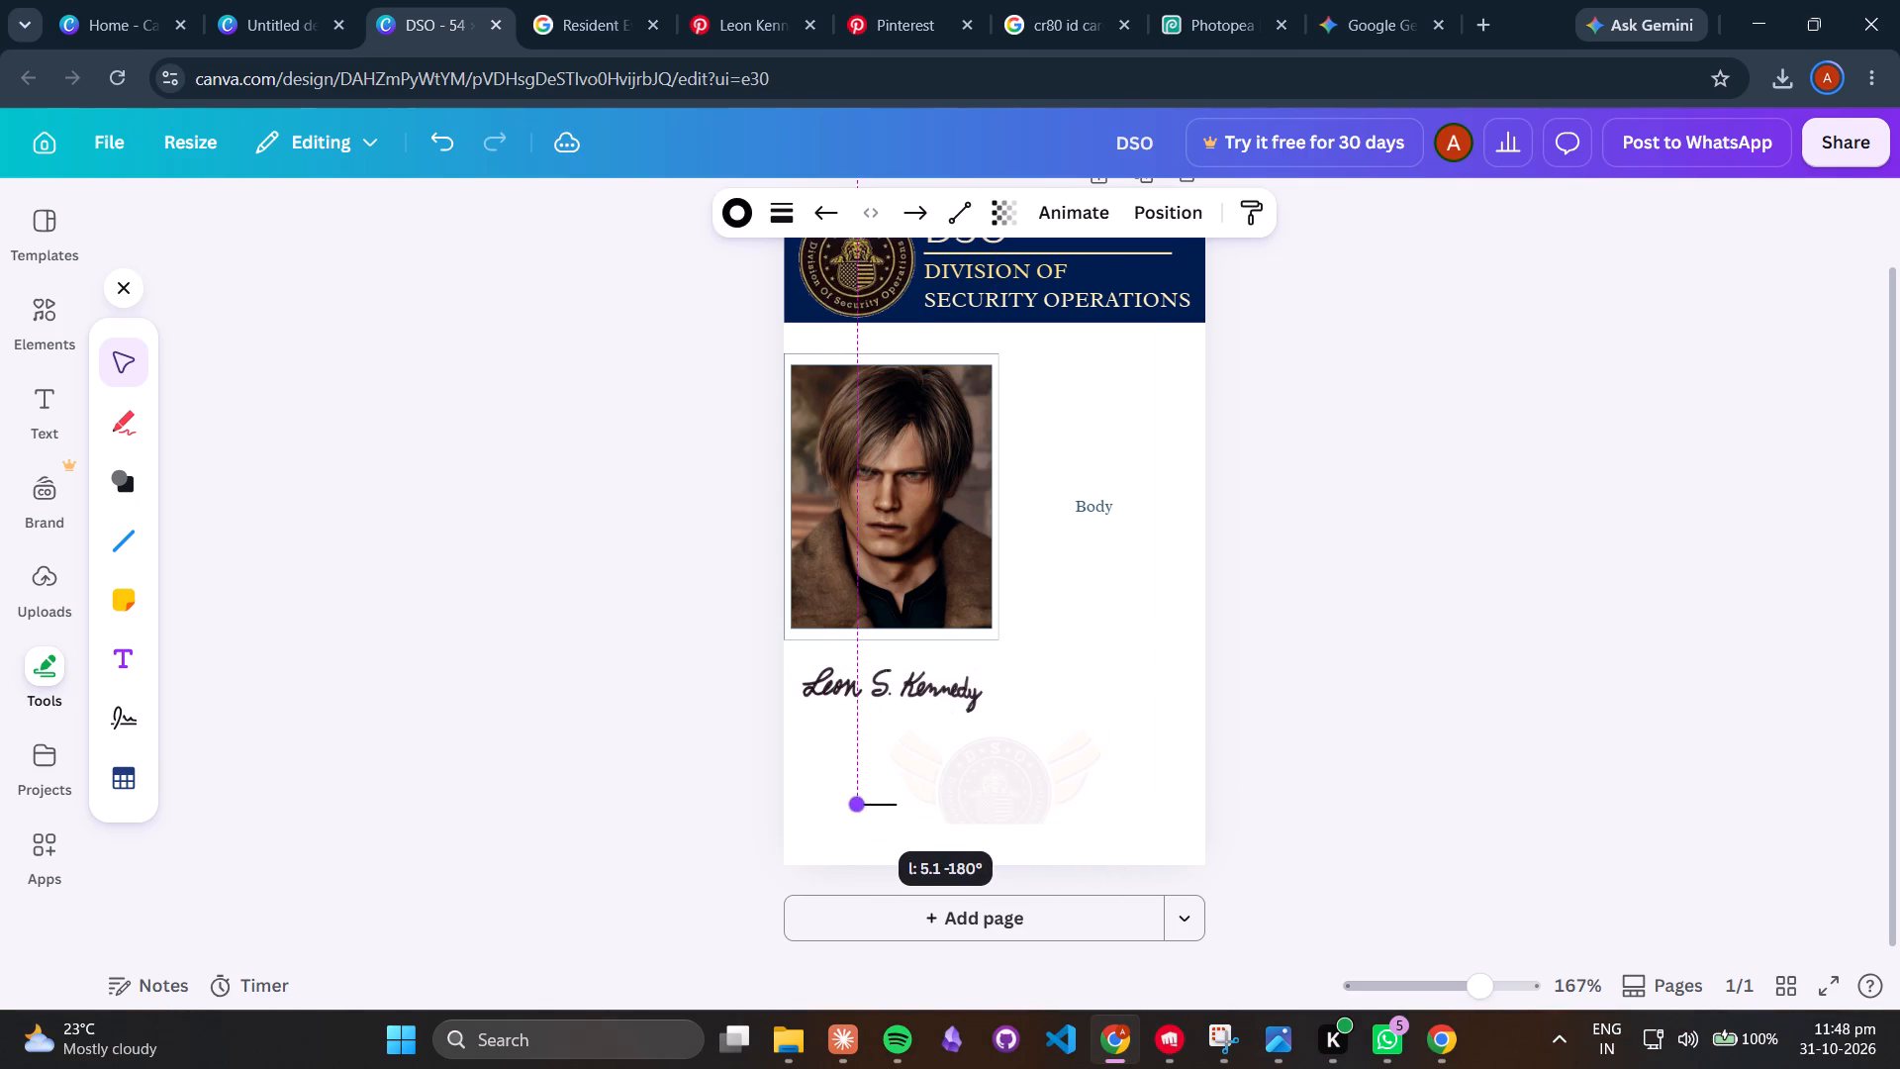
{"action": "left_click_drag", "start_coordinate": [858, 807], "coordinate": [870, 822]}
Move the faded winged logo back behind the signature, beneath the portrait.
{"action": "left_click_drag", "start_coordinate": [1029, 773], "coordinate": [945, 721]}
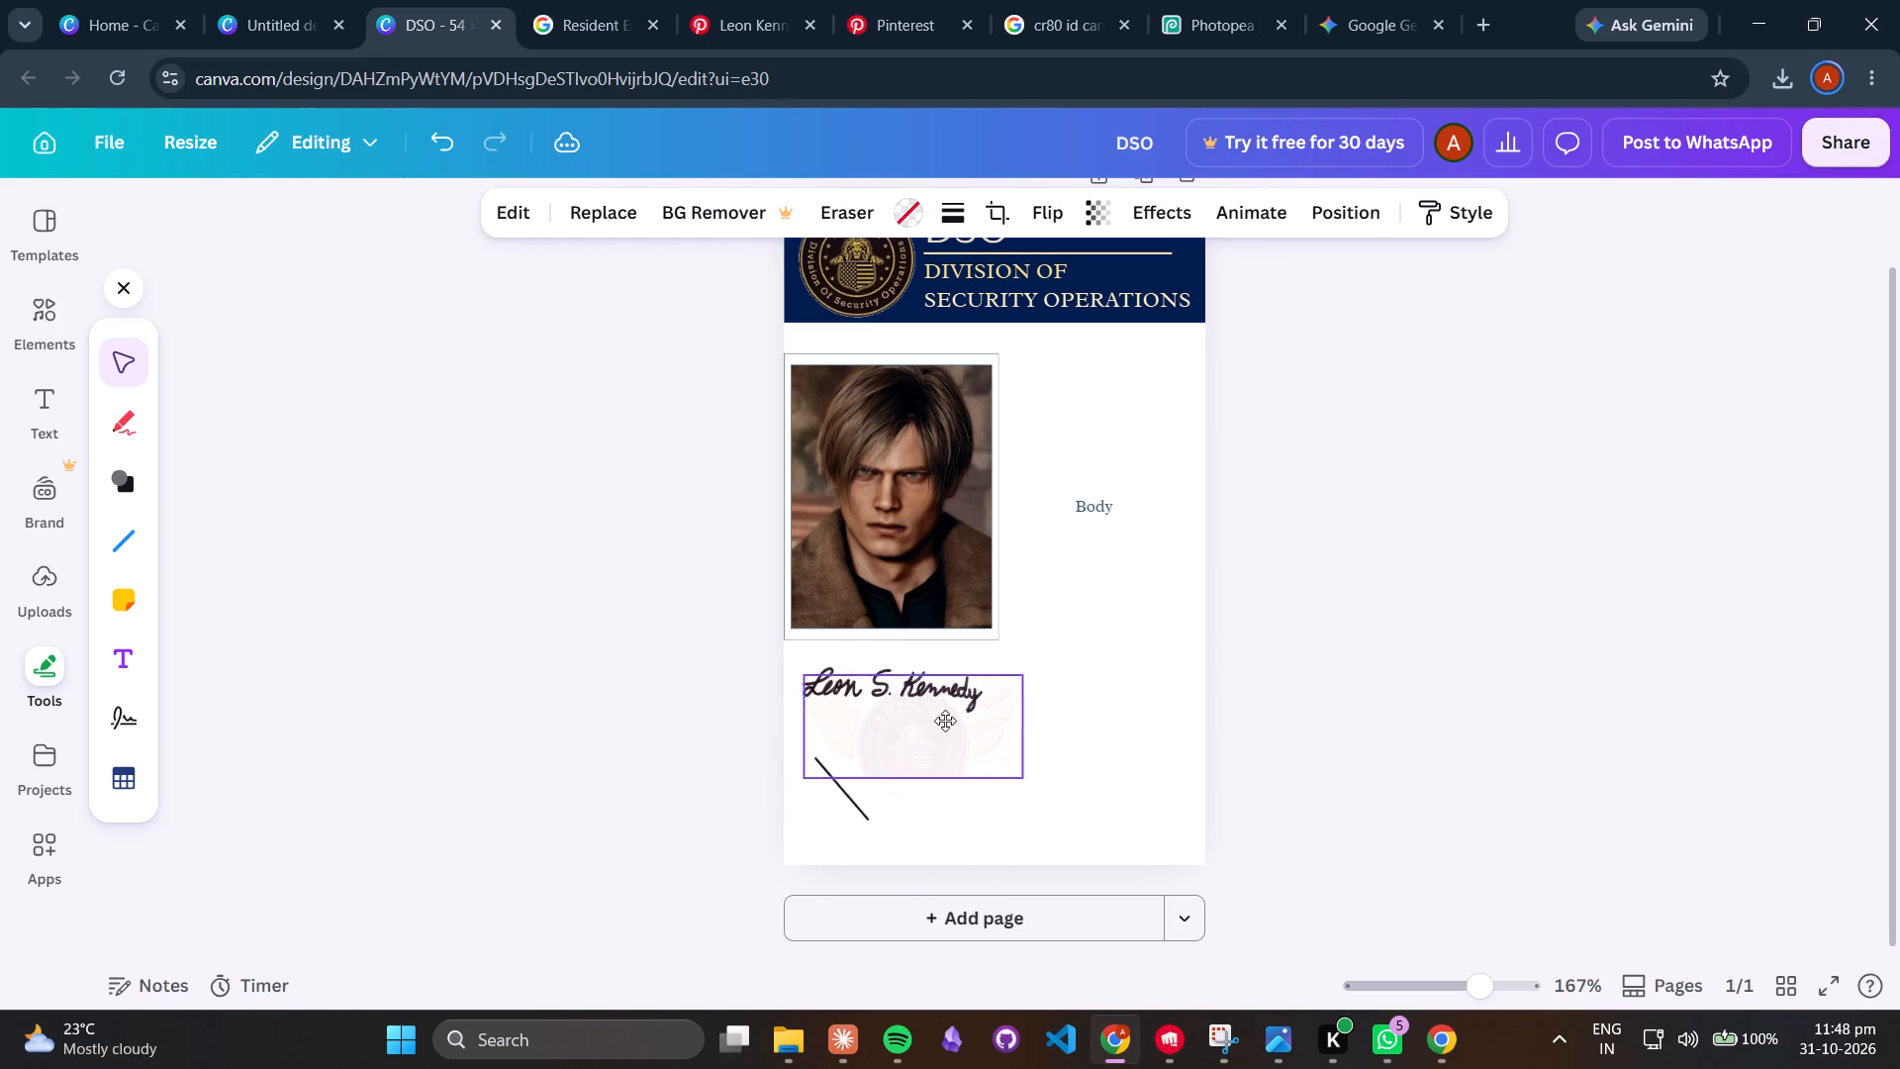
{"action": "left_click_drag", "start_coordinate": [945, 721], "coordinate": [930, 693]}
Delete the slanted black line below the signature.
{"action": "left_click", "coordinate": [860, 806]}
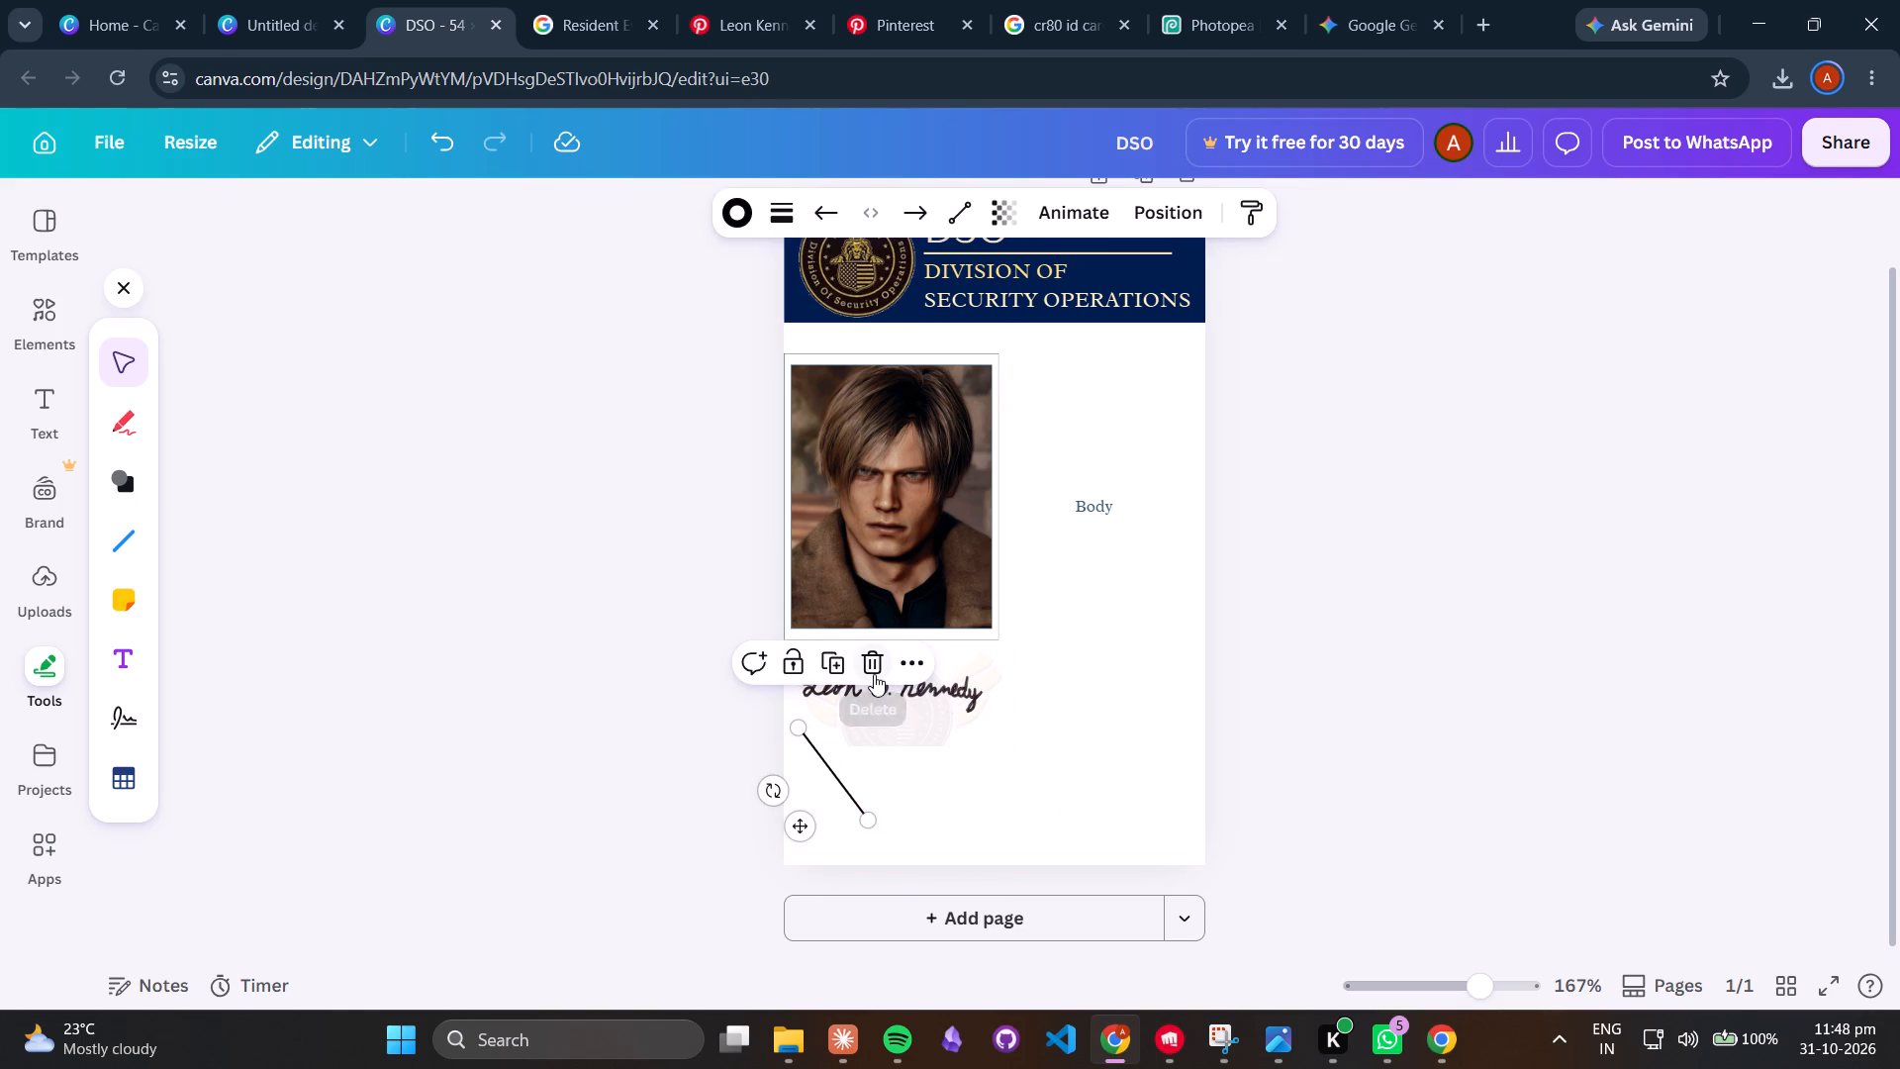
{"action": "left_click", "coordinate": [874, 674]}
Draw a new horizontal line in the blank area below the faded logo, with stroke weight 1 and black colour.
{"action": "left_click", "coordinate": [113, 546]}
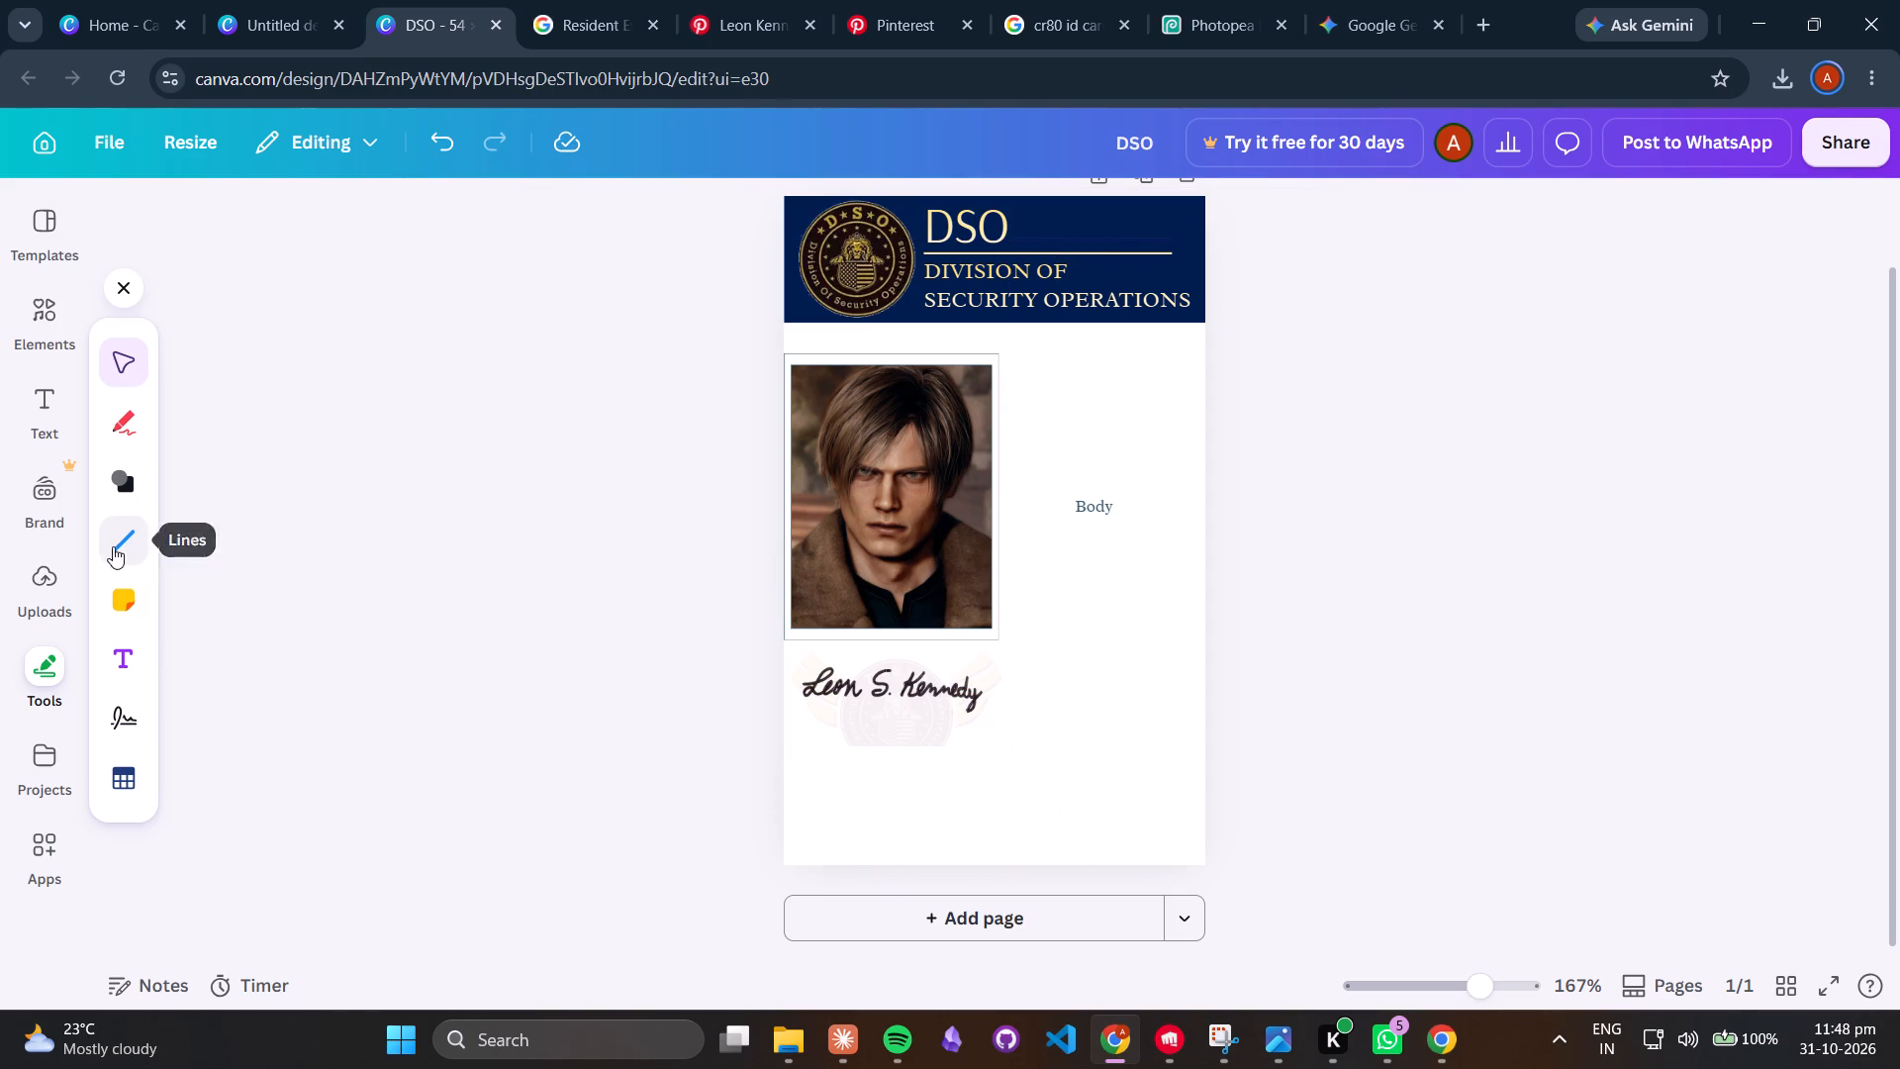
{"action": "left_click_drag", "start_coordinate": [839, 796], "coordinate": [967, 802]}
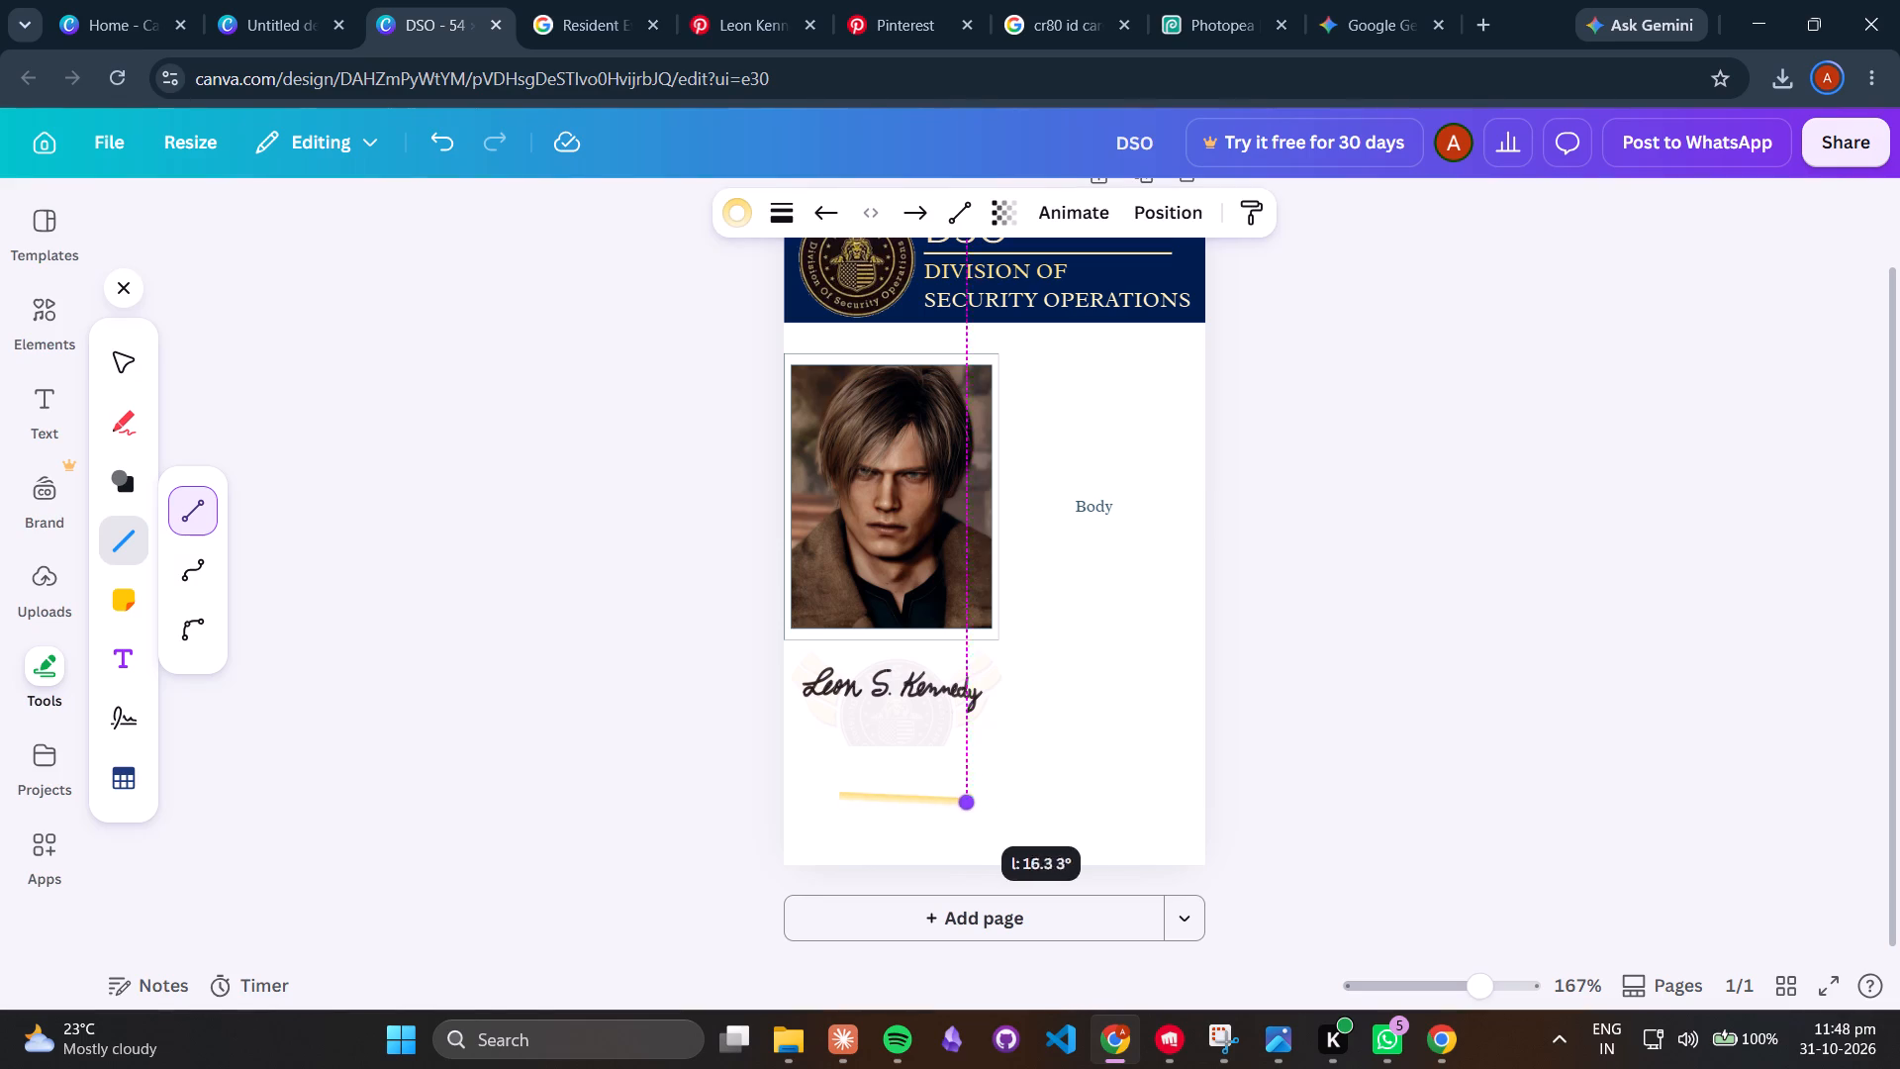
{"action": "left_click_drag", "start_coordinate": [967, 802], "coordinate": [1010, 794]}
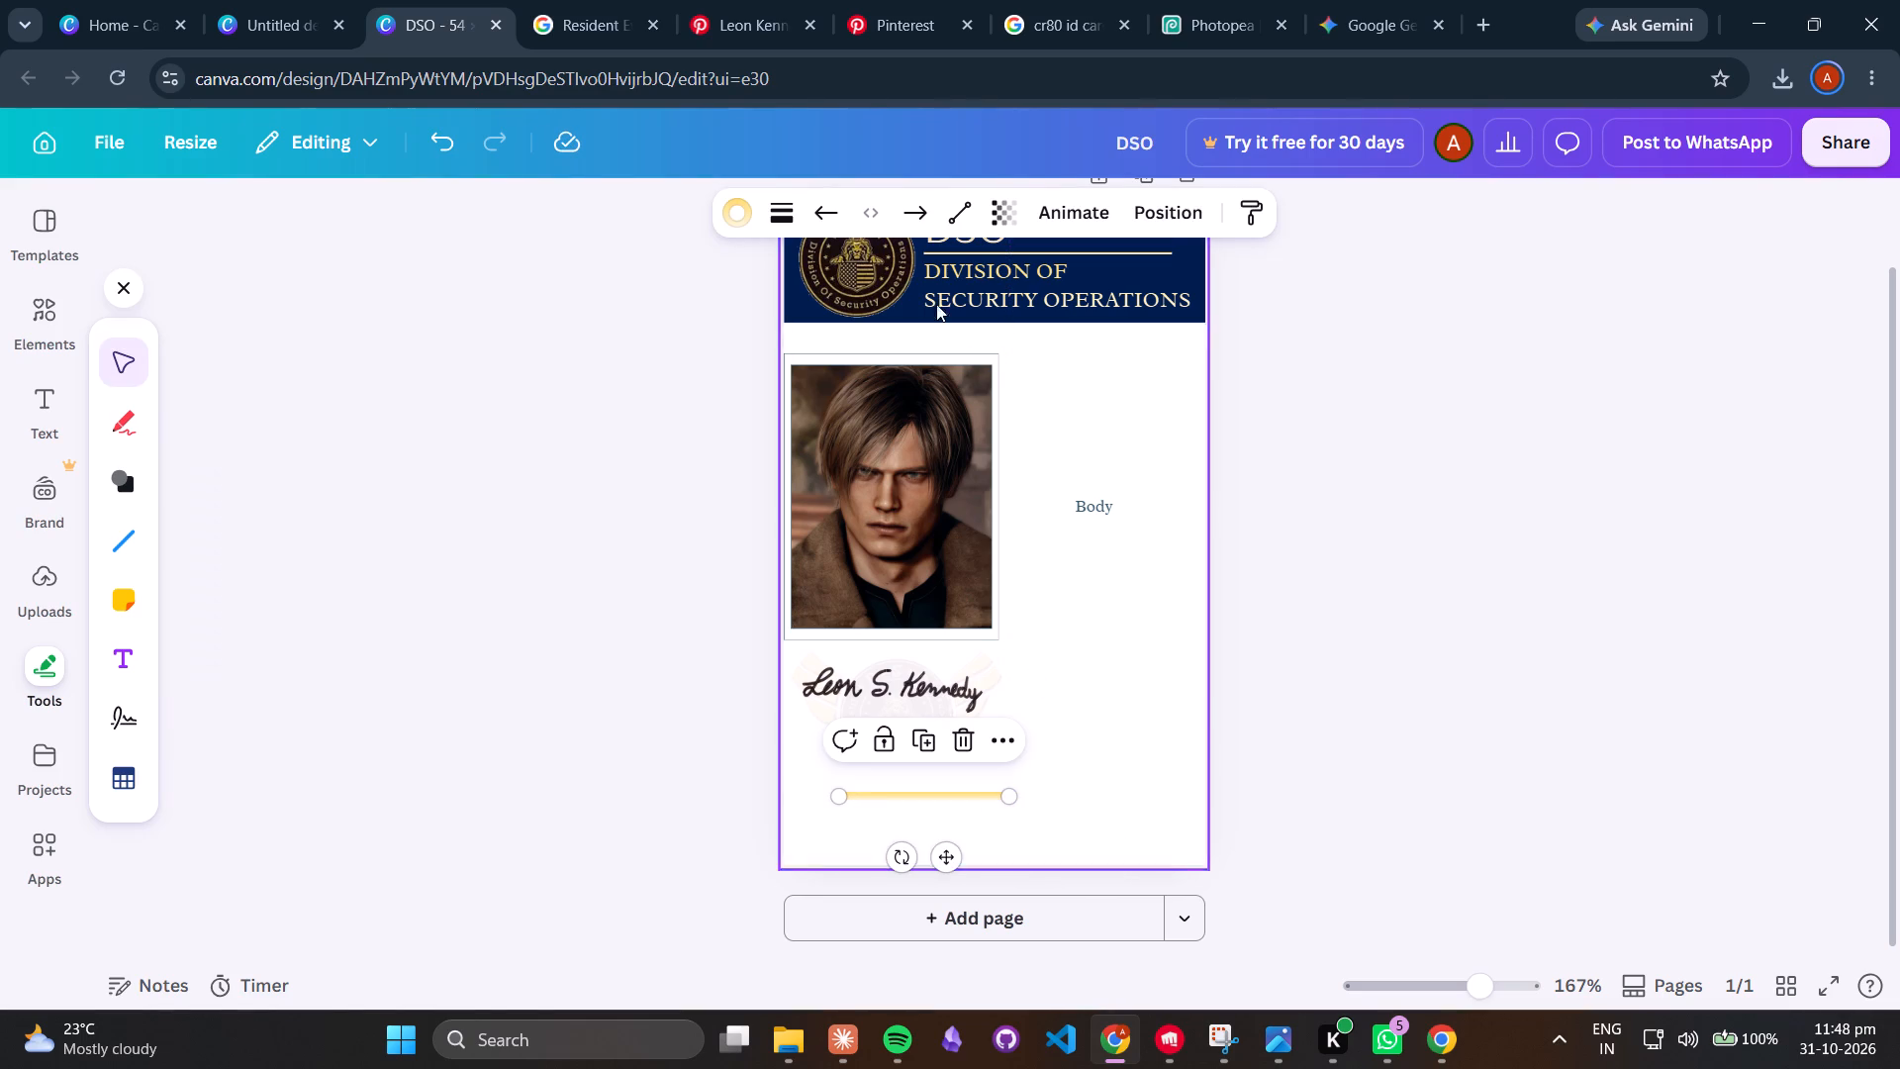
{"action": "left_click", "coordinate": [795, 217]}
{"action": "left_click_drag", "start_coordinate": [643, 438], "coordinate": [570, 432]}
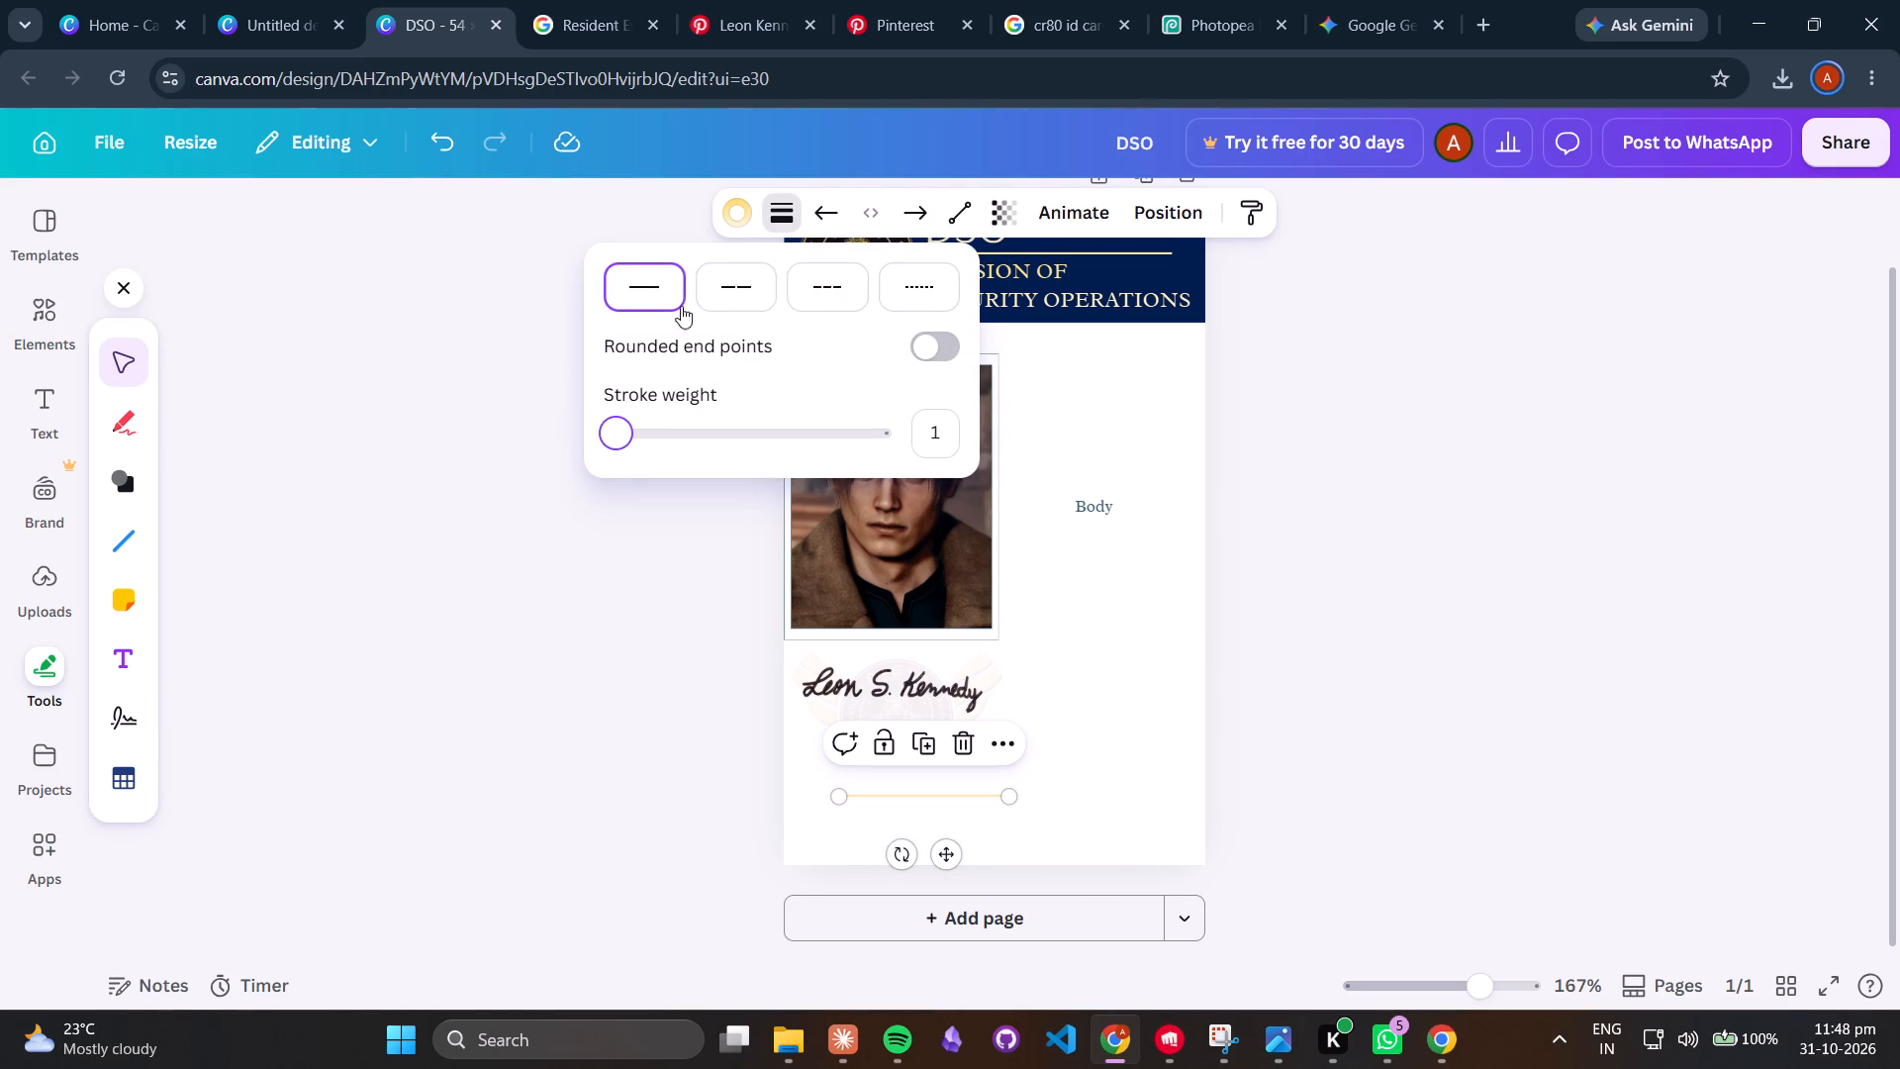
{"action": "left_click", "coordinate": [735, 227]}
{"action": "left_click", "coordinate": [315, 499]}
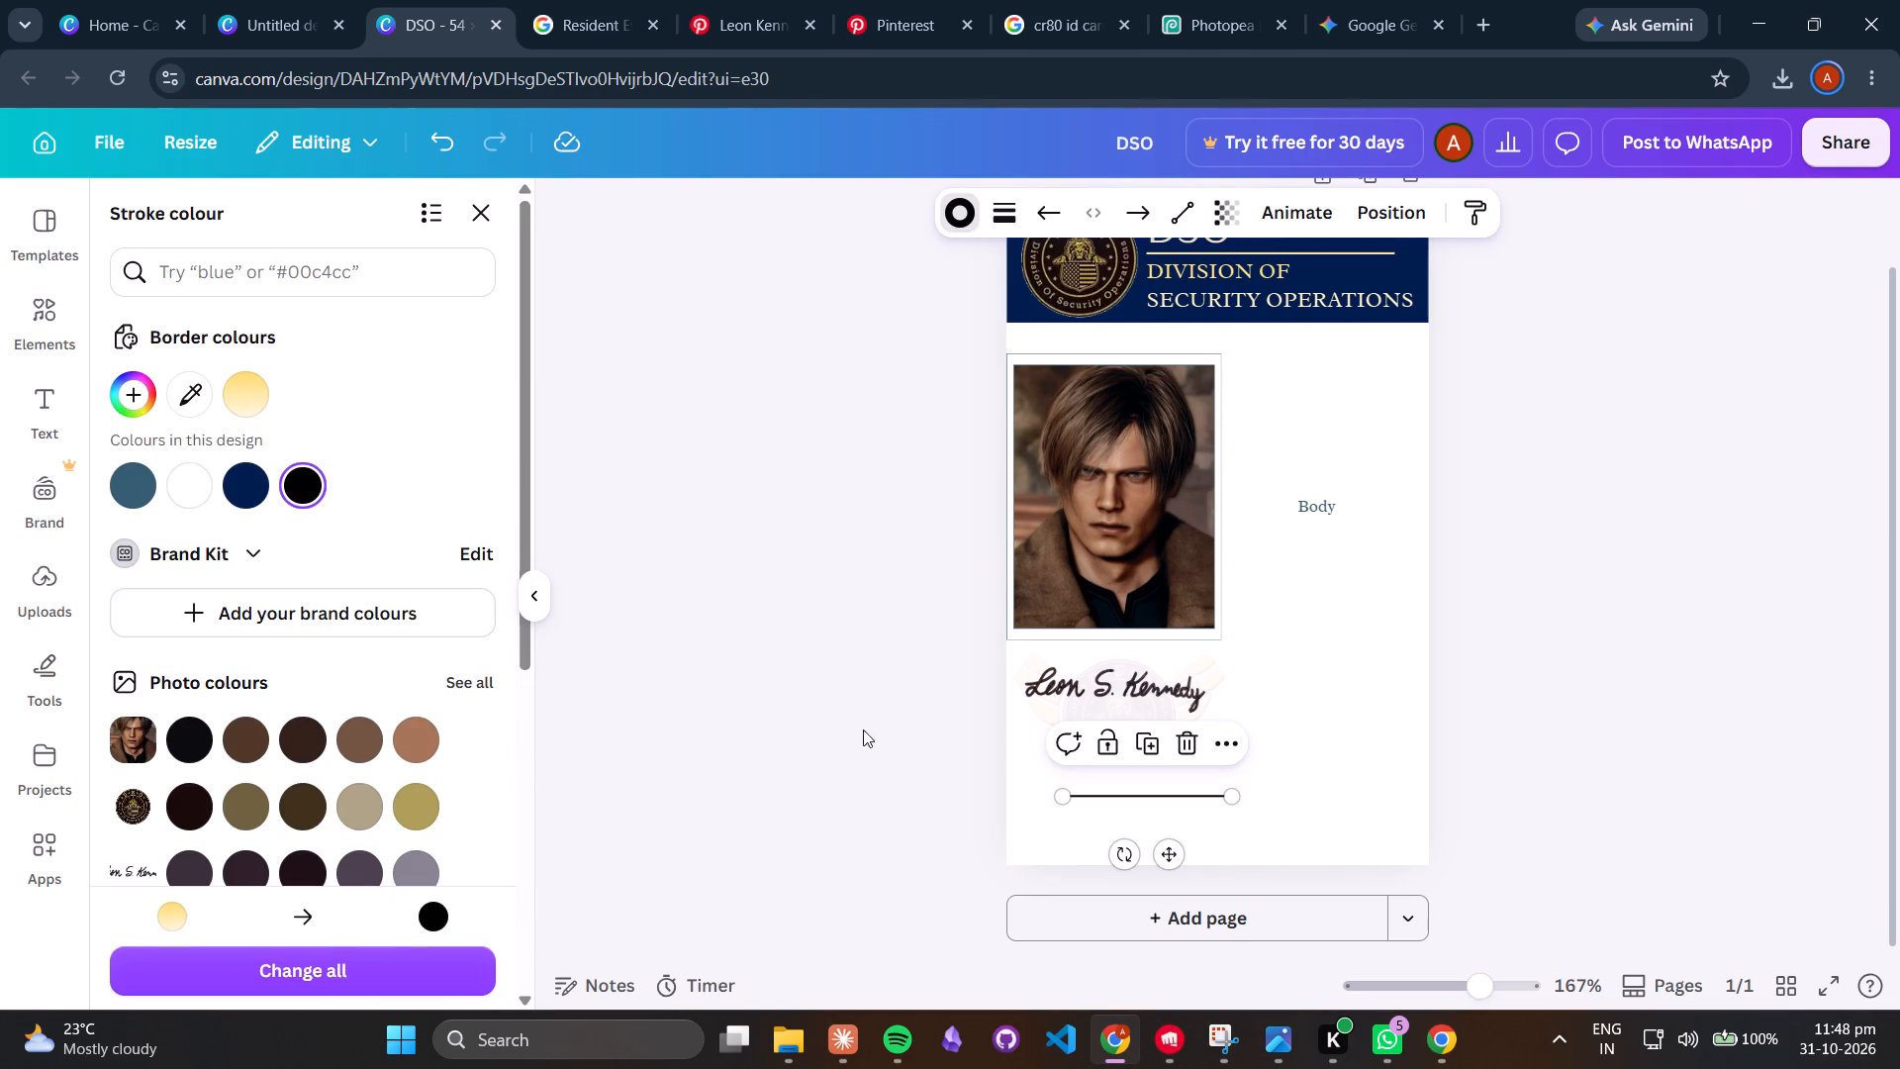
Add a text box reading "Signature" in italics in the blank area below the faded logo, consulting the reference ID cards.
{"action": "left_click", "coordinate": [31, 413]}
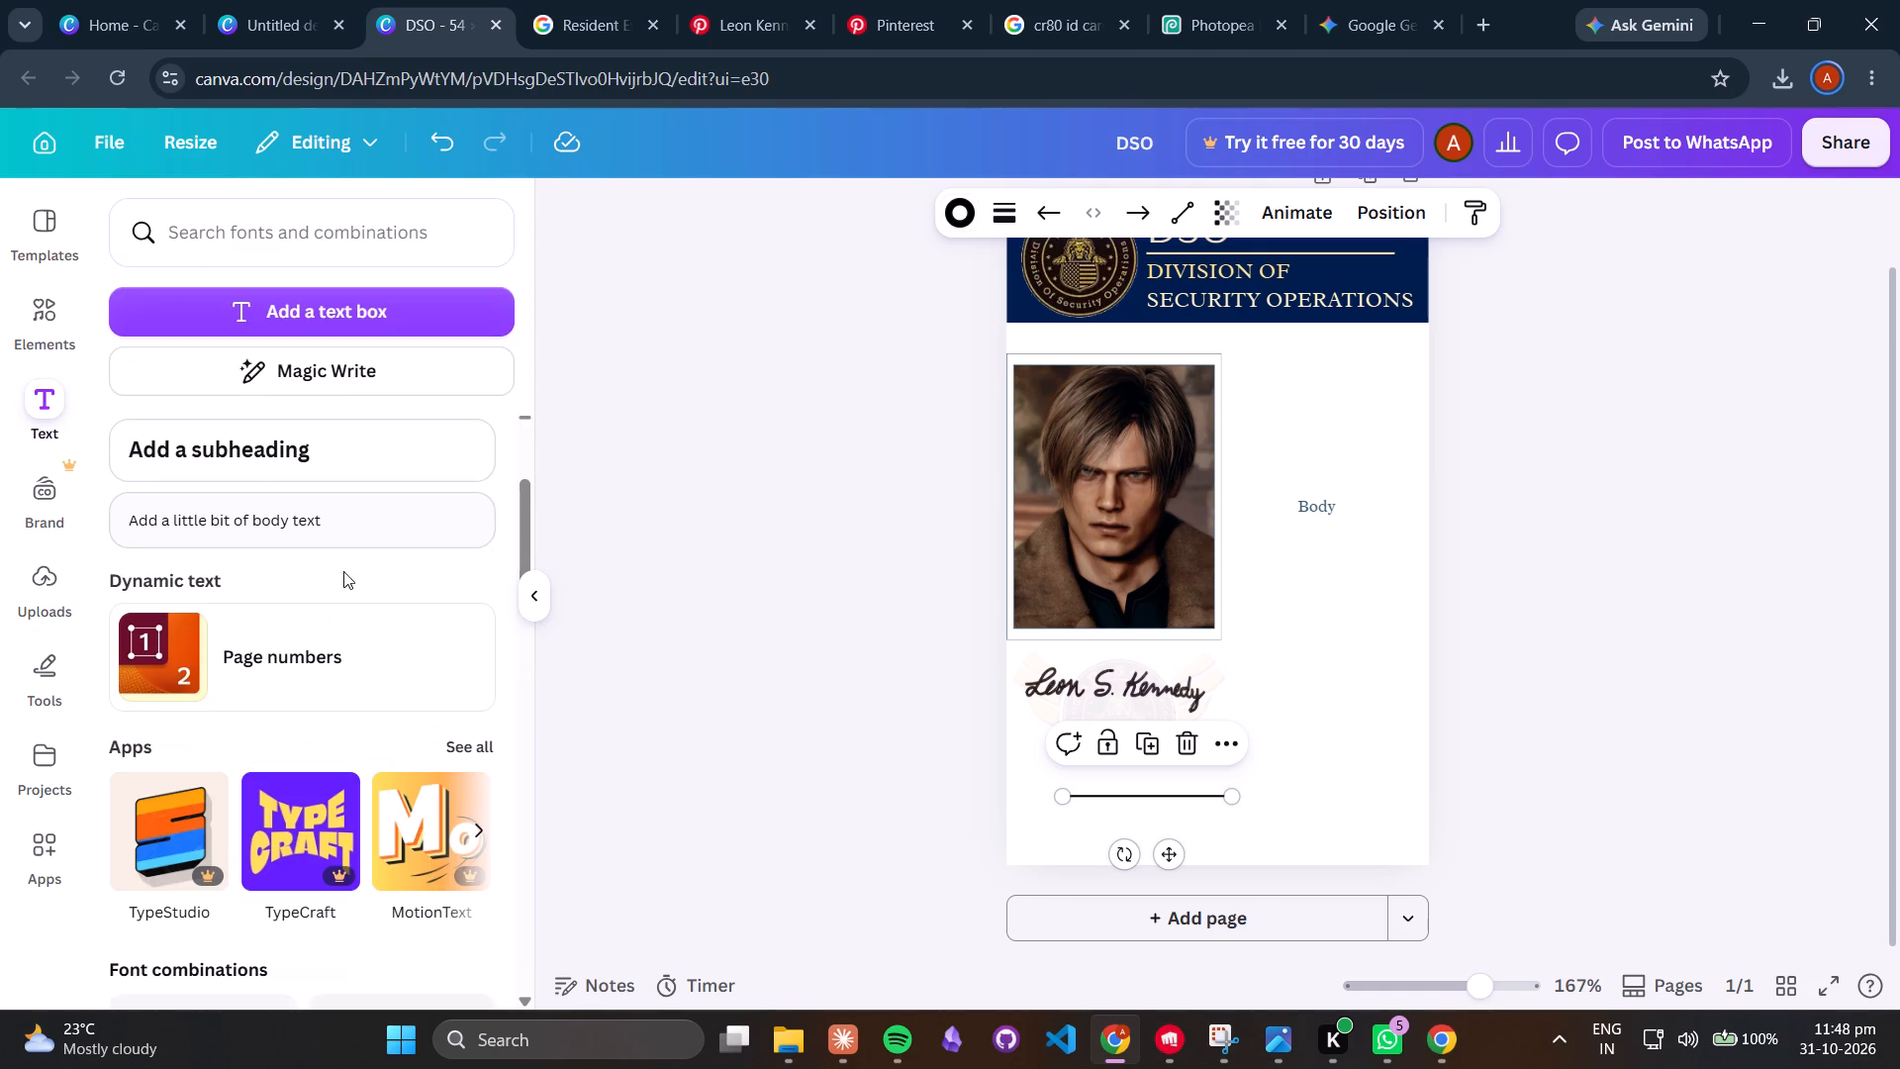
{"action": "left_click", "coordinate": [279, 317]}
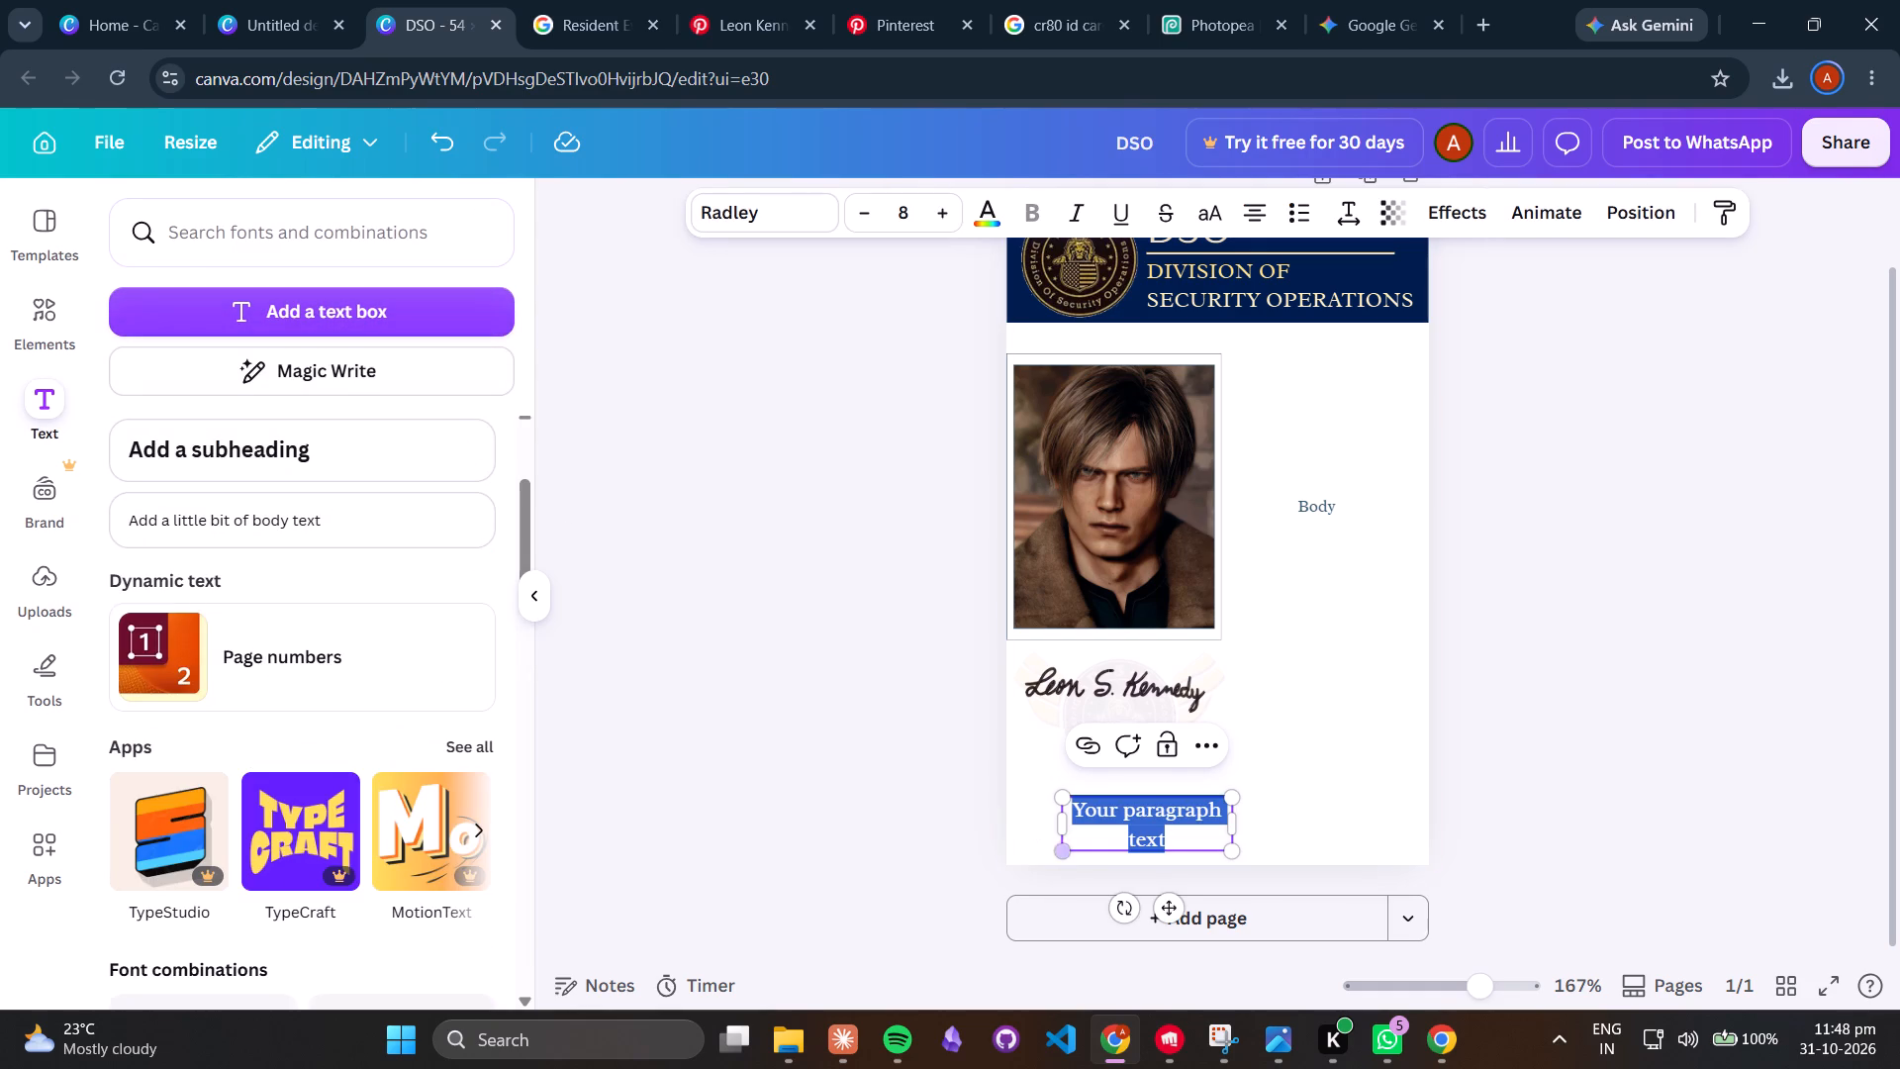
{"action": "type", "text": "si"}
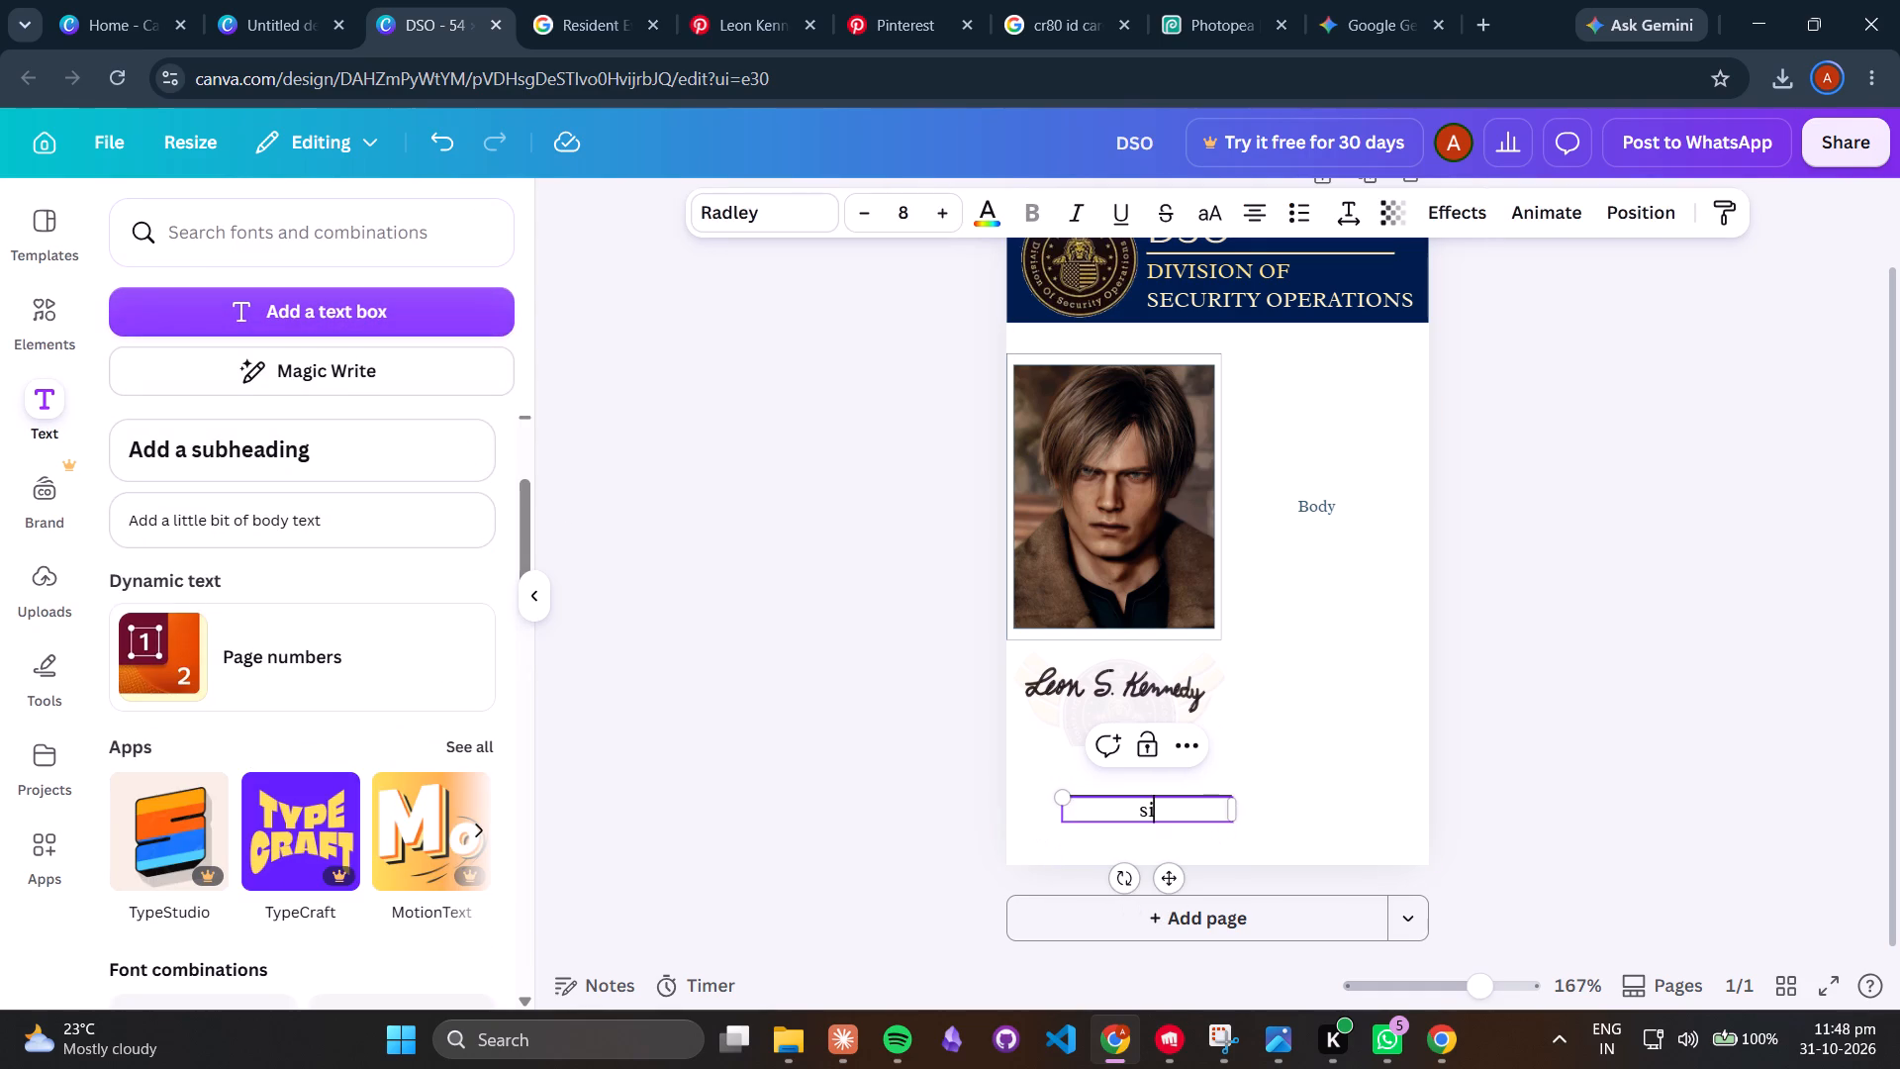
{"action": "type", "text": "gnature"}
{"action": "left_click", "coordinate": [737, 26]}
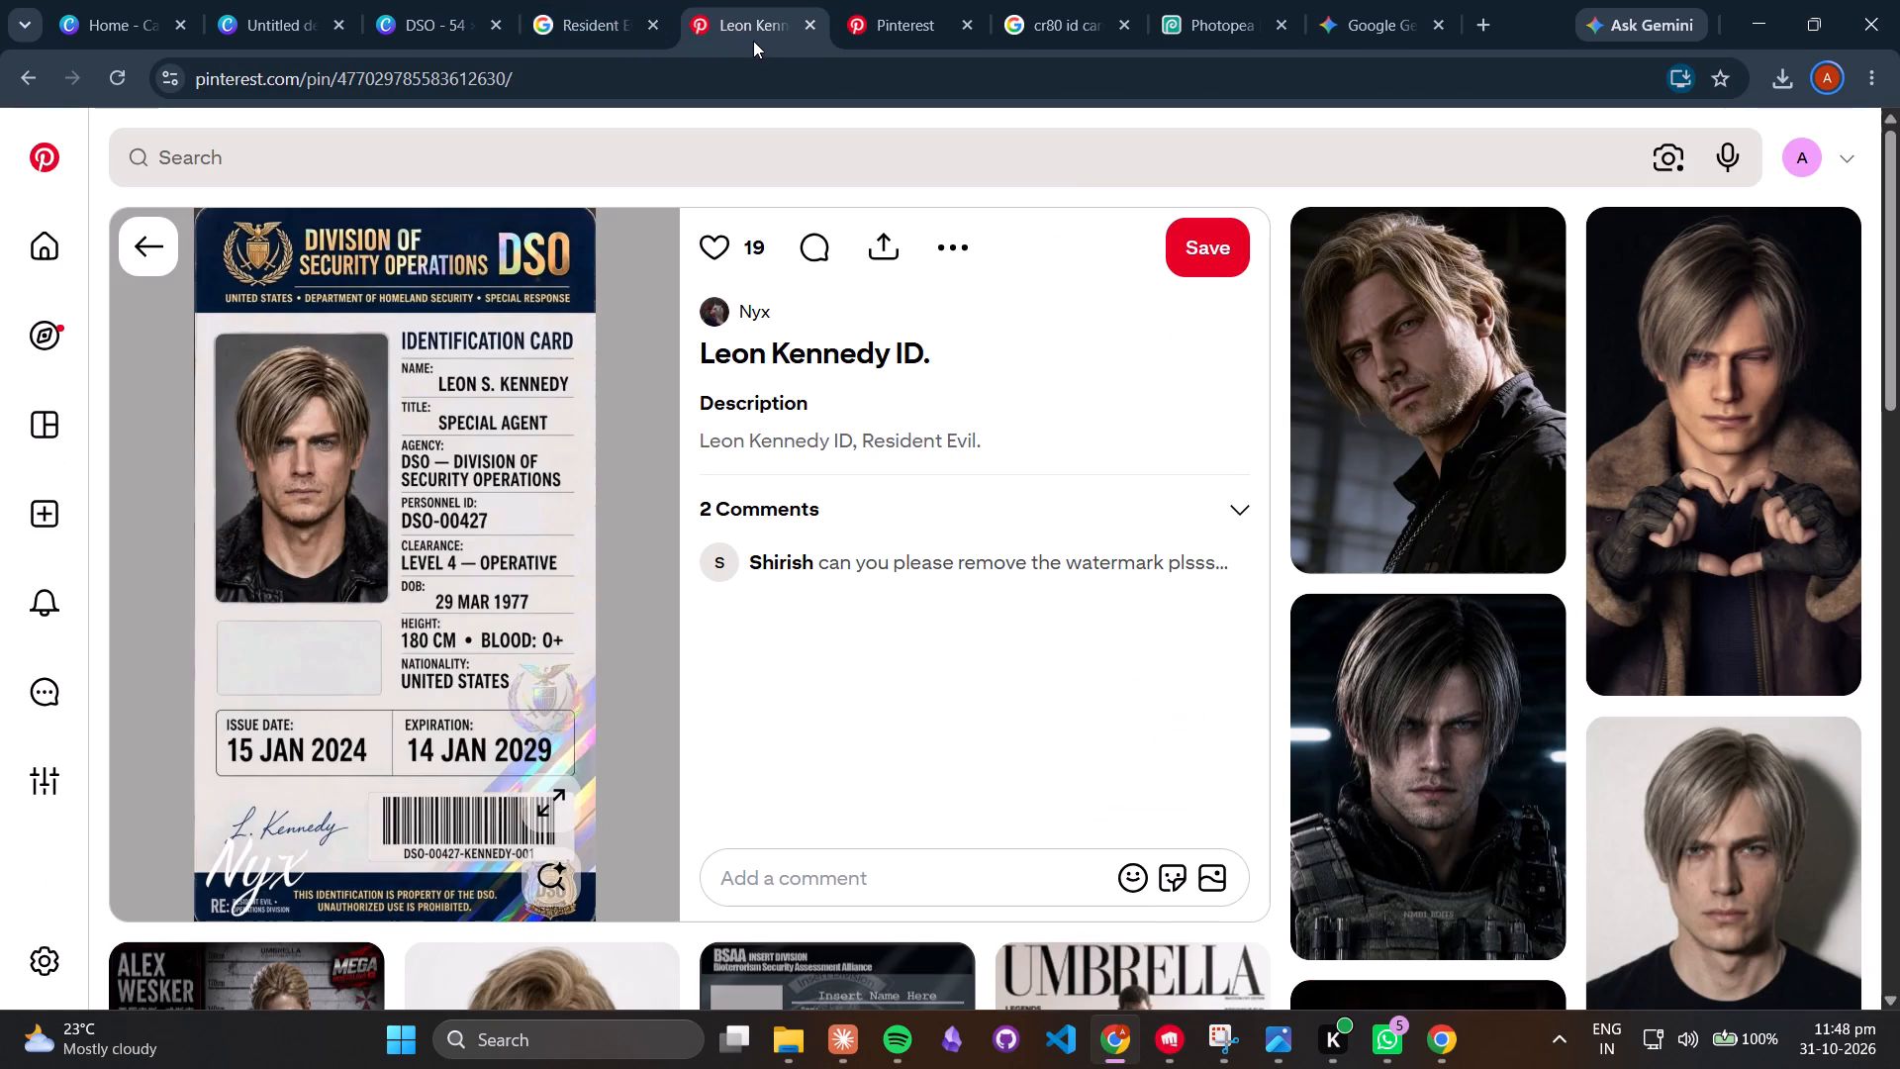
{"action": "left_click", "coordinate": [889, 14]}
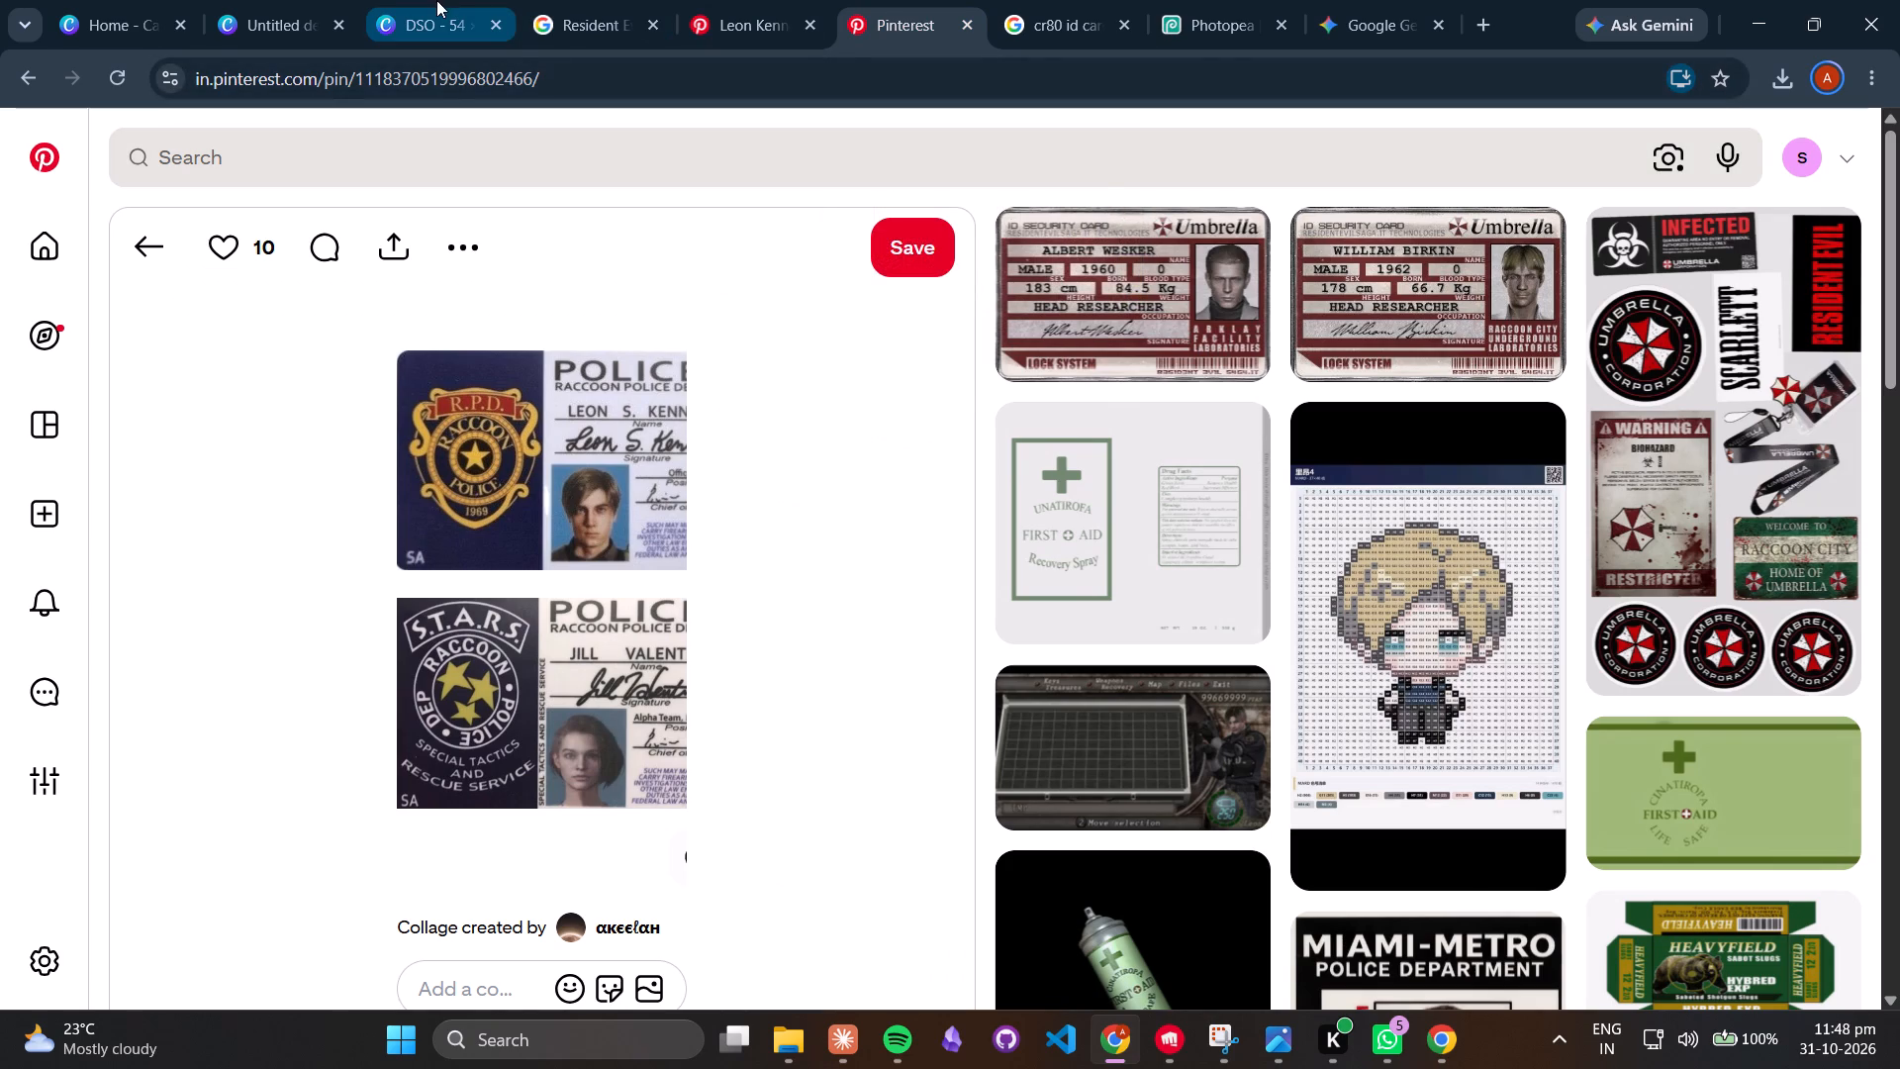
{"action": "left_click", "coordinate": [436, 0]}
{"action": "left_click", "coordinate": [1108, 809]}
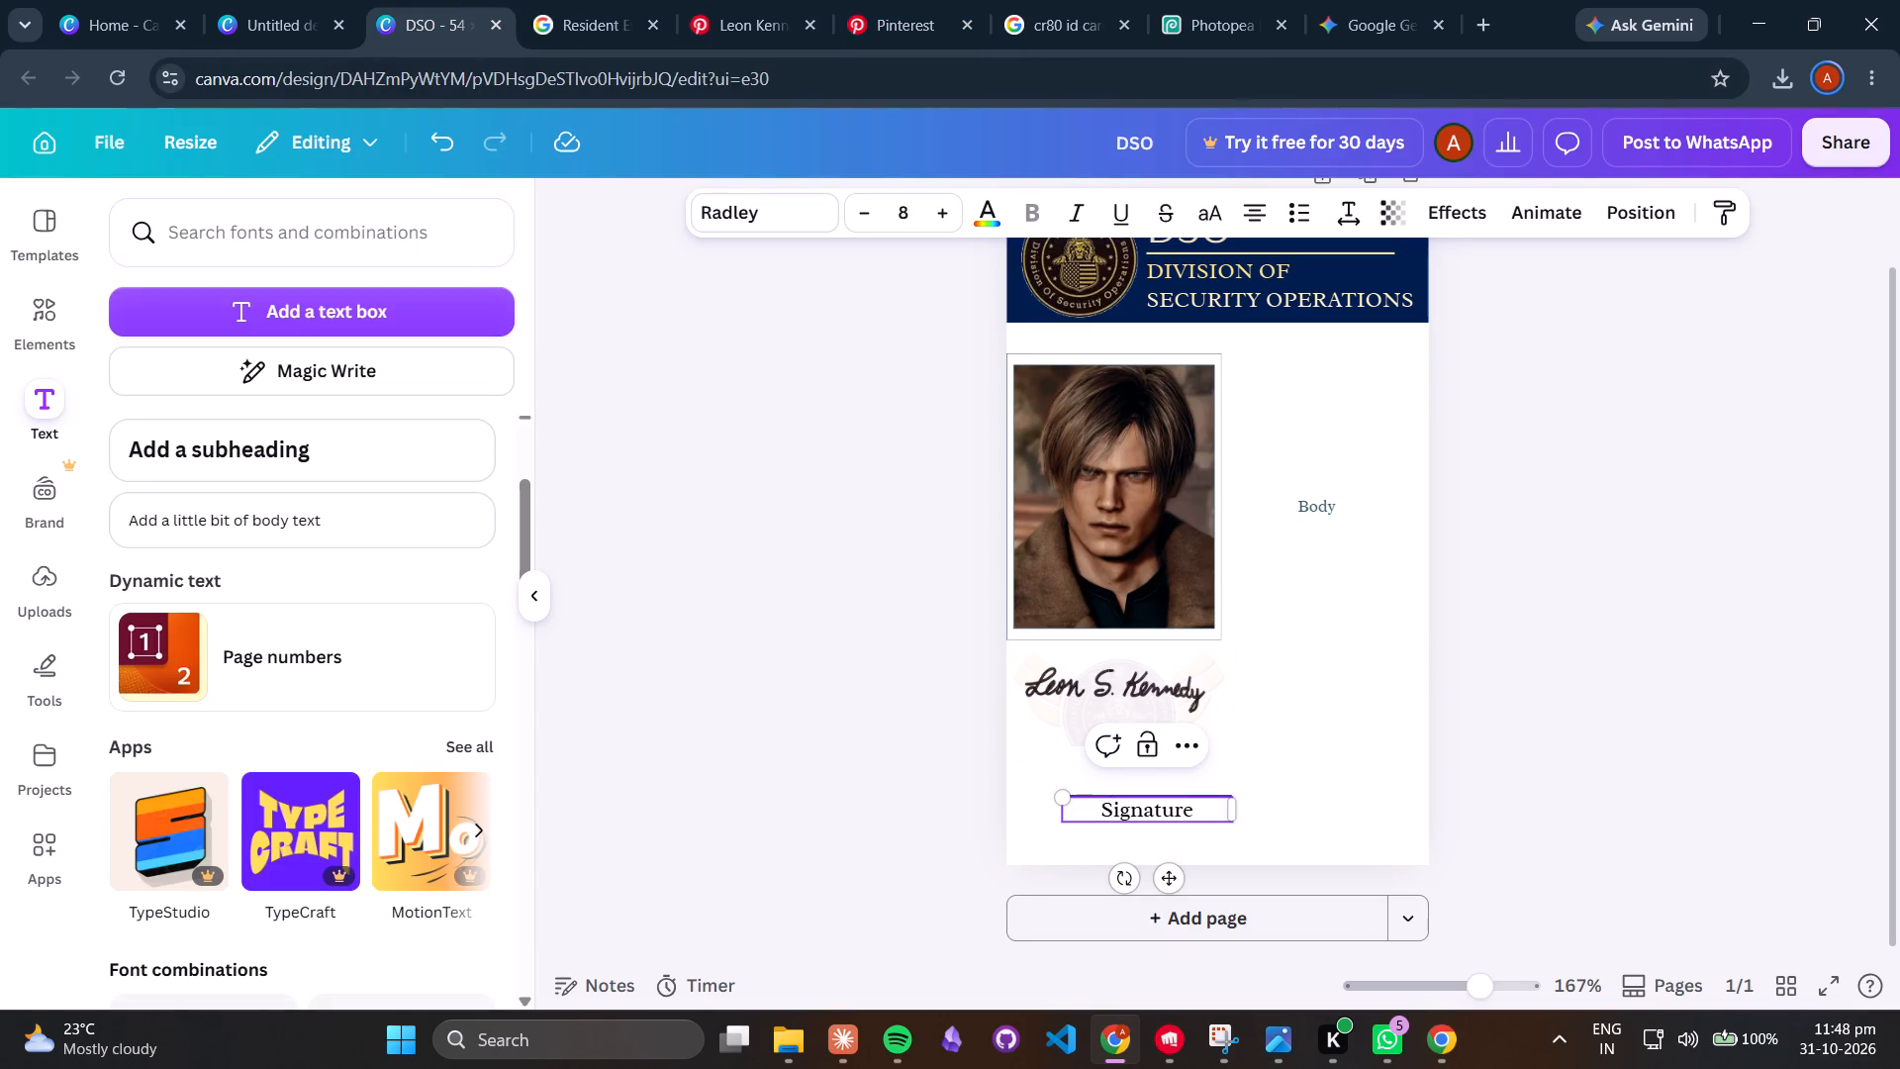
{"action": "key", "text": "ctrl+a"}
{"action": "left_click", "coordinate": [1067, 231]}
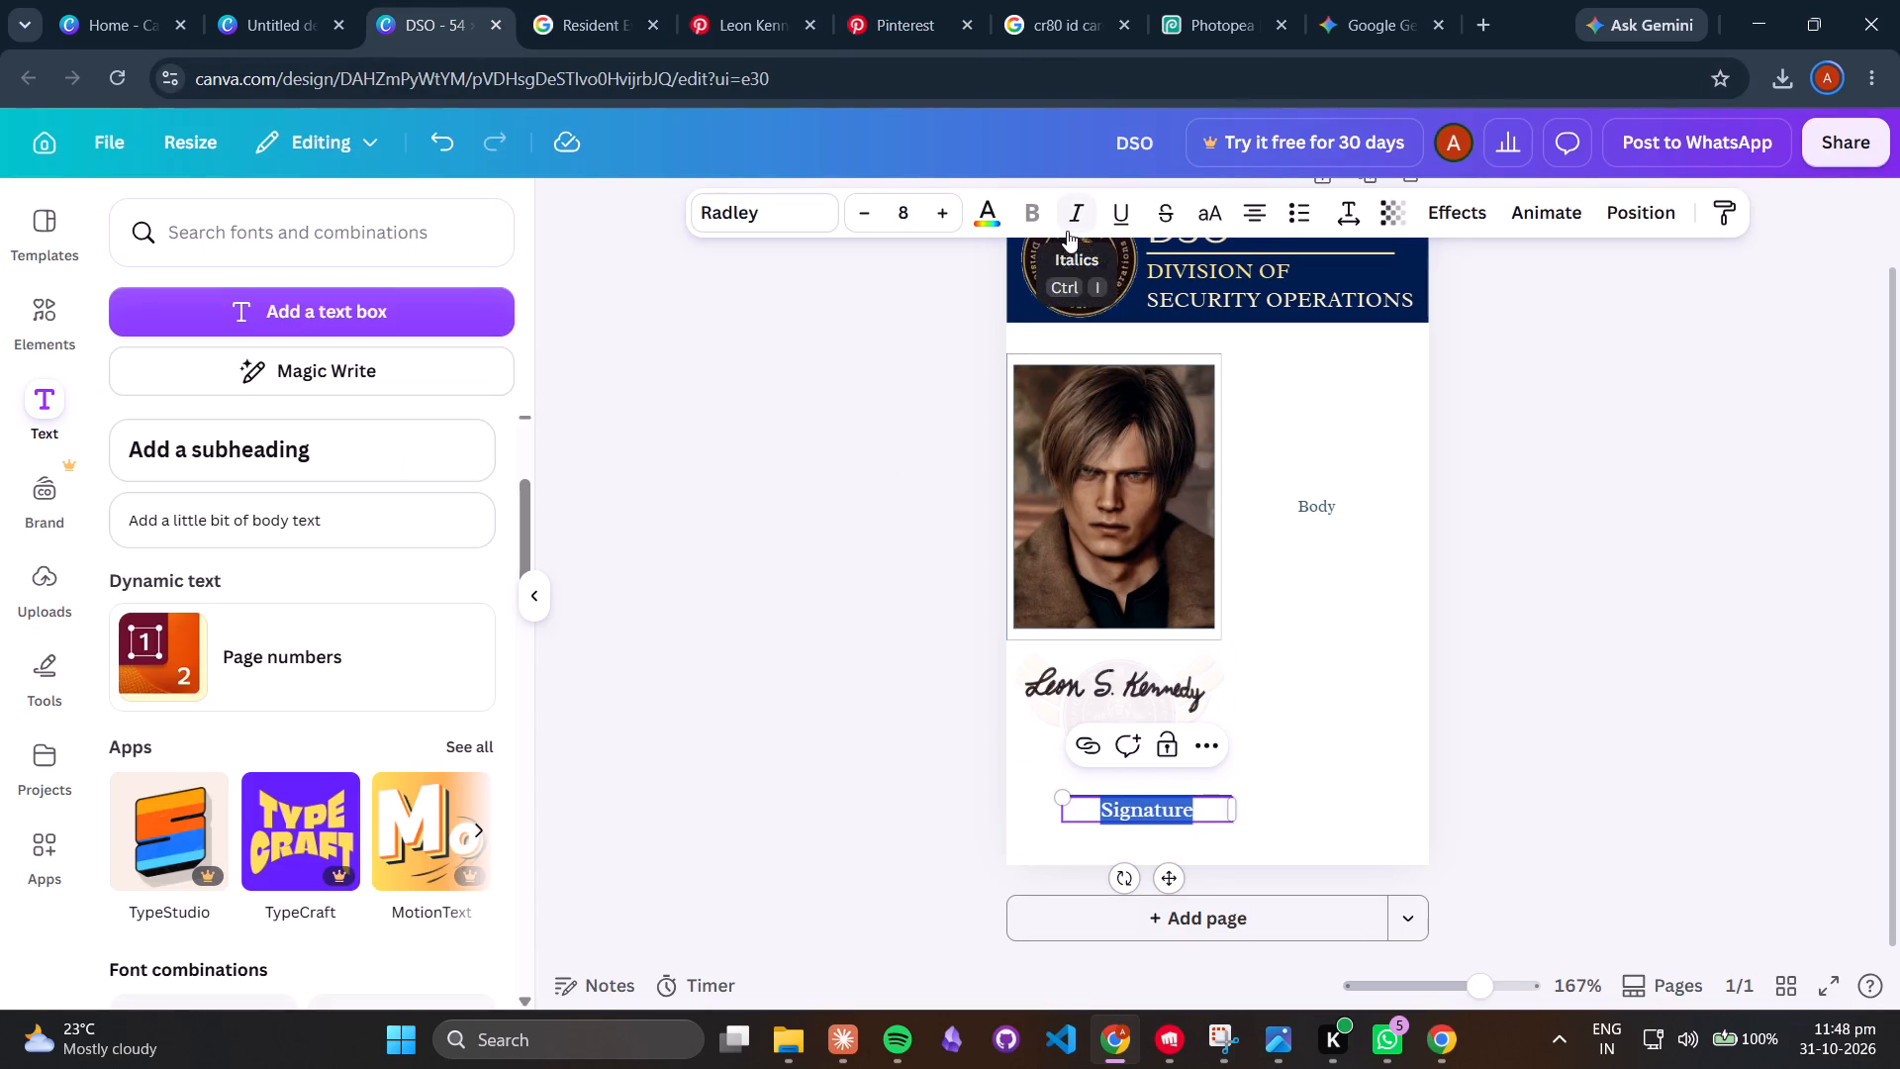
{"action": "left_click", "coordinate": [838, 625]}
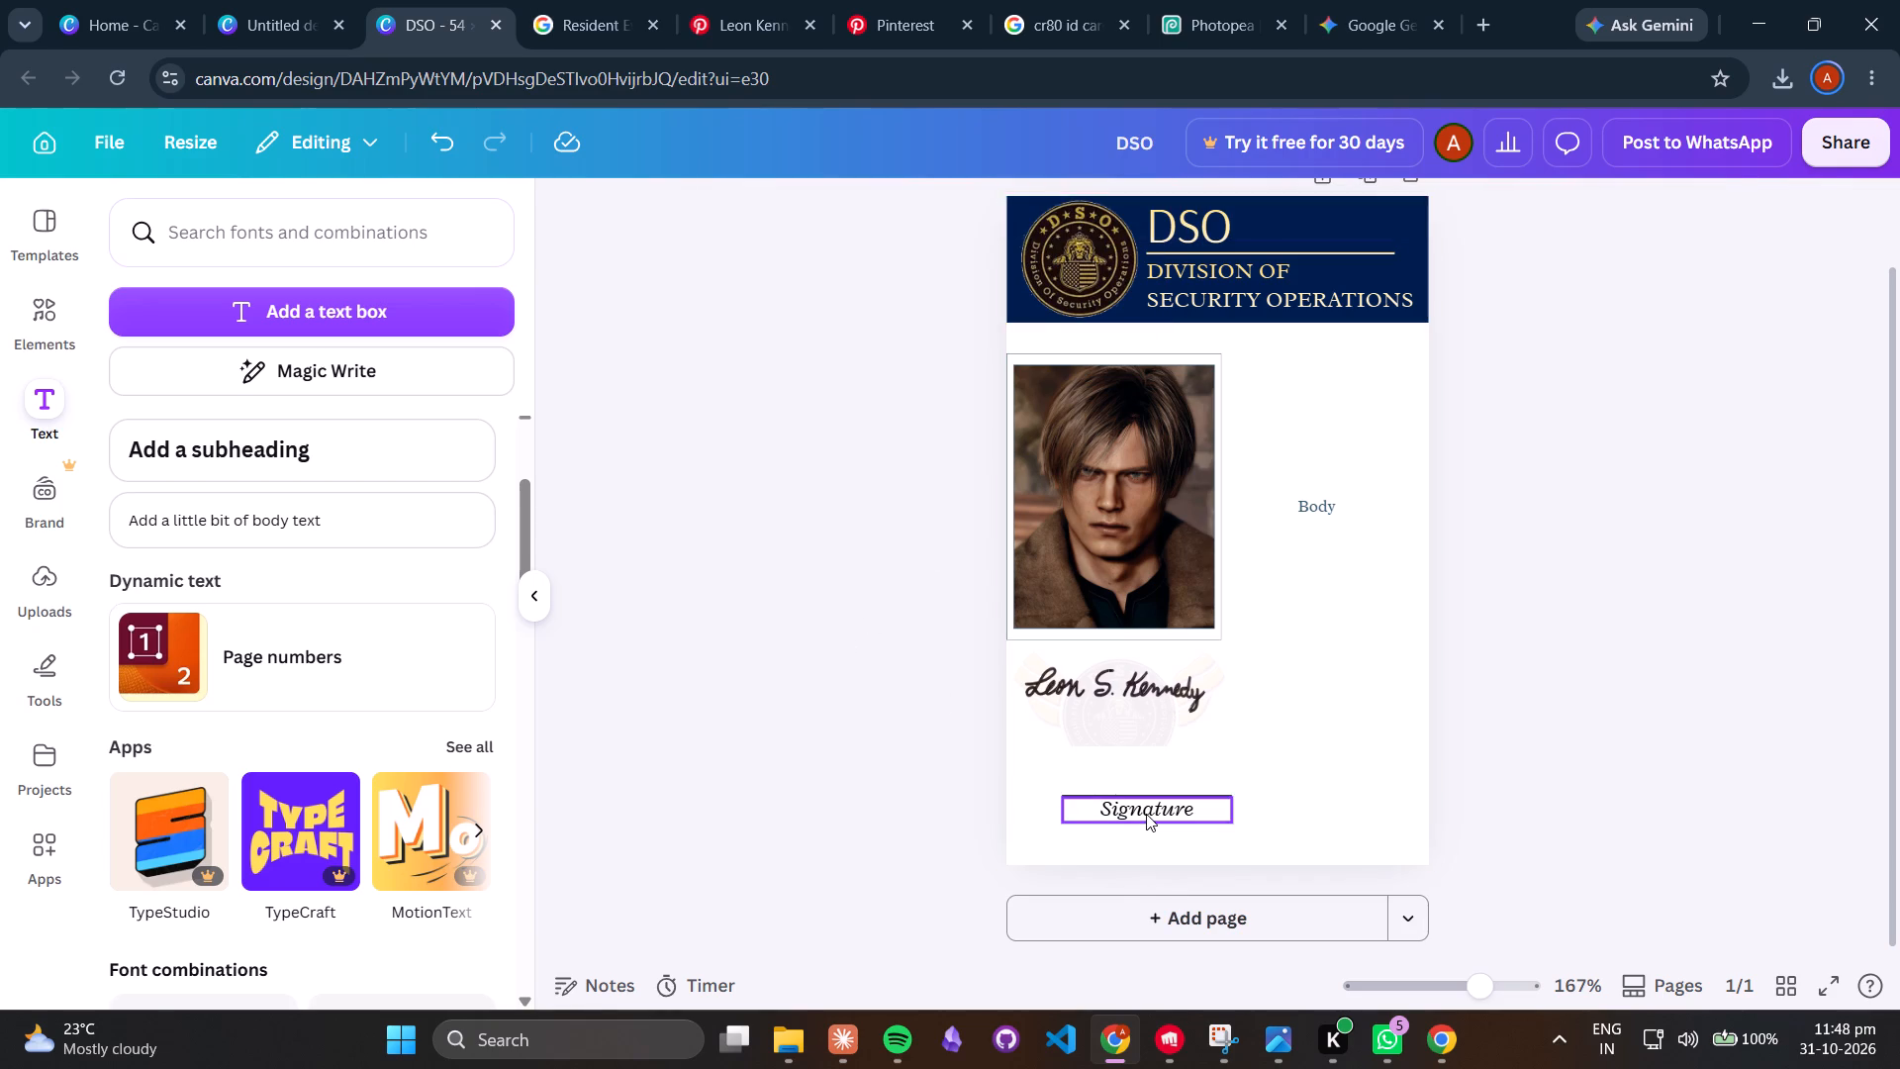
Place the black horizontal line directly beneath the handwritten signature and centre the "Signature" label just below that line.
{"action": "left_click_drag", "start_coordinate": [1146, 814], "coordinate": [1123, 773]}
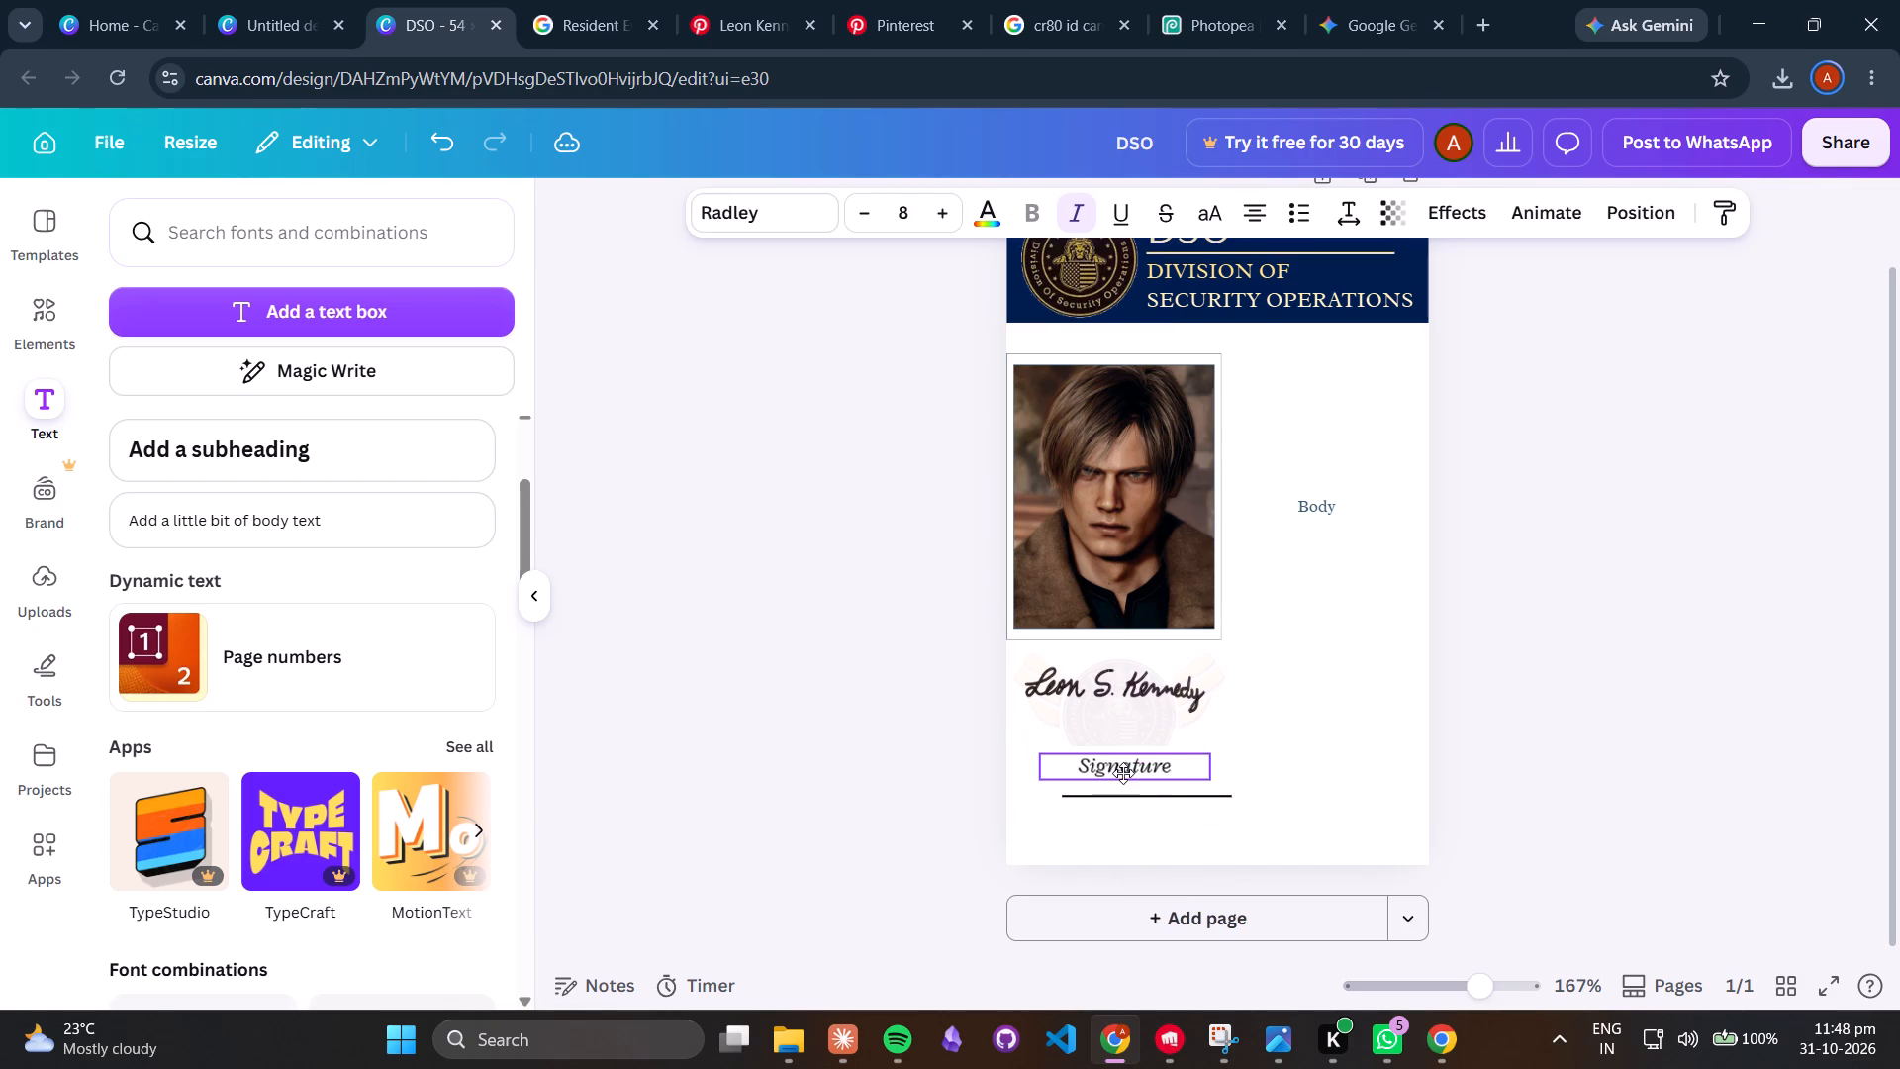
{"action": "left_click_drag", "start_coordinate": [1123, 773], "coordinate": [1123, 778]}
{"action": "left_click_drag", "start_coordinate": [1135, 800], "coordinate": [1108, 714]}
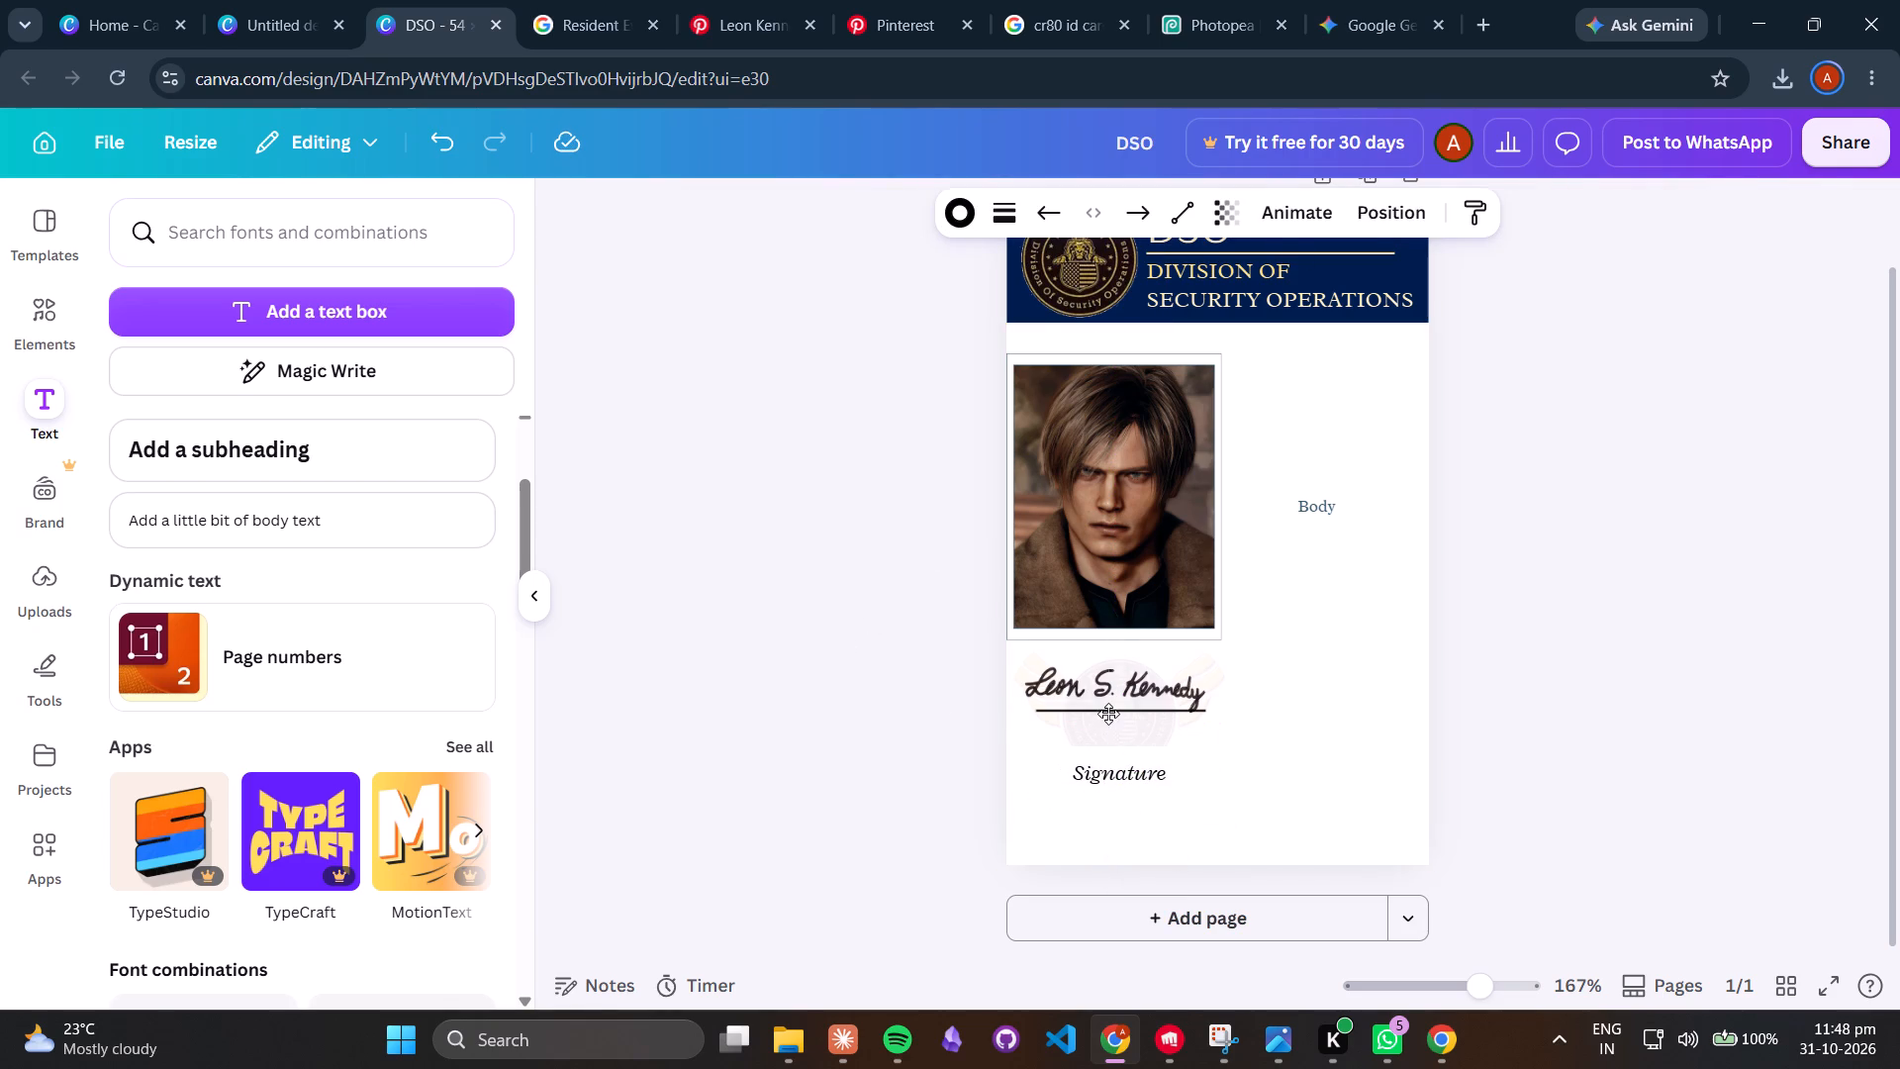
{"action": "left_click_drag", "start_coordinate": [1108, 714], "coordinate": [1107, 718]}
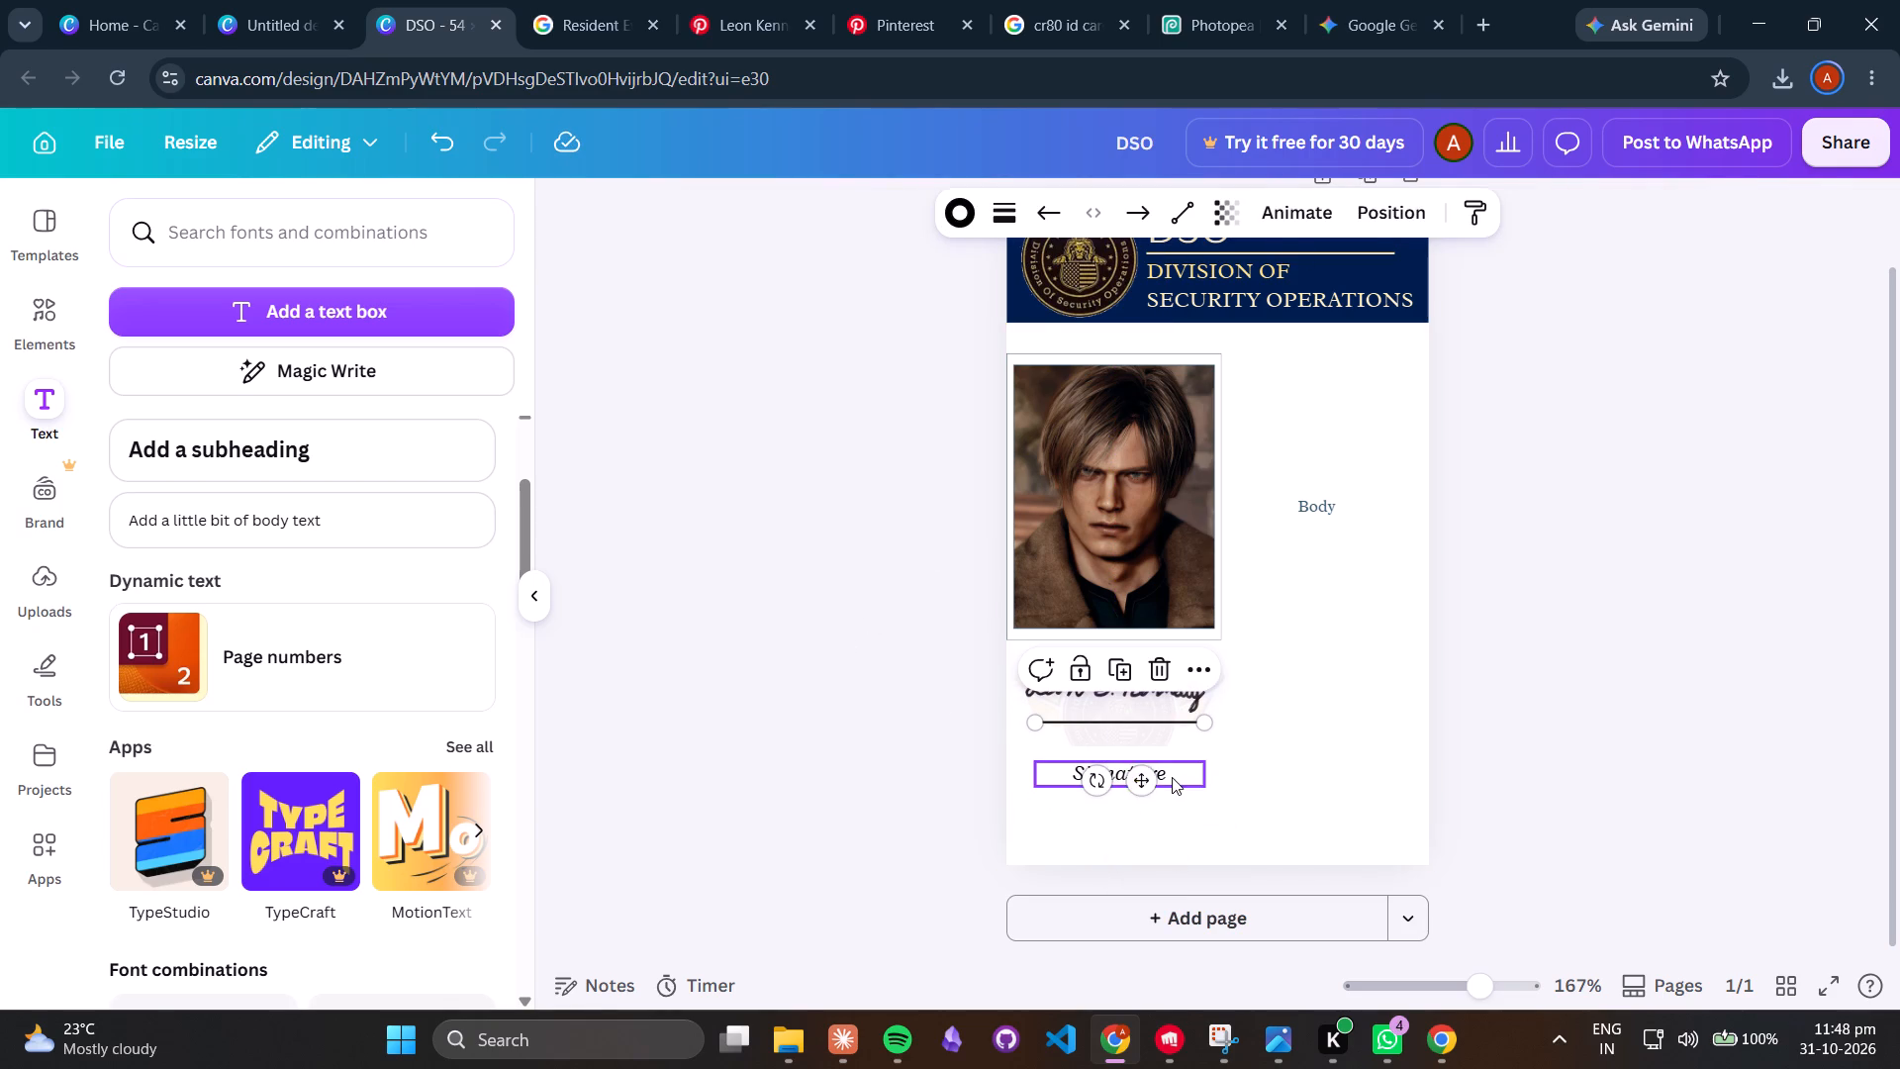
{"action": "left_click_drag", "start_coordinate": [1174, 776], "coordinate": [1168, 741]}
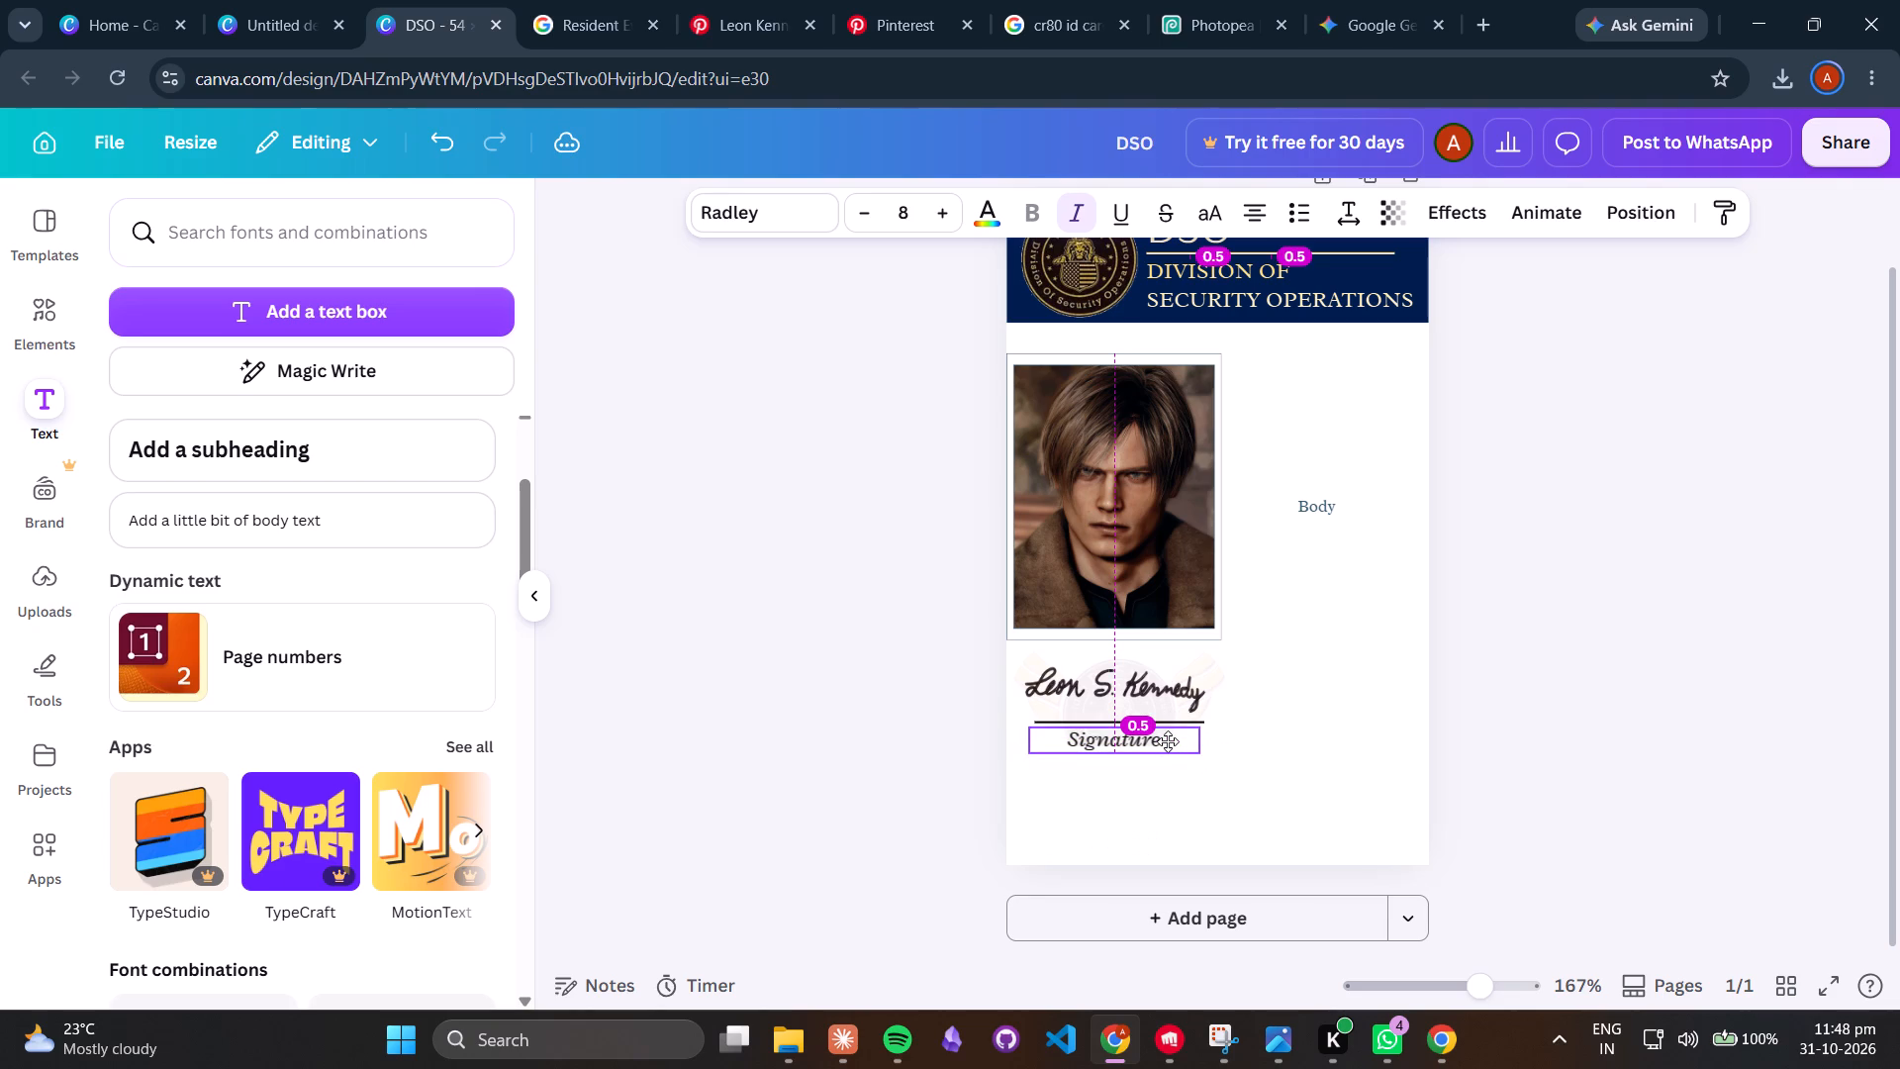
{"action": "left_click_drag", "start_coordinate": [1168, 741], "coordinate": [1170, 740]}
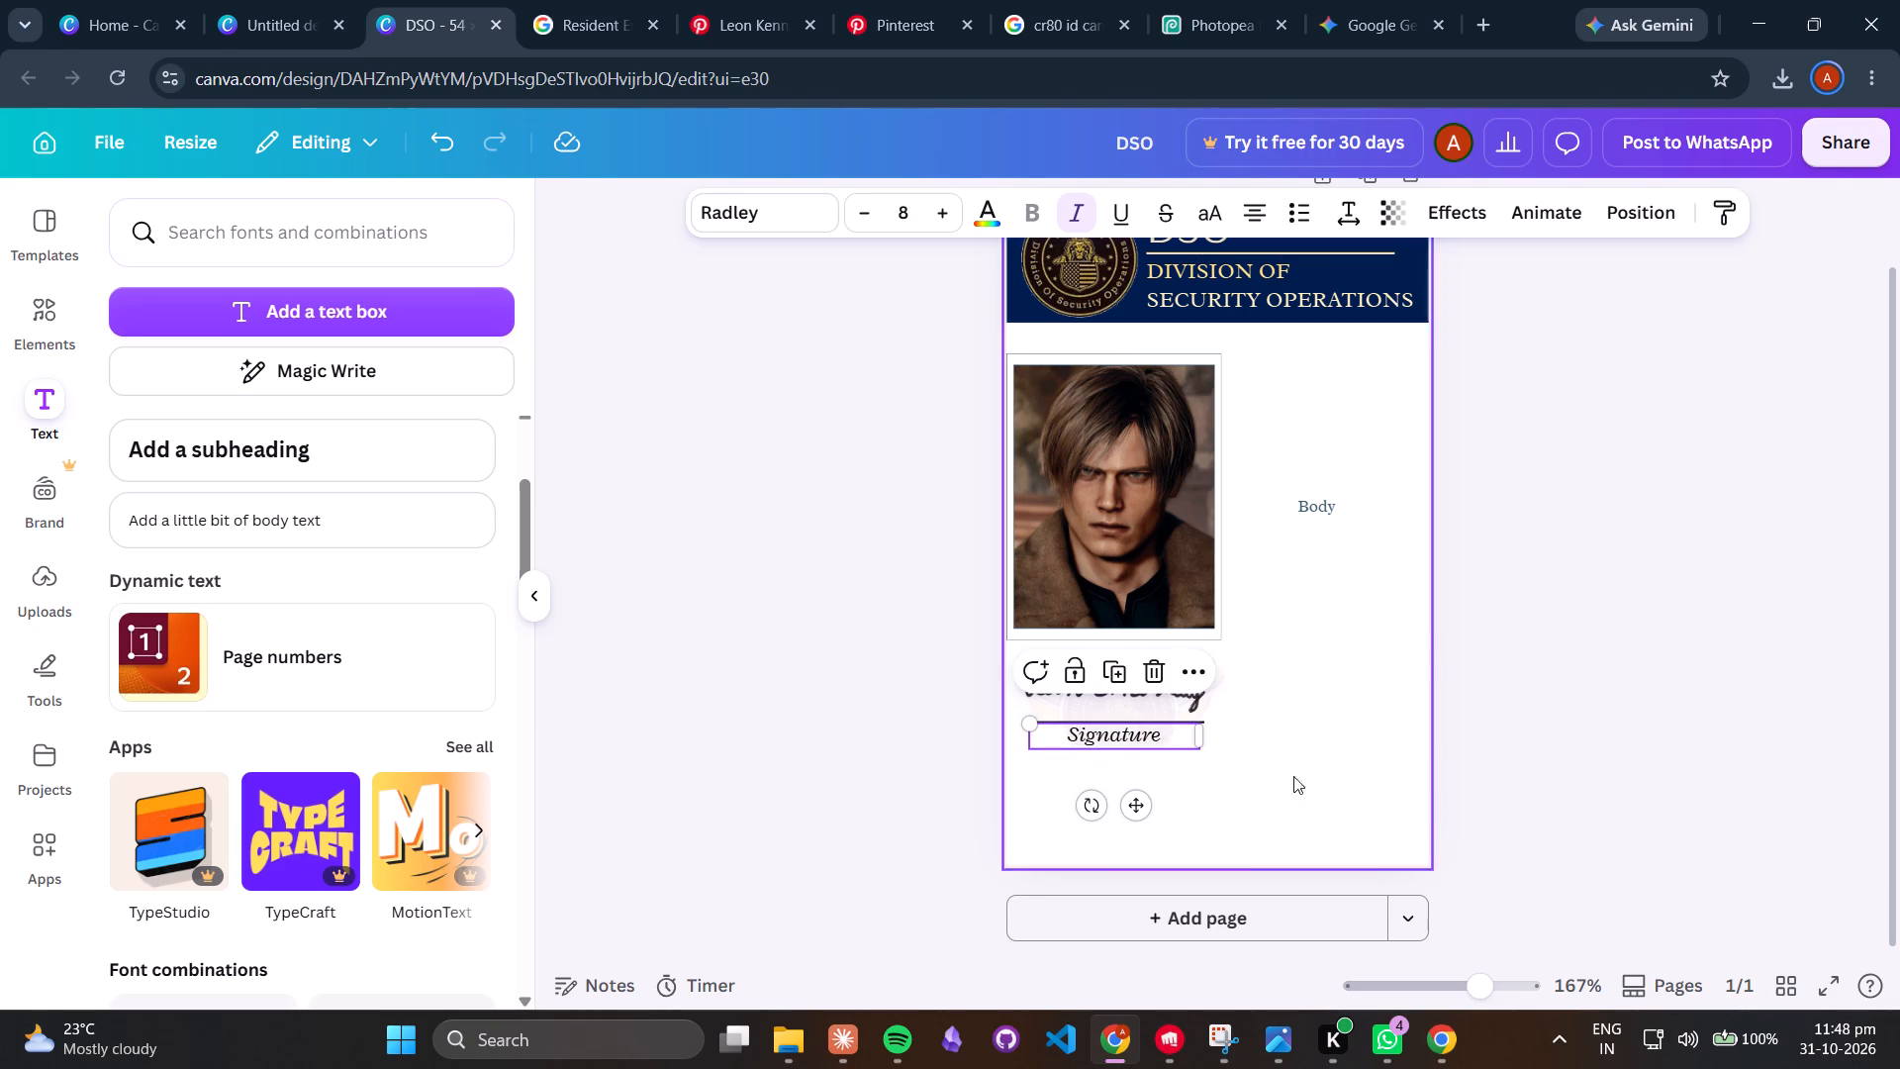
{"action": "left_click", "coordinate": [1642, 685]}
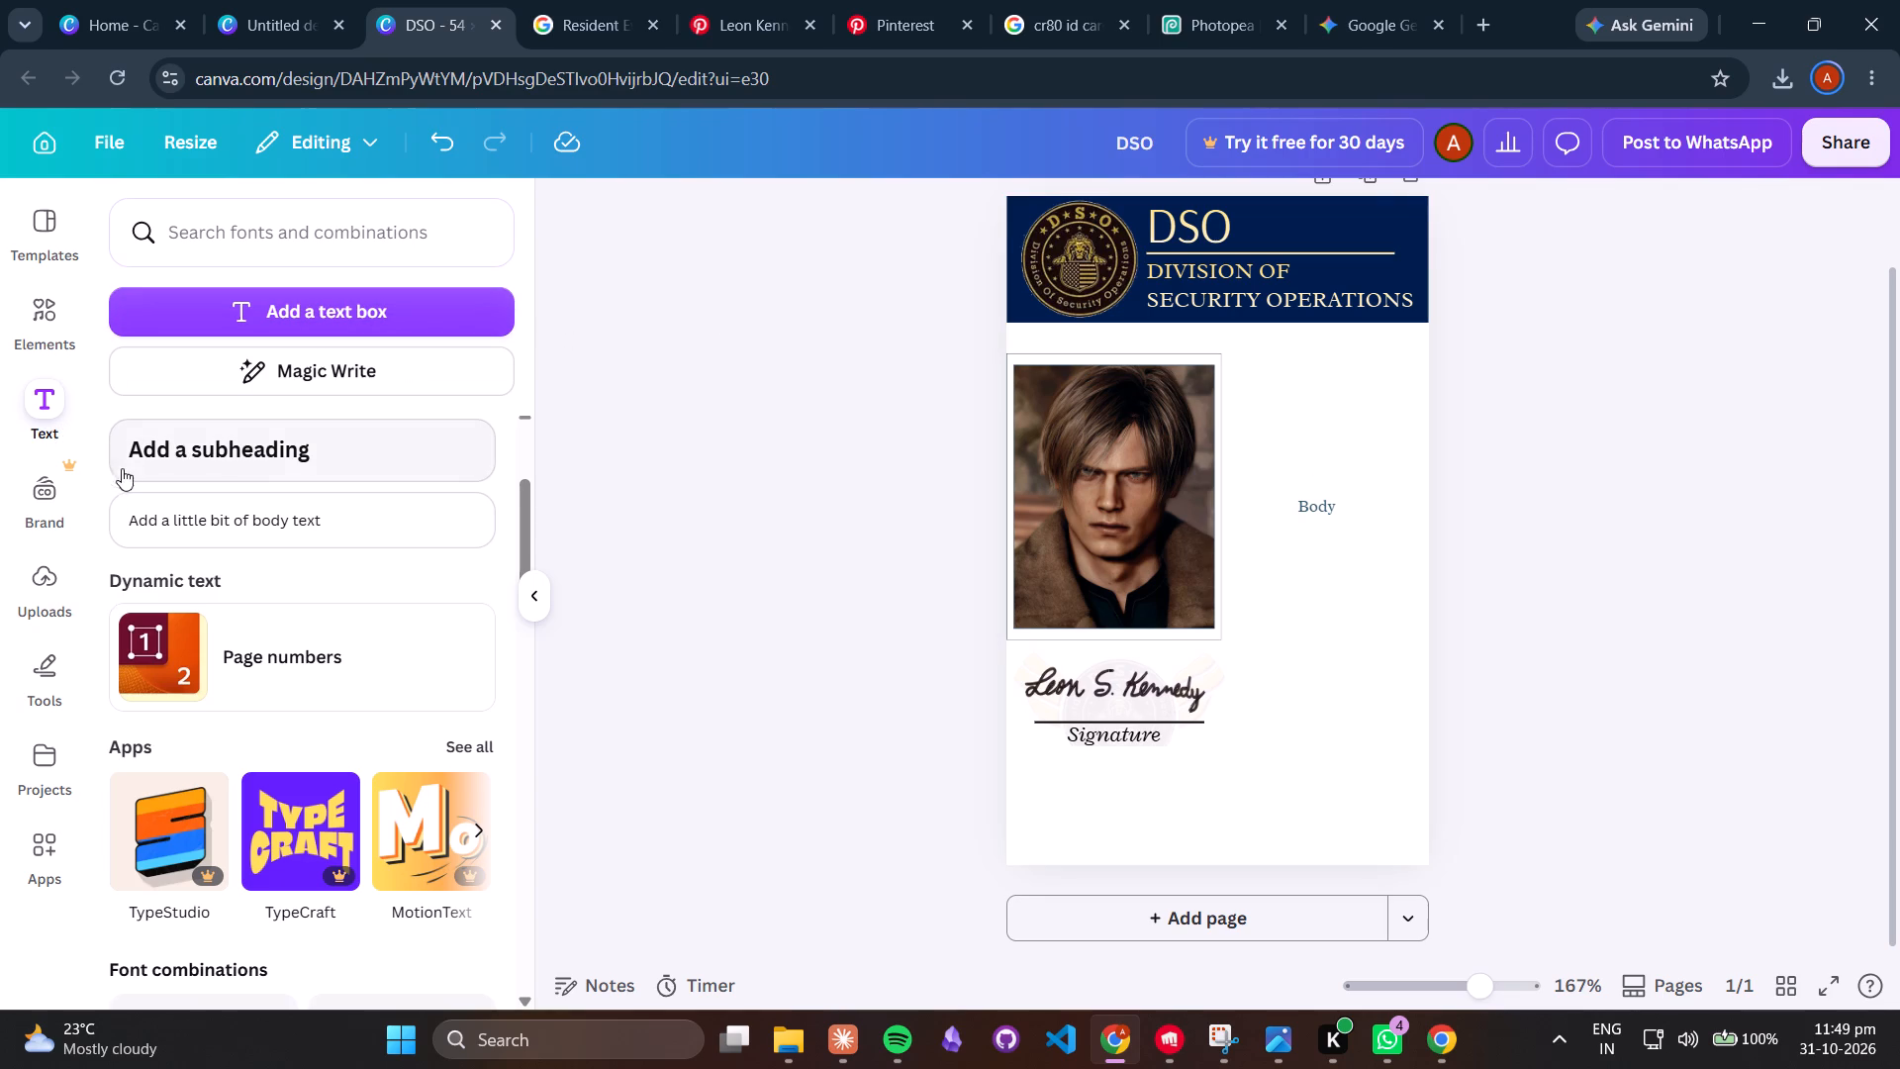
Draw a rectangle over the portrait and signature column, spanning from the header band down to the card's bottom edge.
{"action": "left_click", "coordinate": [40, 335]}
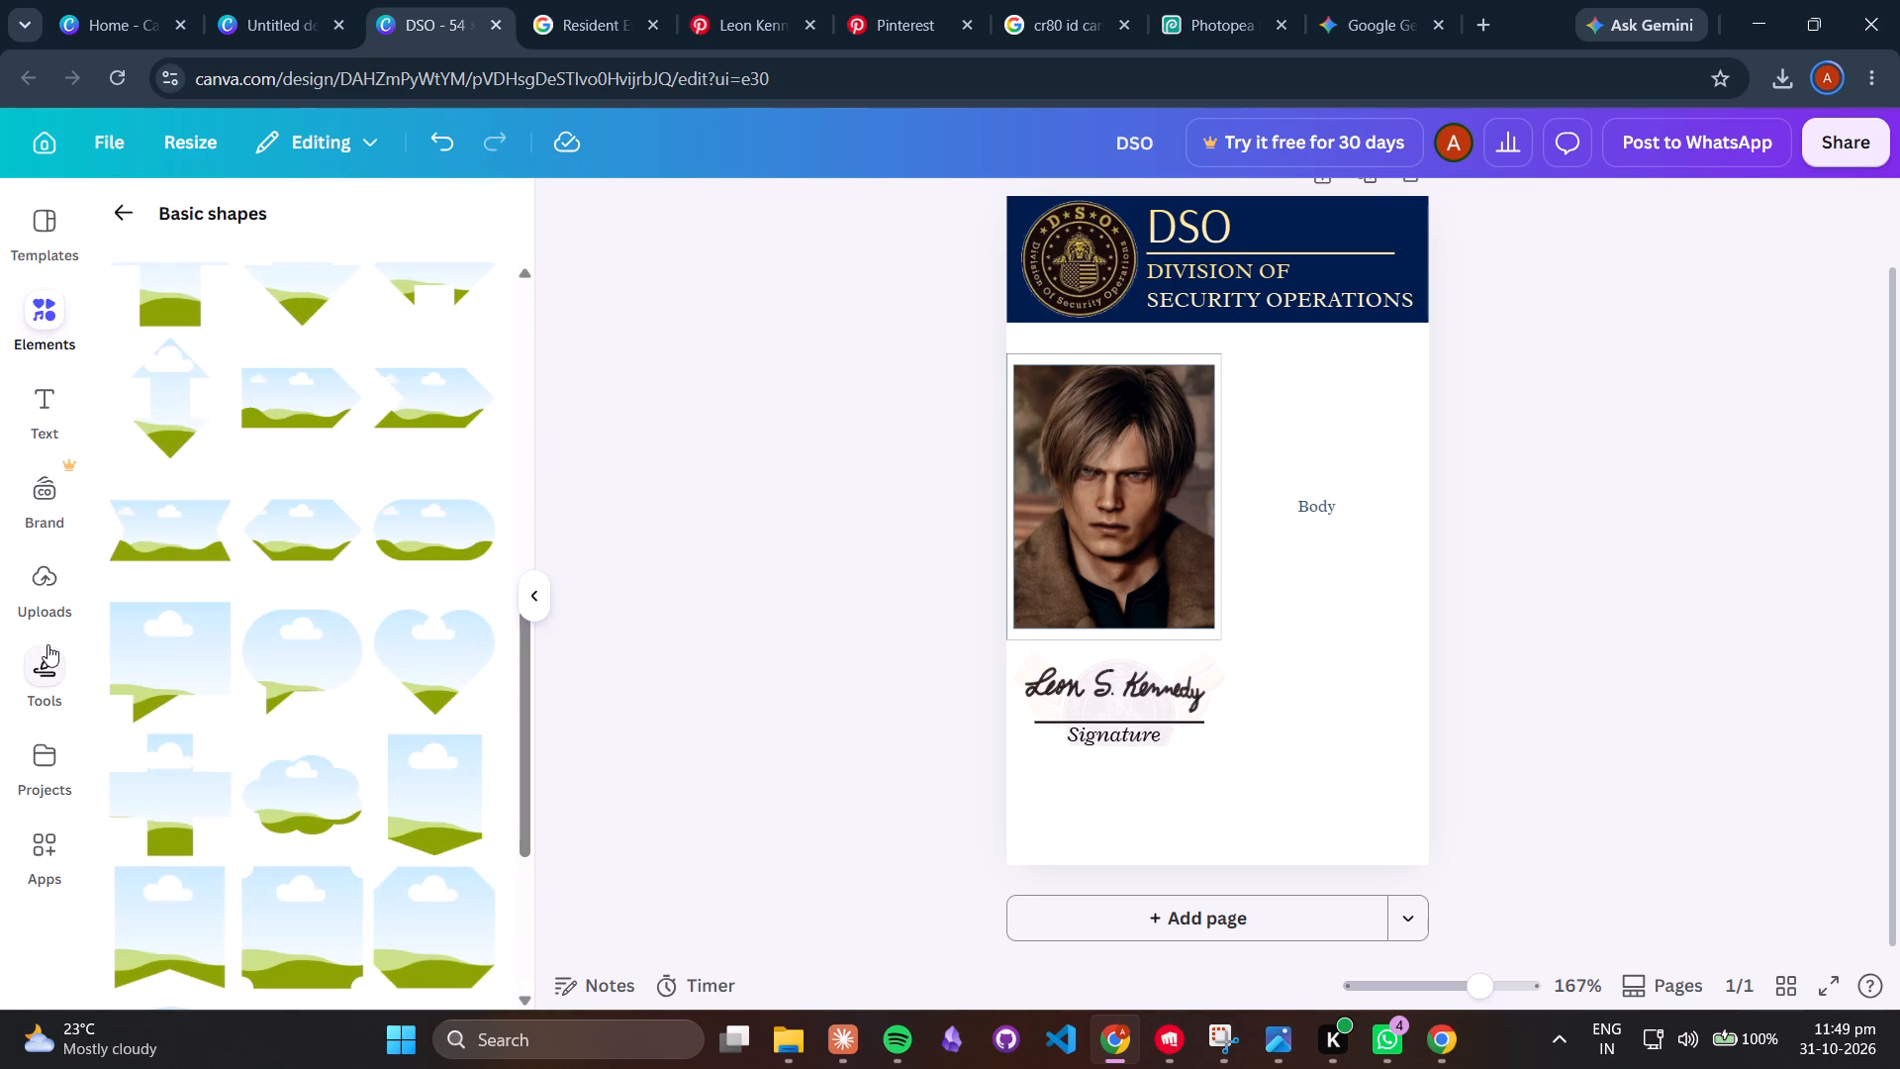
{"action": "left_click", "coordinate": [48, 650]}
{"action": "left_click", "coordinate": [110, 479]}
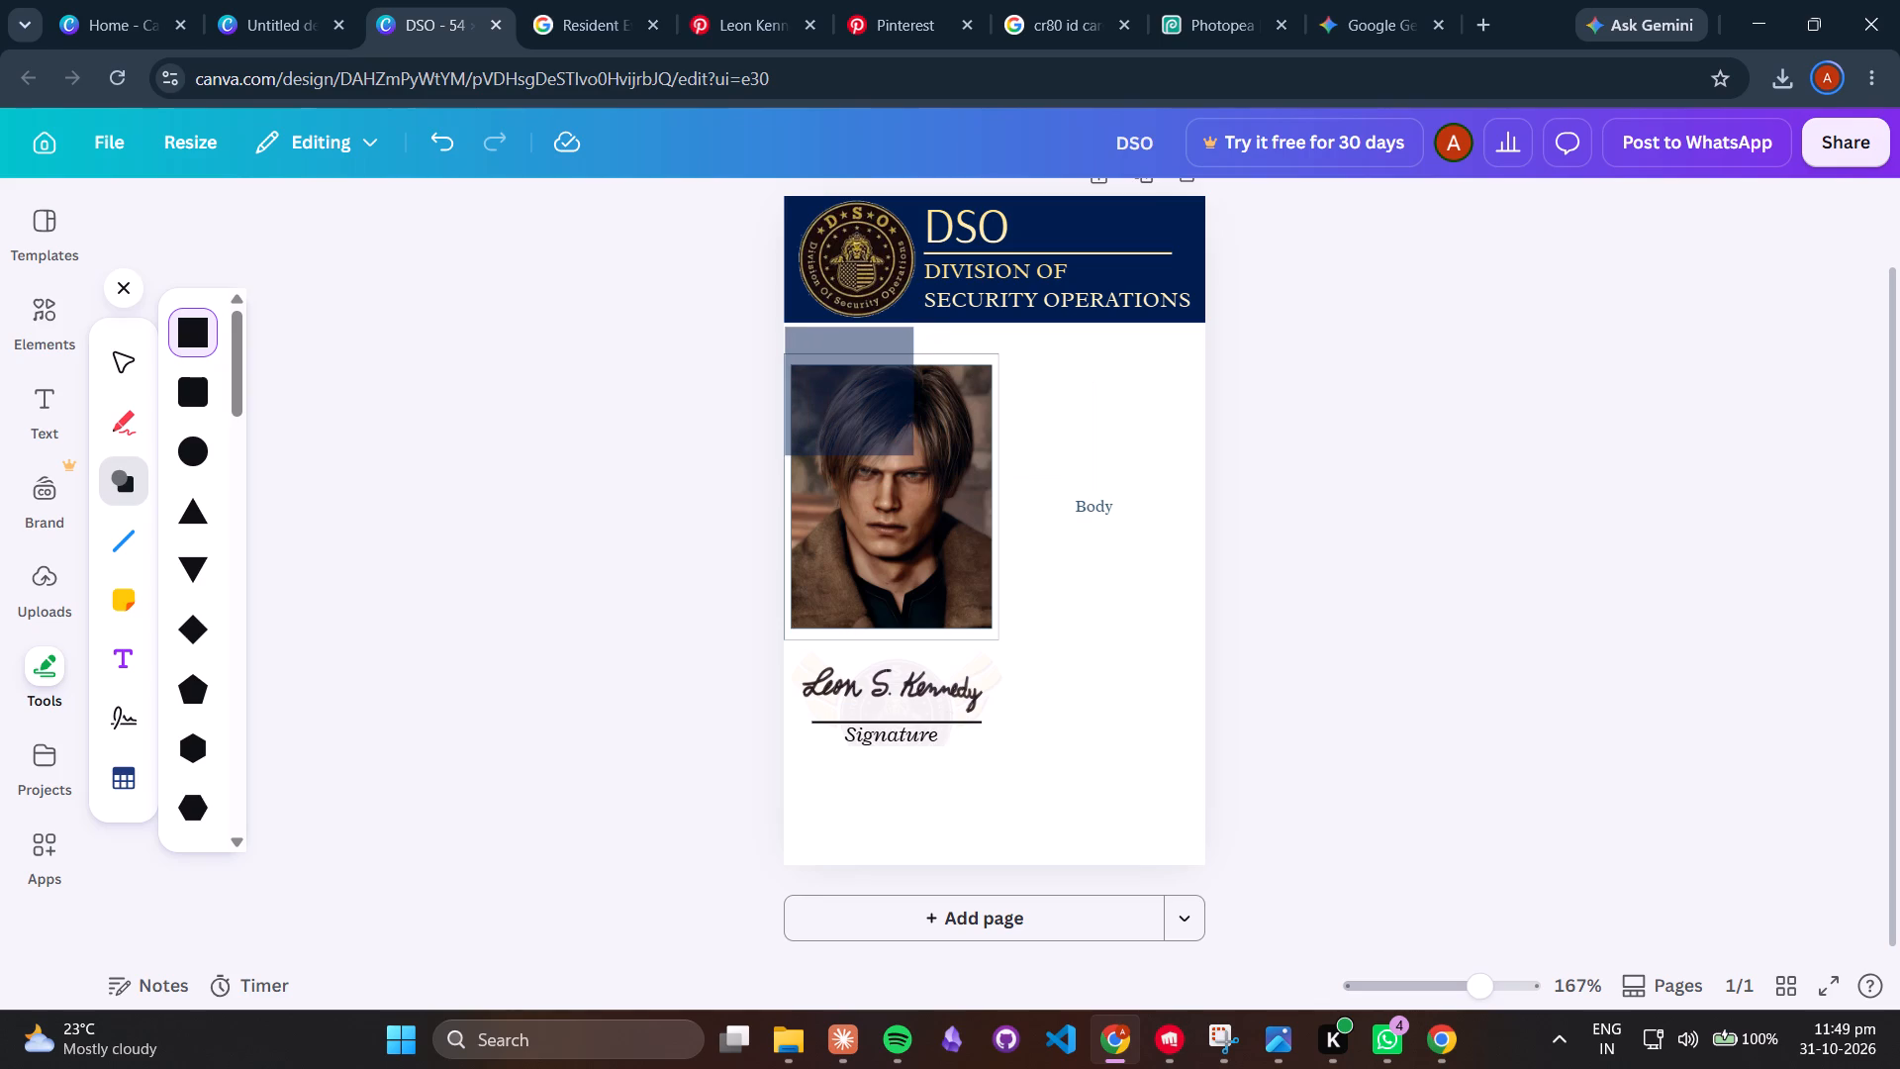
{"action": "left_click", "coordinate": [787, 325]}
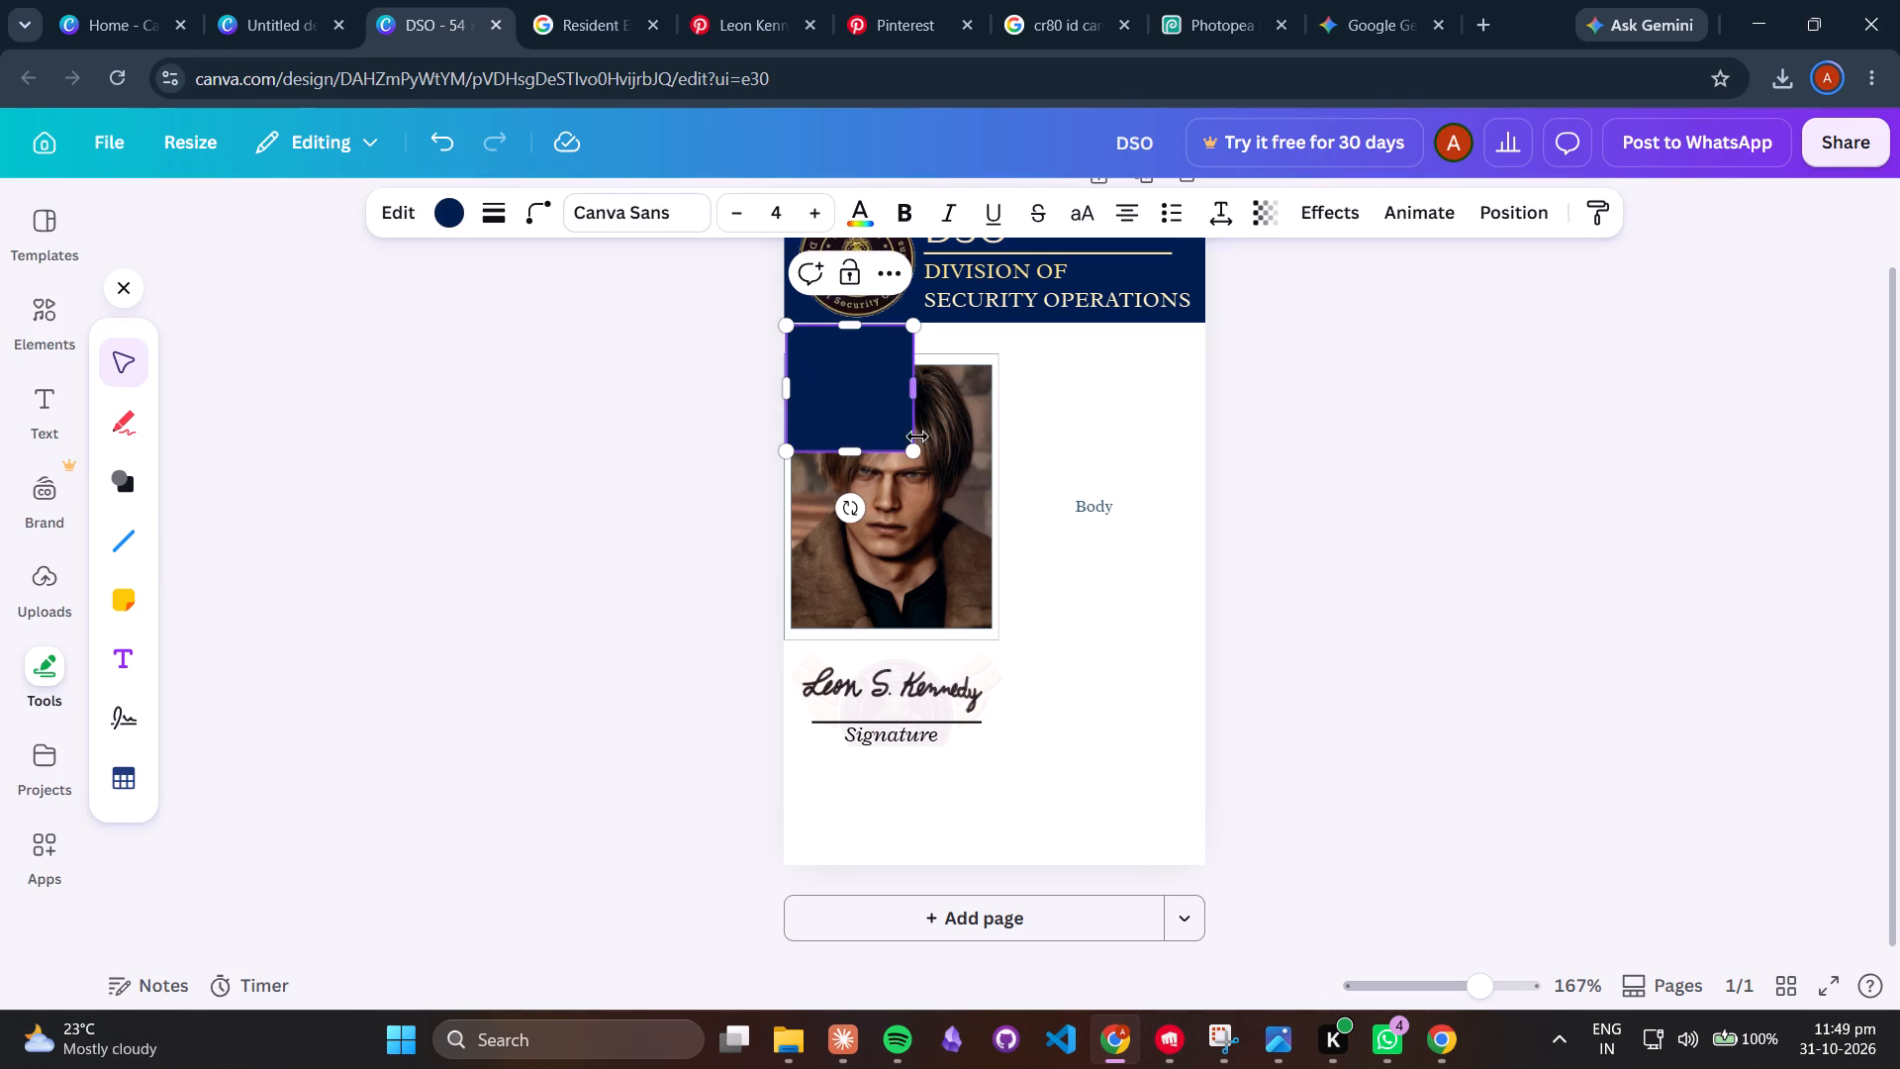
{"action": "left_click_drag", "start_coordinate": [916, 457], "coordinate": [1030, 724]}
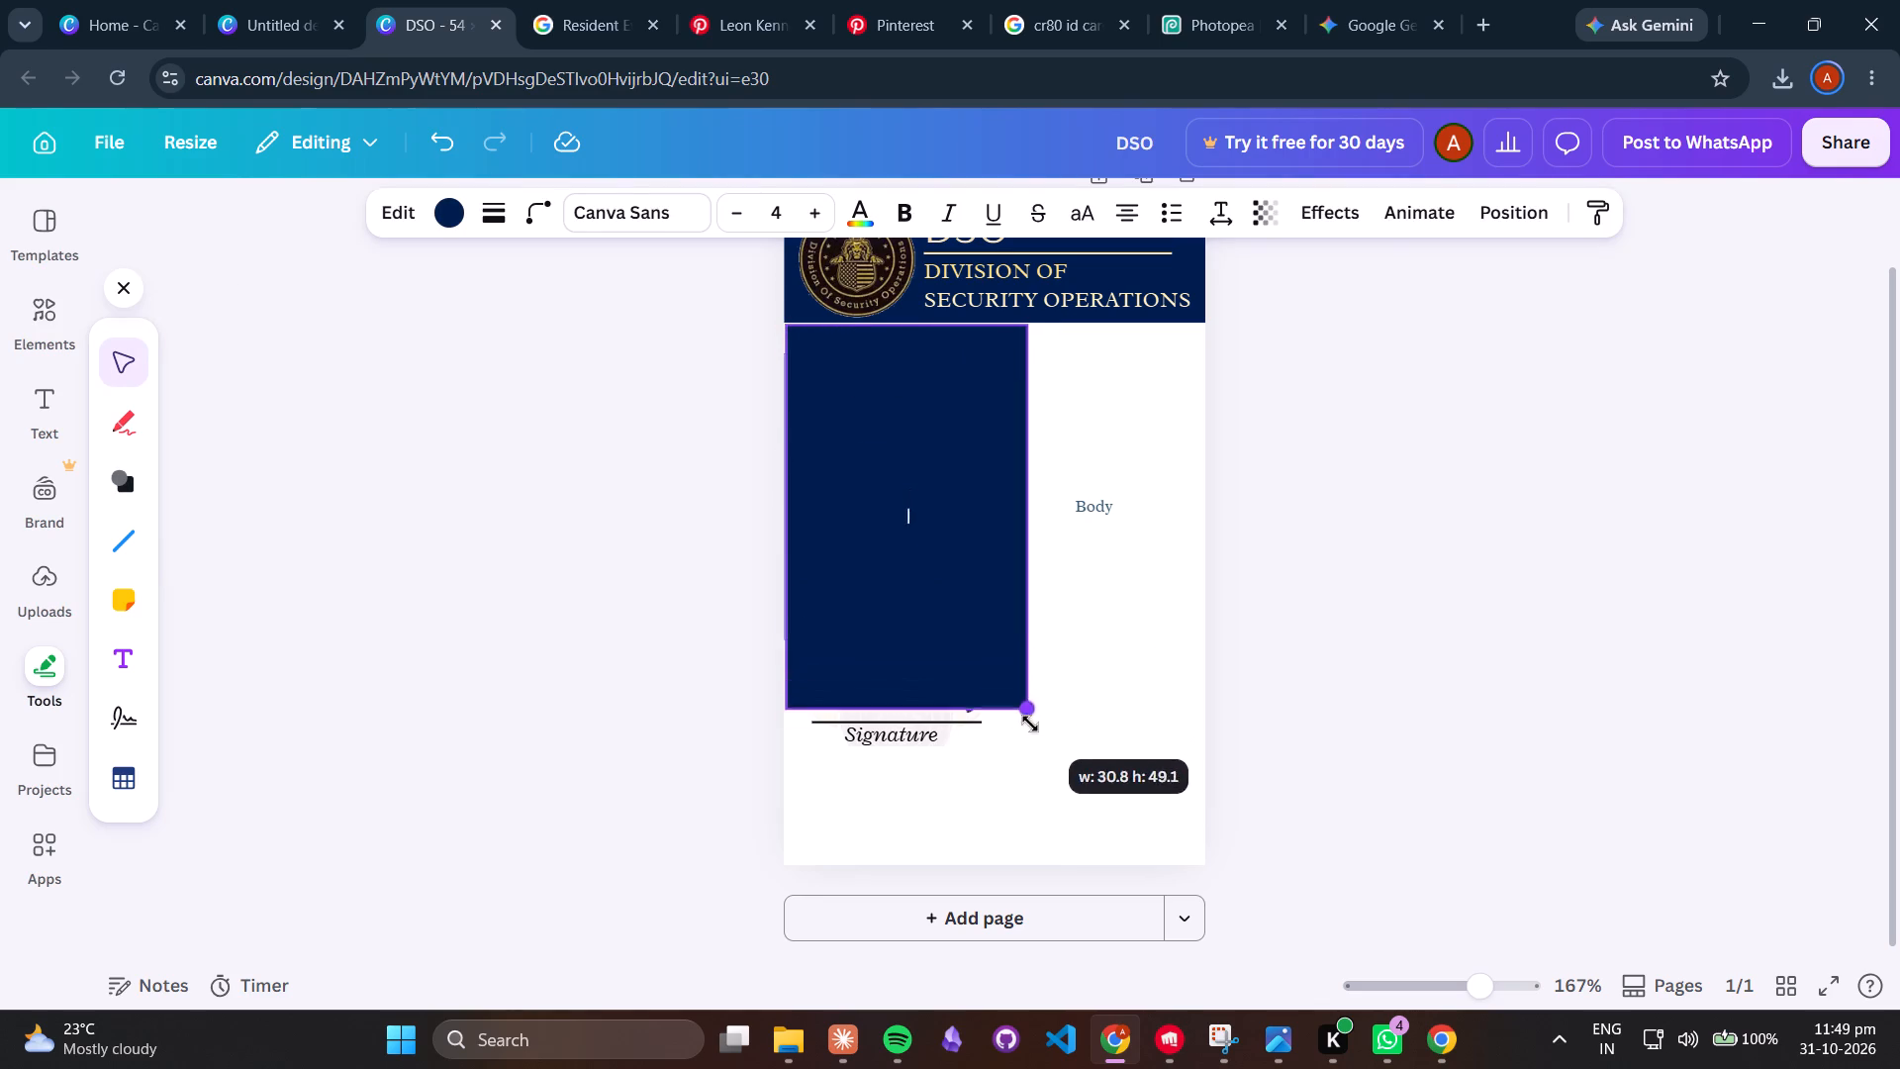
{"action": "left_click_drag", "start_coordinate": [1030, 724], "coordinate": [1021, 870]}
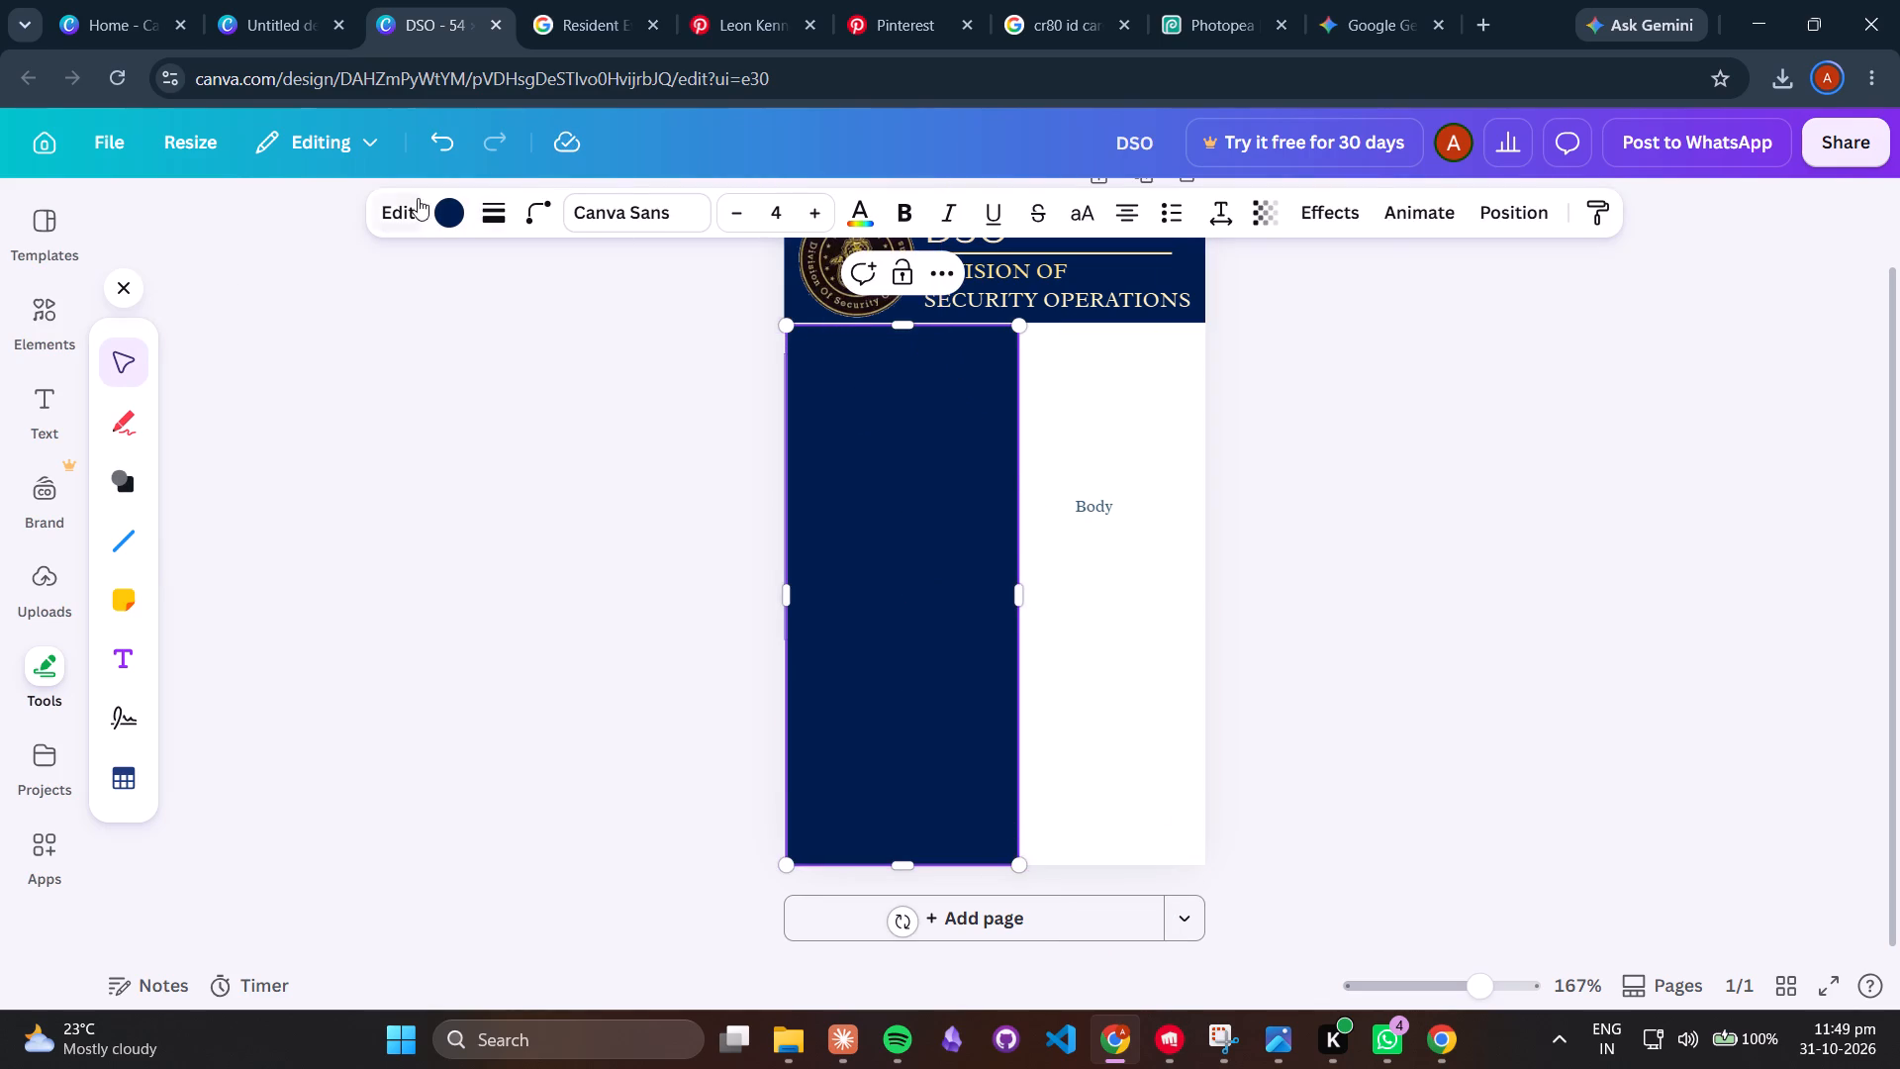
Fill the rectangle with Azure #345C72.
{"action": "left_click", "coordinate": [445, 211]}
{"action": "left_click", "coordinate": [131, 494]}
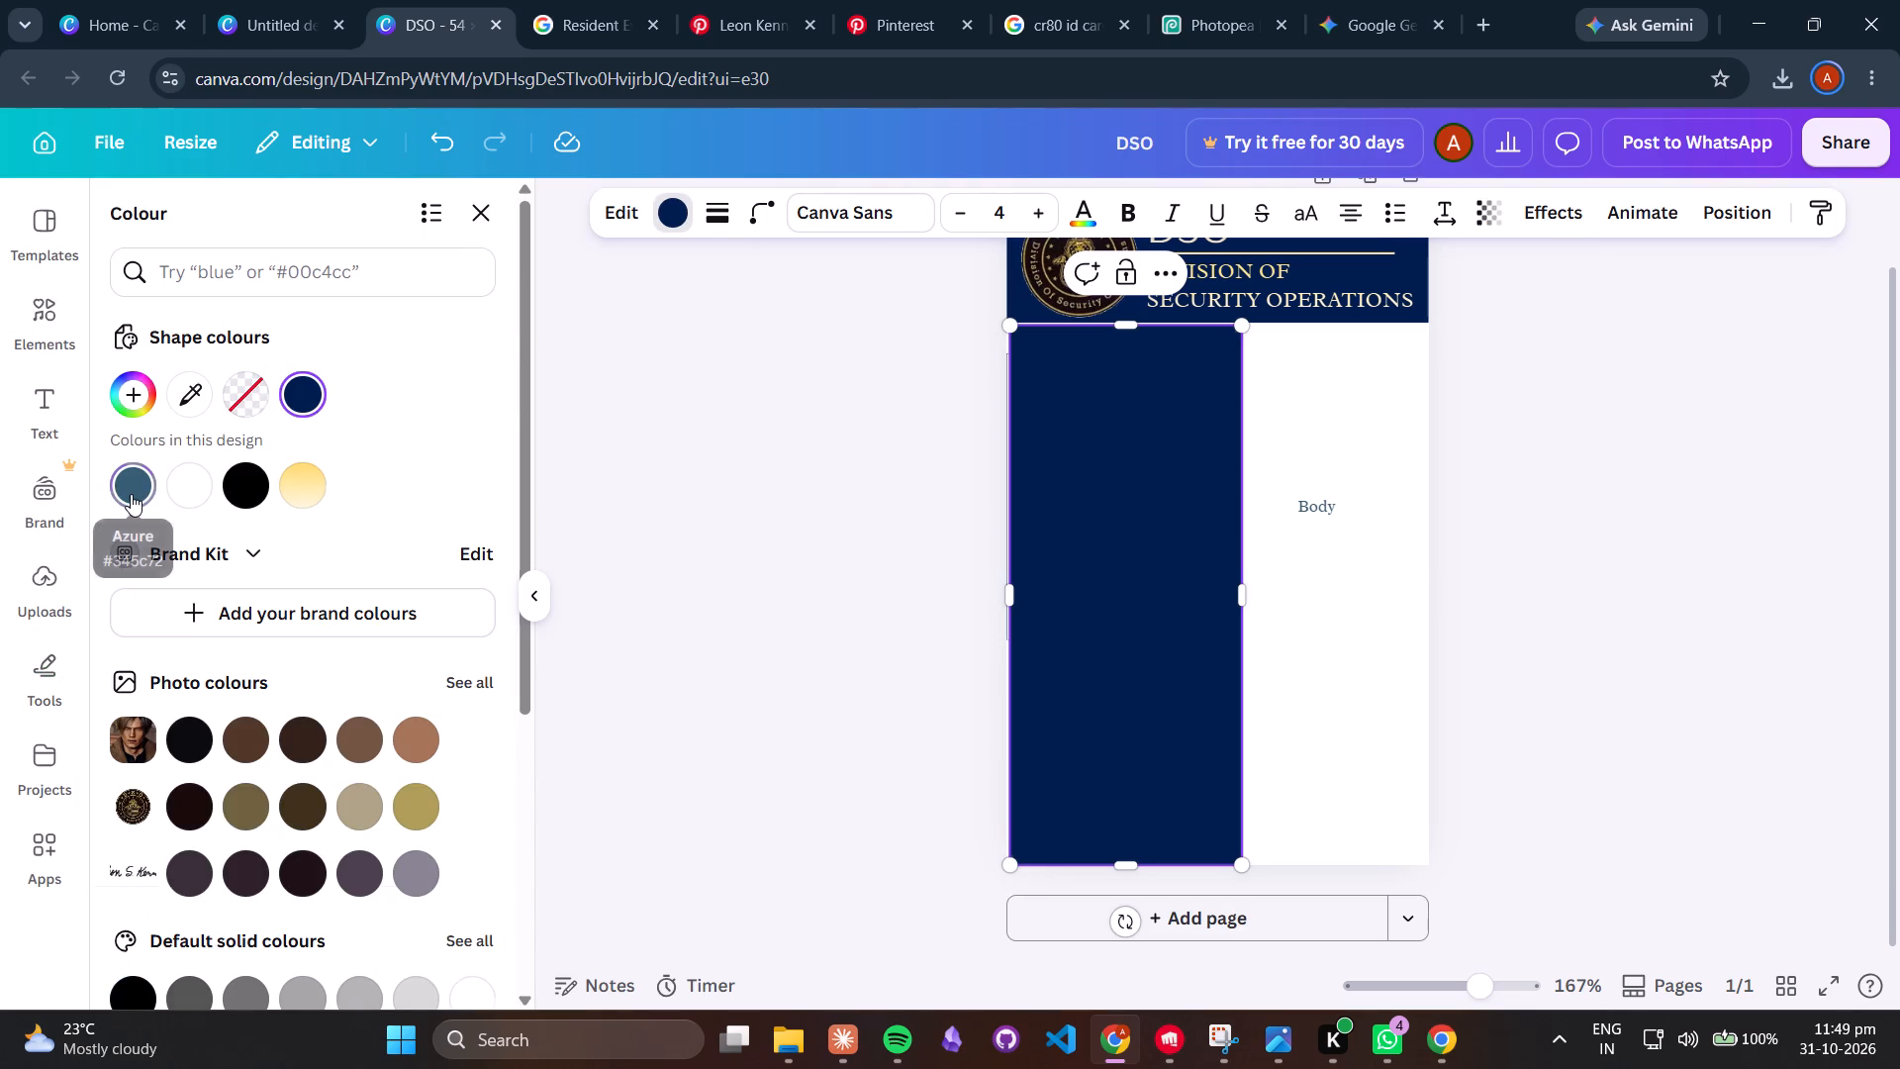
Reorder the layers so the rectangle sits directly above the page background, behind the portrait, signature and label.
{"action": "left_click", "coordinate": [1164, 282]}
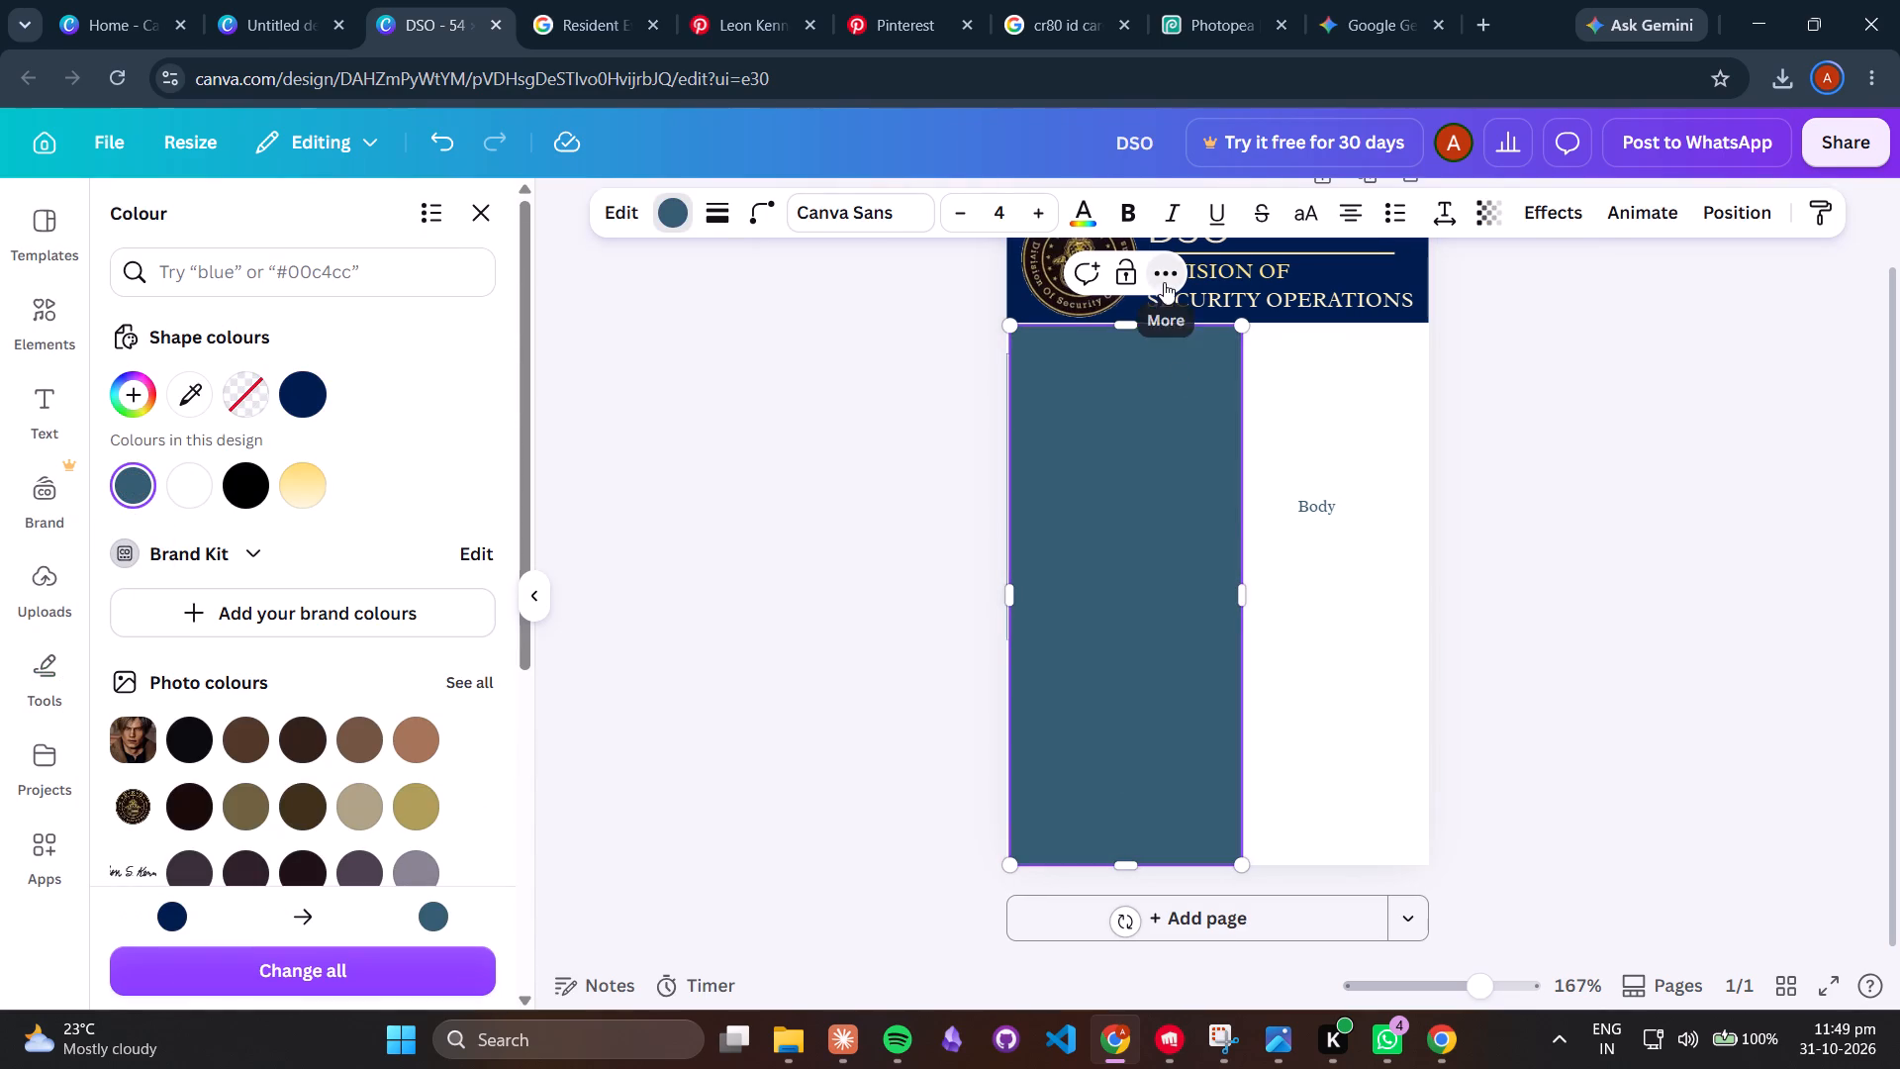
{"action": "left_click", "coordinate": [1212, 509]}
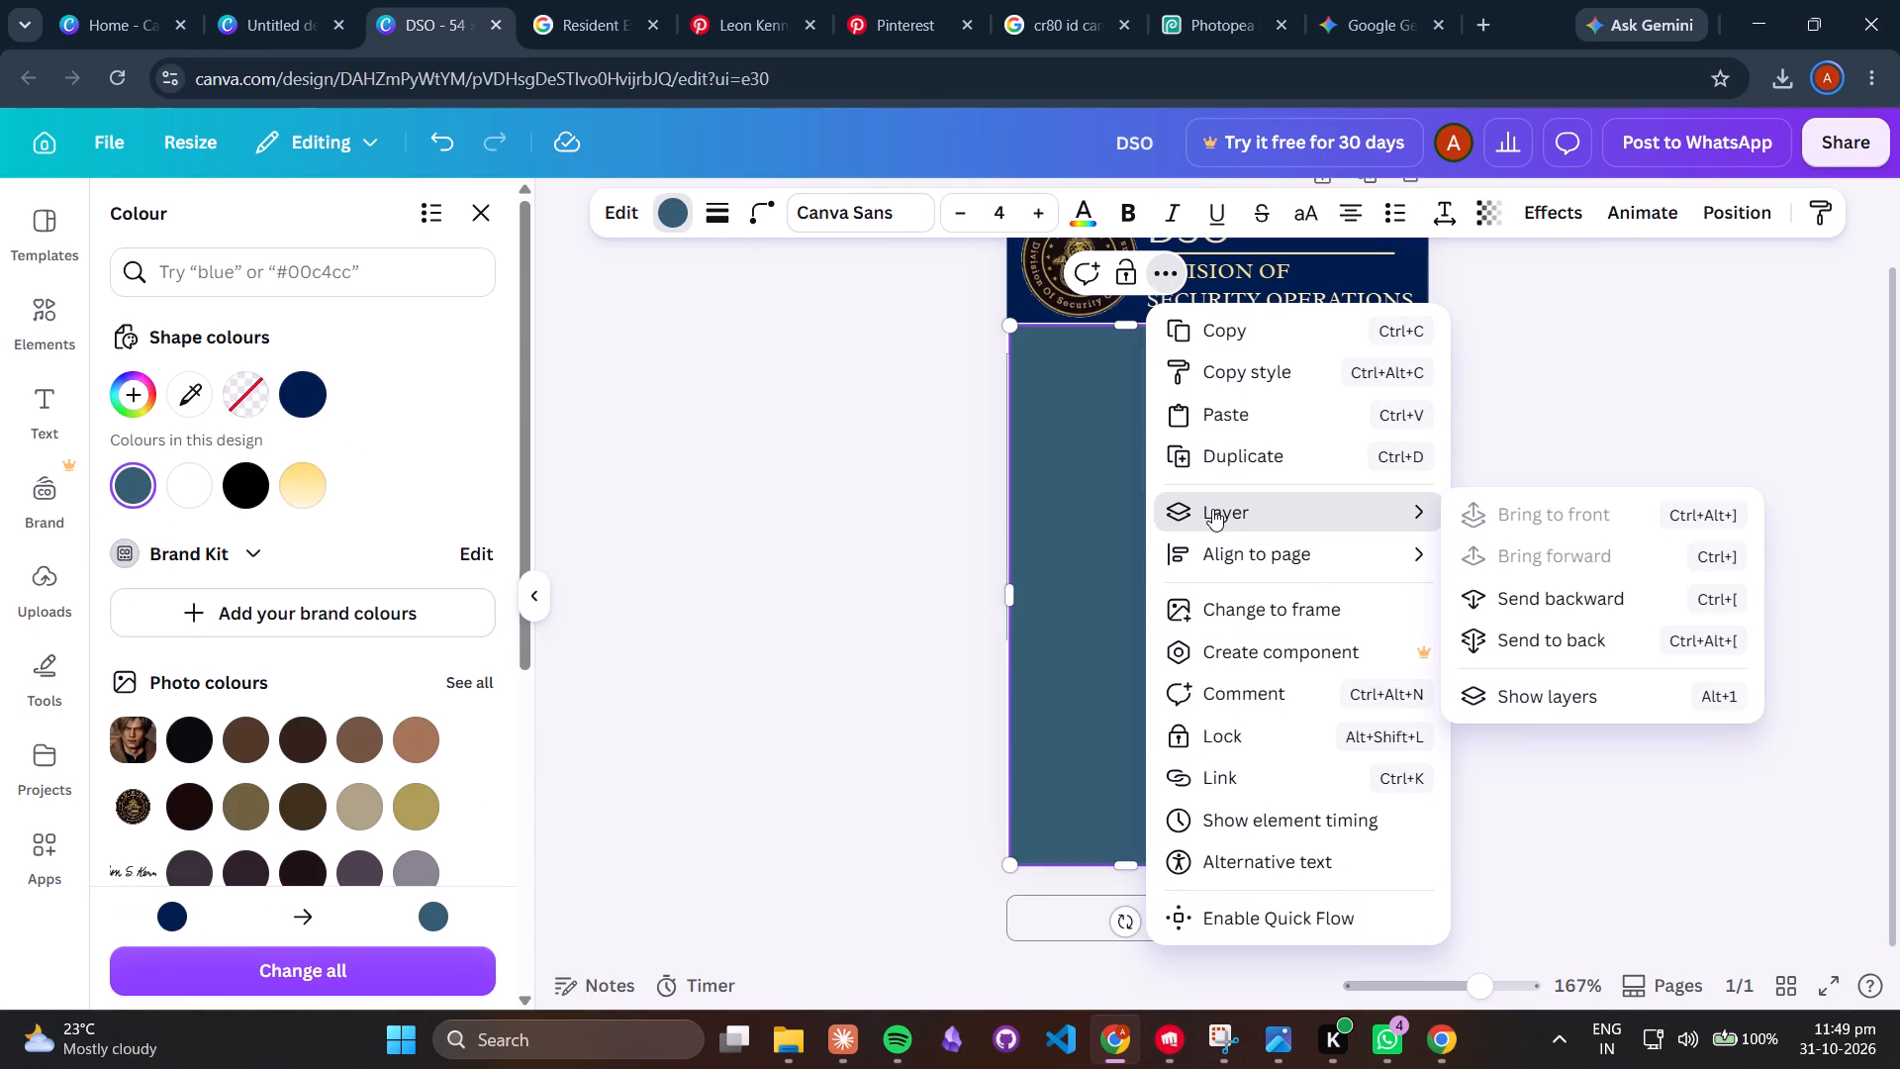
{"action": "left_click", "coordinate": [1528, 694]}
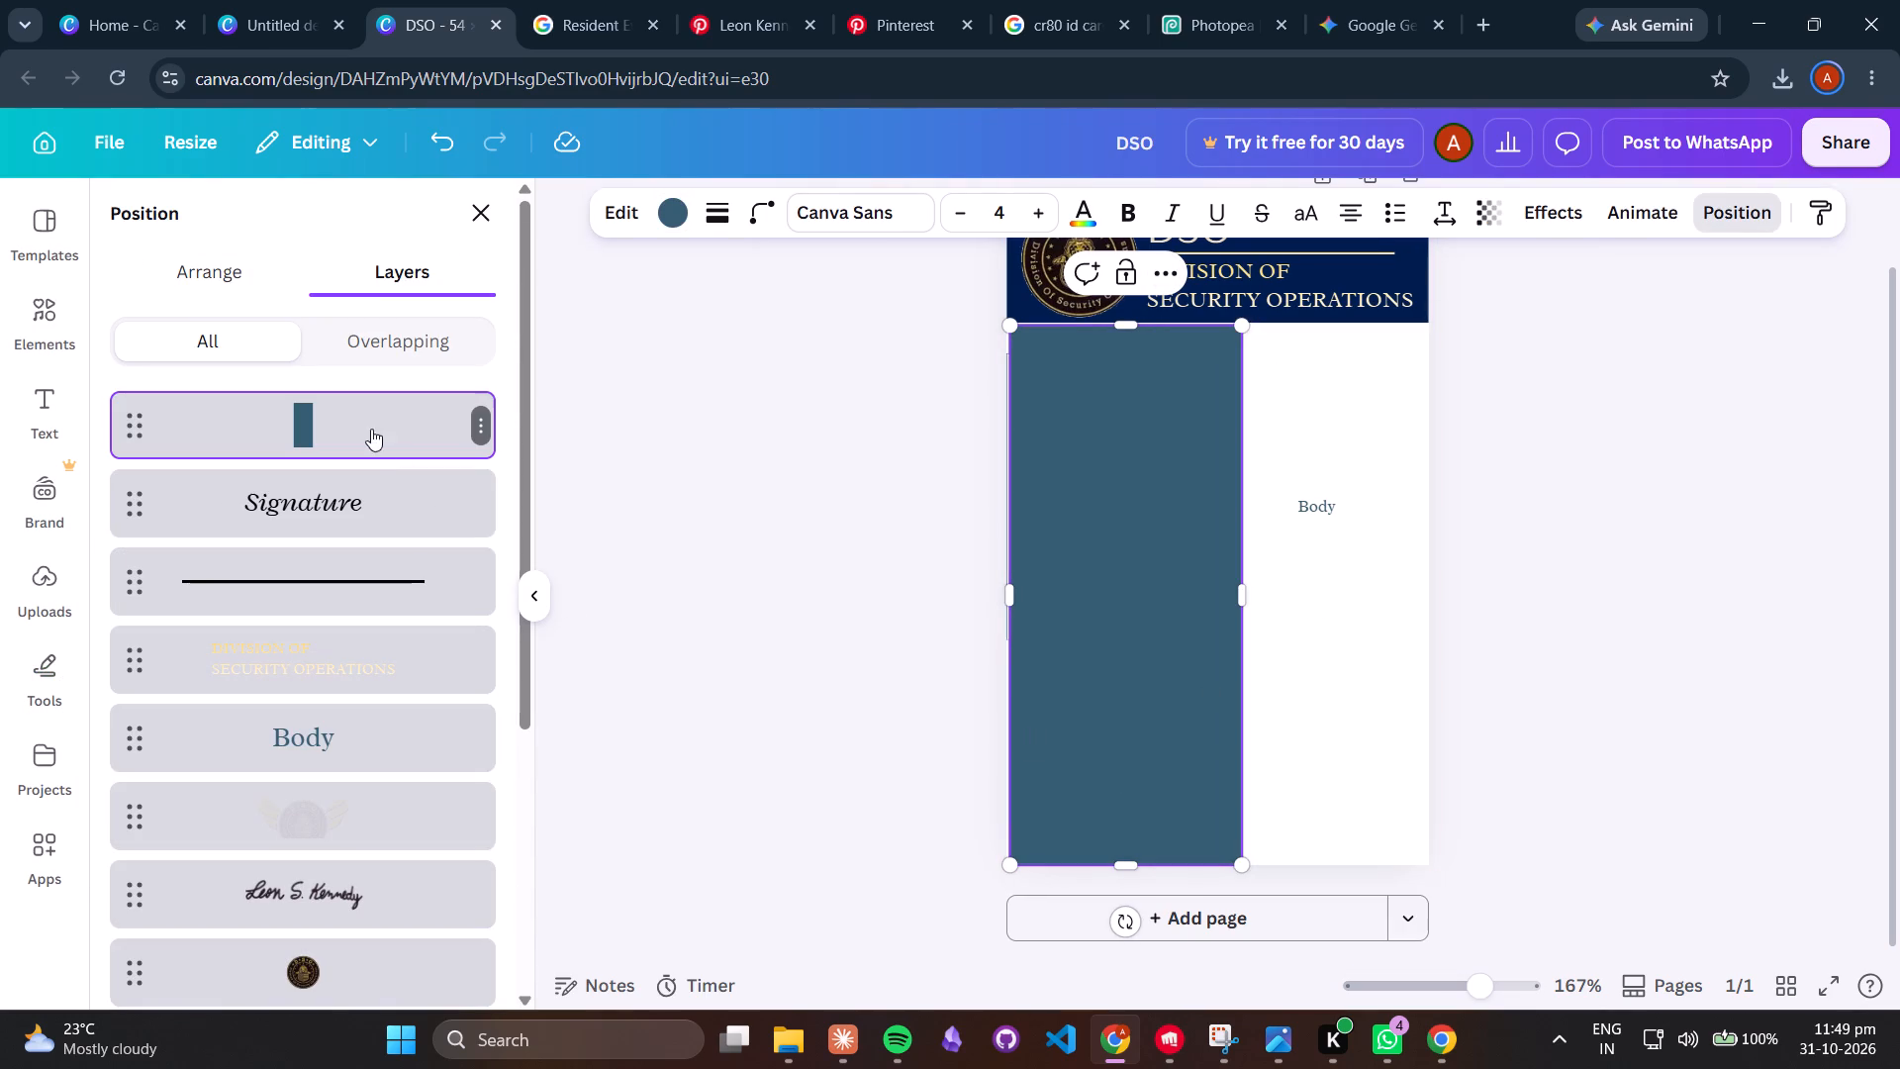
{"action": "left_click_drag", "start_coordinate": [371, 429], "coordinate": [346, 1061]}
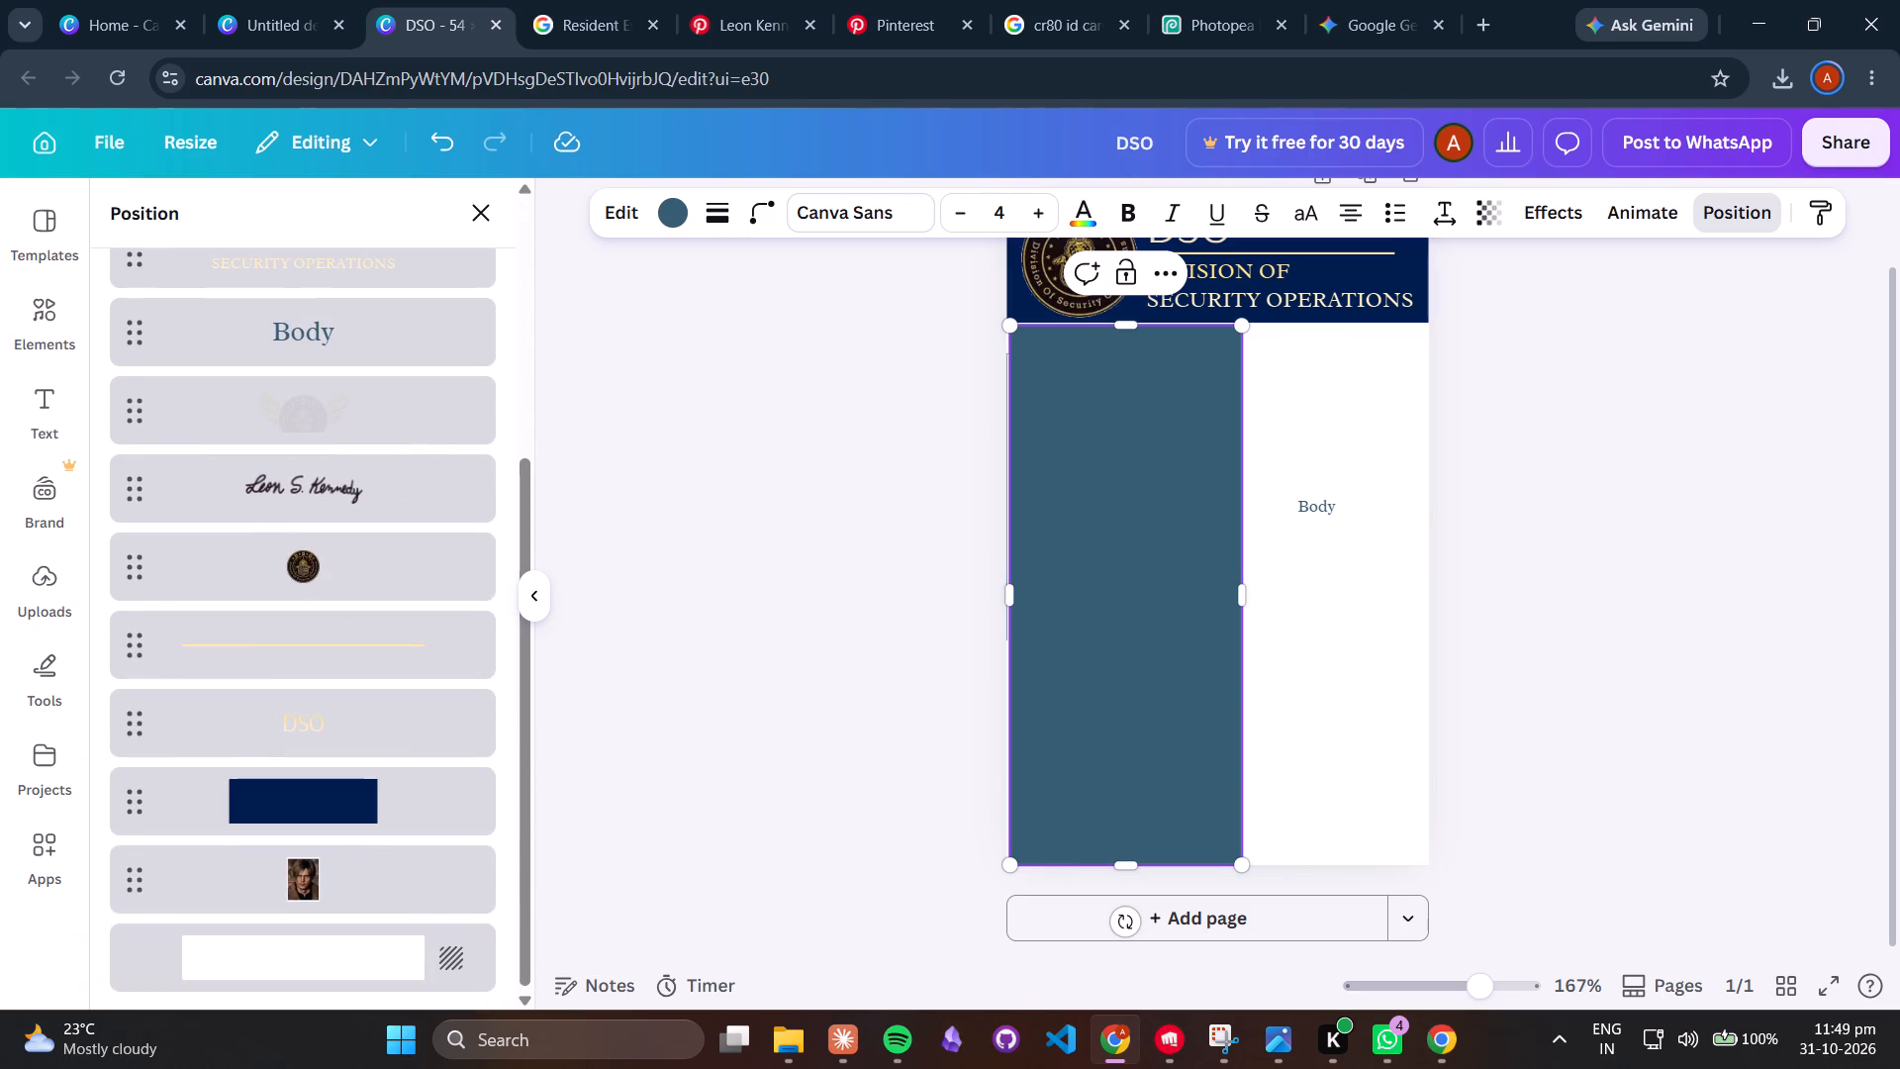
{"action": "left_click_drag", "start_coordinate": [346, 1061], "coordinate": [378, 1009]}
{"action": "scroll", "coordinate": [312, 689], "scroll_direction": "down", "scroll_amount": 5}
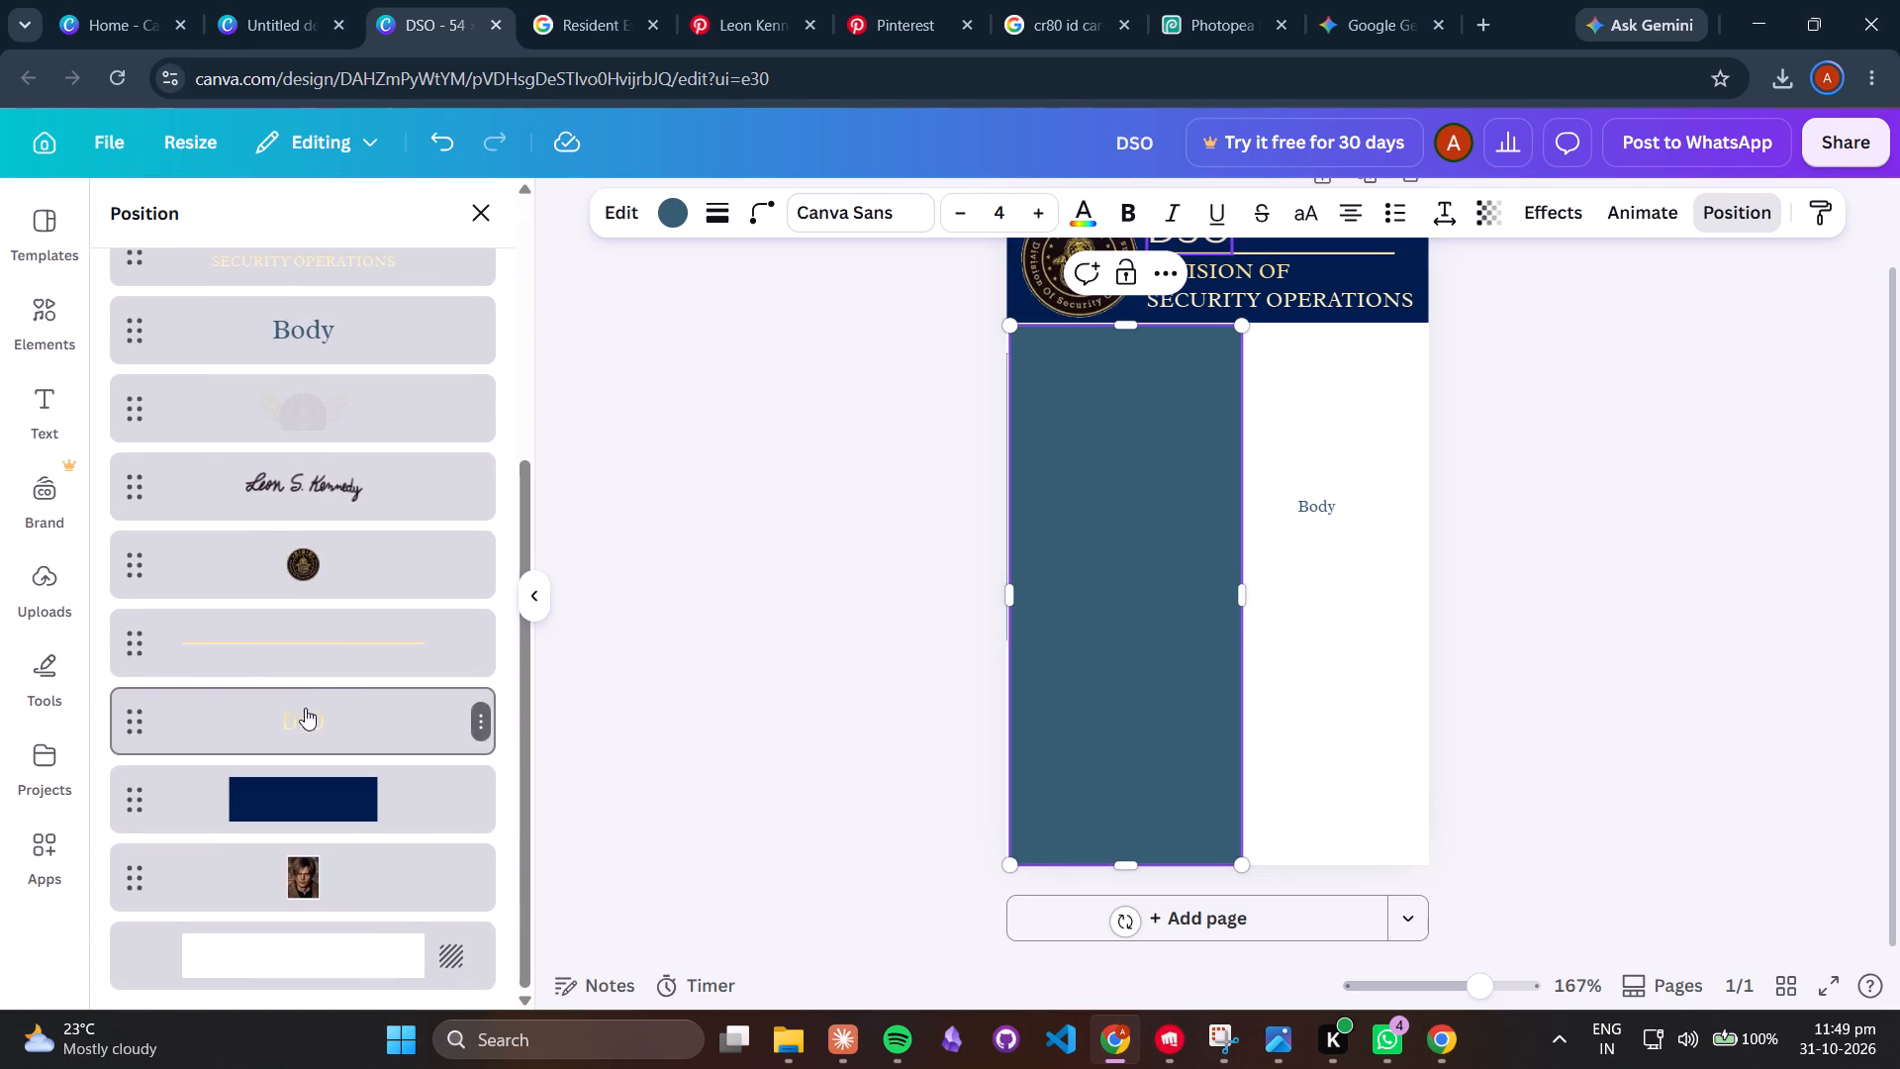
{"action": "scroll", "coordinate": [312, 736], "scroll_direction": "up", "scroll_amount": 5}
{"action": "left_click_drag", "start_coordinate": [316, 444], "coordinate": [306, 971]}
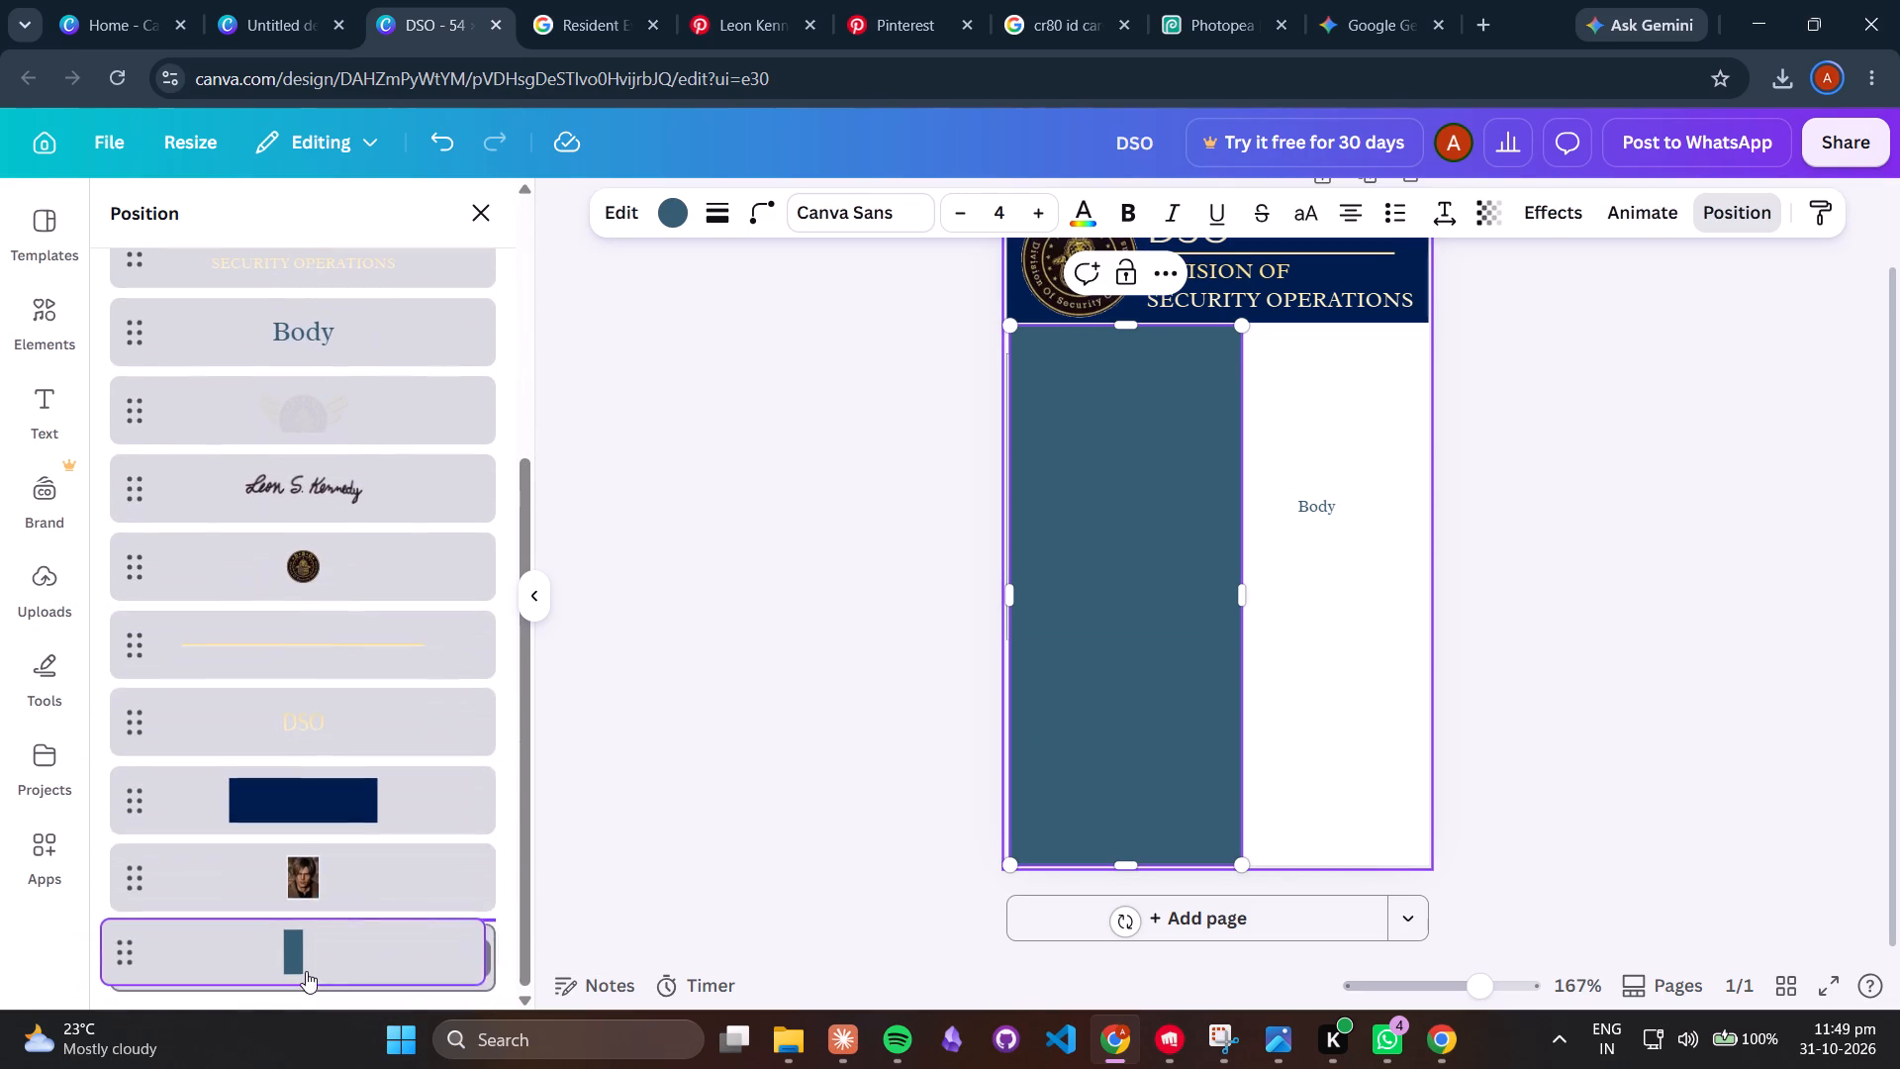
{"action": "left_click_drag", "start_coordinate": [306, 971], "coordinate": [322, 905]}
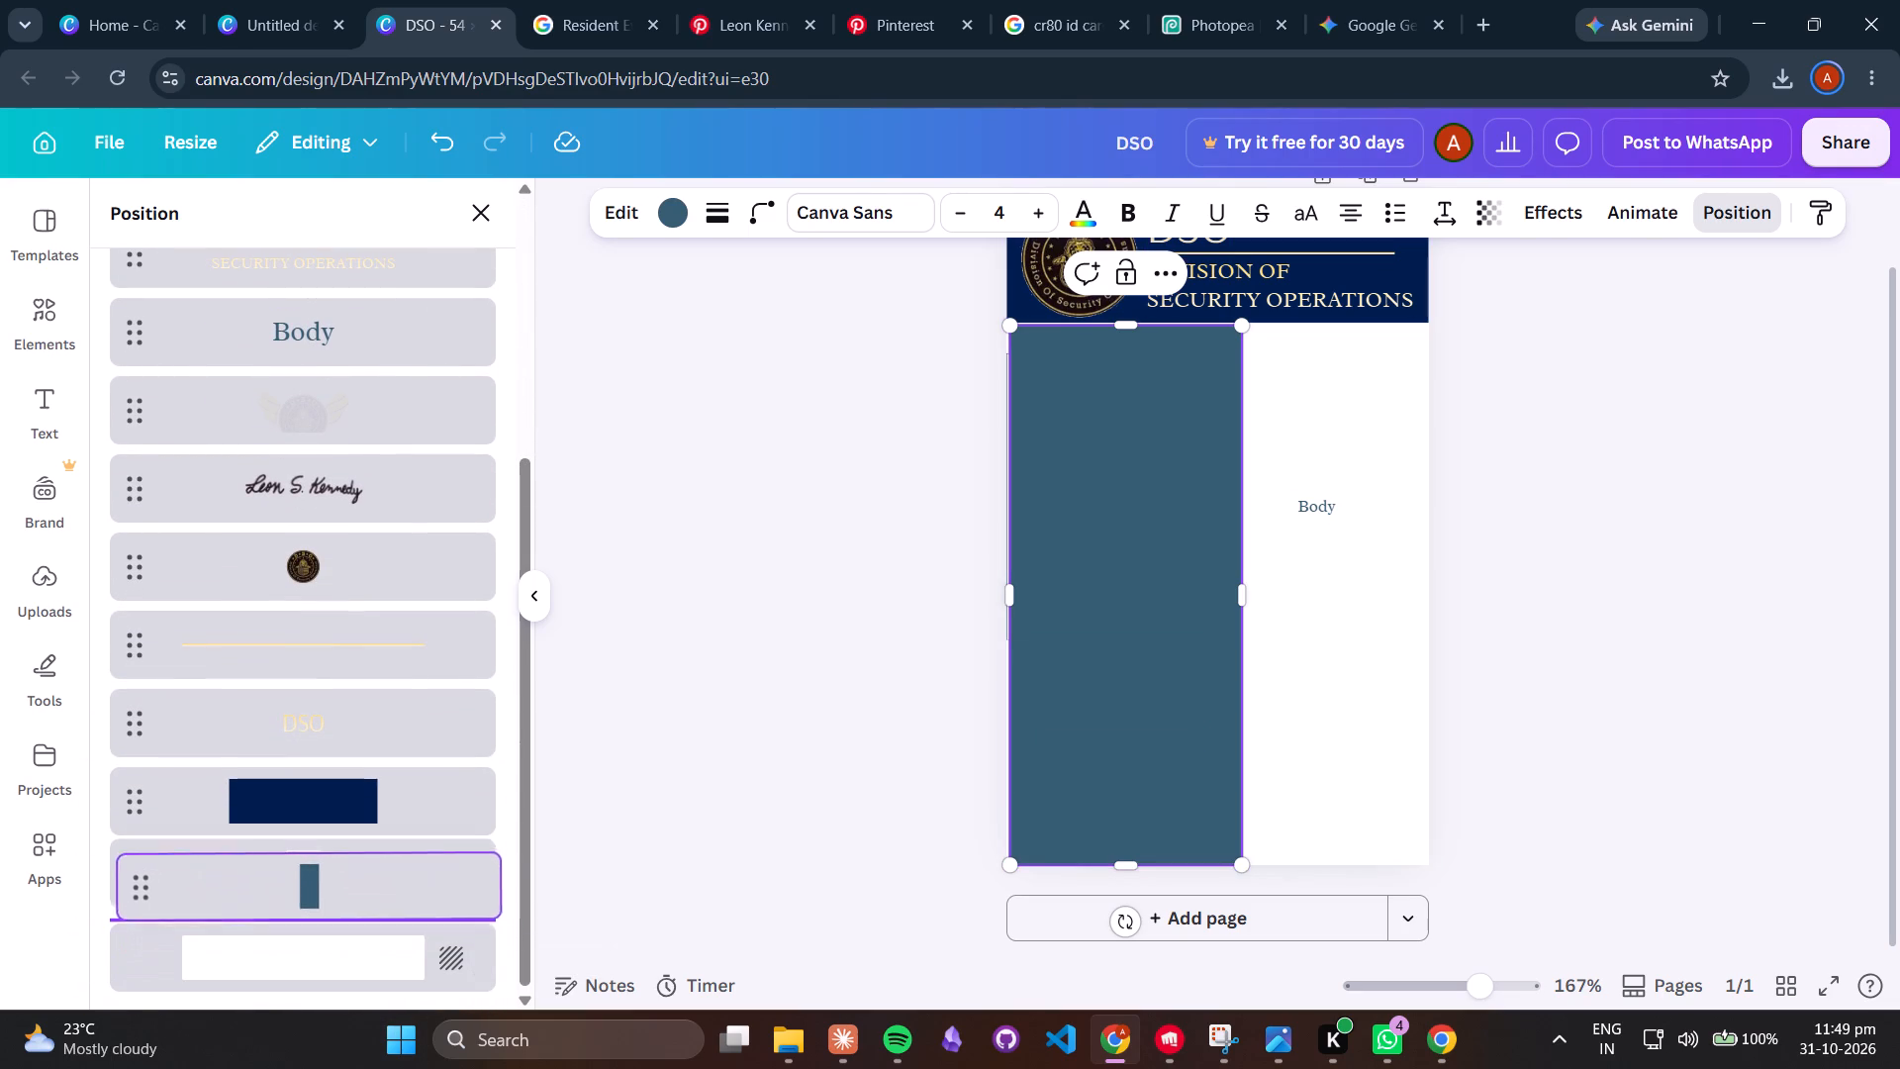
{"action": "left_click_drag", "start_coordinate": [322, 905], "coordinate": [311, 928]}
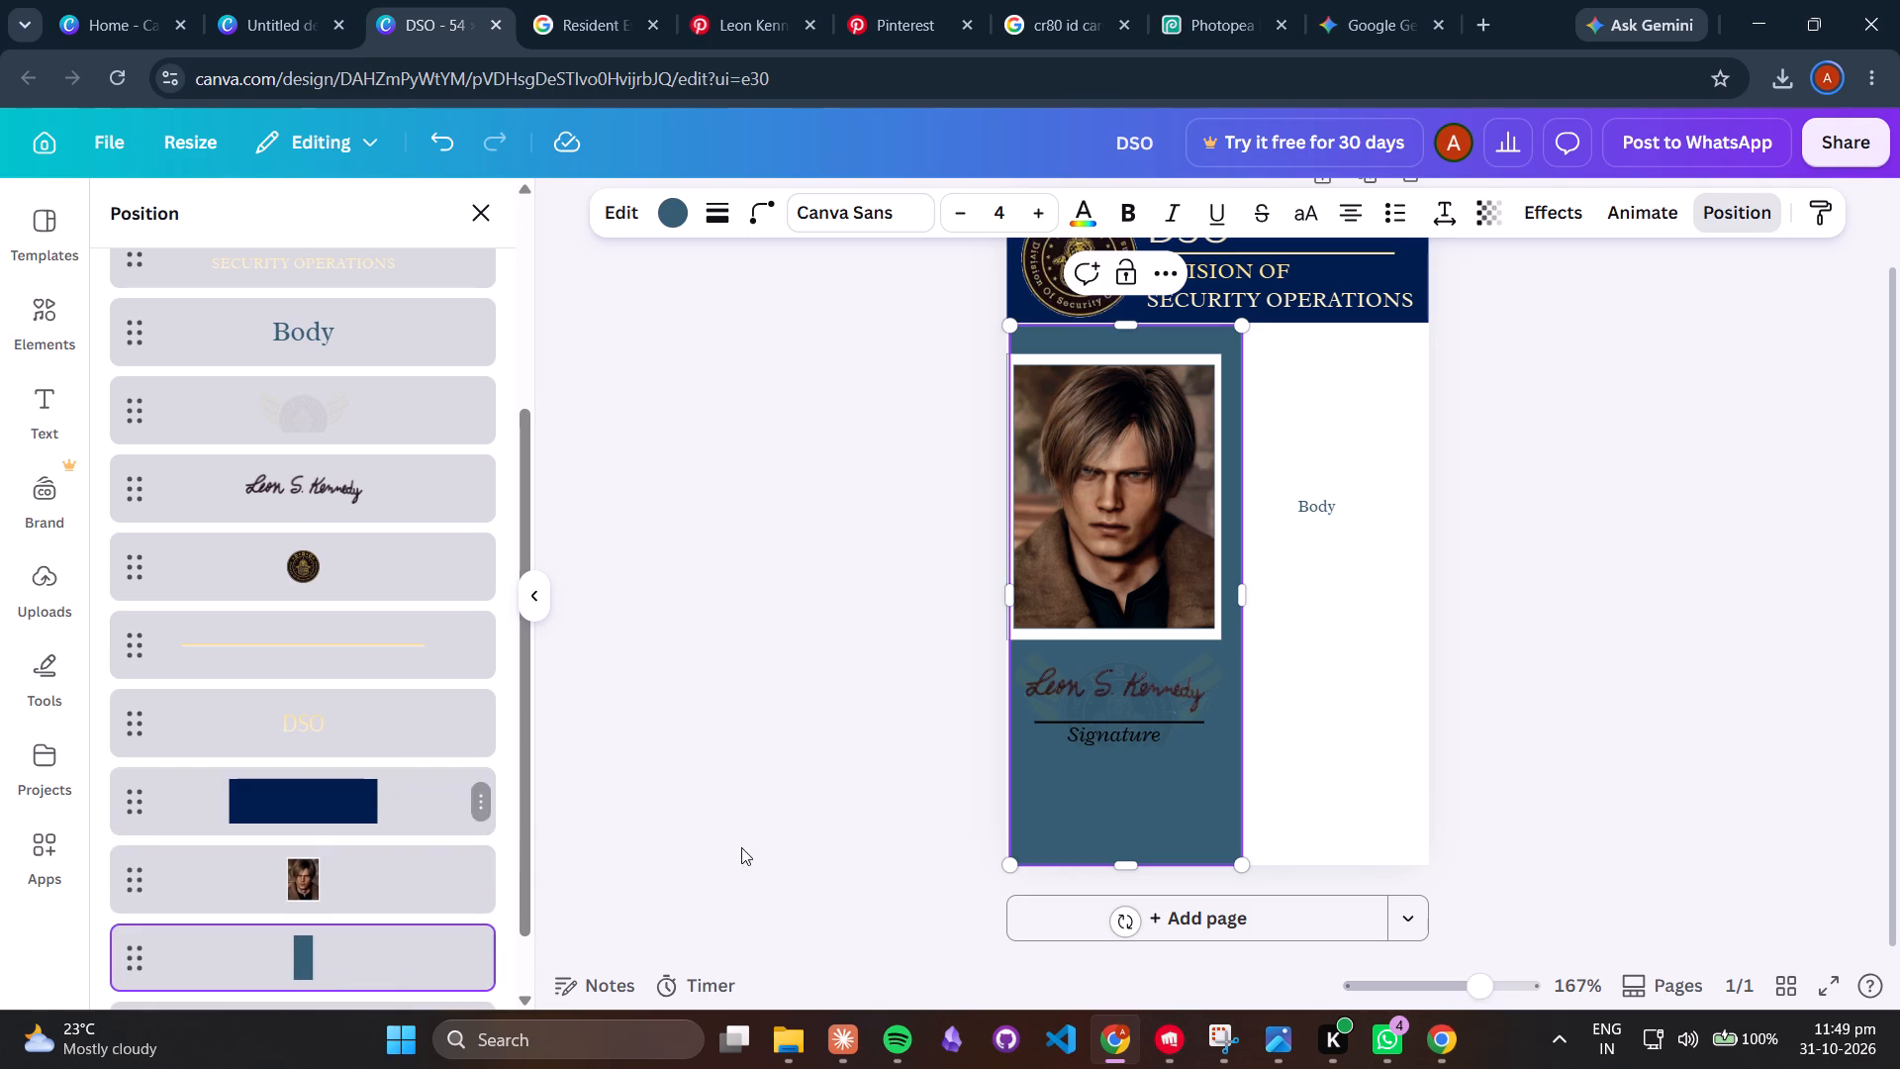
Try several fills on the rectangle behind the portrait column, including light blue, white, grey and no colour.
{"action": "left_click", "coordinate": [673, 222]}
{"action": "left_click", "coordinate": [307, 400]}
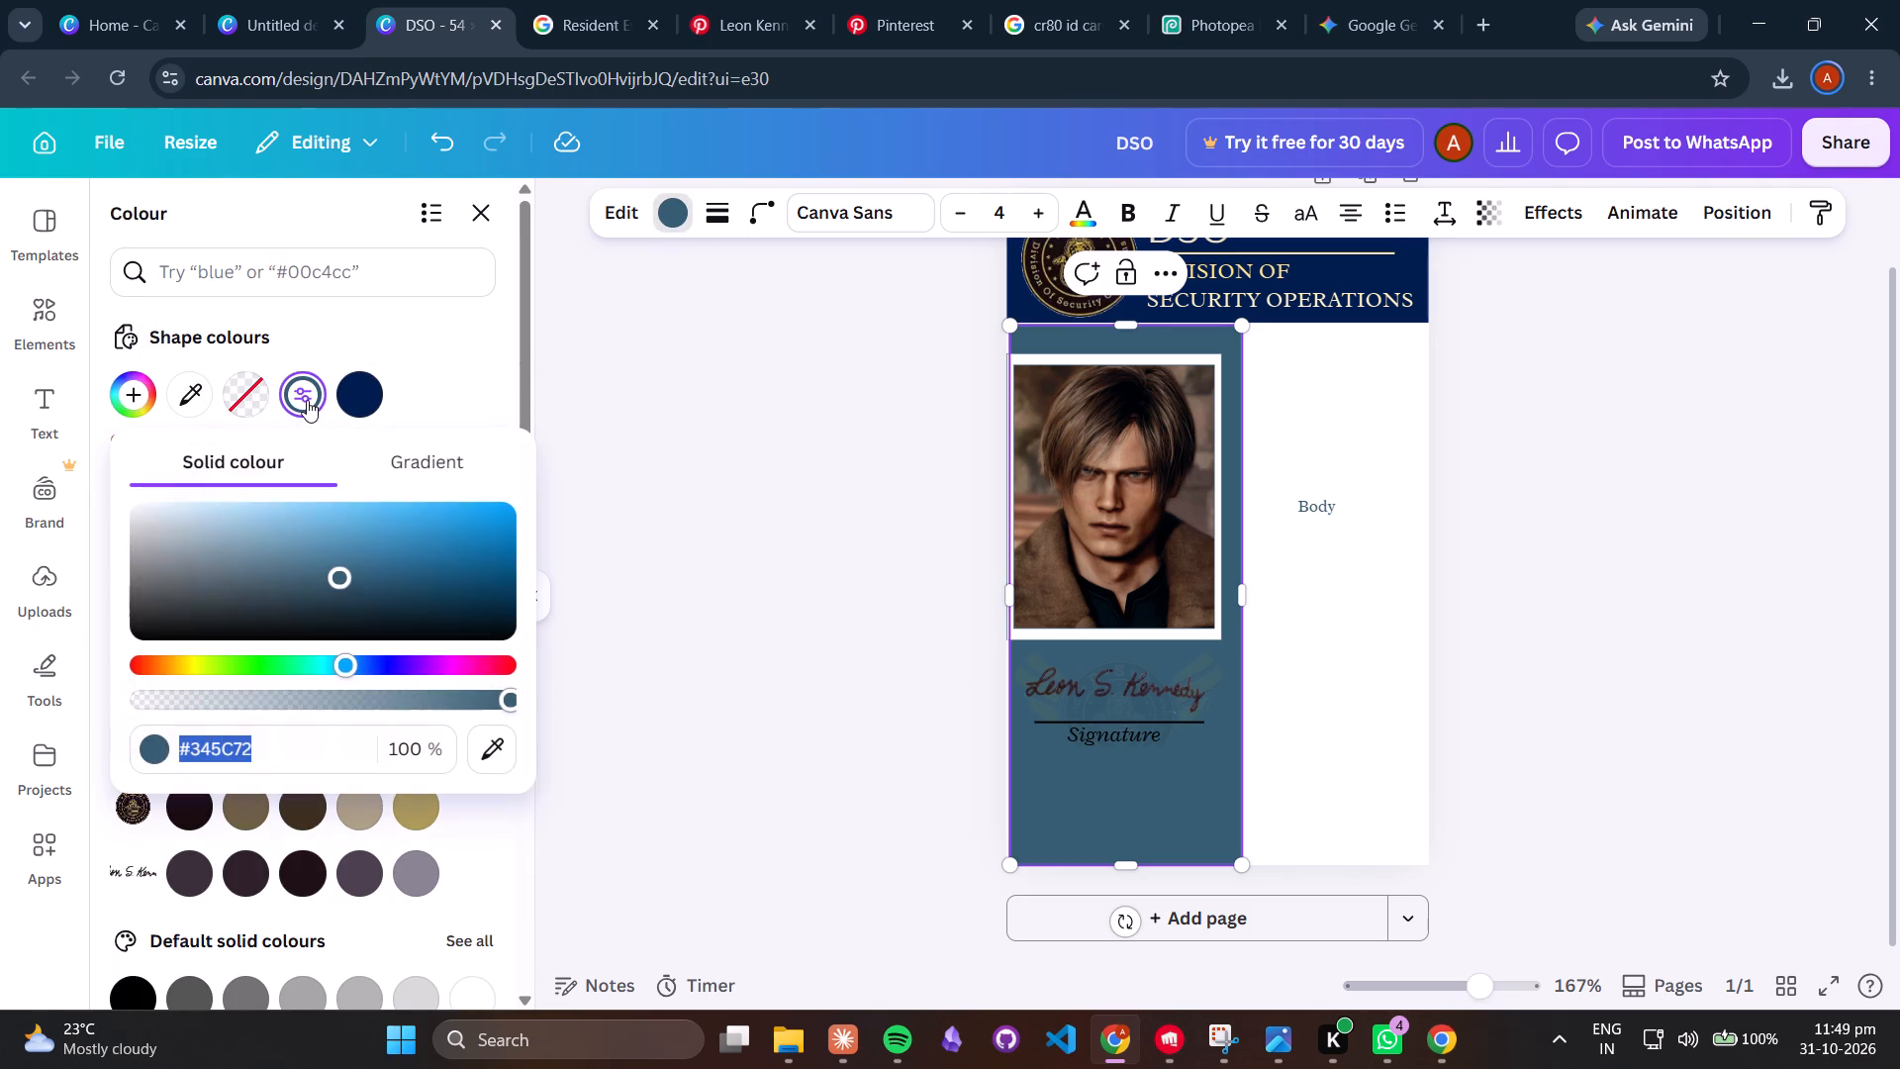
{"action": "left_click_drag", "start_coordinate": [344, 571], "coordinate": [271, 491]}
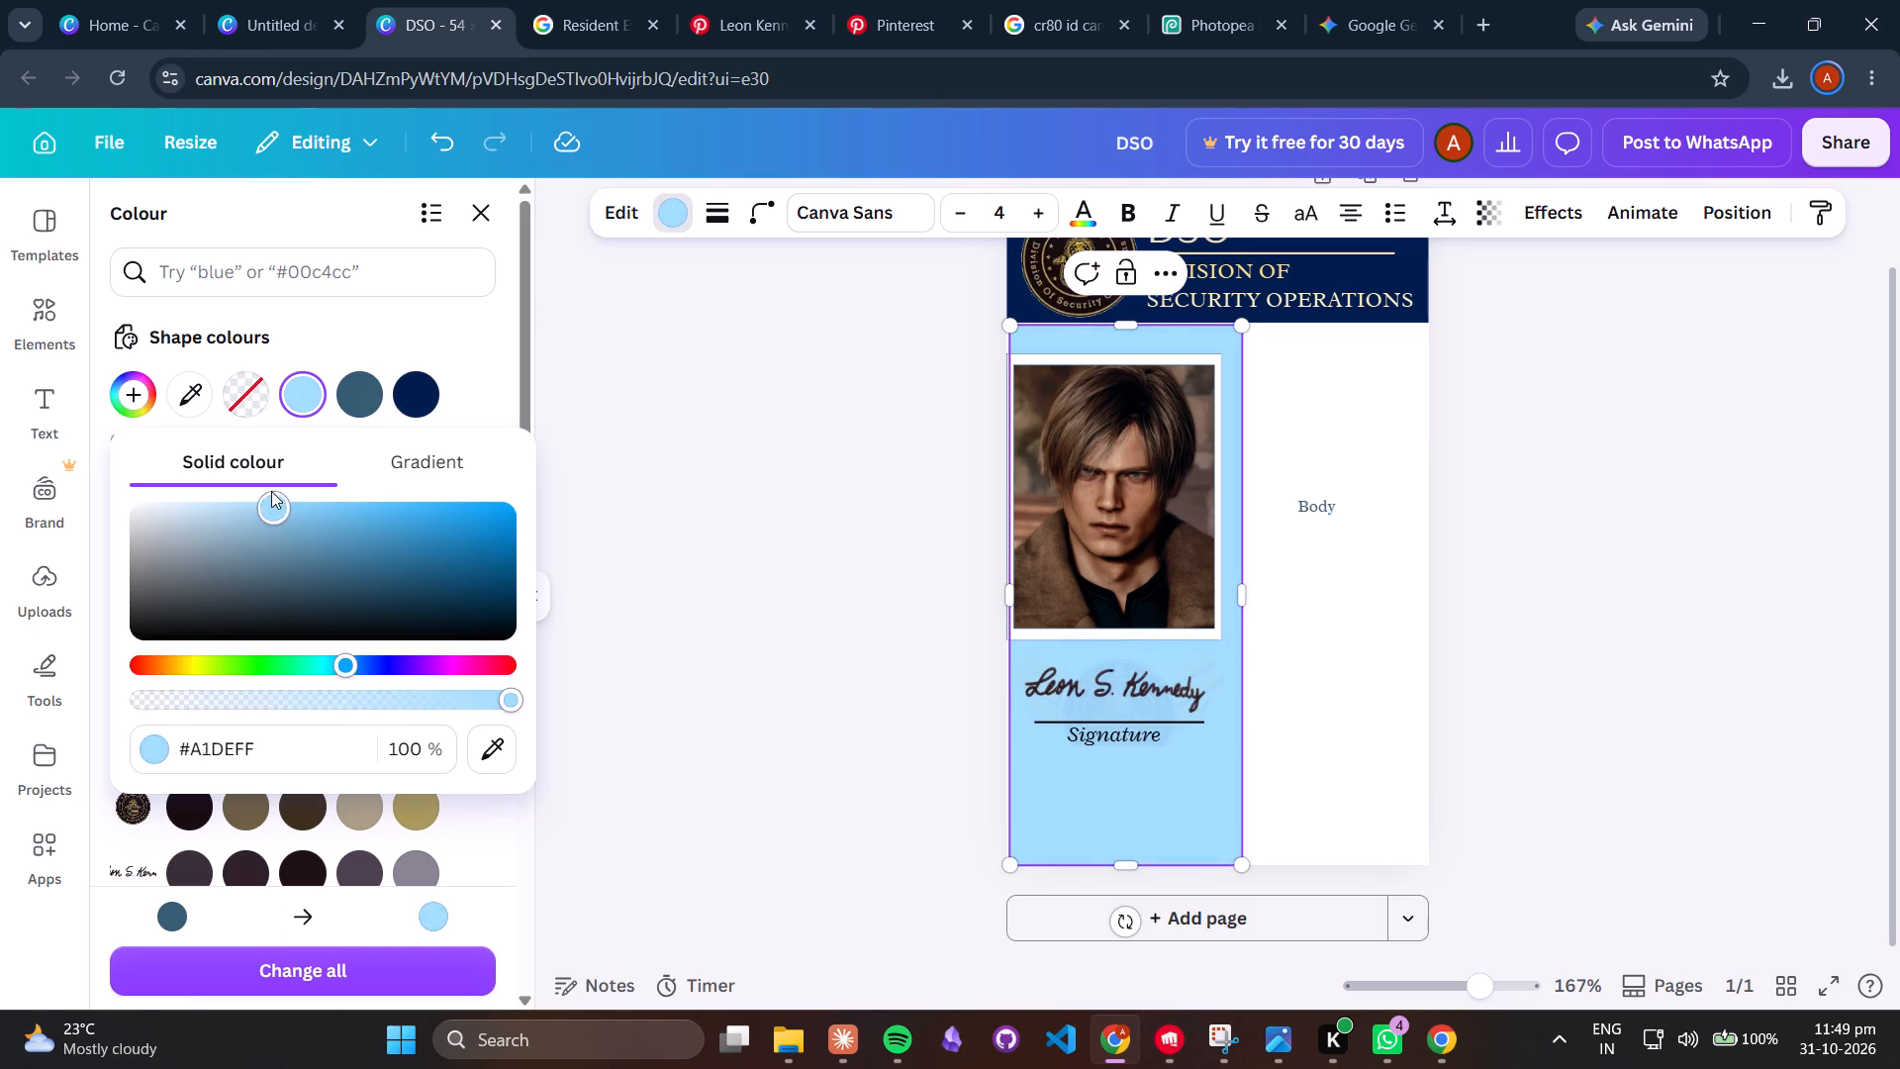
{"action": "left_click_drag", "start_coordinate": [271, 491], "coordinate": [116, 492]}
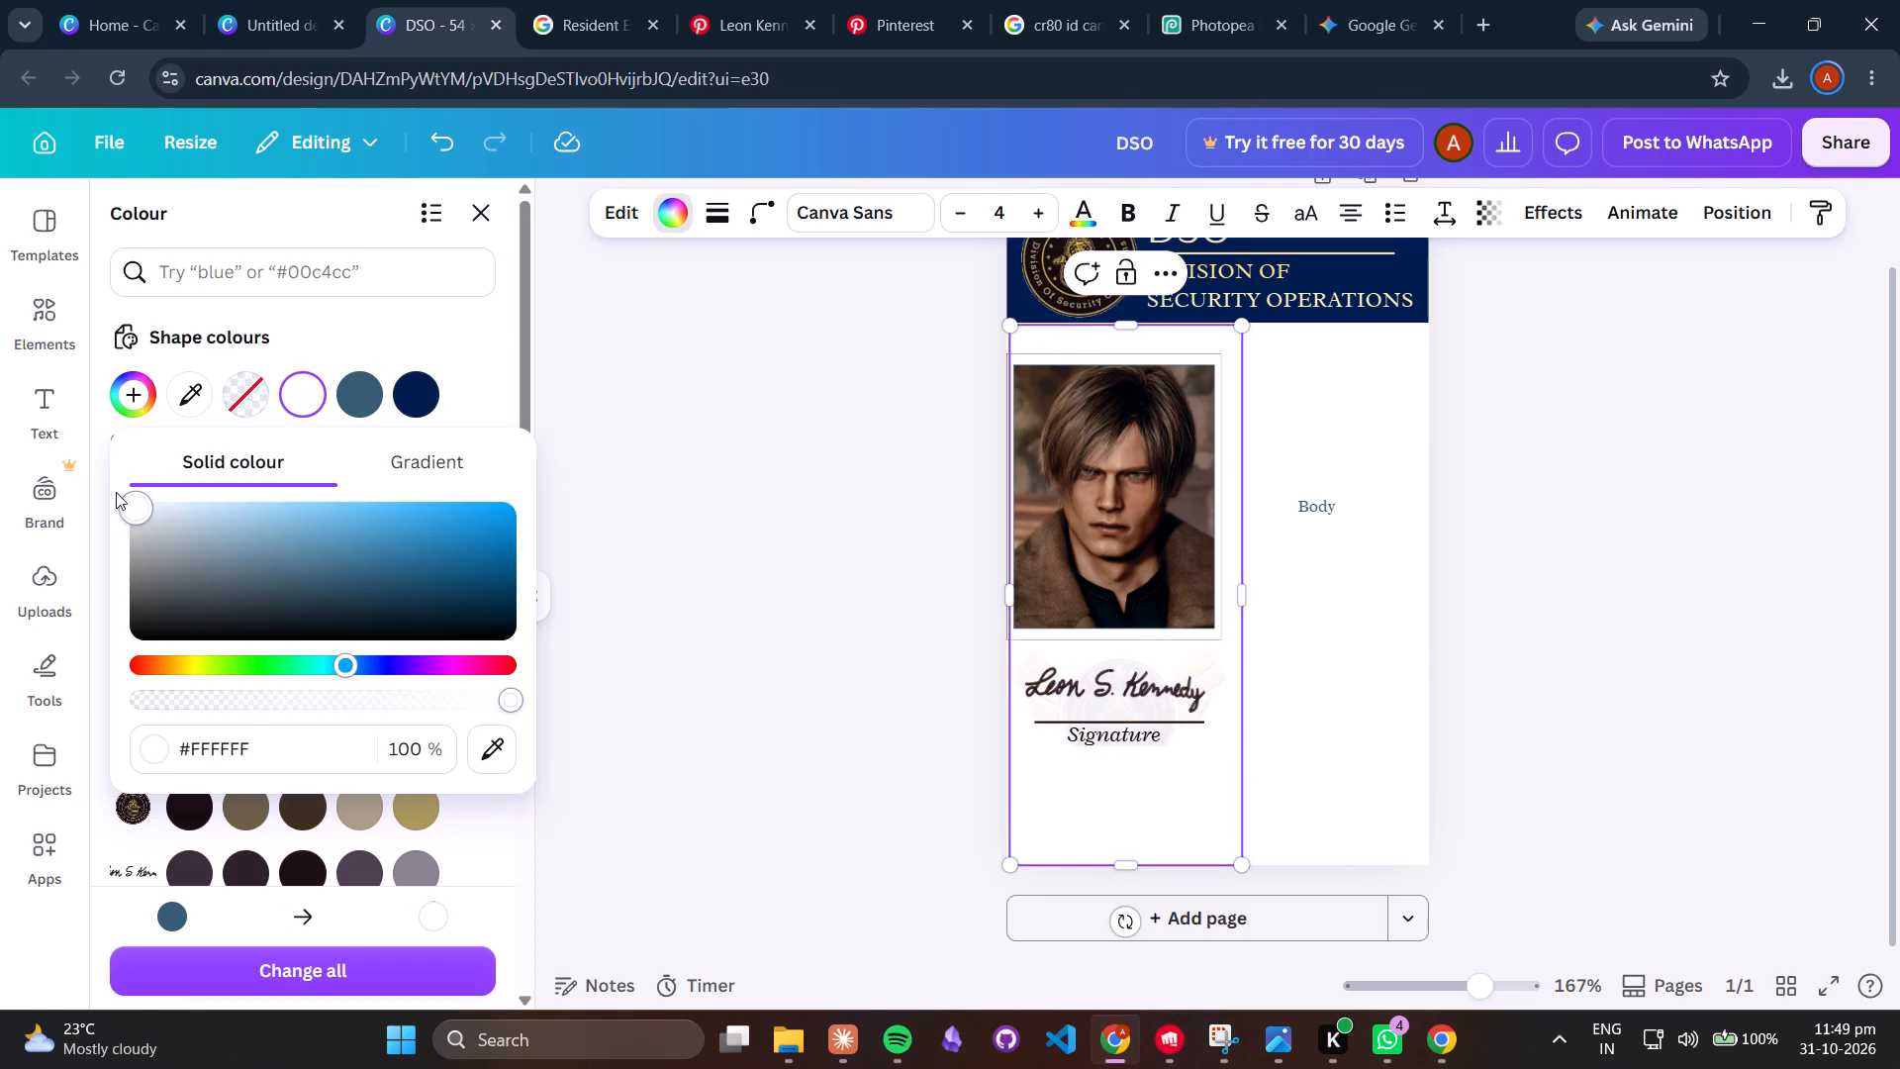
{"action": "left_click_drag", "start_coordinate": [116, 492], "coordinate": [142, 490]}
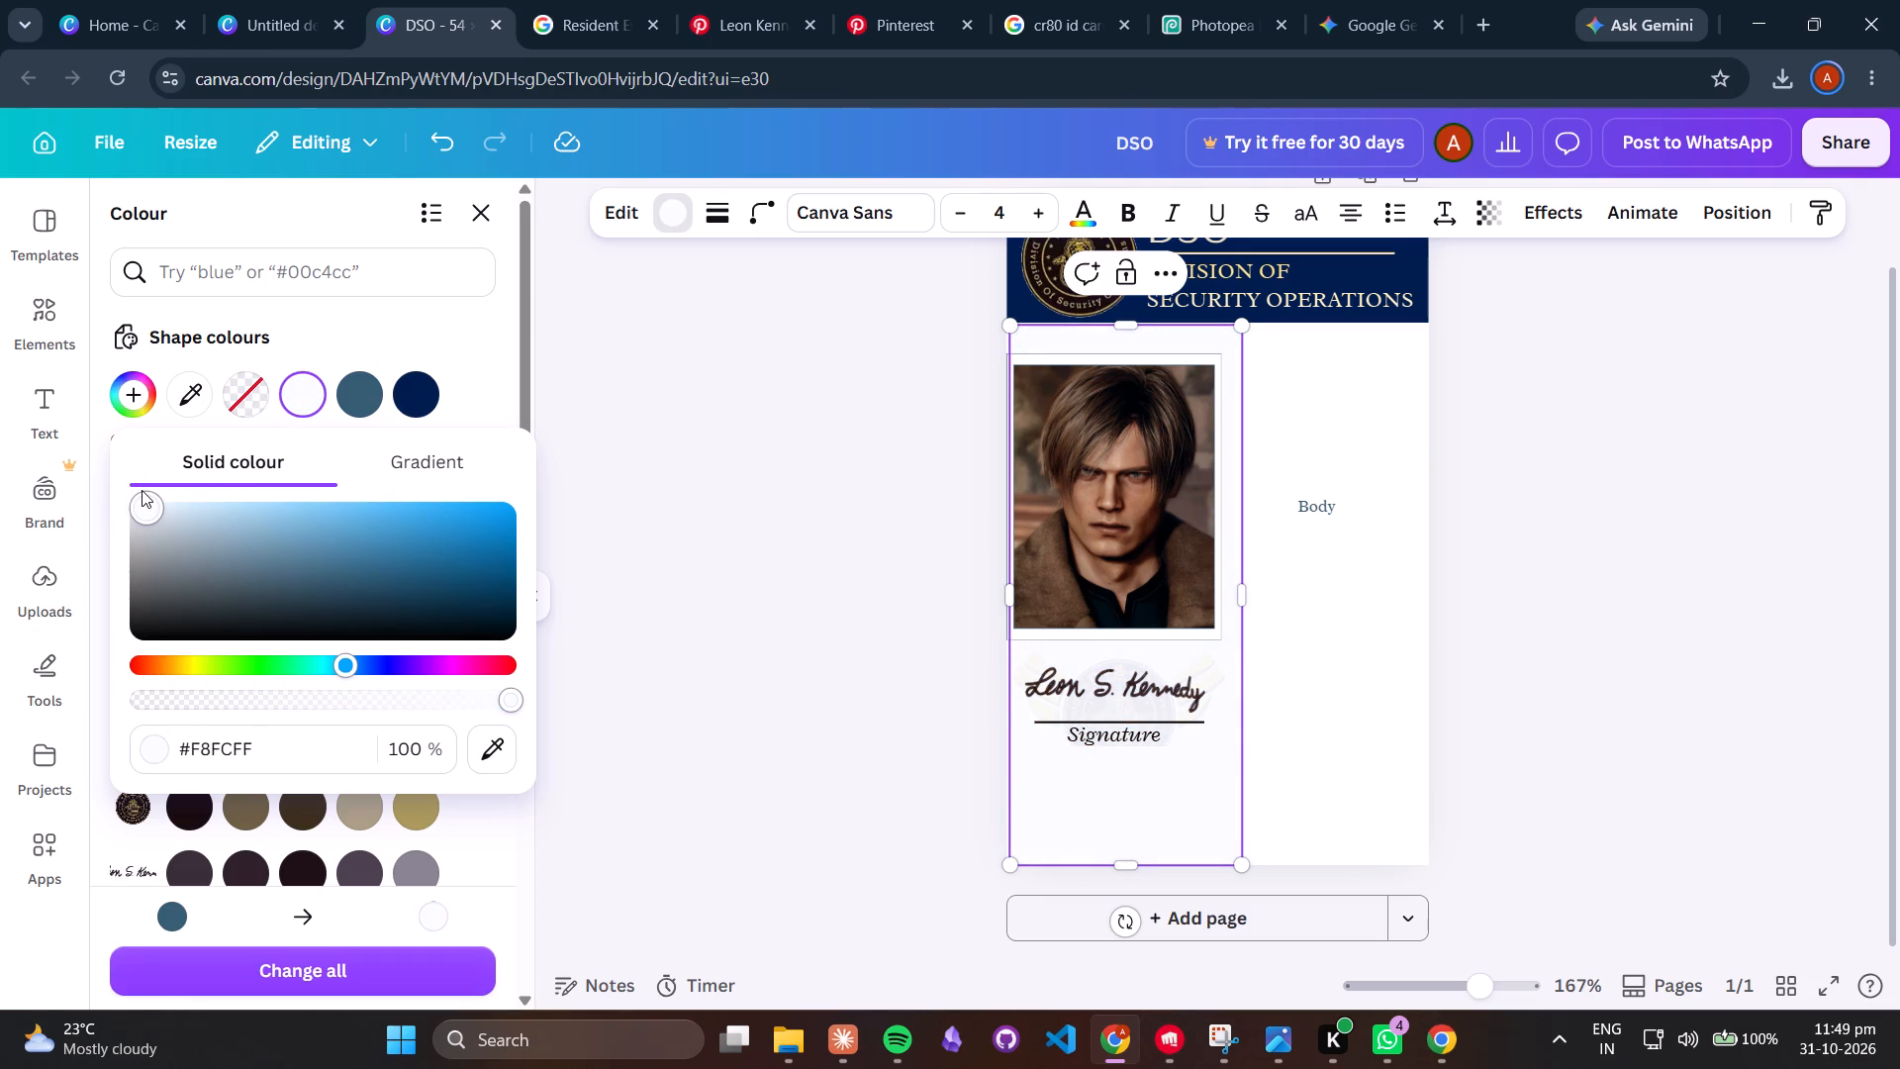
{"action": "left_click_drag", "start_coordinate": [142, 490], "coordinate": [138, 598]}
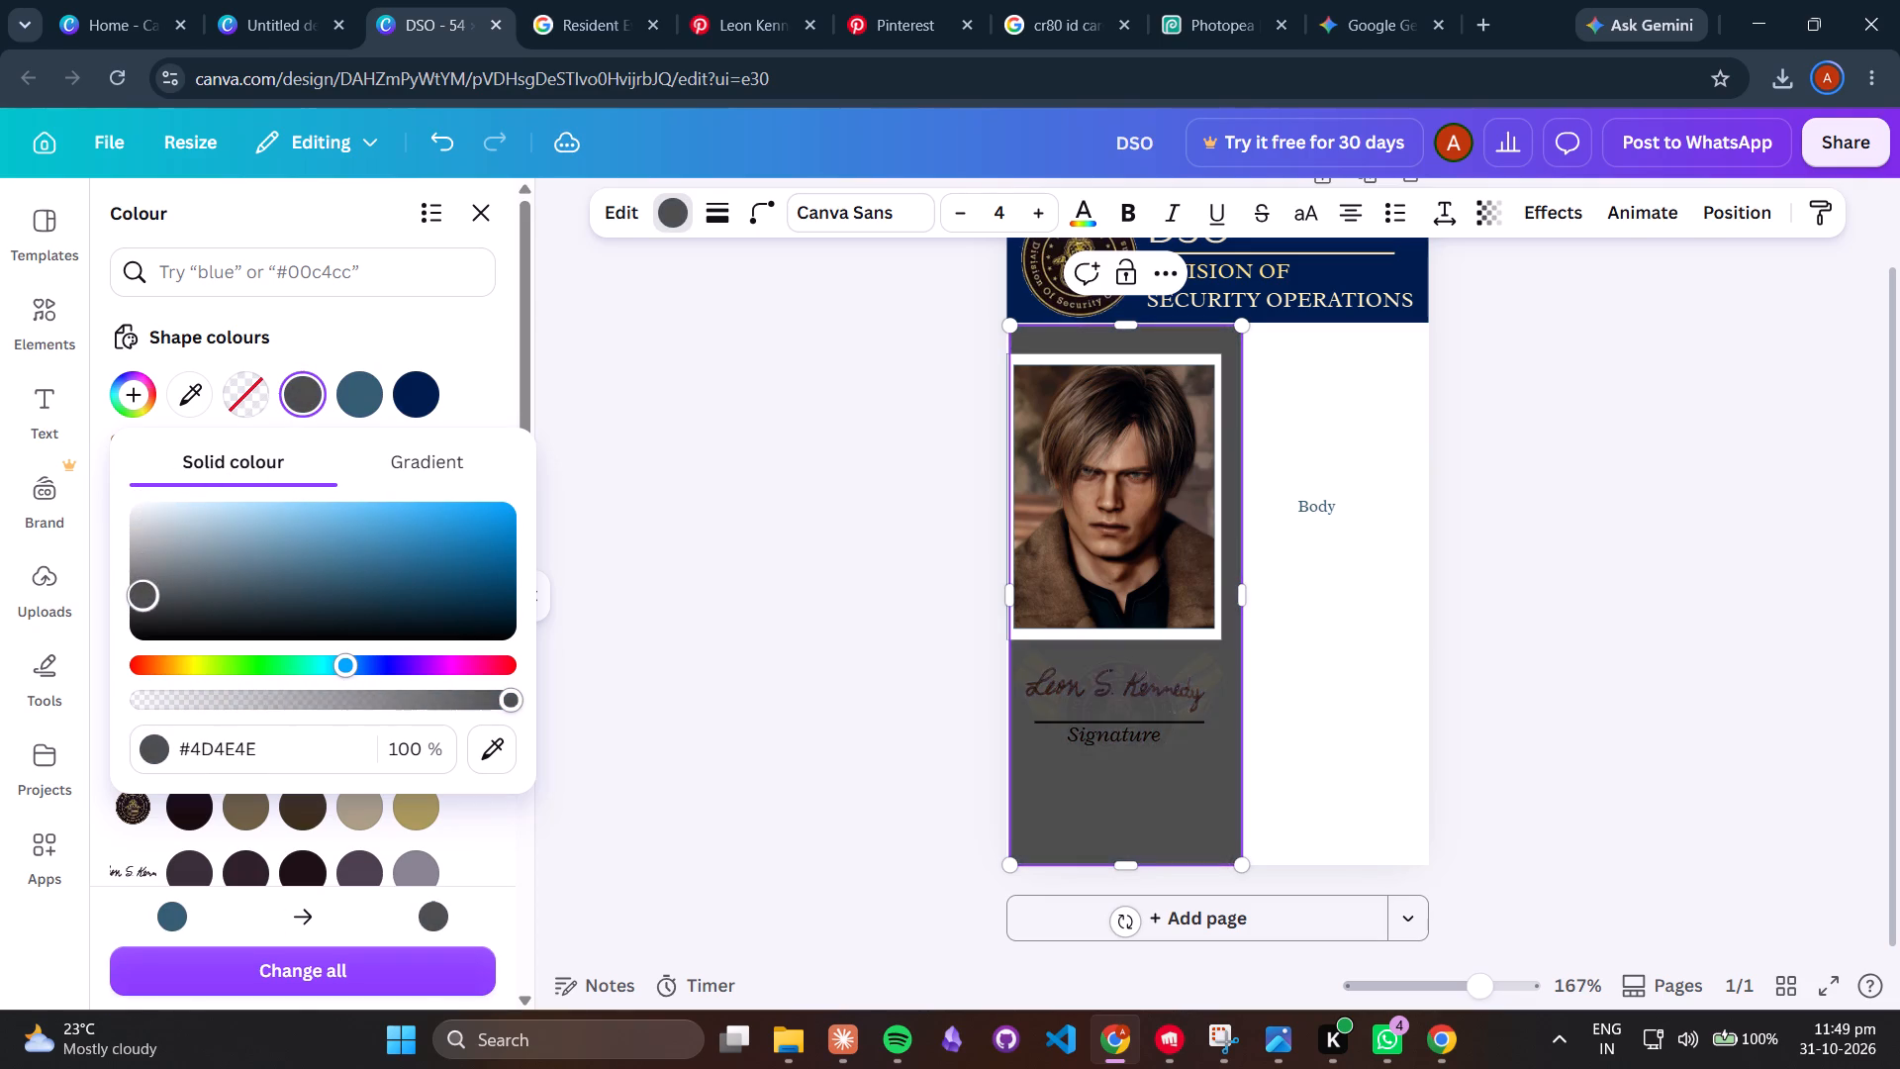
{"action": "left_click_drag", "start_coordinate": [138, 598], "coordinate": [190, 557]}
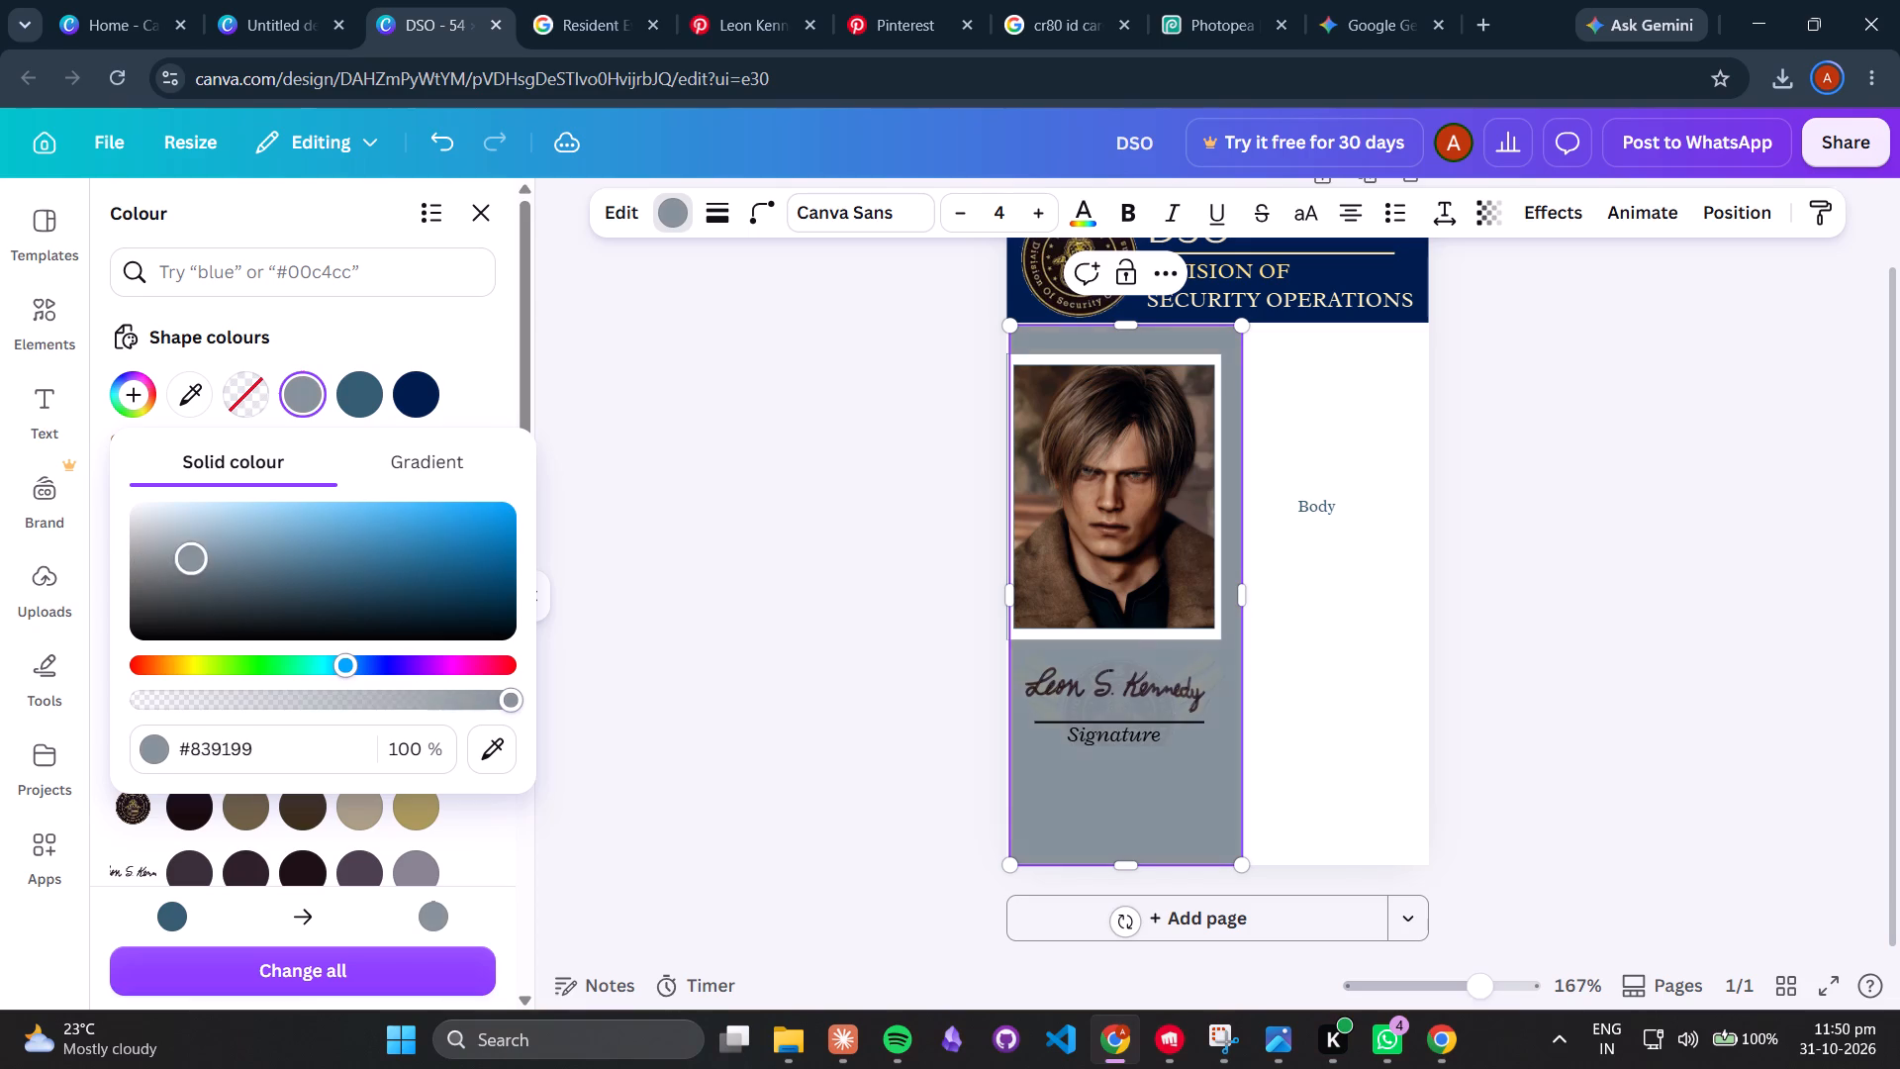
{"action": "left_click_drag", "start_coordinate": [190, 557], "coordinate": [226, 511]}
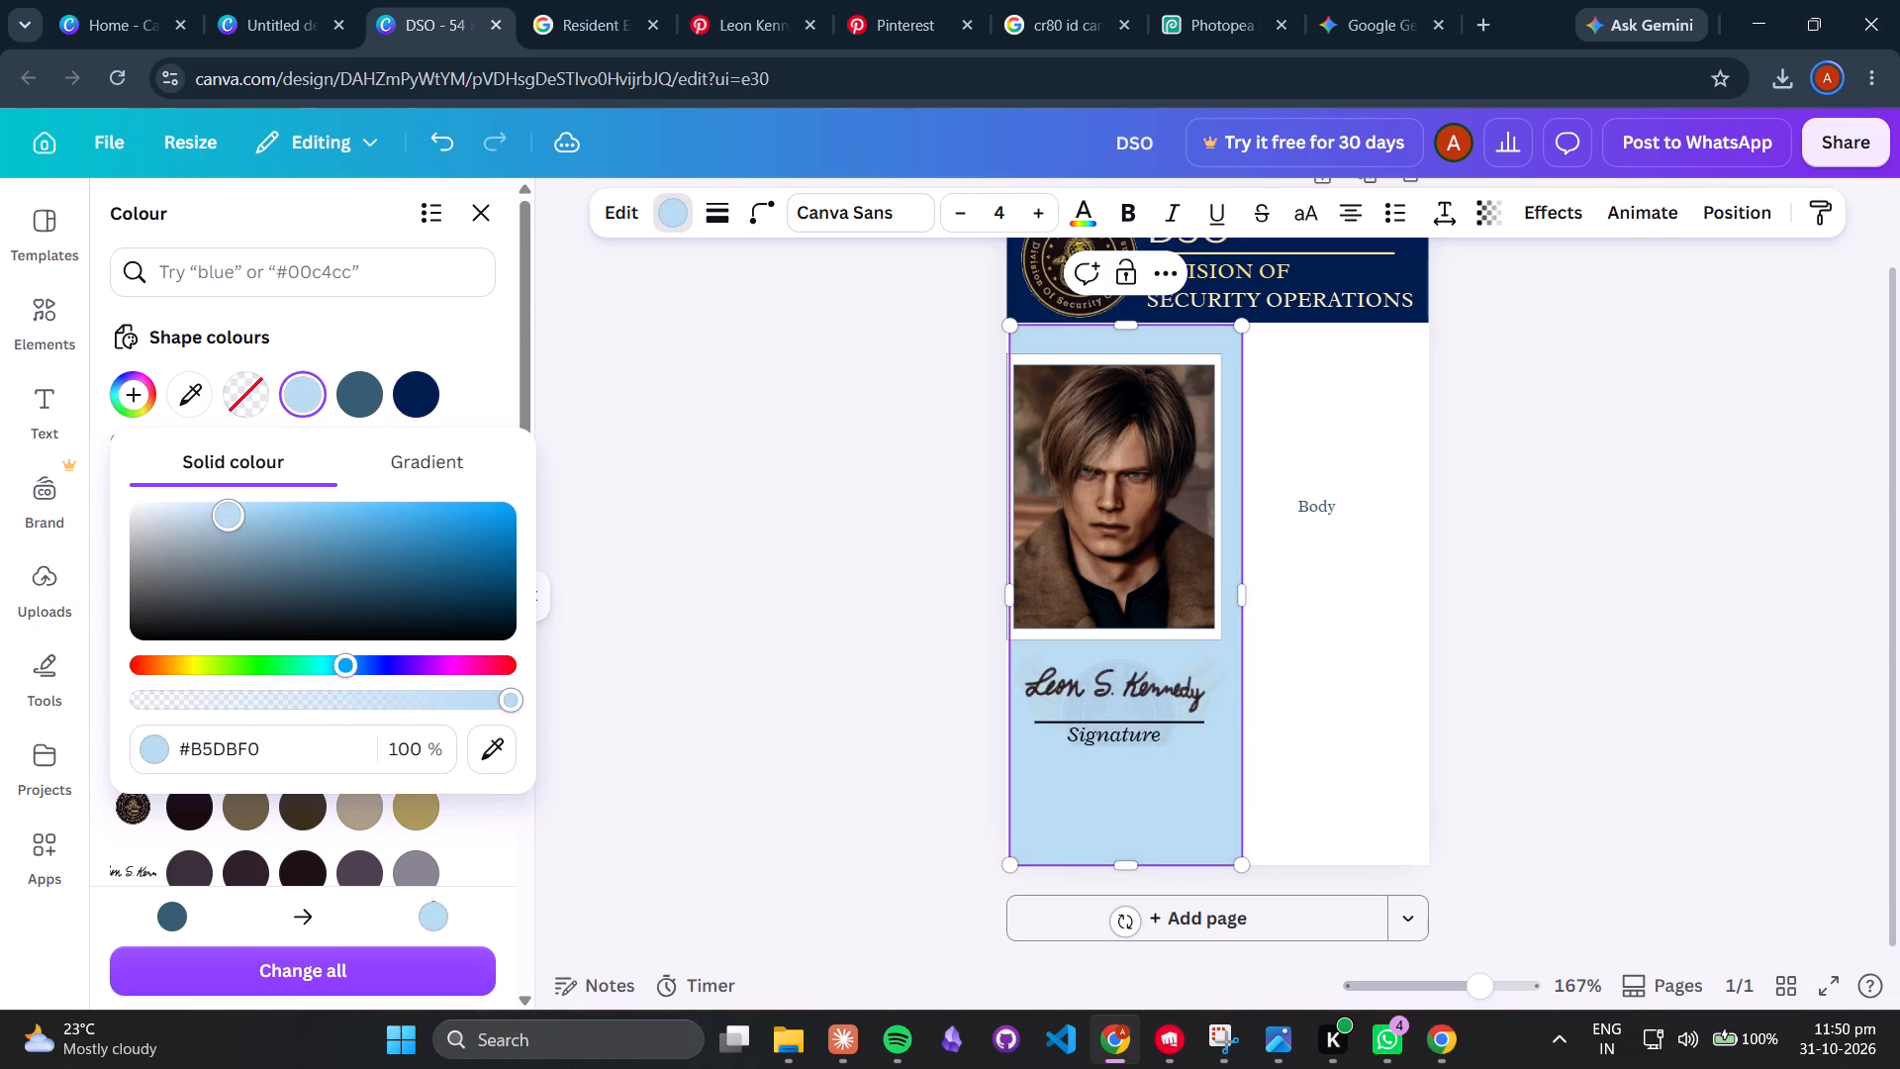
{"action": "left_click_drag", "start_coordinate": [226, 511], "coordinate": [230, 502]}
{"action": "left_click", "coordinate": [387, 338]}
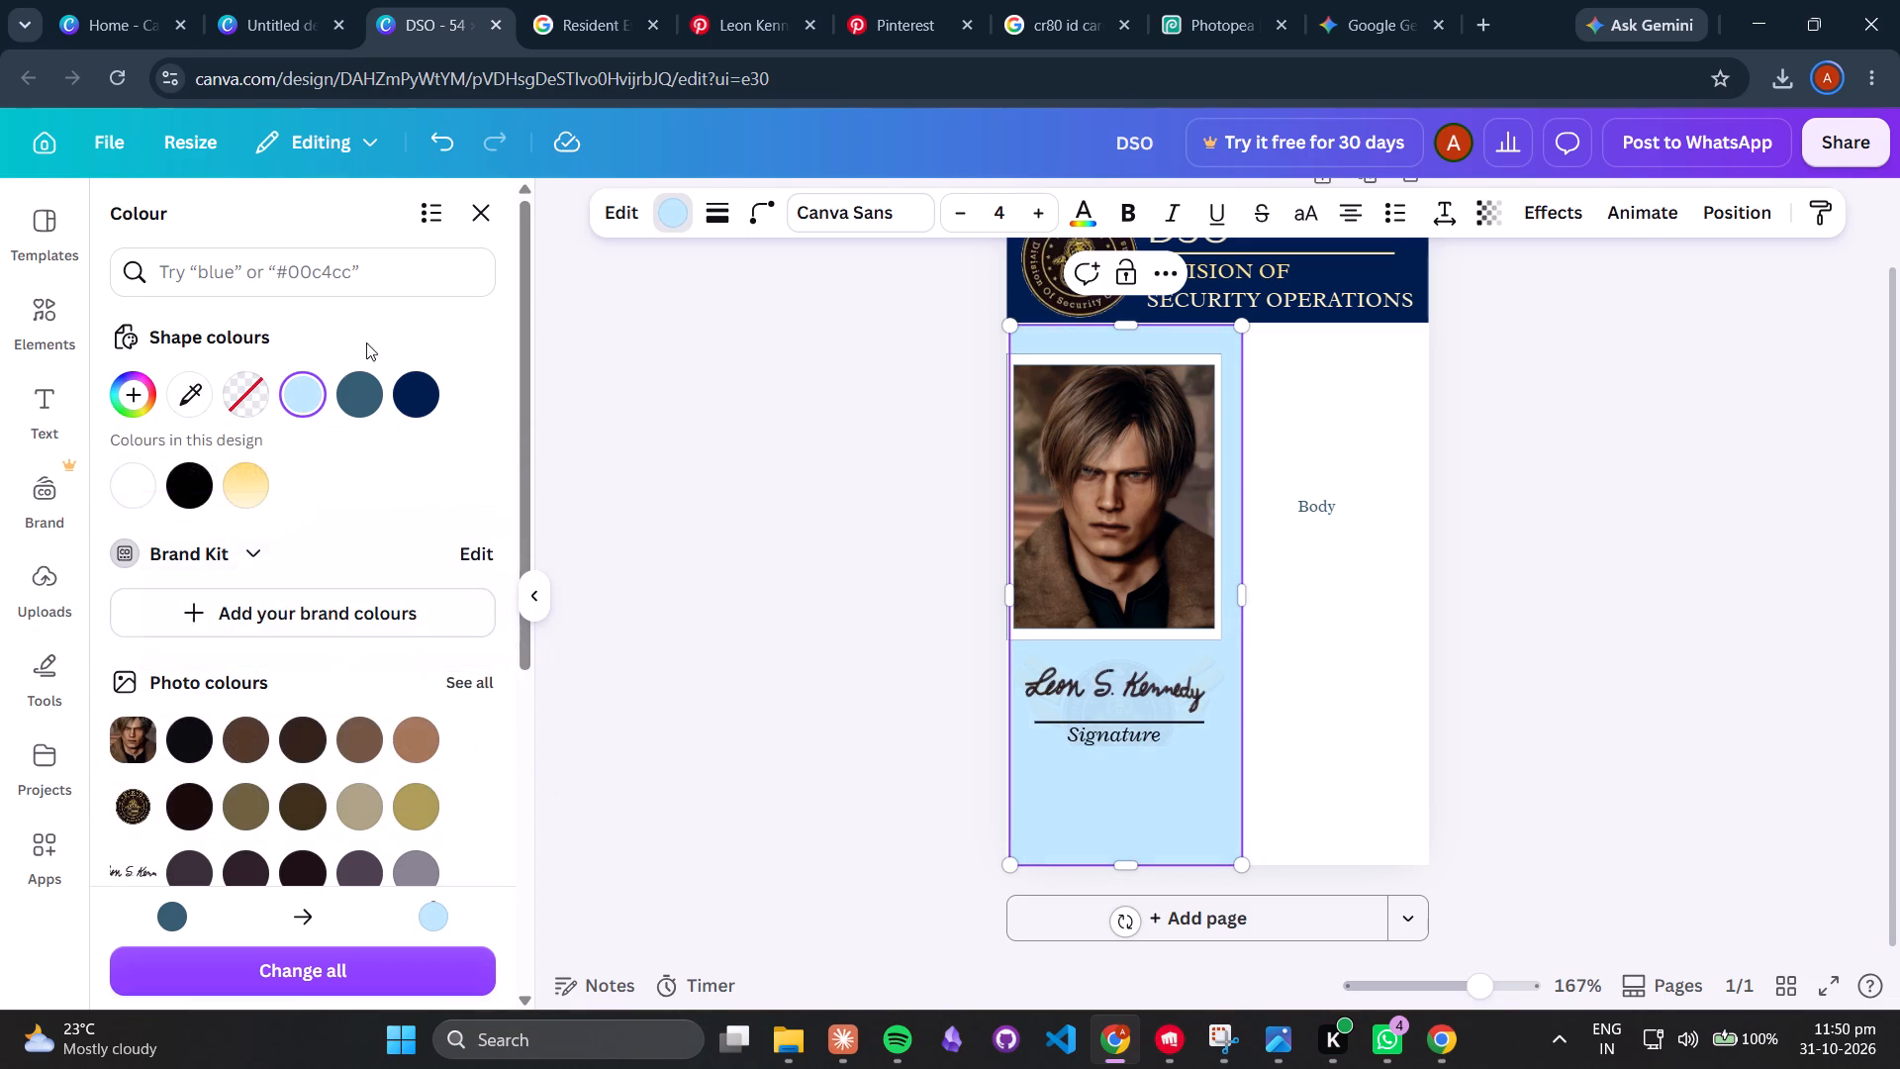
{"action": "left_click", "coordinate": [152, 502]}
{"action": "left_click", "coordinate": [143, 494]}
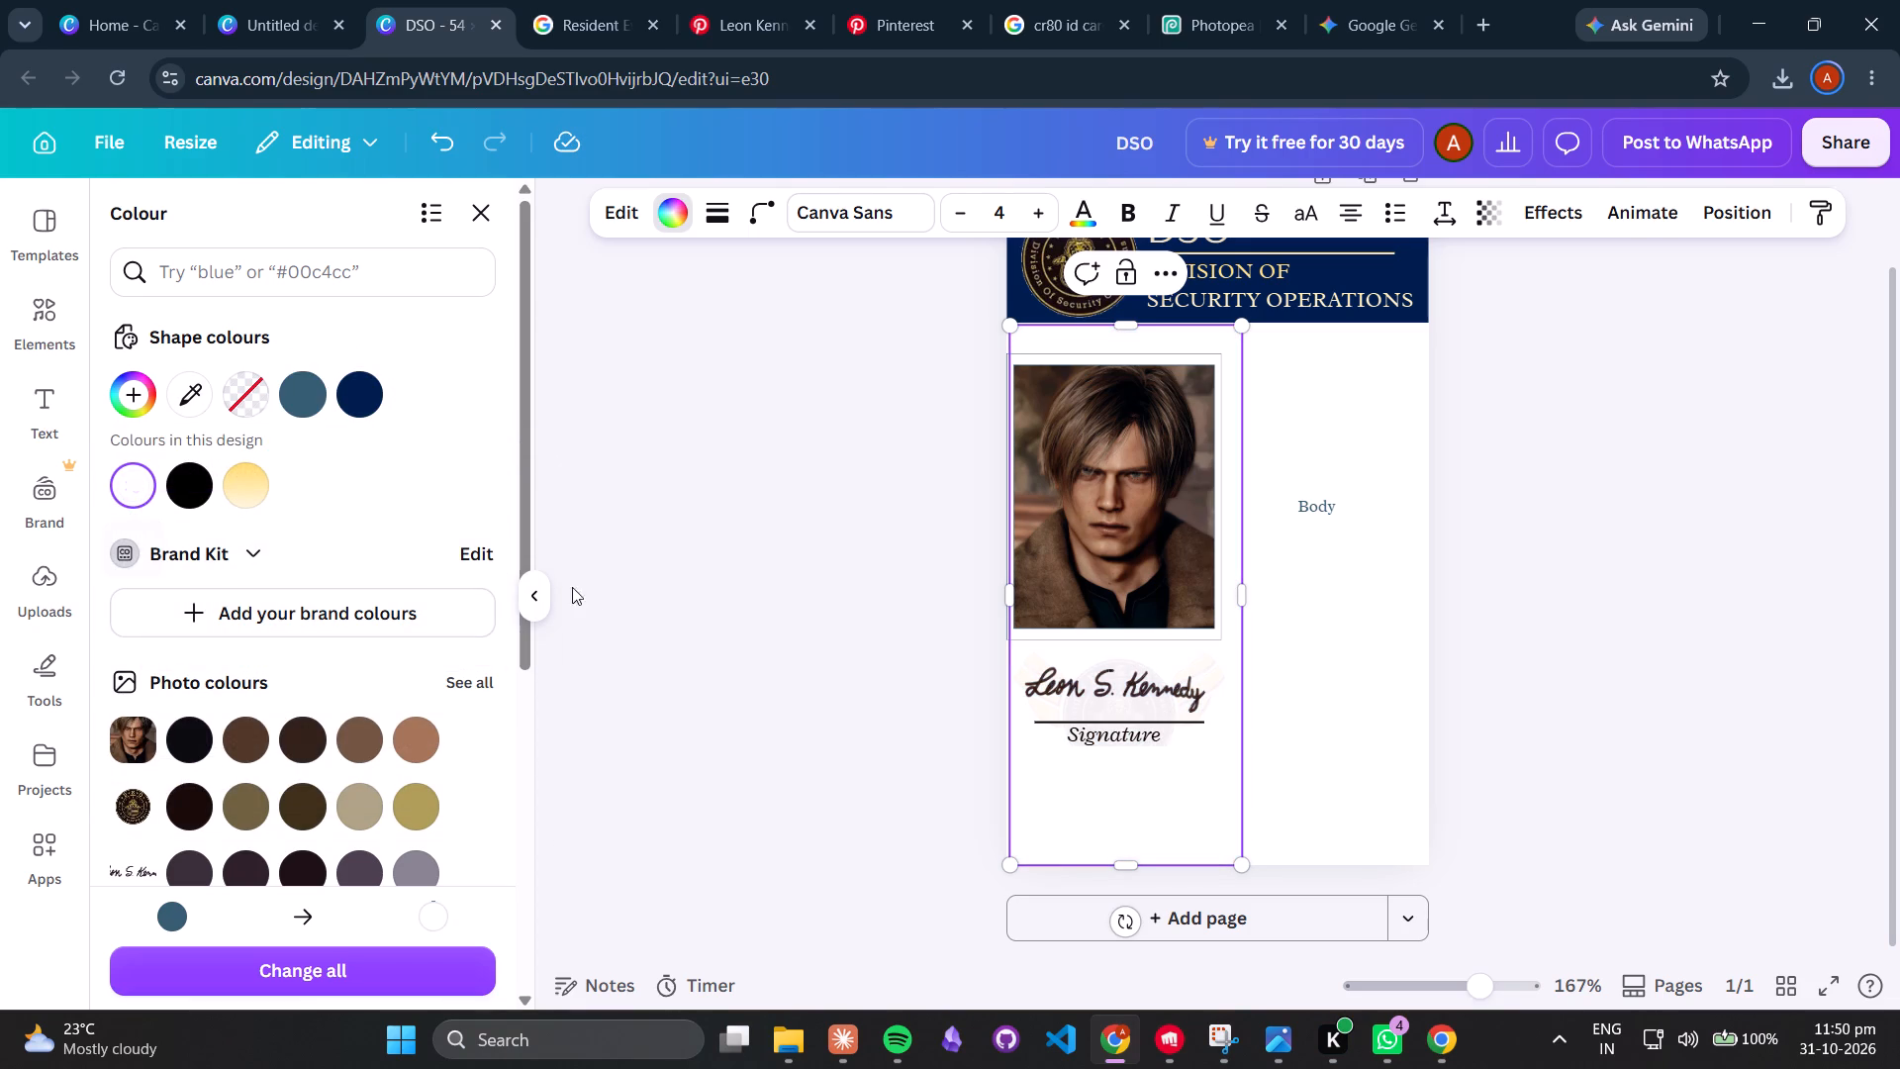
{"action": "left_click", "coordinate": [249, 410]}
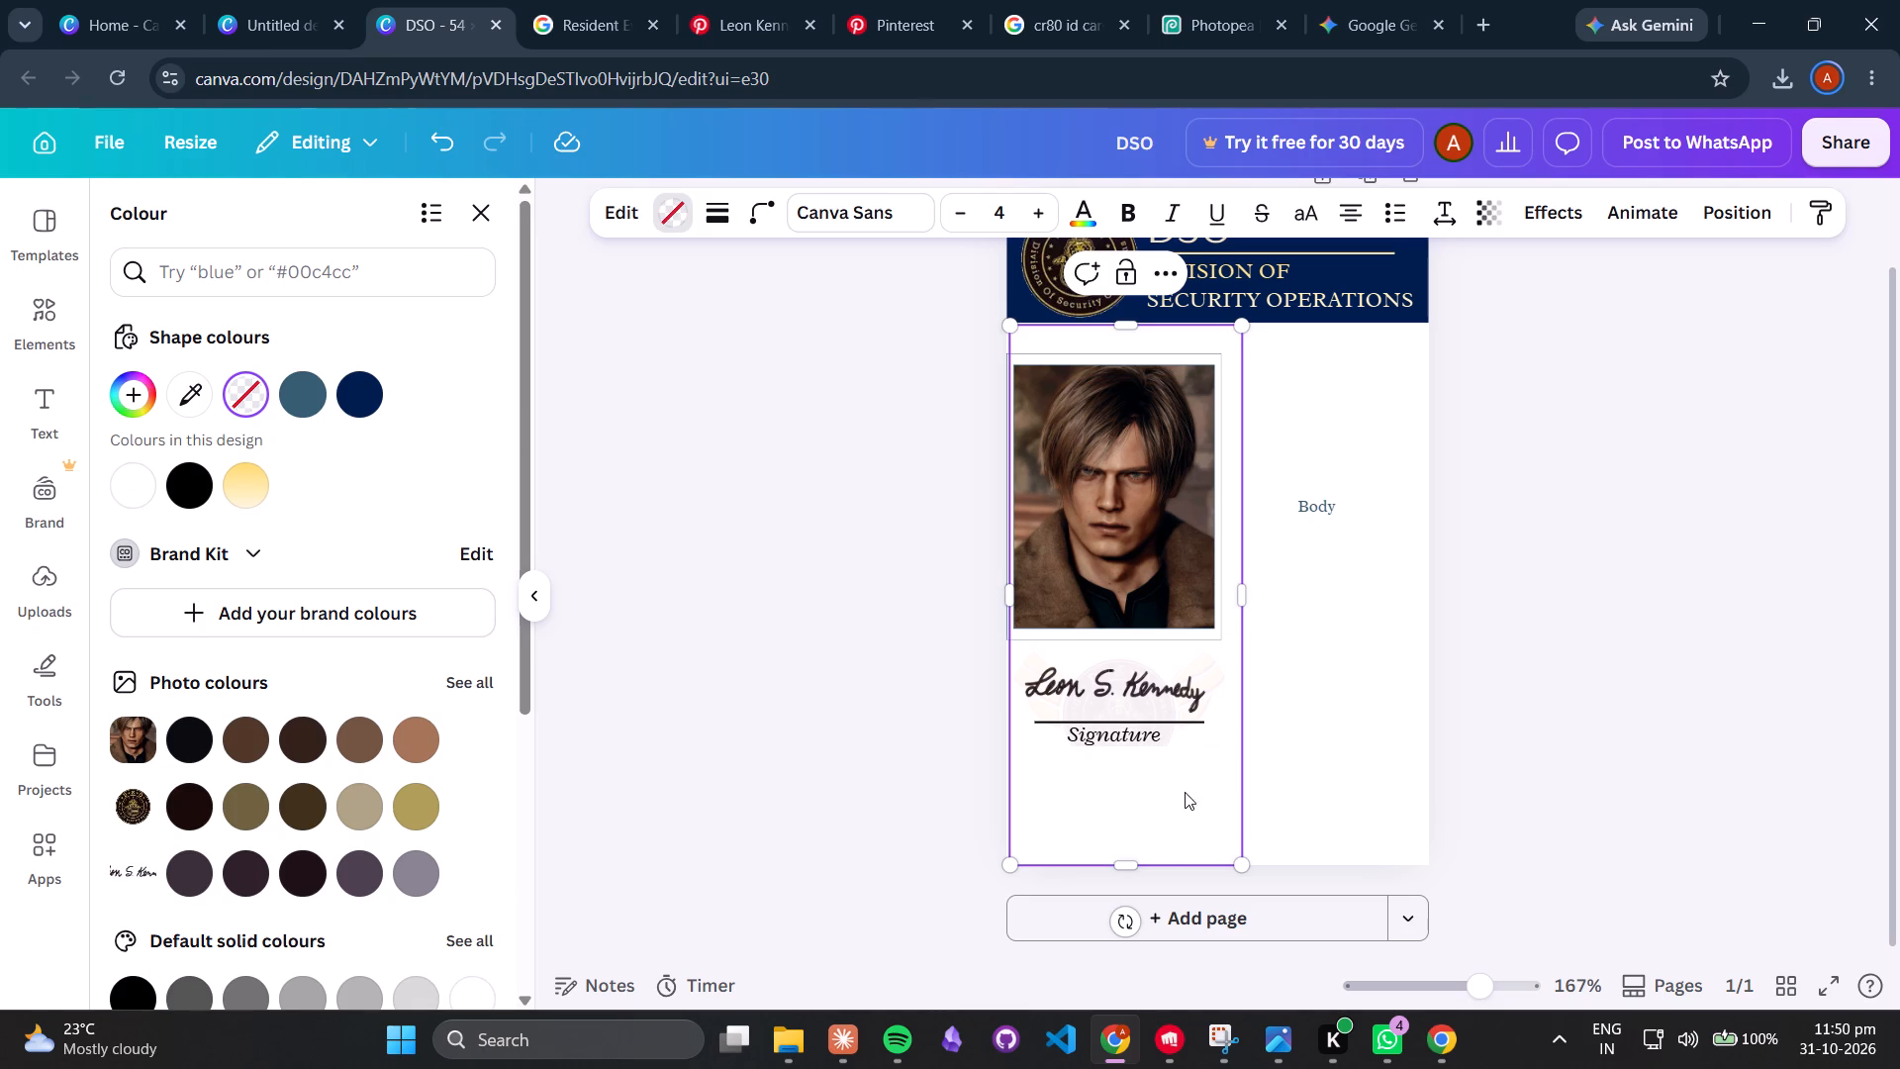
Delete the unfilled rectangle that spans the portrait and signature column.
{"action": "left_click_drag", "start_coordinate": [1182, 800], "coordinate": [1305, 817]}
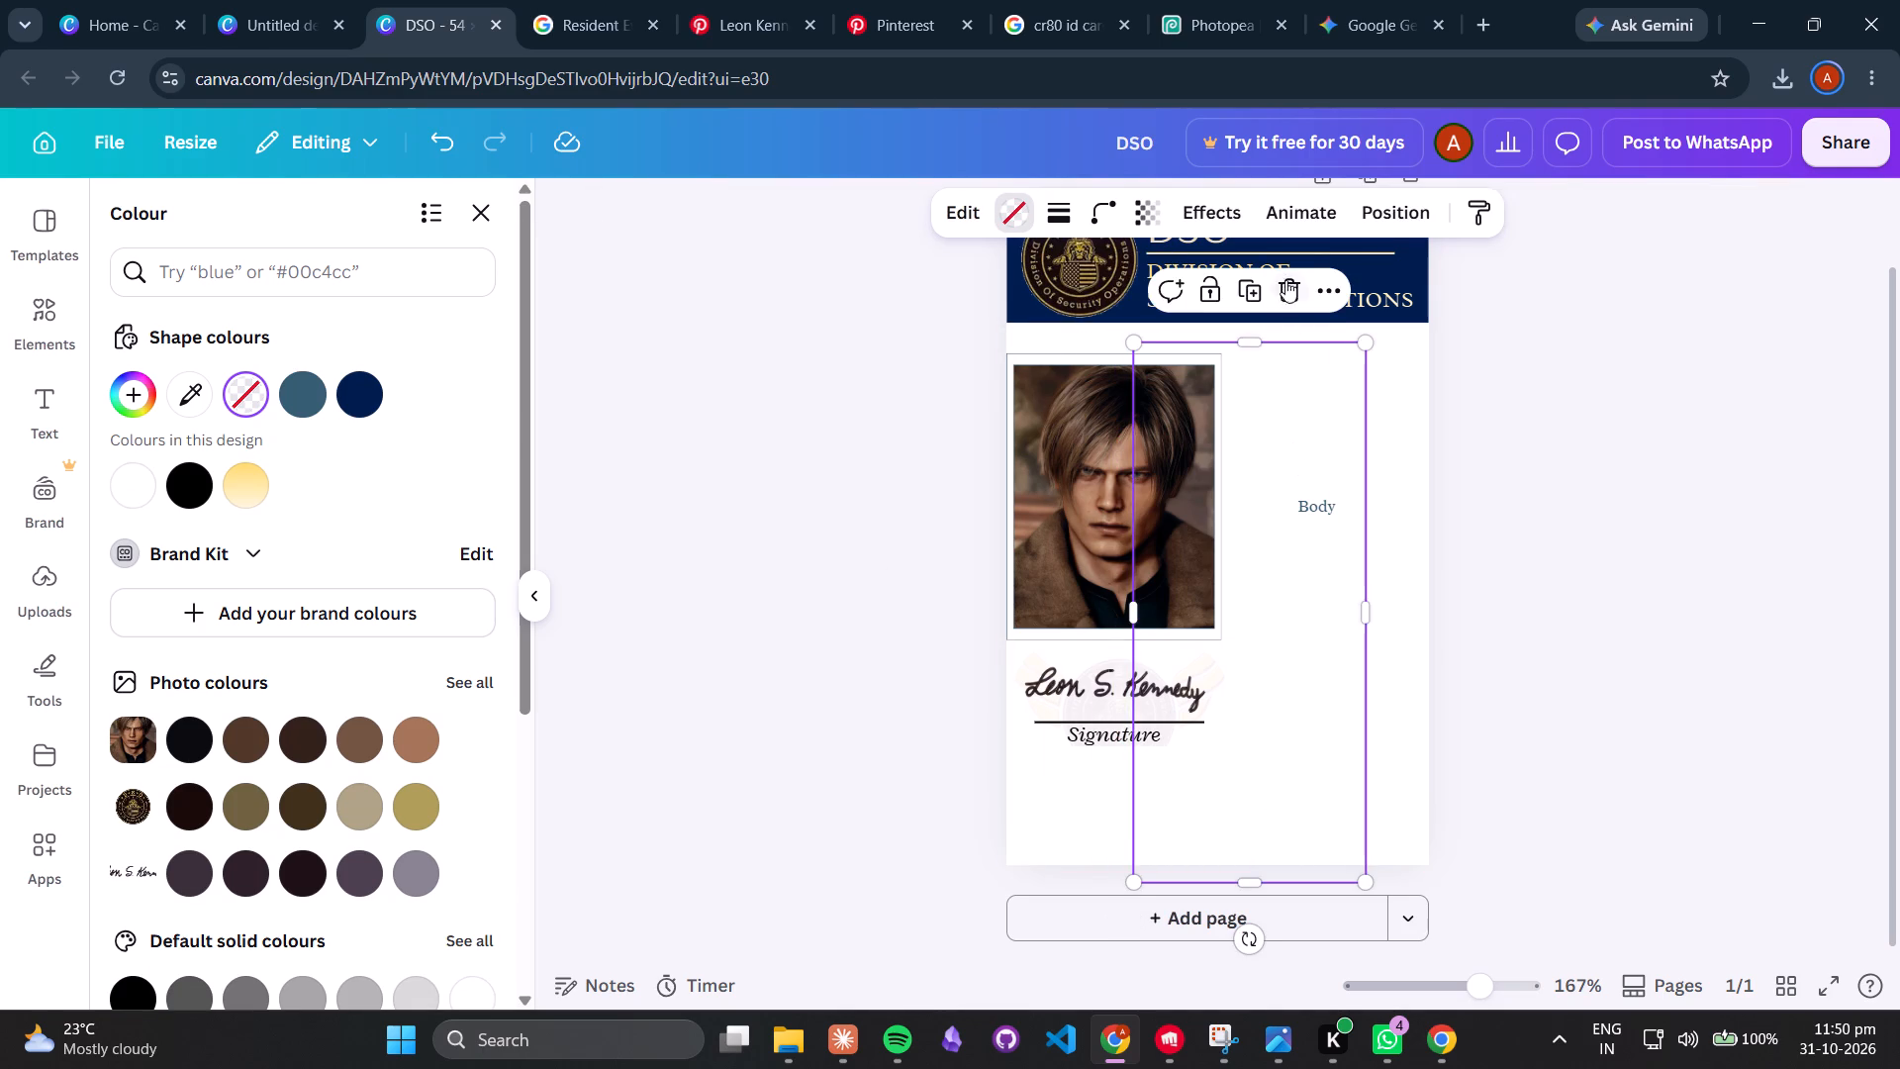
{"action": "left_click", "coordinate": [1288, 287]}
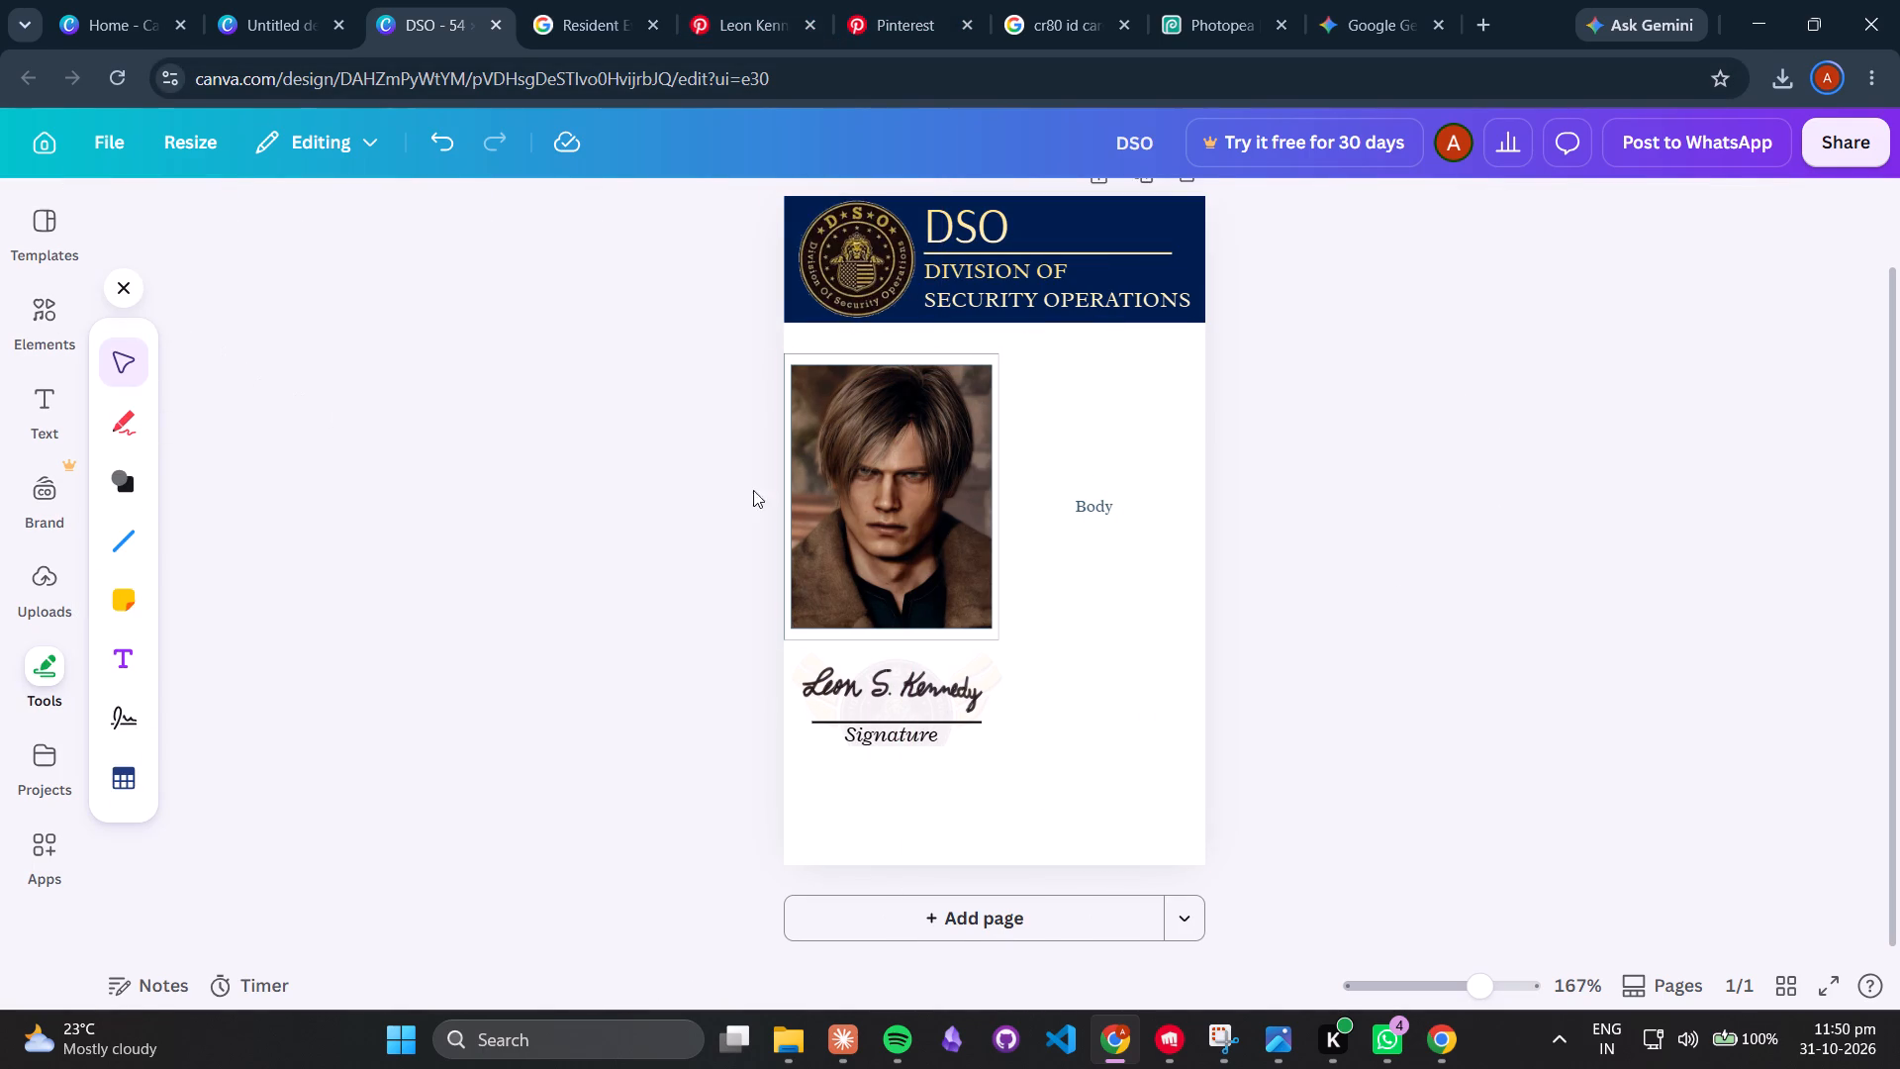
Check the Leon Kennedy ID reference pin on Pinterest, and return to the DSO card design.
{"action": "left_click", "coordinate": [1093, 512]}
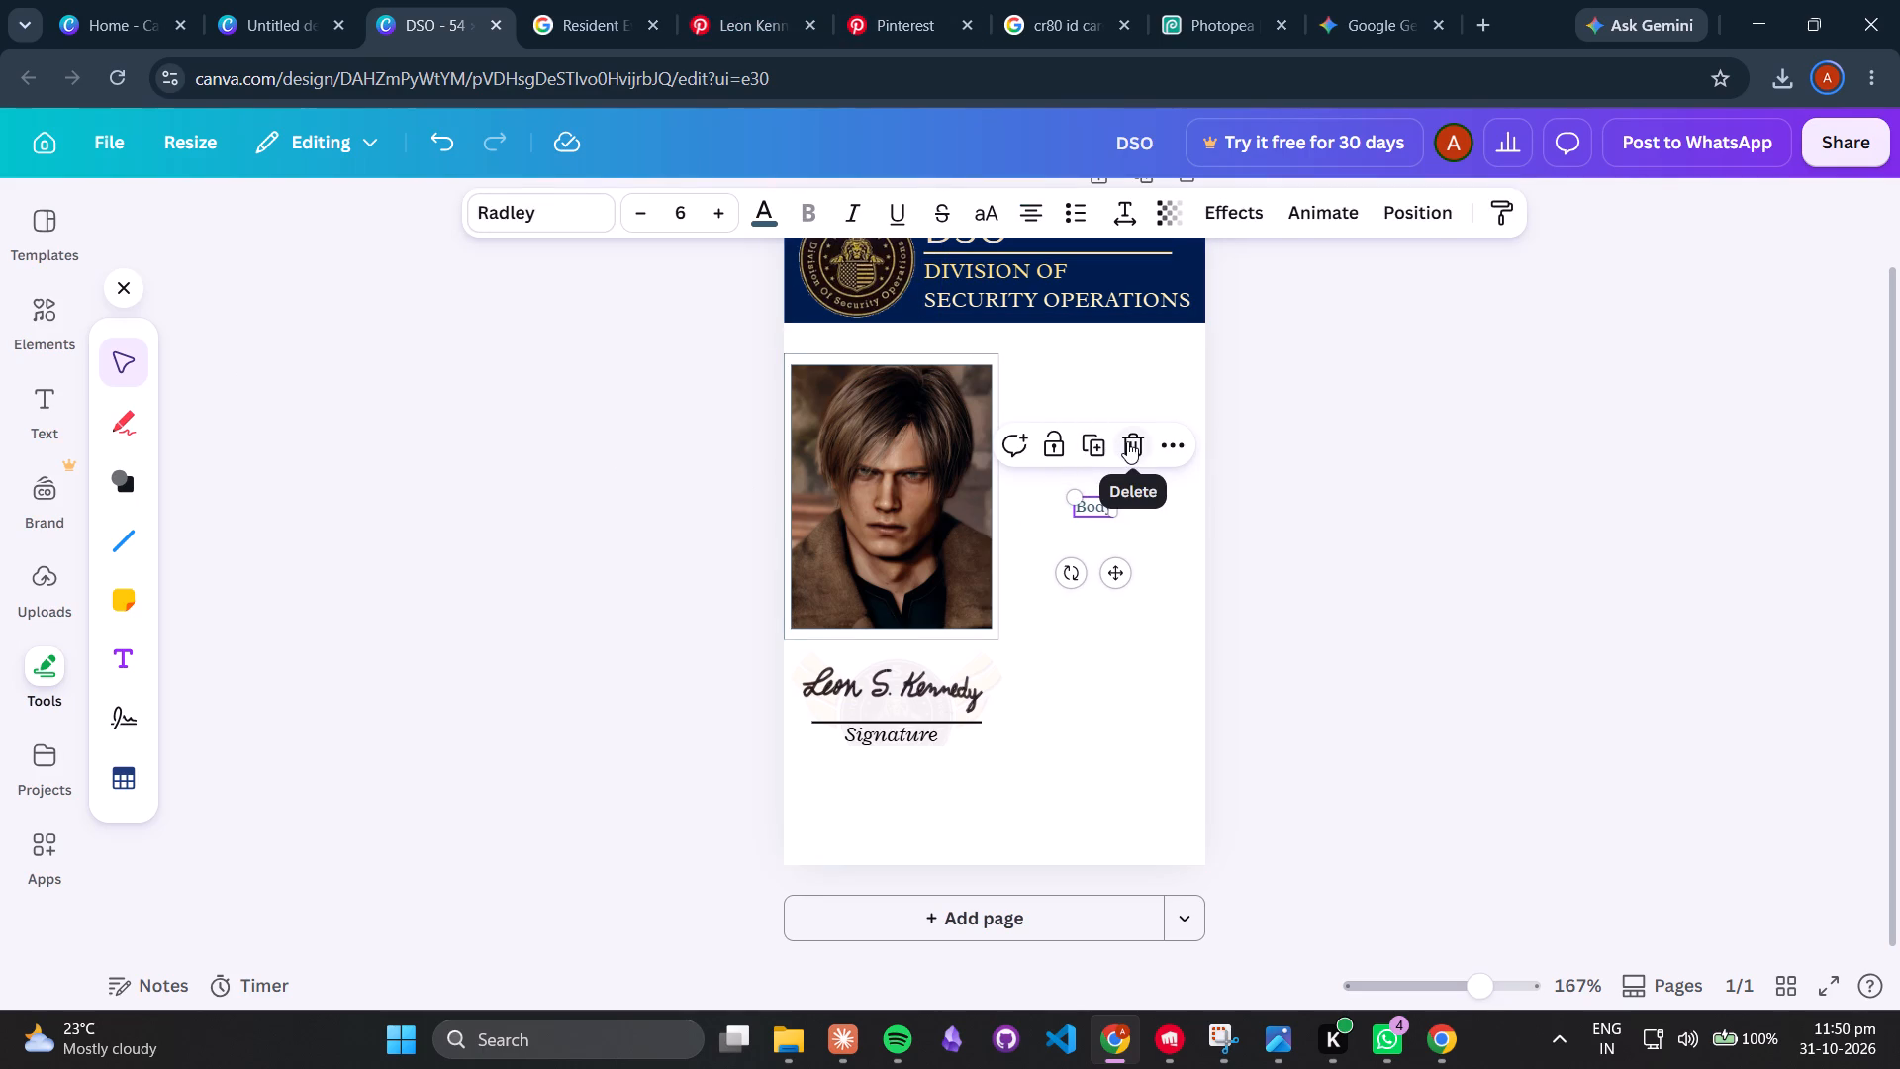
{"action": "left_click", "coordinate": [718, 16]}
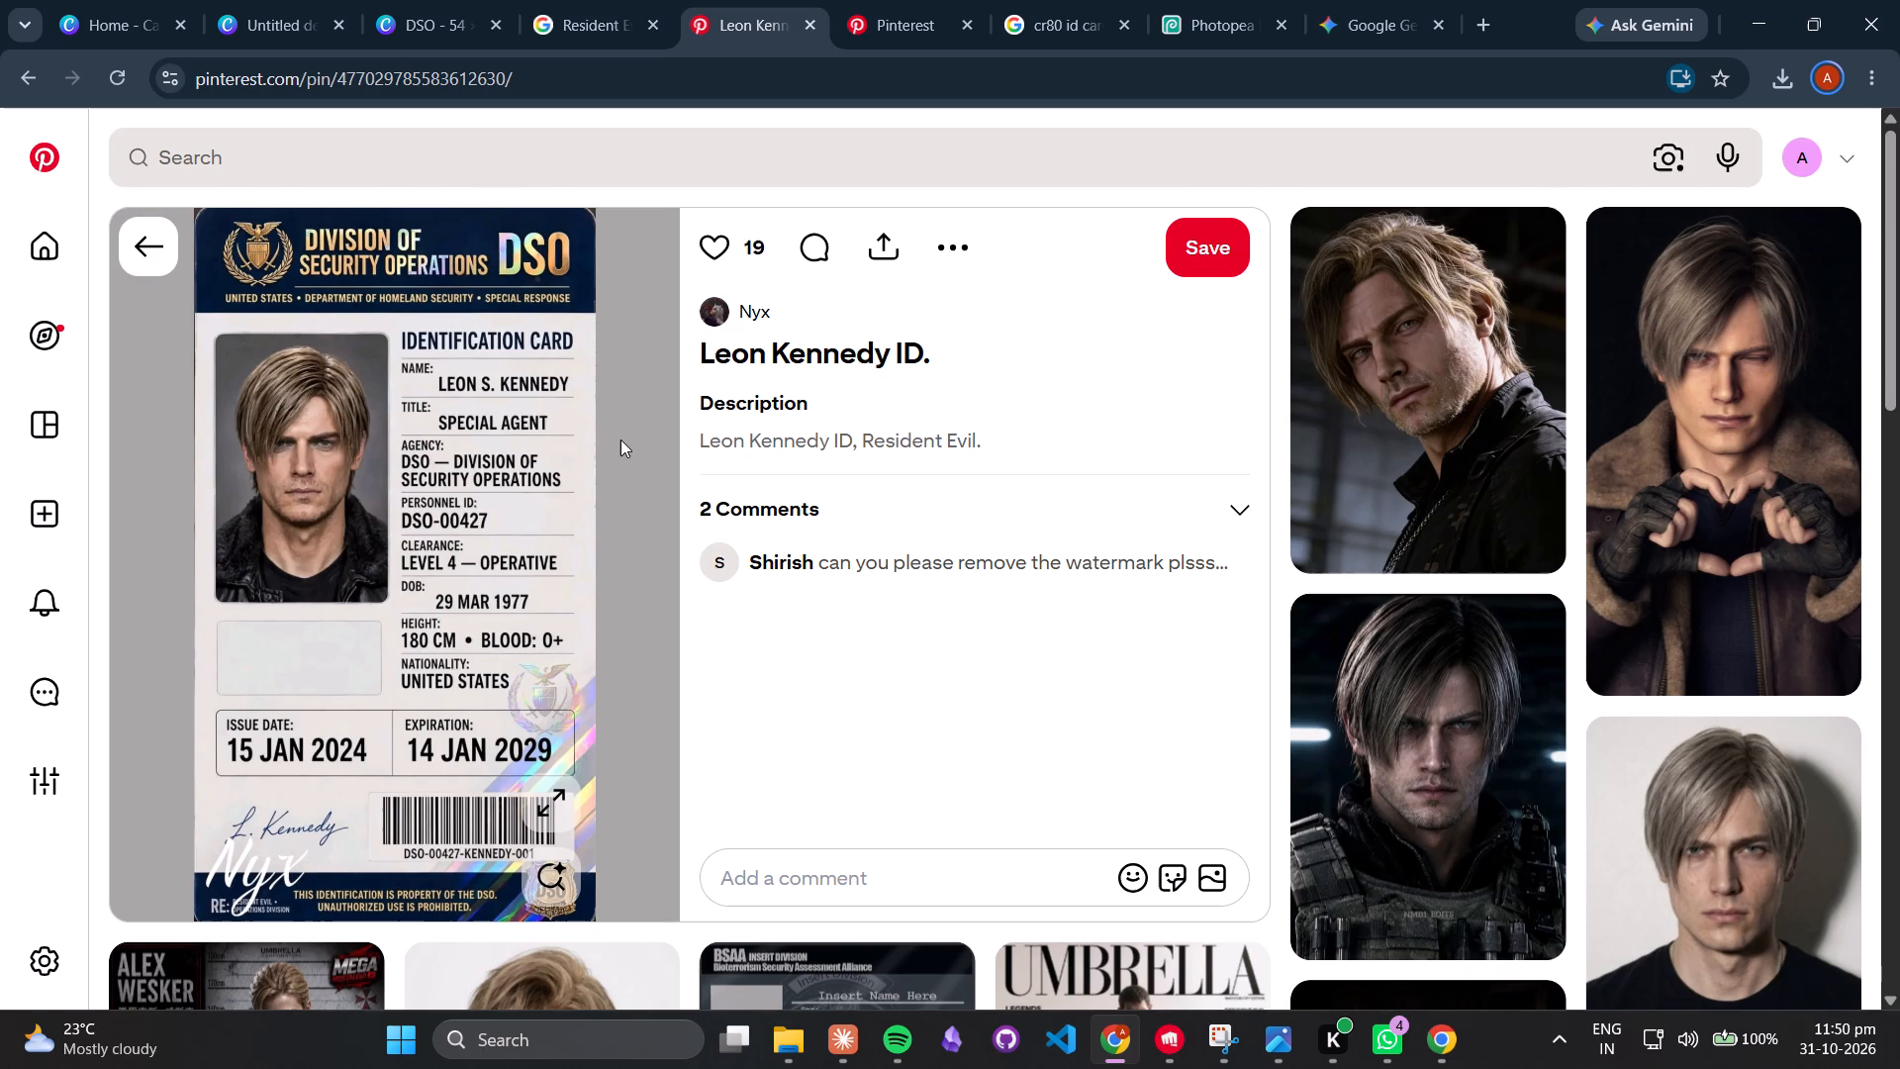
{"action": "left_click", "coordinate": [422, 1]}
{"action": "left_click", "coordinate": [526, 528]}
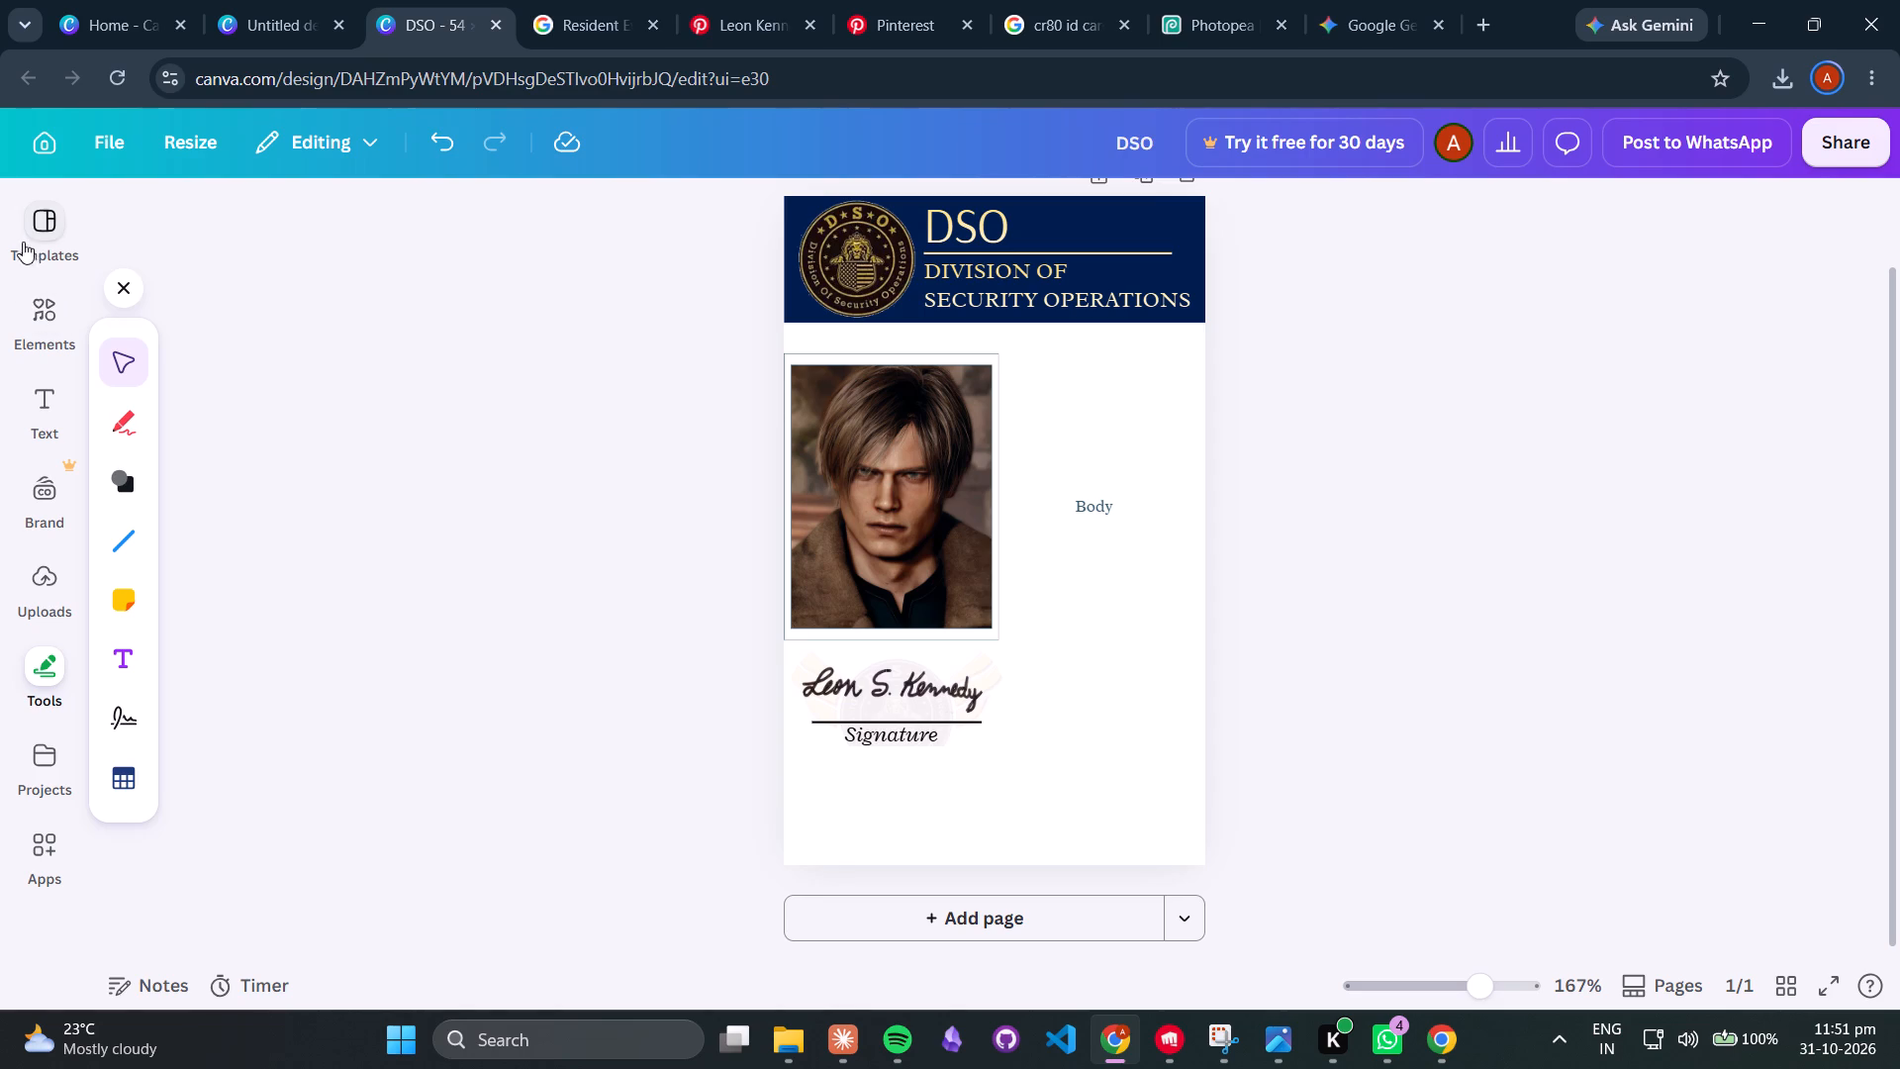
Copy the background colour code #DEDDE0 from the Thynk Unlimited ID card in the untitled Canva design.
{"action": "left_click", "coordinate": [294, 26]}
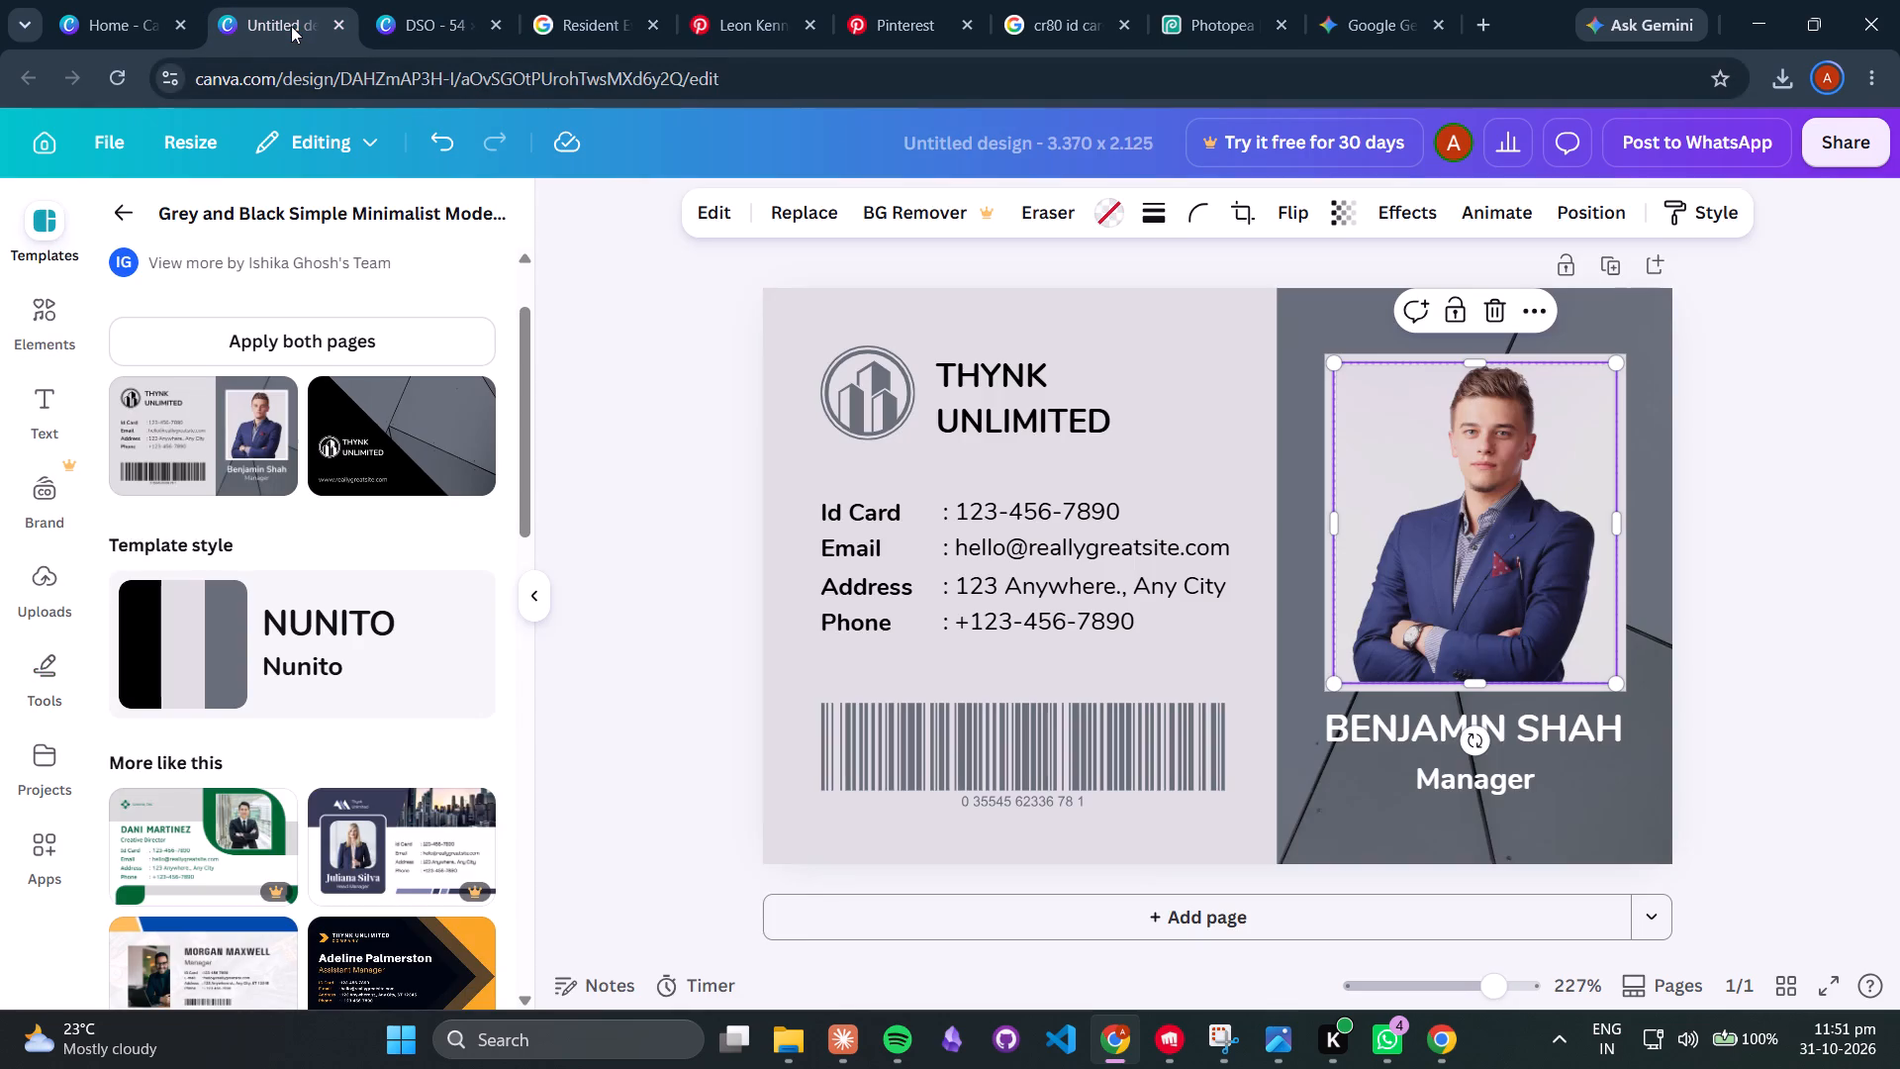
{"action": "left_click", "coordinate": [1185, 459]}
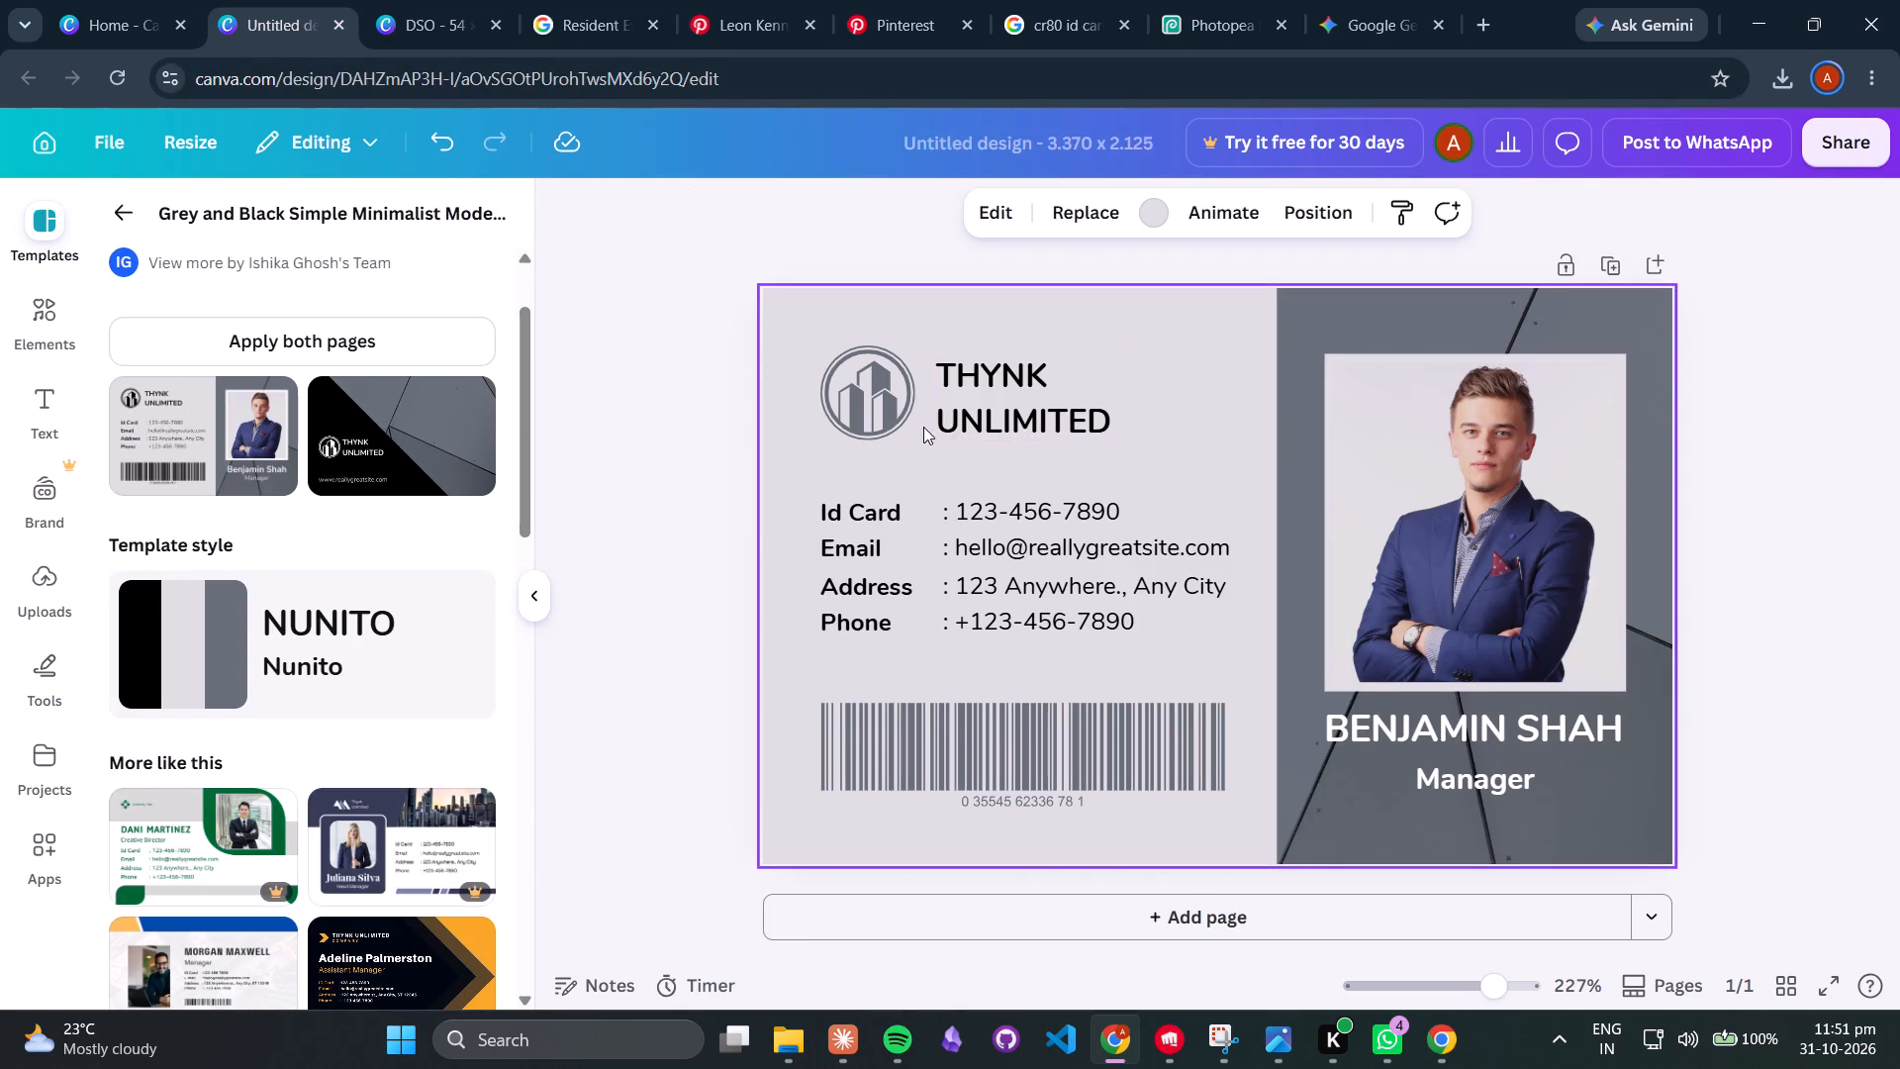
{"action": "left_click", "coordinate": [1156, 215]}
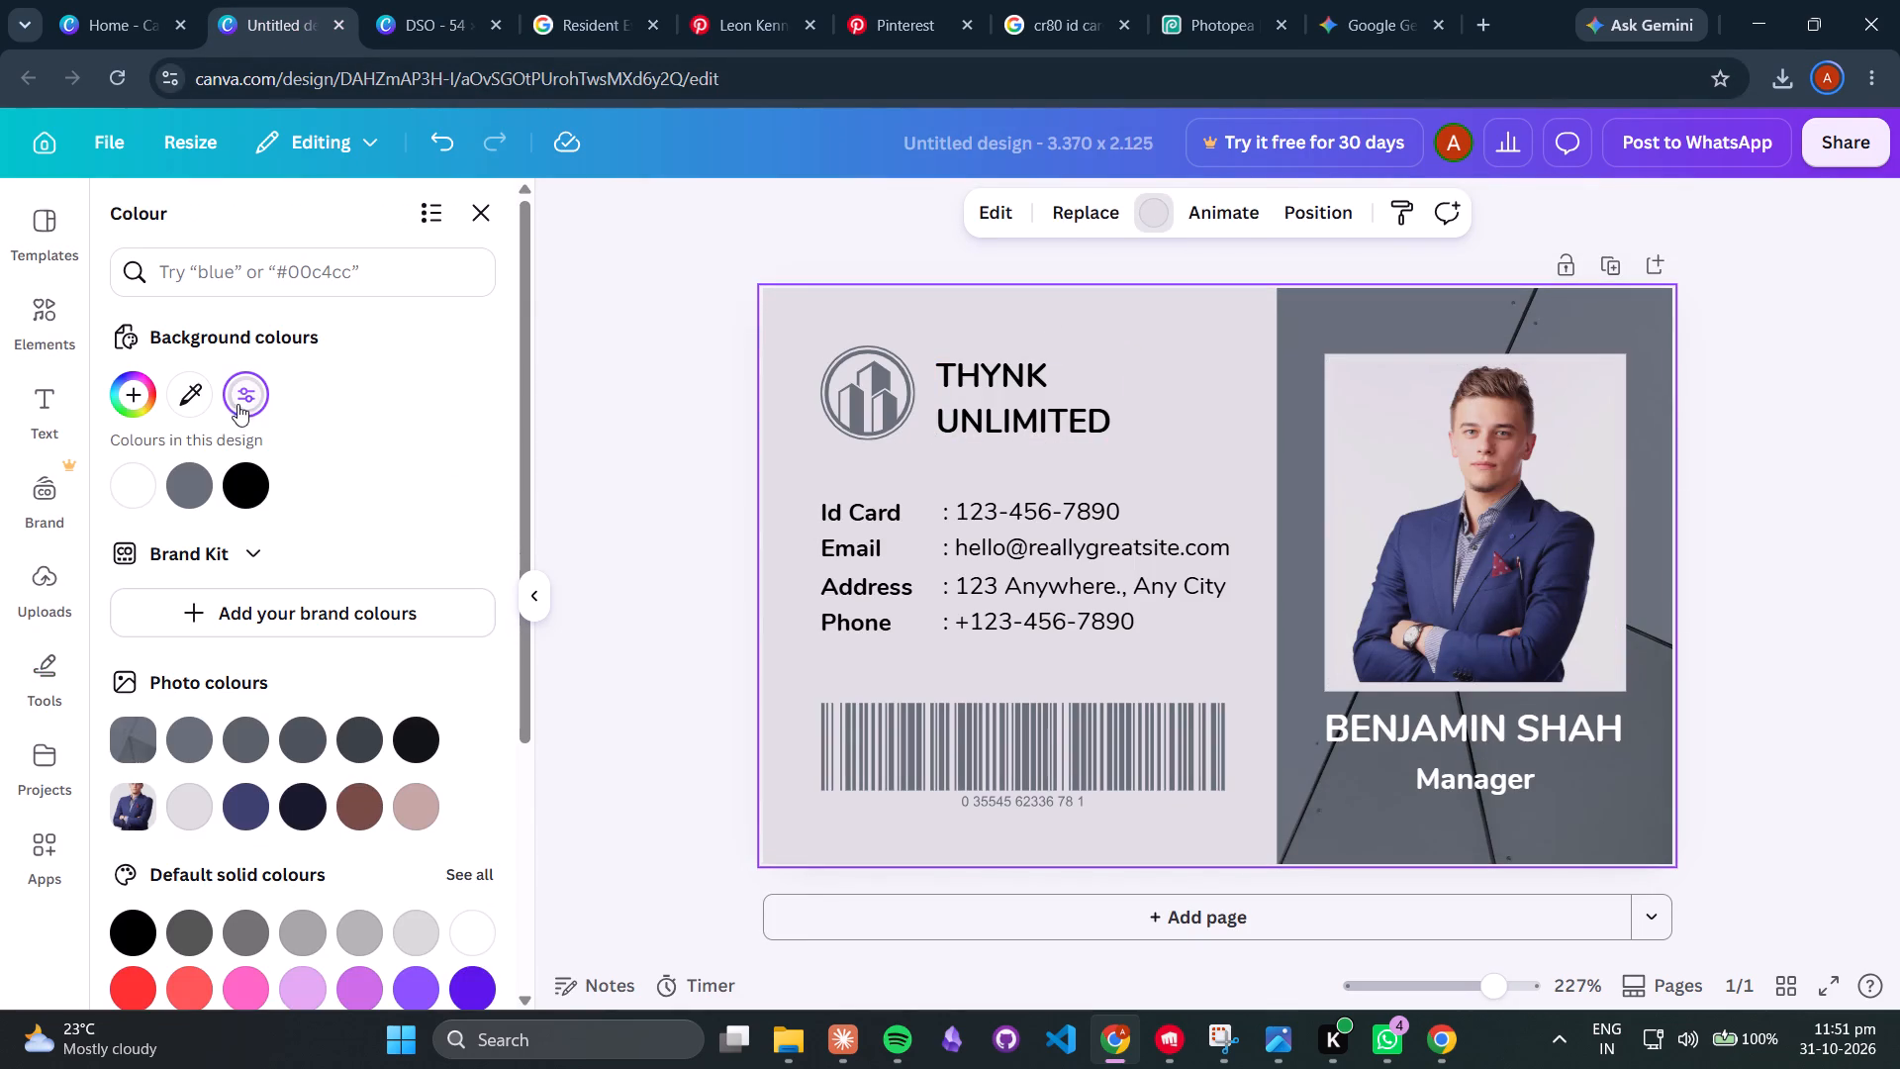
{"action": "left_click", "coordinate": [240, 401]}
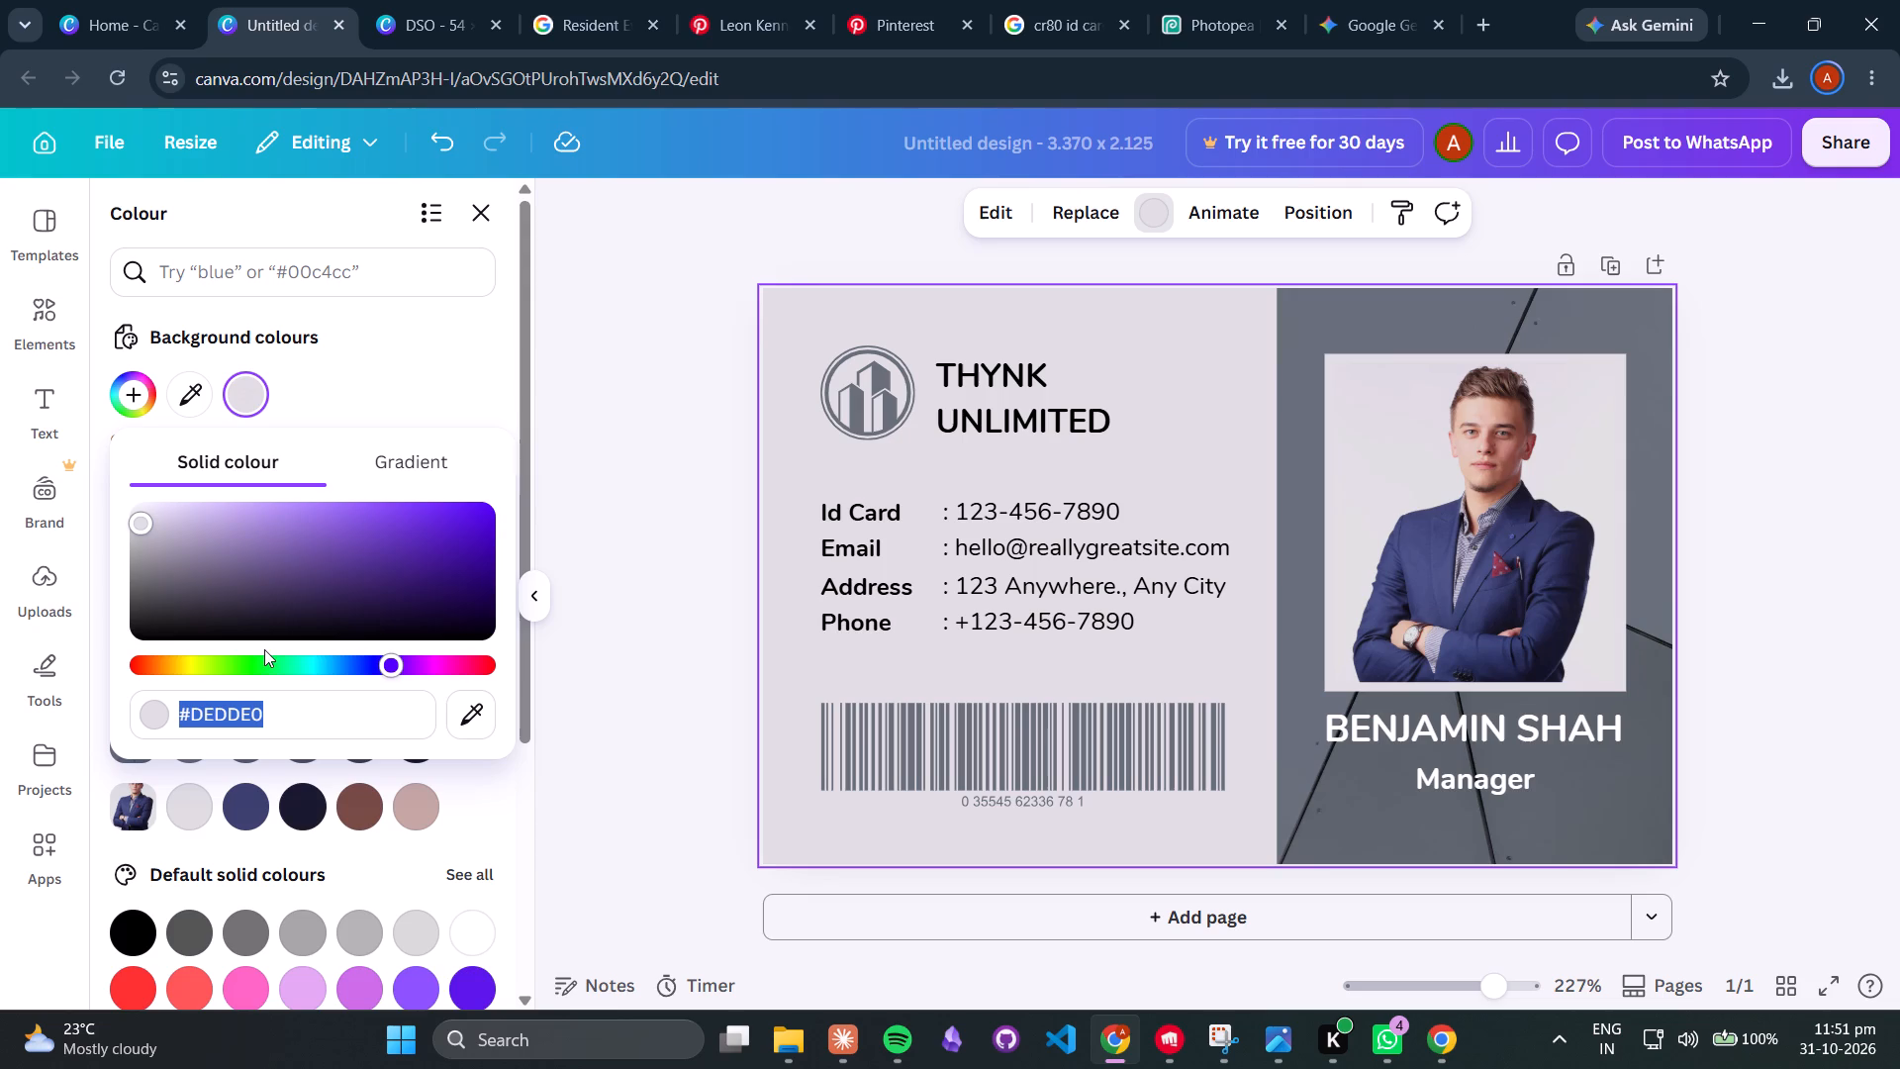
{"action": "key", "text": "ctrl+c"}
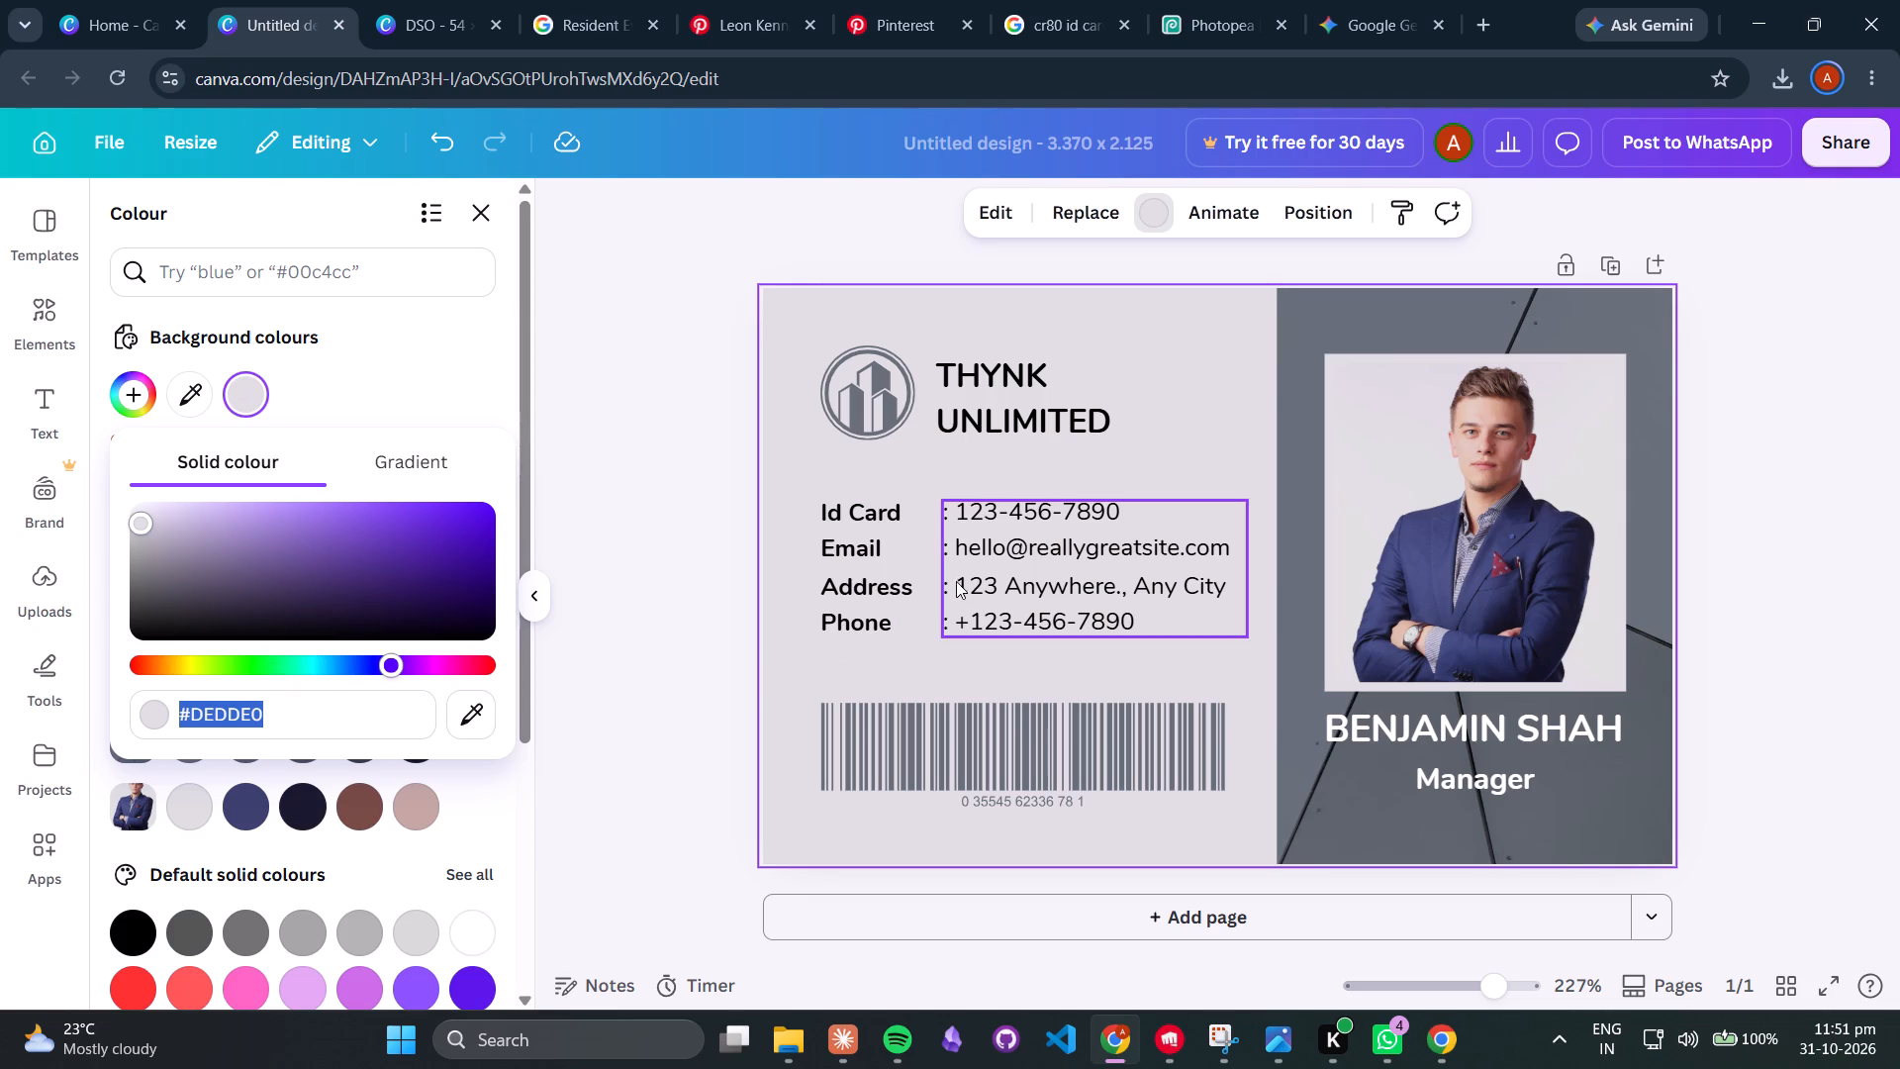
In the DSO design, add a square beside the portrait above the Body text and fill it with #DEDDE0.
{"action": "left_click", "coordinate": [436, 0]}
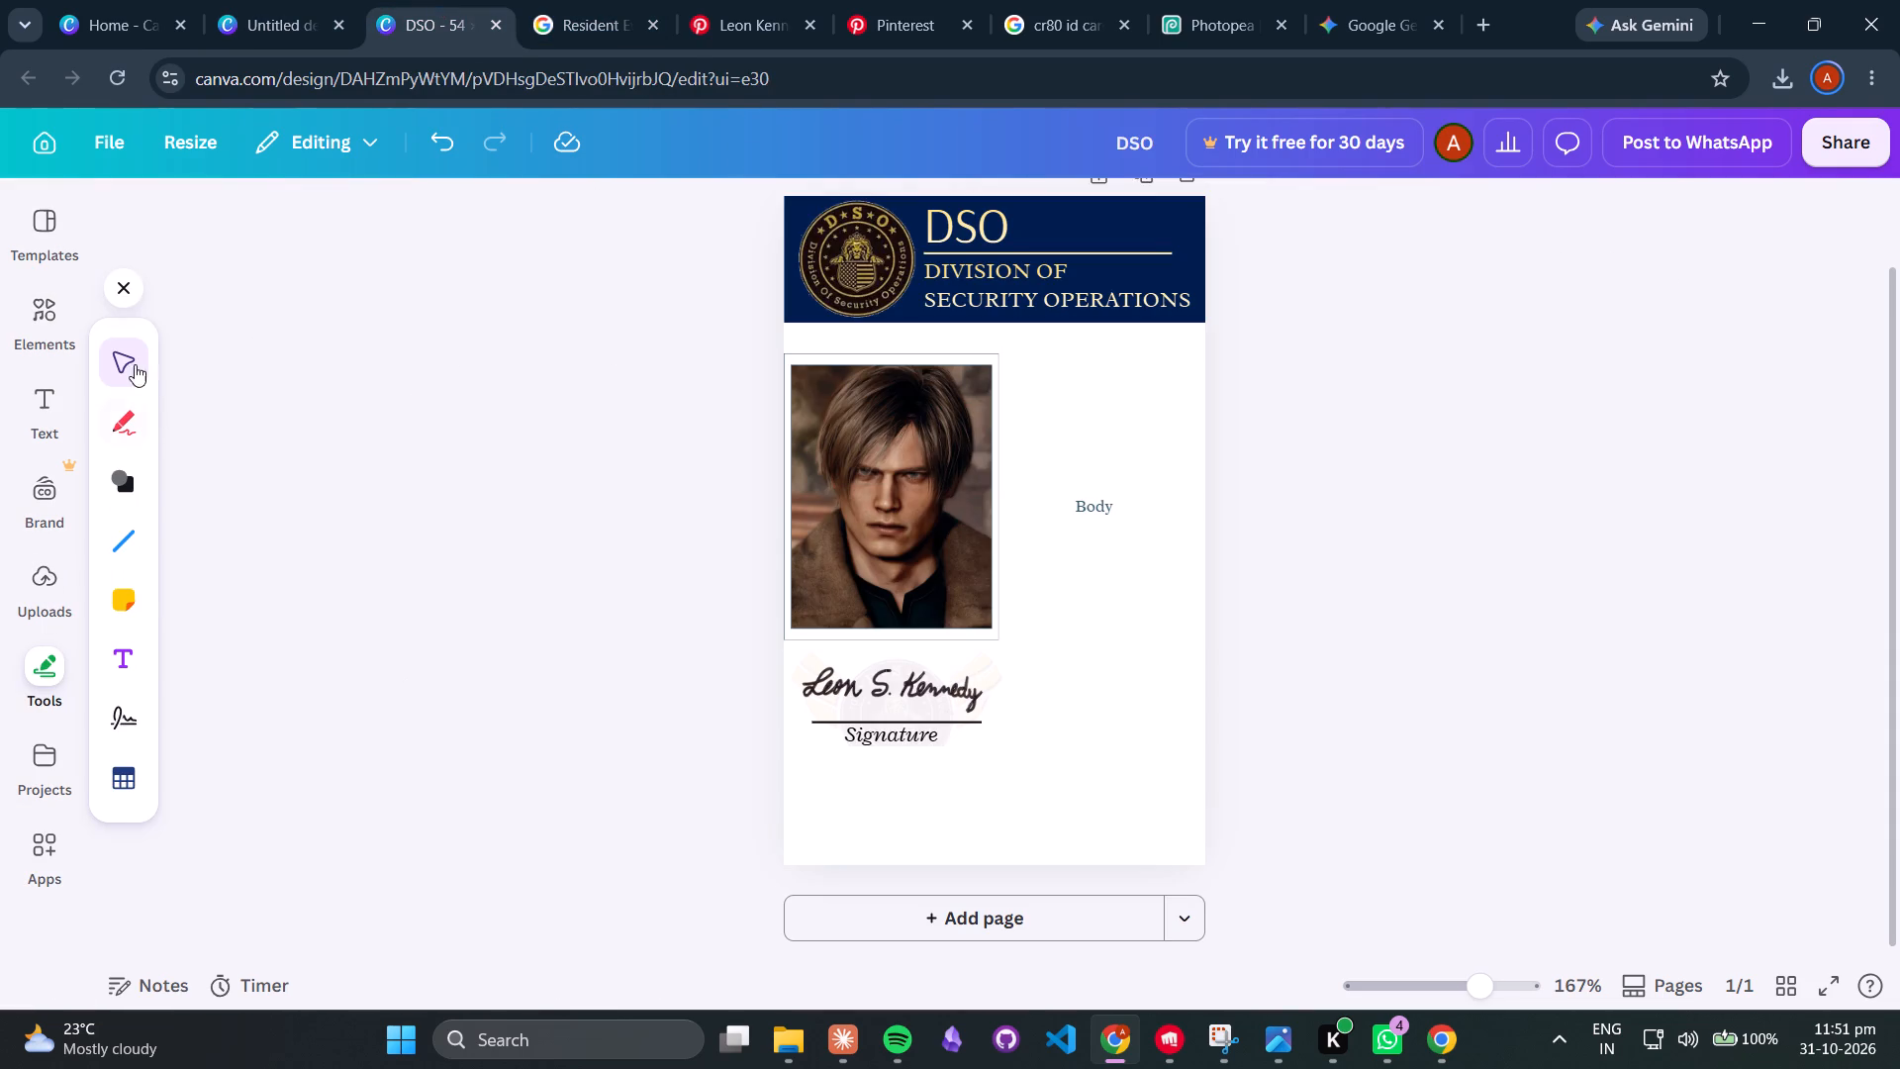
{"action": "left_click", "coordinate": [116, 489]}
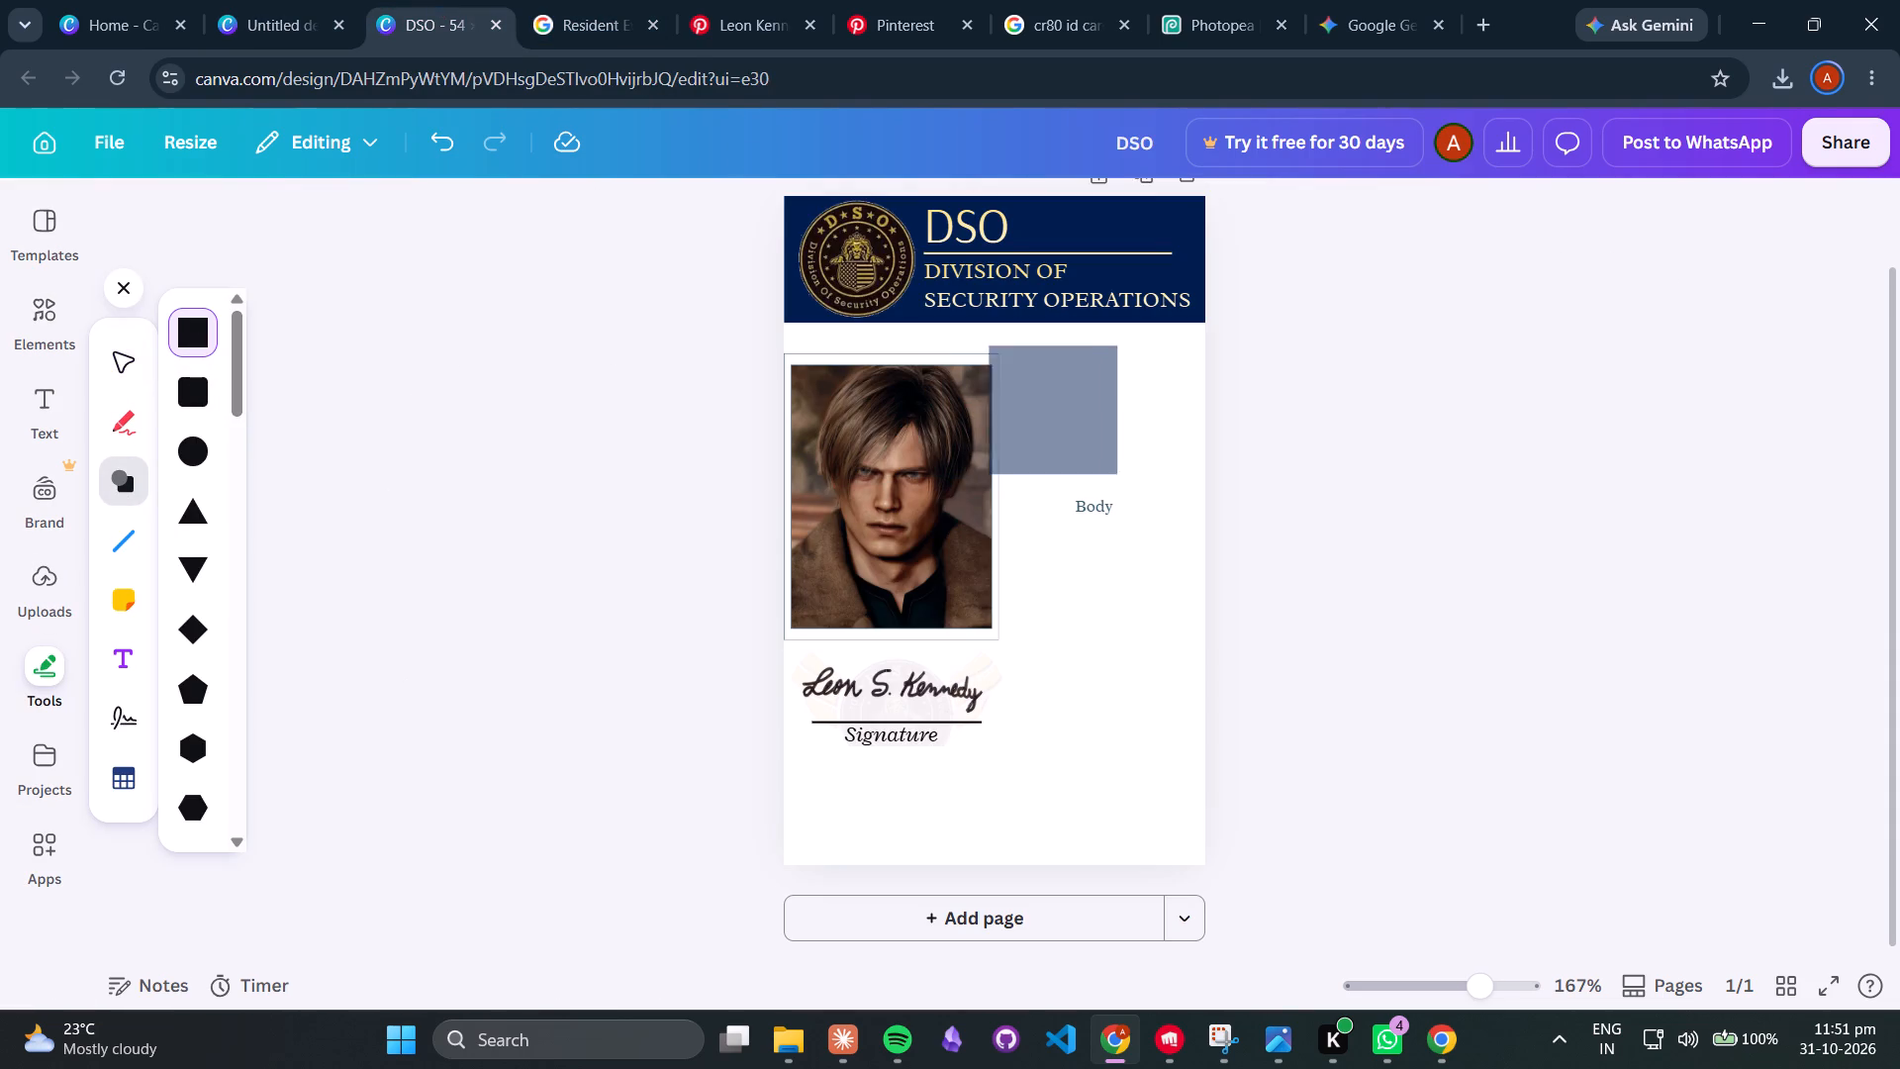
{"action": "left_click", "coordinate": [1027, 352]}
{"action": "left_click", "coordinate": [447, 218]}
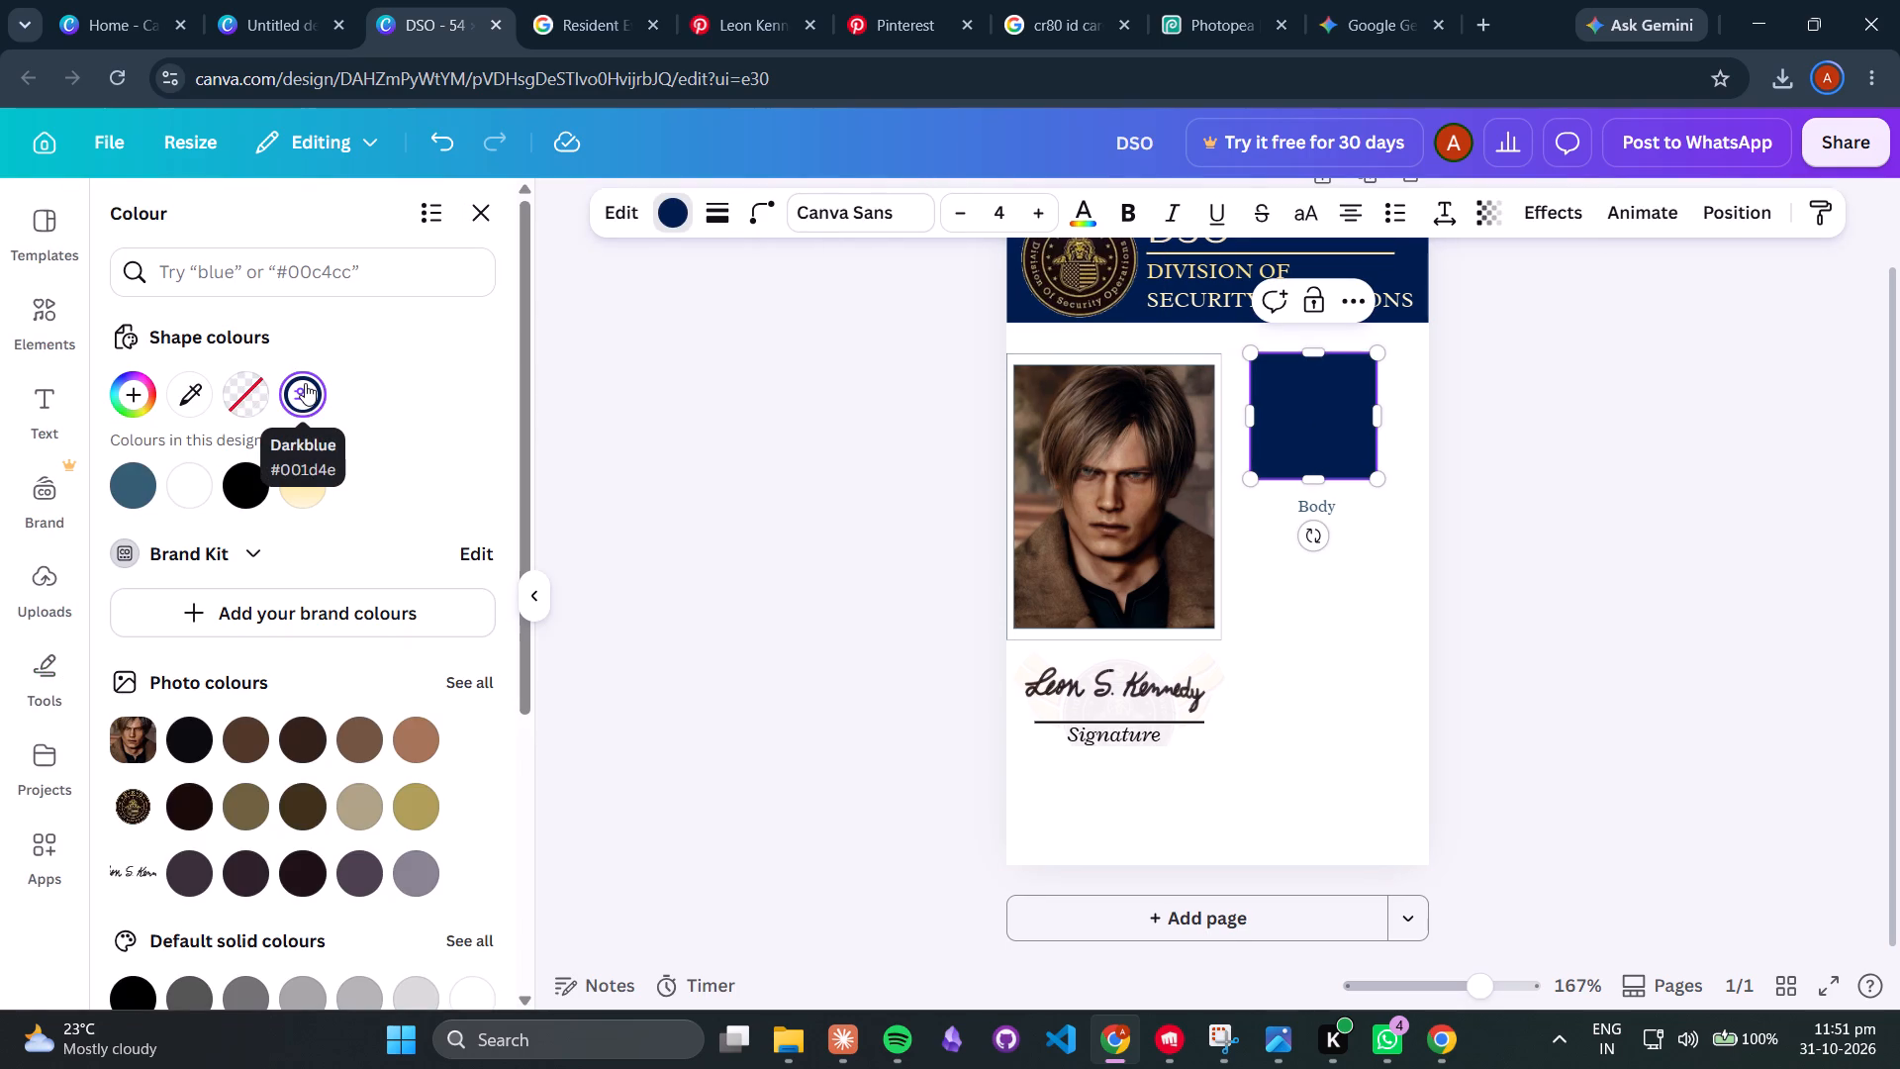
{"action": "left_click", "coordinate": [135, 489]}
{"action": "left_click", "coordinate": [135, 489]}
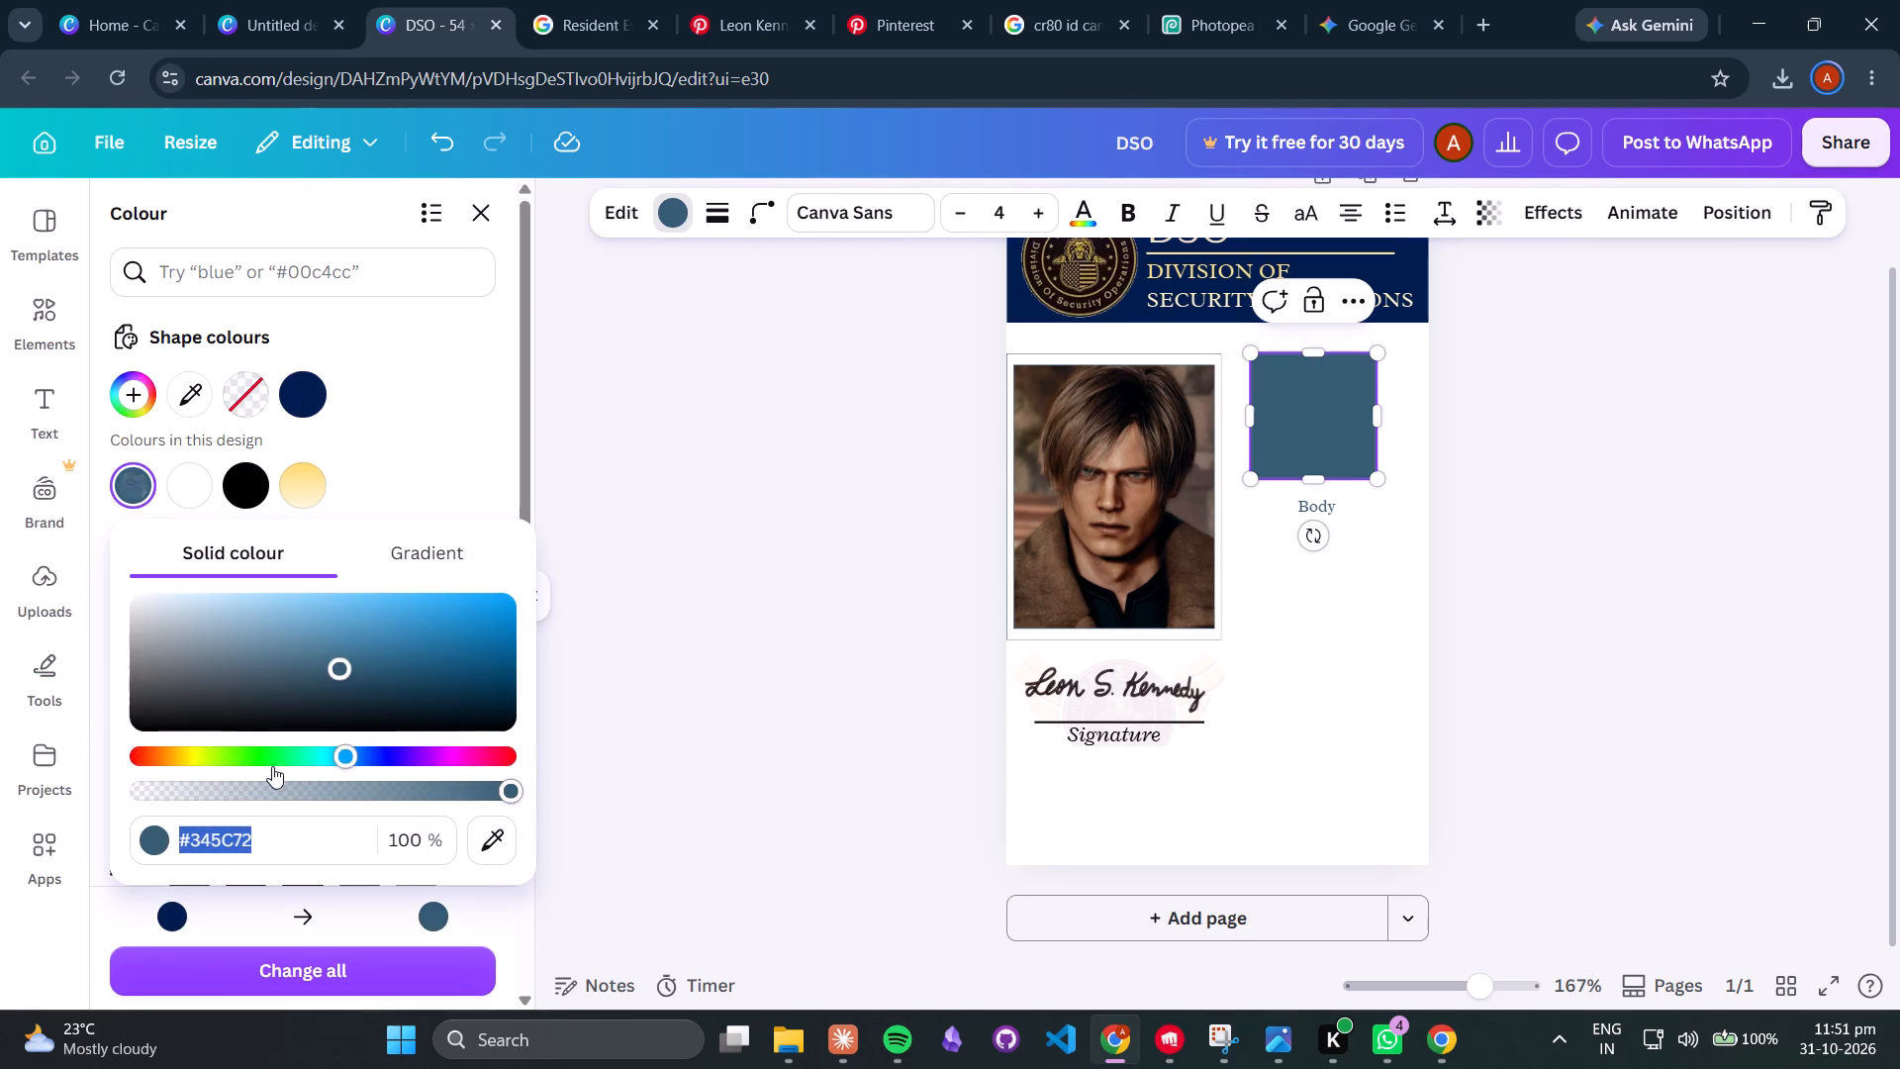
{"action": "key", "text": "ctrl+v"}
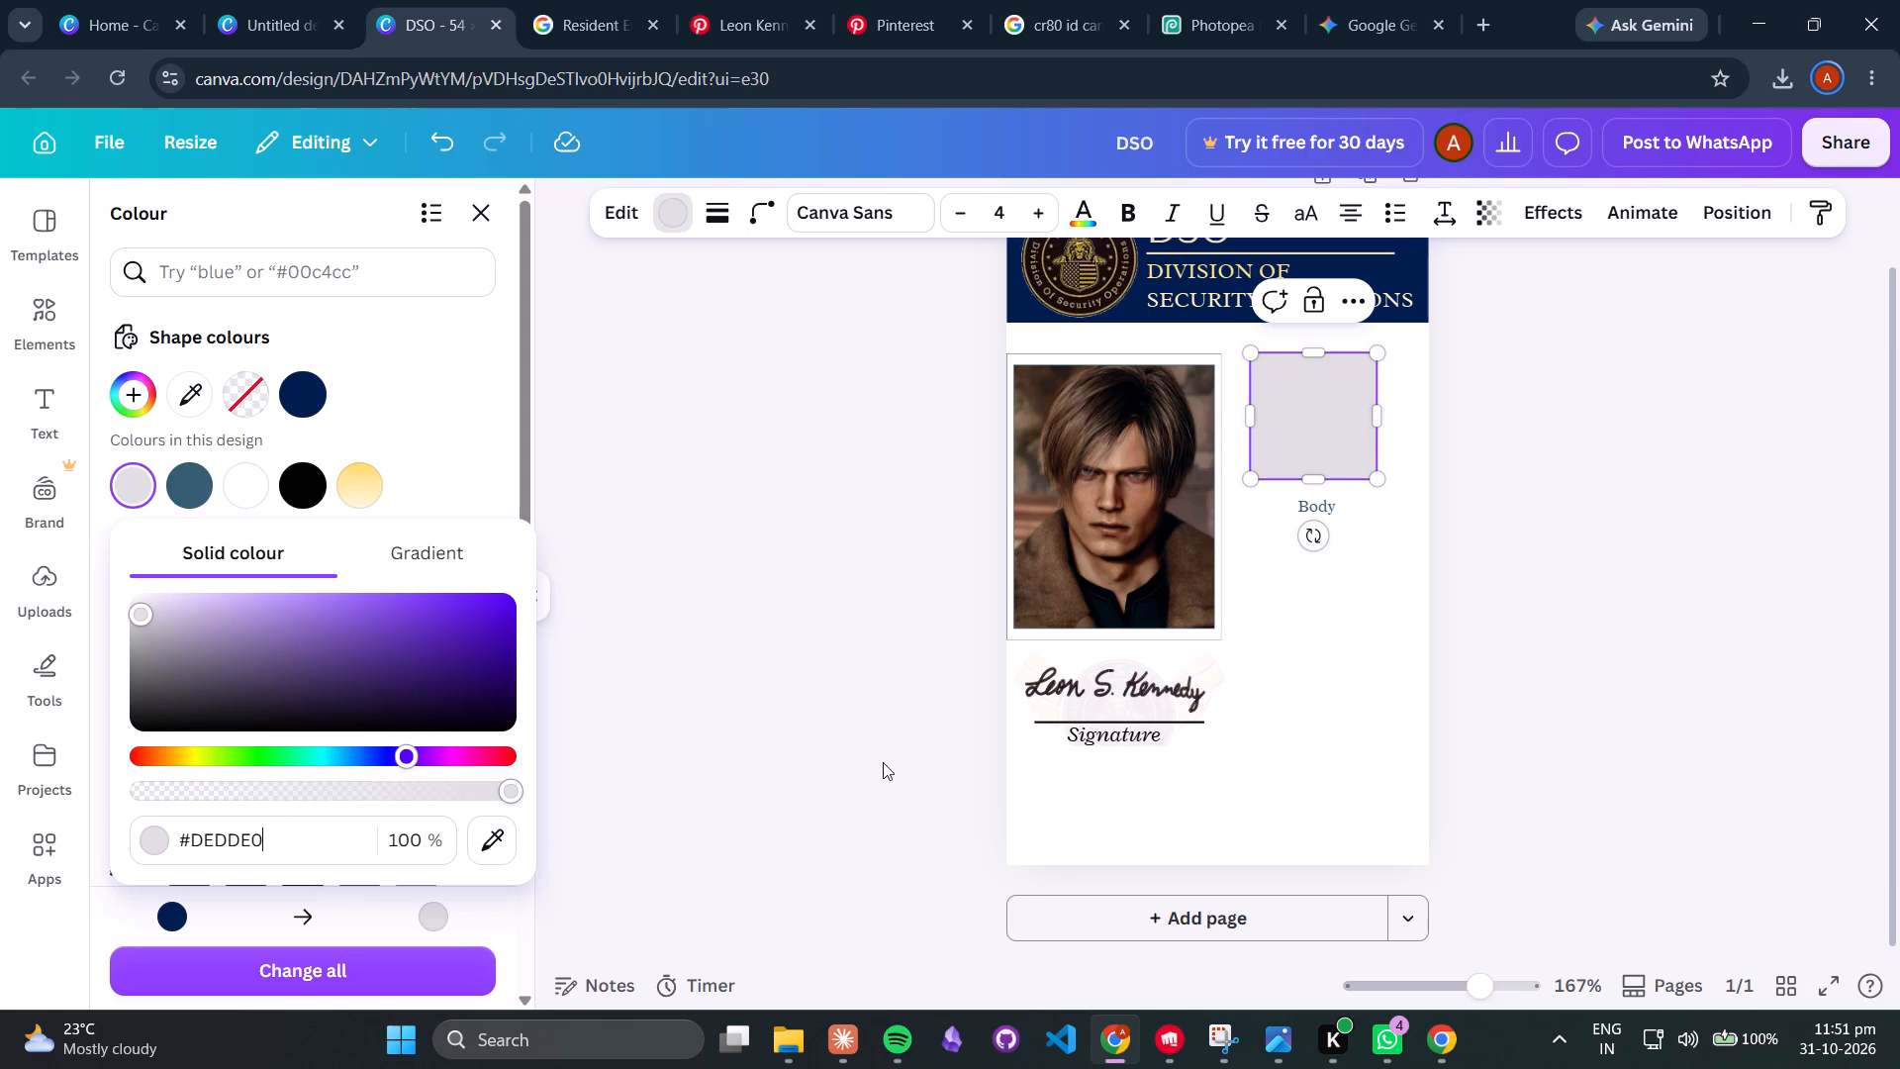
{"action": "left_click", "coordinate": [806, 866]}
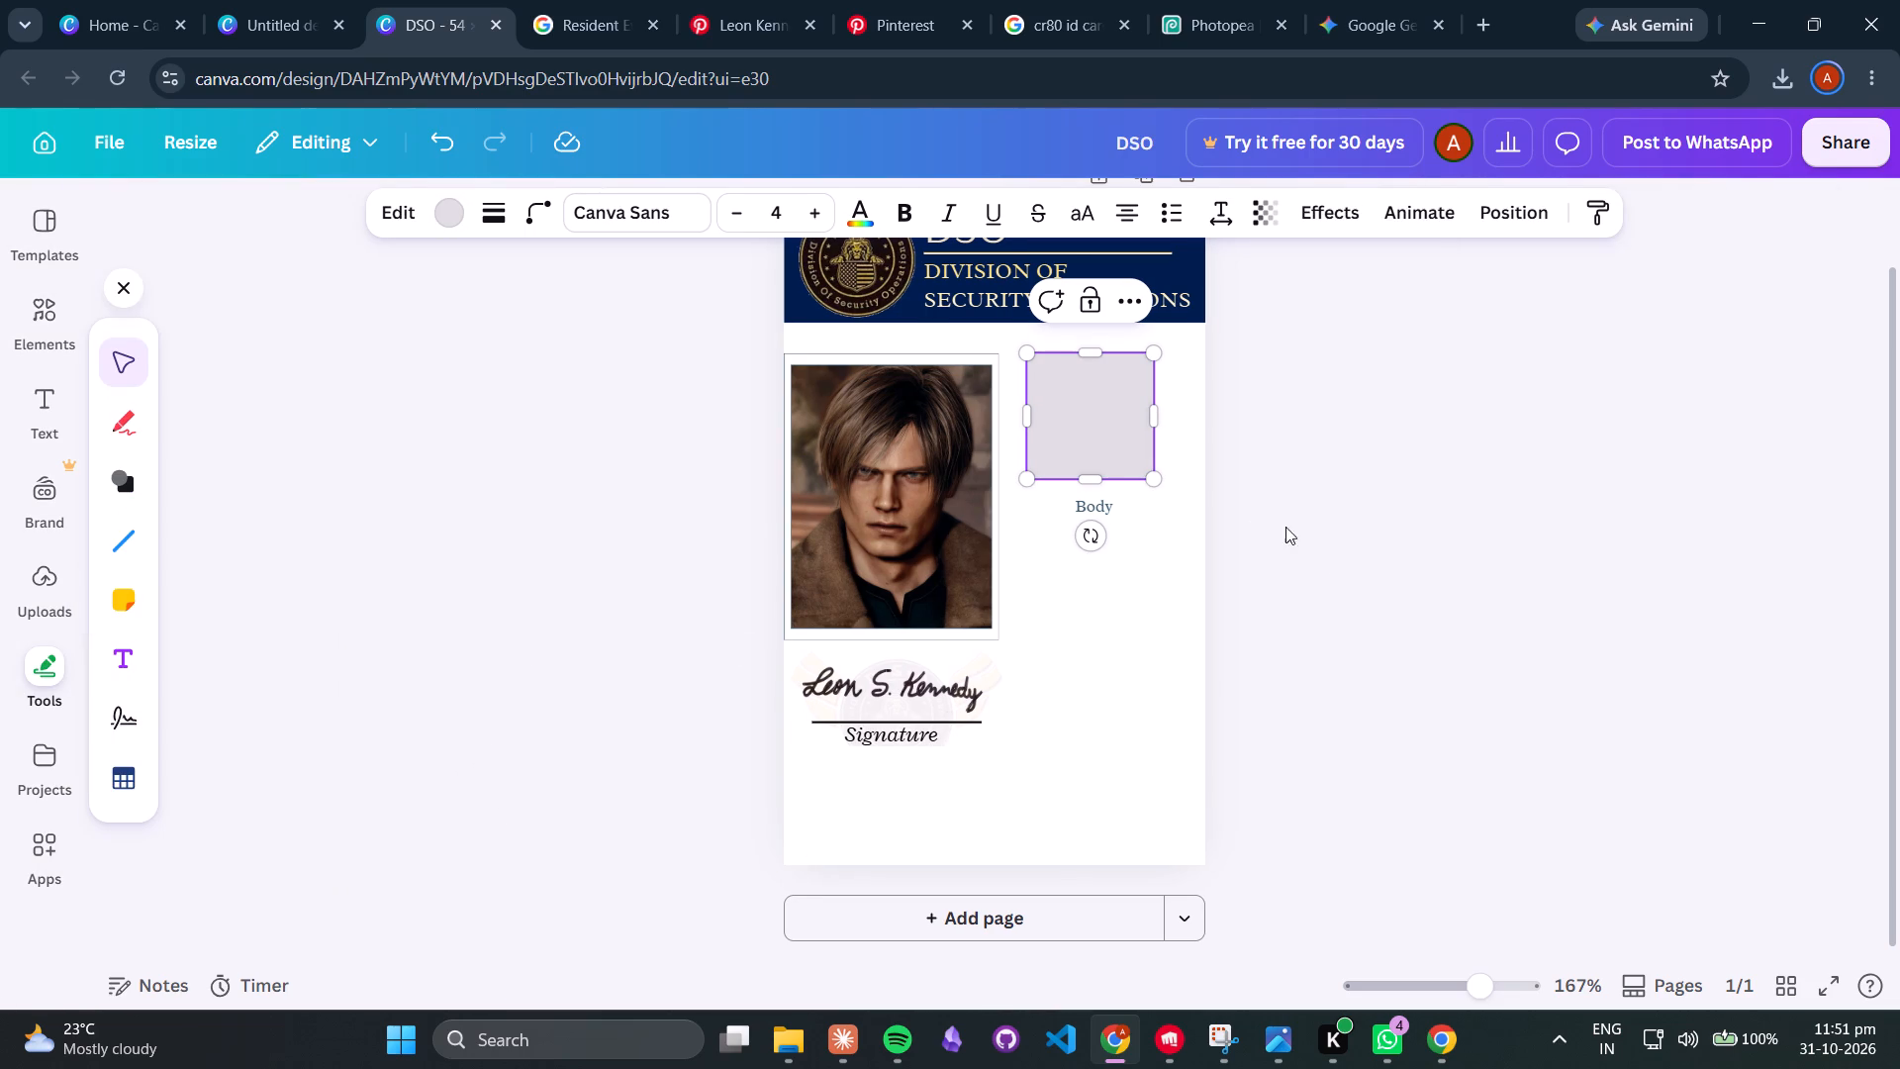
Fit the light grey square against the header band and portrait frame, and stretch it to the card's bottom and right edges.
{"action": "left_click_drag", "start_coordinate": [1057, 391], "coordinate": [1042, 378]}
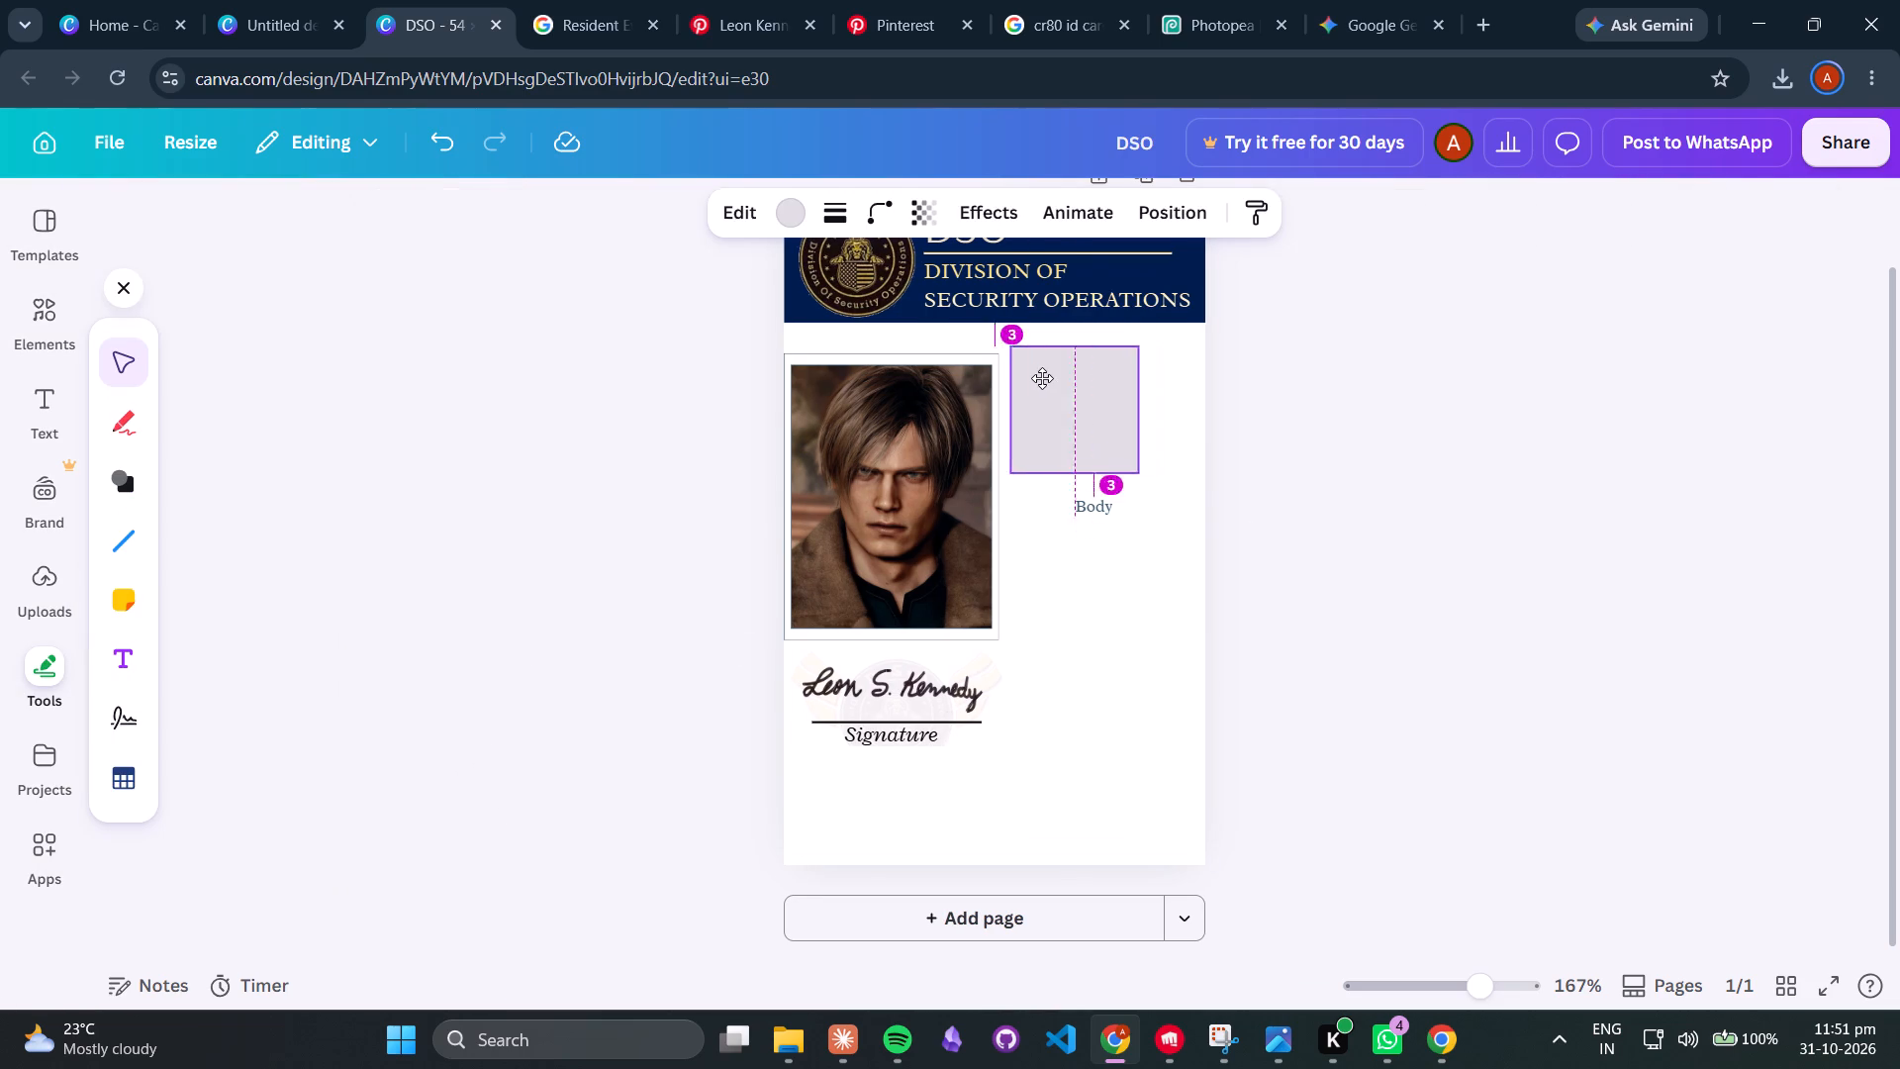
{"action": "left_click_drag", "start_coordinate": [1042, 378], "coordinate": [1035, 358]}
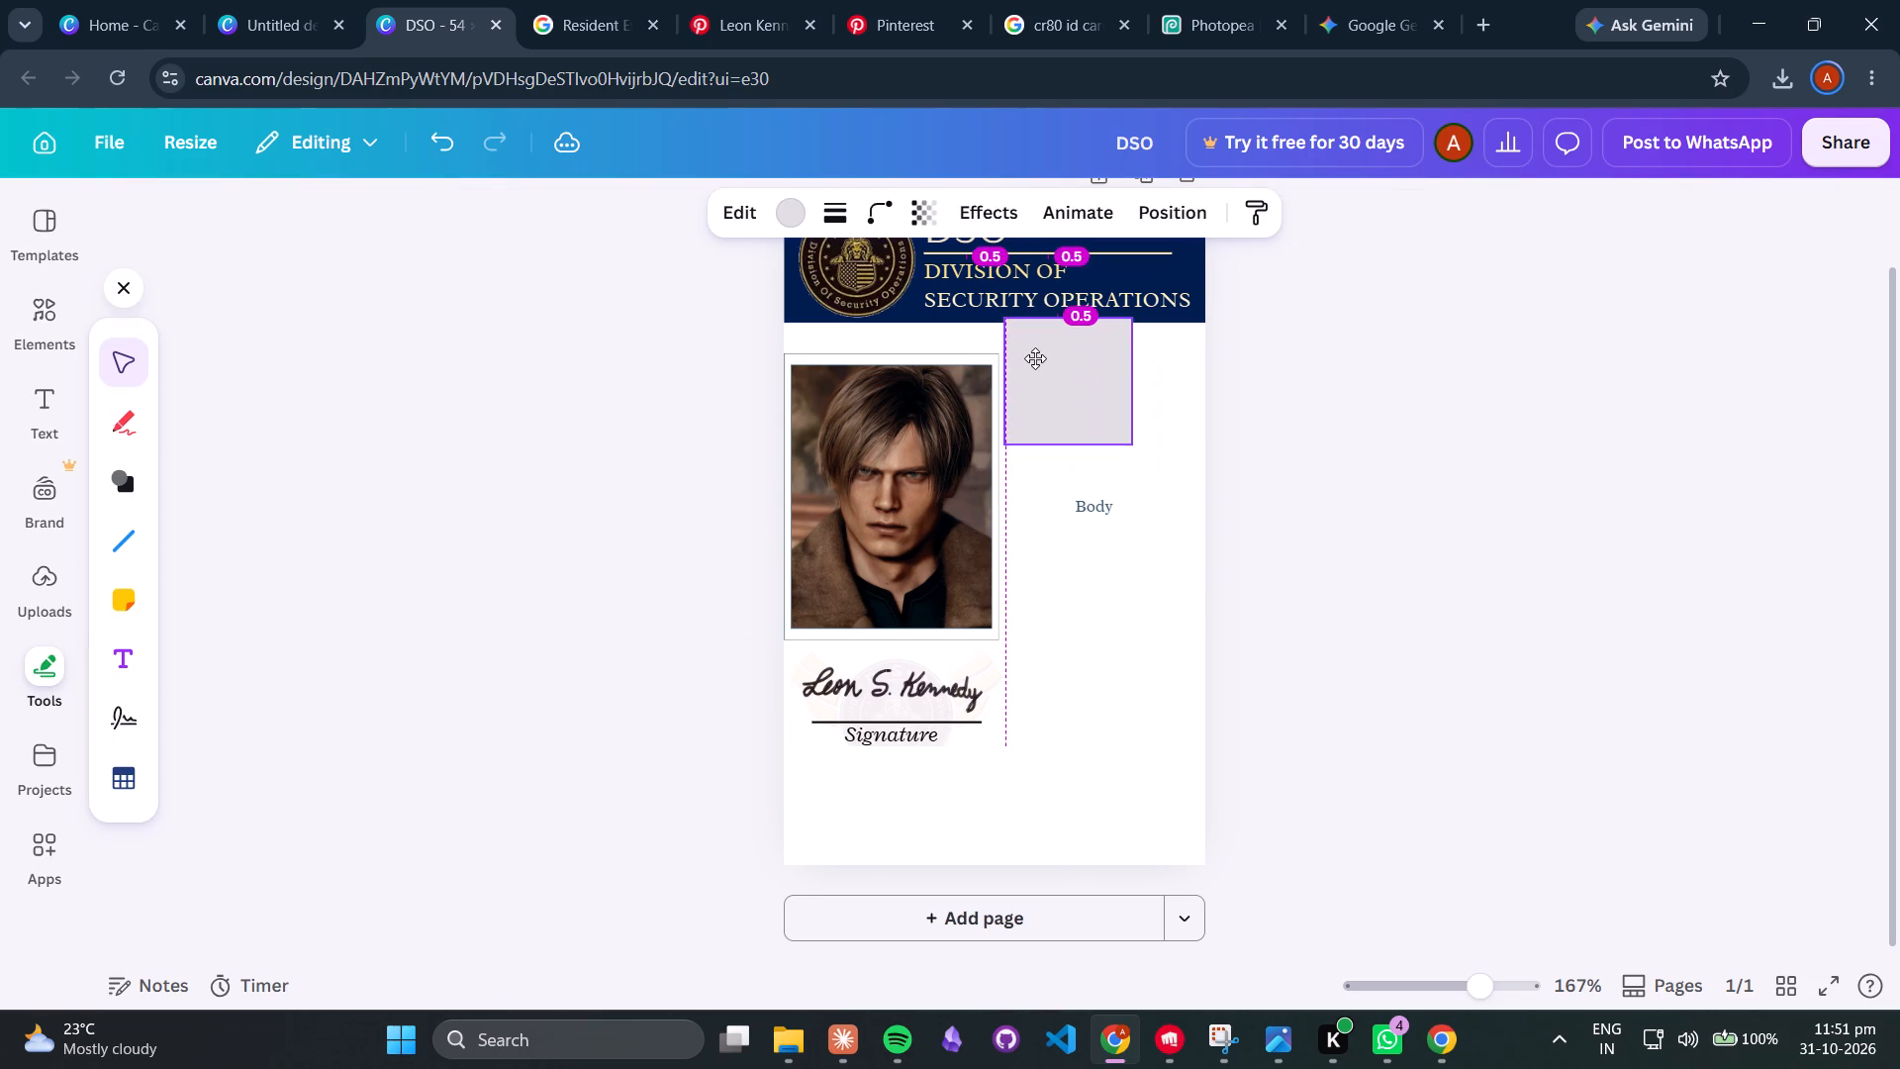
{"action": "left_click_drag", "start_coordinate": [1035, 358], "coordinate": [1032, 353]}
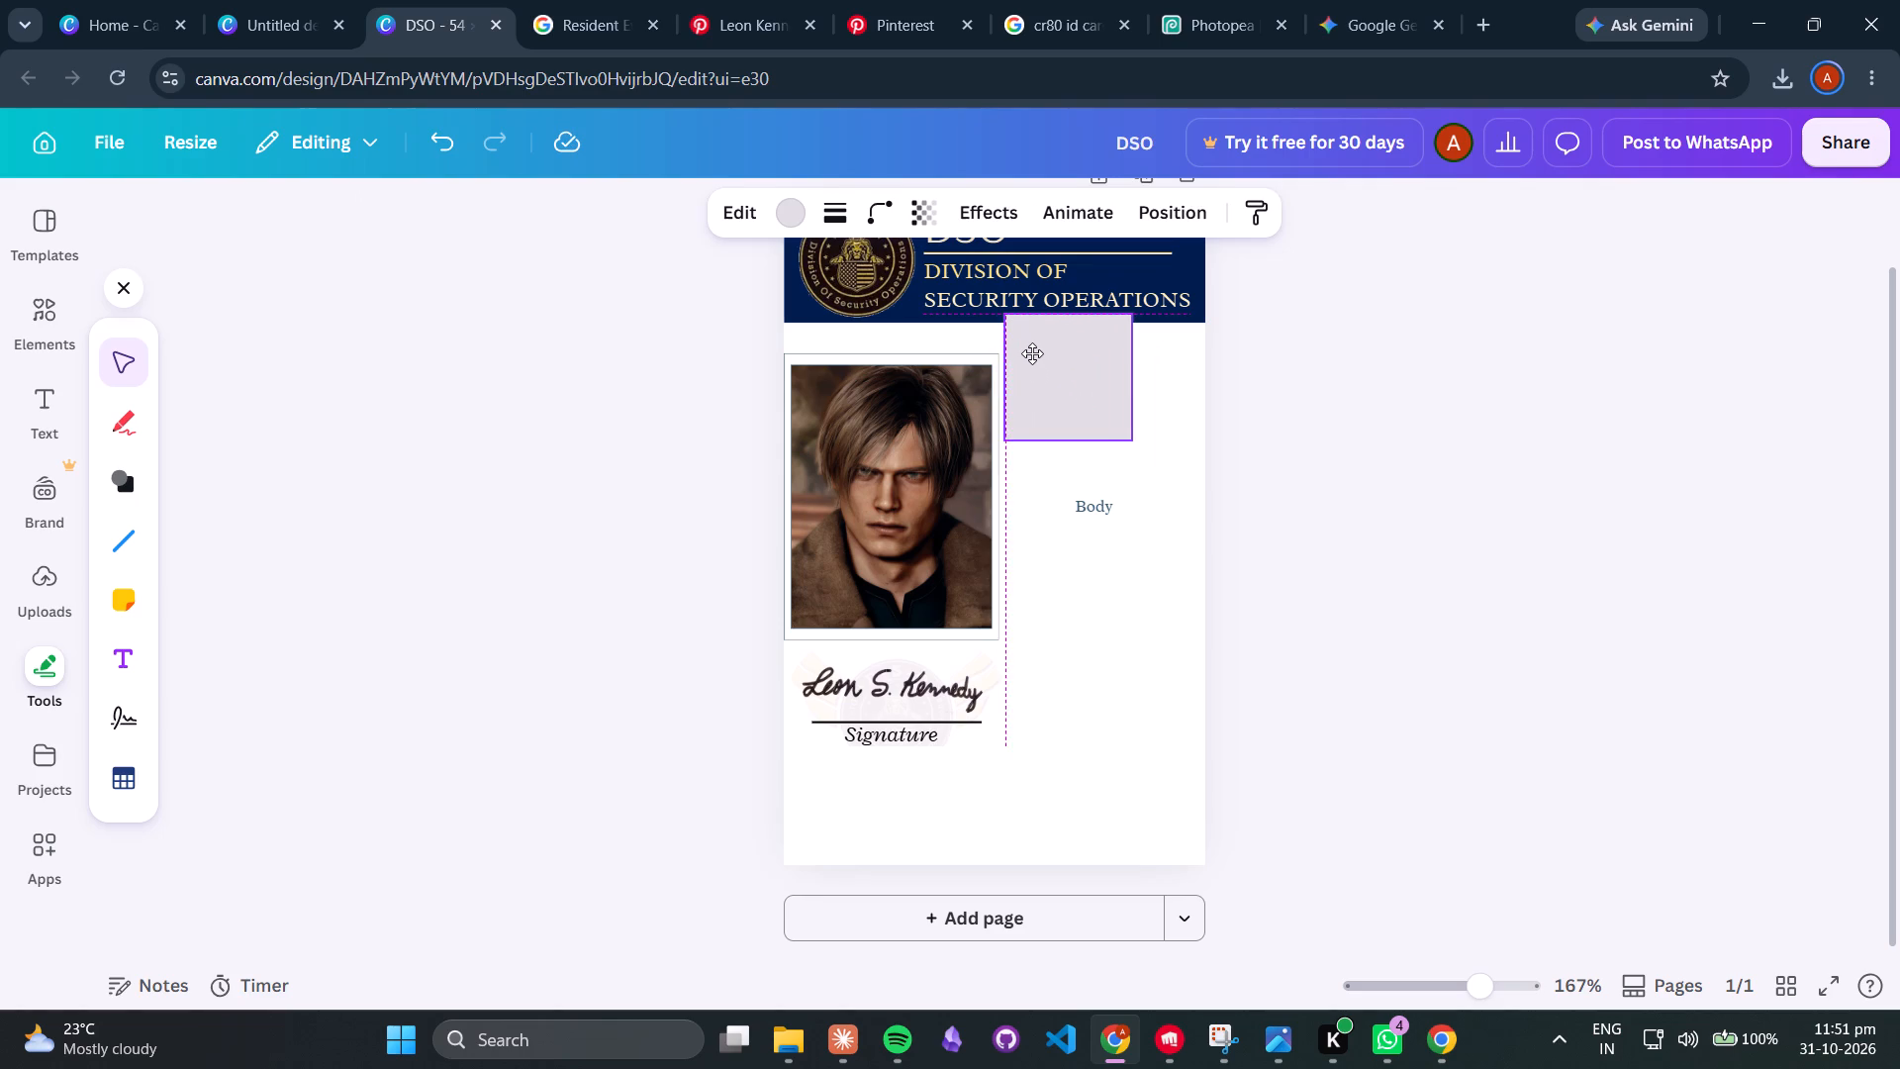
{"action": "left_click_drag", "start_coordinate": [1032, 353], "coordinate": [1026, 349]}
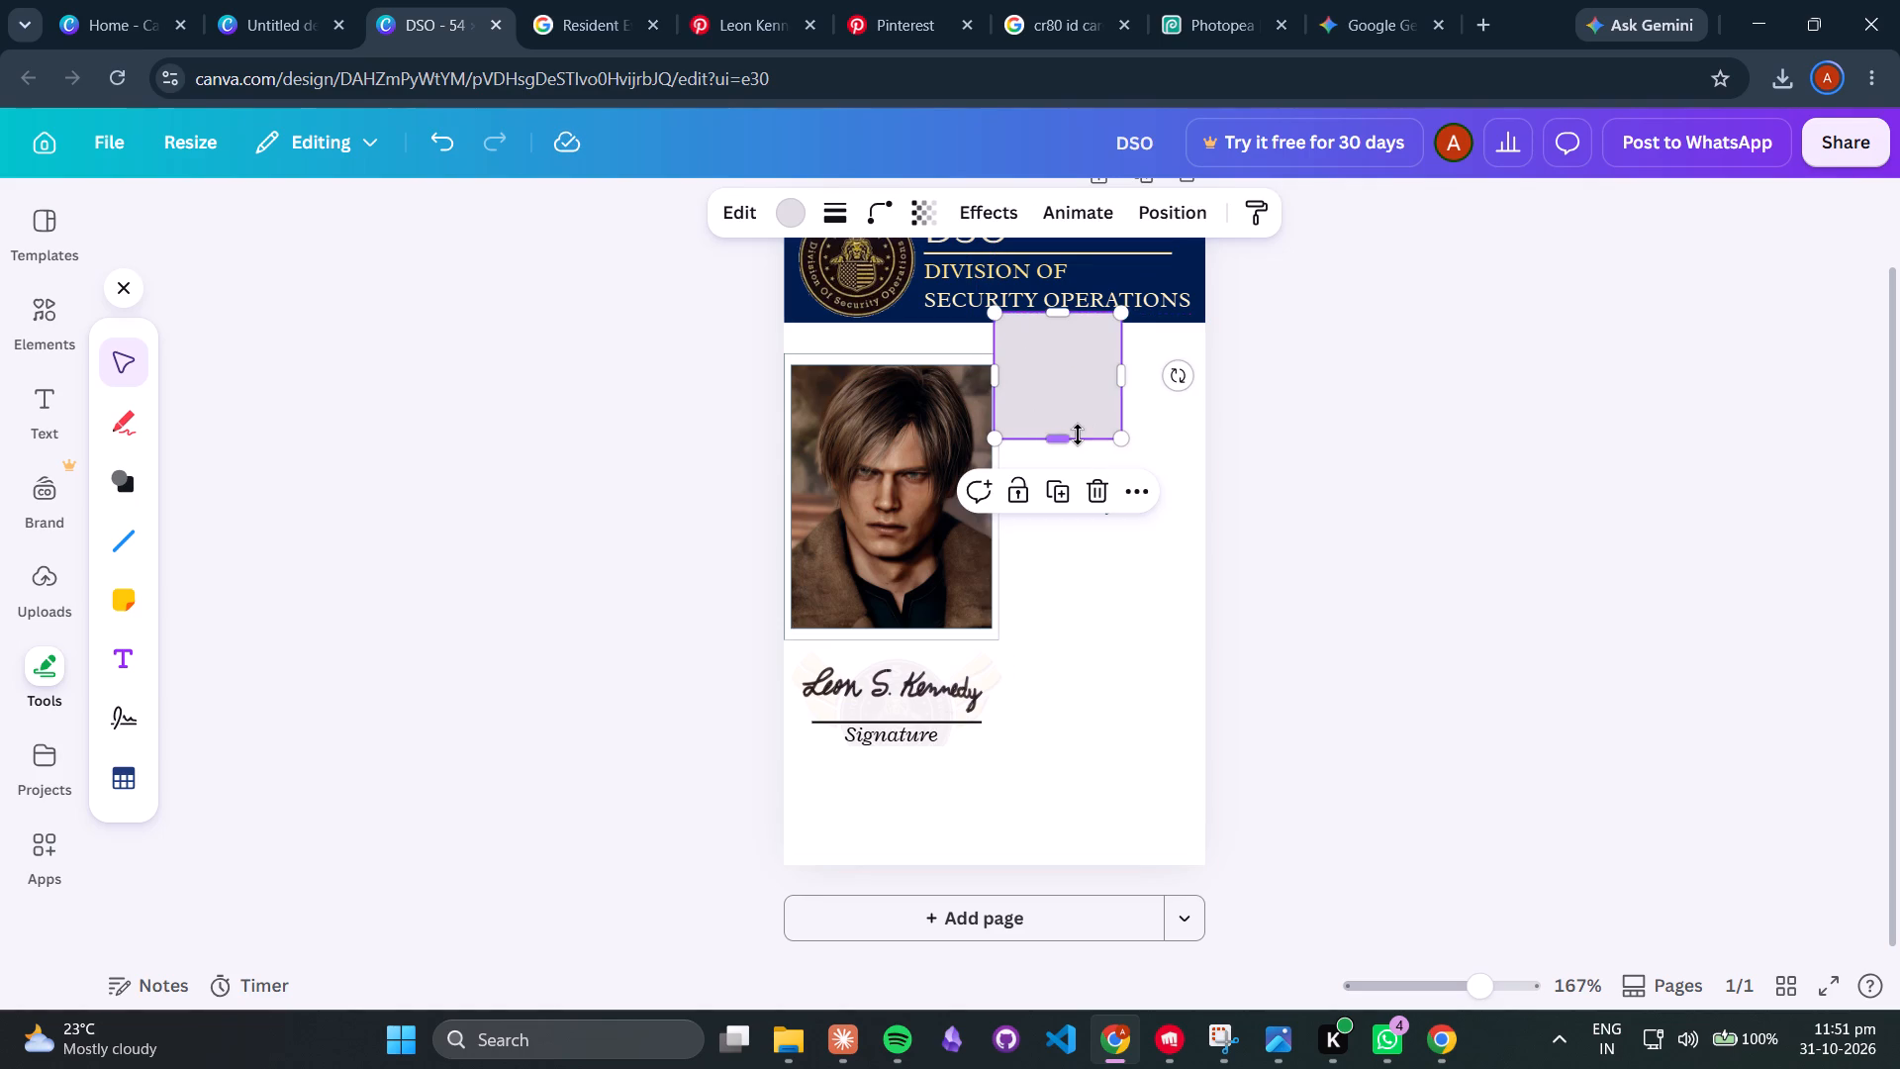
{"action": "left_click_drag", "start_coordinate": [1068, 385], "coordinate": [1071, 397]}
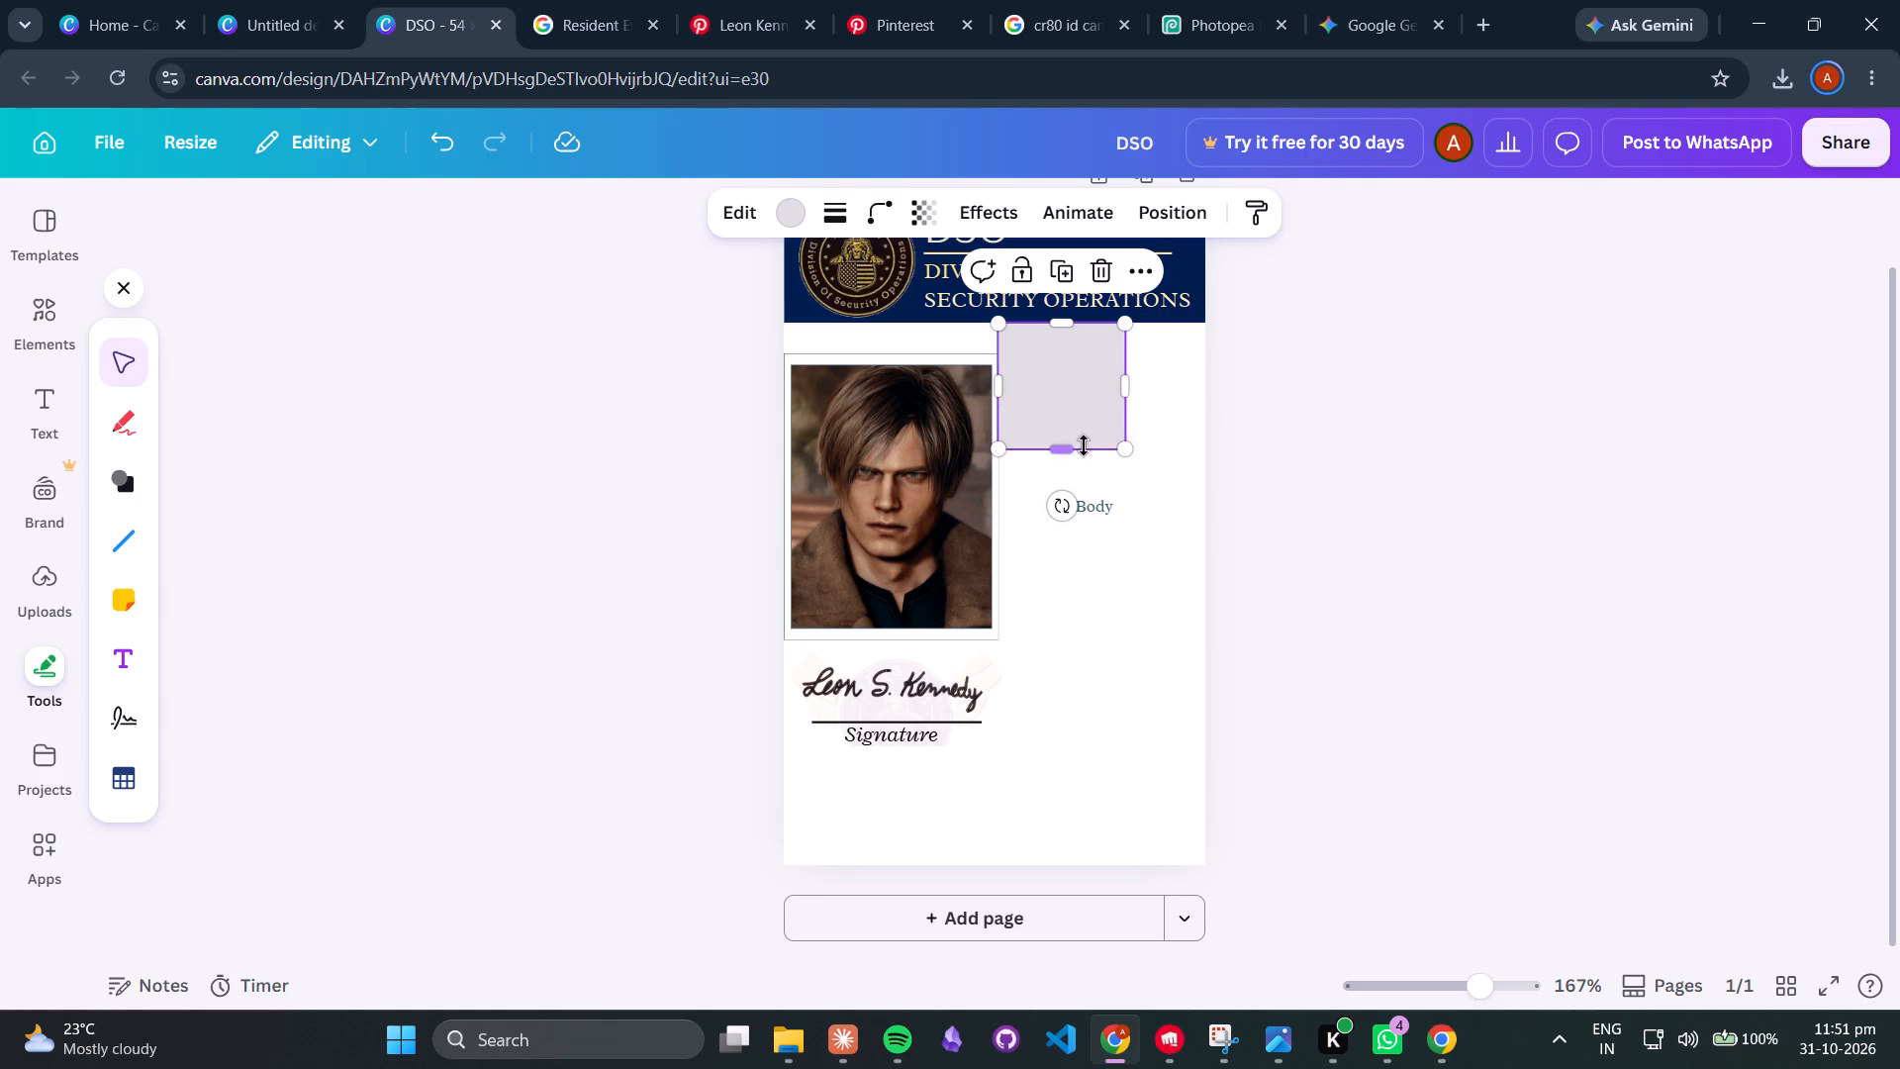
{"action": "left_click_drag", "start_coordinate": [1073, 450], "coordinate": [1049, 833]}
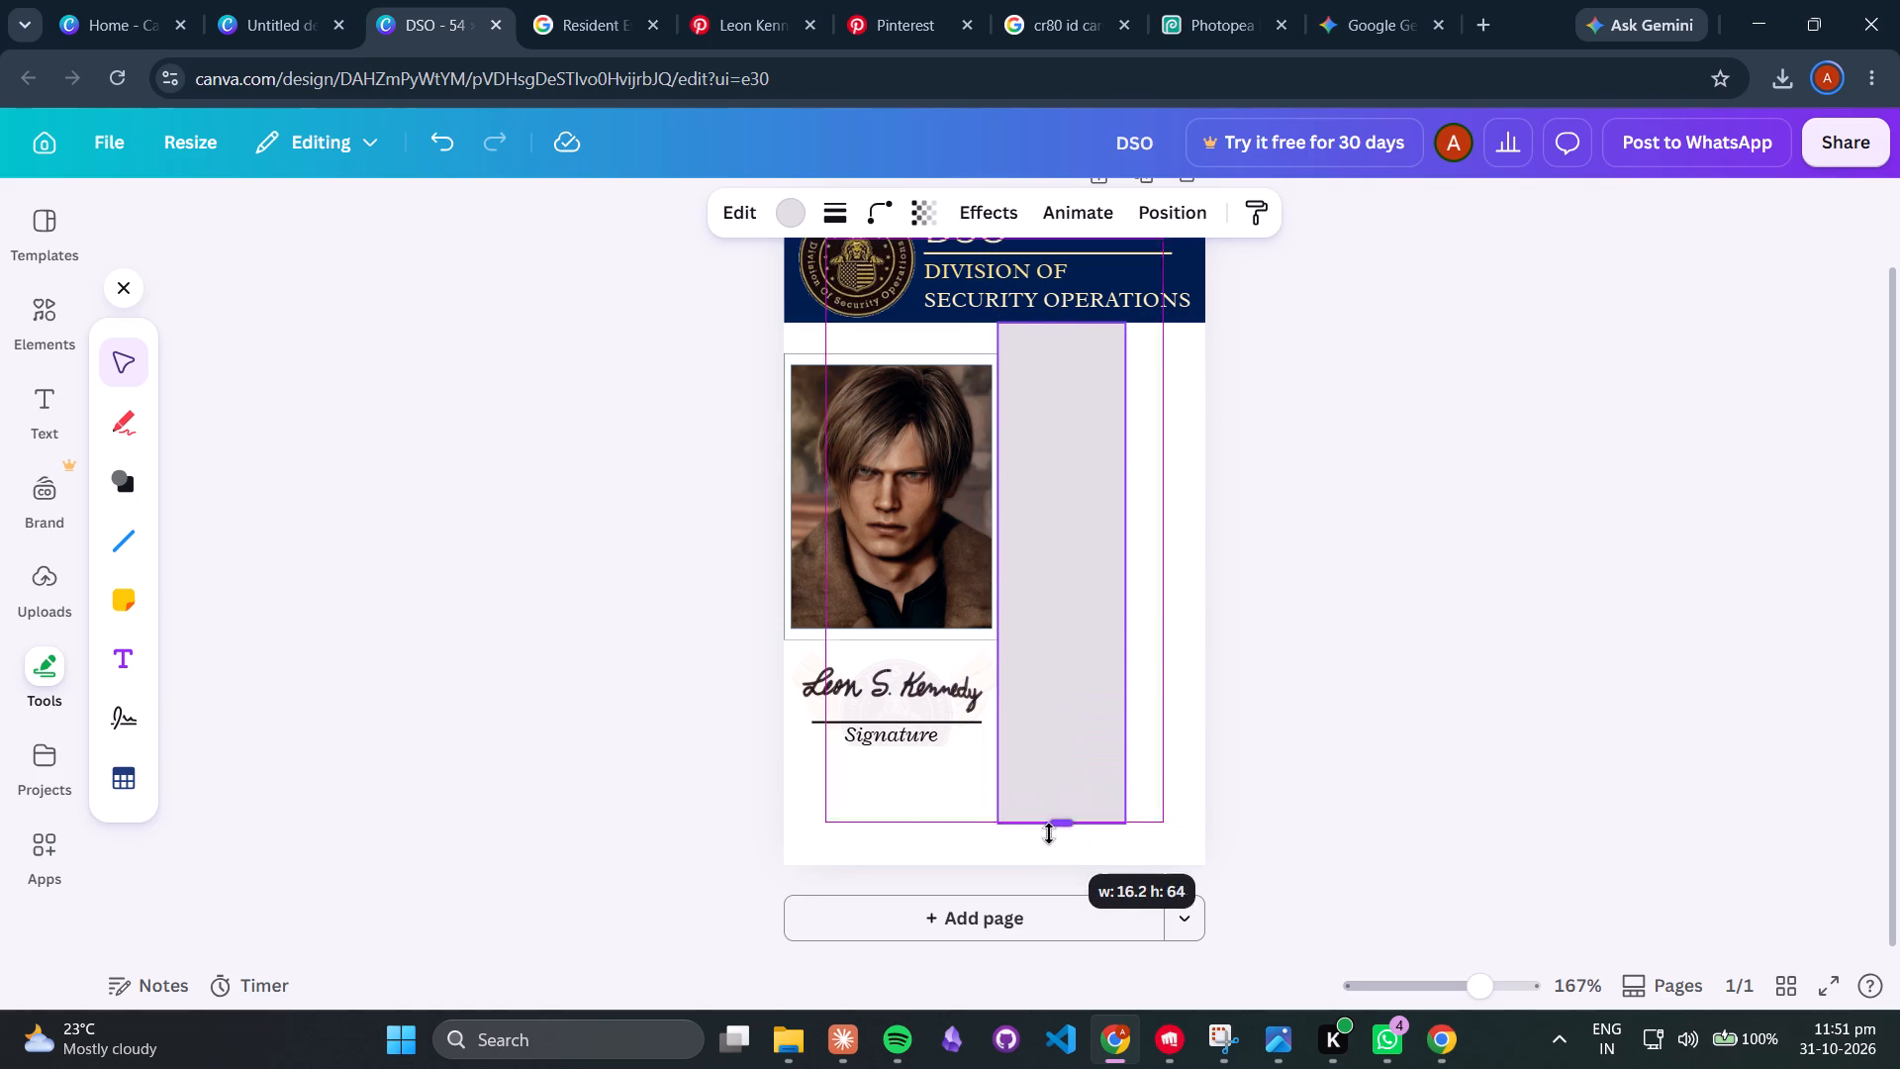
{"action": "left_click_drag", "start_coordinate": [1049, 833], "coordinate": [1052, 861]}
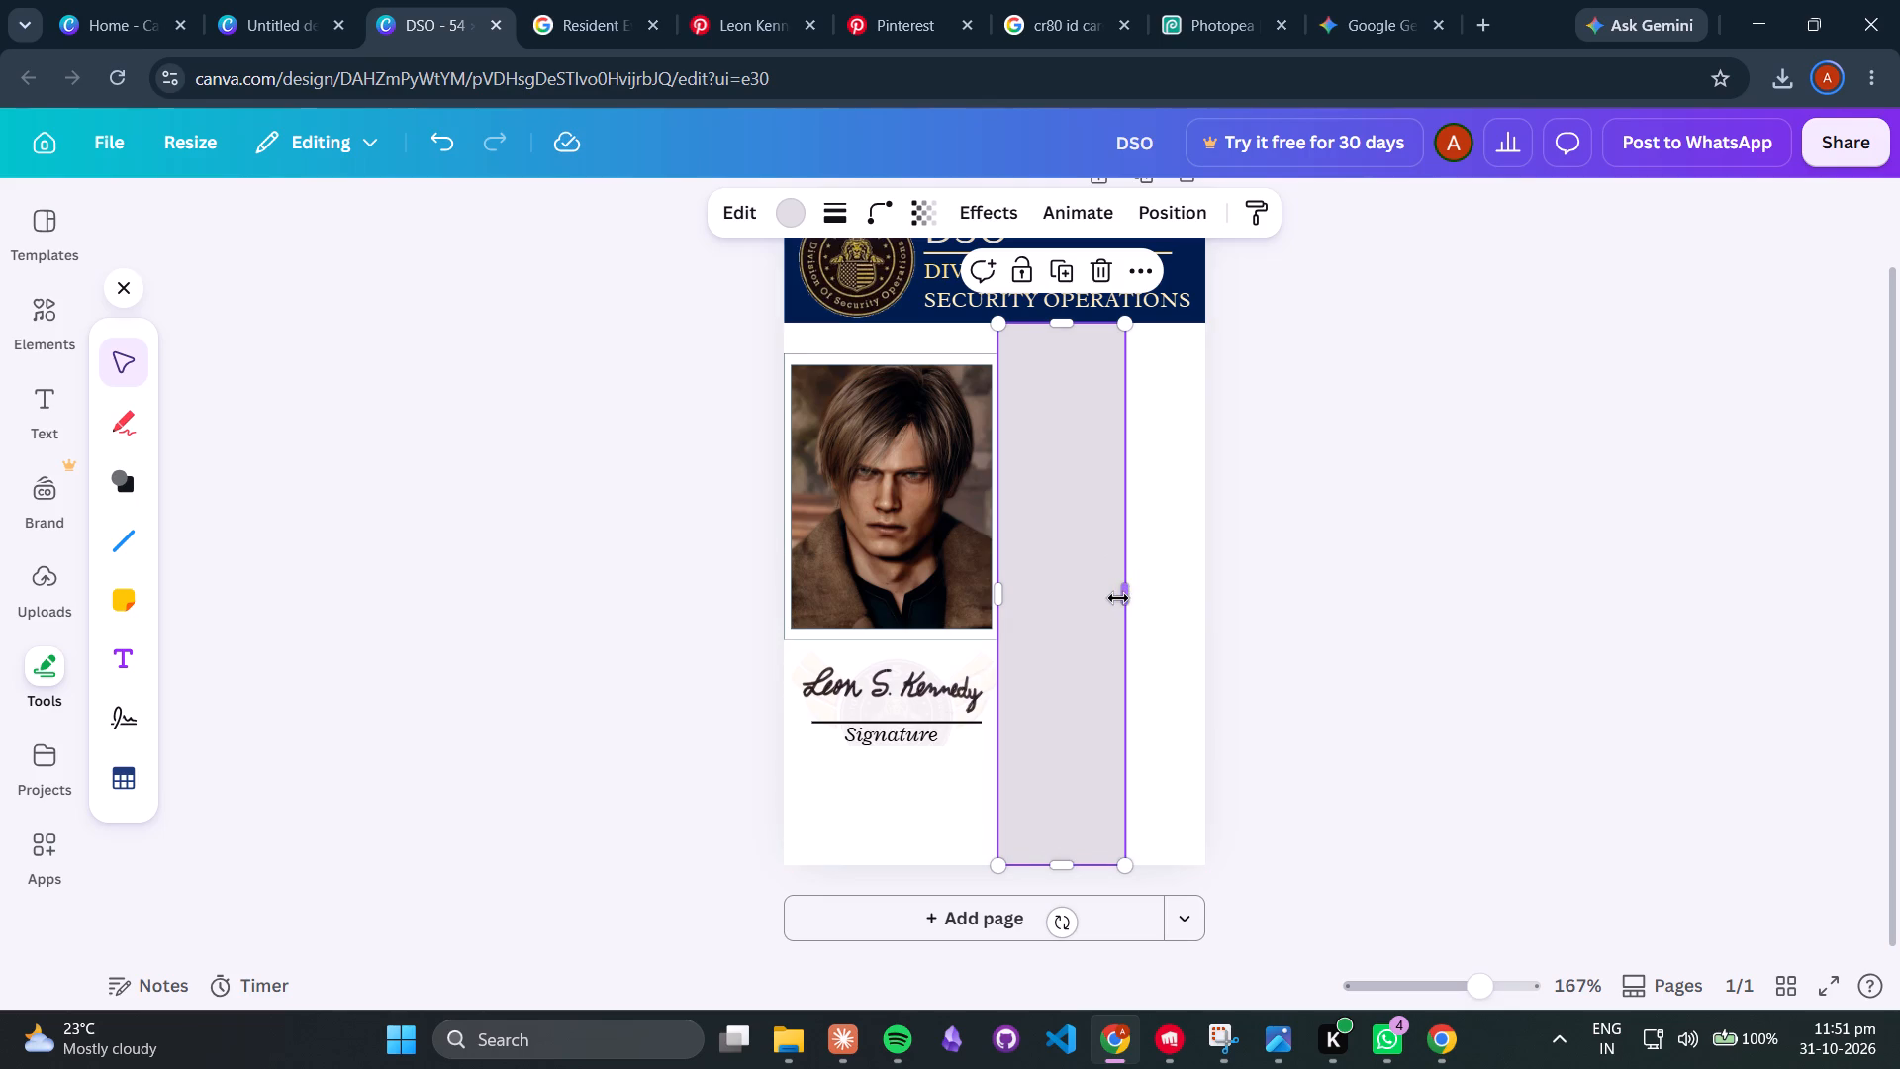
{"action": "left_click_drag", "start_coordinate": [1120, 596], "coordinate": [1196, 600]}
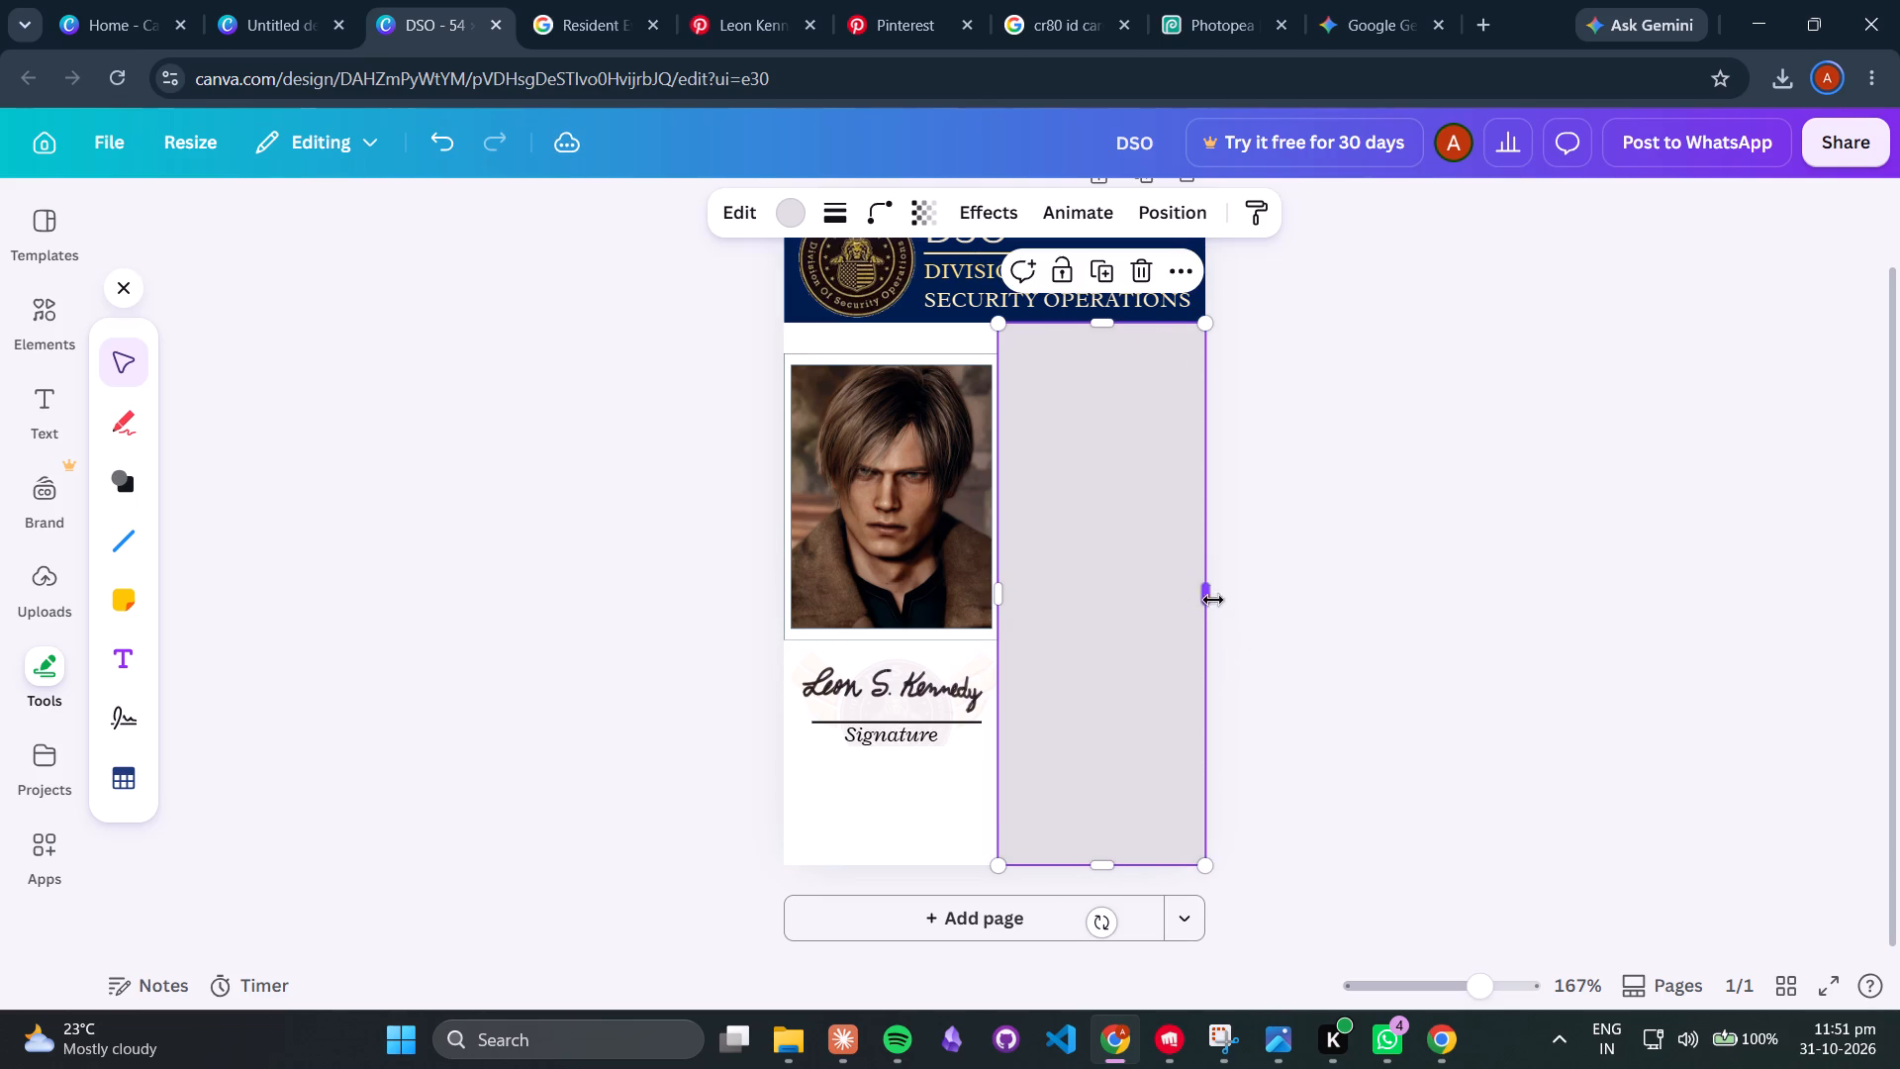
Send the light grey panel to the back so it sits behind the Body text.
{"action": "left_click", "coordinate": [1170, 266]}
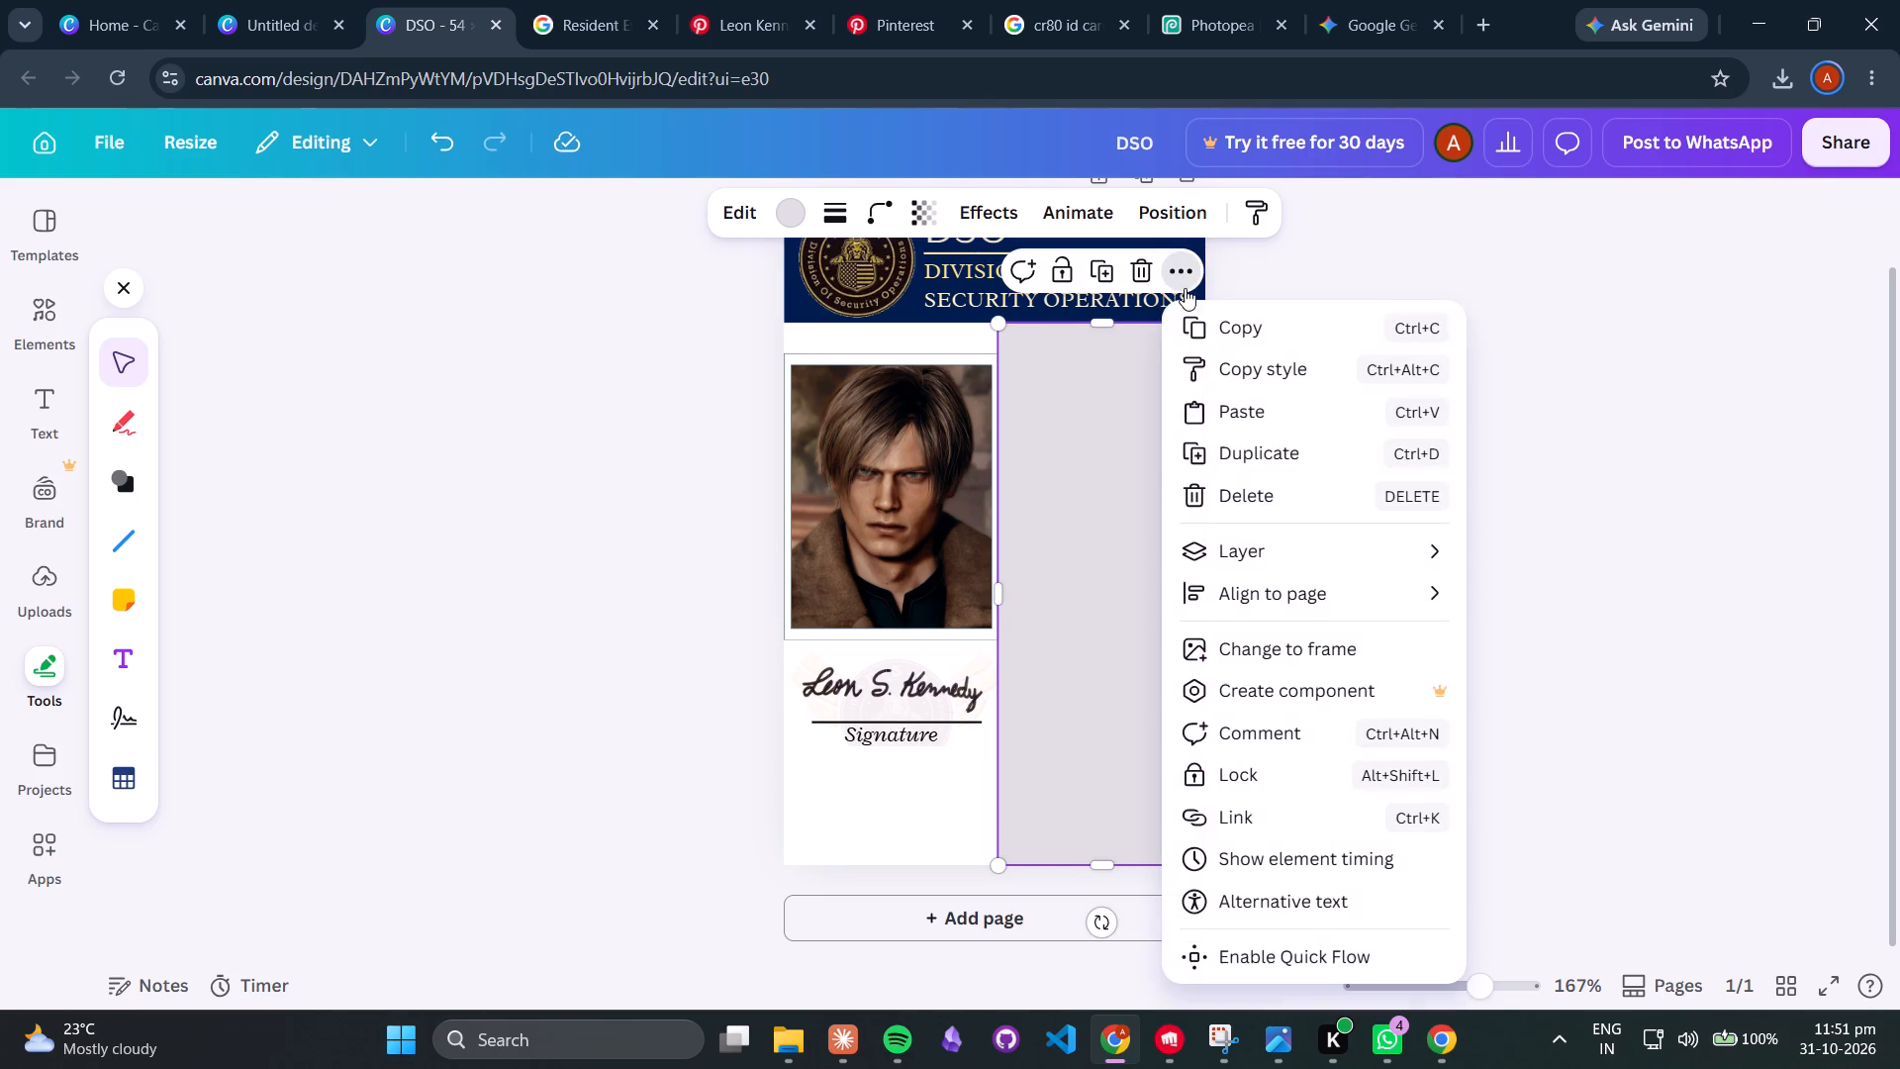
{"action": "left_click", "coordinate": [1282, 556]}
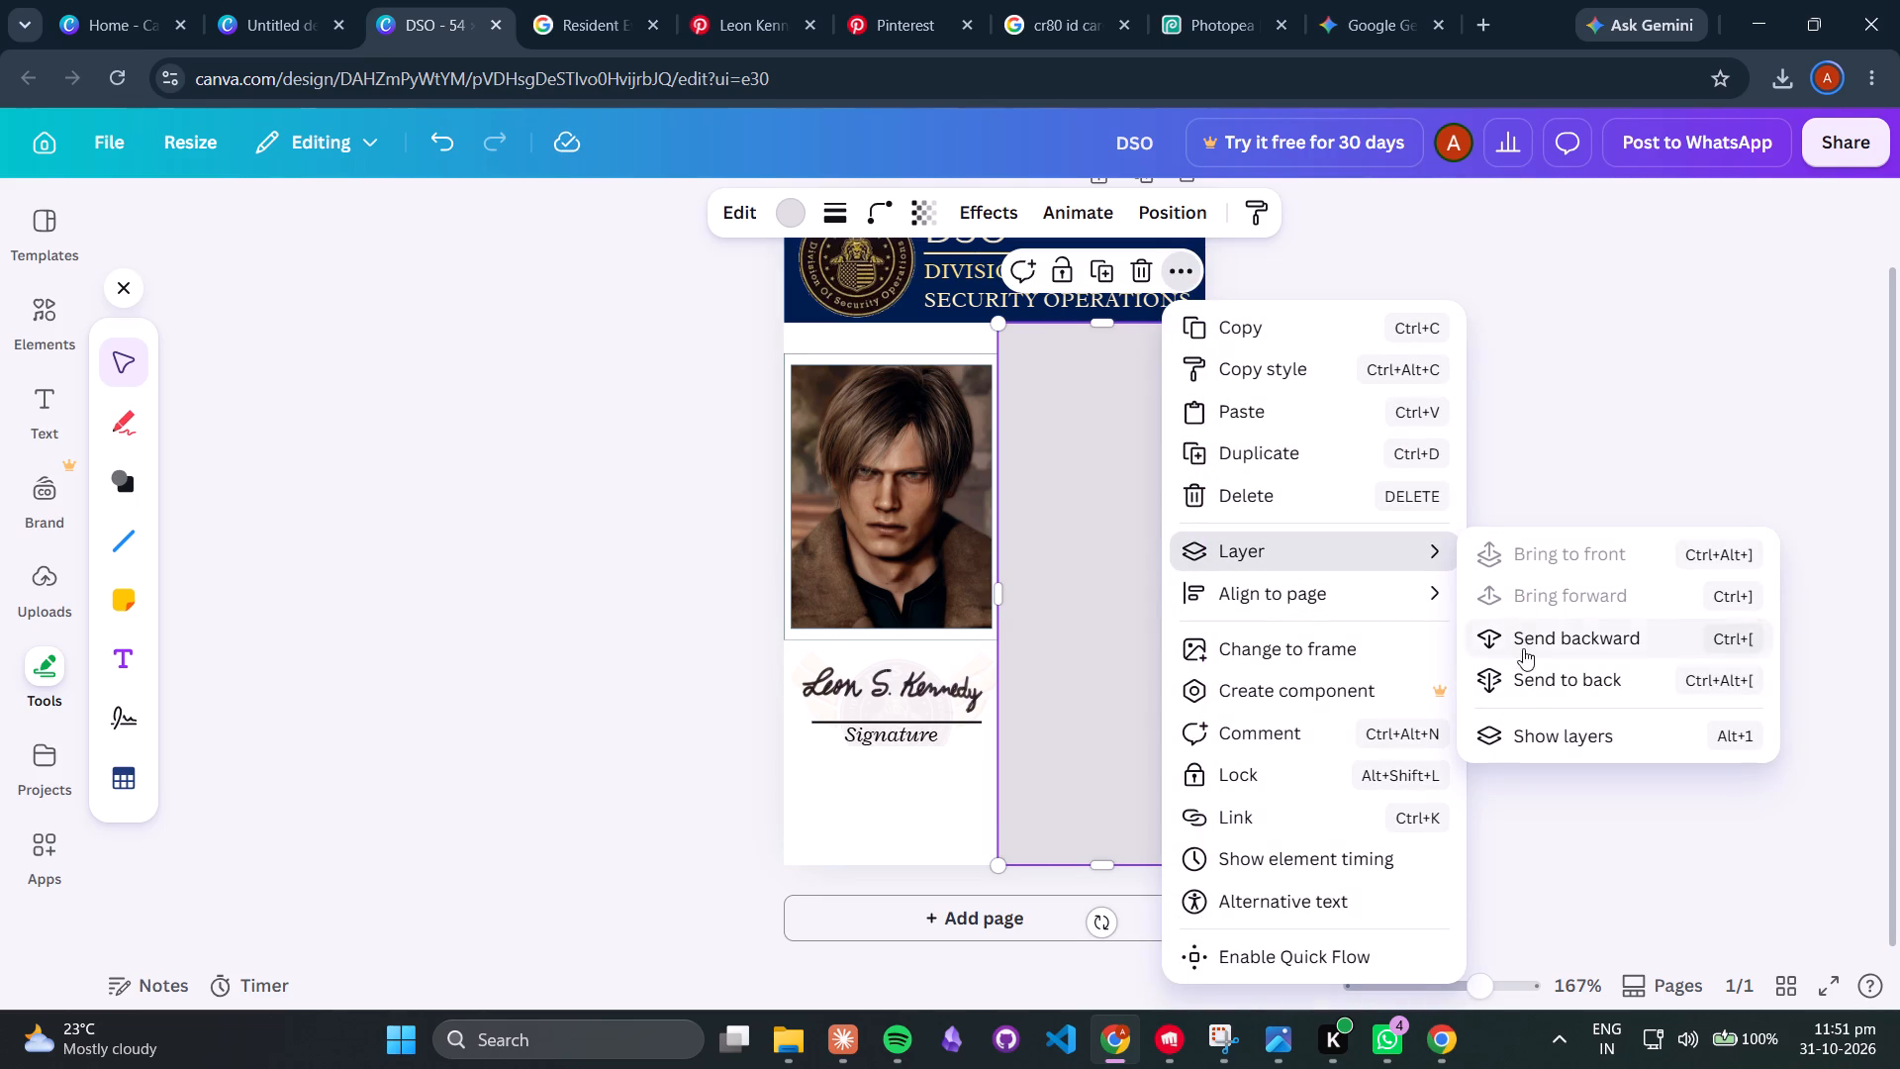
{"action": "left_click", "coordinate": [1530, 684]}
{"action": "left_click", "coordinate": [1602, 474]}
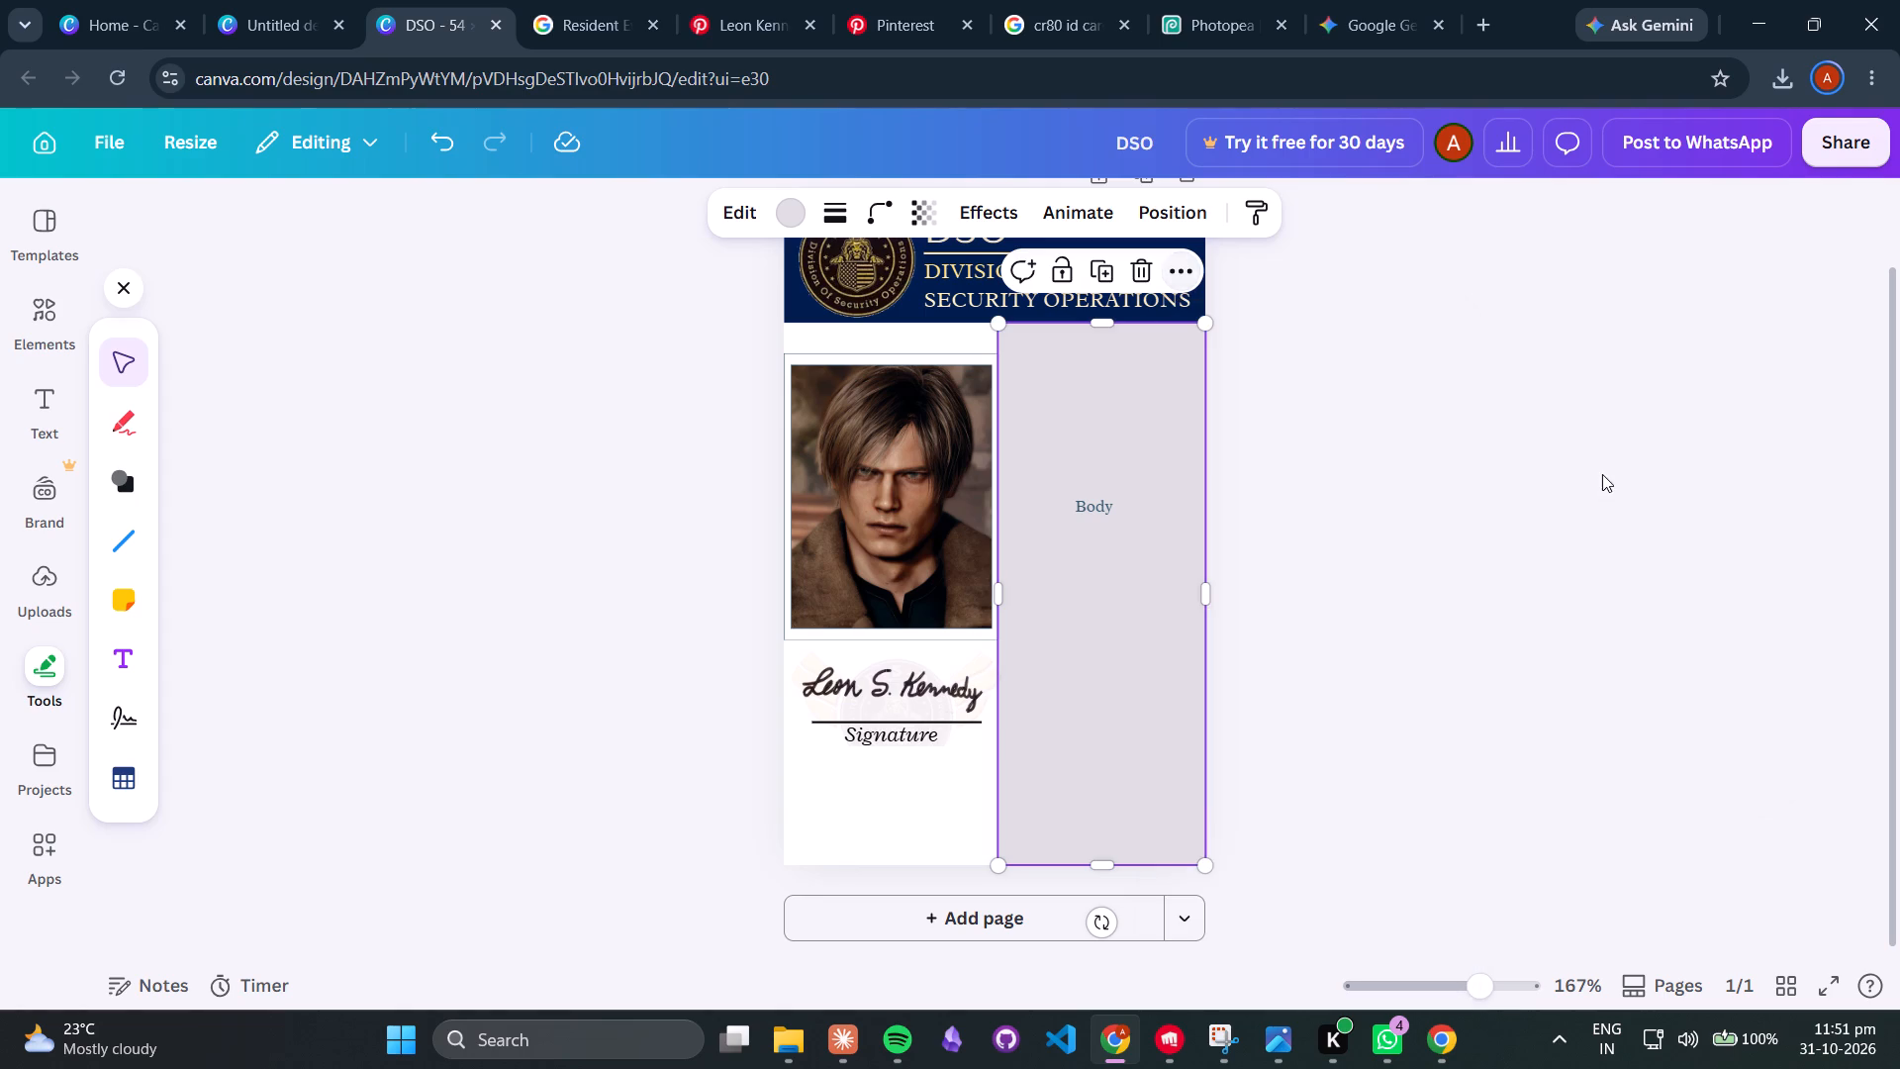
Move the framed portrait slightly upward, closer to the header band.
{"action": "left_click", "coordinate": [894, 434]}
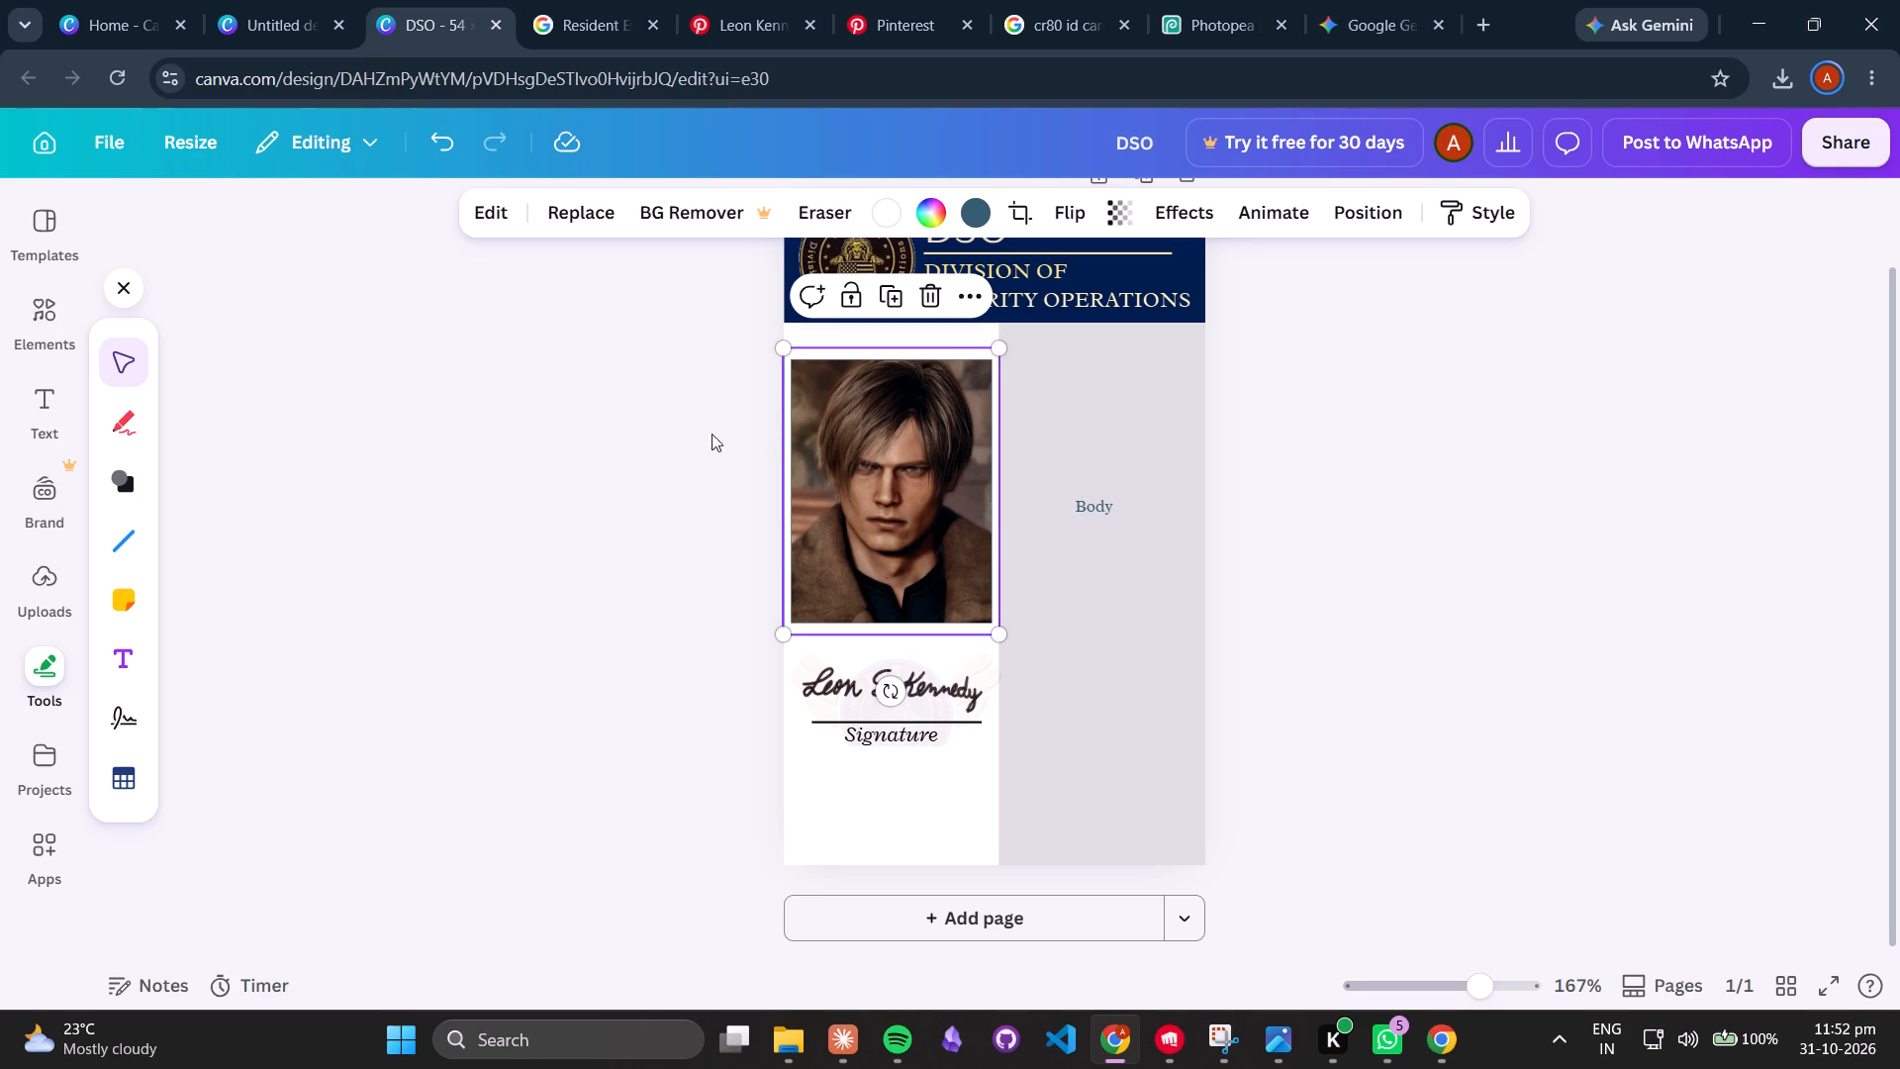
{"action": "left_click", "coordinate": [519, 436]}
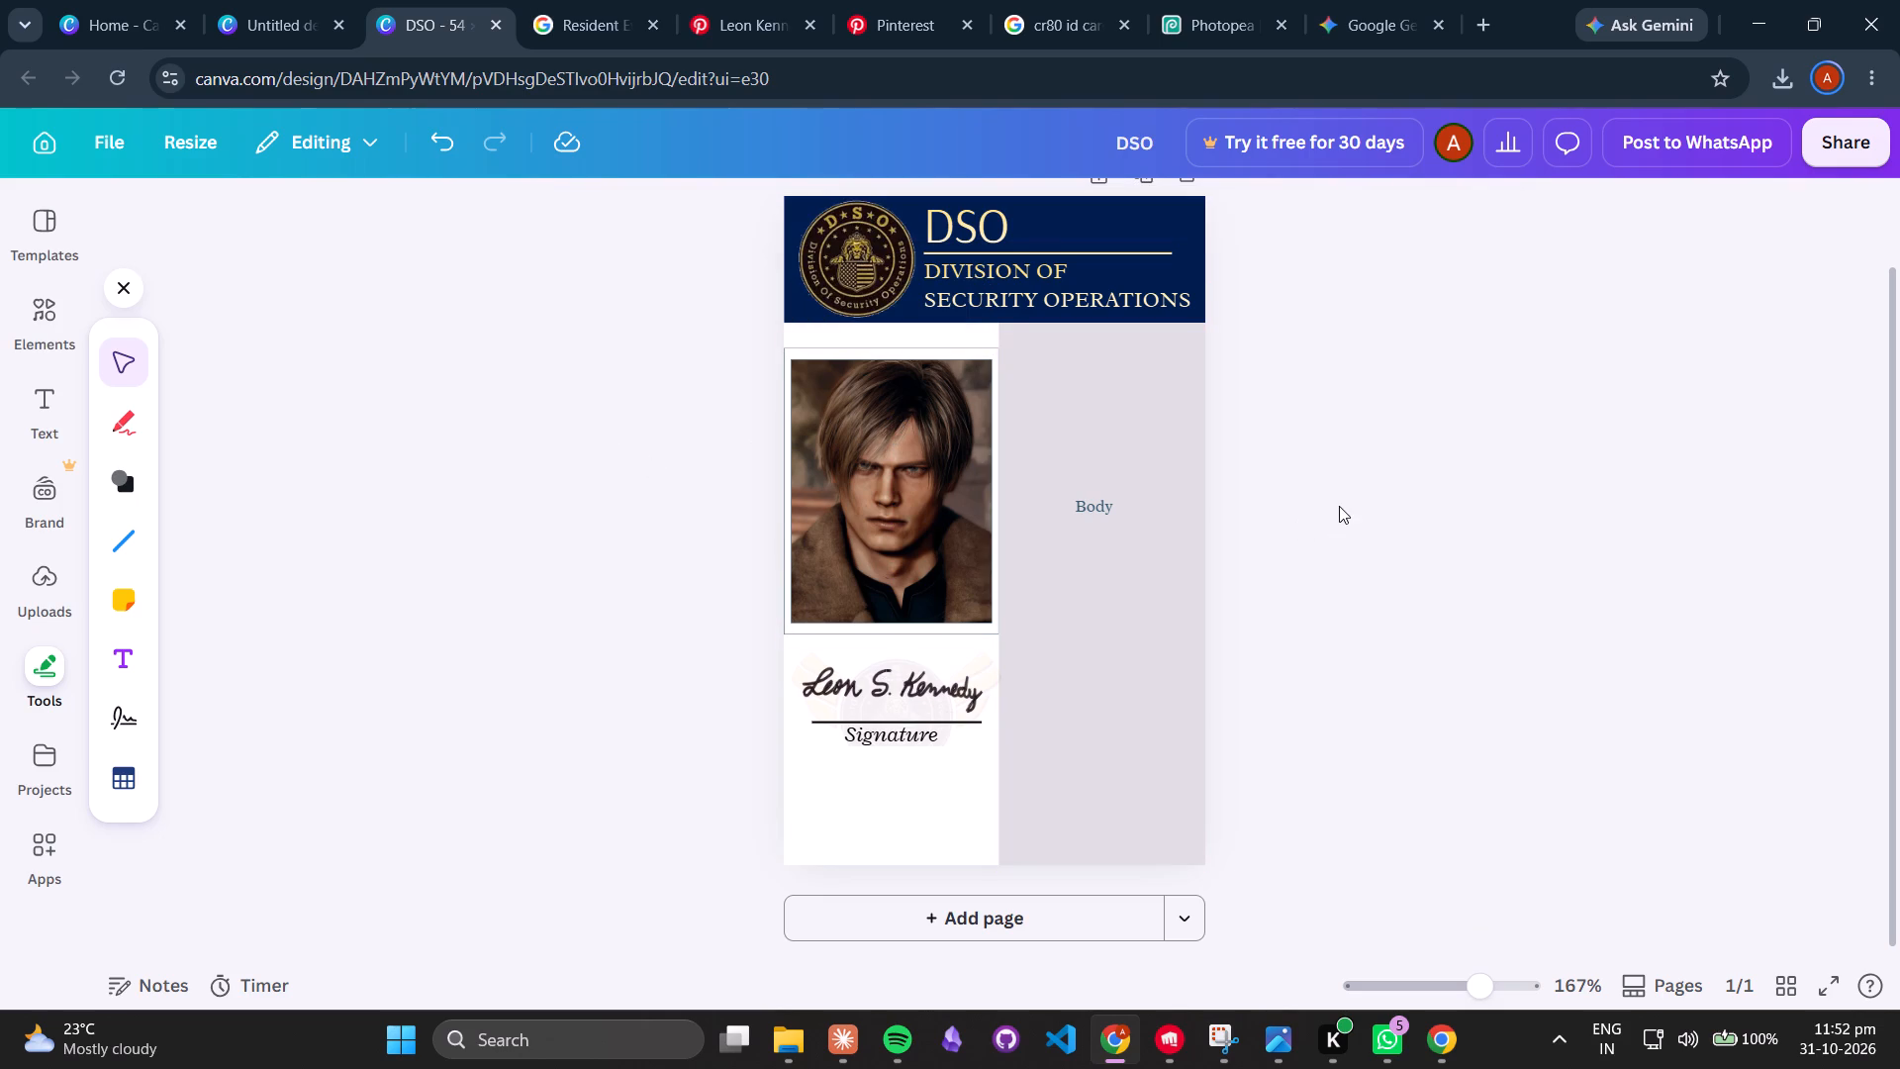
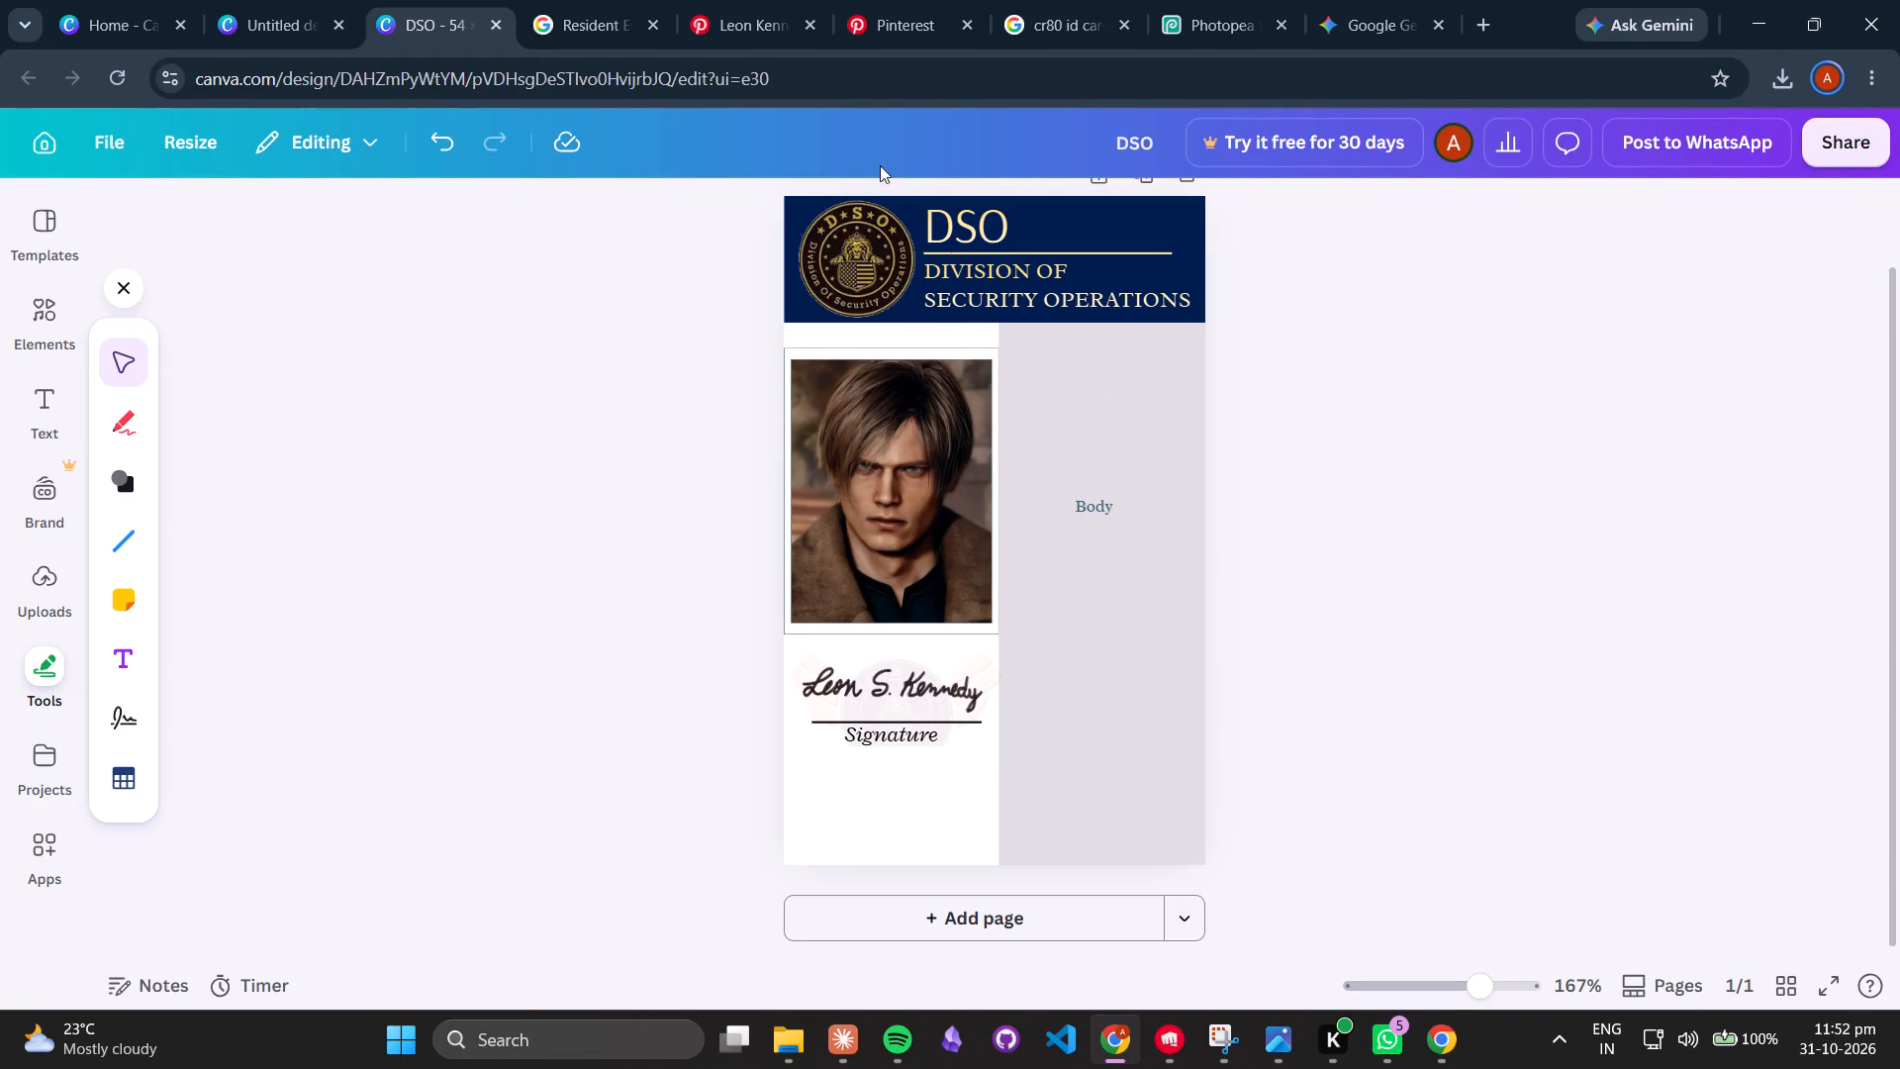
Check the Leon Kennedy ID reference card on Pinterest and return to the DSO design.
{"action": "left_click", "coordinate": [896, 31]}
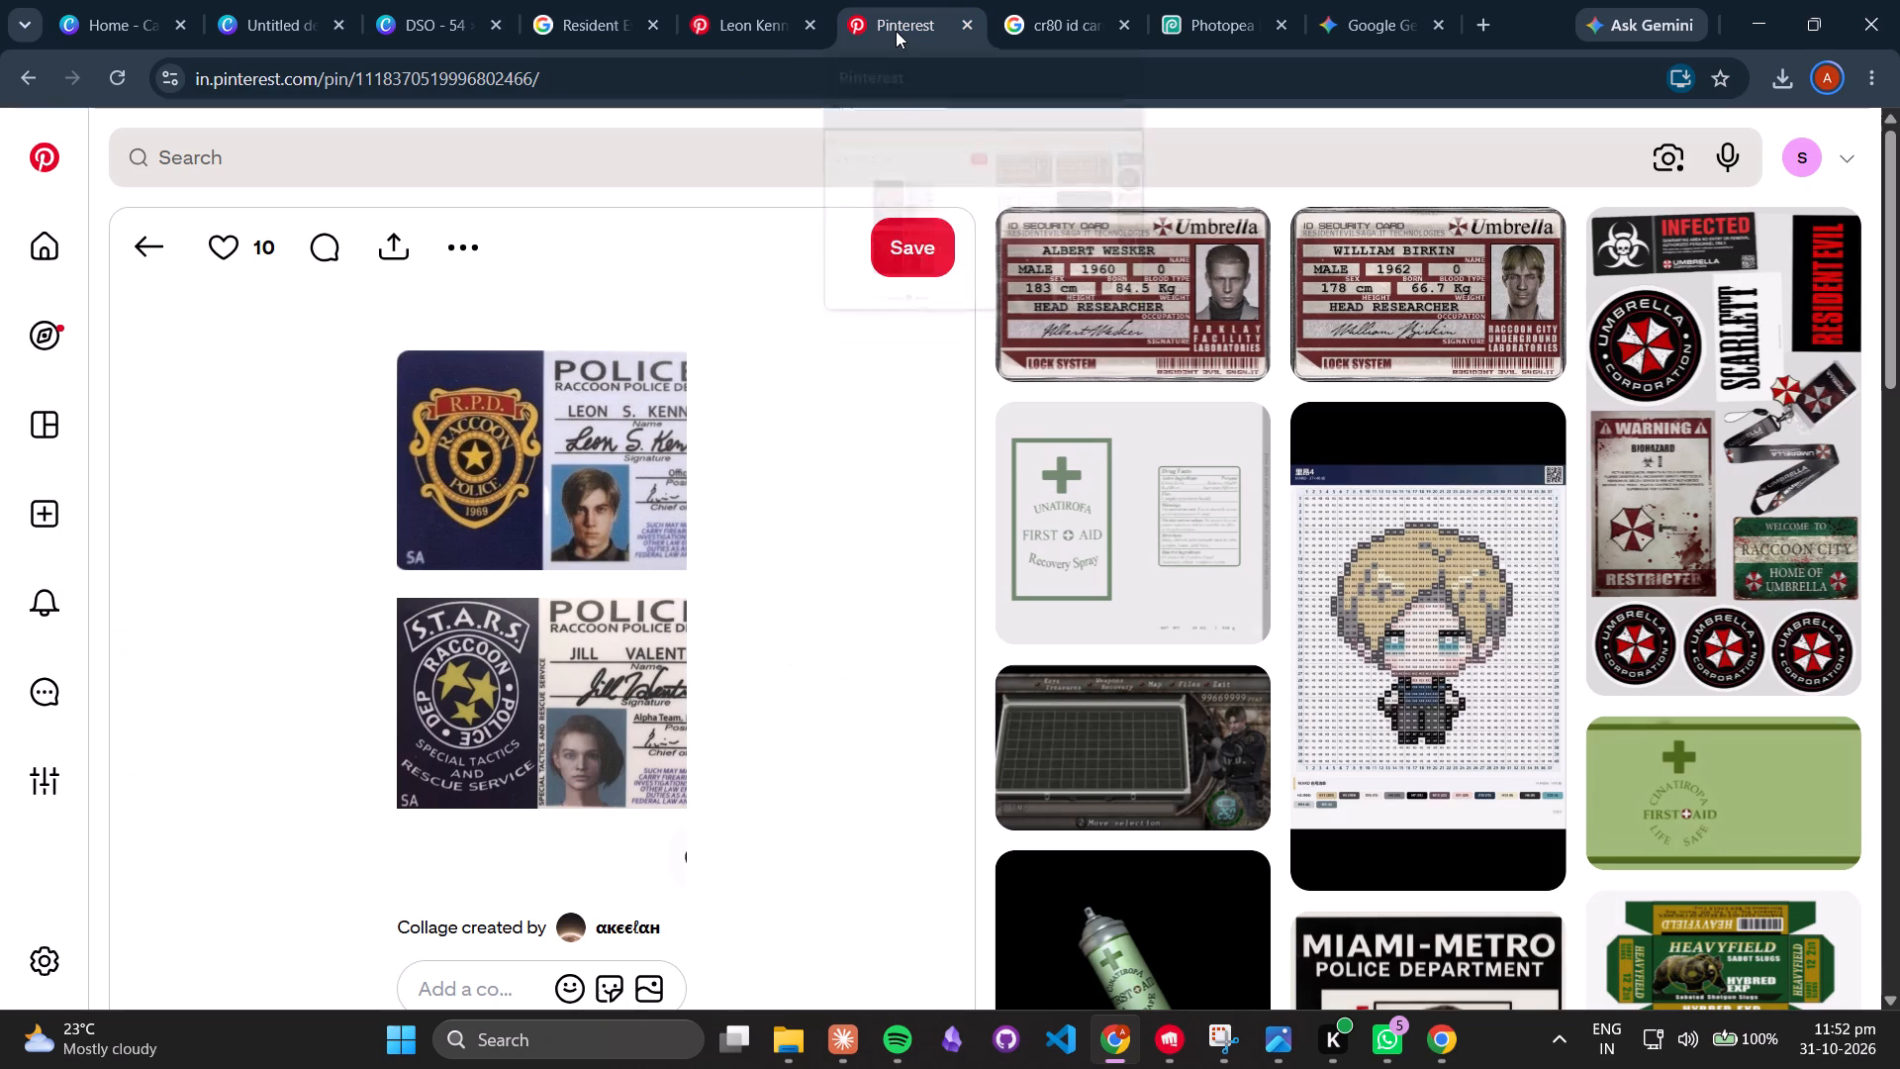
{"action": "left_click", "coordinate": [718, 17]}
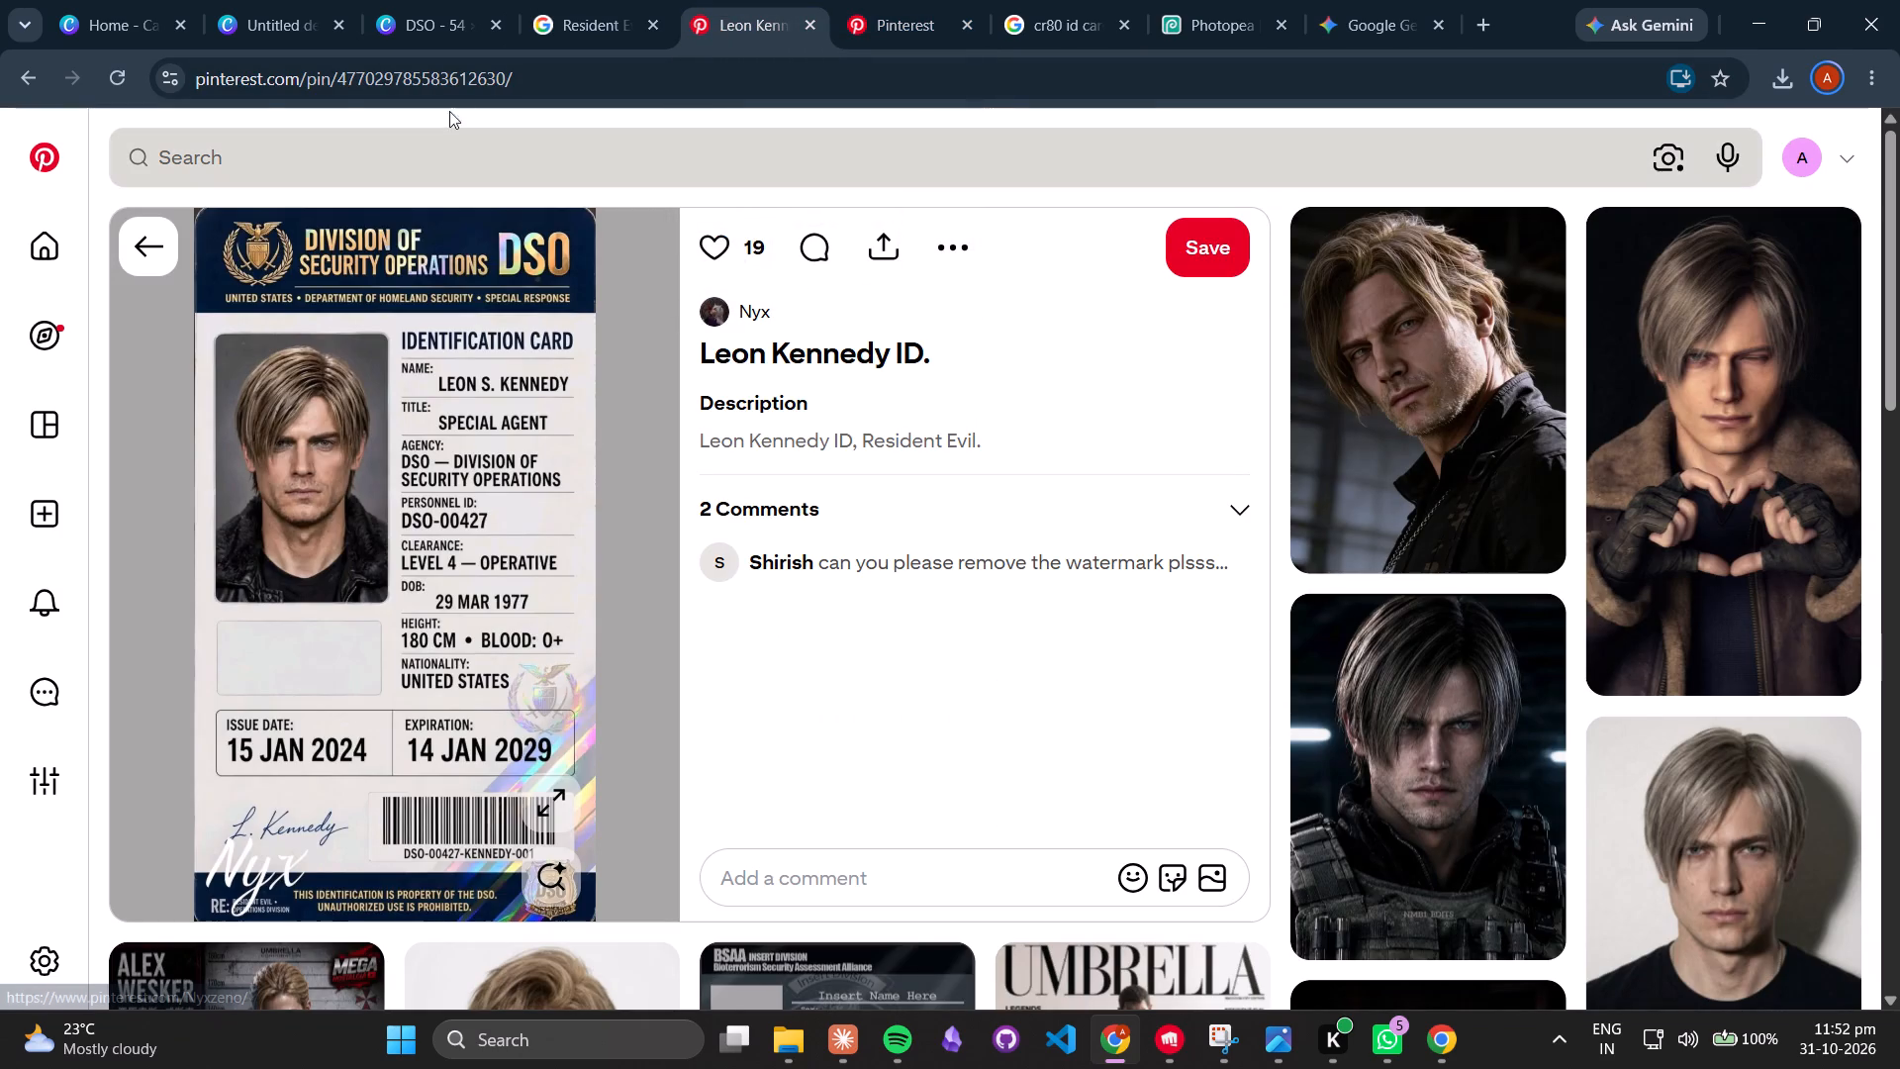
{"action": "left_click", "coordinate": [577, 7]}
{"action": "left_click", "coordinate": [386, 0]}
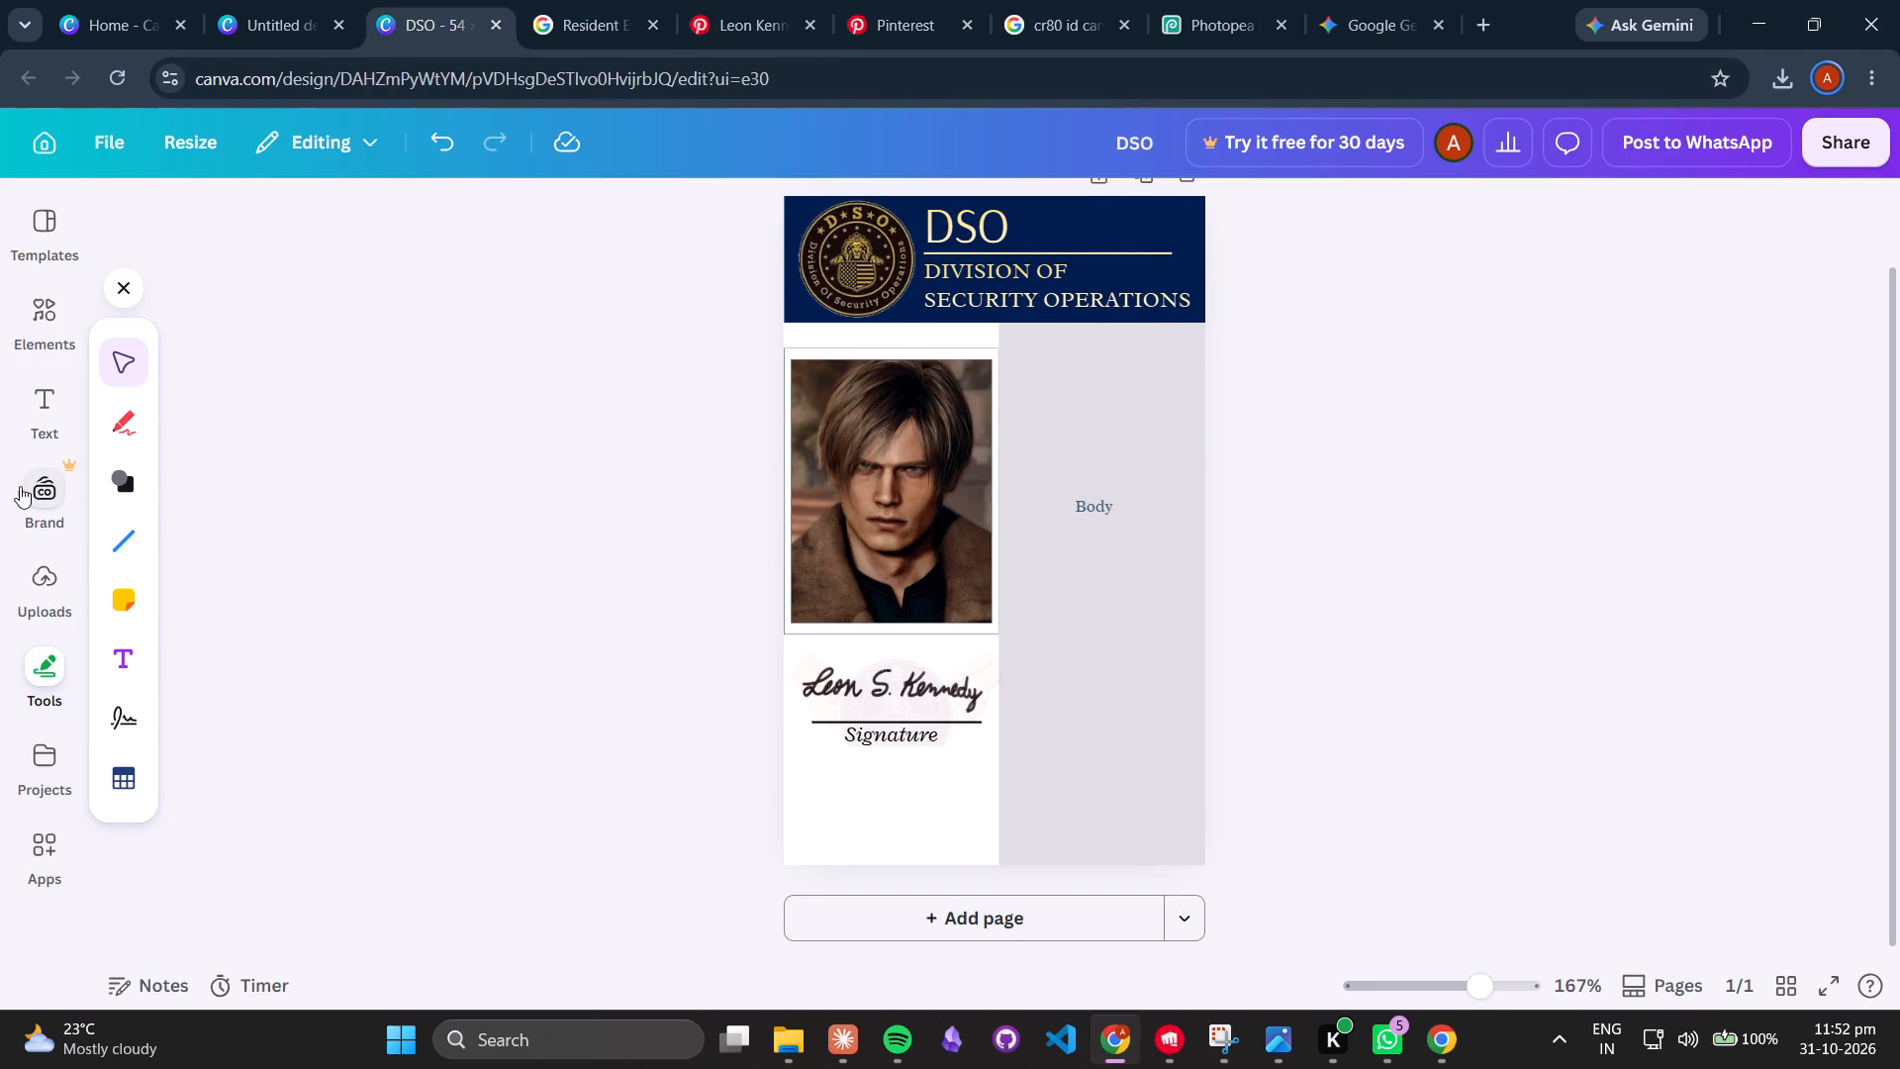
{"action": "left_click", "coordinate": [34, 427]}
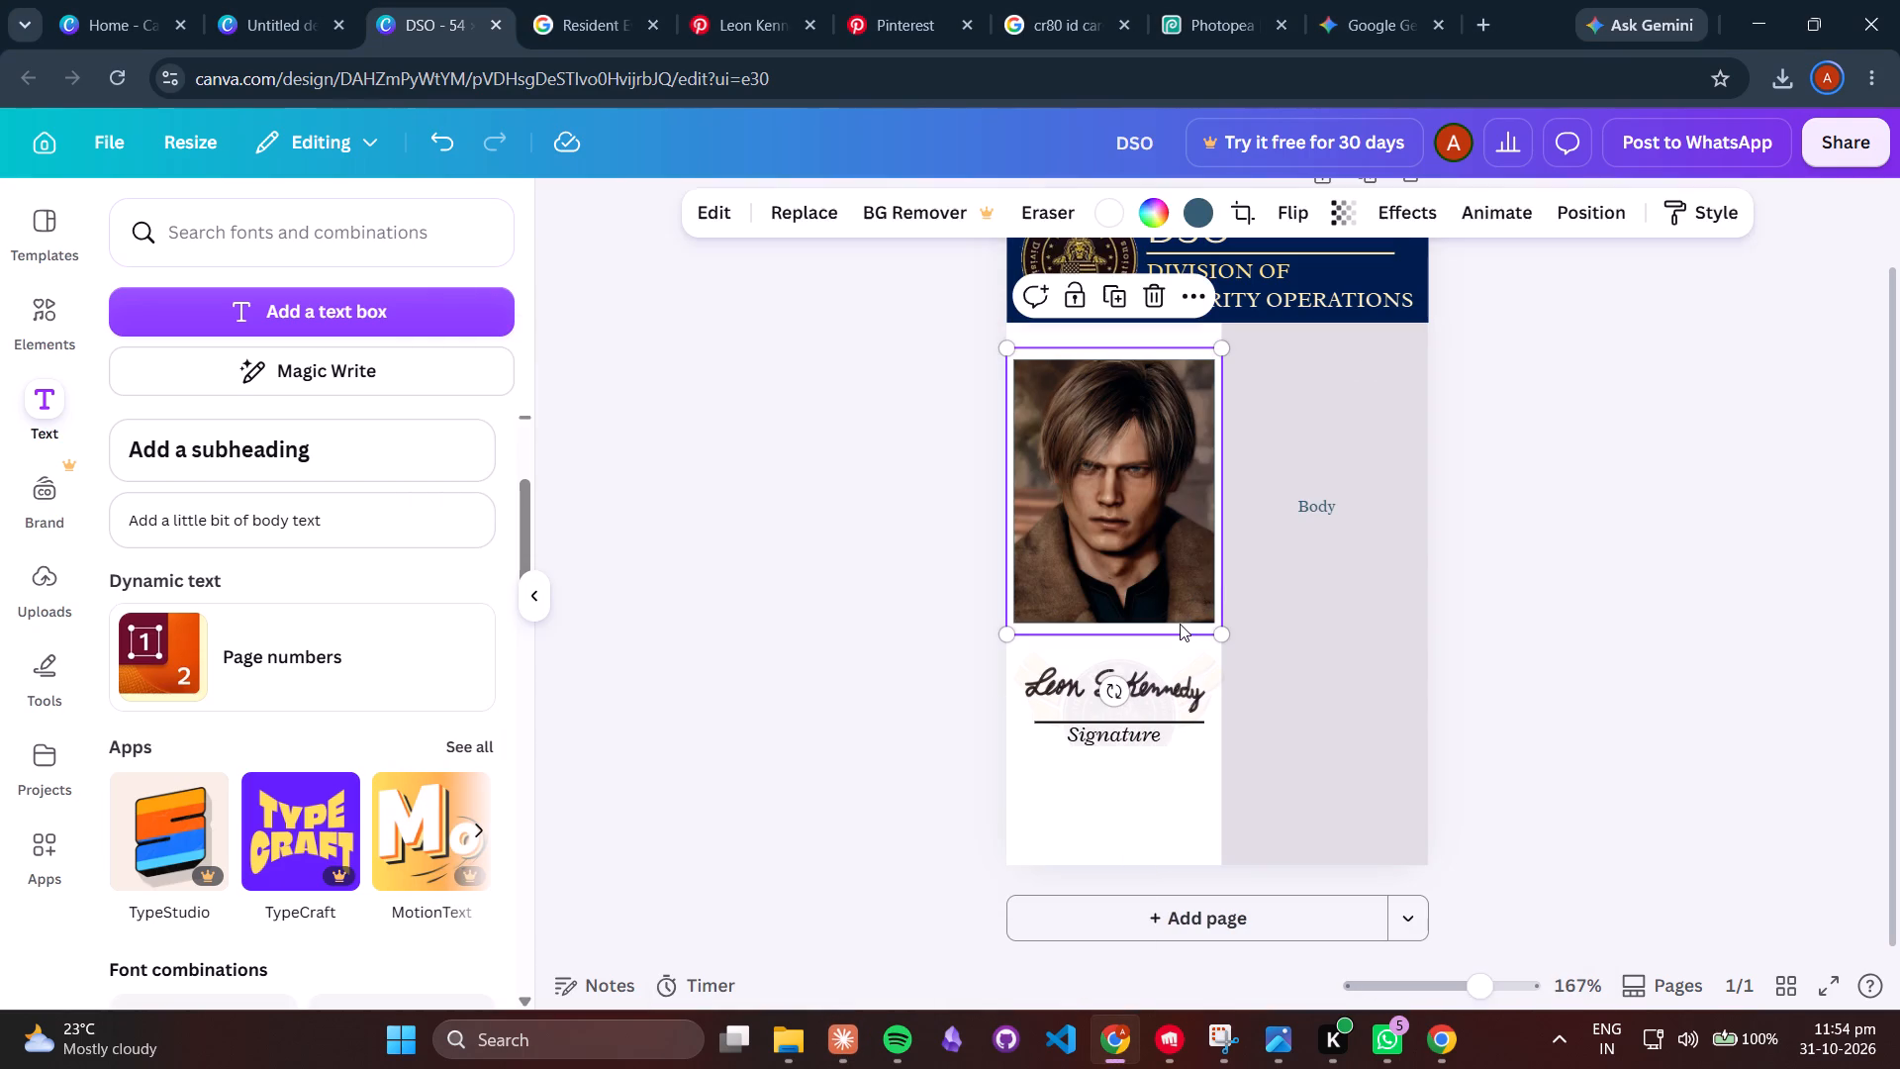
{"action": "left_click", "coordinate": [1205, 210]}
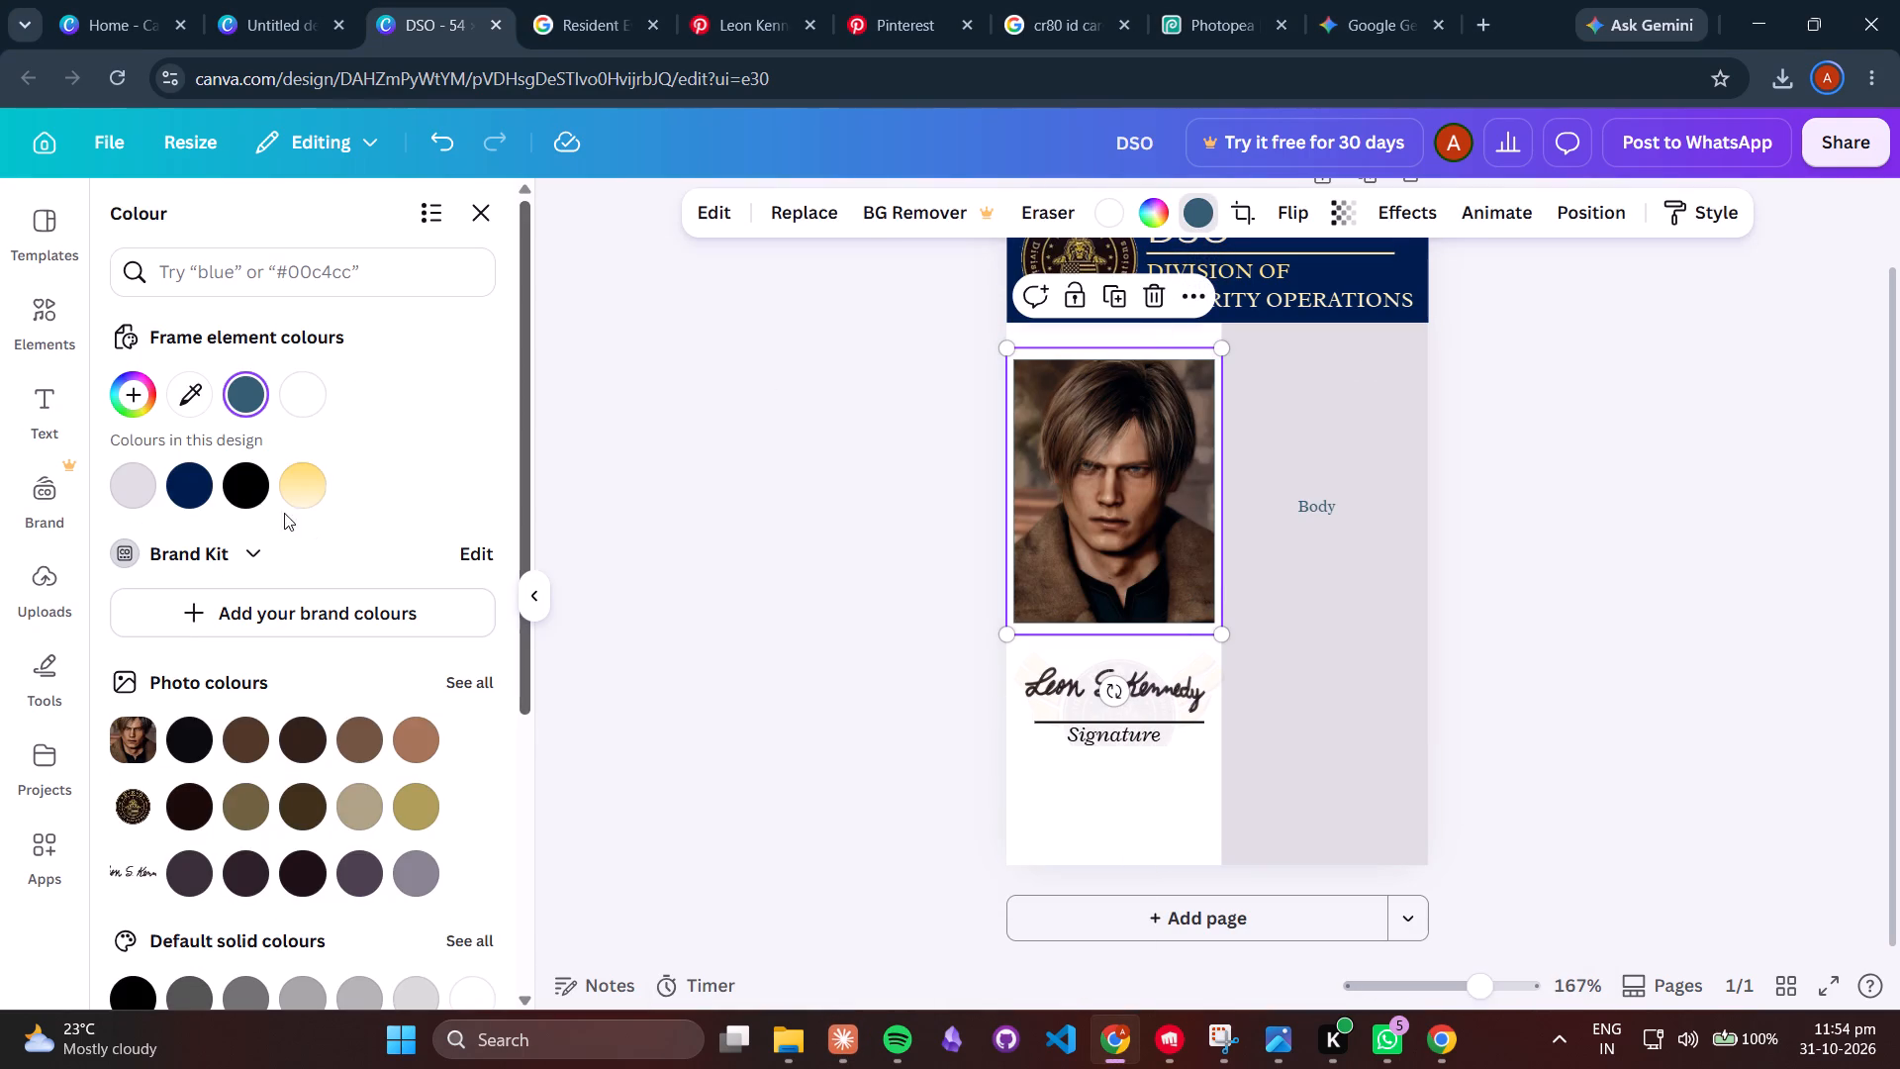
{"action": "left_click", "coordinate": [206, 484]}
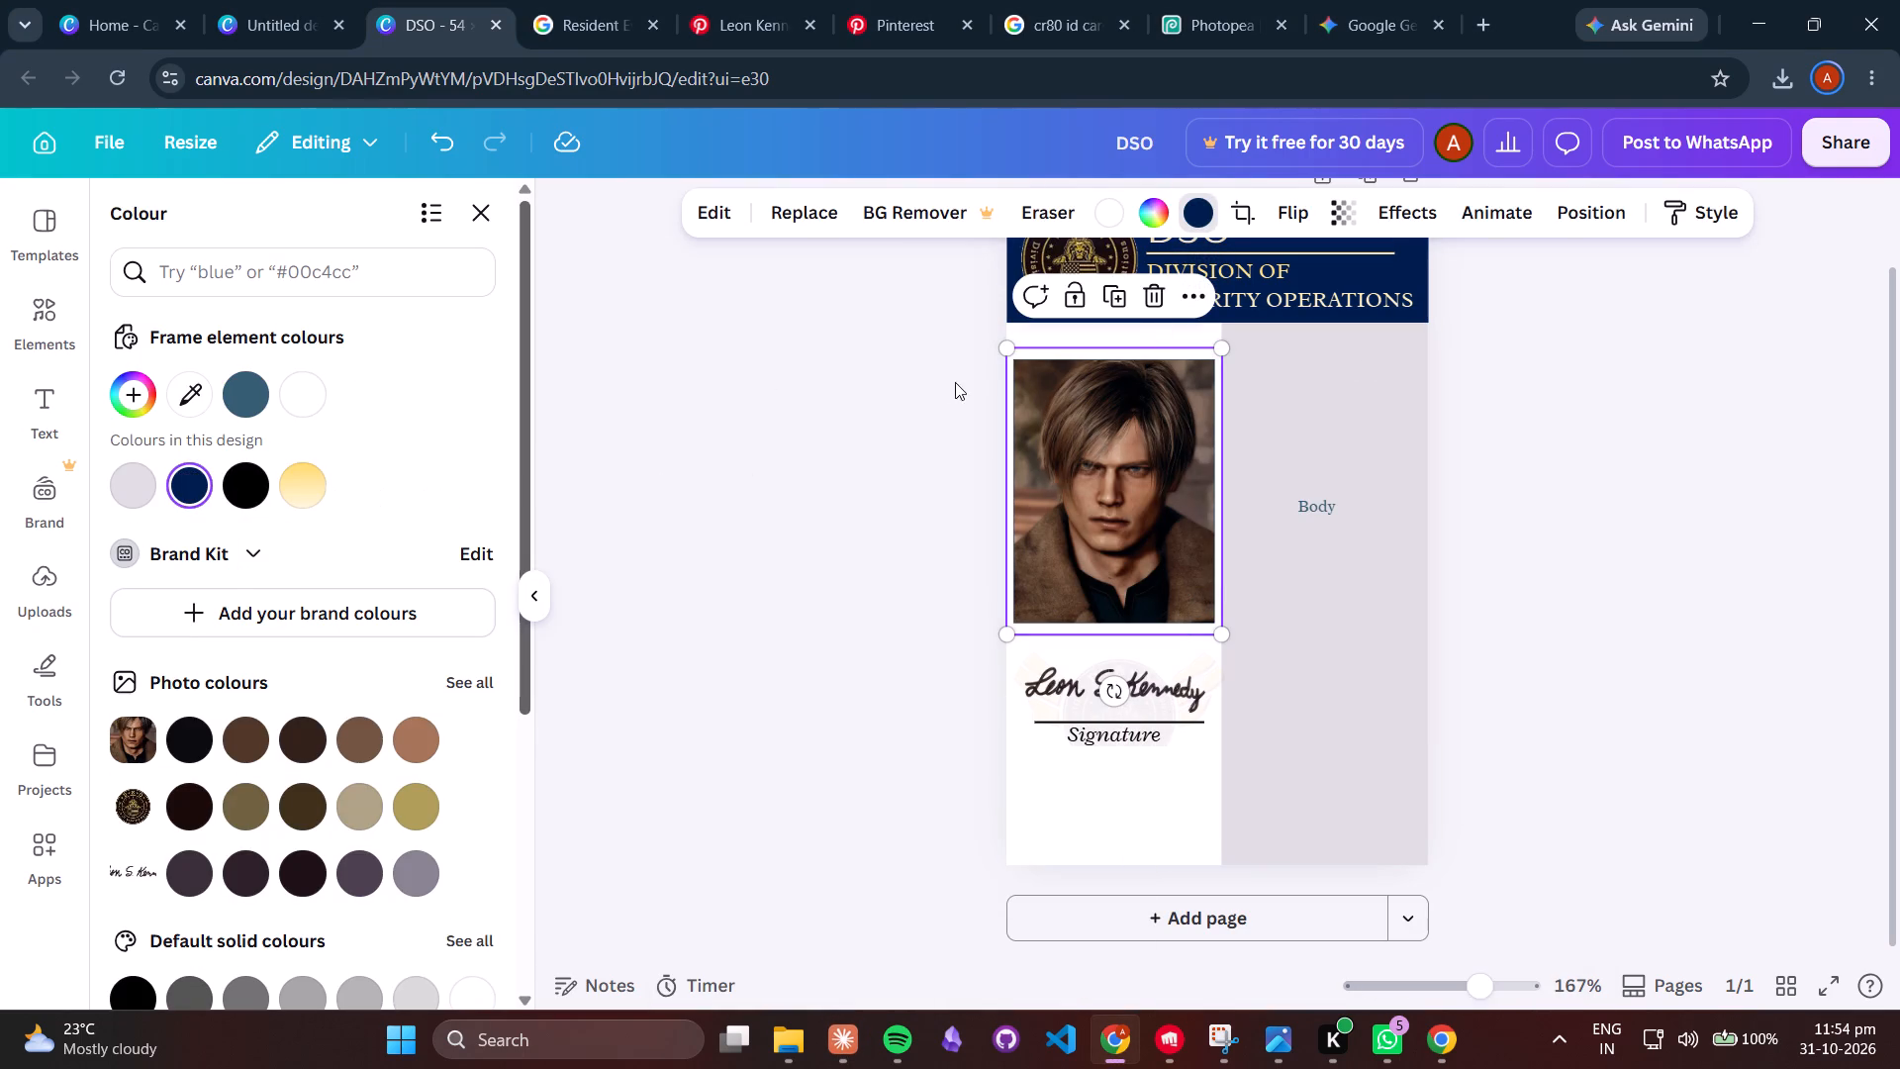
{"action": "left_click", "coordinate": [1107, 213]}
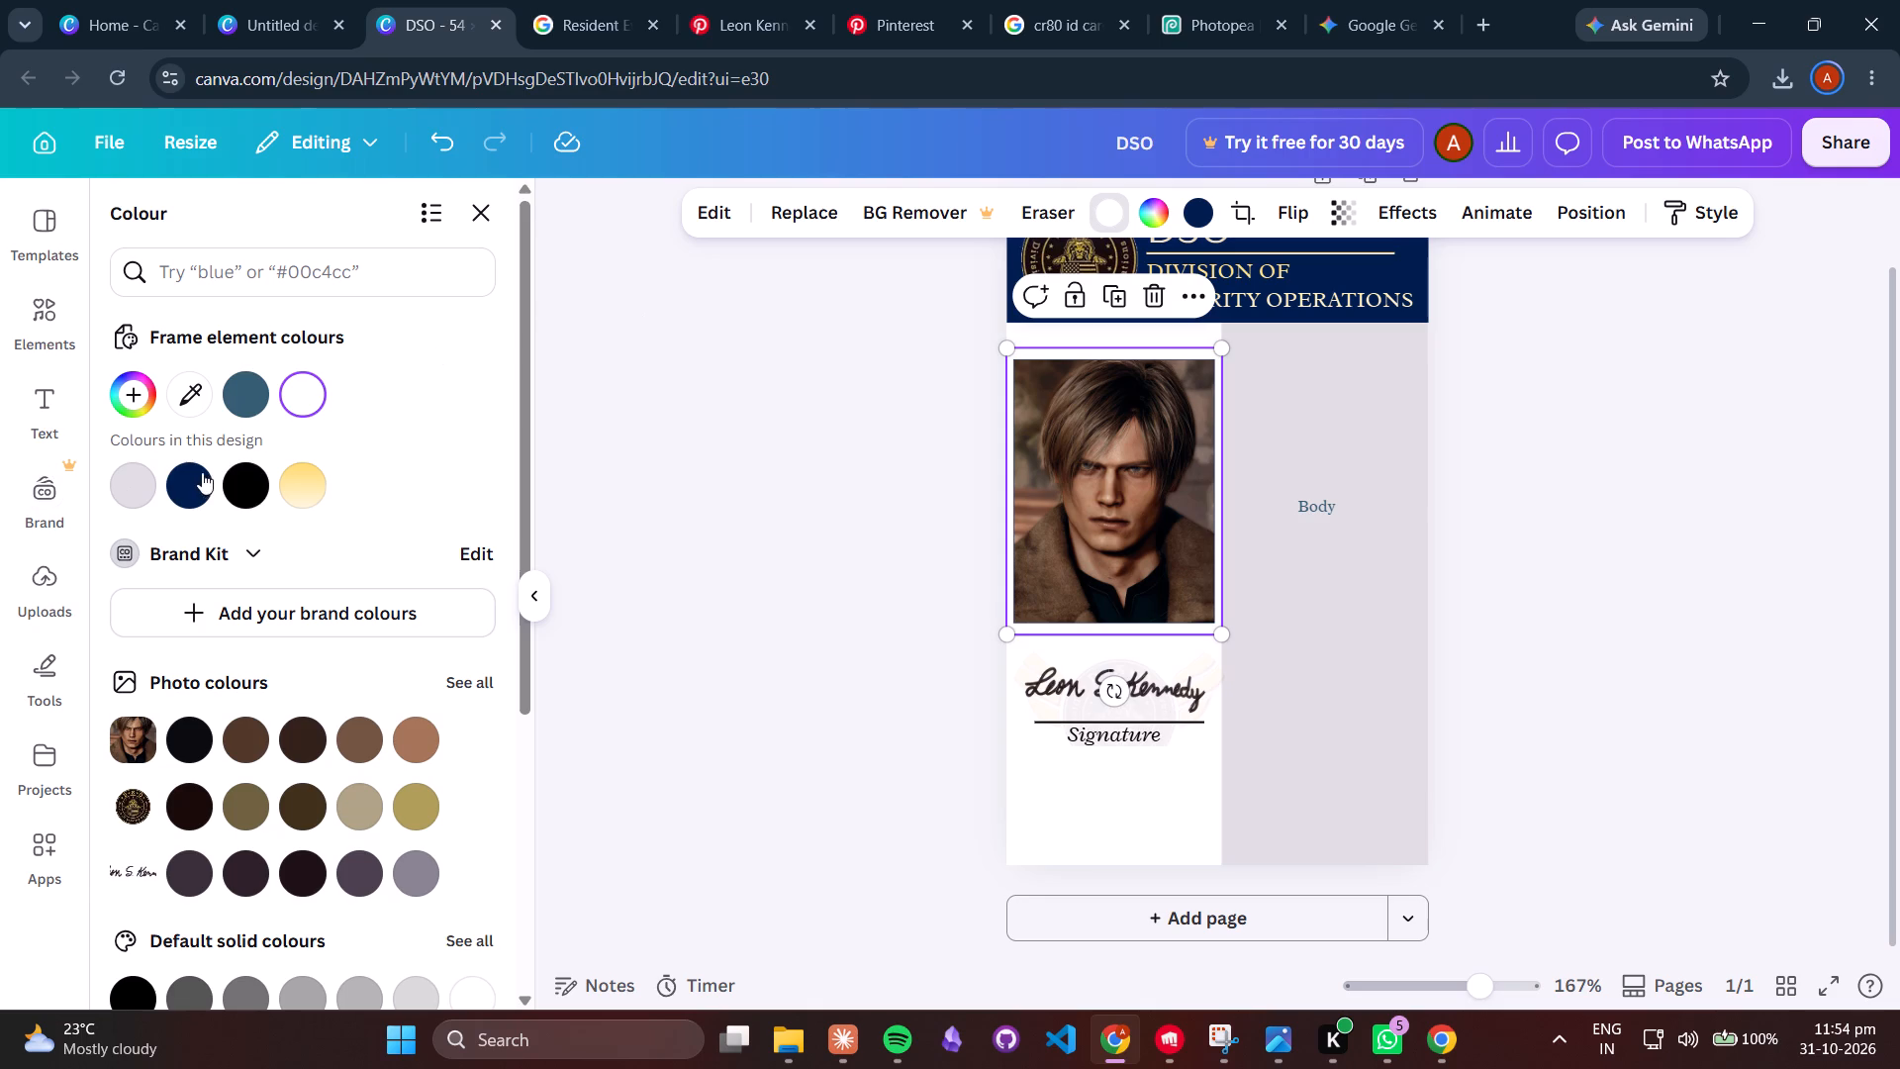
{"action": "left_click", "coordinate": [202, 472]}
{"action": "left_click", "coordinate": [443, 475]}
{"action": "left_click", "coordinate": [623, 498]}
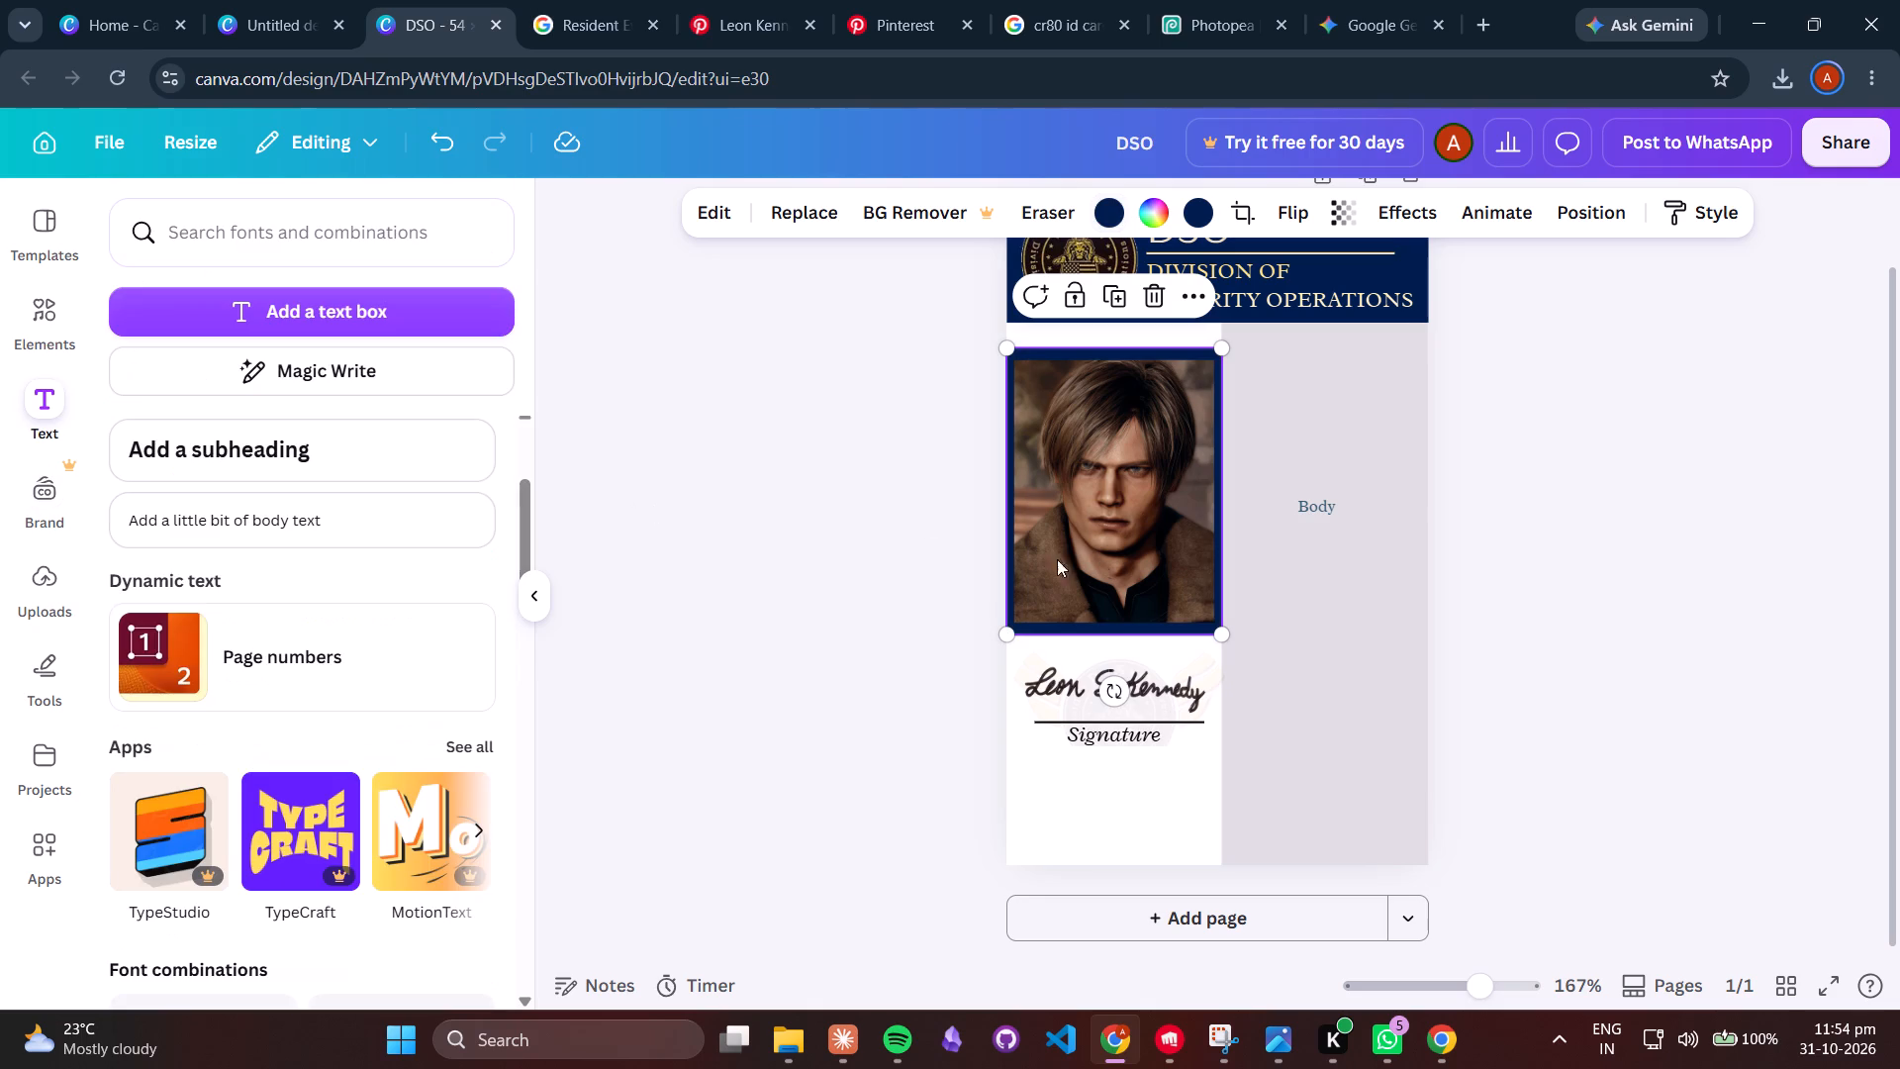
{"action": "left_click", "coordinate": [1340, 690]}
{"action": "left_click", "coordinate": [1809, 654]}
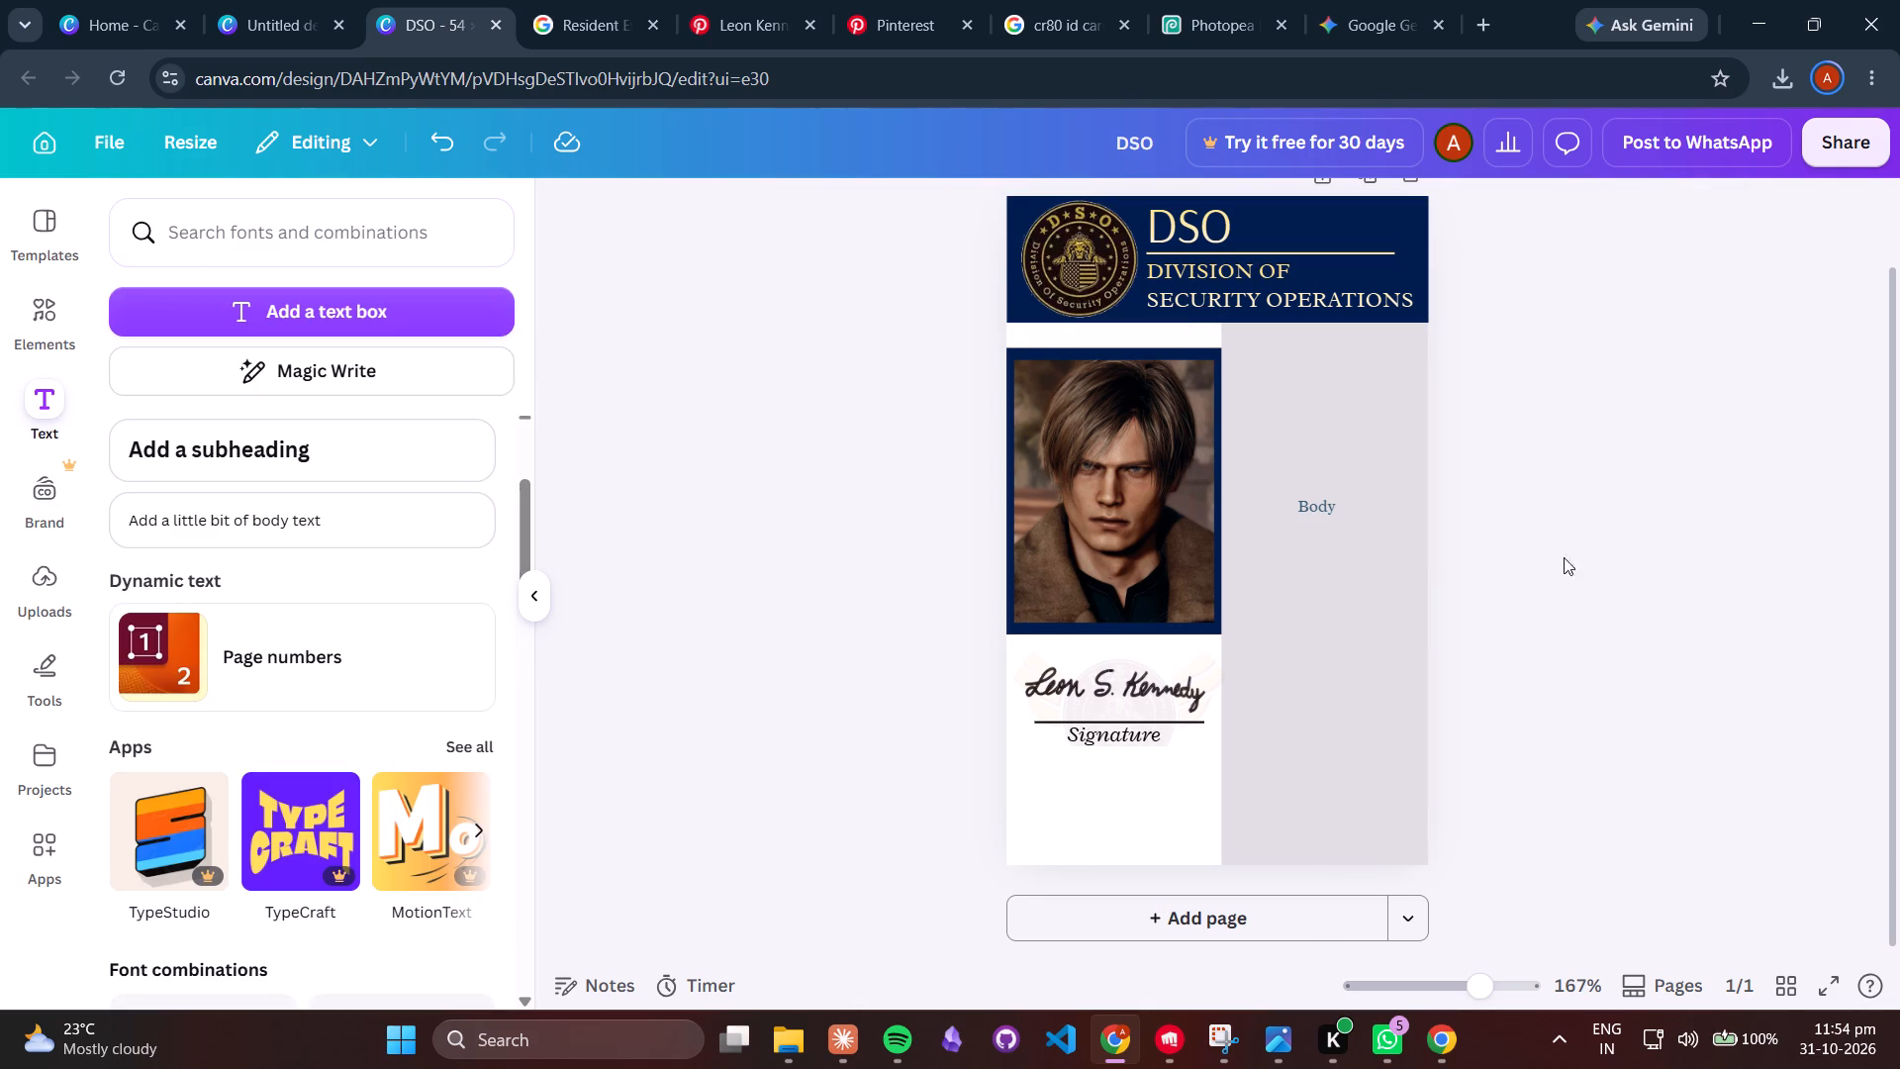
Move the portrait frame up in the layer order to sit directly beneath the Body text.
{"action": "left_click", "coordinate": [1173, 629]}
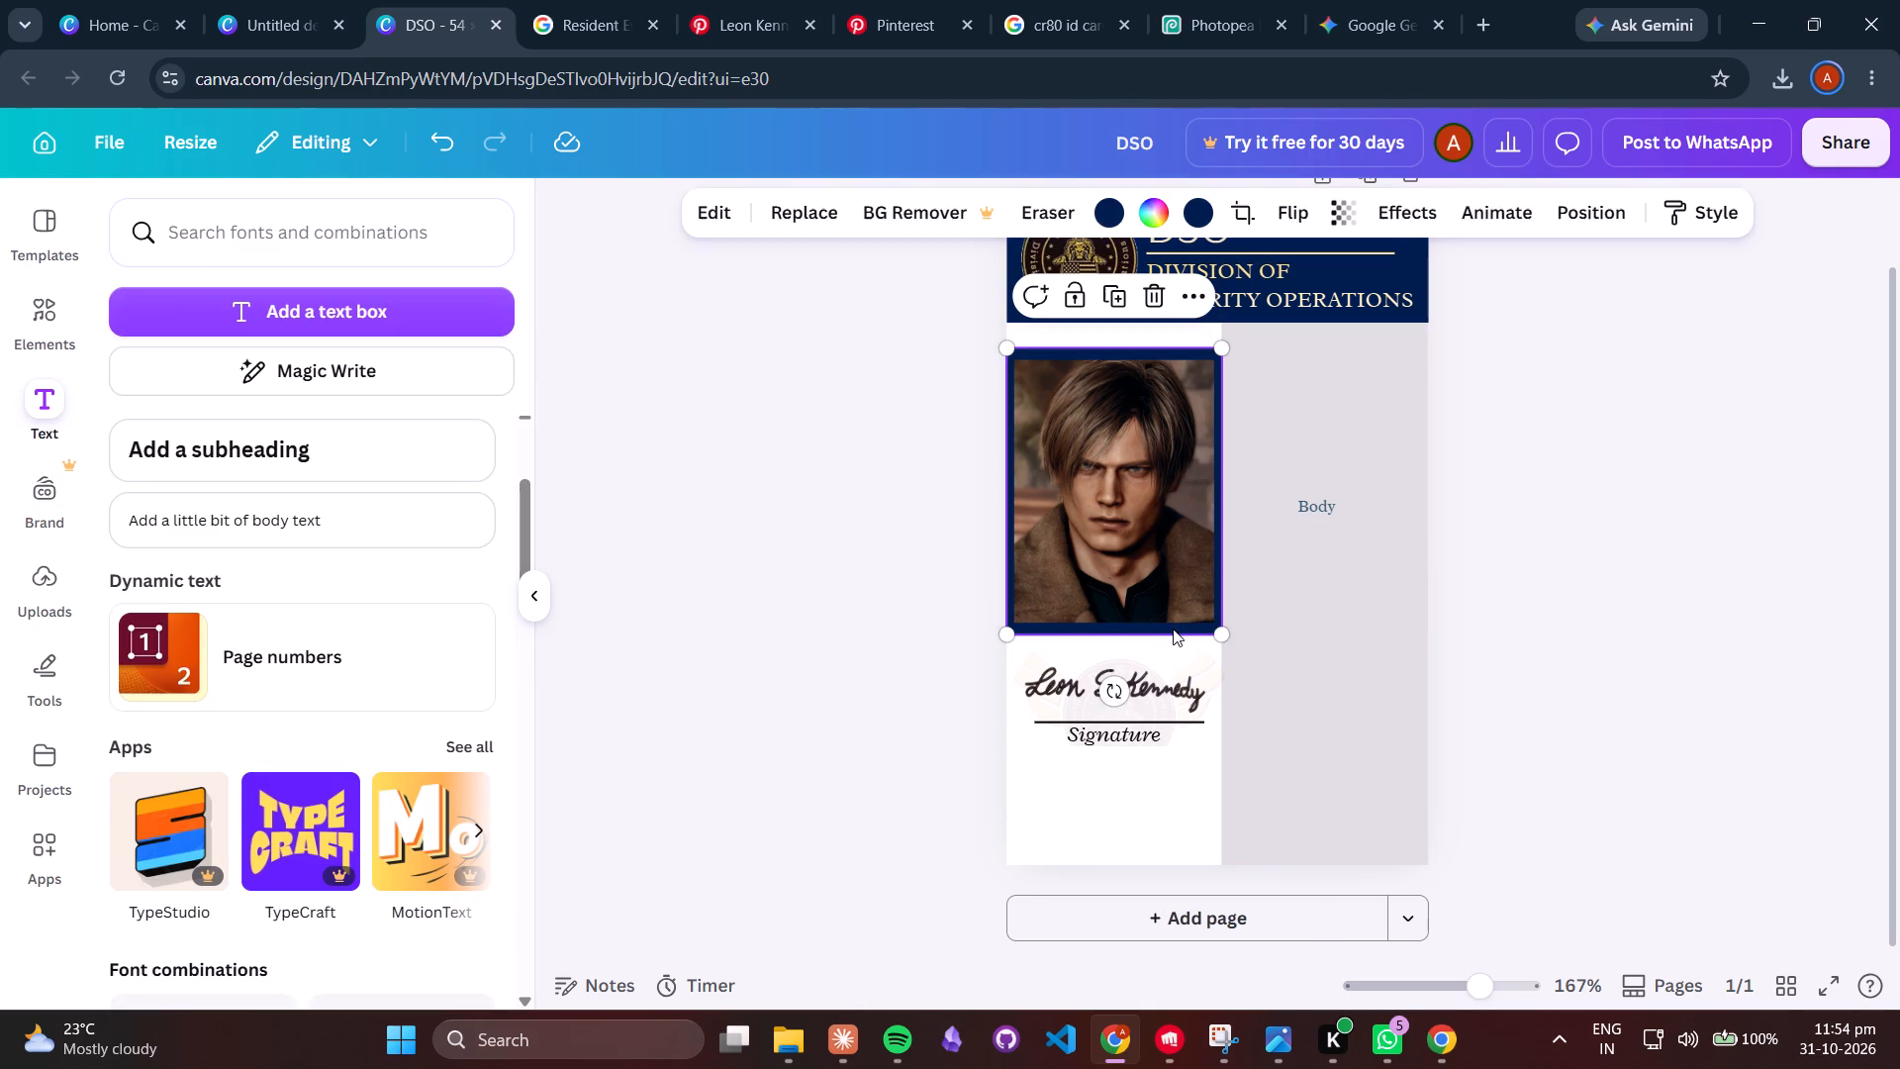
{"action": "left_click", "coordinate": [1180, 296]}
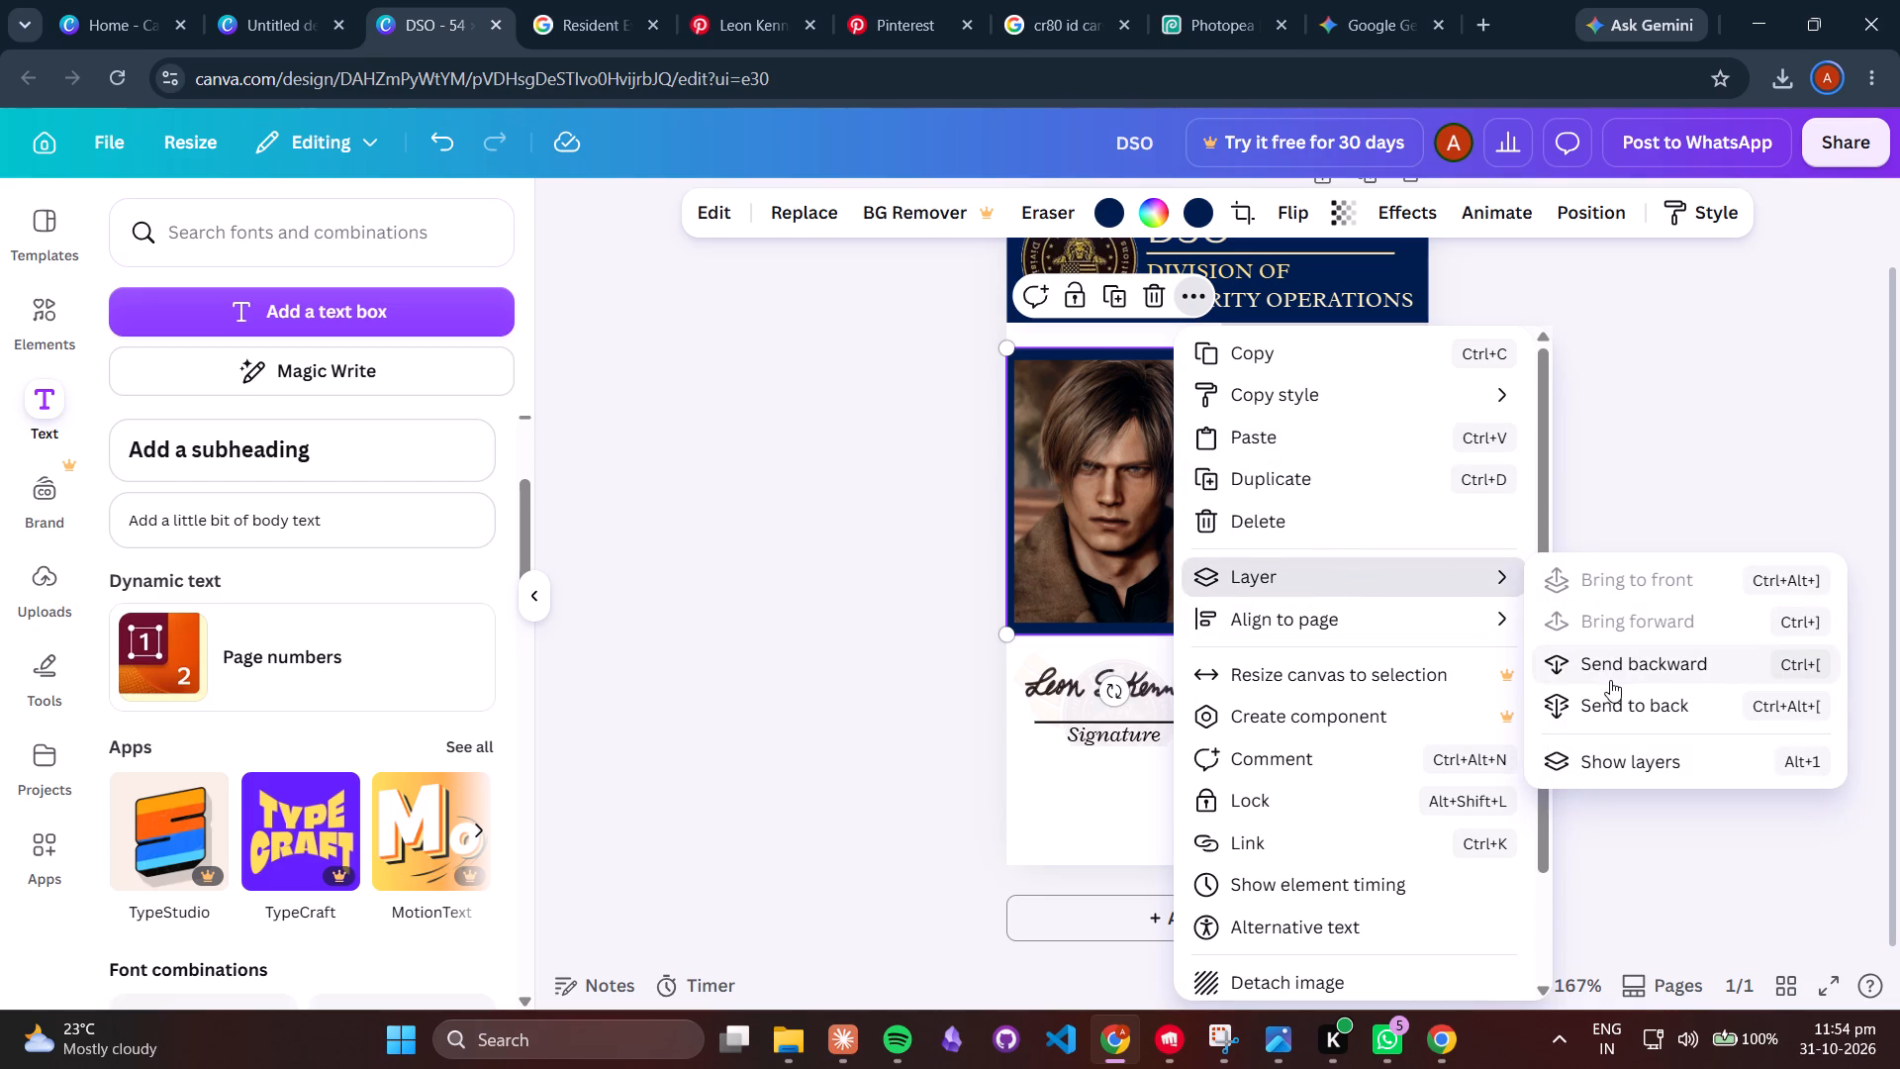
{"action": "left_click", "coordinate": [1593, 762]}
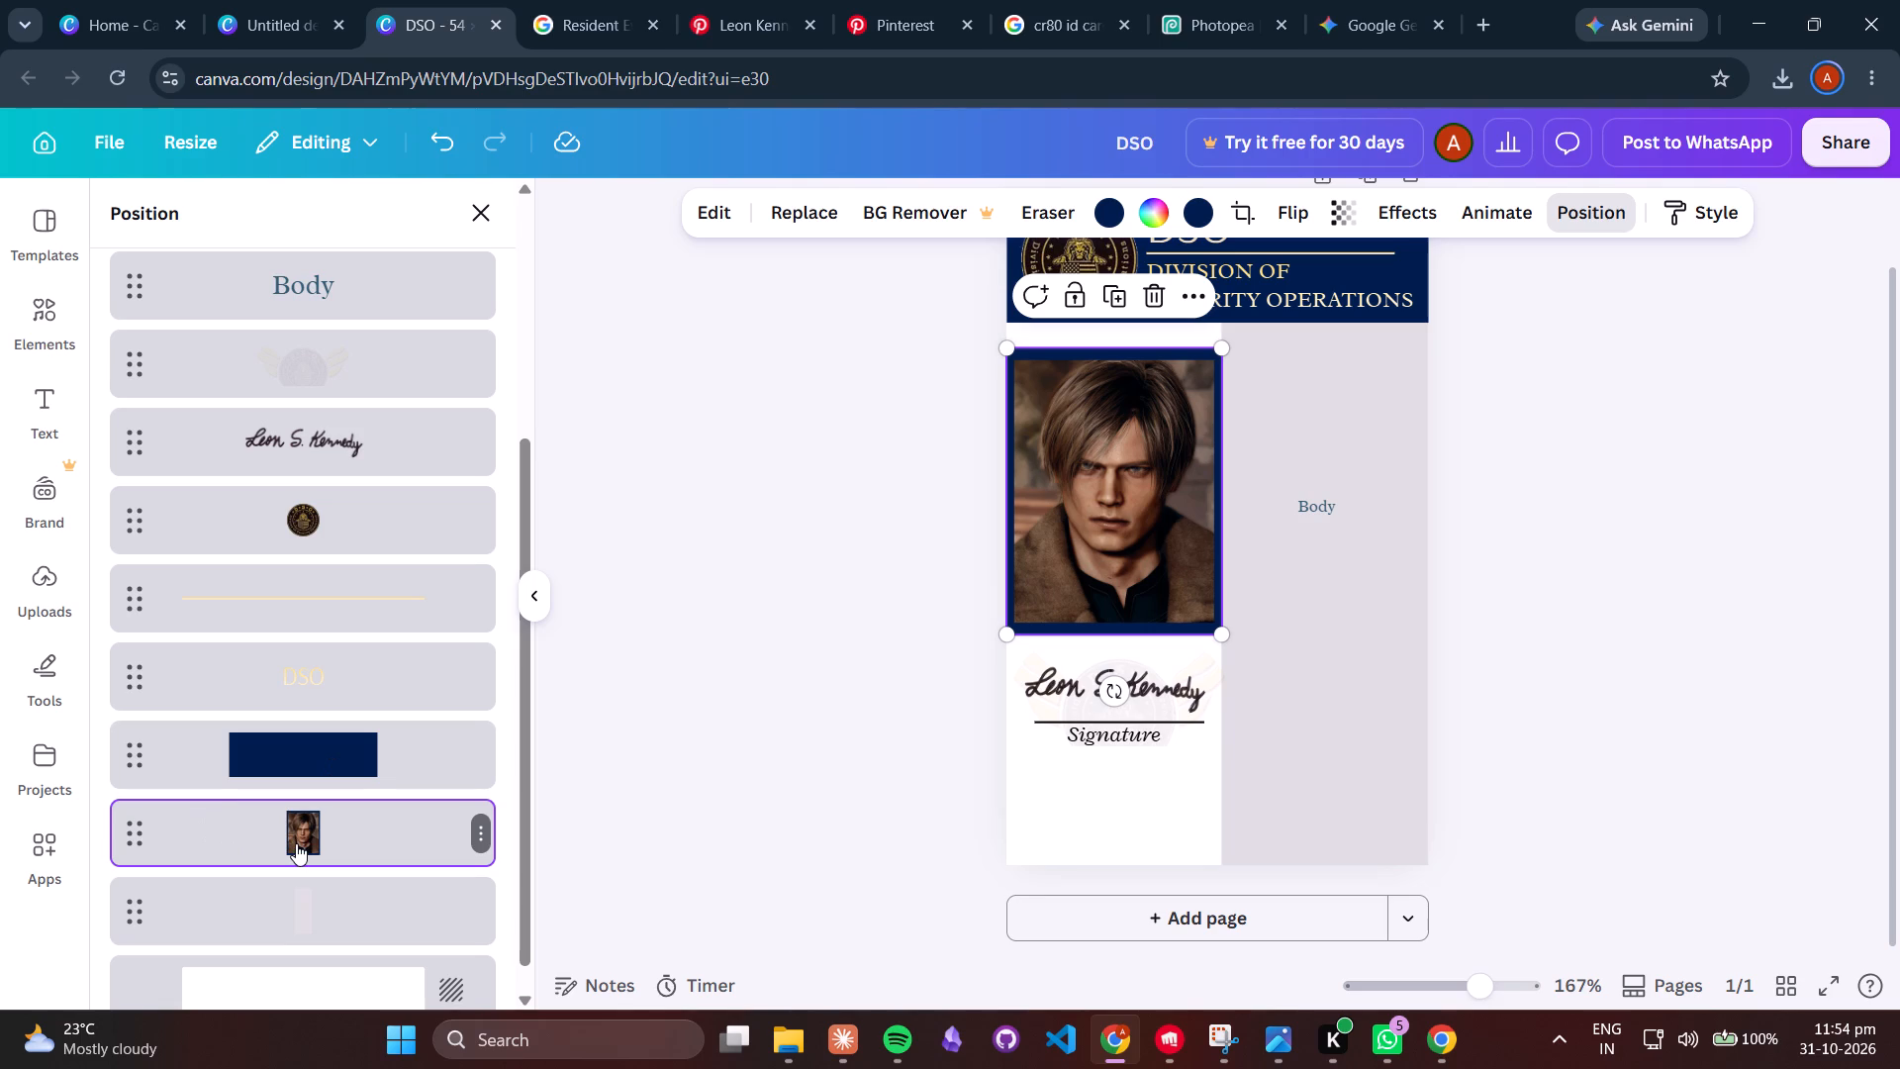
{"action": "left_click_drag", "start_coordinate": [296, 843], "coordinate": [329, 342]}
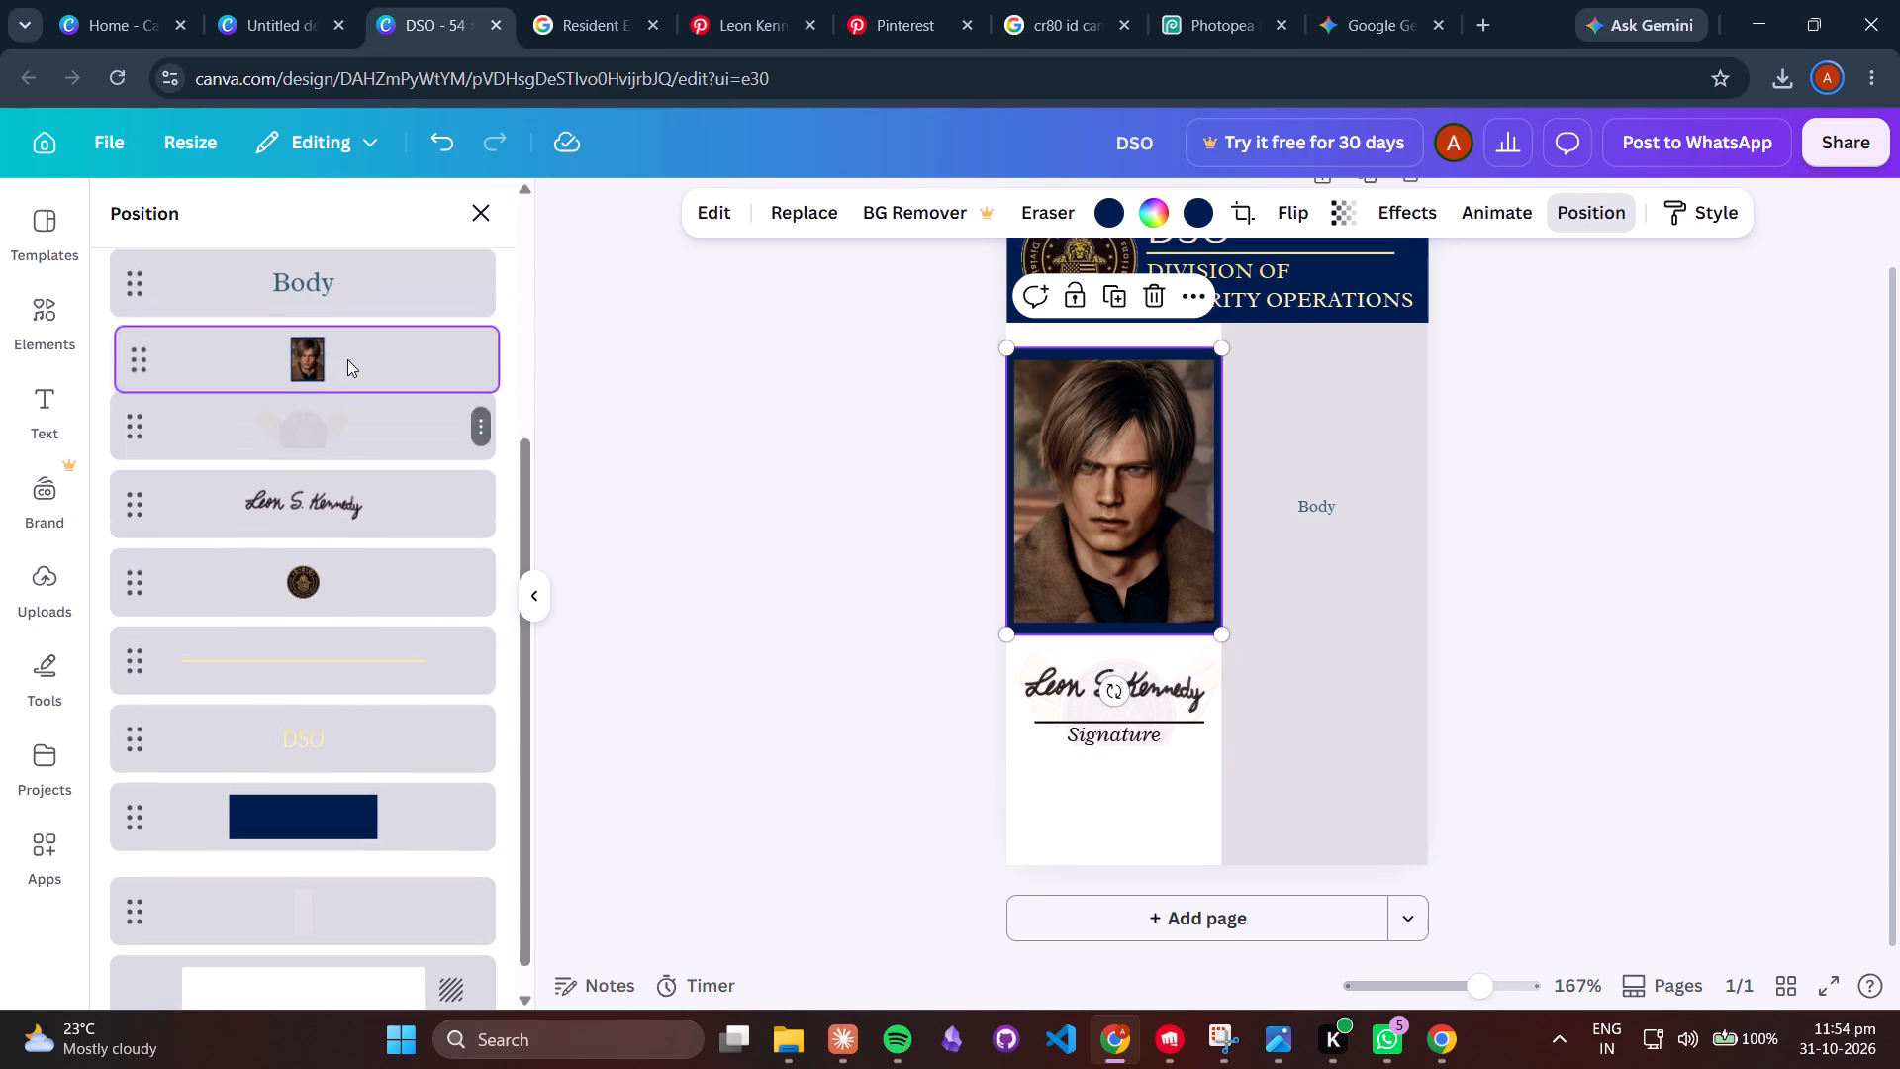
{"action": "left_click", "coordinate": [710, 477]}
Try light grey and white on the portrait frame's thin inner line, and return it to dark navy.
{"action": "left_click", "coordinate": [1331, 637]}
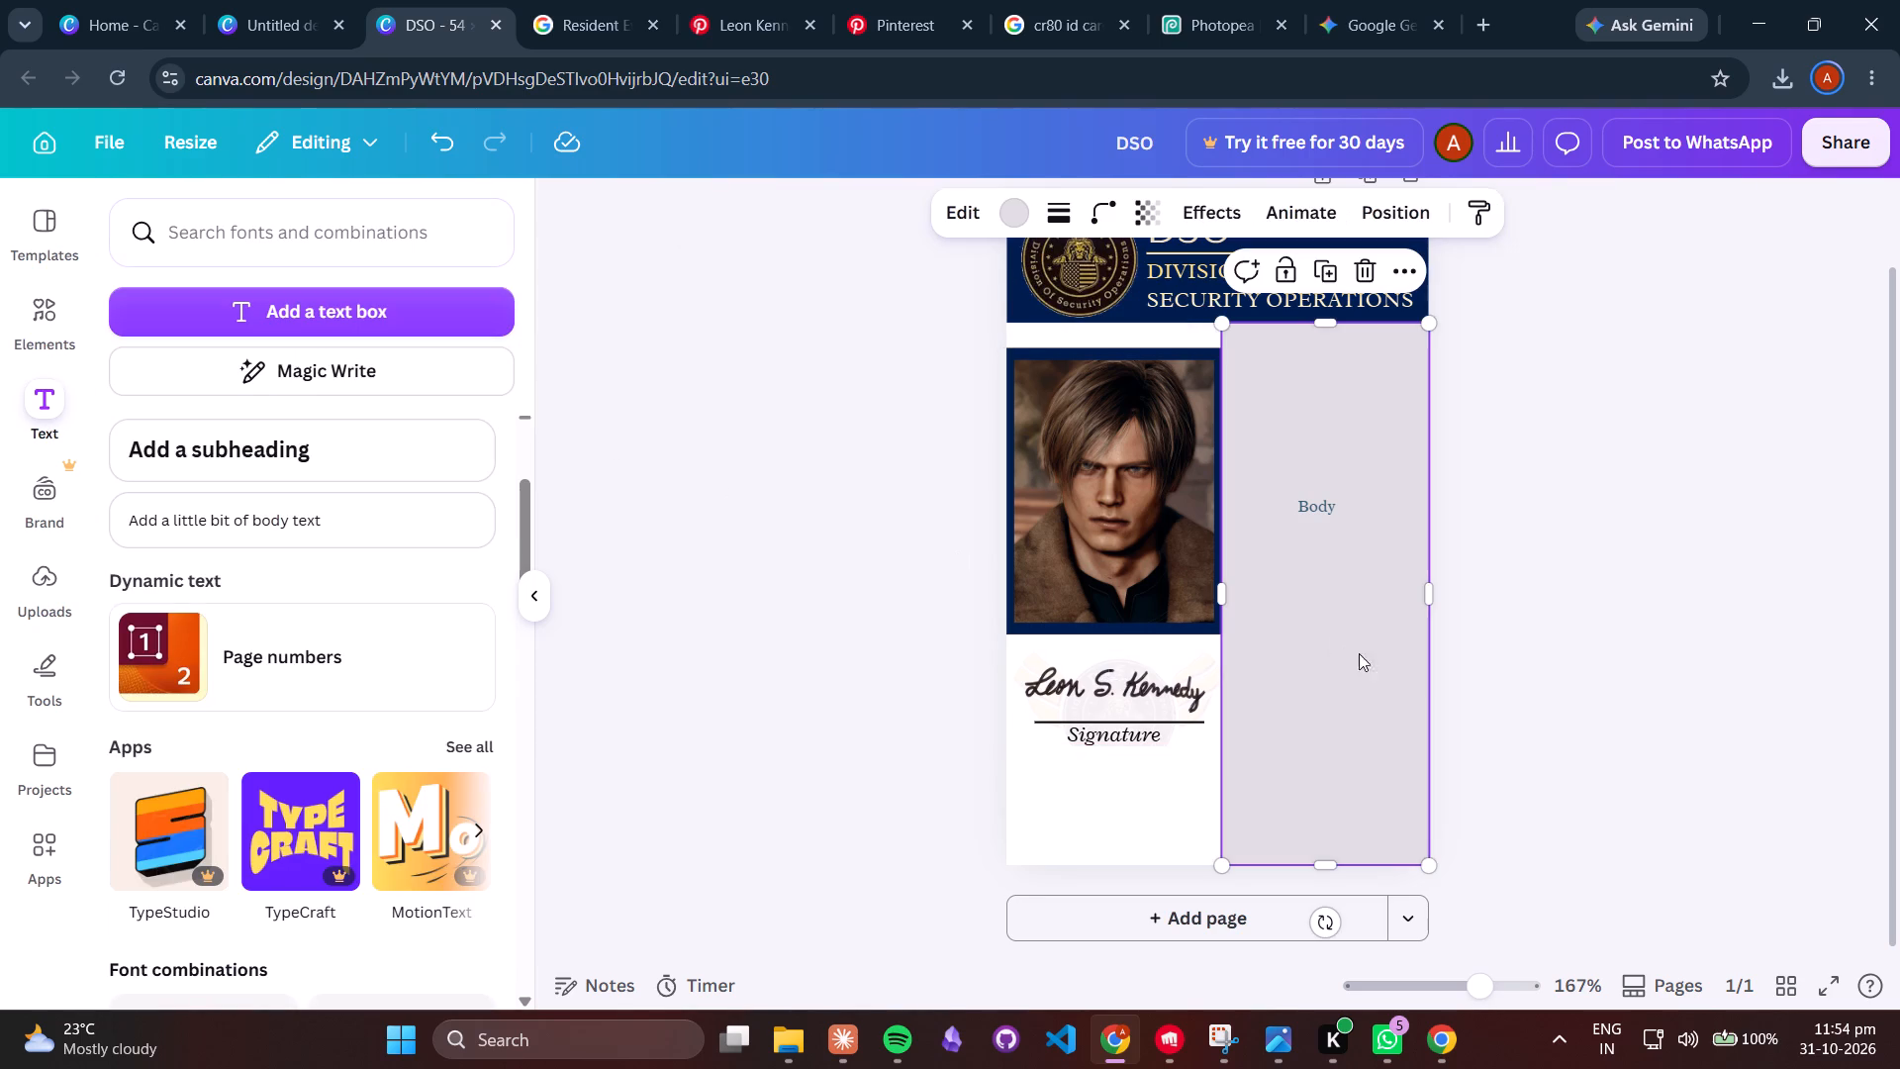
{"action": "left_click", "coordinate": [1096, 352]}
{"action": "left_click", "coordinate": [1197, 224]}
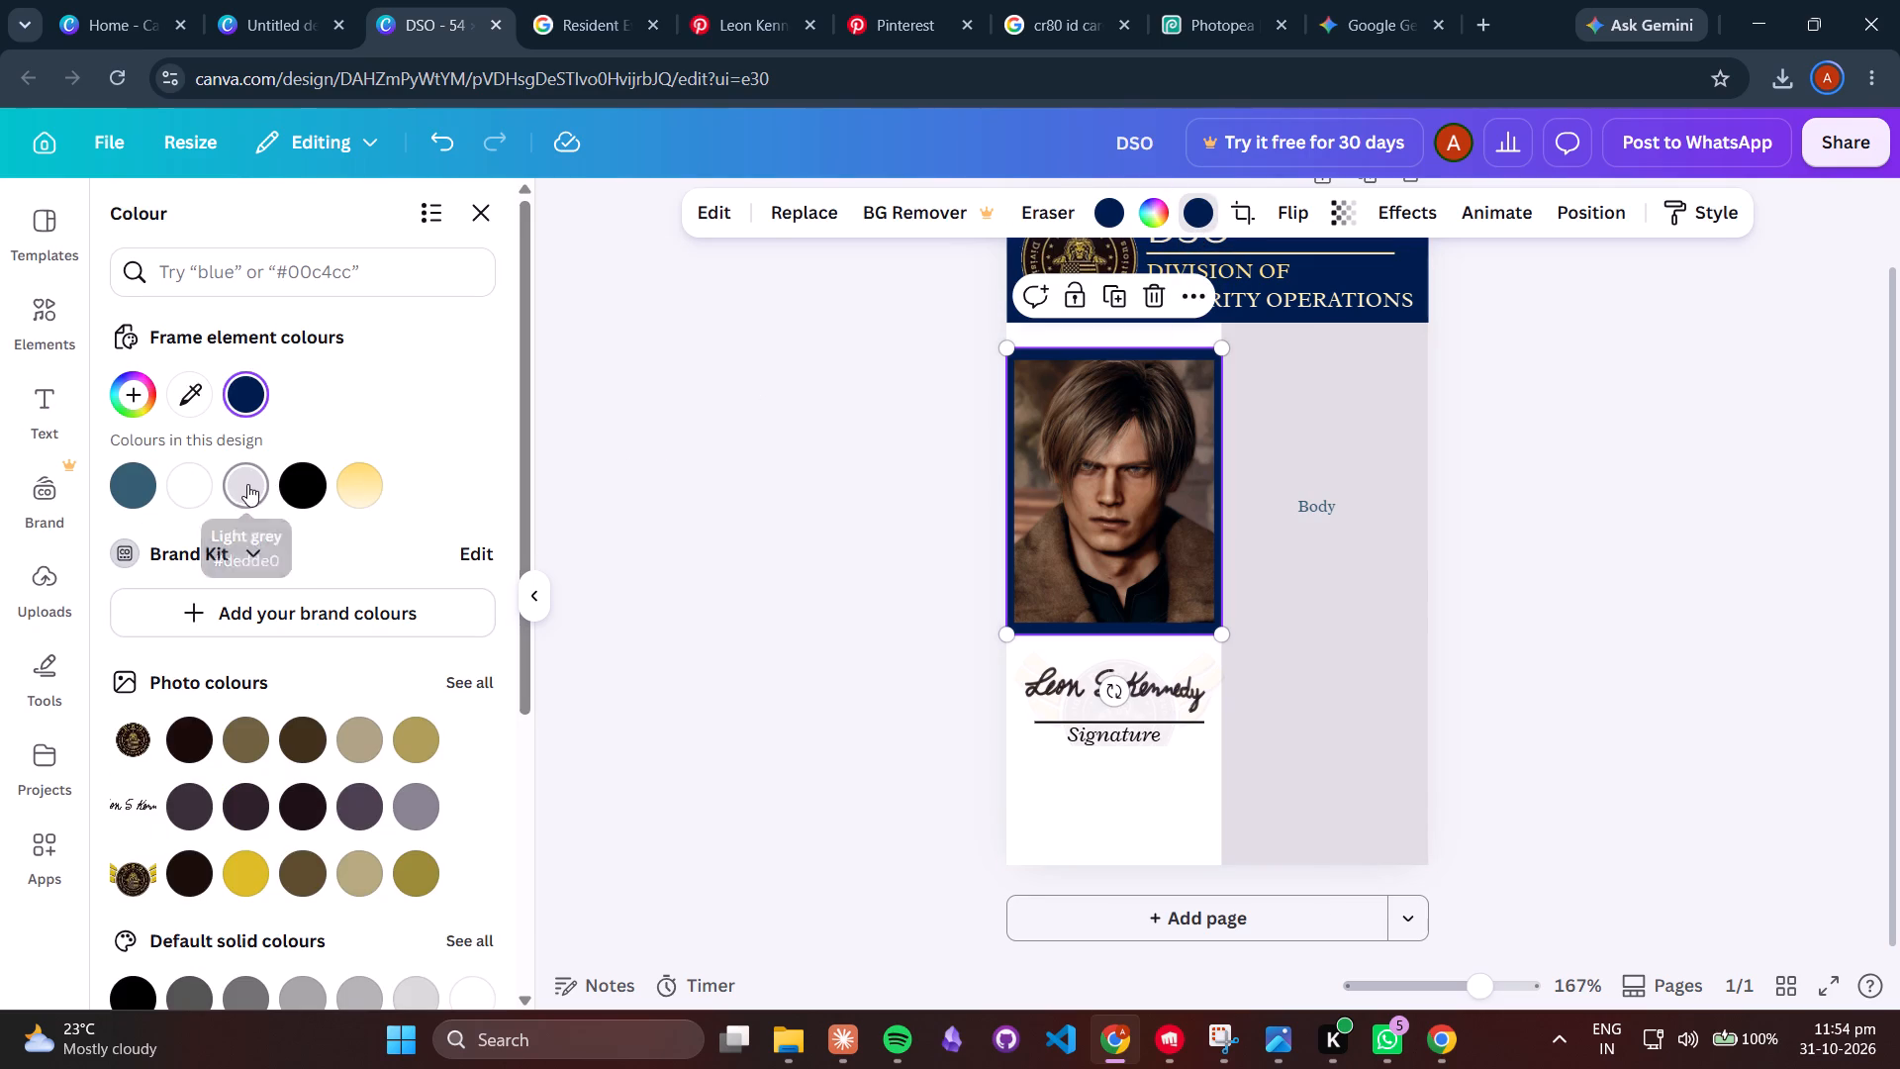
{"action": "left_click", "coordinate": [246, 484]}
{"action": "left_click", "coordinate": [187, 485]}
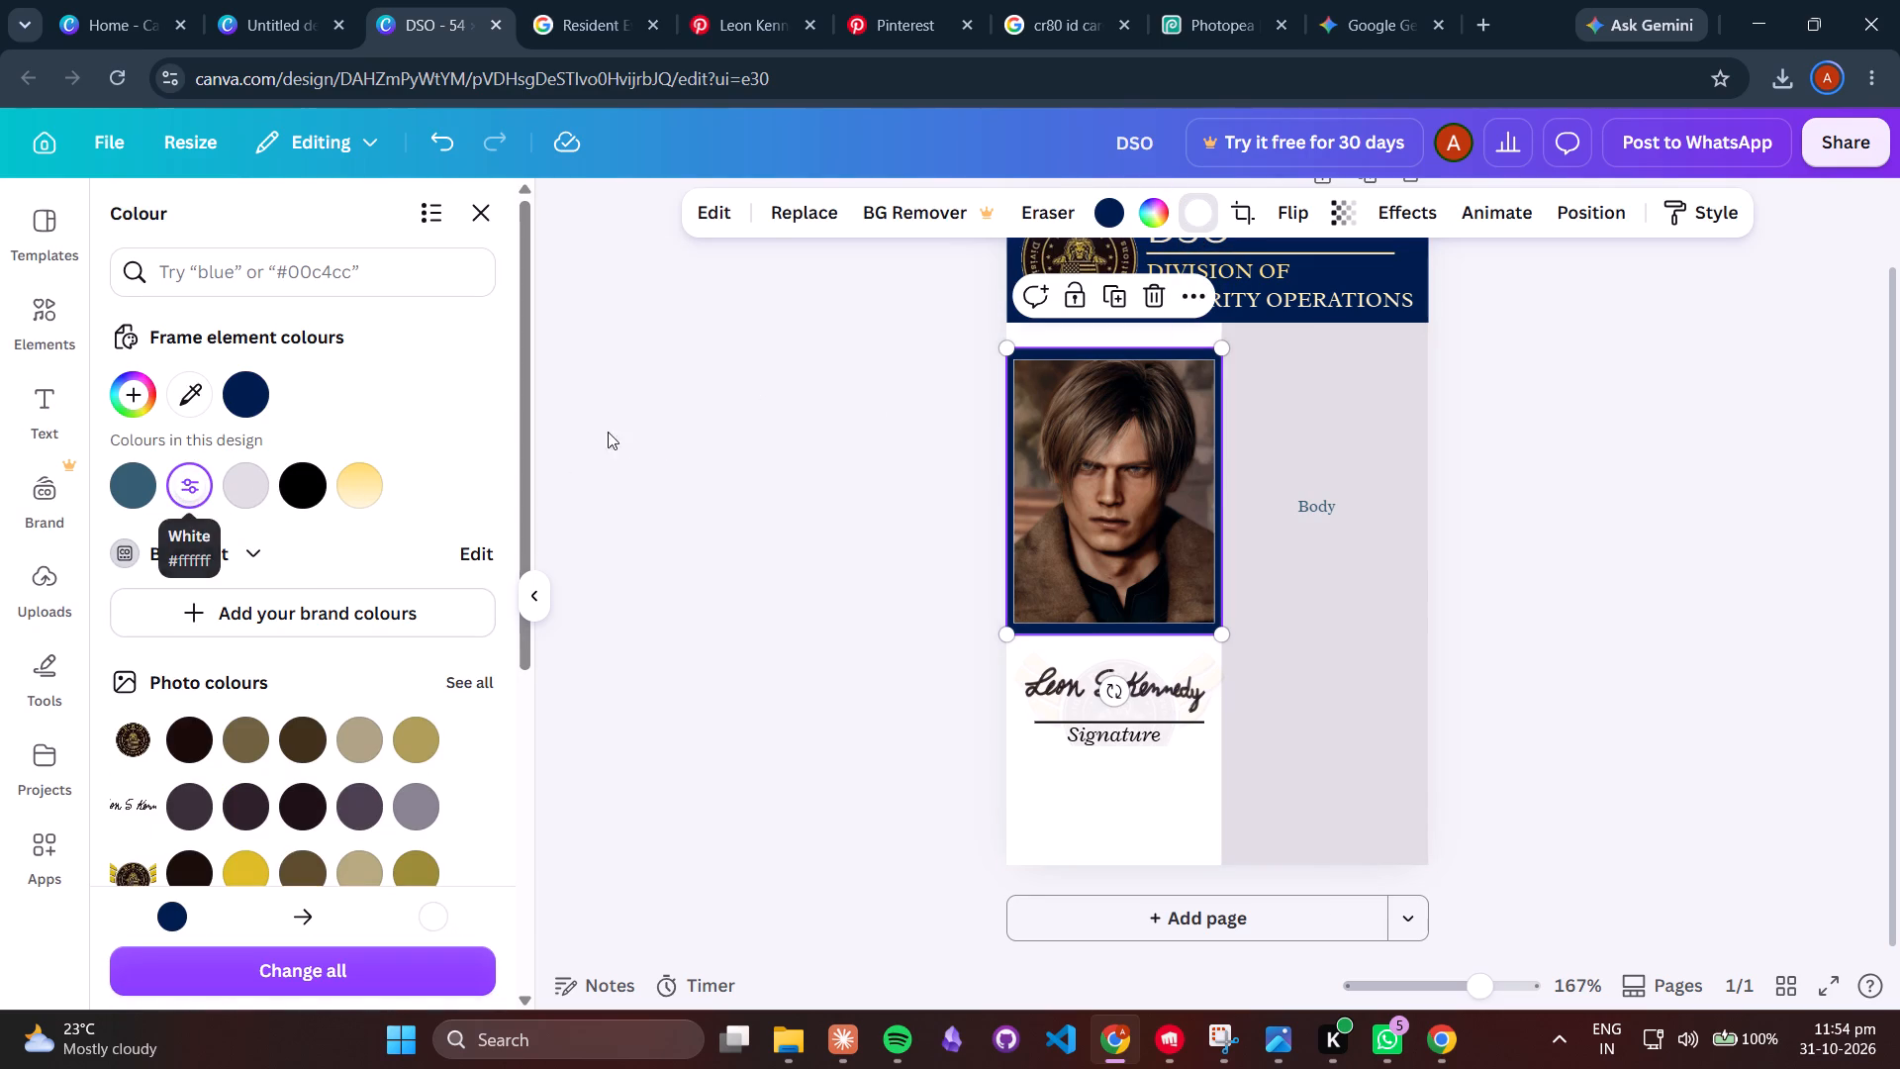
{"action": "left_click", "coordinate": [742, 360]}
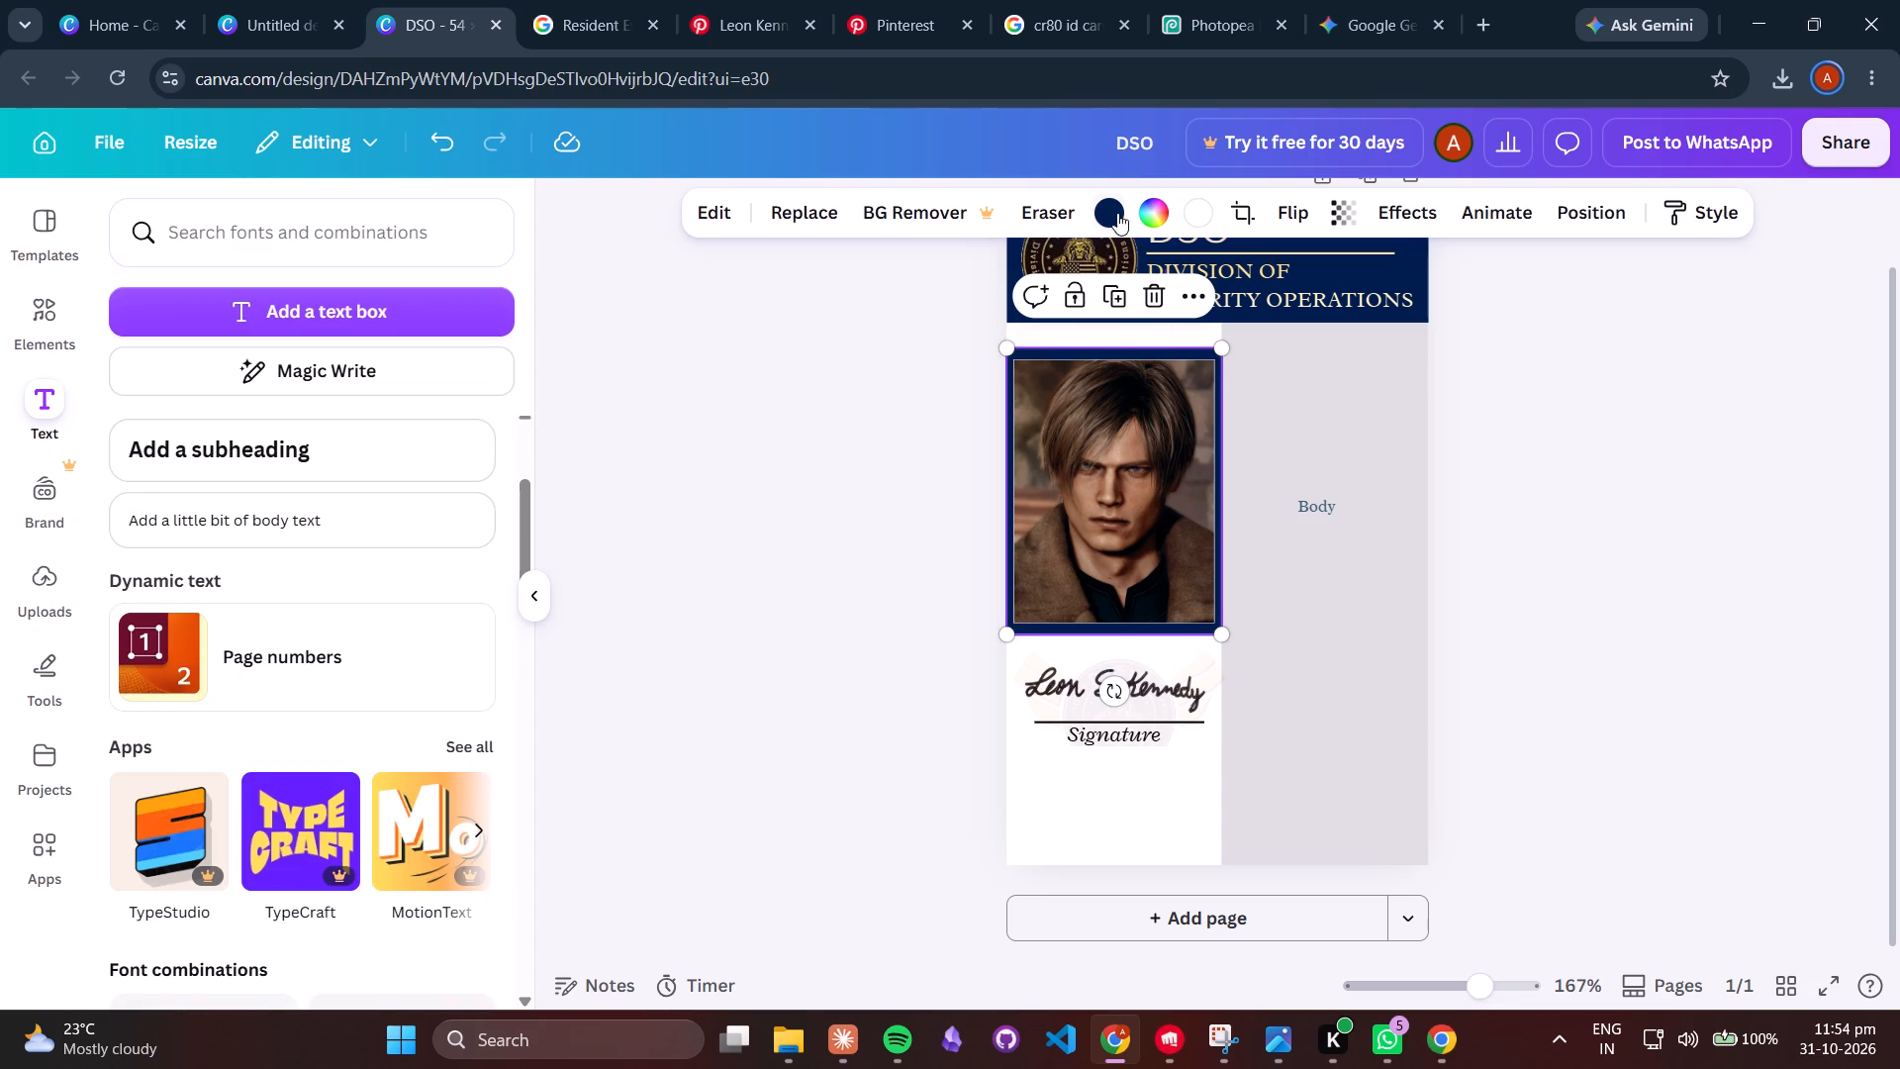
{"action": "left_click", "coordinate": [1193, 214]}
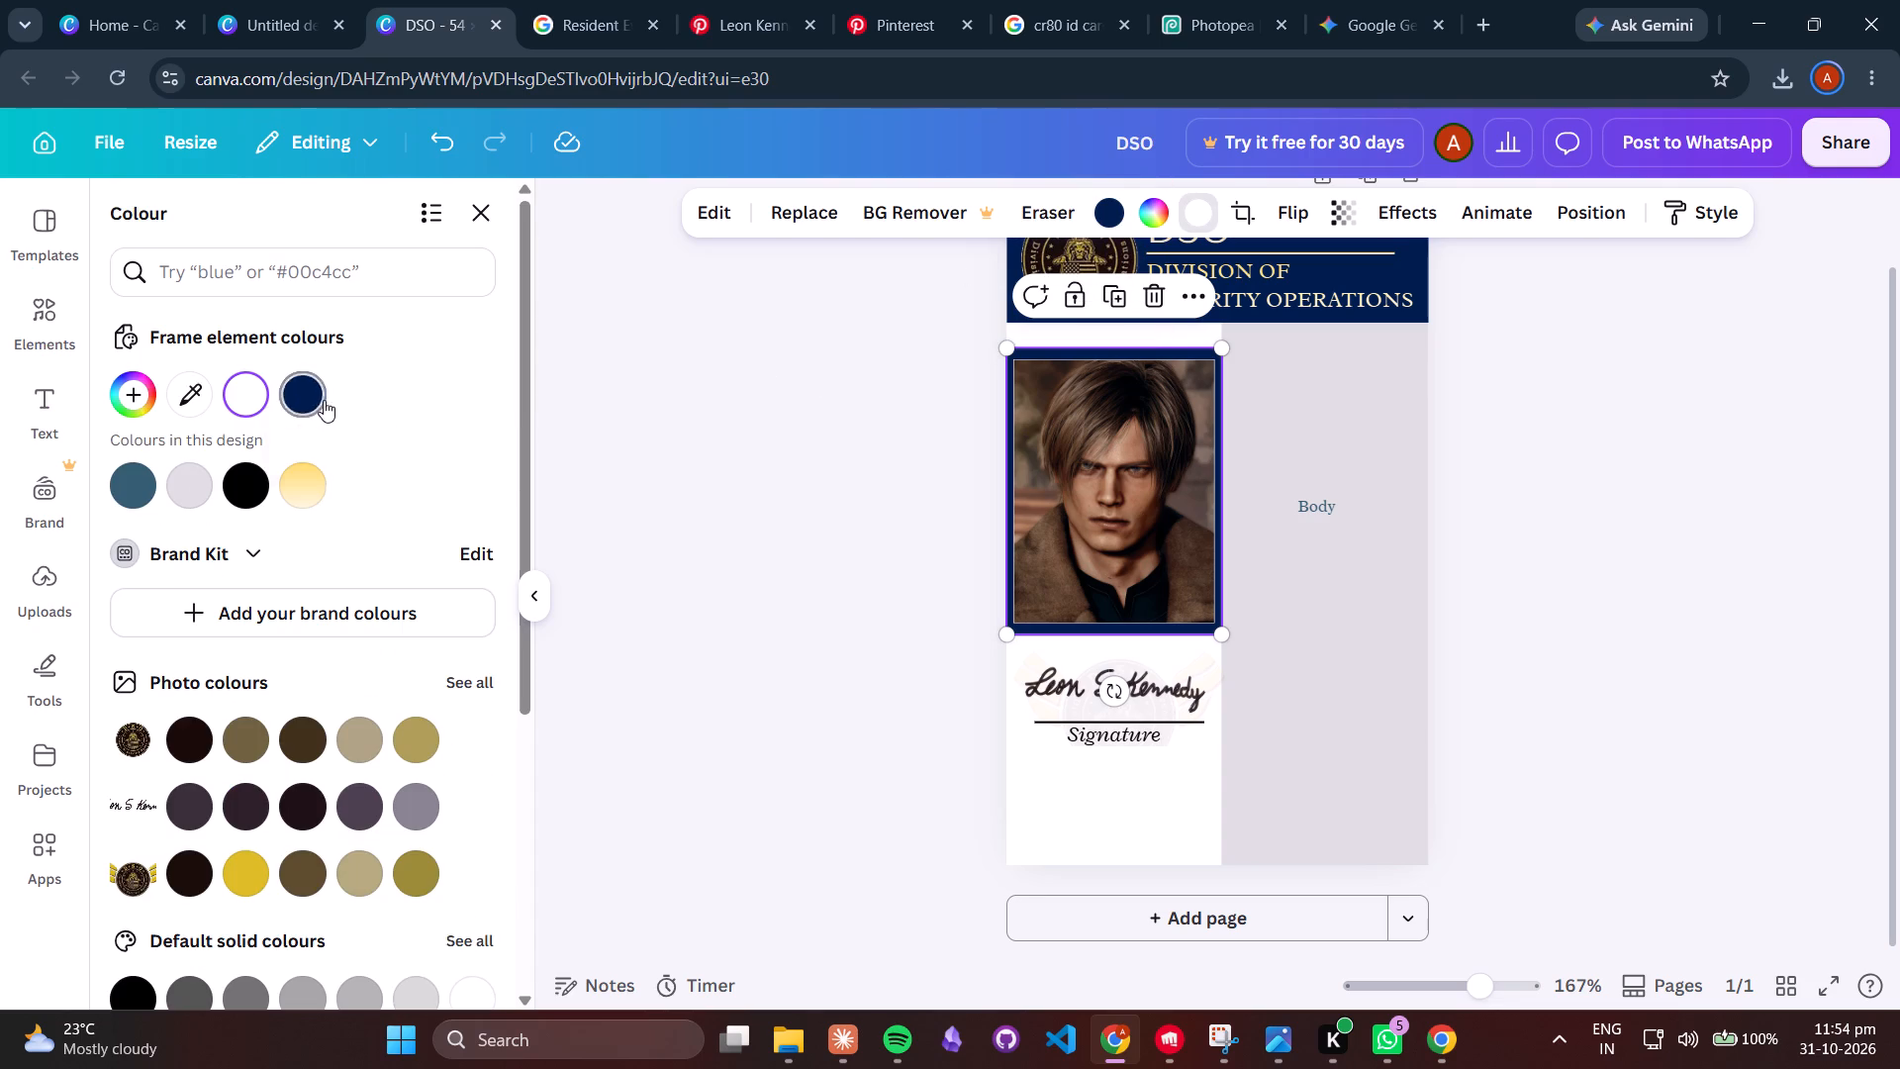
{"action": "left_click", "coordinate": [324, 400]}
Recolour the portrait frame's outer border white, keeping the photo in place.
{"action": "left_click", "coordinate": [1109, 225]}
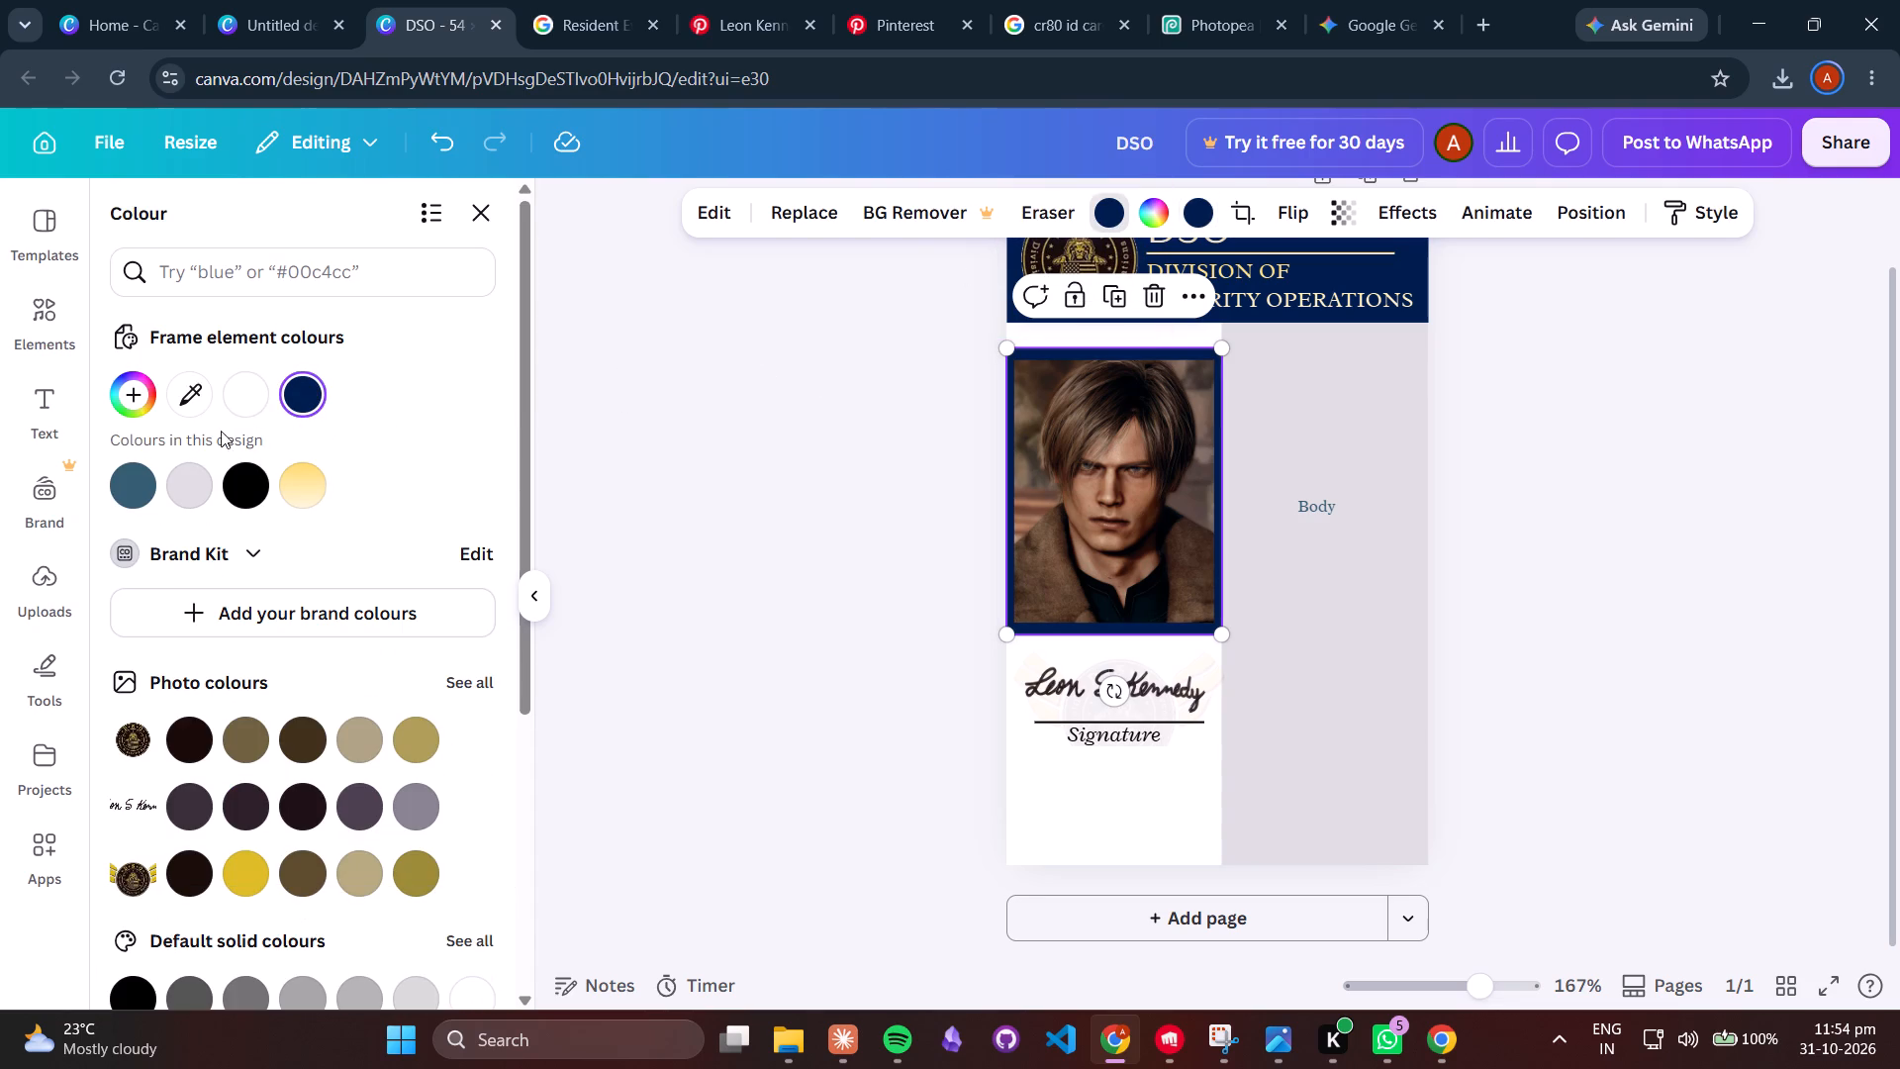
{"action": "left_click", "coordinate": [264, 395]}
{"action": "left_click", "coordinate": [576, 456]}
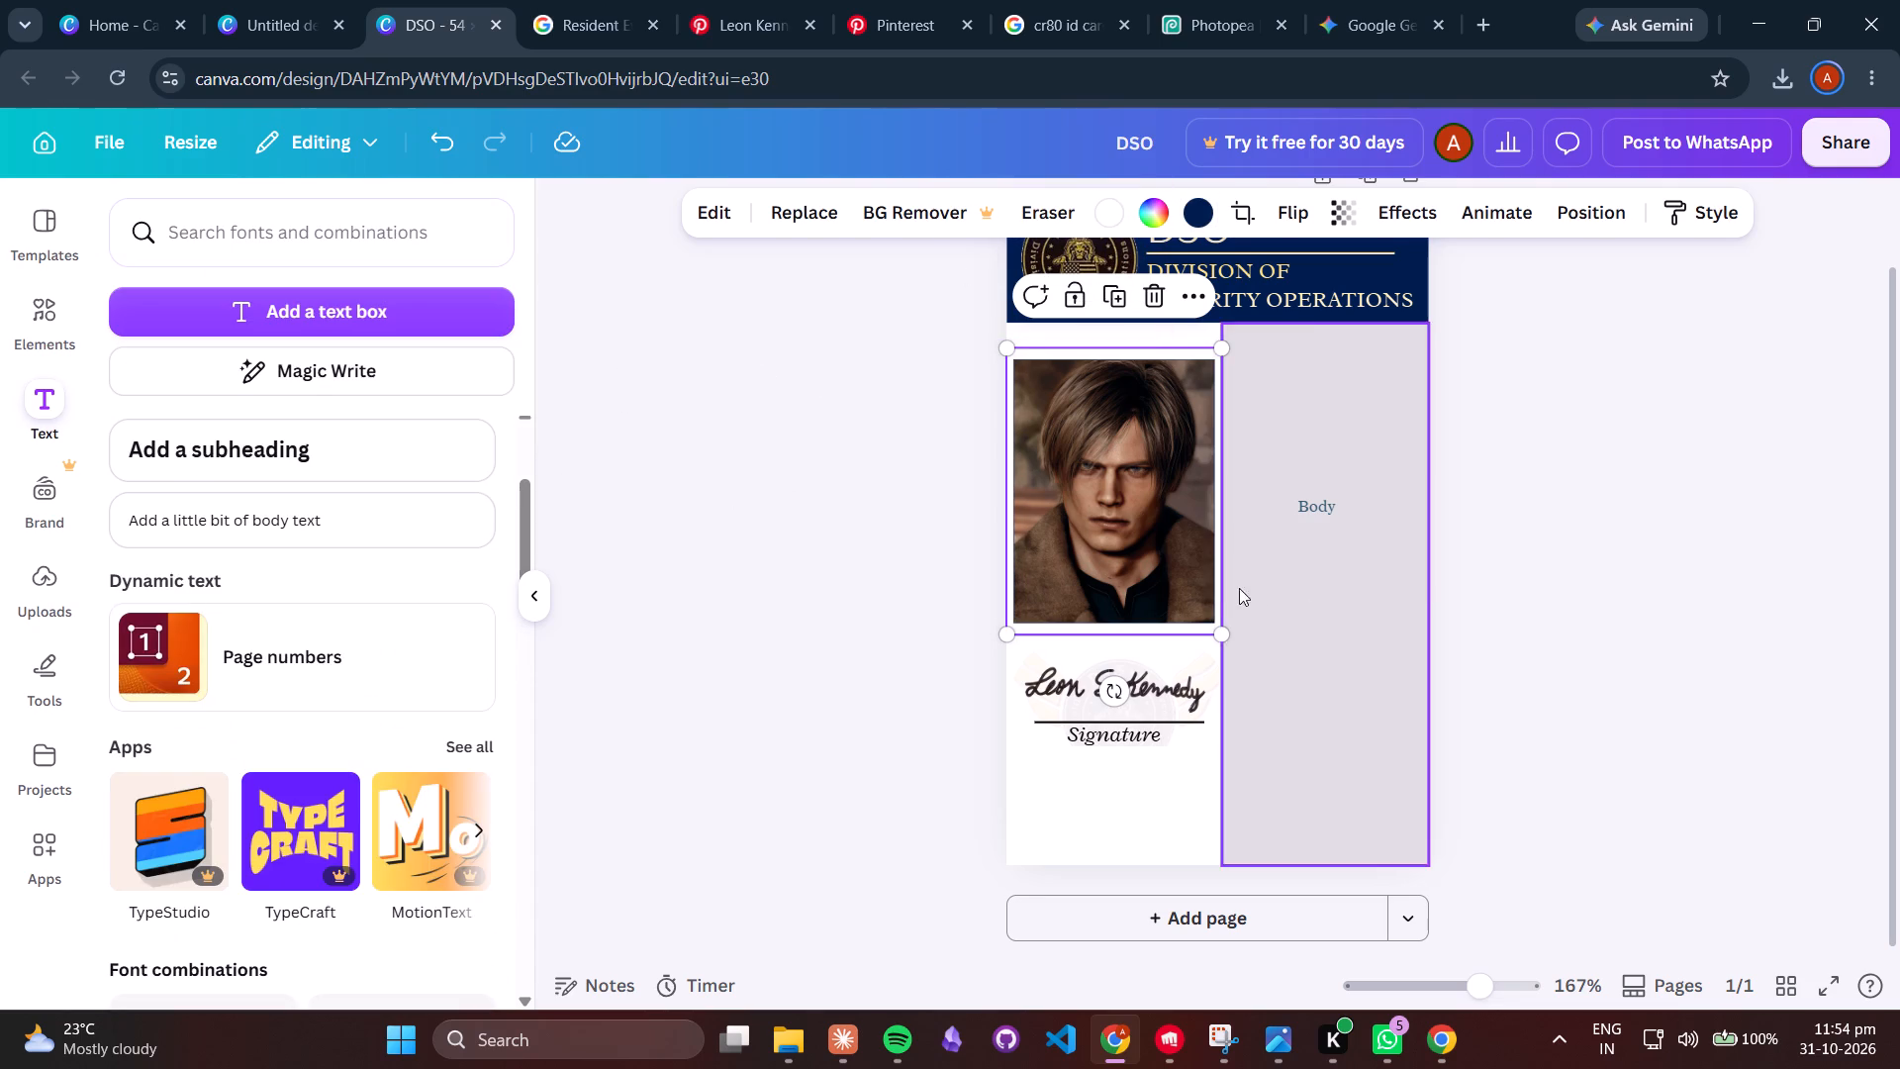
{"action": "left_click", "coordinate": [1338, 609]}
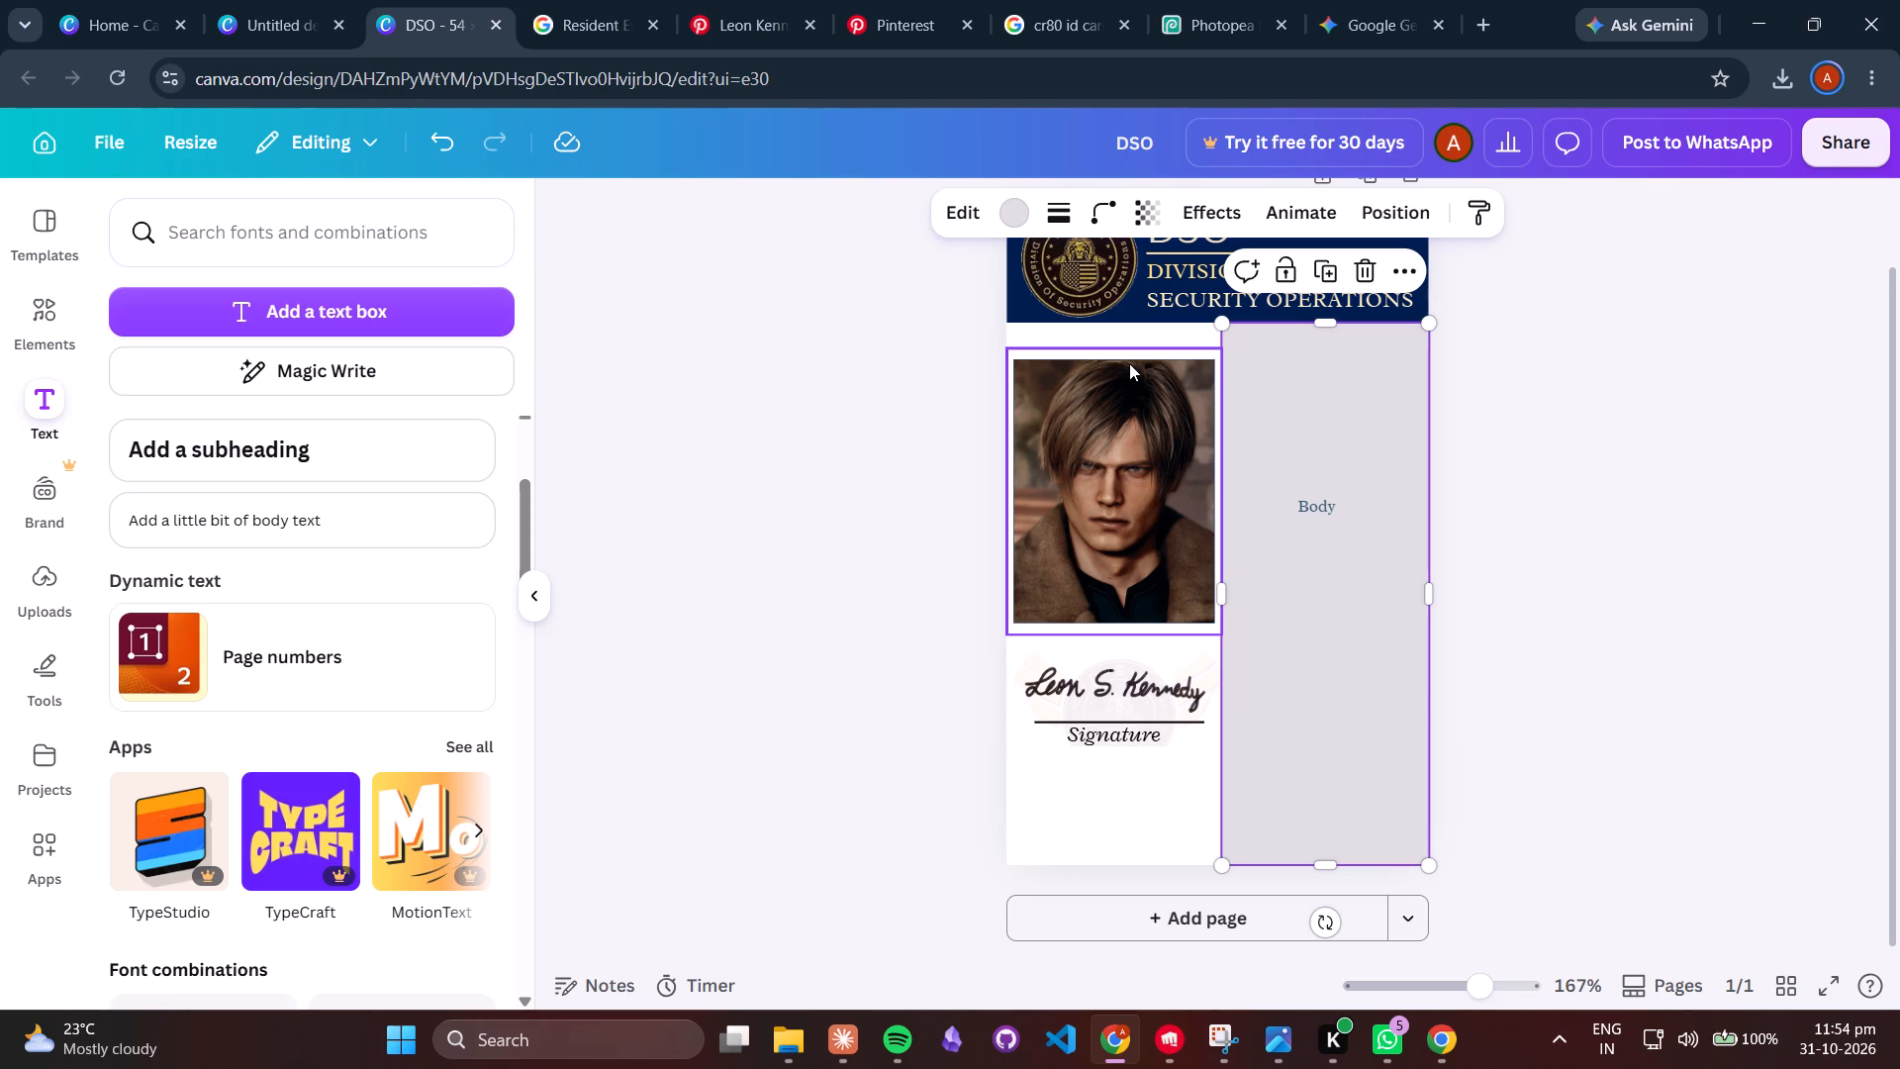
{"action": "left_click", "coordinate": [630, 481]}
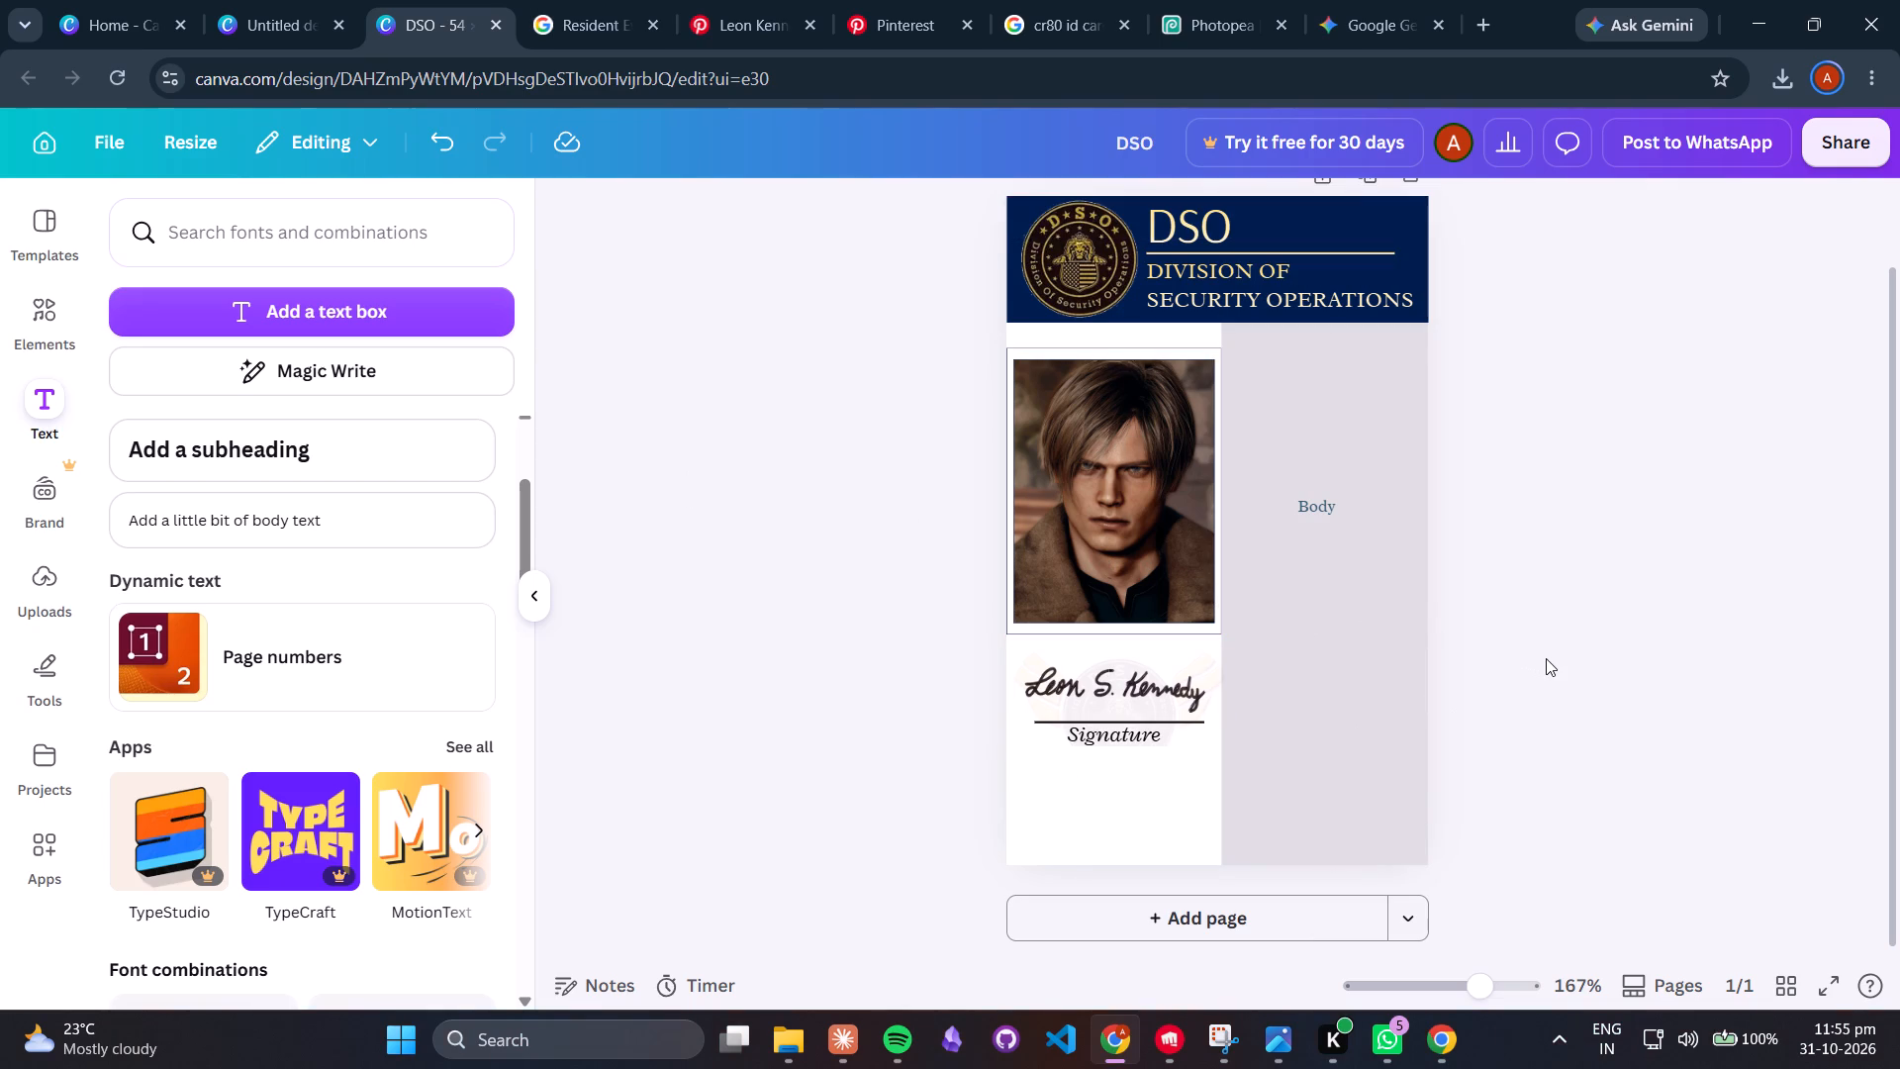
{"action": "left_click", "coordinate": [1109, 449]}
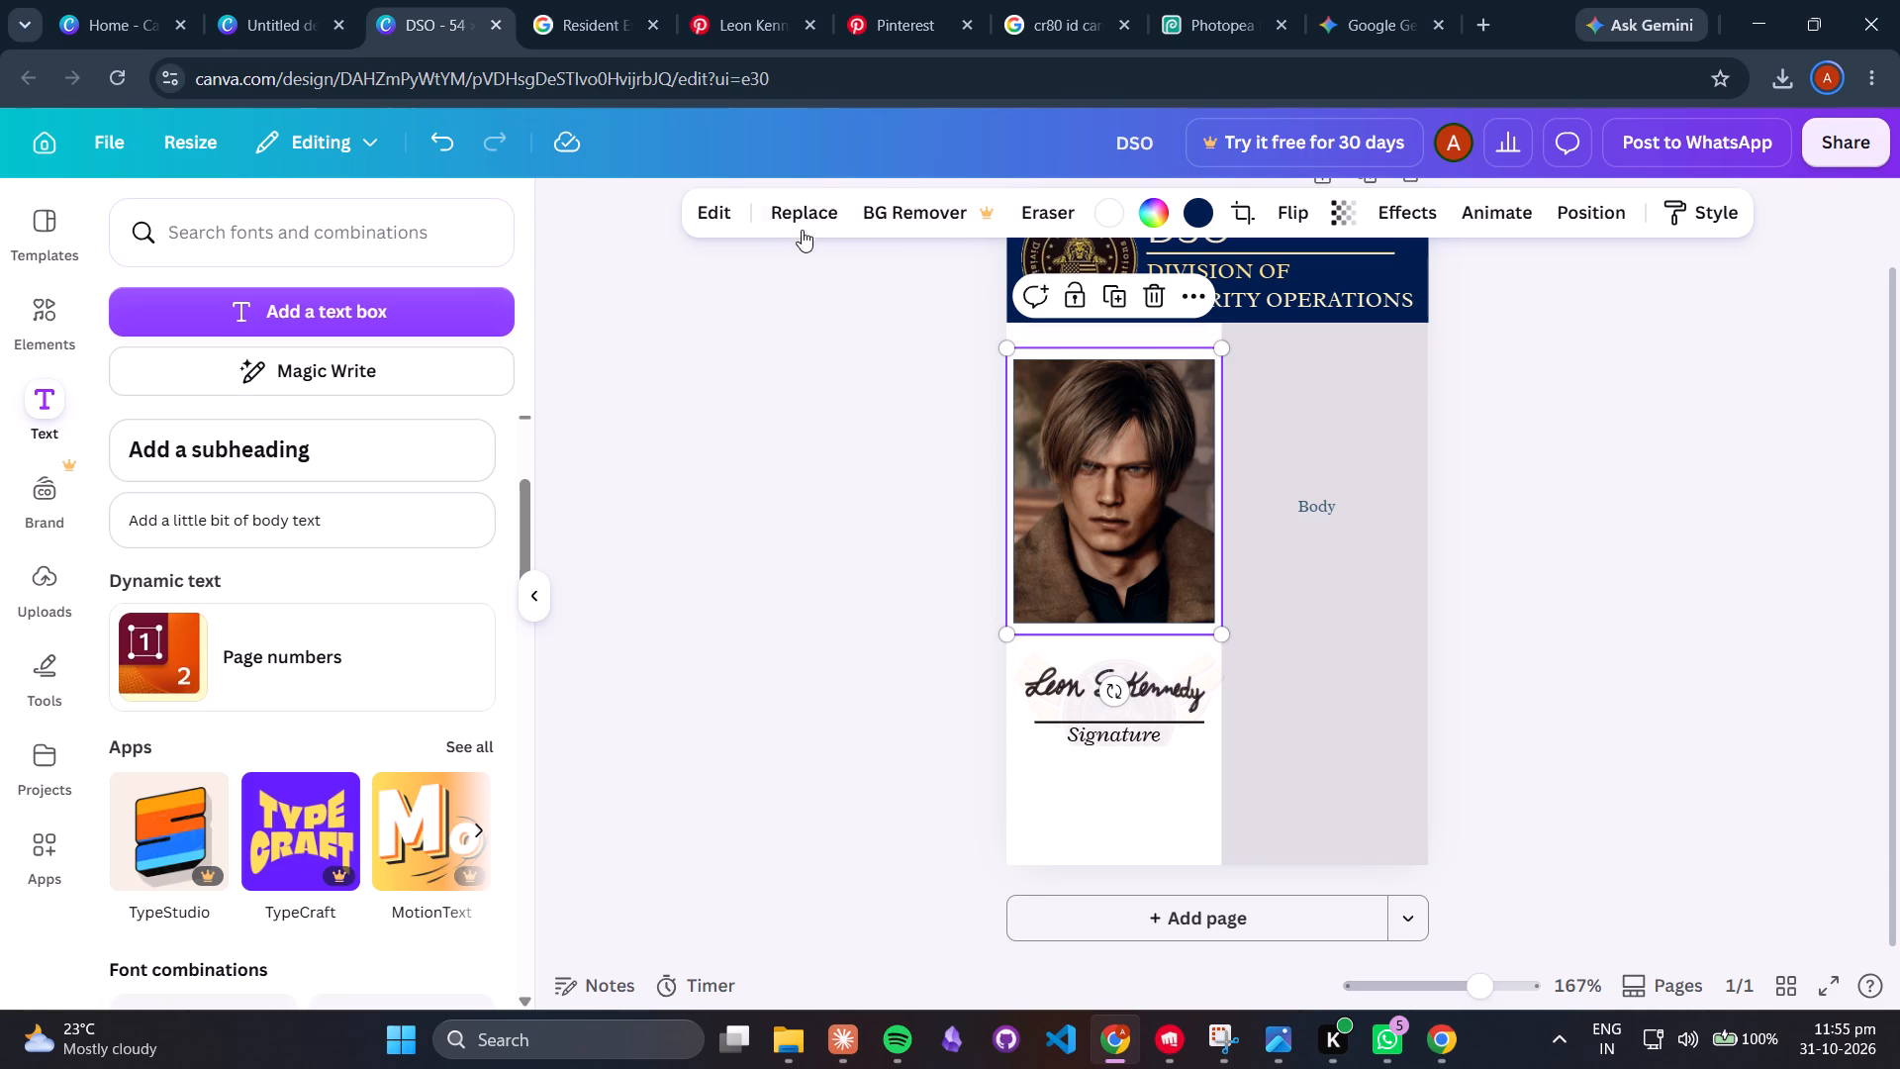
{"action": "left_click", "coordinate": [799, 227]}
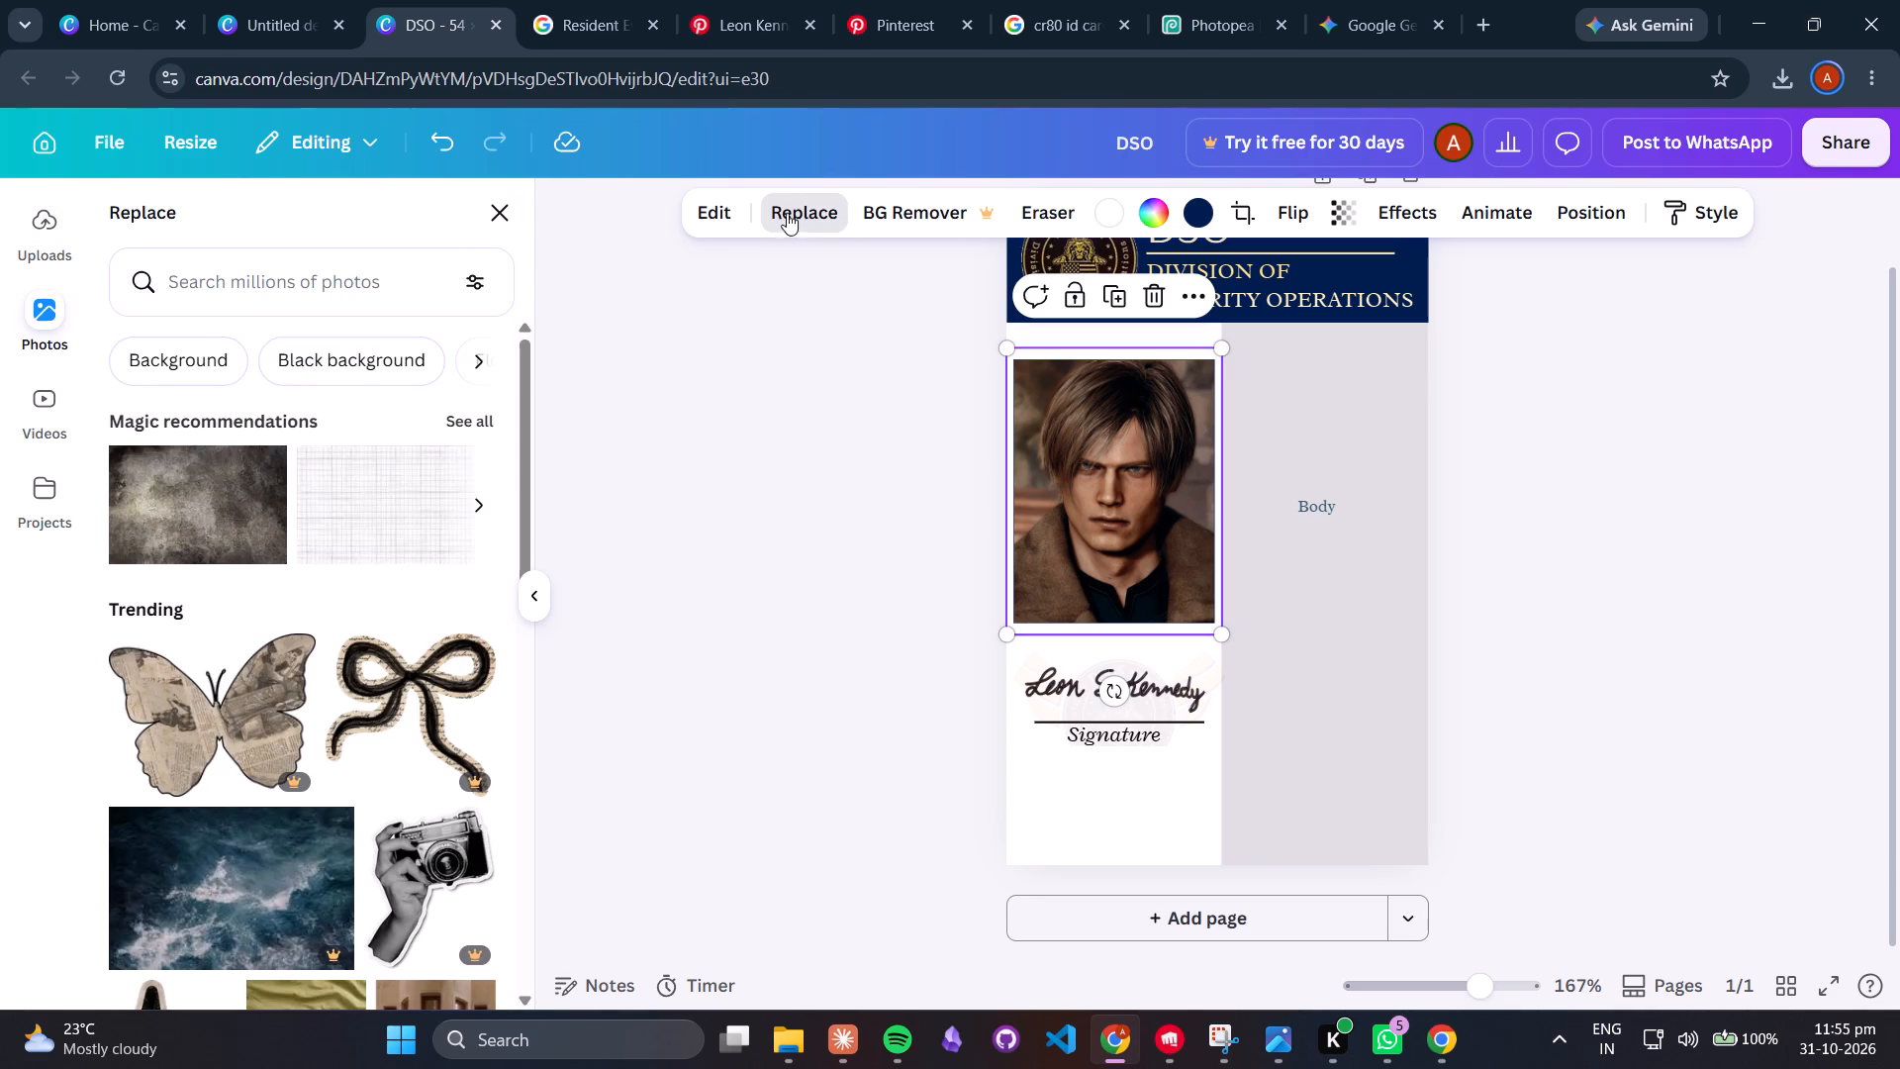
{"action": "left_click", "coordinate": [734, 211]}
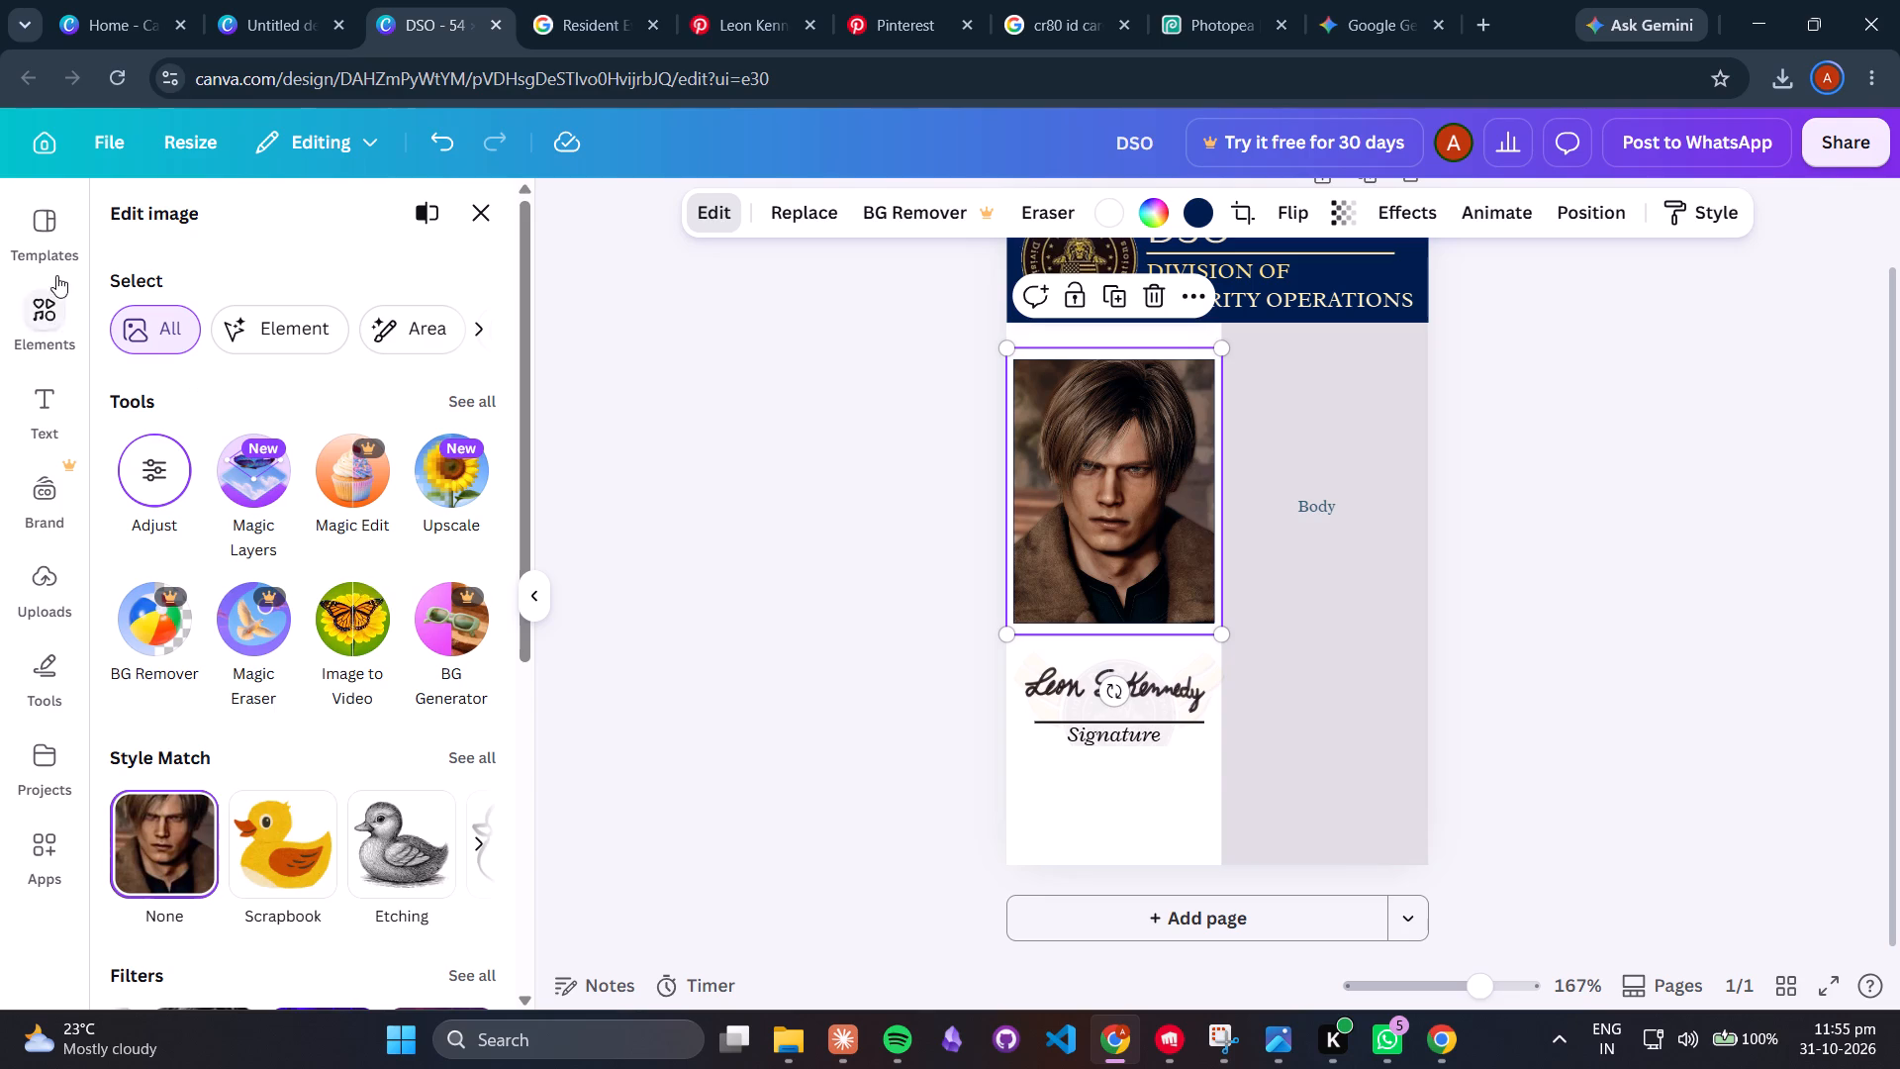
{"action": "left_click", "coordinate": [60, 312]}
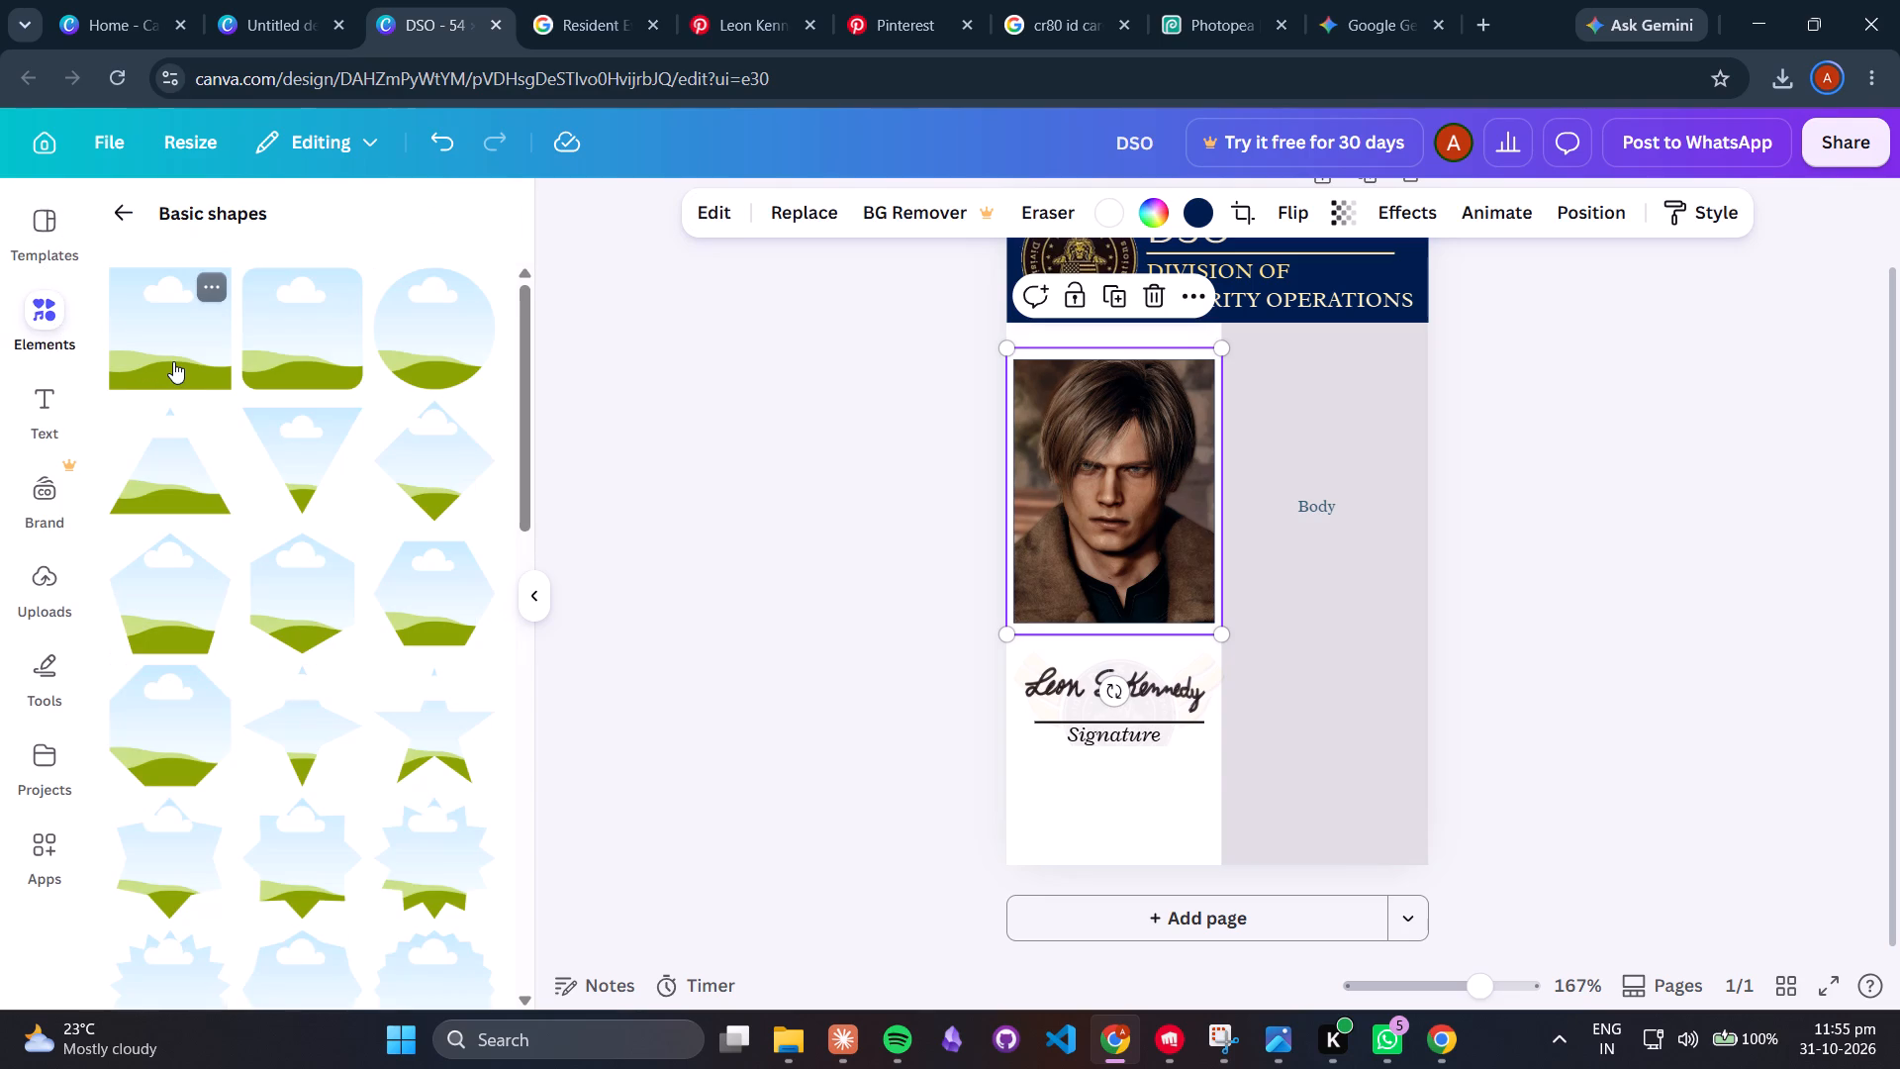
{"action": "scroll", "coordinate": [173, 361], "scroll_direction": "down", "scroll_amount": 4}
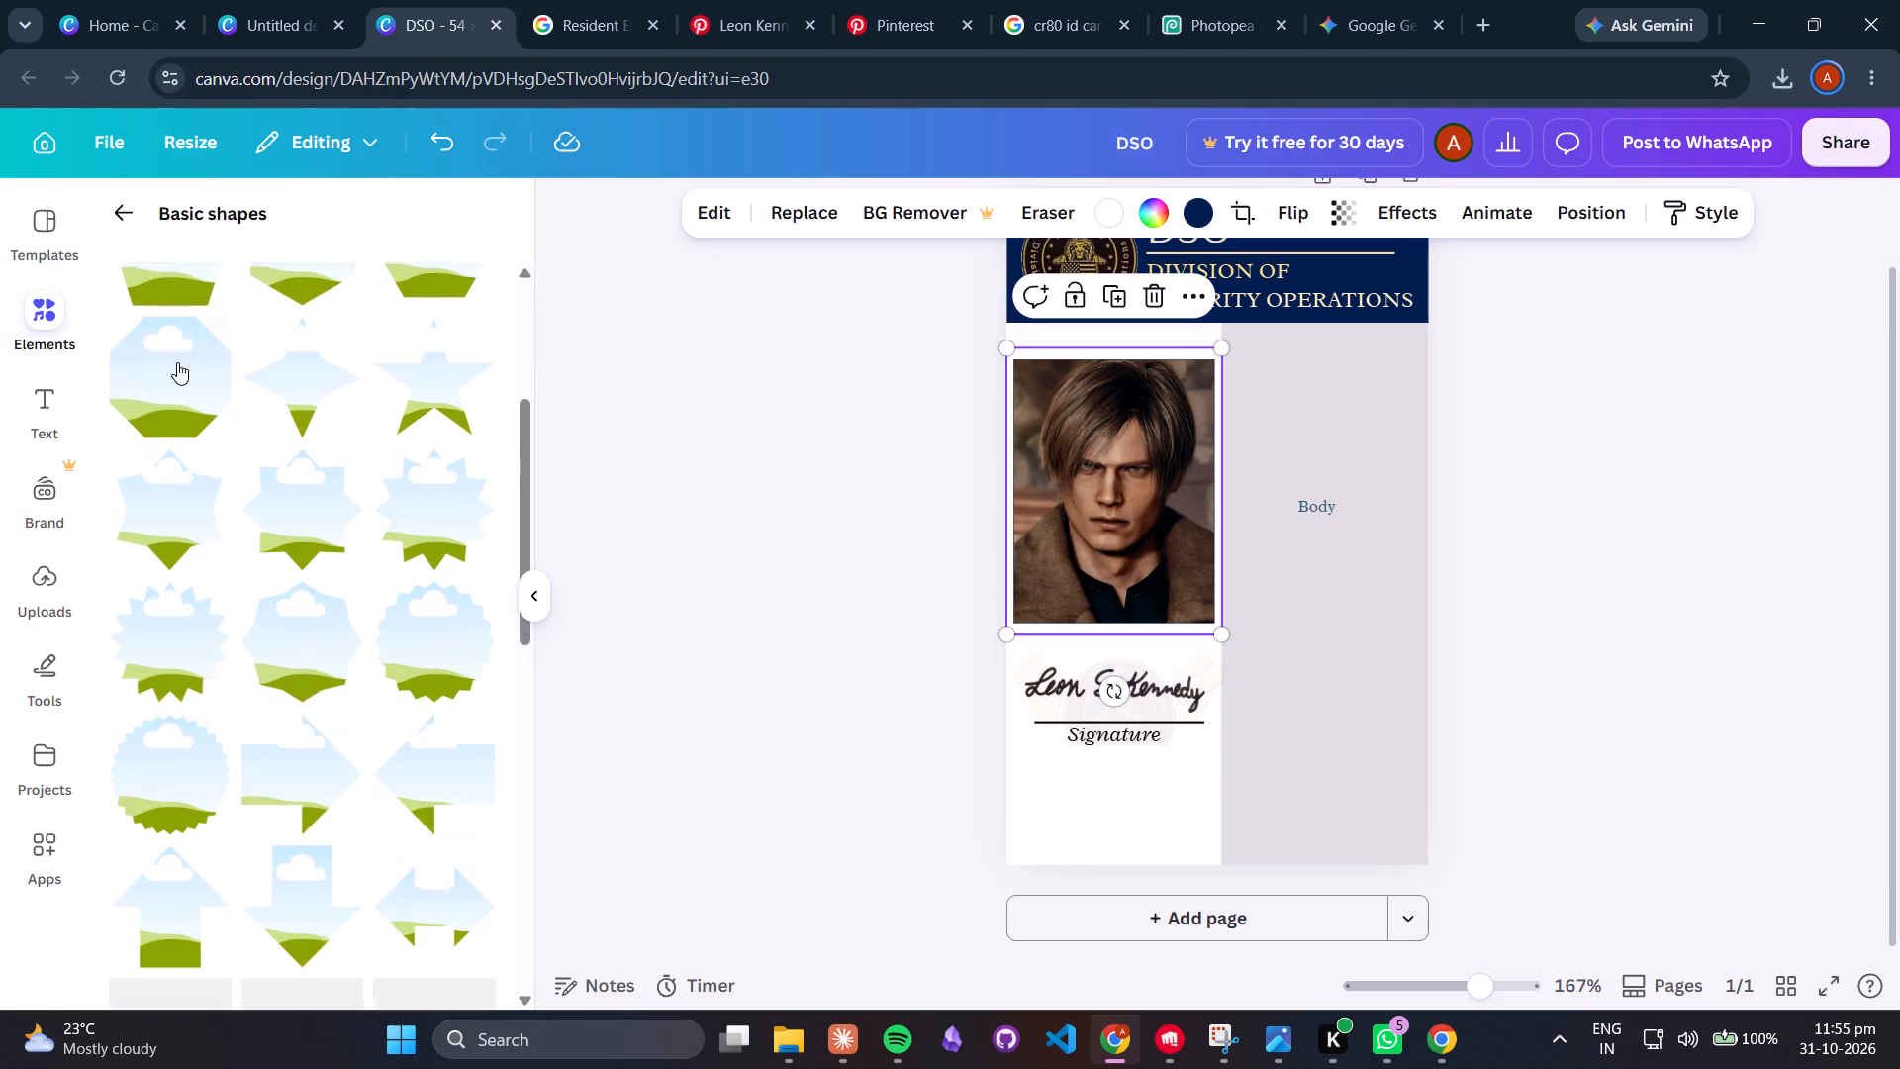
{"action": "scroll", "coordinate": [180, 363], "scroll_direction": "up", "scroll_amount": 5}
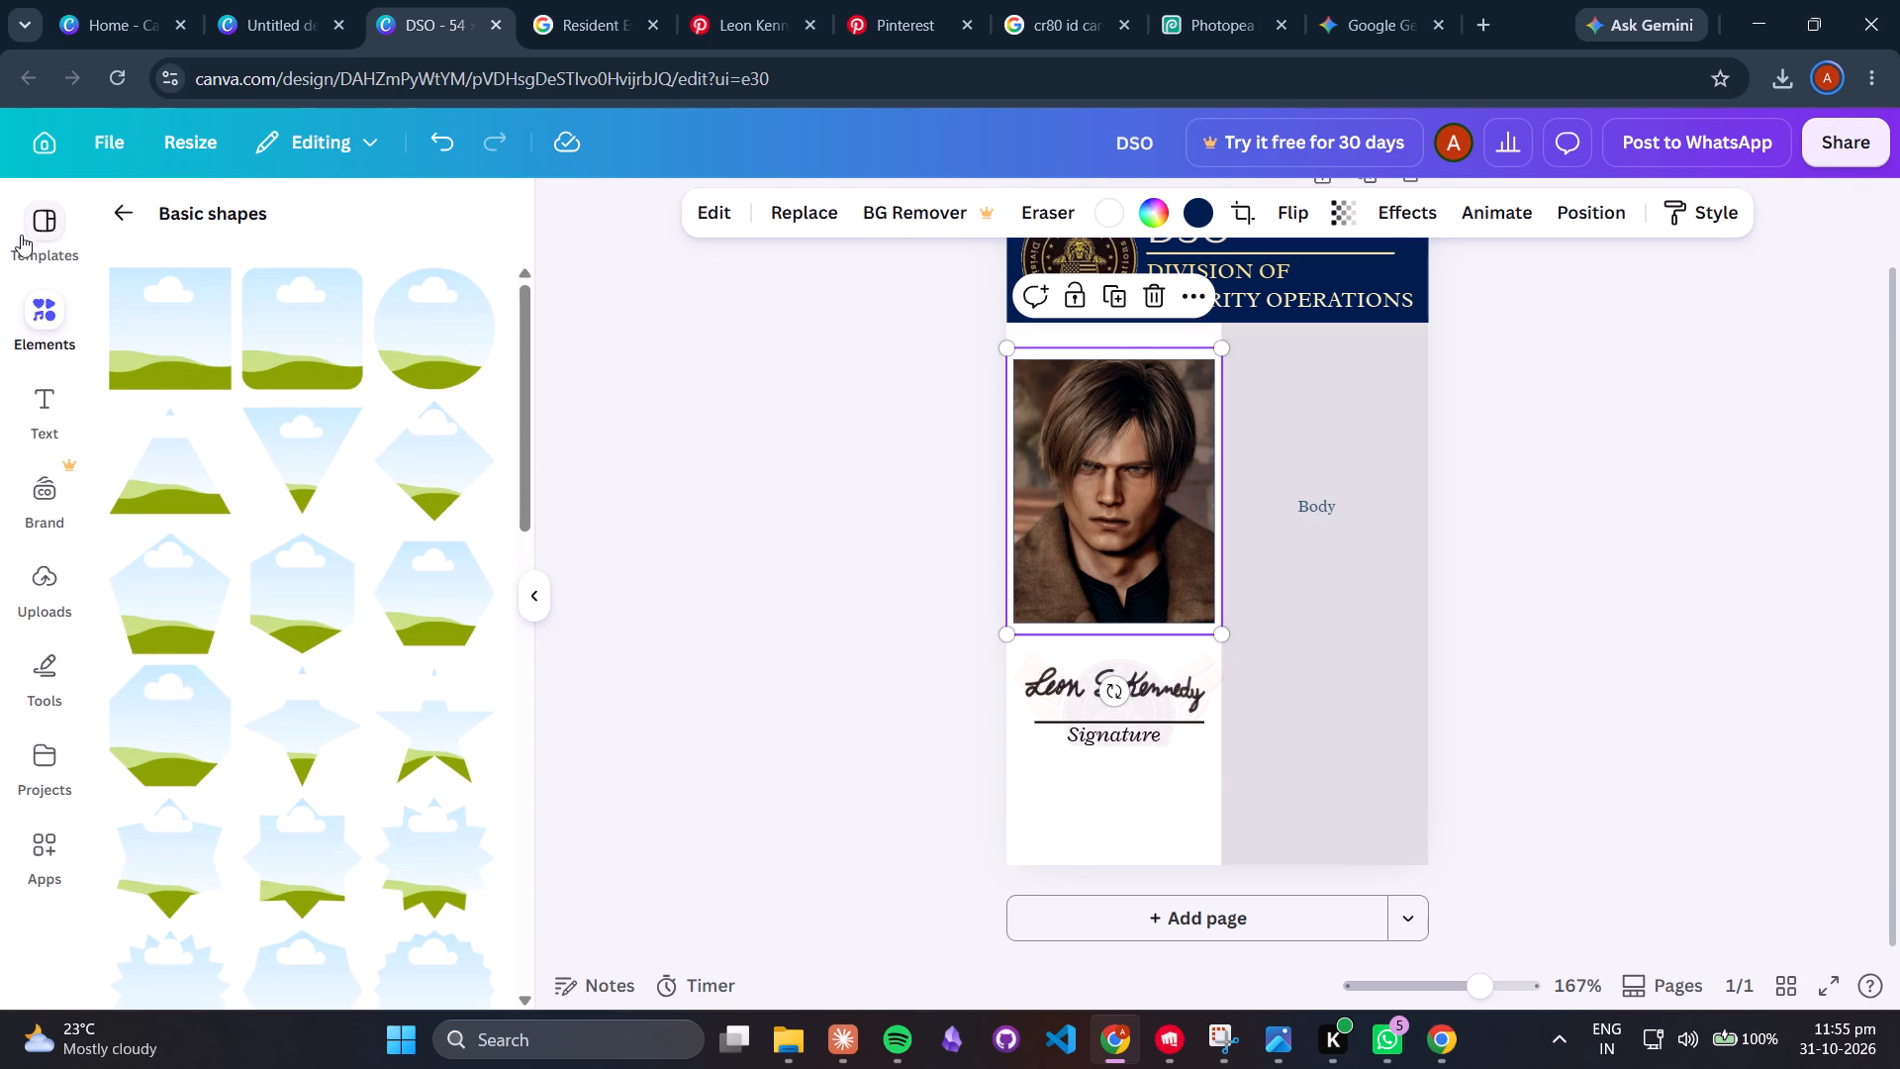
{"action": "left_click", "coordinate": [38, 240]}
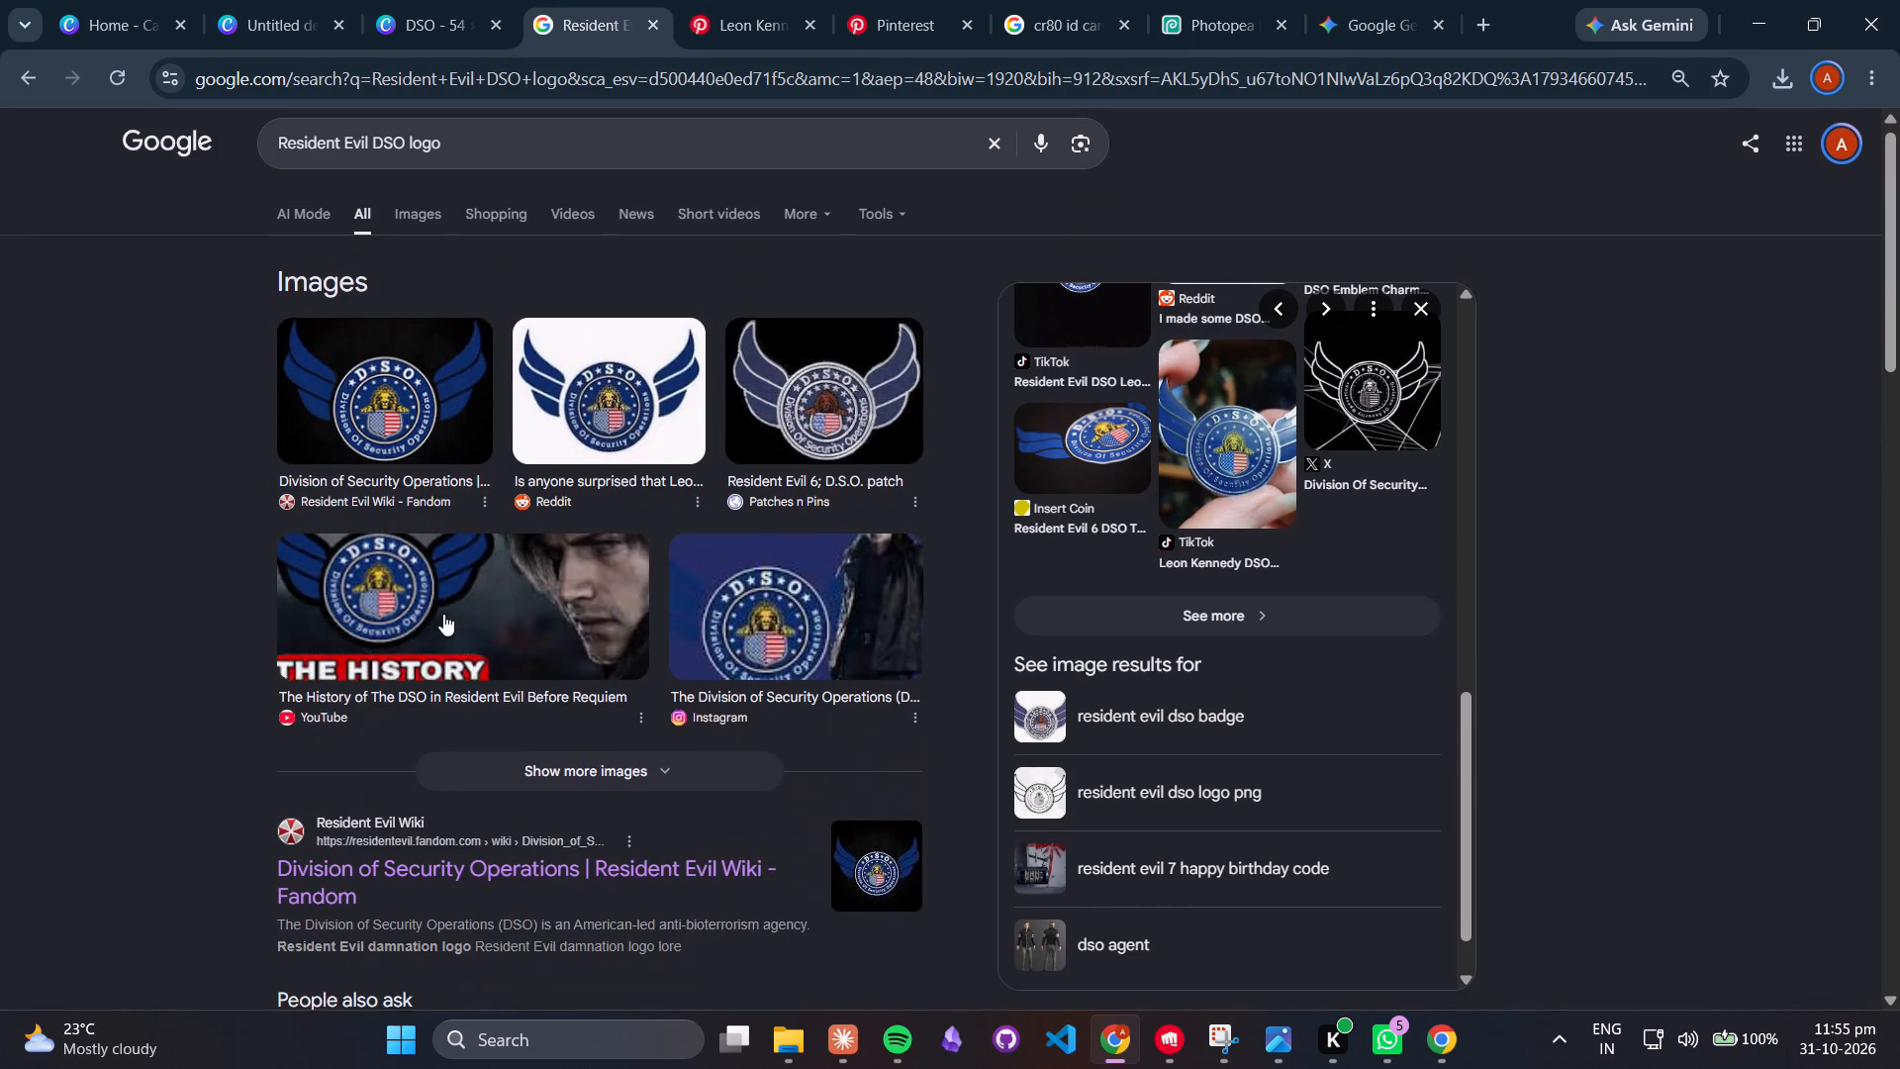
{"action": "left_click_drag", "start_coordinate": [498, 160], "coordinate": [100, 174]}
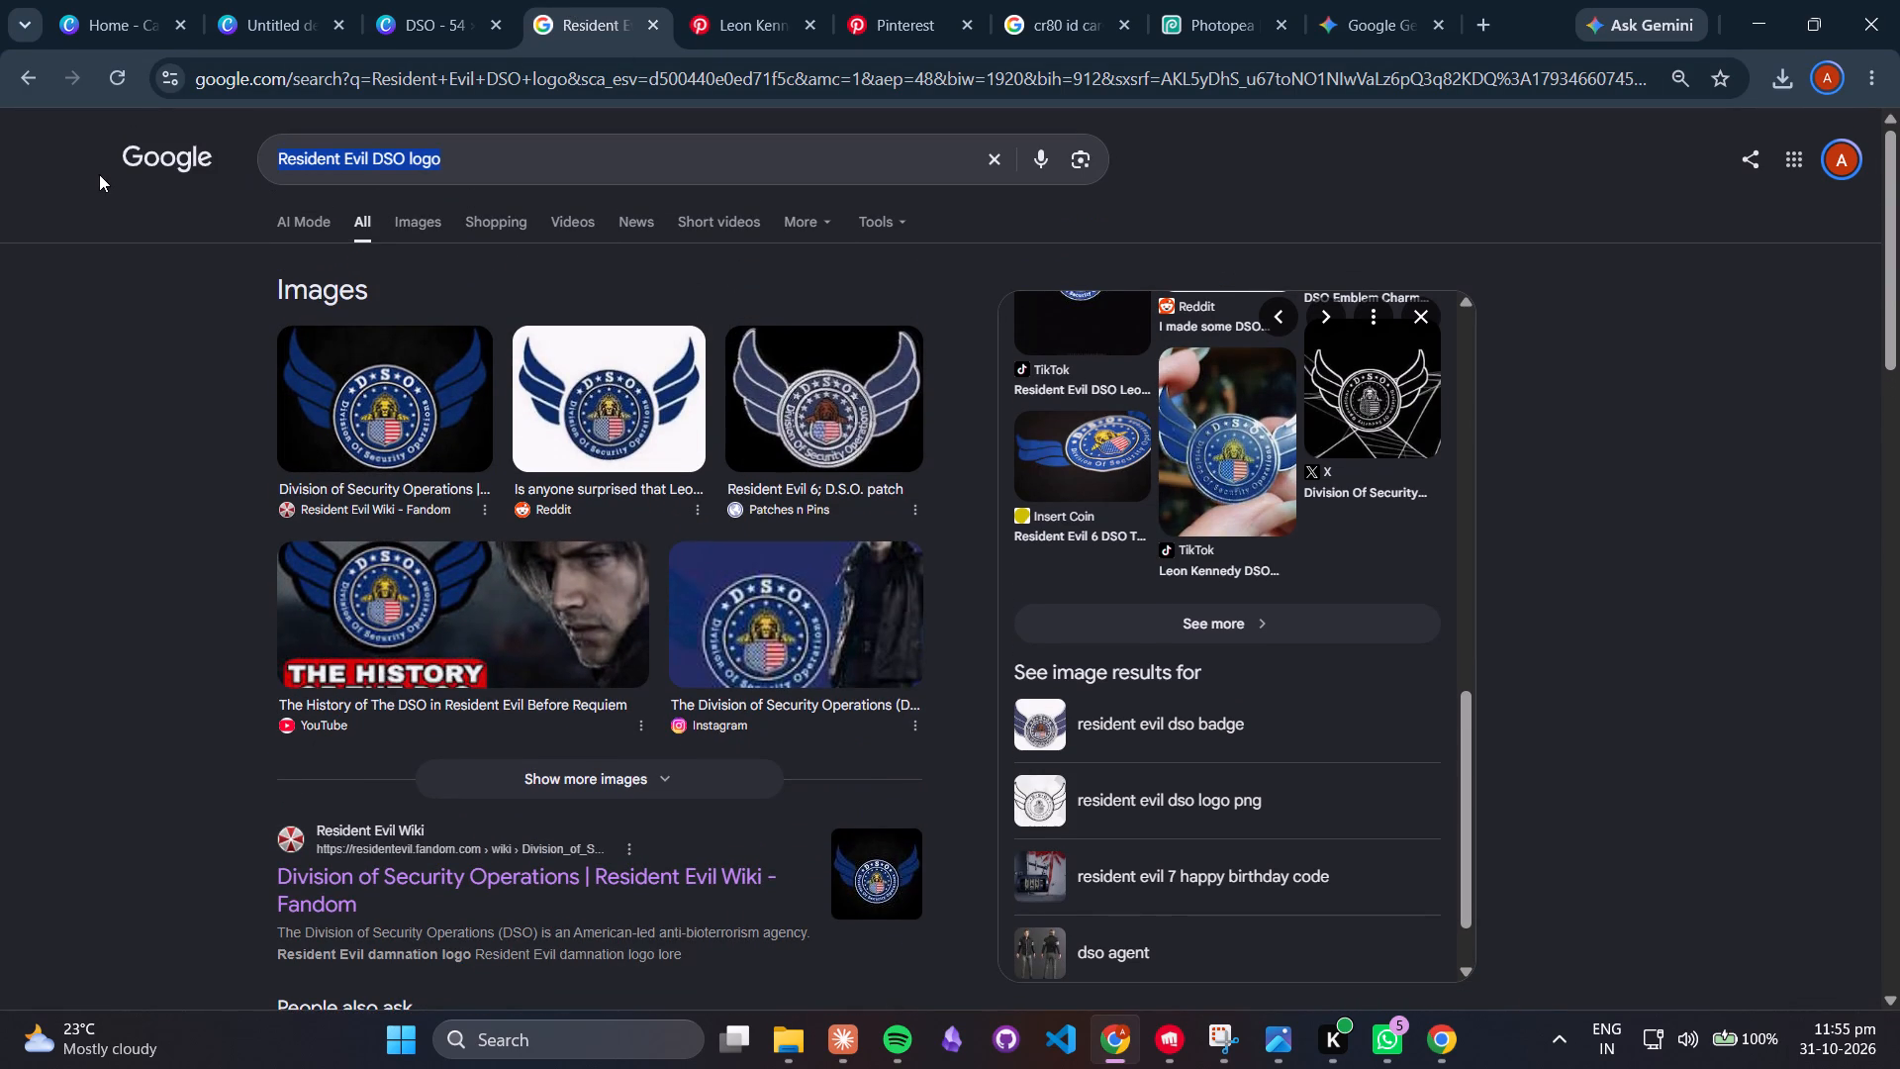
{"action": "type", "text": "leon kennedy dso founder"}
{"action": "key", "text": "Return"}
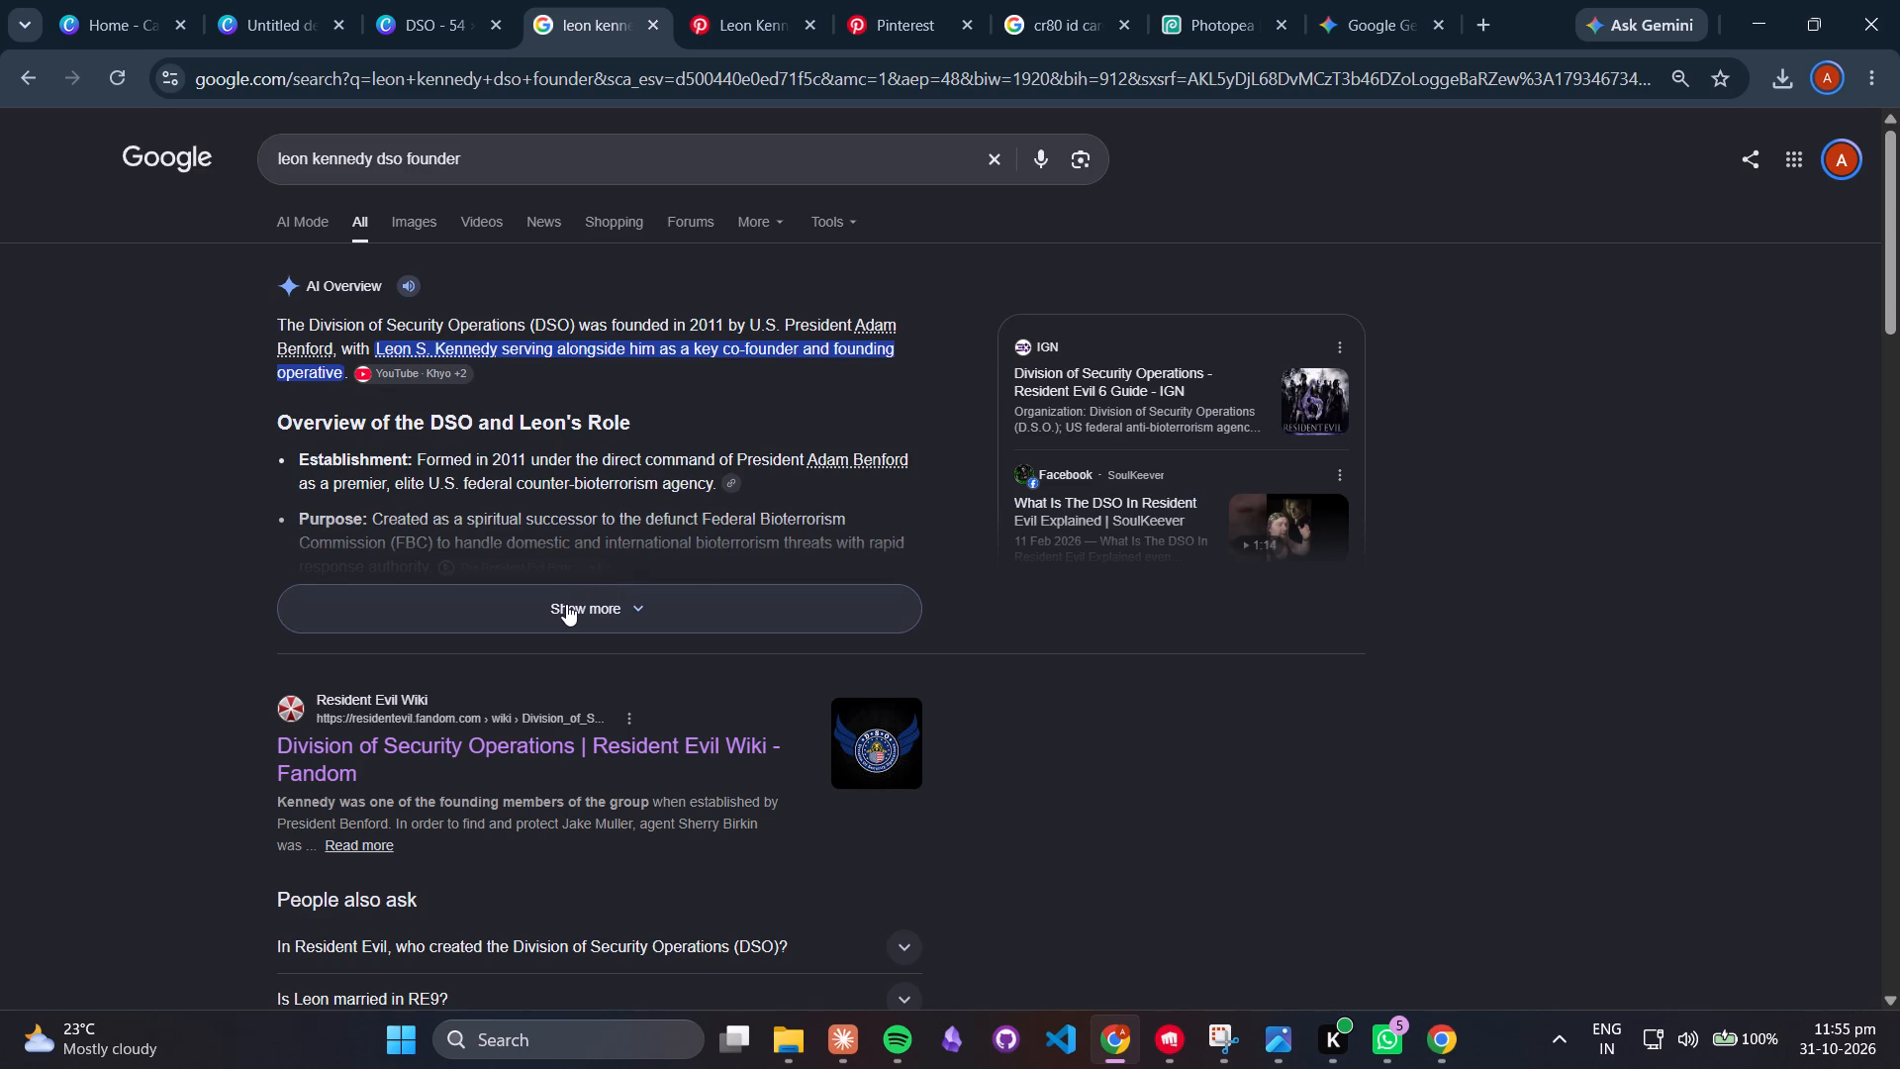
Open the Resident Evil Wiki article on the Division of Security Operations and read its infobox and history for Kennedy's founding role.
{"action": "left_click", "coordinate": [469, 762]}
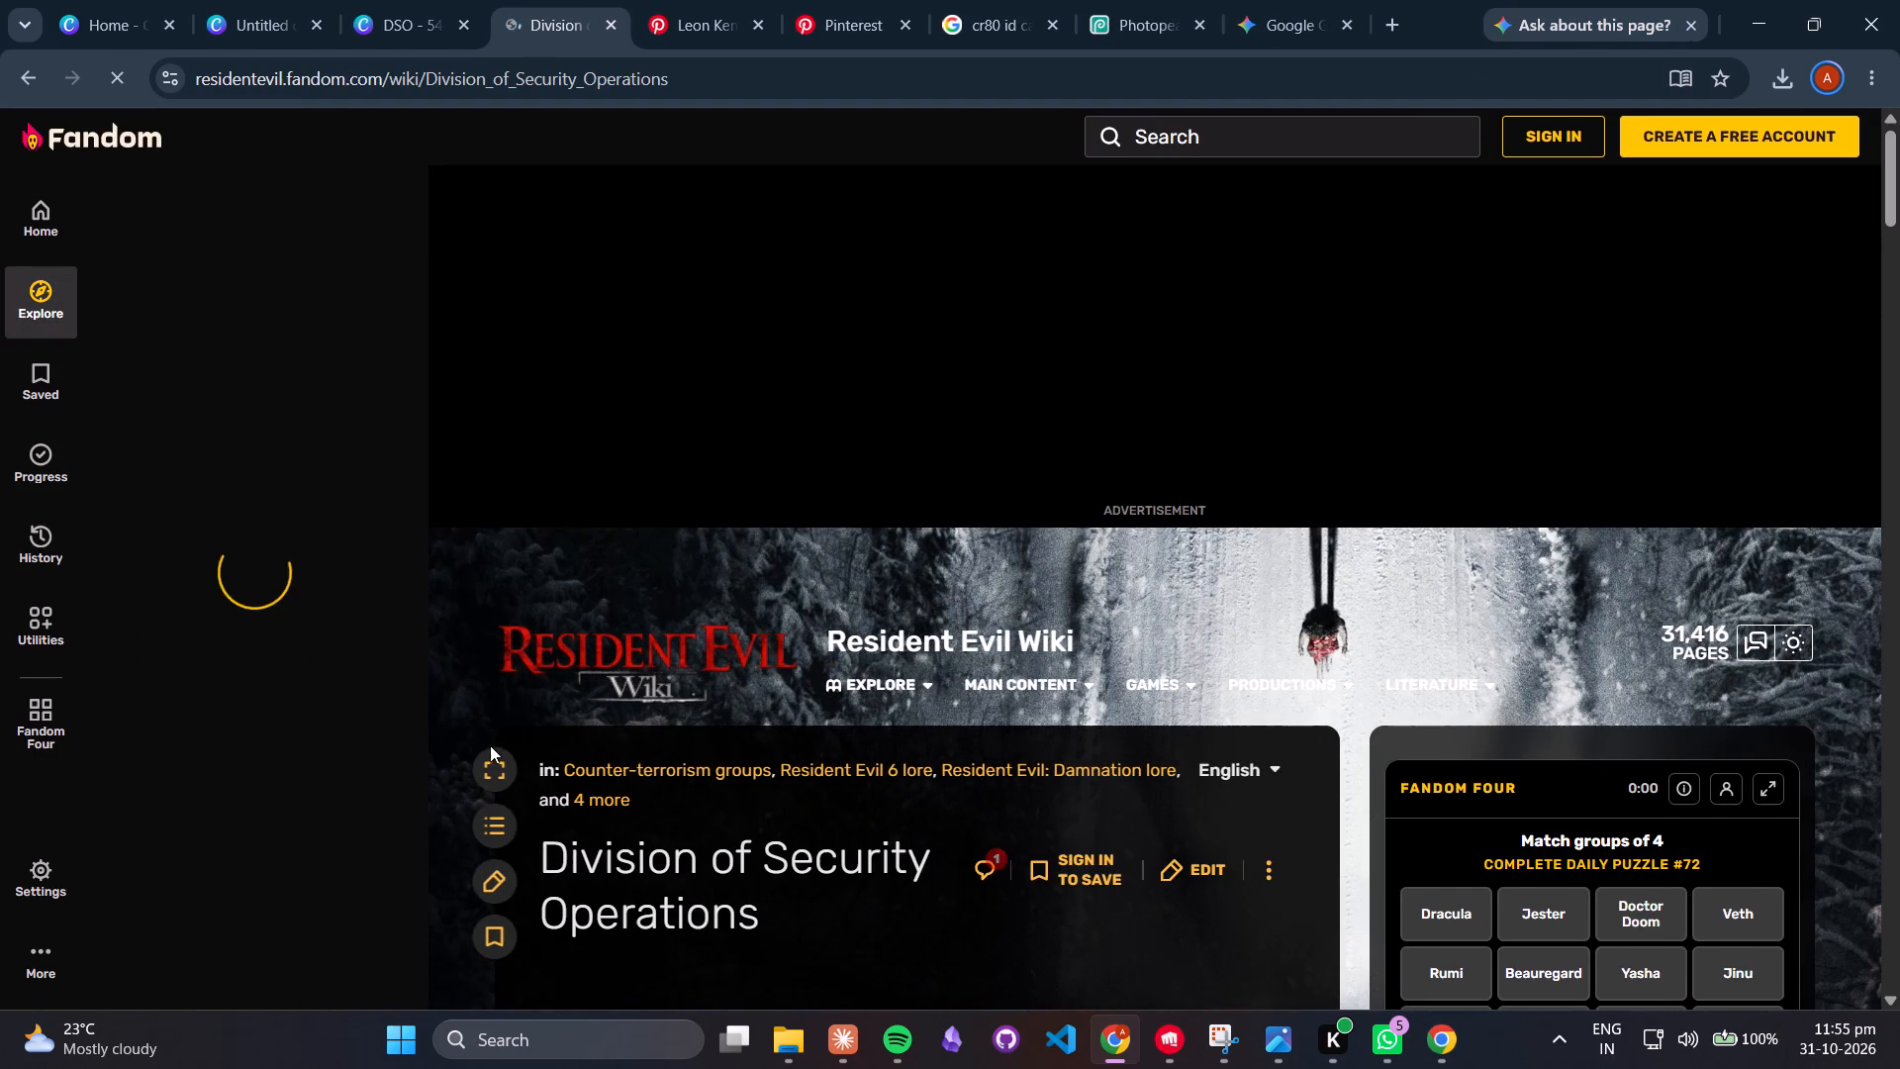
{"action": "scroll", "coordinate": [770, 739], "scroll_direction": "down", "scroll_amount": 6}
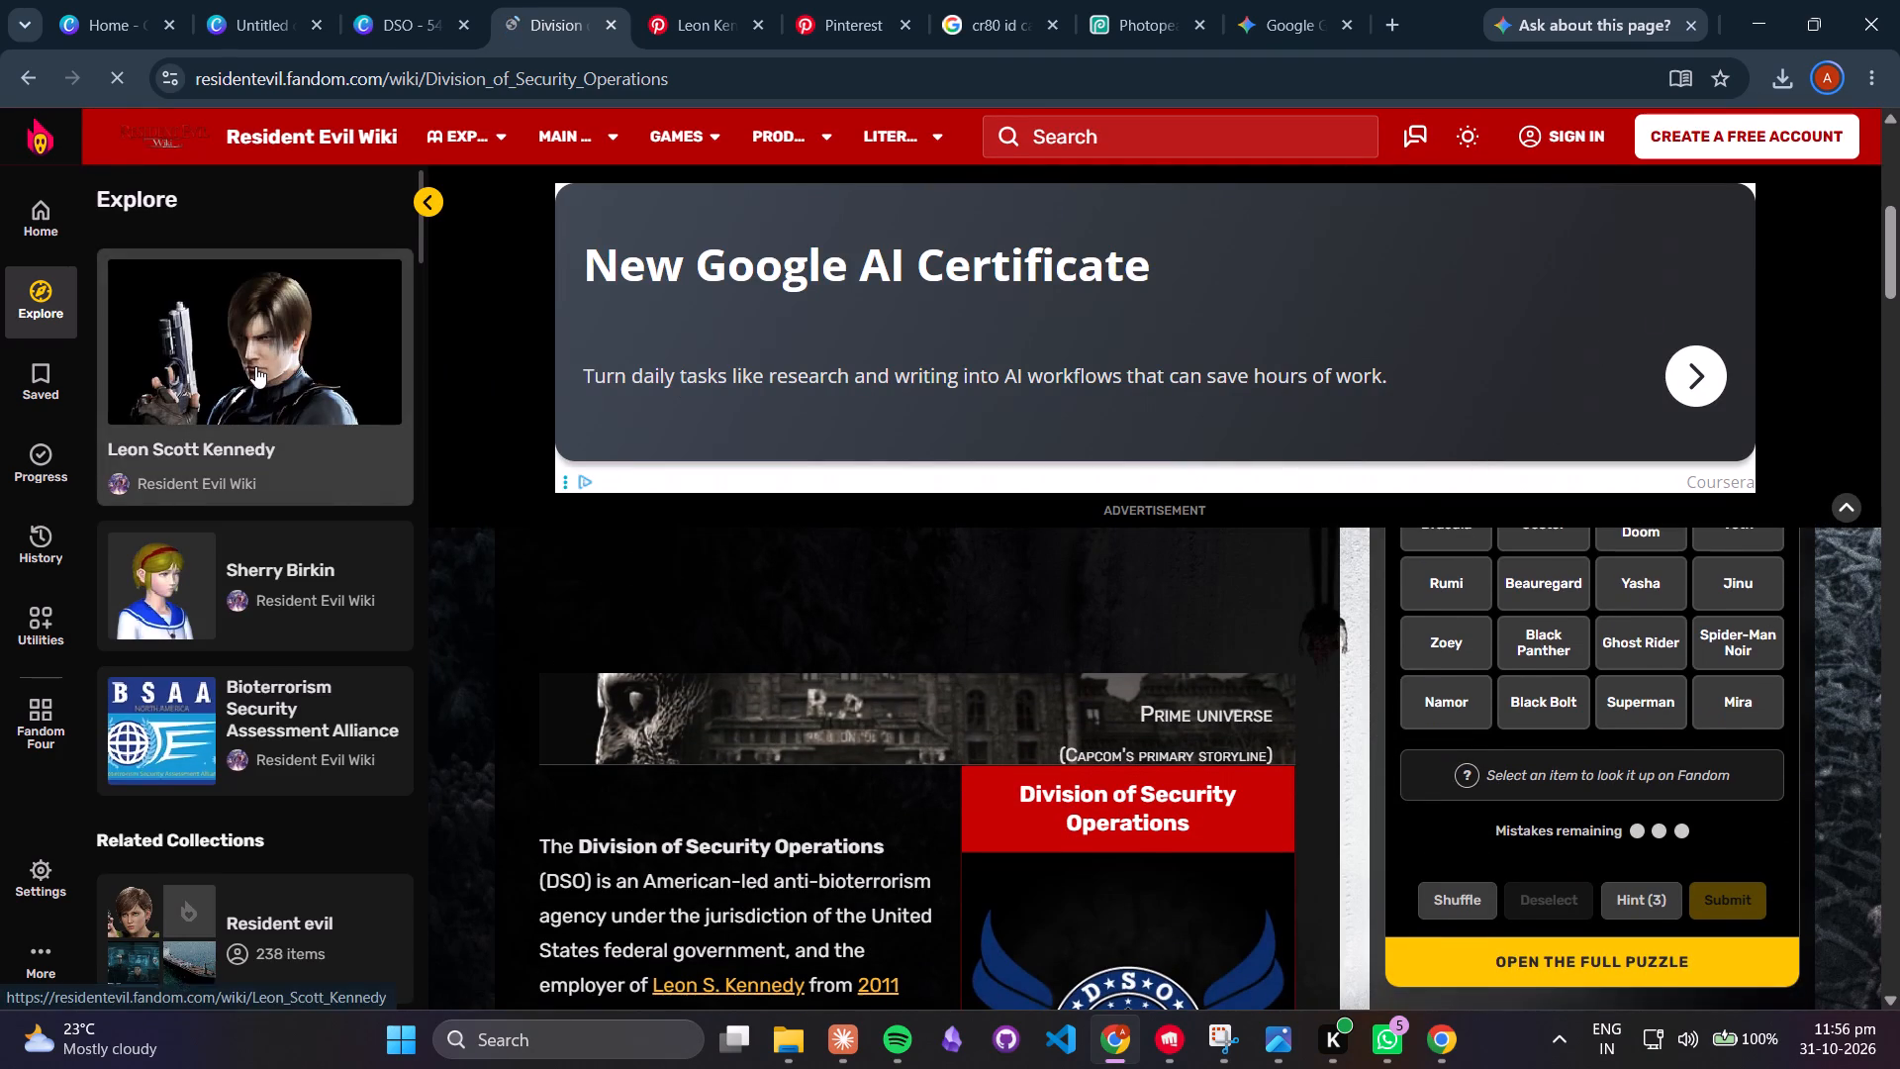
{"action": "scroll", "coordinate": [652, 811], "scroll_direction": "down", "scroll_amount": 6}
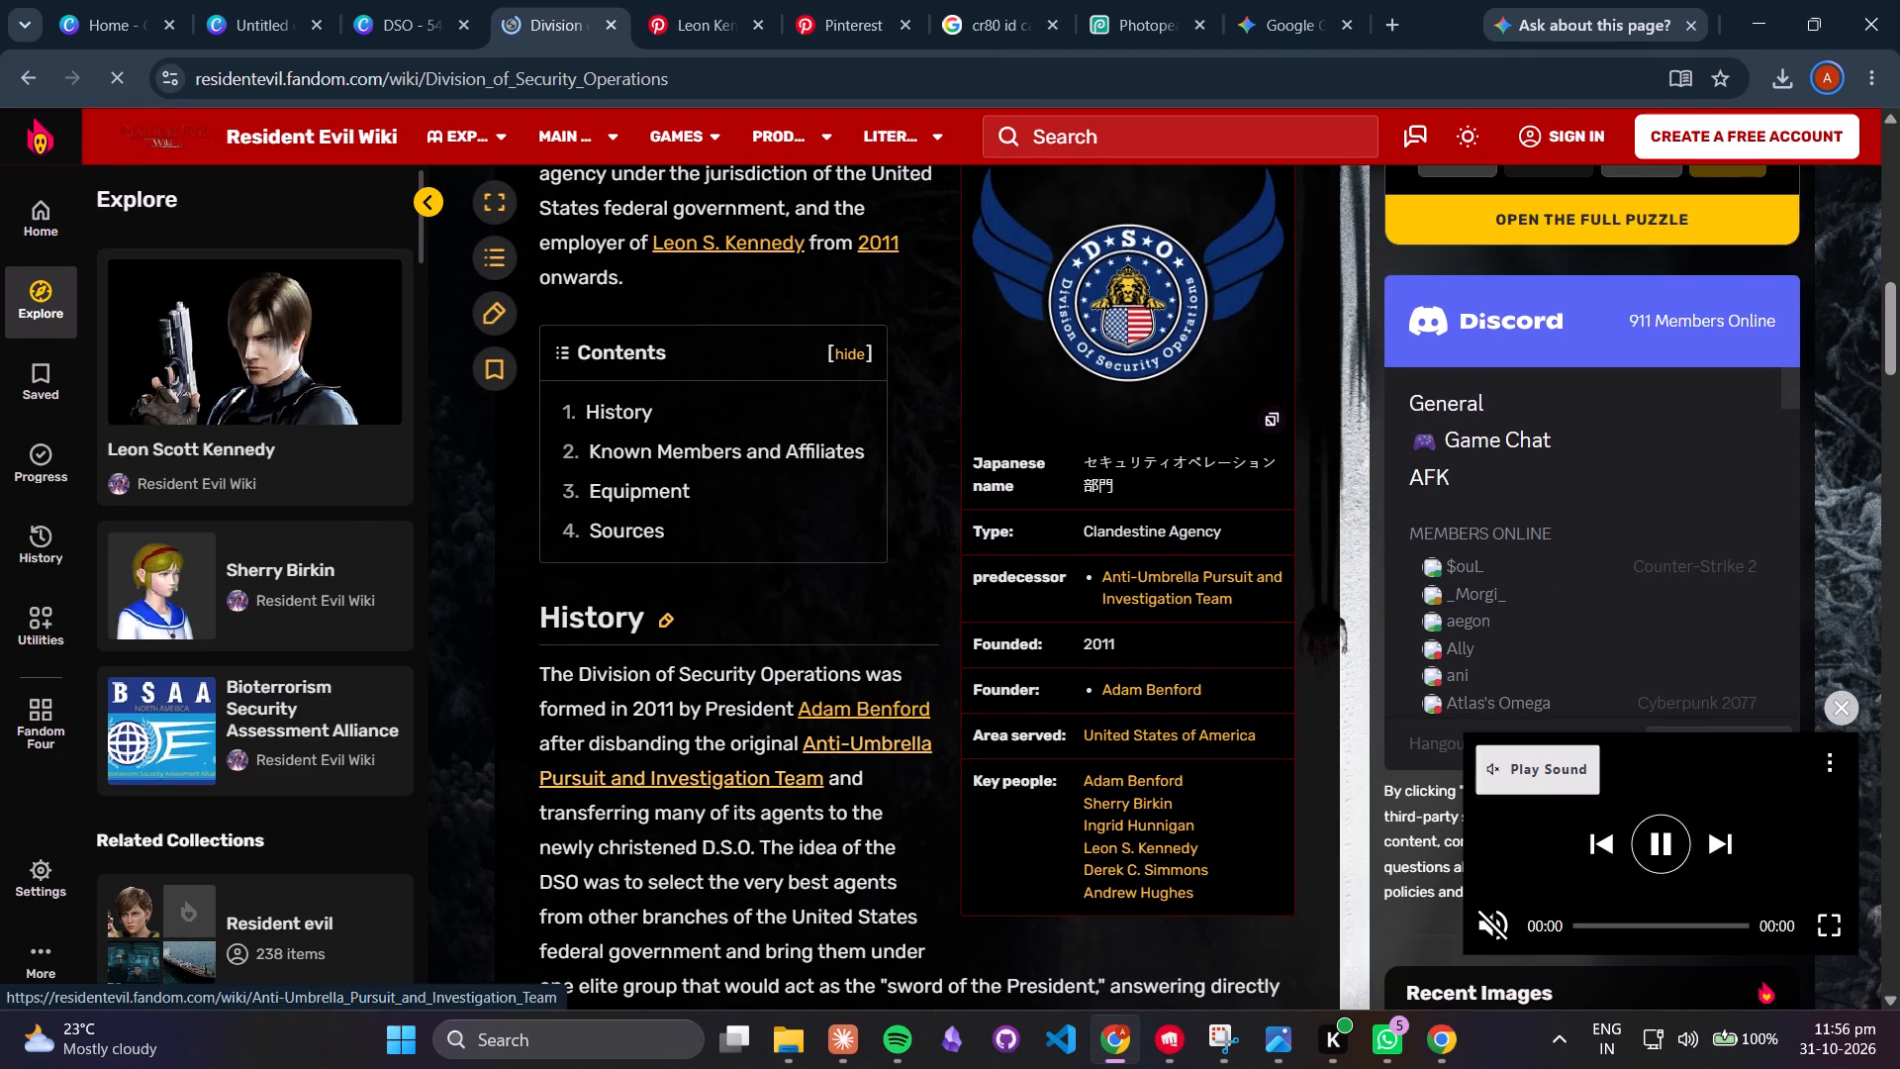
{"action": "scroll", "coordinate": [797, 594], "scroll_direction": "up", "scroll_amount": 5}
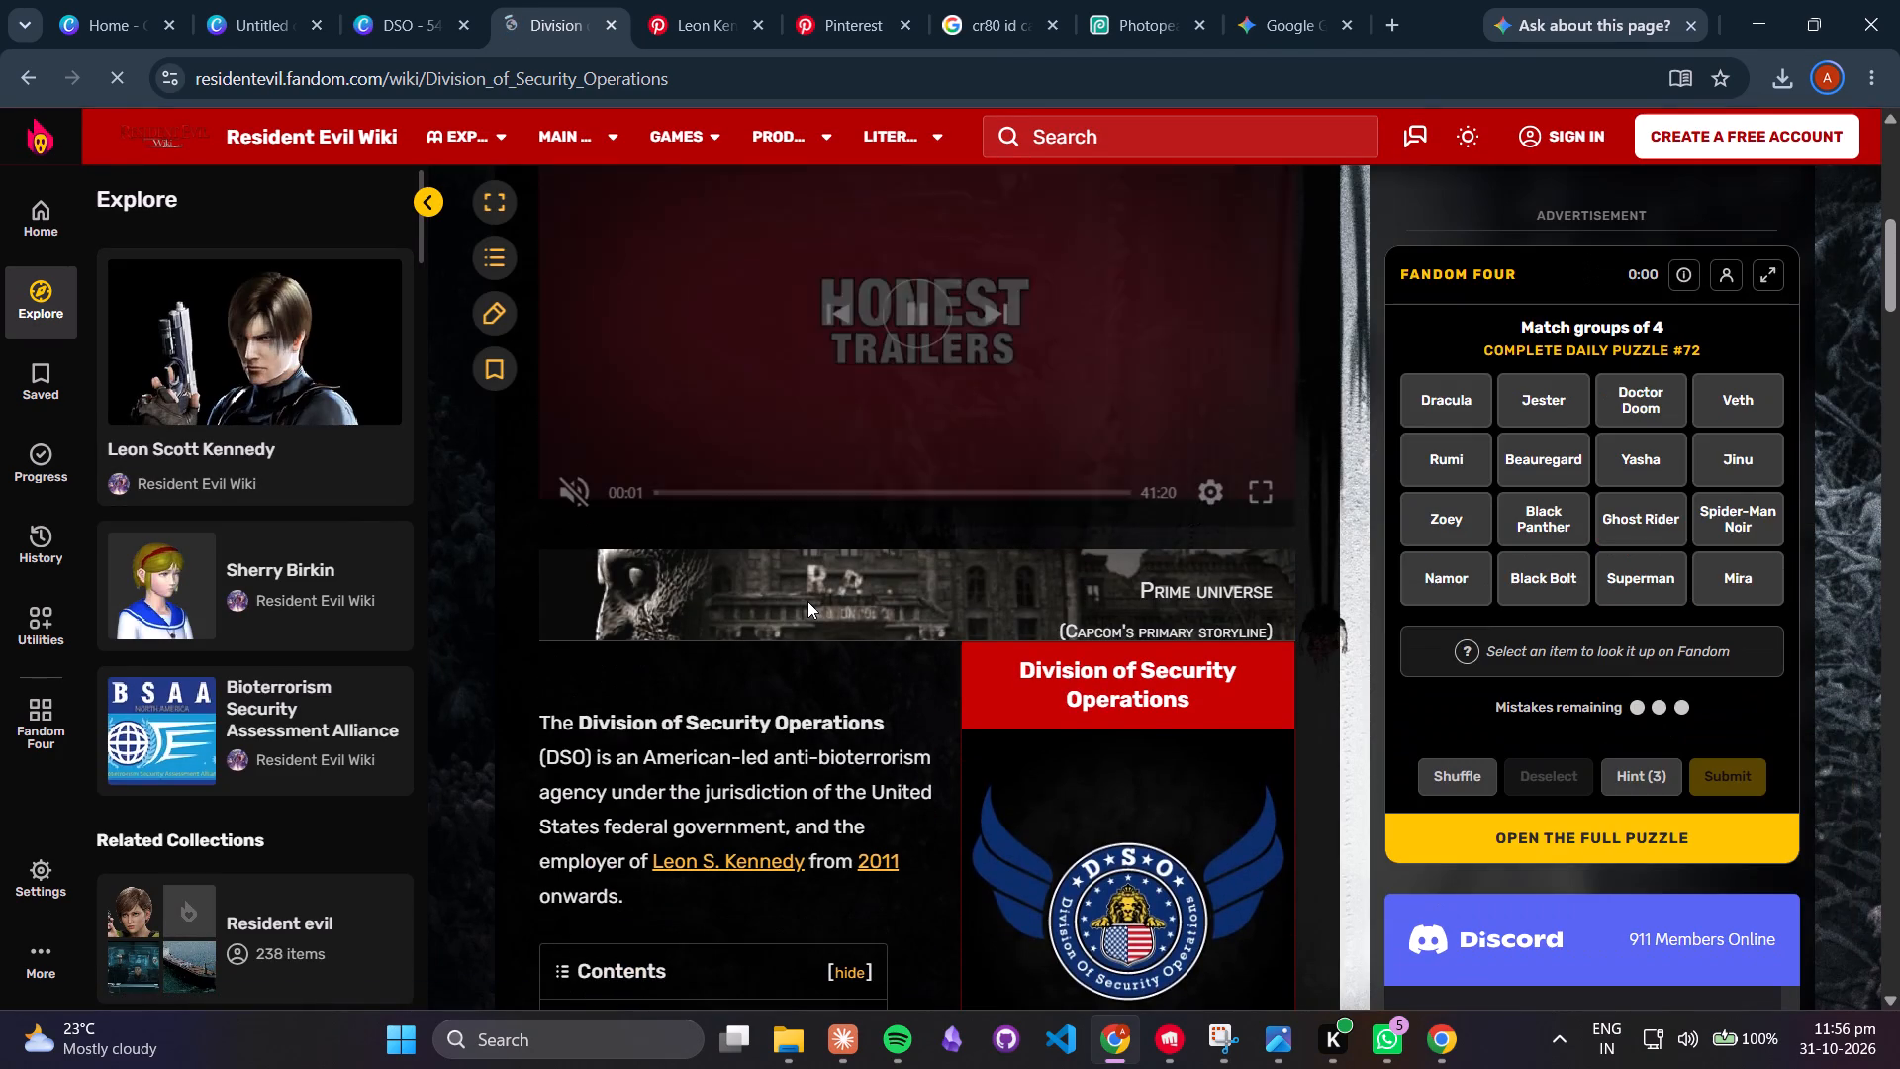
{"action": "scroll", "coordinate": [807, 601], "scroll_direction": "down", "scroll_amount": 5}
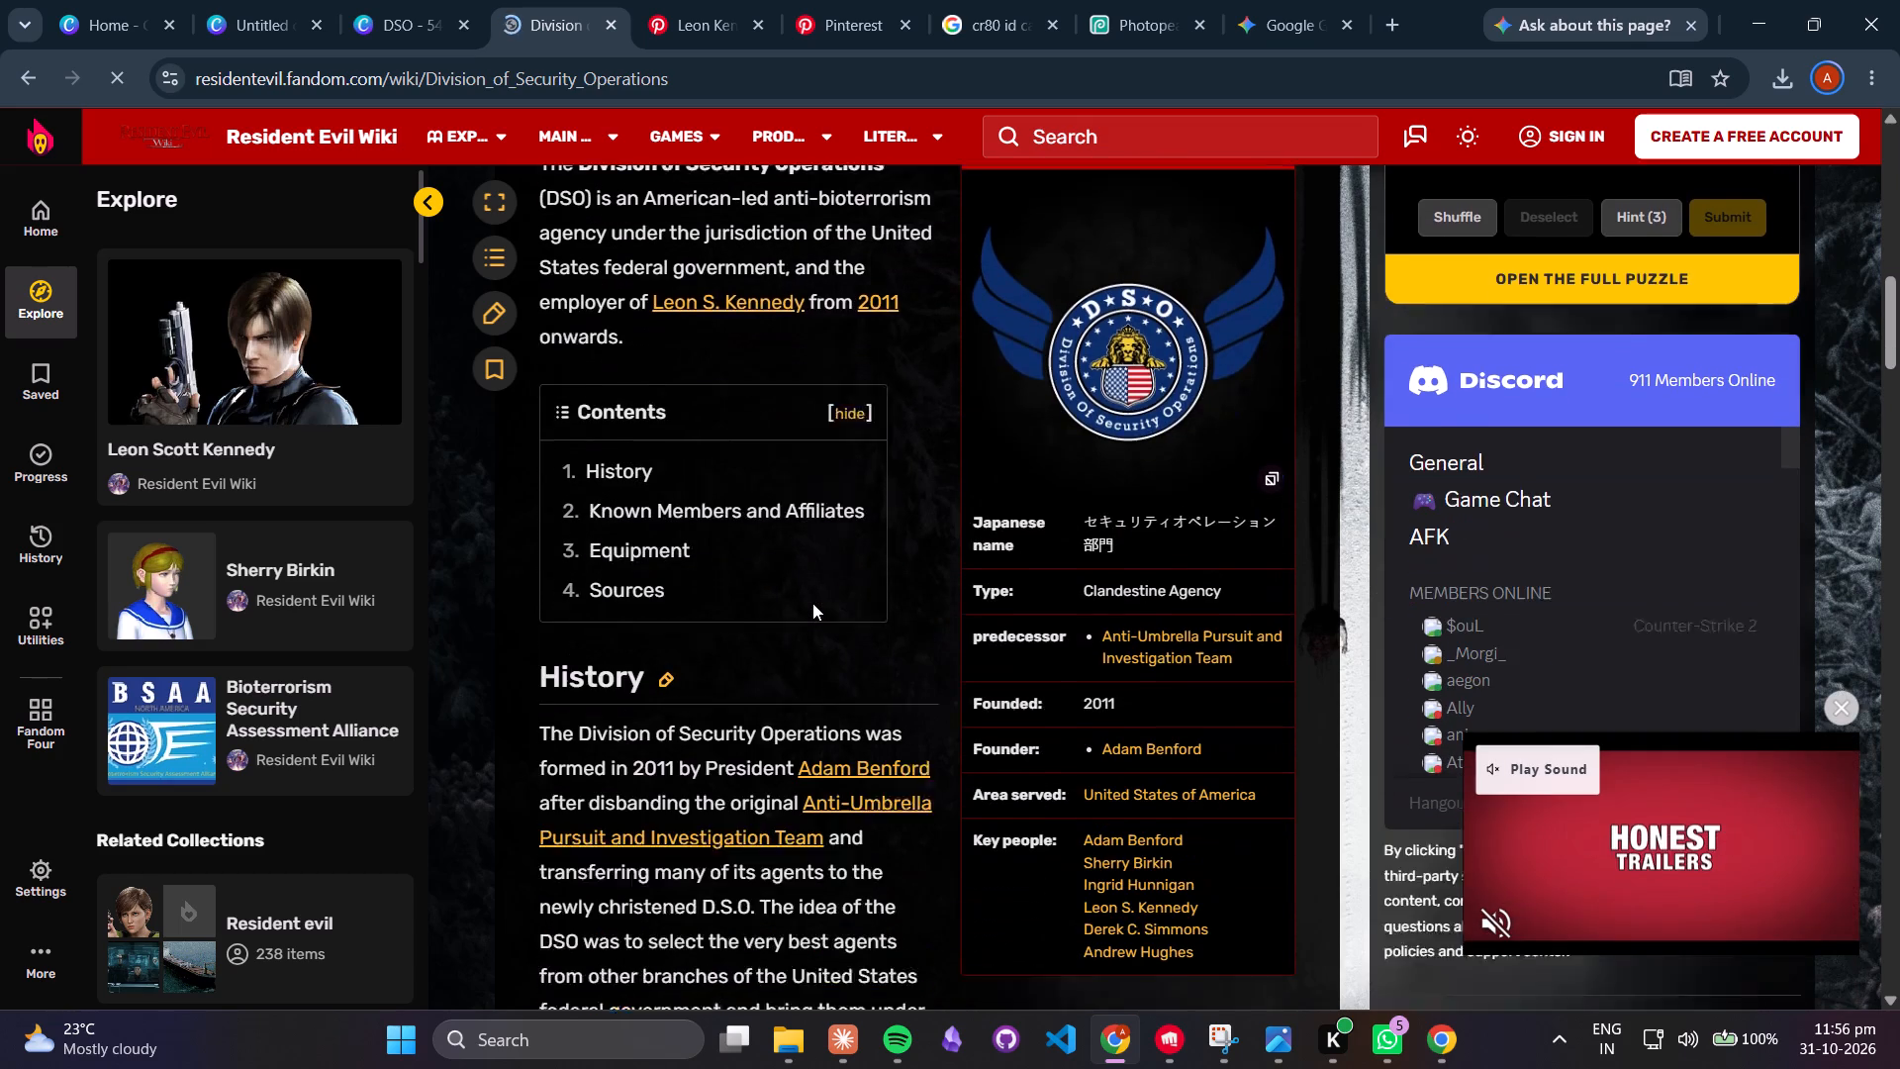
{"action": "scroll", "coordinate": [812, 603], "scroll_direction": "down", "scroll_amount": 8}
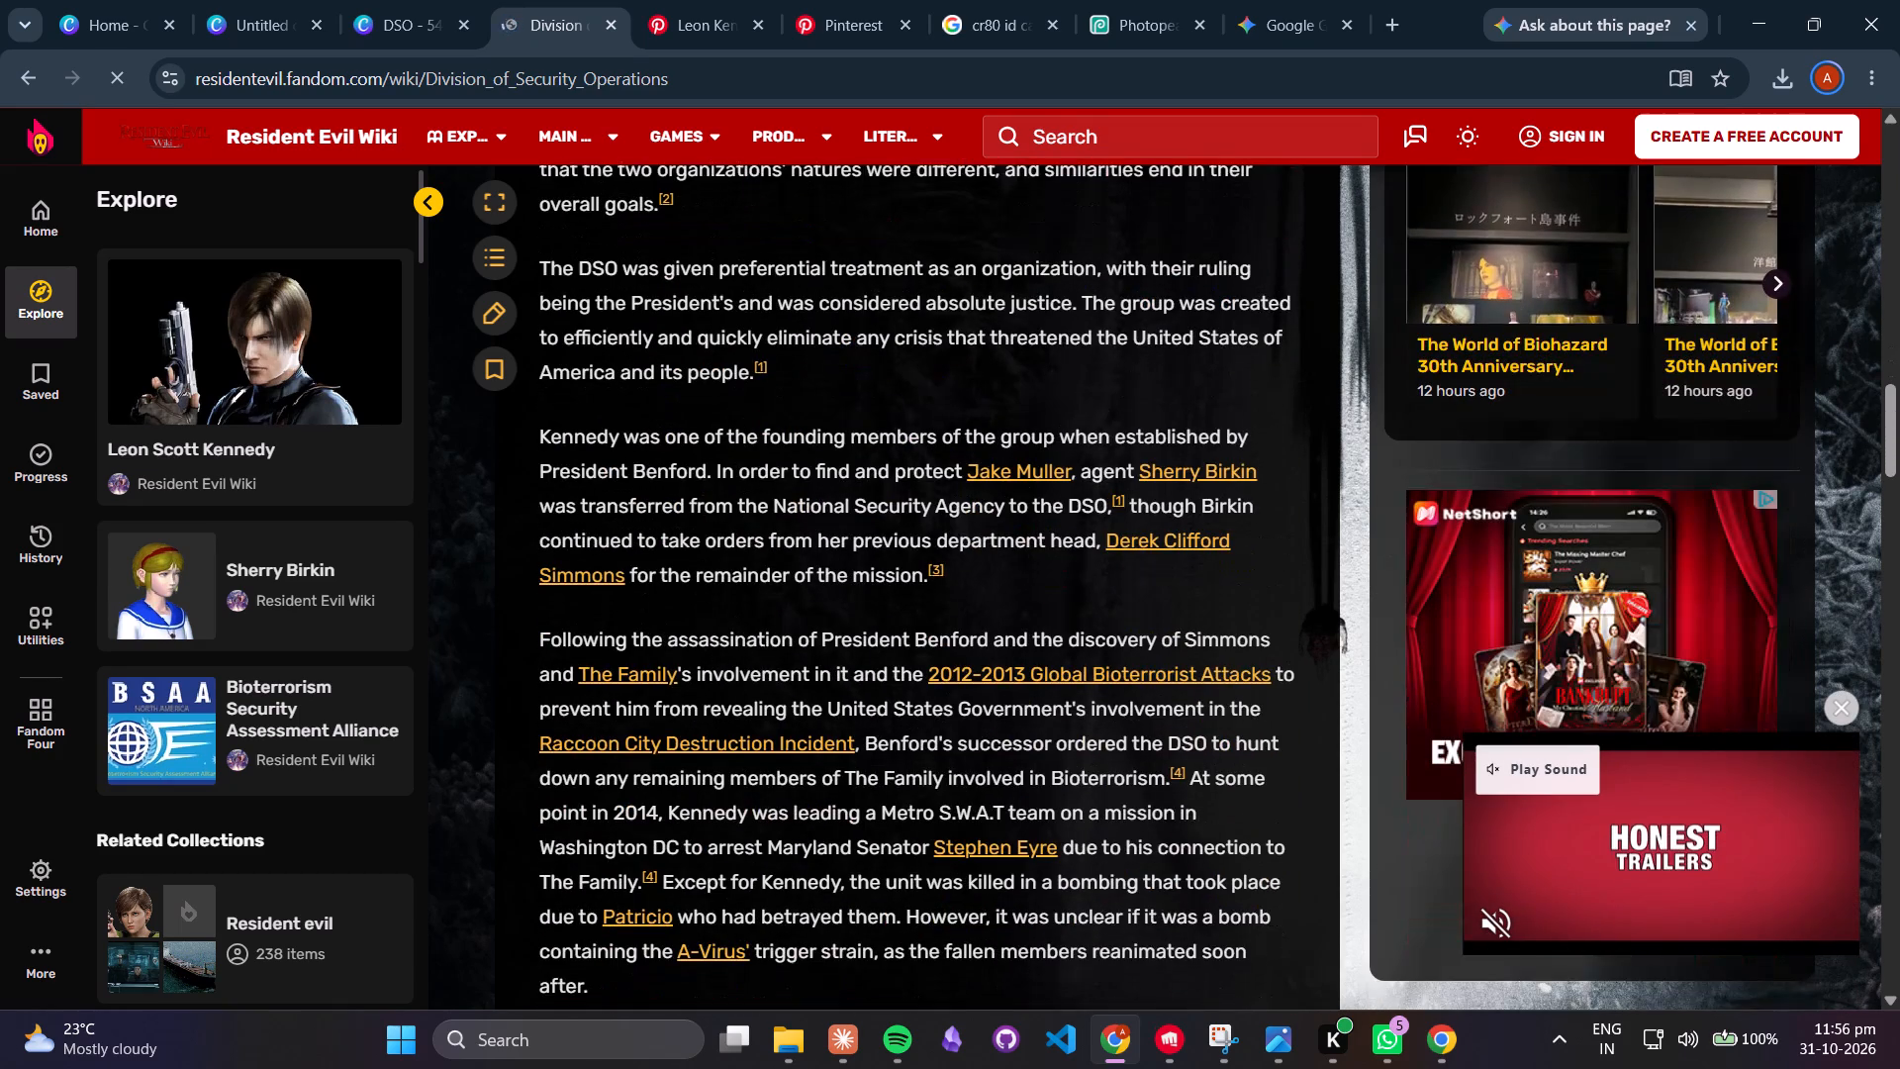
{"action": "left_click", "coordinate": [1848, 702]}
{"action": "scroll", "coordinate": [1057, 686], "scroll_direction": "down", "scroll_amount": 3}
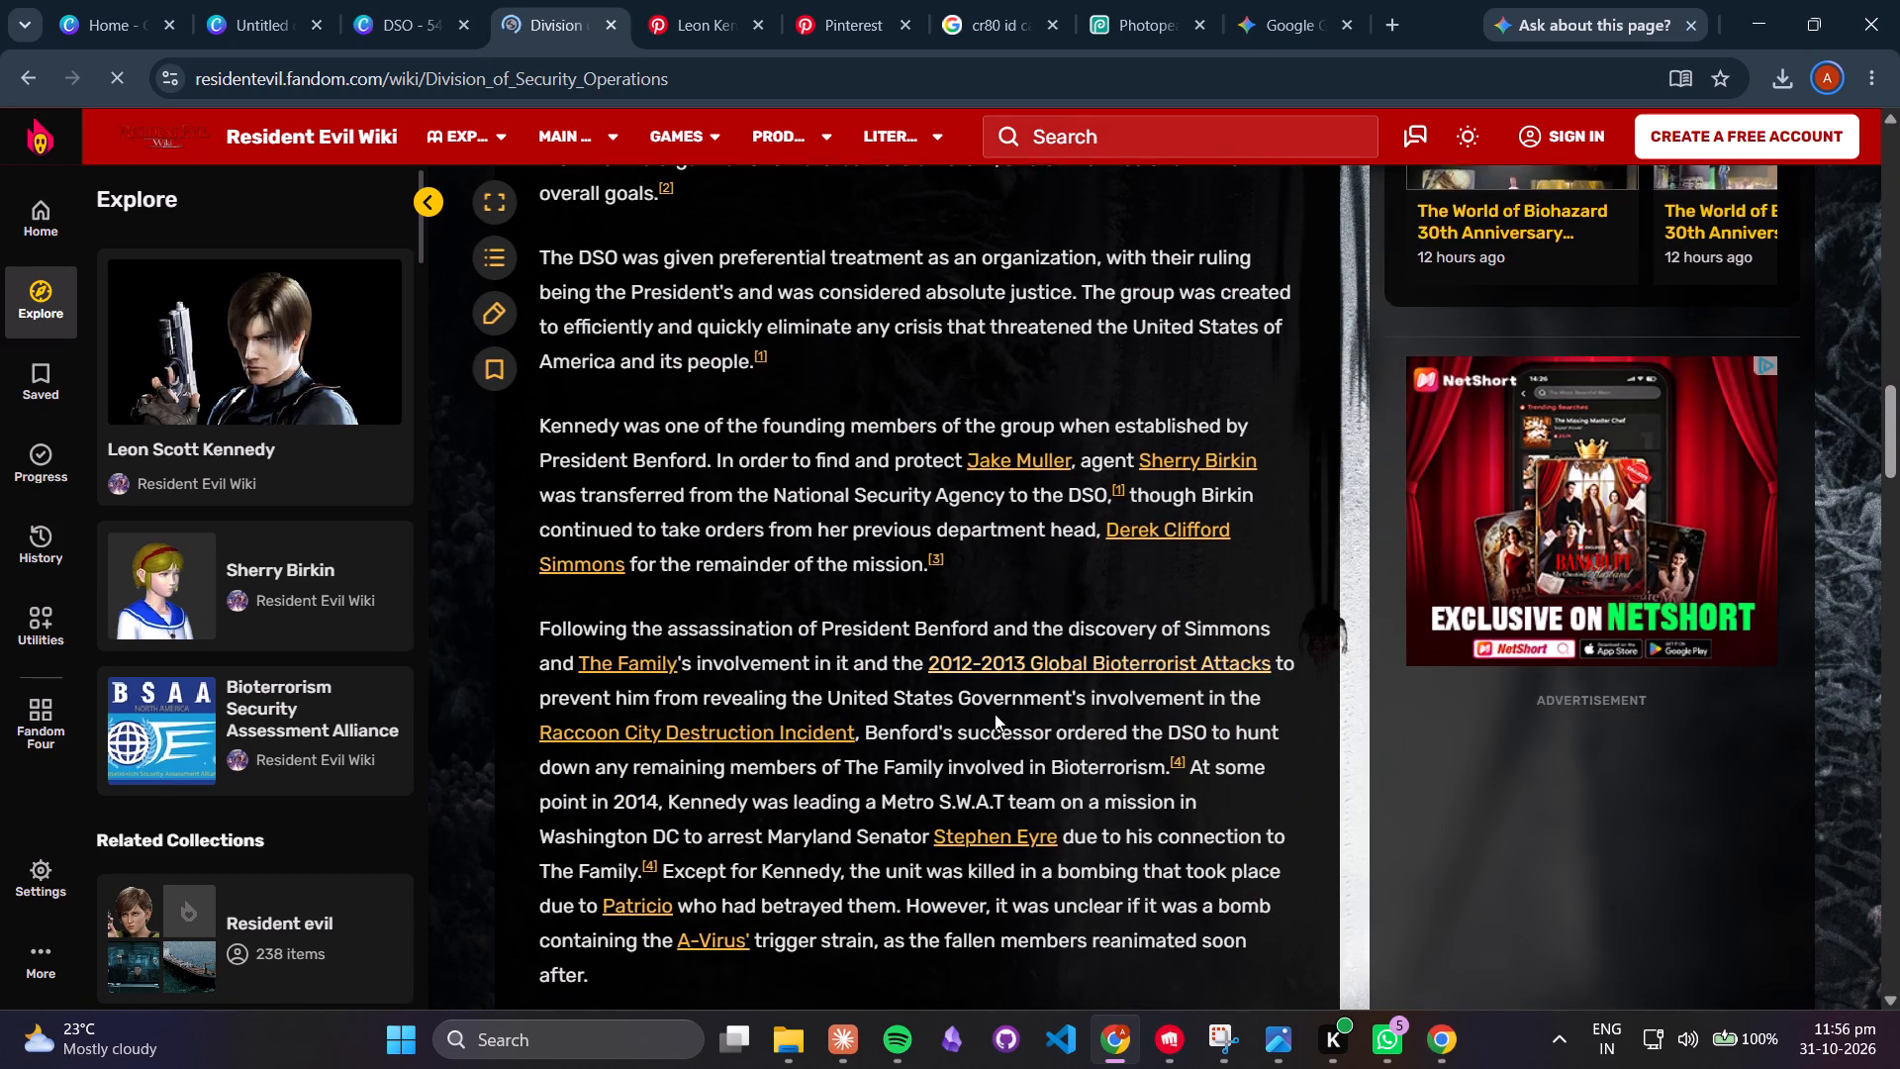
{"action": "scroll", "coordinate": [995, 714], "scroll_direction": "down", "scroll_amount": 1}
Open the wiki's Leon Scott Kennedy article and clear the advertisement and floating video covering its introduction.
{"action": "left_click", "coordinate": [232, 401]}
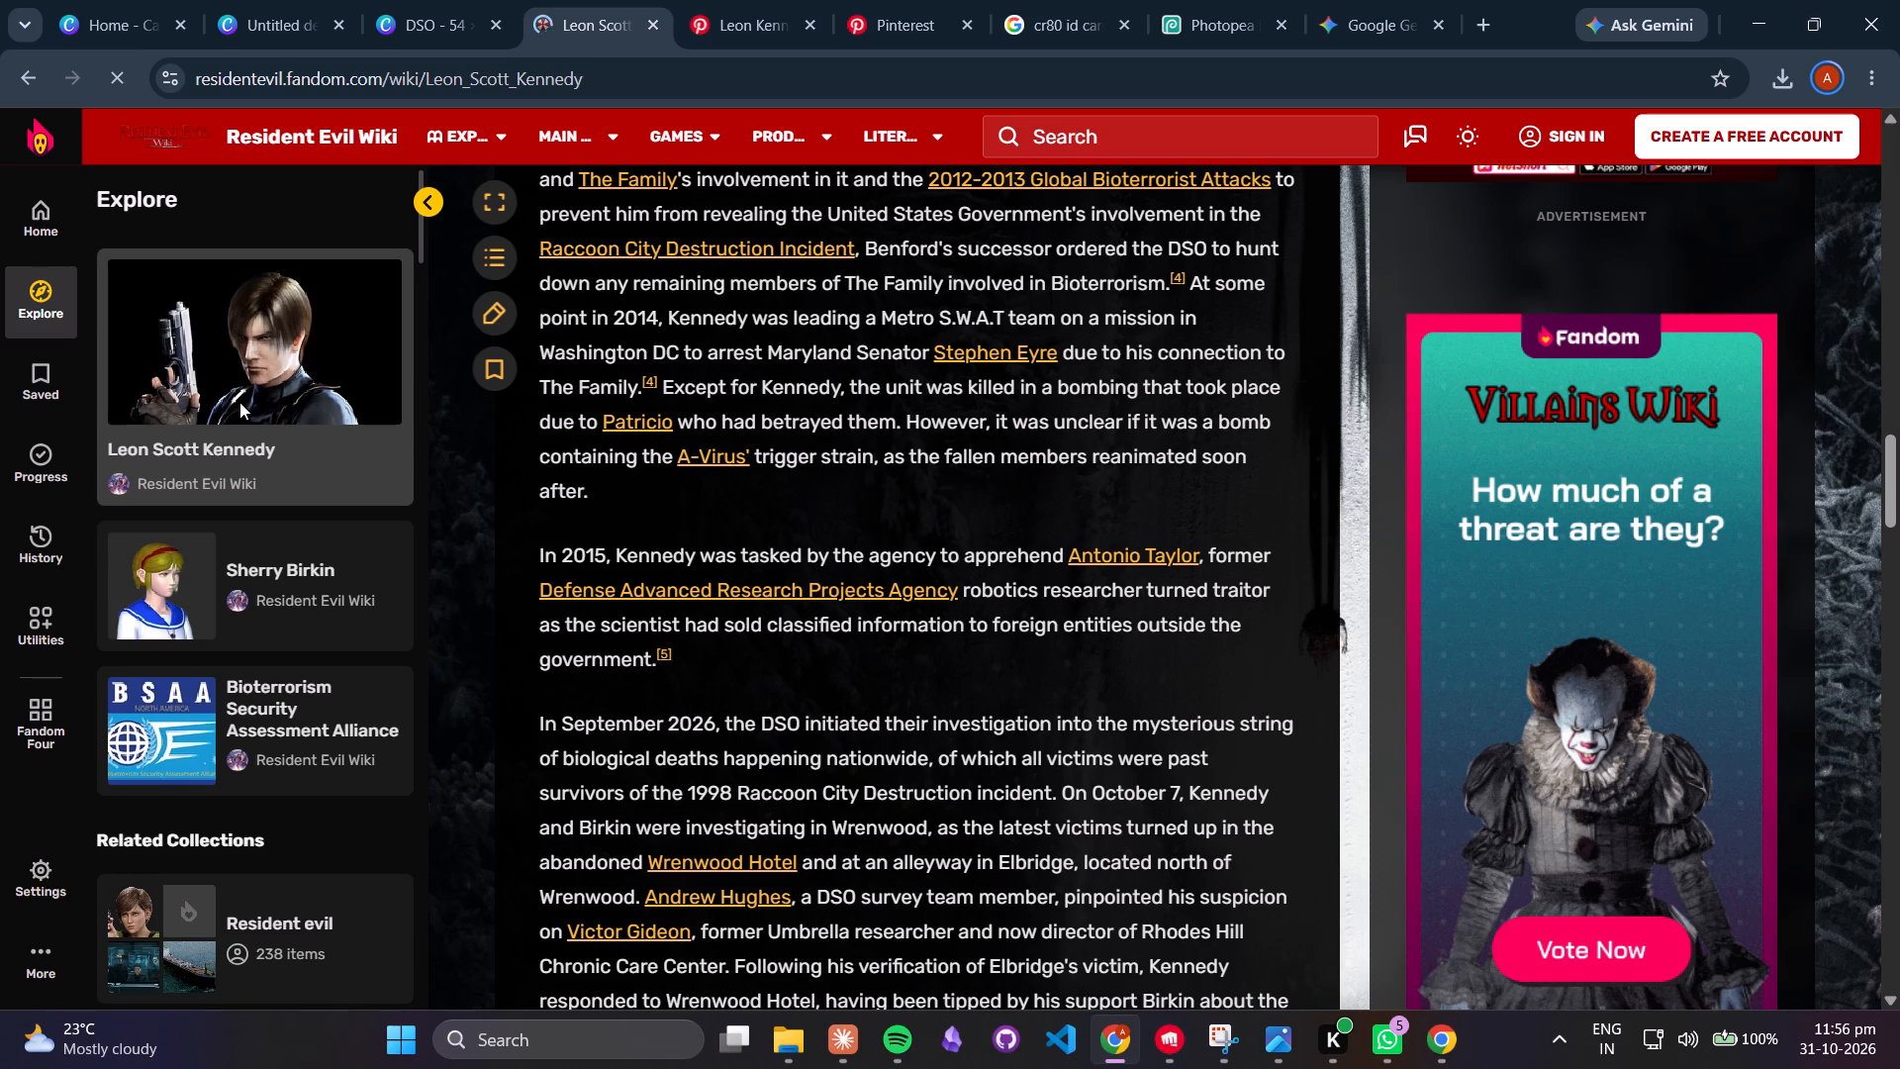
{"action": "scroll", "coordinate": [242, 403], "scroll_direction": "down", "scroll_amount": 3}
{"action": "scroll", "coordinate": [779, 539], "scroll_direction": "down", "scroll_amount": 2}
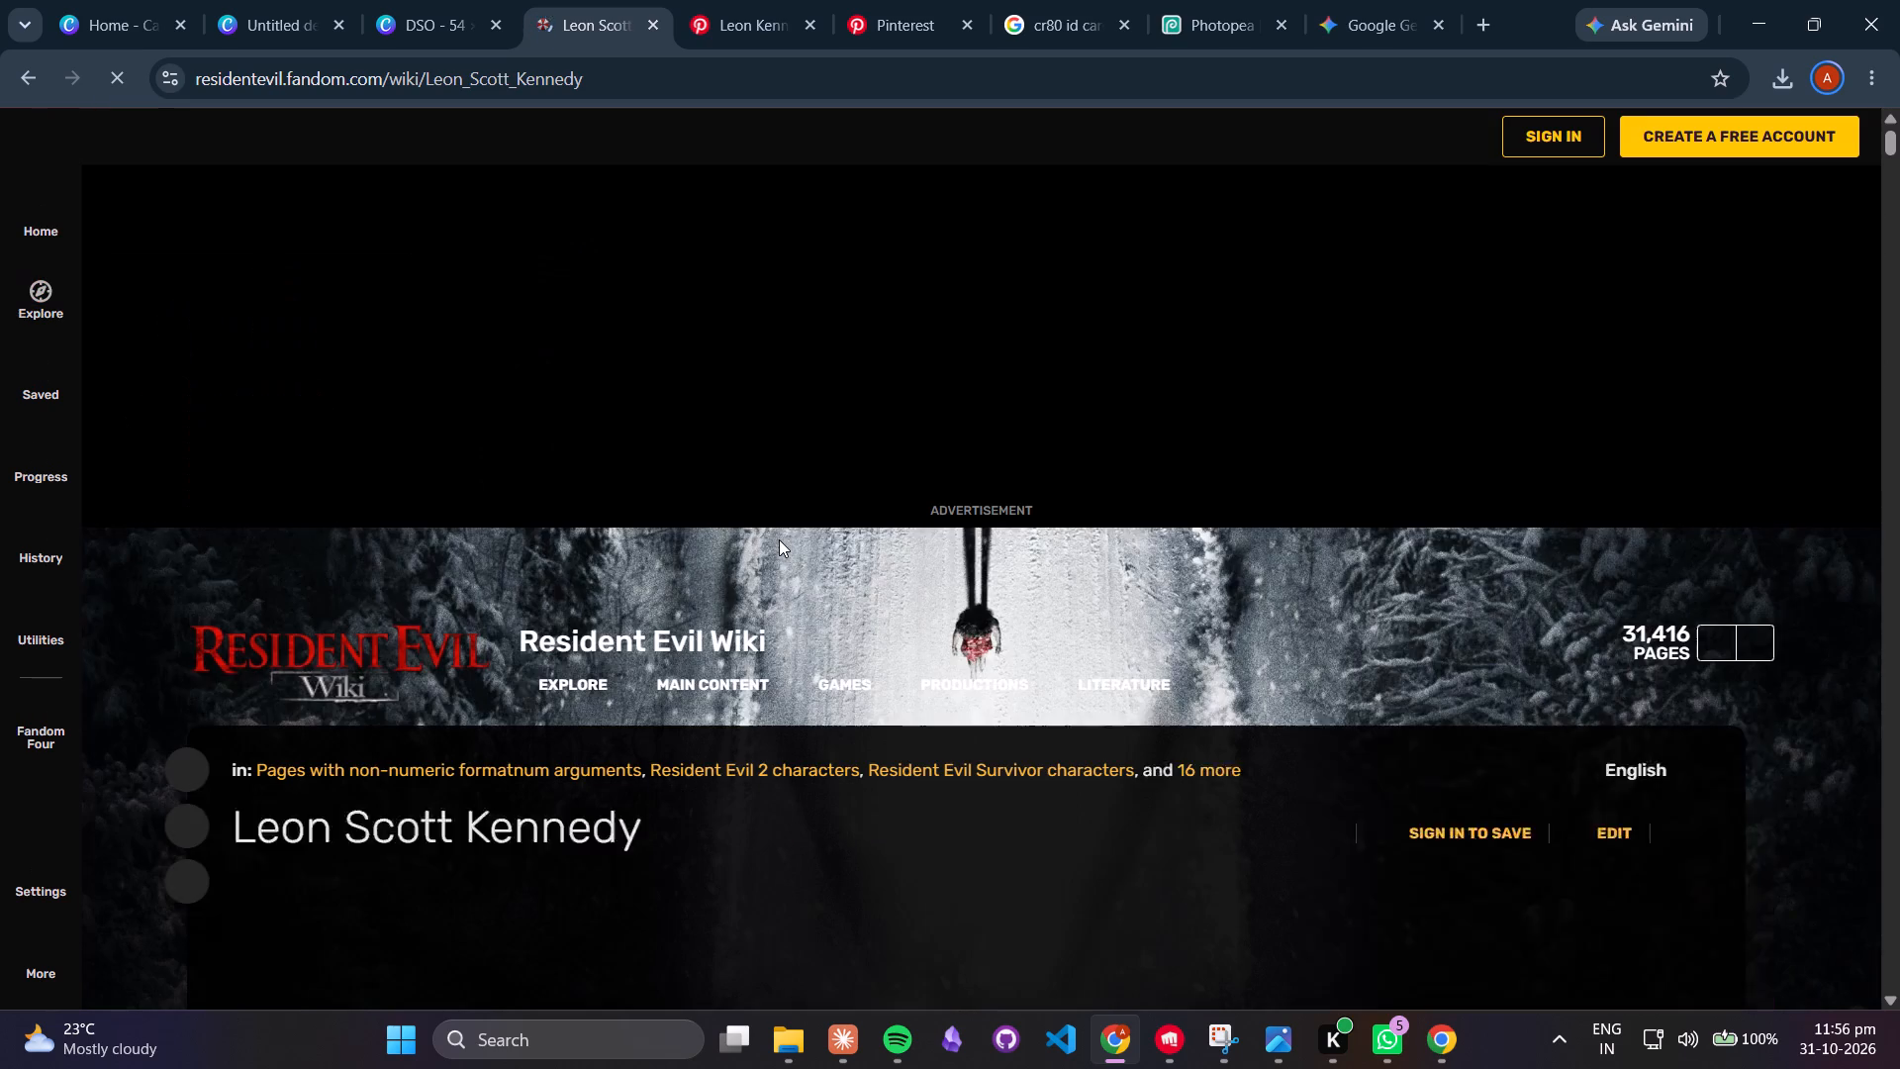
{"action": "scroll", "coordinate": [787, 540], "scroll_direction": "down", "scroll_amount": 12}
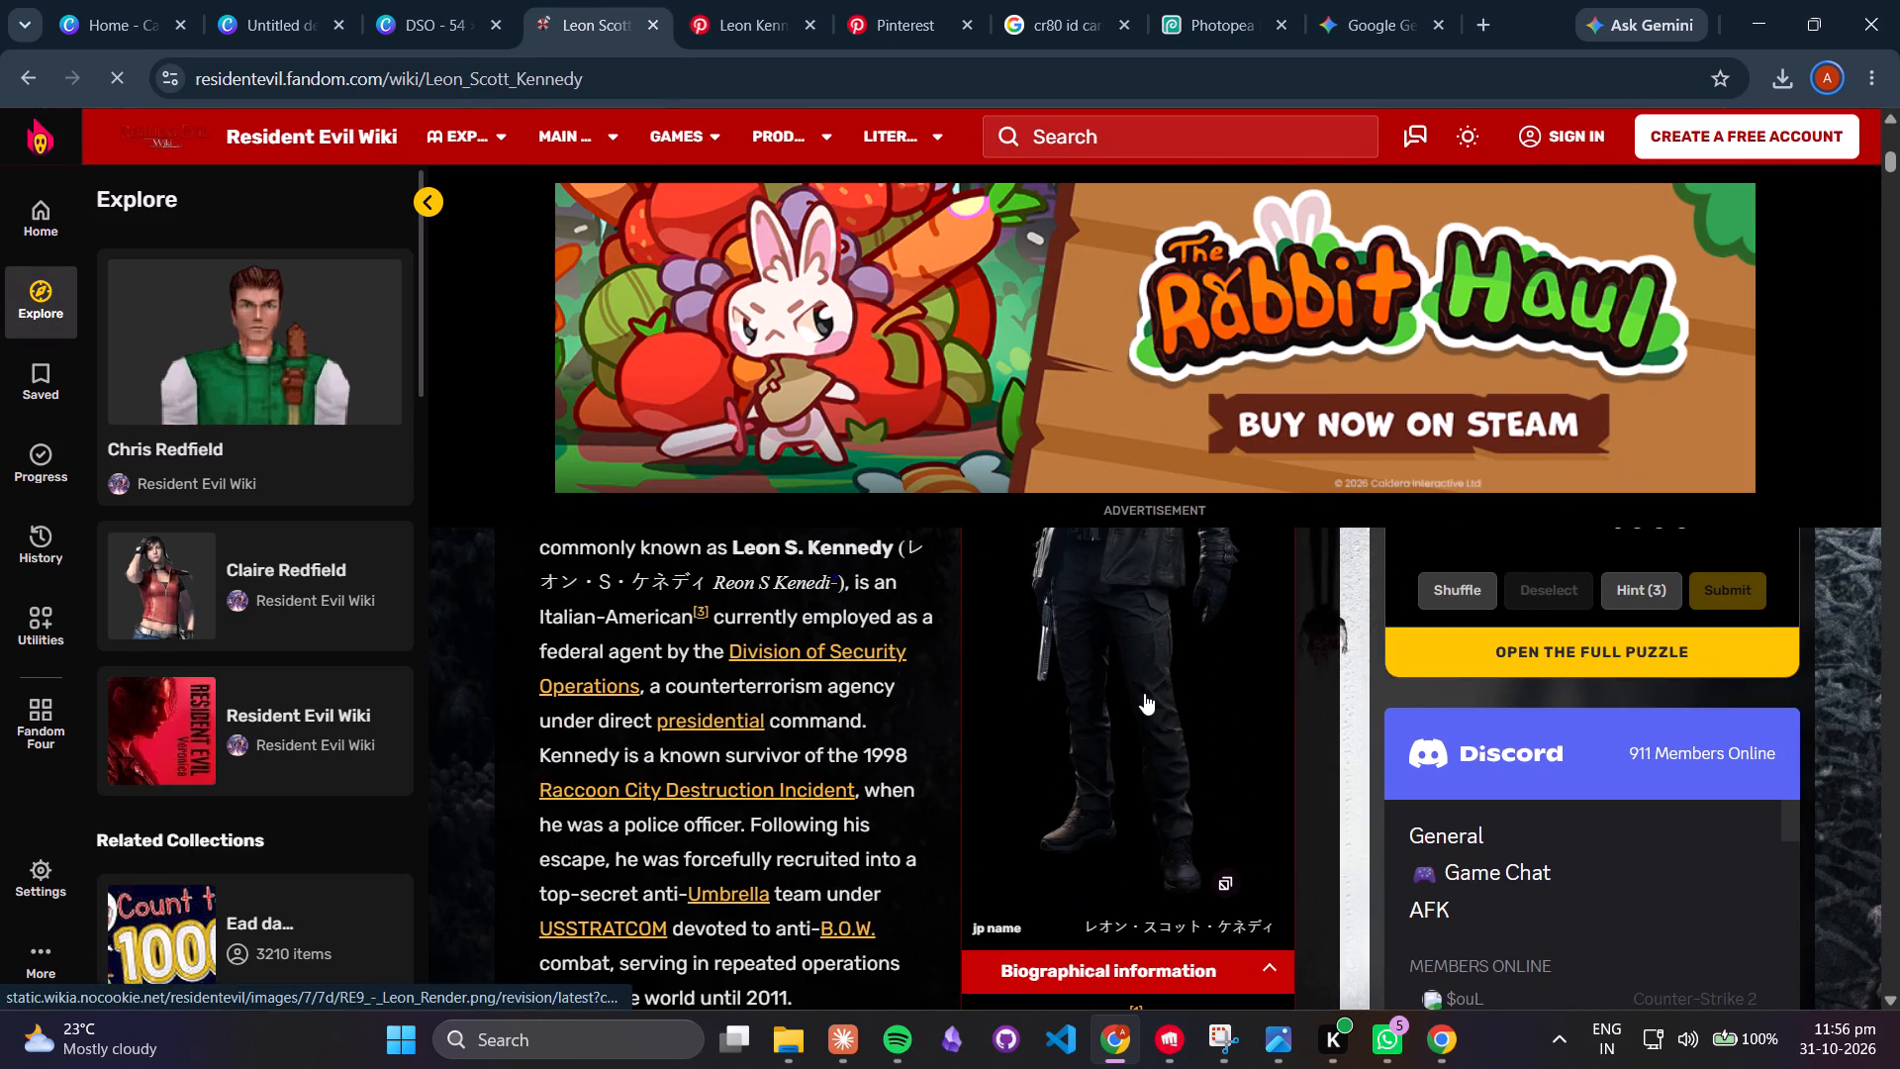
{"action": "scroll", "coordinate": [1144, 693], "scroll_direction": "up", "scroll_amount": 3}
{"action": "left_click", "coordinate": [1850, 514]}
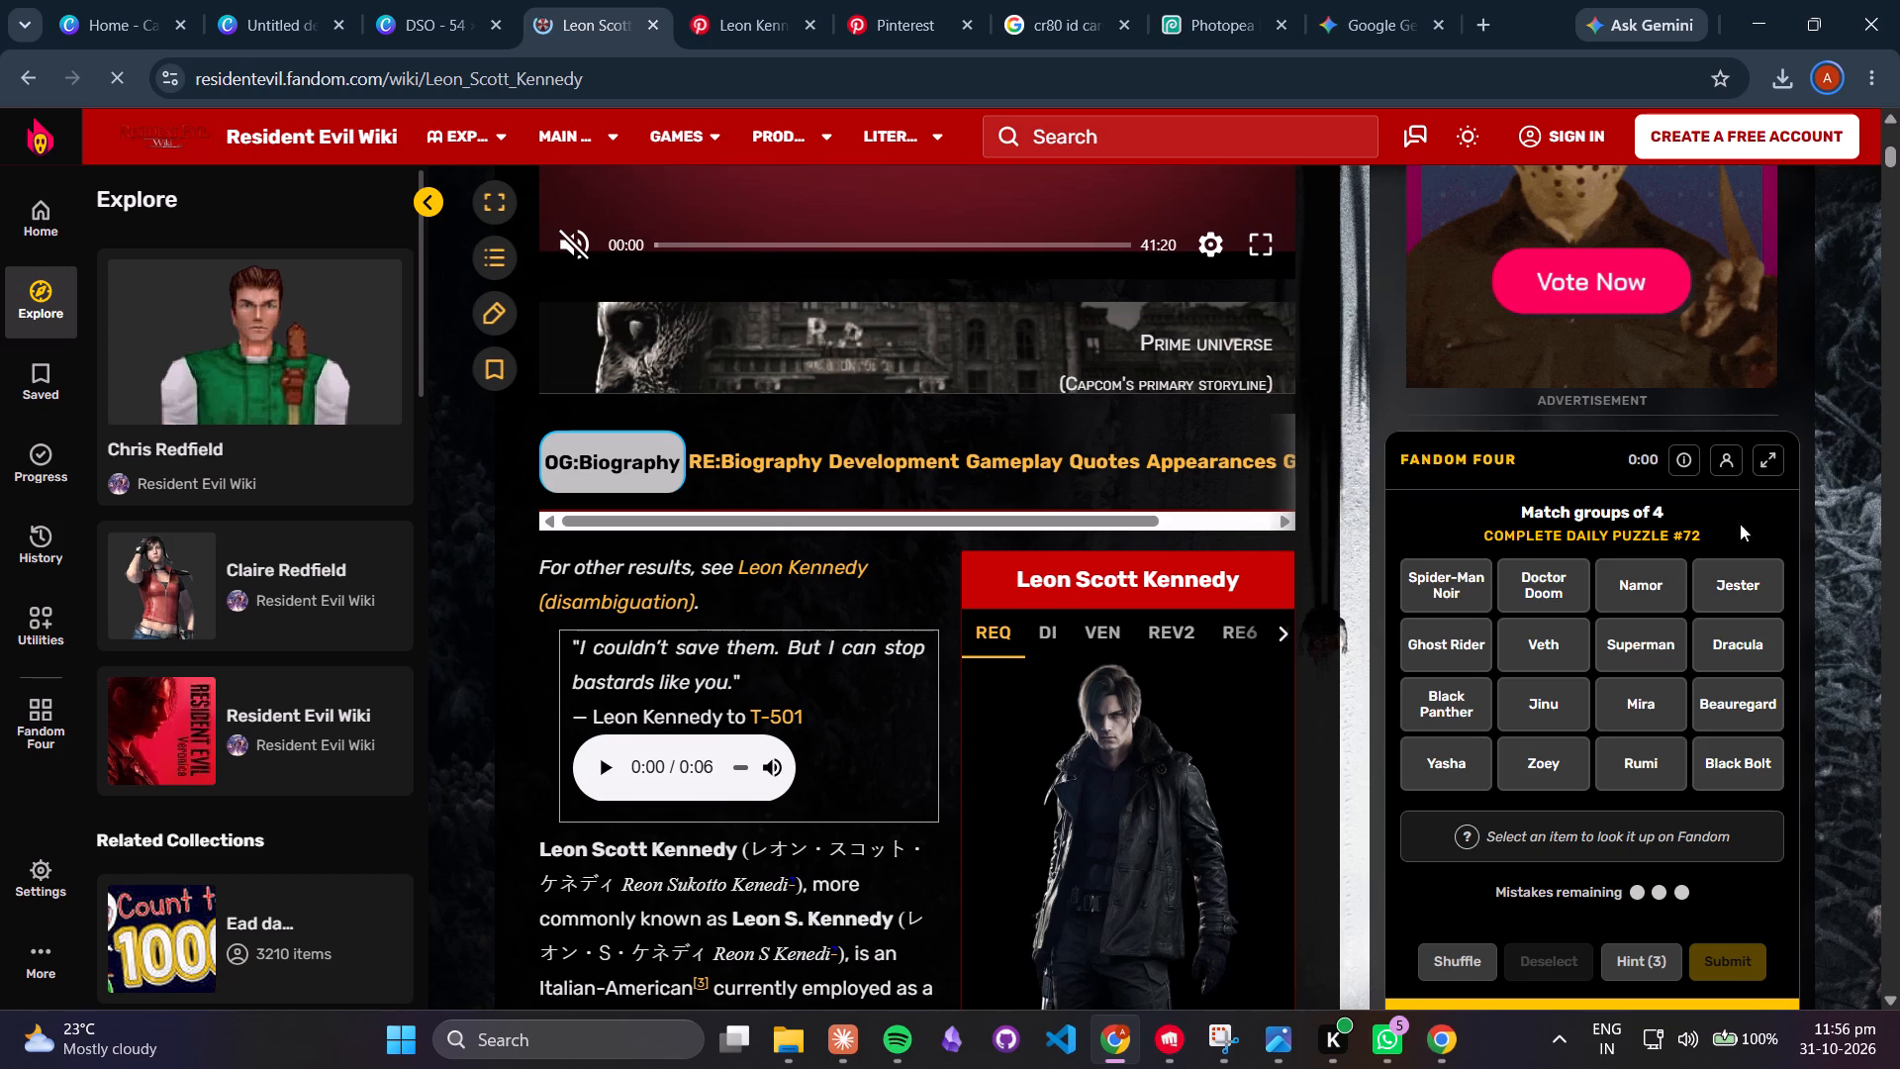
{"action": "scroll", "coordinate": [1215, 533], "scroll_direction": "up", "scroll_amount": 3}
{"action": "scroll", "coordinate": [1221, 540], "scroll_direction": "down", "scroll_amount": 3}
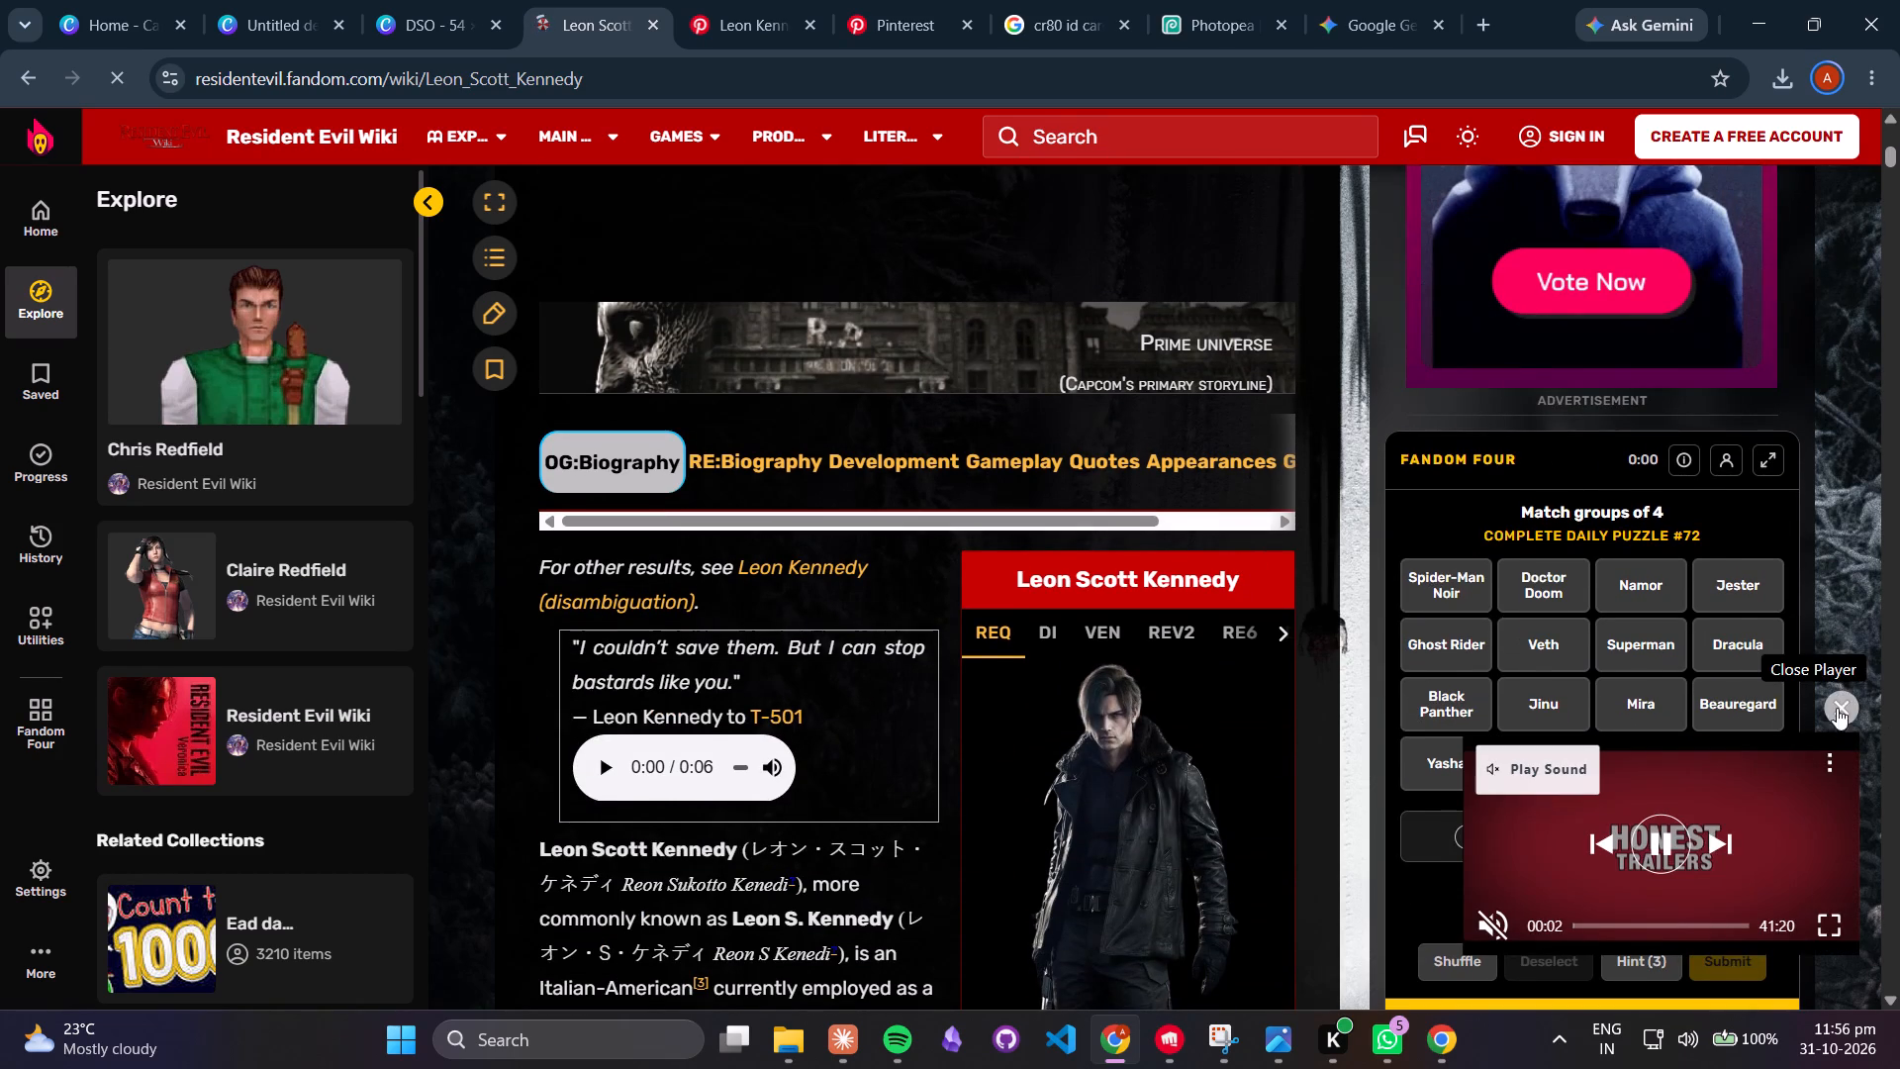
{"action": "left_click", "coordinate": [1831, 707]}
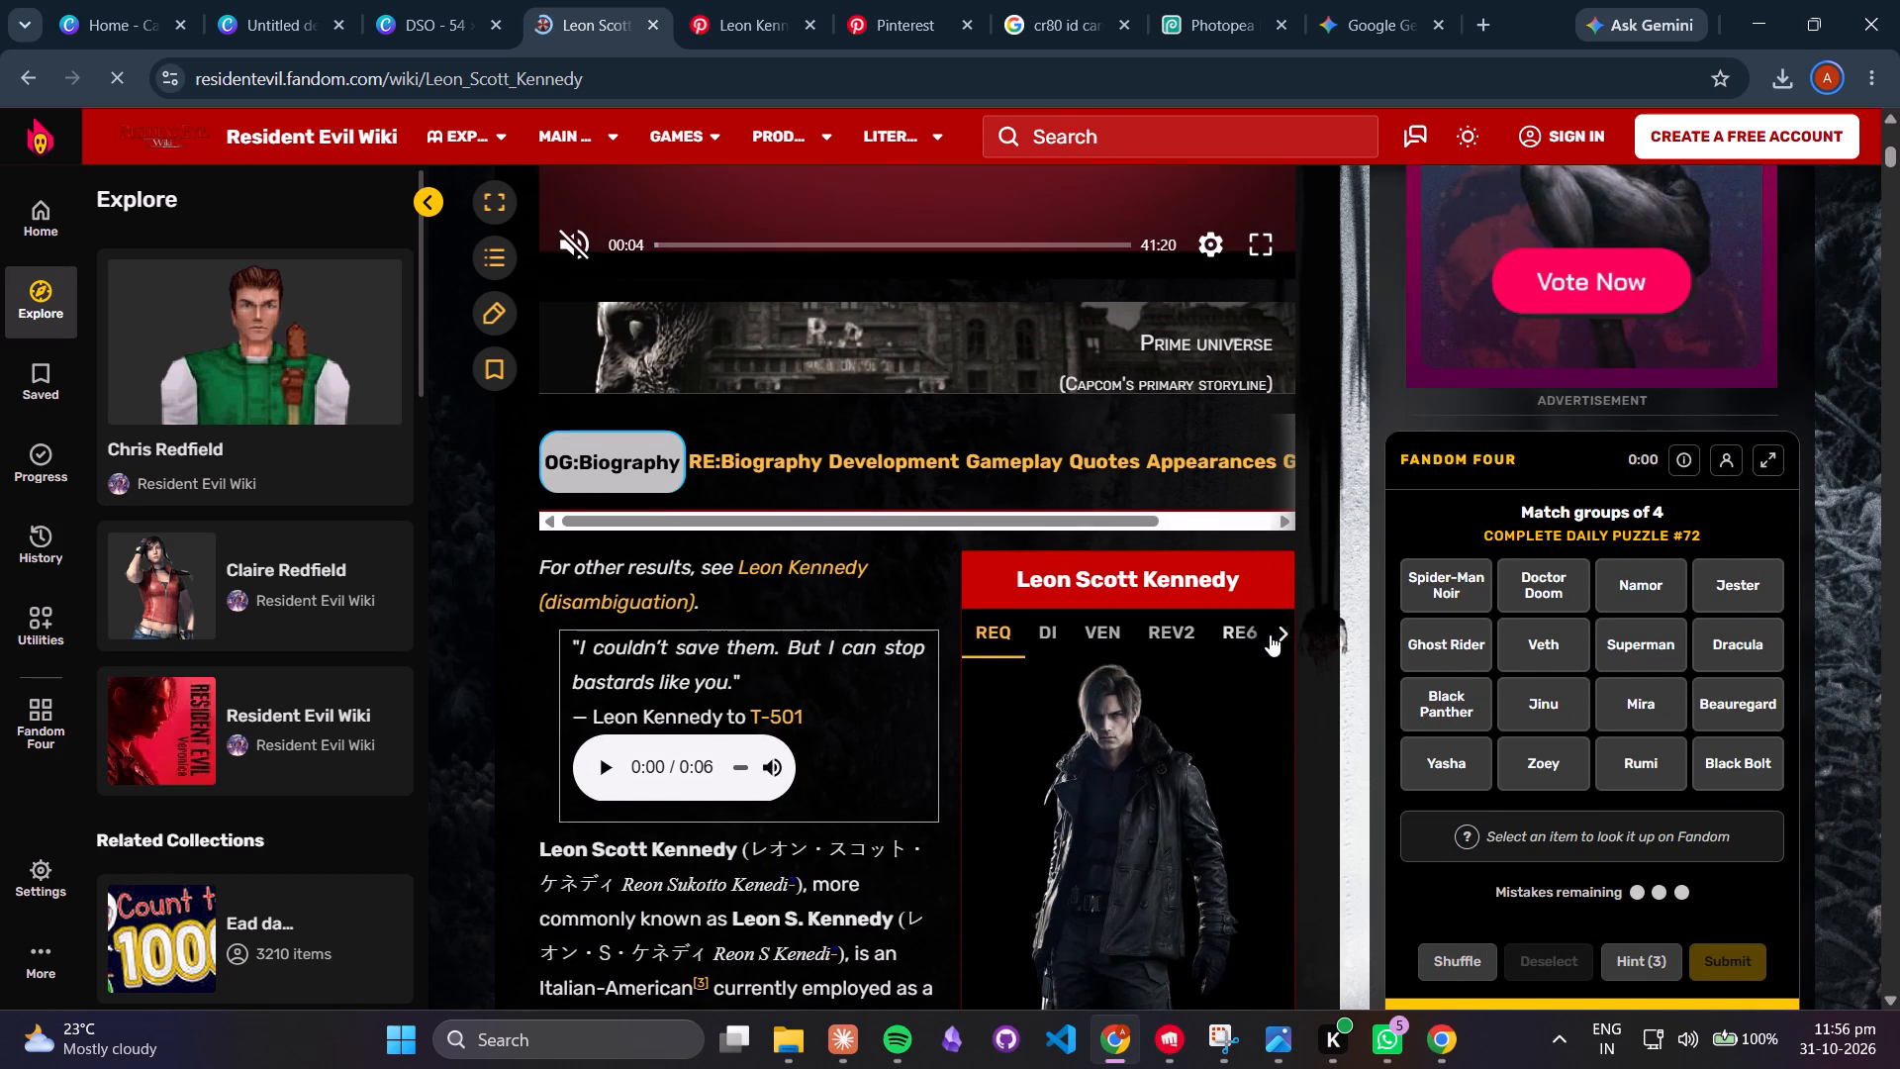
Browse the range of game and film versions offered for Leon's infobox render, returning to the start of the list.
{"action": "left_click", "coordinate": [1277, 636]}
{"action": "left_click", "coordinate": [1278, 636]}
{"action": "left_click", "coordinate": [1278, 636]}
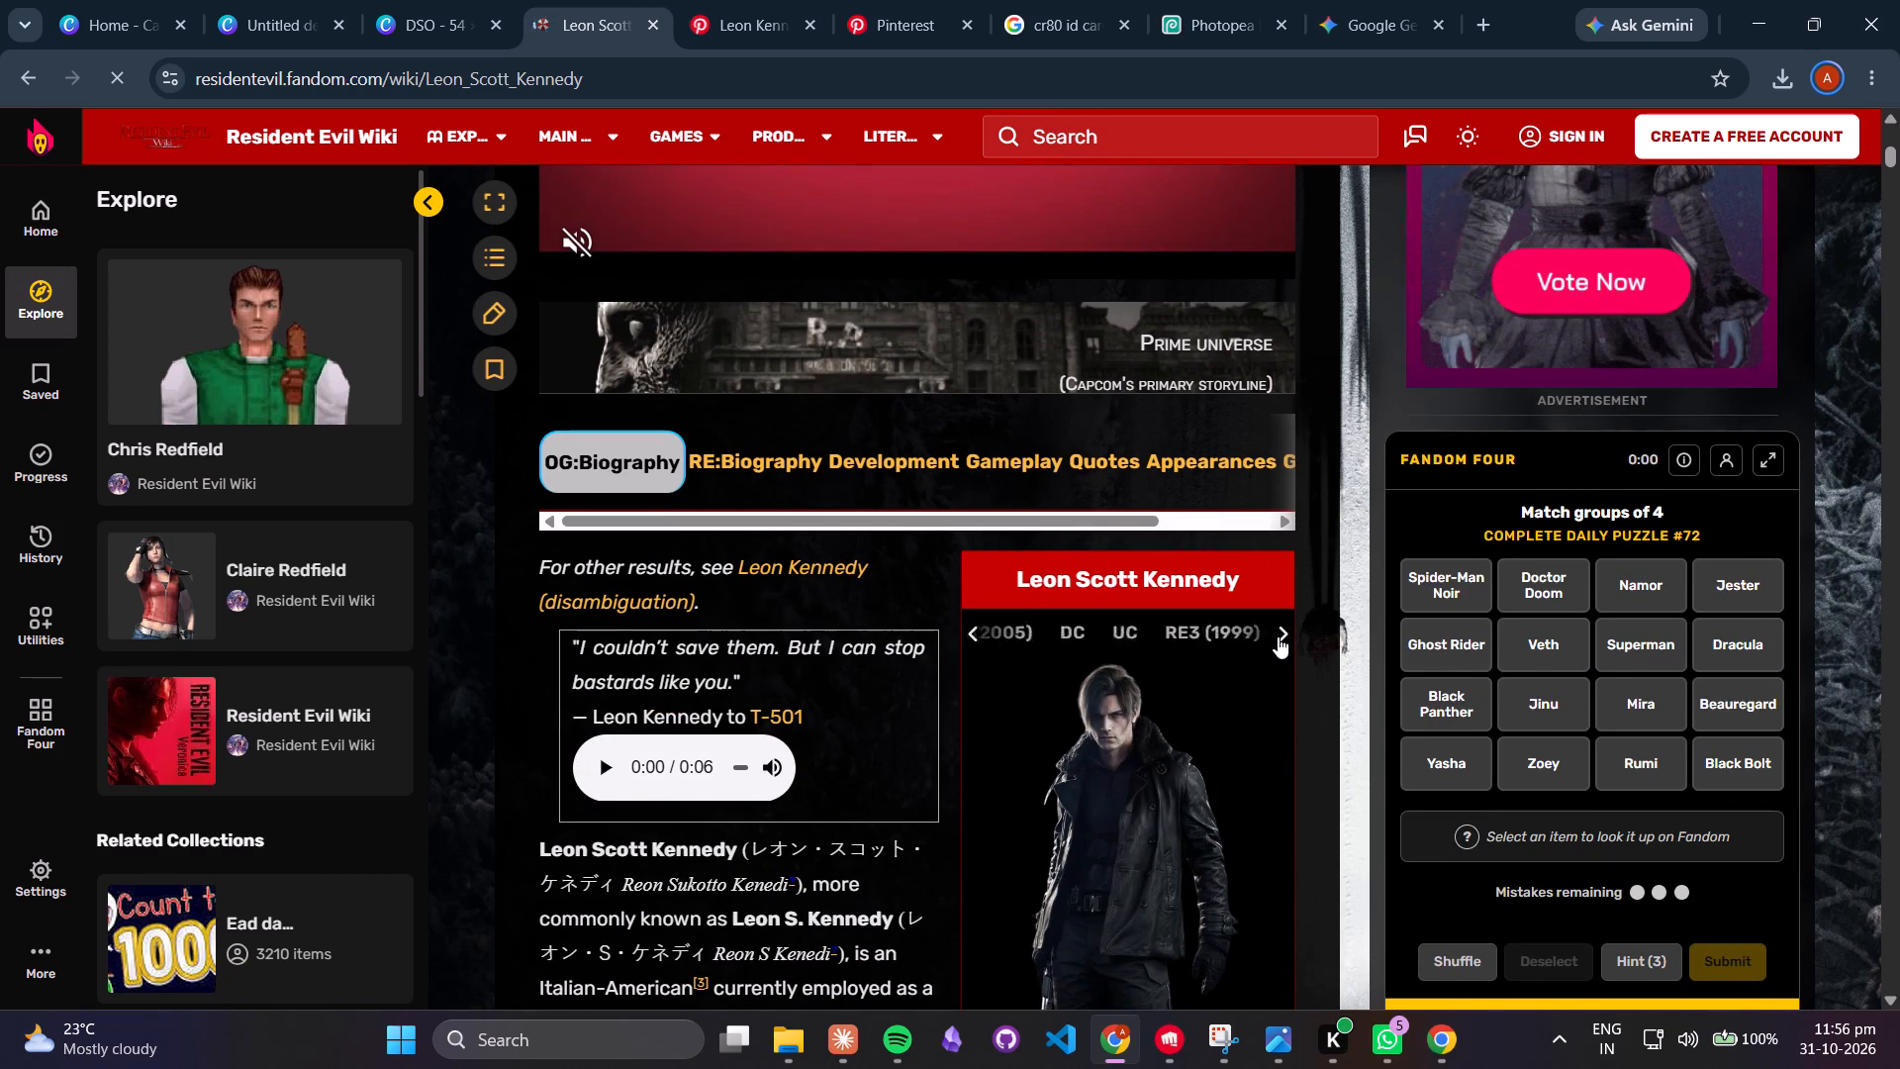
{"action": "left_click", "coordinate": [1278, 636]}
{"action": "left_click", "coordinate": [1284, 634]}
{"action": "left_click", "coordinate": [1284, 634]}
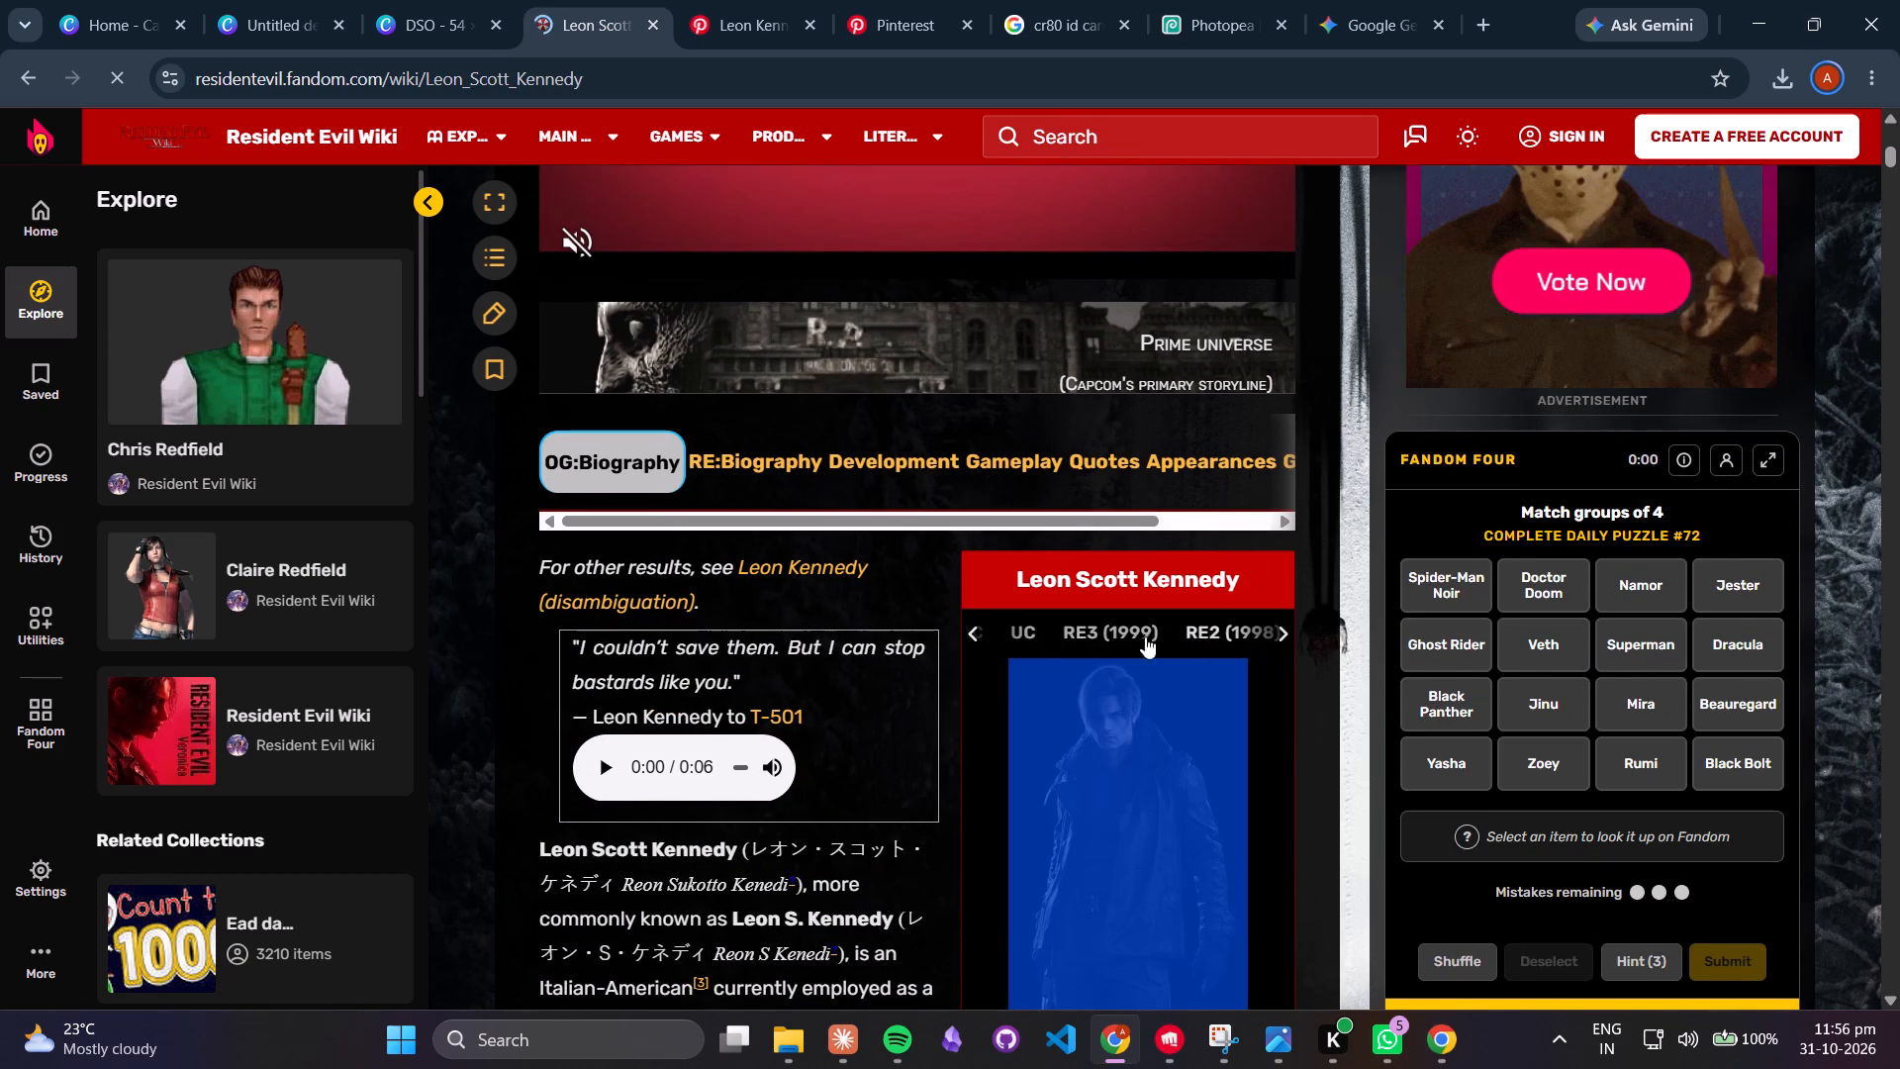
{"action": "left_click", "coordinate": [985, 636]}
{"action": "triple_click", "coordinate": [975, 636]}
{"action": "double_click", "coordinate": [975, 636]}
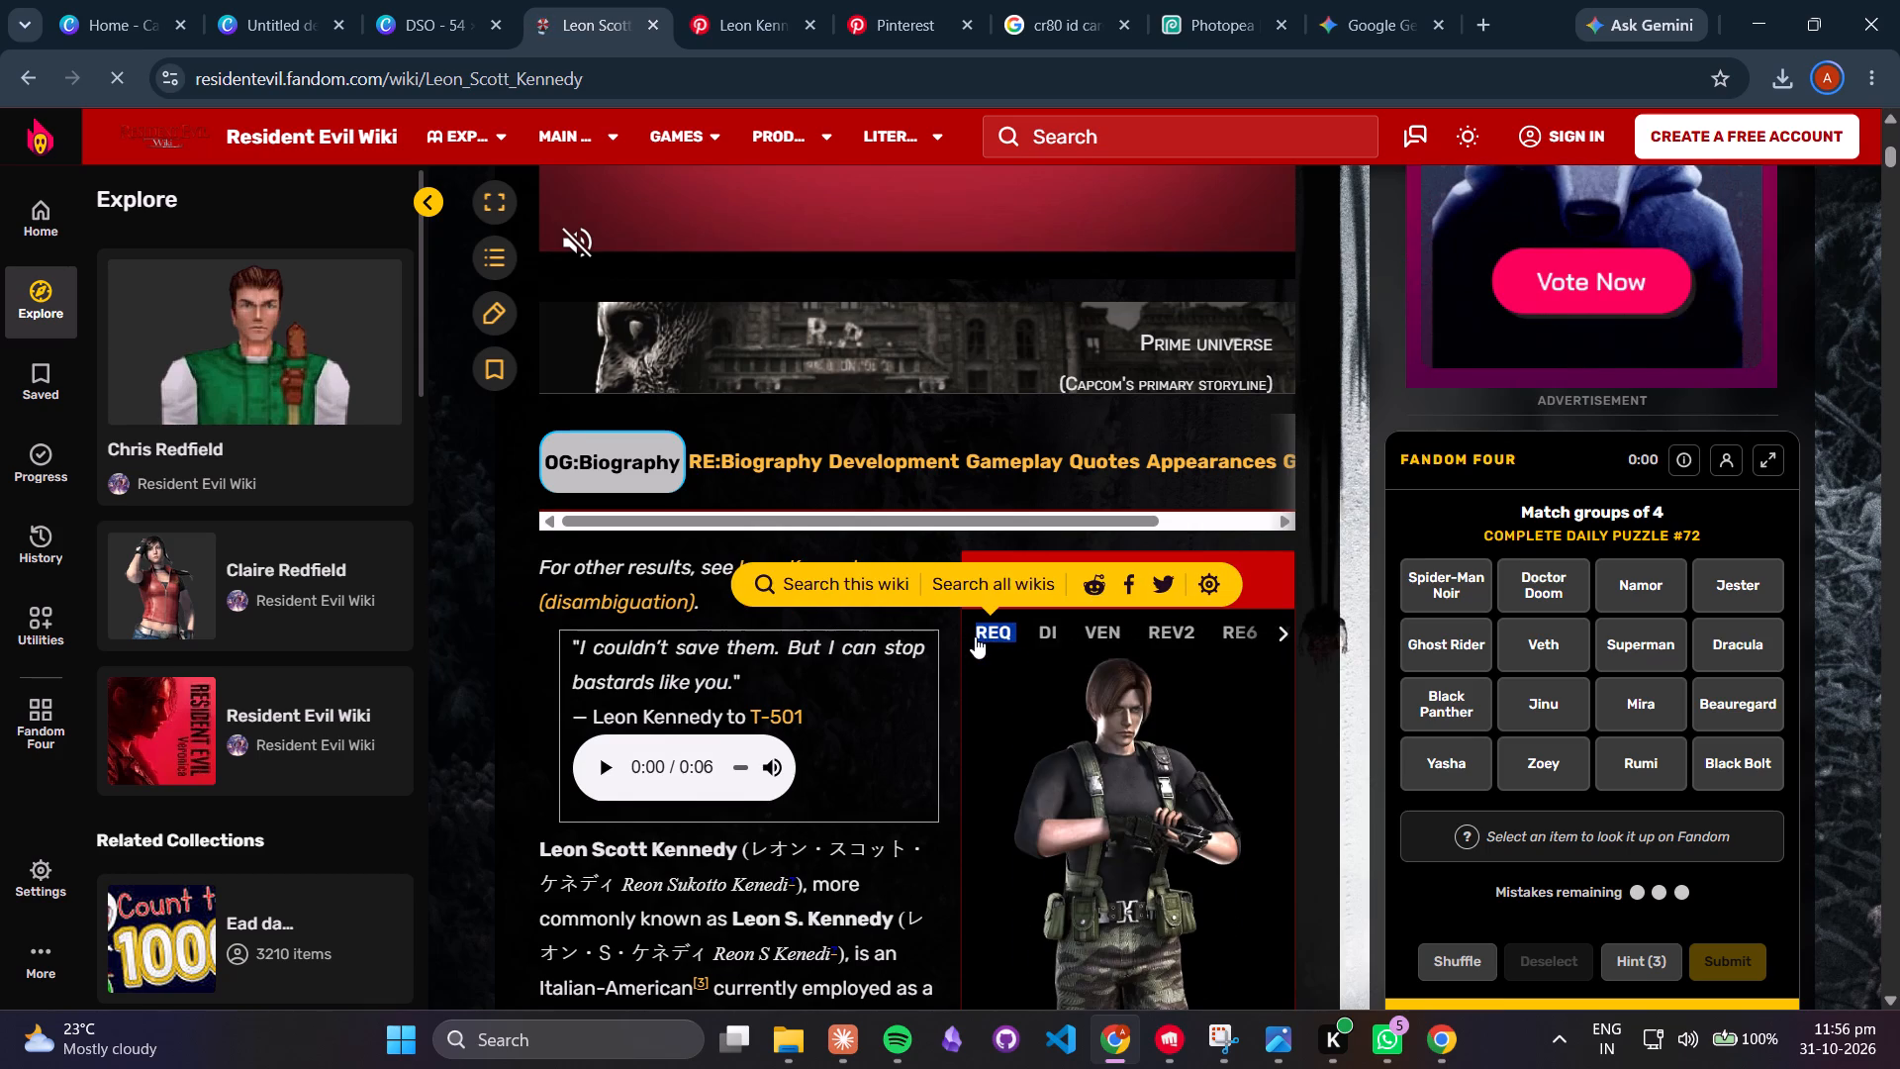
Compare Leon's infobox renders from REV2 and RE6 through DAM, ID, ID-TB, DEG and DC to RE4 (2005).
{"action": "left_click", "coordinate": [1199, 638]}
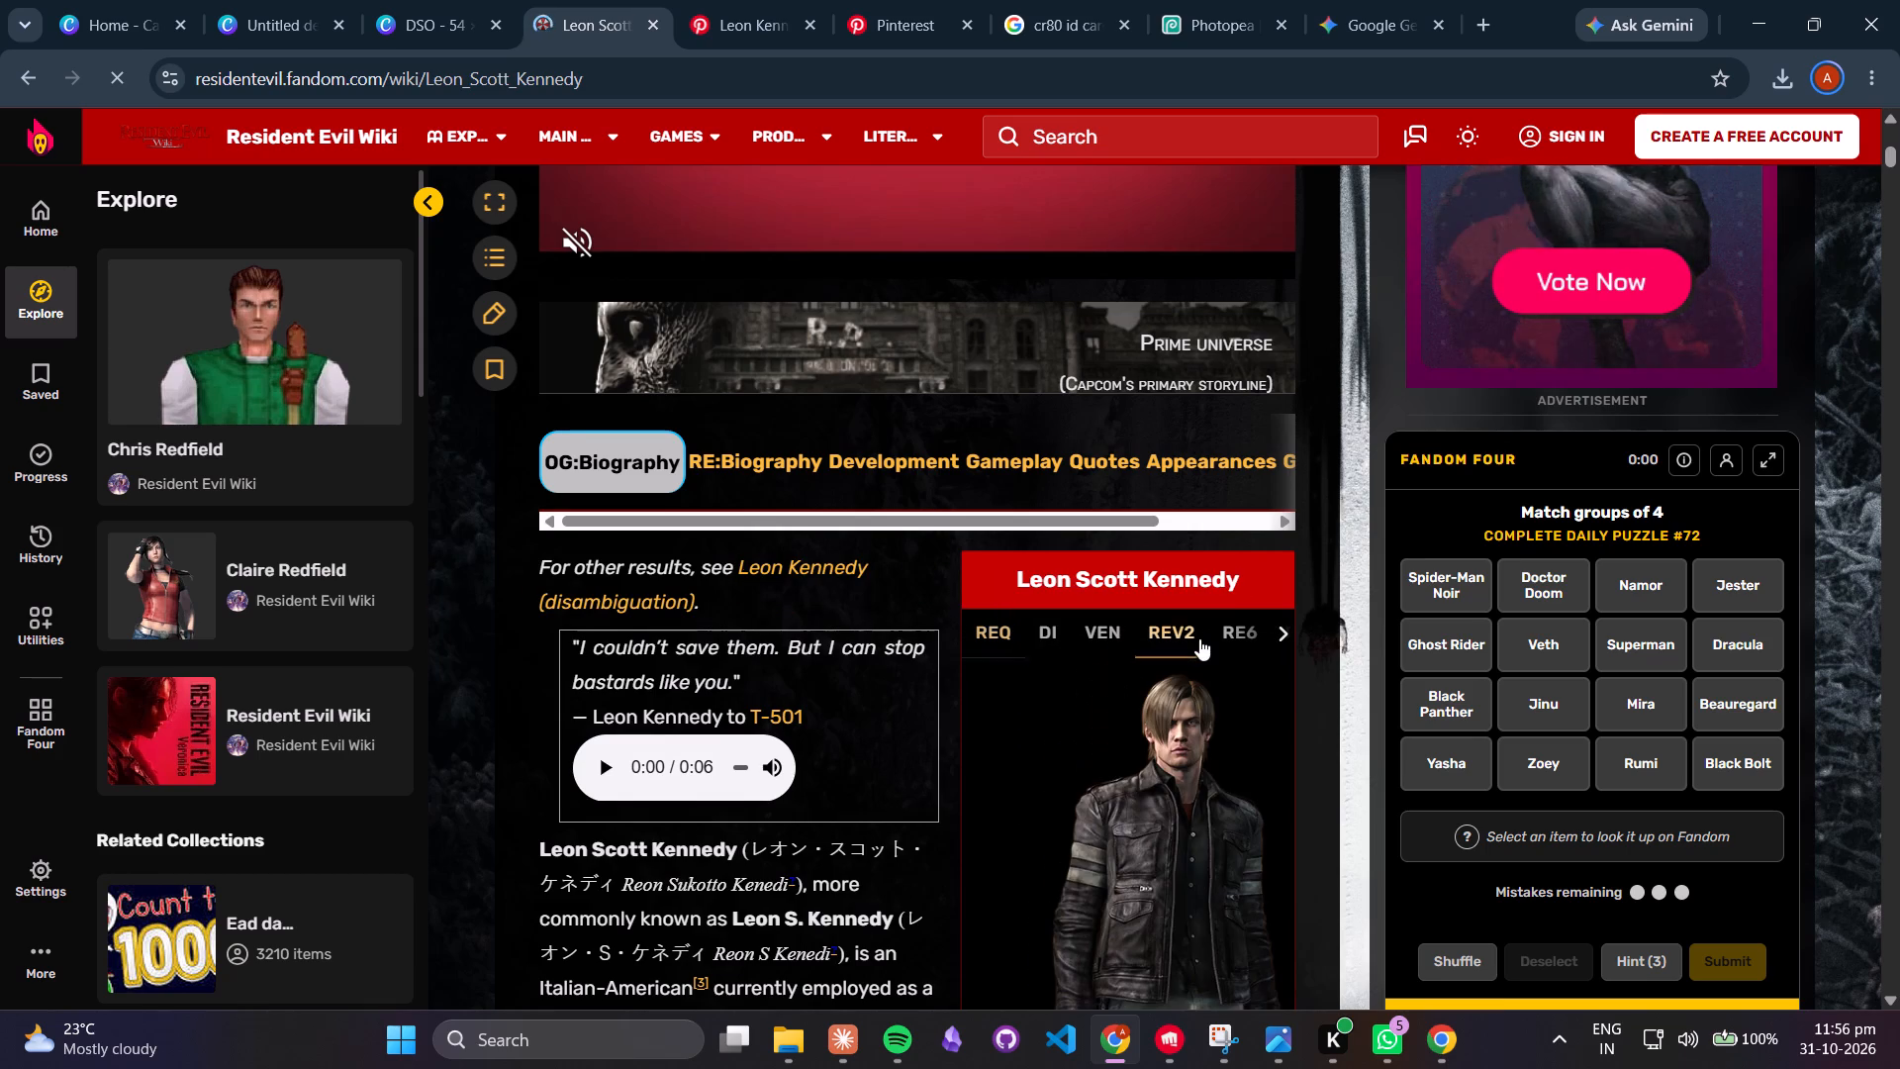
{"action": "left_click", "coordinate": [1239, 629]}
{"action": "left_click", "coordinate": [1284, 640]}
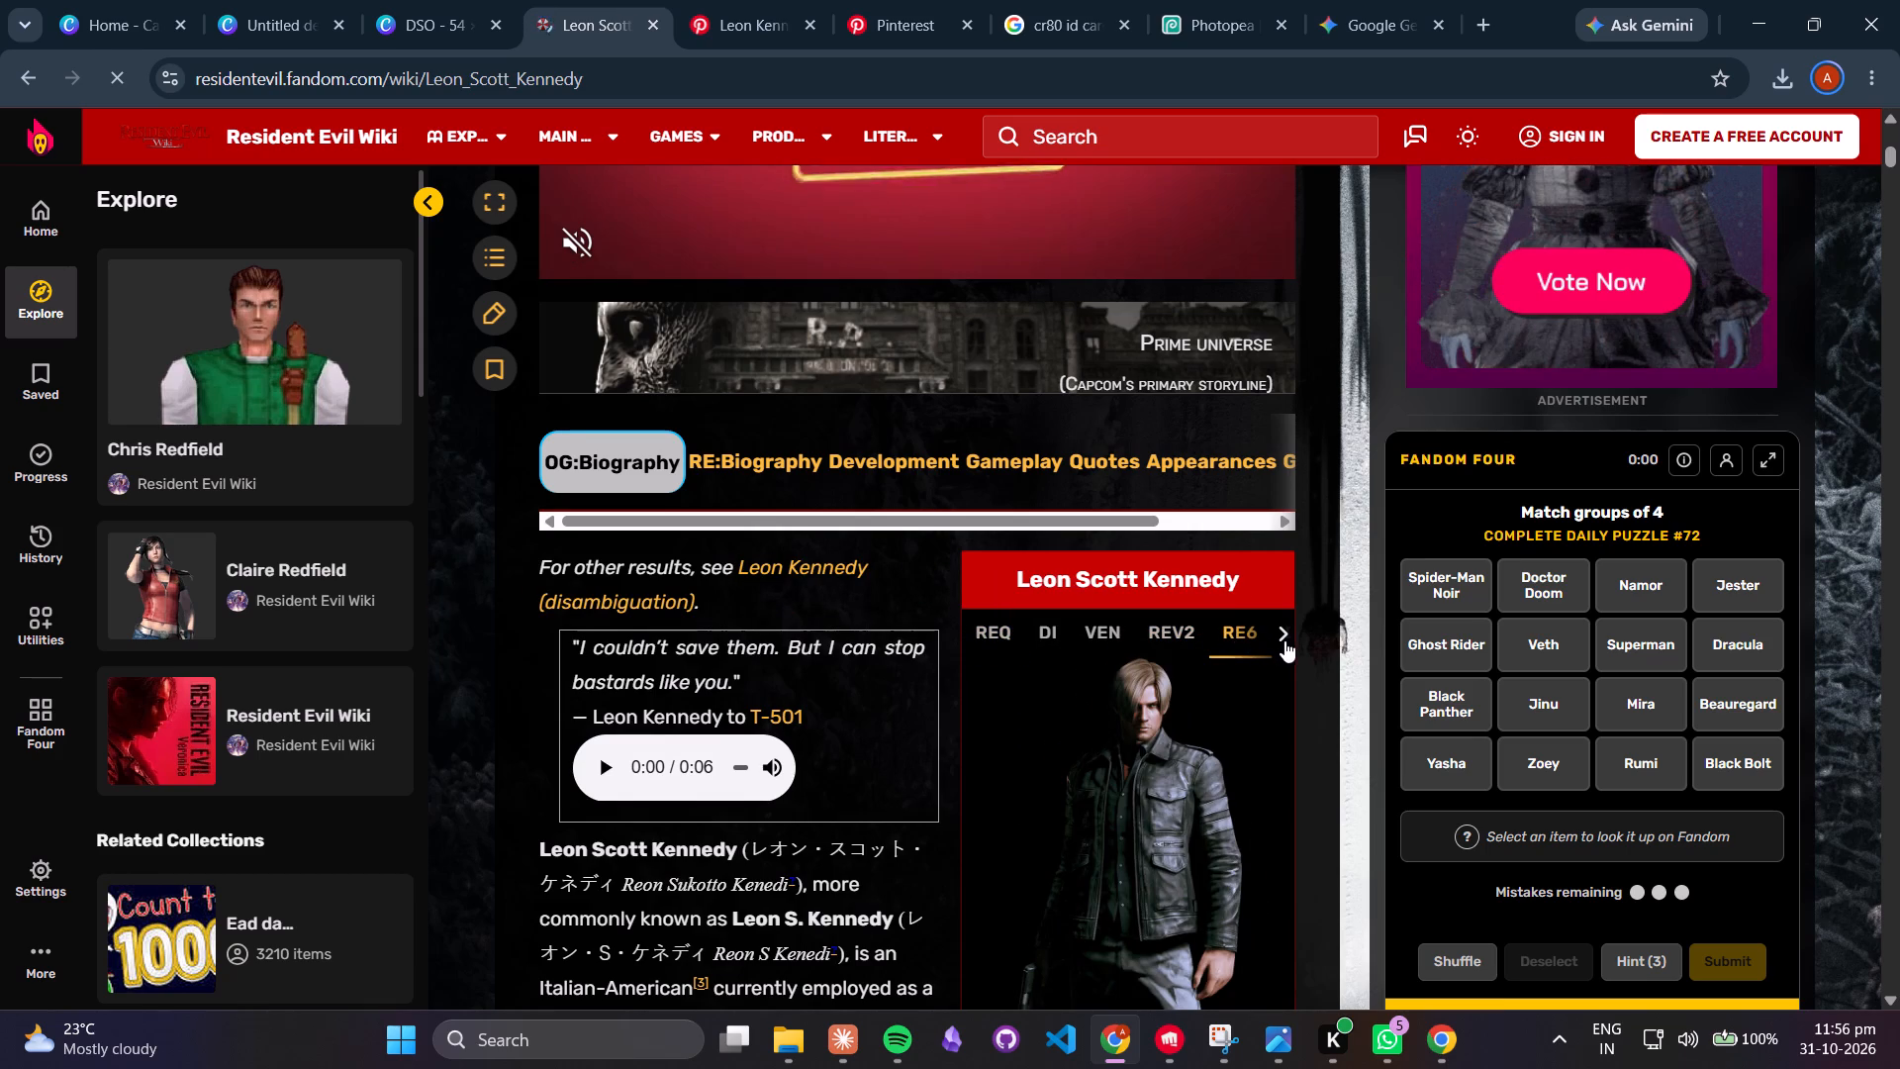
{"action": "left_click", "coordinate": [1092, 640]}
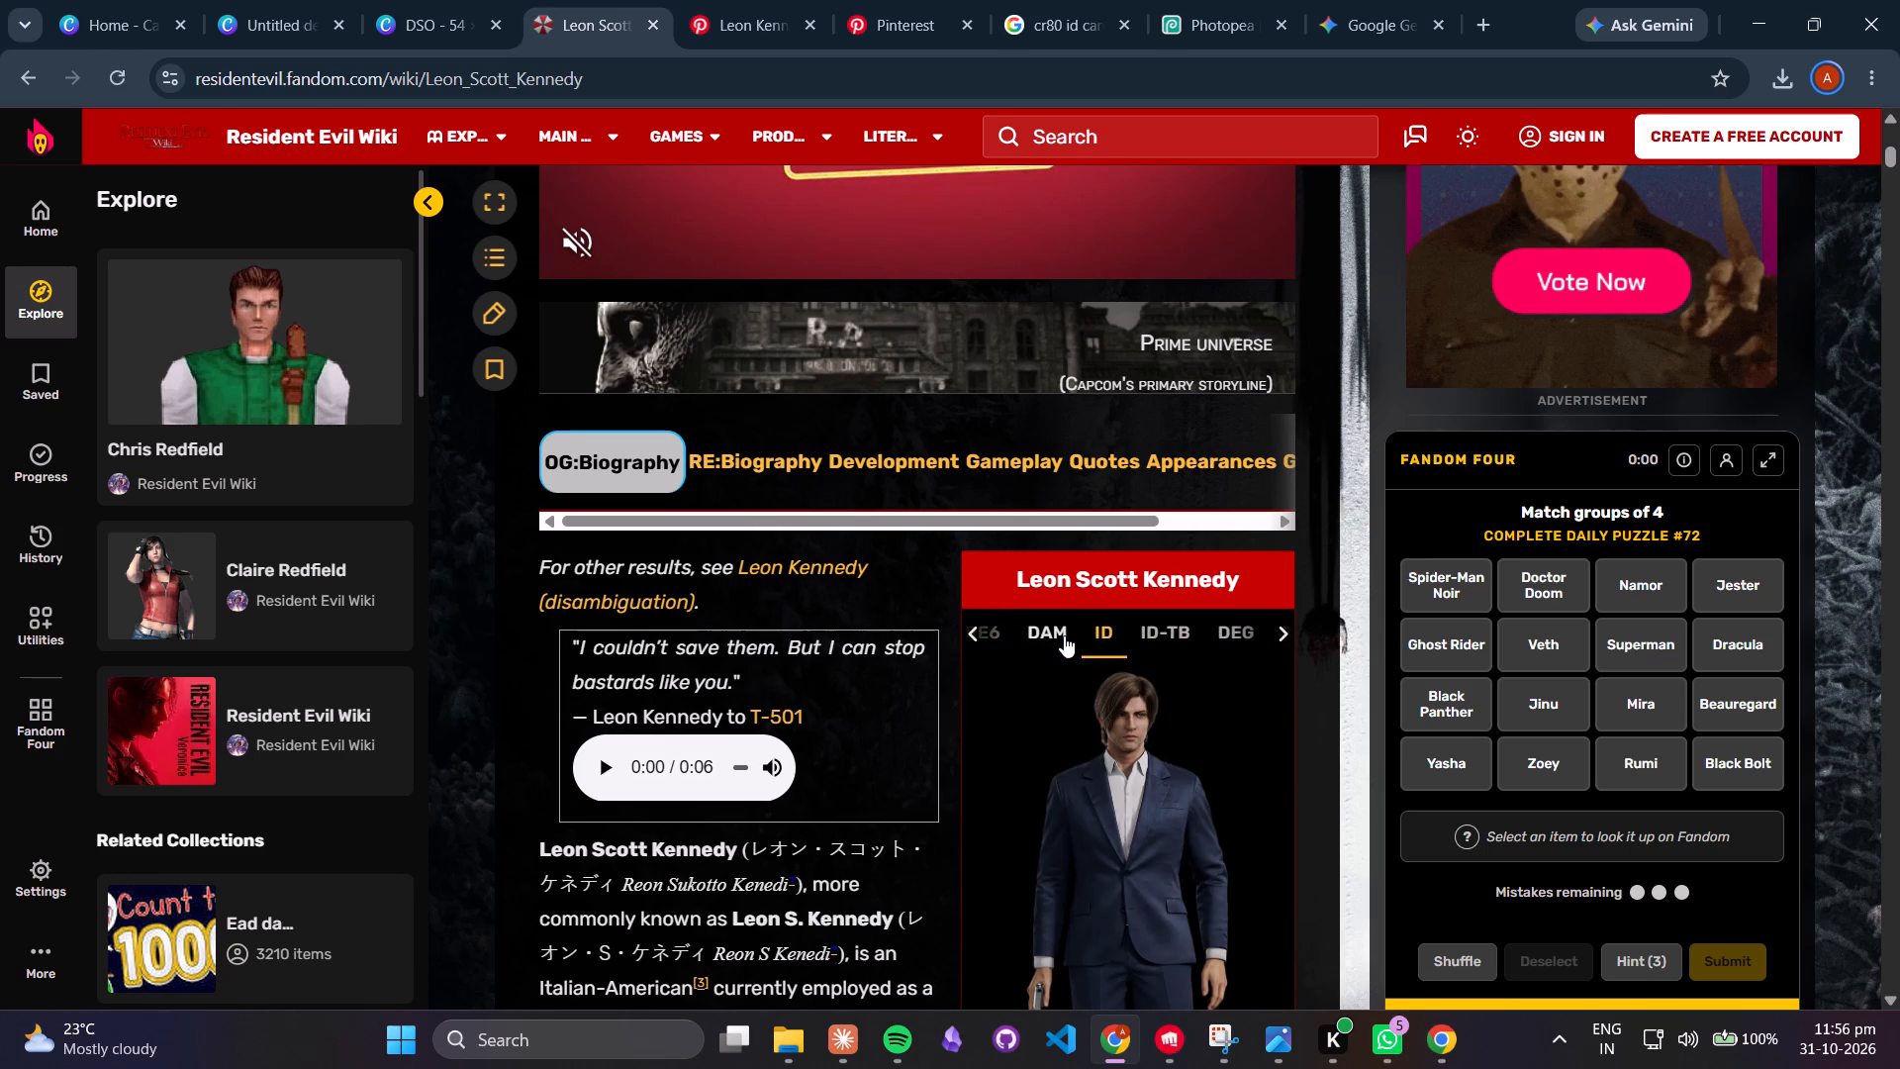
{"action": "left_click", "coordinate": [1064, 635]}
{"action": "left_click", "coordinate": [1179, 637]}
{"action": "left_click", "coordinate": [1245, 642]}
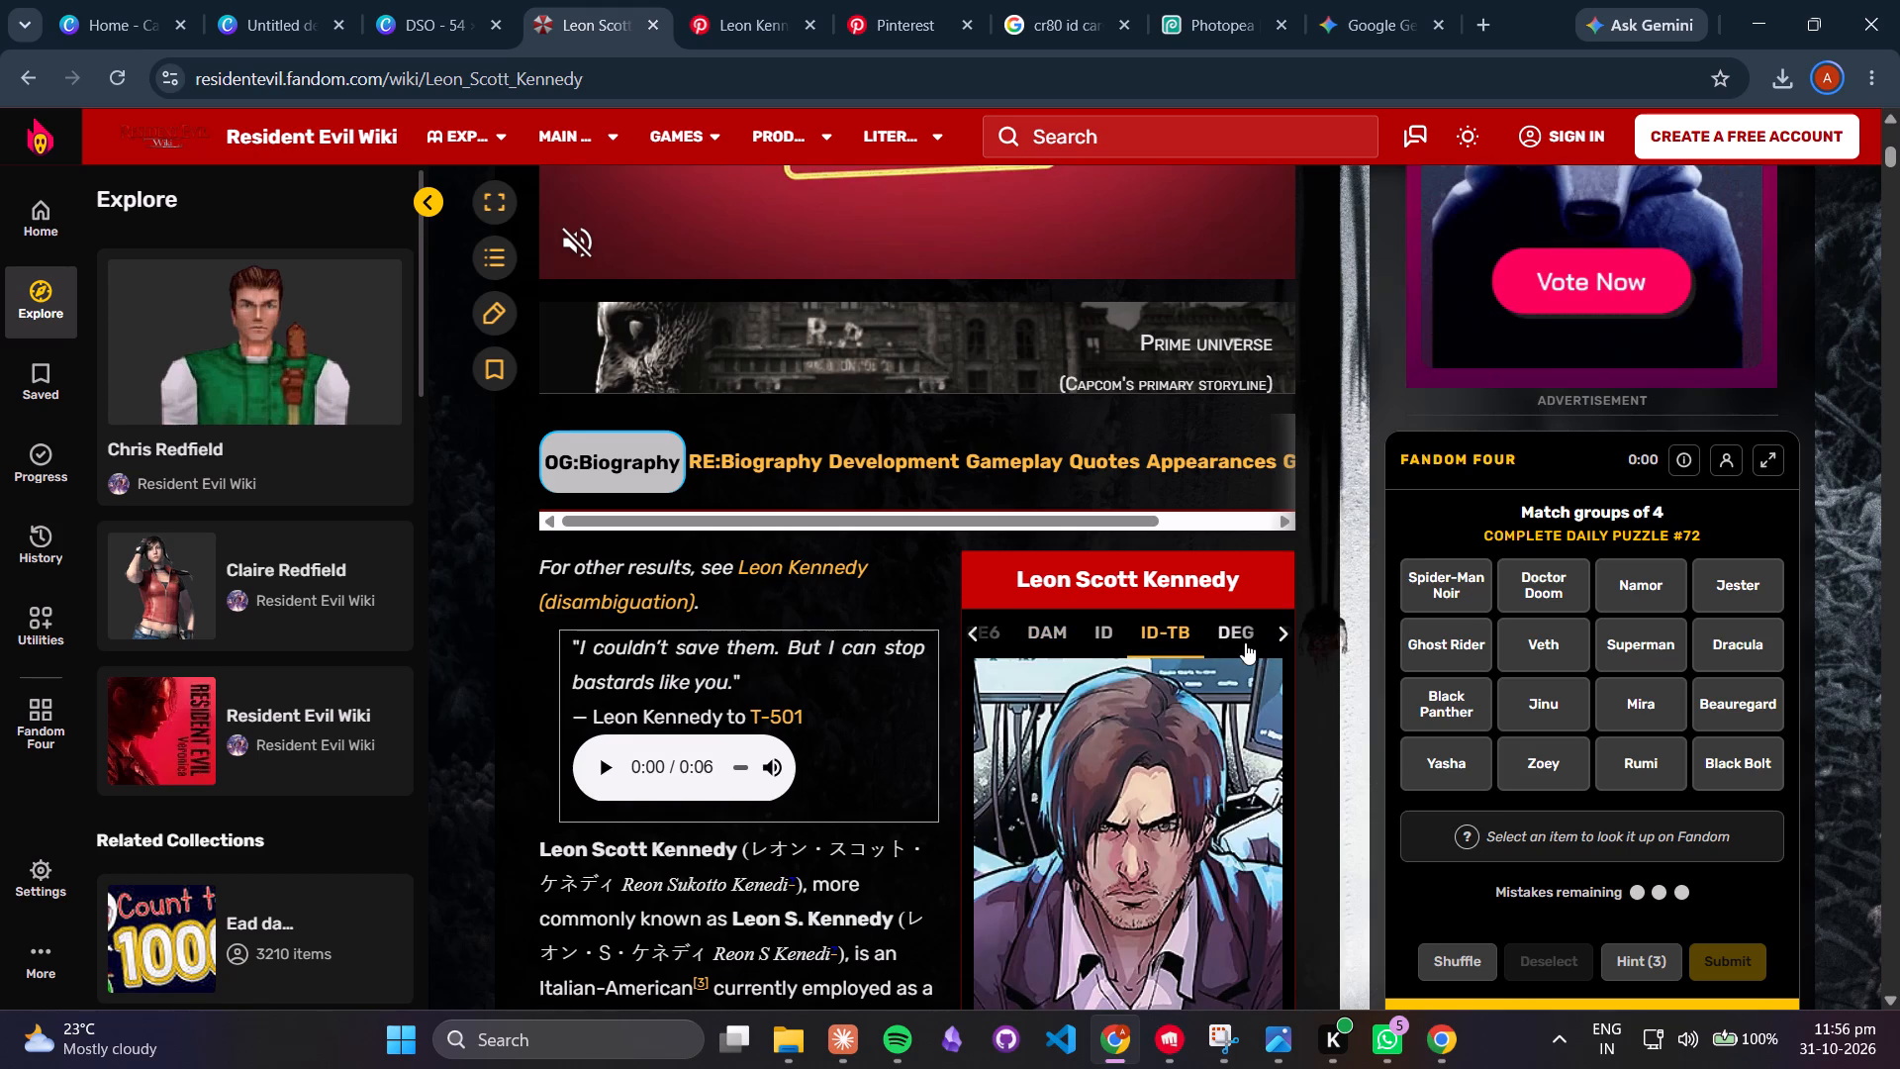
{"action": "left_click", "coordinate": [1285, 640]}
{"action": "left_click", "coordinate": [1139, 638]}
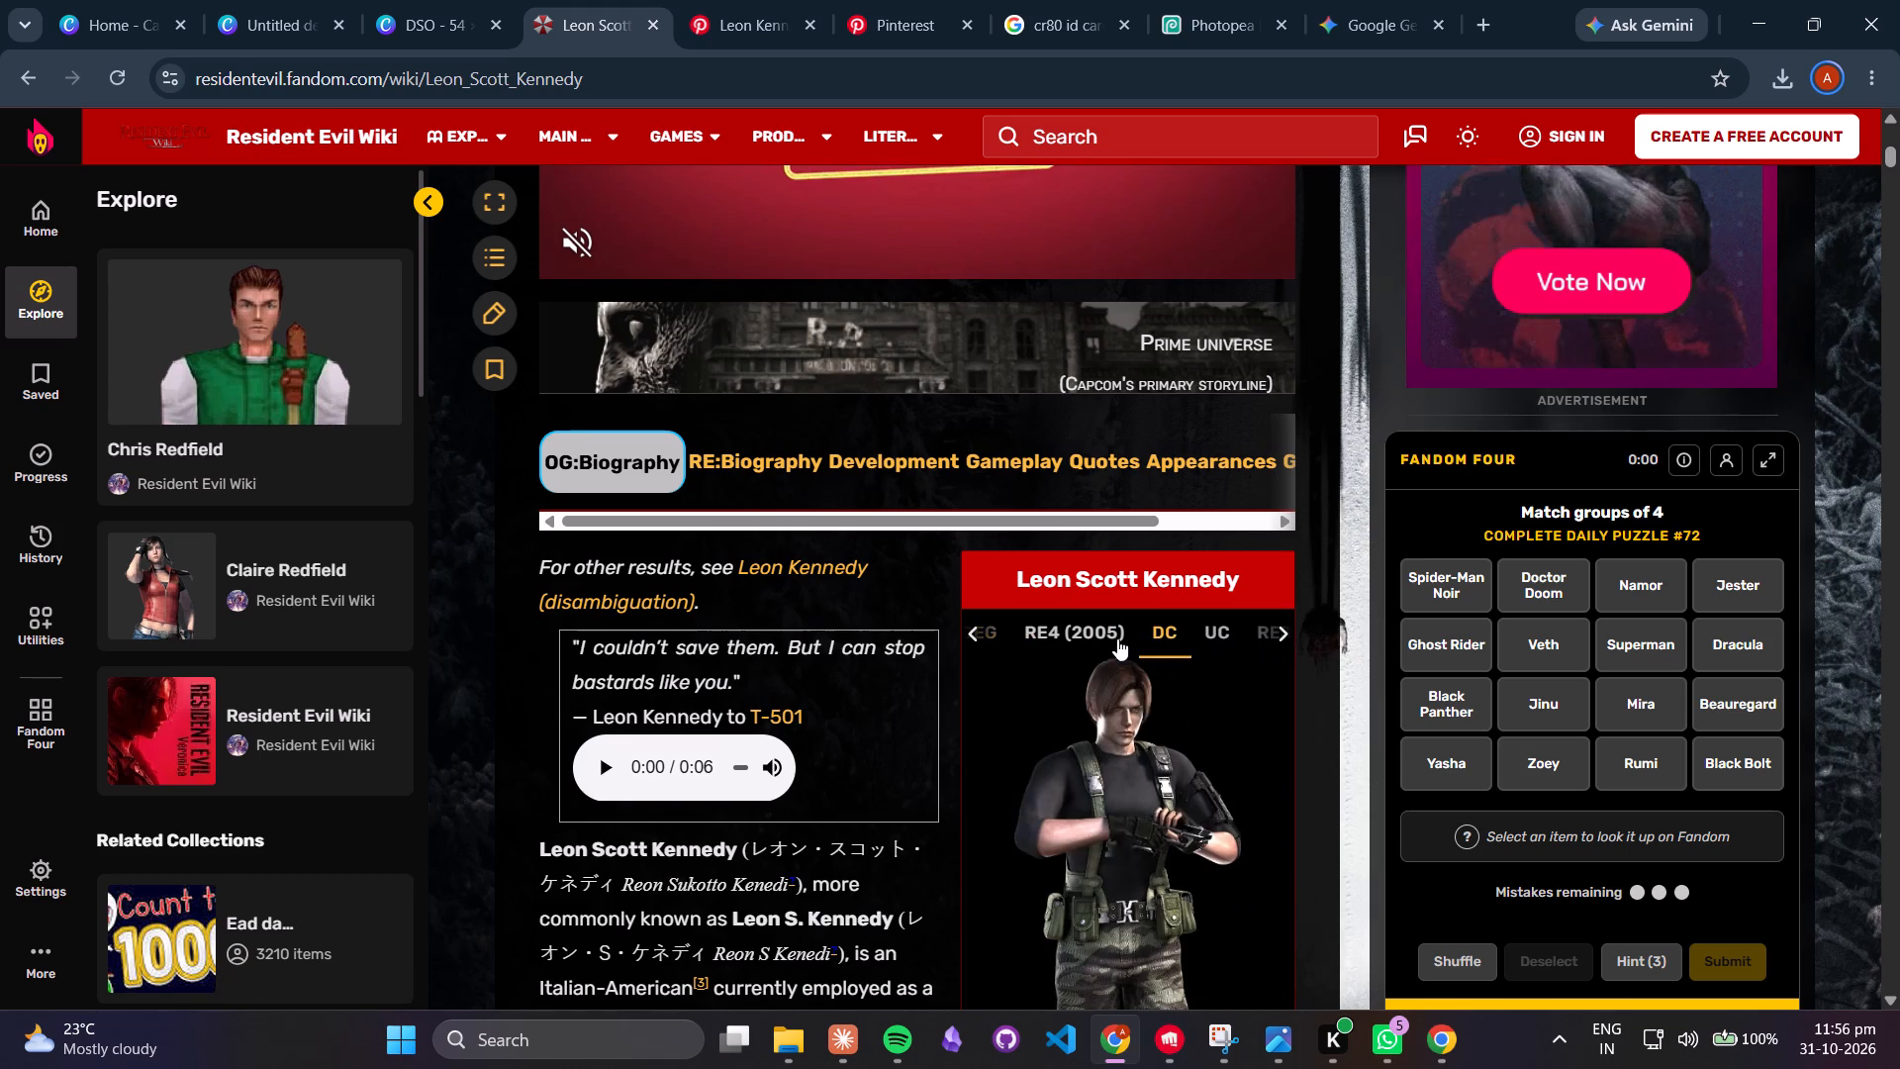
{"action": "left_click", "coordinate": [1096, 636]}
View Leon's RE3 (1999) and RE2 (1998) renders and return the infobox to the REQ version.
{"action": "left_click", "coordinate": [1279, 637]}
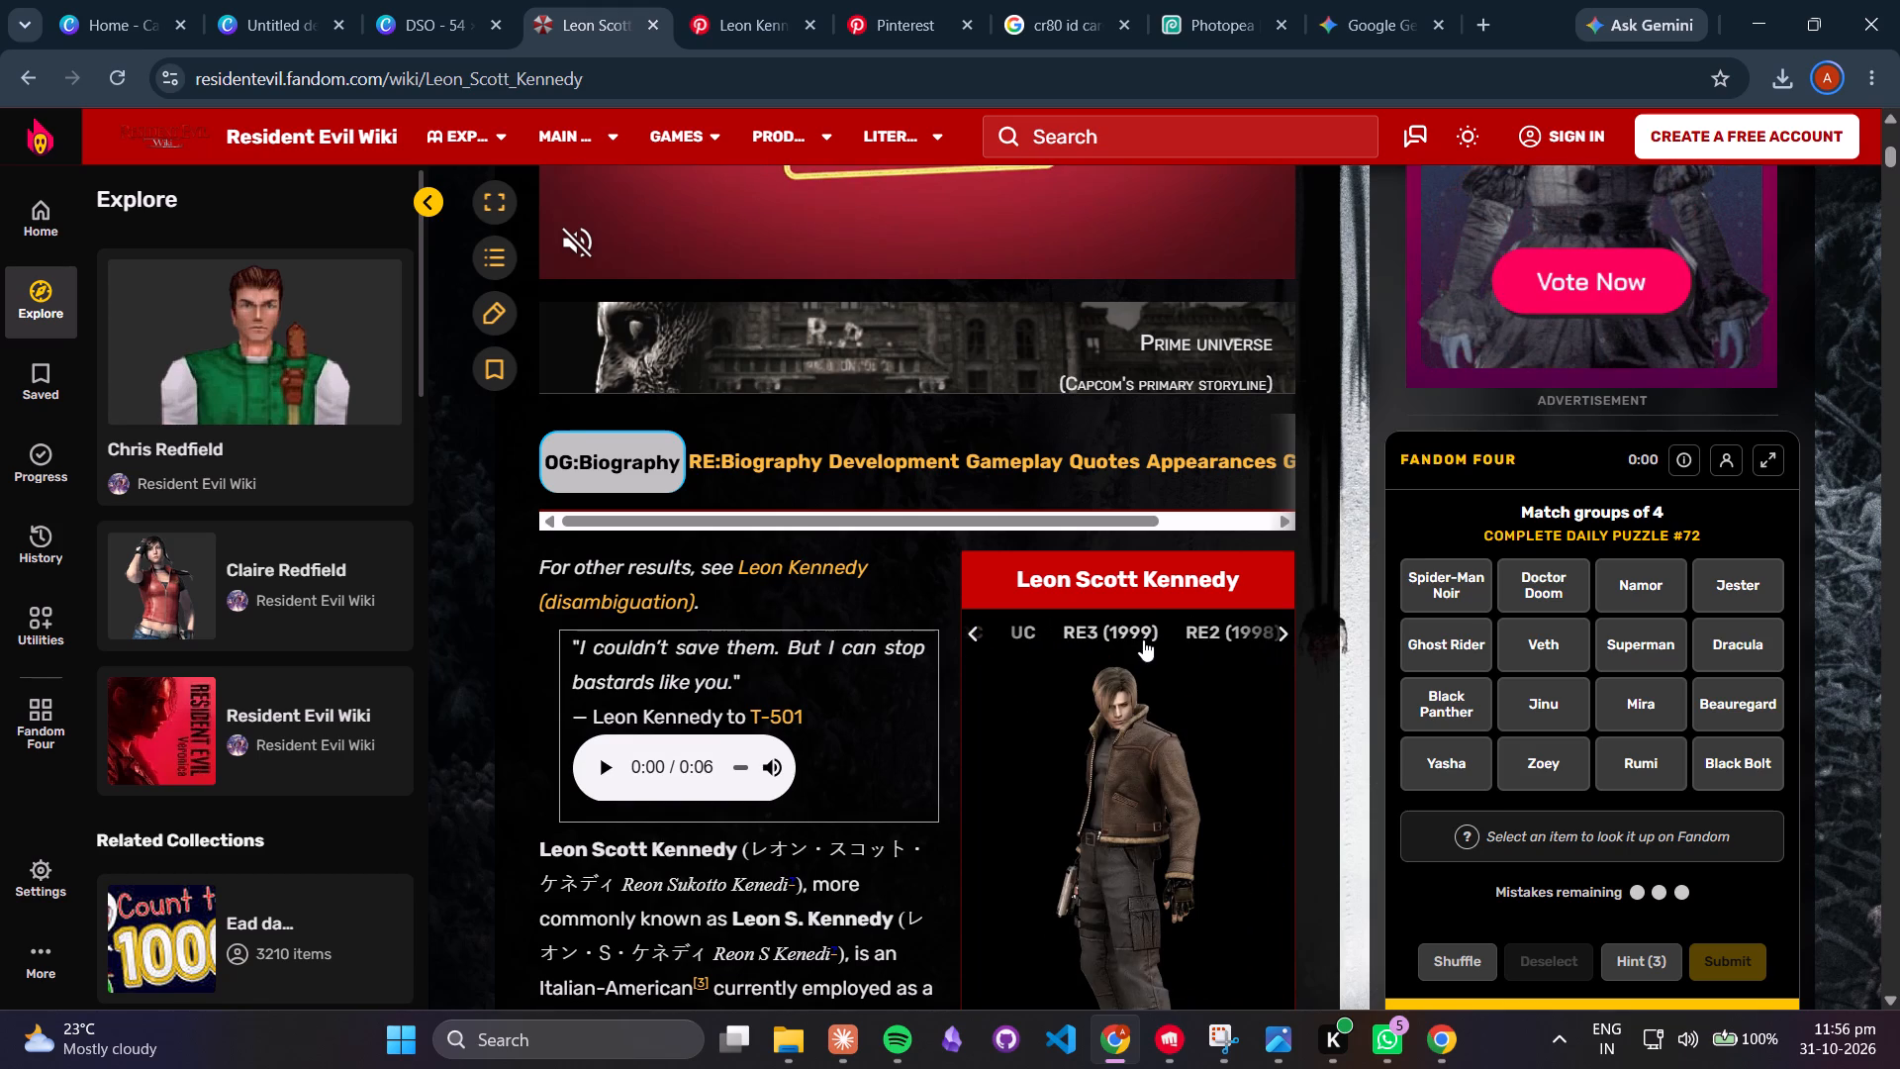
{"action": "left_click", "coordinate": [1143, 639]}
{"action": "left_click", "coordinate": [1242, 633]}
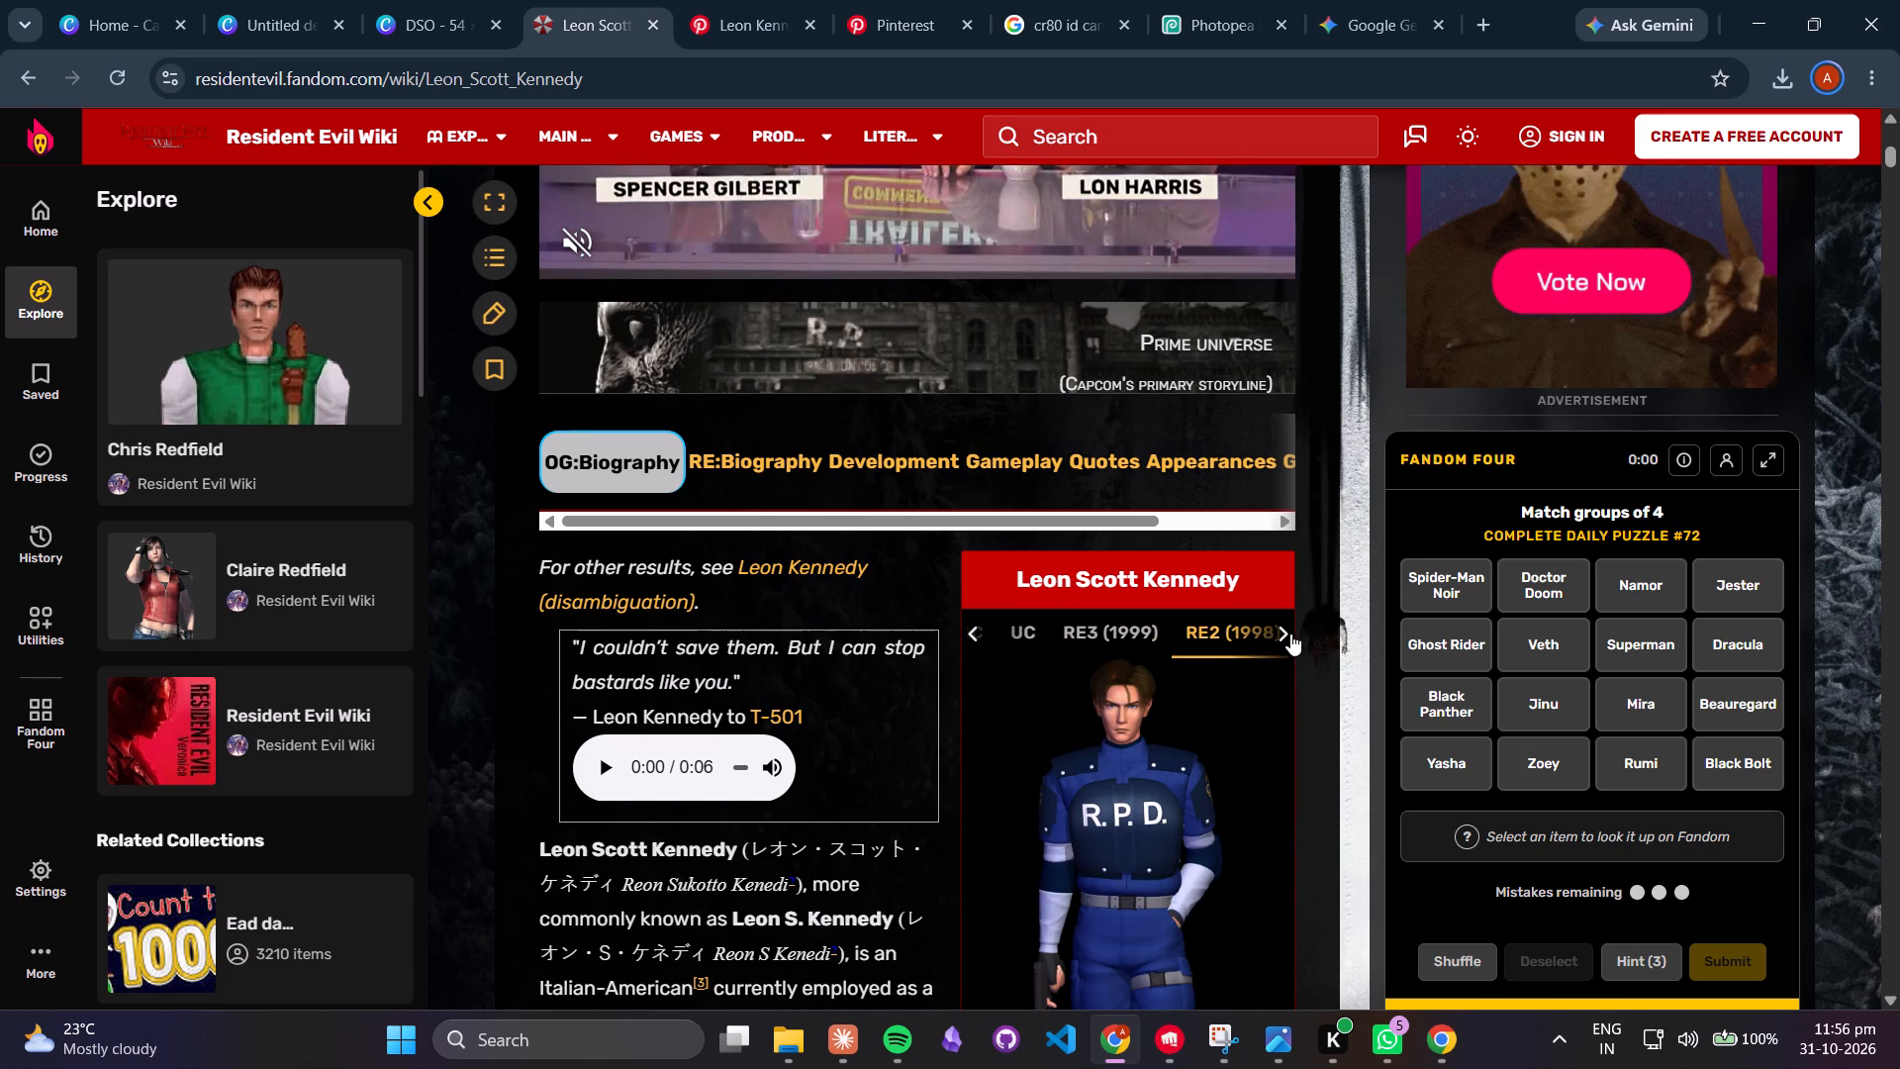
{"action": "left_click", "coordinate": [1290, 633]}
{"action": "left_click", "coordinate": [1163, 634]}
{"action": "left_click", "coordinate": [1234, 632]}
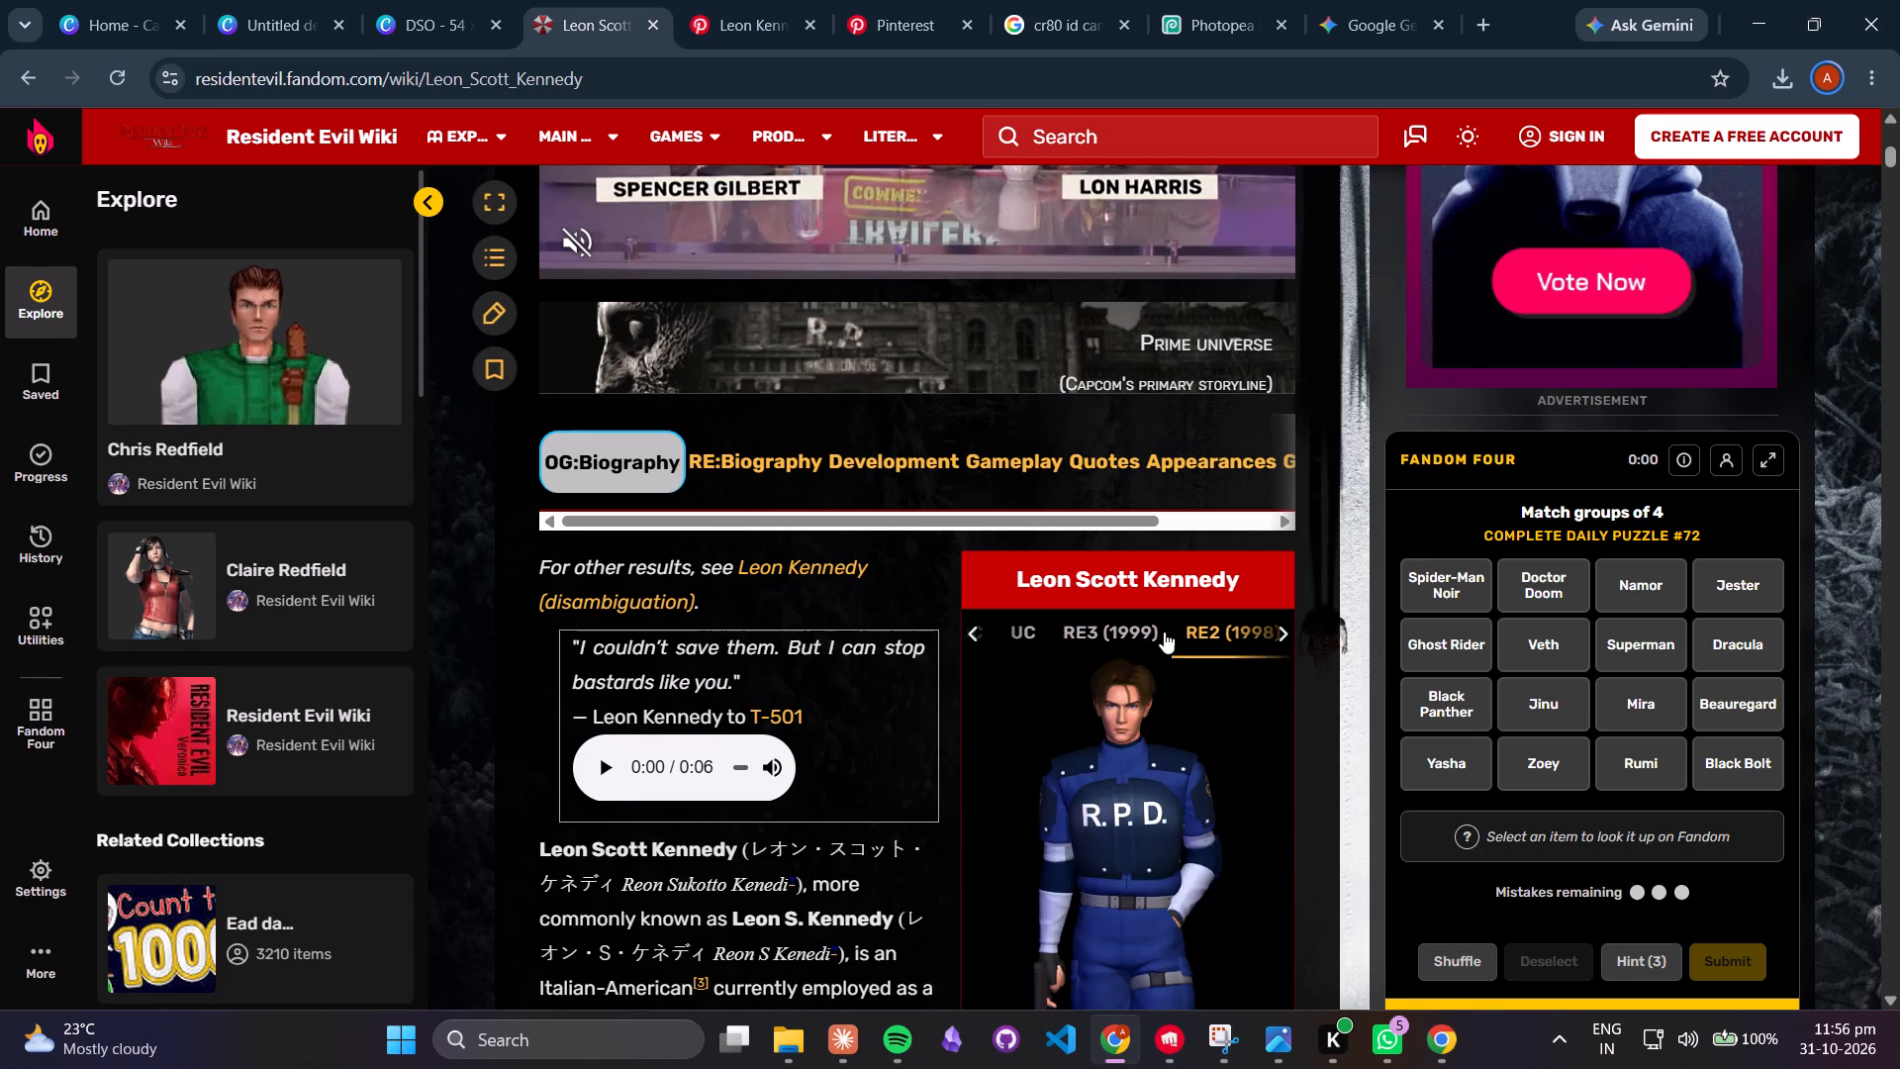
{"action": "left_click", "coordinate": [1140, 632]}
{"action": "double_click", "coordinate": [993, 632]}
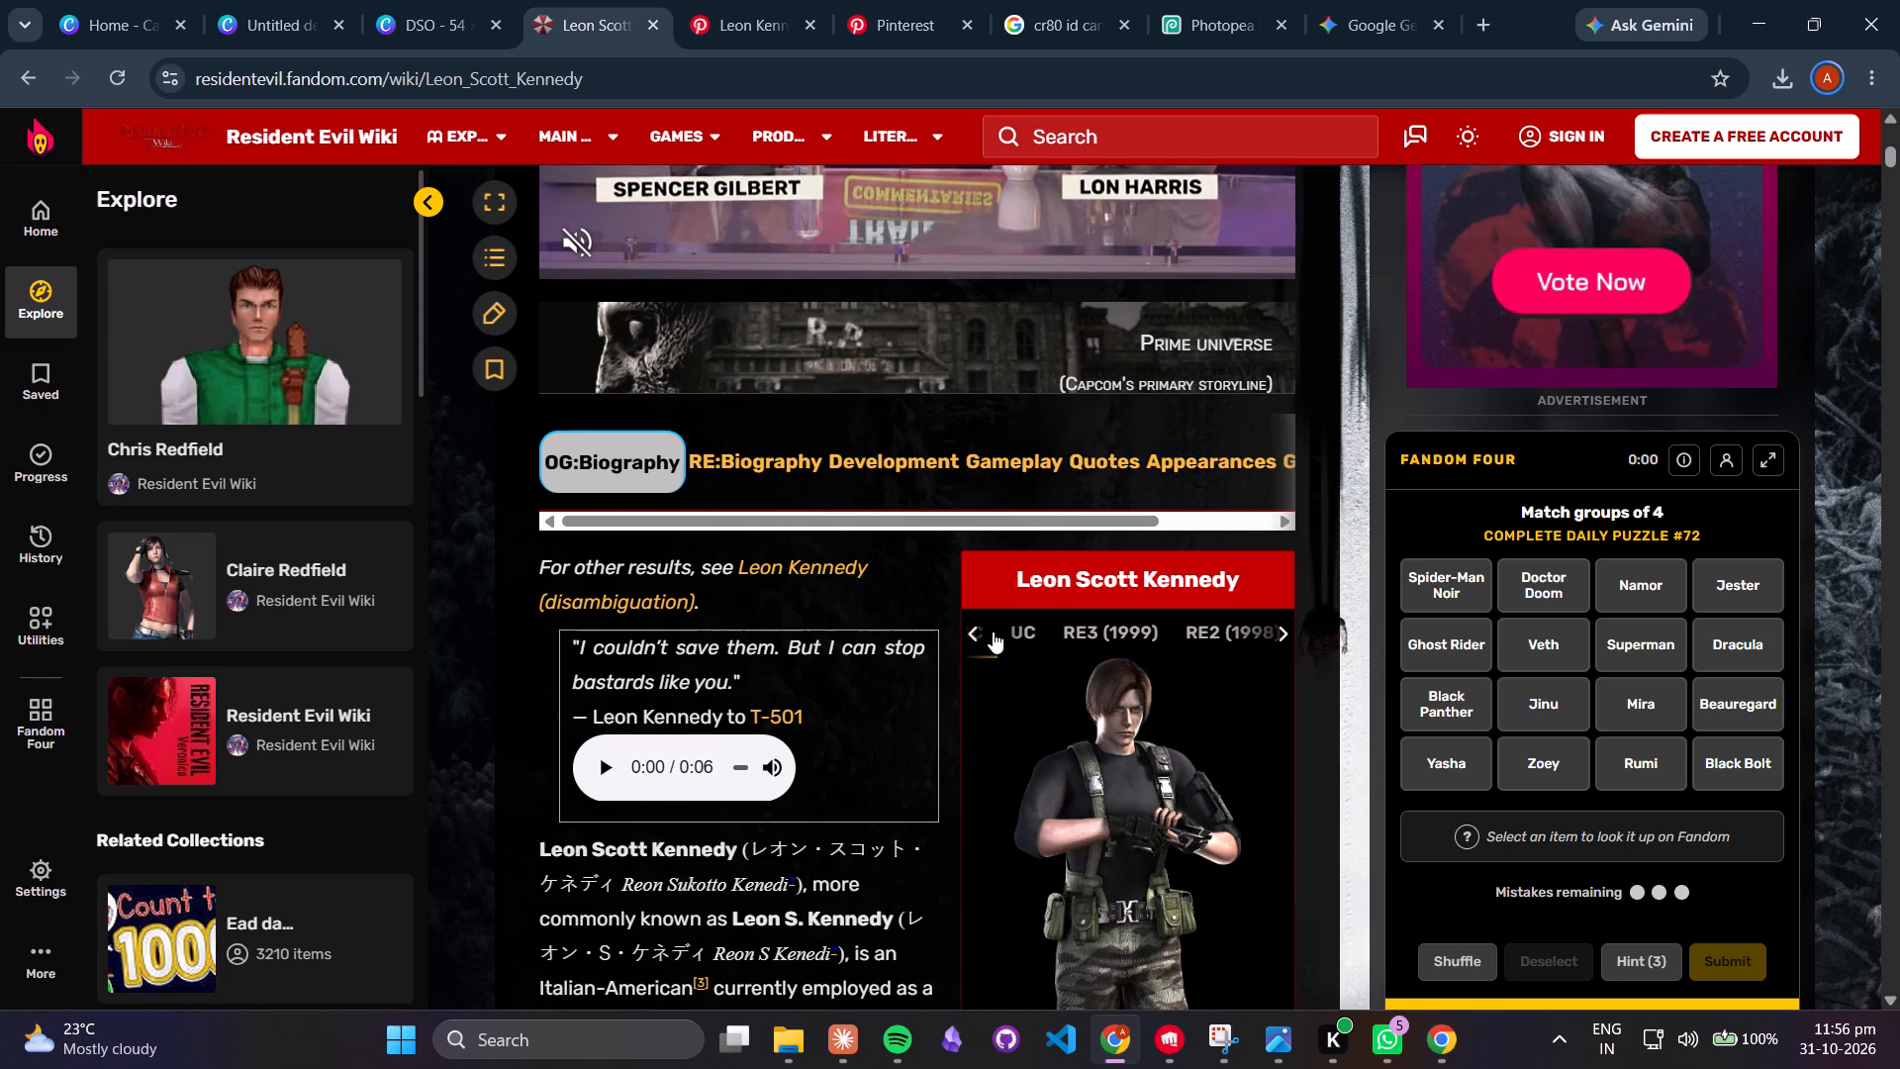
{"action": "double_click", "coordinate": [984, 633]}
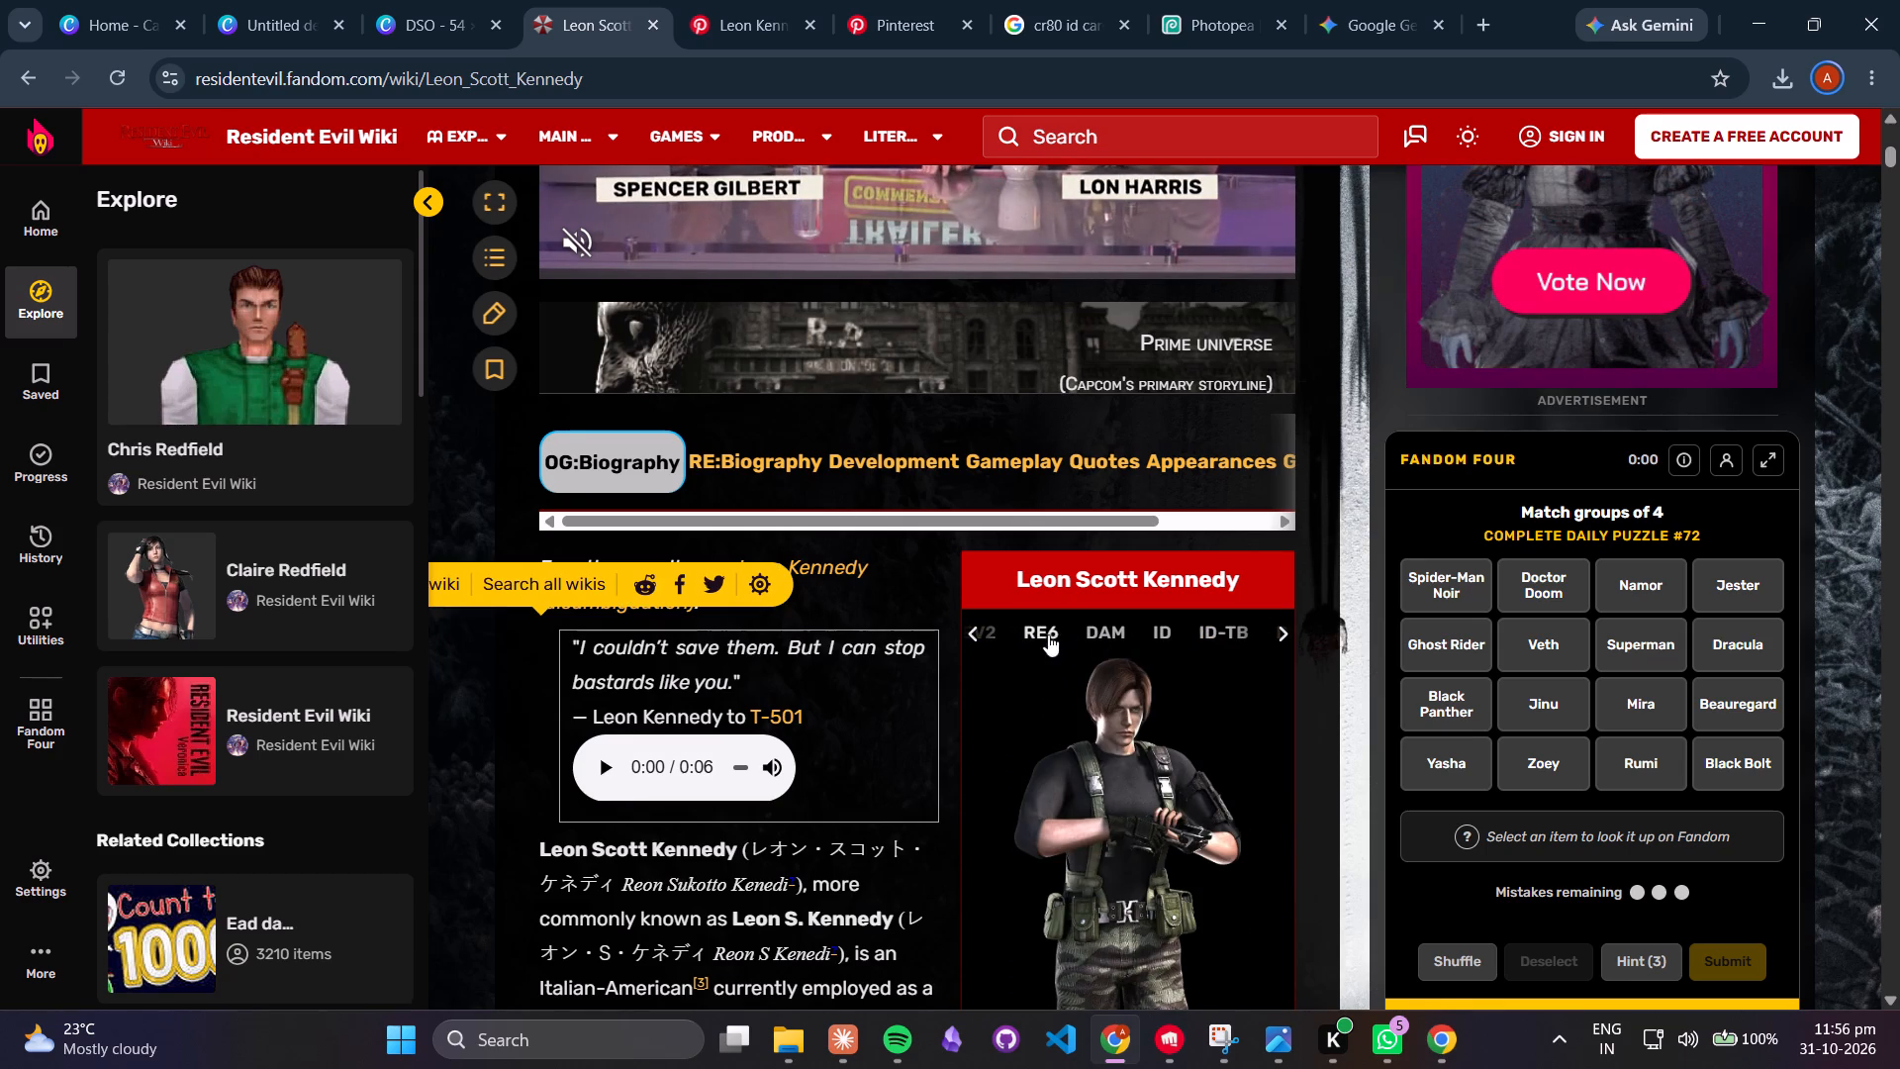
{"action": "left_click", "coordinate": [980, 635]}
{"action": "left_click", "coordinate": [980, 635]}
{"action": "left_click", "coordinate": [1059, 631]}
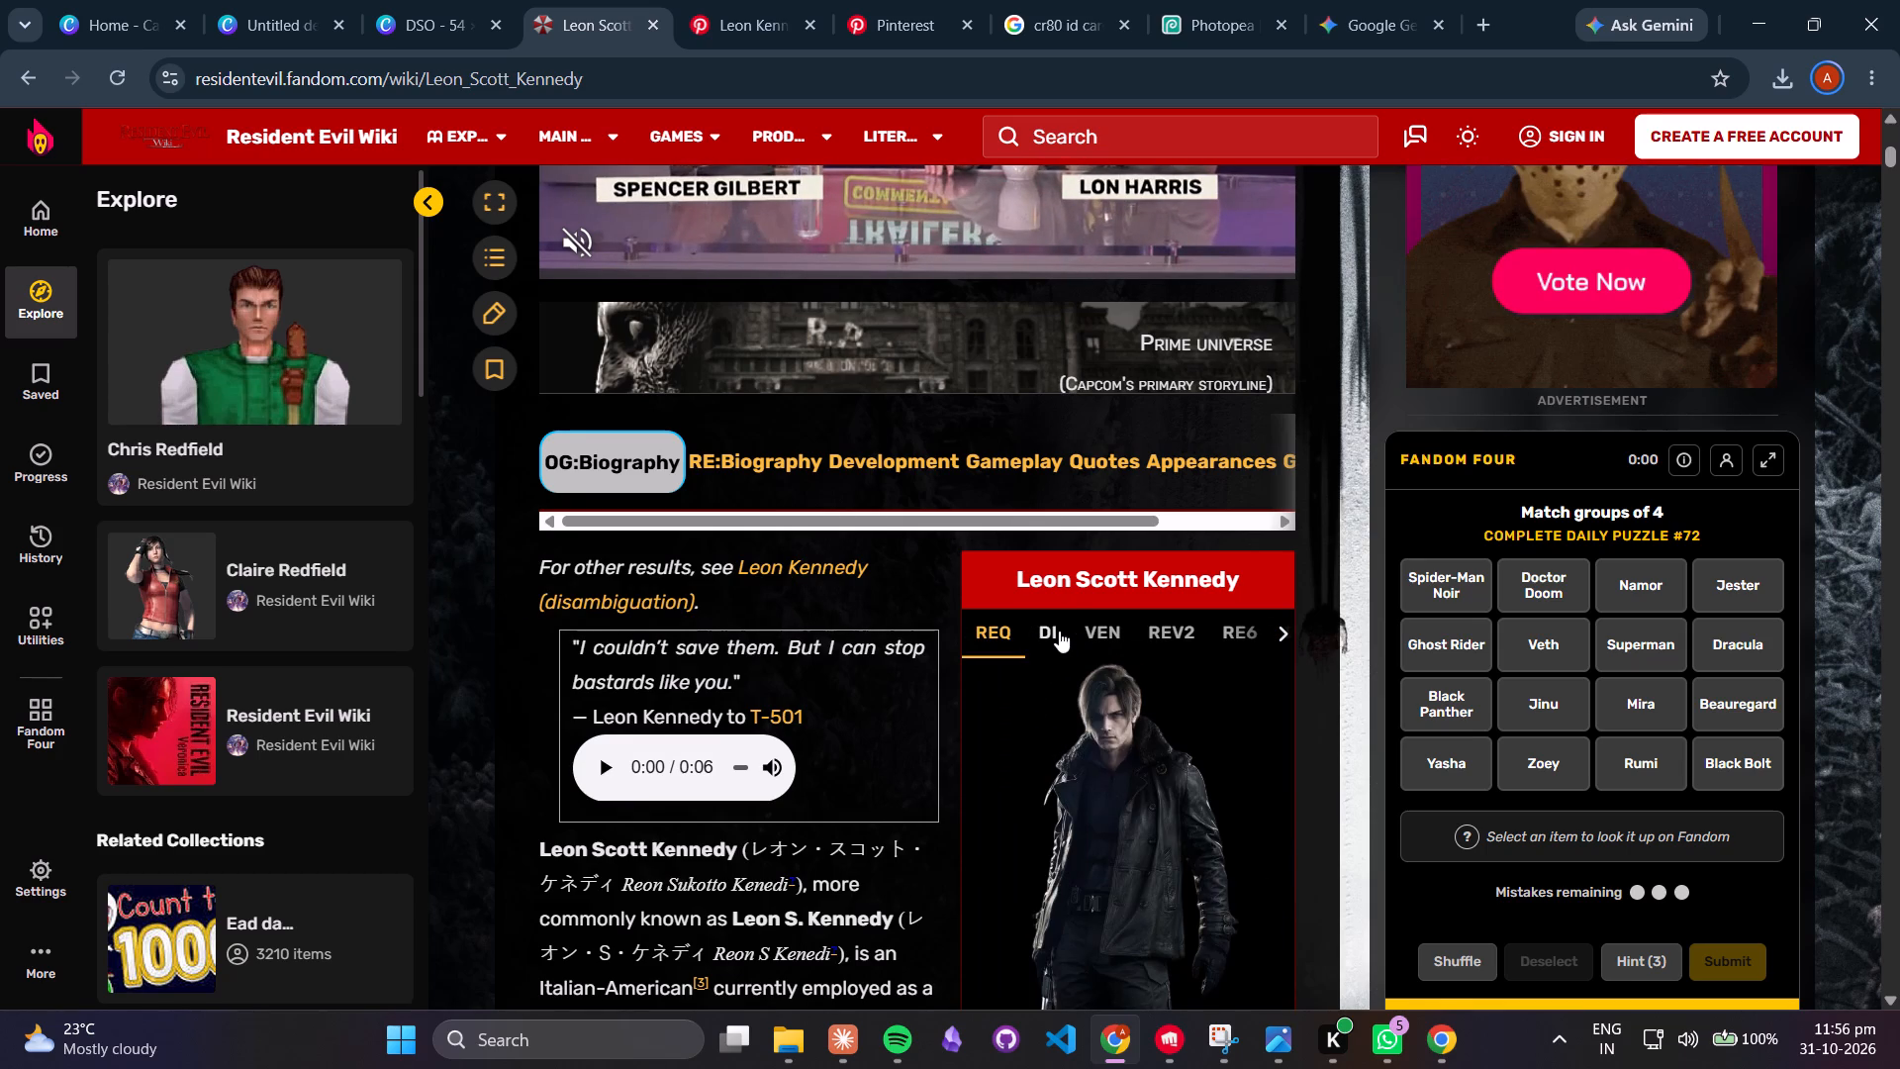
{"action": "left_click", "coordinate": [1009, 629]}
Examine Leon's infobox for birth date, nationality, occupation, blood type, height and mass.
{"action": "scroll", "coordinate": [972, 700], "scroll_direction": "down", "scroll_amount": 2}
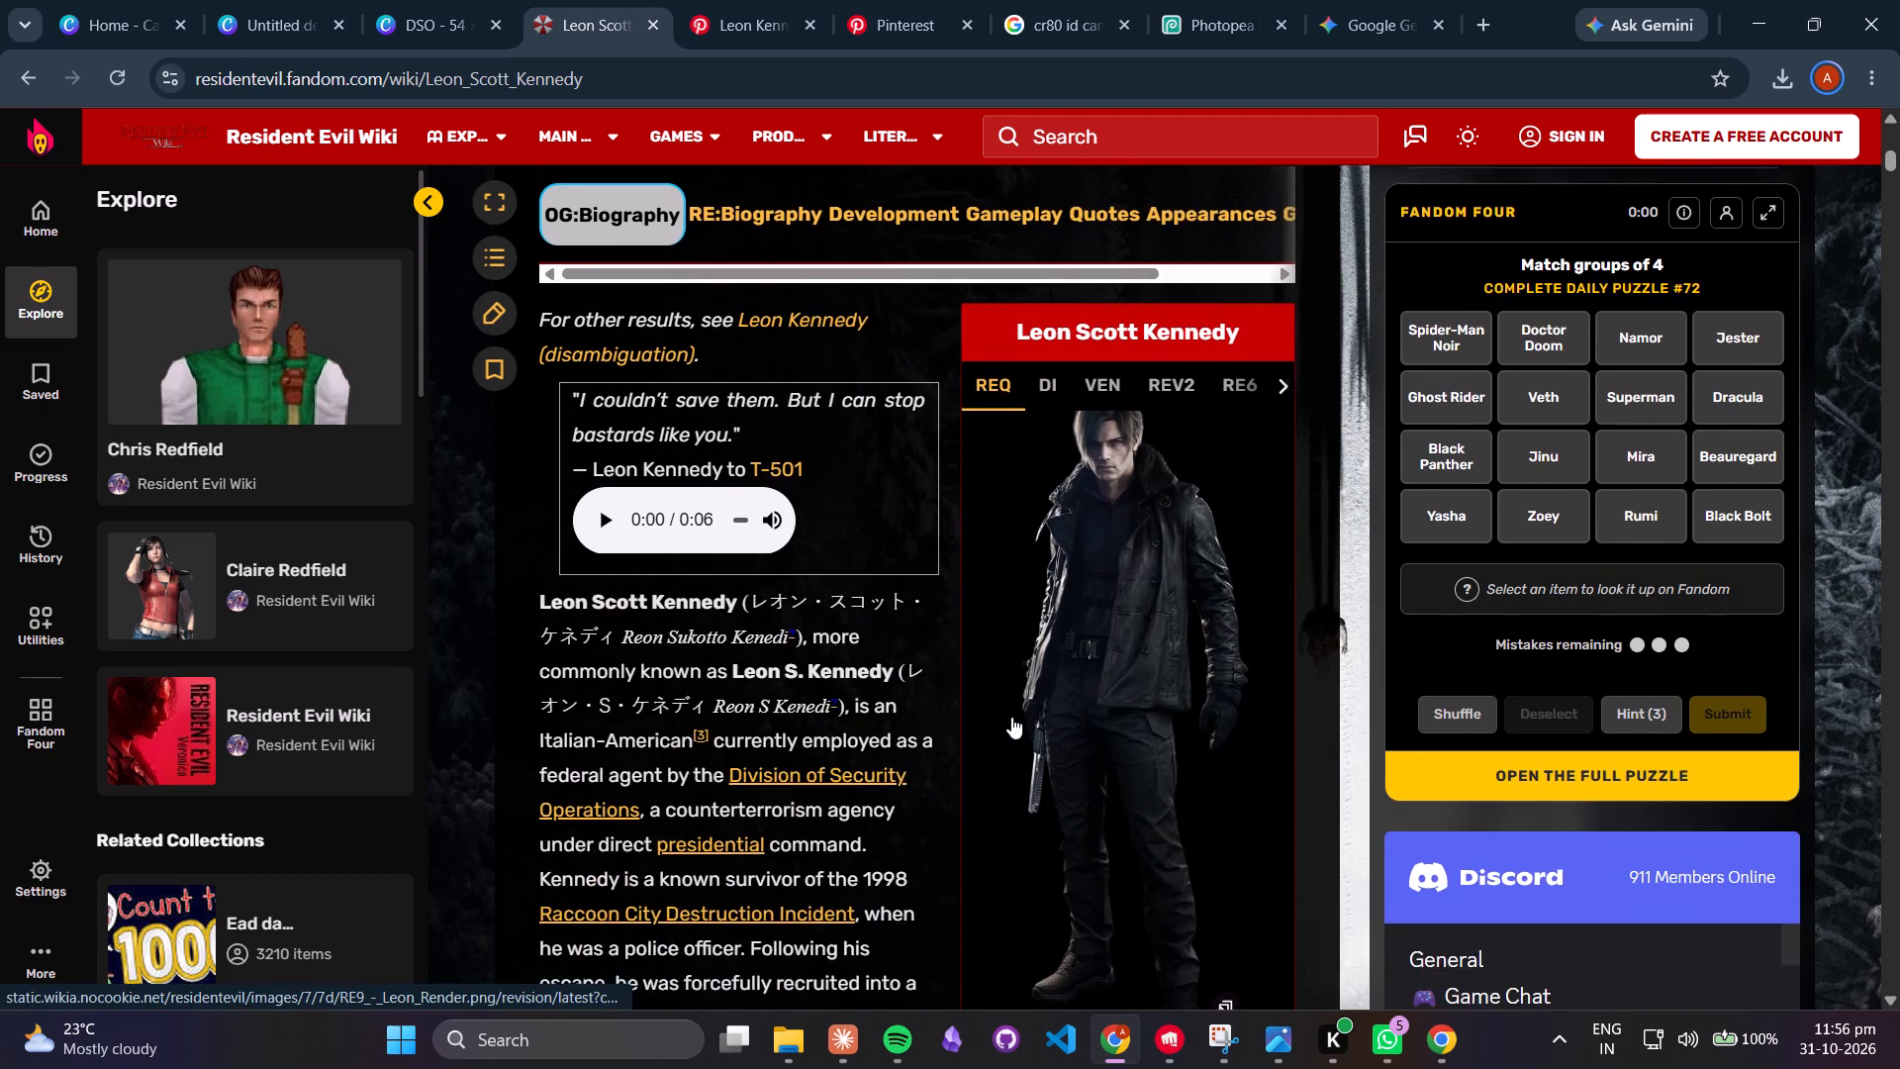
{"action": "scroll", "coordinate": [1009, 721], "scroll_direction": "down", "scroll_amount": 2}
{"action": "scroll", "coordinate": [556, 494], "scroll_direction": "down", "scroll_amount": 2}
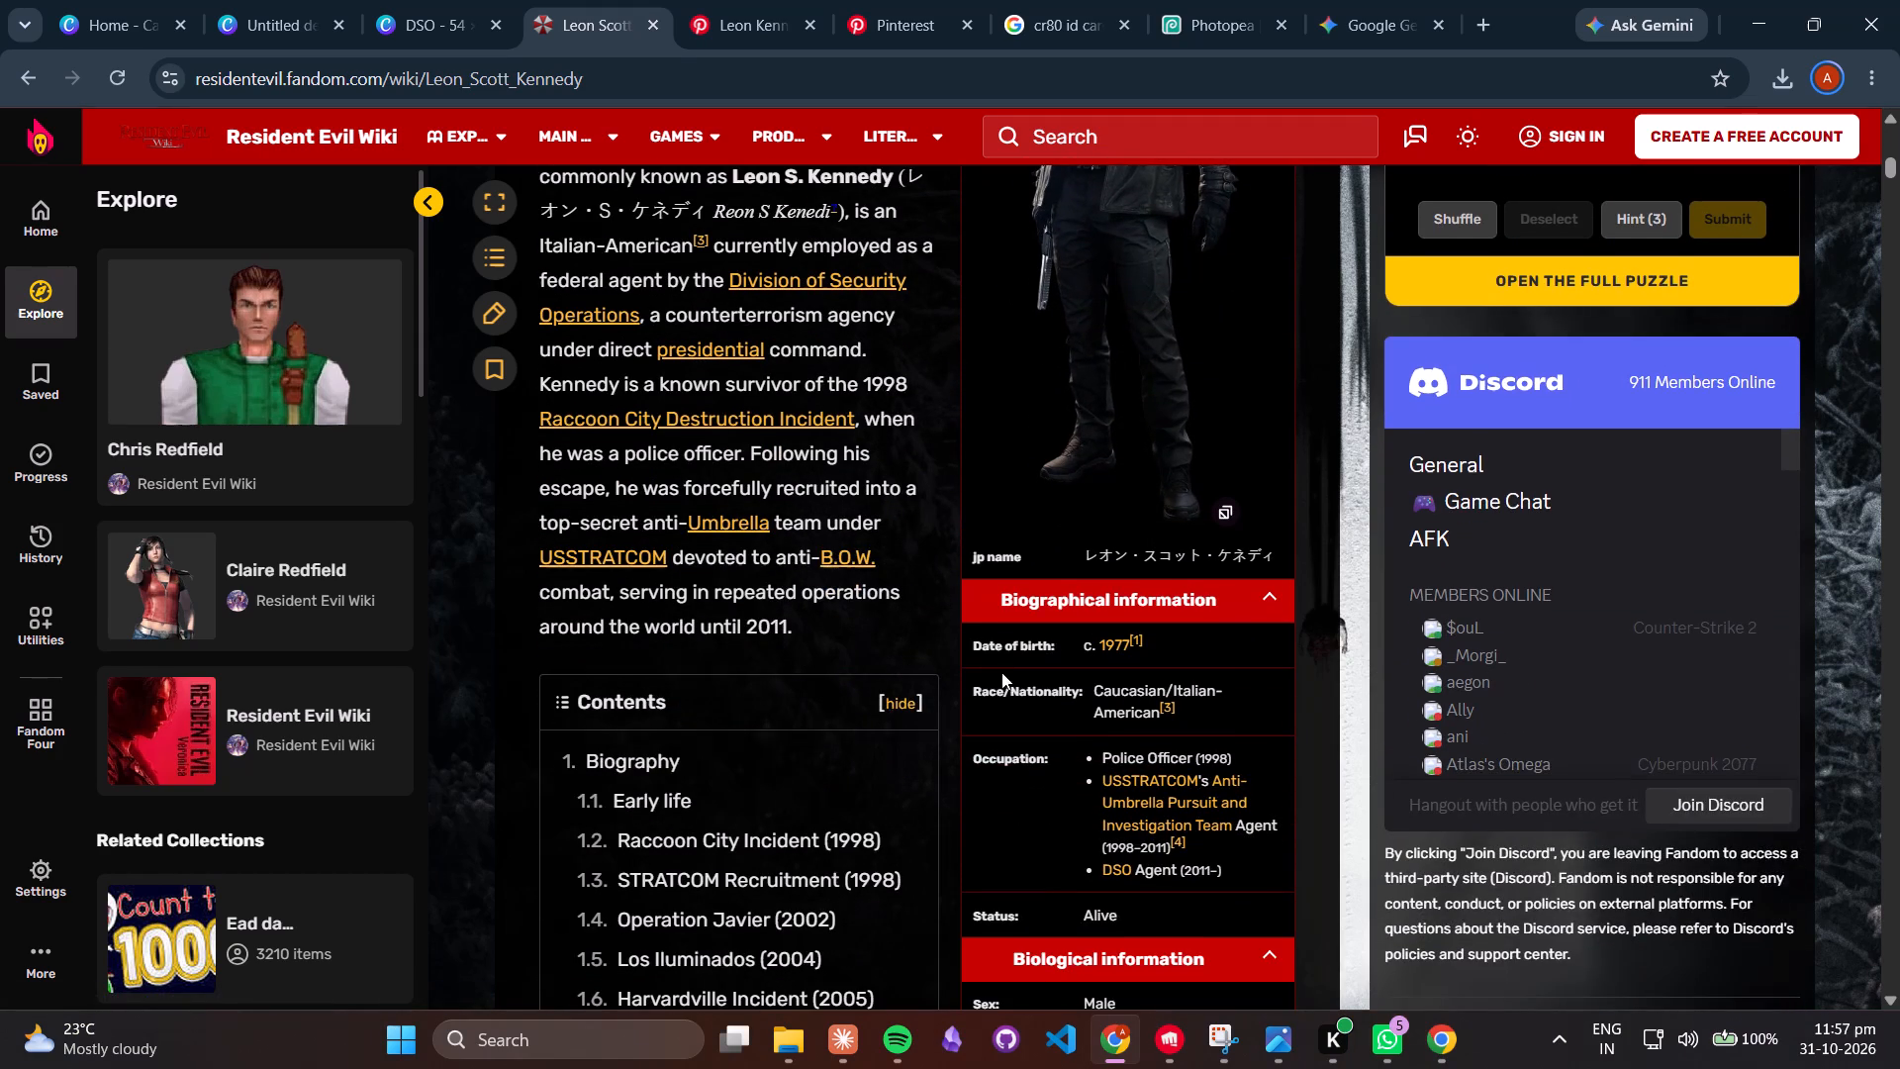
{"action": "scroll", "coordinate": [1011, 675], "scroll_direction": "down", "scroll_amount": 2}
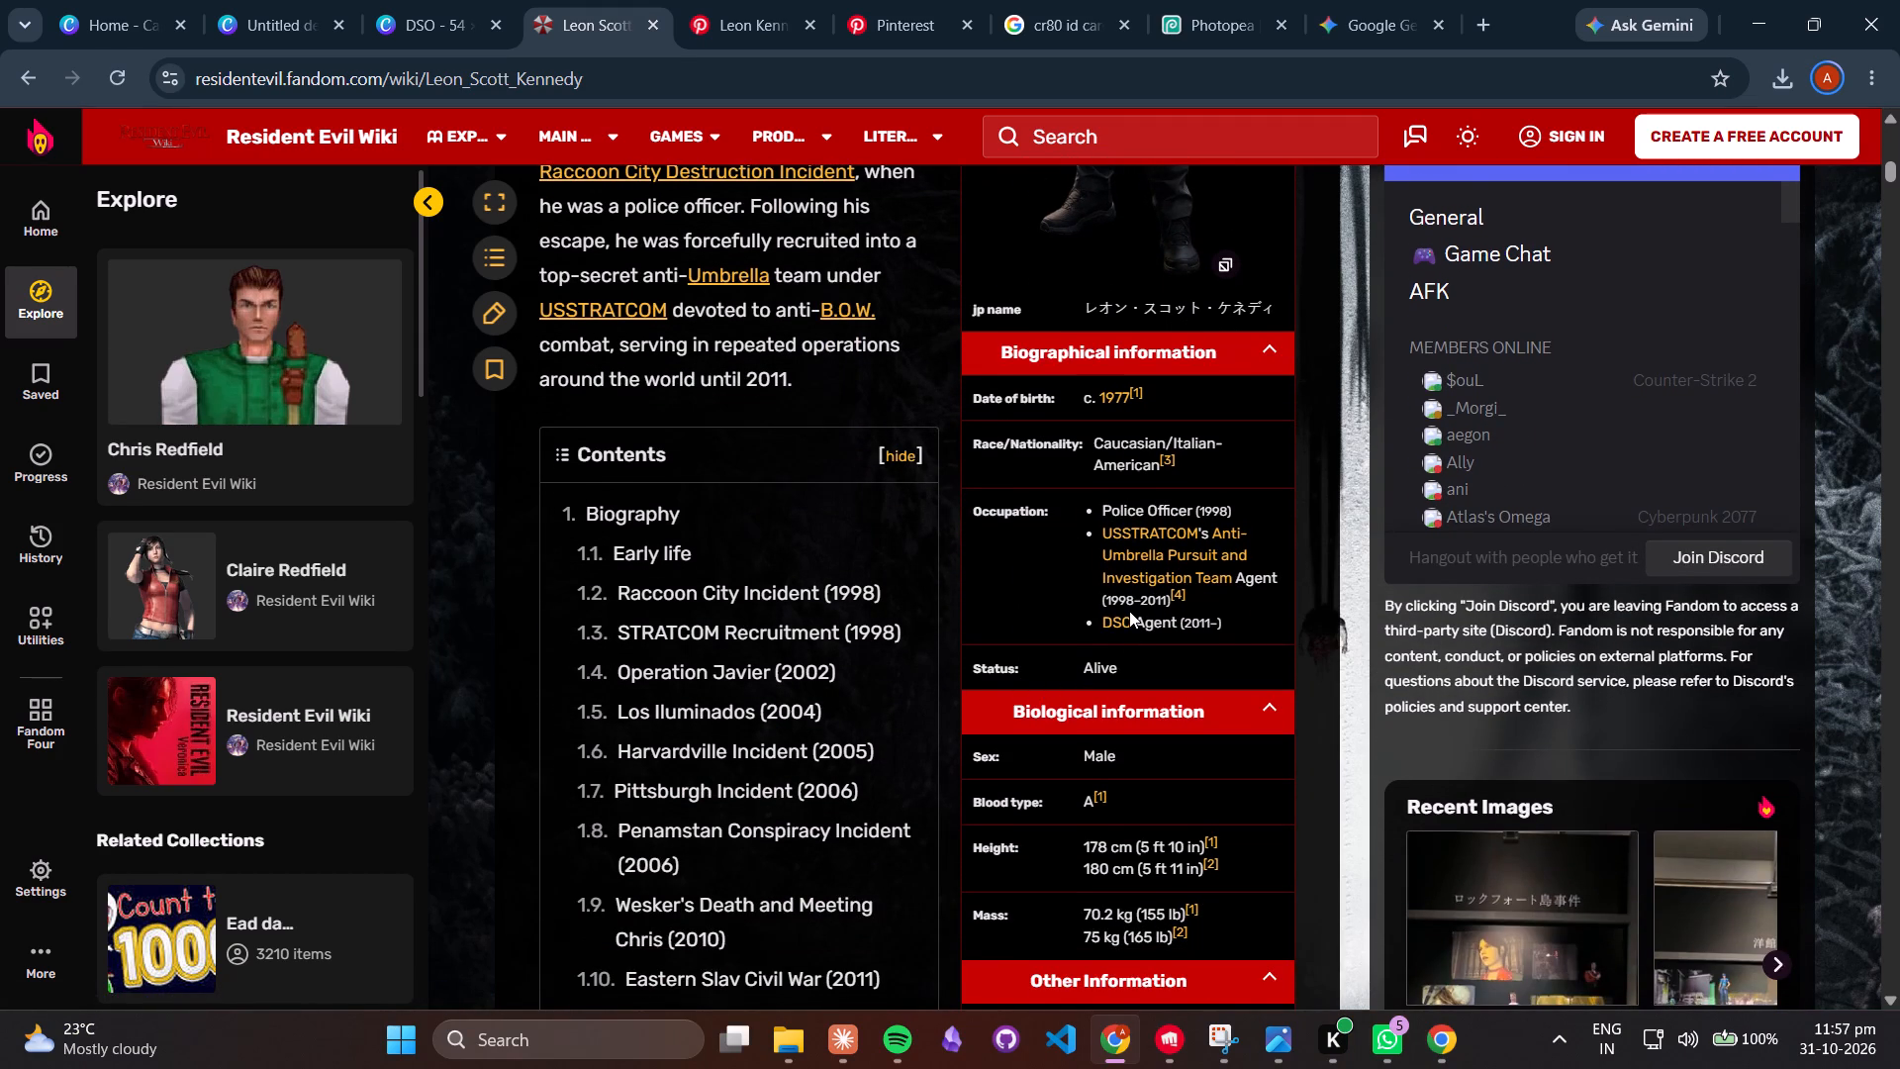
{"action": "scroll", "coordinate": [1169, 733], "scroll_direction": "down", "scroll_amount": 4}
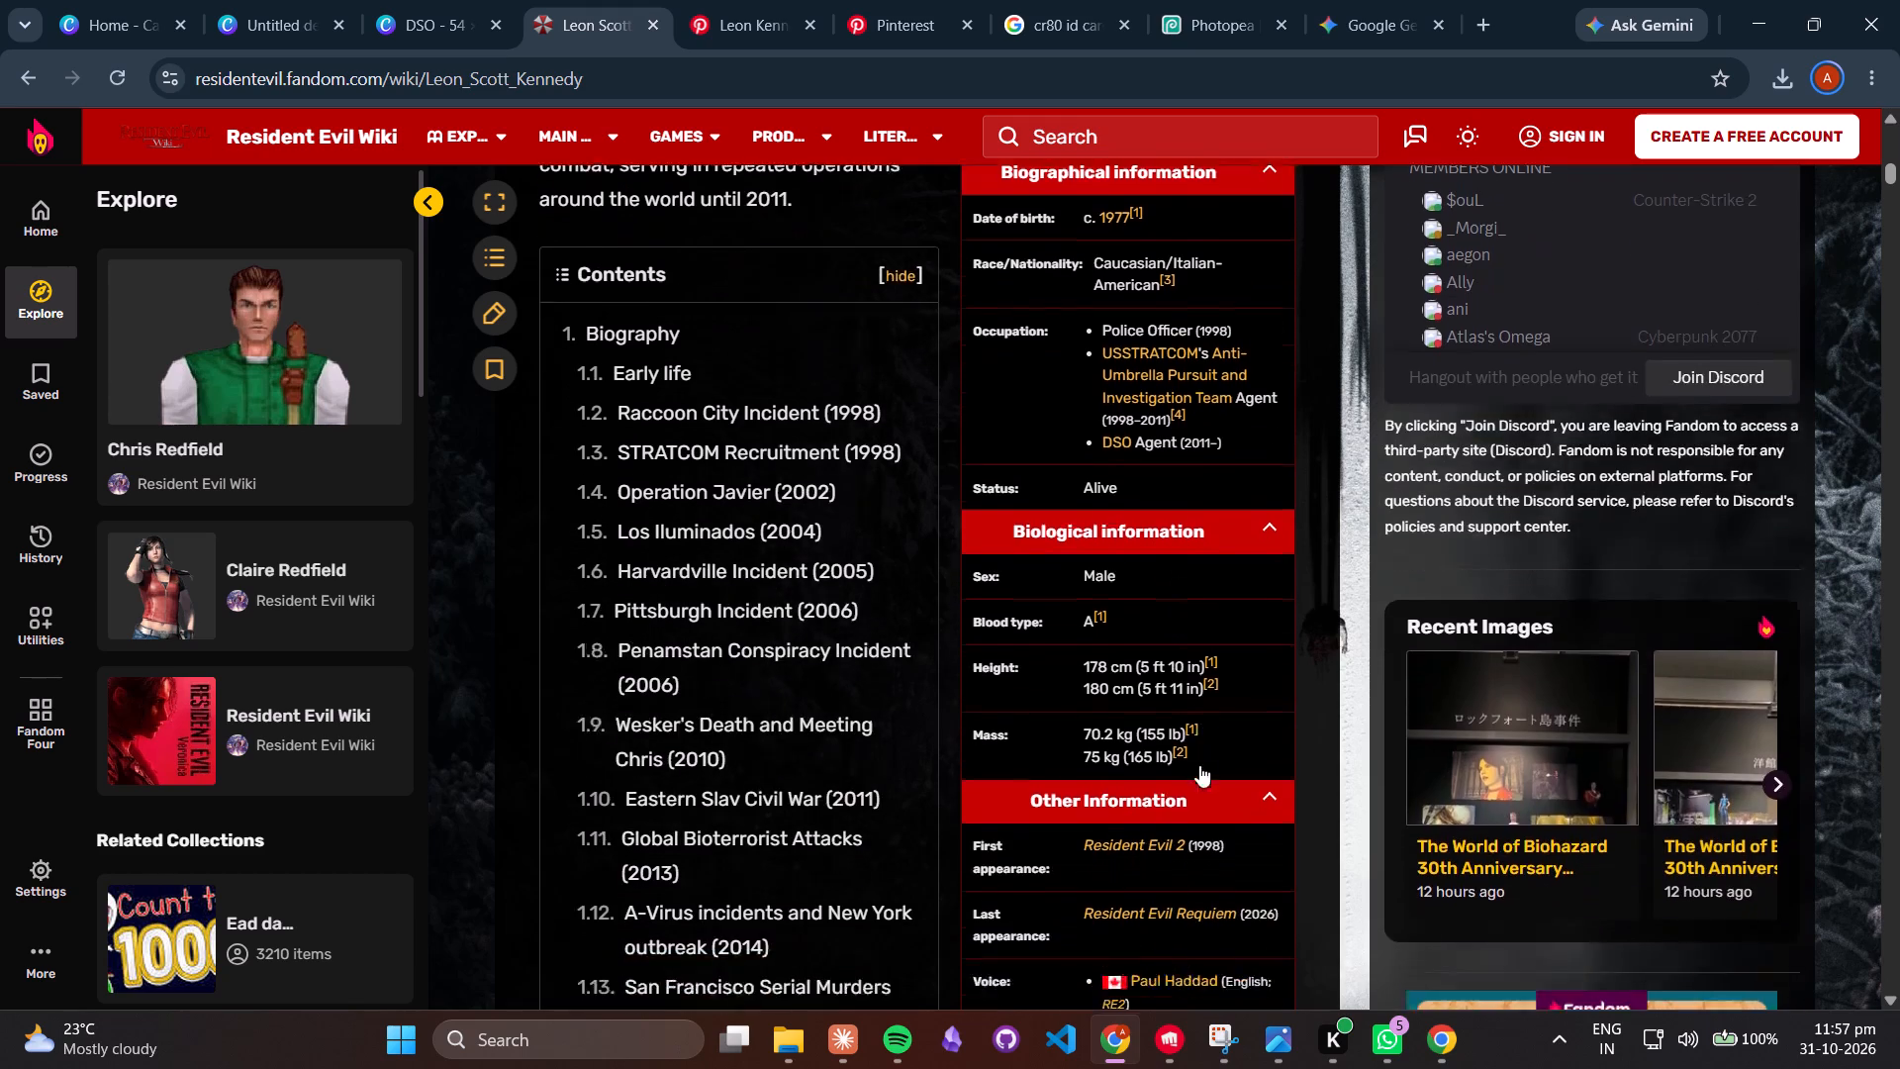
{"action": "scroll", "coordinate": [1138, 667], "scroll_direction": "down", "scroll_amount": 2}
{"action": "scroll", "coordinate": [1001, 673], "scroll_direction": "down", "scroll_amount": 2}
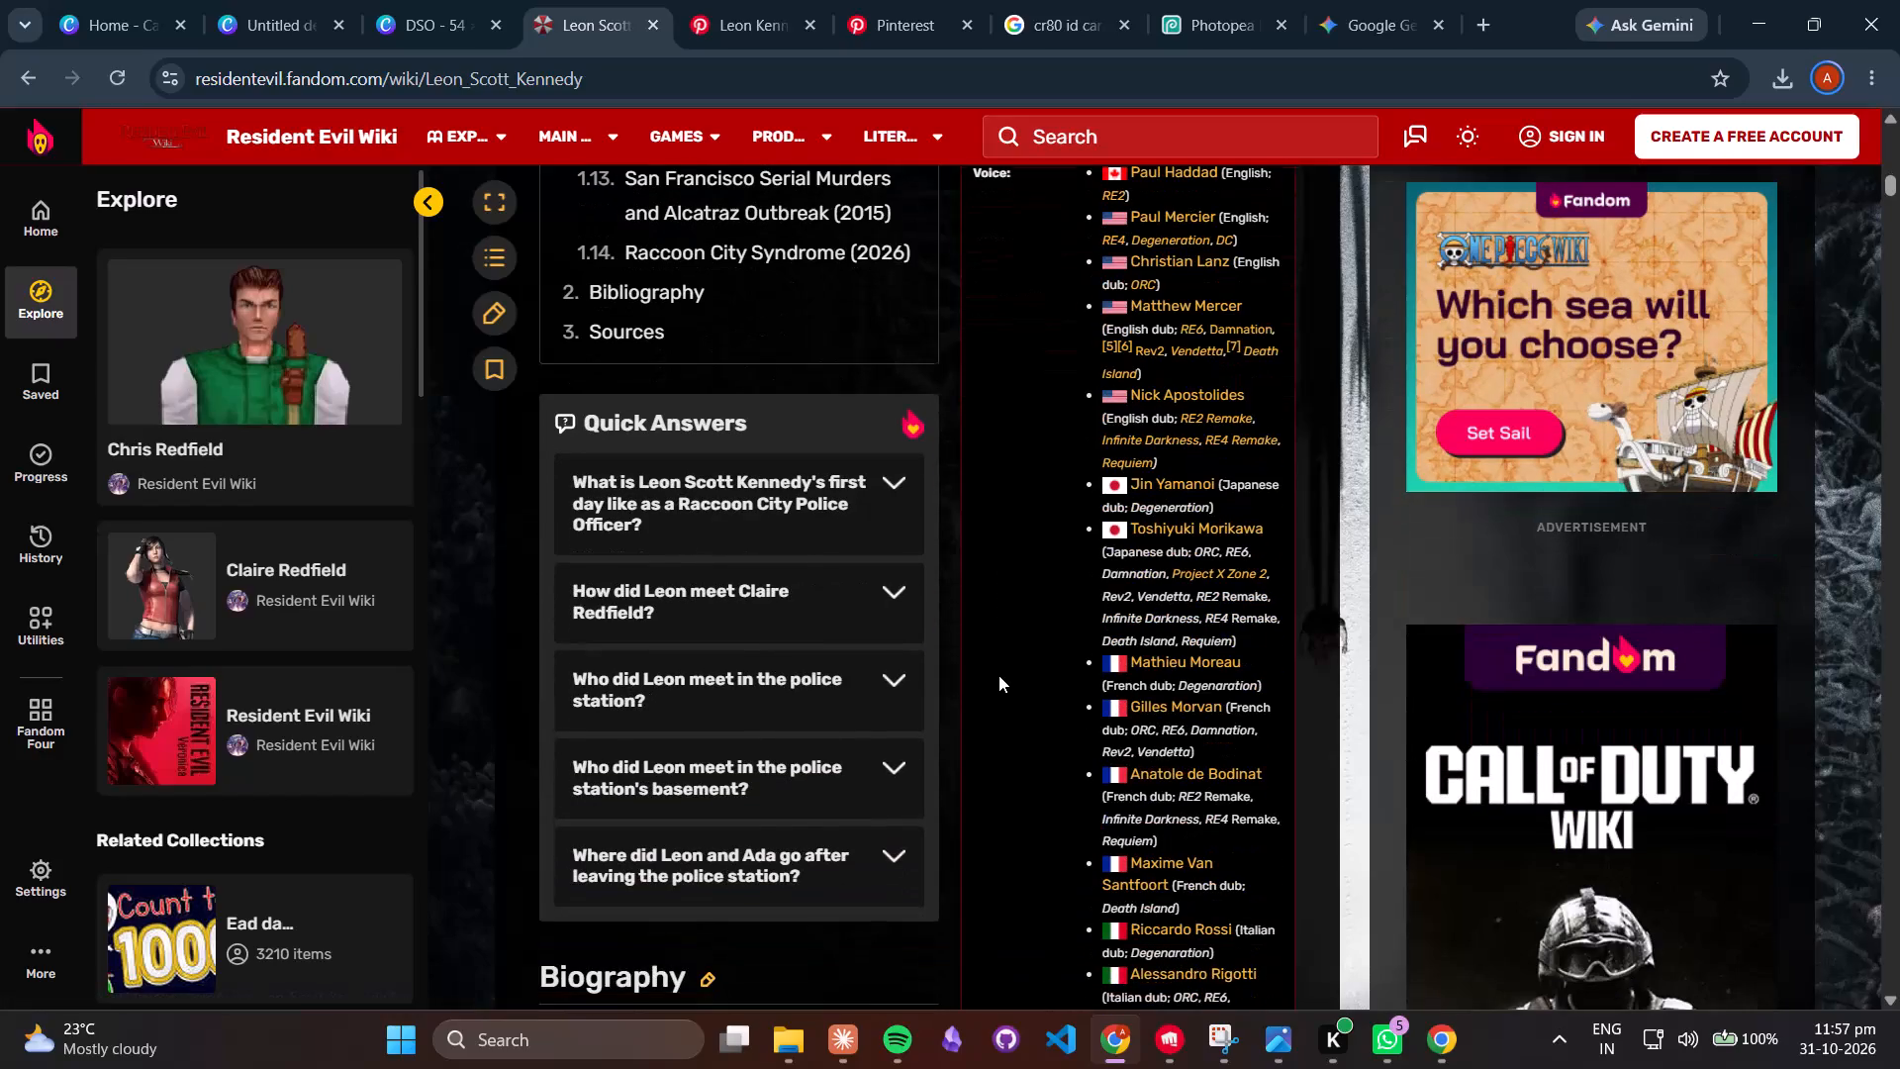
Skim the Biography section of Leon's article from his early life to the STRATCOM Recruitment (1998) heading.
{"action": "scroll", "coordinate": [997, 687], "scroll_direction": "down", "scroll_amount": 5}
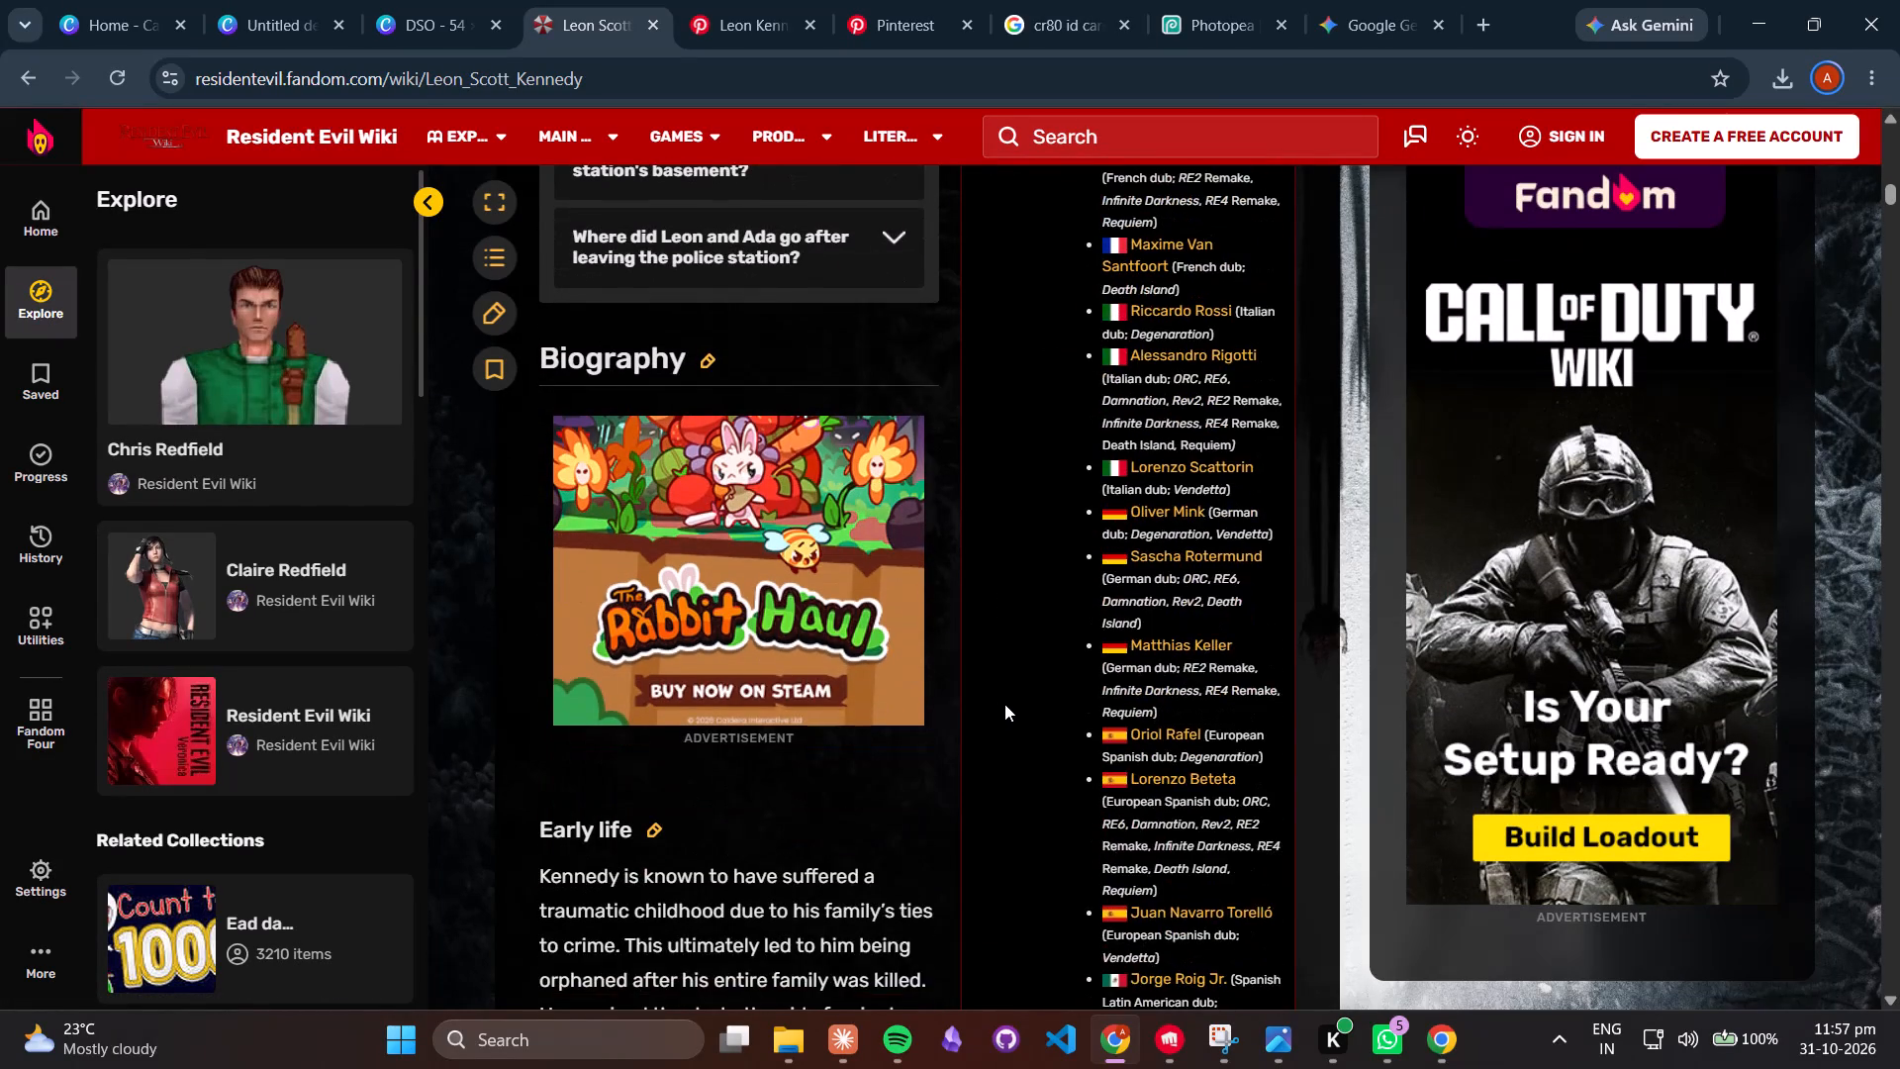
{"action": "scroll", "coordinate": [1004, 704], "scroll_direction": "down", "scroll_amount": 13}
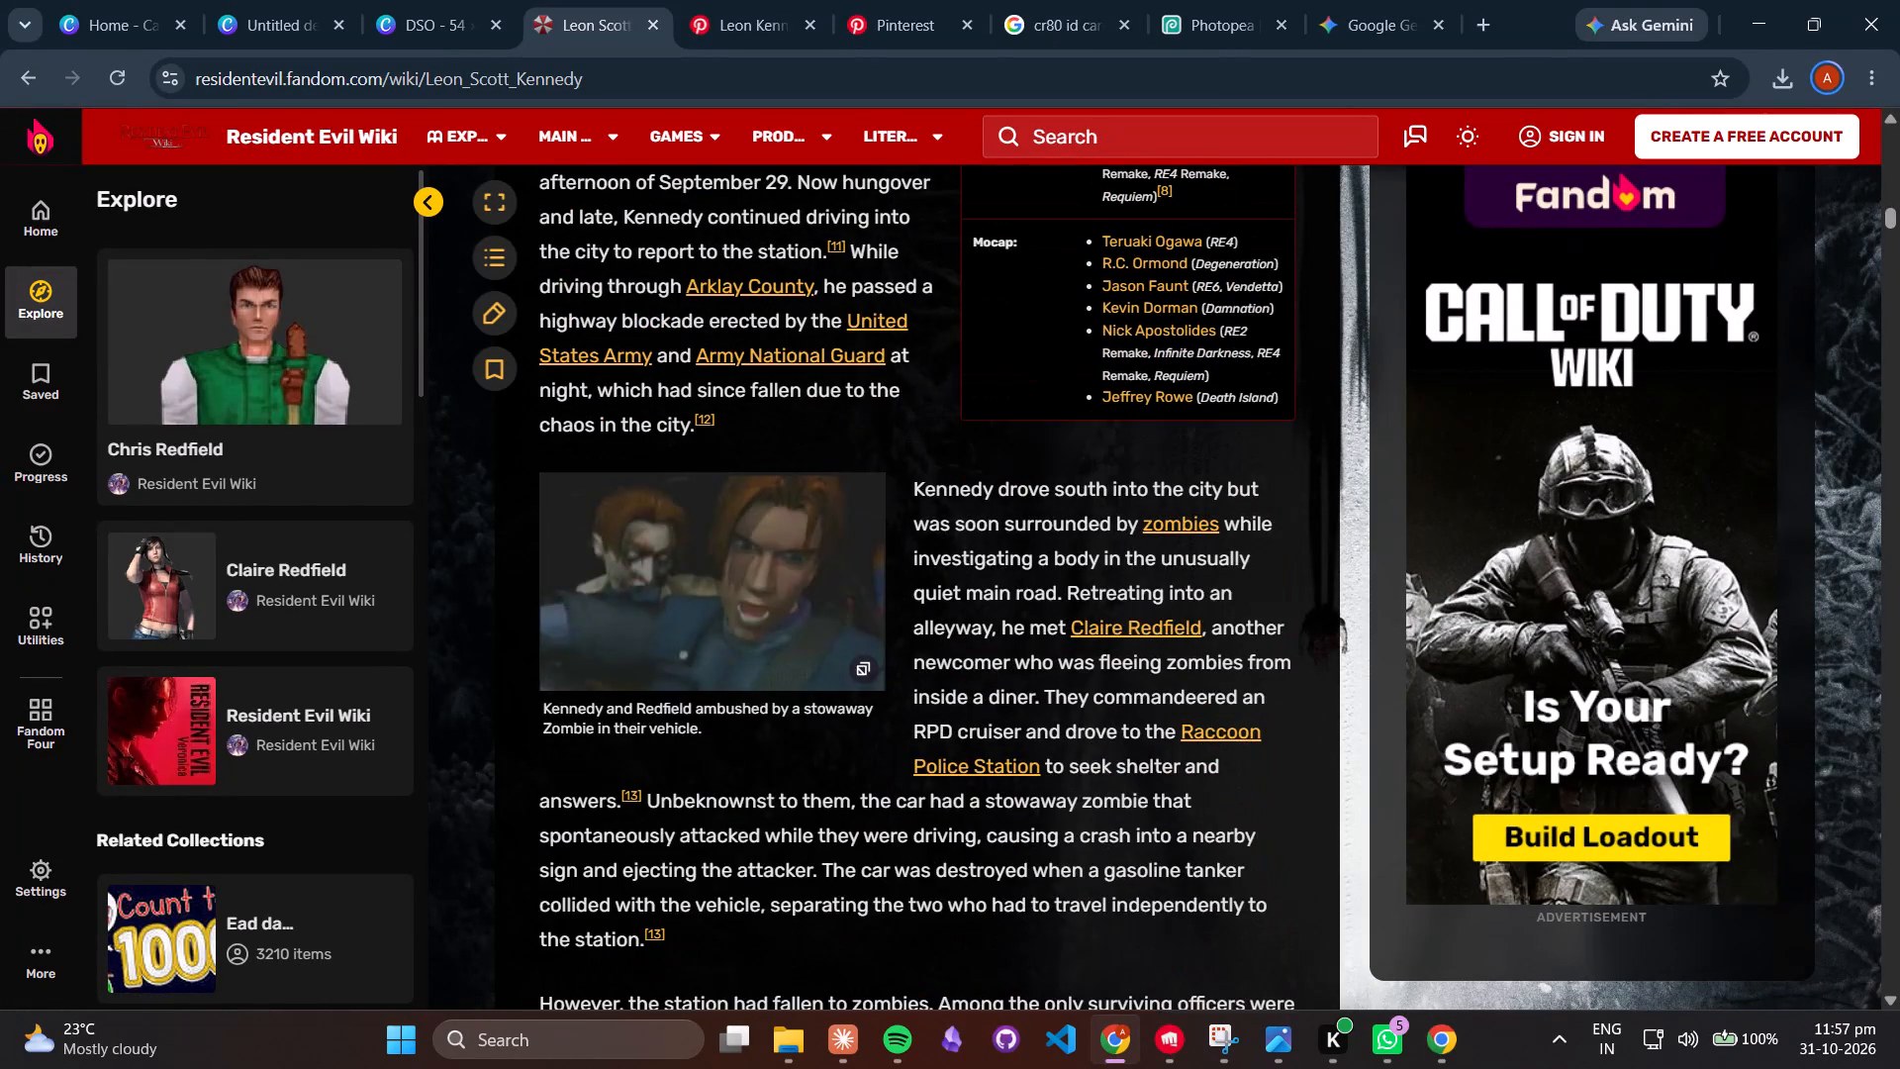
{"action": "scroll", "coordinate": [995, 690], "scroll_direction": "down", "scroll_amount": 6}
{"action": "scroll", "coordinate": [994, 690], "scroll_direction": "up", "scroll_amount": 1}
{"action": "scroll", "coordinate": [994, 690], "scroll_direction": "down", "scroll_amount": 8}
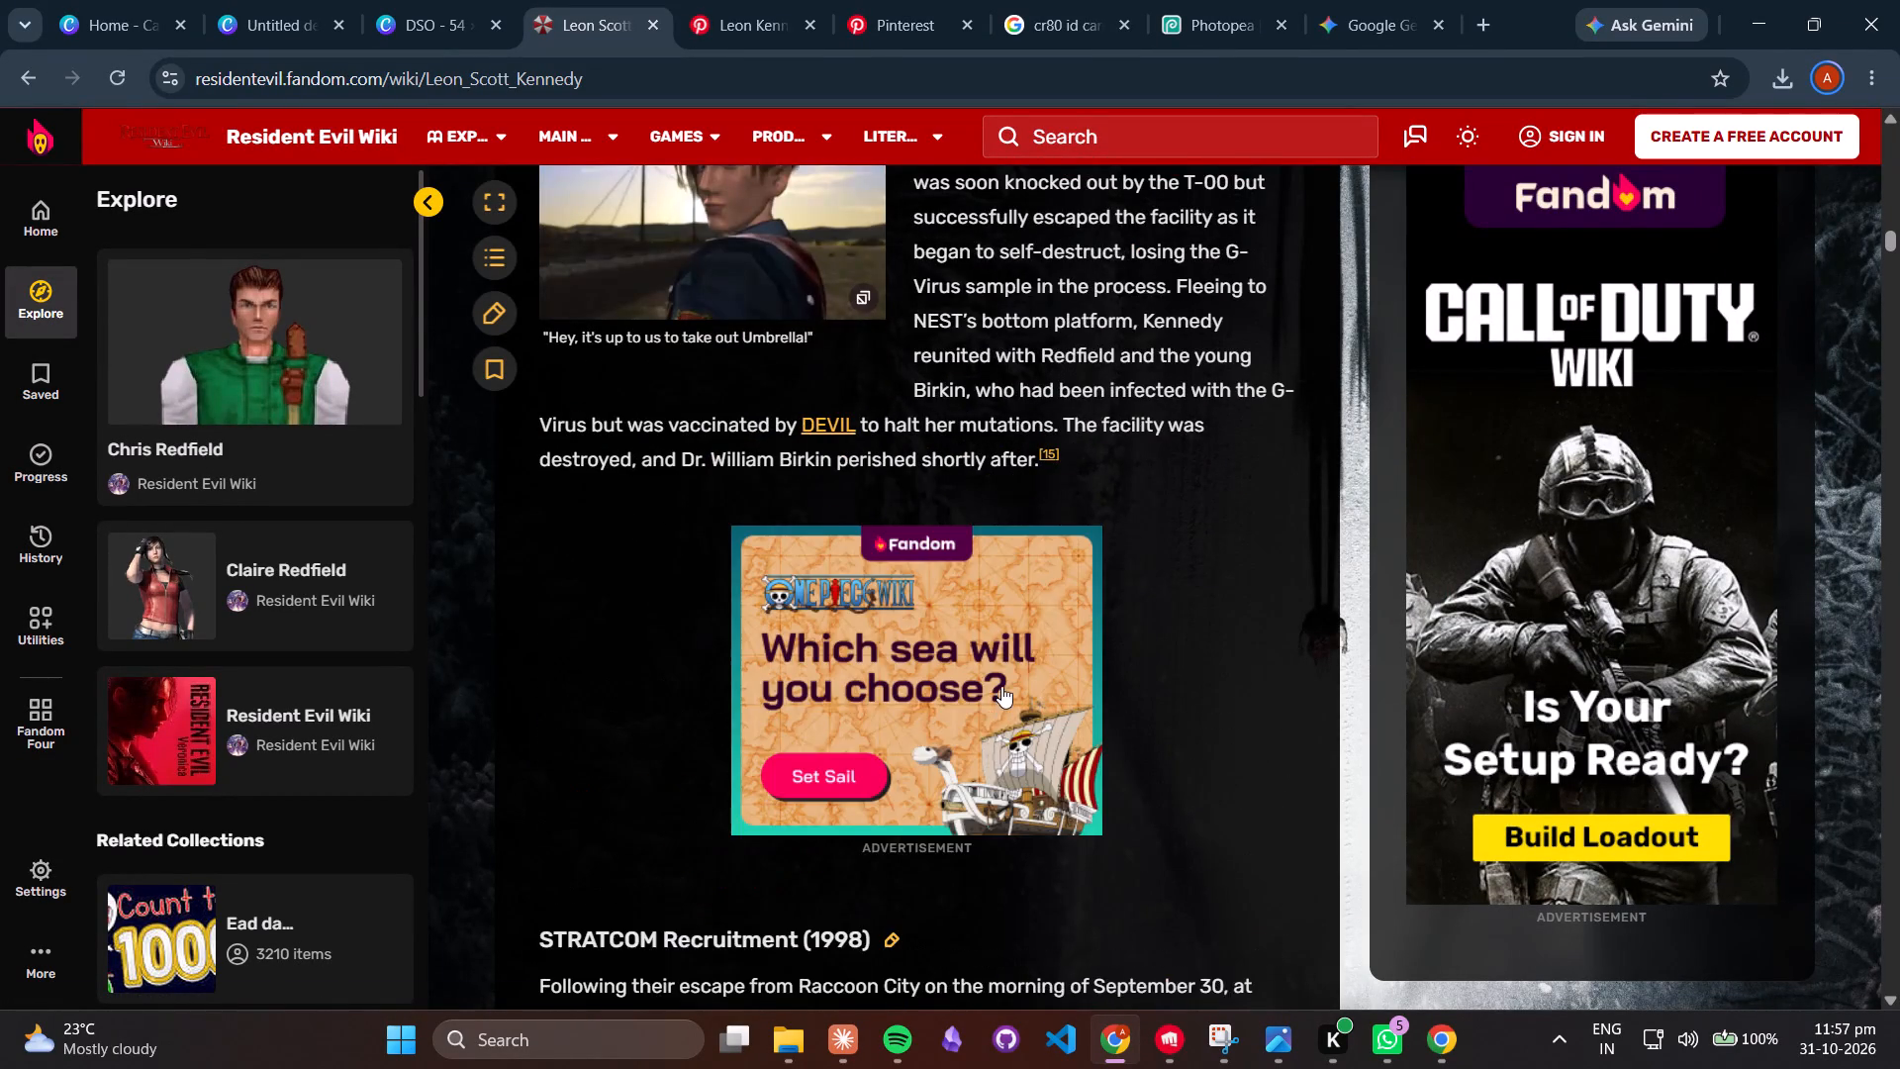
Skim Leon's biography from the STRATCOM Recruitment (1998) section to Operation Javier (2002).
{"action": "scroll", "coordinate": [1001, 686], "scroll_direction": "down", "scroll_amount": 15}
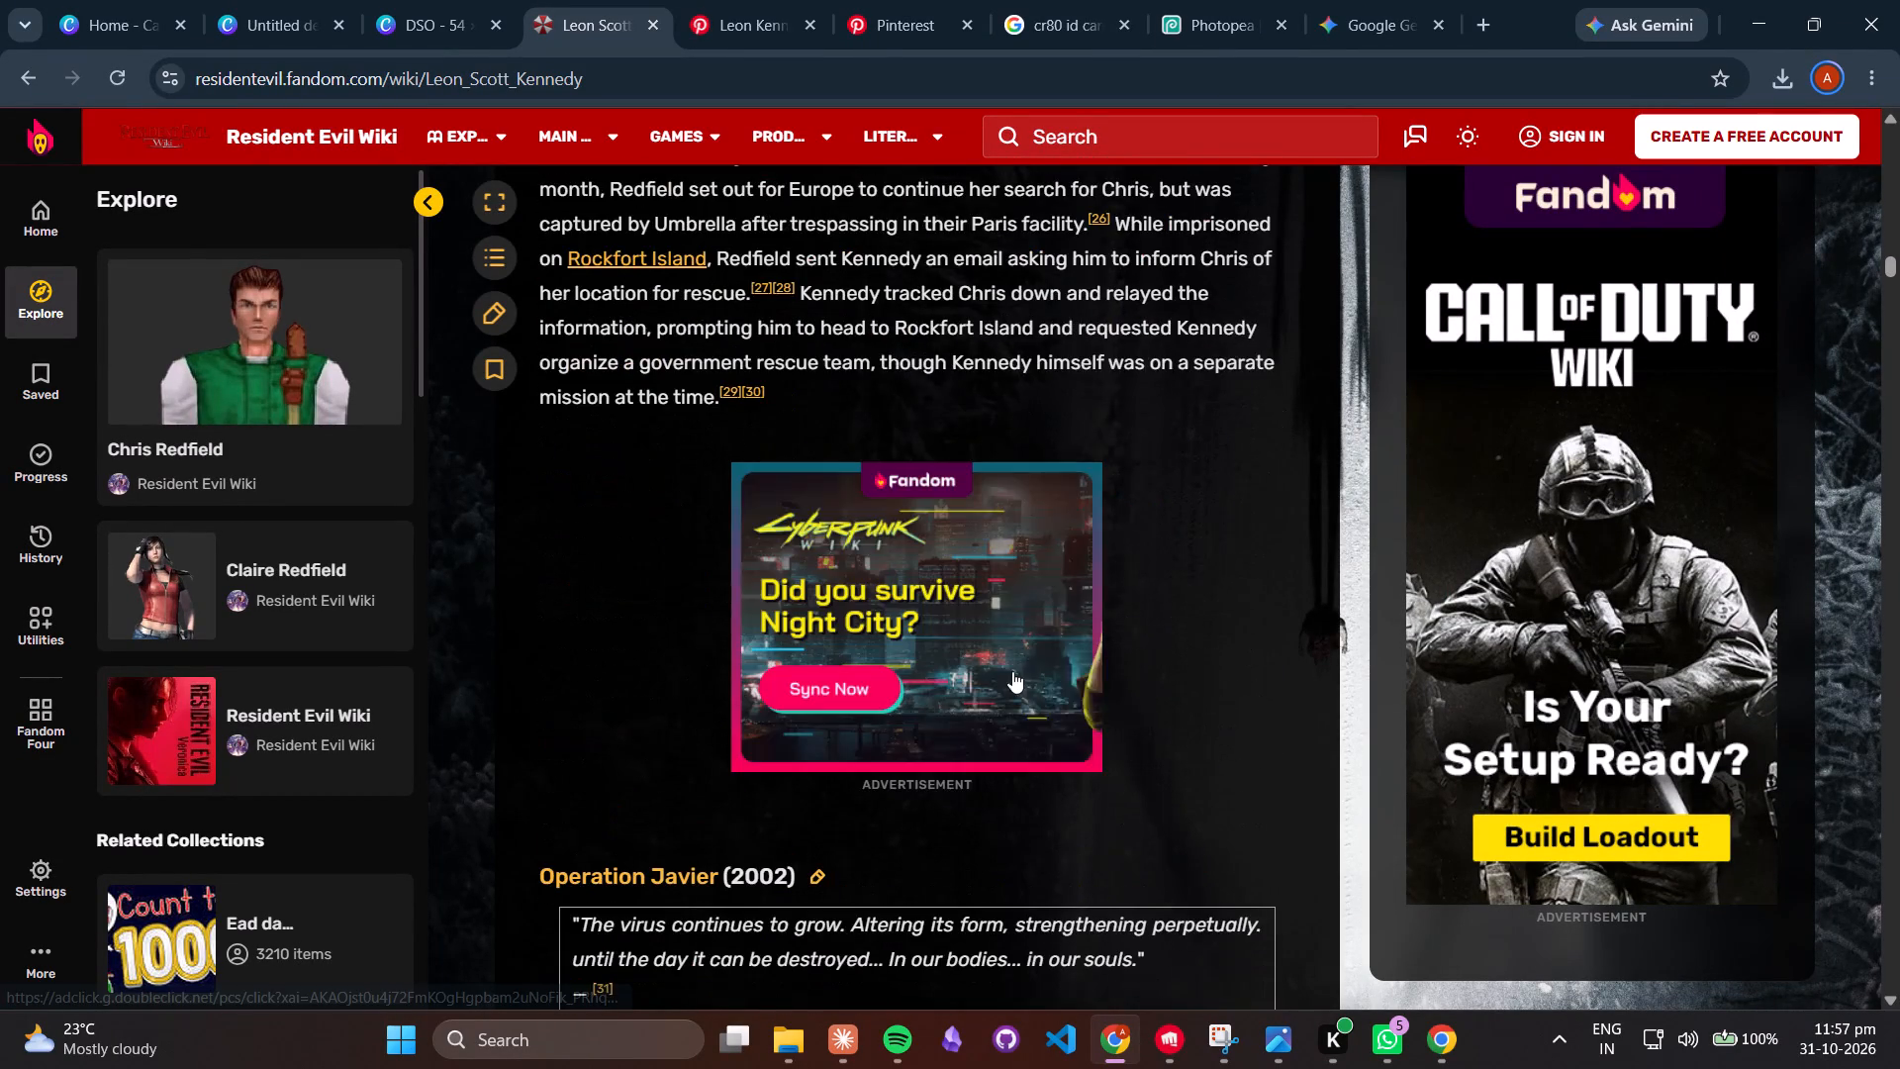
{"action": "scroll", "coordinate": [1012, 671], "scroll_direction": "down", "scroll_amount": 5}
{"action": "left_click", "coordinate": [385, 0]}
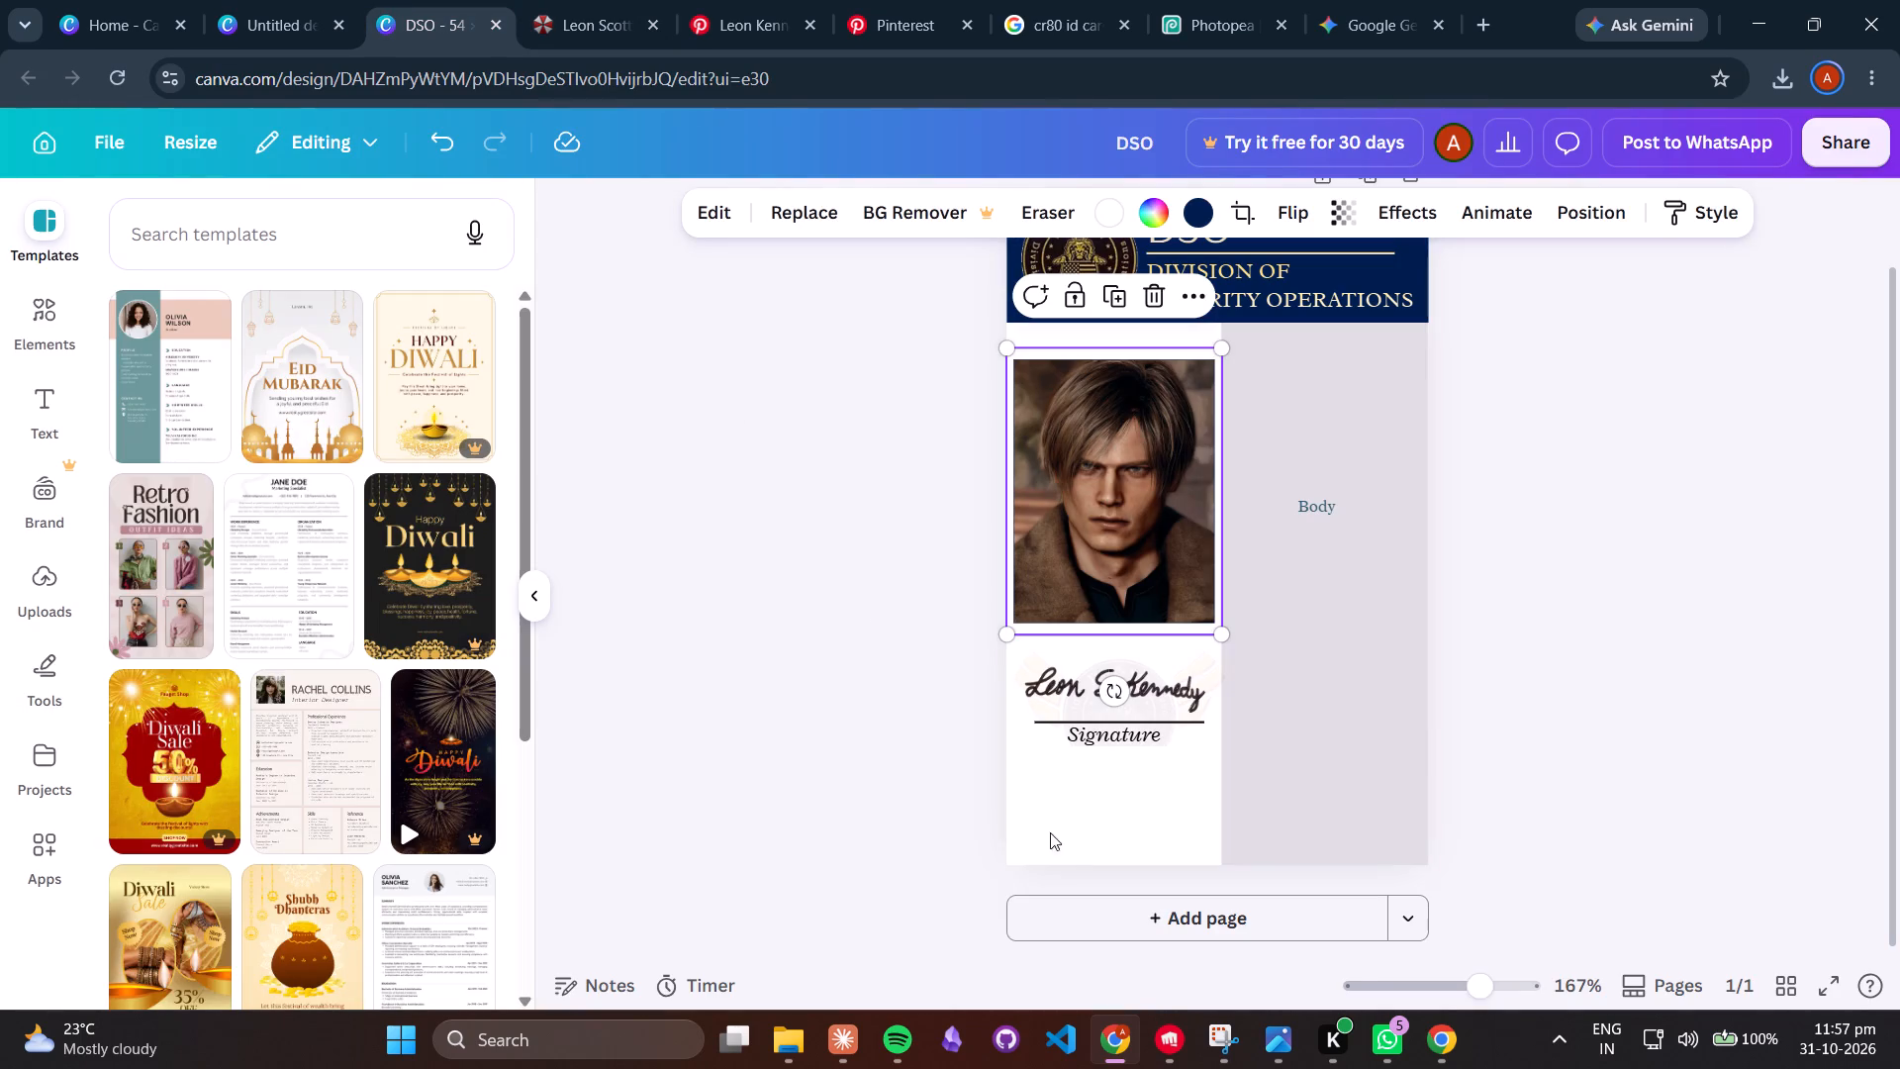
{"action": "left_click", "coordinate": [1605, 748]}
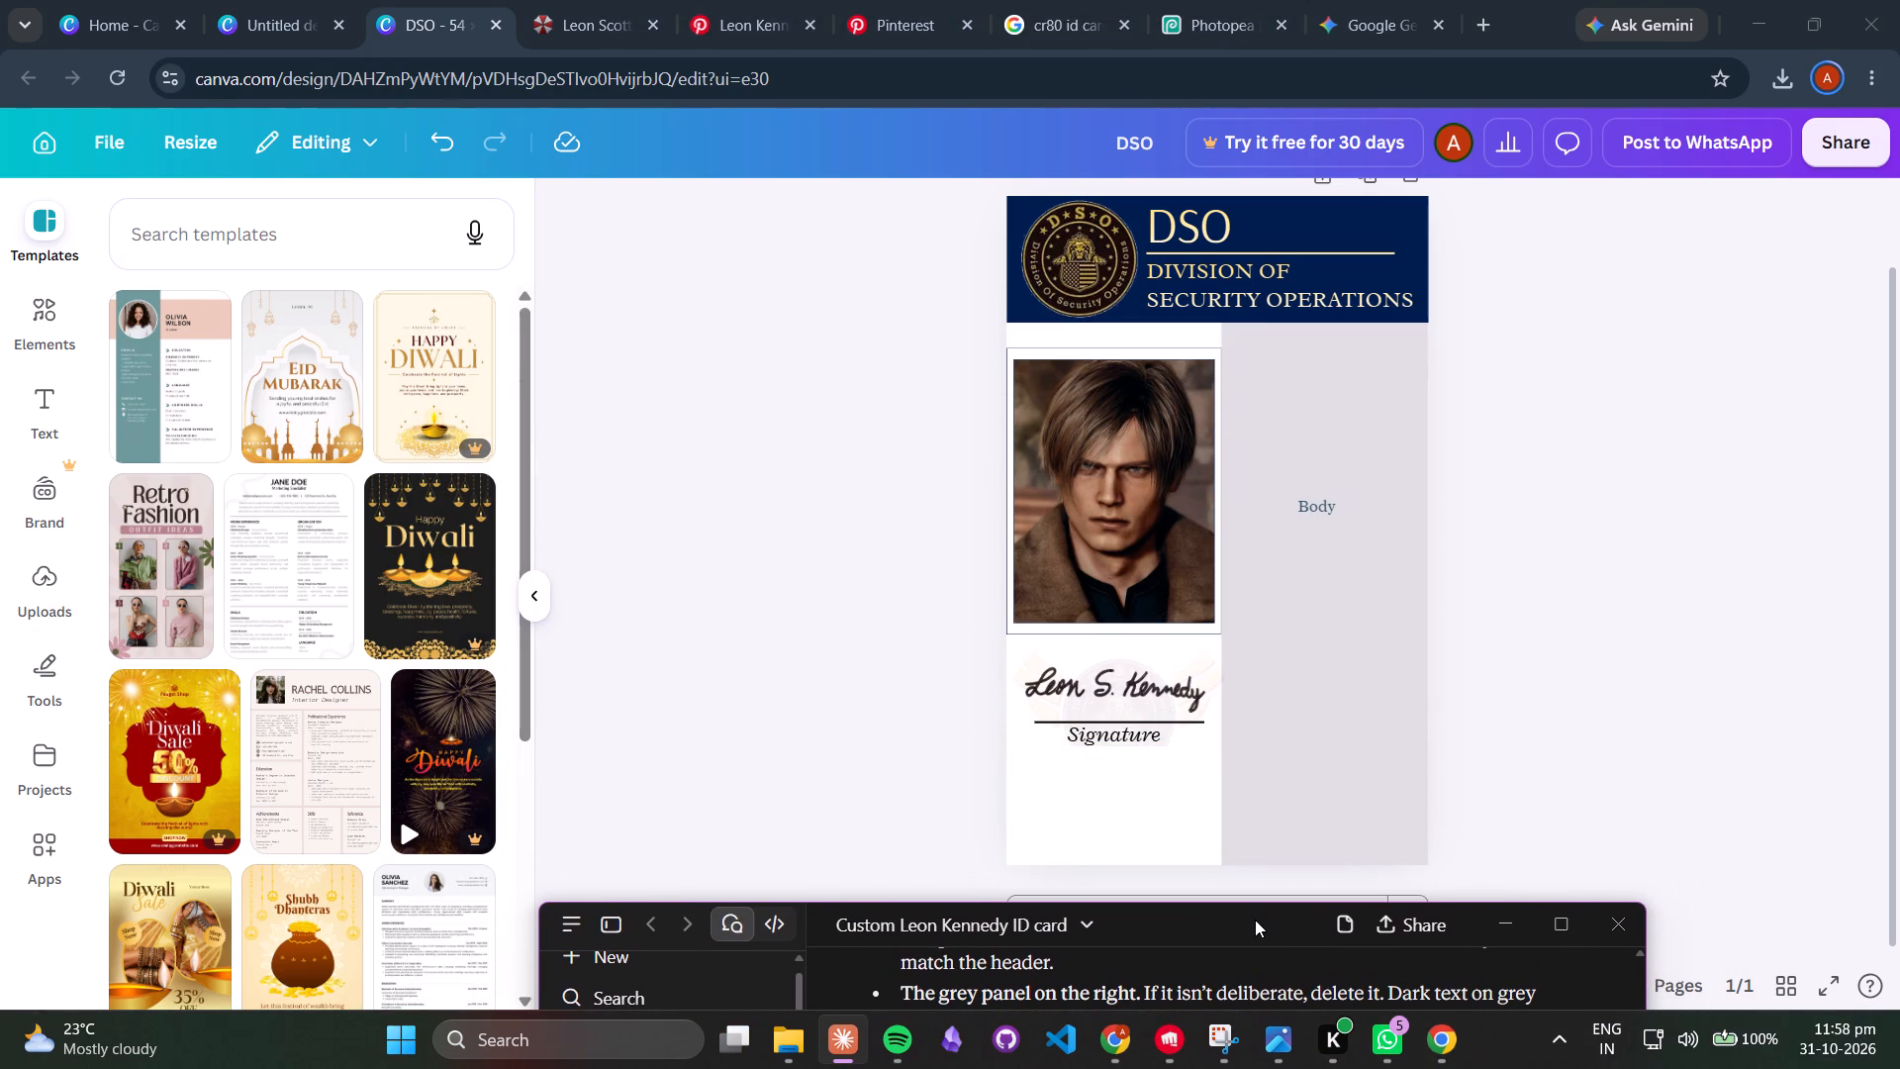
{"action": "left_click_drag", "start_coordinate": [1255, 920], "coordinate": [1263, 913]}
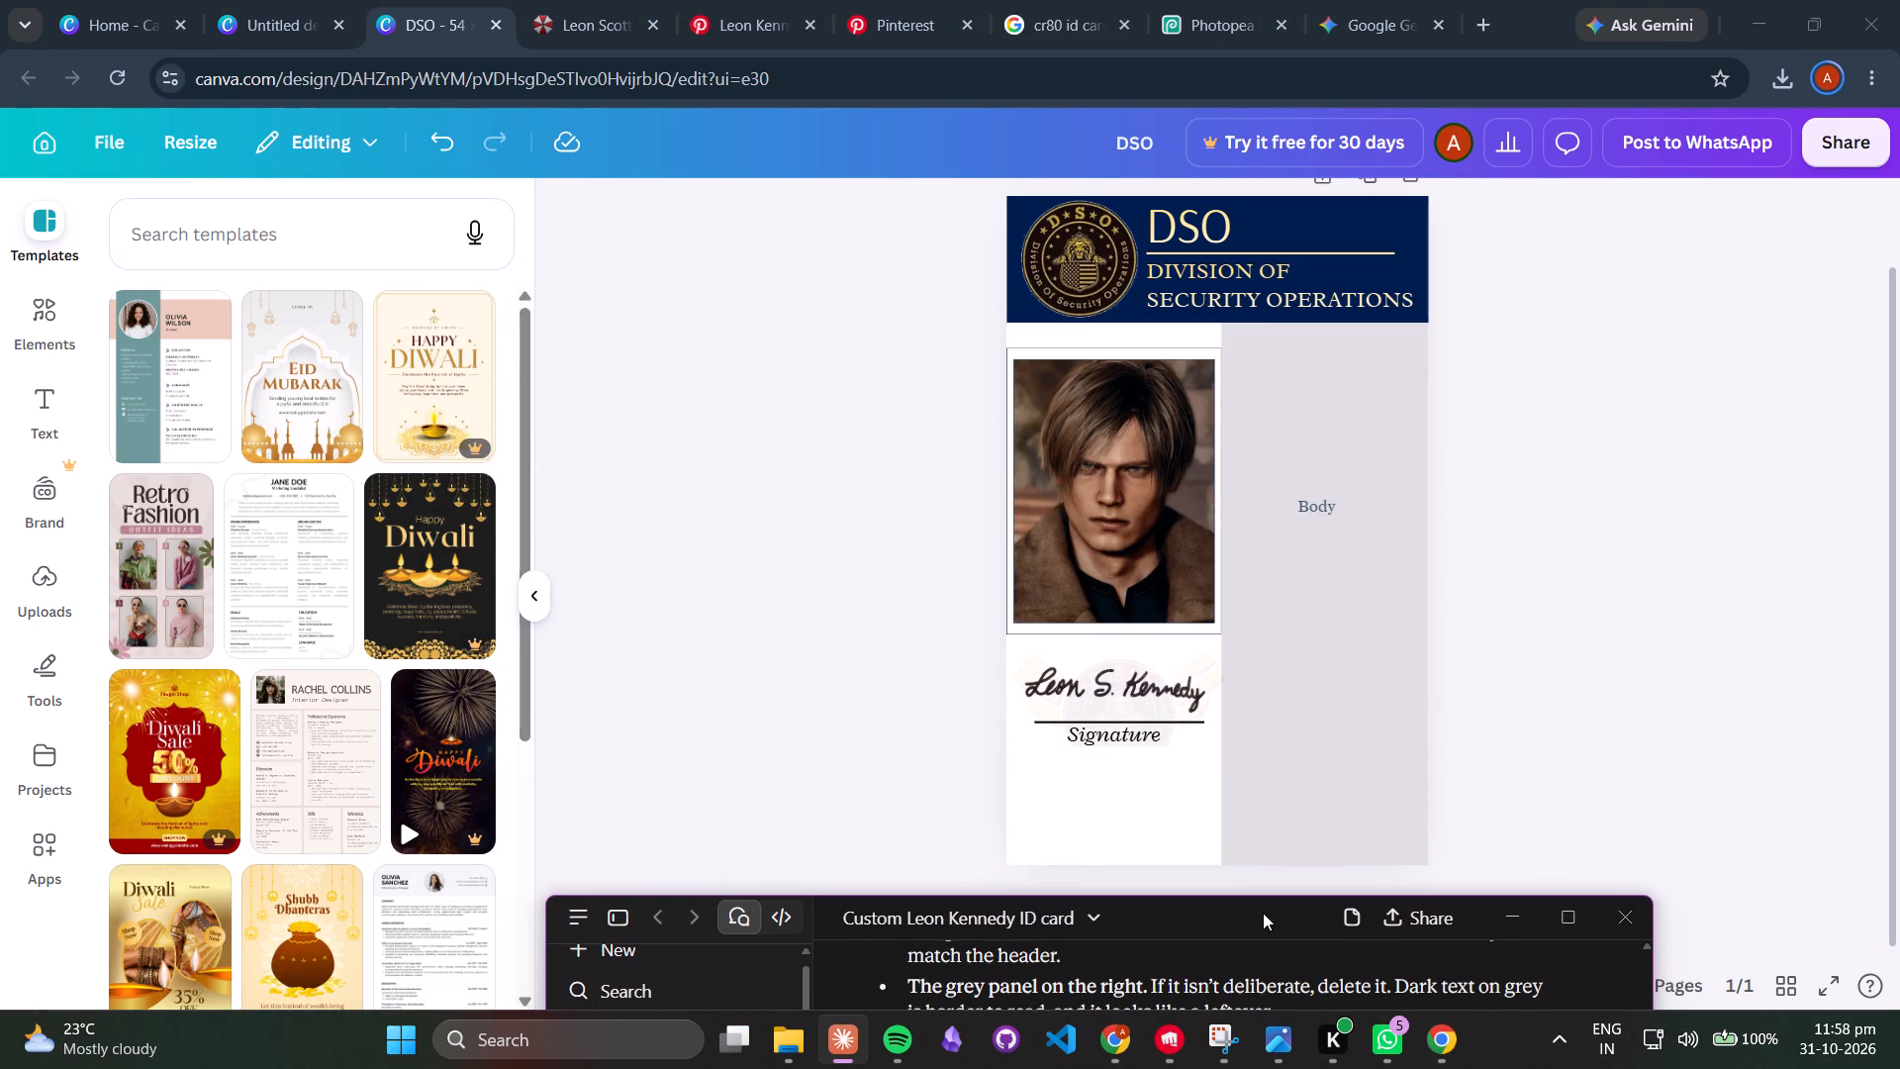
{"action": "left_click_drag", "start_coordinate": [1263, 913], "coordinate": [1264, 913]}
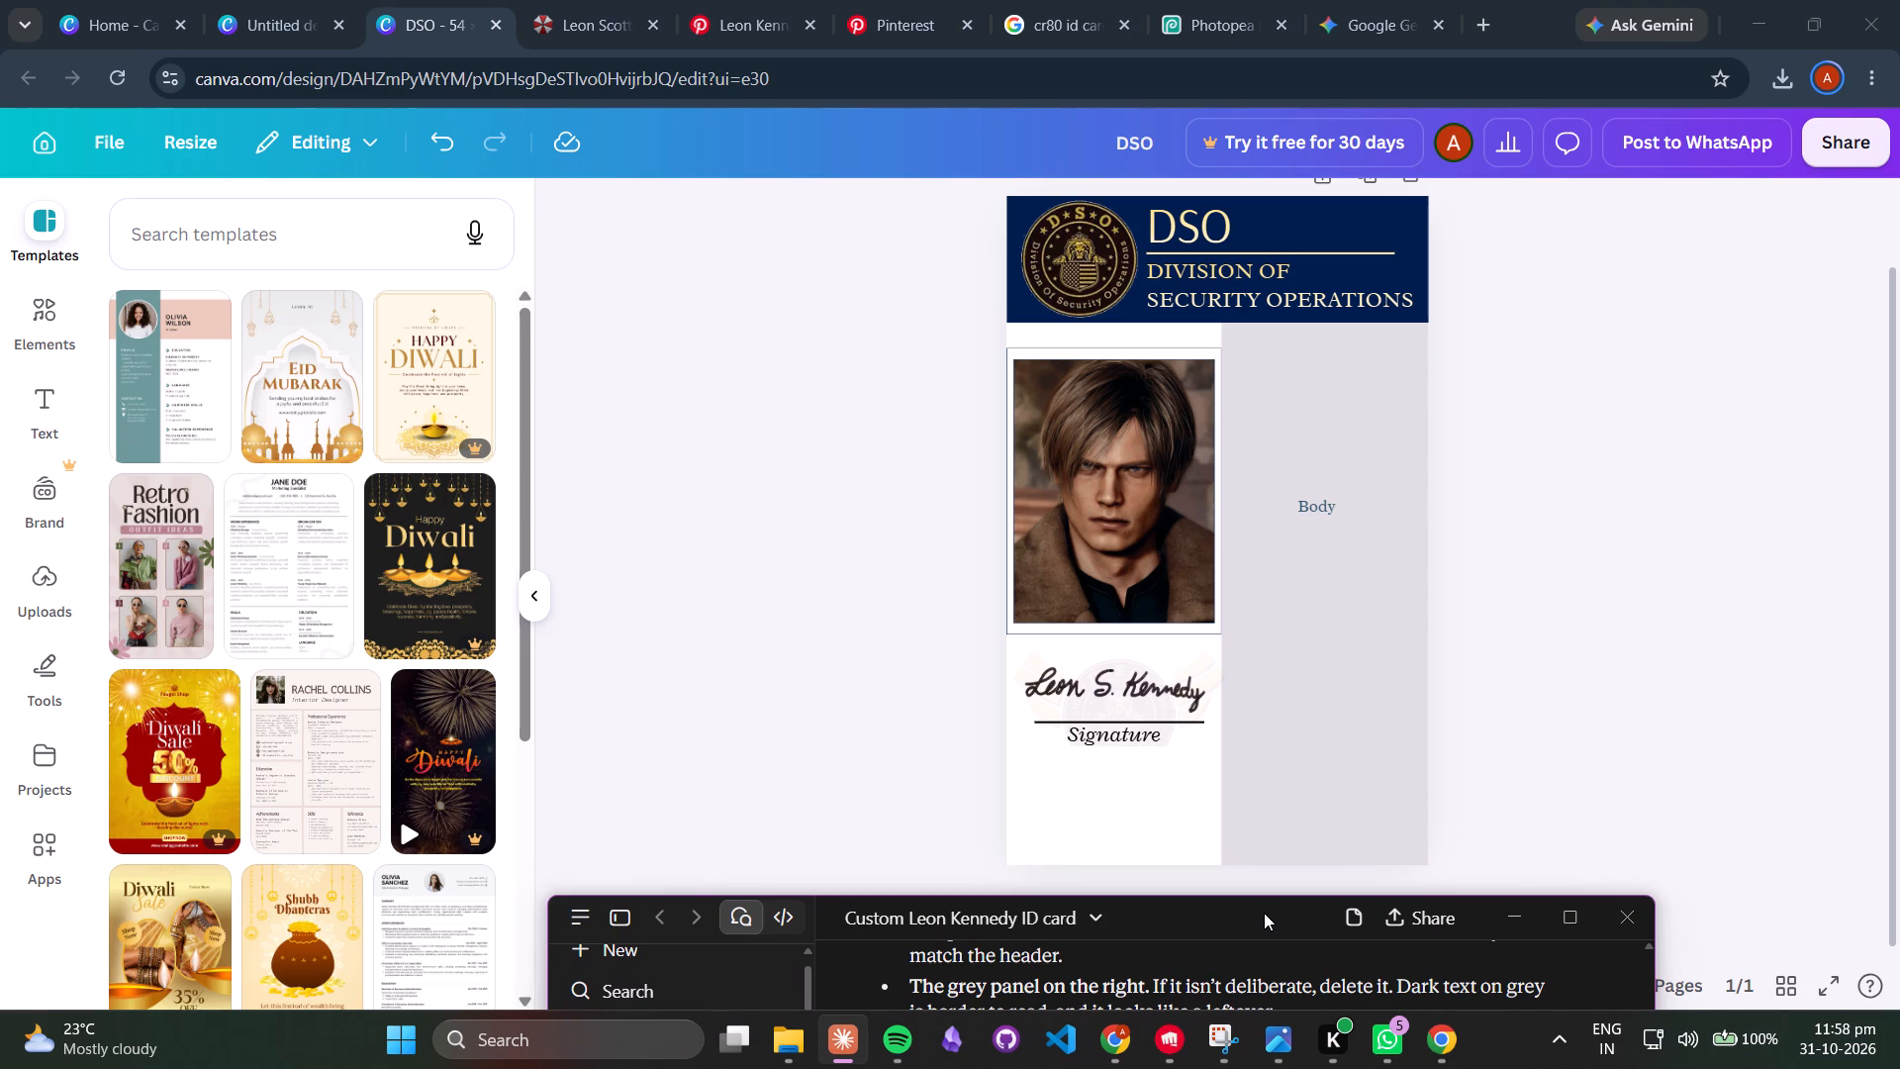
{"action": "left_click_drag", "start_coordinate": [1264, 913], "coordinate": [1271, 908]}
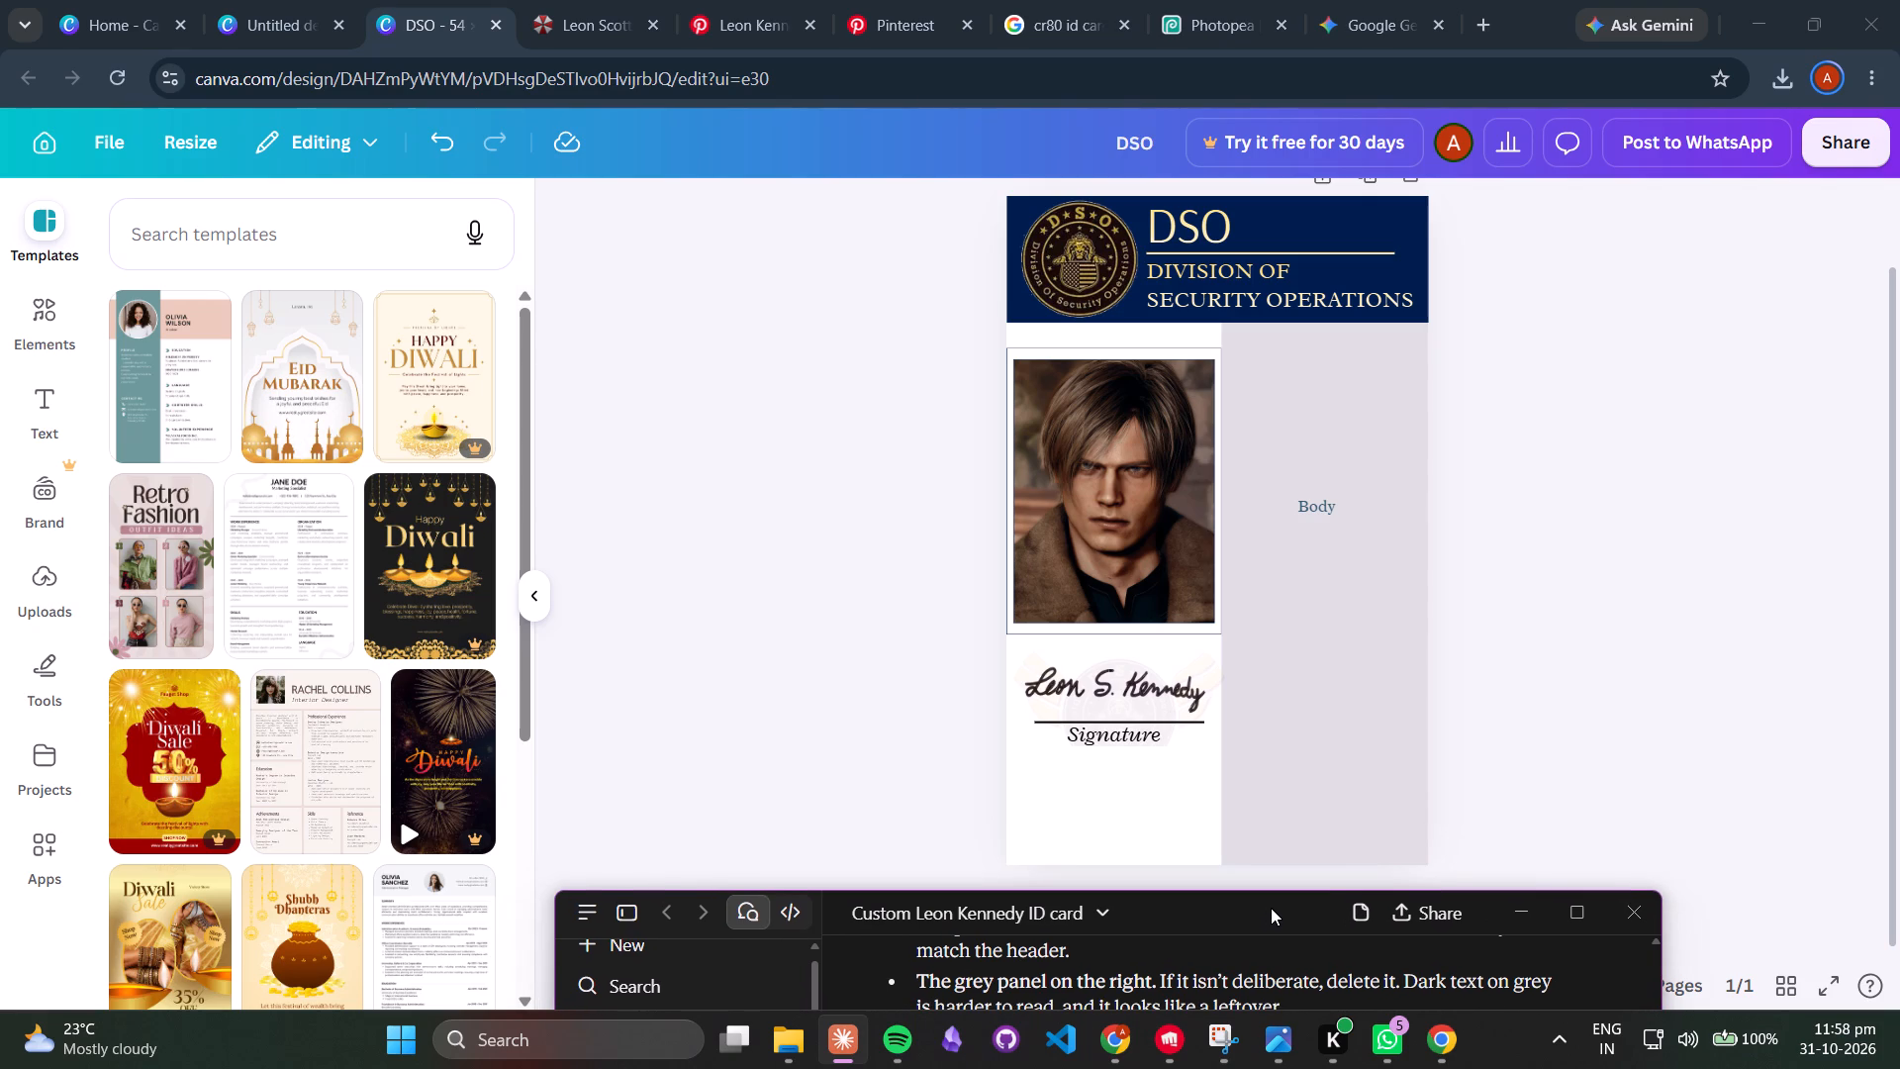
{"action": "left_click_drag", "start_coordinate": [1271, 908], "coordinate": [1274, 906]}
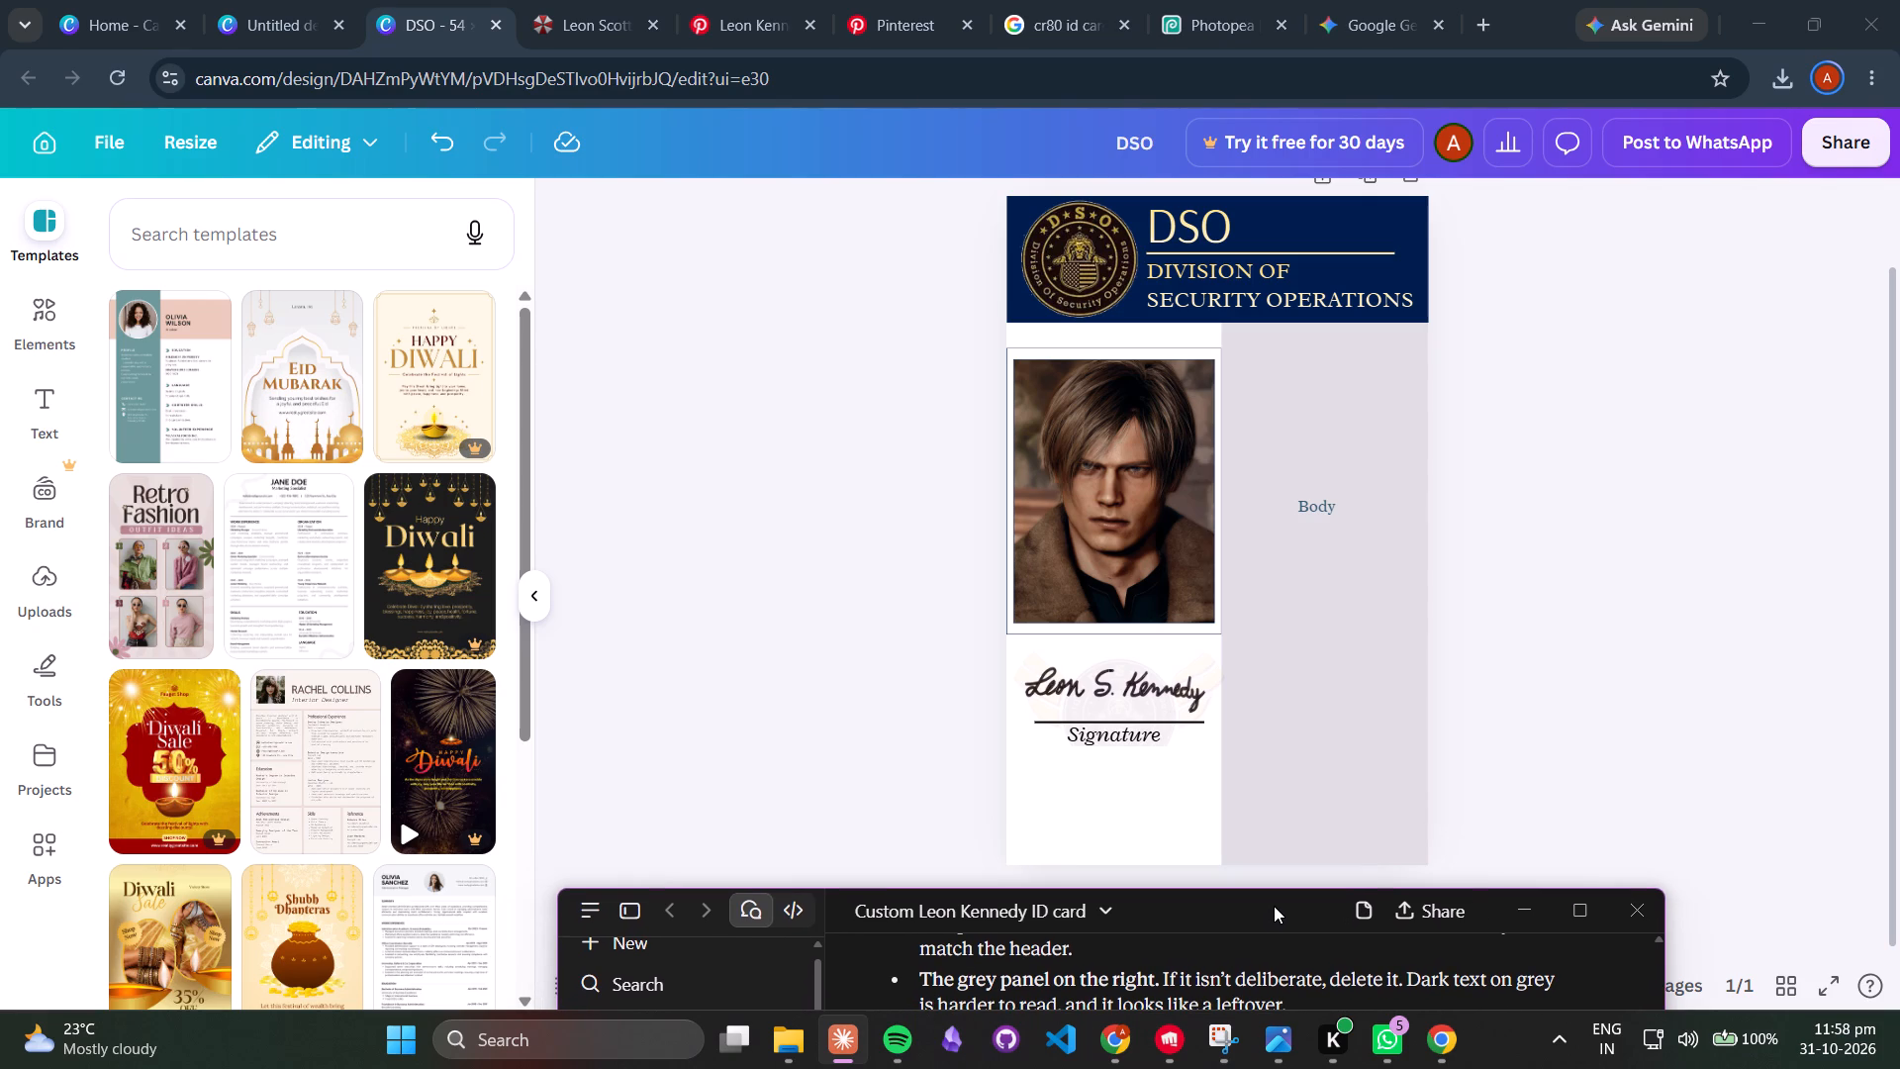
{"action": "left_click_drag", "start_coordinate": [1274, 906], "coordinate": [1273, 906]}
Widen the DSO heading's text box slightly in the card header and nudge it towards the emblem.
{"action": "left_click", "coordinate": [1214, 230]}
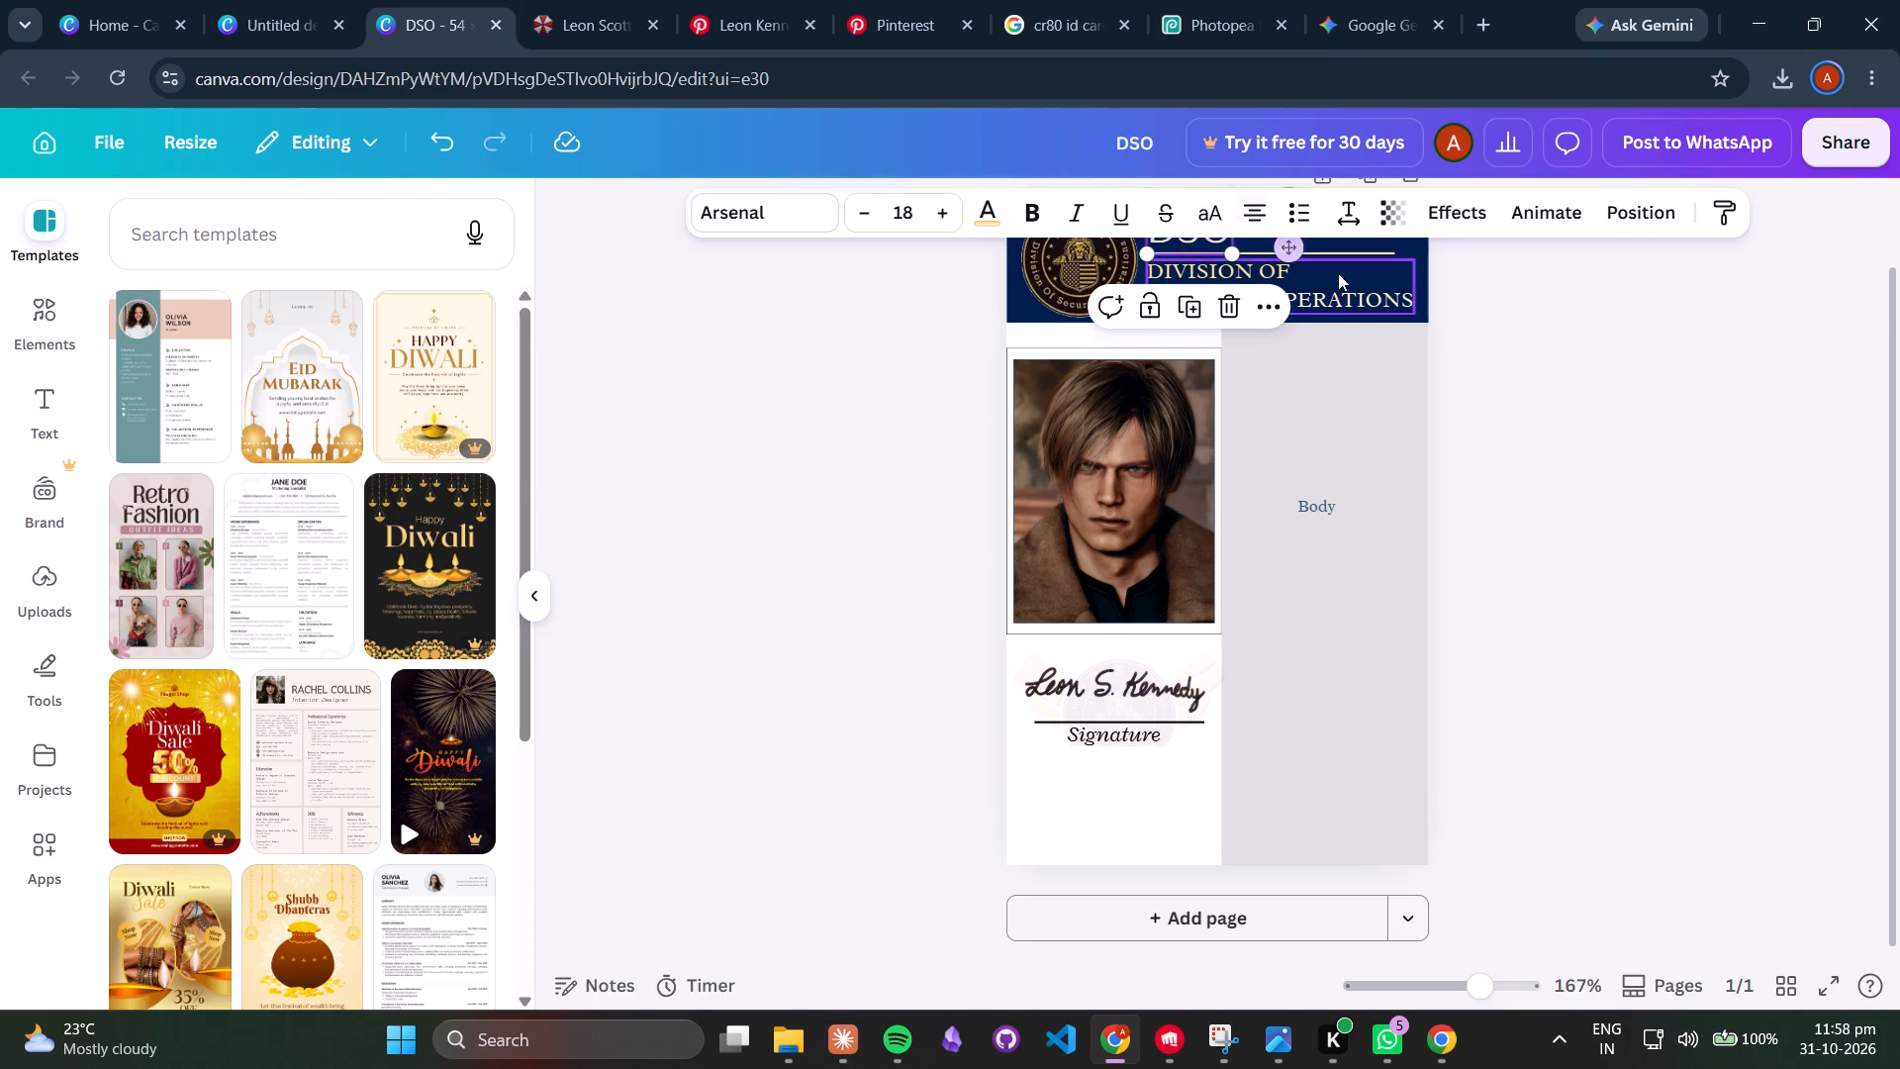
{"action": "left_click", "coordinate": [1621, 344]}
{"action": "left_click", "coordinate": [1208, 222]}
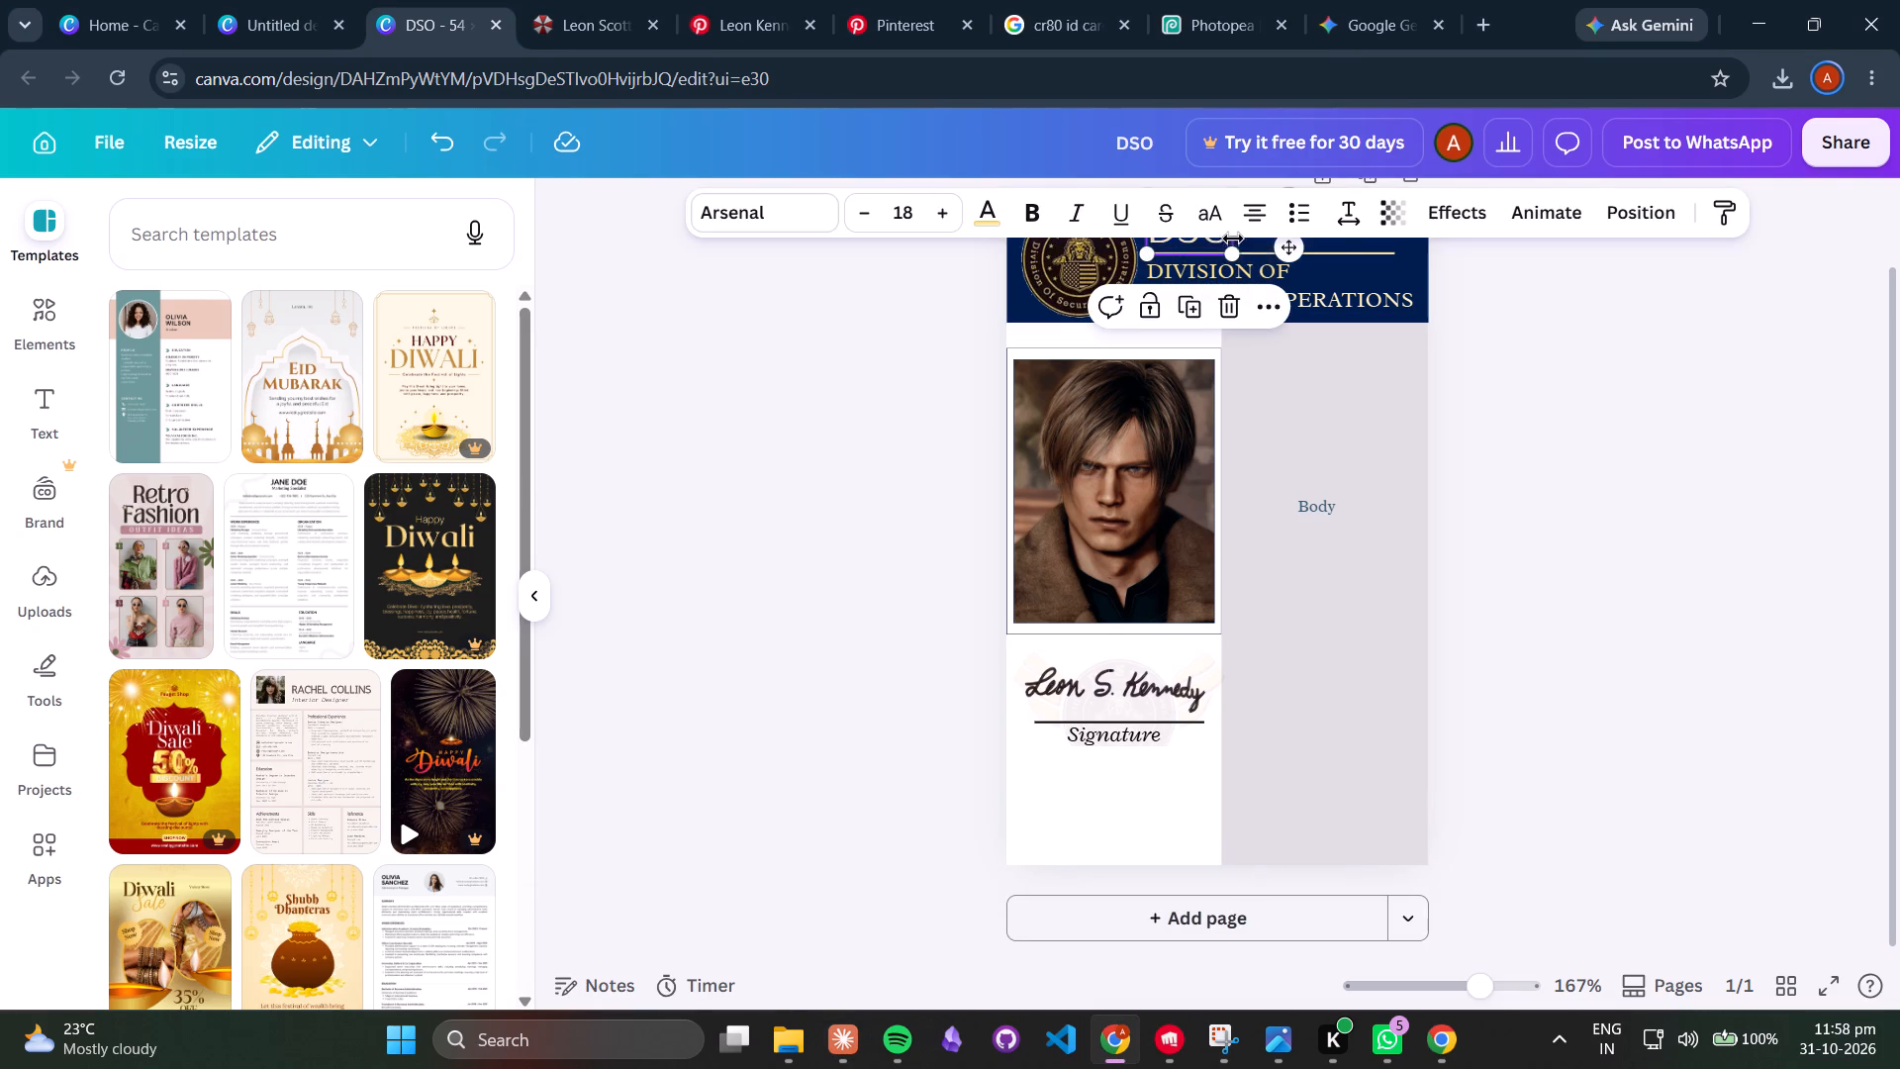
{"action": "scroll", "coordinate": [1547, 450], "scroll_direction": "up", "scroll_amount": 3}
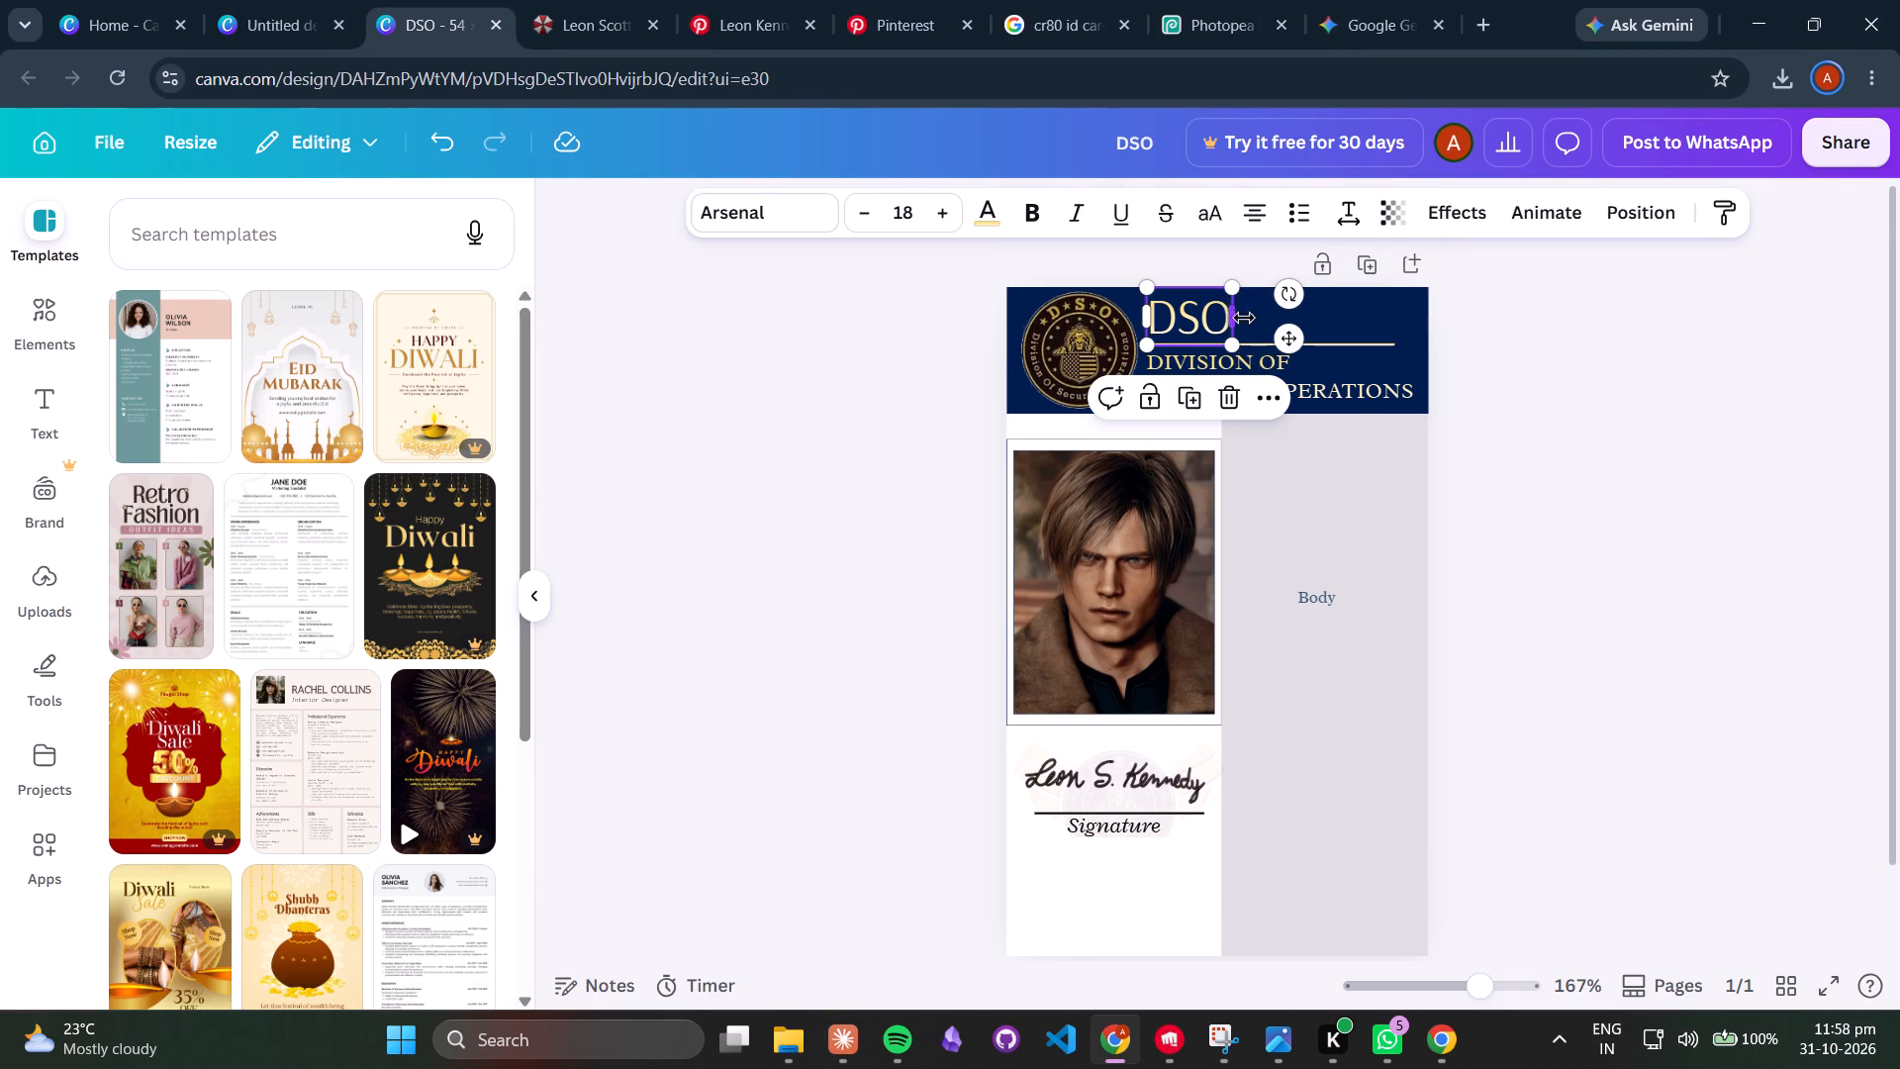
{"action": "left_click_drag", "start_coordinate": [1233, 315], "coordinate": [1248, 319]}
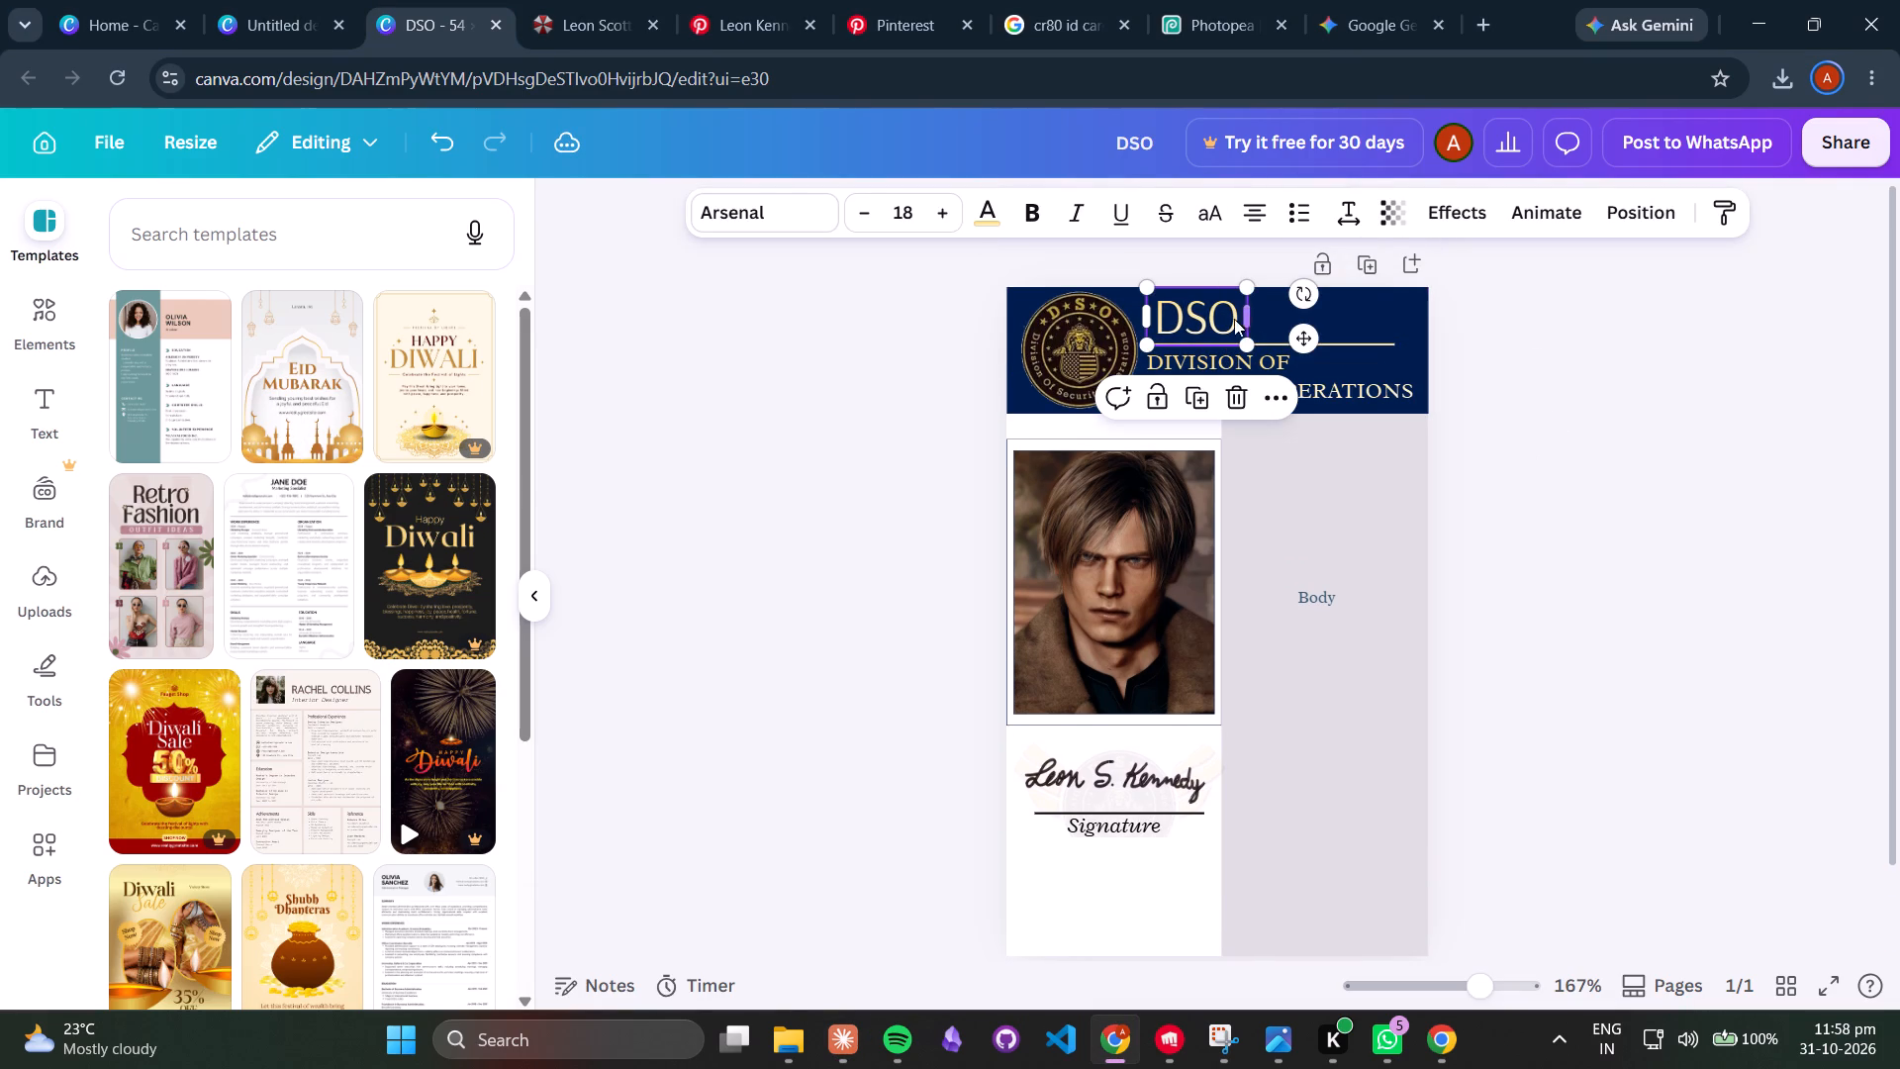
{"action": "left_click_drag", "start_coordinate": [1301, 333], "coordinate": [1300, 333]}
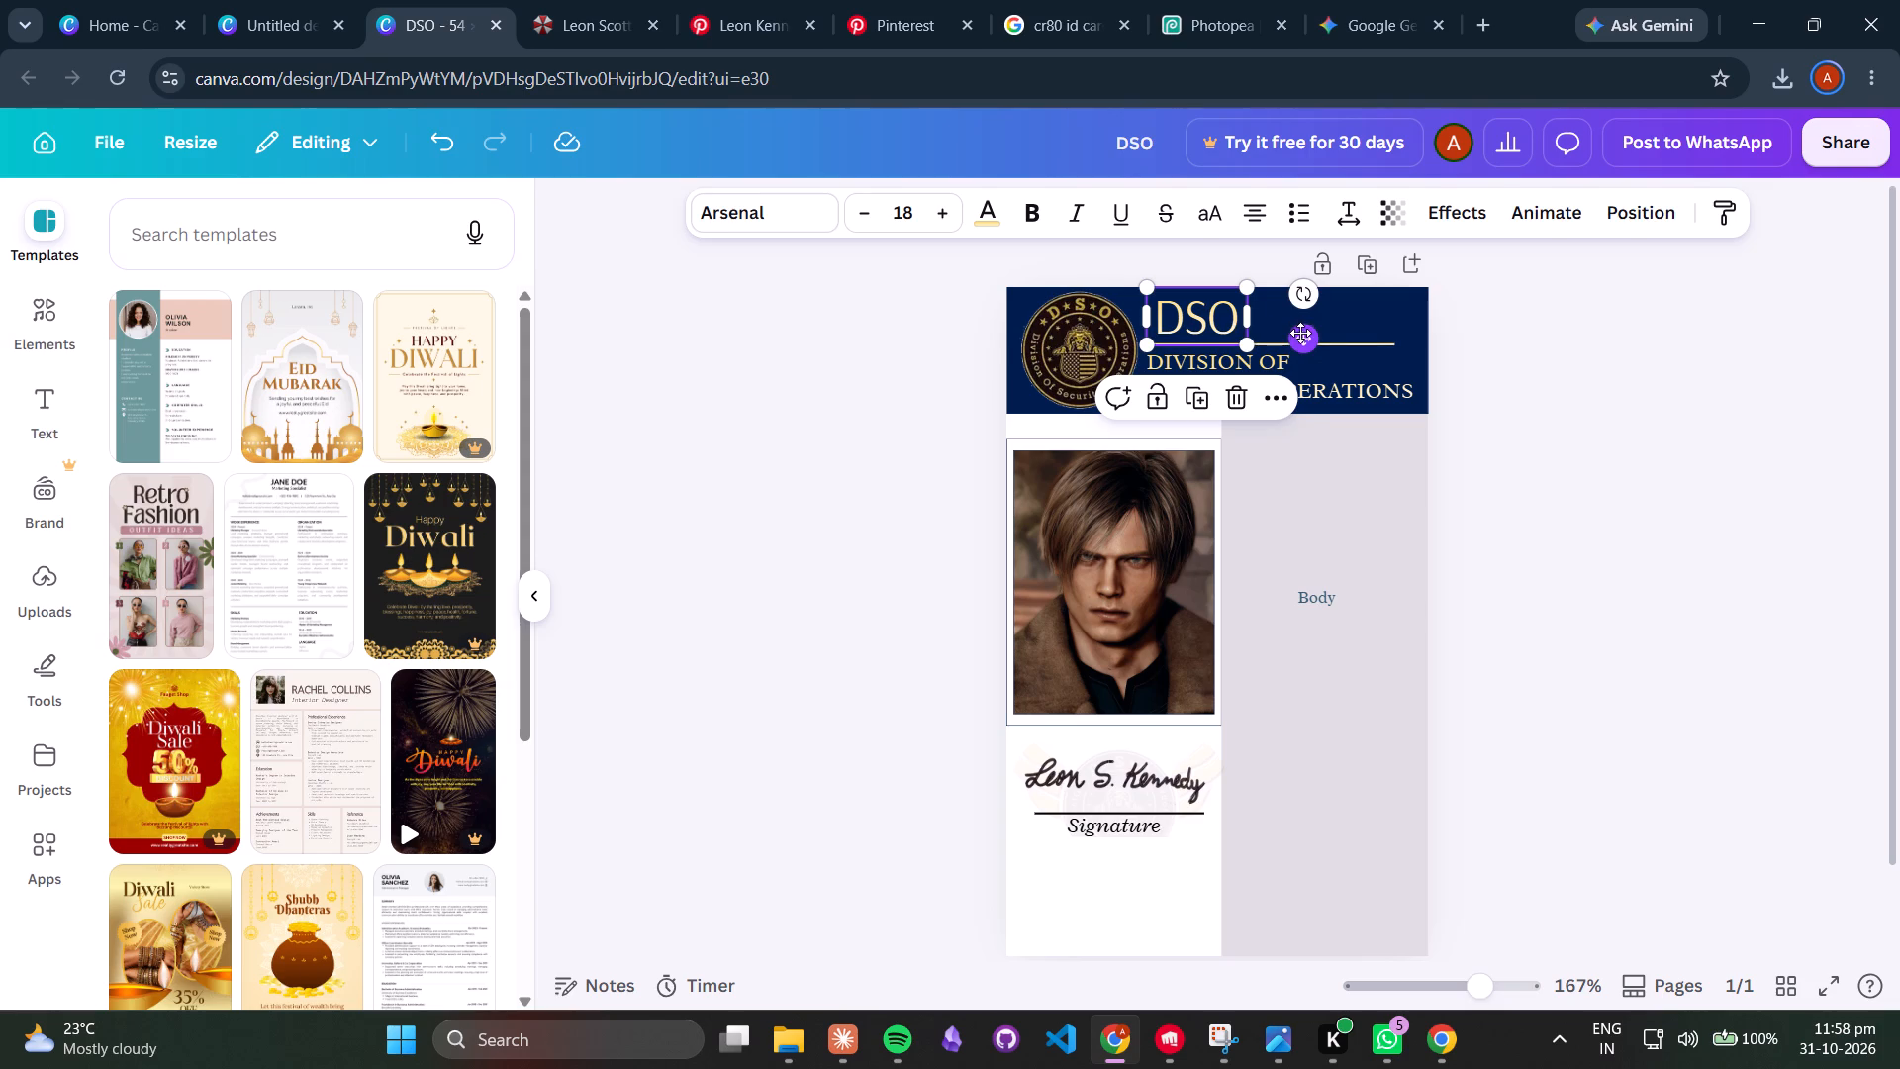
{"action": "left_click_drag", "start_coordinate": [1300, 333], "coordinate": [1291, 333]}
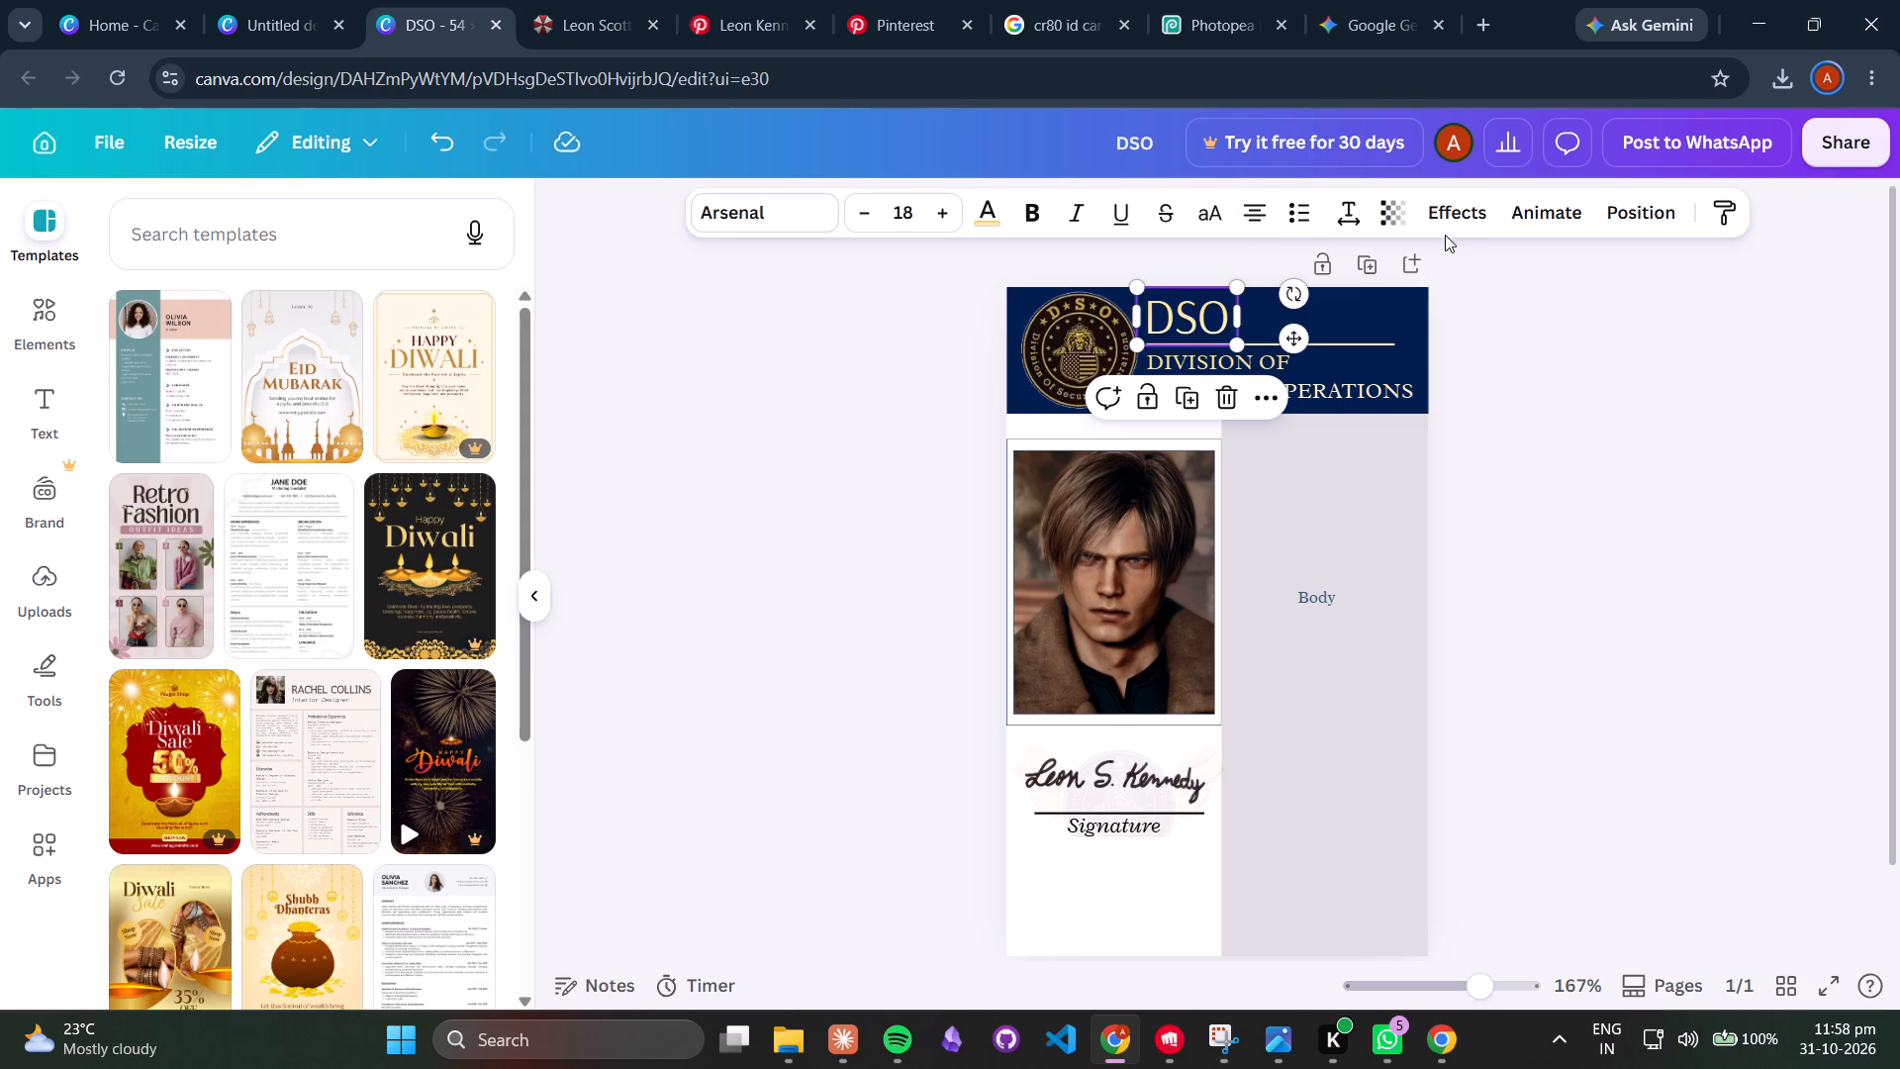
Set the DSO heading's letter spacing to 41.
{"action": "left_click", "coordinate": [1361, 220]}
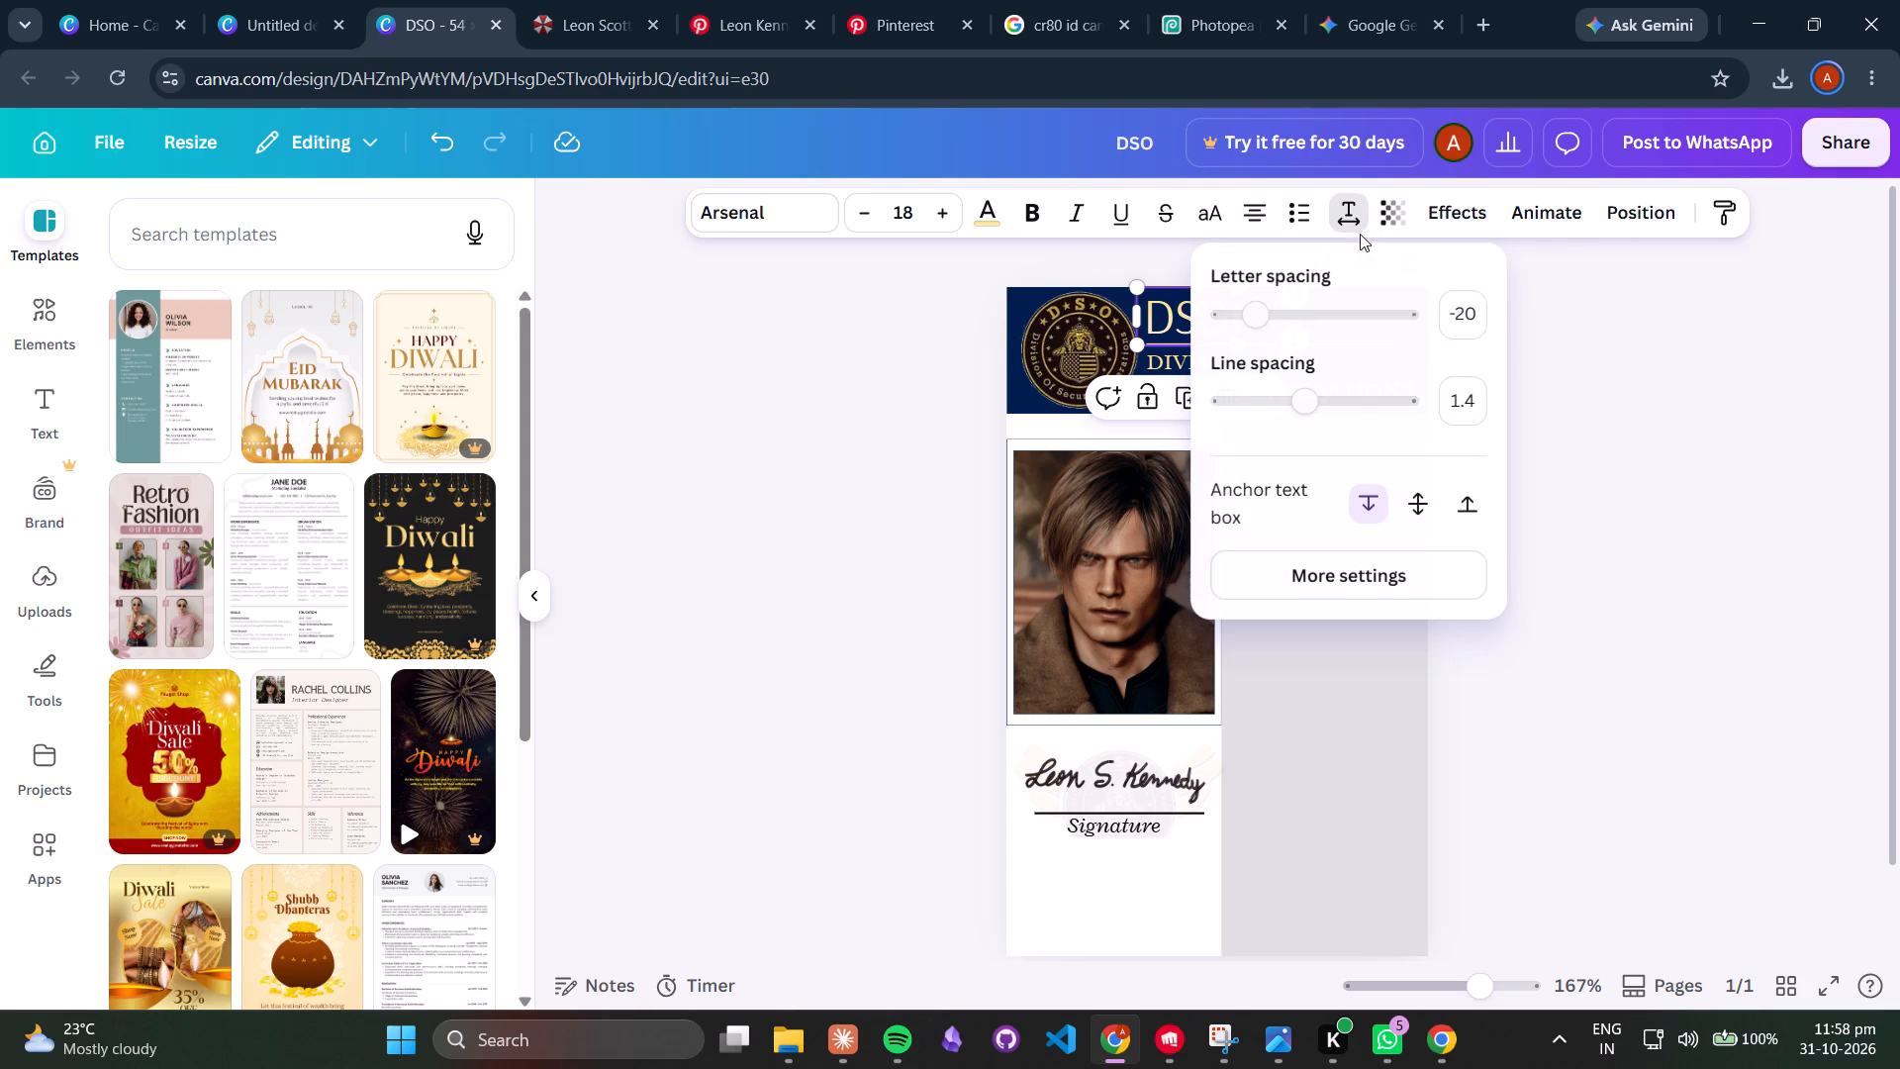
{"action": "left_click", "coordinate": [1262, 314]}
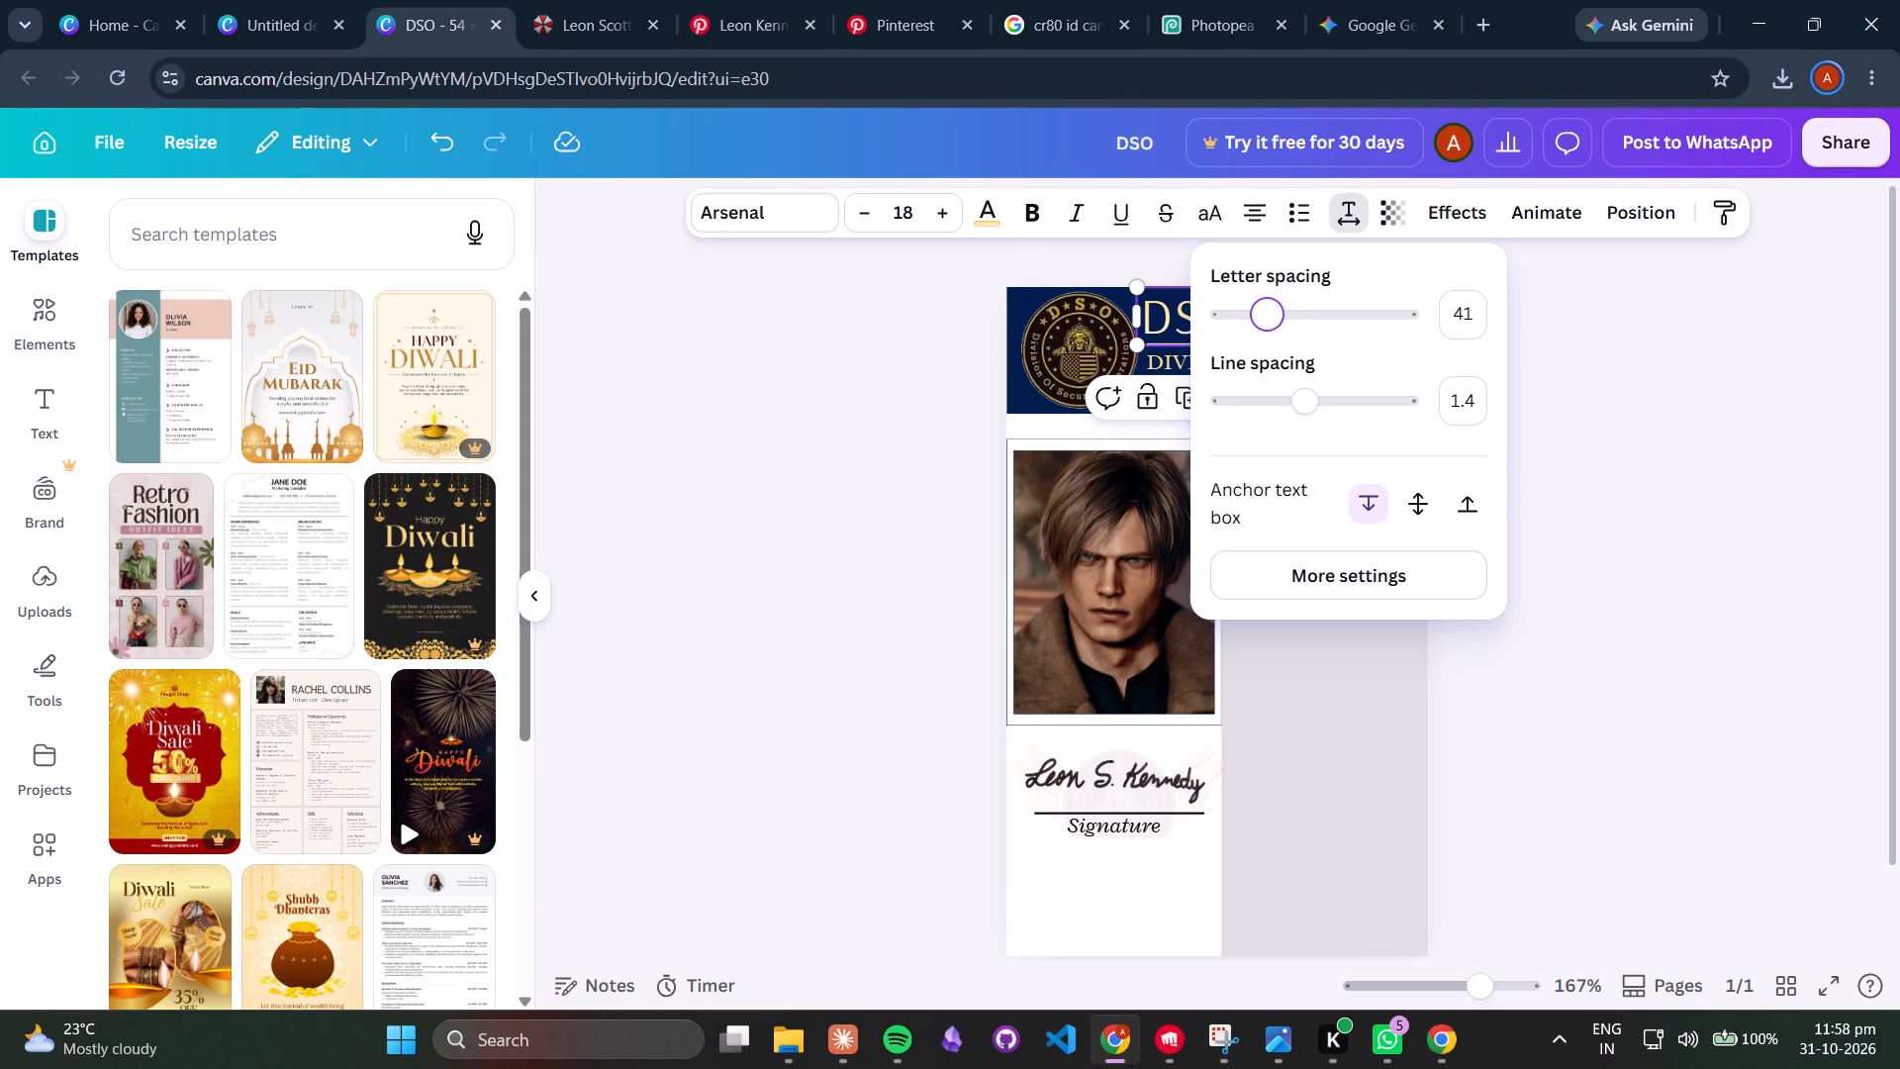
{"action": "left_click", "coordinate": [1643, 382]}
Widen the DSO heading's text box further and left-align its text.
{"action": "left_click_drag", "start_coordinate": [1245, 322], "coordinate": [1270, 322]}
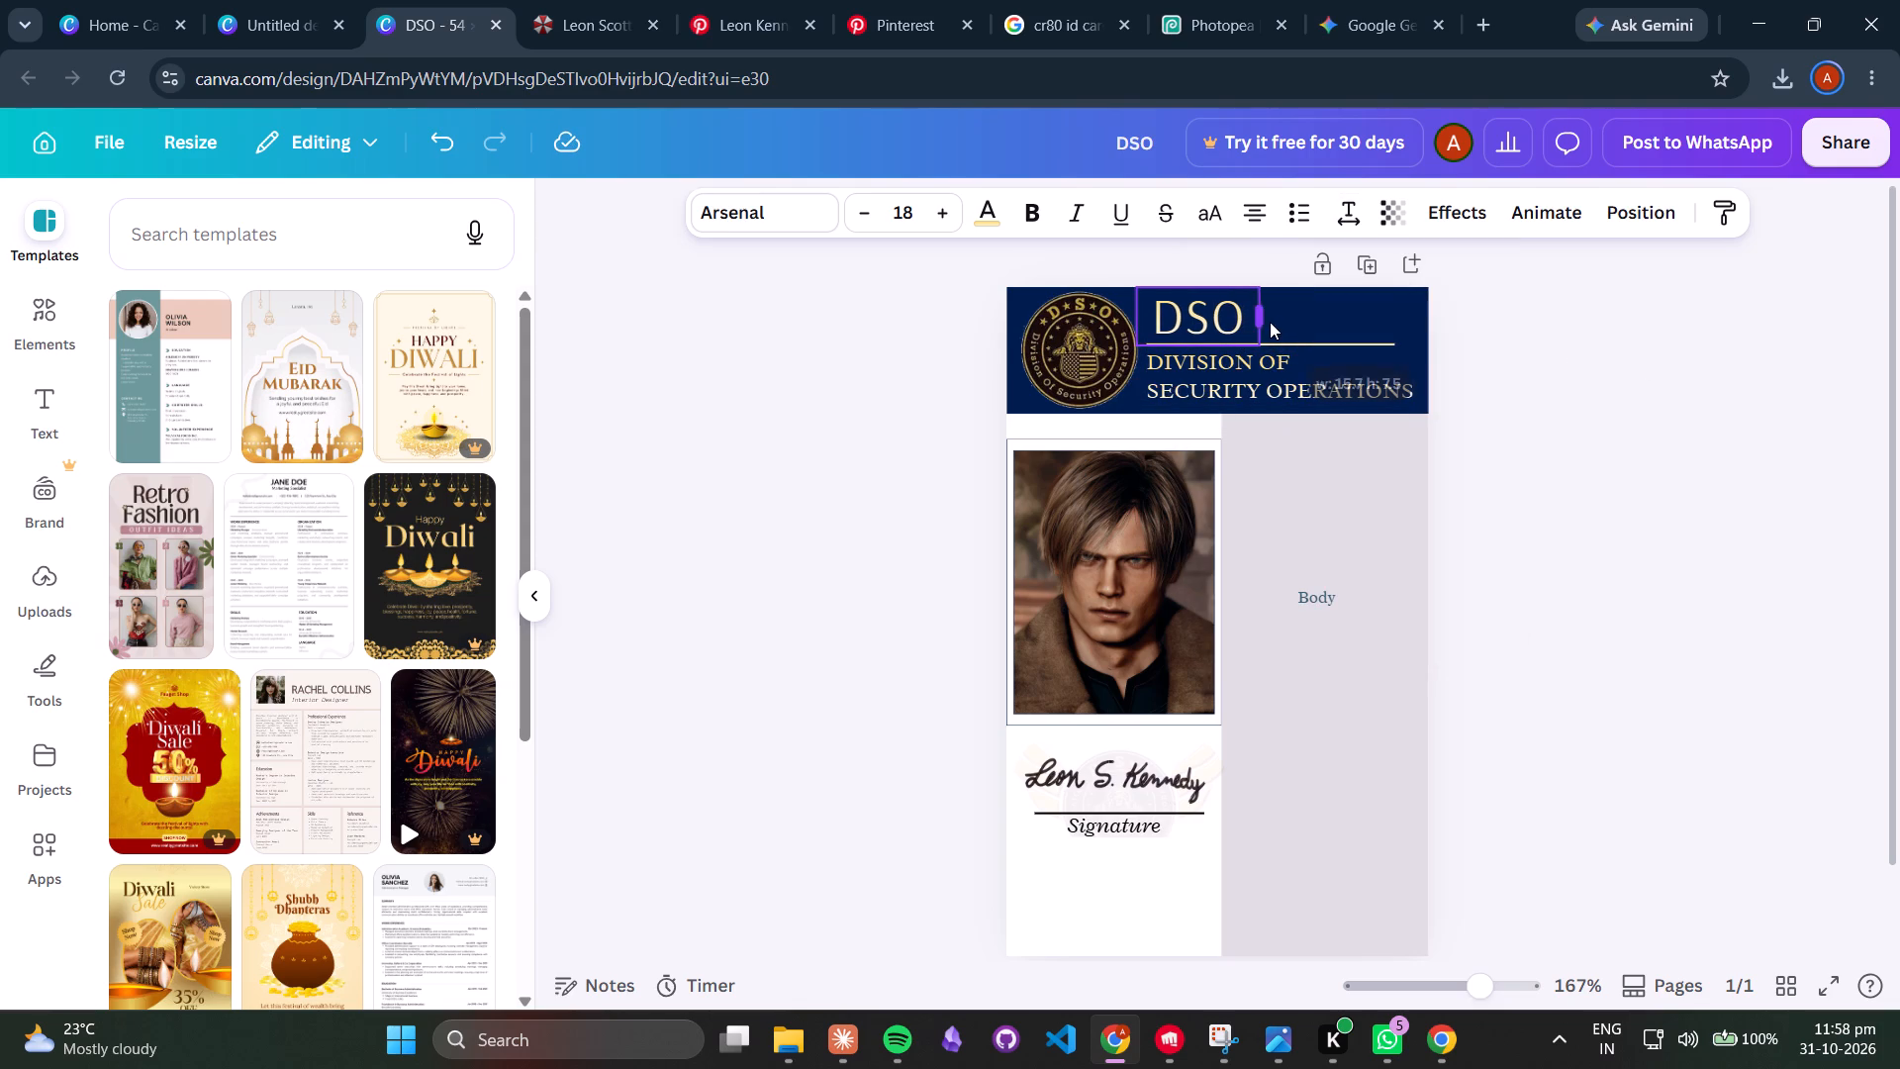
{"action": "left_click_drag", "start_coordinate": [1270, 322], "coordinate": [1280, 322]}
{"action": "left_click", "coordinate": [1251, 219]}
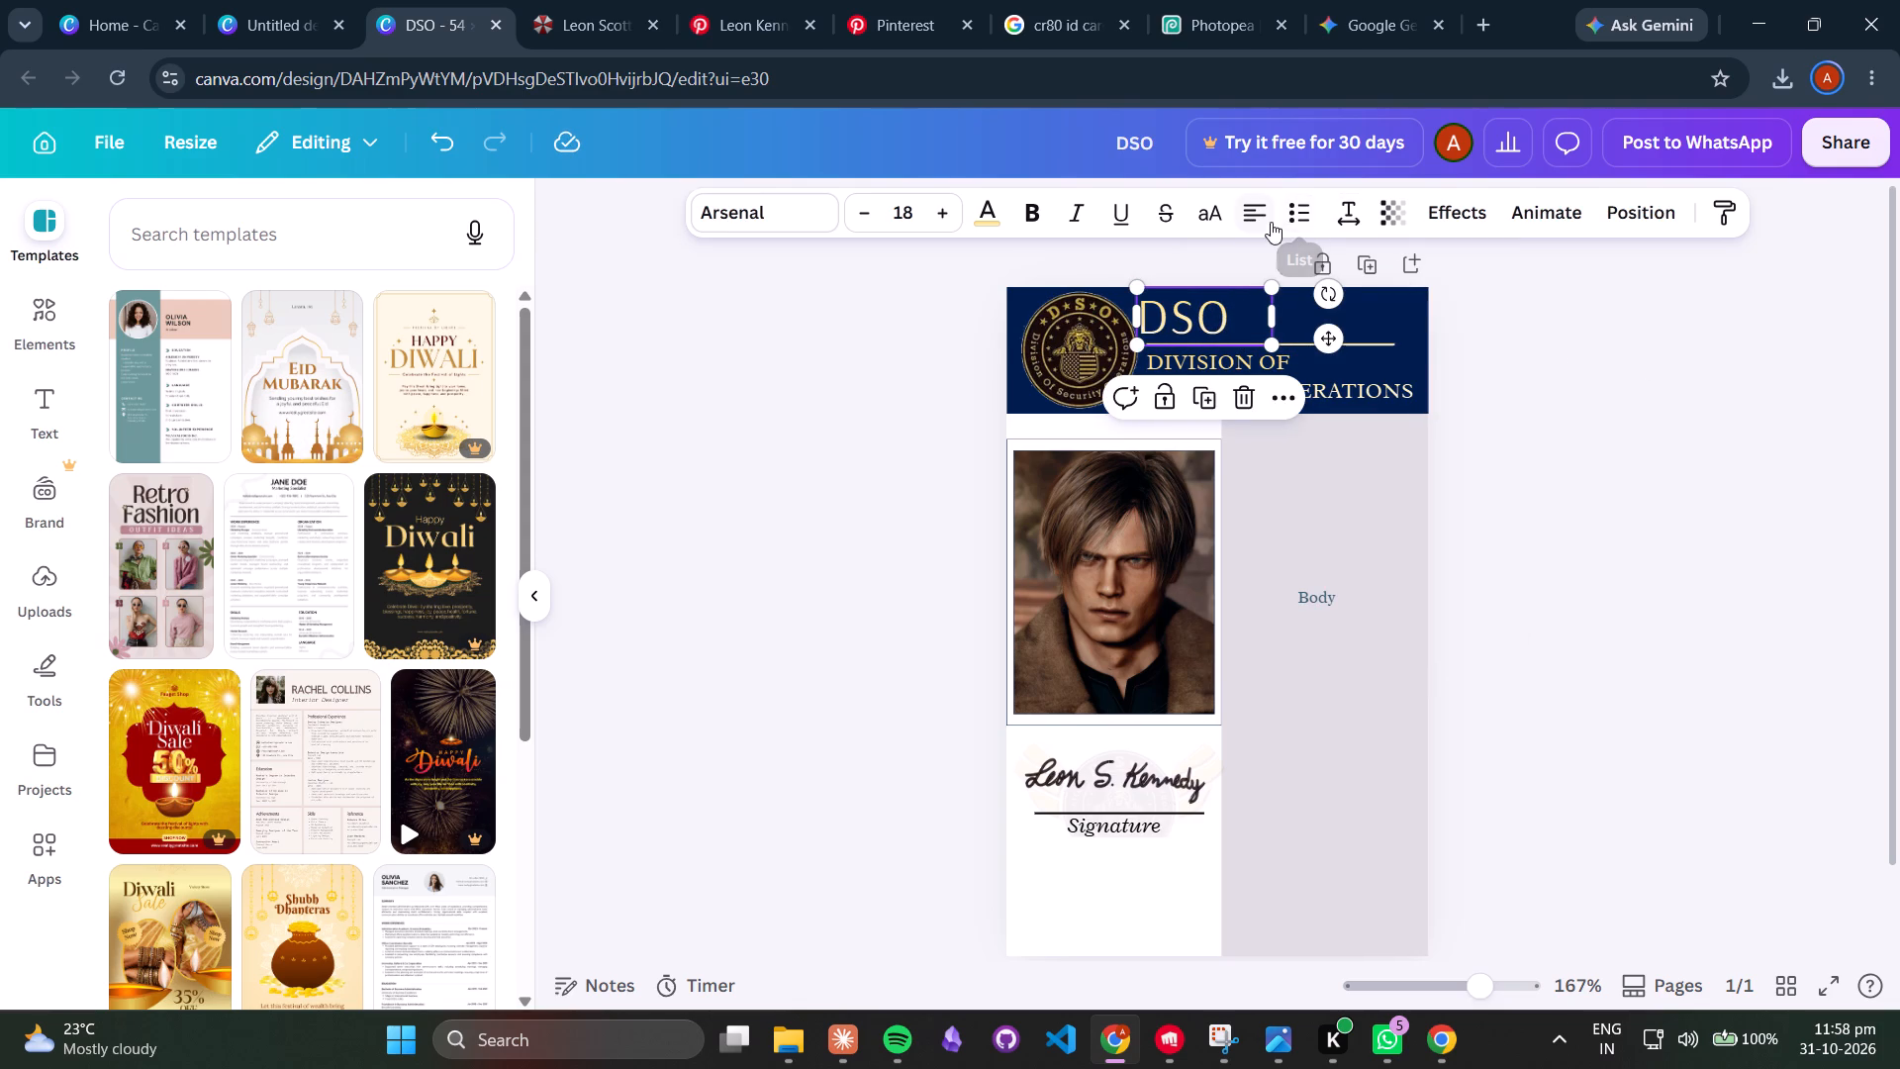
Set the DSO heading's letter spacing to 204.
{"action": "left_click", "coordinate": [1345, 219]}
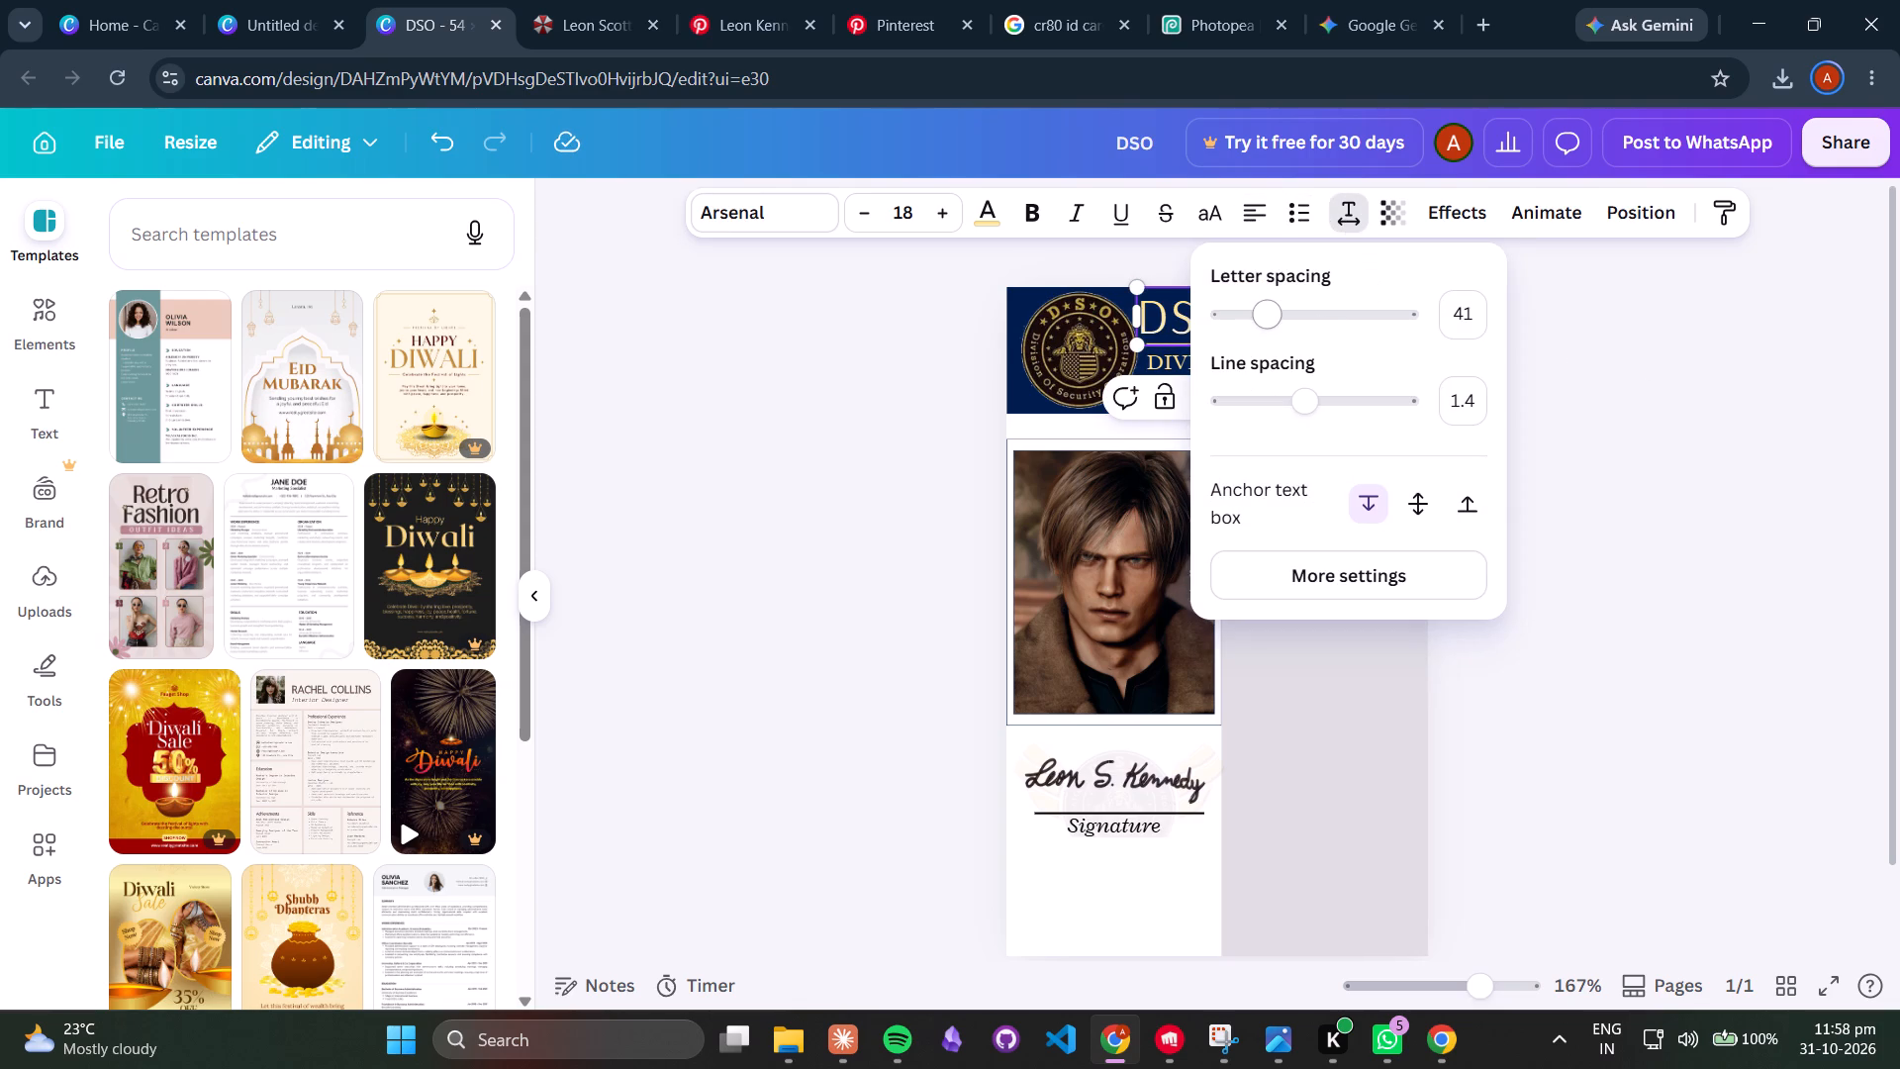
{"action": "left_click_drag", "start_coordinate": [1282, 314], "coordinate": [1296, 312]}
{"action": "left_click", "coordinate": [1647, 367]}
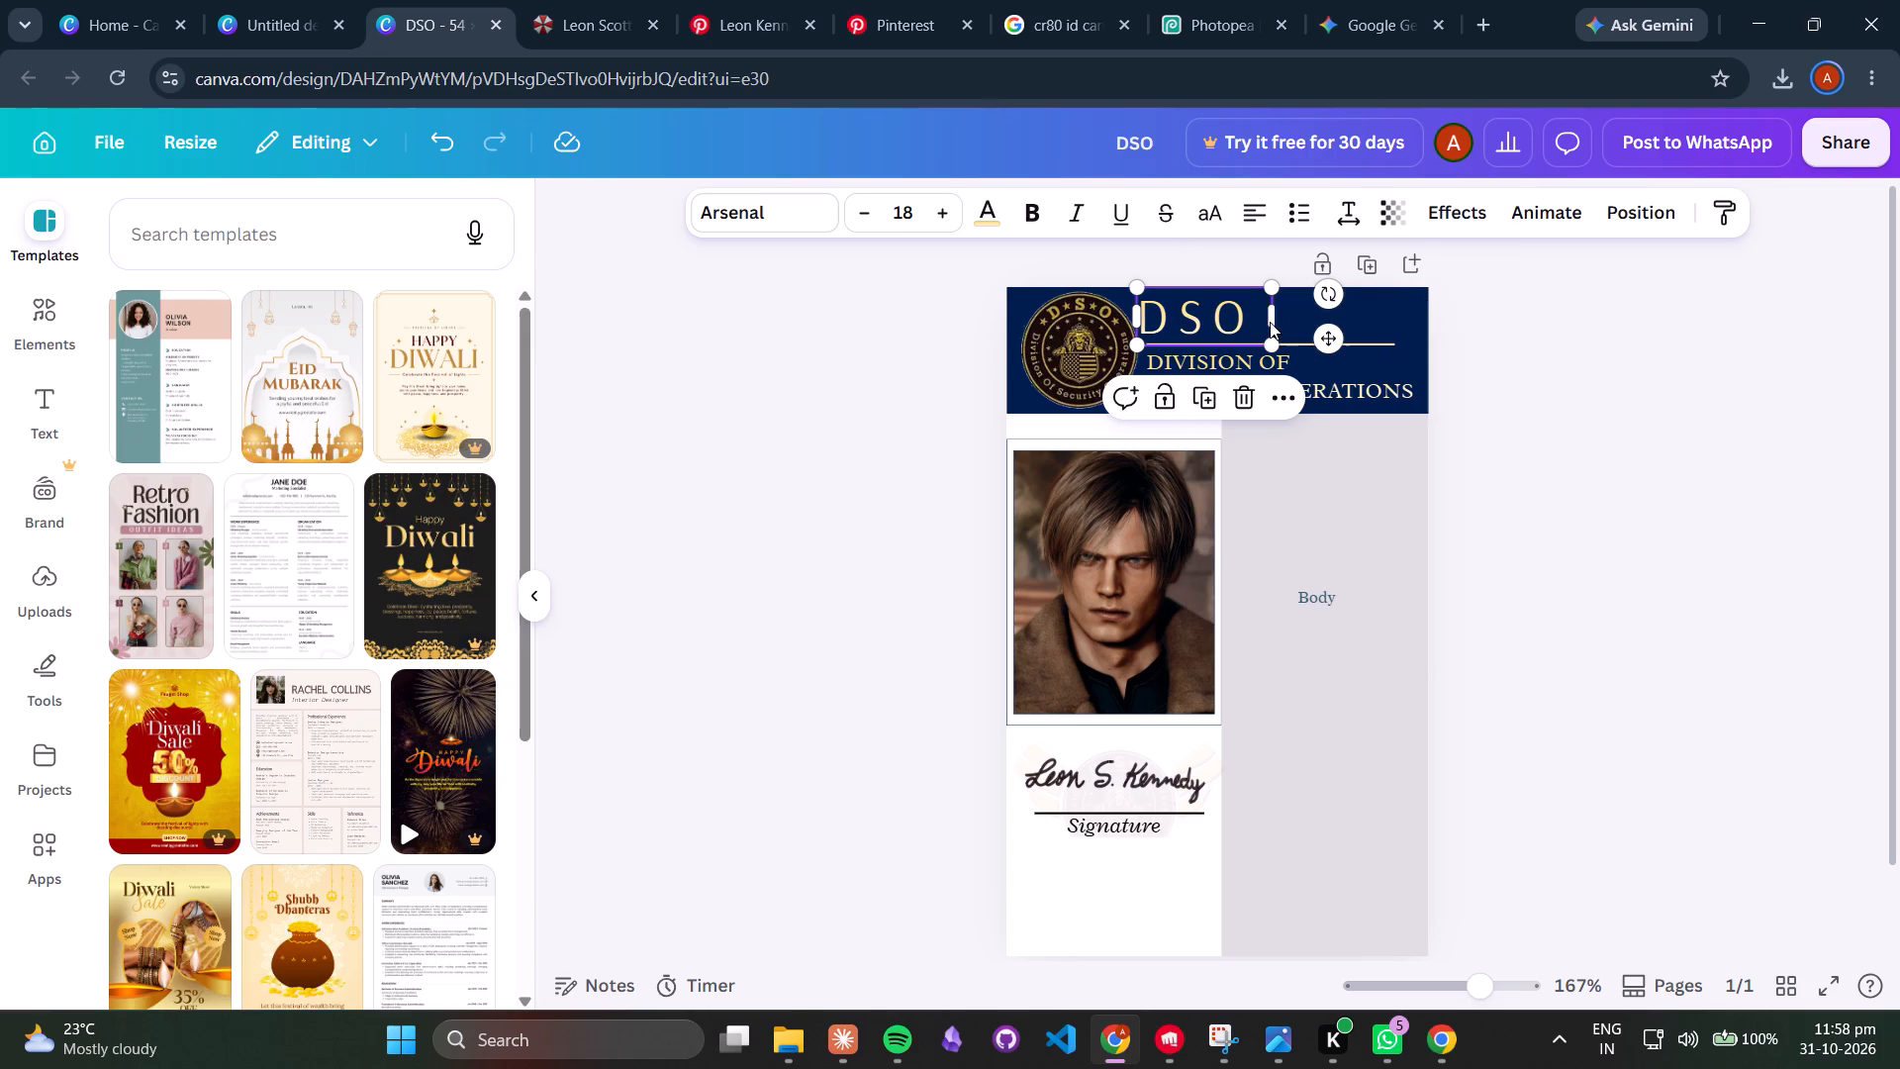
Set the DSO heading's letter spacing to about 99.
{"action": "left_click", "coordinate": [1350, 214]}
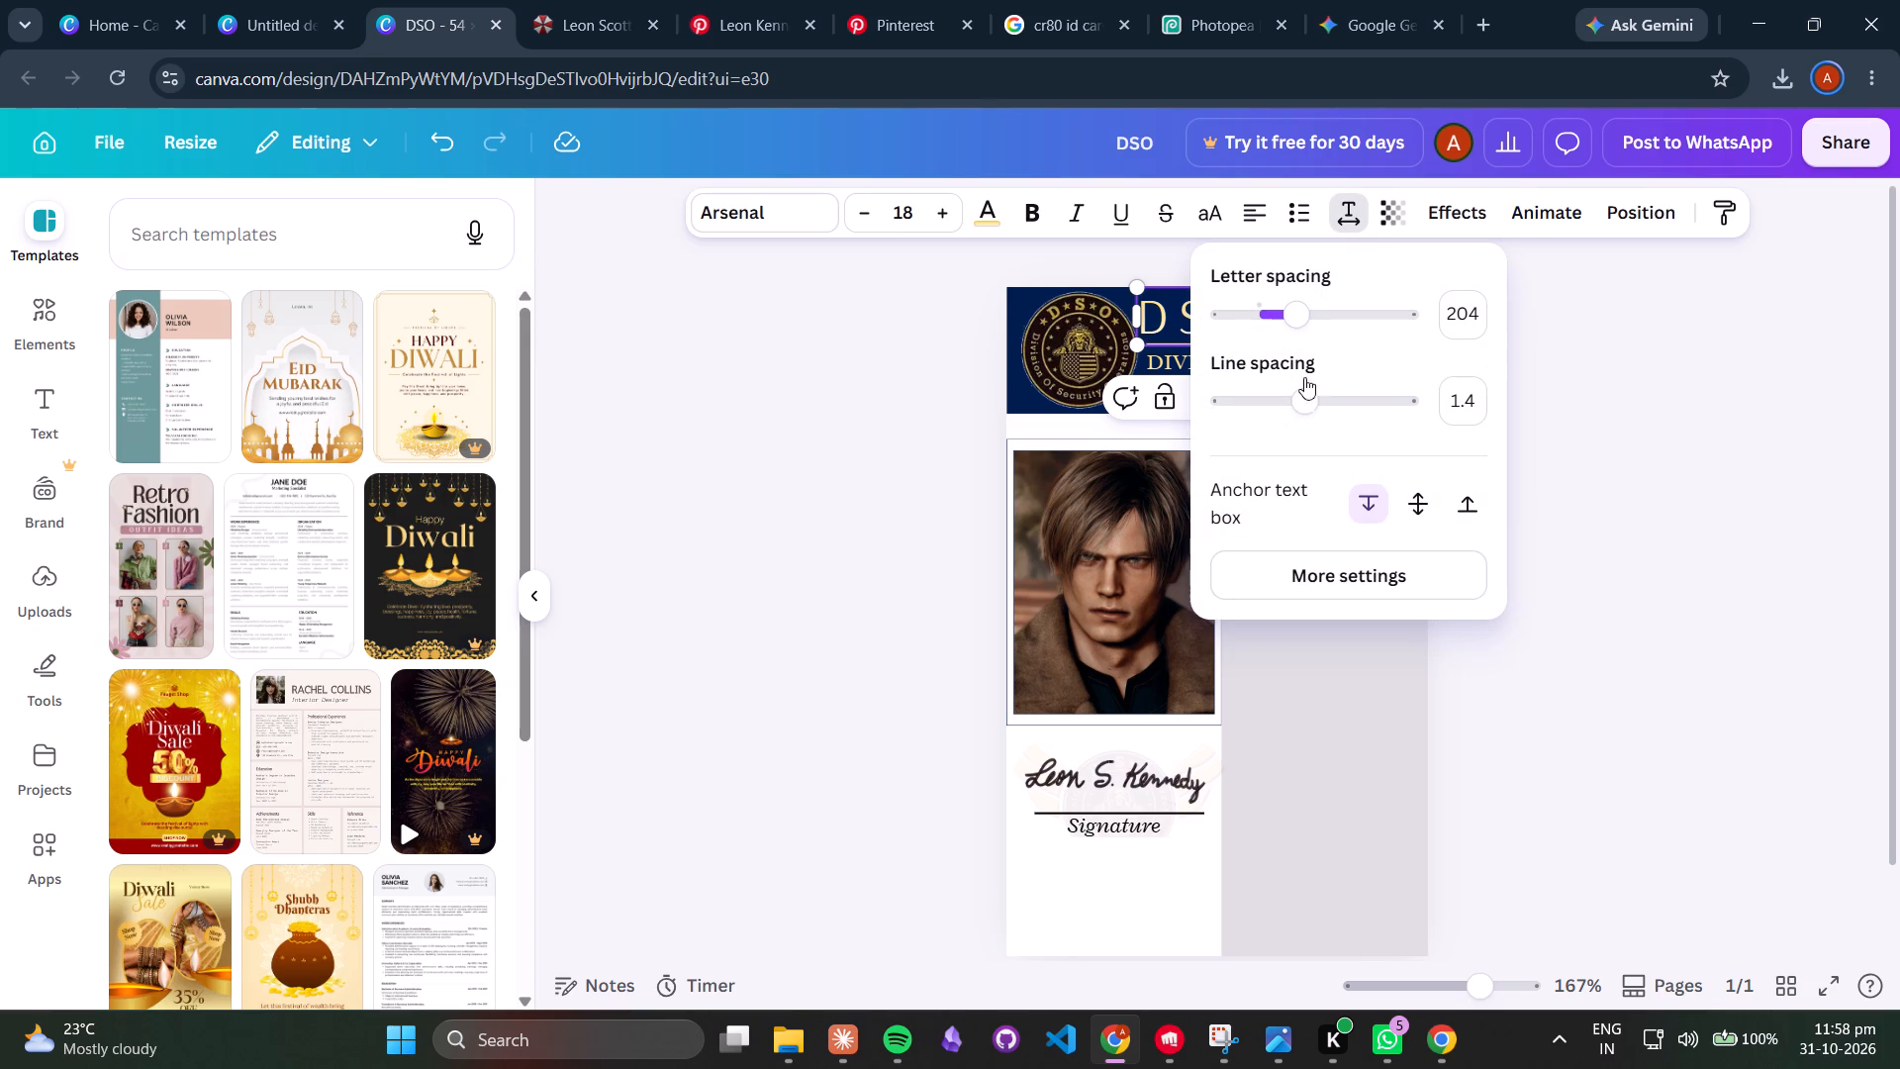
{"action": "left_click", "coordinate": [1305, 395]}
{"action": "left_click_drag", "start_coordinate": [1296, 320], "coordinate": [1277, 330]}
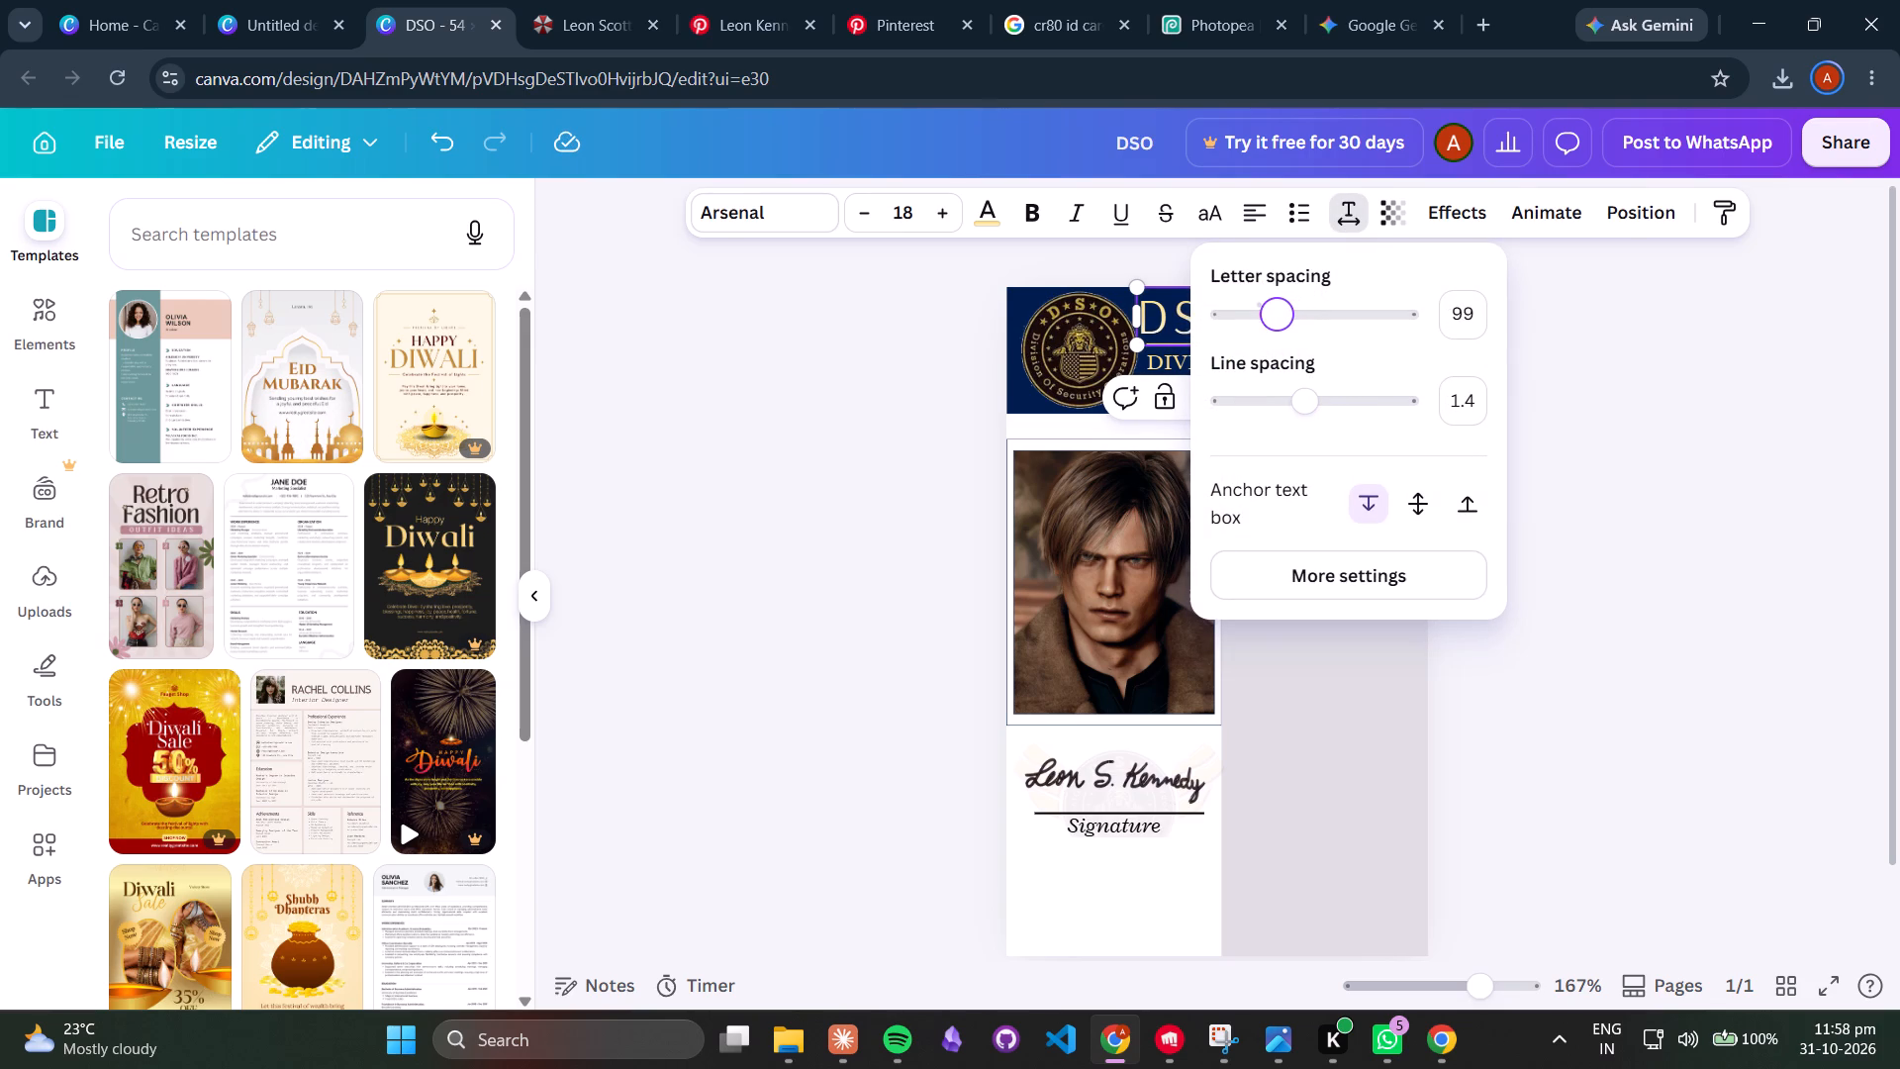
{"action": "left_click_drag", "start_coordinate": [1277, 330], "coordinate": [1275, 331]}
{"action": "left_click", "coordinate": [909, 339]}
{"action": "left_click", "coordinate": [1582, 423]}
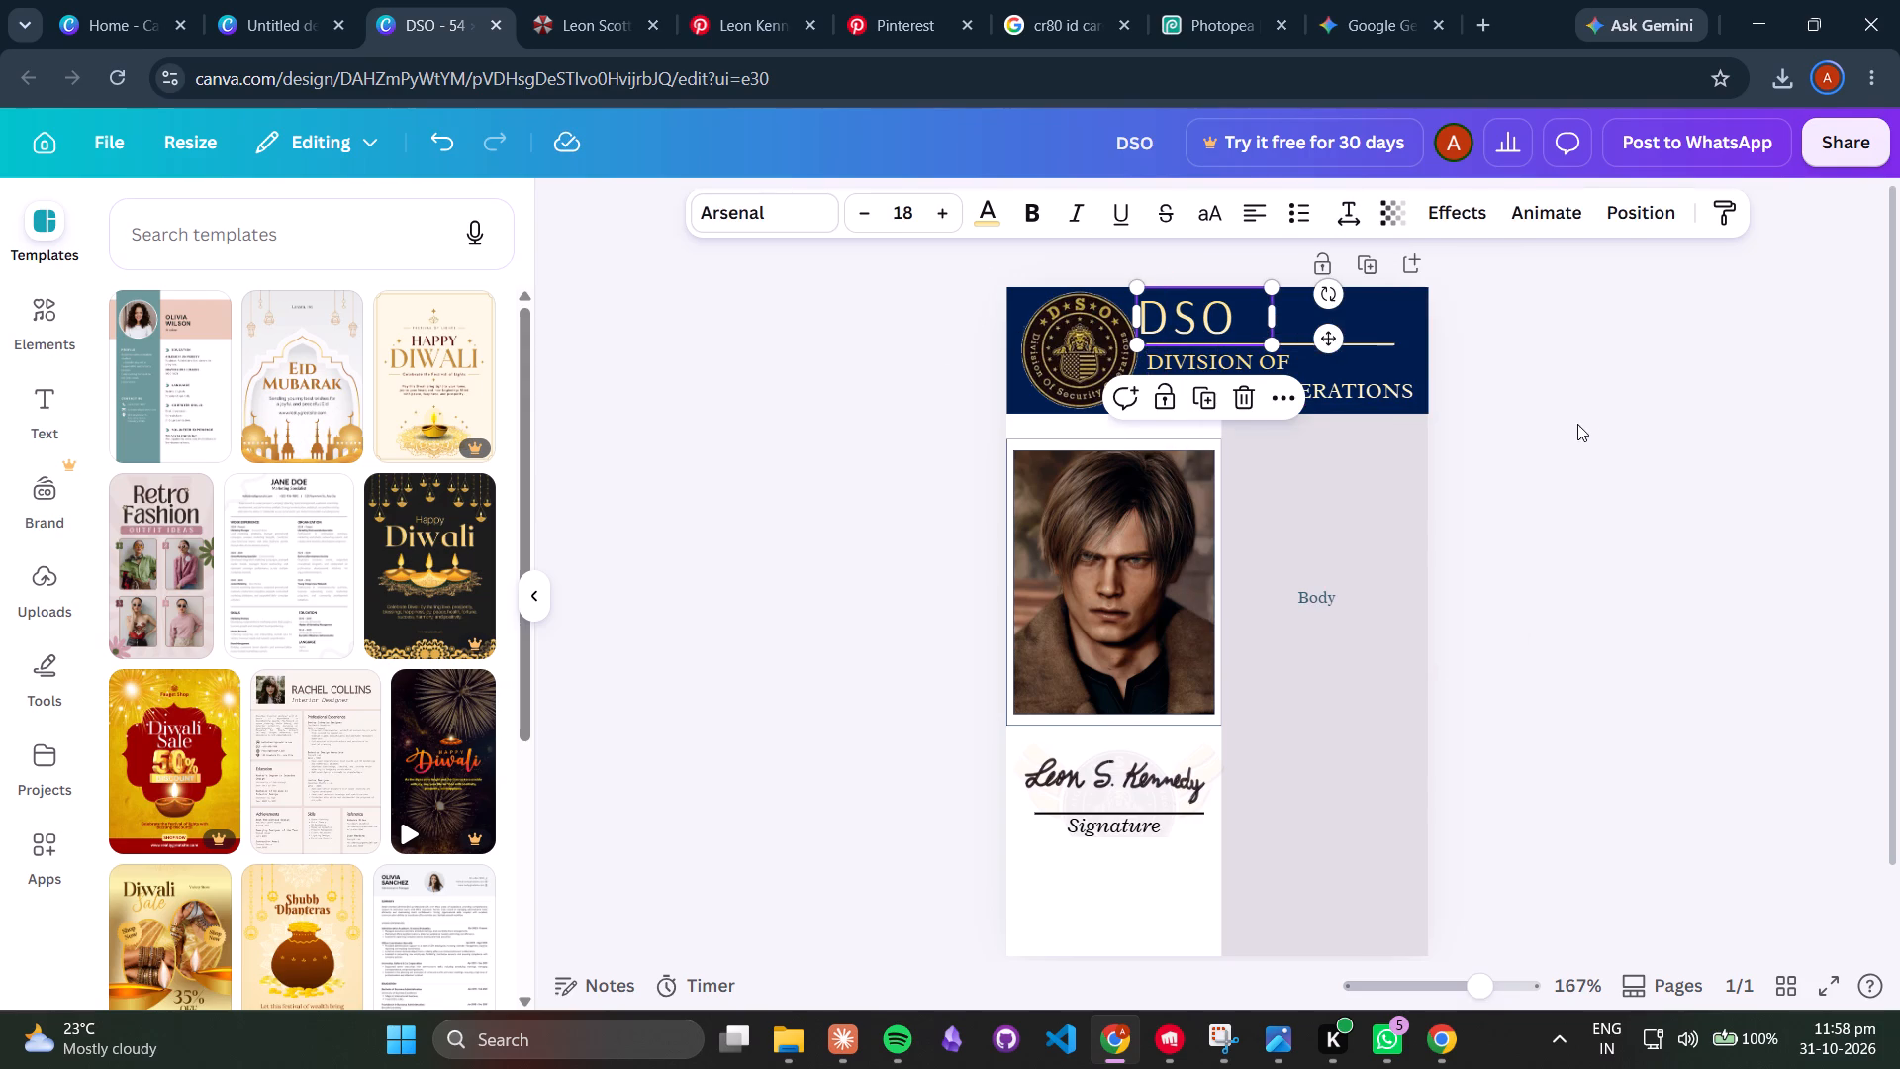
Move the DSO heading slightly right so it lines up with the DIVISION OF SECURITY OPERATIONS text below.
{"action": "left_click", "coordinate": [1188, 321]}
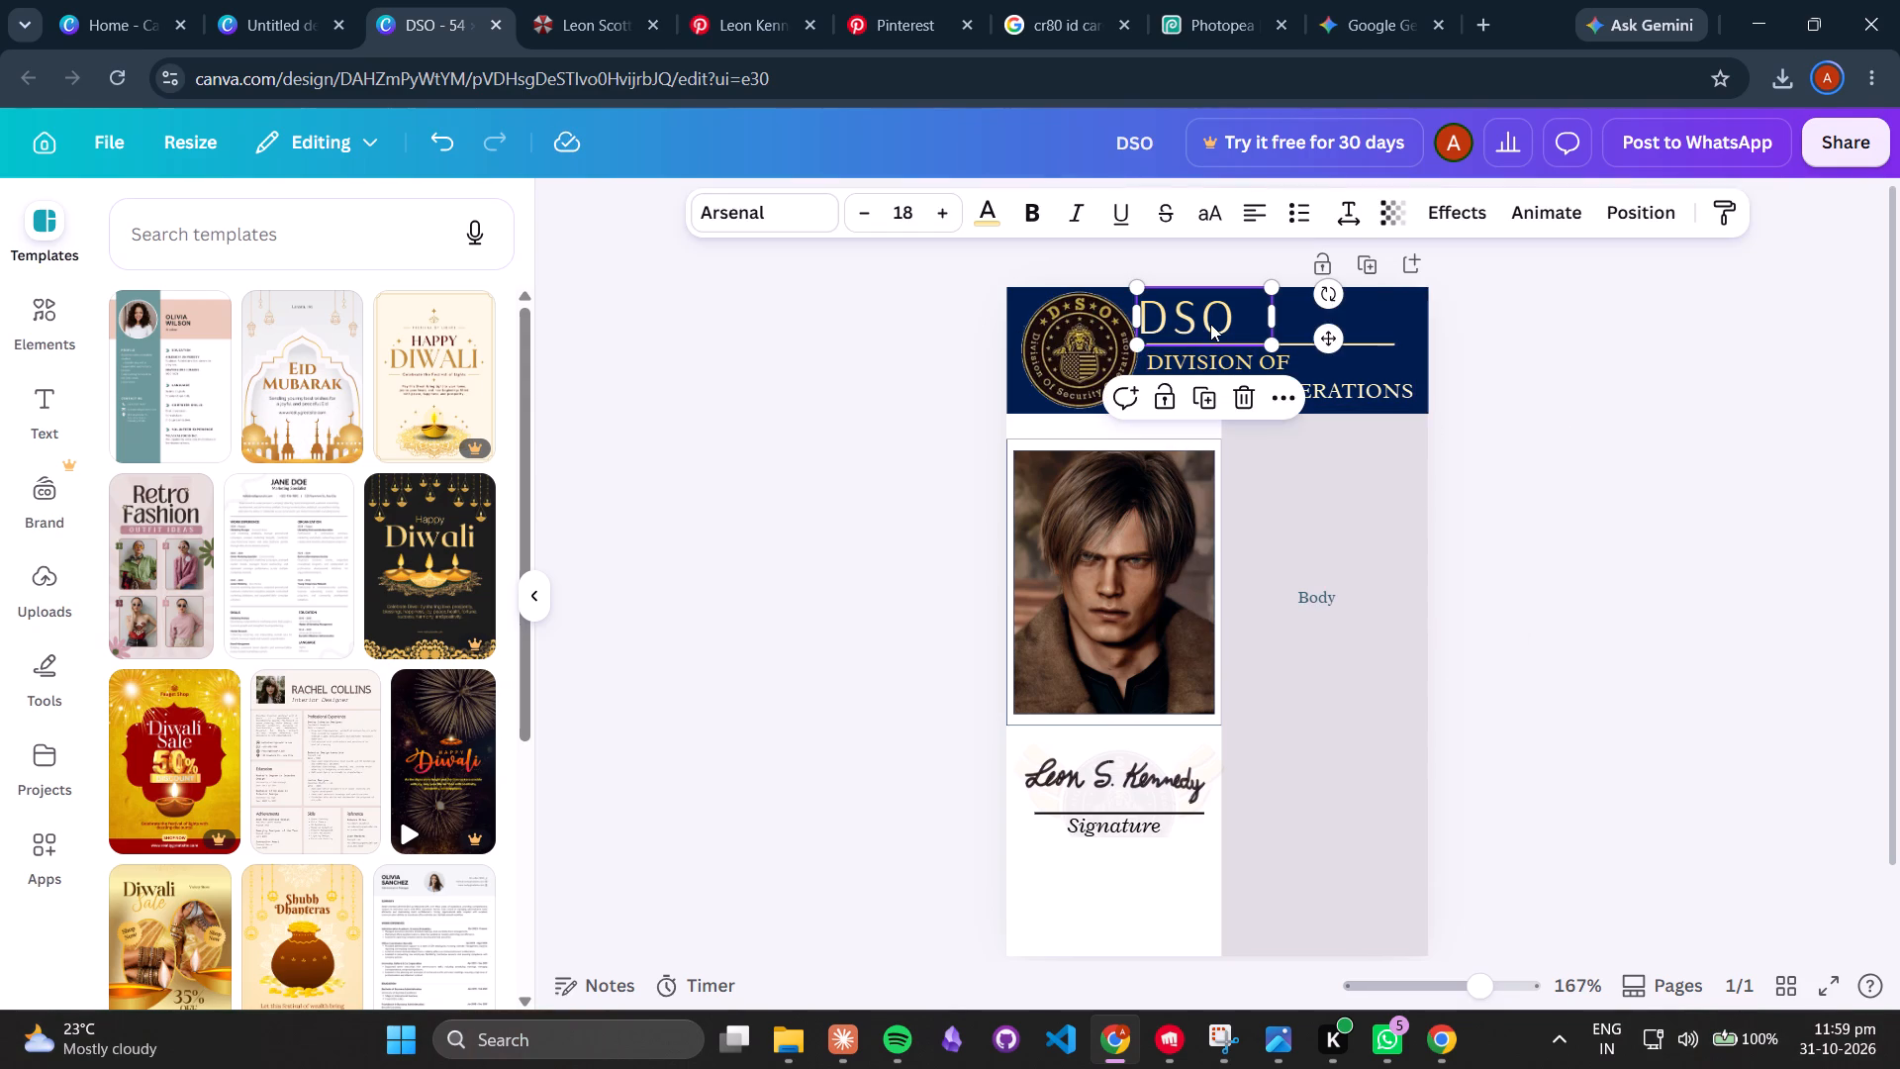
{"action": "left_click", "coordinate": [1319, 338]}
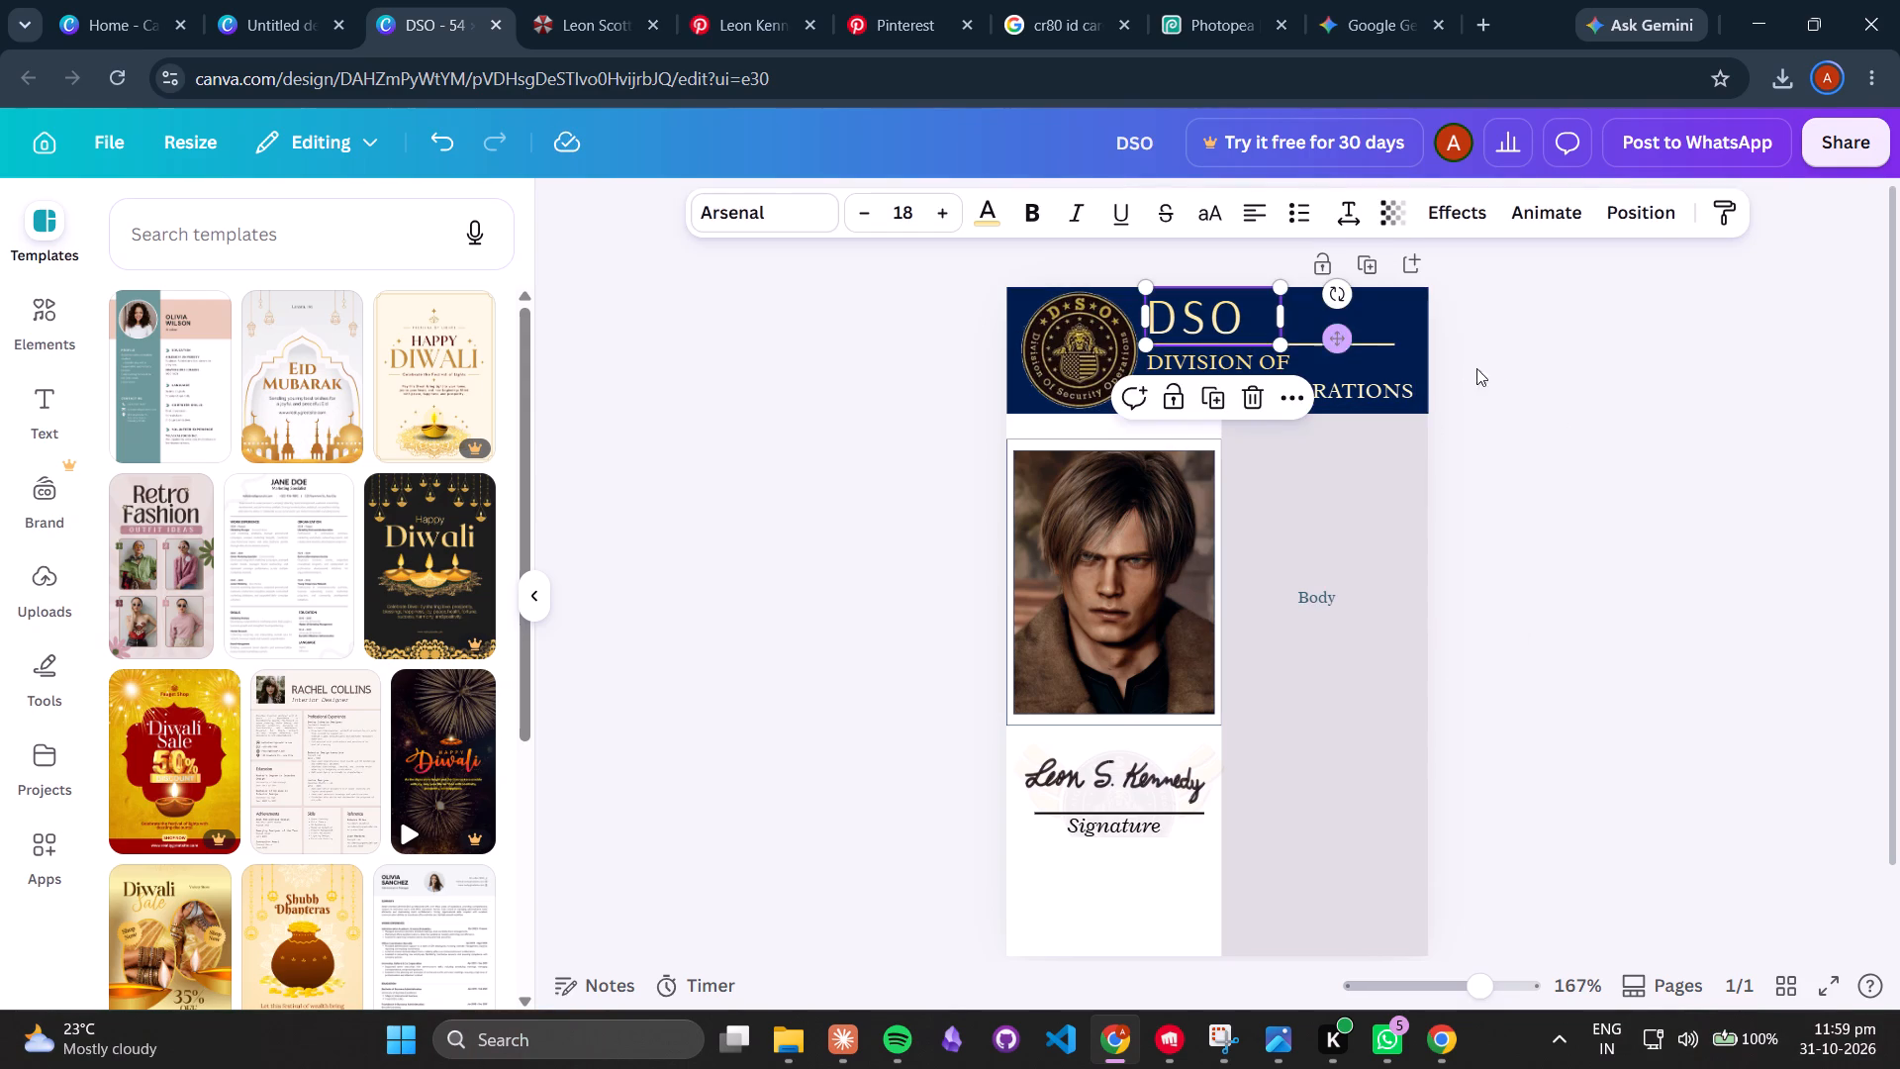
{"action": "left_click", "coordinate": [1516, 386]}
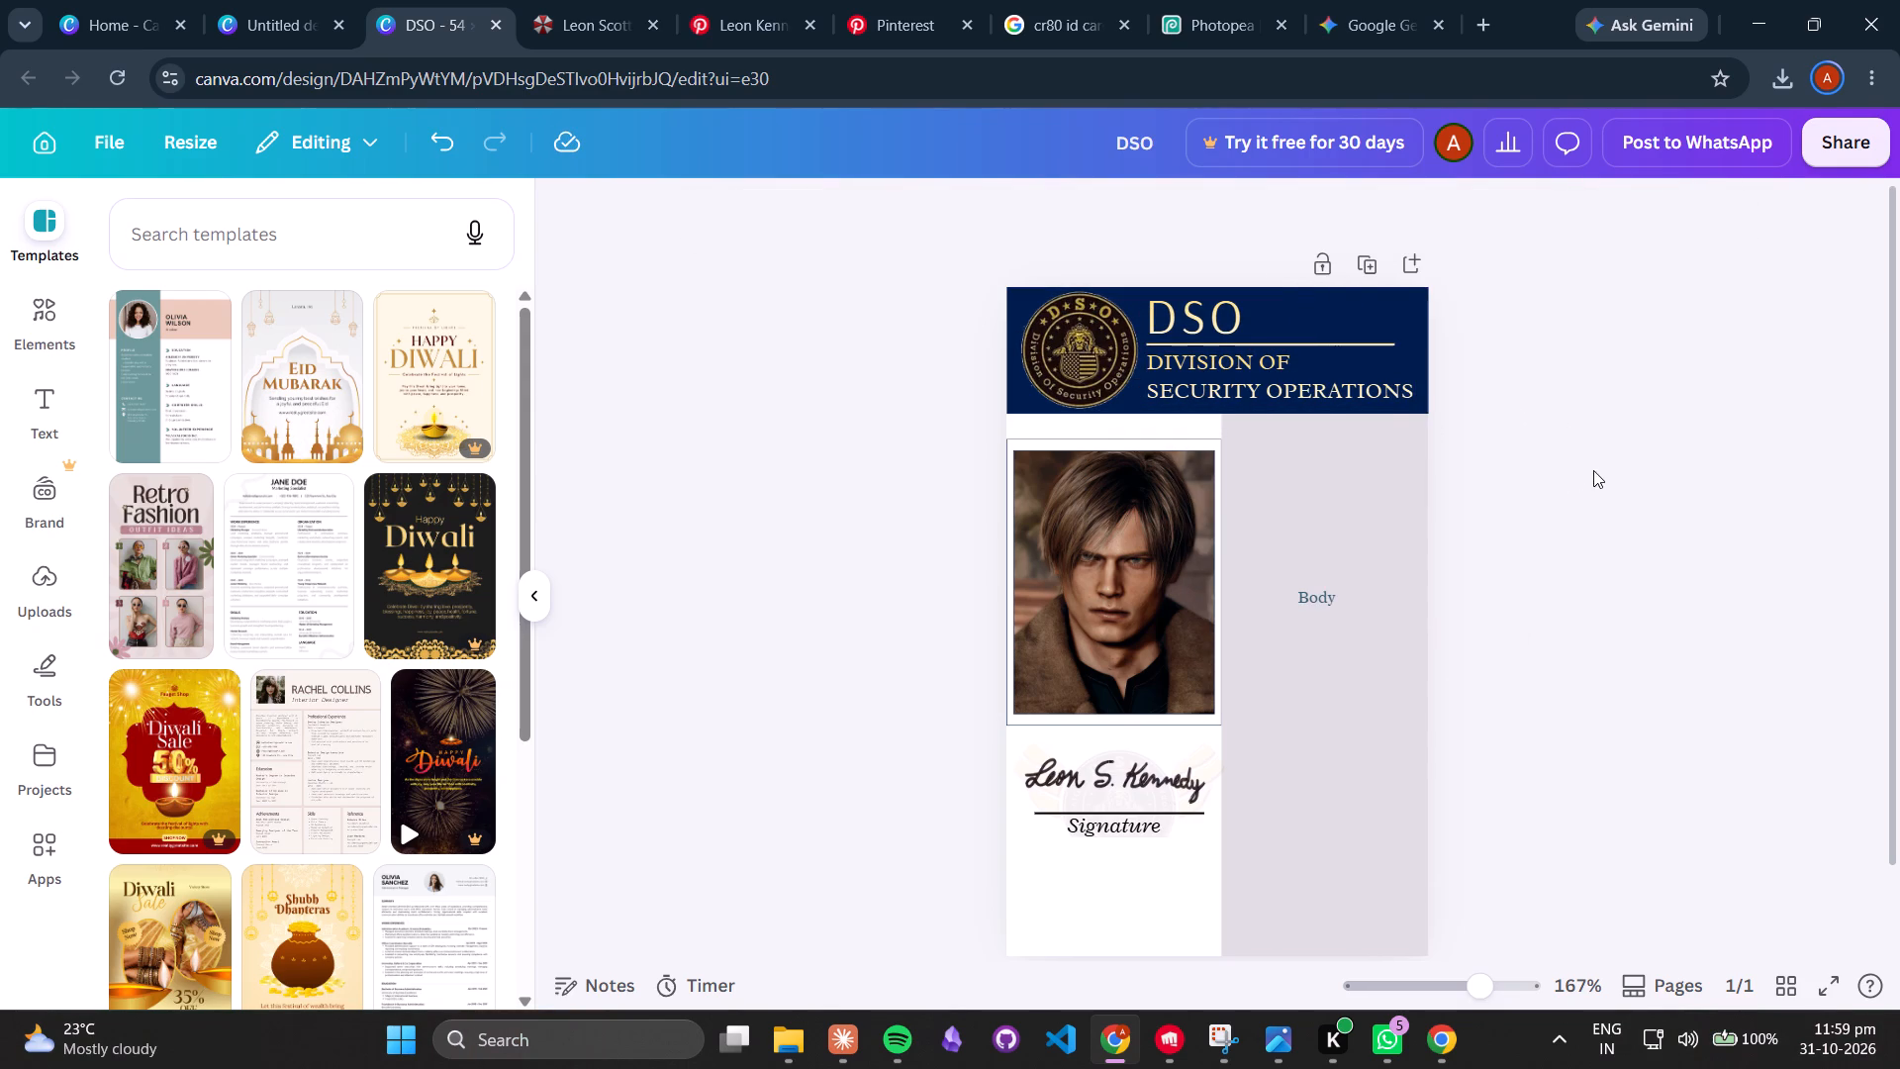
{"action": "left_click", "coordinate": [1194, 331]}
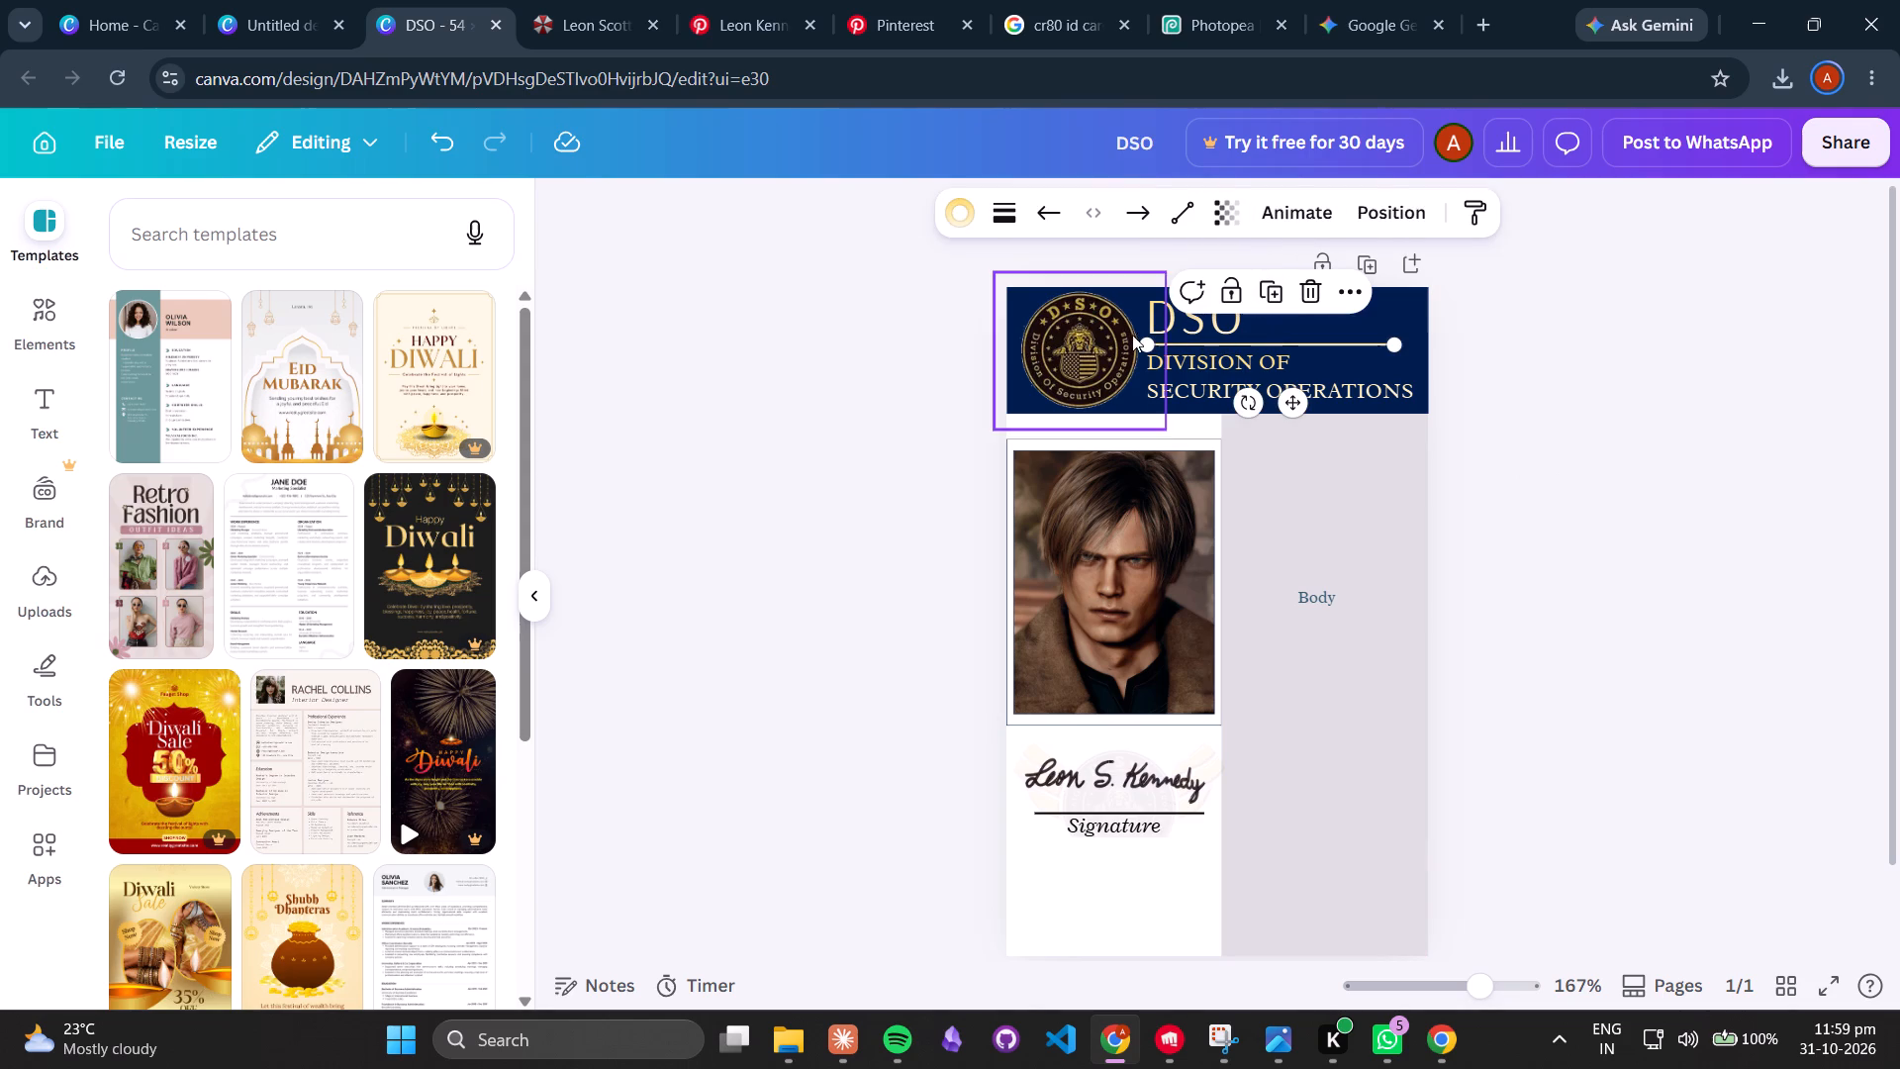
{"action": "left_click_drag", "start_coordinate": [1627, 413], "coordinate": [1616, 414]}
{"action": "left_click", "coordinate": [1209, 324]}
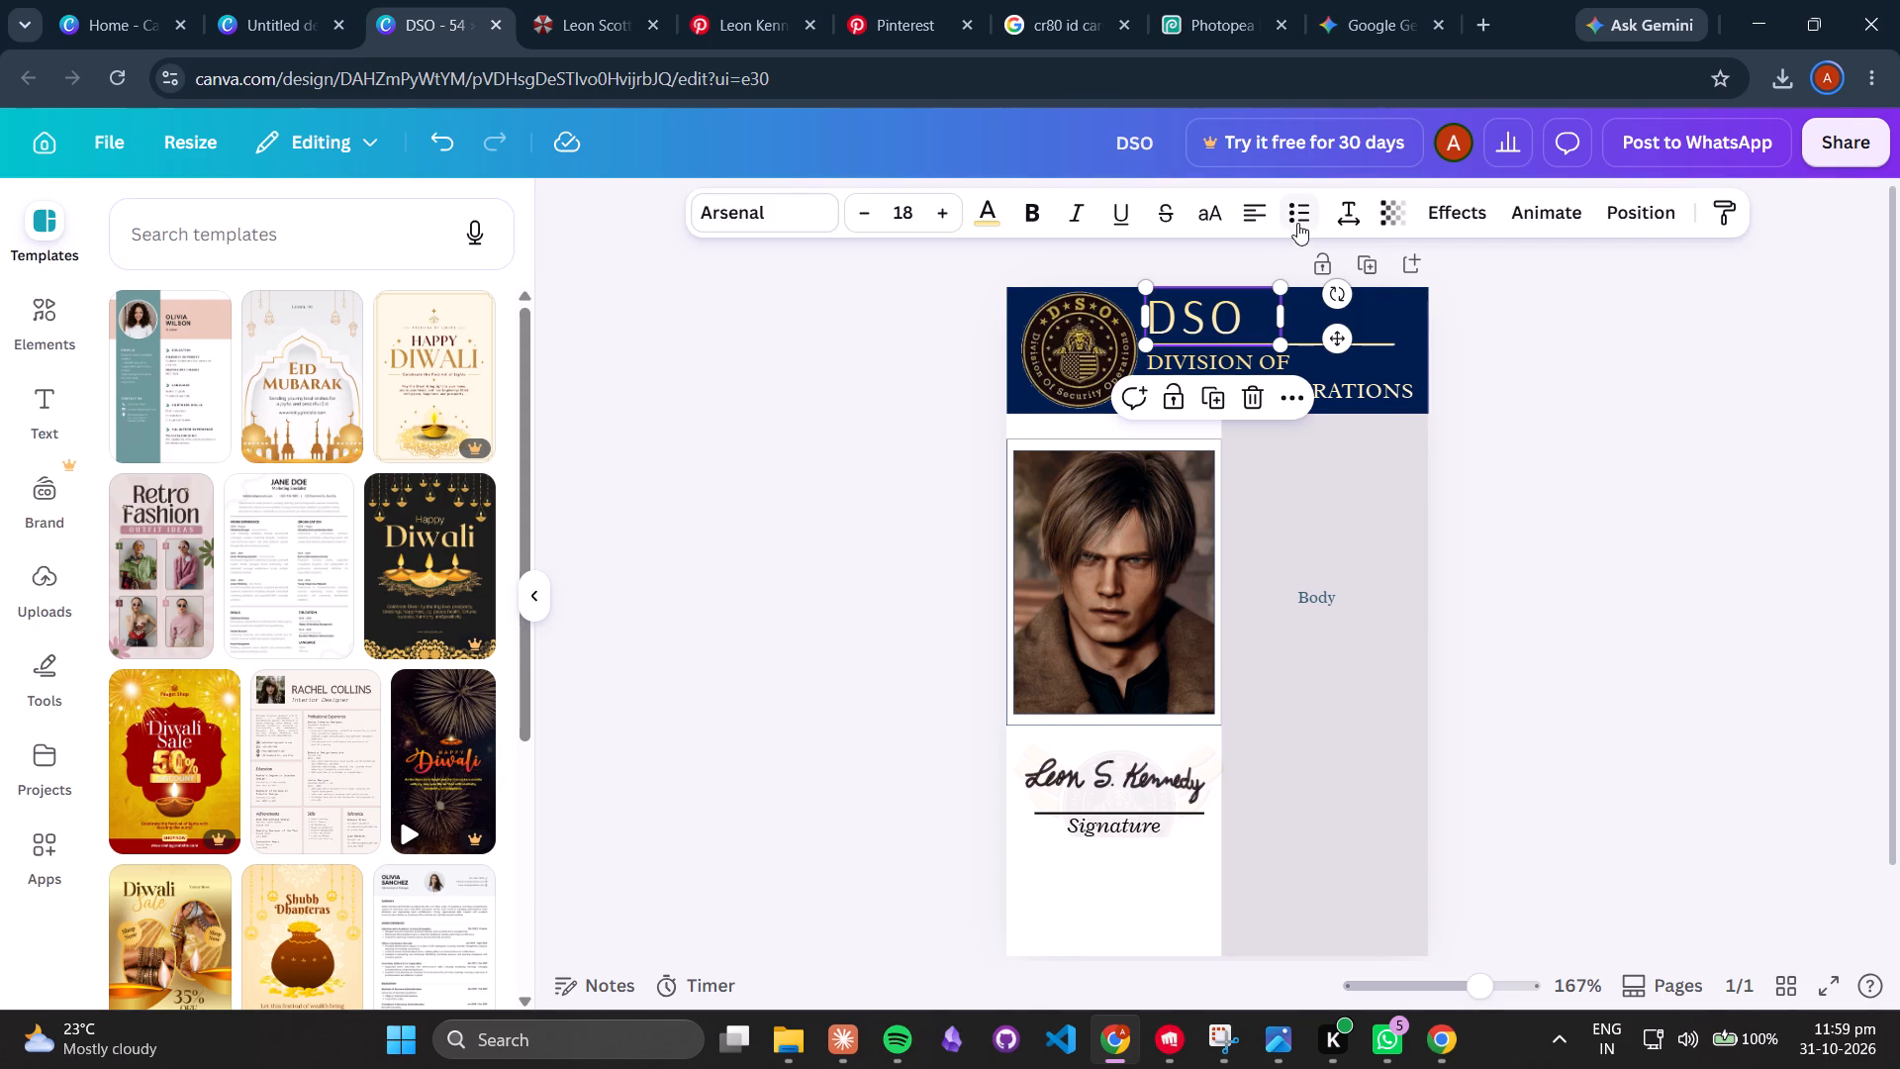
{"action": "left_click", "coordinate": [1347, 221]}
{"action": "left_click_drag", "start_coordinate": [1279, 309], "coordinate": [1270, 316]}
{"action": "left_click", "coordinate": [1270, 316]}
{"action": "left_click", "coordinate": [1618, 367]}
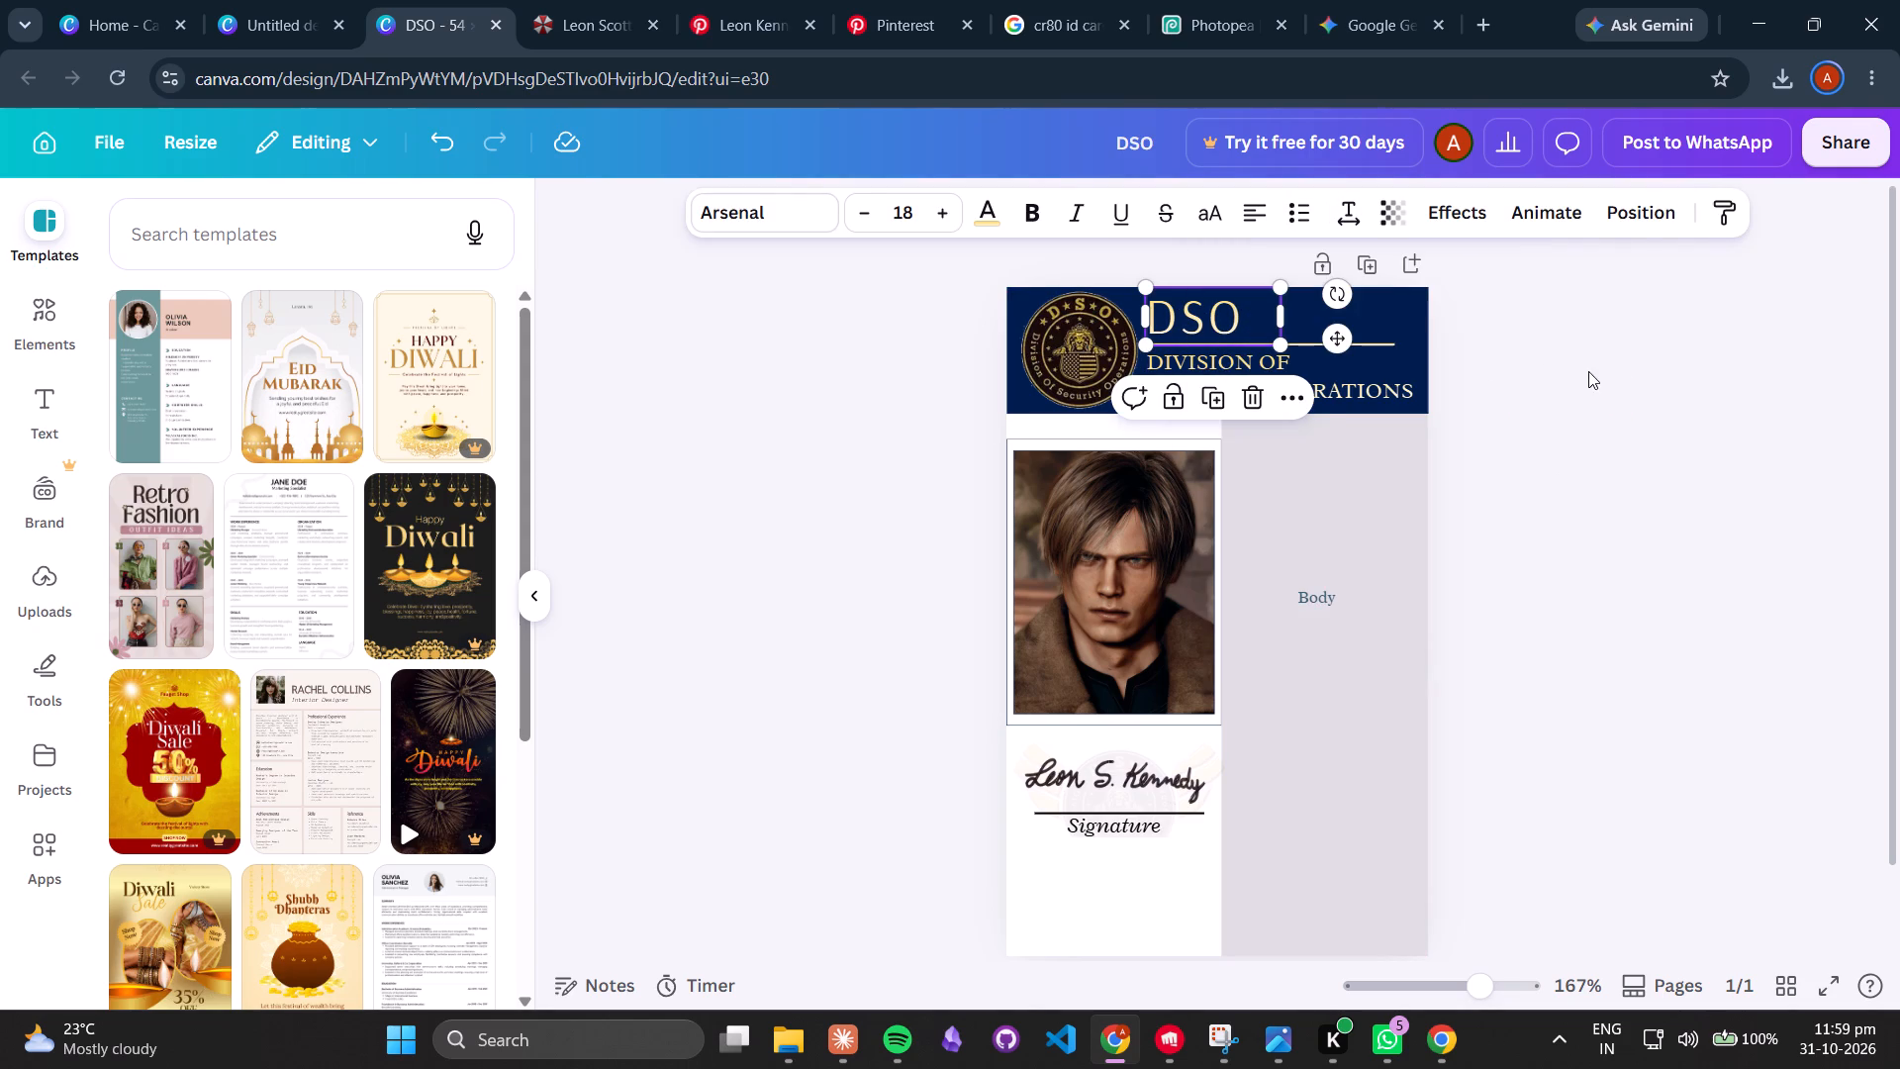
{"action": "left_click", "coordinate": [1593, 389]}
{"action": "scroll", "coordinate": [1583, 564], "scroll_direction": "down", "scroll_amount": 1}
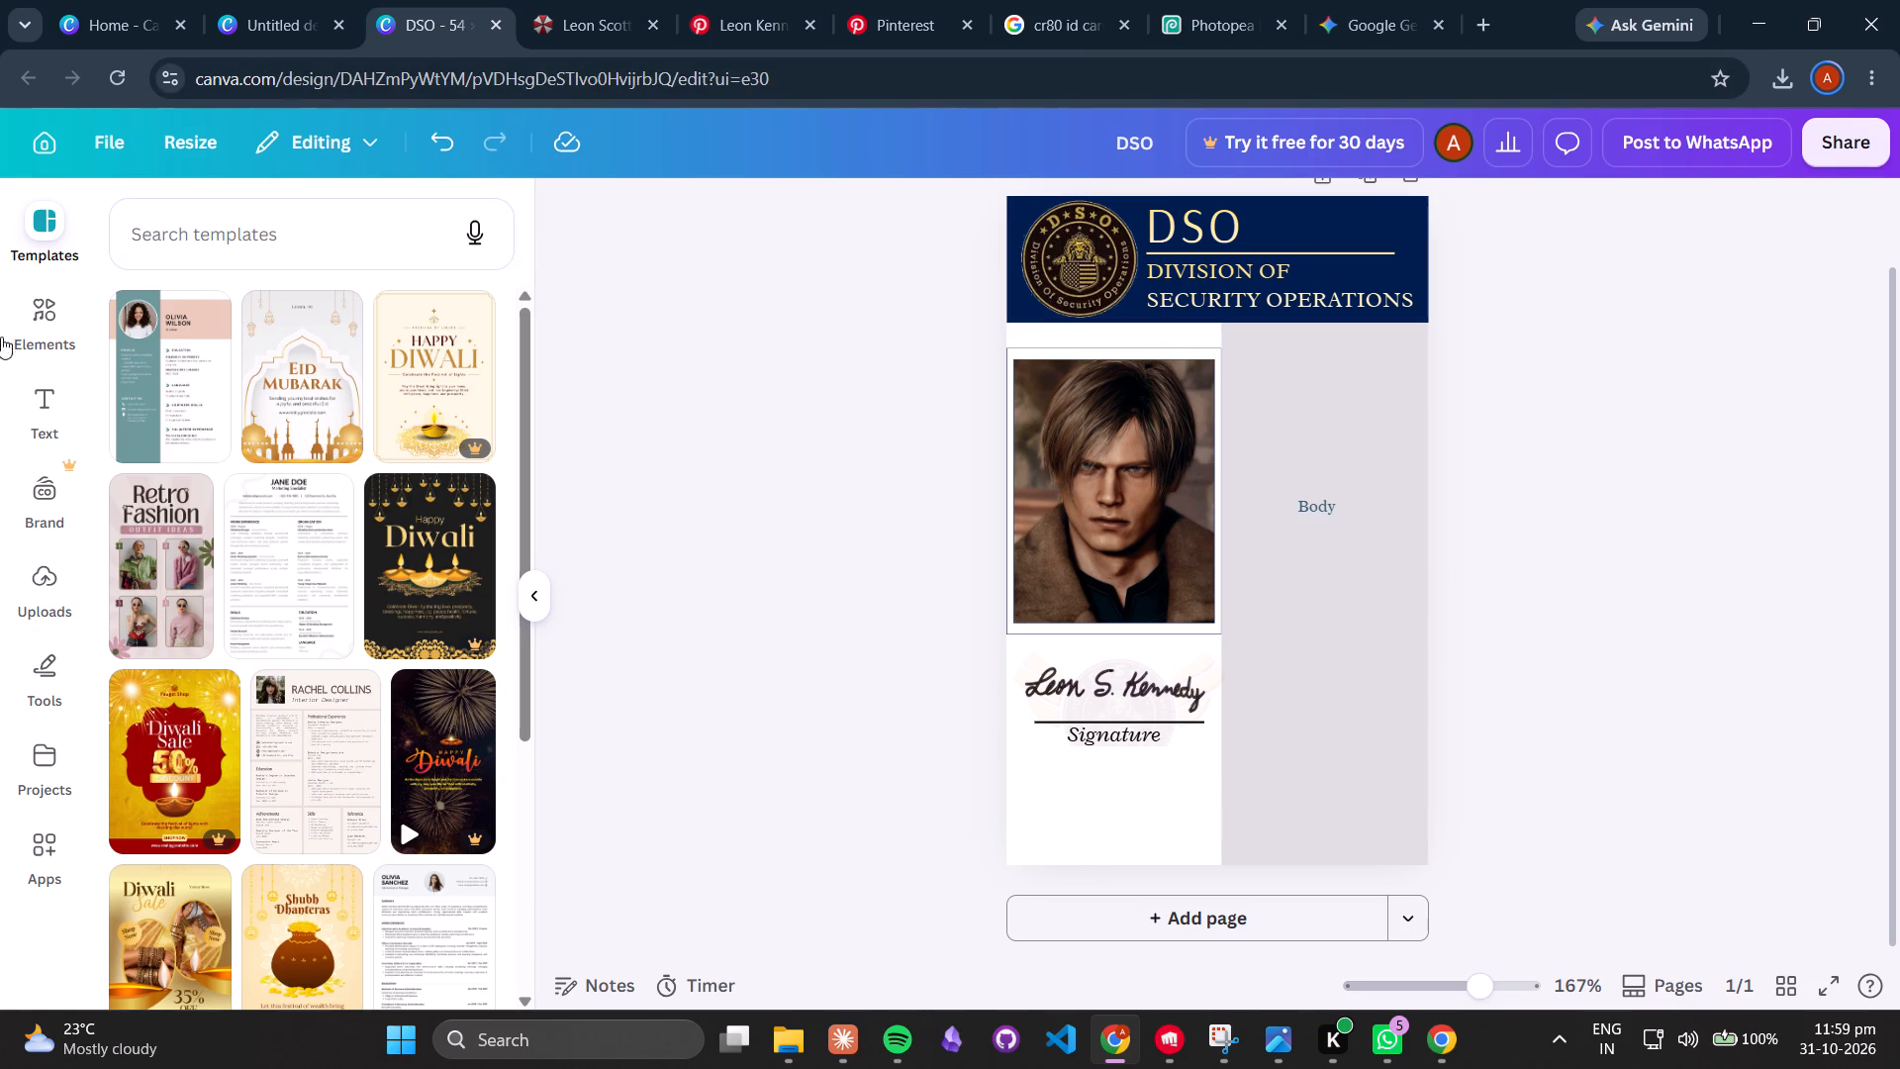
Add a text box to the card reading NAME: as the first detail label.
{"action": "left_click", "coordinate": [51, 429]}
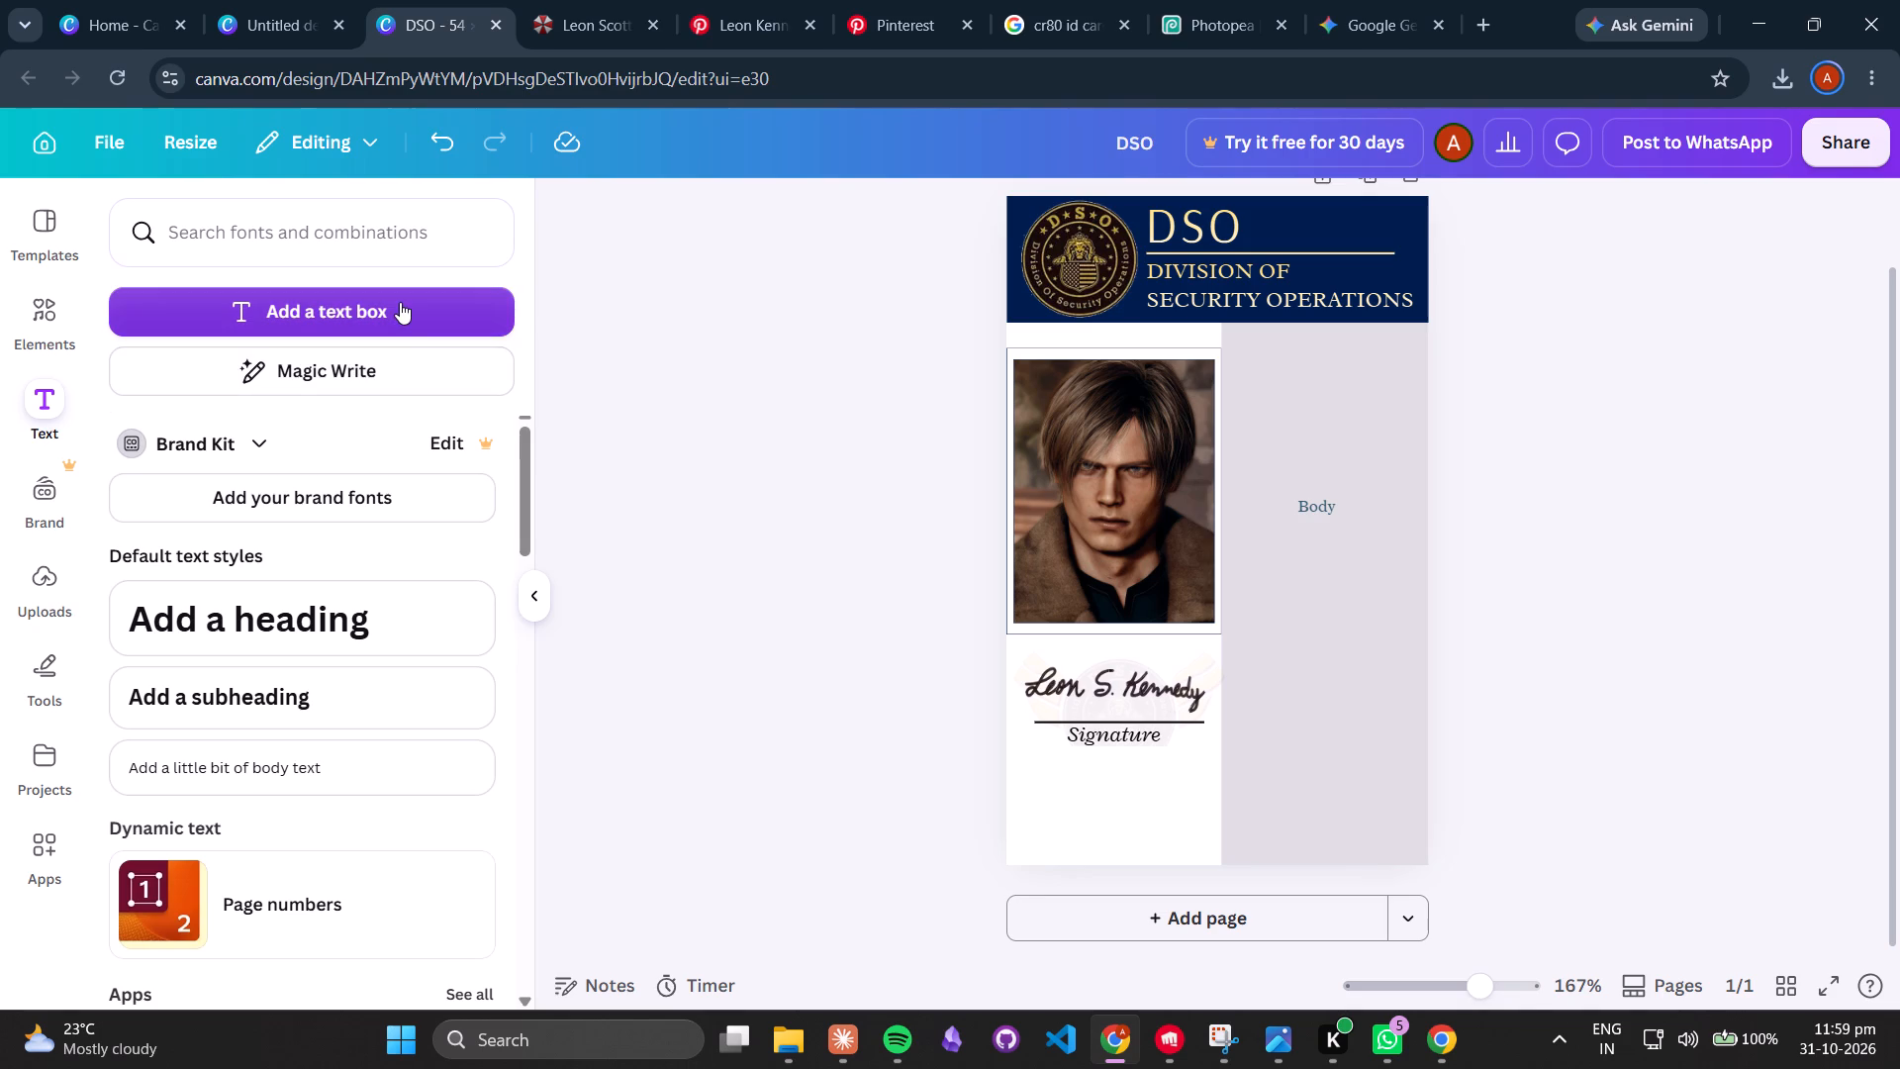
{"action": "left_click", "coordinate": [400, 302]}
{"action": "type", "text": "NAME"}
{"action": "key", "text": "shift+colon"}
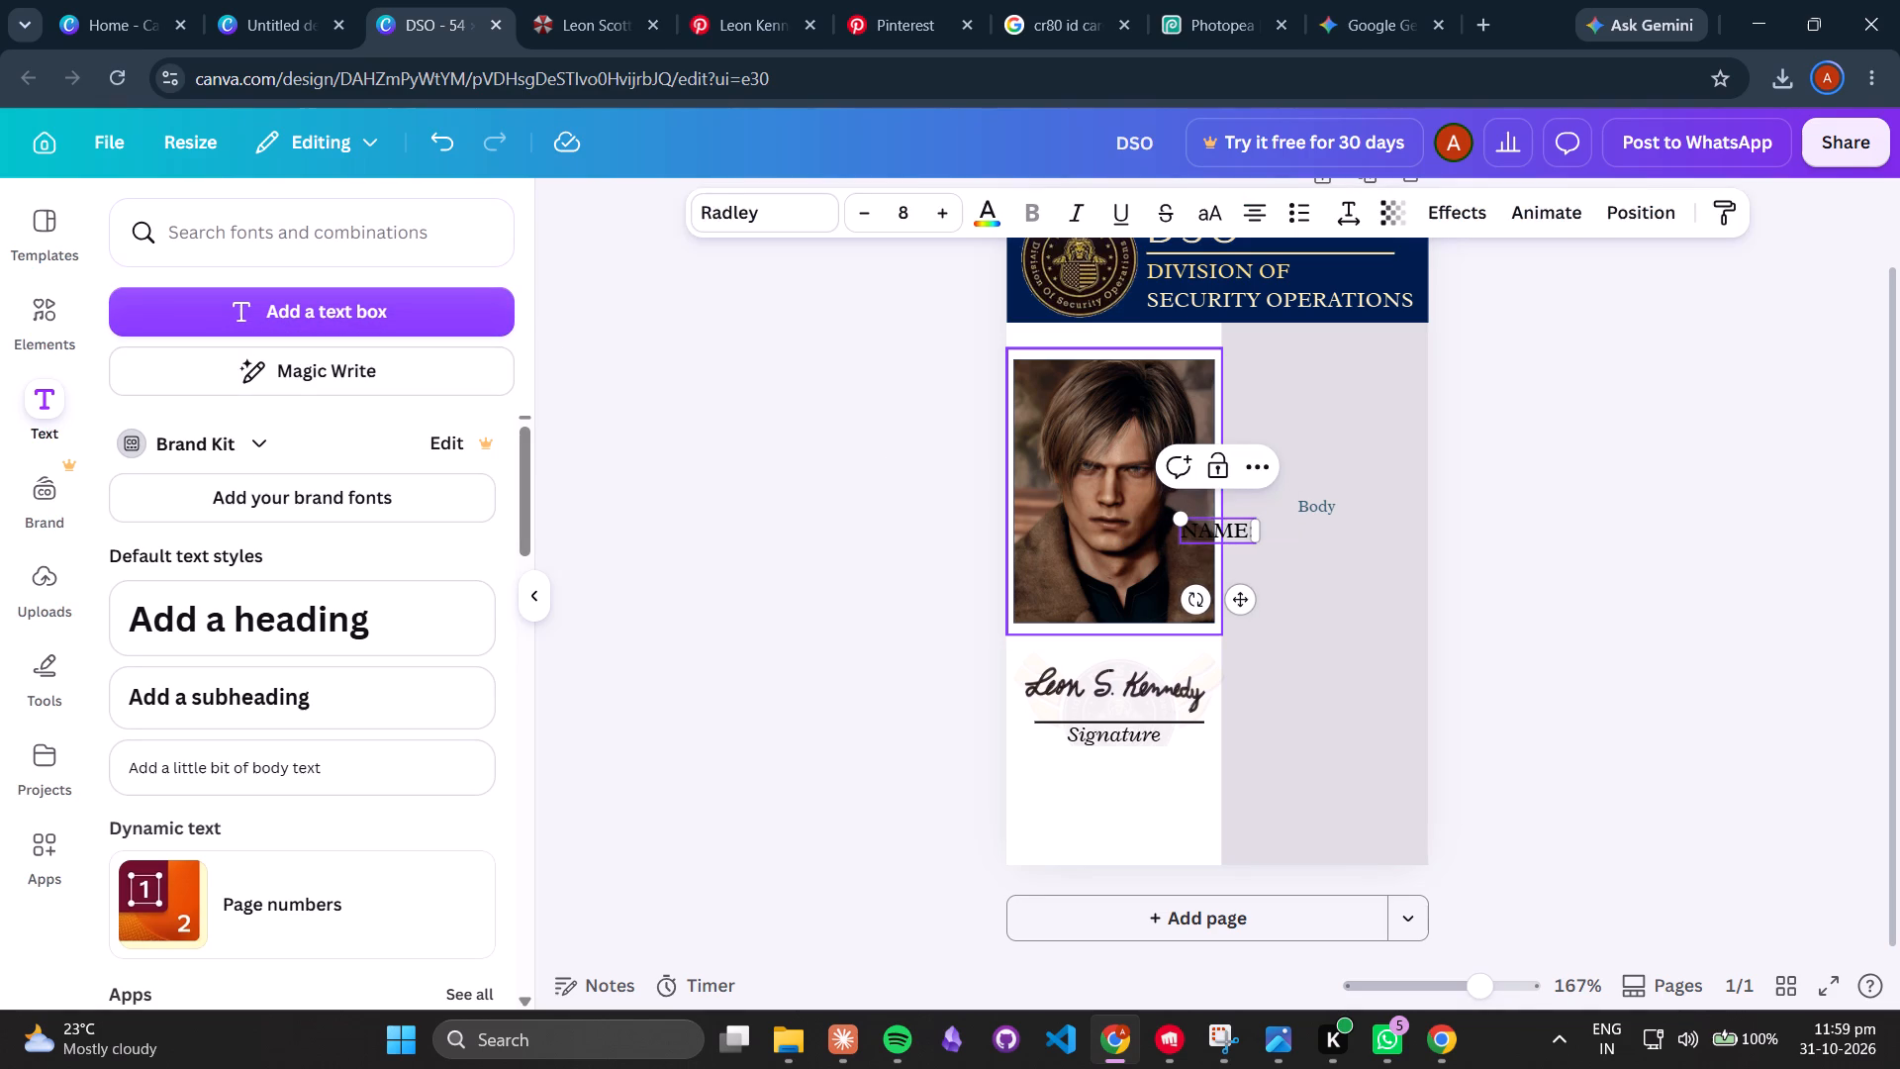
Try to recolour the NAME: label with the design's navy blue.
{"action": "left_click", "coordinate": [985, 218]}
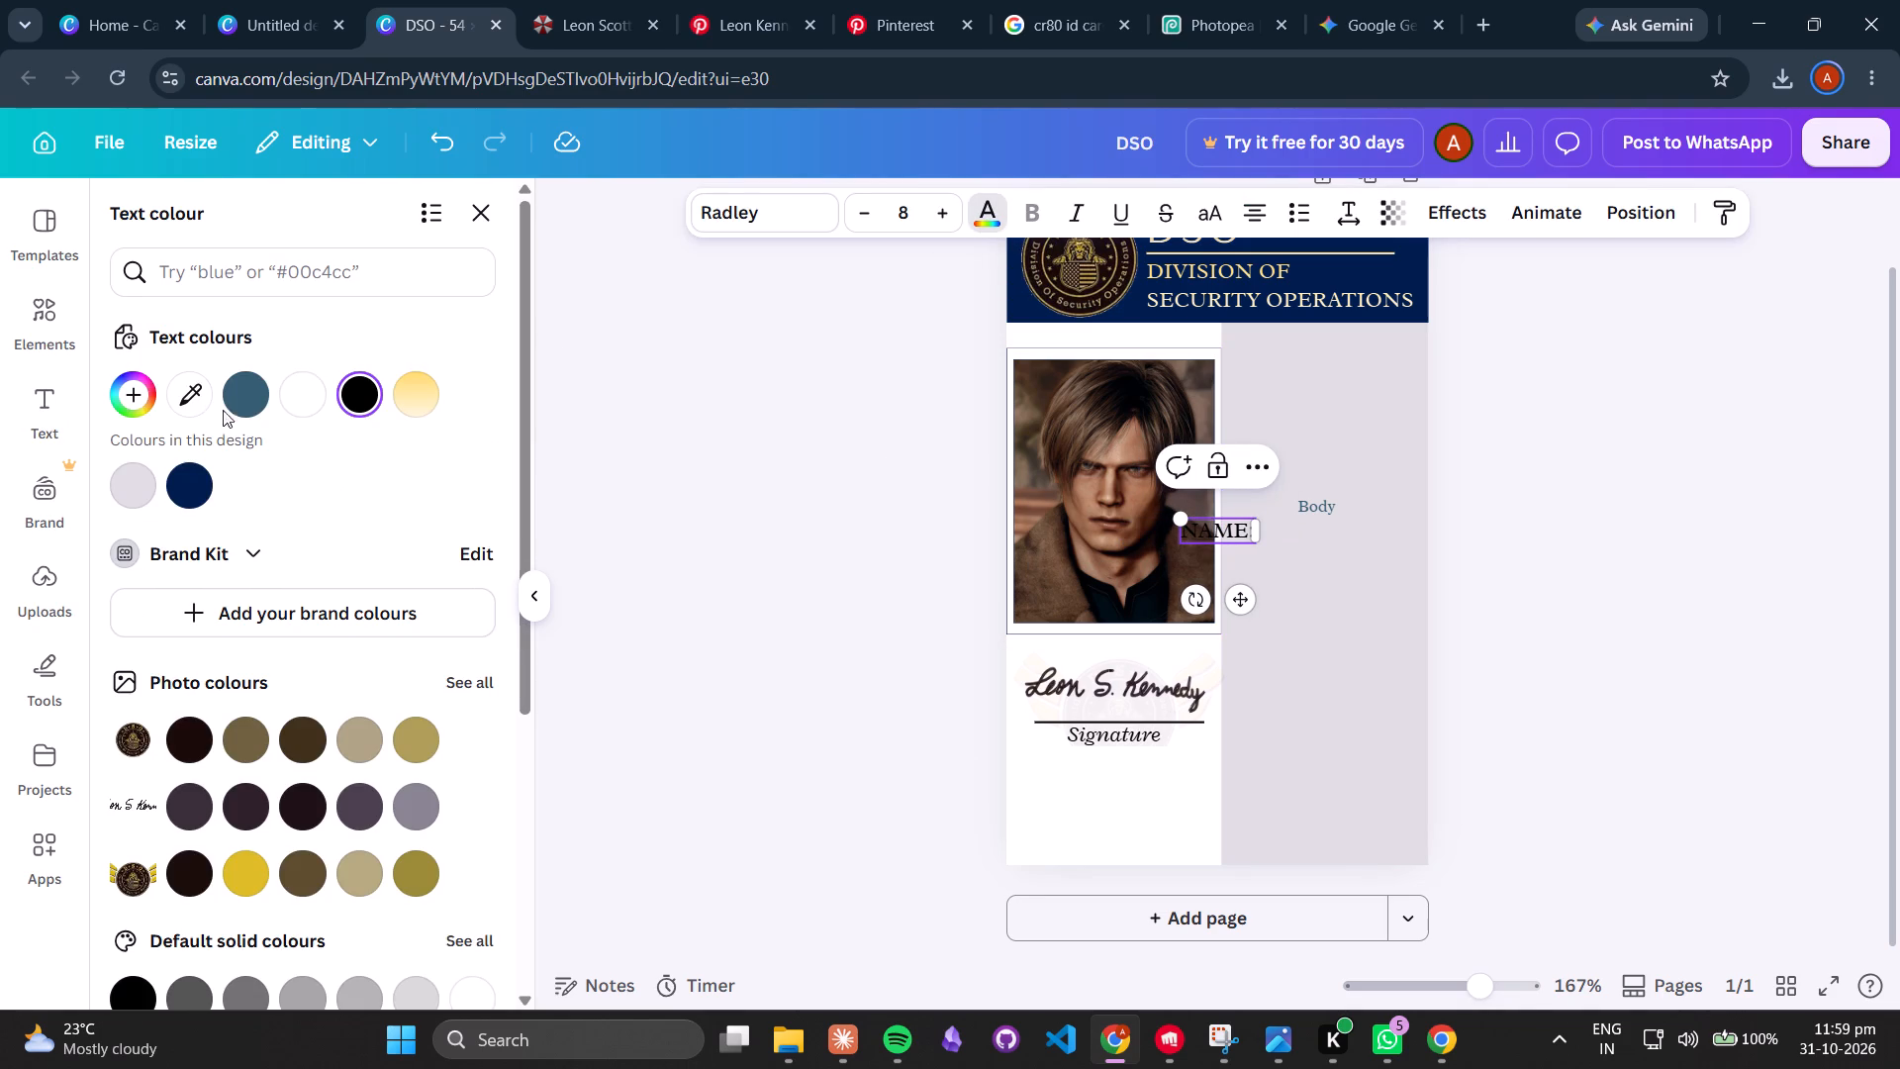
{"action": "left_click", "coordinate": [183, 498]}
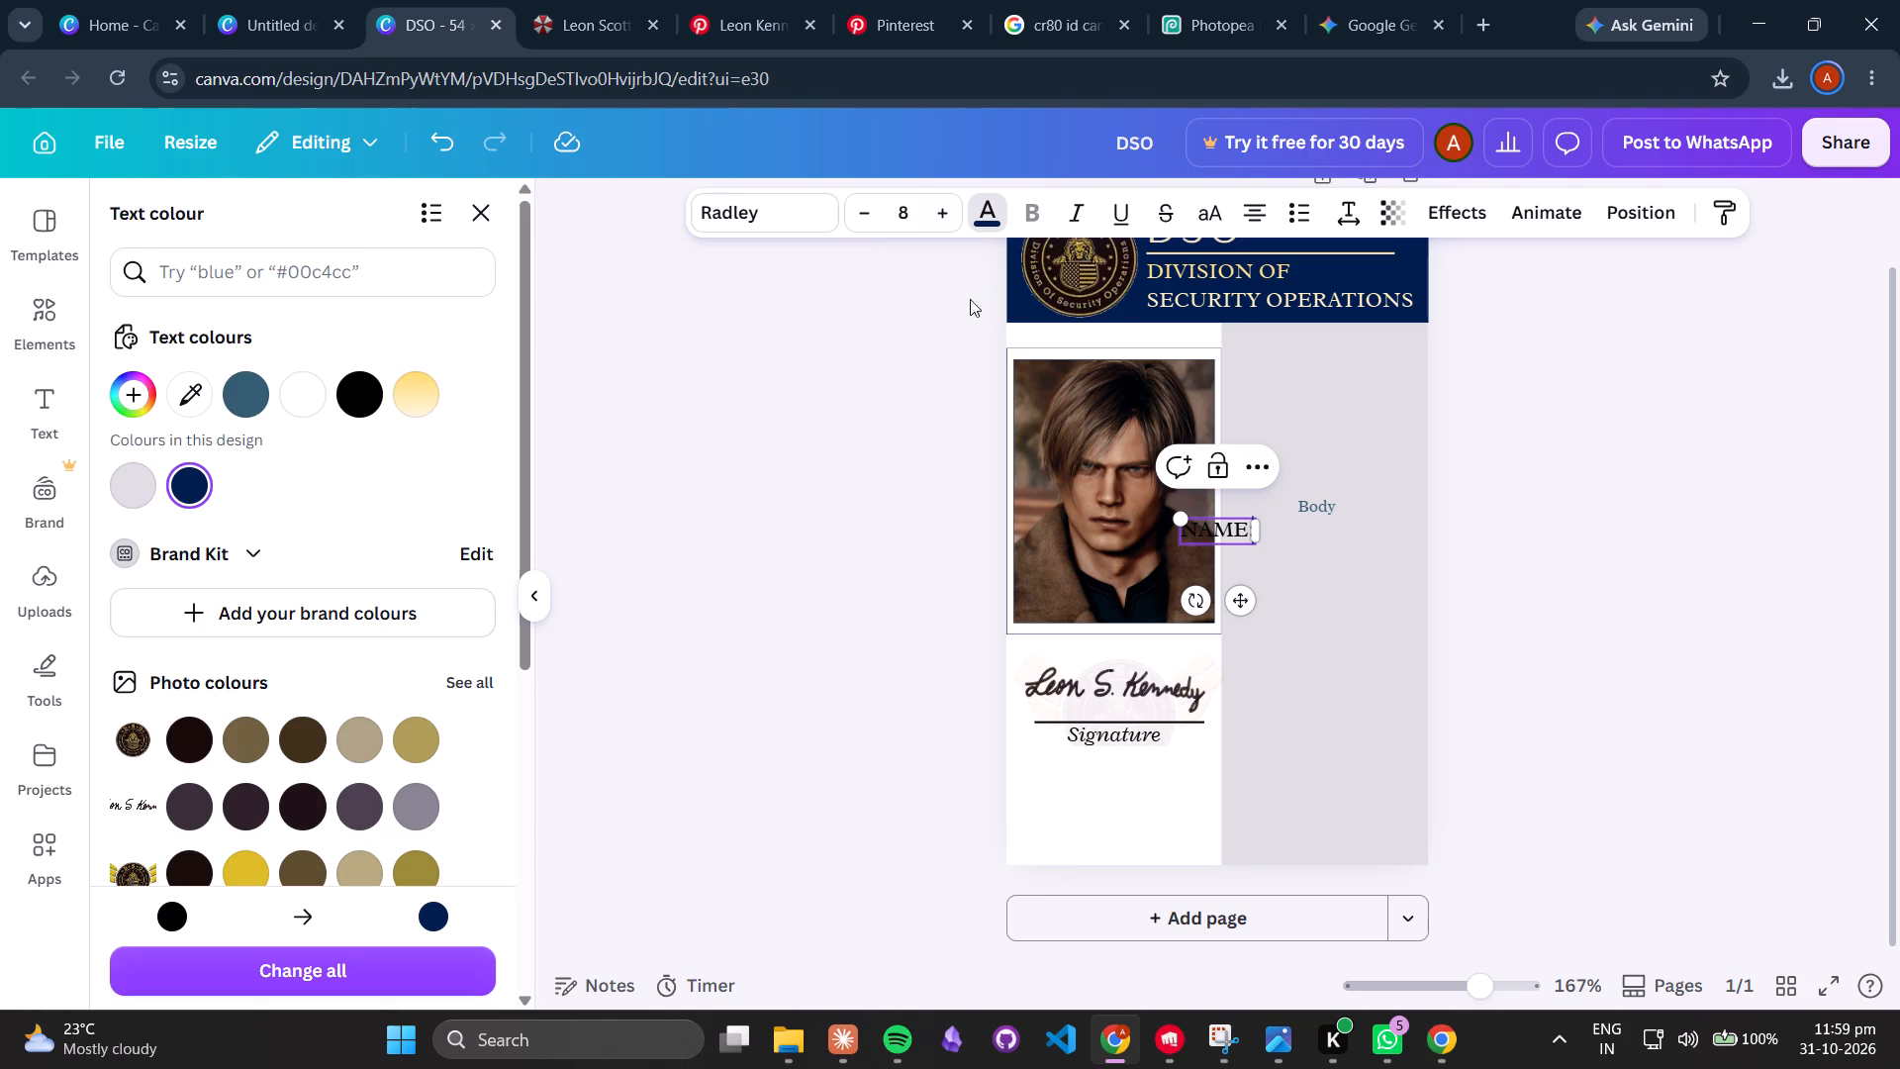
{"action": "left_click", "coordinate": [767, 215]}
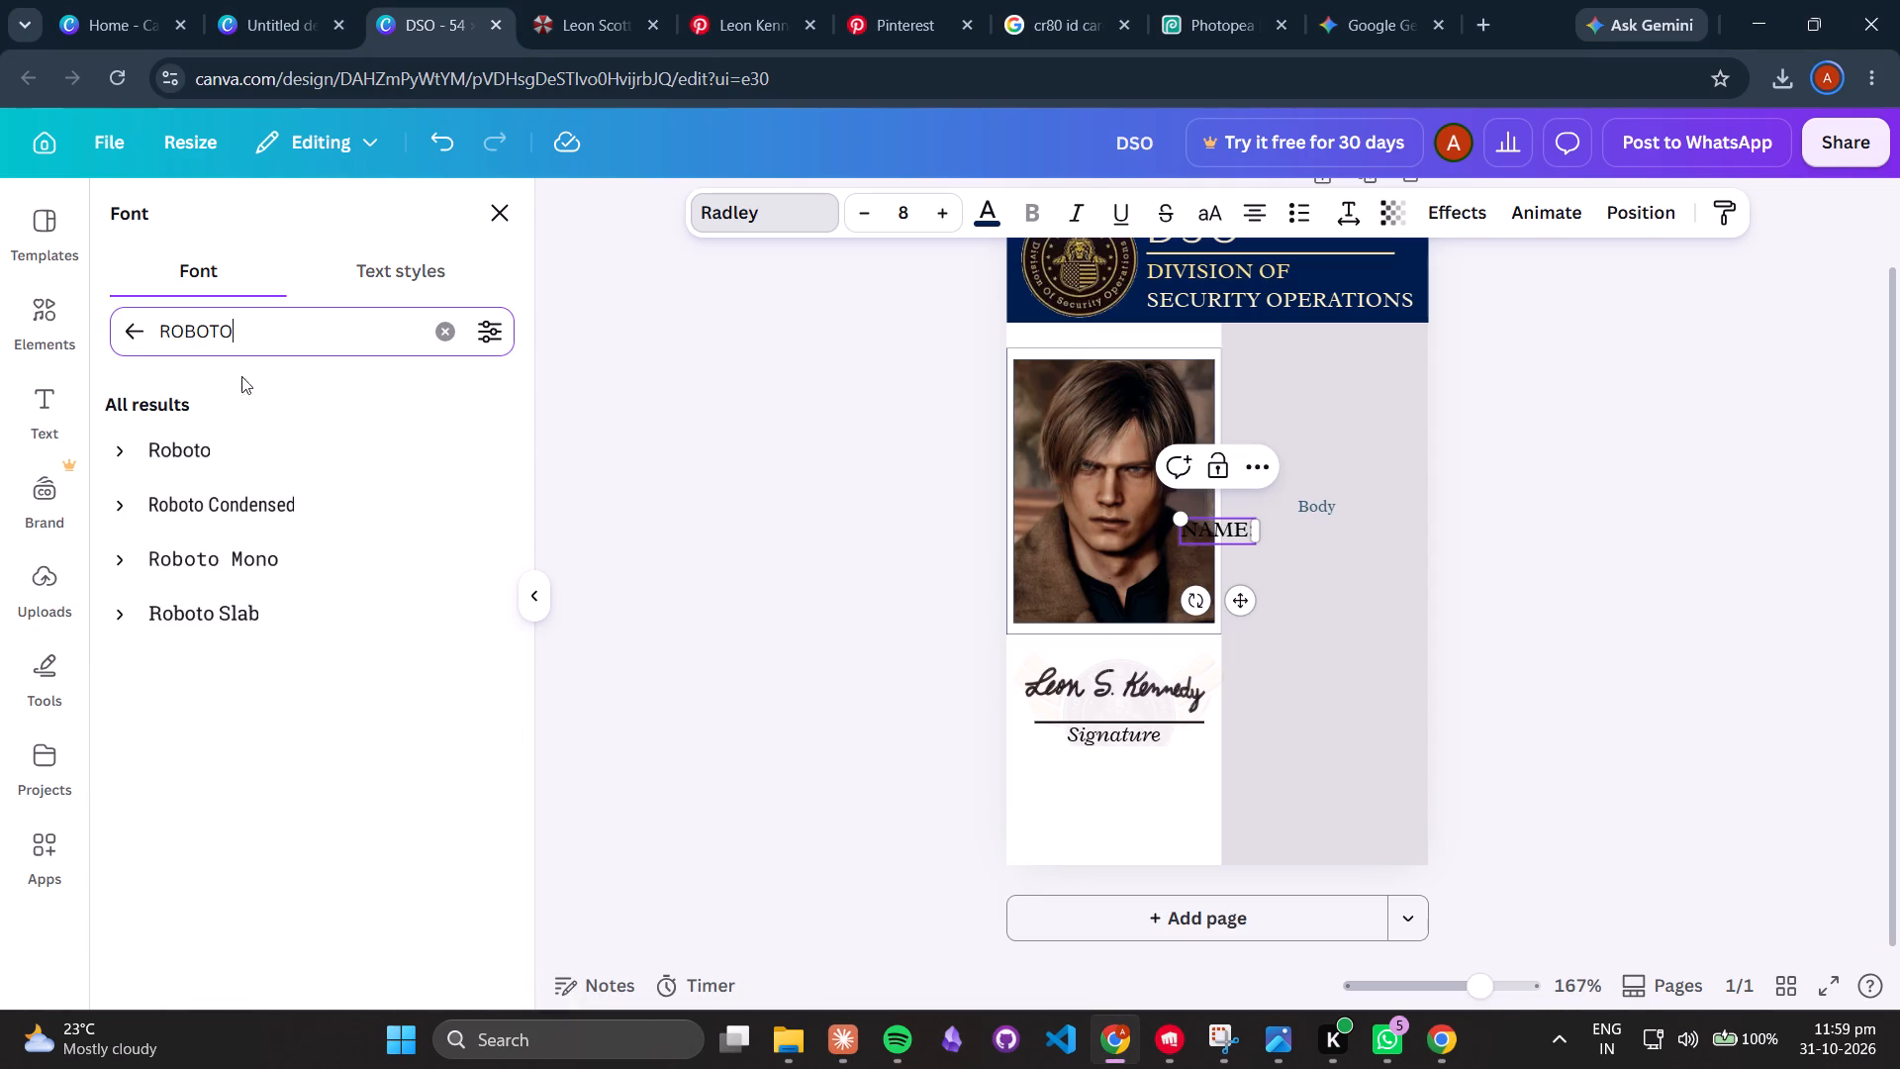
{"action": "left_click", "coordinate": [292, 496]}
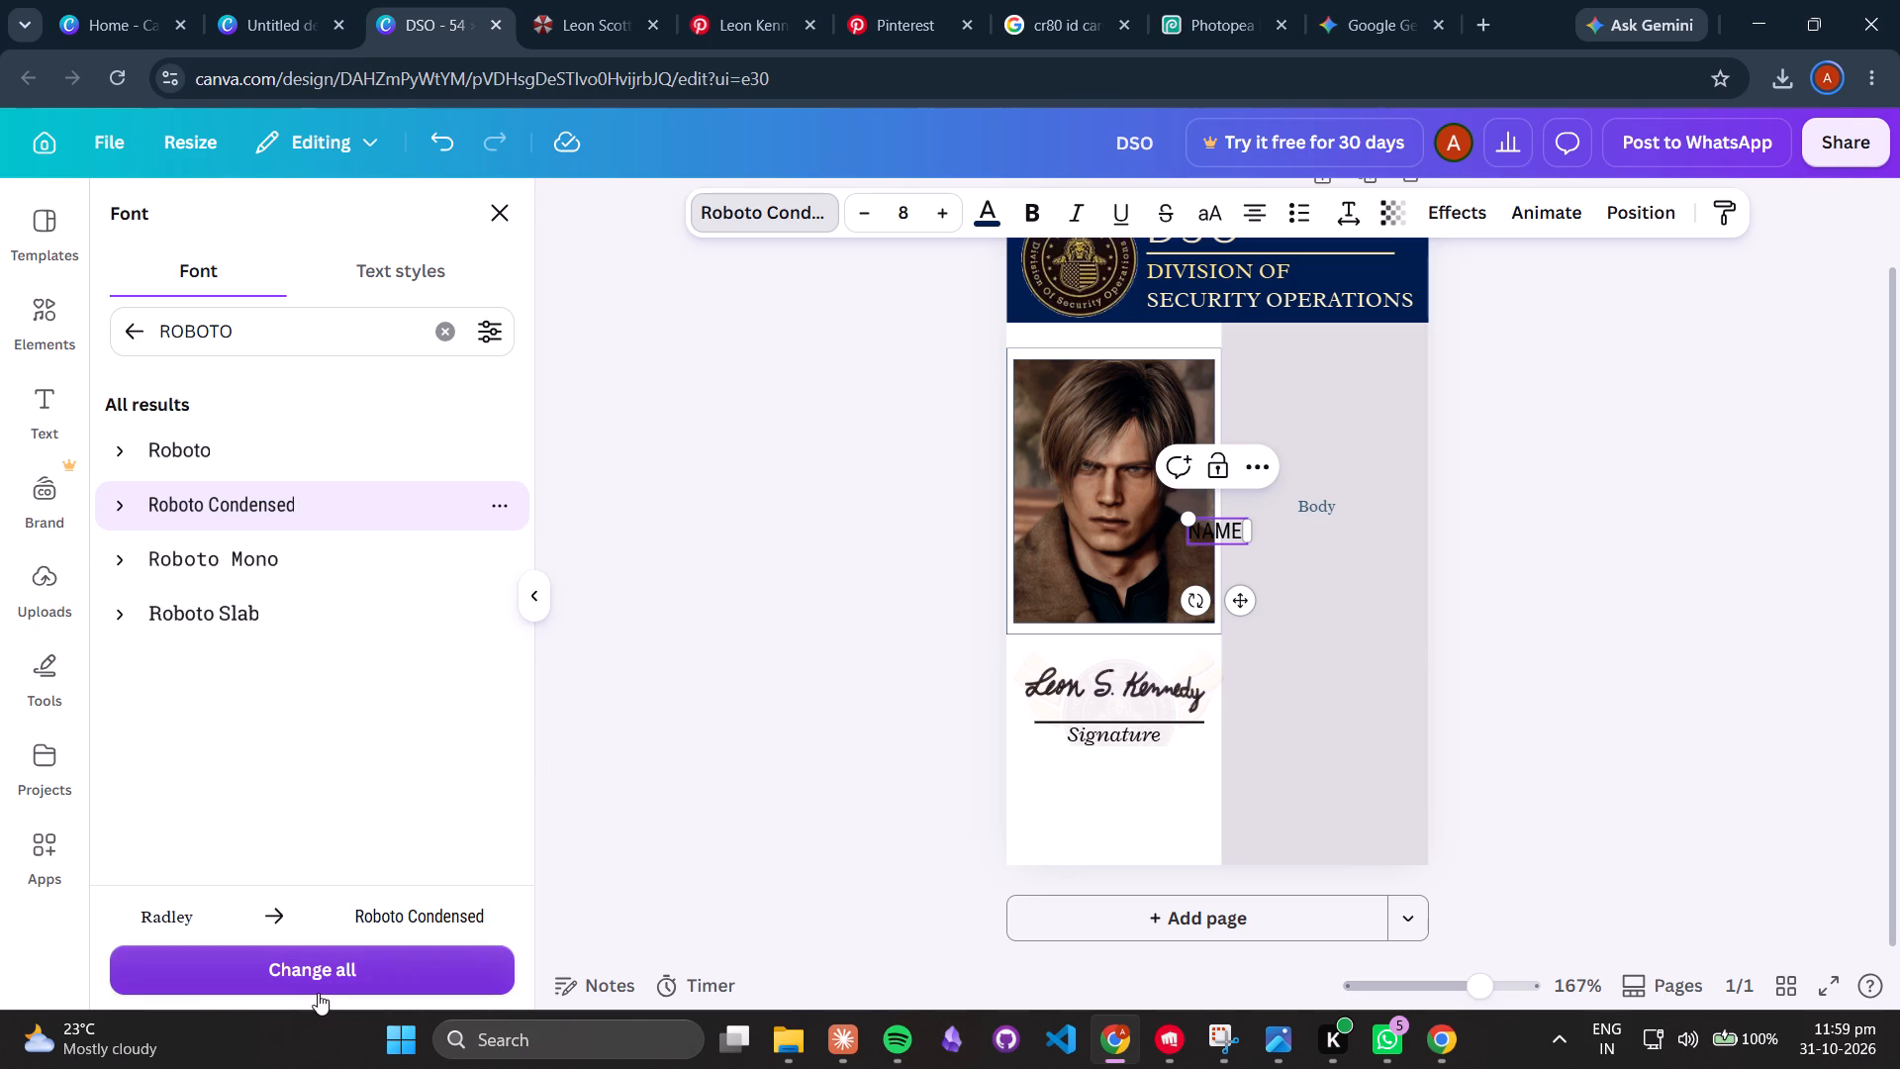
Change the NAME: label's font to Oswald.
{"action": "left_click_drag", "start_coordinate": [284, 325], "coordinate": [173, 340]}
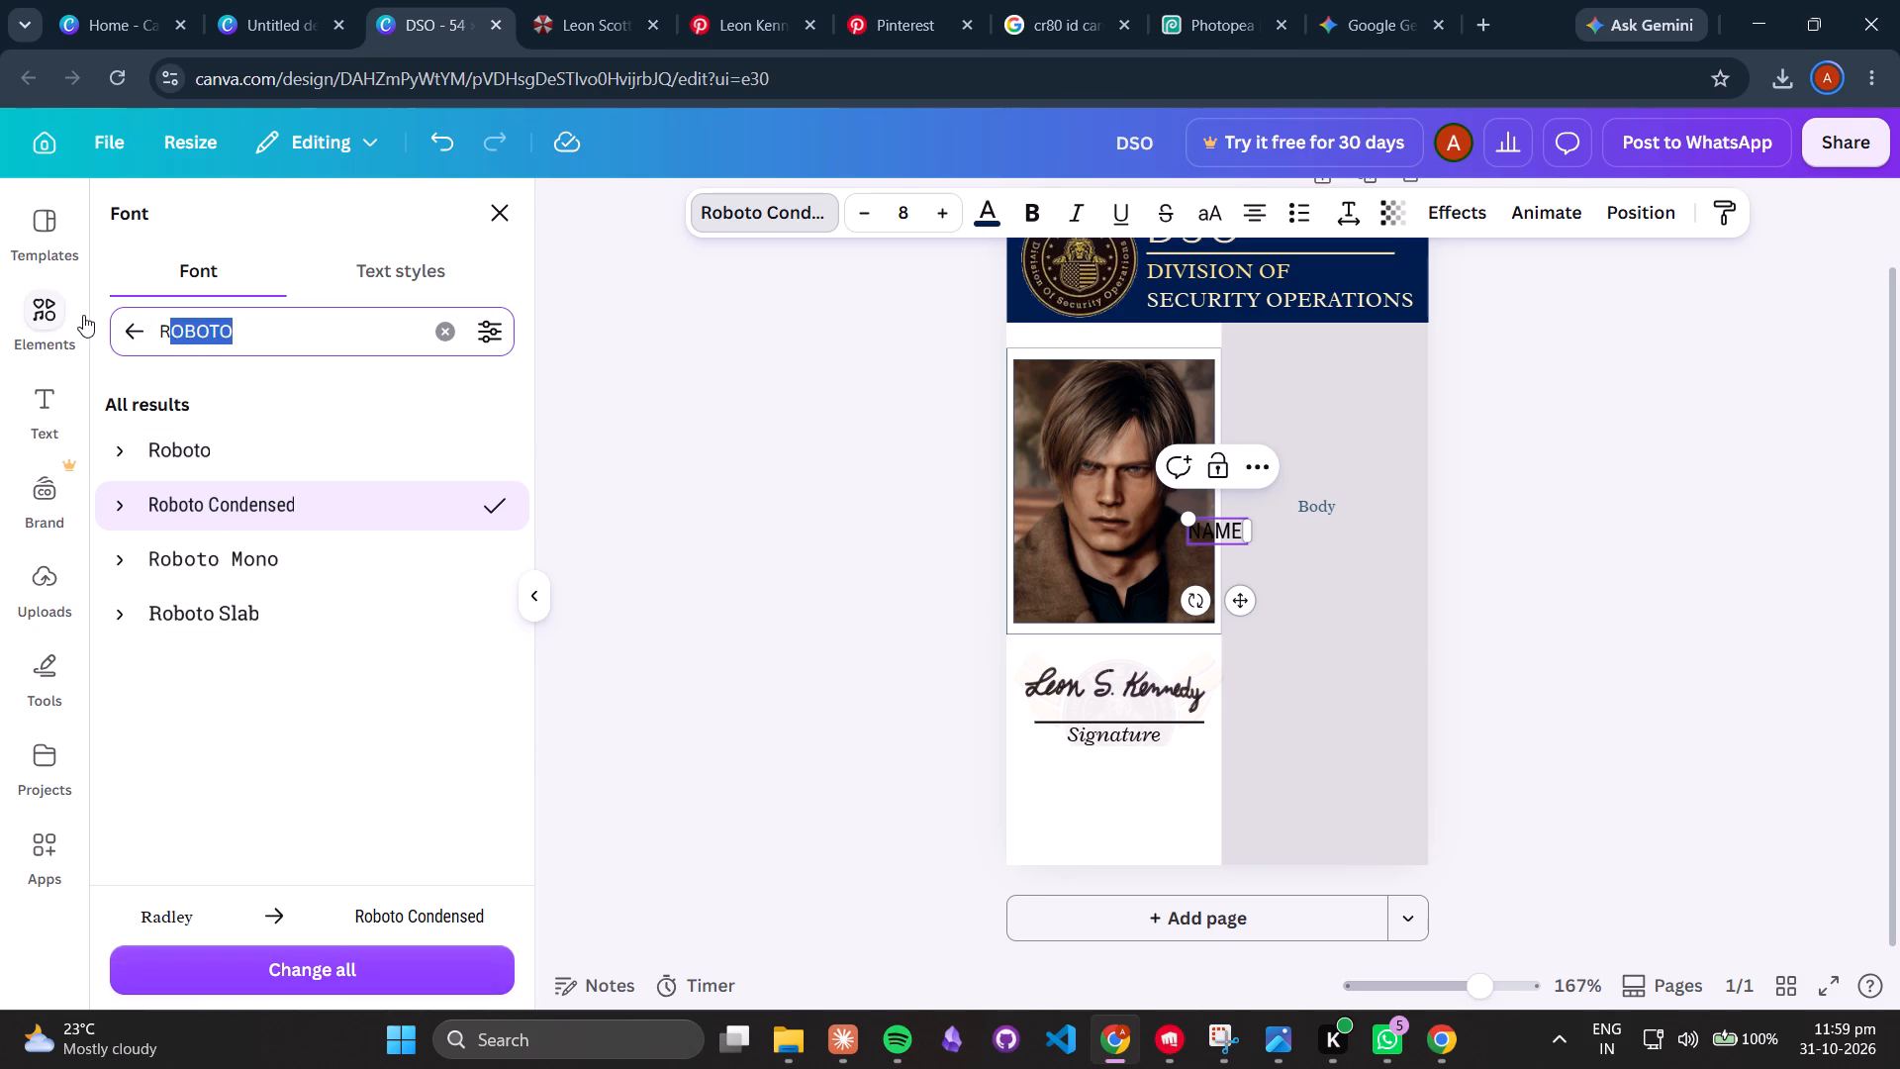
{"action": "key", "text": "ctrl+a"}
{"action": "type", "text": "OSWALD"}
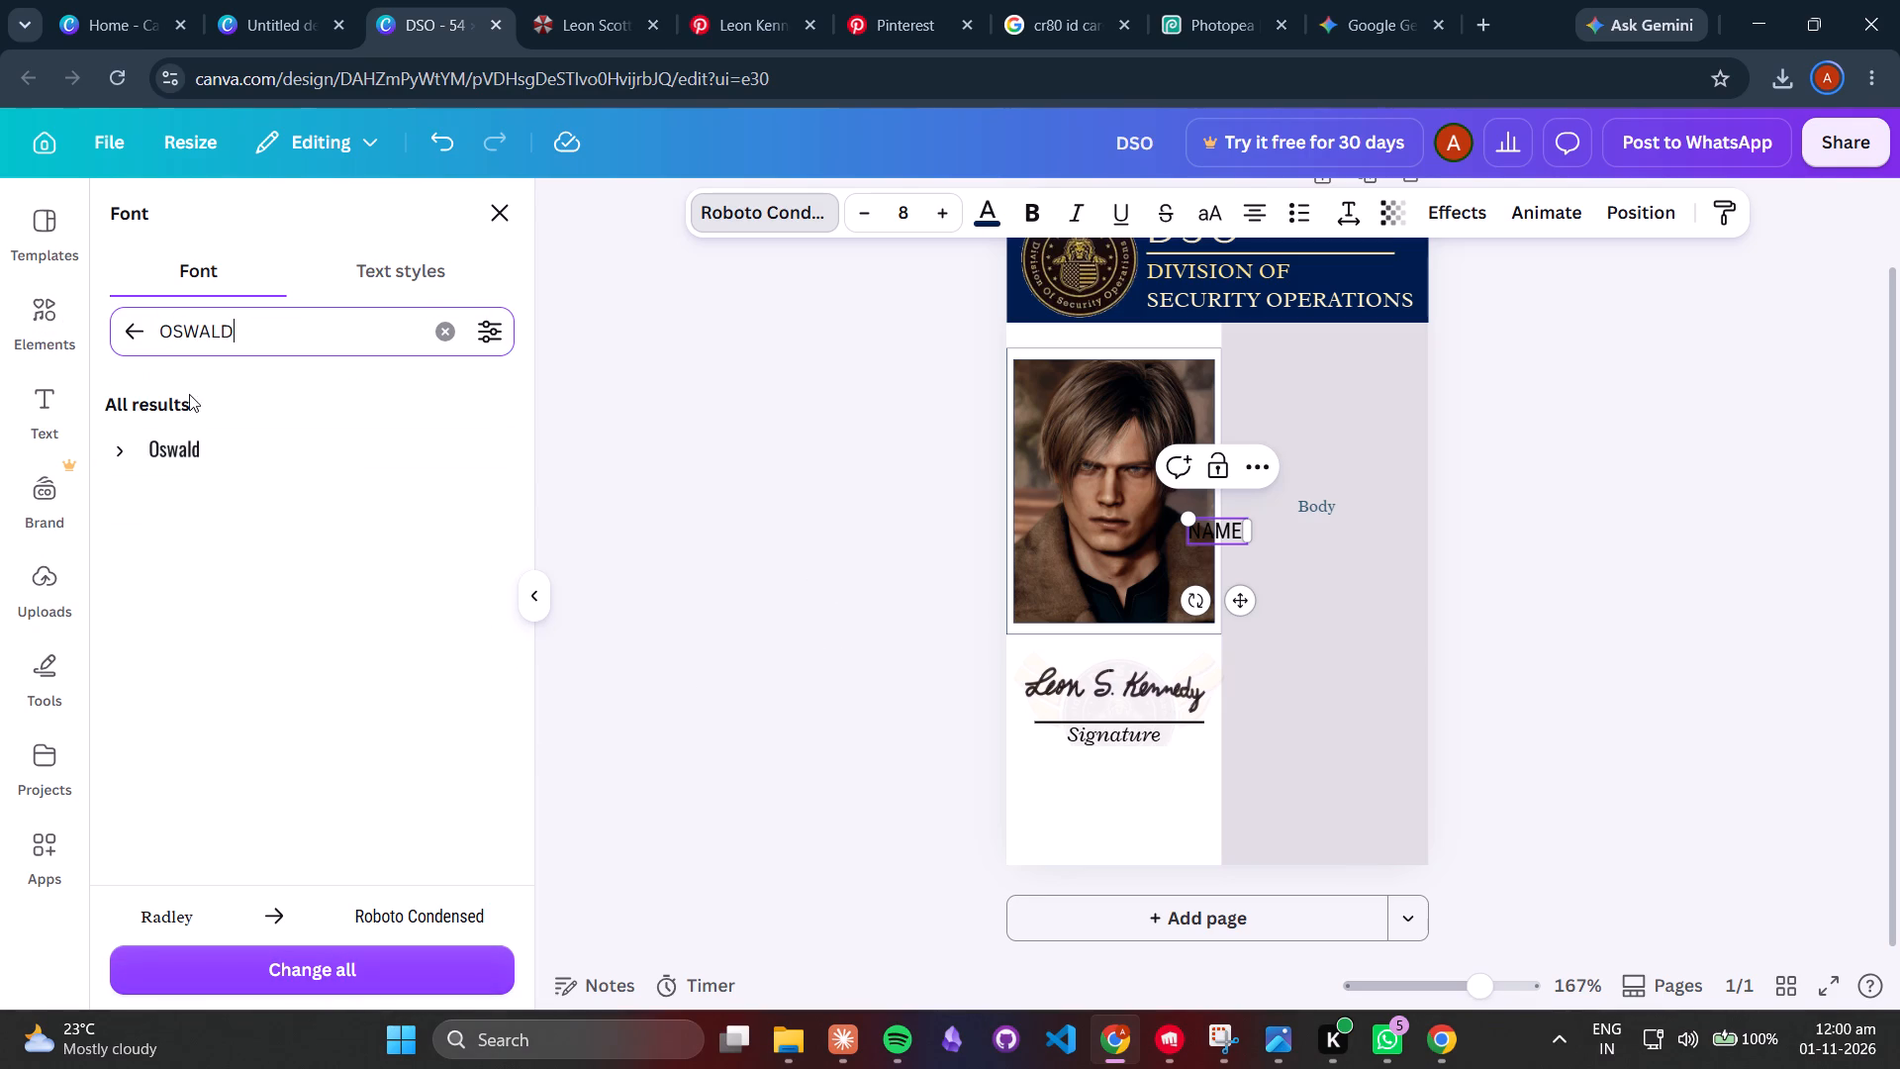
{"action": "left_click", "coordinate": [149, 449]}
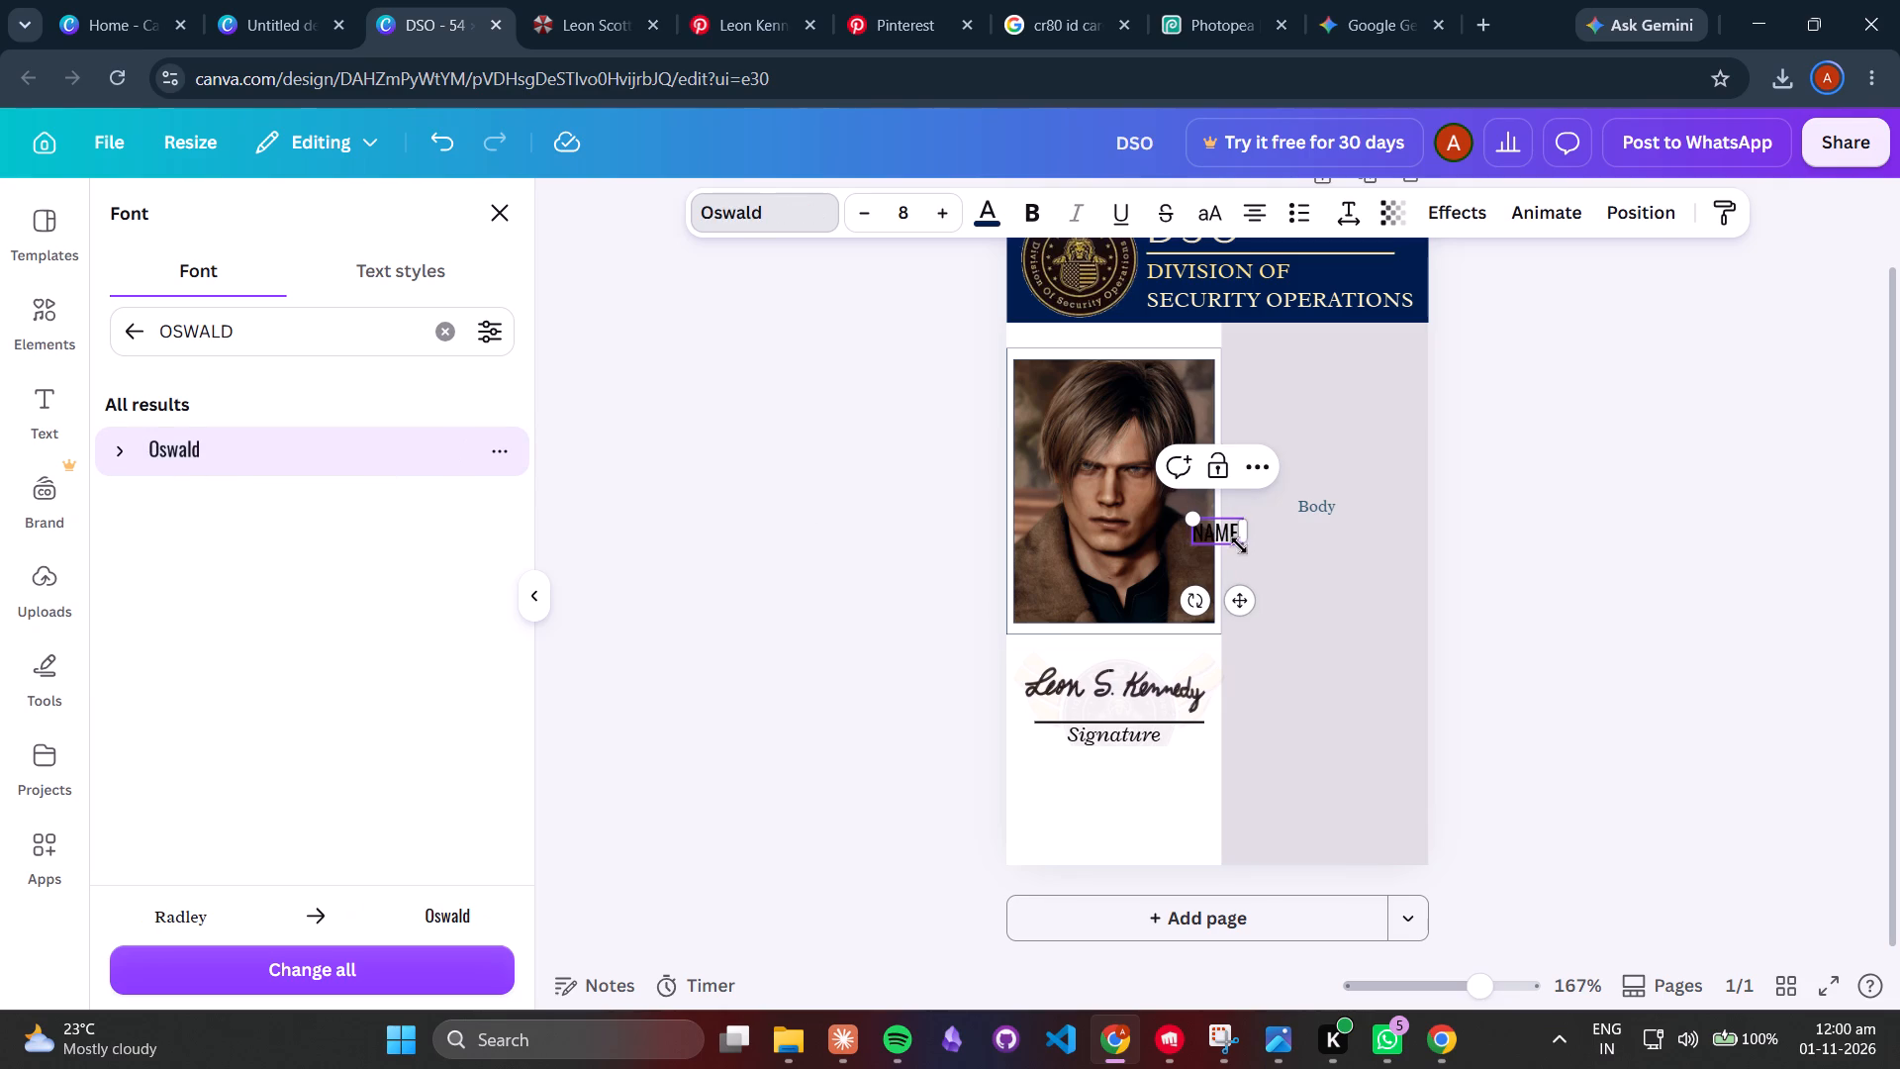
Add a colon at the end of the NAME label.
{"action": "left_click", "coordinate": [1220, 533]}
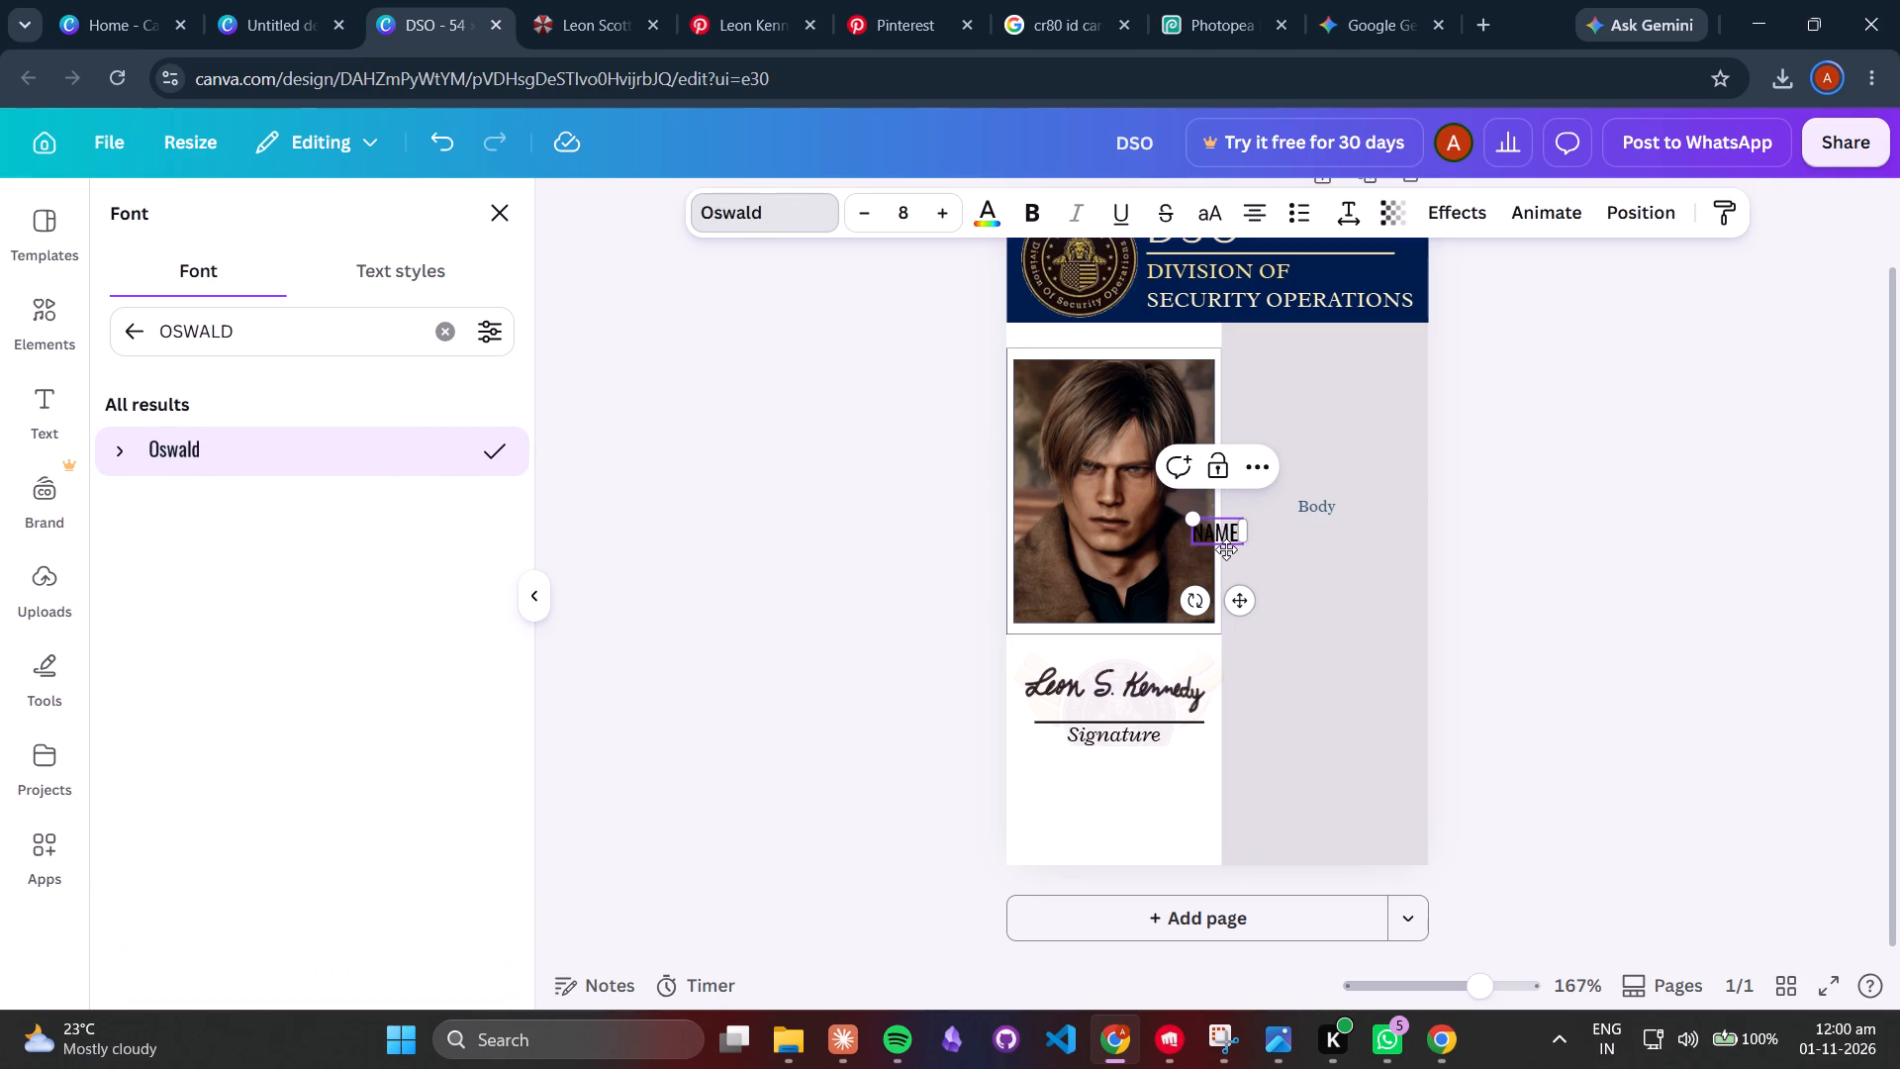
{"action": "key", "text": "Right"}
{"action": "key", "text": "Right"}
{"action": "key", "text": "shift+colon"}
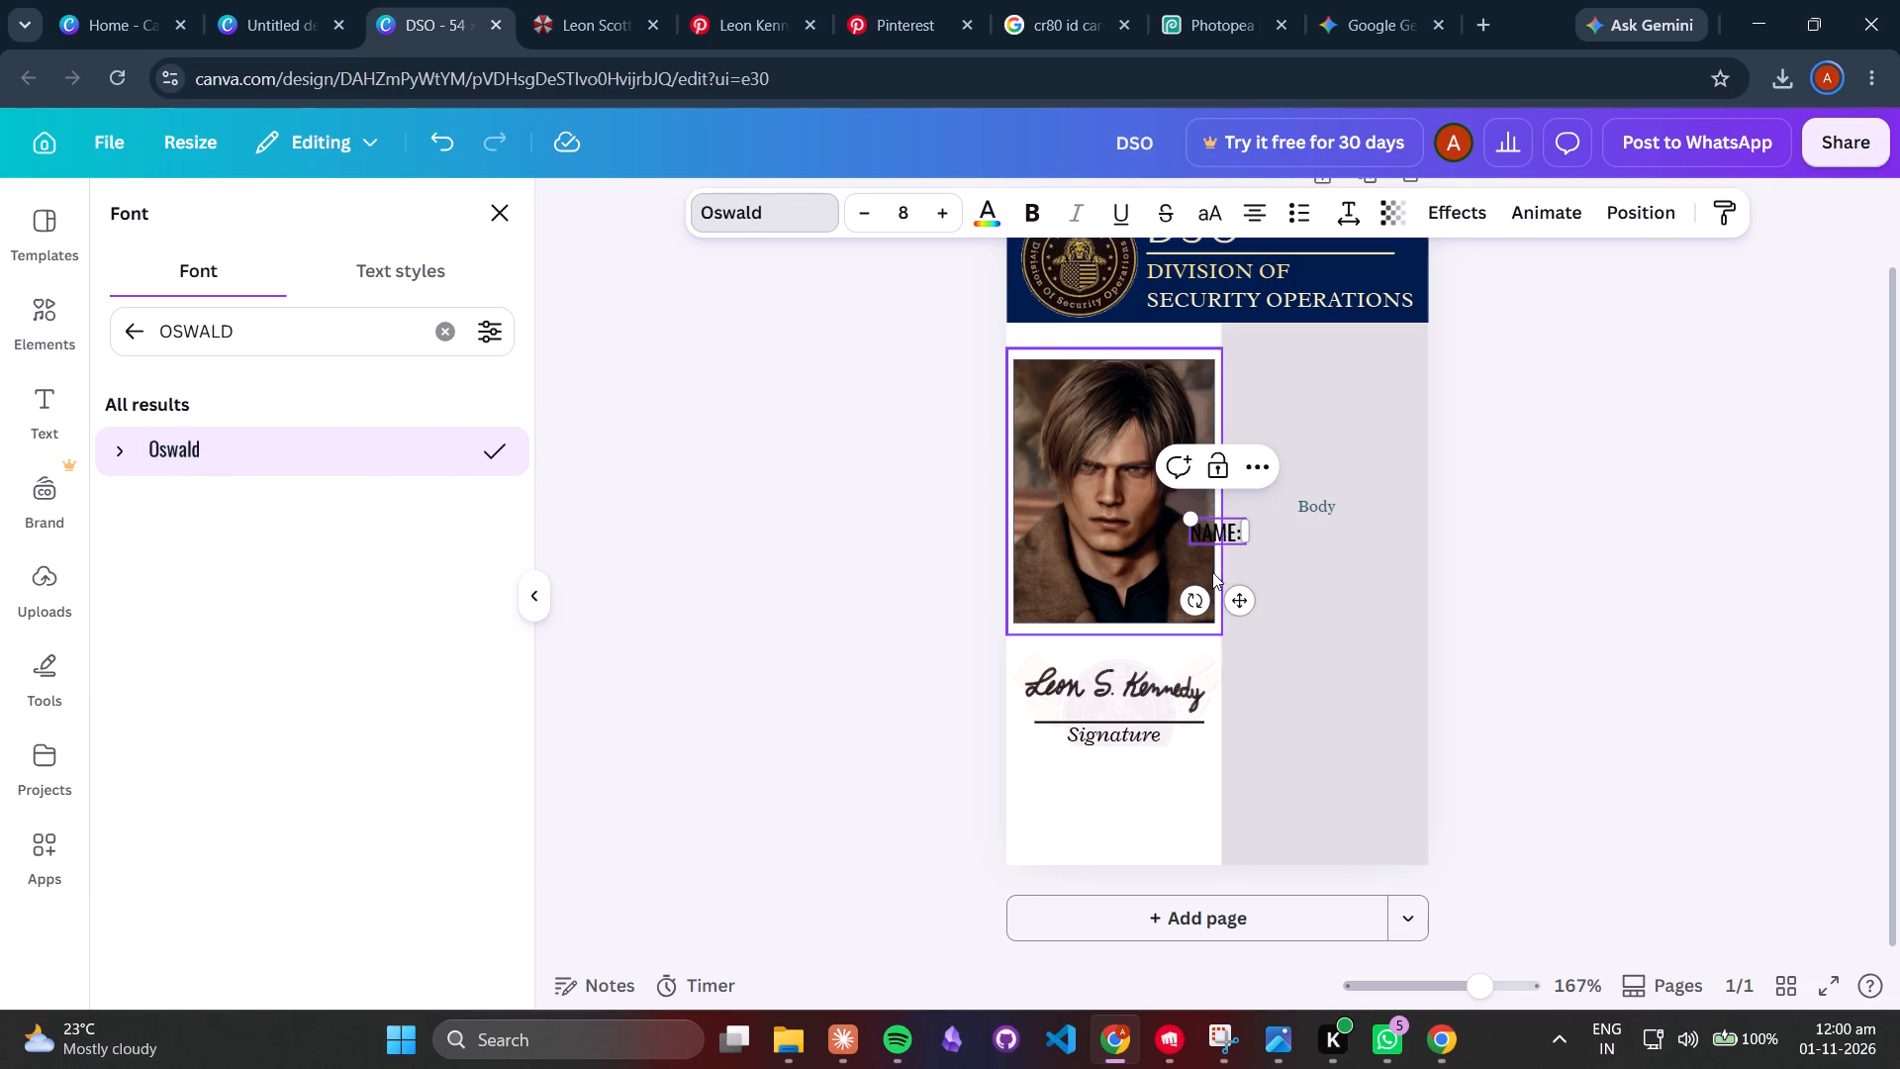
Move the NAME: label to the upper-left corner of the grey panel and set its font size to 10.
{"action": "left_click_drag", "start_coordinate": [1238, 610], "coordinate": [1278, 437]}
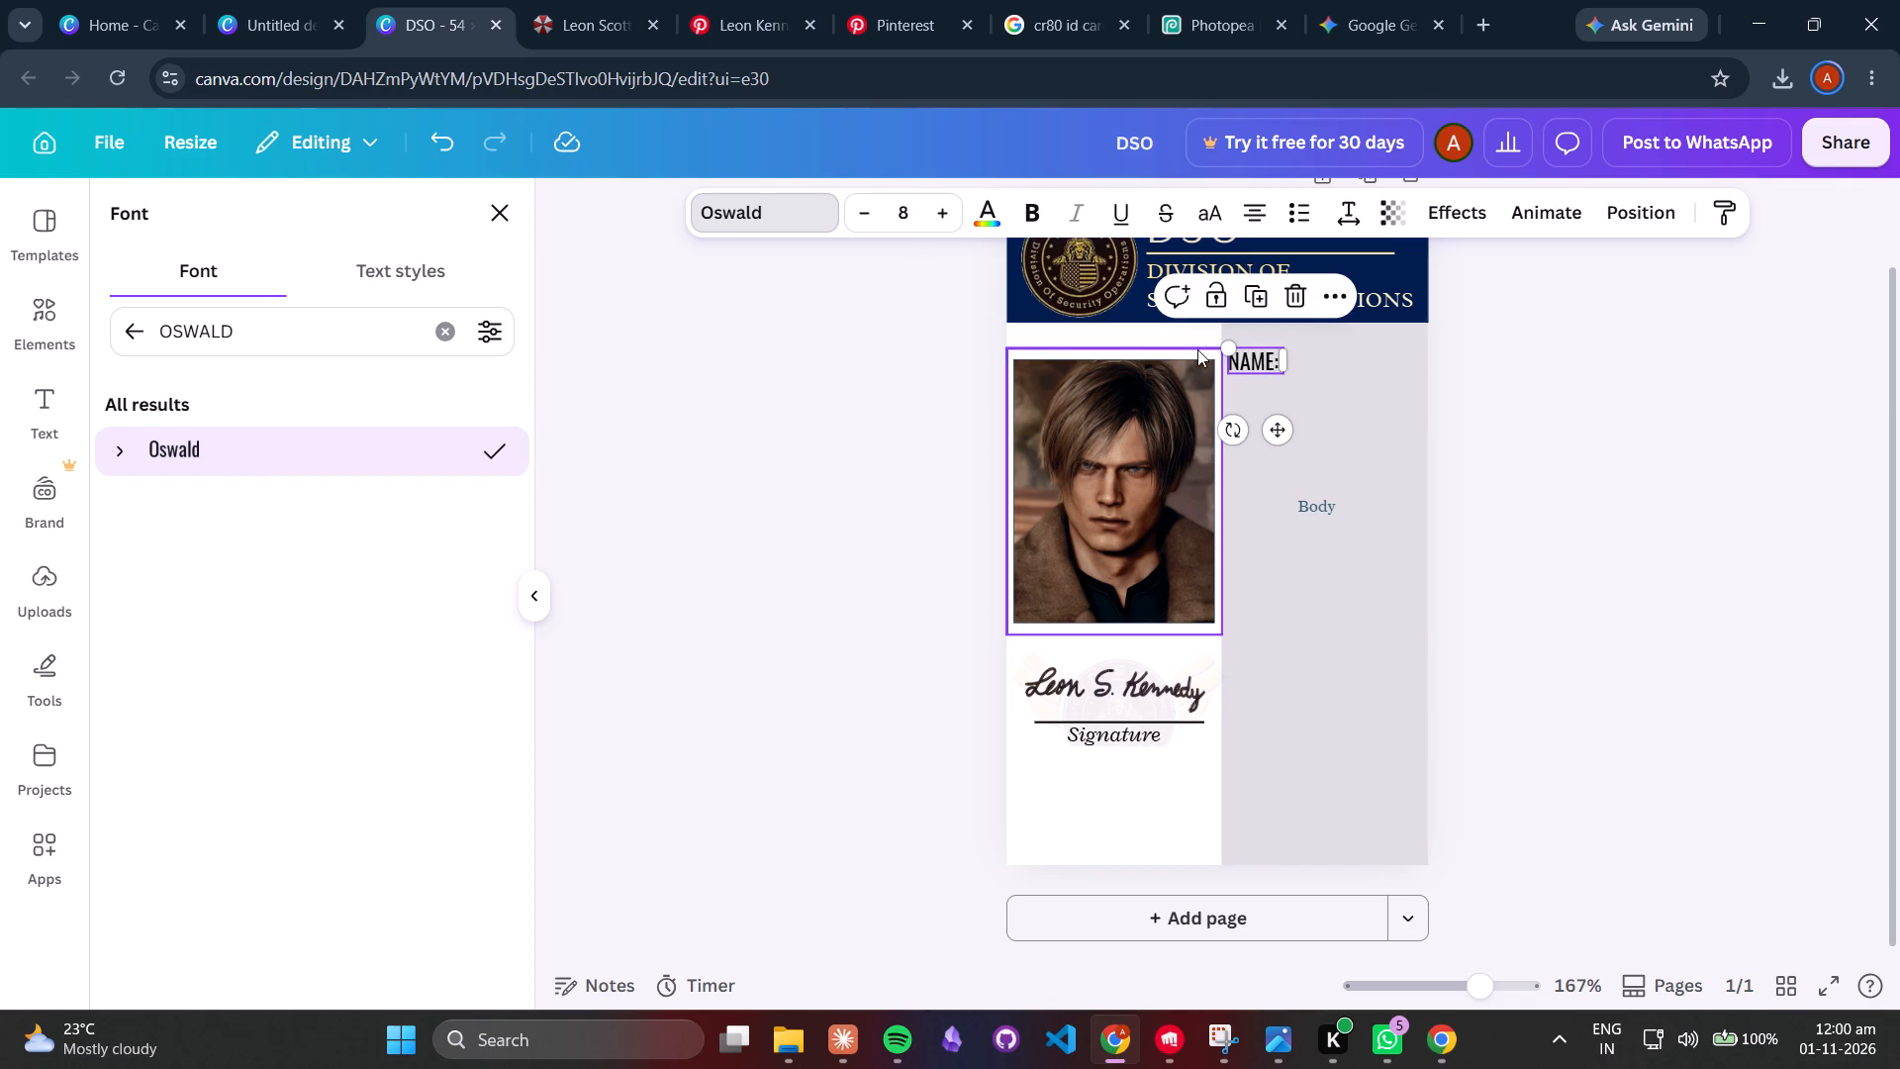
{"action": "left_click", "coordinate": [1260, 358]}
{"action": "key", "text": "ctrl+a"}
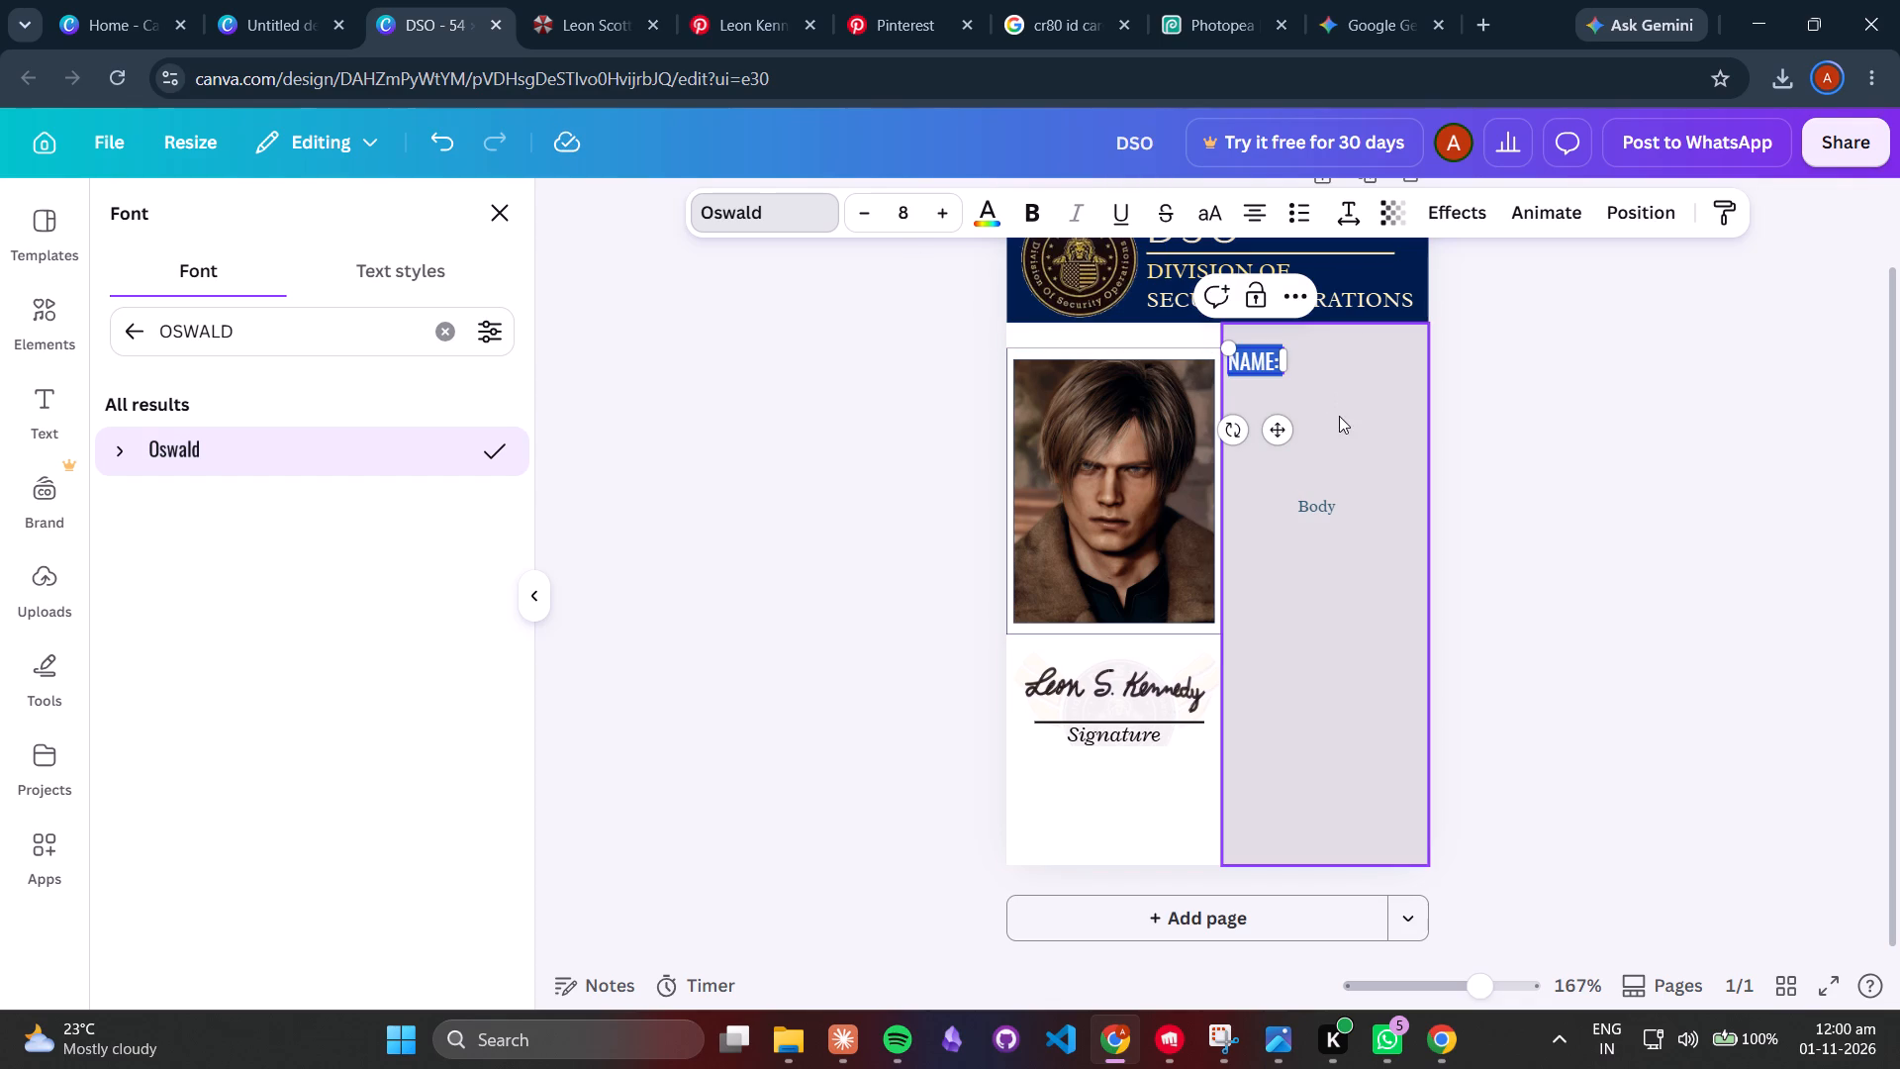
{"action": "double_click", "coordinate": [949, 214]}
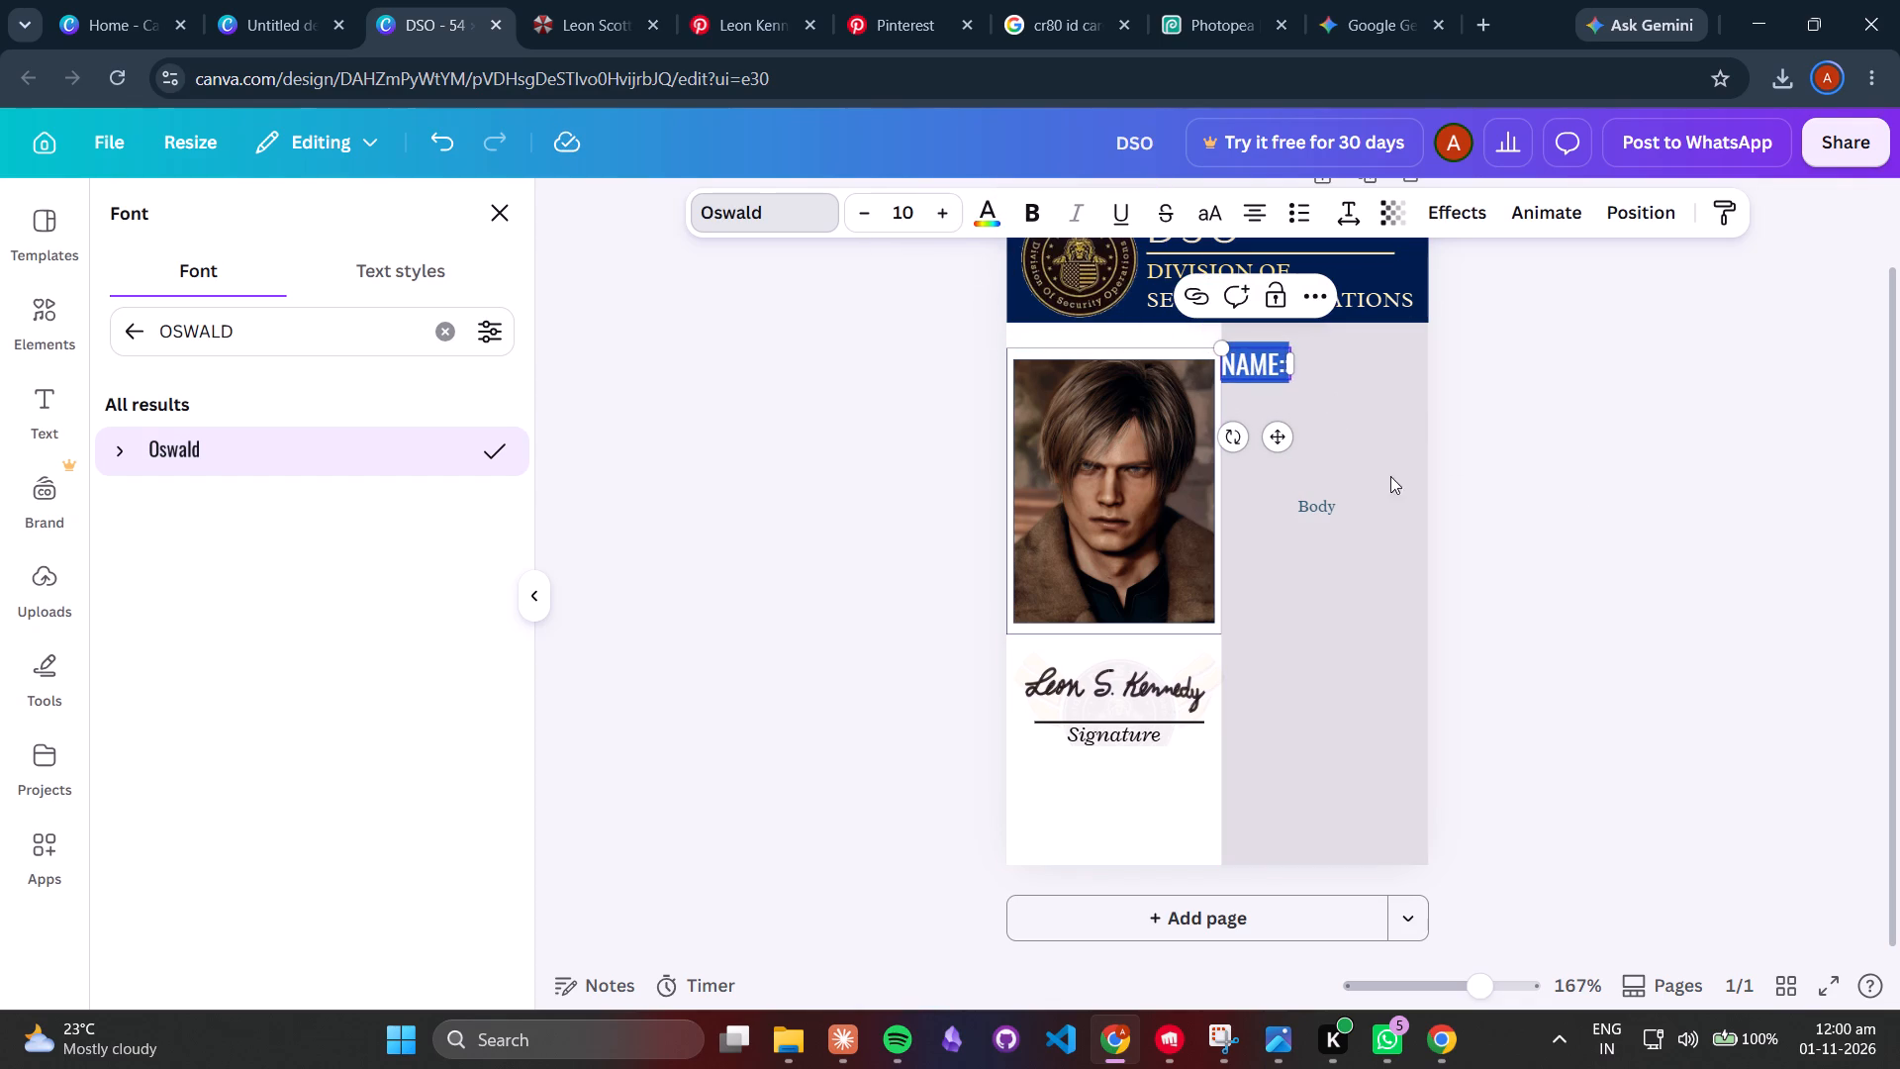
{"action": "left_click_drag", "start_coordinate": [1281, 447], "coordinate": [1287, 434]}
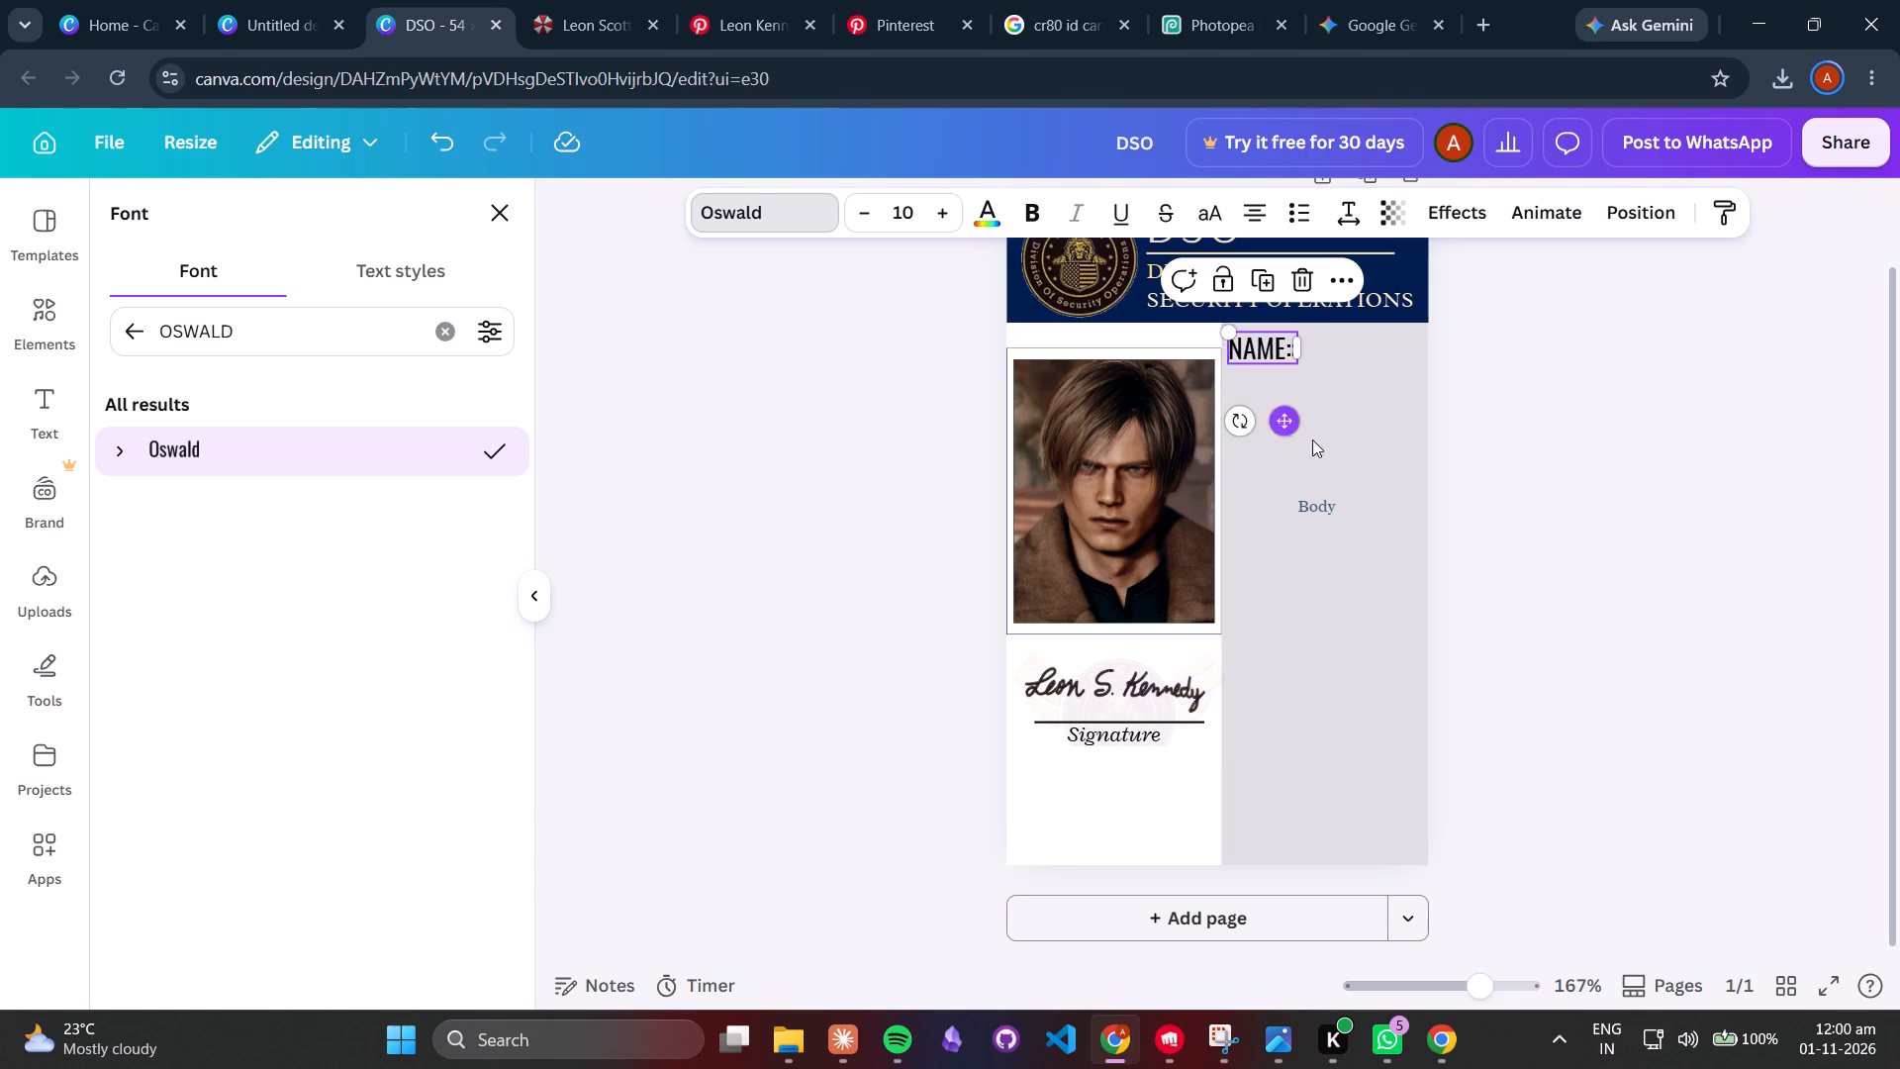
{"action": "left_click", "coordinate": [1567, 480]}
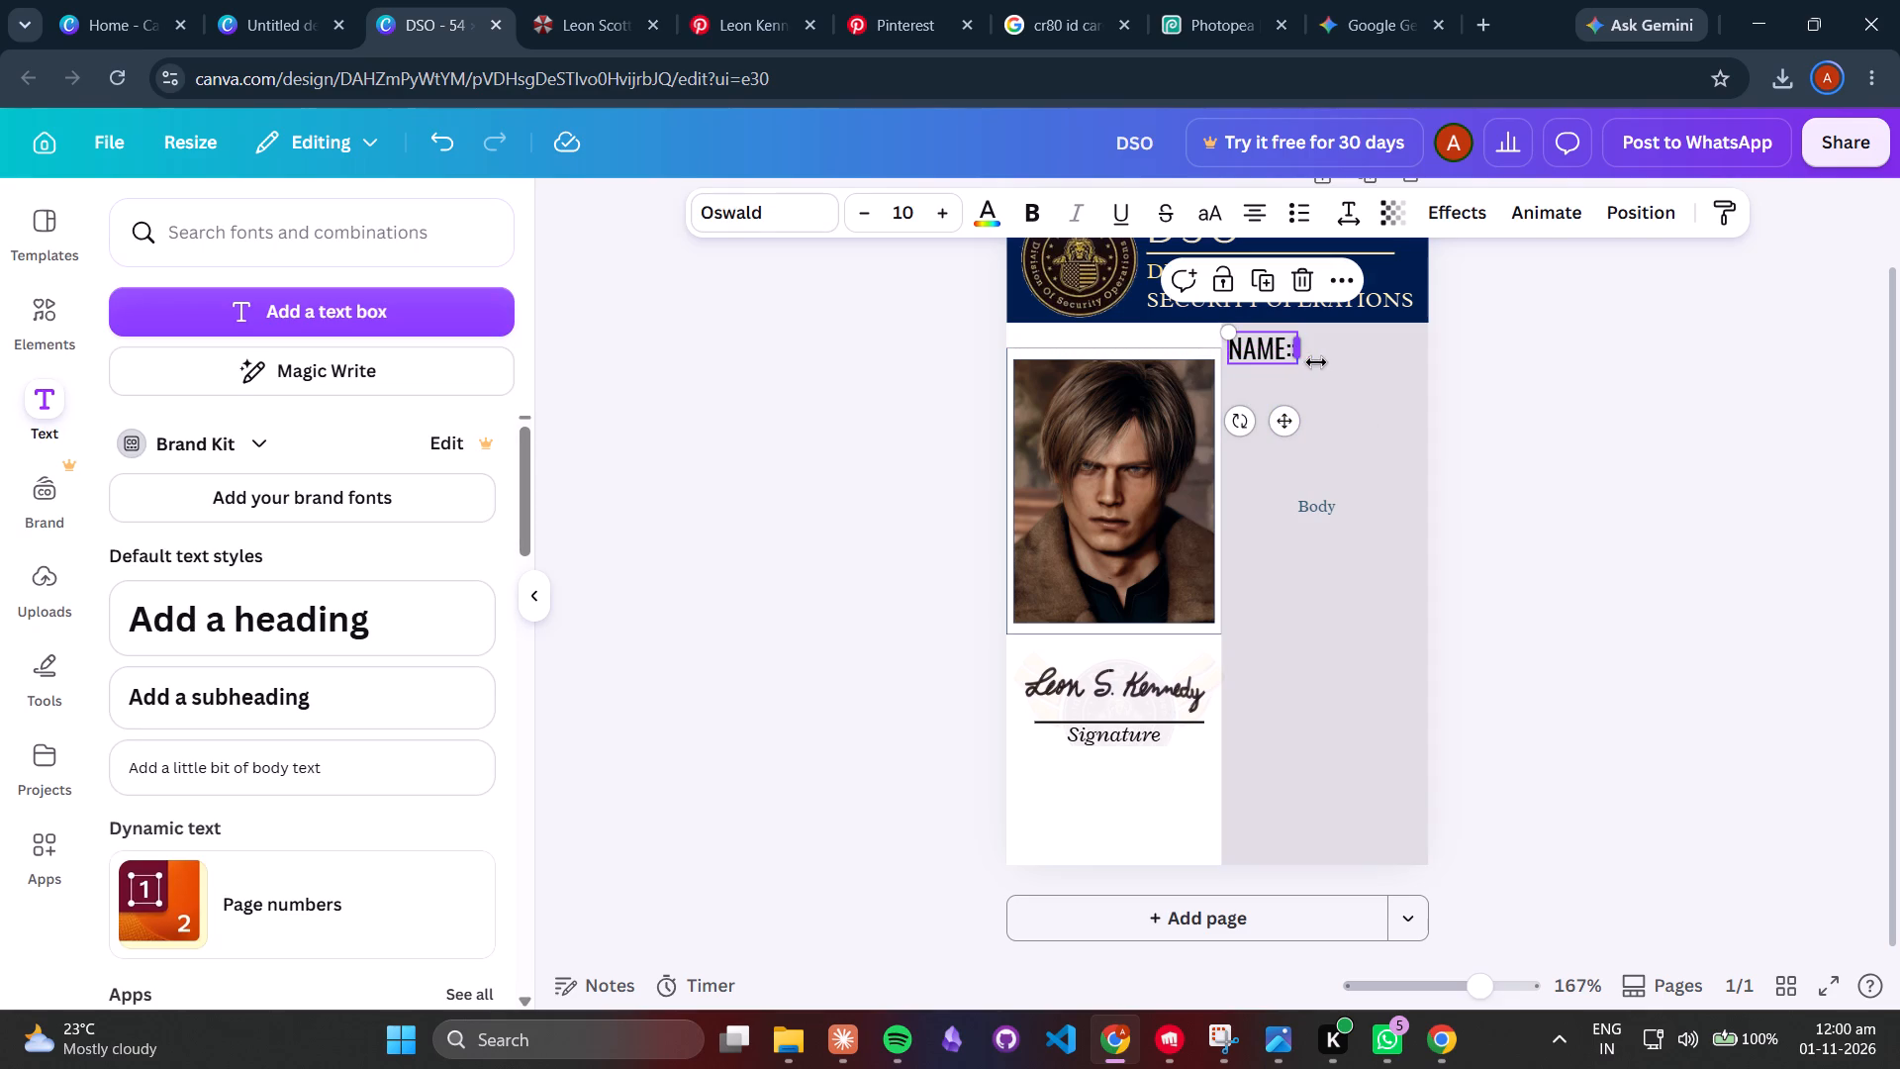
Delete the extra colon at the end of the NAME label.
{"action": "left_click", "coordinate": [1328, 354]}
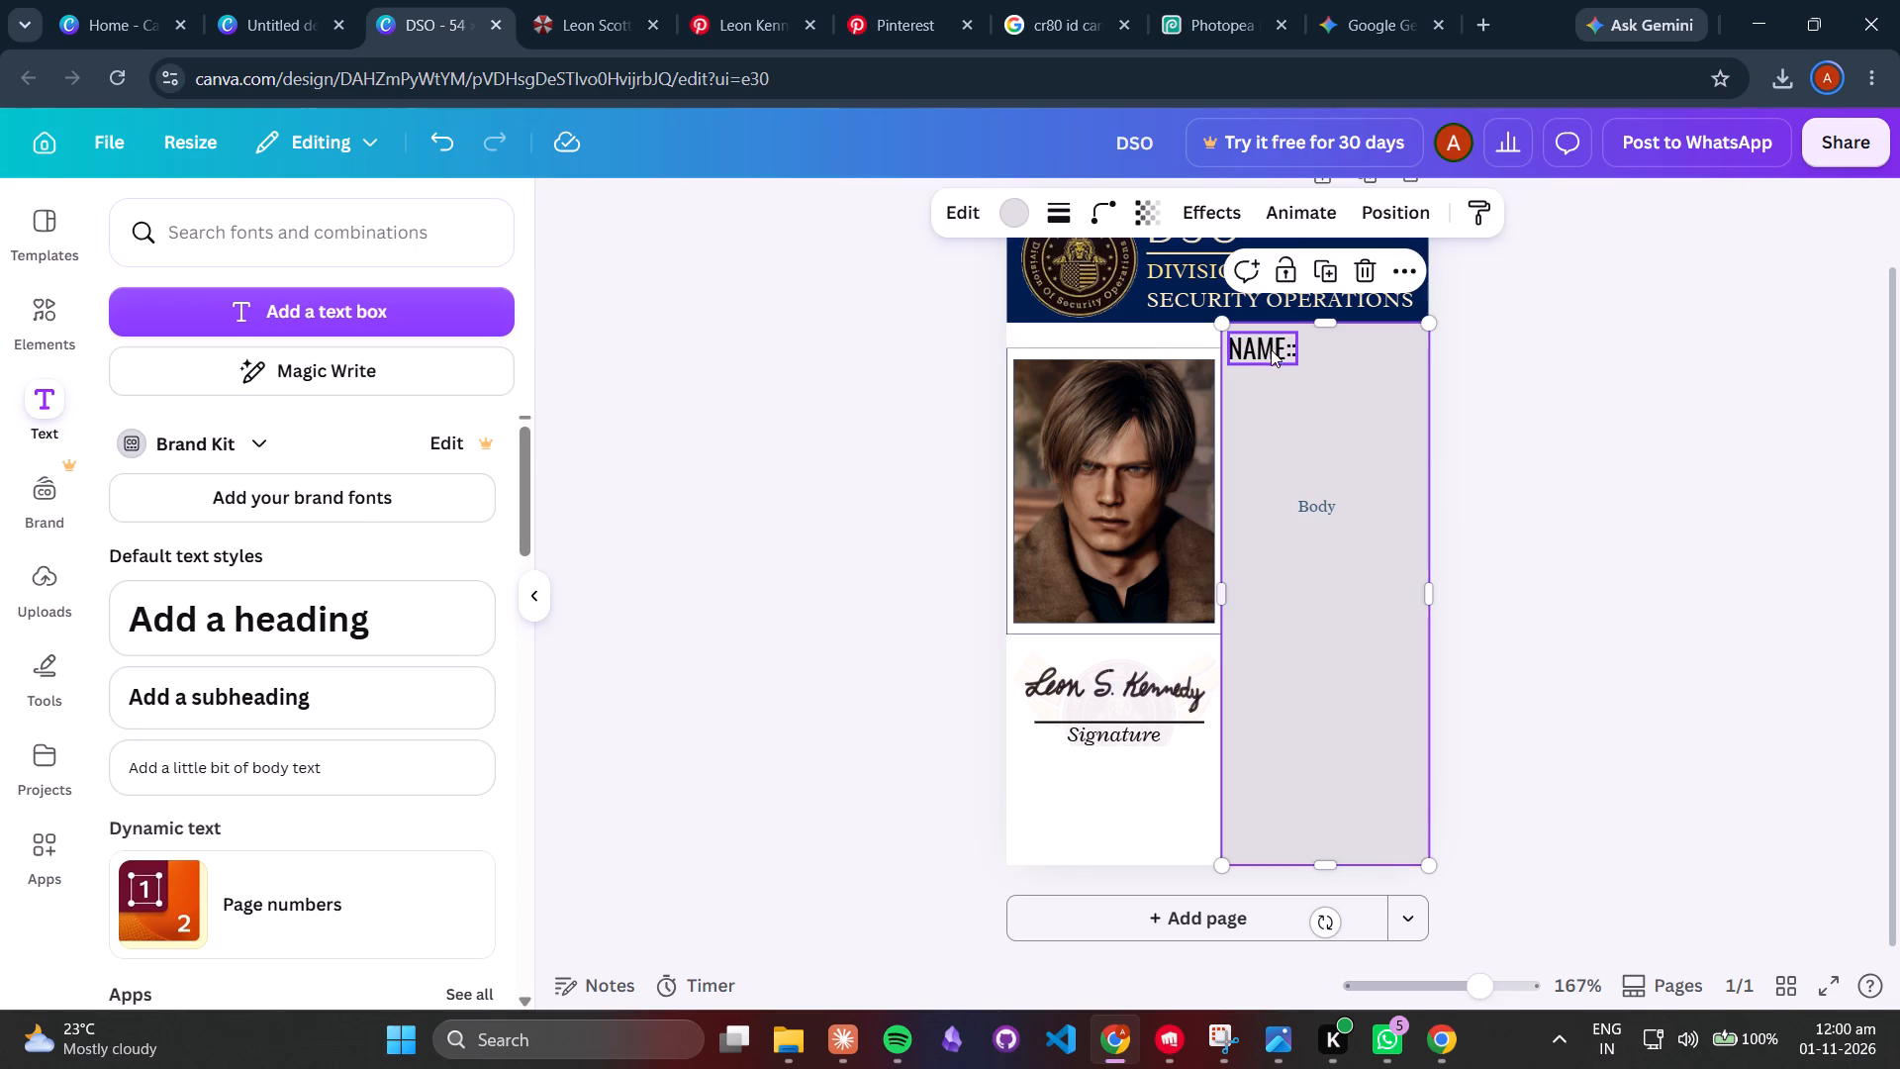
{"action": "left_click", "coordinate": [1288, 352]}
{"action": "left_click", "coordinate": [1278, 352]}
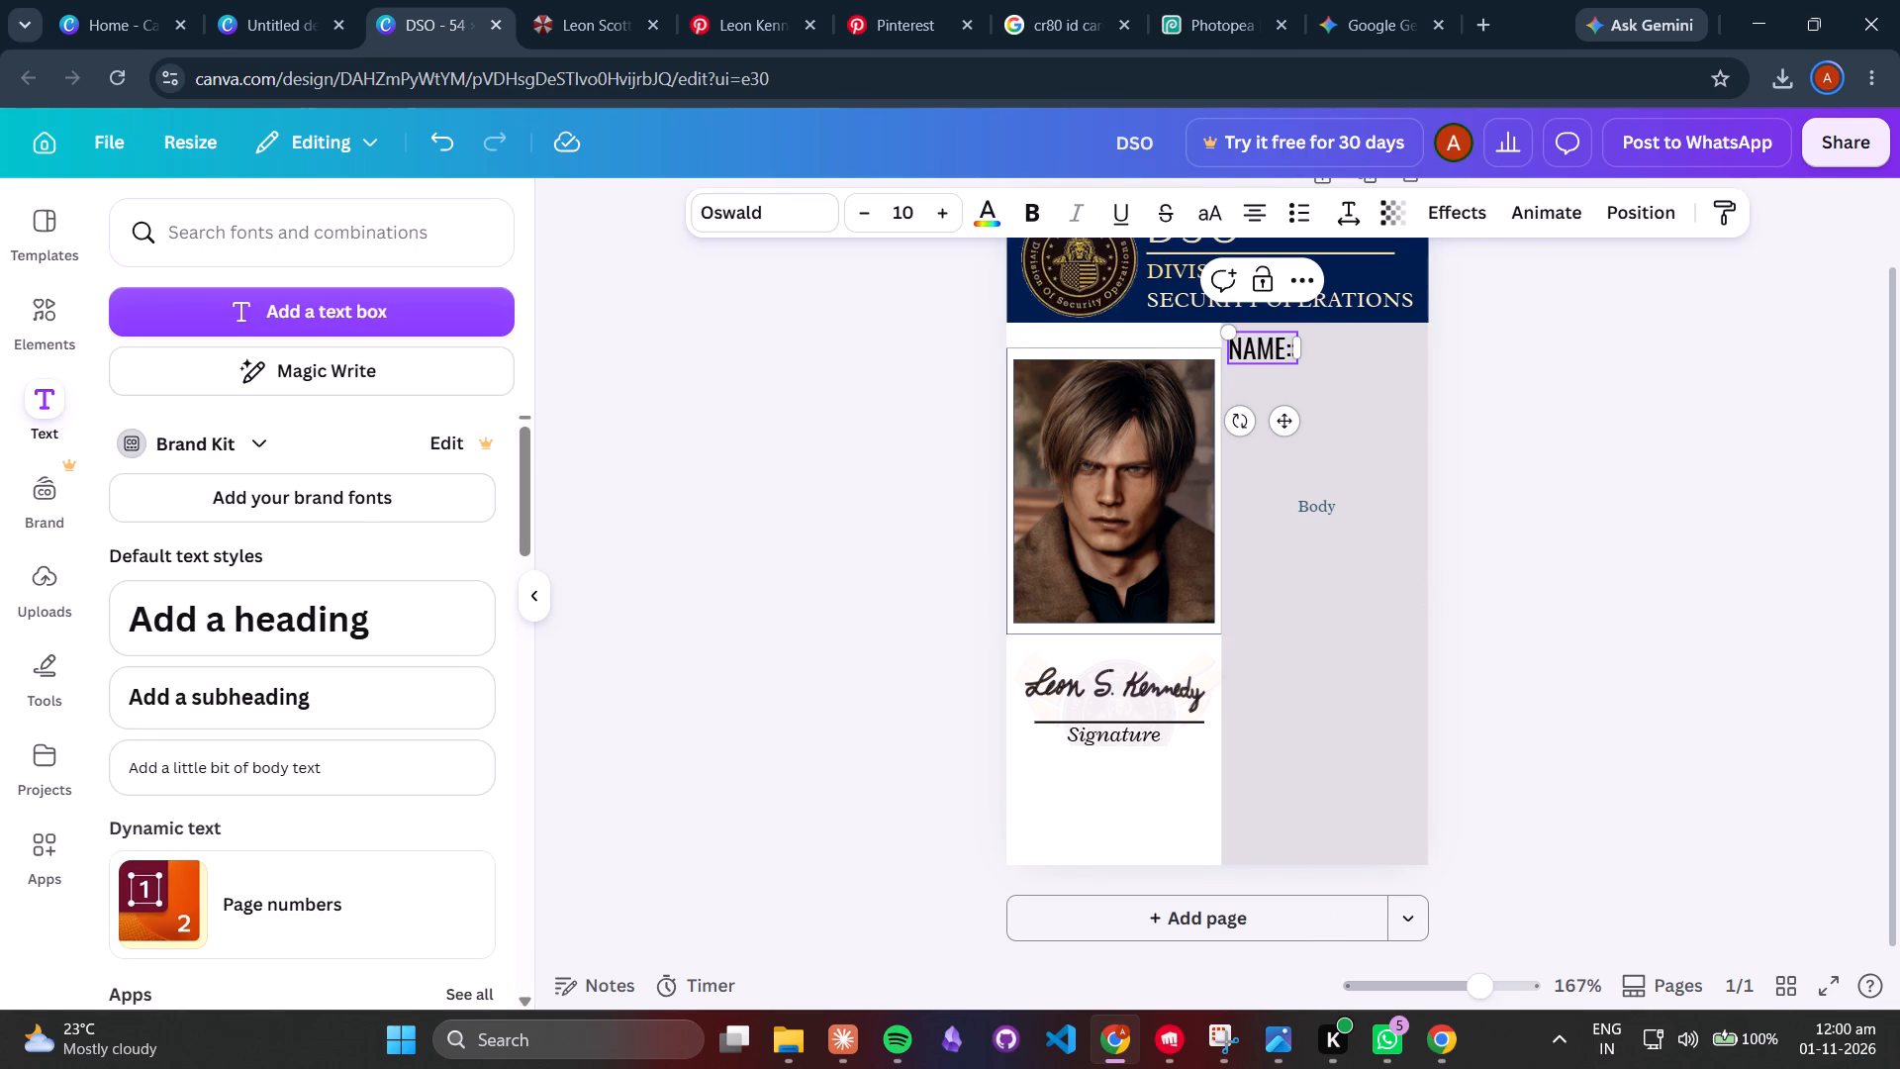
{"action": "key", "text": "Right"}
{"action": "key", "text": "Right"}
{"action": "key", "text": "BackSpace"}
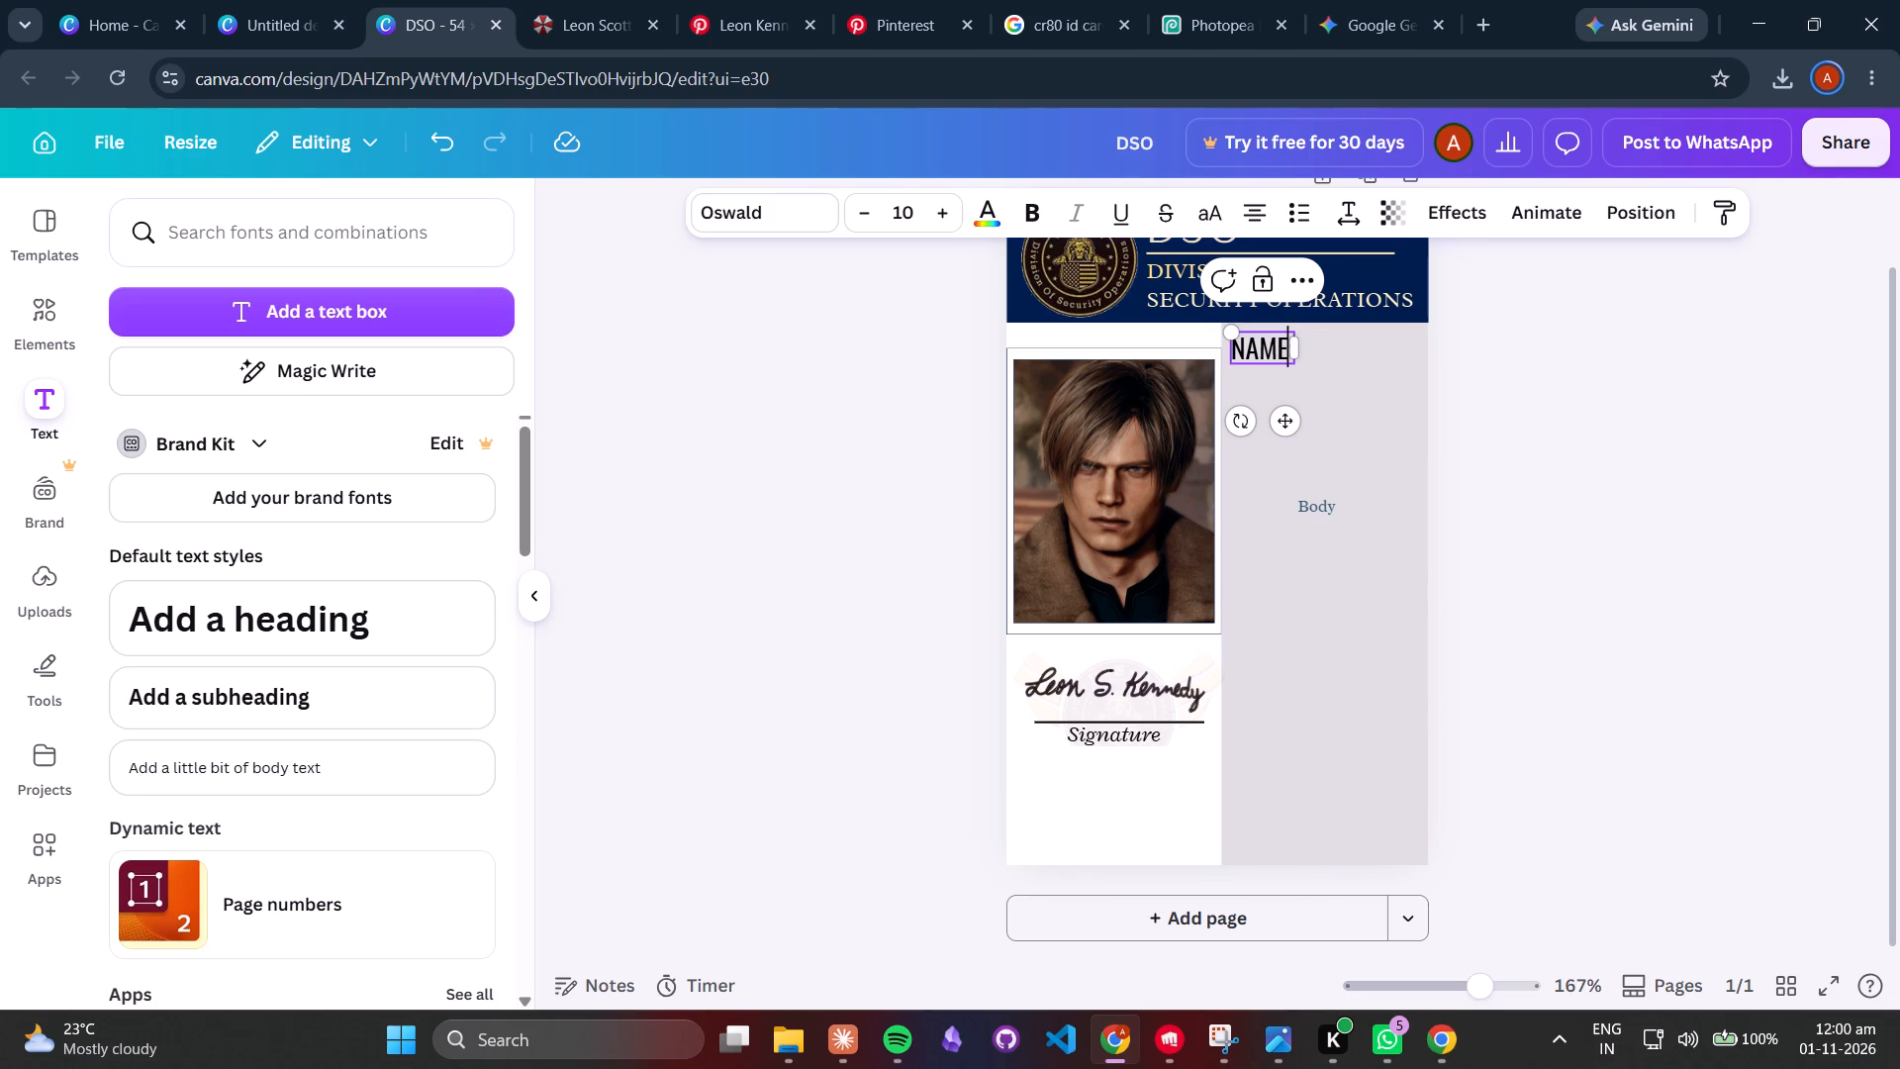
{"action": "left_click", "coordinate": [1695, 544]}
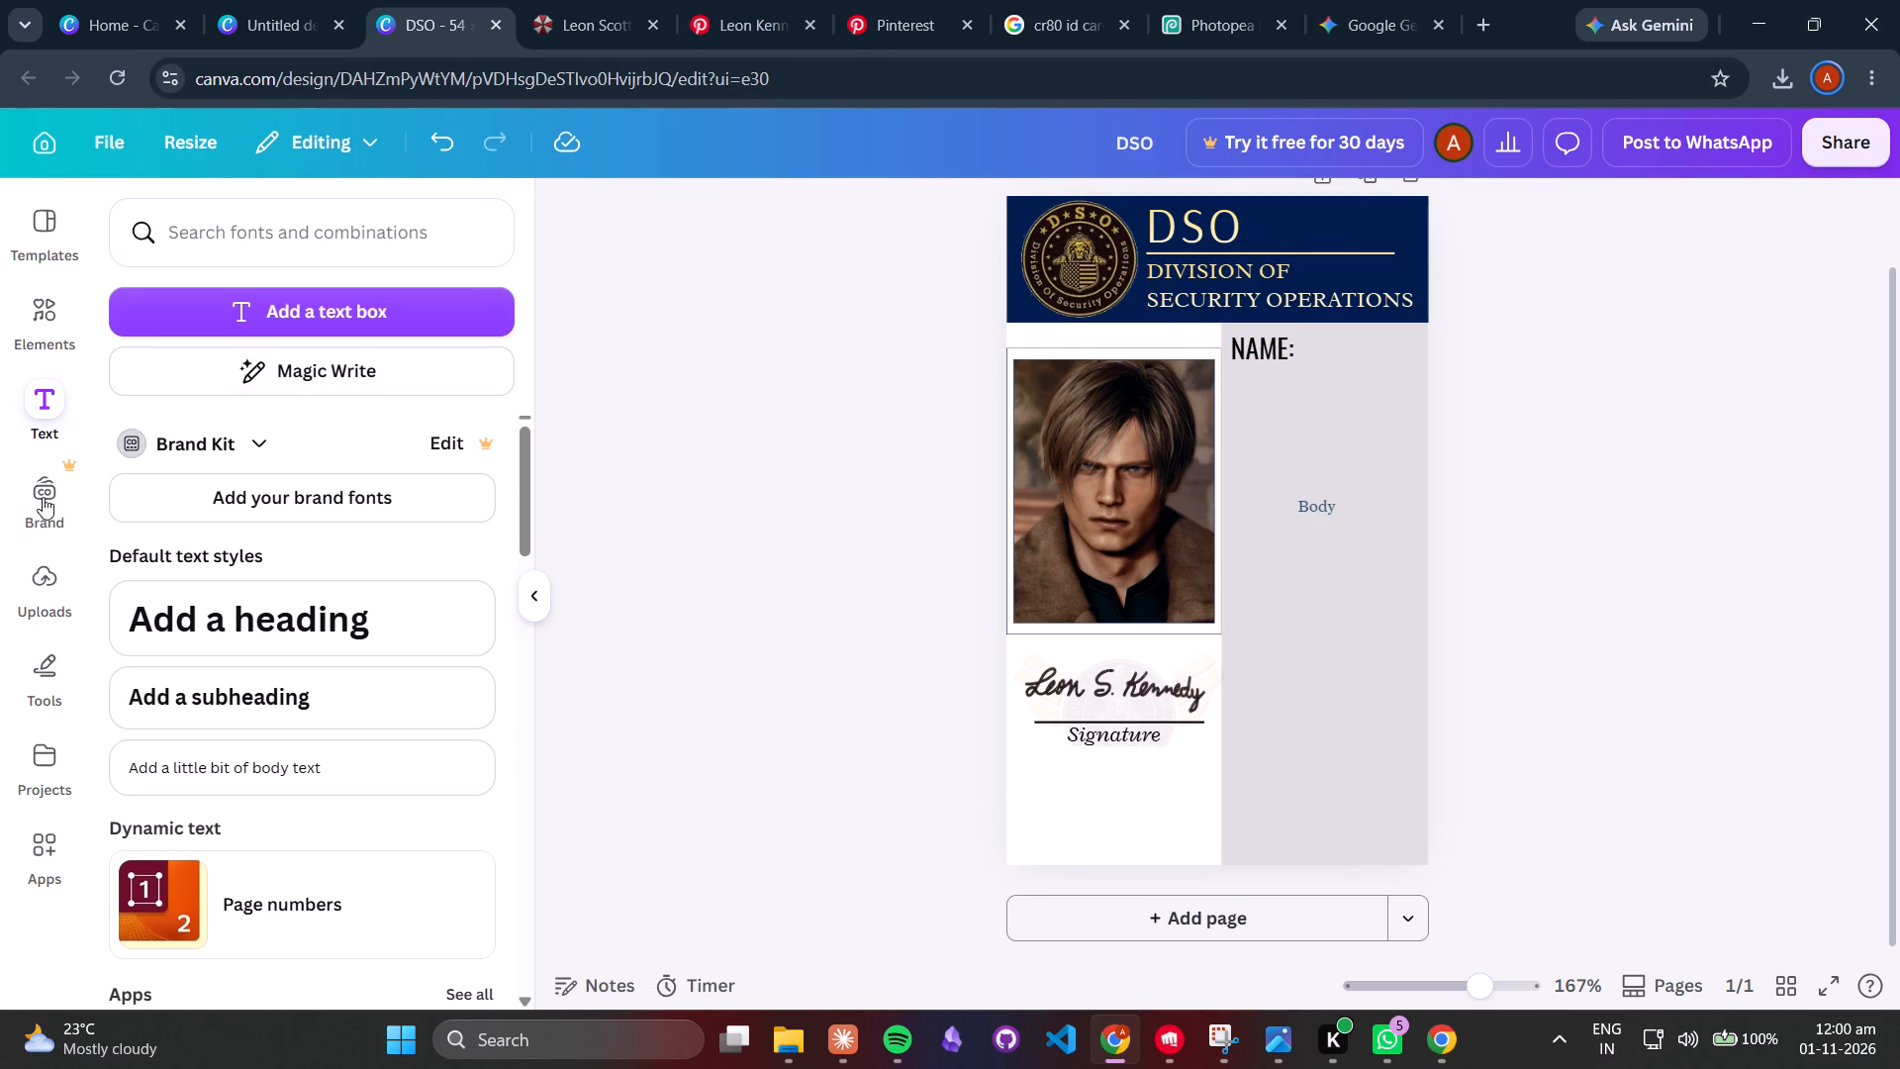
Draw a nearly horizontal straight line just below the NAME: label, spanning most of the grey panel's width.
{"action": "left_click", "coordinate": [56, 680]}
{"action": "left_click", "coordinate": [108, 558]}
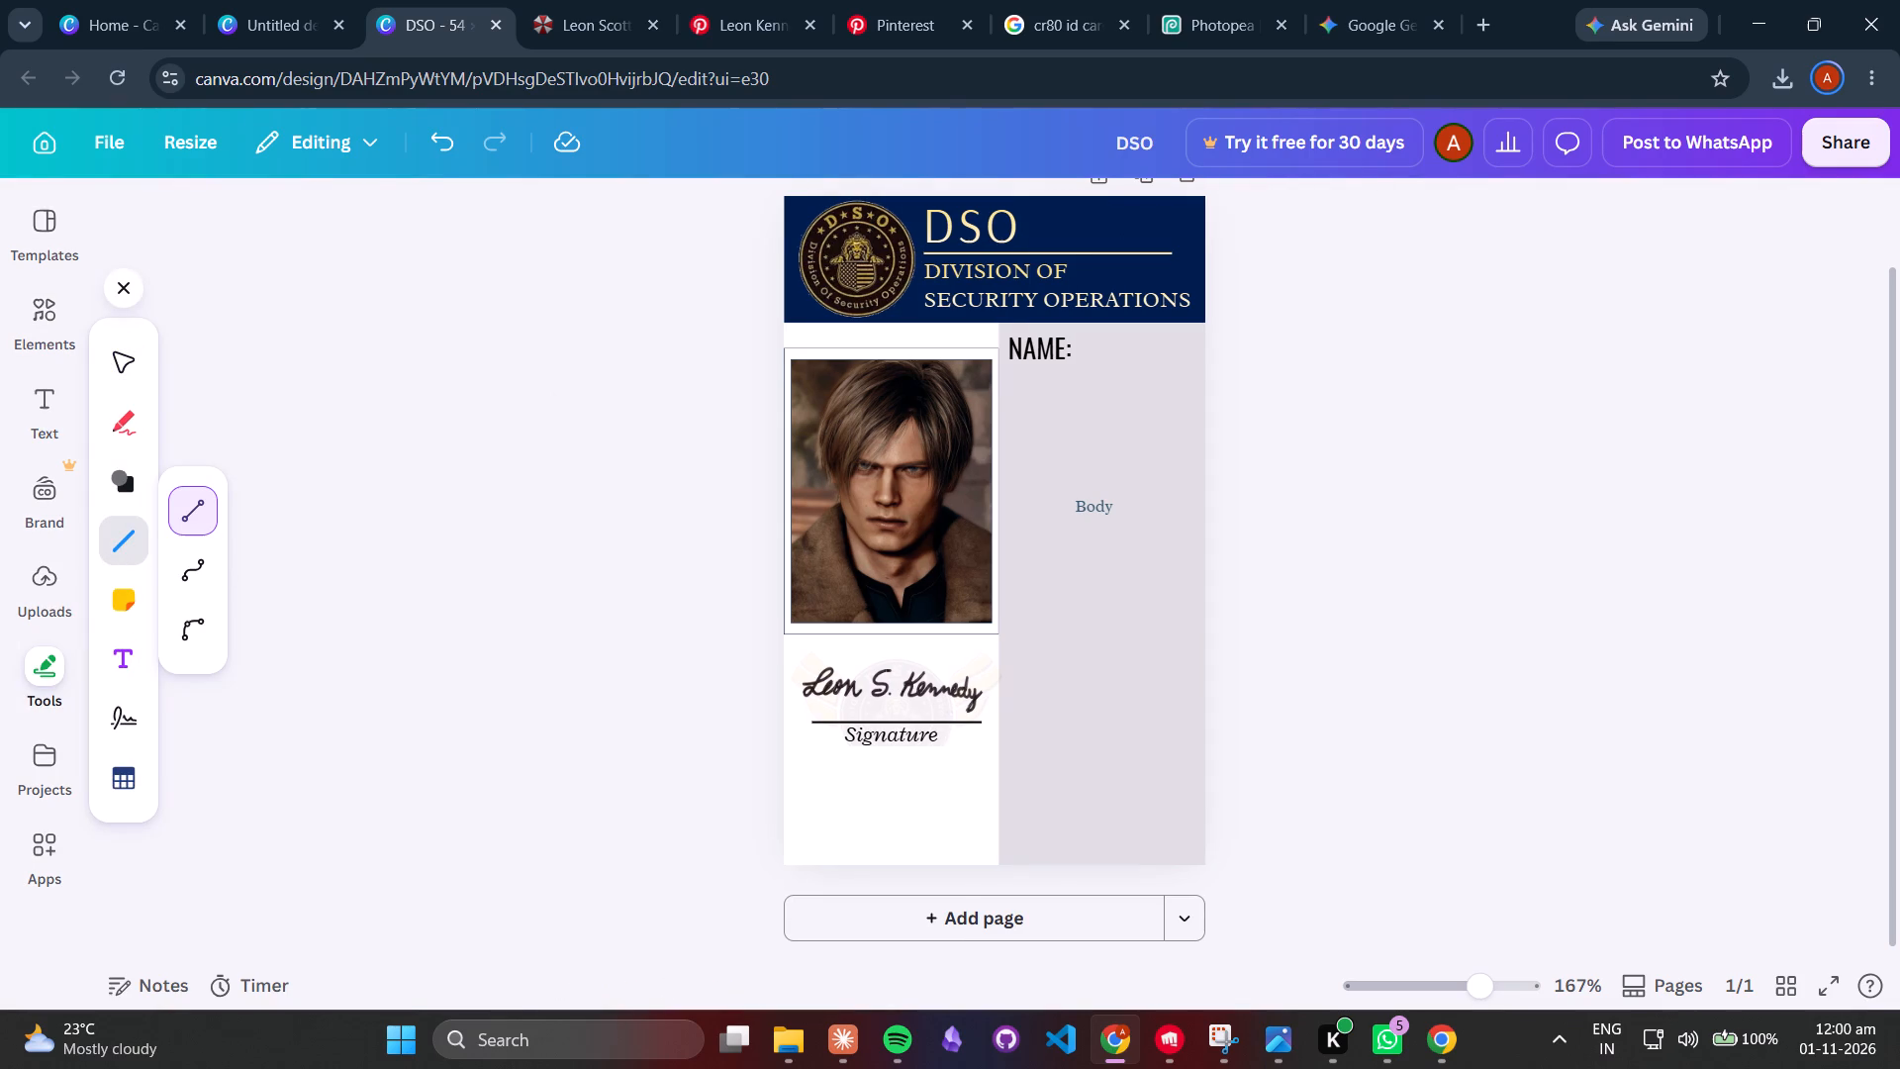
{"action": "left_click_drag", "start_coordinate": [1003, 366], "coordinate": [1172, 369]}
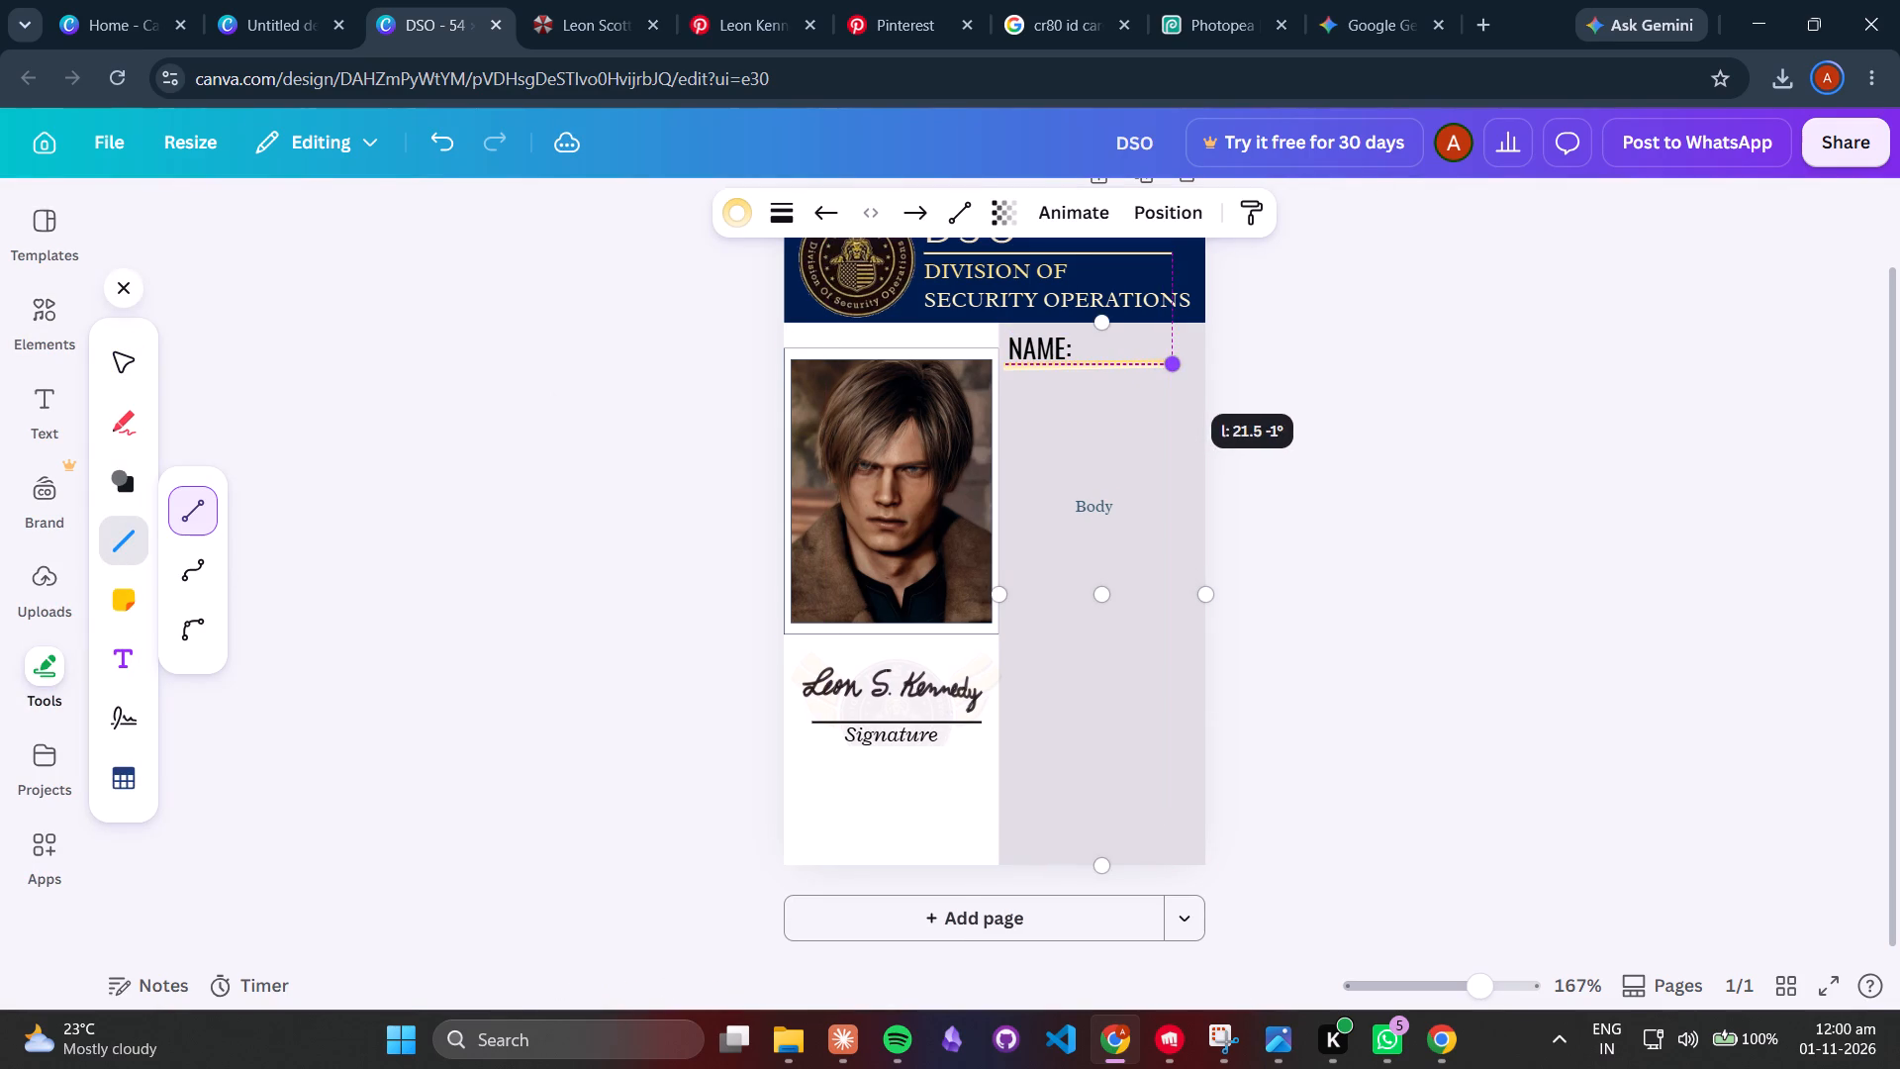
{"action": "left_click_drag", "start_coordinate": [1172, 369], "coordinate": [1187, 372]}
Set the line under NAME: to stroke weight 1 and colour it with the design's navy blue.
{"action": "left_click", "coordinate": [777, 222]}
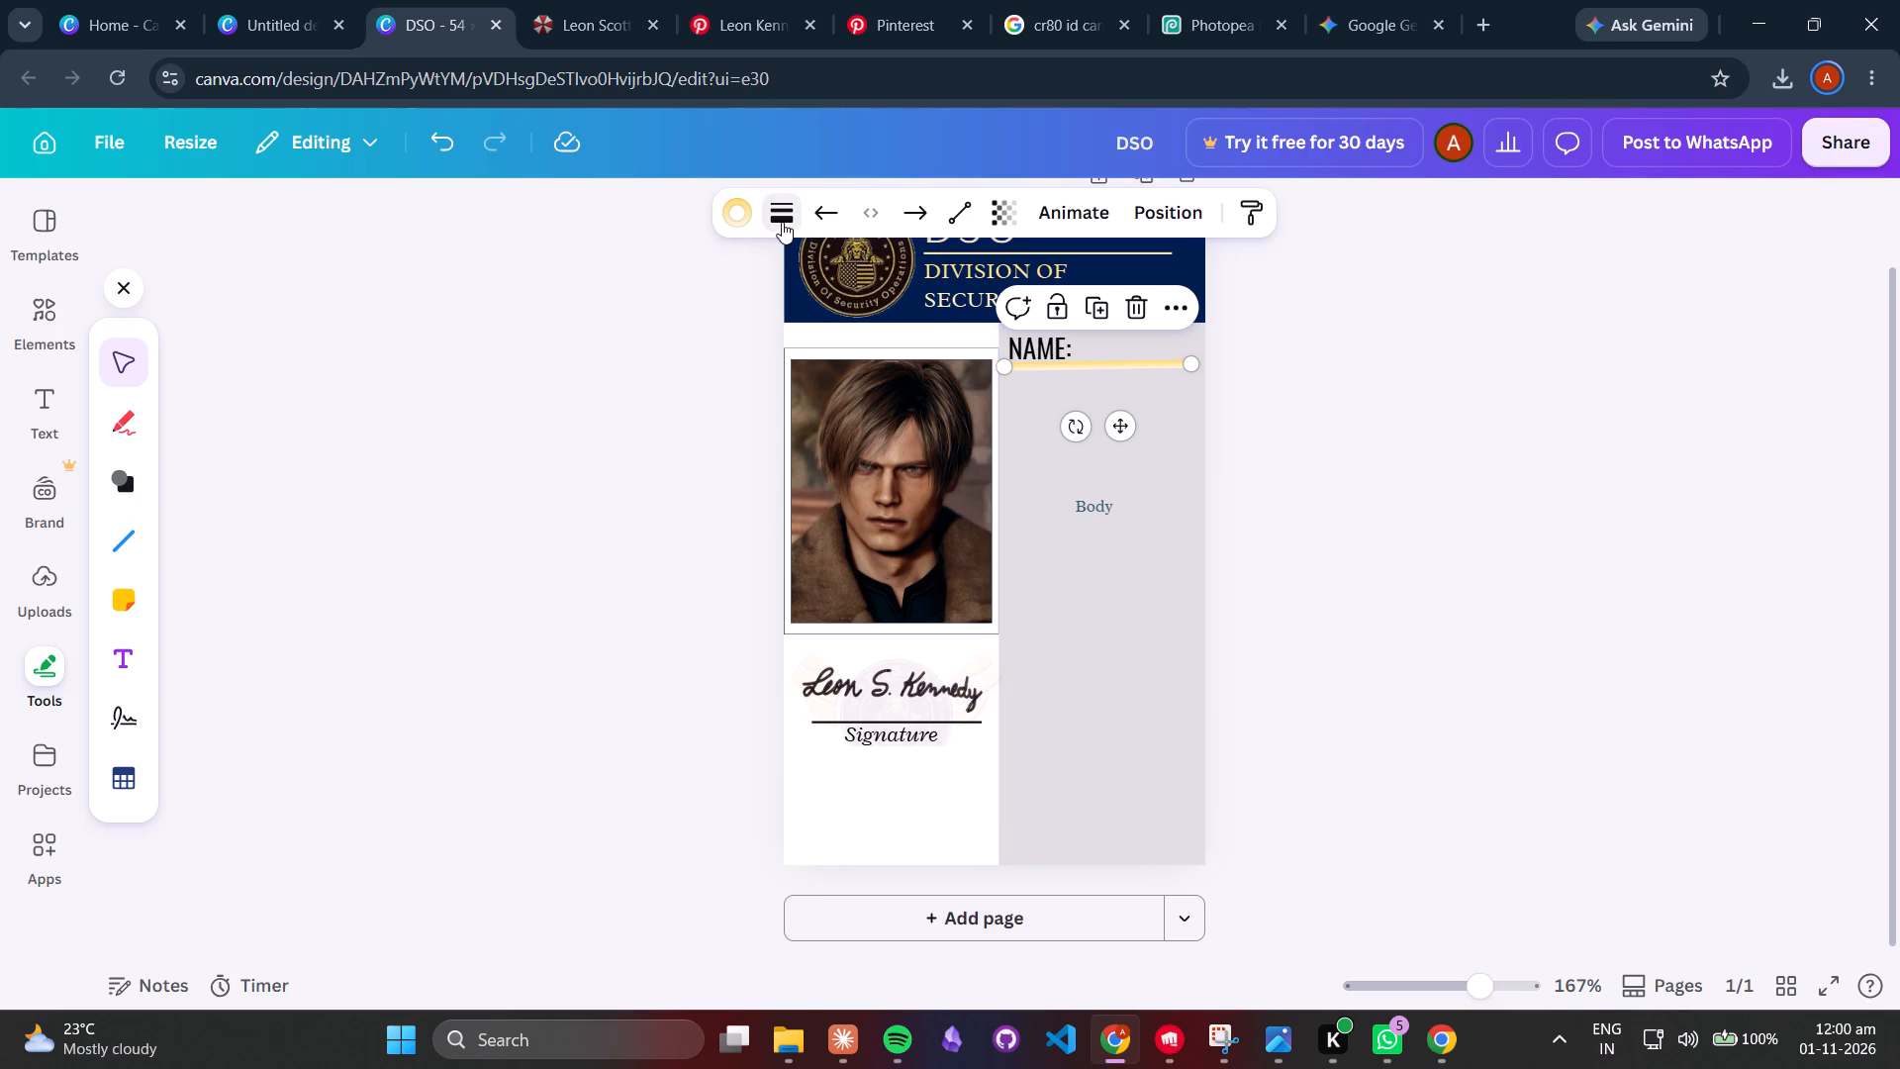
{"action": "left_click_drag", "start_coordinate": [625, 425], "coordinate": [541, 415]}
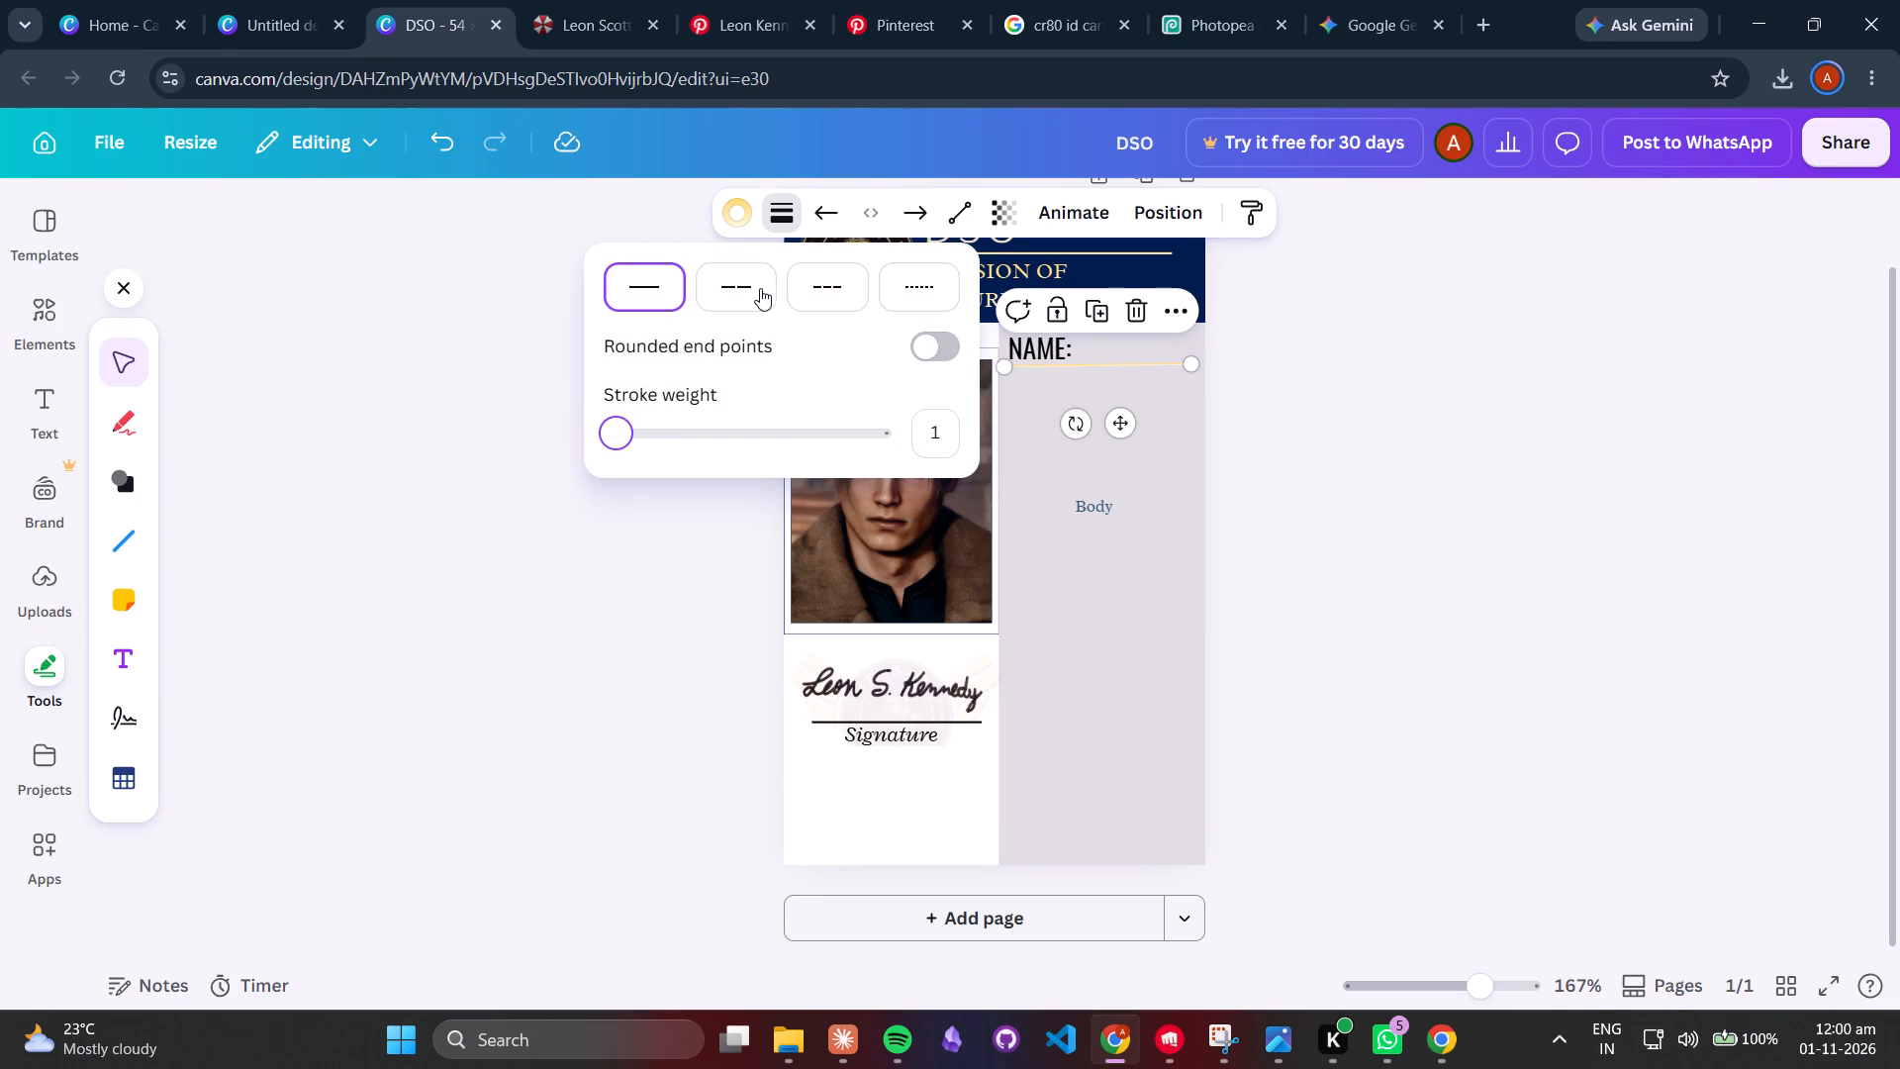
{"action": "left_click", "coordinate": [746, 222]}
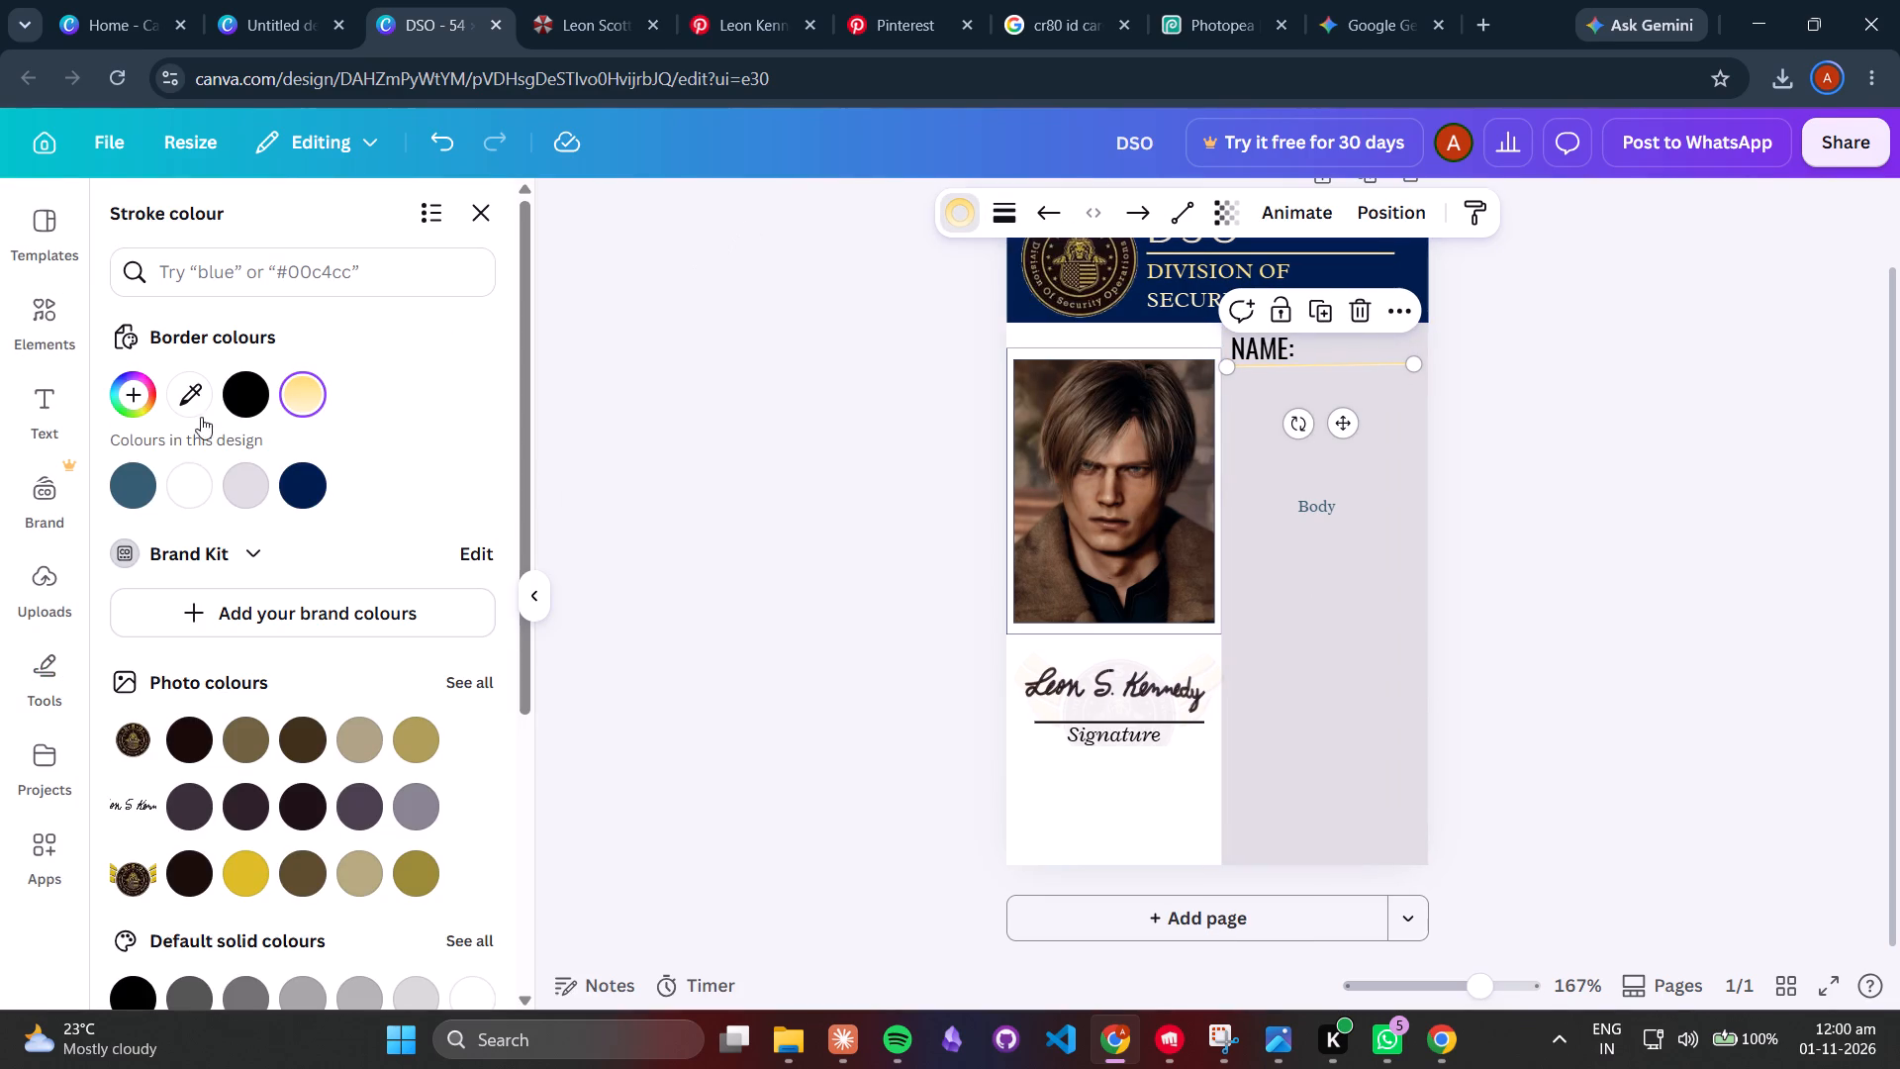
{"action": "left_click", "coordinate": [305, 504]}
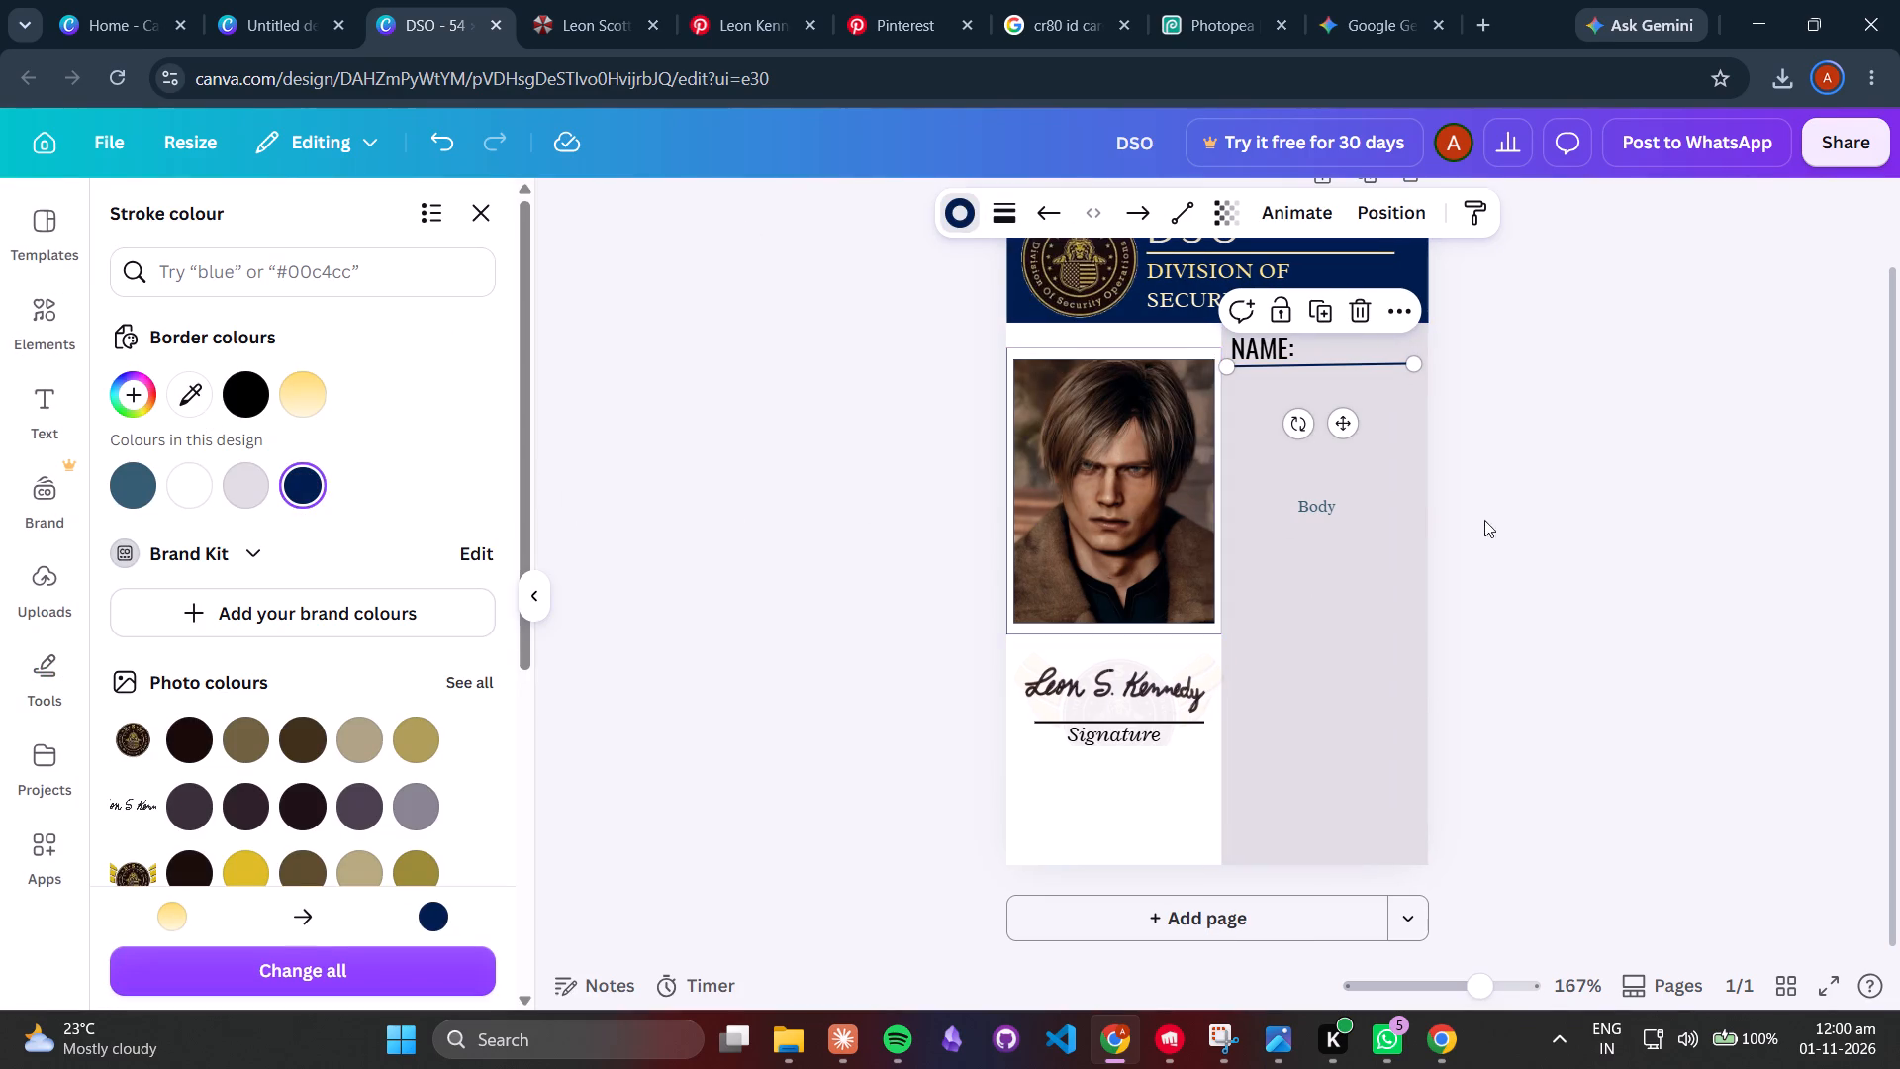
Make the navy line under the NAME: label horizontal and move it lower on the grey panel.
{"action": "left_click", "coordinate": [1467, 498]}
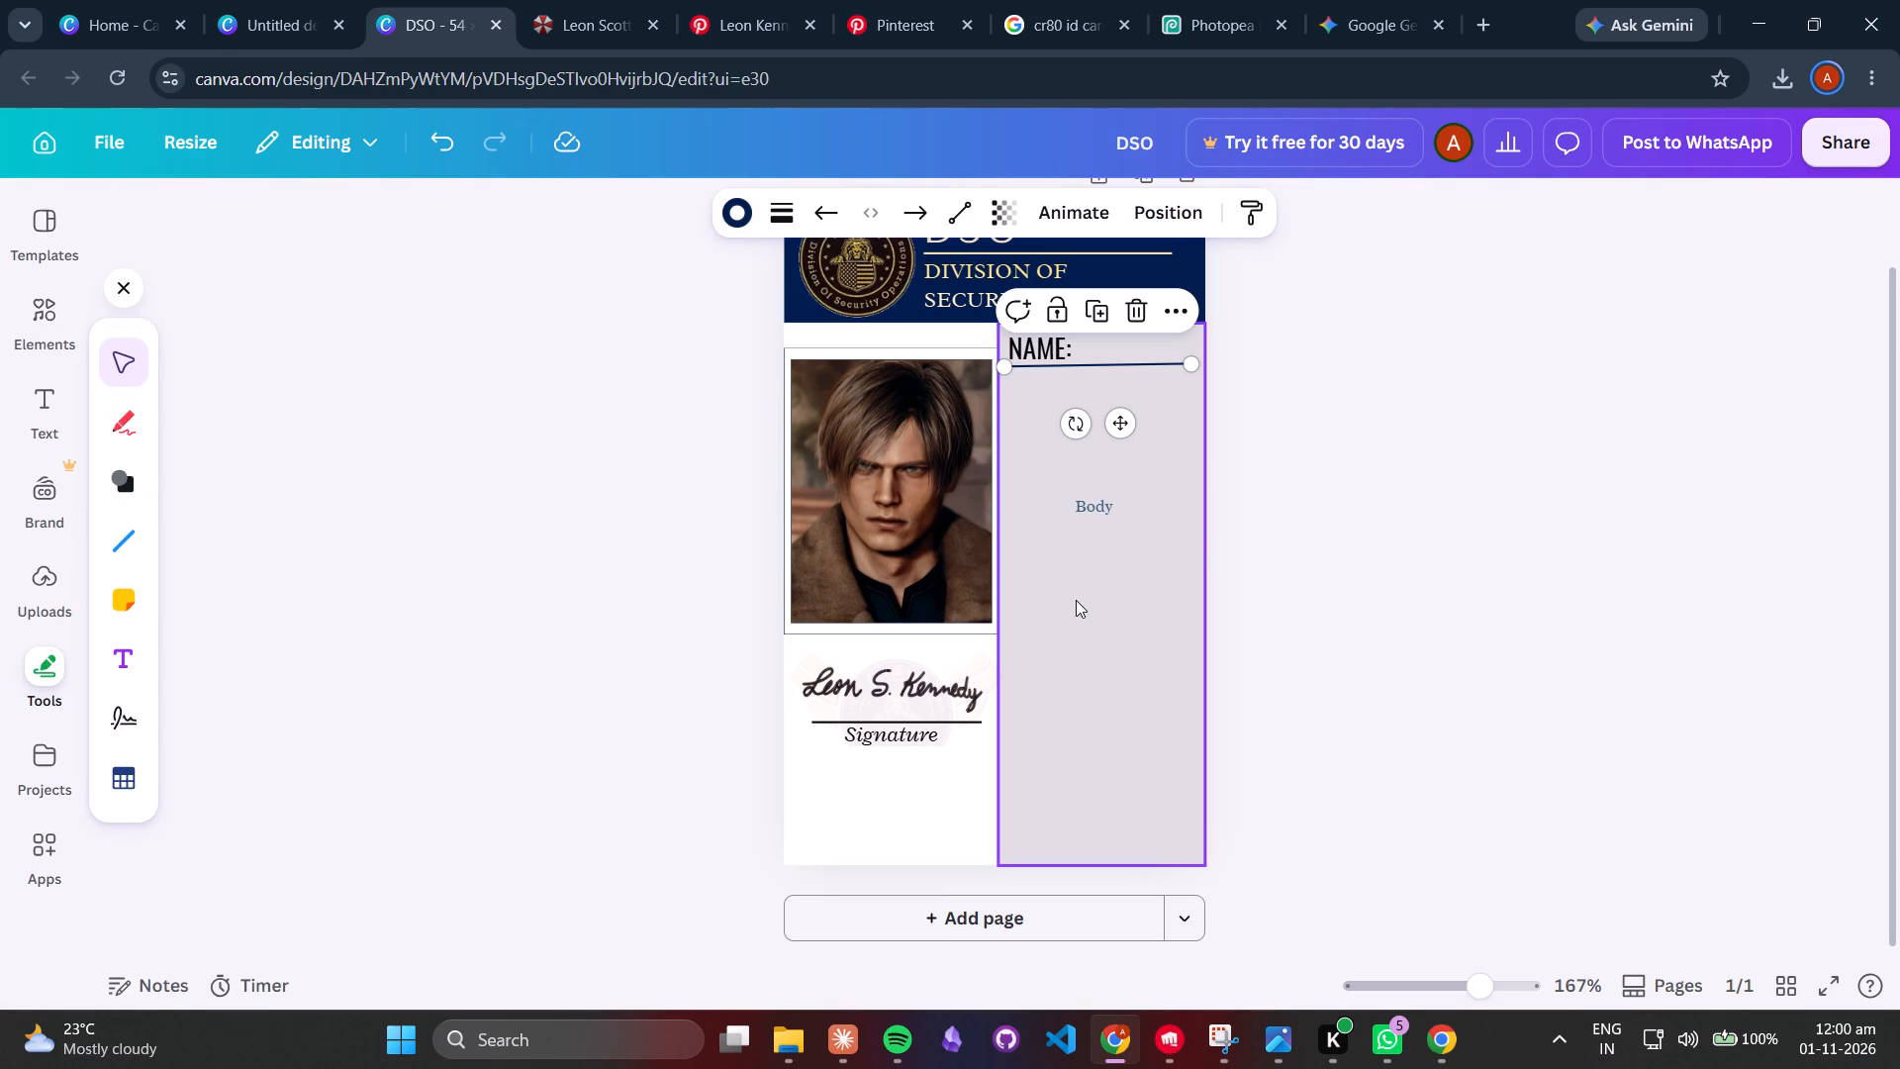
{"action": "left_click", "coordinate": [1040, 377]}
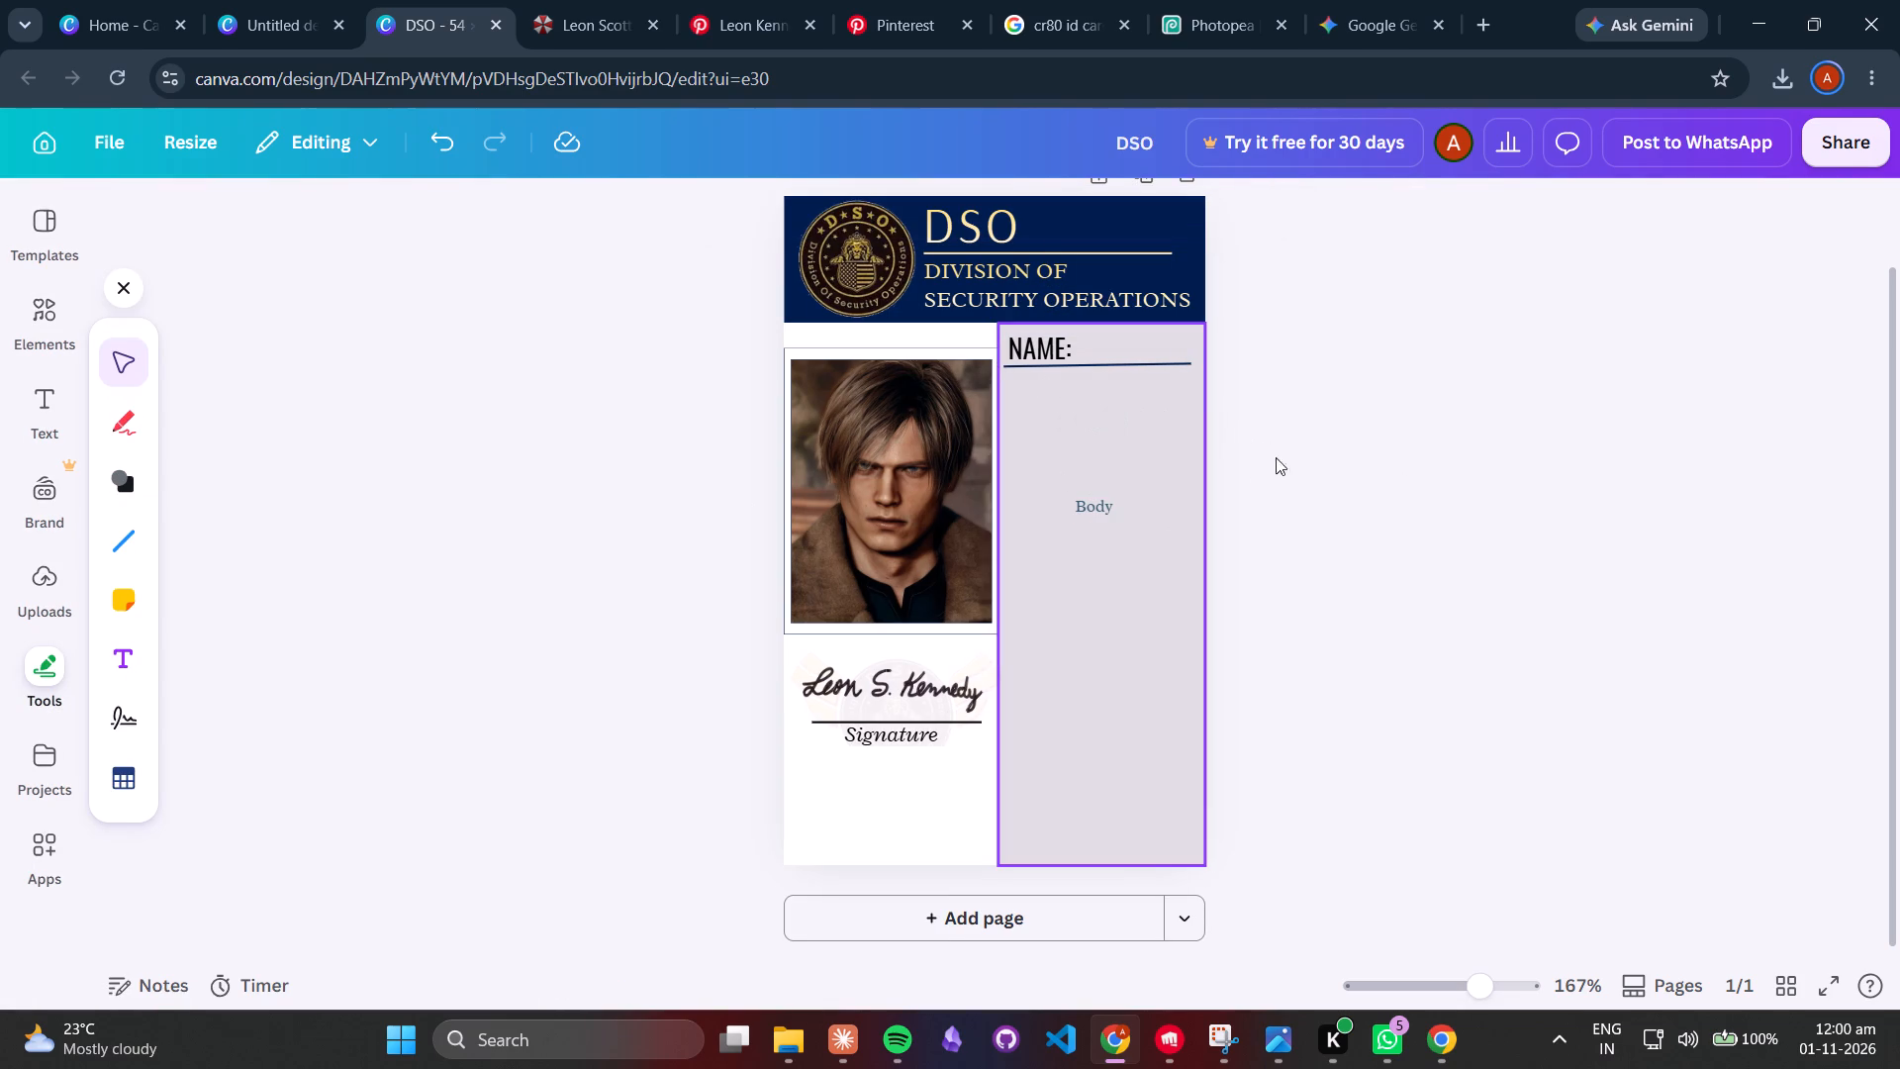
{"action": "left_click", "coordinate": [1168, 368]}
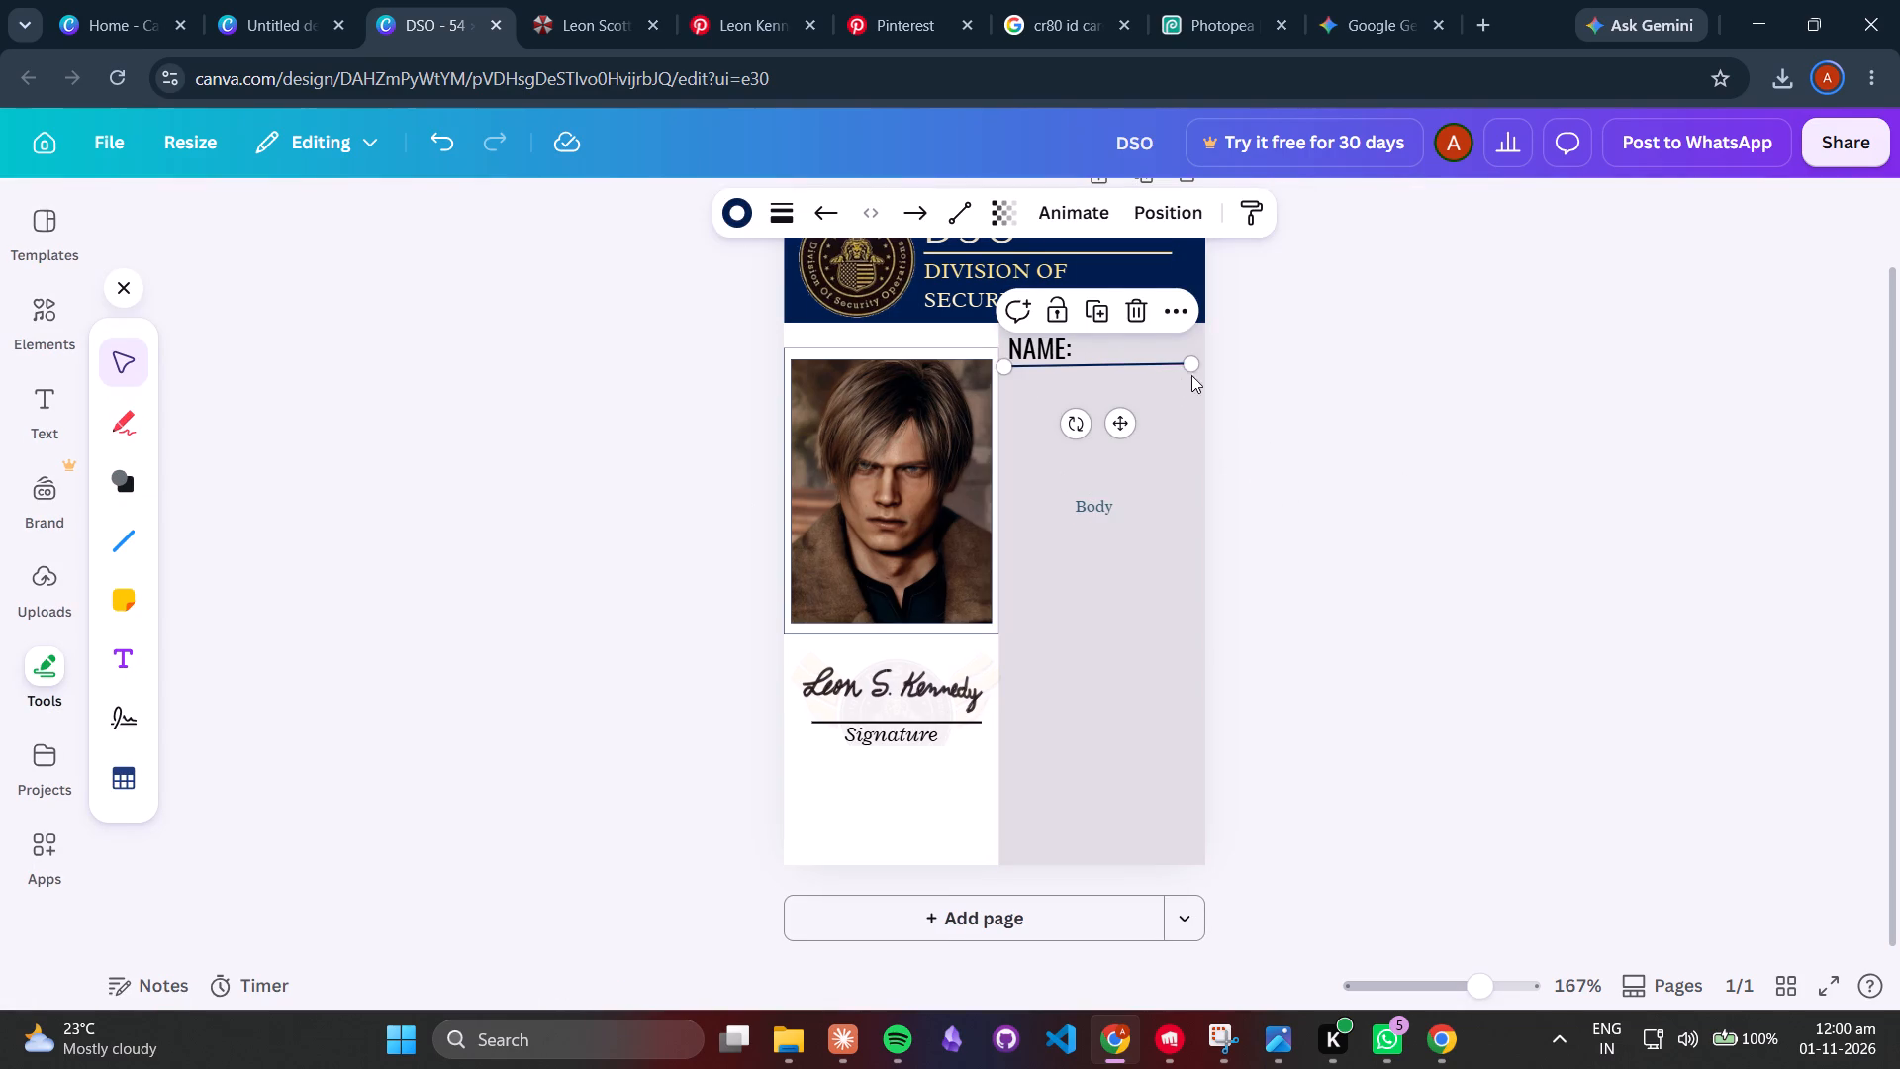
{"action": "left_click", "coordinate": [1191, 367]}
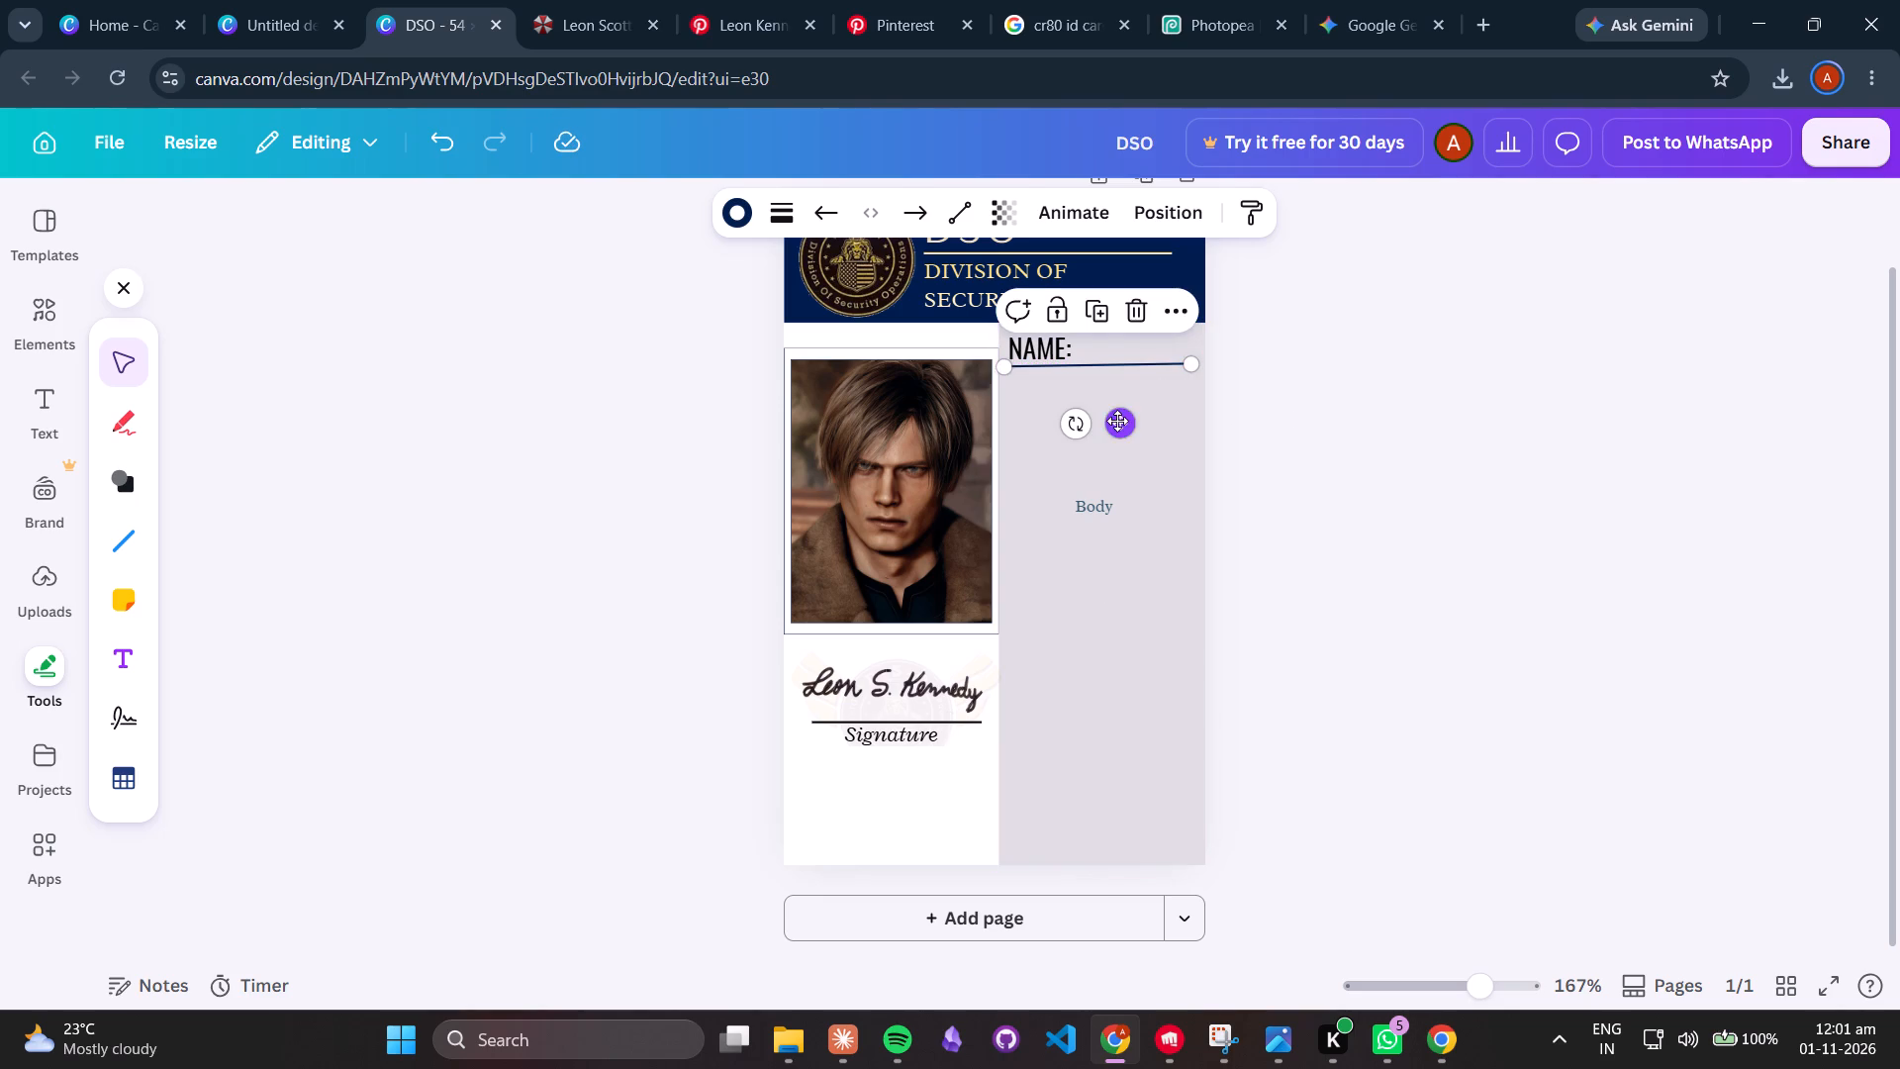
{"action": "left_click_drag", "start_coordinate": [1117, 421], "coordinate": [1116, 474]}
{"action": "left_click", "coordinate": [1006, 421]}
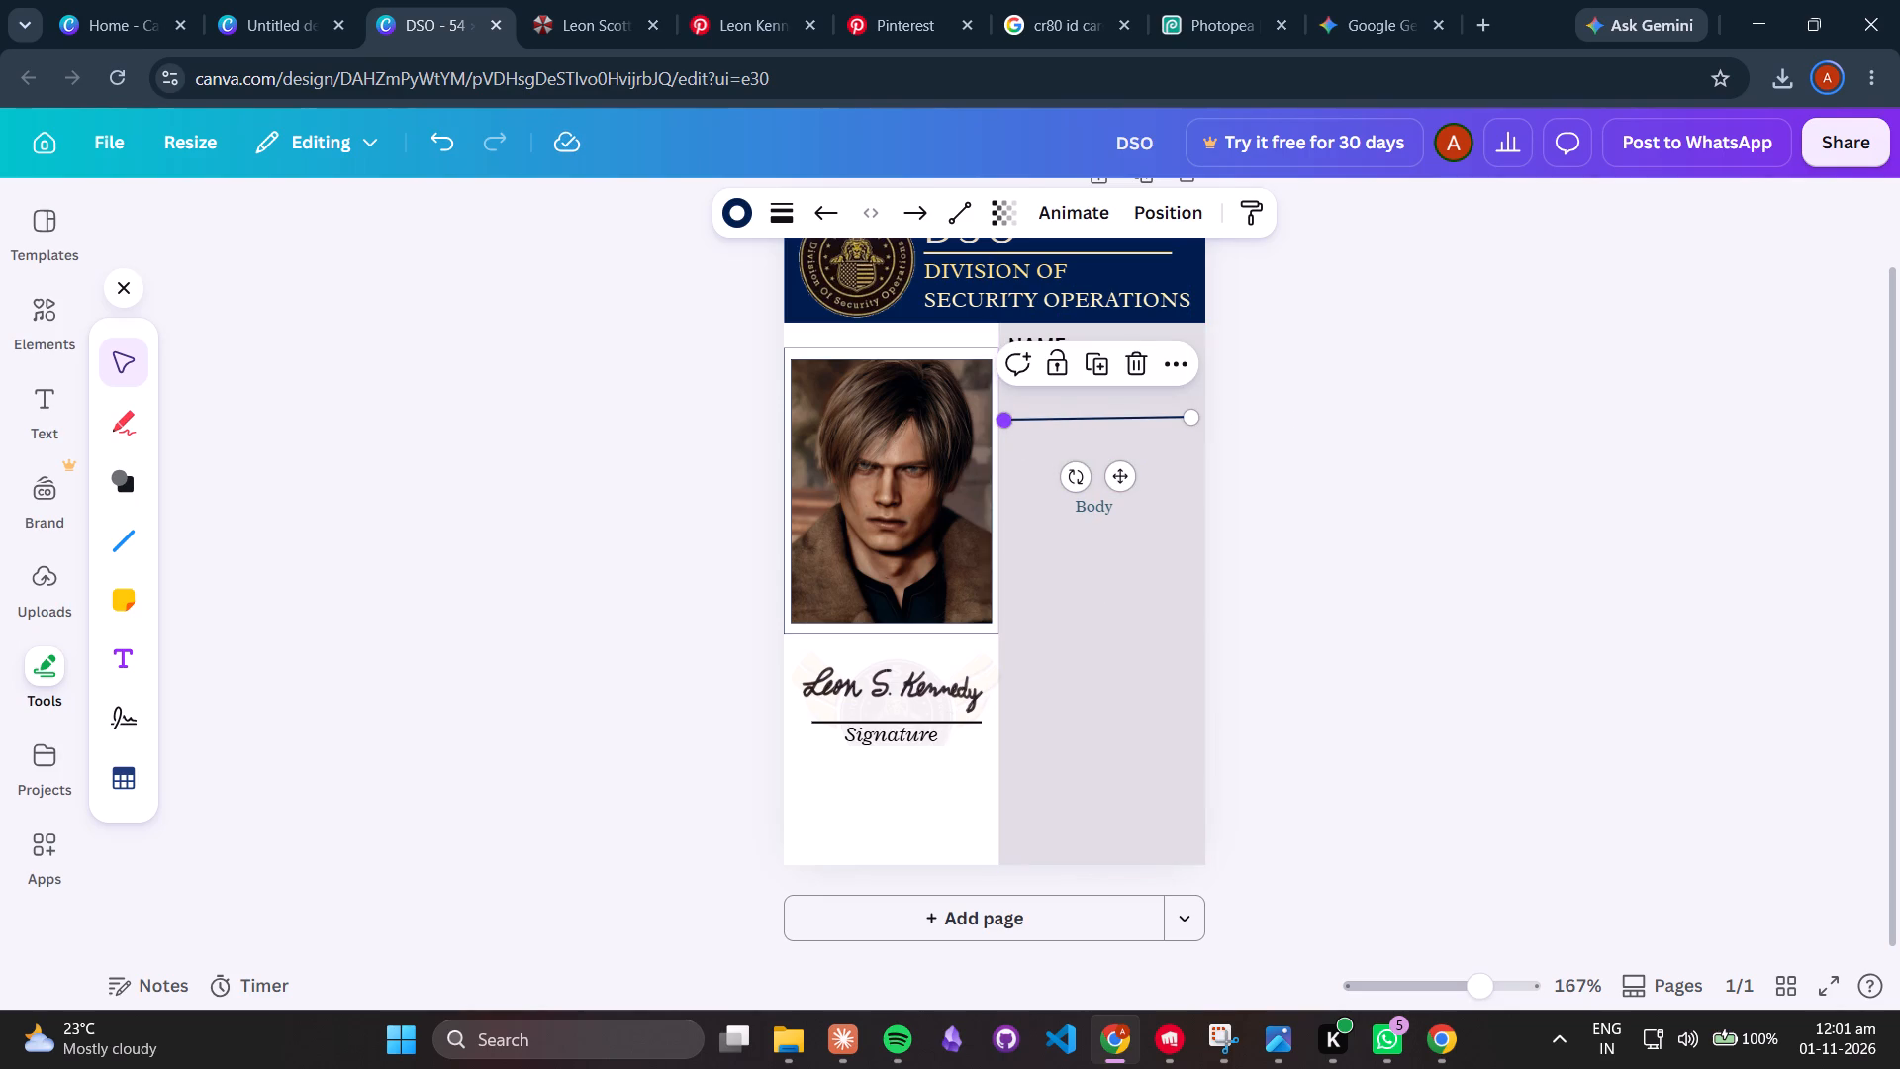
{"action": "left_click", "coordinate": [1125, 471]}
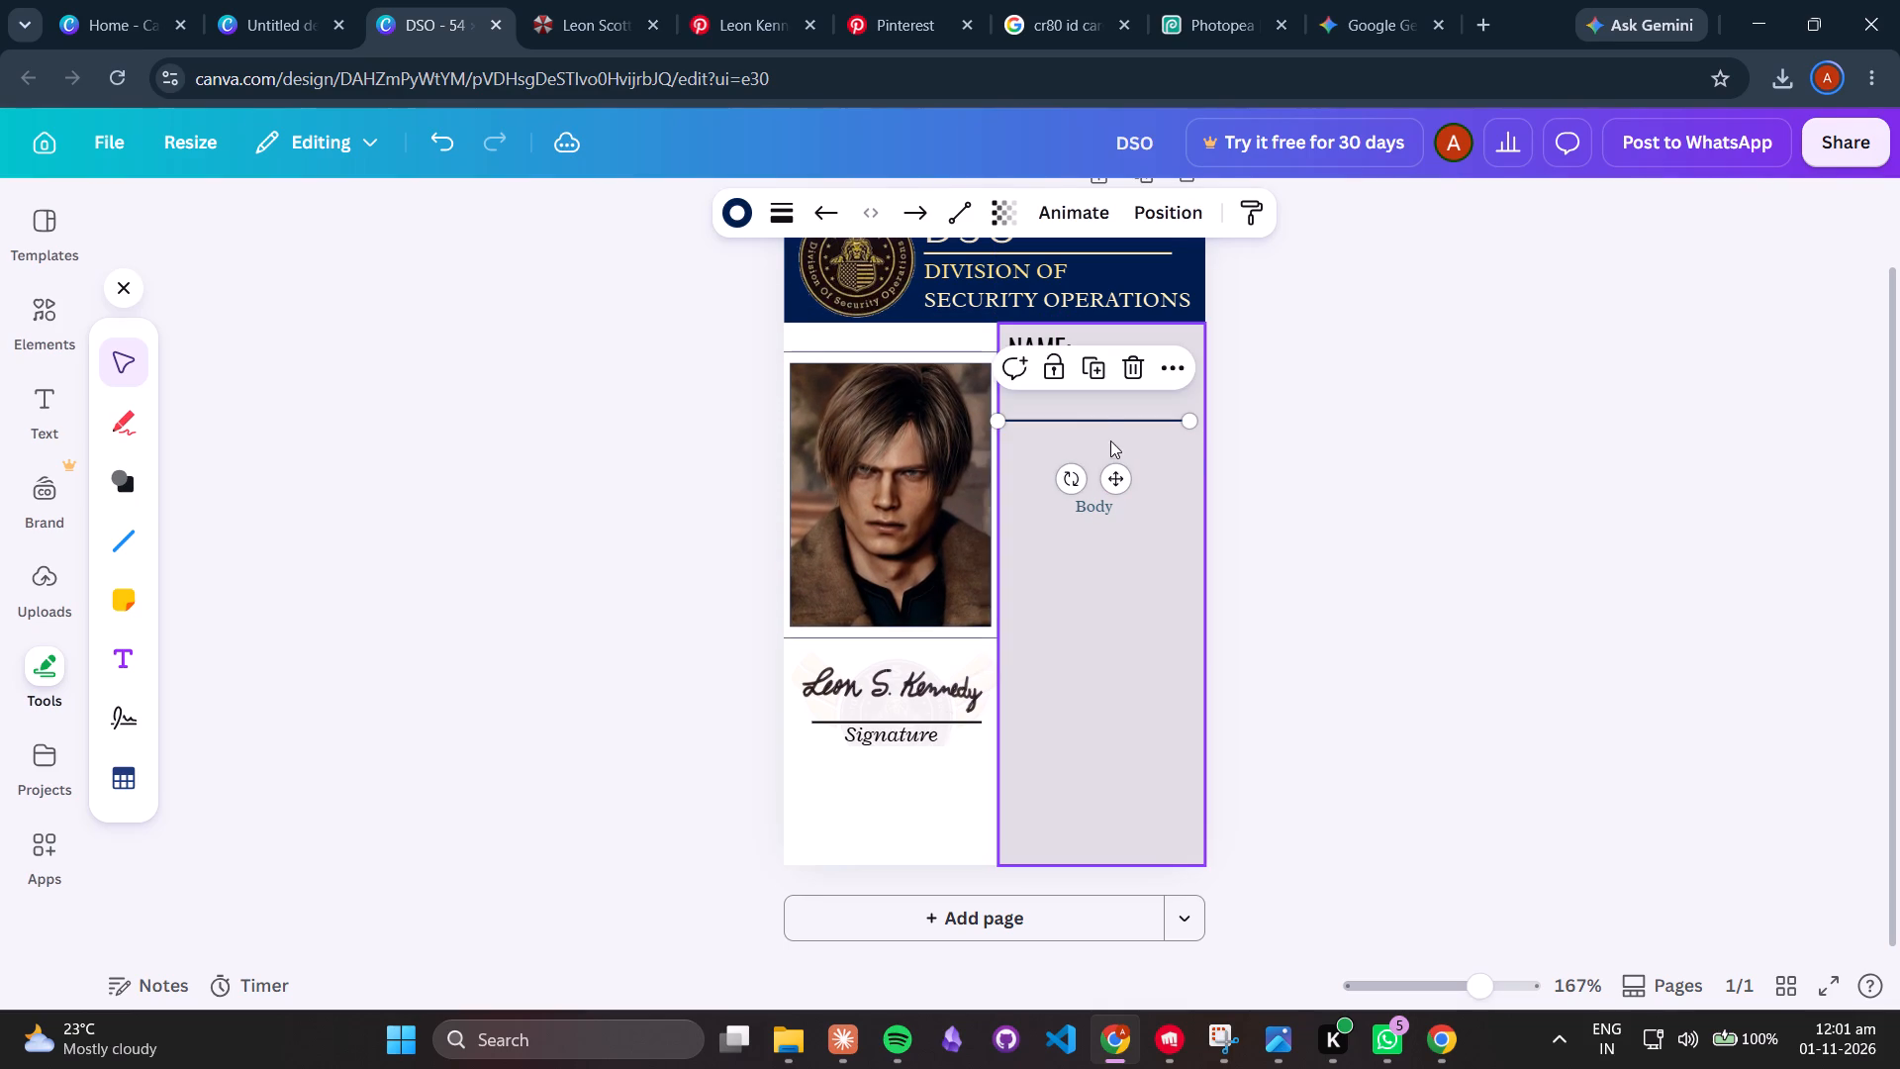
{"action": "left_click", "coordinate": [1100, 419]}
{"action": "left_click", "coordinate": [1115, 421]}
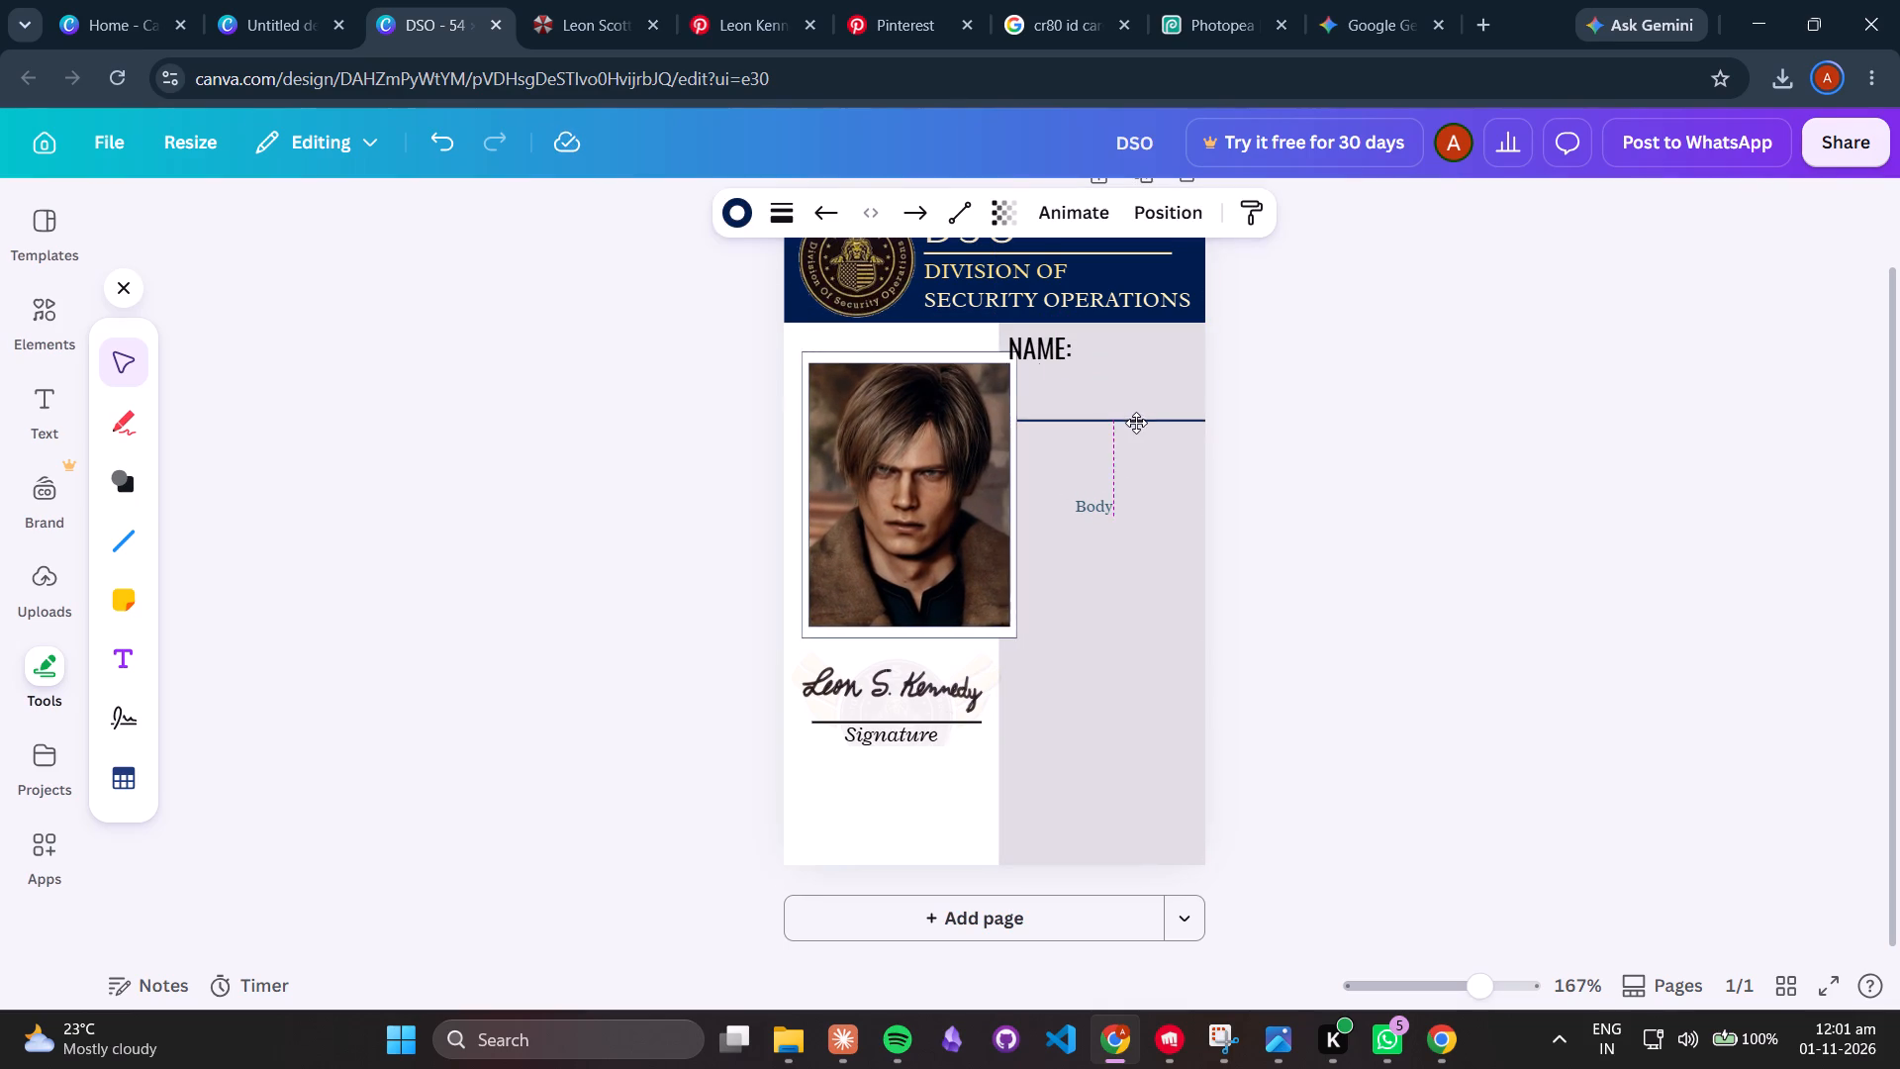
{"action": "left_click", "coordinate": [1128, 430]}
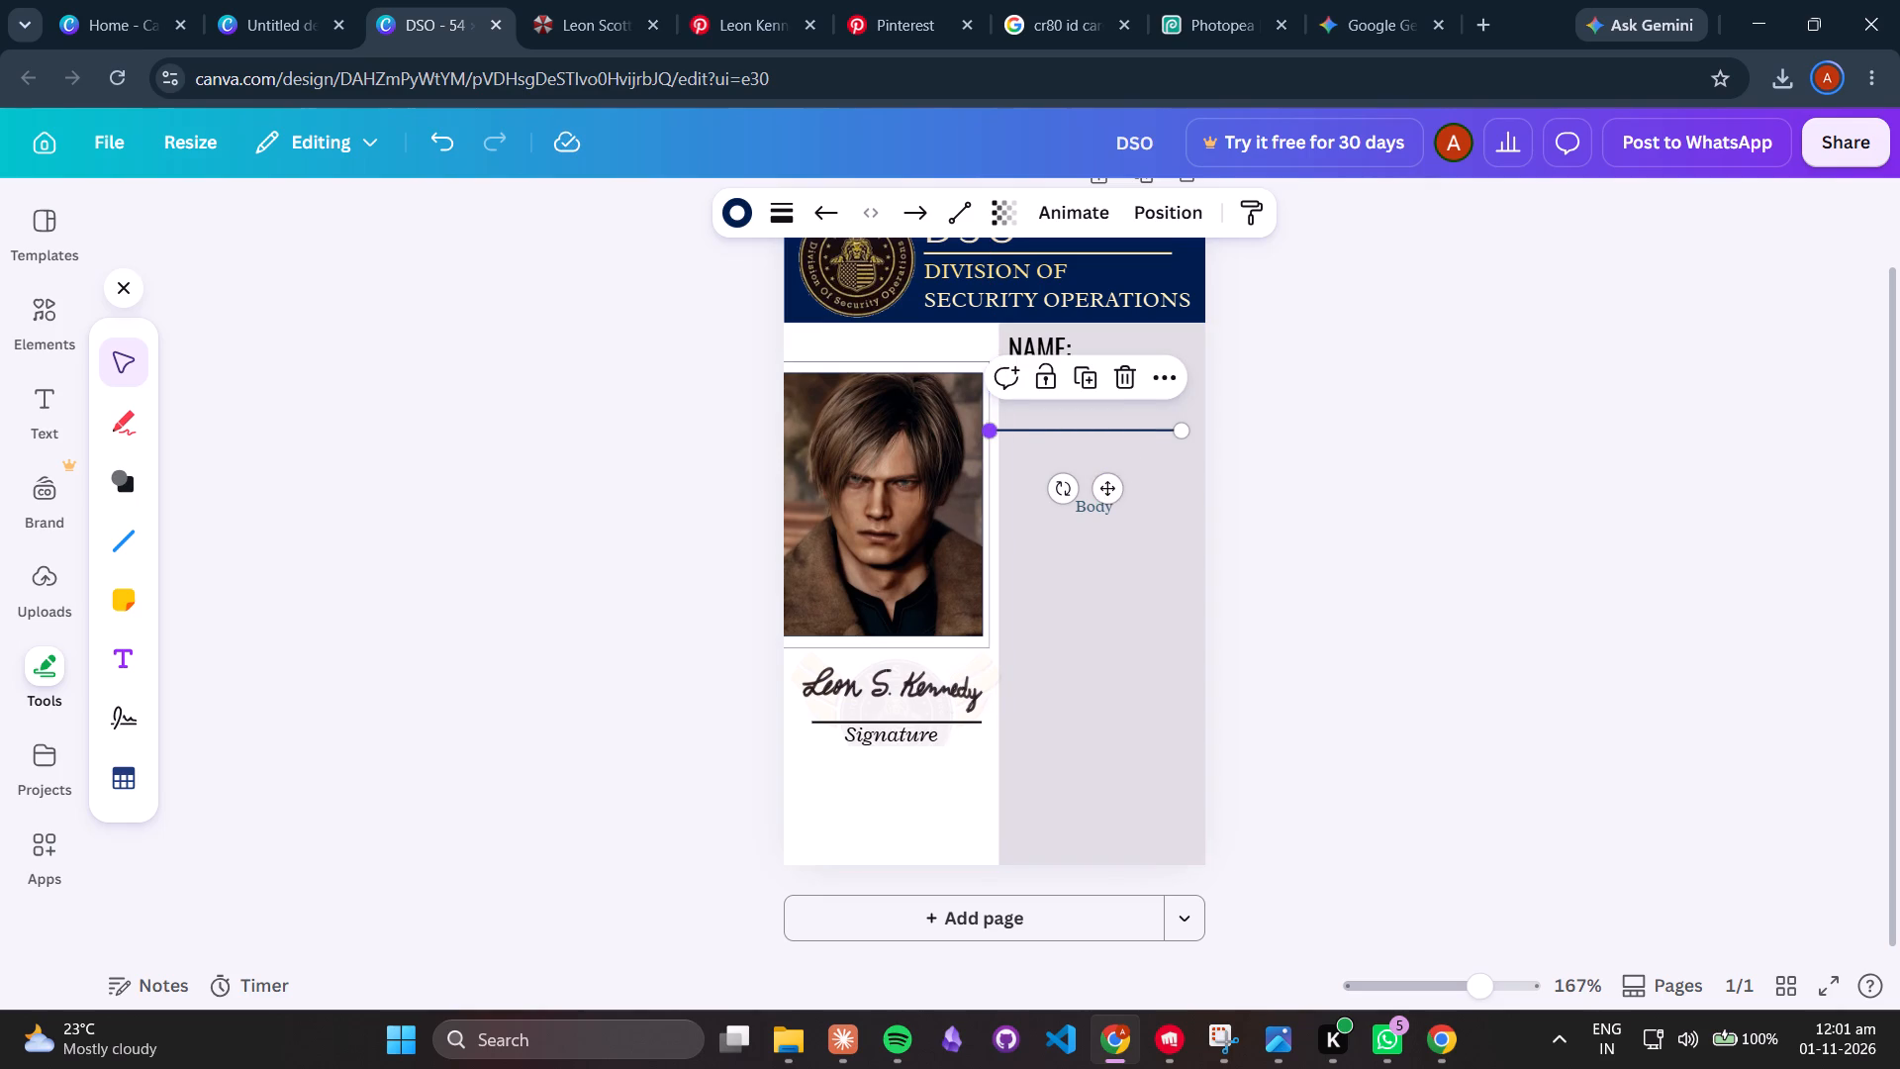
Shorten the navy line from its left end and place it just beneath the NAME: label.
{"action": "left_click_drag", "start_coordinate": [993, 431], "coordinate": [1022, 429]}
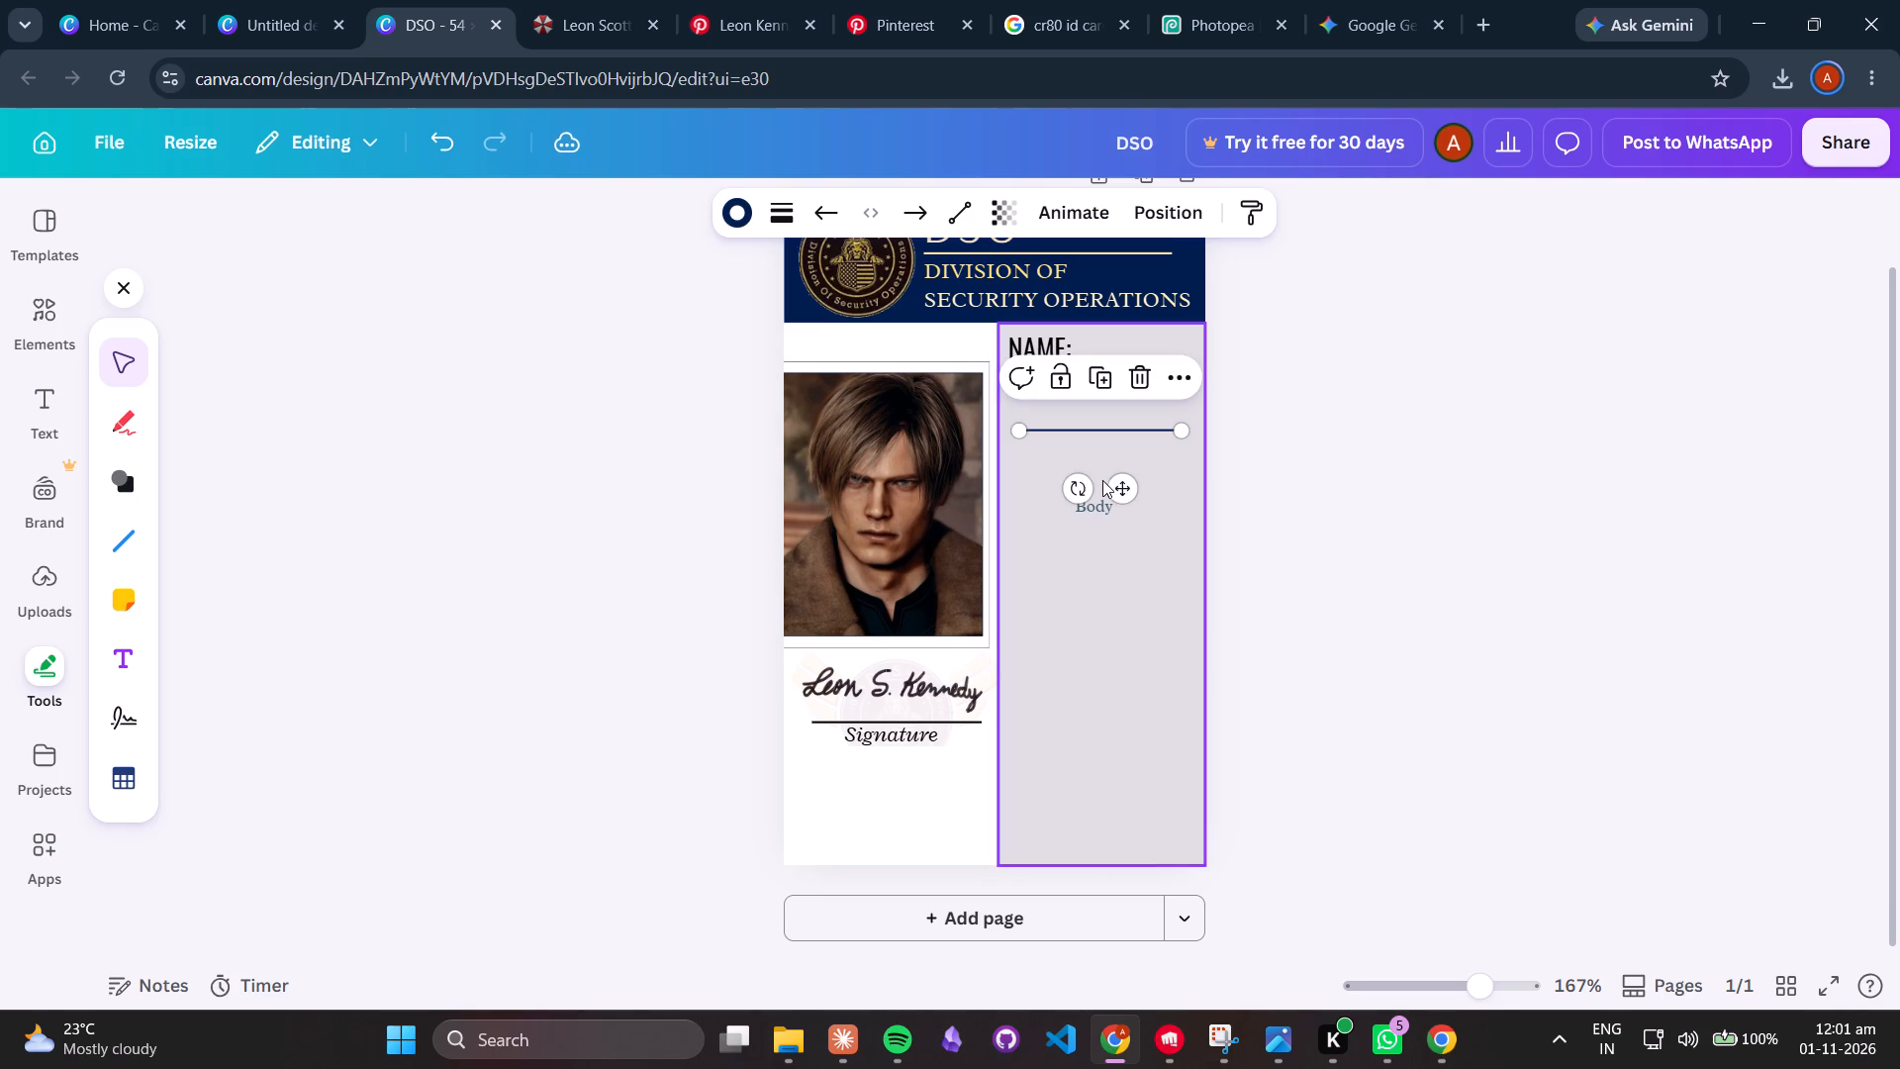
{"action": "left_click_drag", "start_coordinate": [1117, 479], "coordinate": [1100, 421]}
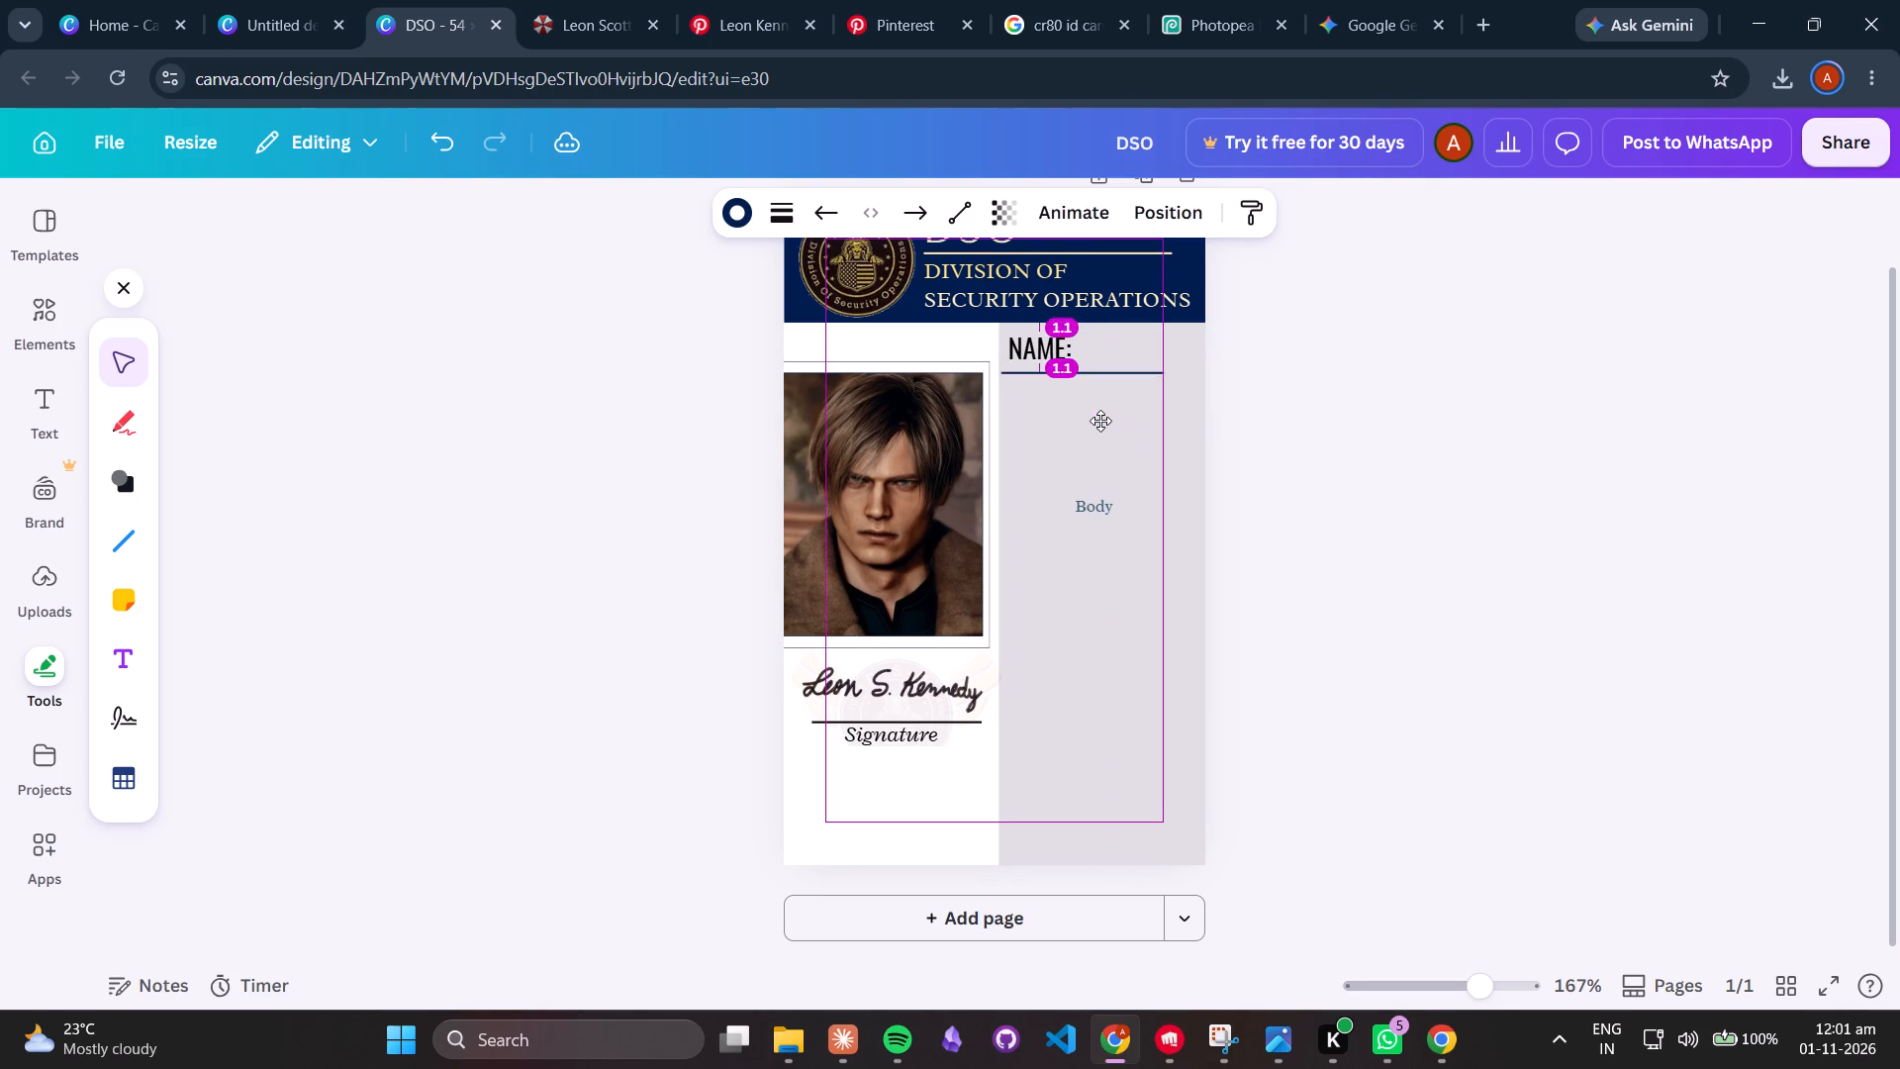
{"action": "left_click_drag", "start_coordinate": [1100, 421], "coordinate": [1102, 418]}
Scale the portrait photo down slightly and centre it in the white column above the signature.
{"action": "left_click_drag", "start_coordinate": [865, 460], "coordinate": [883, 460]}
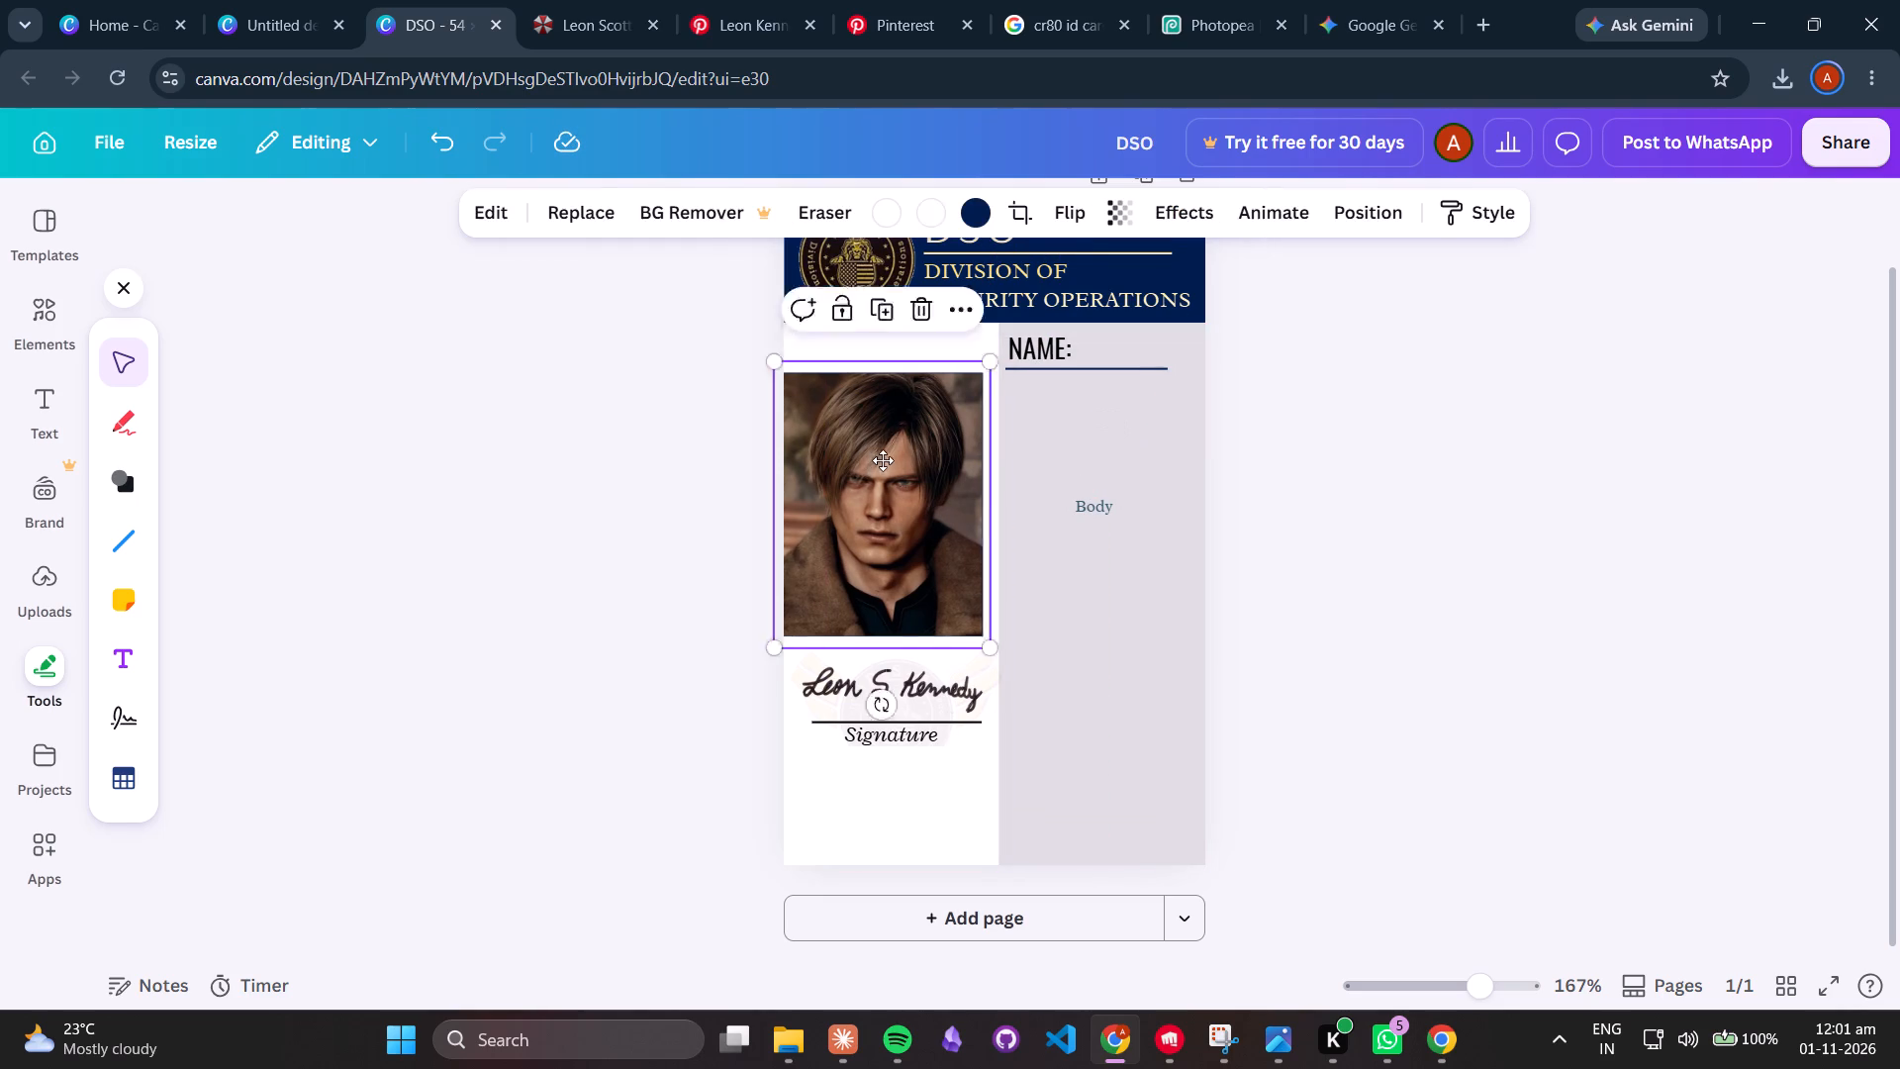
{"action": "left_click_drag", "start_coordinate": [883, 460], "coordinate": [879, 453]}
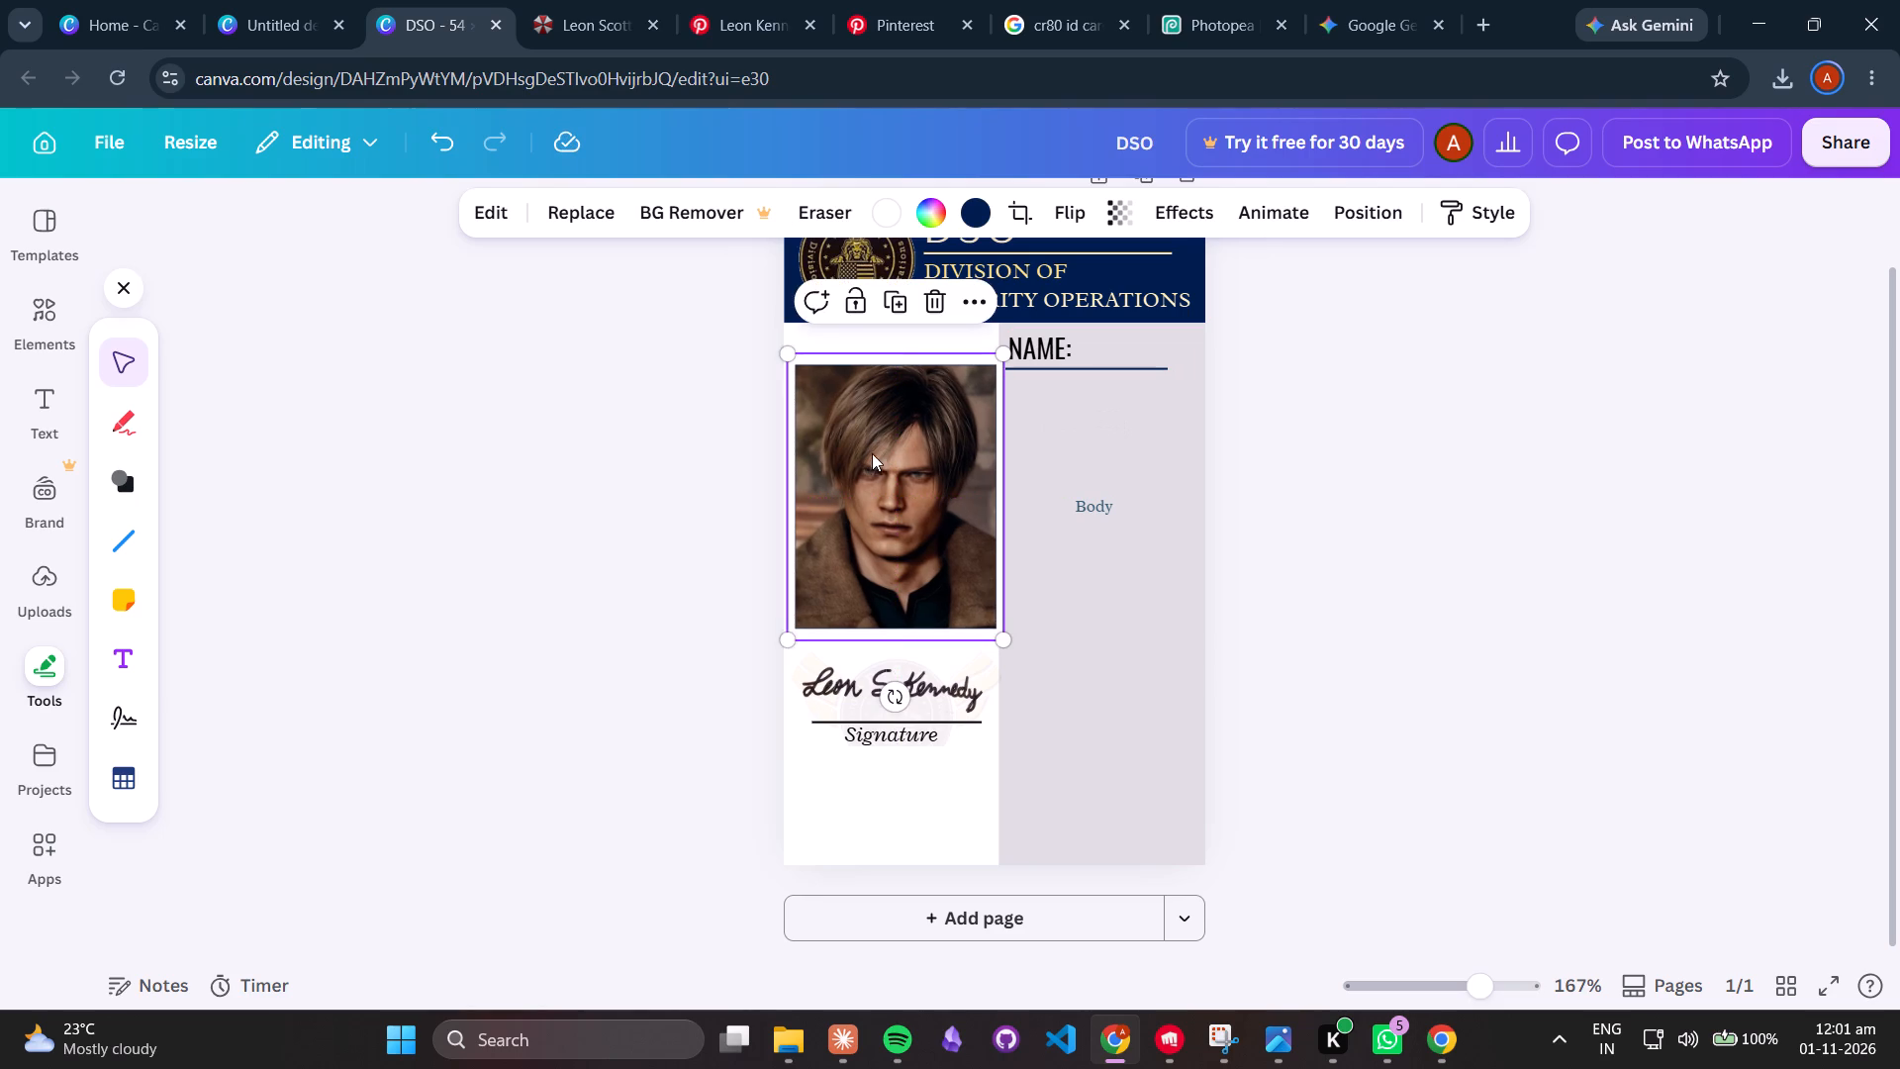
{"action": "left_click", "coordinate": [597, 464]}
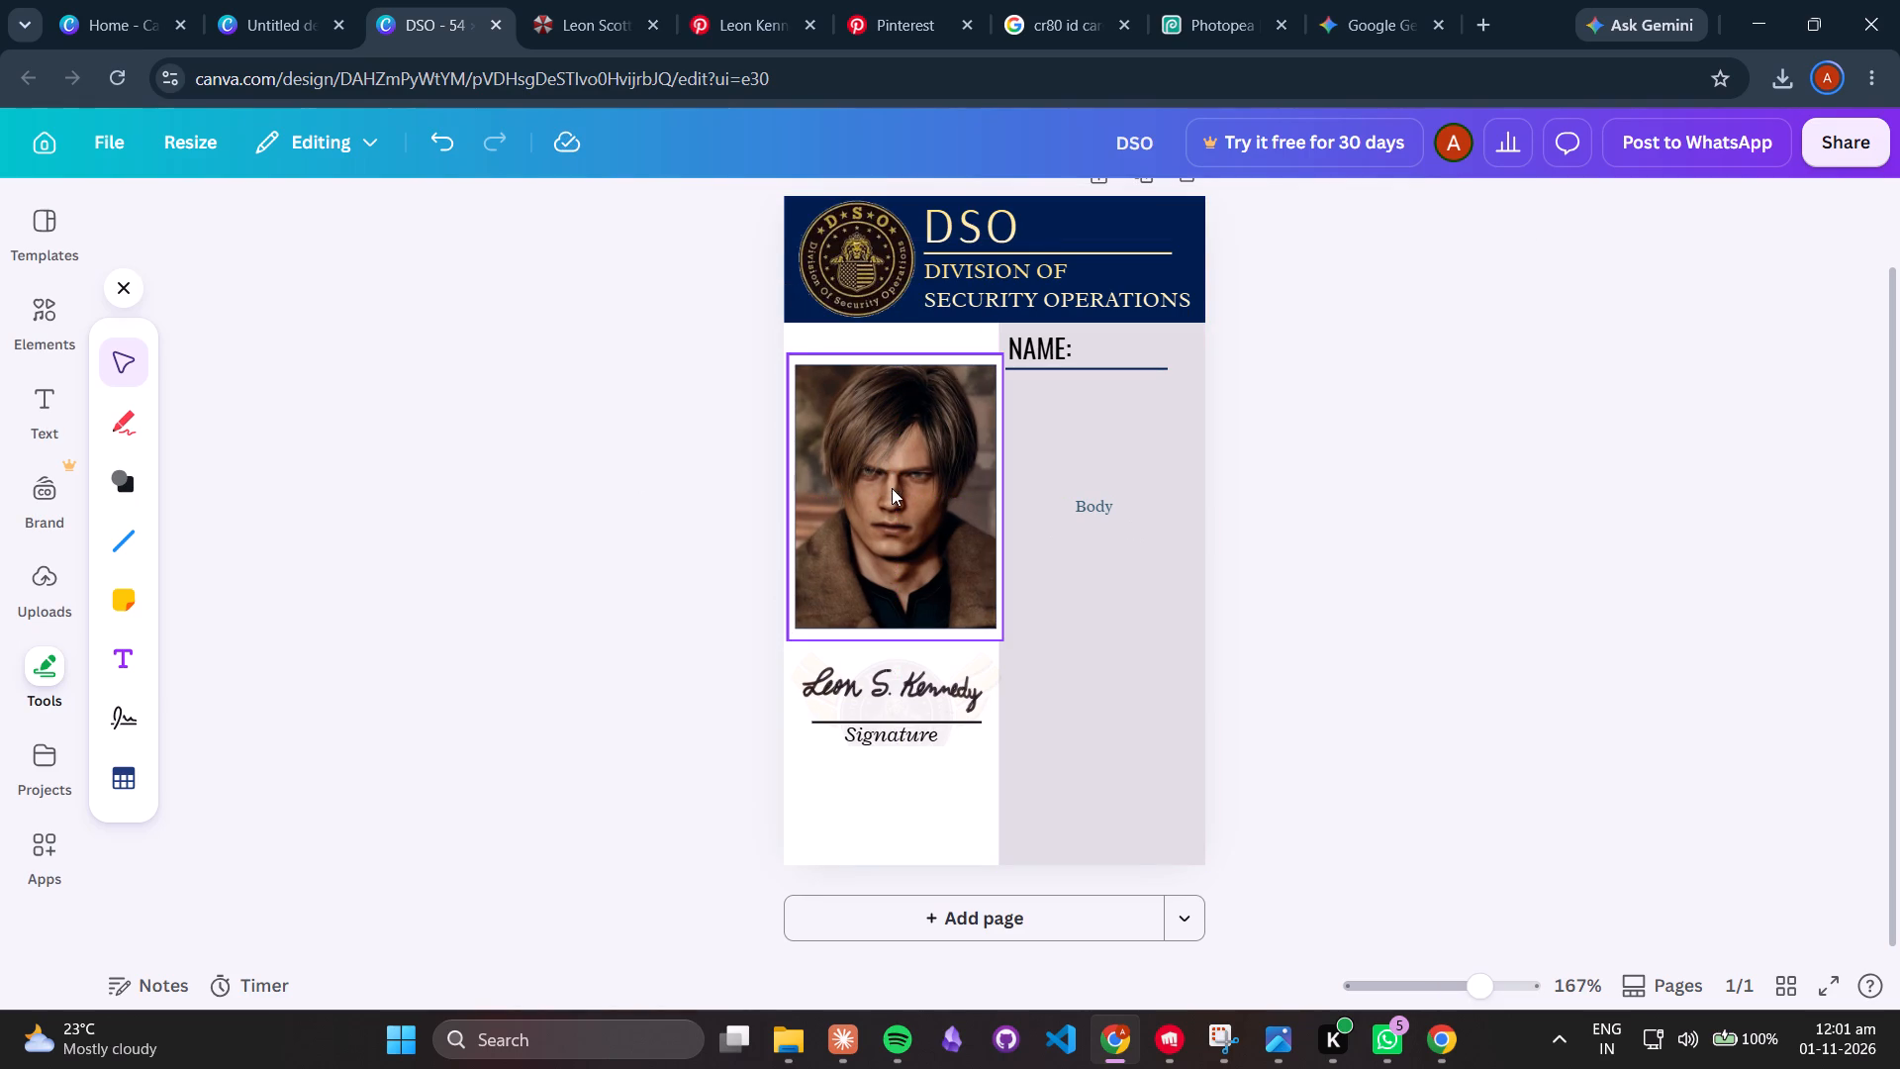
{"action": "left_click", "coordinate": [889, 513]}
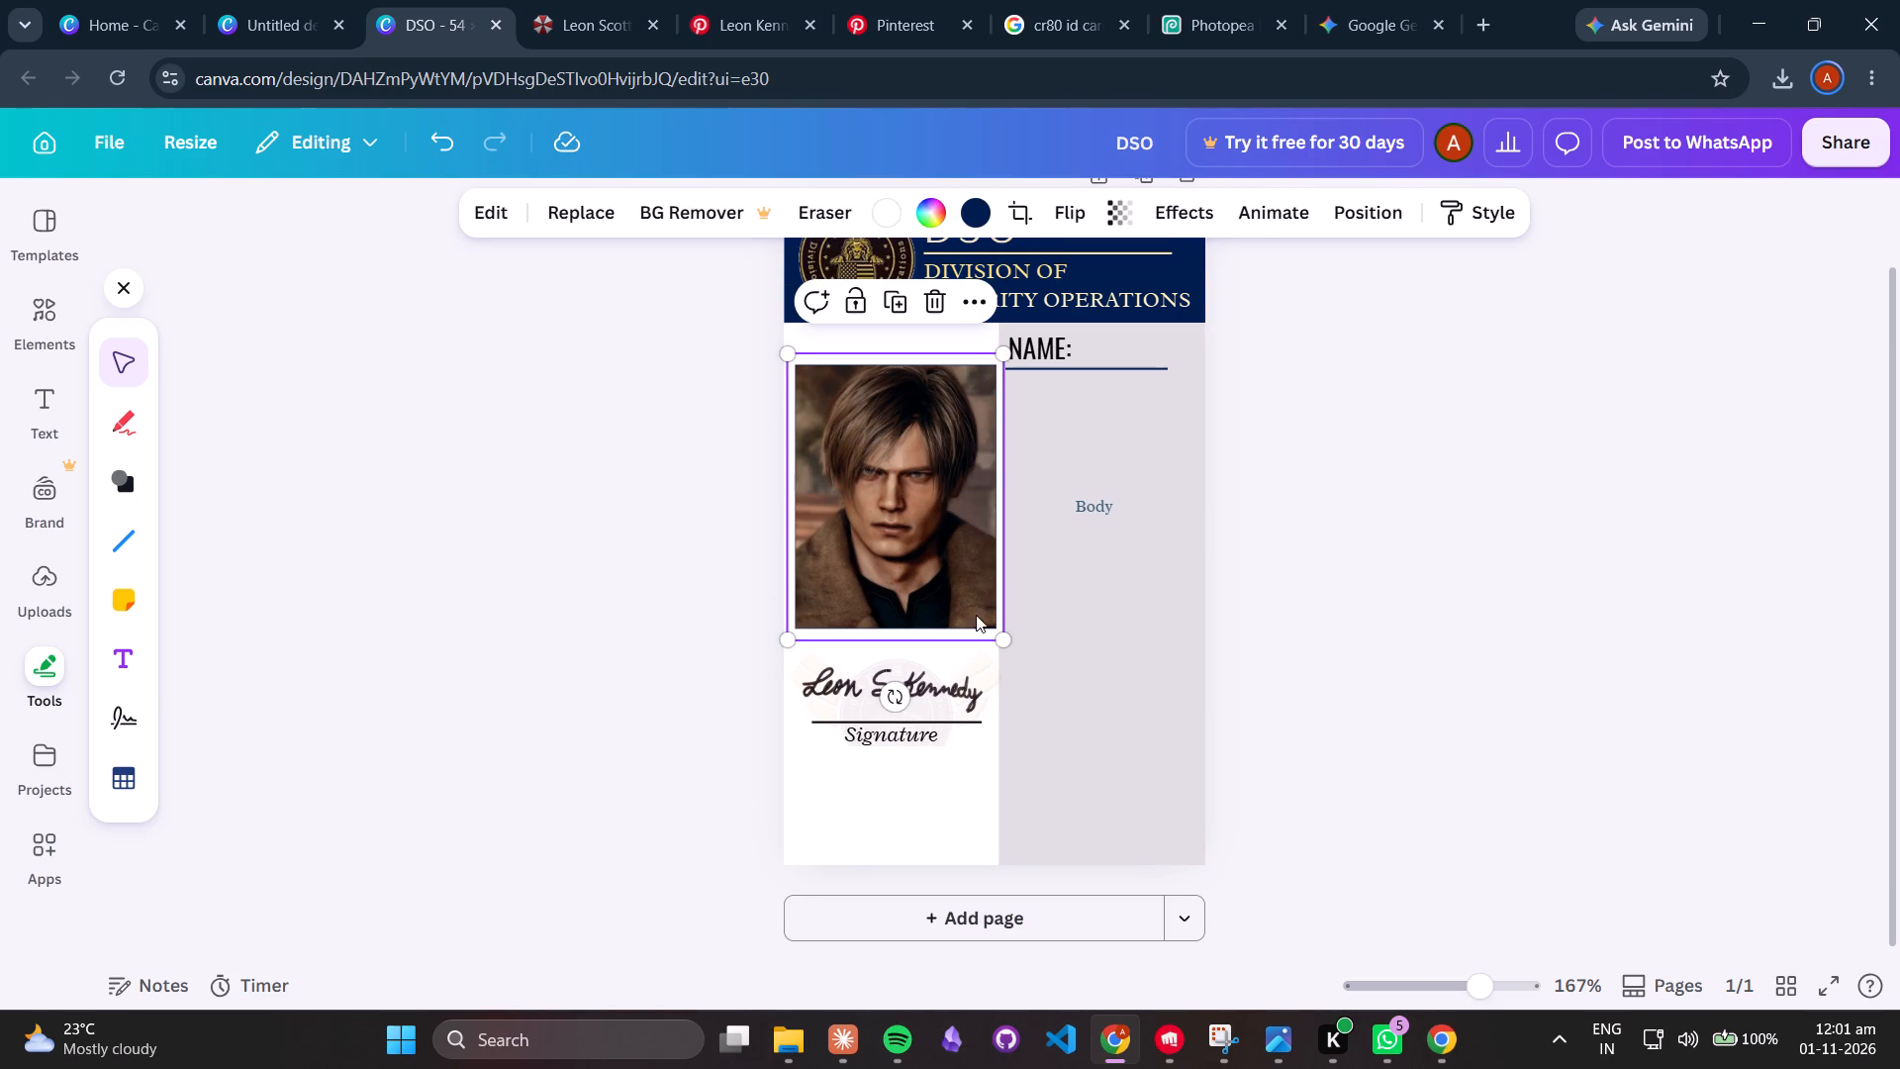
{"action": "left_click_drag", "start_coordinate": [998, 633], "coordinate": [985, 623]}
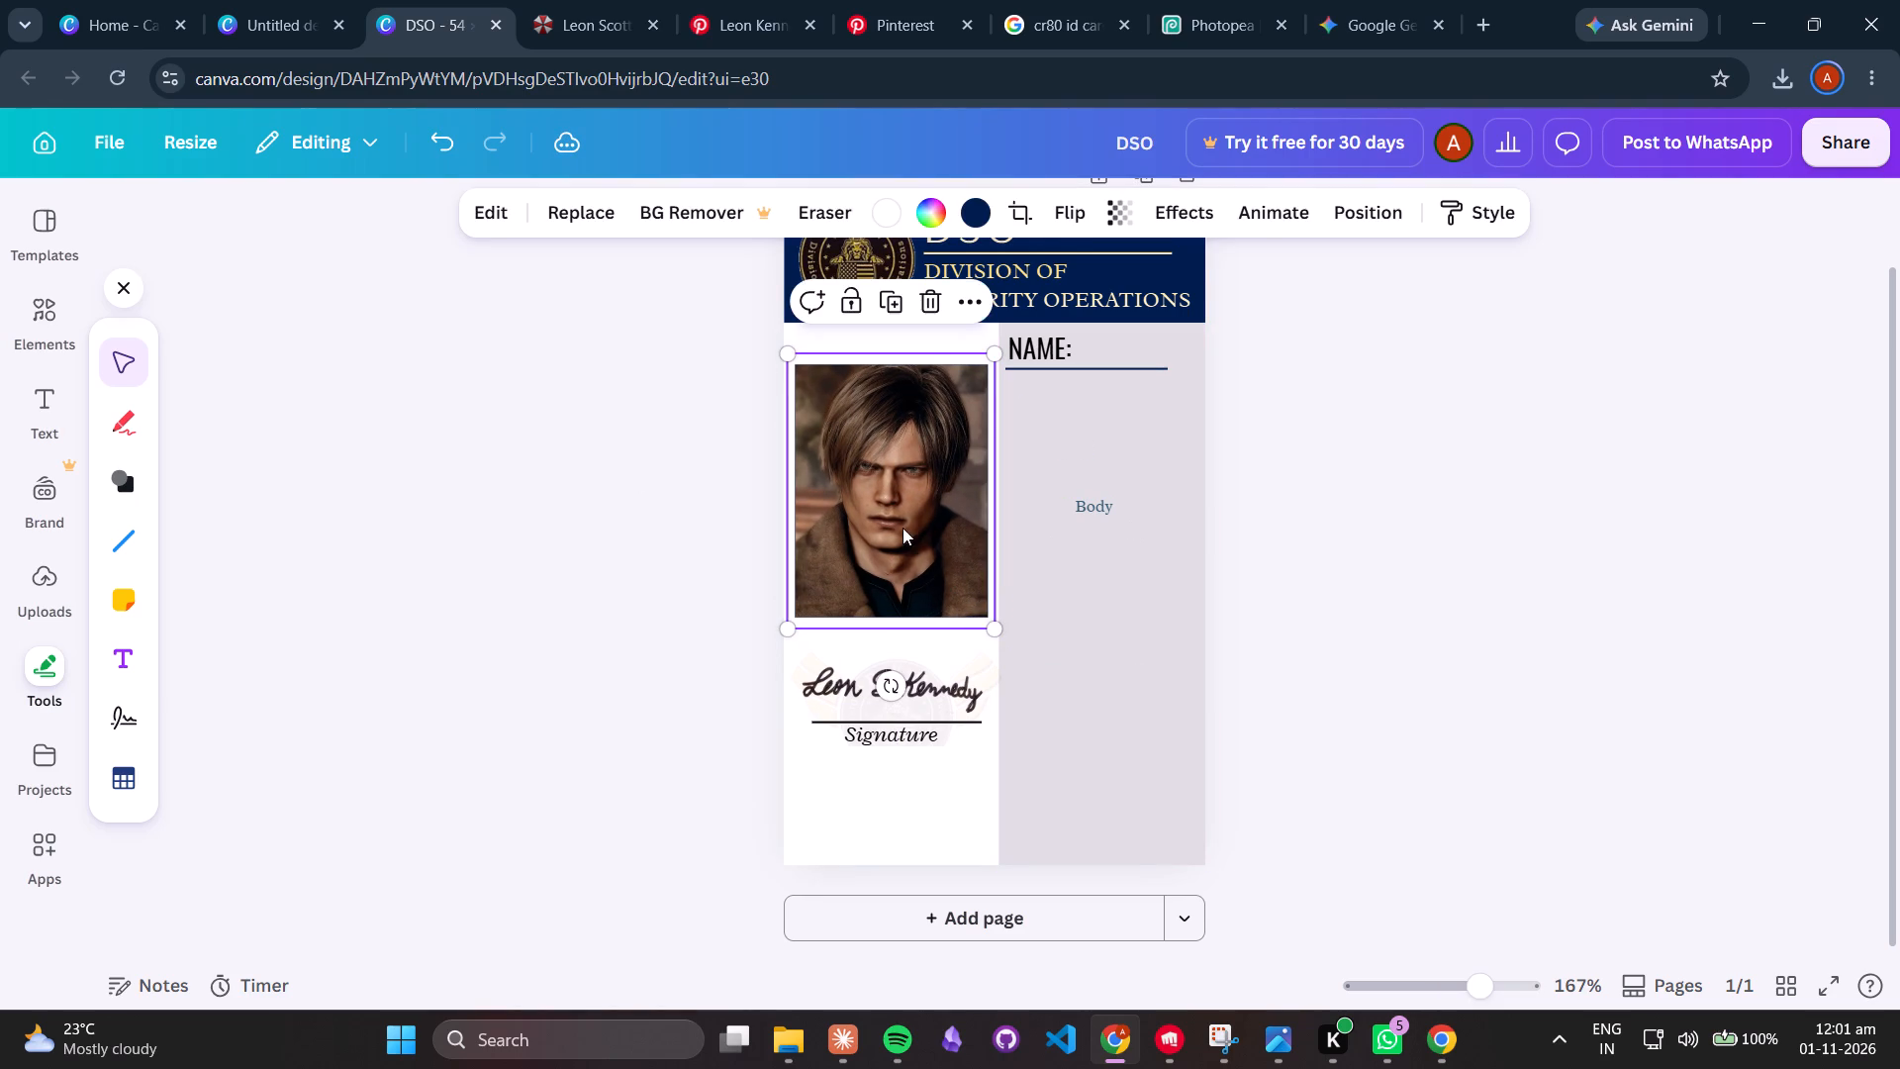
{"action": "left_click", "coordinate": [902, 528]}
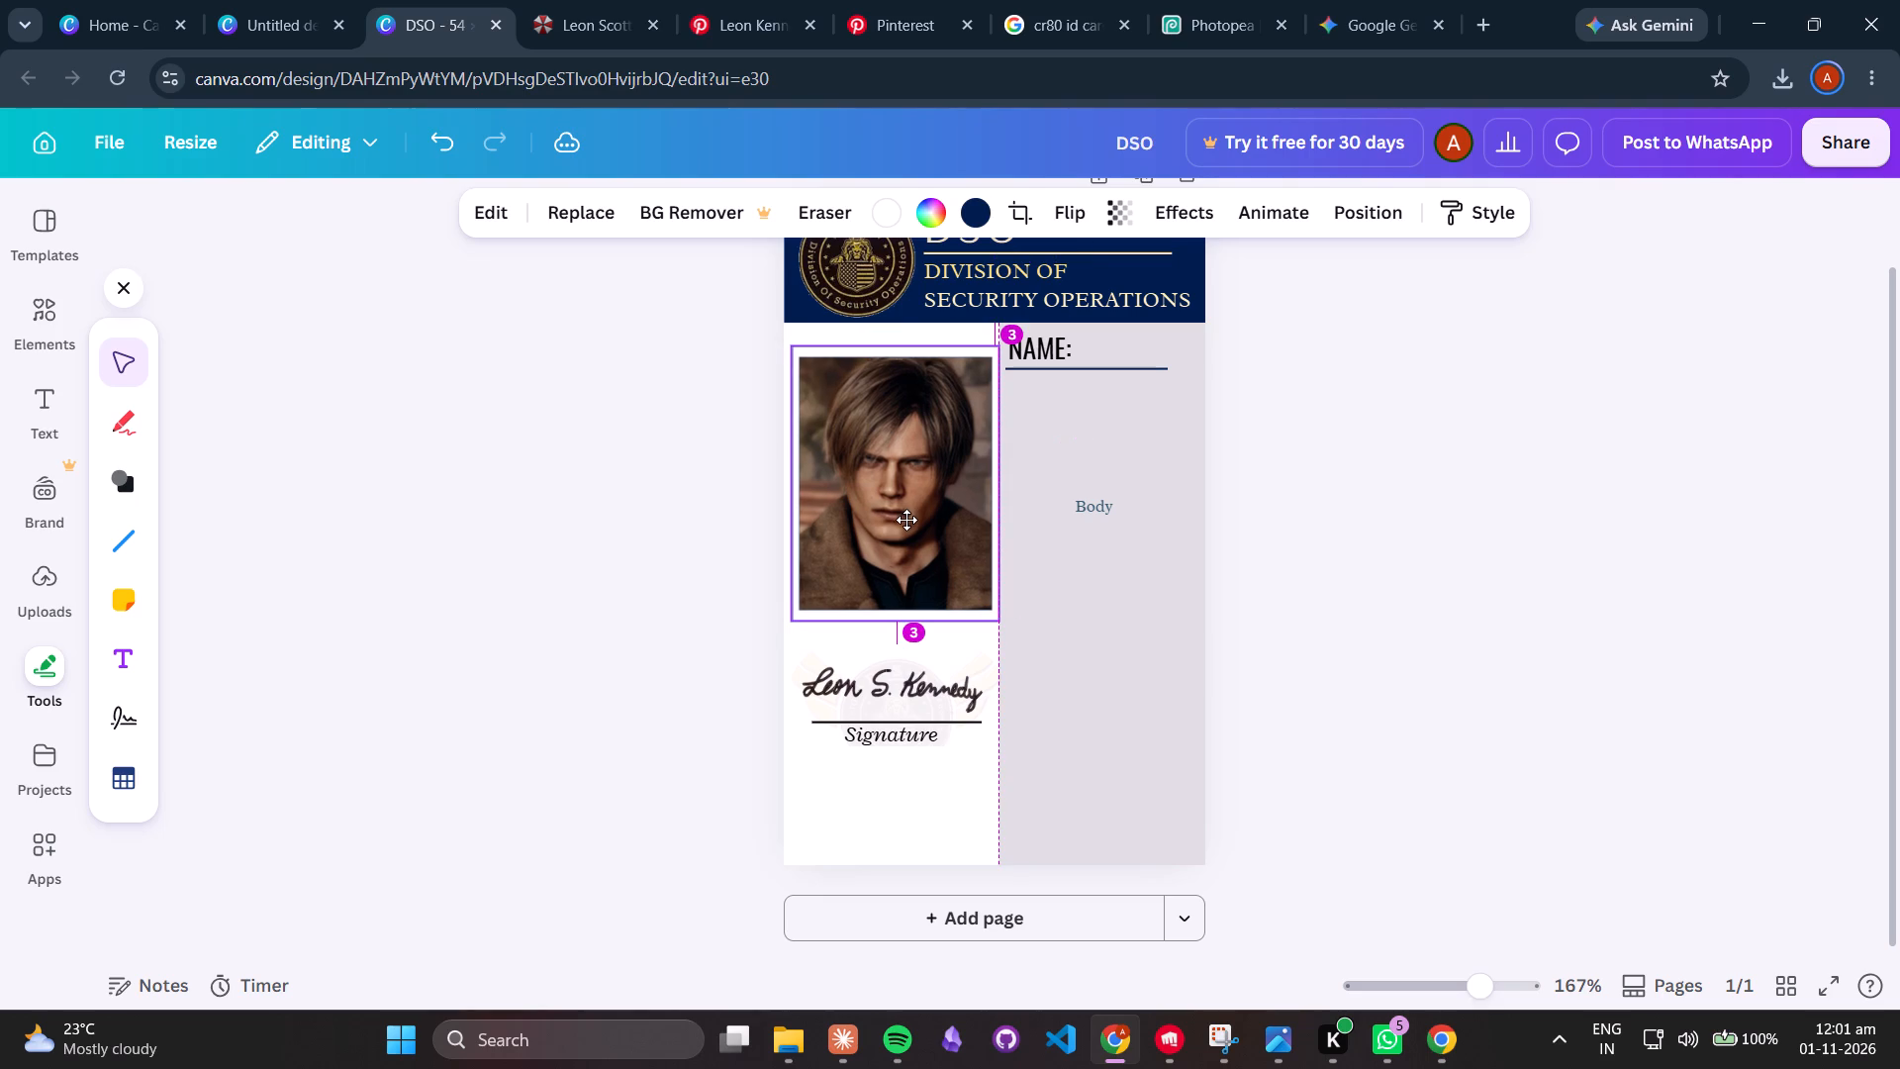
{"action": "left_click_drag", "start_coordinate": [993, 620], "coordinate": [977, 593]}
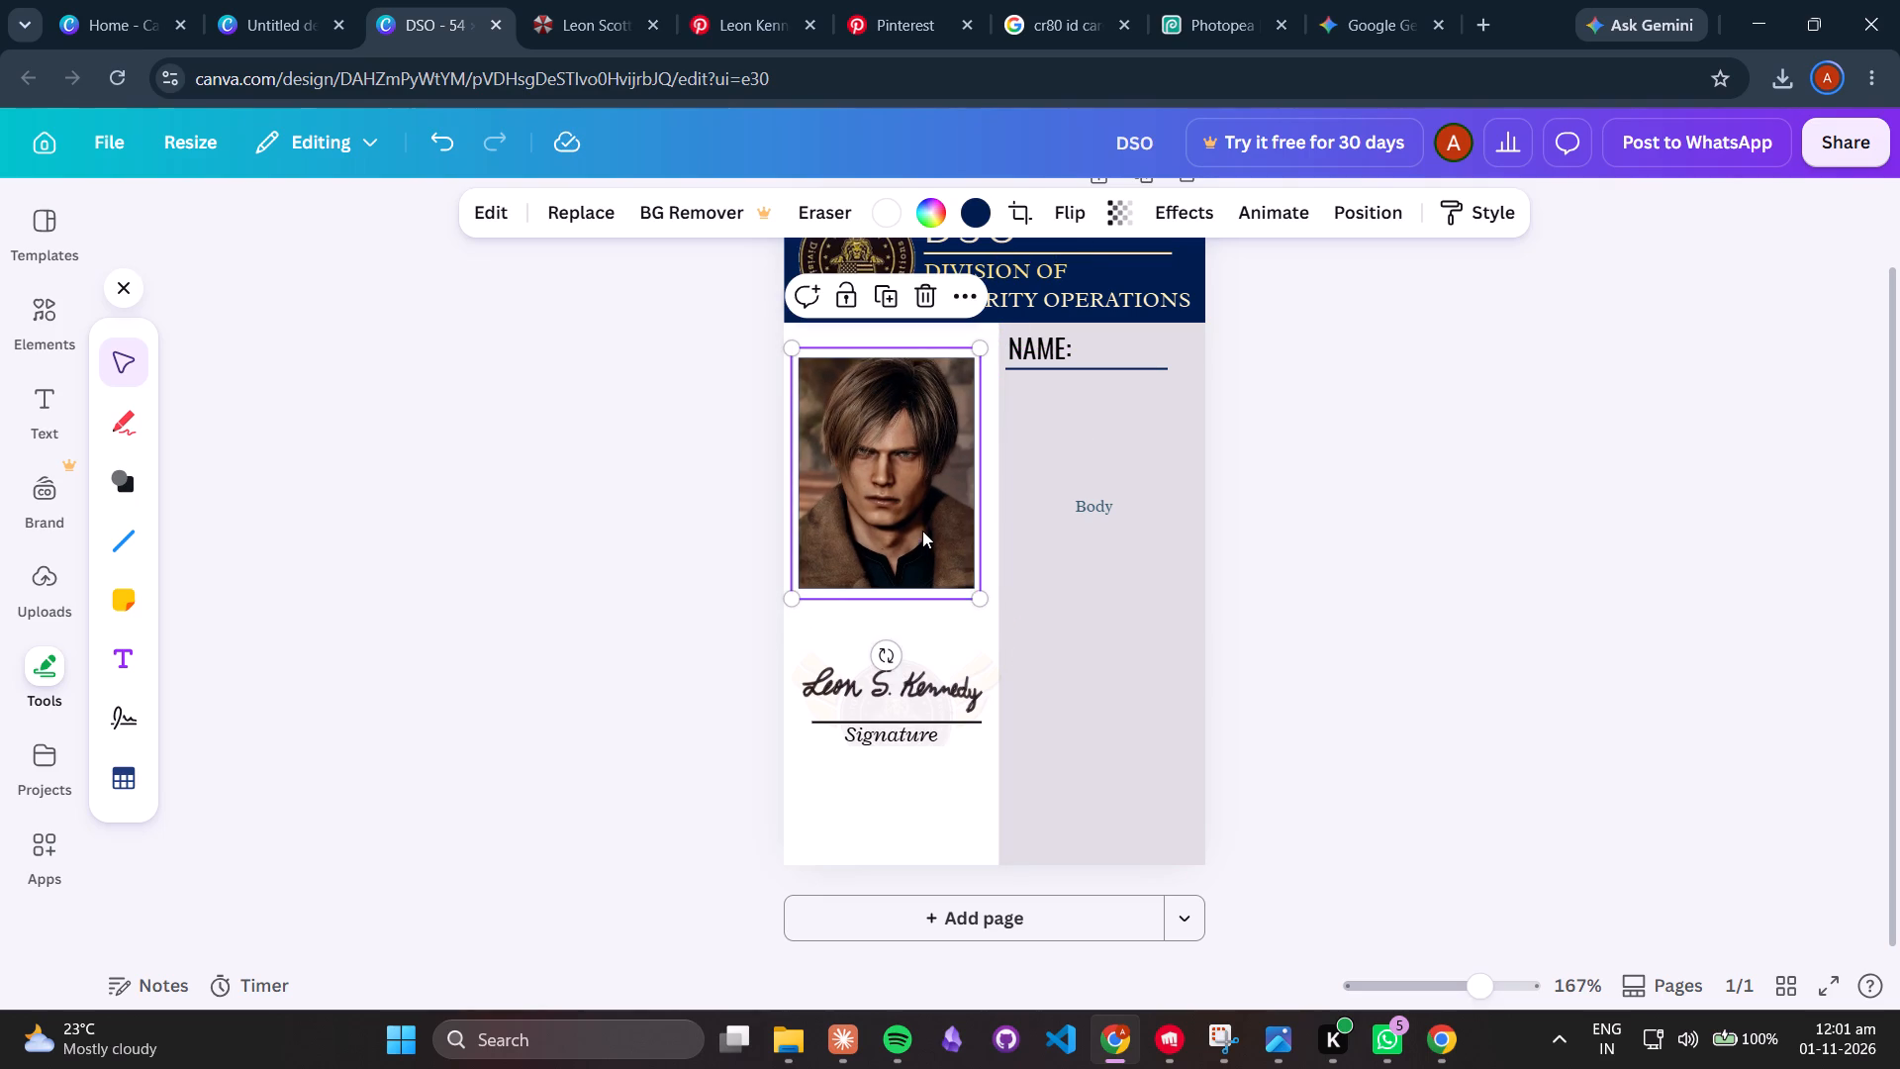
{"action": "left_click_drag", "start_coordinate": [922, 531], "coordinate": [925, 546]}
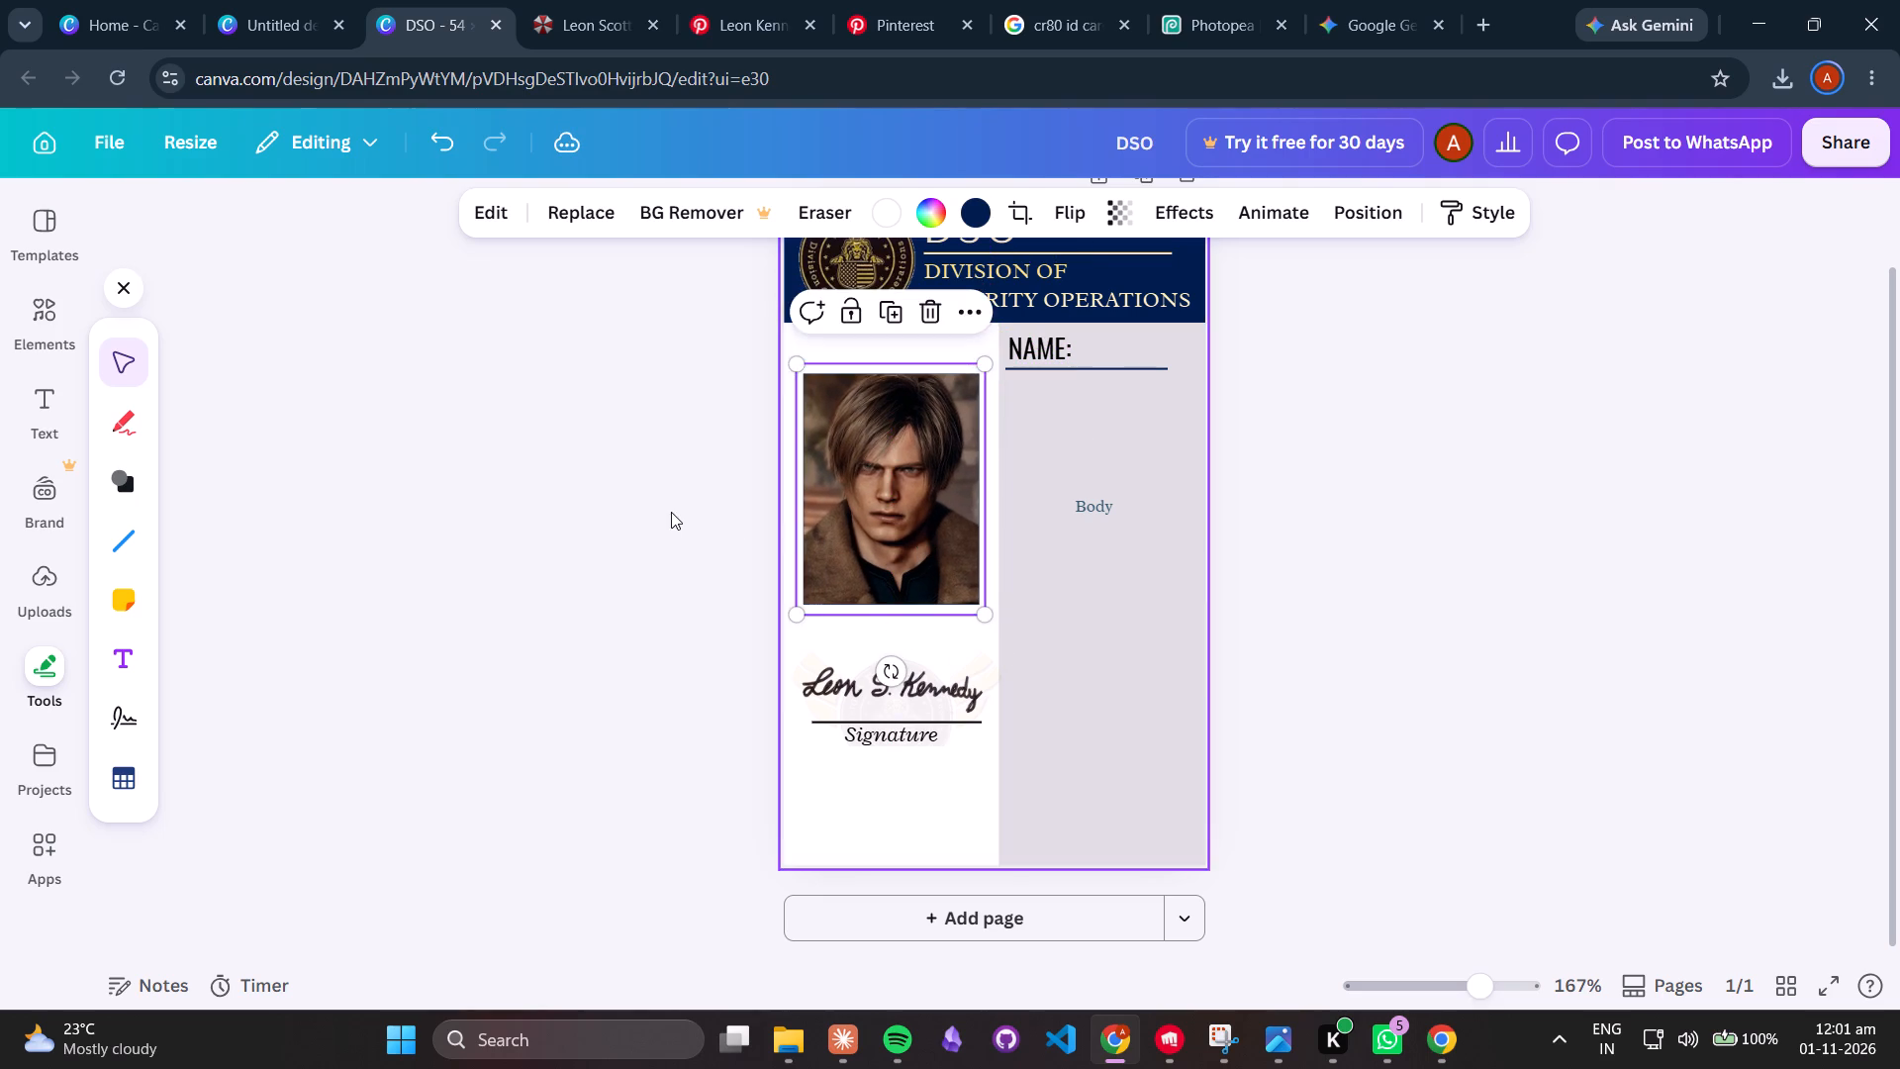
{"action": "left_click", "coordinate": [671, 512]}
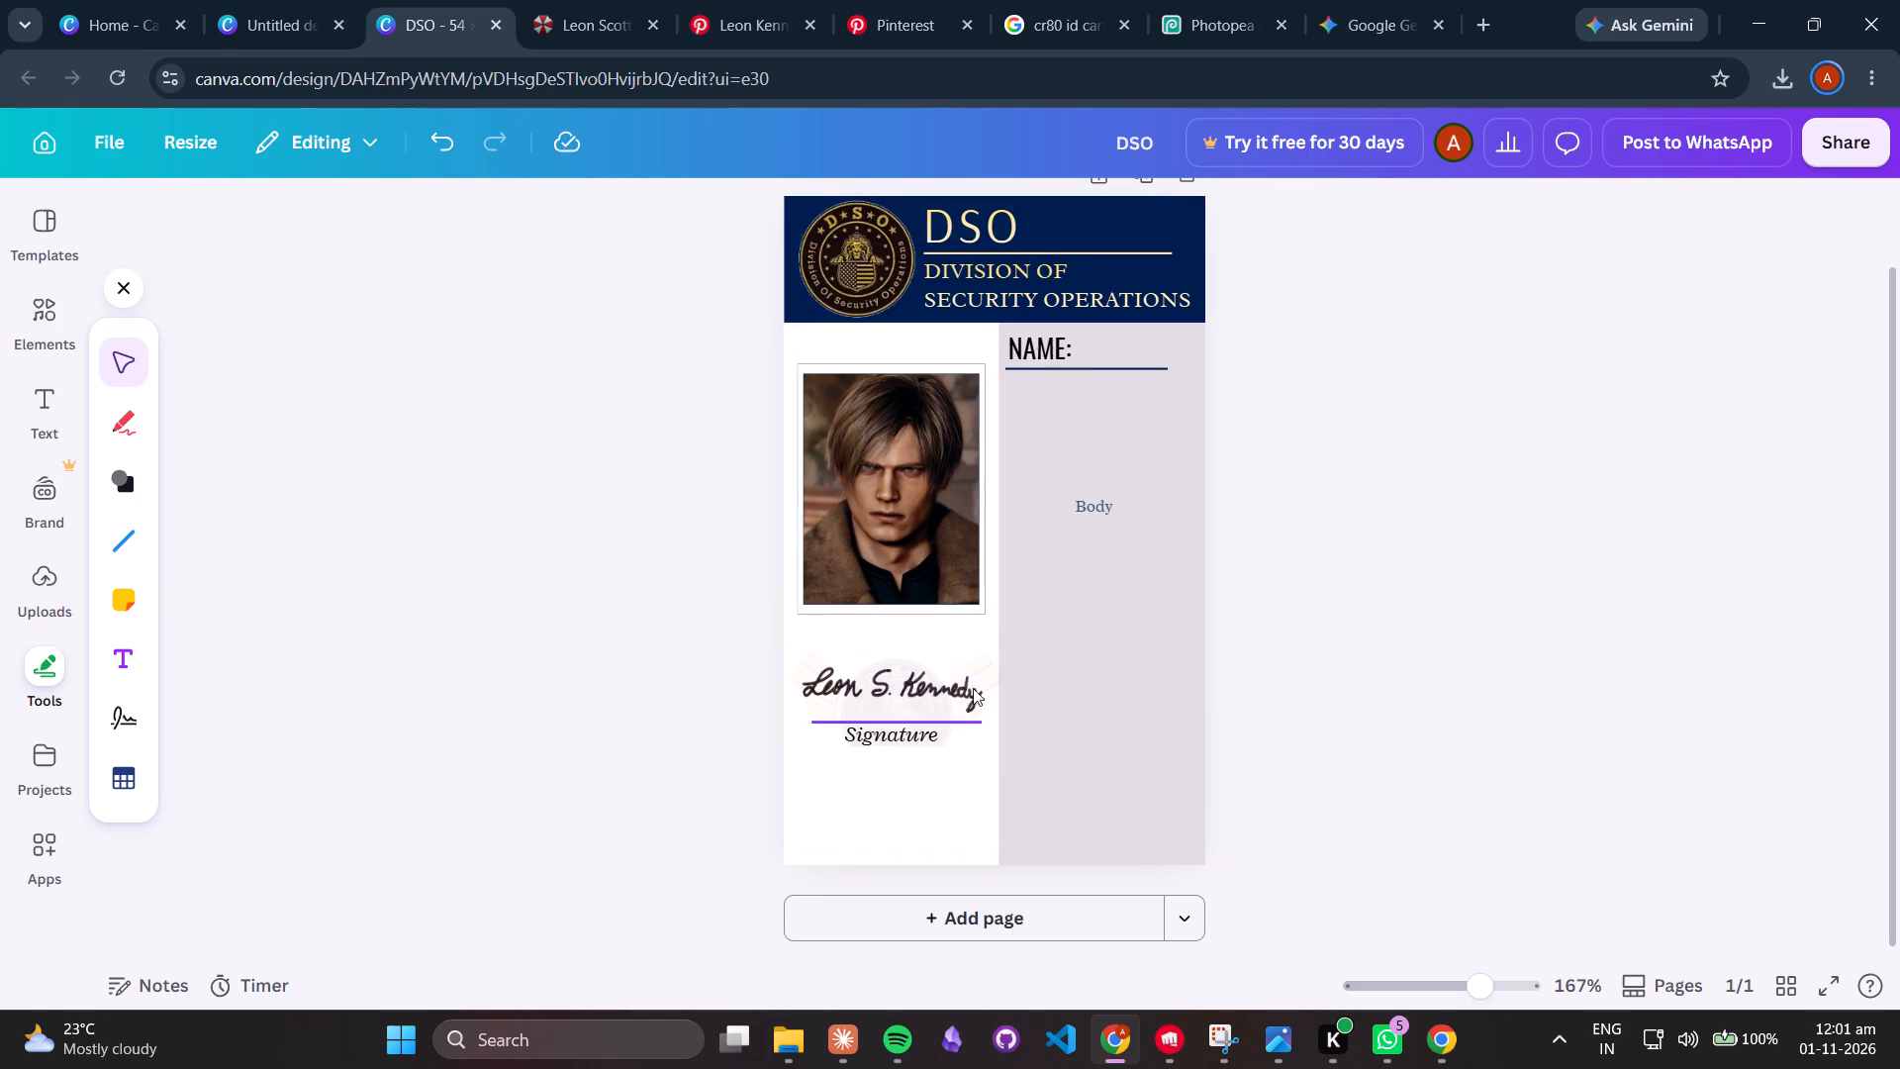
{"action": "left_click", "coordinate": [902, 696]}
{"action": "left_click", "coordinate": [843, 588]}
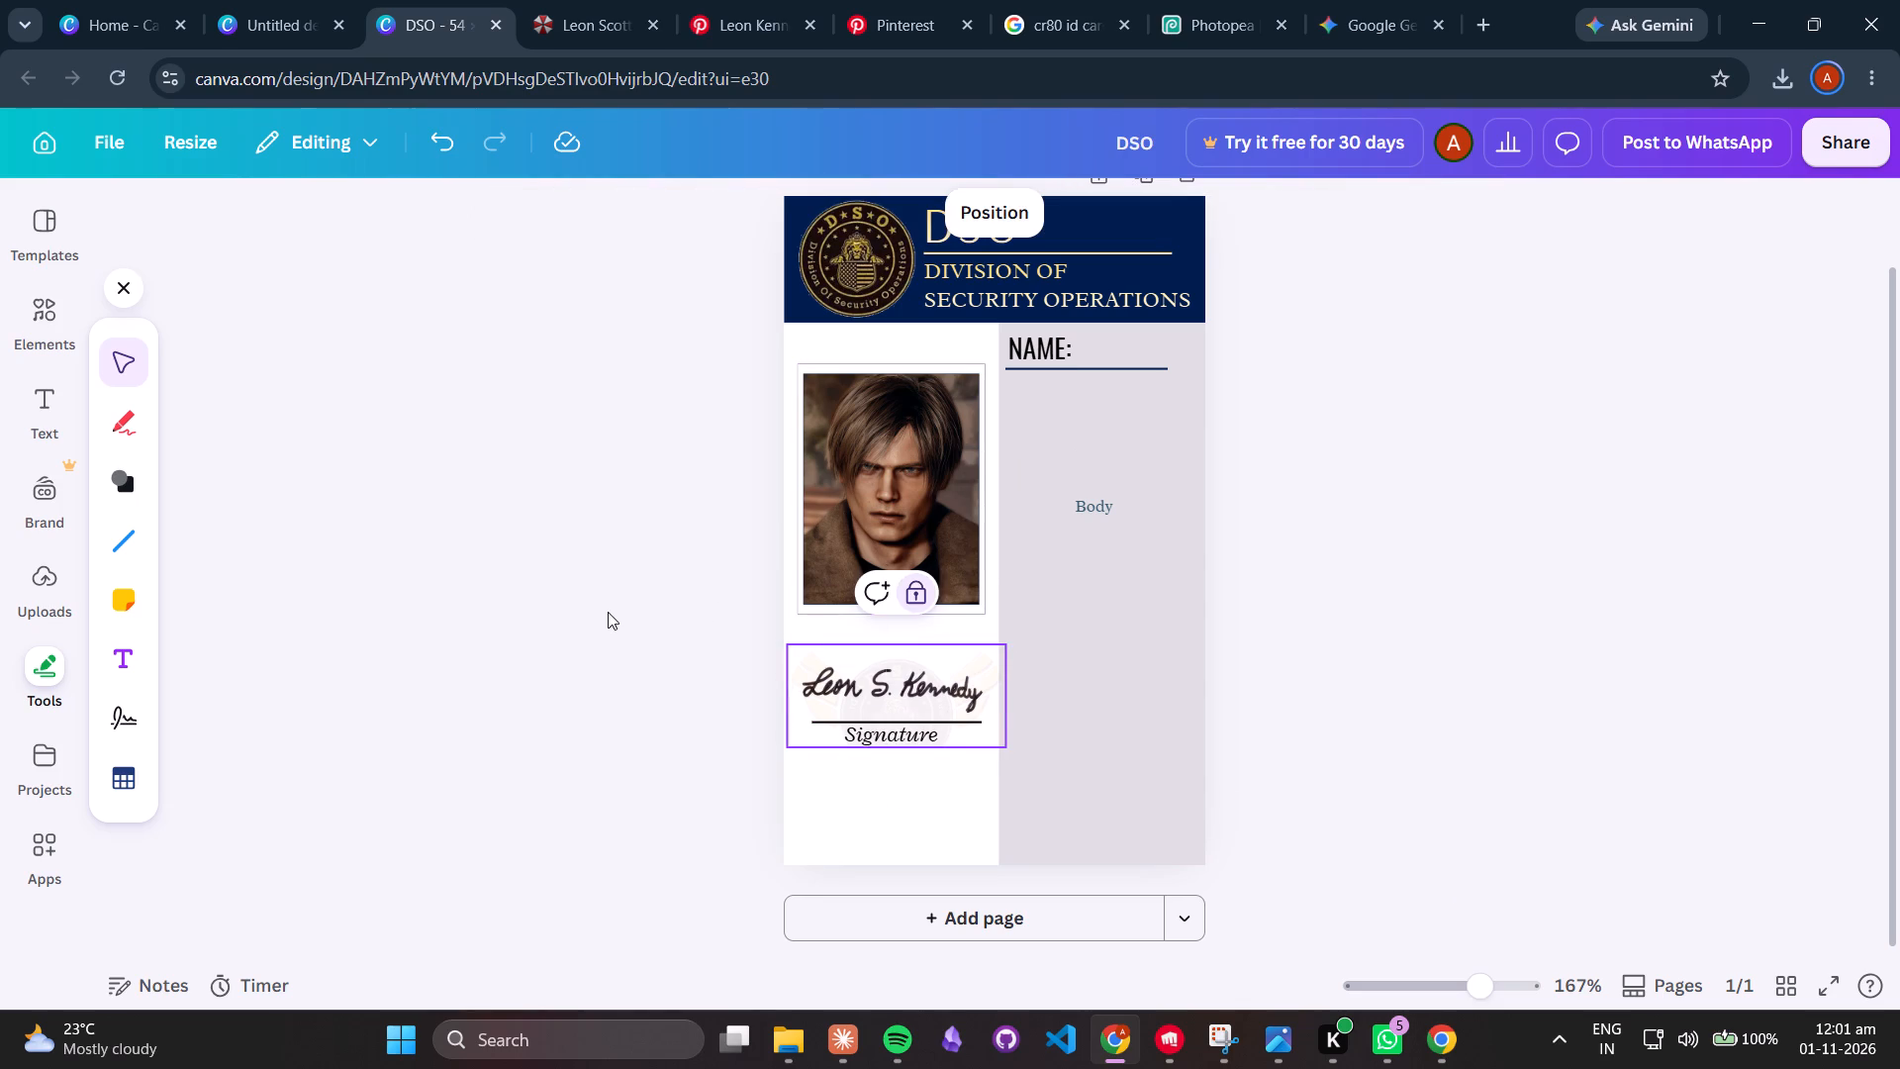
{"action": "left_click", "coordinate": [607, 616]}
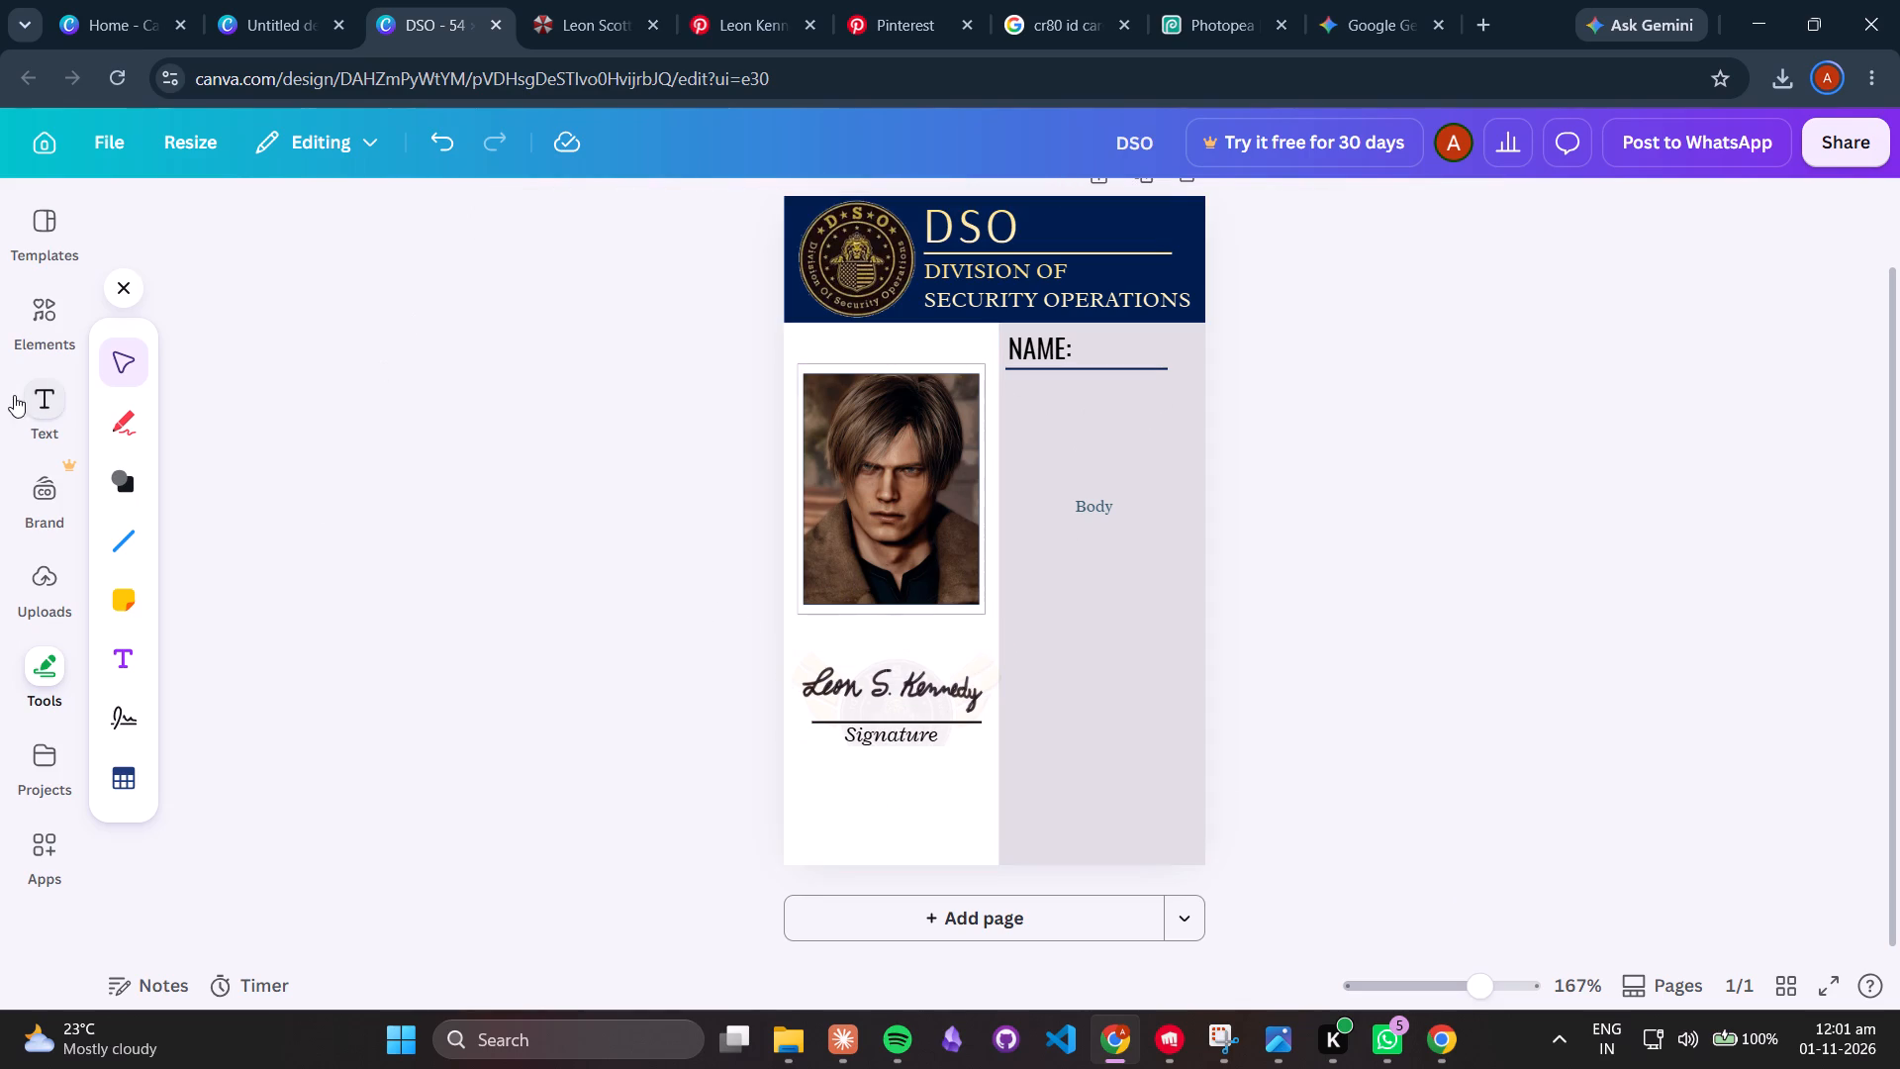
Add a subheading text box to the card.
{"action": "left_click", "coordinate": [39, 388]}
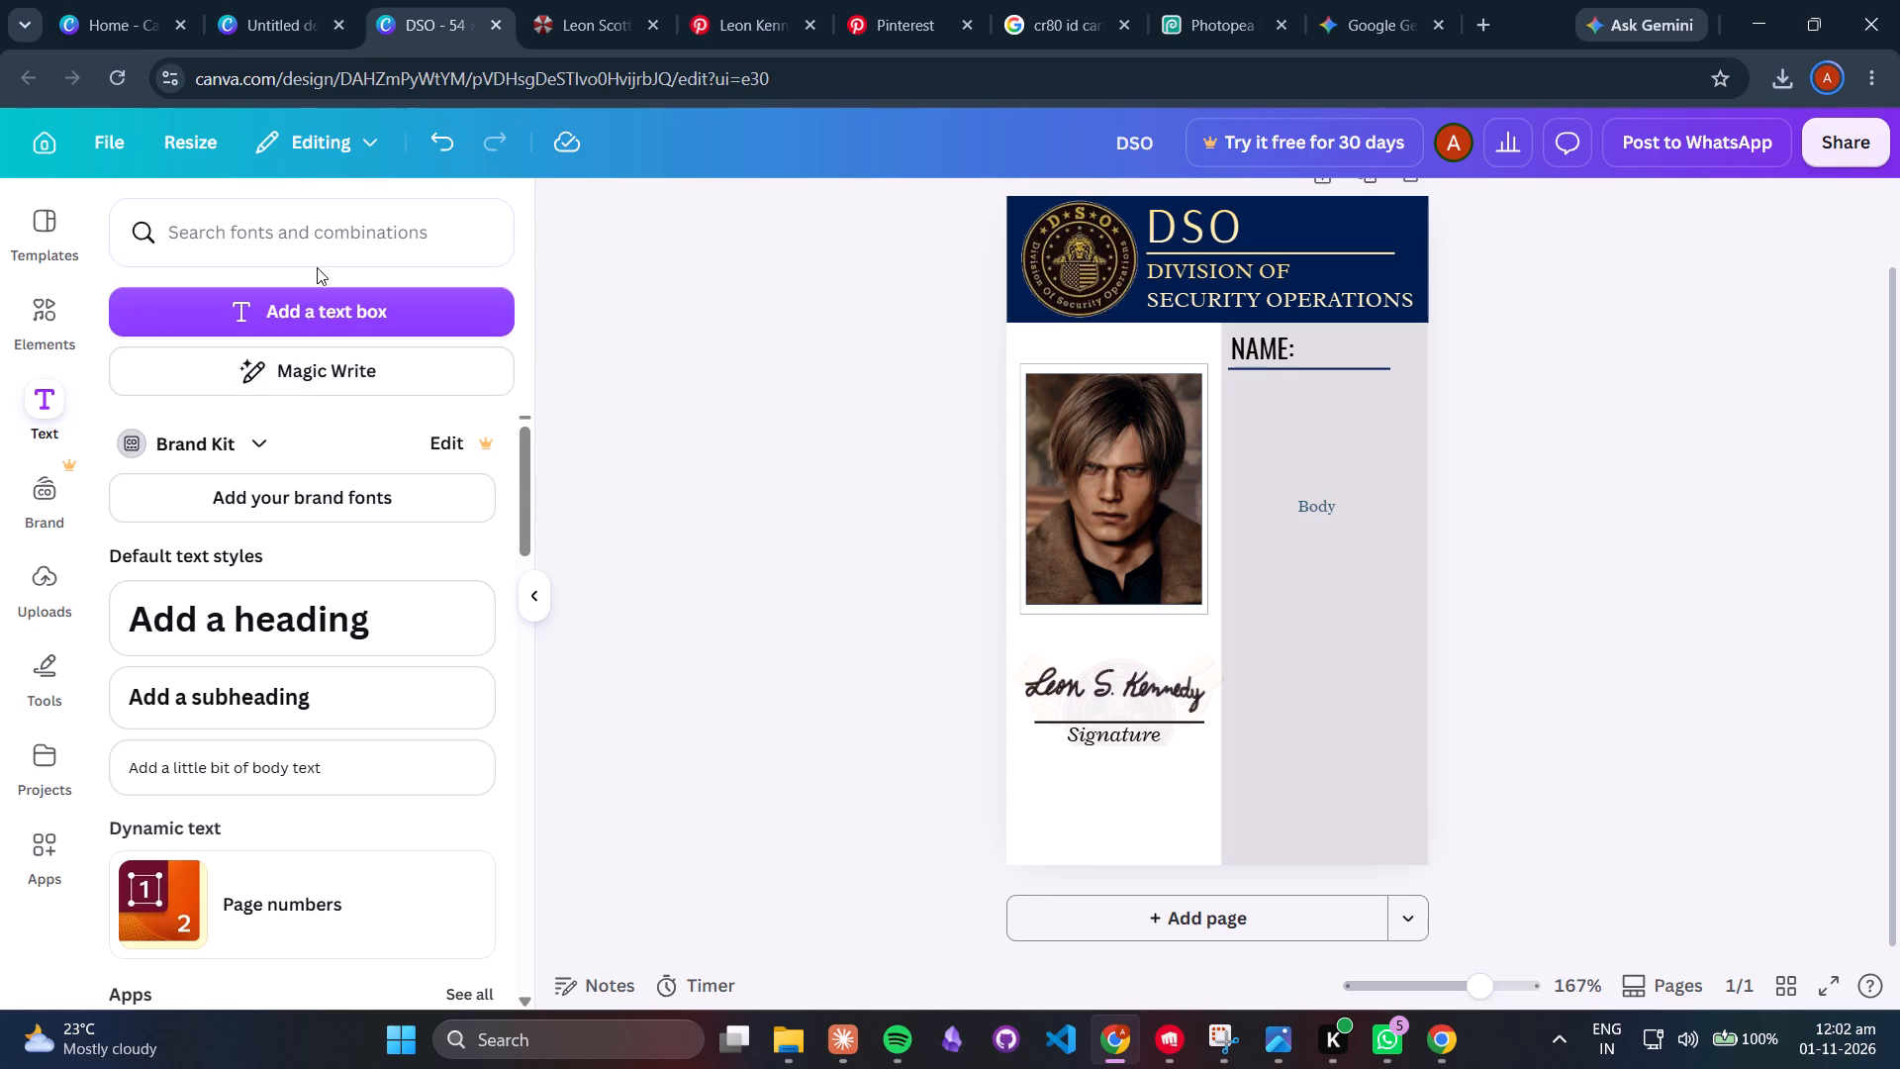
{"action": "left_click", "coordinate": [209, 705]}
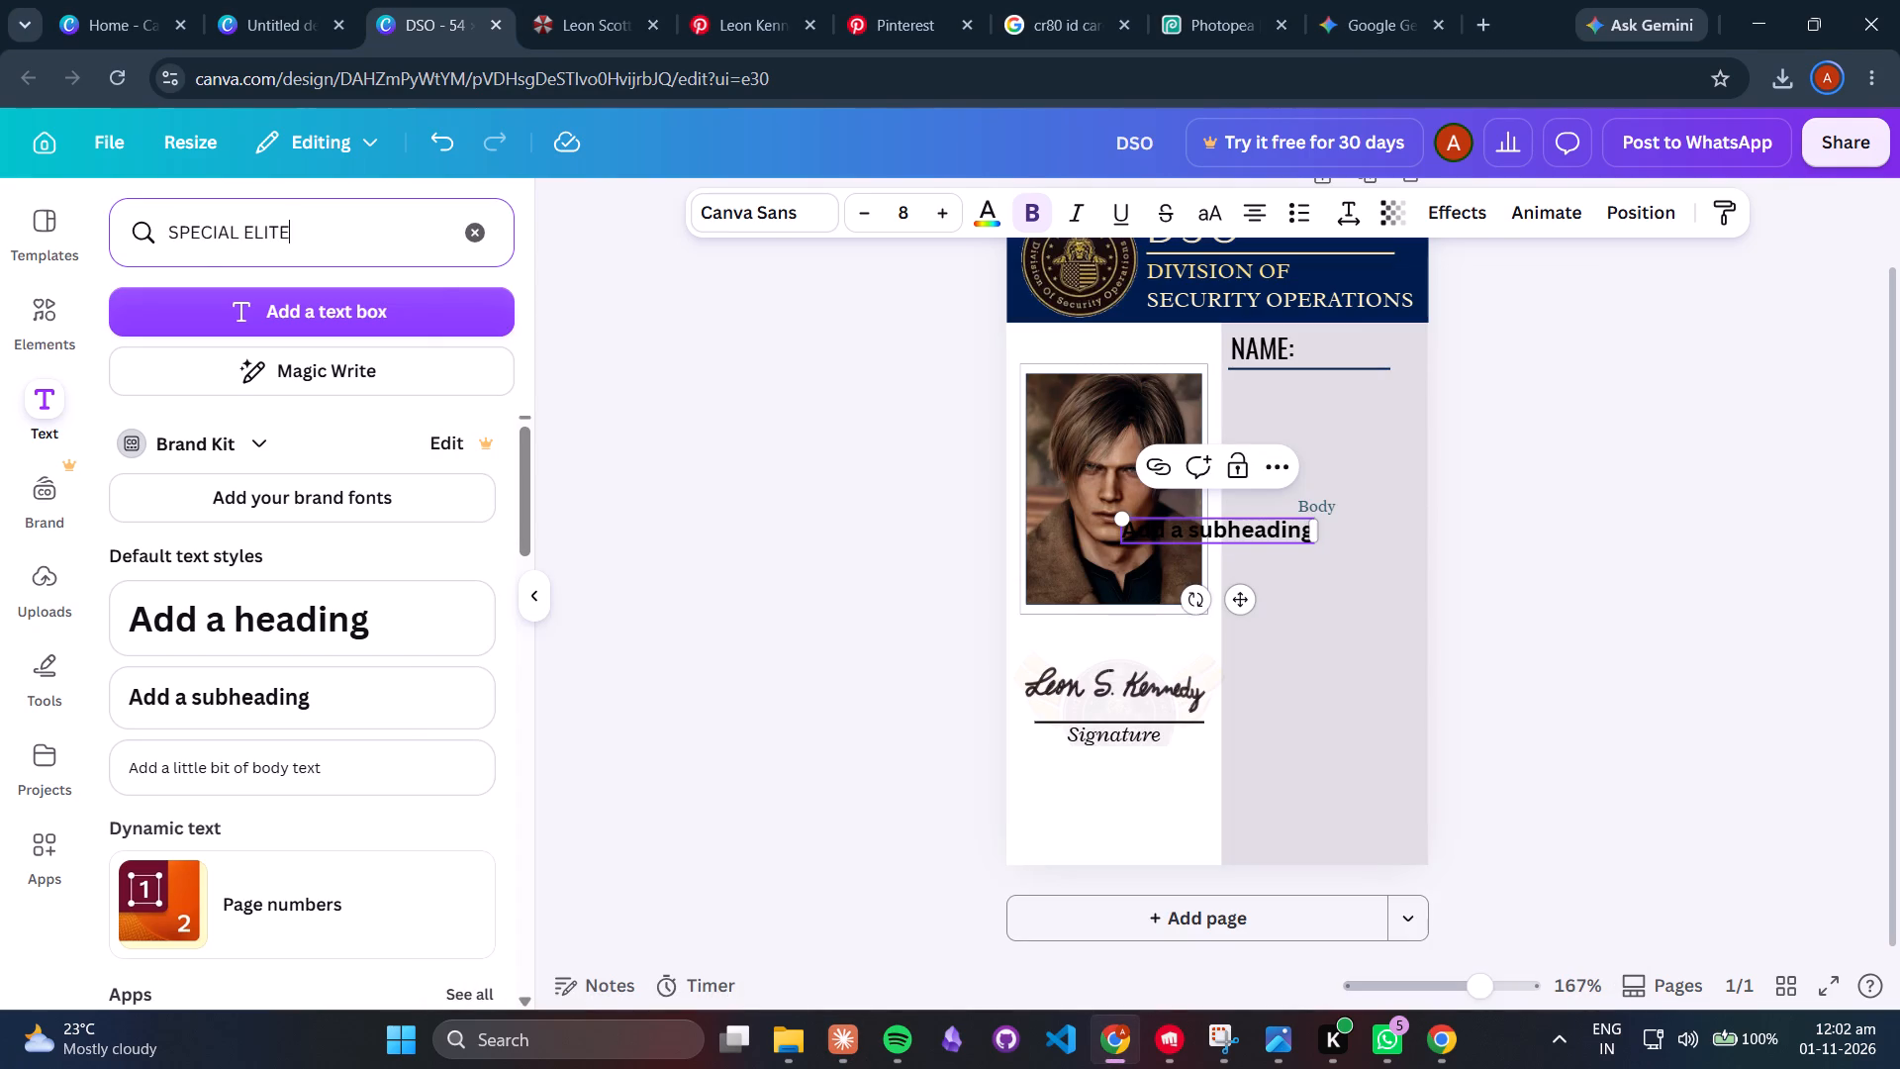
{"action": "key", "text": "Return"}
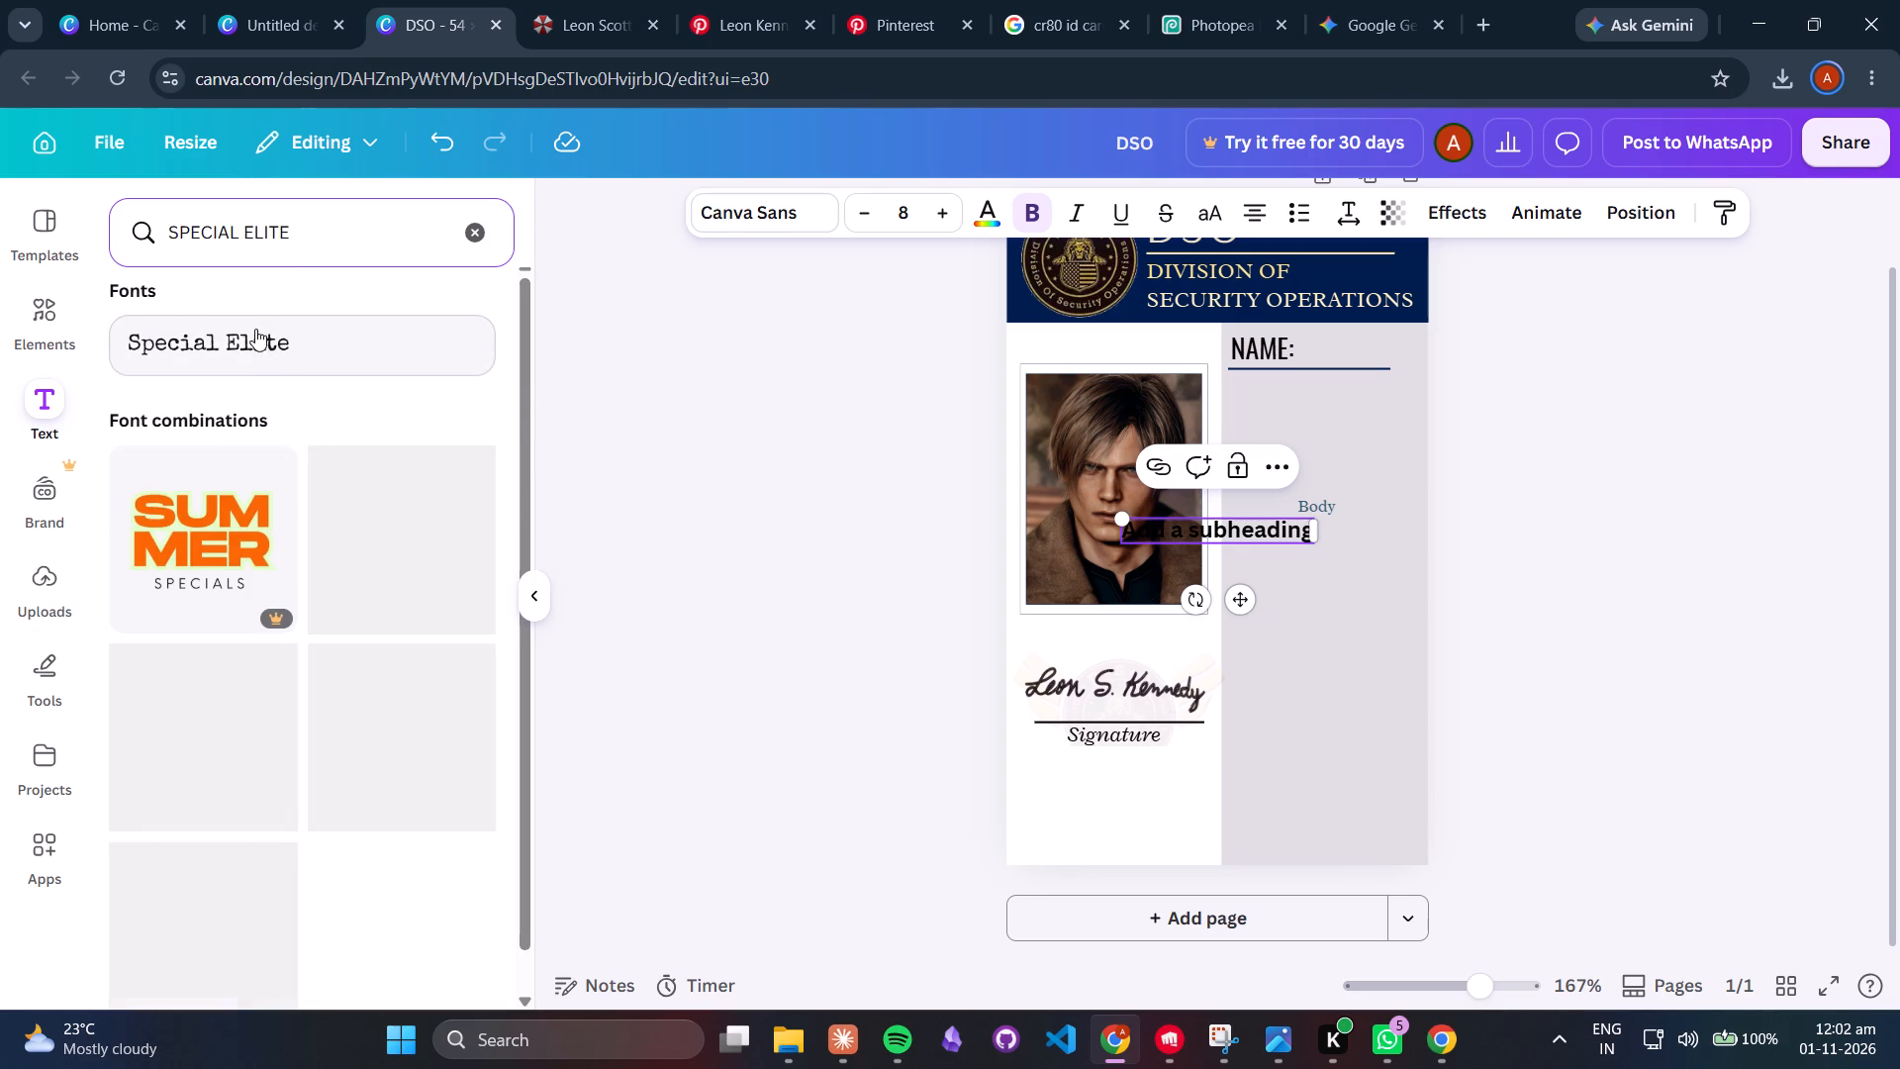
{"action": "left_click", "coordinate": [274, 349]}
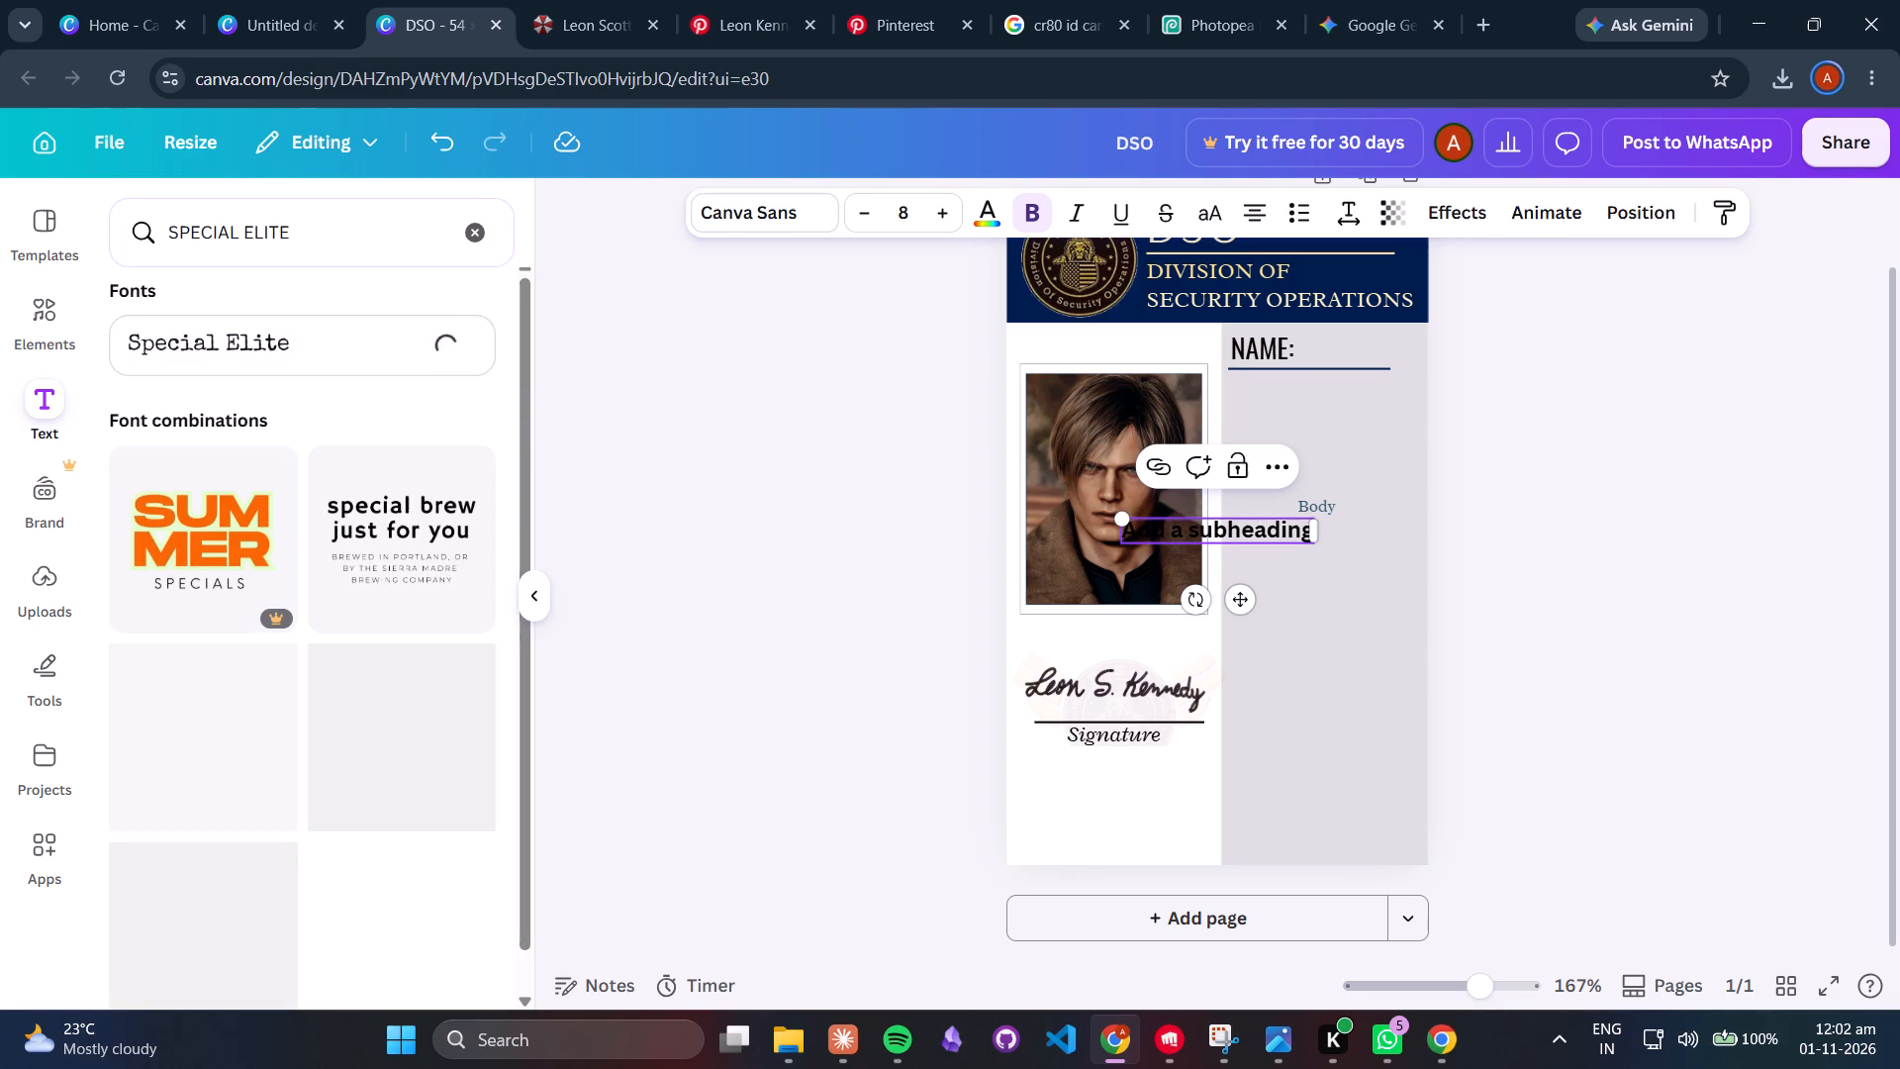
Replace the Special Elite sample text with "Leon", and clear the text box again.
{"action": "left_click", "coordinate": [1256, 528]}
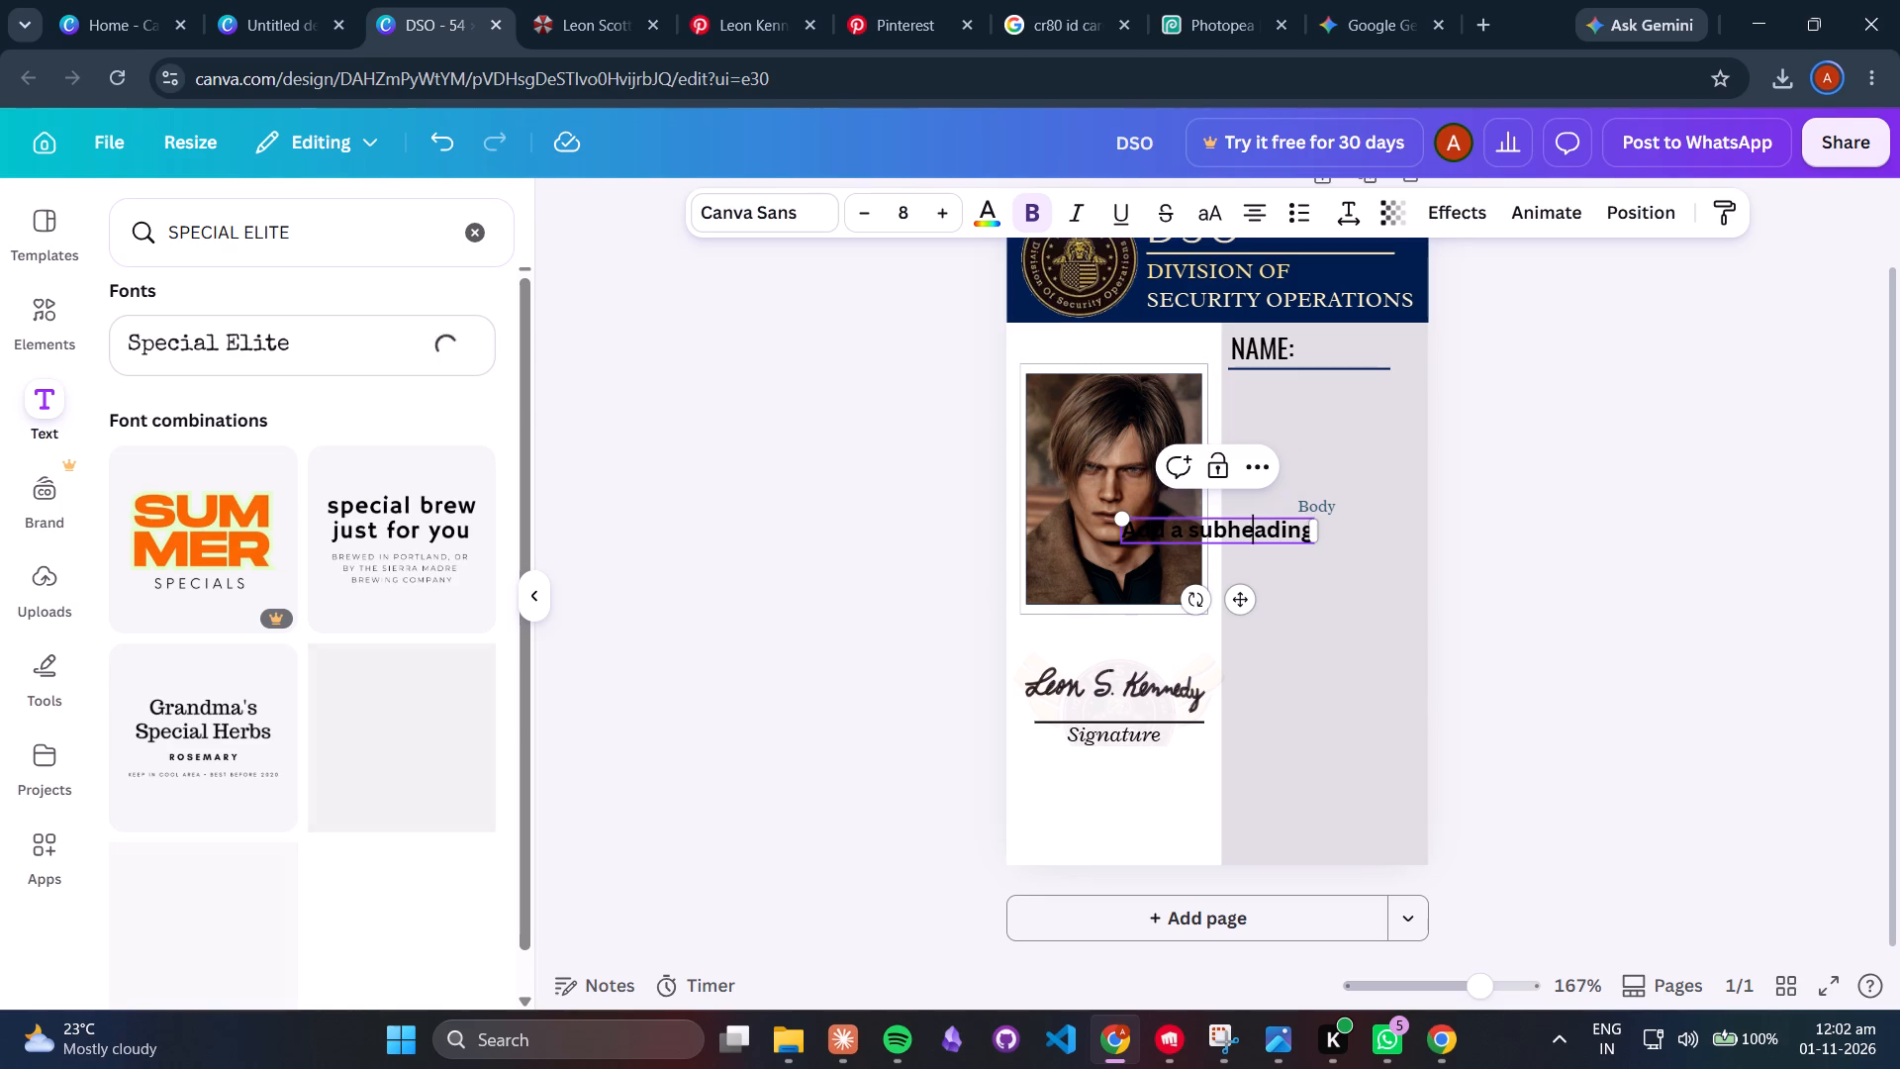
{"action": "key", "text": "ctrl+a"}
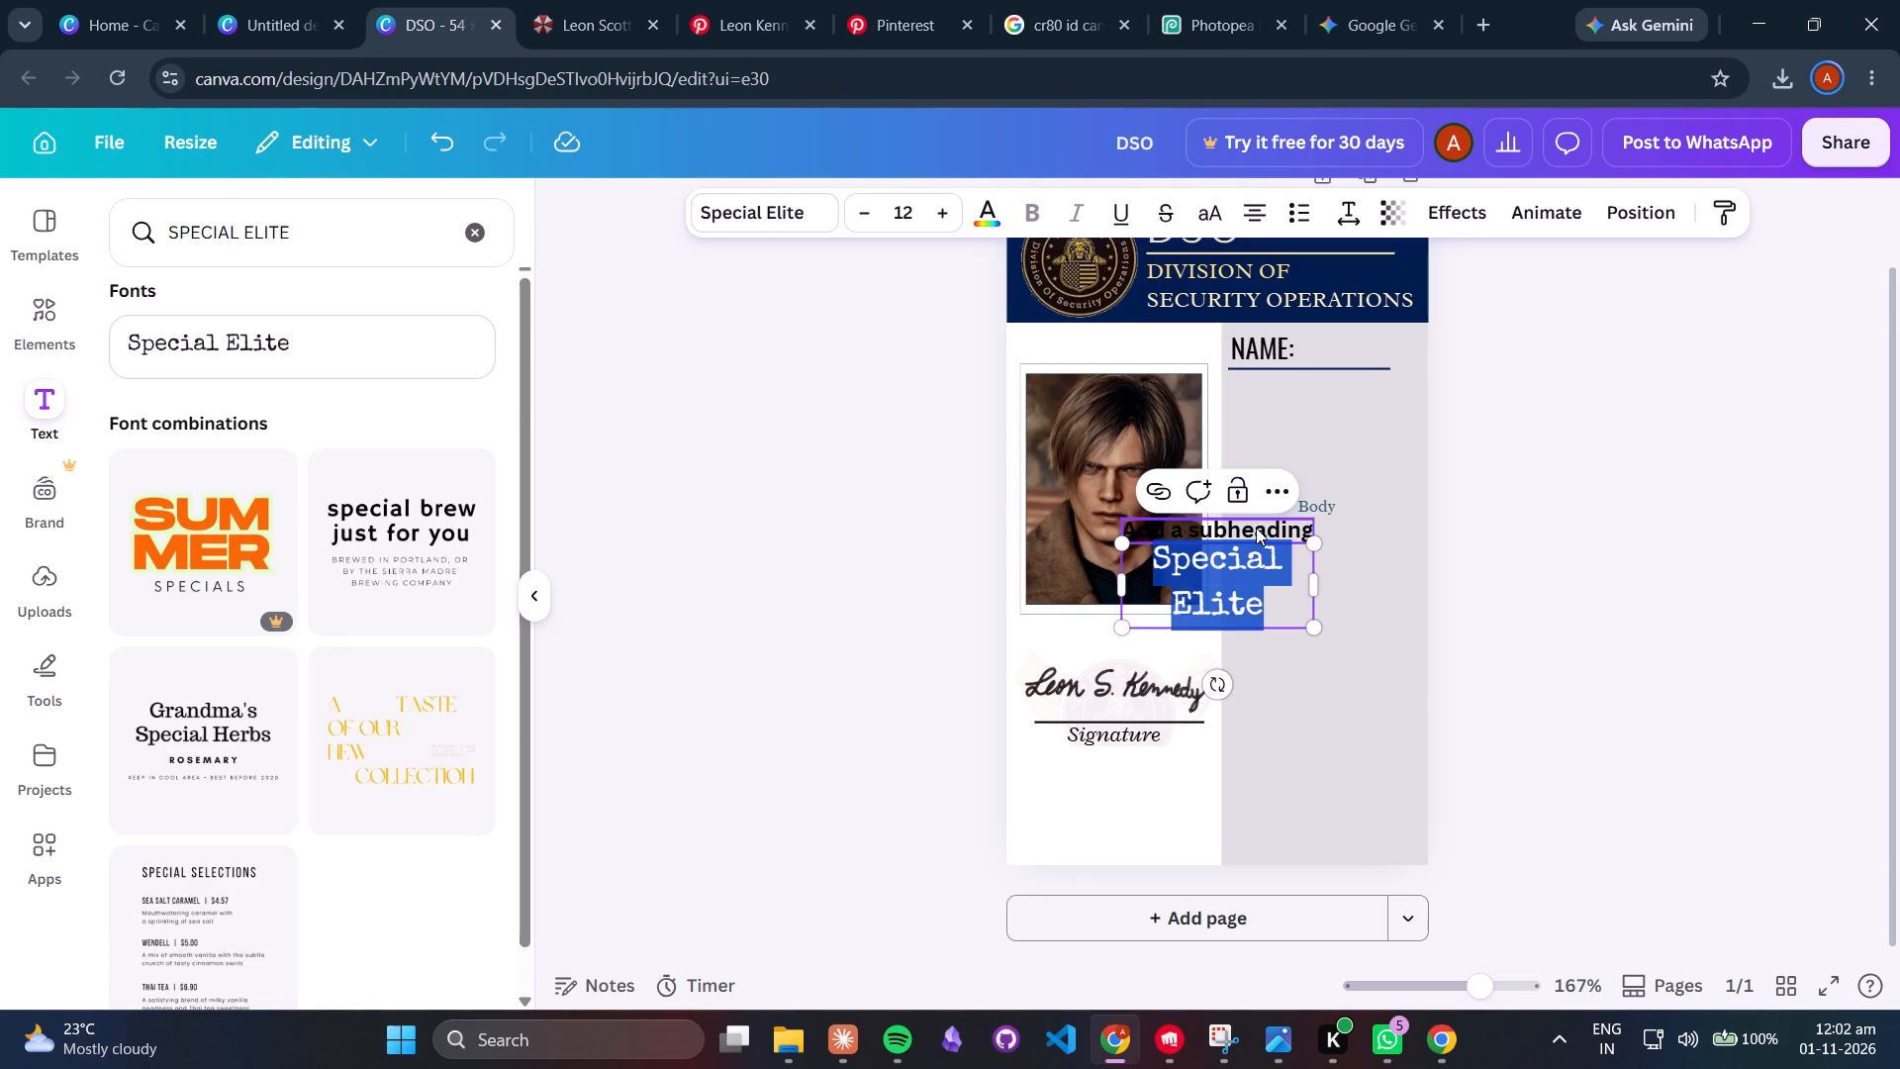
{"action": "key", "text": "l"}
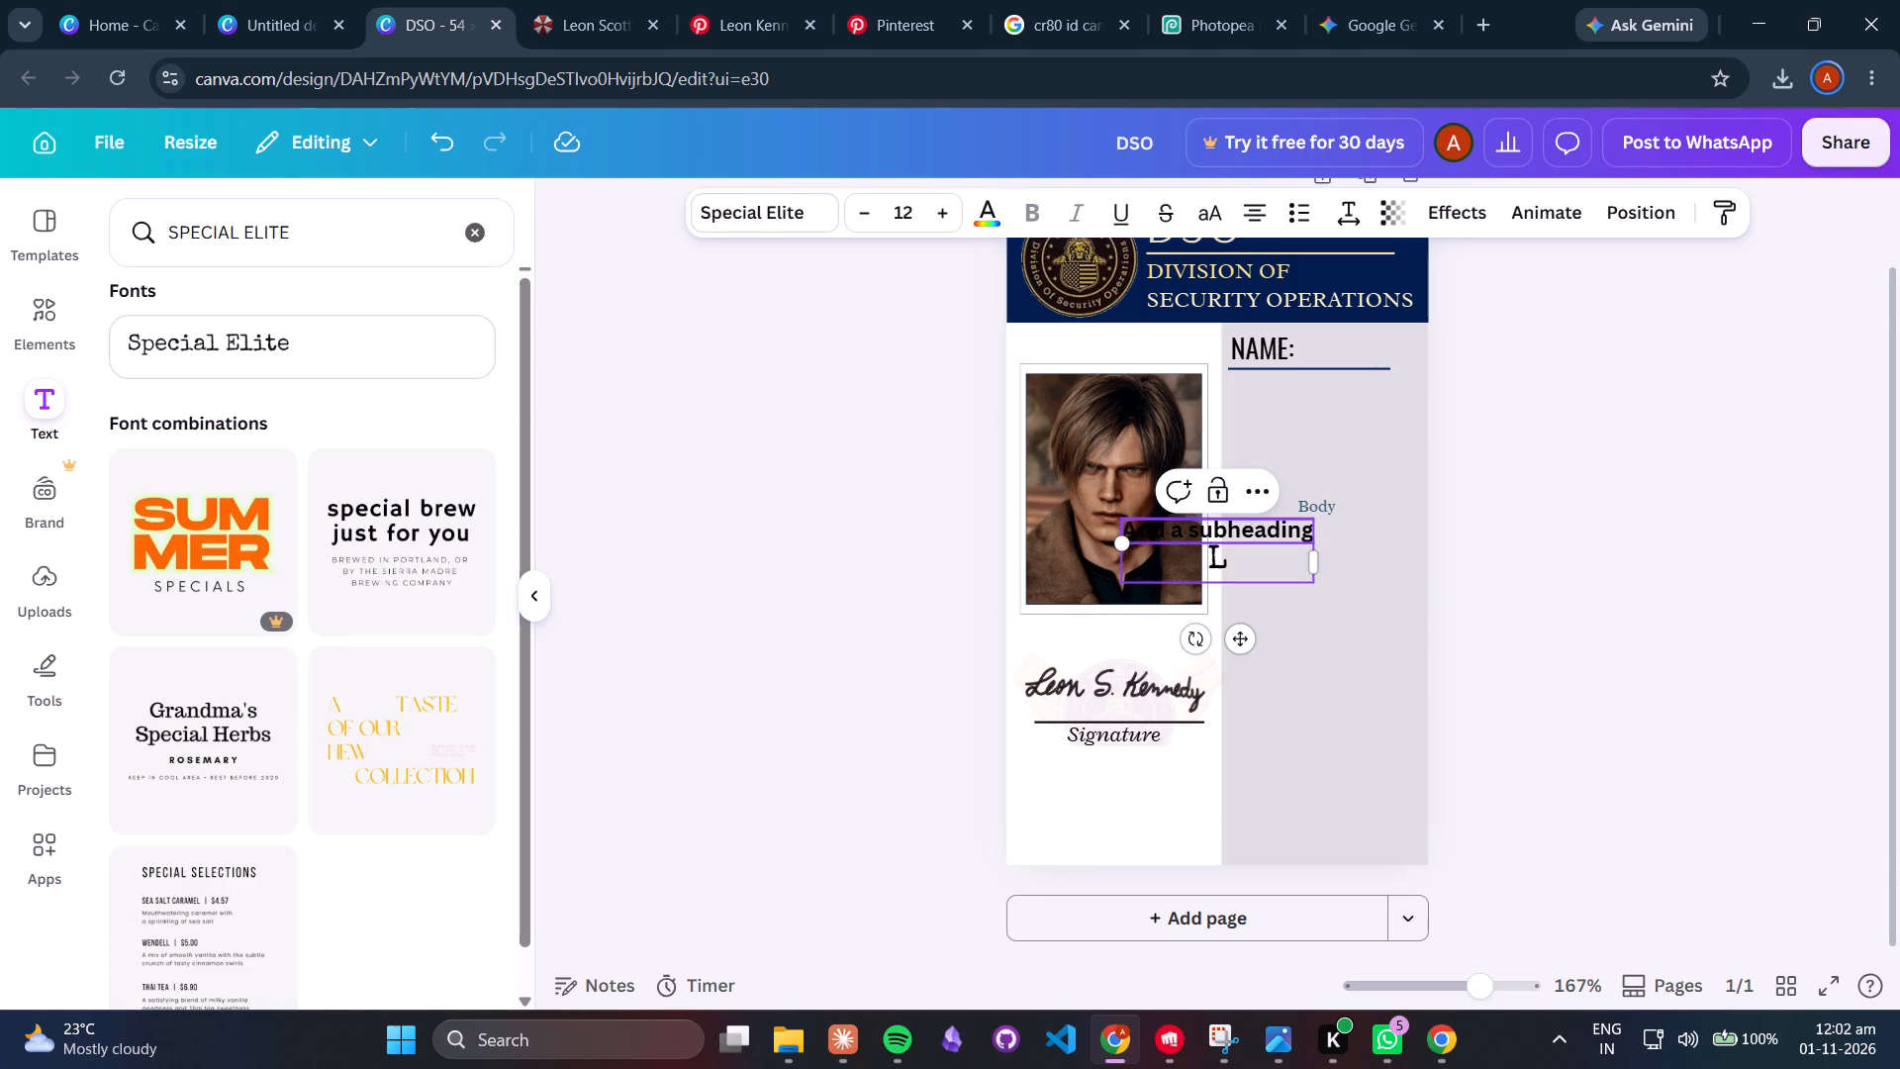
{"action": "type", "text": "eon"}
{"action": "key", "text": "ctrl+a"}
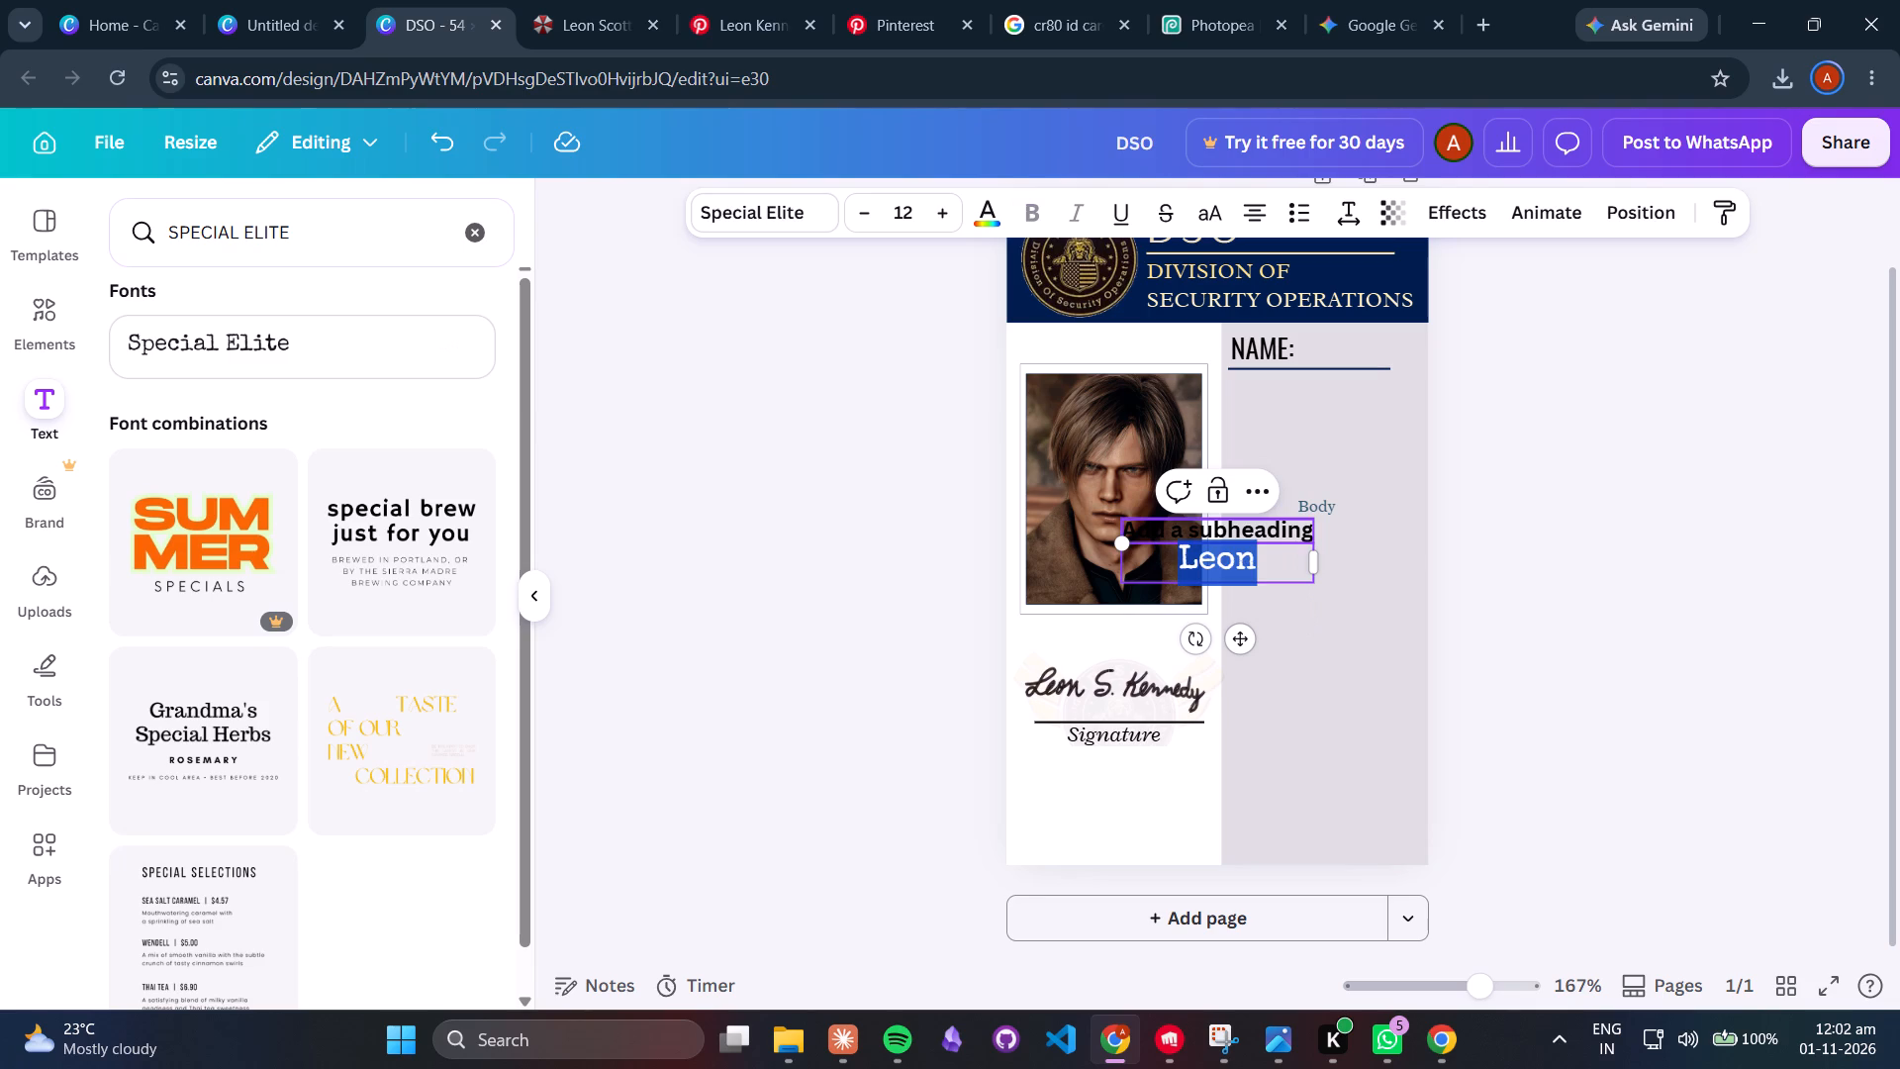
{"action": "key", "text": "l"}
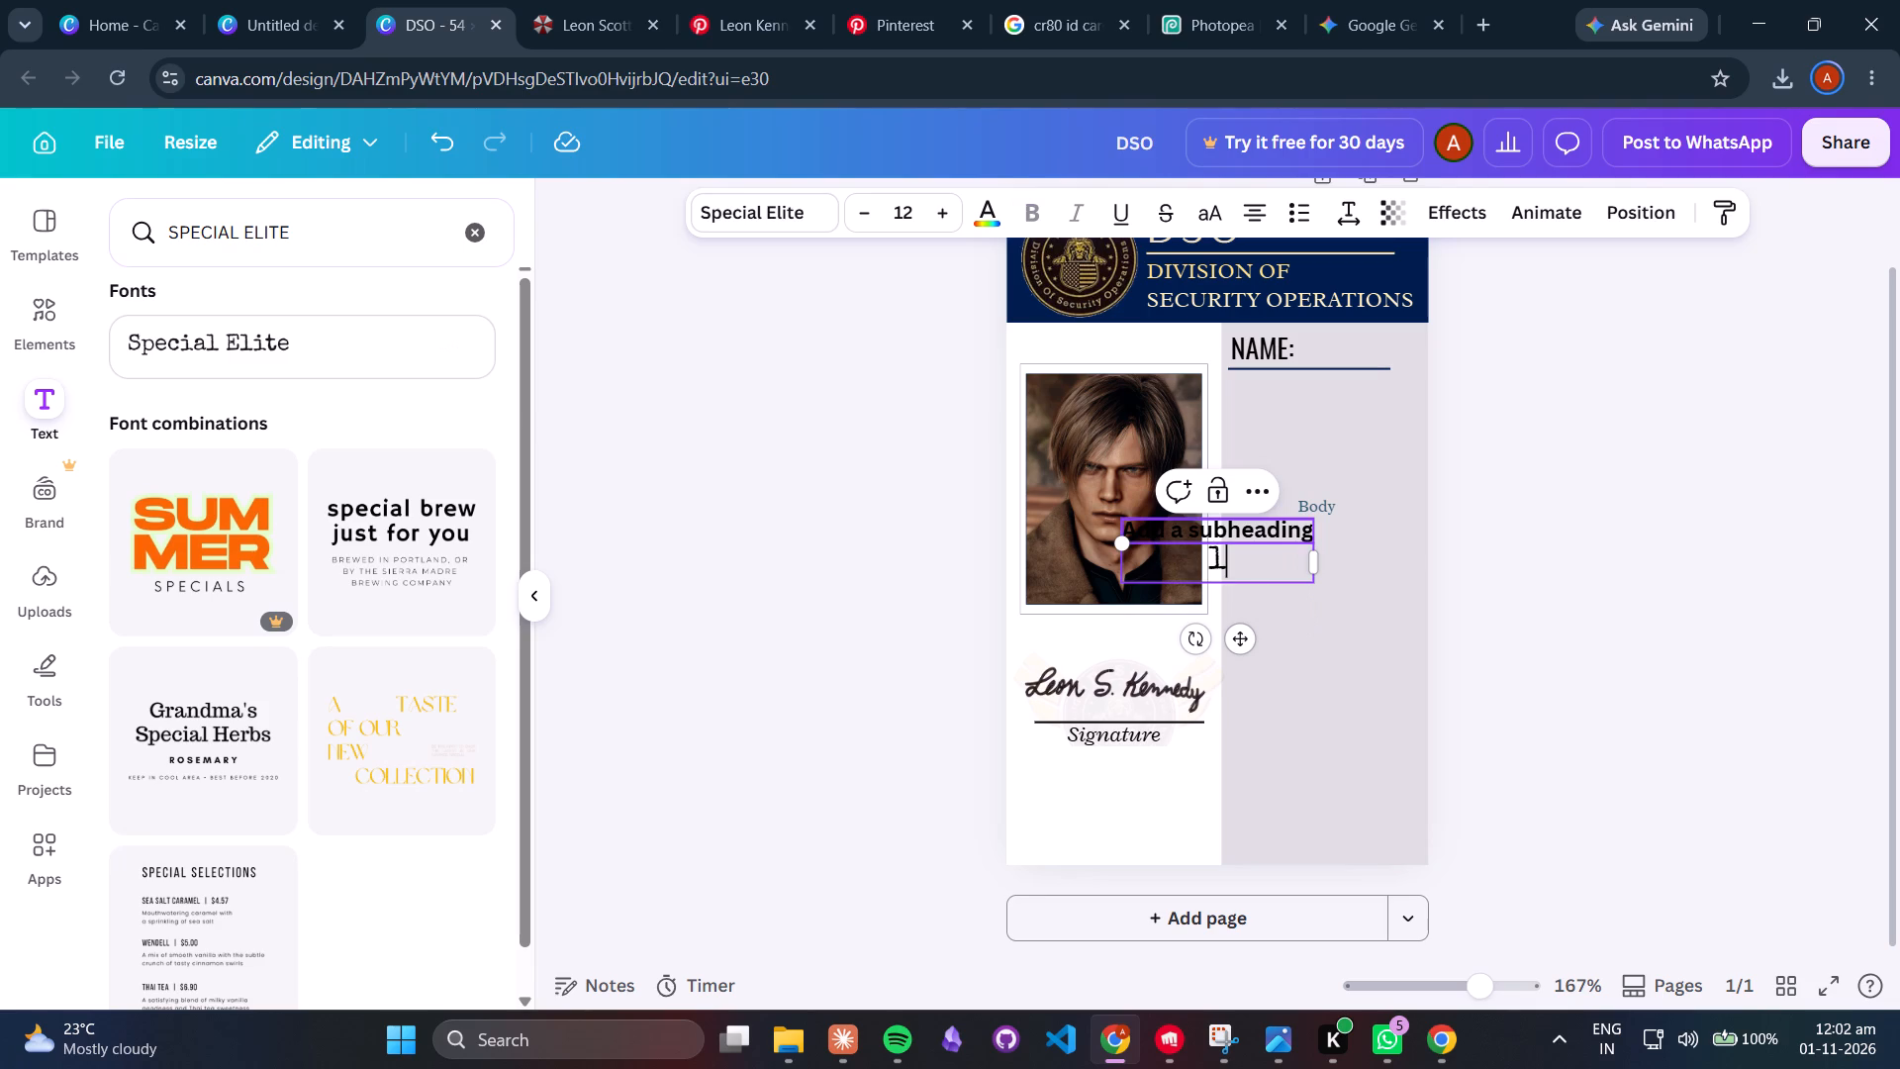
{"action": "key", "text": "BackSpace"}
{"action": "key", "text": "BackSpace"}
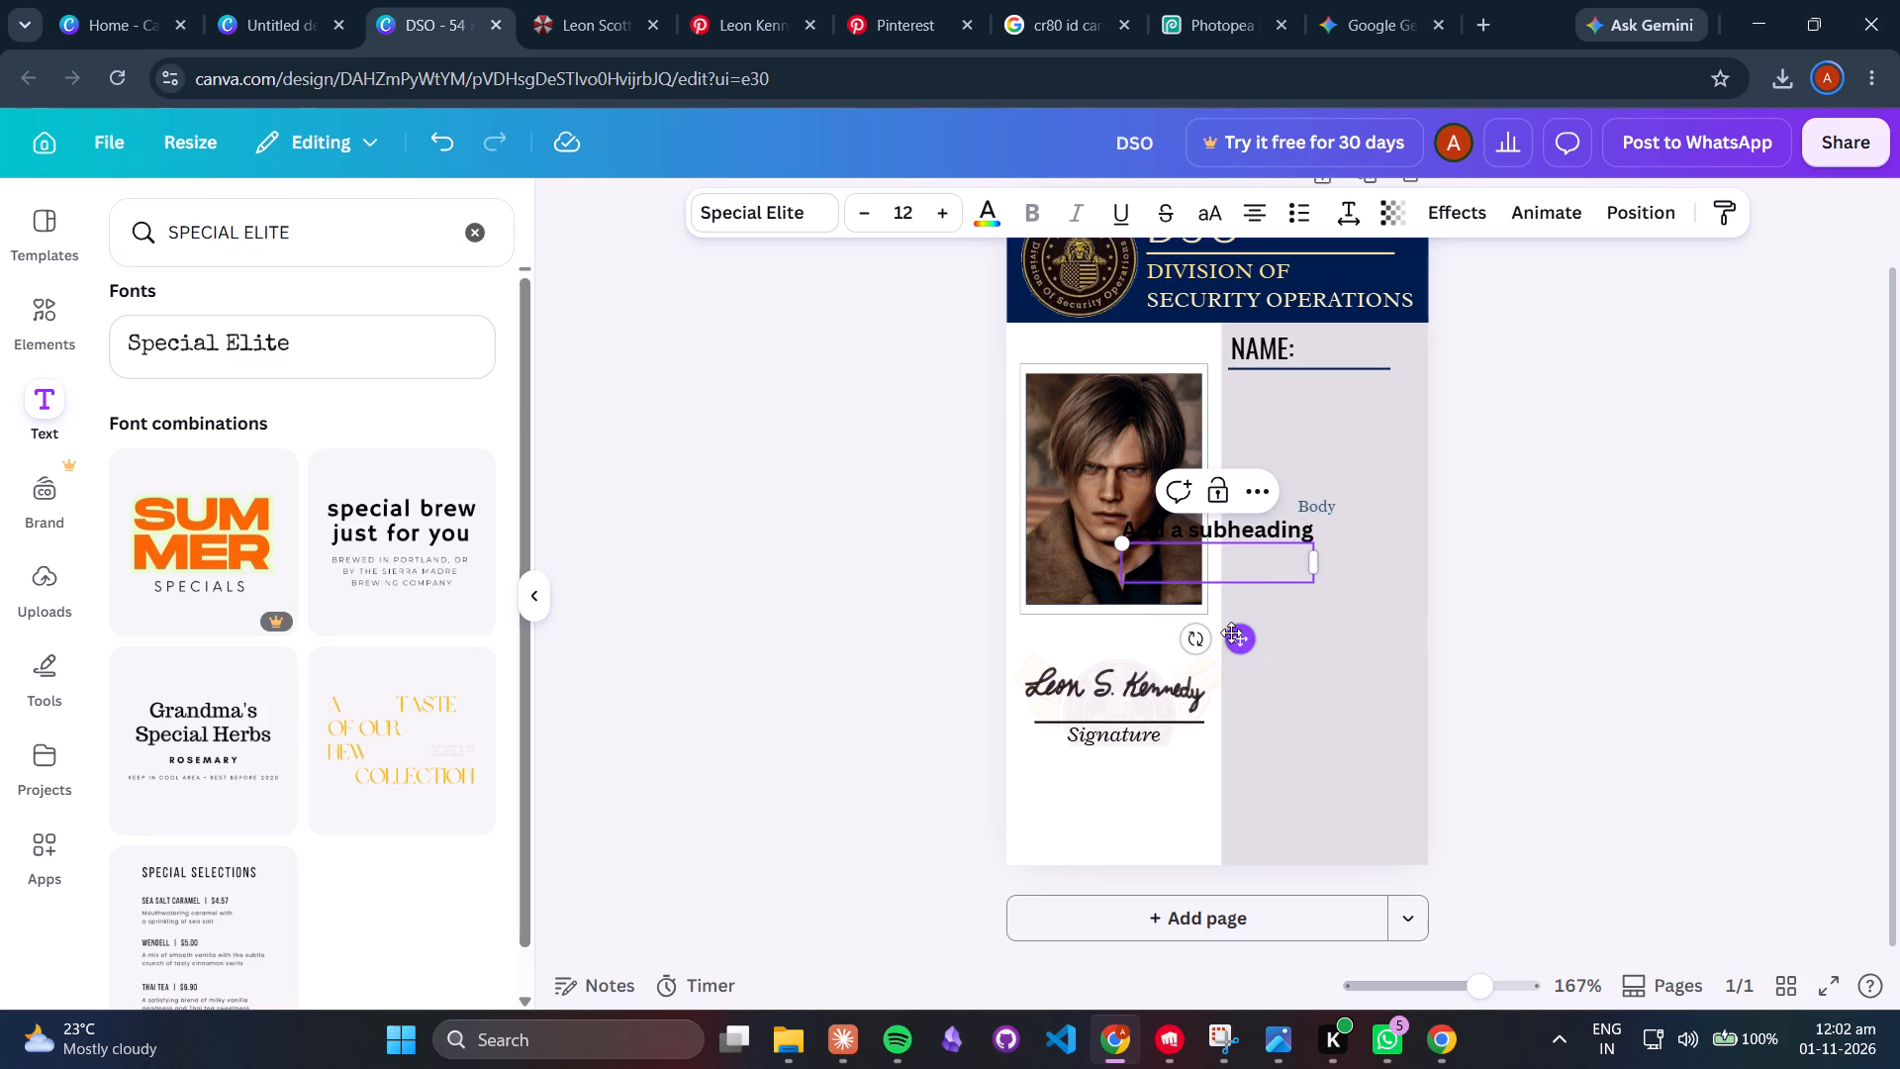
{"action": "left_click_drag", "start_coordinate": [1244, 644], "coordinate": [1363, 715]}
Move the subheading text box onto the grey panel and replace its text with "Leon Scott Kennedy".
{"action": "left_click", "coordinate": [1265, 528]}
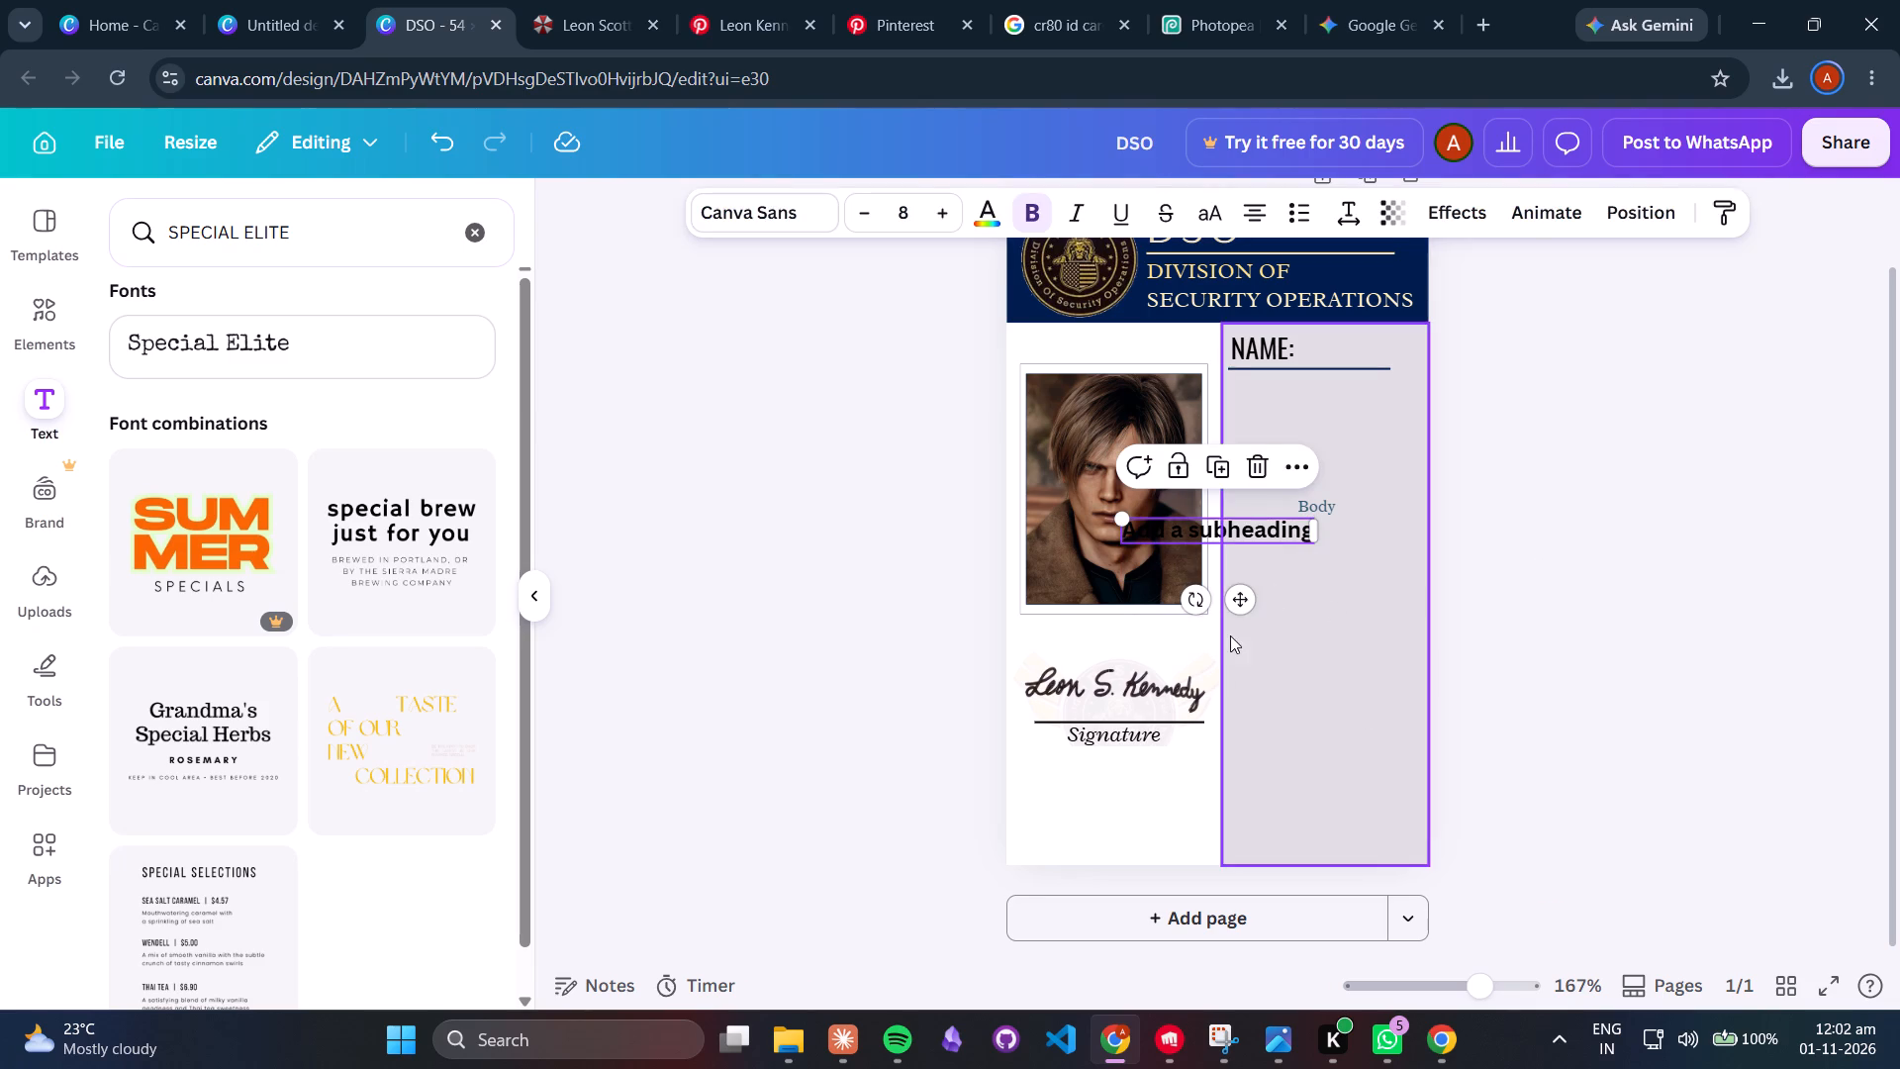
{"action": "left_click_drag", "start_coordinate": [1239, 602], "coordinate": [1337, 669]}
{"action": "left_click", "coordinate": [1328, 589]}
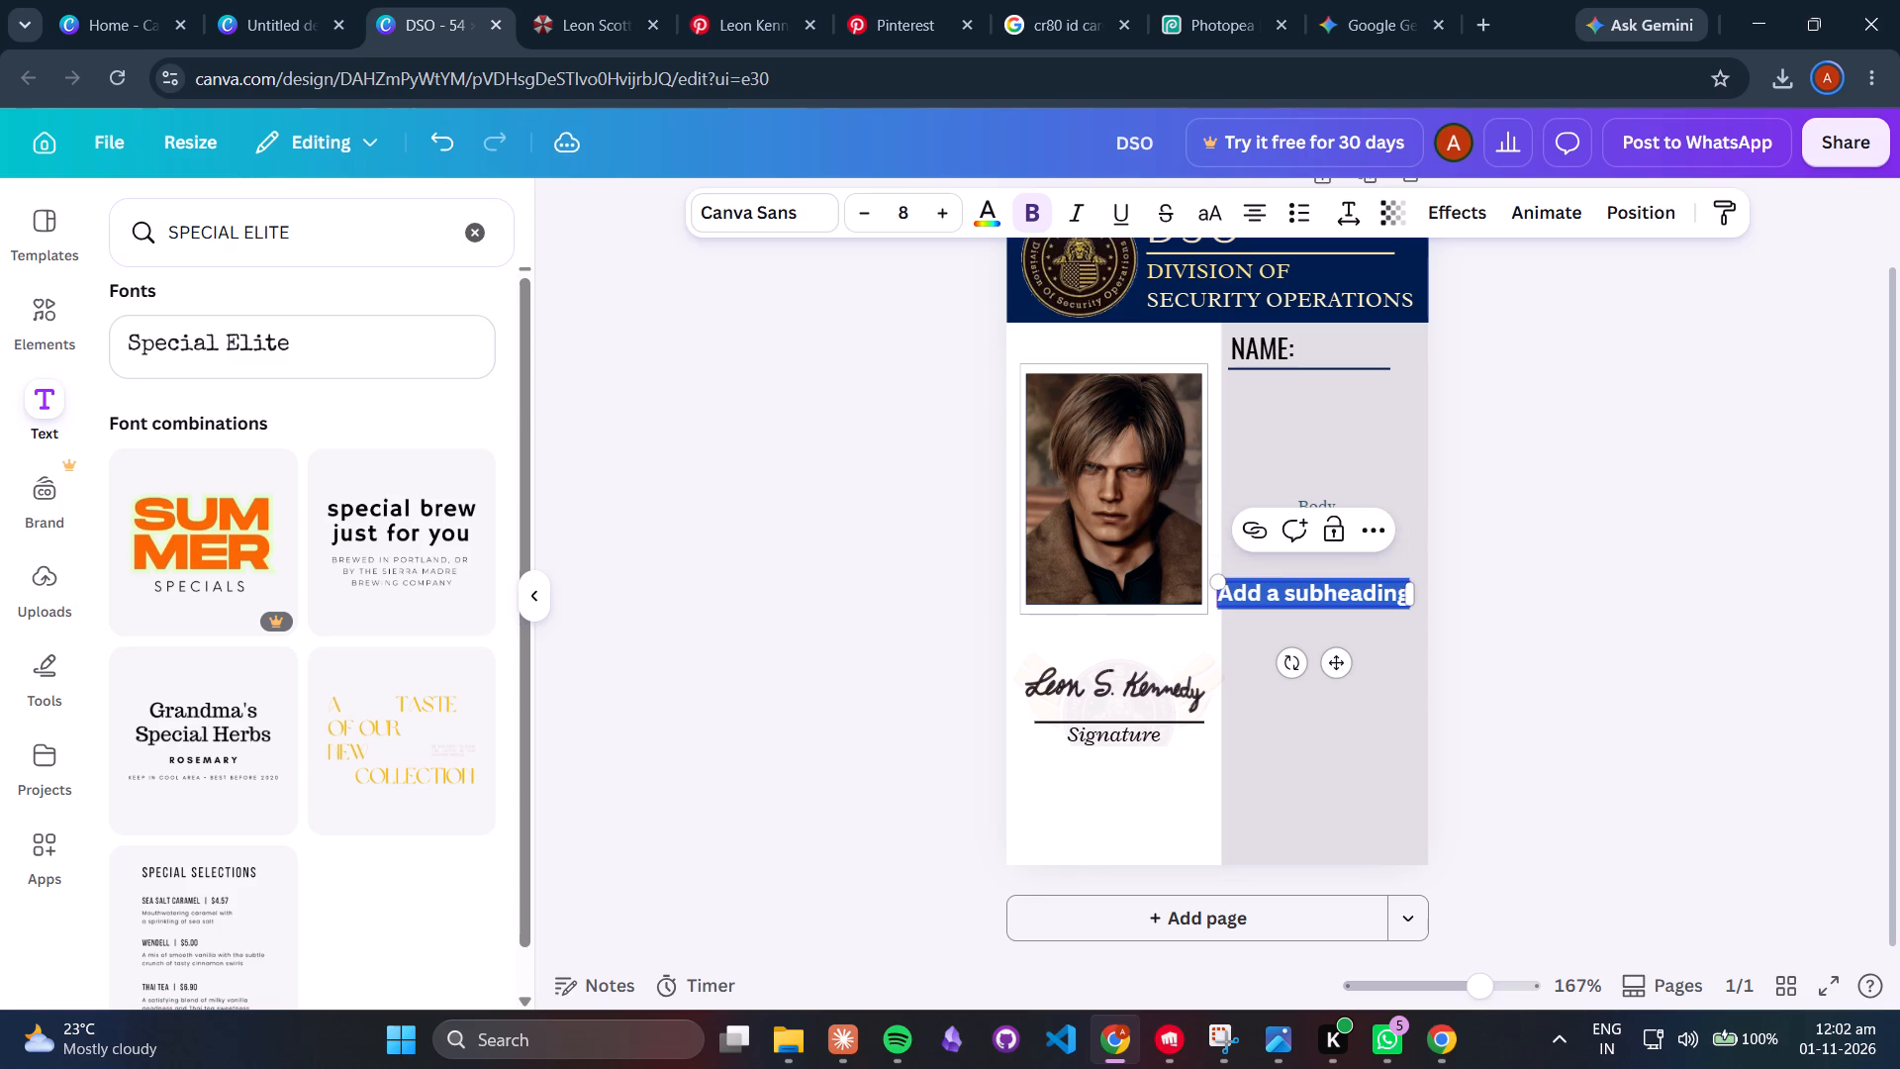
{"action": "key", "text": "l"}
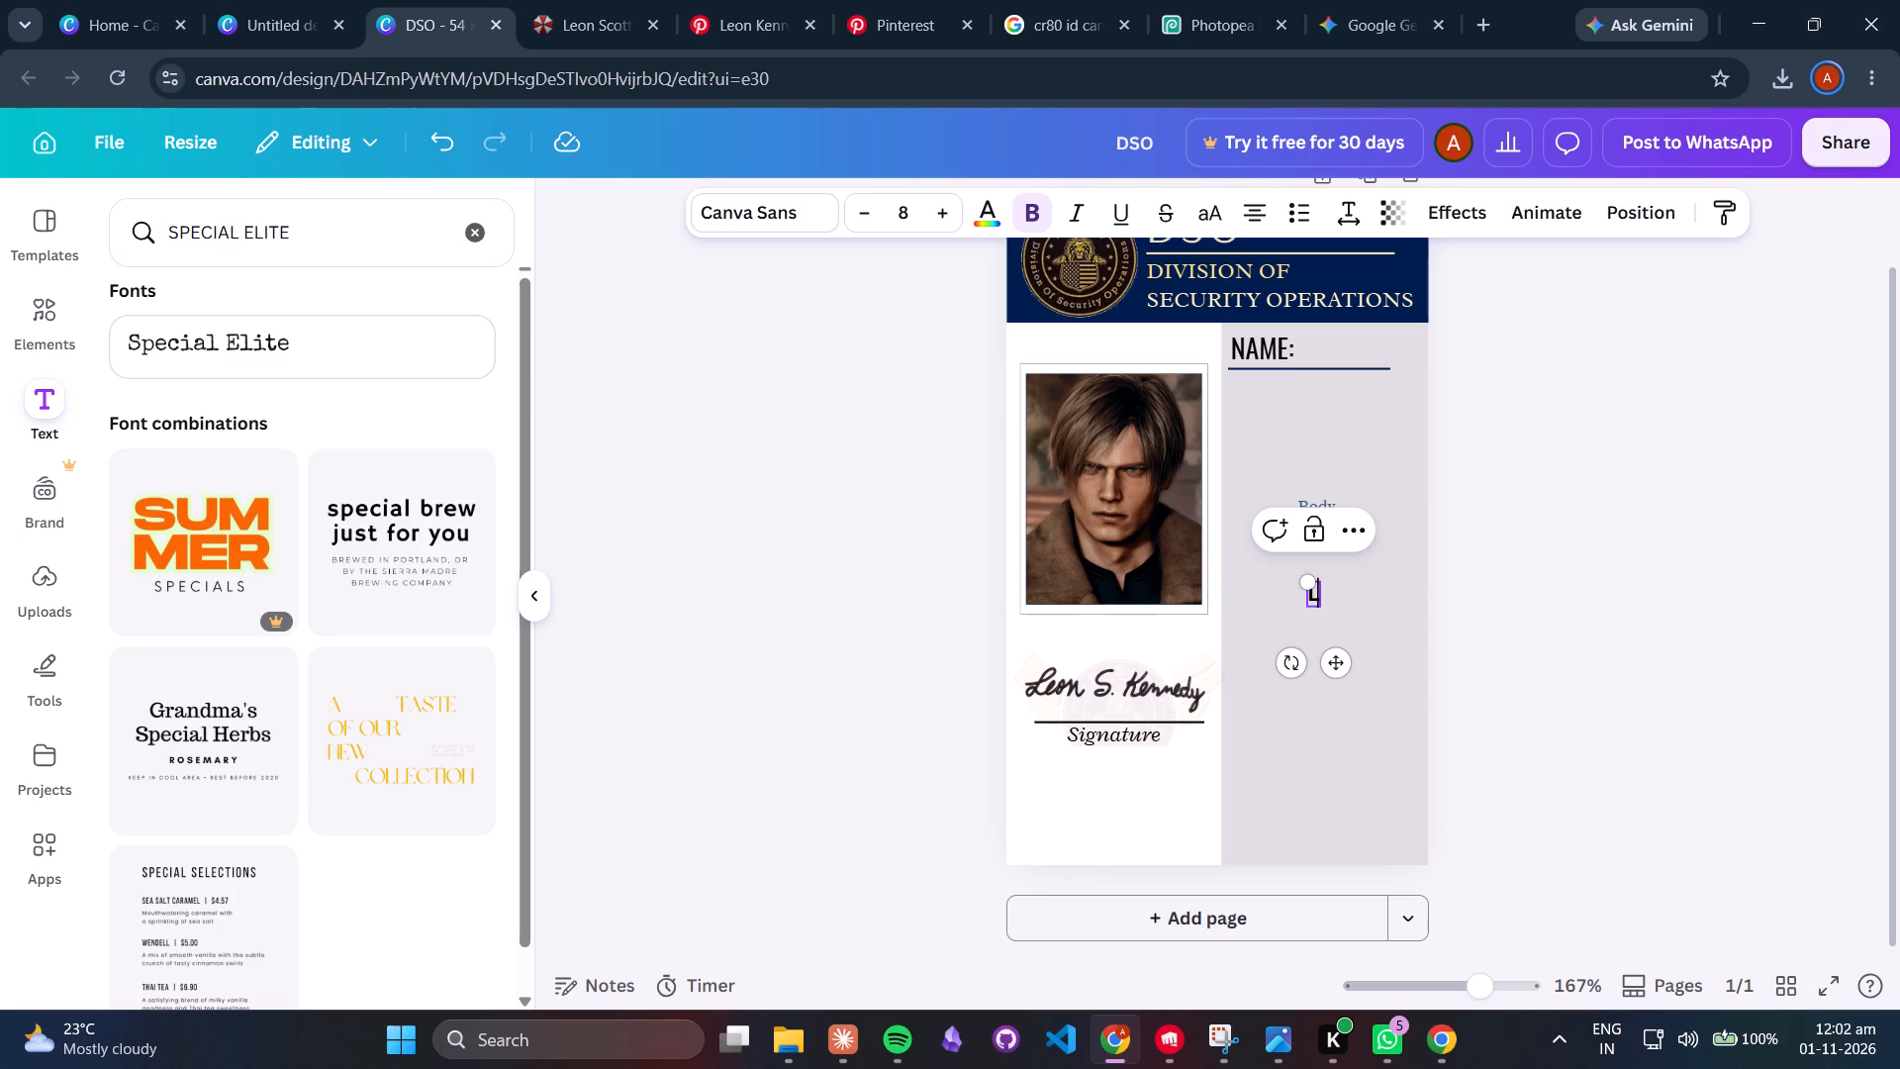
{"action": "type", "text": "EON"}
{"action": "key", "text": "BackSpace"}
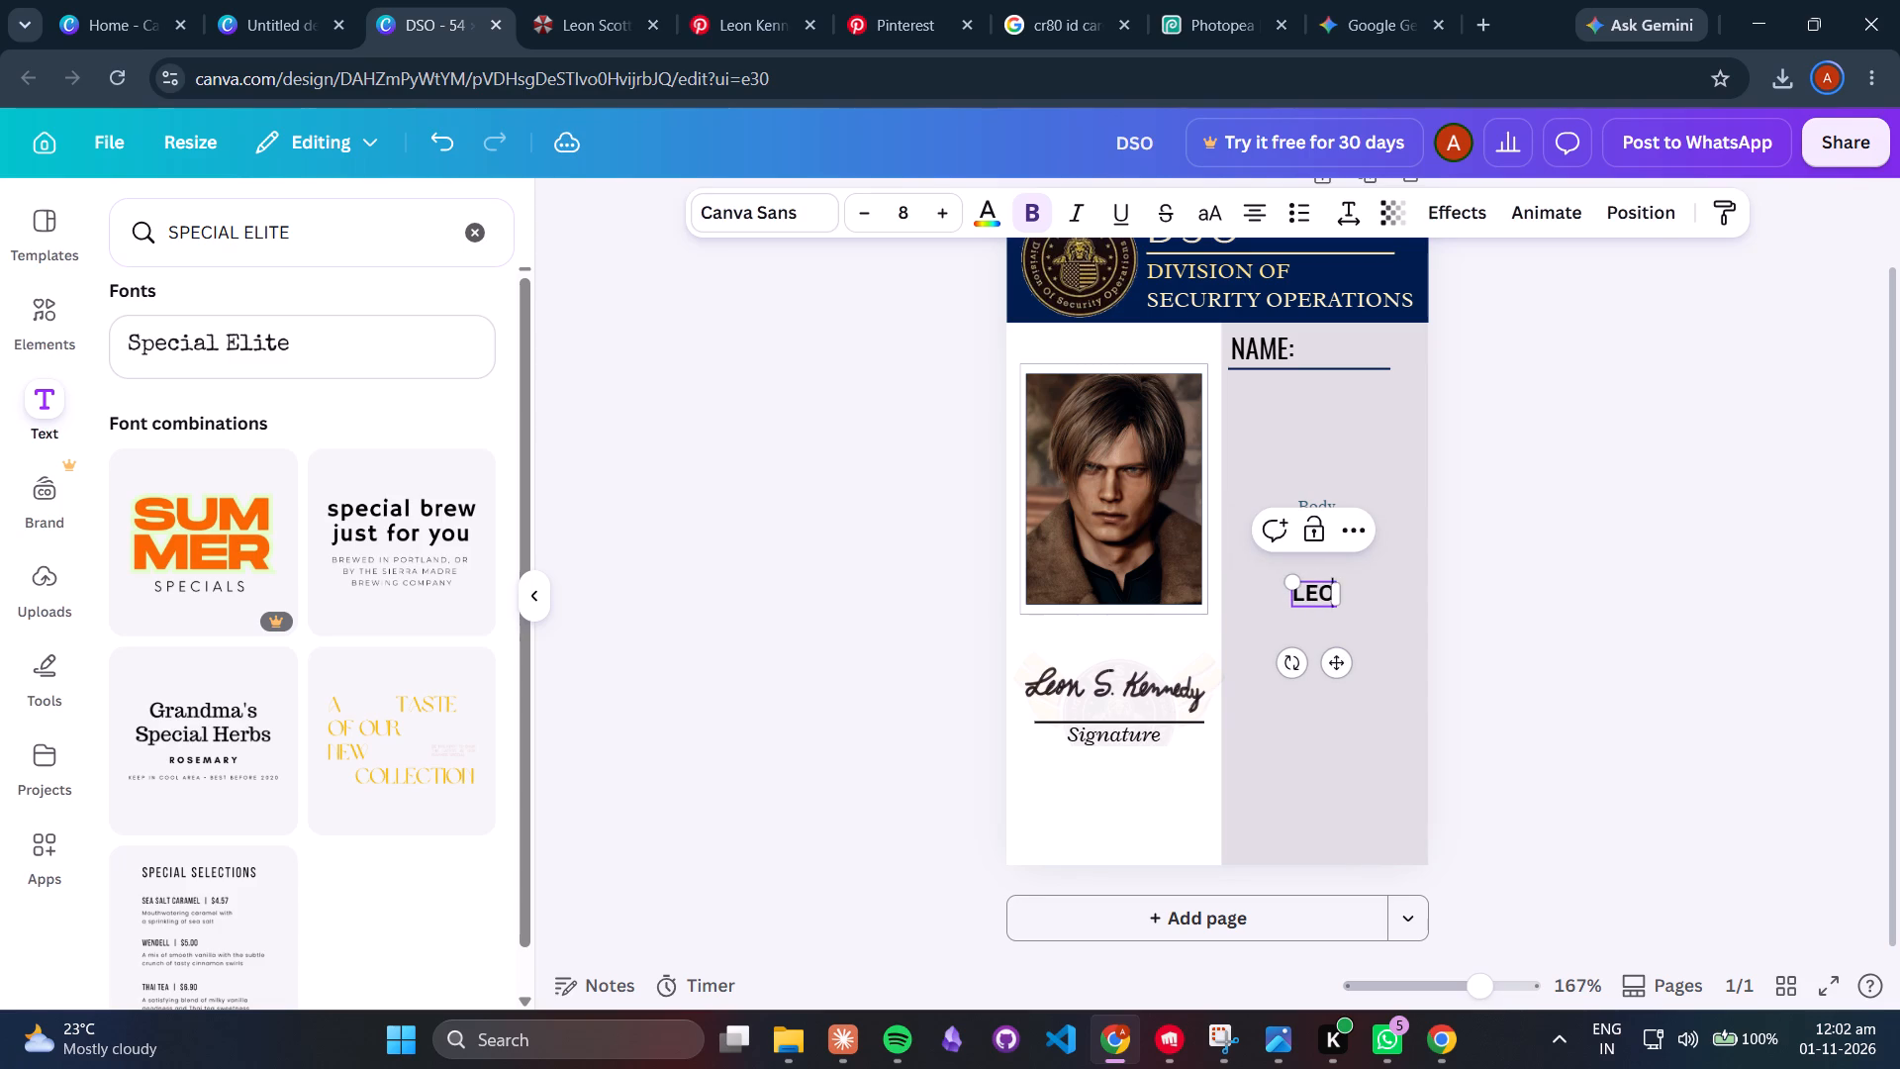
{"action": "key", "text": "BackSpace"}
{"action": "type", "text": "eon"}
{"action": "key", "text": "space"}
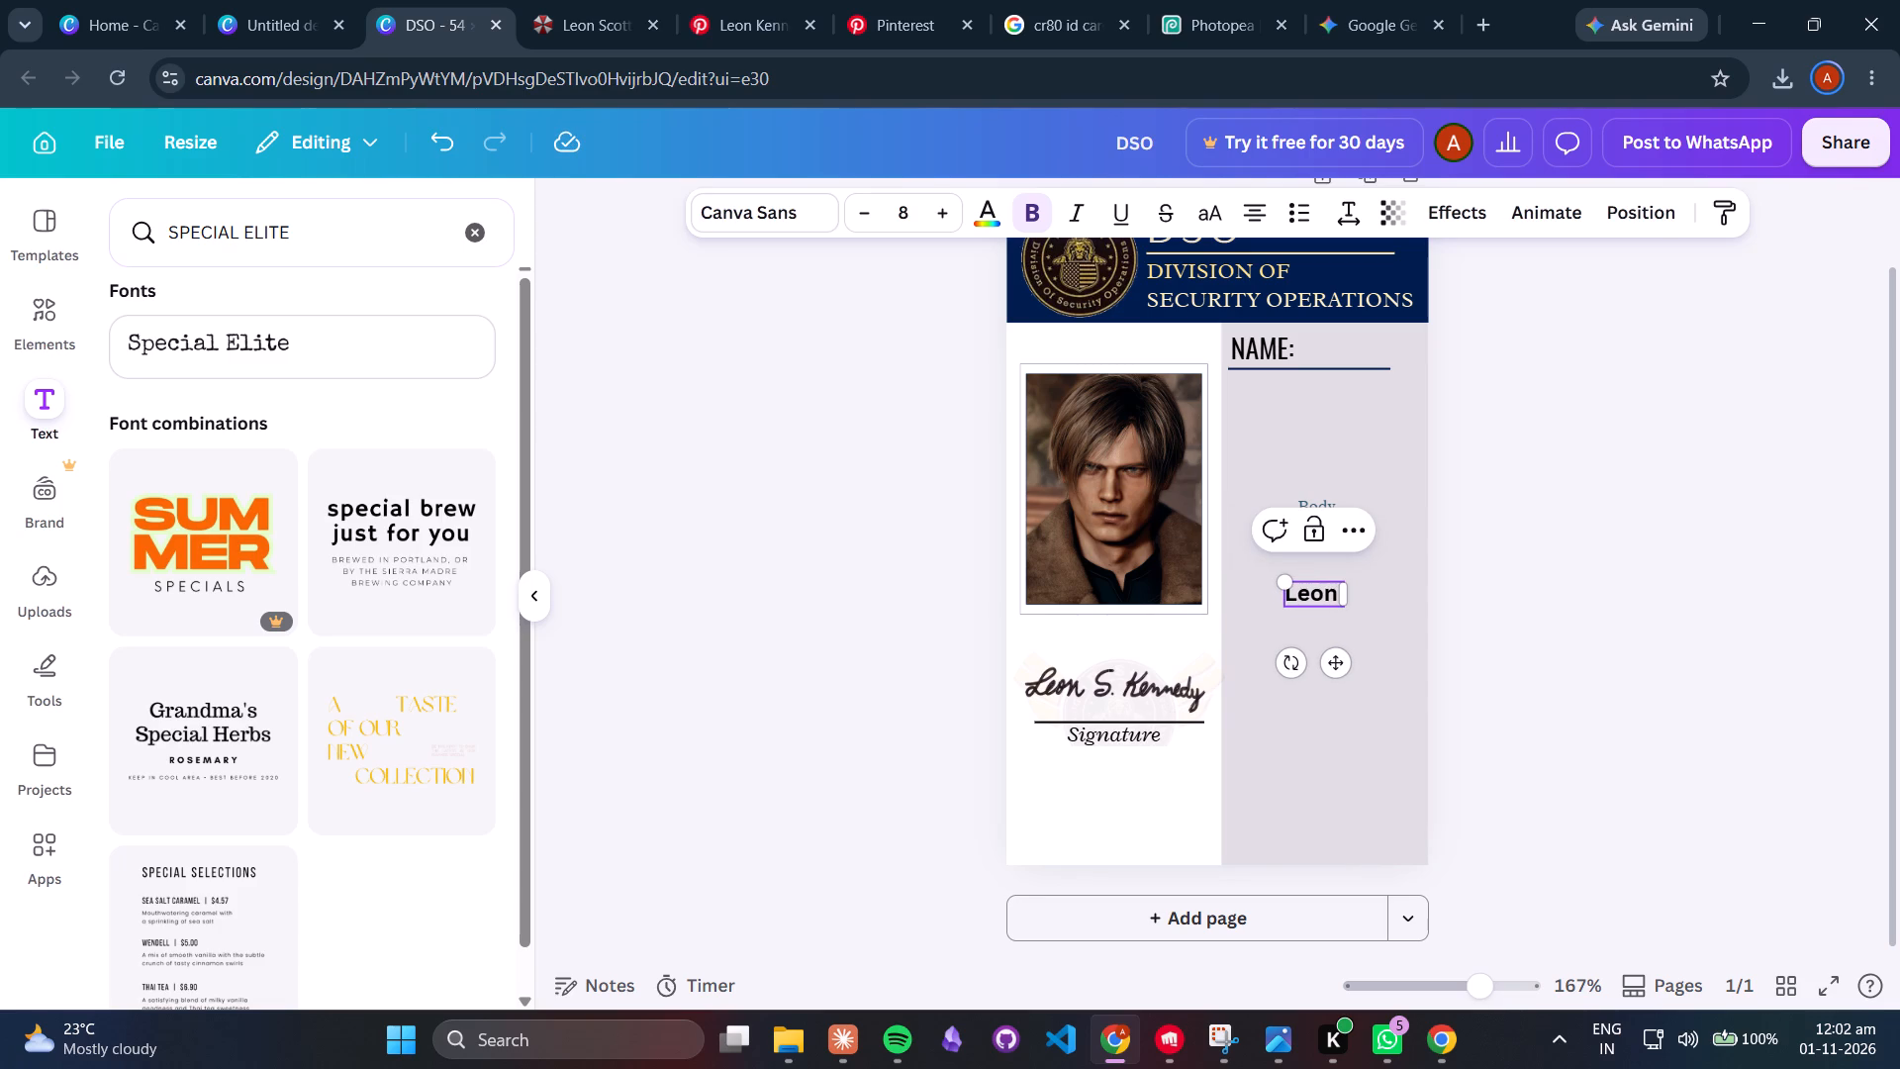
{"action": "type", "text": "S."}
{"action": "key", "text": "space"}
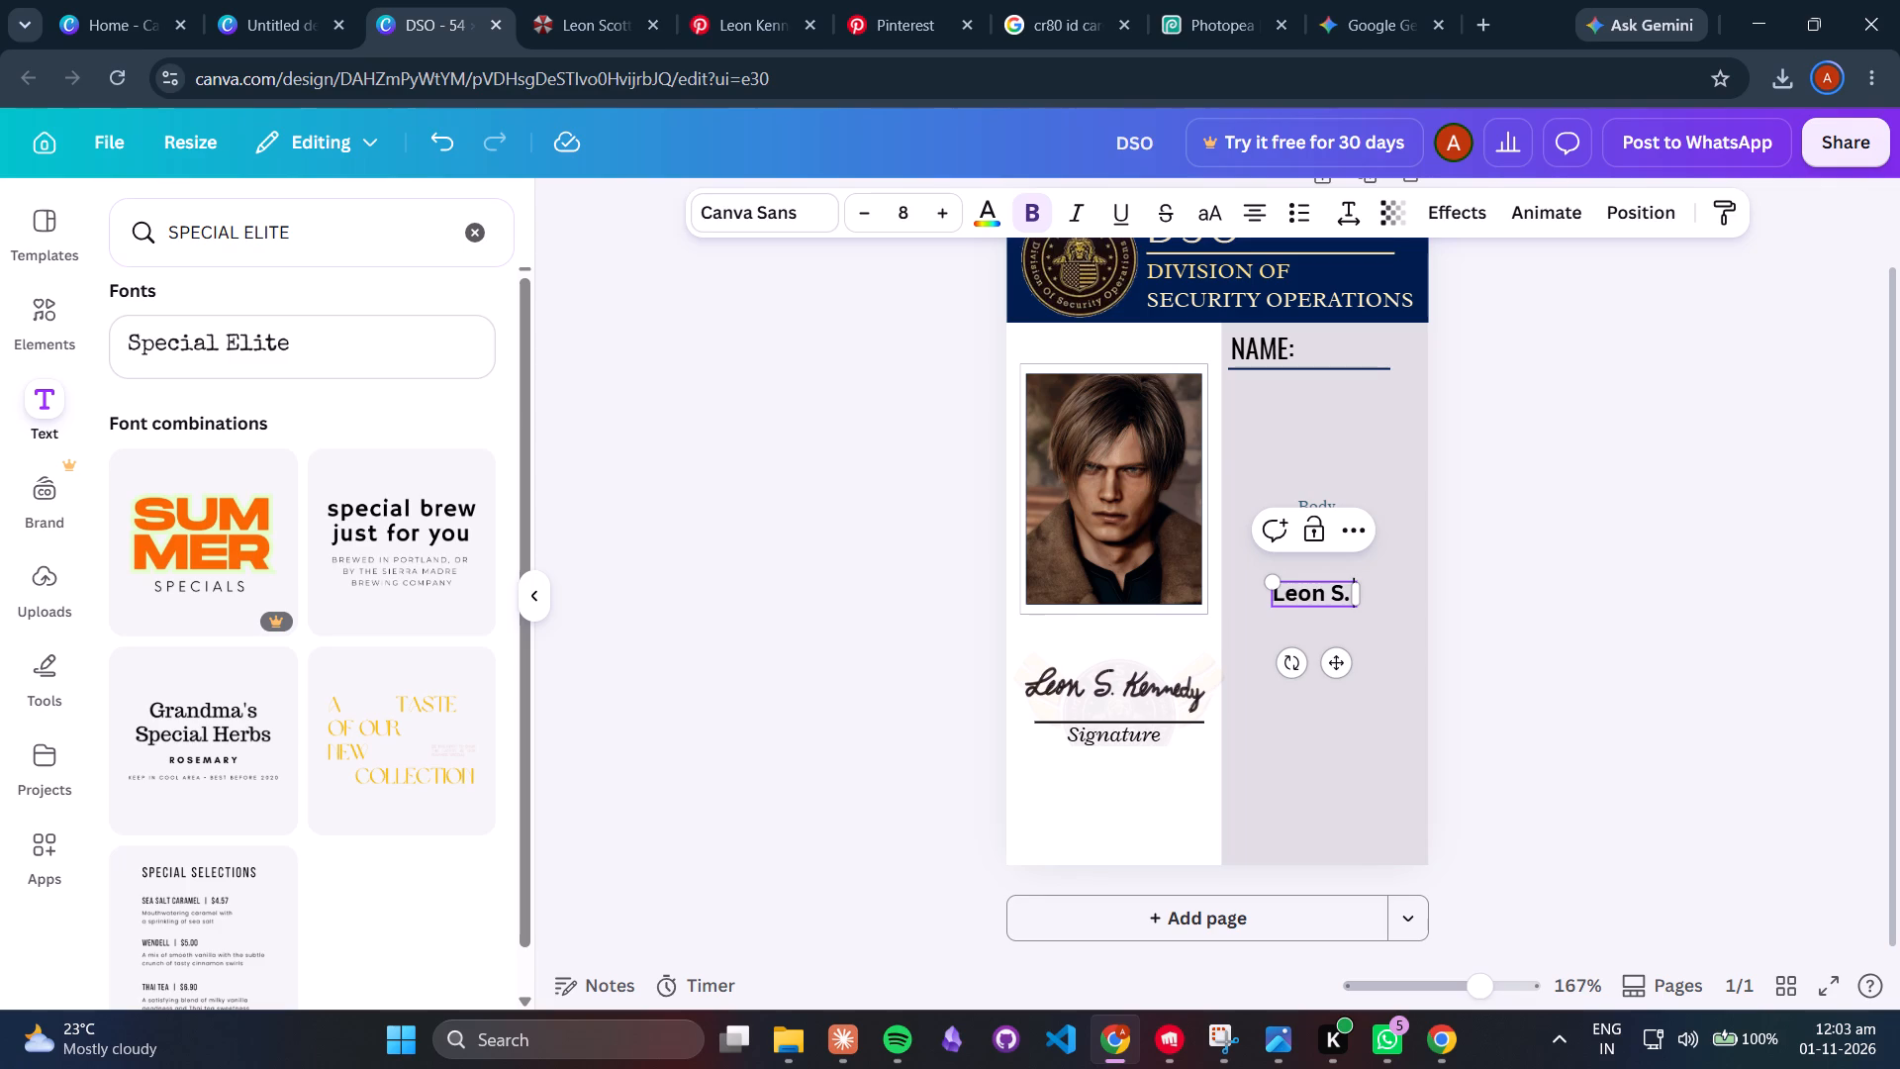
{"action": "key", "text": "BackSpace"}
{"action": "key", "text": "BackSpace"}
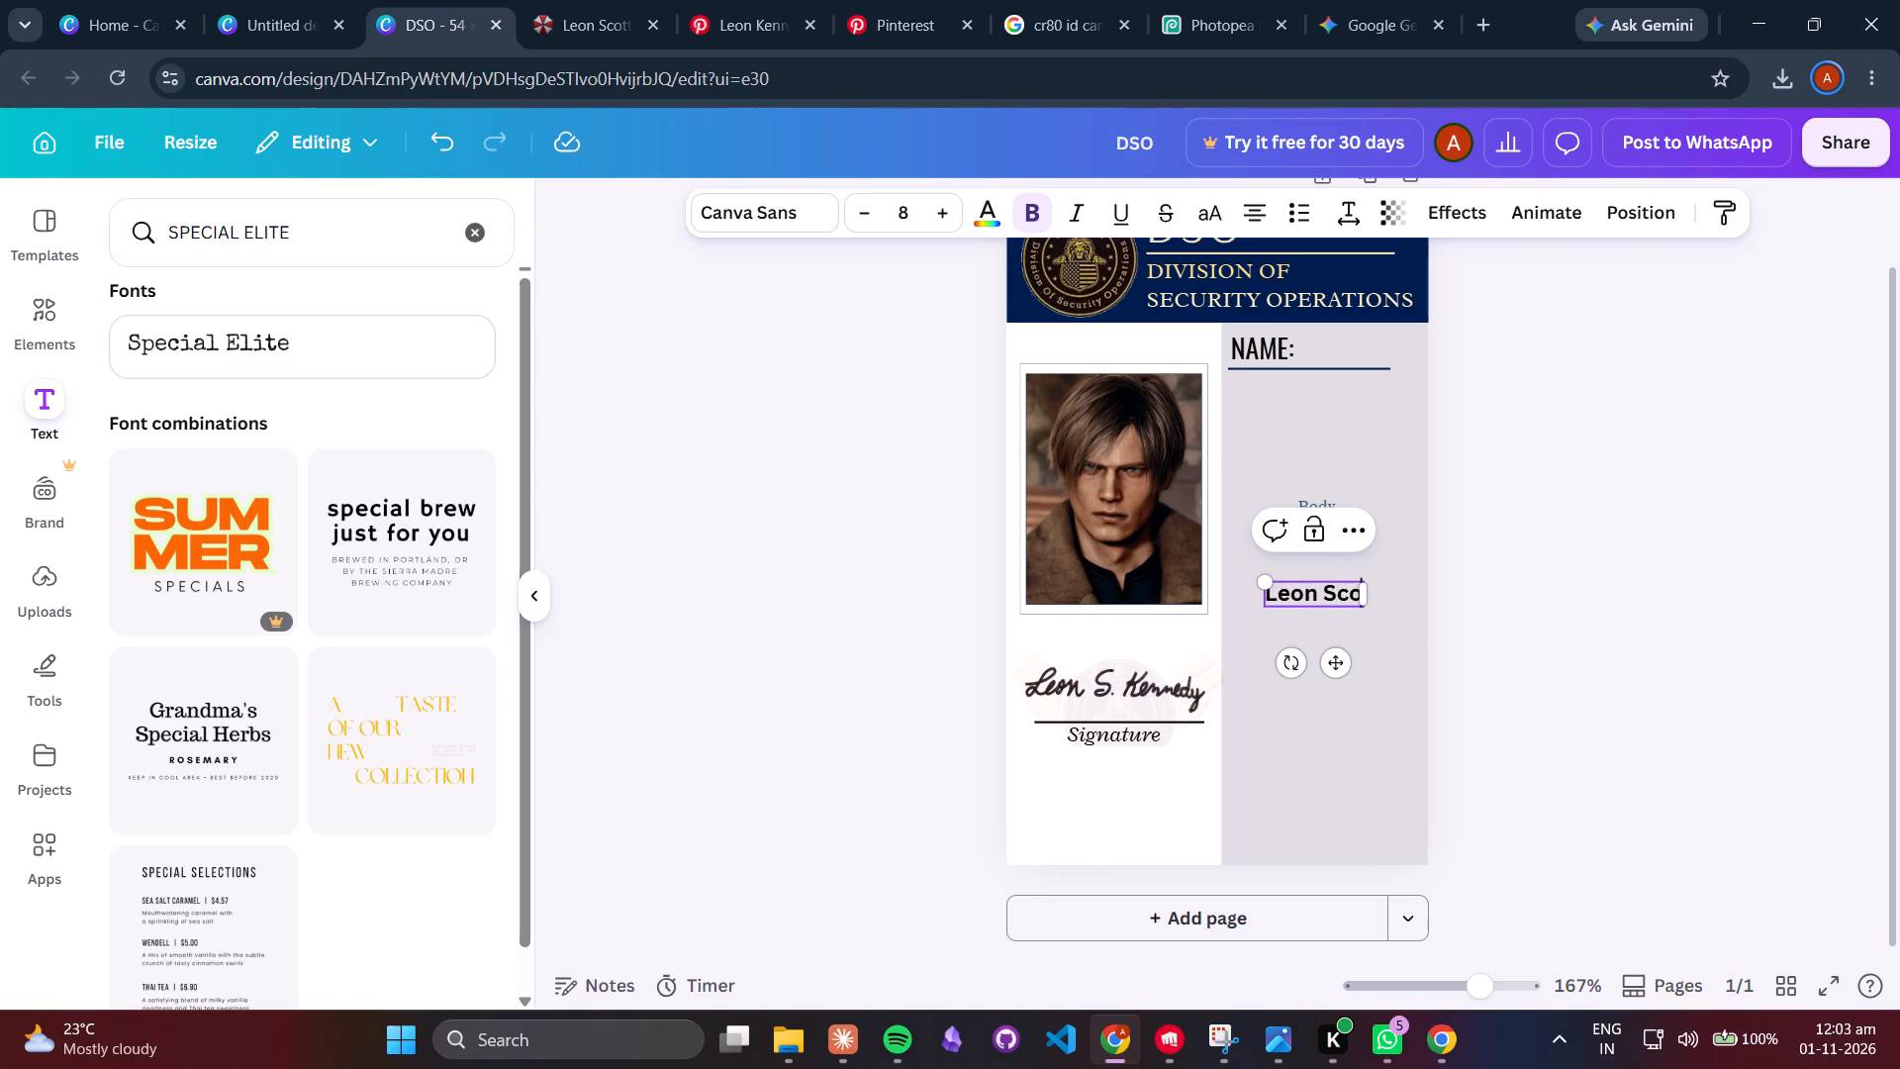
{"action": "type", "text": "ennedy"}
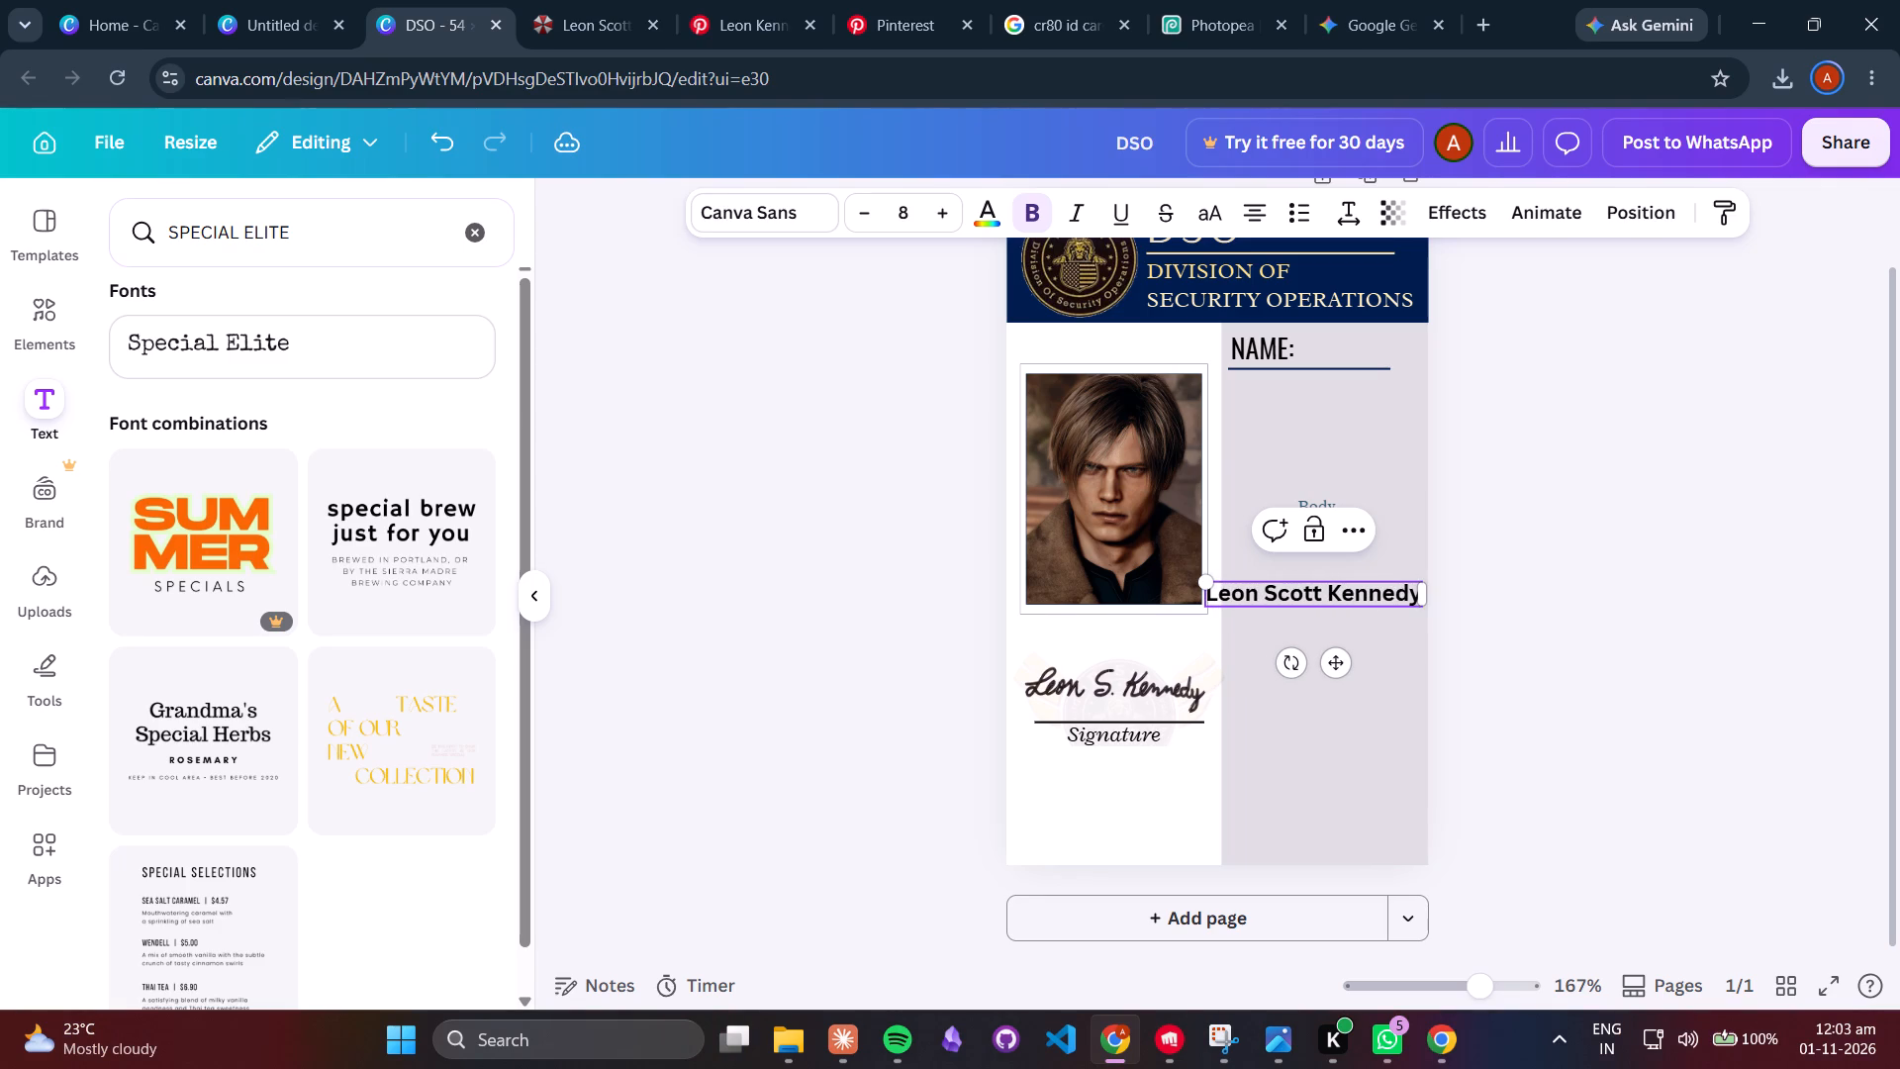
Shorten the name in the text box to "Leon Kennedy".
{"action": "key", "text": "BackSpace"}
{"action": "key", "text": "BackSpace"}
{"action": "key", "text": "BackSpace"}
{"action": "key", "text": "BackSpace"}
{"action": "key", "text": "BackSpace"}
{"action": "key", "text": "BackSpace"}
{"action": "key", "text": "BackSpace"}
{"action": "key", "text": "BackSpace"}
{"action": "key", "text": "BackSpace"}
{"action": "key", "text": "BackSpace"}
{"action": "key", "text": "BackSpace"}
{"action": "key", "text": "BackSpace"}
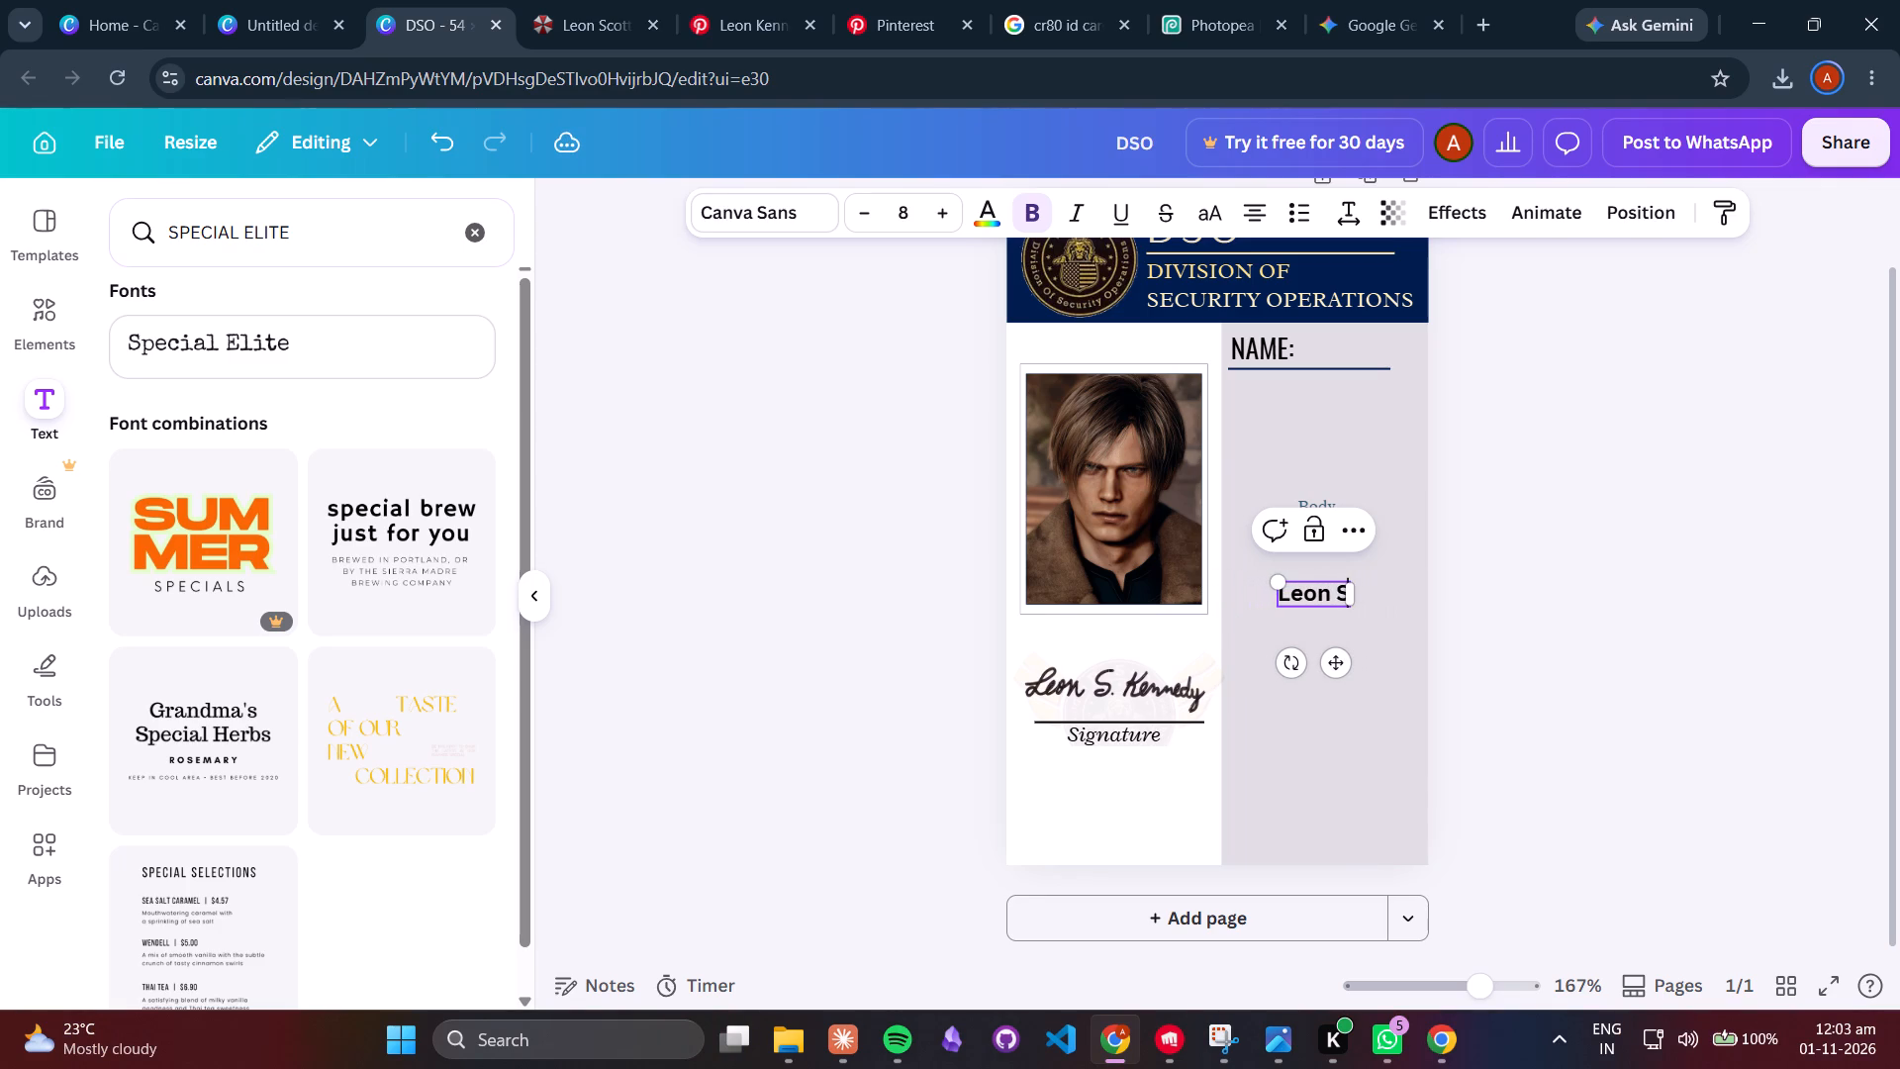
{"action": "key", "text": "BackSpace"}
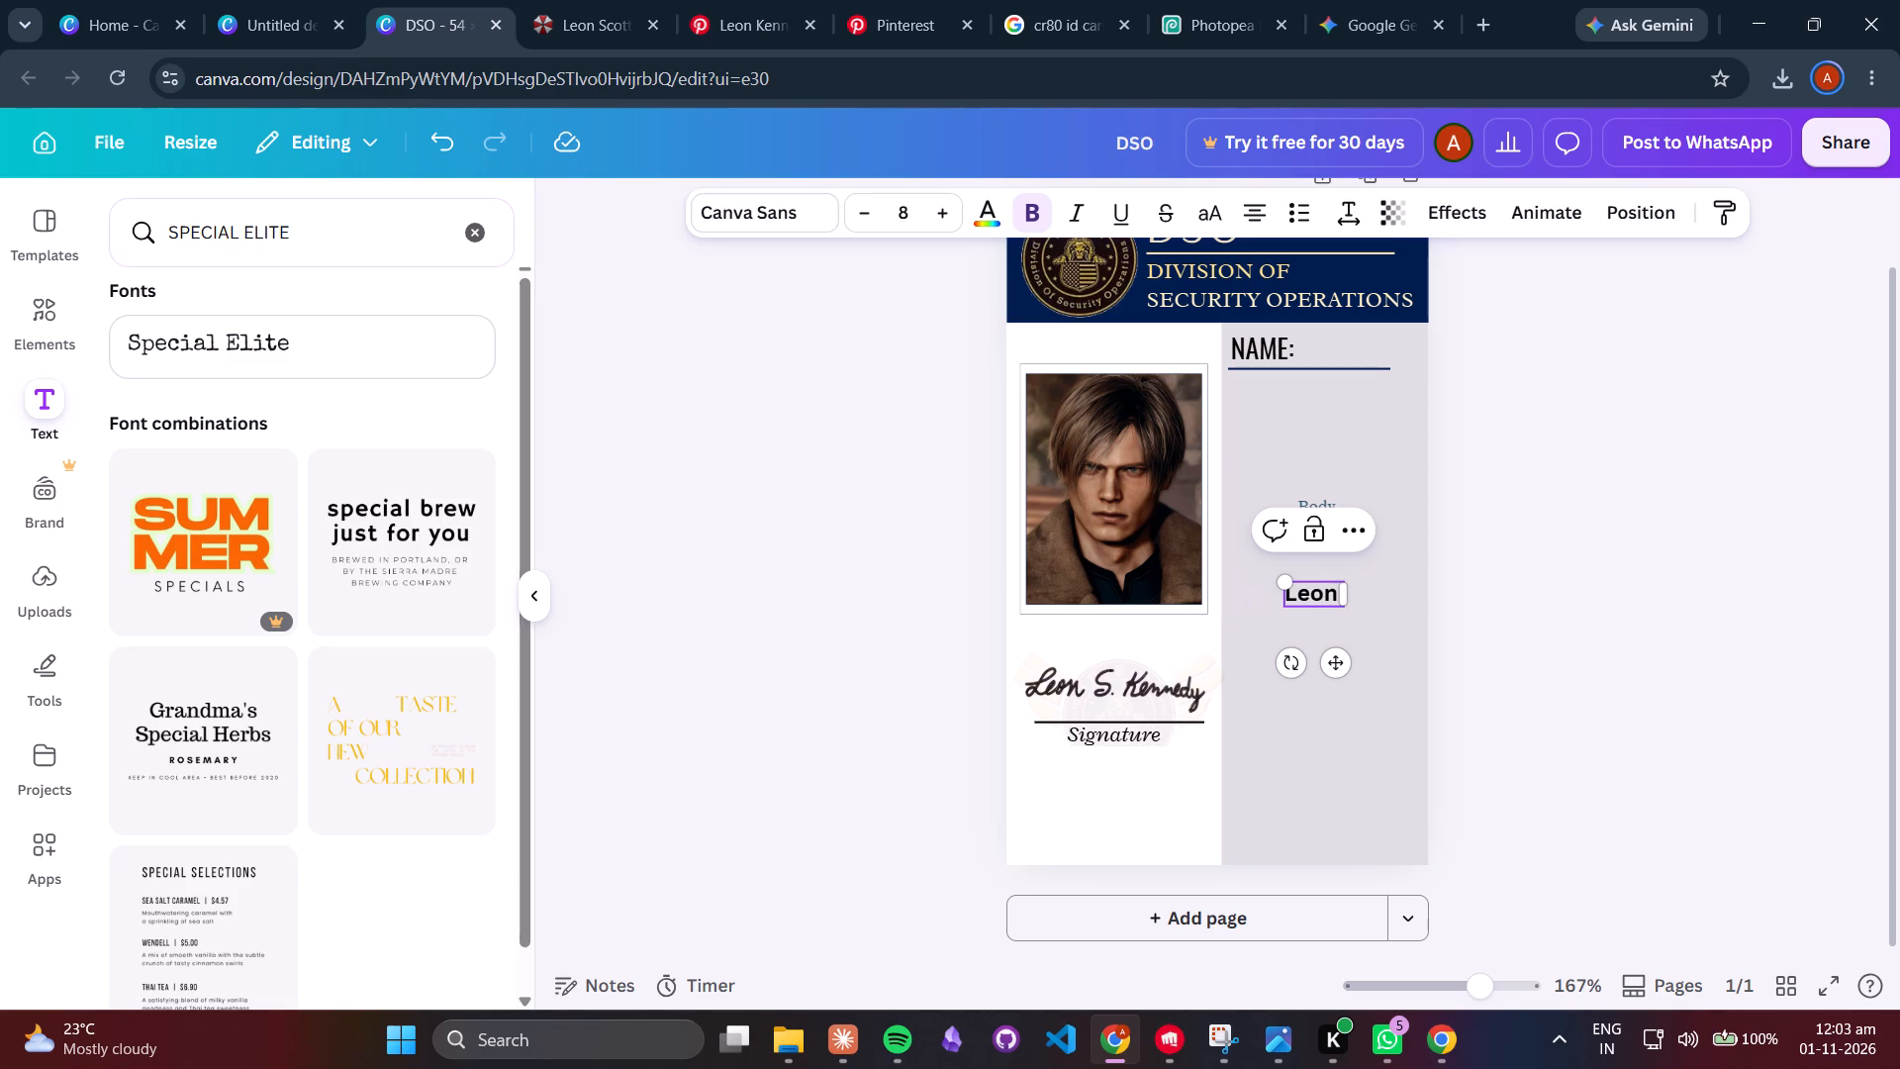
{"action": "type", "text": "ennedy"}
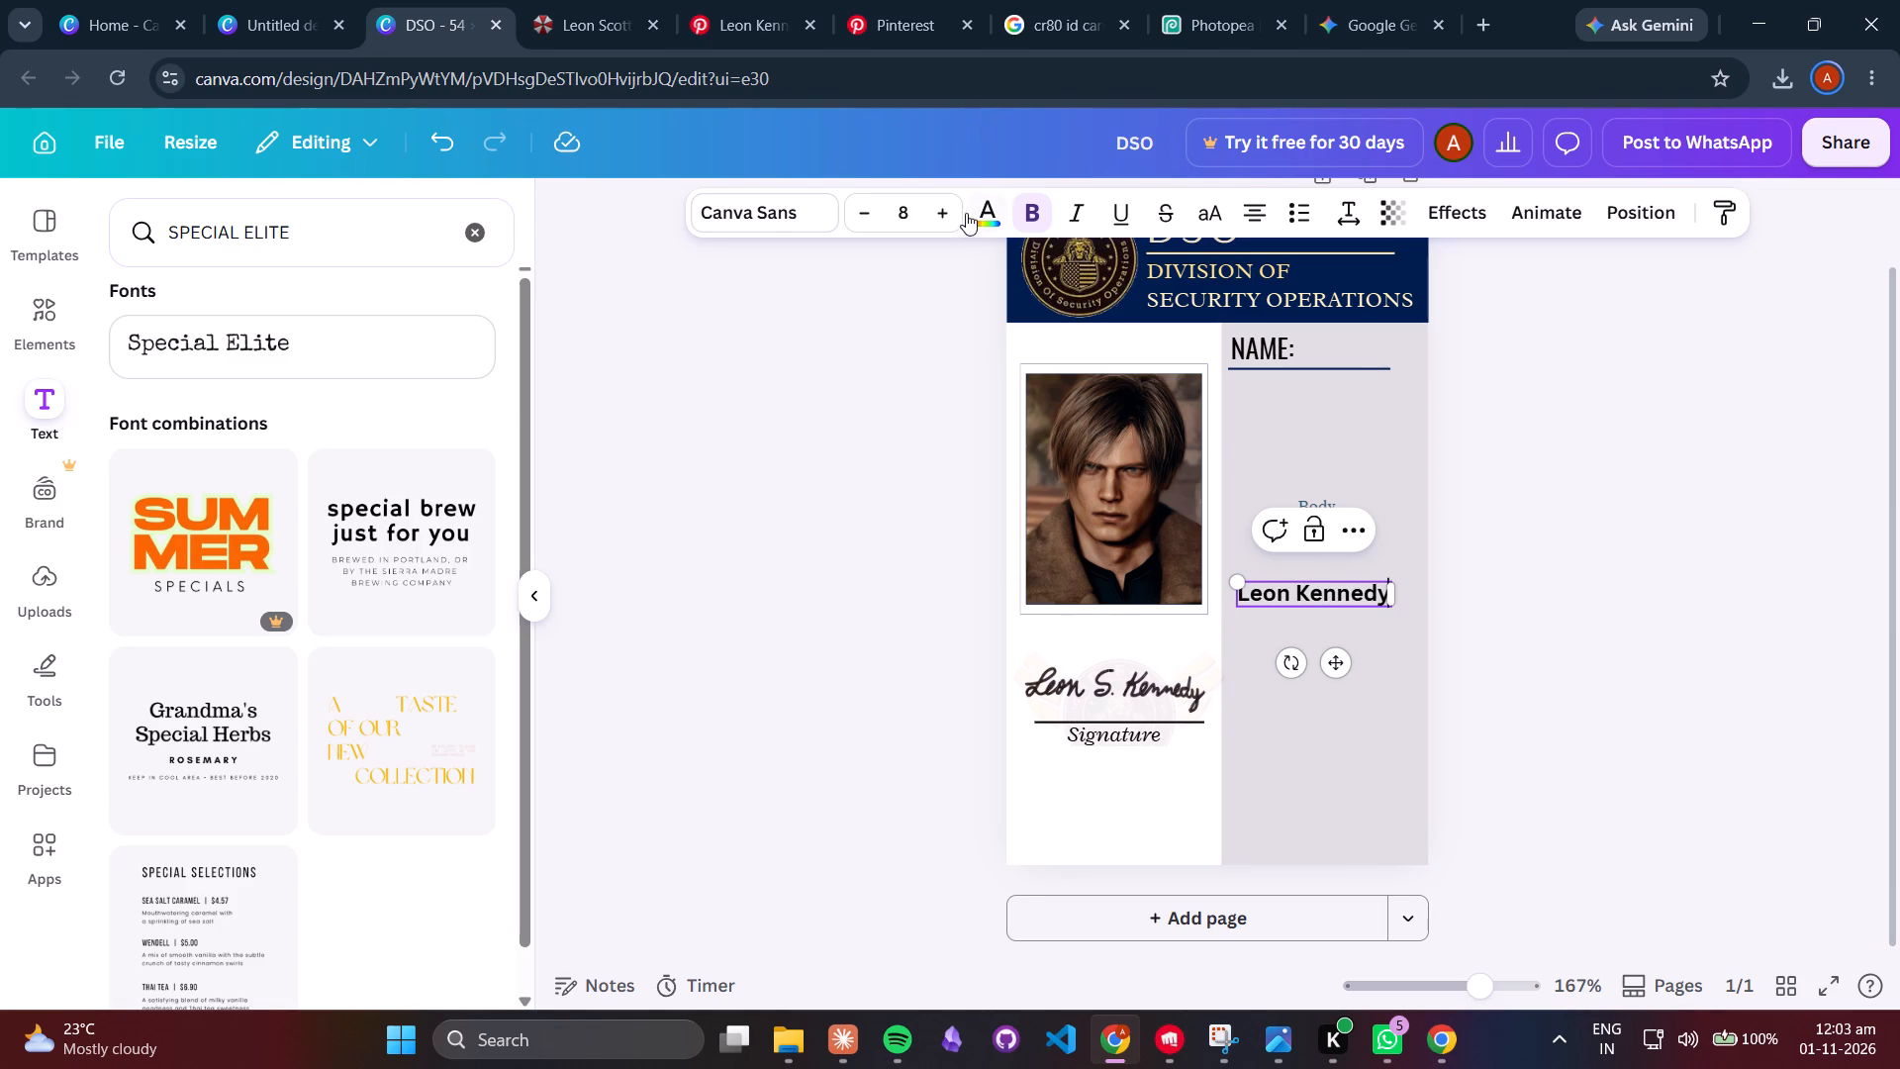
Move the "Leon Kennedy" text up to sit directly below the line under the NAME: label.
{"action": "left_click_drag", "start_coordinate": [1326, 661], "coordinate": [1323, 514]}
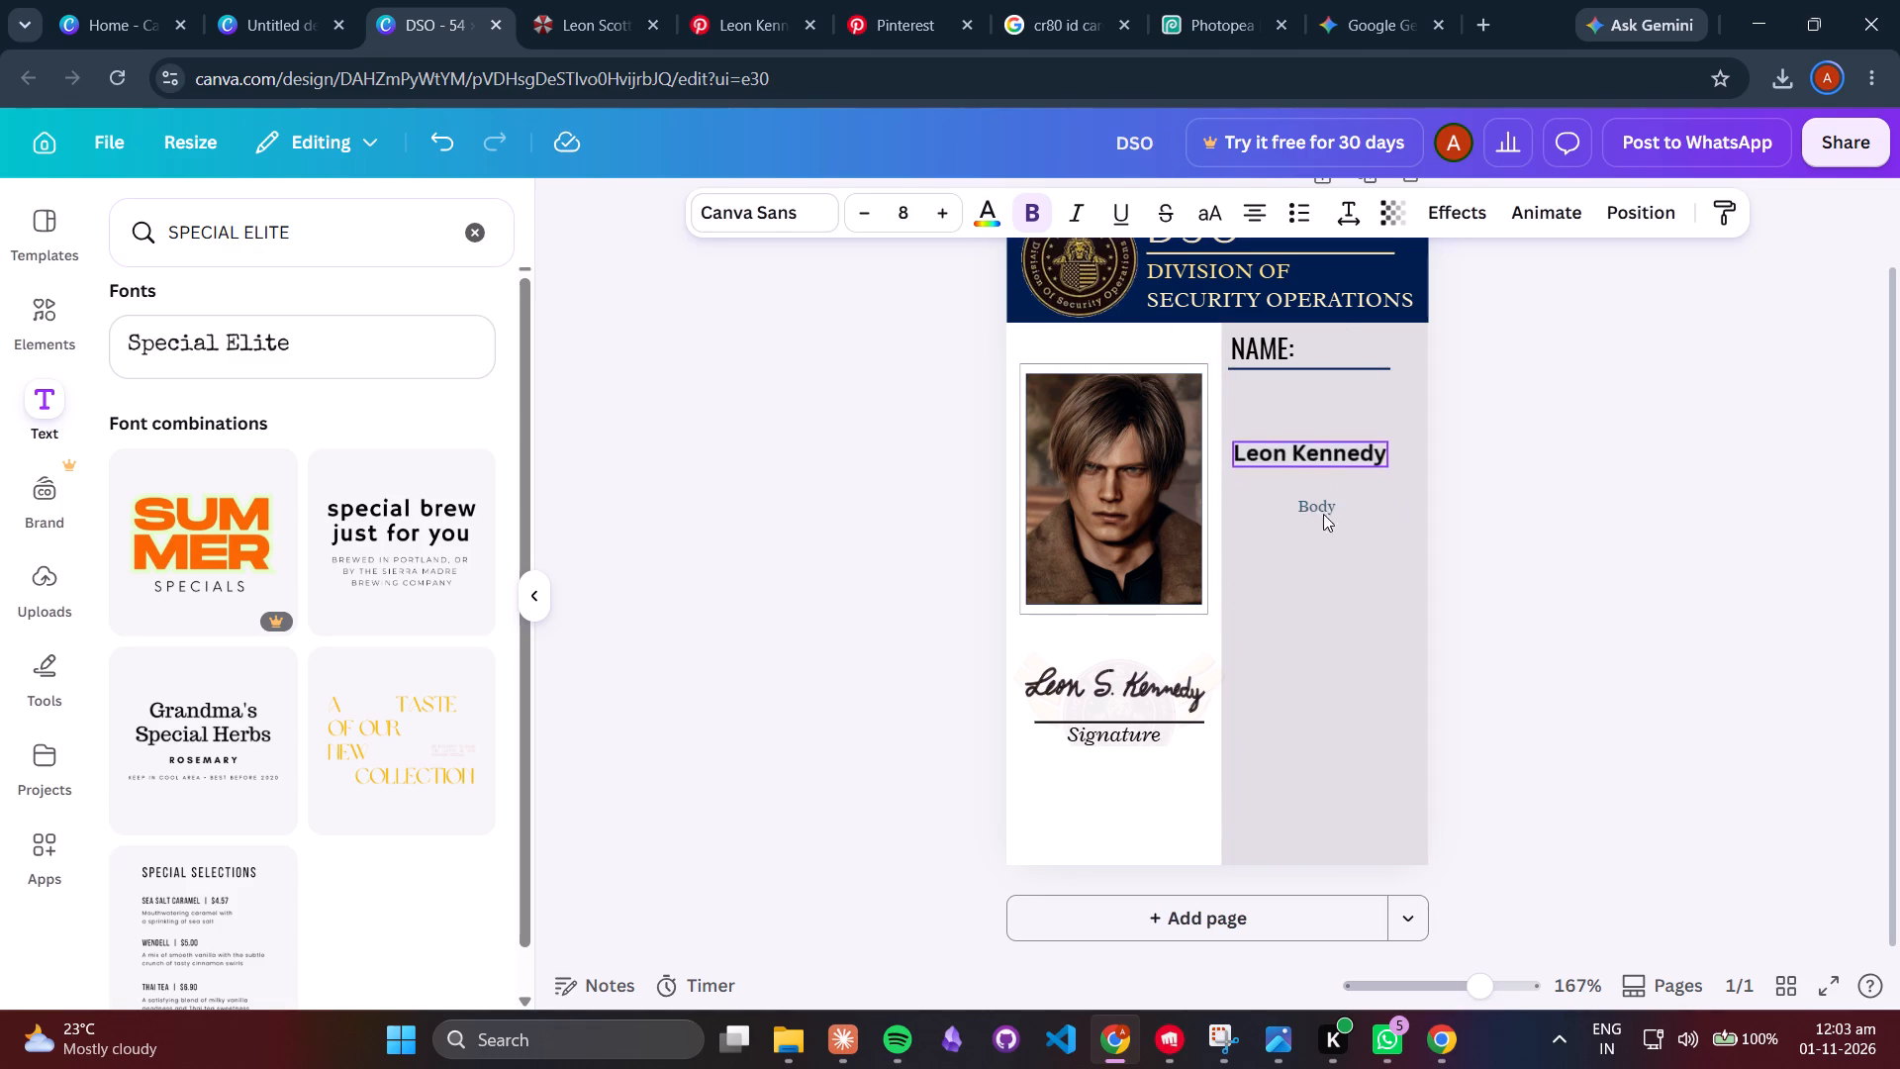
{"action": "left_click_drag", "start_coordinate": [1323, 514], "coordinate": [1316, 460]}
{"action": "left_click", "coordinate": [1602, 462]}
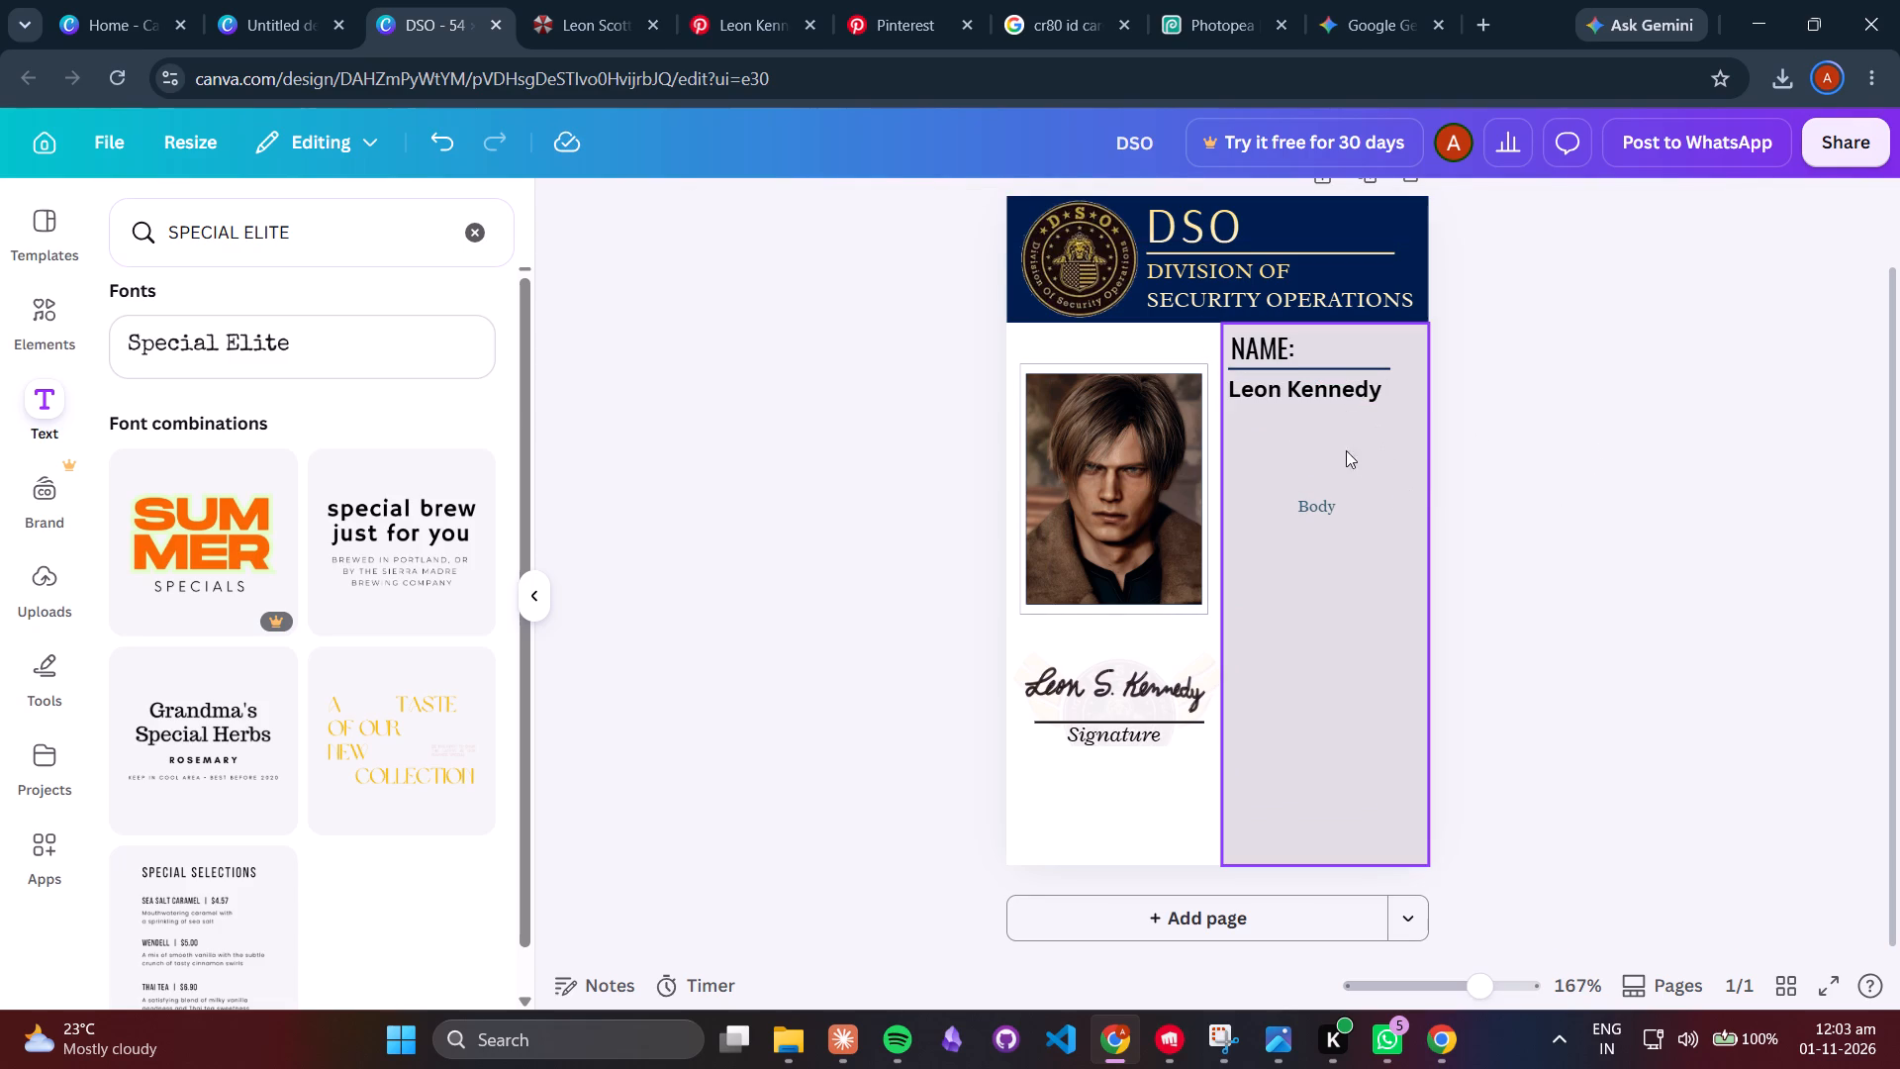
Search the fonts for Special Elite and apply it to the "Leon Kennedy" text.
{"action": "left_click", "coordinate": [1335, 389]}
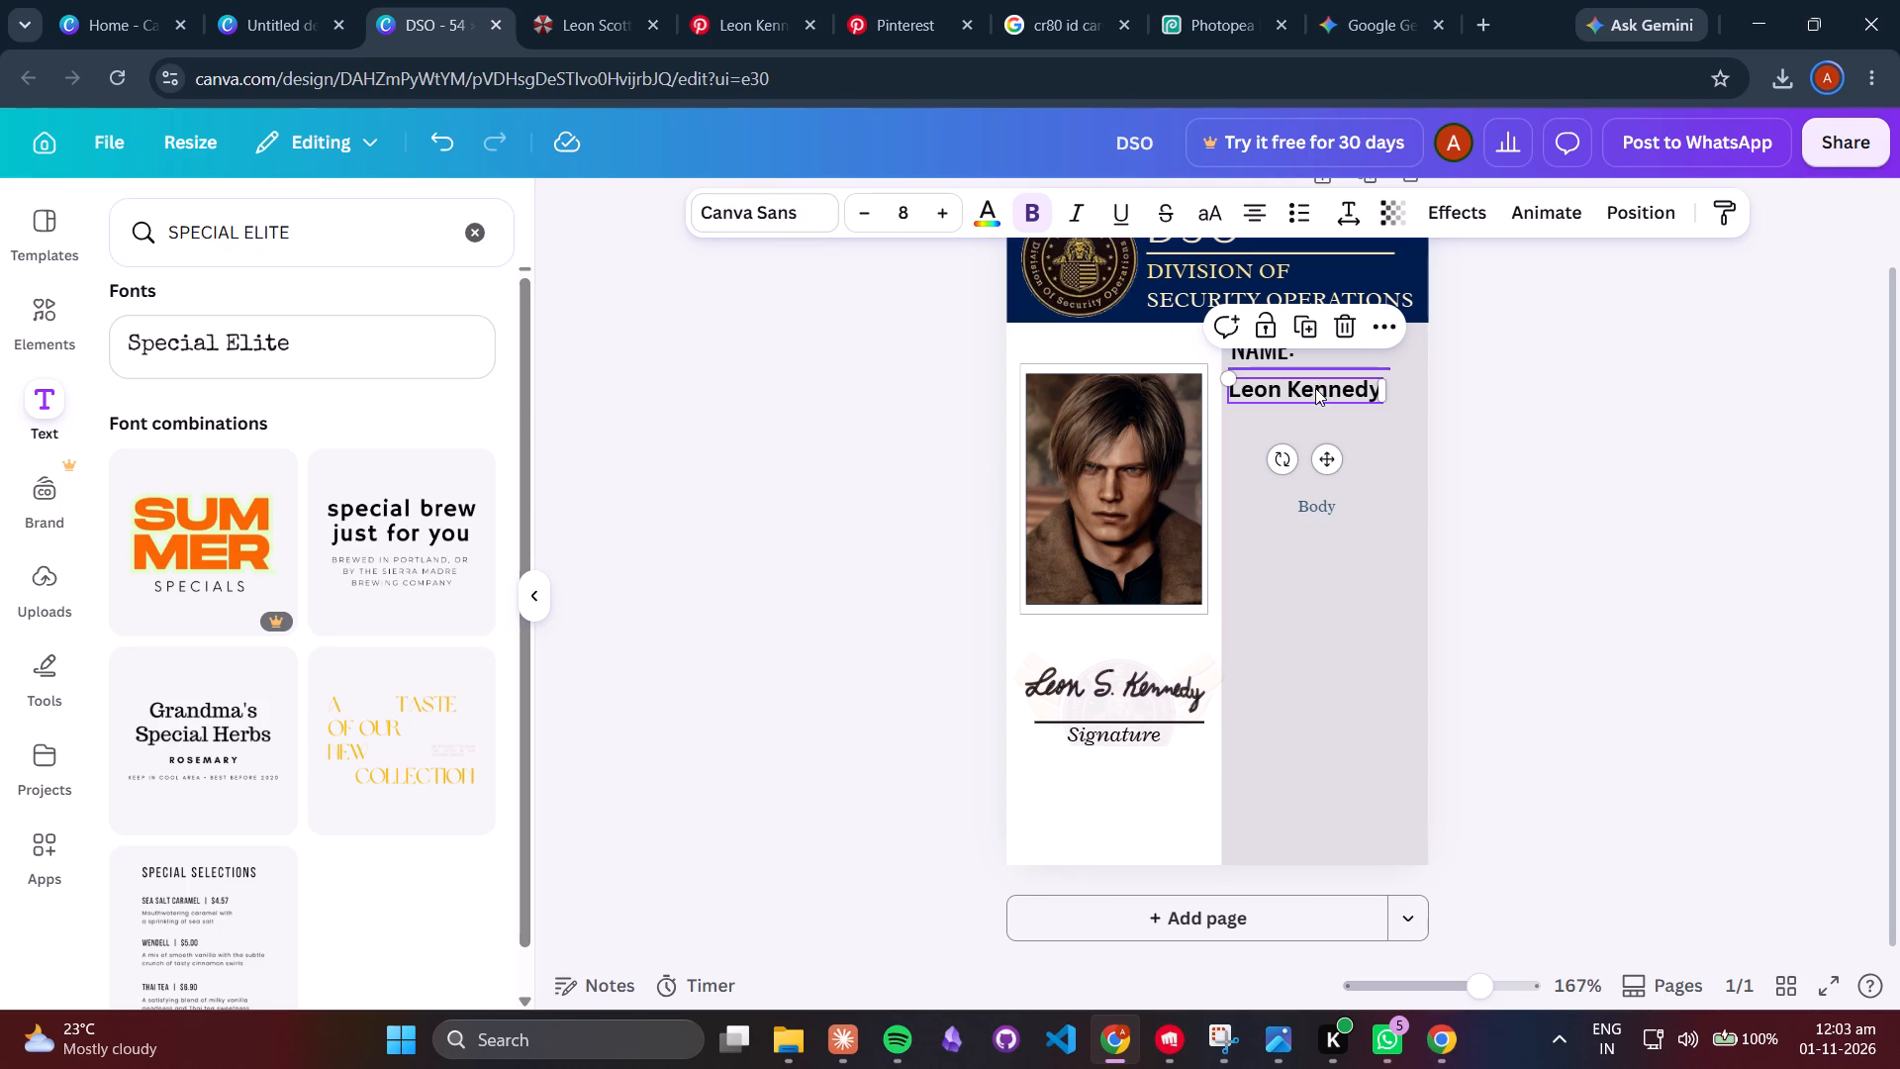
{"action": "left_click", "coordinate": [755, 222]}
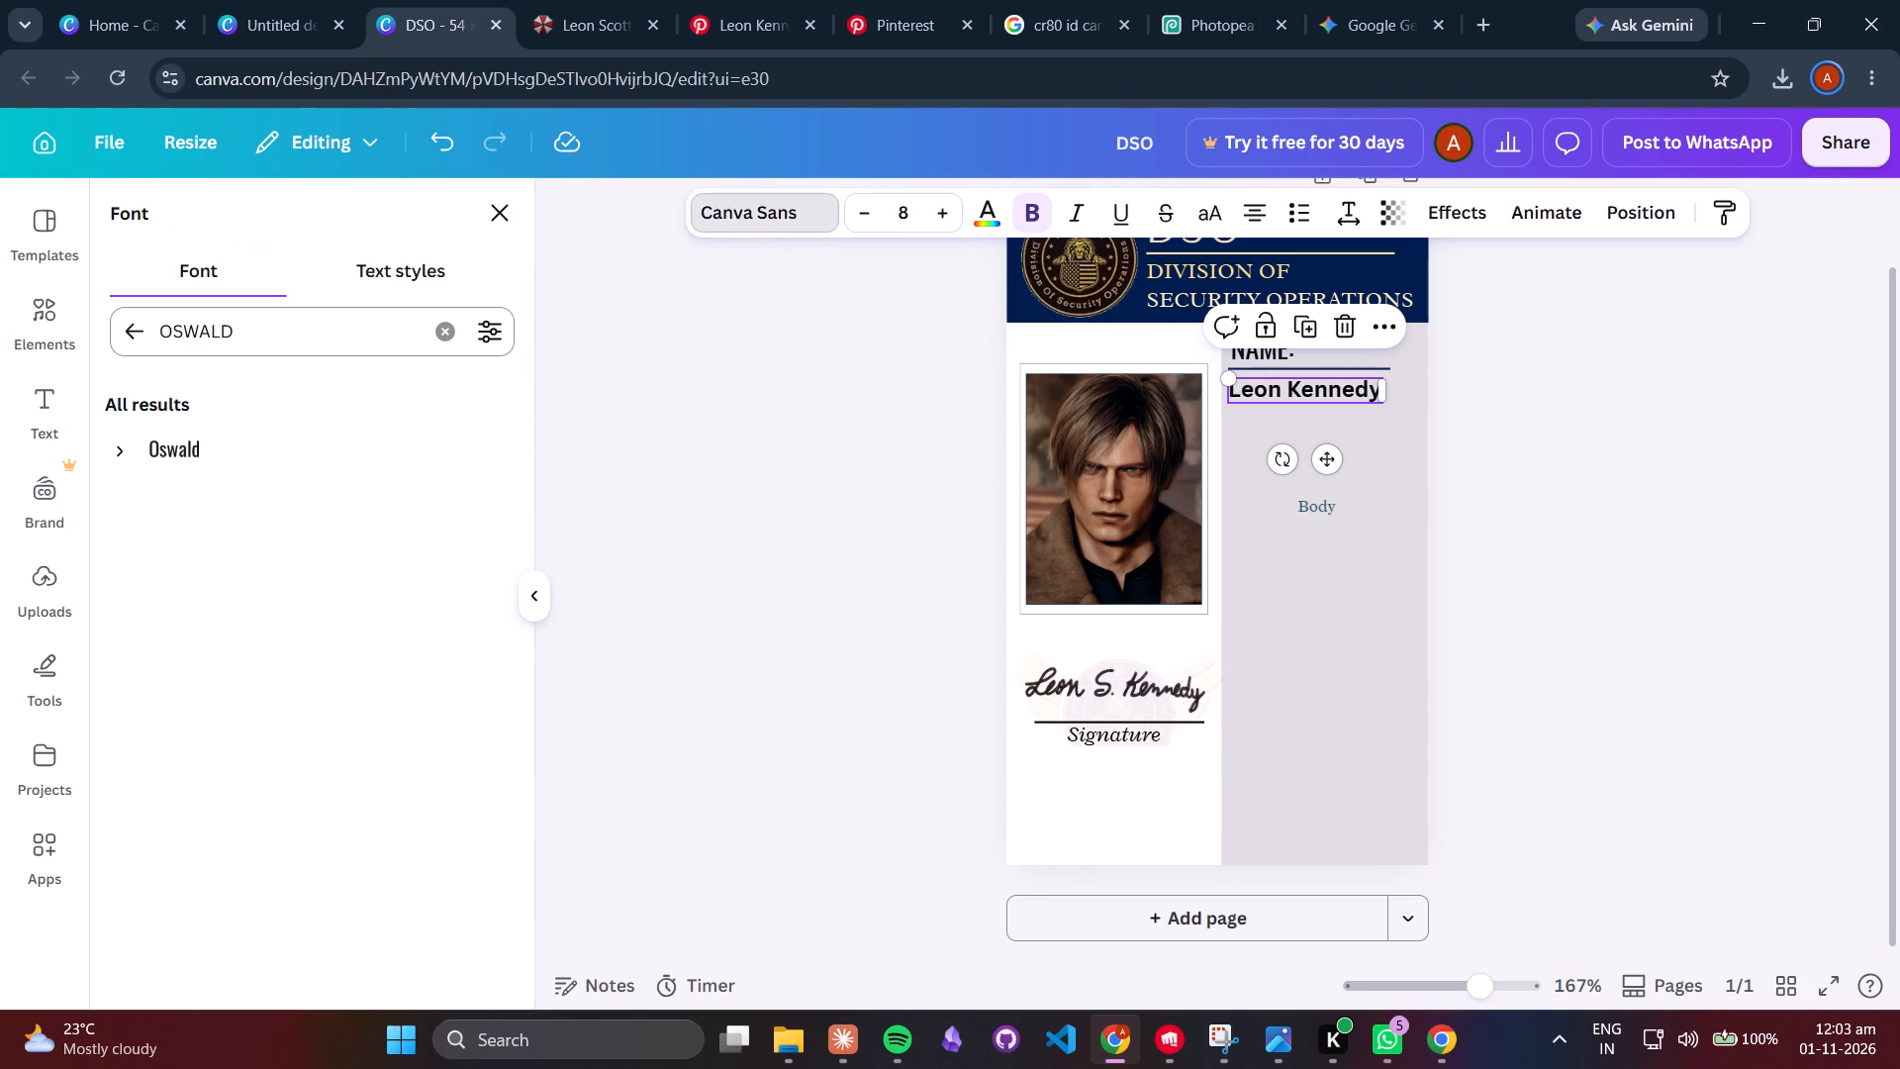
{"action": "left_click_drag", "start_coordinate": [343, 322], "coordinate": [140, 326]}
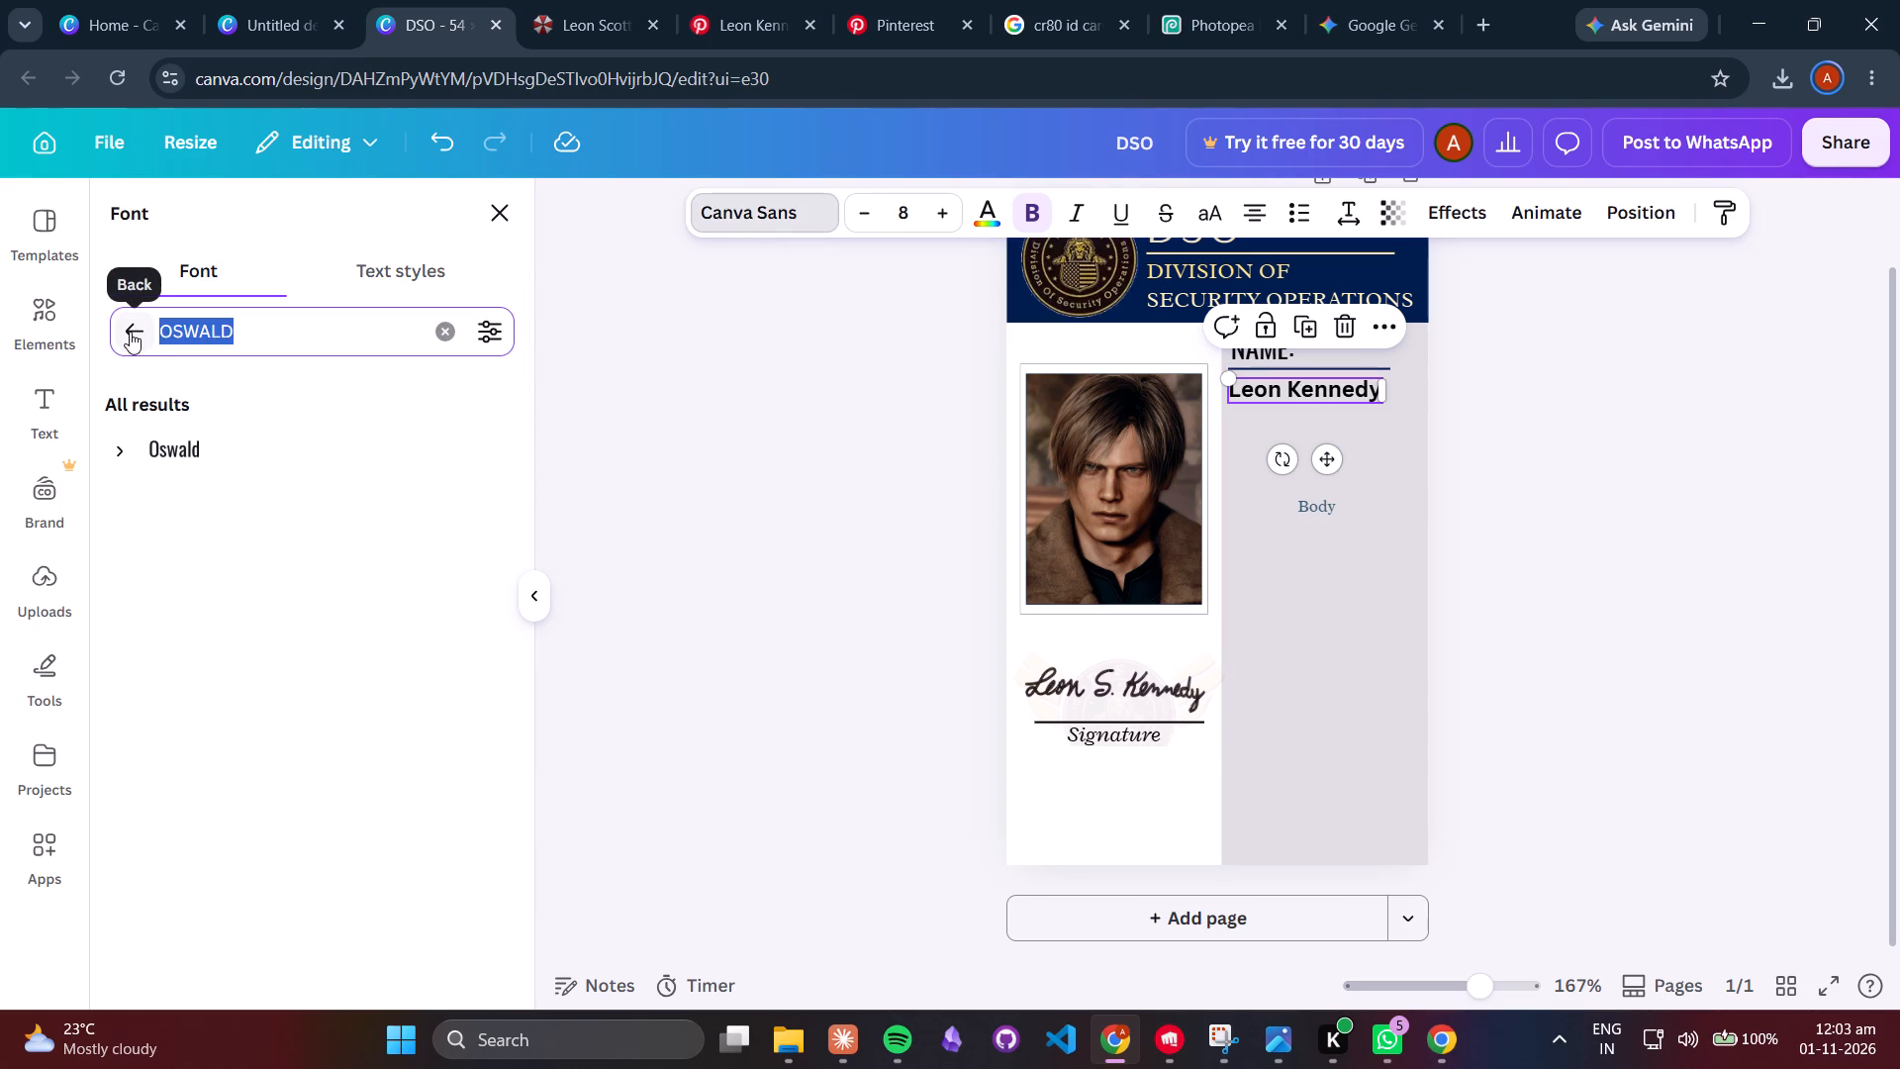
{"action": "type", "text": "spexi"}
{"action": "key", "text": "BackSpace"}
{"action": "key", "text": "BackSpace"}
{"action": "key", "text": "c"}
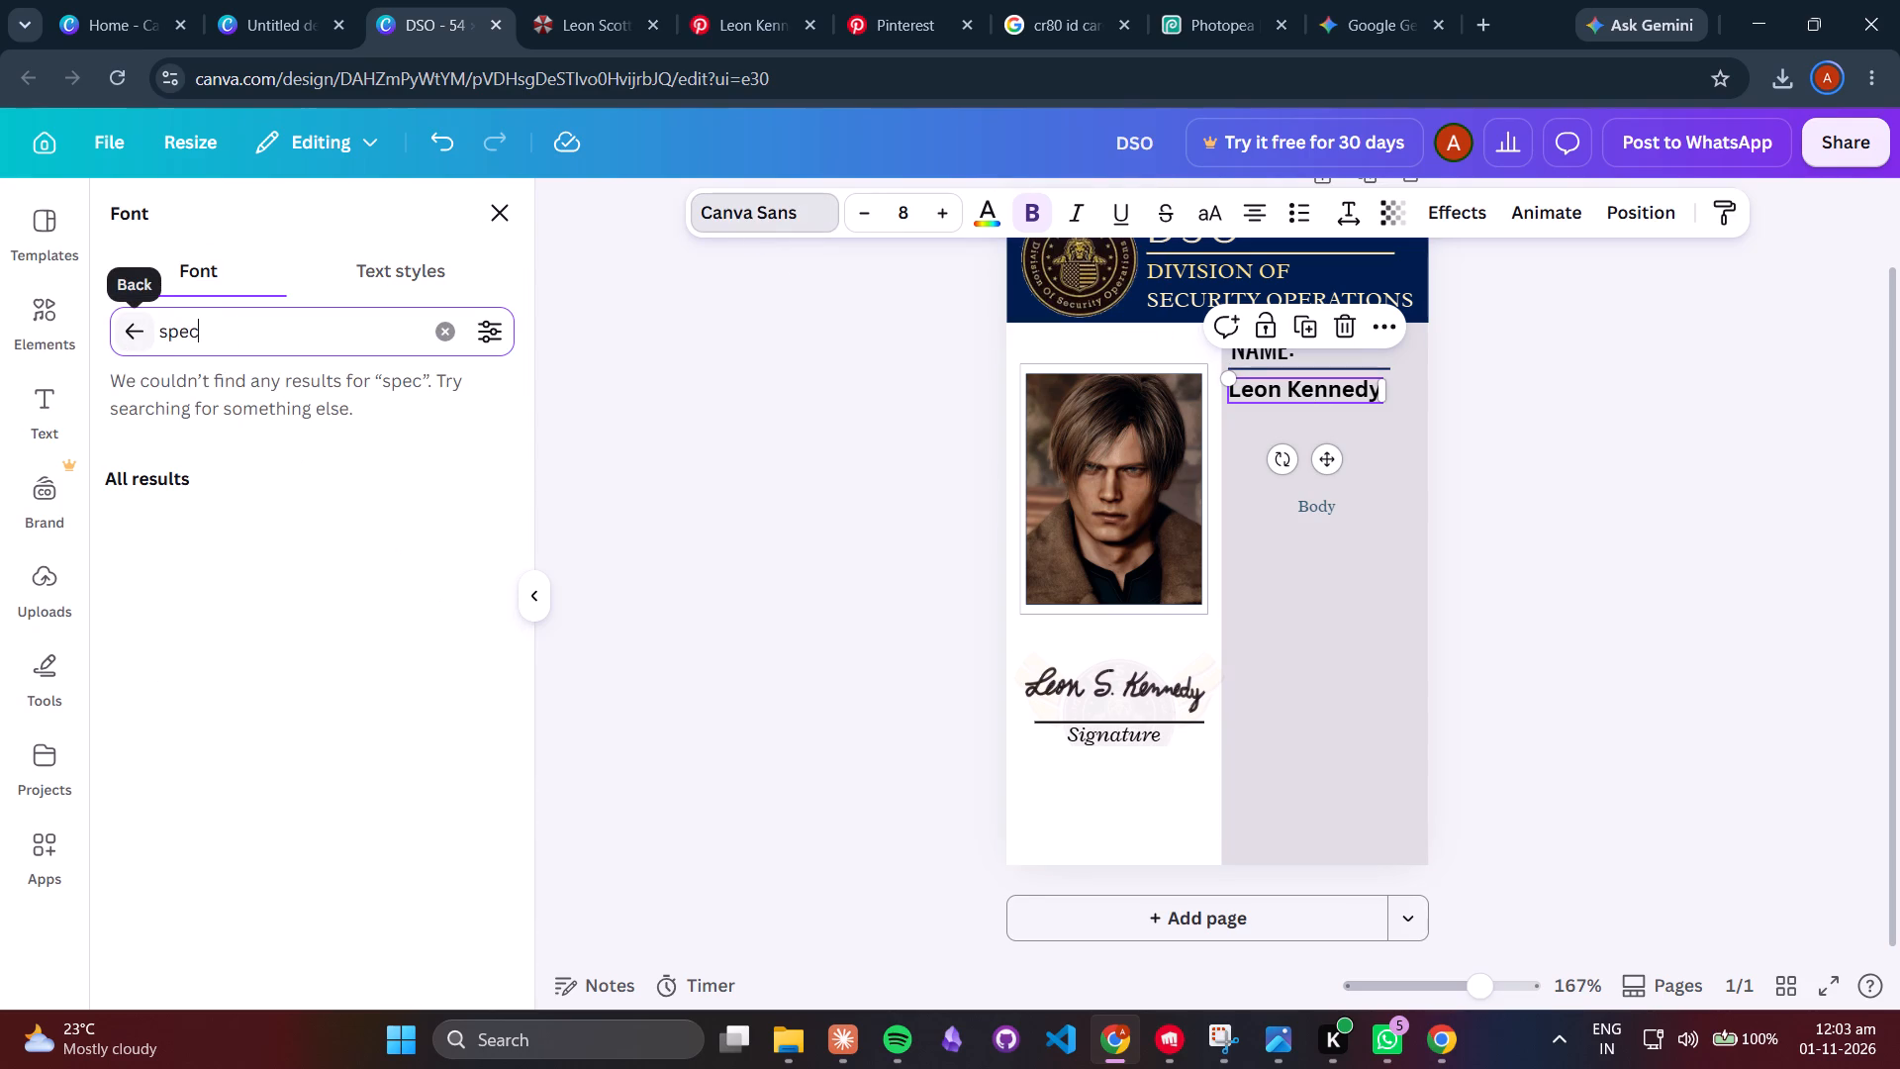
{"action": "type", "text": "iale"}
{"action": "key", "text": "BackSpace"}
{"action": "key", "text": "space"}
{"action": "type", "text": "elite"}
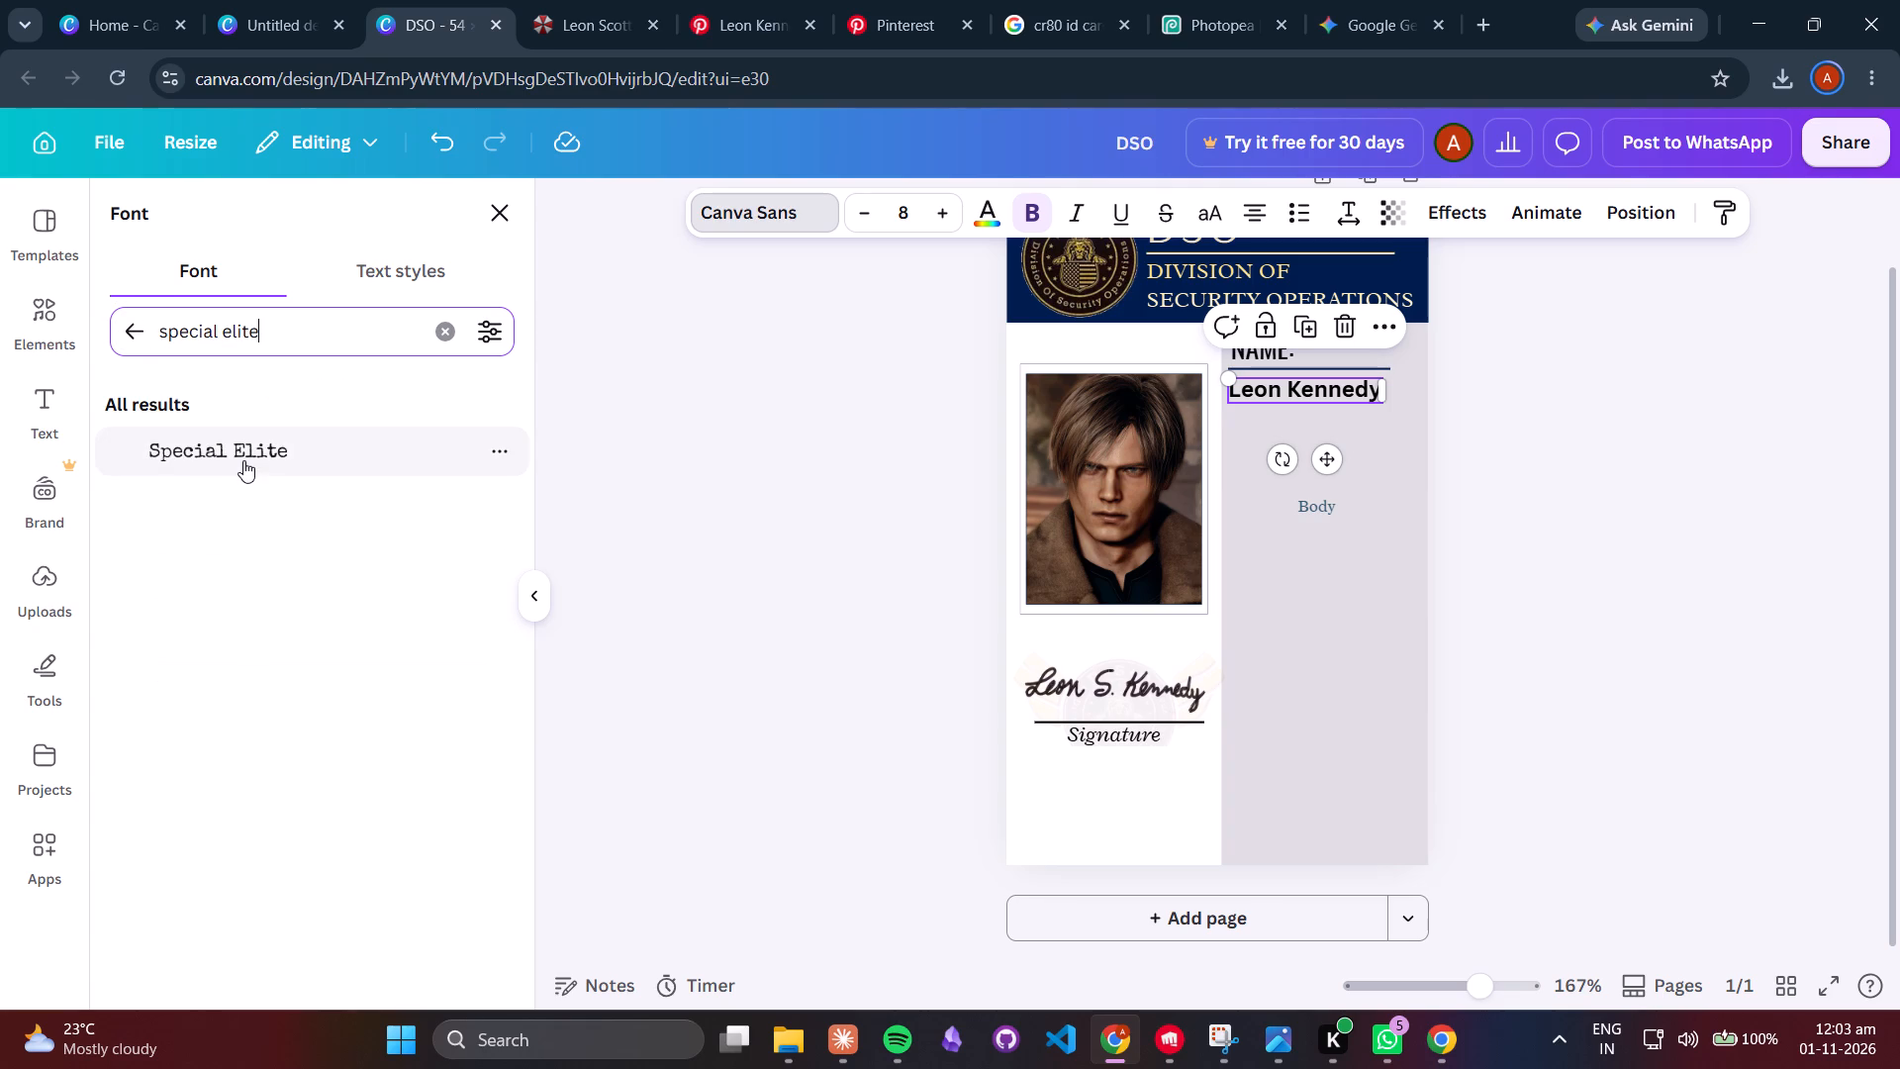
{"action": "left_click", "coordinate": [243, 460]}
{"action": "left_click", "coordinate": [1640, 615]}
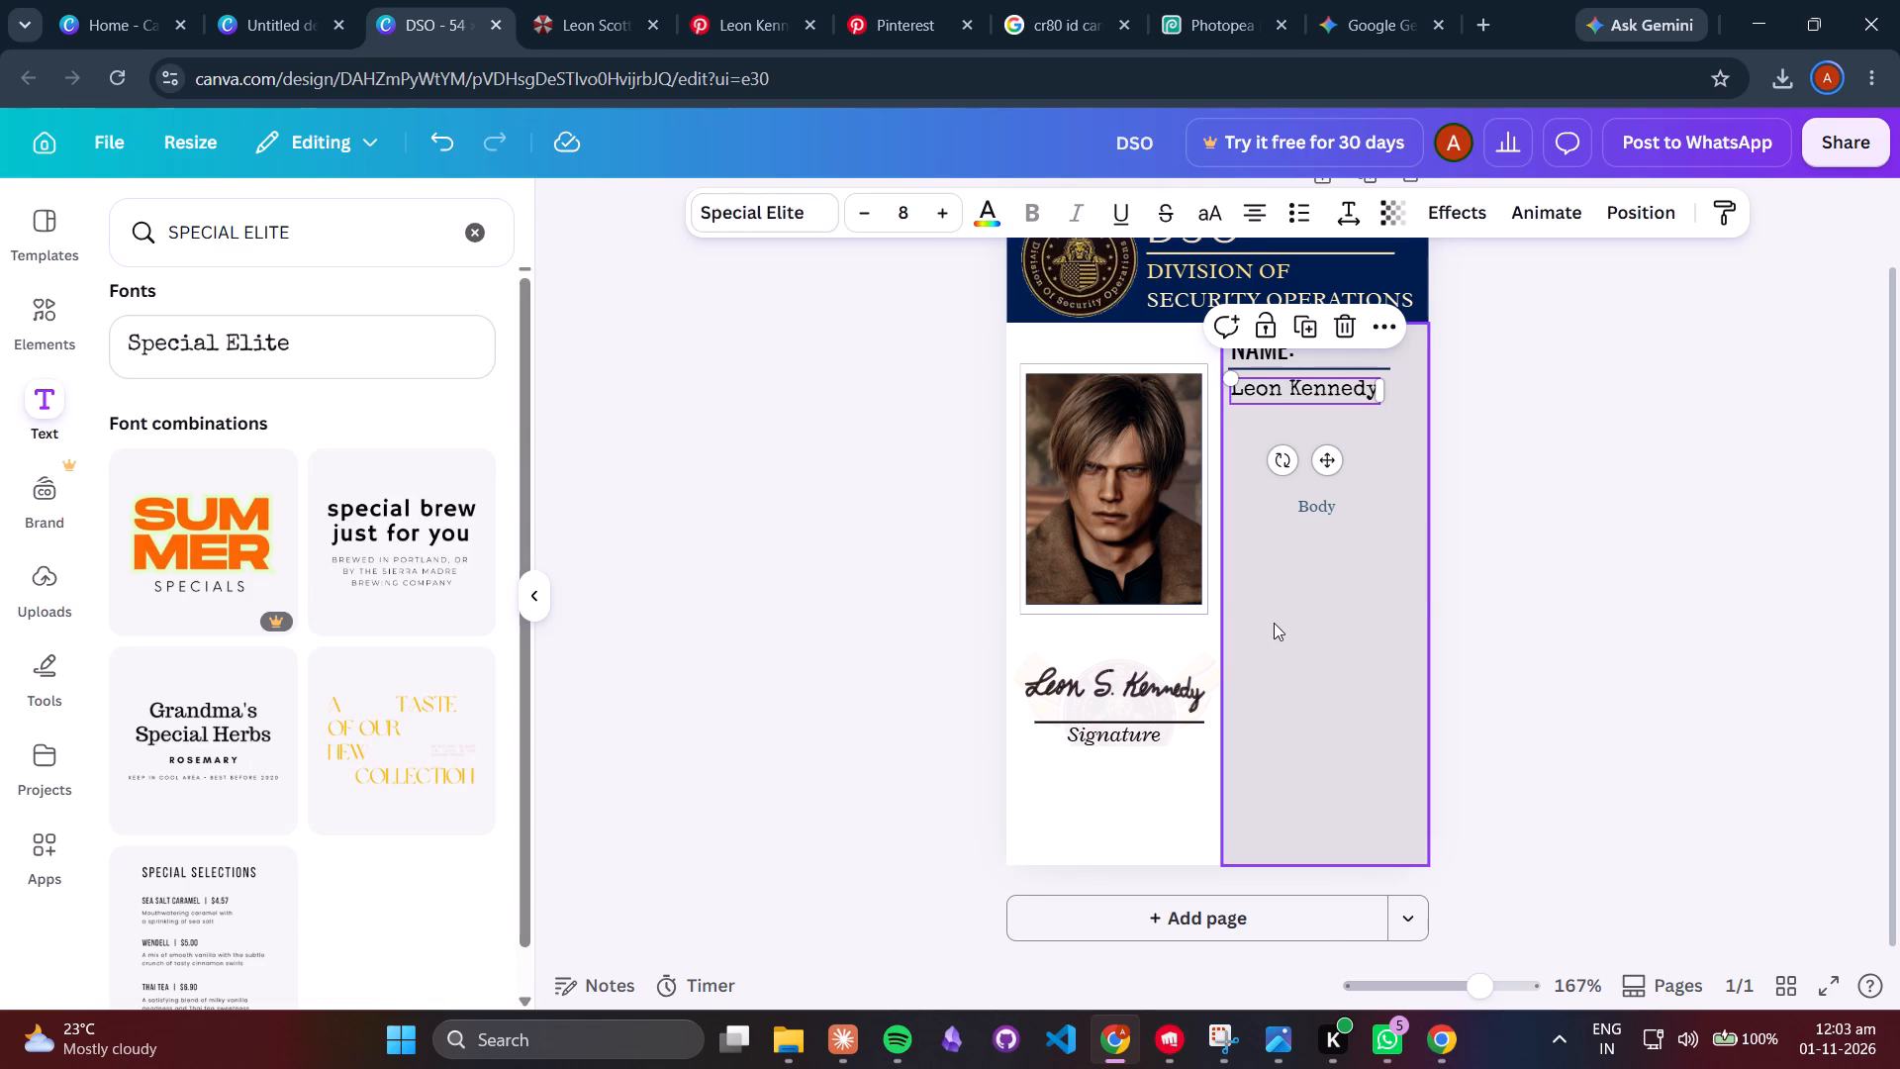
{"action": "left_click", "coordinate": [1274, 623]}
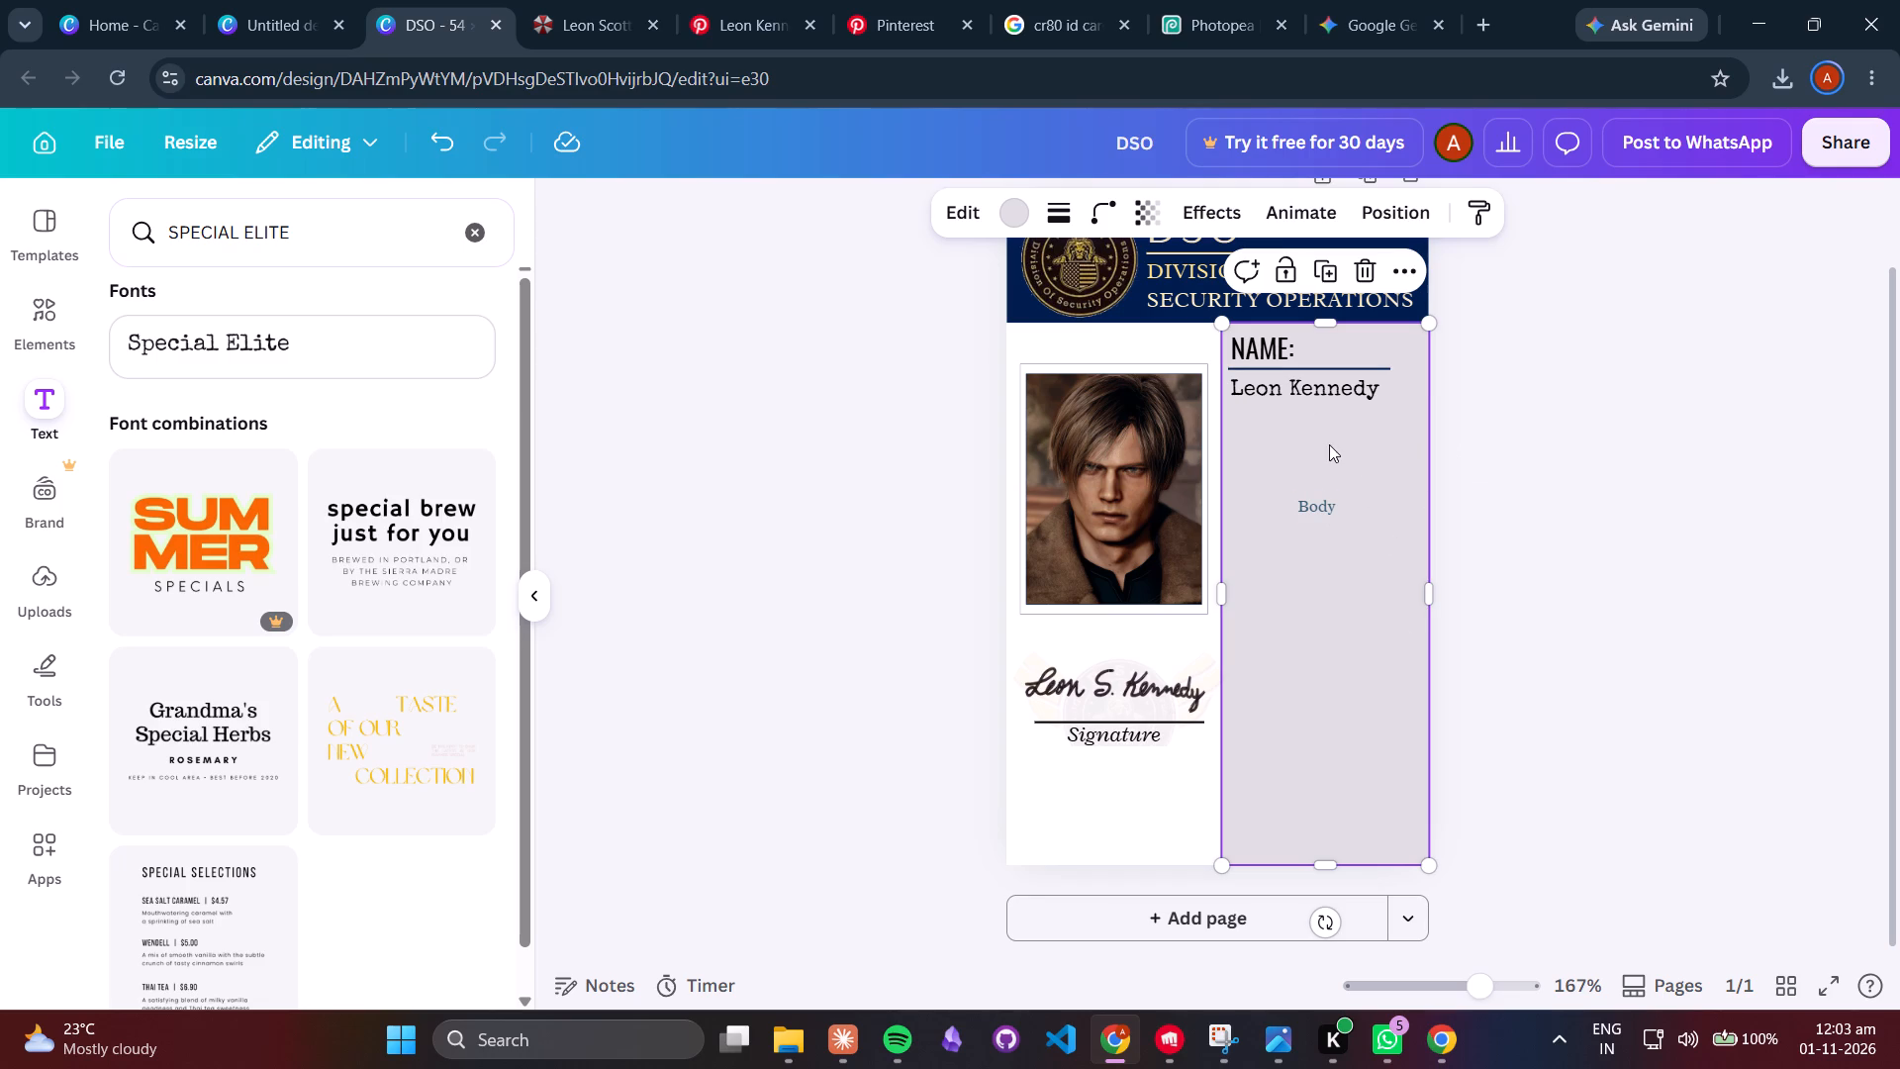
Delete the leftover "Body" text box from the grey panel.
{"action": "left_click", "coordinate": [1329, 510]}
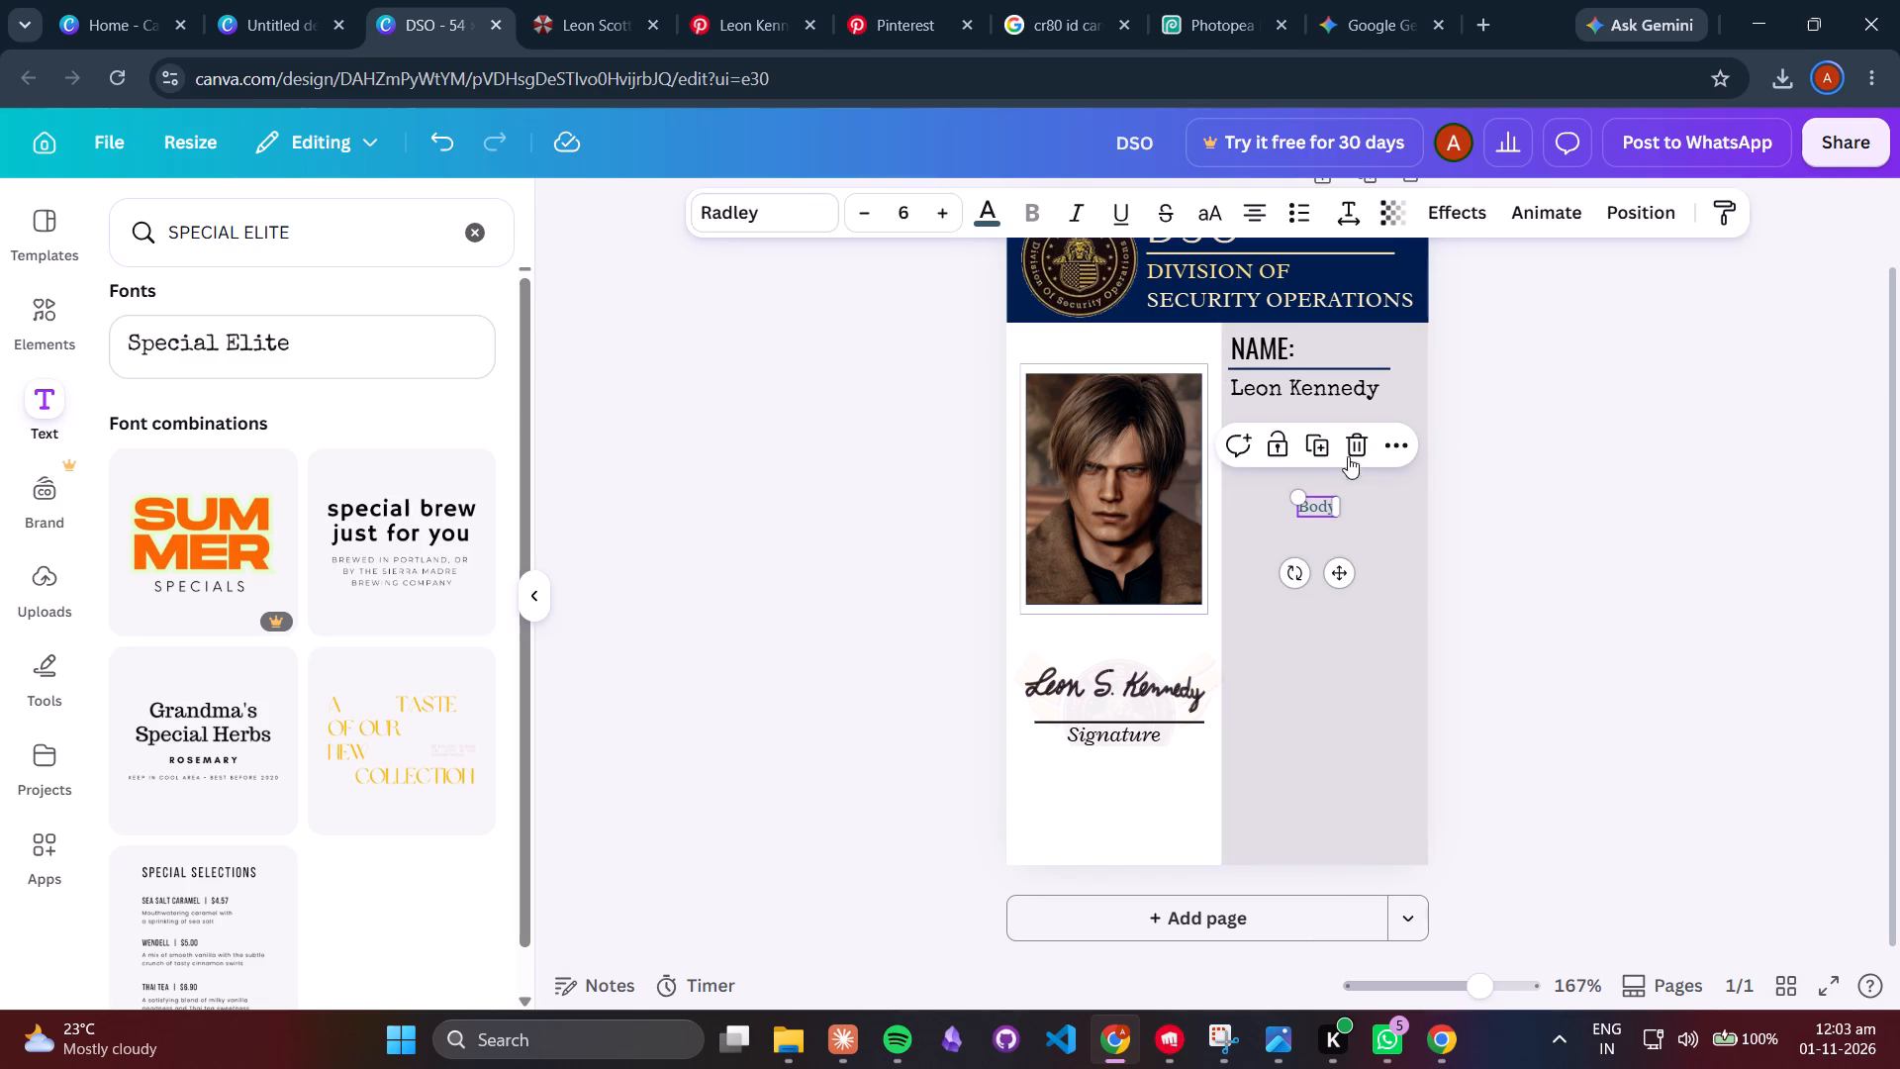
{"action": "left_click", "coordinate": [1349, 444]}
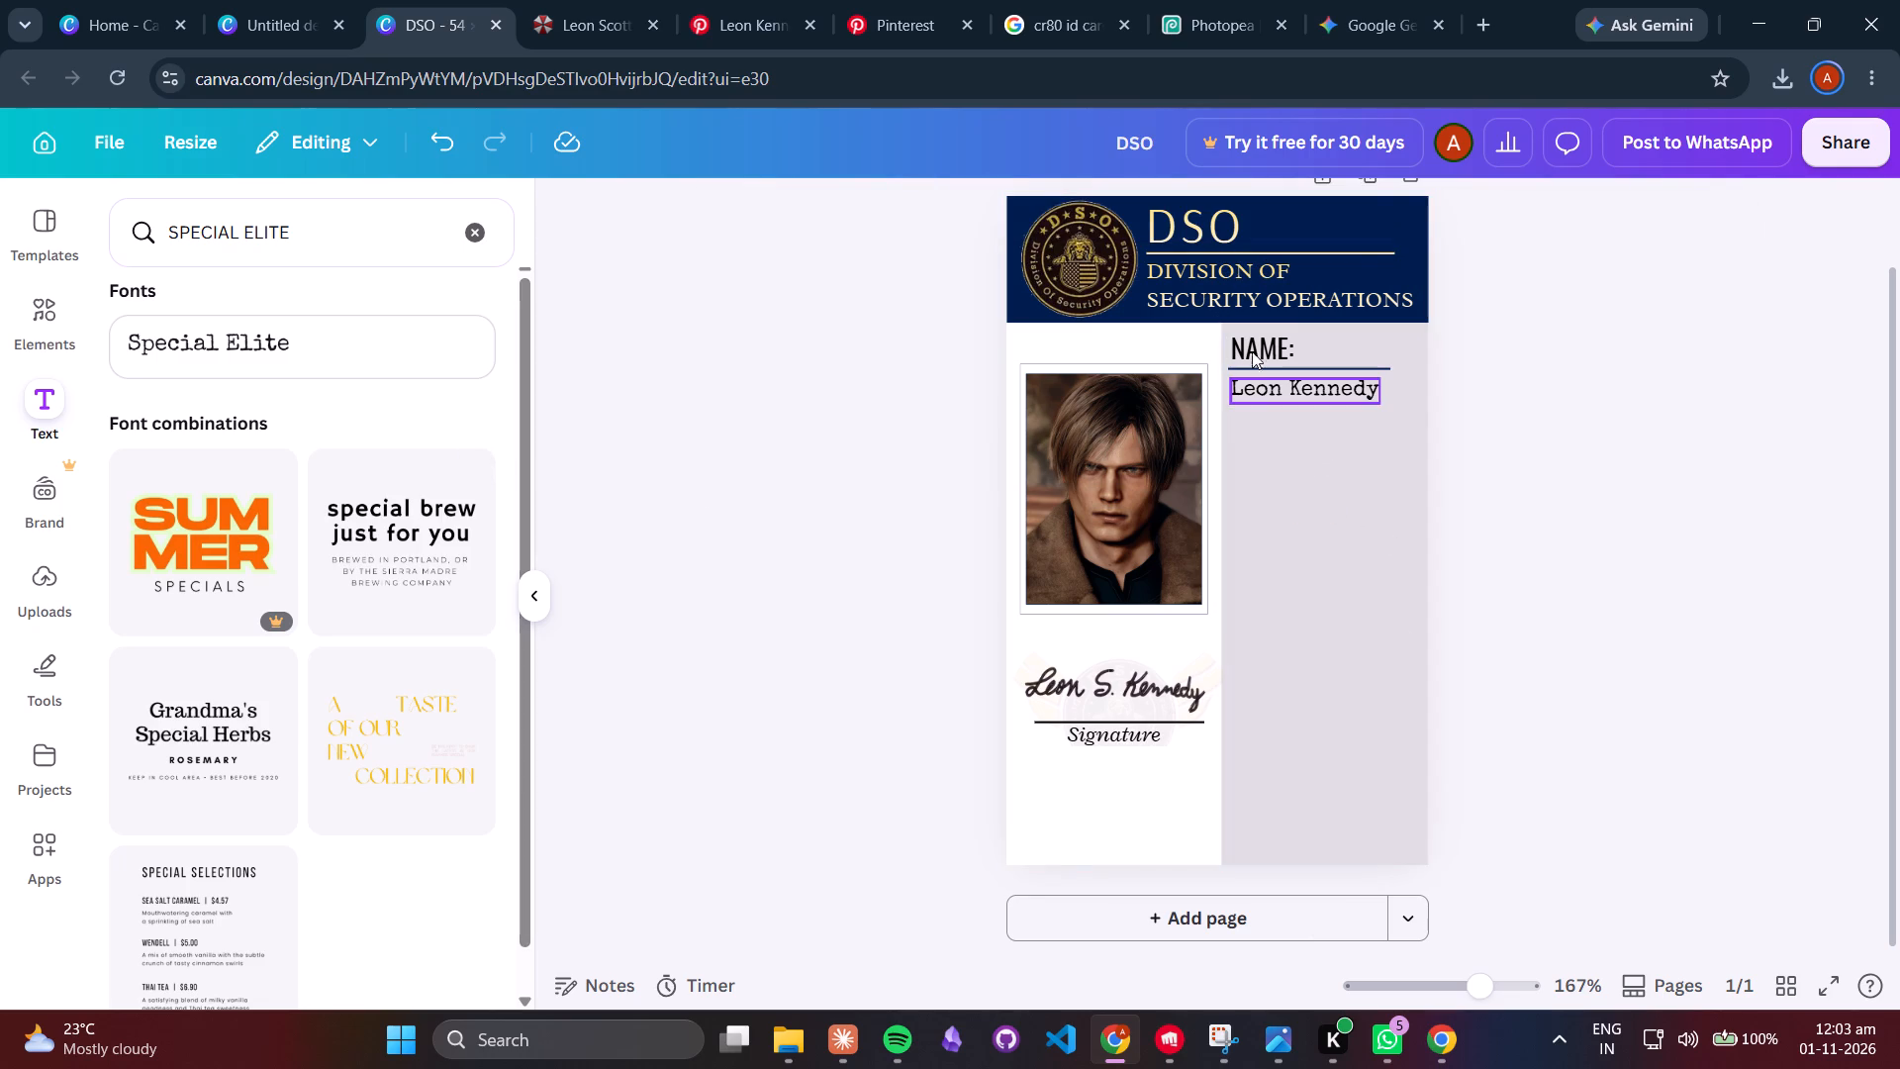
Copy the NAME: label and place the duplicate below the "Leon Kennedy" text, aligned with the original label.
{"action": "left_click", "coordinate": [1257, 348]}
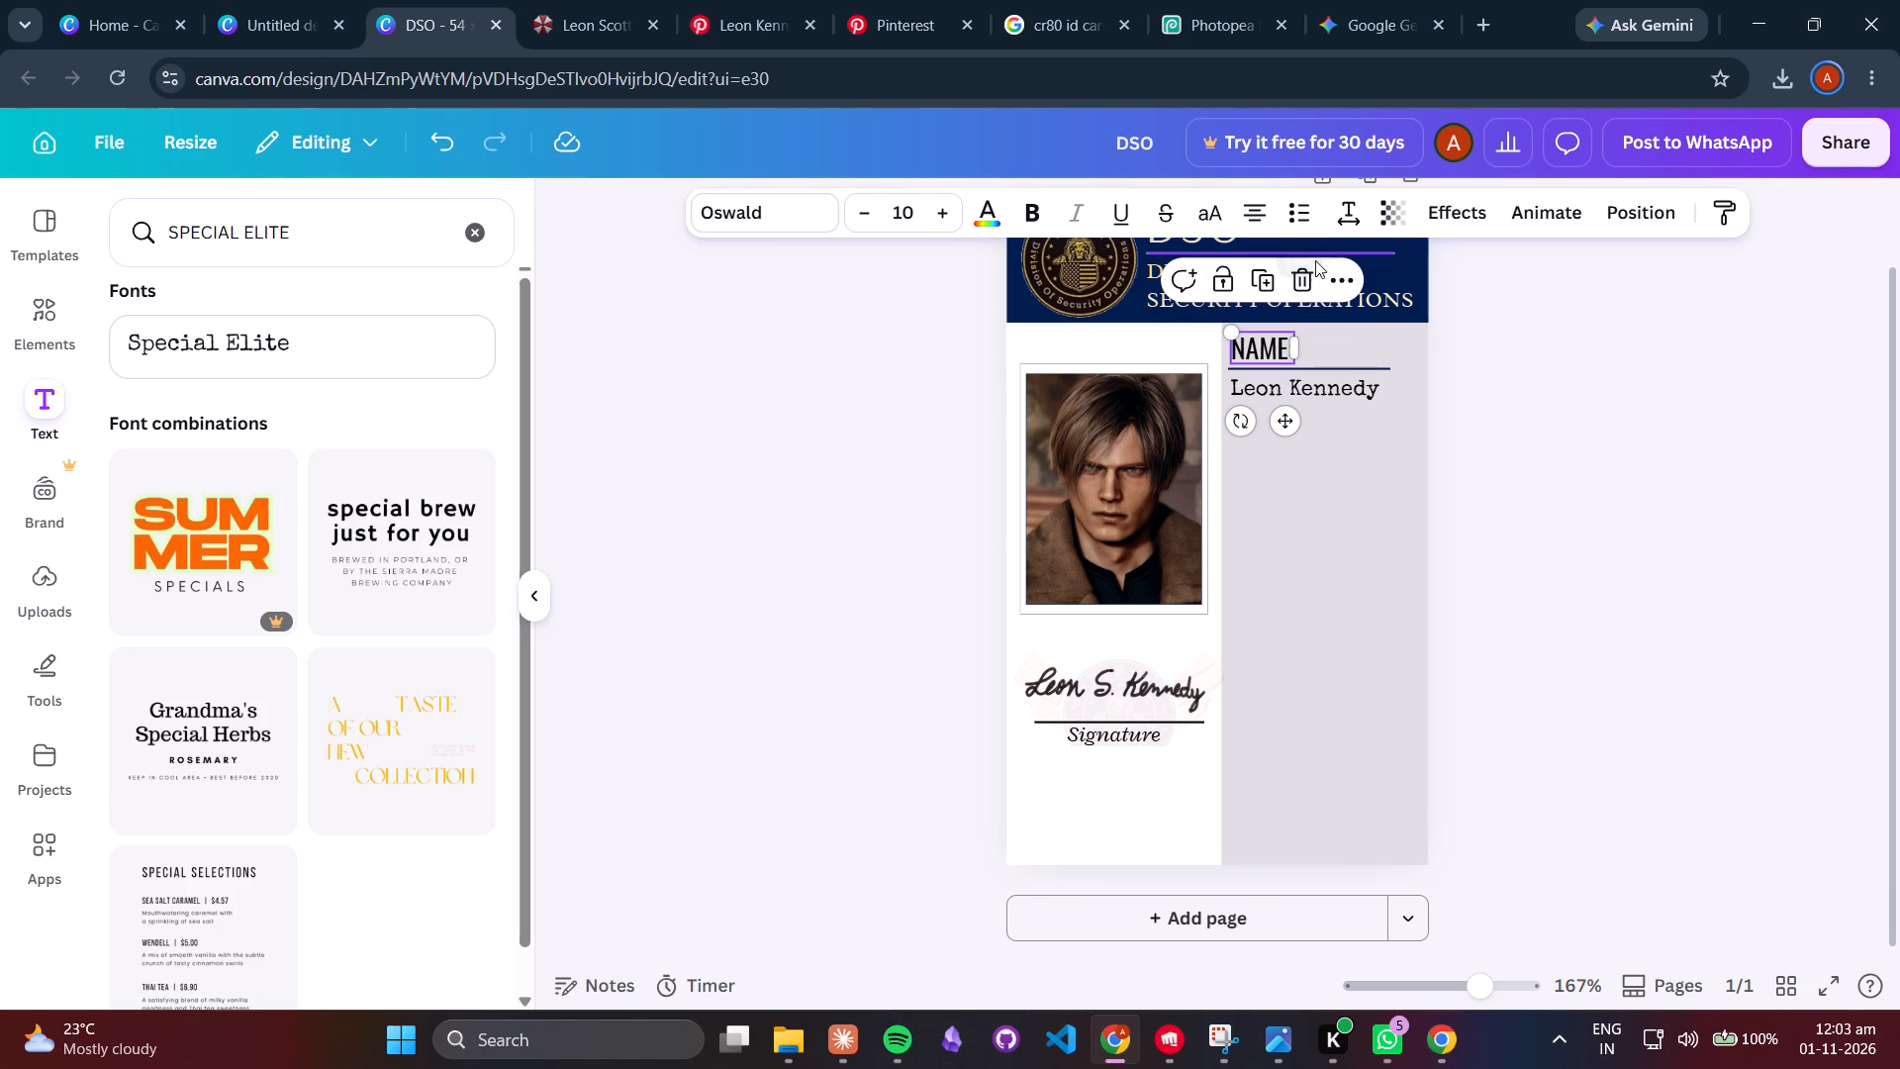
{"action": "key", "text": "ctrl+c"}
{"action": "left_click", "coordinate": [1300, 542]}
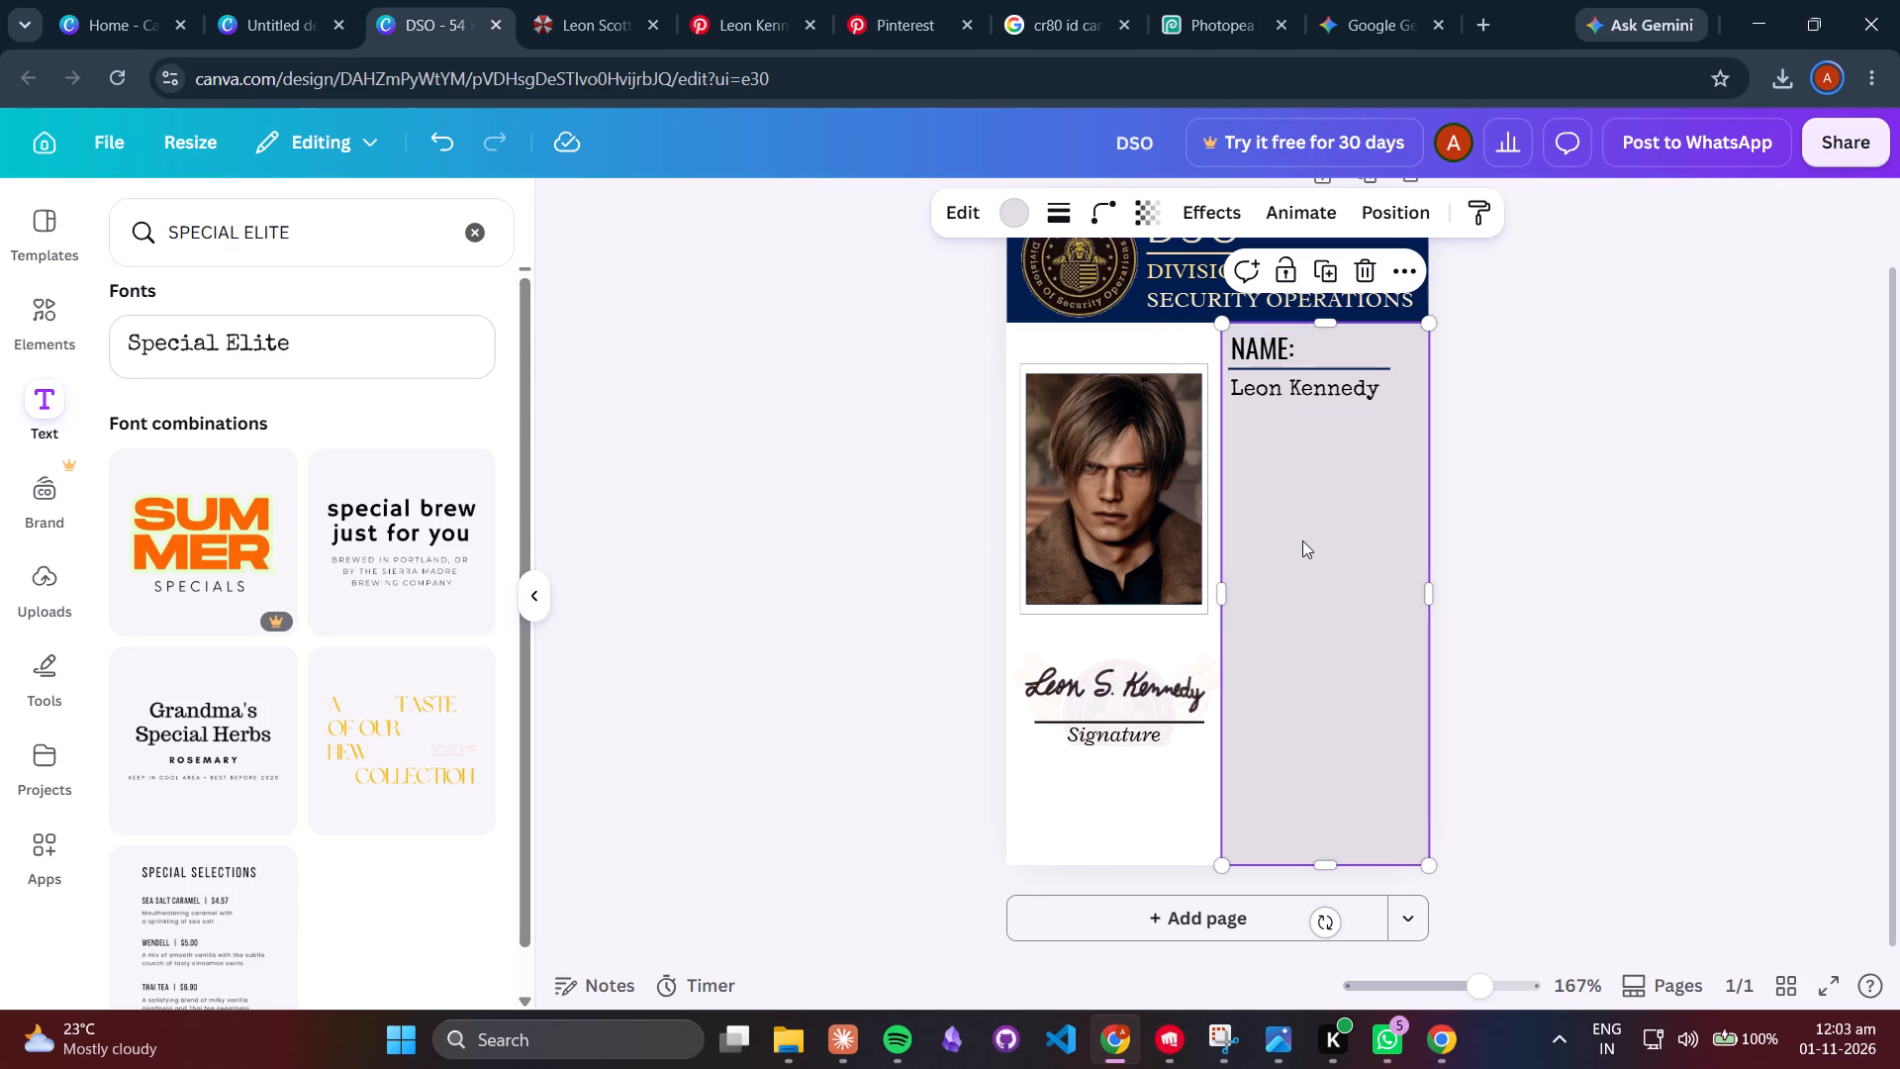
{"action": "key", "text": "ctrl+v"}
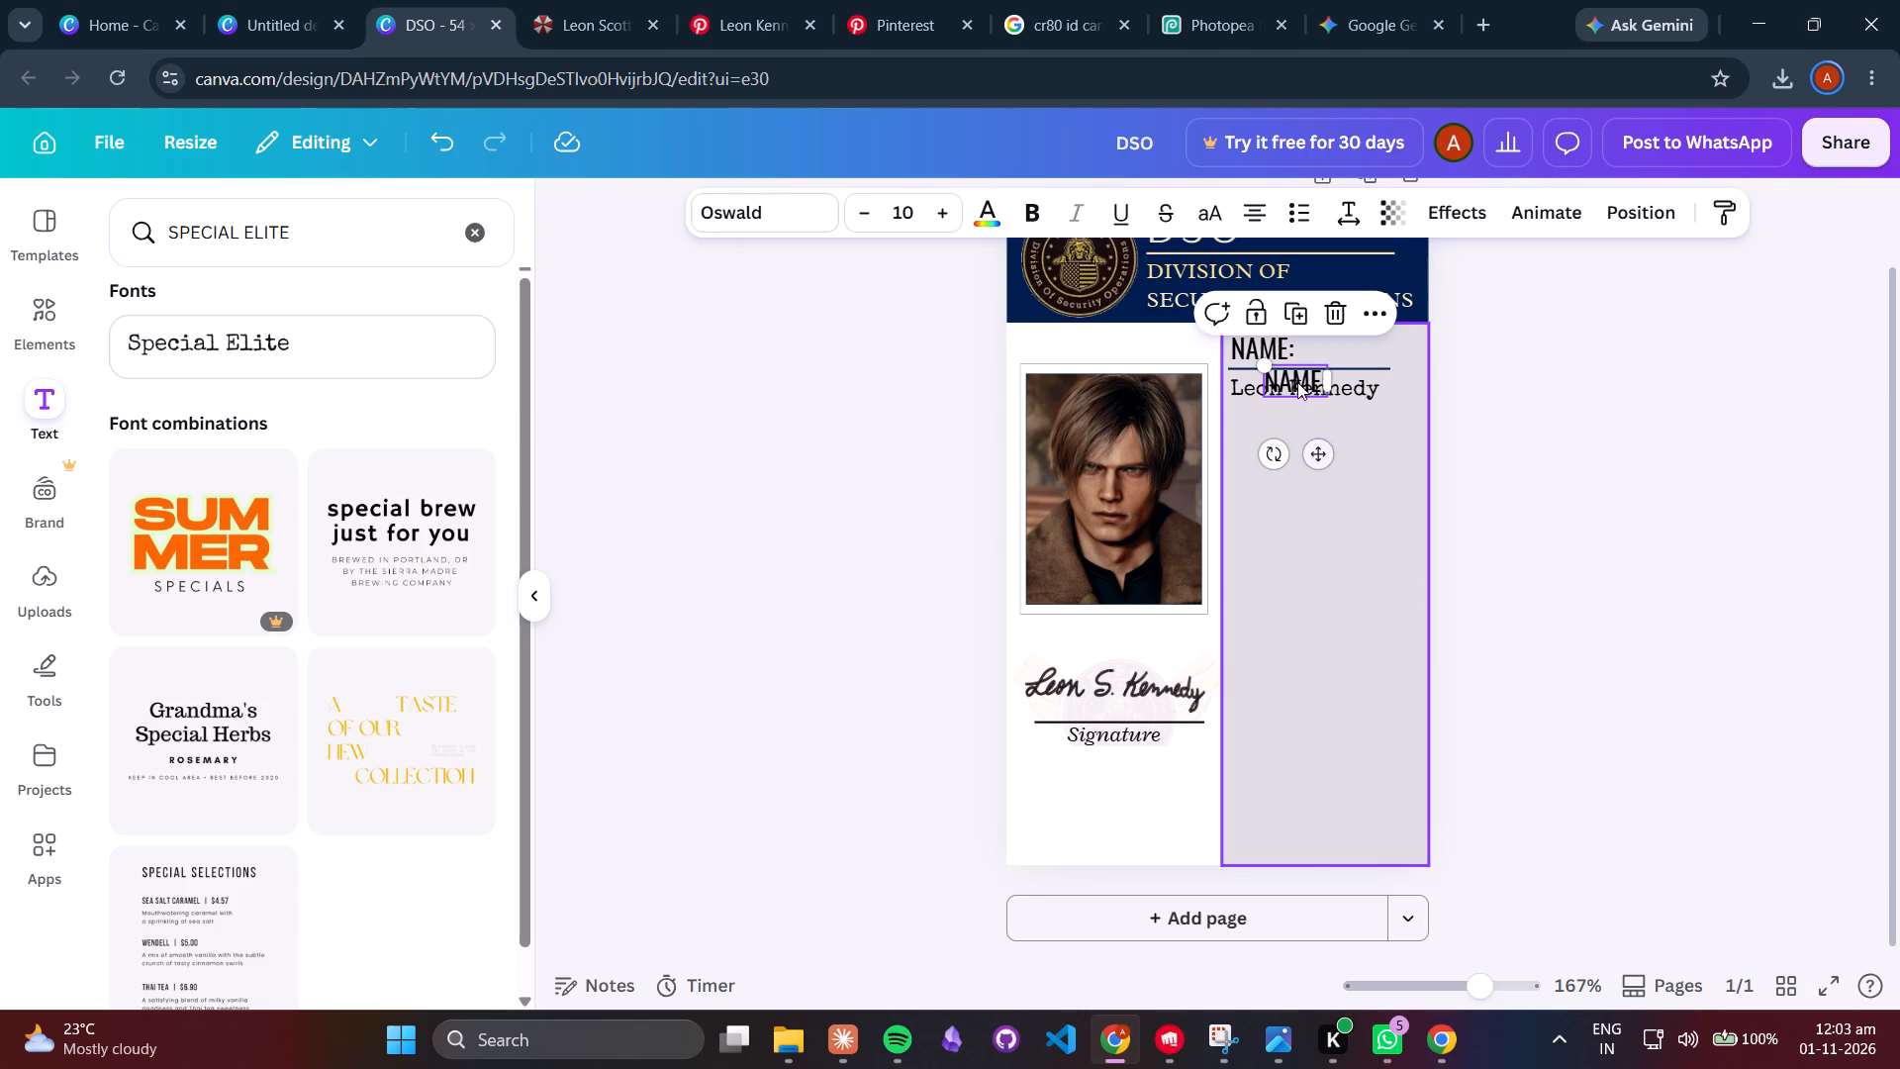
{"action": "left_click_drag", "start_coordinate": [1318, 460], "coordinate": [1285, 511]}
{"action": "left_click", "coordinate": [904, 13]}
{"action": "left_click", "coordinate": [766, 23]}
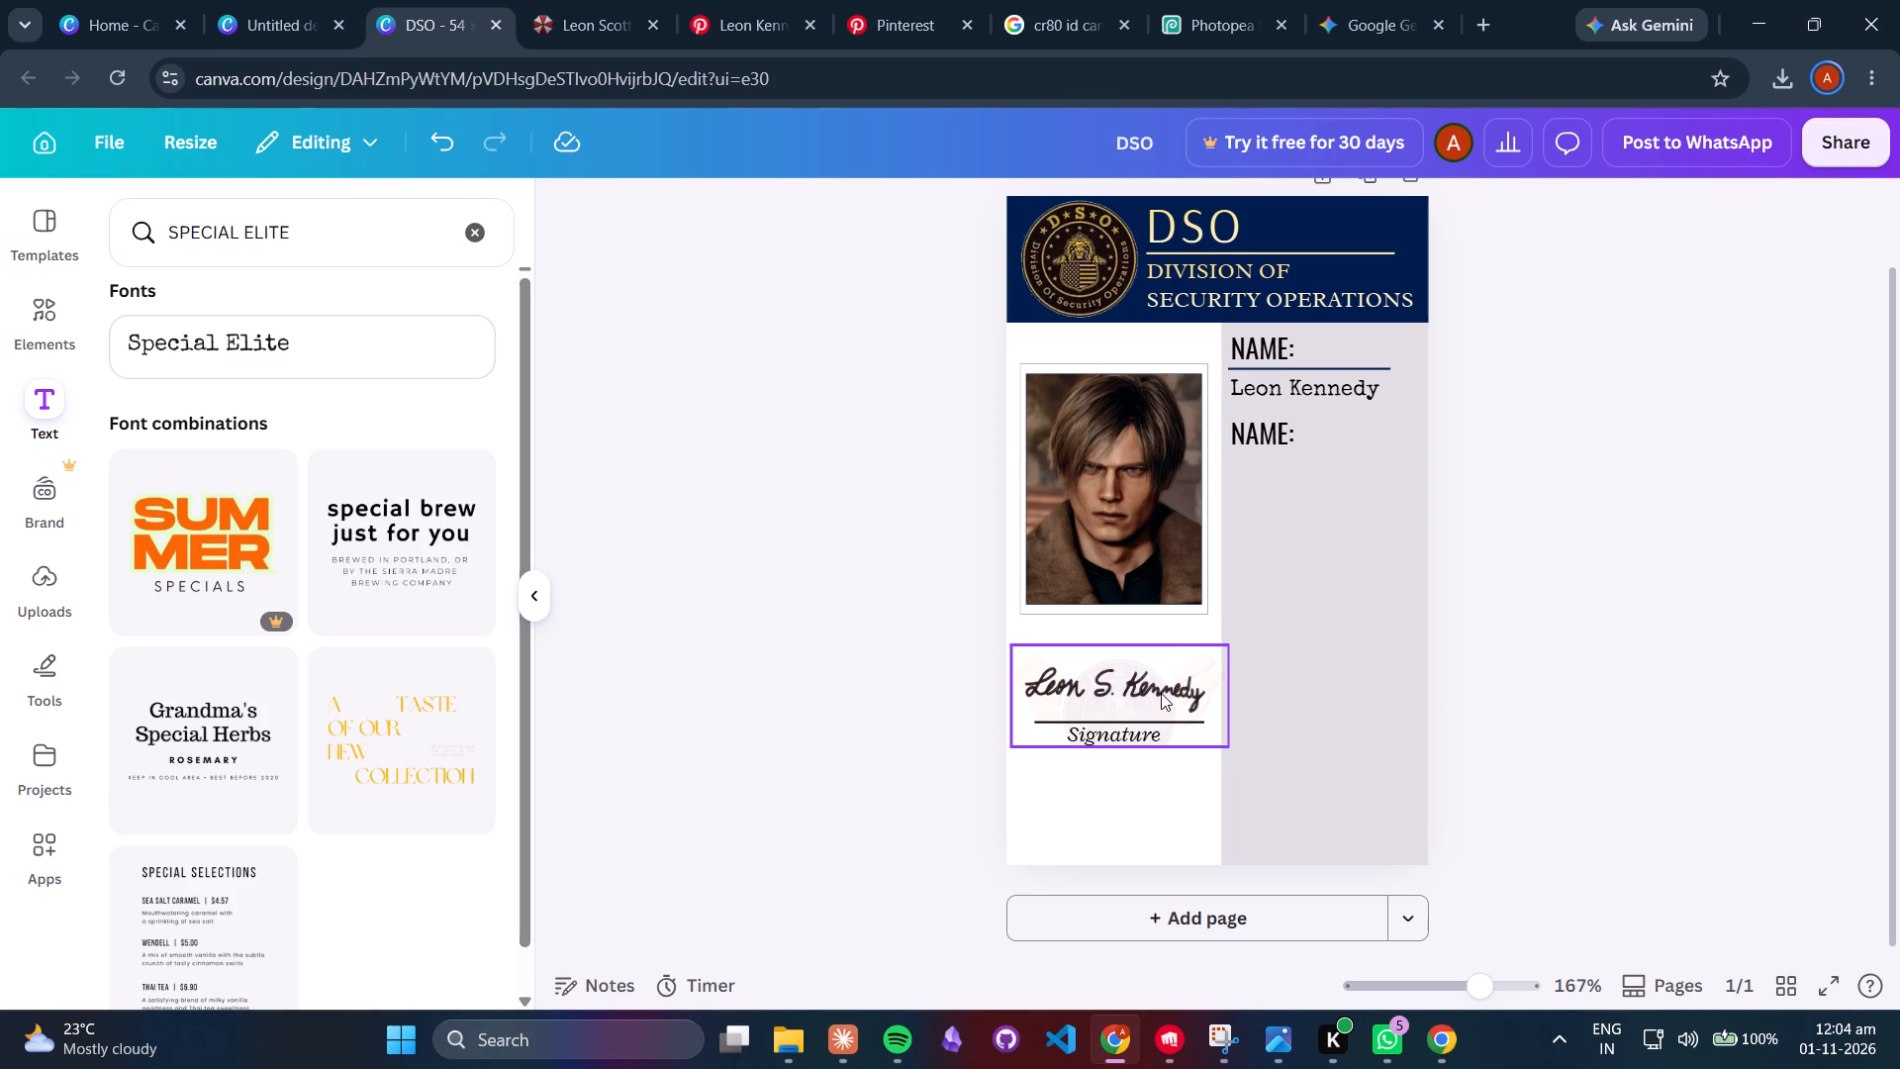
Unlock the signature artwork below the portrait photo.
{"action": "left_click_drag", "start_coordinate": [1161, 683], "coordinate": [1160, 663]}
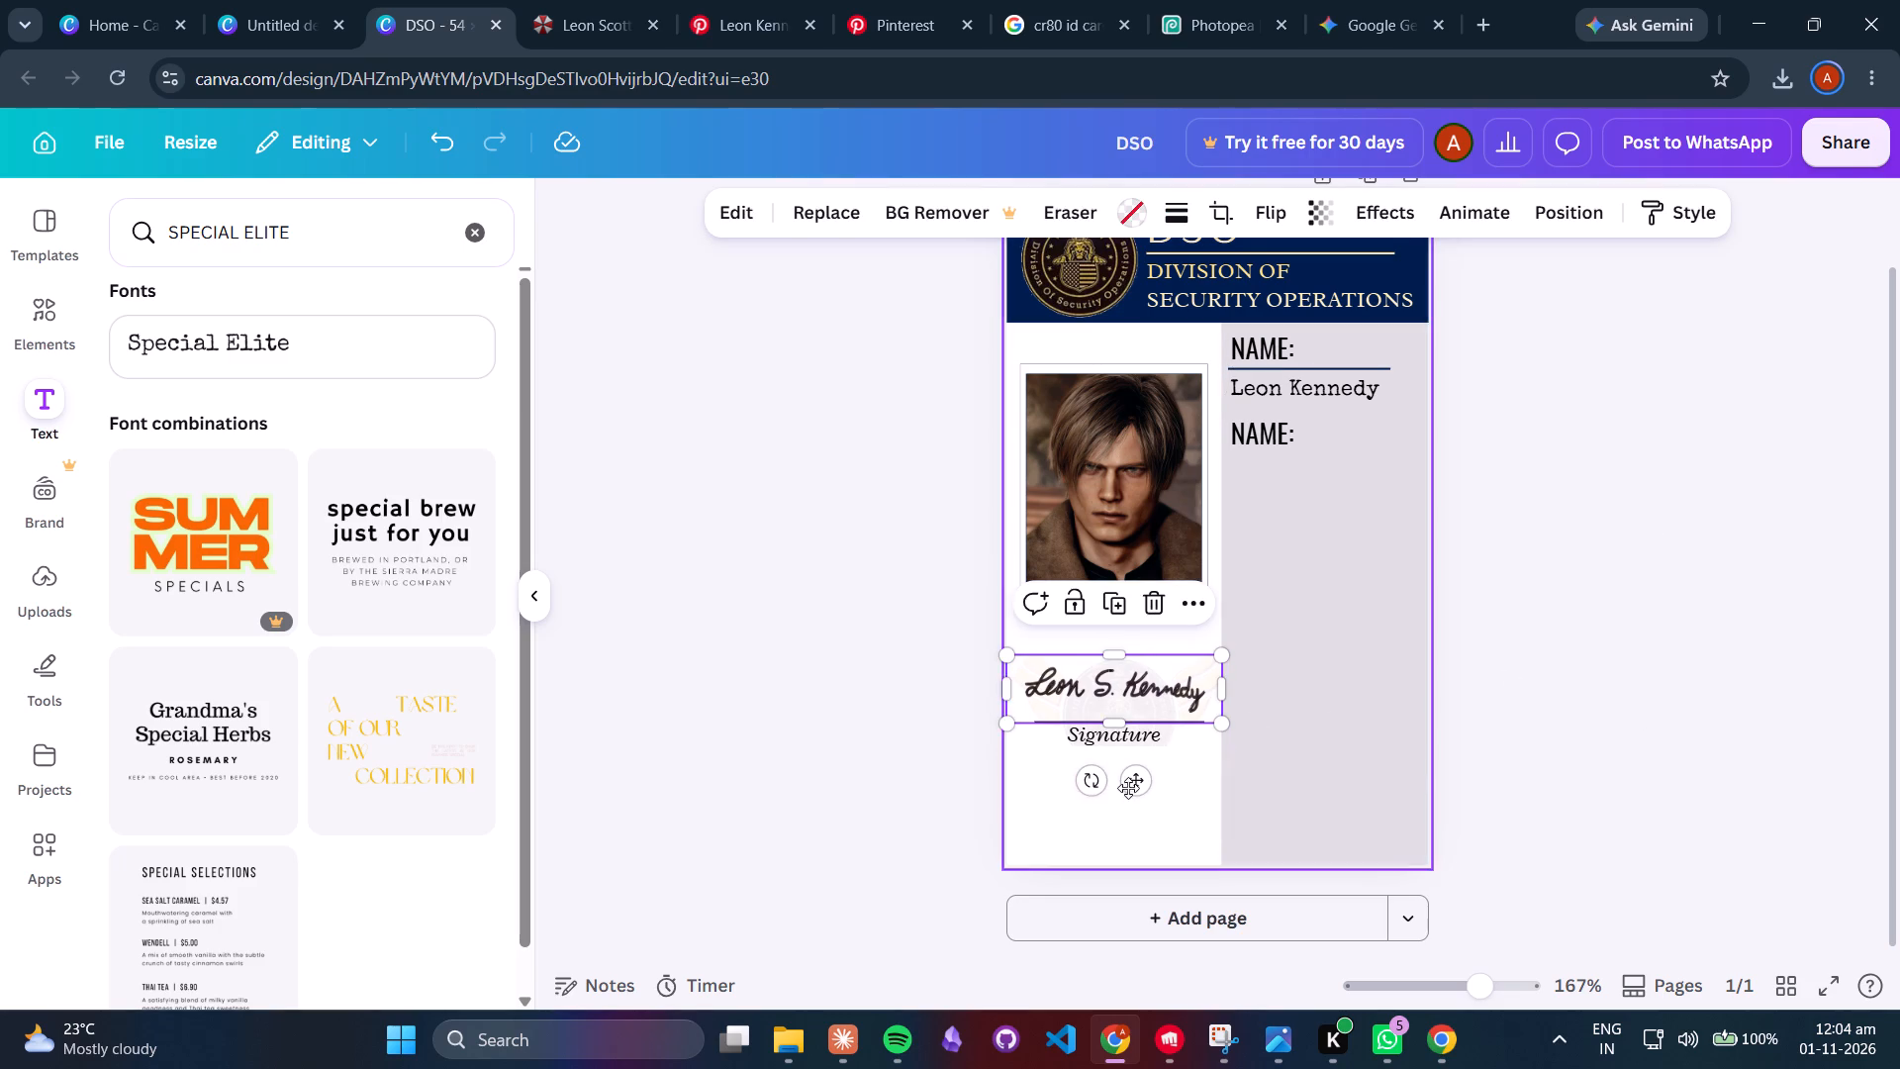
{"action": "left_click", "coordinate": [1131, 785]}
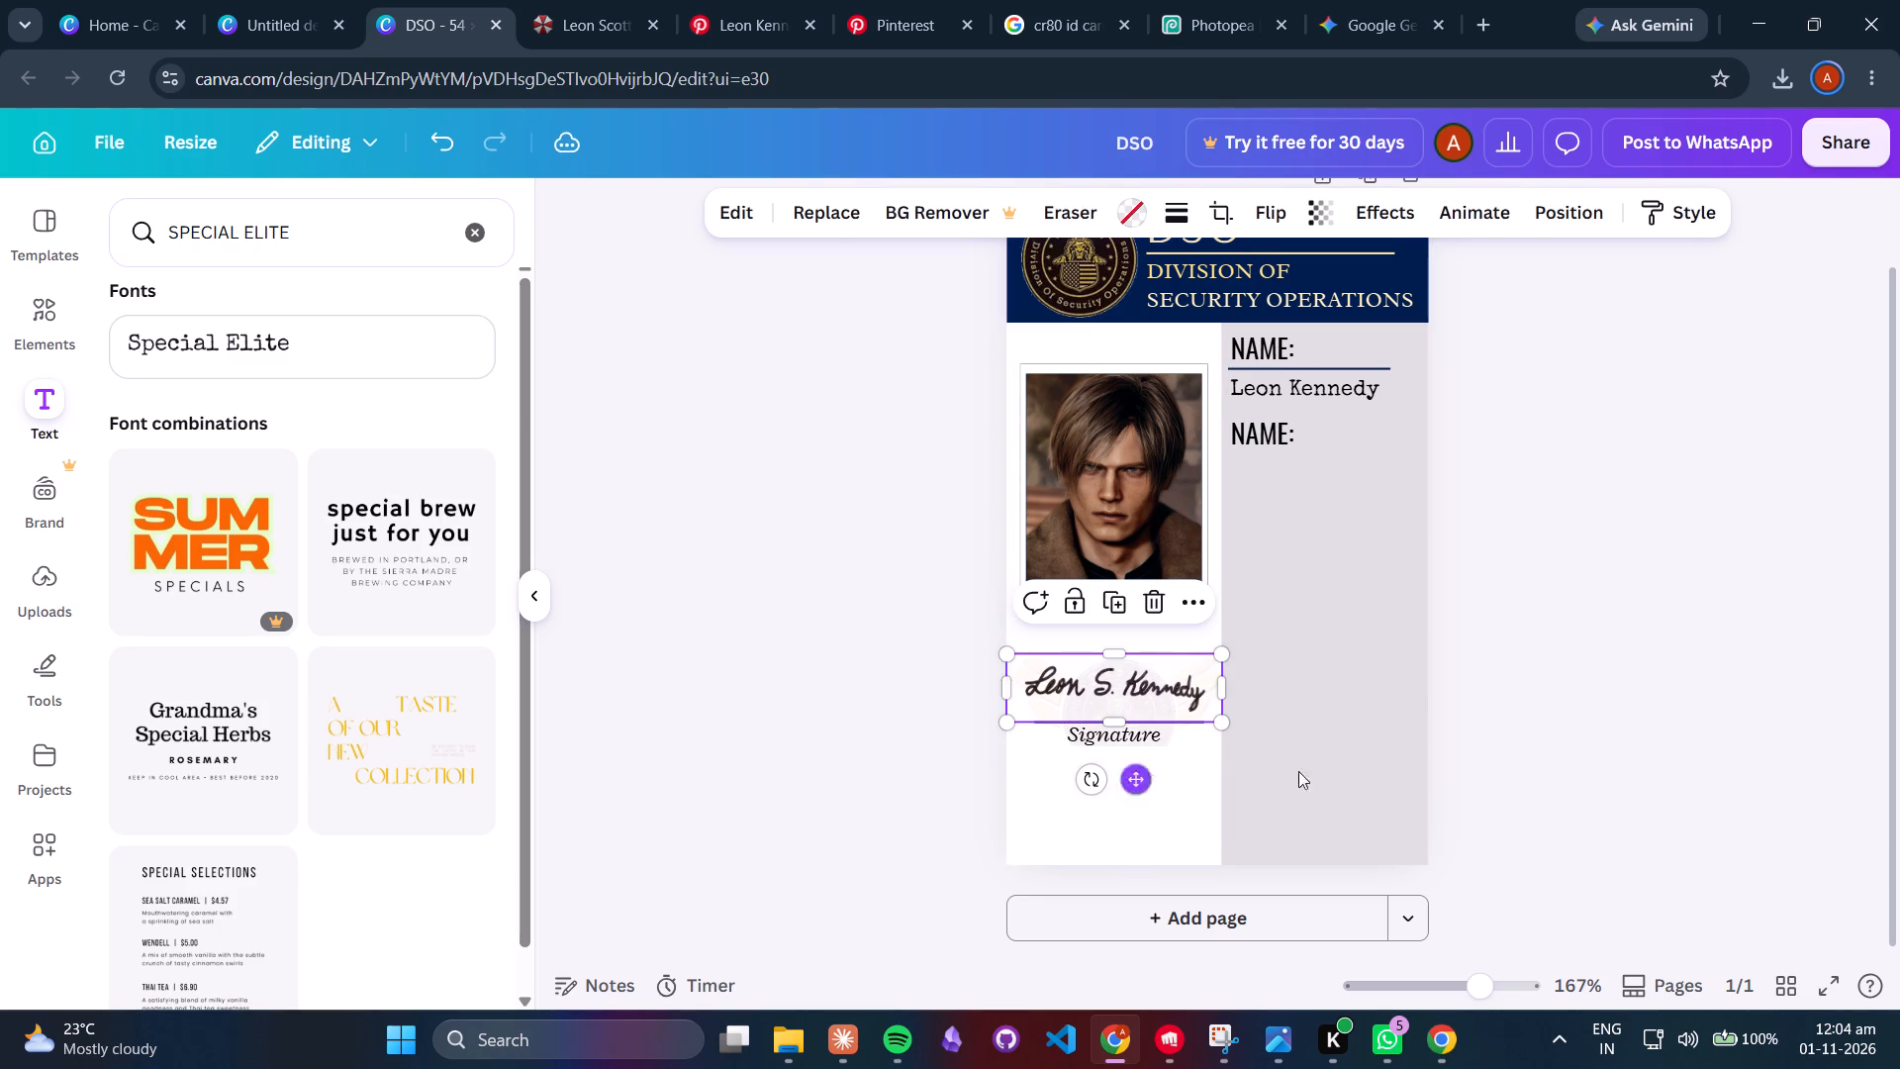
{"action": "left_click", "coordinate": [838, 777]}
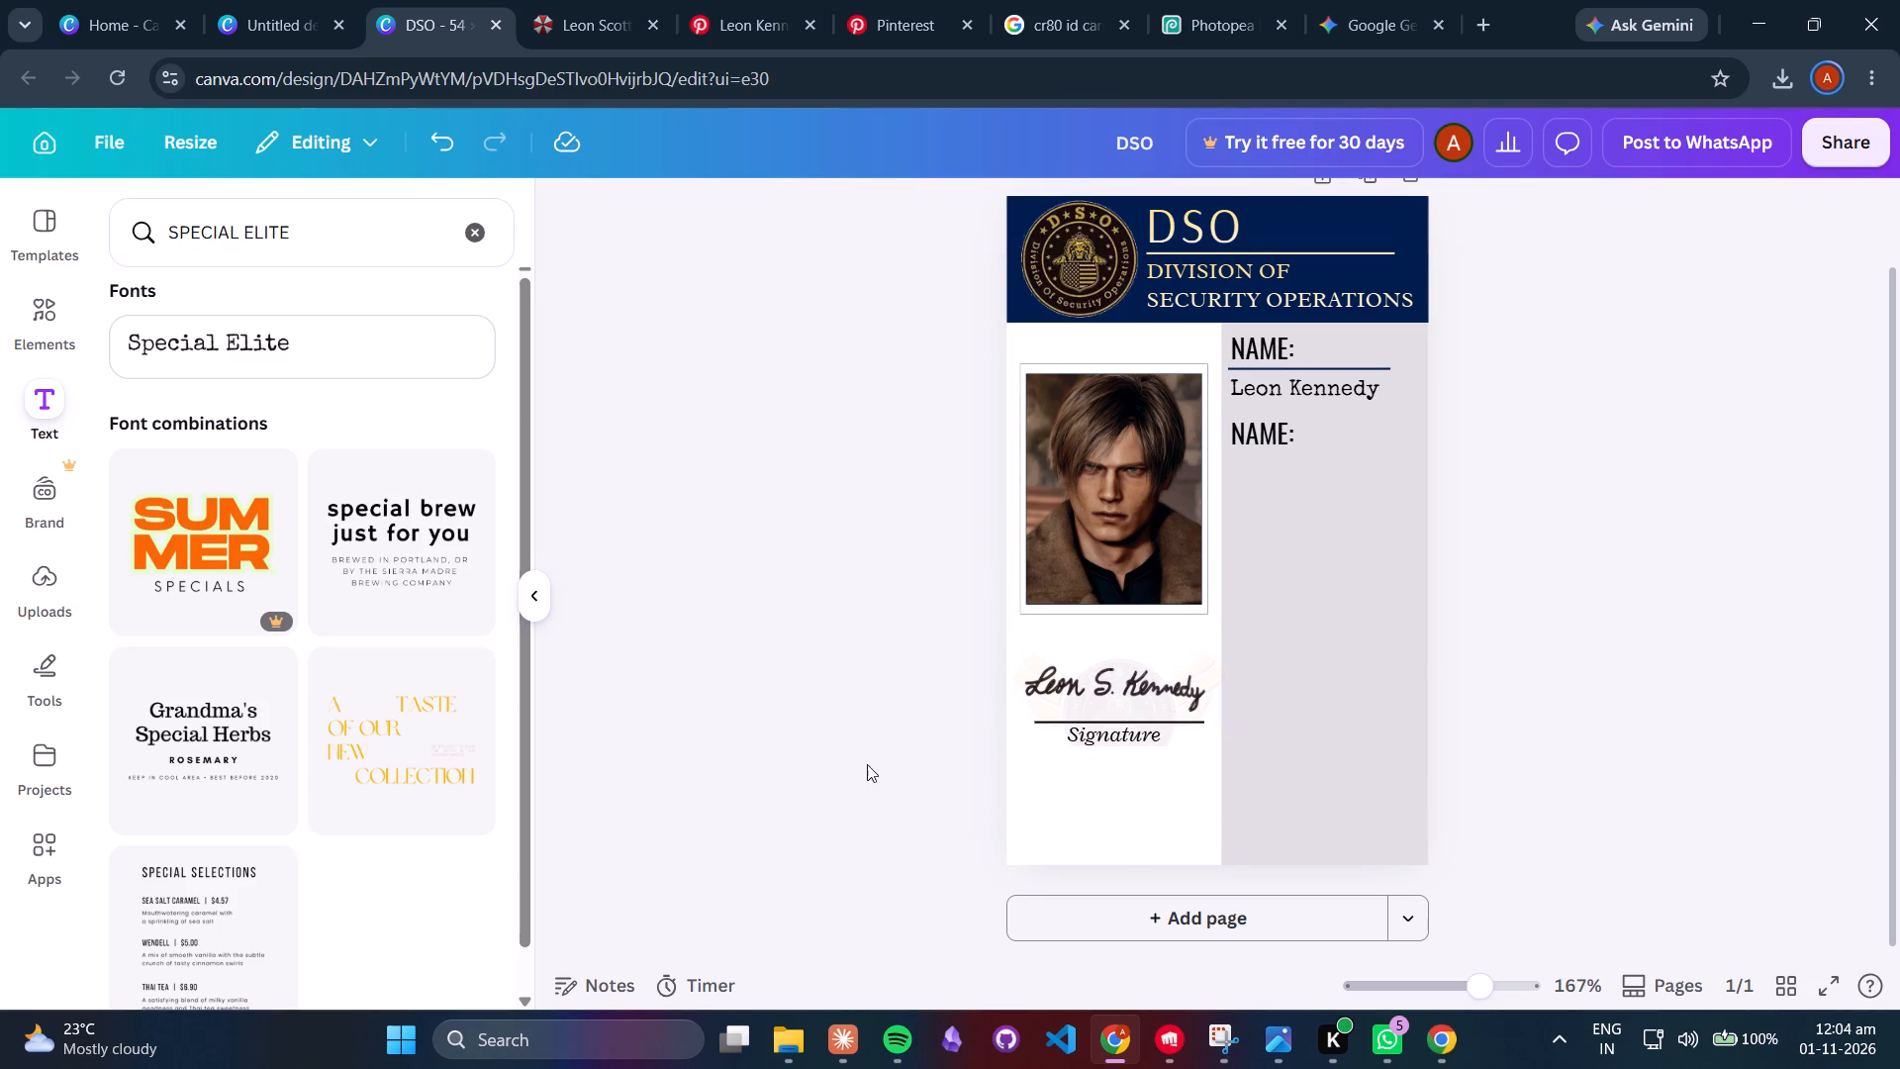
{"action": "left_click", "coordinate": [1115, 669]}
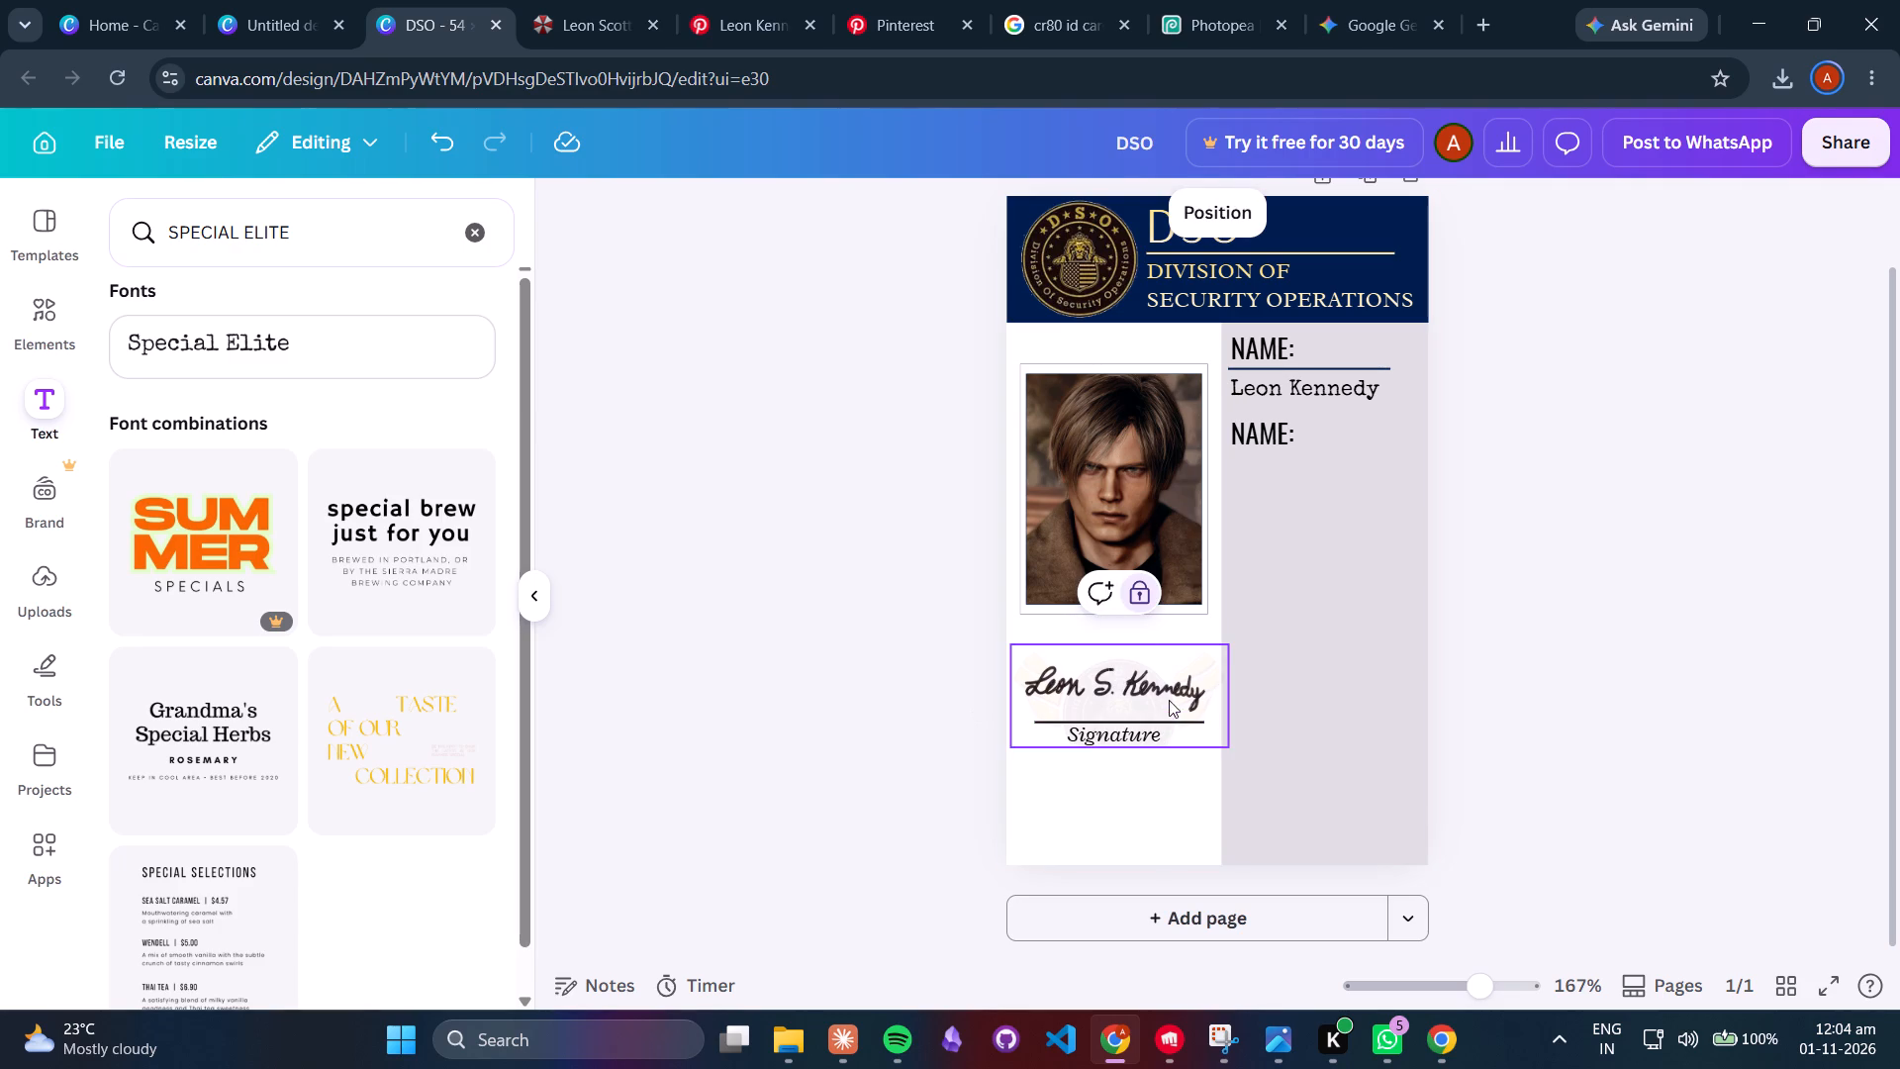
{"action": "left_click", "coordinate": [1137, 582]}
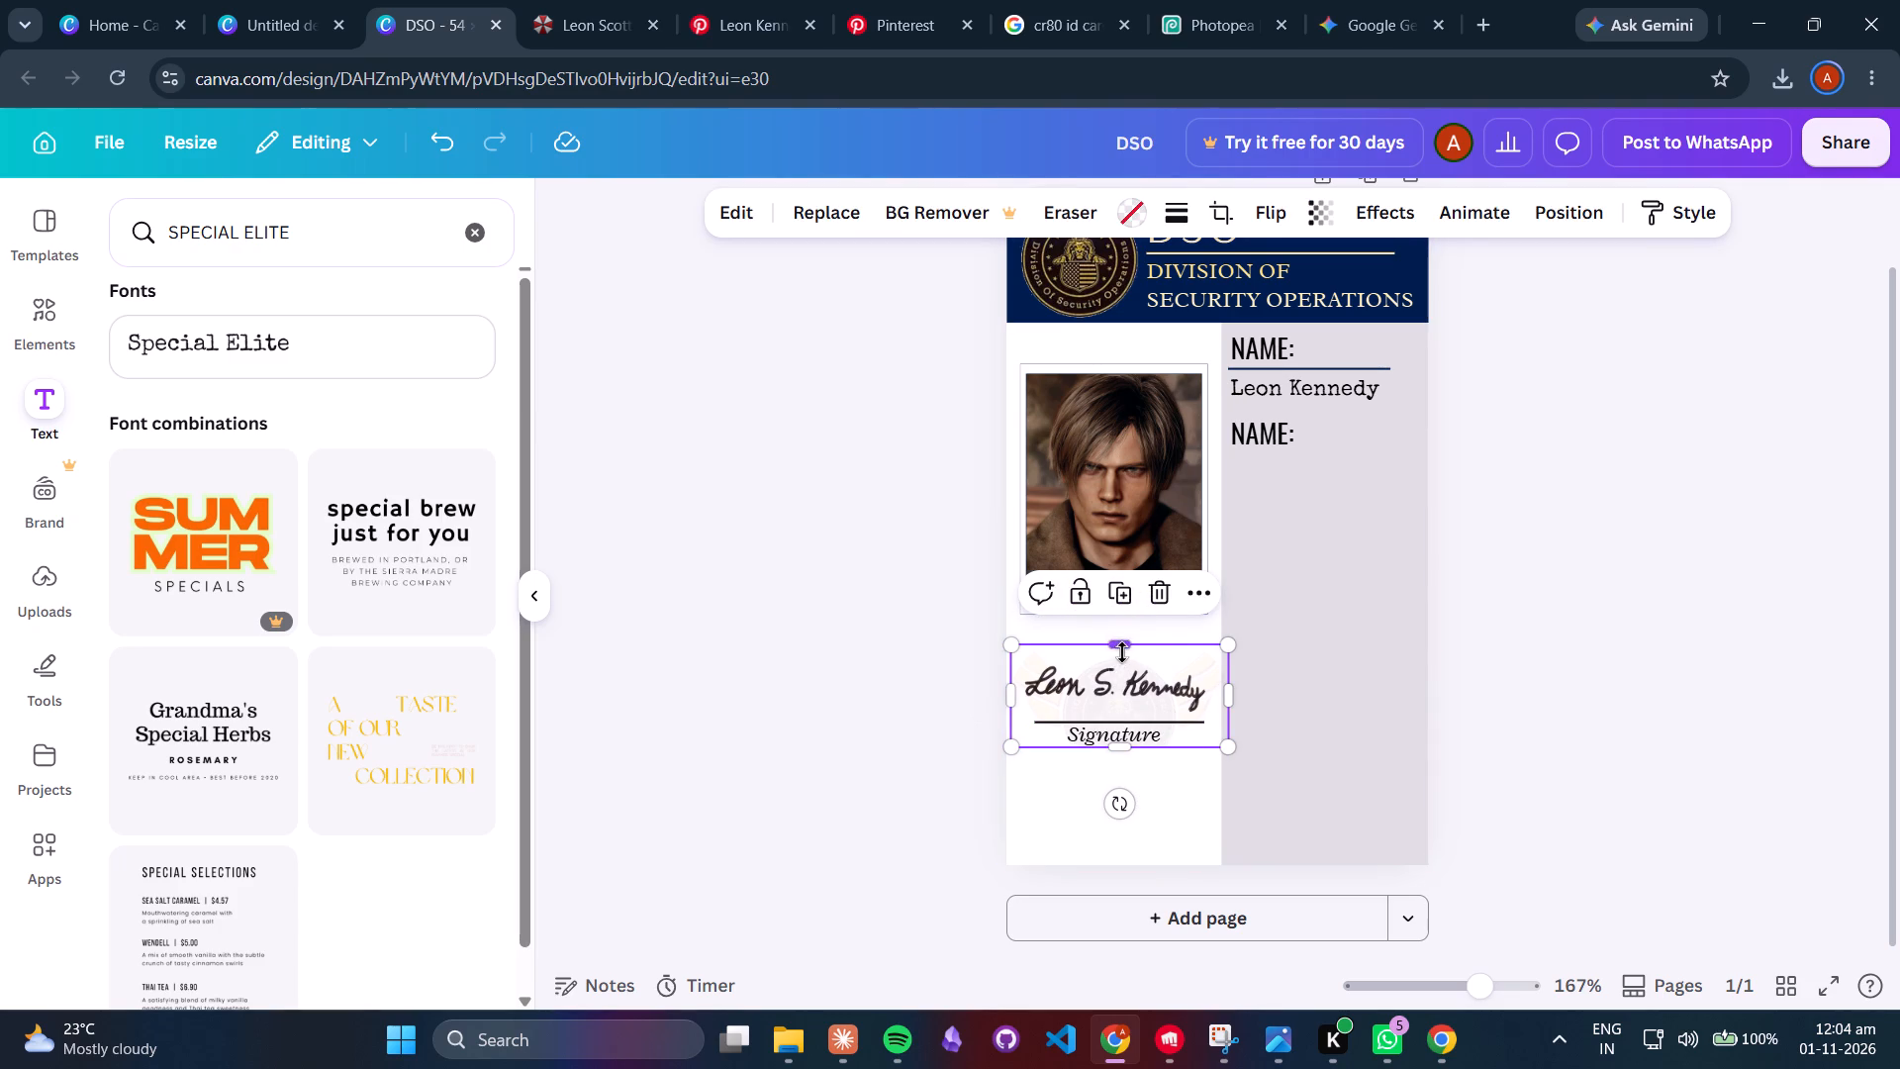
Examine the layer order of the unlocked faded artwork and the signature elements around it.
{"action": "left_click", "coordinate": [1191, 589]}
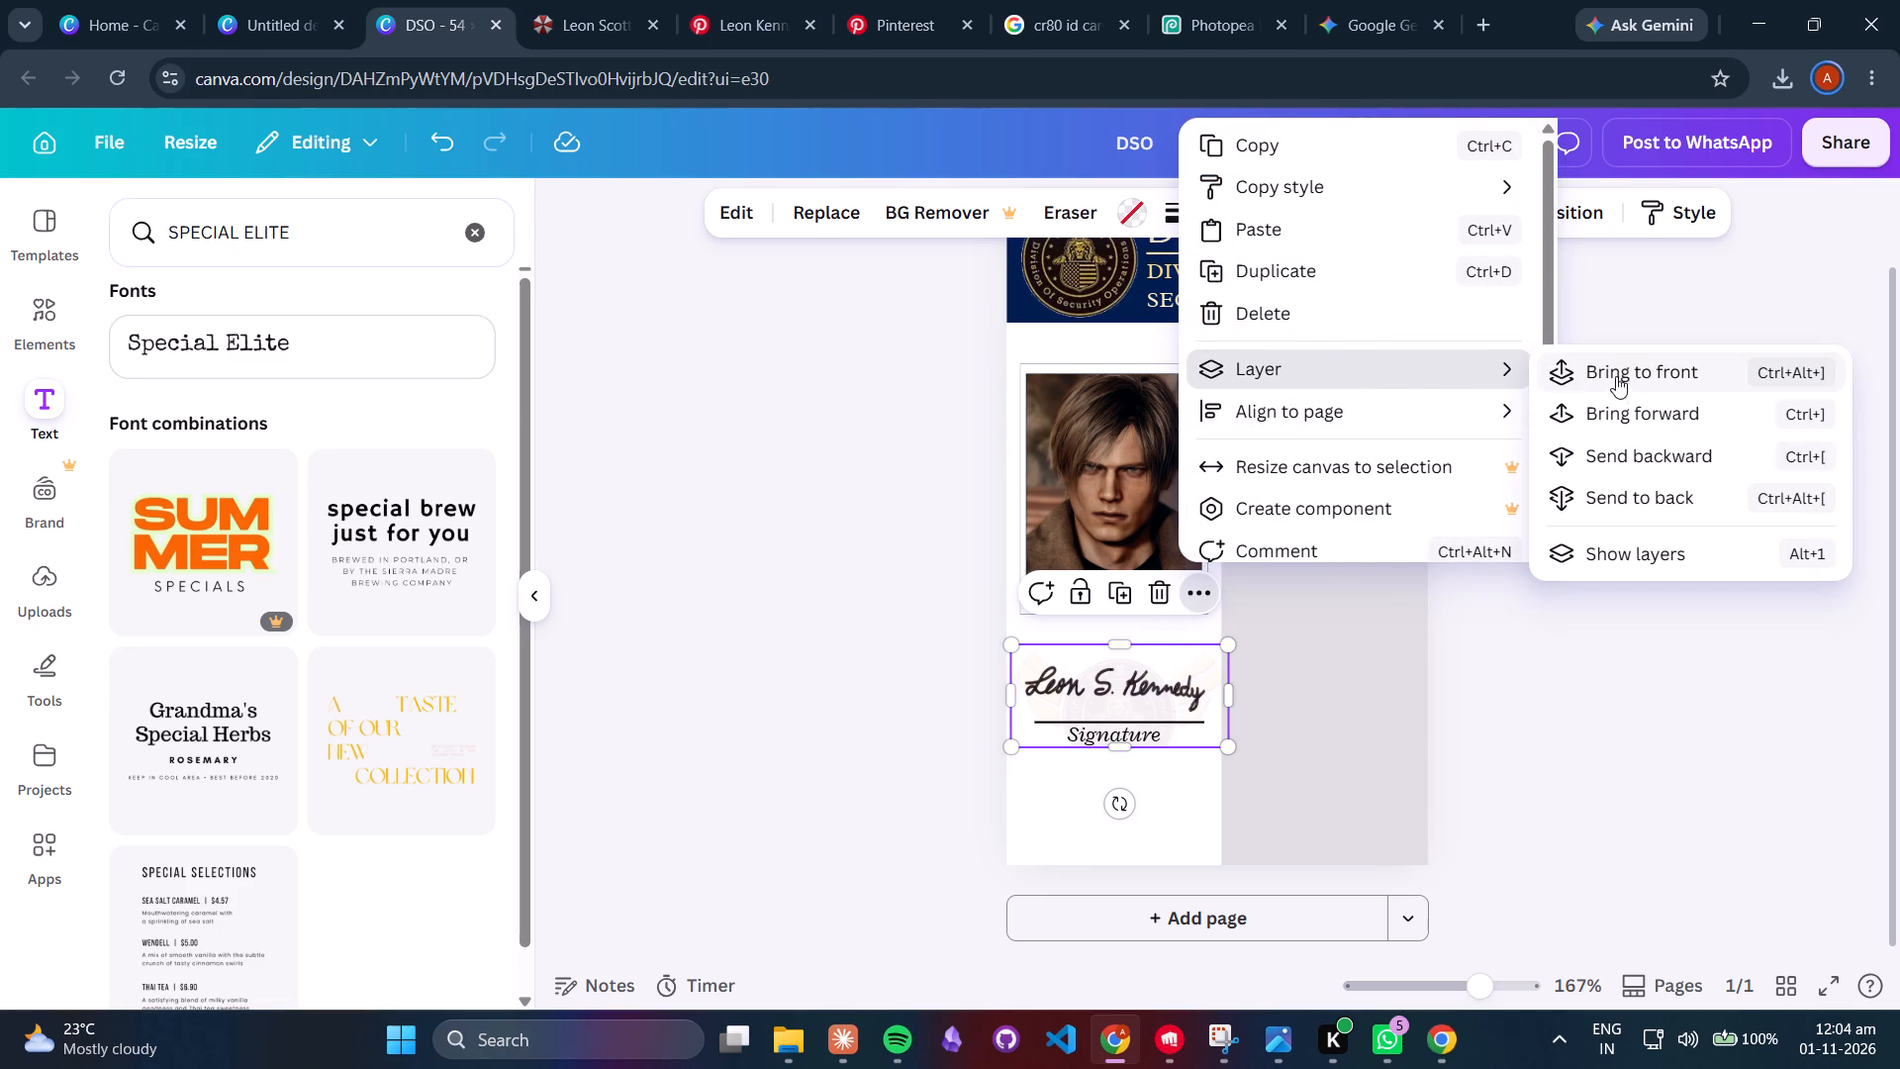
{"action": "left_click", "coordinate": [1640, 561]}
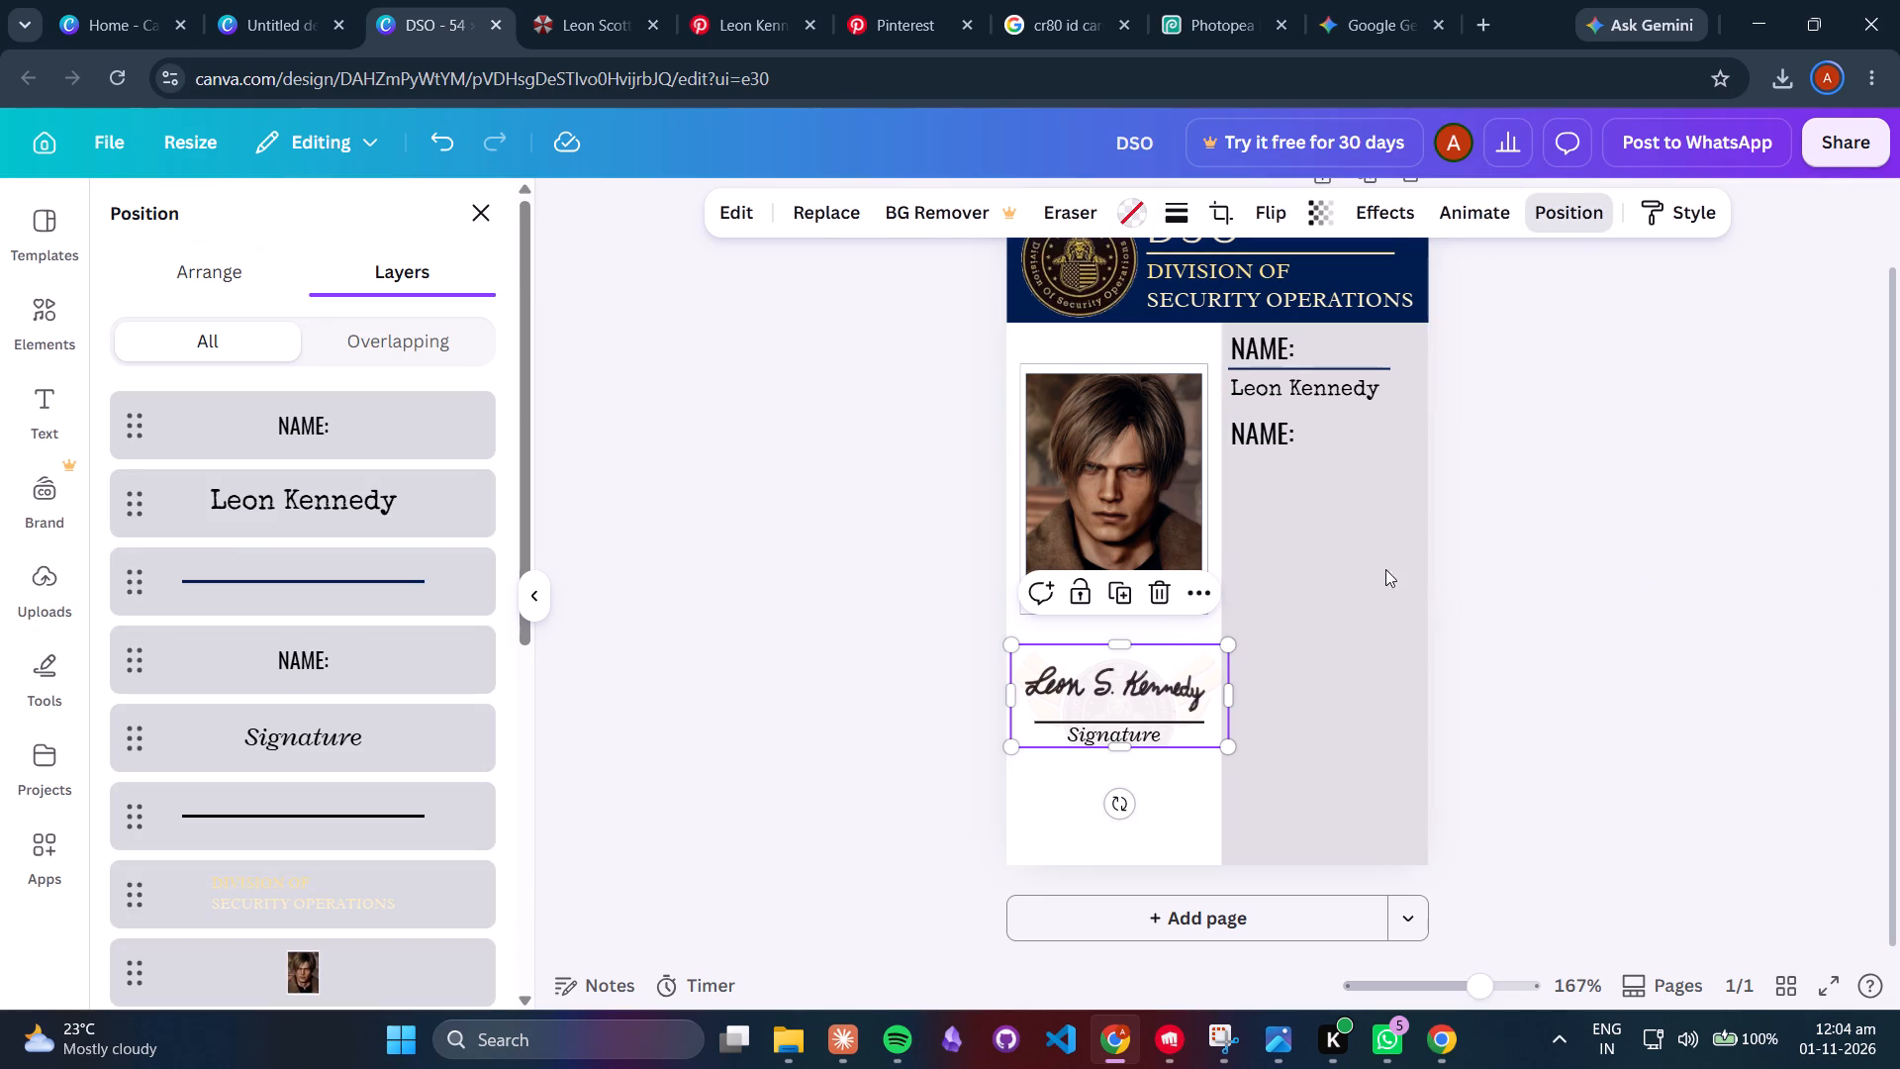
{"action": "scroll", "coordinate": [386, 727], "scroll_direction": "down", "scroll_amount": 3}
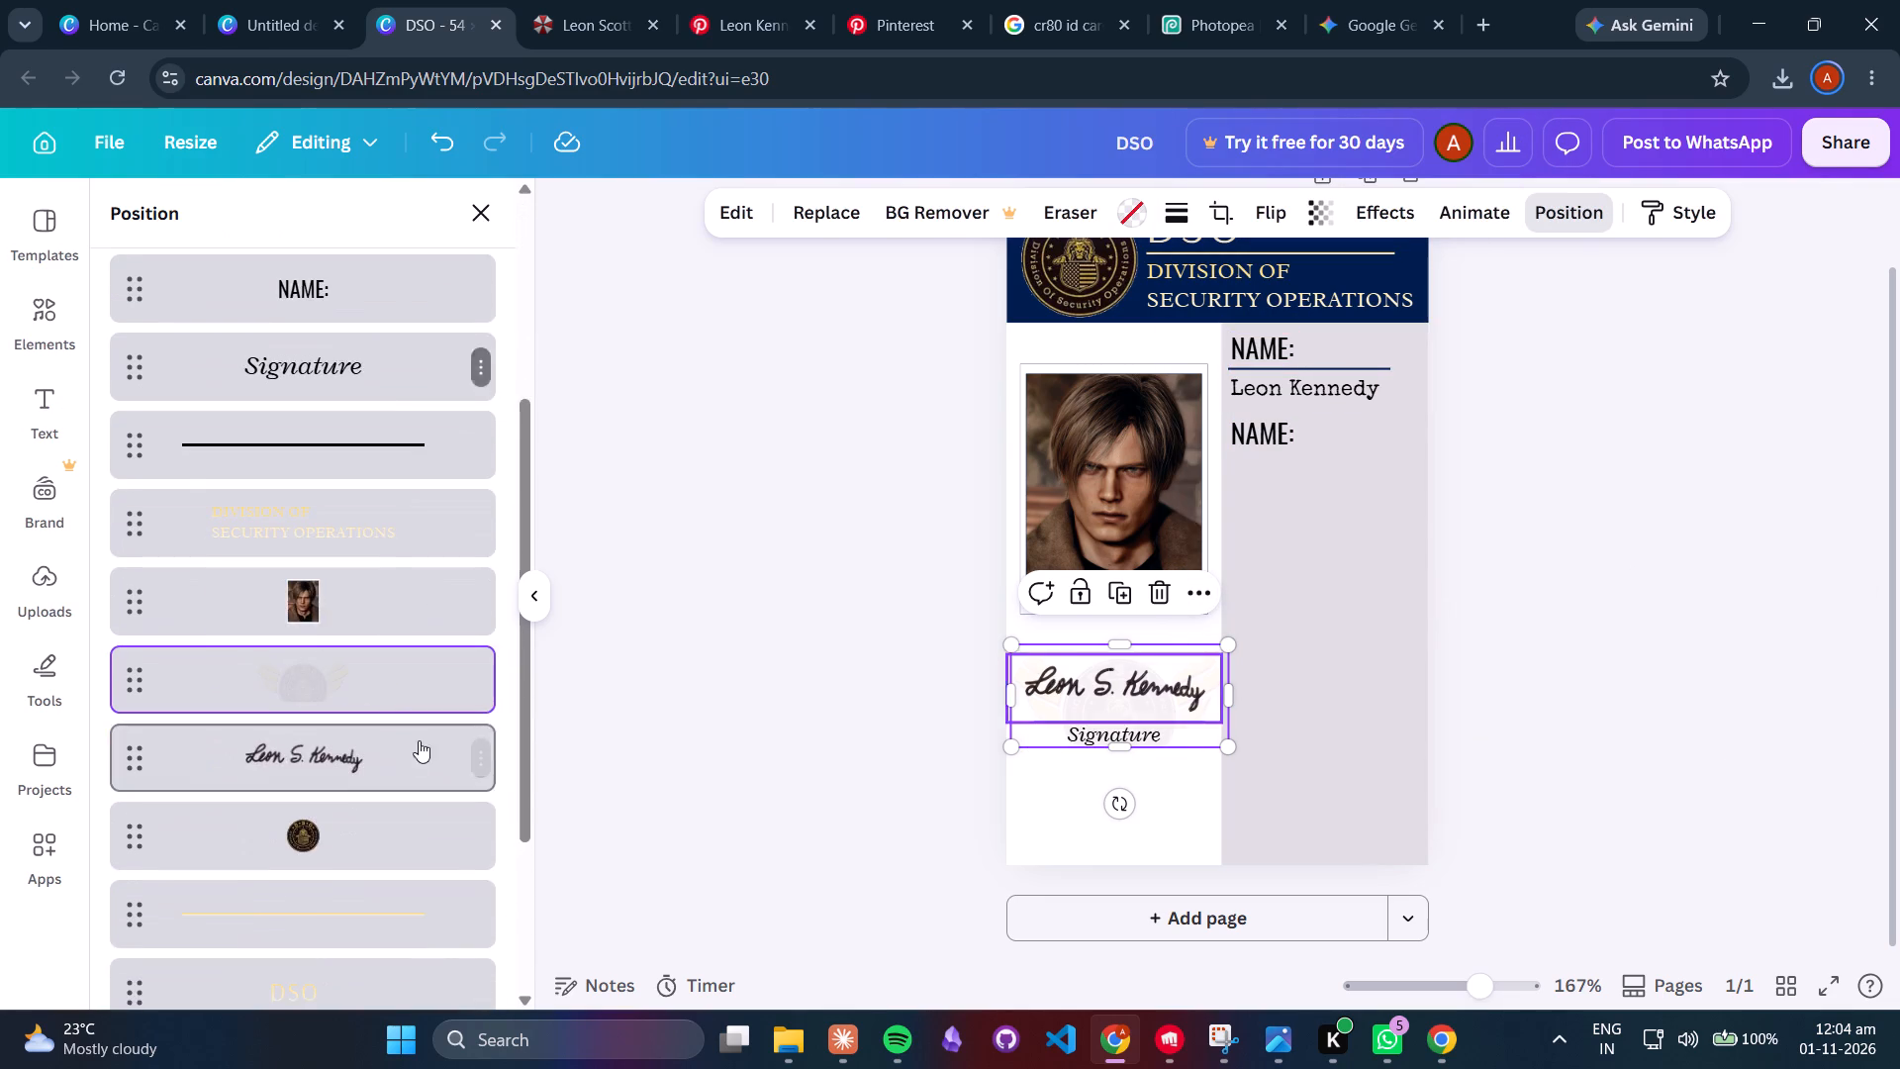
{"action": "left_click", "coordinate": [722, 729]}
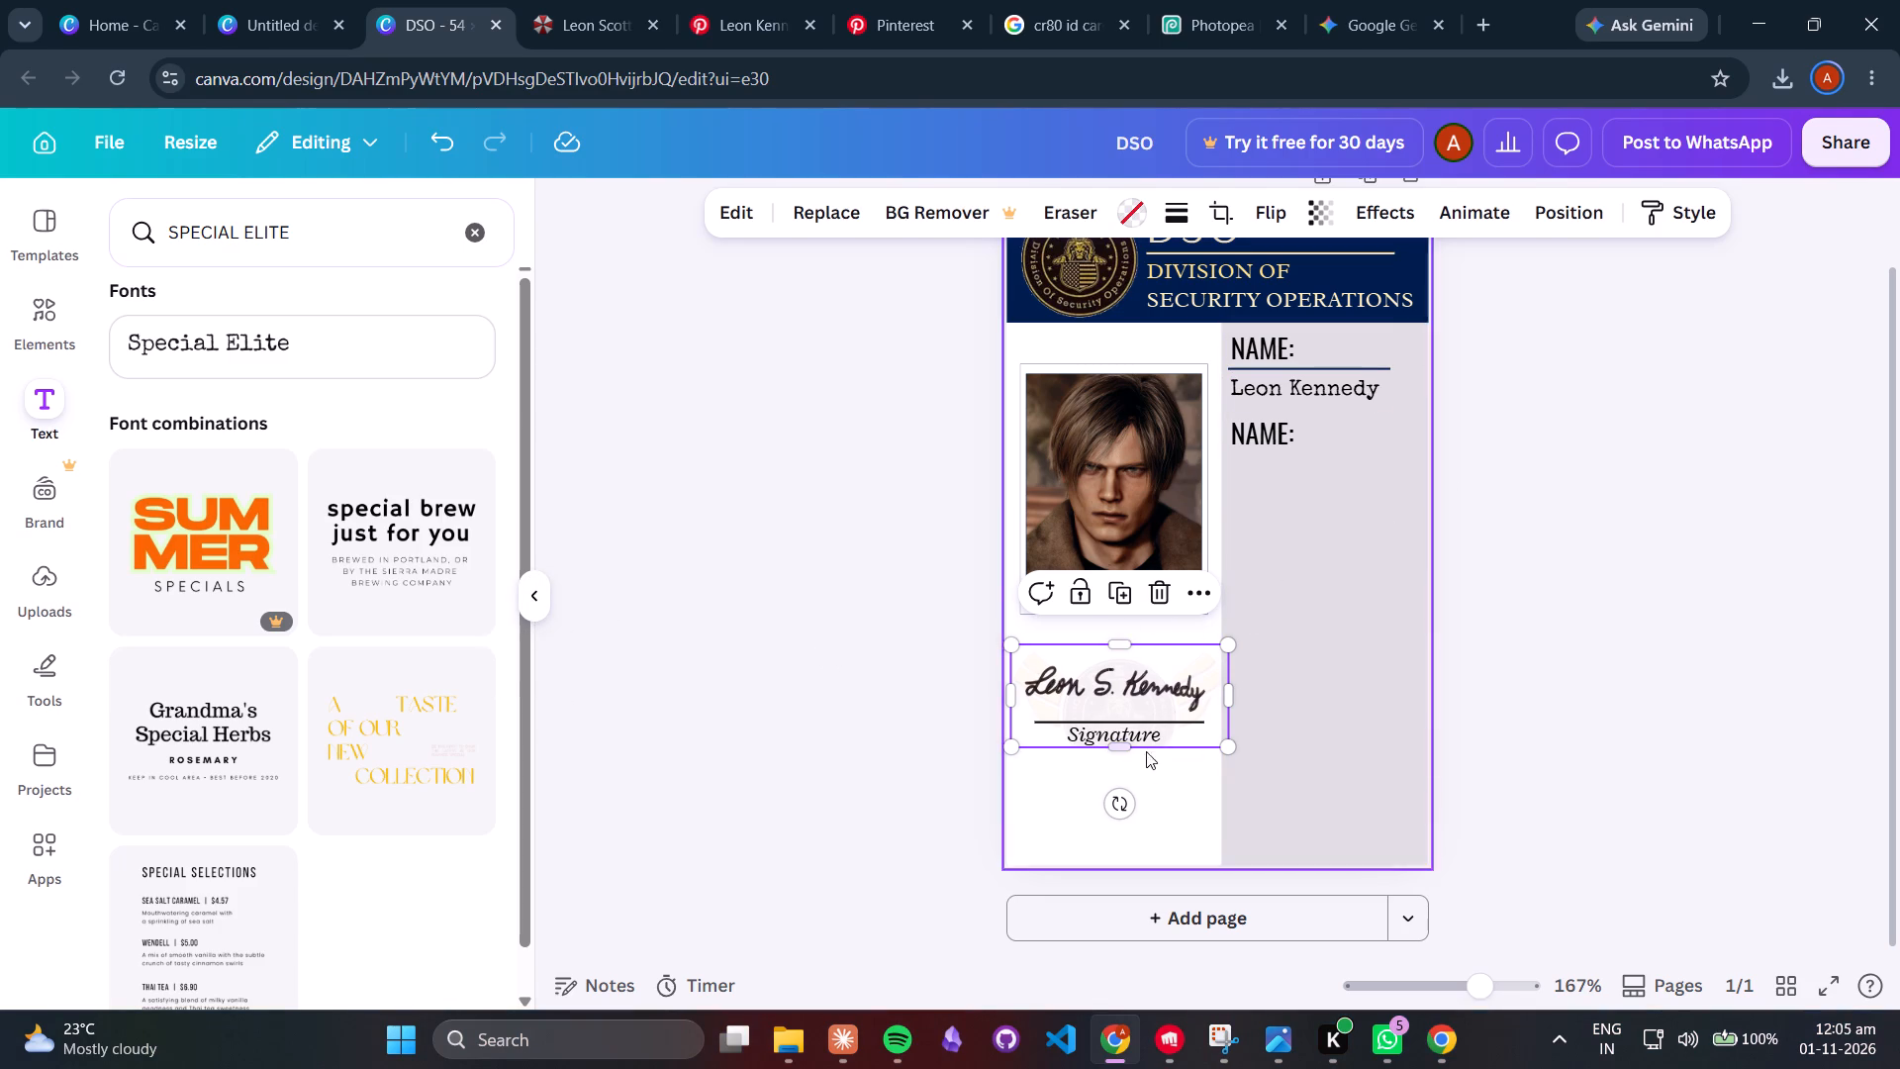
Lock the faded emblem artwork behind the signature in place.
{"action": "left_click", "coordinate": [1074, 594]}
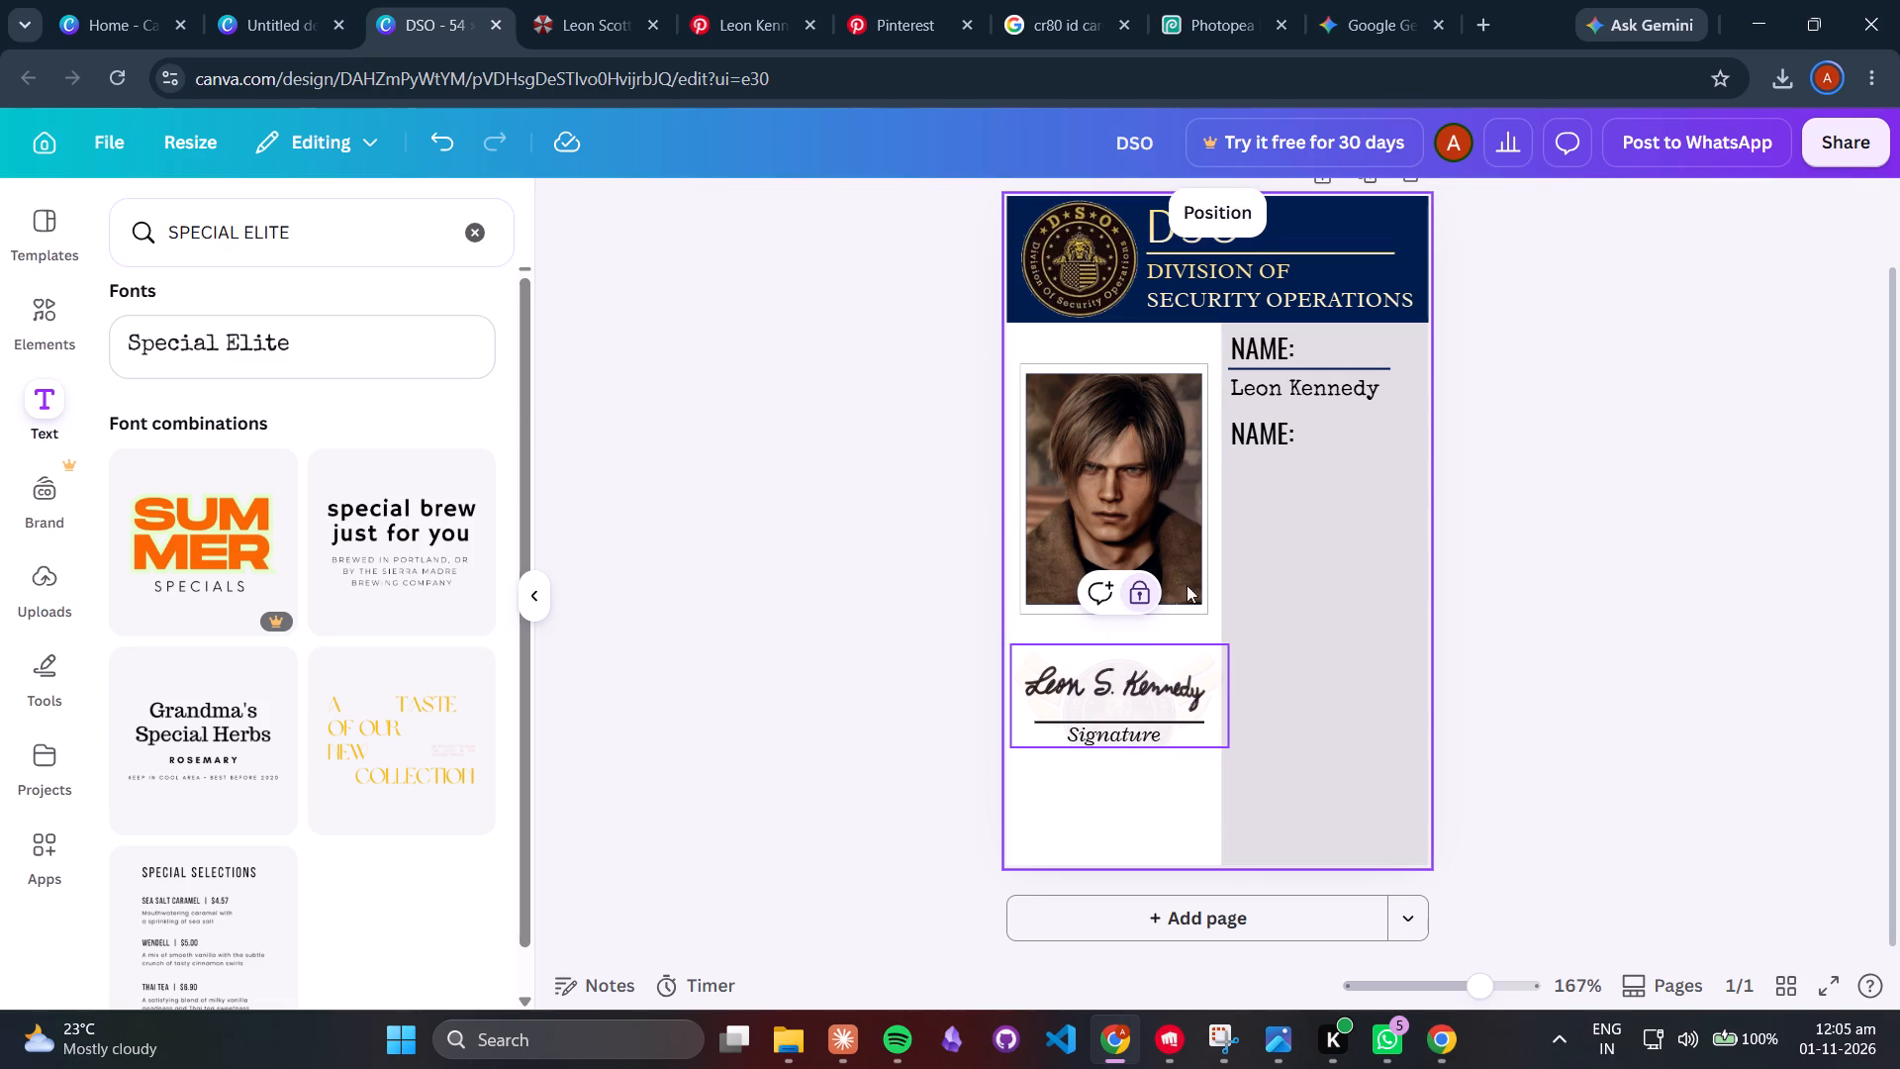
{"action": "left_click", "coordinate": [809, 392]}
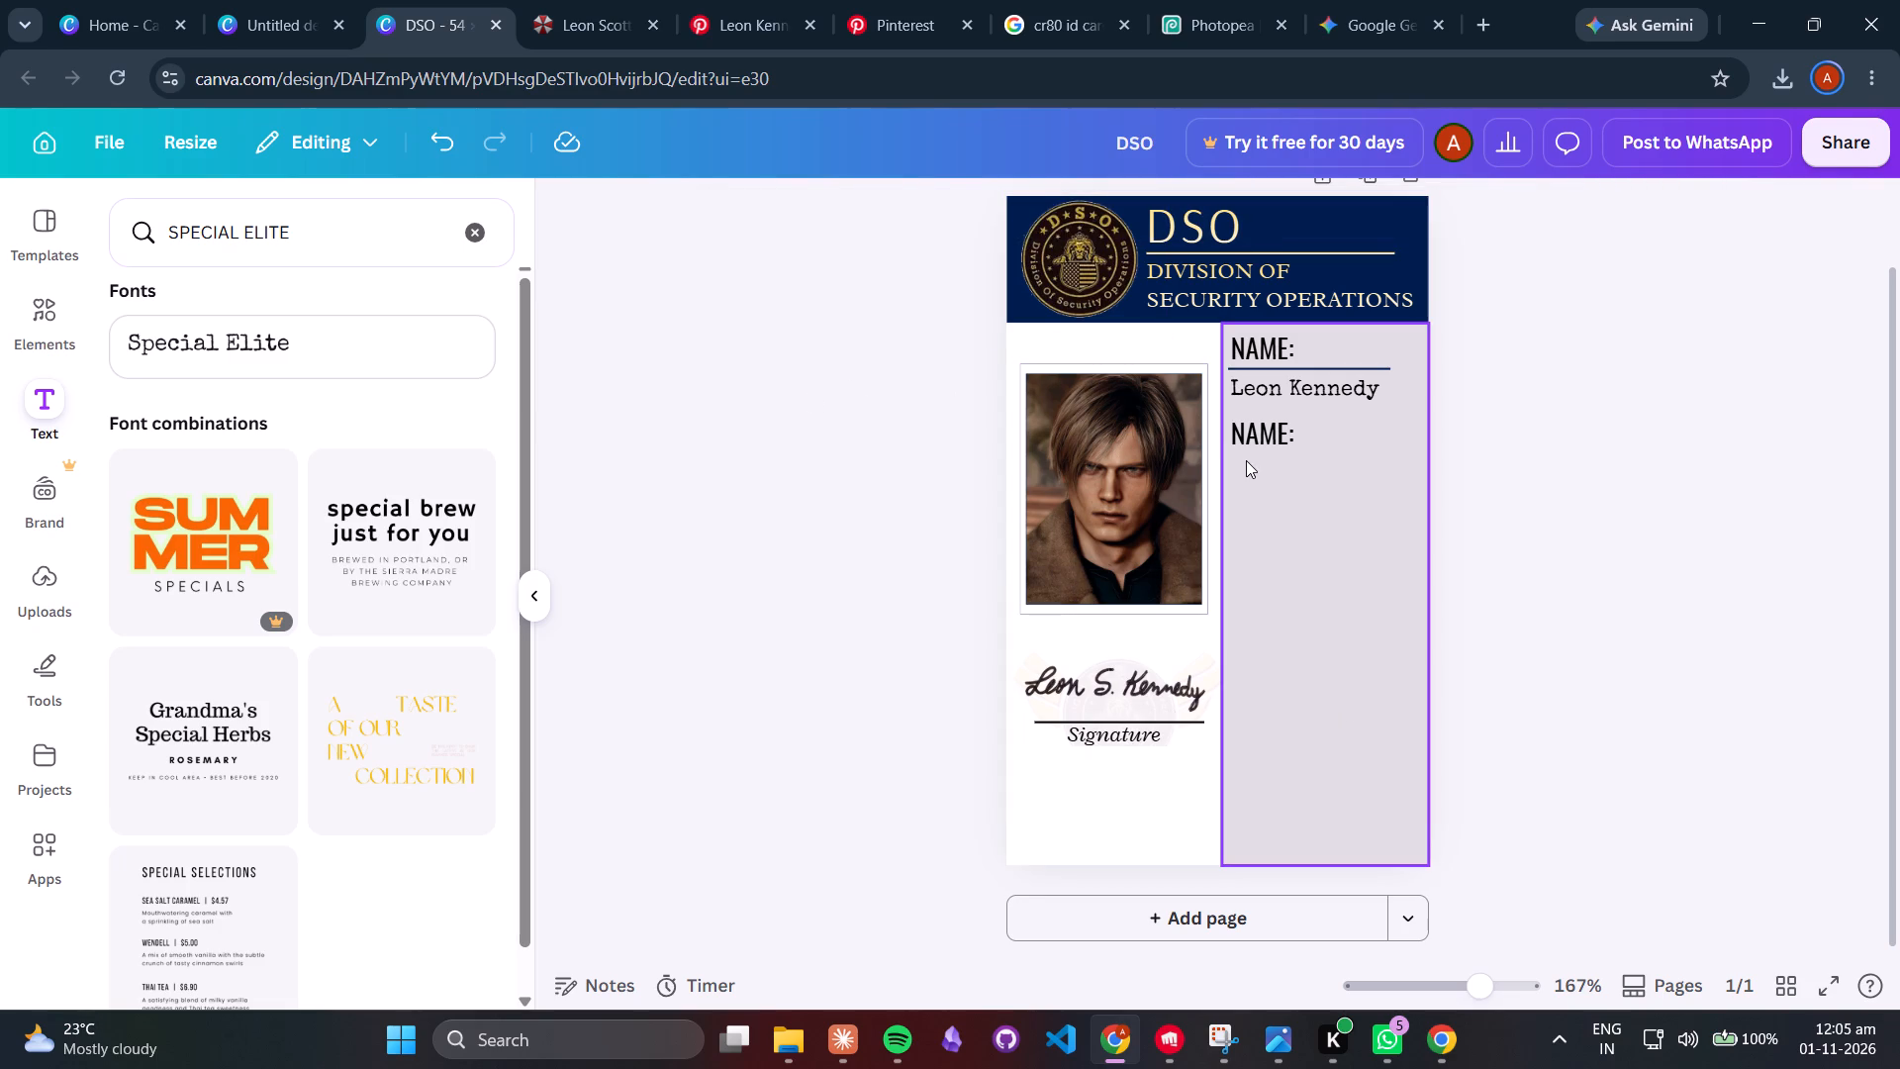
Check Leon's Resident Evil Wiki article, and search Google for "what is leon's position in the DSO", expanding the AI overview.
{"action": "left_click", "coordinate": [553, 2]}
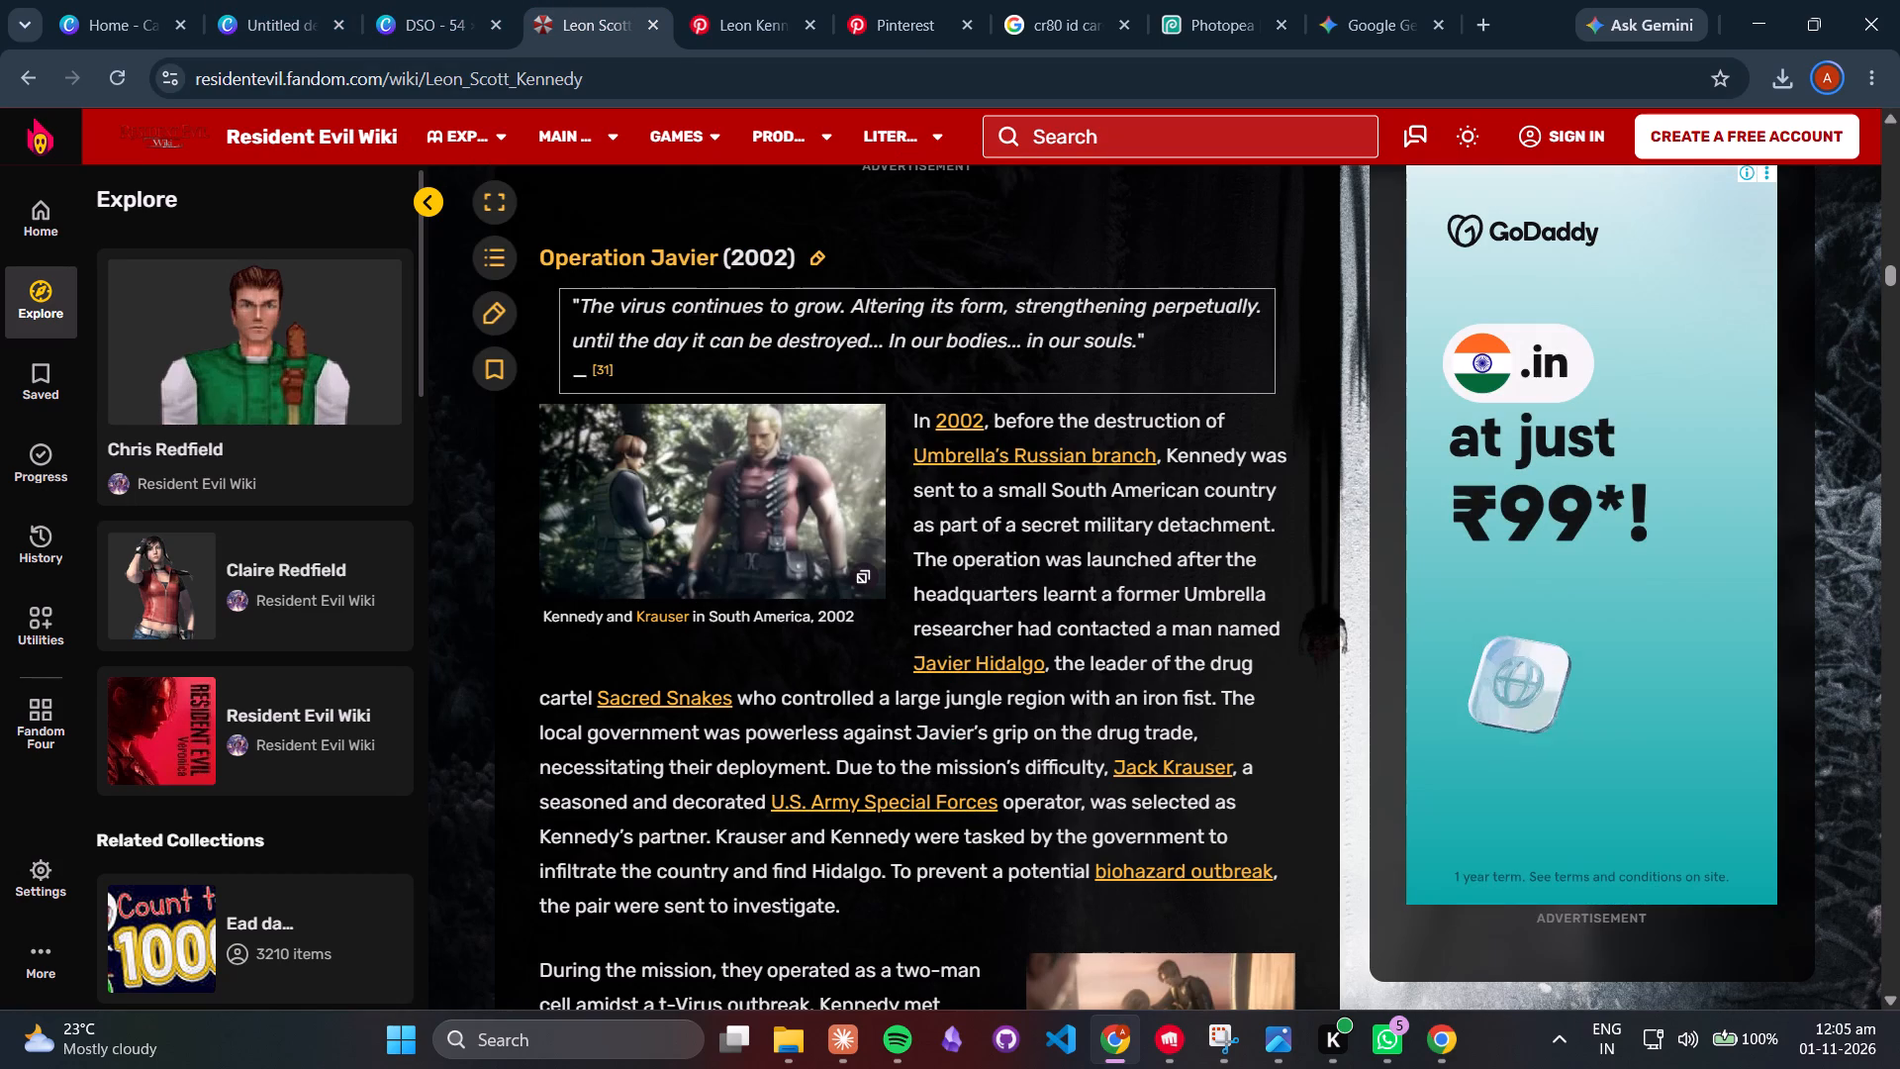
{"action": "scroll", "coordinate": [730, 521], "scroll_direction": "up", "scroll_amount": 10}
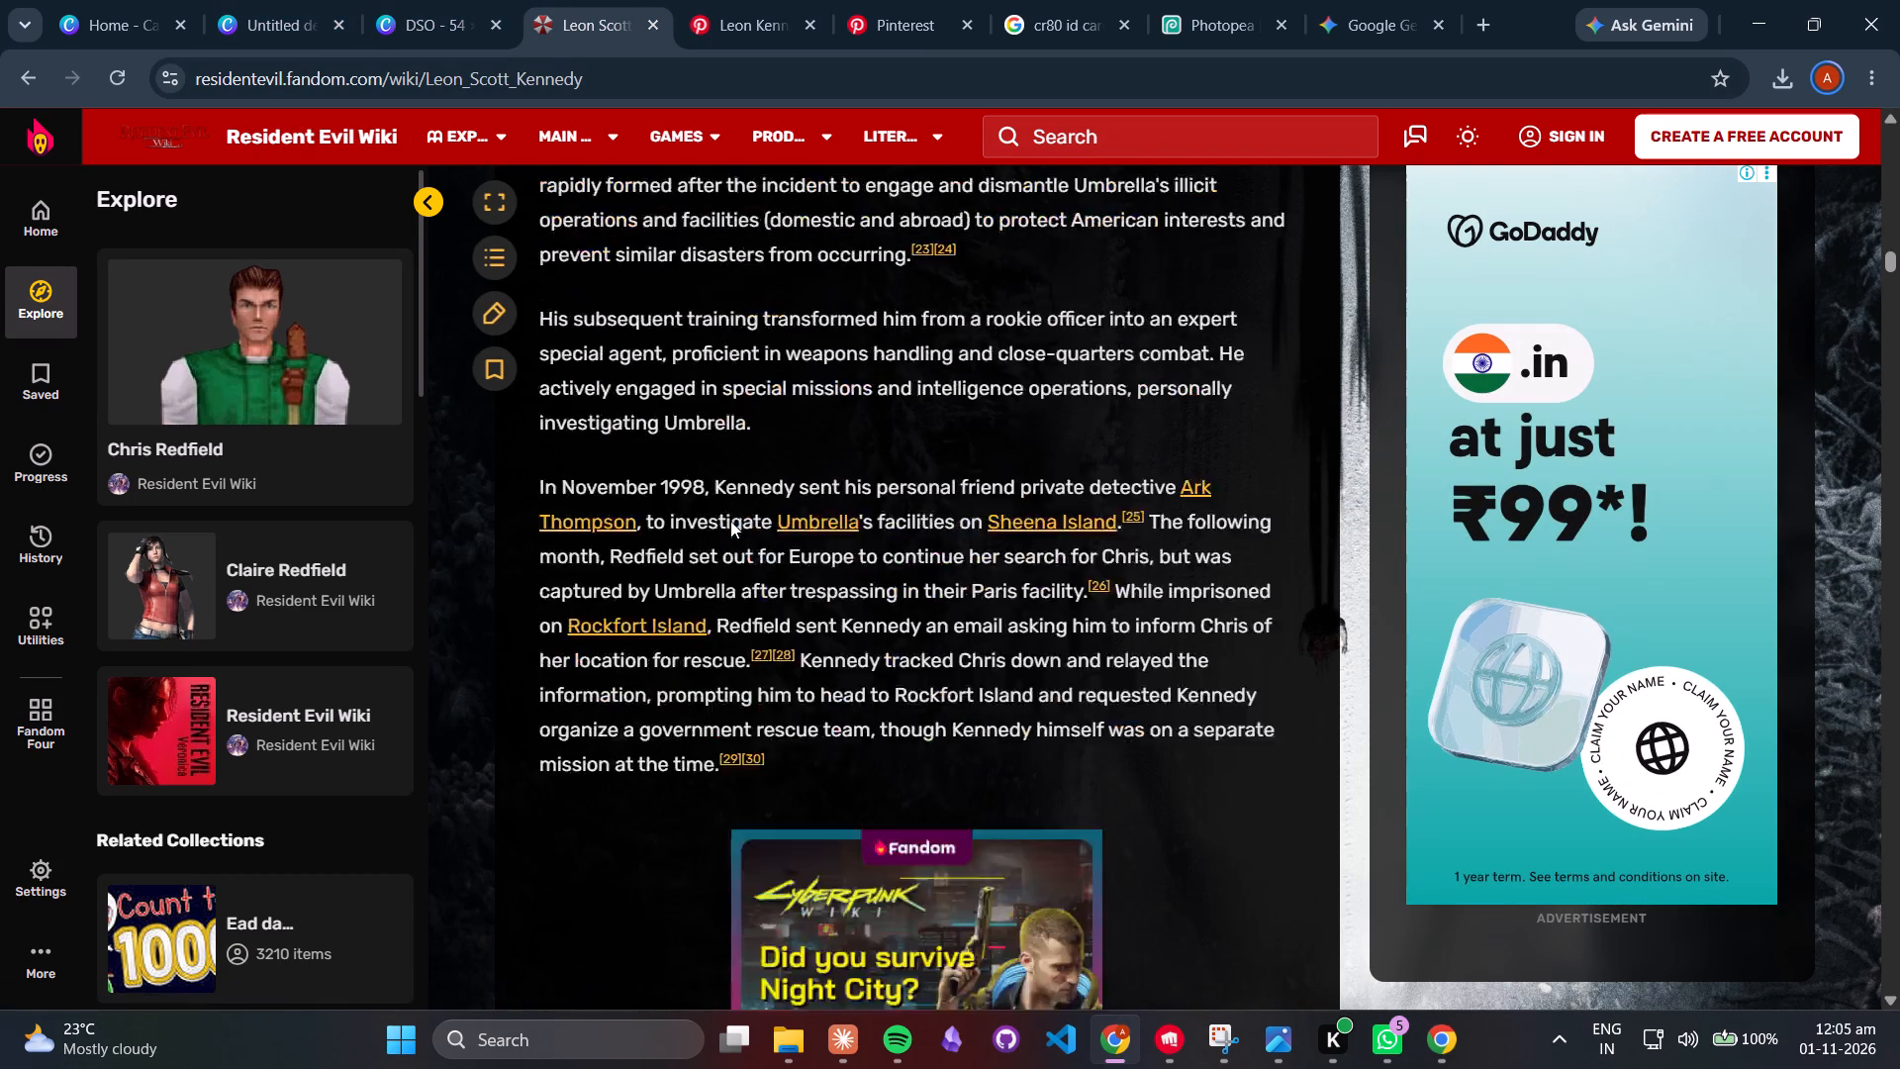
{"action": "scroll", "coordinate": [730, 521], "scroll_direction": "up", "scroll_amount": 5}
{"action": "left_click", "coordinate": [1463, 14]}
{"action": "left_click", "coordinate": [1471, 12]}
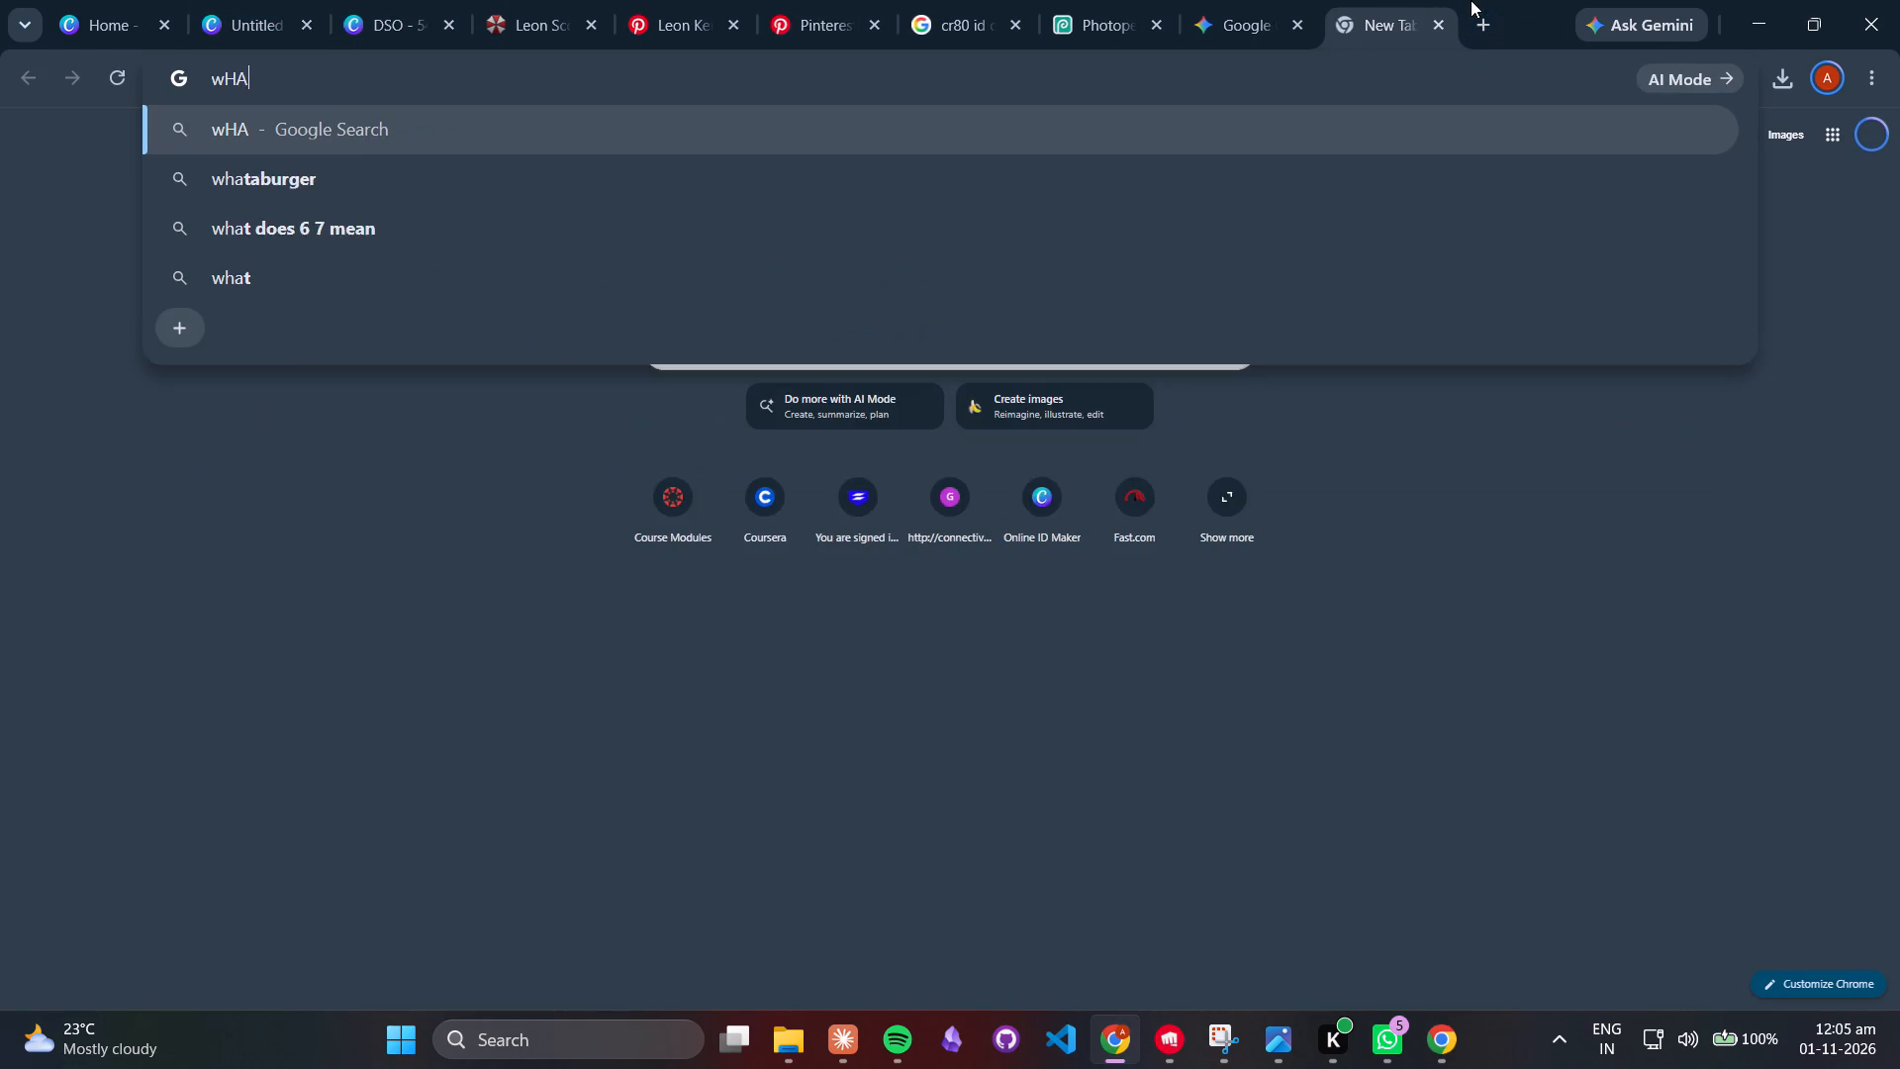
{"action": "key", "text": "BackSpace"}
{"action": "key", "text": "BackSpace"}
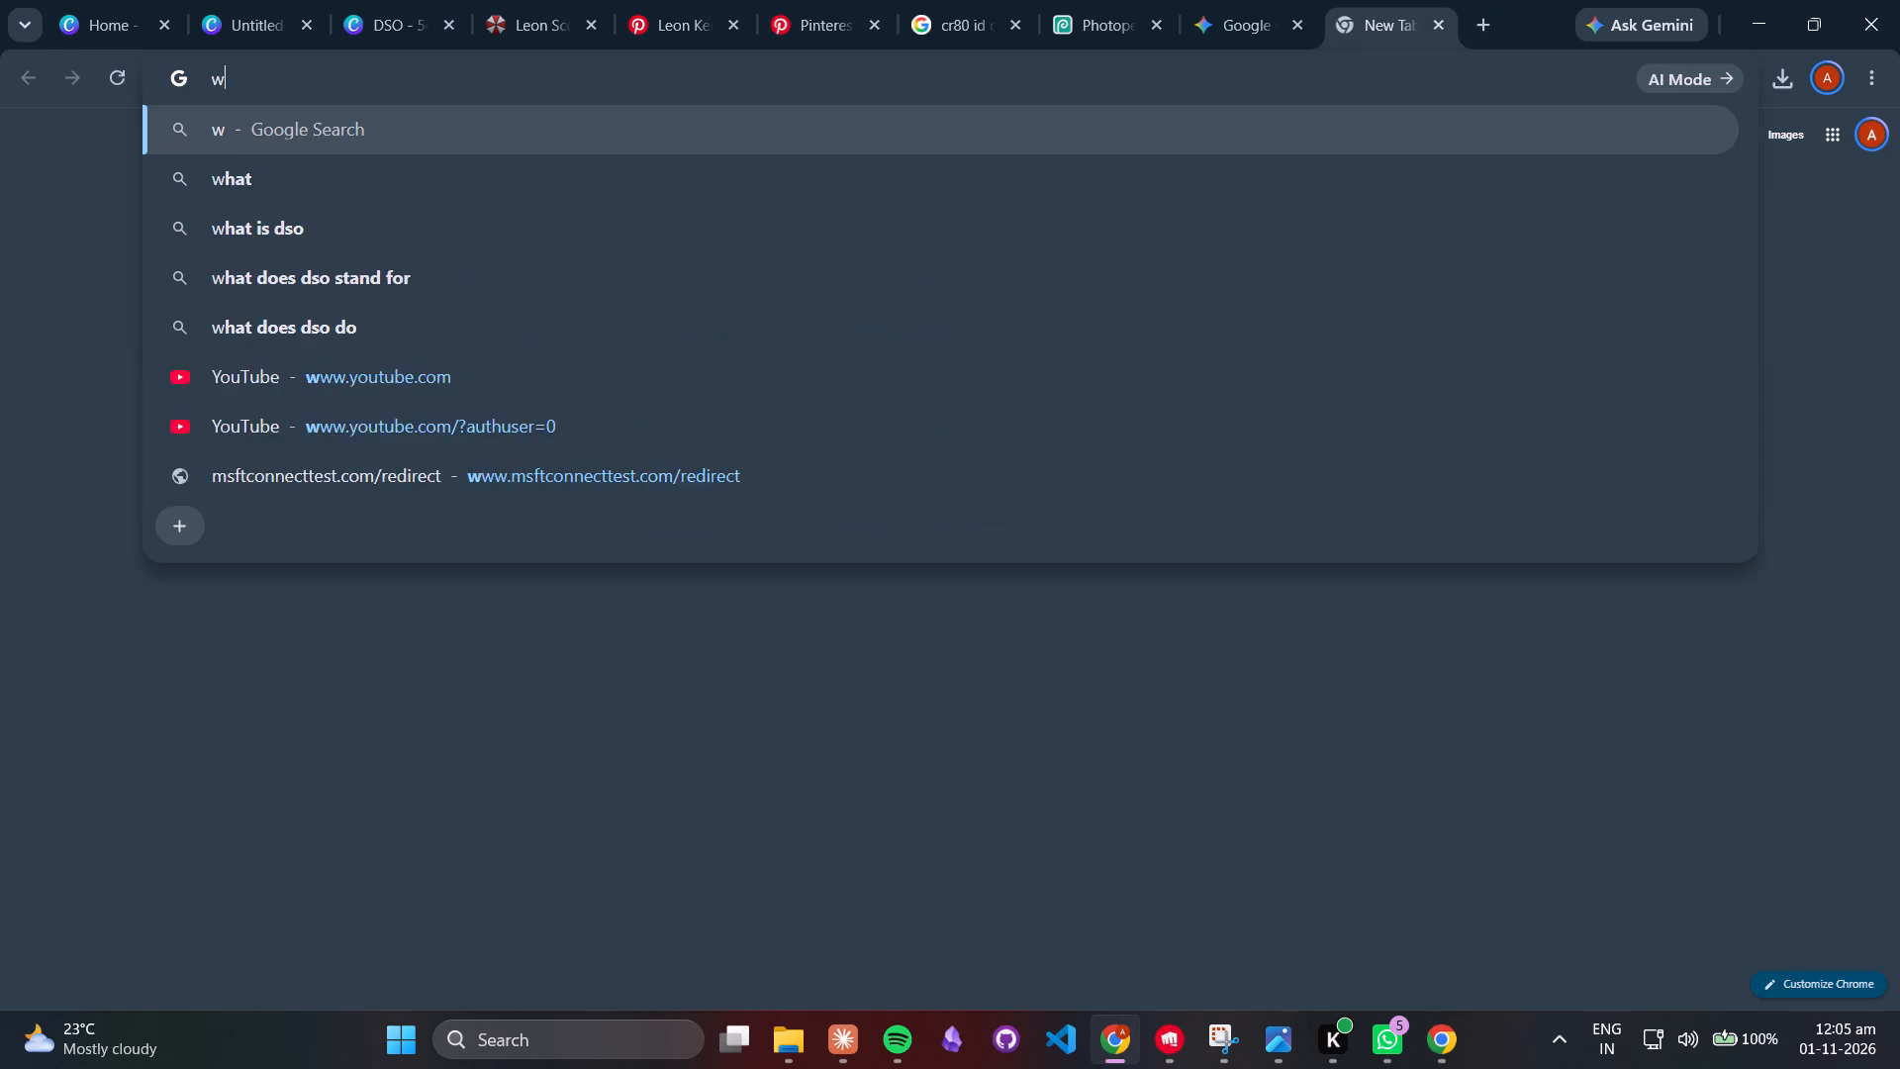
{"action": "key", "text": "BackSpace"}
{"action": "key", "text": "BackSpace"}
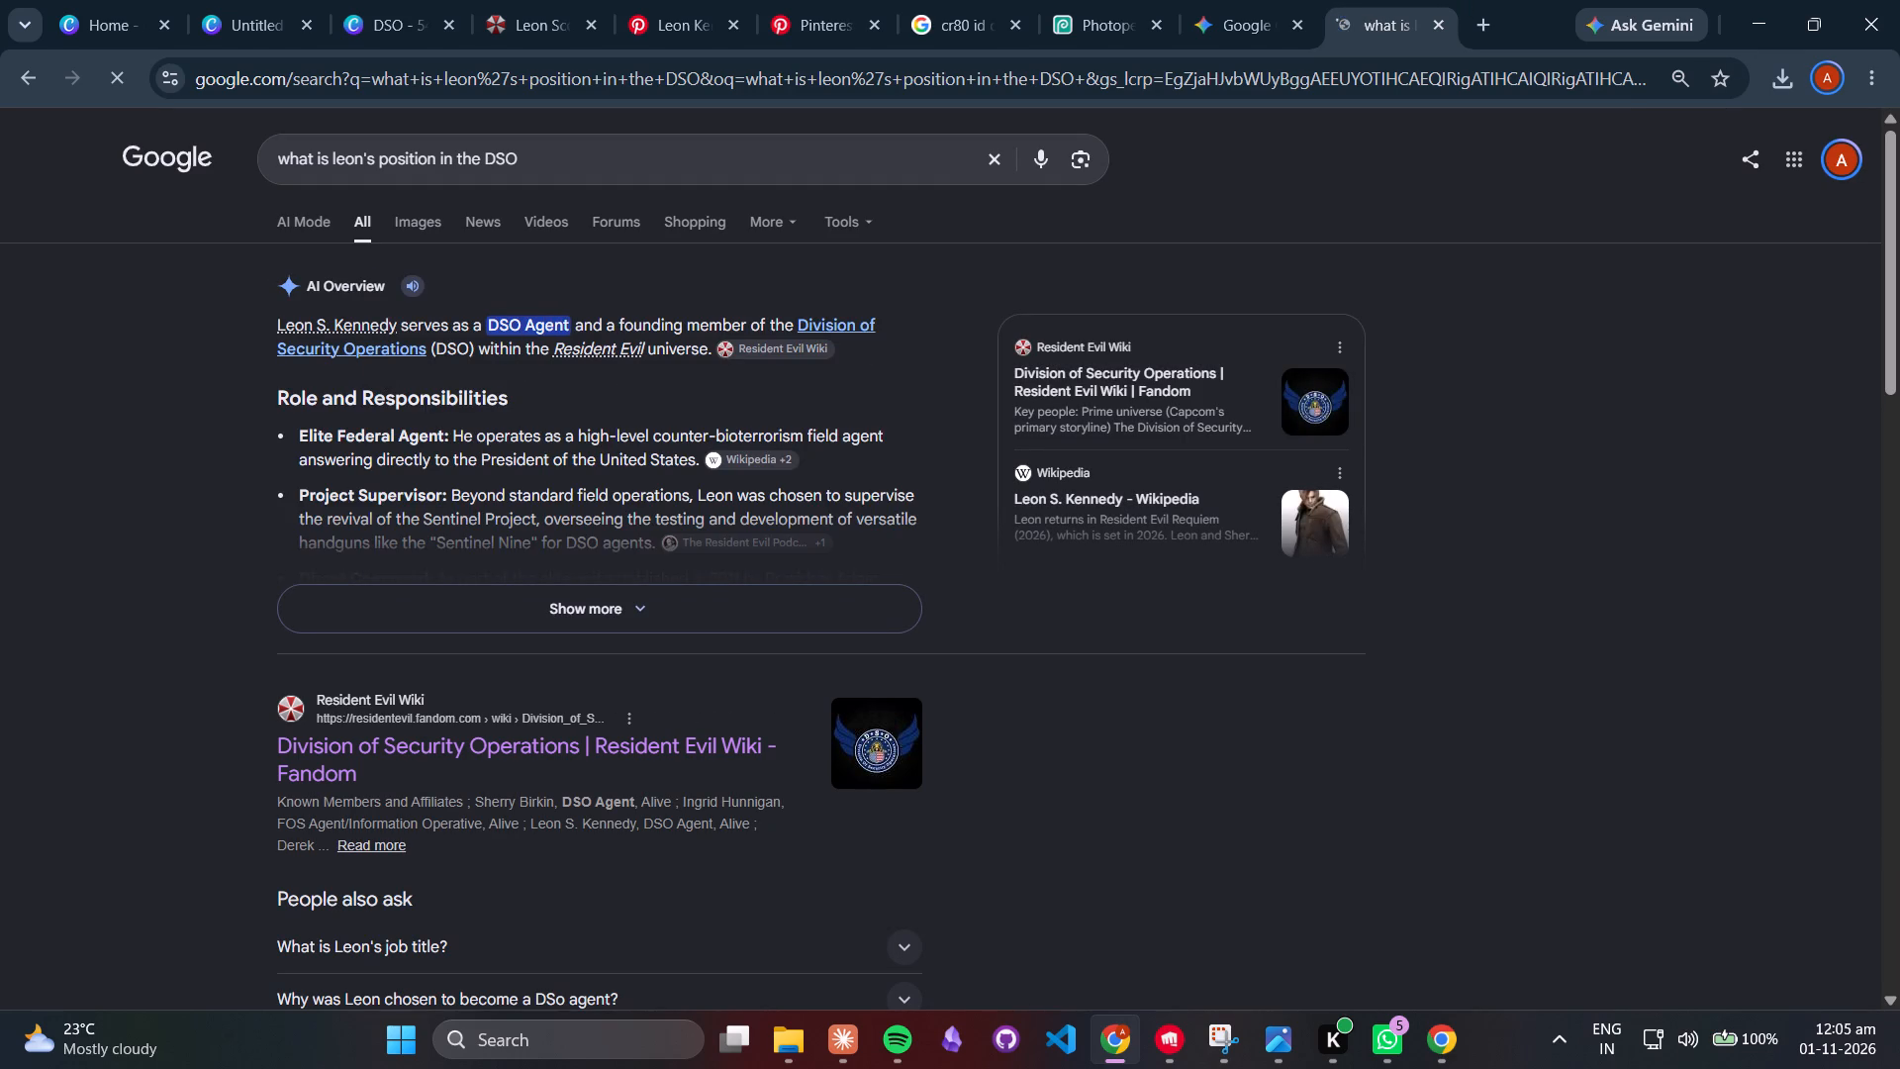
{"action": "left_click", "coordinate": [555, 598]}
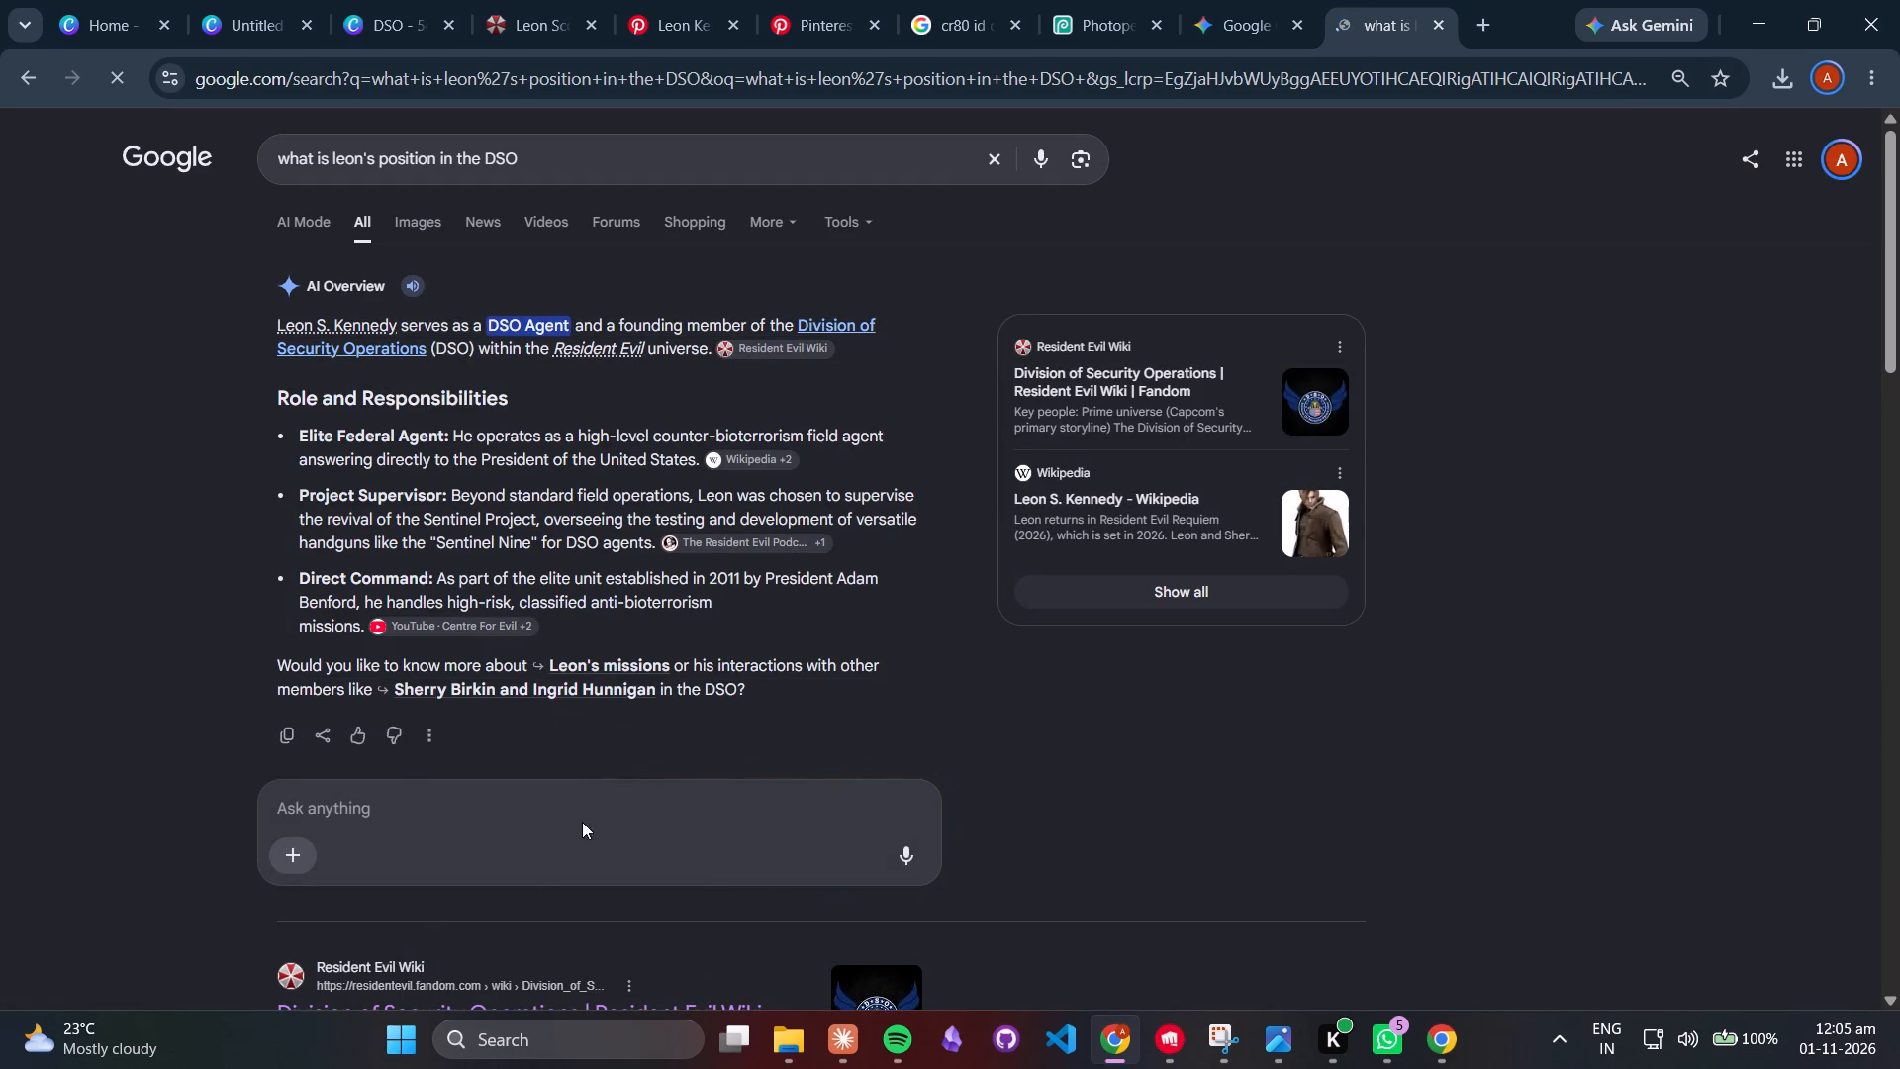
Ask the AI whether the space above his photo on the keychain ID card should read "clearence - max" or "id: founder", and read the reply.
{"action": "left_click", "coordinate": [588, 813]}
{"action": "key", "text": "w"}
{"action": "key", "text": "BackSpace"}
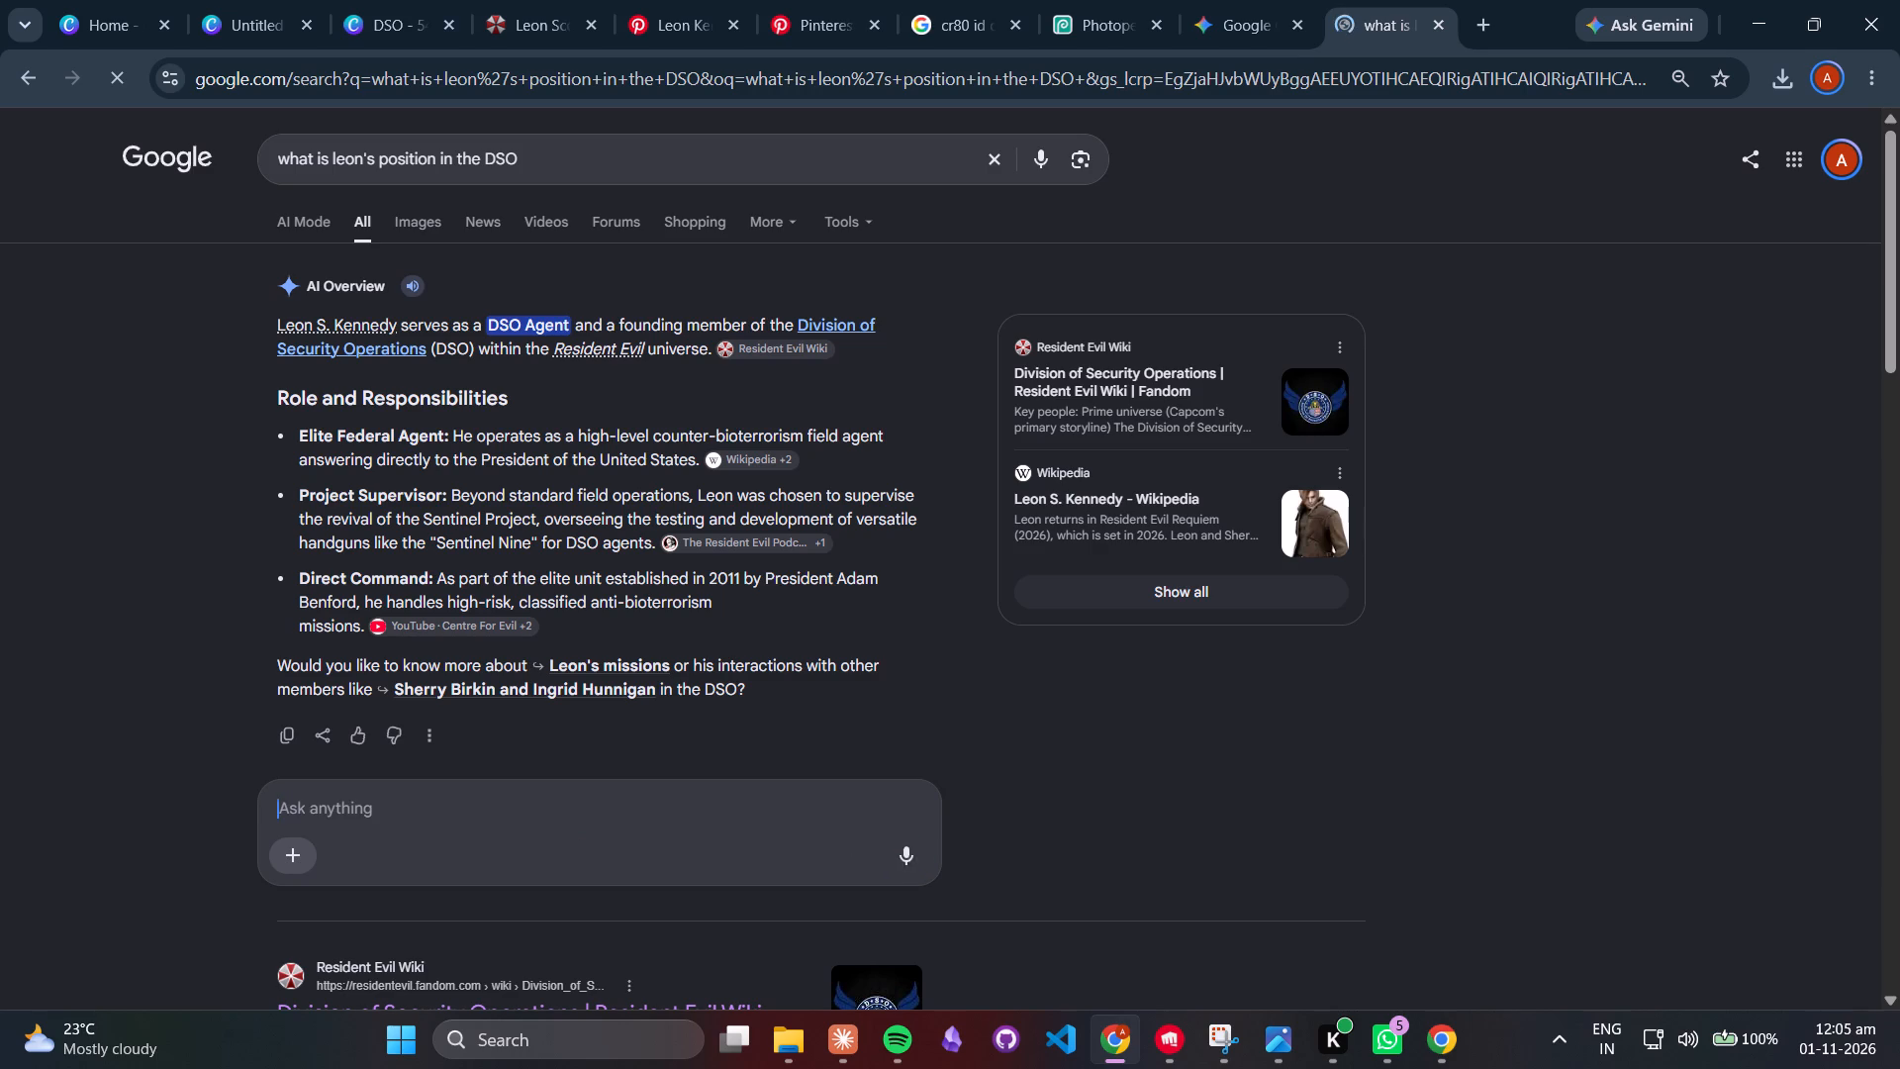
{"action": "key", "text": "s"}
{"action": "key", "text": "BackSpace"}
{"action": "type", "text": "so im thinking of wi"}
{"action": "key", "text": "BackSpace"}
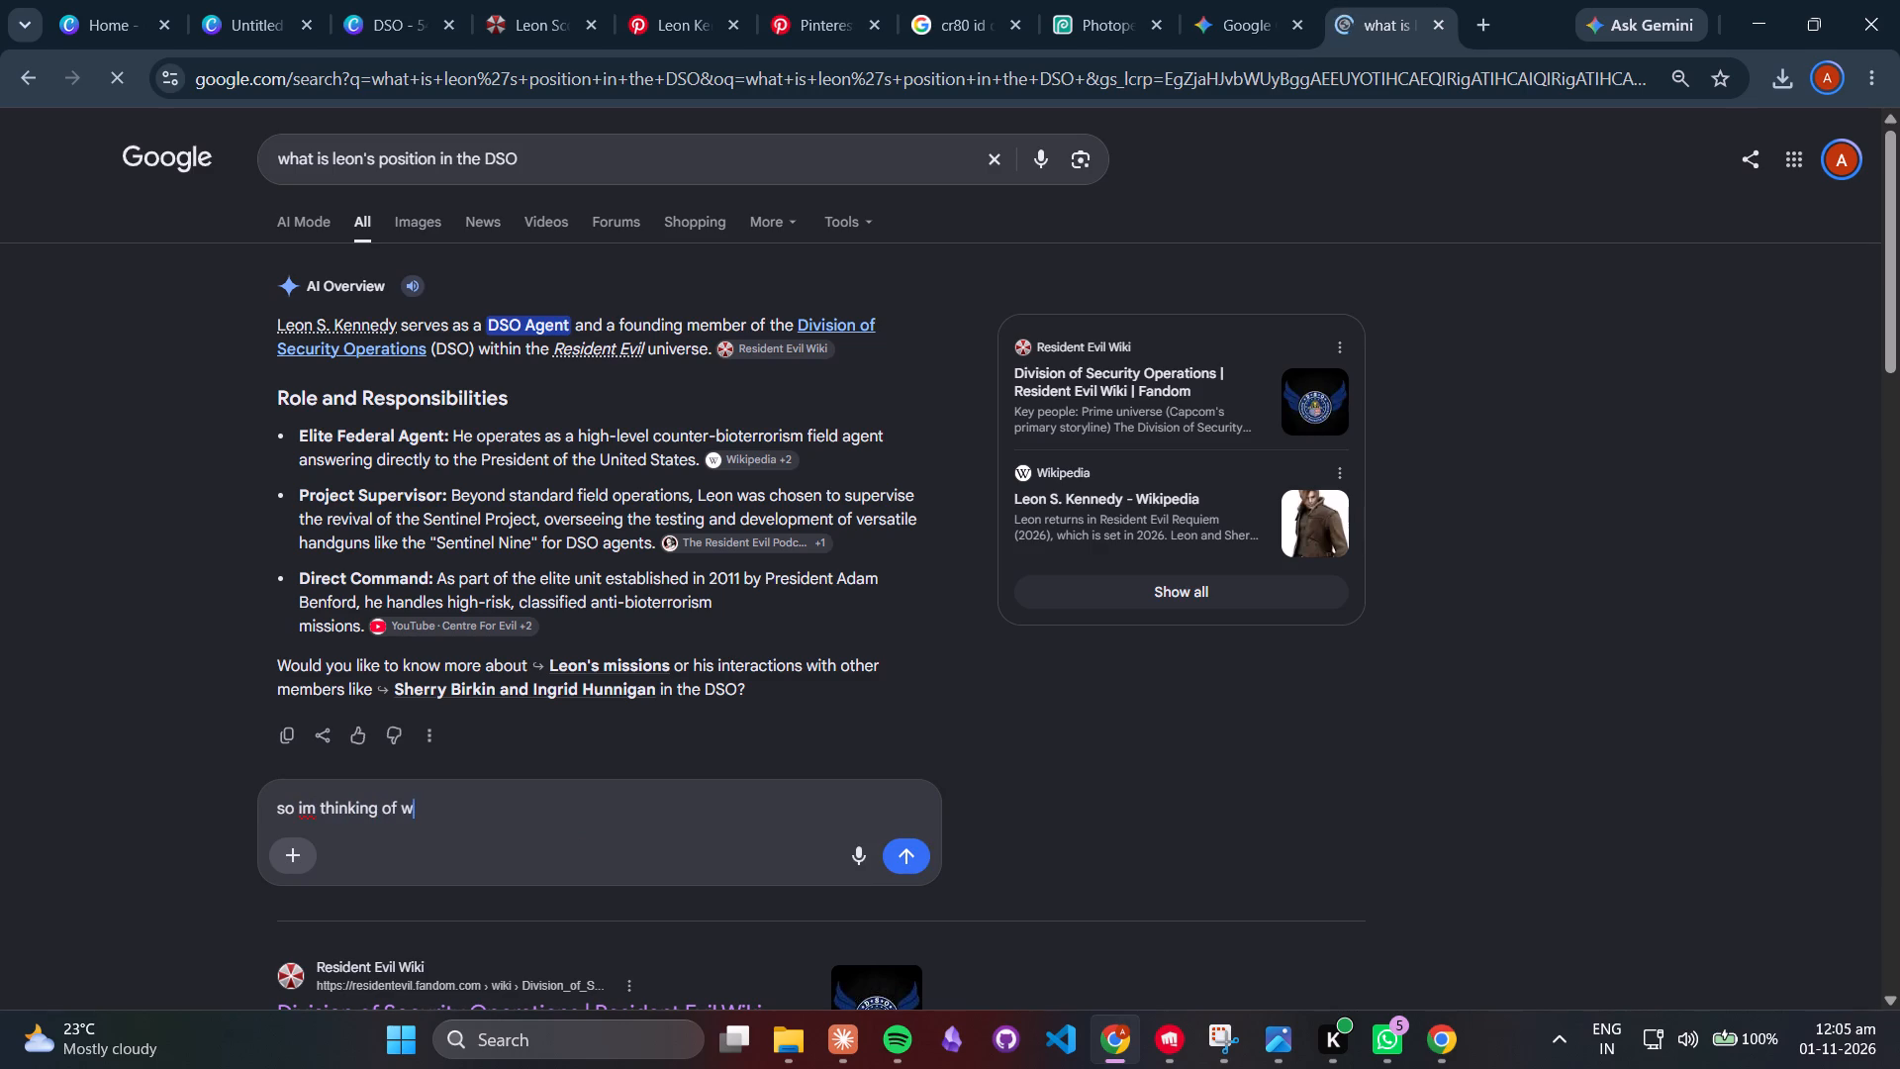
{"action": "key", "text": "BackSpace"}
{"action": "key", "text": "BackSpace"}
{"action": "key", "text": "BackSpace"}
{"action": "key", "text": "BackSpace"}
{"action": "key", "text": "BackSpace"}
{"action": "key", "text": "BackSpace"}
{"action": "key", "text": "BackSpace"}
{"action": "key", "text": "BackSpace"}
{"action": "key", "text": "BackSpace"}
{"action": "key", "text": "BackSpace"}
{"action": "key", "text": "BackSpace"}
{"action": "key", "text": "BackSpace"}
{"action": "key", "text": "BackSpace"}
{"action": "key", "text": "BackSpace"}
{"action": "key", "text": "BackSpace"}
{"action": "key", "text": "BackSpace"}
{"action": "key", "text": "BackSpace"}
{"action": "key", "text": "BackSpace"}
{"action": "key", "text": "BackSpace"}
{"action": "key", "text": "BackSpace"}
{"action": "type", "text": "im making his"}
{"action": "key", "text": "space"}
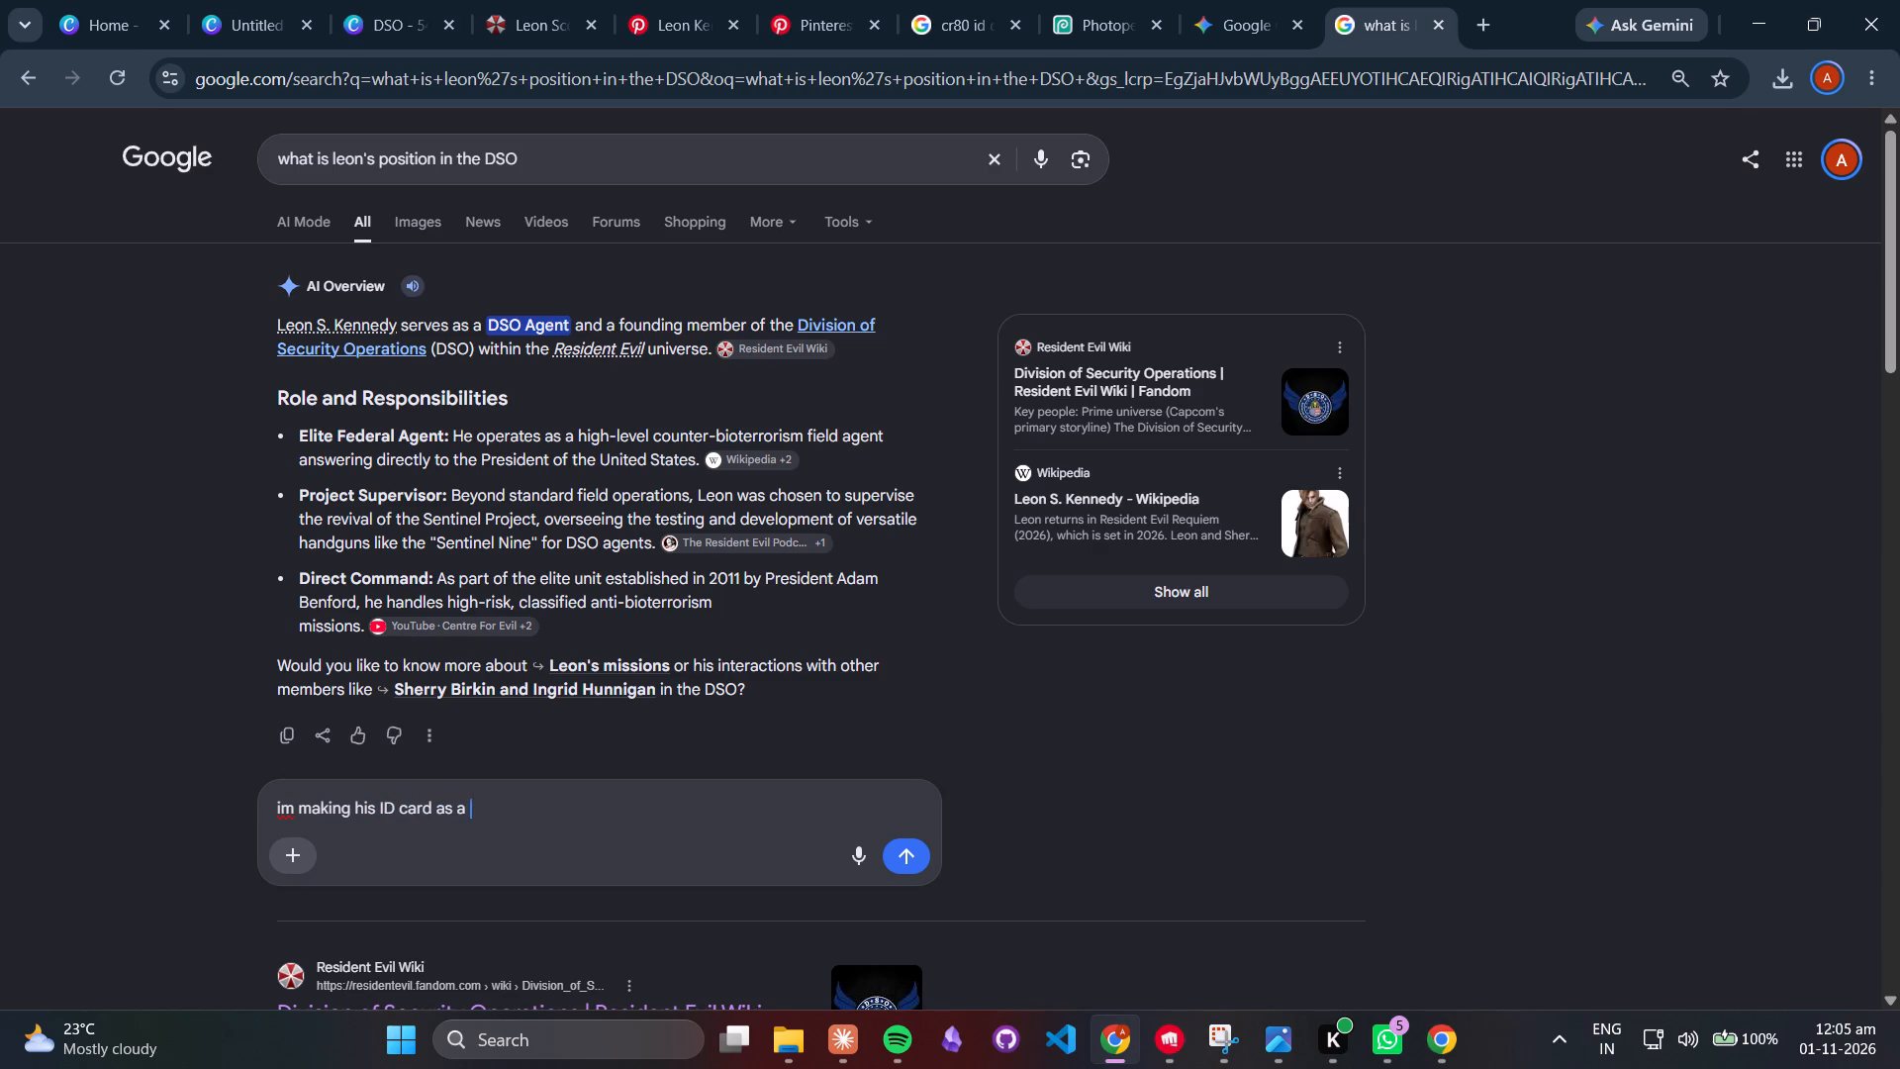
{"action": "key", "text": "space"}
{"action": "type", "text": "chain and there some"}
{"action": "key", "text": "BackSpace"}
{"action": "key", "text": "BackSpace"}
{"action": "key", "text": "BackSpace"}
{"action": "key", "text": "BackSpace"}
{"action": "key", "text": "BackSpace"}
{"action": "type", "text": "'s some p"}
{"action": "key", "text": "BackSpace"}
{"action": "type", "text": "space left just above his"}
{"action": "key", "text": "space"}
{"action": "type", "text": "photo"}
{"action": "key", "text": "space"}
{"action": "type", "text": "so im thinking of writing something there a"}
{"action": "key", "text": "BackSpace"}
{"action": "type", "text": "clearence -"}
{"action": "key", "text": "space"}
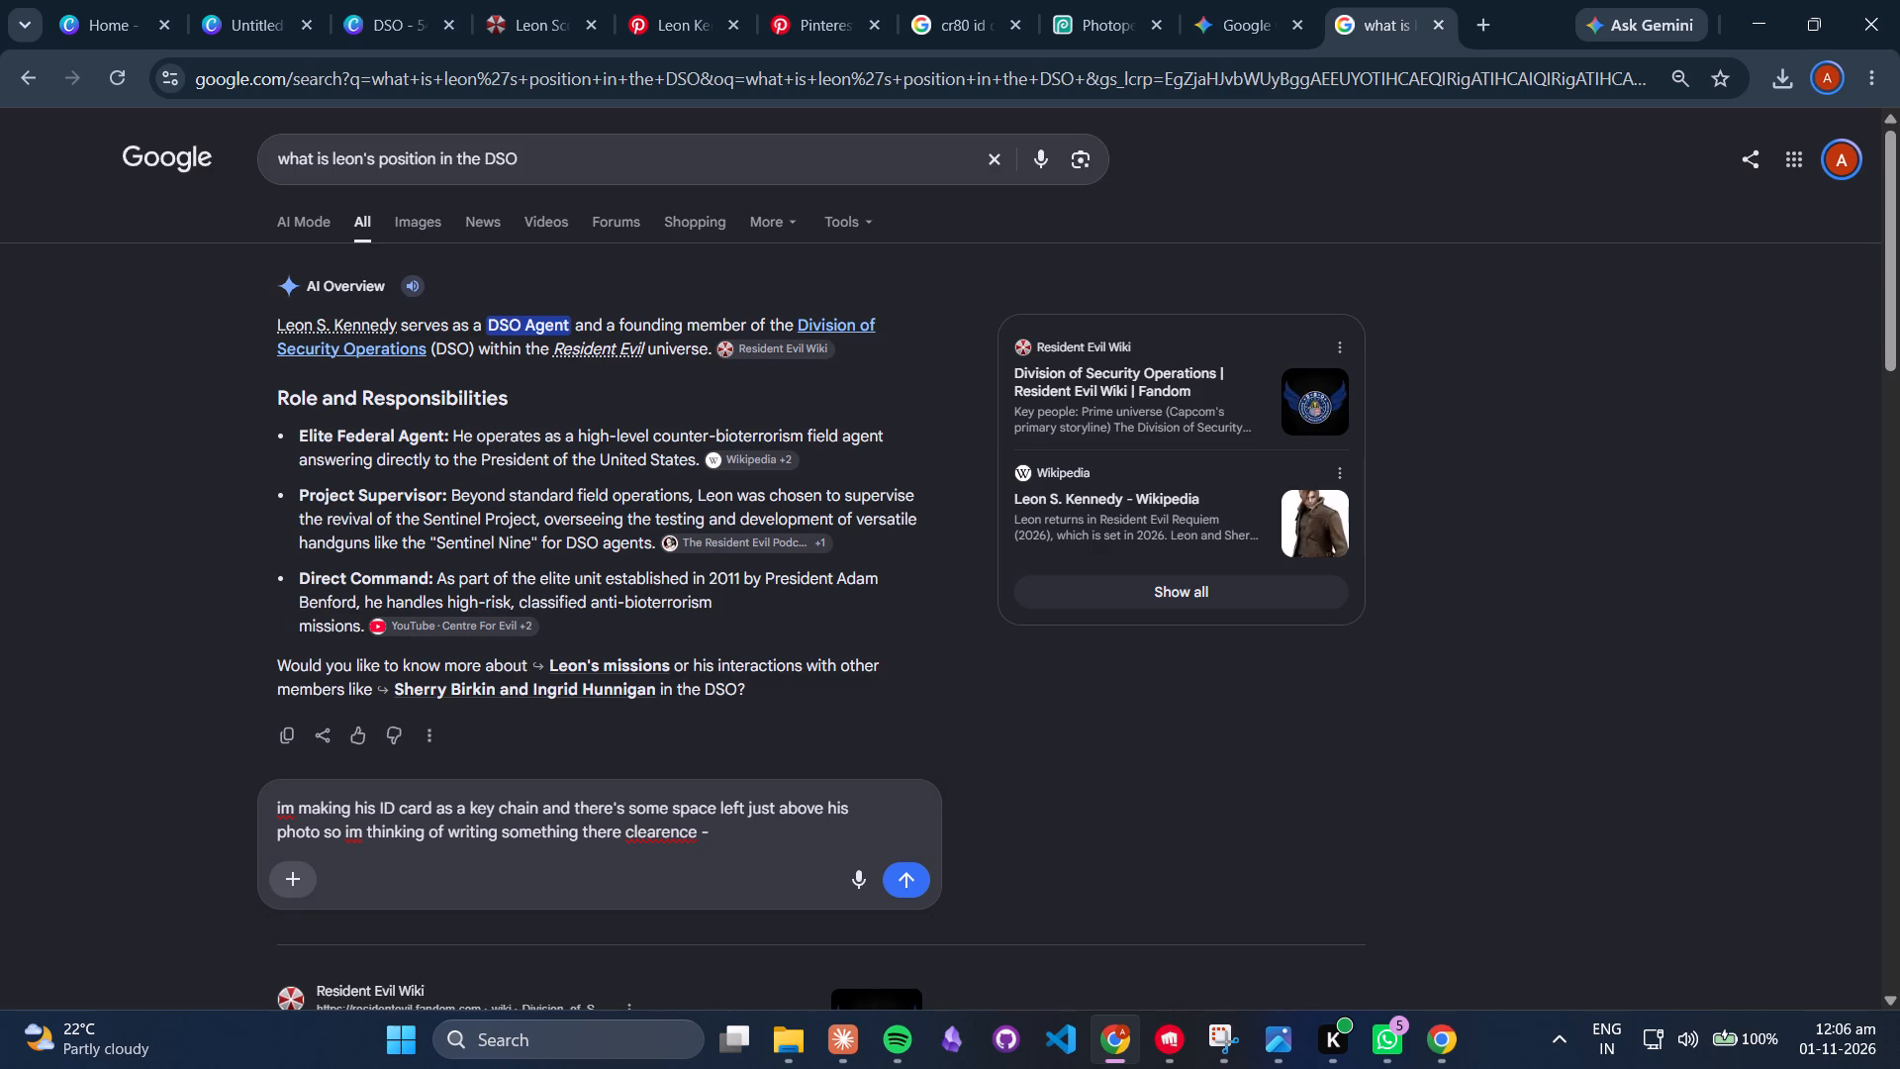
{"action": "type", "text": "max"}
{"action": "key", "text": "space"}
{"action": "type", "text": "or"}
{"action": "key", "text": "space"}
{"action": "type", "text": "id"}
{"action": "type", "text": ": foun"}
{"action": "type", "text": "der"}
{"action": "key", "text": "Return"}
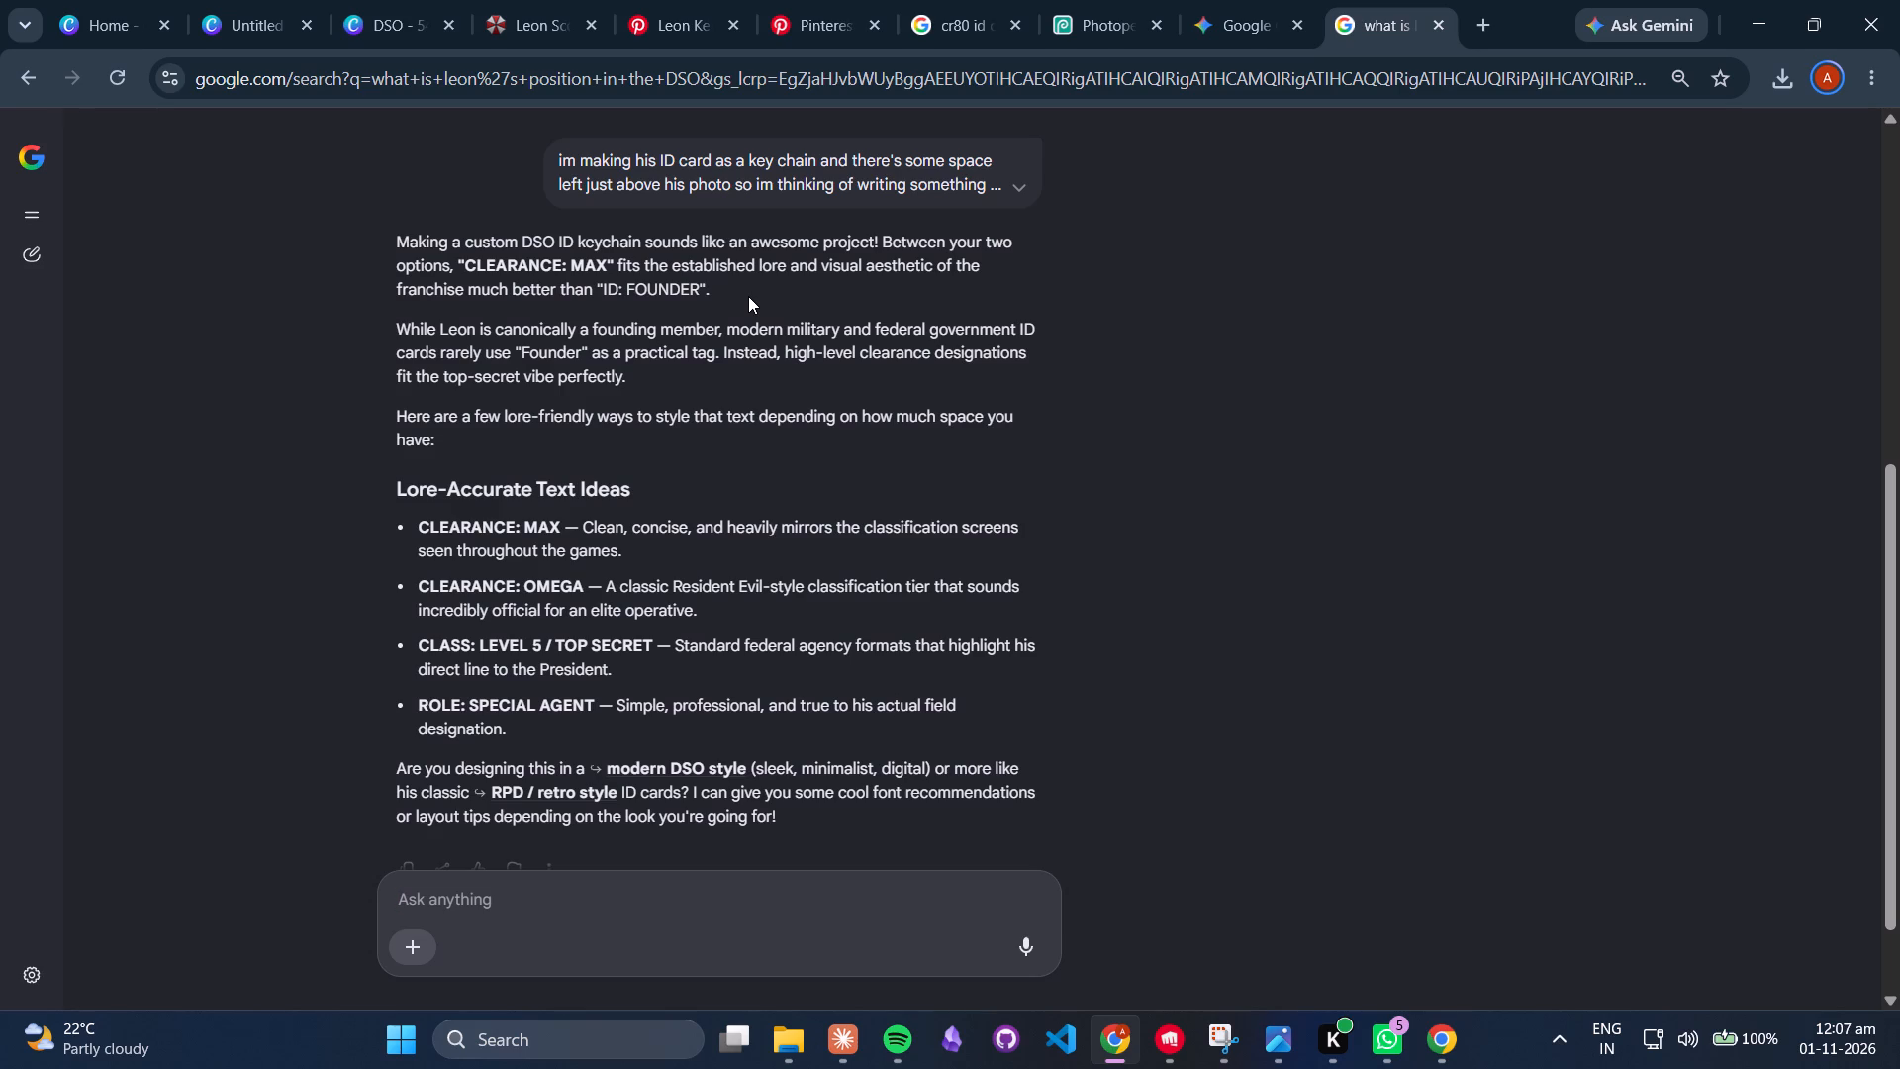
{"action": "scroll", "coordinate": [851, 253], "scroll_direction": "down", "scroll_amount": 1}
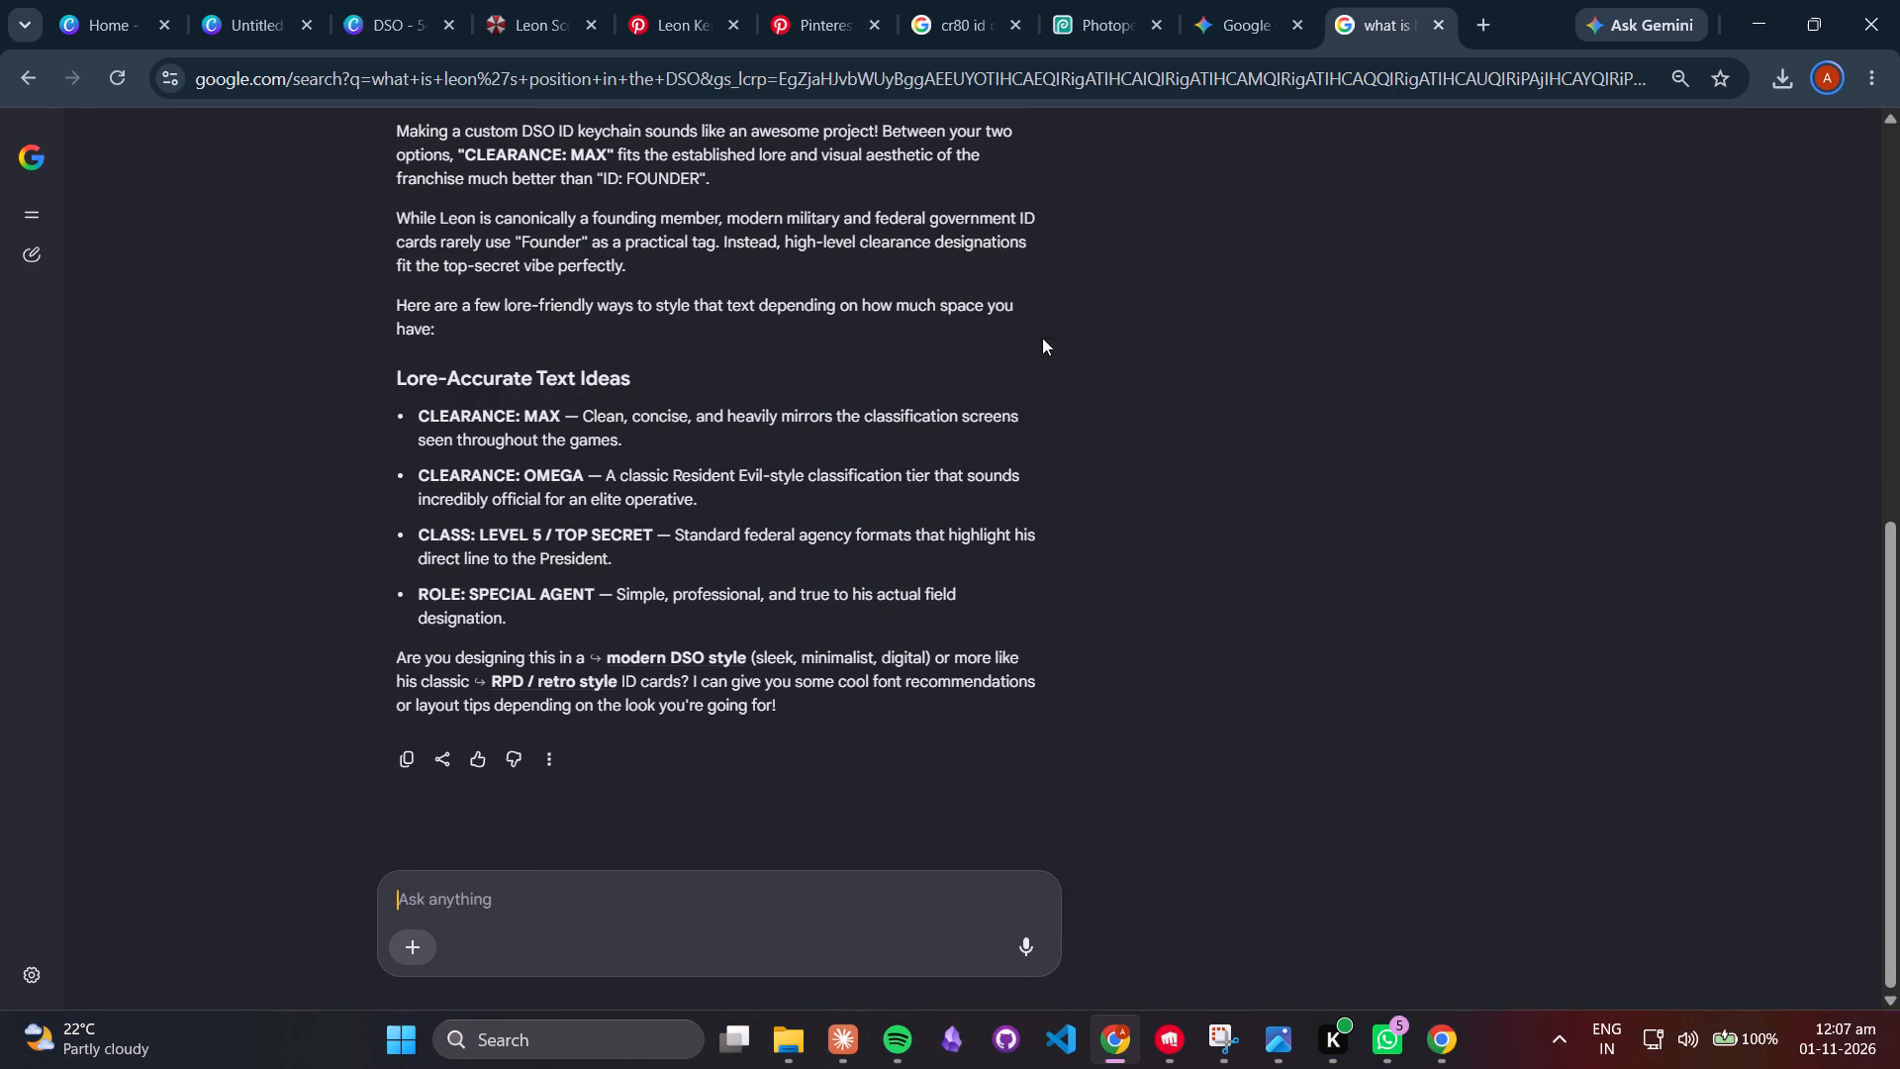
Return to the DSO card design and move the signature, its underline and the "Signature" caption up, closer beneath the portrait photo.
{"action": "left_click", "coordinate": [381, 2]}
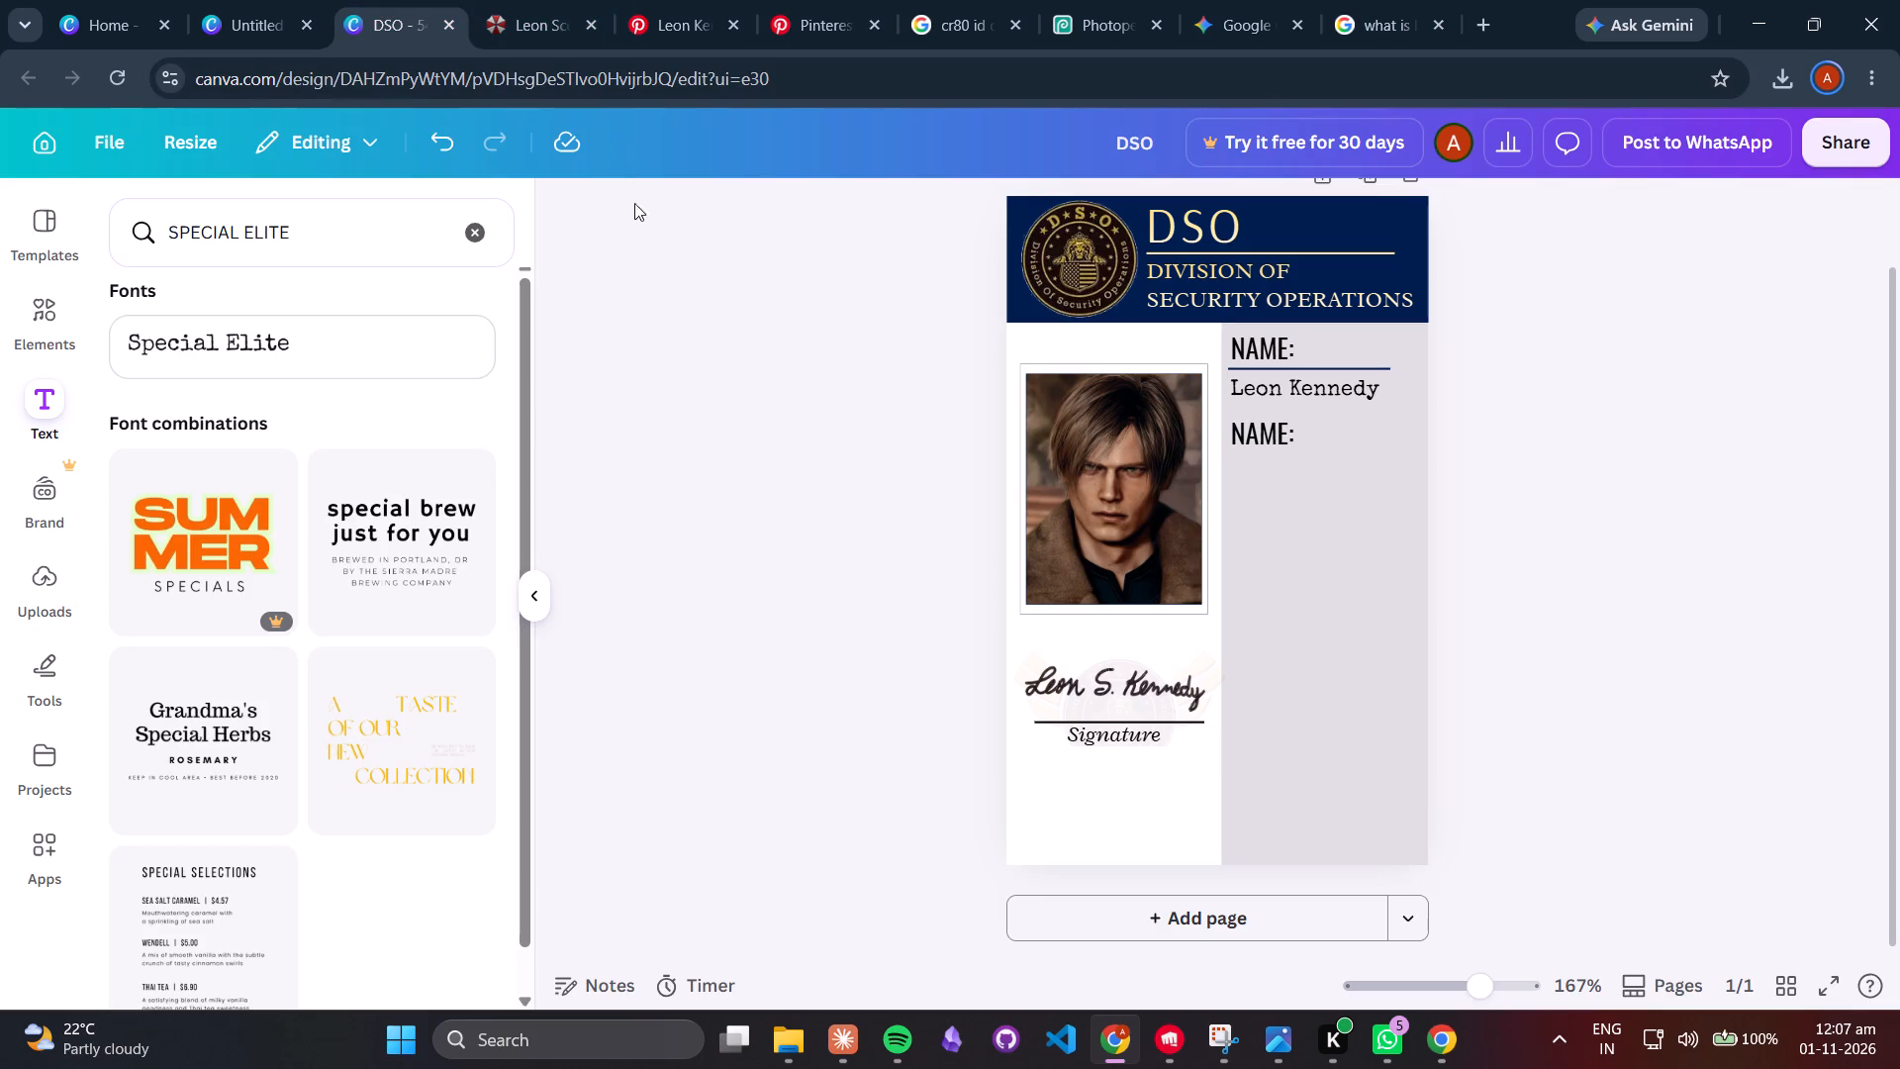
{"action": "left_click", "coordinate": [1123, 677]}
{"action": "left_click_drag", "start_coordinate": [1123, 677], "coordinate": [1126, 628]}
{"action": "left_click_drag", "start_coordinate": [1143, 772], "coordinate": [1141, 772]}
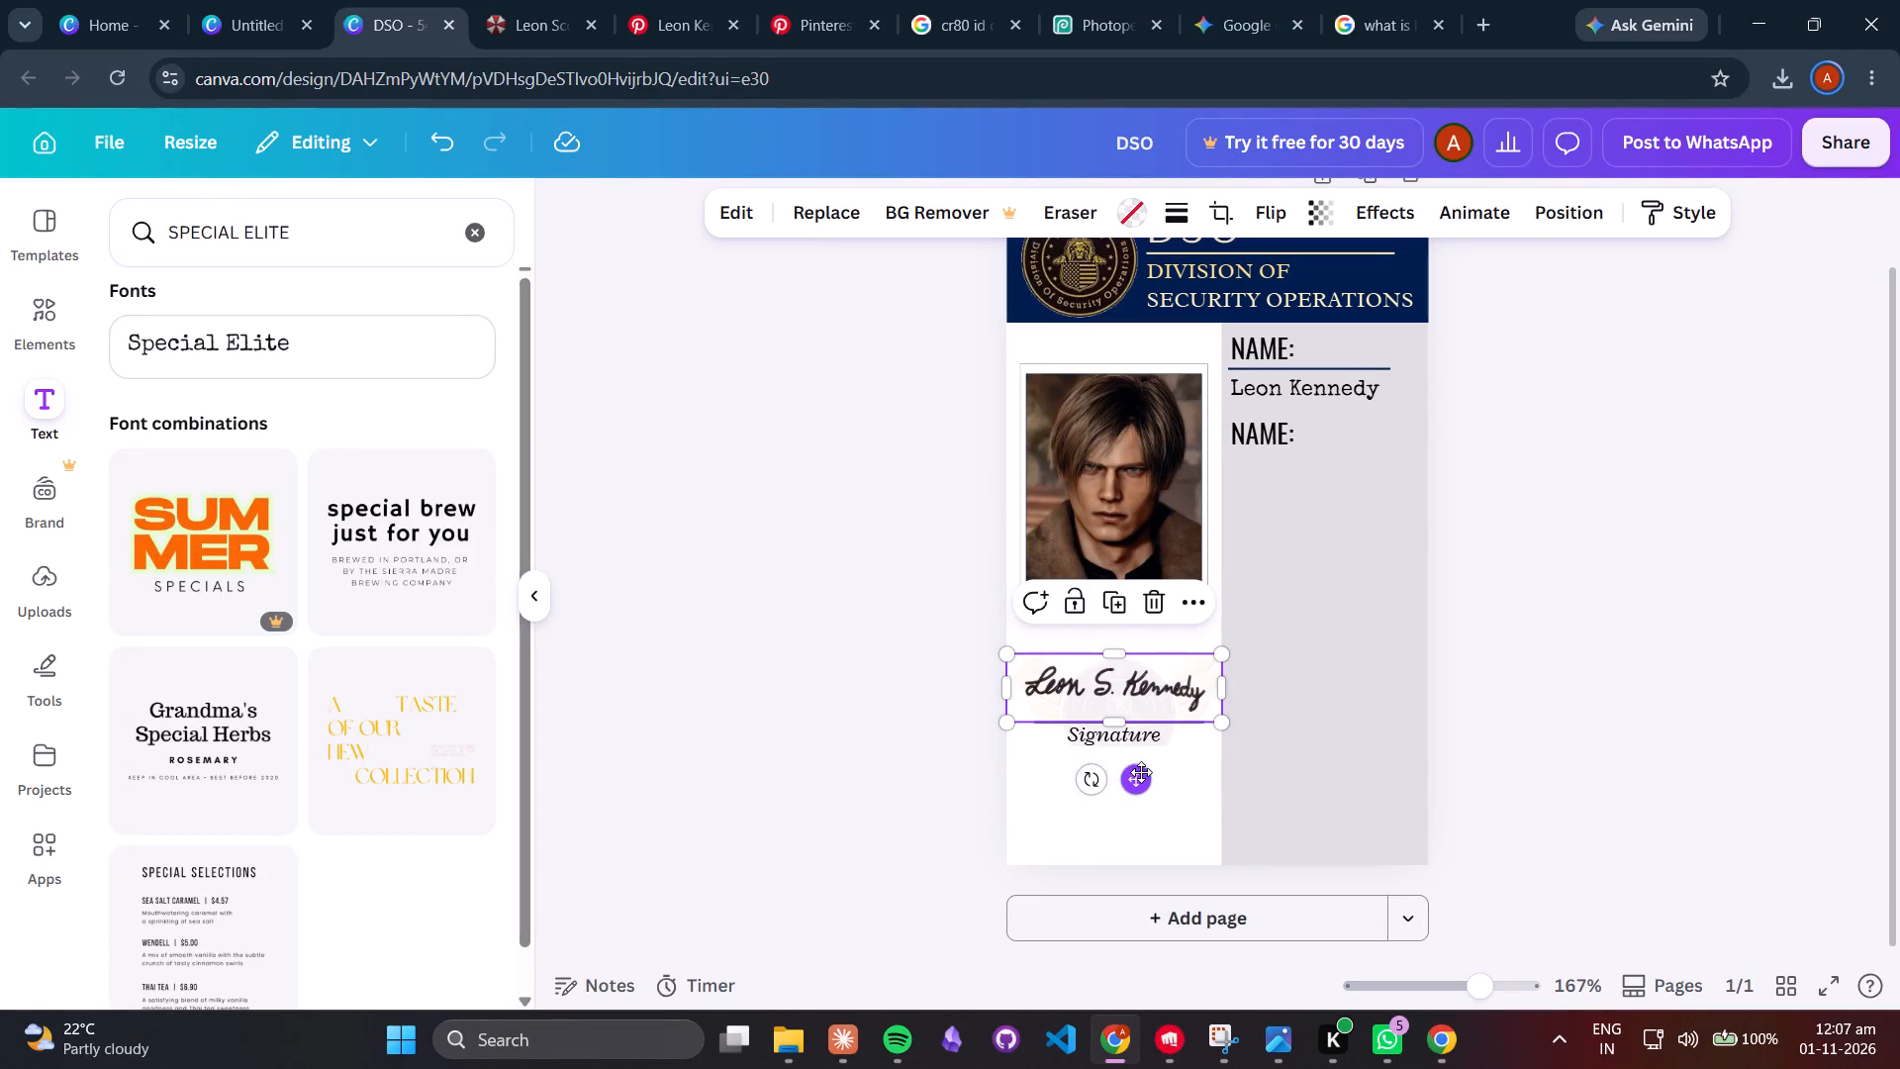
{"action": "left_click_drag", "start_coordinate": [1141, 772], "coordinate": [1143, 745]}
{"action": "left_click", "coordinate": [1173, 709]}
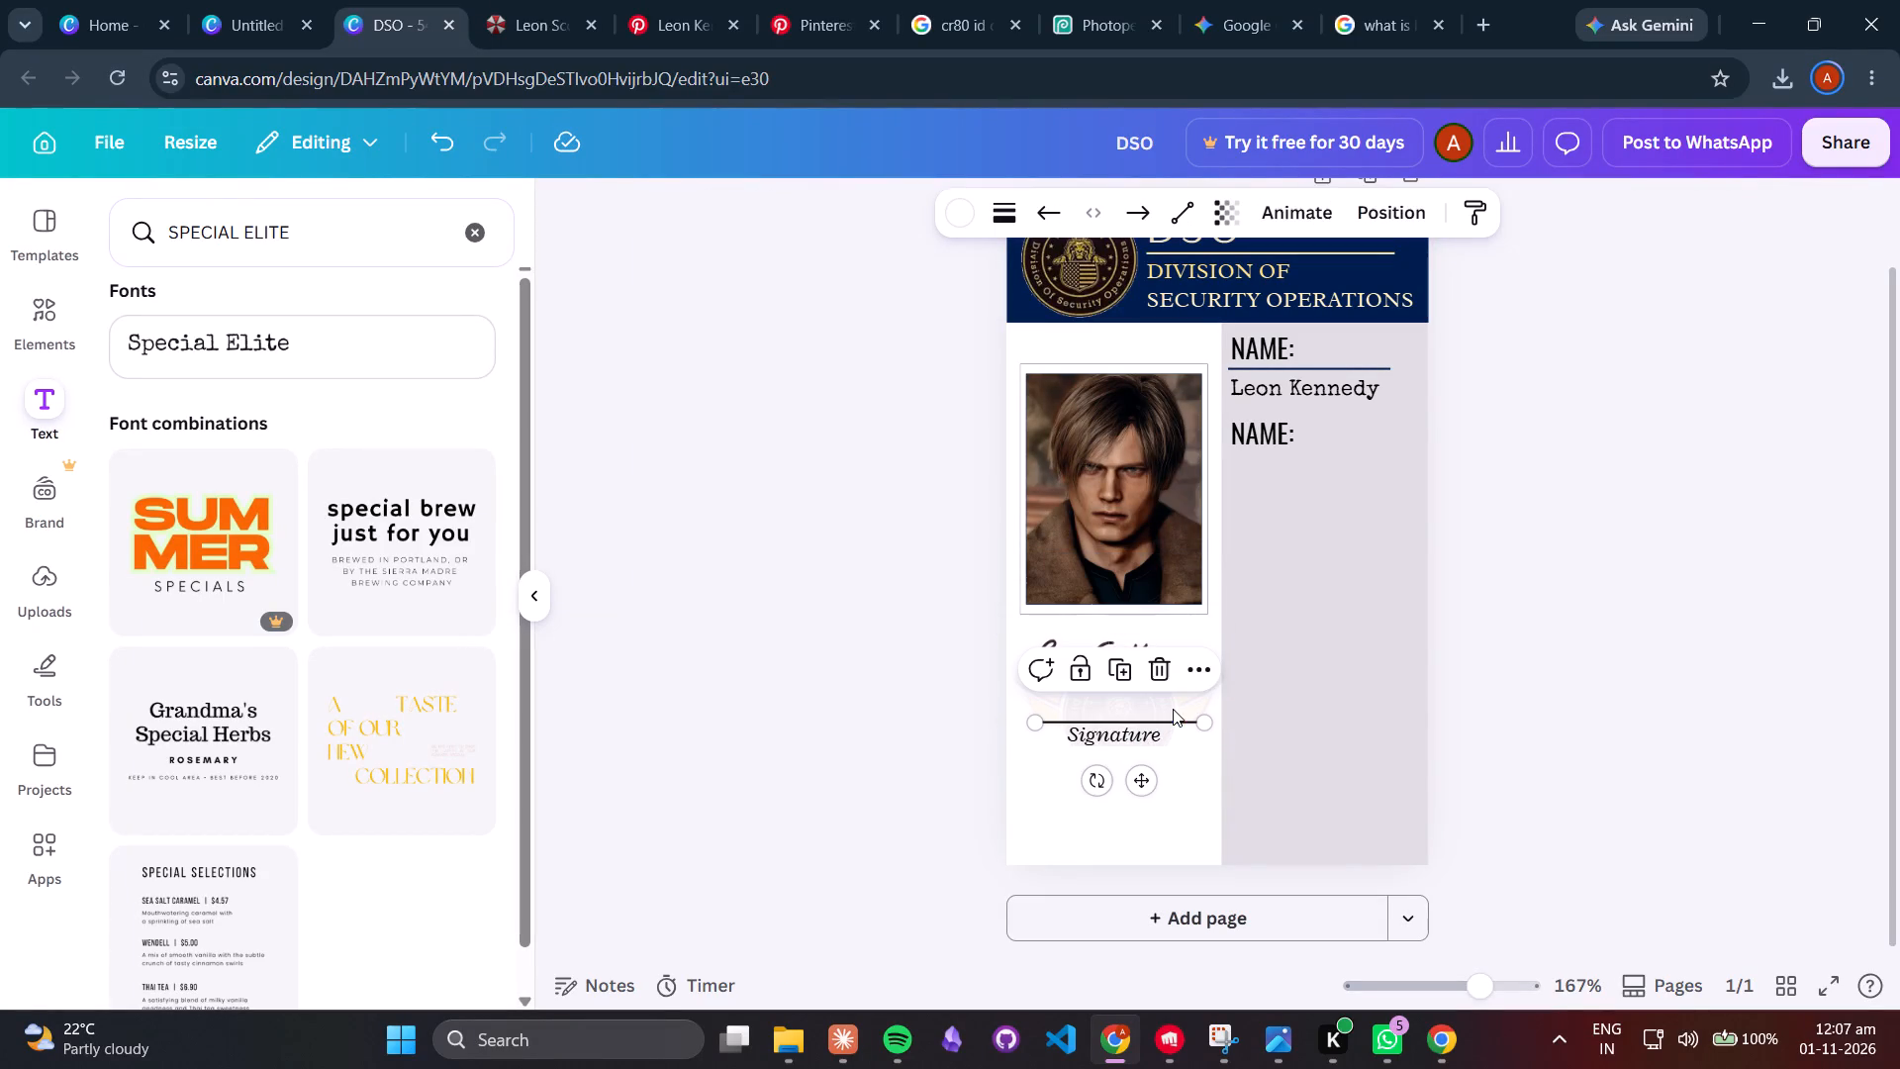
{"action": "left_click", "coordinate": [1181, 703]}
{"action": "left_click", "coordinate": [1188, 719]}
{"action": "left_click_drag", "start_coordinate": [1147, 784], "coordinate": [1146, 752]}
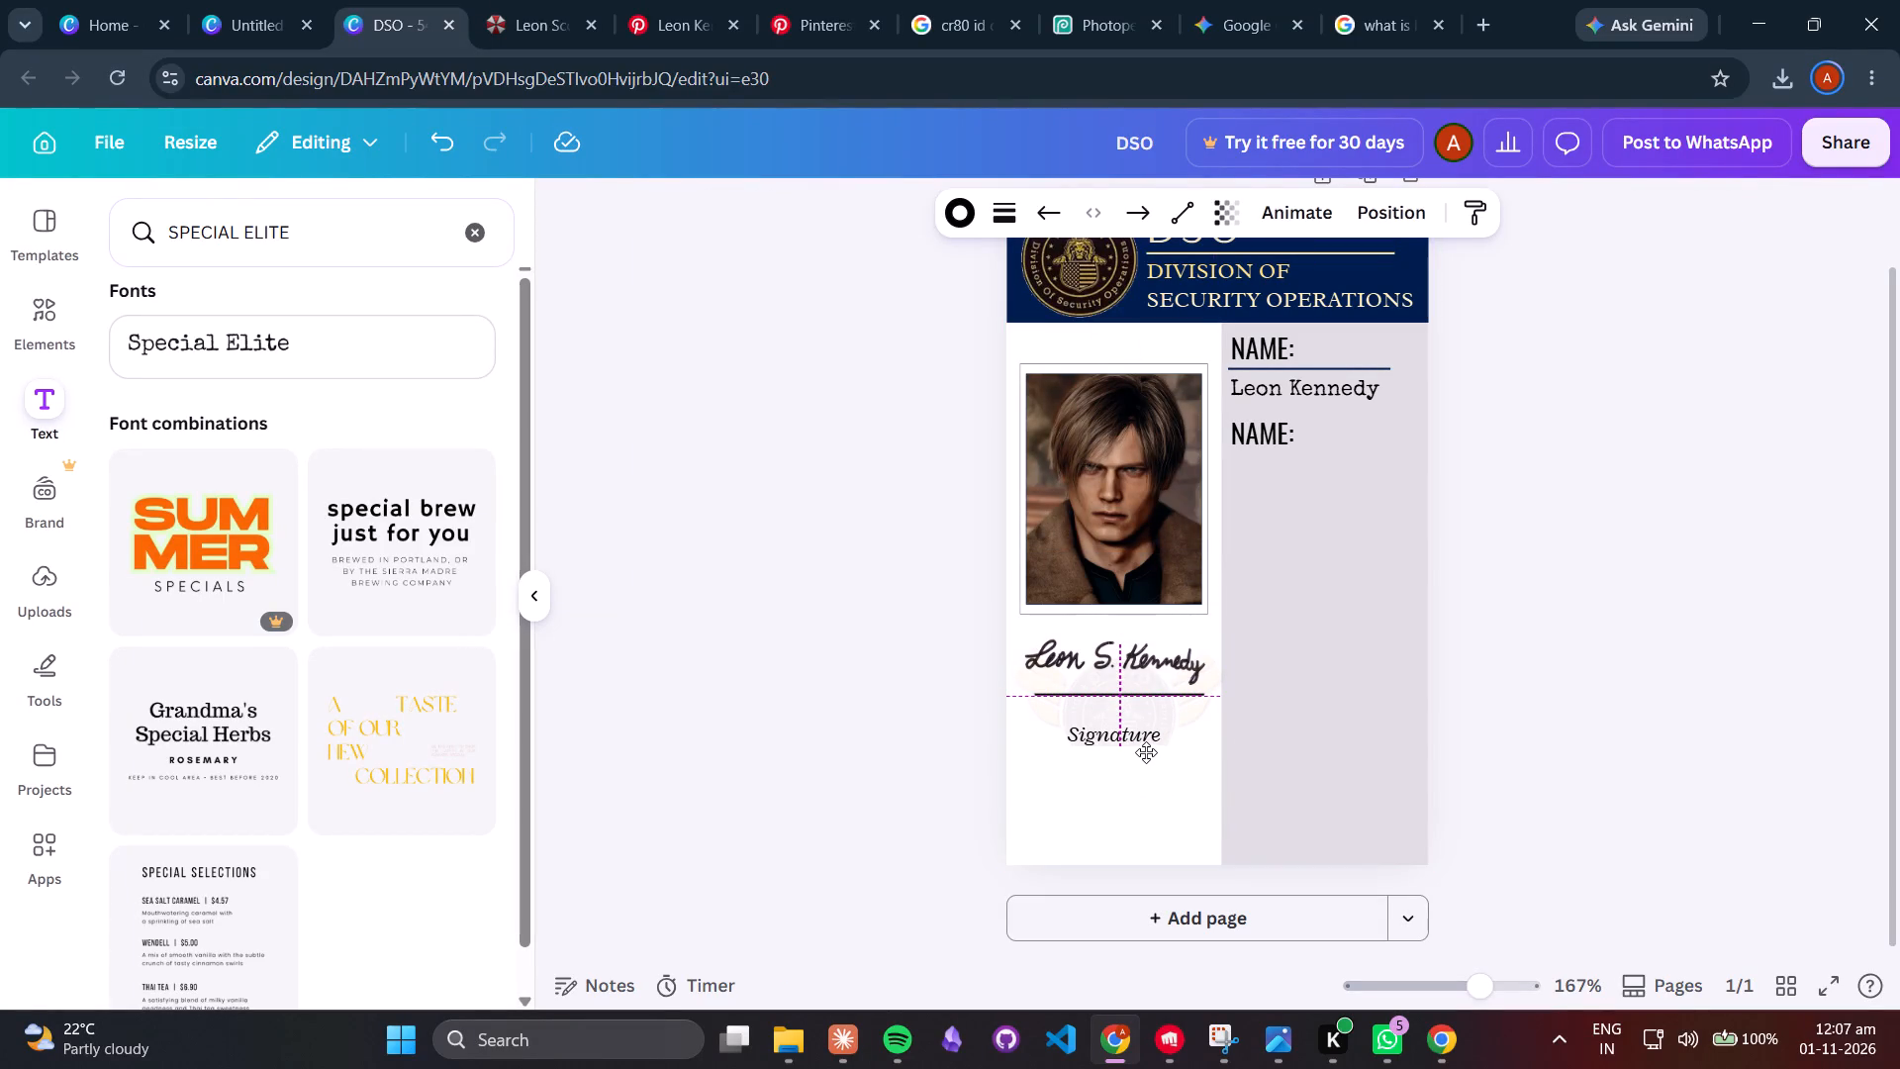
{"action": "left_click_drag", "start_coordinate": [1146, 752], "coordinate": [1141, 746]}
{"action": "left_click", "coordinate": [1173, 731]}
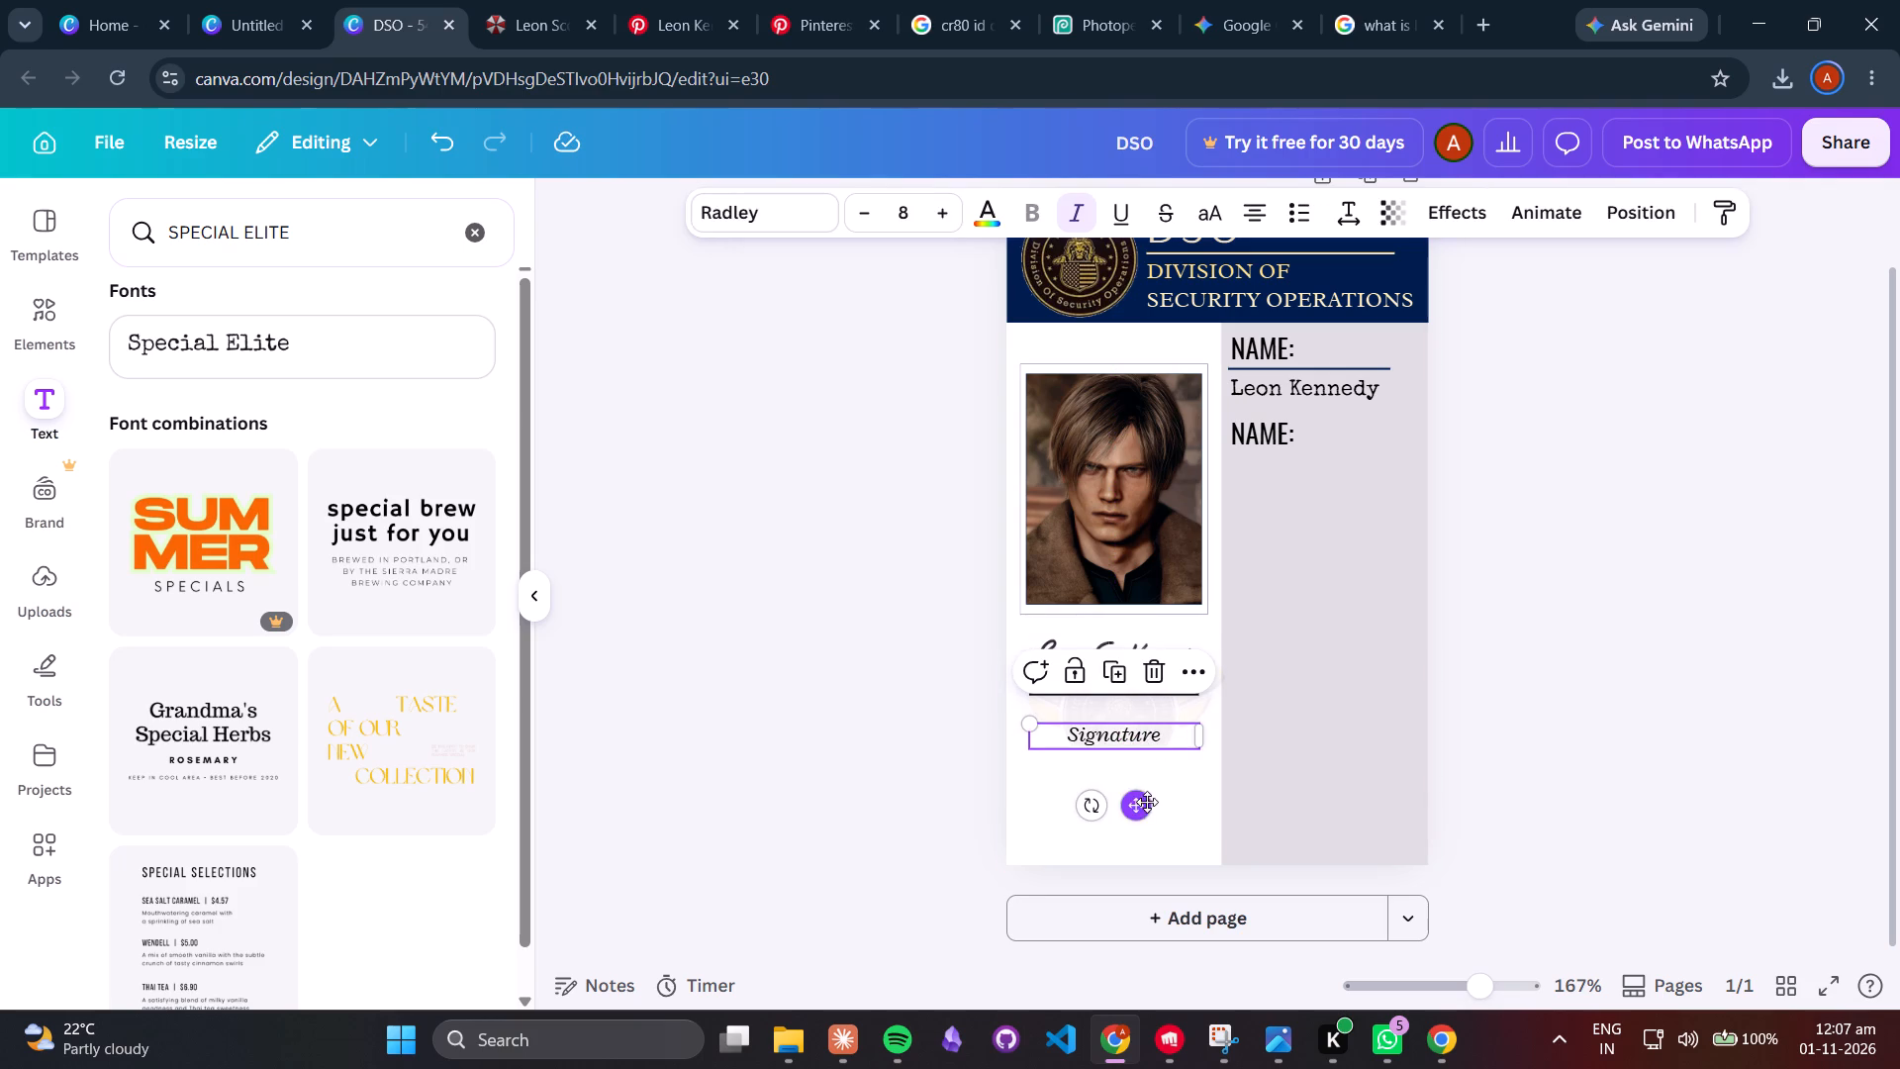
{"action": "left_click_drag", "start_coordinate": [1147, 810], "coordinate": [1144, 783]}
Unlock the faded emblem artwork and shift its frame up behind the raised signature, extending the top edge and pulling the bottom edge up.
{"action": "left_click", "coordinate": [1164, 743]}
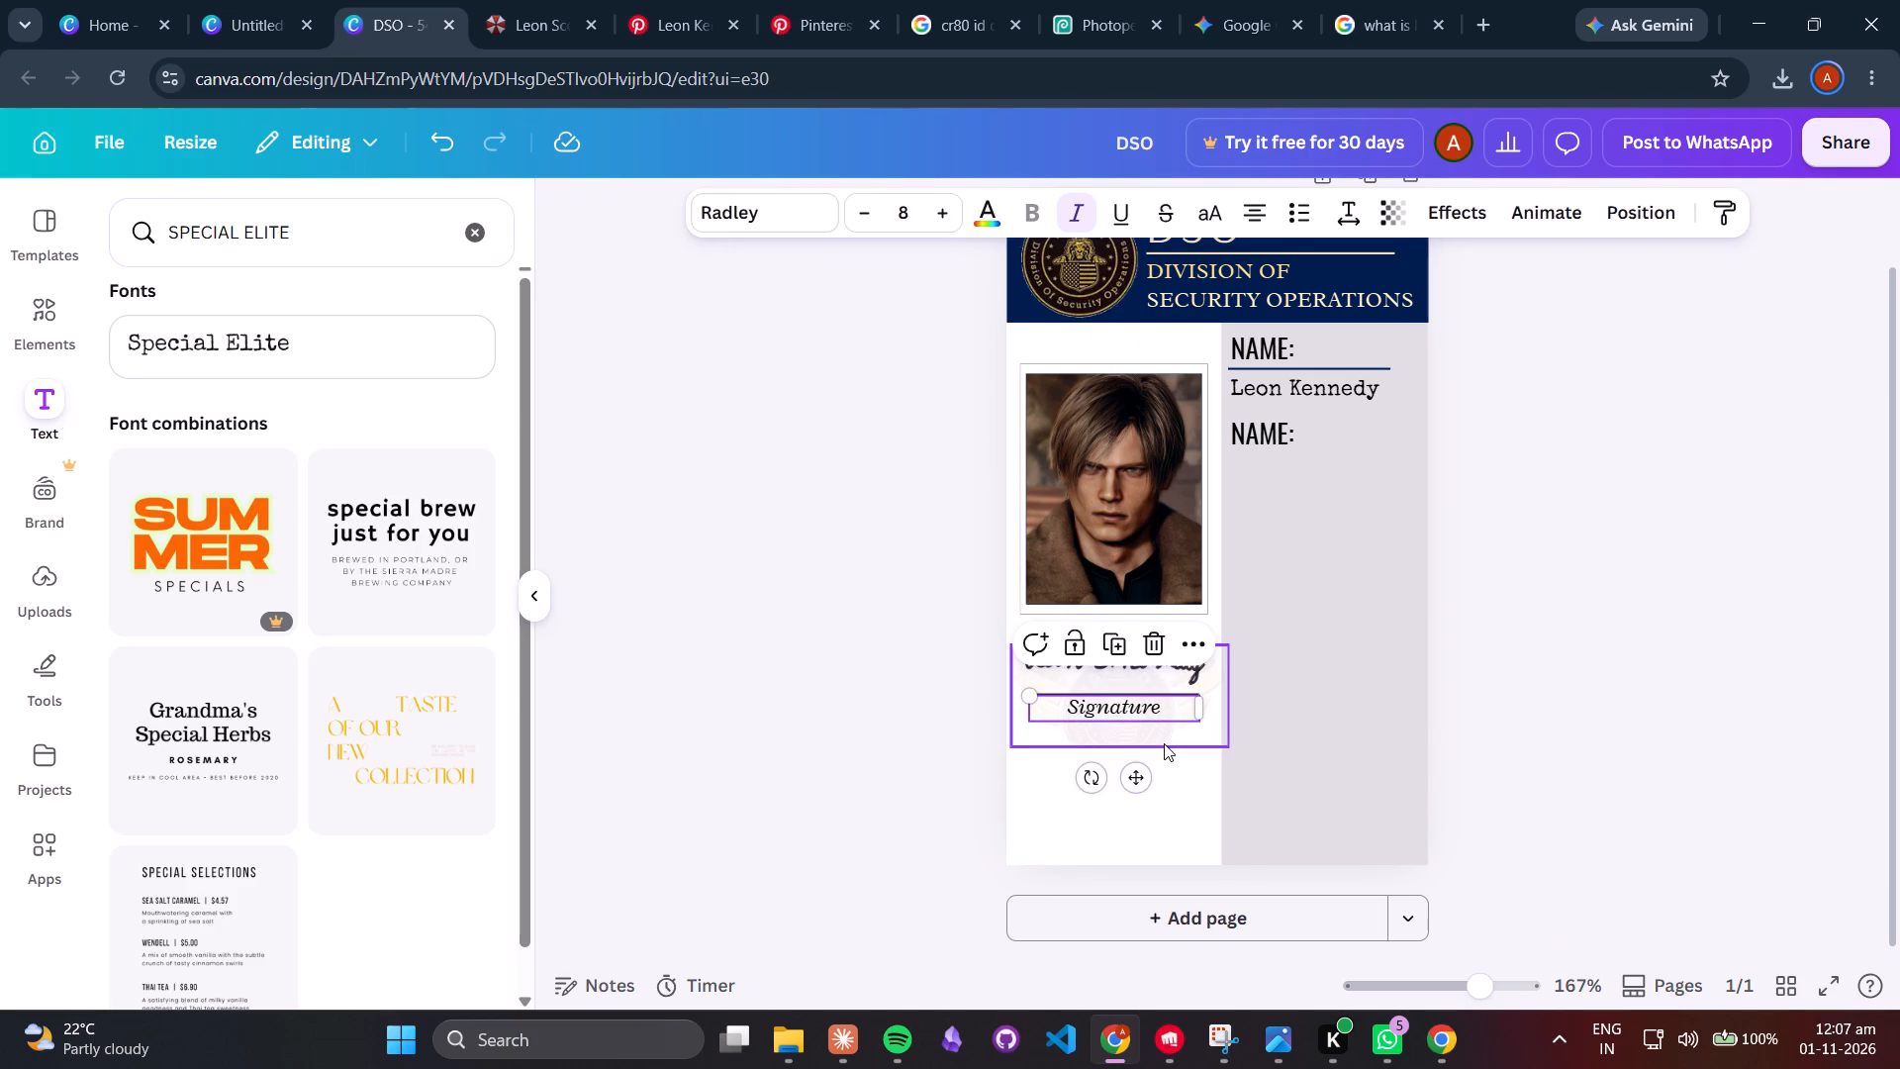
{"action": "left_click", "coordinate": [1136, 604]}
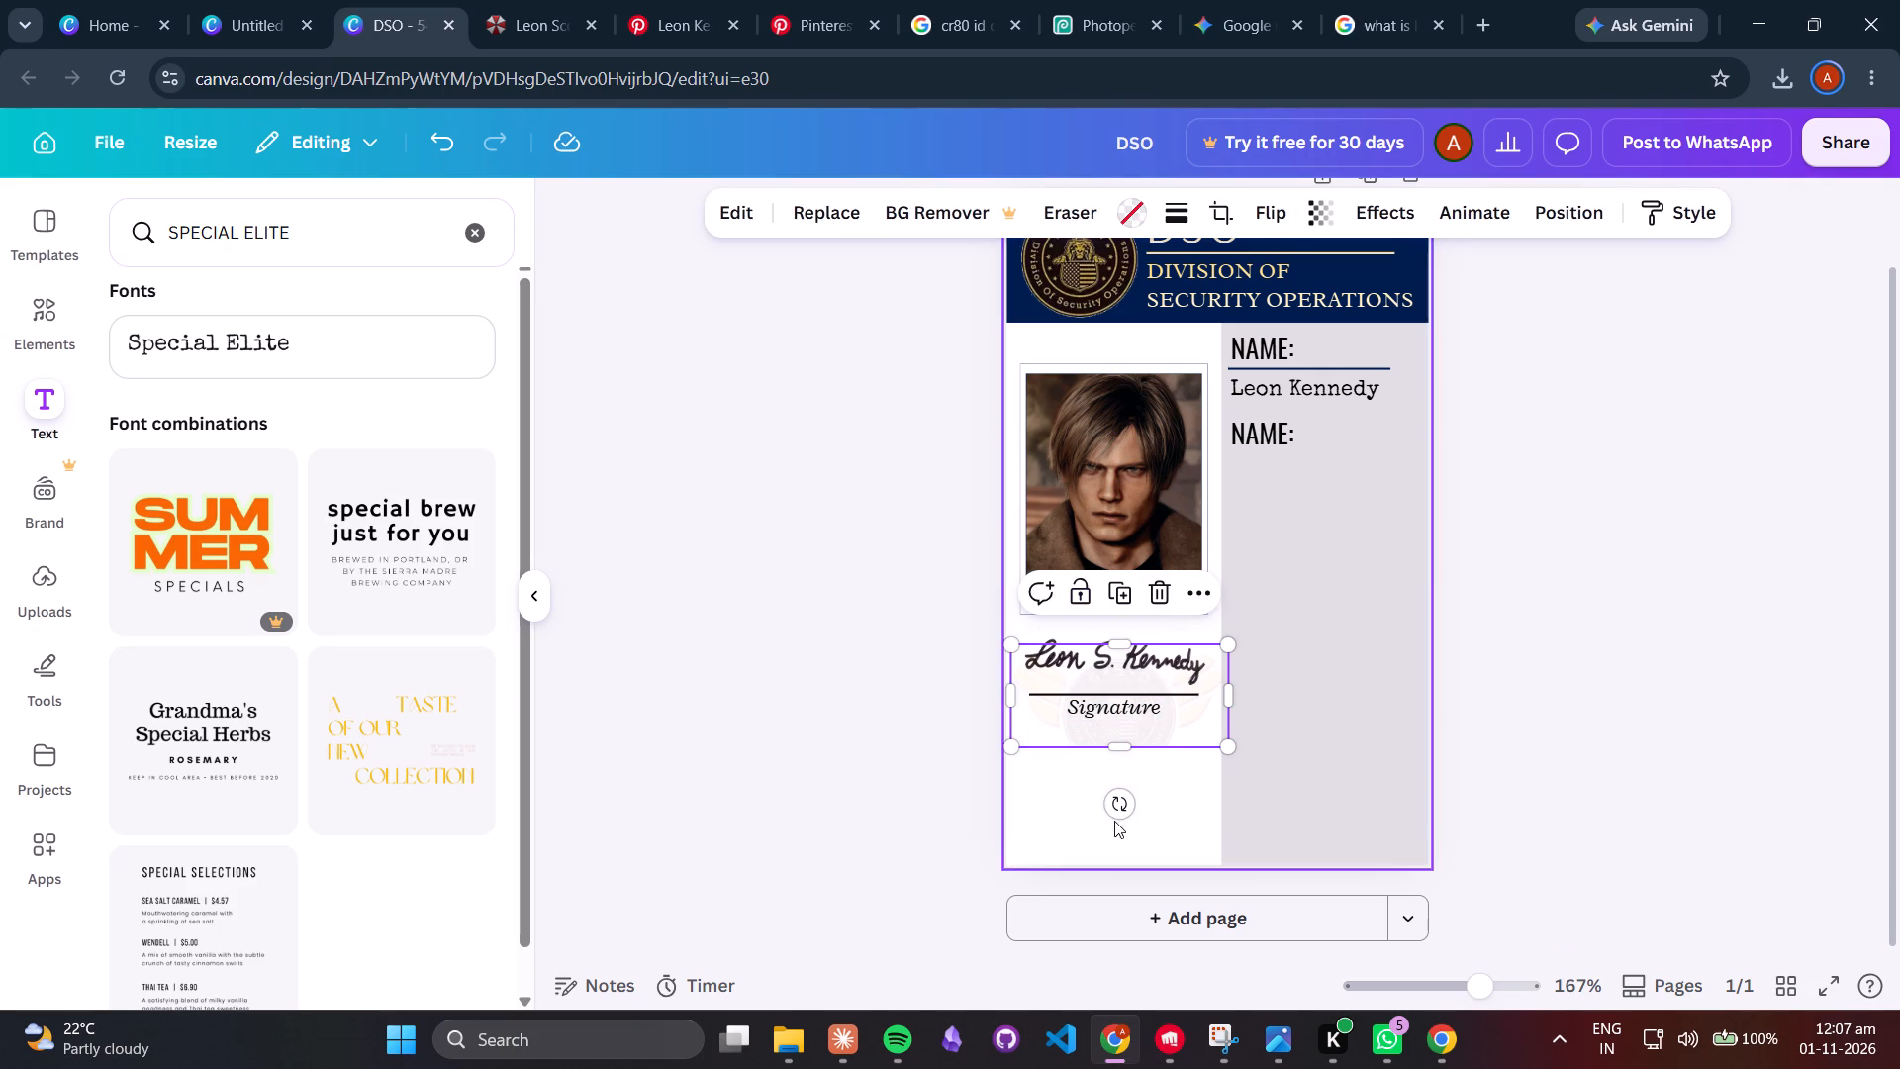
{"action": "left_click_drag", "start_coordinate": [1124, 650], "coordinate": [1121, 645]}
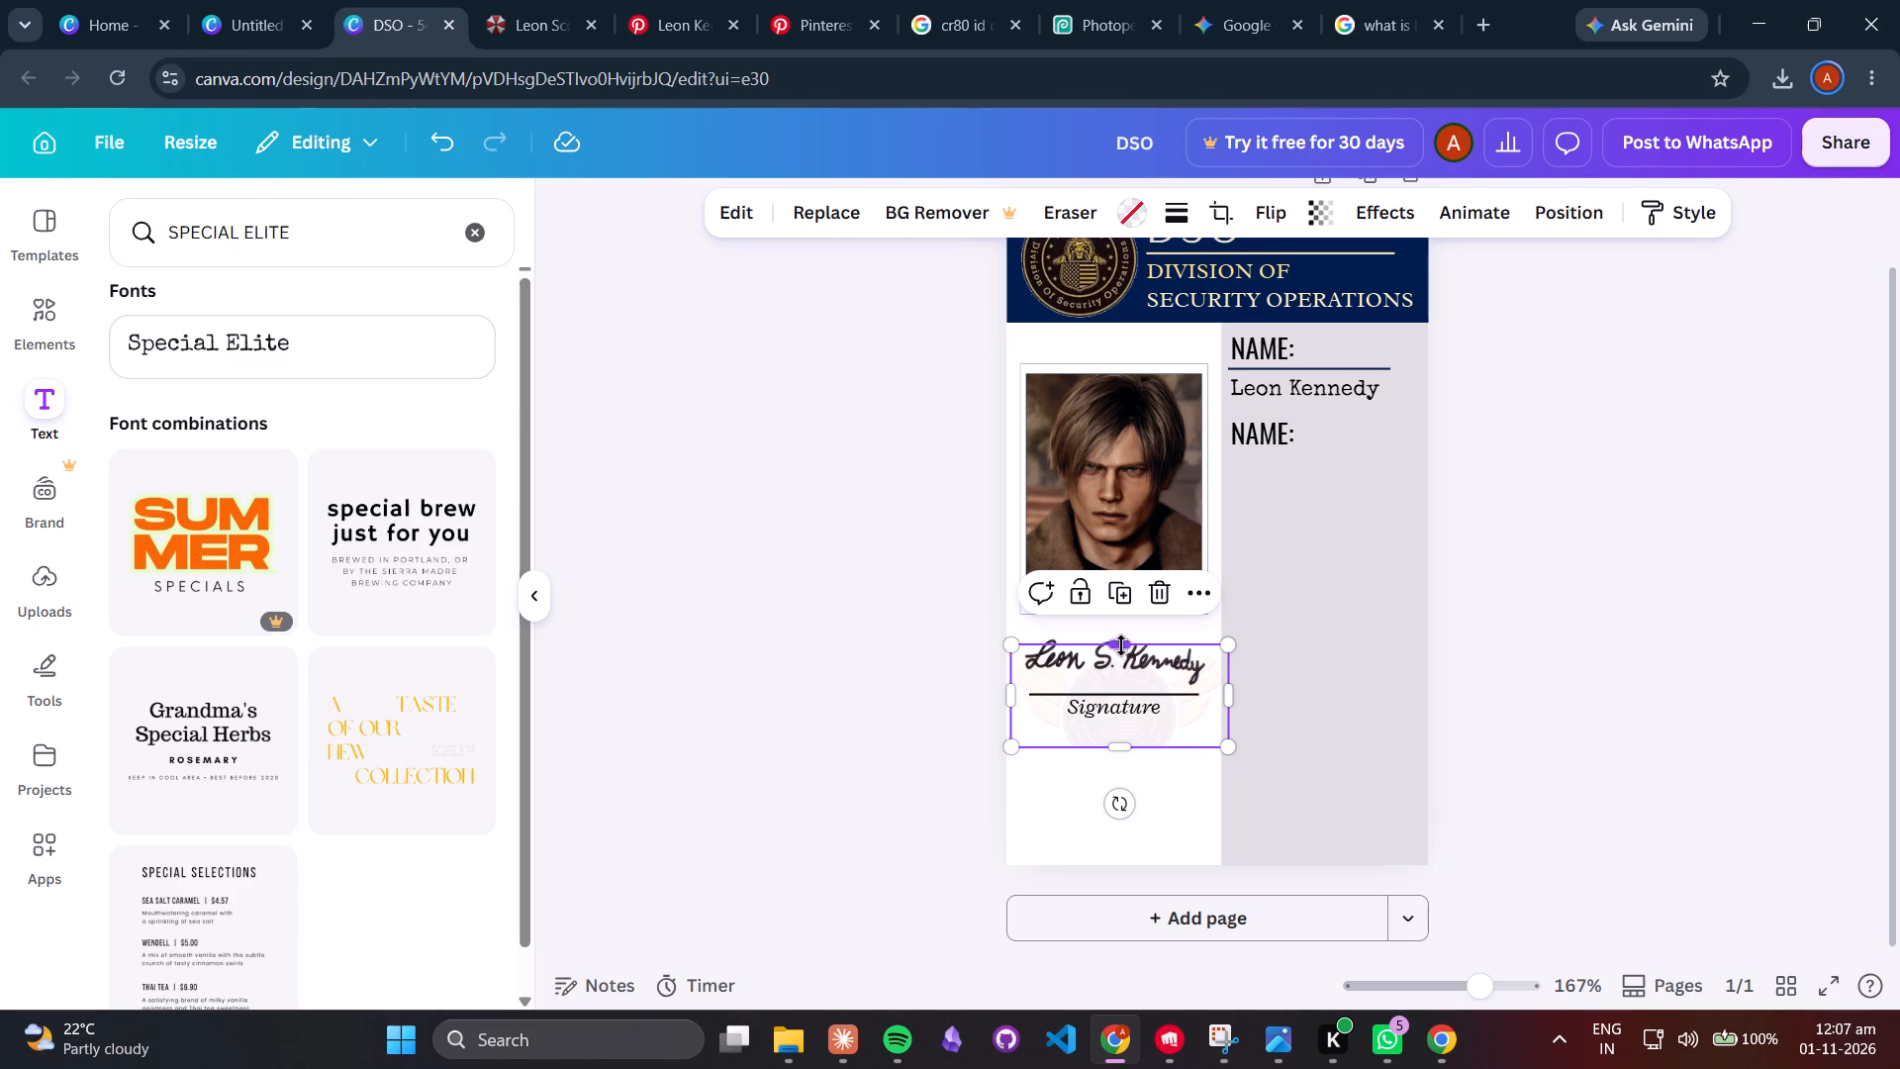
{"action": "left_click_drag", "start_coordinate": [1121, 645], "coordinate": [1114, 632]}
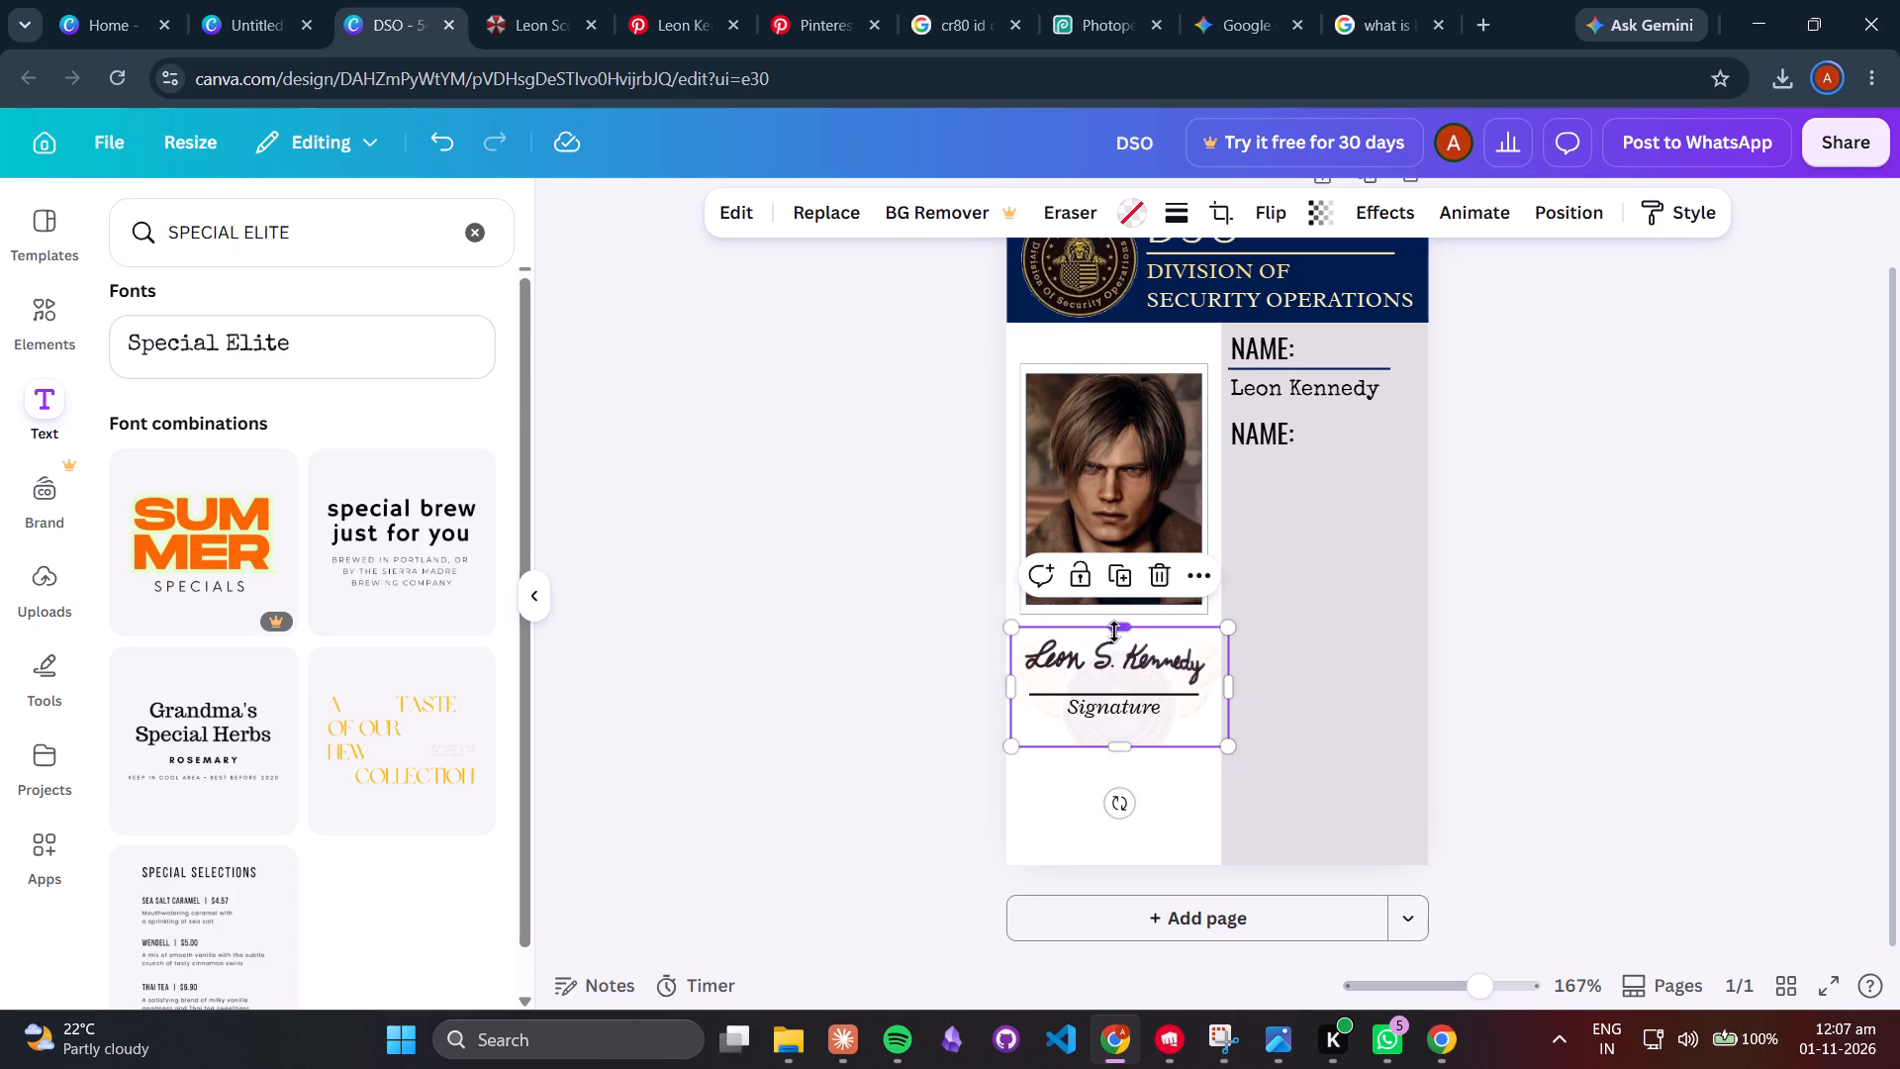
{"action": "left_click_drag", "start_coordinate": [1123, 754], "coordinate": [1120, 738]}
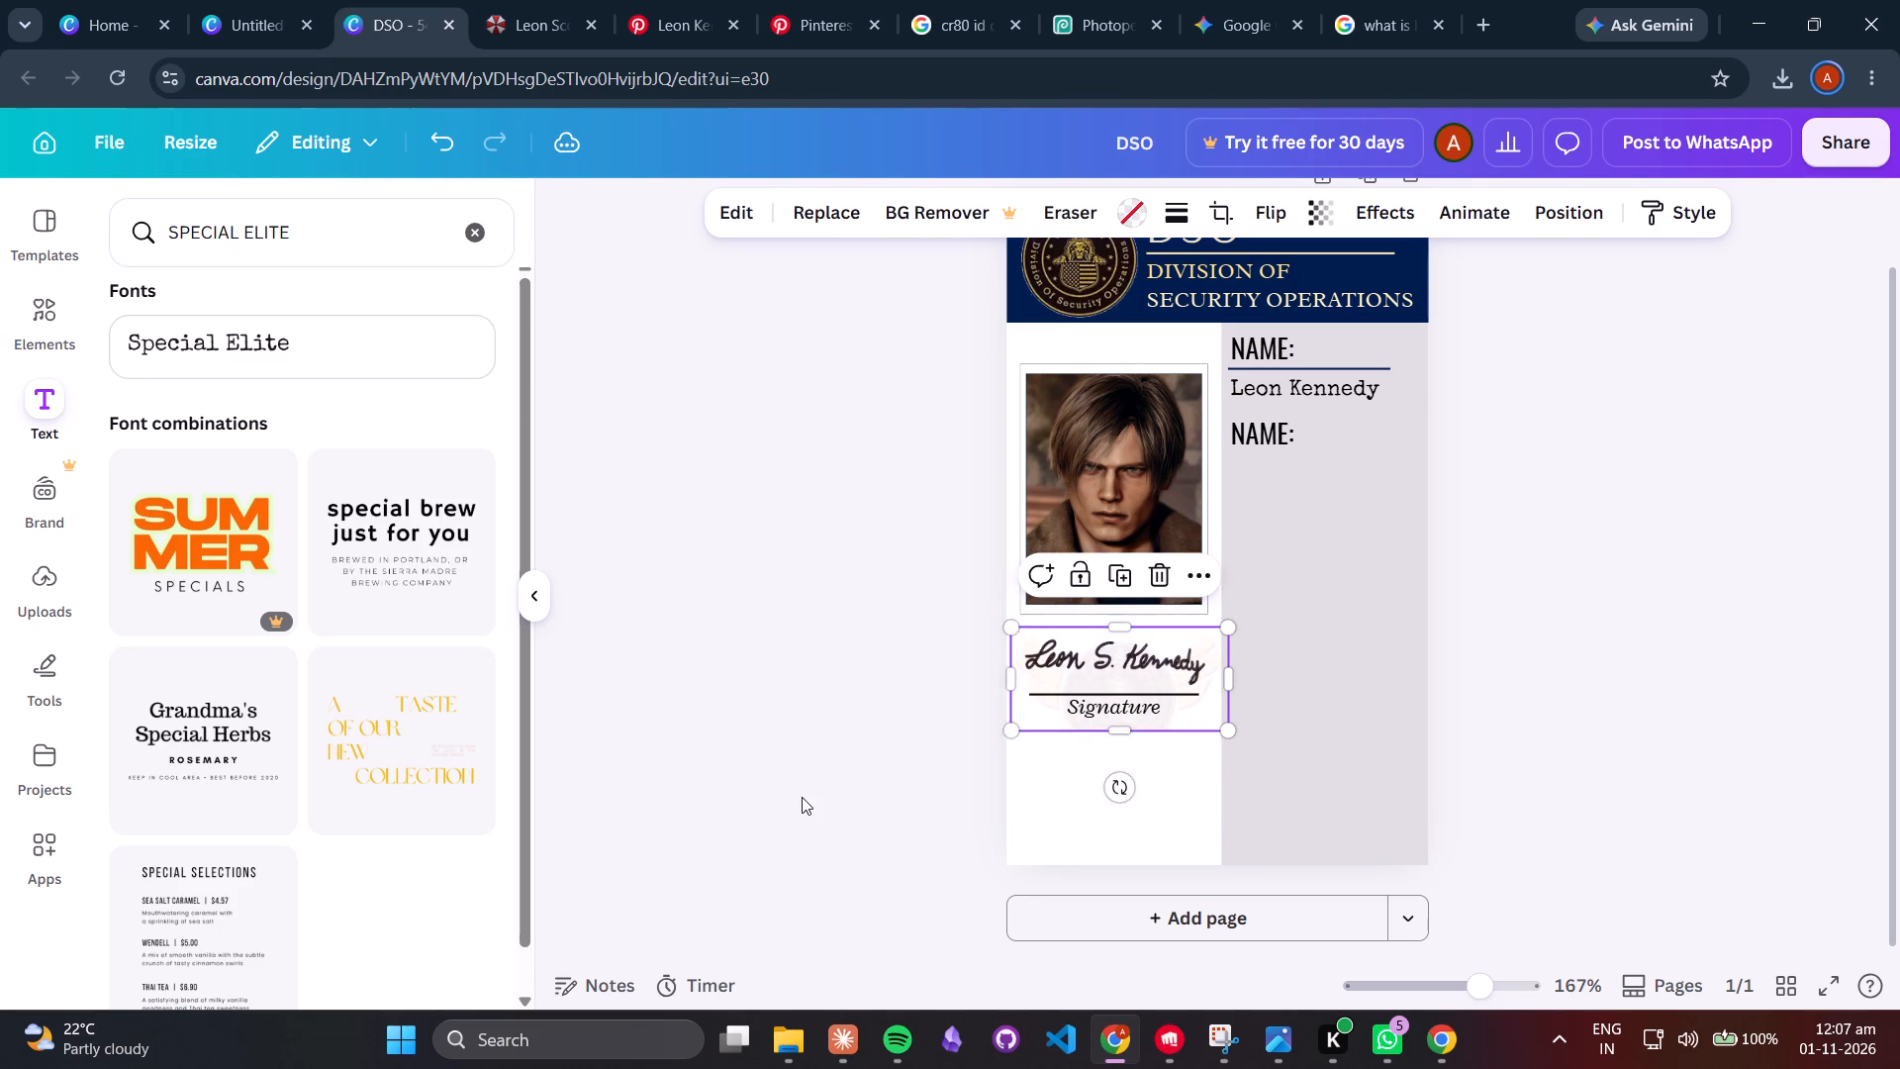
{"action": "left_click", "coordinate": [802, 797]}
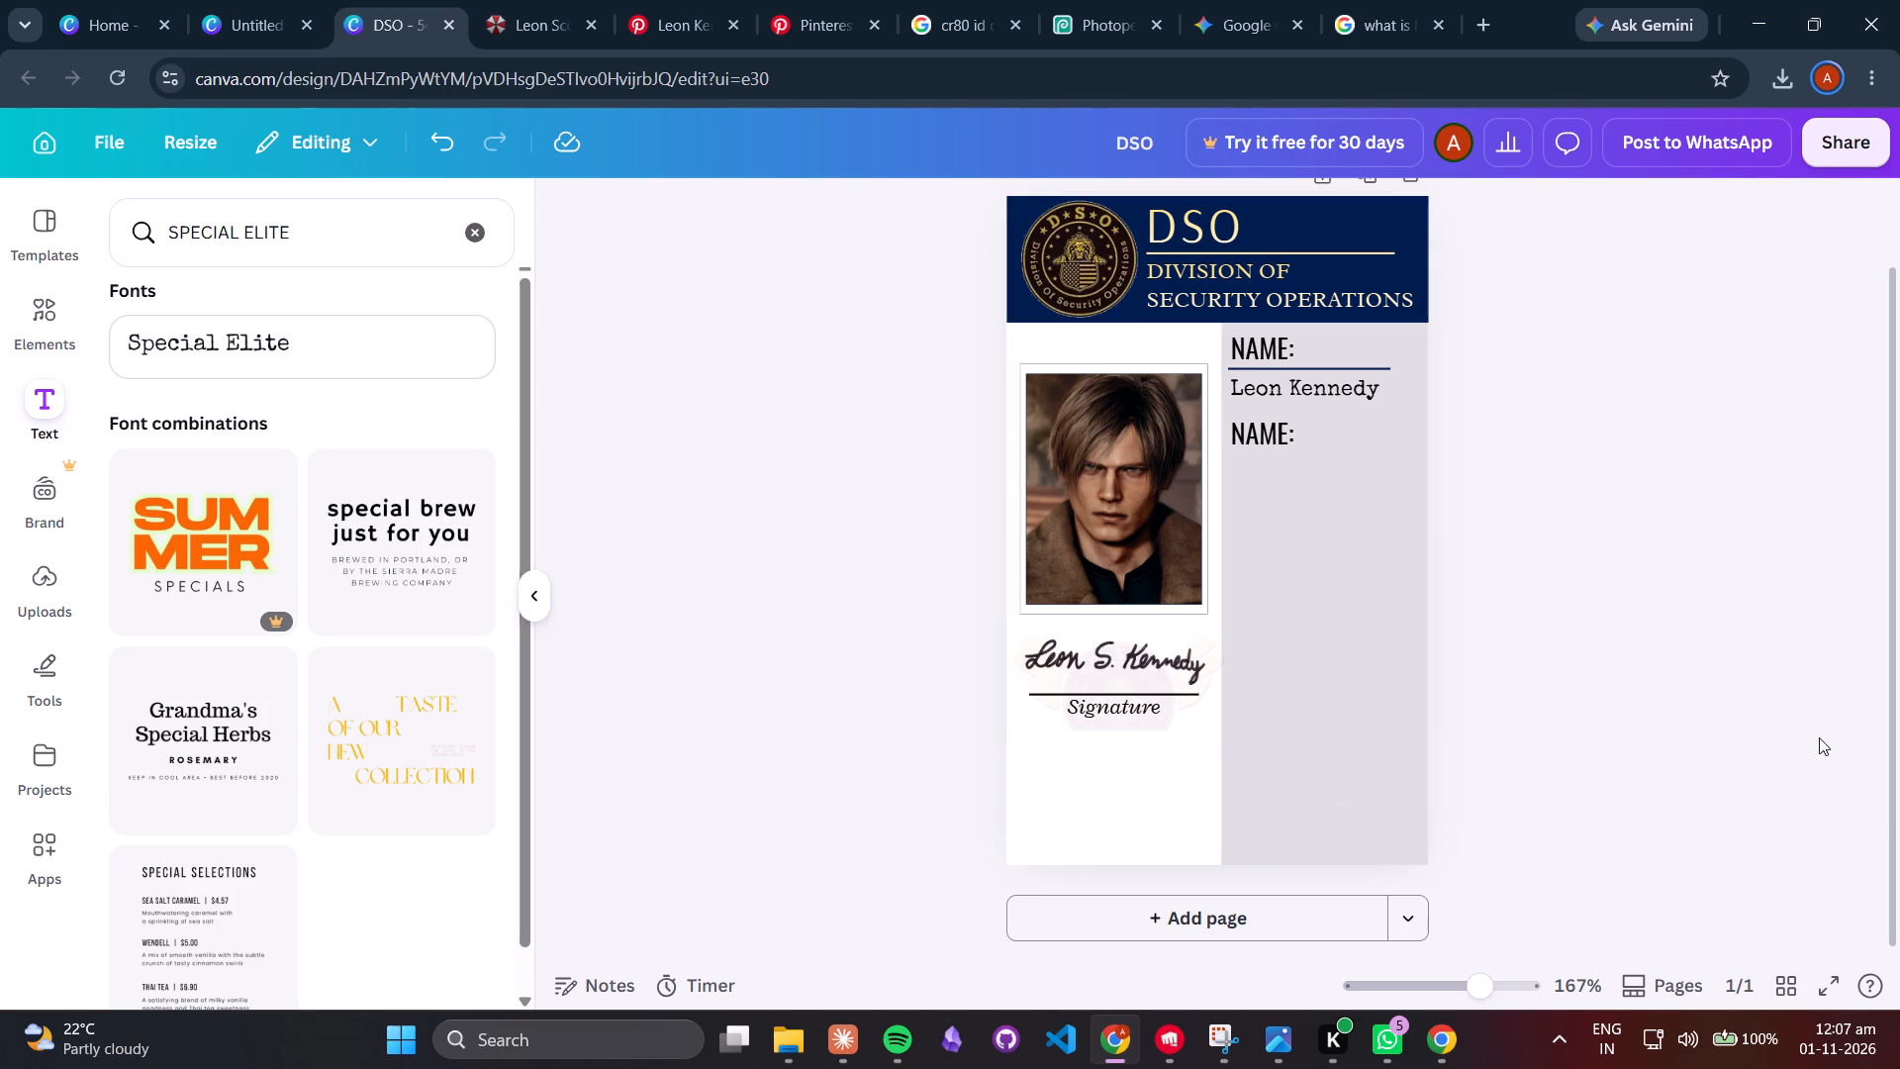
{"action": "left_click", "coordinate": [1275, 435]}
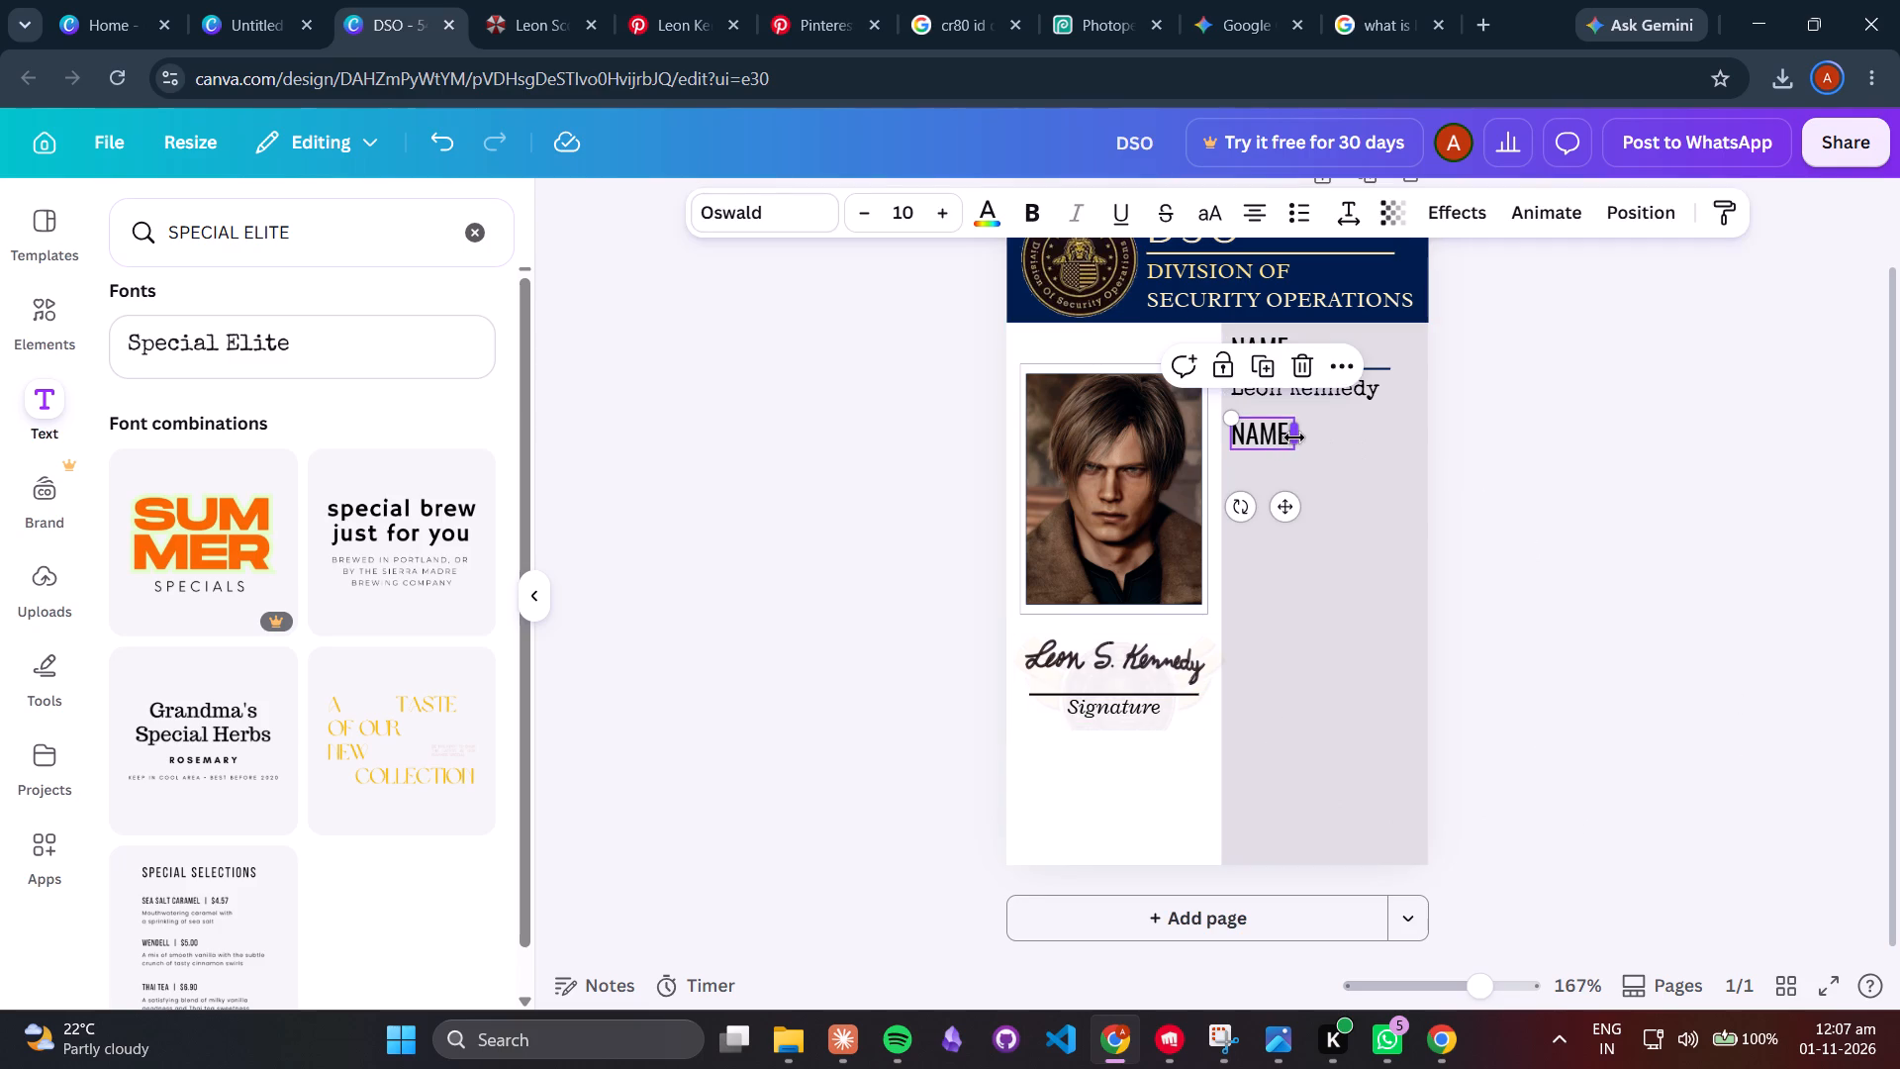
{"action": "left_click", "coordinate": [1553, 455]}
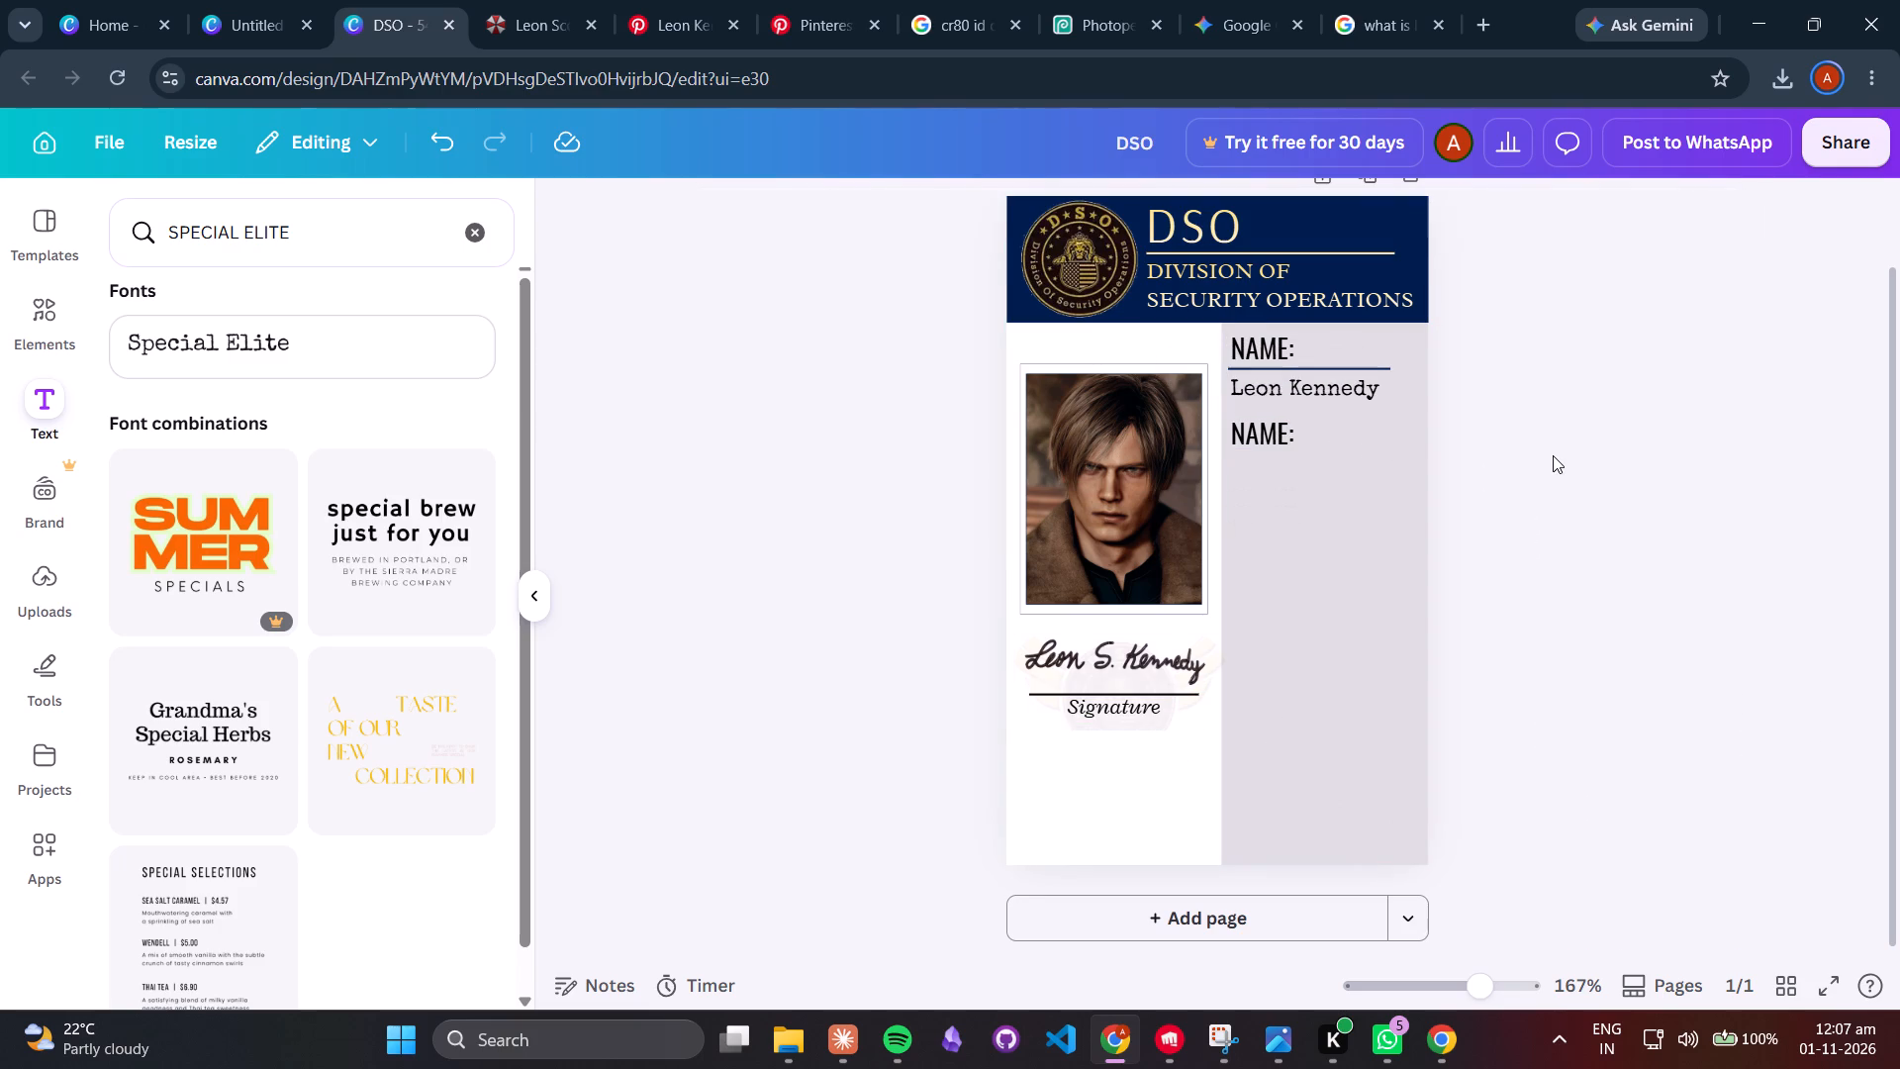
Fade the divider line under the first NAME label to about 22% opacity.
{"action": "left_click", "coordinate": [1363, 367]}
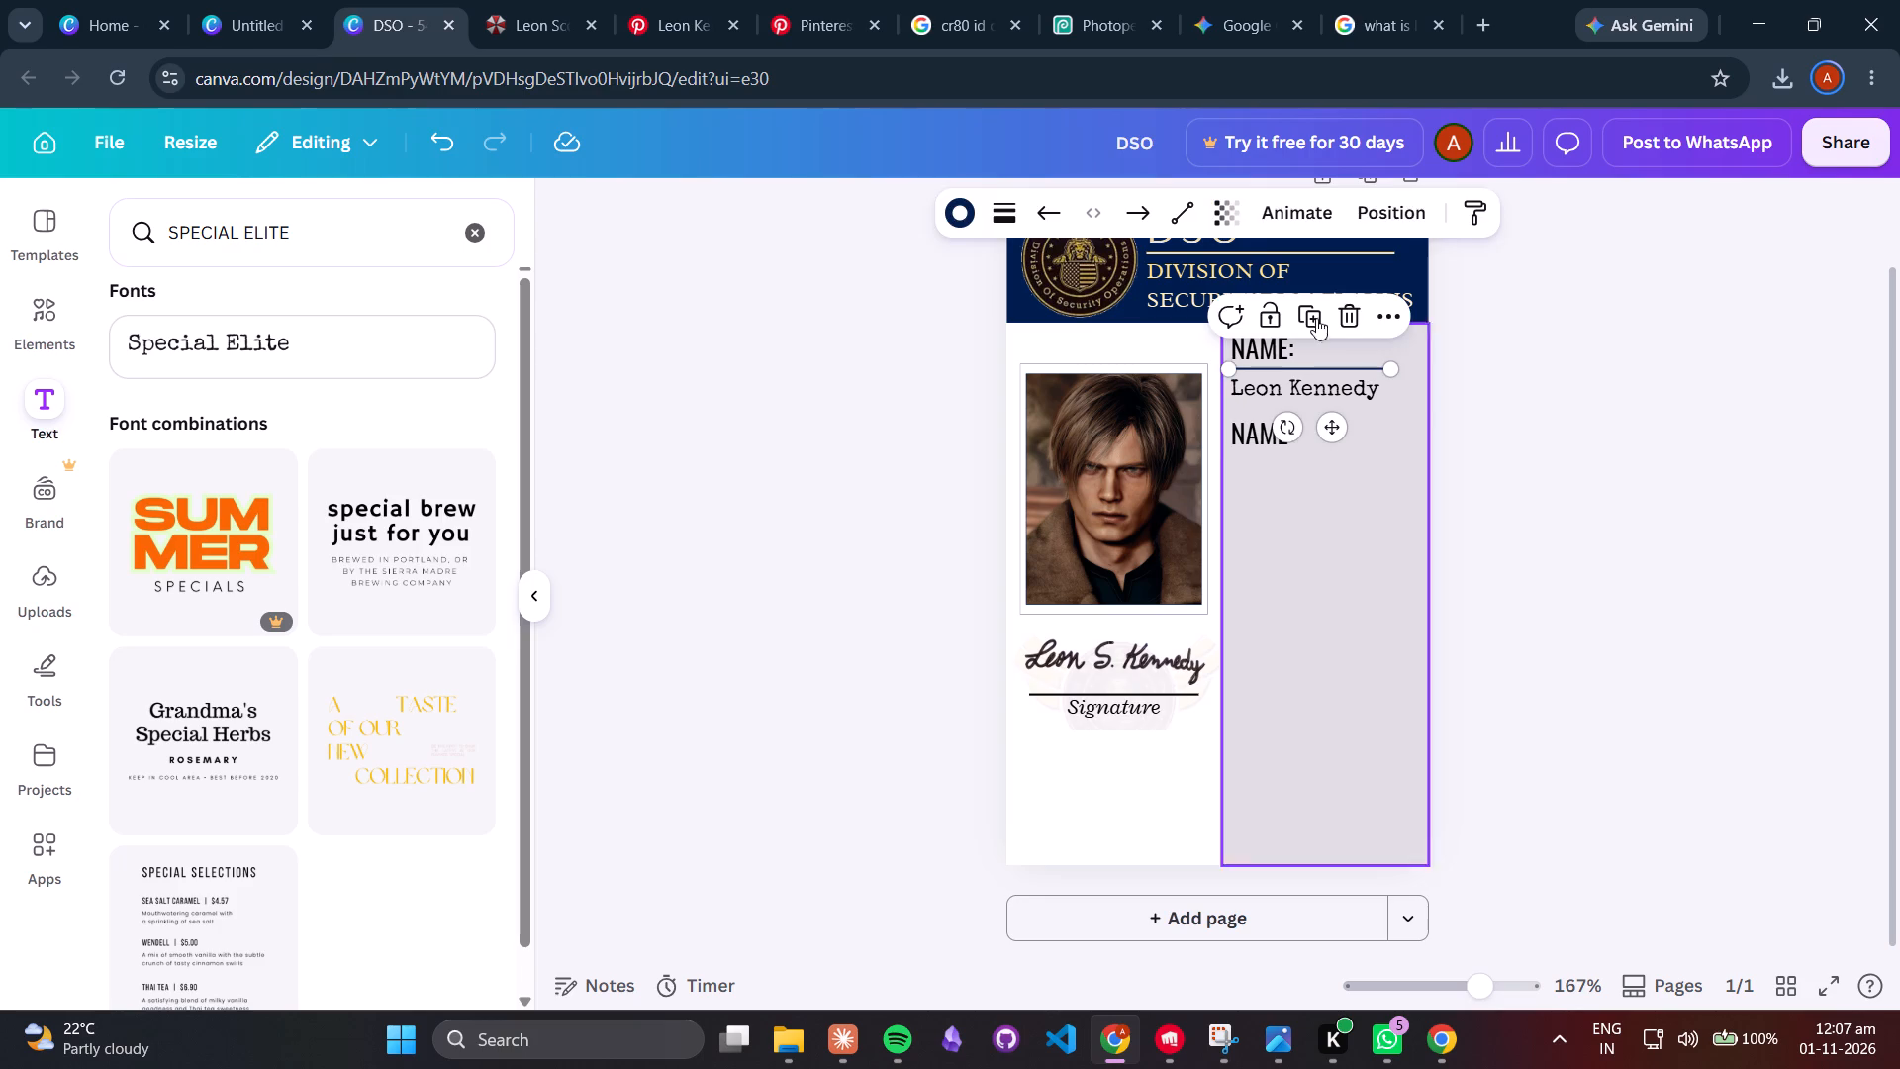
{"action": "left_click", "coordinate": [1211, 222]}
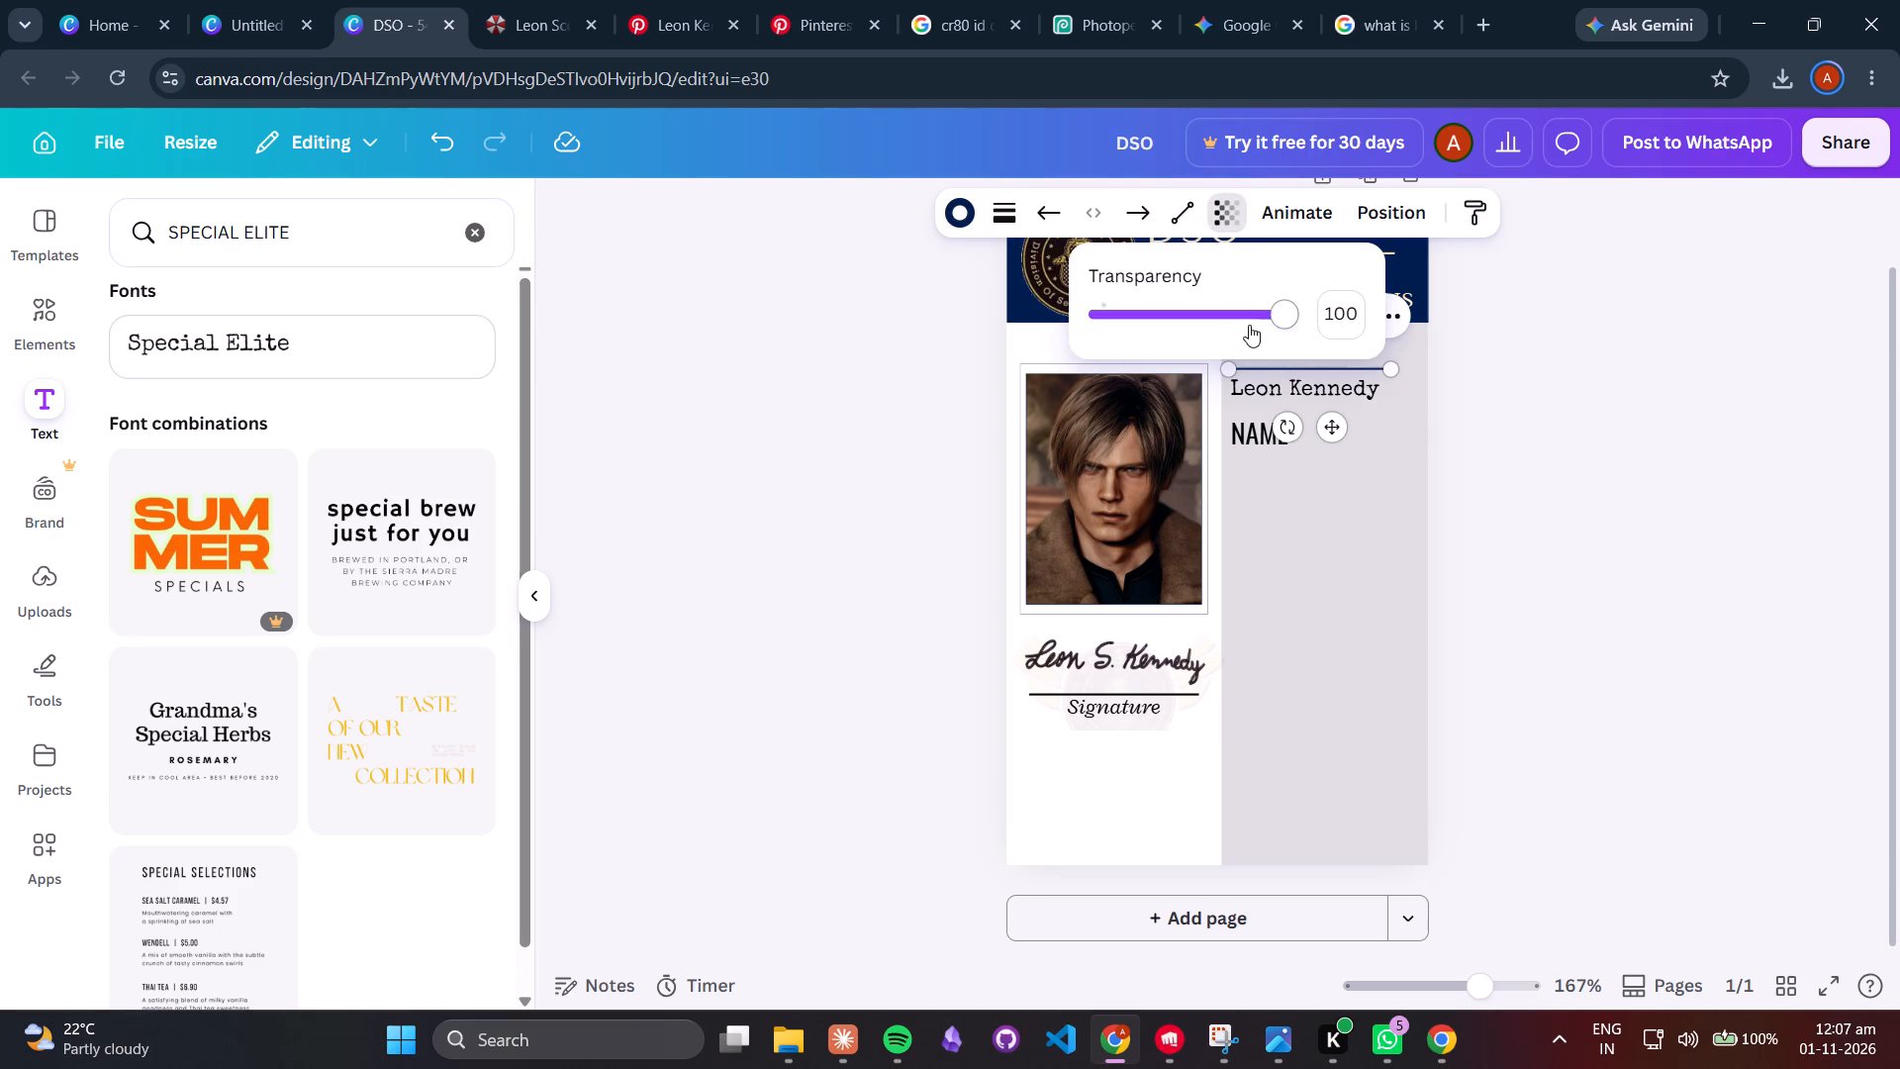
{"action": "left_click_drag", "start_coordinate": [1264, 318], "coordinate": [1139, 324]}
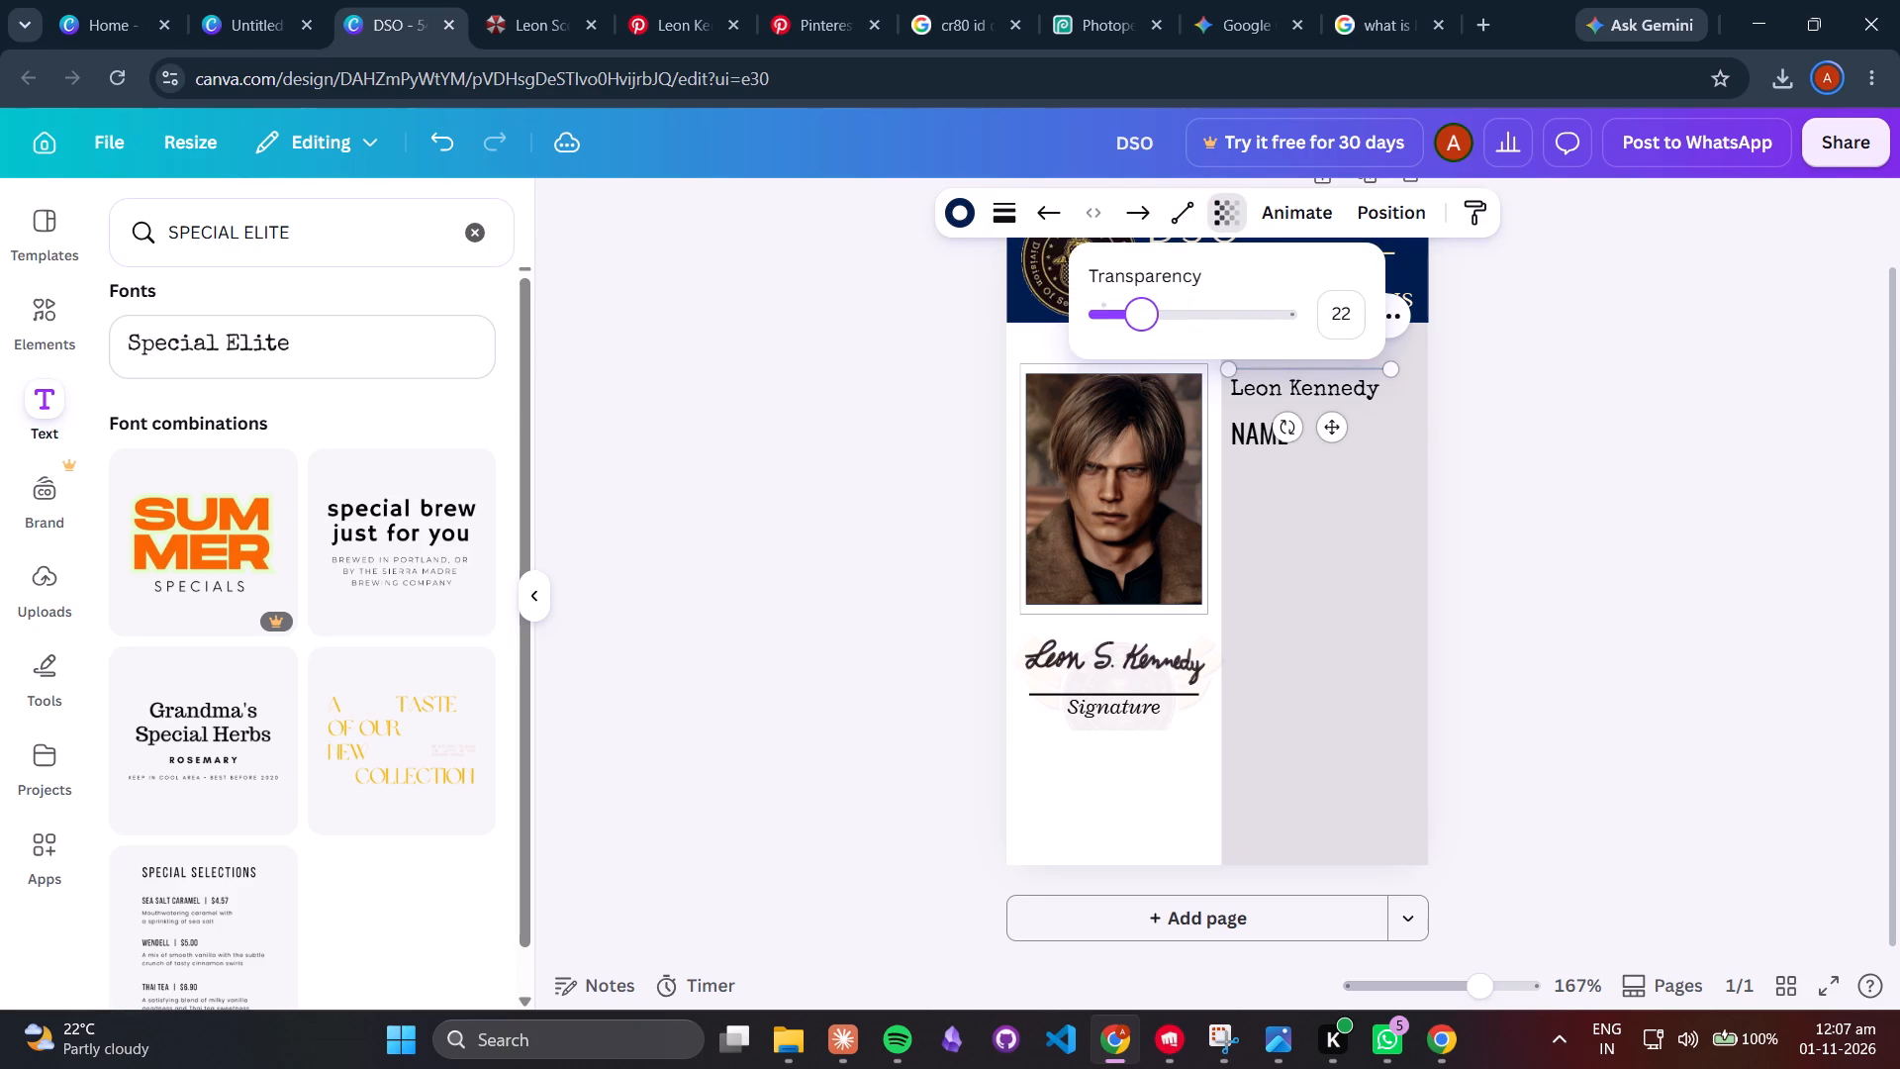
{"action": "left_click_drag", "start_coordinate": [1139, 324], "coordinate": [1136, 327]}
{"action": "left_click", "coordinate": [882, 362]}
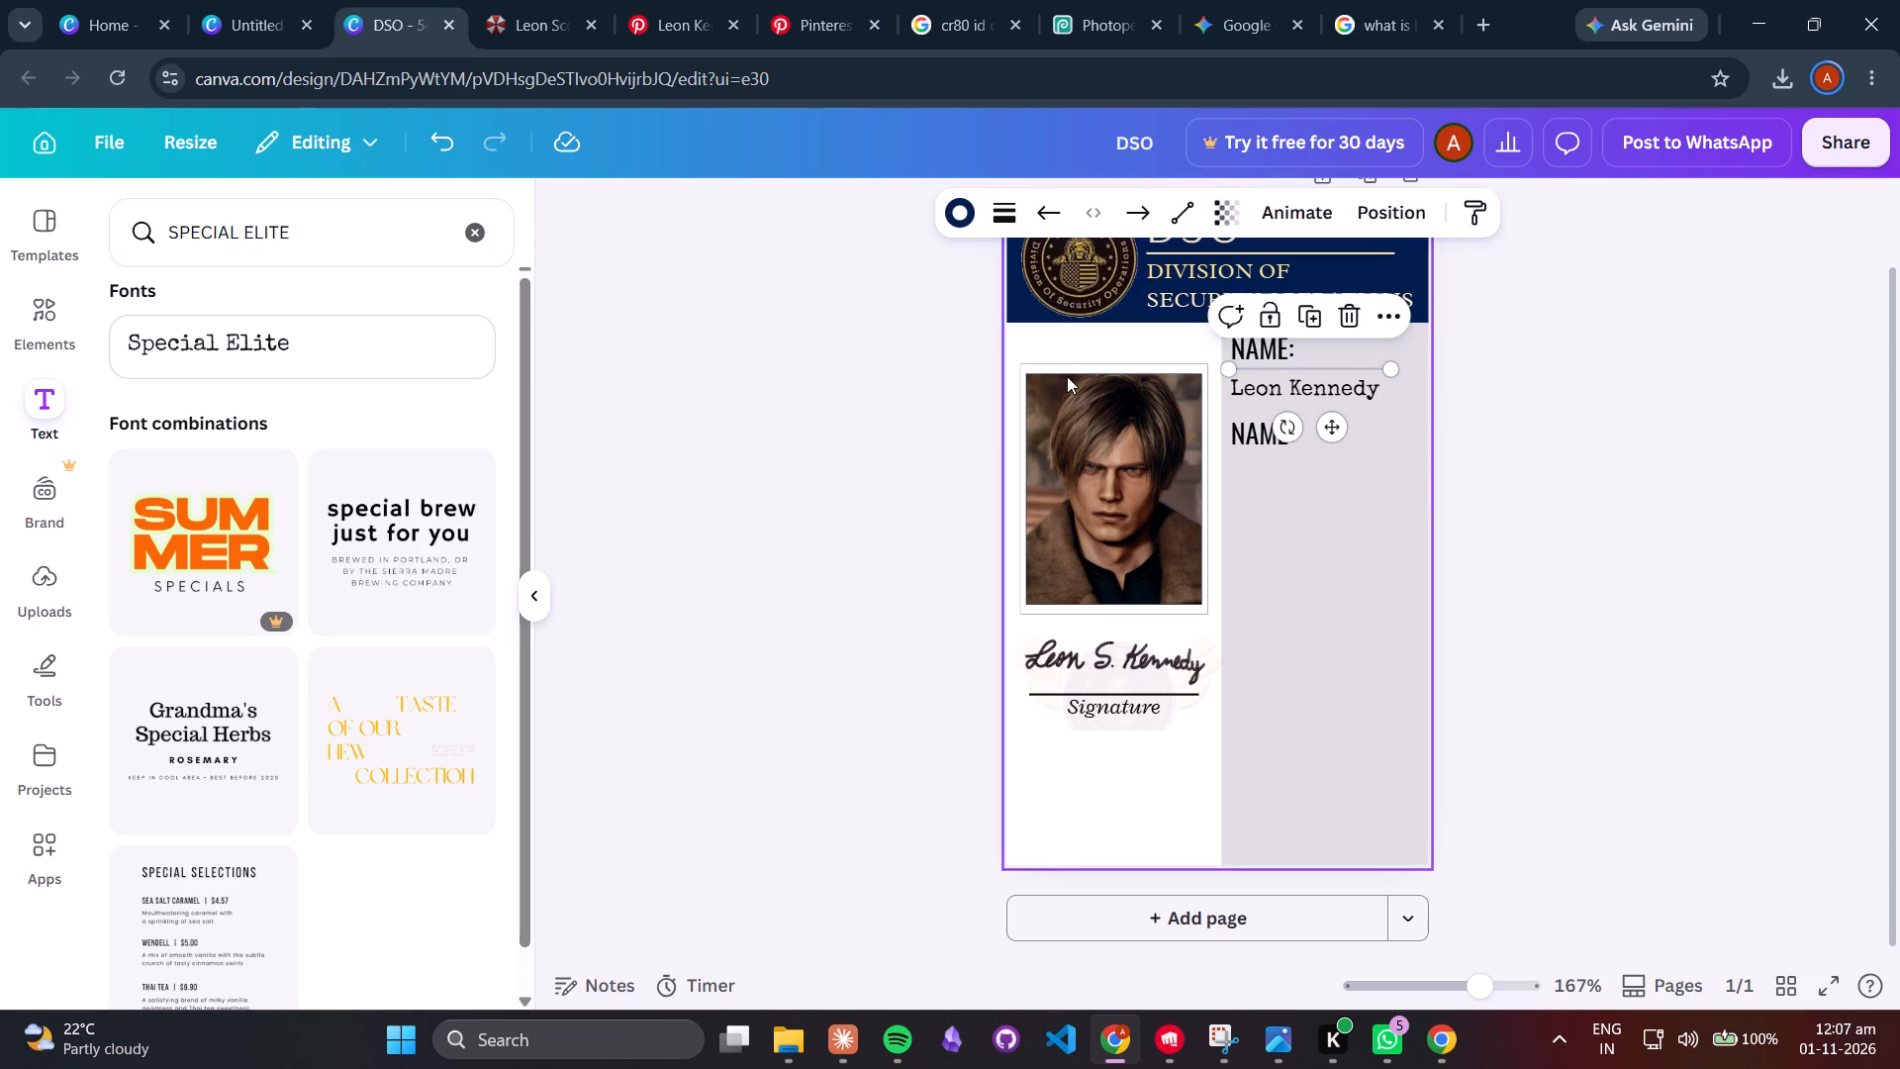
{"action": "left_click", "coordinate": [1540, 465]}
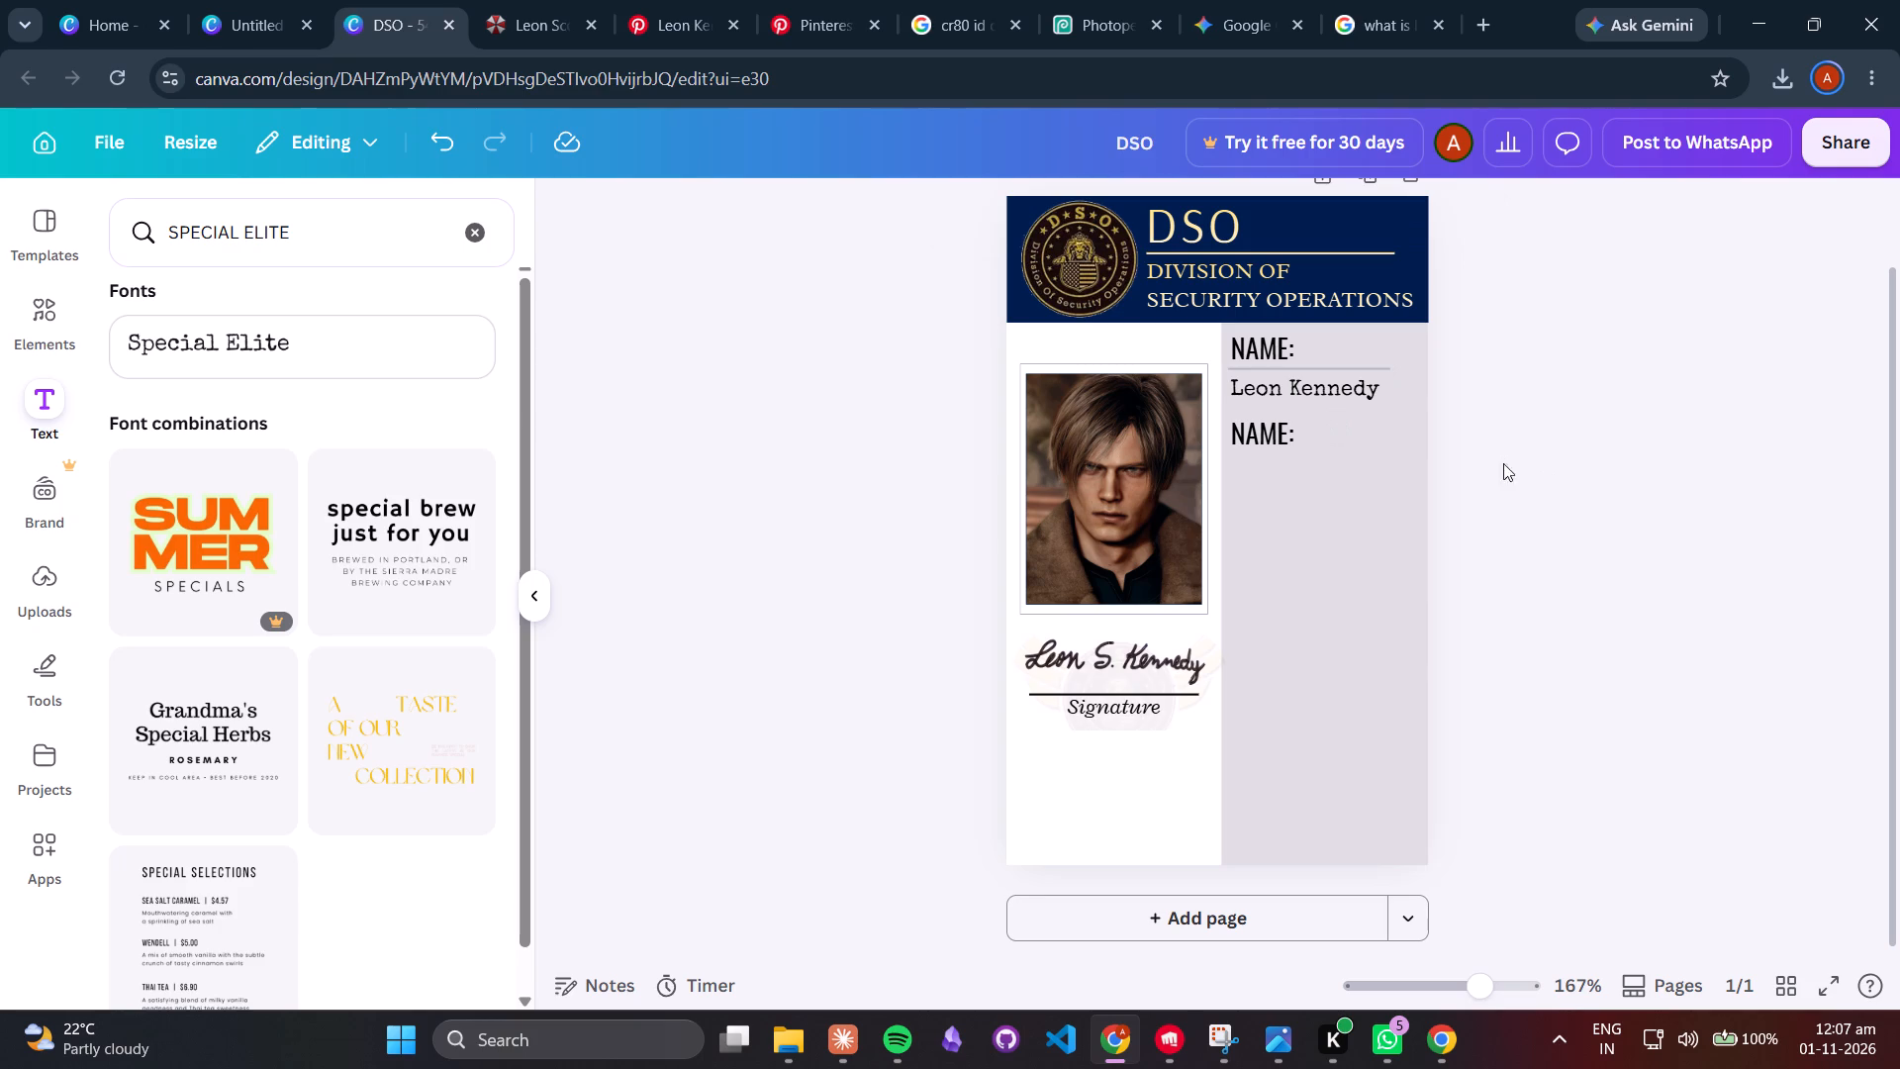
Move the faded divider line below the "Leon Kennedy" text and raise that text up close beneath the first NAME label.
{"action": "left_click", "coordinate": [1374, 370]}
{"action": "left_click_drag", "start_coordinate": [1342, 422], "coordinate": [1340, 440]}
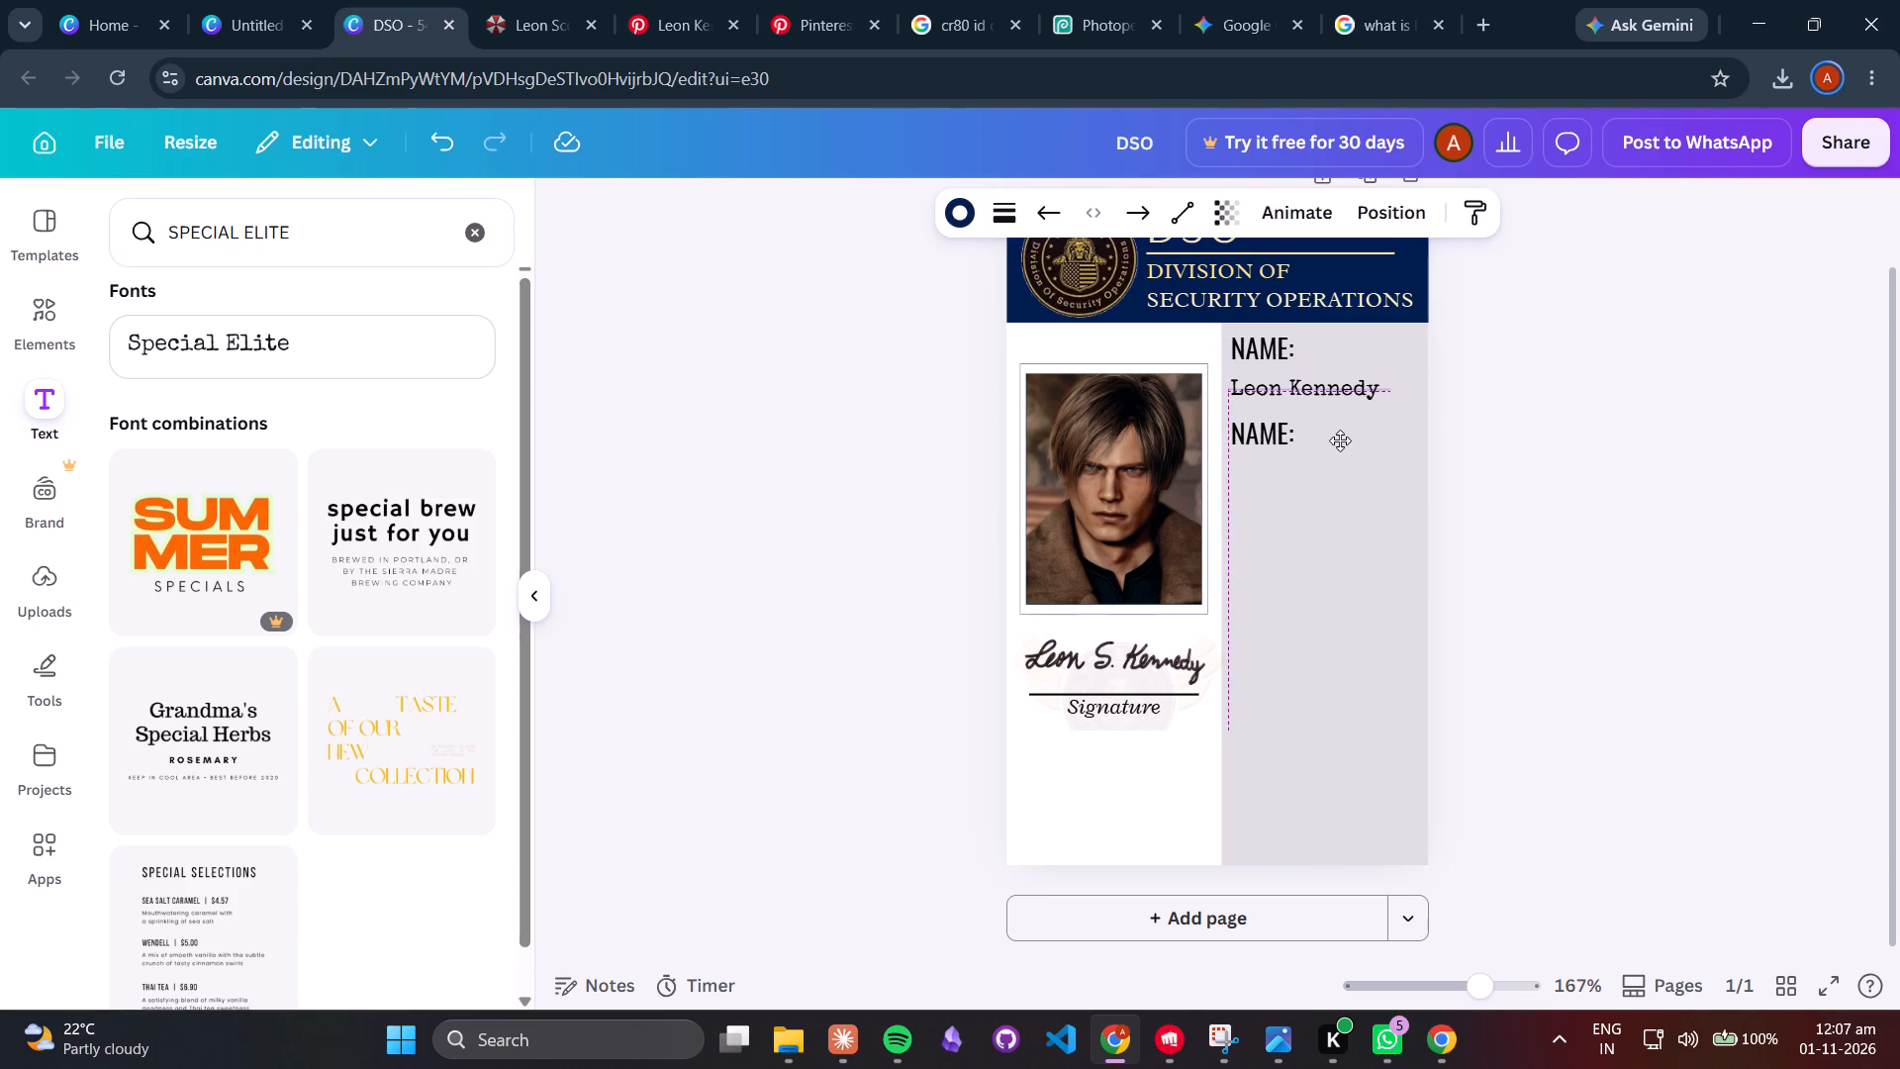
{"action": "left_click_drag", "start_coordinate": [1340, 440], "coordinate": [1338, 461]}
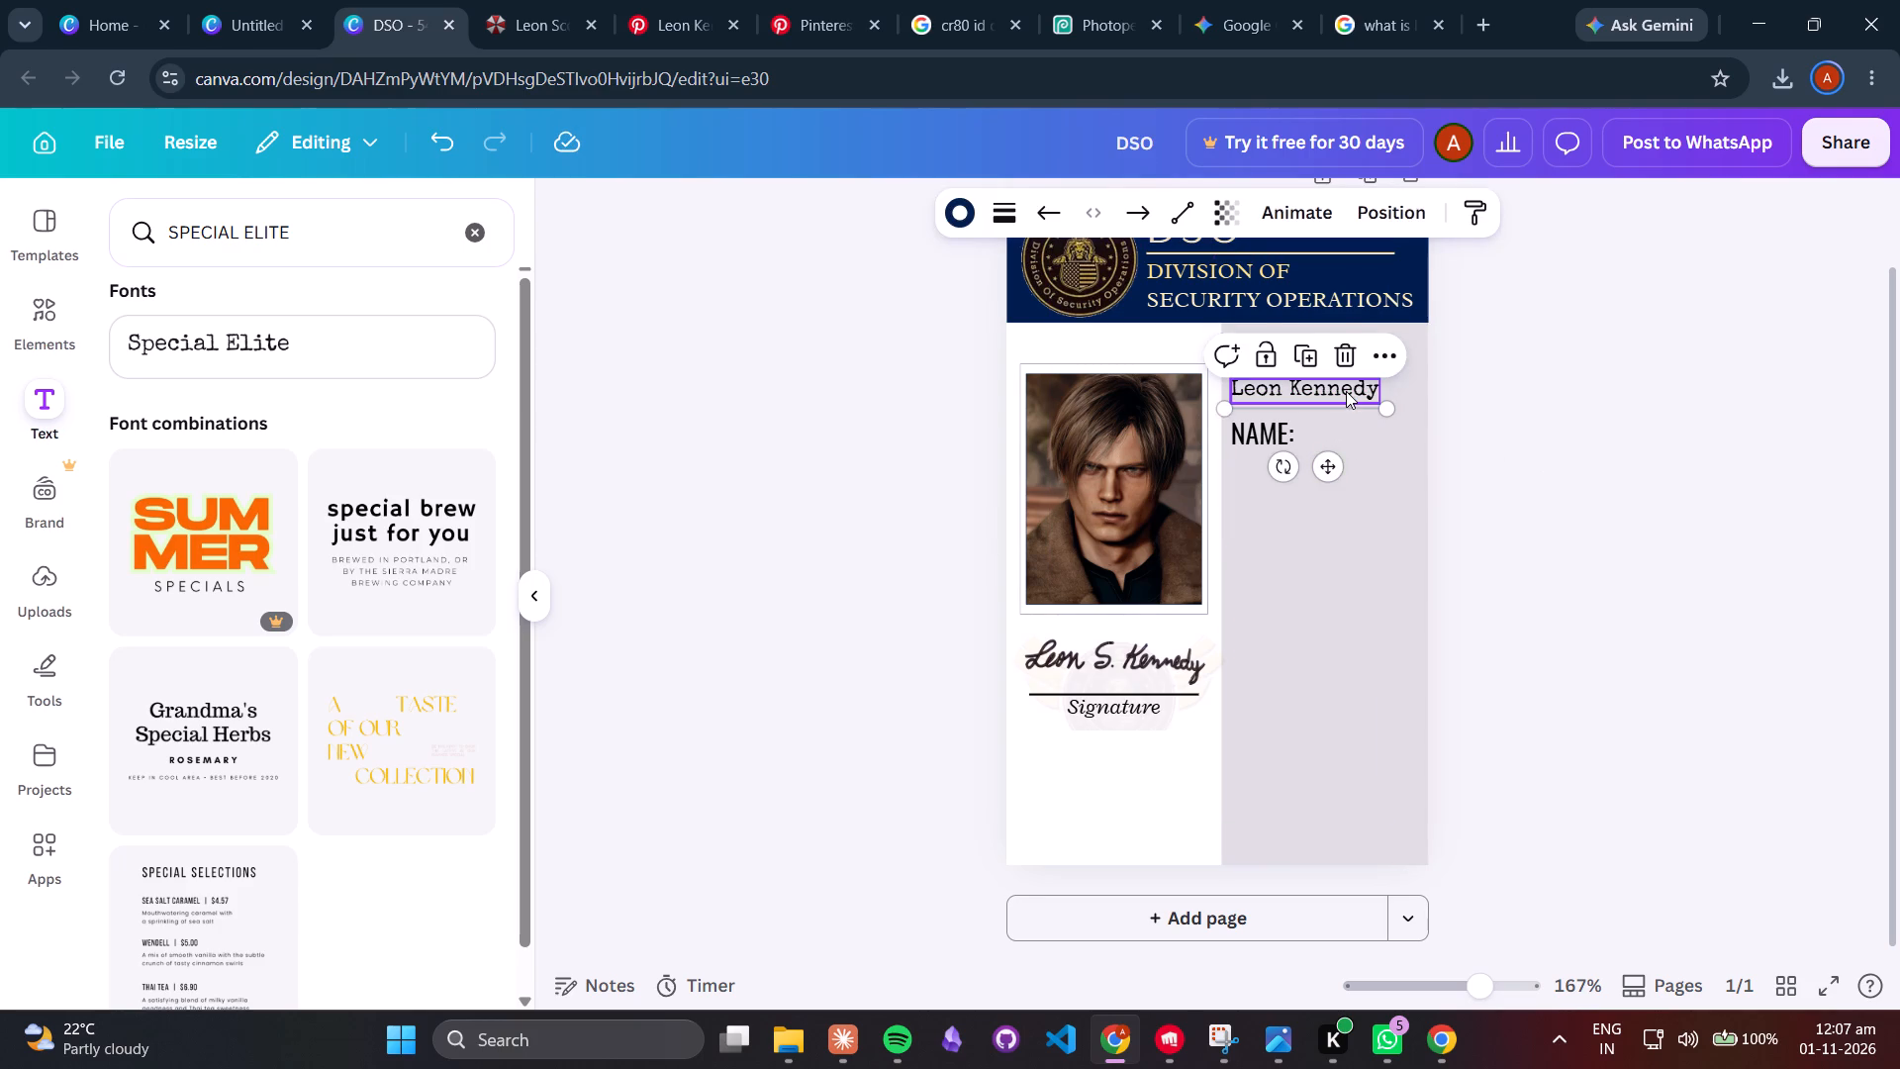
{"action": "left_click", "coordinate": [1346, 391]}
{"action": "left_click_drag", "start_coordinate": [1331, 457], "coordinate": [1328, 437]}
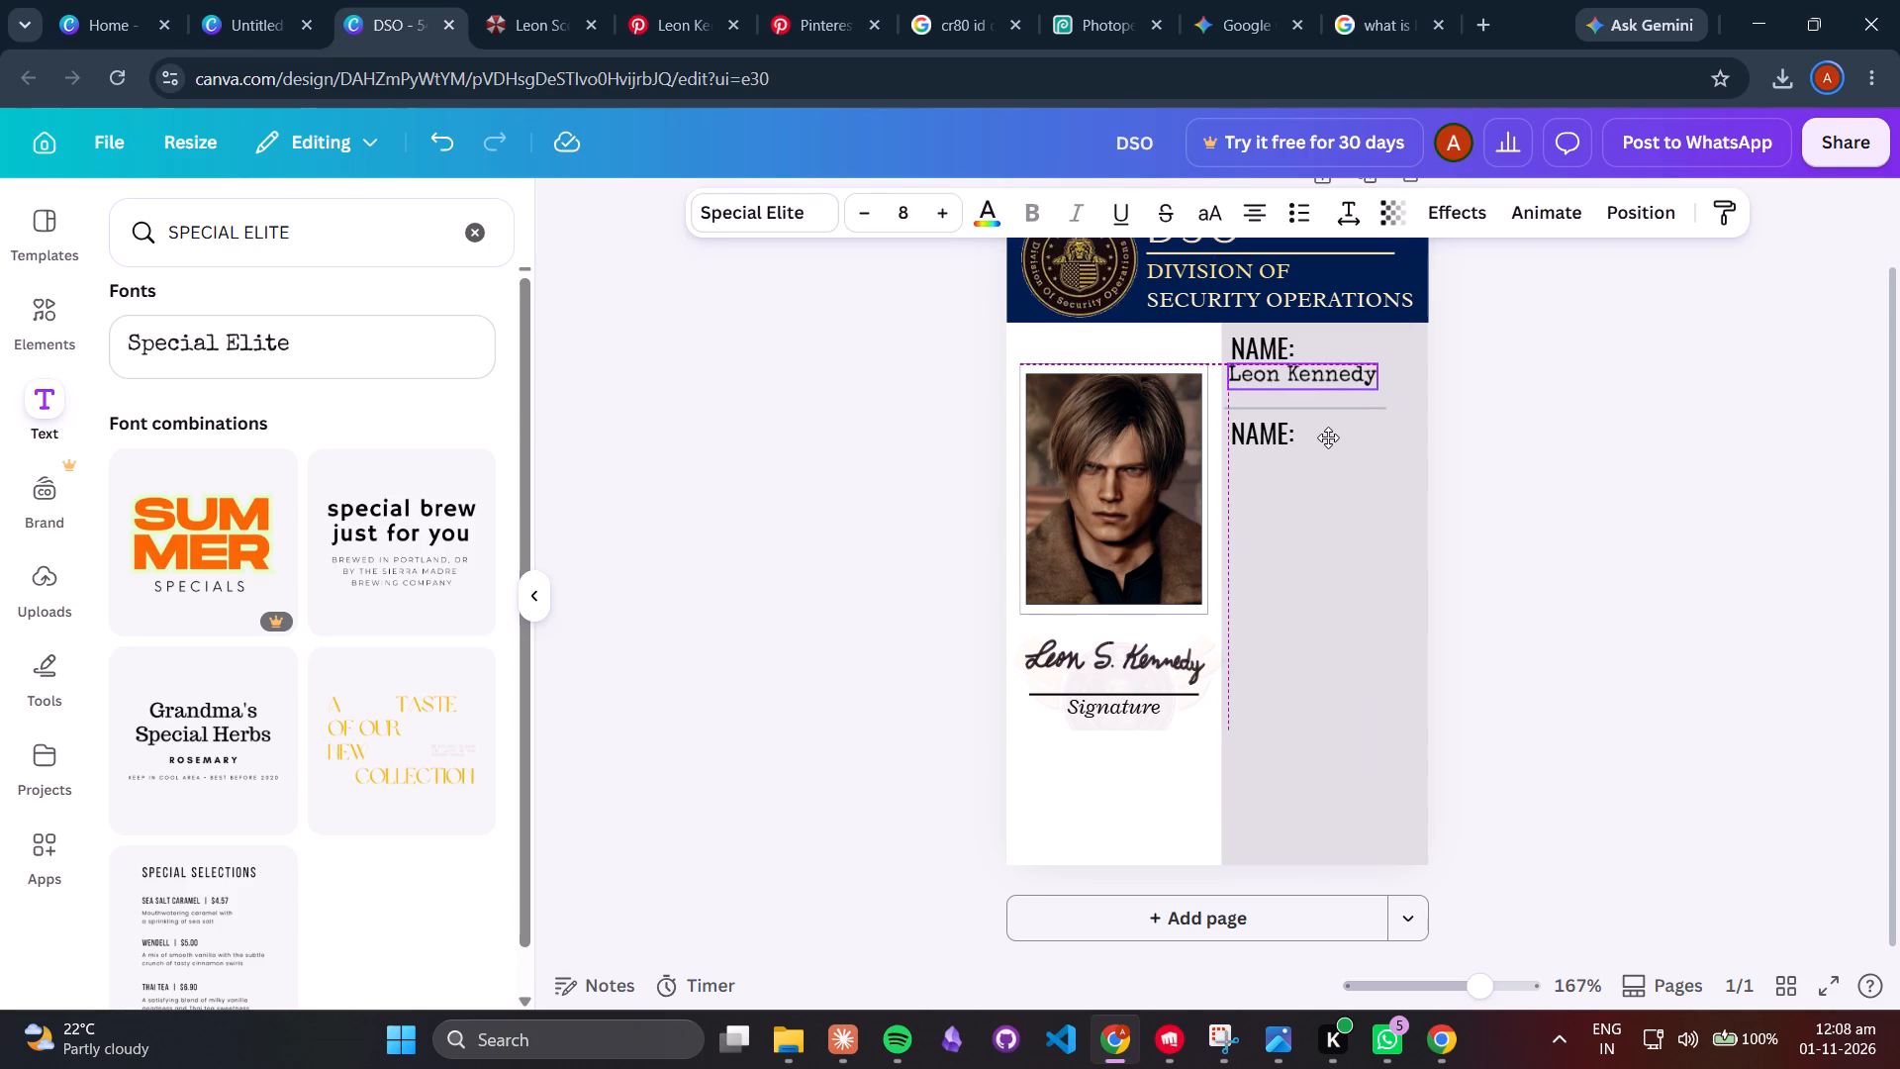
{"action": "left_click_drag", "start_coordinate": [1328, 437], "coordinate": [1330, 437]}
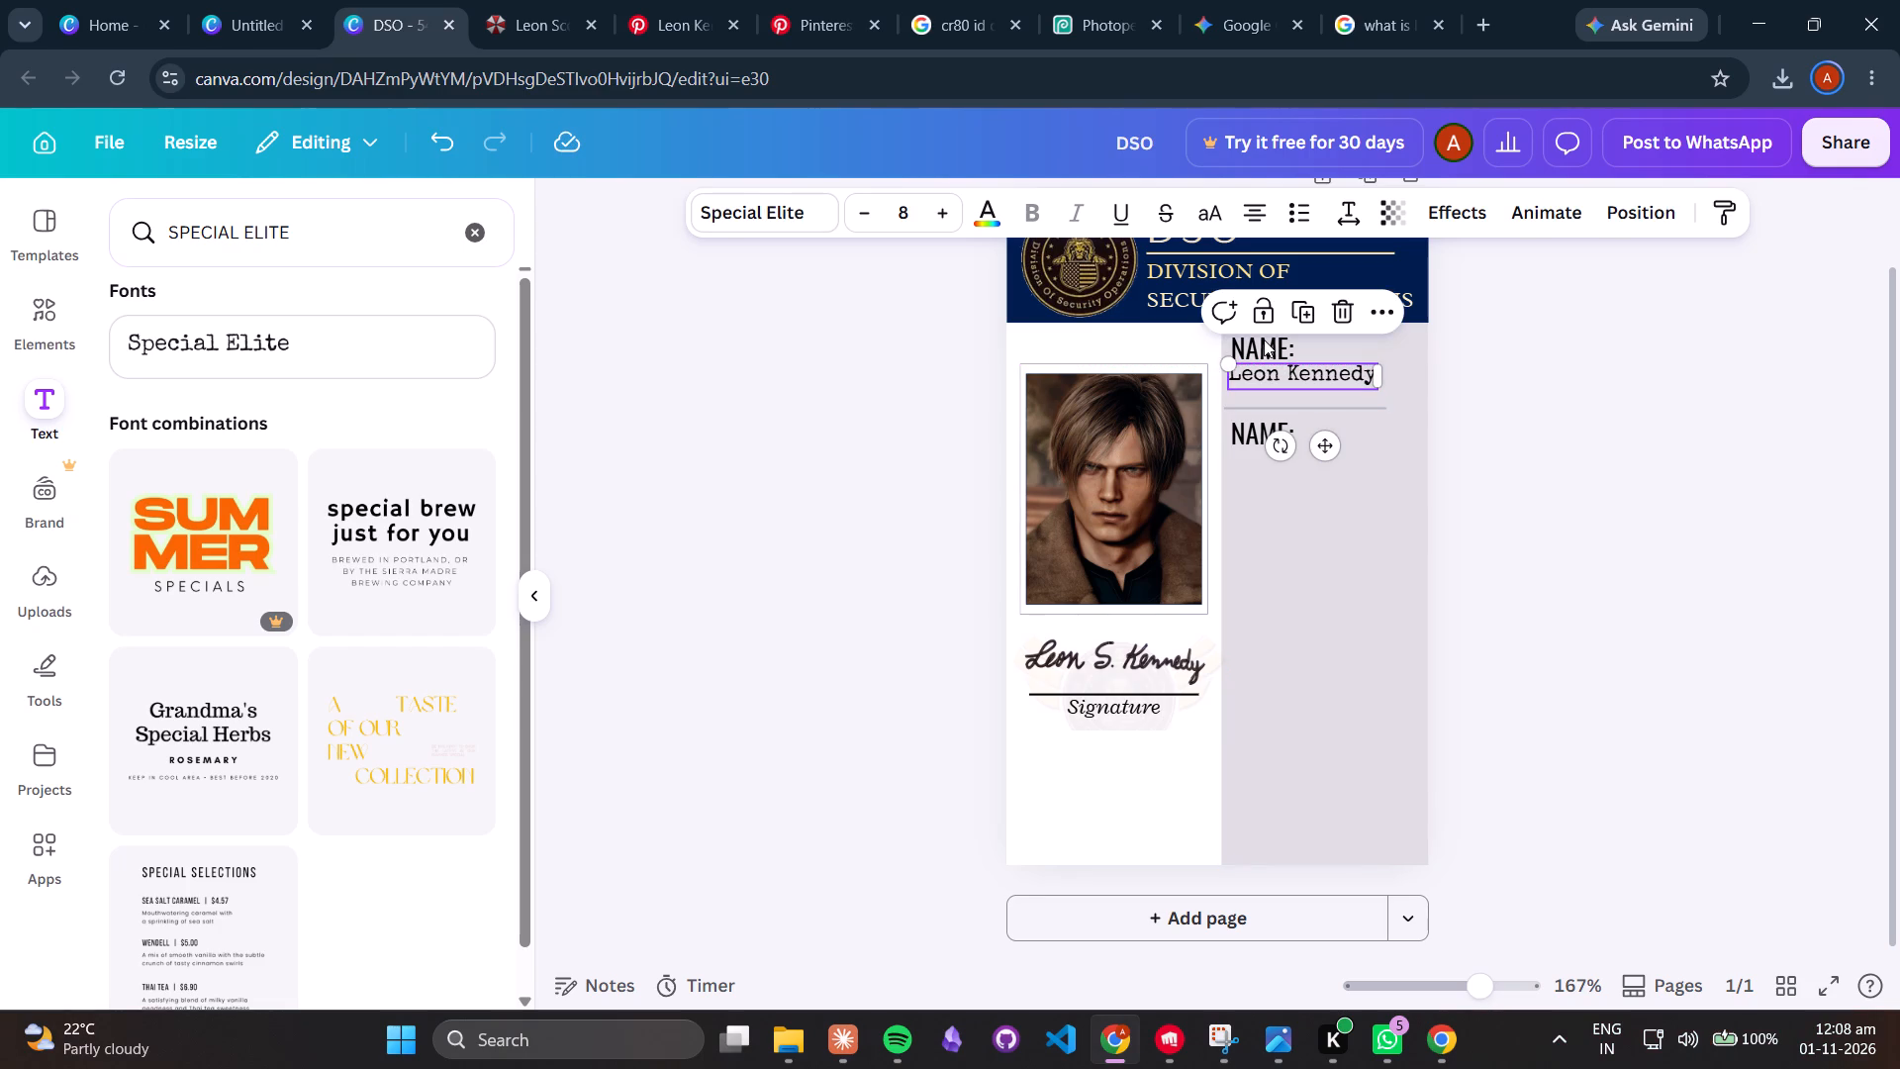
{"action": "left_click", "coordinate": [1664, 436]}
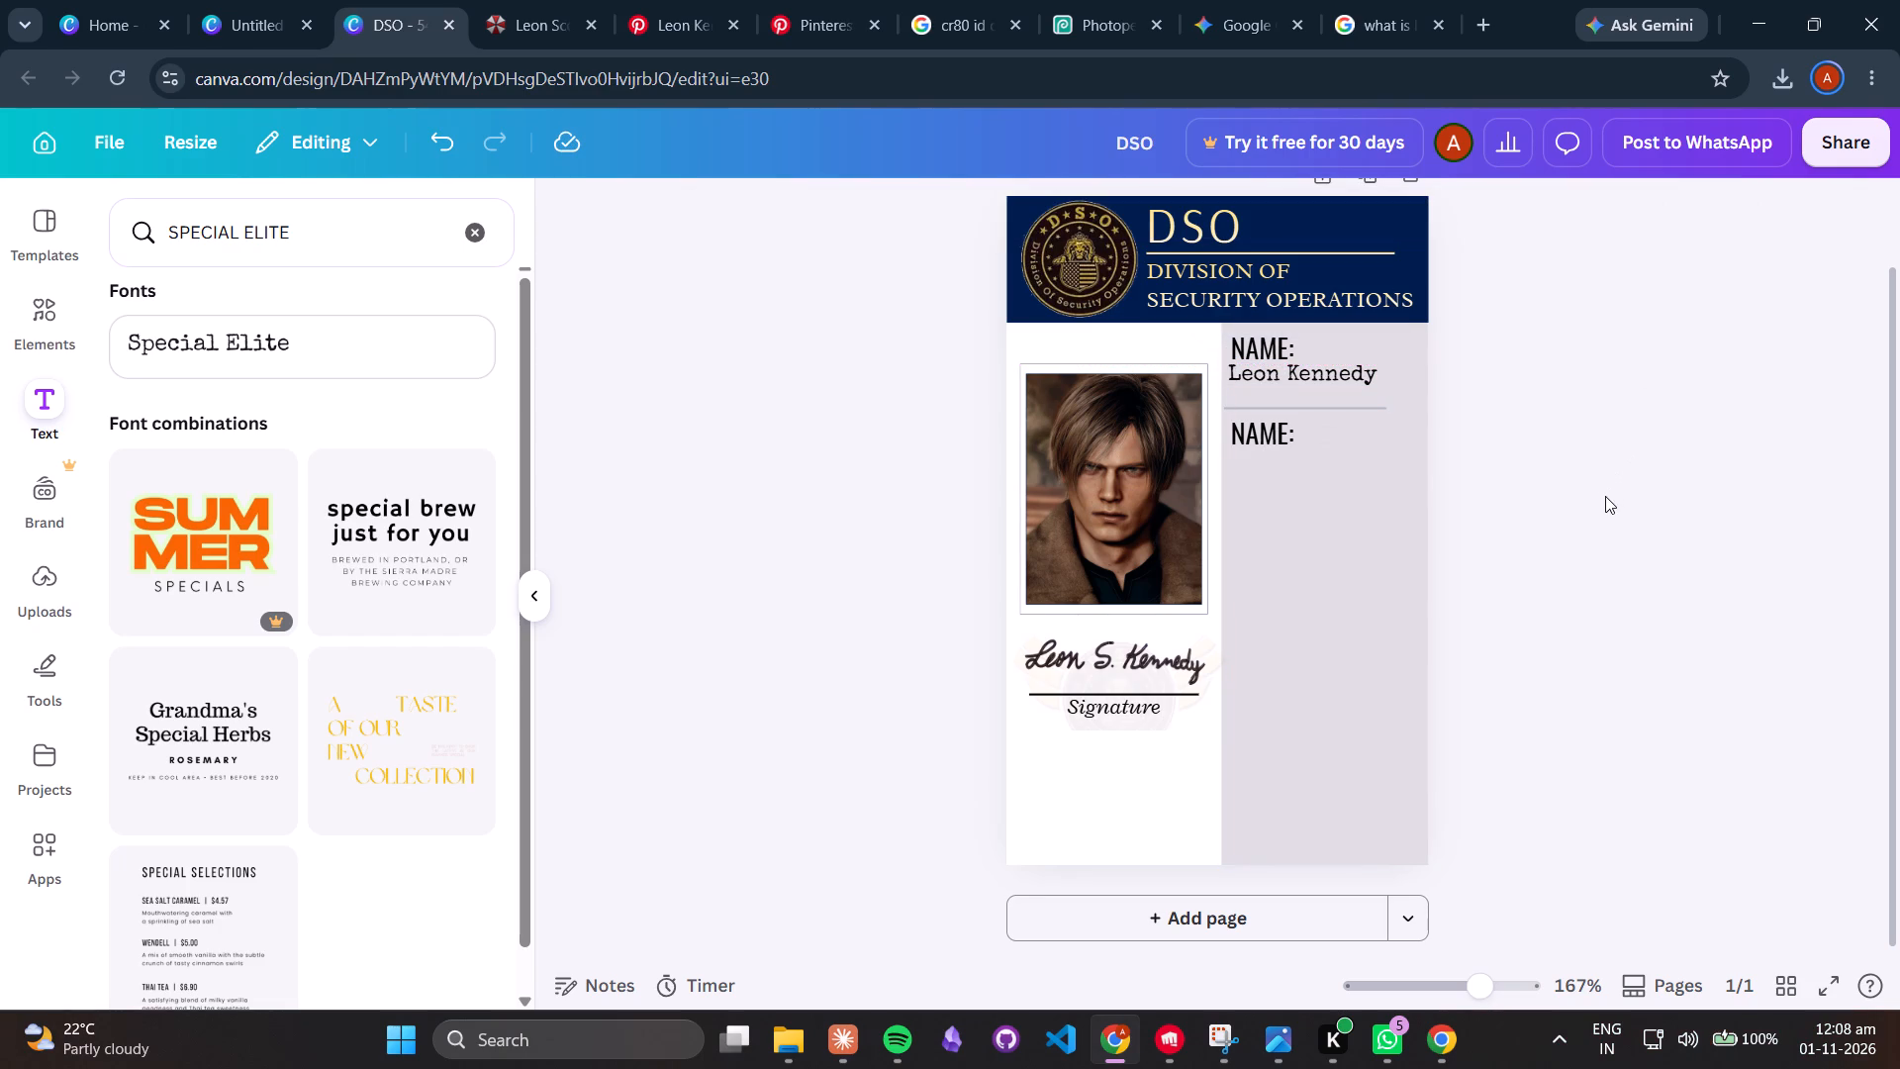
{"action": "left_click", "coordinate": [1334, 380]}
{"action": "left_click", "coordinate": [1333, 447]}
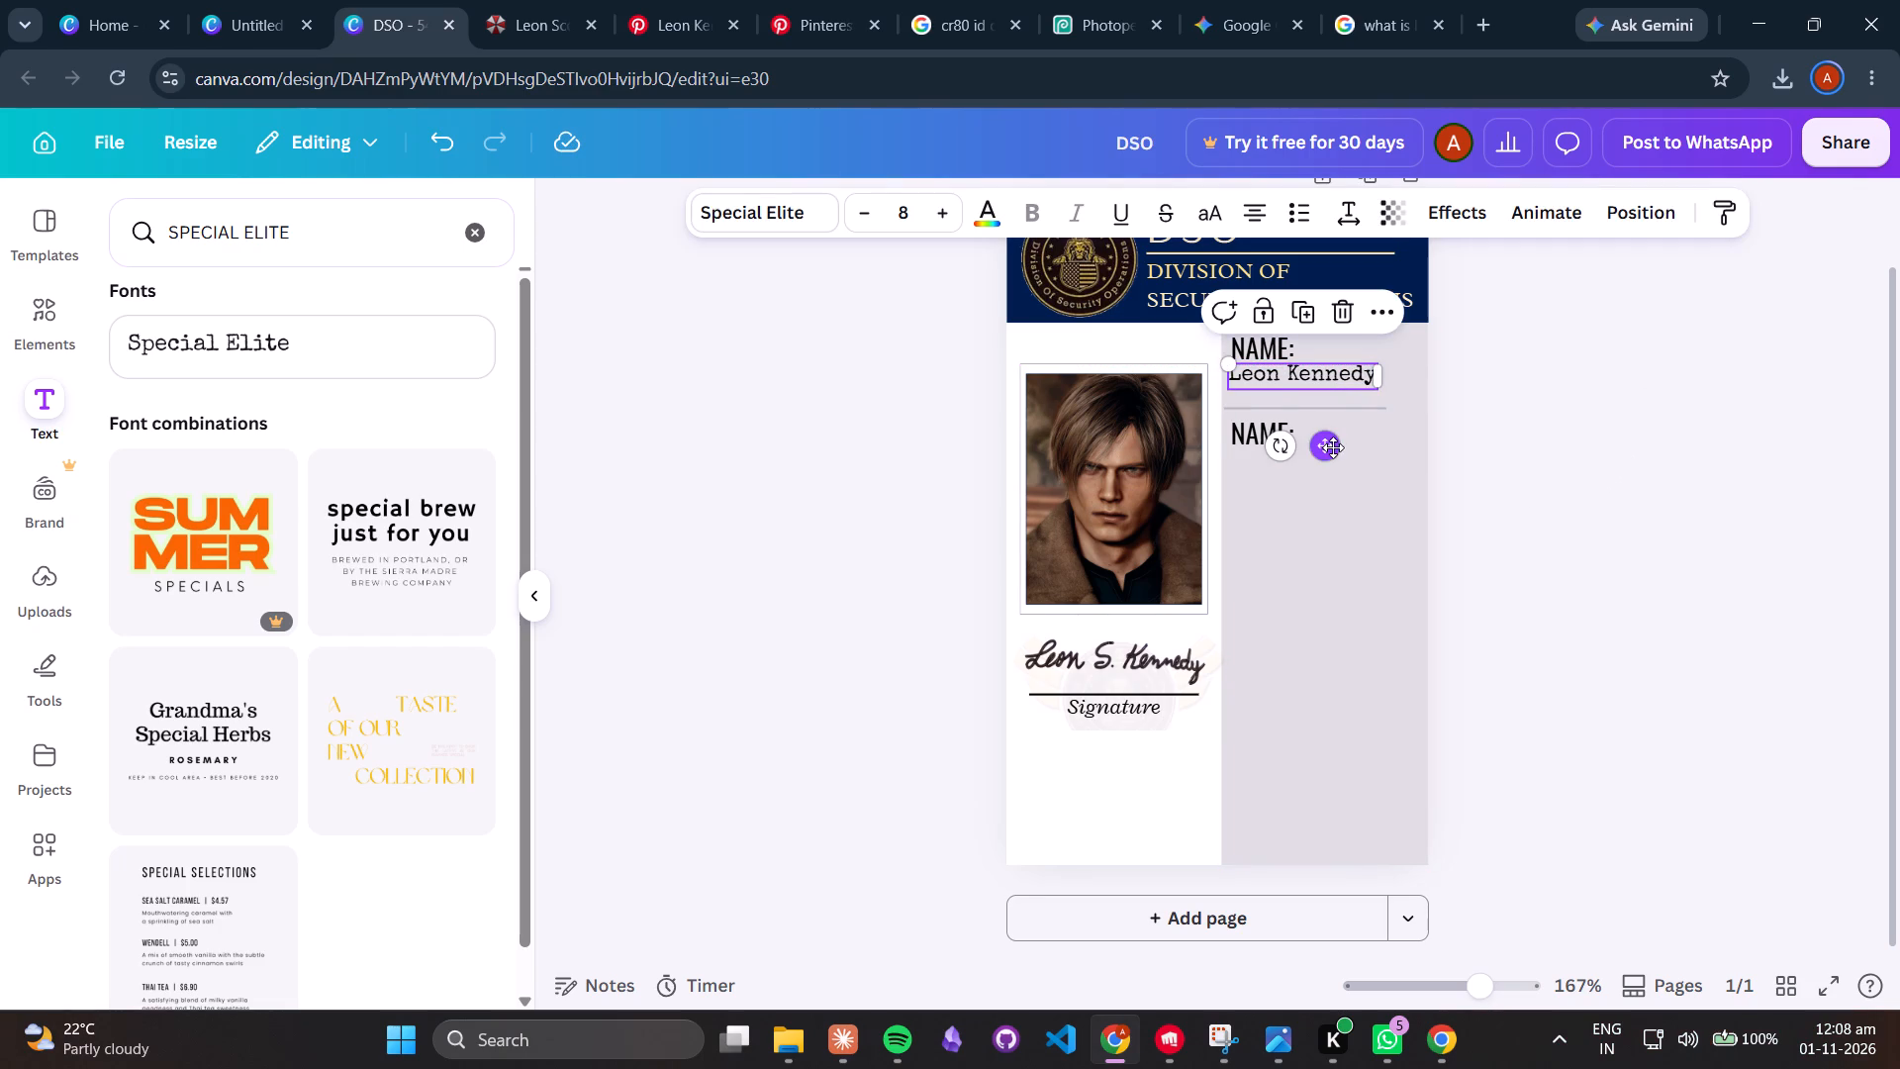
{"action": "left_click", "coordinate": [1576, 451]}
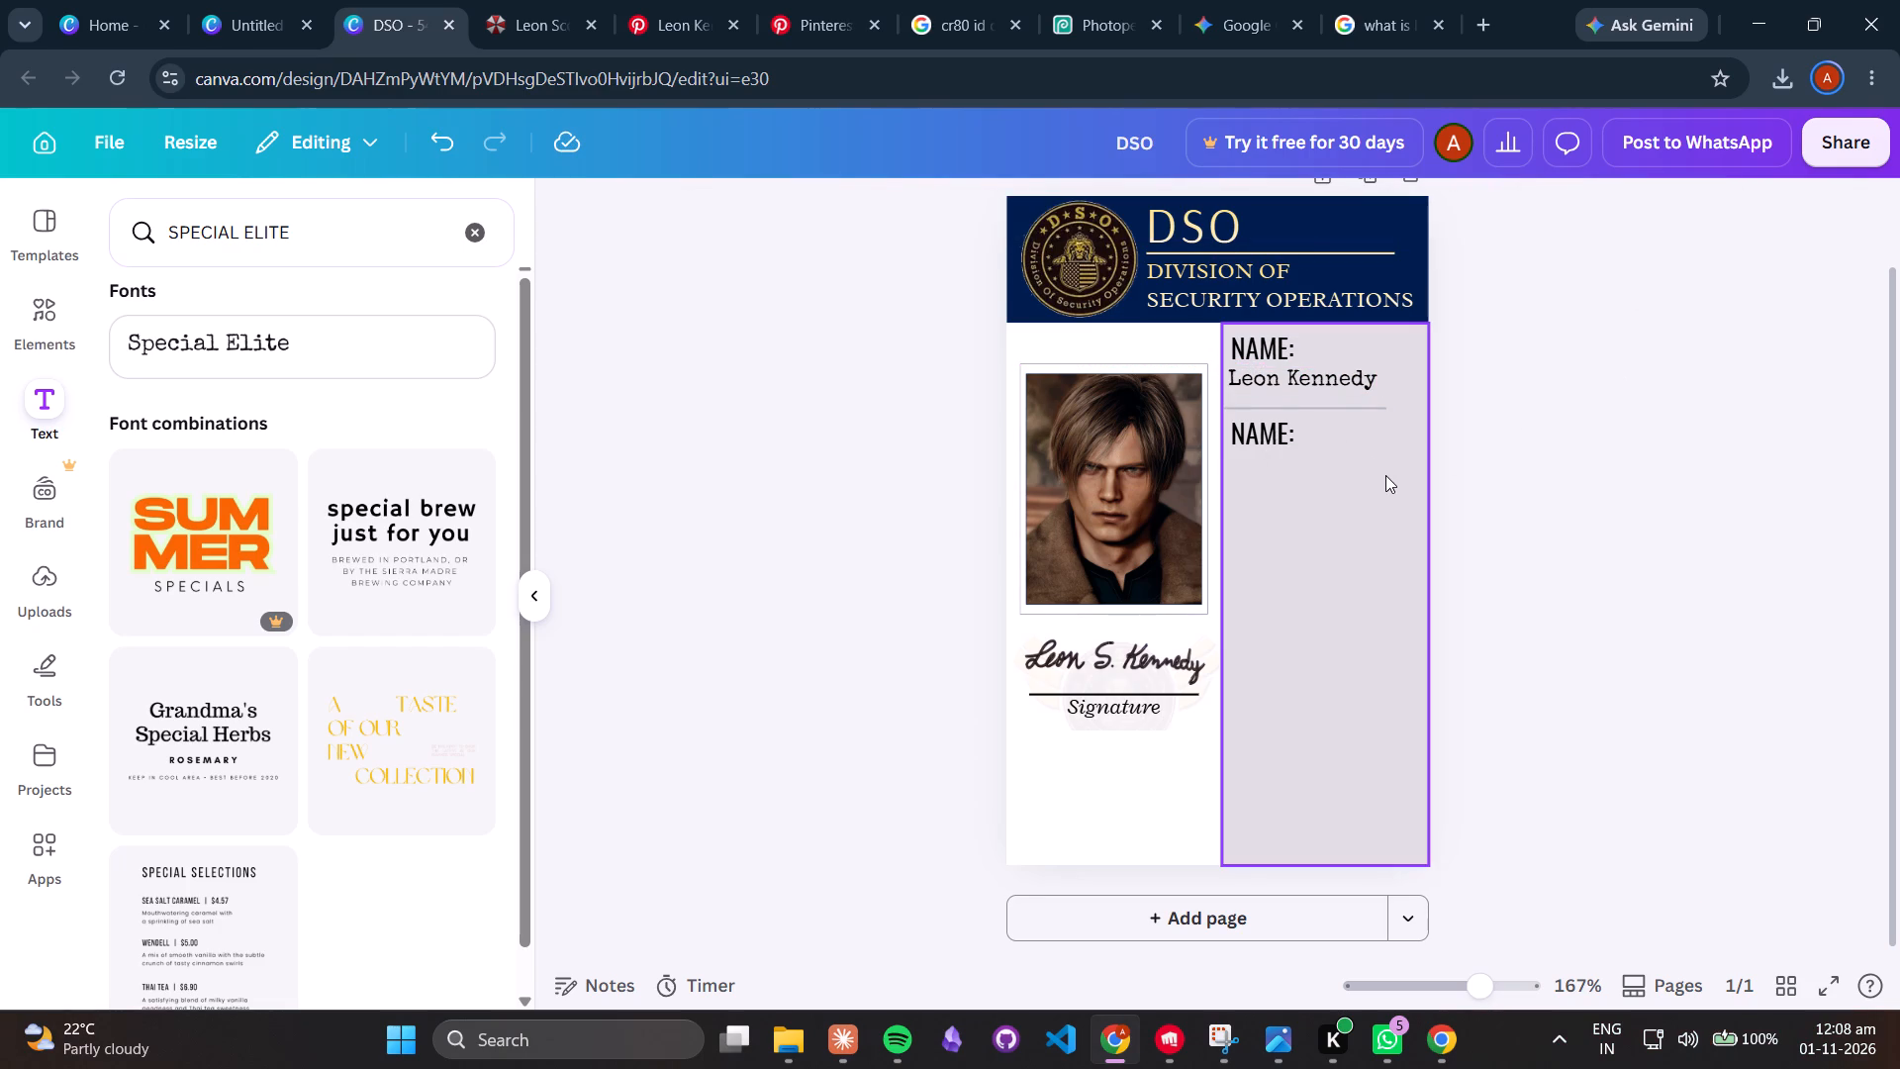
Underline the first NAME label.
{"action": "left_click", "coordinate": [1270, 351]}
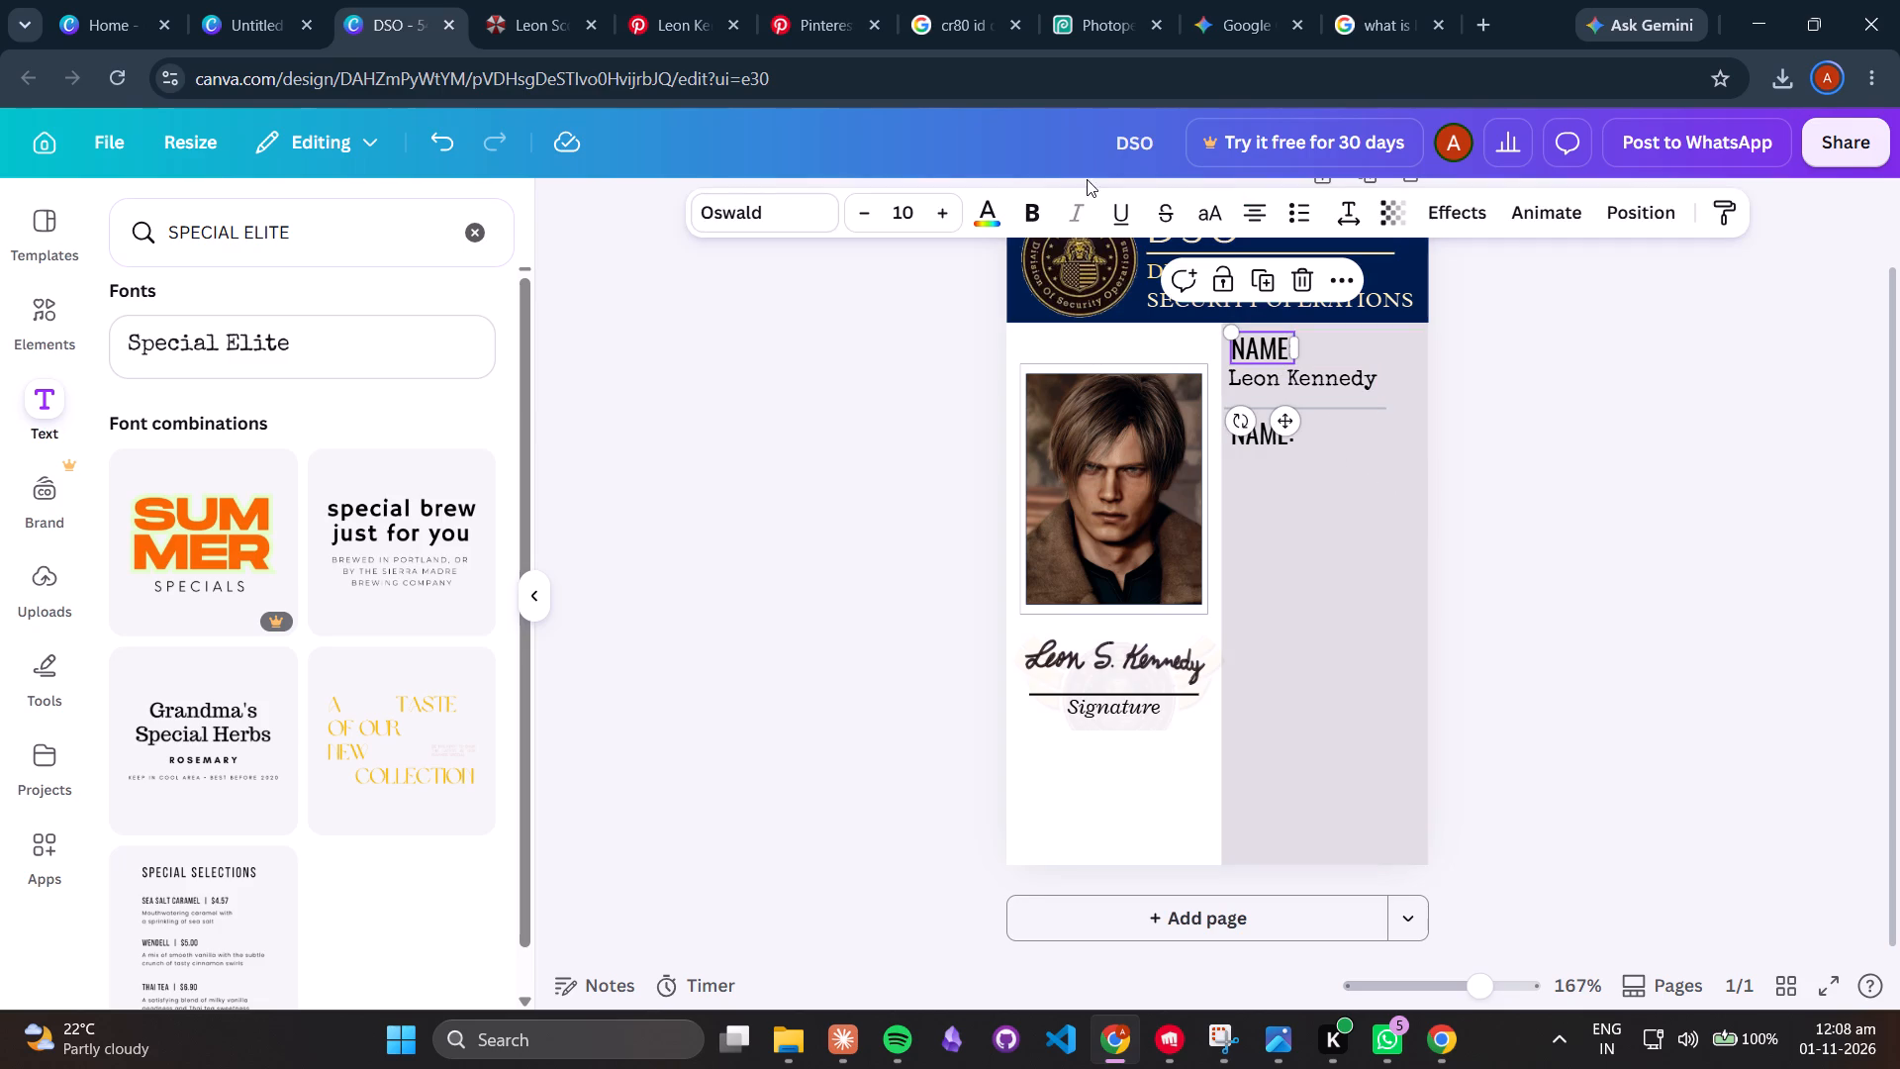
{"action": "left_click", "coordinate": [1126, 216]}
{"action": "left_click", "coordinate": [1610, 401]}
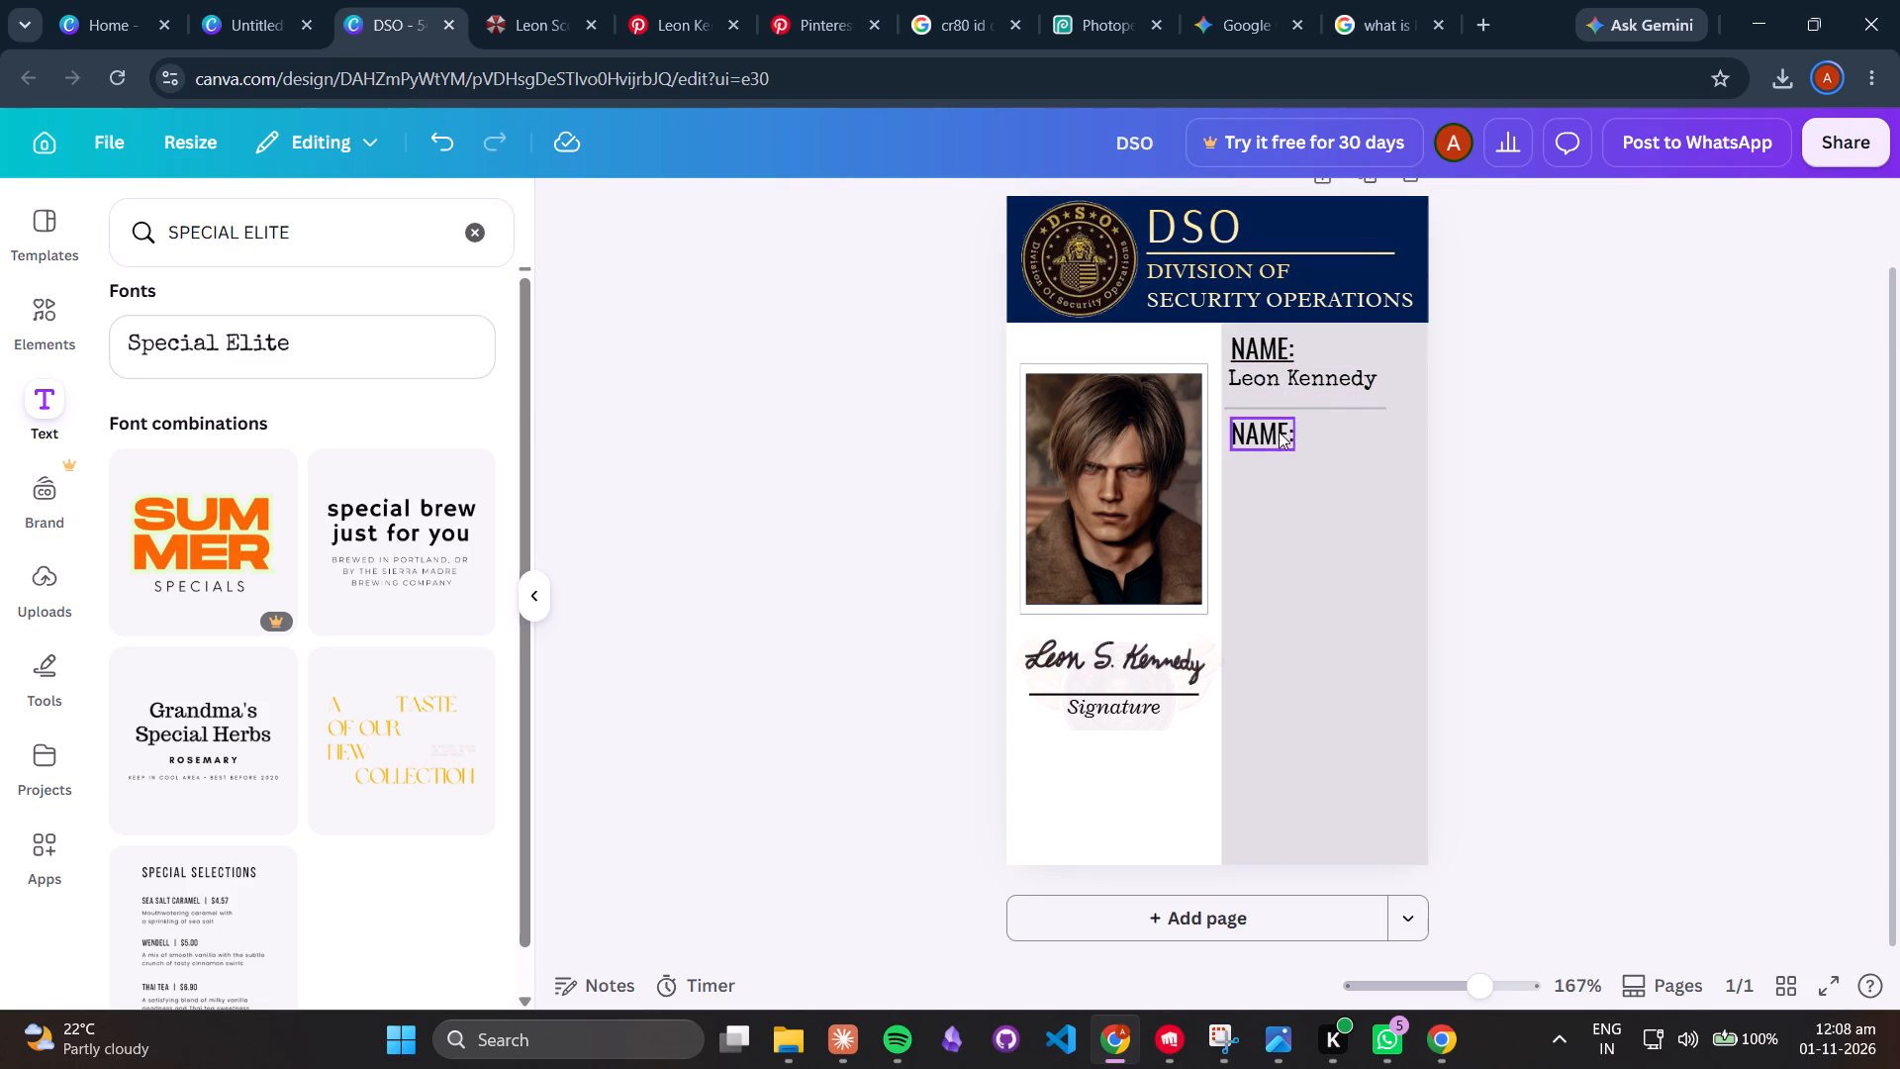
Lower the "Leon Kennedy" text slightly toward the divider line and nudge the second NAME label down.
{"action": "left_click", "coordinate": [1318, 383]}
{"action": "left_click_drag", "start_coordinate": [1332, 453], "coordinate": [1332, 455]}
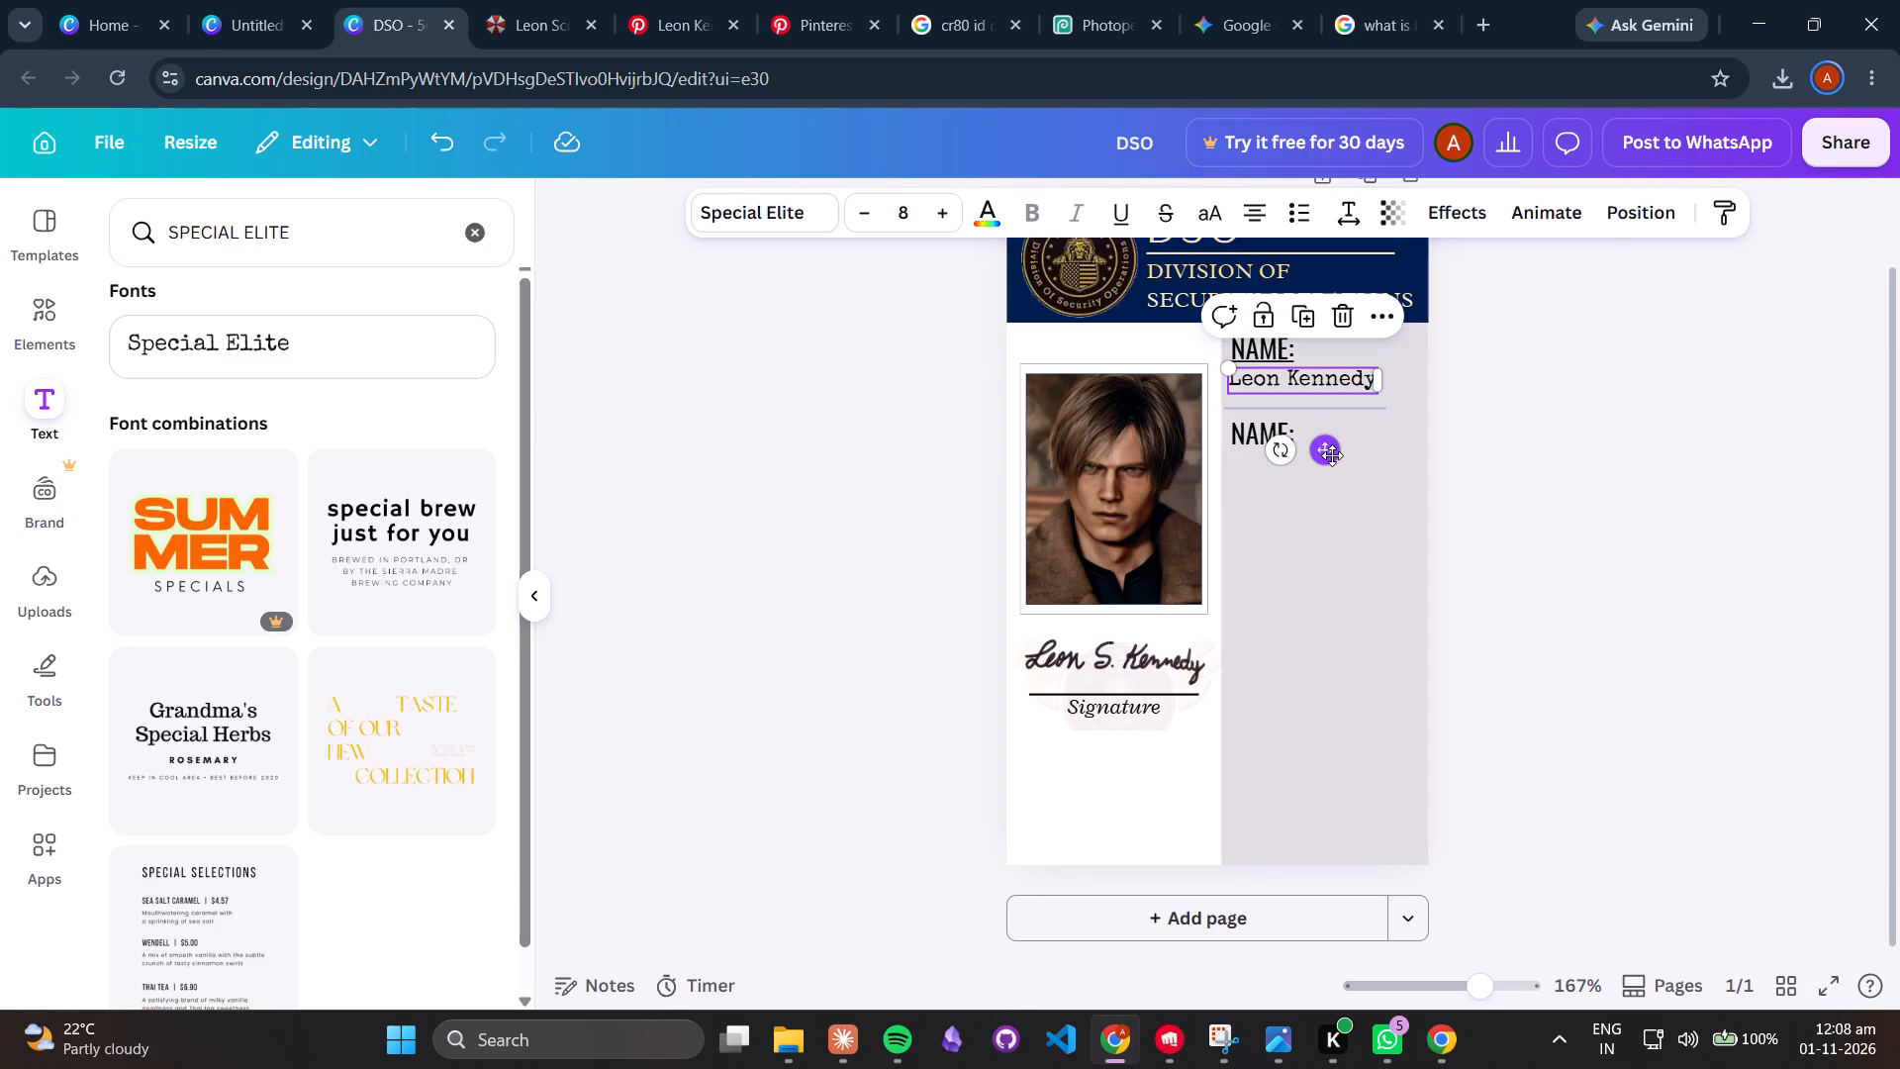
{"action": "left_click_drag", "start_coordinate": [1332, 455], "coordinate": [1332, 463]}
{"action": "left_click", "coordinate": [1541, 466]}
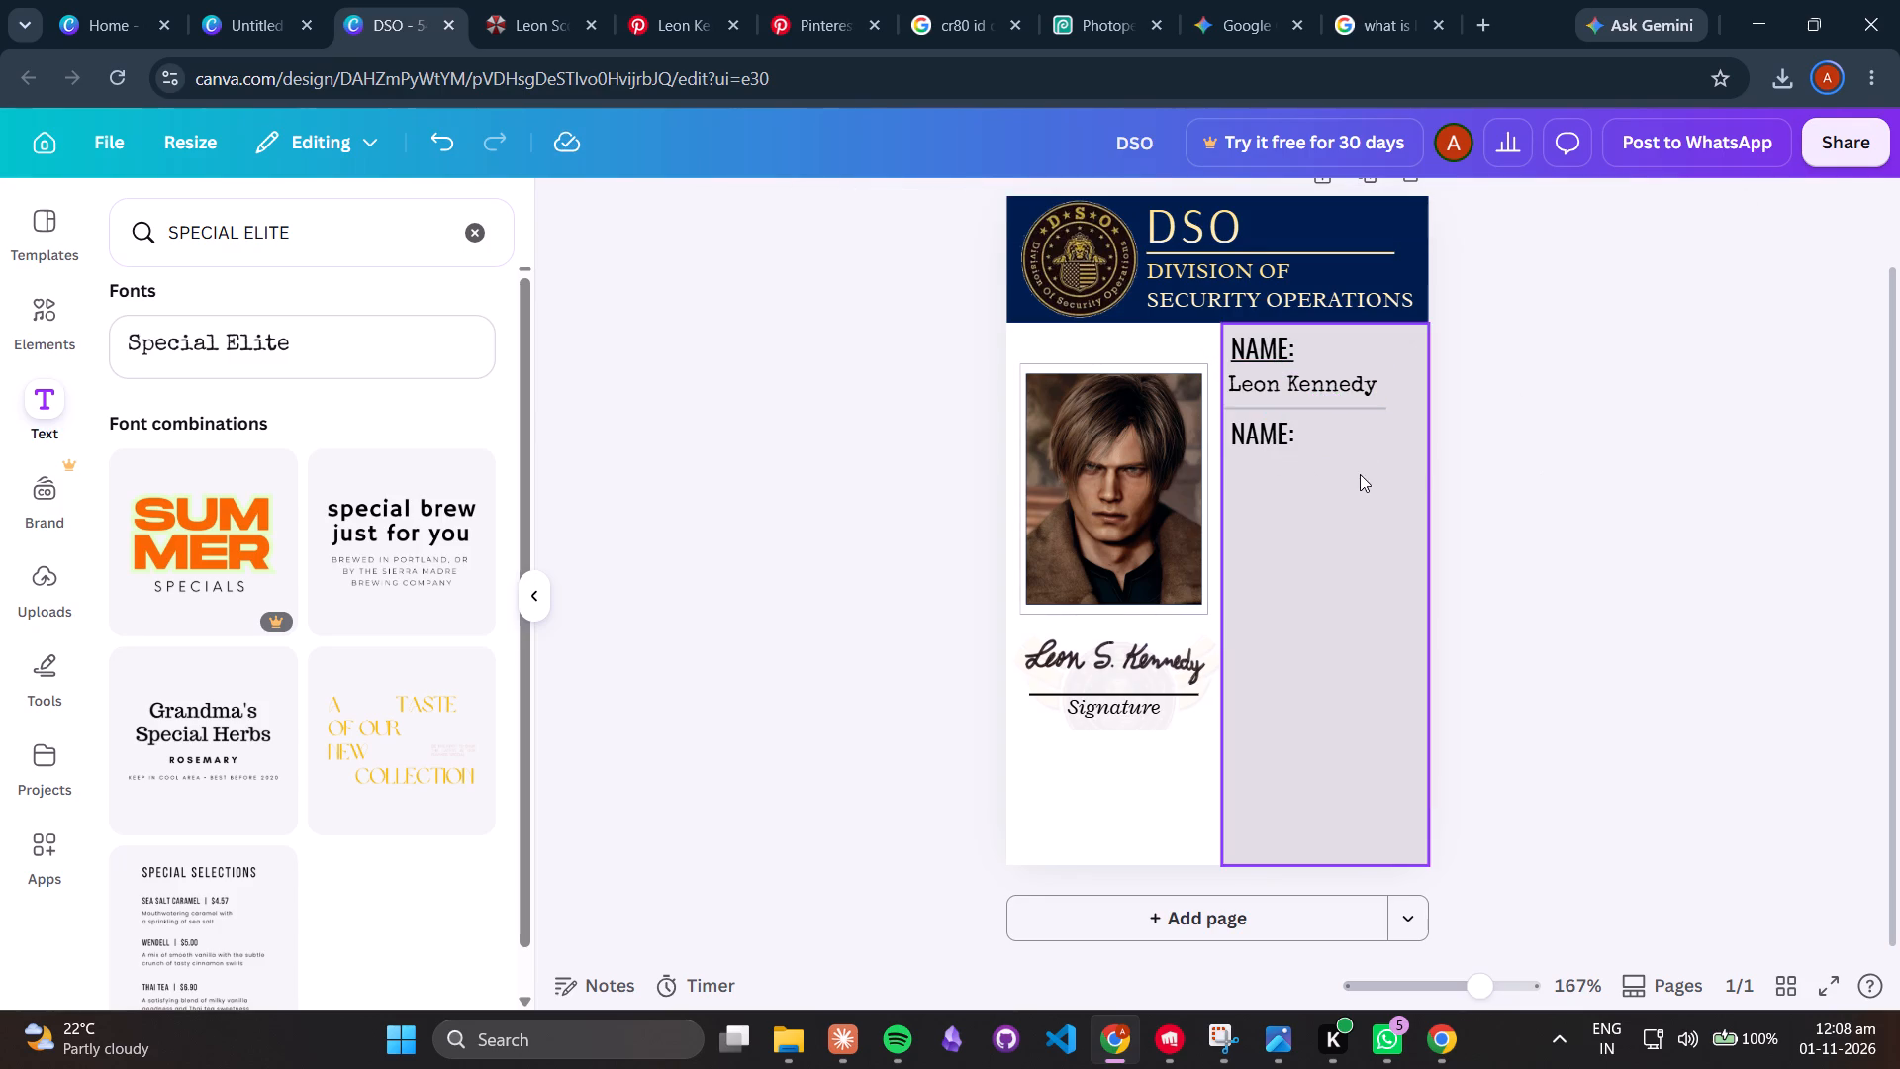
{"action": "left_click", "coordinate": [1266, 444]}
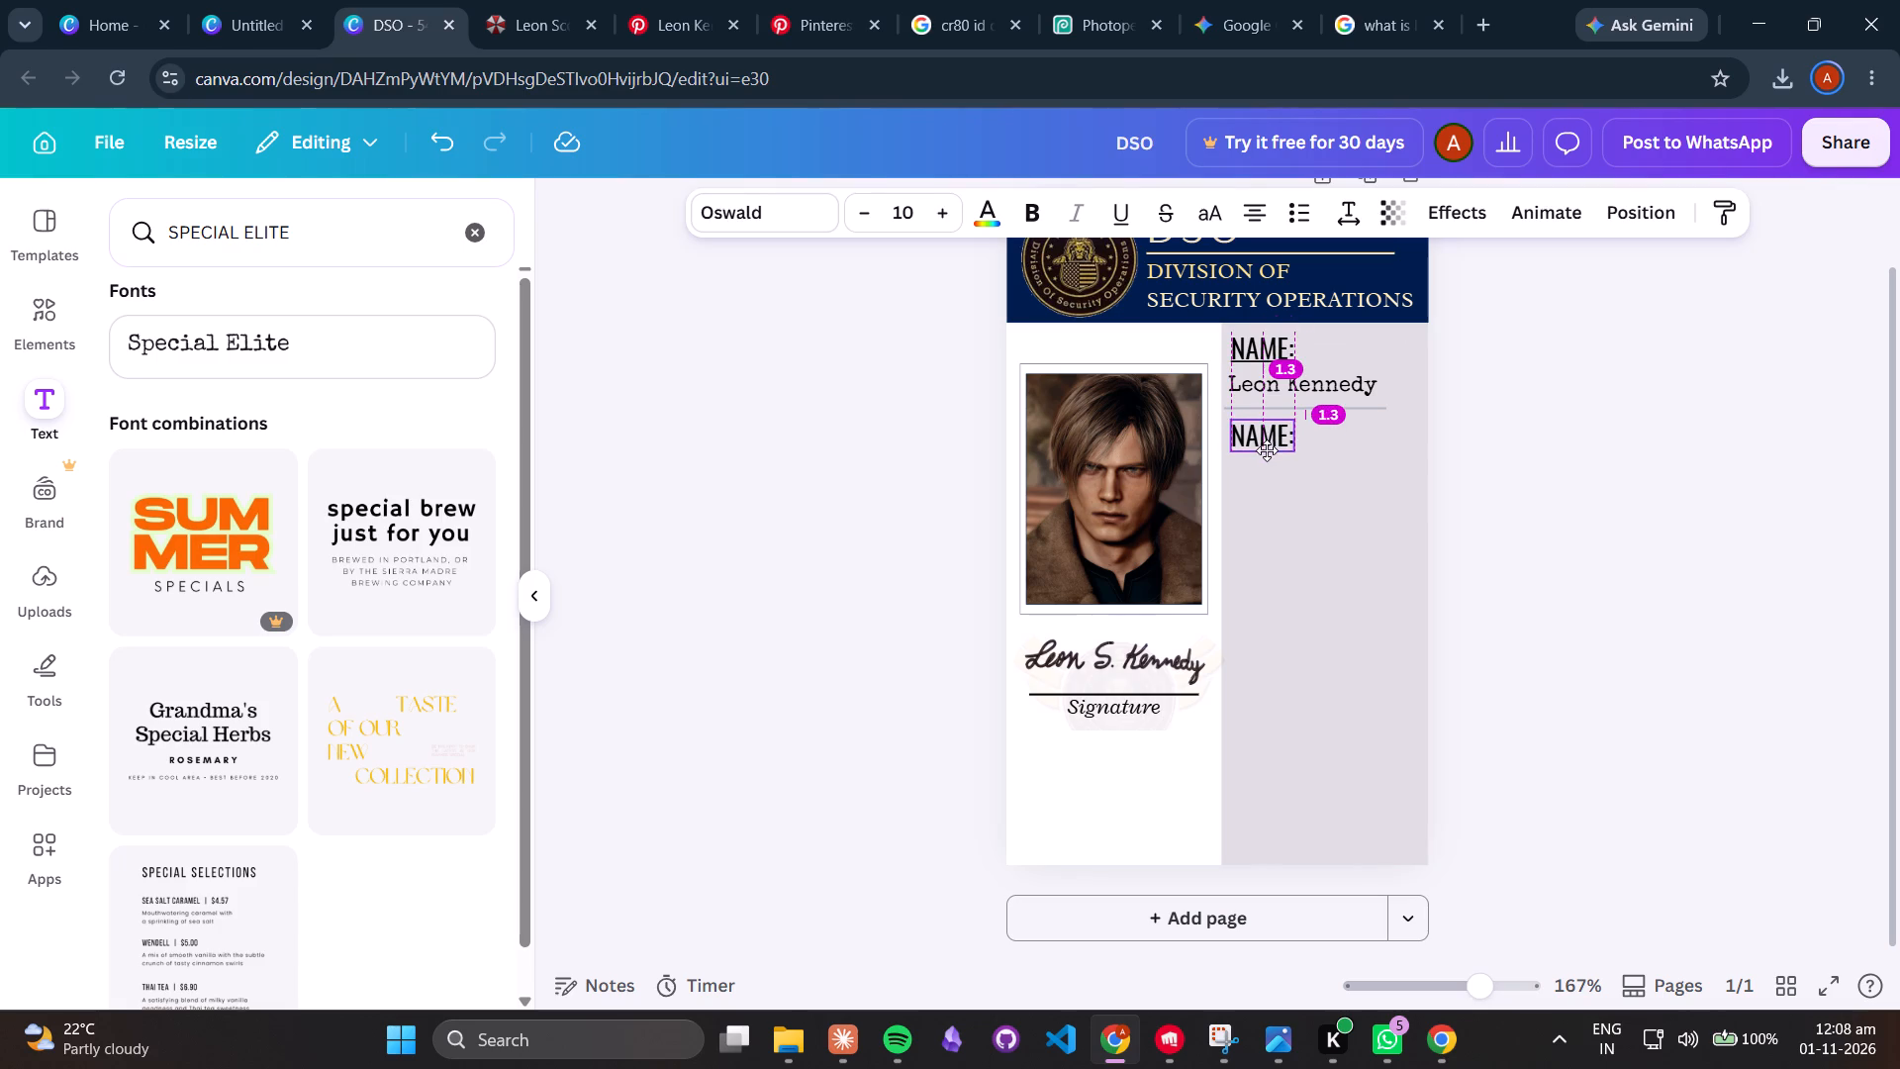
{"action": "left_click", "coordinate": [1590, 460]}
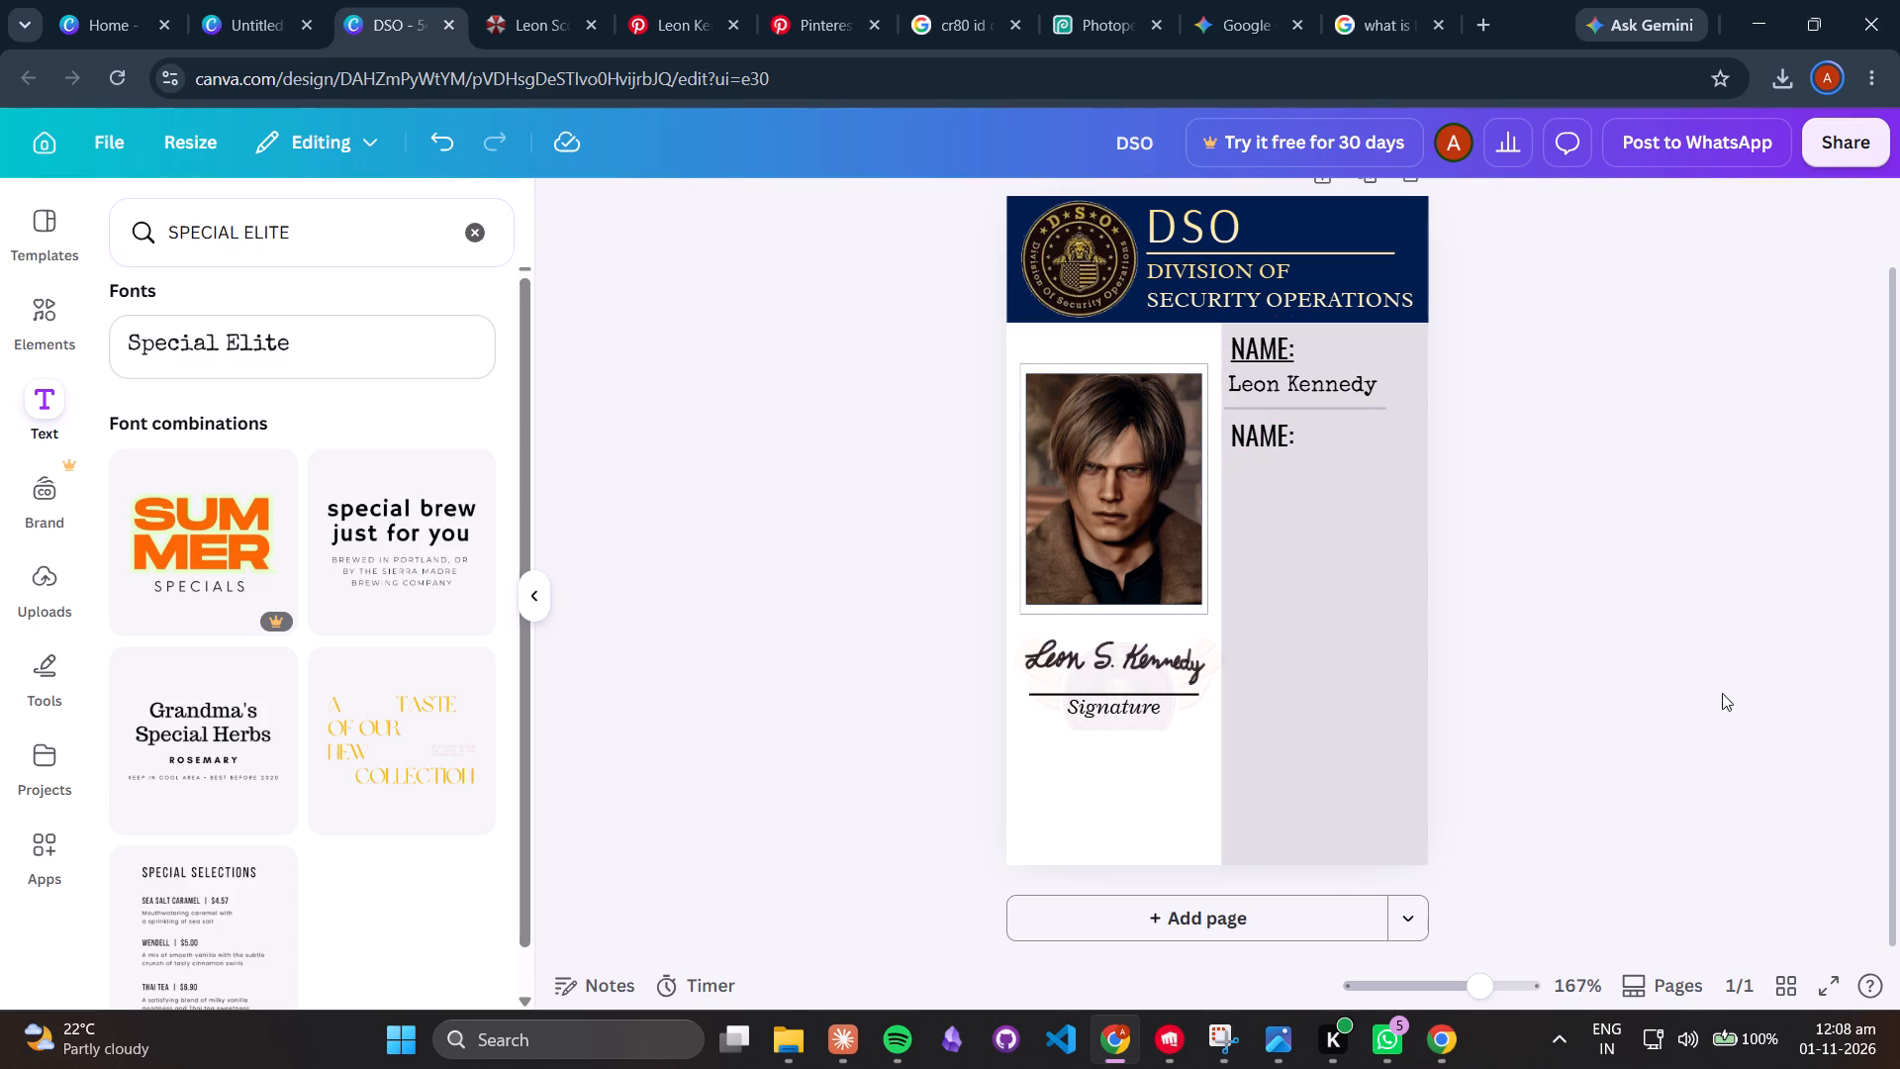
Check the Leon Kennedy ID reference on Pinterest, and in the DSO design shrink the first NAME label to size 7, aligned with "Leon Kennedy".
{"action": "left_click", "coordinate": [681, 2]}
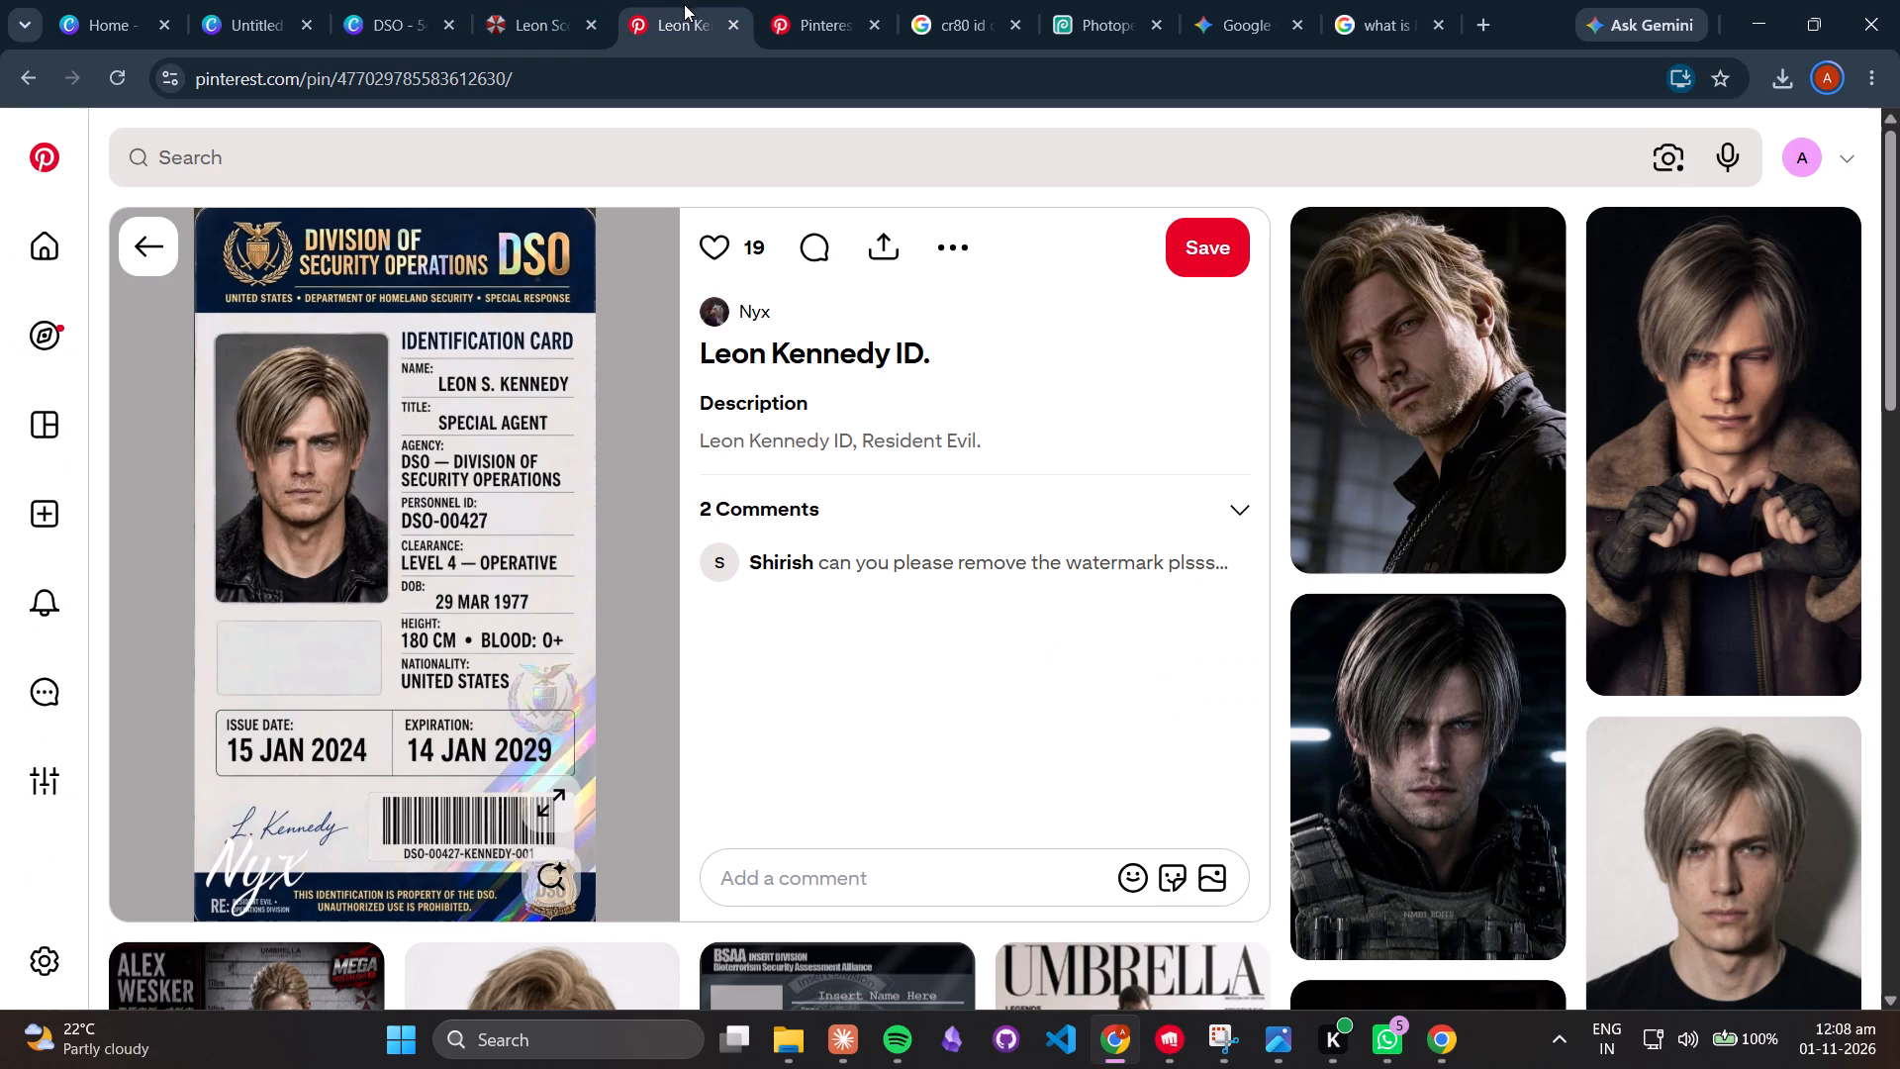
{"action": "left_click", "coordinate": [419, 0]}
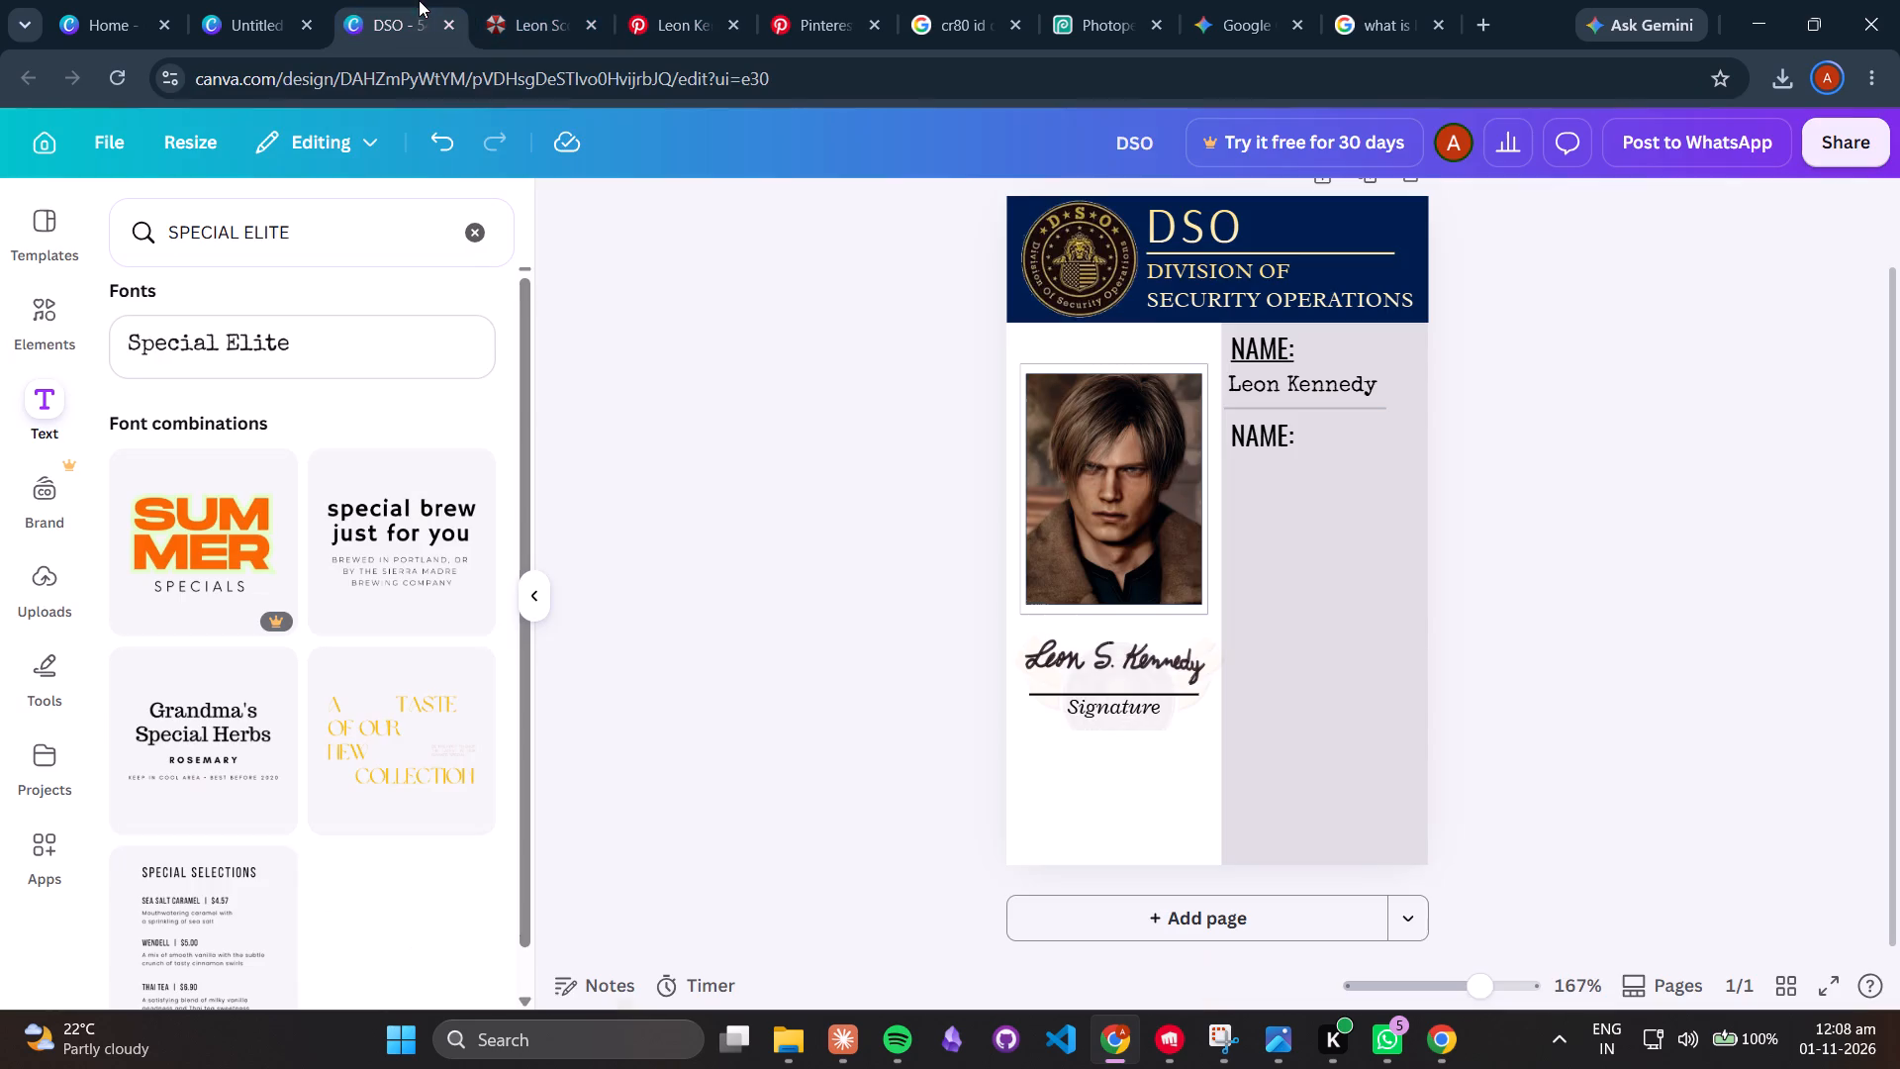
{"action": "left_click", "coordinate": [1262, 363]}
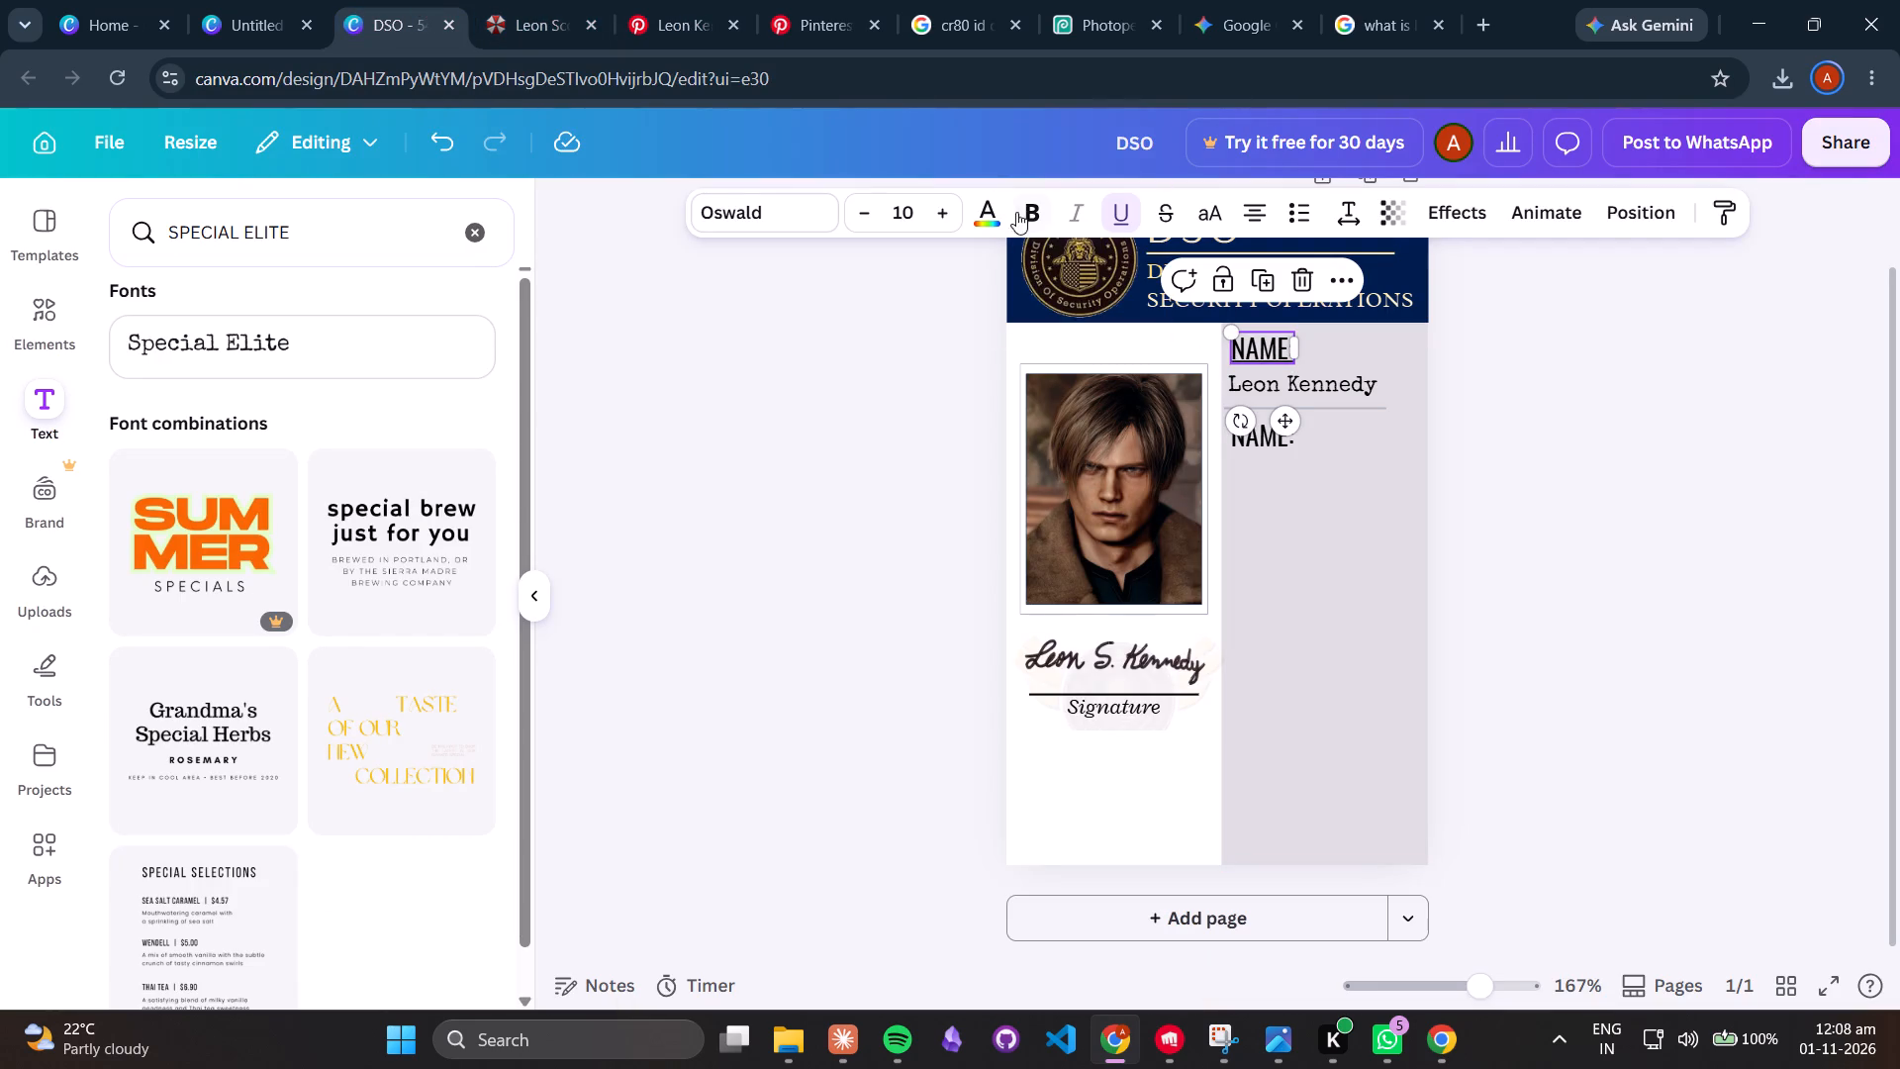
{"action": "double_click", "coordinate": [870, 207]}
{"action": "left_click", "coordinate": [870, 207]}
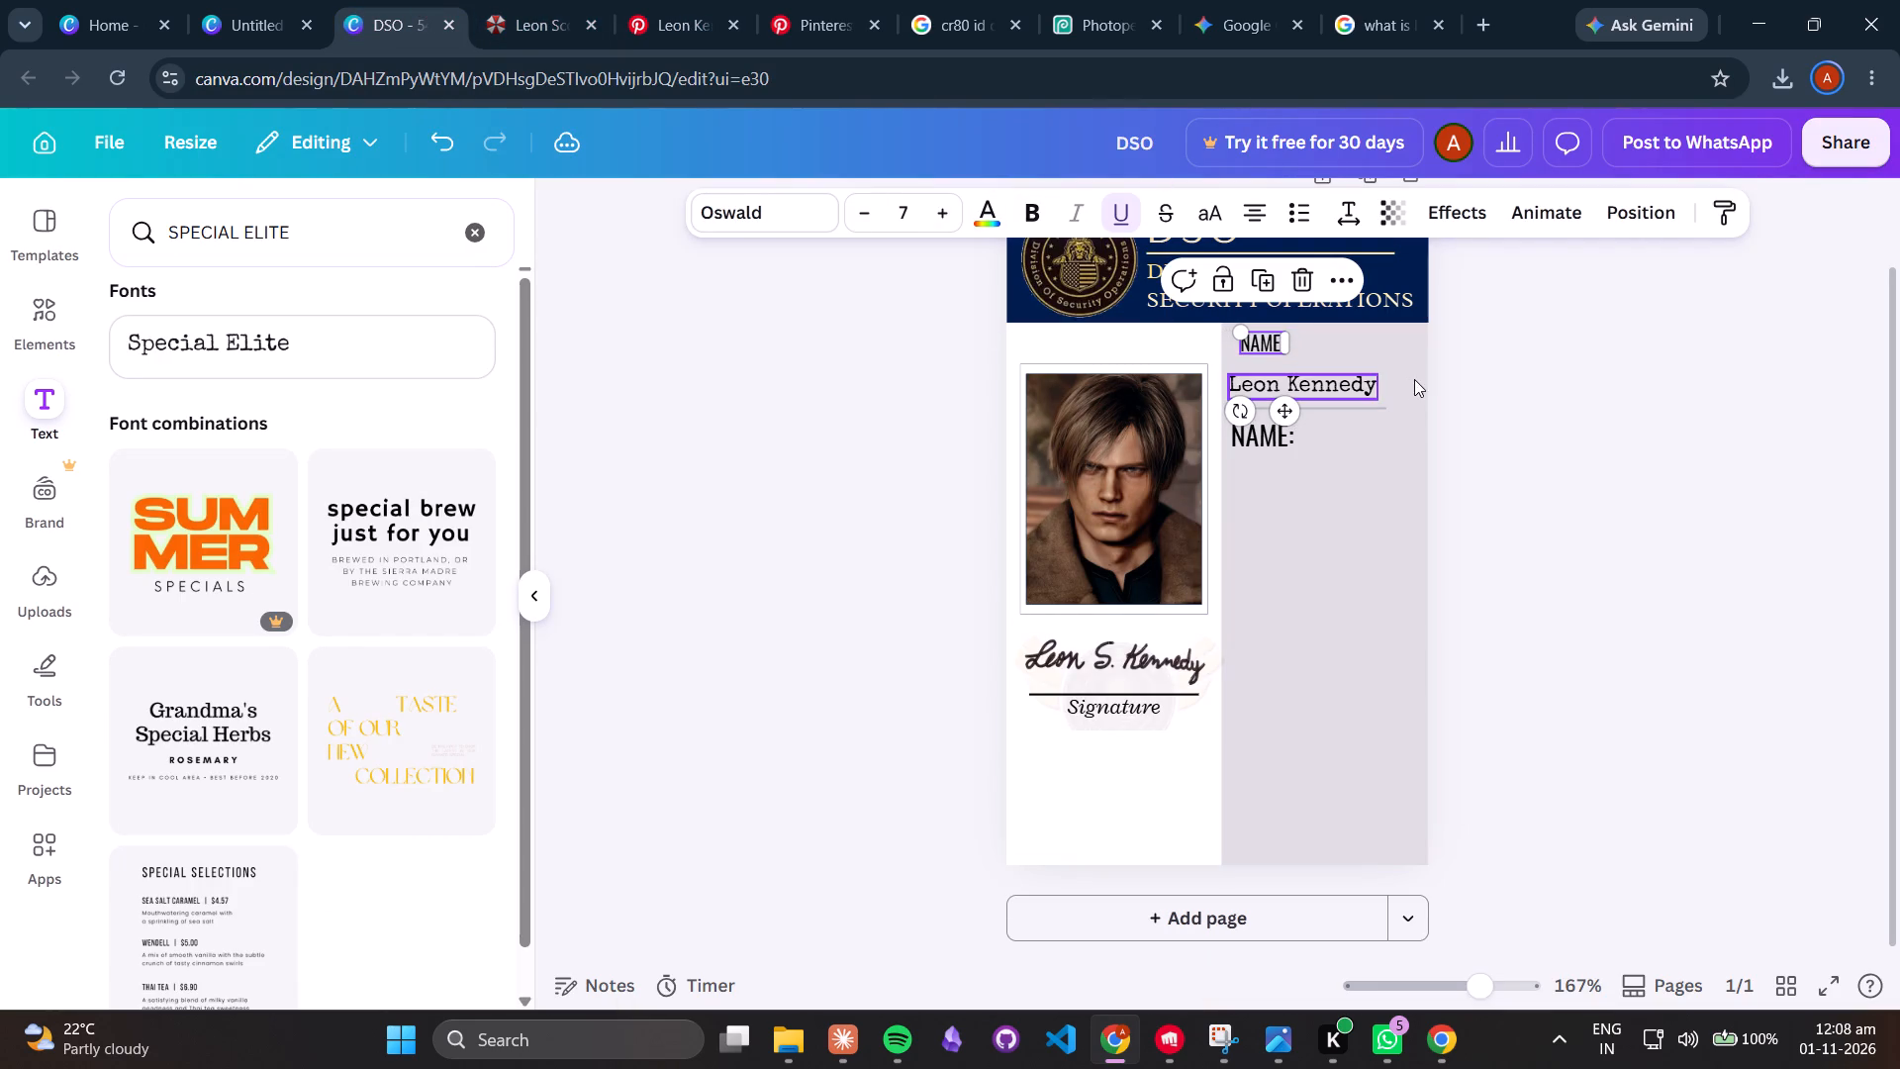
{"action": "left_click_drag", "start_coordinate": [1286, 410], "coordinate": [1274, 408]}
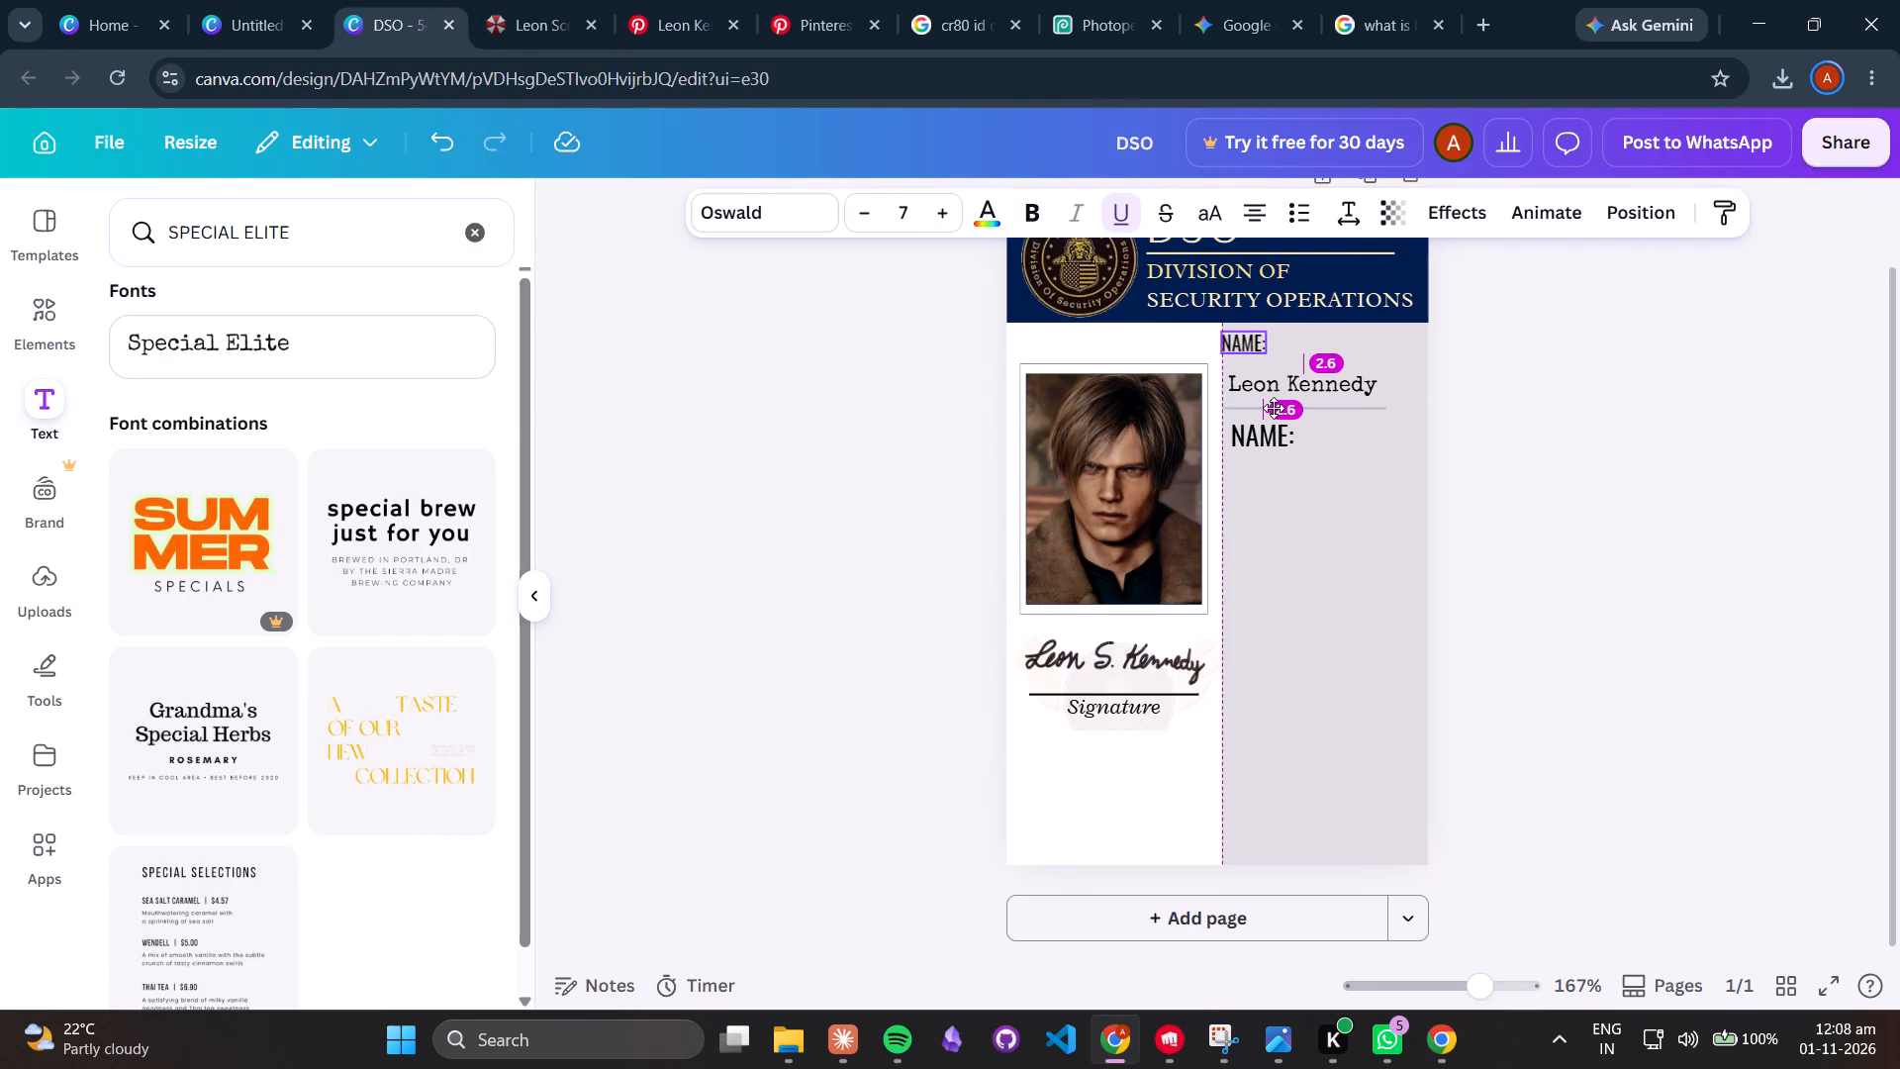
{"action": "left_click_drag", "start_coordinate": [1274, 408], "coordinate": [1278, 405]}
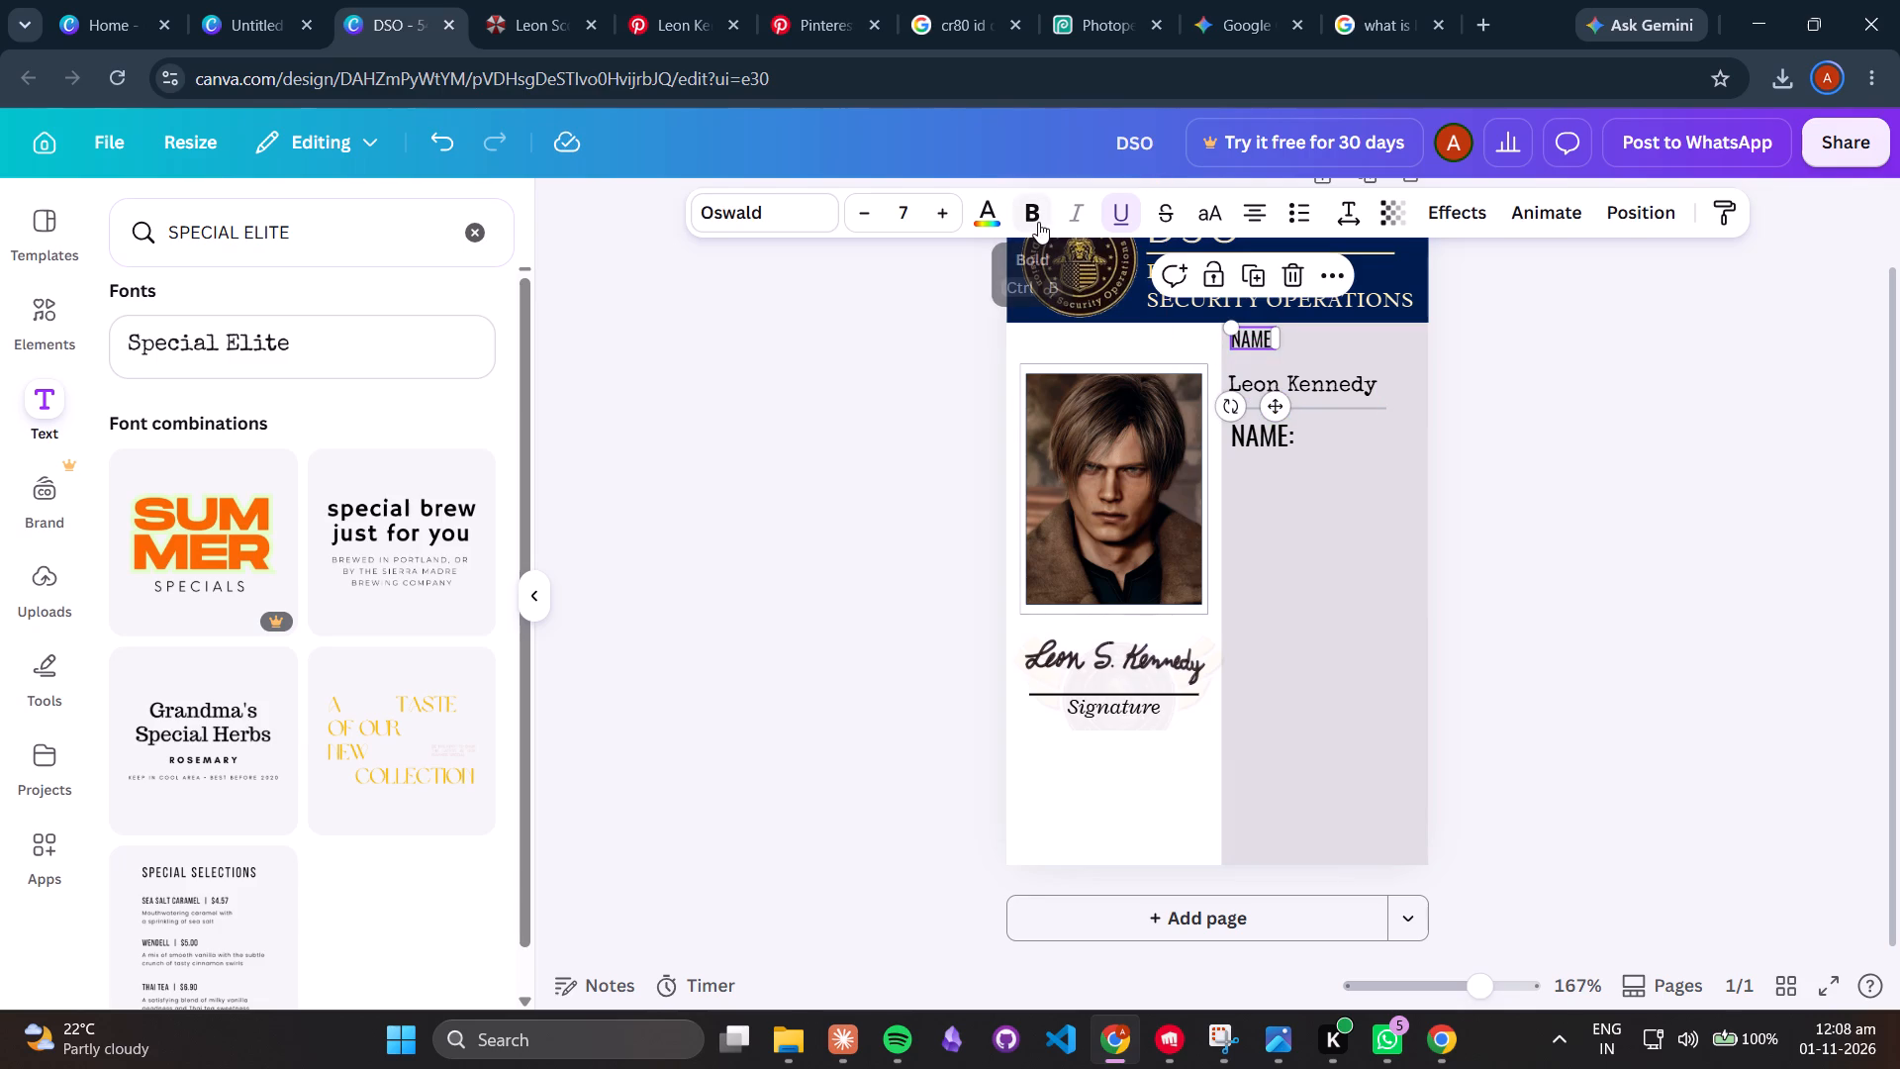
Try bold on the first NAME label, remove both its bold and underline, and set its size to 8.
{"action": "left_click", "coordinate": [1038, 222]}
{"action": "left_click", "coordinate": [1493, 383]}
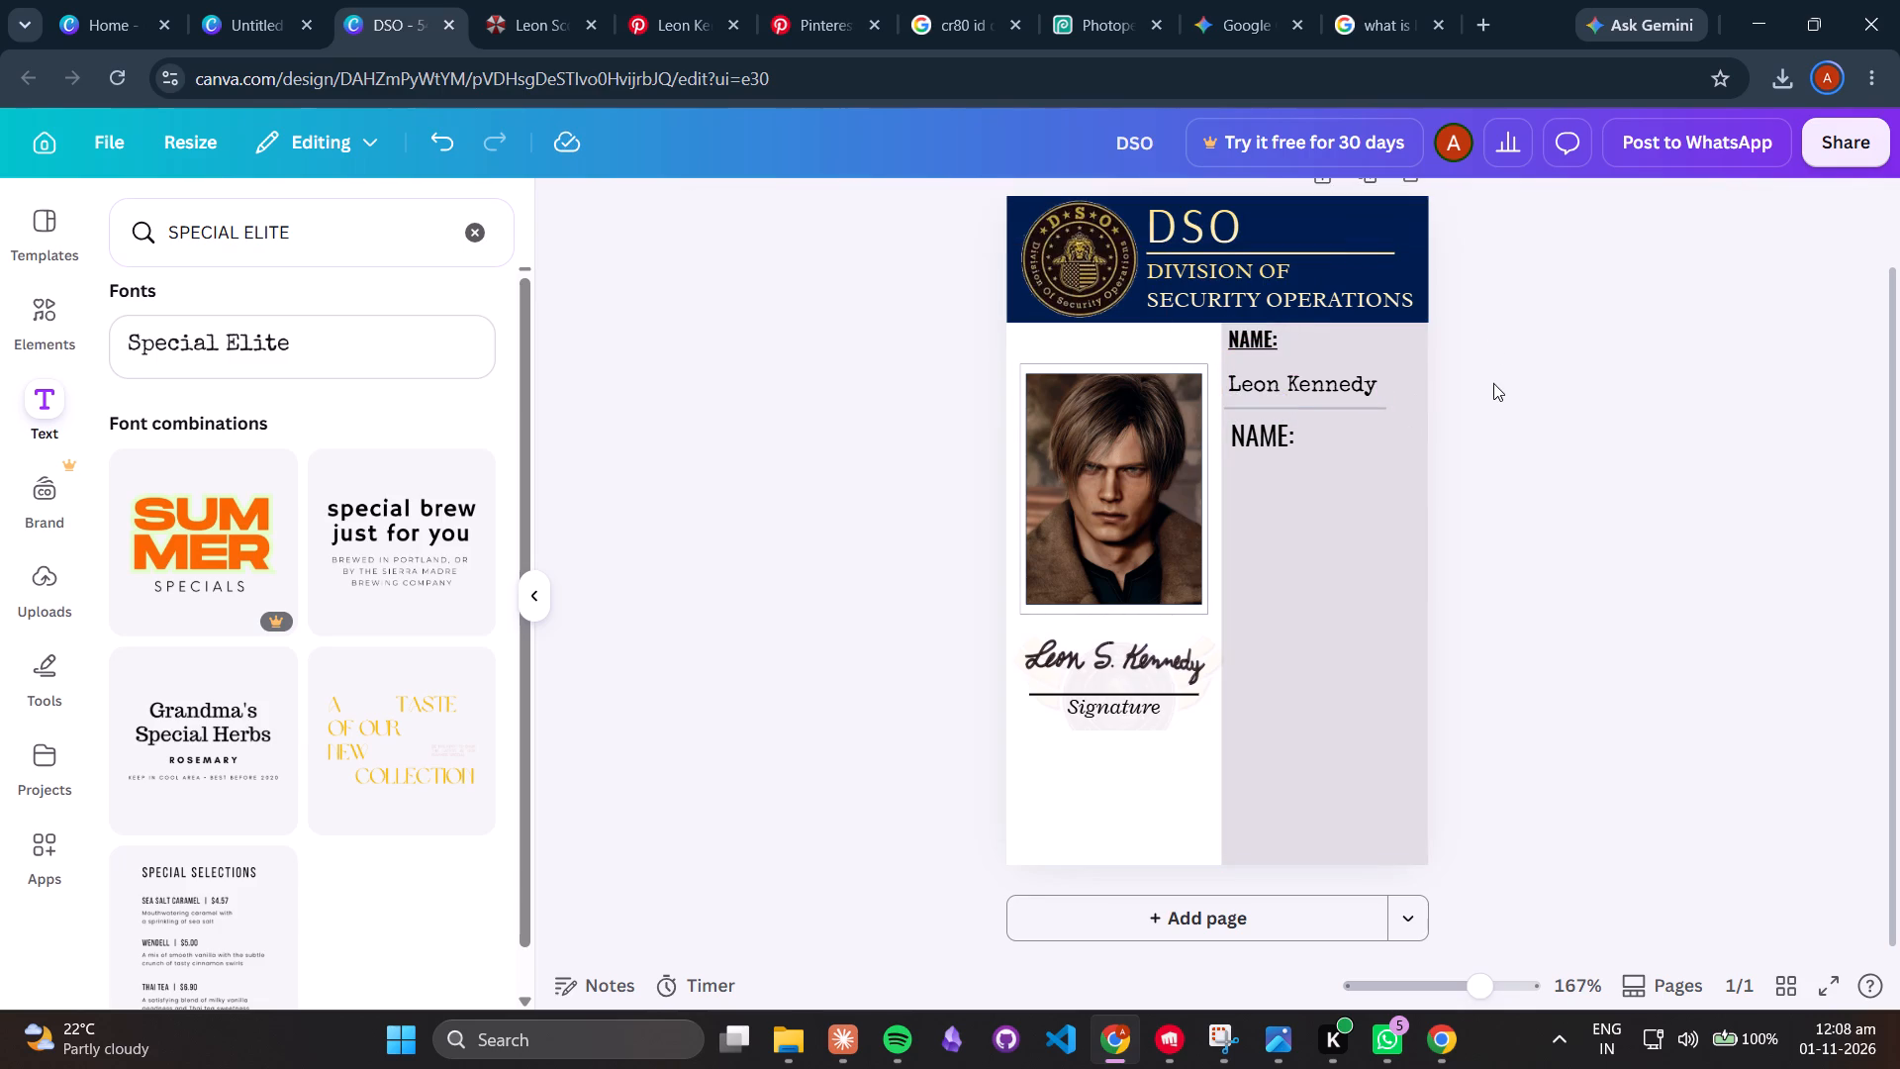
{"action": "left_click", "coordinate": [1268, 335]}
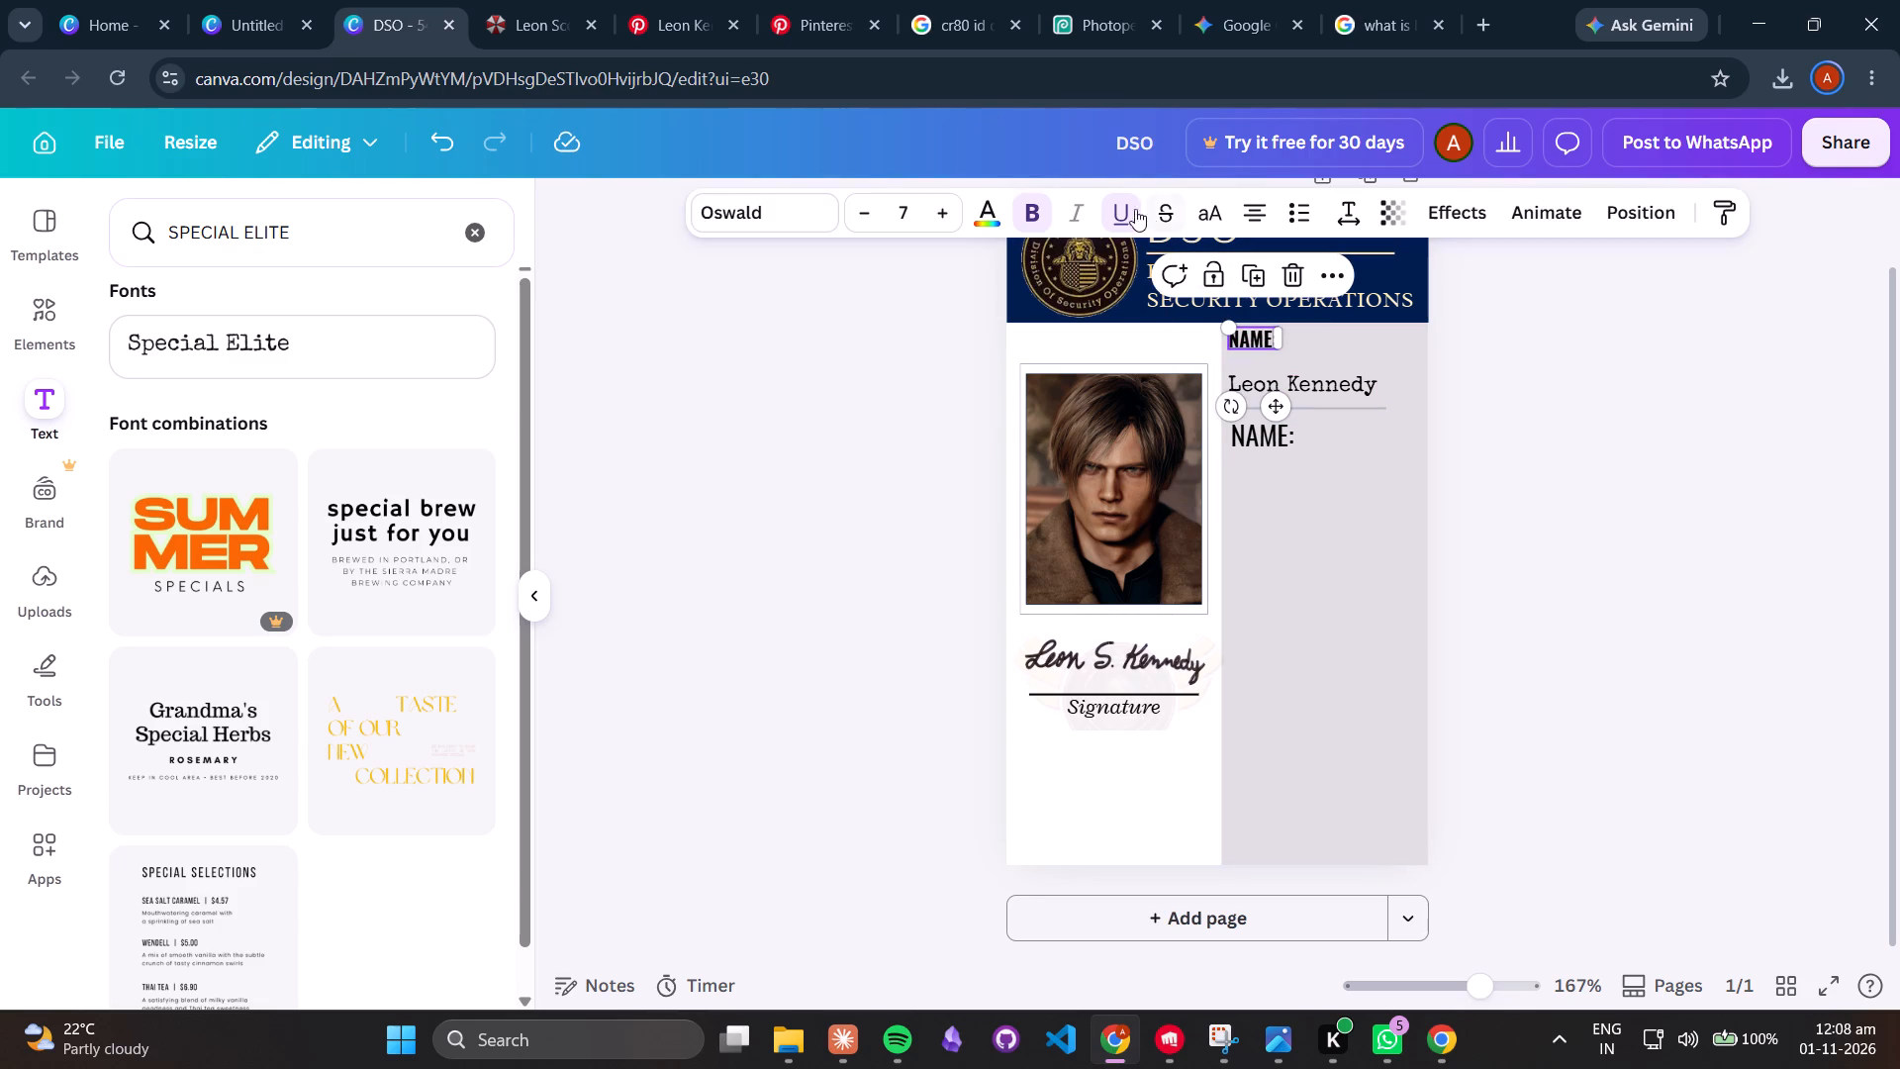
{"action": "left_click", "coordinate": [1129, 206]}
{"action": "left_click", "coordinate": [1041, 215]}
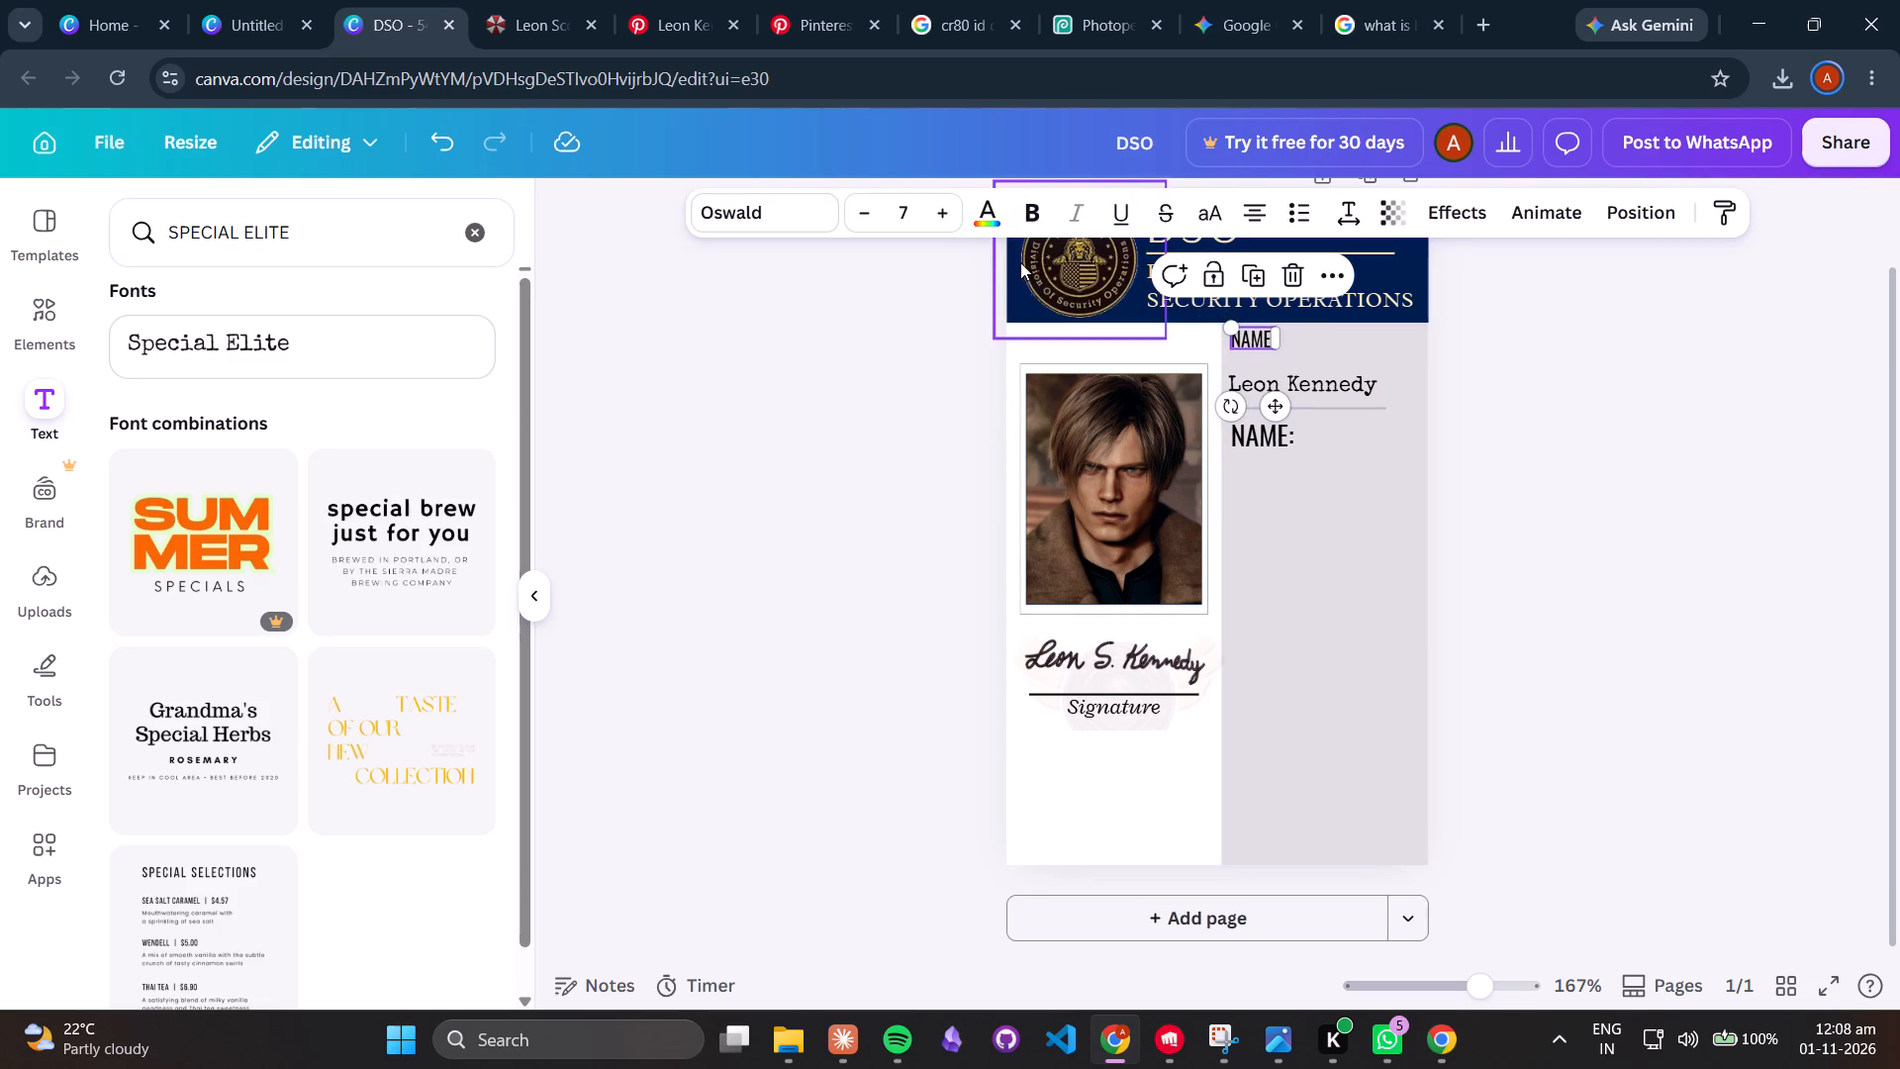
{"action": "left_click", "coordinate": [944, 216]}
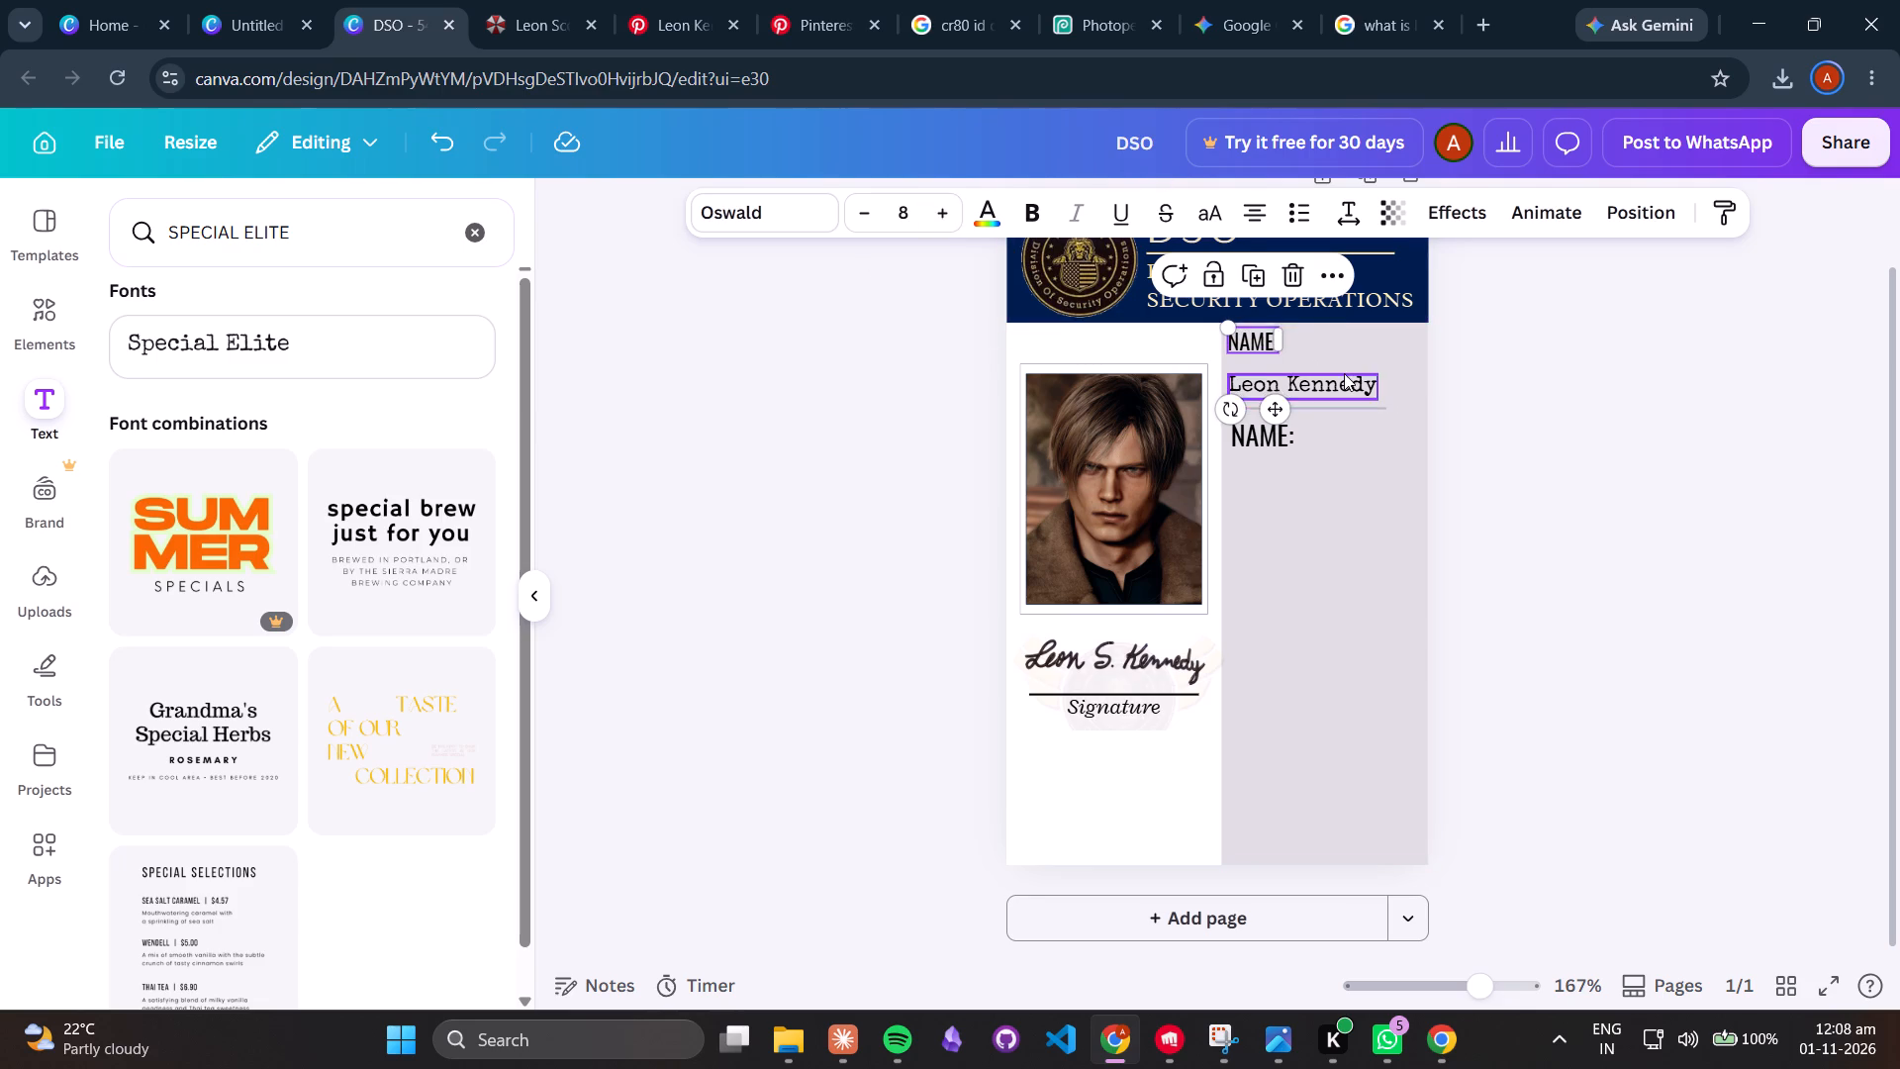
Enlarge the "Leon Kennedy" text to size 10 and move it up directly beneath the first NAME label.
{"action": "left_click", "coordinate": [1344, 373]}
{"action": "double_click", "coordinate": [942, 213]}
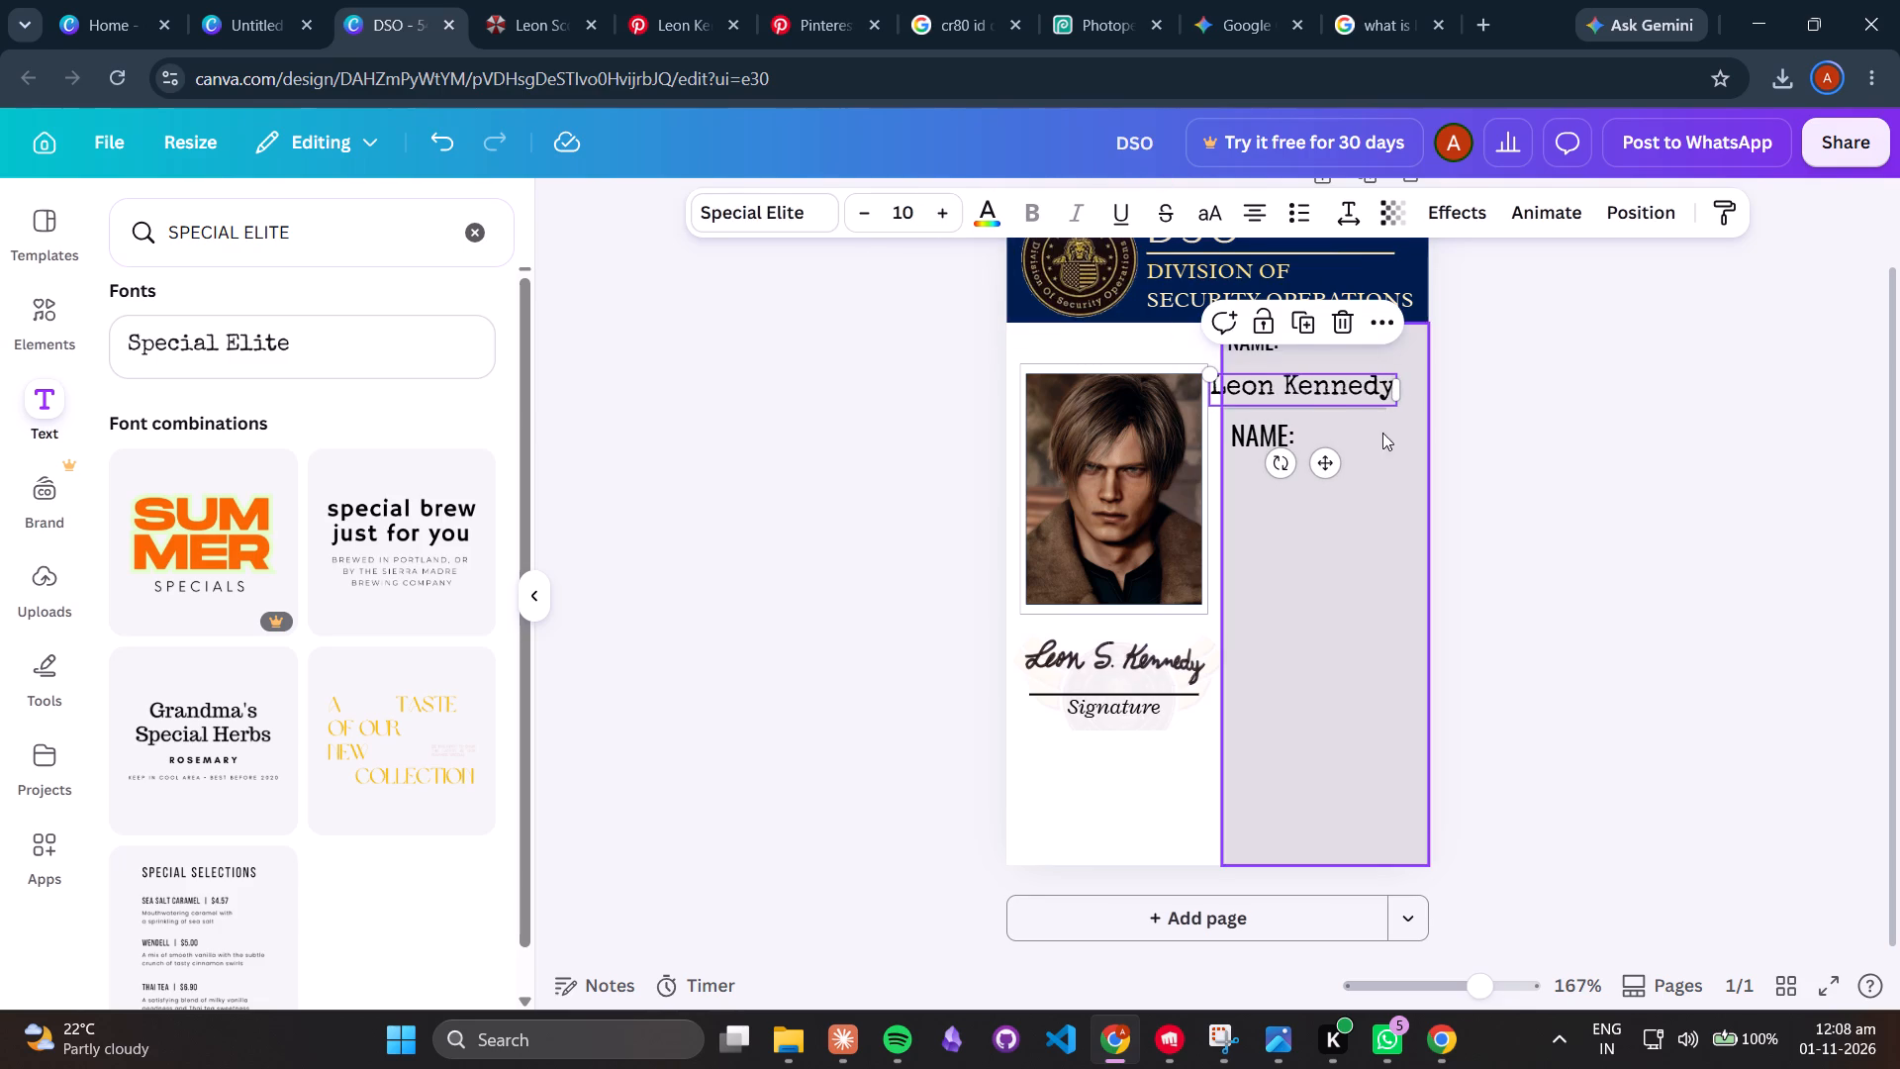
{"action": "left_click_drag", "start_coordinate": [1324, 465], "coordinate": [1342, 450]}
{"action": "left_click", "coordinate": [1569, 448]}
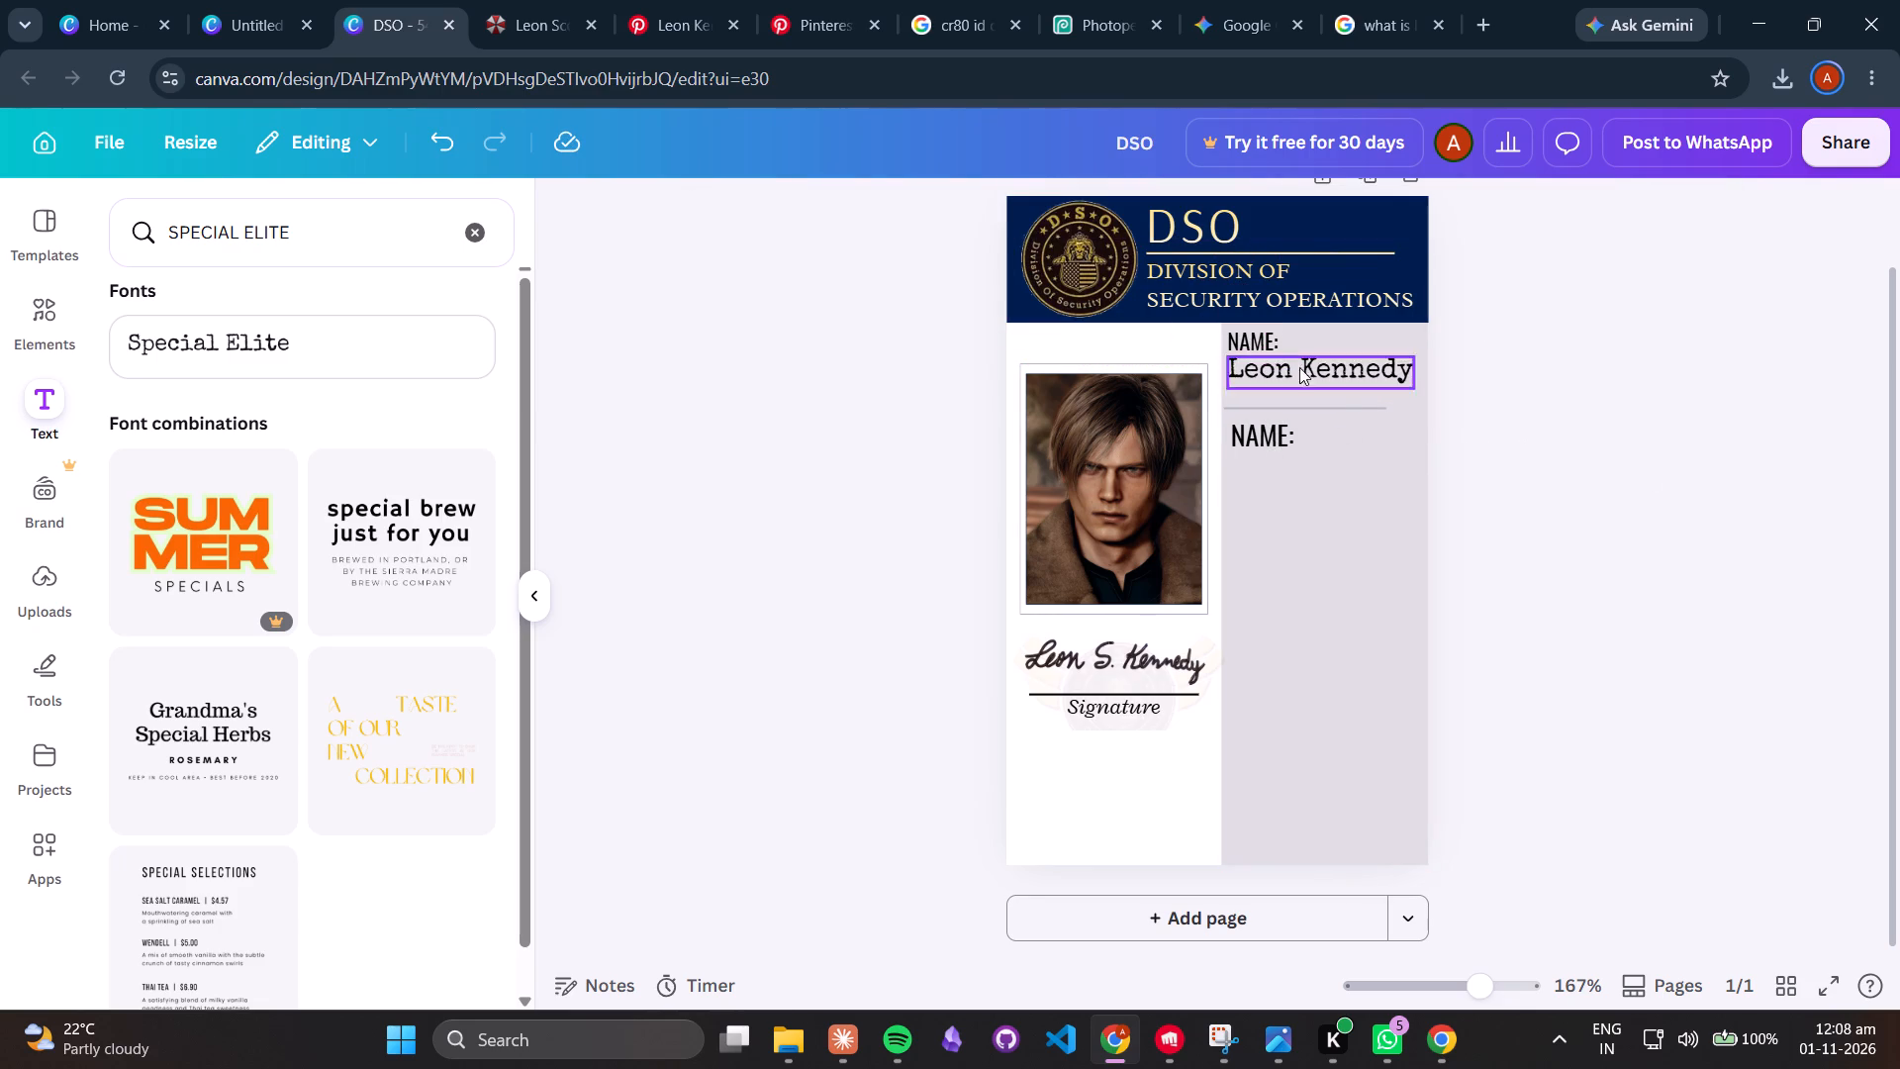
Set the first NAME label's font size to 7.
{"action": "left_click", "coordinate": [1253, 345]}
{"action": "left_click", "coordinate": [875, 217]}
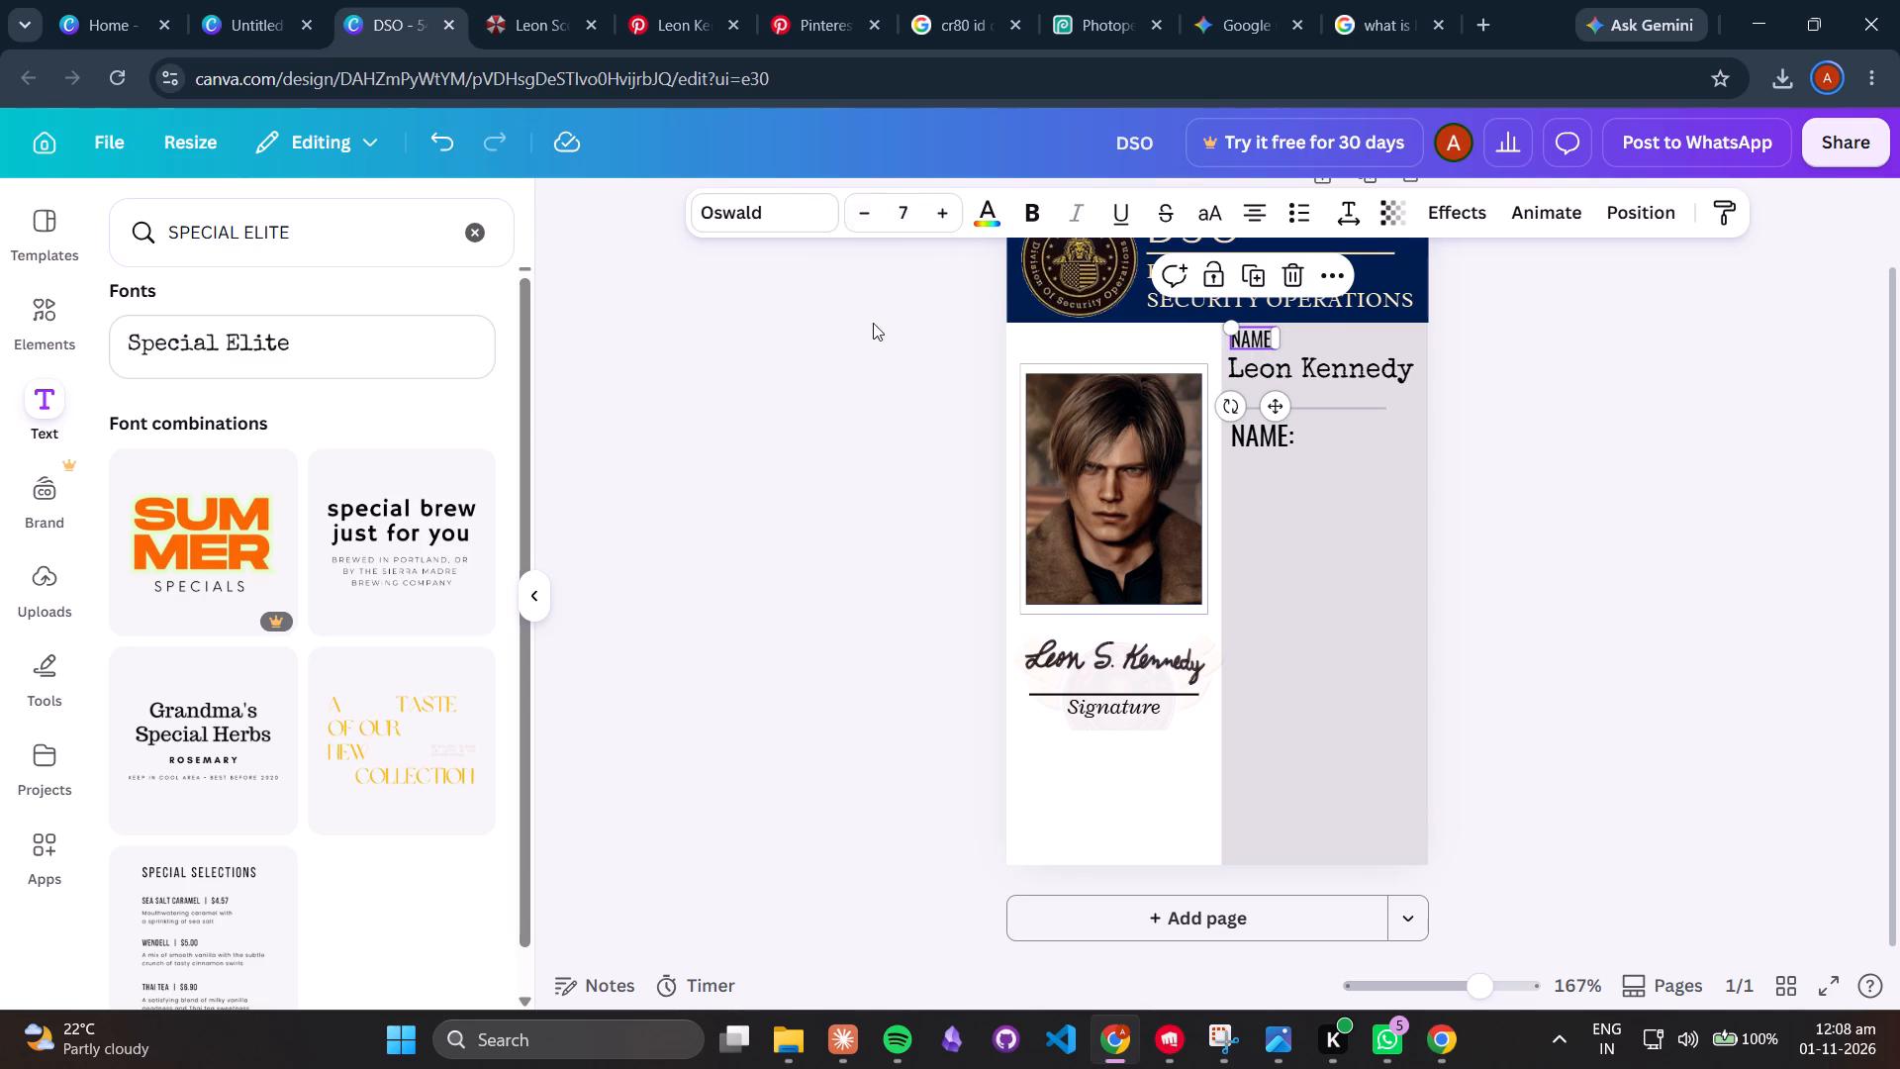
{"action": "left_click", "coordinate": [874, 325]}
Extend the divider line to match the width of the enlarged "Leon Kennedy" text and move it up closer beneath.
{"action": "left_click", "coordinate": [1334, 407]}
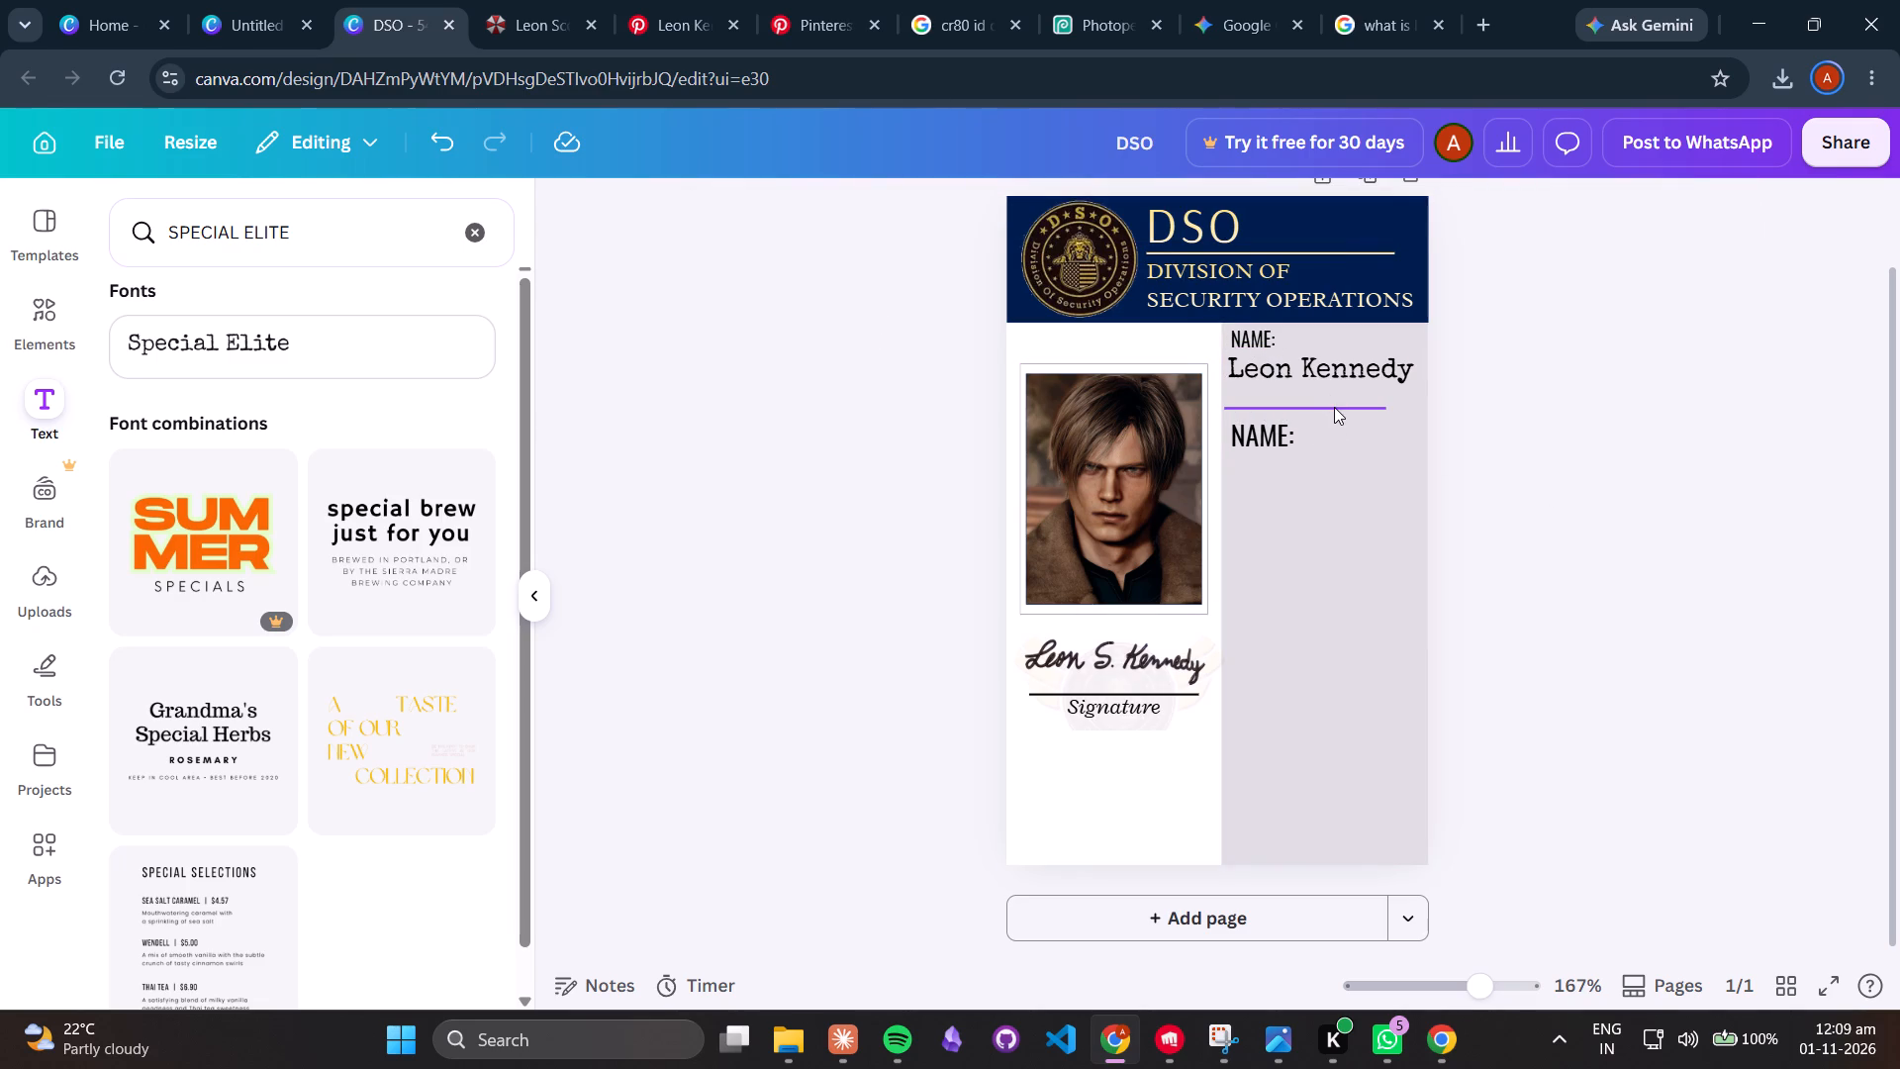
{"action": "left_click_drag", "start_coordinate": [1383, 409], "coordinate": [1407, 409]}
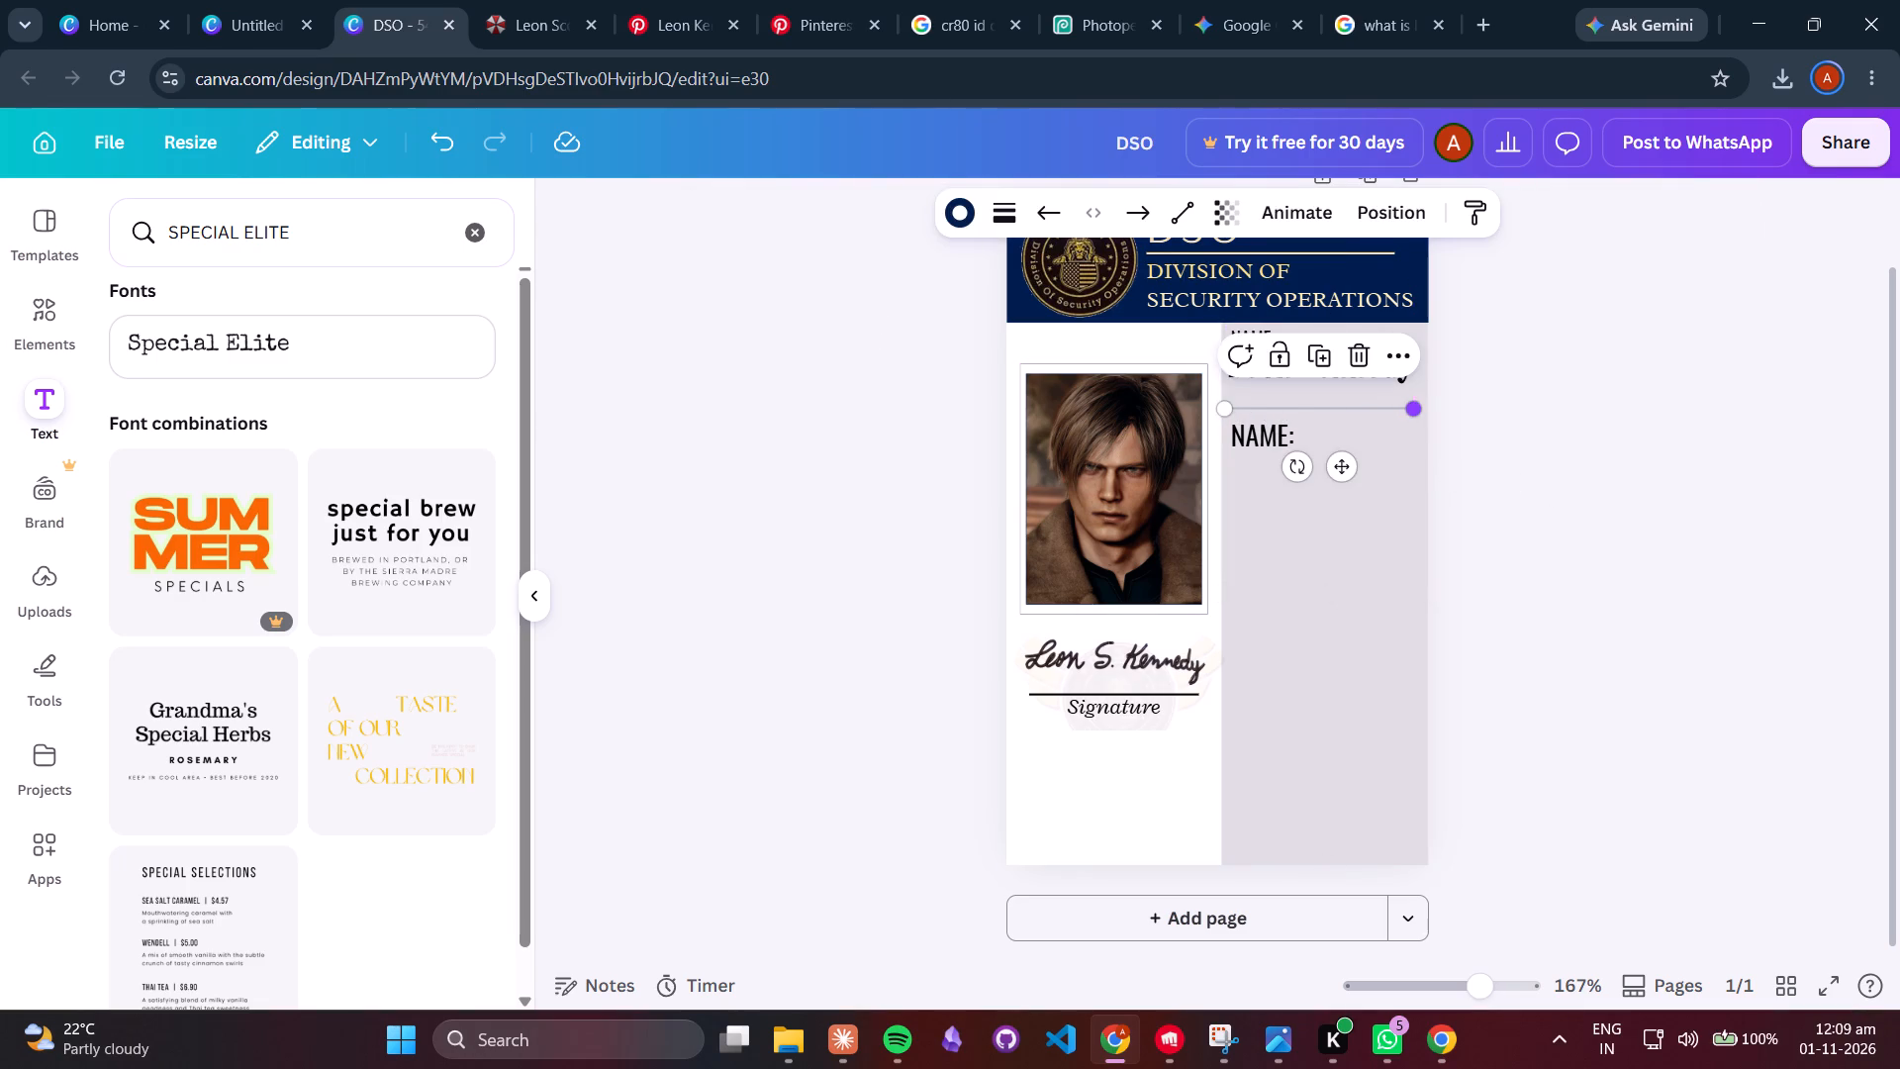
{"action": "left_click_drag", "start_coordinate": [1349, 468], "coordinate": [1351, 459]}
{"action": "left_click", "coordinate": [1506, 465]}
Replace the larger NAME label below the divider with a copy of the size 7 NAME label, aligned beneath the divider line.
{"action": "left_click", "coordinate": [1265, 444]}
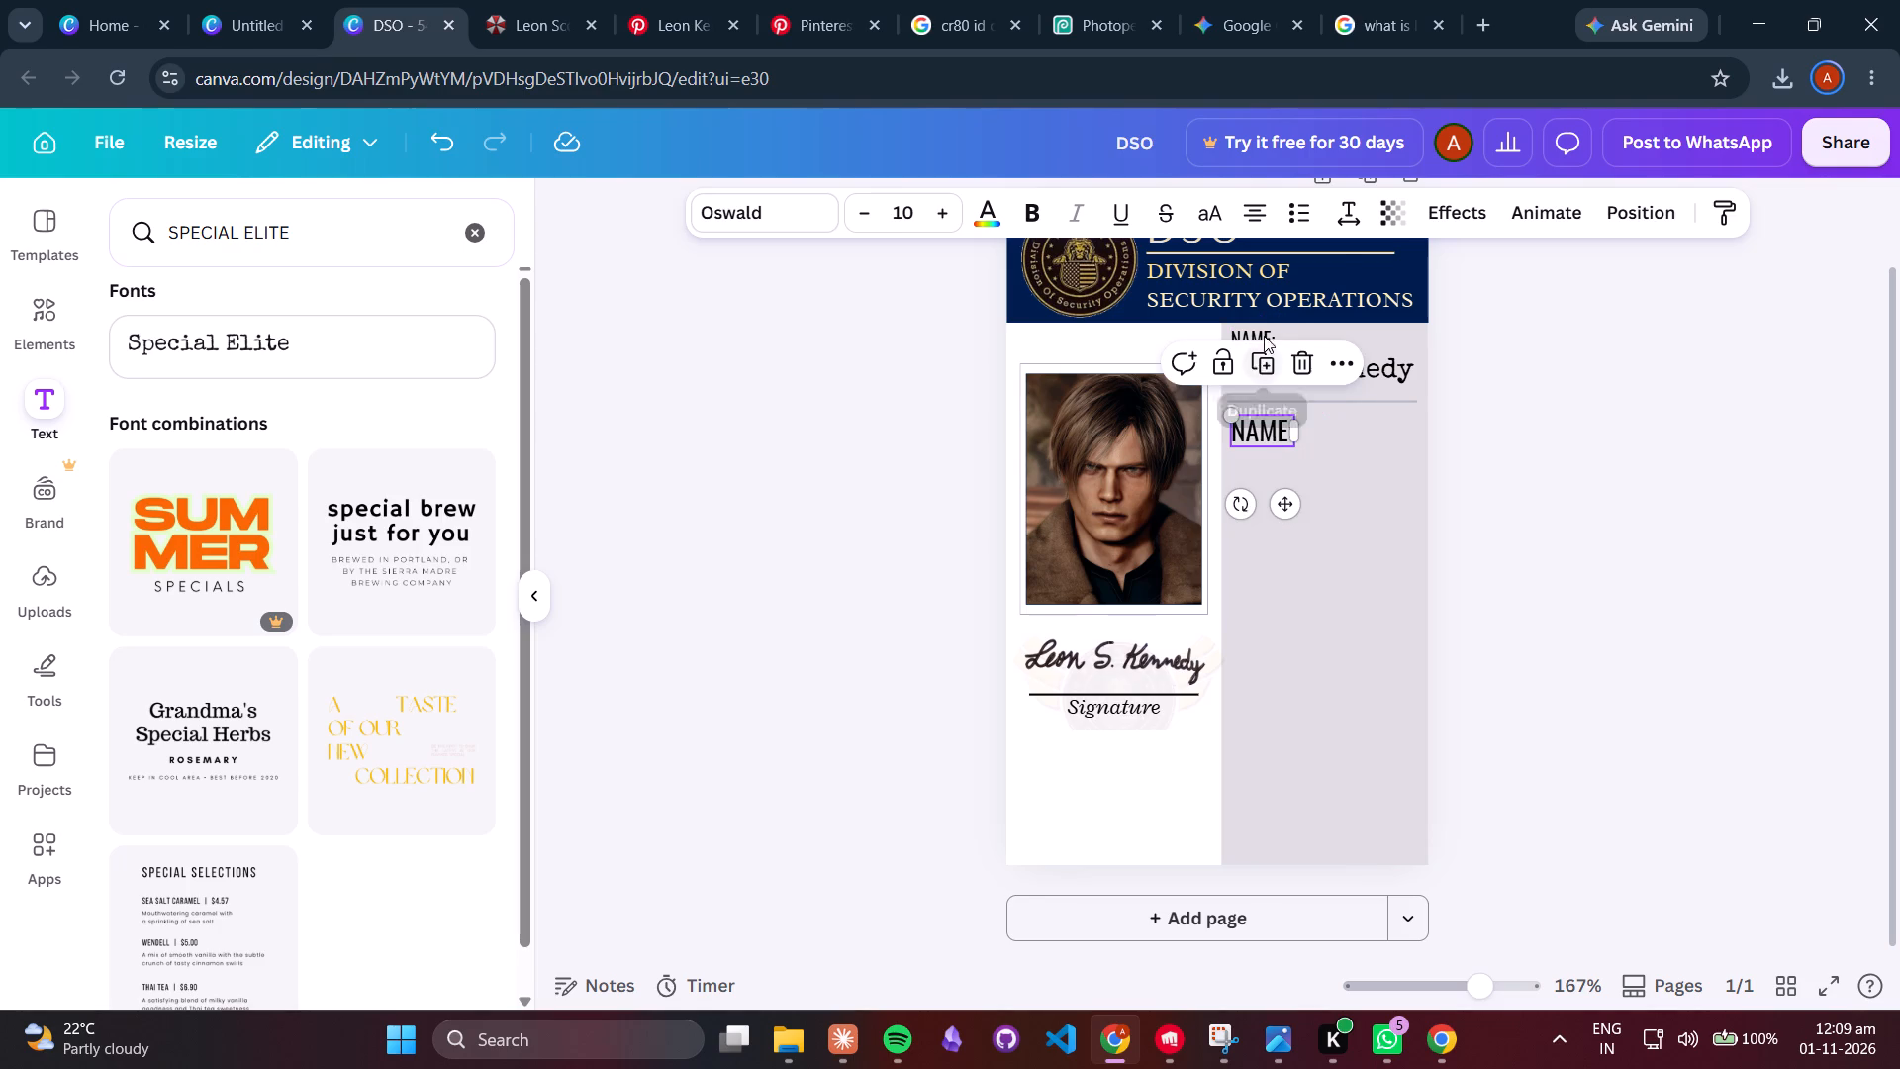
{"action": "left_click", "coordinate": [1264, 331]}
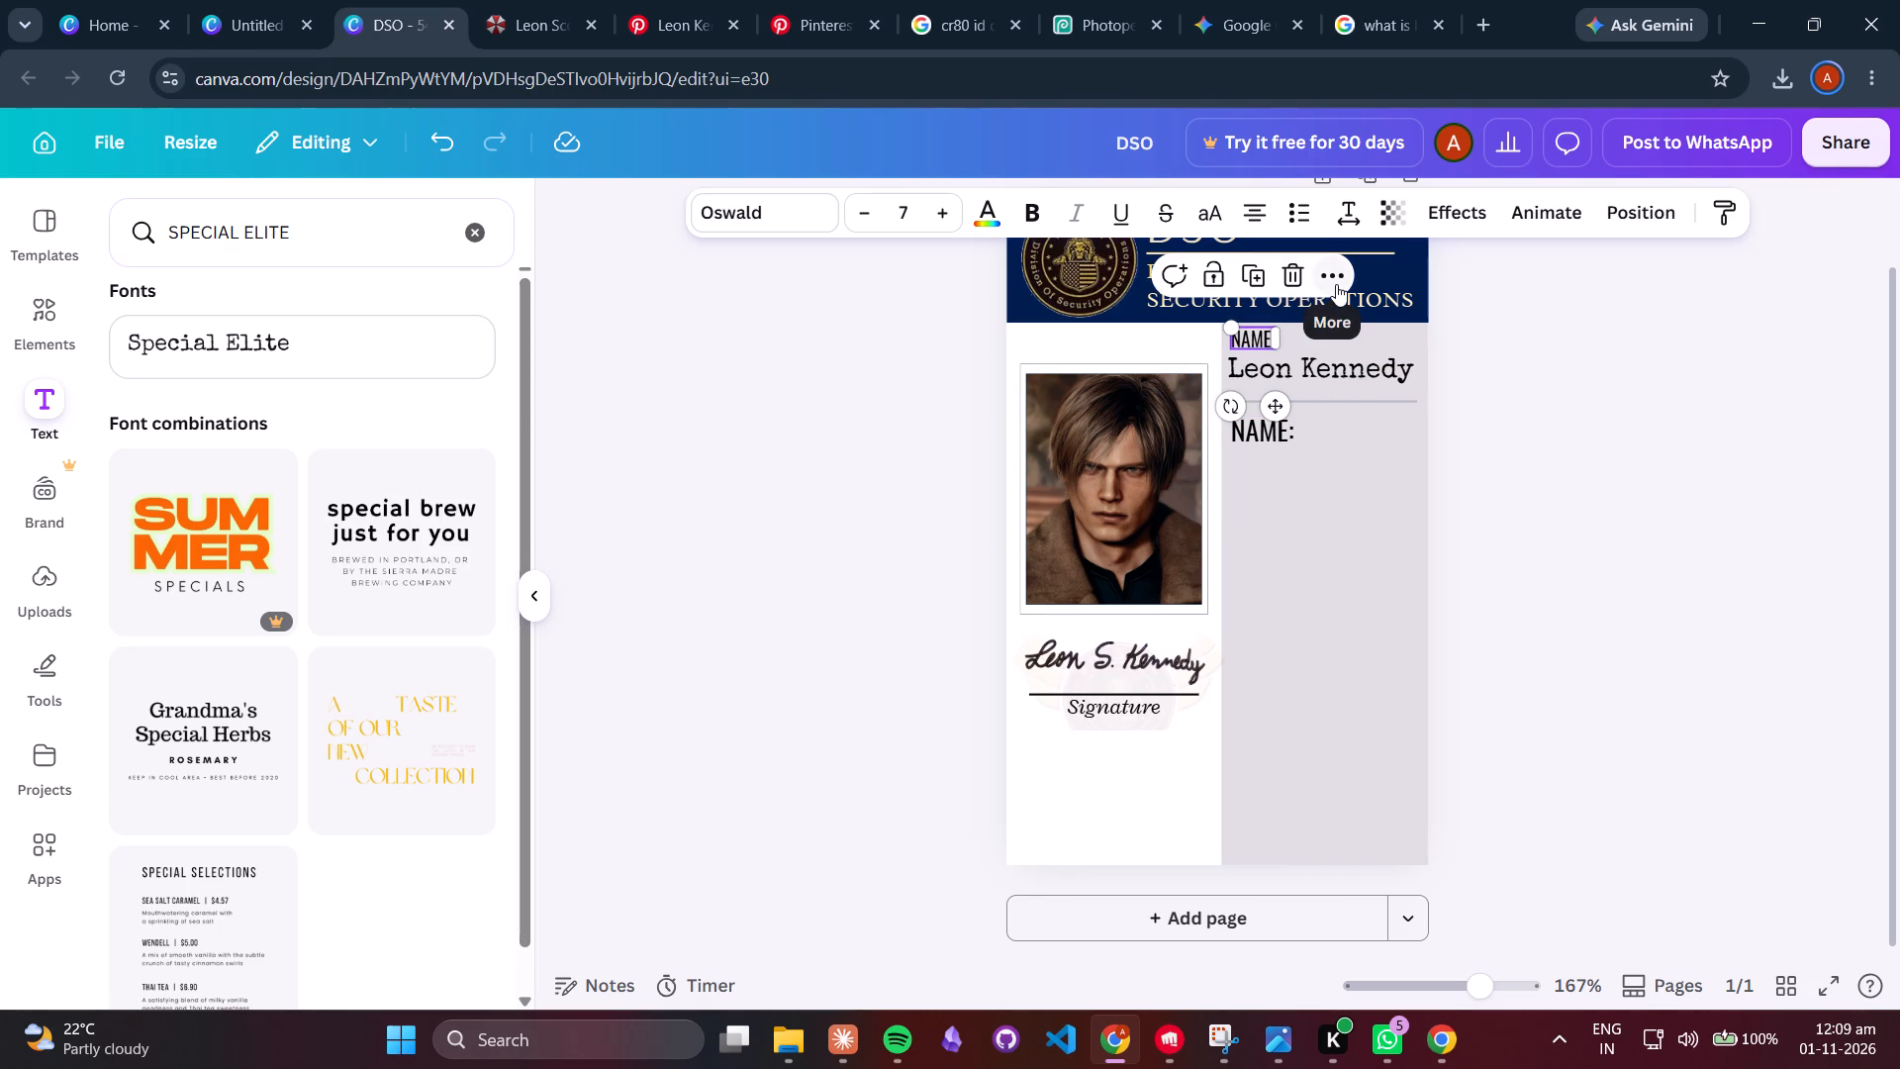
{"action": "key", "text": "ctrl+c"}
{"action": "left_click", "coordinate": [1279, 430]}
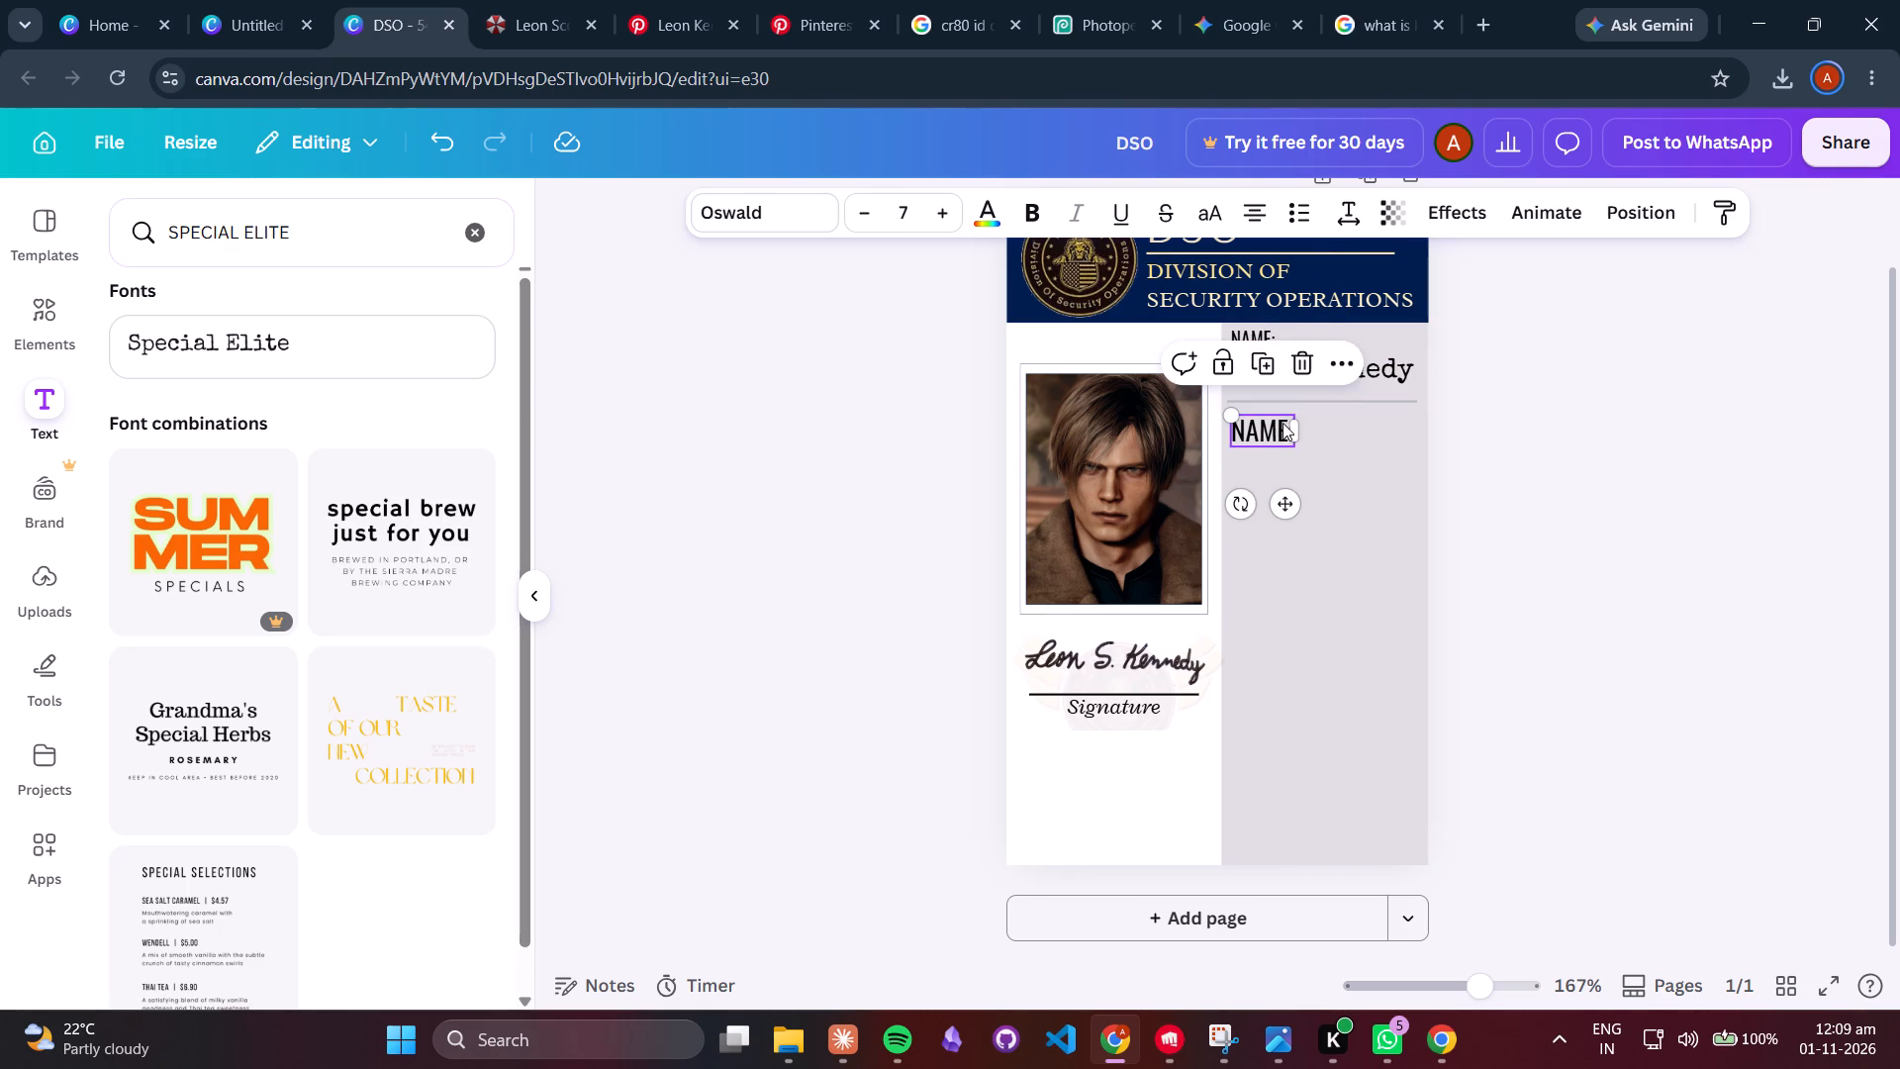
{"action": "left_click", "coordinate": [1312, 360]}
{"action": "left_click", "coordinate": [1273, 443]}
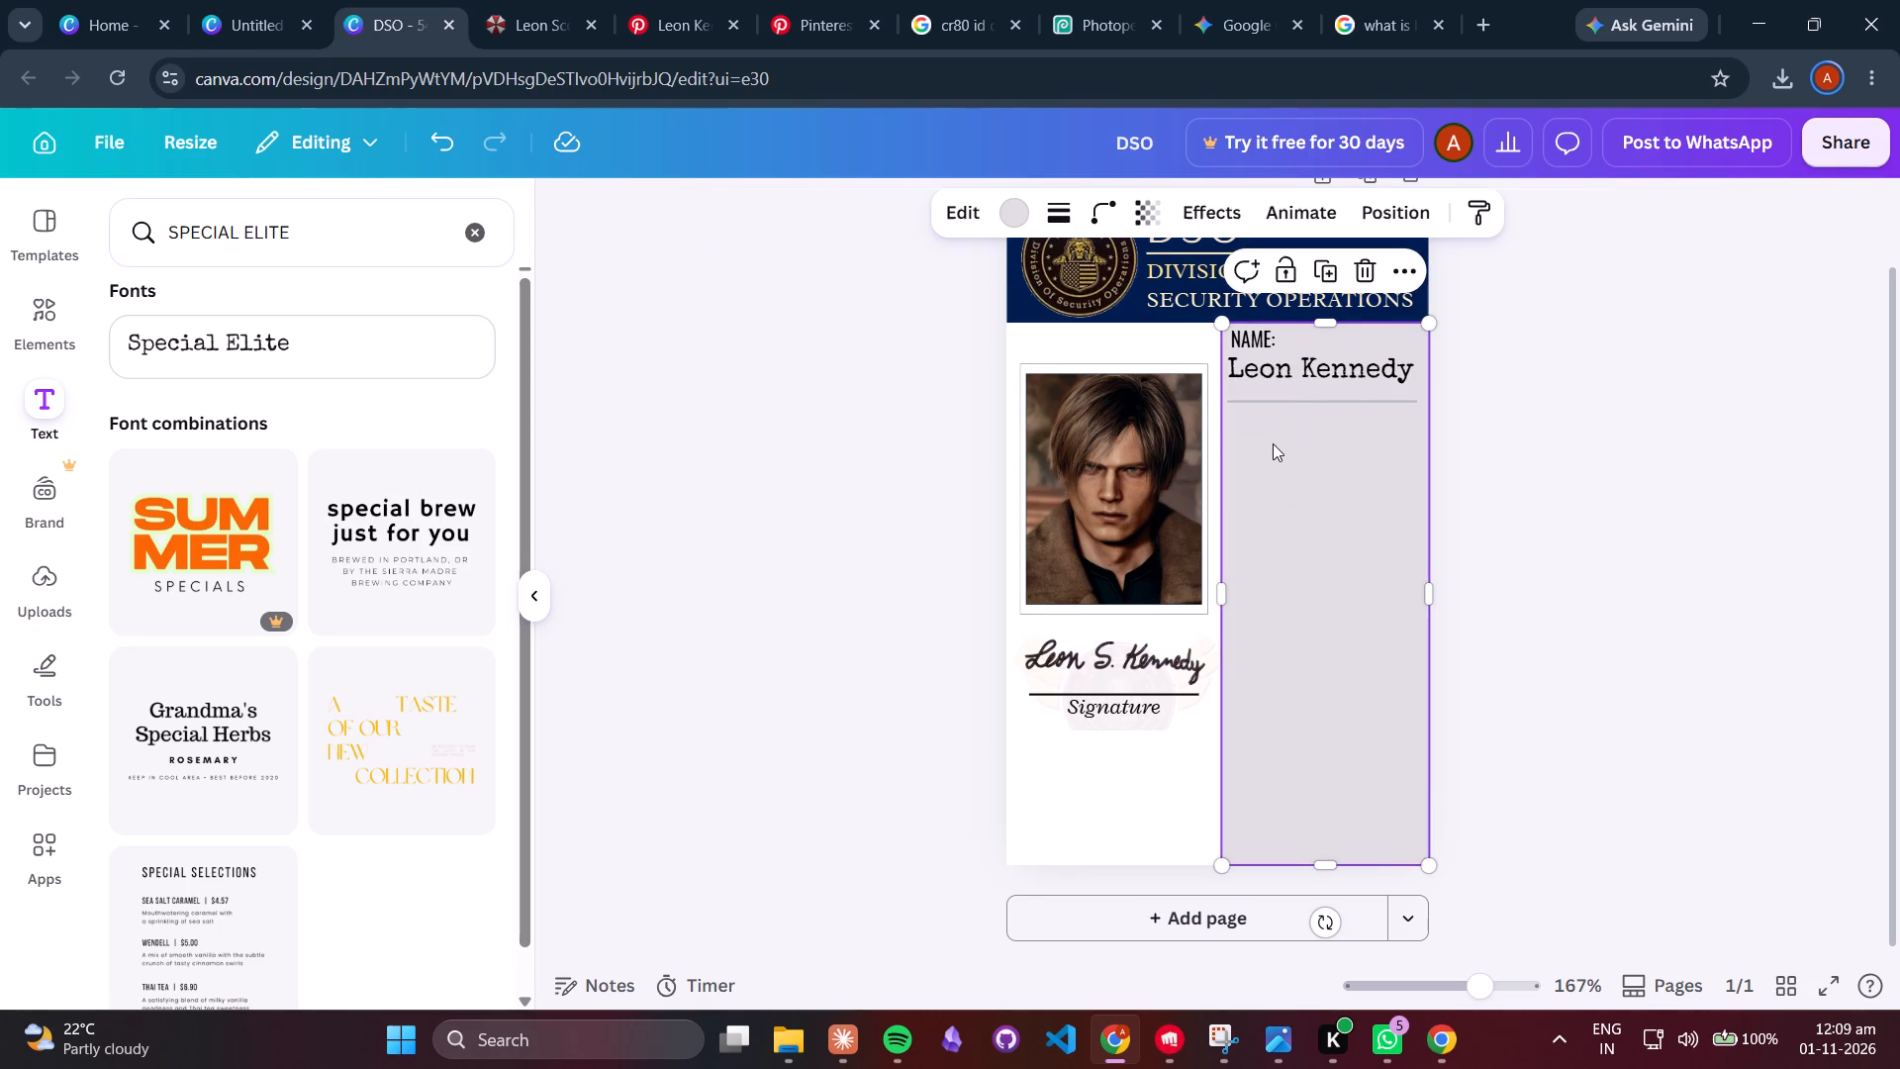
{"action": "key", "text": "ctrl+v"}
{"action": "left_click_drag", "start_coordinate": [1313, 444], "coordinate": [1282, 475]}
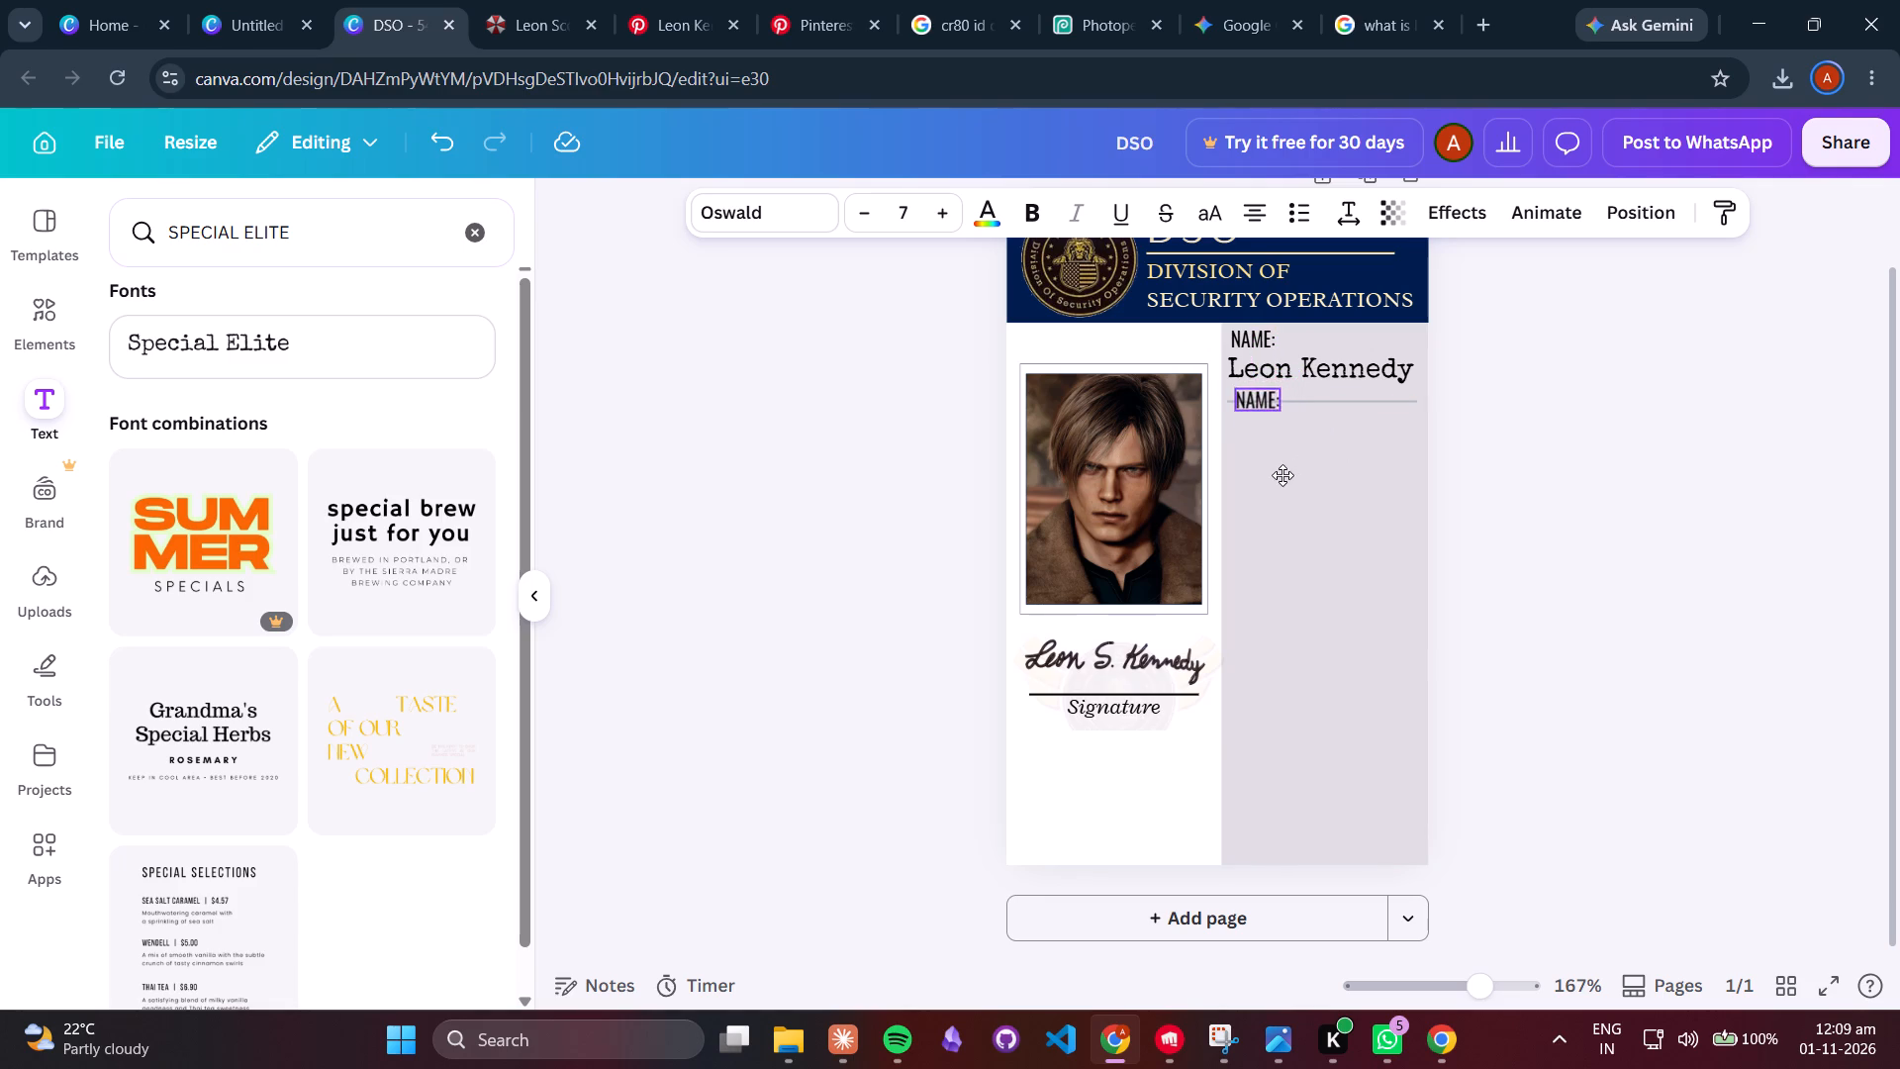
{"action": "left_click_drag", "start_coordinate": [1282, 475], "coordinate": [1281, 504]}
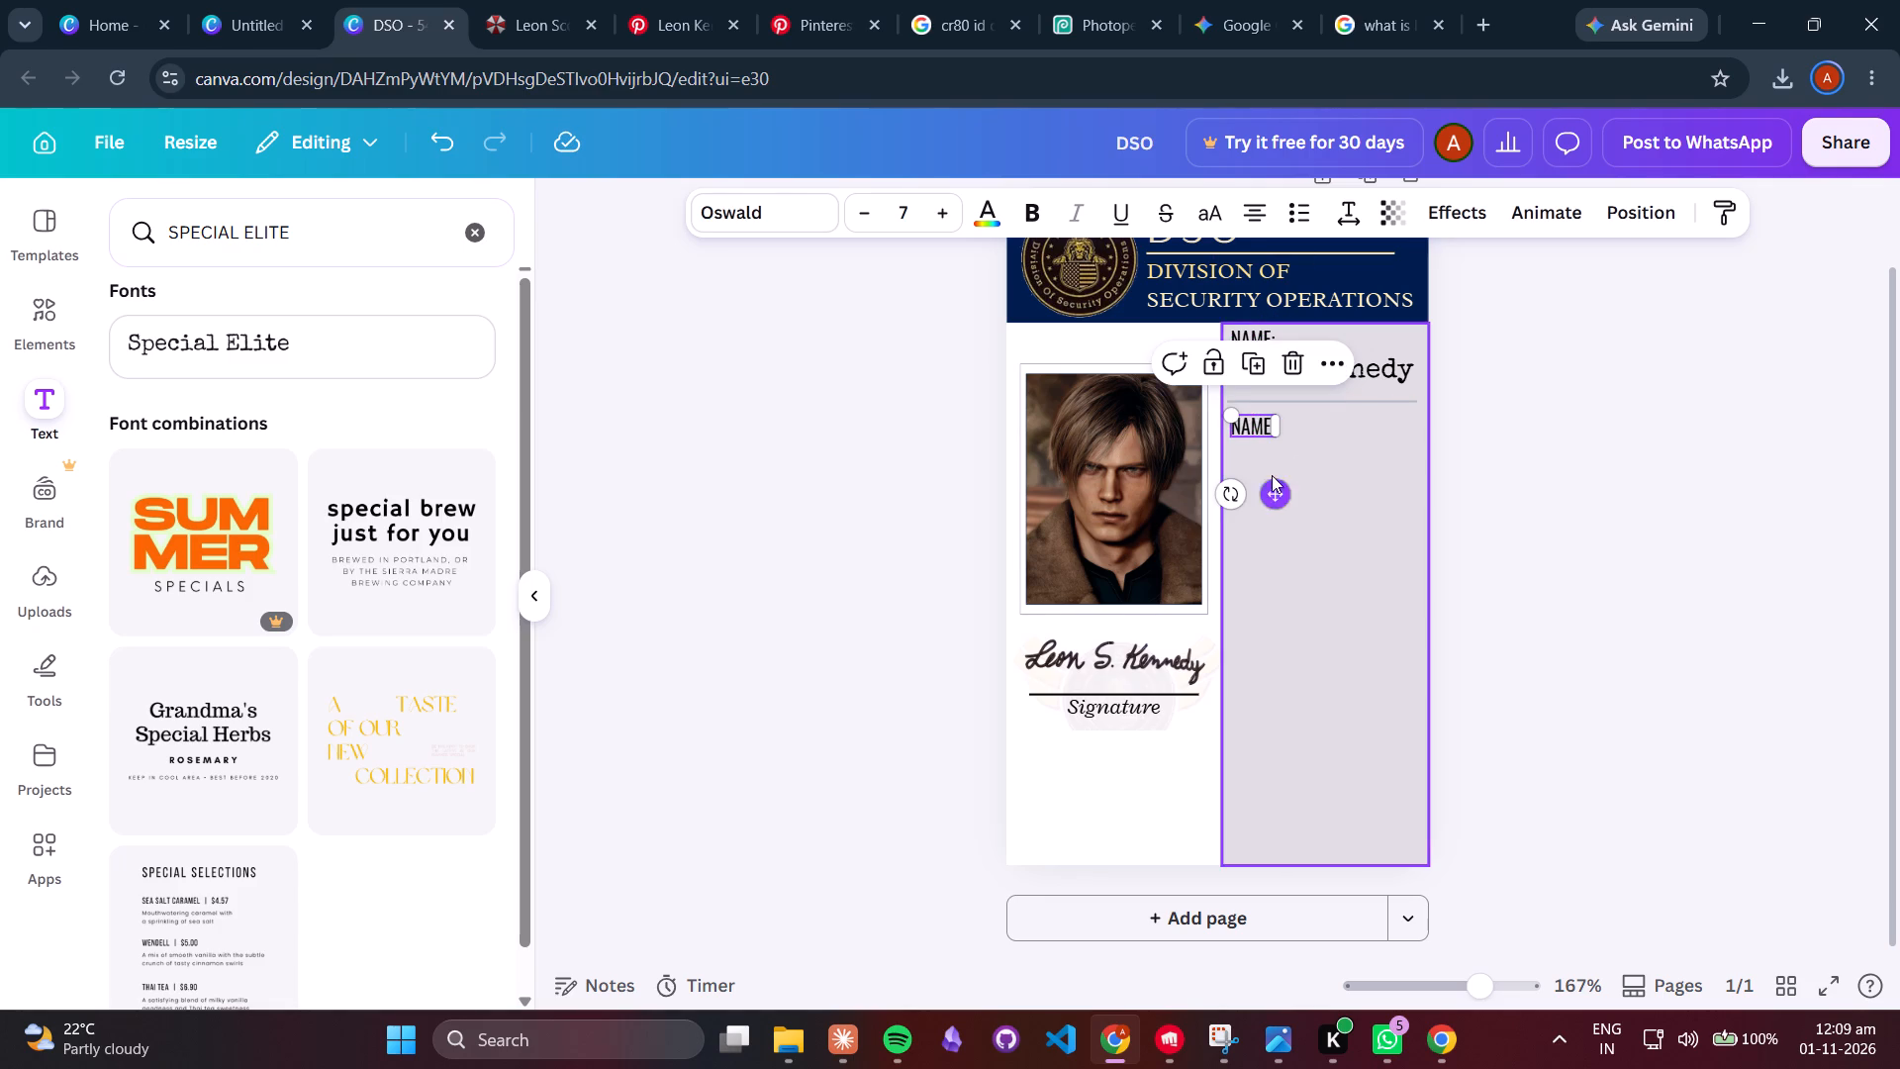
Change the copied label's text to "AGE:" and align it with the NAME label just below the divider.
{"action": "left_click", "coordinate": [1260, 429]}
{"action": "type", "text": "AGE"}
{"action": "key", "text": "shift+colon"}
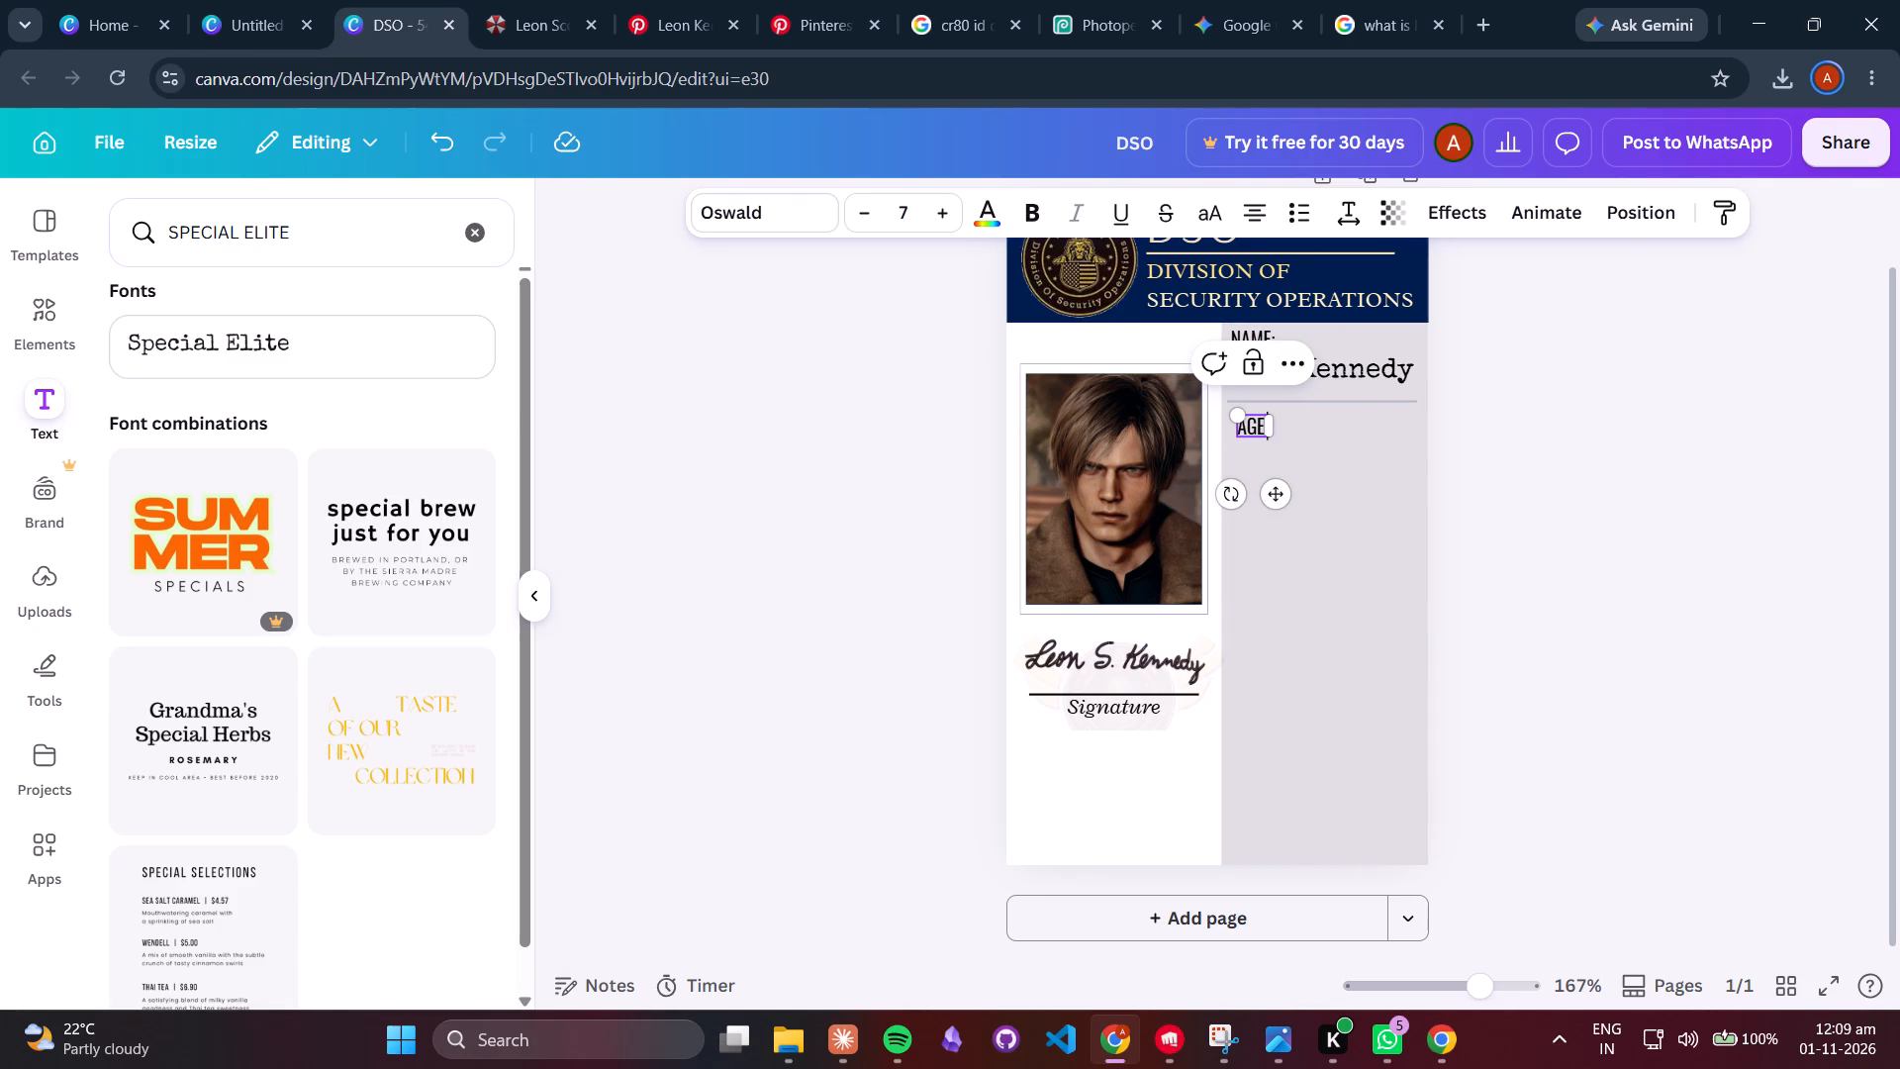
{"action": "left_click", "coordinate": [1278, 501]}
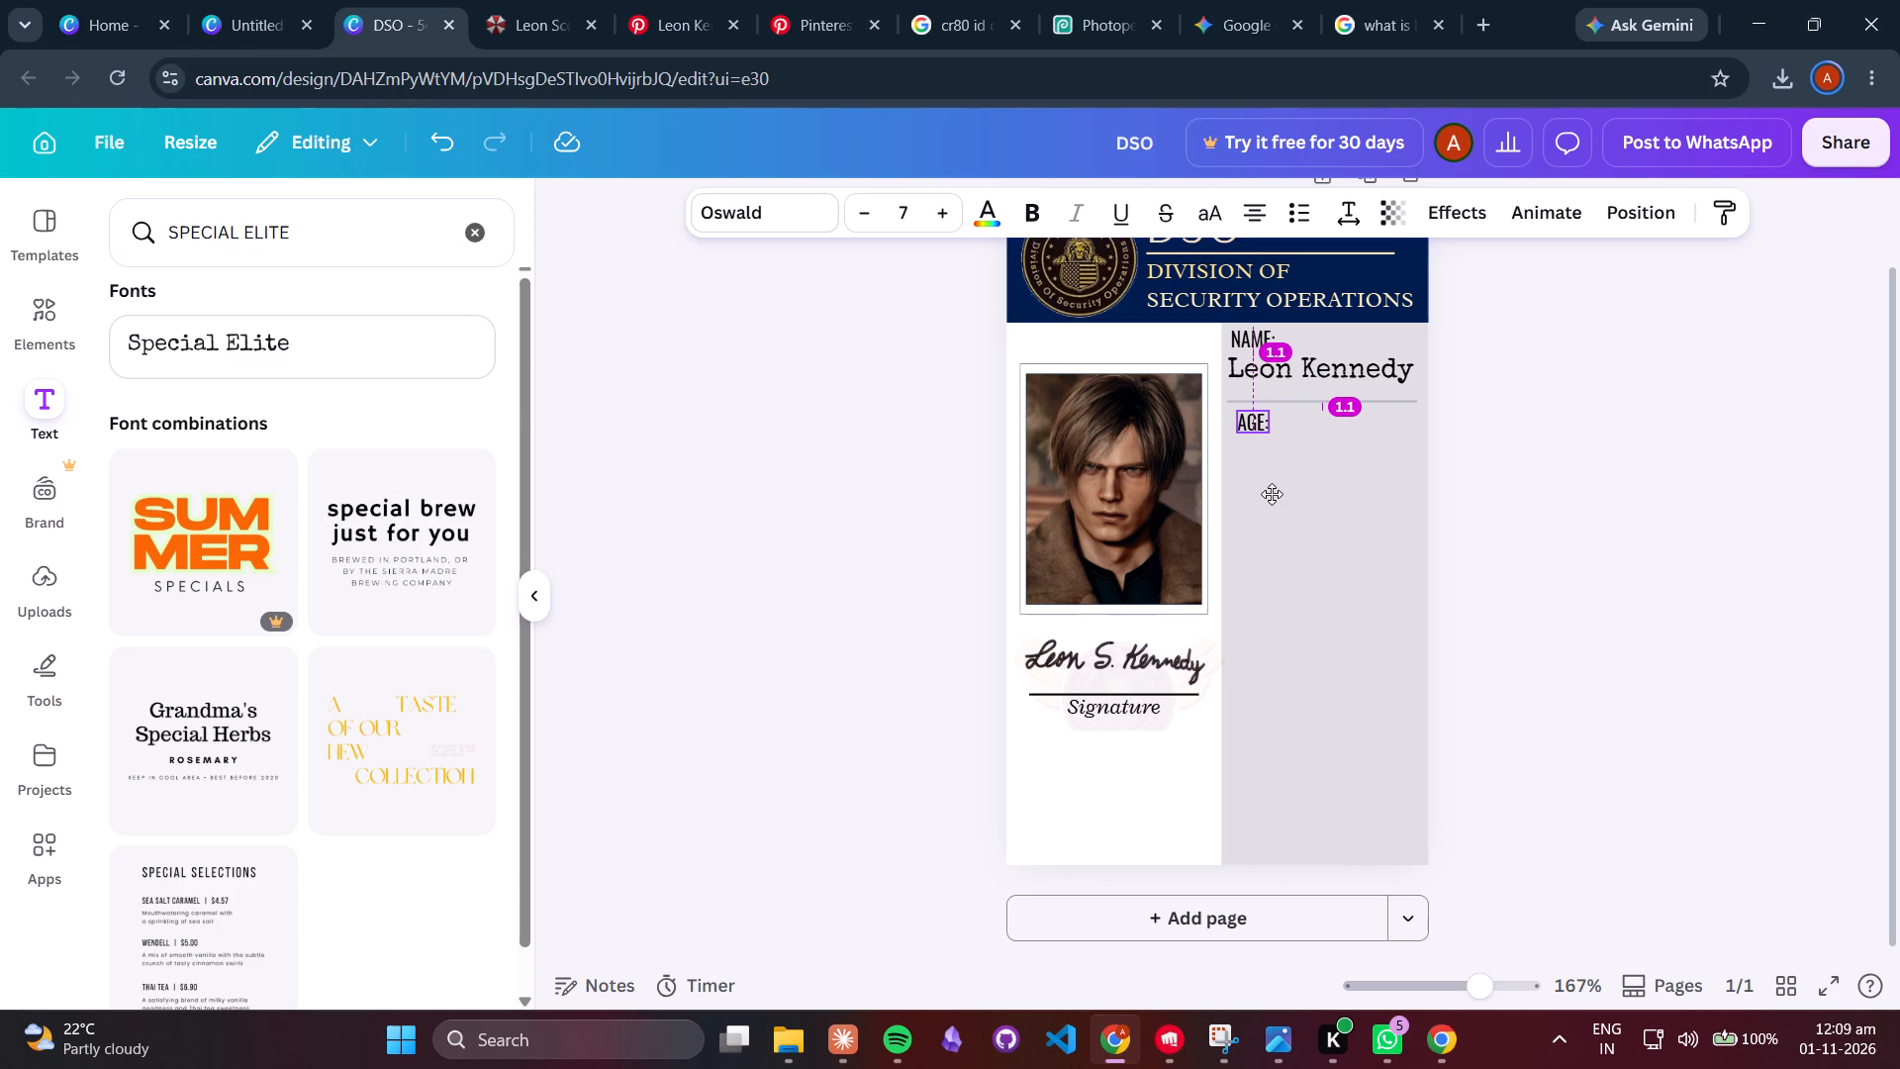
{"action": "left_click", "coordinate": [1499, 497]}
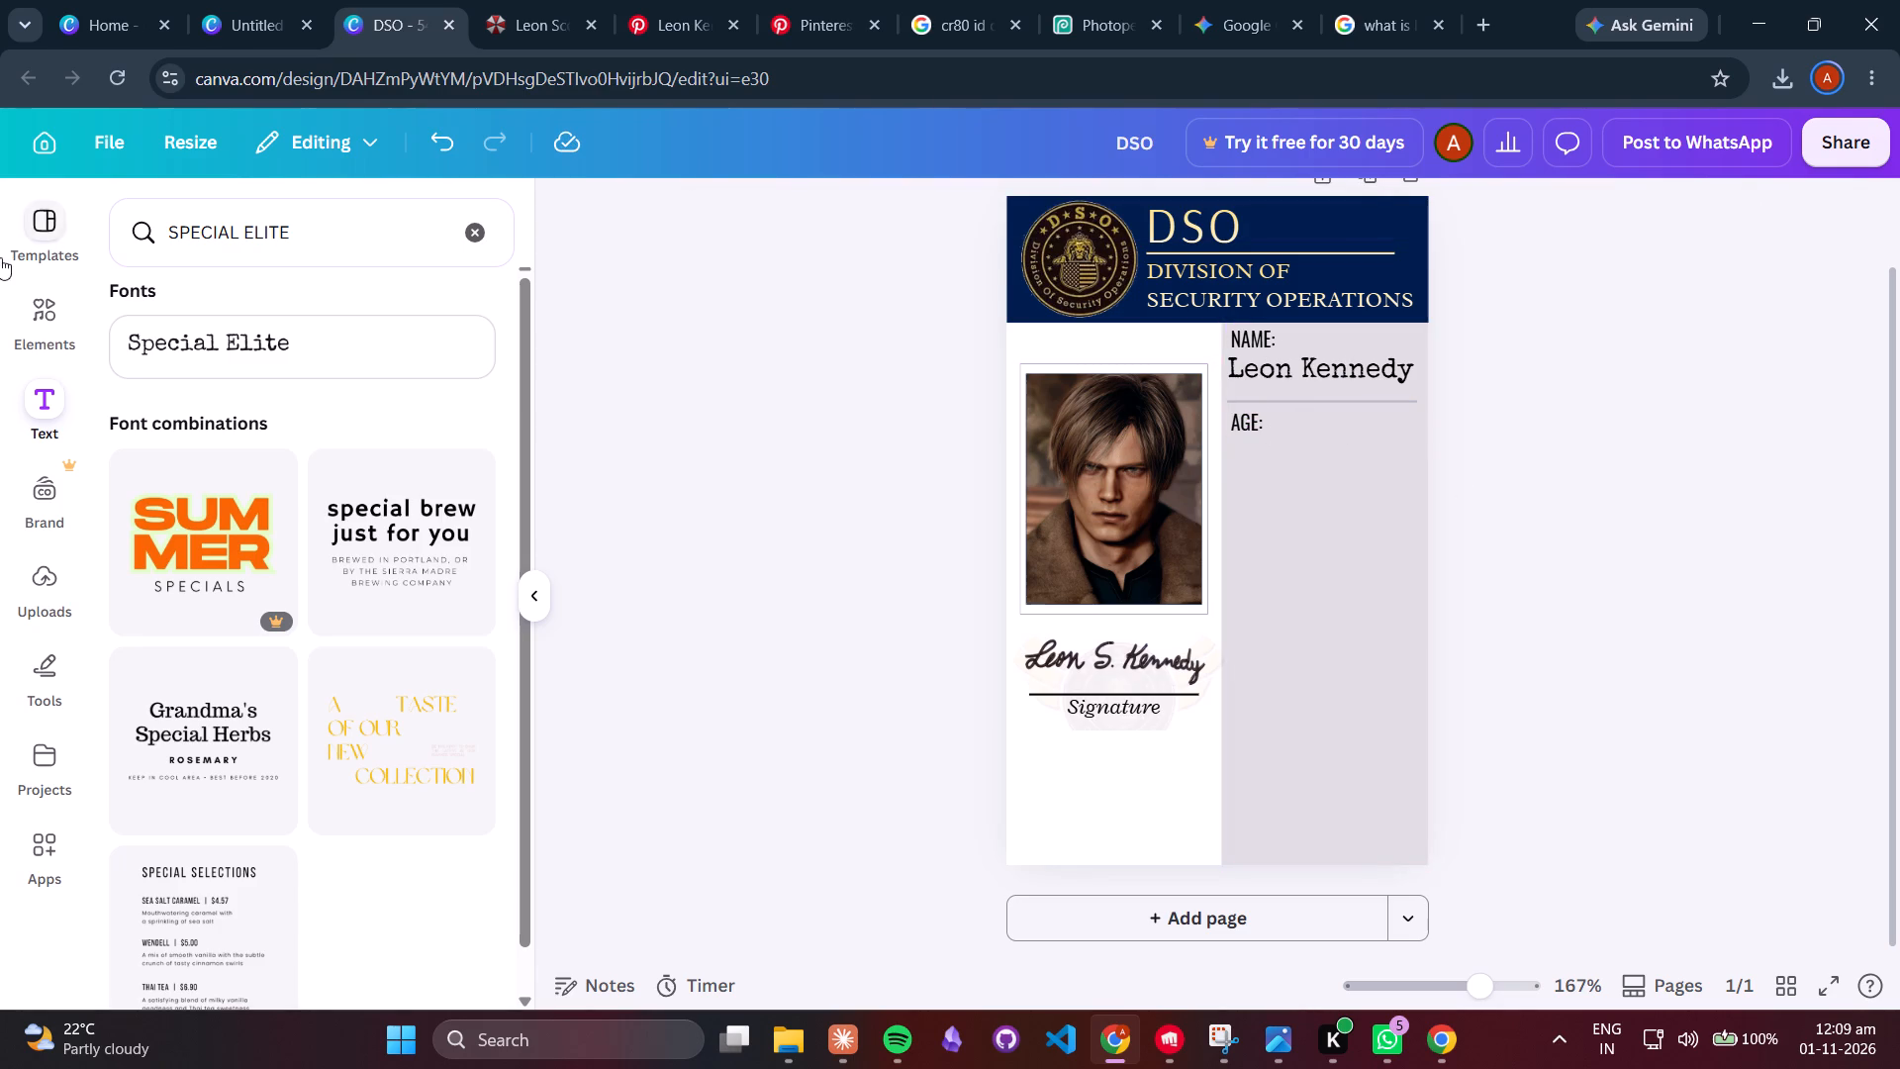
Duplicate the "Leon Kennedy" text and place the copy directly beneath the AGE label.
{"action": "left_click", "coordinate": [1350, 368]}
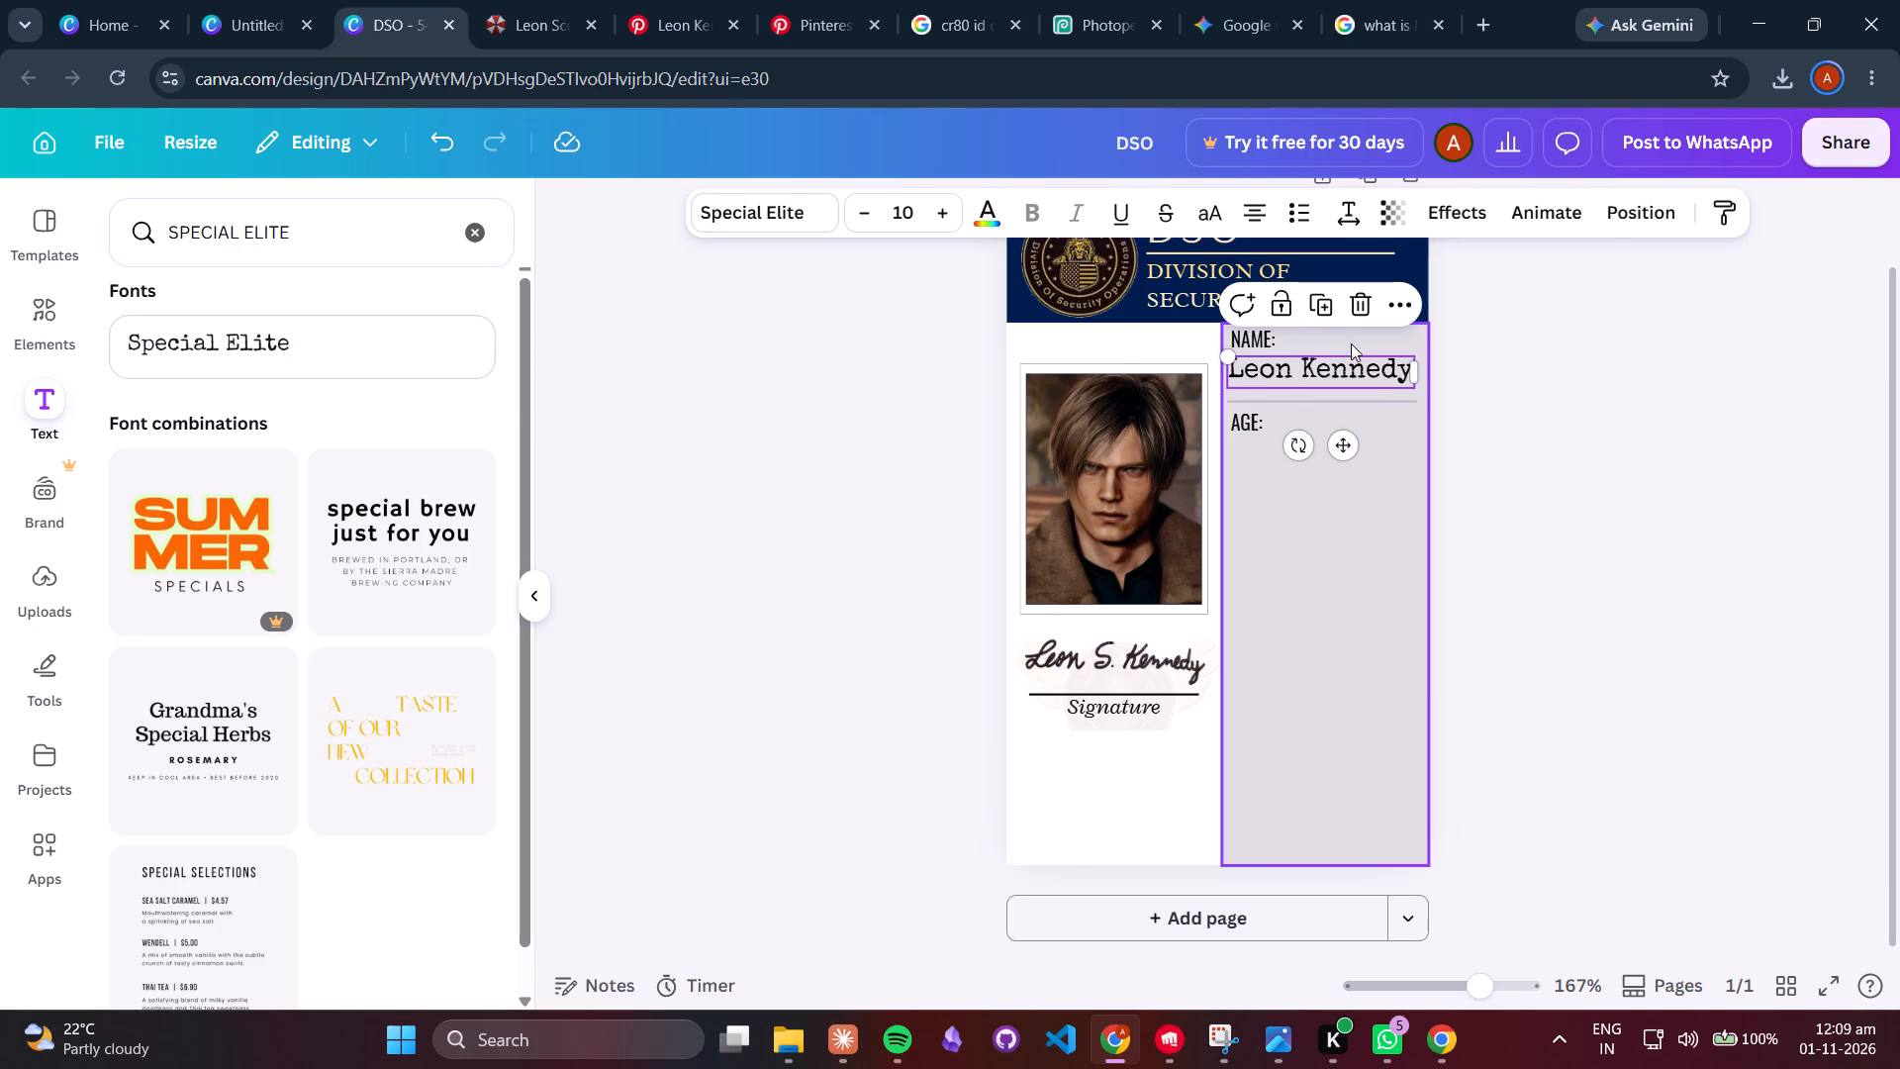
{"action": "key", "text": "ctrl+c"}
{"action": "left_click", "coordinate": [1303, 524]}
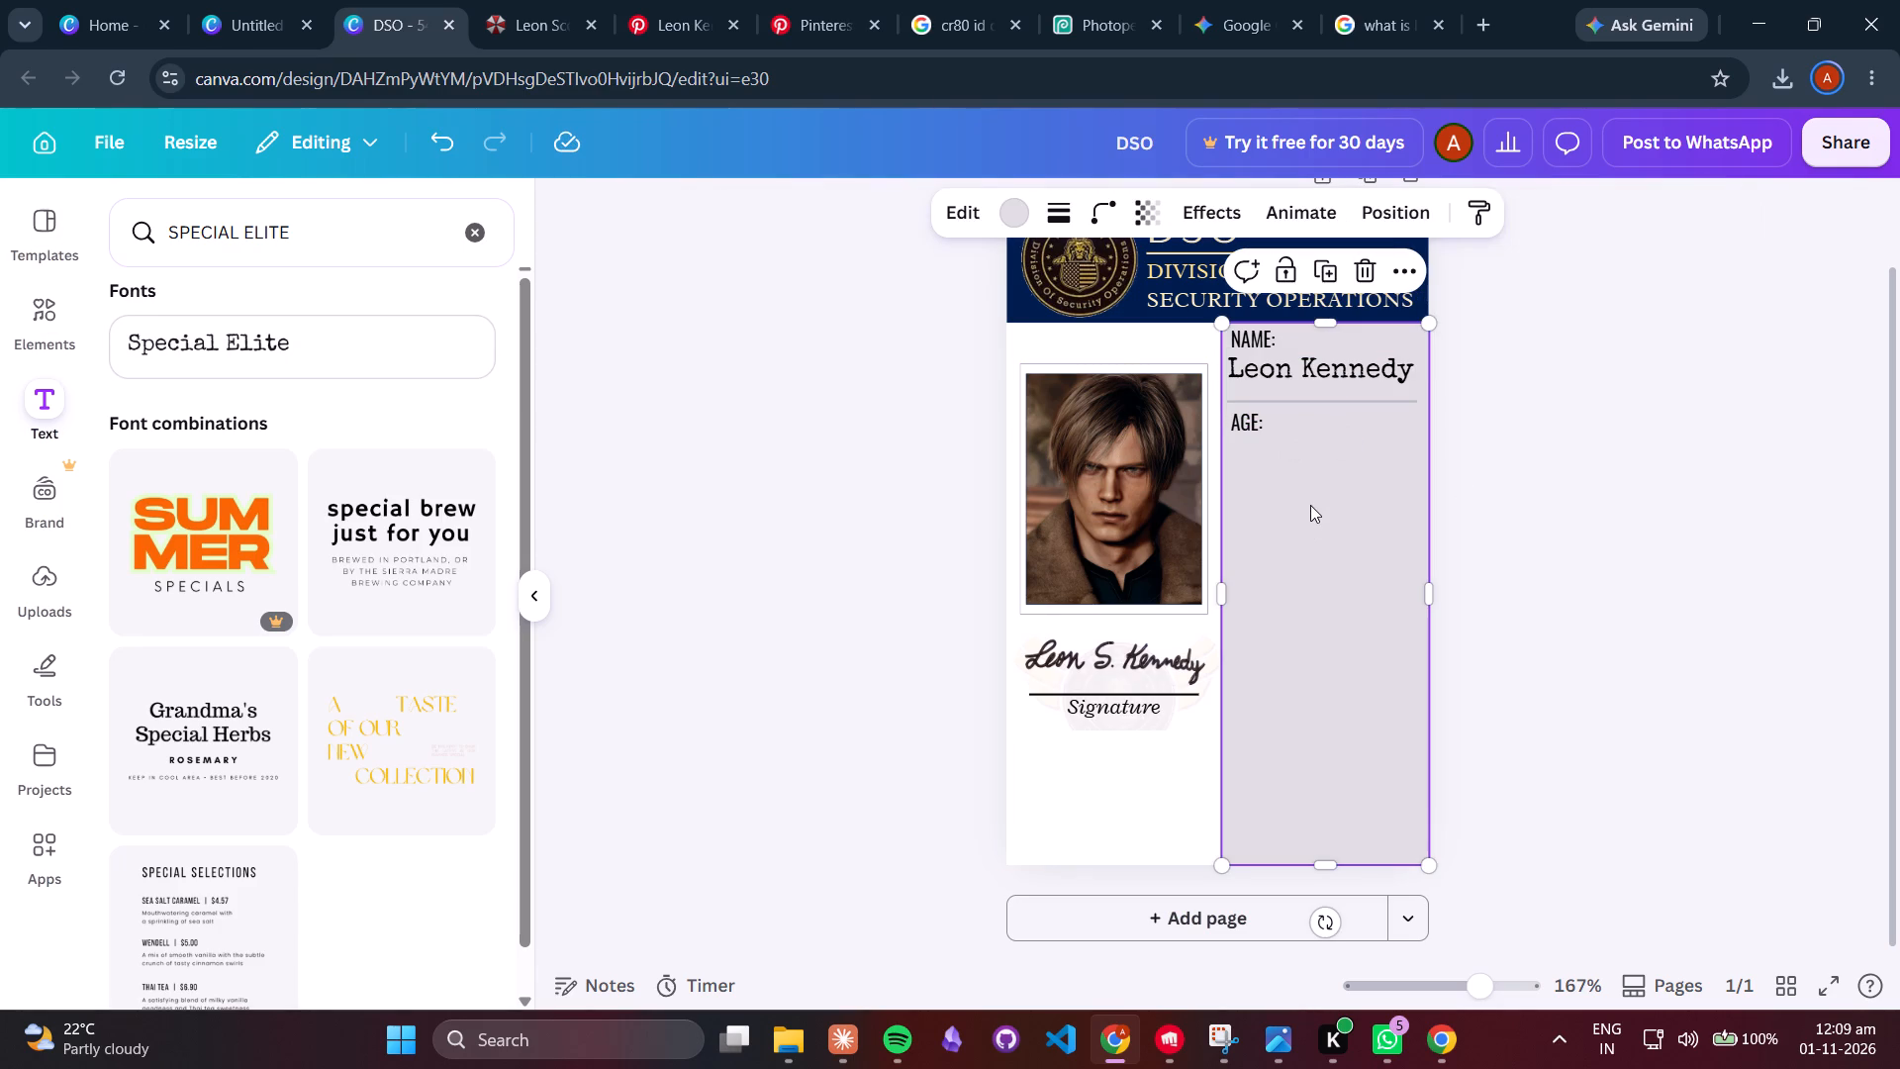
{"action": "key", "text": "ctrl+v"}
{"action": "left_click_drag", "start_coordinate": [1374, 483], "coordinate": [1349, 533]}
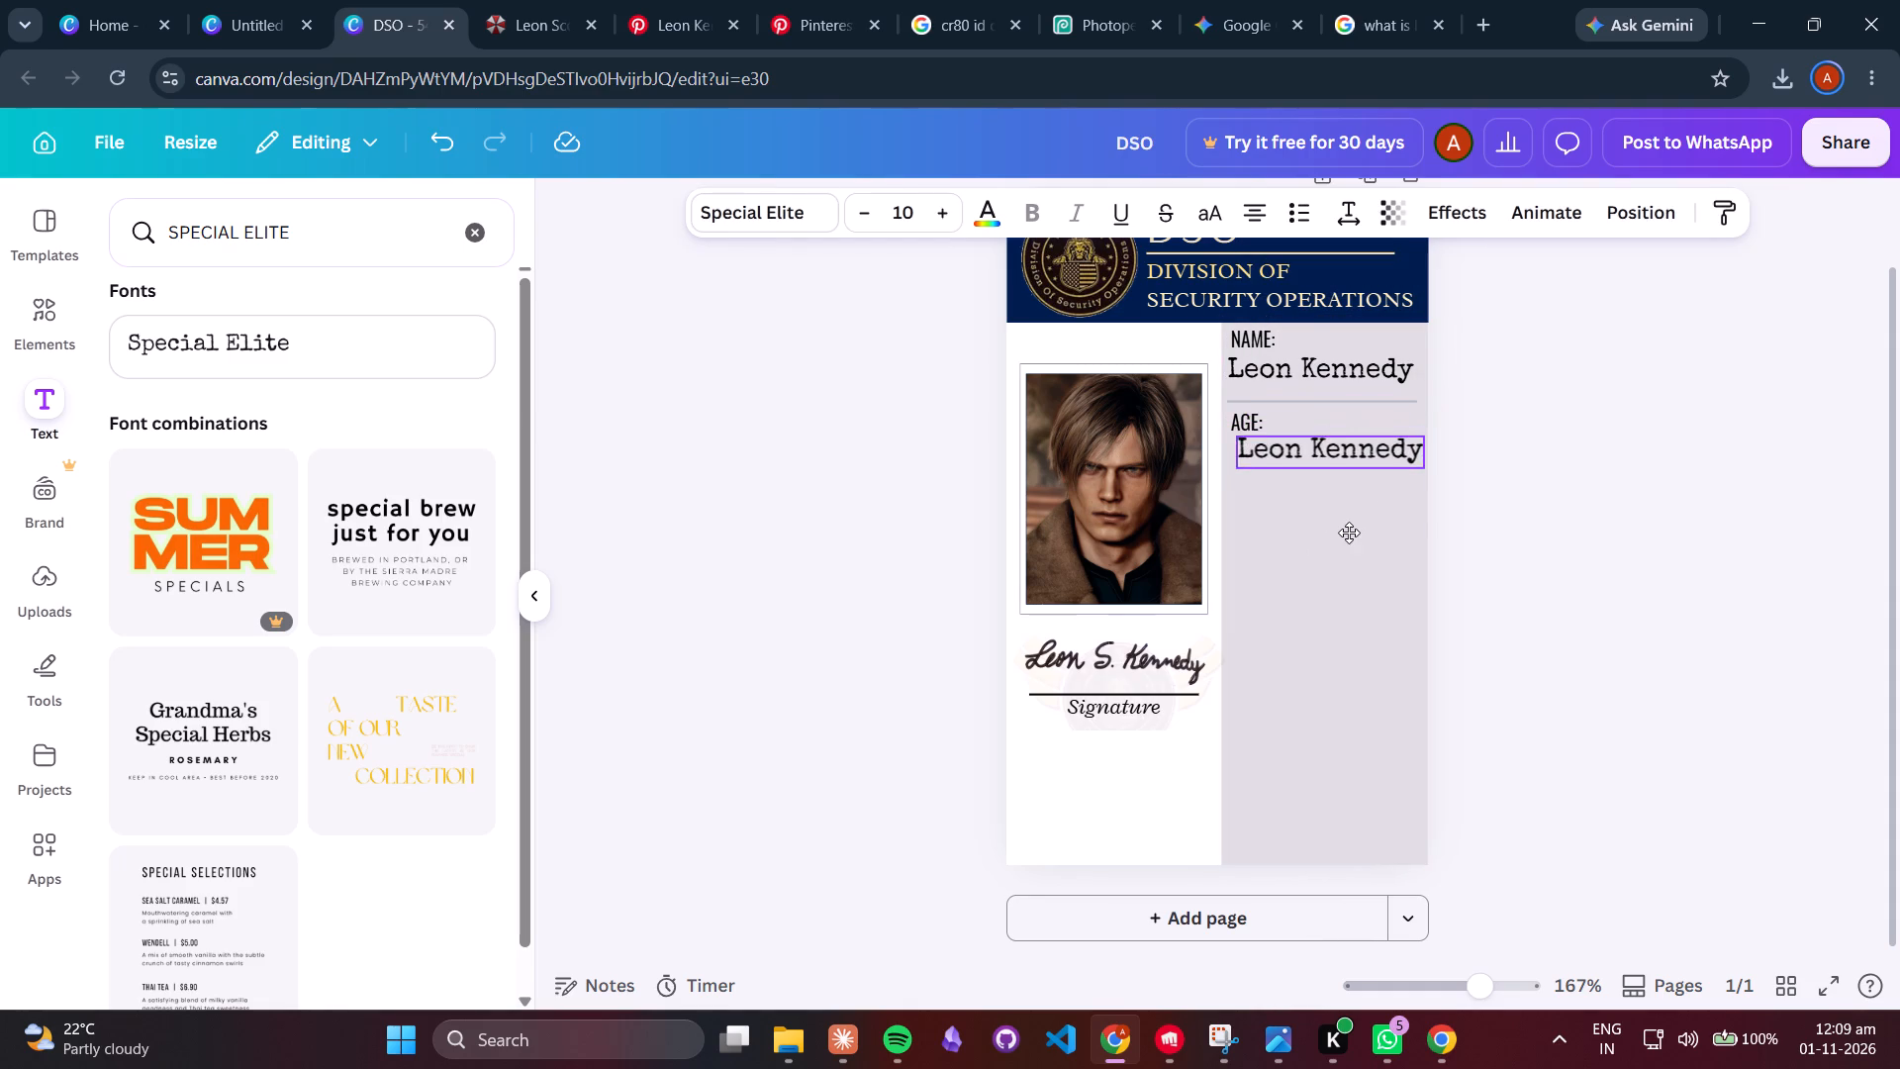
{"action": "left_click_drag", "start_coordinate": [1349, 533], "coordinate": [1348, 535]}
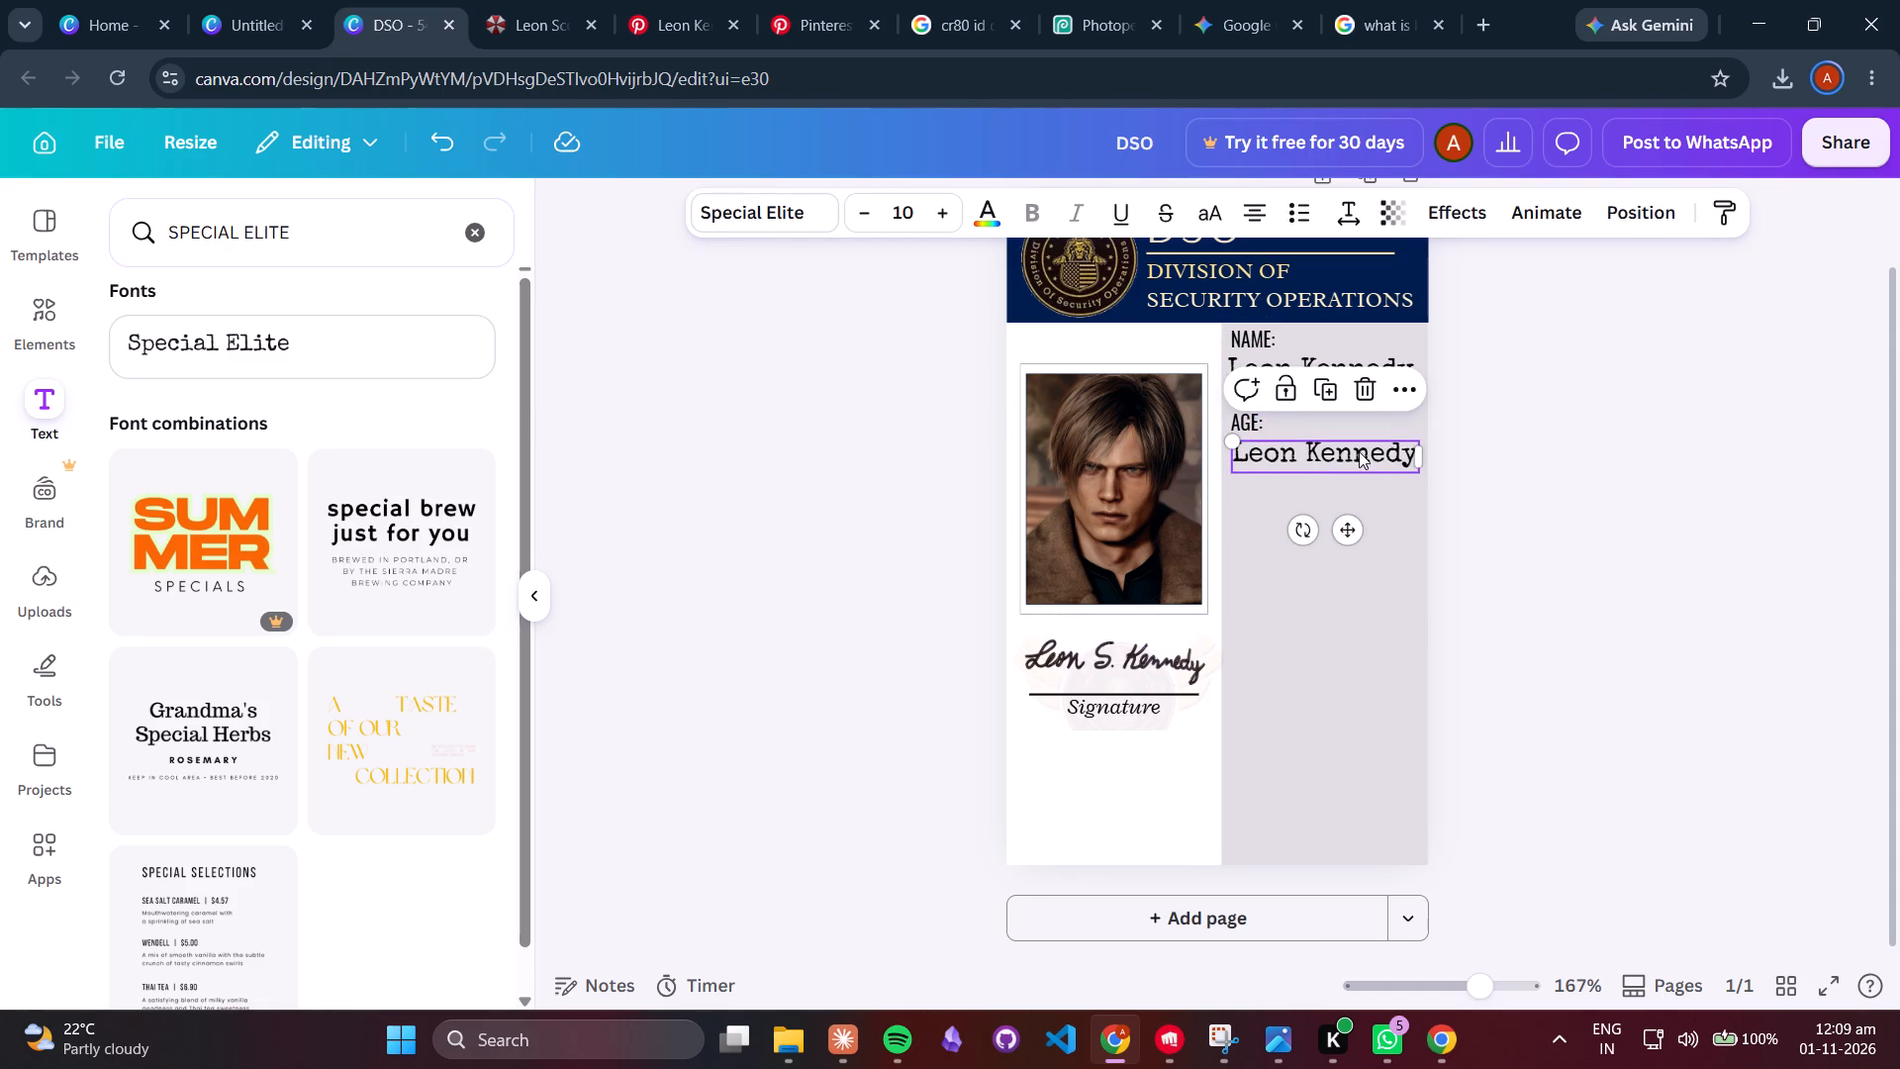
{"action": "left_click", "coordinate": [1359, 451]}
Check the Leon Kennedy ID reference on Pinterest and ask the Google AI chat for "LEON'S BIRTHDATE".
{"action": "left_click", "coordinate": [676, 19]}
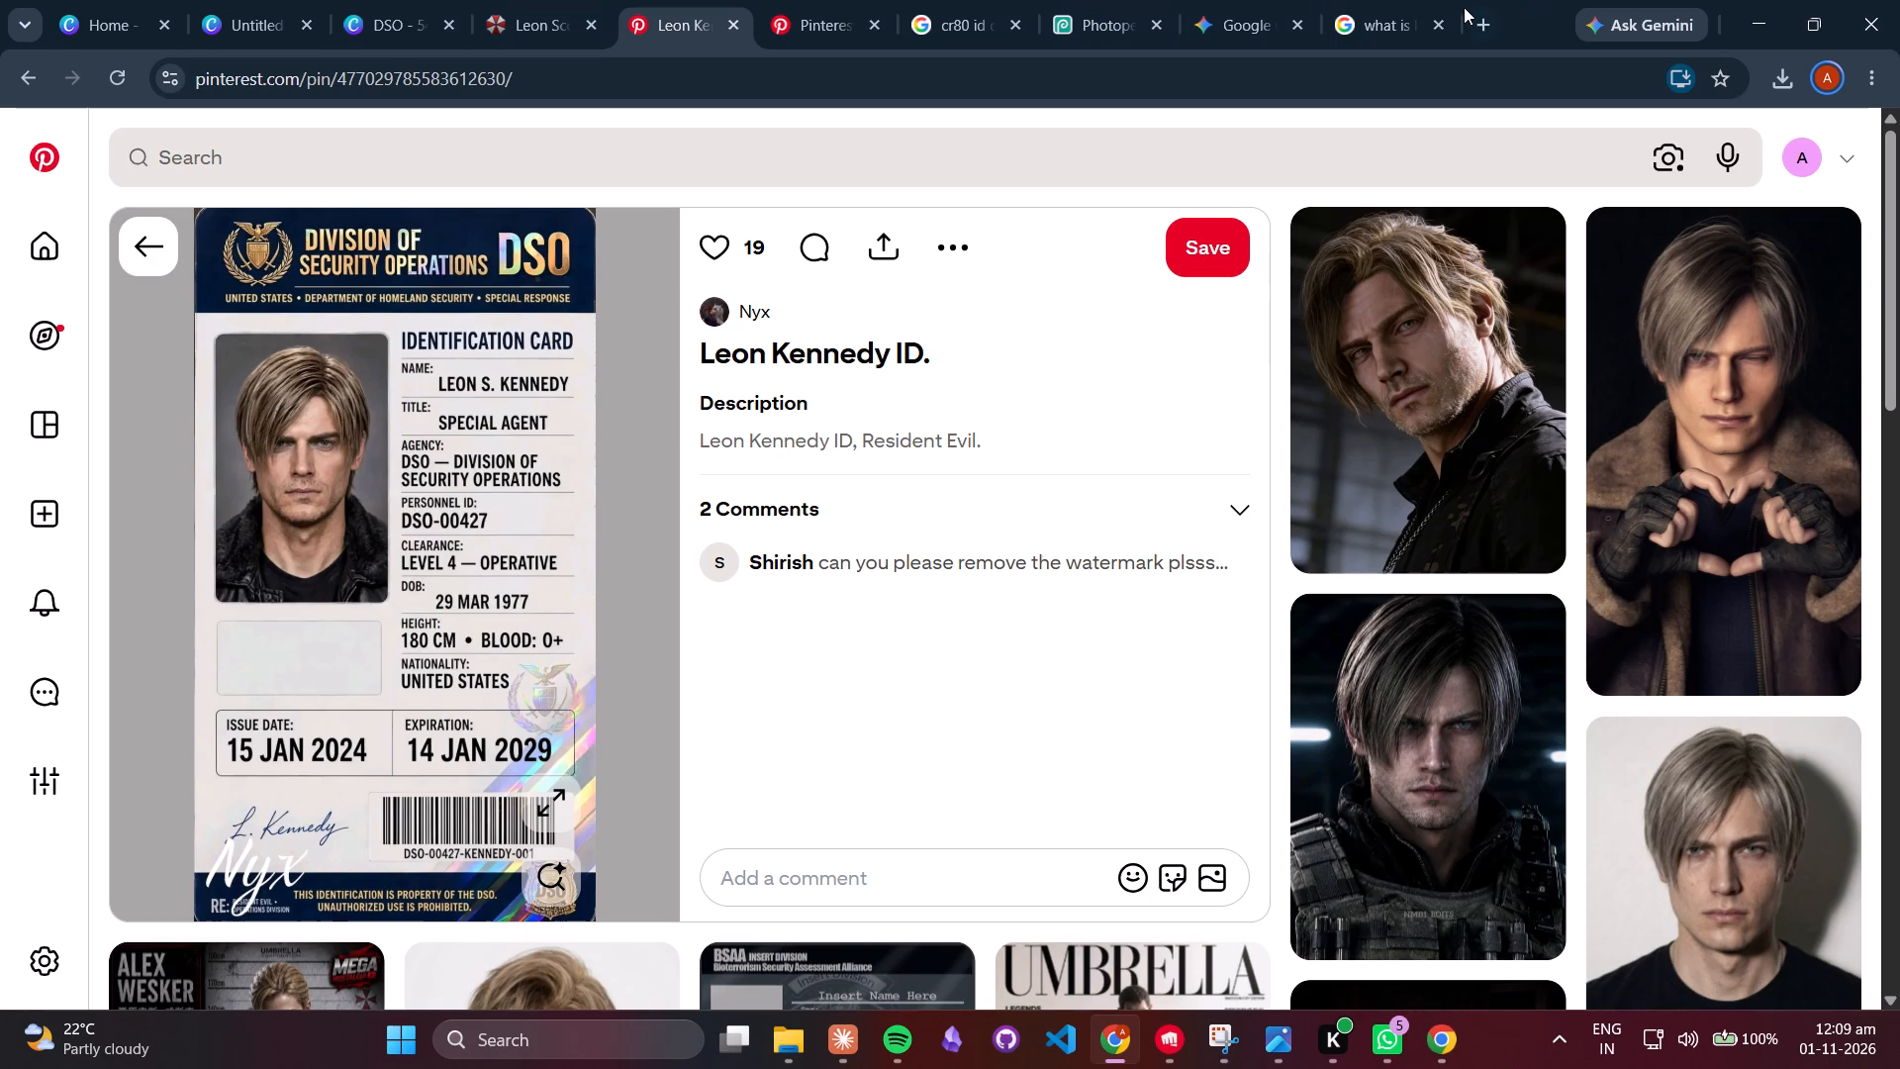
{"action": "left_click", "coordinate": [1391, 22]}
{"action": "left_click", "coordinate": [566, 923]}
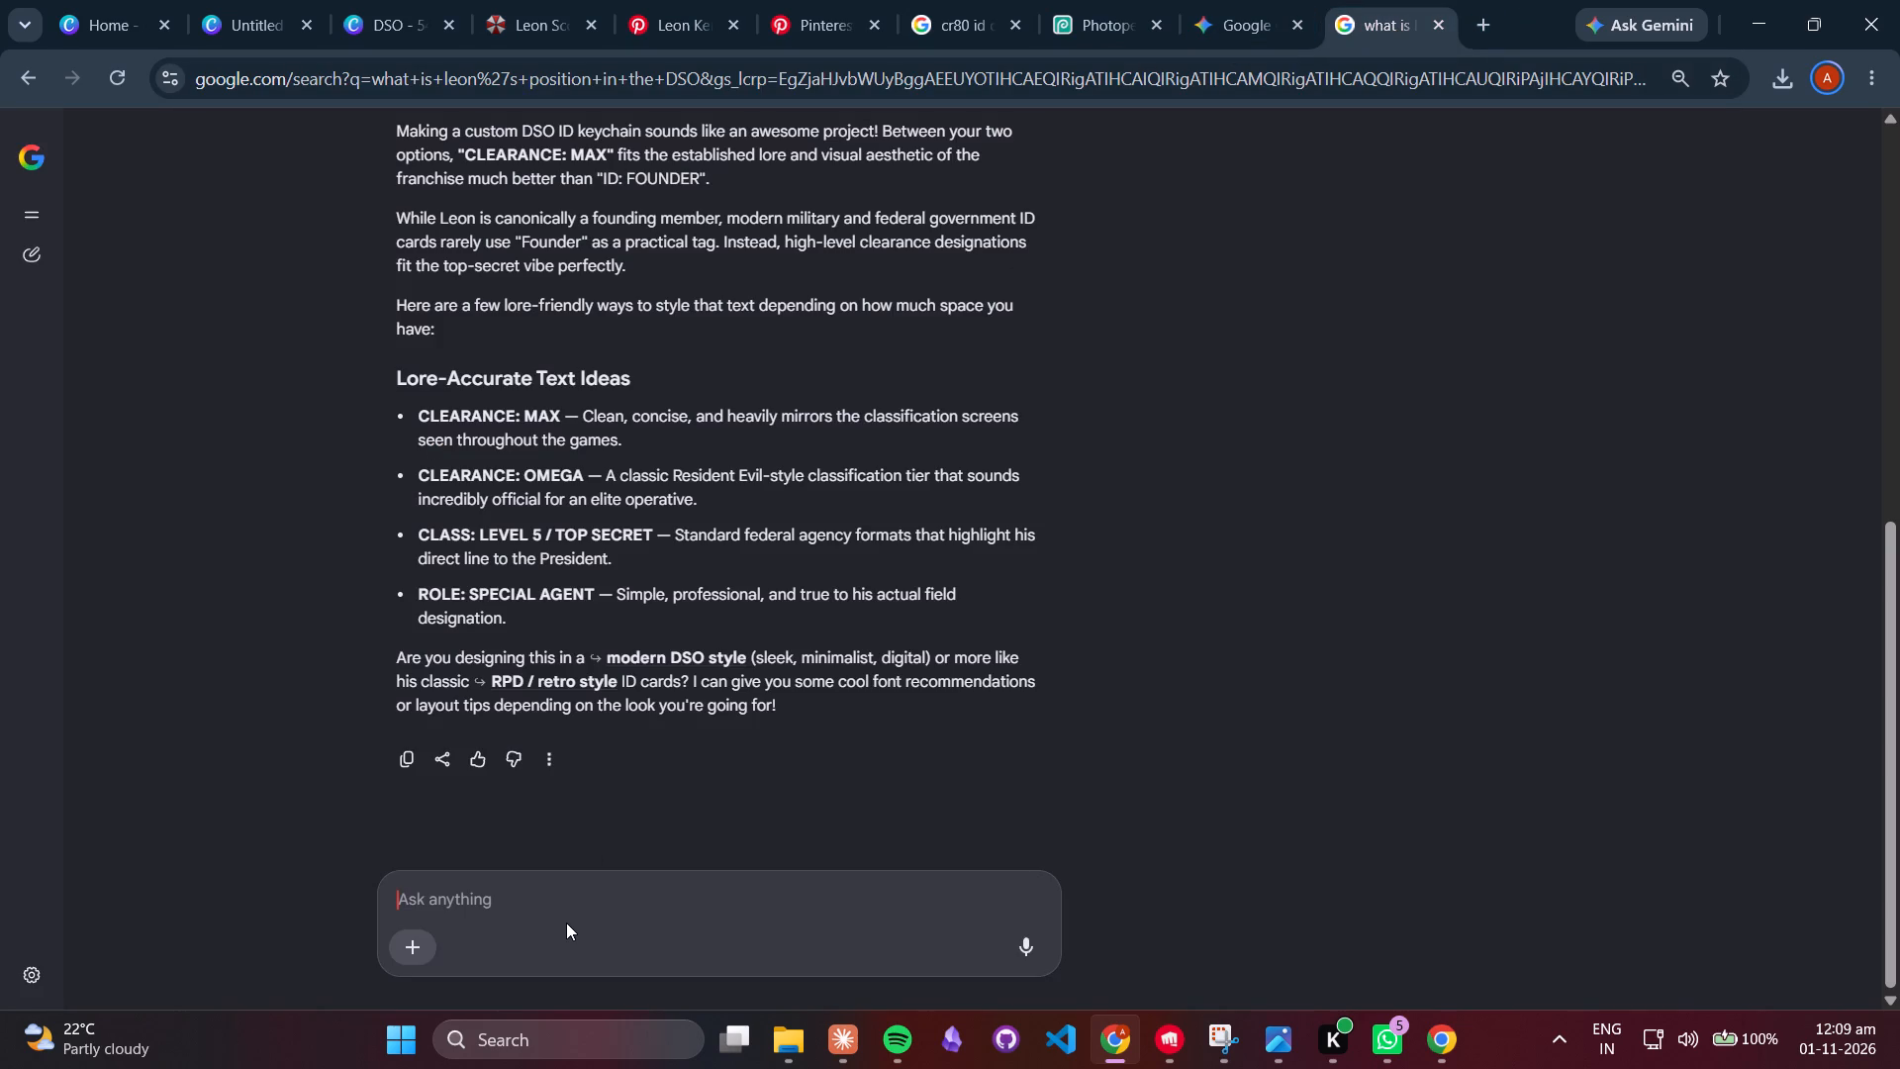
{"action": "type", "text": "HIS"}
{"action": "key", "text": "space"}
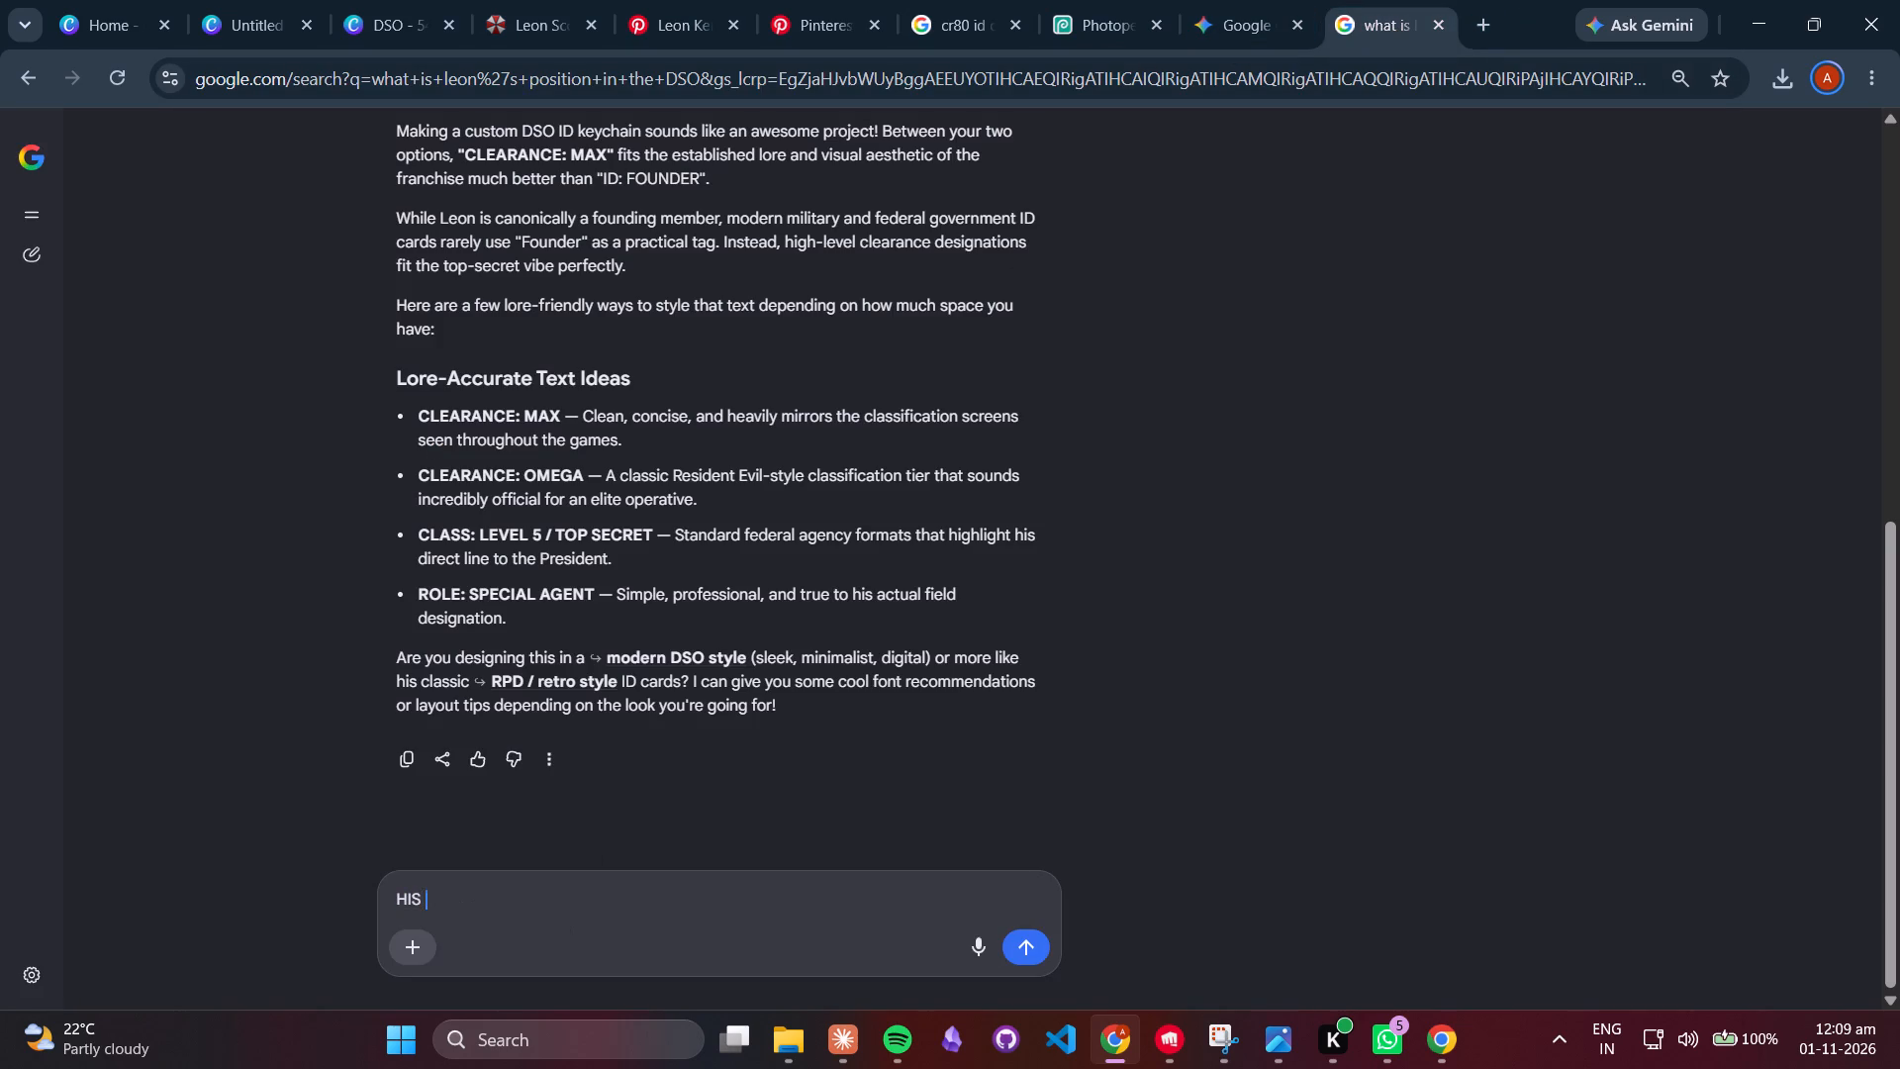
{"action": "key", "text": "BackSpace"}
{"action": "key", "text": "BackSpace"}
{"action": "key", "text": "BackSpace"}
{"action": "key", "text": "BackSpace"}
{"action": "key", "text": "BackSpace"}
{"action": "type", "text": "LEON"}
{"action": "key", "text": "BackSpace"}
{"action": "type", "text": "N'S BIRTHDATE"}
{"action": "key", "text": "Return"}
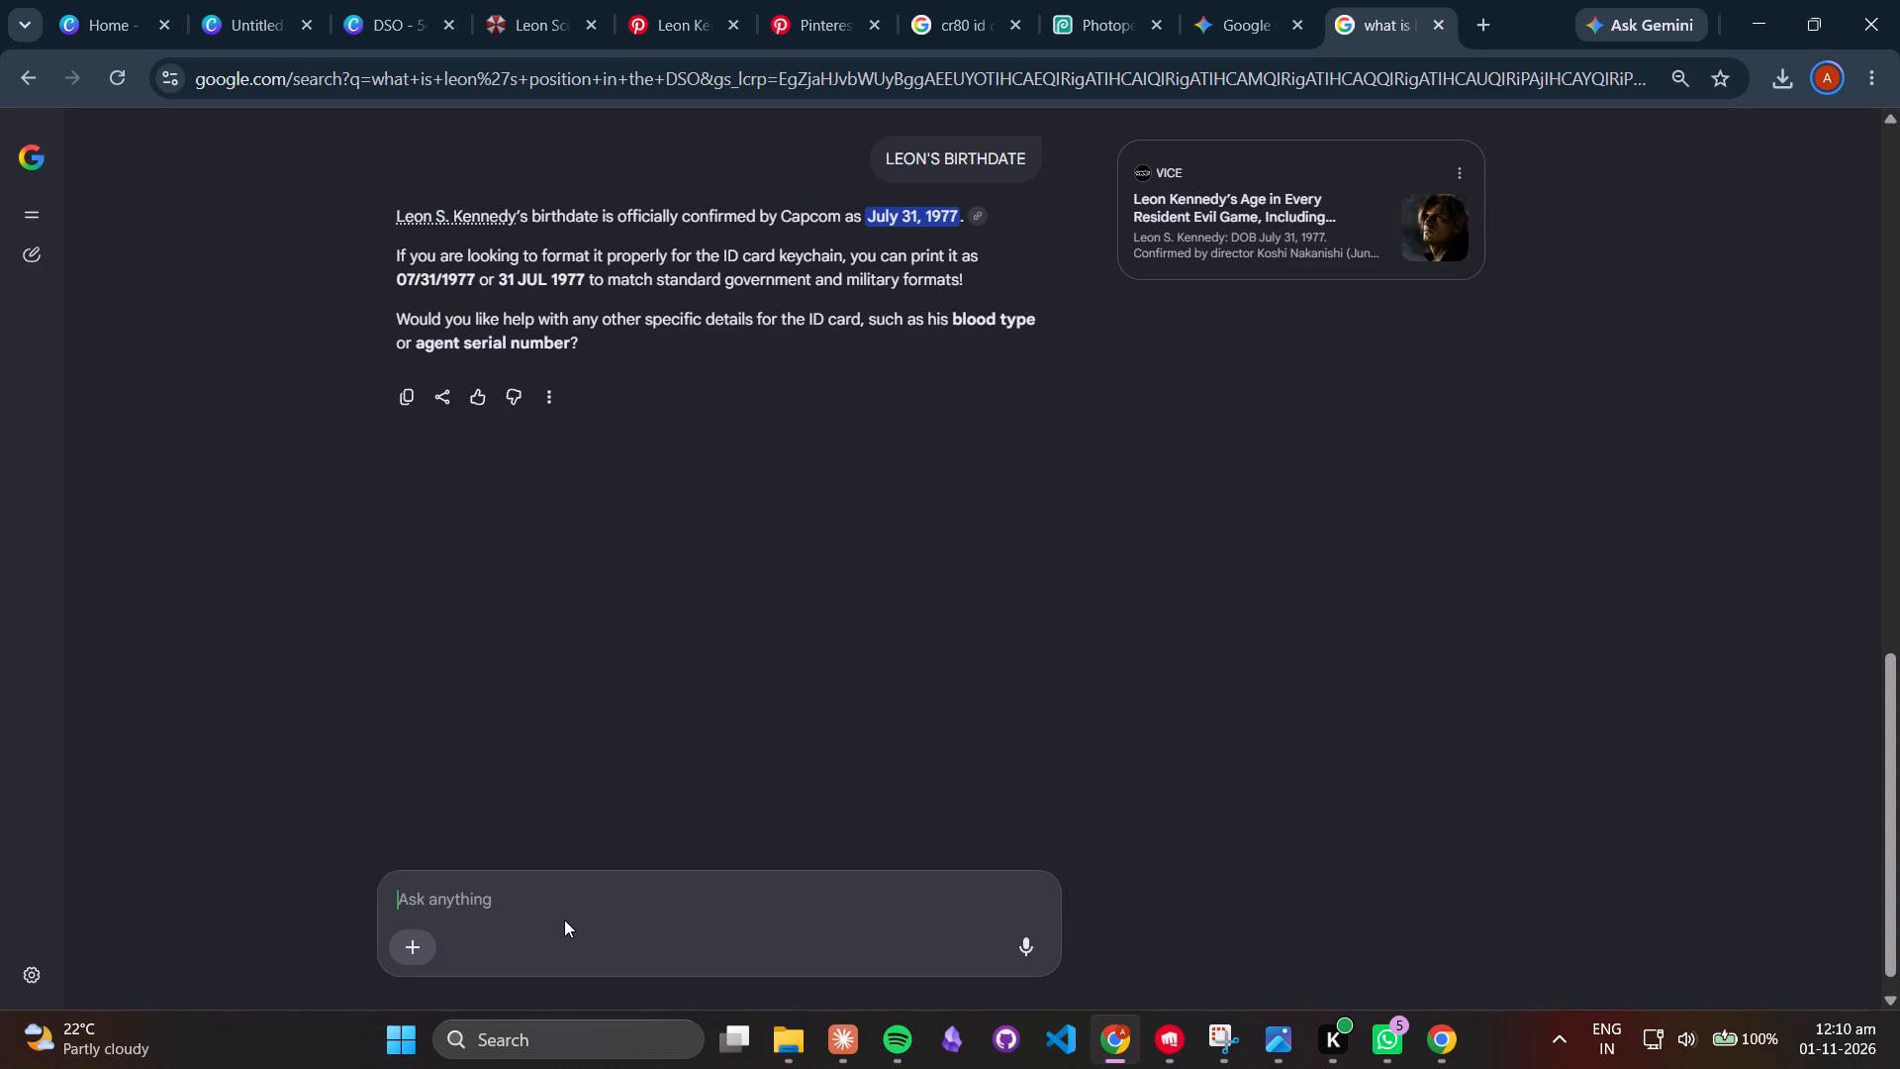
Raise the system volume to maximum and set spatial sound to Windows Sonic for Headphones.
{"action": "left_click", "coordinate": [1732, 1049]}
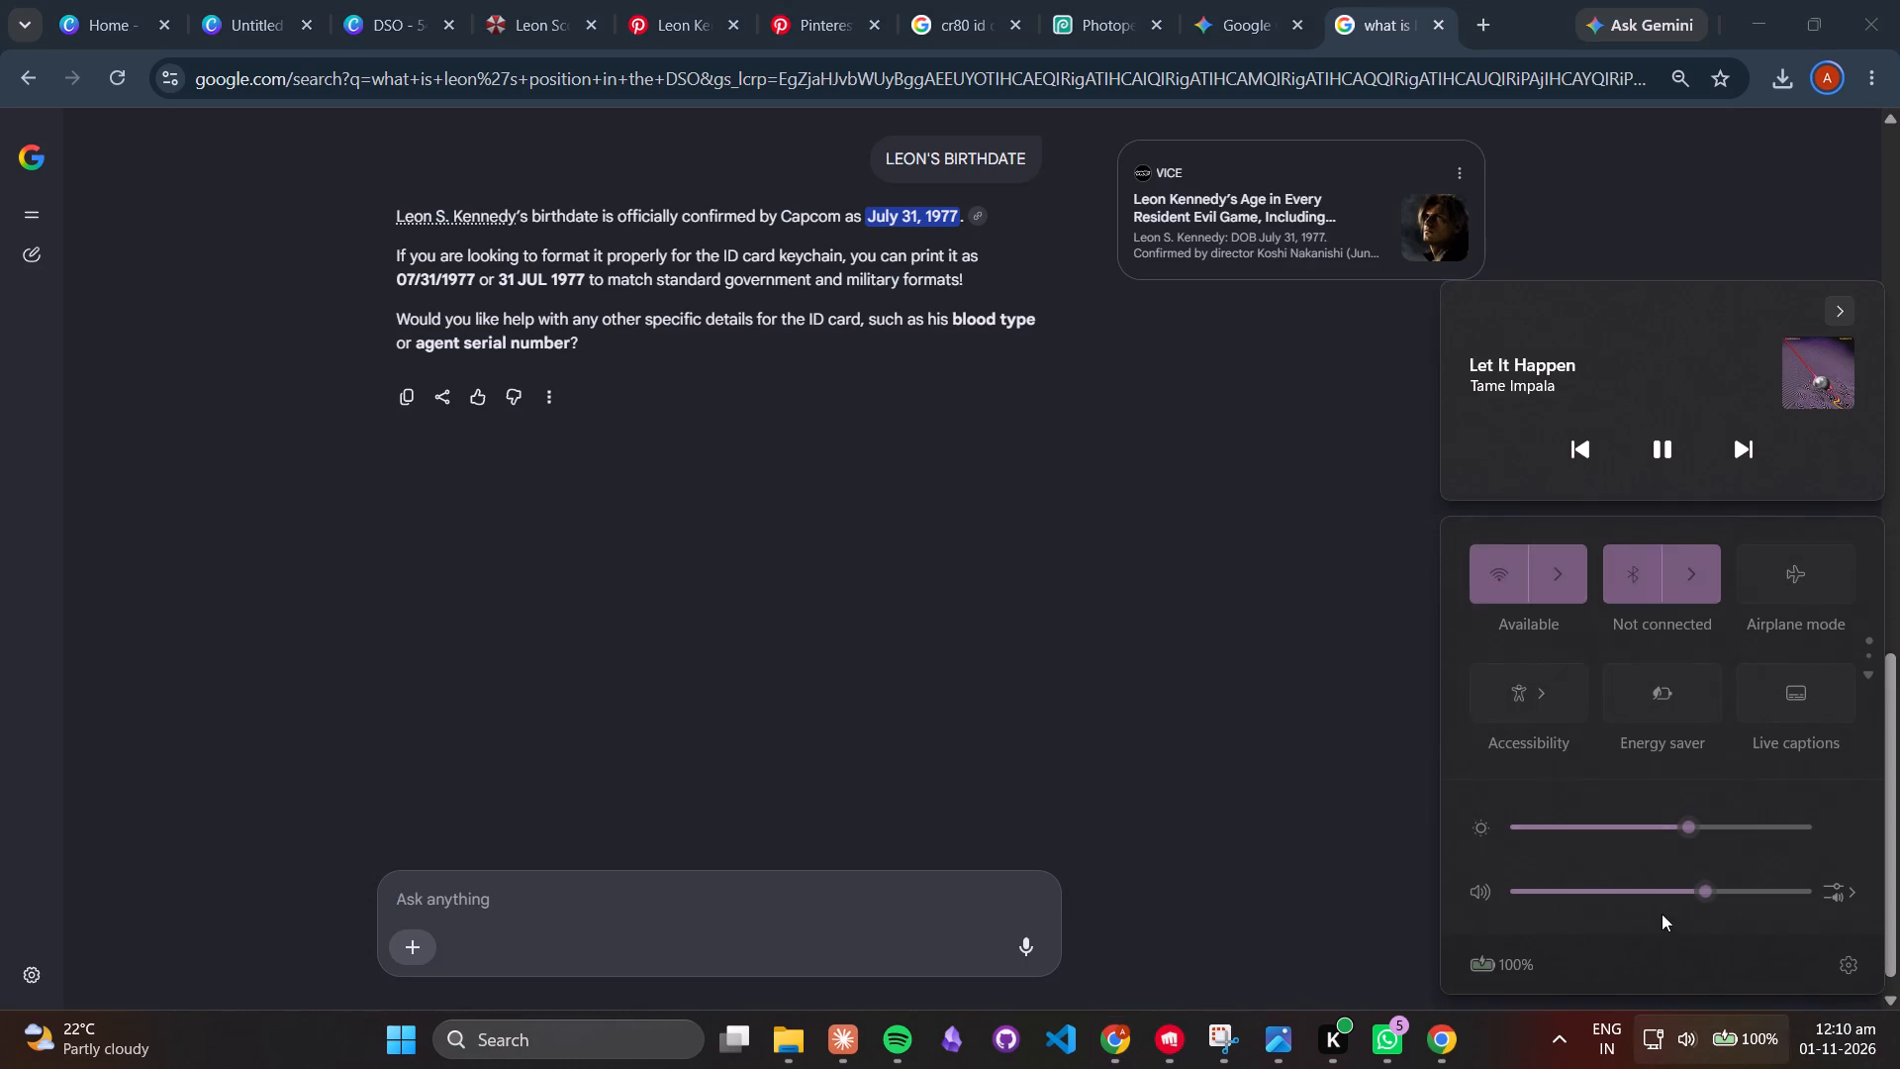
{"action": "left_click_drag", "start_coordinate": [1702, 893], "coordinate": [1873, 908]}
{"action": "left_click", "coordinate": [1843, 903]}
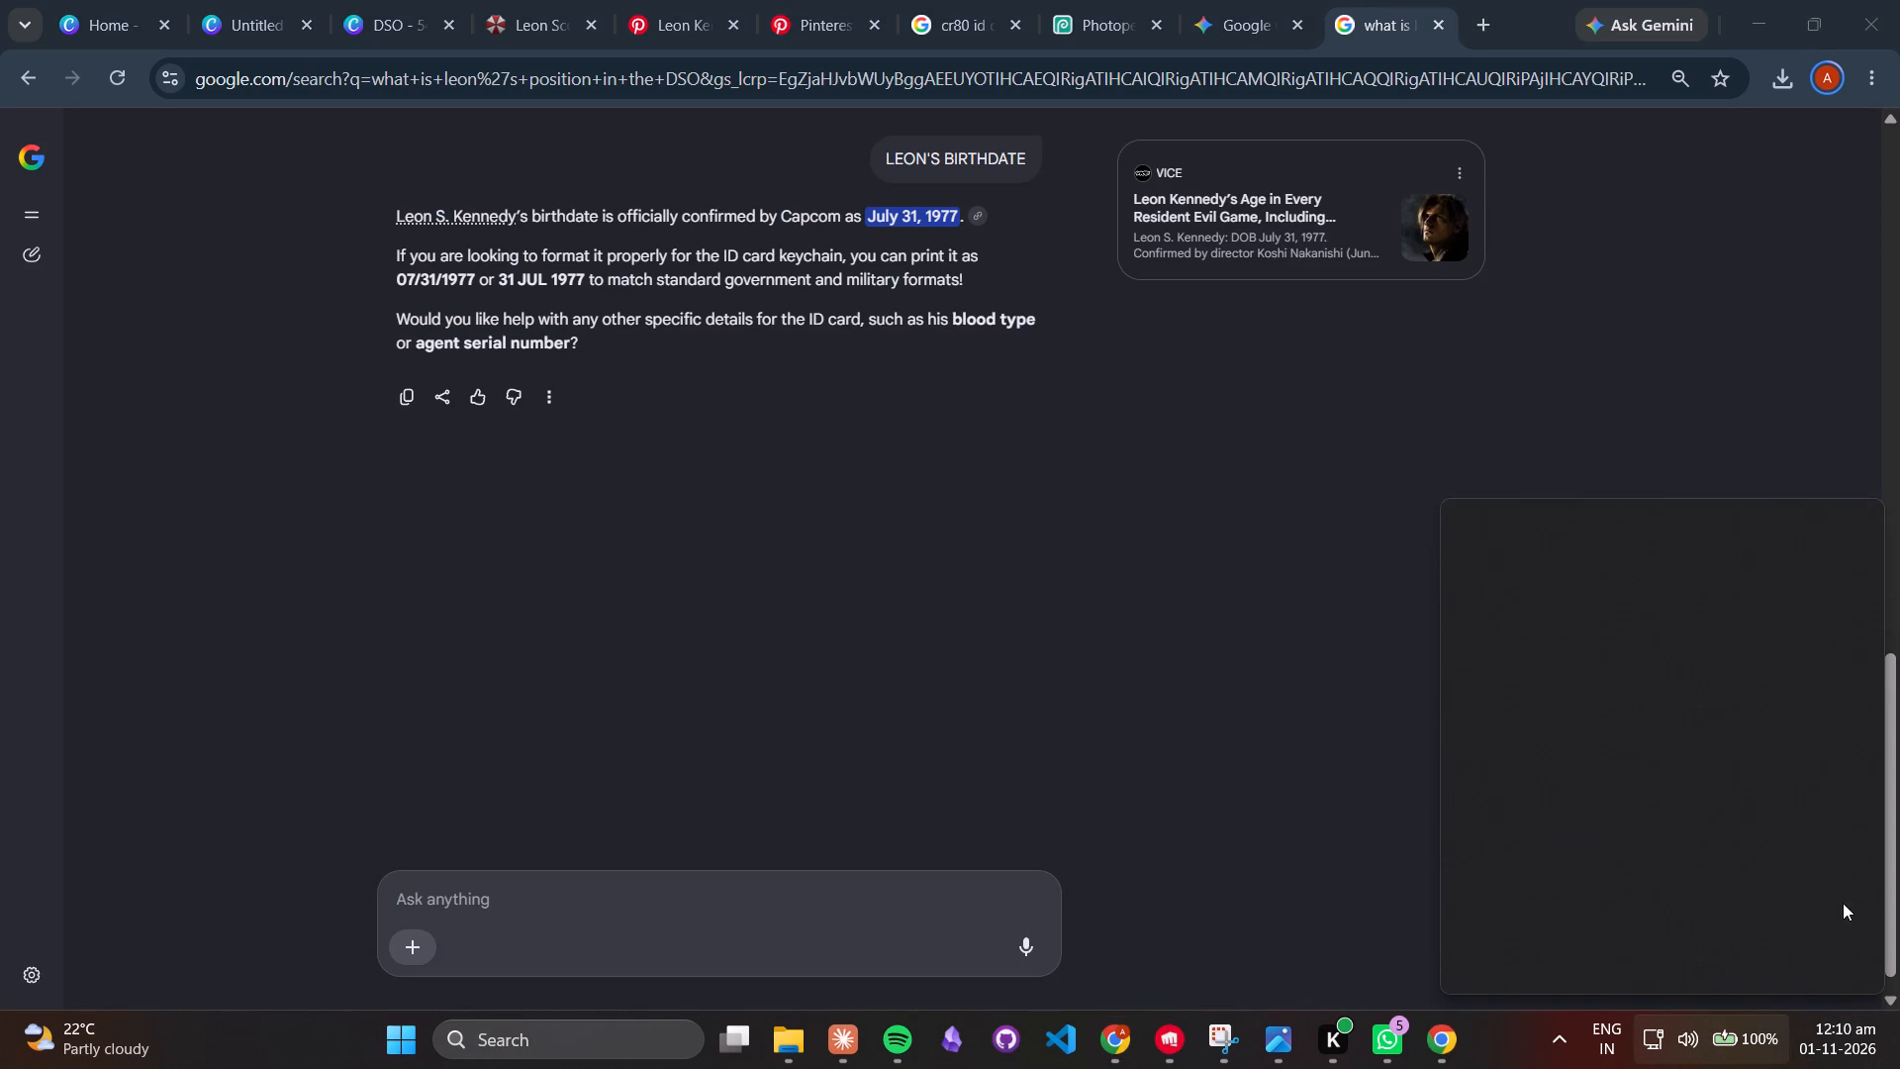
{"action": "scroll", "coordinate": [1702, 877], "scroll_direction": "down", "scroll_amount": 8}
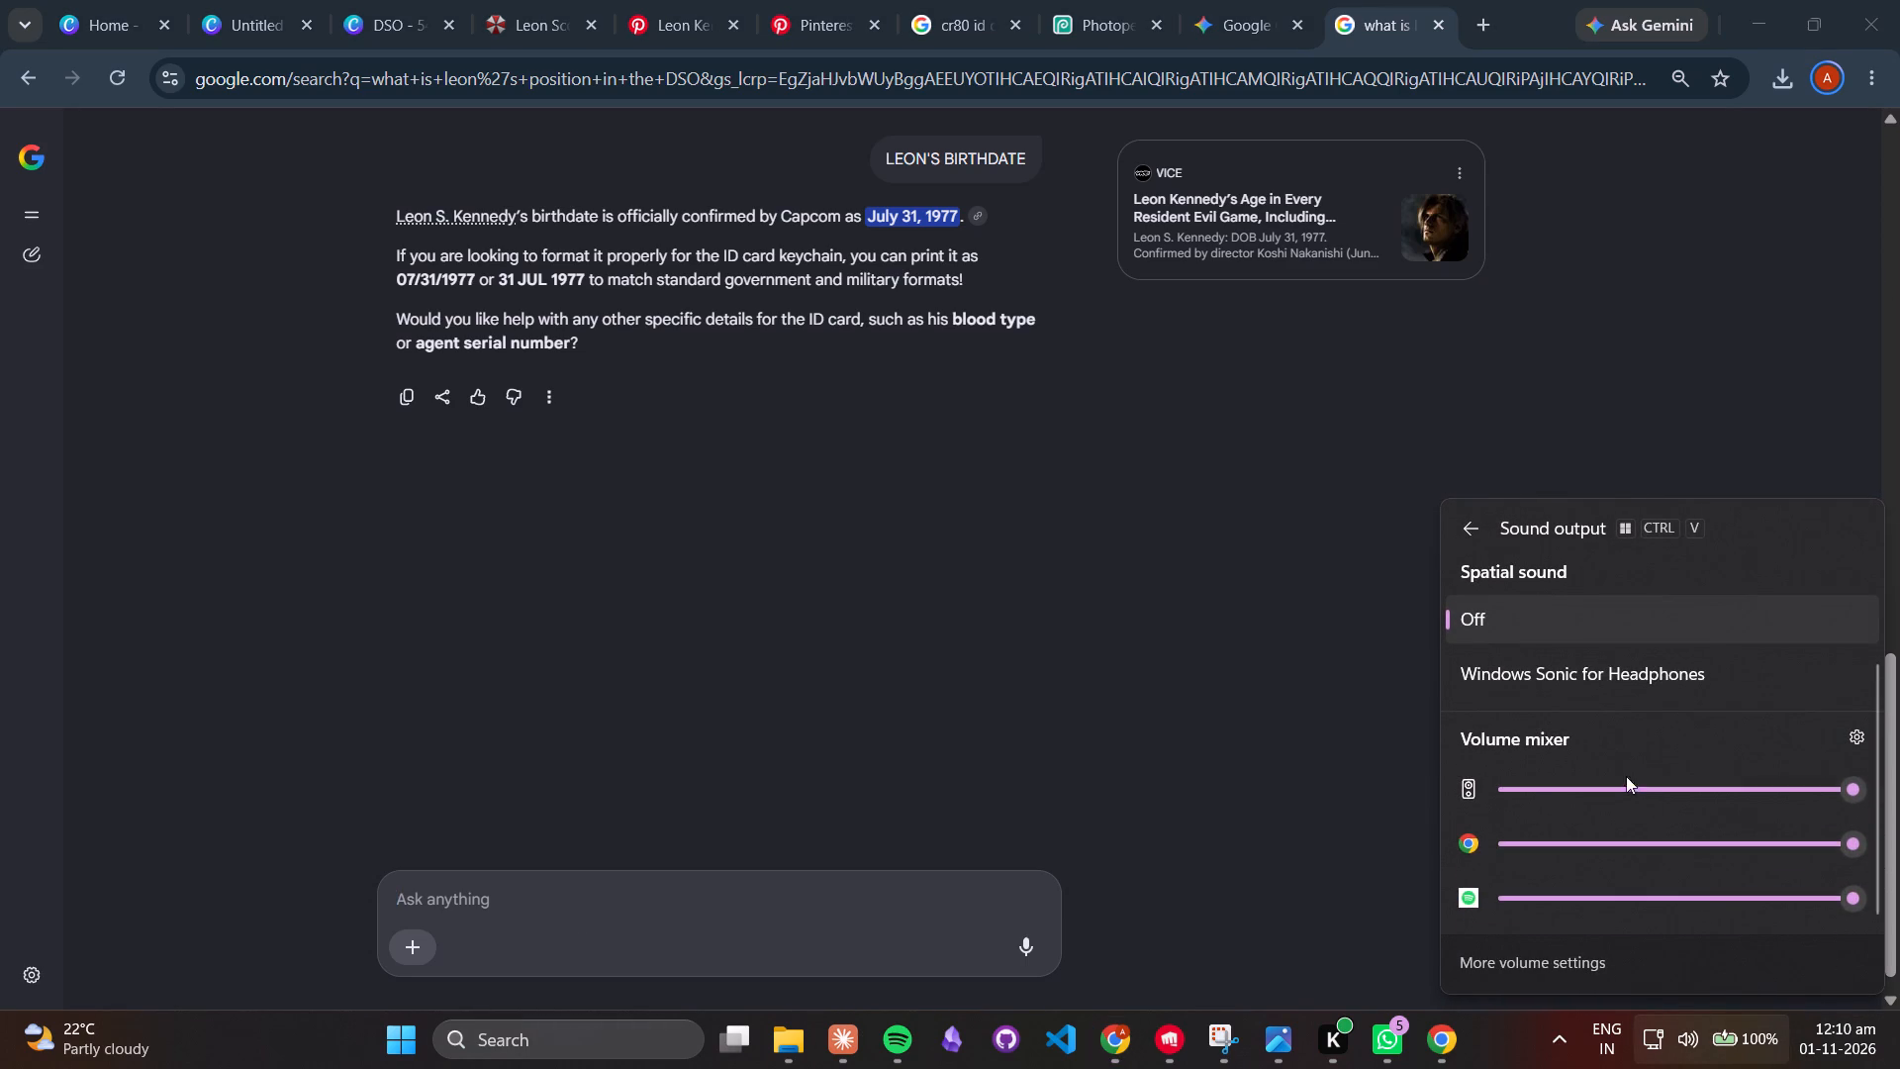
{"action": "left_click", "coordinate": [1610, 675]}
{"action": "scroll", "coordinate": [1613, 680], "scroll_direction": "up", "scroll_amount": 3}
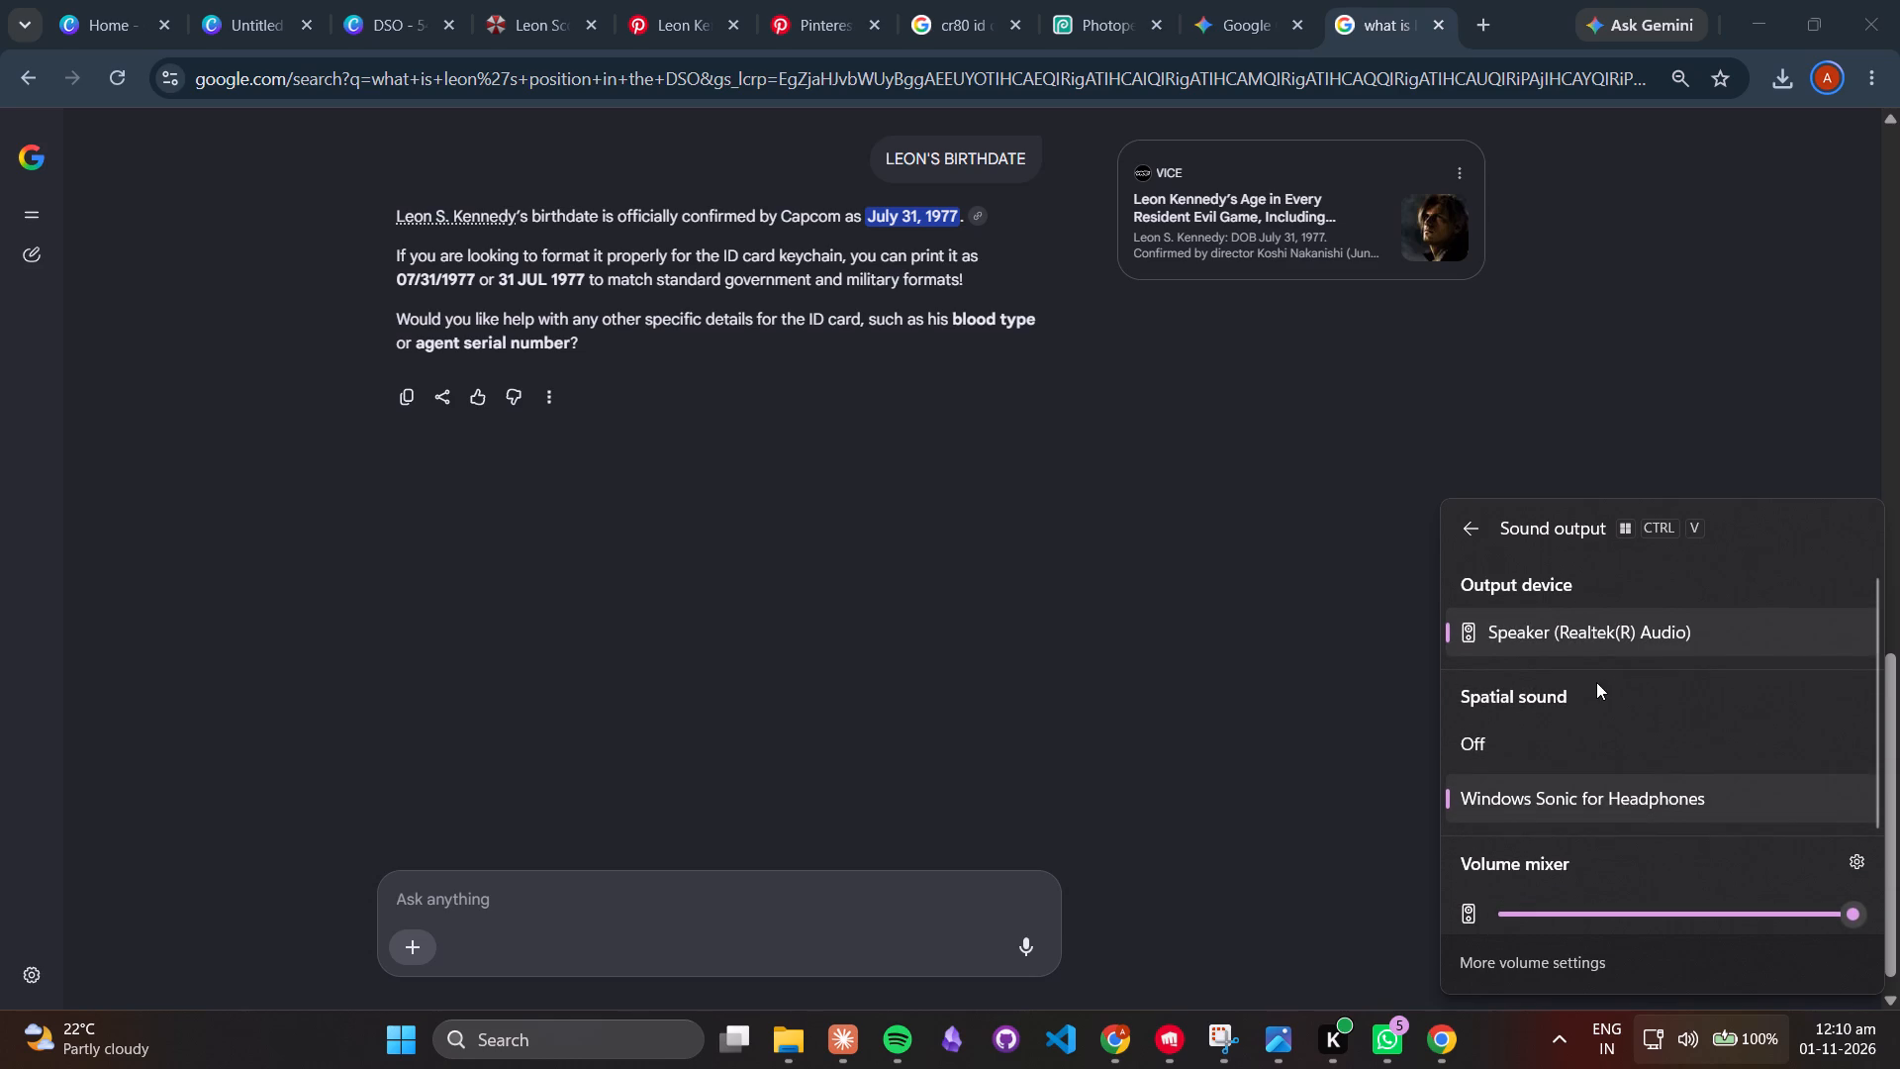
{"action": "left_click", "coordinate": [1342, 497]}
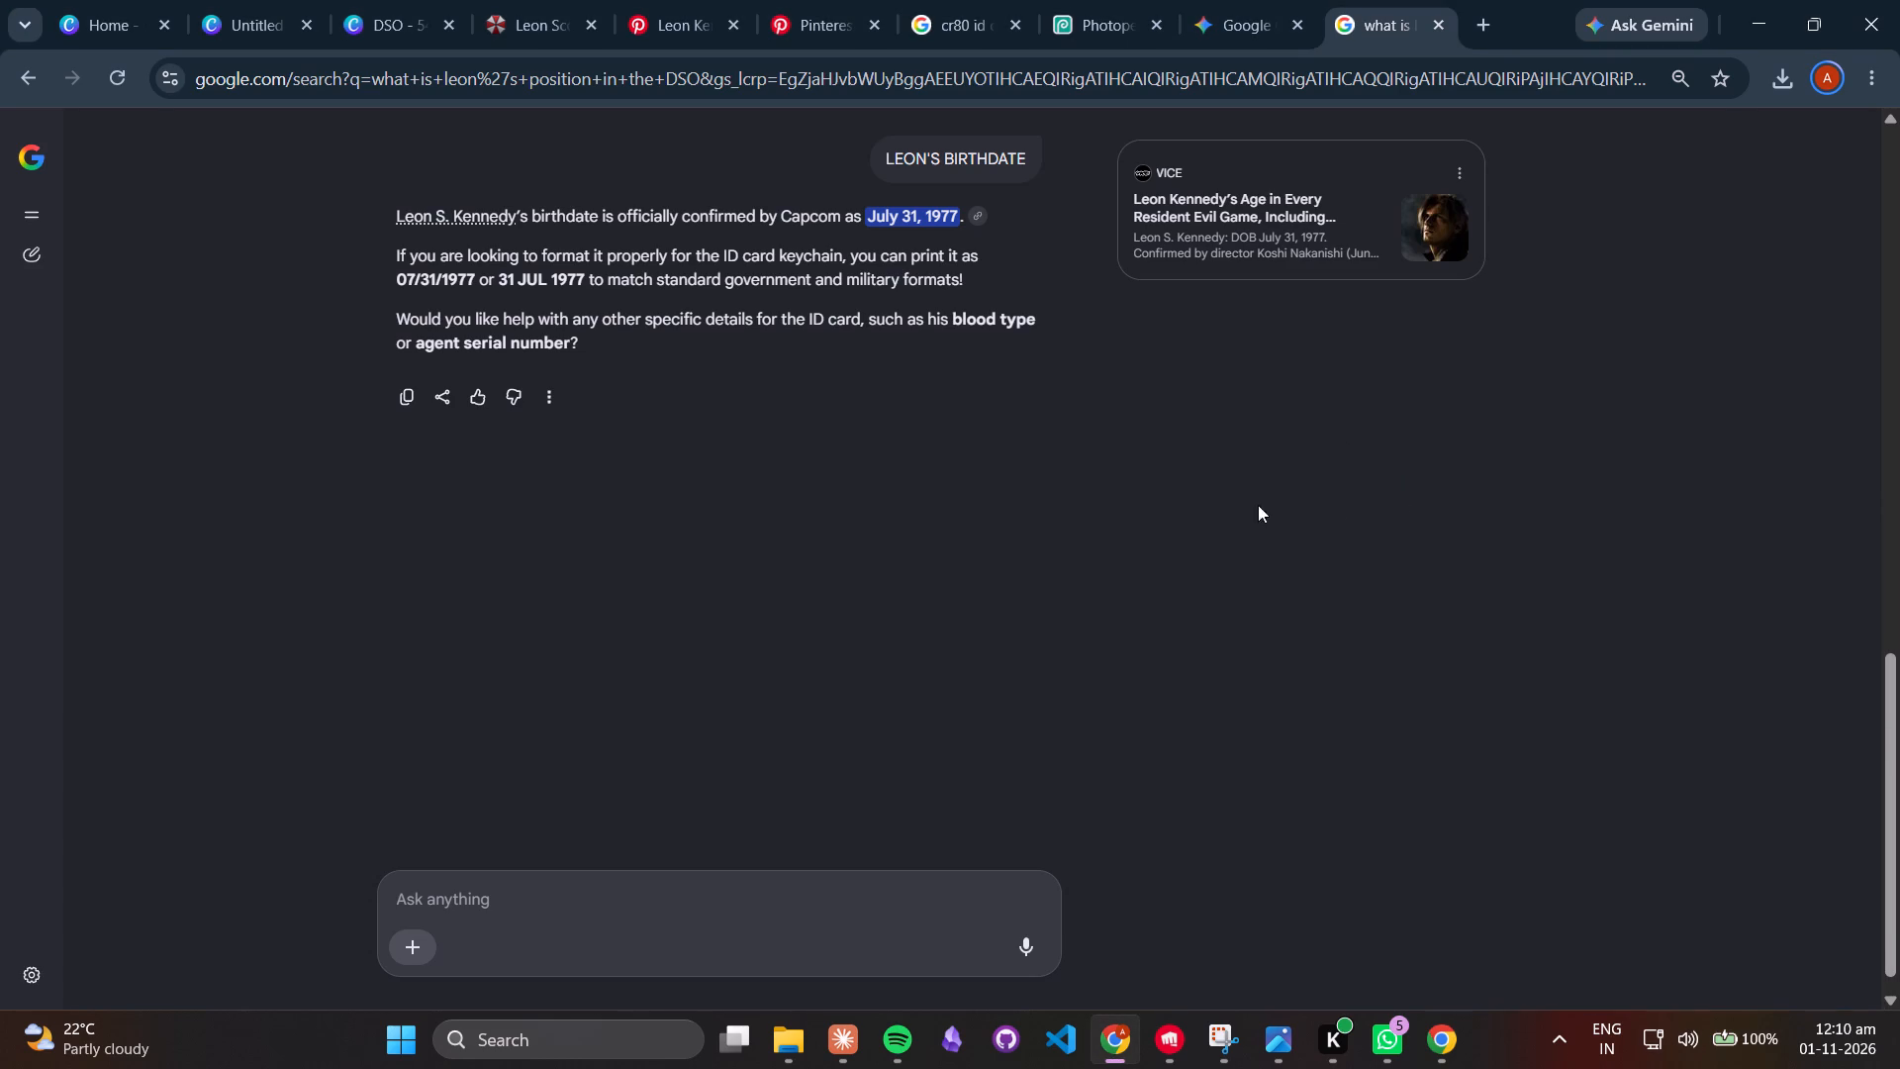
Examine the biographical and biological information on Leon Scott Kennedy's Resident Evil Wiki page.
{"action": "scroll", "coordinate": [754, 531], "scroll_direction": "up", "scroll_amount": 9}
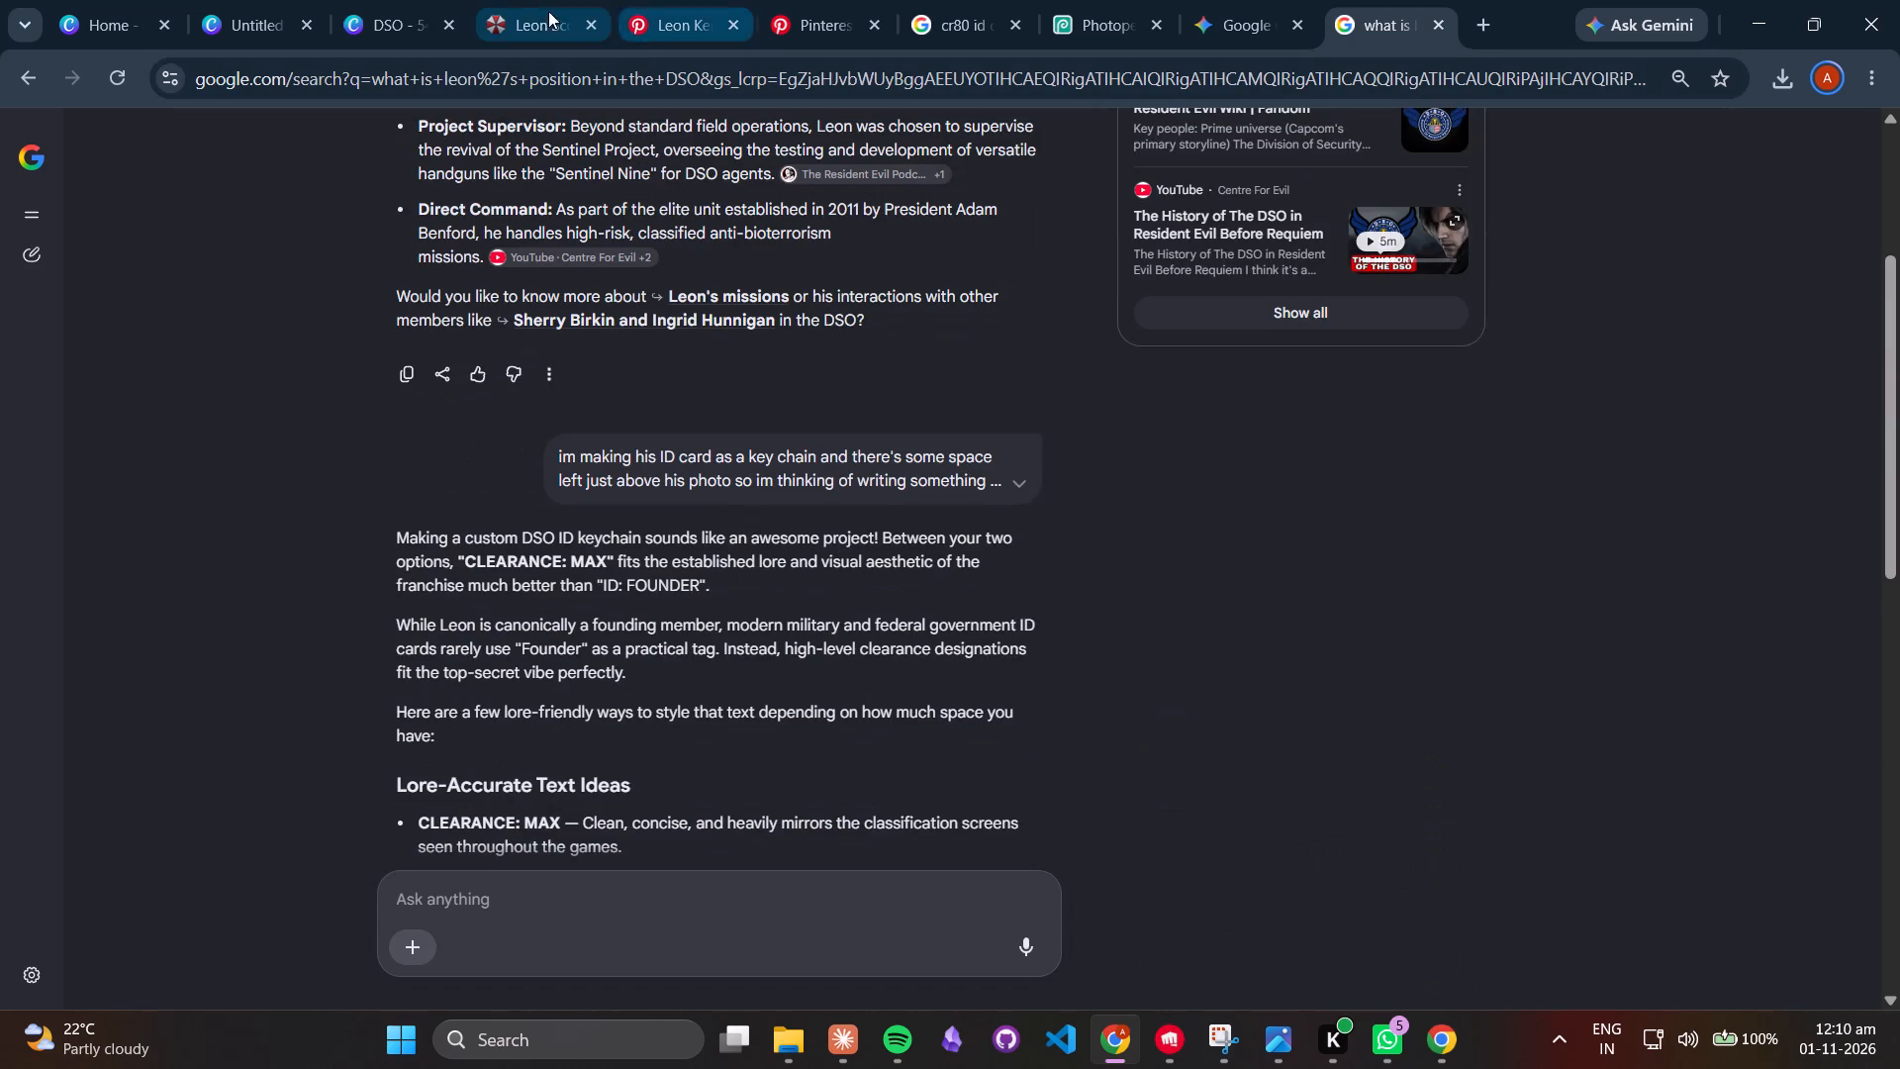
{"action": "left_click", "coordinate": [522, 8]}
{"action": "scroll", "coordinate": [784, 694], "scroll_direction": "down", "scroll_amount": 5}
{"action": "scroll", "coordinate": [790, 679], "scroll_direction": "up", "scroll_amount": 10}
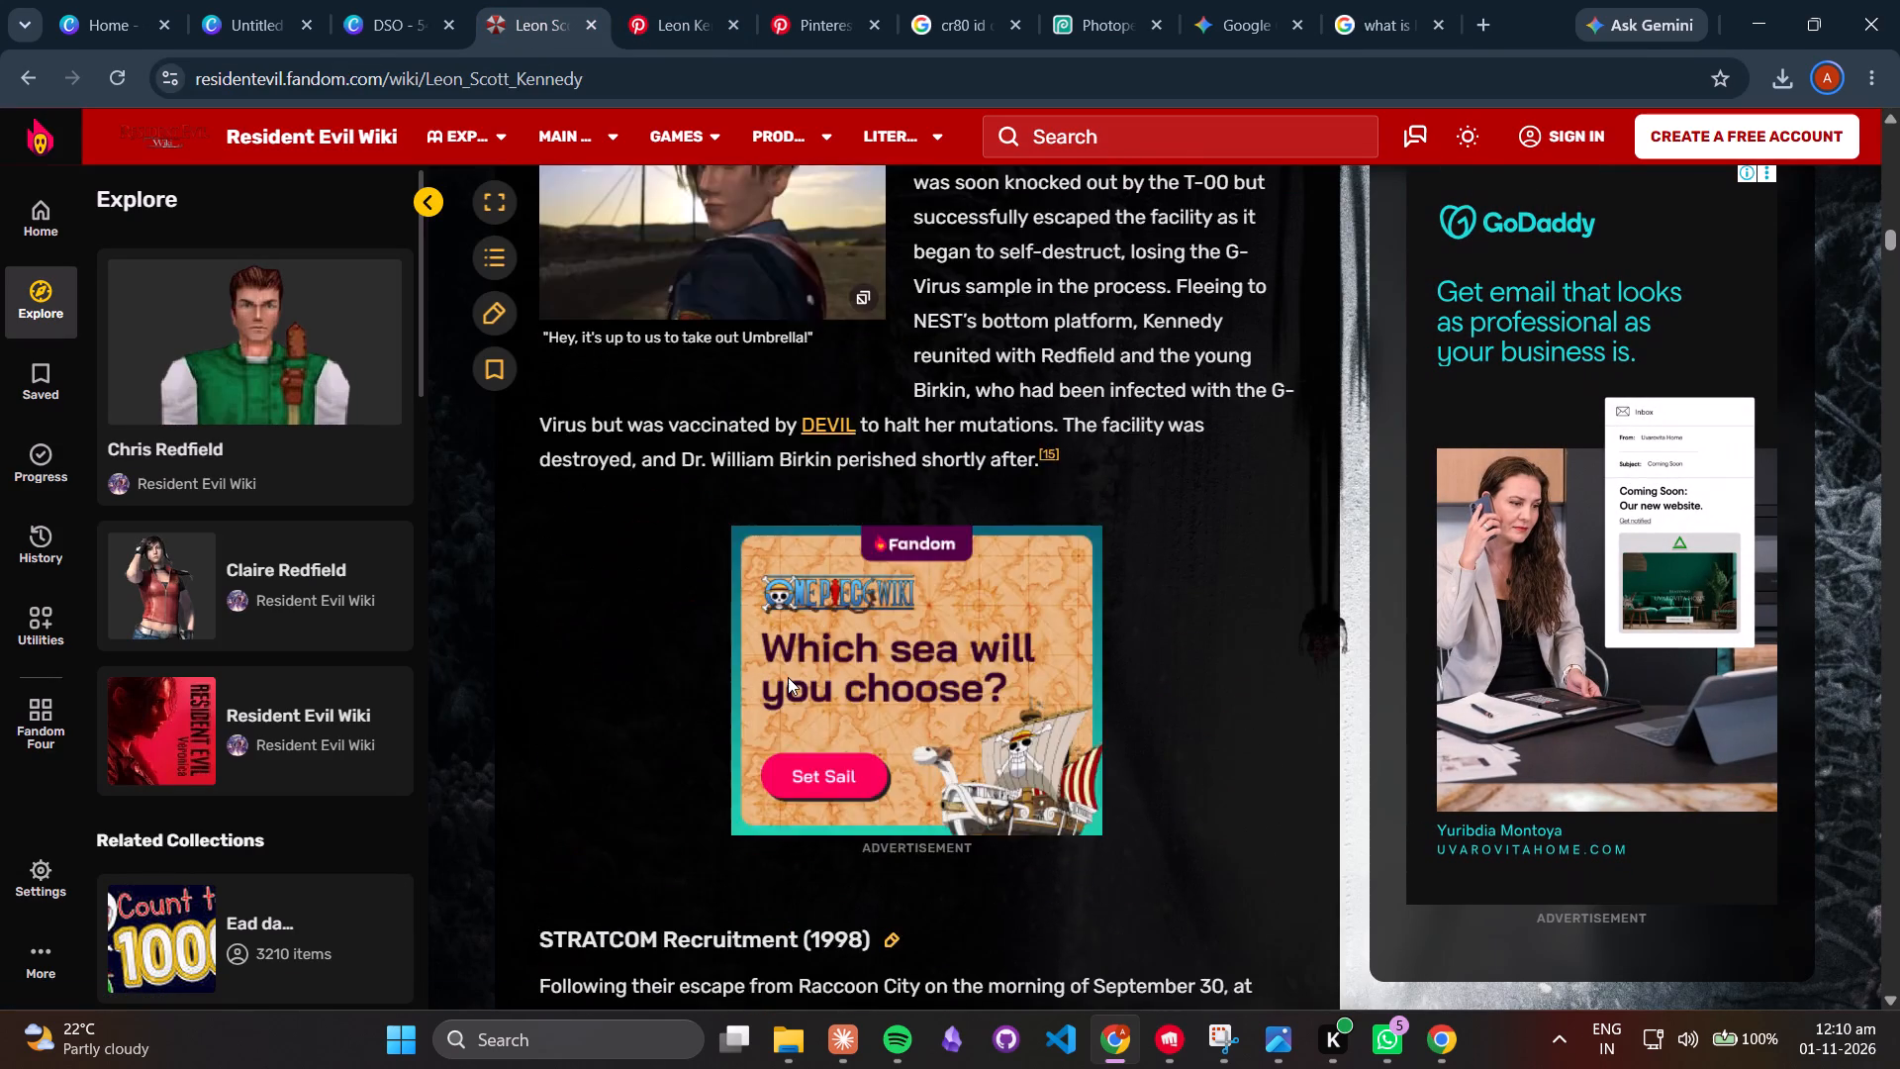
{"action": "scroll", "coordinate": [788, 677], "scroll_direction": "up", "scroll_amount": 17}
{"action": "scroll", "coordinate": [788, 677], "scroll_direction": "up", "scroll_amount": 6}
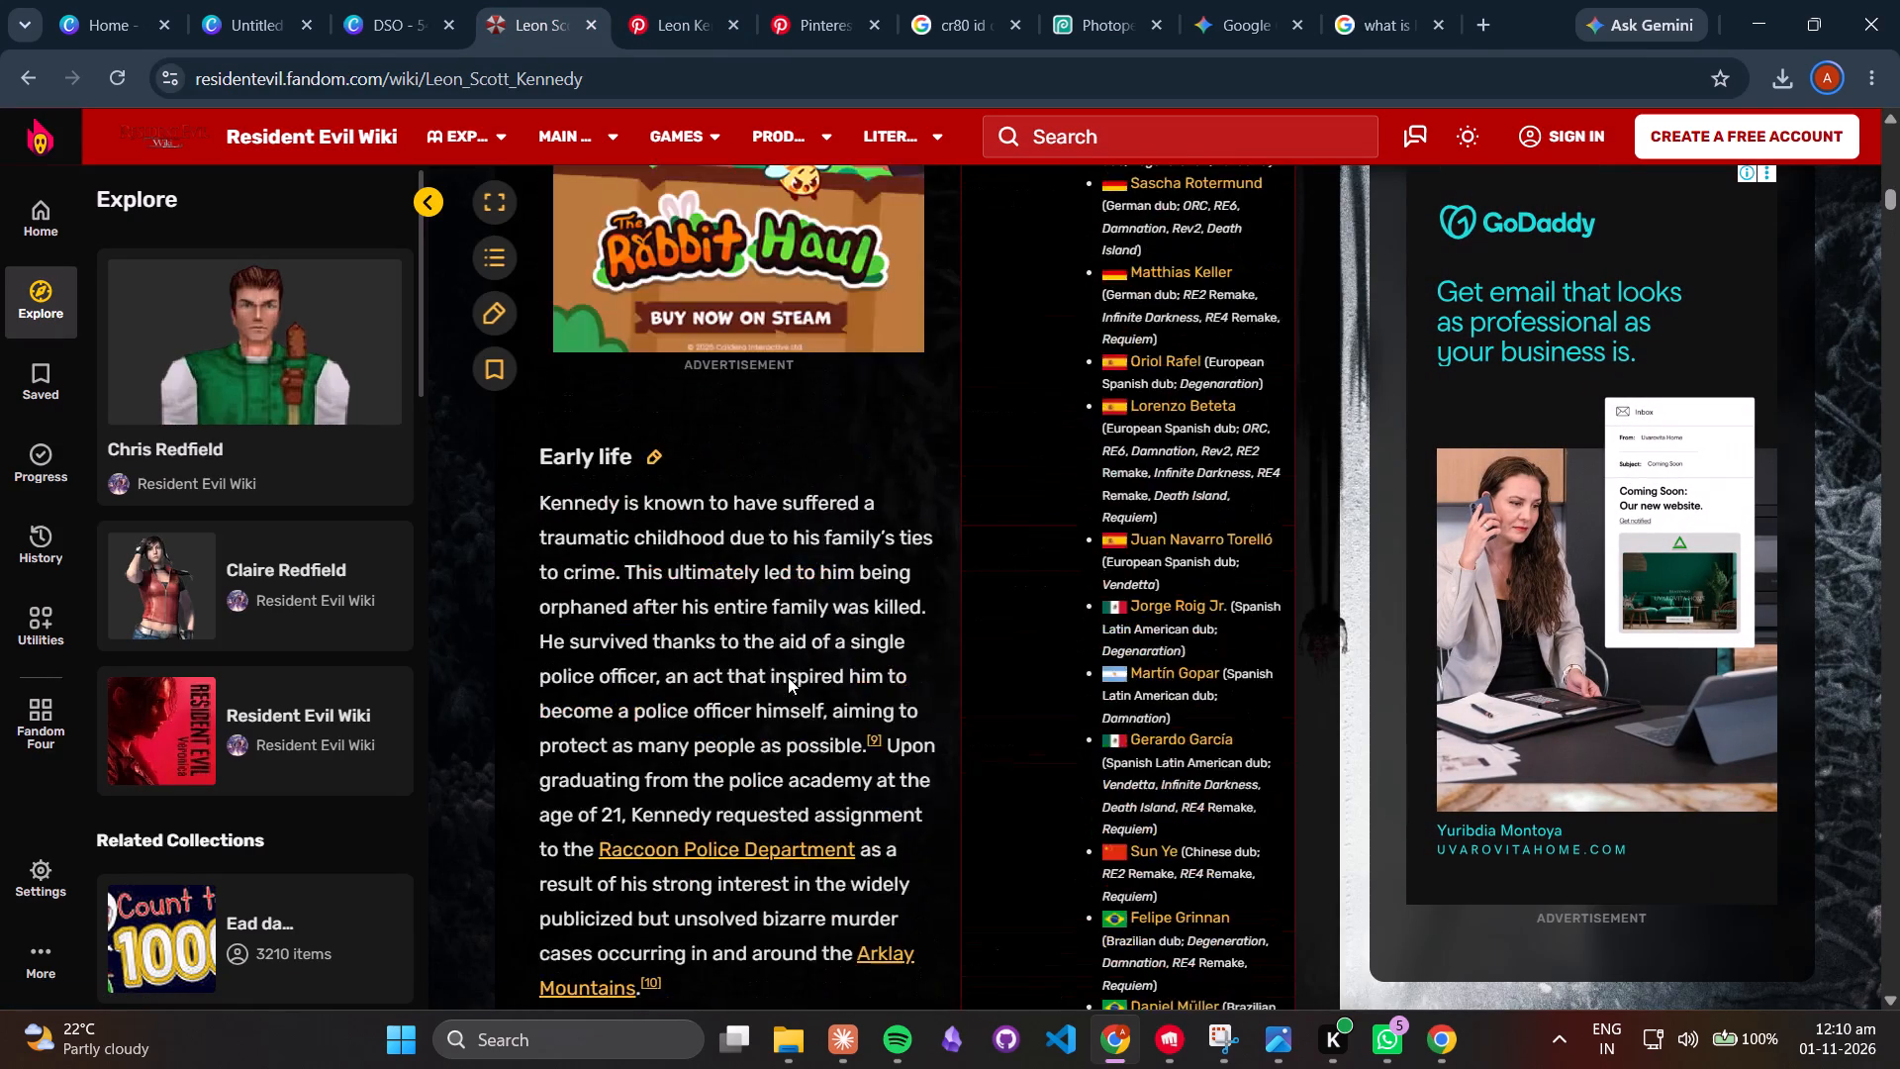
{"action": "scroll", "coordinate": [788, 678], "scroll_direction": "up", "scroll_amount": 13}
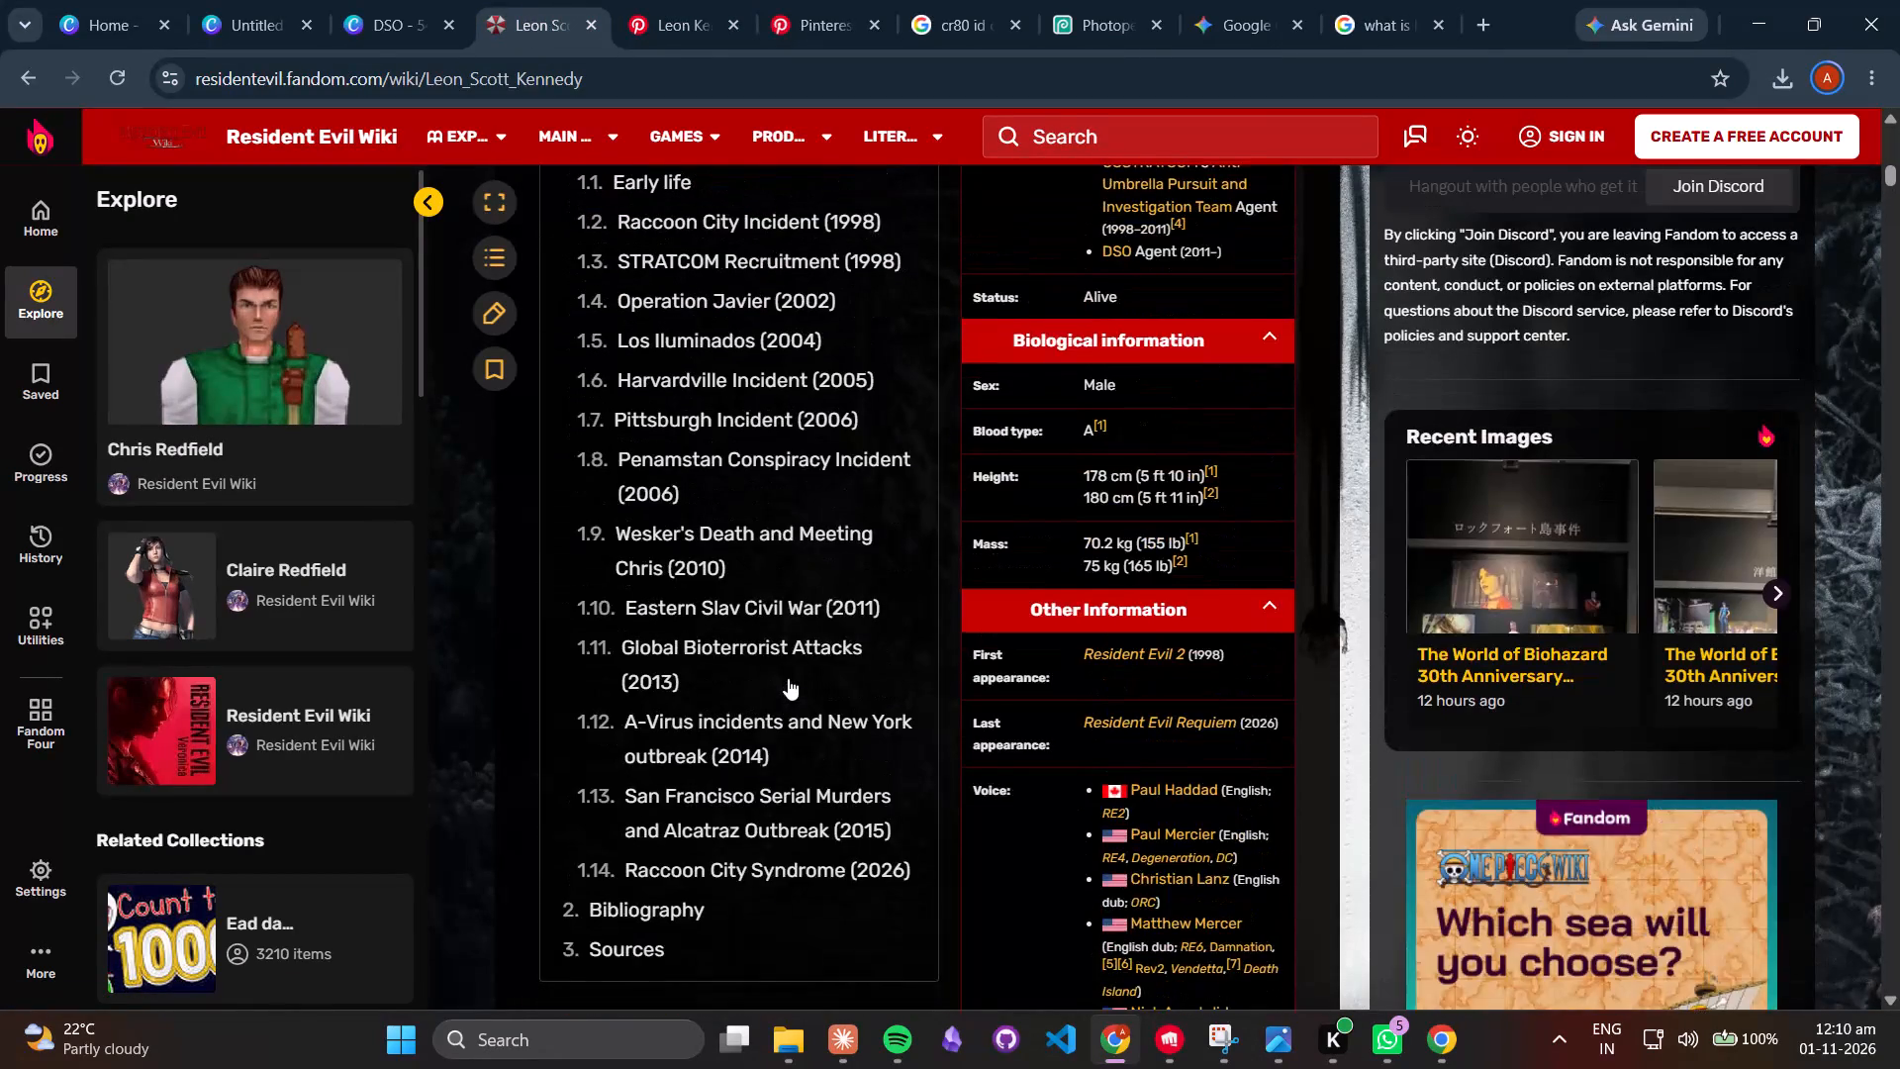
{"action": "scroll", "coordinate": [788, 678], "scroll_direction": "up", "scroll_amount": 4}
{"action": "scroll", "coordinate": [1011, 675], "scroll_direction": "down", "scroll_amount": 1}
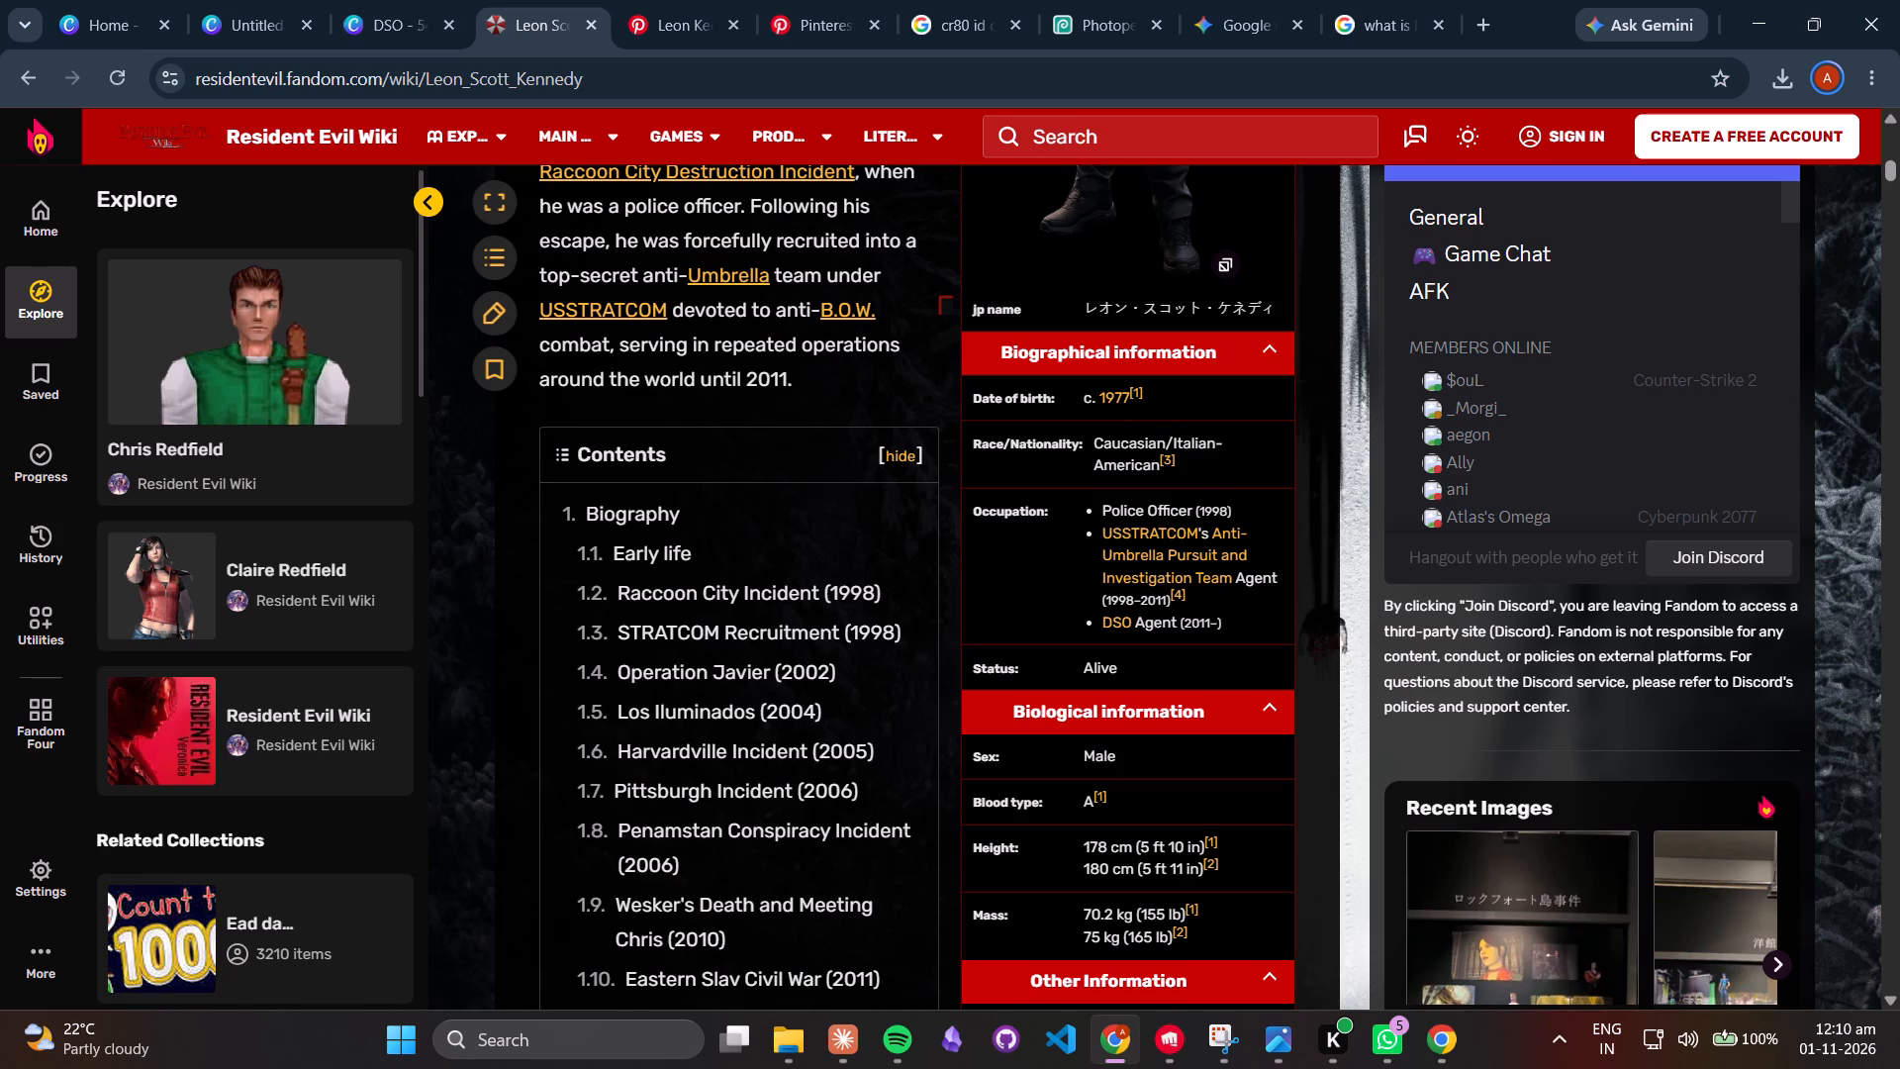
Look over the character image and profile details on Leon's wiki page, and view his REV2 appearance.
{"action": "scroll", "coordinate": [1191, 469], "scroll_direction": "up", "scroll_amount": 4}
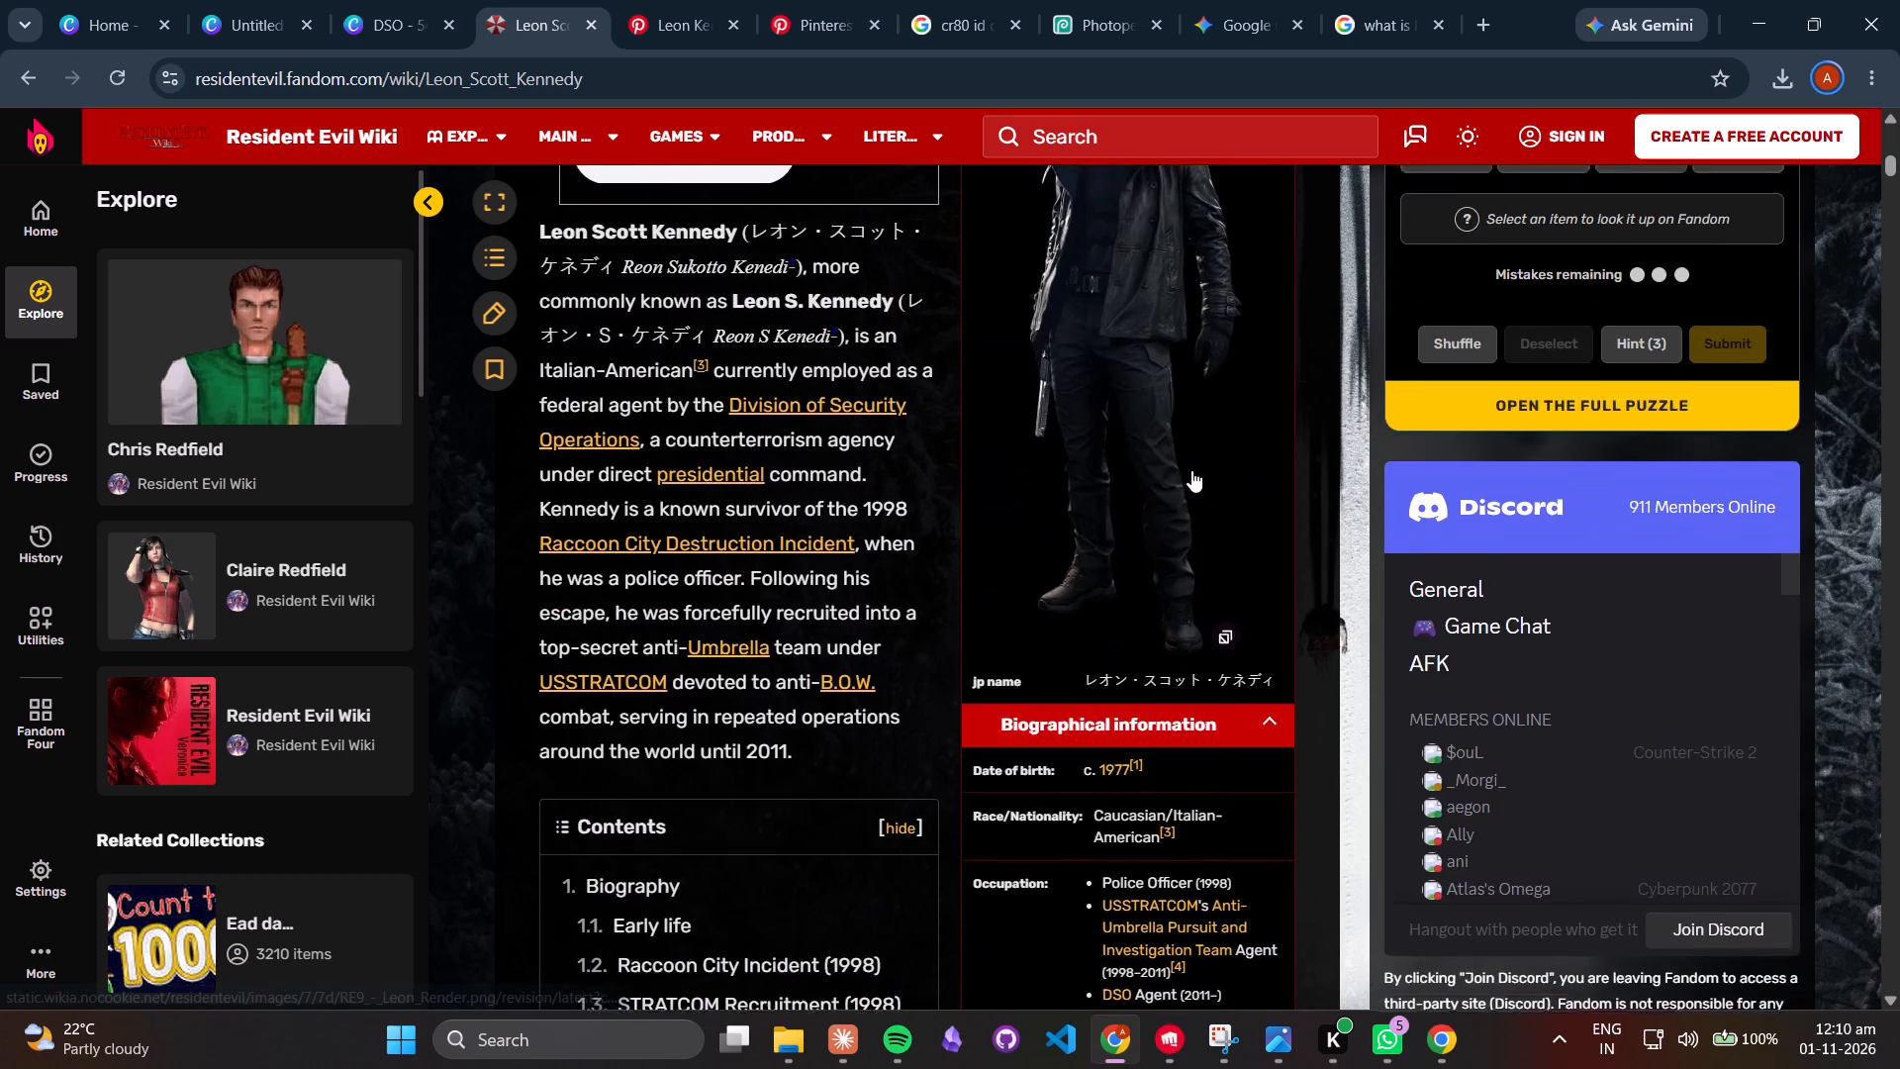
{"action": "scroll", "coordinate": [1191, 470], "scroll_direction": "up", "scroll_amount": 2}
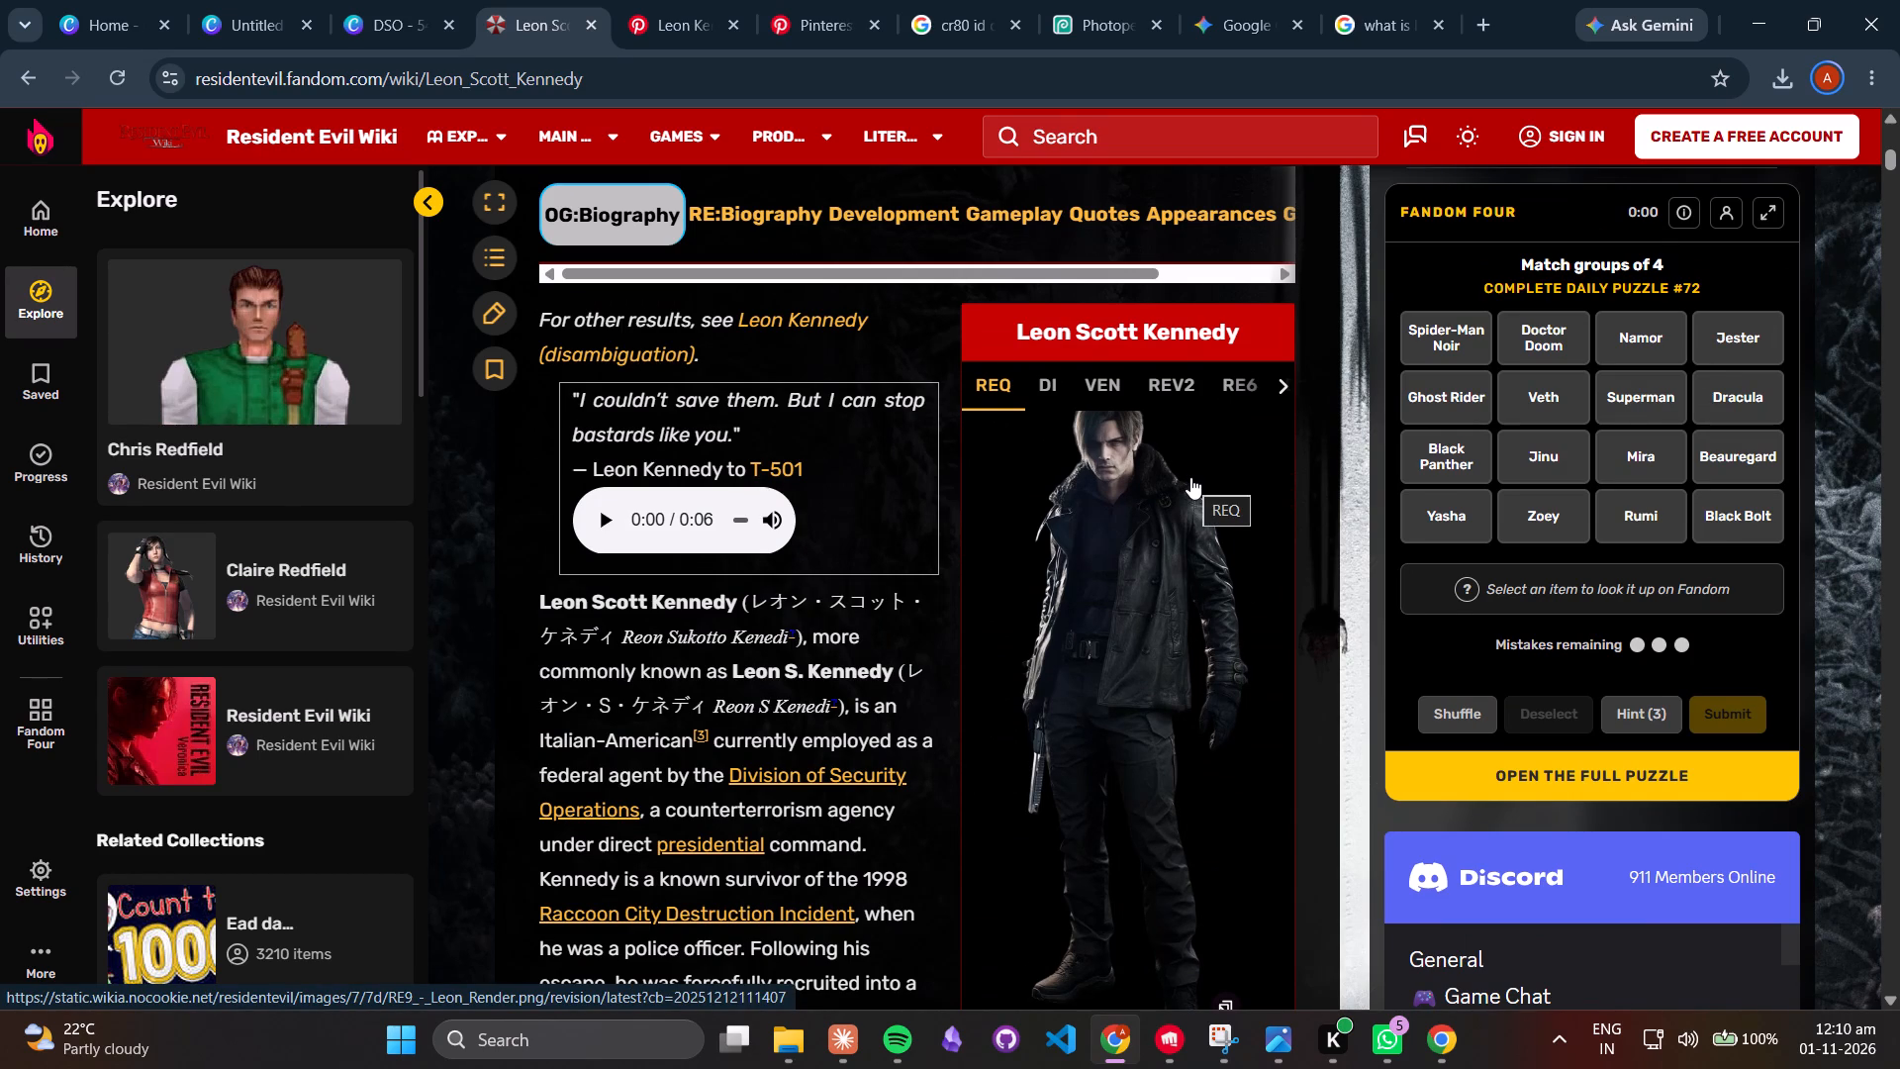
{"action": "scroll", "coordinate": [1189, 477], "scroll_direction": "up", "scroll_amount": 1}
{"action": "scroll", "coordinate": [1185, 491], "scroll_direction": "down", "scroll_amount": 1}
{"action": "scroll", "coordinate": [1184, 493], "scroll_direction": "up", "scroll_amount": 1}
{"action": "scroll", "coordinate": [1184, 497], "scroll_direction": "down", "scroll_amount": 6}
{"action": "scroll", "coordinate": [1181, 534], "scroll_direction": "up", "scroll_amount": 4}
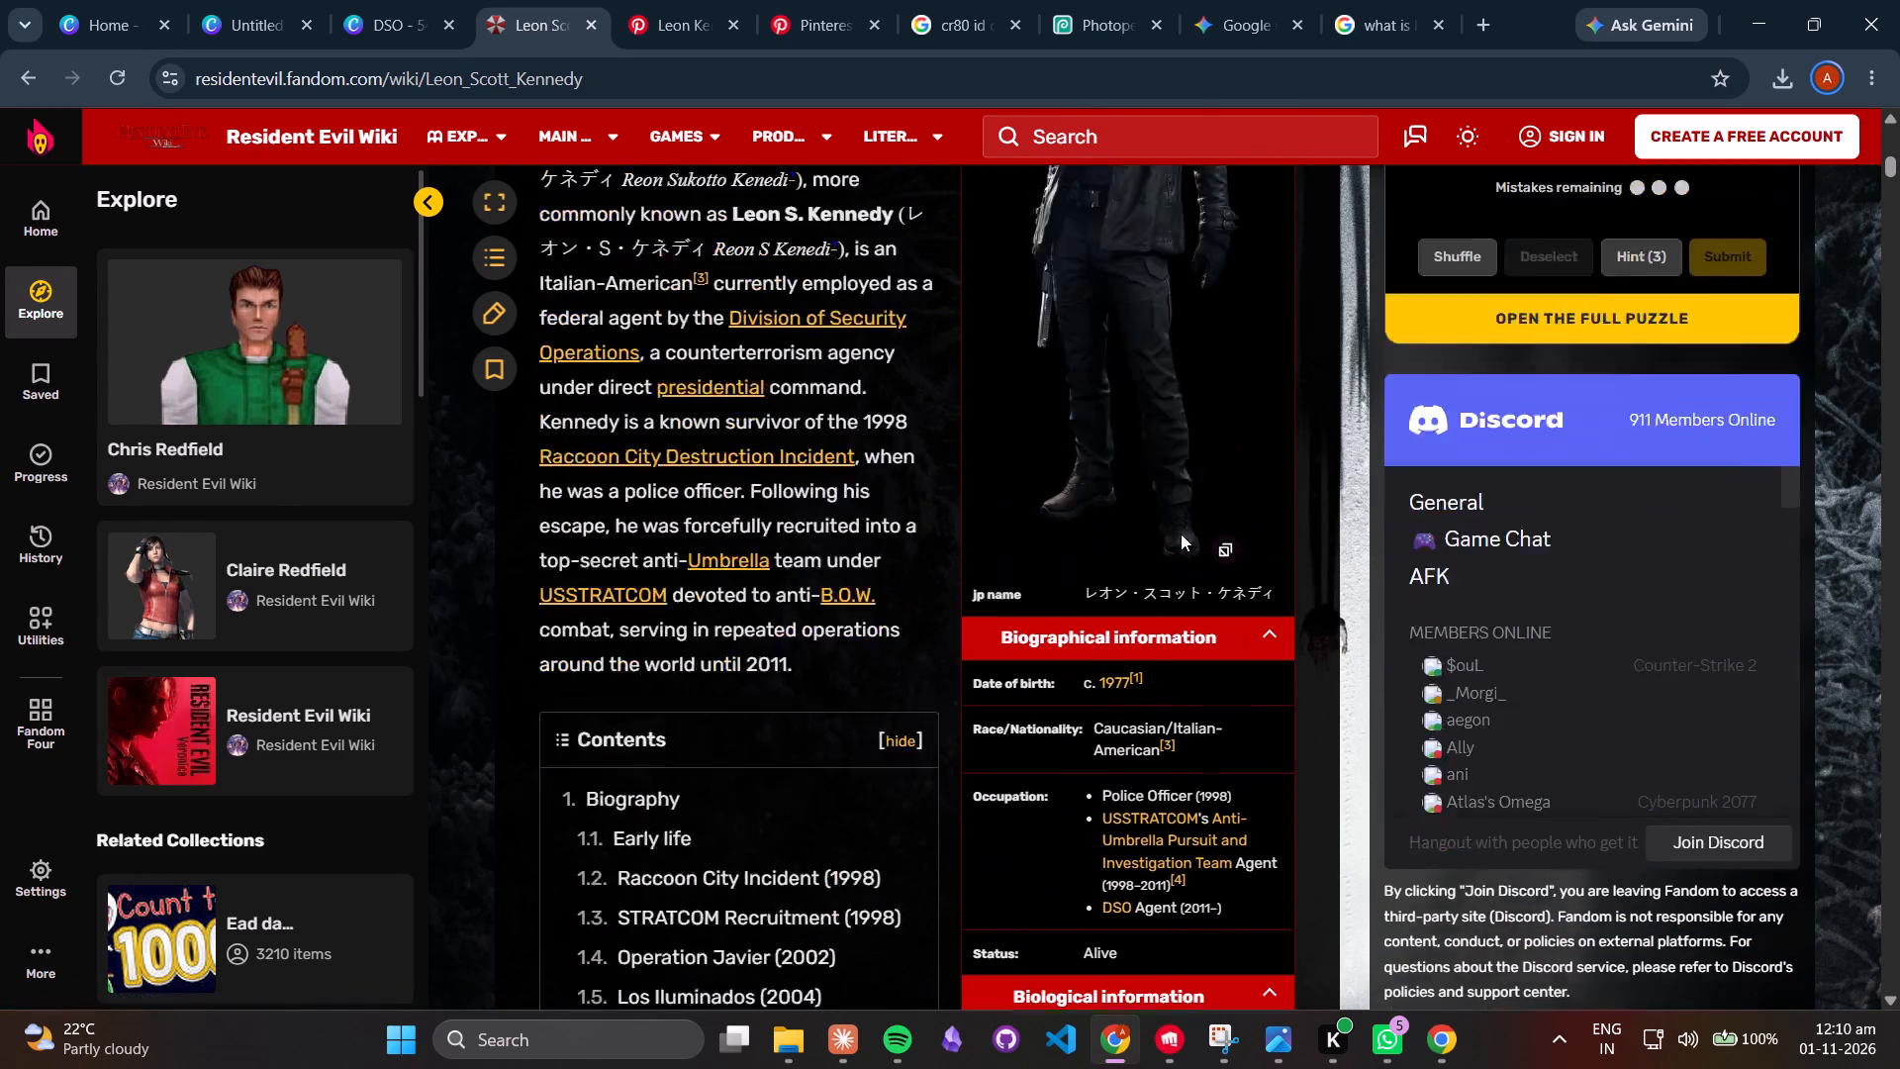
{"action": "scroll", "coordinate": [1181, 534], "scroll_direction": "up", "scroll_amount": 2}
{"action": "scroll", "coordinate": [1181, 534], "scroll_direction": "down", "scroll_amount": 3}
{"action": "scroll", "coordinate": [1181, 538], "scroll_direction": "up", "scroll_amount": 4}
{"action": "scroll", "coordinate": [1181, 538], "scroll_direction": "down", "scroll_amount": 3}
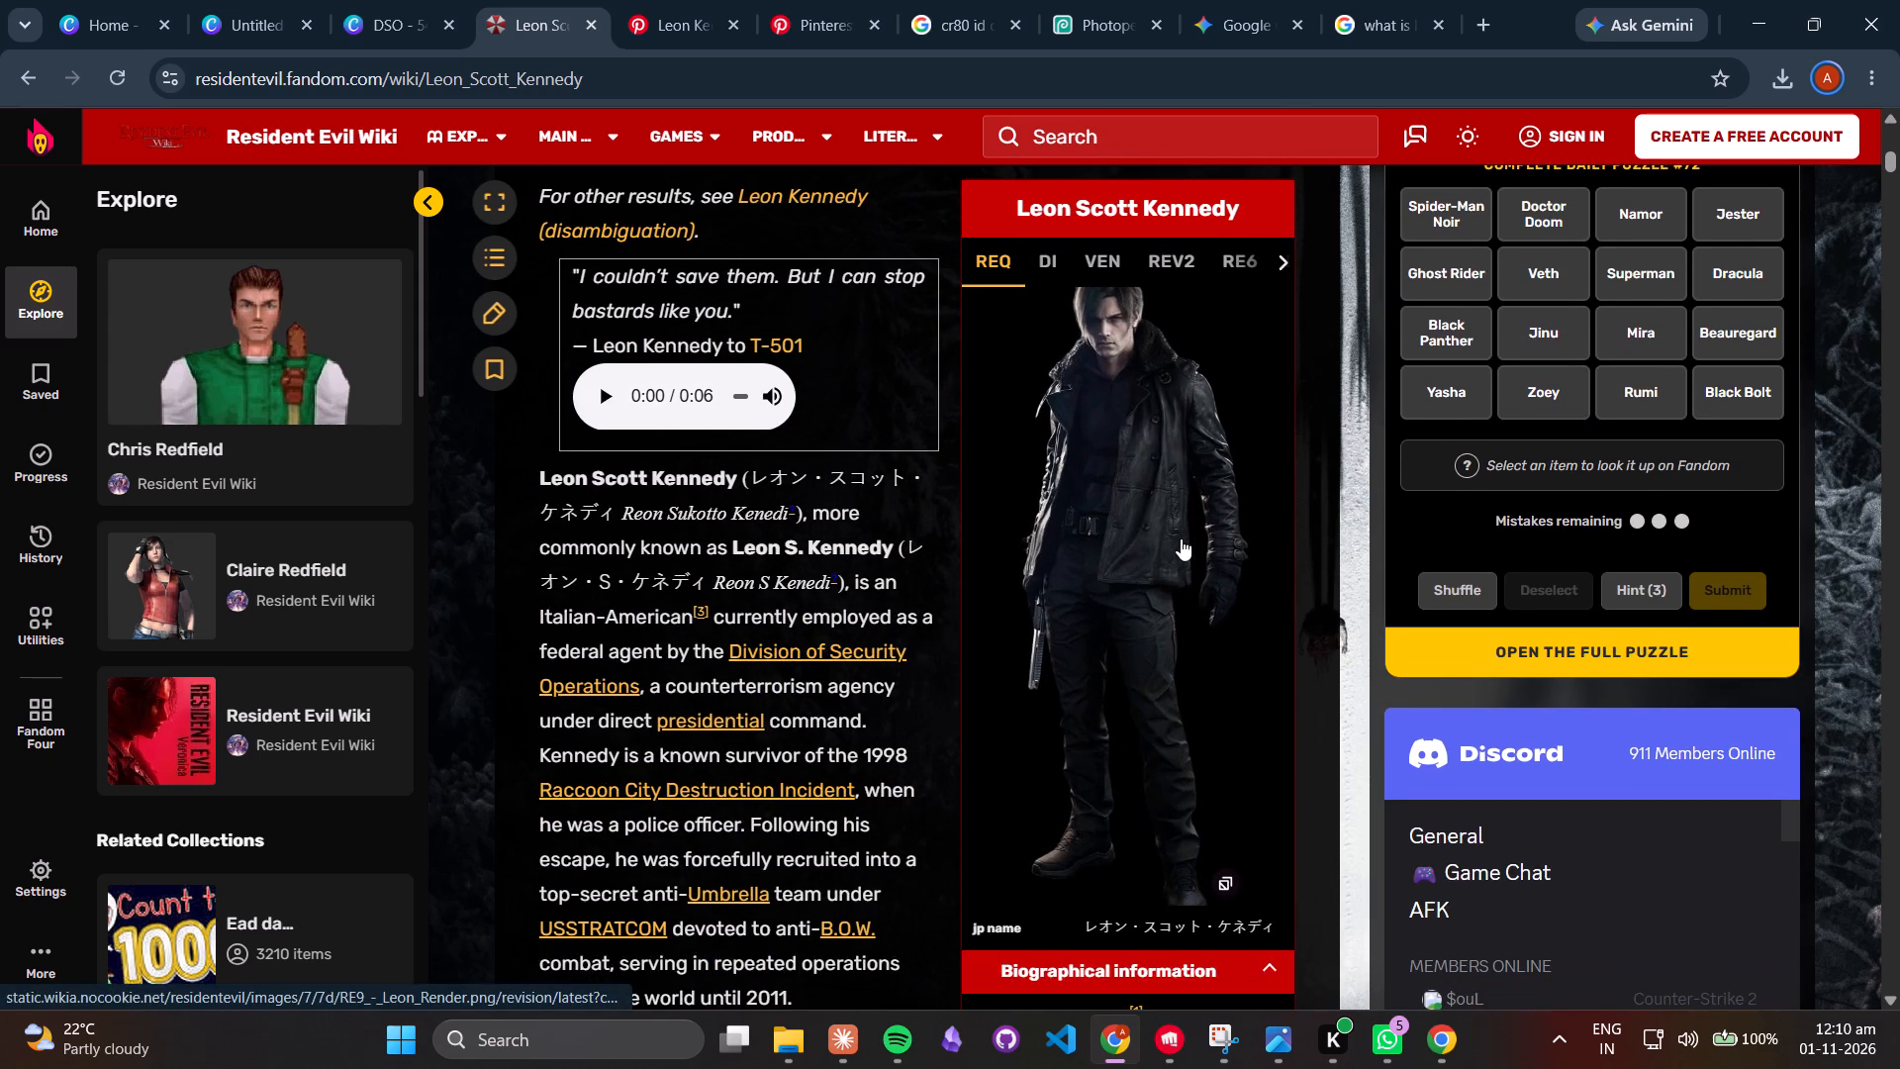
{"action": "scroll", "coordinate": [1181, 538], "scroll_direction": "down", "scroll_amount": 1}
{"action": "scroll", "coordinate": [1155, 330], "scroll_direction": "up", "scroll_amount": 1}
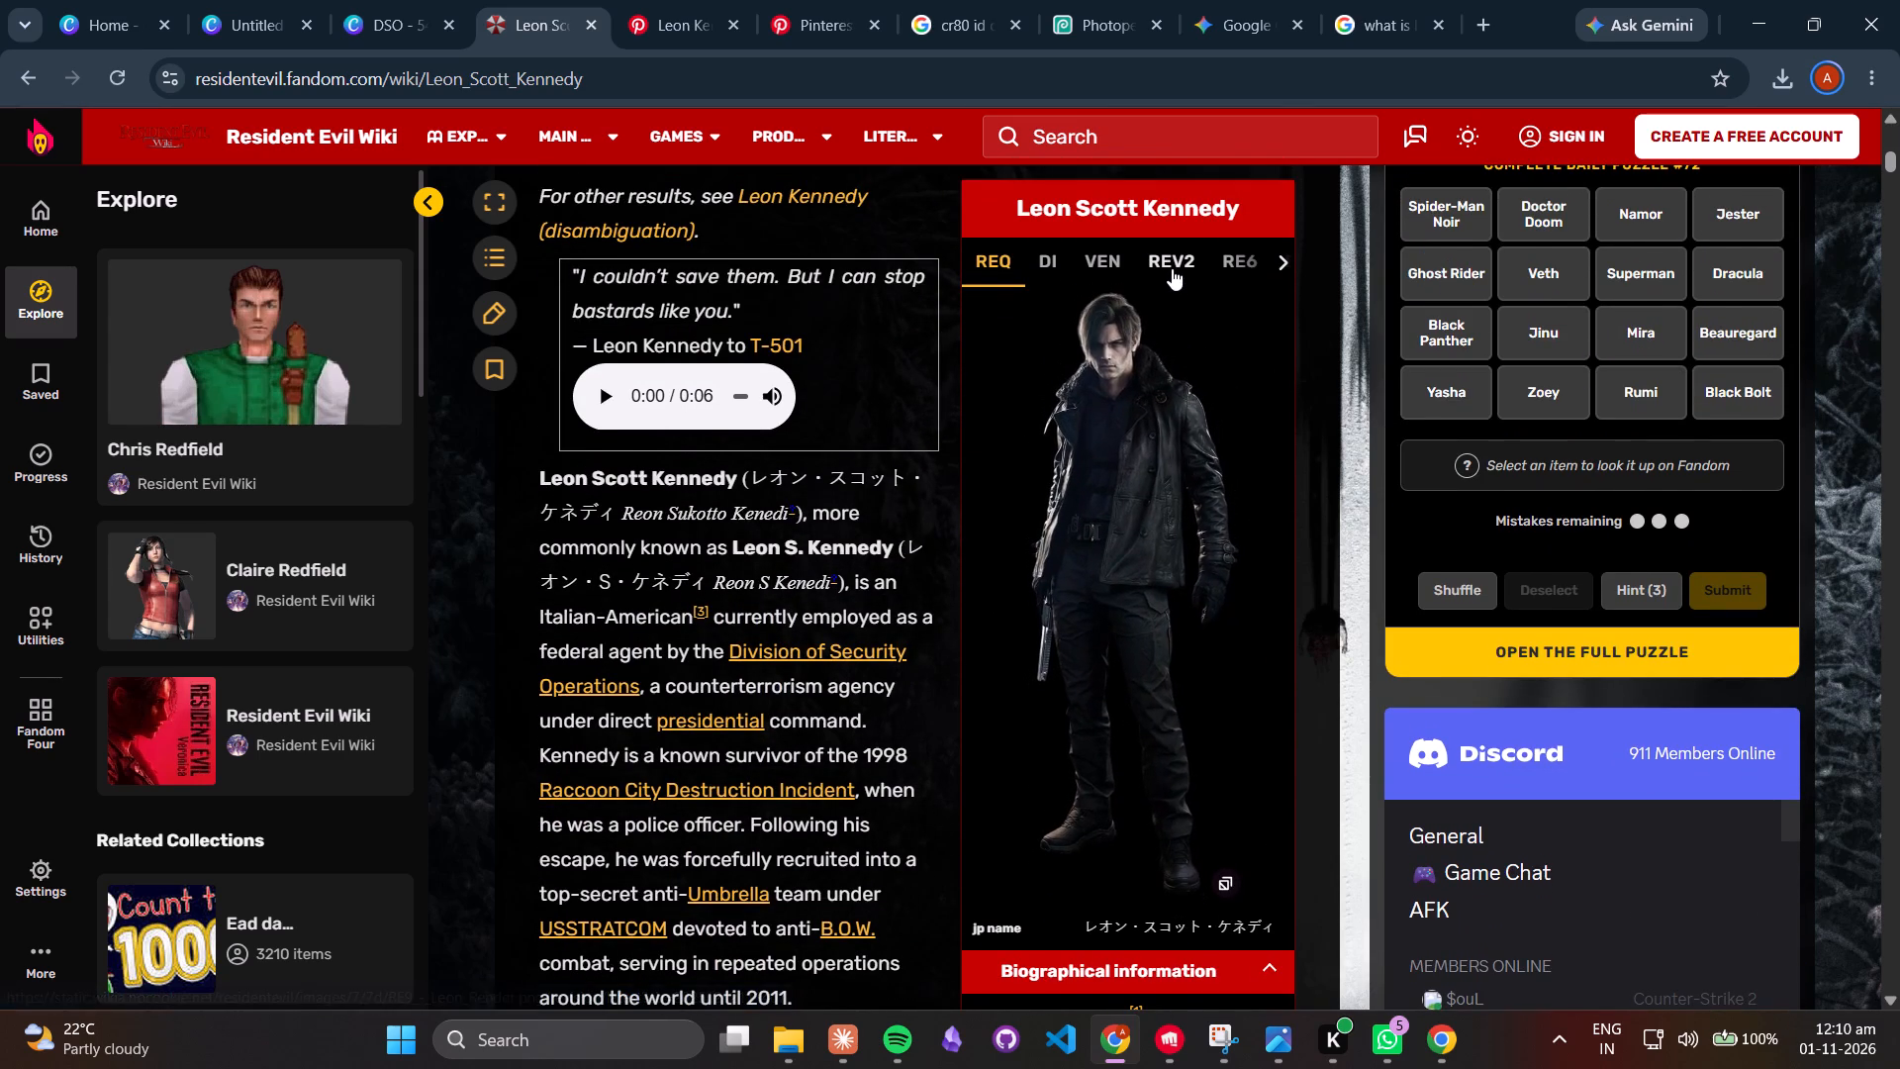
{"action": "left_click", "coordinate": [1172, 268]}
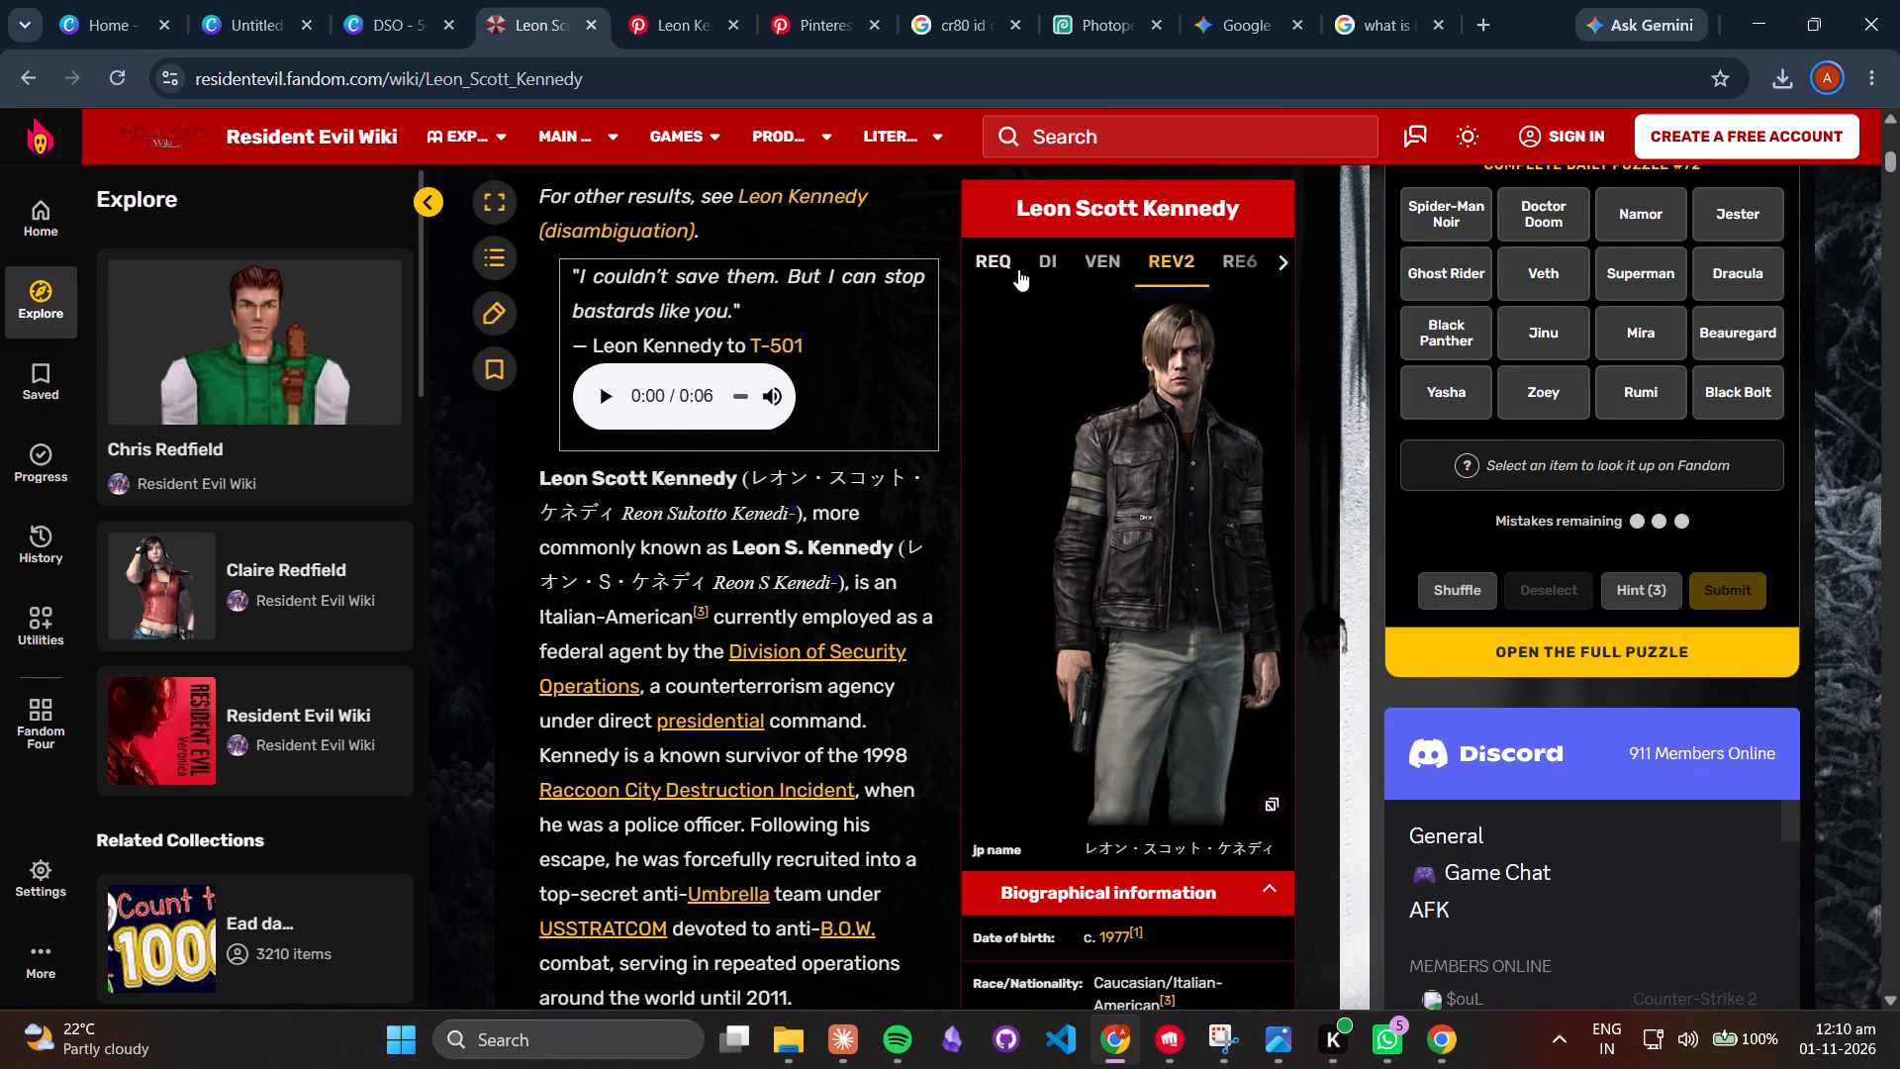
View Leon's REQ appearance on the wiki page and check his biographical and biological information.
{"action": "left_click", "coordinate": [1018, 269]}
{"action": "scroll", "coordinate": [1028, 294], "scroll_direction": "down", "scroll_amount": 3}
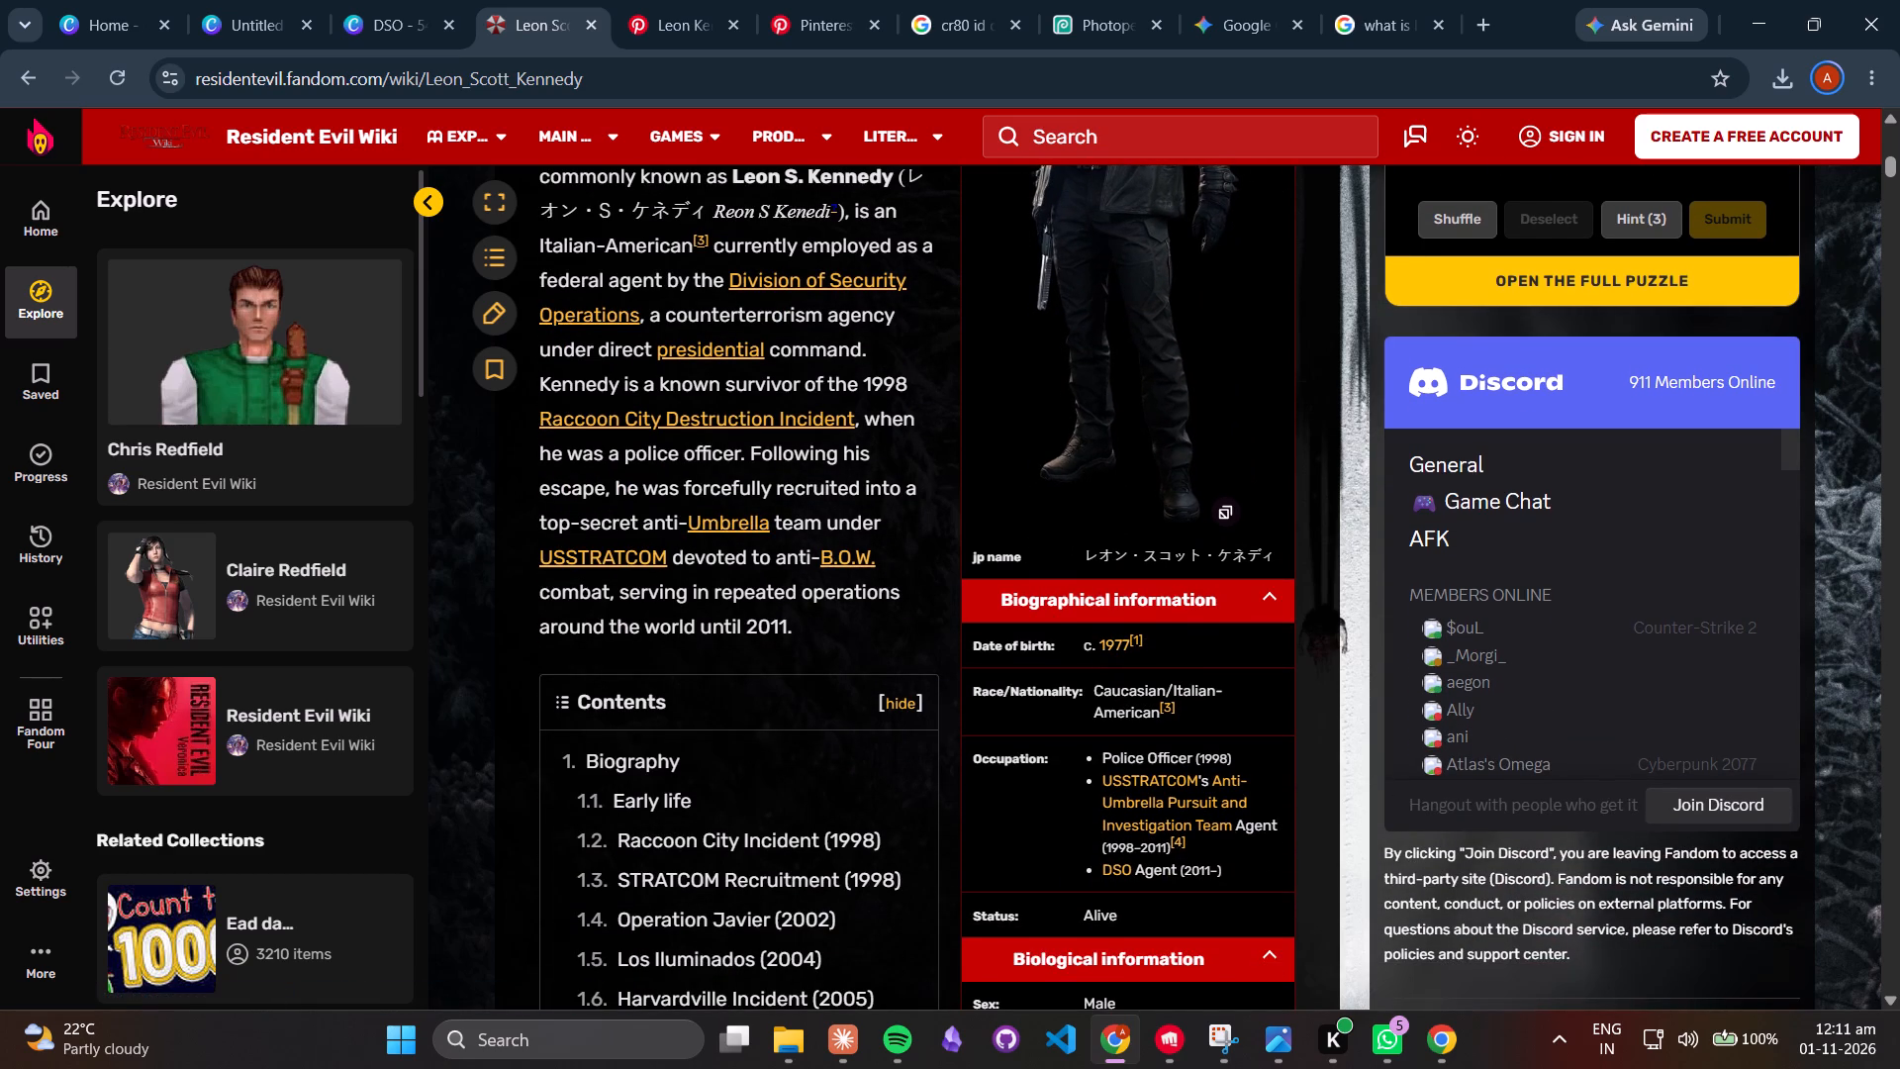
{"action": "scroll", "coordinate": [1084, 643], "scroll_direction": "down", "scroll_amount": 4}
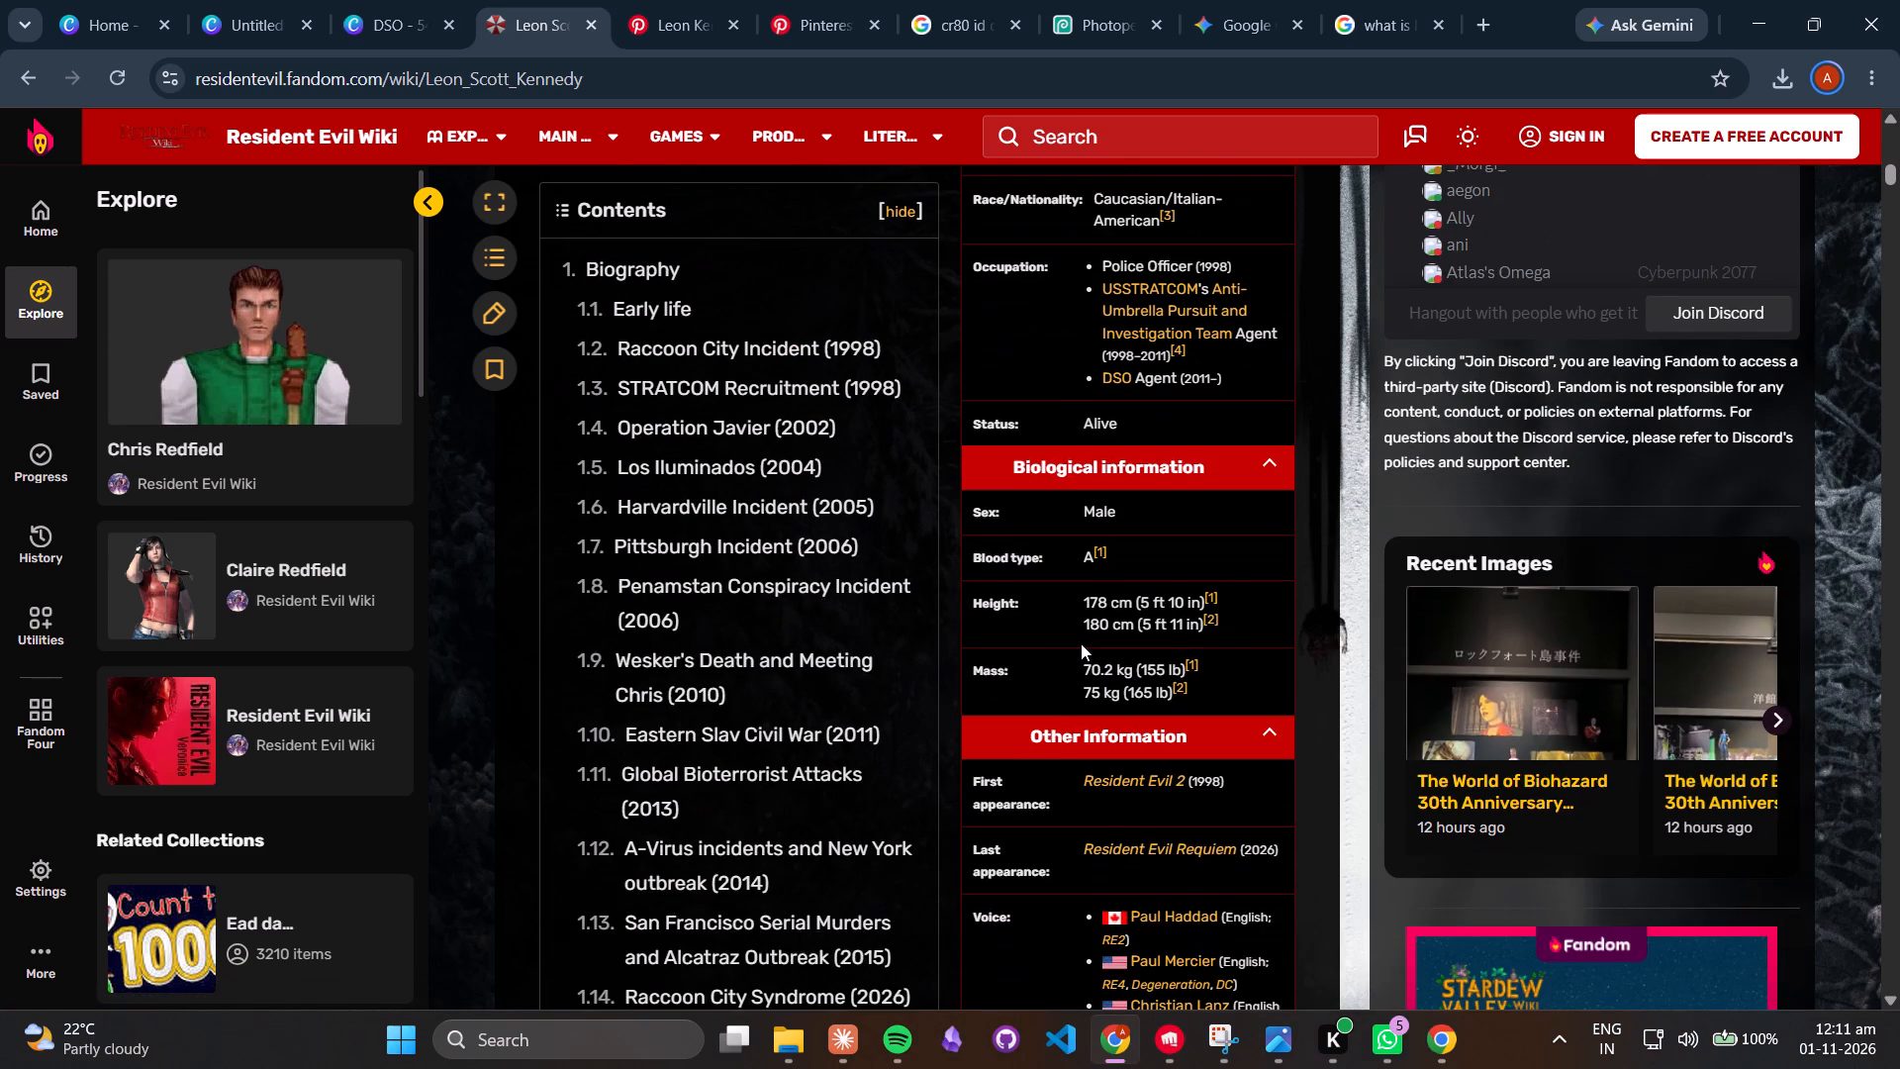
Read the Early life and Raccoon City Incident (1998) sections of Leon's wiki biography.
{"action": "left_click", "coordinate": [641, 302]}
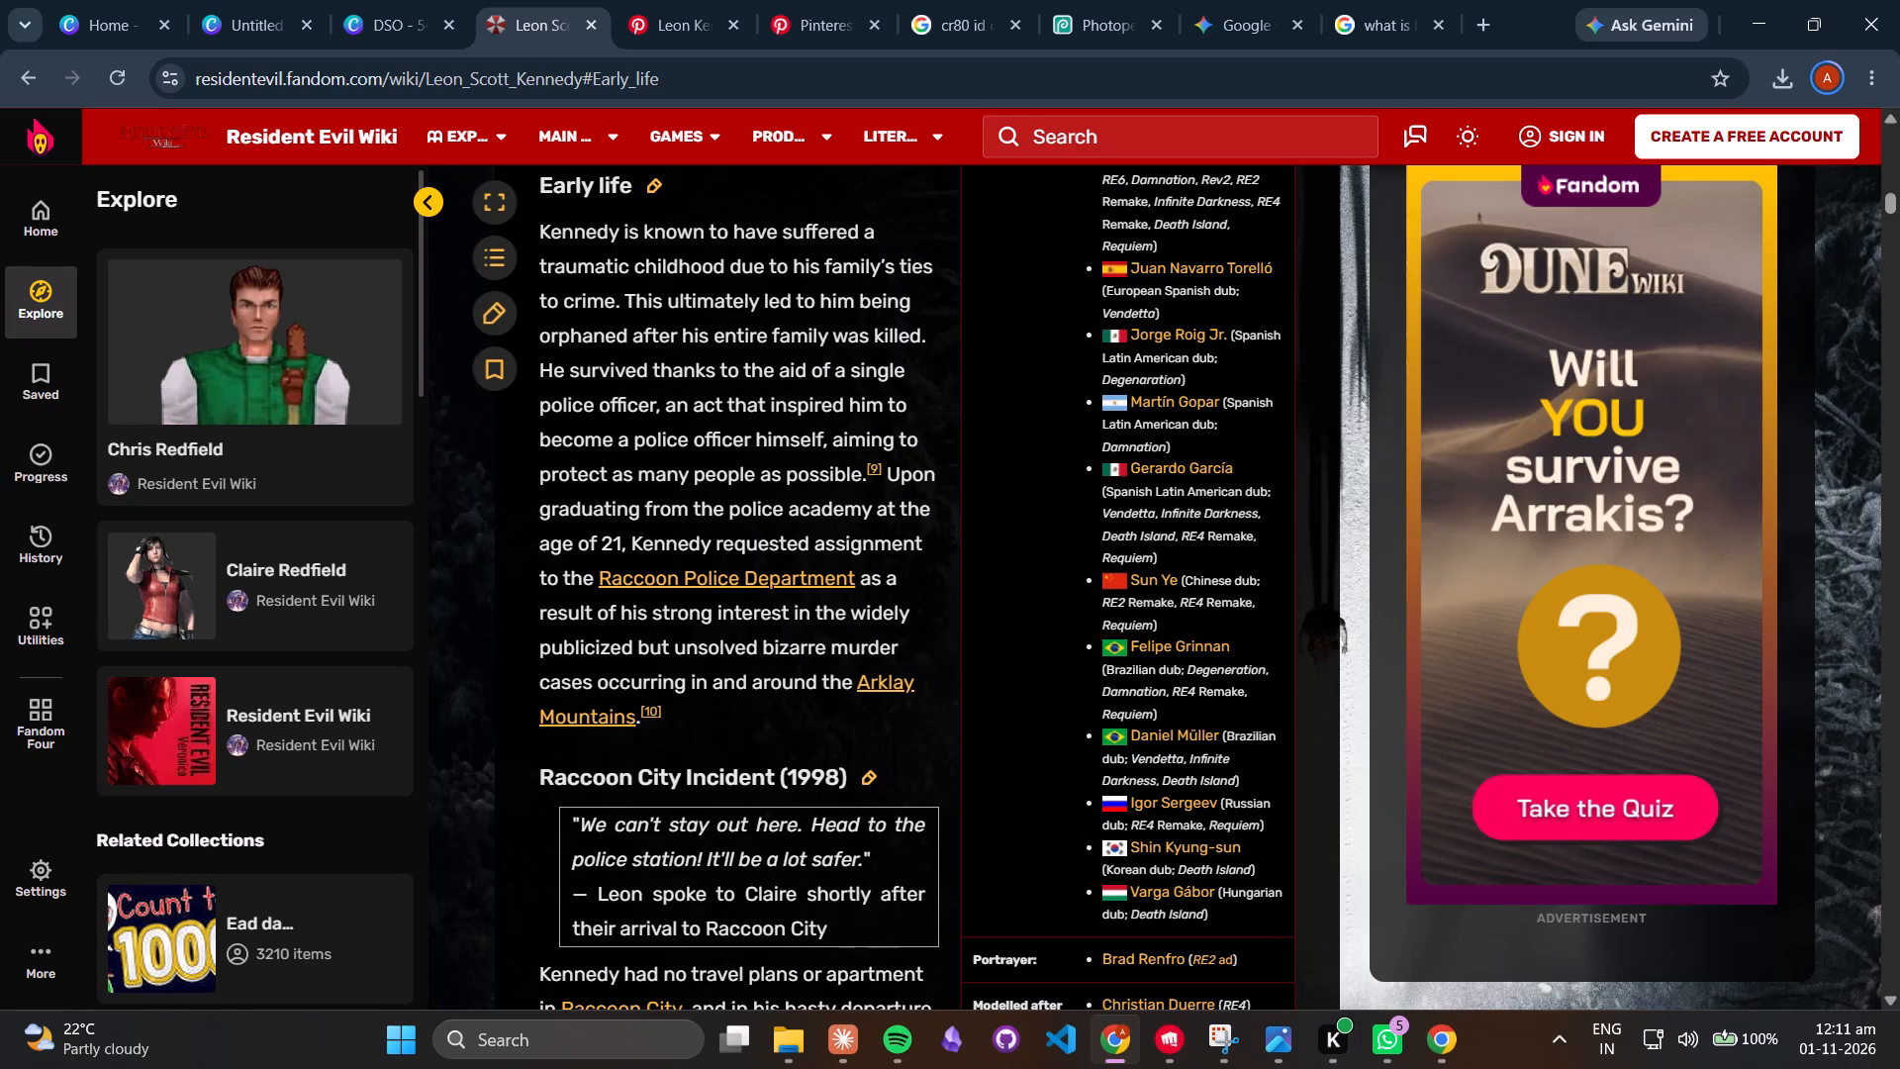
{"action": "left_click_drag", "start_coordinate": [615, 271], "coordinate": [644, 301]}
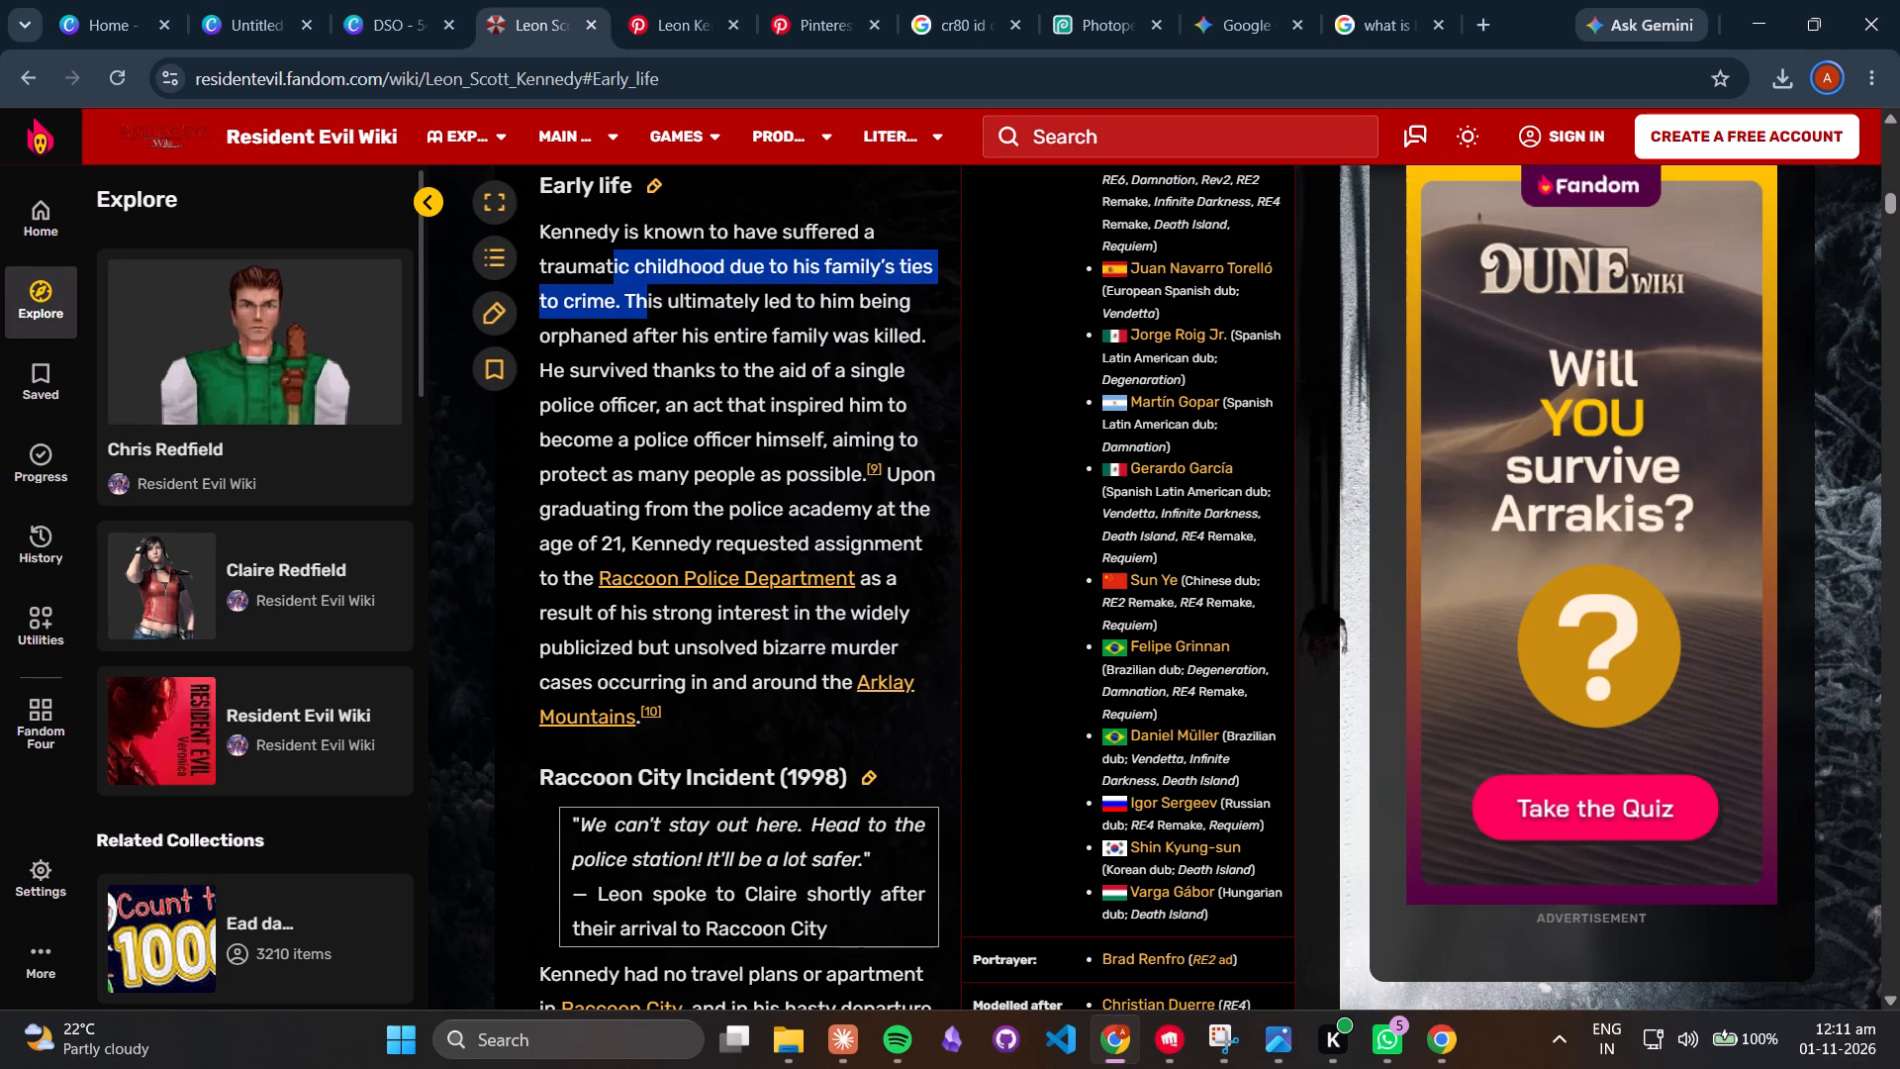
{"action": "left_click_drag", "start_coordinate": [644, 301], "coordinate": [854, 349]}
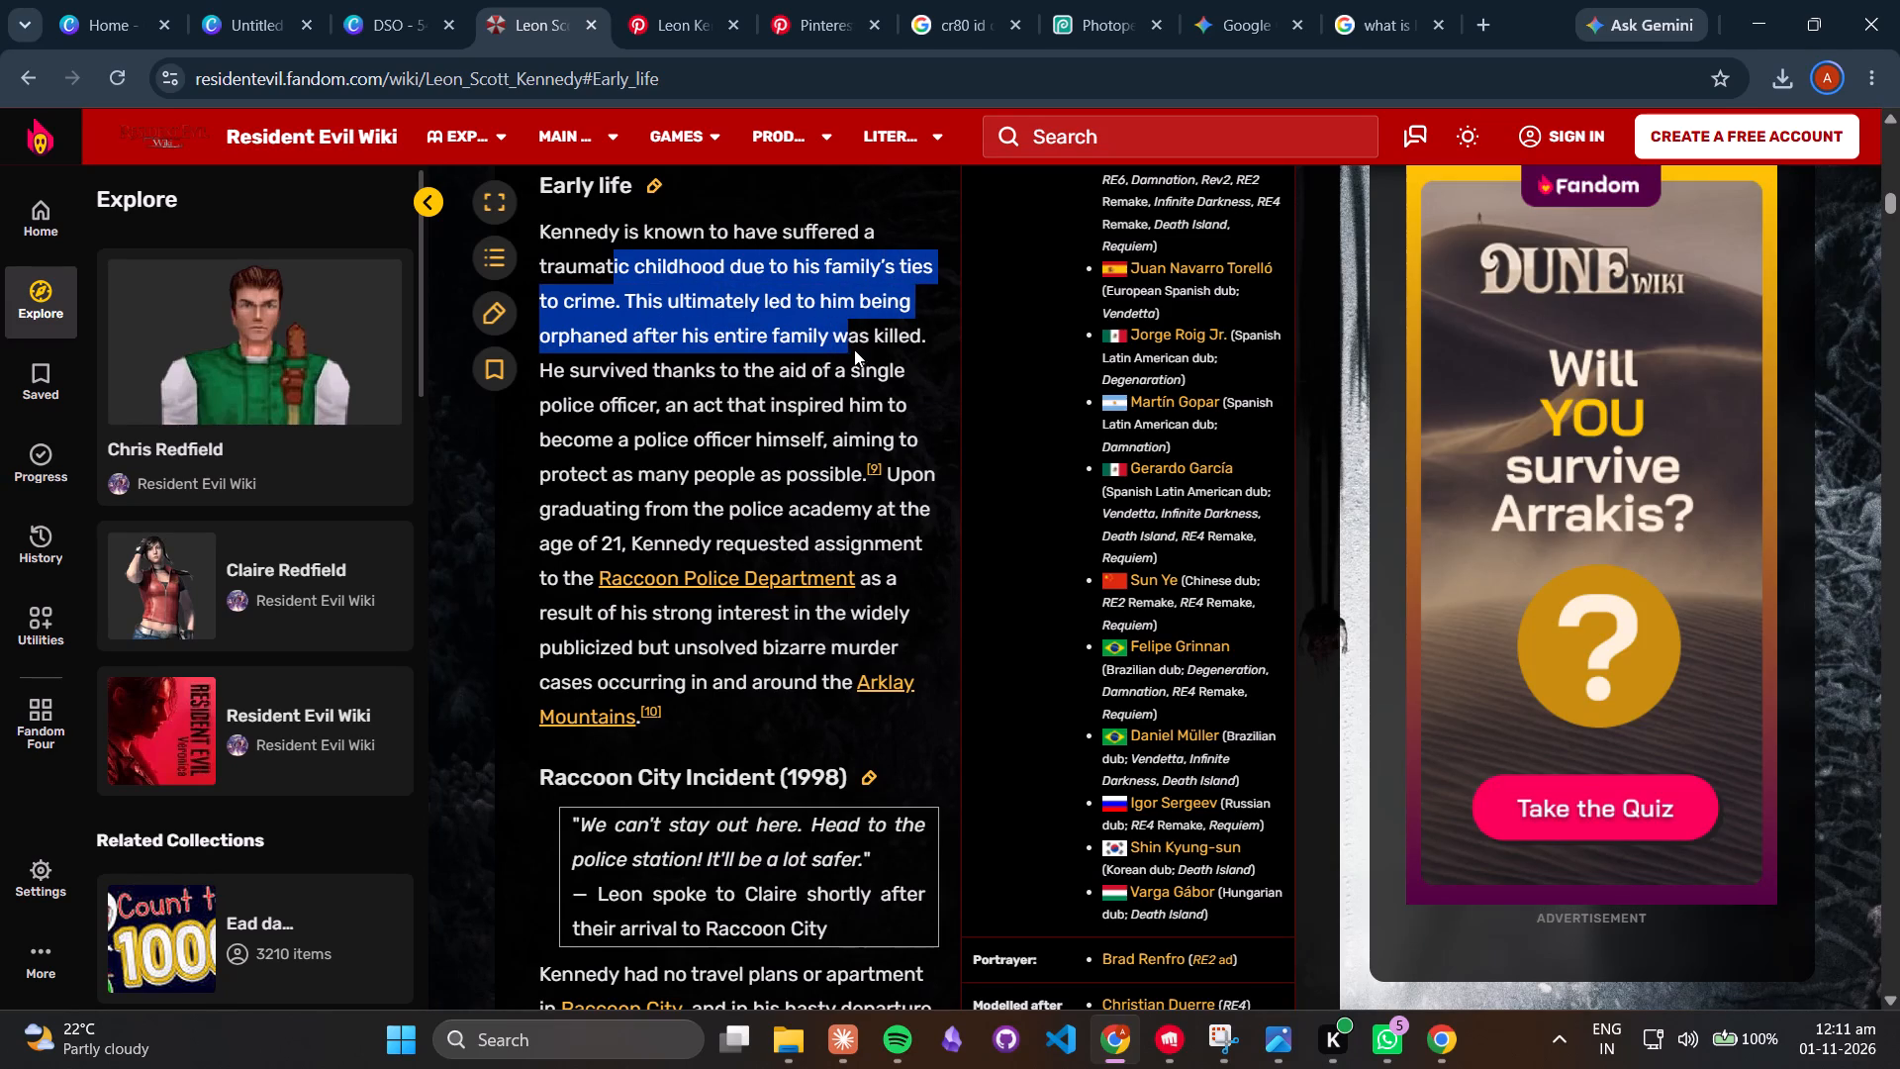
{"action": "left_click_drag", "start_coordinate": [854, 349], "coordinate": [858, 352]}
{"action": "left_click_drag", "start_coordinate": [858, 352], "coordinate": [857, 520]}
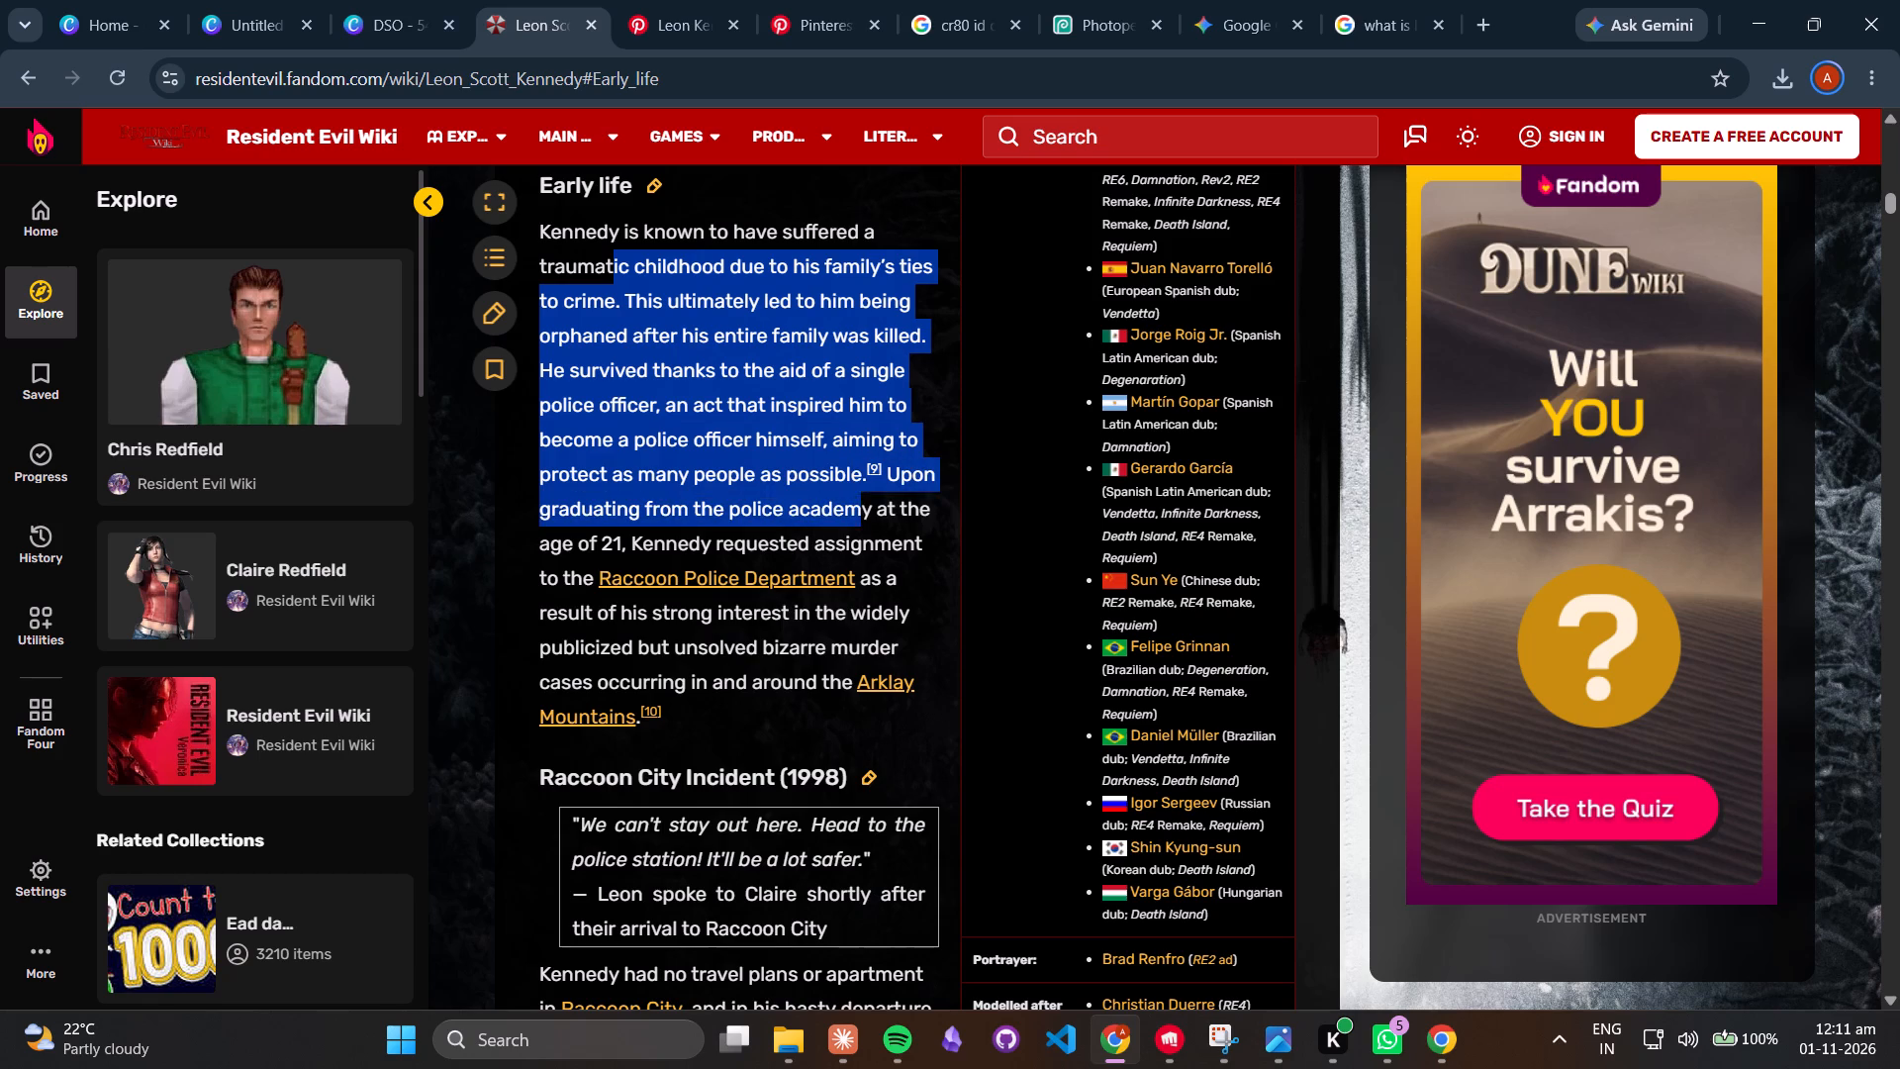
{"action": "left_click_drag", "start_coordinate": [857, 520], "coordinate": [857, 533]}
{"action": "left_click", "coordinate": [745, 708]}
{"action": "scroll", "coordinate": [744, 705], "scroll_direction": "down", "scroll_amount": 3}
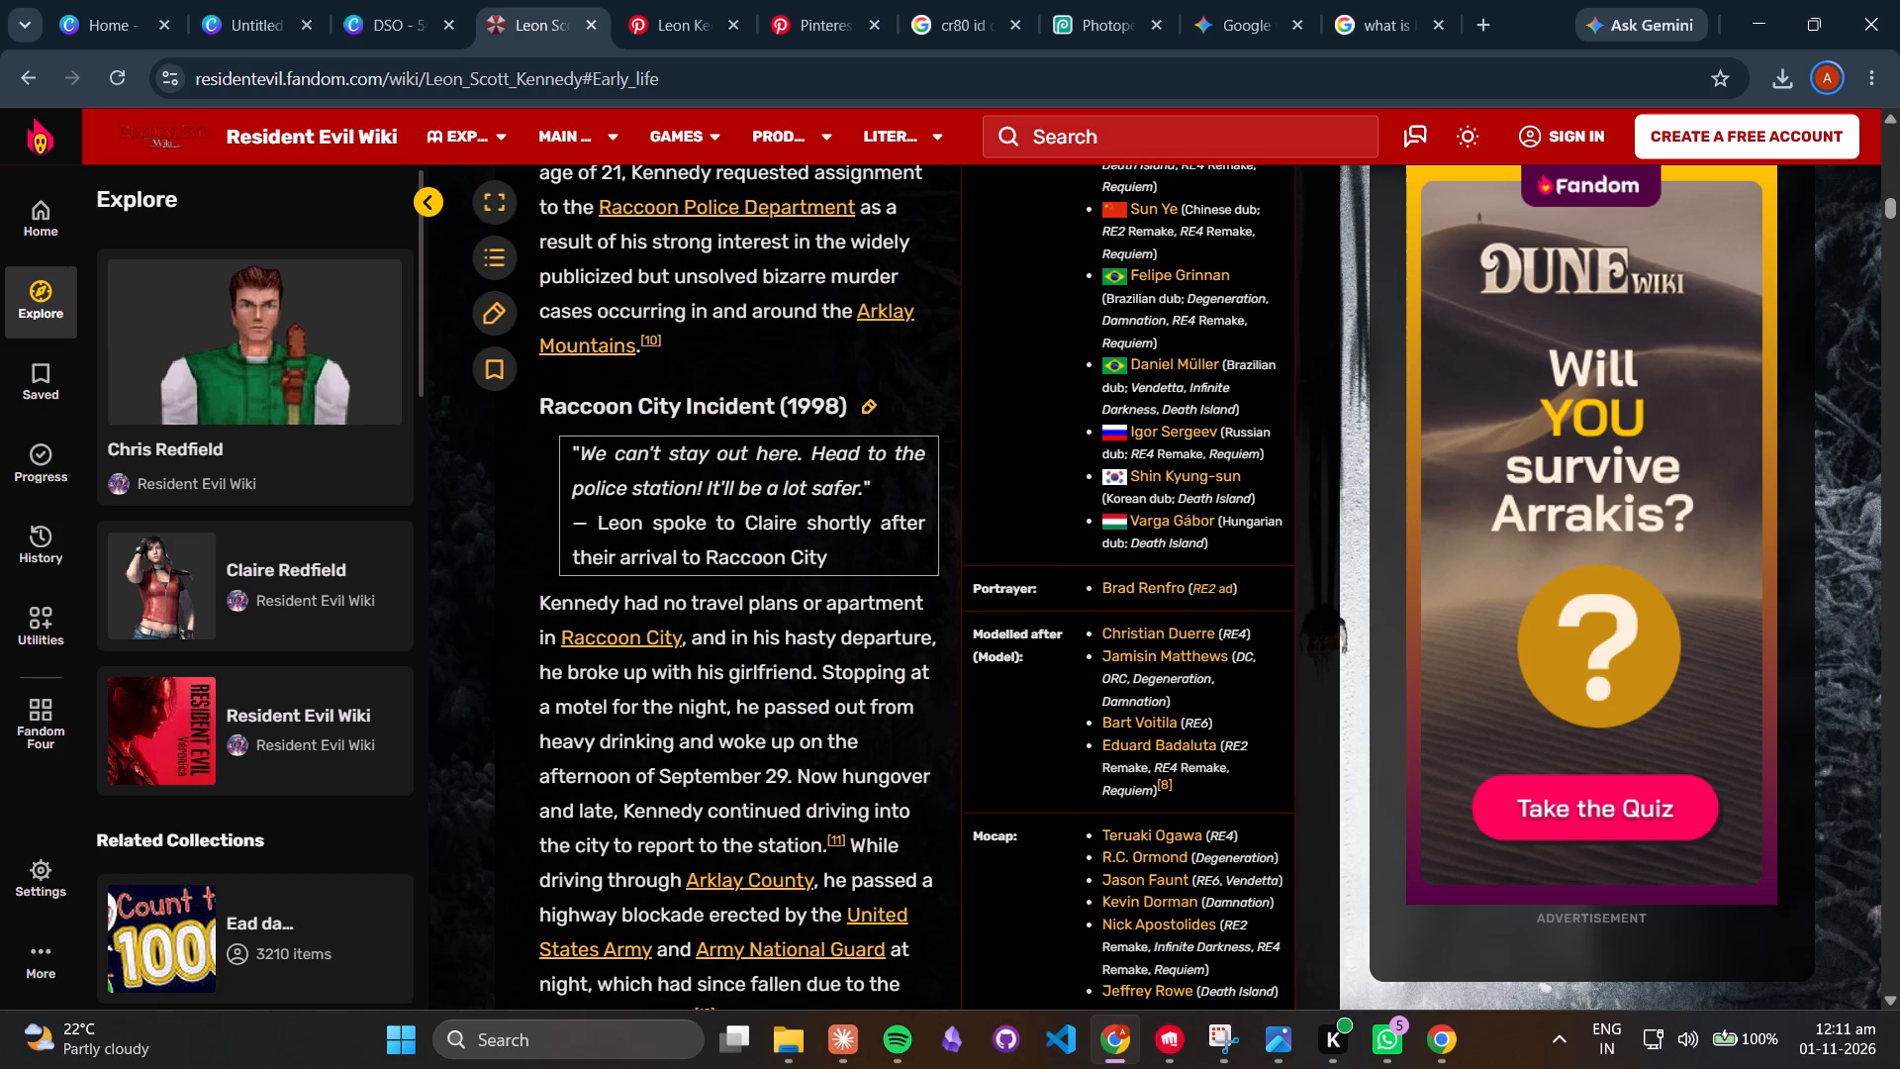
{"action": "scroll", "coordinate": [746, 706], "scroll_direction": "down", "scroll_amount": 6}
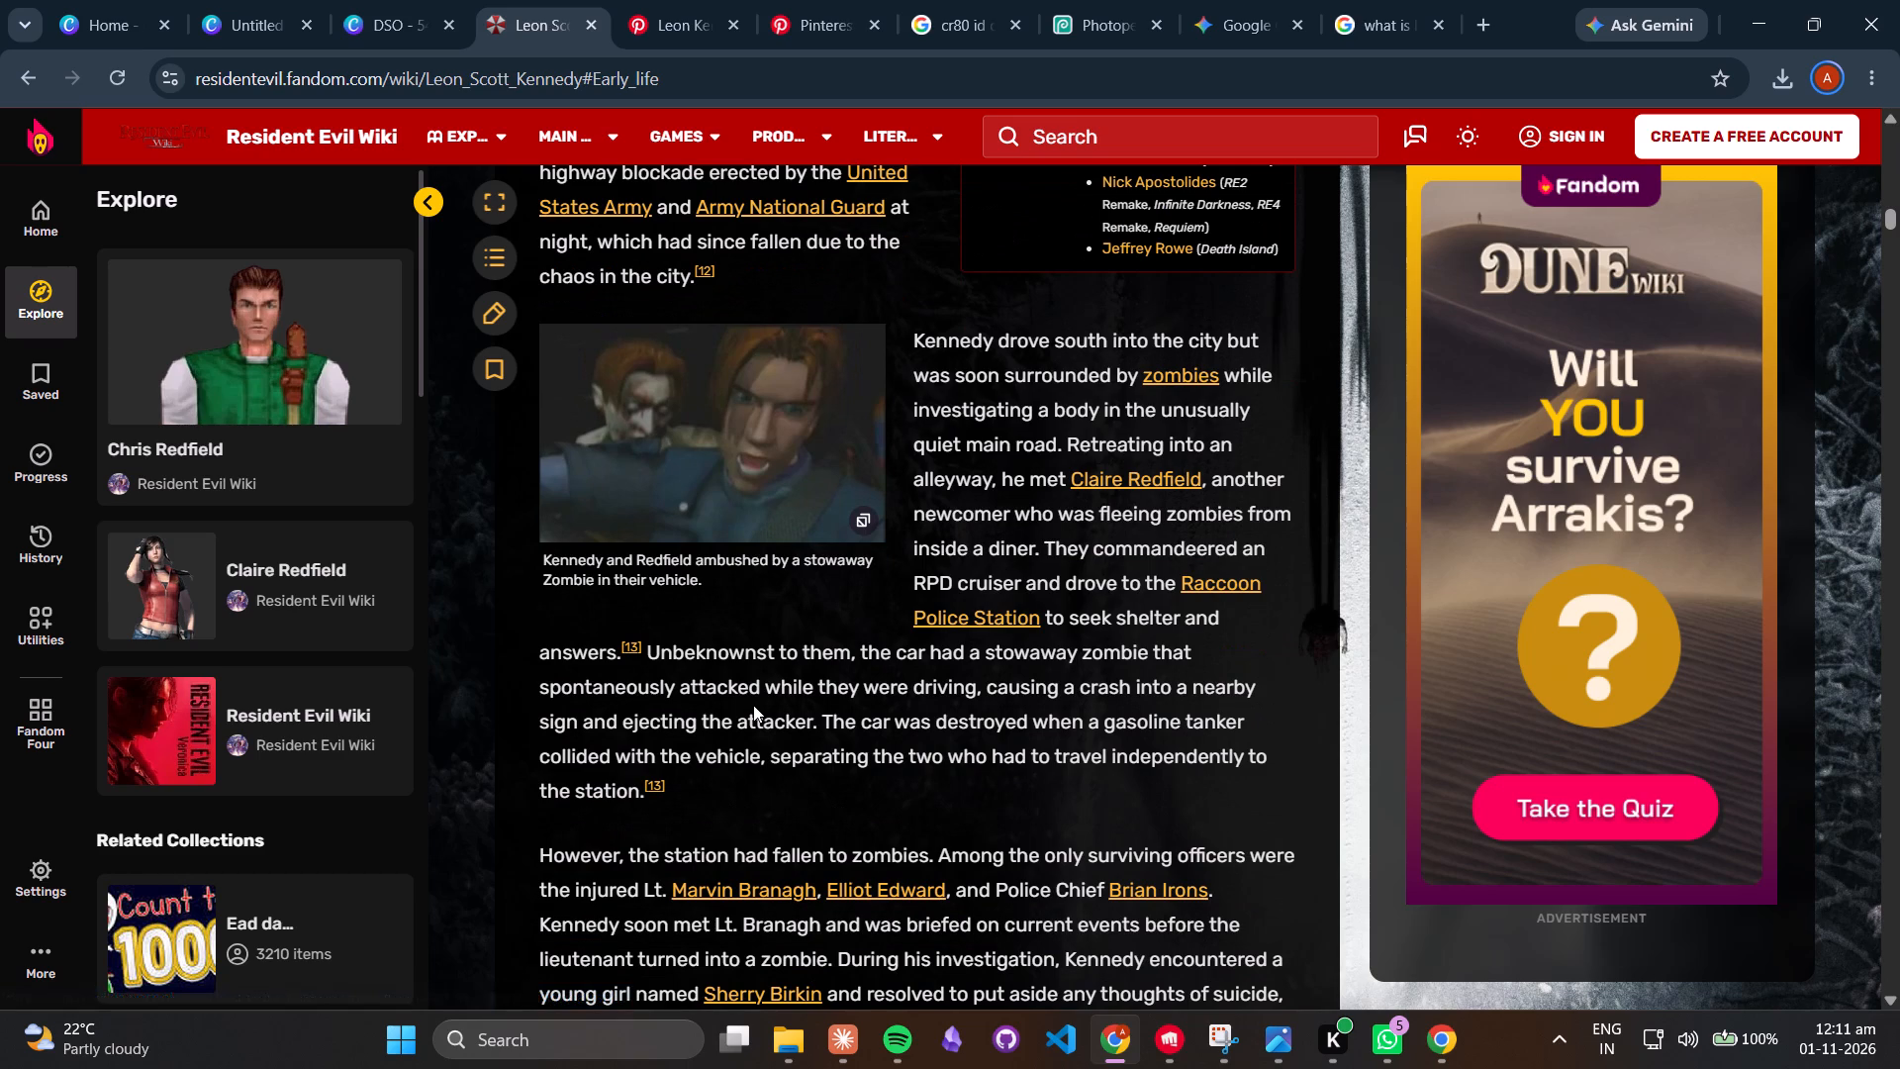
{"action": "scroll", "coordinate": [753, 705], "scroll_direction": "down", "scroll_amount": 4}
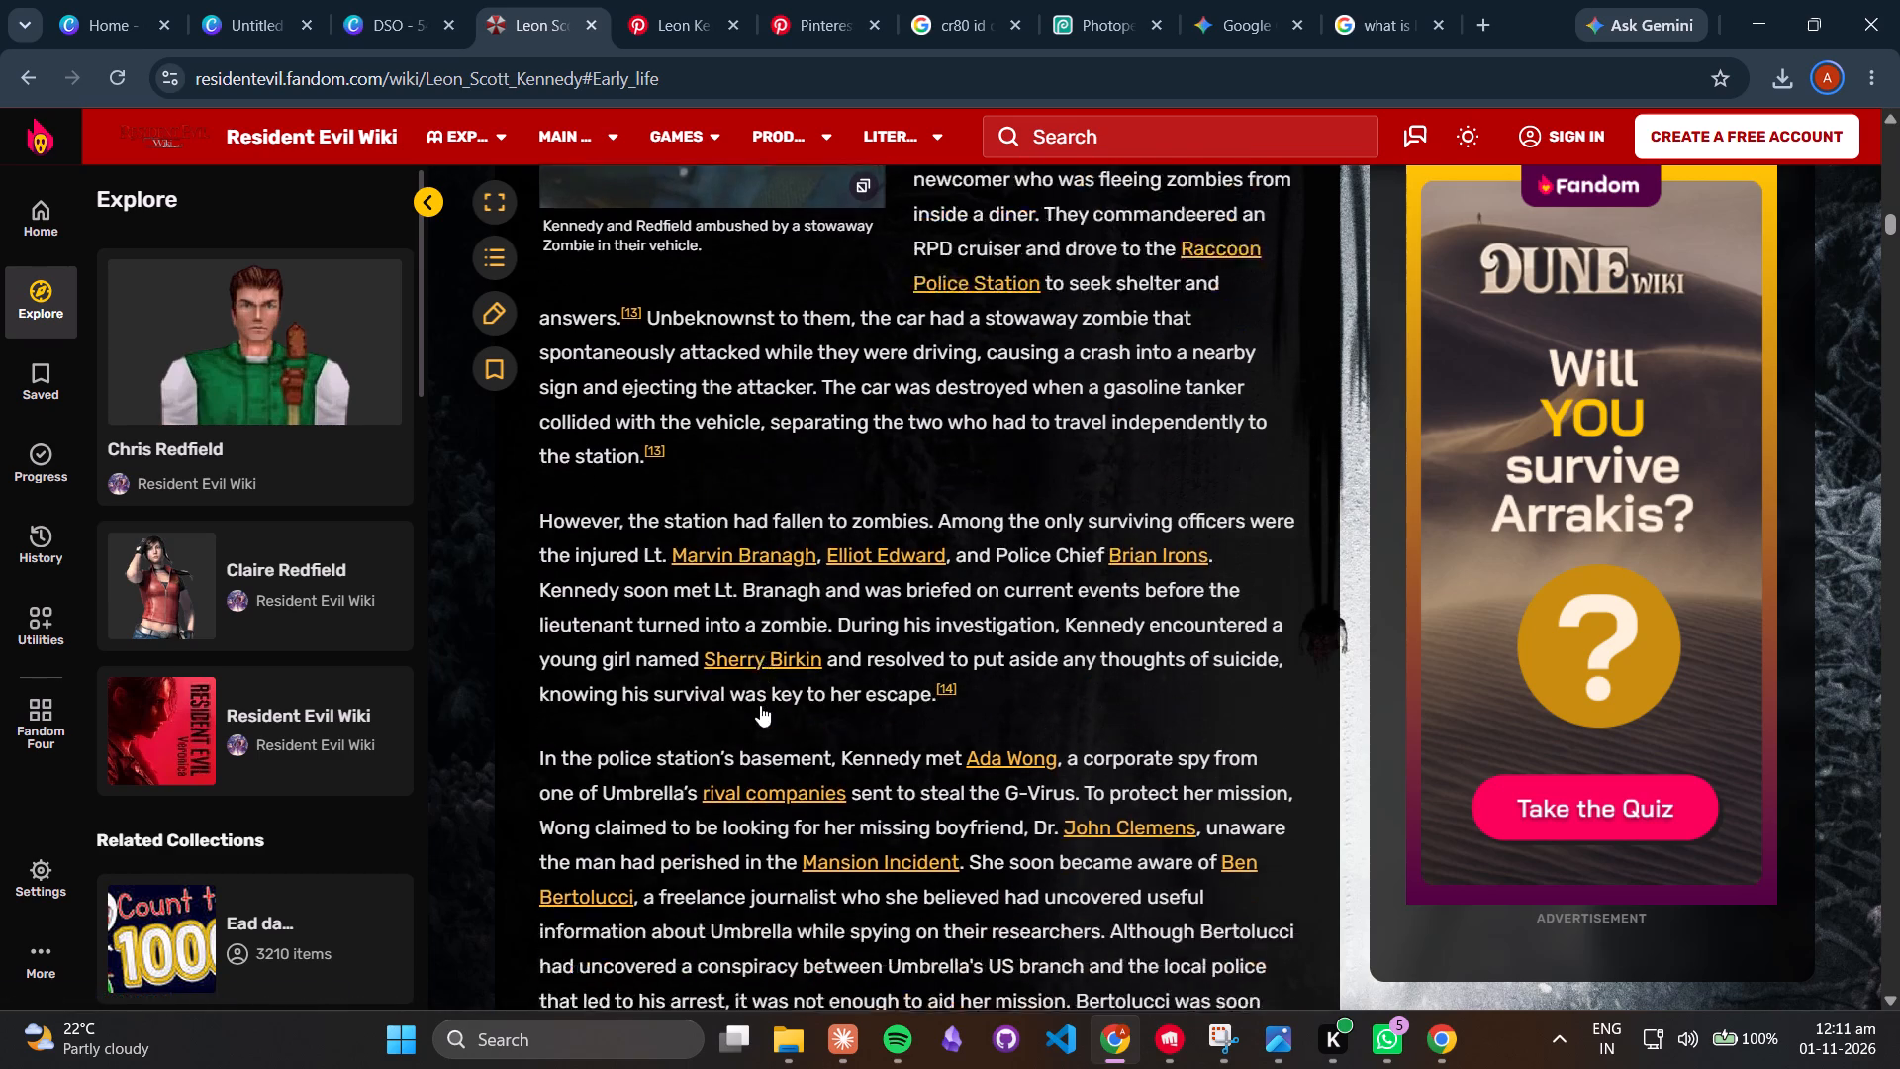
{"action": "scroll", "coordinate": [776, 696], "scroll_direction": "up", "scroll_amount": 13}
Ask the Google AI chat "CHECK AGAIN ARE U SURE" about Leon's birthdate and read the reply.
{"action": "left_click", "coordinate": [1376, 2]}
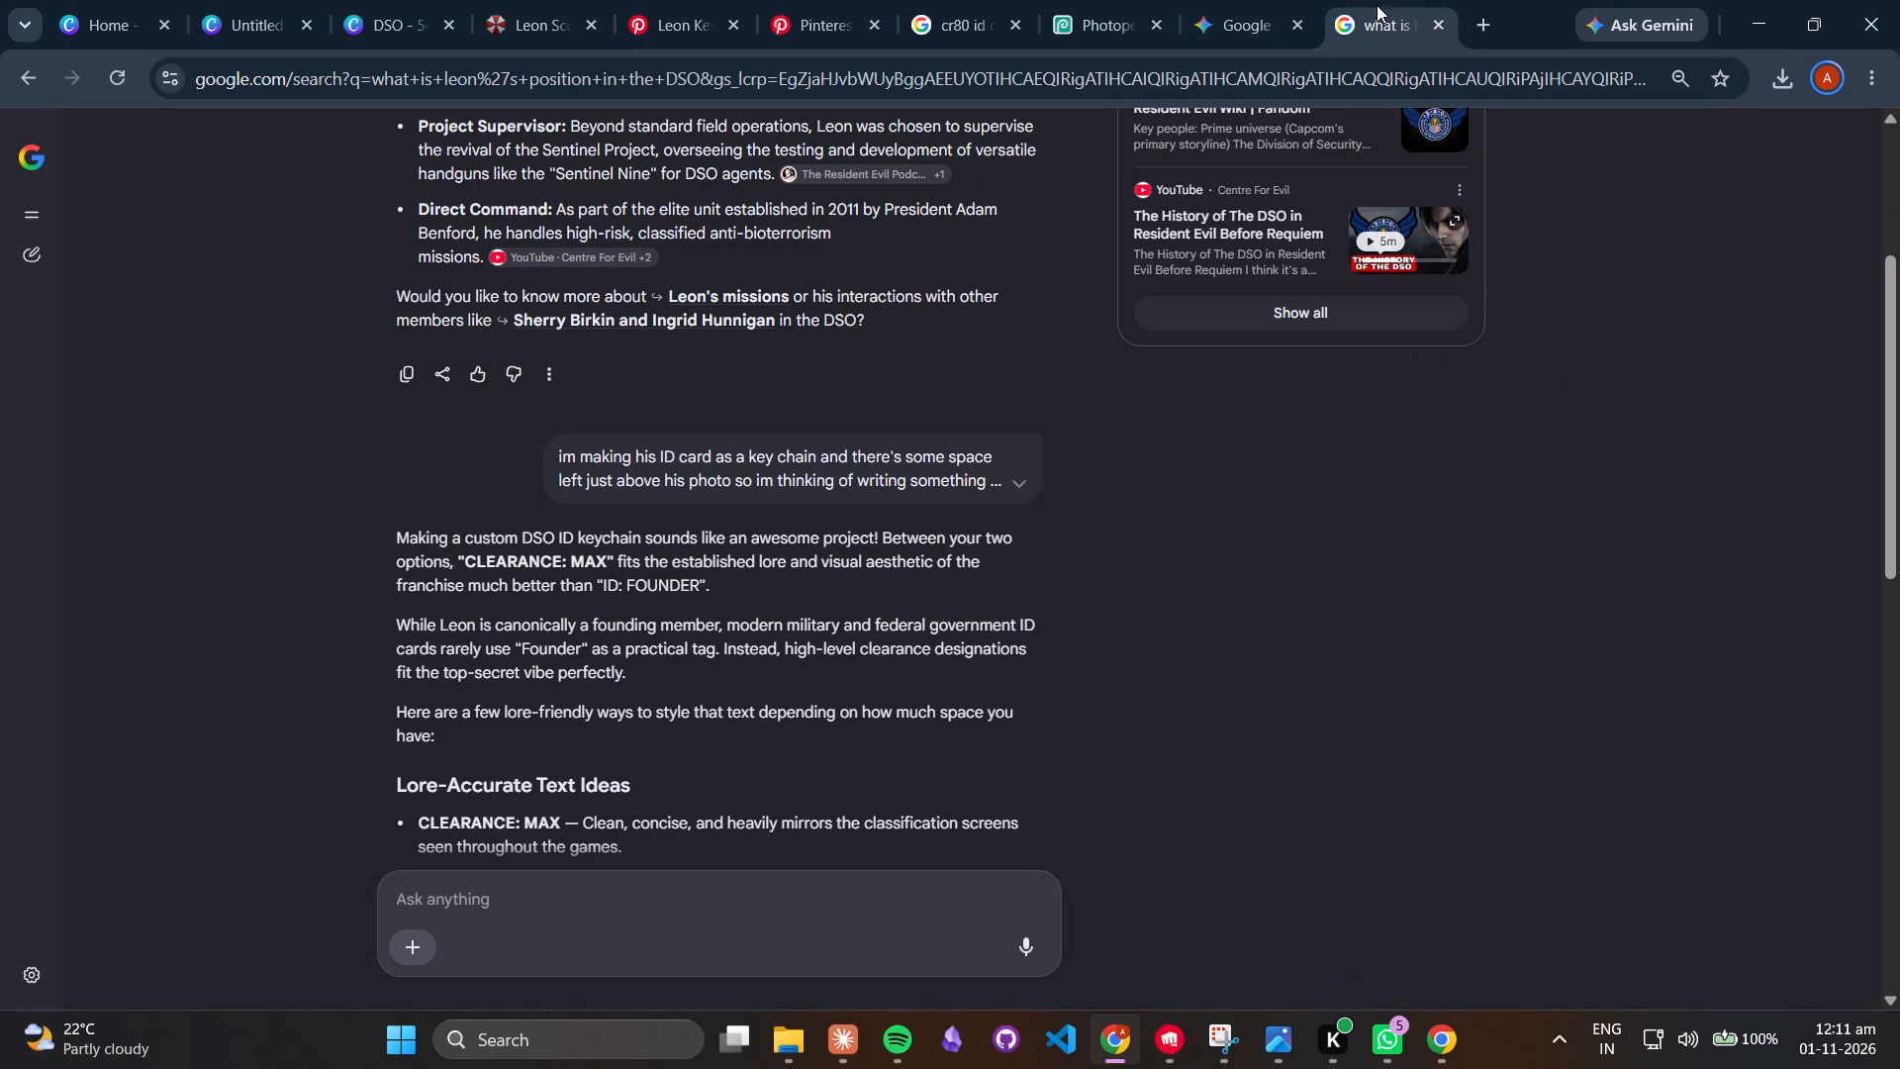
{"action": "left_click", "coordinate": [603, 915]}
{"action": "type", "text": "CHECK AGAIN ARE U SURE"}
{"action": "key", "text": "Return"}
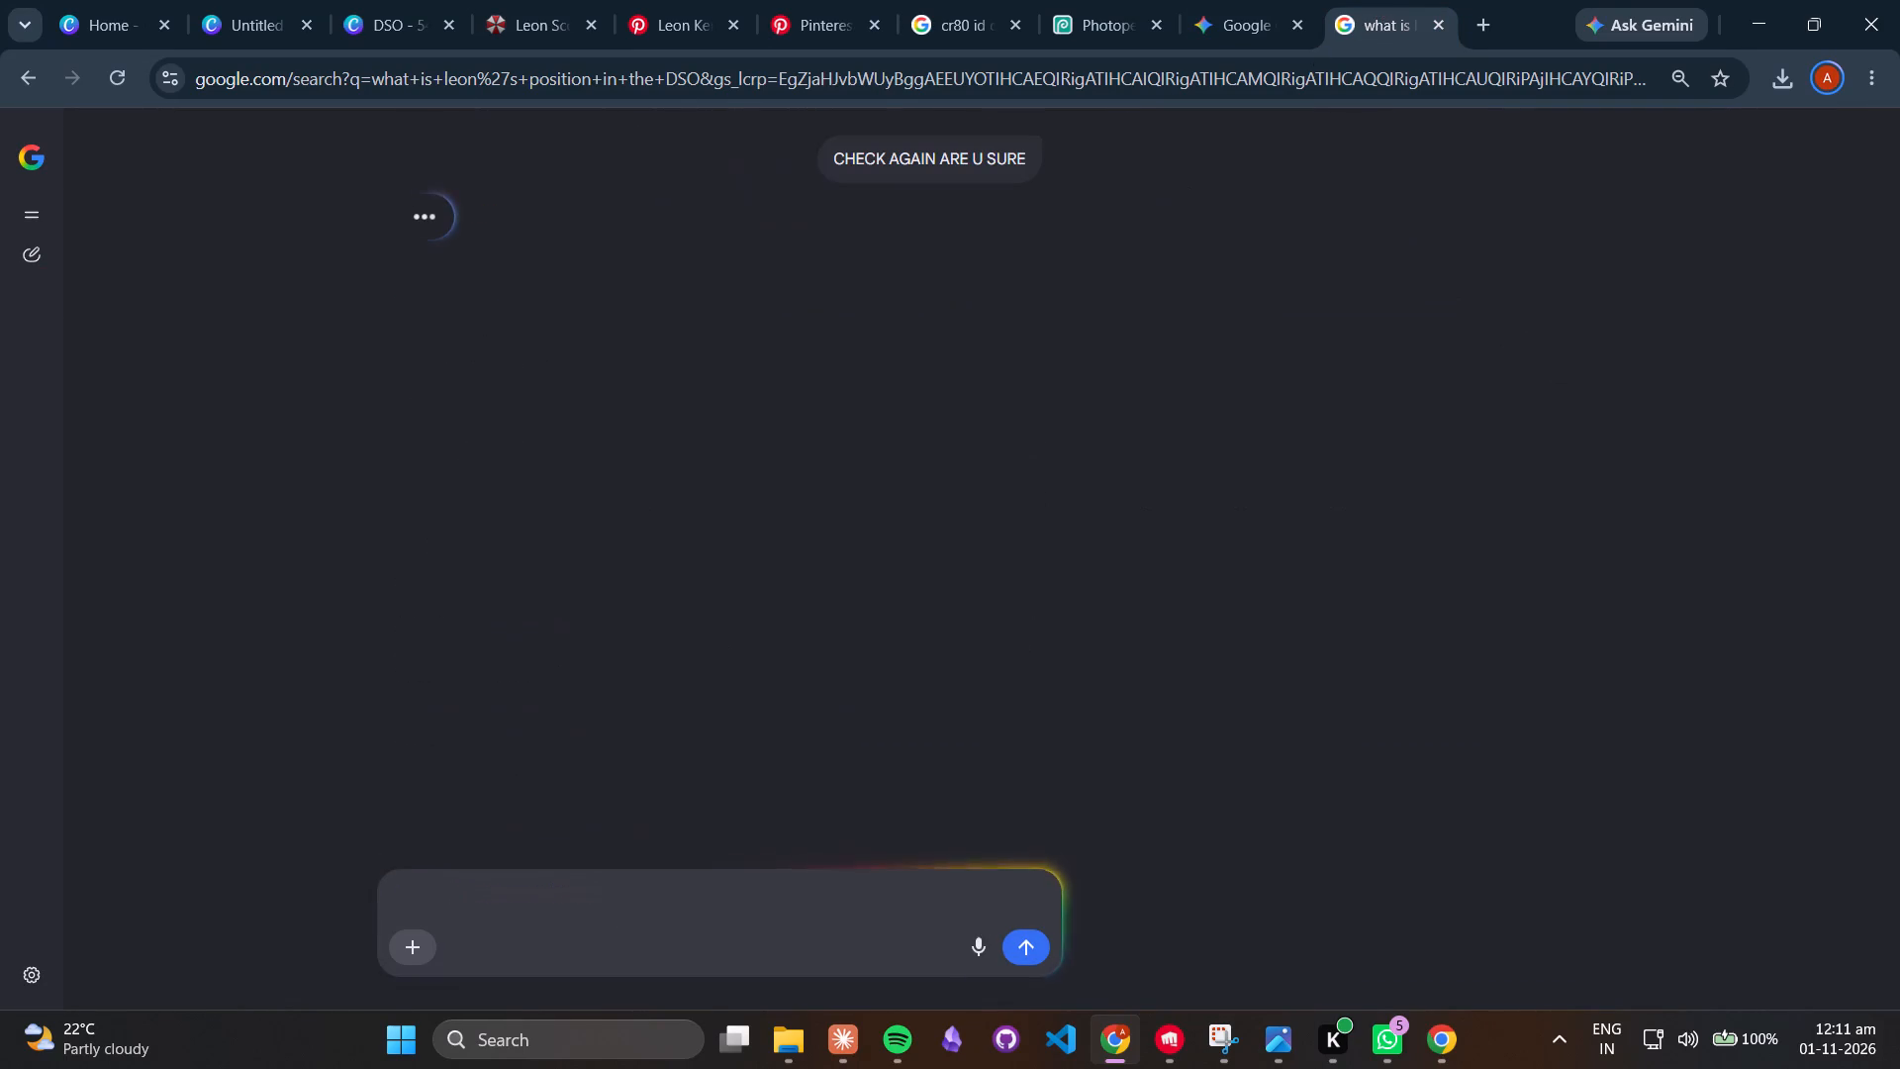
{"action": "scroll", "coordinate": [1023, 480], "scroll_direction": "up", "scroll_amount": 3}
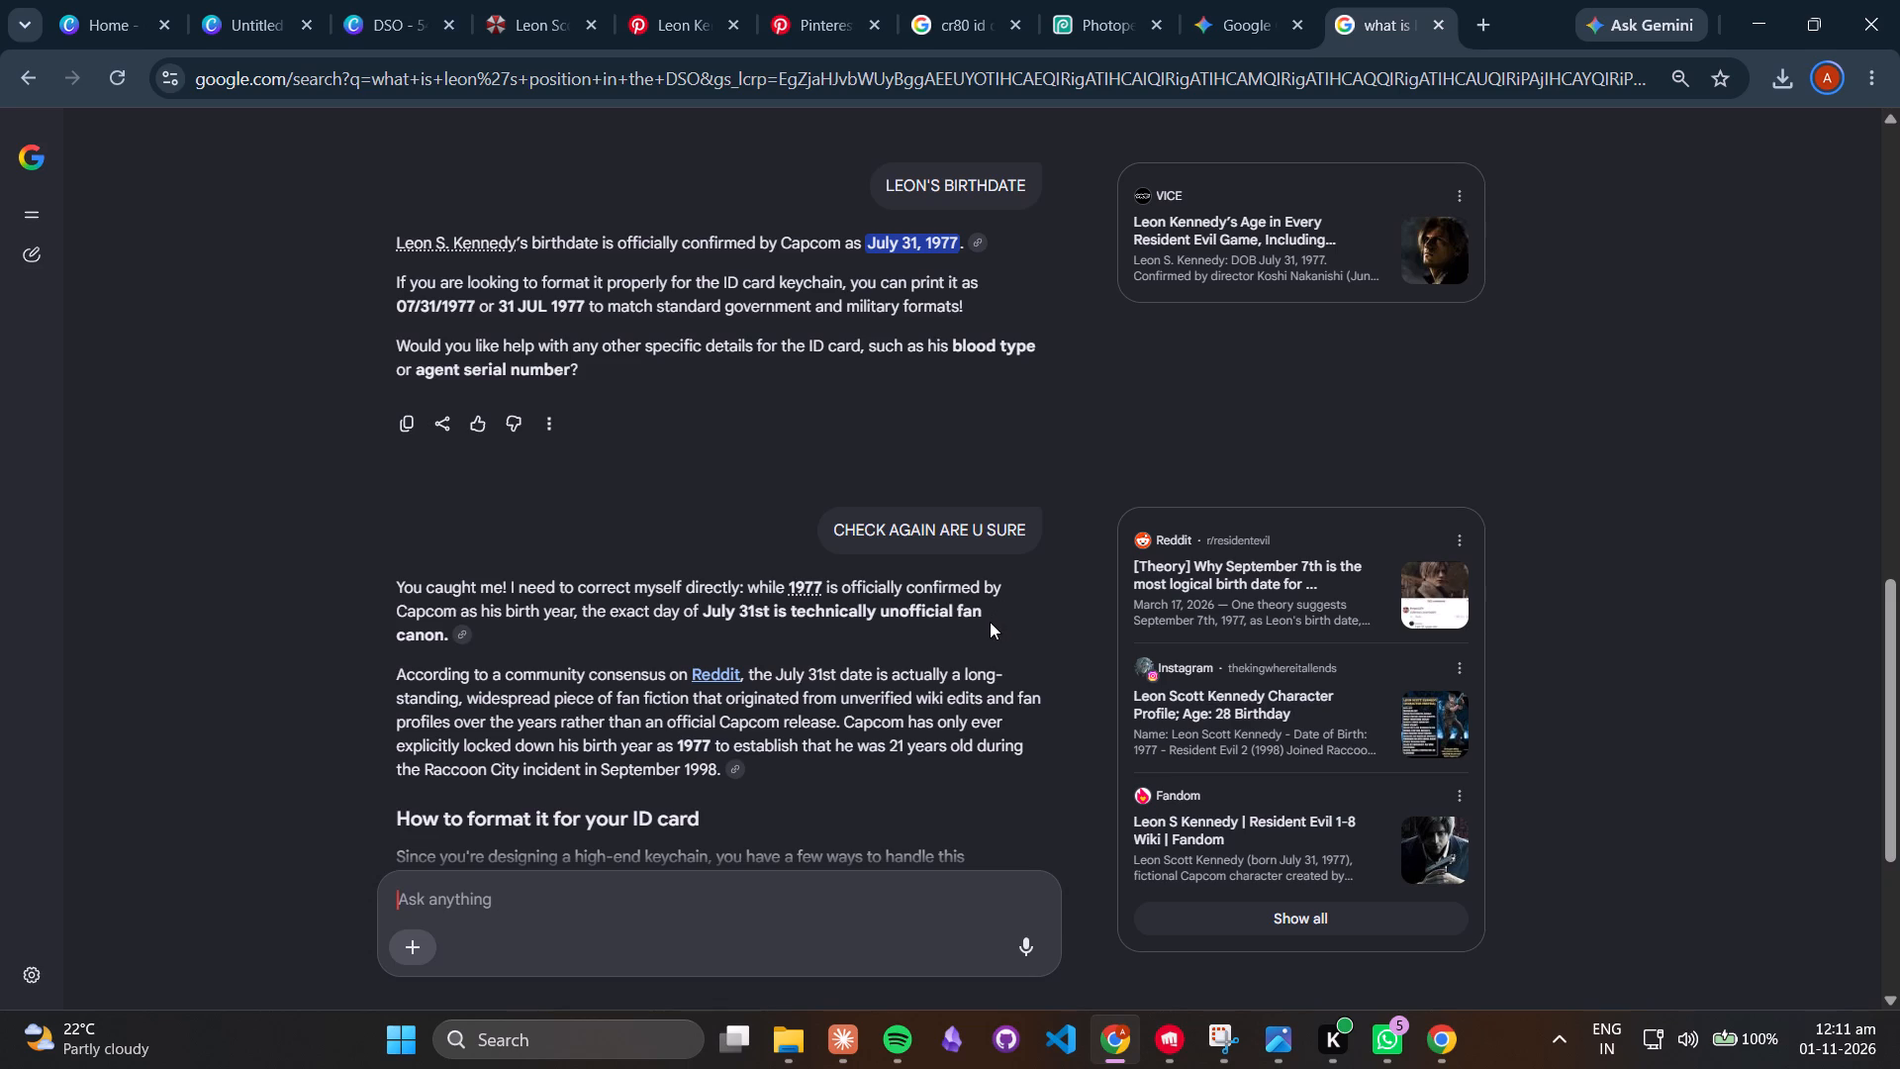
Compare the Pinterest Leon Kennedy ID and police ID references with the DSO card design in Canva.
{"action": "left_click", "coordinate": [680, 0]}
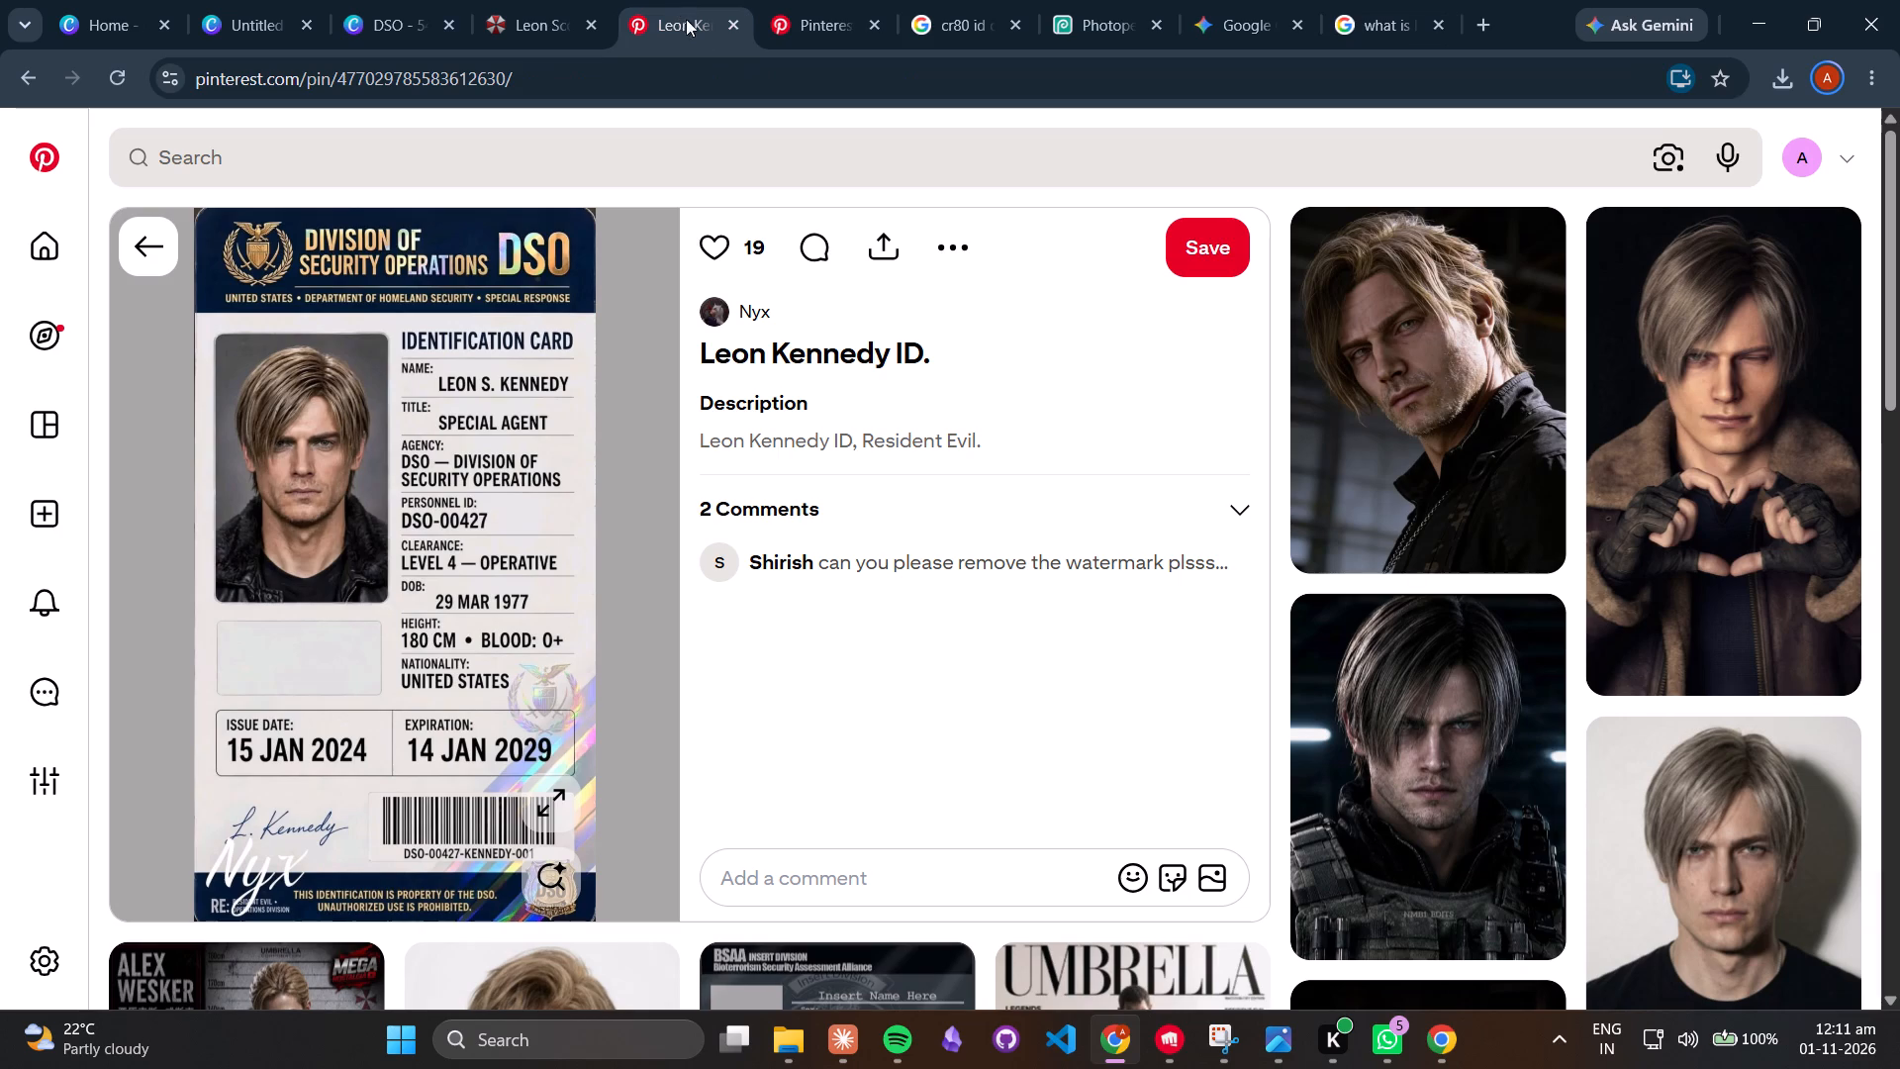
{"action": "left_click", "coordinate": [800, 1]}
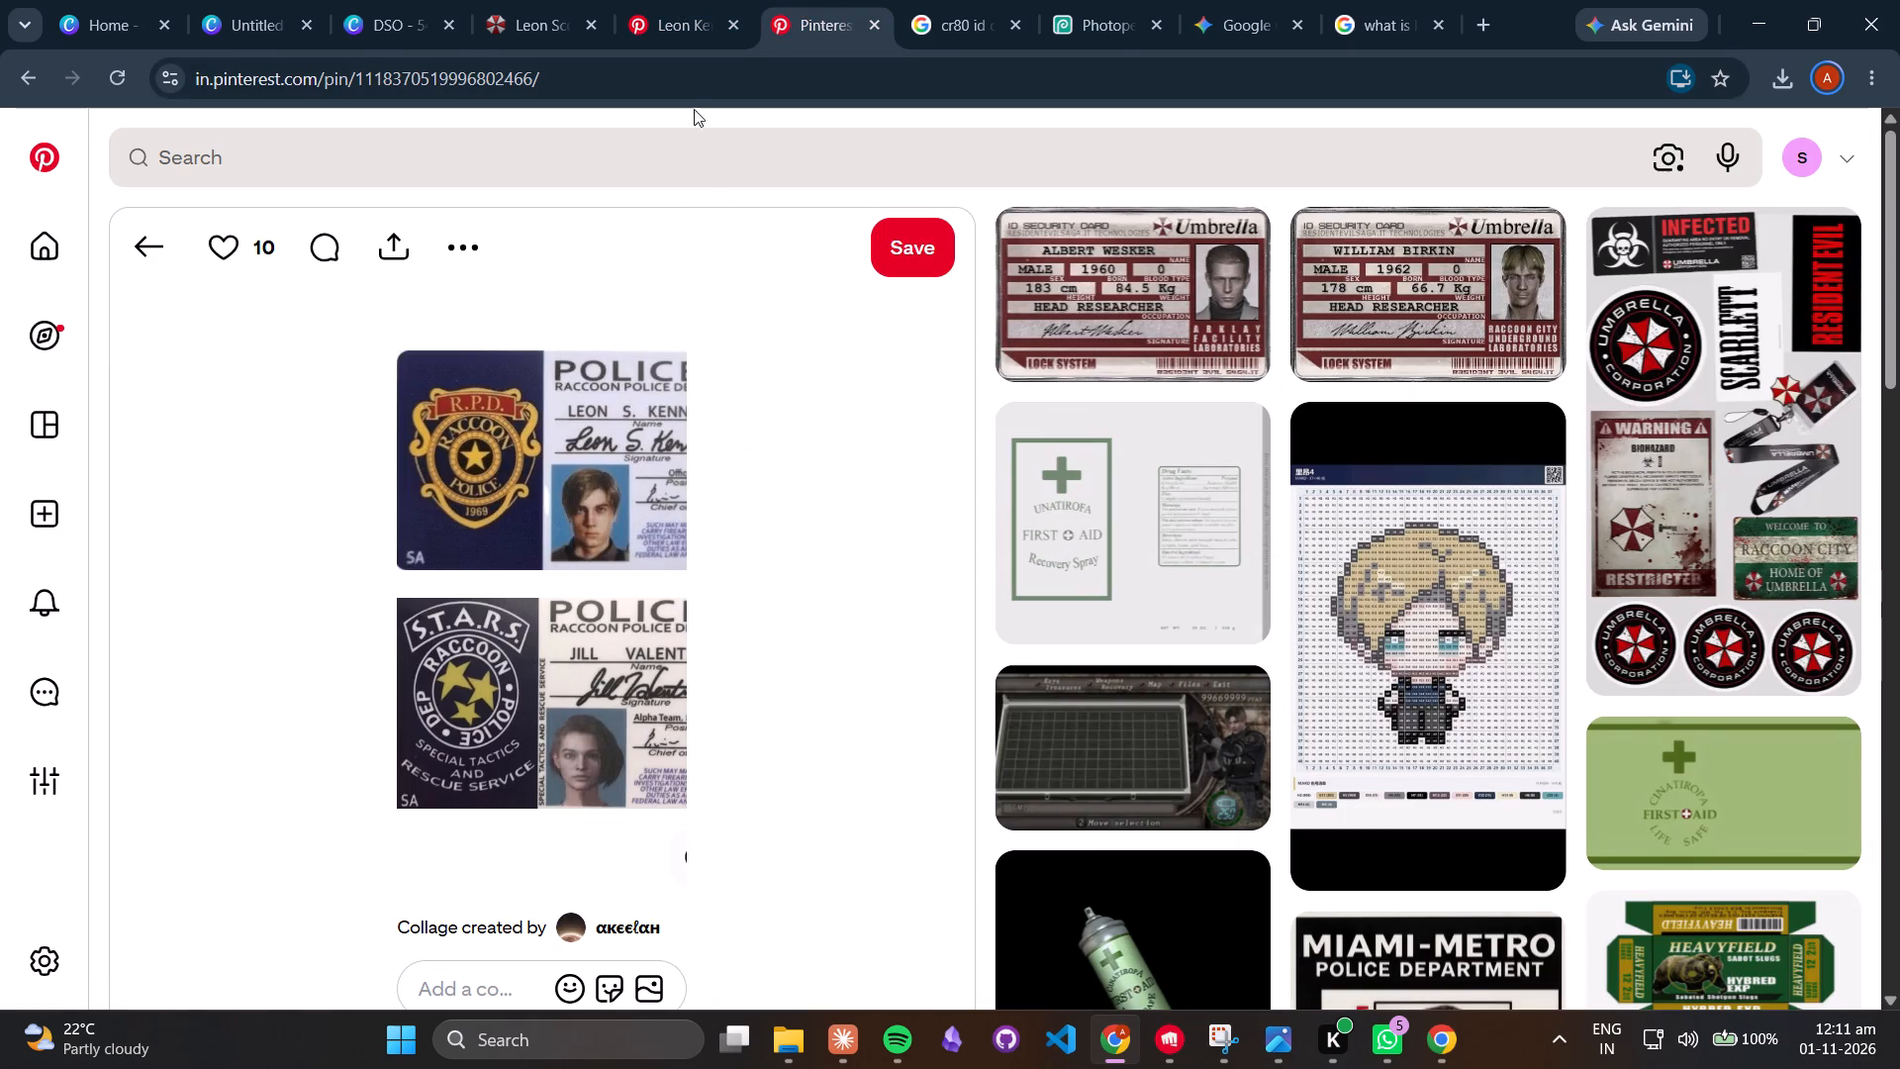
{"action": "left_click", "coordinate": [682, 30]}
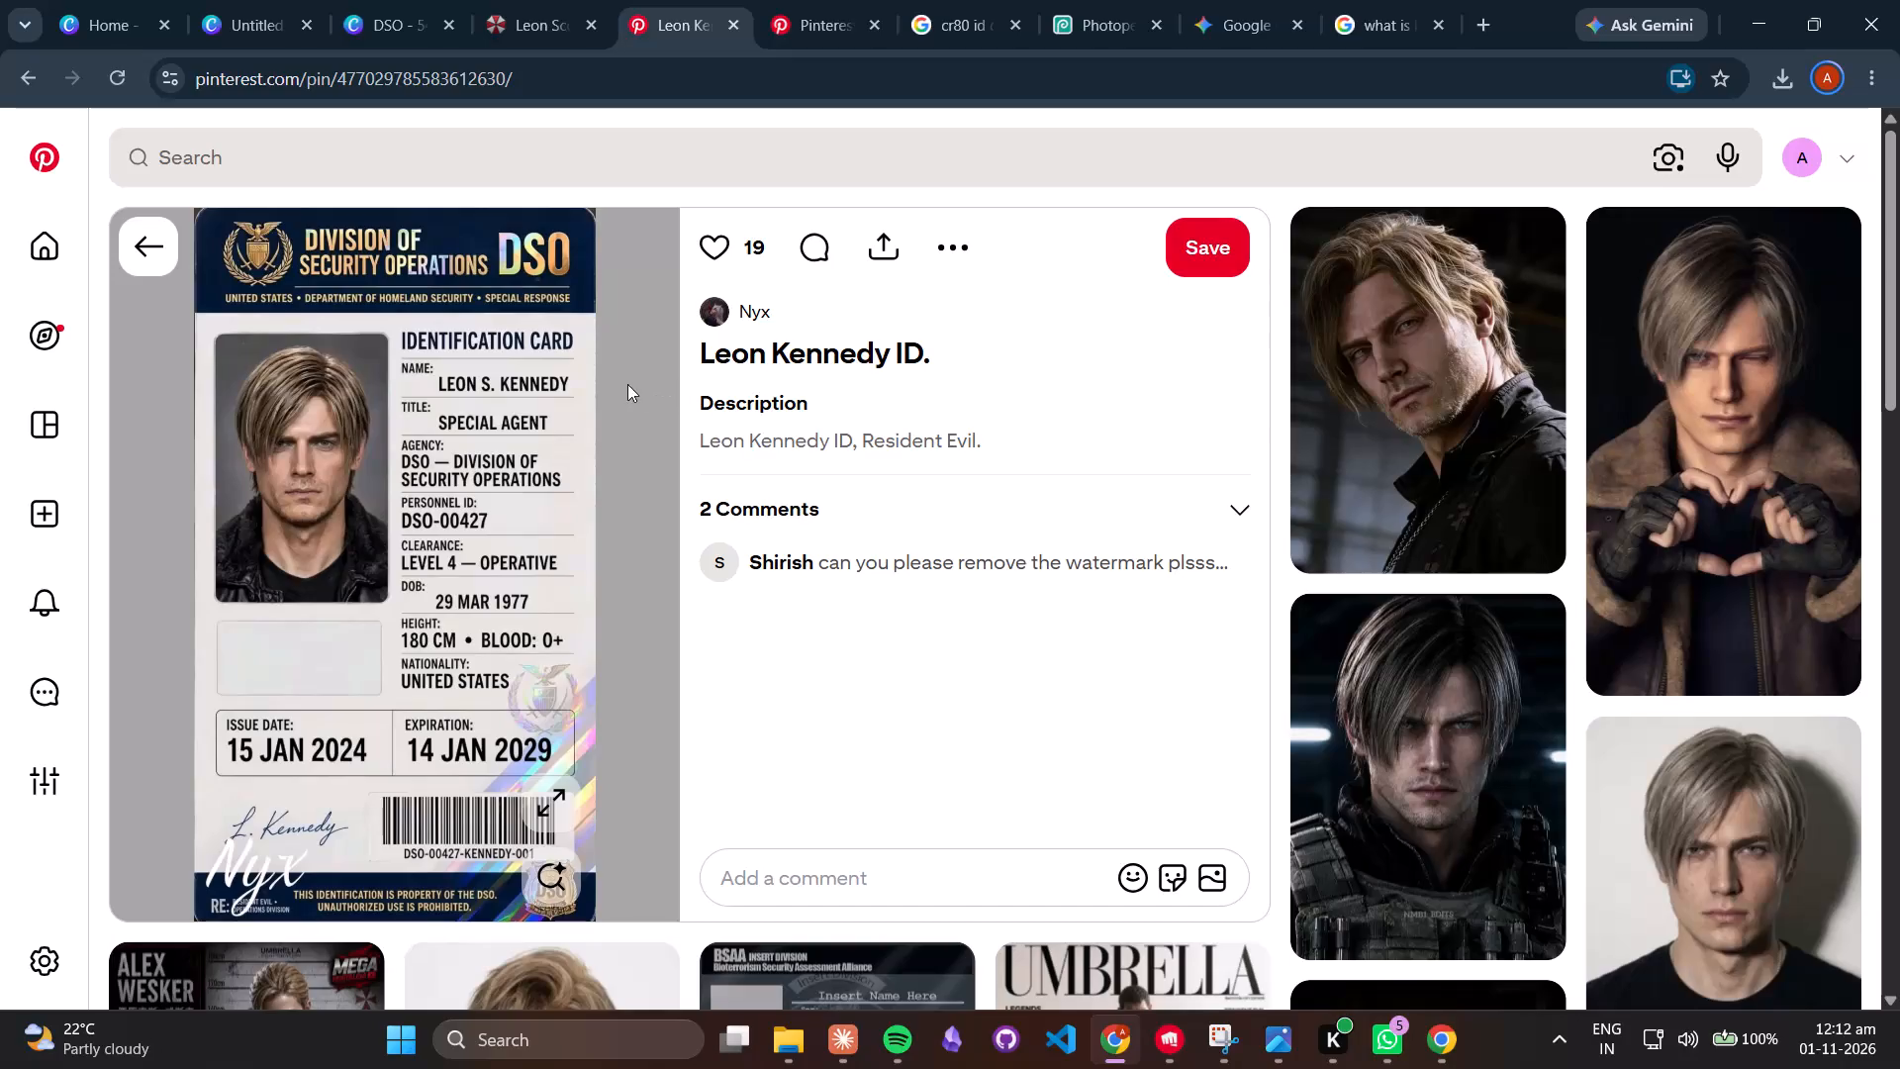
{"action": "left_click", "coordinate": [382, 2]}
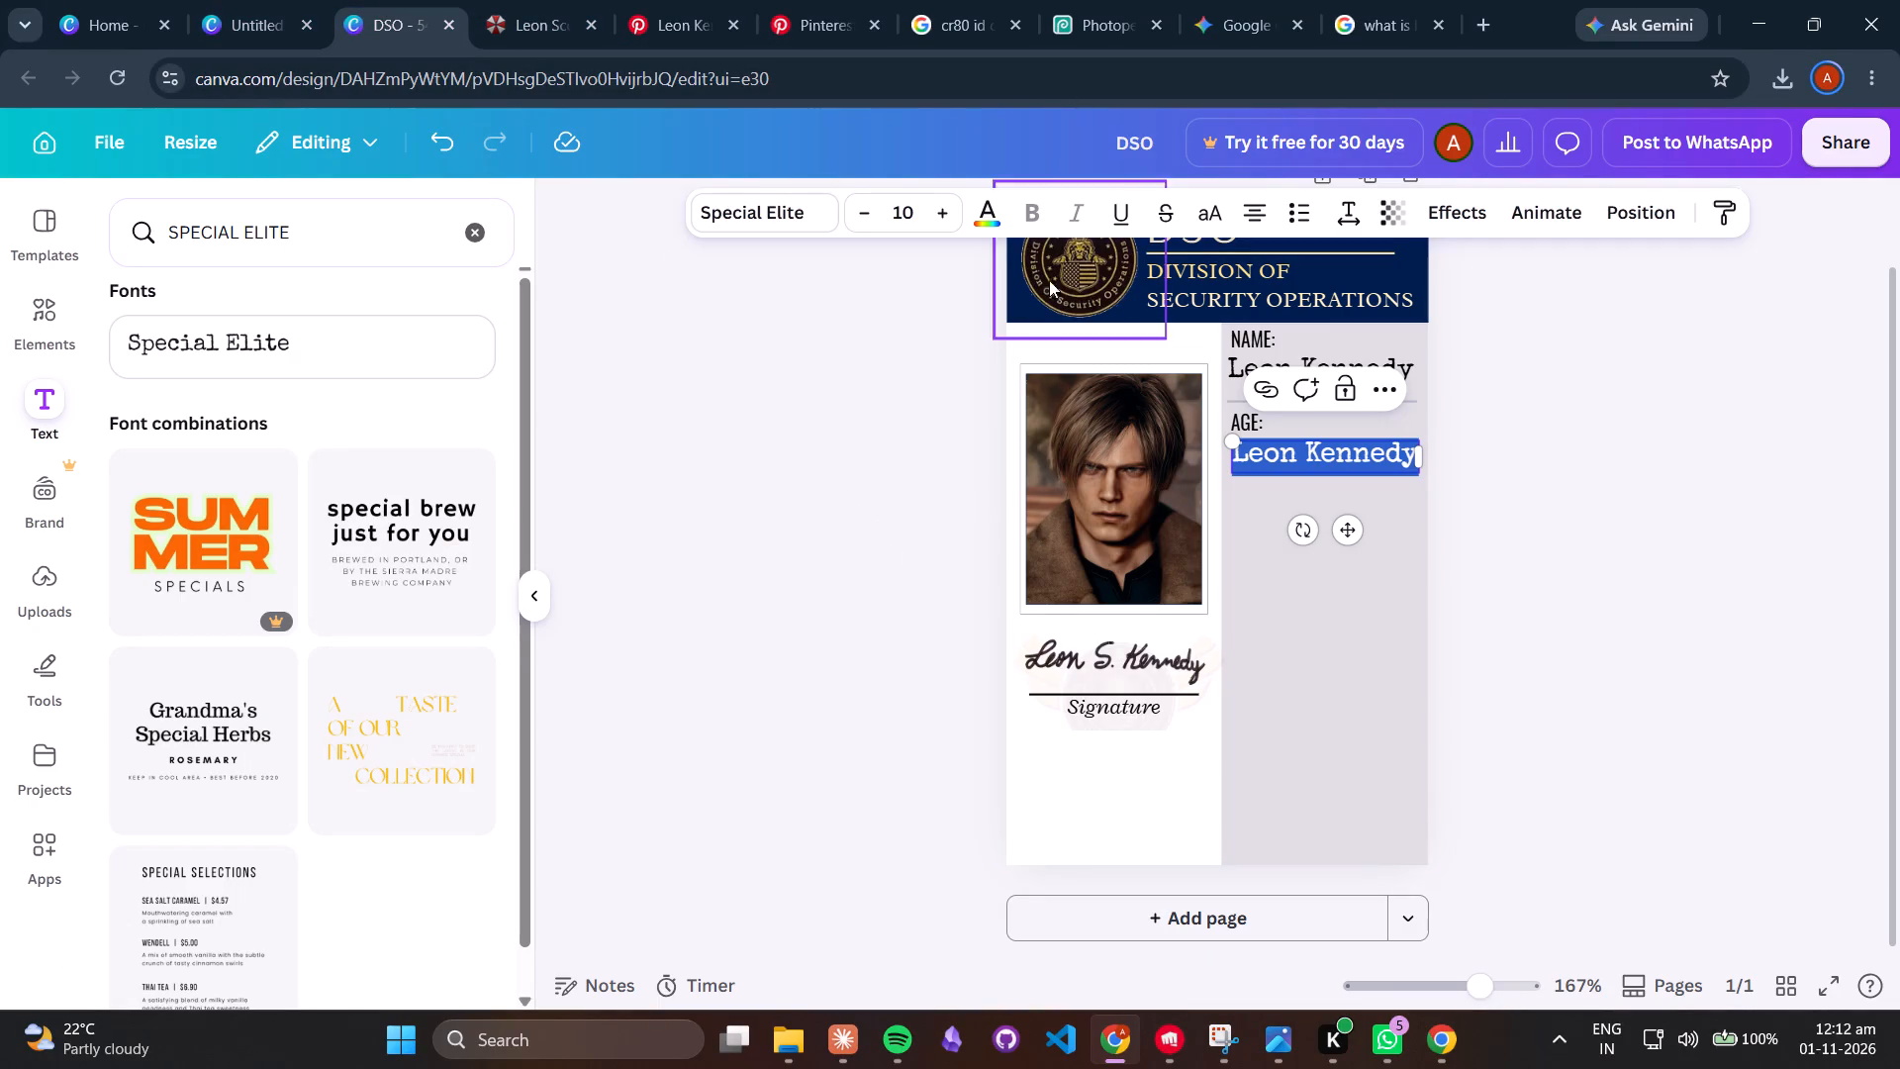
{"action": "left_click", "coordinate": [641, 28]}
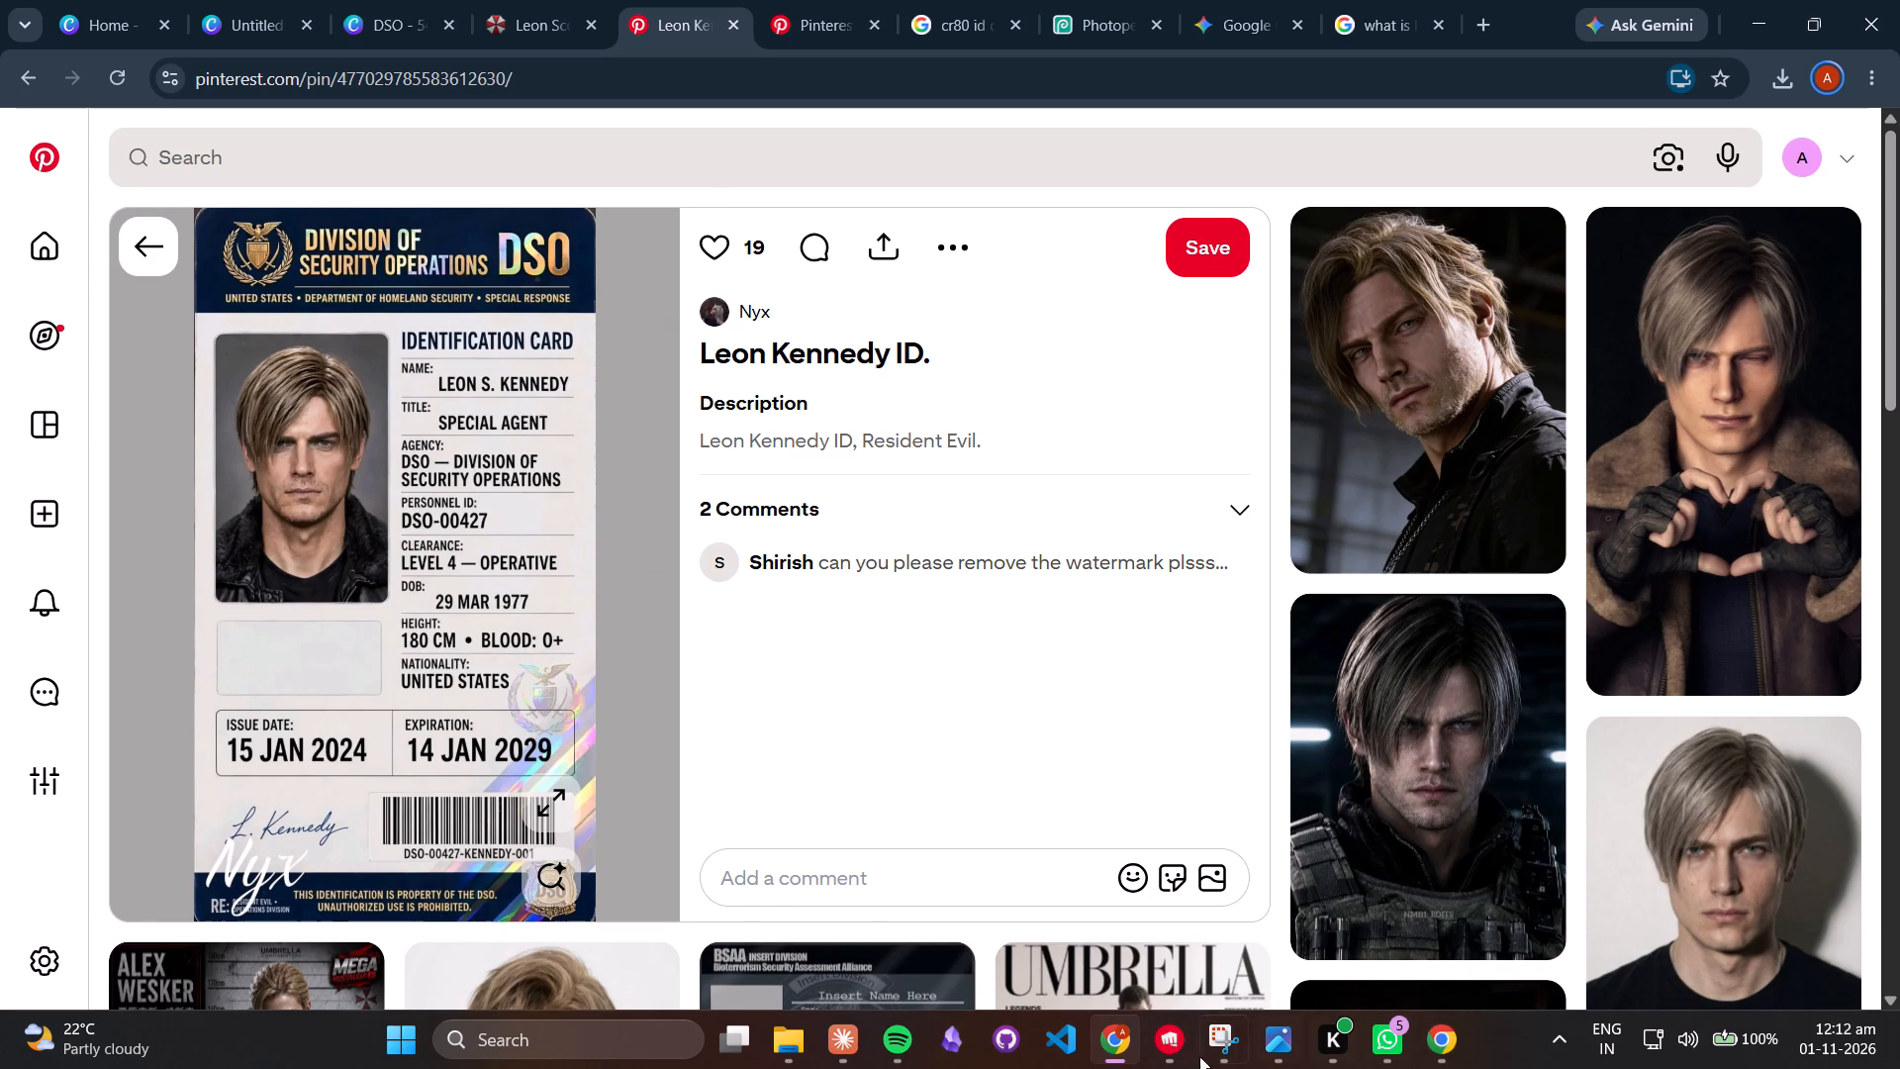
Switch to Spotify and raise its playback volume to maximum.
{"action": "left_click", "coordinate": [895, 1039]}
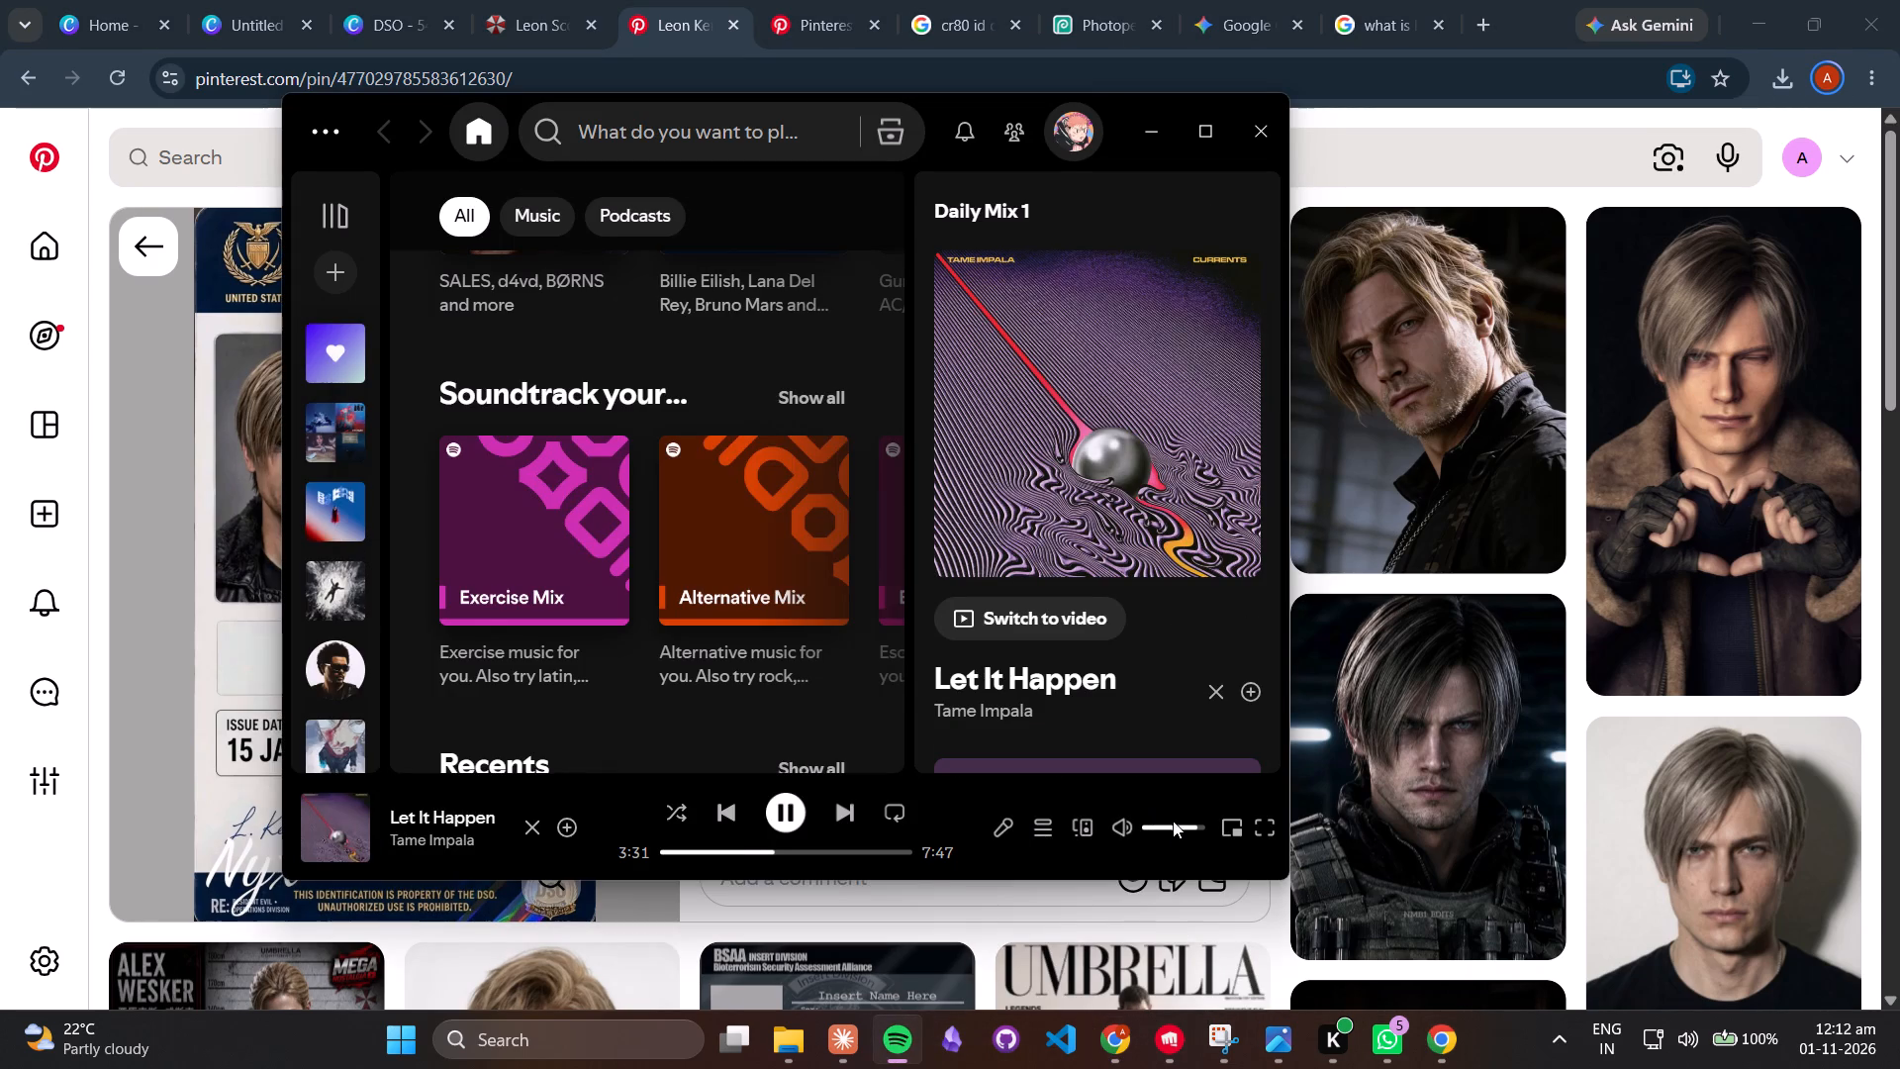
{"action": "left_click_drag", "start_coordinate": [1192, 827], "coordinate": [1232, 839]}
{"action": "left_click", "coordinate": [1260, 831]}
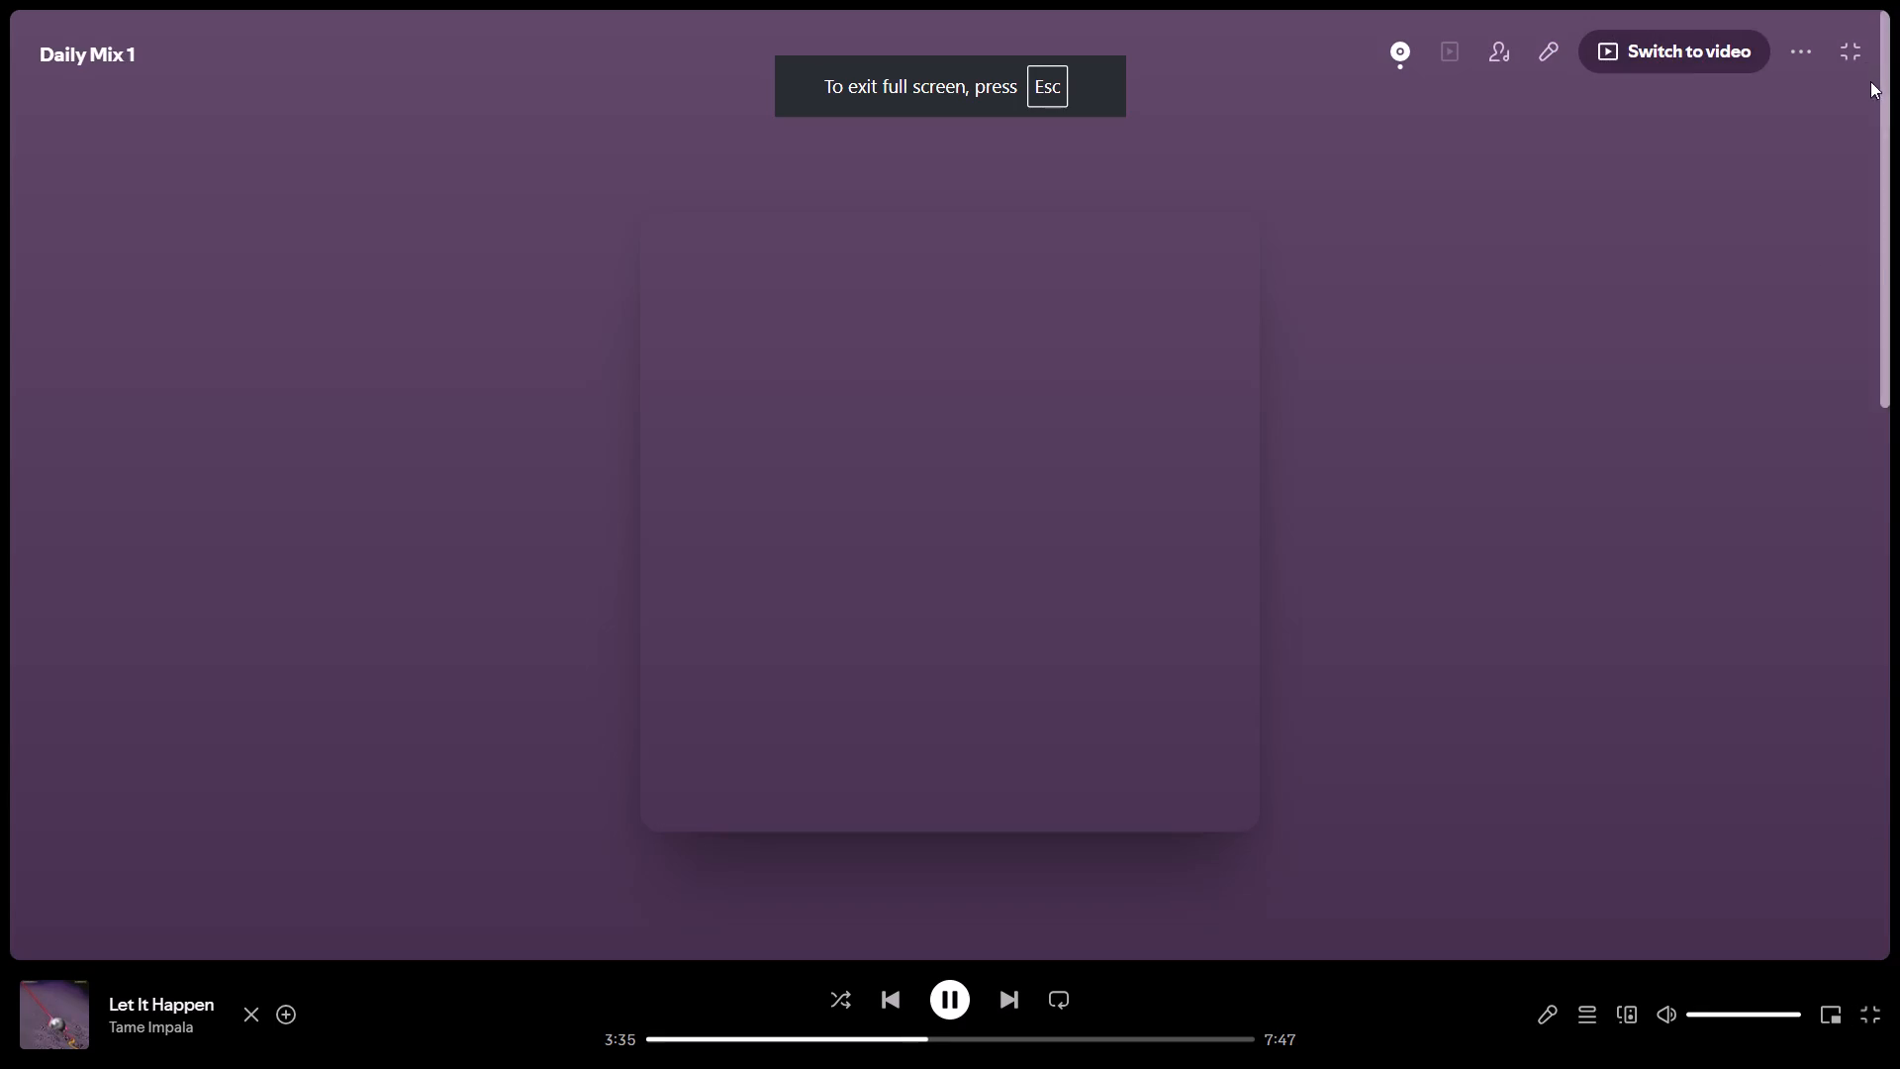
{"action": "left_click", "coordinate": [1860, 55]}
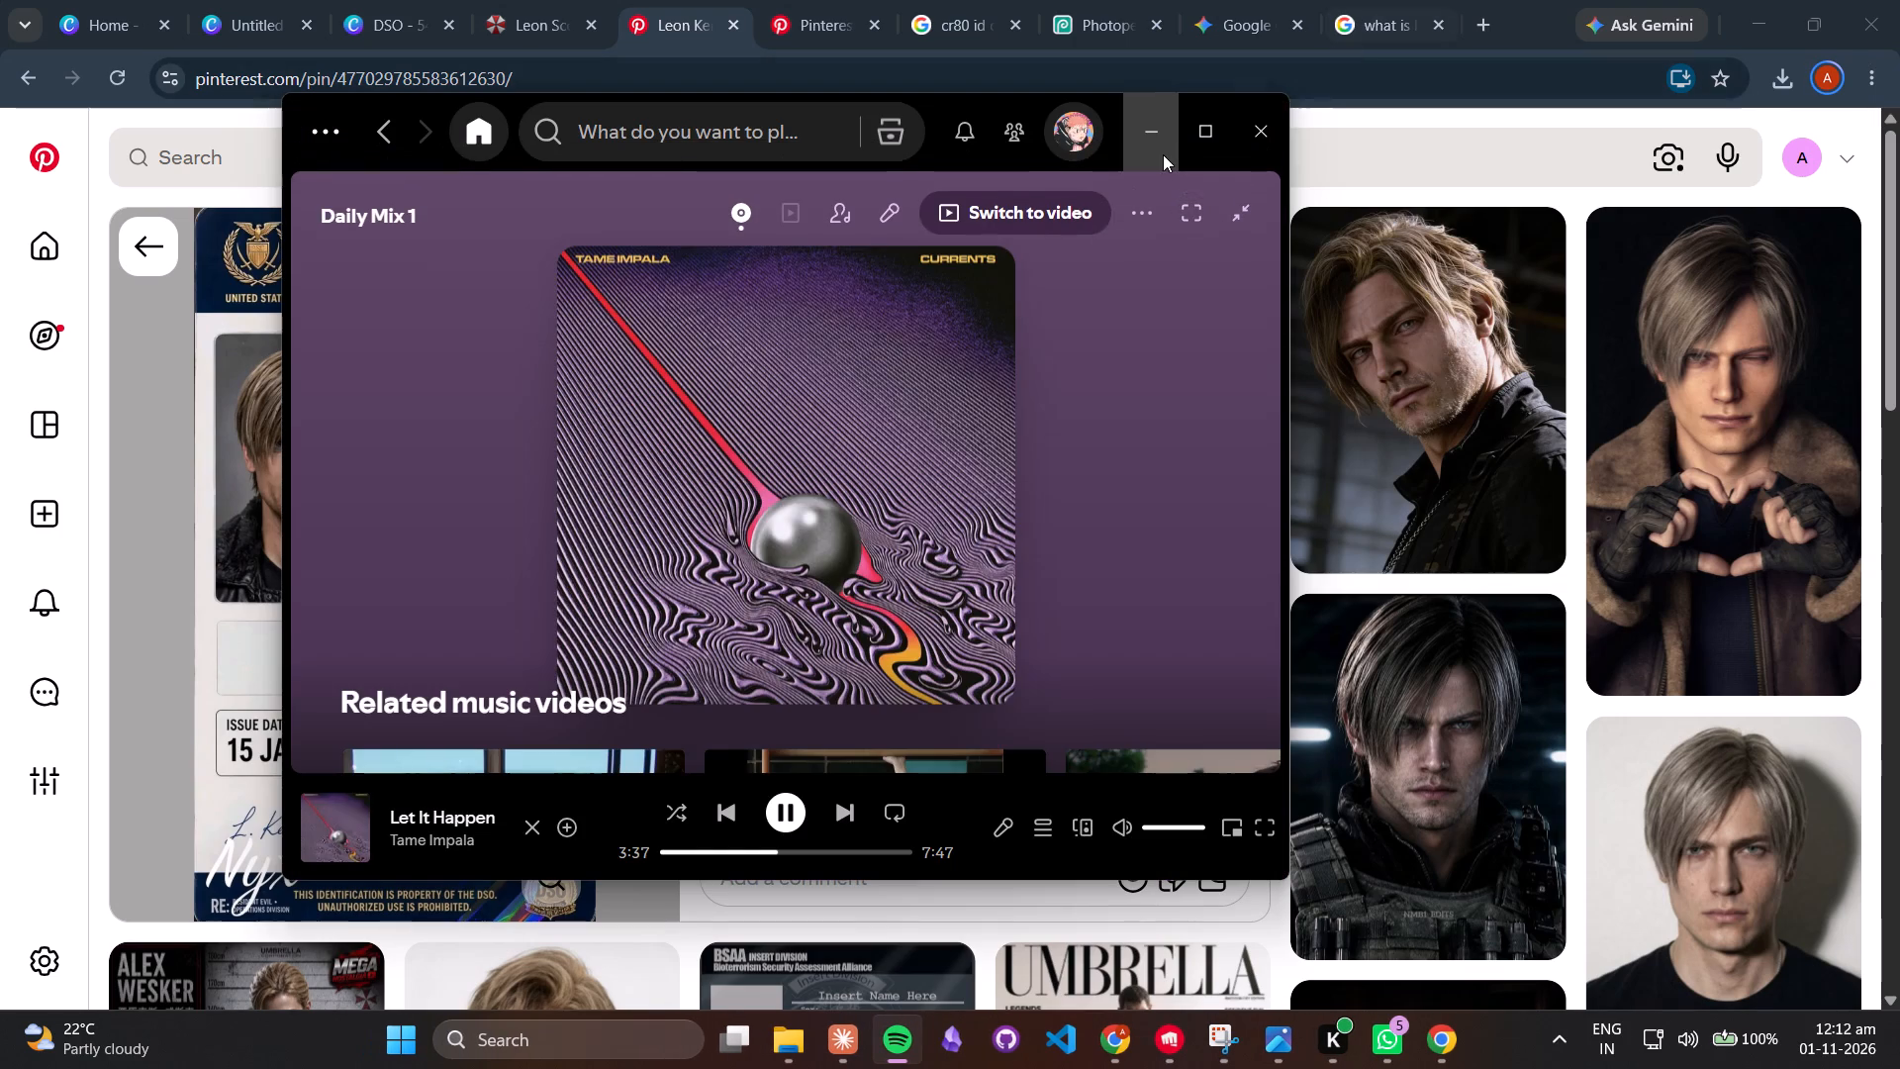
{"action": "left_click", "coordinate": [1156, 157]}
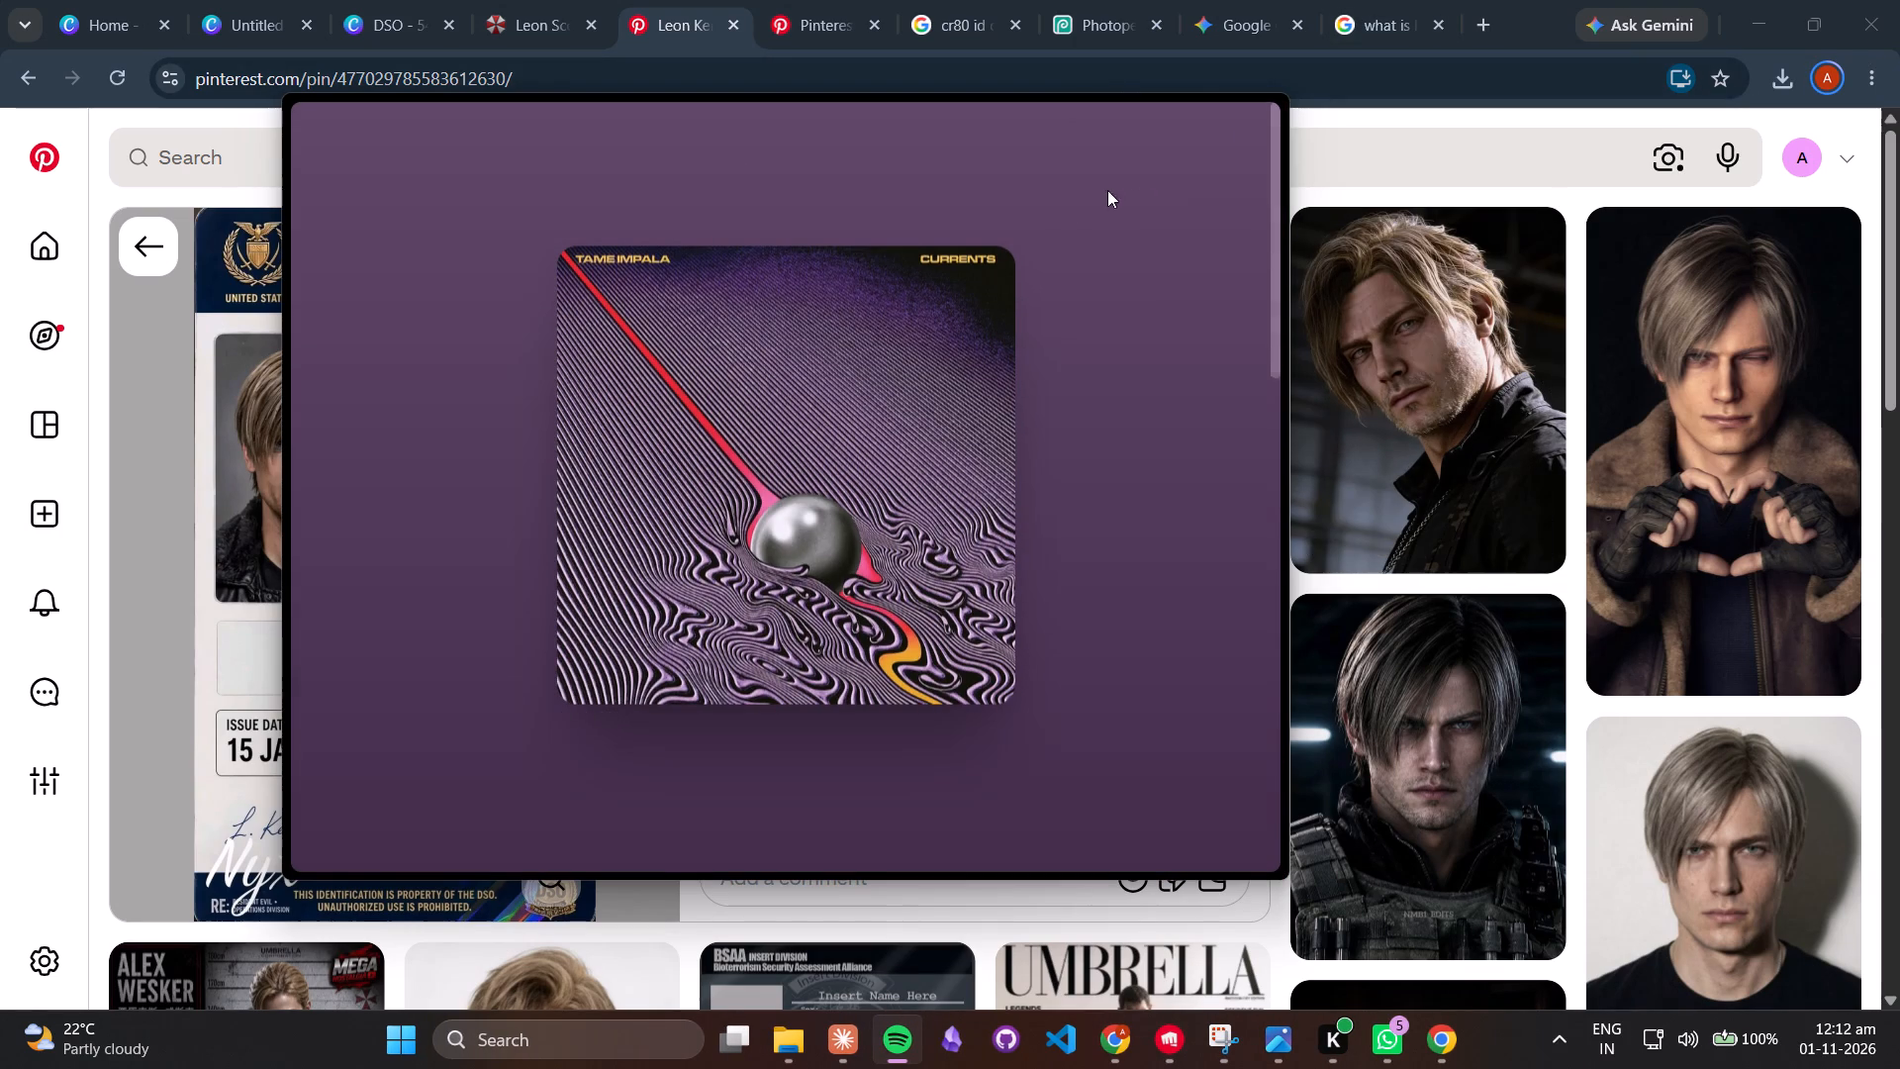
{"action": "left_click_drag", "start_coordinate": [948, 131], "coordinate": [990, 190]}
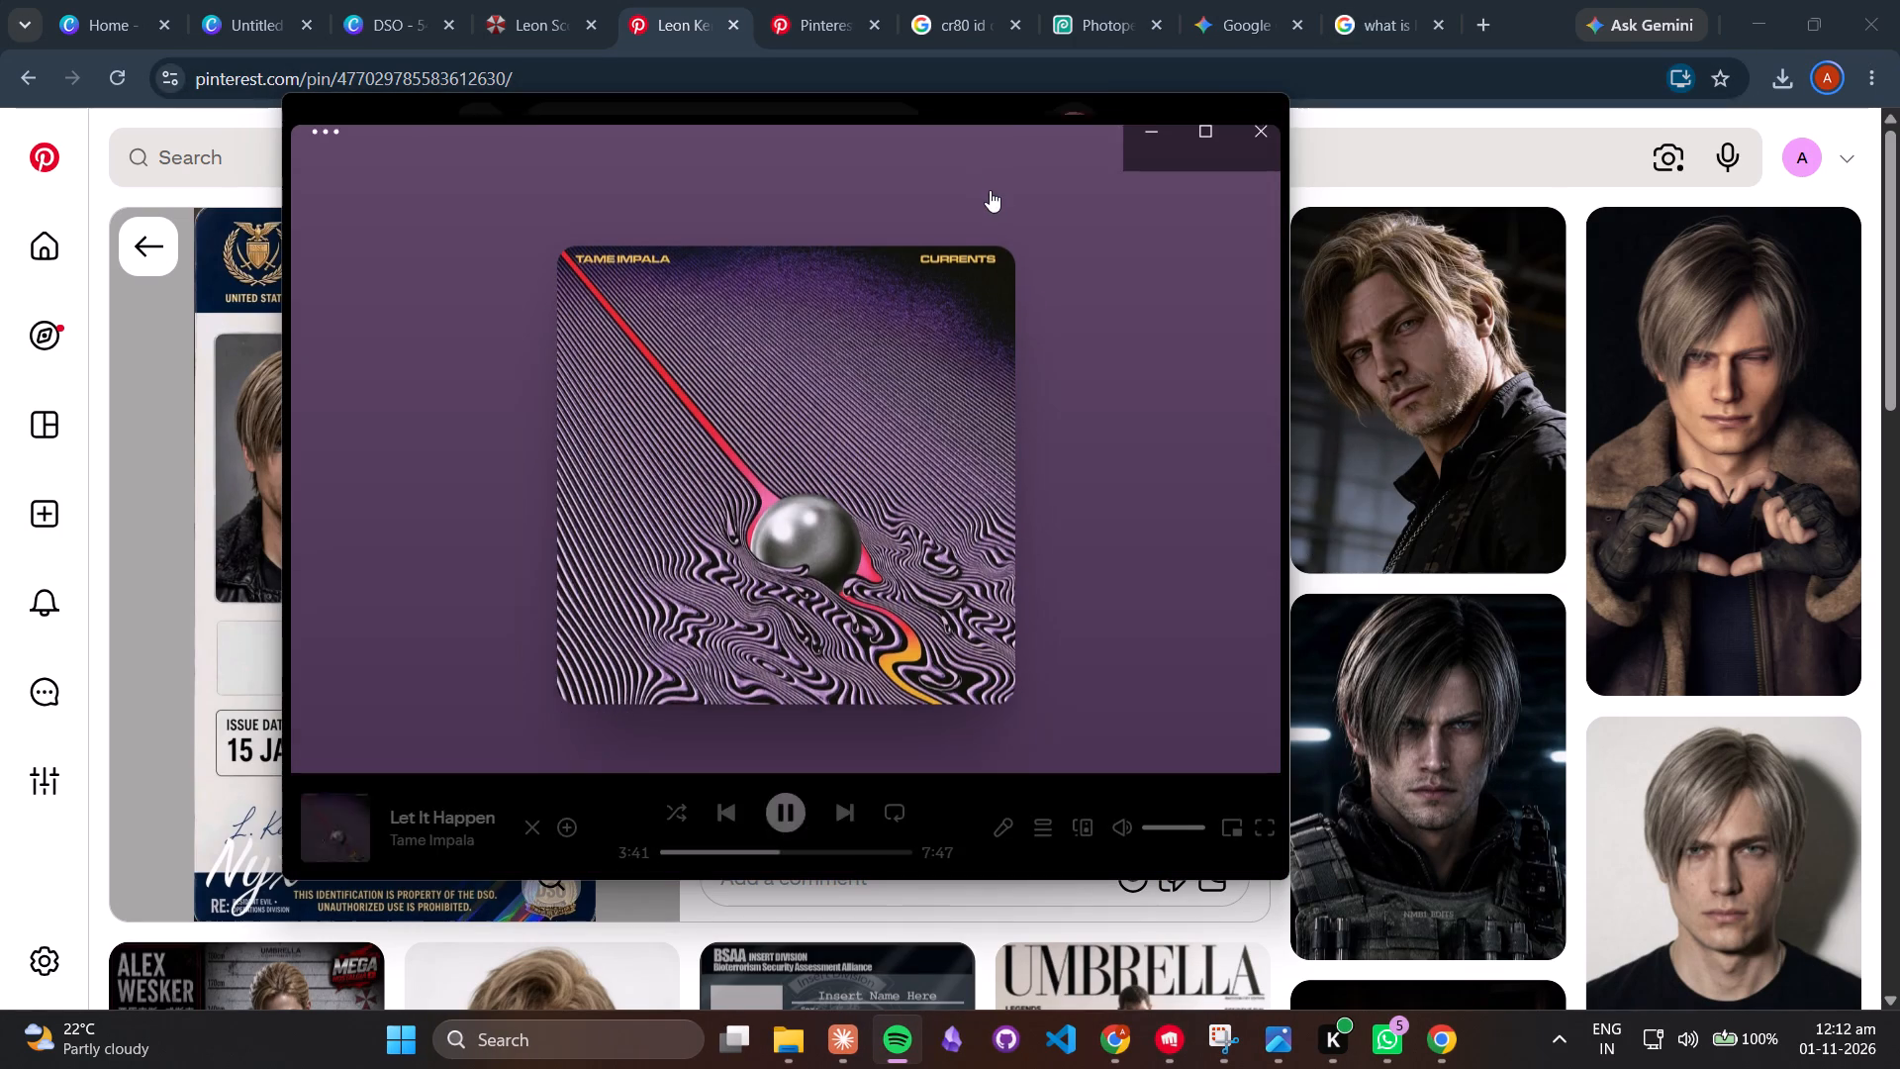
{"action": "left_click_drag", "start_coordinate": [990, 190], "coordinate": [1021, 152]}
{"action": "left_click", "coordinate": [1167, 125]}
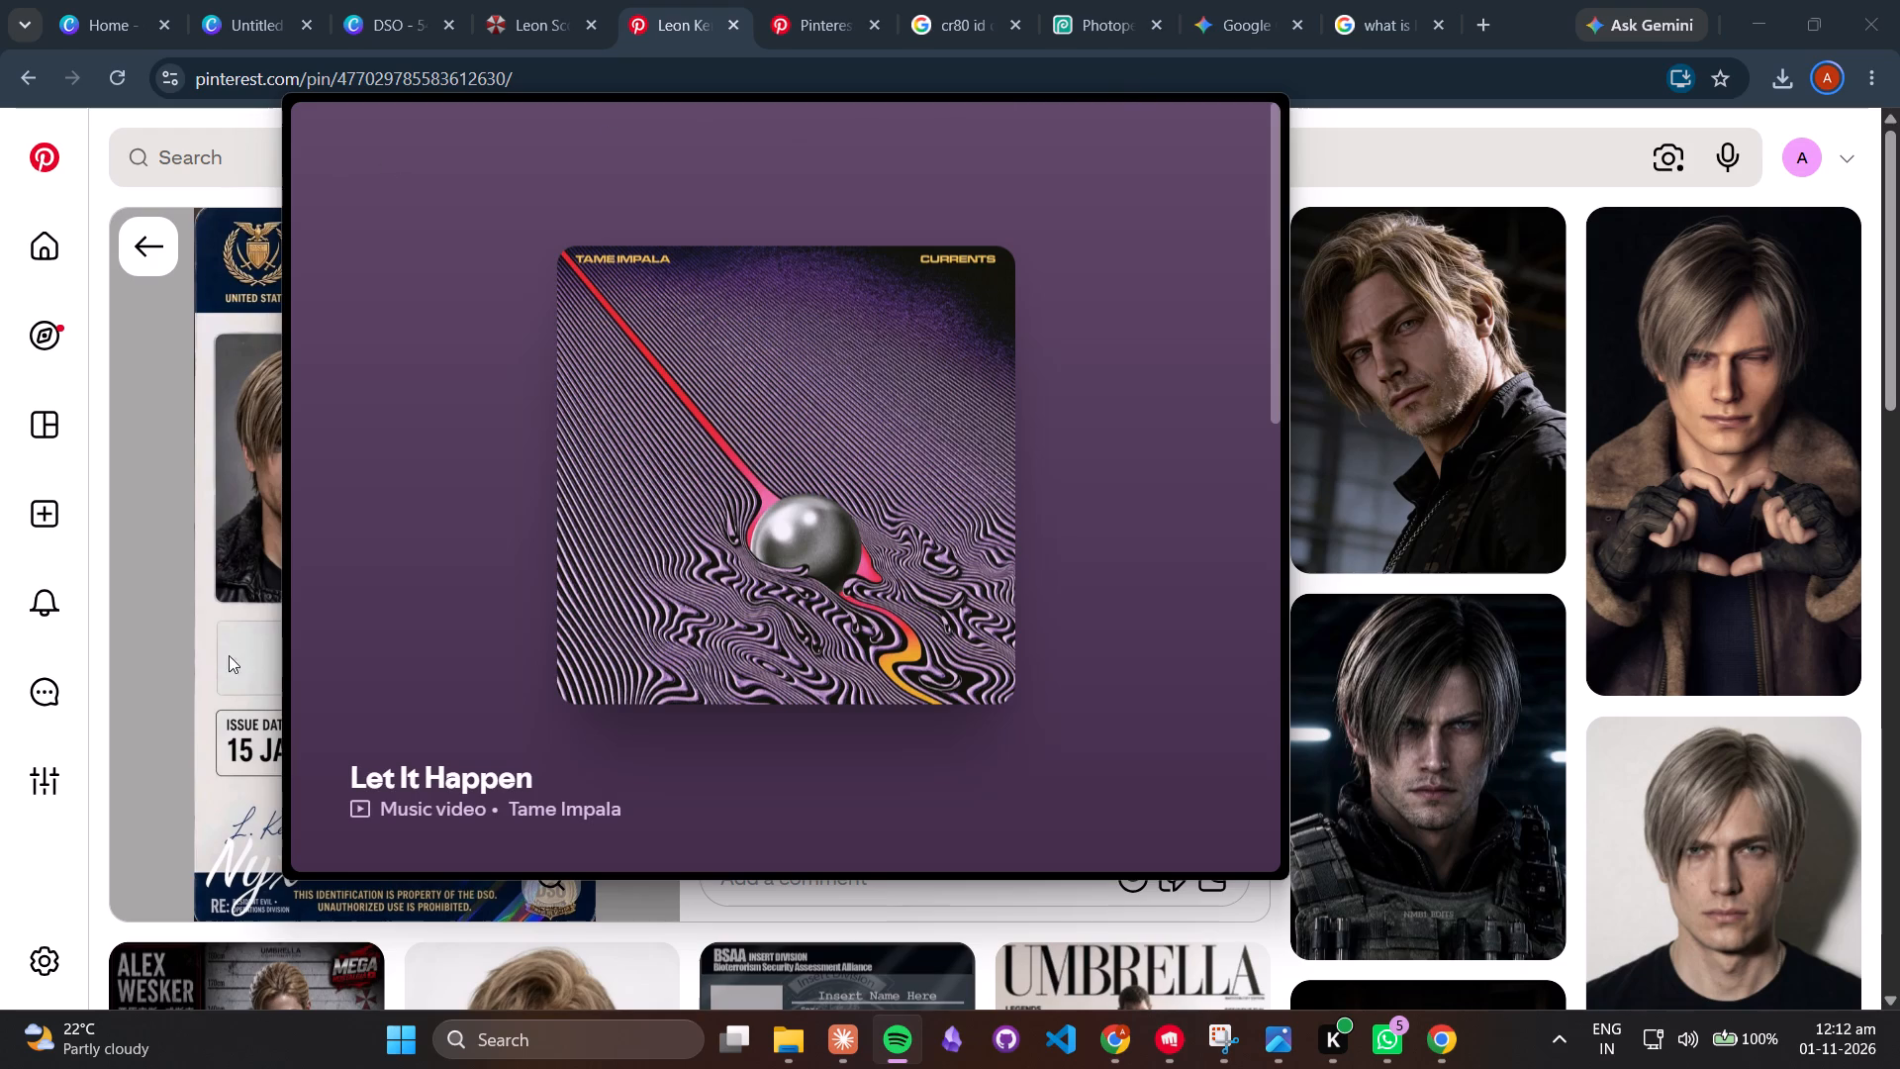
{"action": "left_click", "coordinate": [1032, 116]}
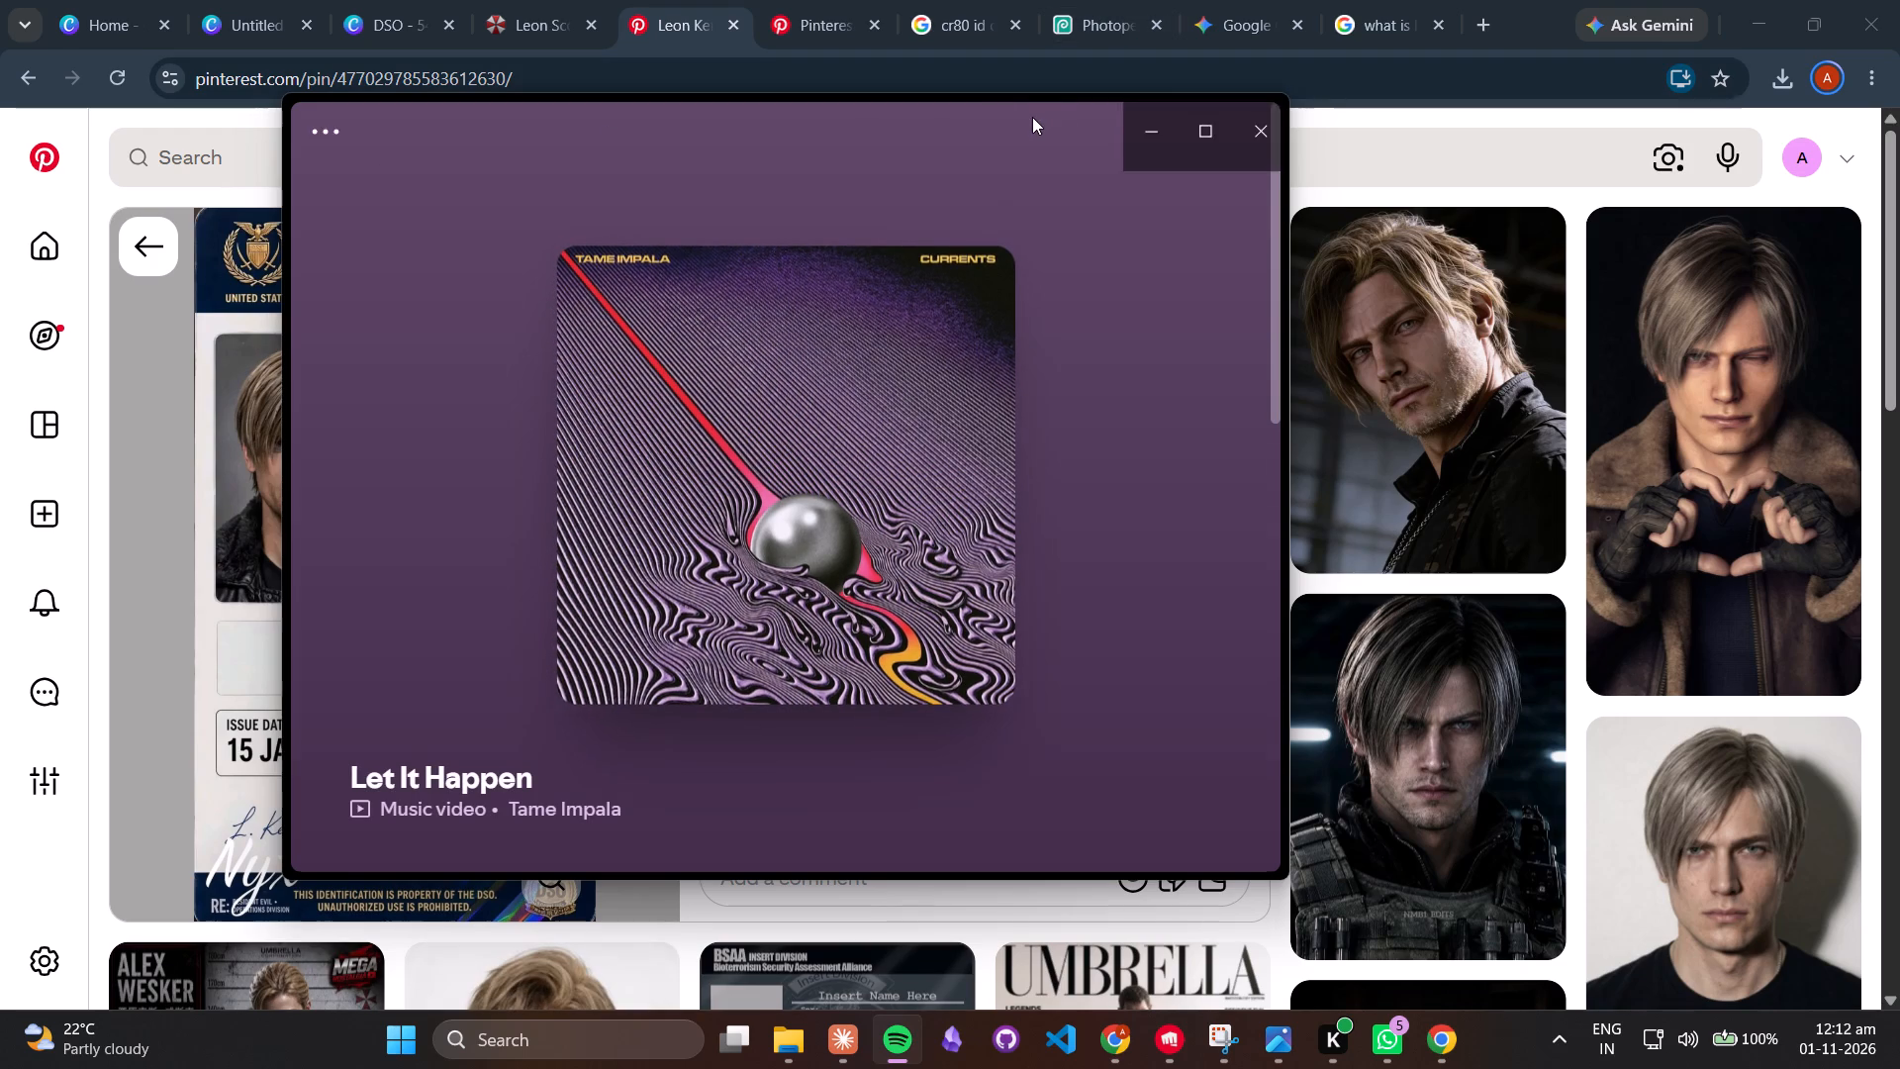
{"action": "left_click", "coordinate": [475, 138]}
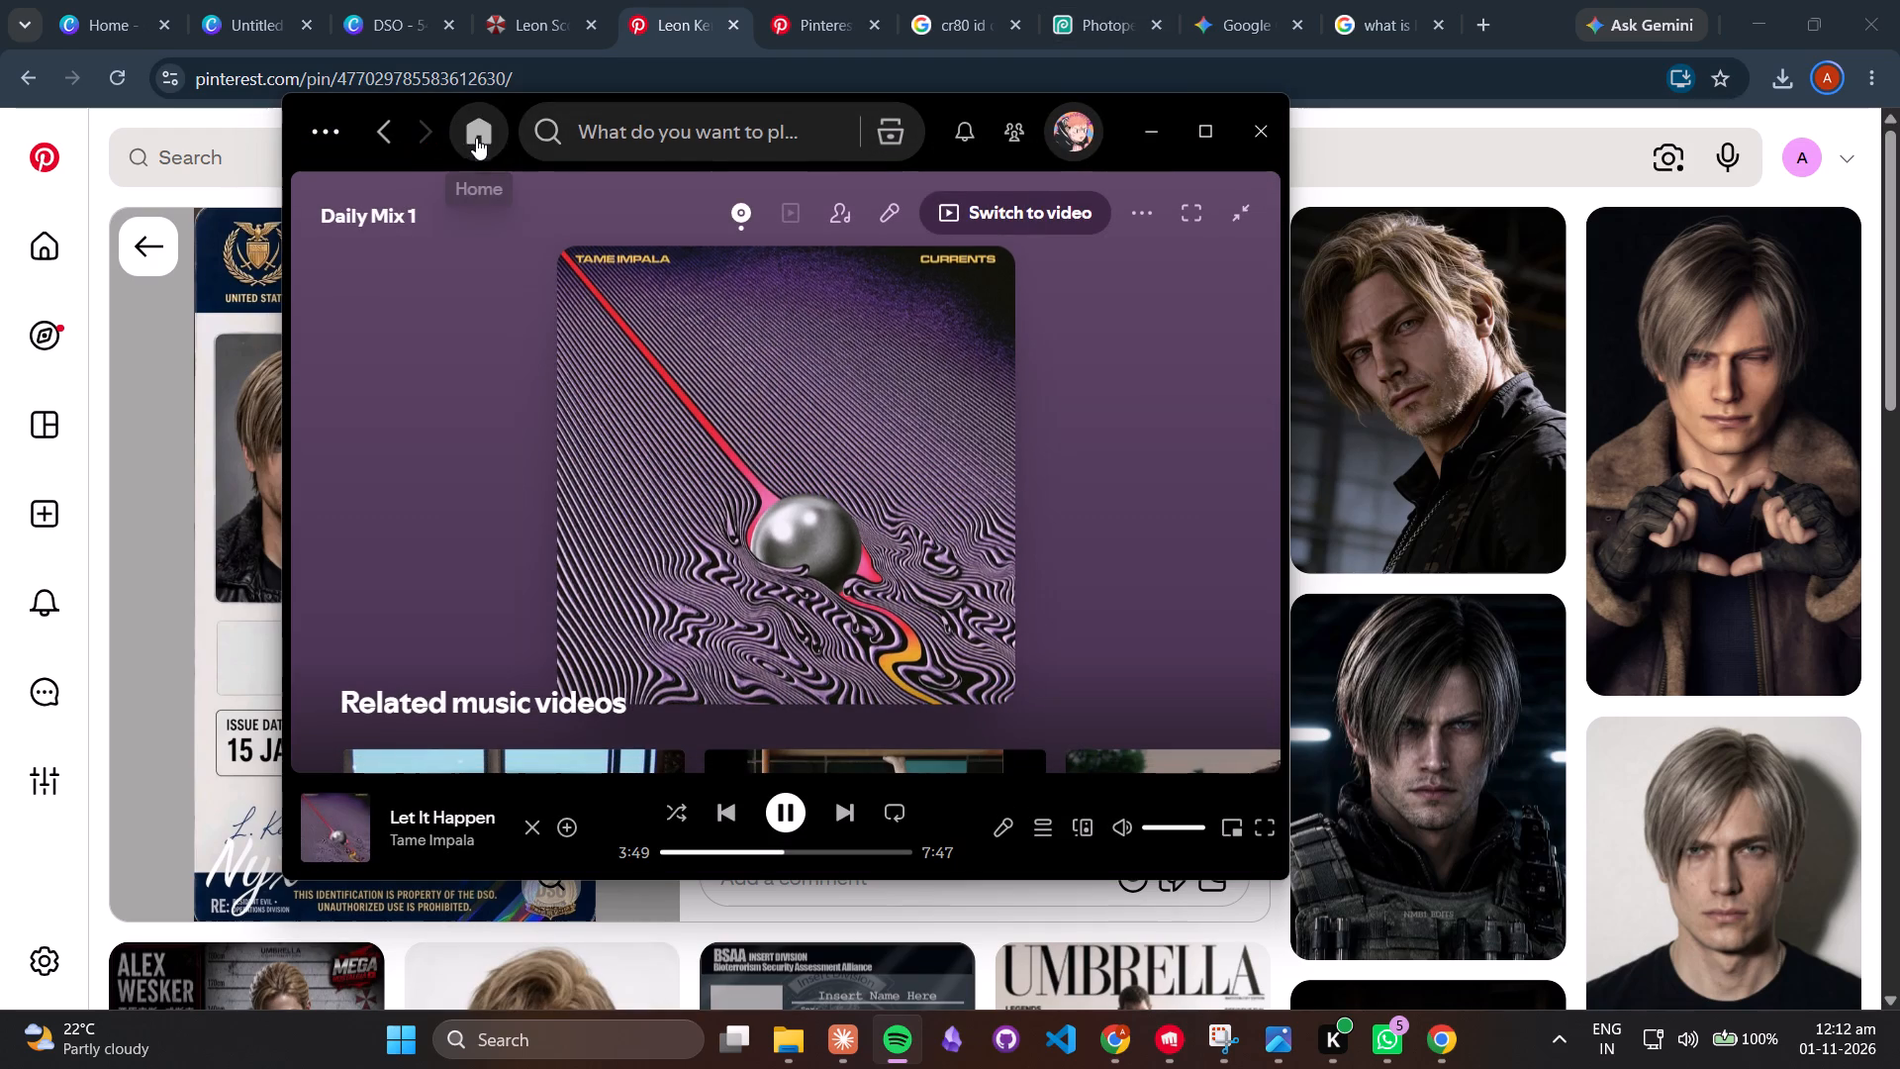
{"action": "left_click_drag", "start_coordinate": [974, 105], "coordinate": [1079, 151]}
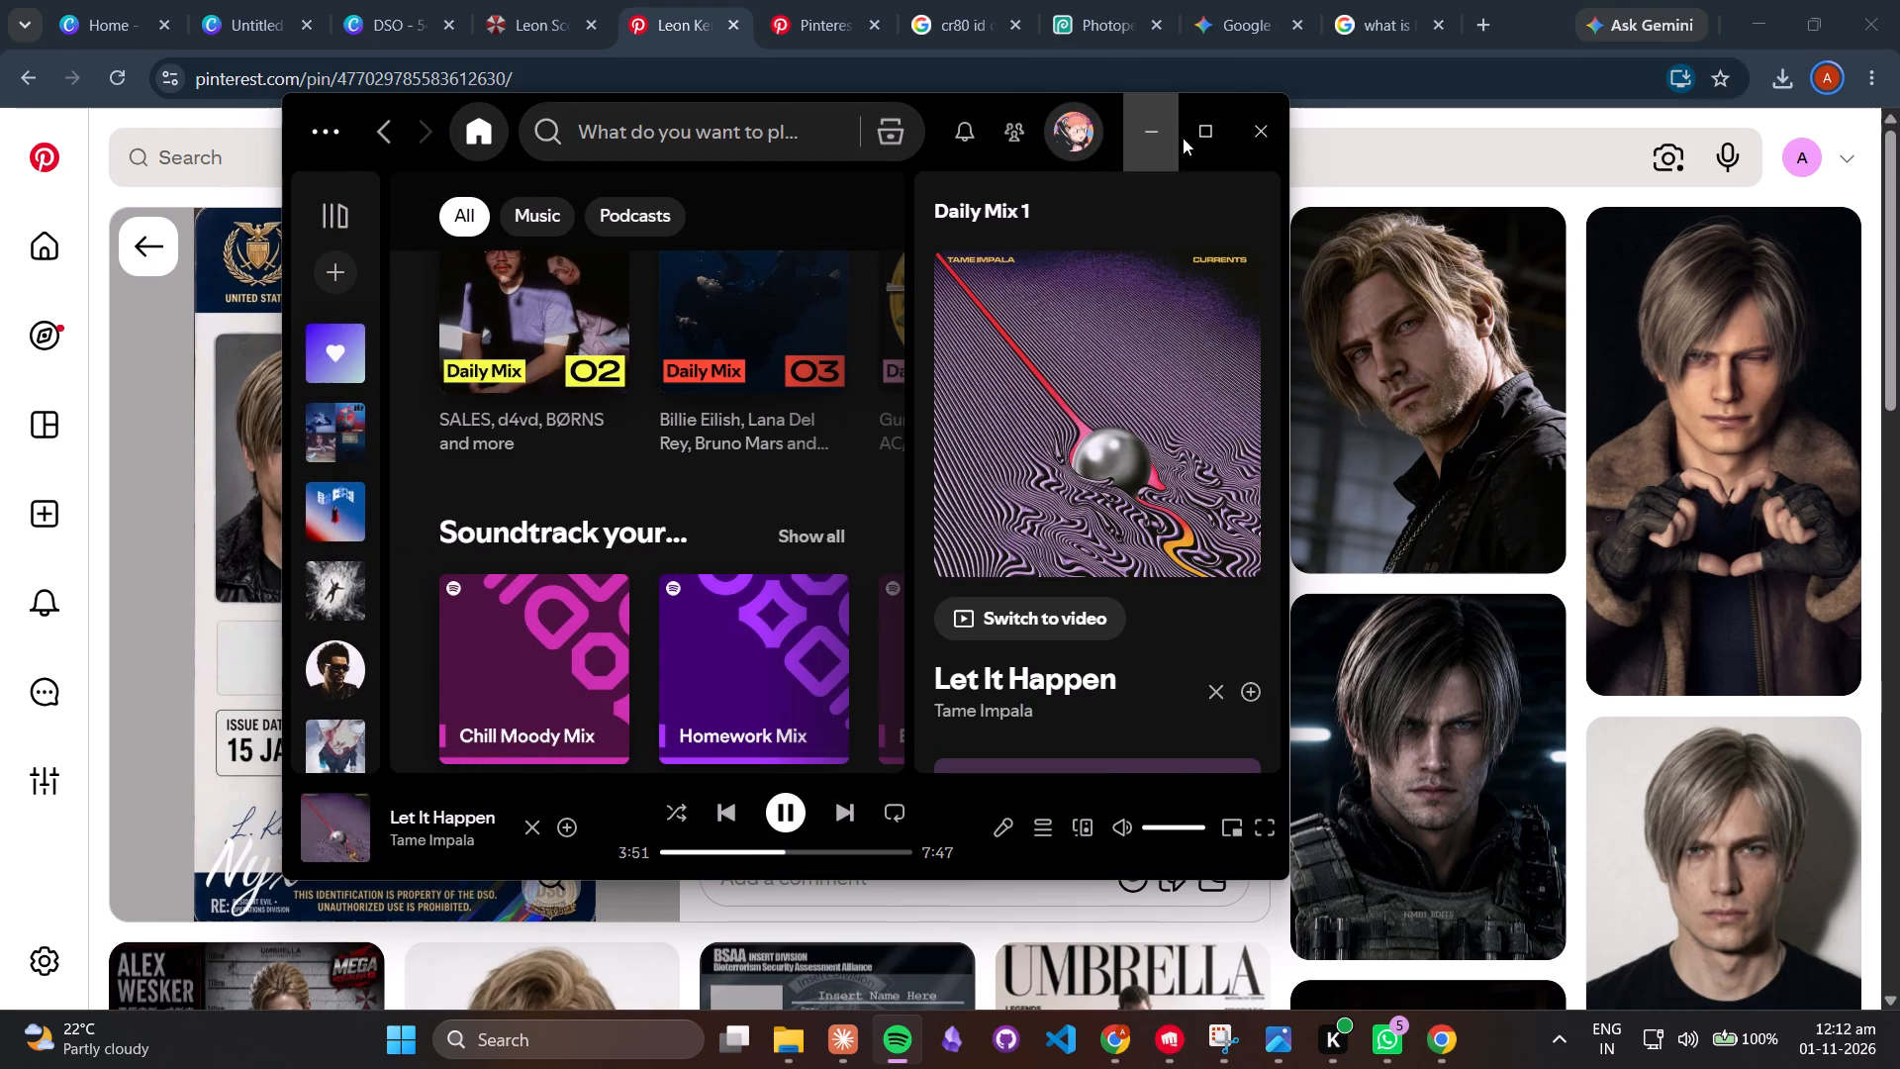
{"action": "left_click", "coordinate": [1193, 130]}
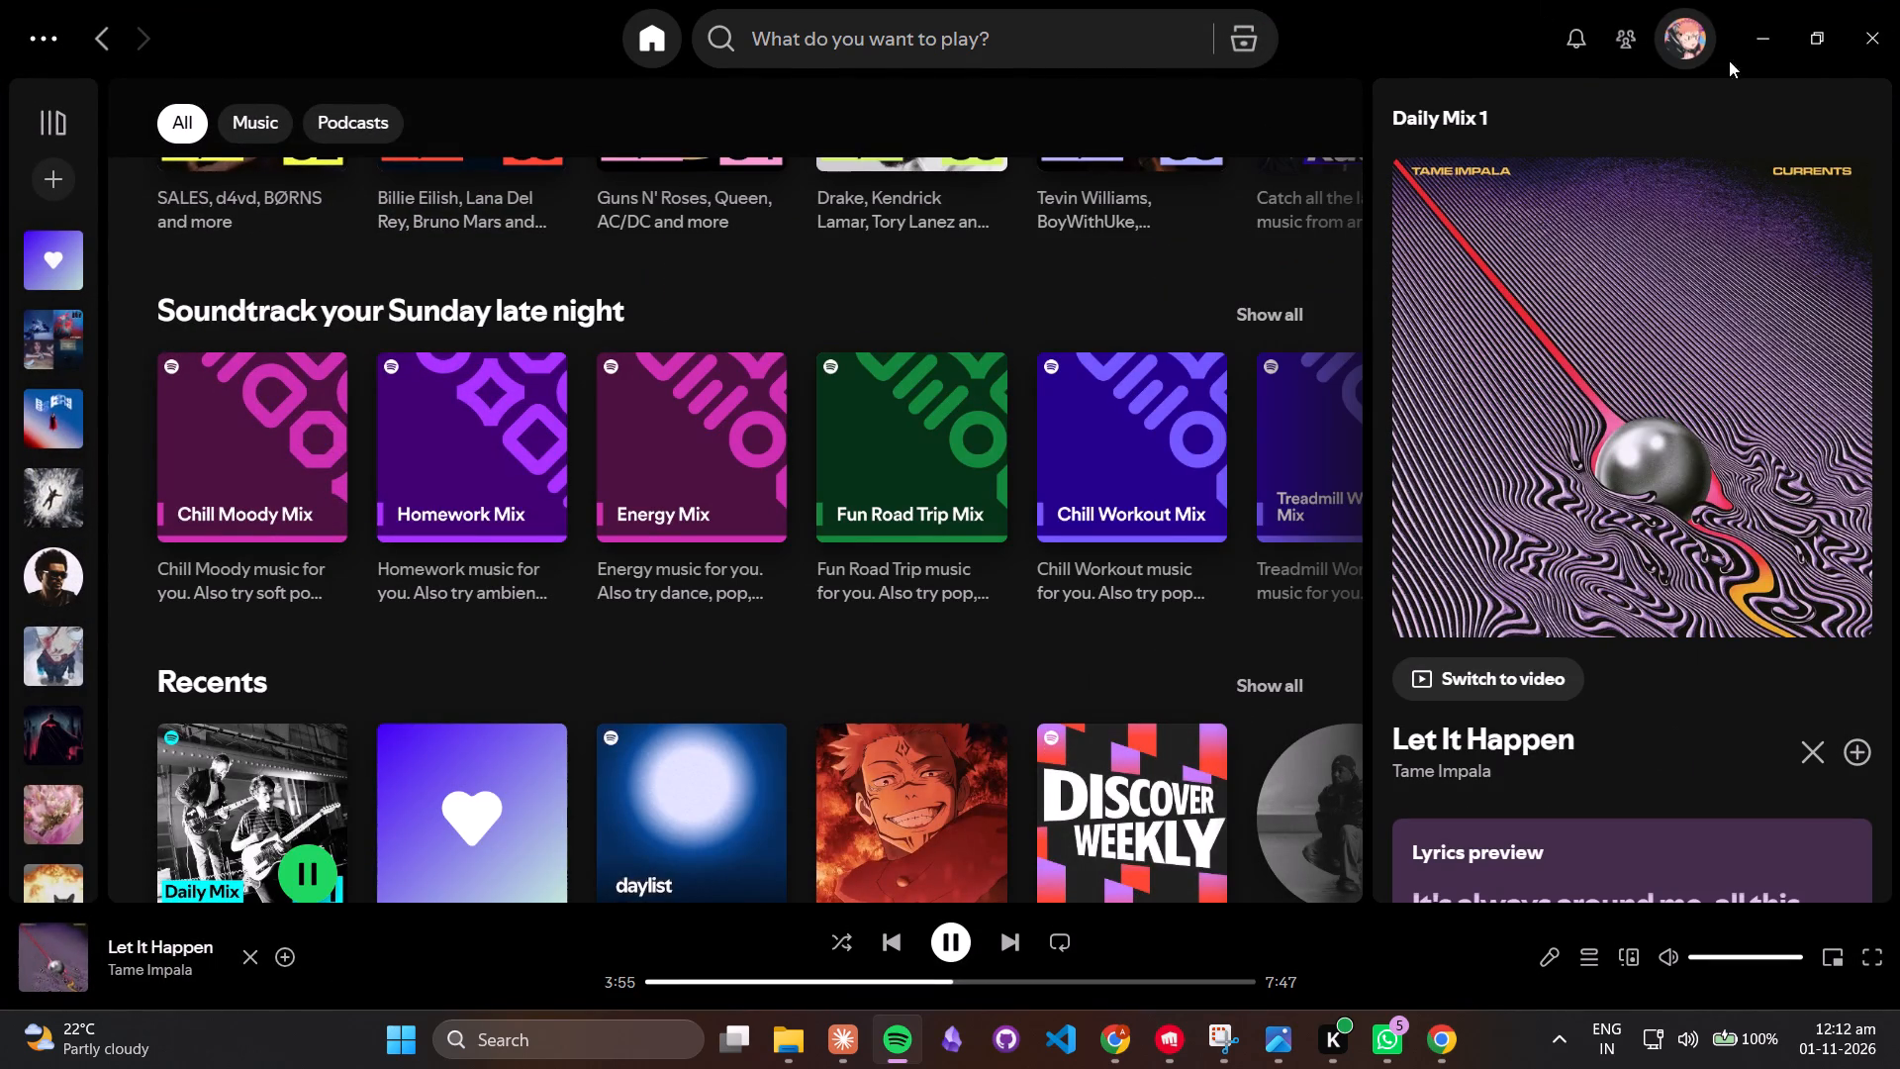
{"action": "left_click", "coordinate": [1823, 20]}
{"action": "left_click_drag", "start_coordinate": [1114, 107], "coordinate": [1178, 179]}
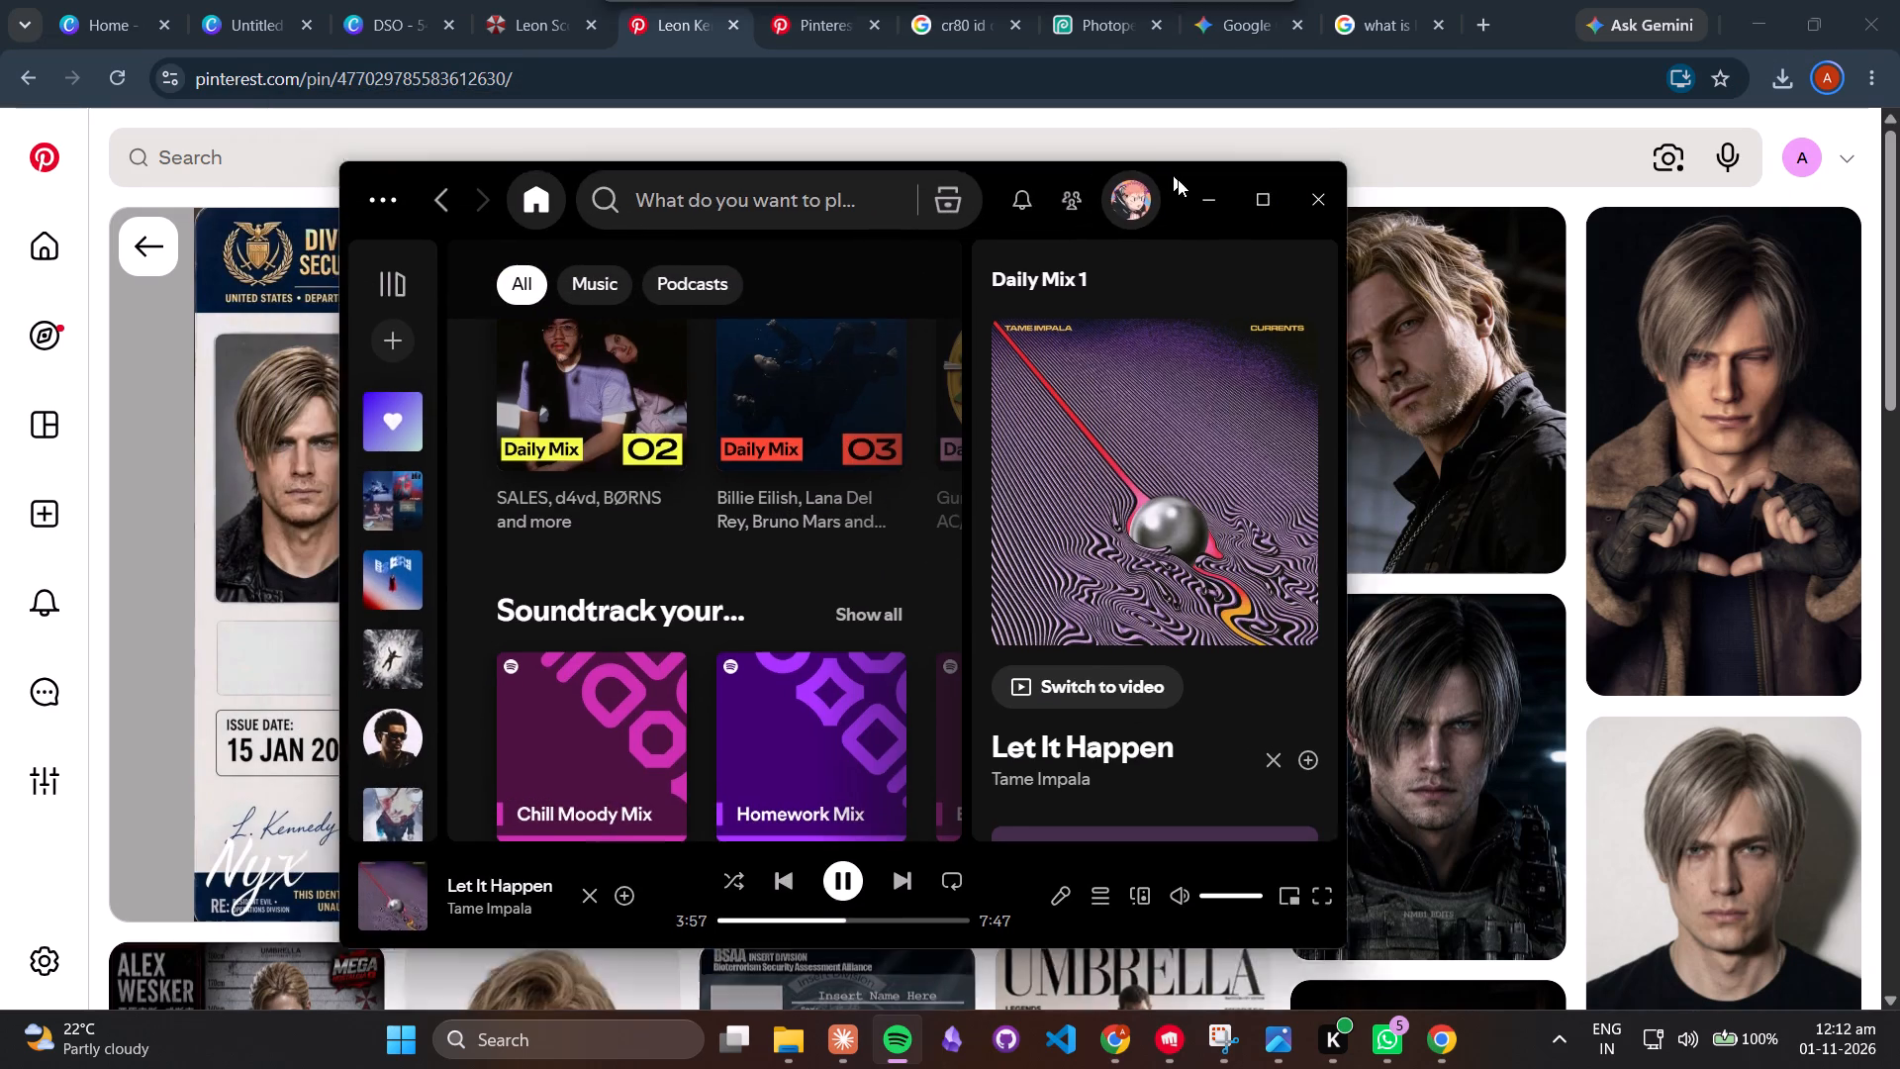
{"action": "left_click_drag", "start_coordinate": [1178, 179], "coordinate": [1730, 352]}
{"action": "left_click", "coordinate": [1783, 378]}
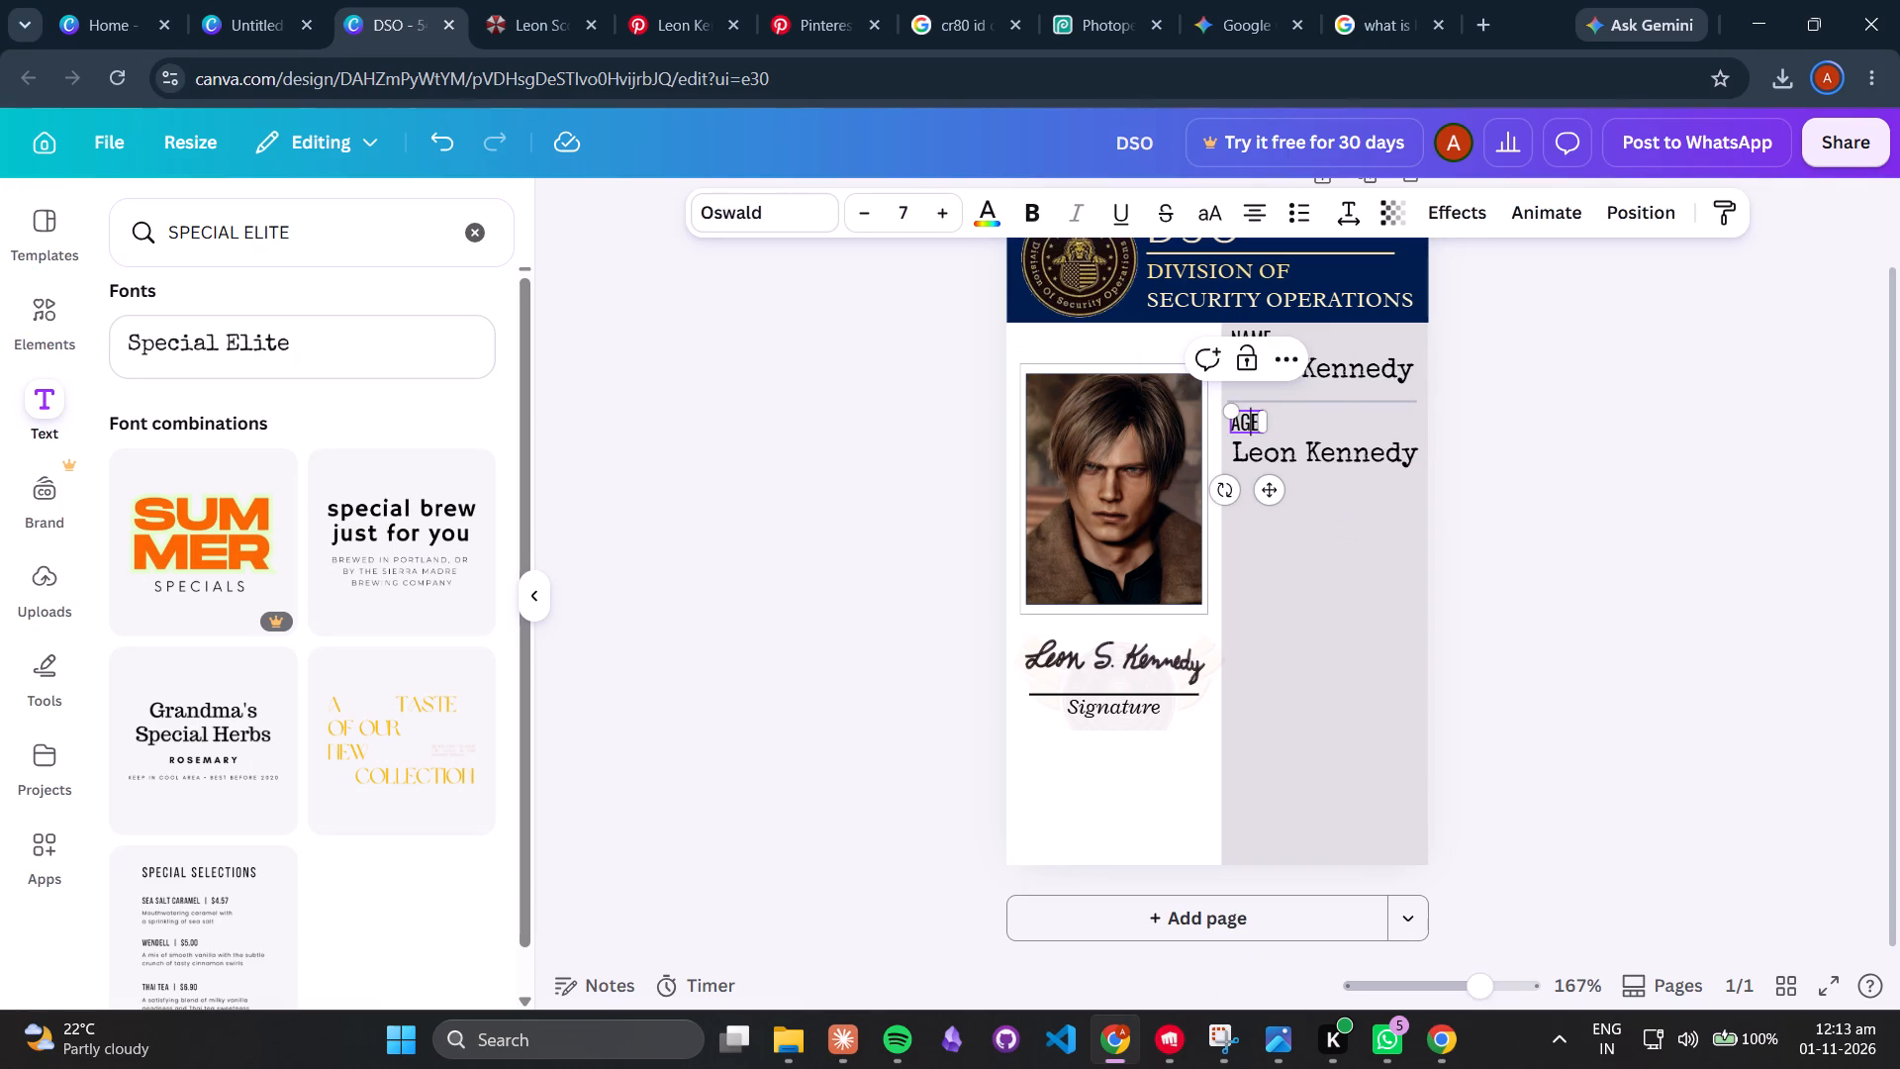
{"action": "key", "text": "ctrl+a"}
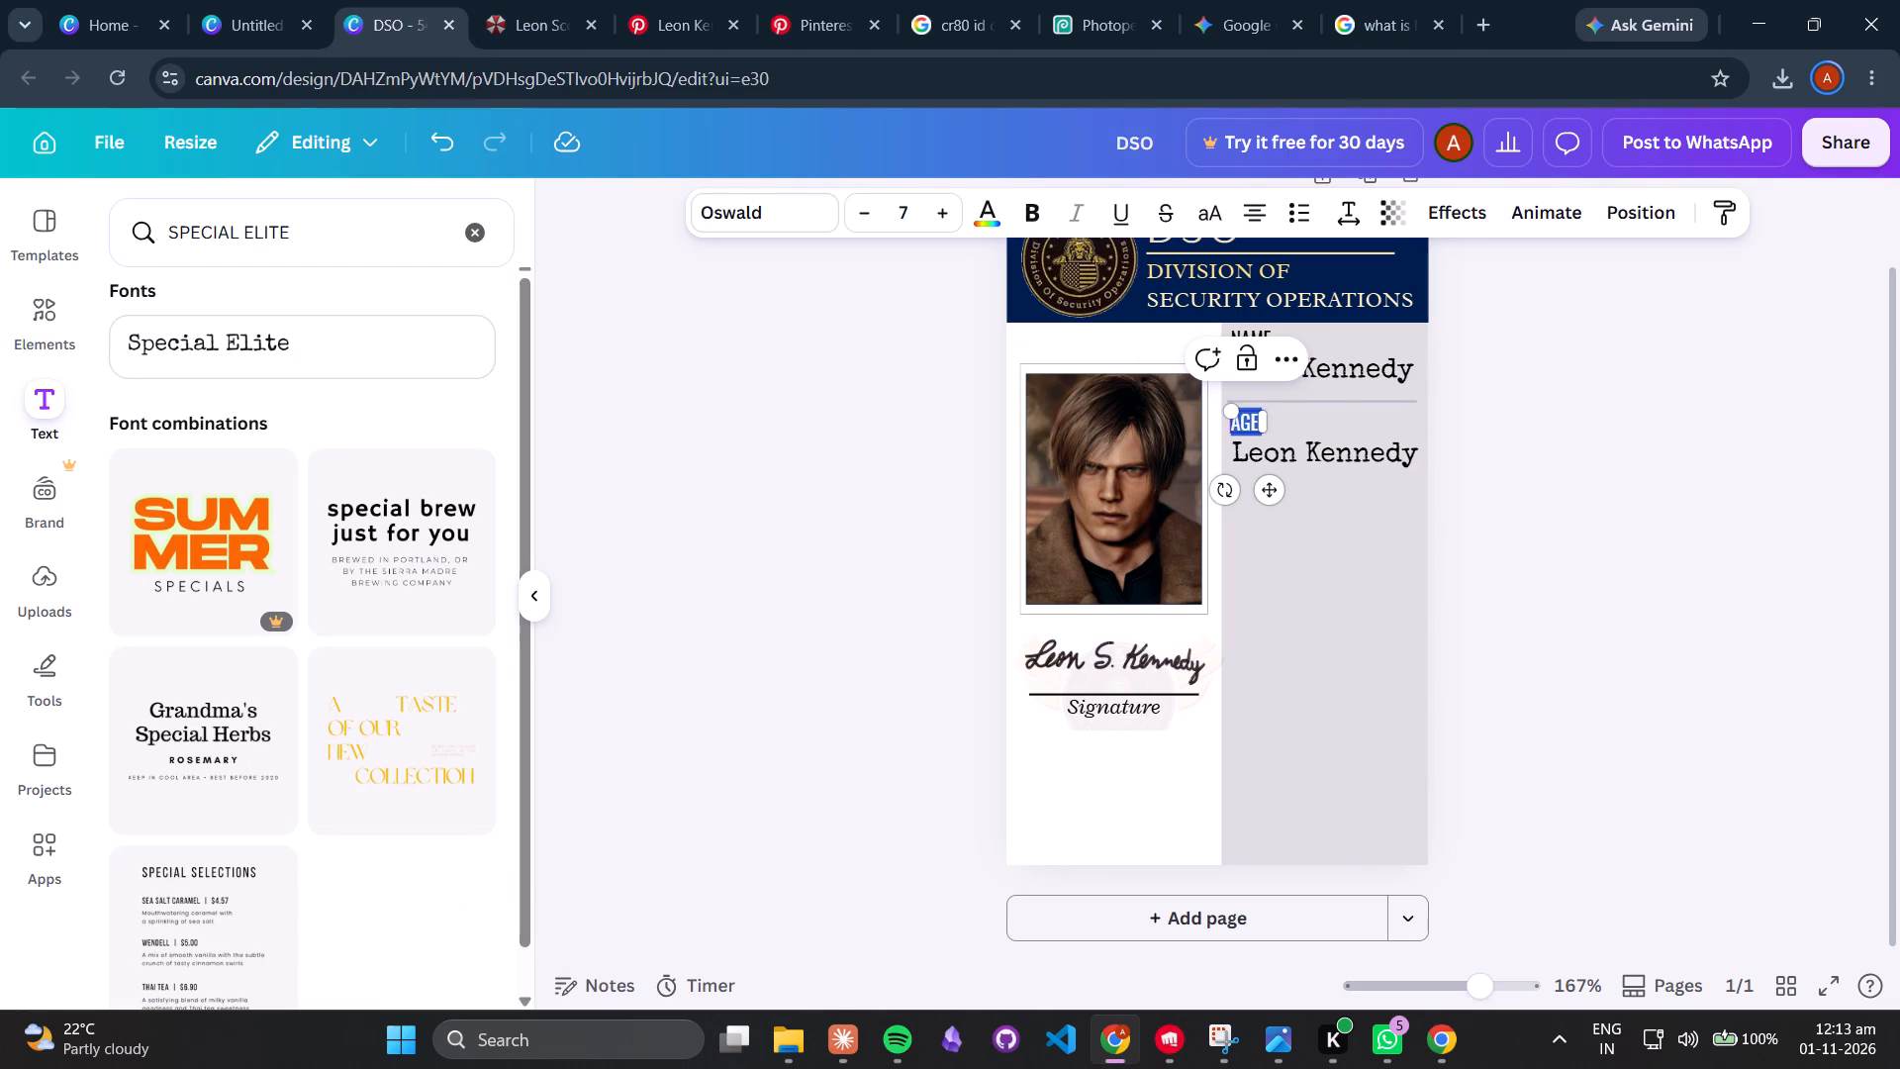
{"action": "type", "text": "BORN"}
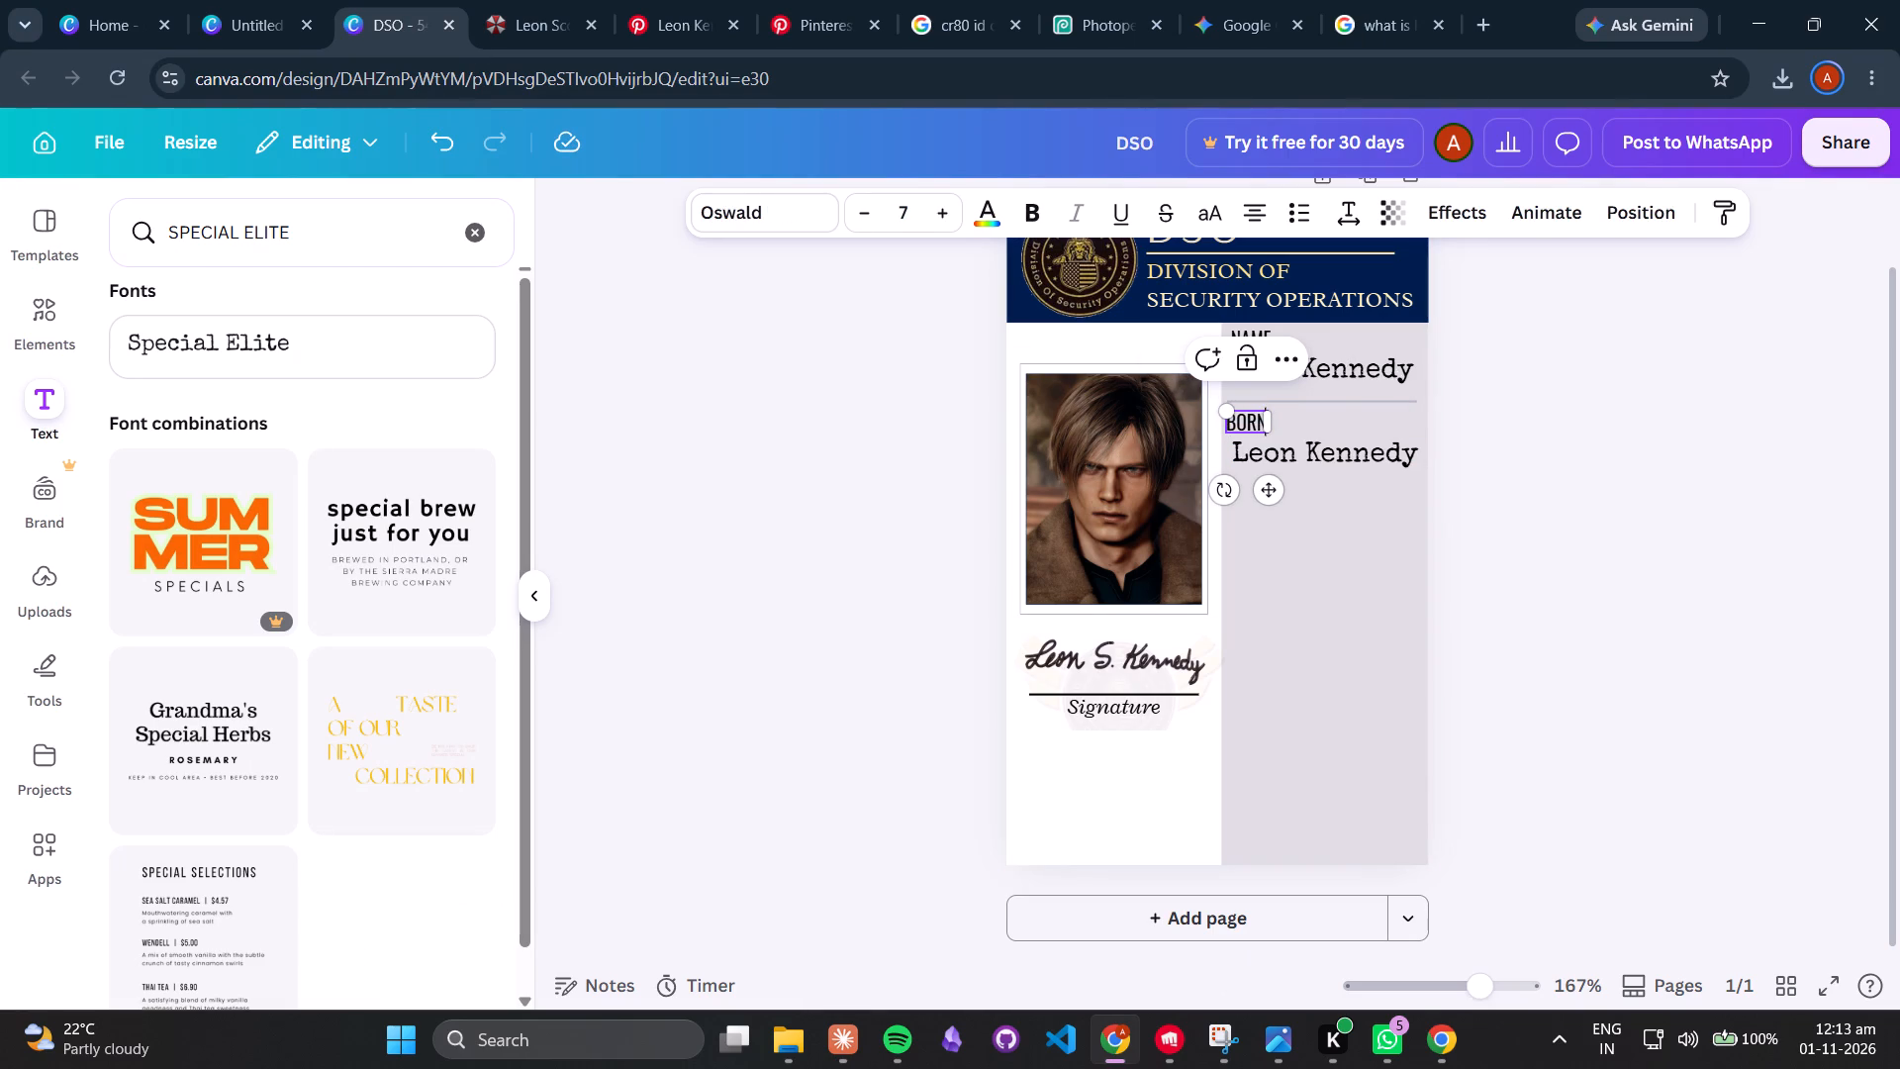
{"action": "key", "text": "shift+colon"}
Replace the copied name text beneath the BORN label with "1977" and align it with the column's left edge.
{"action": "double_click", "coordinate": [1355, 451]}
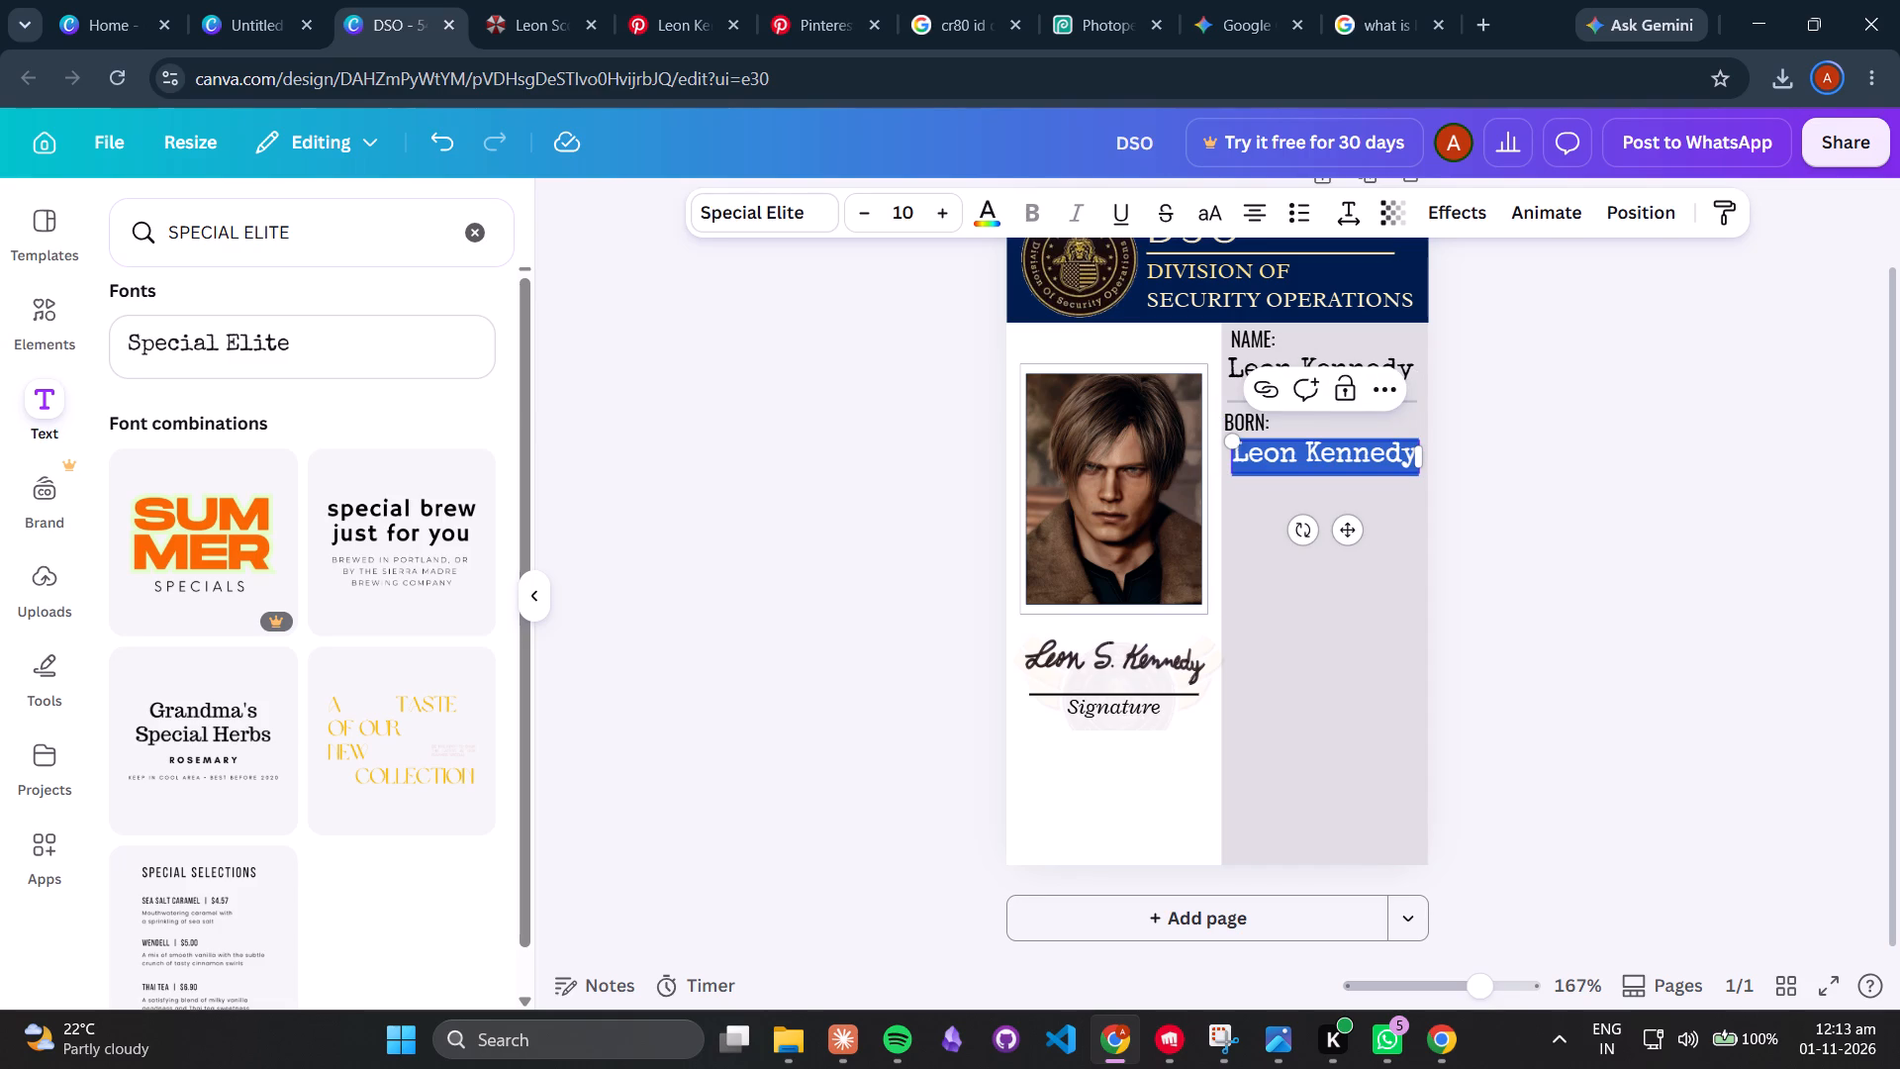
{"action": "type", "text": "1977"}
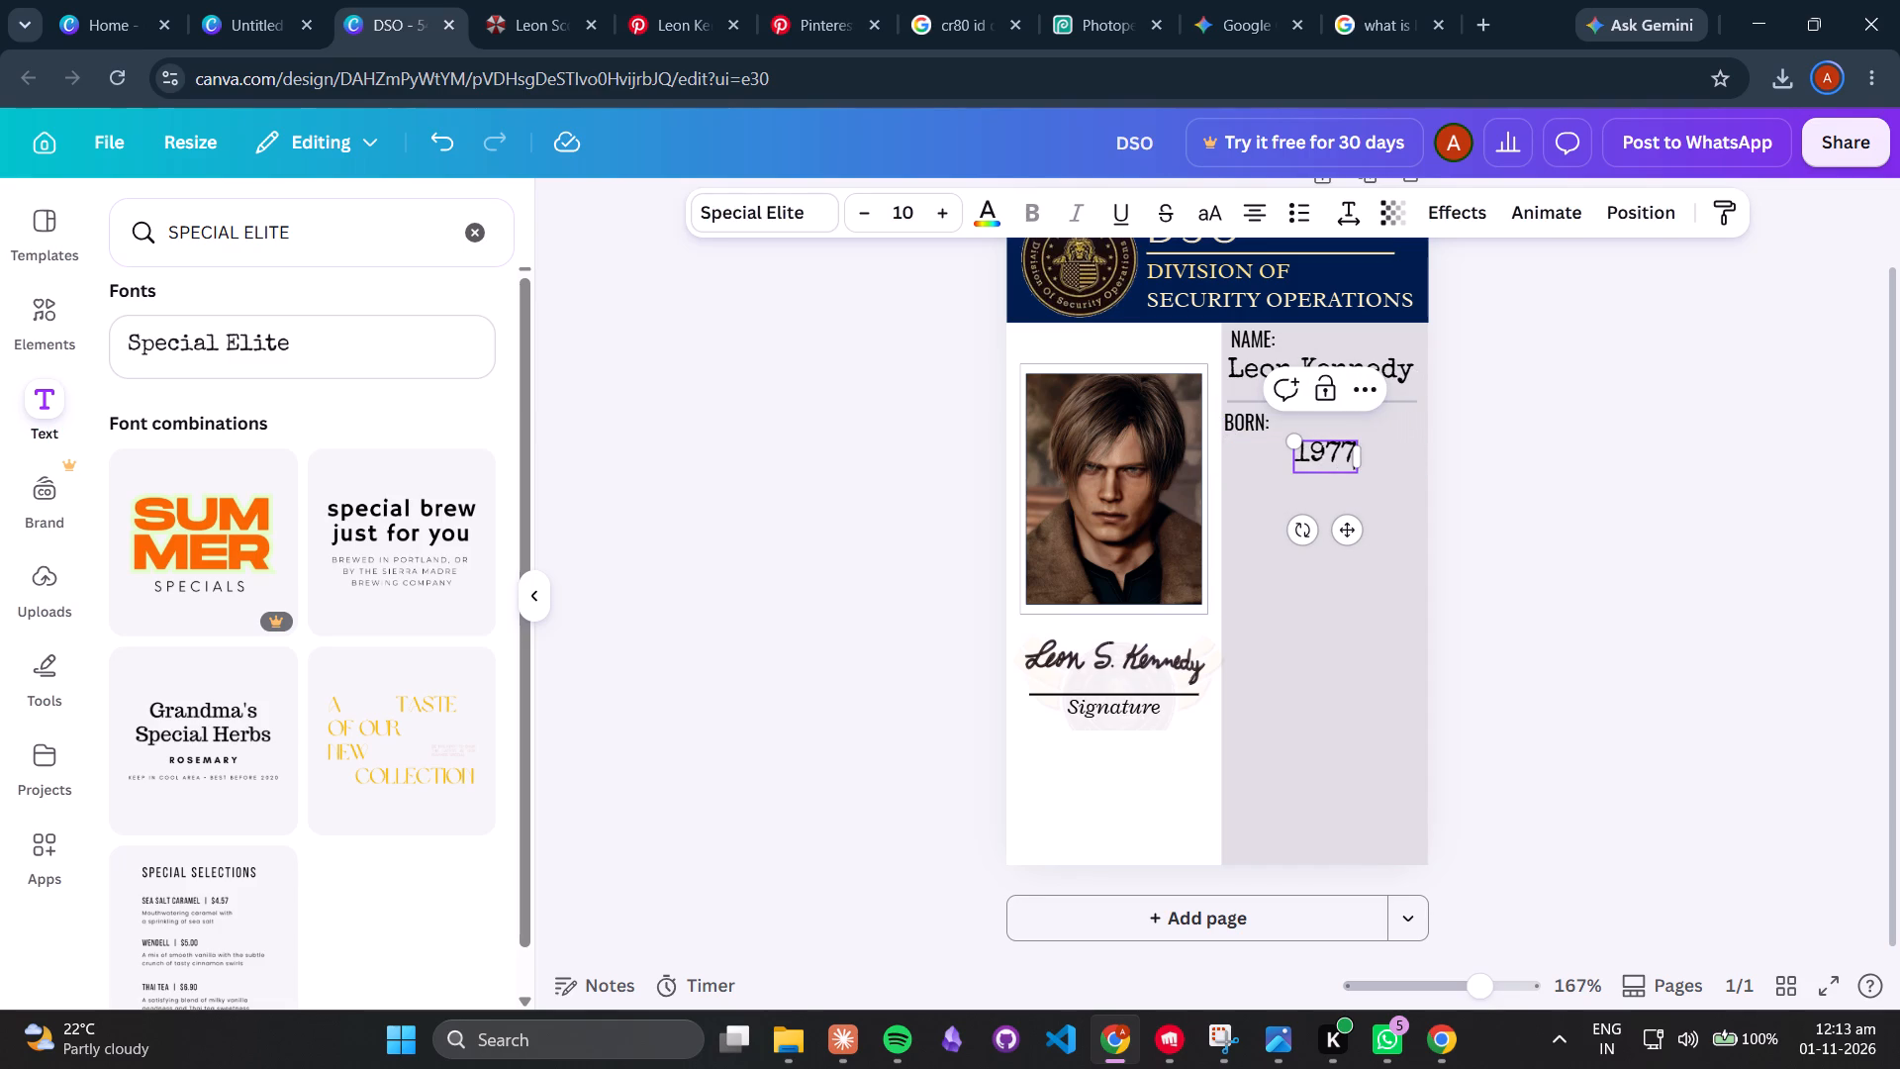
{"action": "left_click", "coordinate": [1520, 516]}
{"action": "left_click_drag", "start_coordinate": [1318, 459], "coordinate": [1251, 461]}
{"action": "left_click", "coordinate": [1536, 486]}
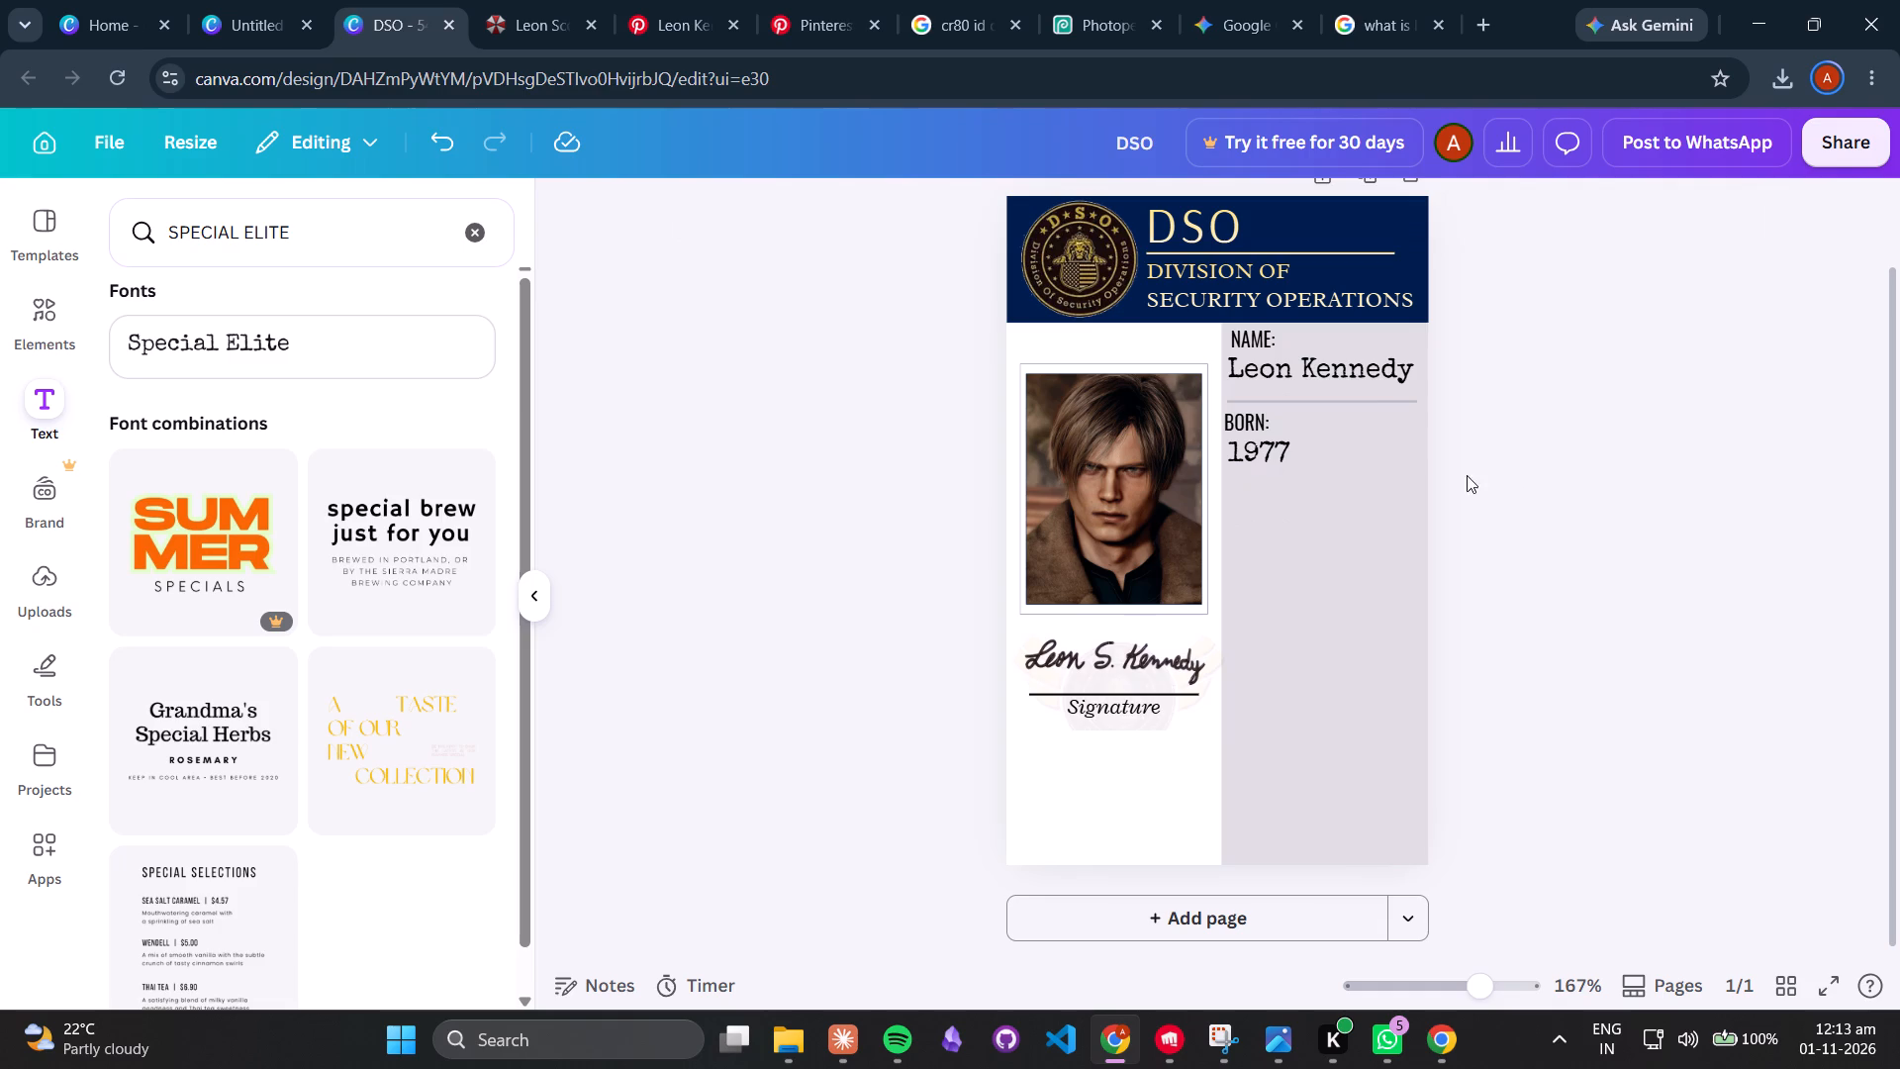
Nudge the name text and the birth year slightly lower beneath their labels.
{"action": "left_click", "coordinate": [1284, 367]}
{"action": "left_click", "coordinate": [1292, 372]}
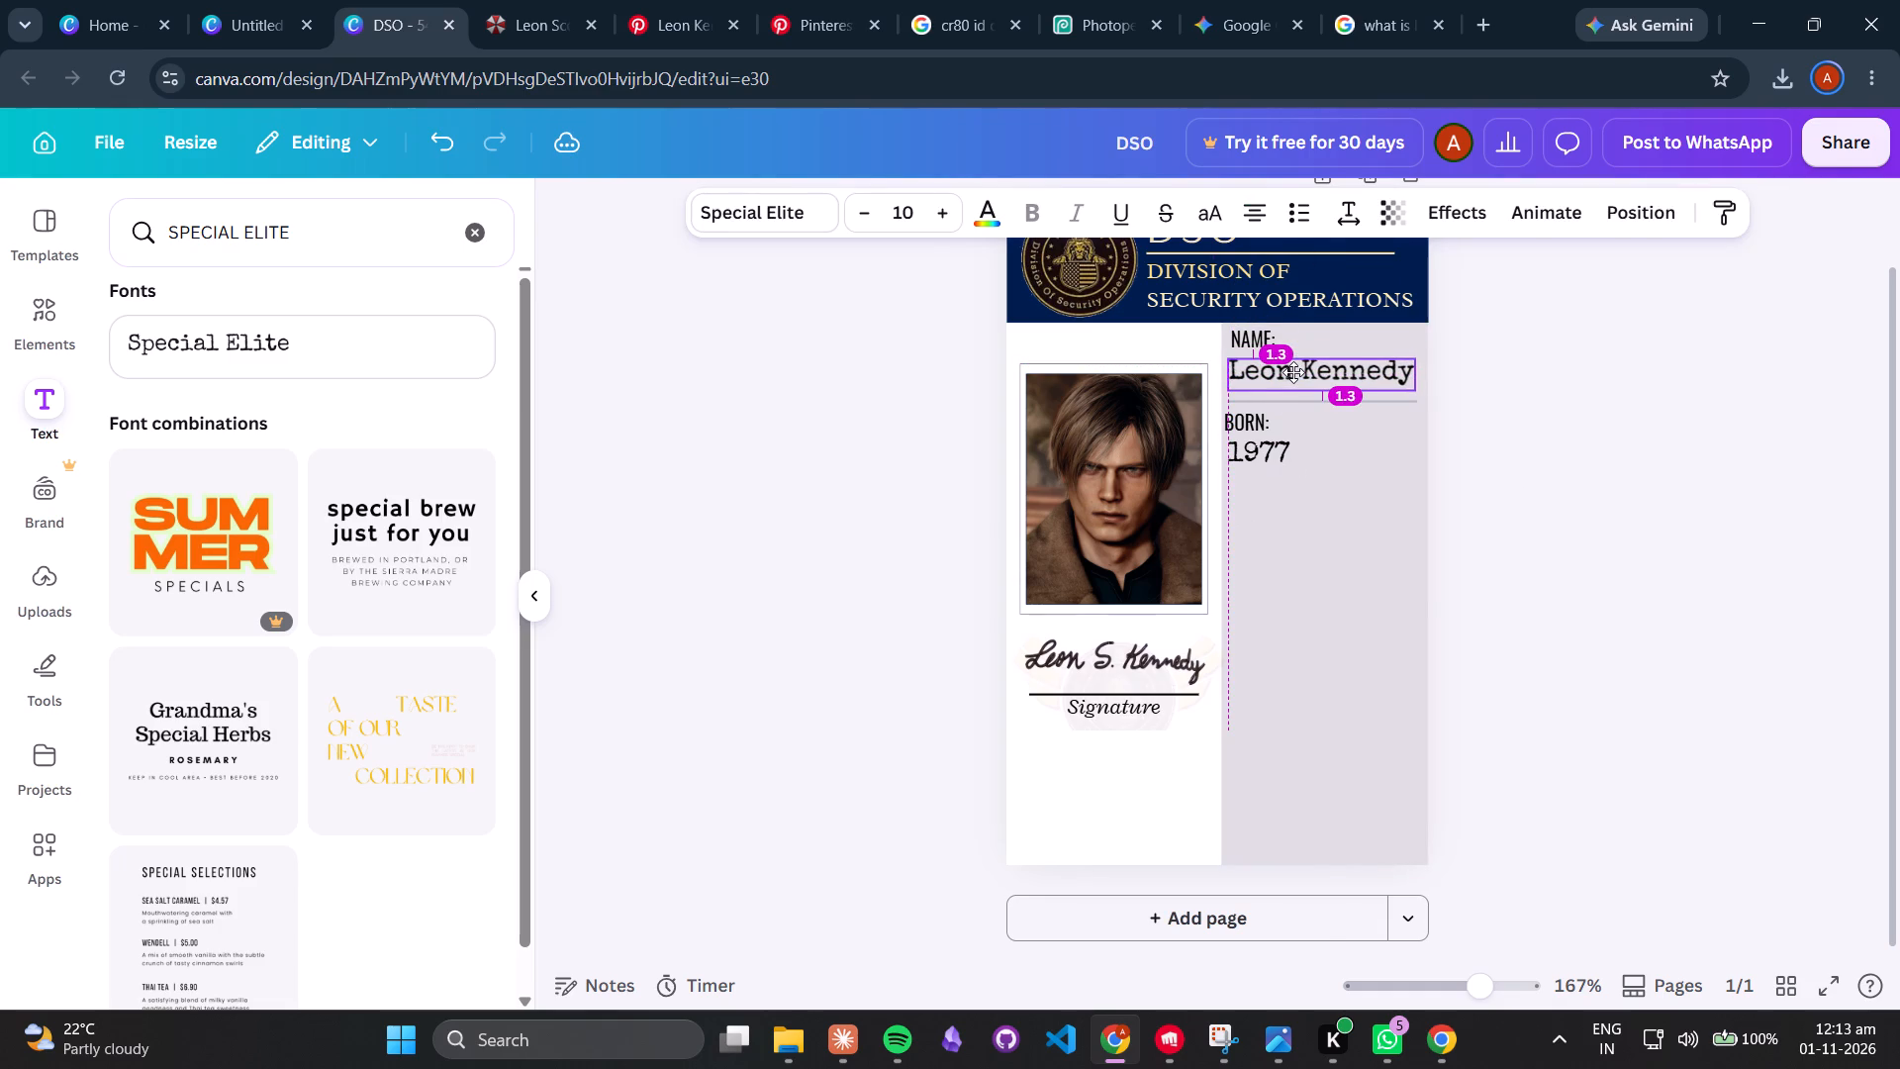
{"action": "left_click", "coordinate": [1262, 444]}
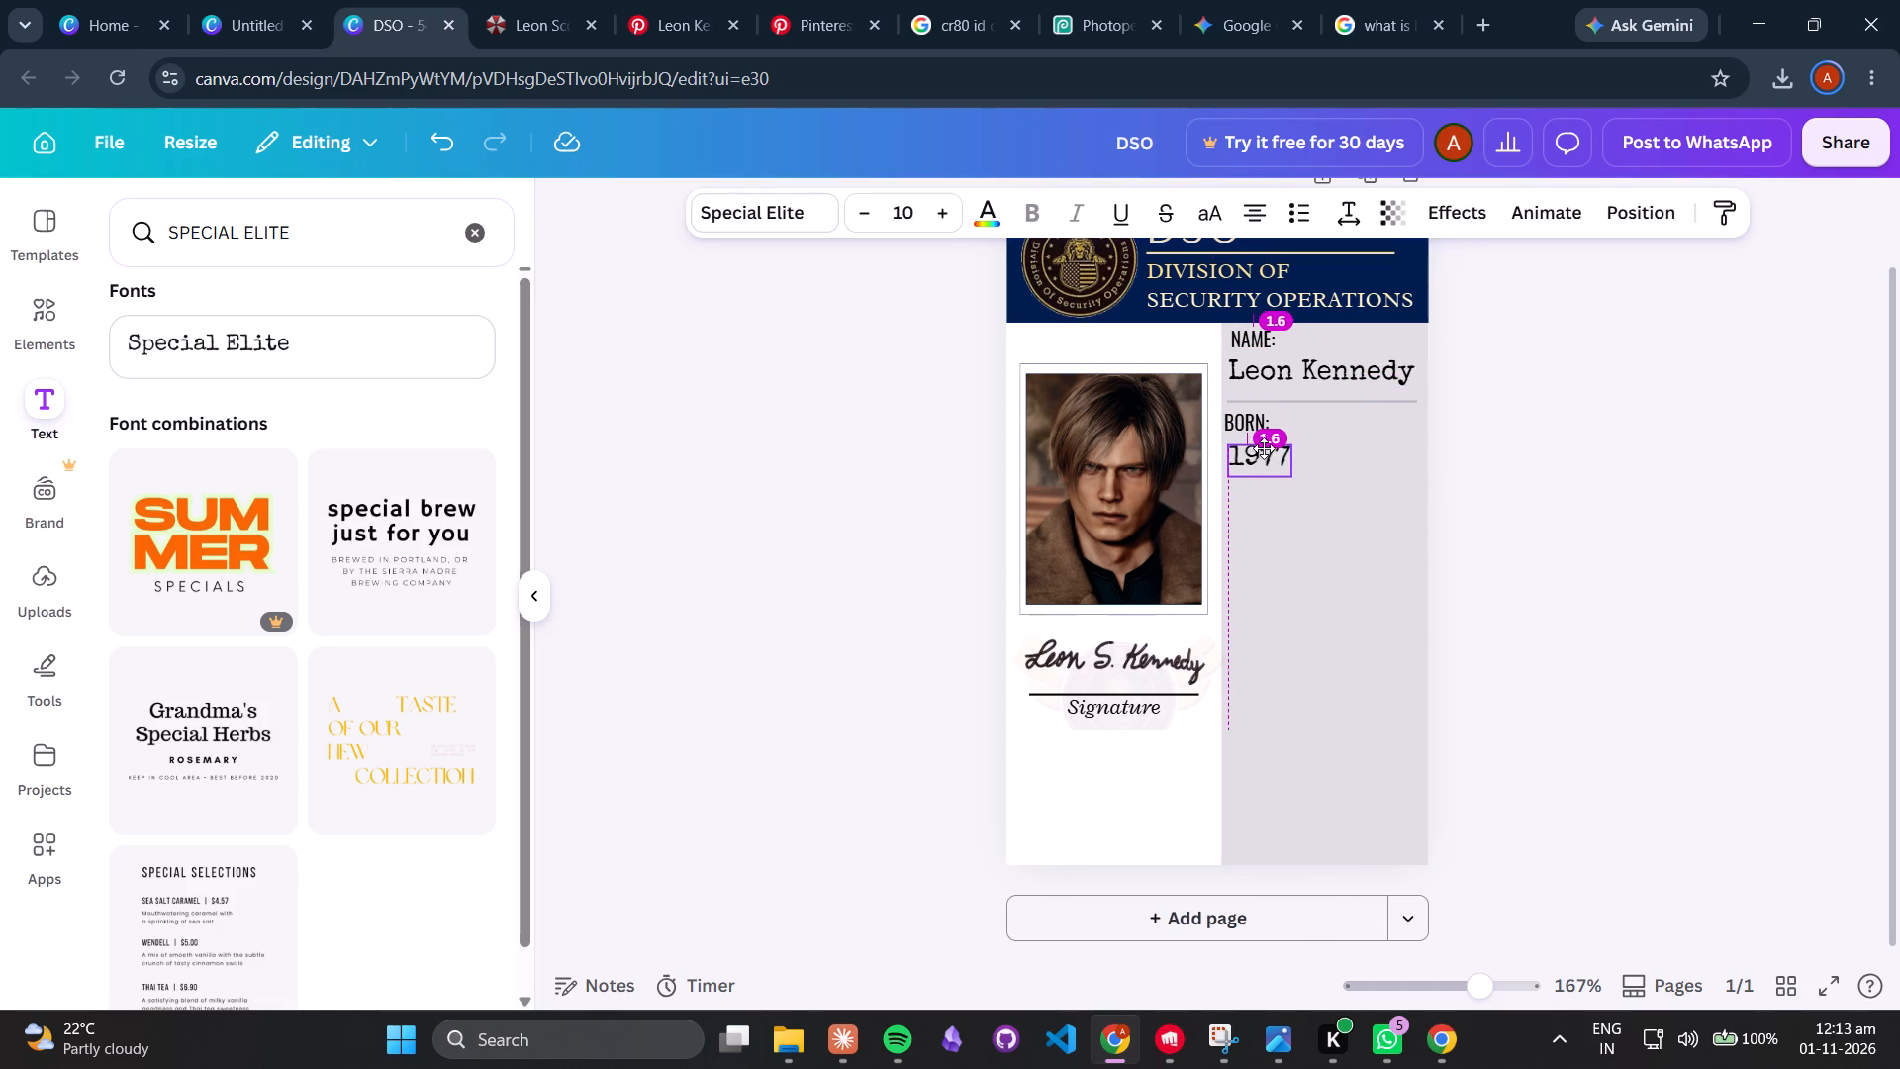
Duplicate the divider line under the name and place the copy just beneath 1977, aligned with the original divider.
{"action": "left_click", "coordinate": [1387, 404]}
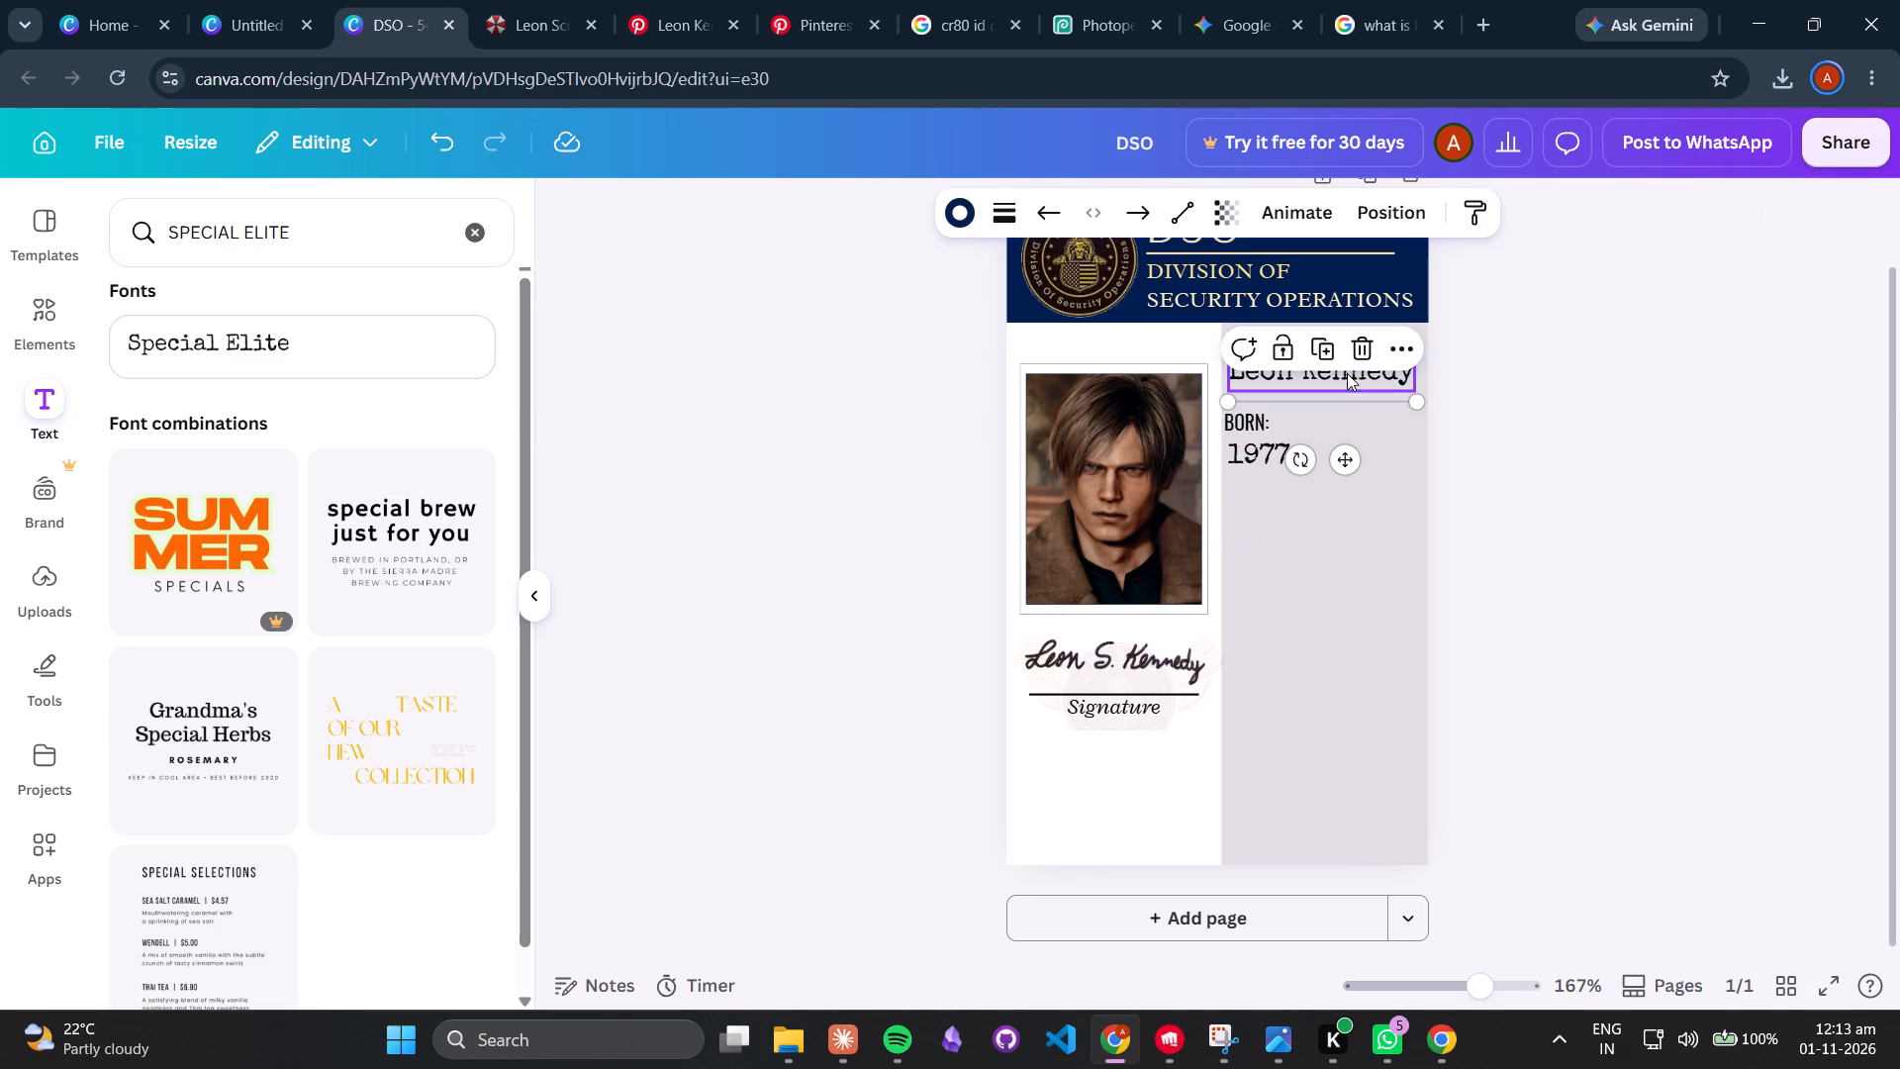
{"action": "key", "text": "ctrl+c"}
{"action": "left_click", "coordinate": [1336, 521]}
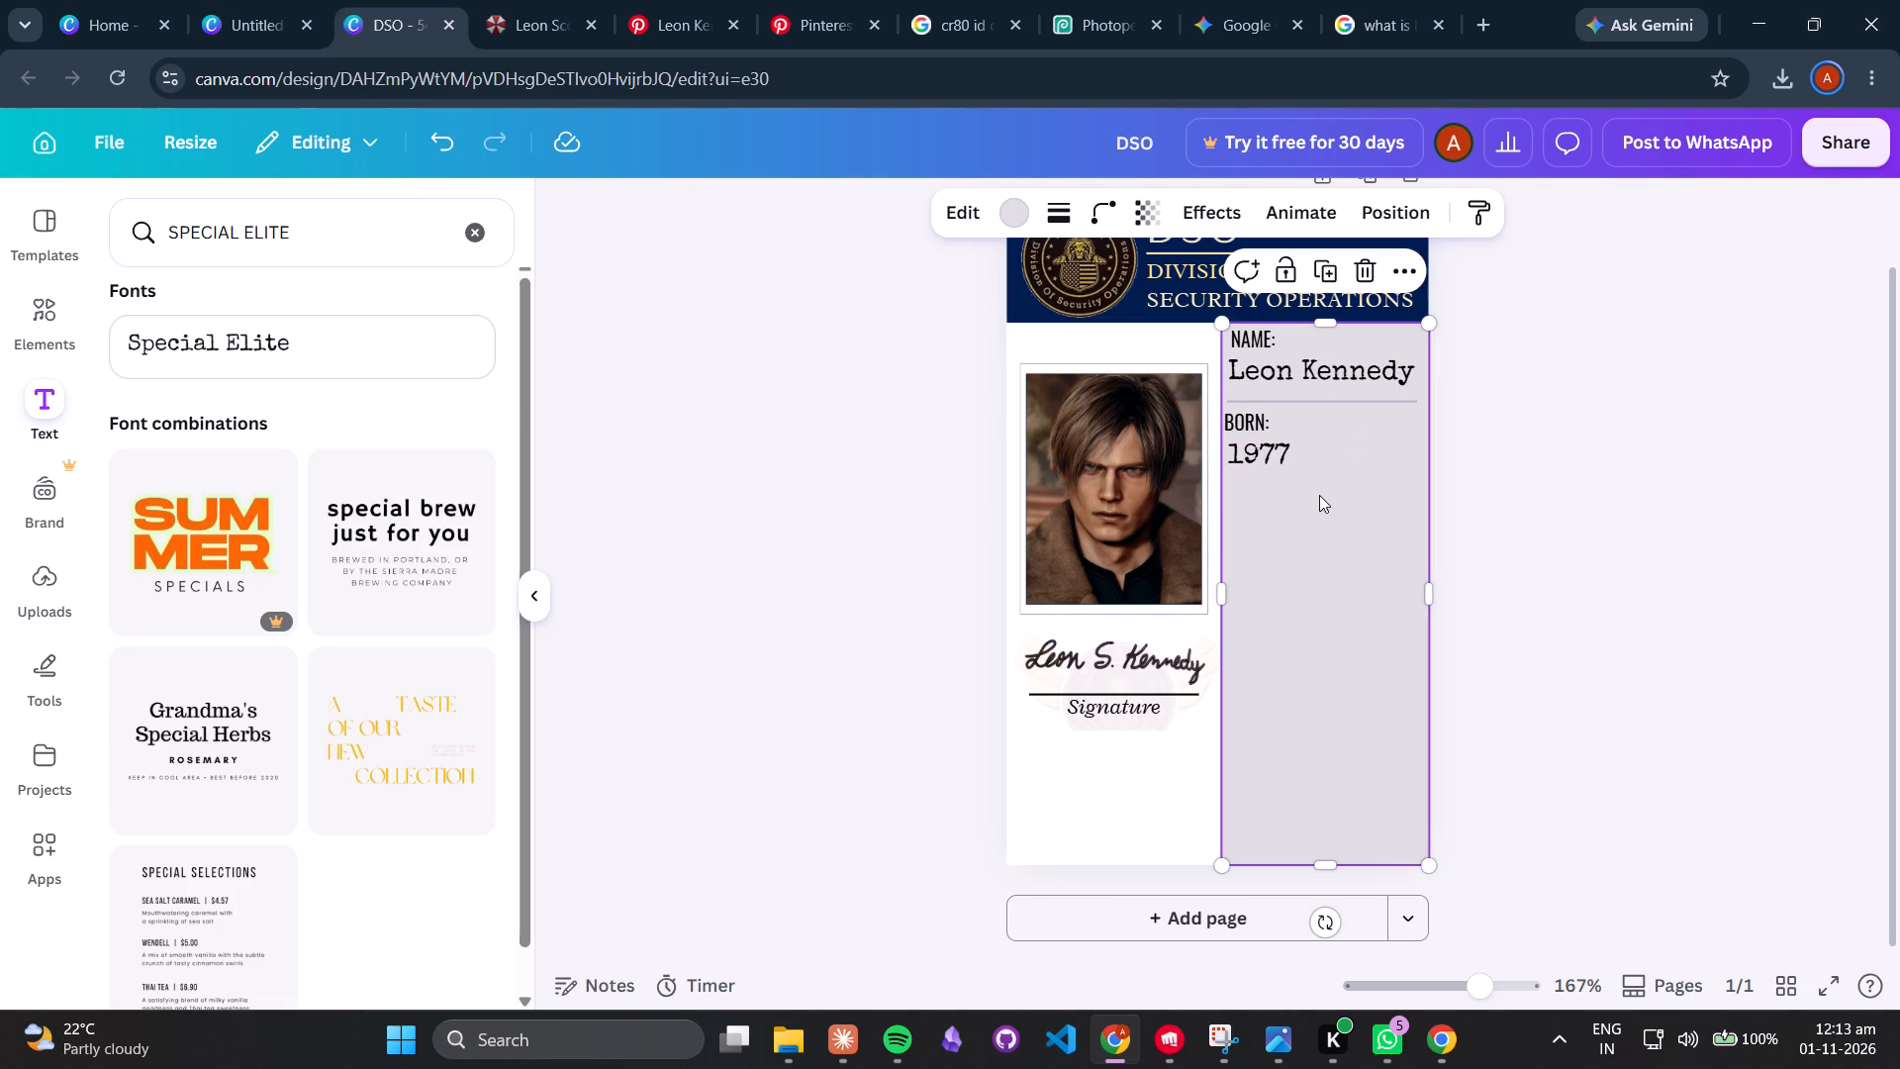
{"action": "key", "text": "ctrl+v"}
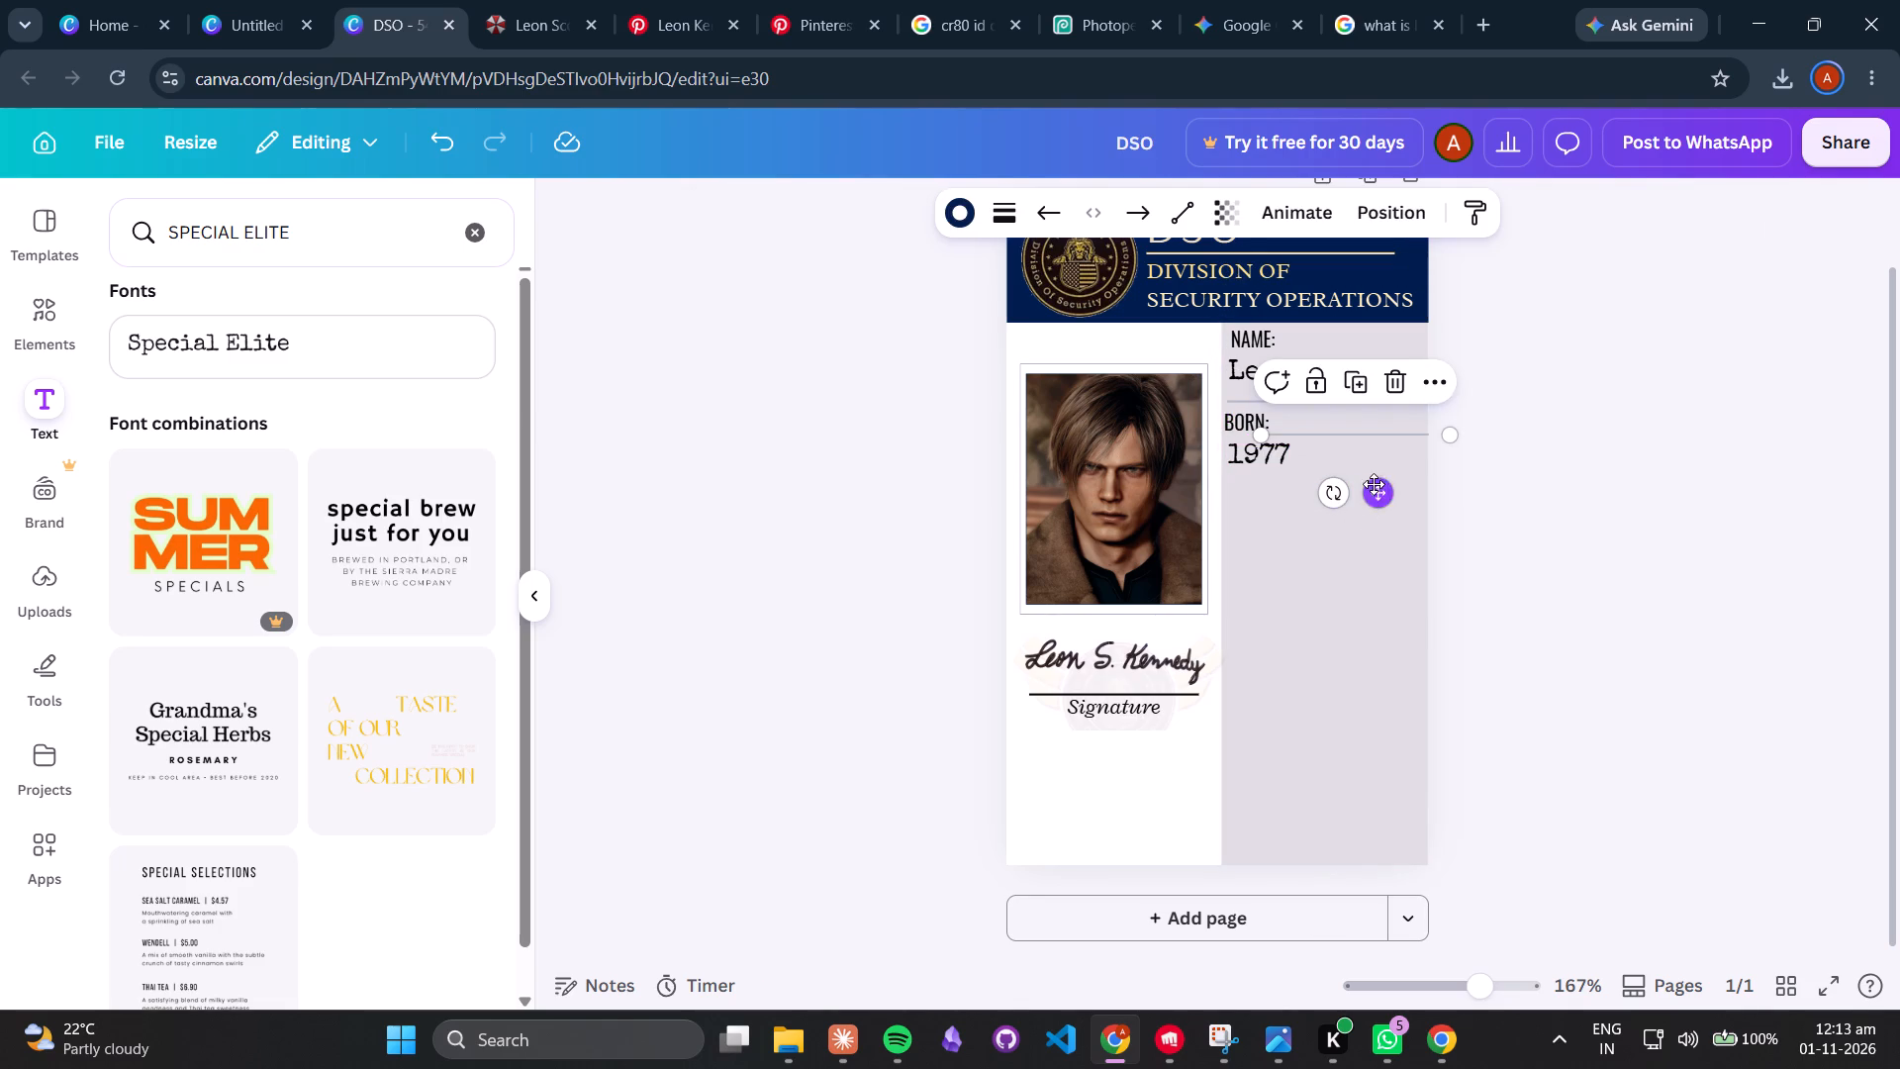
{"action": "left_click_drag", "start_coordinate": [1373, 484], "coordinate": [1333, 522]}
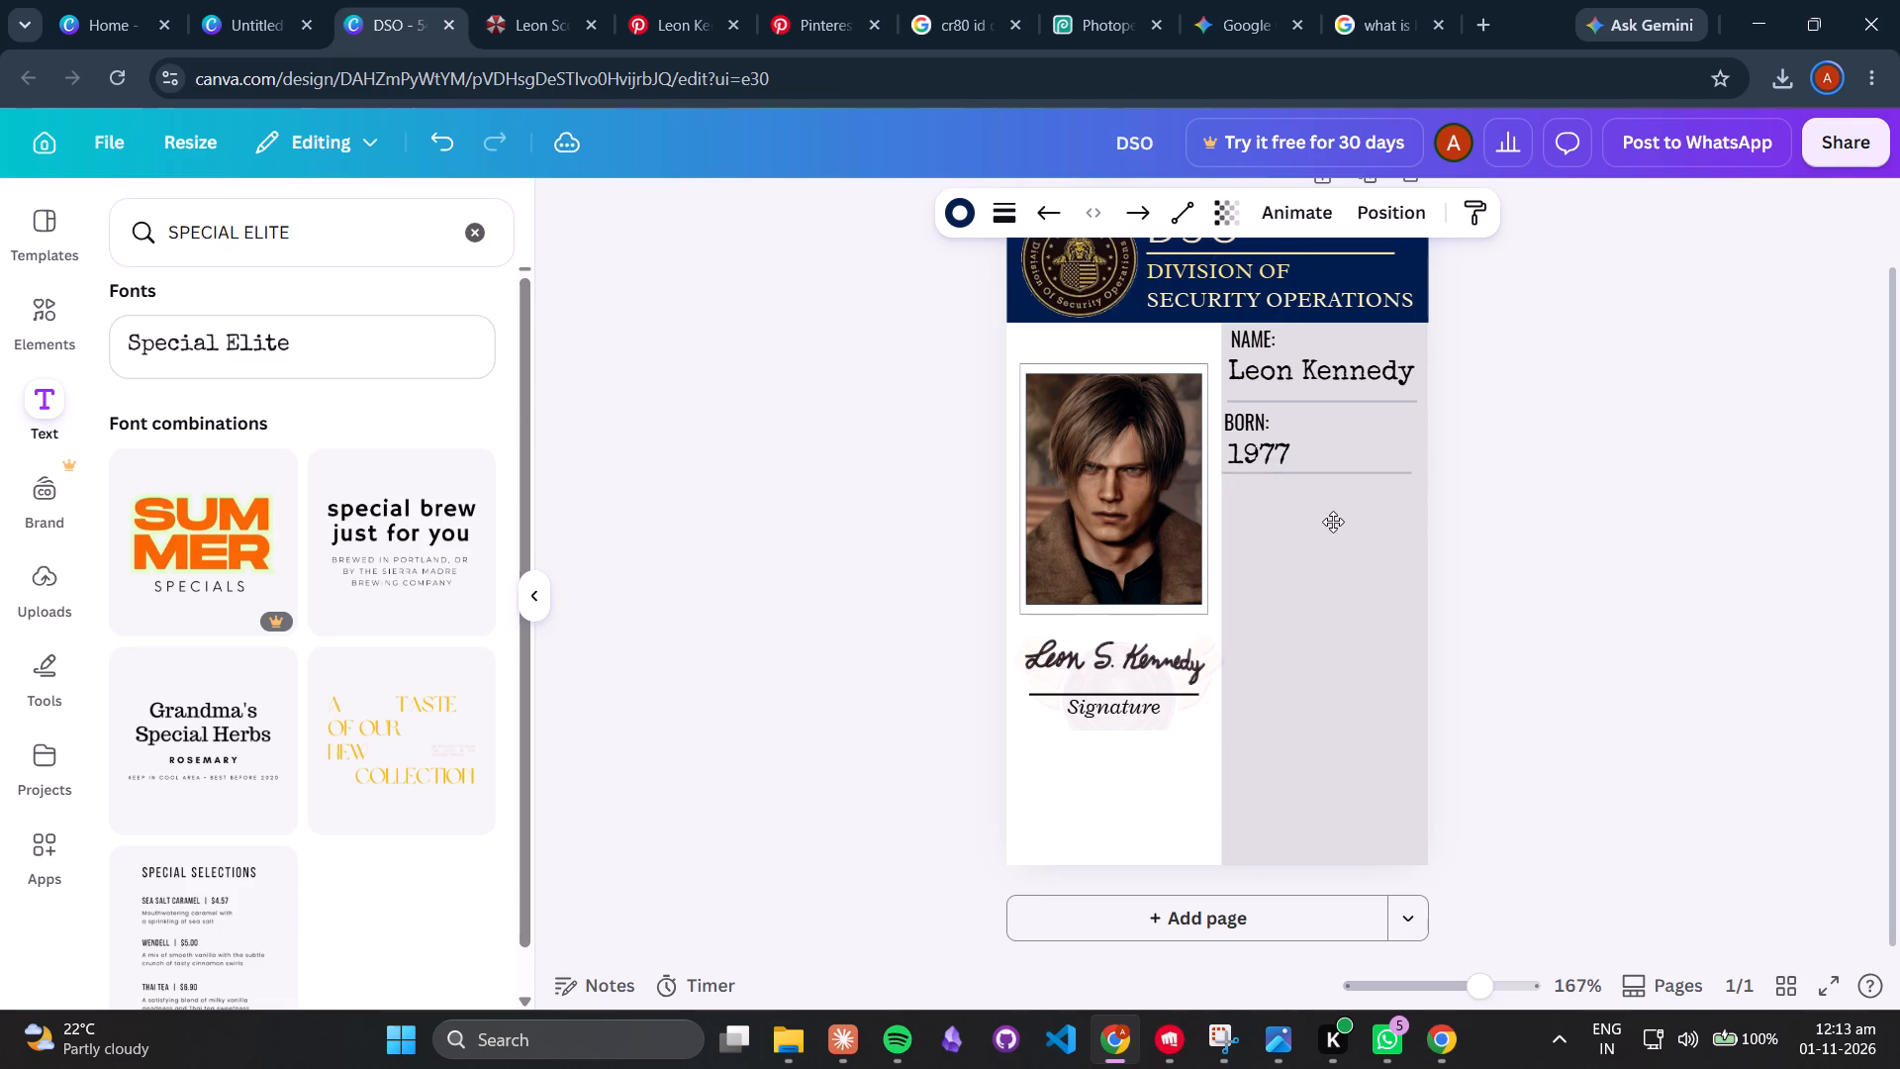
{"action": "left_click_drag", "start_coordinate": [1333, 522], "coordinate": [1339, 528]}
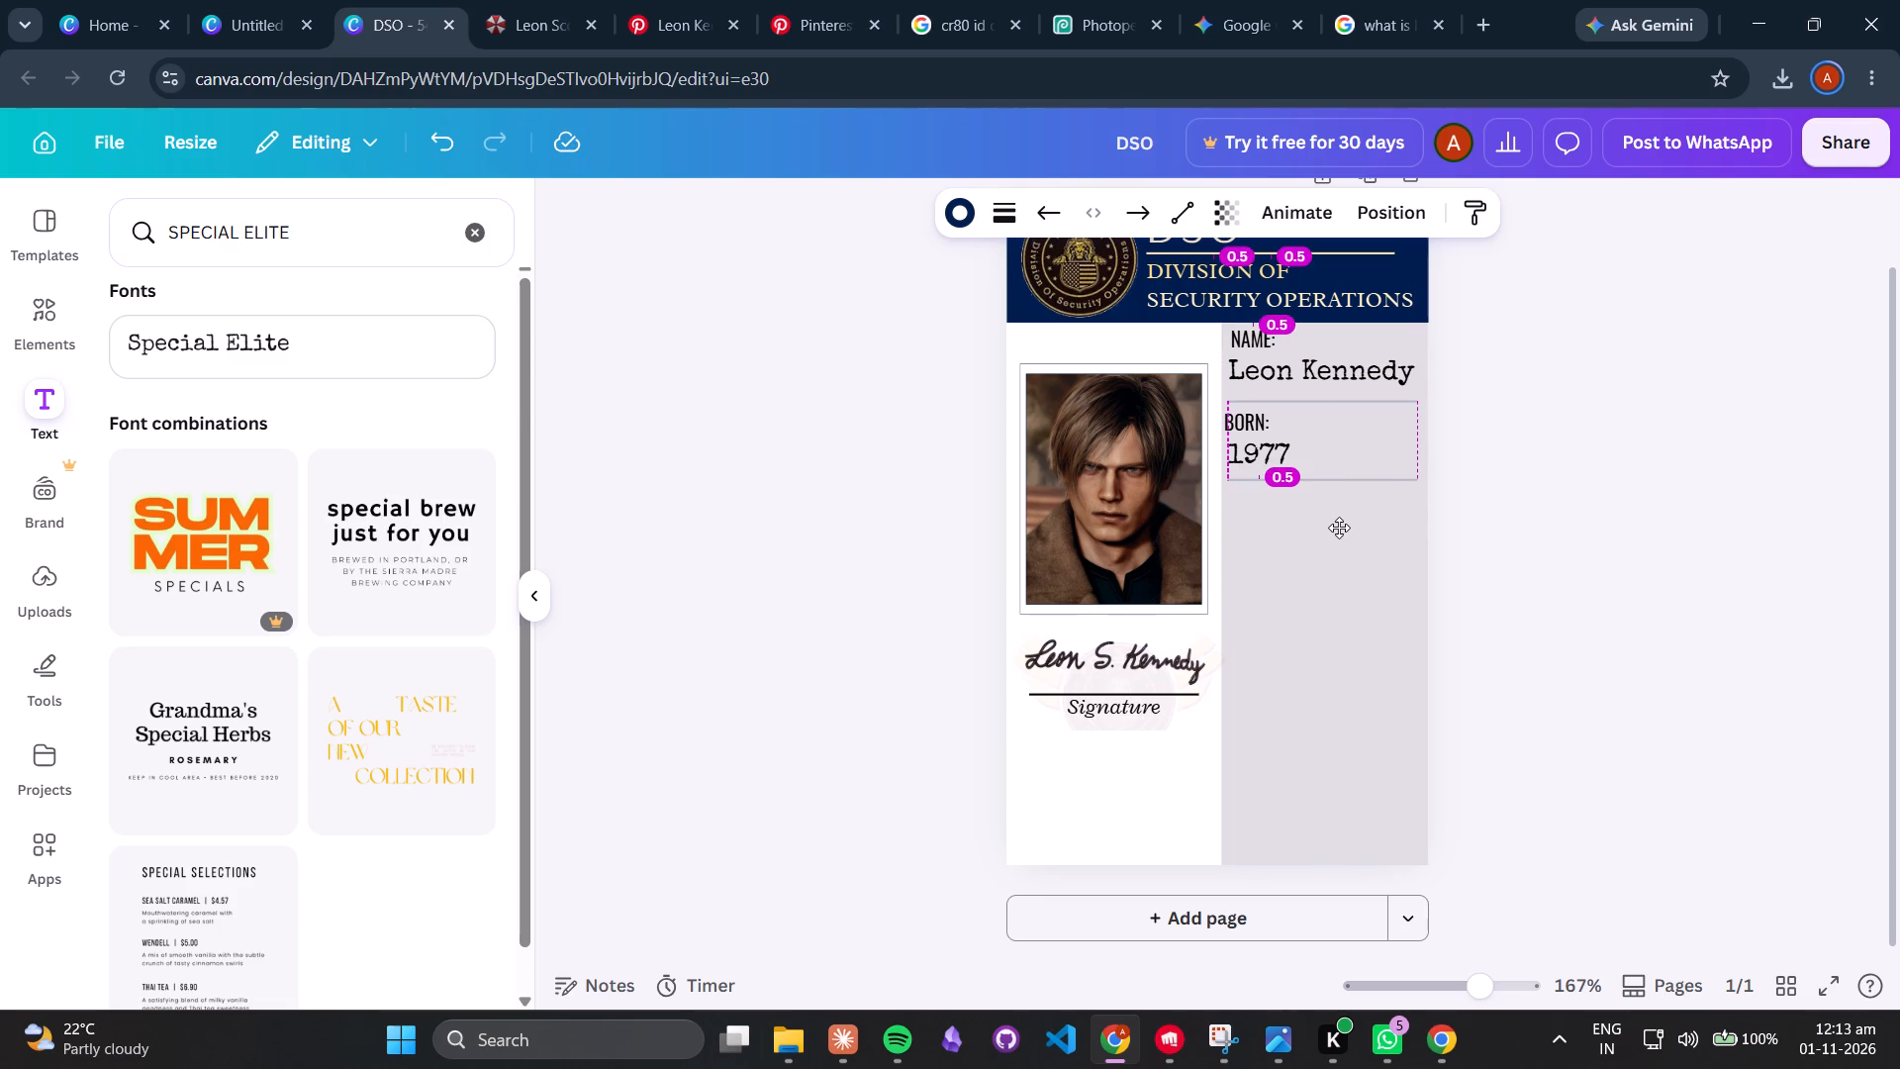
{"action": "left_click_drag", "start_coordinate": [1339, 528], "coordinate": [1340, 522]}
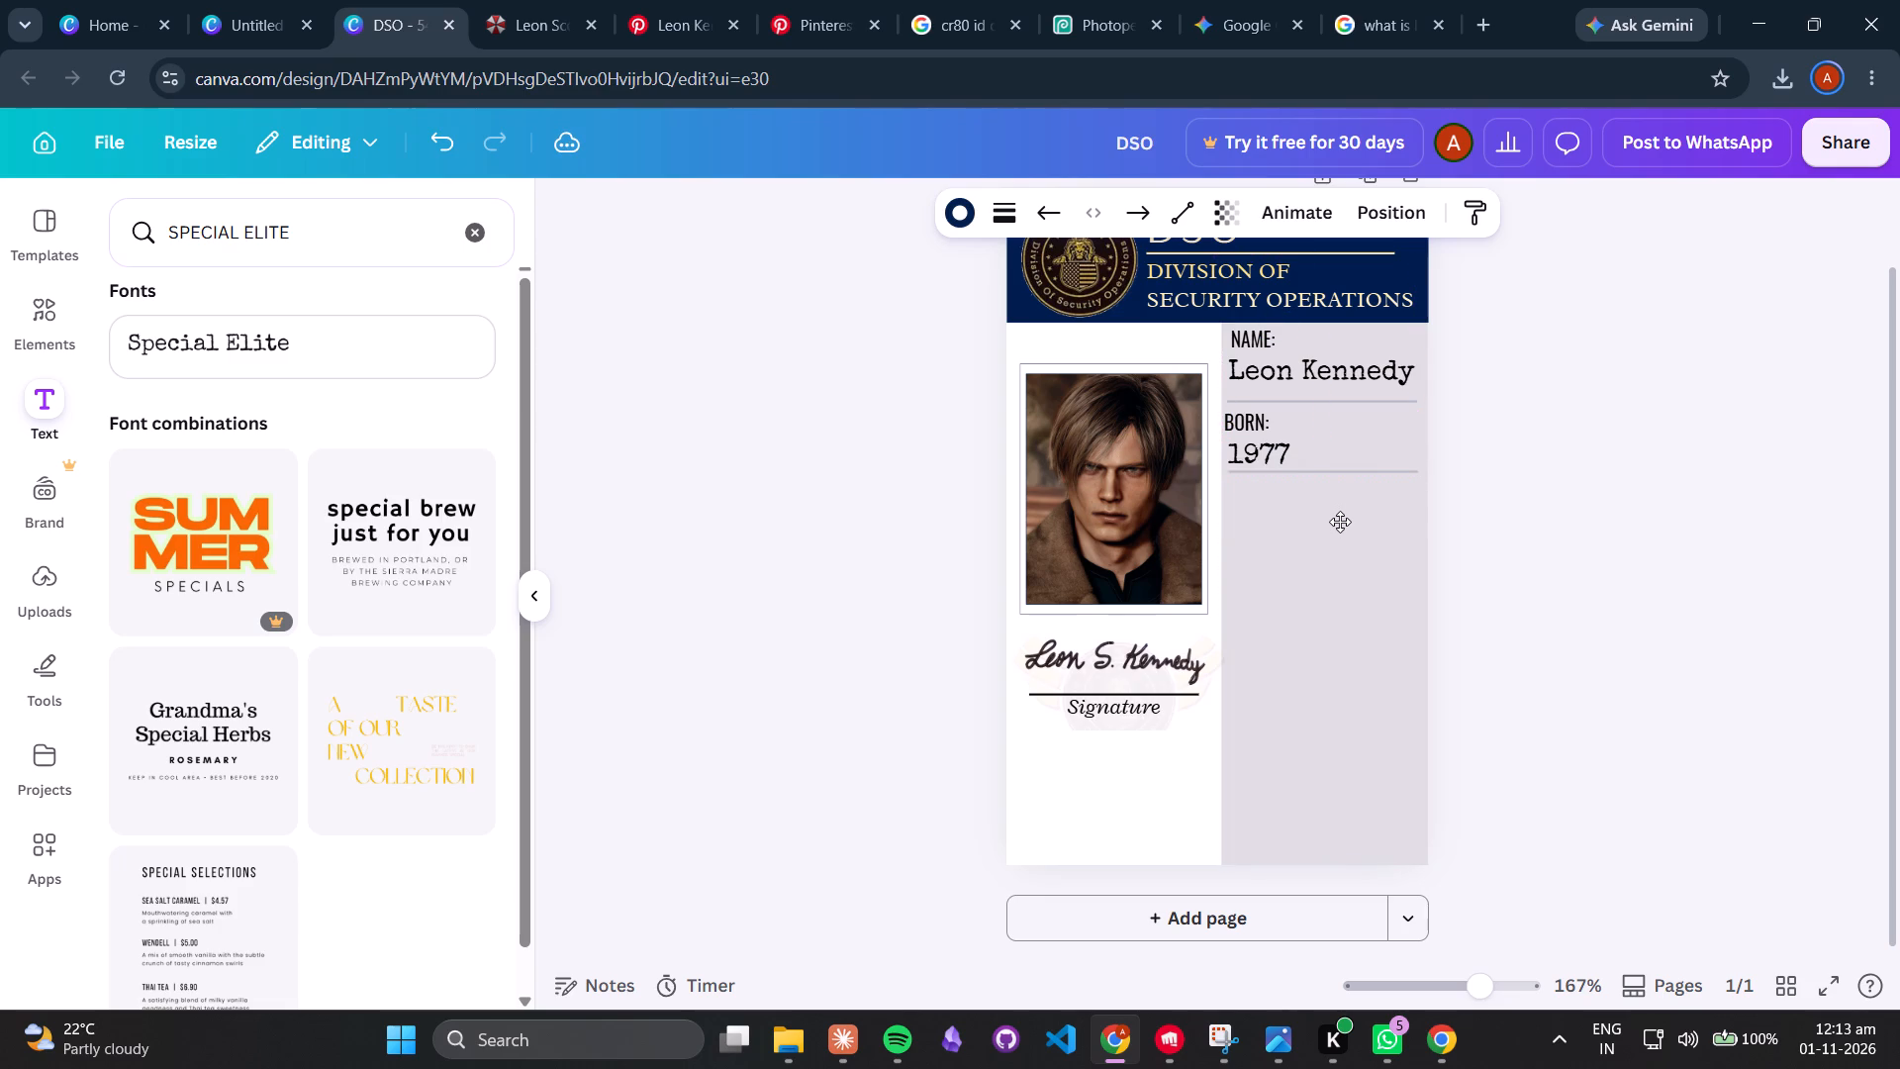
{"action": "left_click_drag", "start_coordinate": [1340, 522], "coordinate": [1341, 525]}
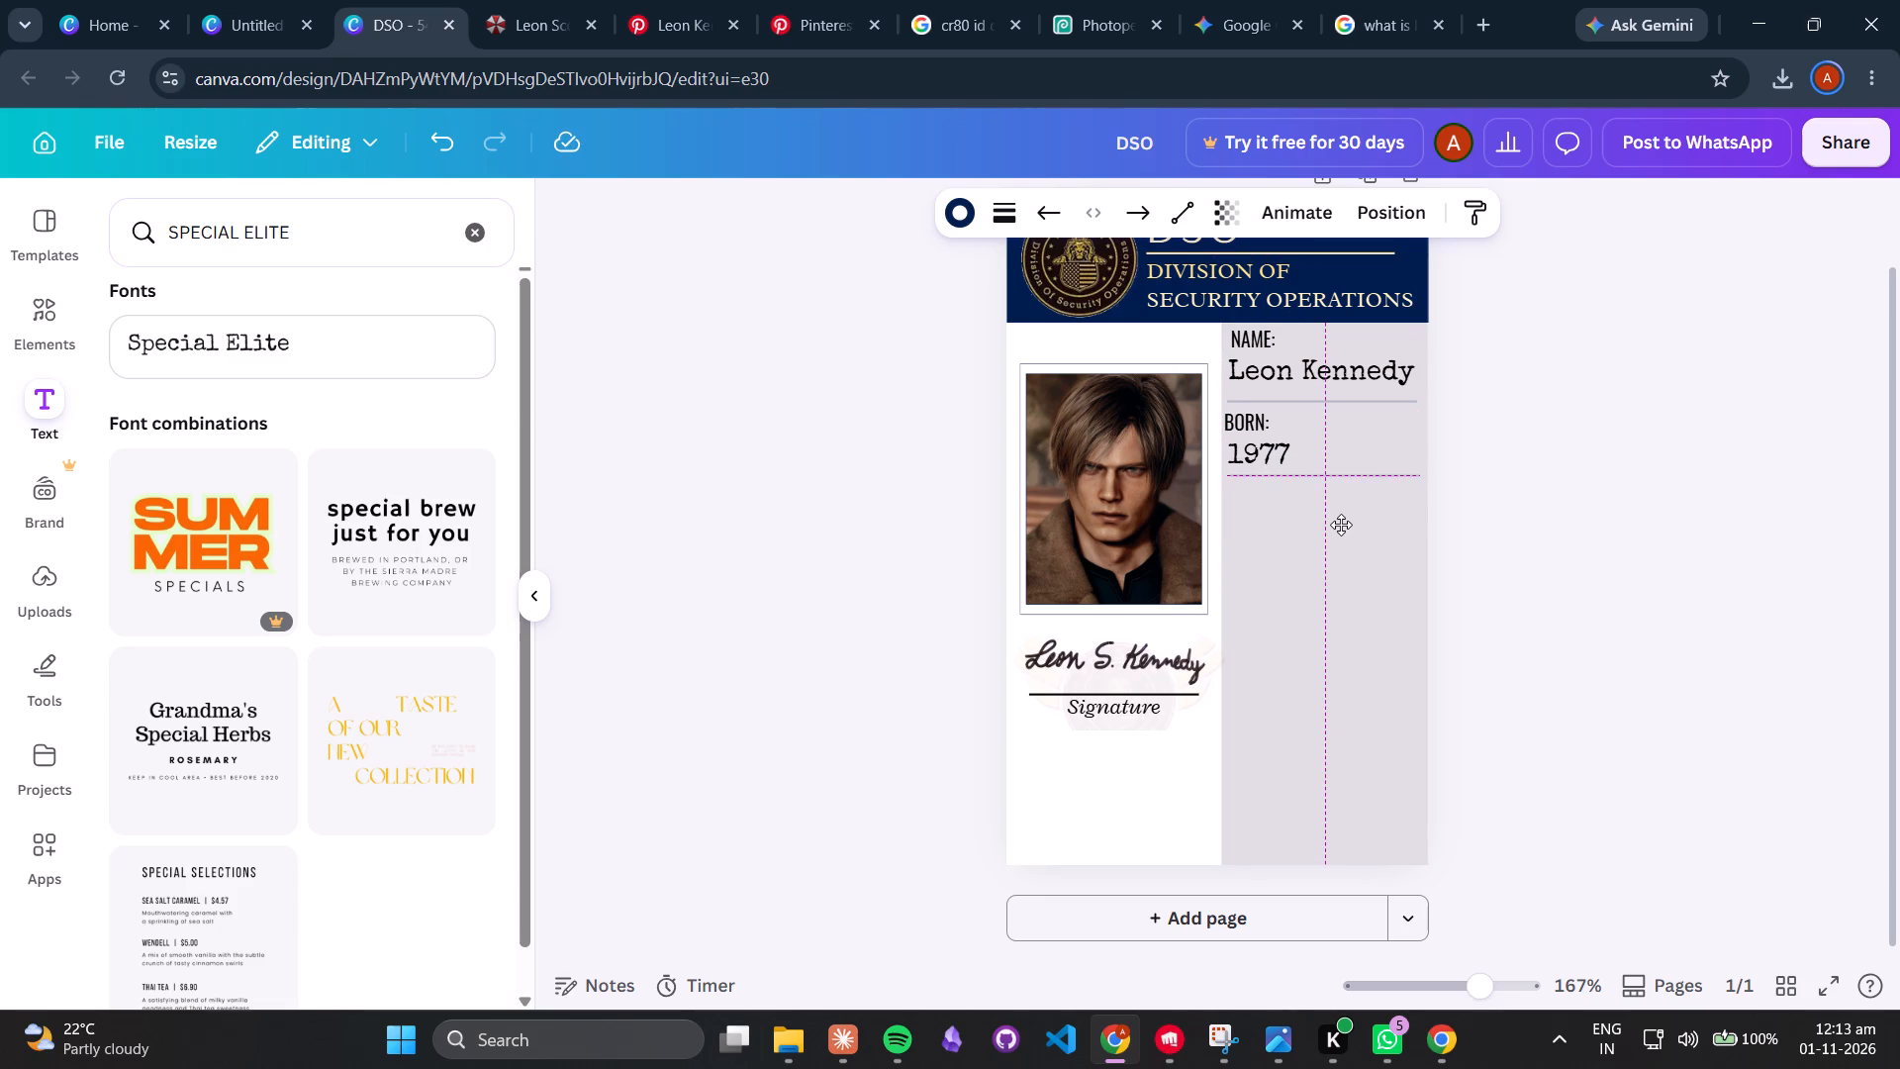
{"action": "left_click_drag", "start_coordinate": [1341, 525], "coordinate": [1339, 526]}
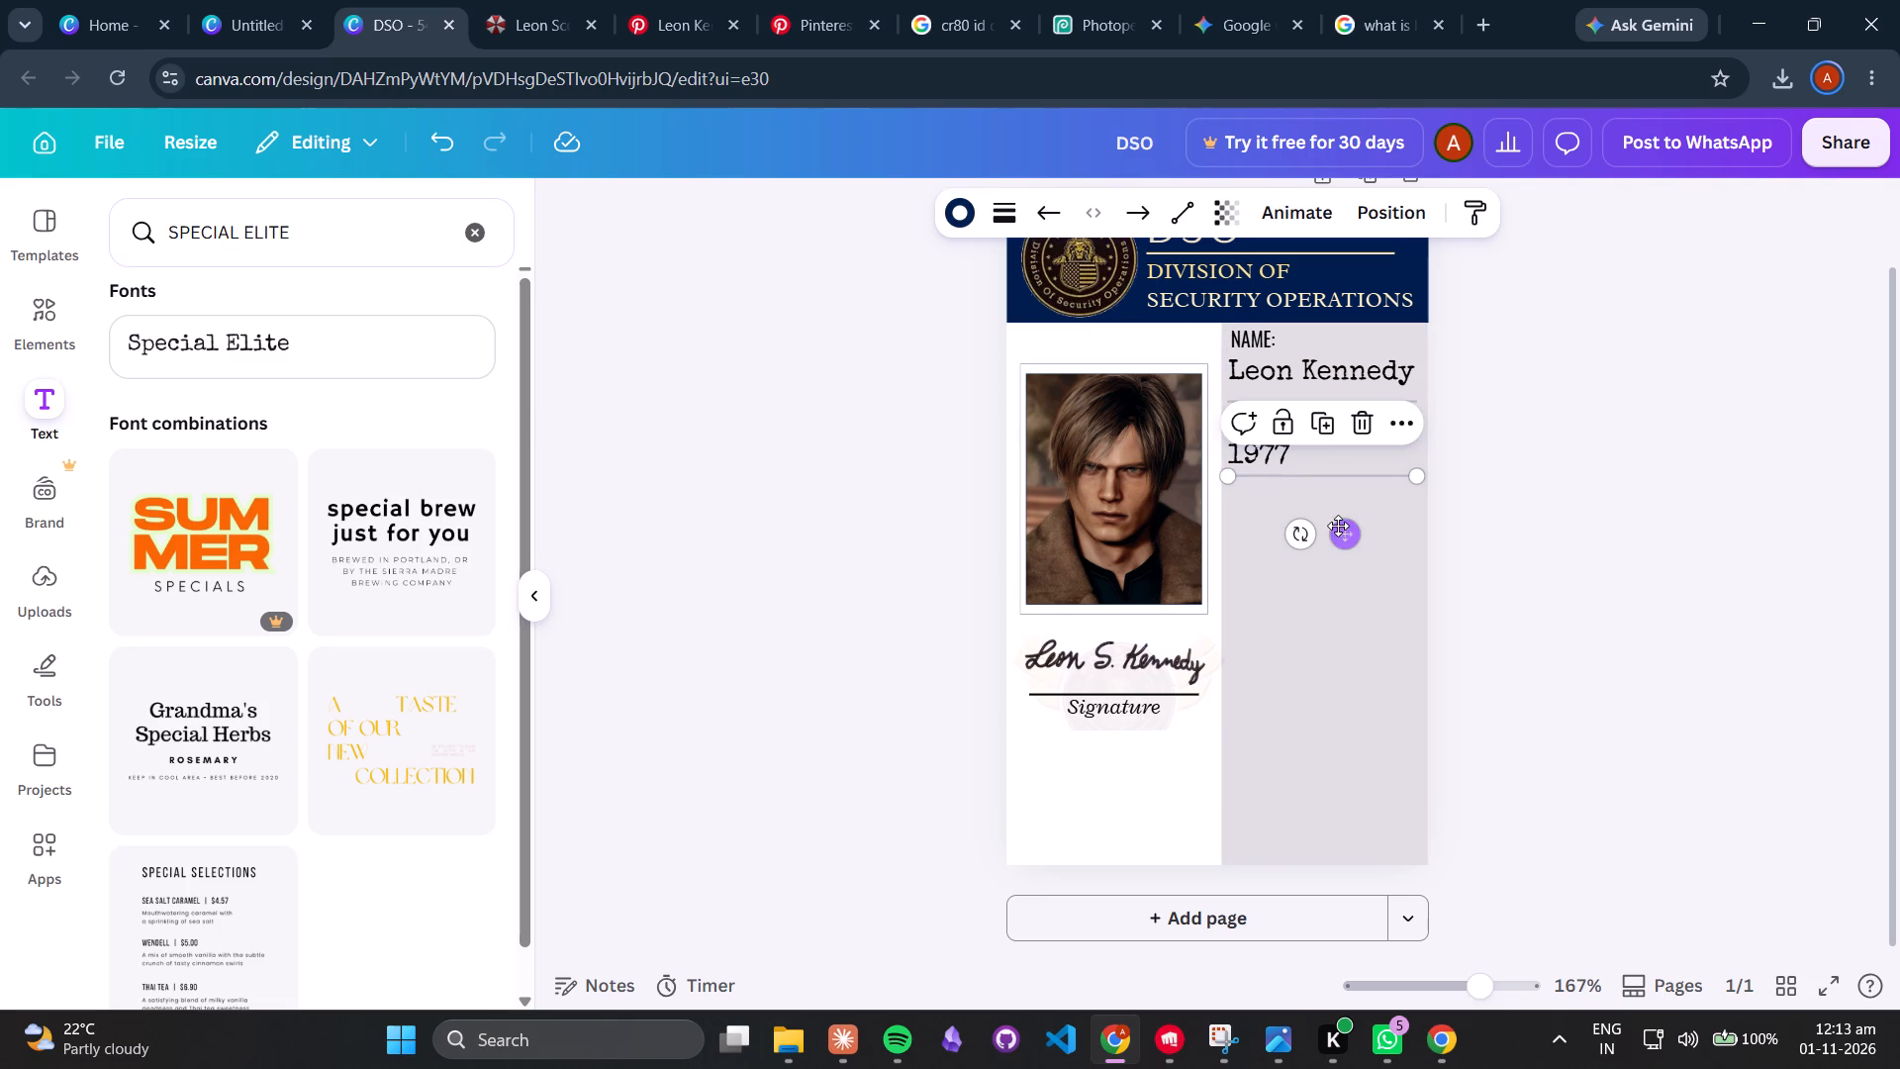
{"action": "left_click", "coordinate": [1339, 532]}
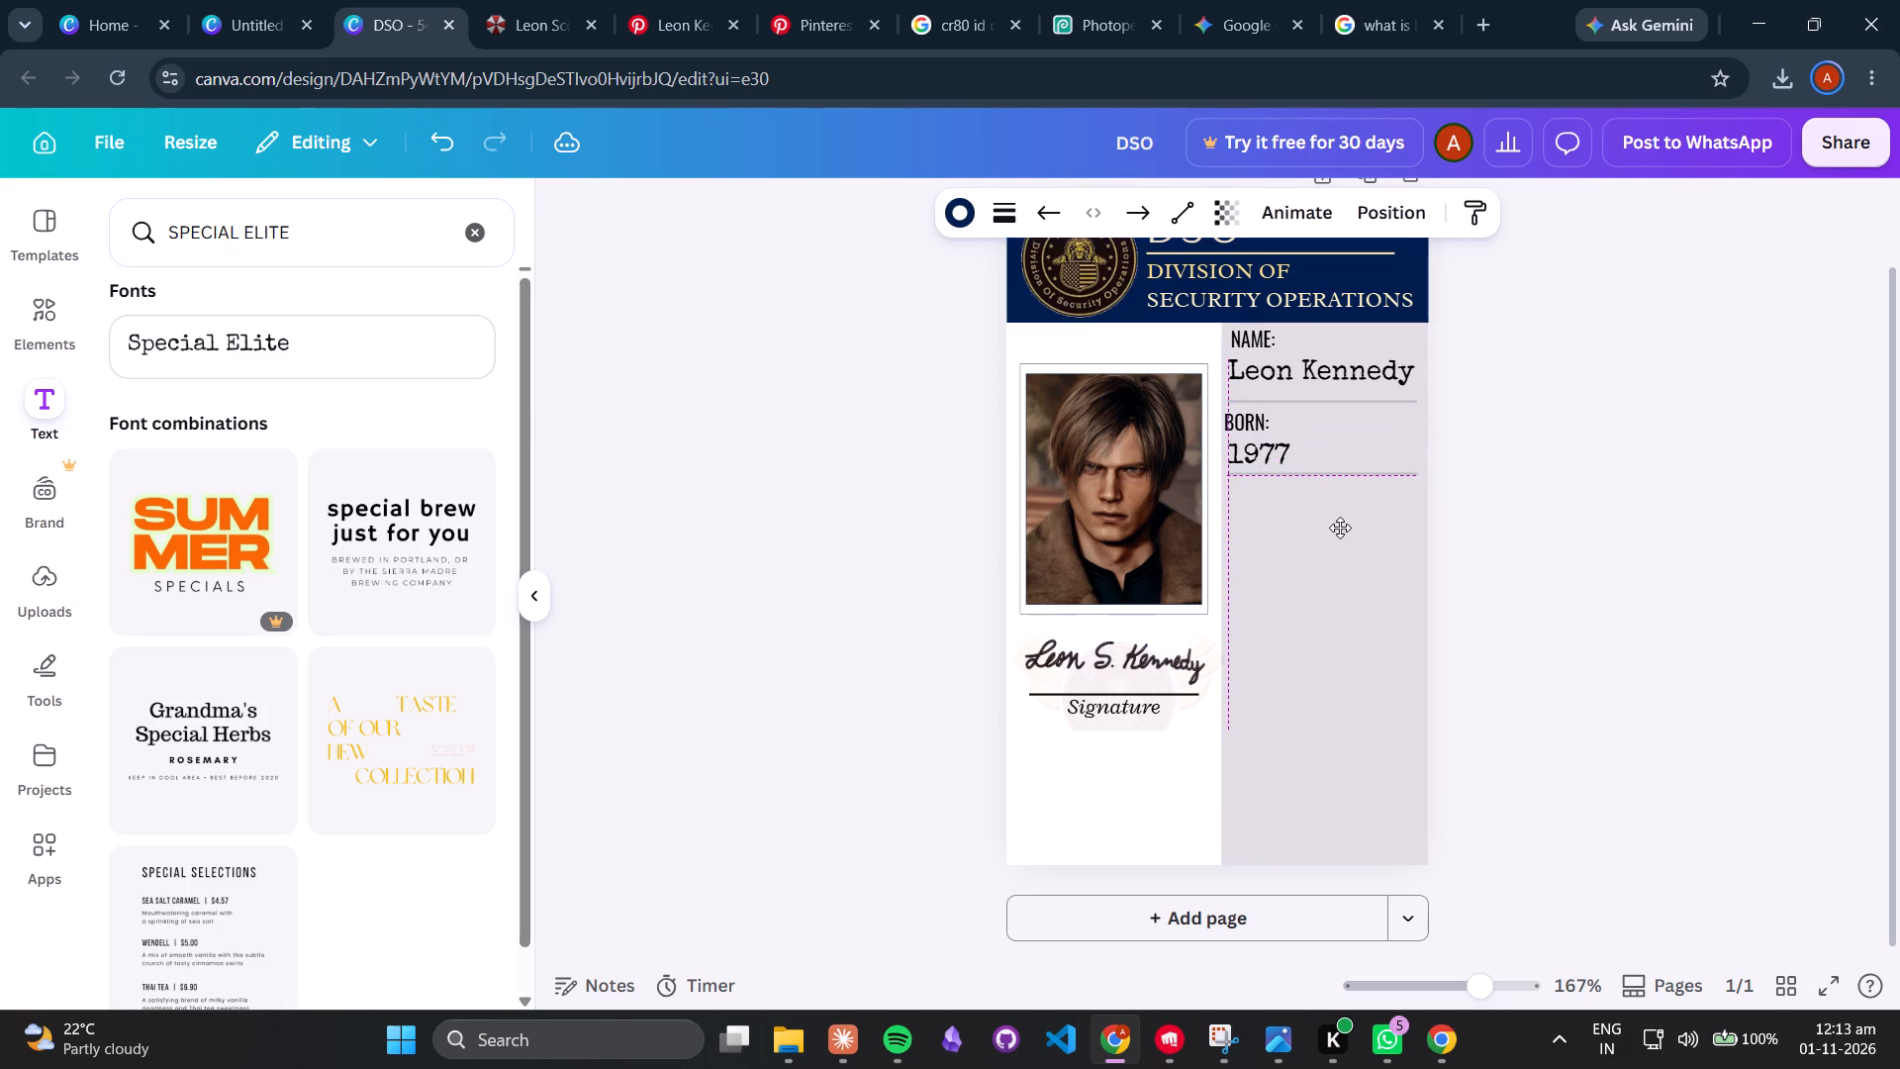
{"action": "left_click", "coordinate": [1614, 456]}
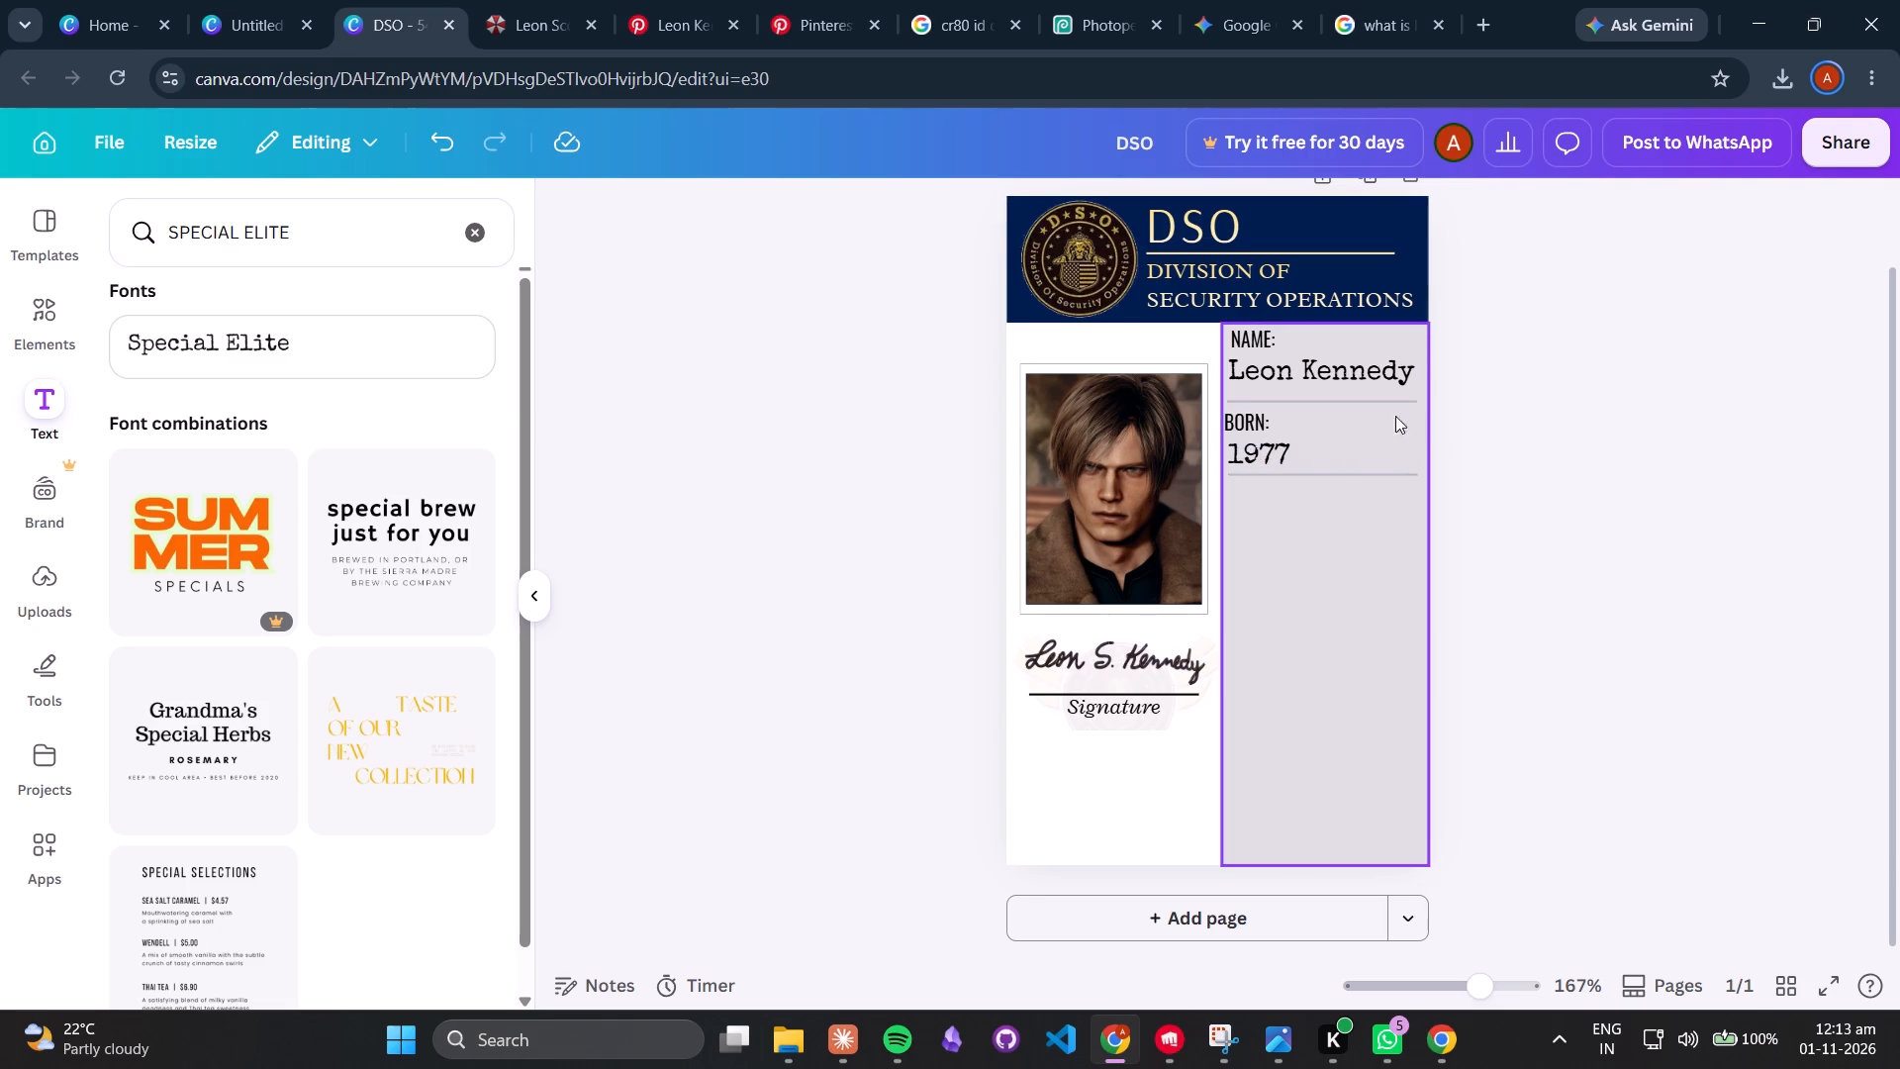
Adjust the divider spacing by moving the name divider slightly up and the birth-year divider slightly down.
{"action": "left_click", "coordinate": [1373, 411]}
{"action": "left_click", "coordinate": [1341, 461]}
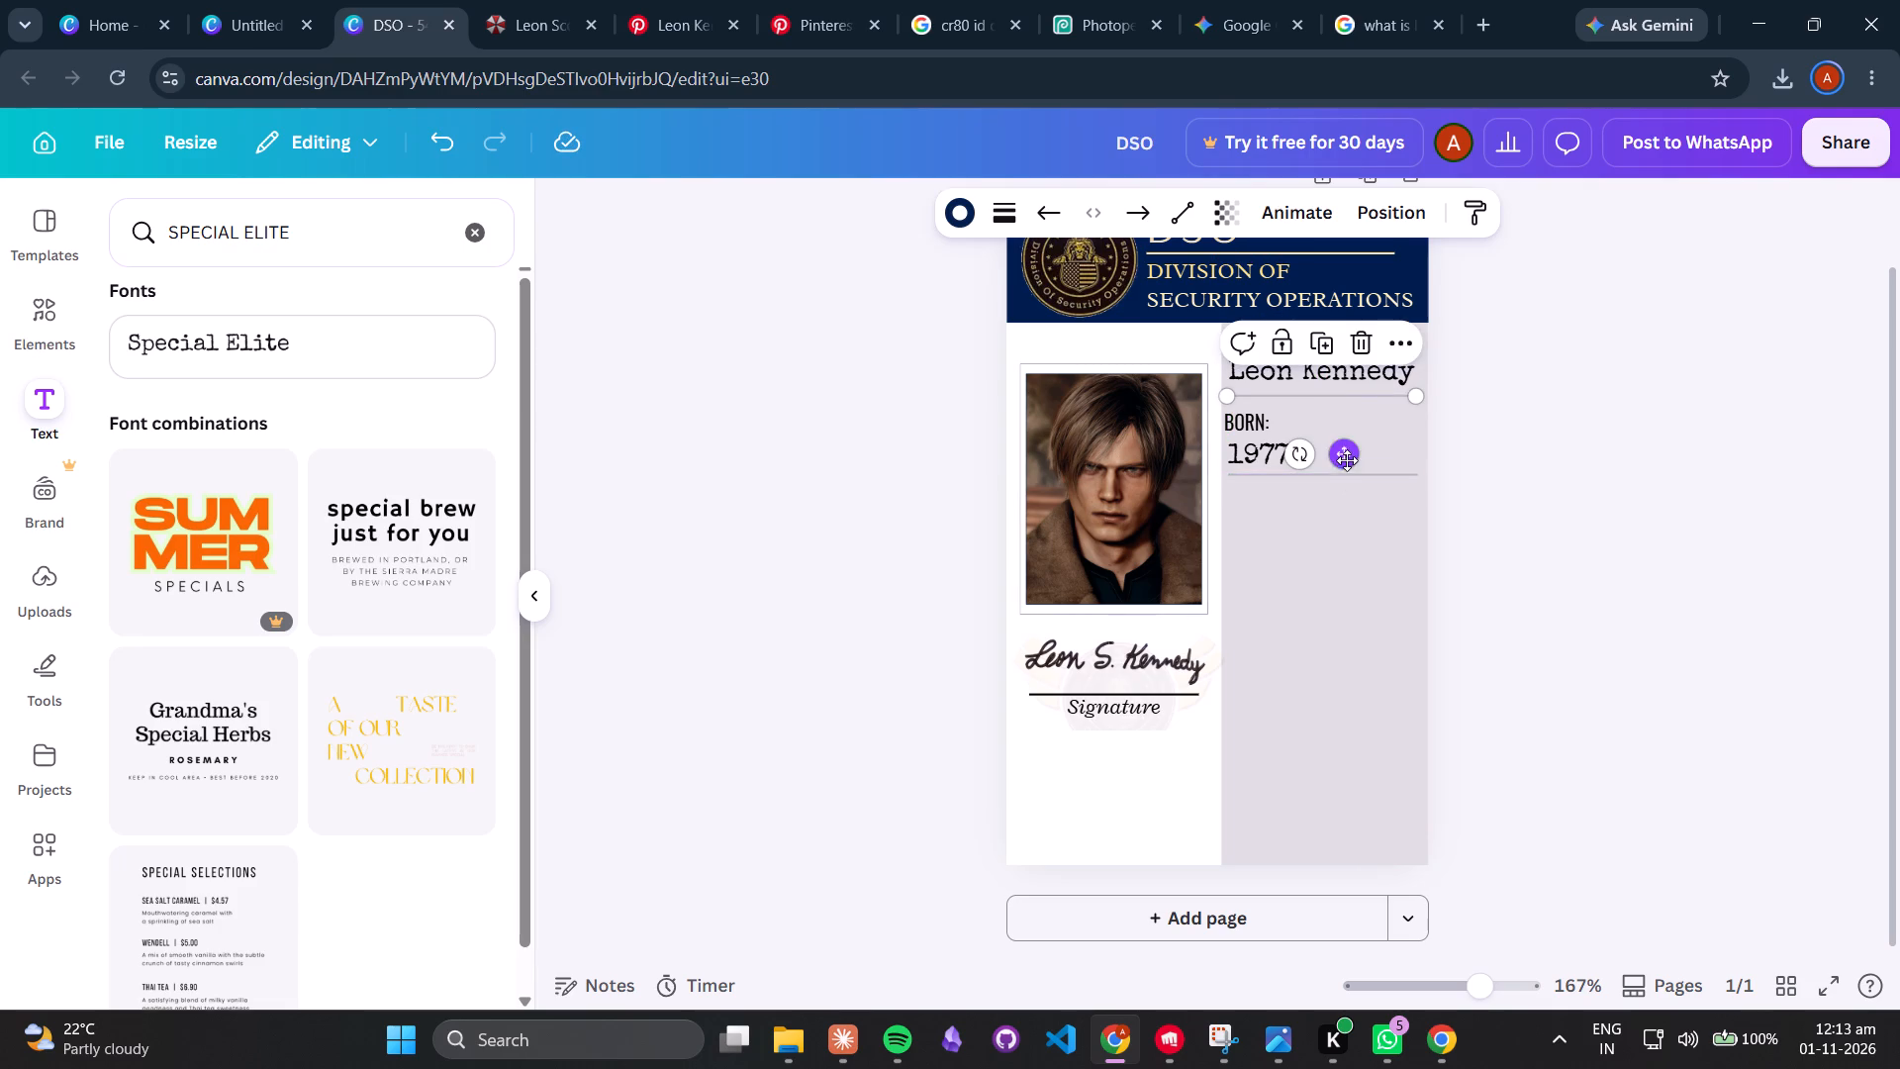
{"action": "left_click", "coordinate": [1542, 539]}
{"action": "left_click", "coordinate": [1370, 479]}
{"action": "left_click", "coordinate": [1346, 536]}
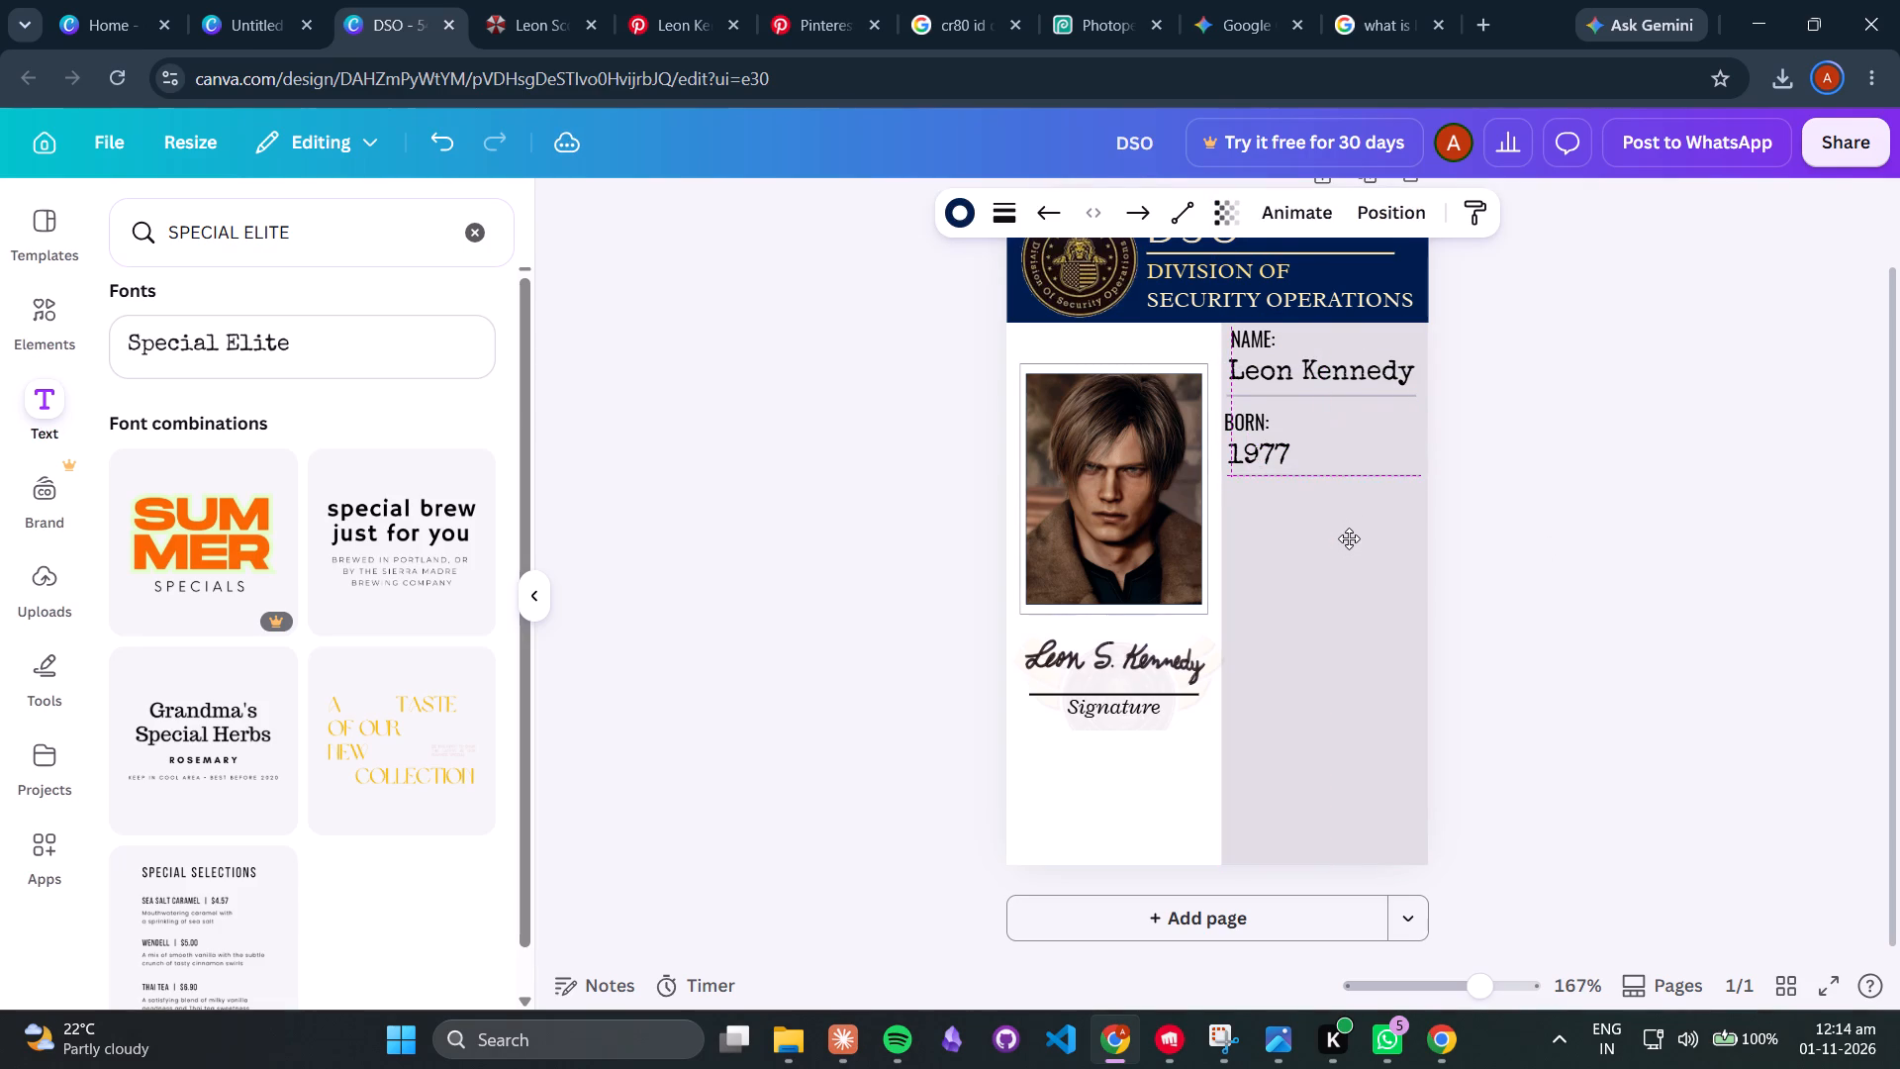
{"action": "left_click", "coordinate": [1503, 548]}
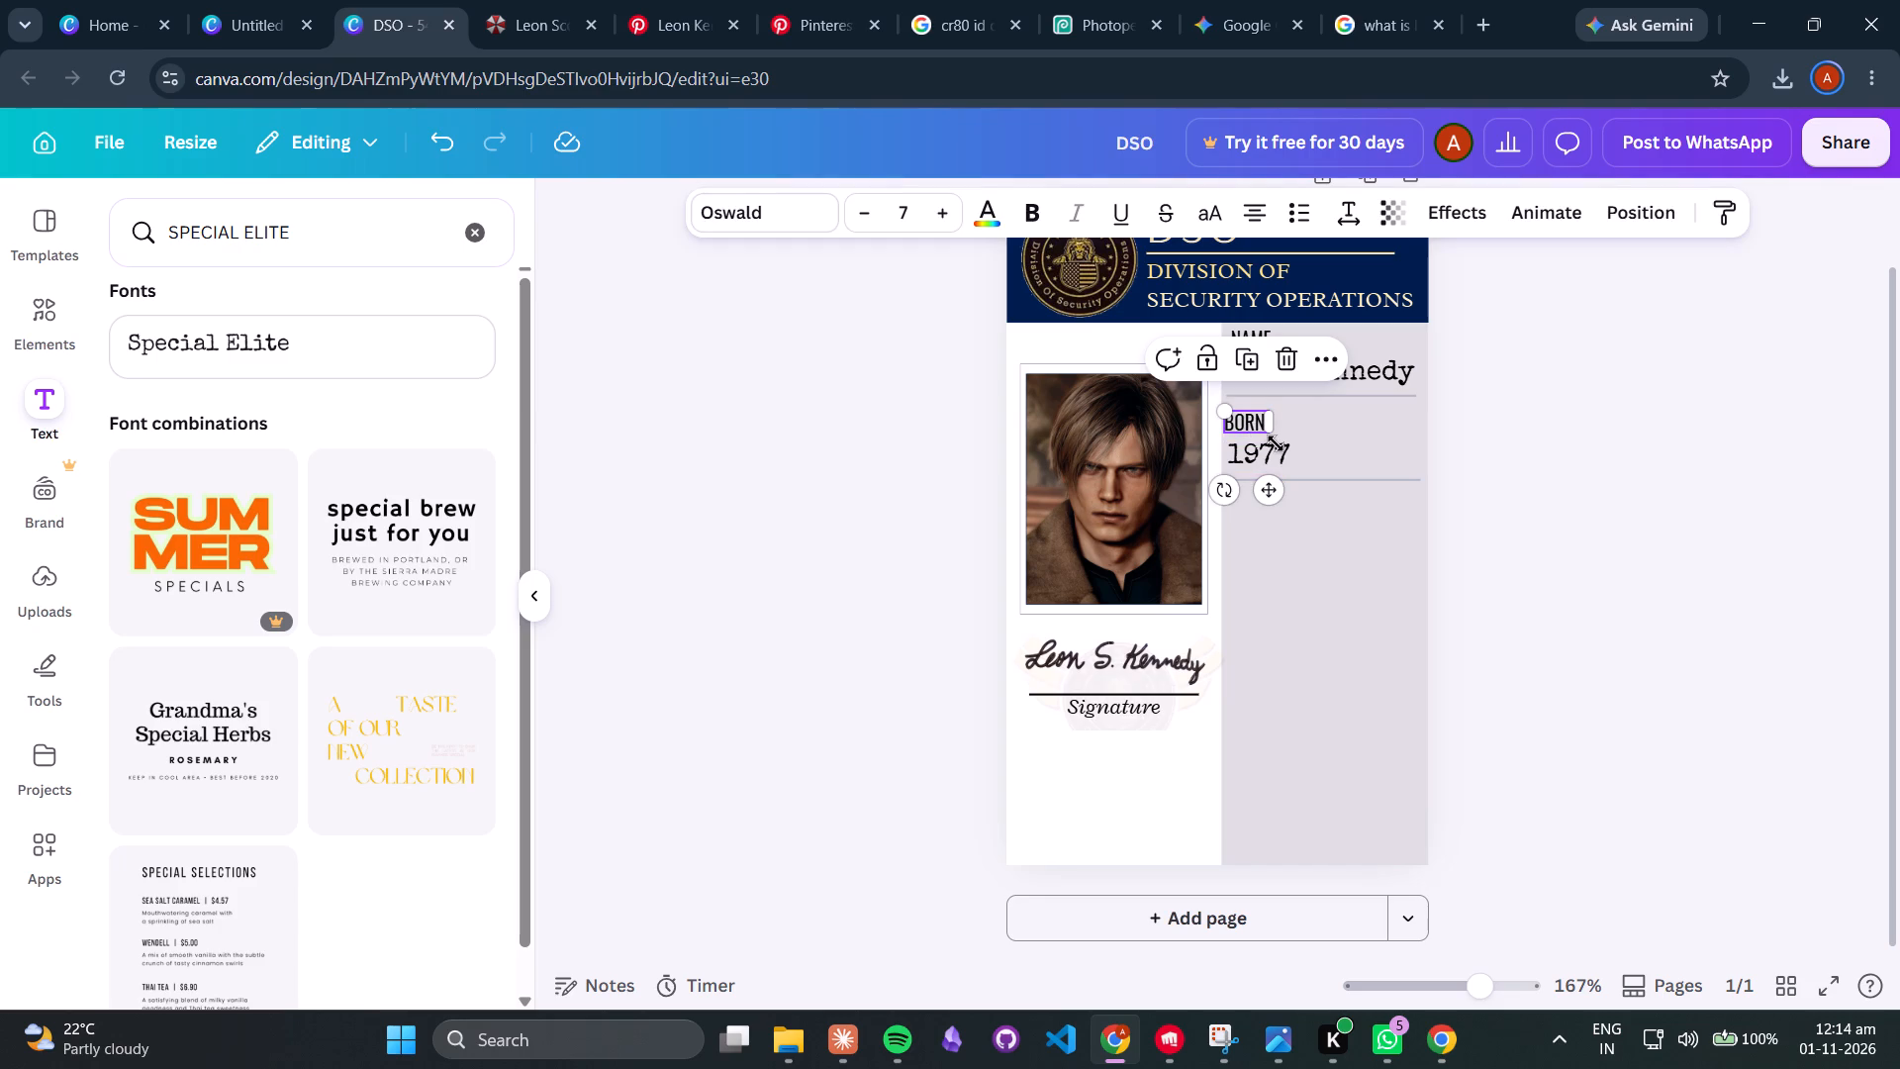
{"action": "key", "text": "ctrl+c"}
{"action": "left_click", "coordinate": [1344, 530]}
{"action": "key", "text": "ctrl+v"}
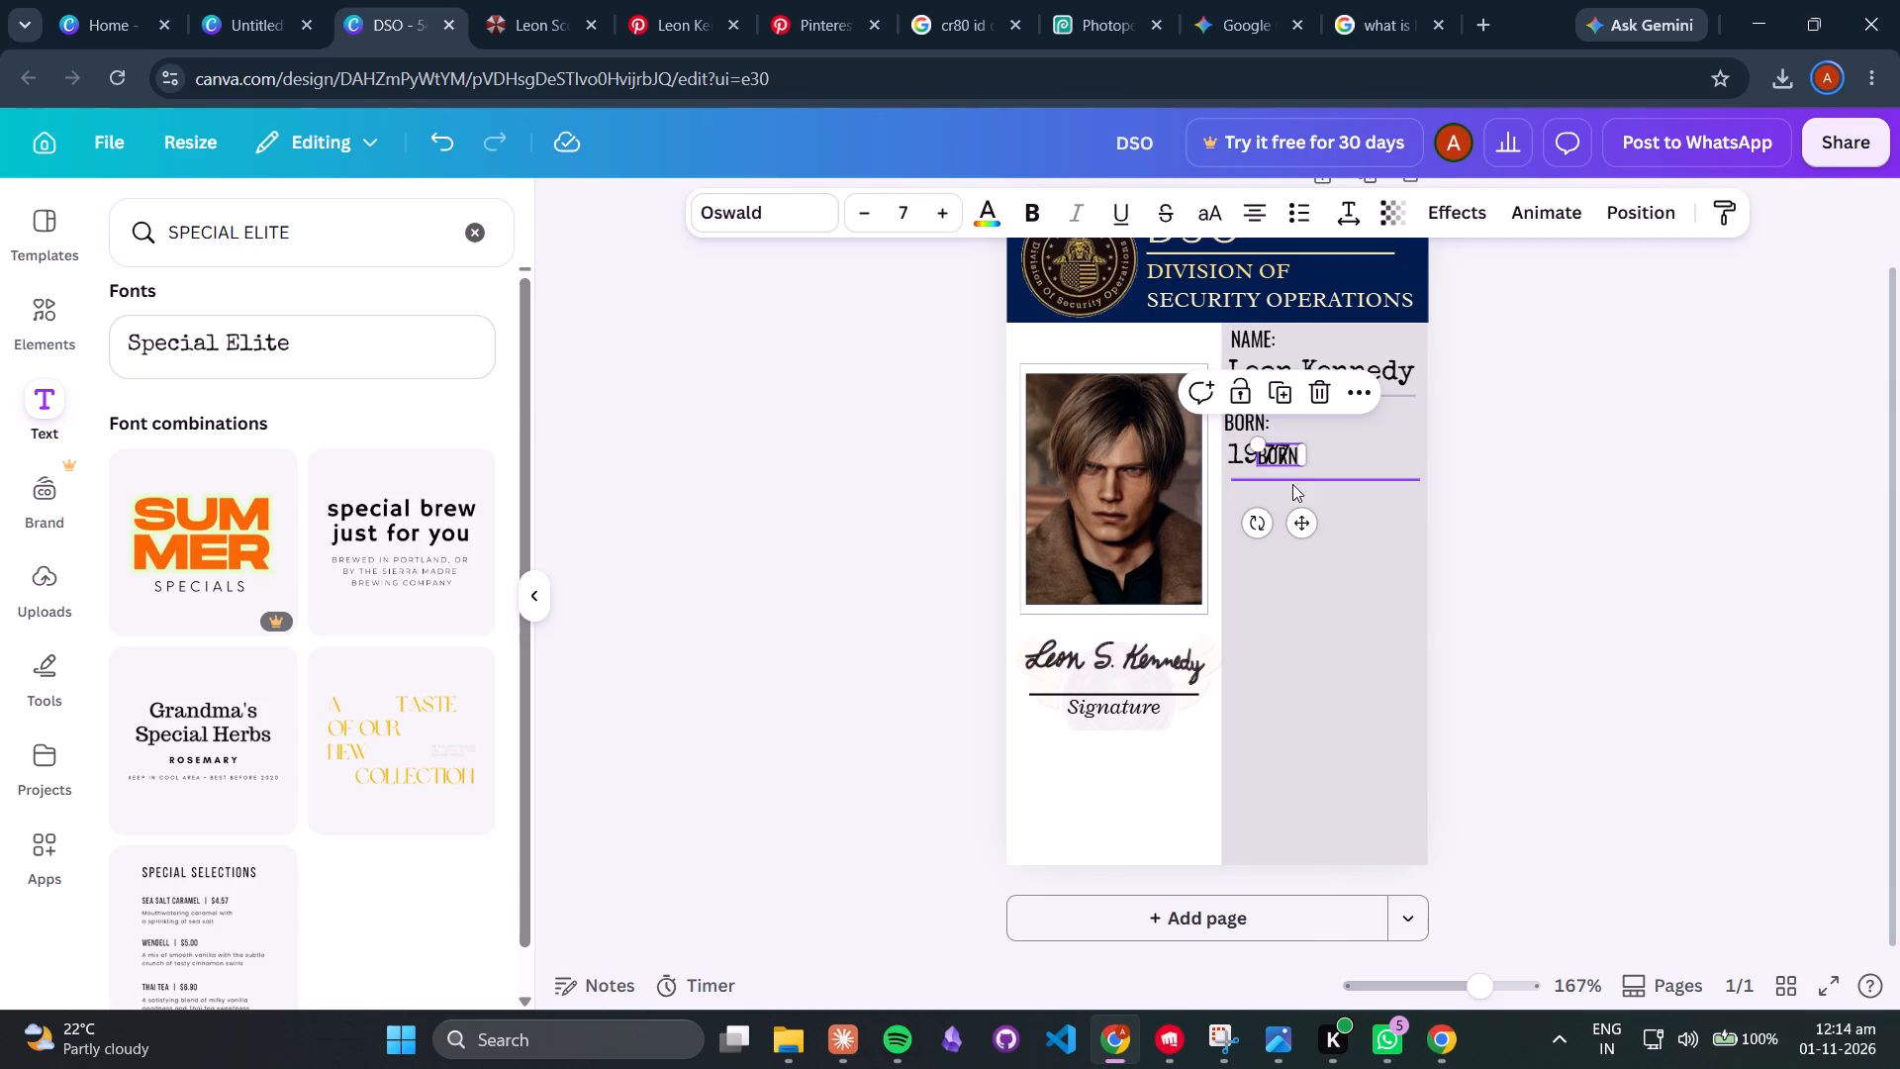
{"action": "left_click_drag", "start_coordinate": [1303, 522], "coordinate": [1329, 599]}
{"action": "key", "text": "ctrl+a"}
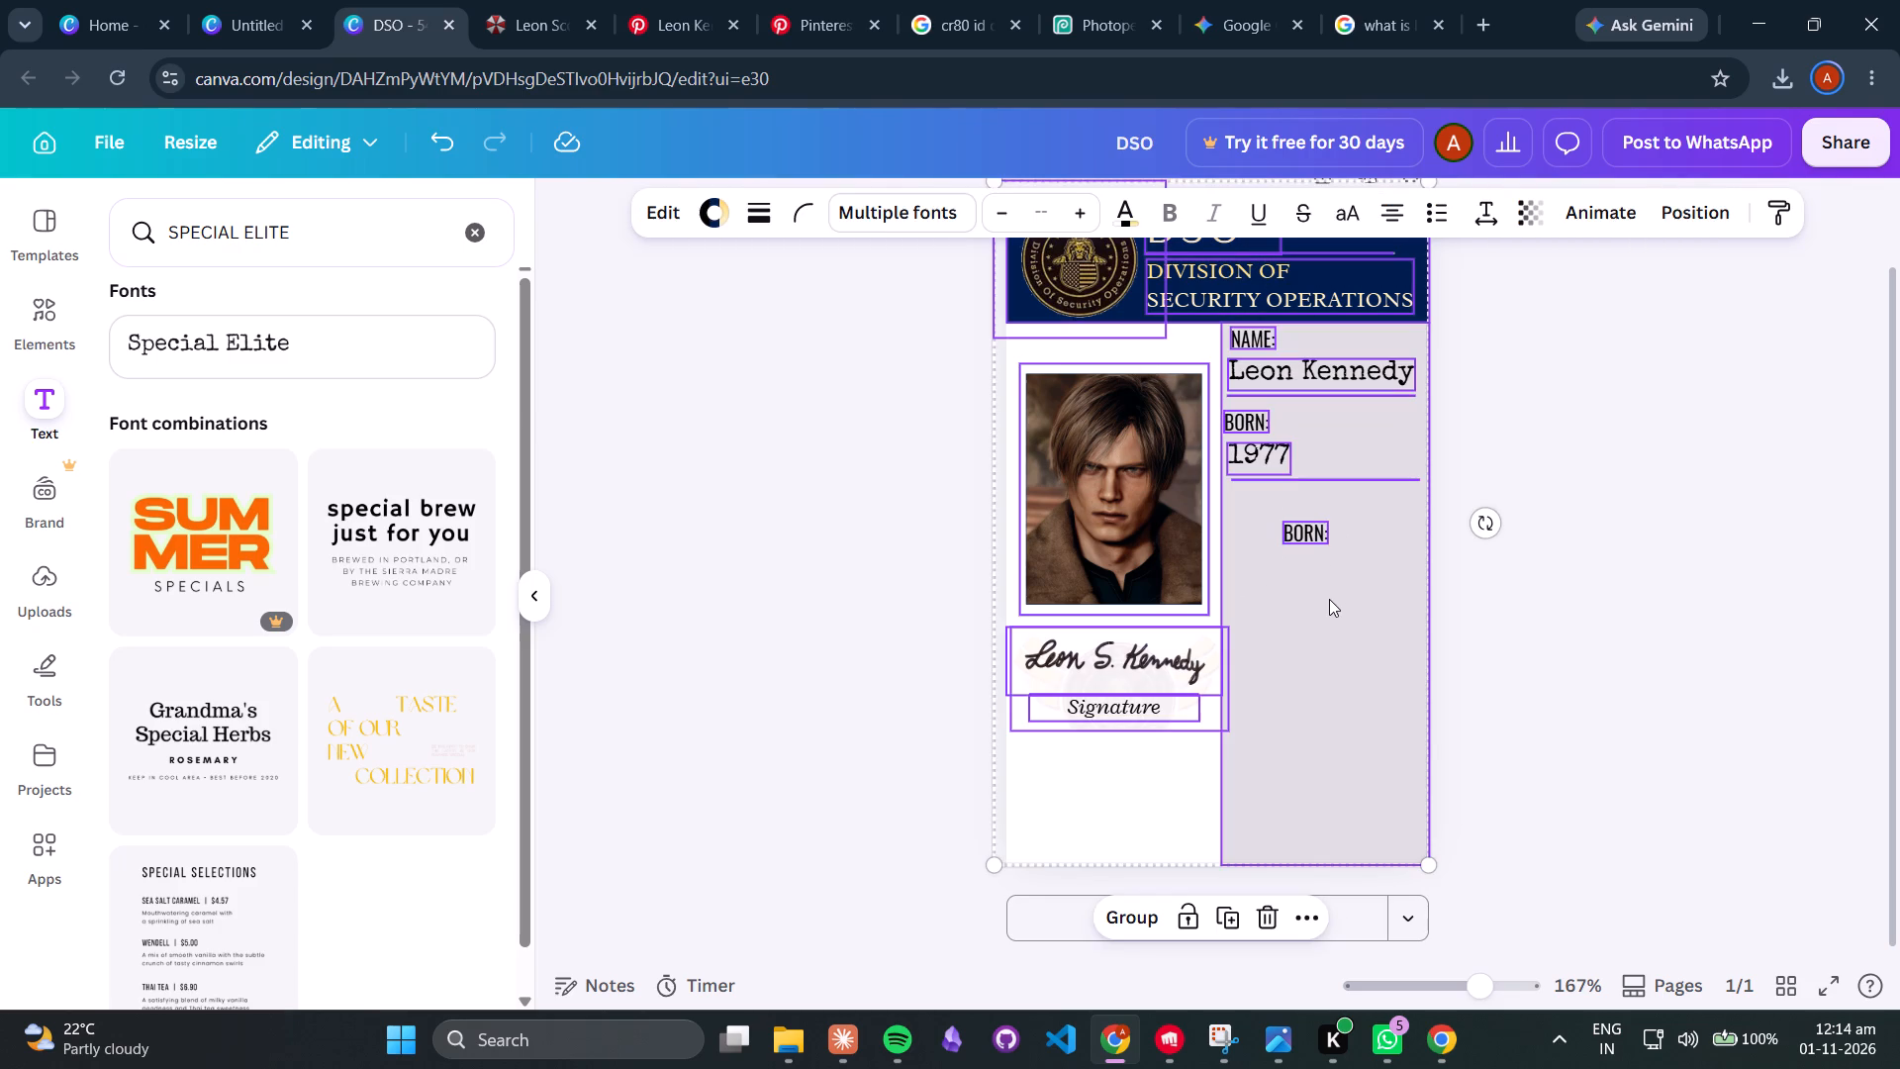
{"action": "left_click", "coordinate": [1301, 539]}
{"action": "left_click", "coordinate": [1307, 533]}
{"action": "left_click", "coordinate": [1665, 726]}
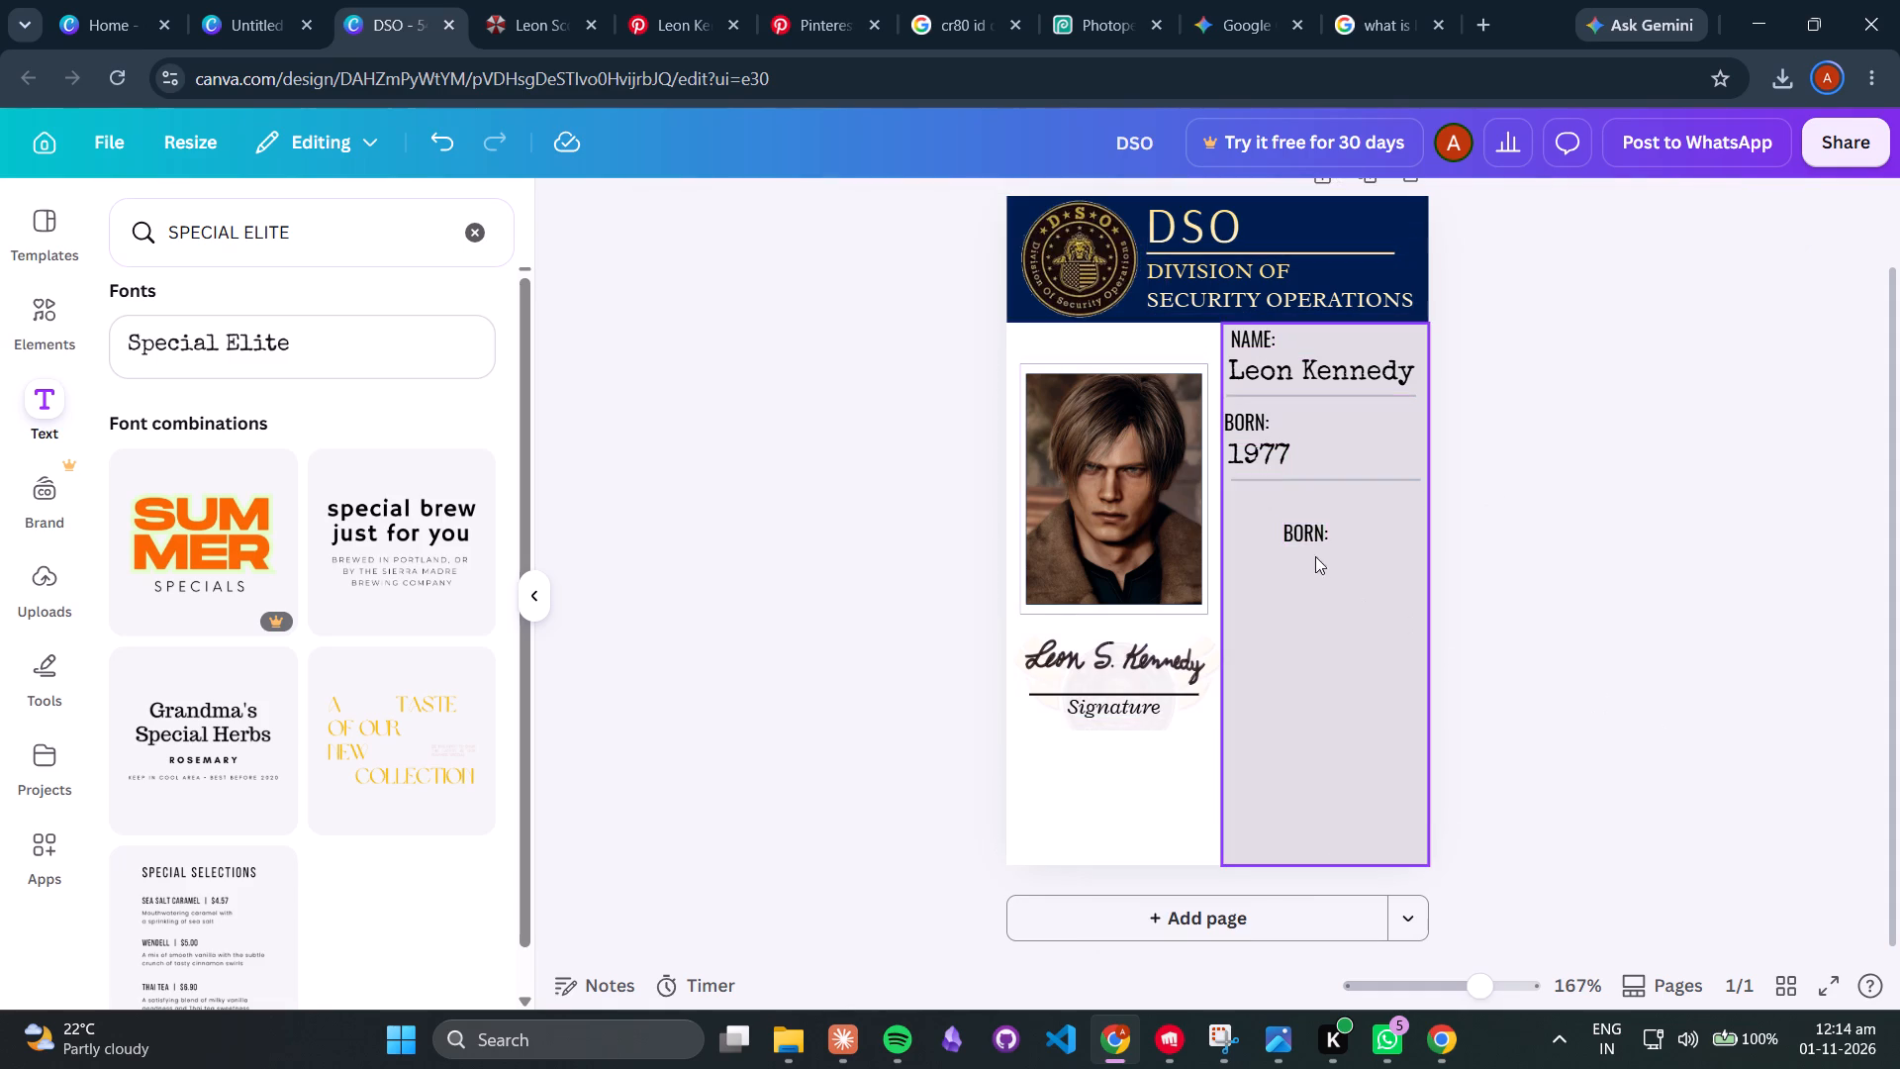
Change the duplicated BORN label below the second divider to "HEIGHT:".
{"action": "double_click", "coordinate": [1313, 536]}
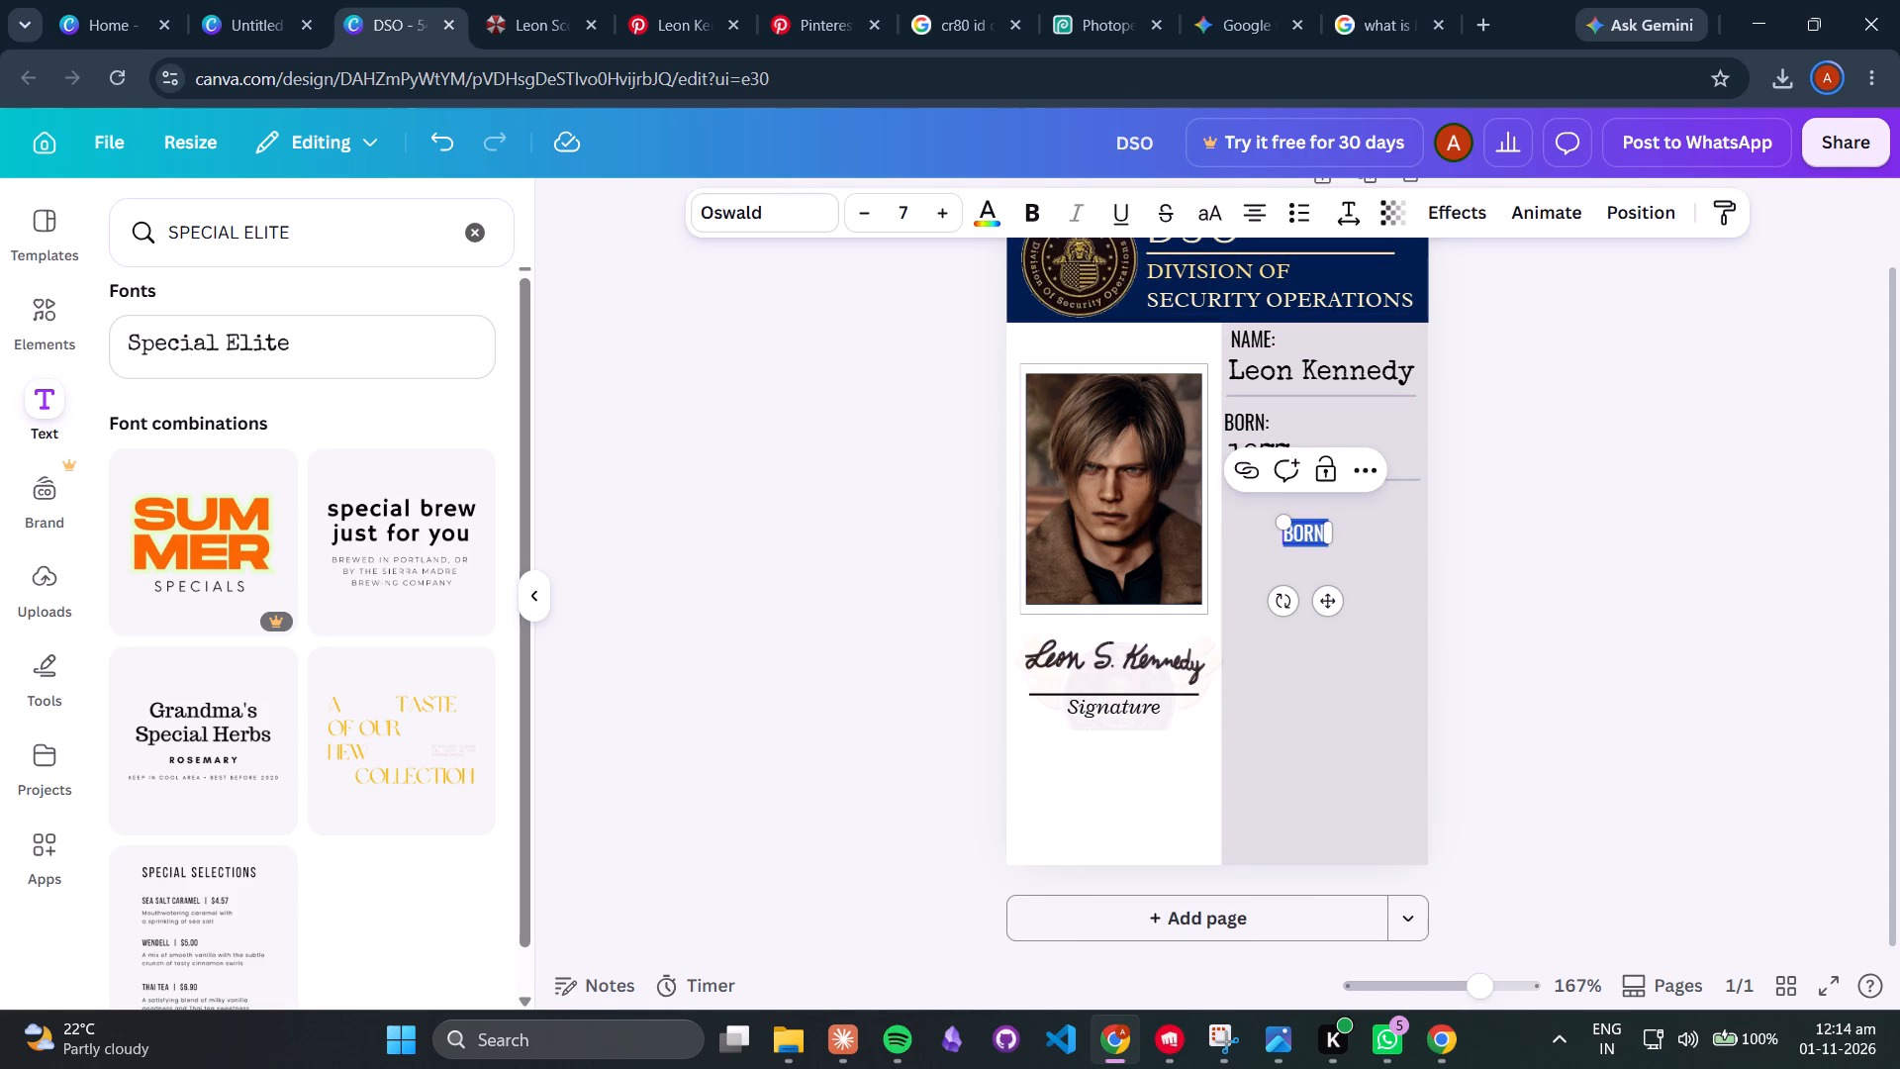
{"action": "type", "text": "HRI"}
{"action": "key", "text": "BackSpace"}
{"action": "key", "text": "BackSpace"}
{"action": "key", "text": "e"}
{"action": "key", "text": "BackSpace"}
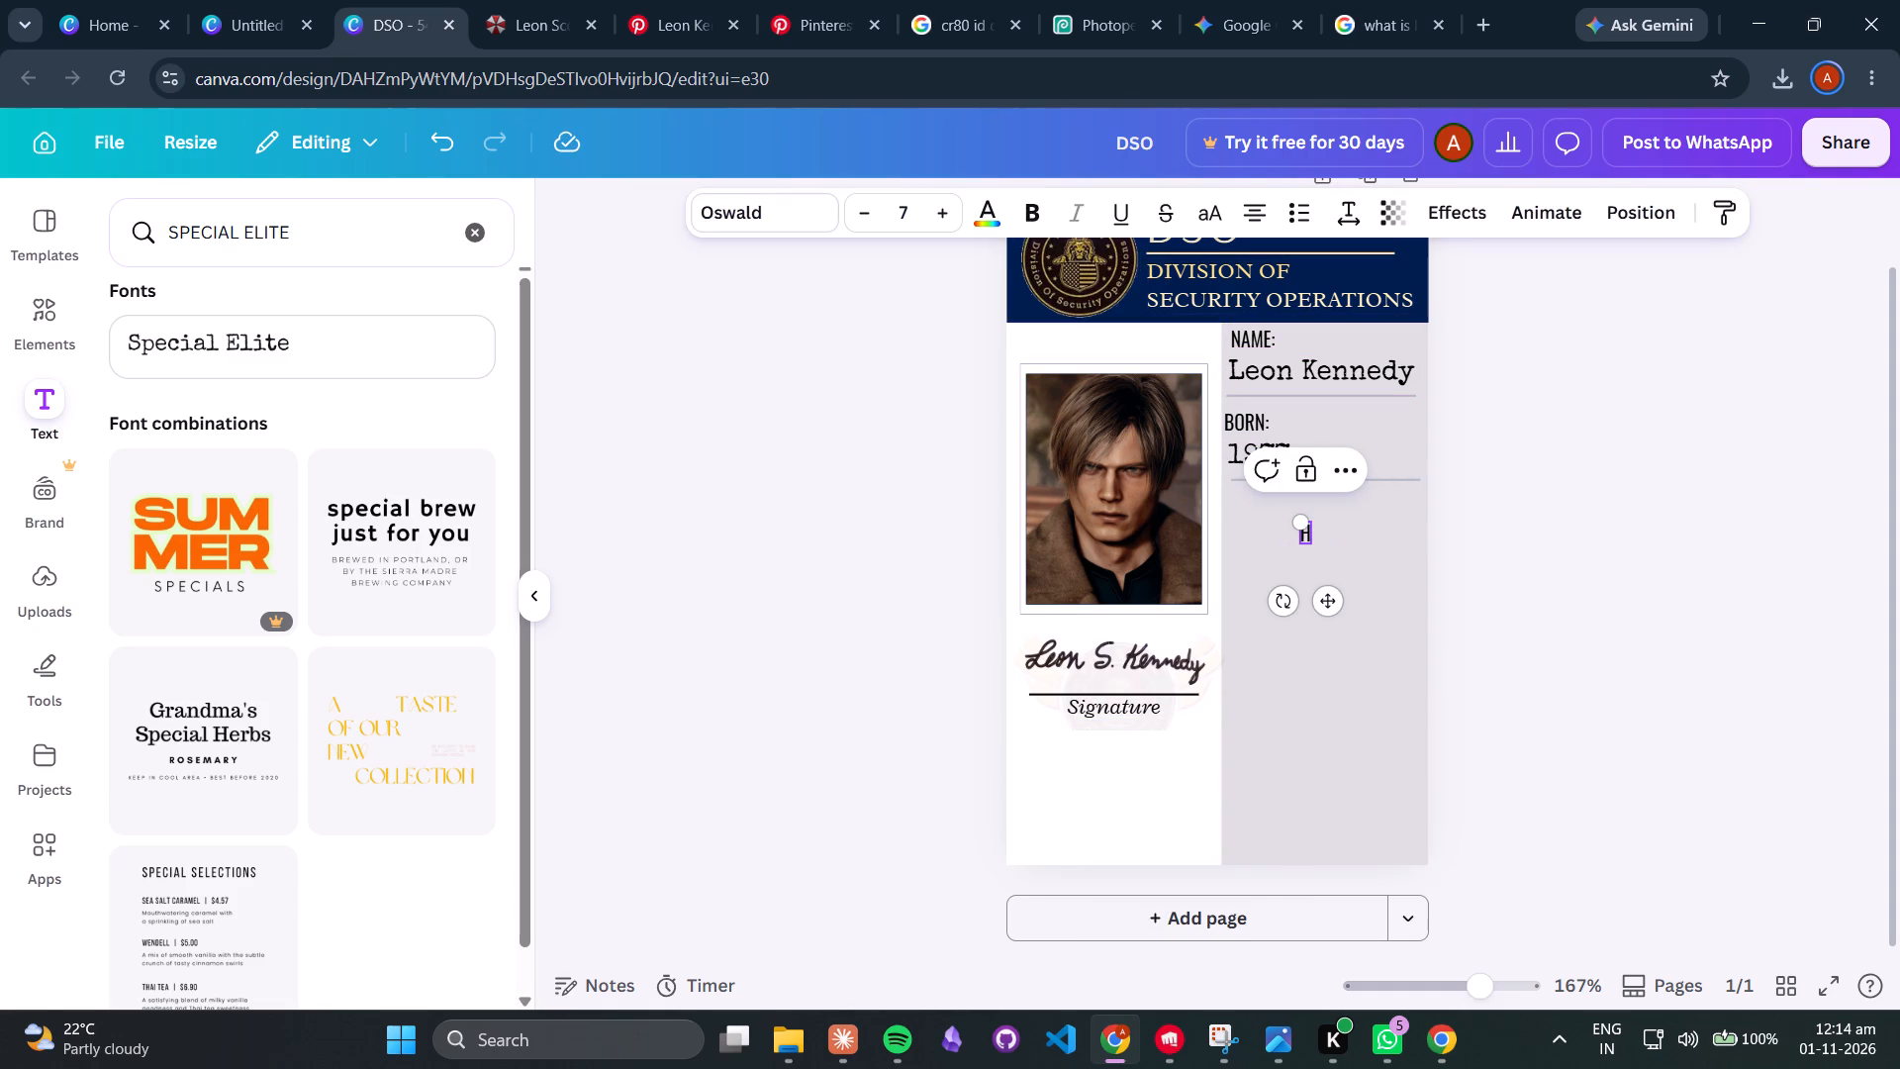
{"action": "type", "text": "EIGHT"}
{"action": "key", "text": "shift+colon"}
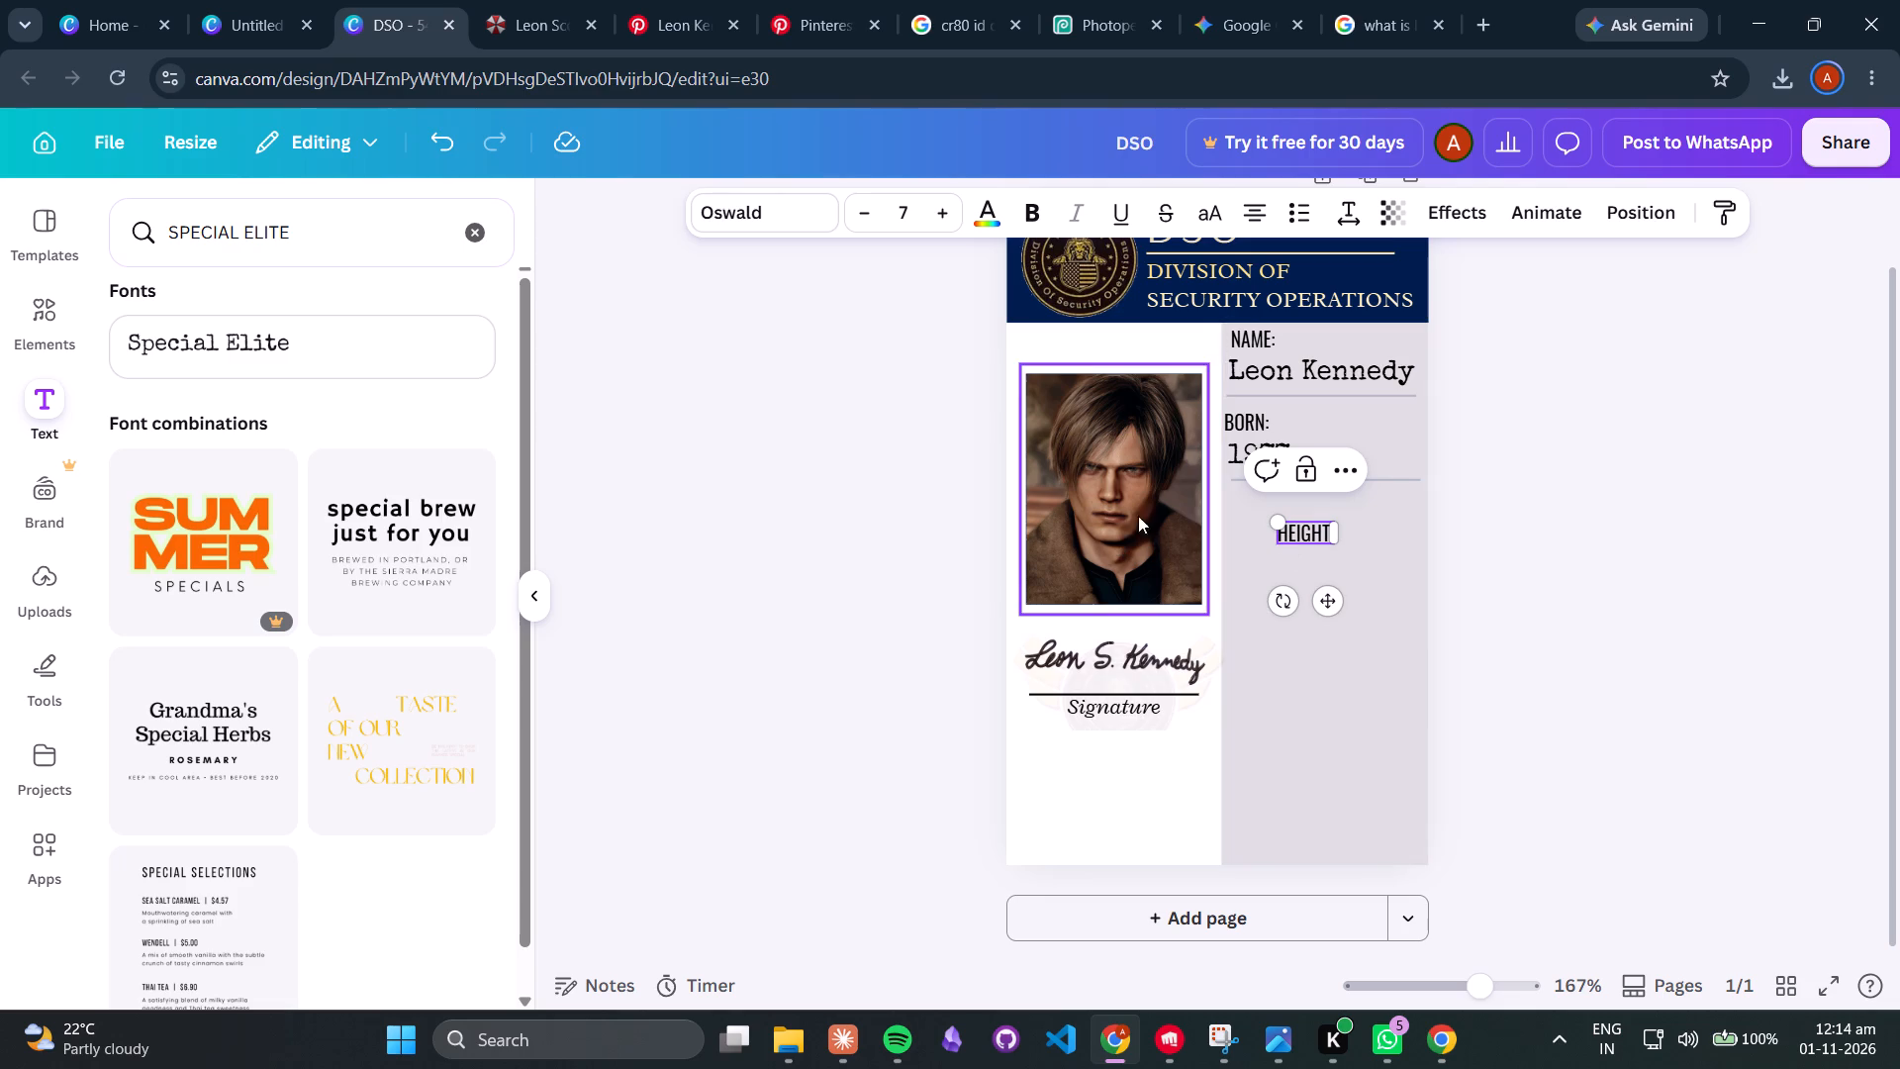
{"action": "left_click", "coordinate": [1341, 609]}
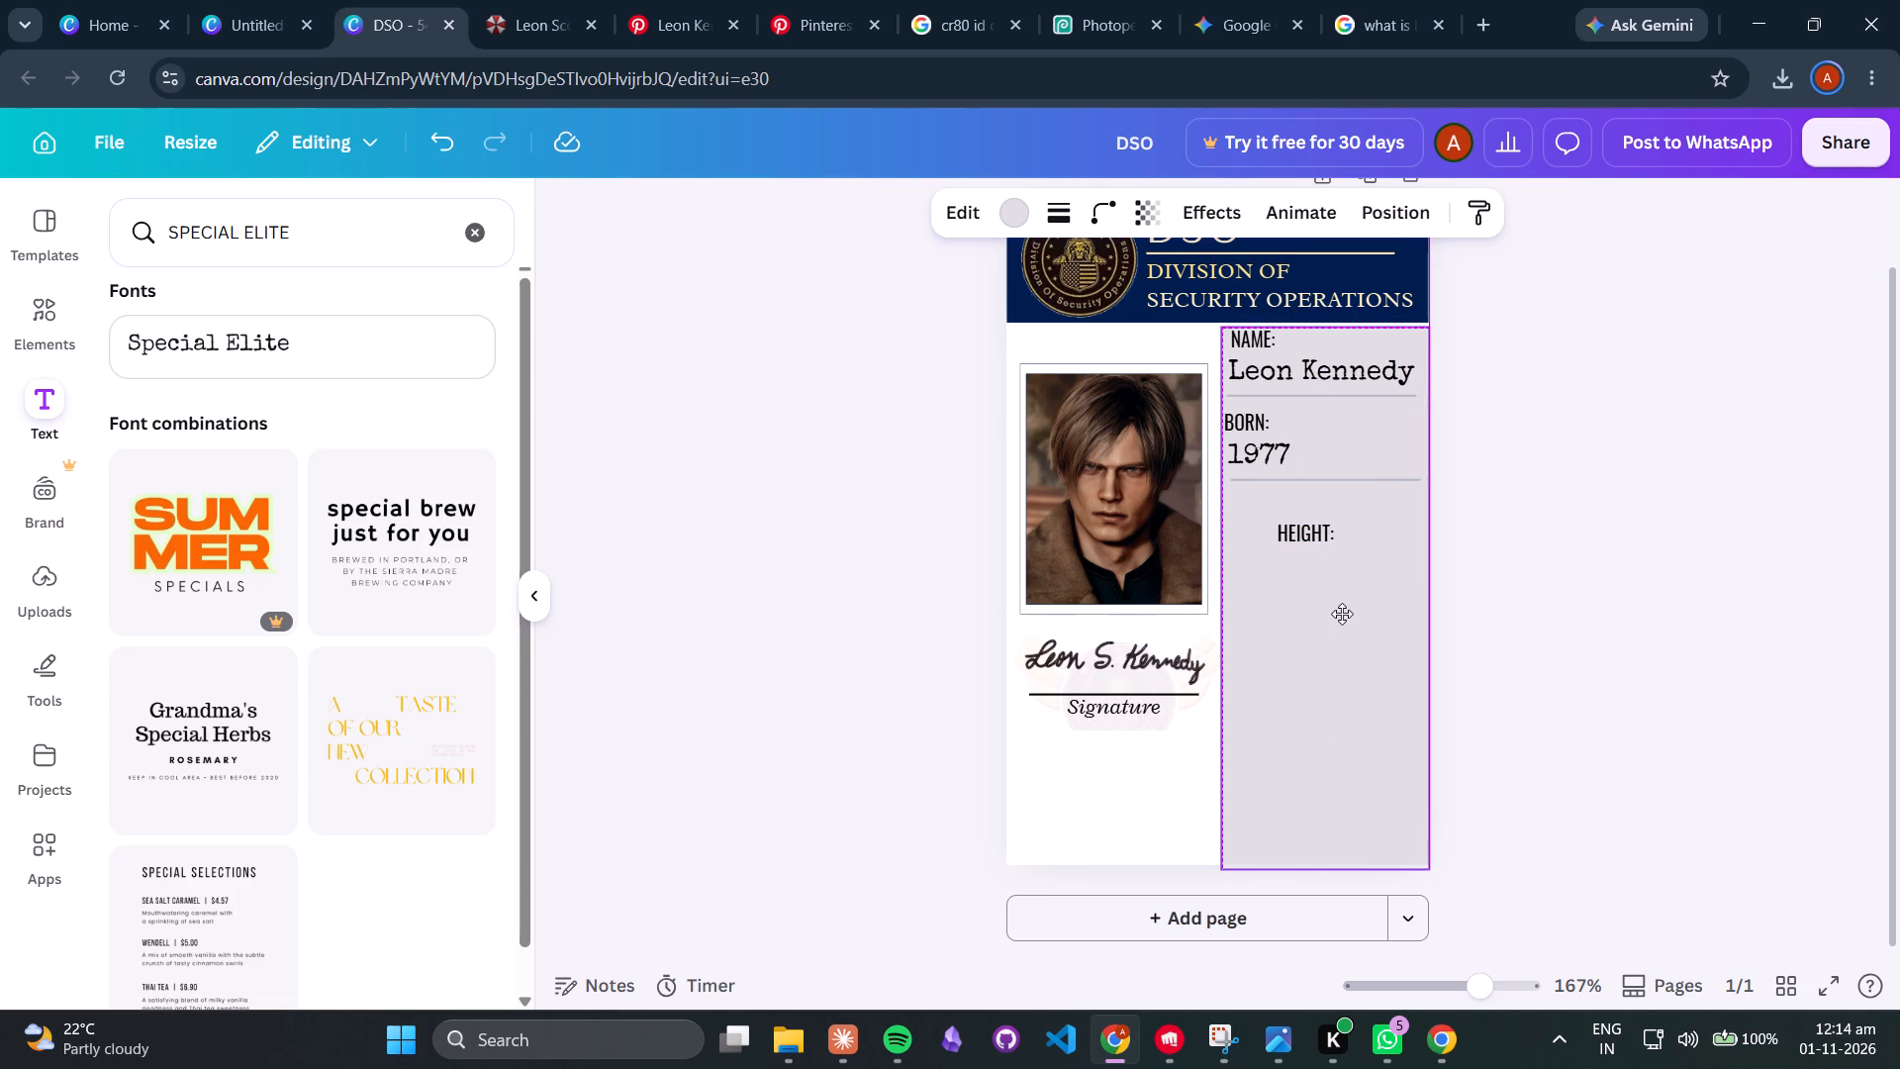
{"action": "left_click", "coordinate": [1553, 636]}
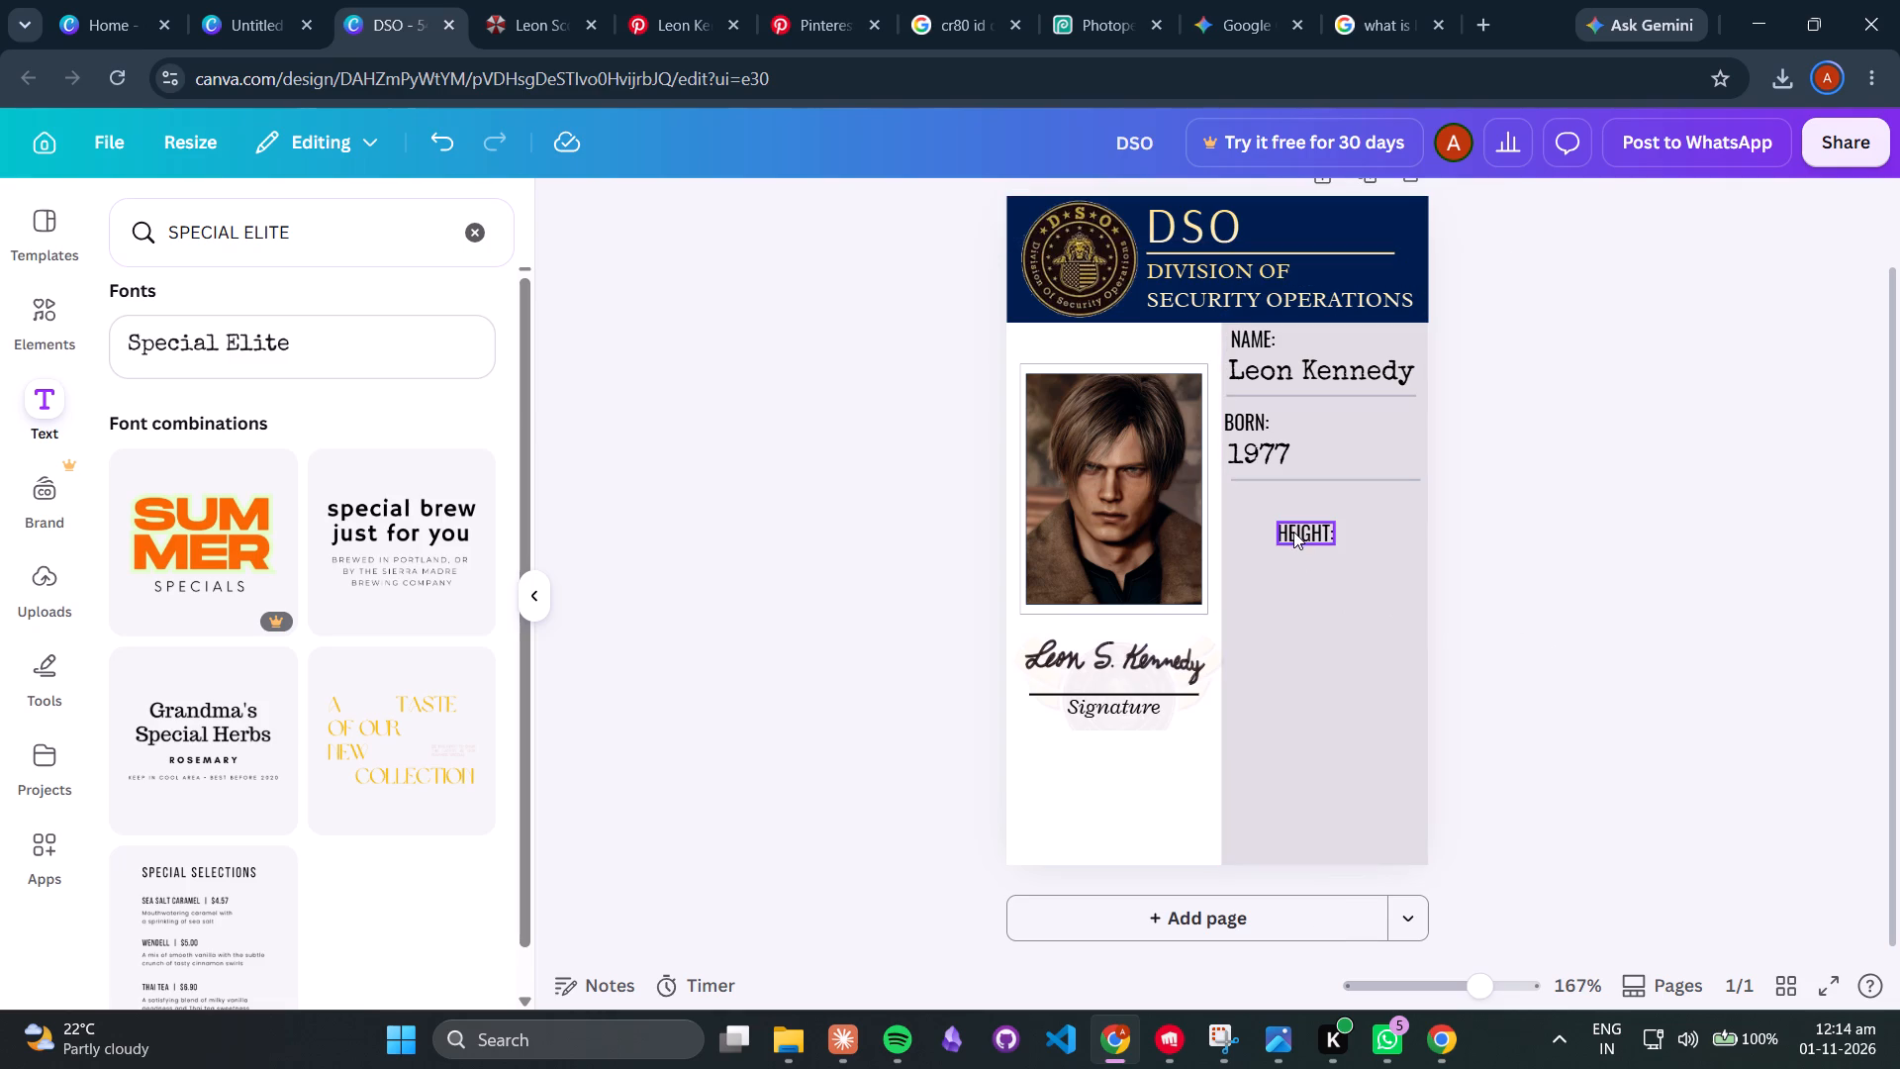
Move the HEIGHT label up to just beneath the second divider, near the left margin of the details column.
{"action": "left_click", "coordinate": [1305, 533]}
{"action": "left_click_drag", "start_coordinate": [1328, 604], "coordinate": [1287, 579]}
{"action": "left_click", "coordinate": [1572, 638]}
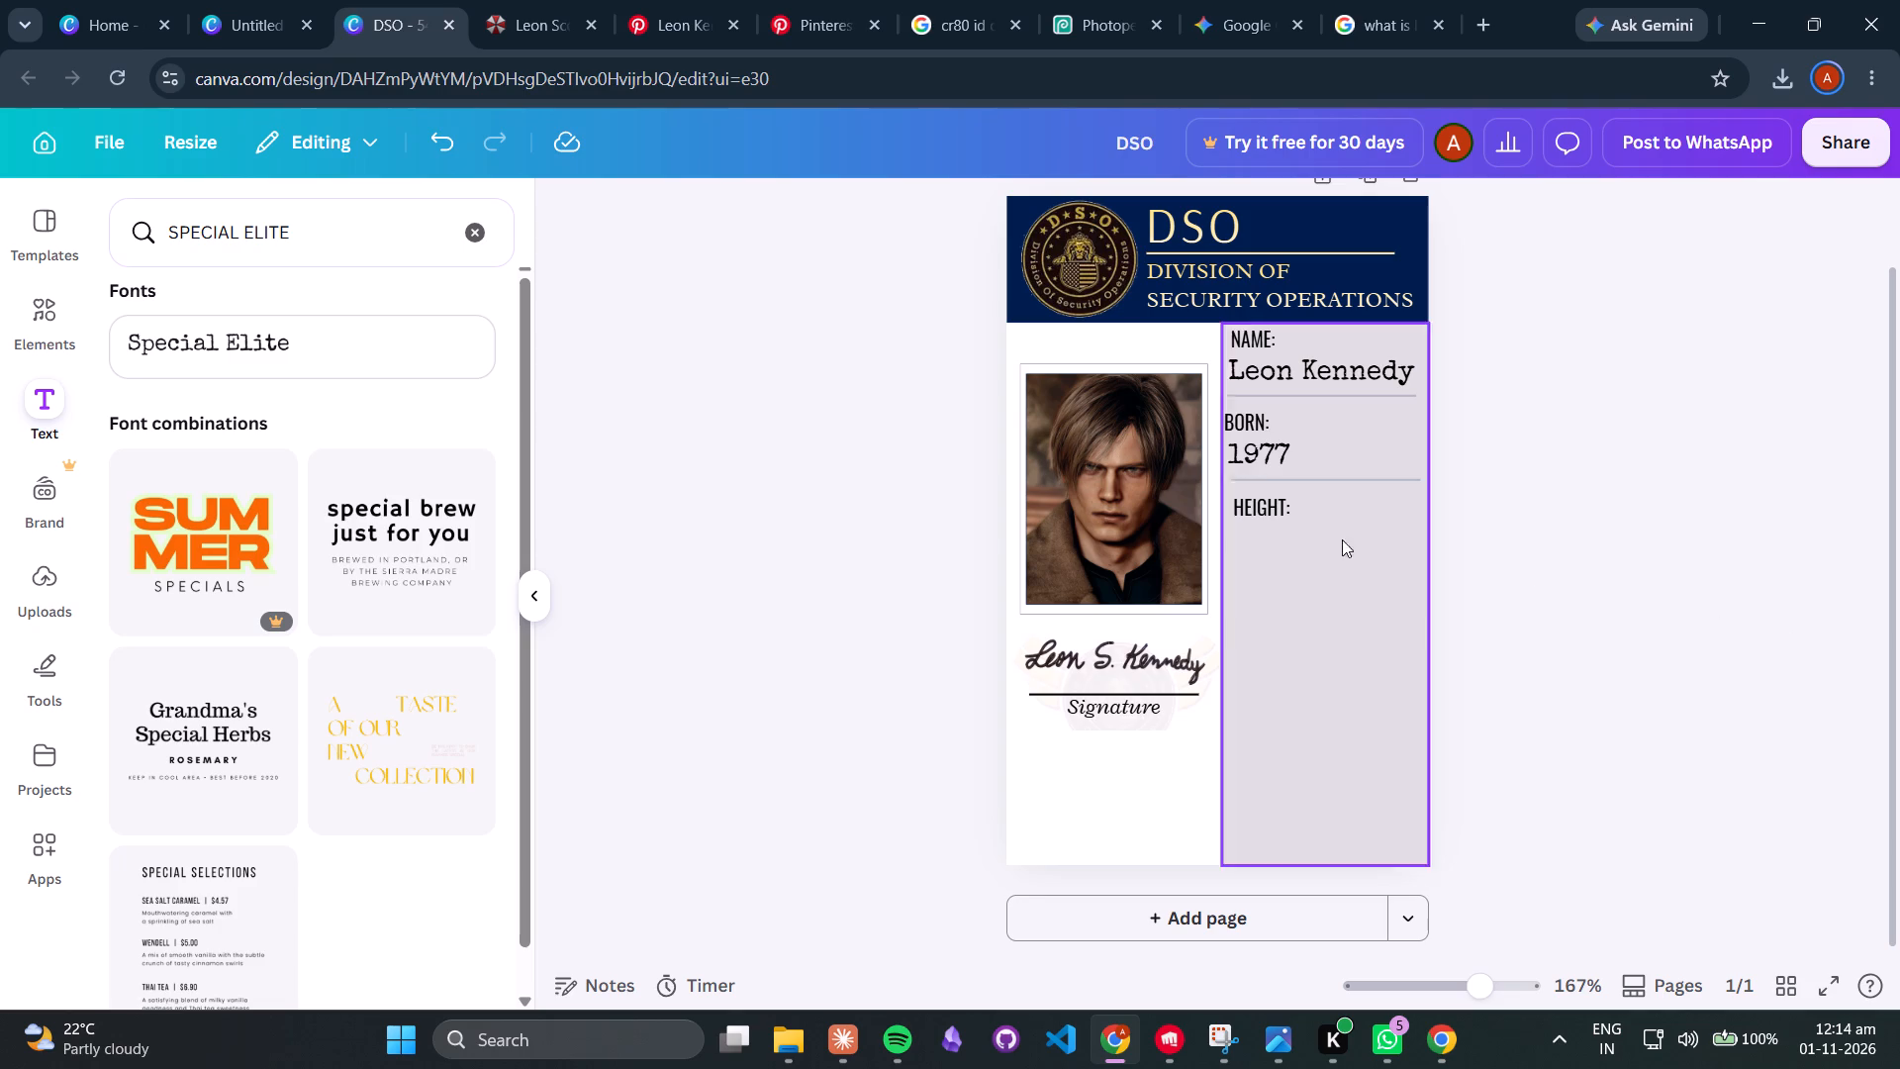
Shift the Leon Kennedy text, the BORN label and 1977 slightly right so the column's text starts line up.
{"action": "left_click", "coordinate": [1241, 339]}
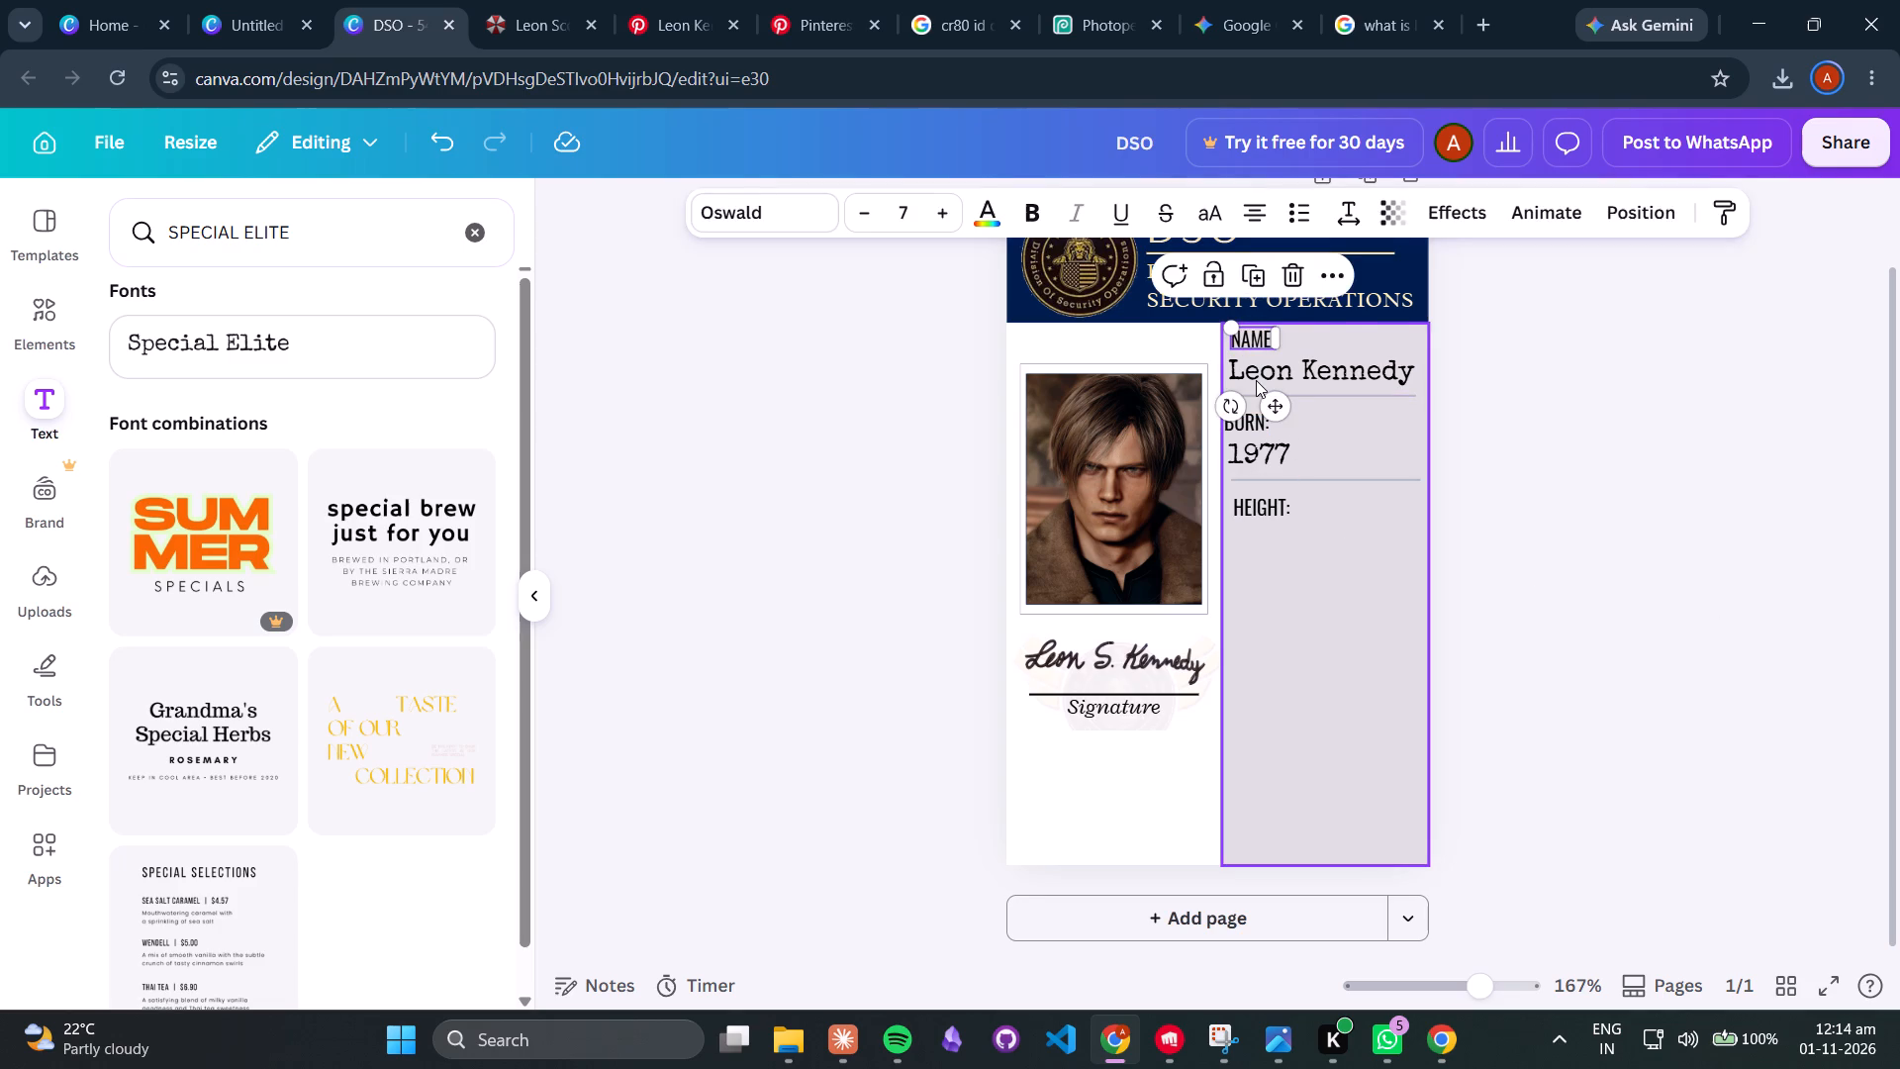
{"action": "left_click", "coordinate": [1256, 380]}
{"action": "left_click", "coordinate": [1339, 448]}
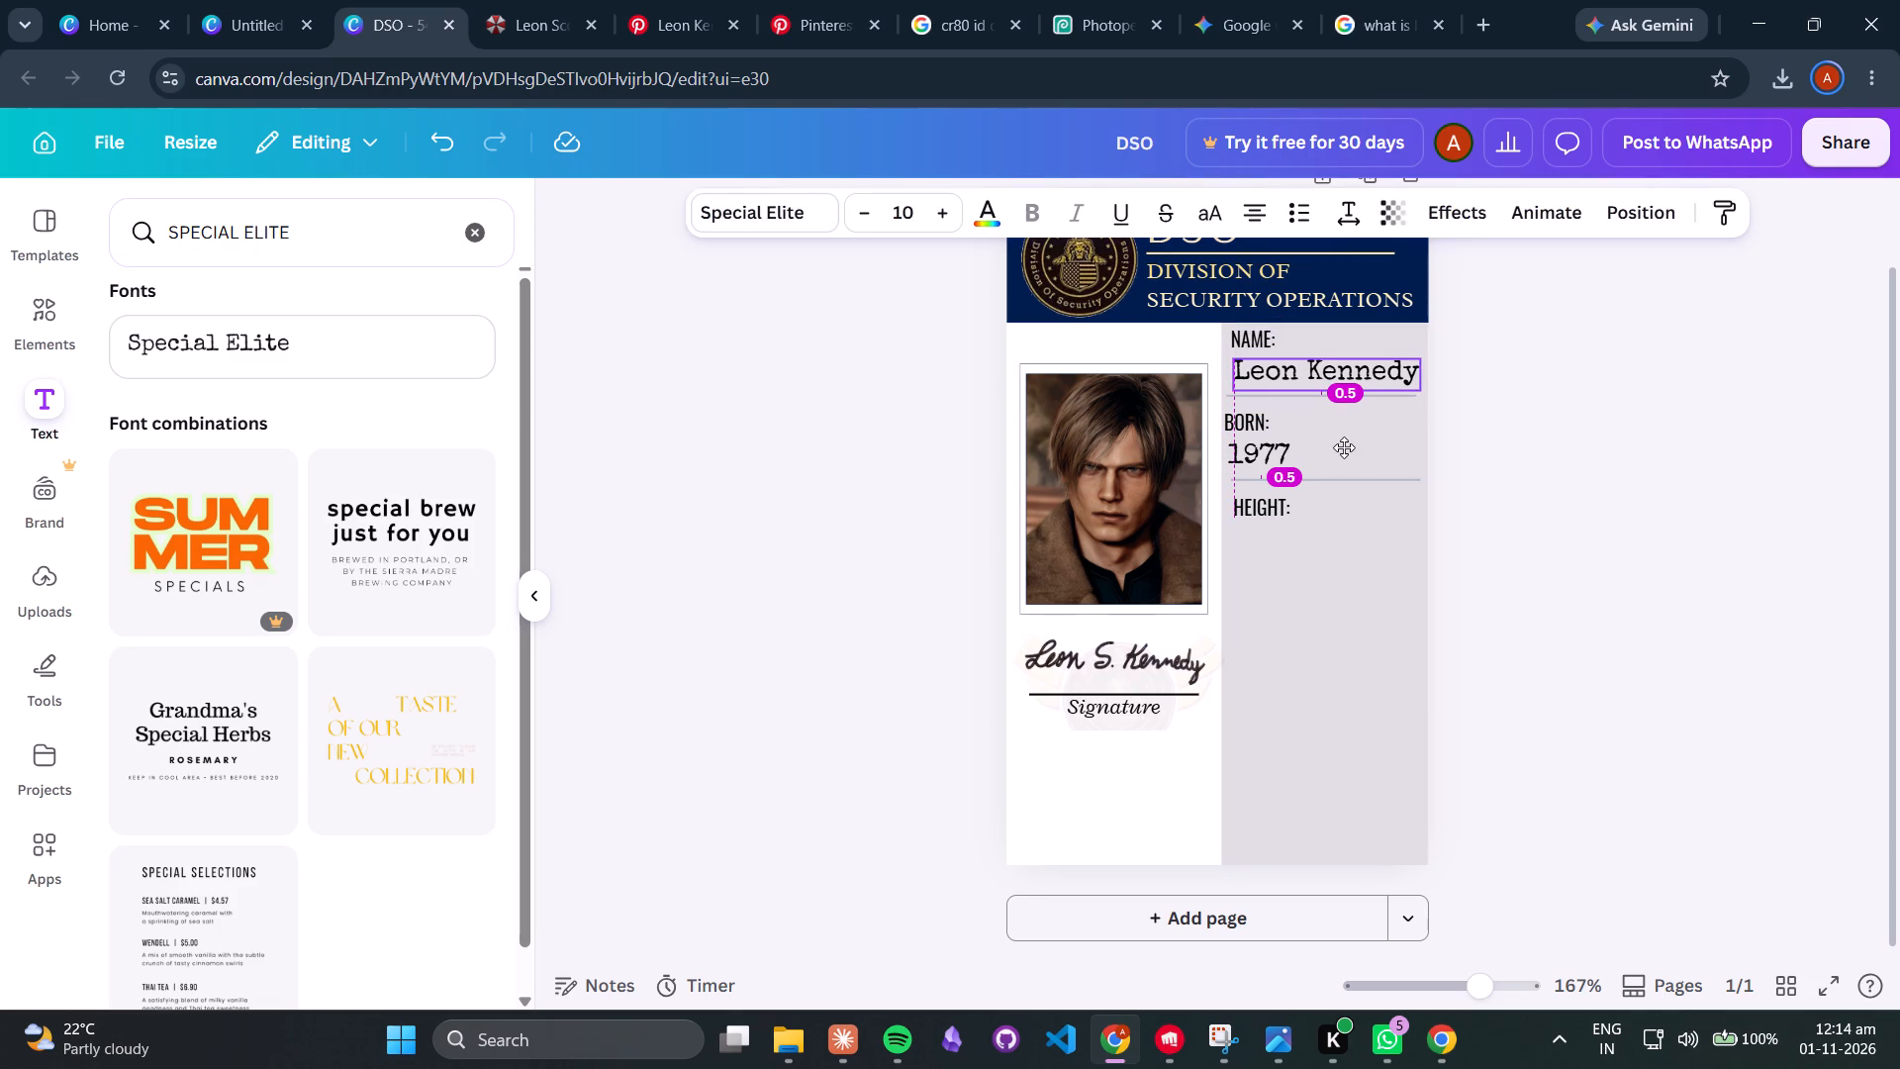
{"action": "left_click_drag", "start_coordinate": [1750, 545], "coordinate": [1741, 545]}
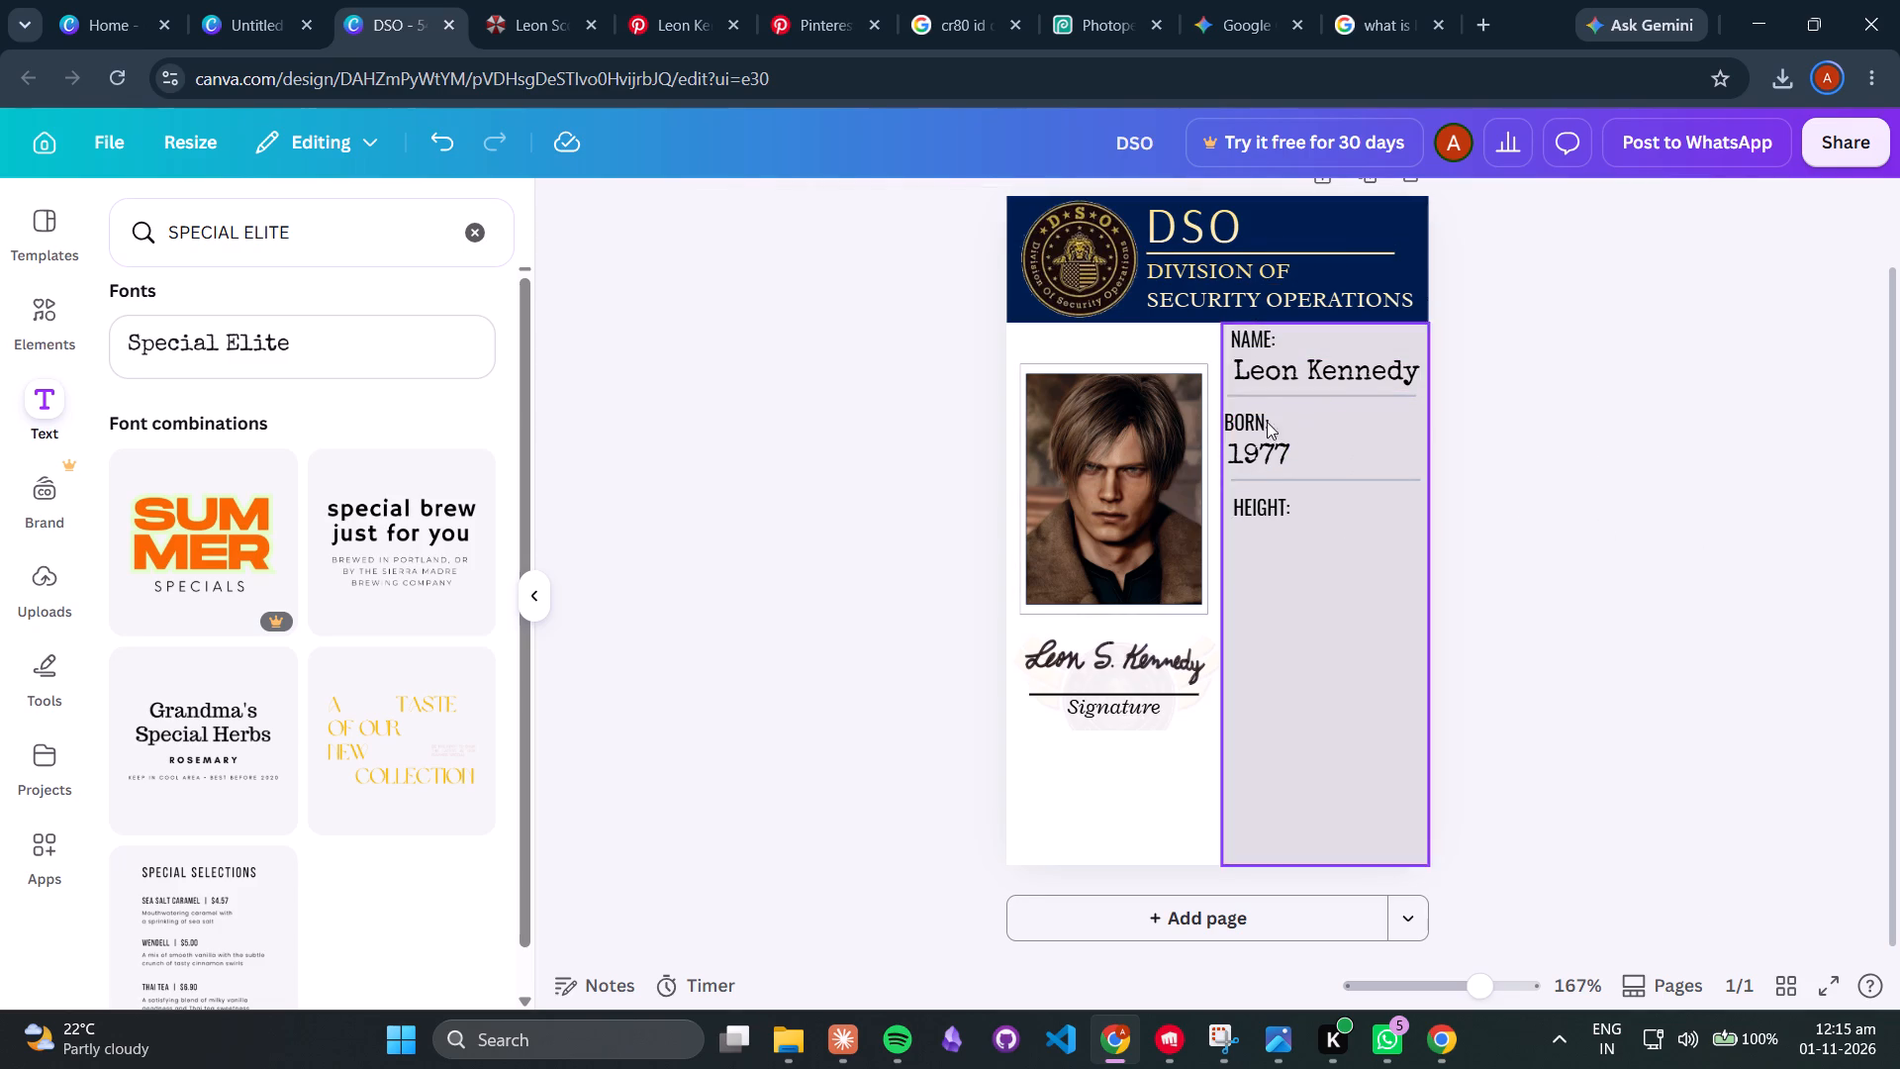
{"action": "left_click", "coordinate": [1242, 414]}
{"action": "left_click", "coordinate": [1269, 492]}
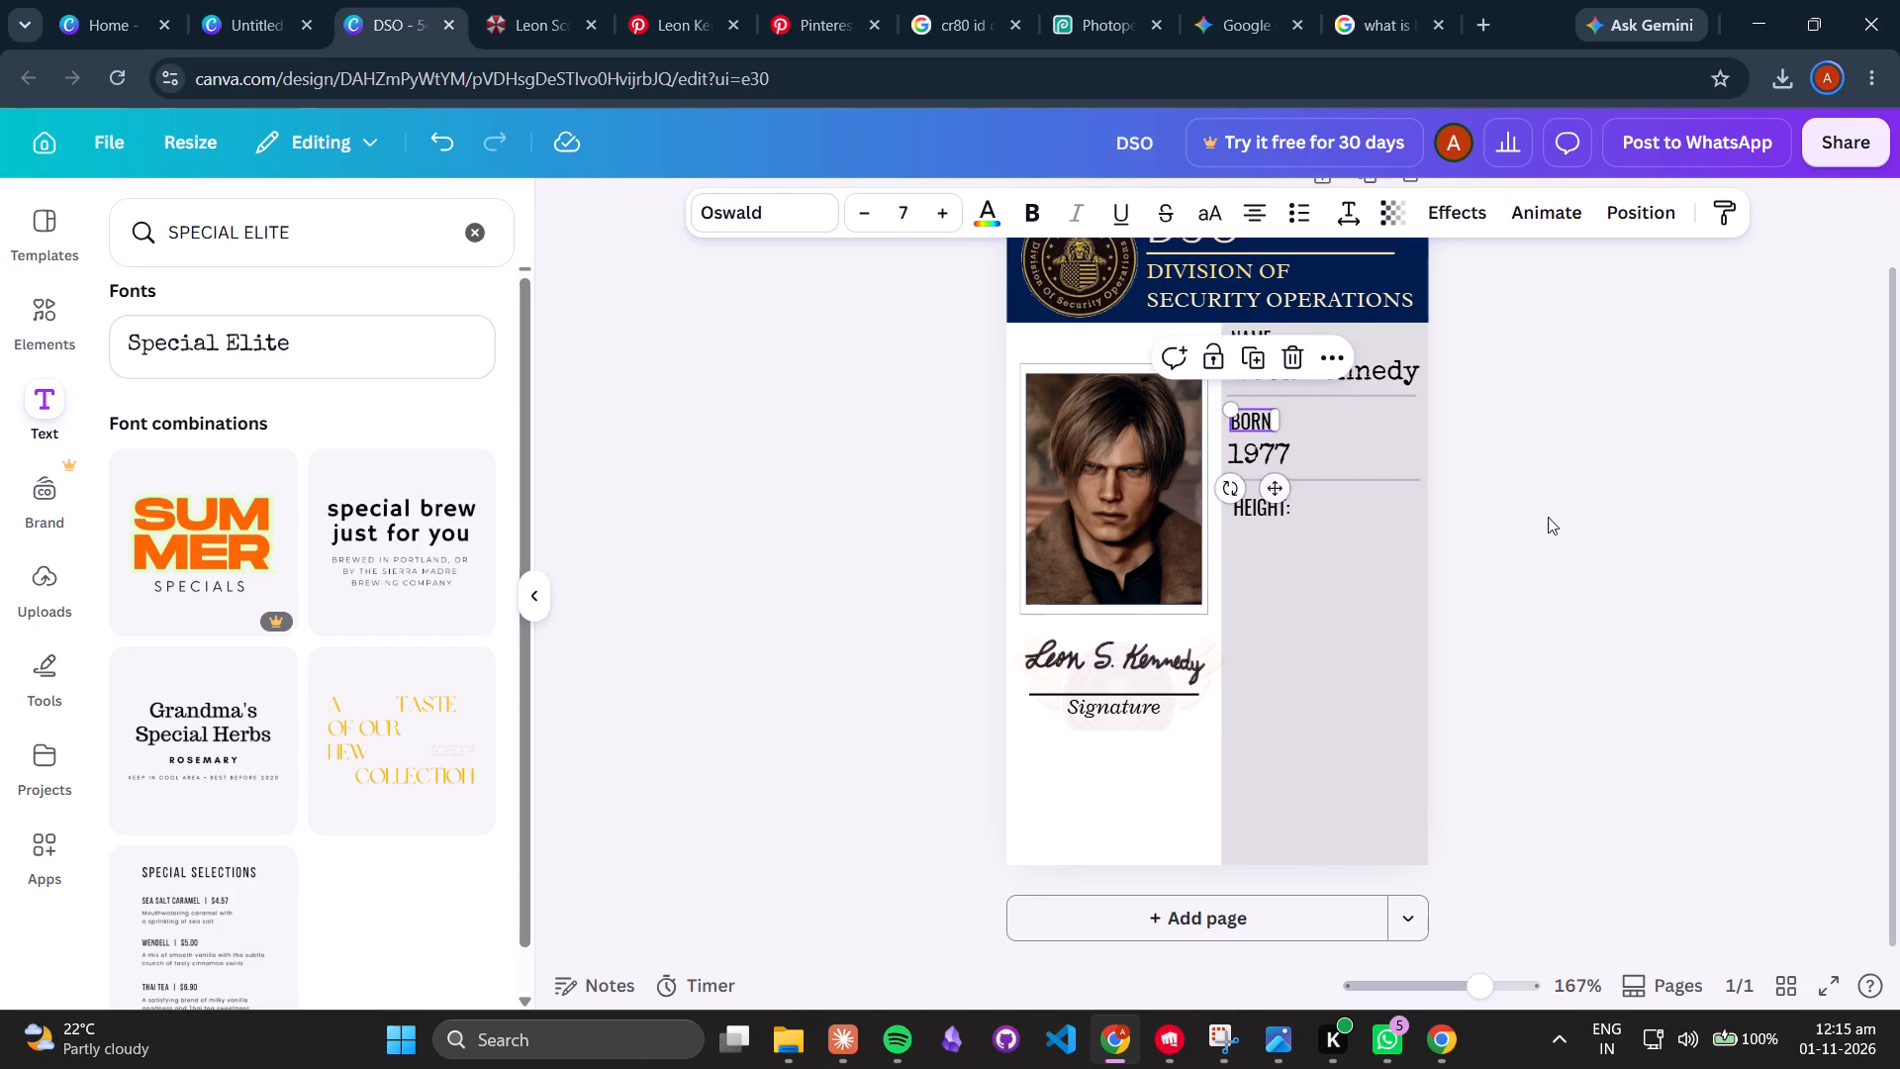
{"action": "left_click", "coordinate": [1548, 517]}
{"action": "left_click", "coordinate": [1259, 447]}
{"action": "left_click", "coordinate": [1279, 524]}
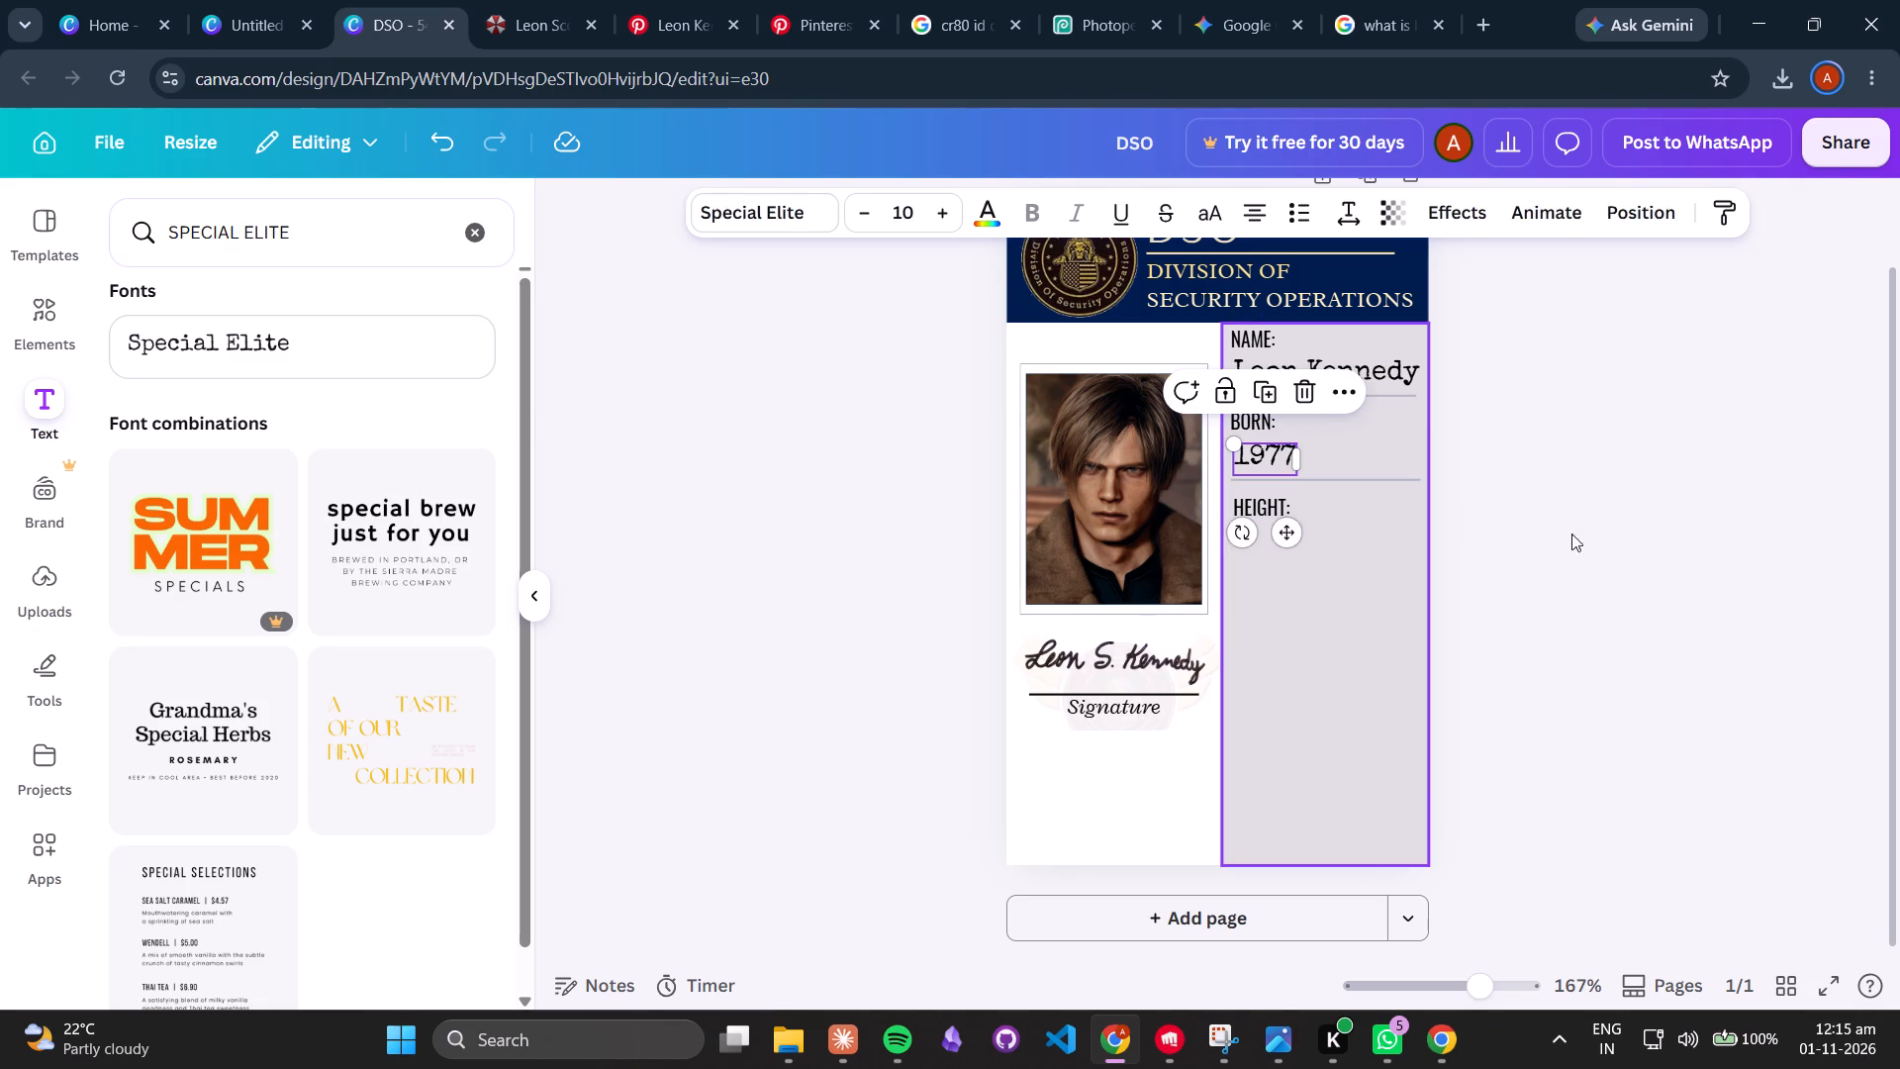
{"action": "left_click", "coordinate": [1601, 541]}
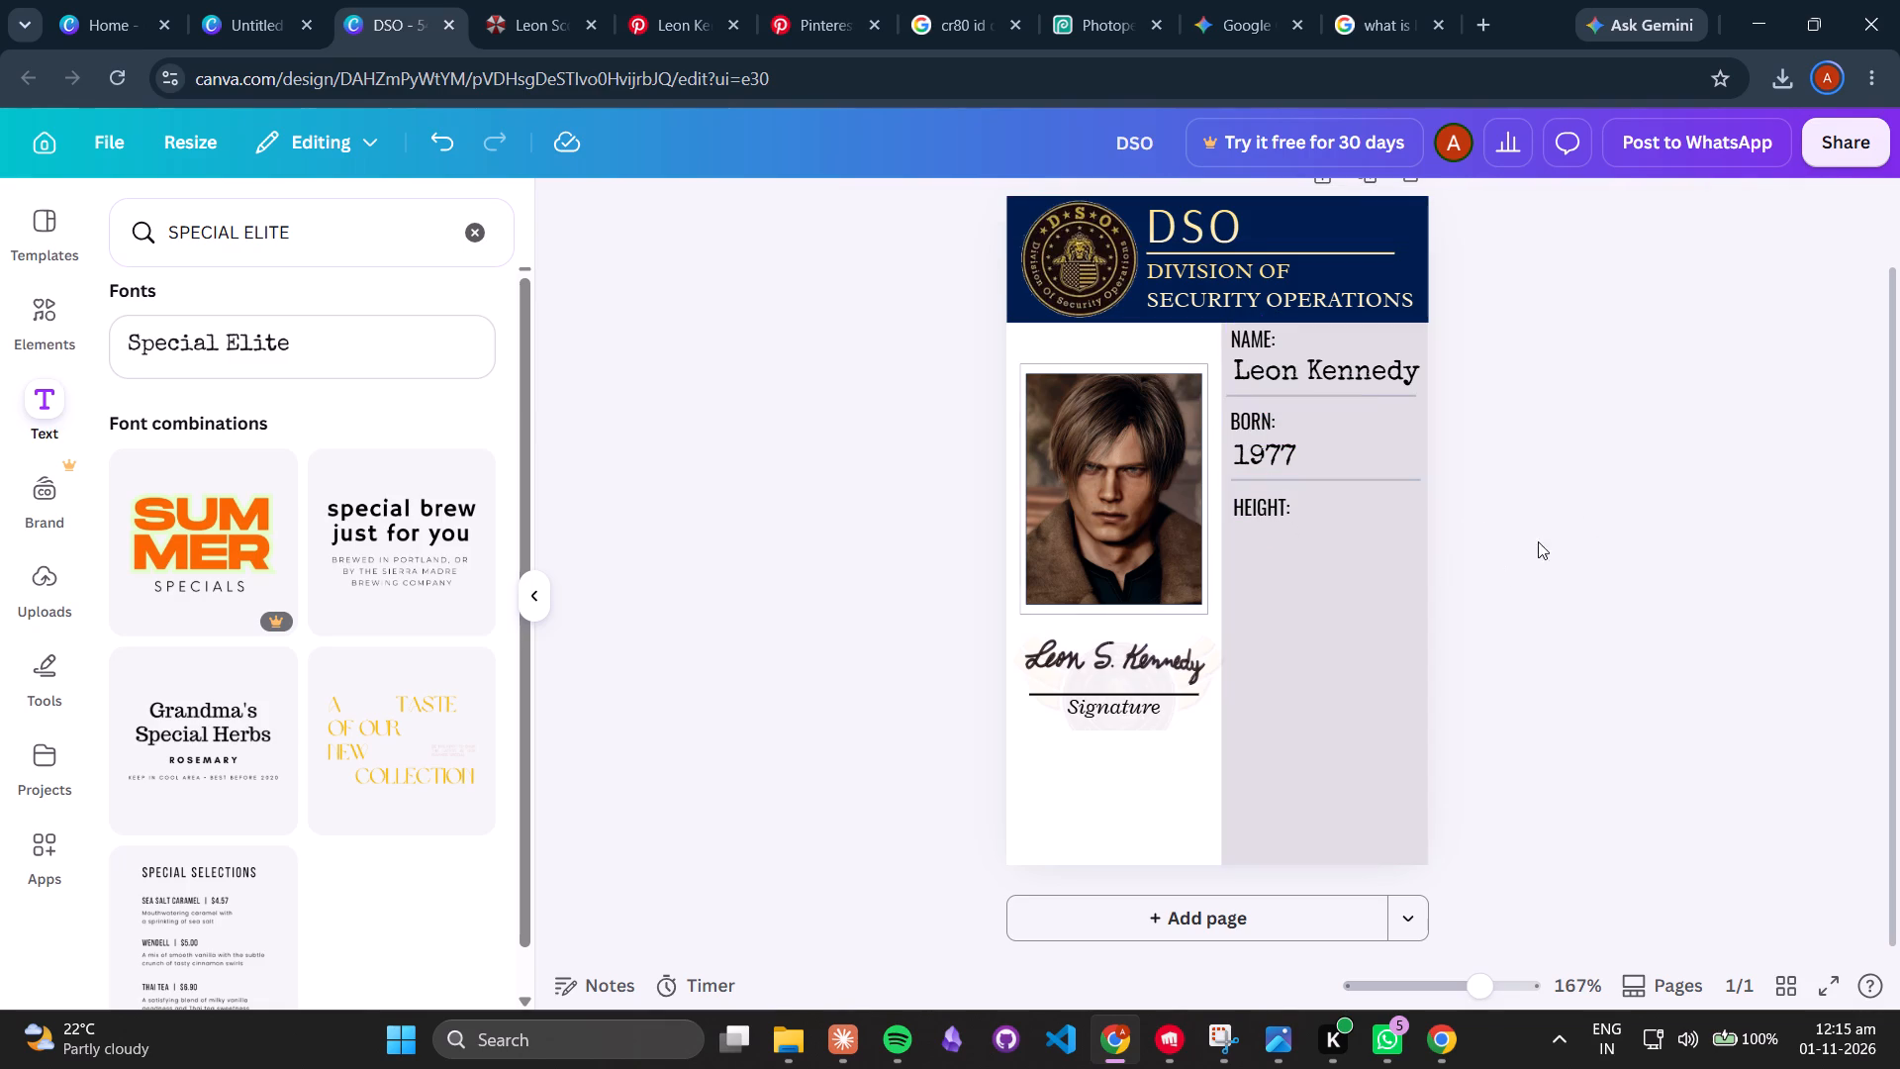
Duplicate the 1977 text and place the copy beneath the HEIGHT label, left-aligned with the original.
{"action": "left_click", "coordinate": [1276, 452]}
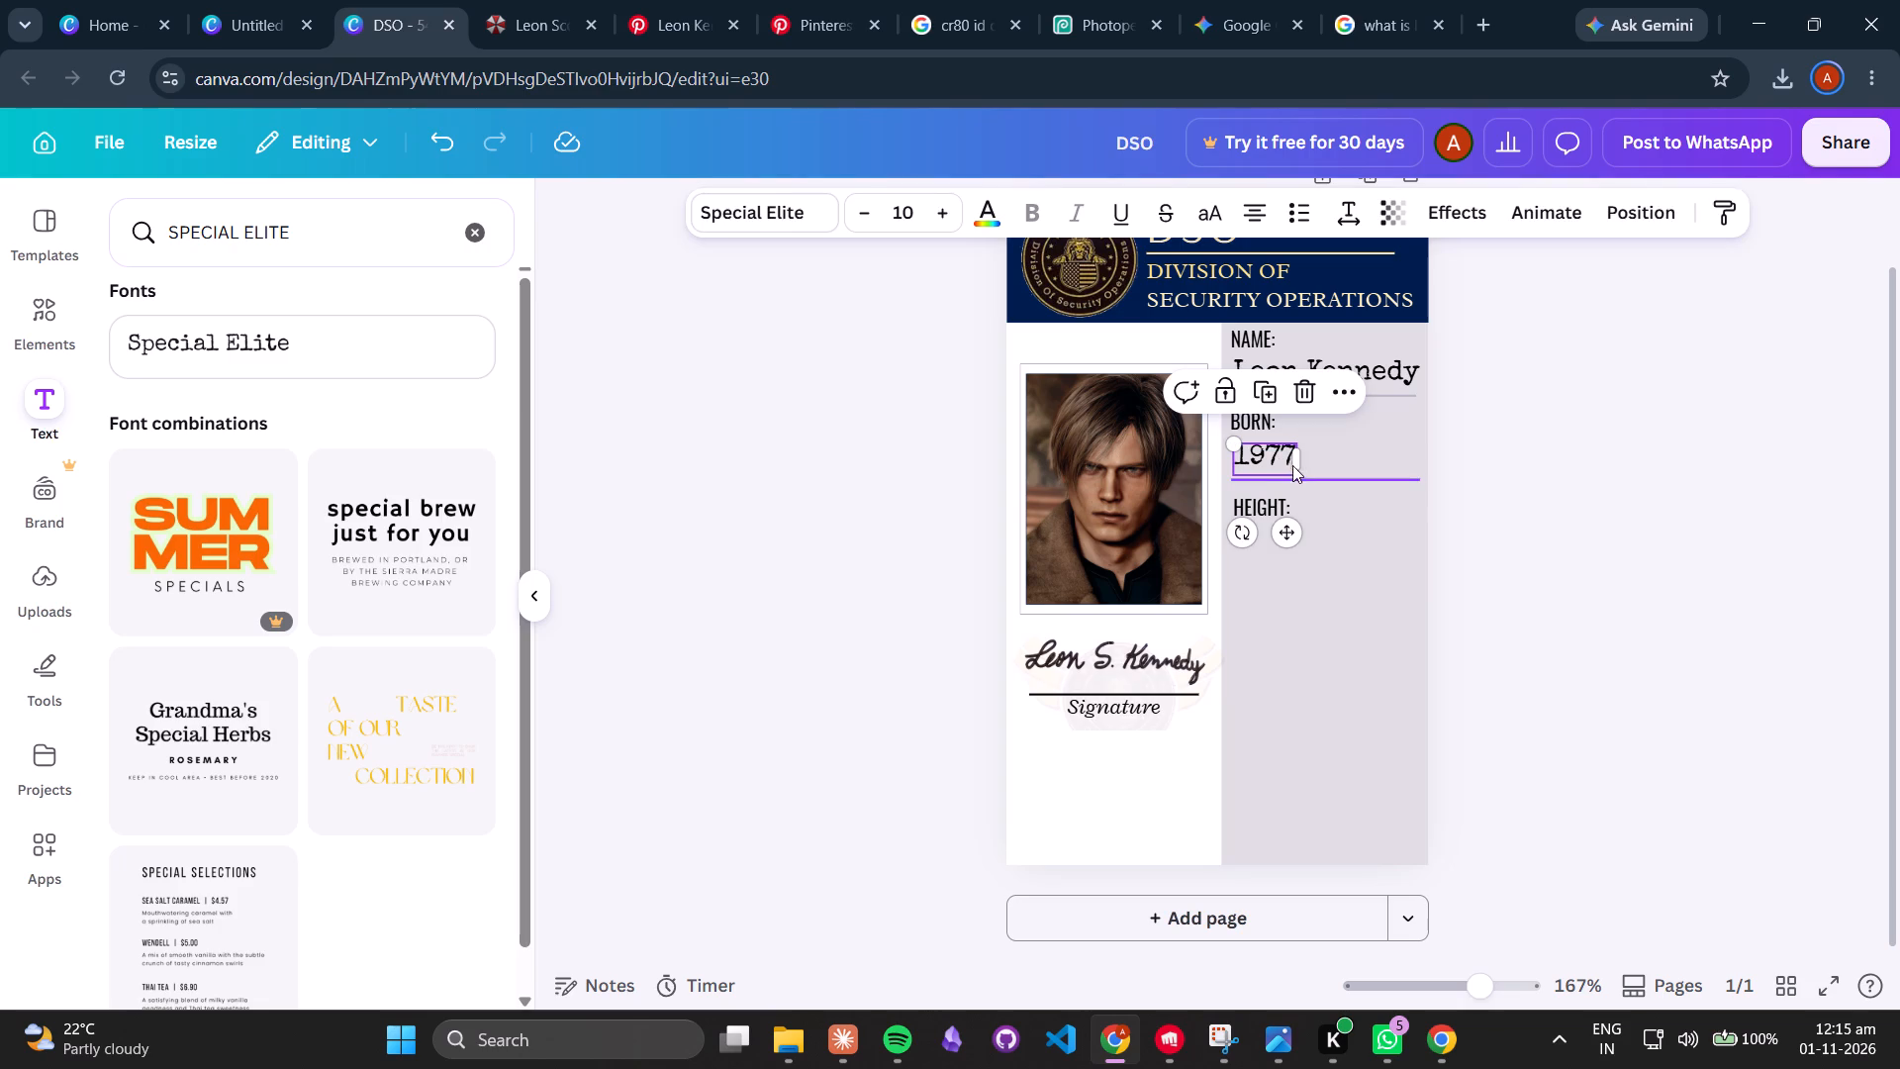
{"action": "key", "text": "ctrl+c"}
{"action": "left_click", "coordinate": [1352, 582]}
{"action": "key", "text": "ctrl+v"}
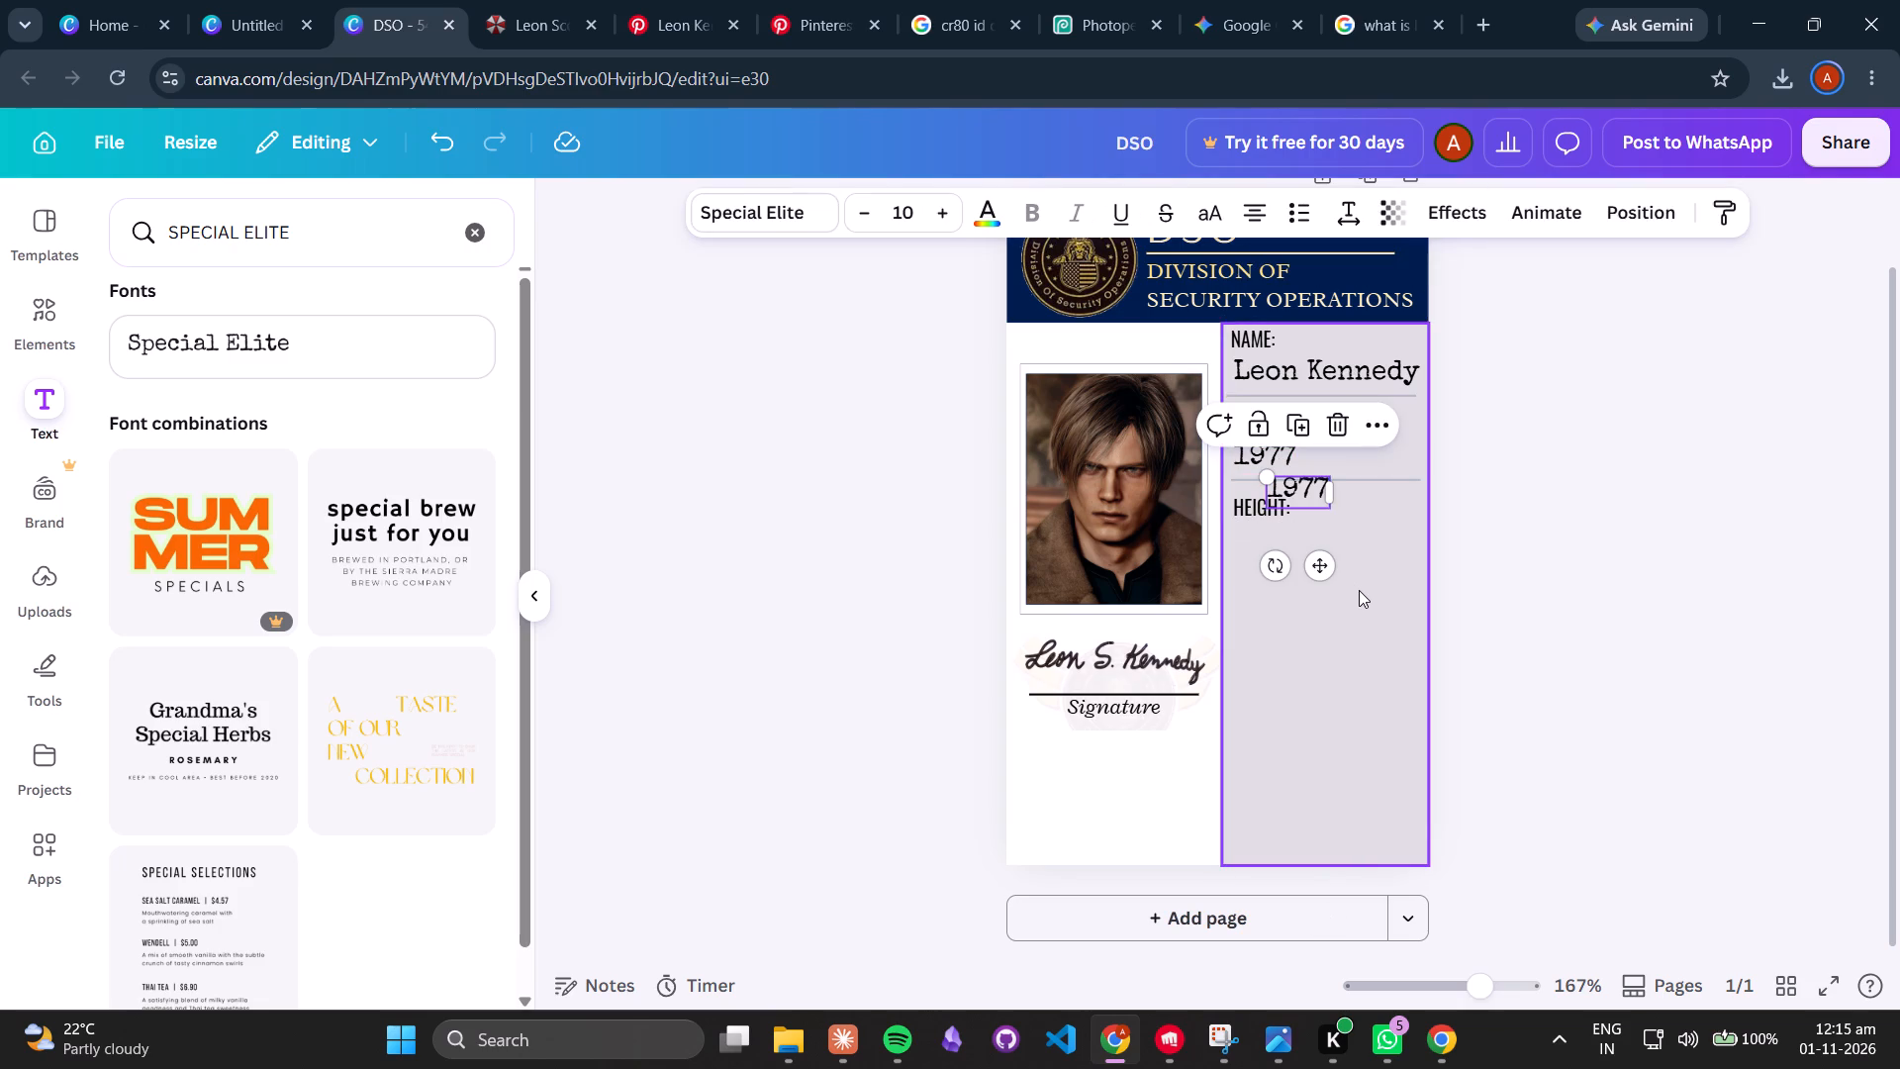
{"action": "left_click_drag", "start_coordinate": [1315, 560], "coordinate": [1307, 606]}
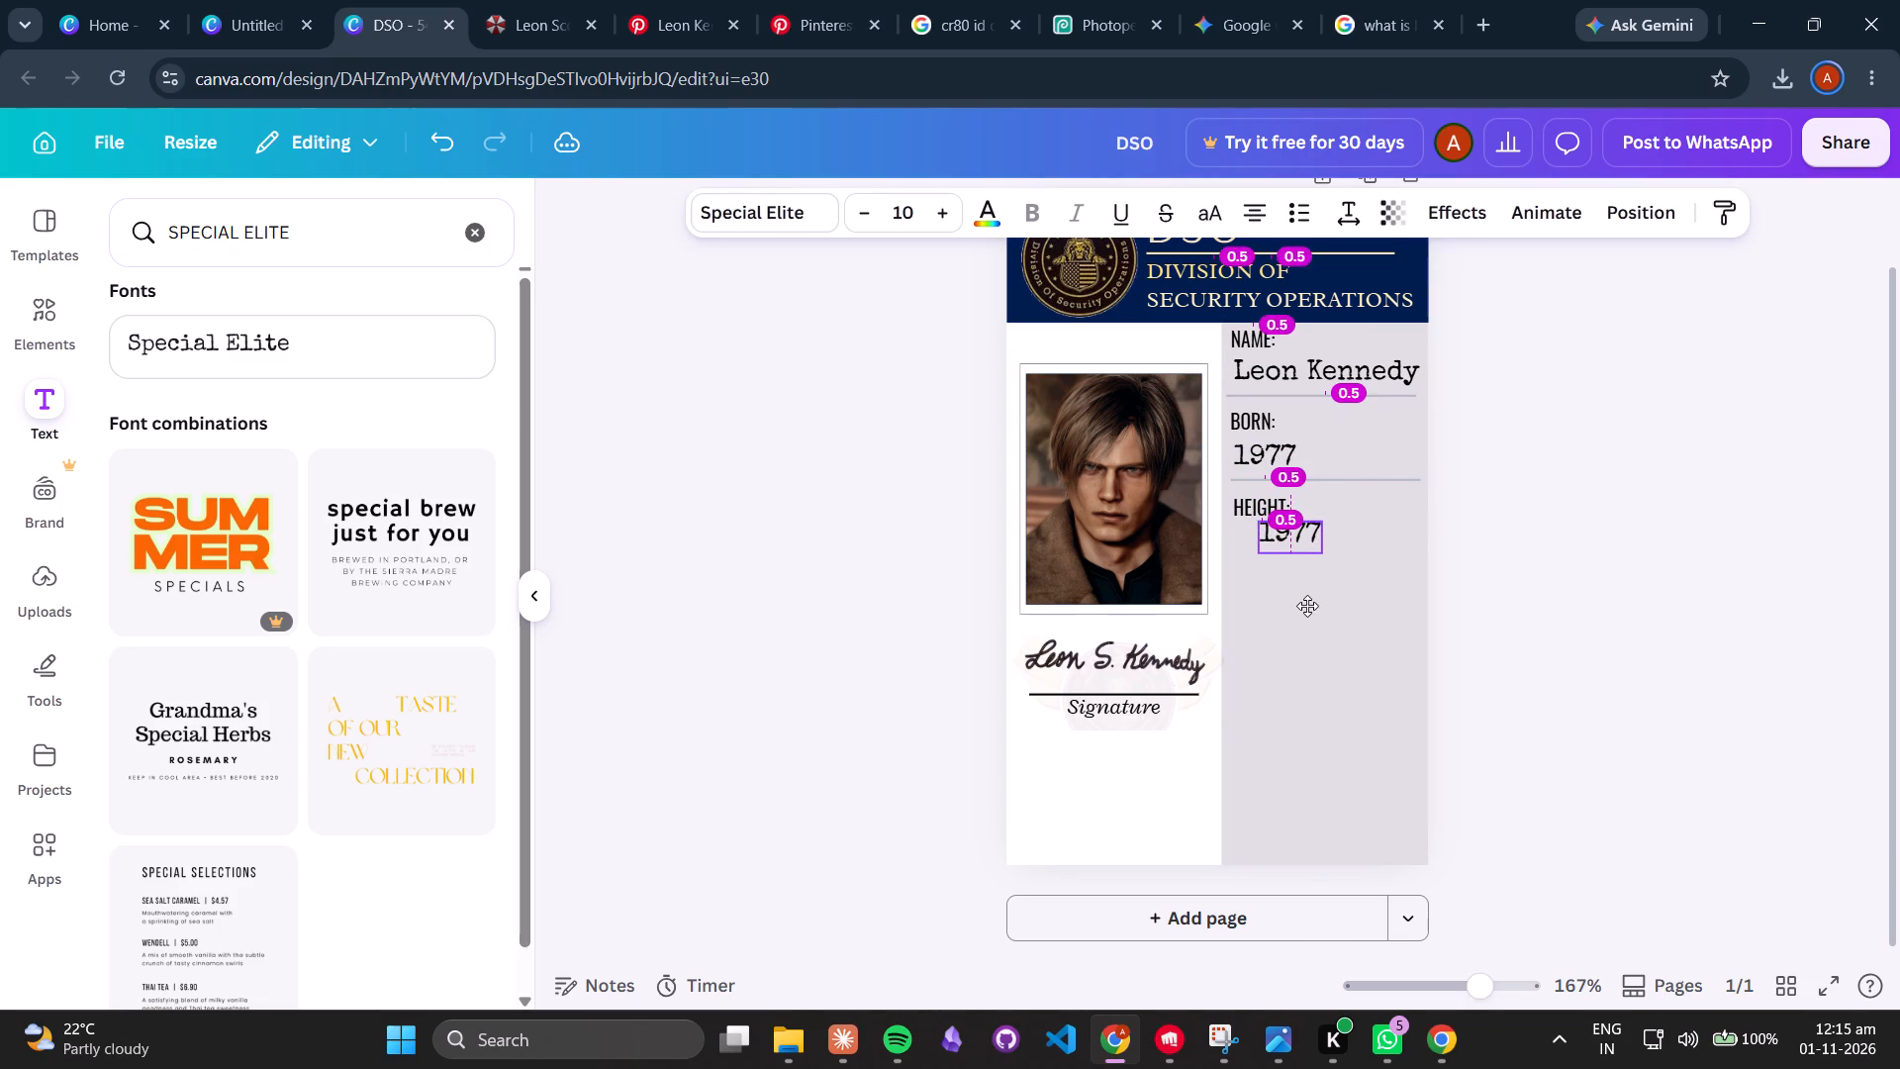
{"action": "left_click_drag", "start_coordinate": [1307, 606], "coordinate": [1294, 609]}
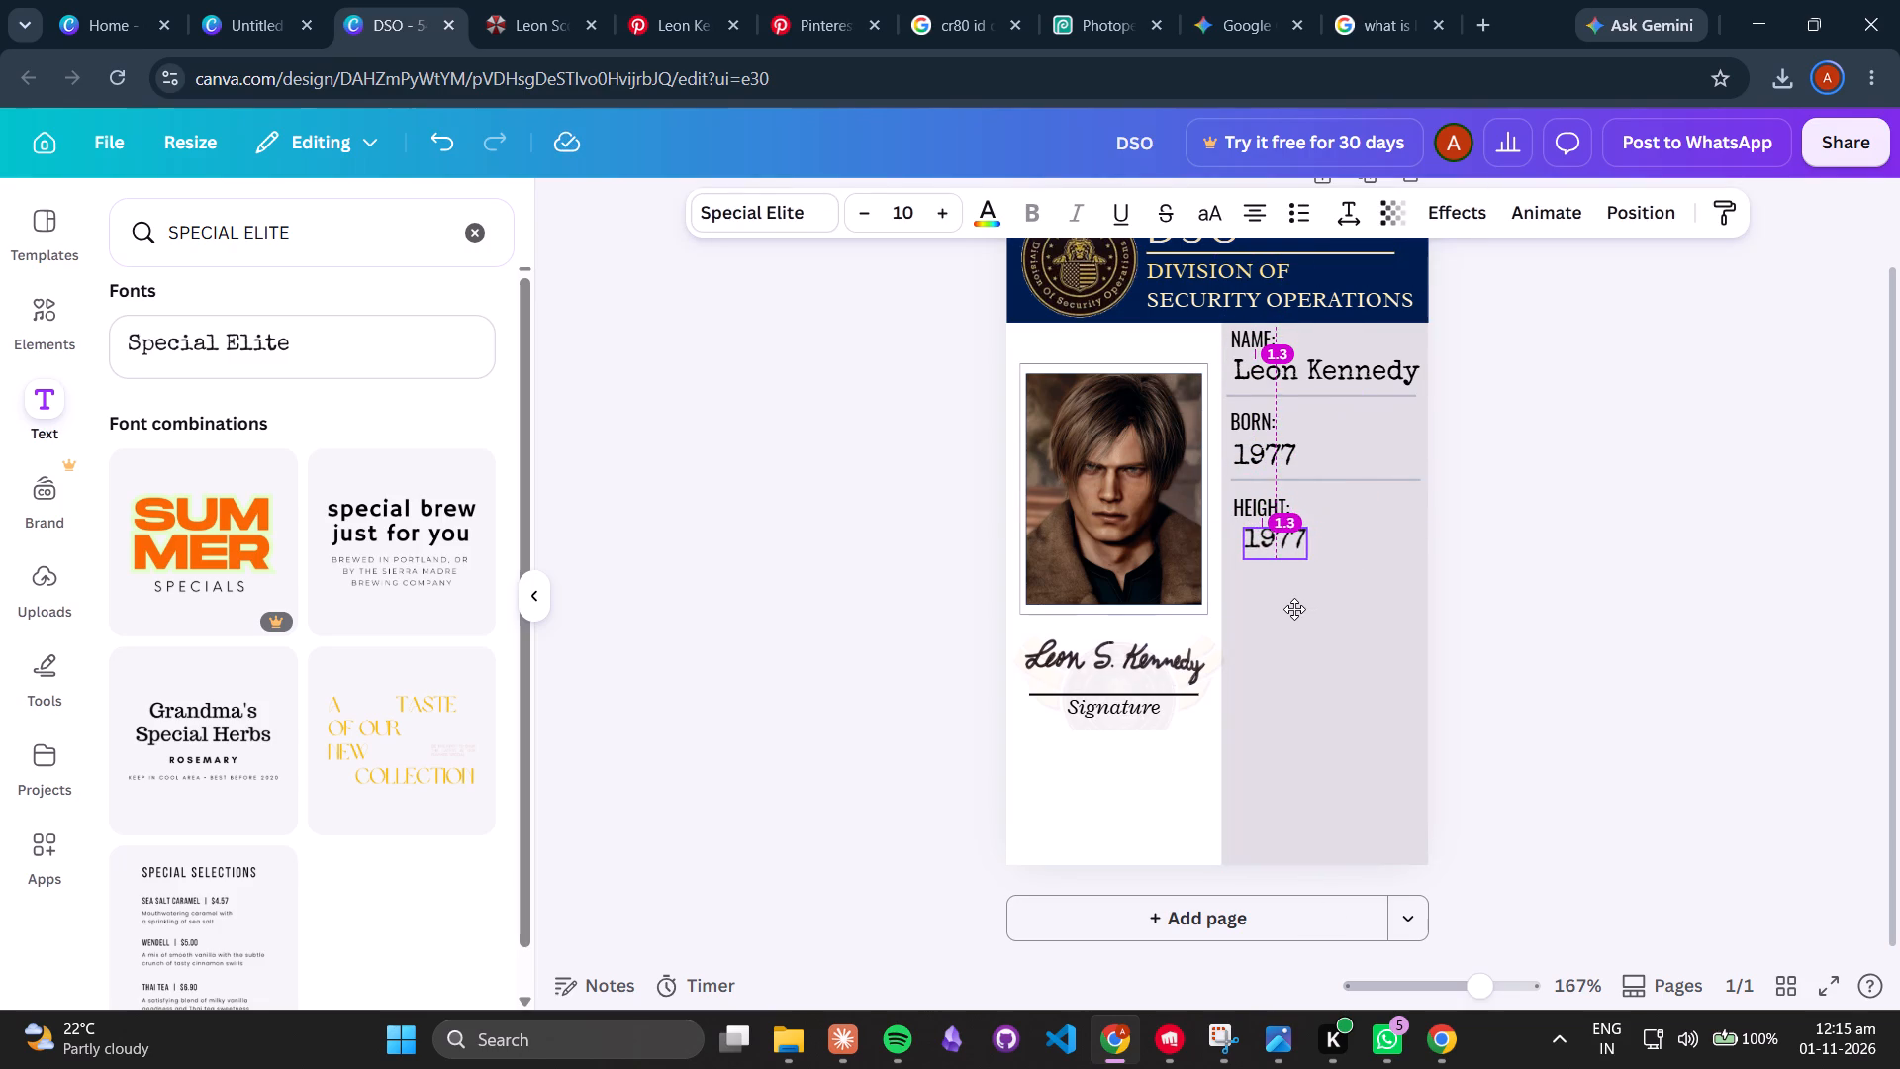
{"action": "left_click_drag", "start_coordinate": [1294, 609], "coordinate": [1283, 611]}
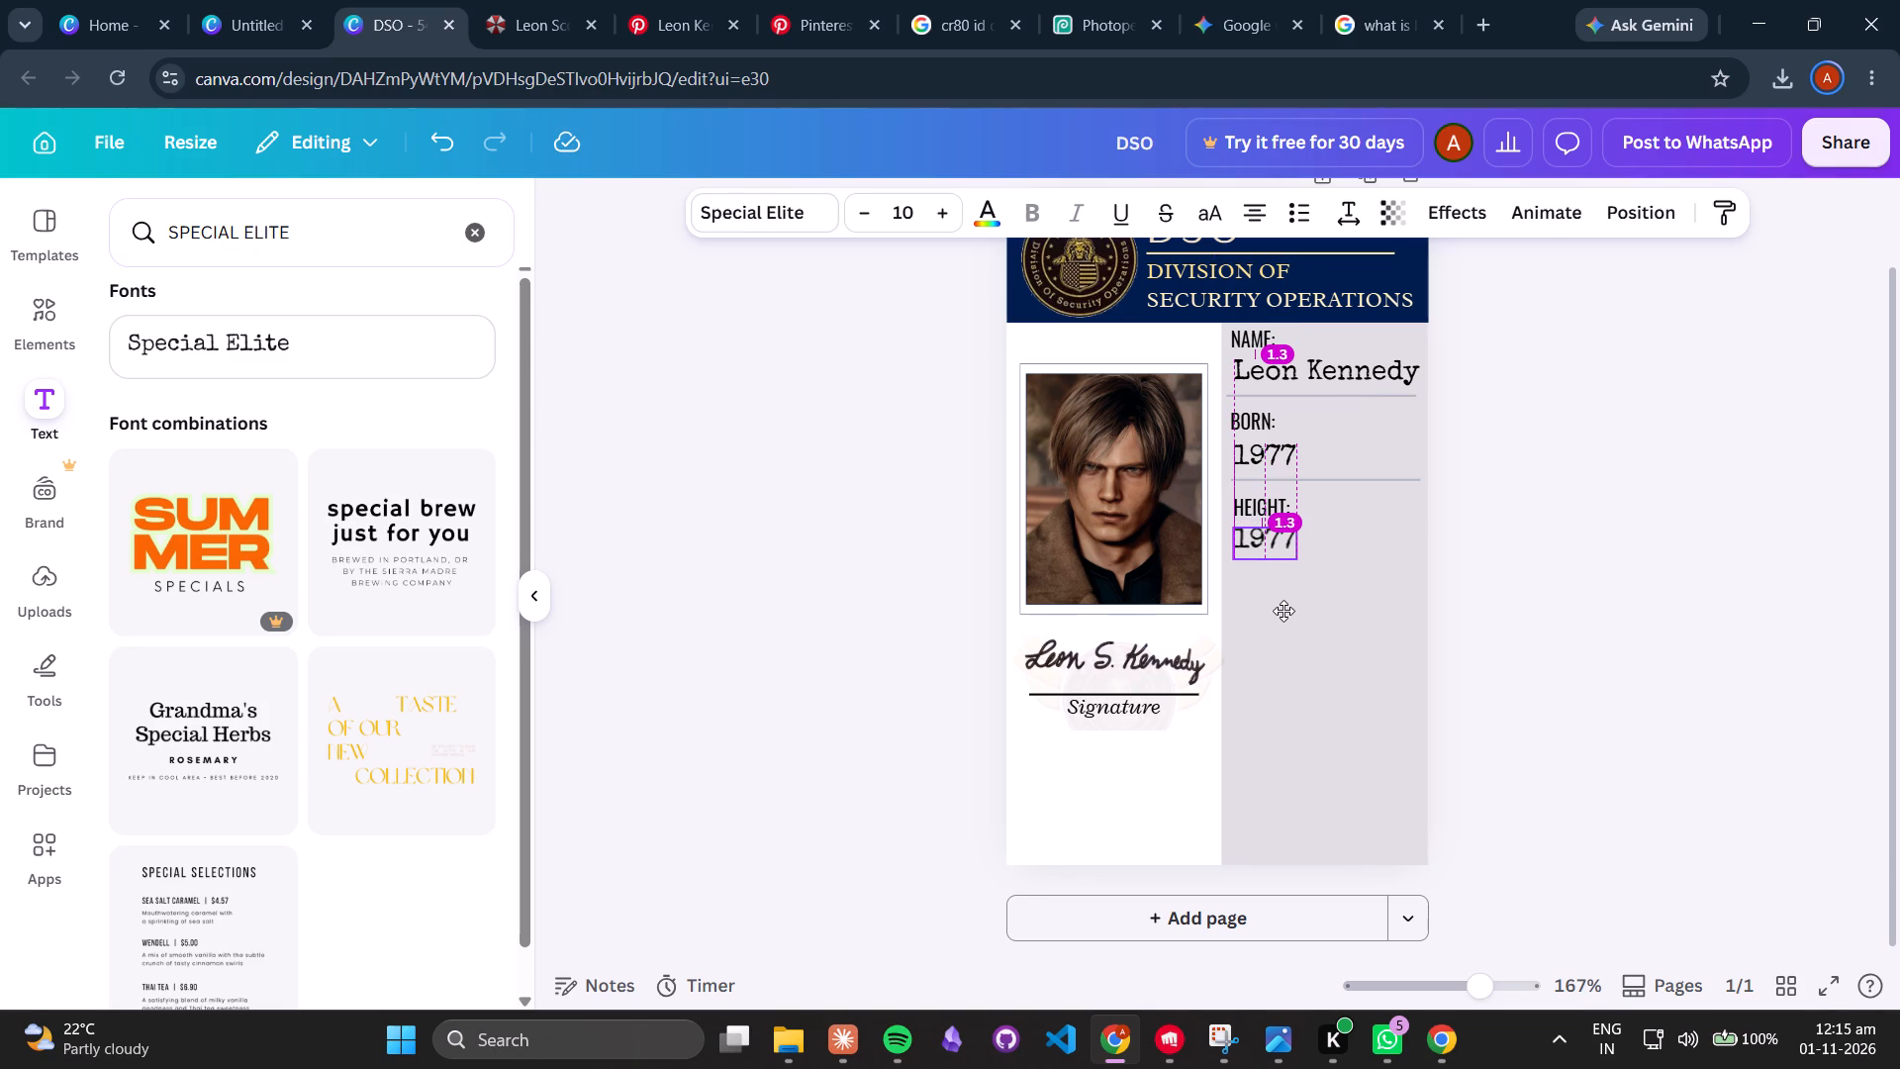
{"action": "left_click_drag", "start_coordinate": [1283, 611], "coordinate": [1283, 612]}
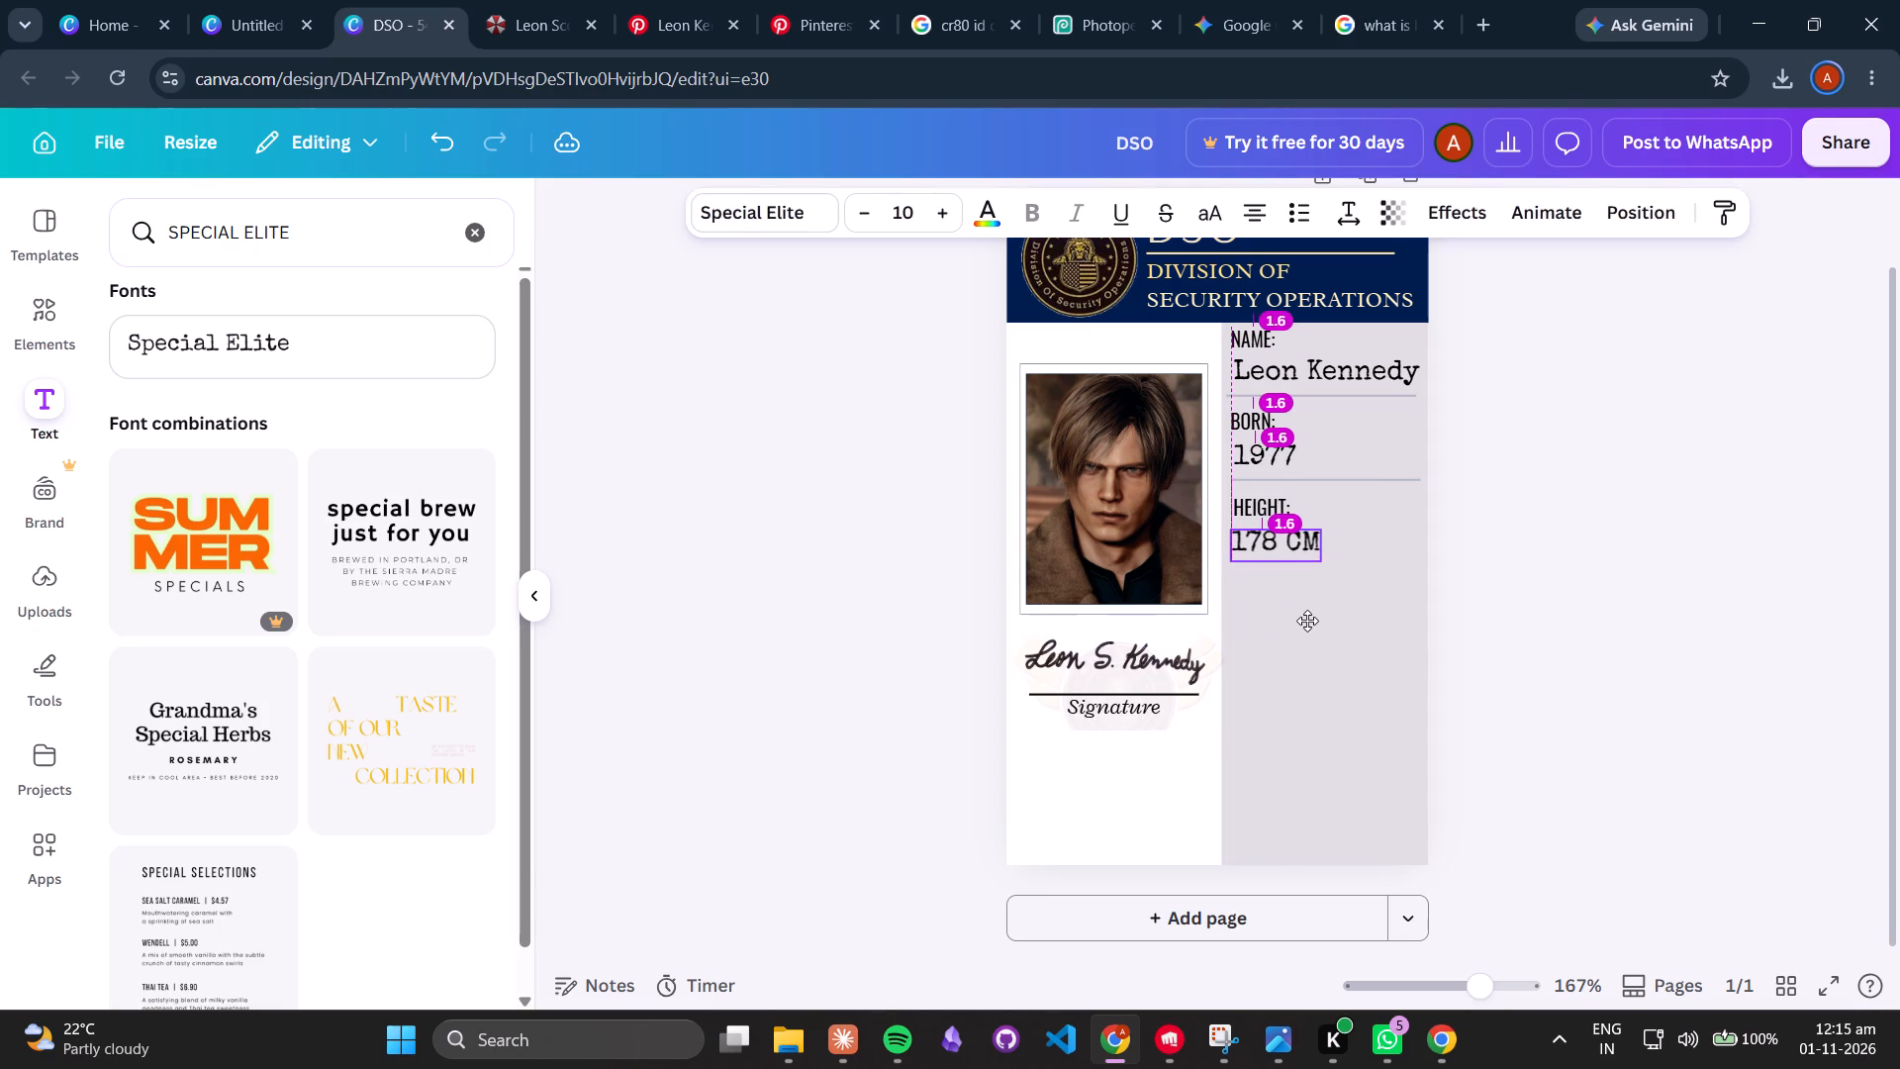
{"action": "left_click_drag", "start_coordinate": [1307, 621], "coordinate": [1310, 621]}
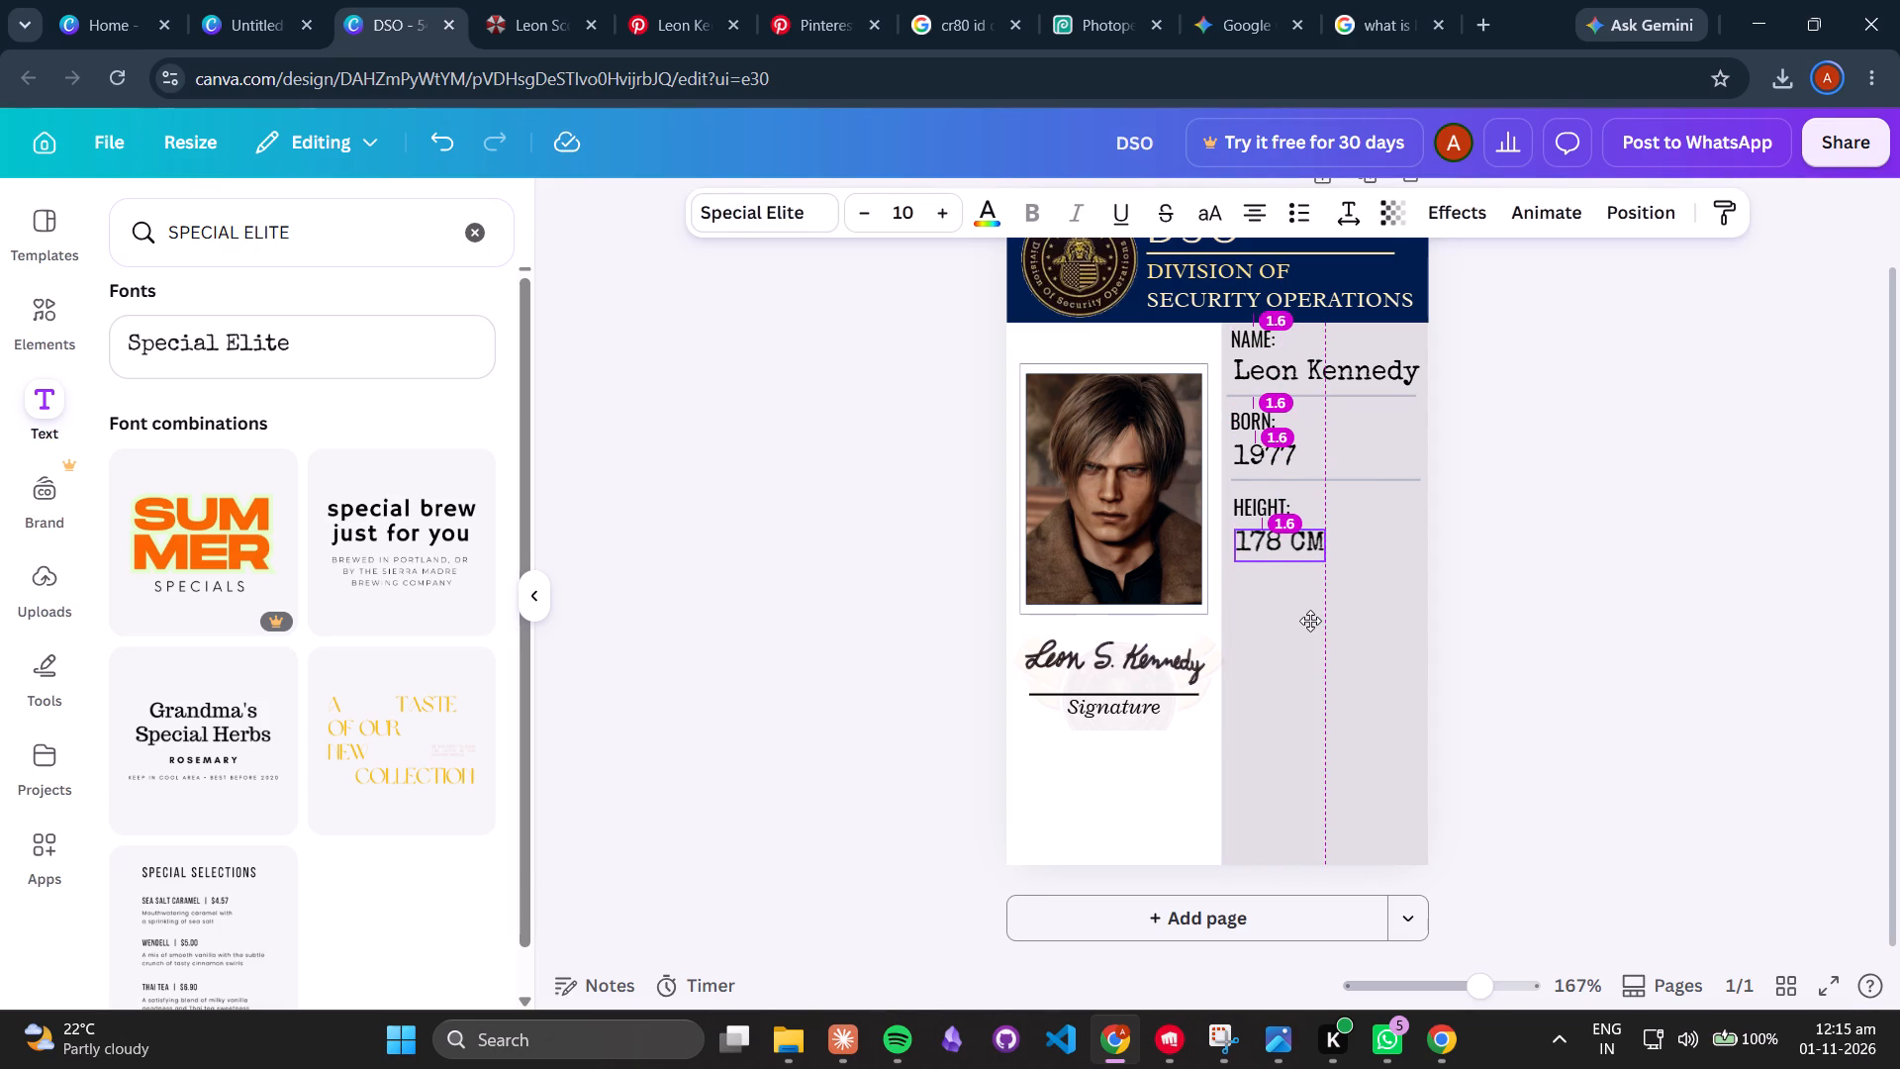
{"action": "left_click_drag", "start_coordinate": [1310, 621], "coordinate": [1308, 624]}
{"action": "left_click", "coordinate": [1467, 630]}
Nudge the HEIGHT label slightly left and up to align it with the BORN label.
{"action": "left_click", "coordinate": [1270, 510]}
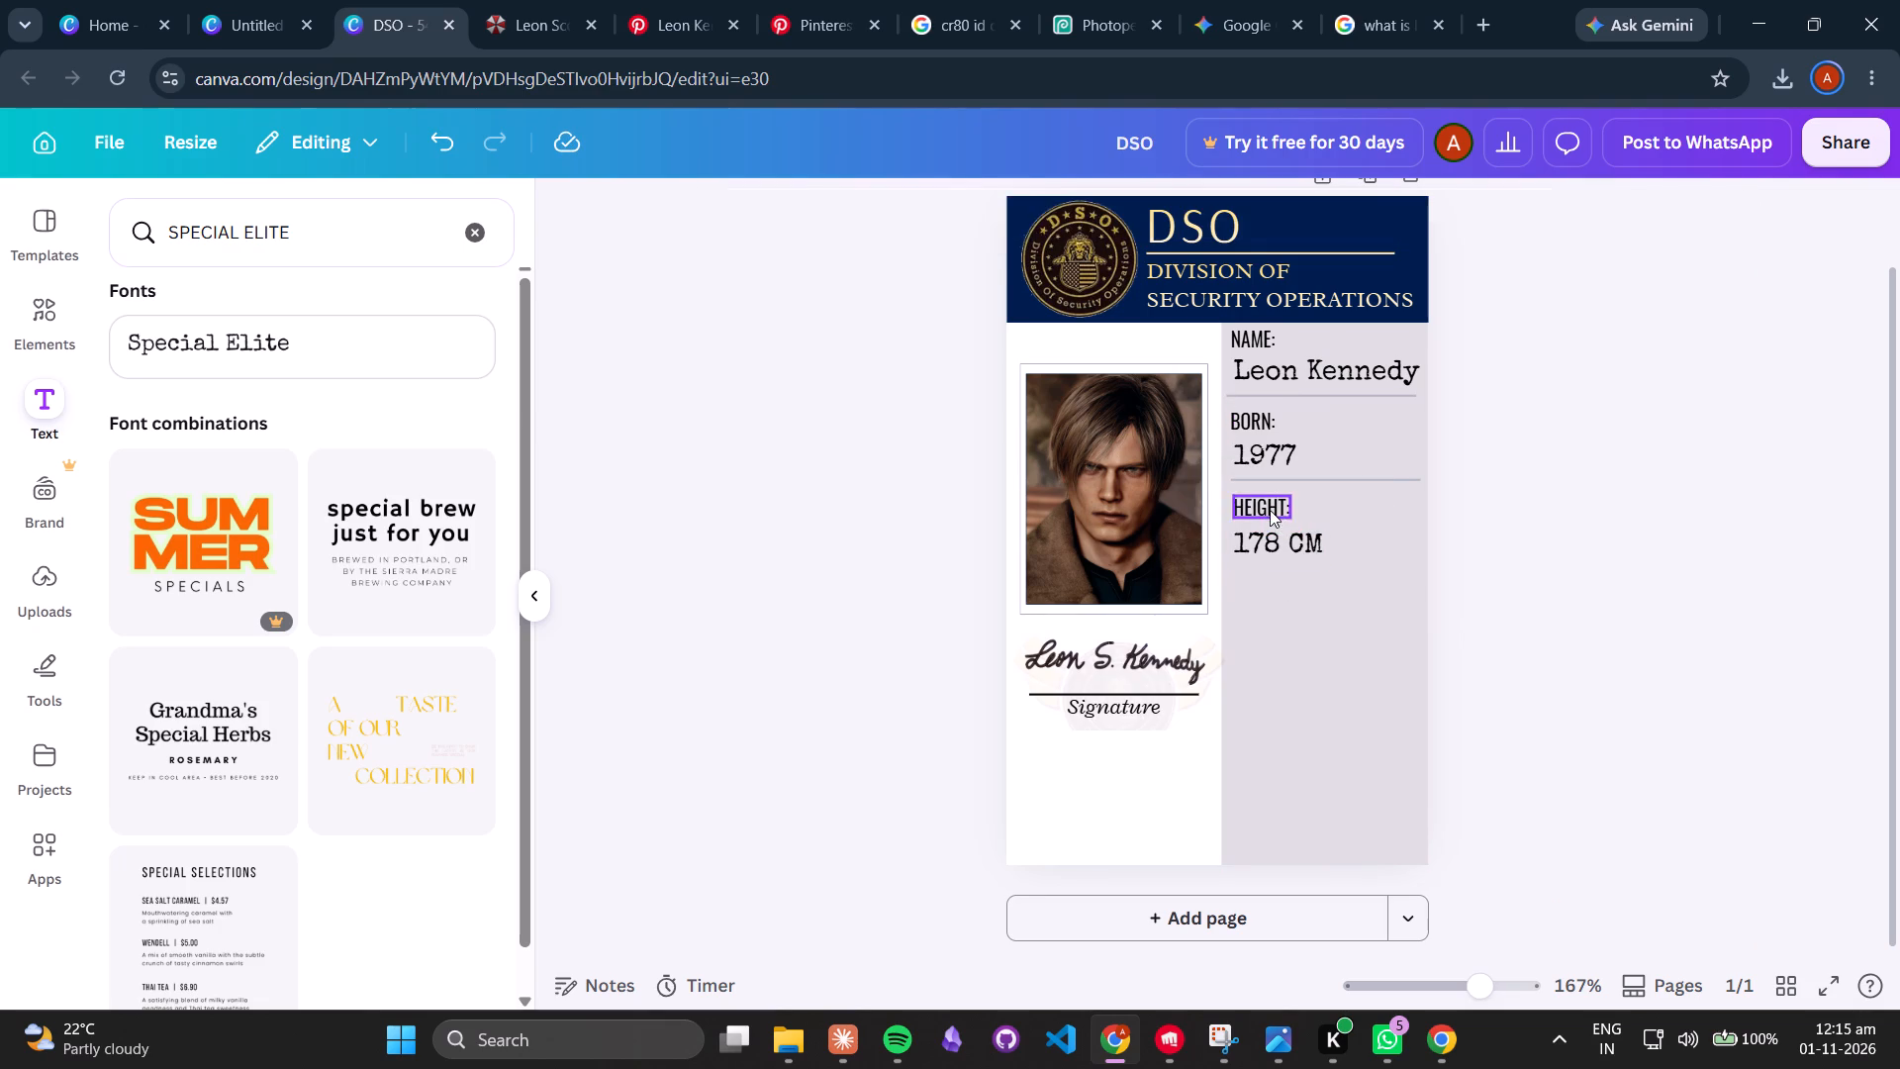
{"action": "left_click", "coordinate": [1296, 591]}
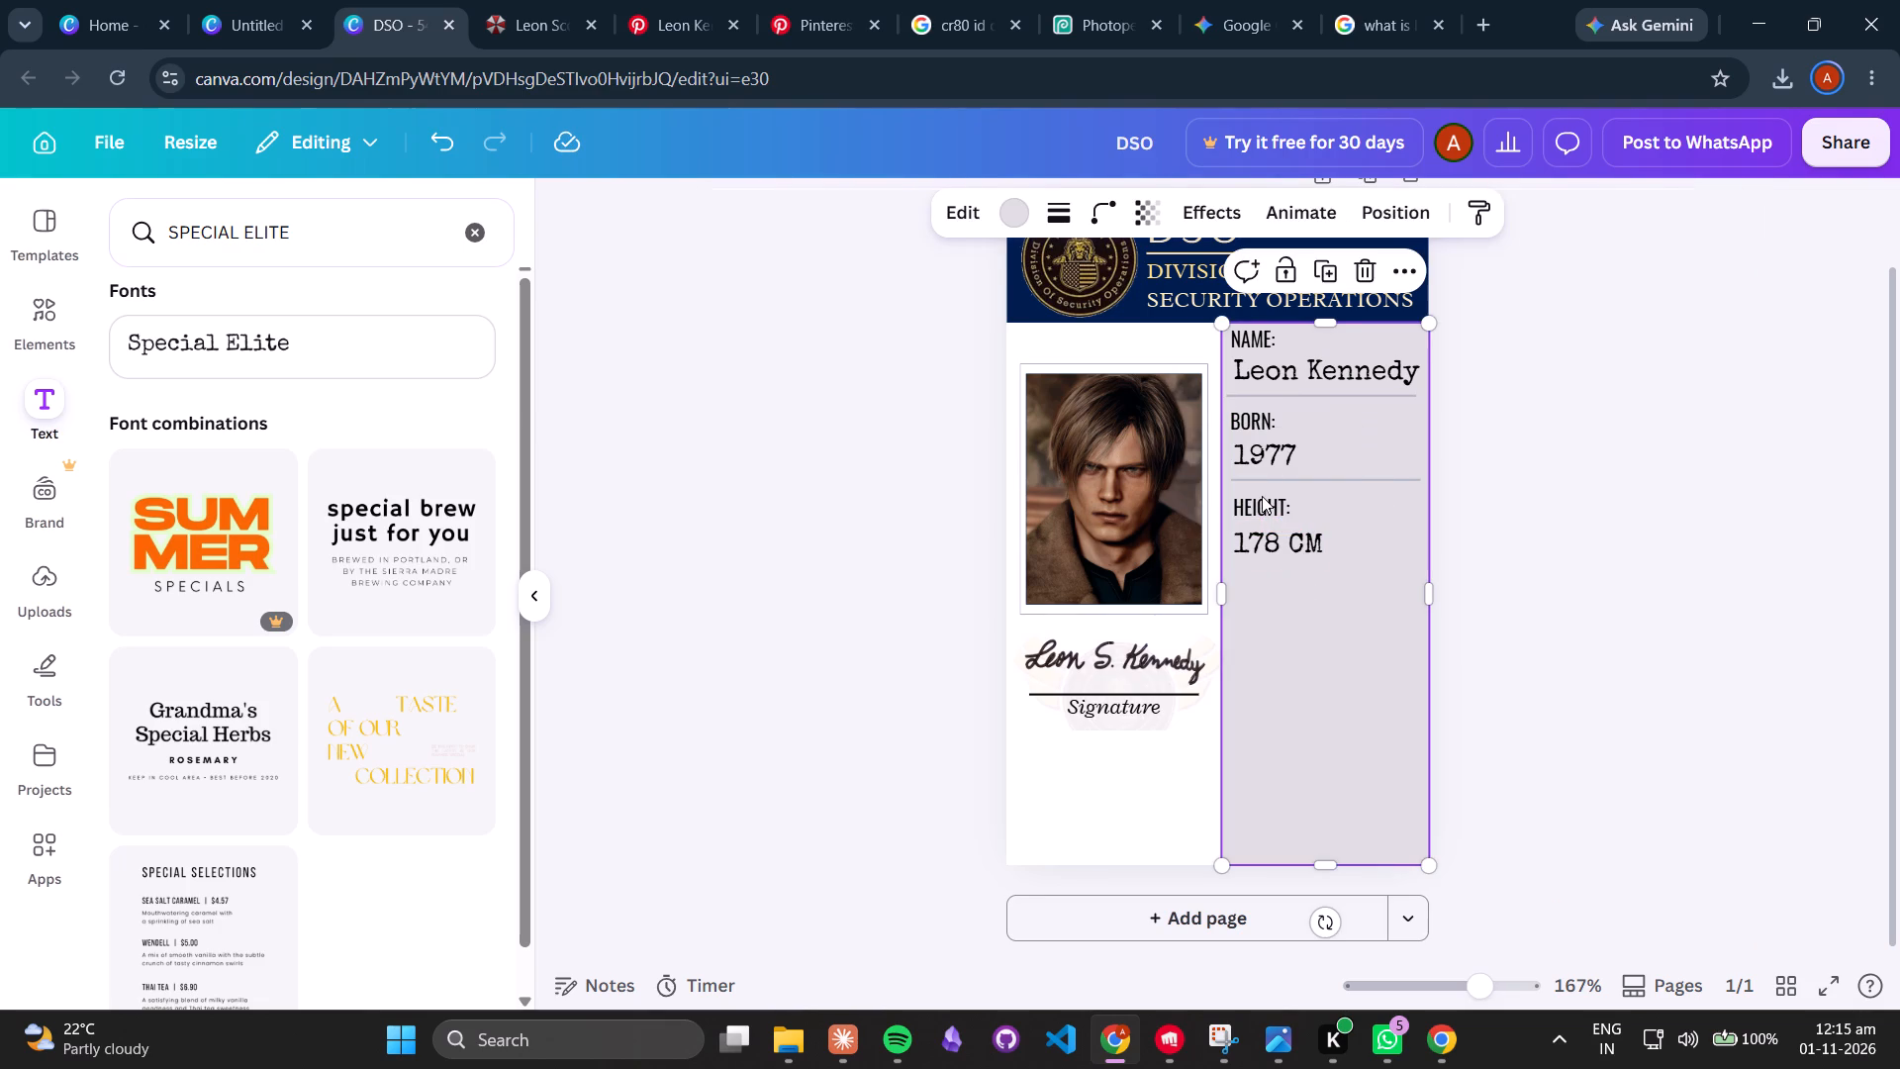
{"action": "left_click", "coordinate": [1262, 496]}
{"action": "left_click", "coordinate": [1288, 573]}
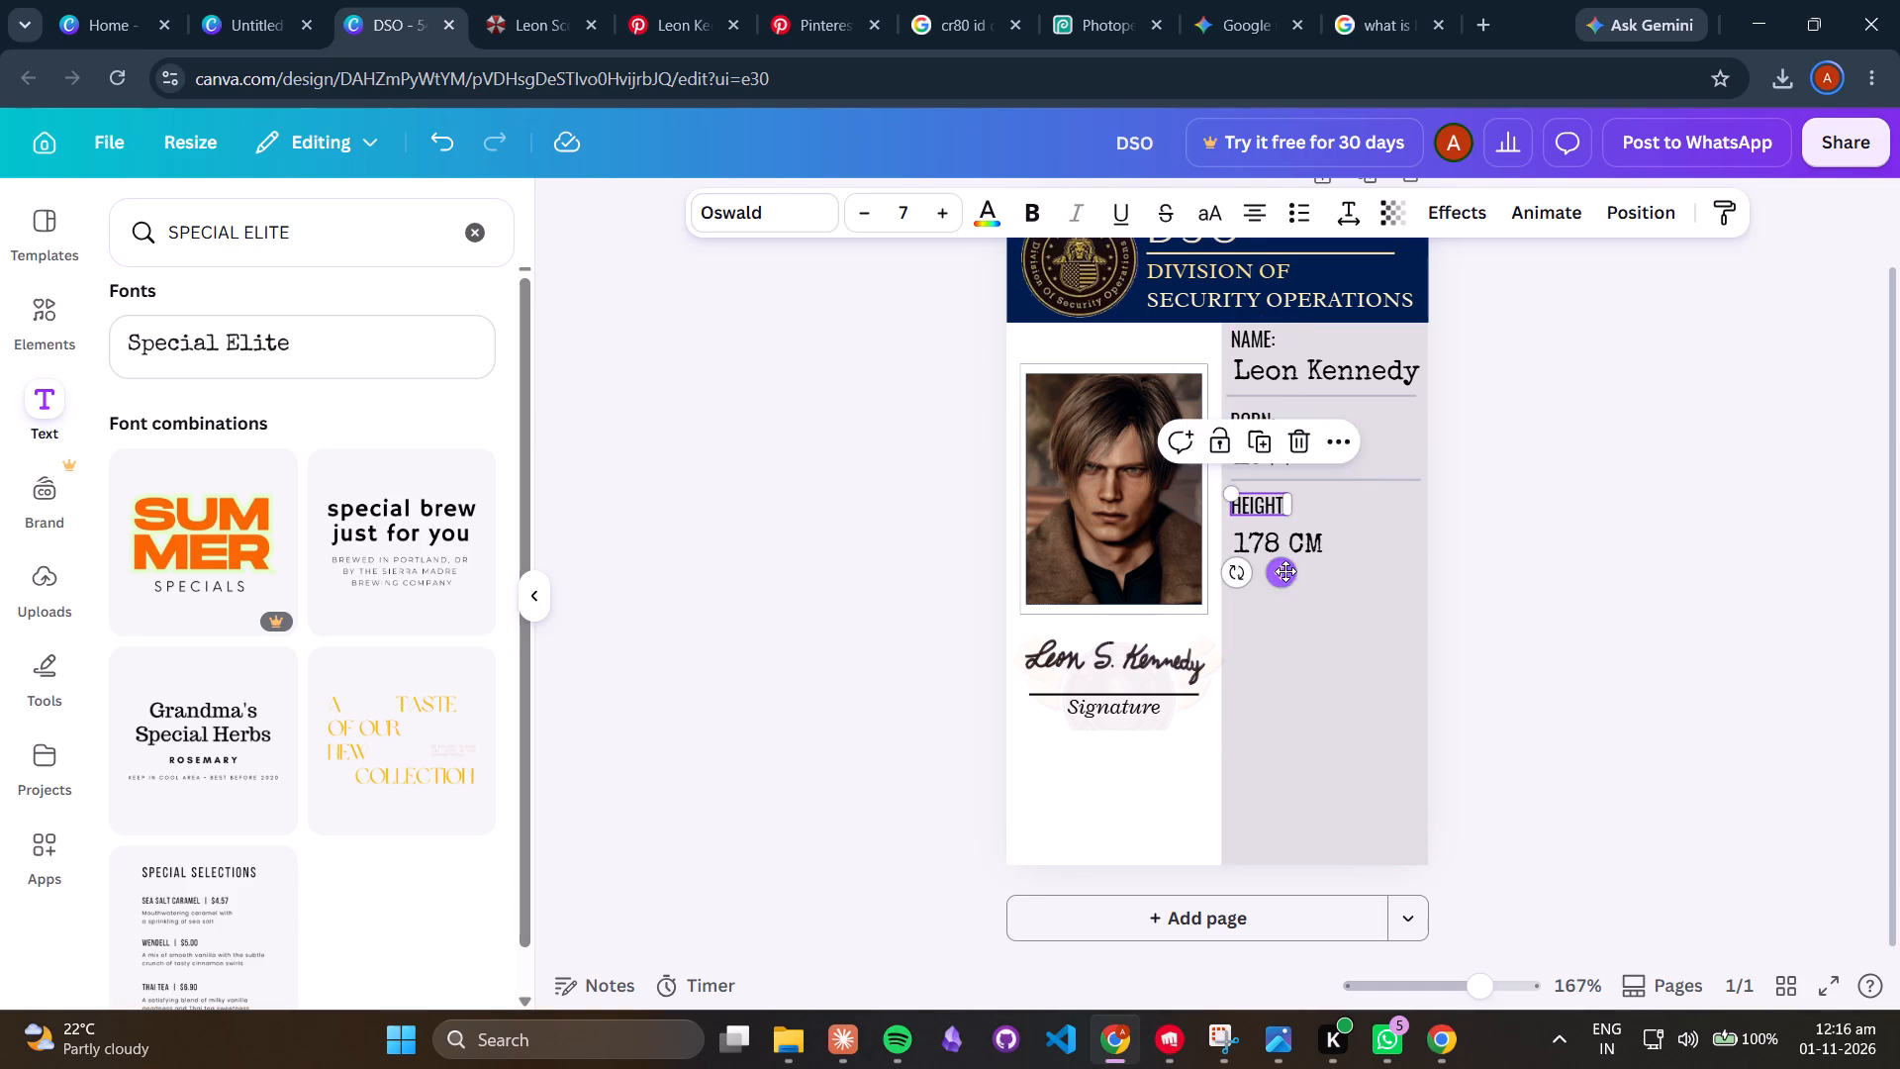
{"action": "left_click", "coordinate": [1501, 597]}
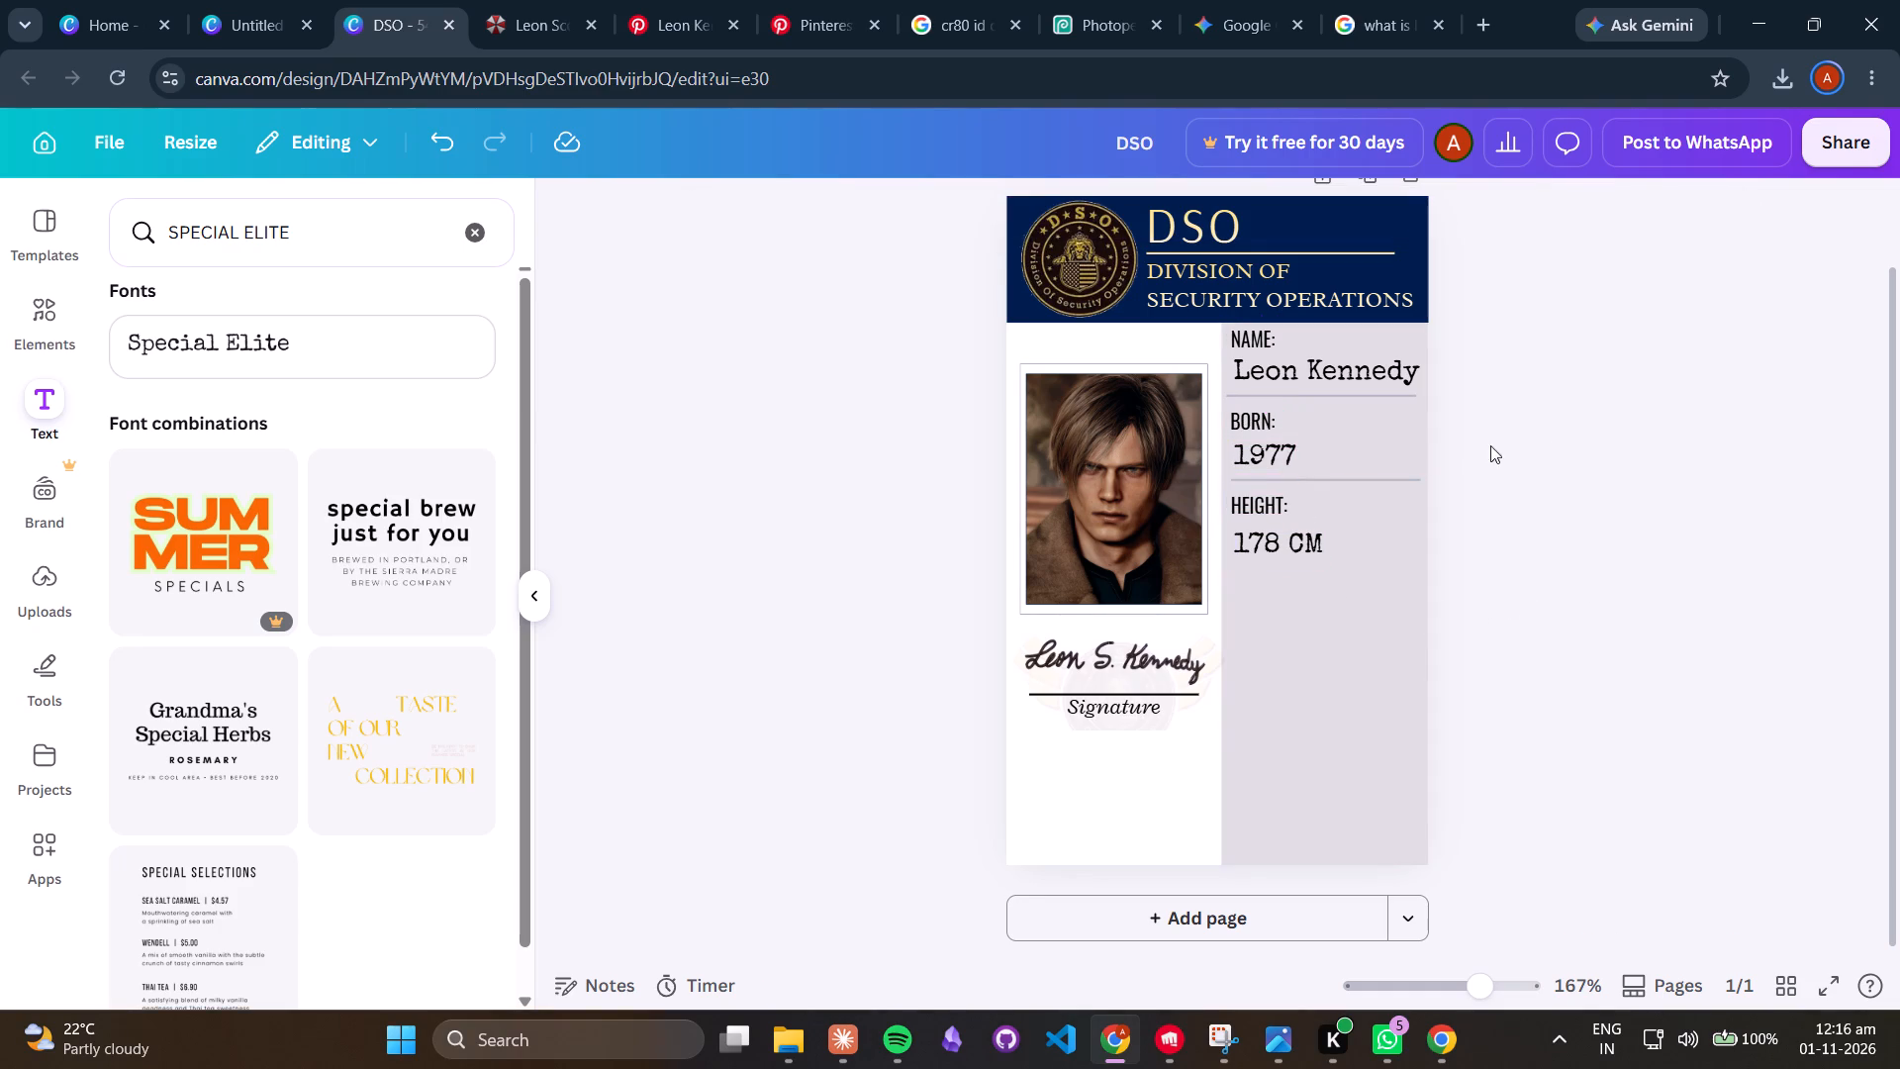
Duplicate the divider under 1977 and place the copy just beneath 178 CM, aligned with the name divider.
{"action": "left_click", "coordinate": [1369, 490]}
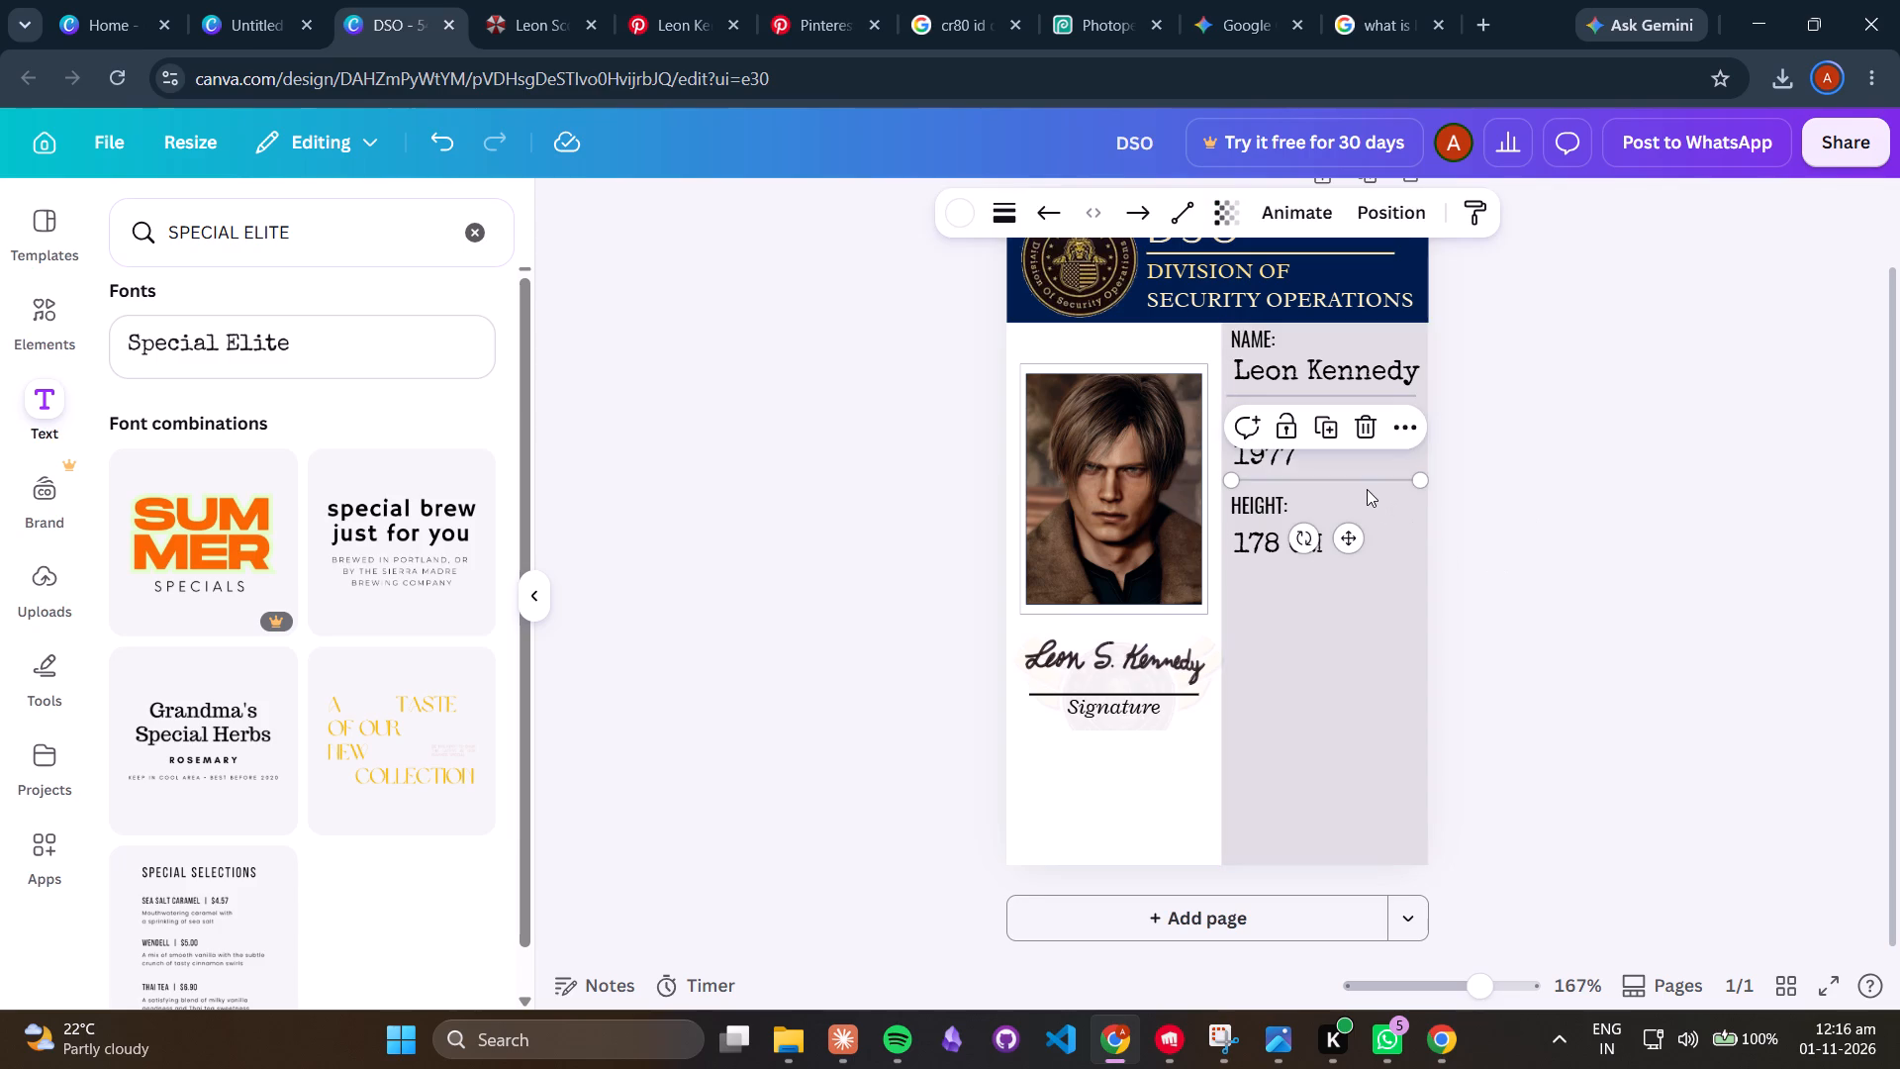
{"action": "key", "text": "ctrl+c"}
{"action": "left_click", "coordinate": [1314, 615]}
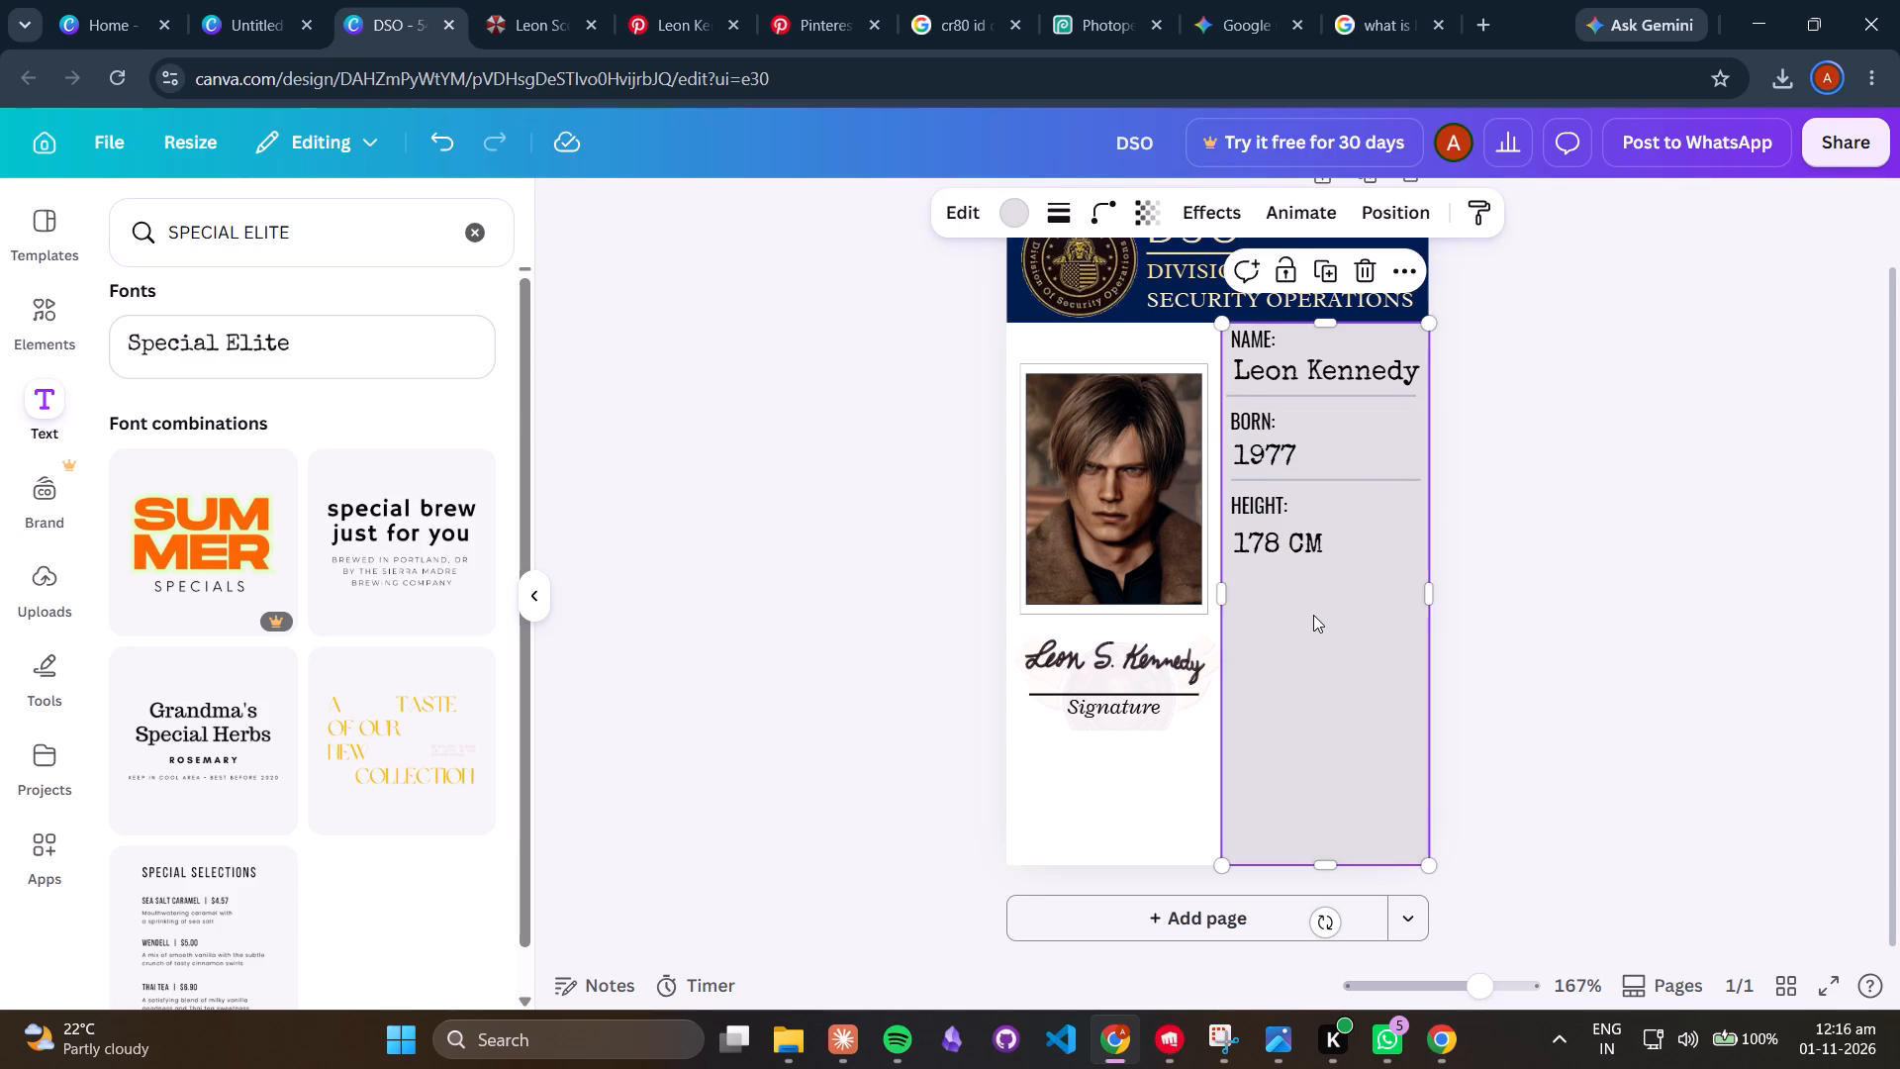
{"action": "key", "text": "ctrl+v"}
{"action": "left_click_drag", "start_coordinate": [1381, 579], "coordinate": [1354, 615]}
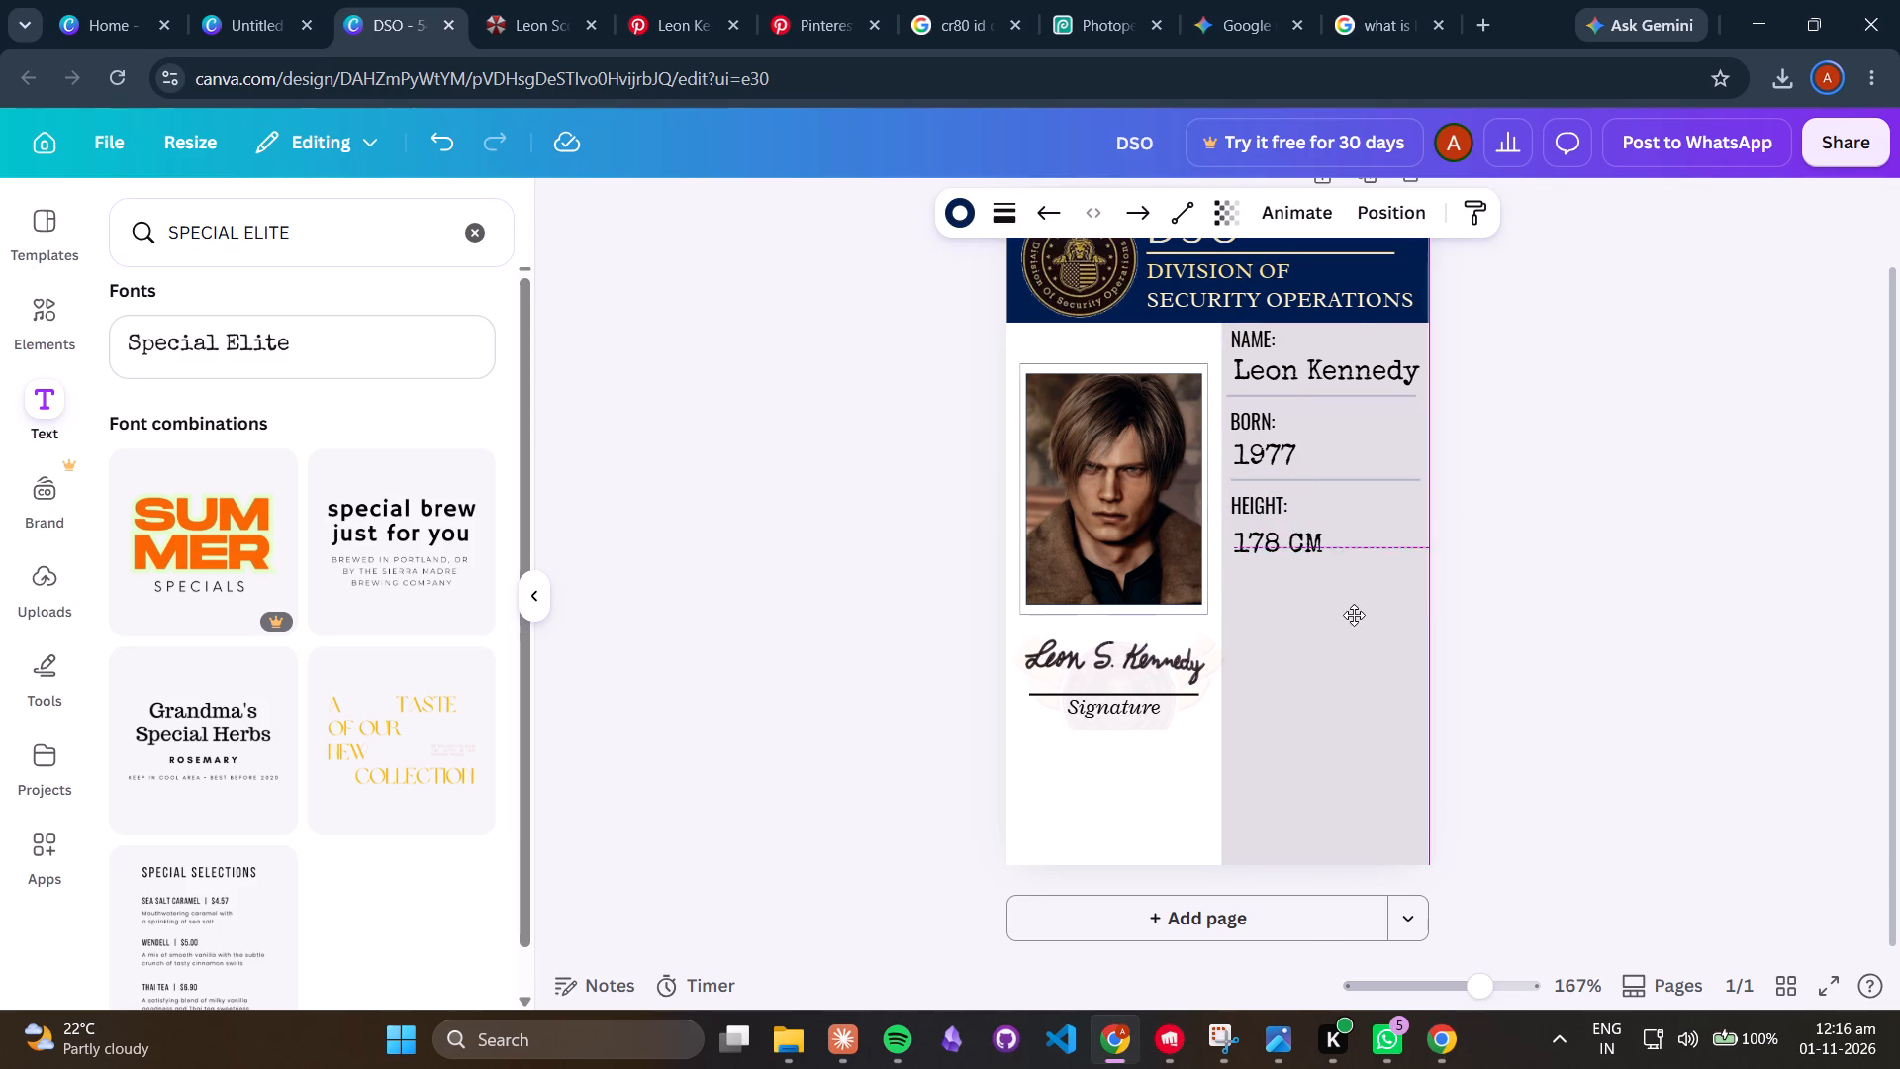
{"action": "left_click_drag", "start_coordinate": [1354, 615], "coordinate": [1347, 635]}
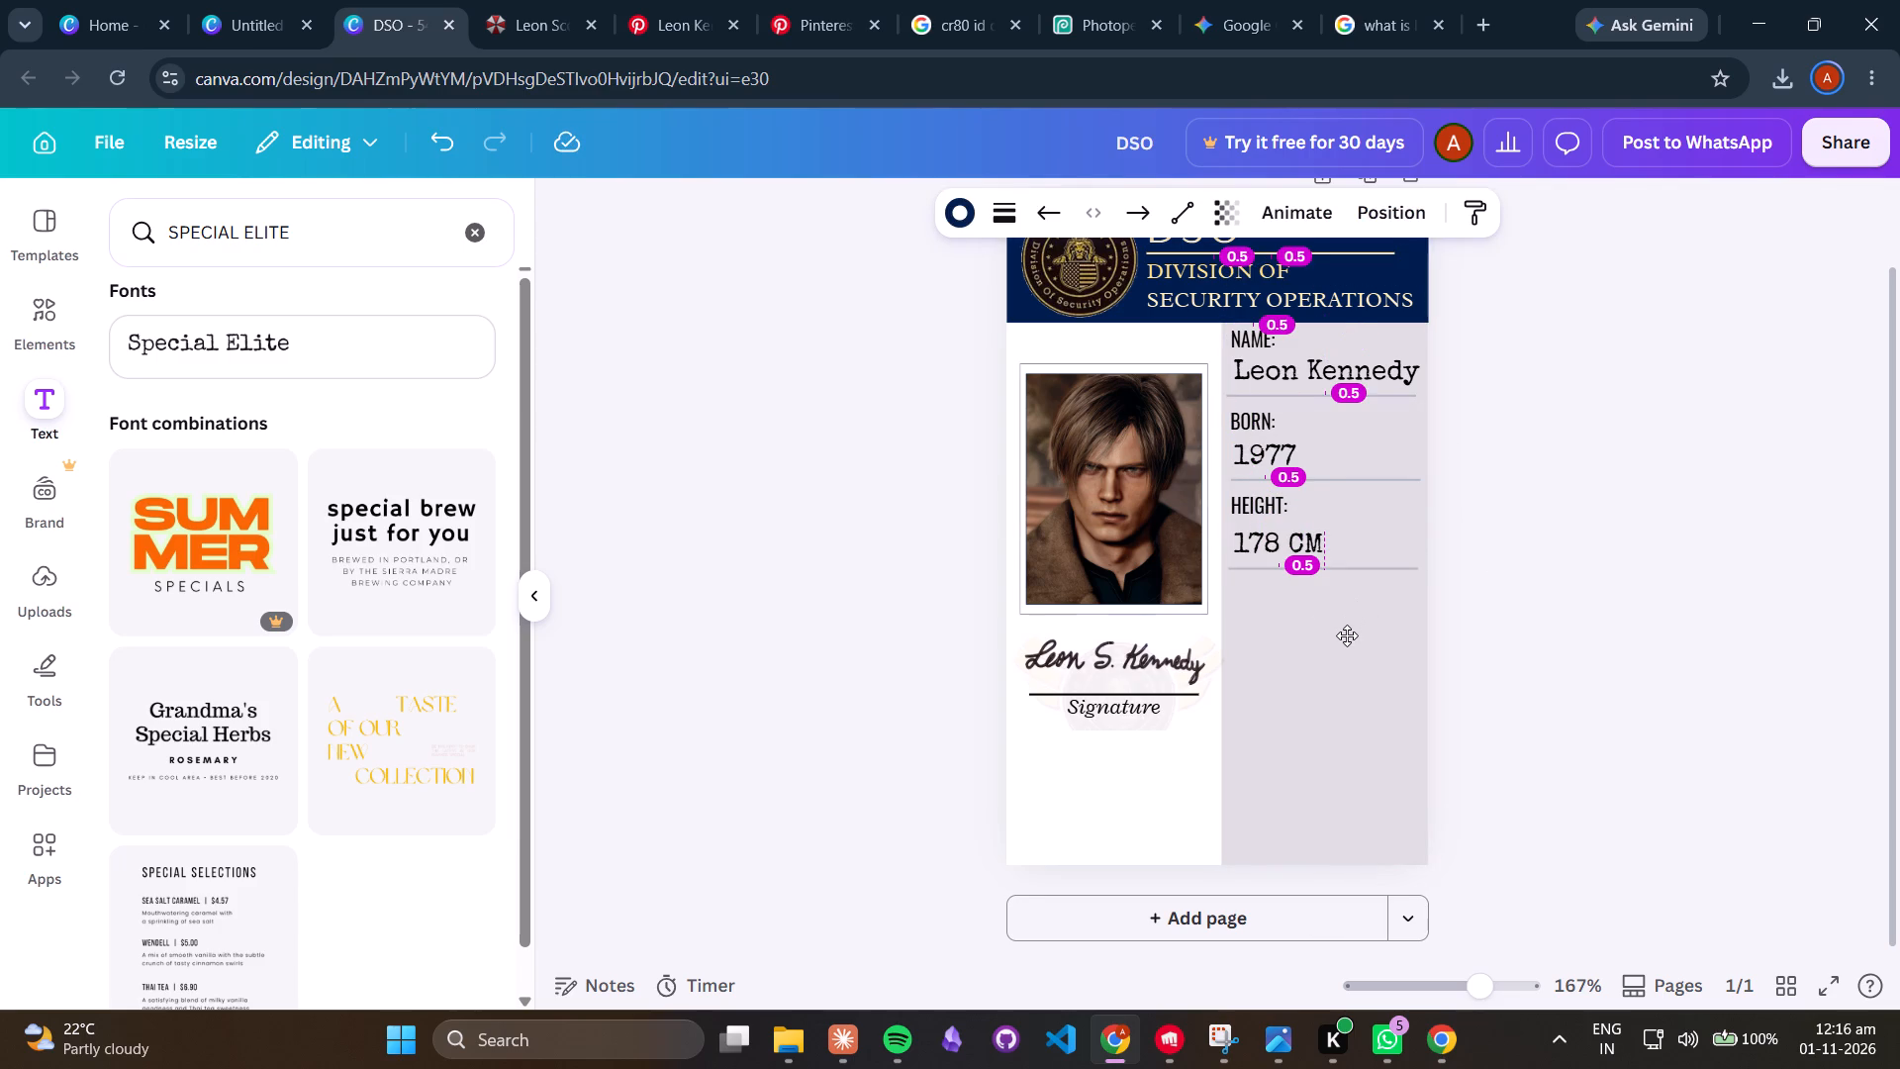
{"action": "left_click_drag", "start_coordinate": [1347, 635], "coordinate": [1348, 636]}
{"action": "left_click_drag", "start_coordinate": [1348, 636], "coordinate": [1345, 636]}
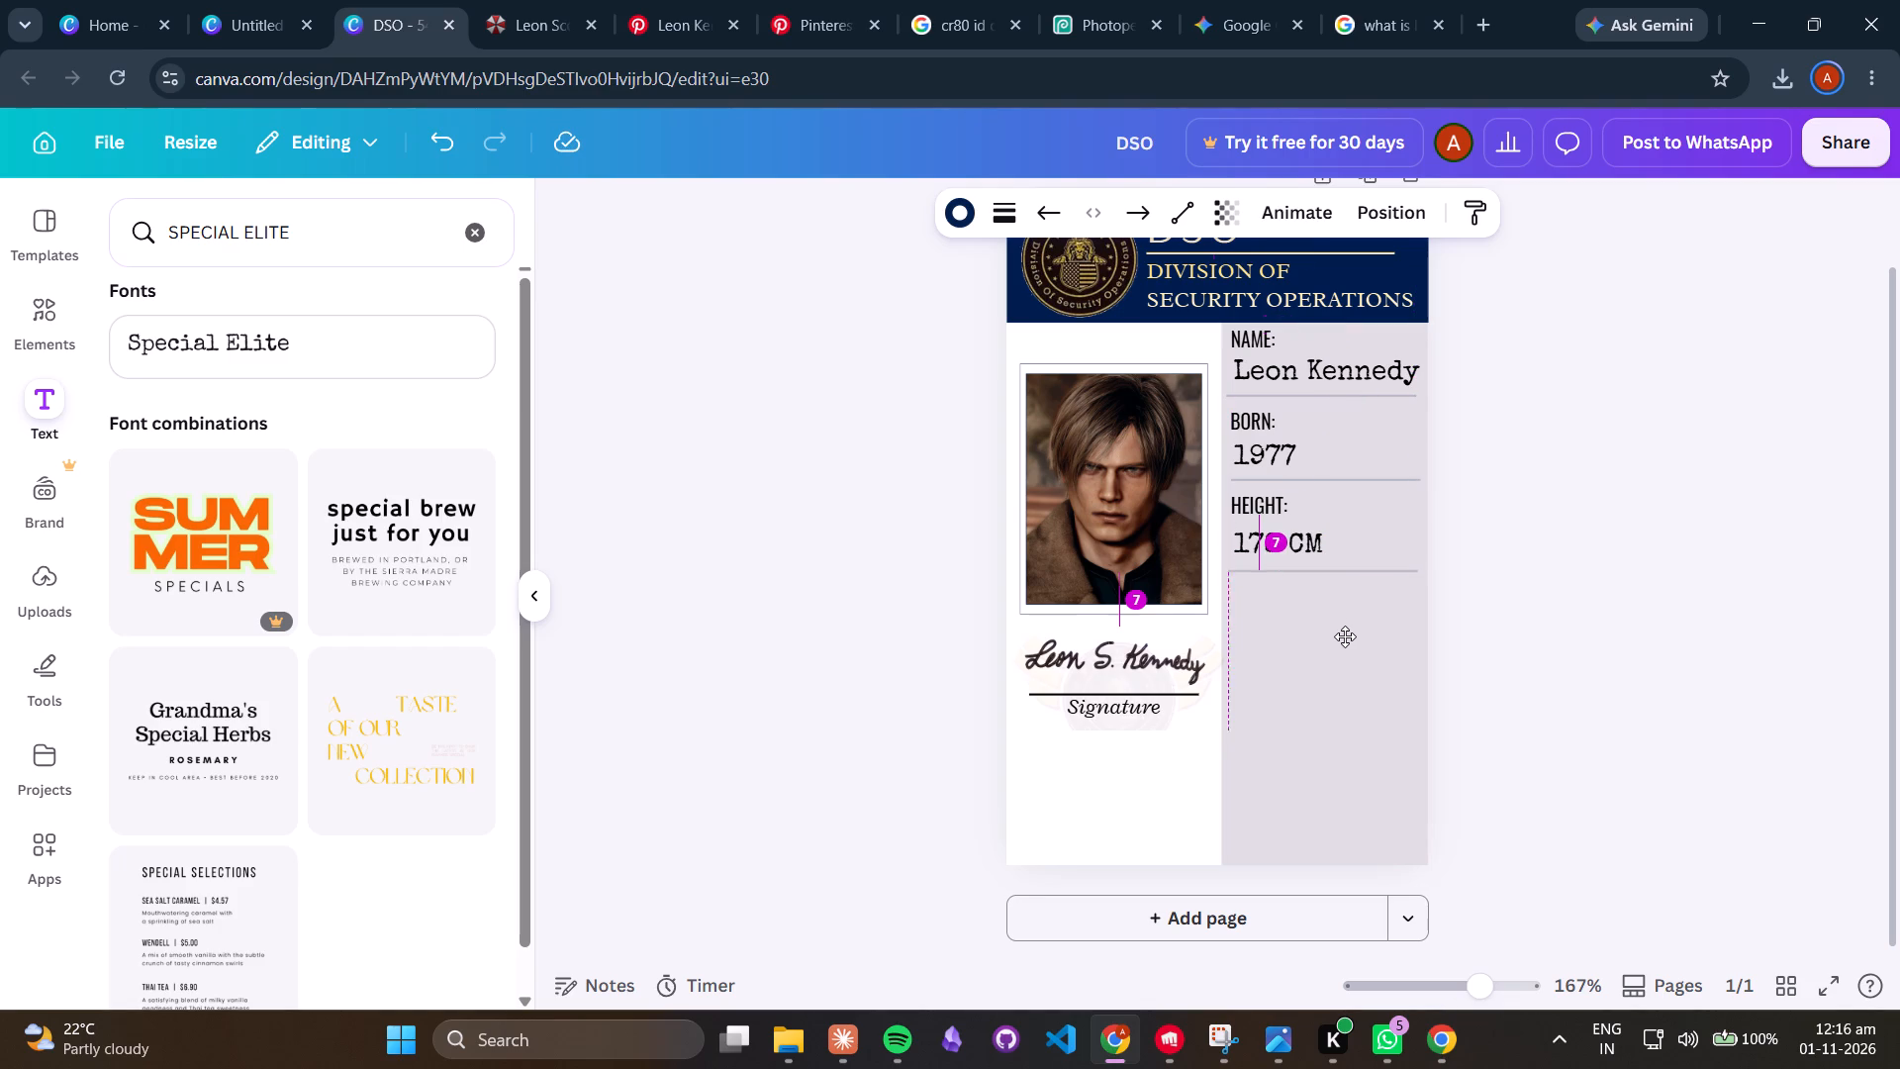
{"action": "left_click_drag", "start_coordinate": [1345, 636], "coordinate": [1344, 636]}
{"action": "left_click", "coordinate": [1630, 609]}
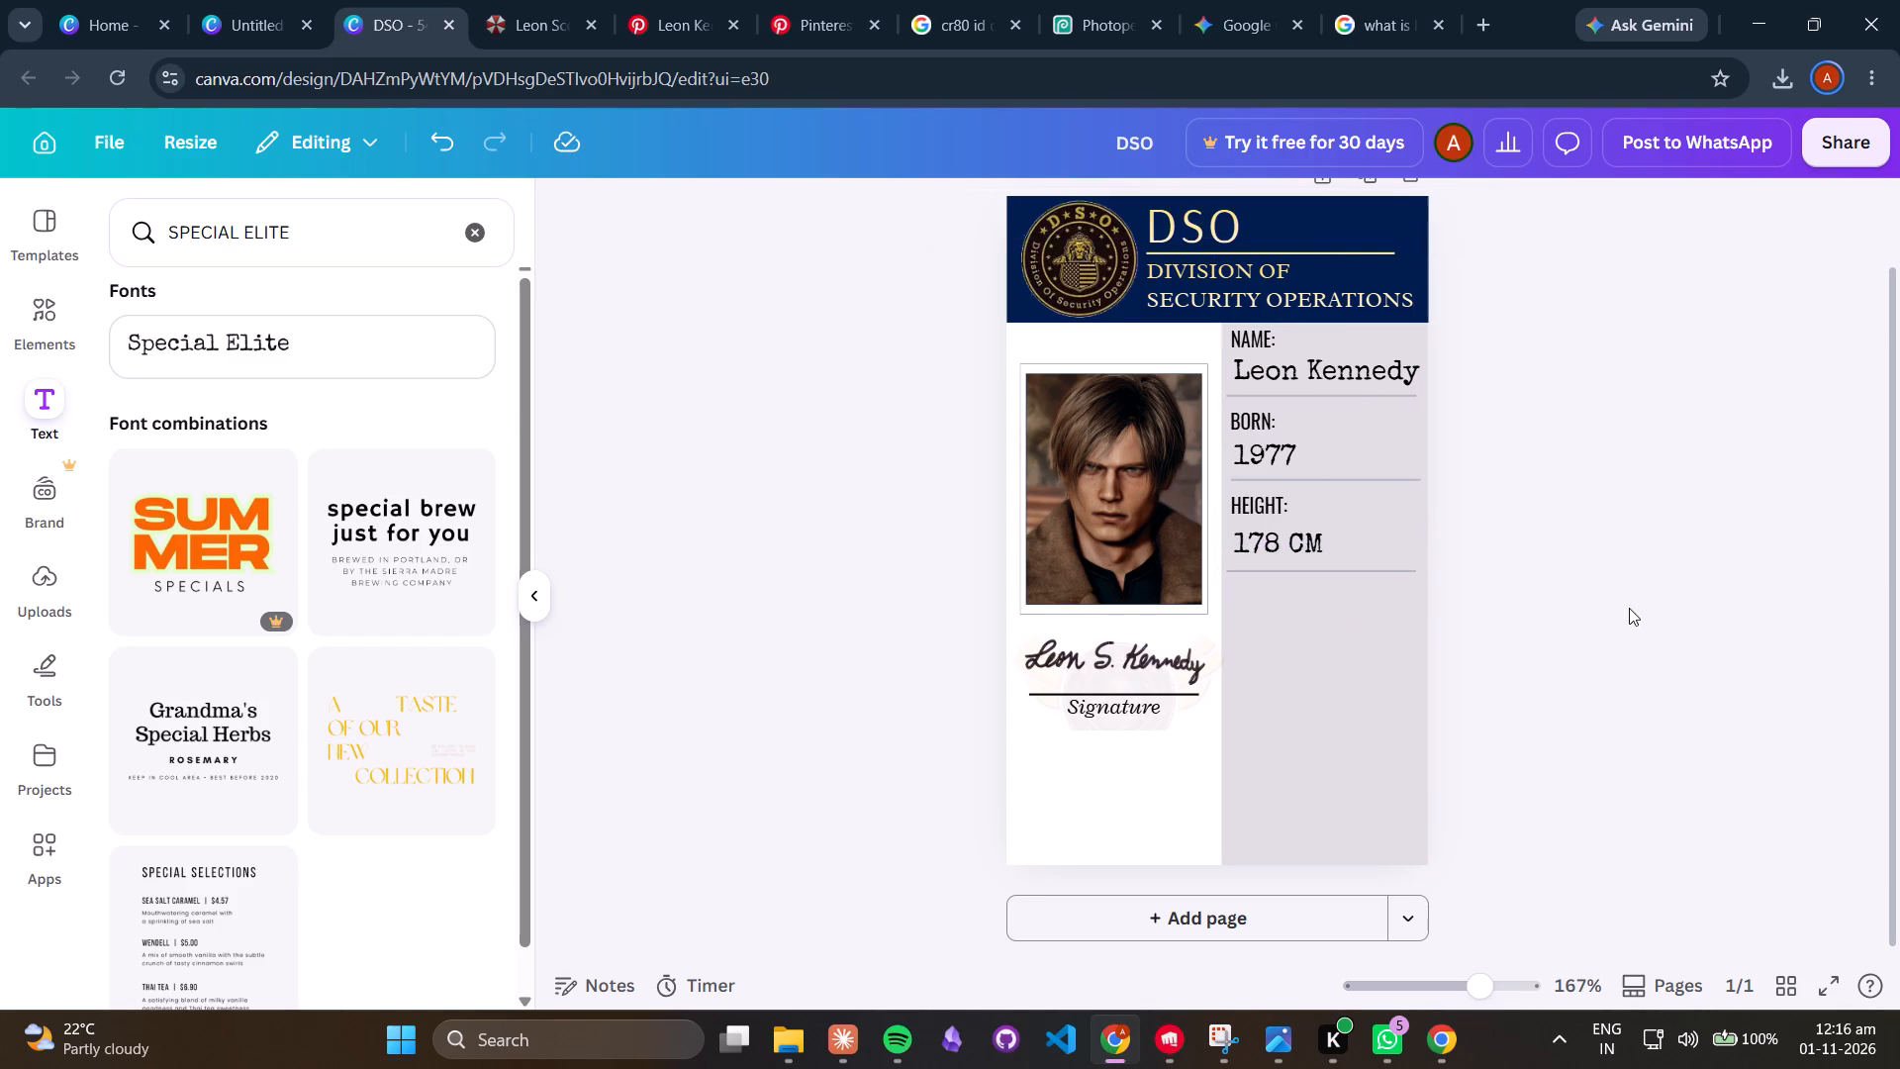
Shift the divider under 1977 slightly left to line up with the other dividers.
{"action": "left_click", "coordinate": [1381, 481]}
{"action": "left_click", "coordinate": [1355, 535]}
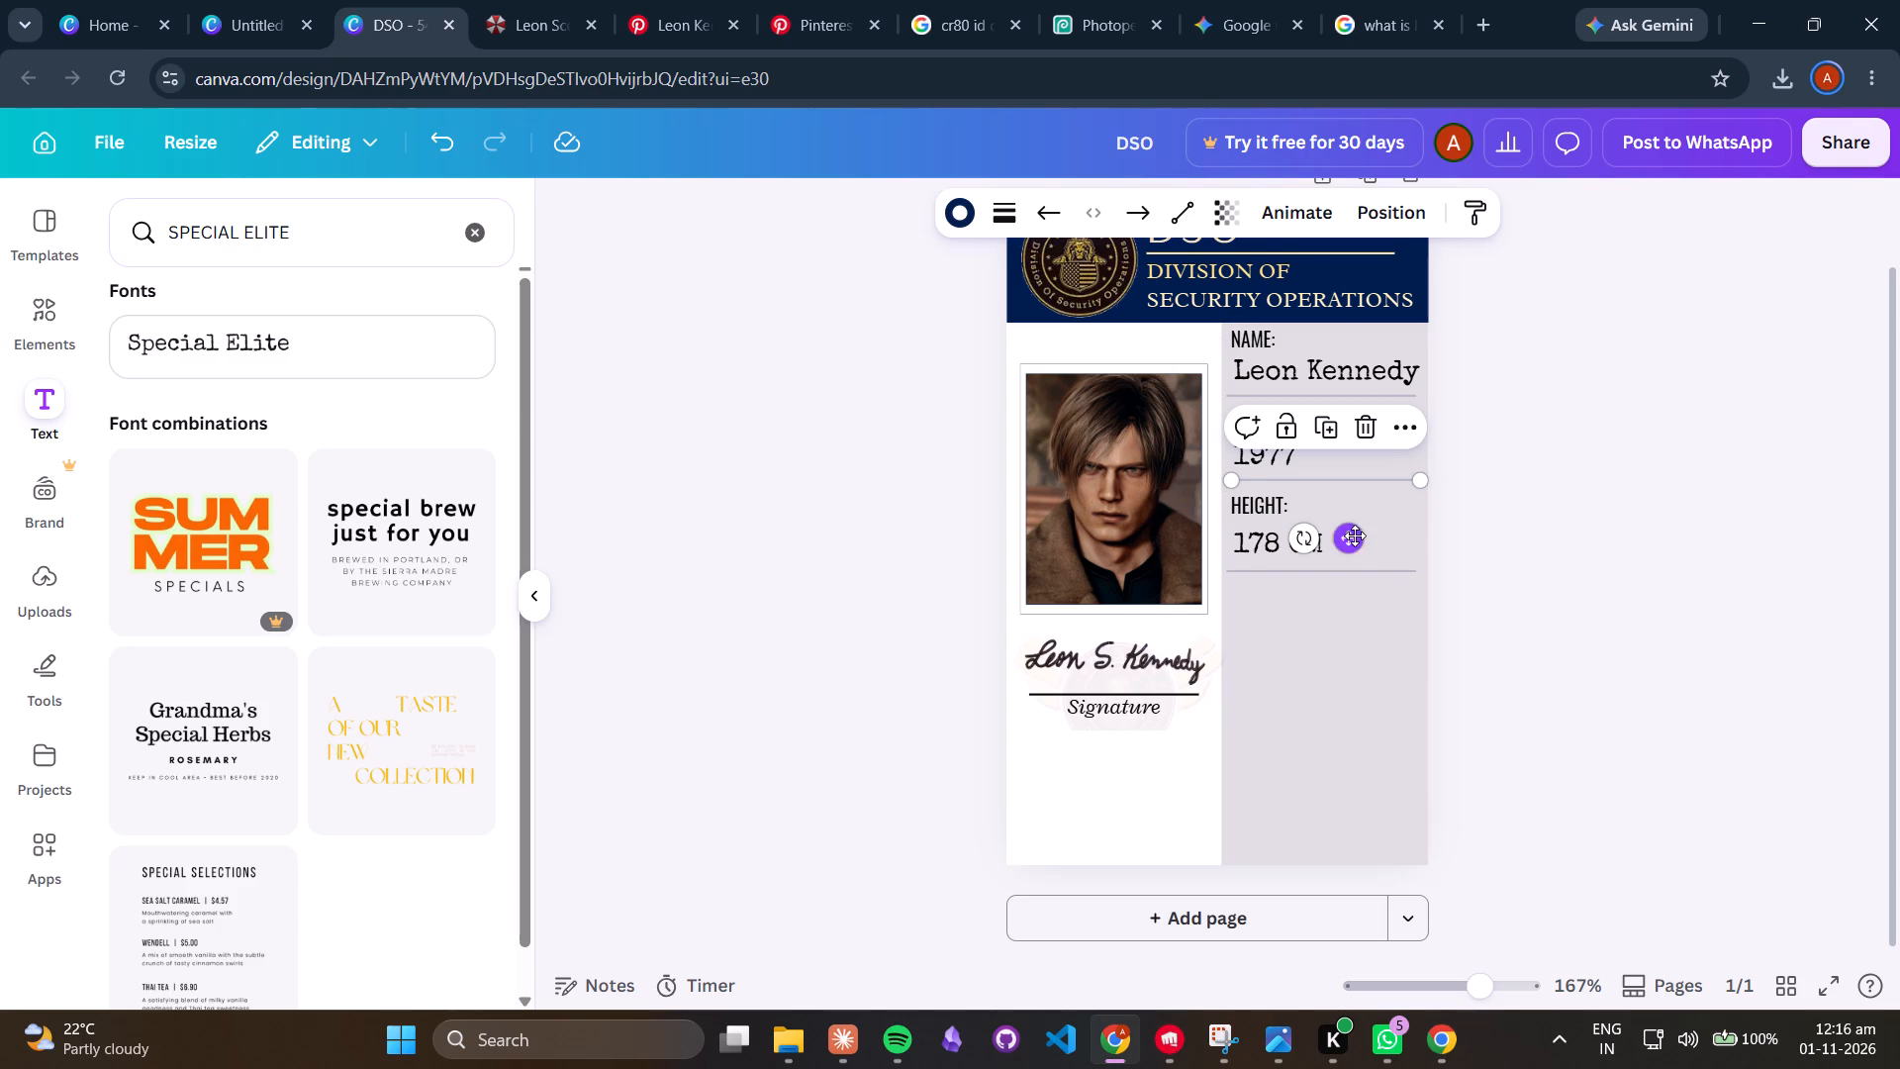
{"action": "left_click", "coordinate": [1517, 554]}
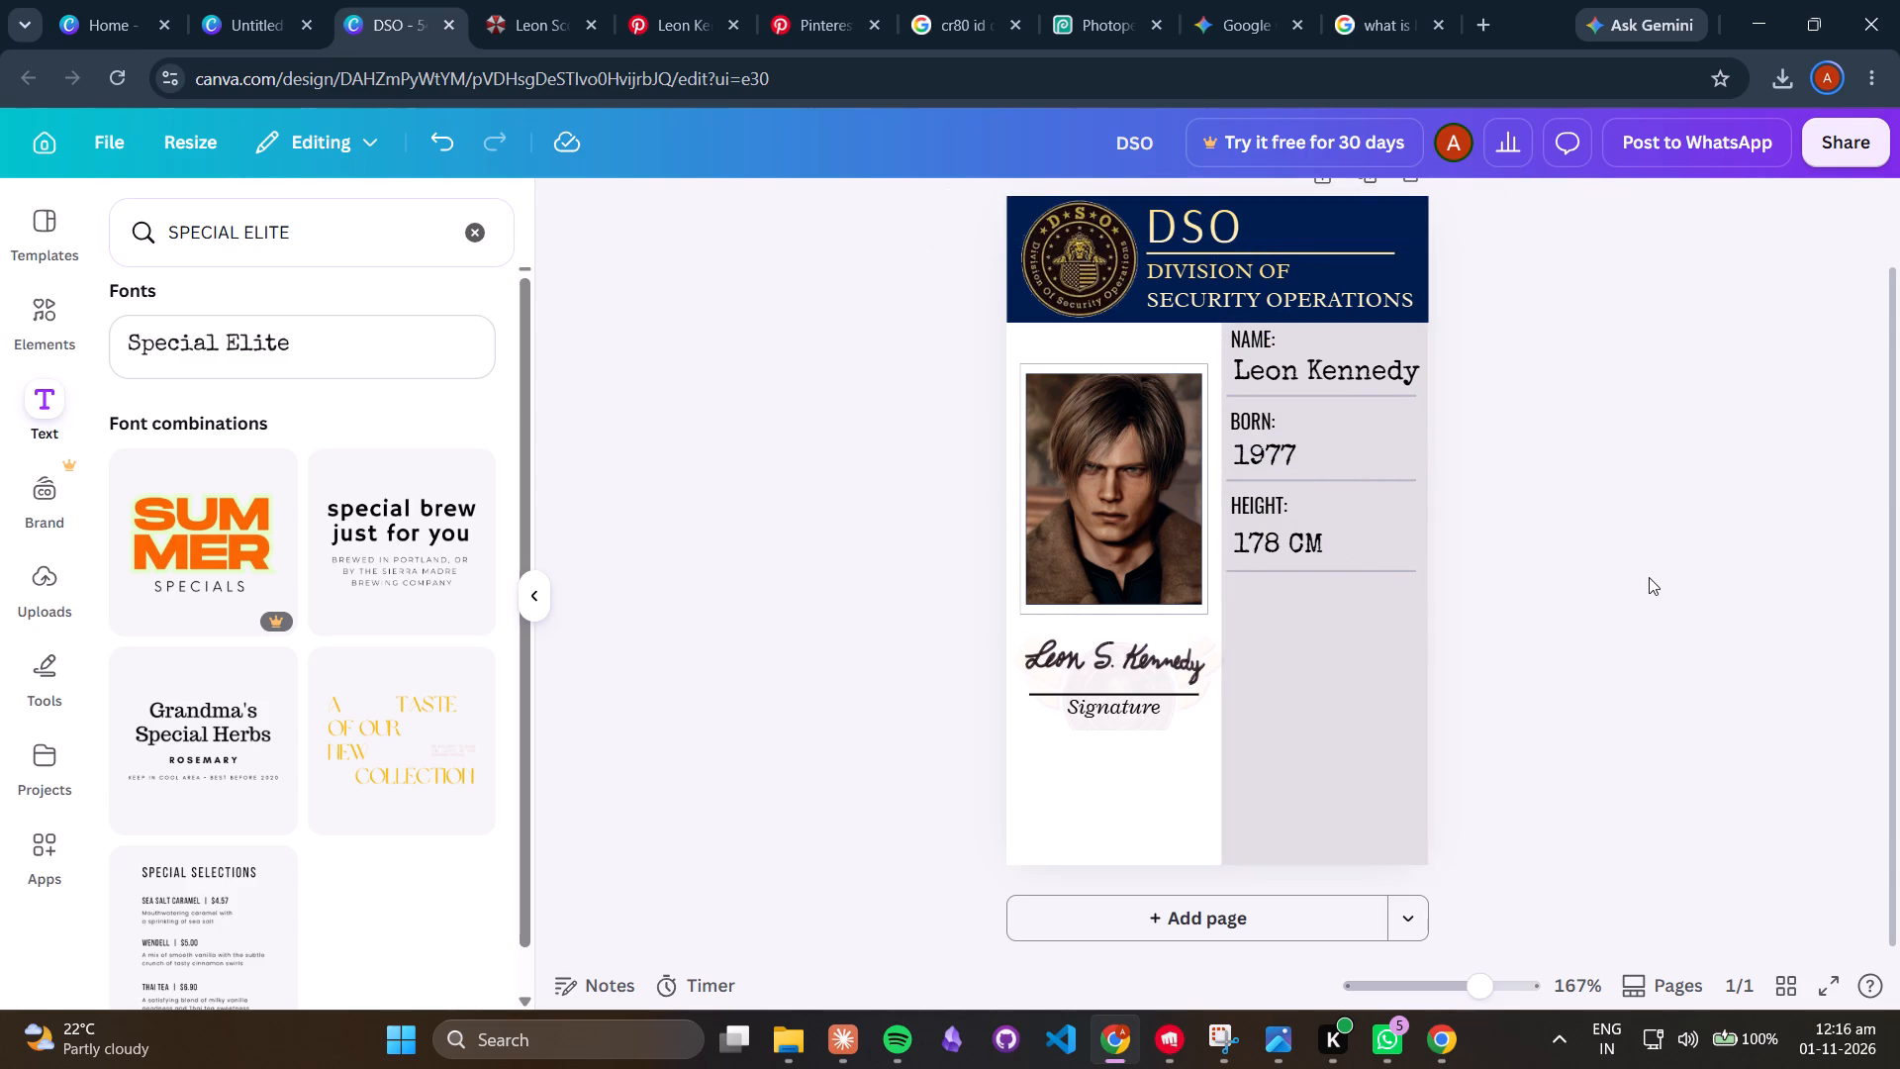
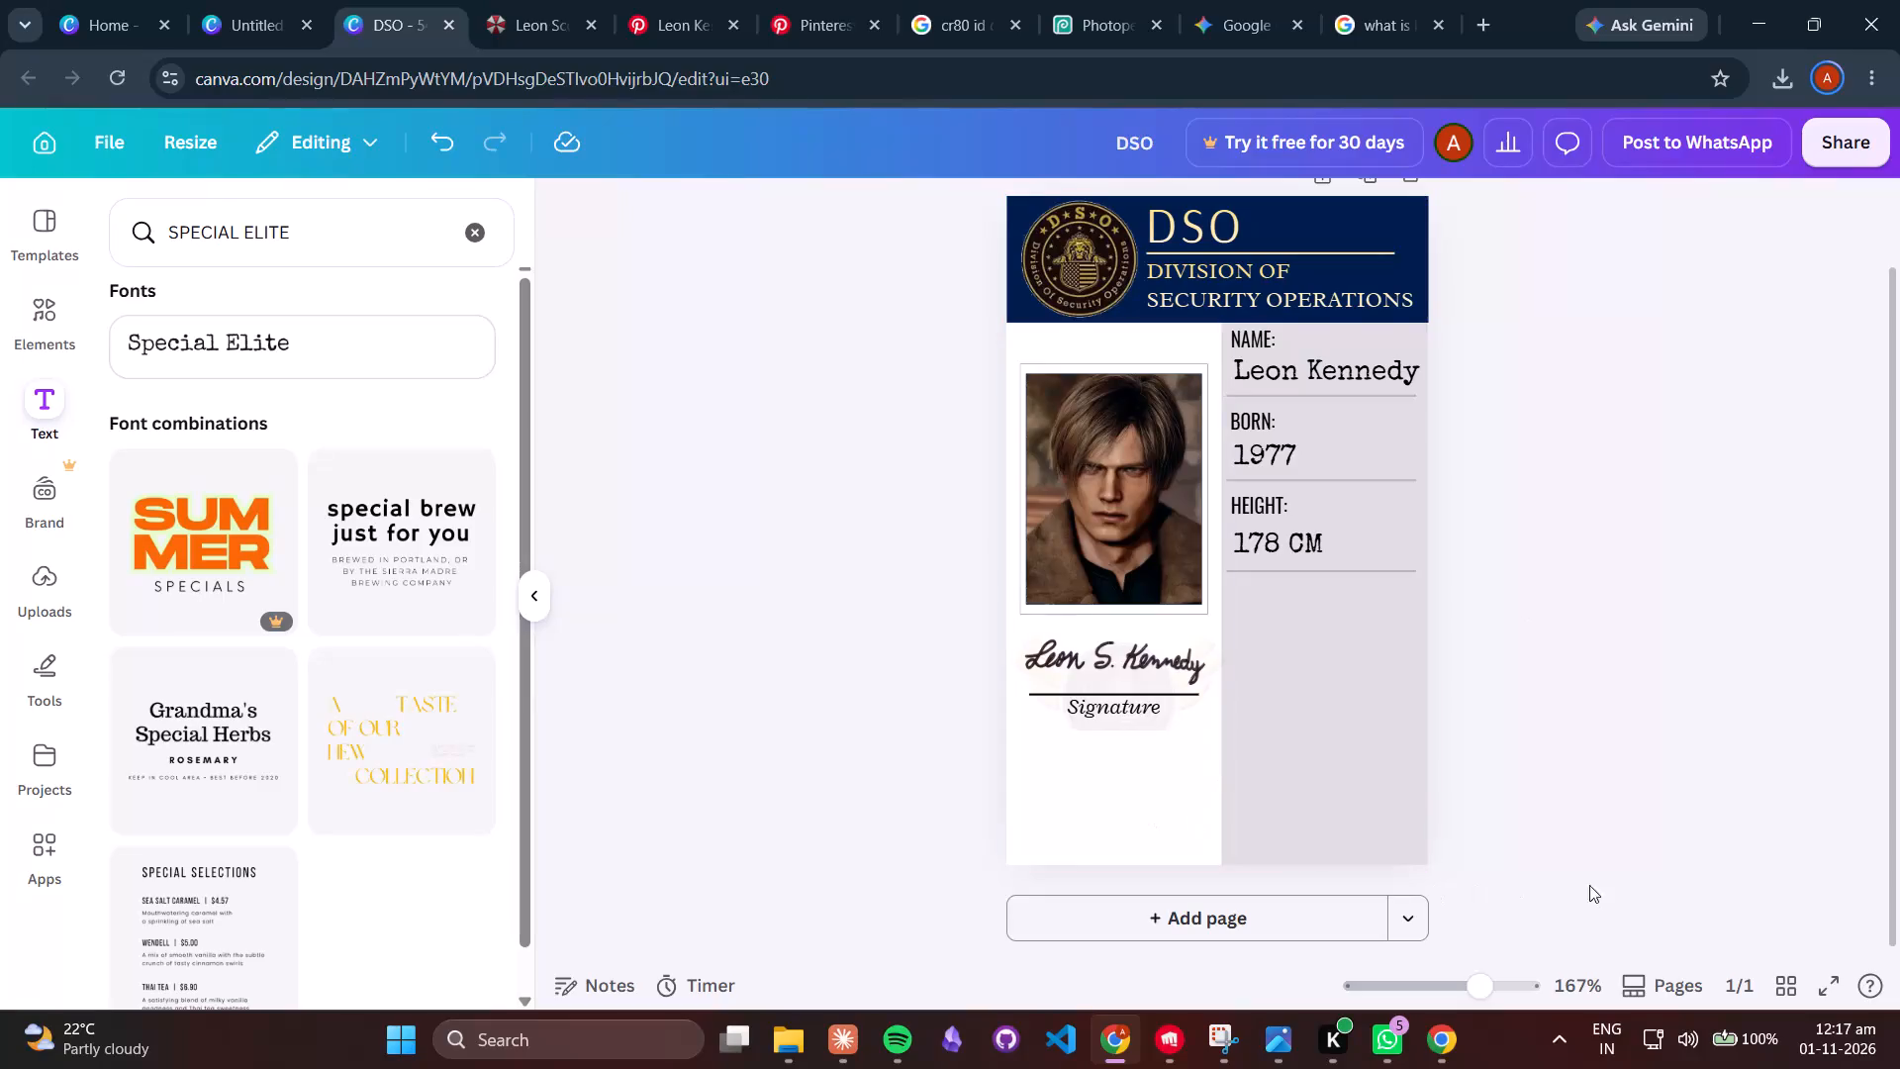
Duplicate the HEIGHT: label, place the copy under the divider below 178 CM, and retitle it WEIGHT:.
{"action": "left_click", "coordinate": [1257, 510]}
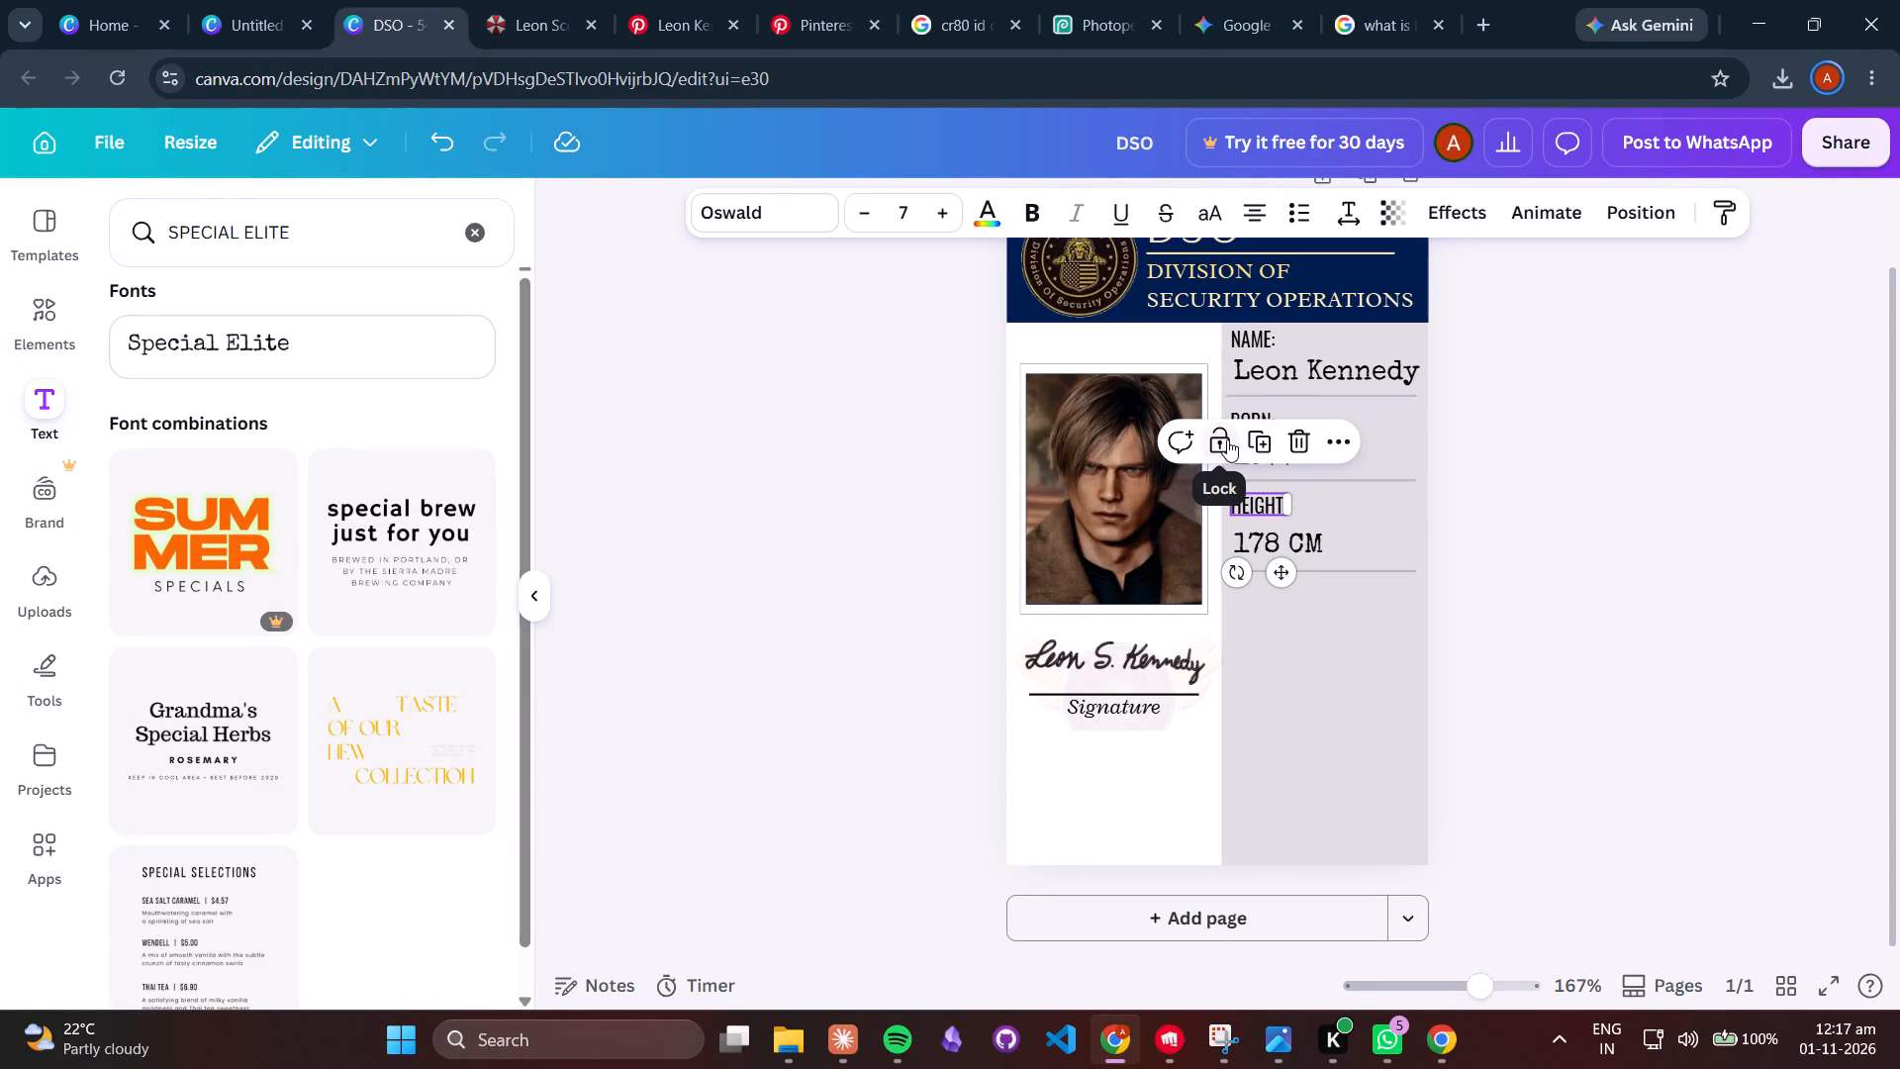
{"action": "key", "text": "ctrl+c"}
{"action": "left_click", "coordinate": [1227, 439]}
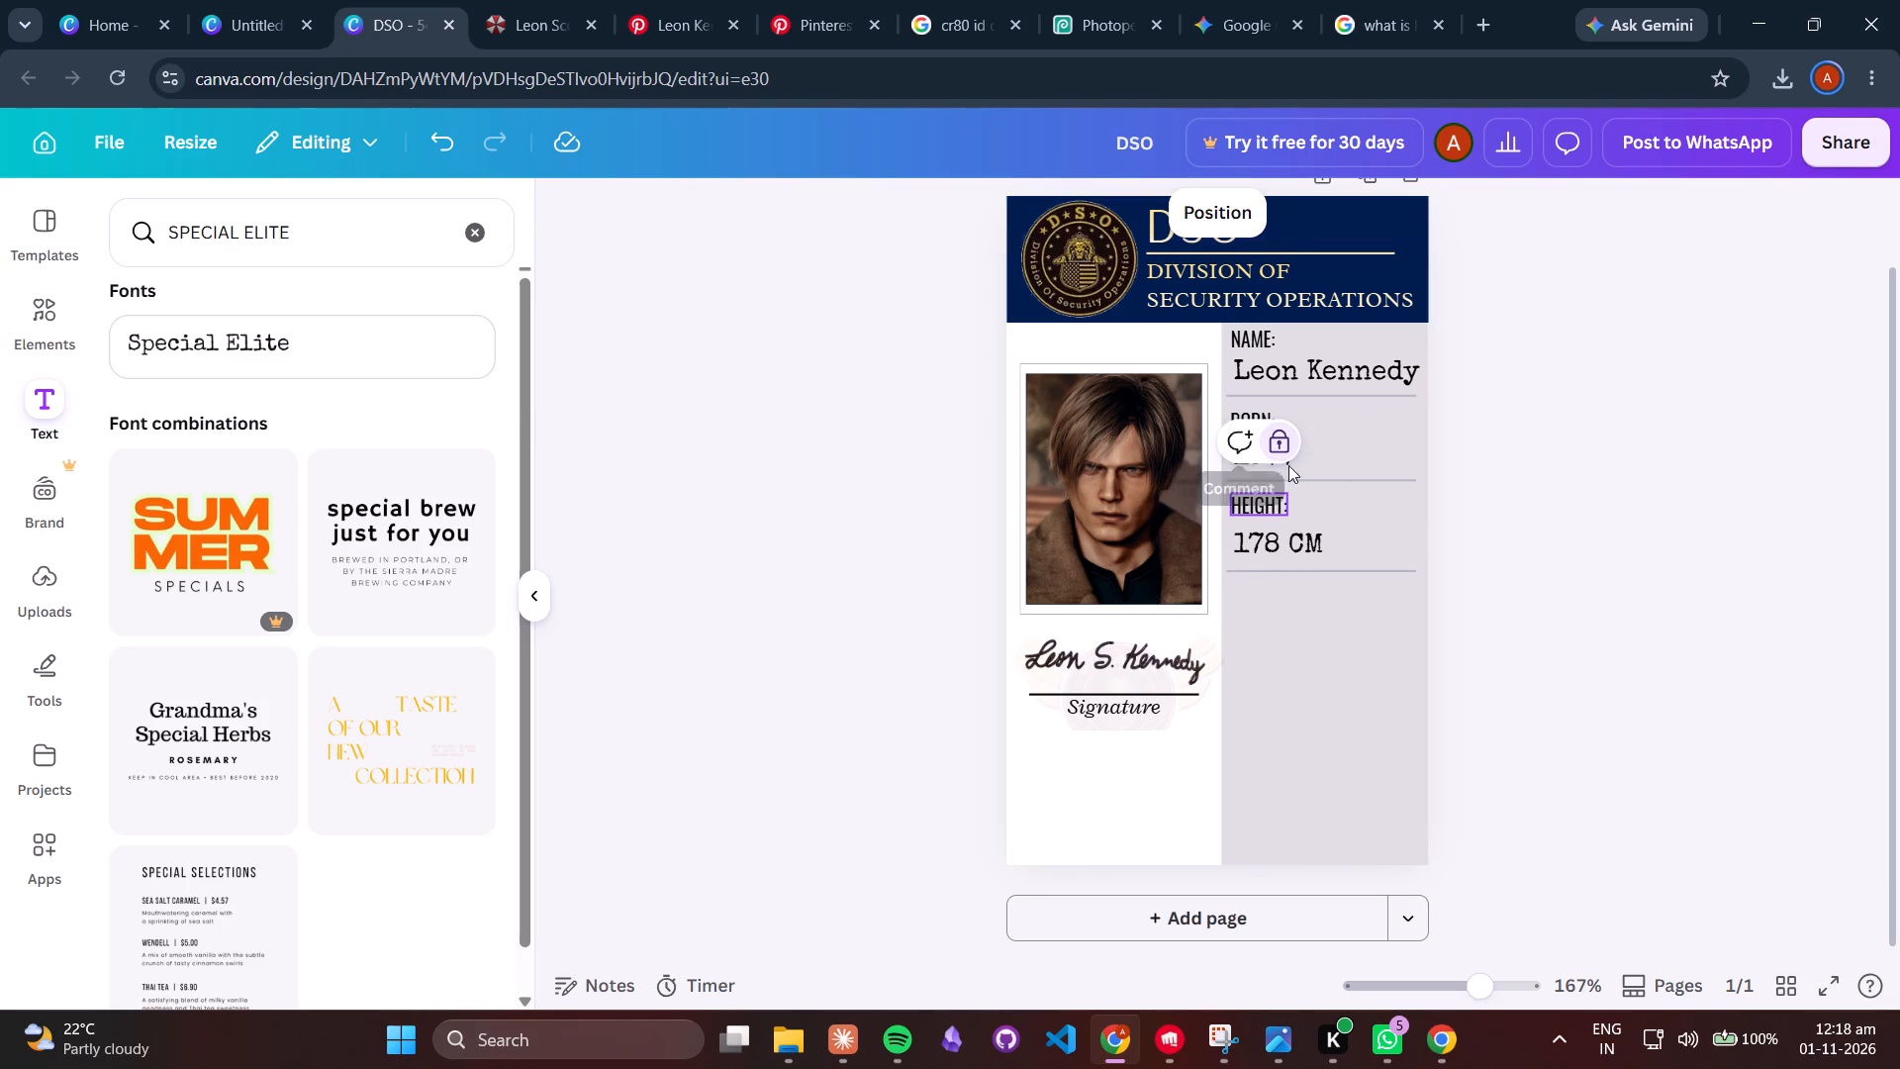
{"action": "left_click", "coordinate": [1277, 603]}
{"action": "key", "text": "ctrl+v"}
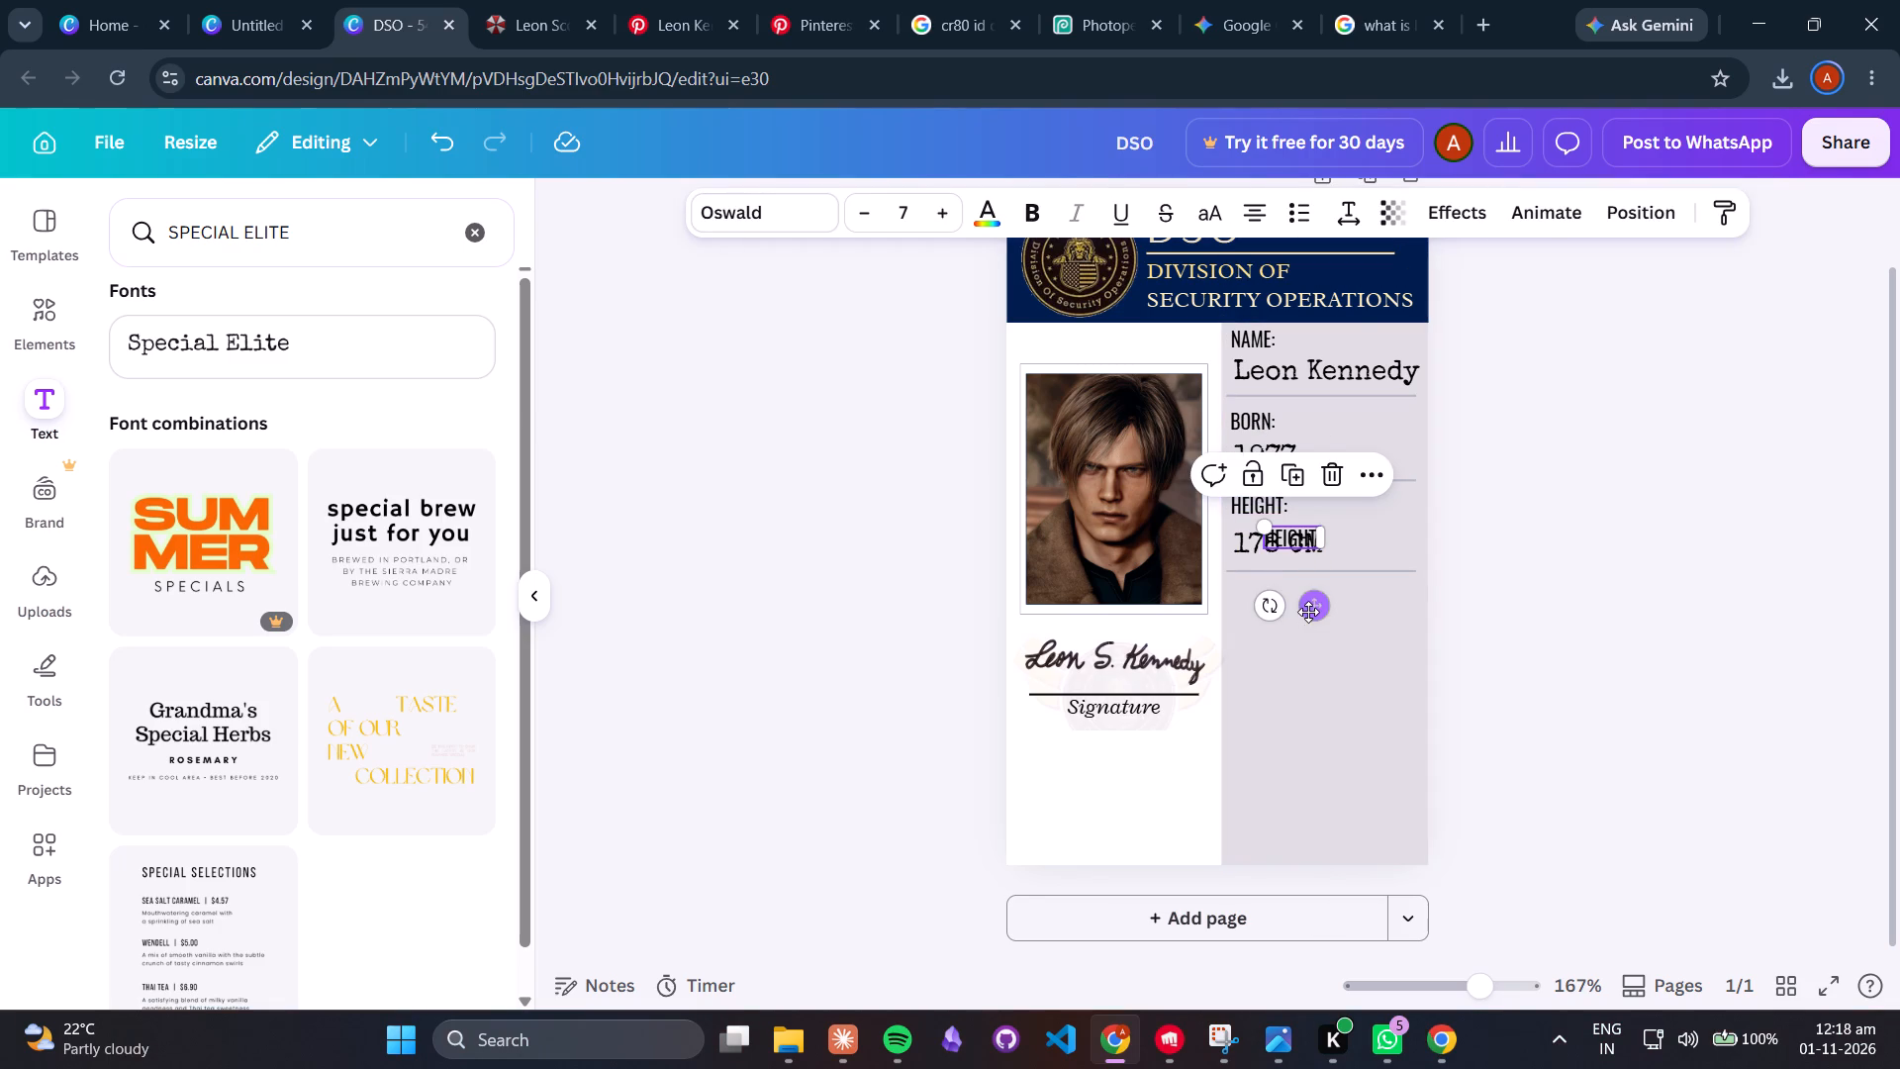
{"action": "left_click_drag", "start_coordinate": [1308, 612], "coordinate": [1276, 675]}
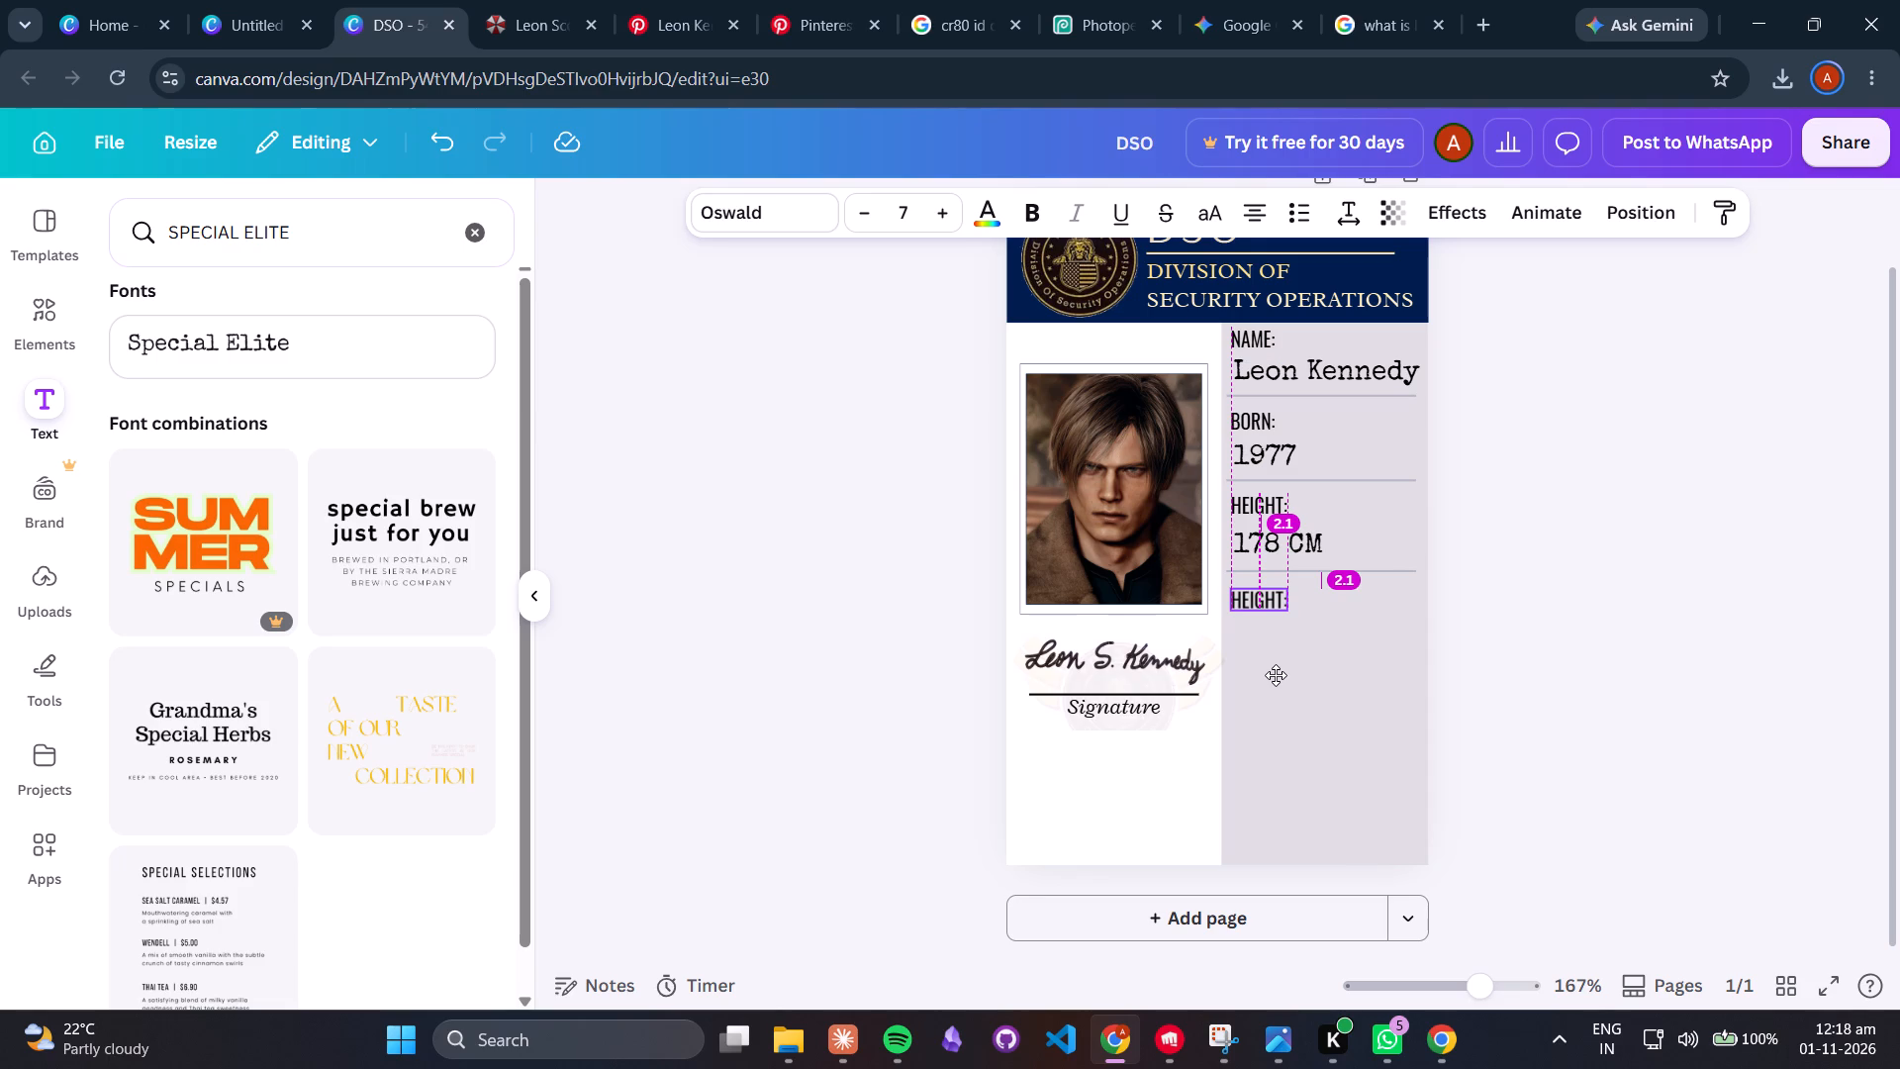
{"action": "left_click_drag", "start_coordinate": [1276, 675], "coordinate": [1275, 670]}
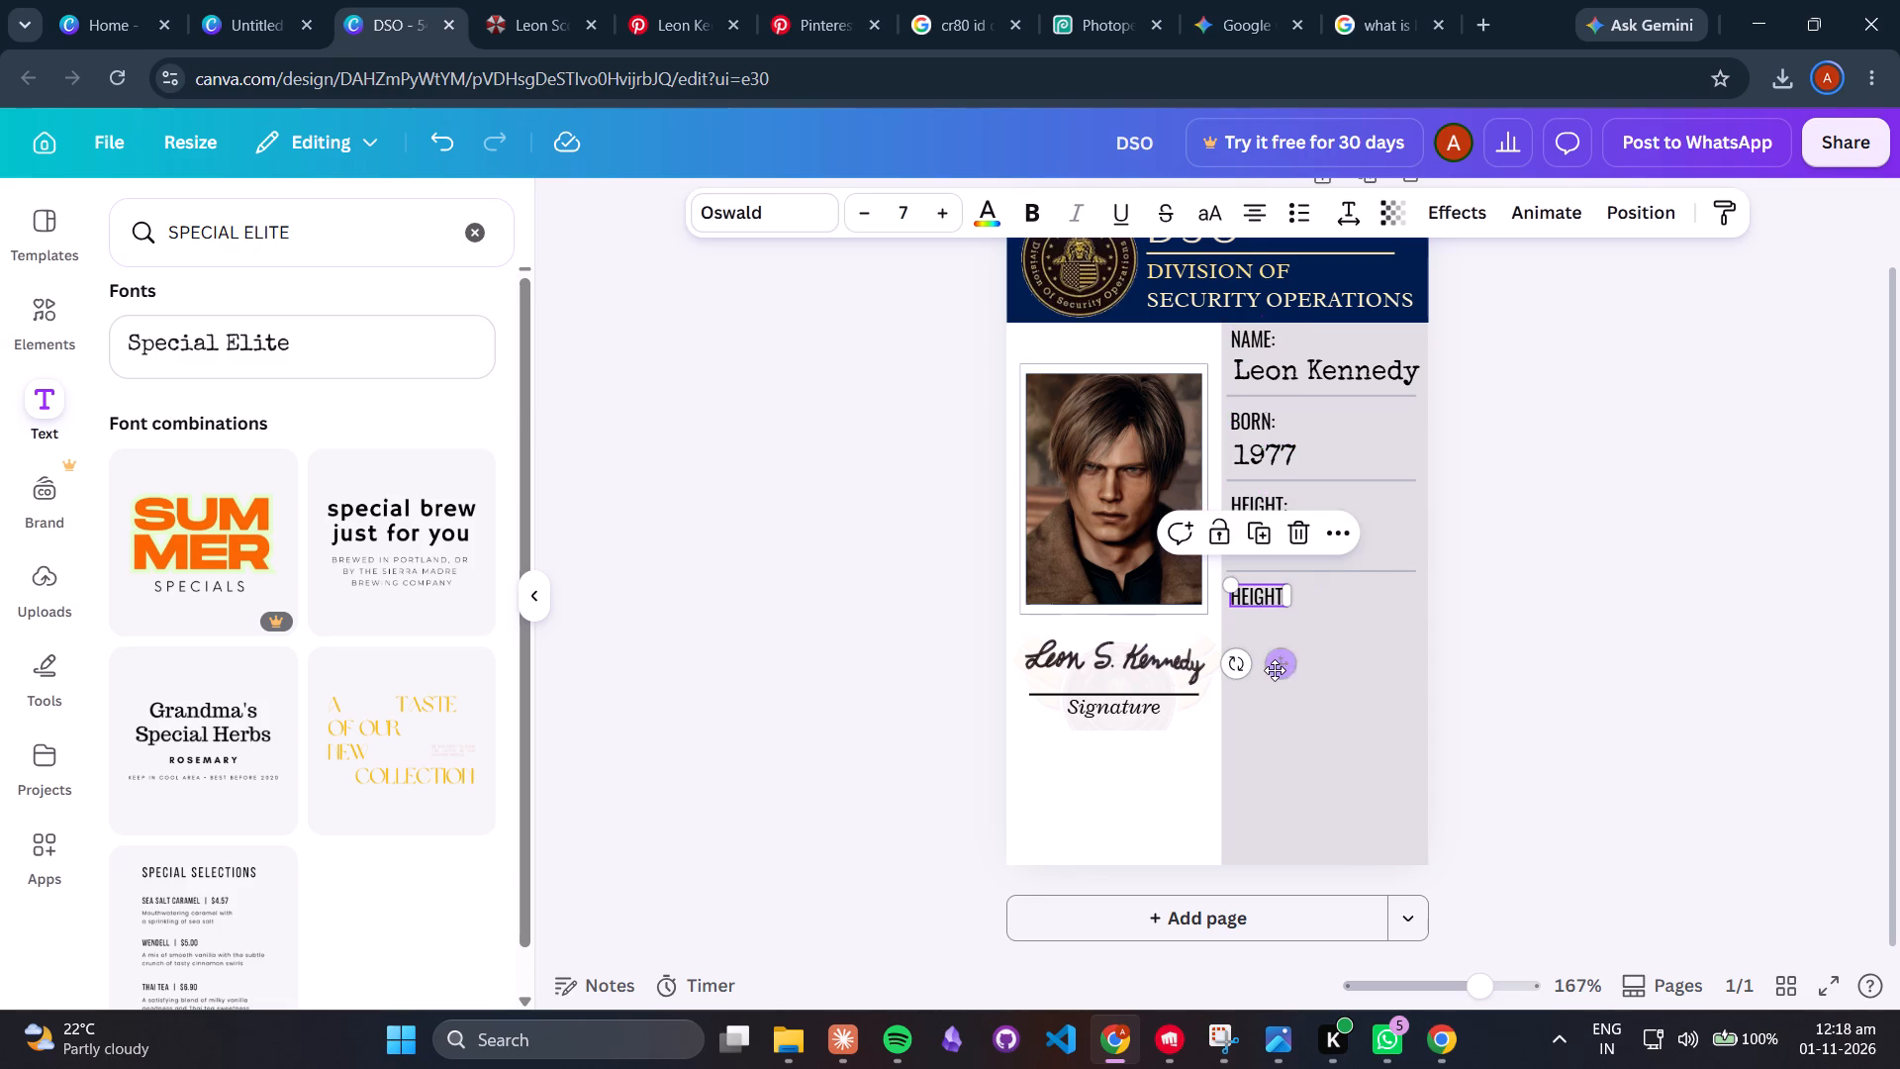
{"action": "left_click", "coordinate": [1273, 594]}
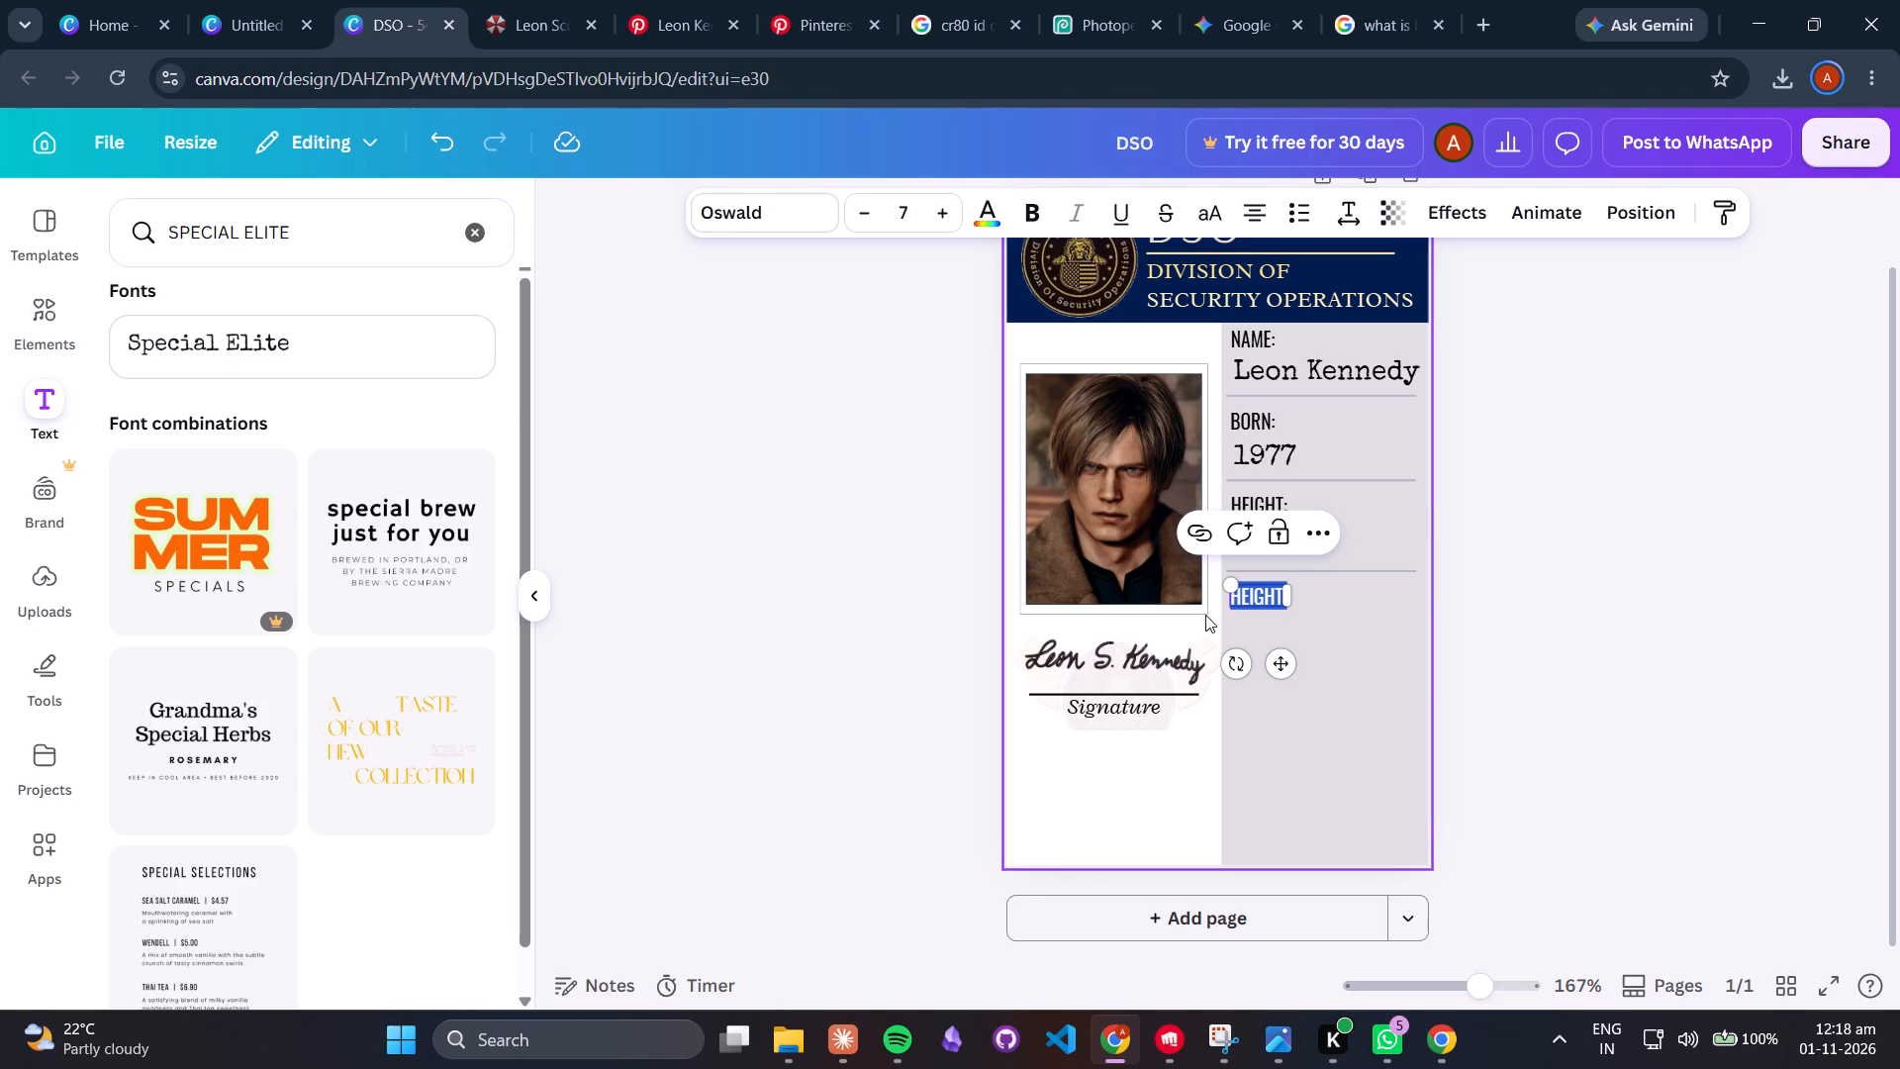
{"action": "type", "text": "WEIGHT"}
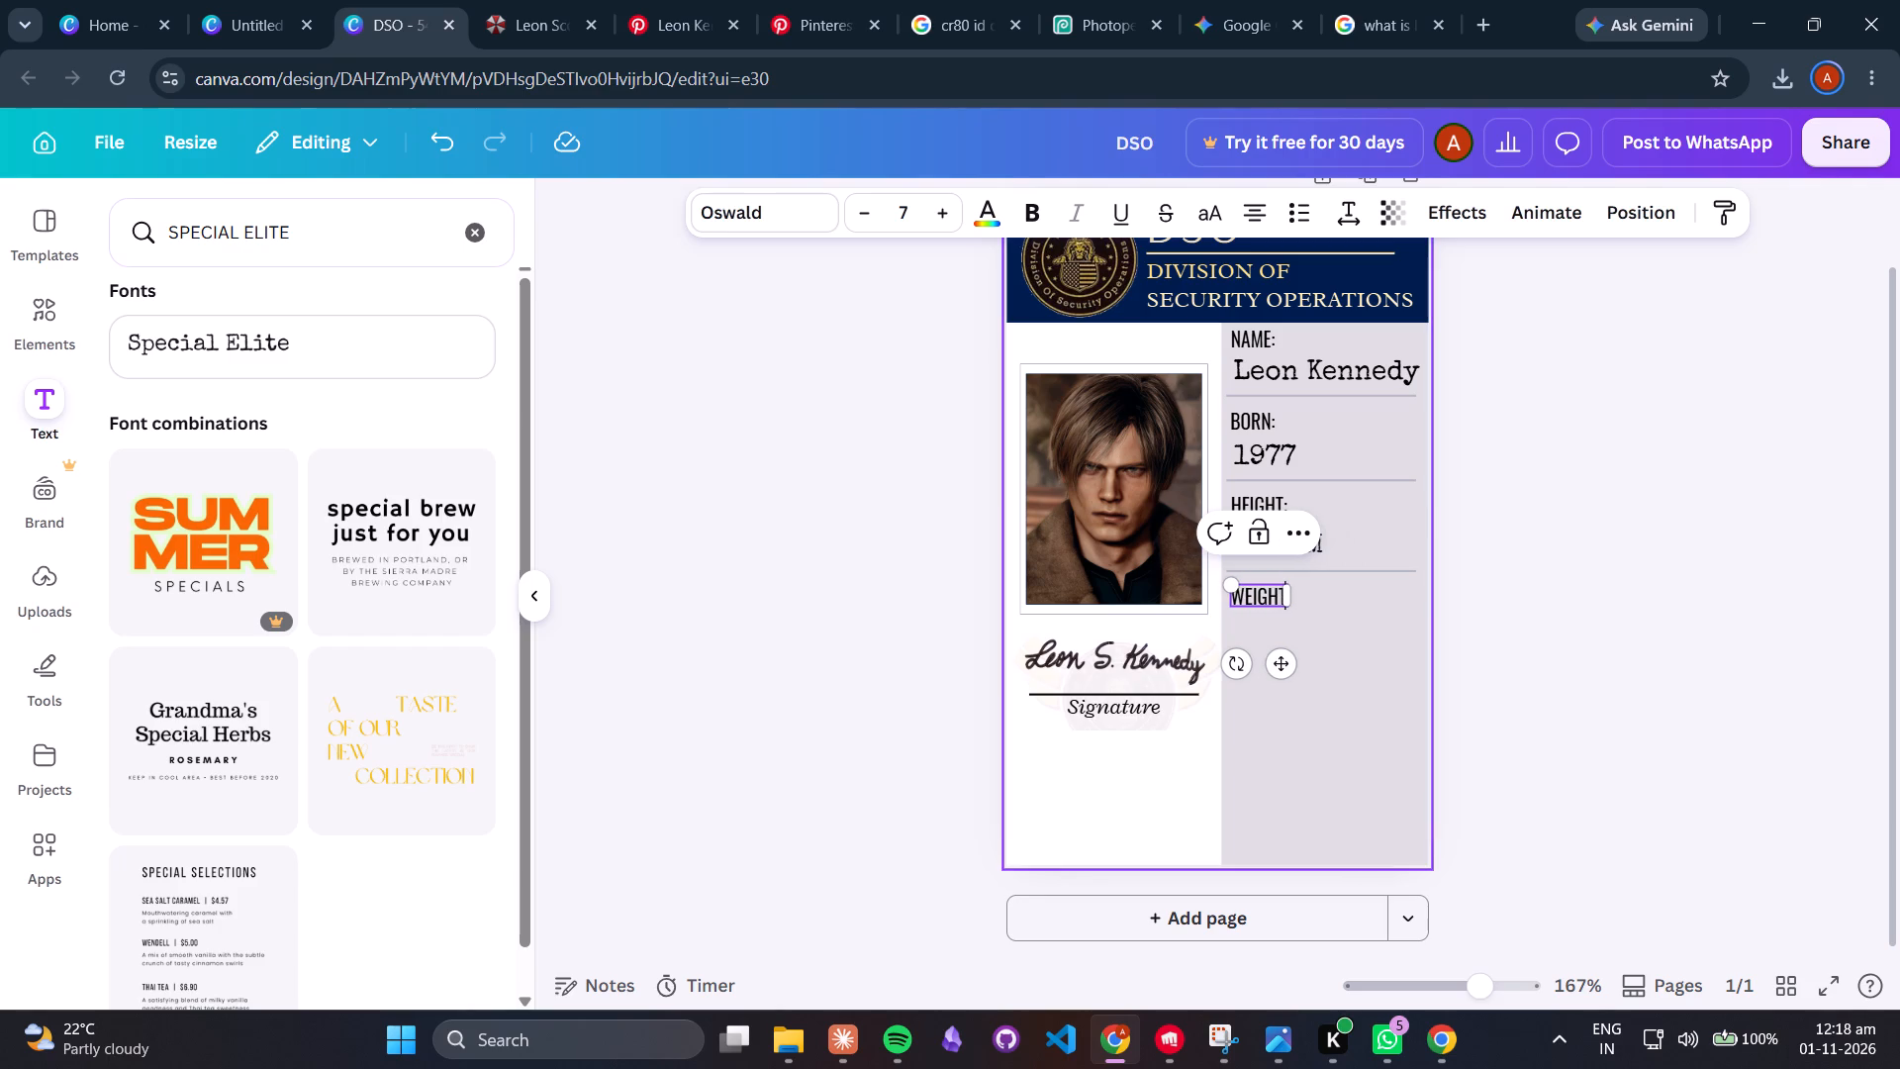
{"action": "key", "text": "shift+colon"}
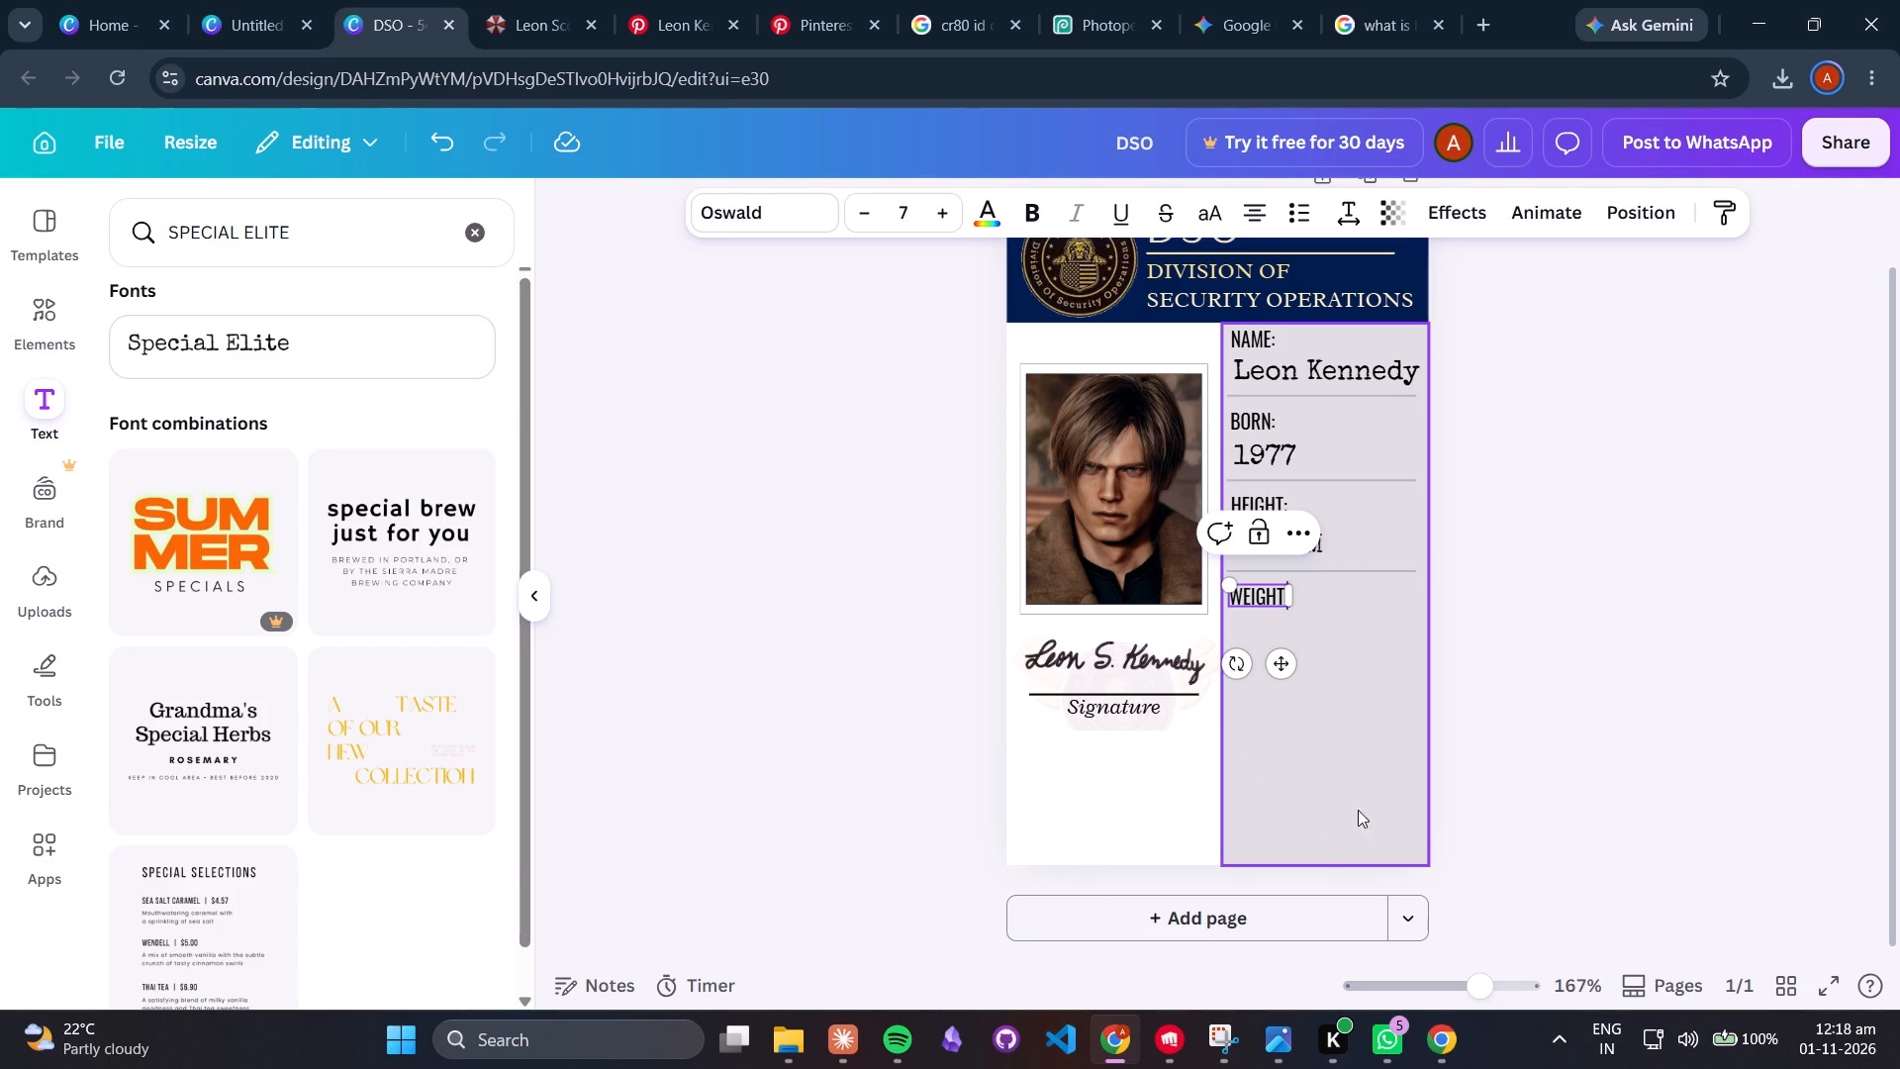
{"action": "left_click", "coordinate": [1352, 767]}
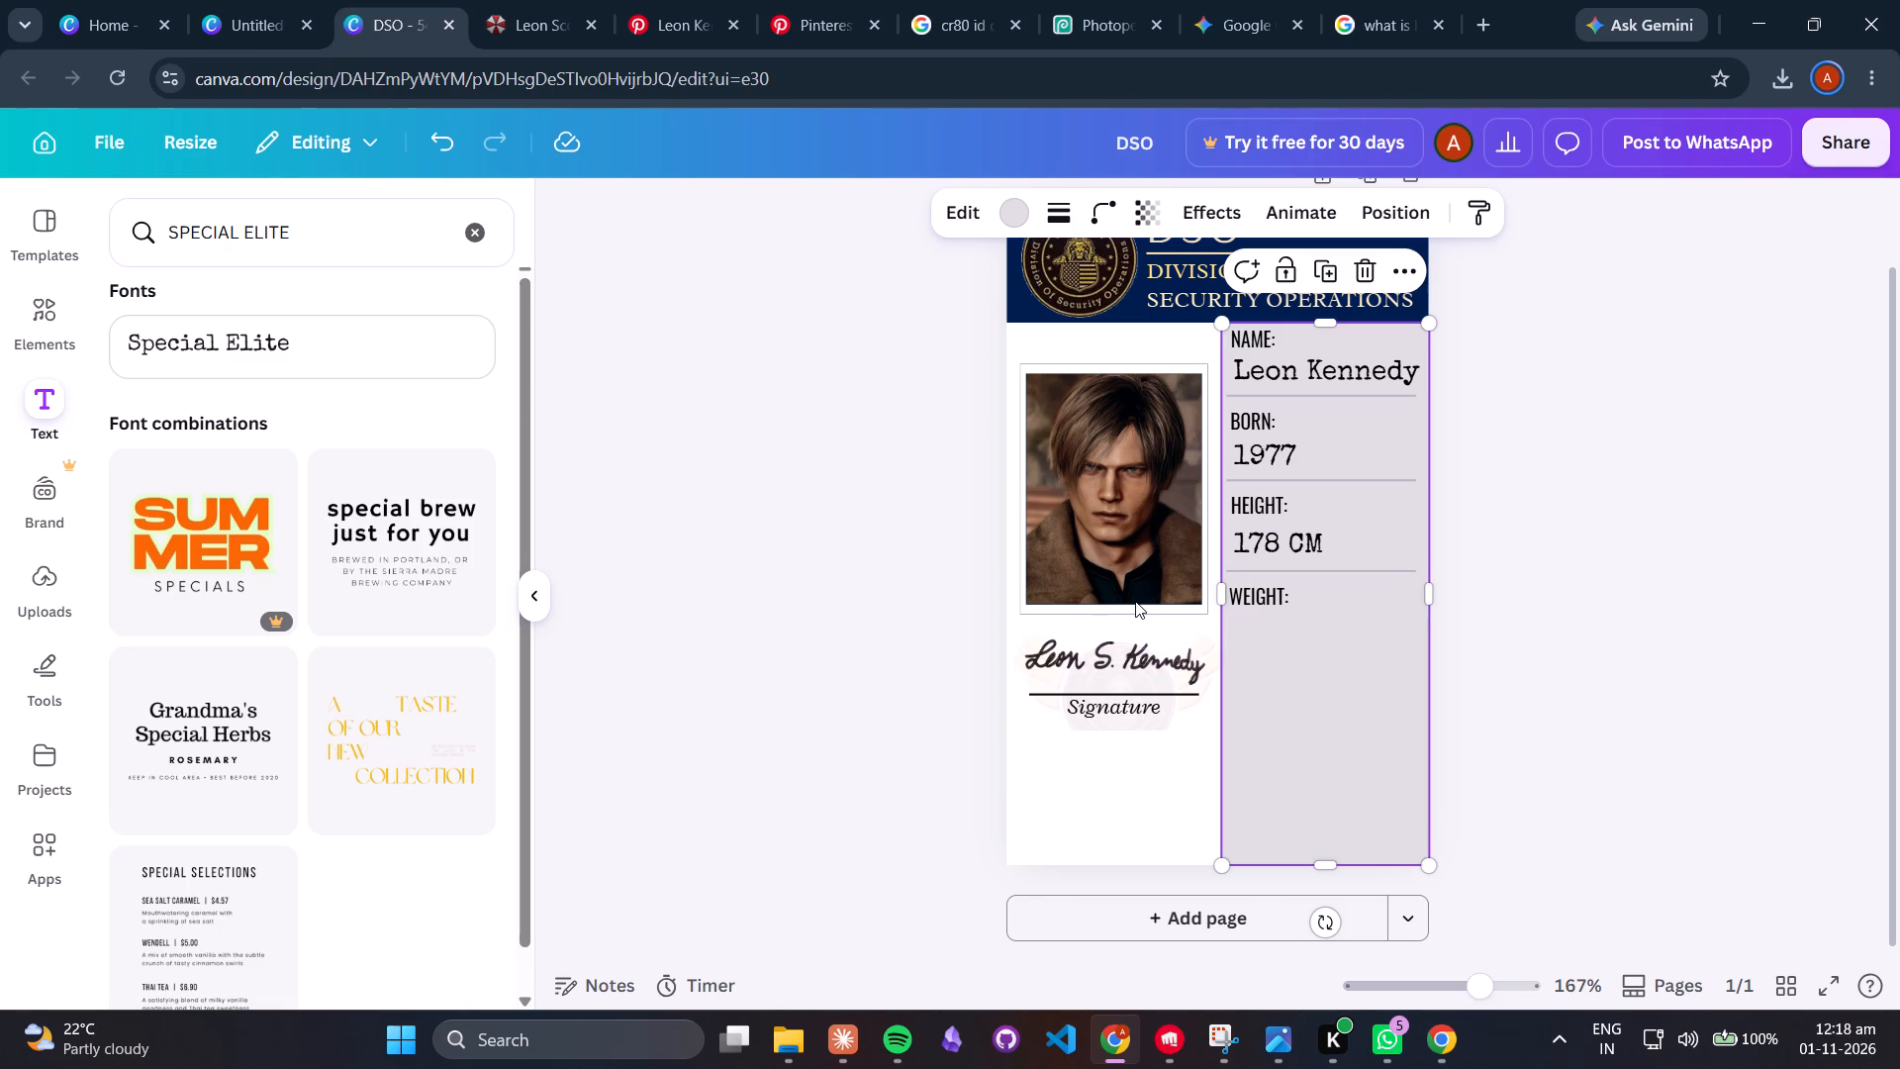
{"action": "left_click", "coordinate": [639, 15]}
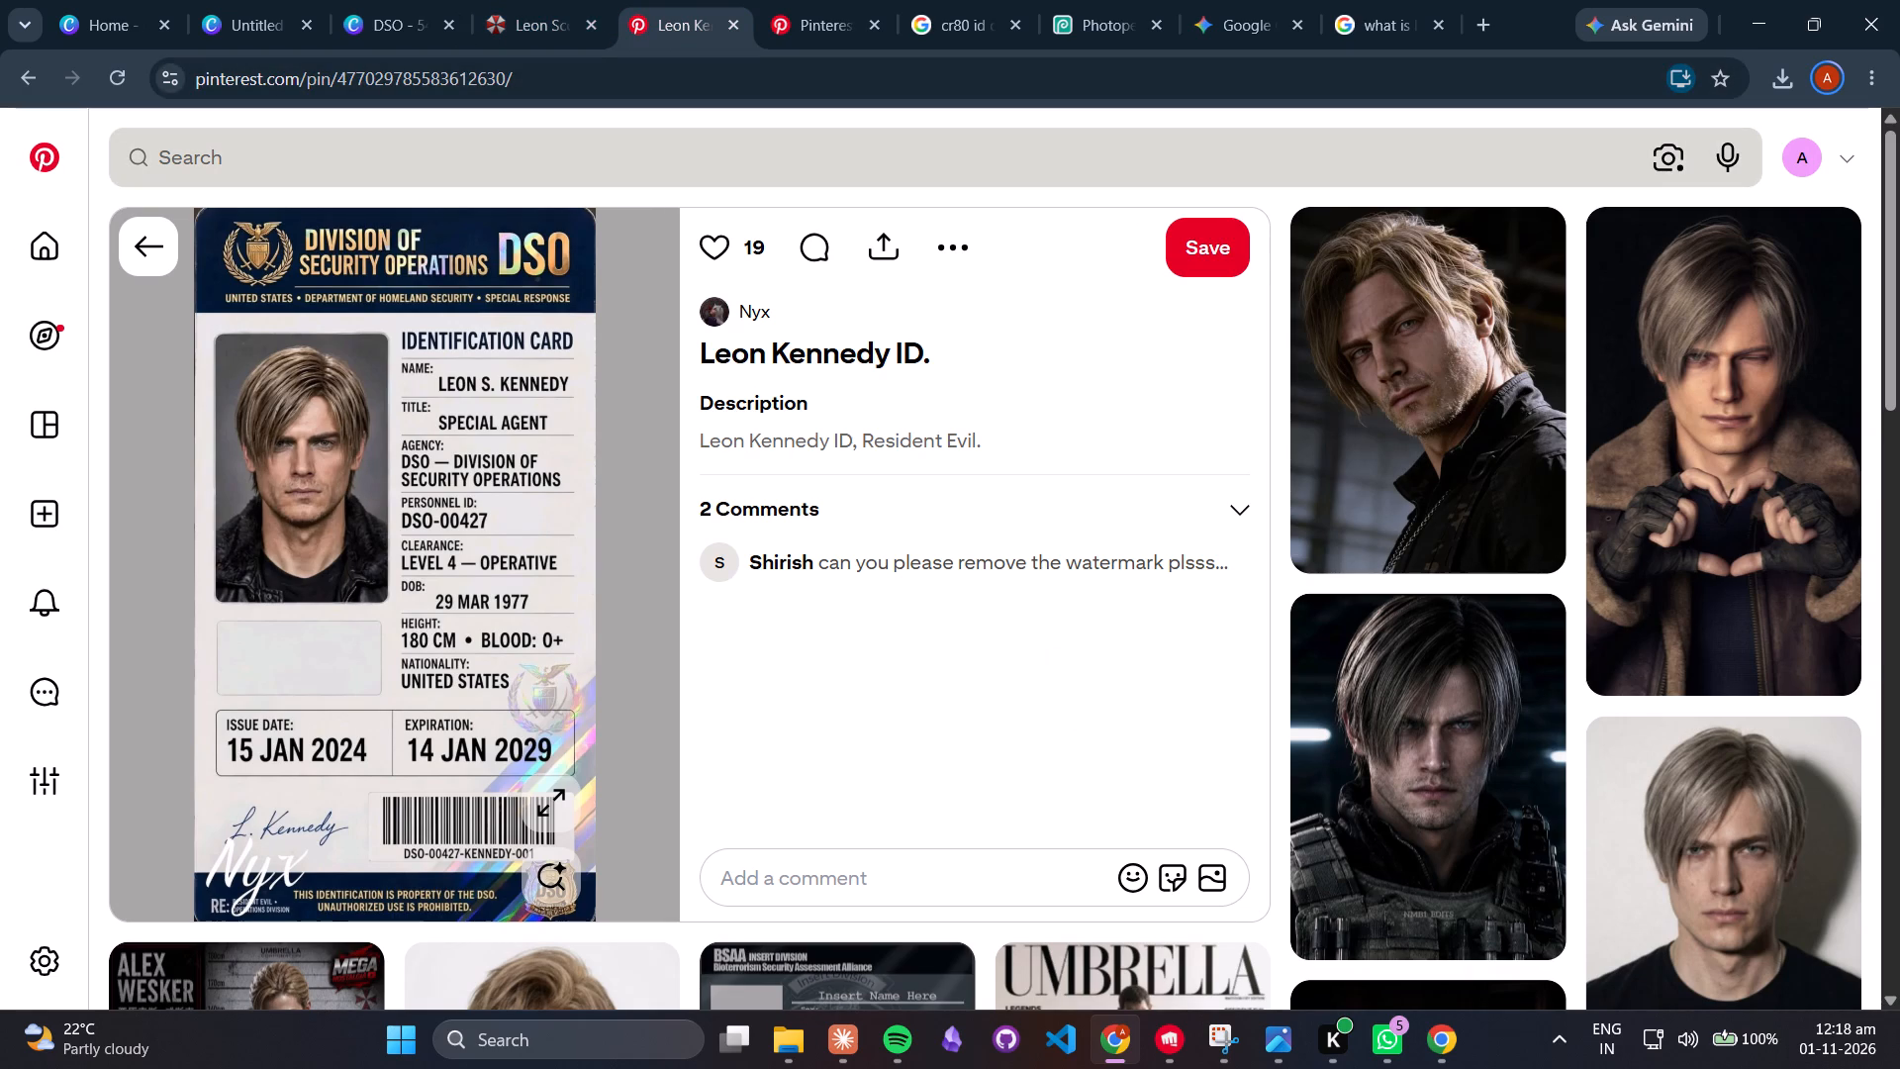
{"action": "left_click", "coordinate": [383, 10]}
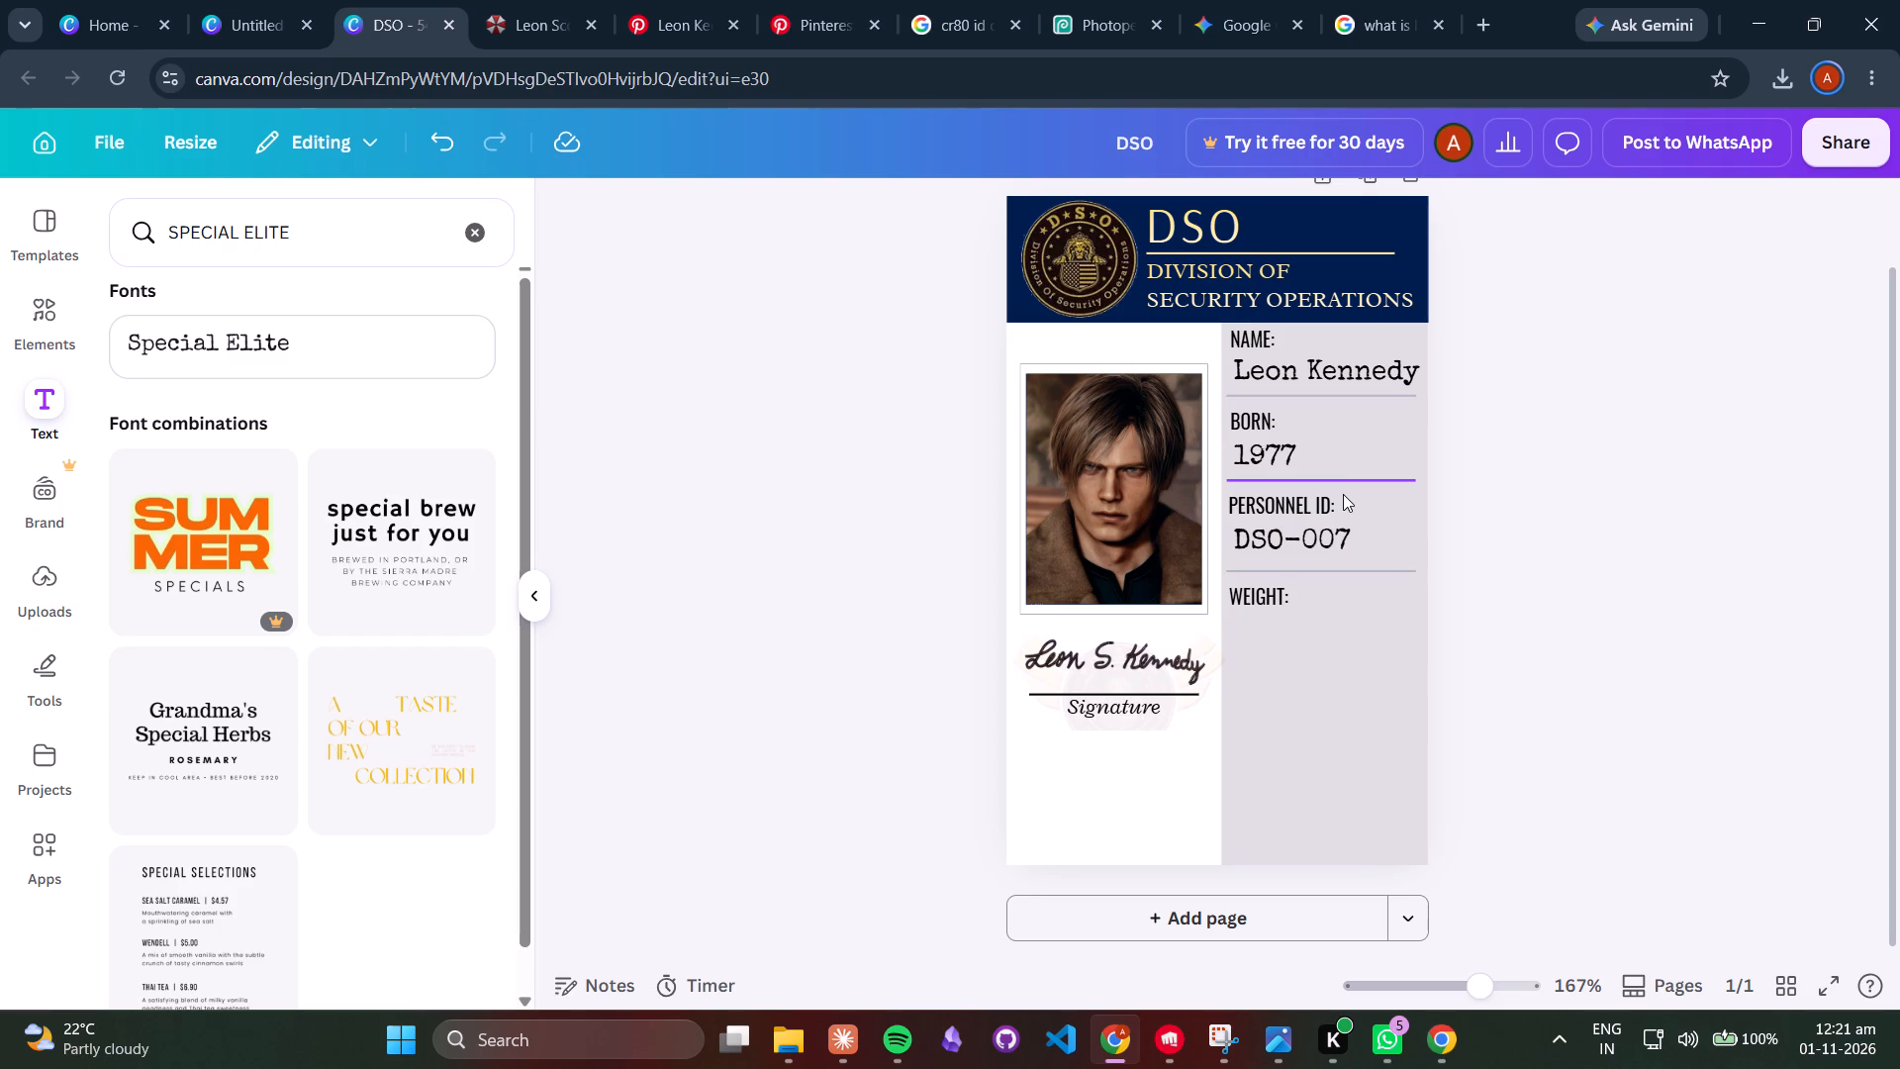
Move the divider beneath DSO-007 up closer to the value, keeping it in line with the dividers above.
{"action": "left_click", "coordinate": [1351, 564]}
{"action": "left_click_drag", "start_coordinate": [1342, 635], "coordinate": [1340, 627]}
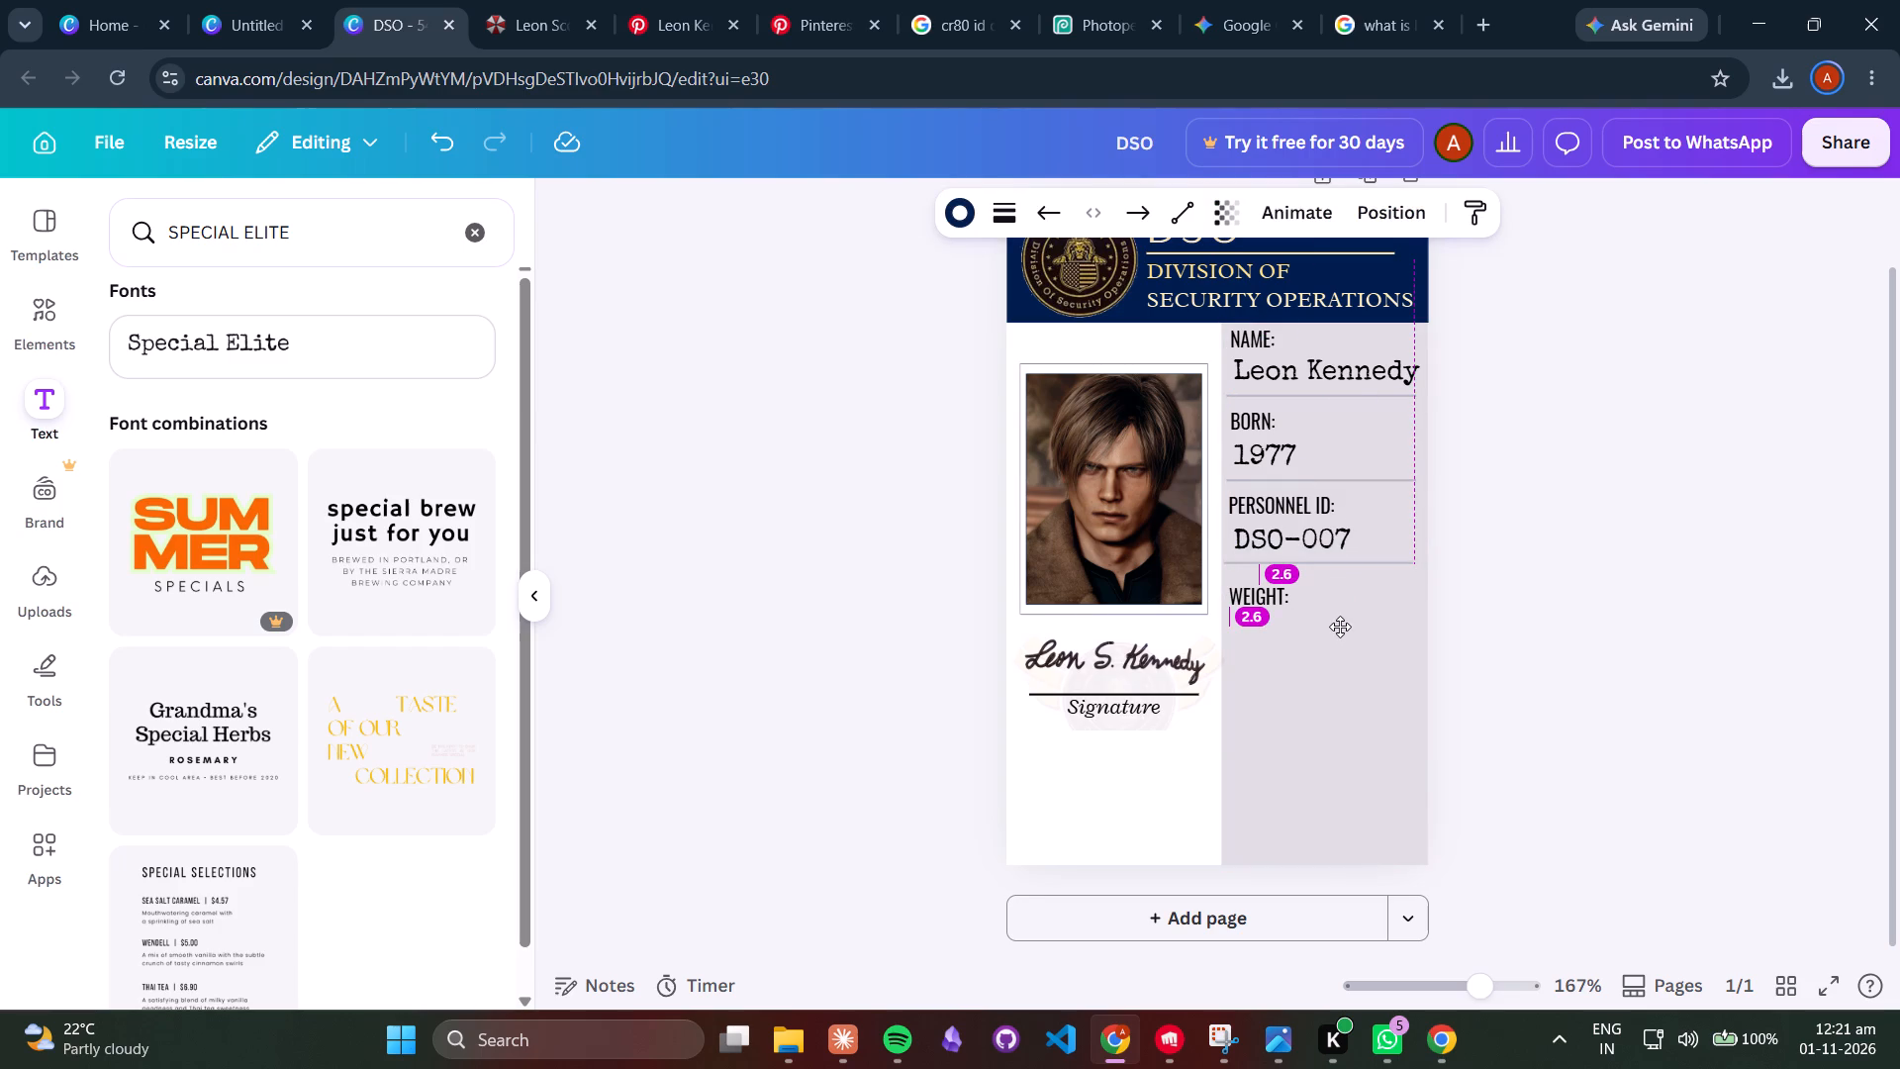
{"action": "left_click_drag", "start_coordinate": [1340, 627], "coordinate": [1341, 620]}
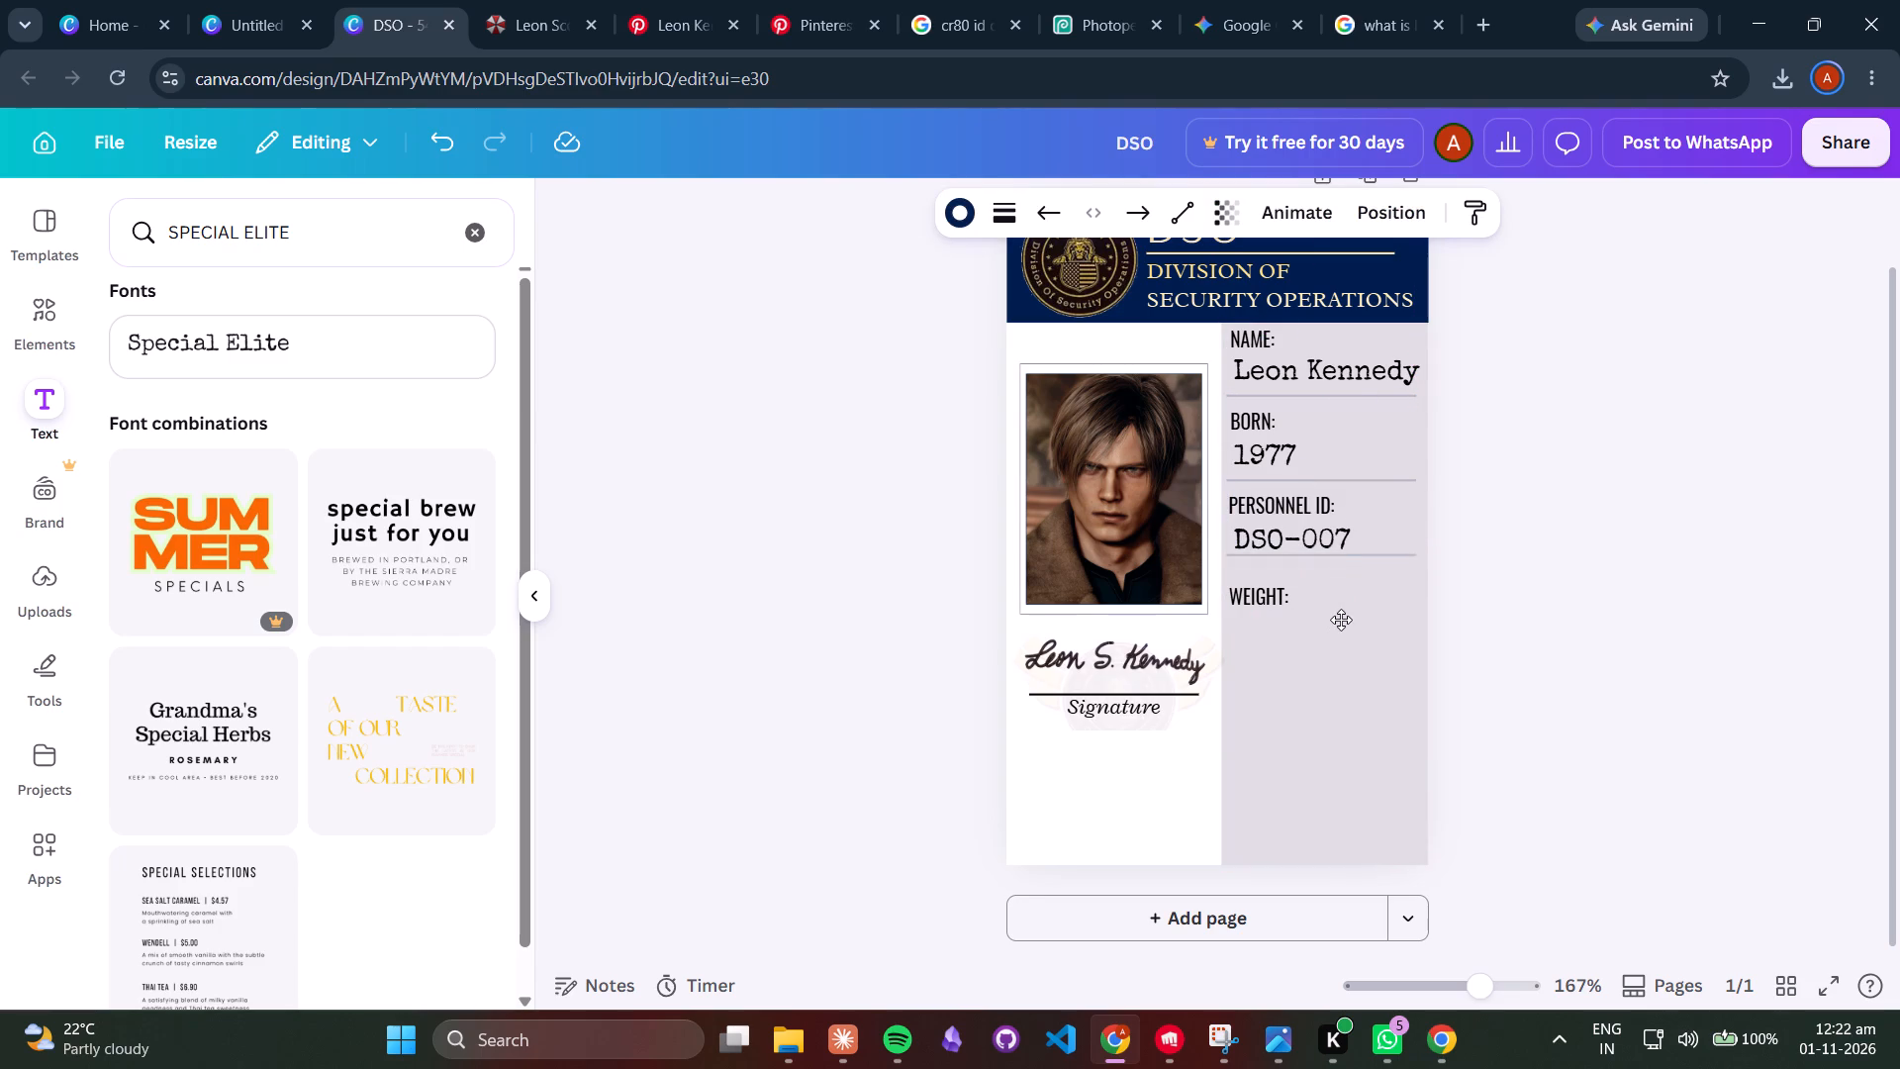
{"action": "left_click_drag", "start_coordinate": [1341, 620], "coordinate": [1342, 620]}
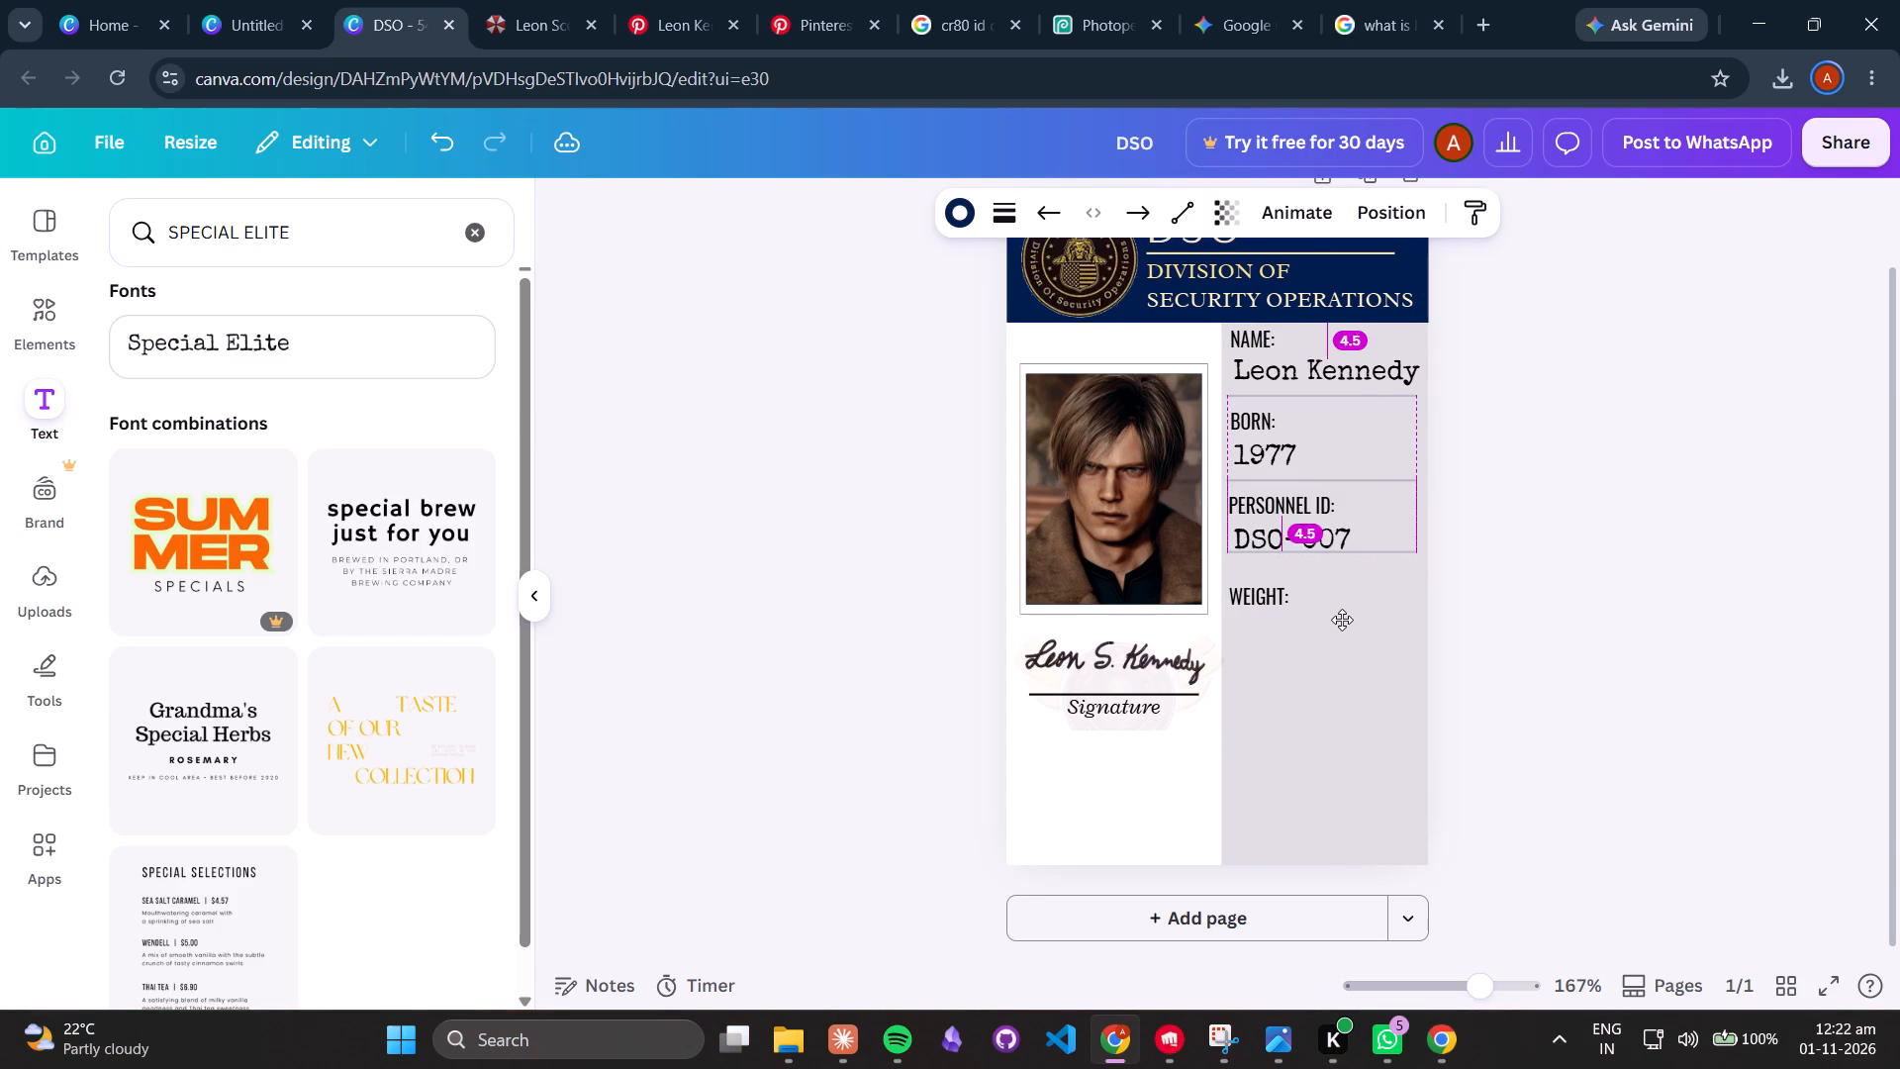
{"action": "left_click_drag", "start_coordinate": [1342, 620], "coordinate": [1343, 626]}
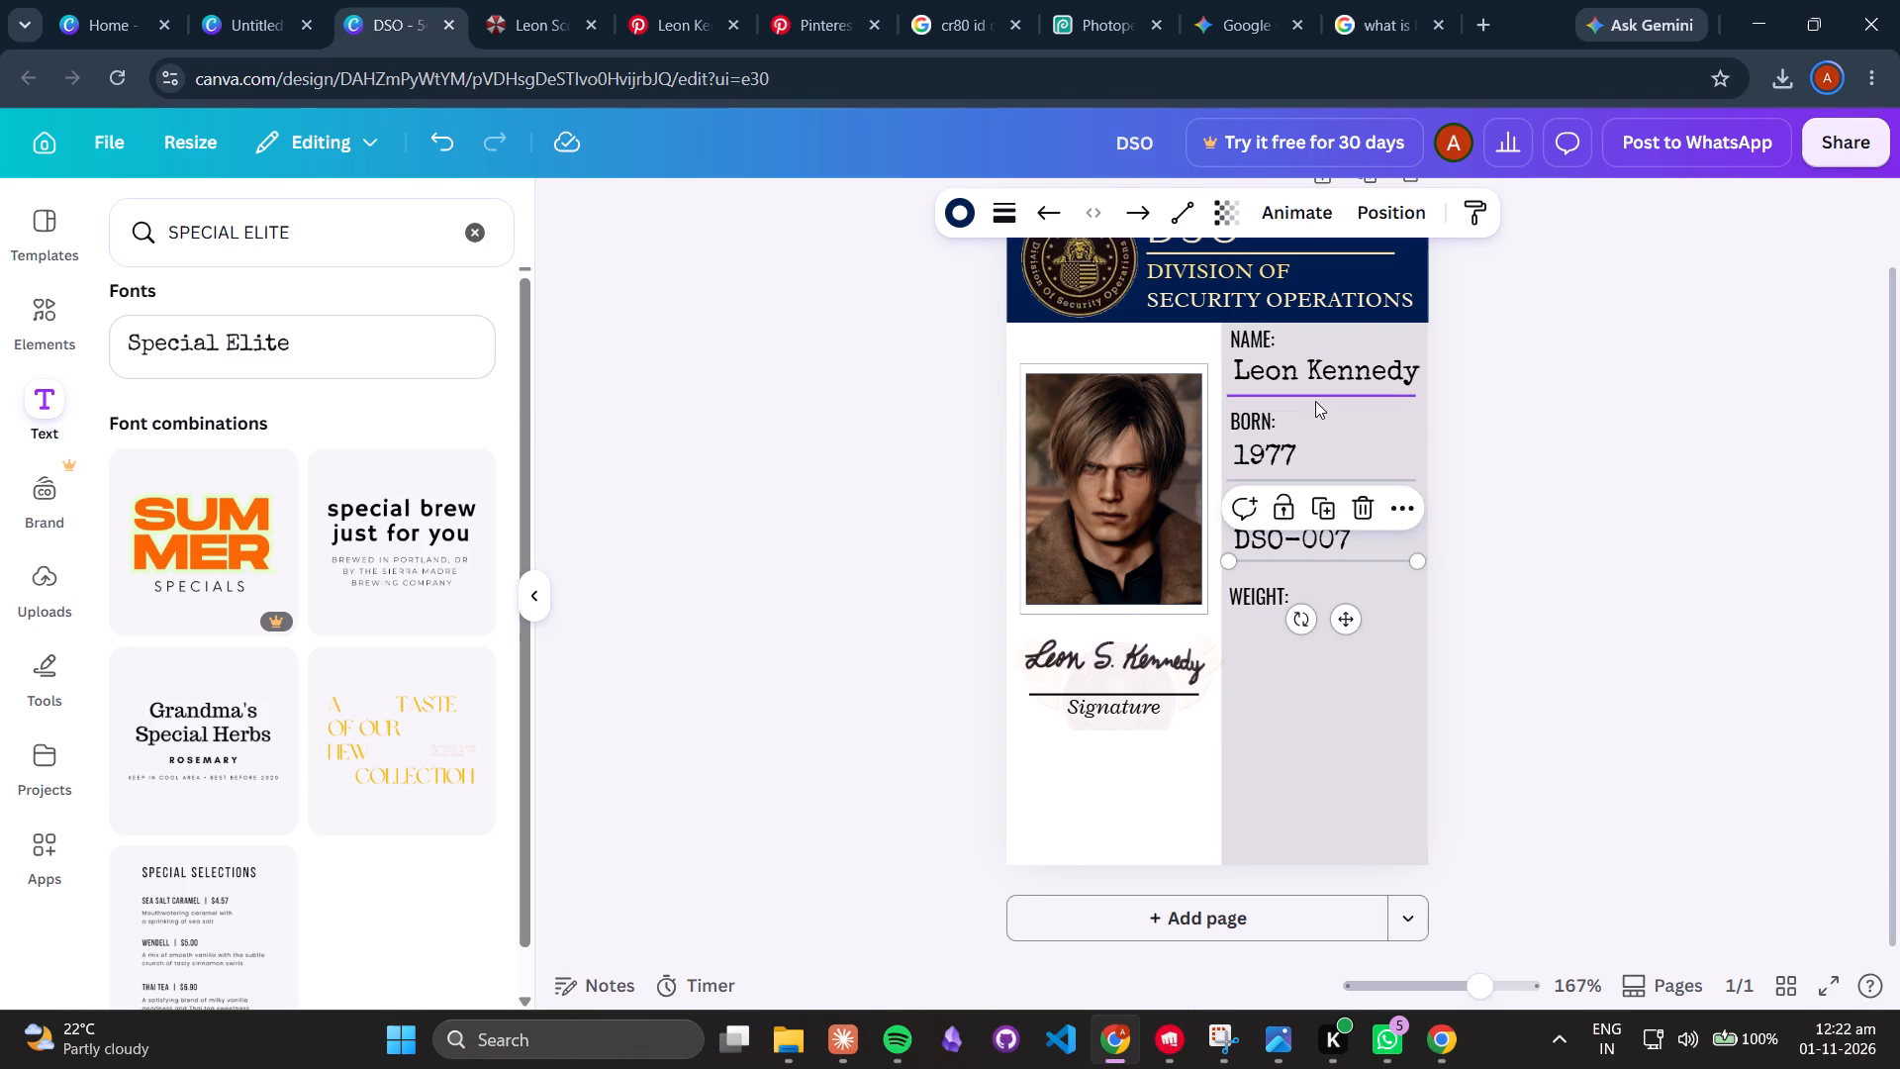
Move the divider beneath Leon Kennedy up slightly so it sits closer to the name.
{"action": "left_click", "coordinate": [1315, 399]}
{"action": "left_click", "coordinate": [1340, 442]}
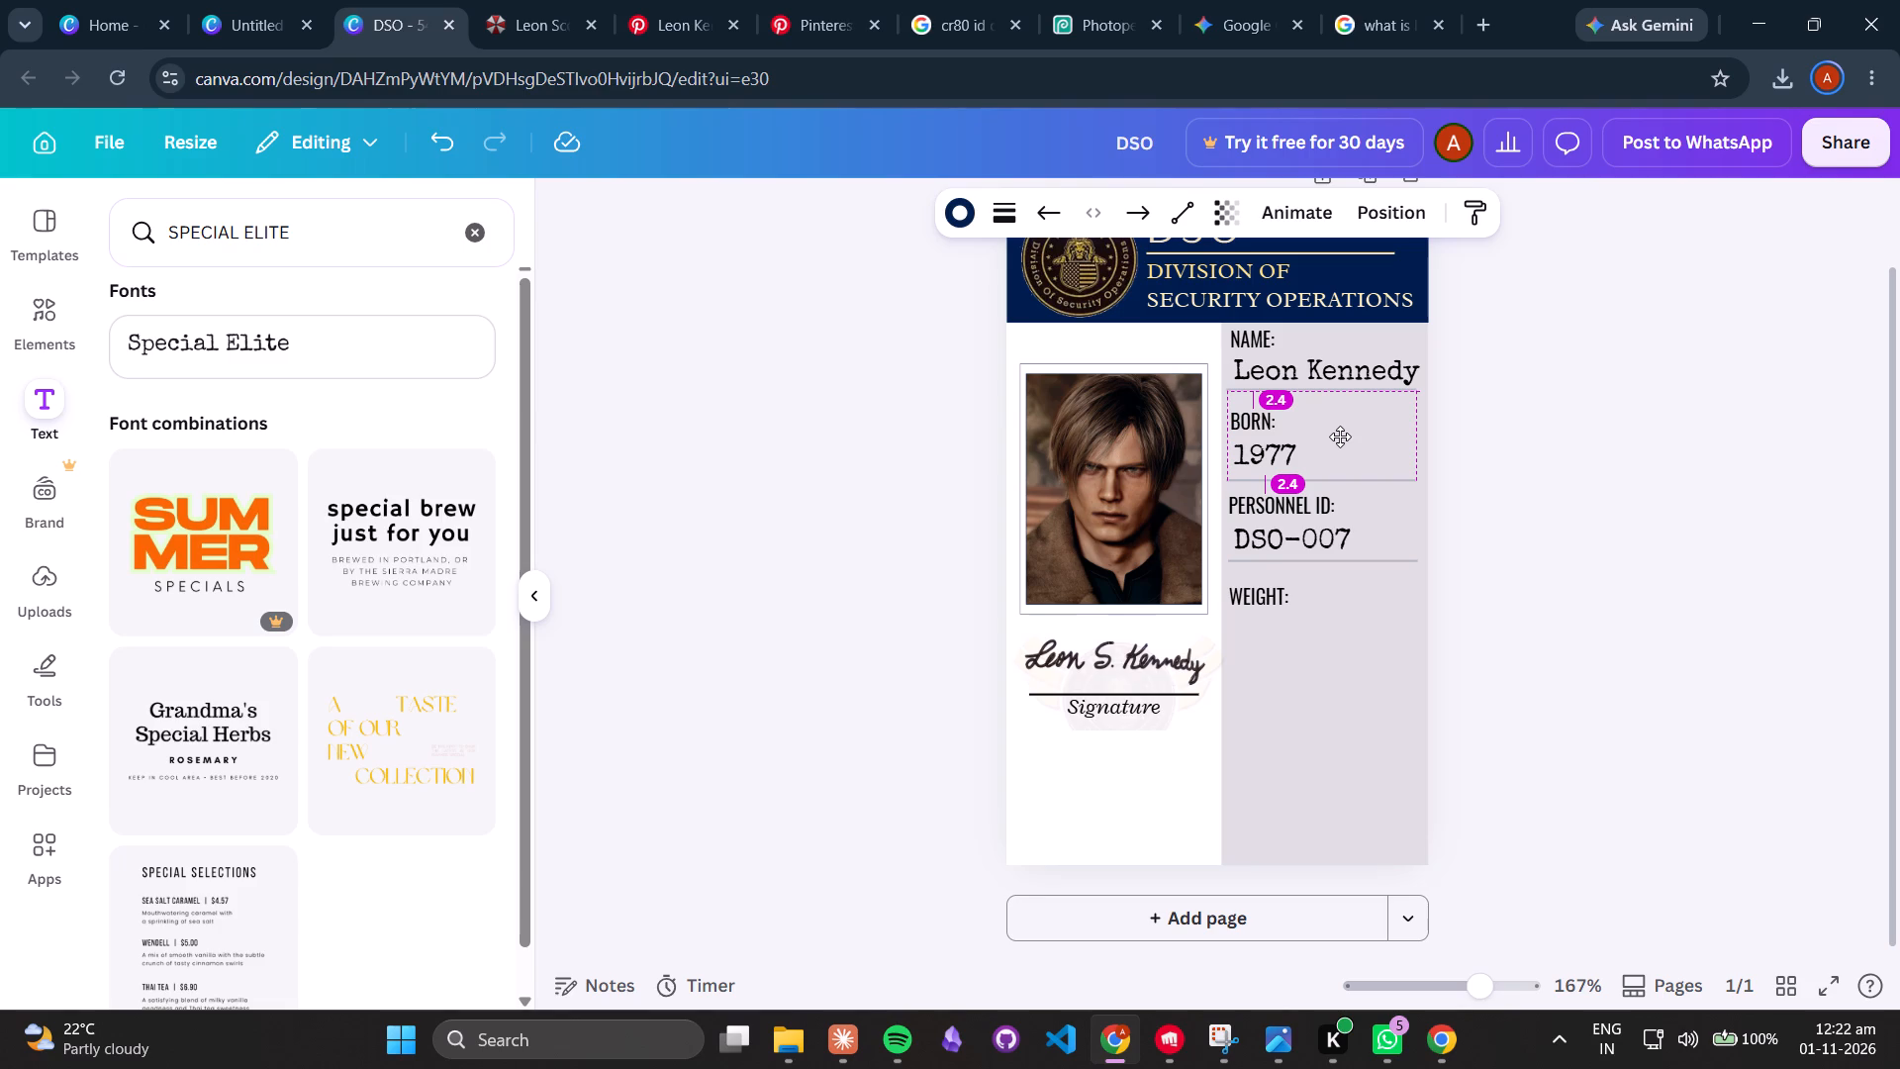
{"action": "left_click", "coordinate": [1498, 572]}
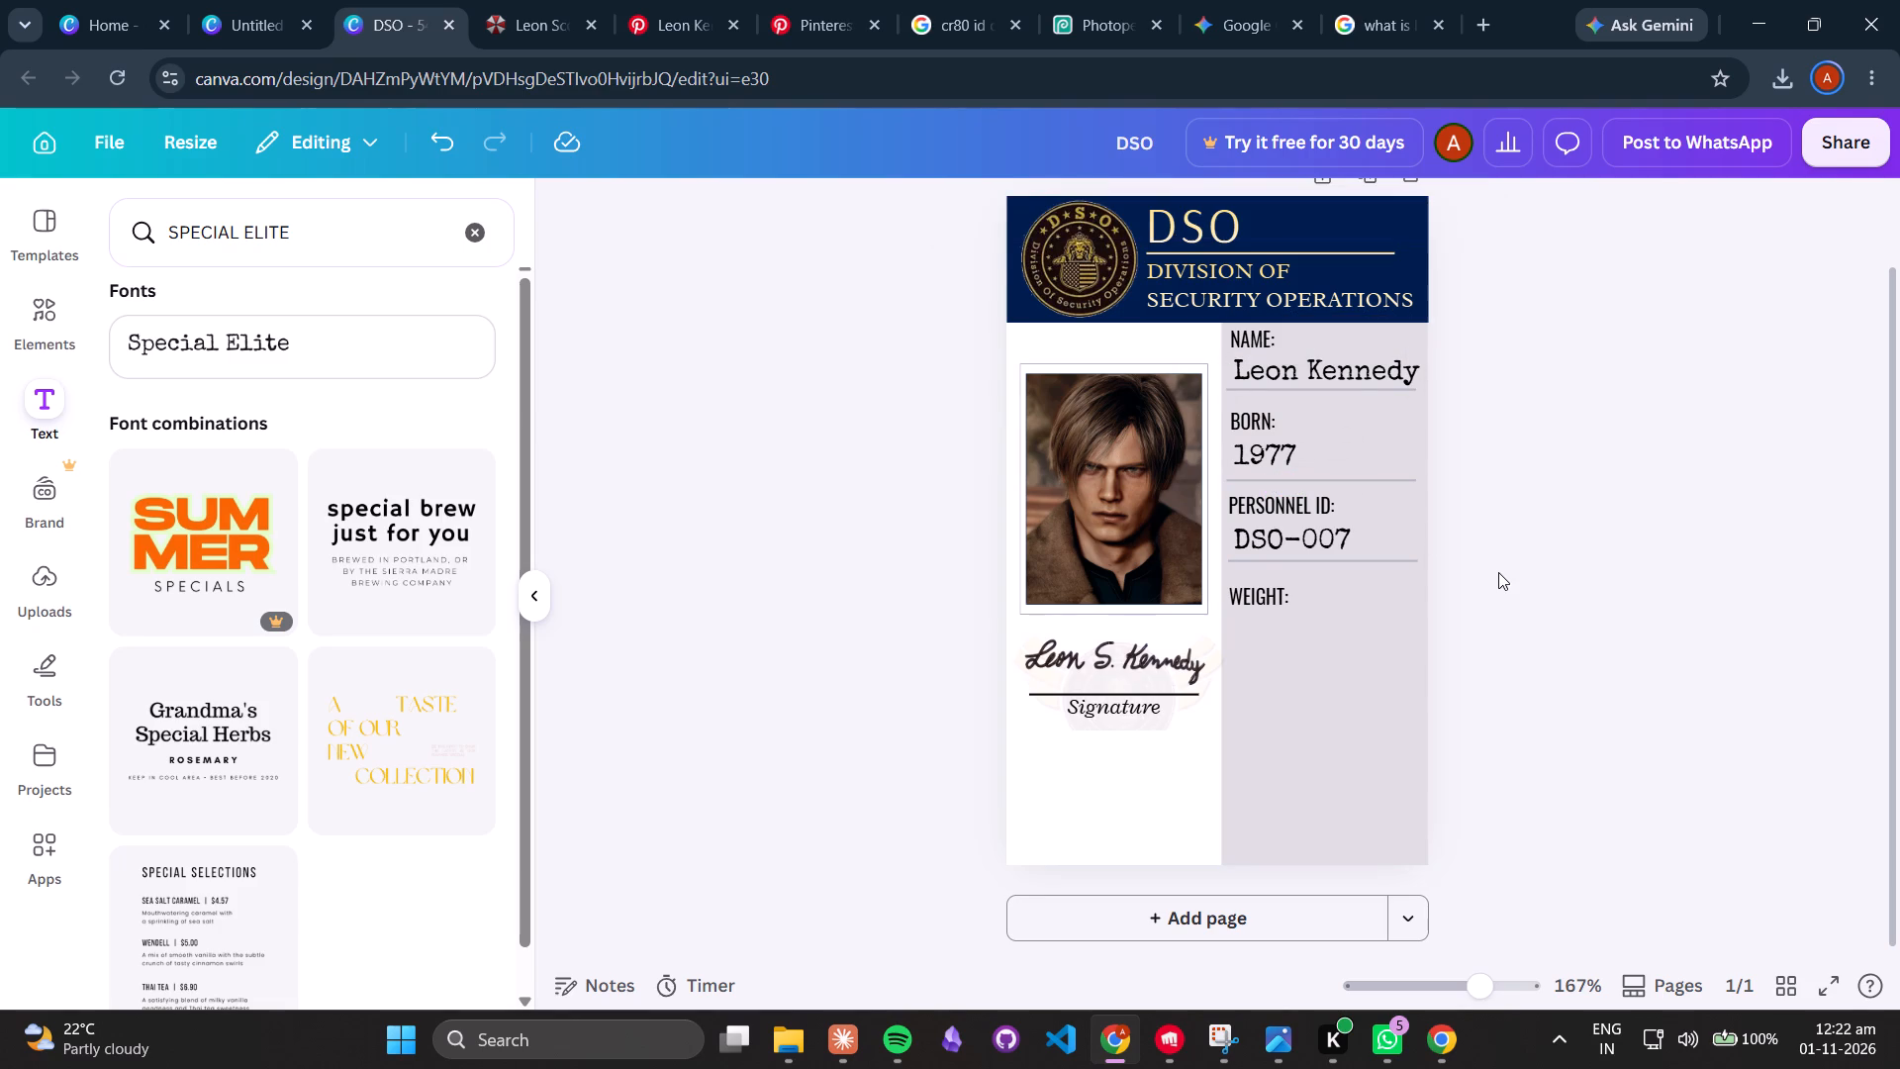
Shift the BORN: label, the 1977 value and the divider beneath them up to tighten the gap below the name's divider.
{"action": "left_click", "coordinate": [1370, 478]}
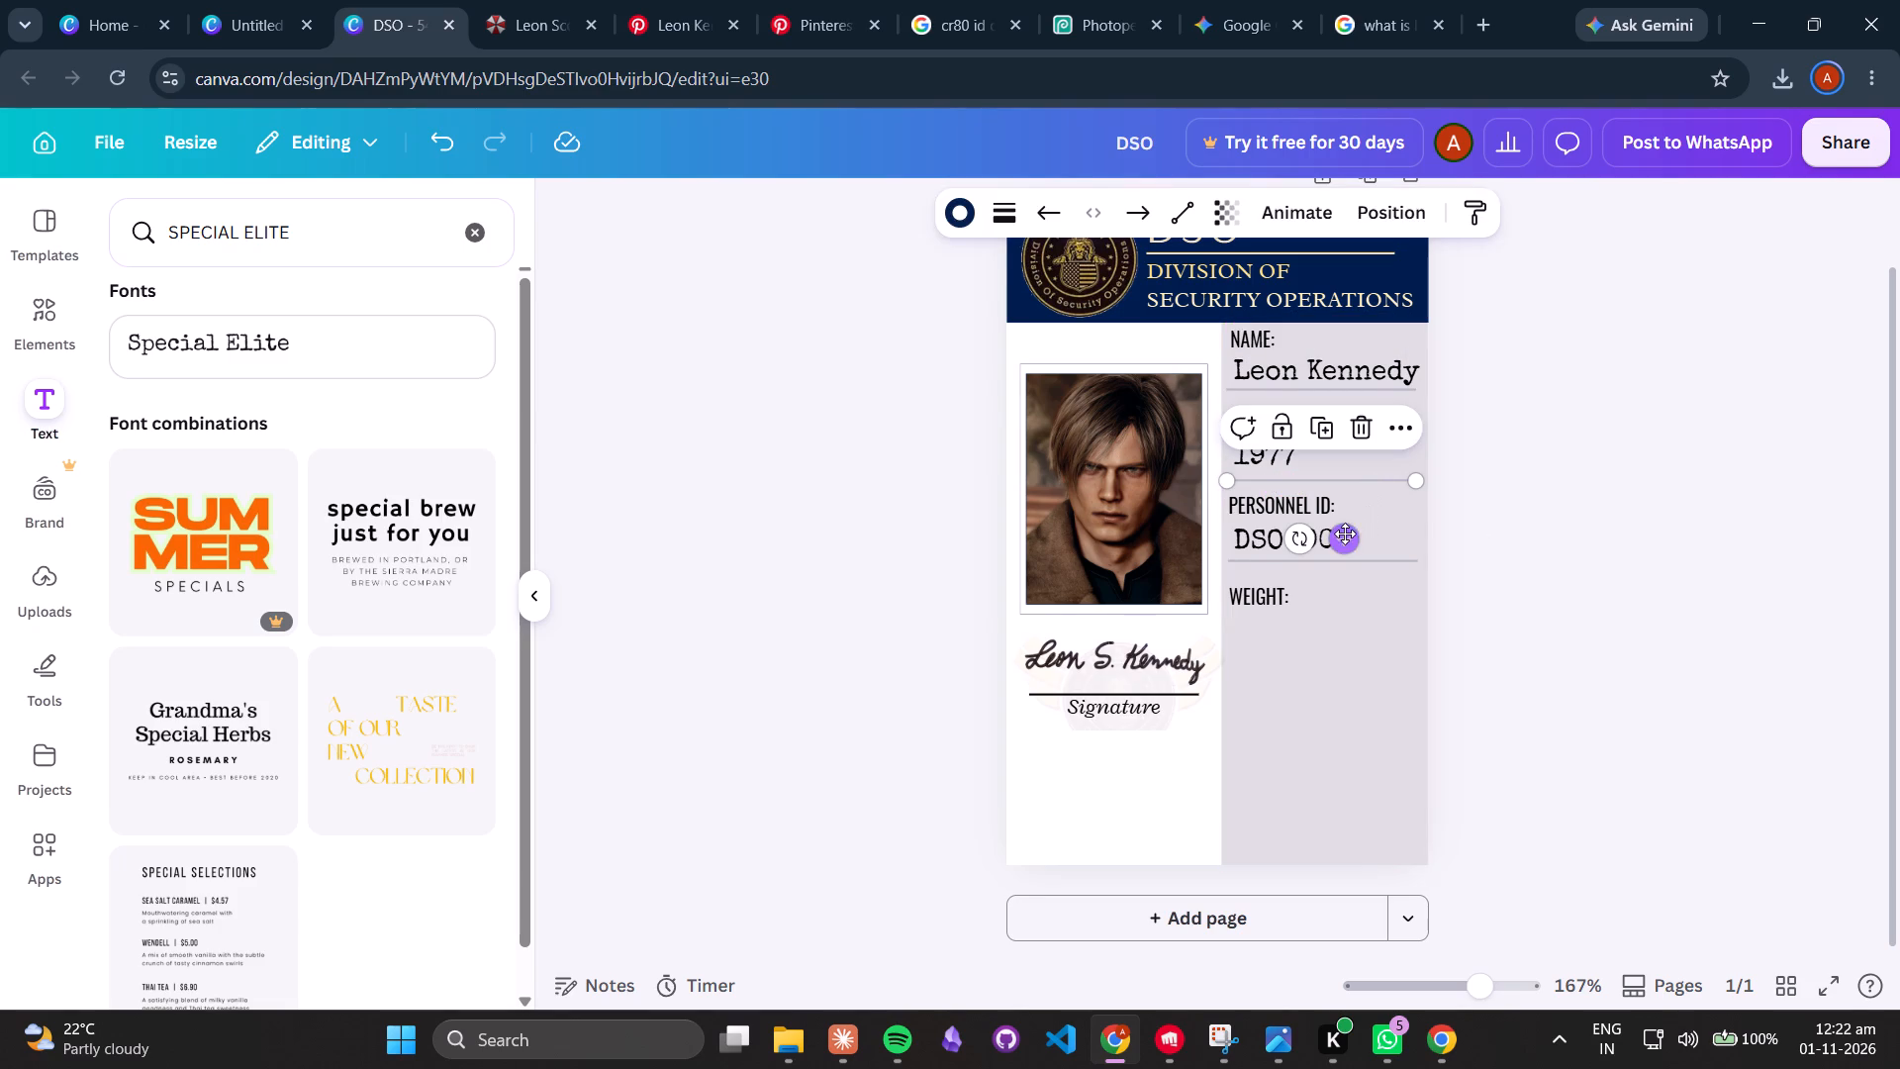
{"action": "left_click", "coordinate": [1345, 534]}
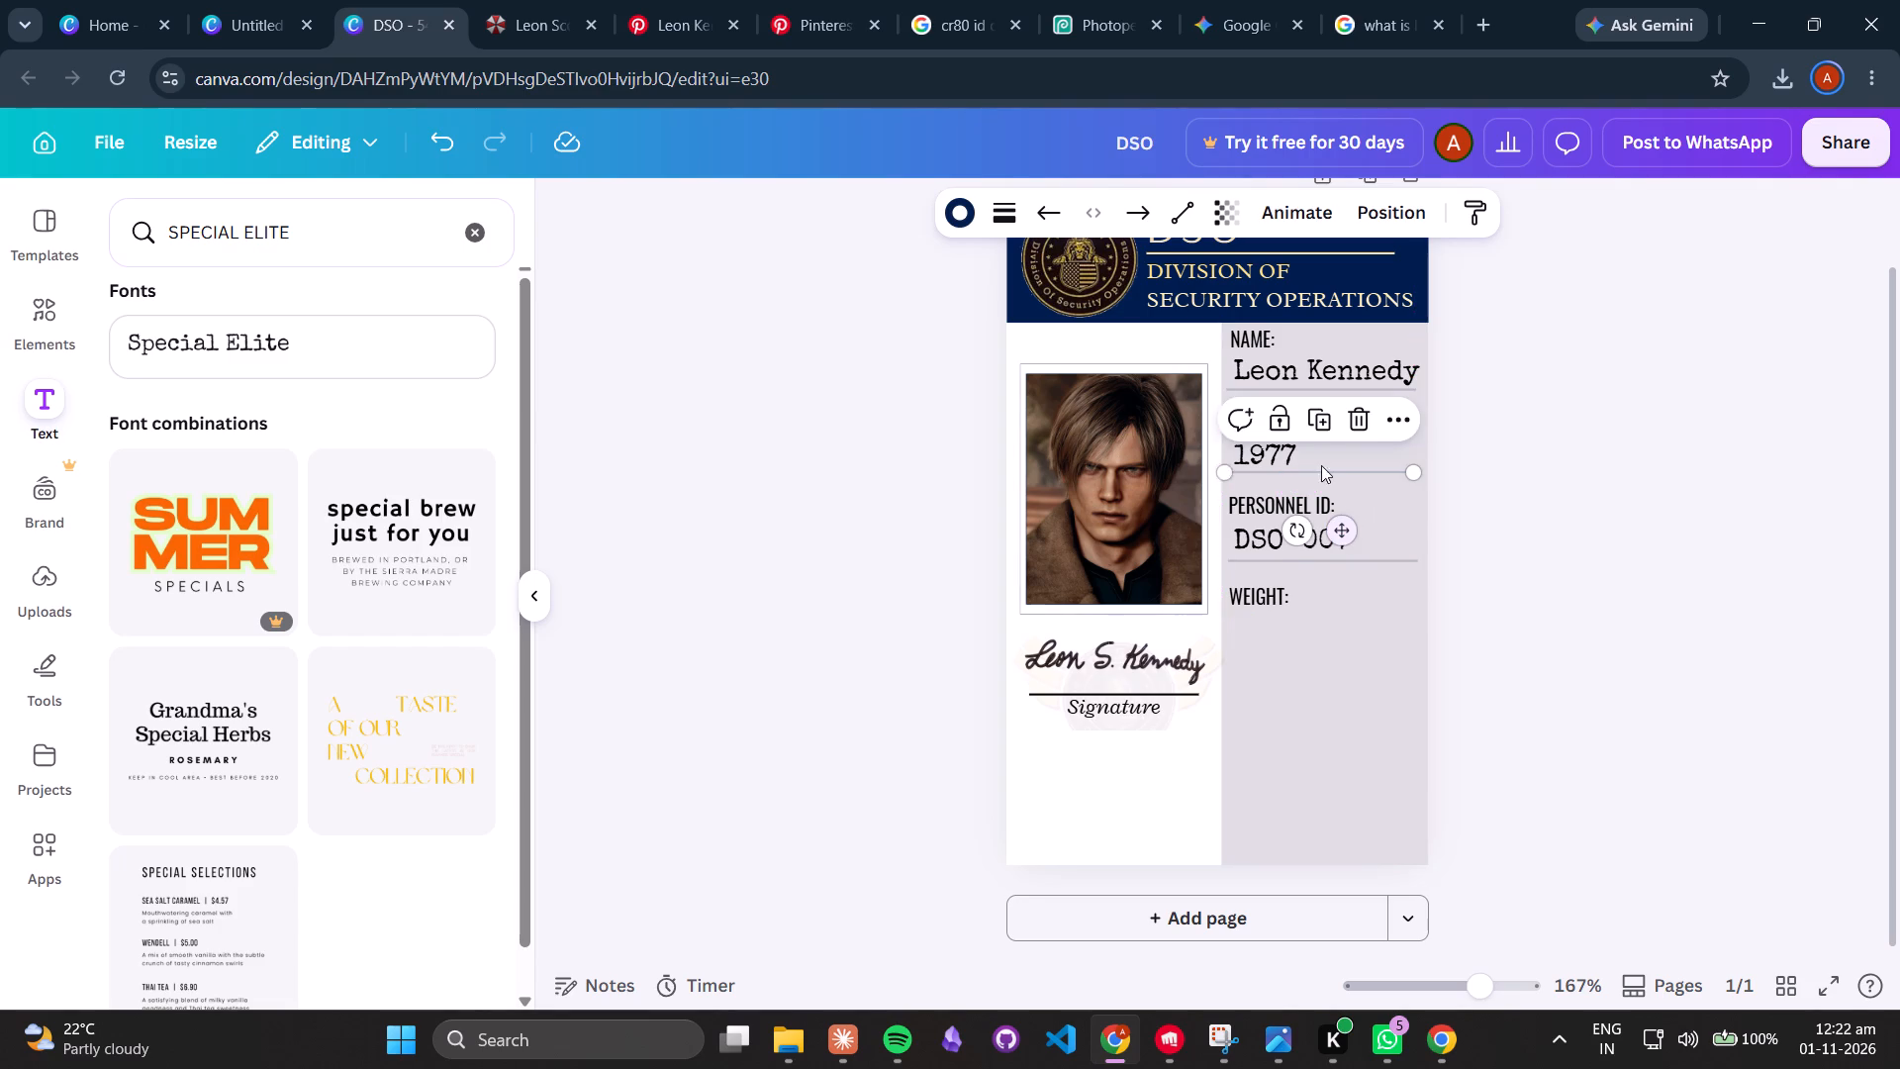
{"action": "left_click", "coordinate": [924, 429]}
{"action": "left_click", "coordinate": [1253, 424]}
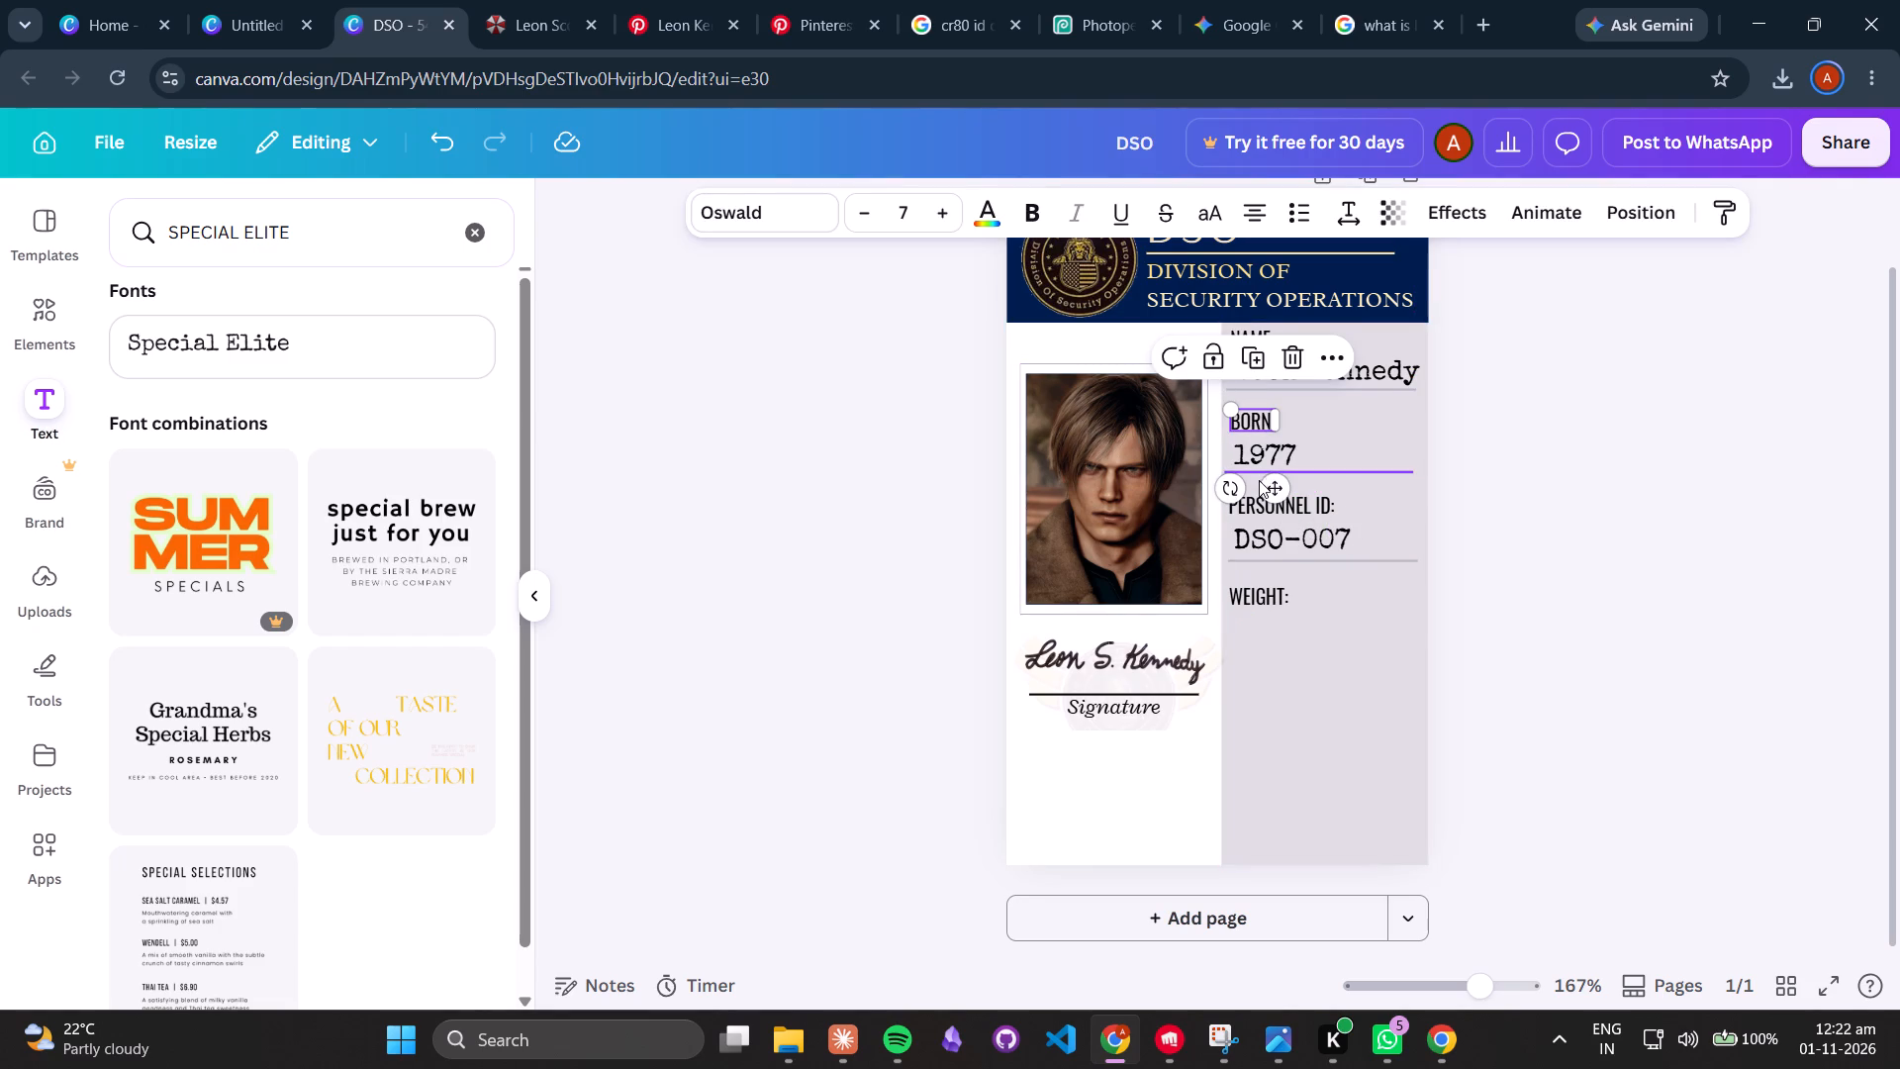
{"action": "left_click_drag", "start_coordinate": [1272, 491], "coordinate": [1274, 480]}
{"action": "left_click", "coordinate": [1277, 447]}
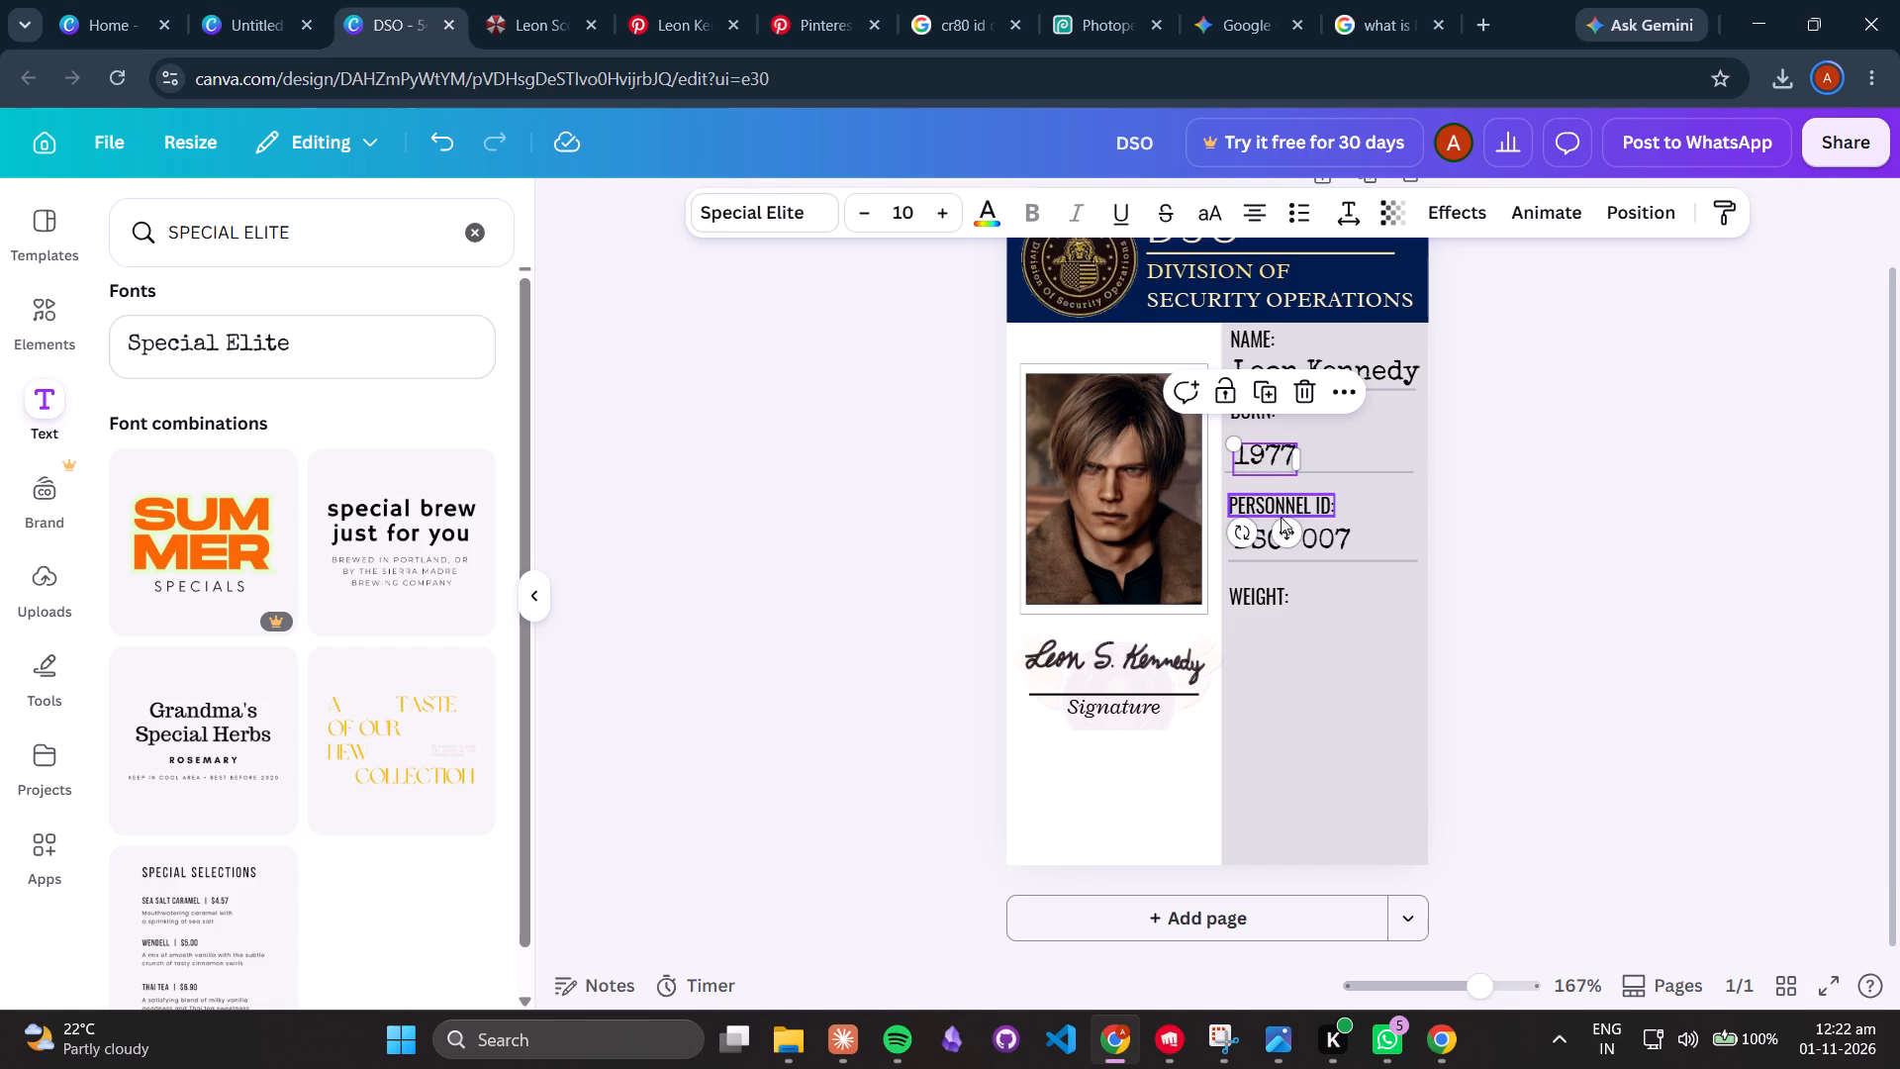
{"action": "left_click_drag", "start_coordinate": [1285, 530], "coordinate": [1285, 516]}
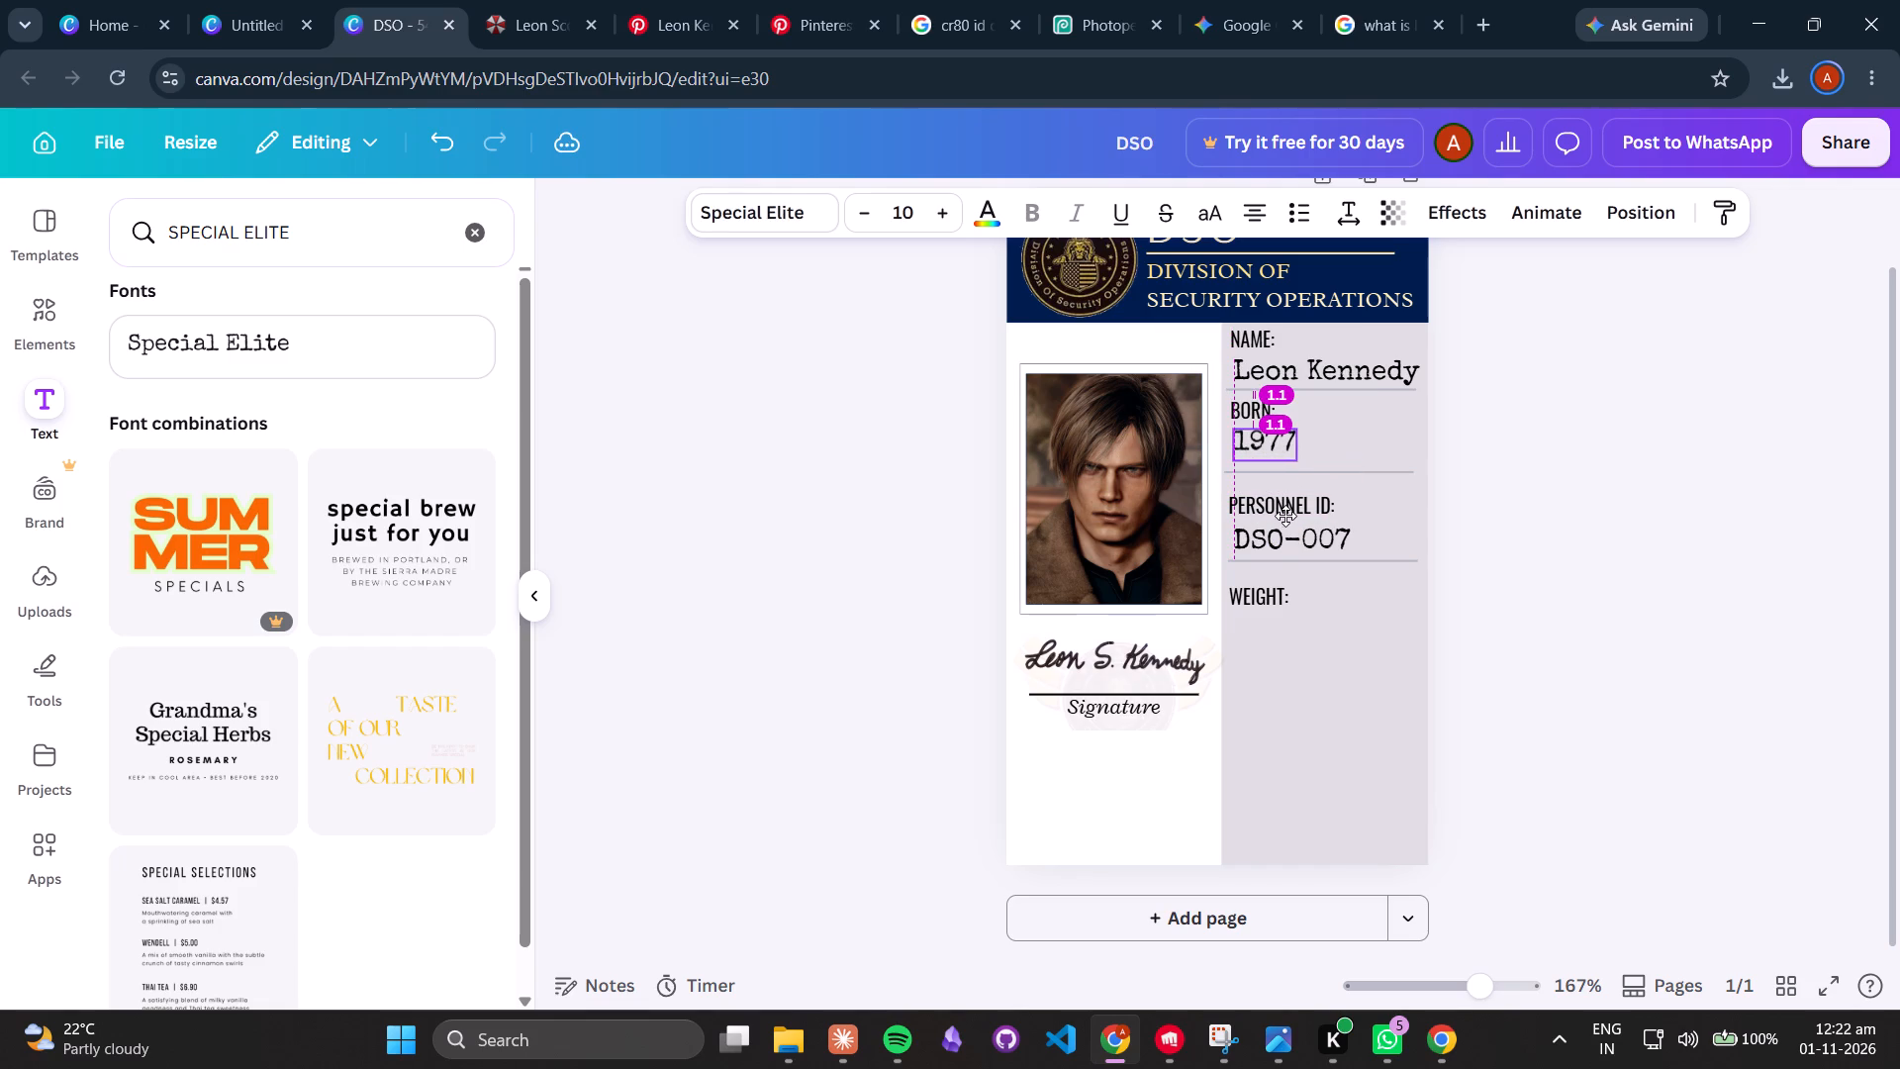
{"action": "left_click_drag", "start_coordinate": [1285, 516], "coordinate": [1285, 519]}
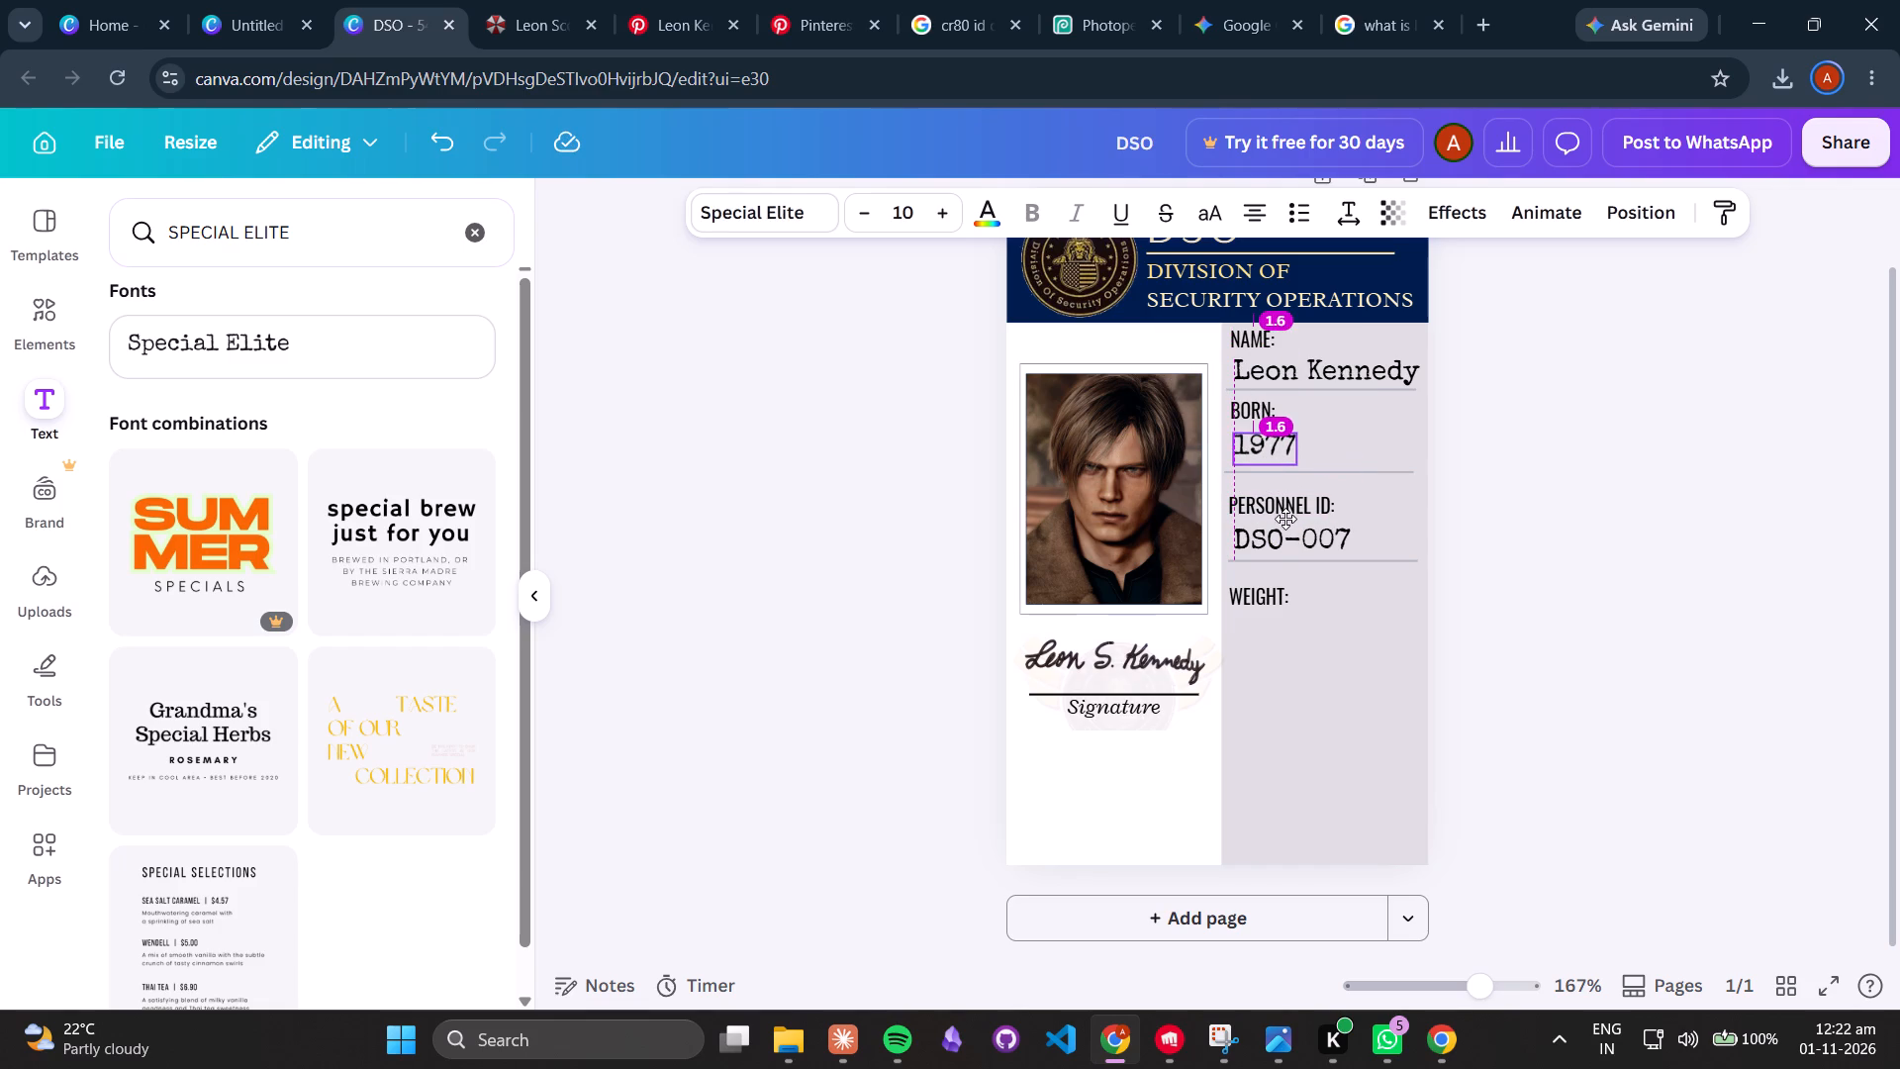
{"action": "left_click_drag", "start_coordinate": [1285, 519], "coordinate": [1285, 518]}
{"action": "left_click", "coordinate": [1580, 558]}
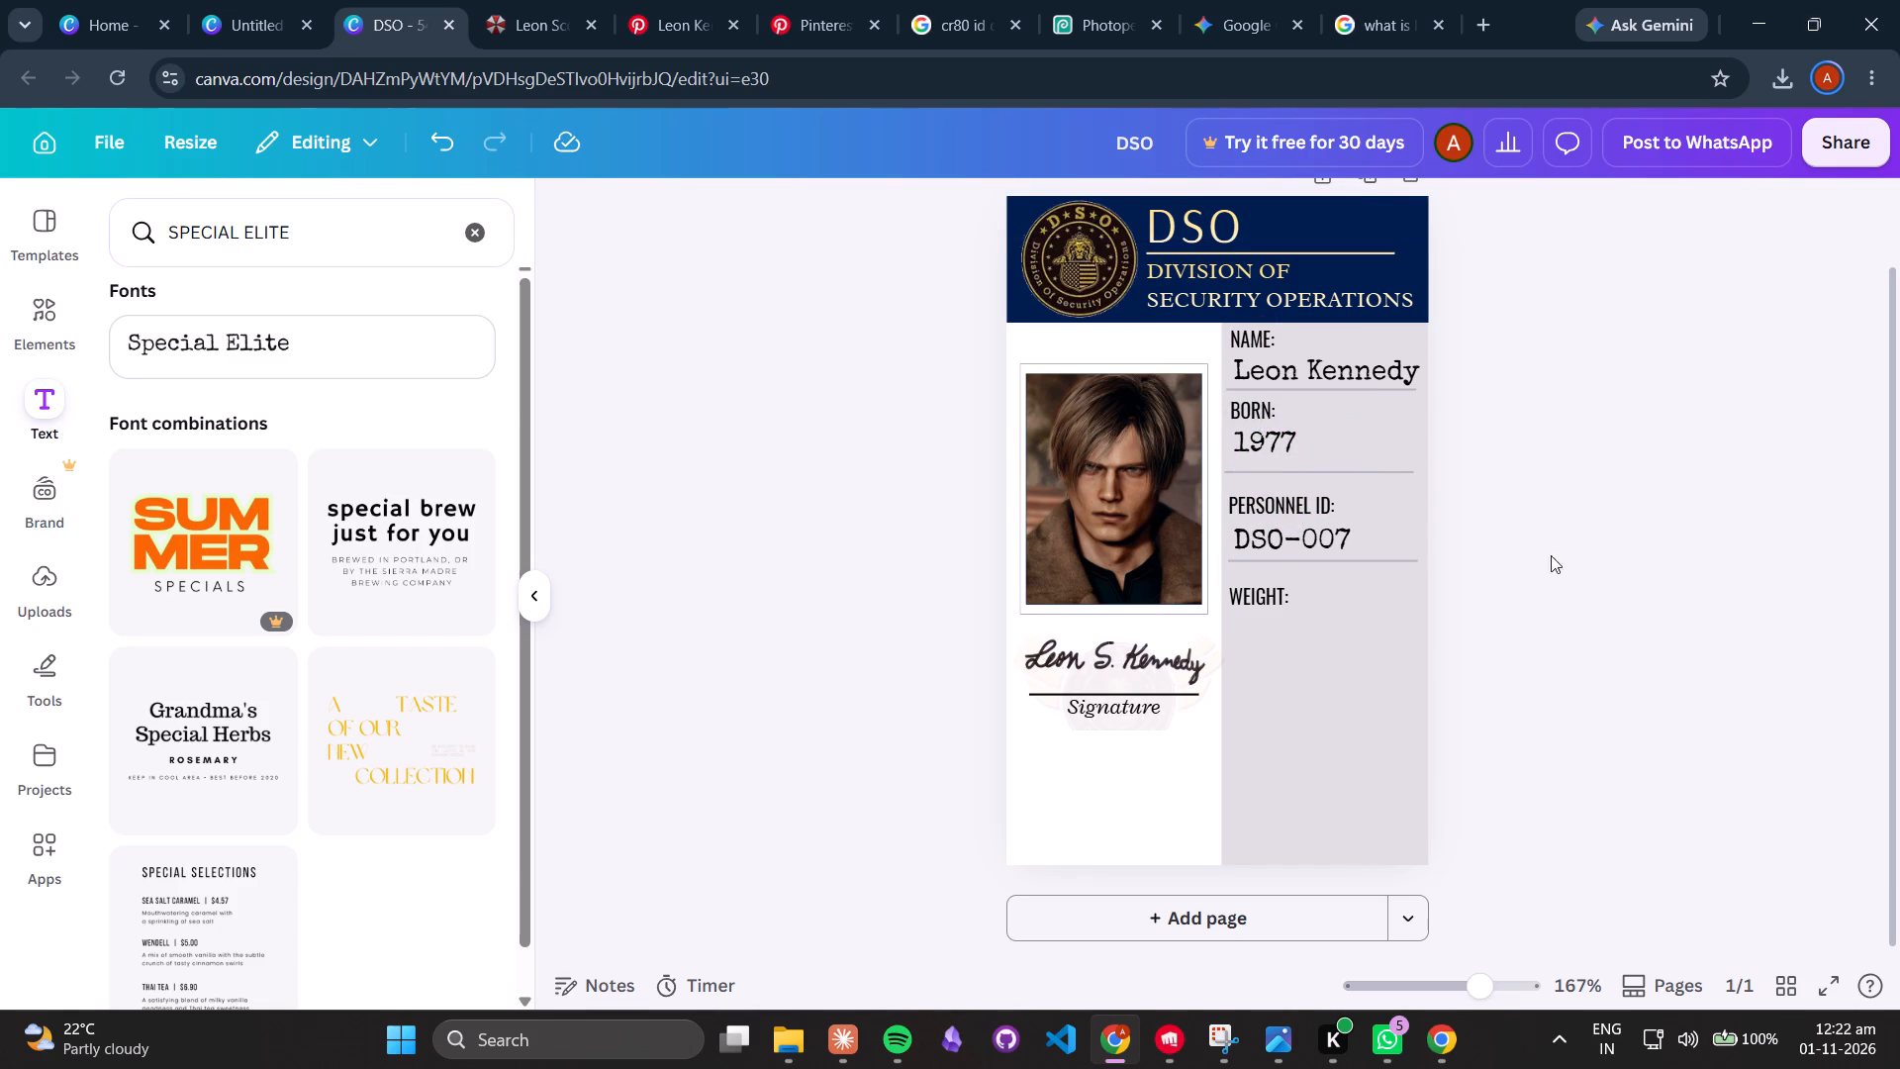
{"action": "left_click", "coordinate": [1365, 476]}
{"action": "left_click", "coordinate": [1343, 532]}
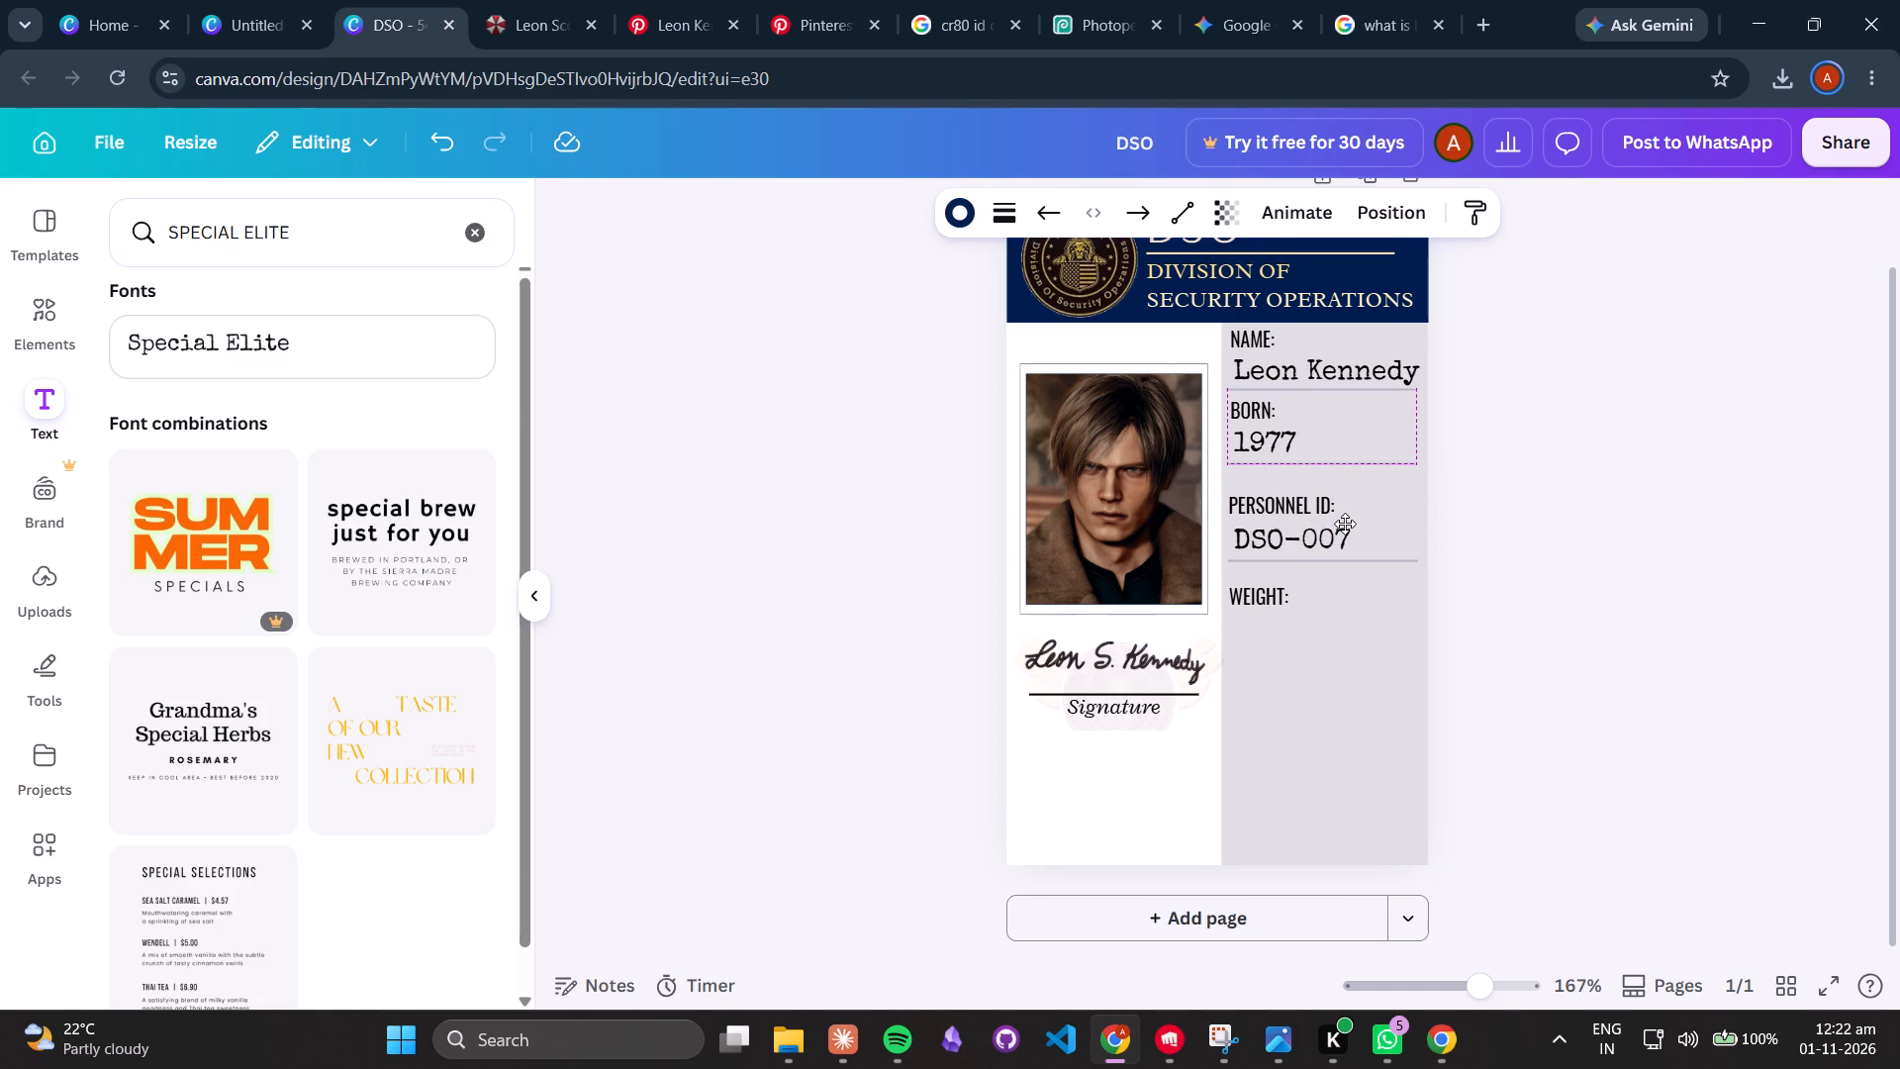
{"action": "left_click", "coordinate": [860, 527]}
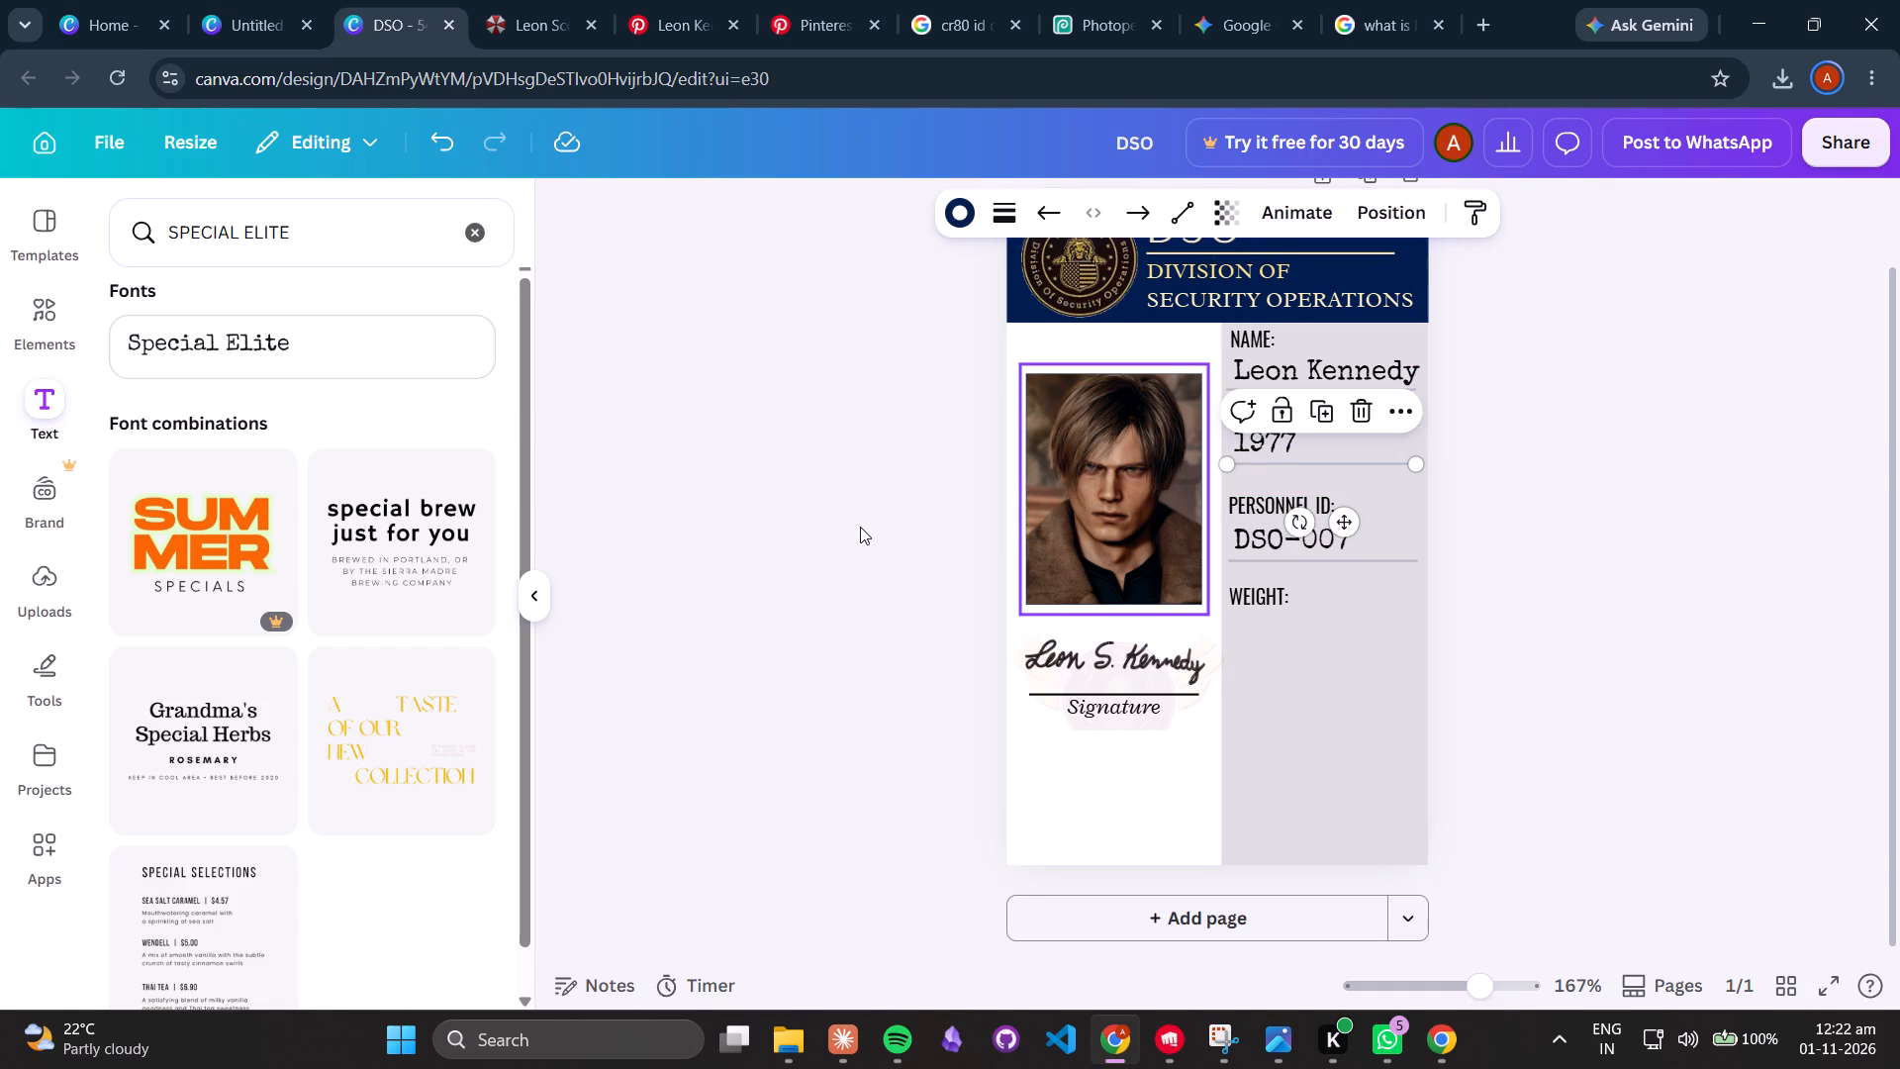
Move the PERSONNEL ID: label and the DSO-007 value up beneath the divider under 1977, aligned with the entries above.
{"action": "left_click", "coordinate": [1289, 510]}
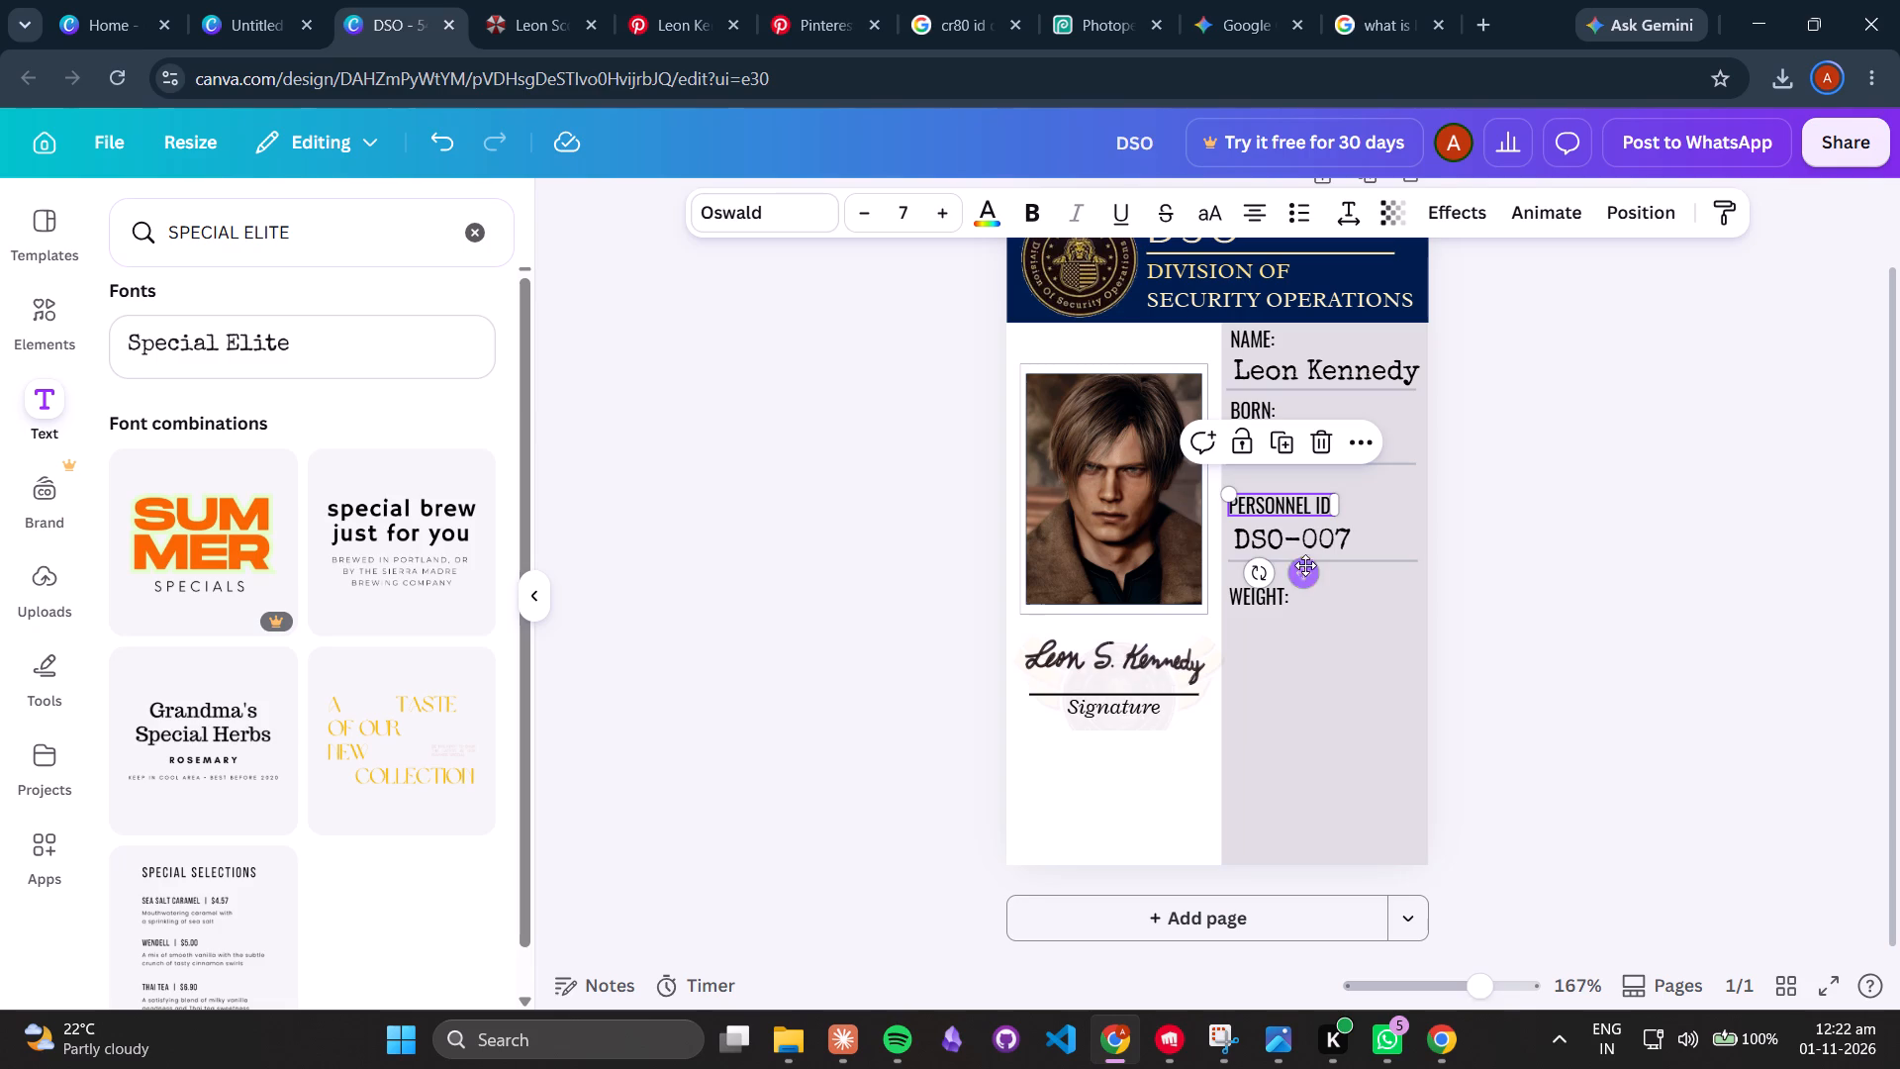
{"action": "left_click_drag", "start_coordinate": [1306, 576], "coordinate": [1309, 560]}
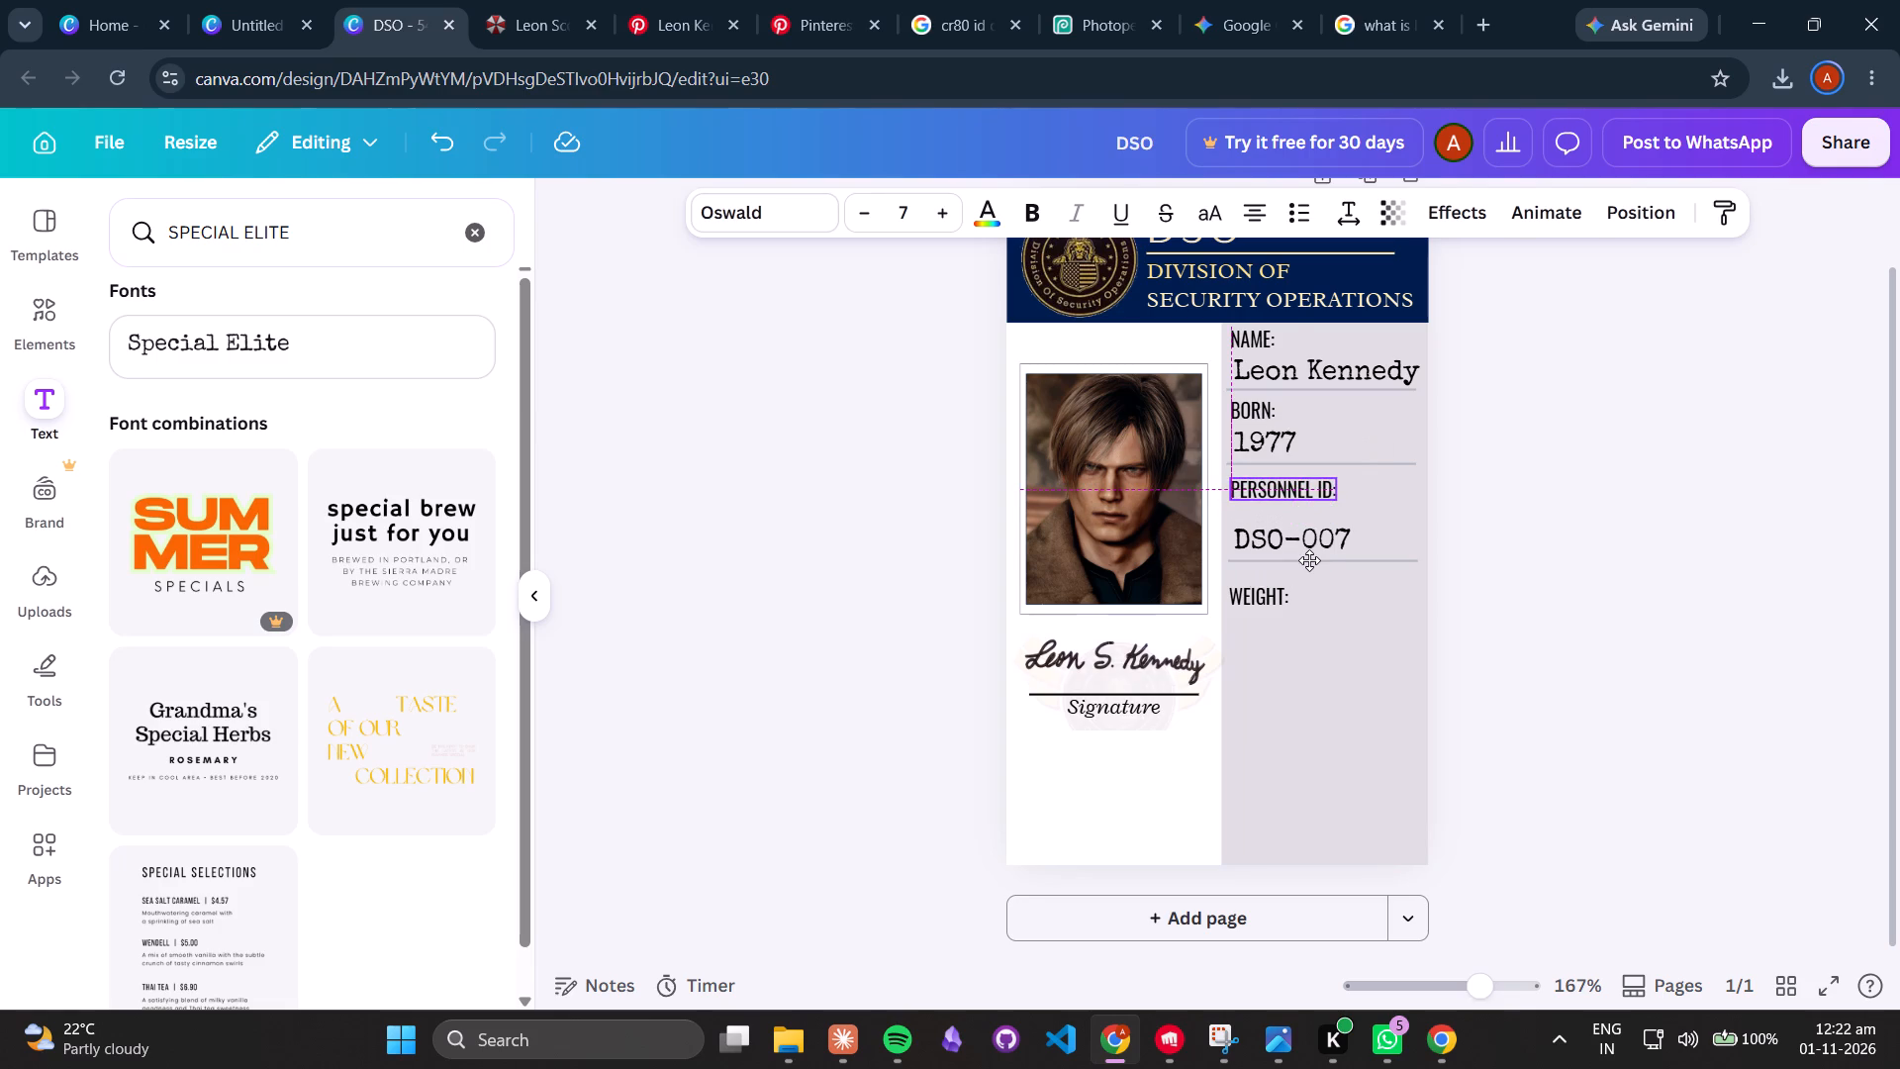
{"action": "left_click_drag", "start_coordinate": [1309, 560], "coordinate": [1308, 556]}
{"action": "left_click", "coordinate": [1501, 552]}
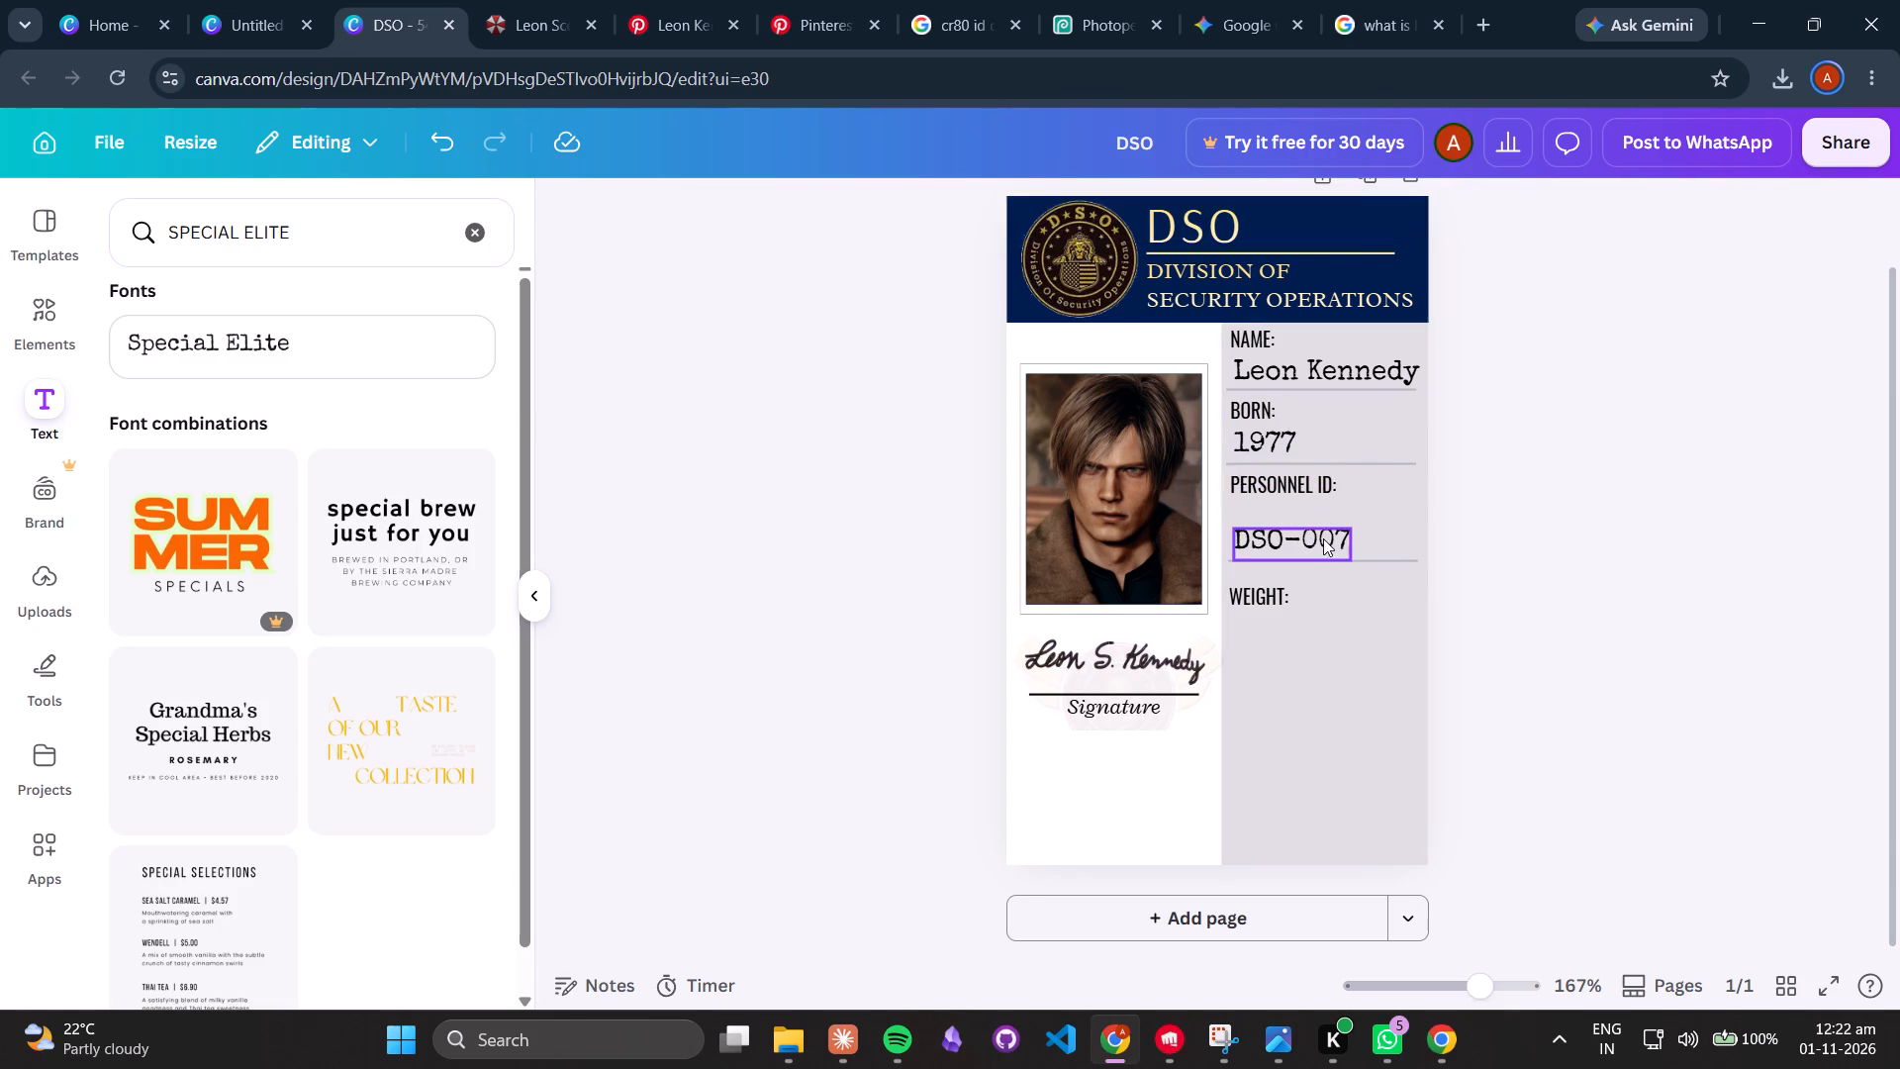
{"action": "left_click", "coordinate": [1323, 538]}
{"action": "left_click_drag", "start_coordinate": [1311, 618], "coordinate": [1313, 596]}
{"action": "left_click", "coordinate": [1506, 597]}
Move the divider beneath DSO-007 up close to the value, matching the spacing and alignment of the dividers above.
{"action": "left_click", "coordinate": [1391, 559]}
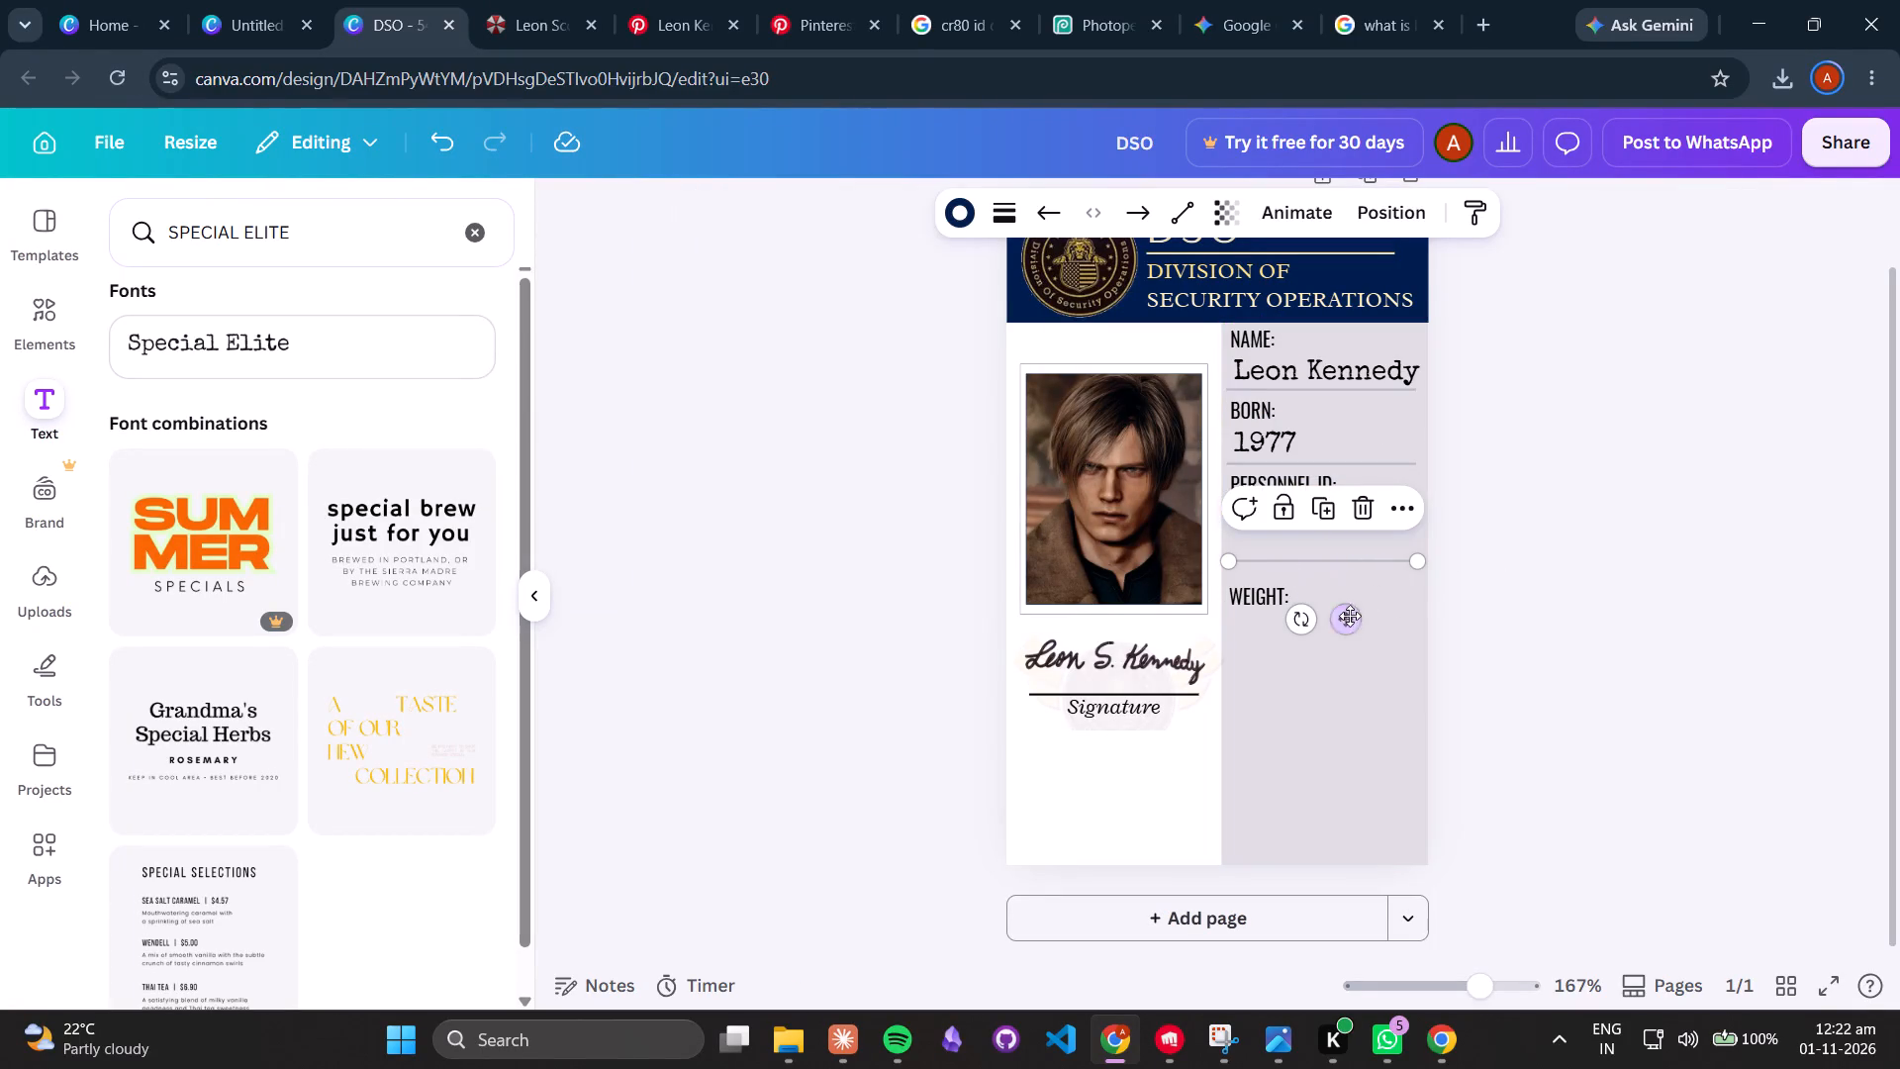
{"action": "left_click_drag", "start_coordinate": [1344, 621], "coordinate": [1346, 607]}
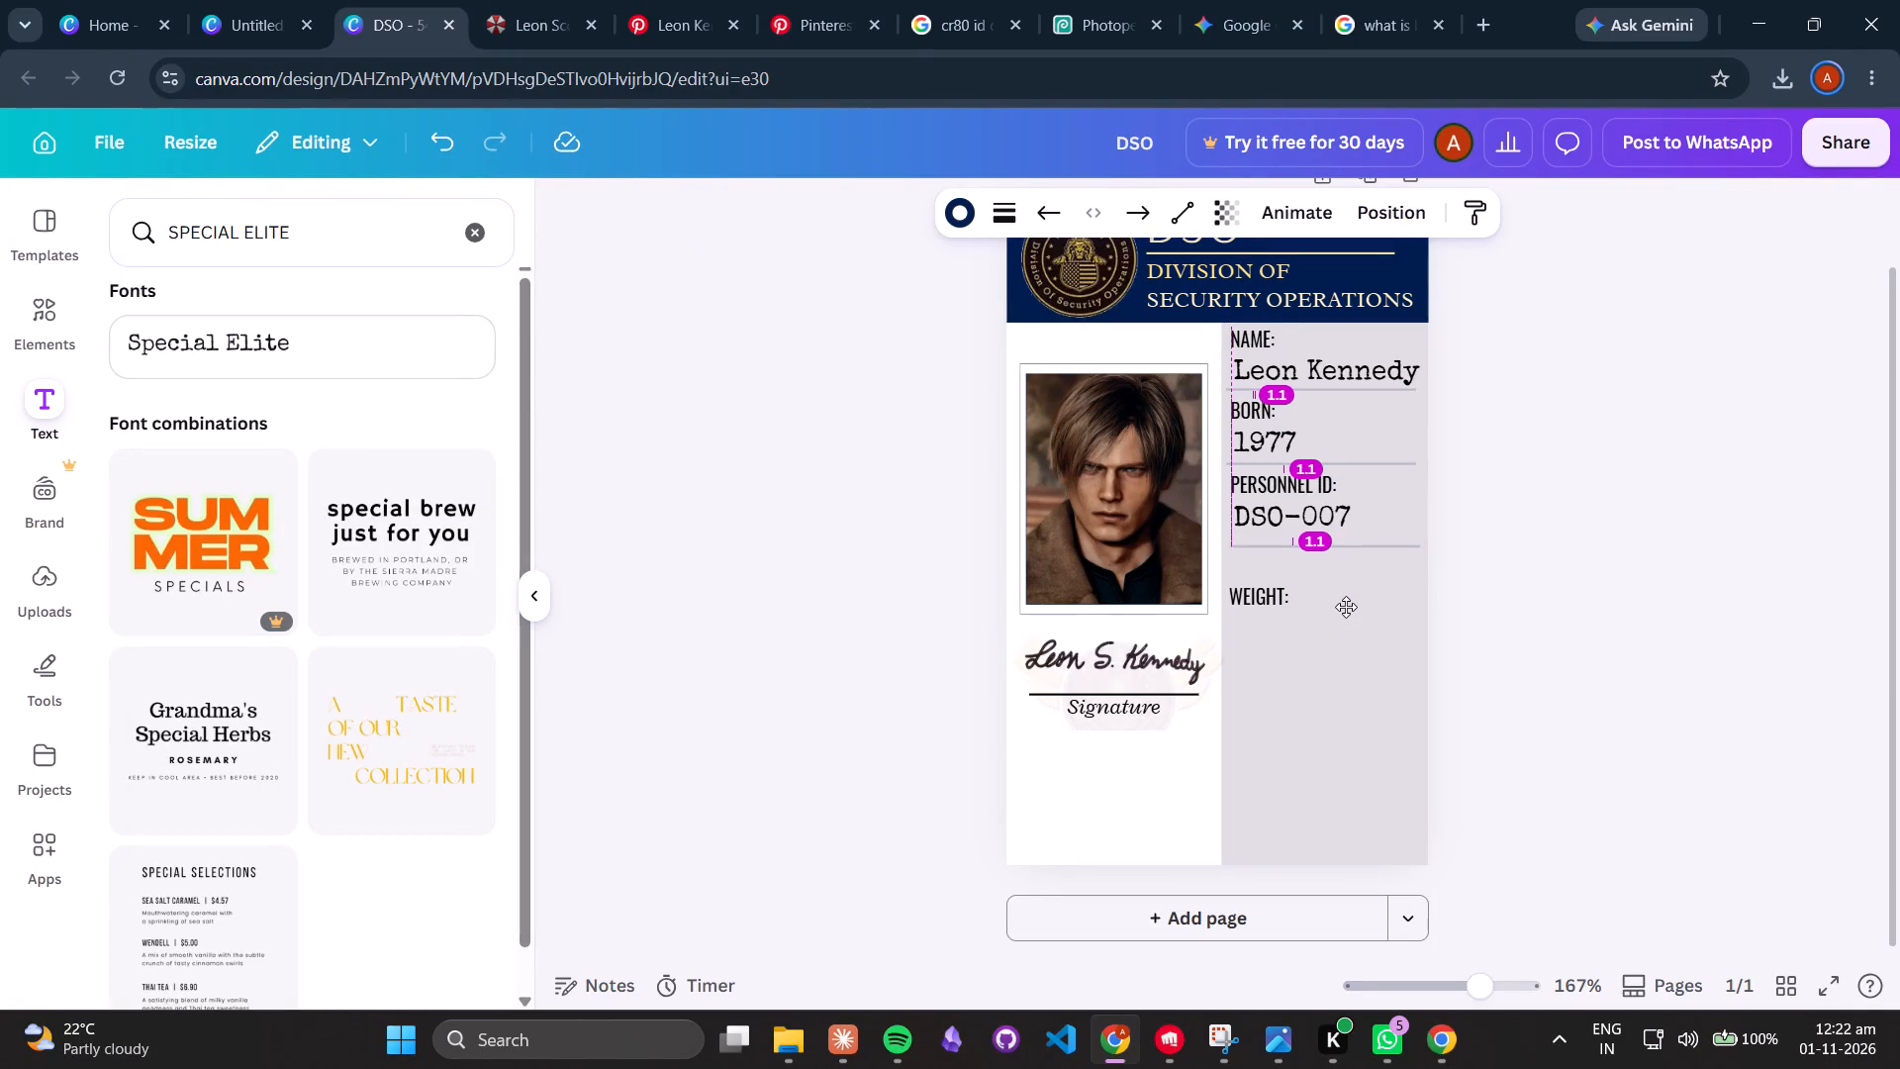
{"action": "left_click_drag", "start_coordinate": [1346, 607], "coordinate": [1343, 606]}
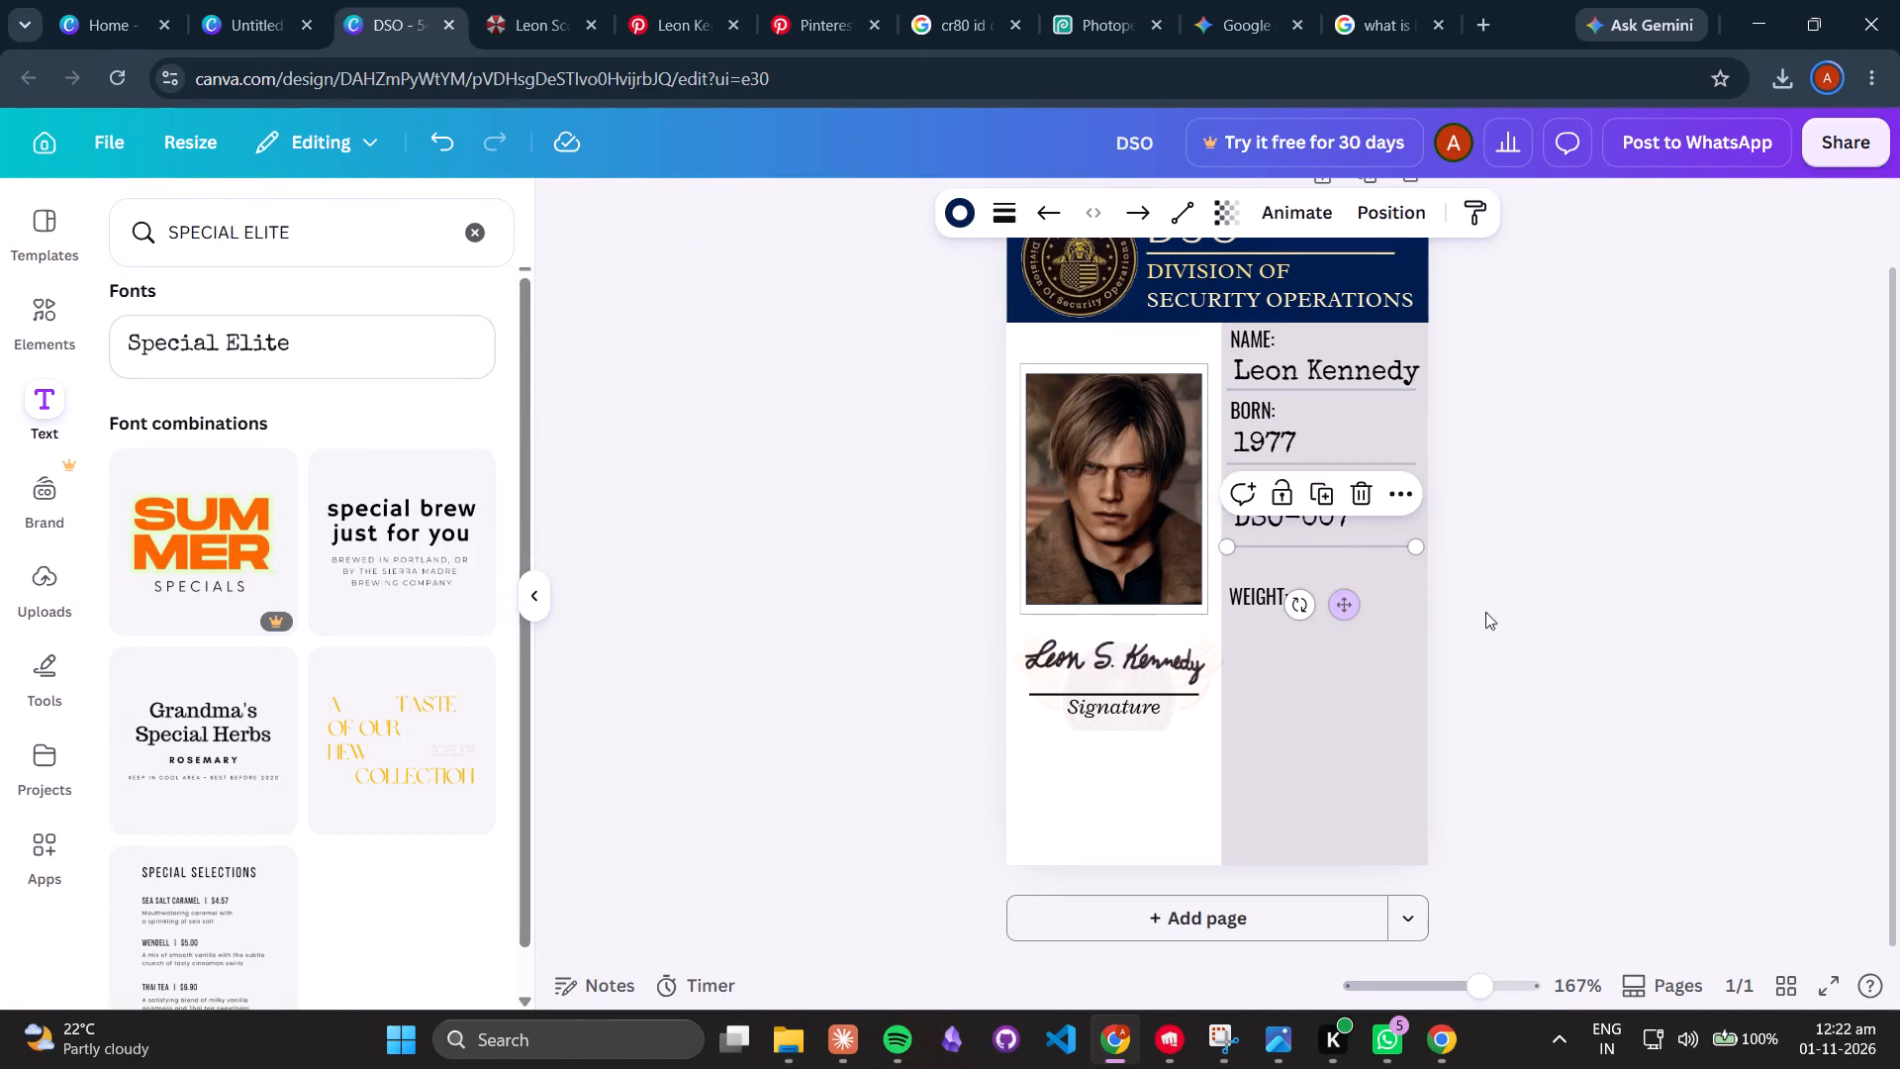
{"action": "left_click", "coordinate": [1506, 613]}
{"action": "left_click", "coordinate": [1347, 541]}
{"action": "left_click_drag", "start_coordinate": [1345, 603], "coordinate": [1346, 602]}
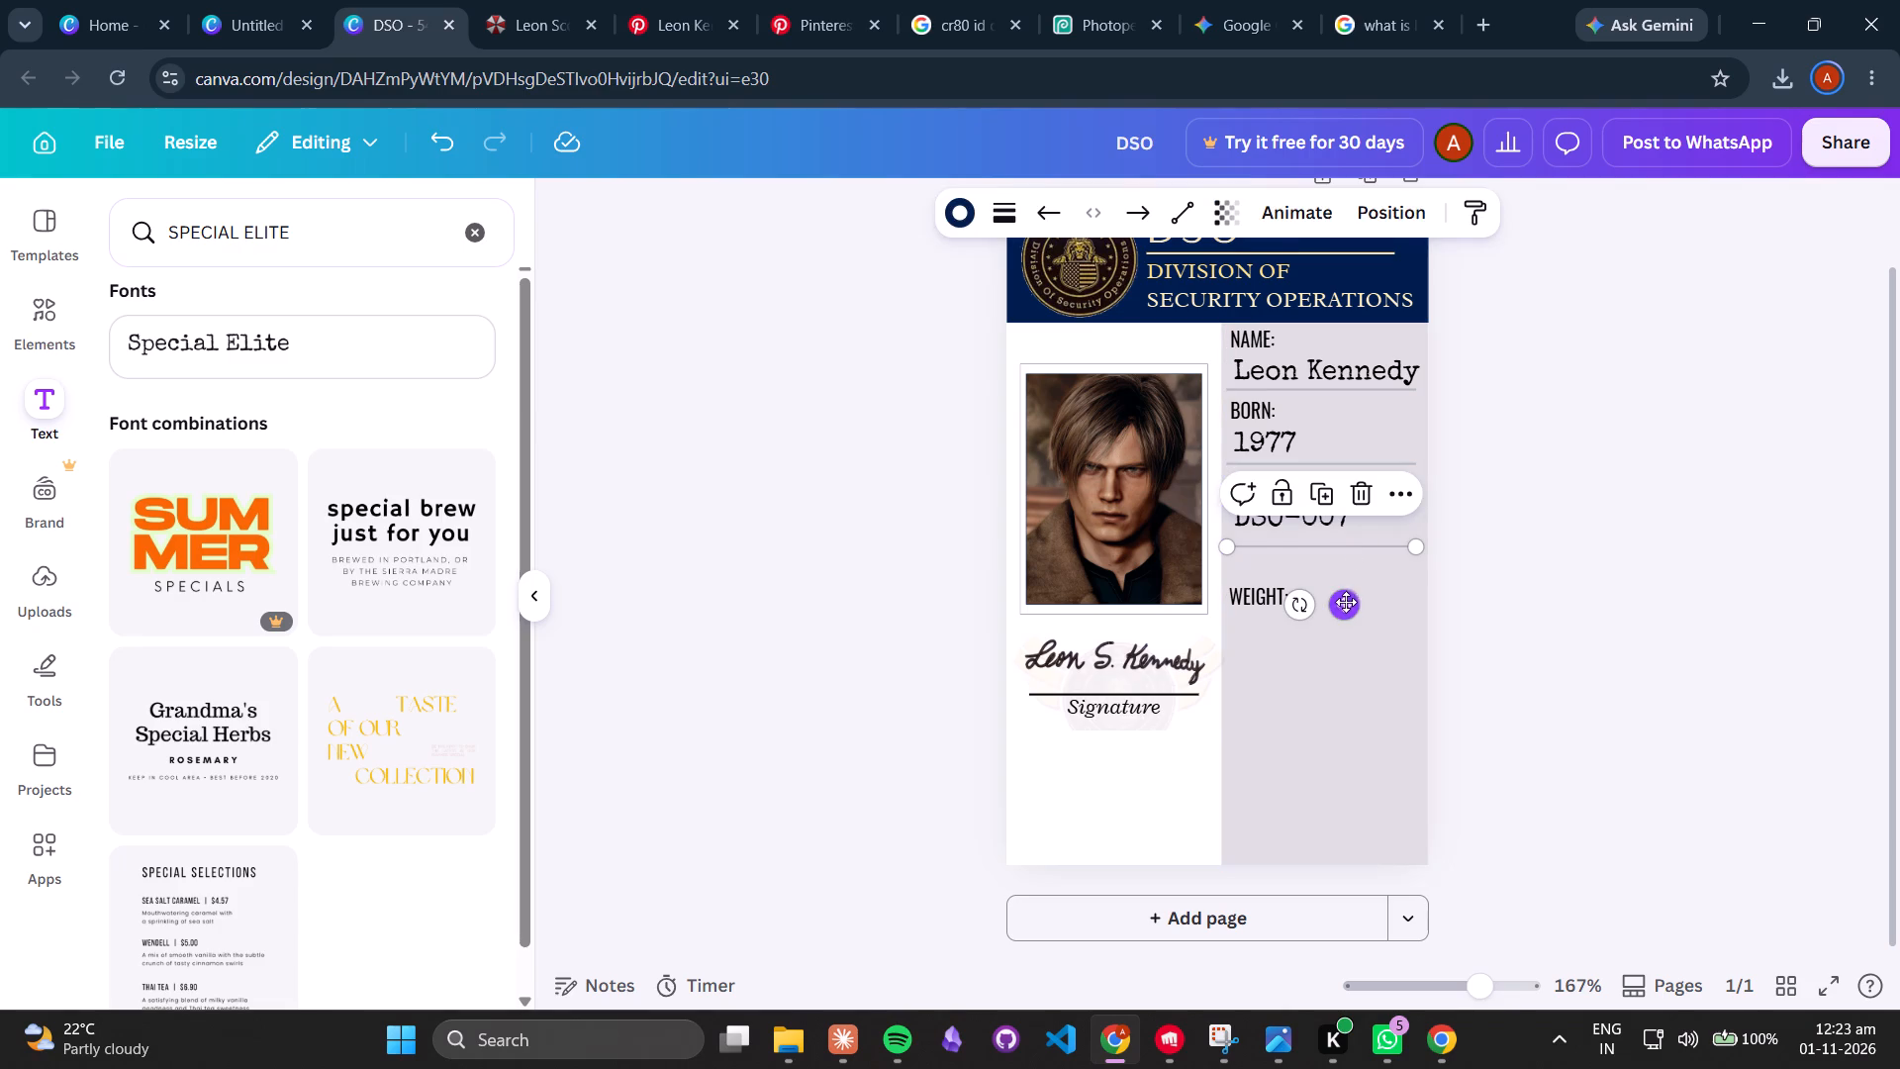
{"action": "left_click_drag", "start_coordinate": [1346, 602], "coordinate": [1344, 594]}
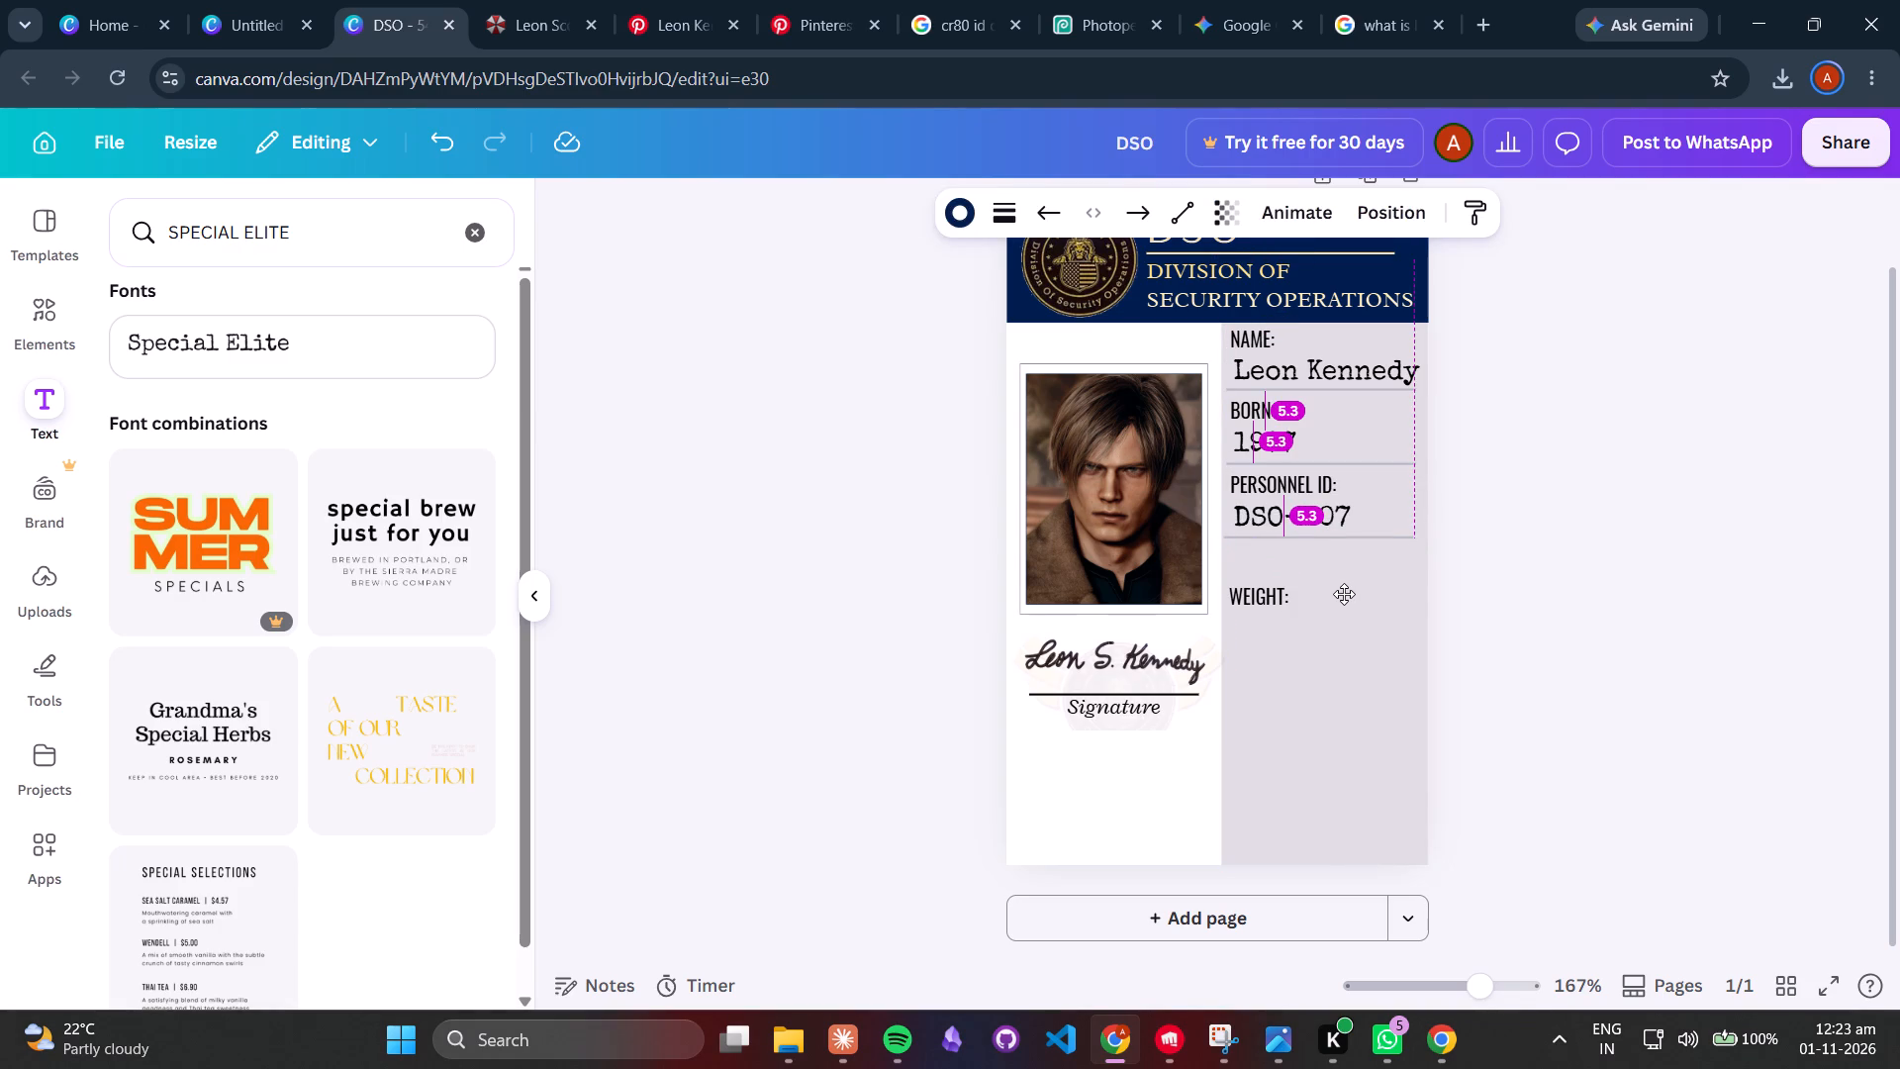
{"action": "left_click_drag", "start_coordinate": [1344, 594], "coordinate": [1345, 594]}
{"action": "left_click", "coordinate": [1505, 610]}
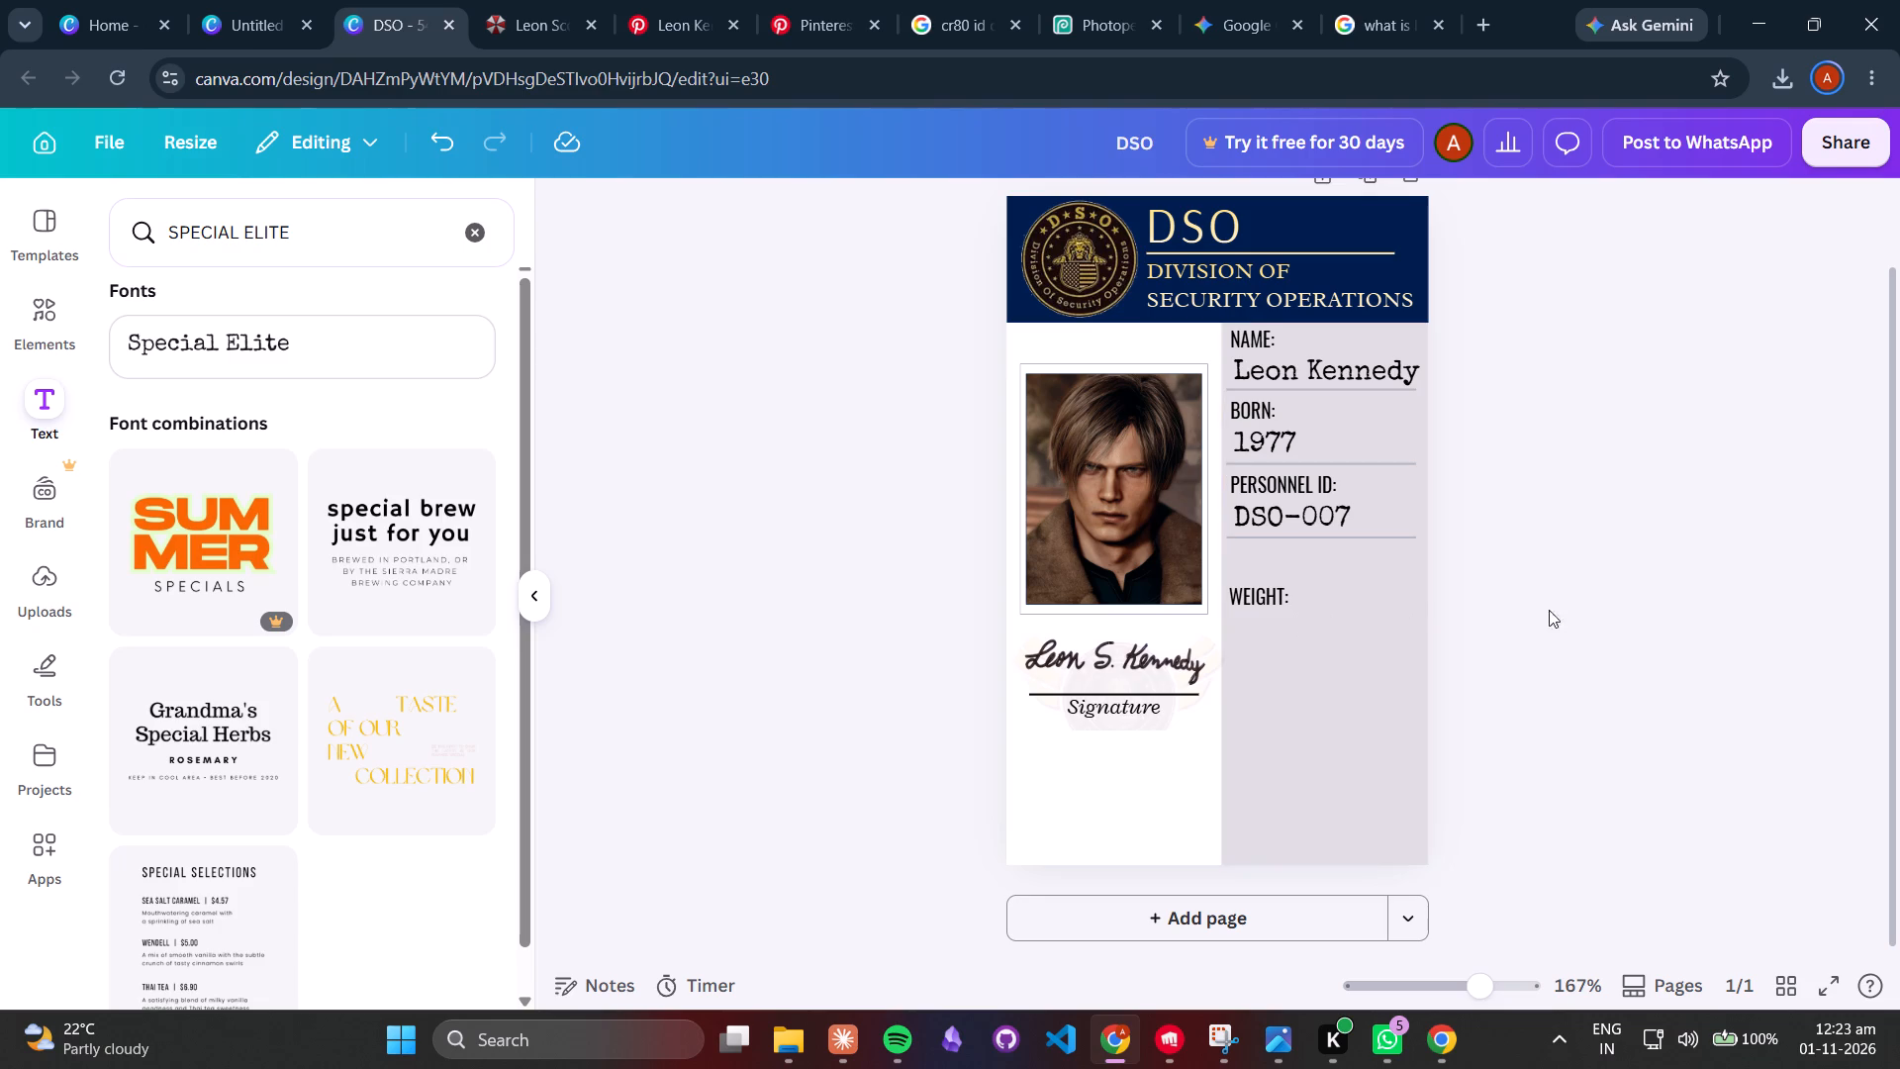
Move the WEIGHT: label up to just beneath the divider under DSO-007.
{"action": "left_click", "coordinate": [1252, 601]}
{"action": "left_click_drag", "start_coordinate": [1282, 673], "coordinate": [1282, 642]}
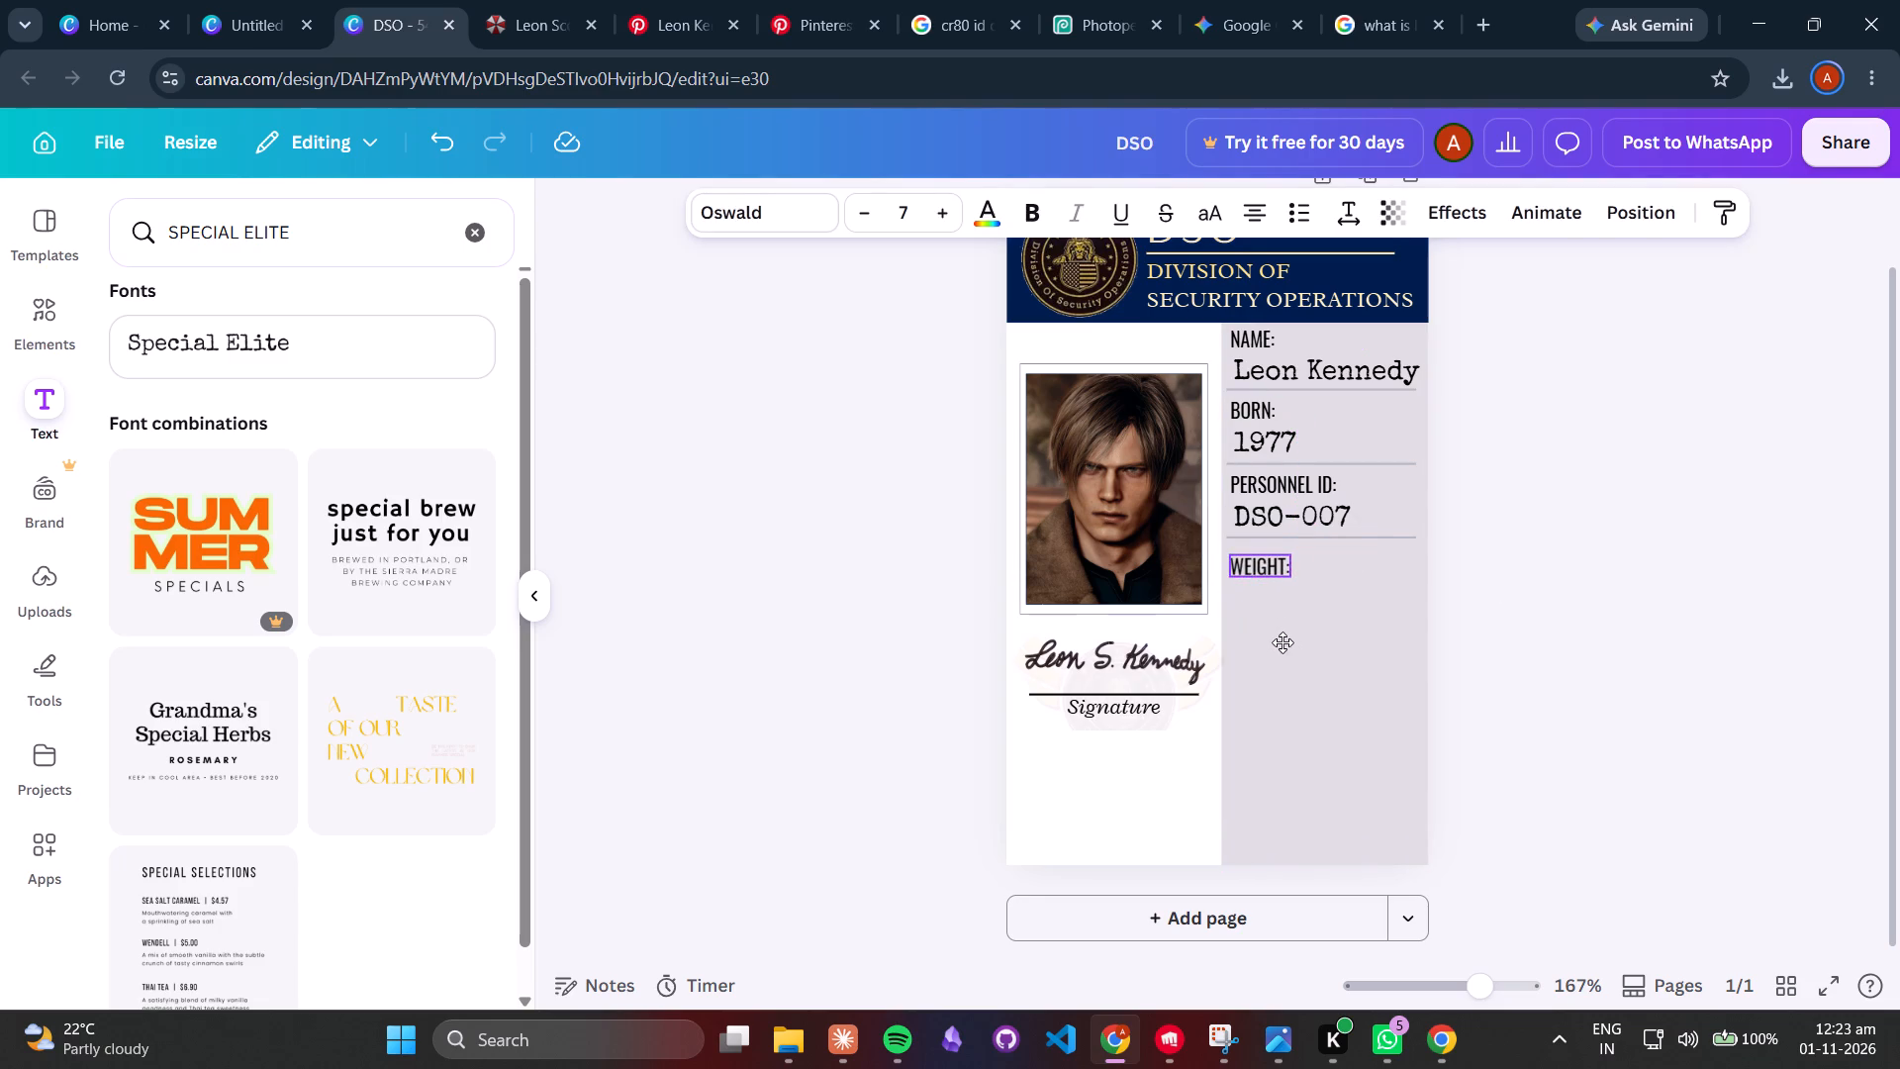
{"action": "left_click_drag", "start_coordinate": [1282, 642], "coordinate": [1284, 637]}
Change the WEIGHT: label's text to AGENT:.
{"action": "left_click", "coordinate": [1268, 558]}
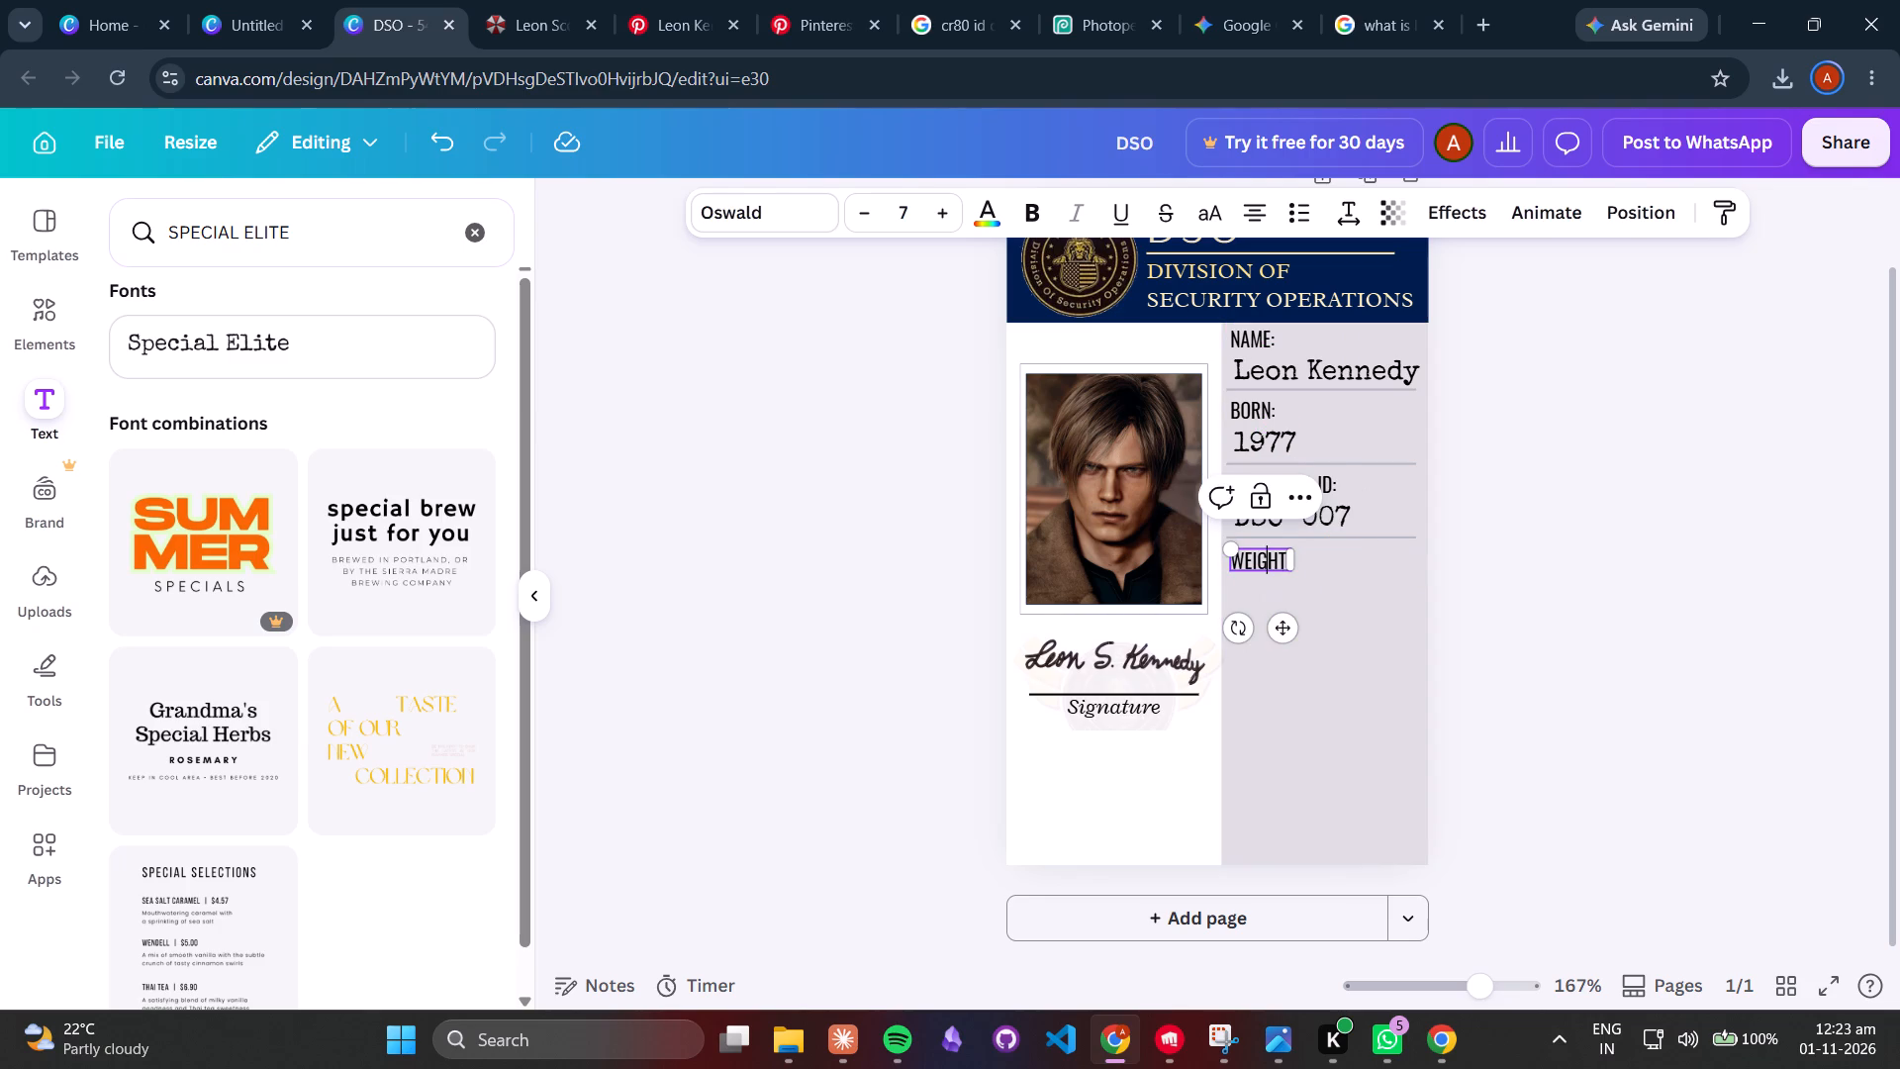
{"action": "key", "text": "ctrl+a"}
{"action": "type", "text": "AGENT:"}
{"action": "left_click", "coordinate": [1611, 587]}
Duplicate the DSO-007 value and place the copy beneath the AGENT: label.
{"action": "left_click", "coordinate": [1308, 512]}
{"action": "key", "text": "ctrl+c"}
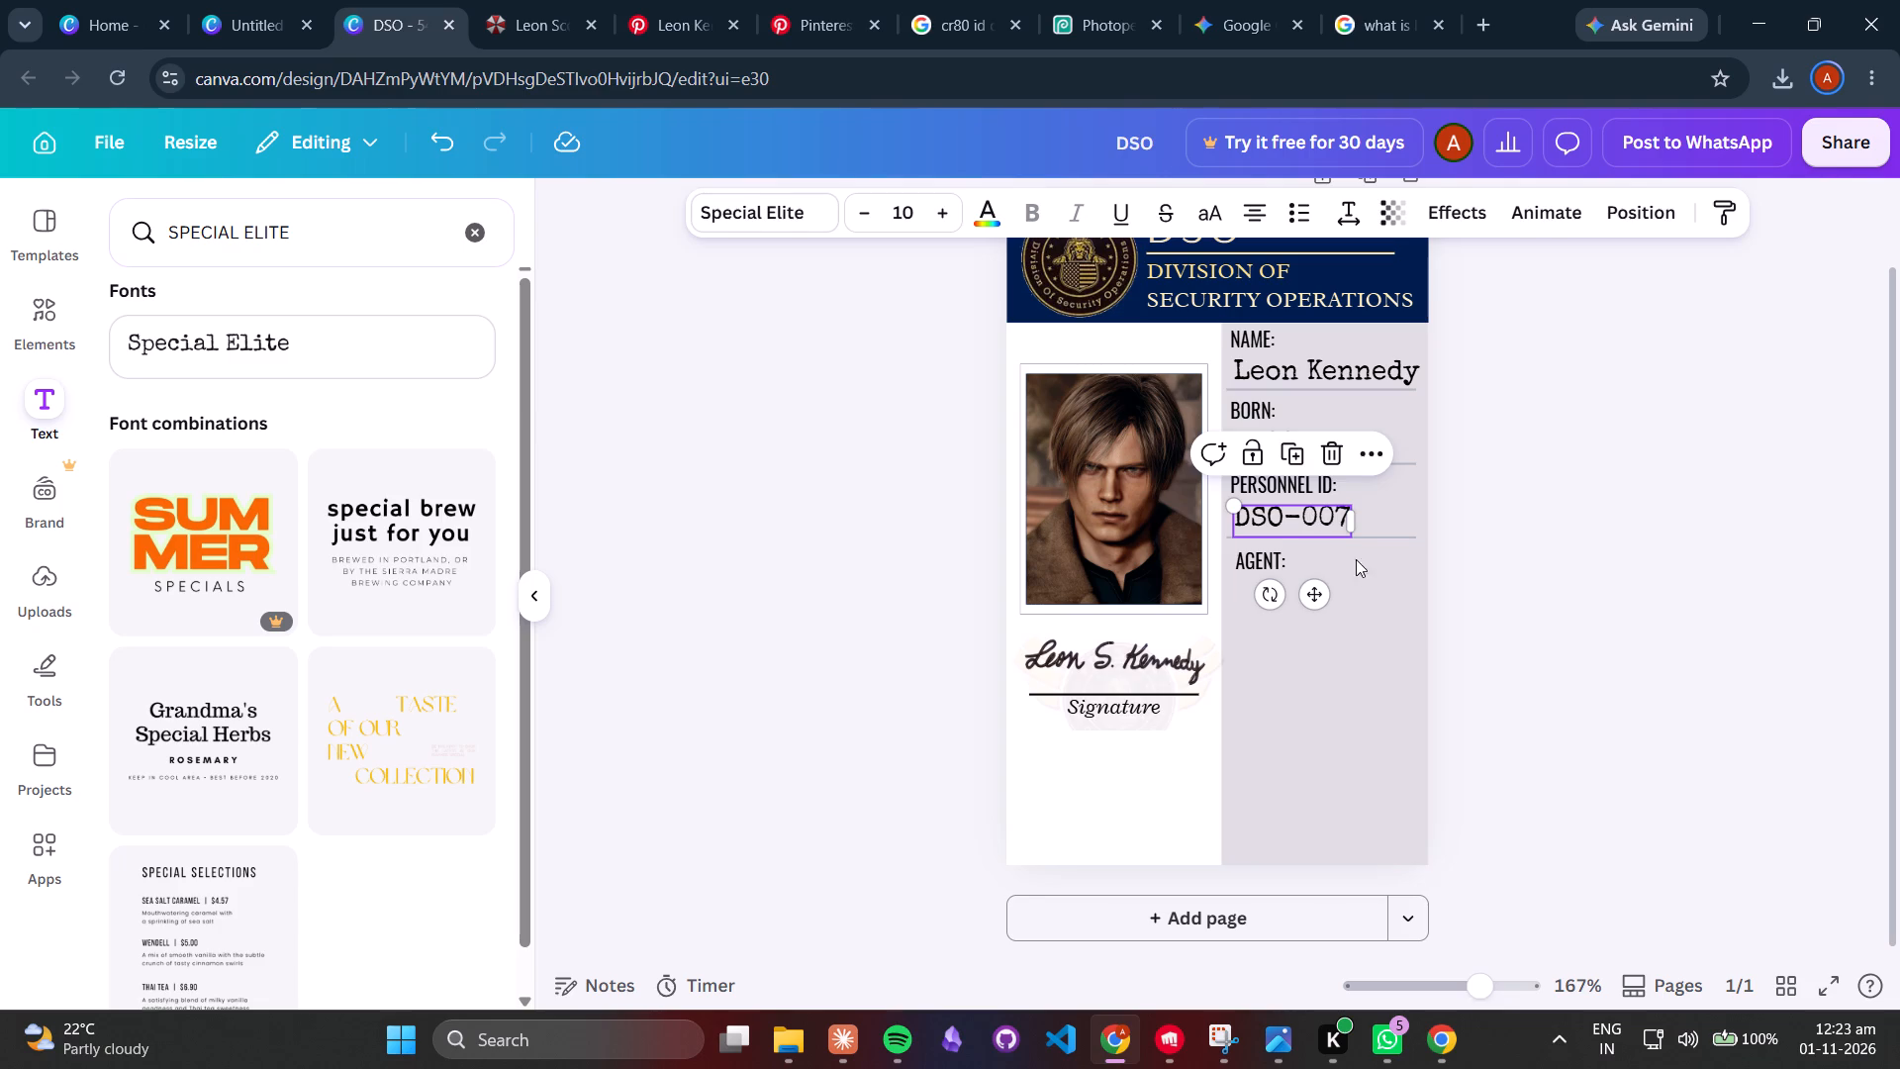
{"action": "left_click", "coordinate": [1389, 657]}
{"action": "key", "text": "ctrl+v"}
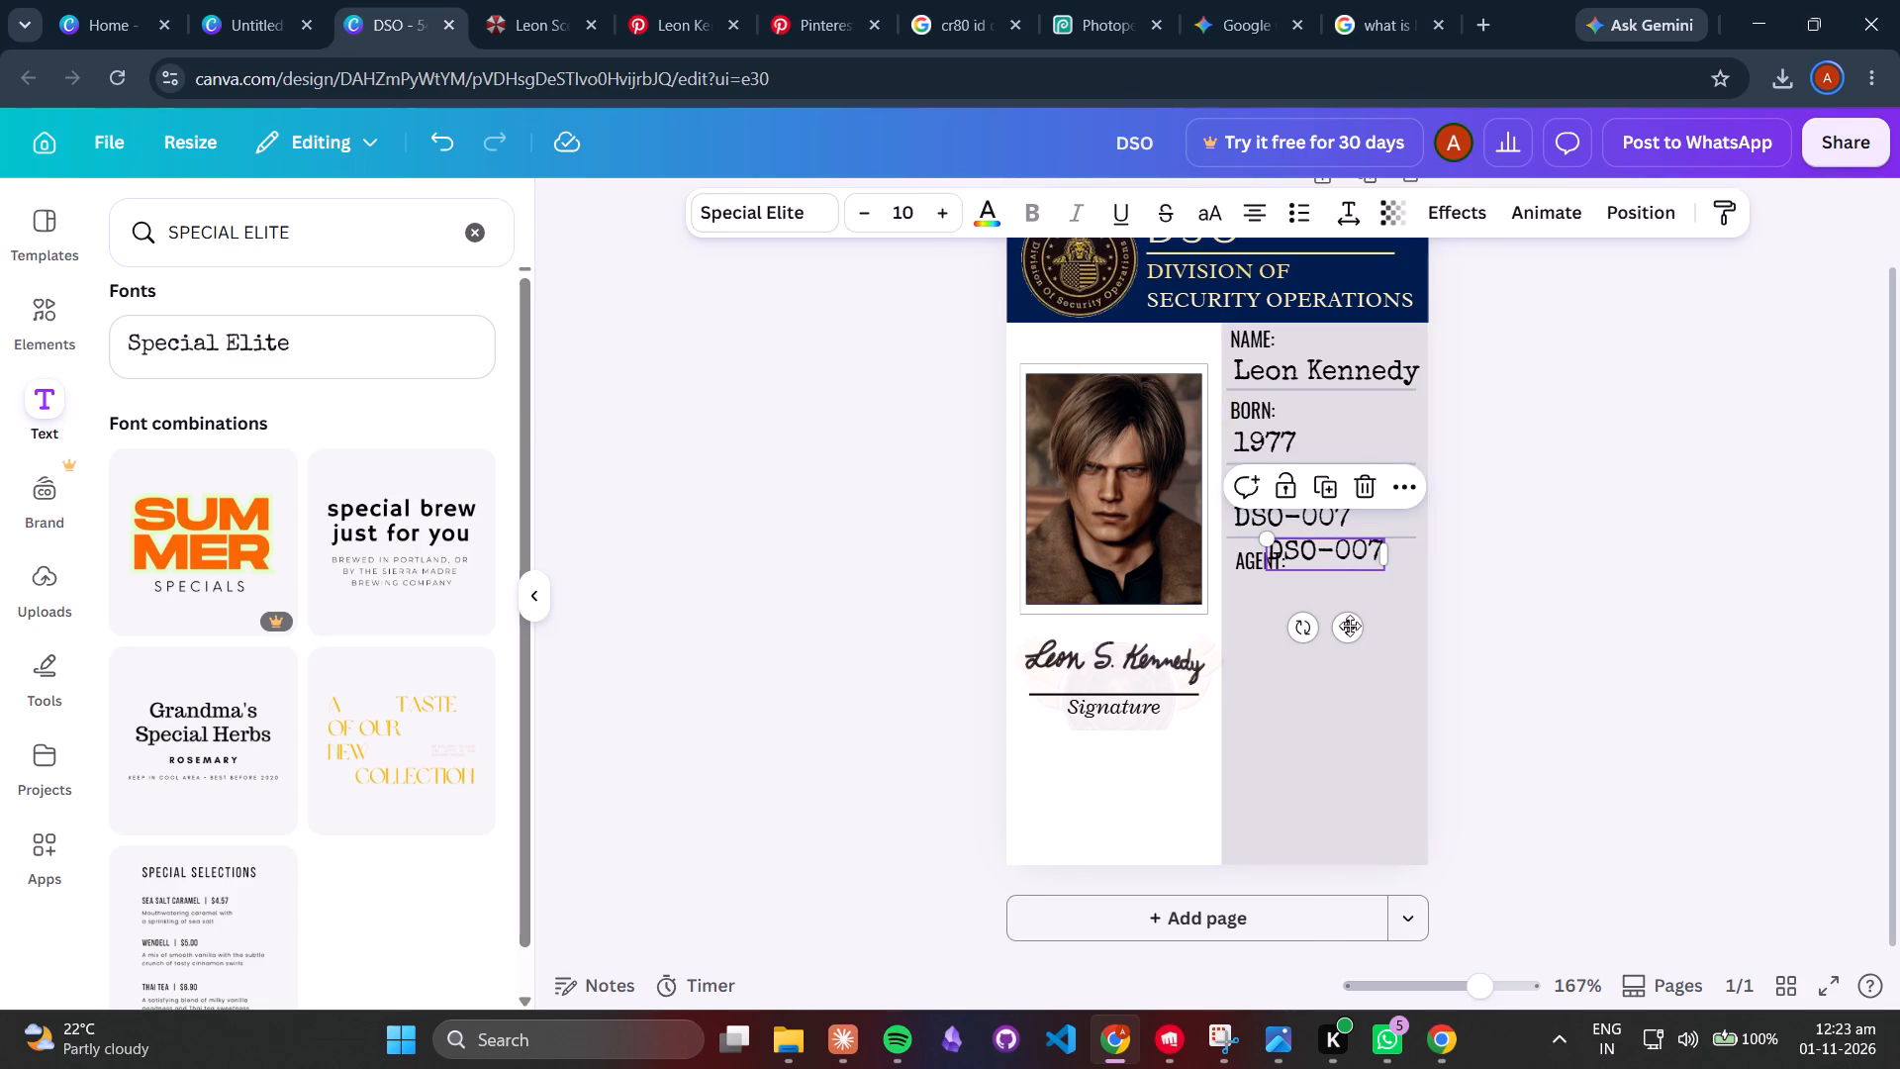
{"action": "left_click", "coordinate": [1349, 642]}
{"action": "left_click", "coordinate": [1323, 545]}
{"action": "left_click_drag", "start_coordinate": [1345, 632], "coordinate": [1344, 658]}
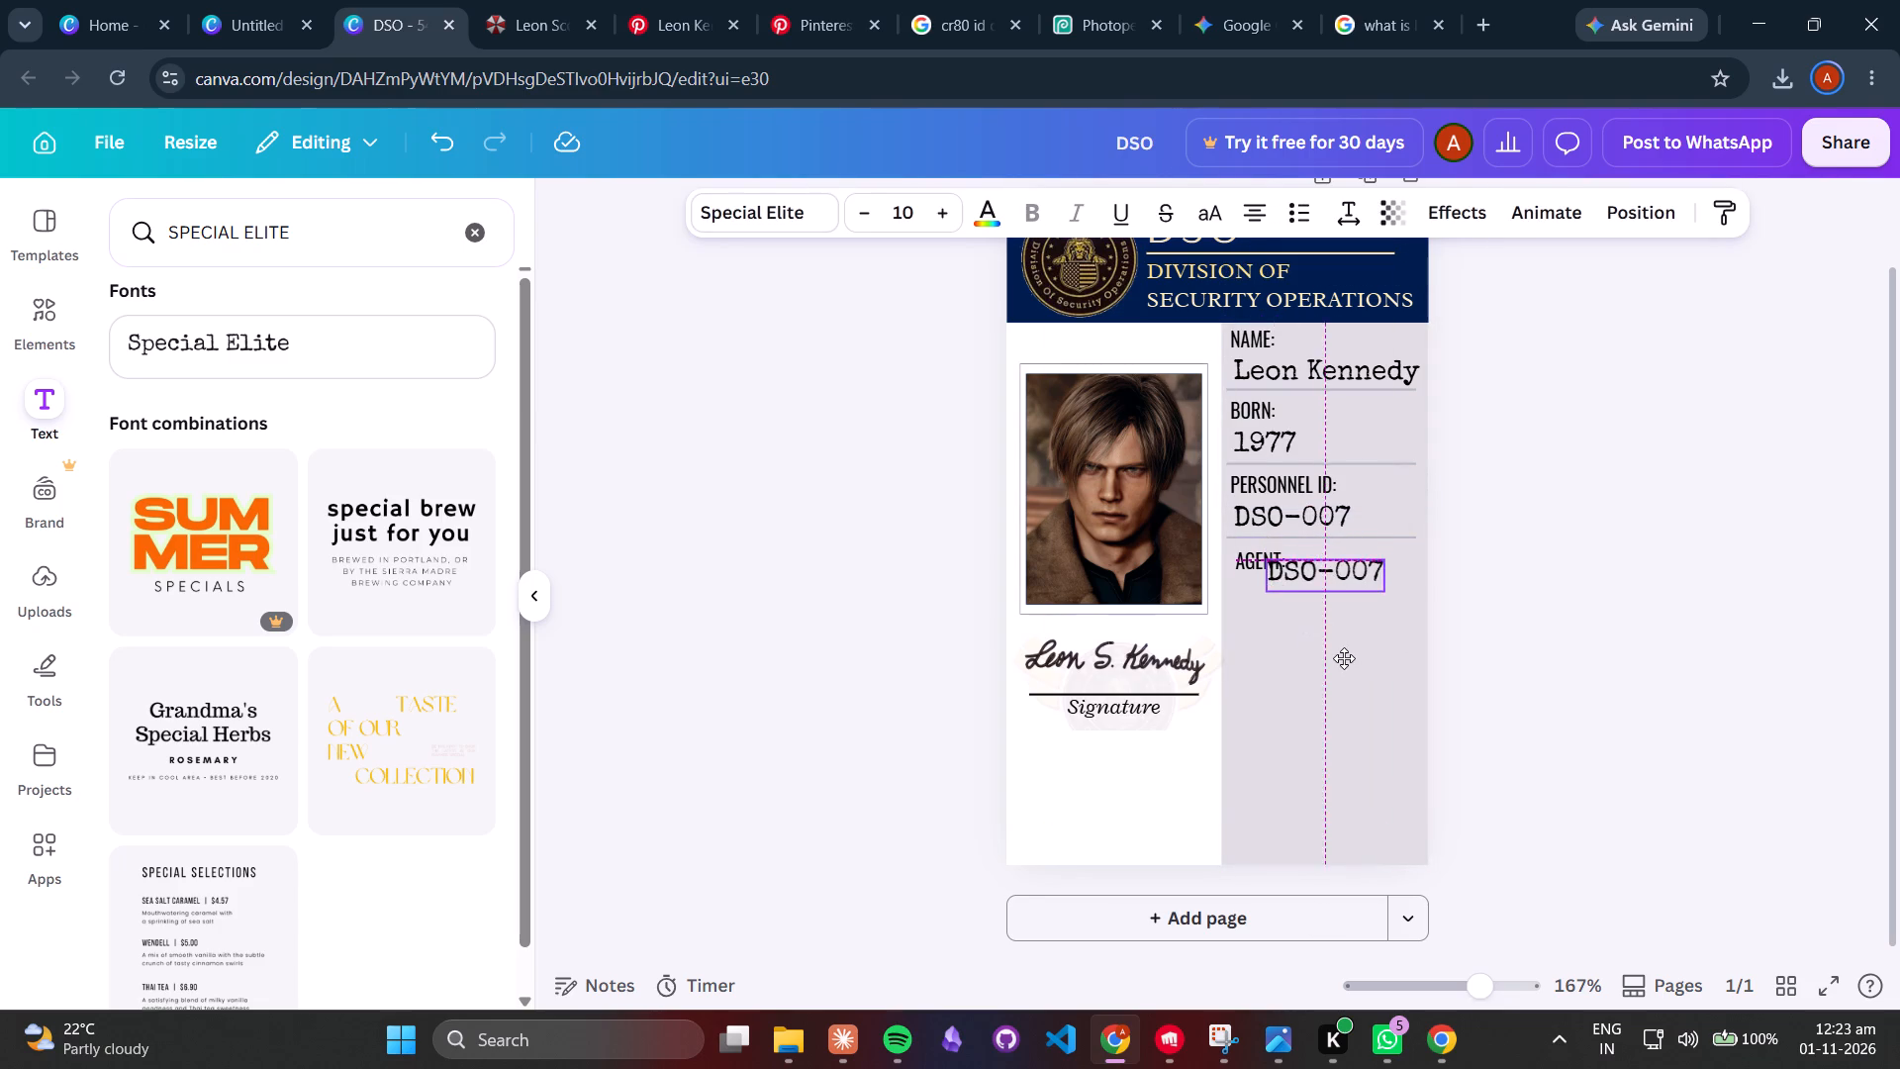
{"action": "left_click_drag", "start_coordinate": [1344, 658], "coordinate": [1332, 675]}
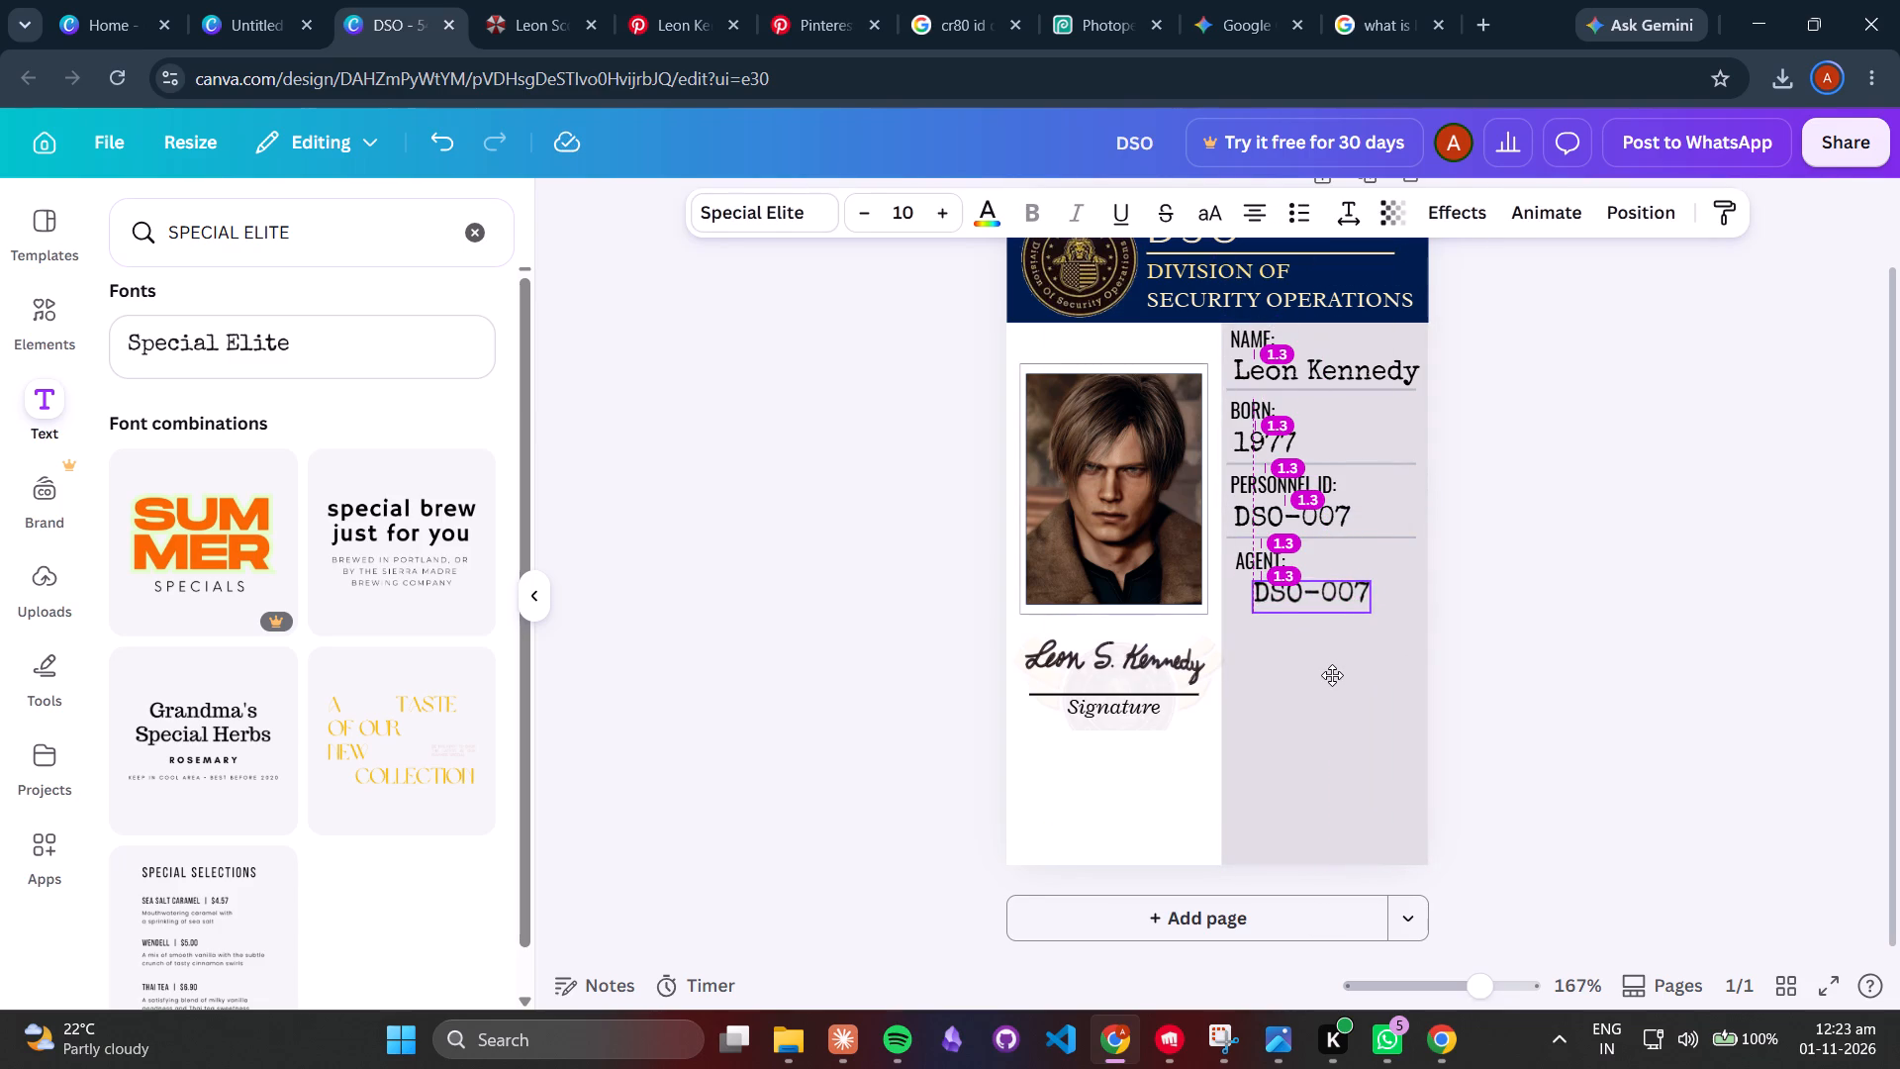
{"action": "left_click_drag", "start_coordinate": [1332, 675], "coordinate": [1333, 674]}
Replace the copied value under AGENT: with SPECIAL AGENT, and check the fields on the Pinterest Leon Kennedy ID reference card.
{"action": "left_click", "coordinate": [1334, 589]}
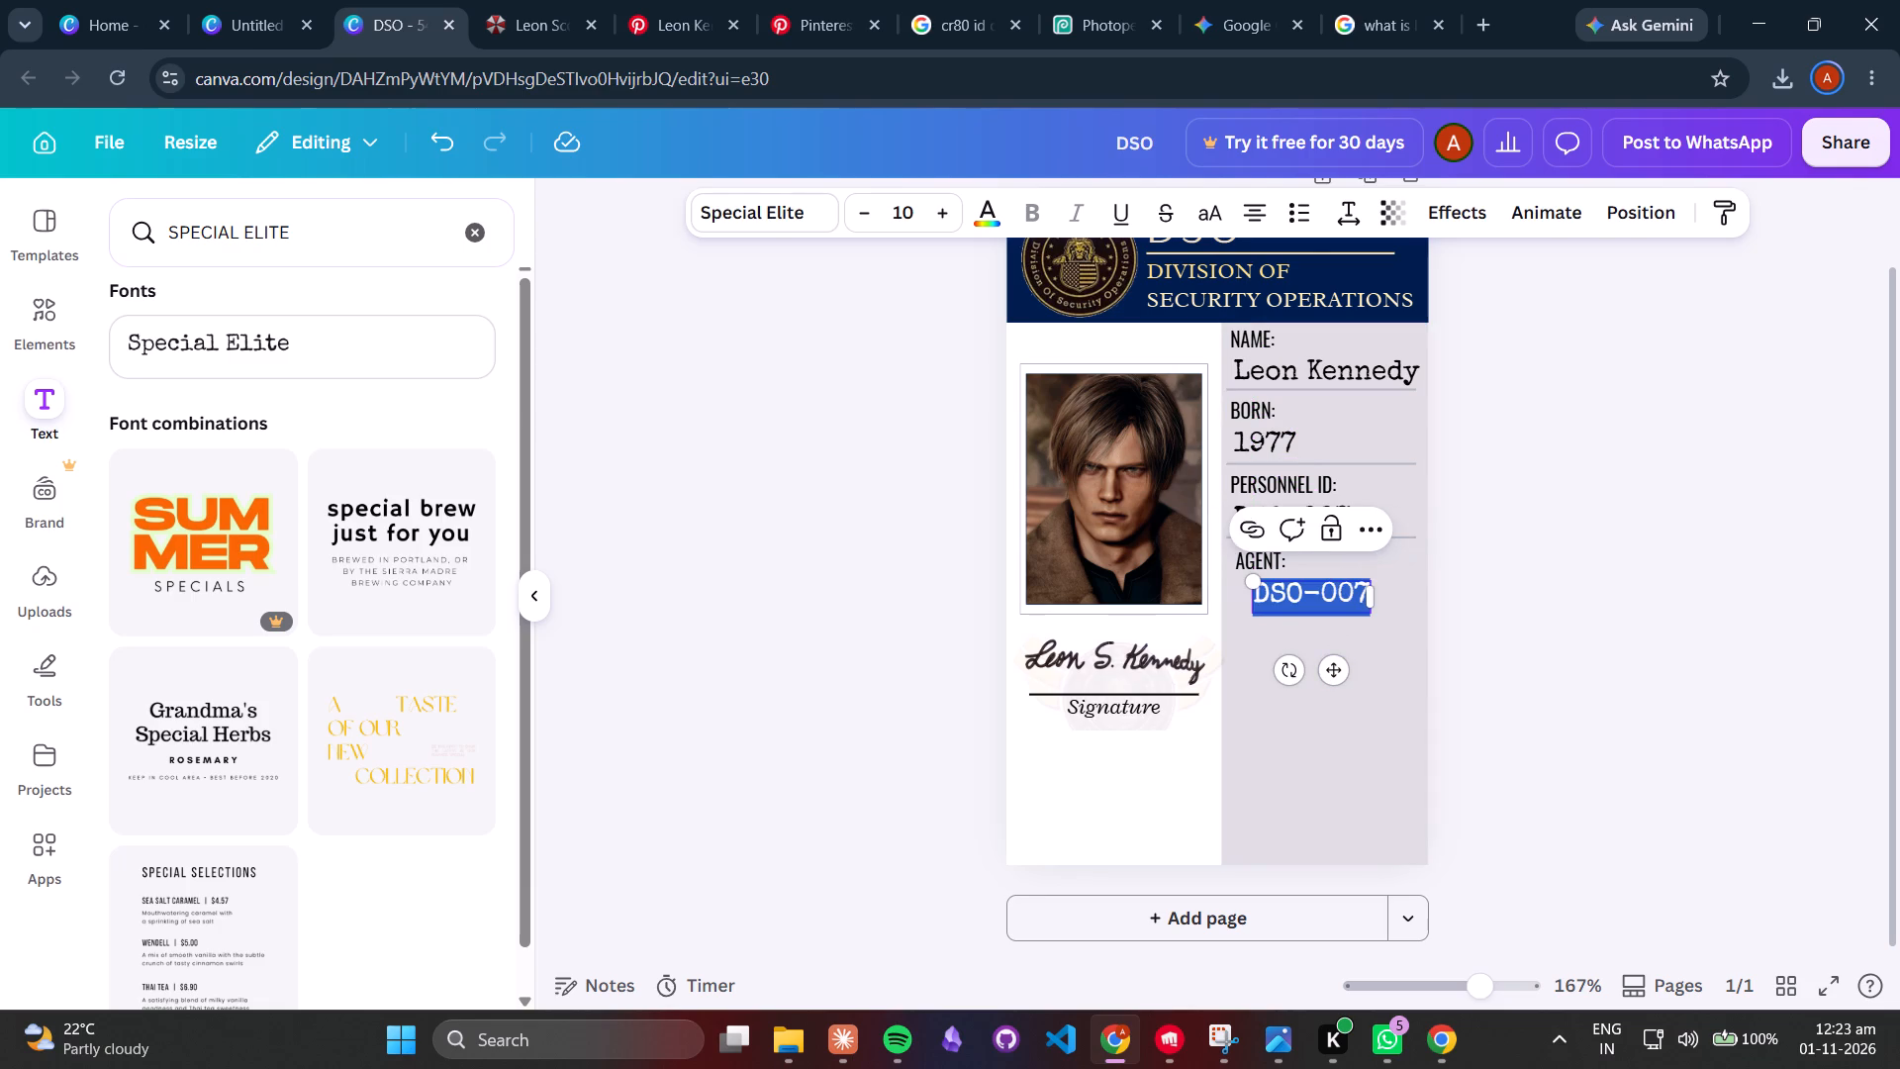
{"action": "type", "text": "SPECIAL AGENT"}
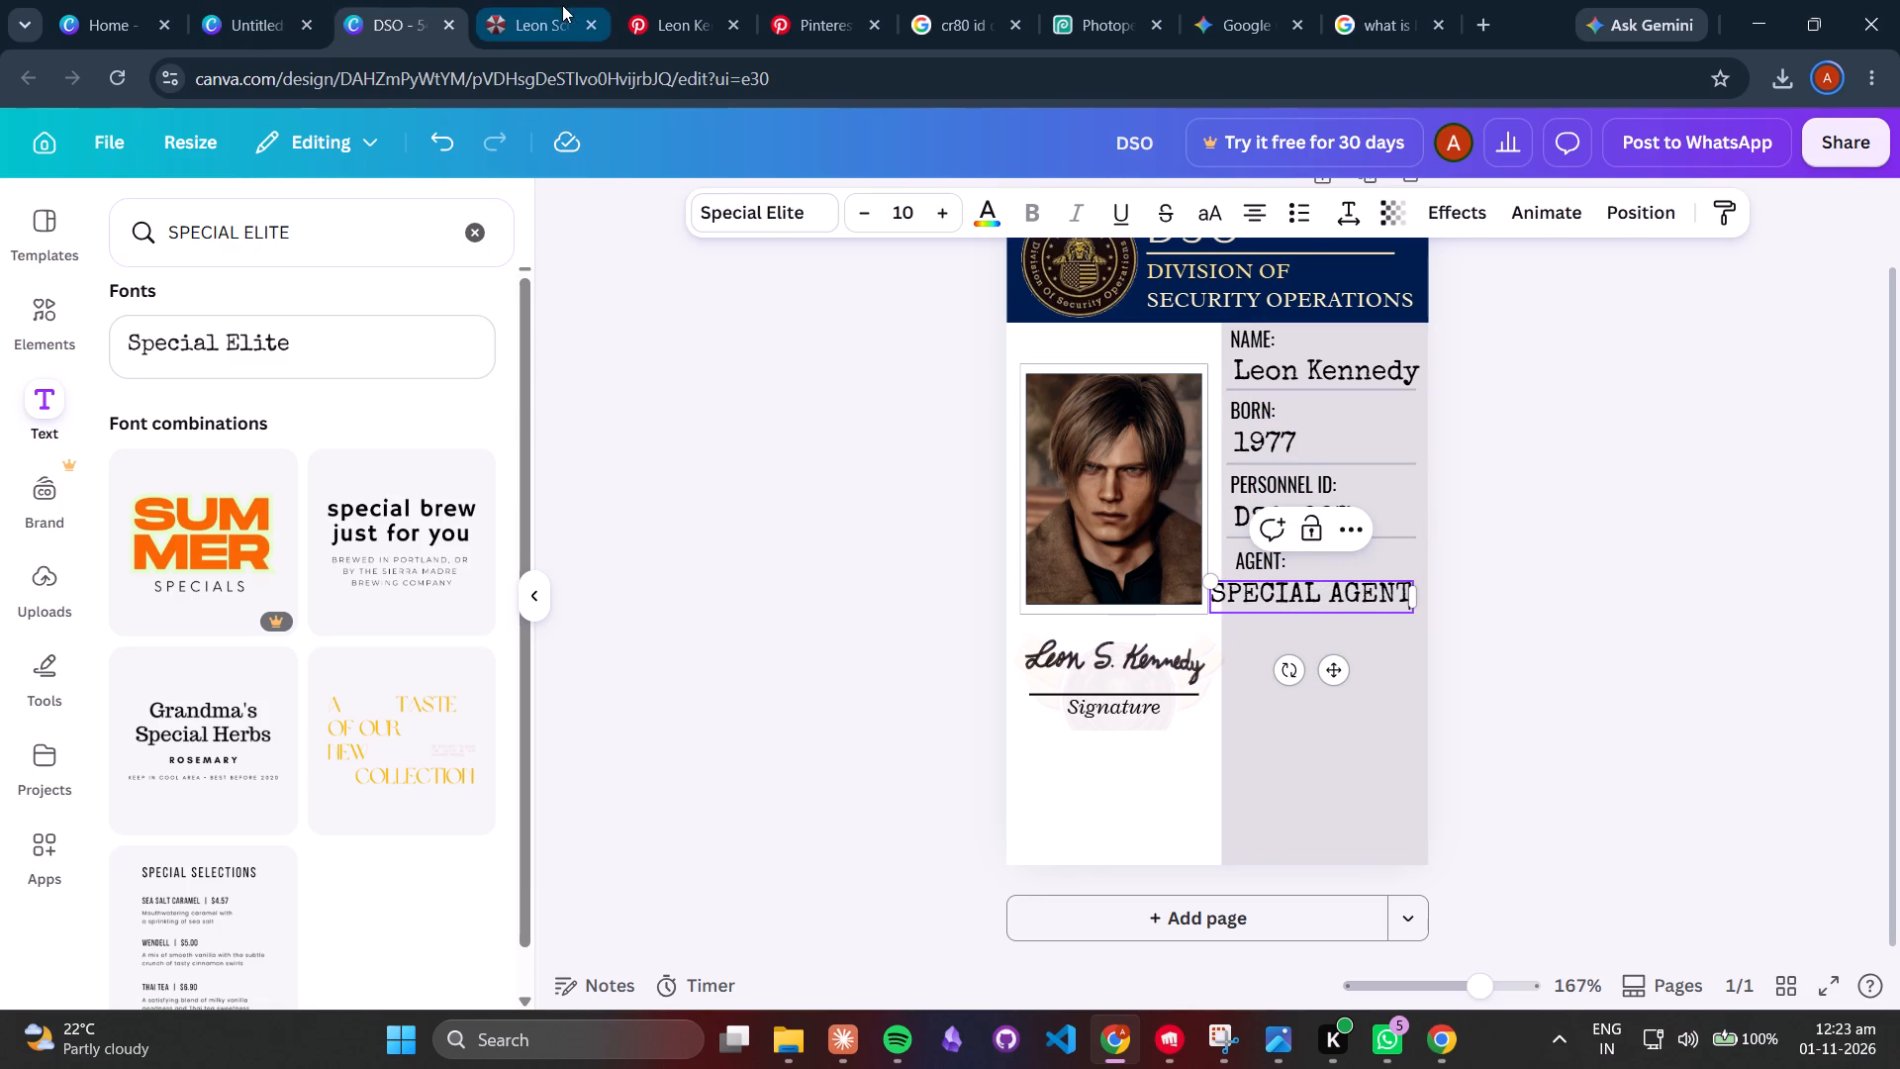
{"action": "left_click", "coordinate": [714, 20]}
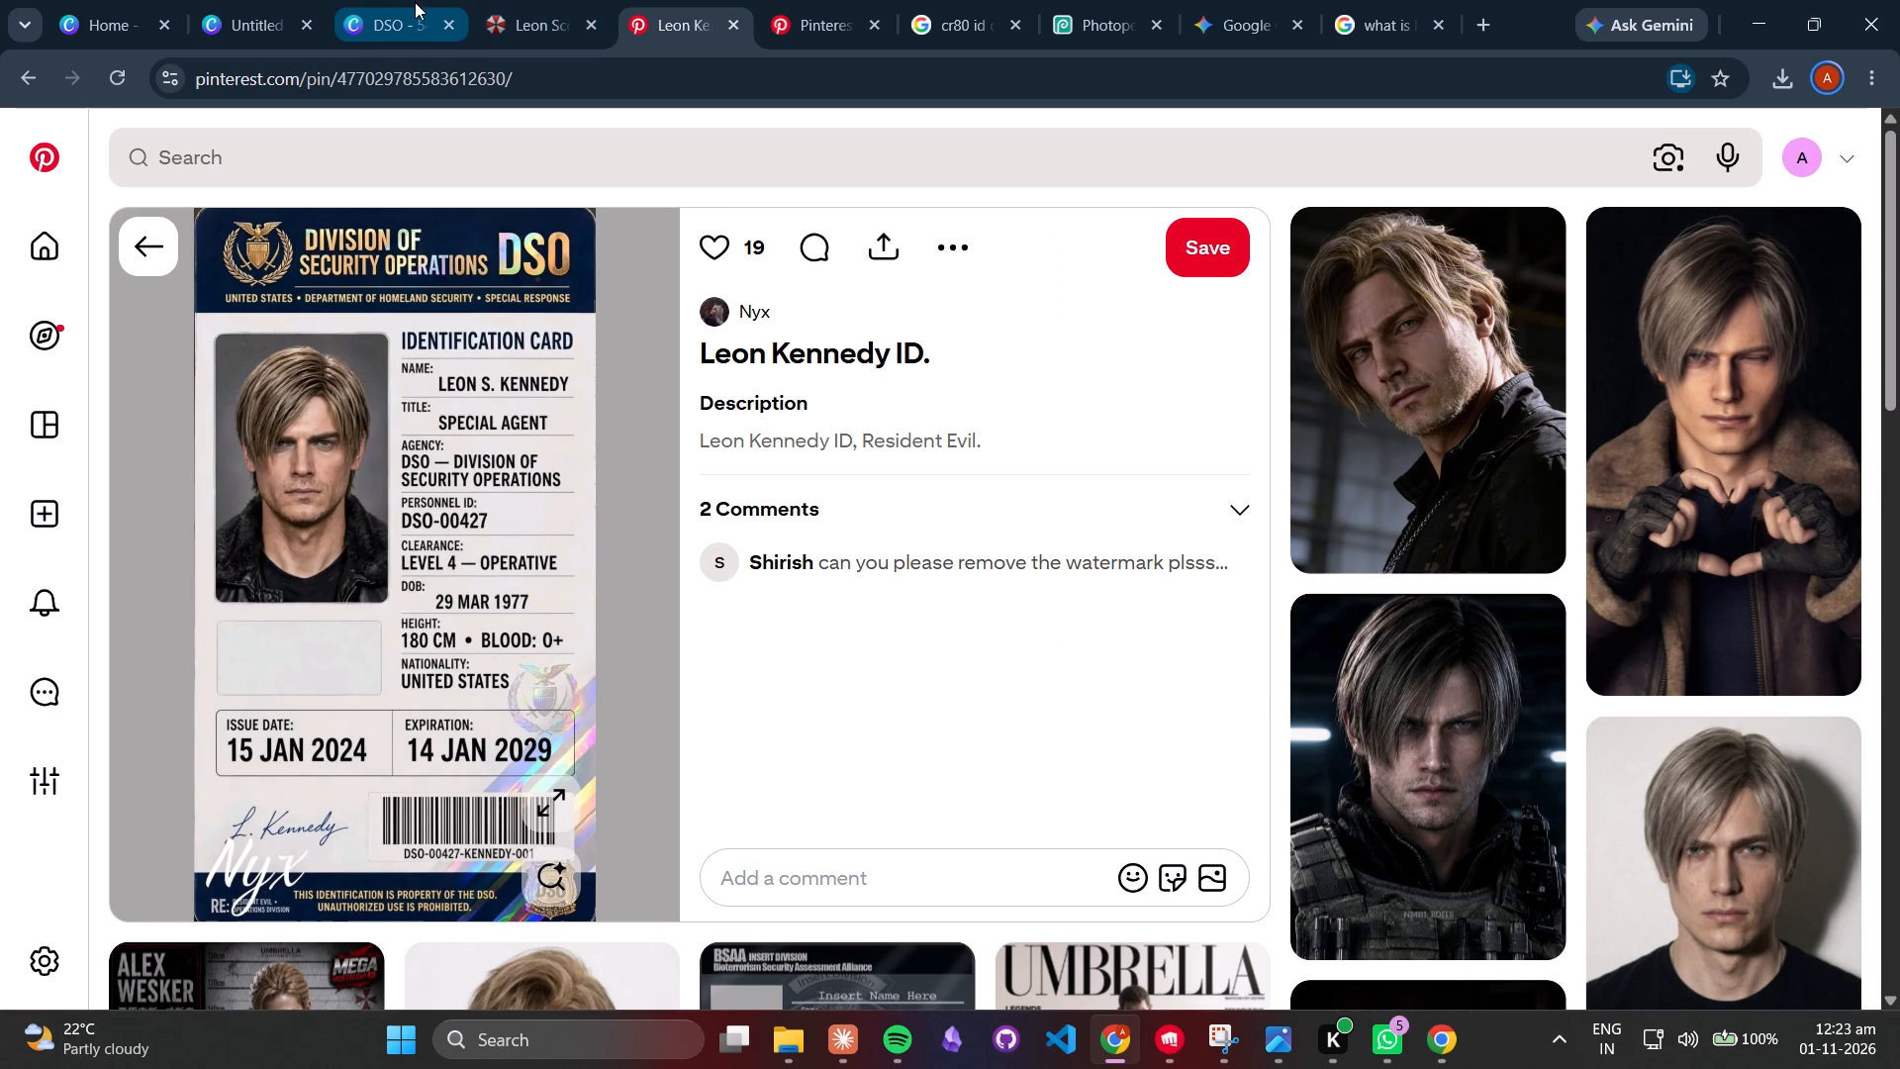
{"action": "left_click", "coordinate": [409, 4]}
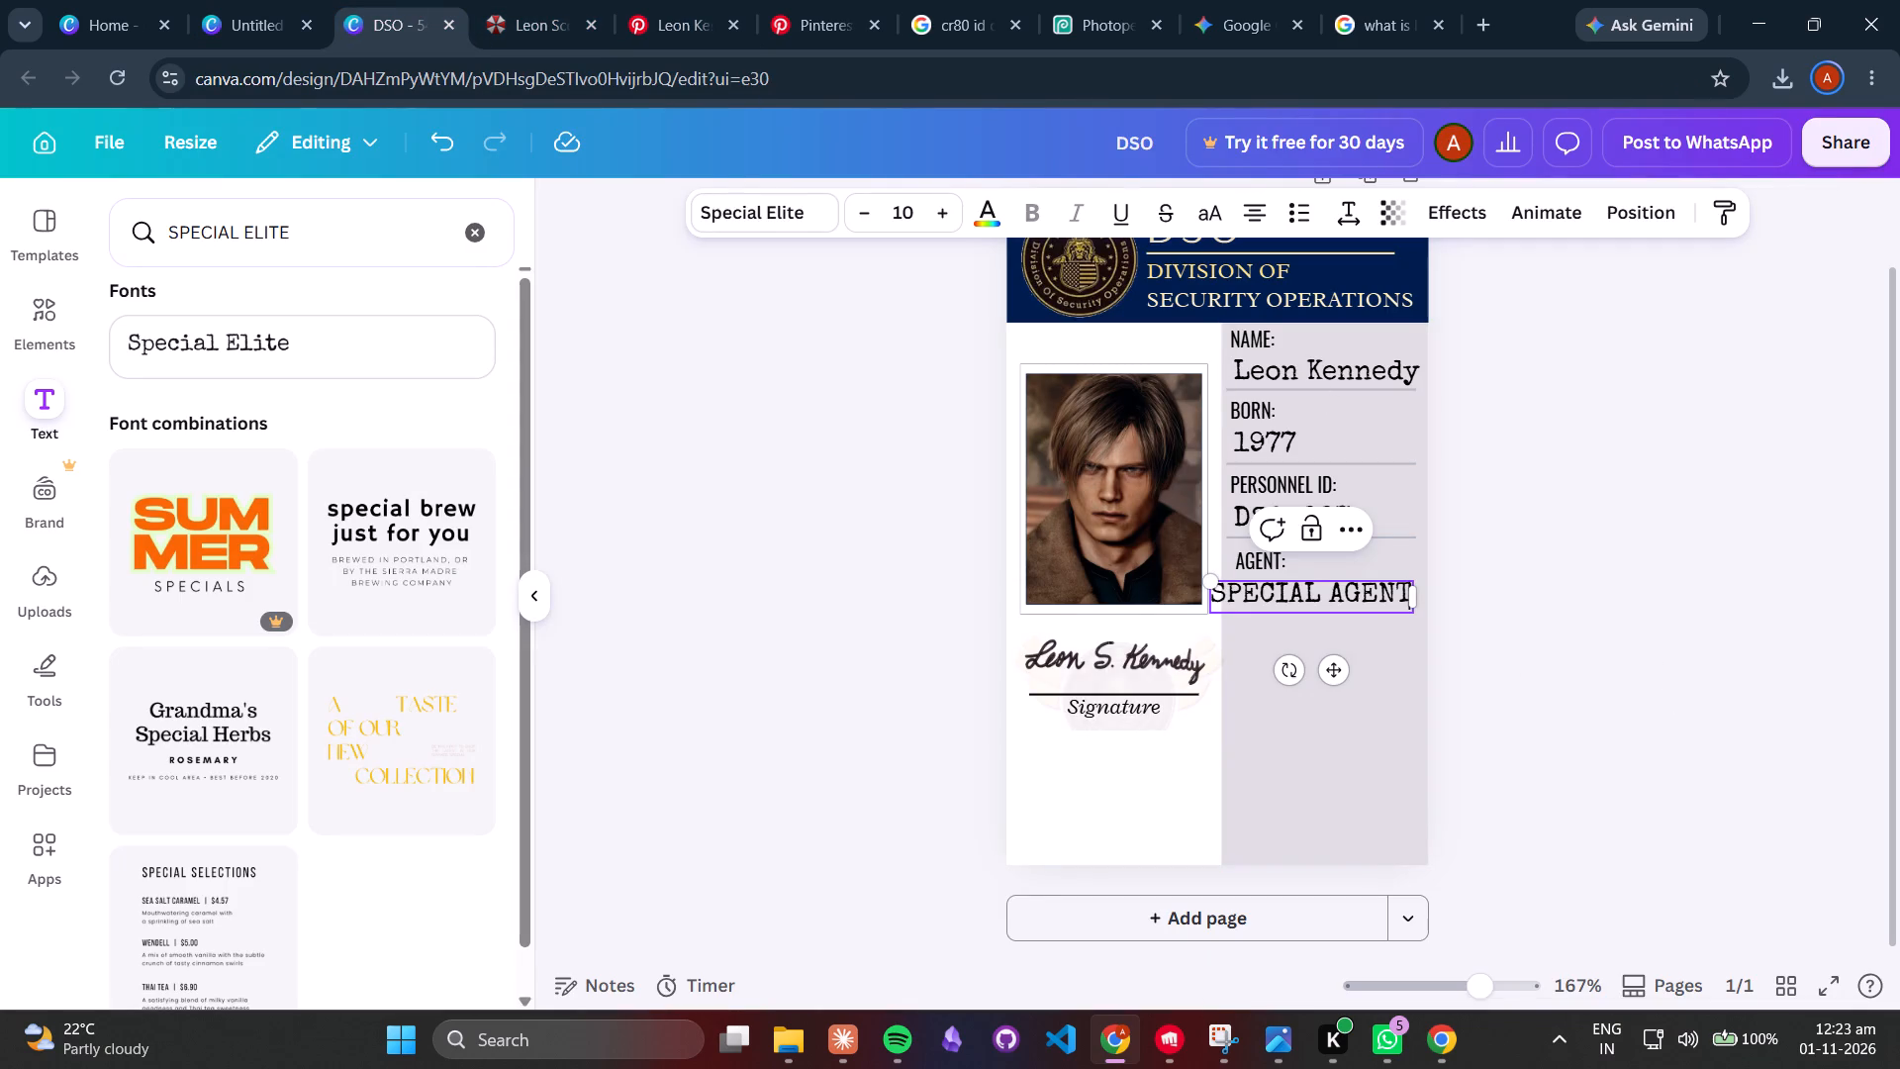
{"action": "left_click", "coordinate": [690, 0]}
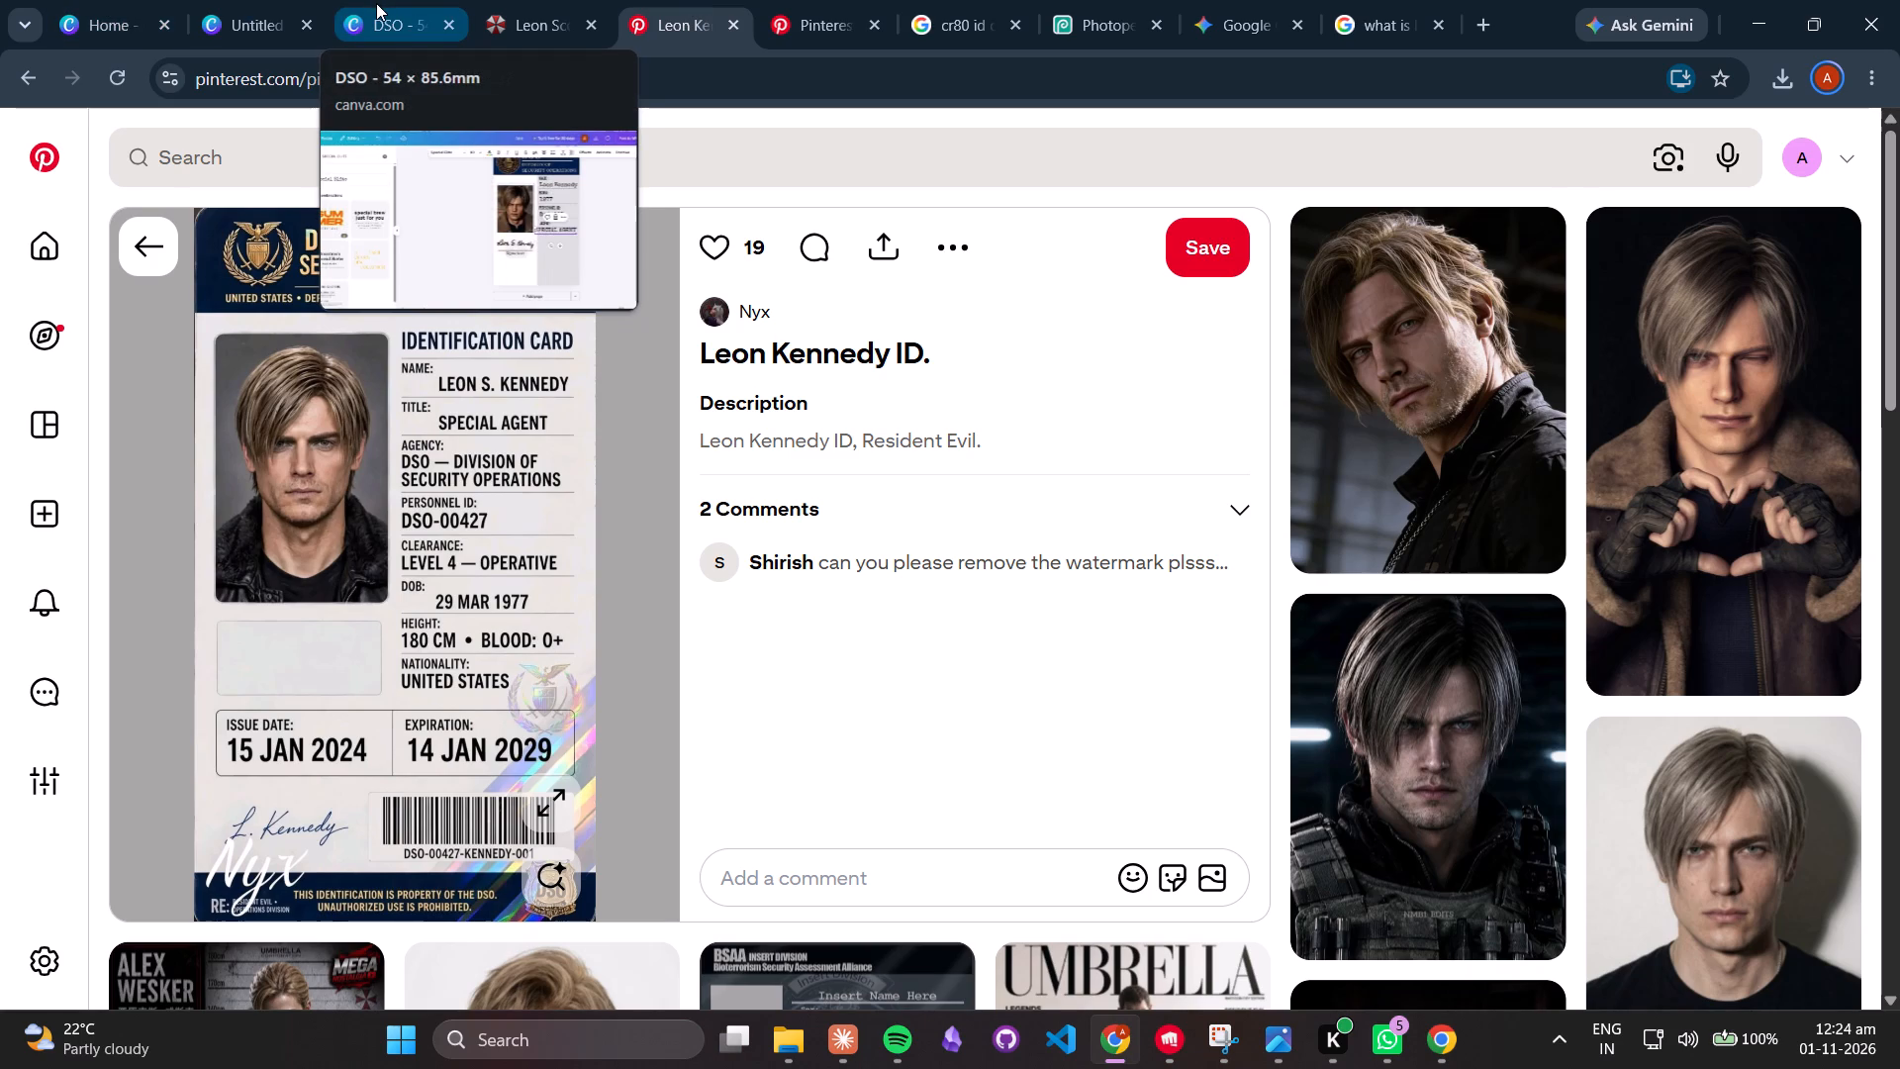
{"action": "left_click", "coordinate": [413, 36]}
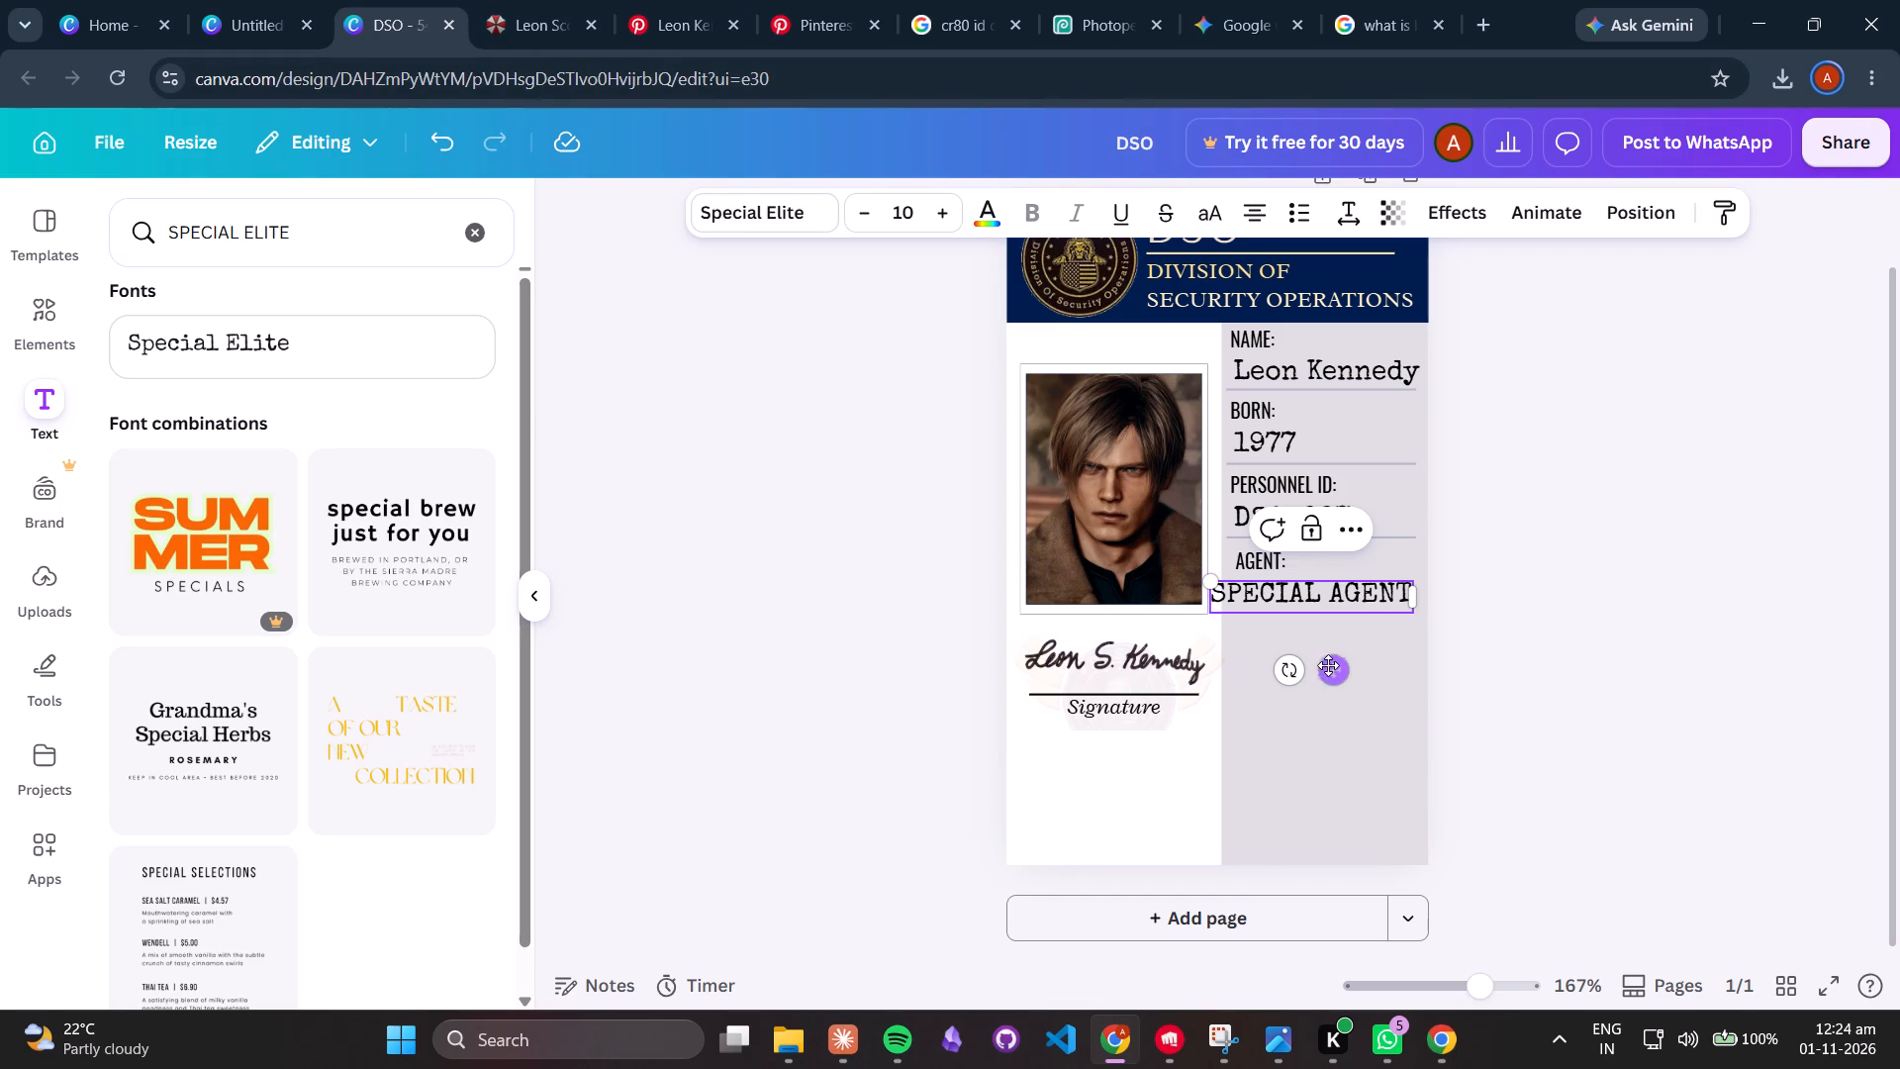
Move the SPECIAL AGENT value sideways so it sits within the grey details column beneath the AGENT: label.
{"action": "left_click_drag", "start_coordinate": [1333, 678], "coordinate": [1355, 677]}
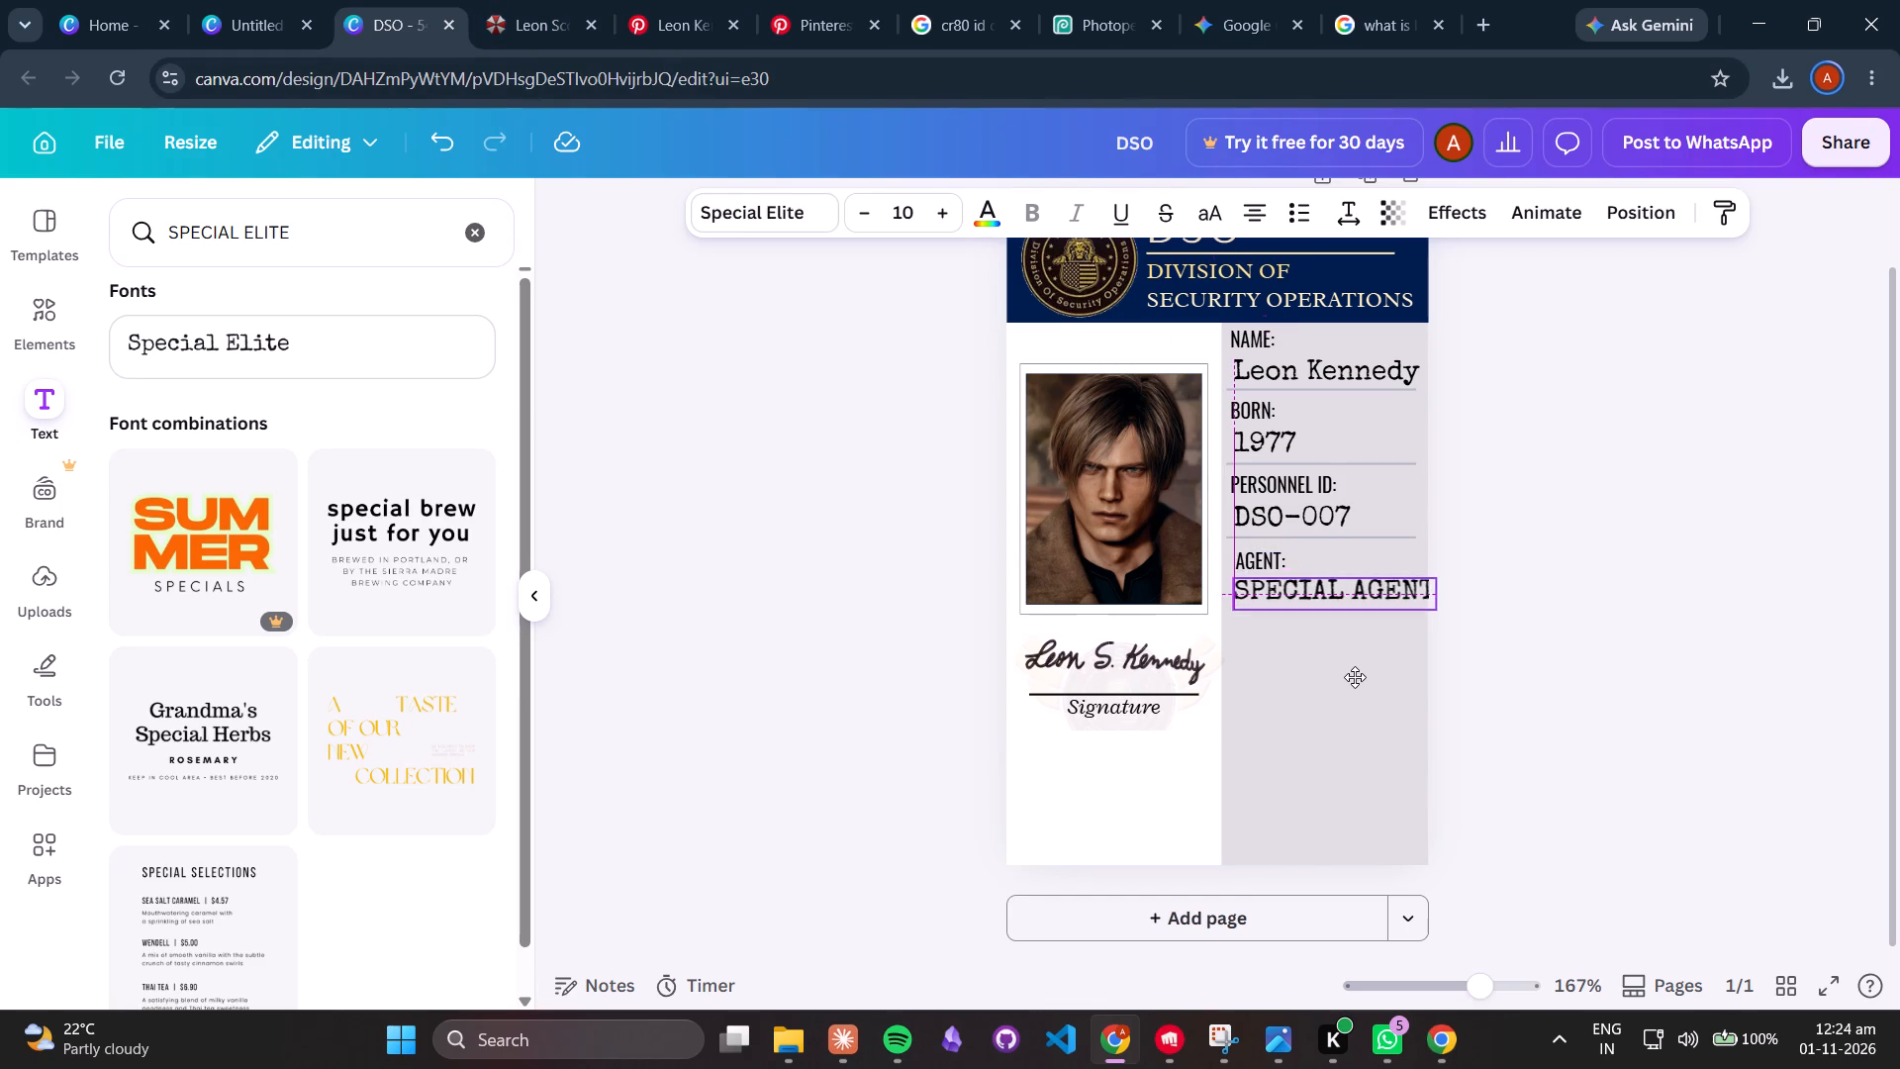
{"action": "left_click_drag", "start_coordinate": [1355, 677], "coordinate": [1350, 679]}
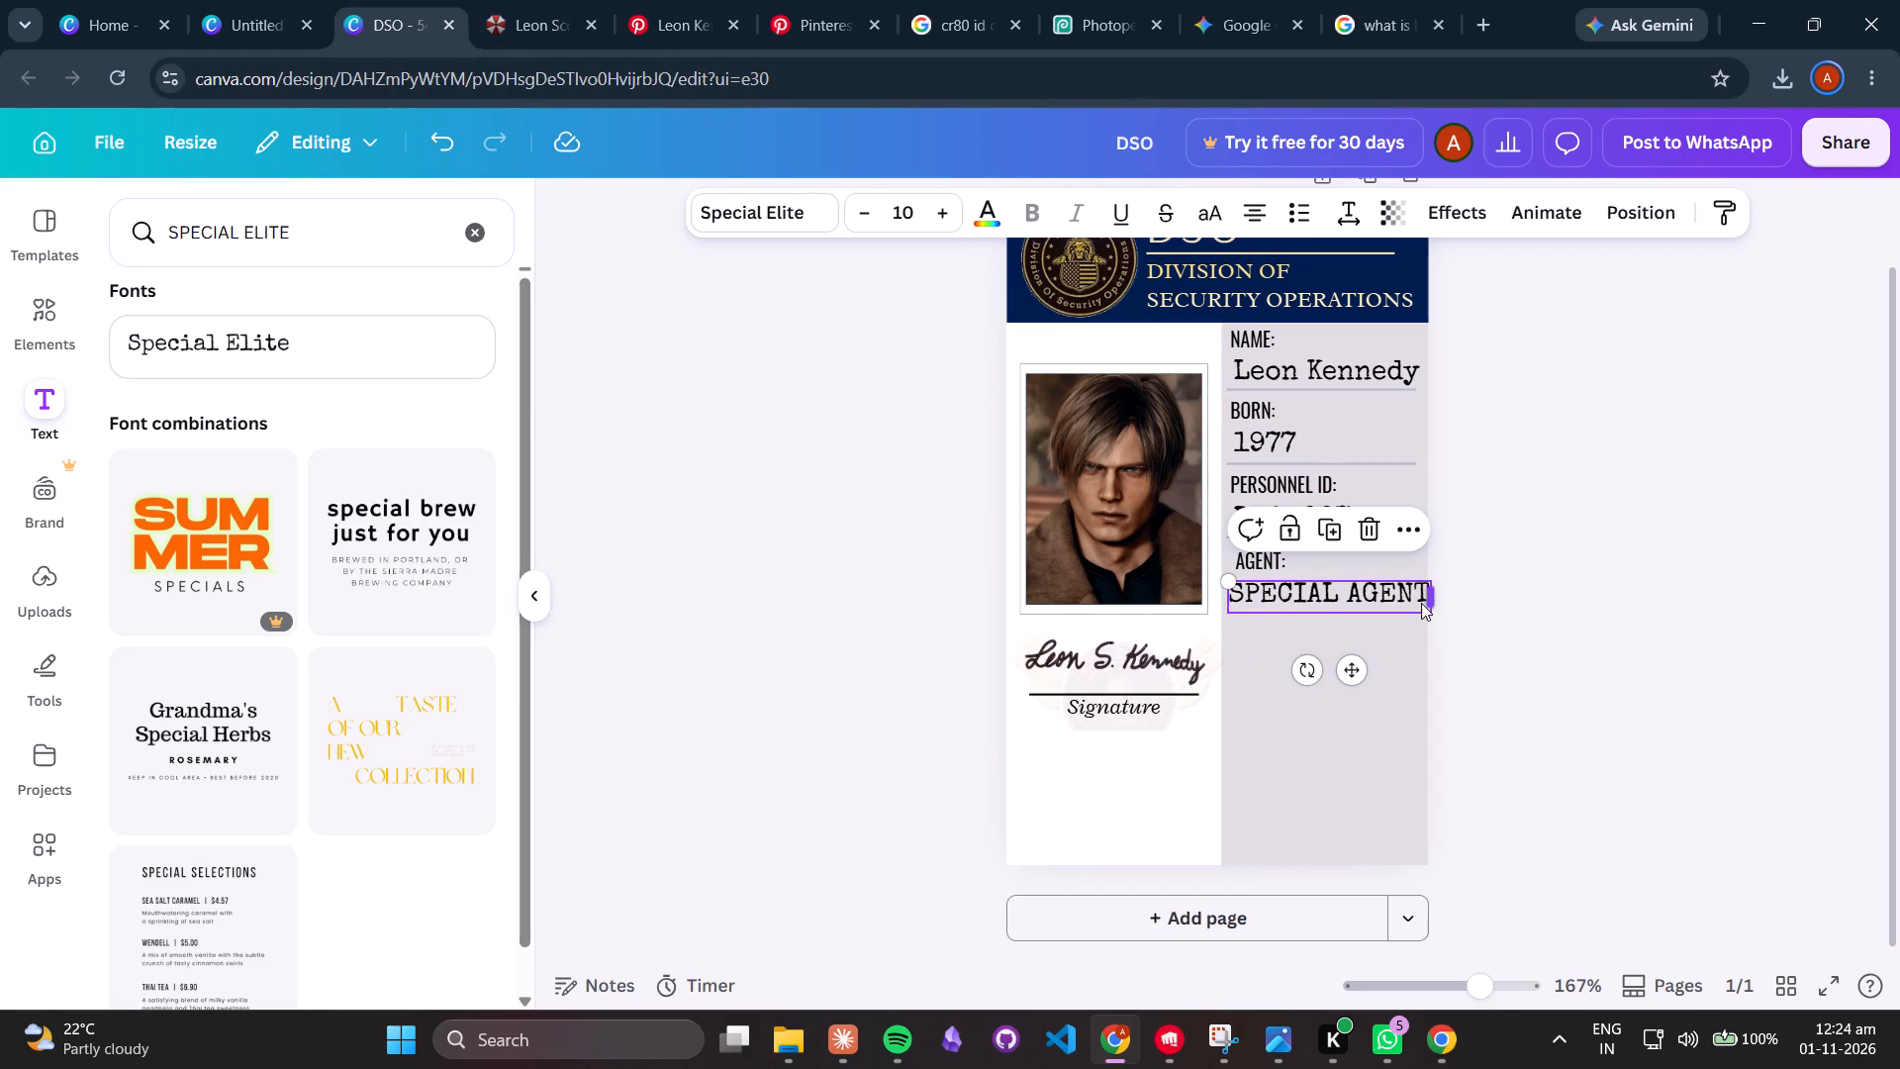
{"action": "left_click", "coordinate": [1493, 598]}
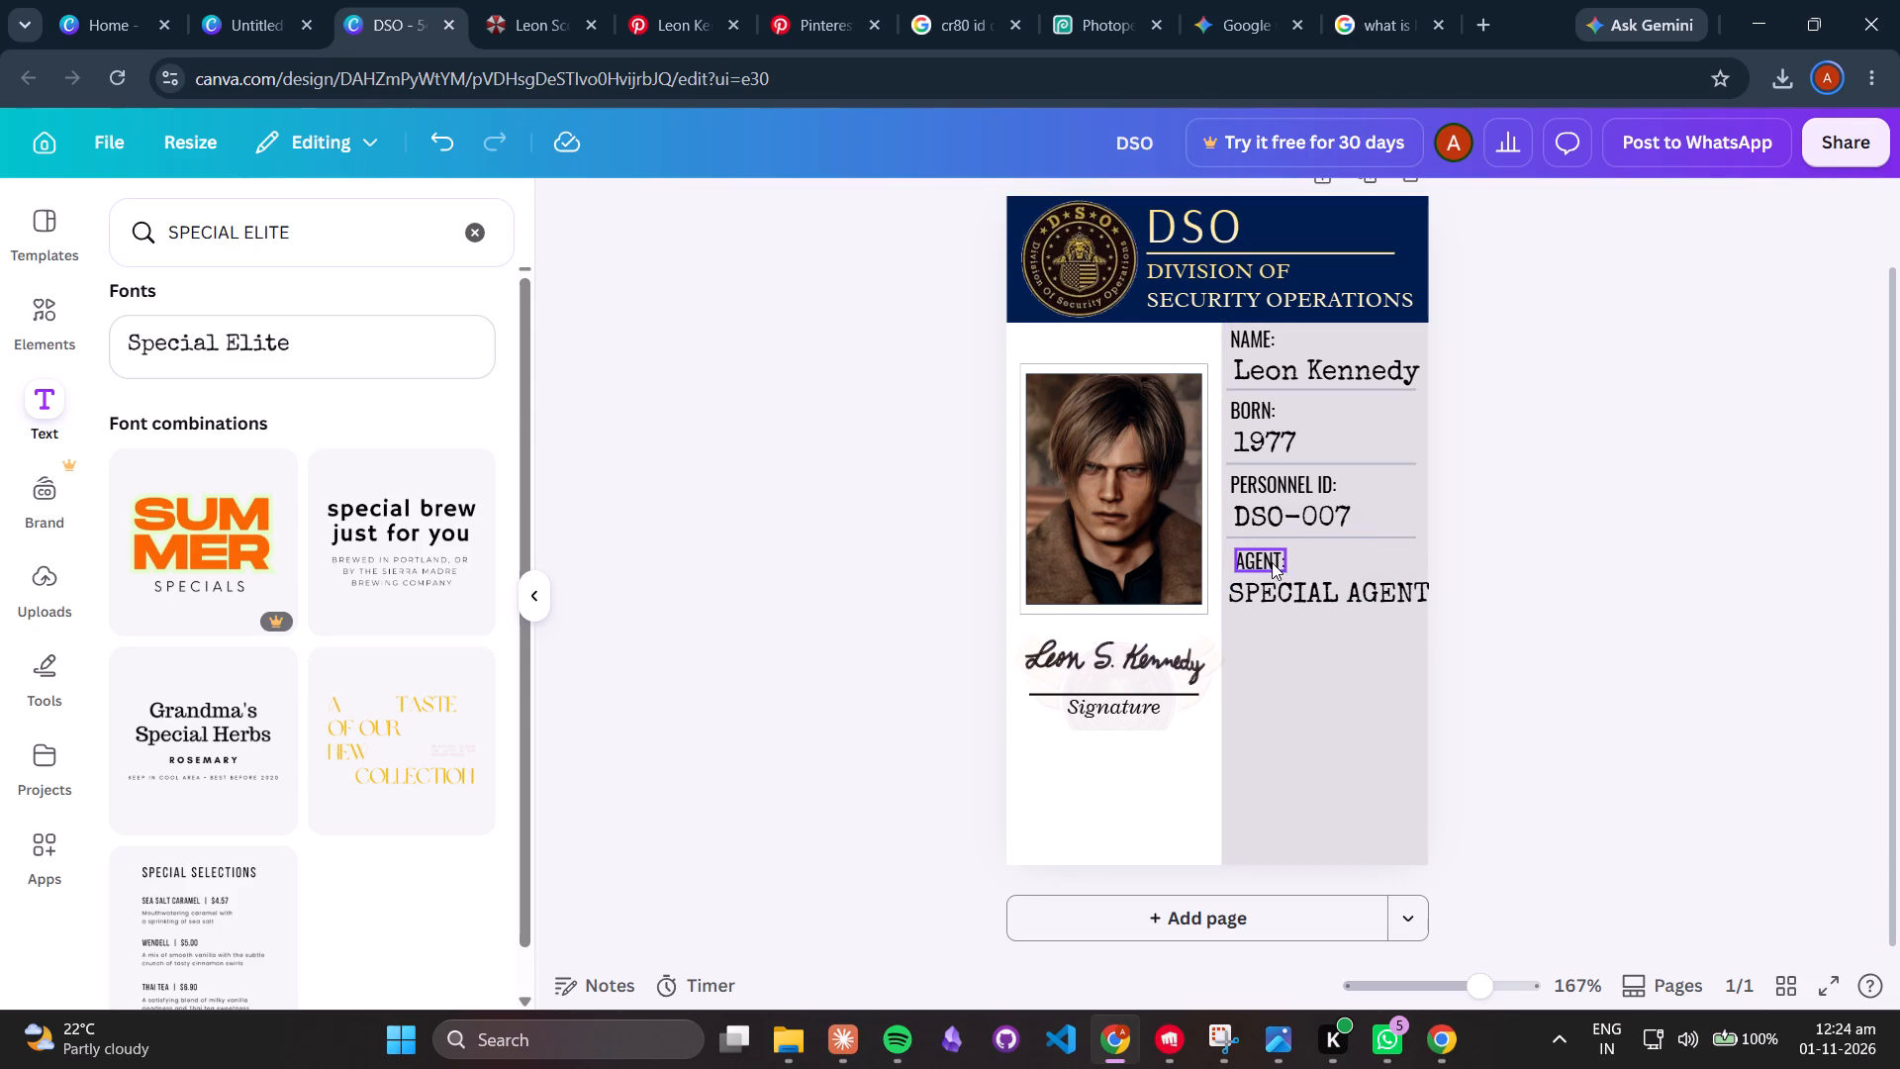
Align the AGENT: label with the labels above it, matching their spacing below the divider.
{"action": "left_click", "coordinate": [1272, 562]}
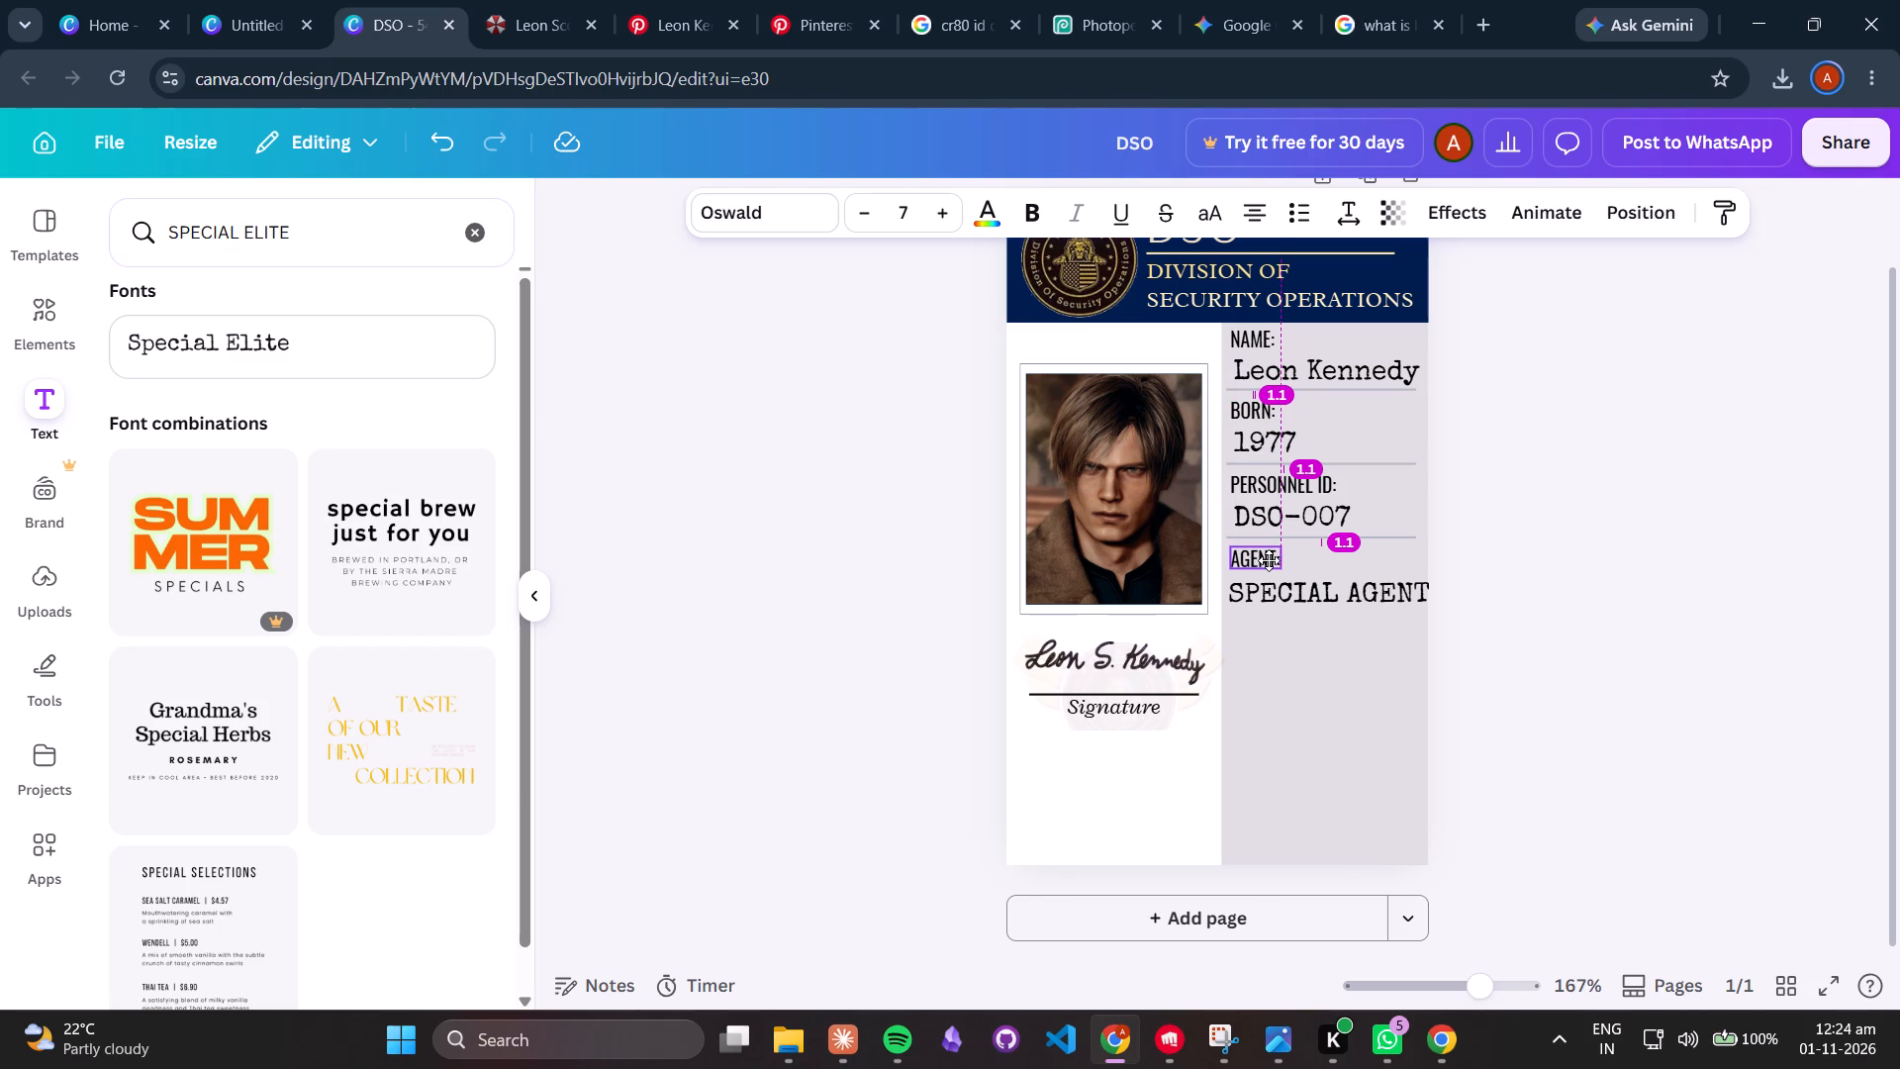
{"action": "left_click", "coordinate": [1597, 630]}
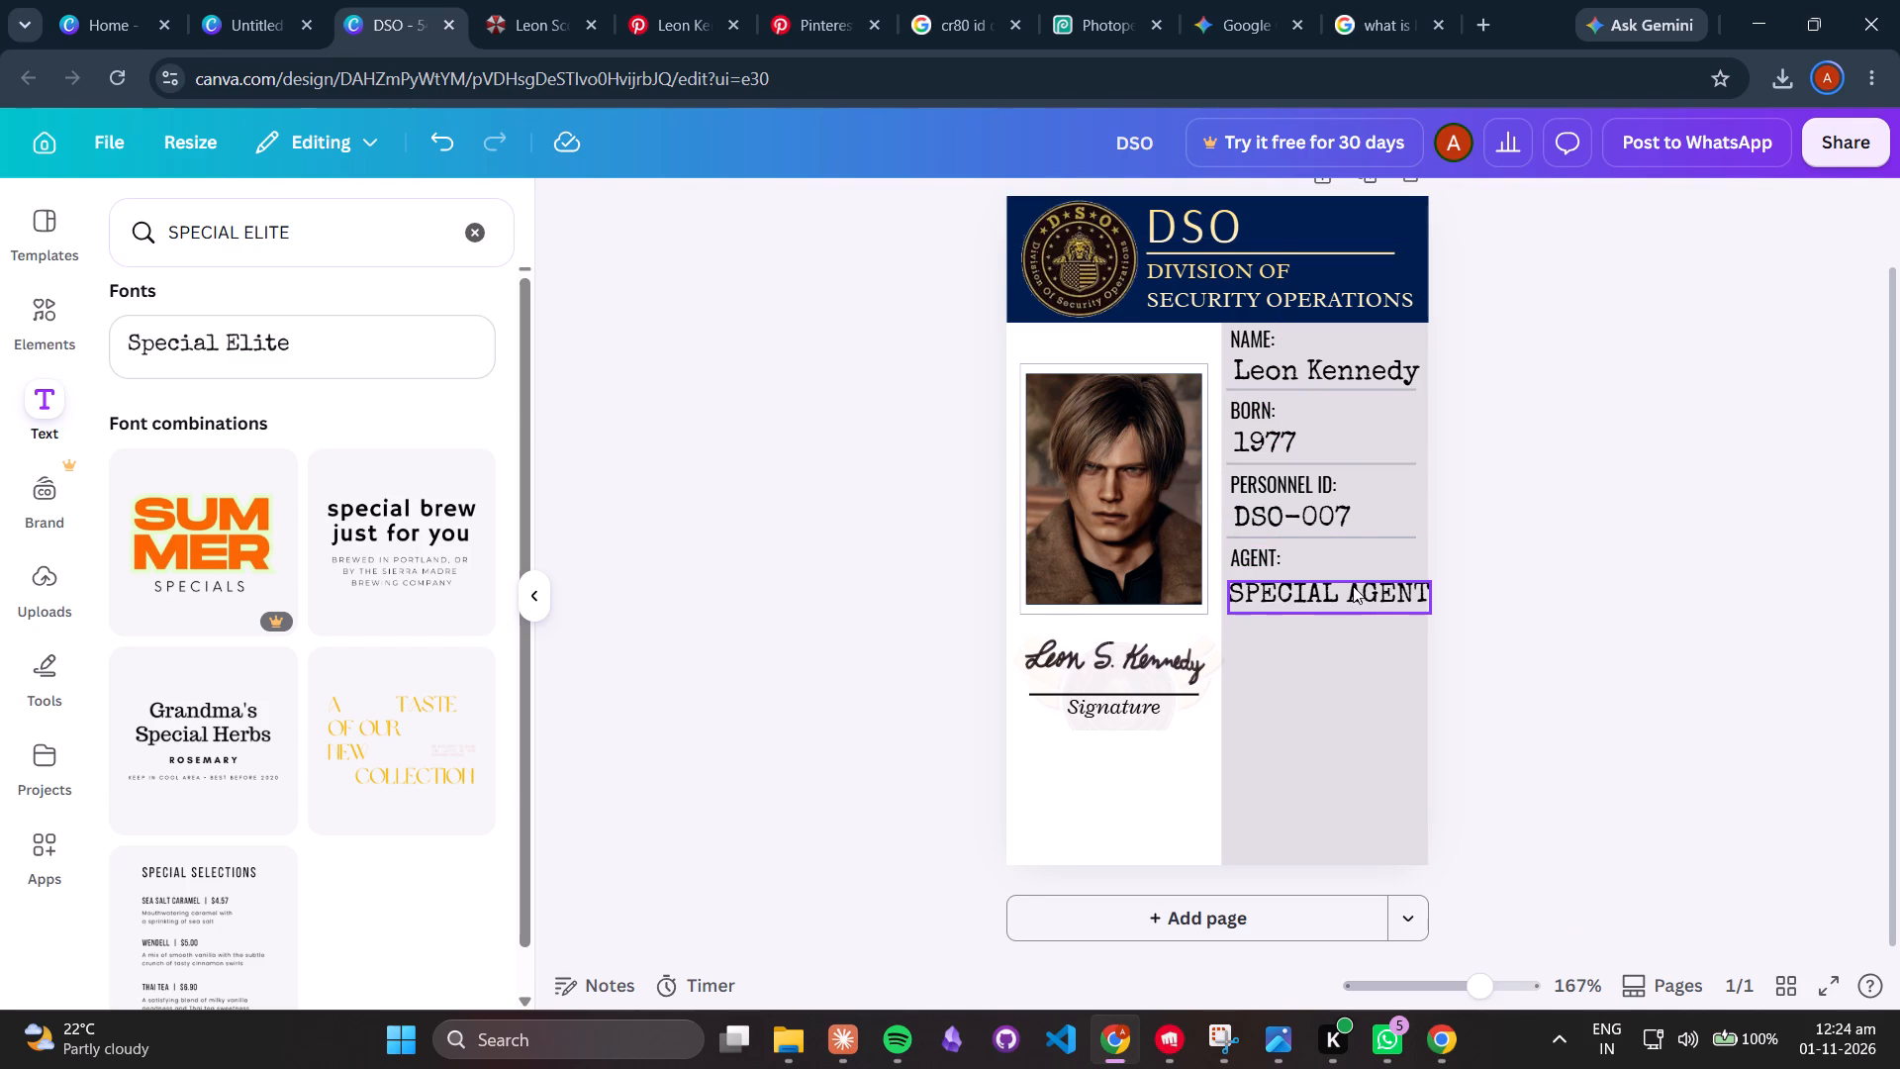
Reduce the SPECIAL AGENT text to size 9 and move it slightly up, closer to the AGENT: label.
{"action": "left_click", "coordinate": [1353, 586]}
{"action": "left_click", "coordinate": [1436, 600]}
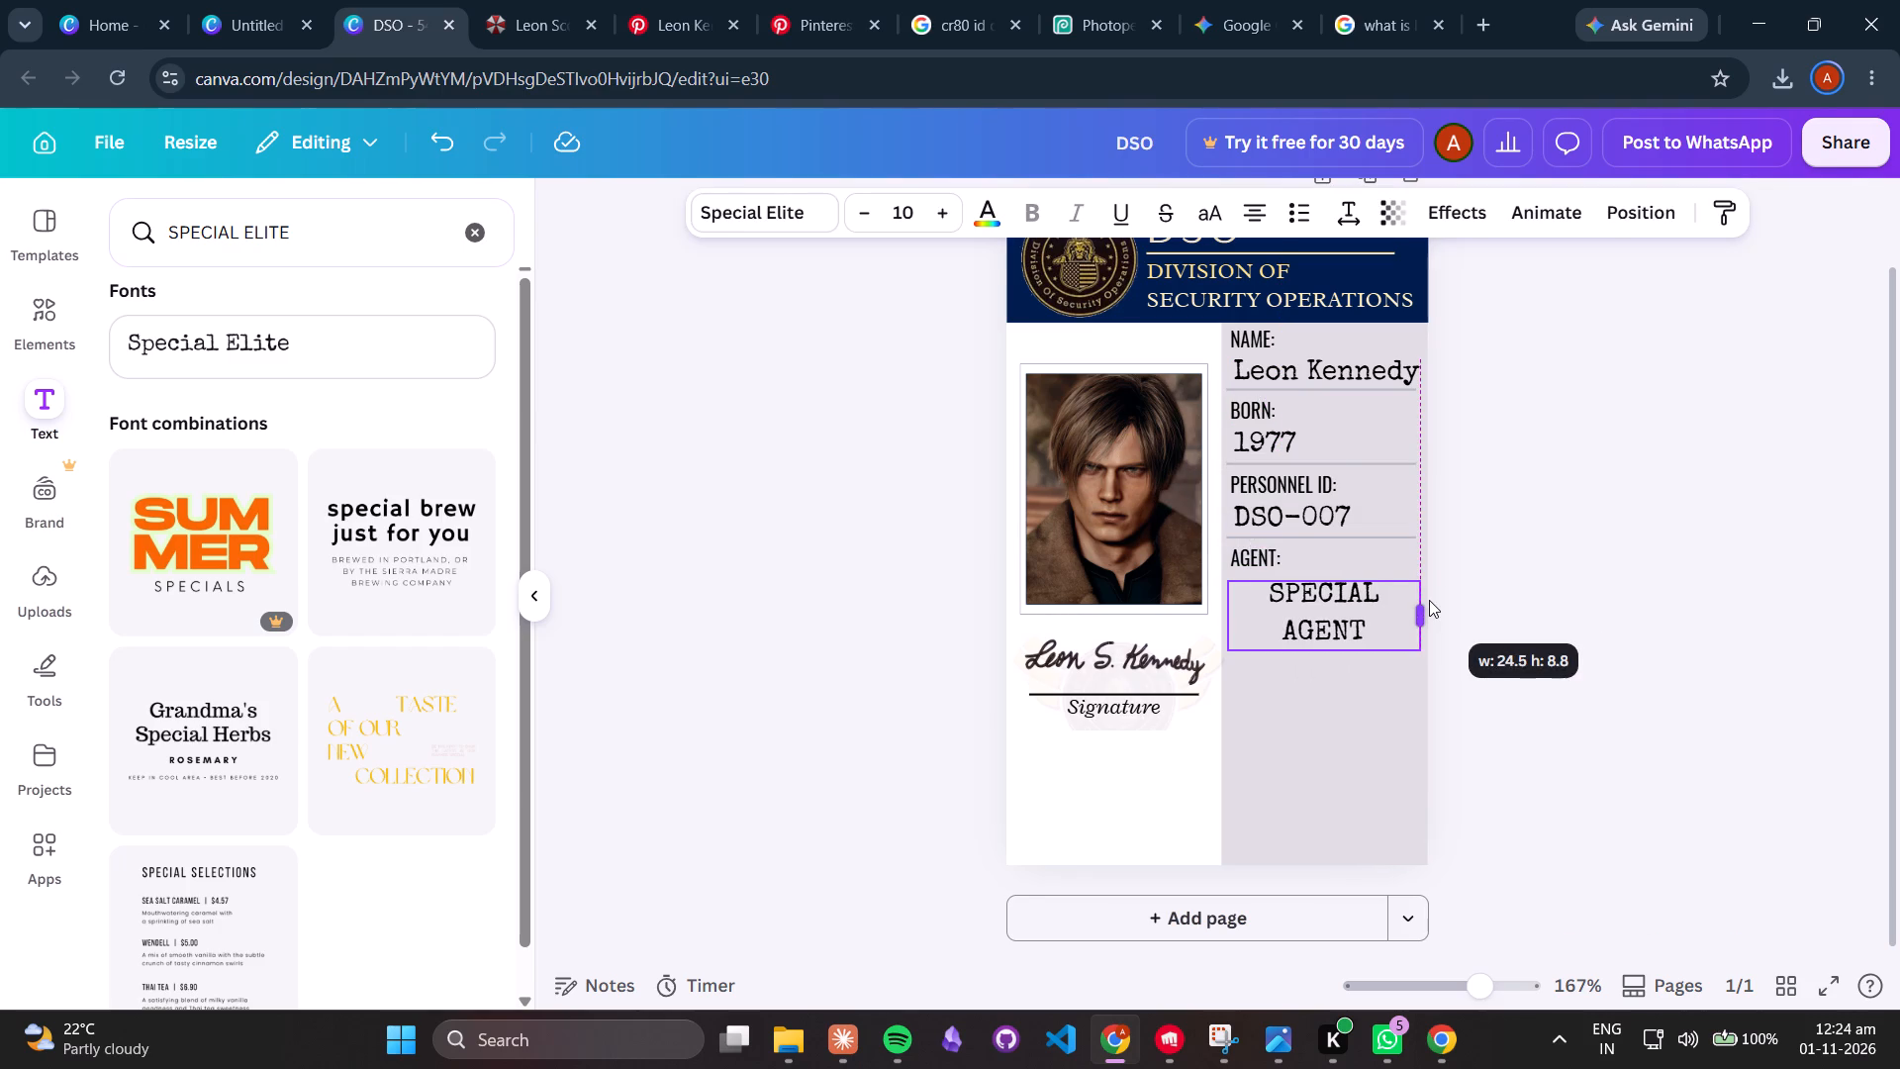
{"action": "left_click", "coordinate": [868, 221]}
{"action": "left_click", "coordinate": [1351, 671]}
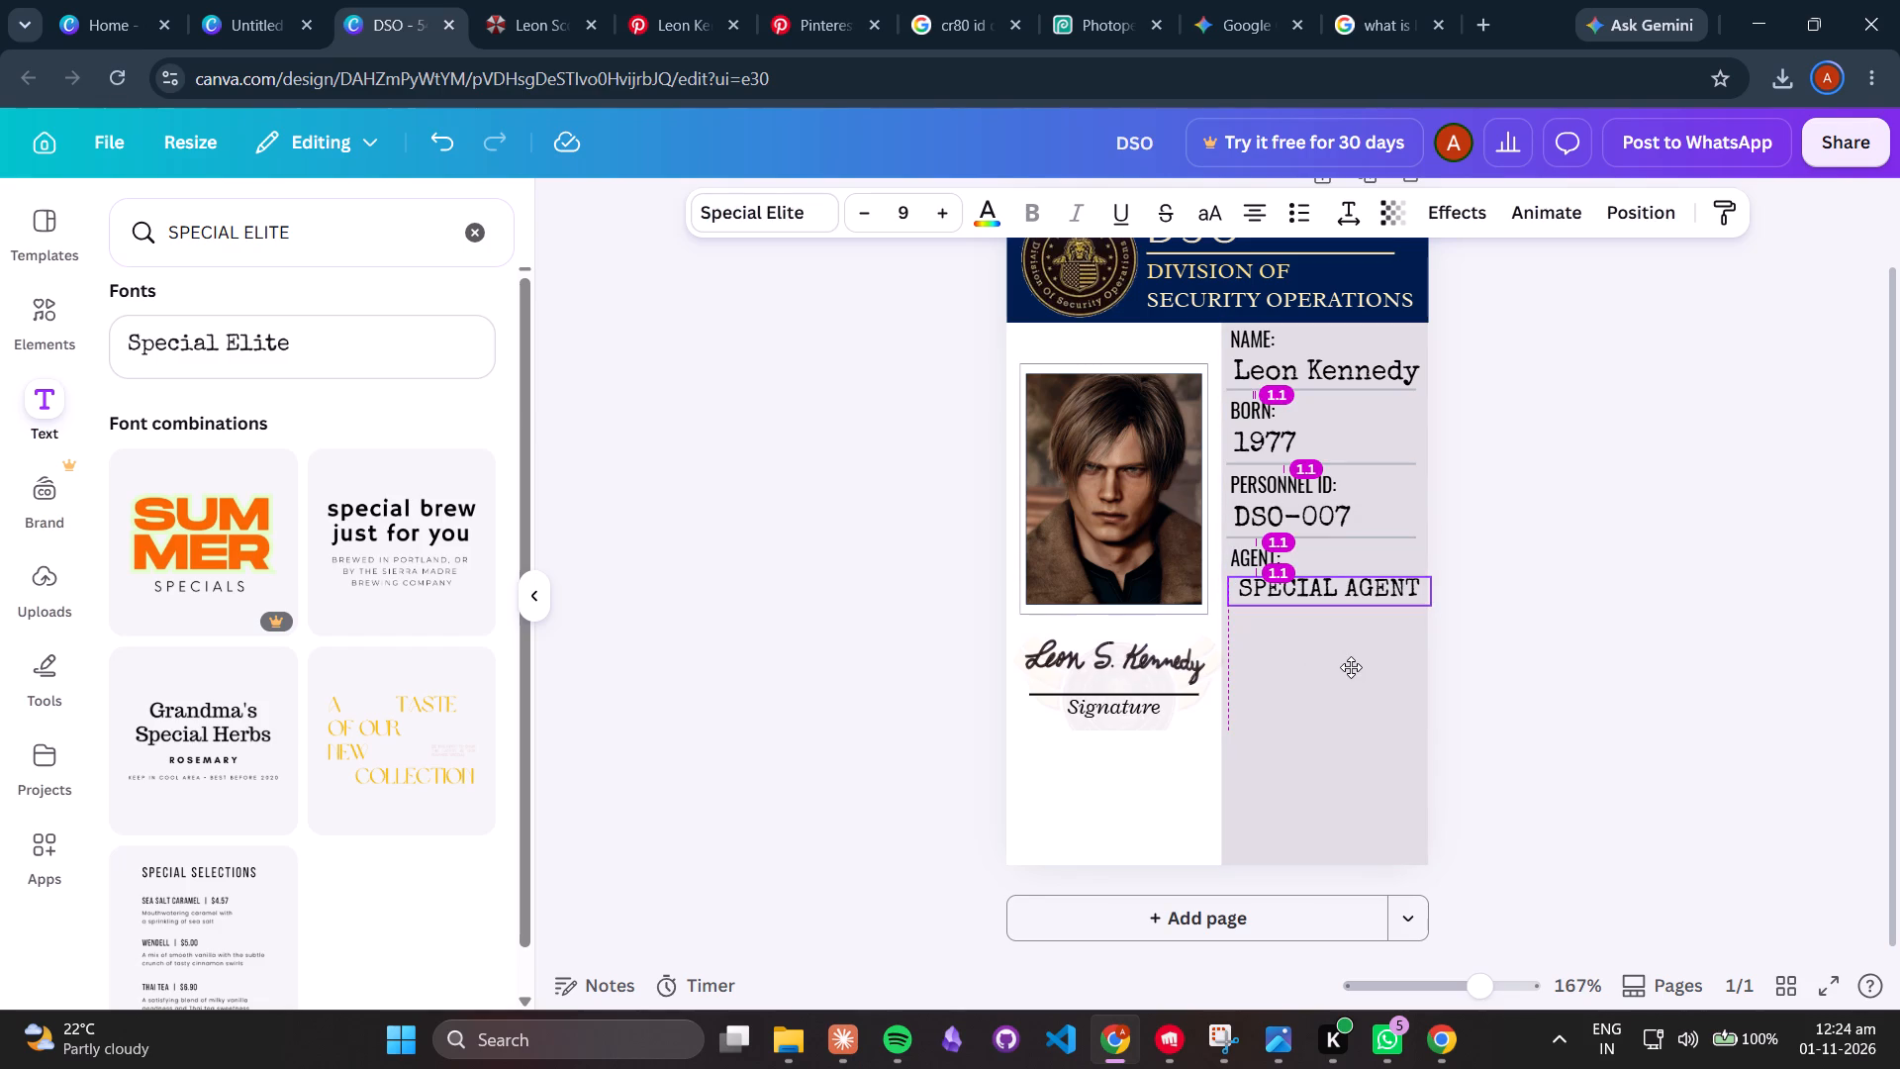
{"action": "left_click", "coordinate": [1495, 673]}
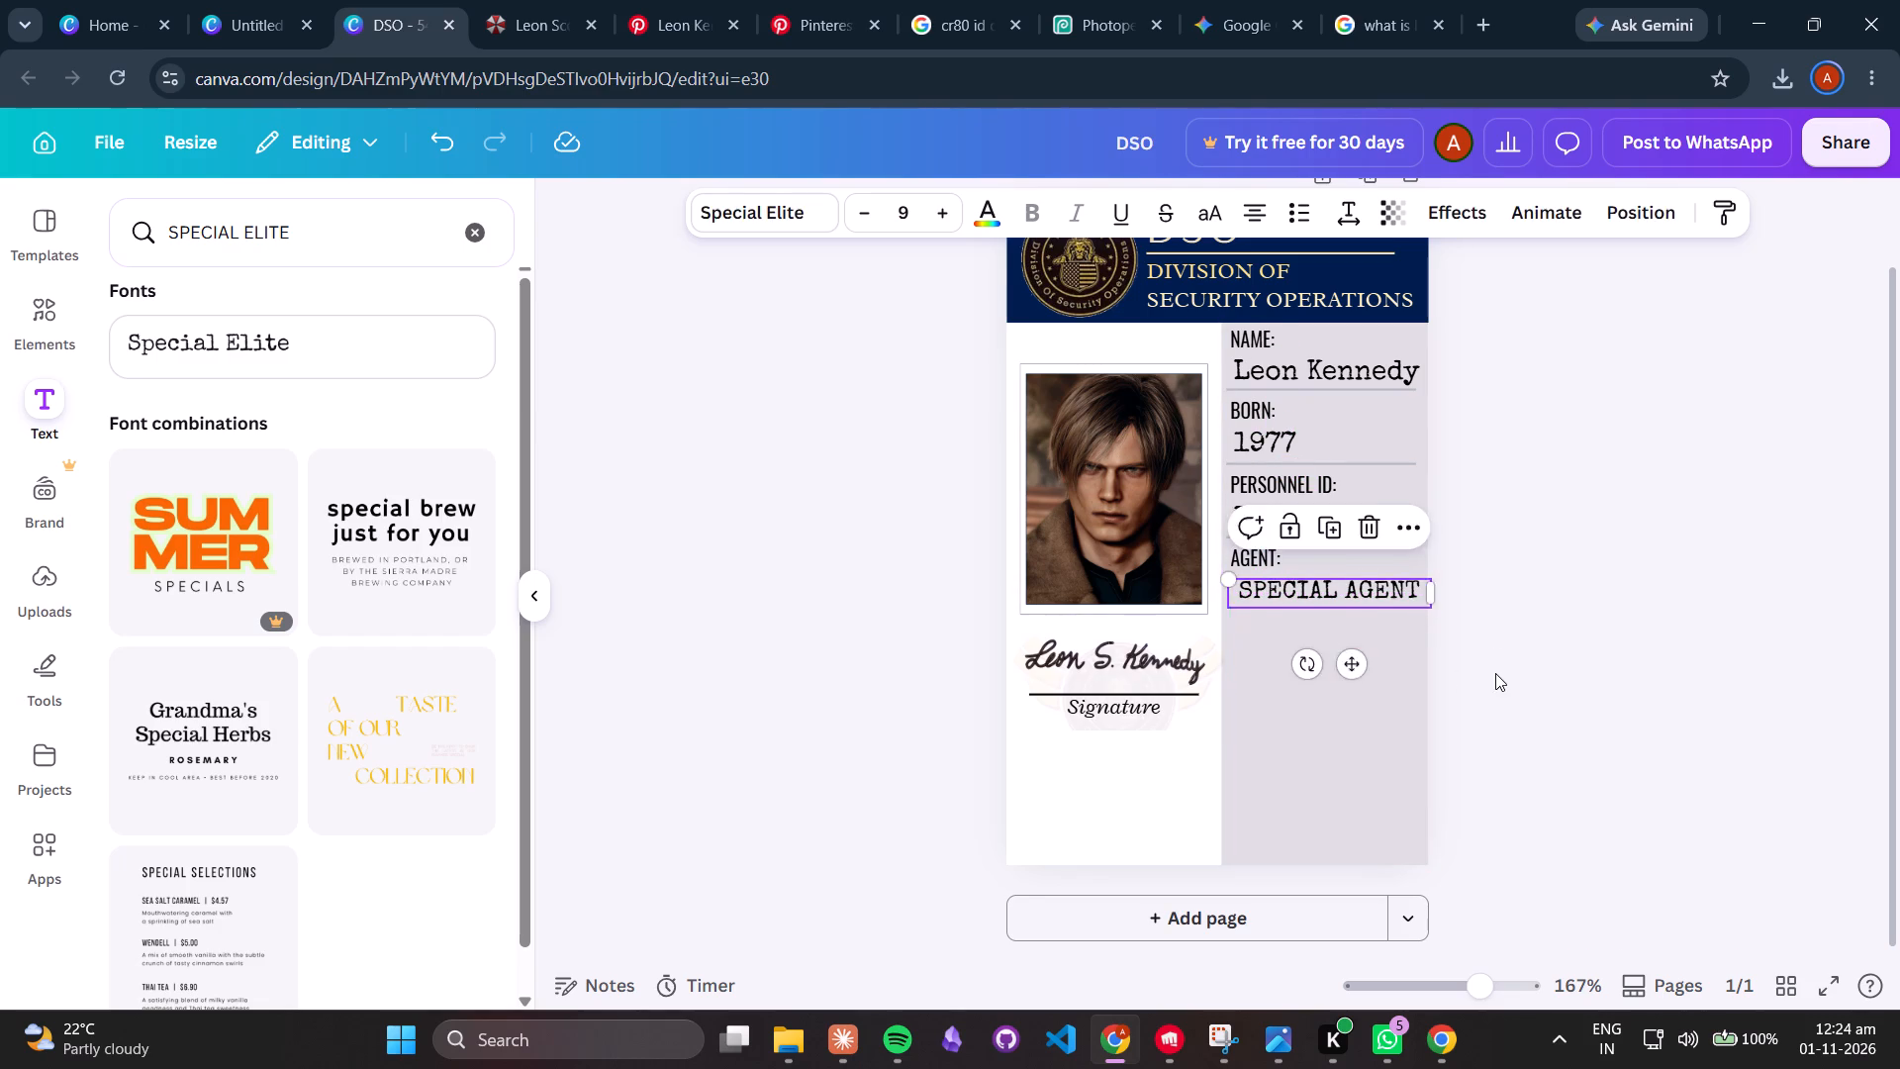
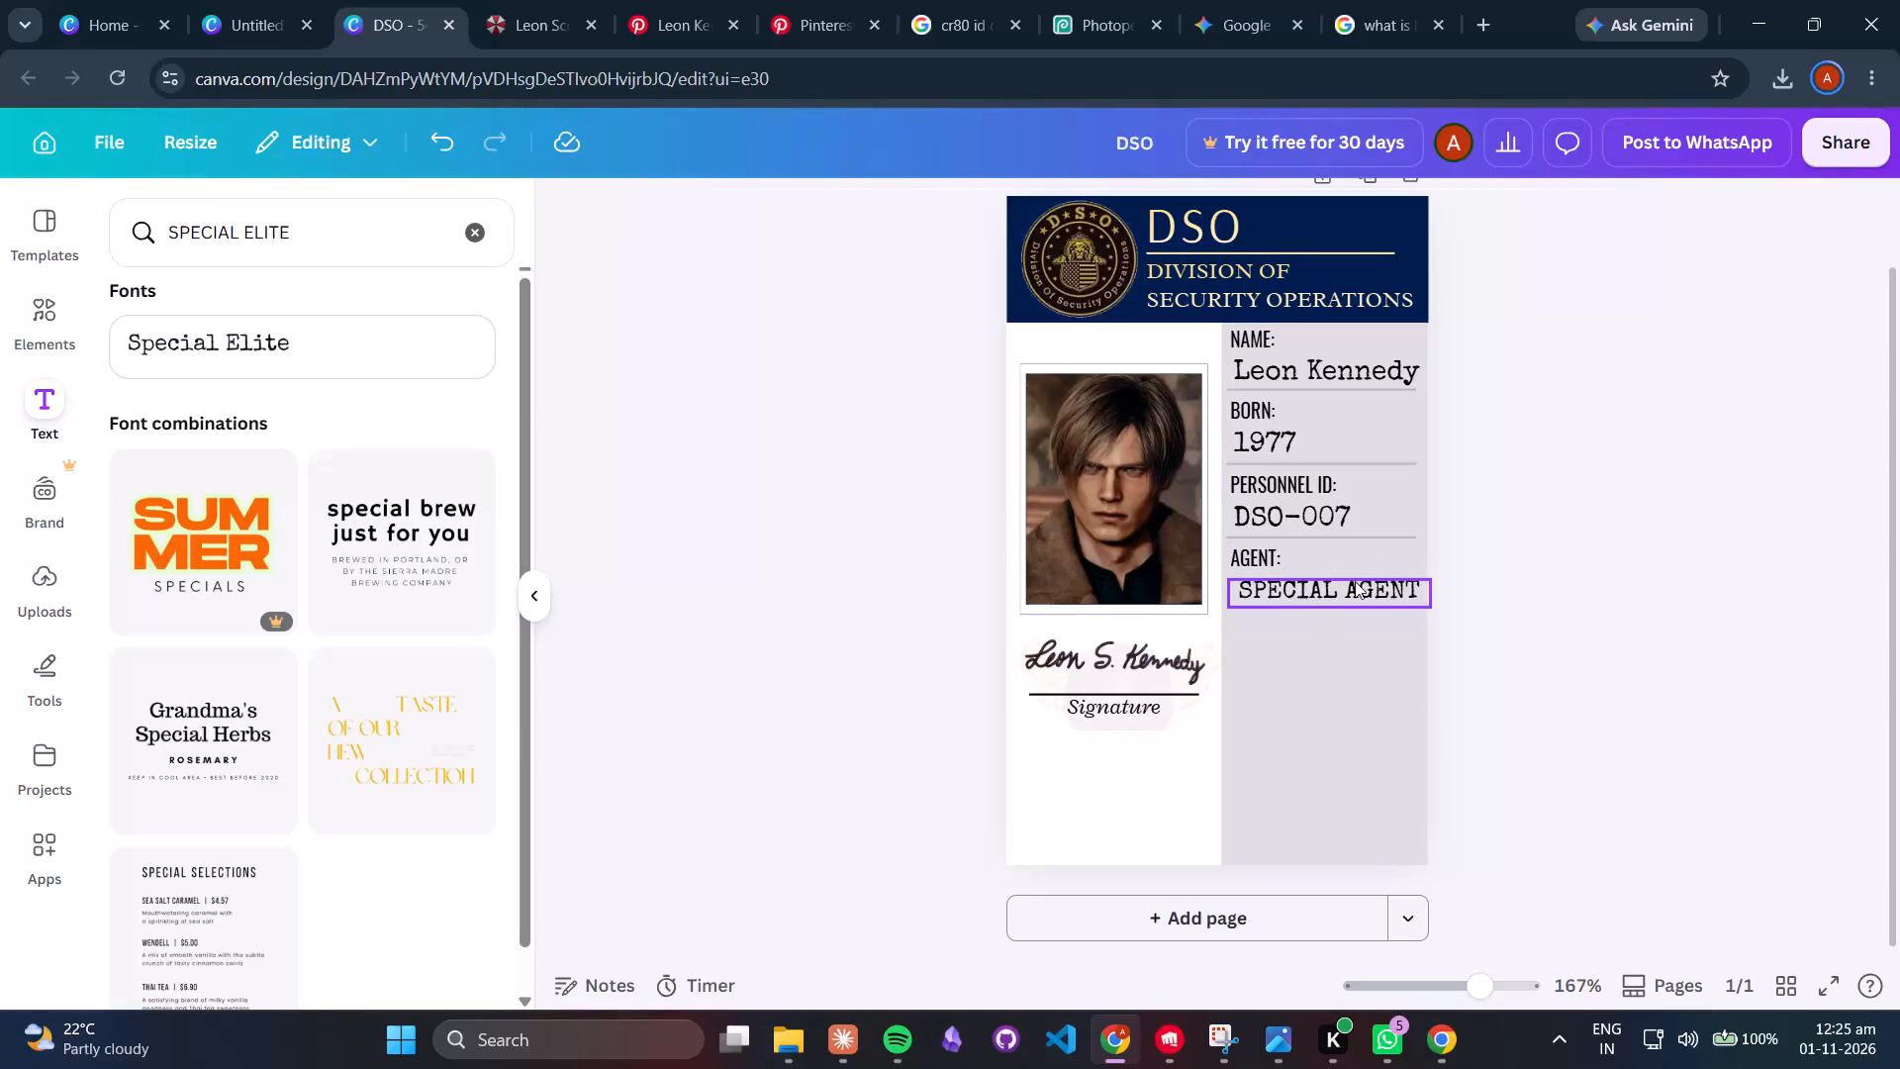
Change the value under AGENT: to SPECIAL OPERATIVE and reduce its text to size 7 so it fits on one line.
{"action": "left_click", "coordinate": [1355, 581]}
{"action": "left_click", "coordinate": [1381, 585]}
{"action": "left_click", "coordinate": [1409, 592]}
{"action": "left_click", "coordinate": [1420, 595]}
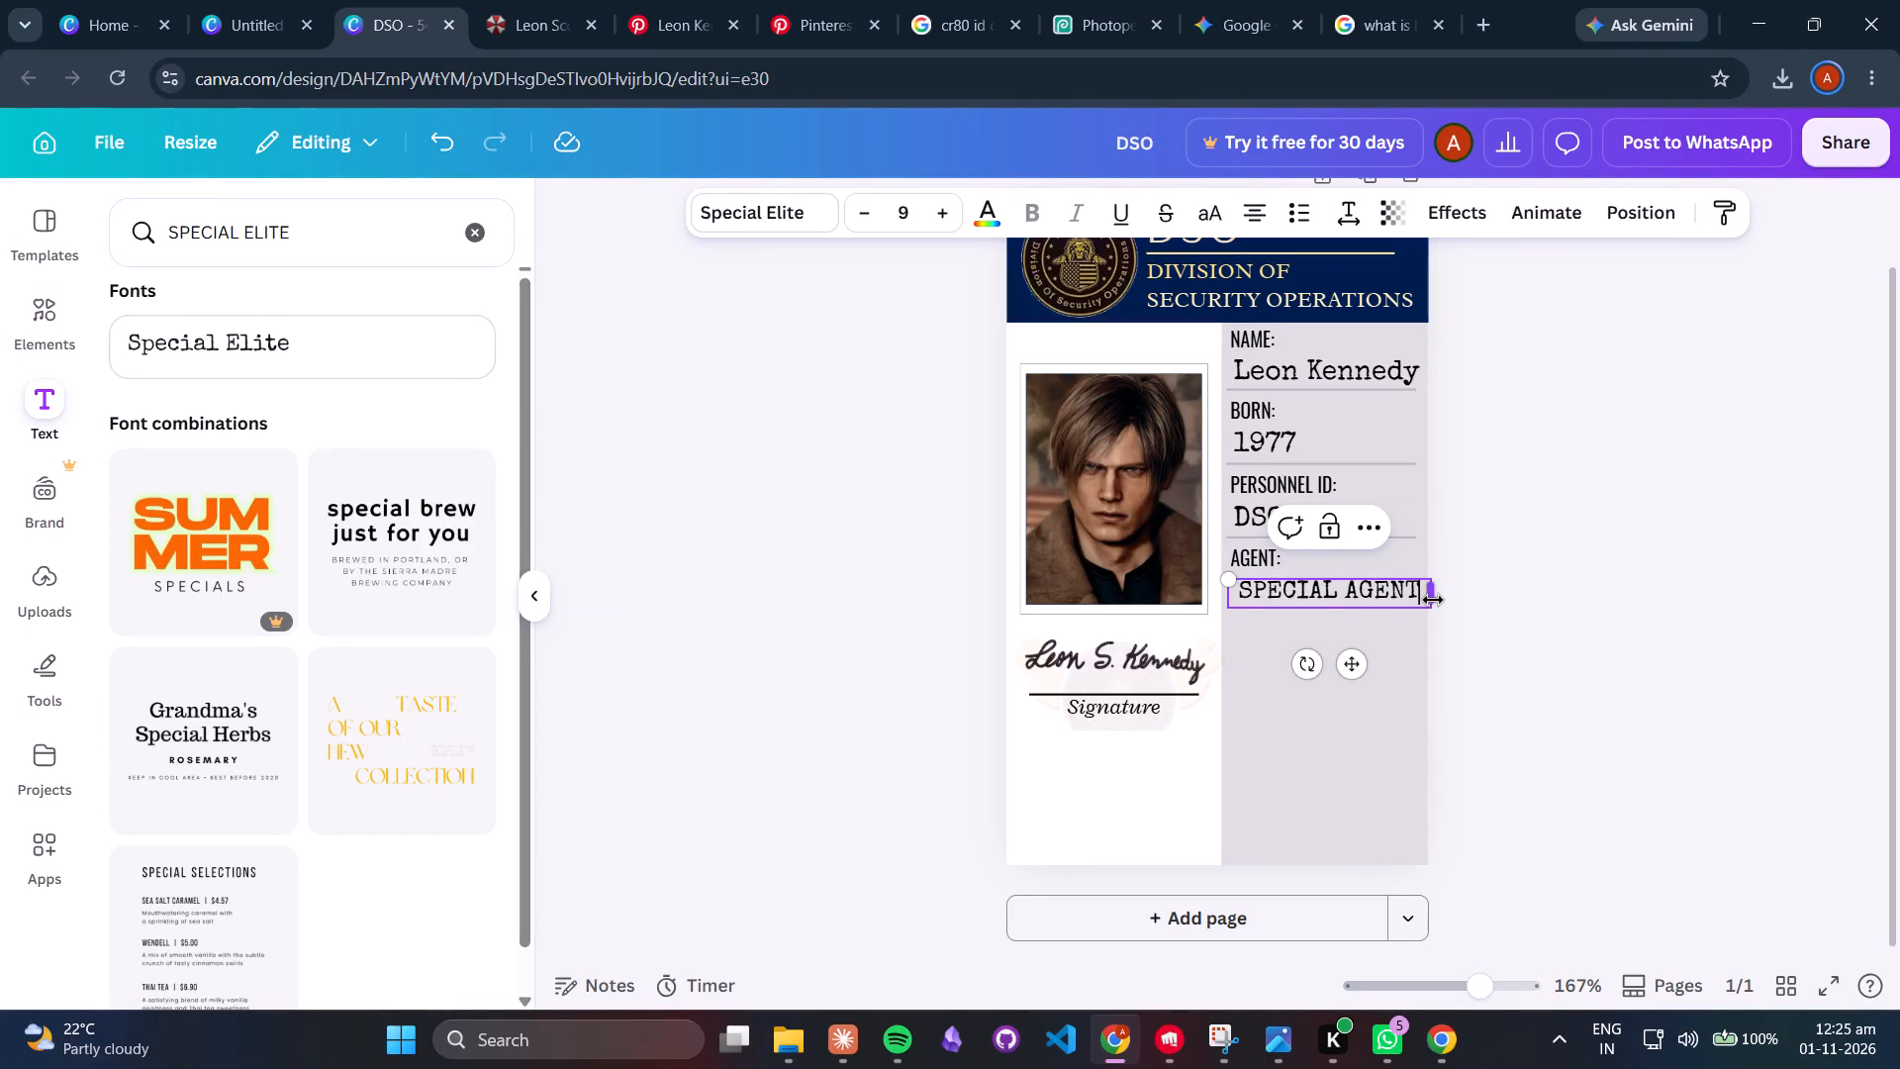
{"action": "key", "text": "BackSpace"}
{"action": "key", "text": "BackSpace"}
{"action": "key", "text": "BackSpace"}
{"action": "key", "text": "BackSpace"}
{"action": "key", "text": "BackSpace"}
{"action": "type", "text": "OPERATIVE"}
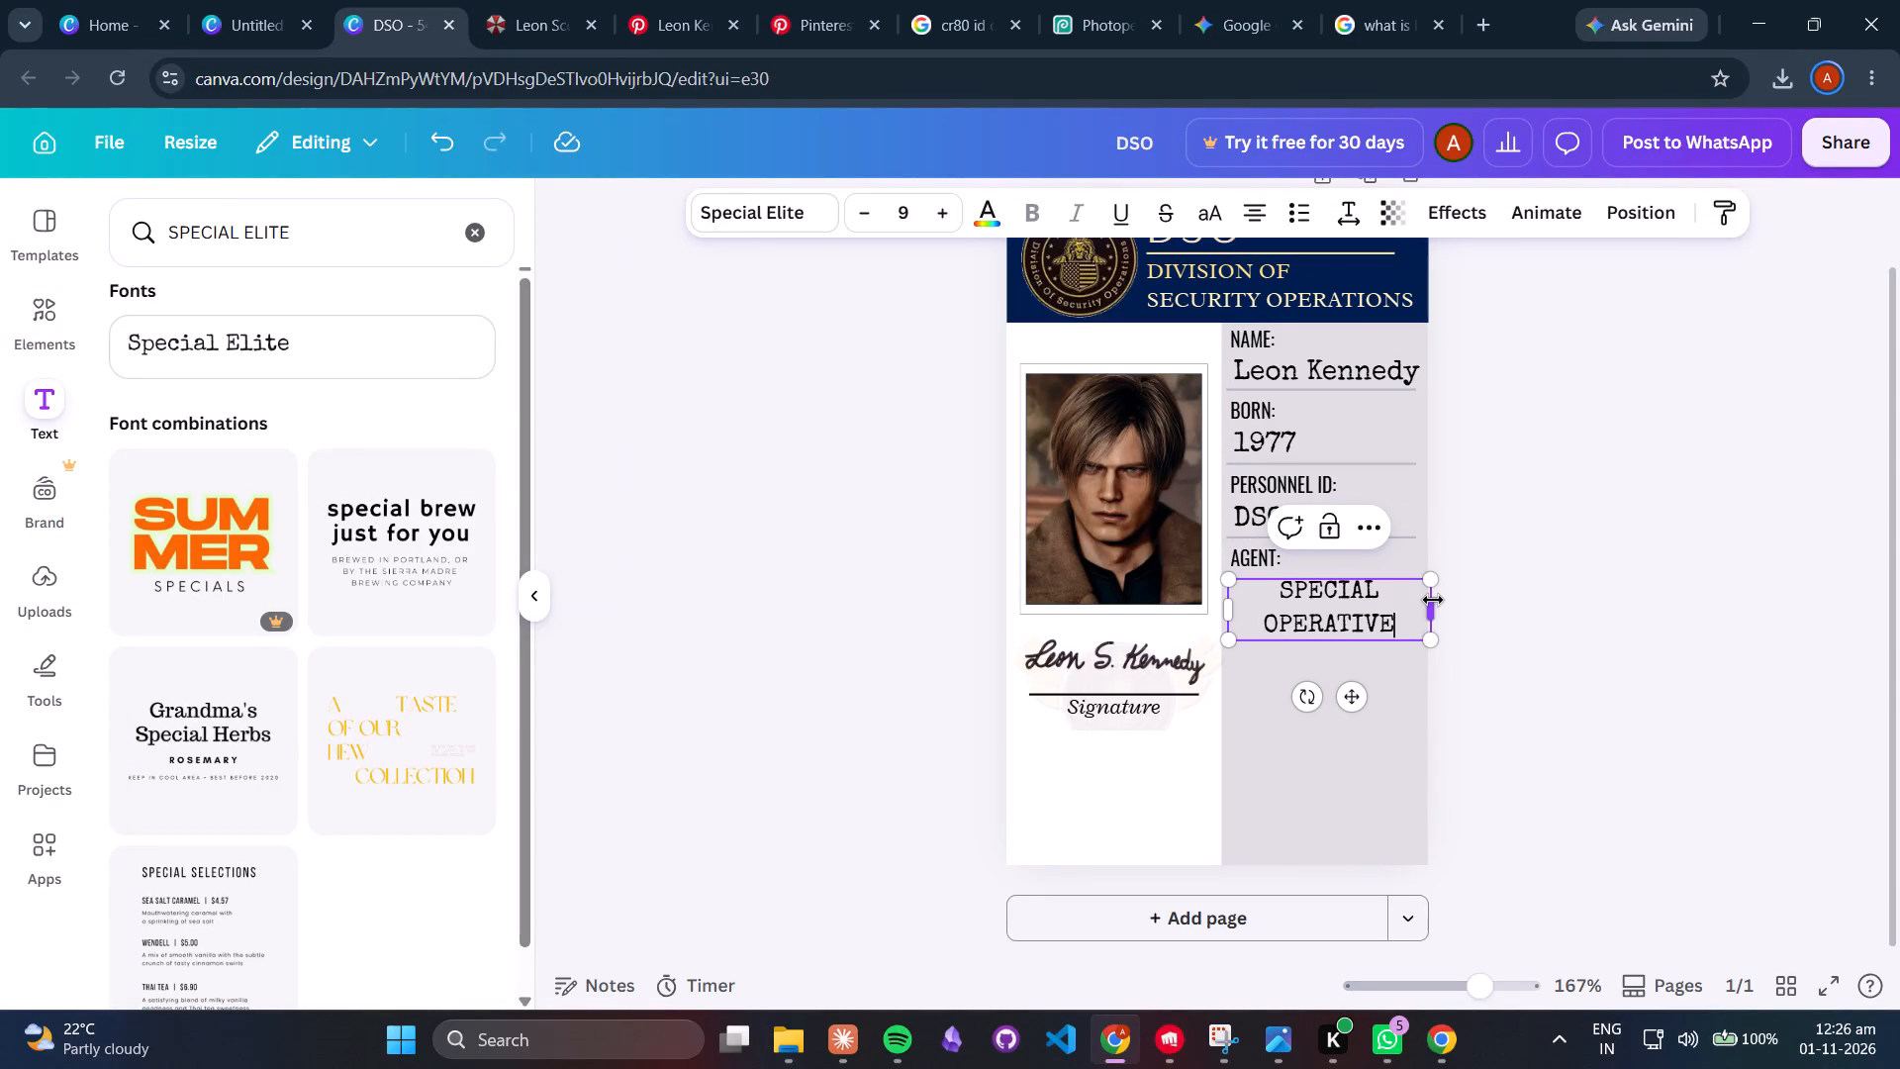
{"action": "double_click", "coordinate": [852, 208]}
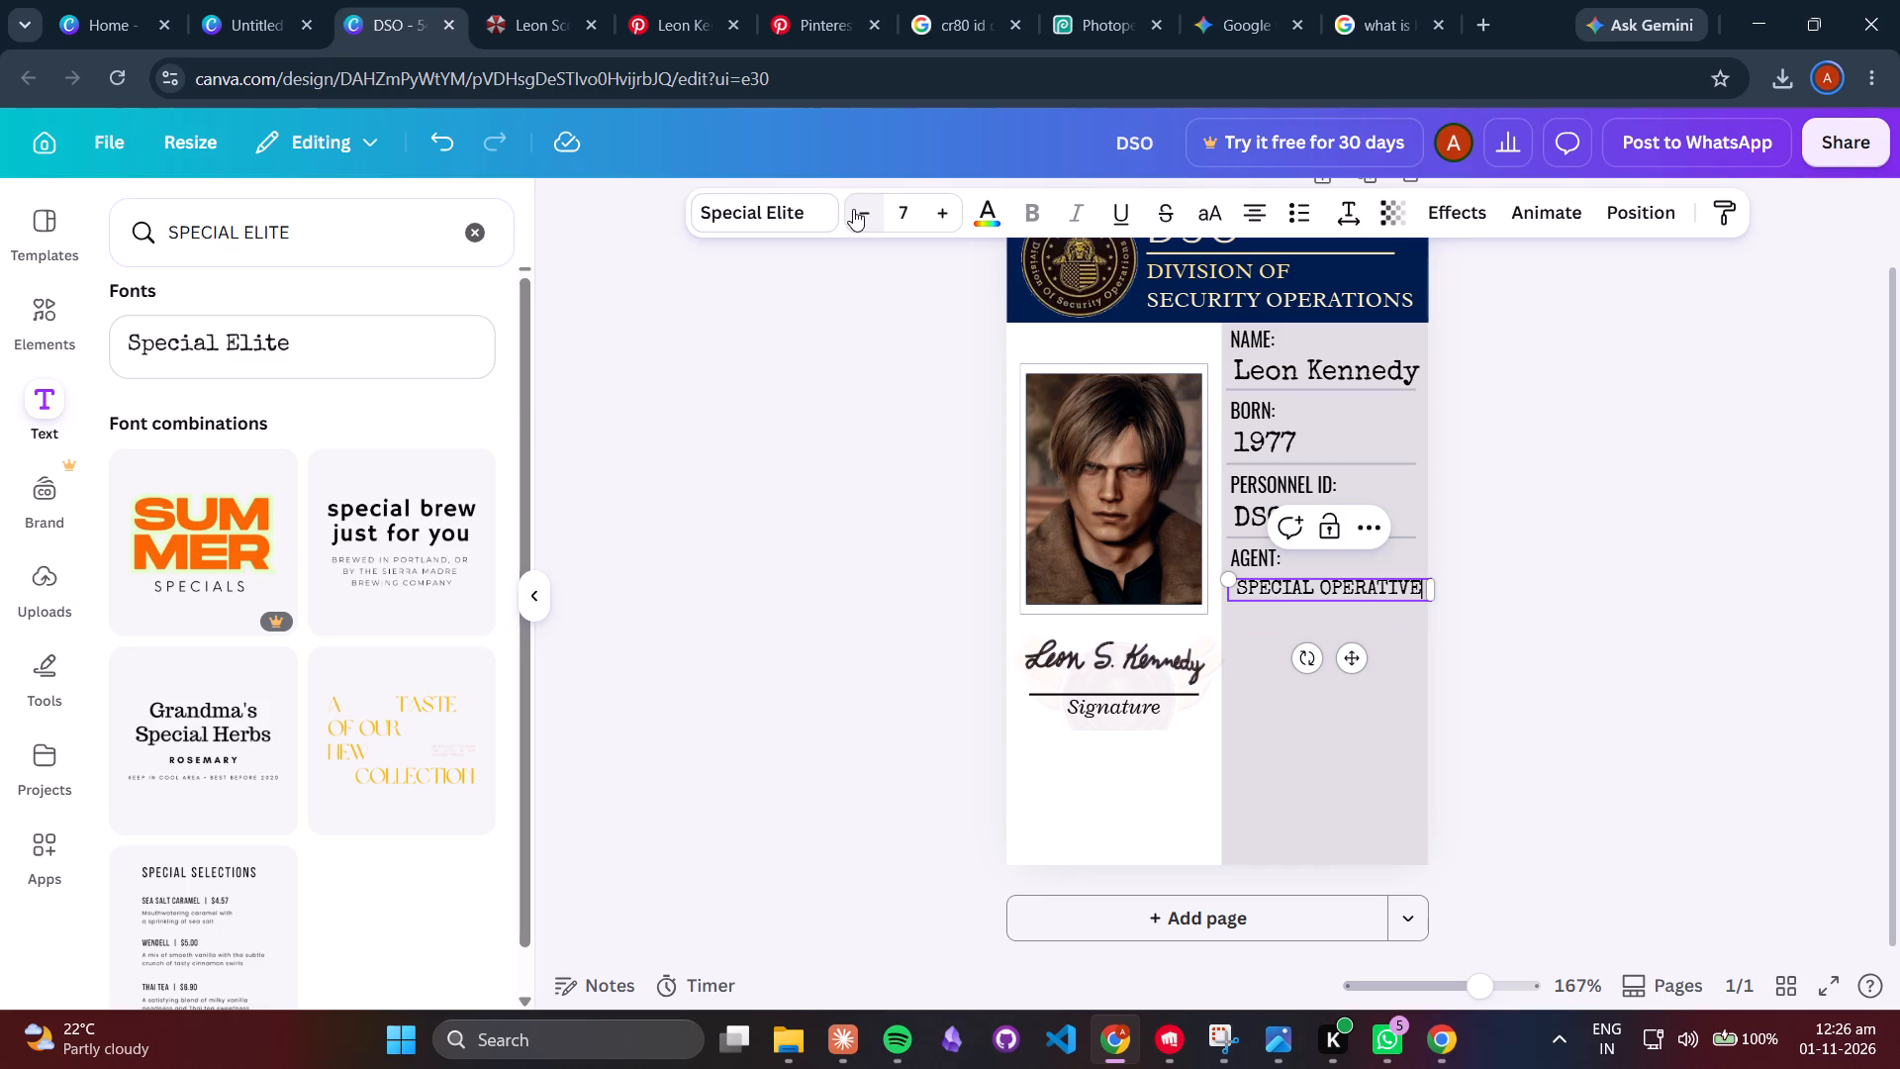
{"action": "left_click", "coordinate": [1586, 632]}
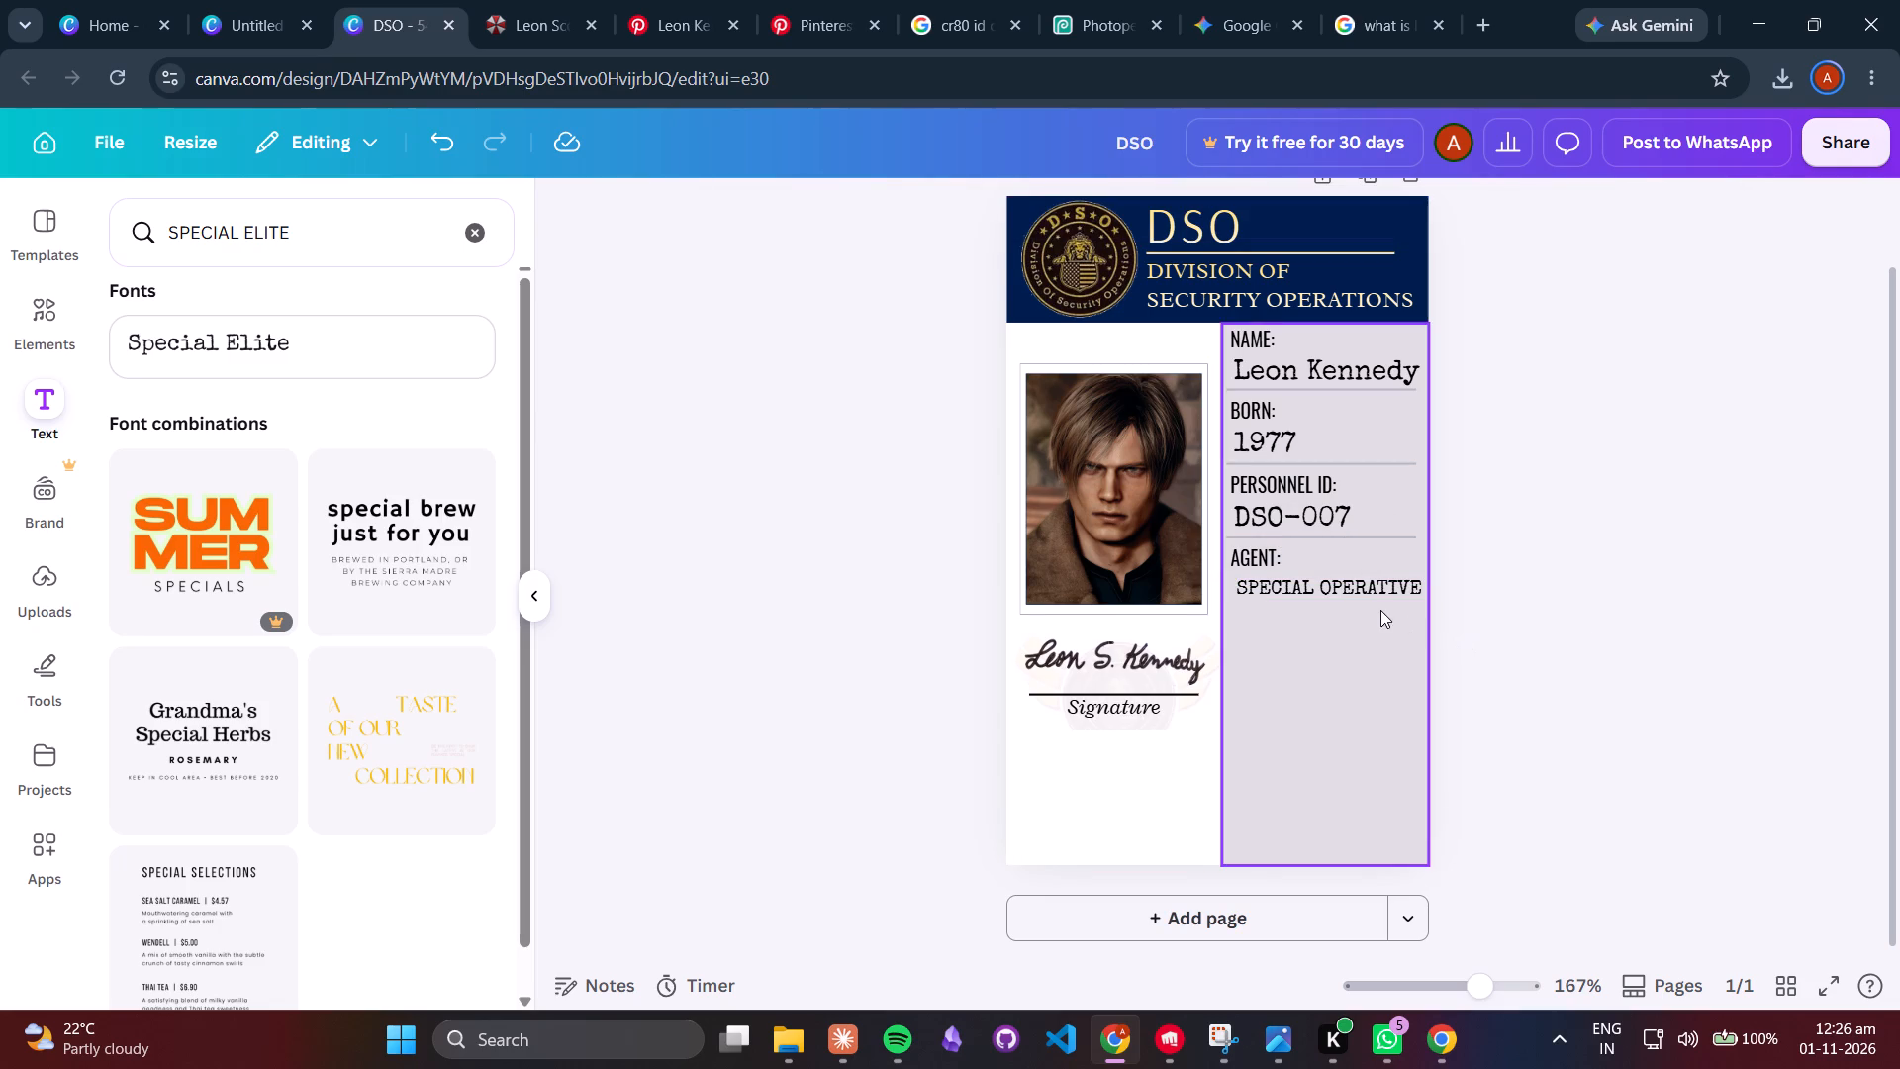
Move the SPECIAL OPERATIVE value so it is centred within the grey details column beneath the AGENT: label.
{"action": "left_click", "coordinate": [1362, 597]}
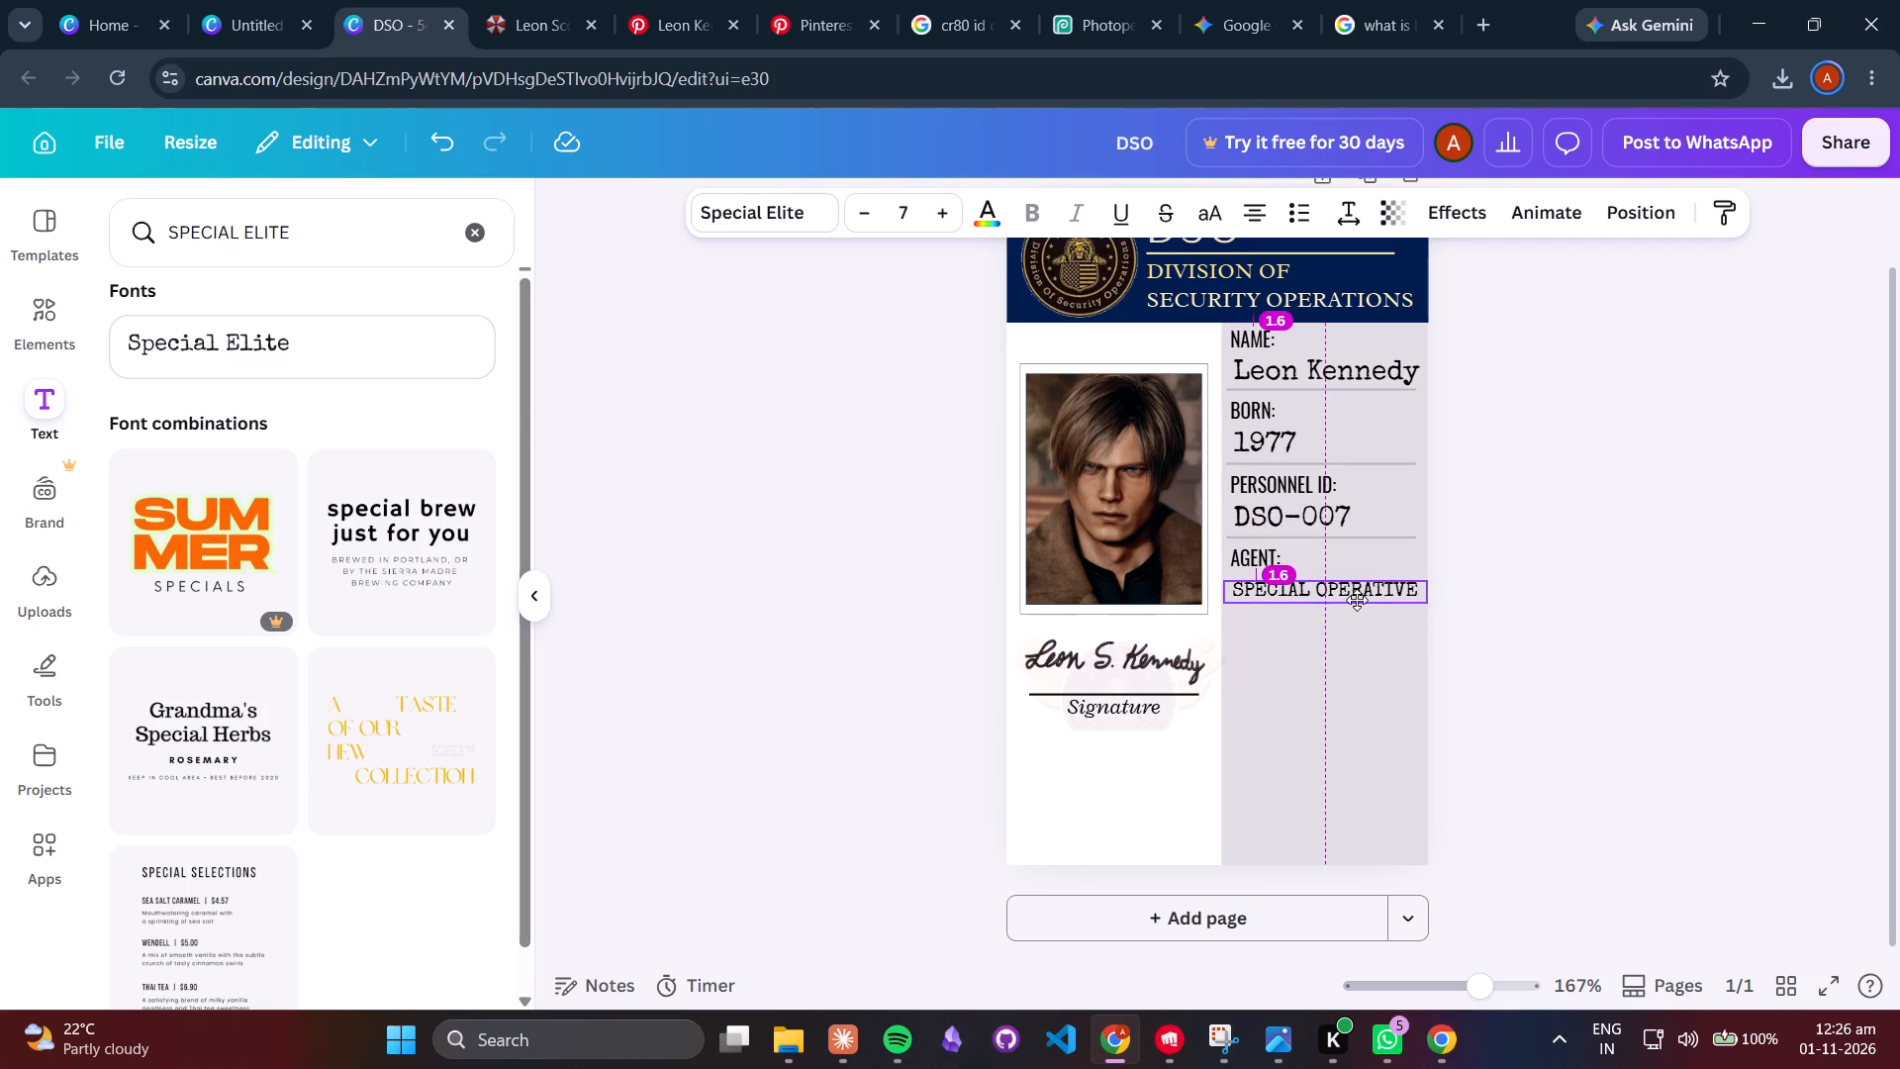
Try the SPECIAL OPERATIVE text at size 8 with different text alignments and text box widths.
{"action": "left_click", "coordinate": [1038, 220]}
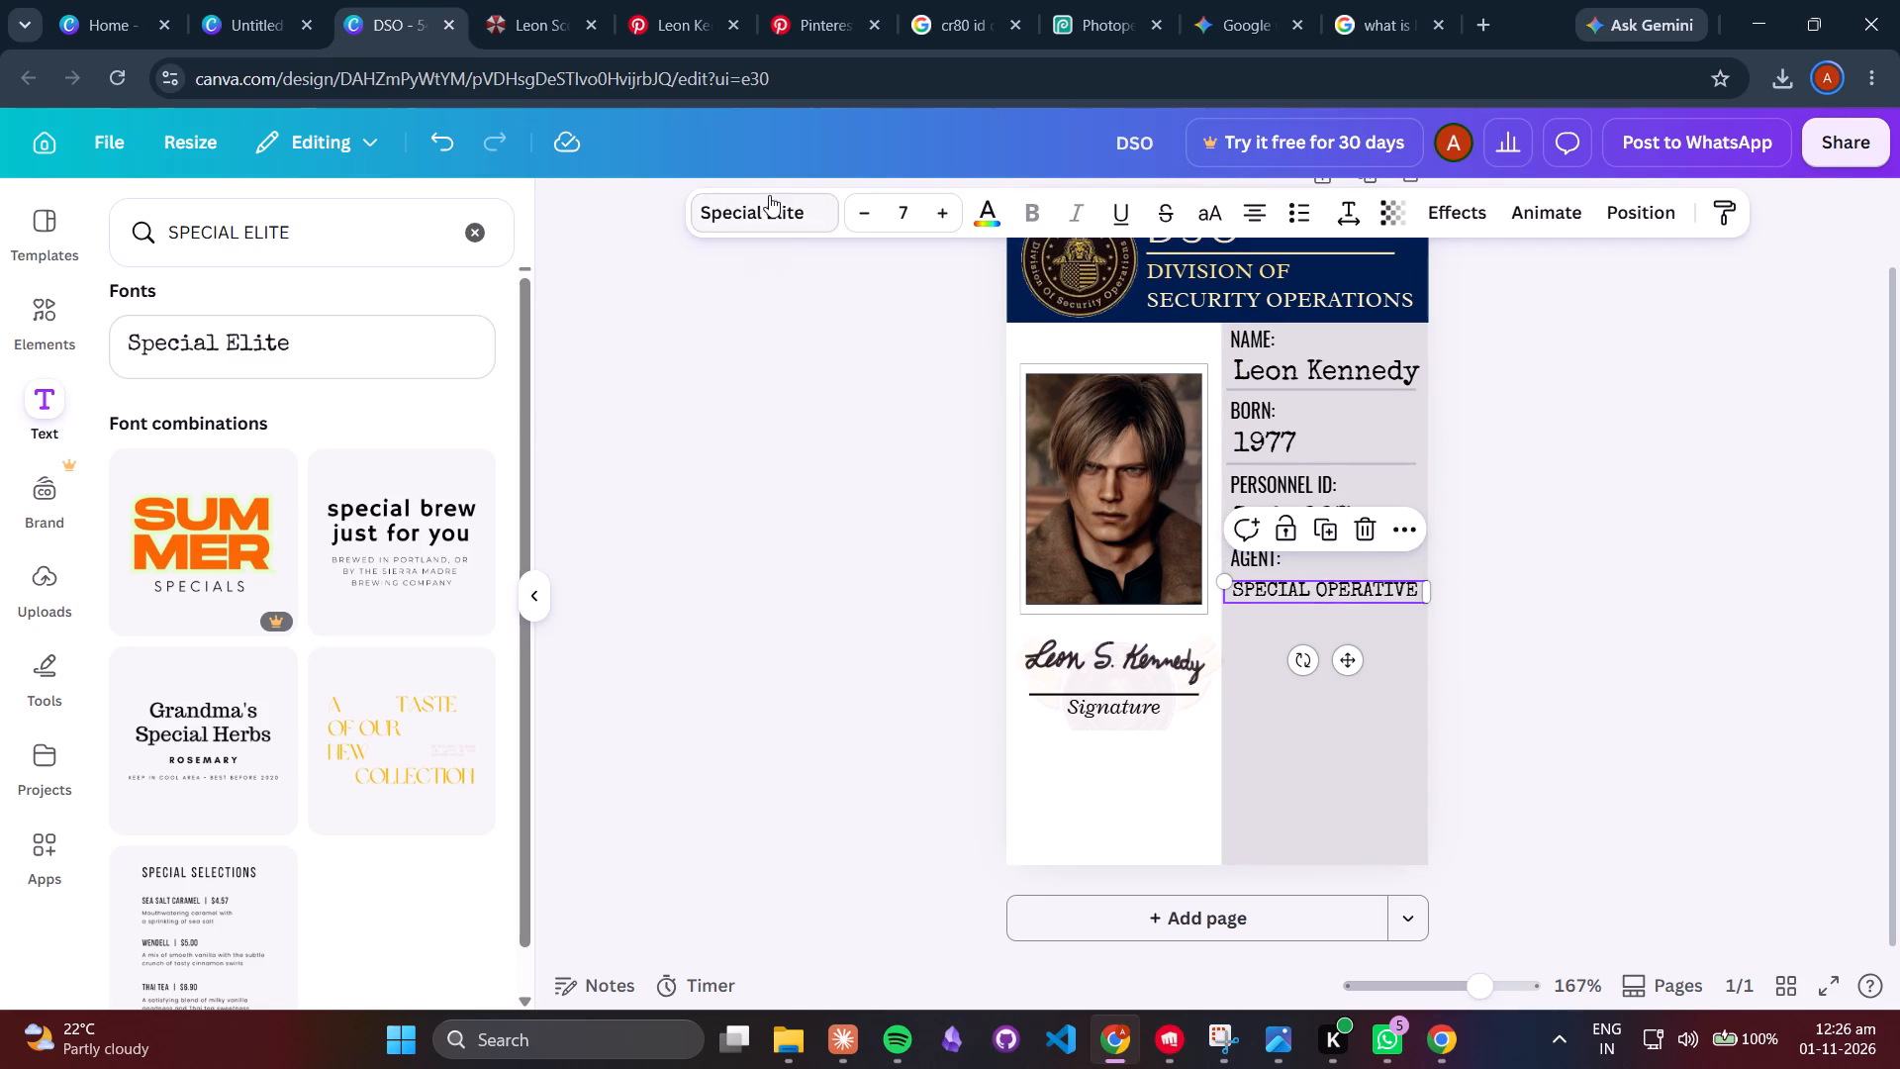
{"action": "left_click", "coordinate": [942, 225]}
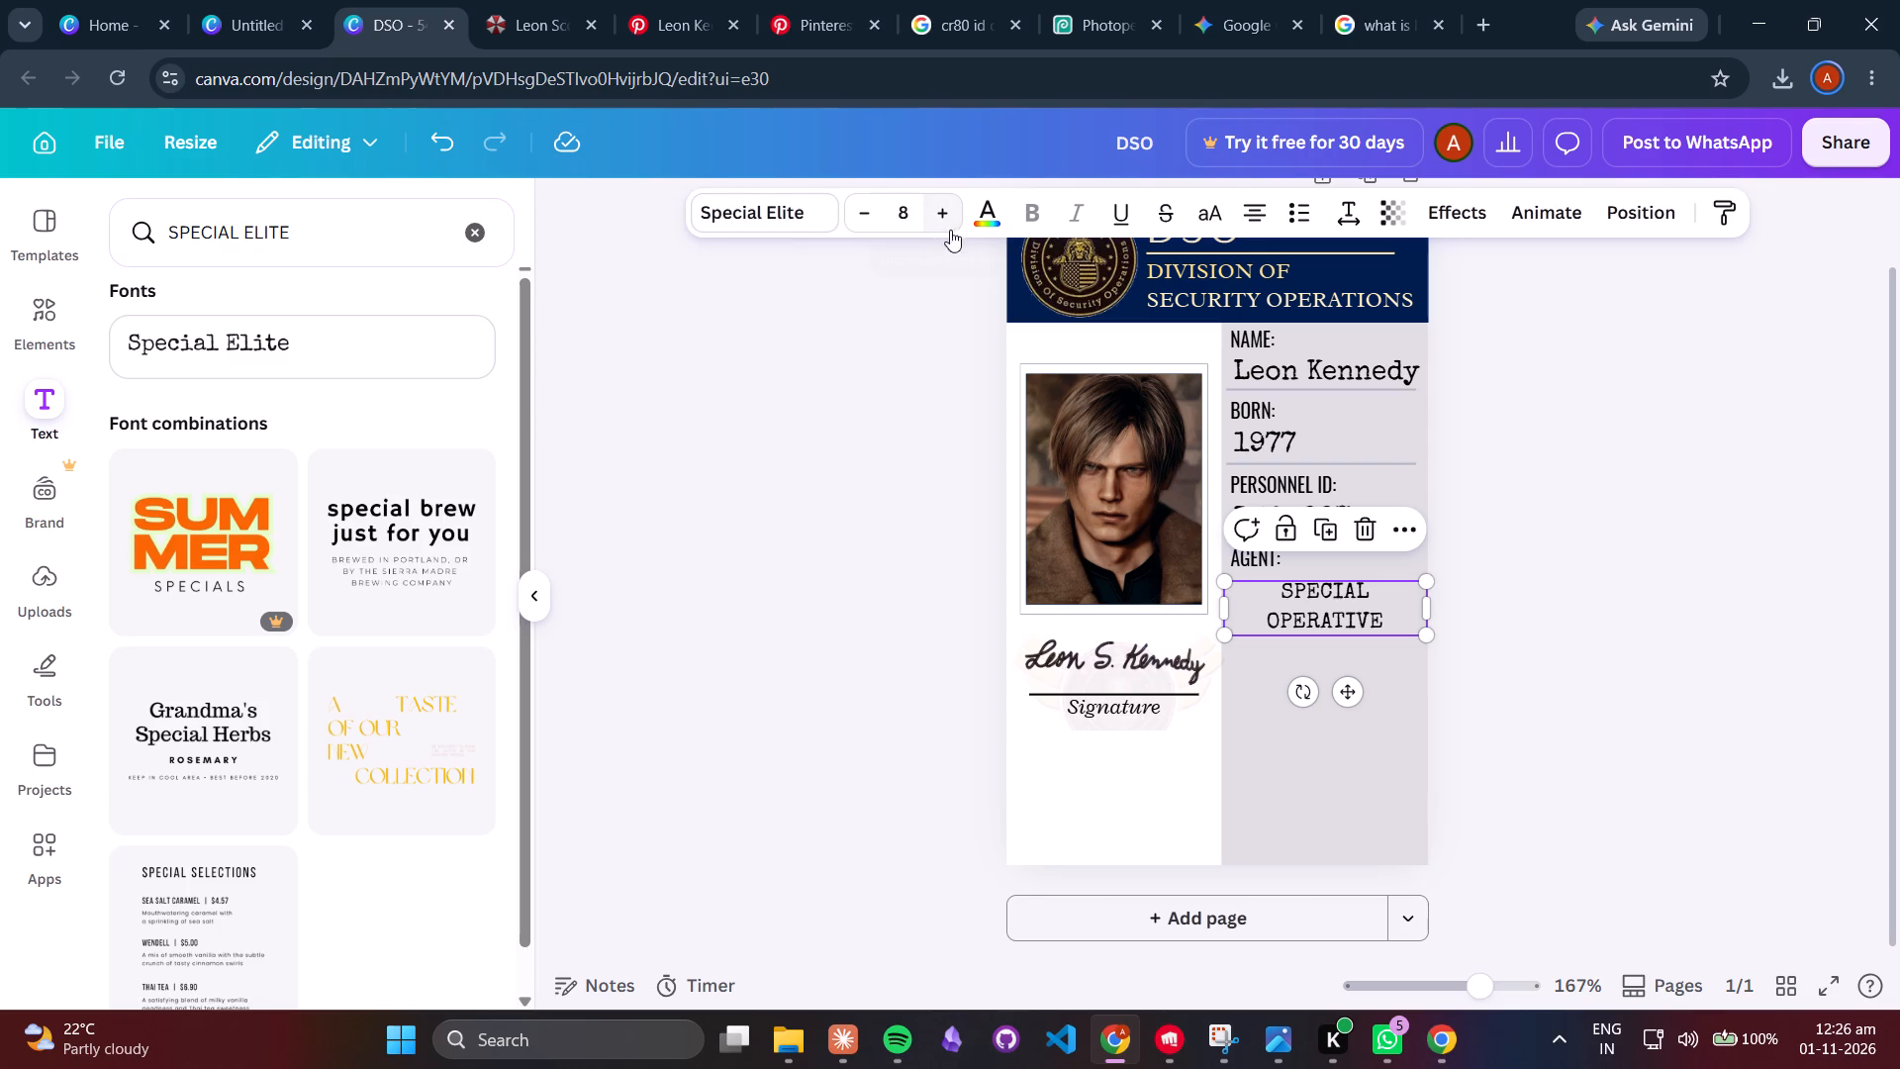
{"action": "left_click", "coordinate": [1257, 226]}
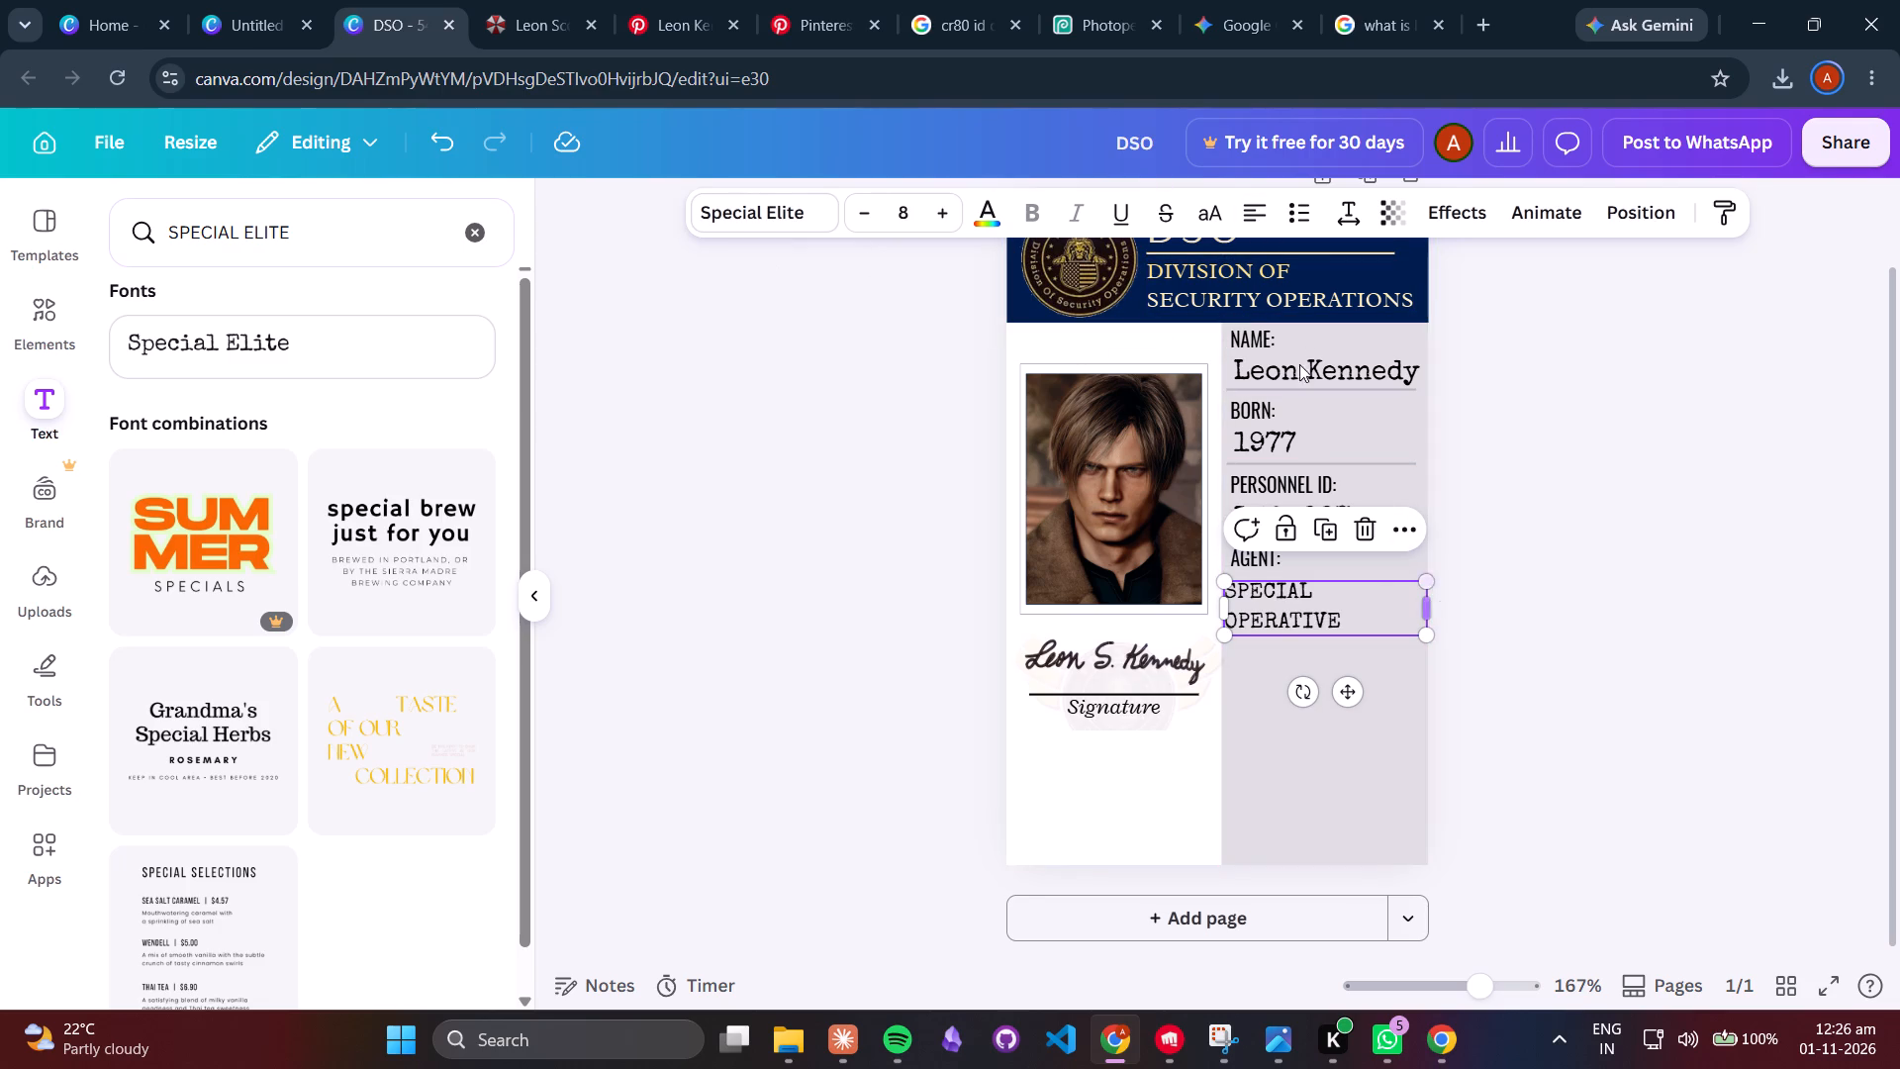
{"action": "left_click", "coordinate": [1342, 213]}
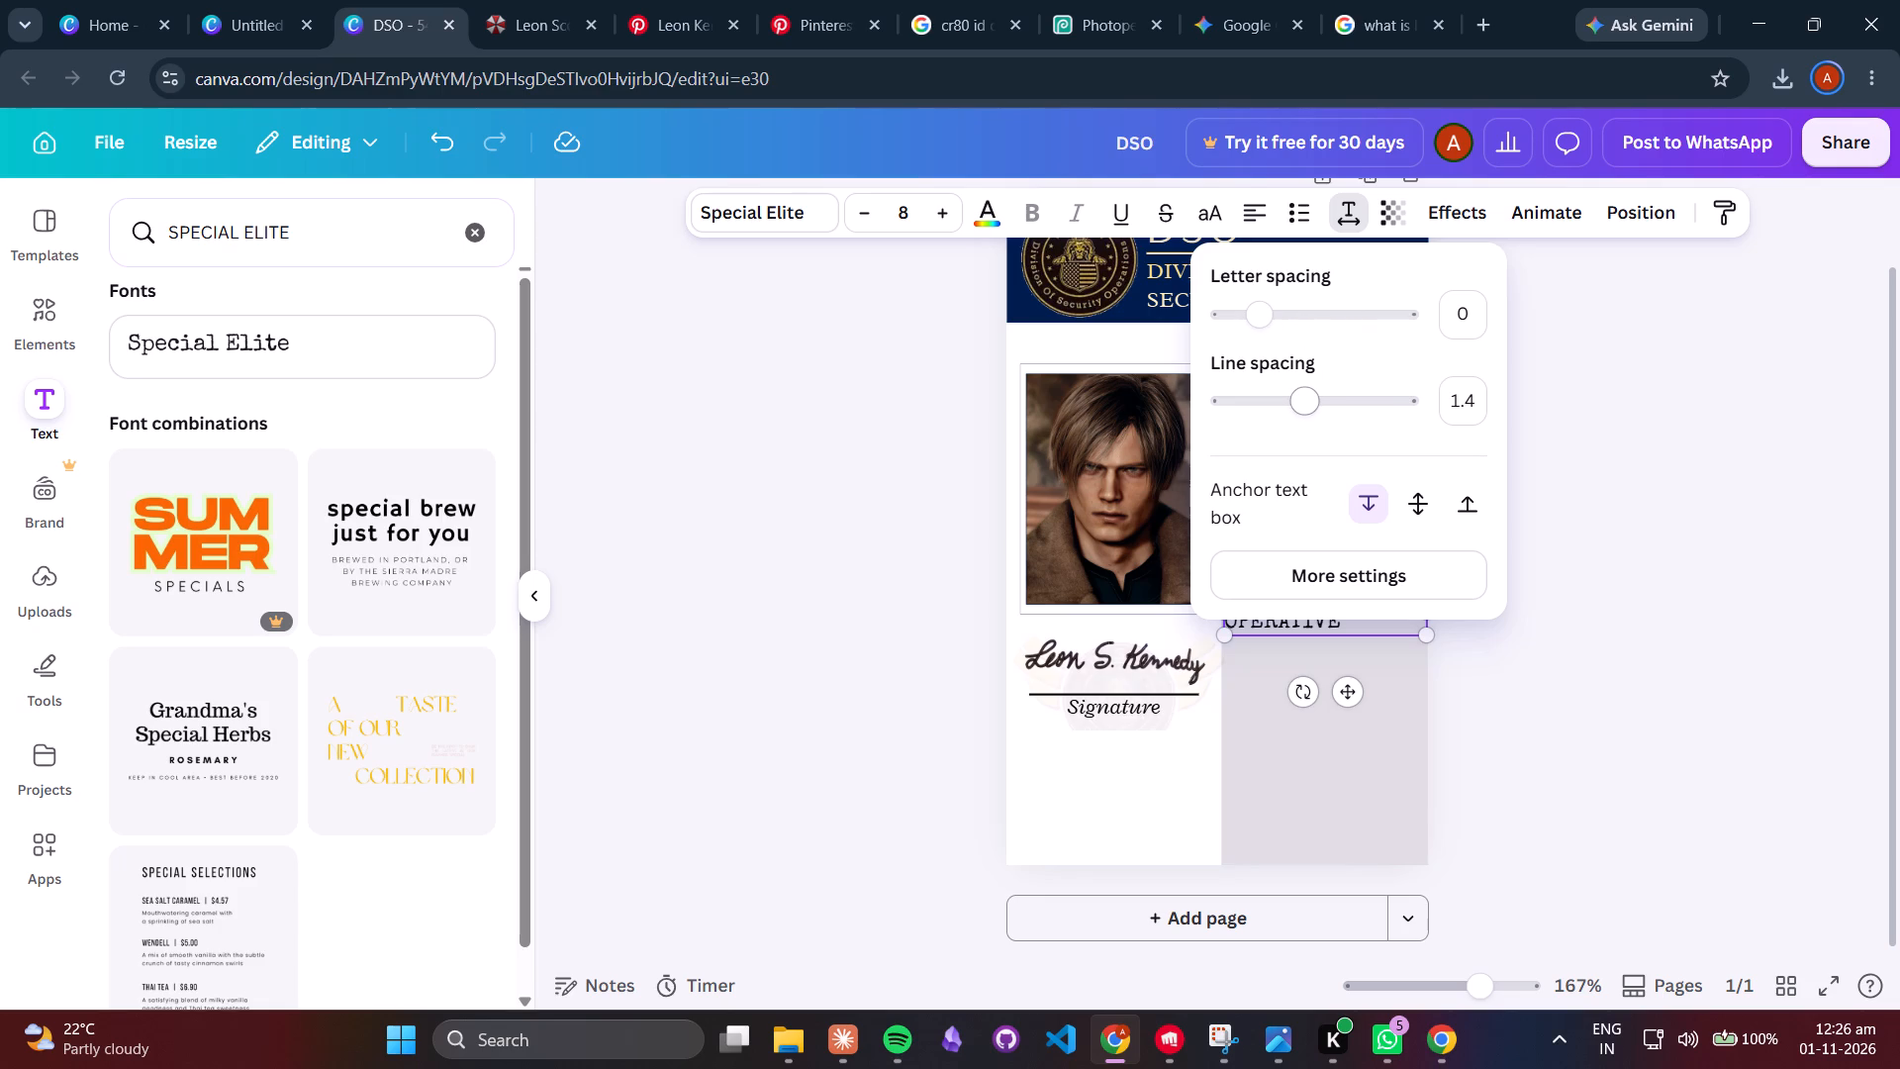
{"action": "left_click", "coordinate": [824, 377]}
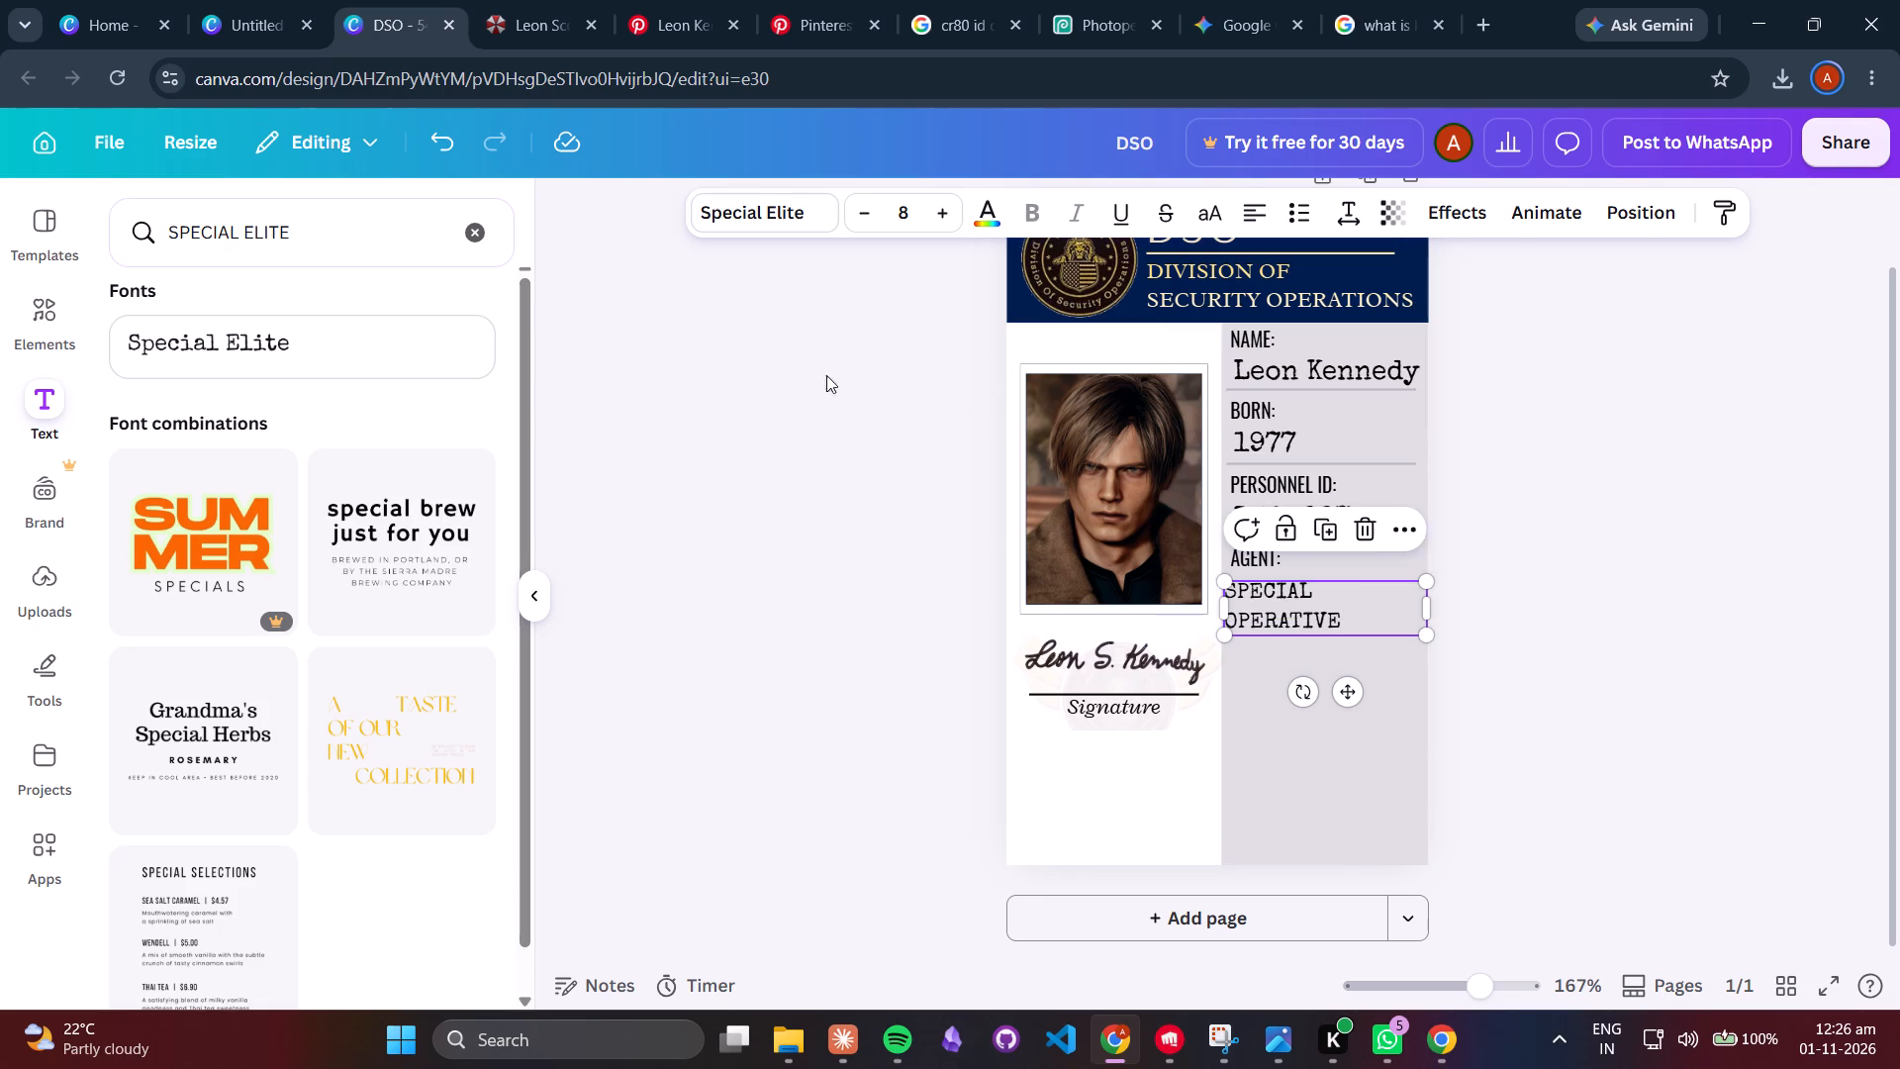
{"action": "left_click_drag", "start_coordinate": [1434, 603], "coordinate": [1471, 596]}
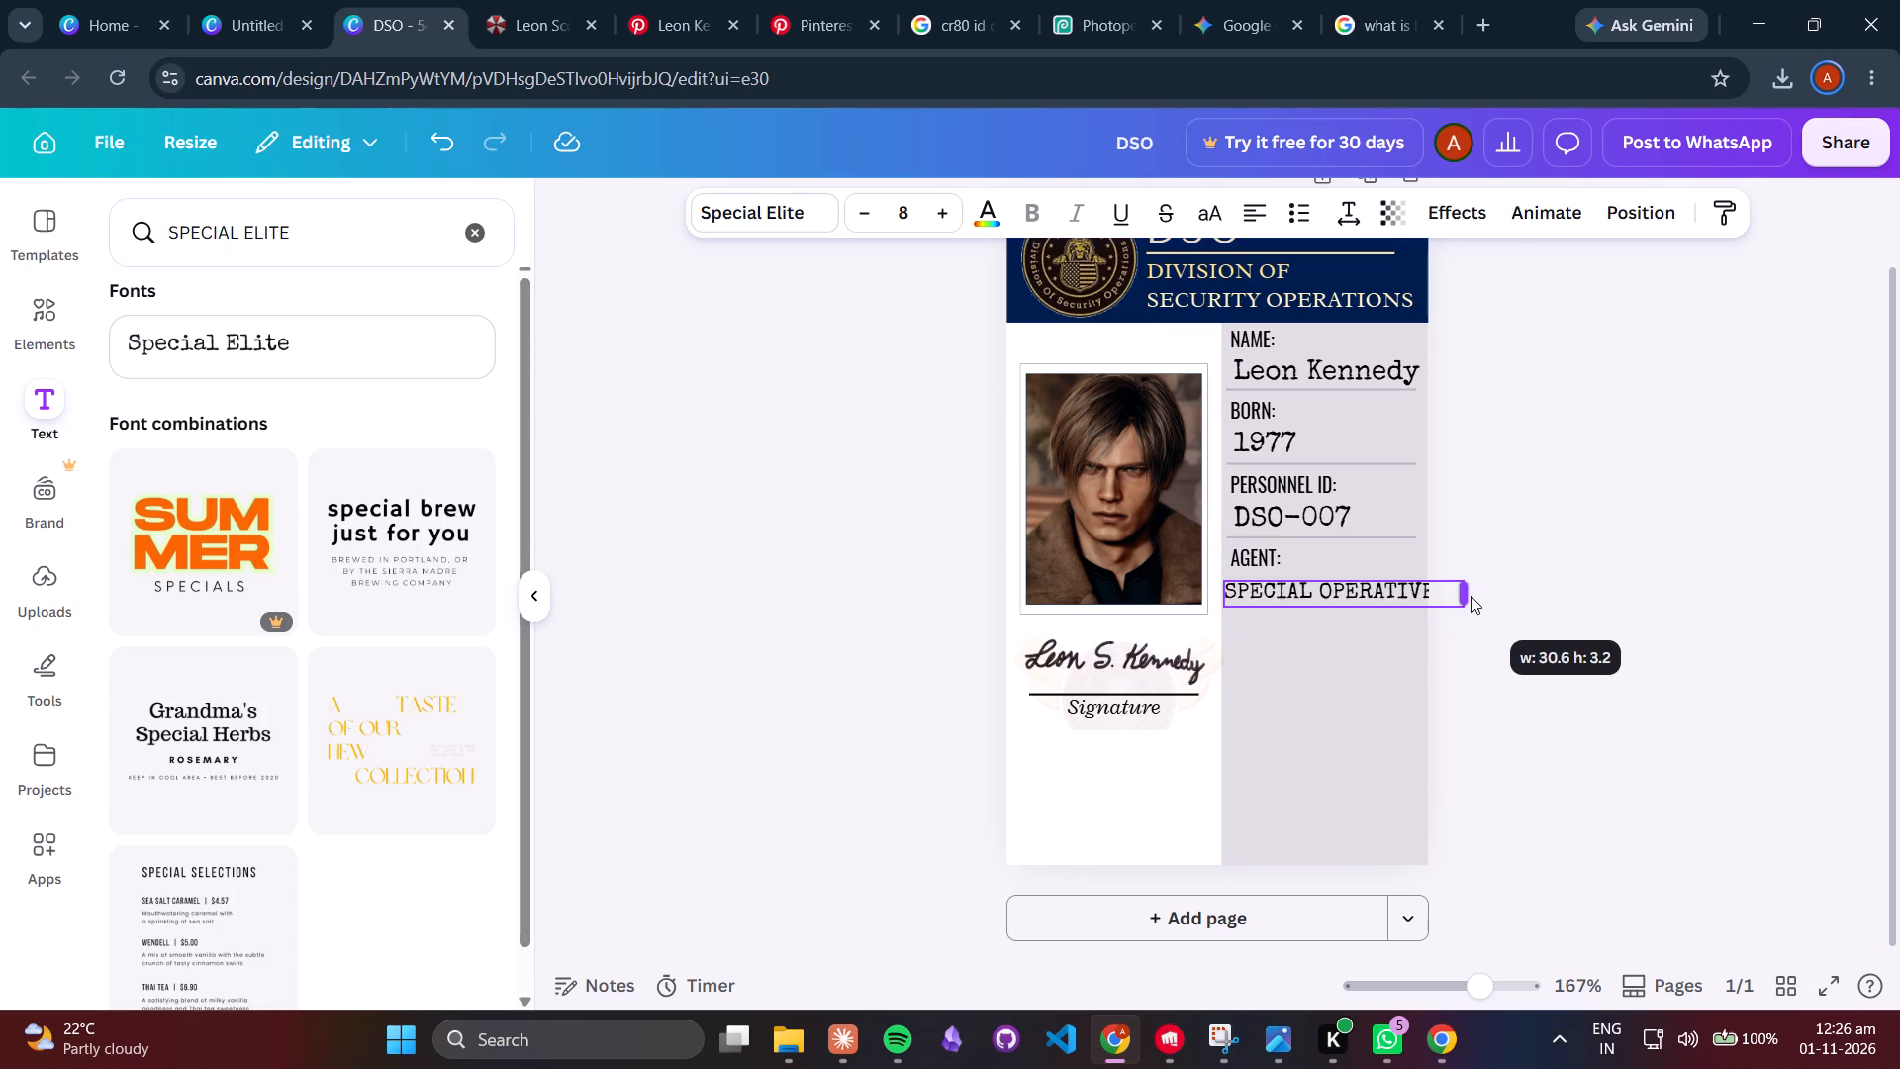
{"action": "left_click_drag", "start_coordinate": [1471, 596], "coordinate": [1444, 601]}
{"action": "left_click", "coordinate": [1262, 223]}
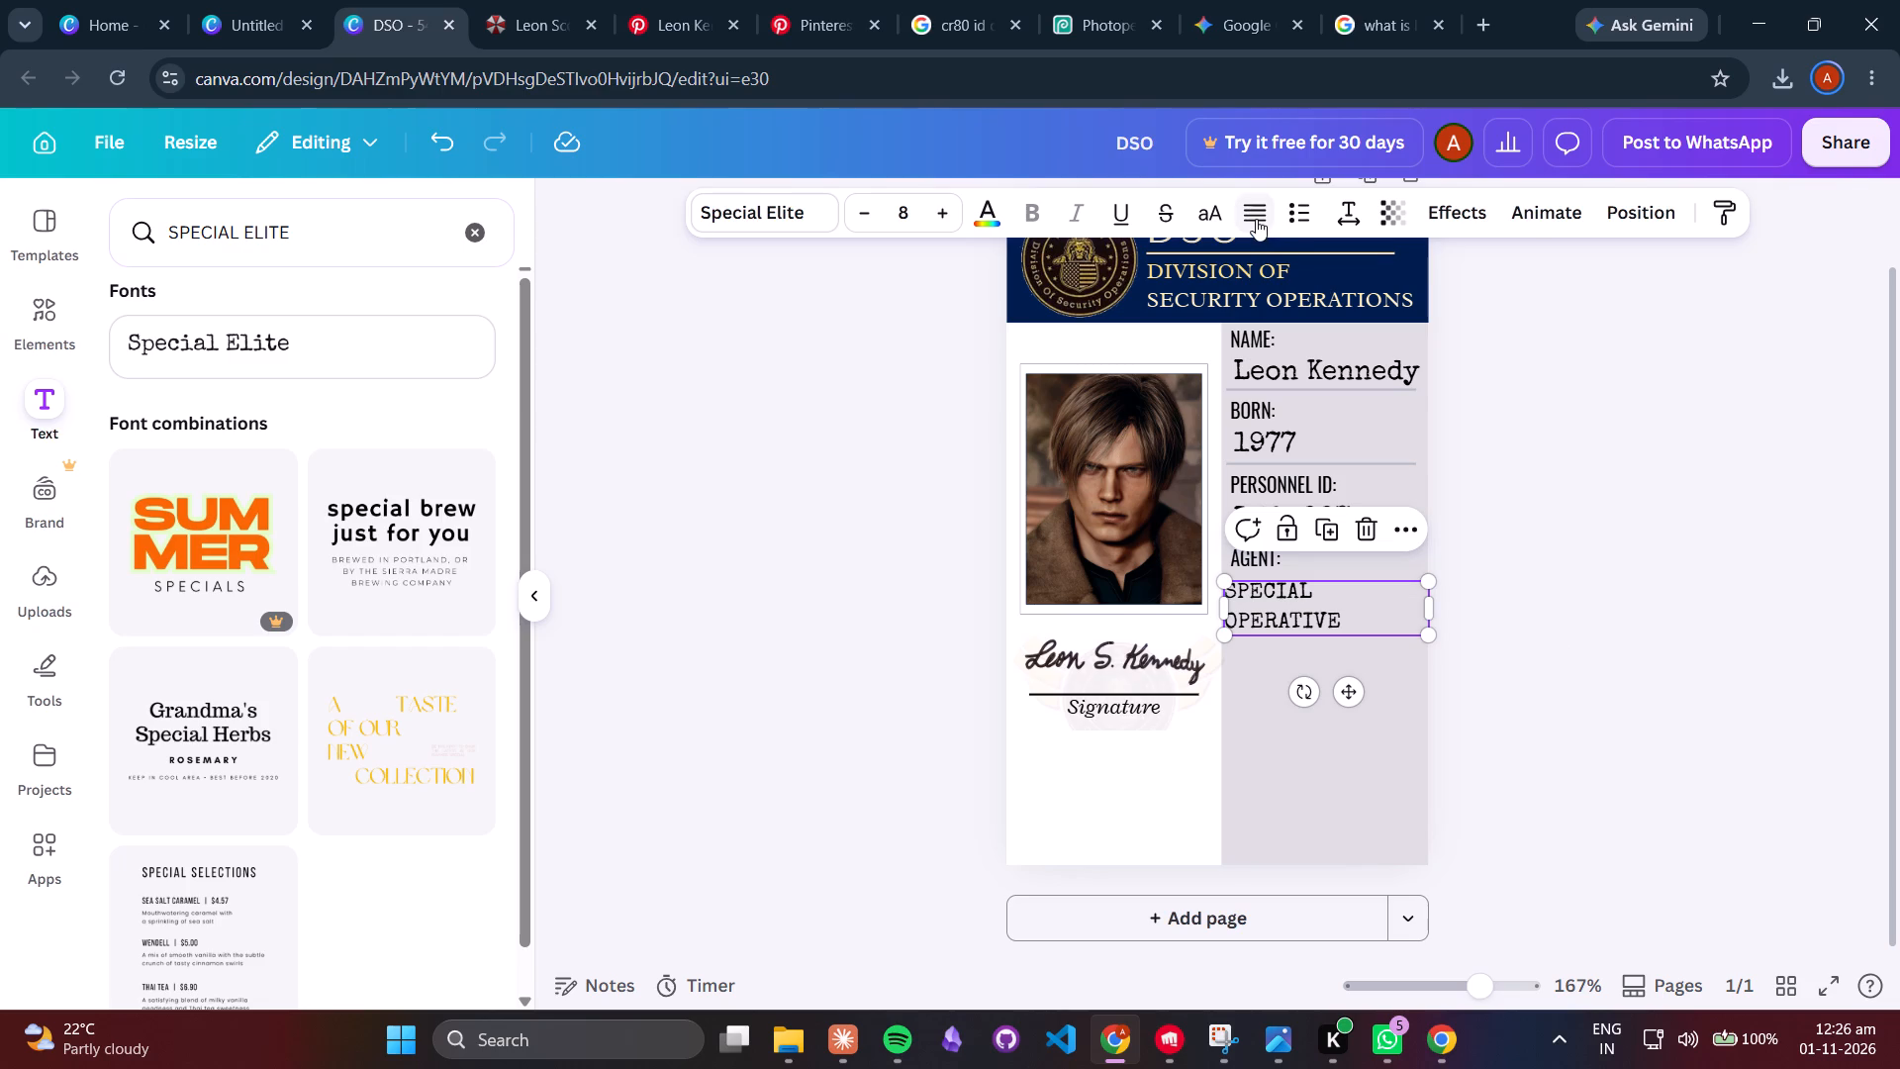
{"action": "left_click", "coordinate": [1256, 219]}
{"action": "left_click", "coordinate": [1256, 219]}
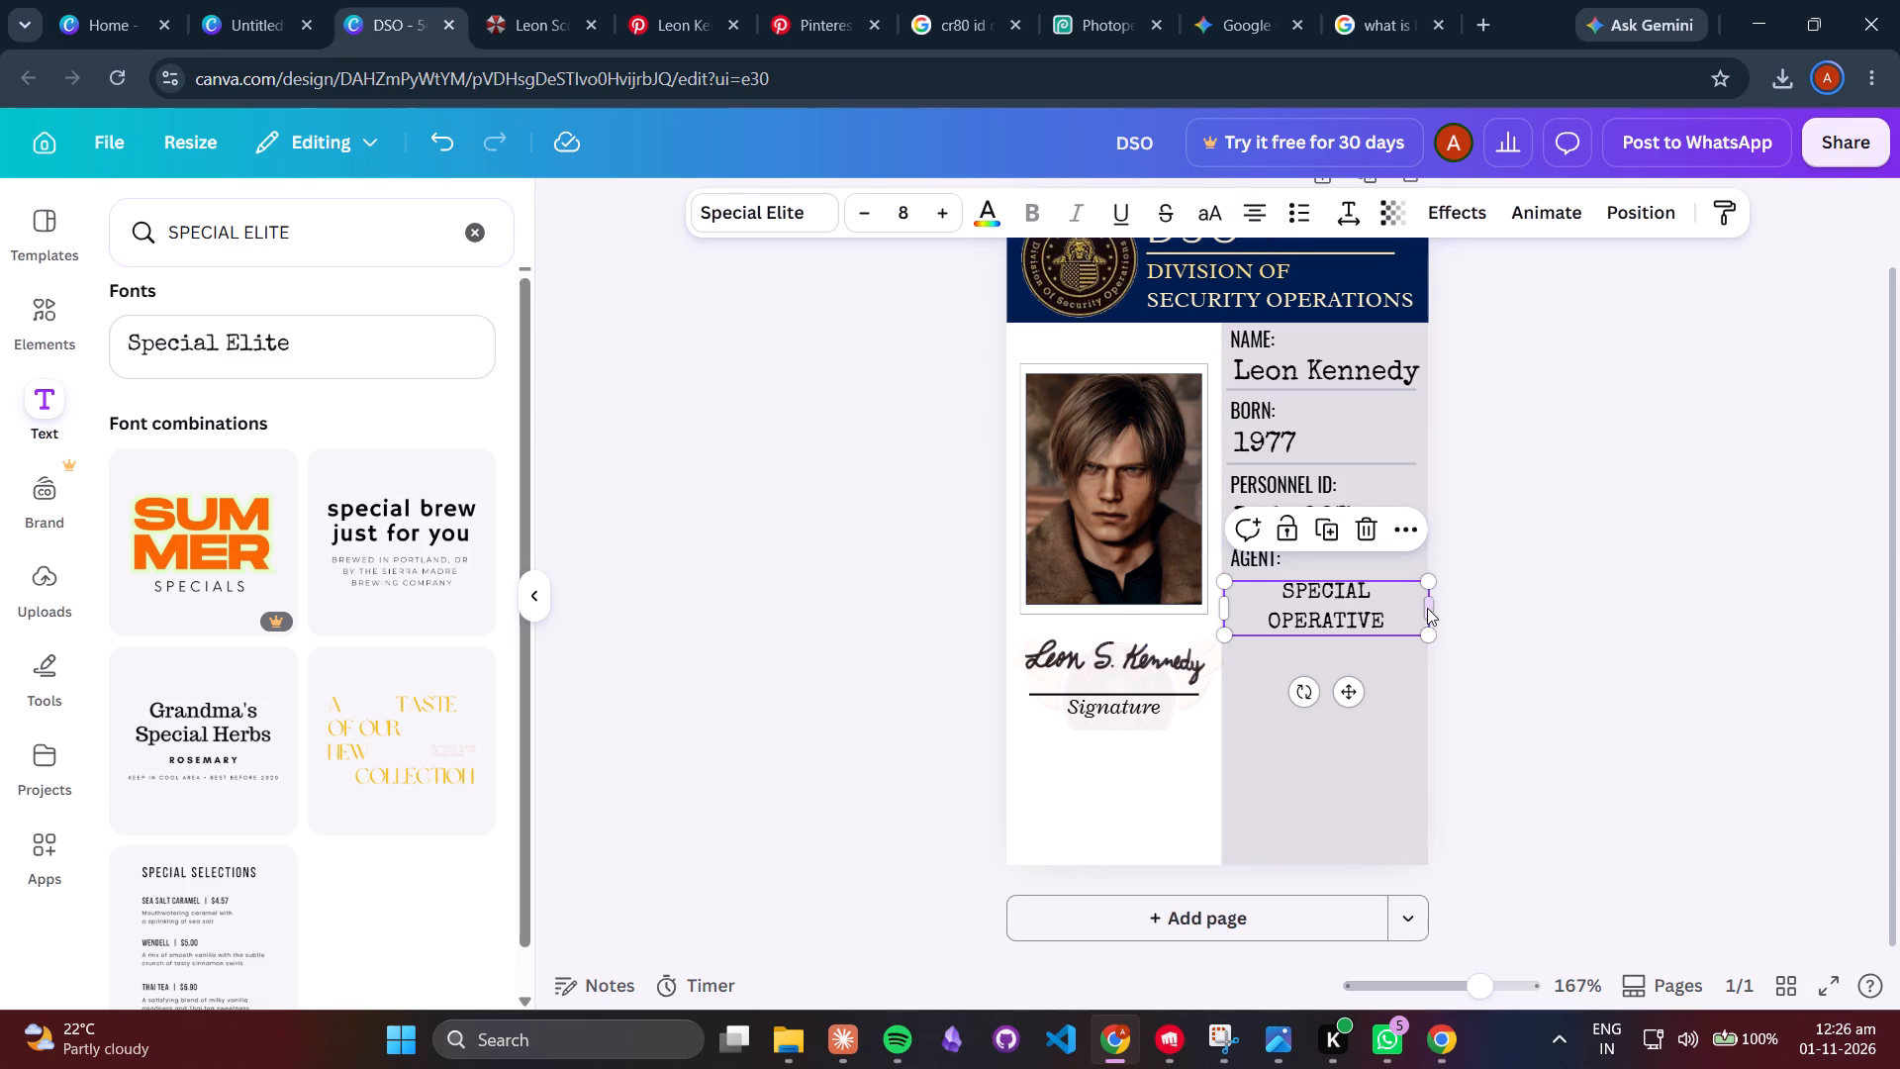
Widen the SPECIAL OPERATIVE text box slightly, set the text to size 7, and nudge it sideways.
{"action": "left_click_drag", "start_coordinate": [1432, 608], "coordinate": [1443, 601]}
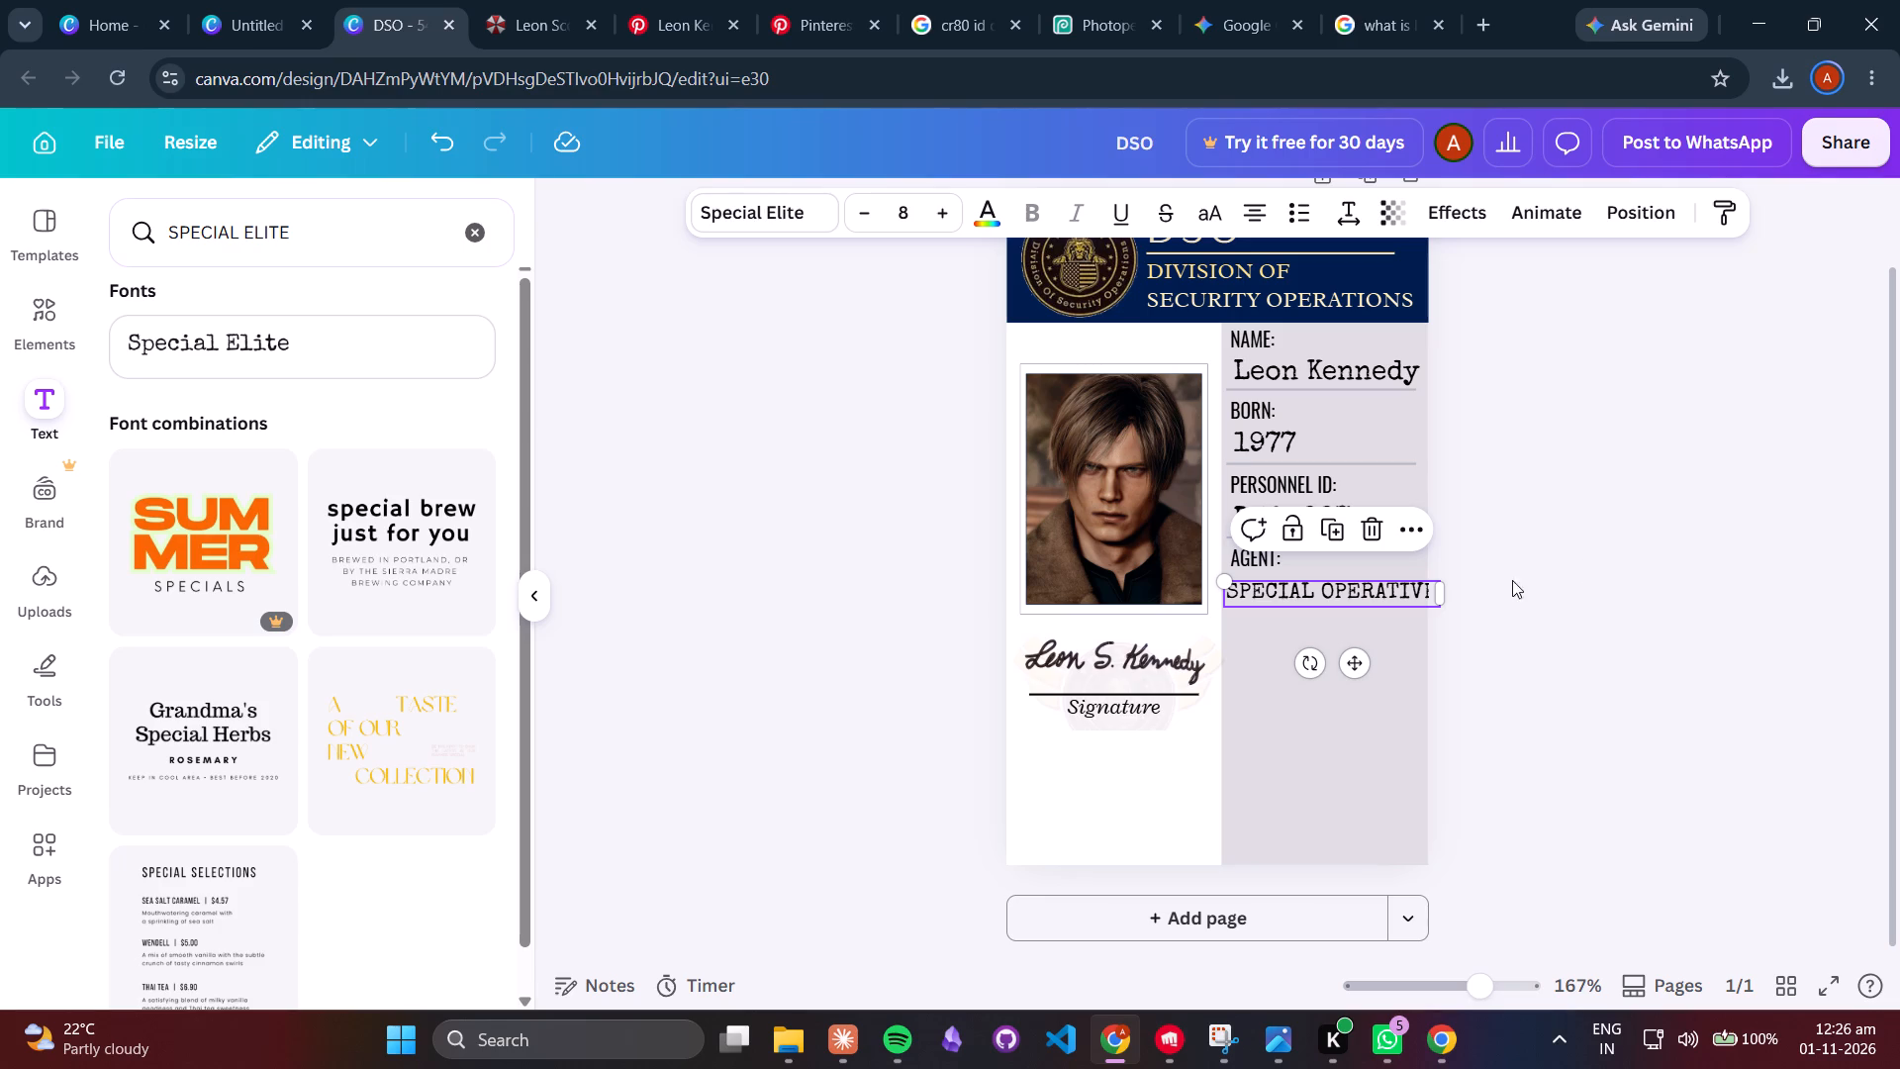
{"action": "left_click", "coordinate": [858, 222]}
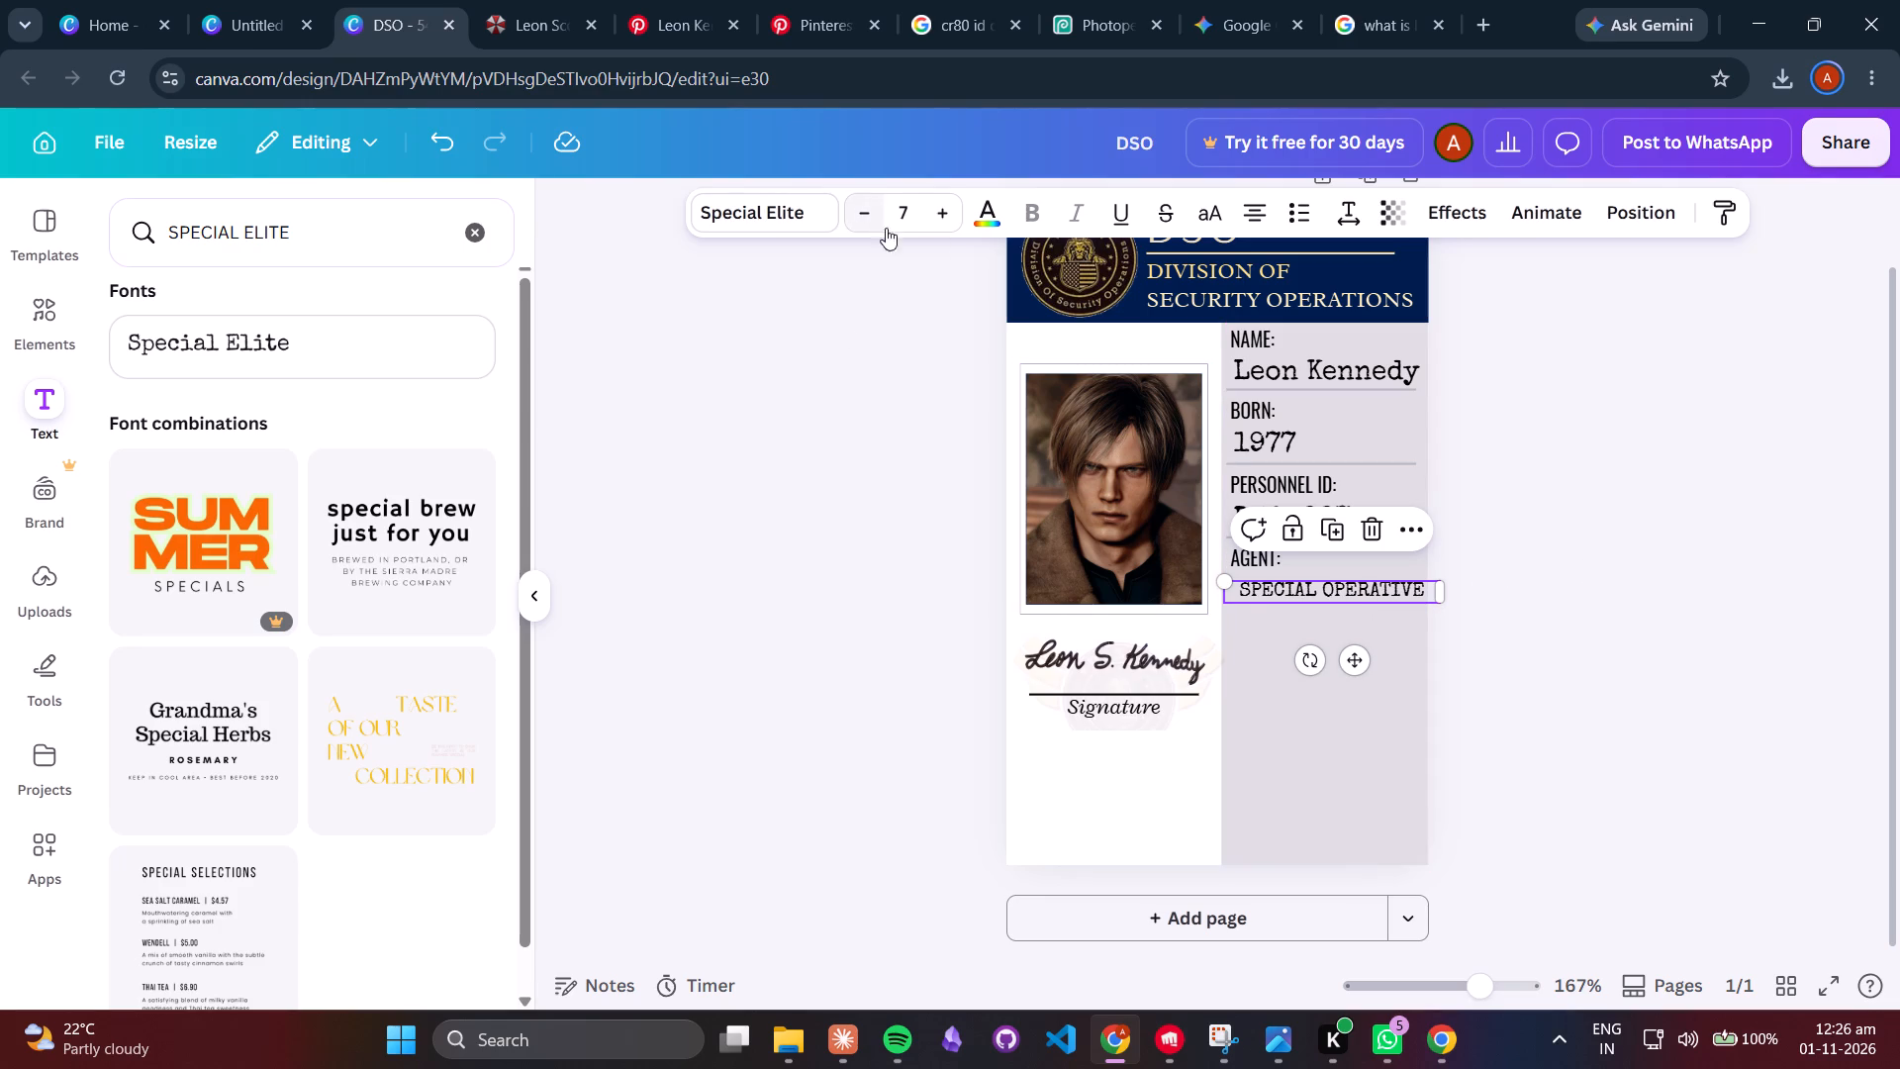
{"action": "left_click", "coordinate": [1350, 655]}
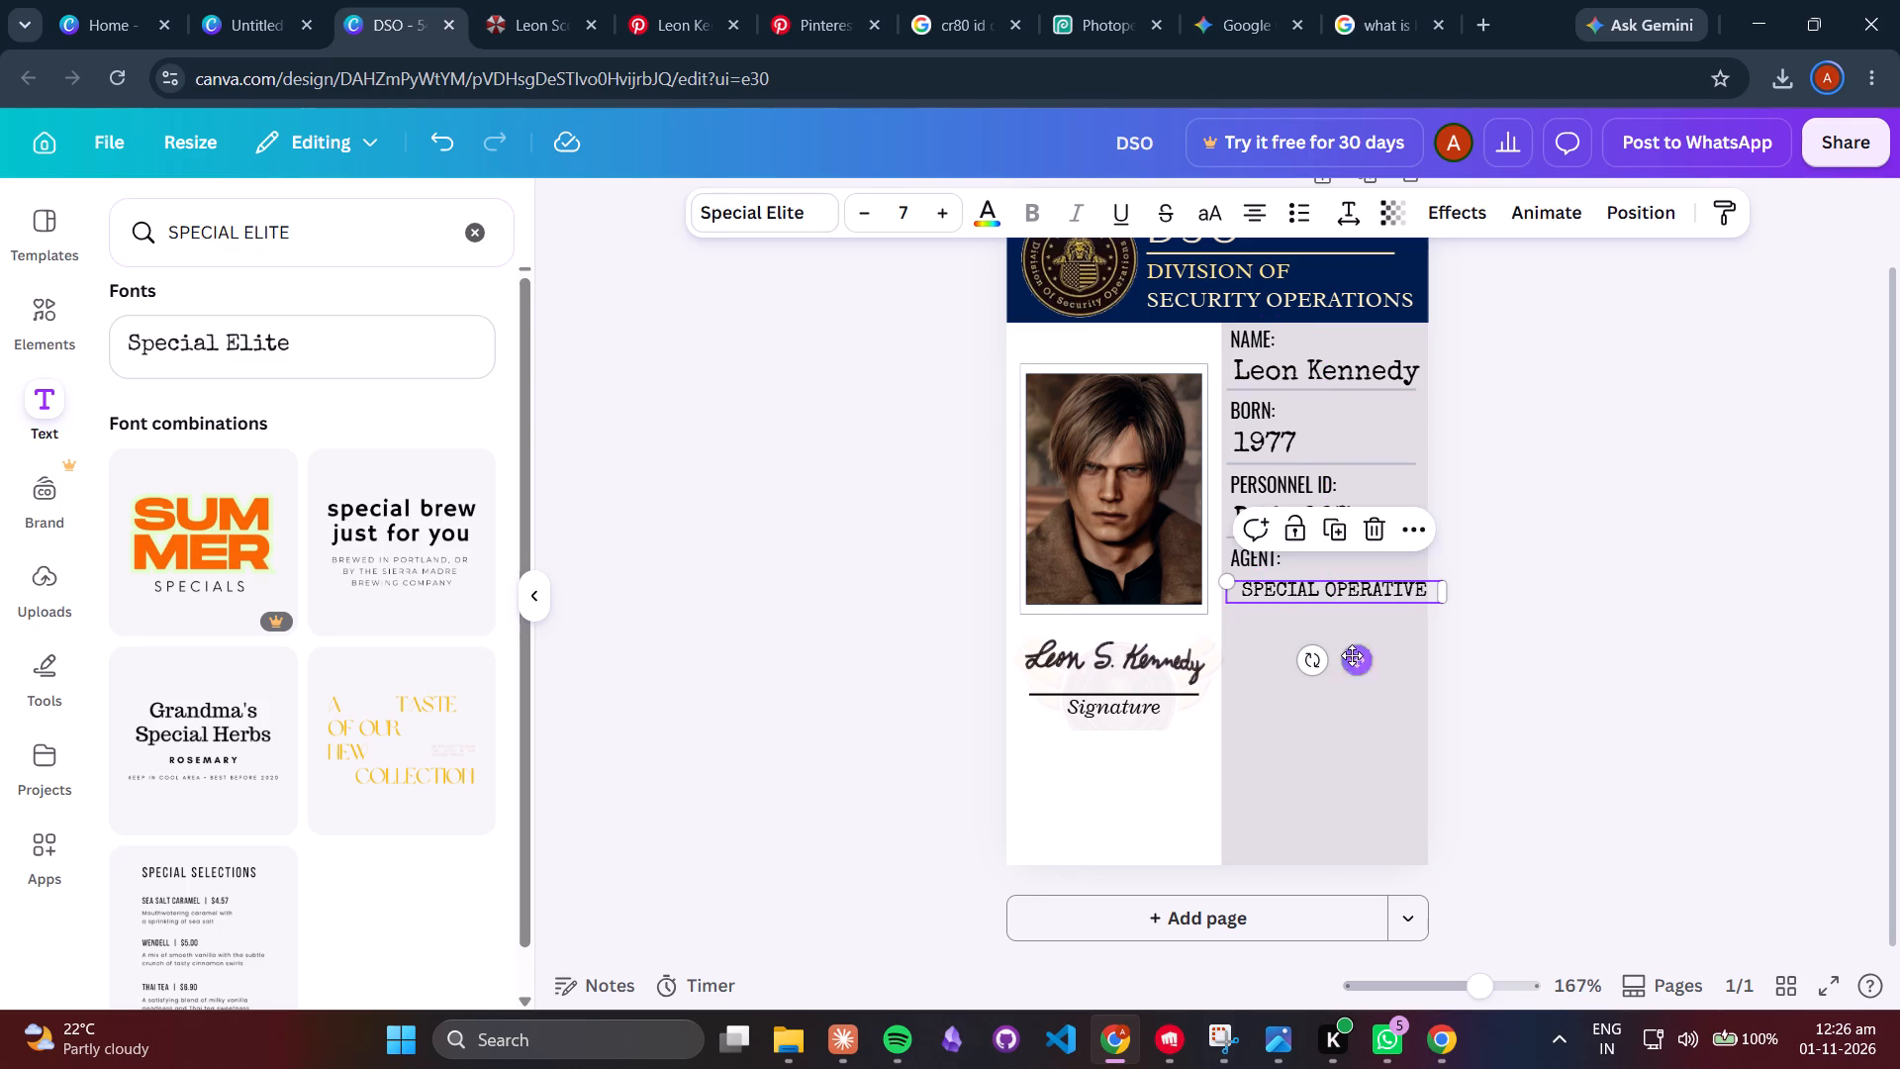
Align the AGENT: label with the labels above, matching their 1.1 spacing below the dividers.
{"action": "left_click", "coordinate": [1254, 567]}
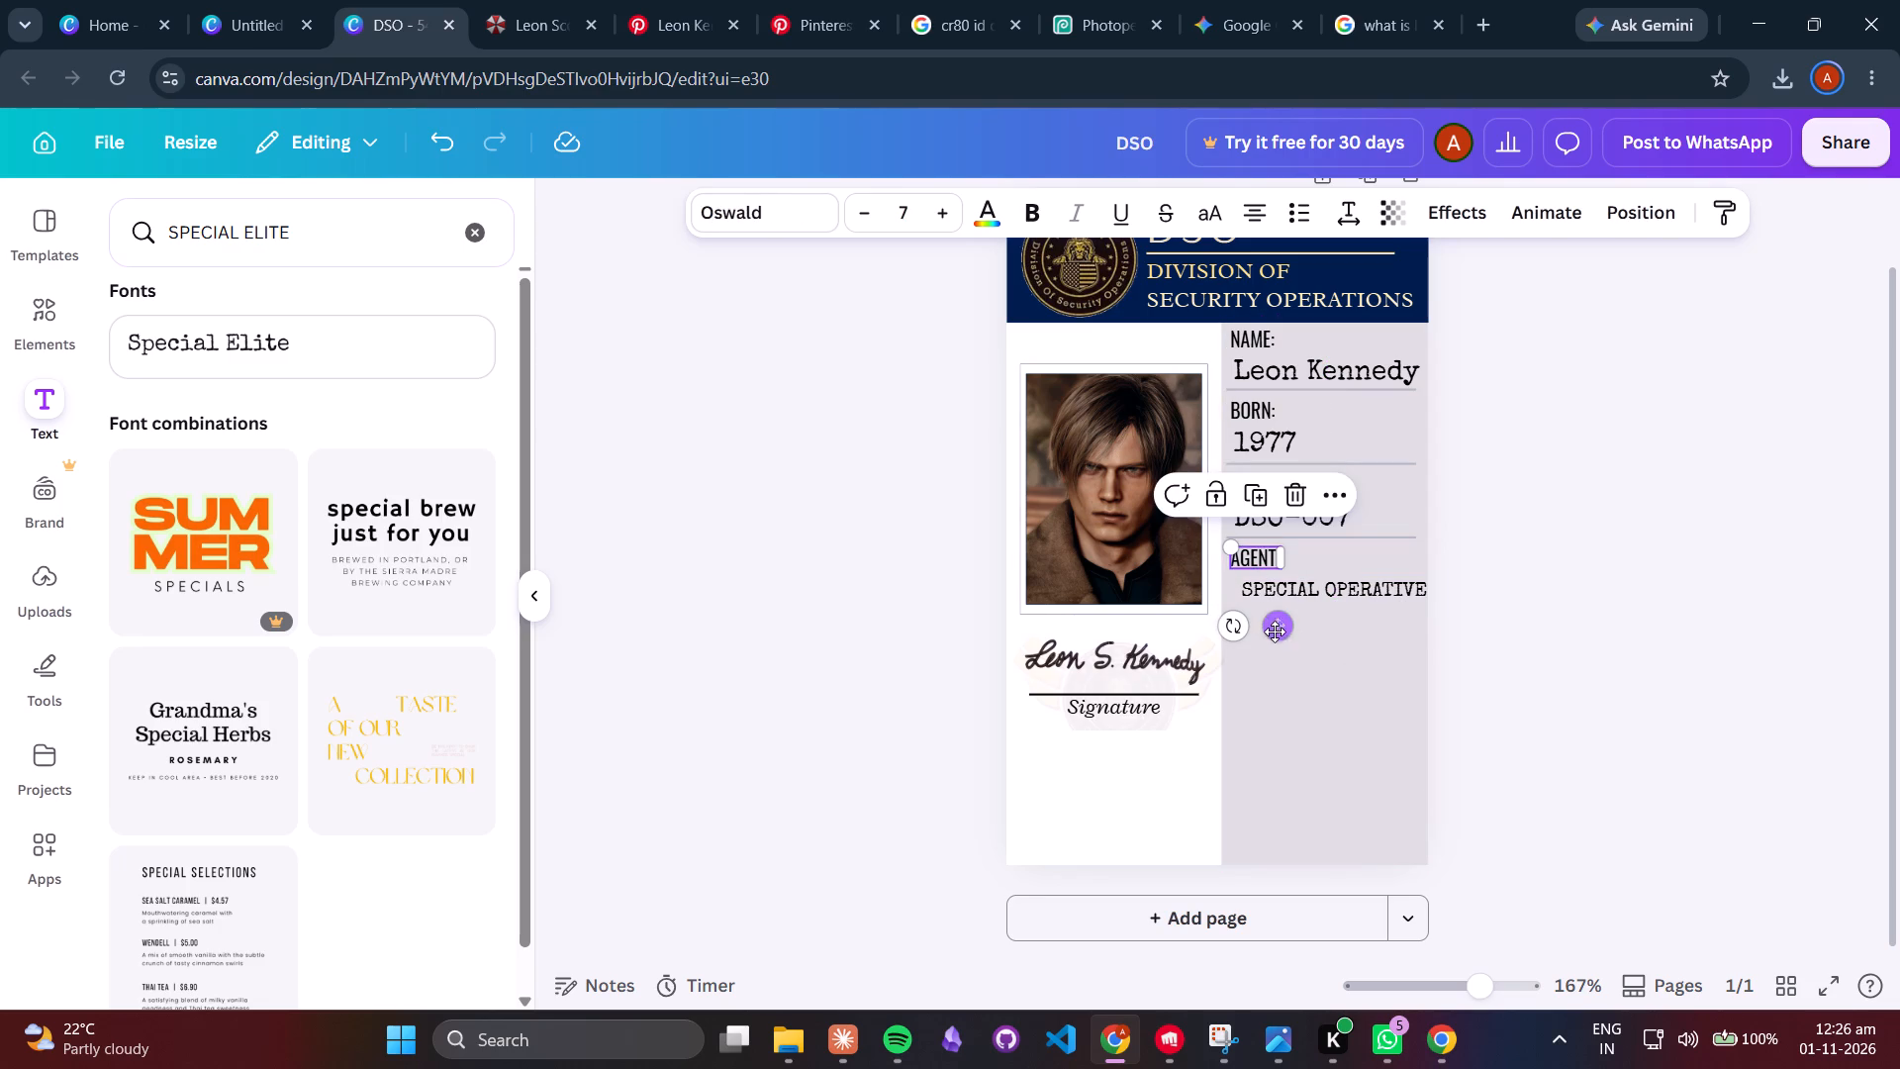
{"action": "left_click", "coordinate": [1273, 631]}
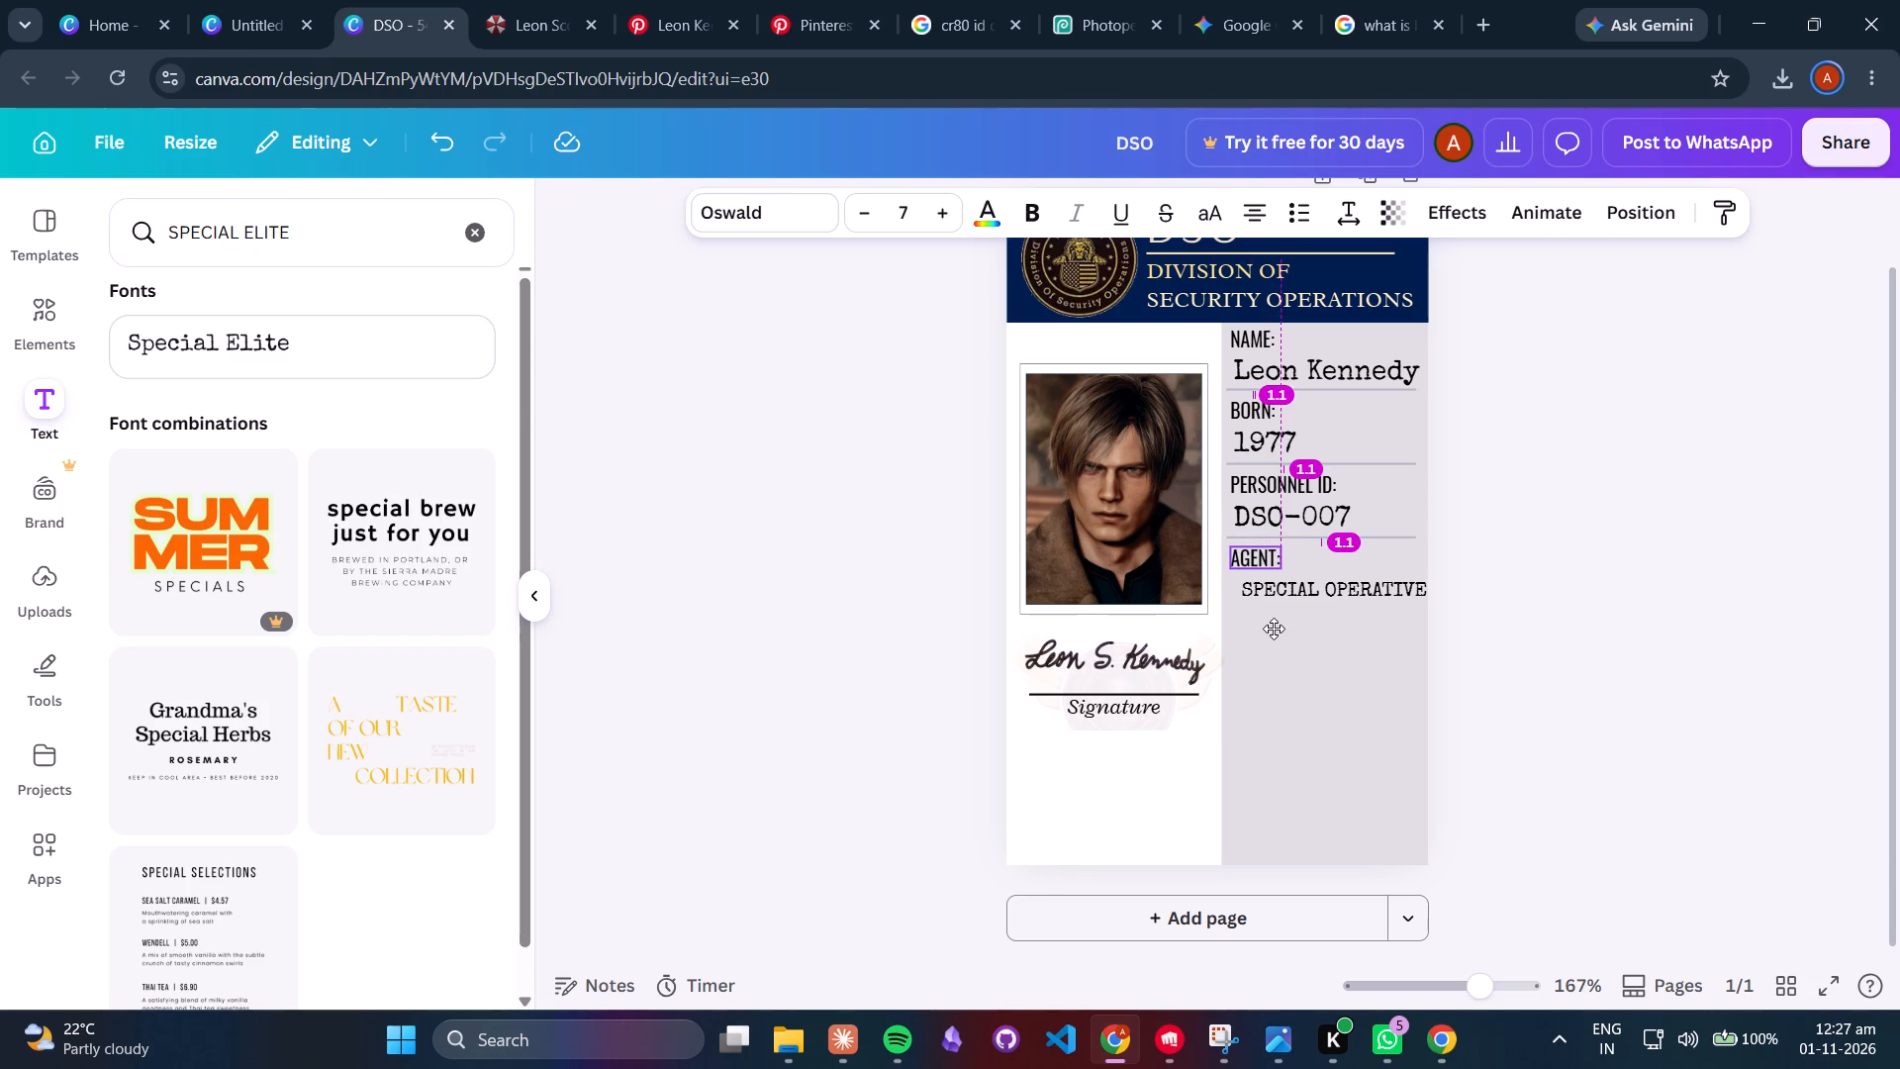
{"action": "left_click", "coordinate": [1558, 660]}
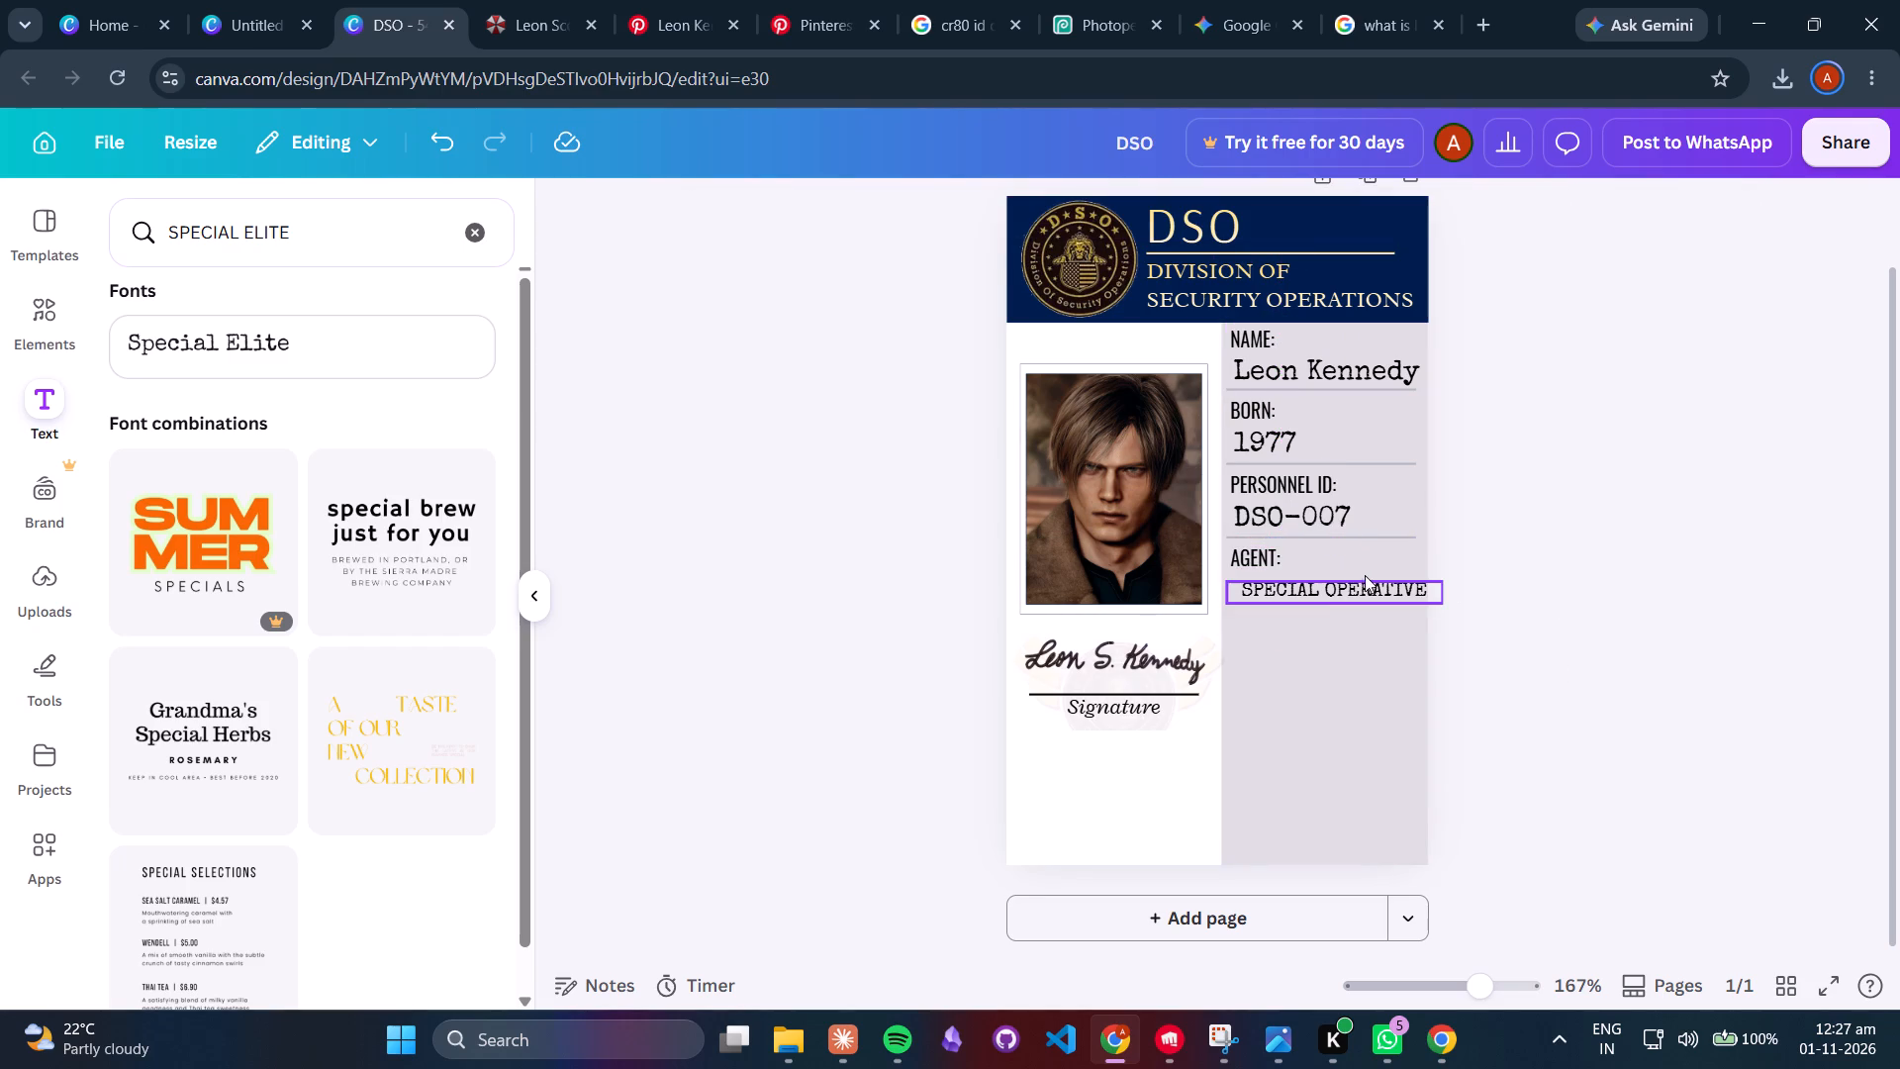
Reposition SPECIAL OPERATIVE beneath the AGENT: label, aligned to the grey column's edge with the same 1.3 spacing as the fields above.
{"action": "left_click", "coordinate": [1321, 589]}
{"action": "left_click", "coordinate": [1360, 668]}
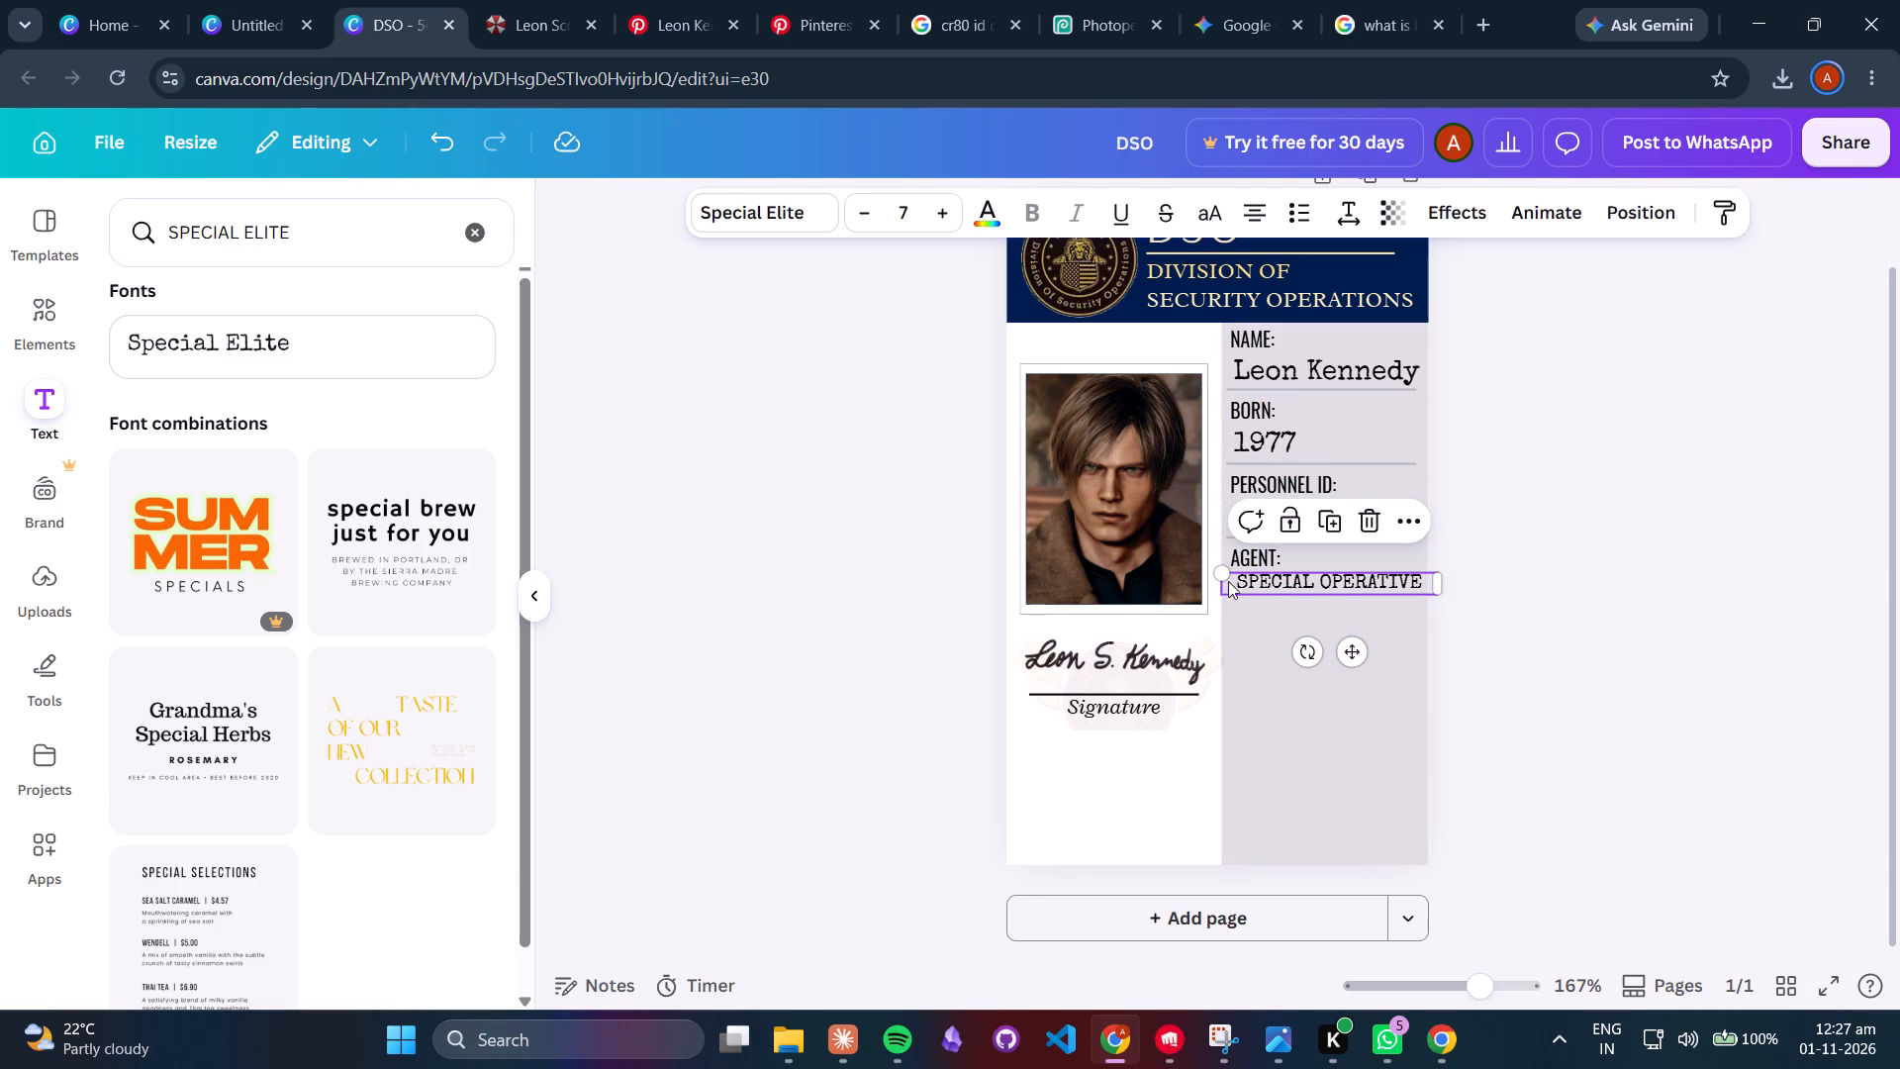
{"action": "left_click", "coordinate": [1495, 683]}
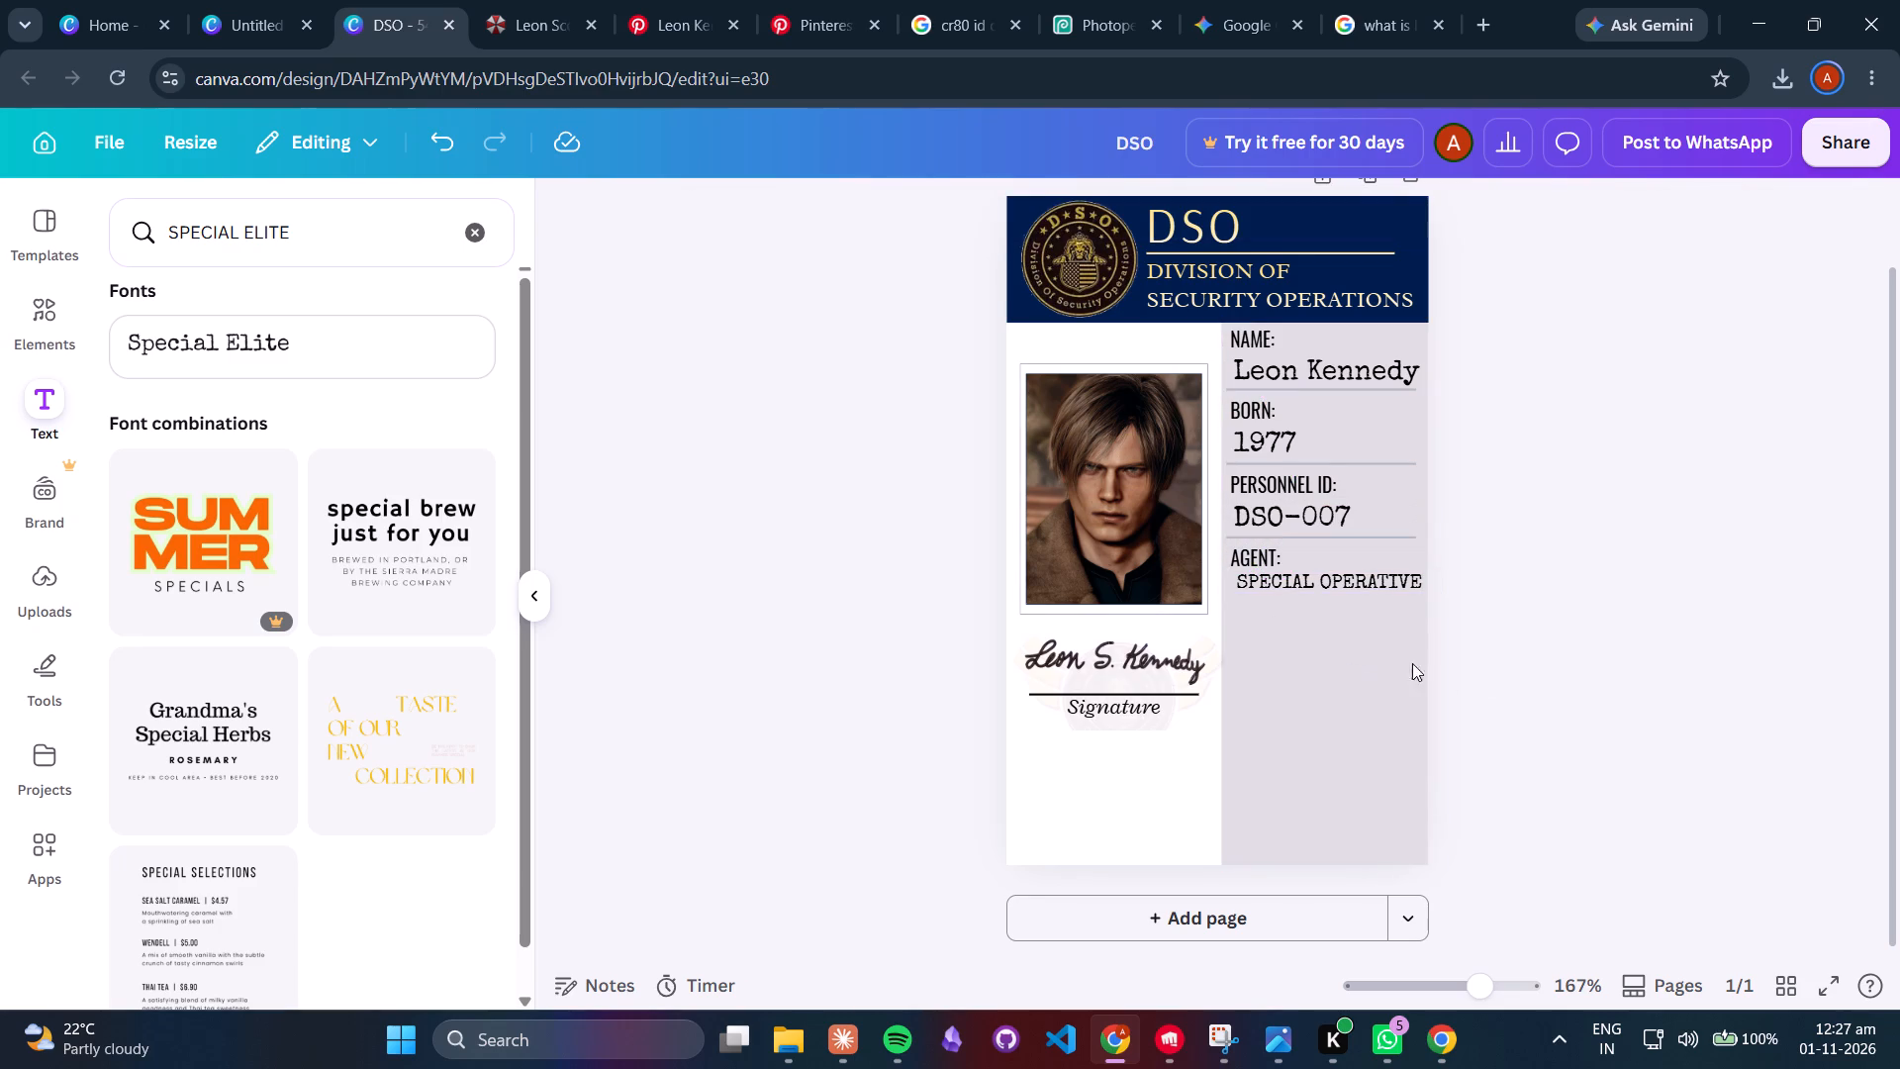
{"action": "left_click", "coordinate": [1294, 593]}
{"action": "left_click", "coordinate": [1347, 647]}
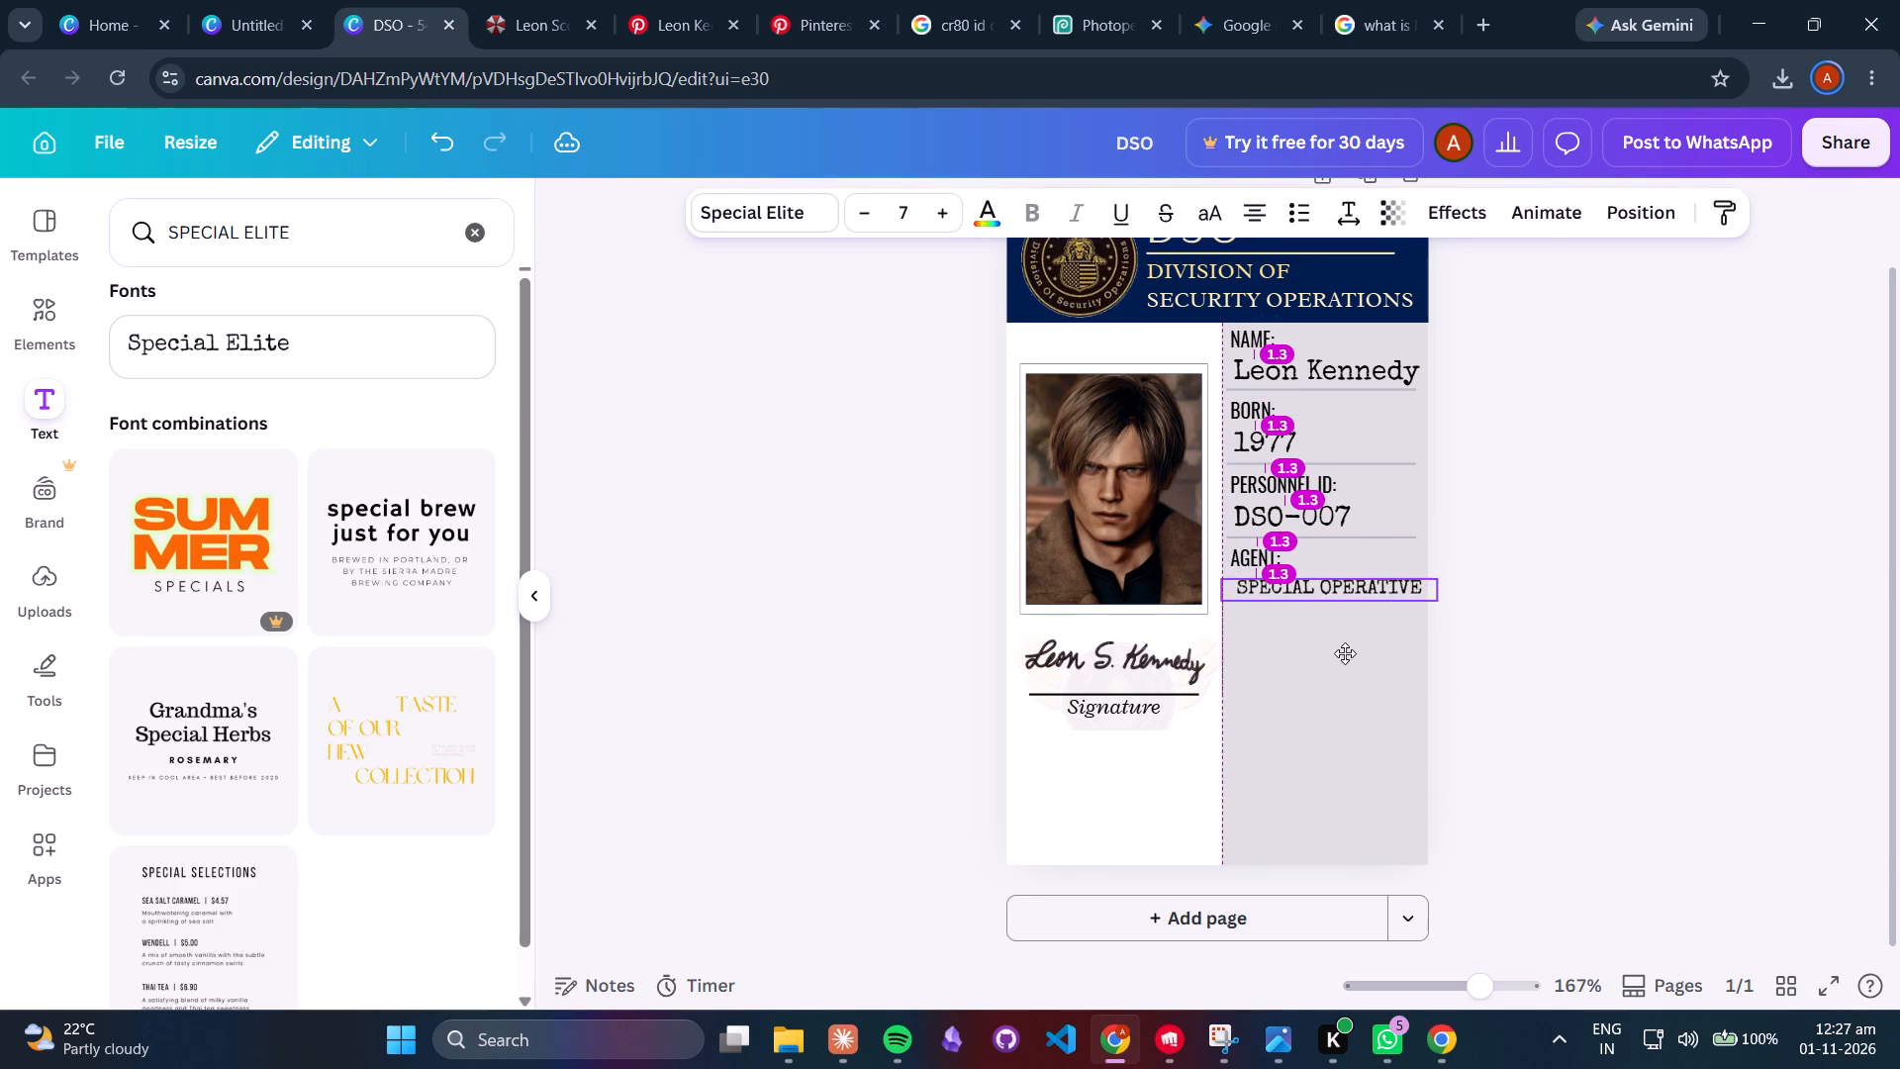
{"action": "left_click", "coordinate": [1516, 658]}
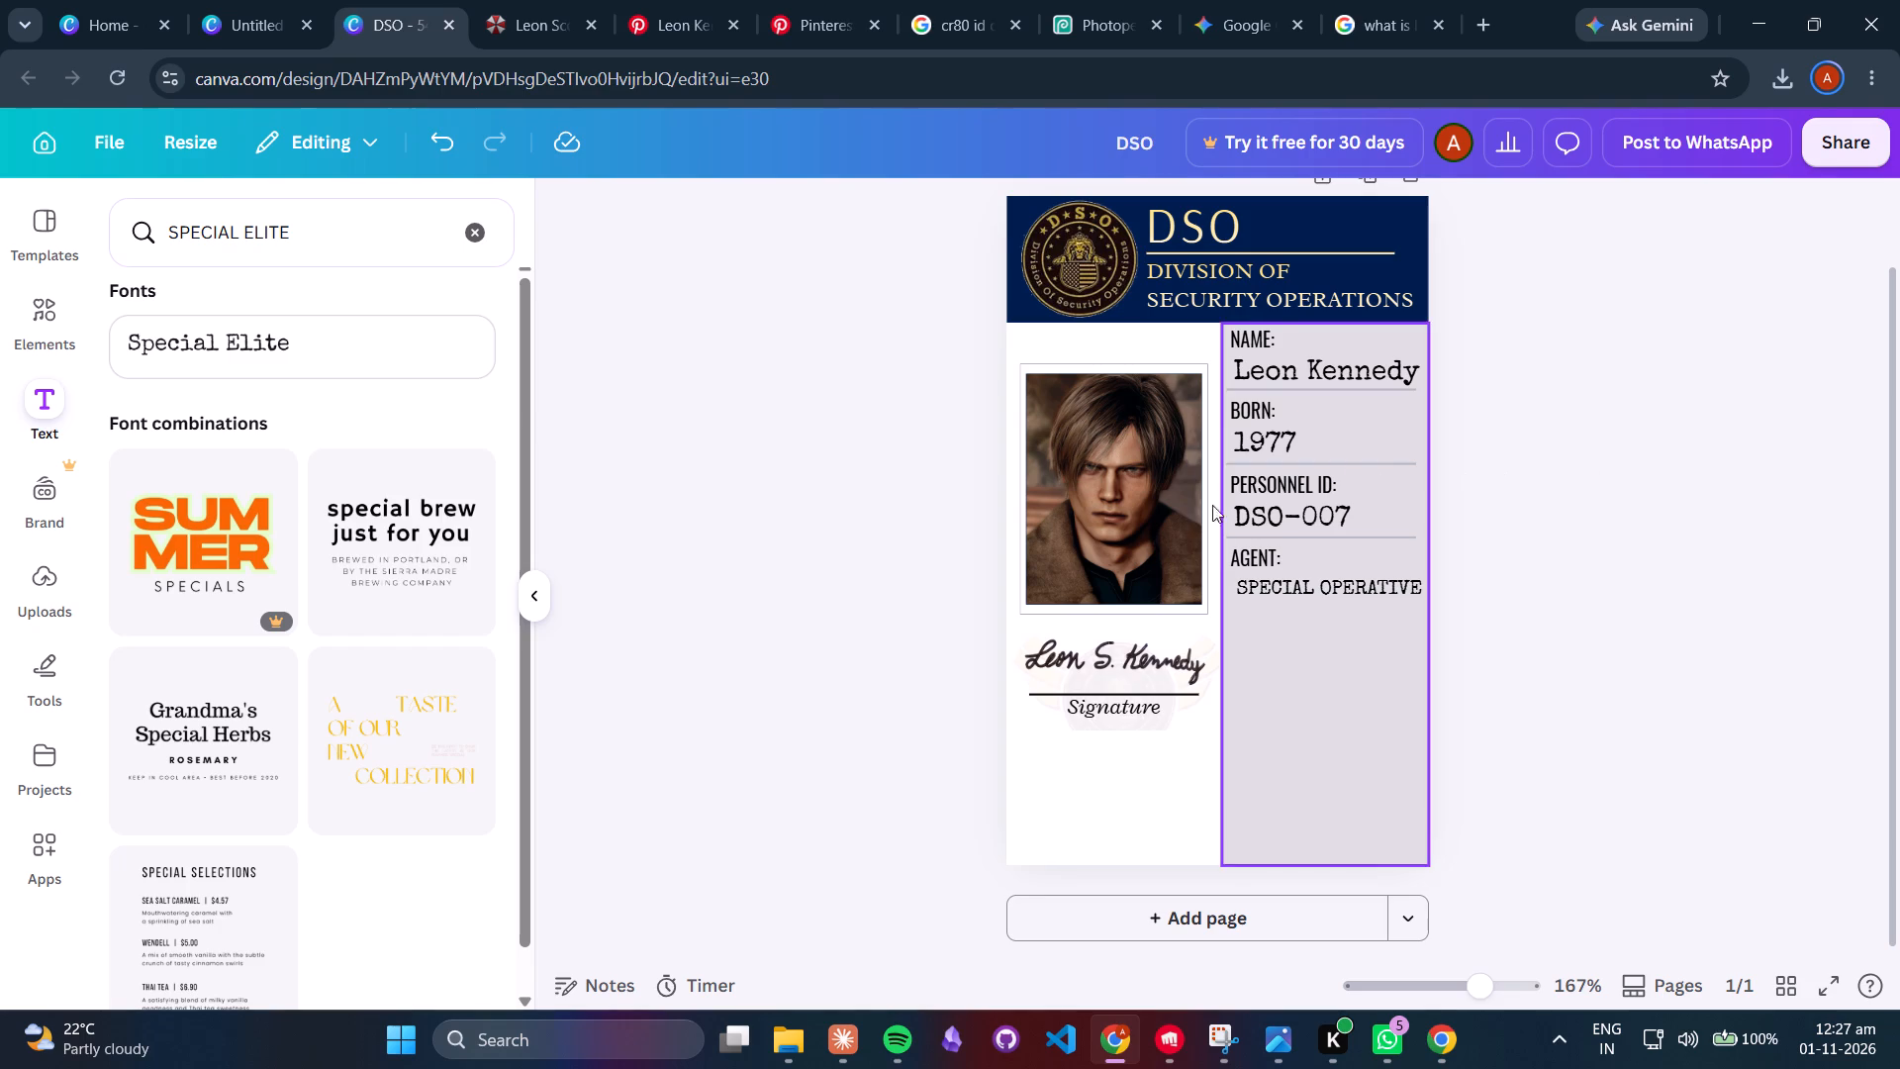
Copy the text style of the AGENT: label.
{"action": "left_click", "coordinate": [1250, 563]}
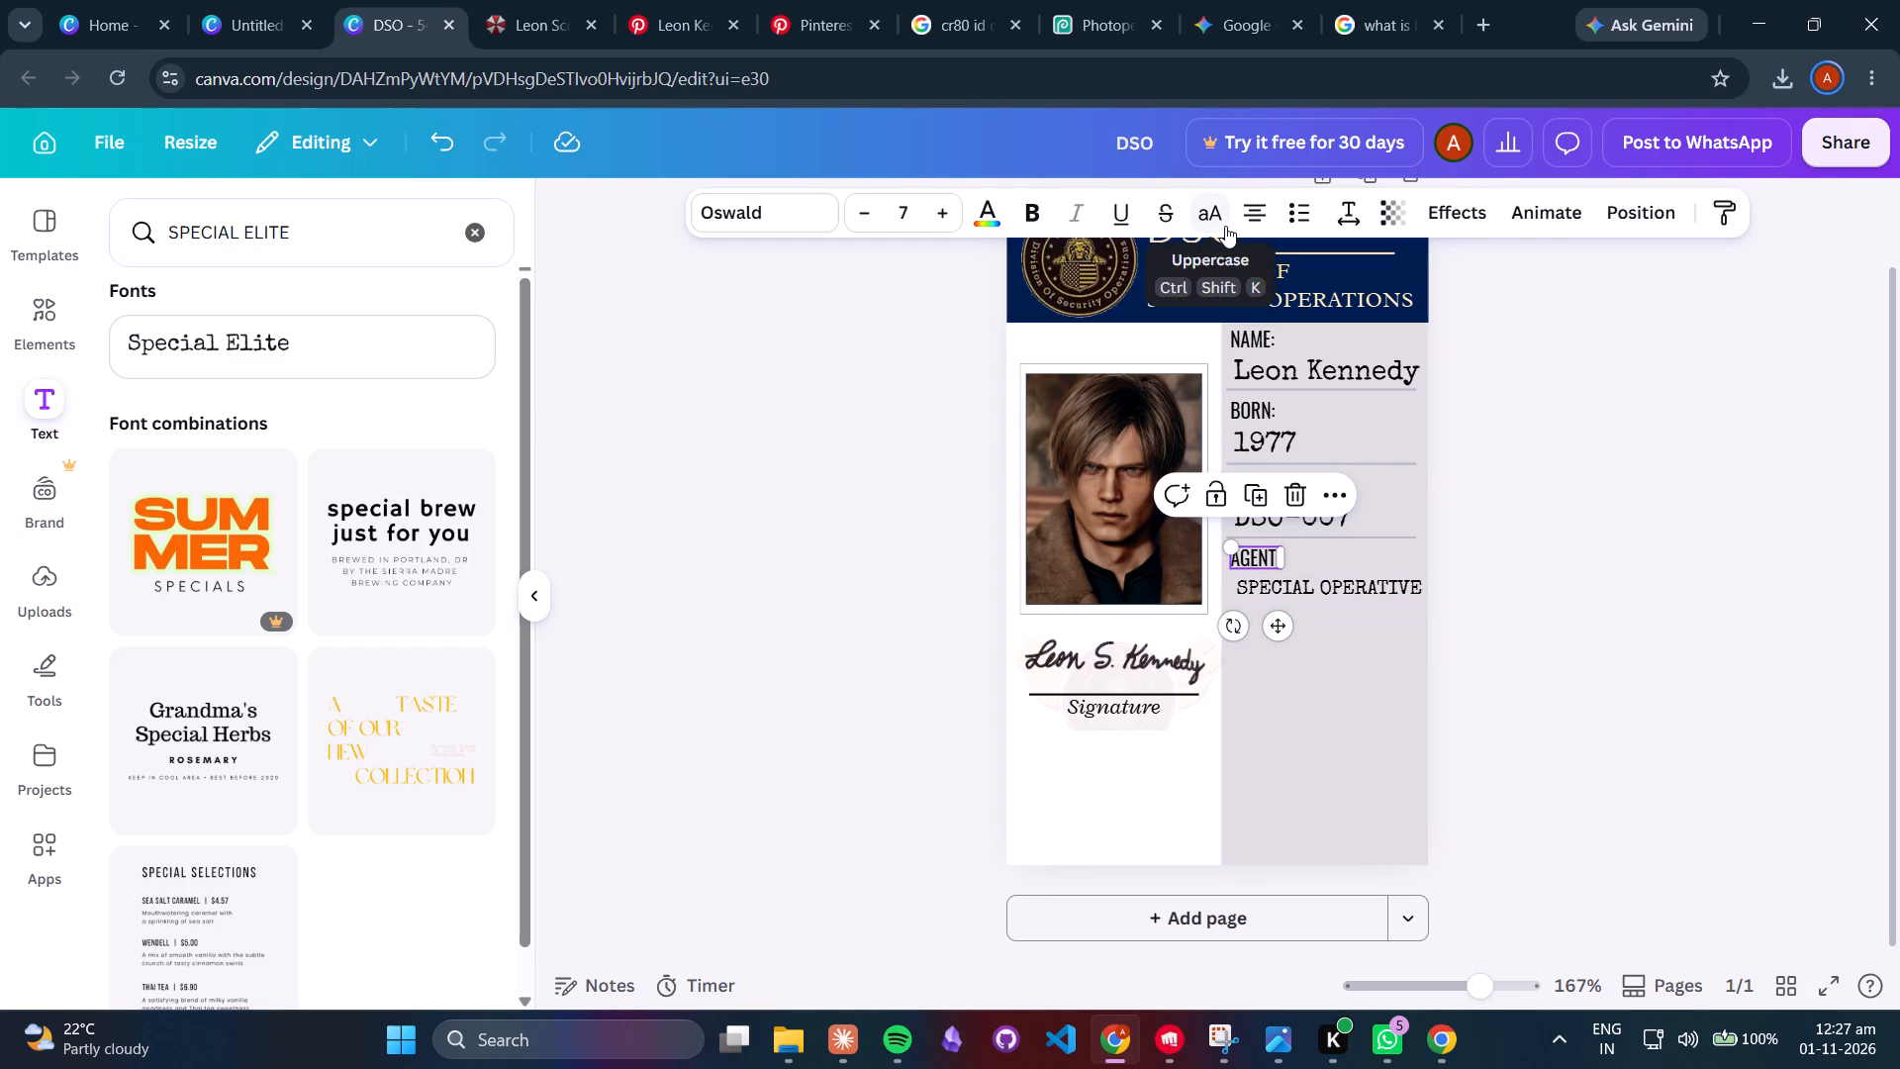
{"action": "left_click", "coordinate": [1709, 209]}
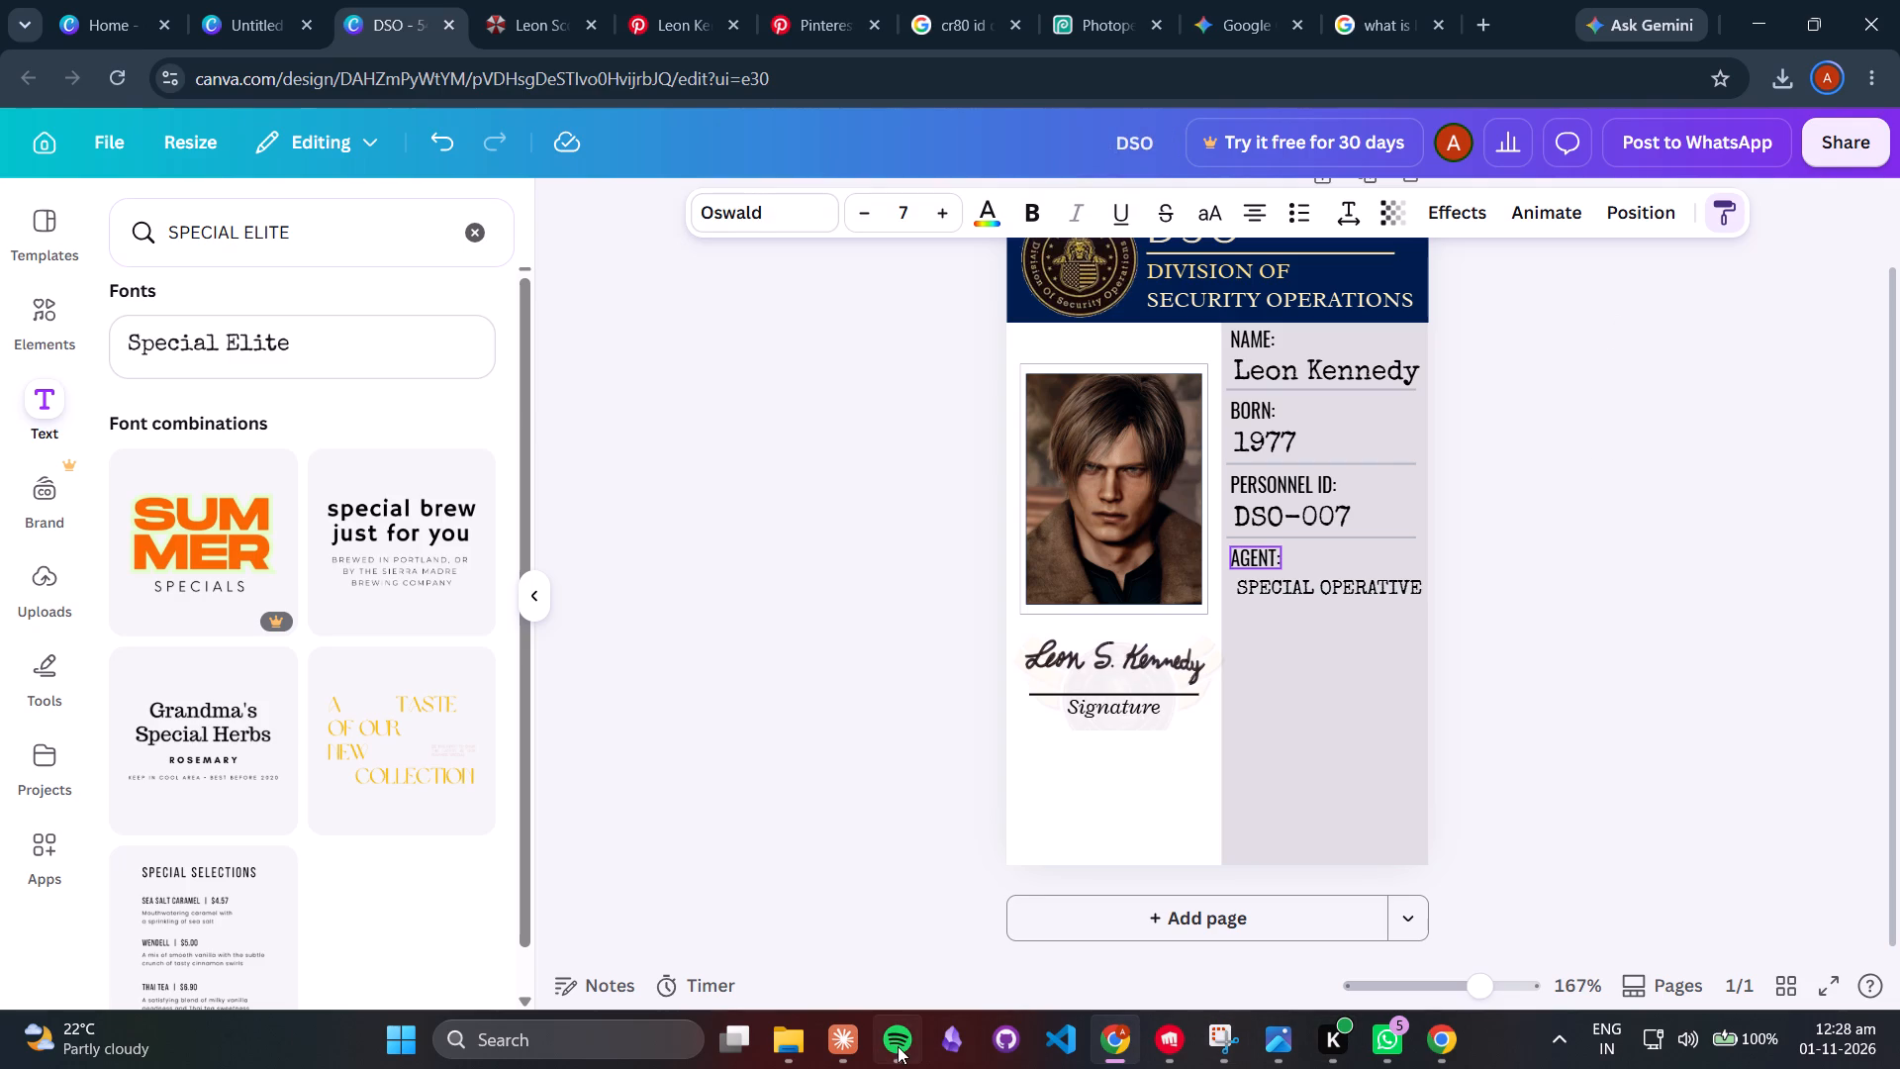
{"action": "left_click", "coordinate": [915, 975]}
{"action": "scroll", "coordinate": [811, 649], "scroll_direction": "up", "scroll_amount": 2}
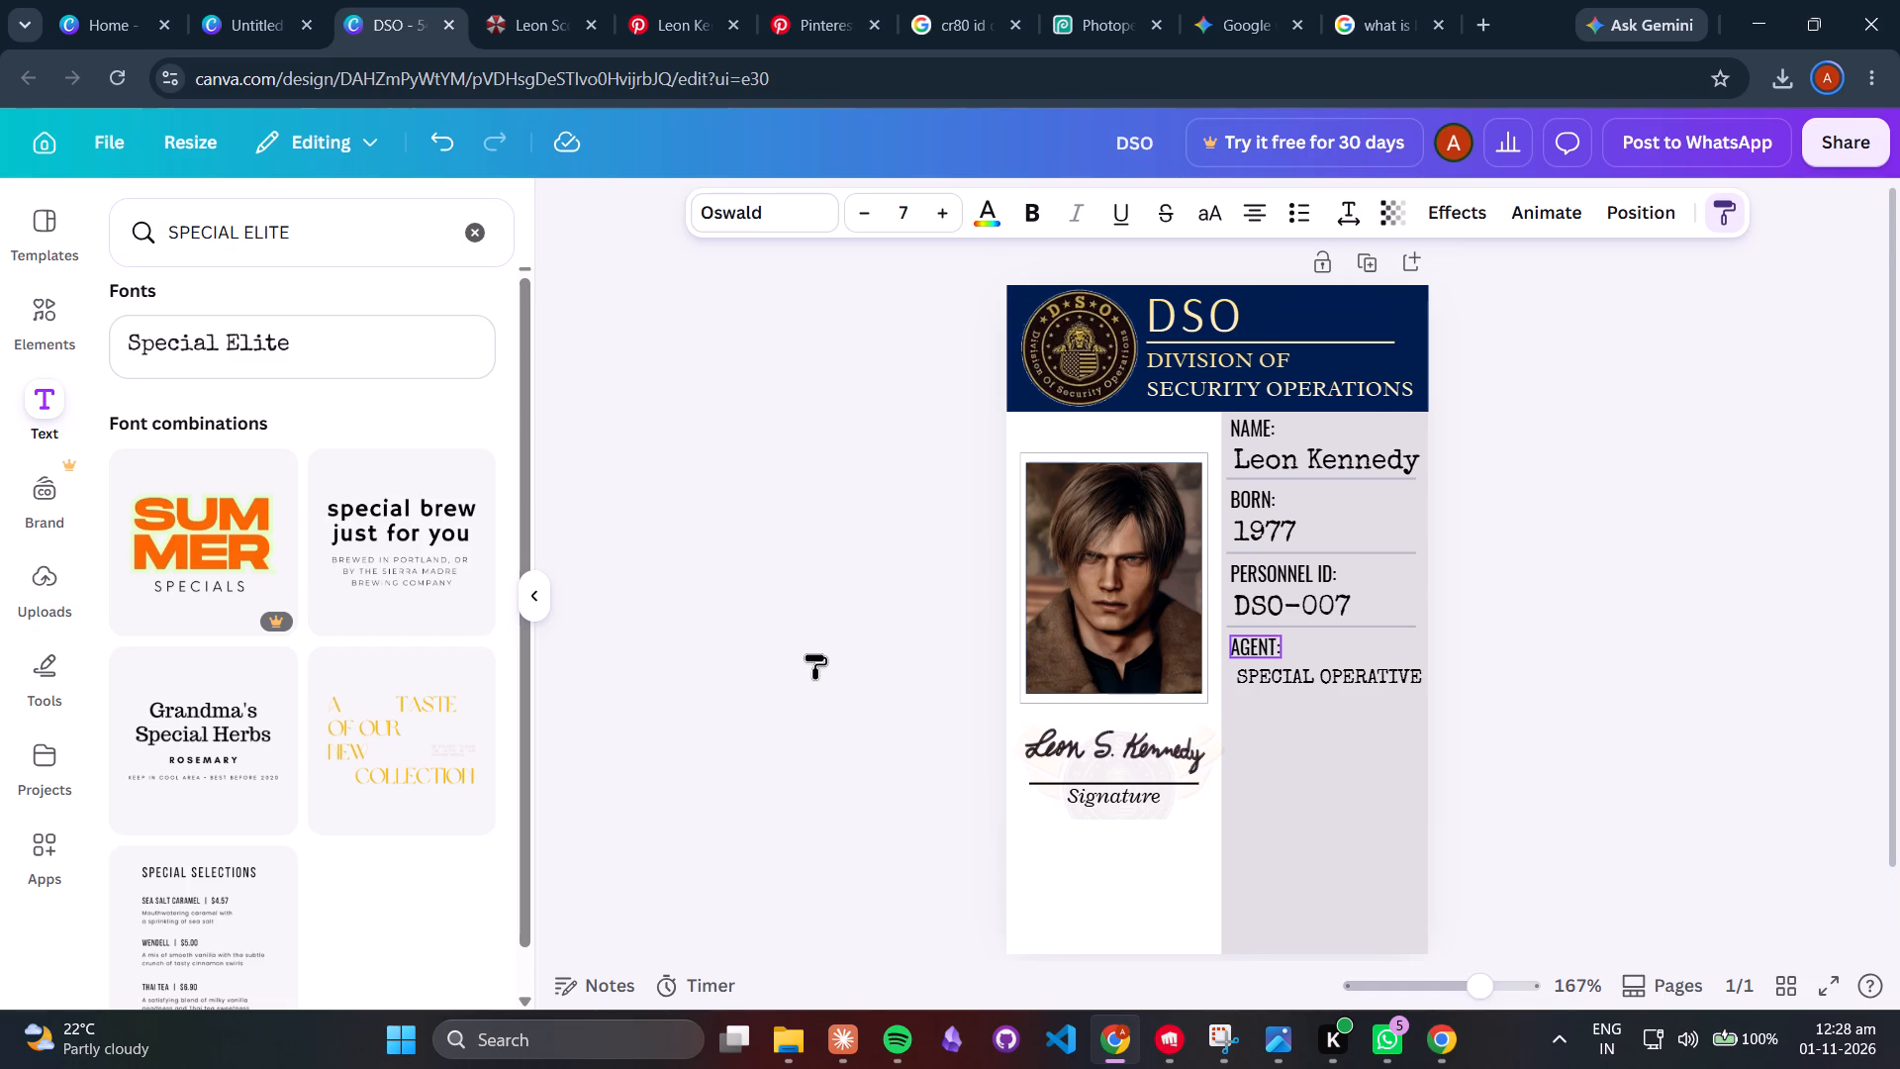
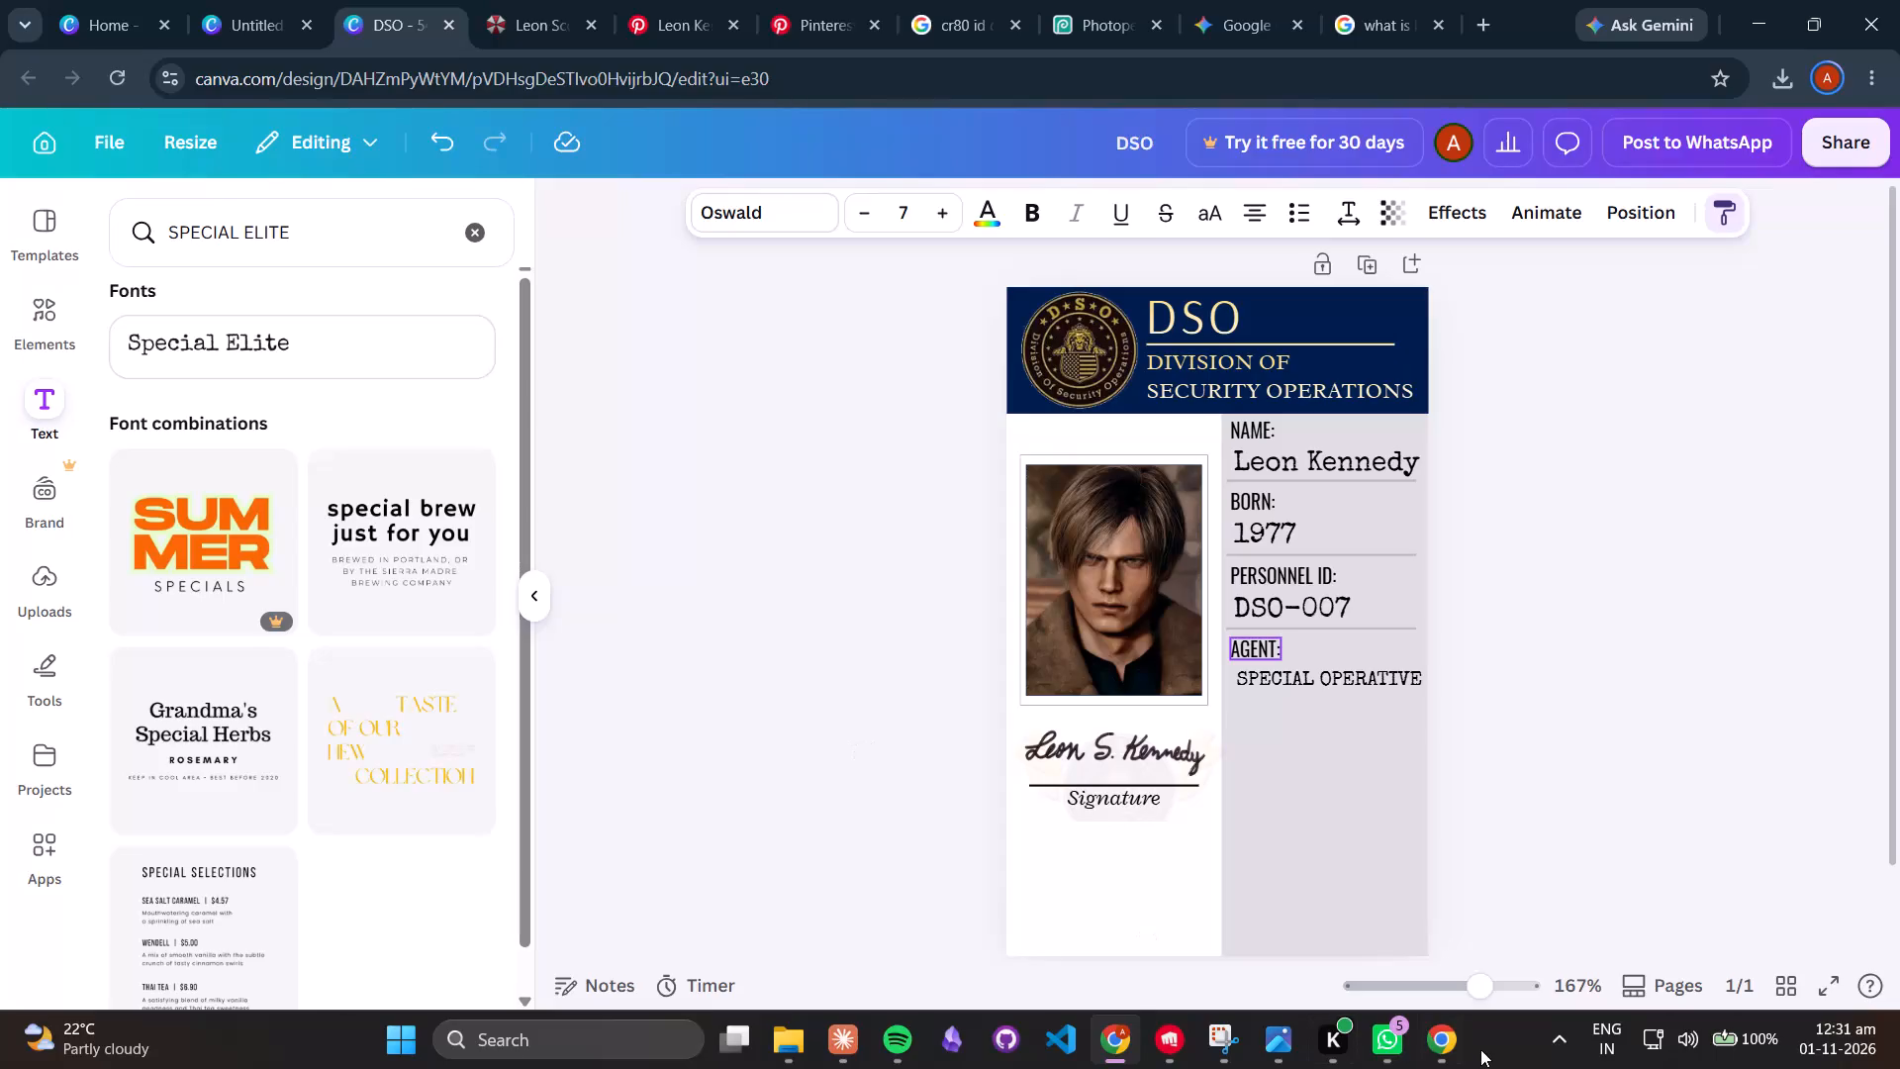
Duplicate the AGENT: label and place the copy beneath SPECIAL OPERATIVE, in line with the other labels.
{"action": "left_click", "coordinate": [1578, 596]}
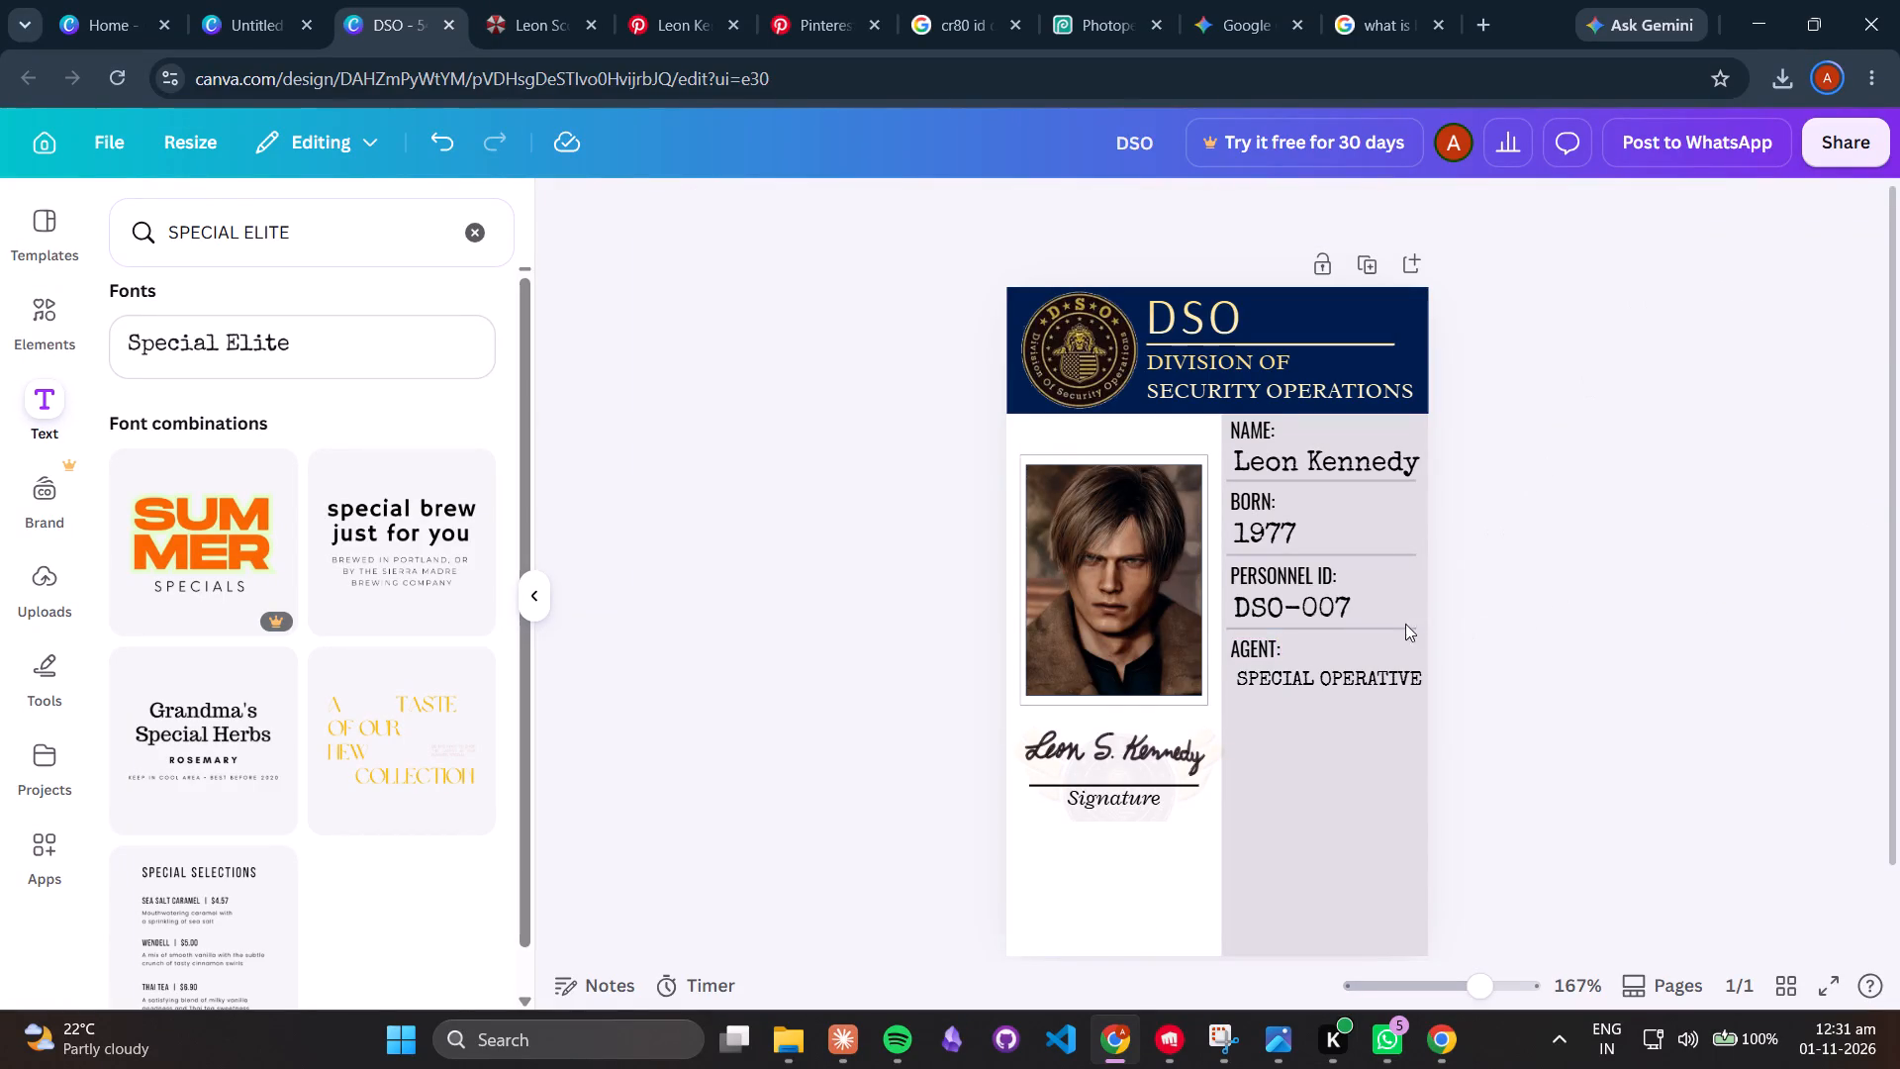
{"action": "left_click", "coordinate": [1248, 640]}
{"action": "key", "text": "ctrl+c"}
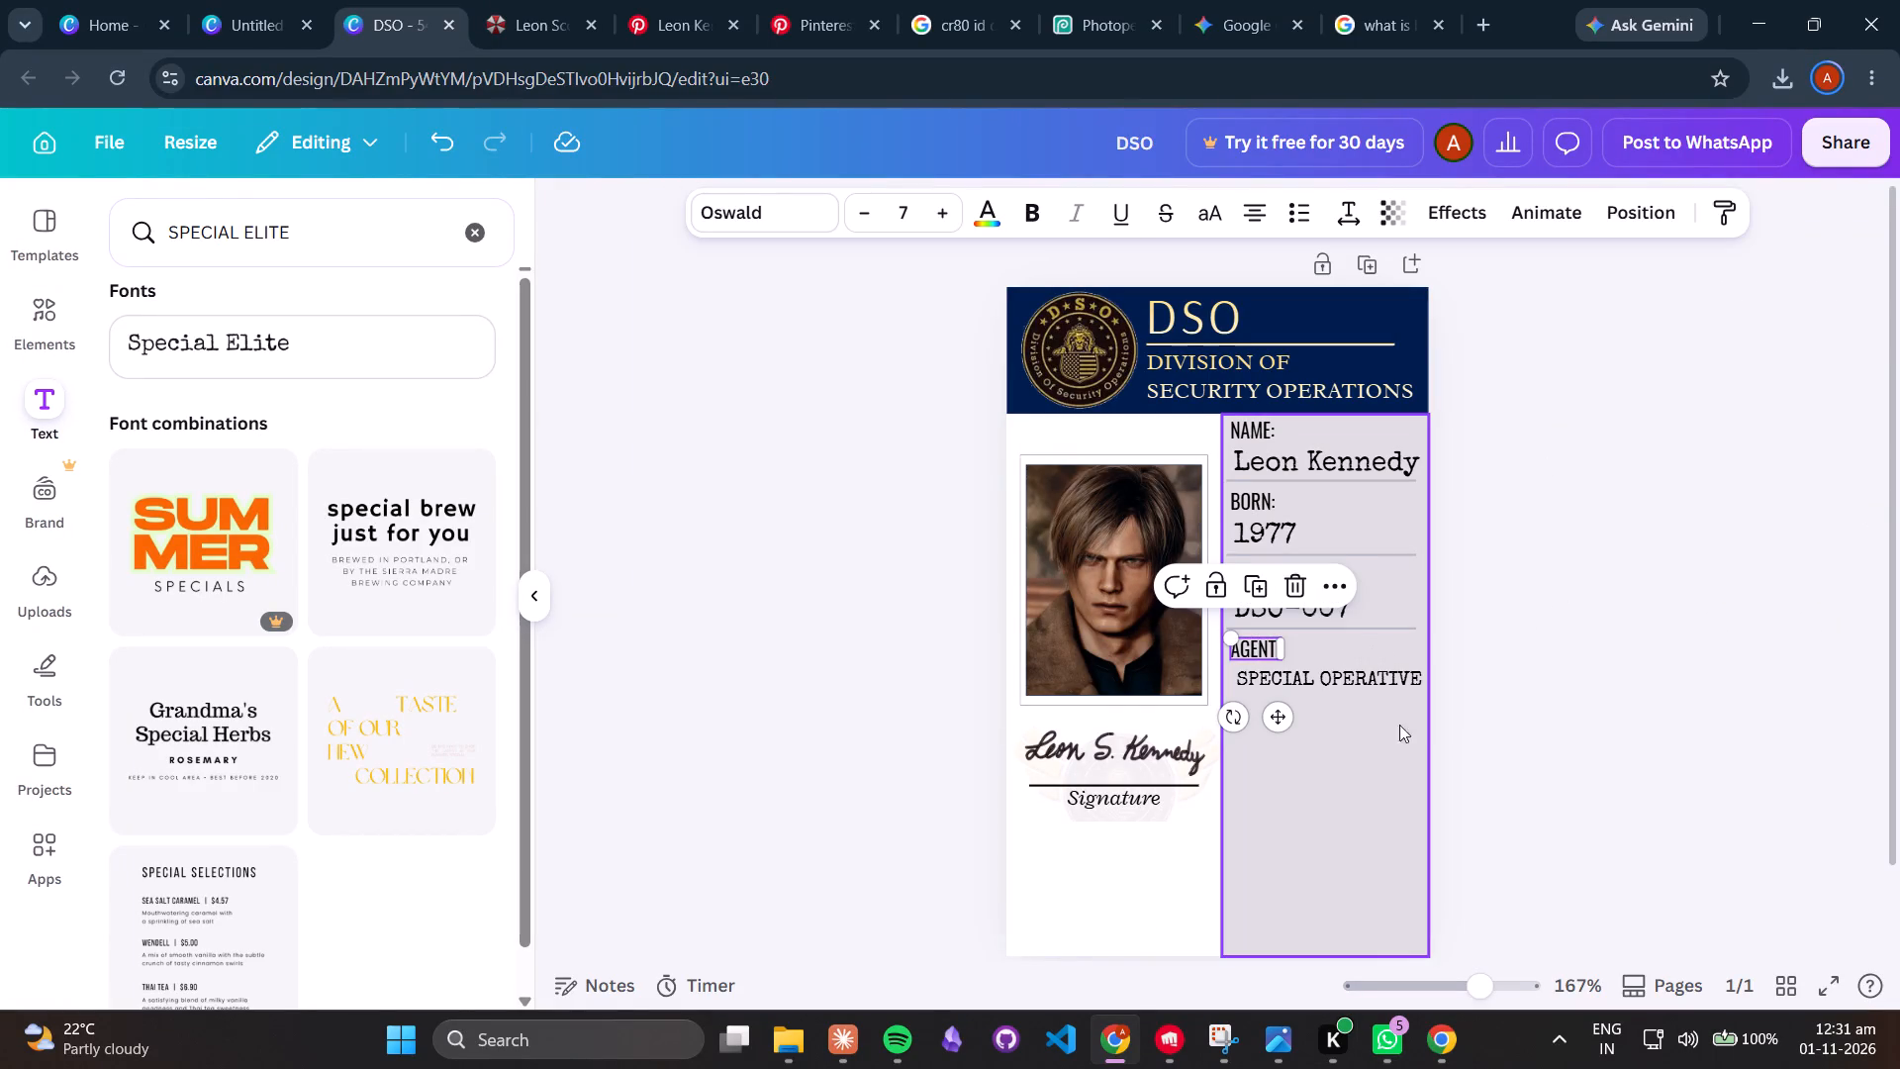
{"action": "left_click", "coordinate": [1311, 746]}
{"action": "key", "text": "ctrl+v"}
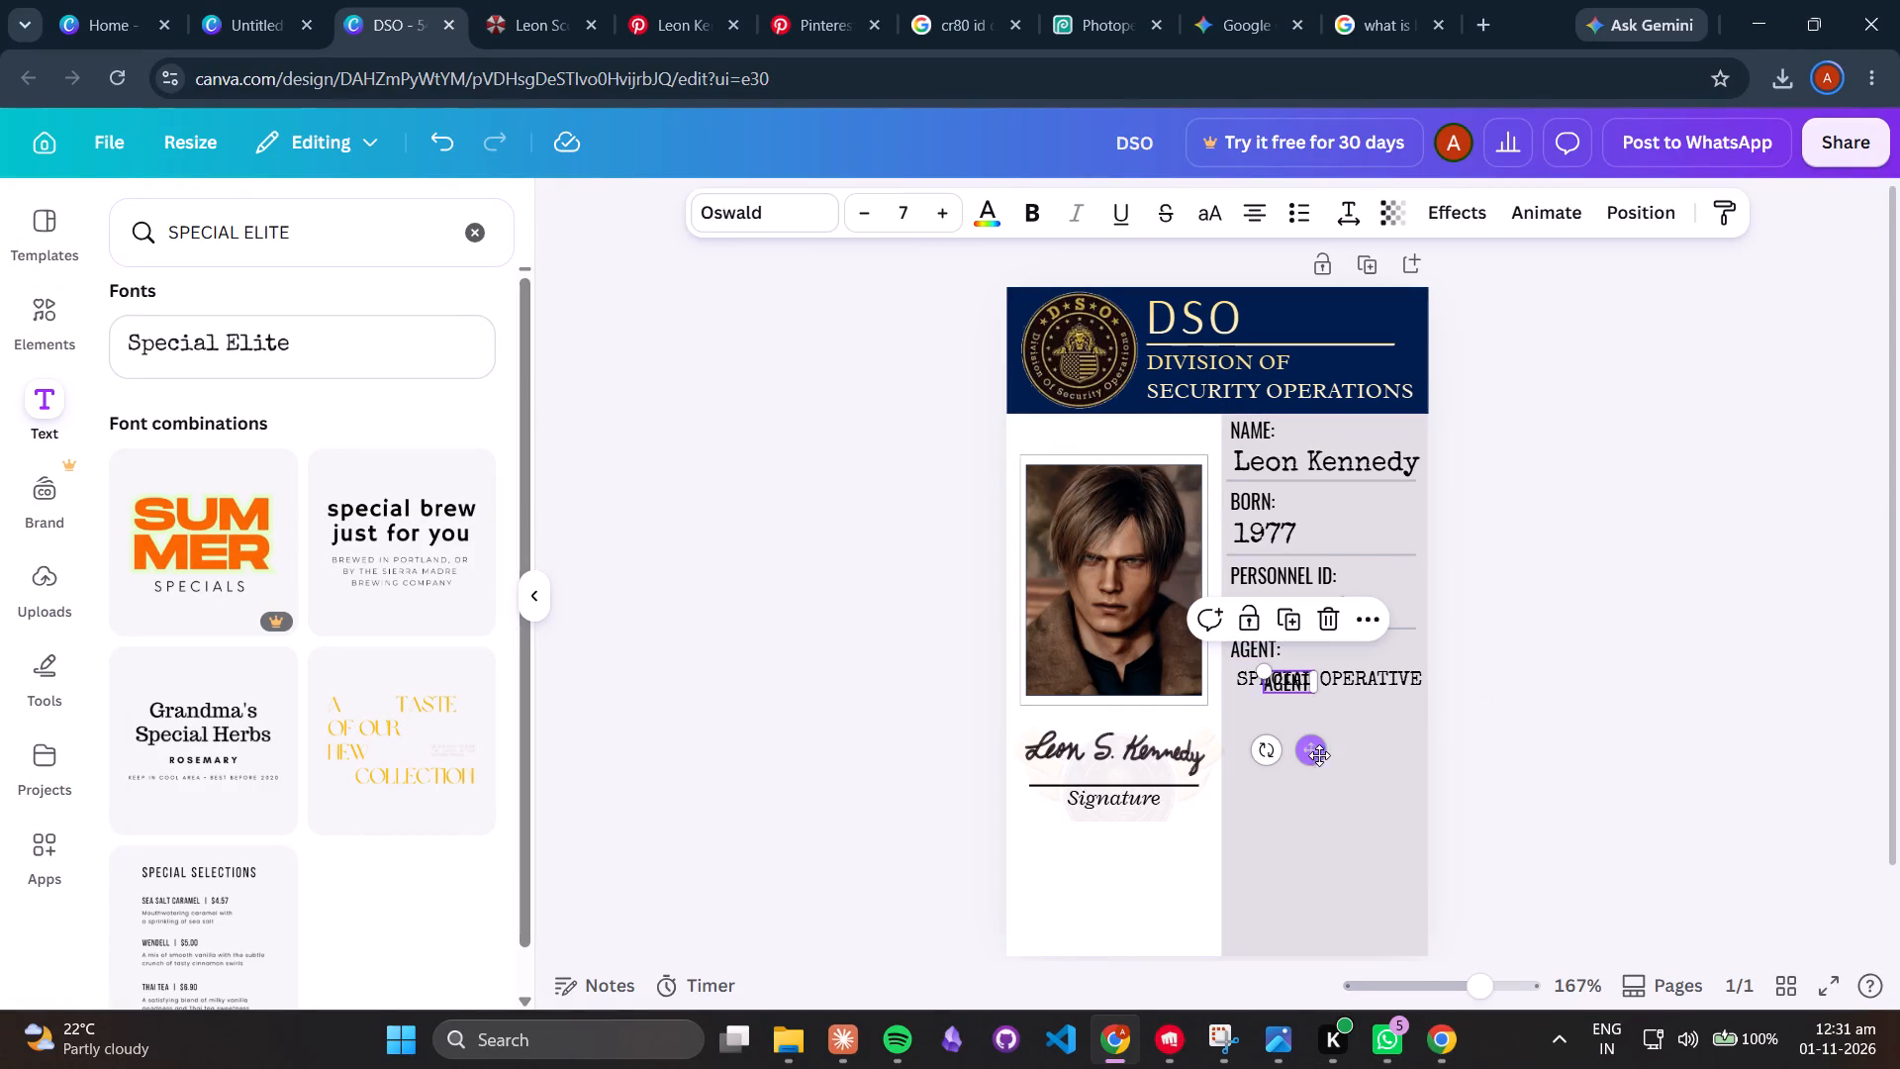
{"action": "left_click_drag", "start_coordinate": [1310, 758], "coordinate": [1278, 805]}
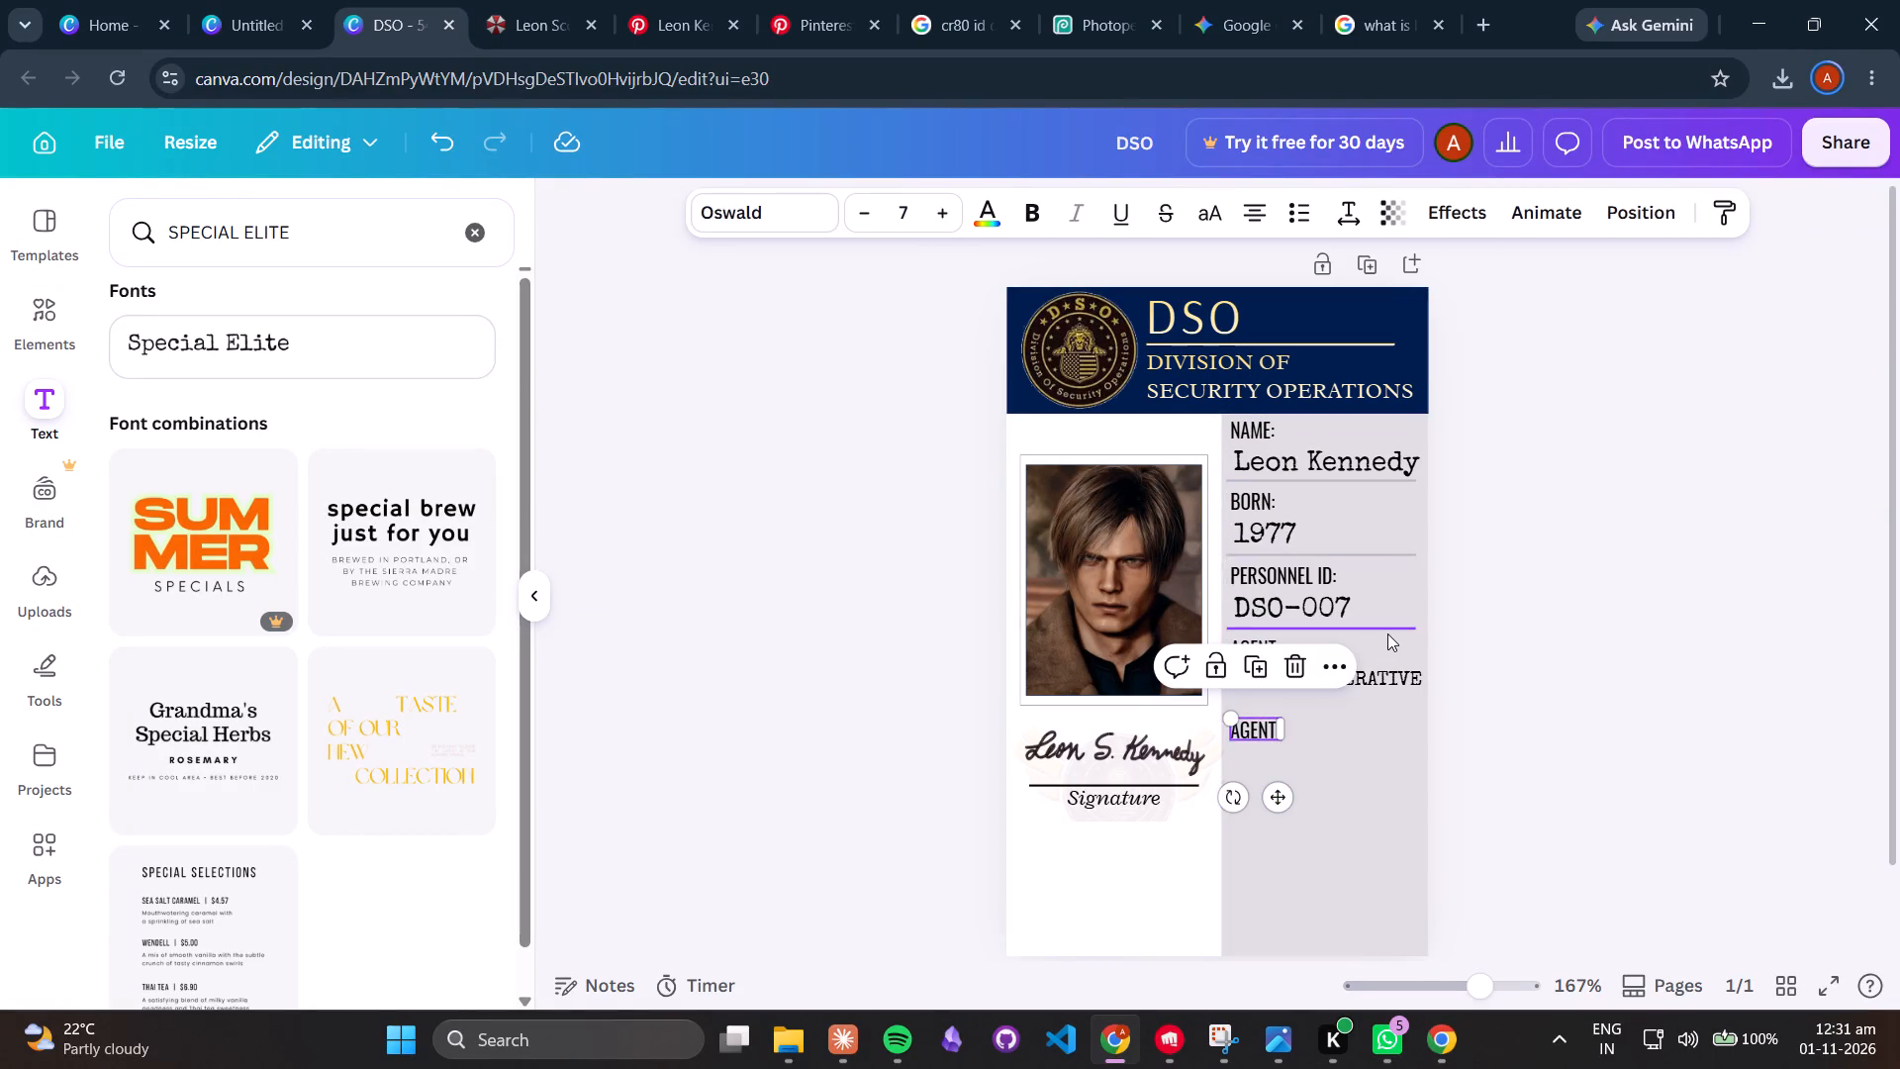
Duplicate the divider under DSO-007 and position the copy beneath SPECIAL OPERATIVE with 0.5 spacing, in line with the dividers above.
{"action": "left_click", "coordinate": [1387, 633]}
{"action": "key", "text": "ctrl+c"}
{"action": "left_click", "coordinate": [1353, 770]}
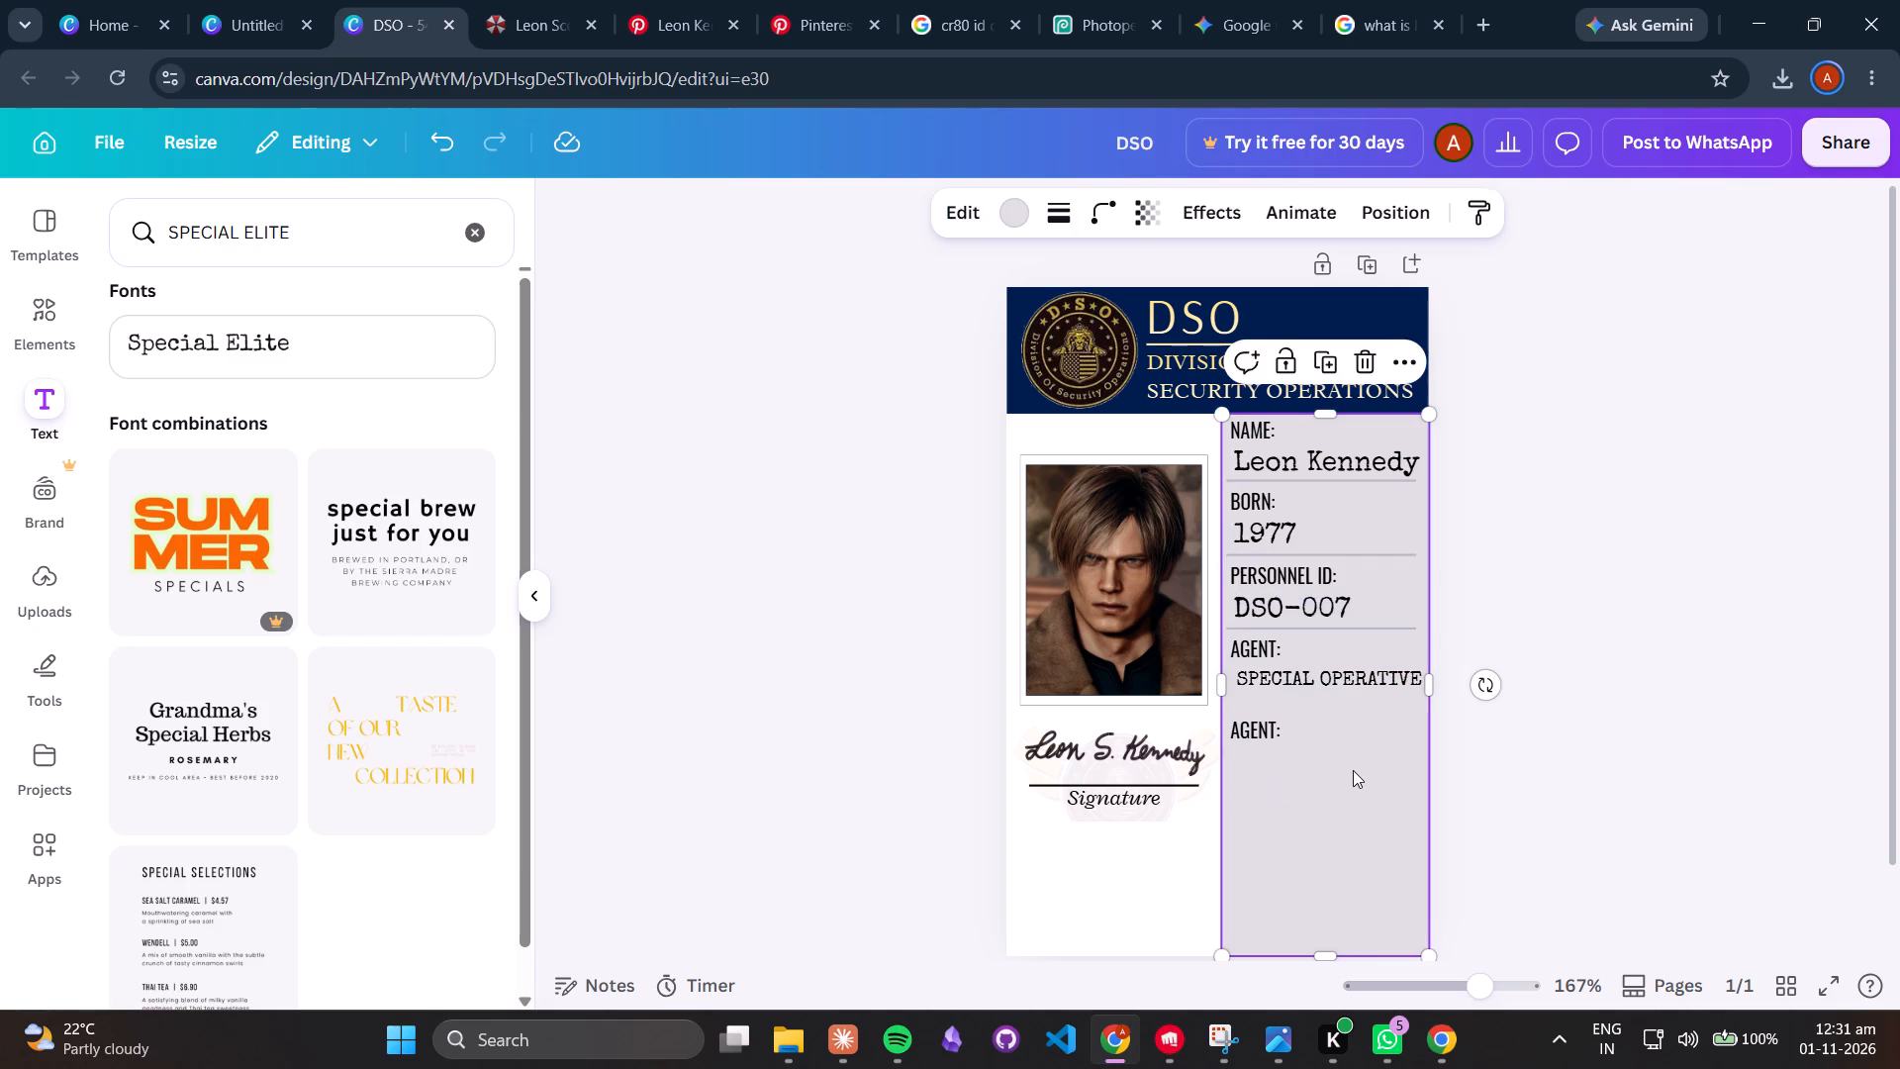
{"action": "key", "text": "ctrl+v"}
{"action": "left_click_drag", "start_coordinate": [1378, 723], "coordinate": [1342, 757]}
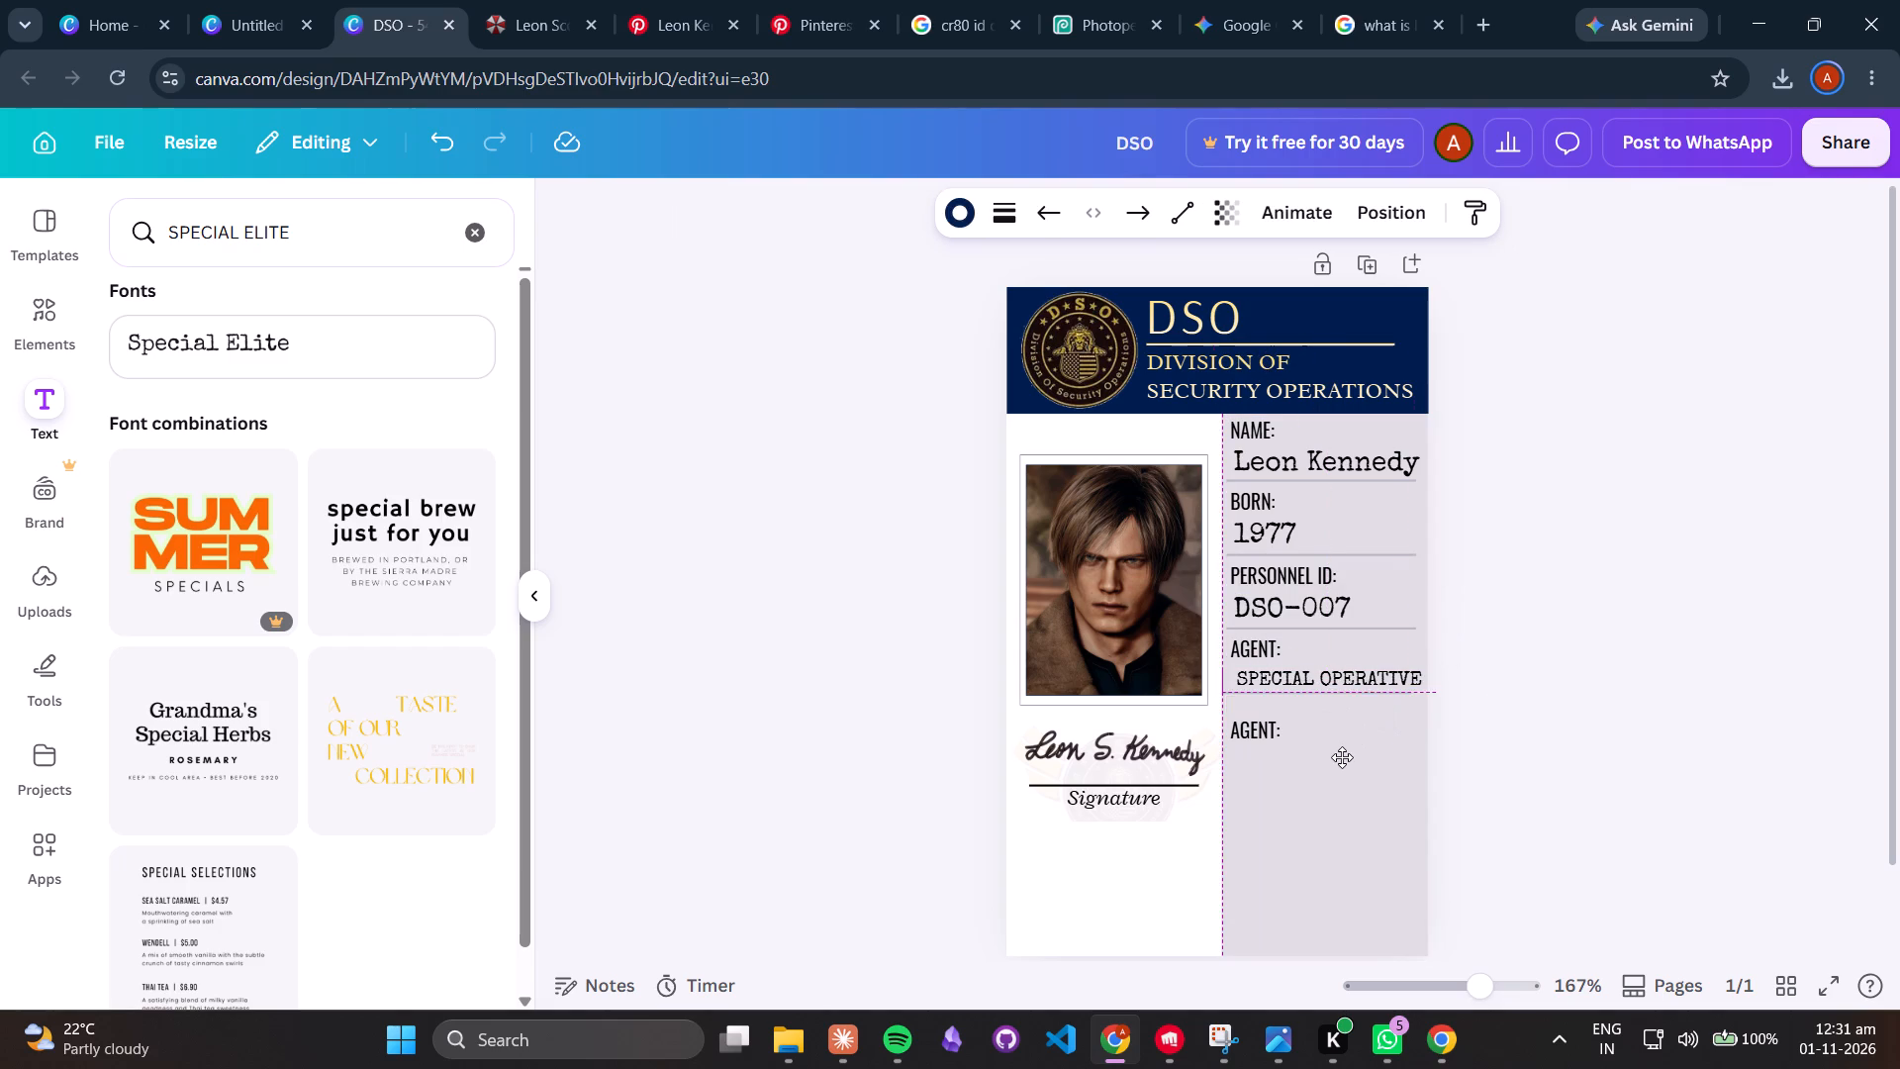
{"action": "left_click_drag", "start_coordinate": [1342, 757], "coordinate": [1347, 760]}
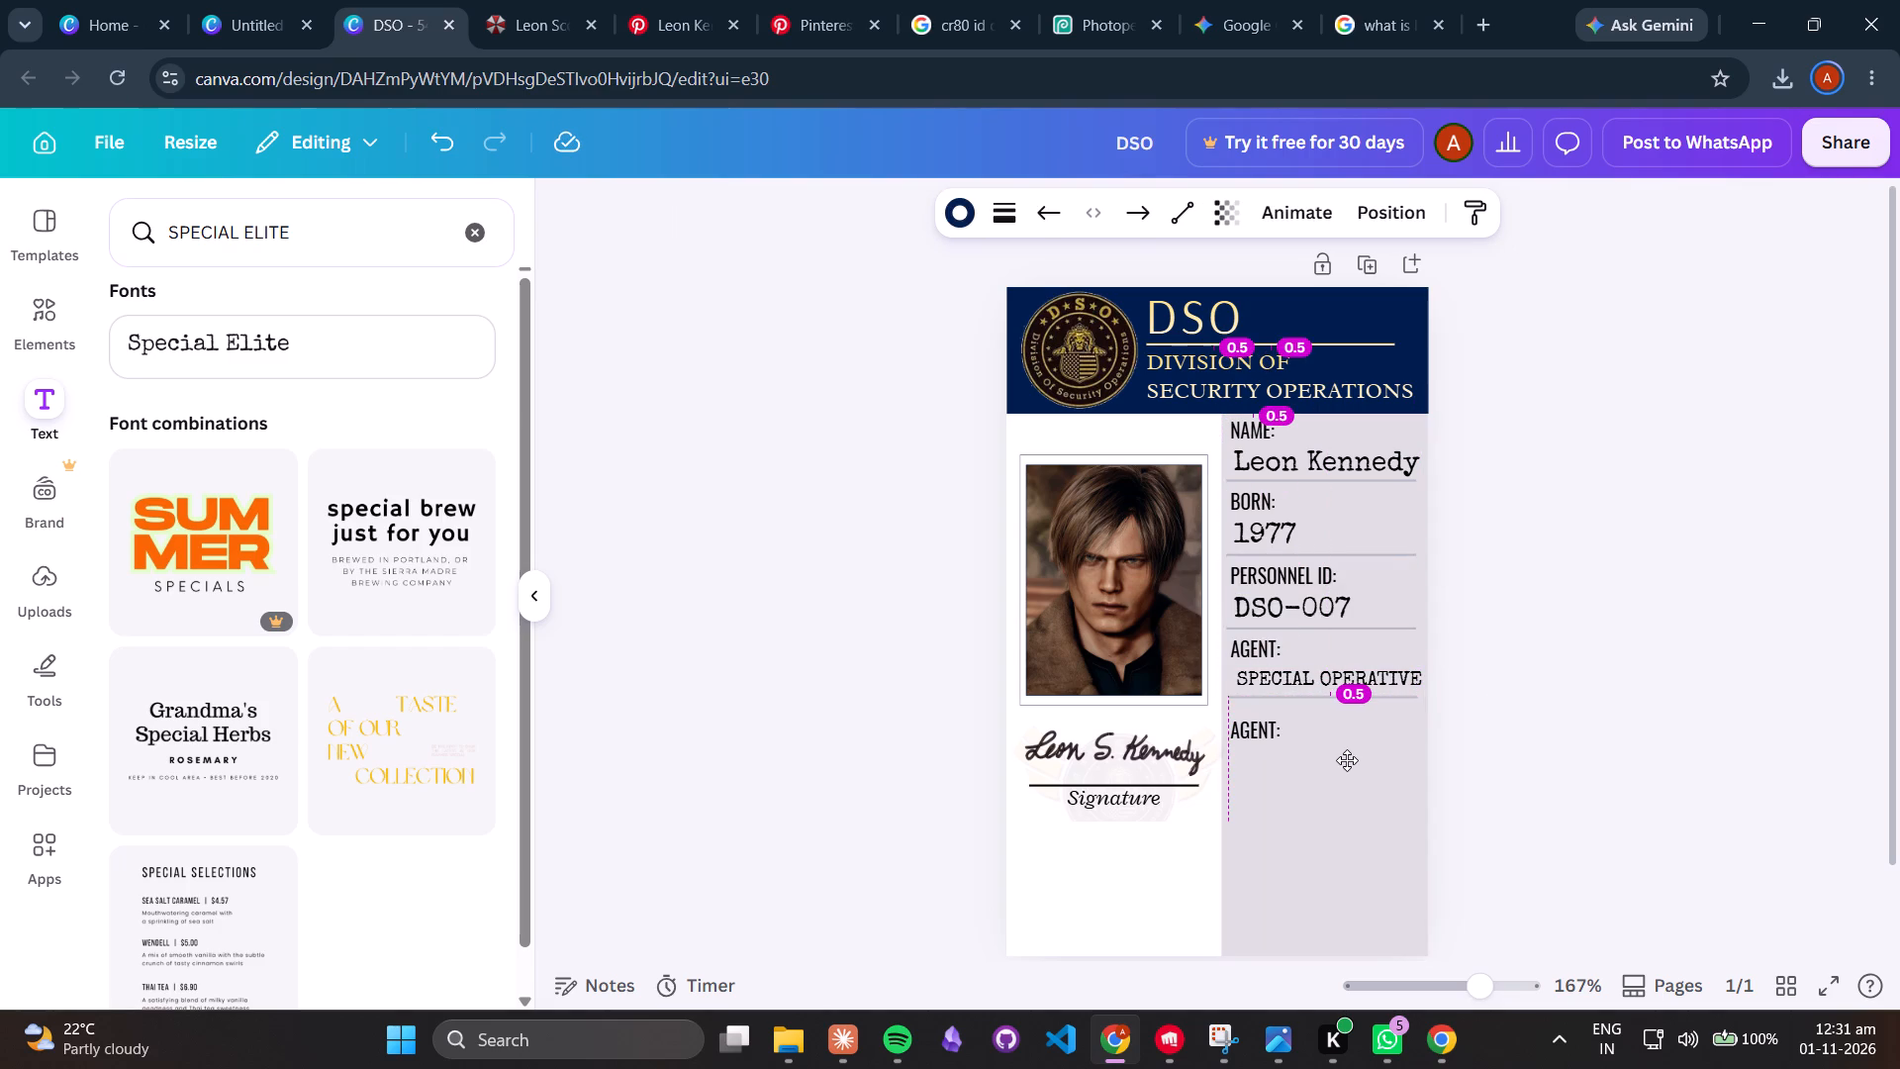
{"action": "left_click_drag", "start_coordinate": [1347, 760], "coordinate": [1341, 758]}
{"action": "left_click_drag", "start_coordinate": [1341, 758], "coordinate": [1344, 758]}
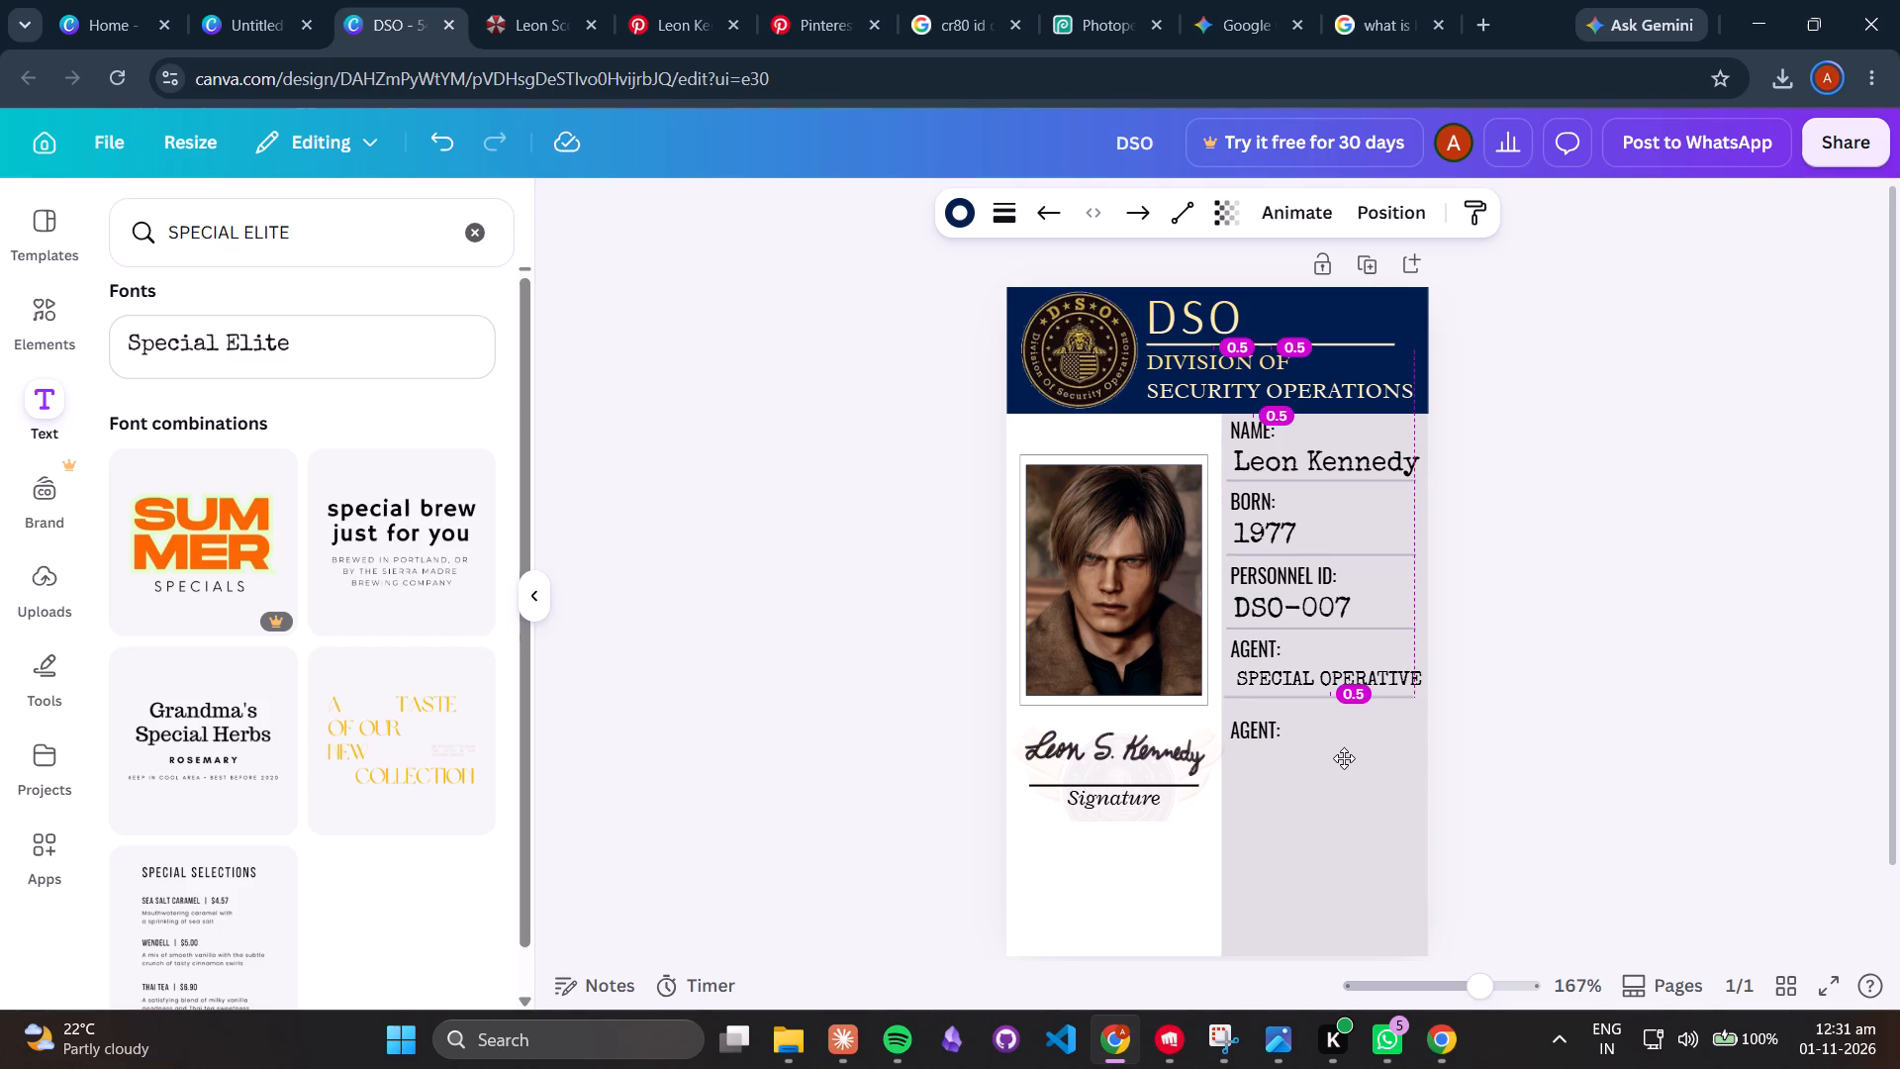
{"action": "left_click_drag", "start_coordinate": [1344, 758], "coordinate": [1346, 759]}
{"action": "left_click", "coordinate": [1528, 720]}
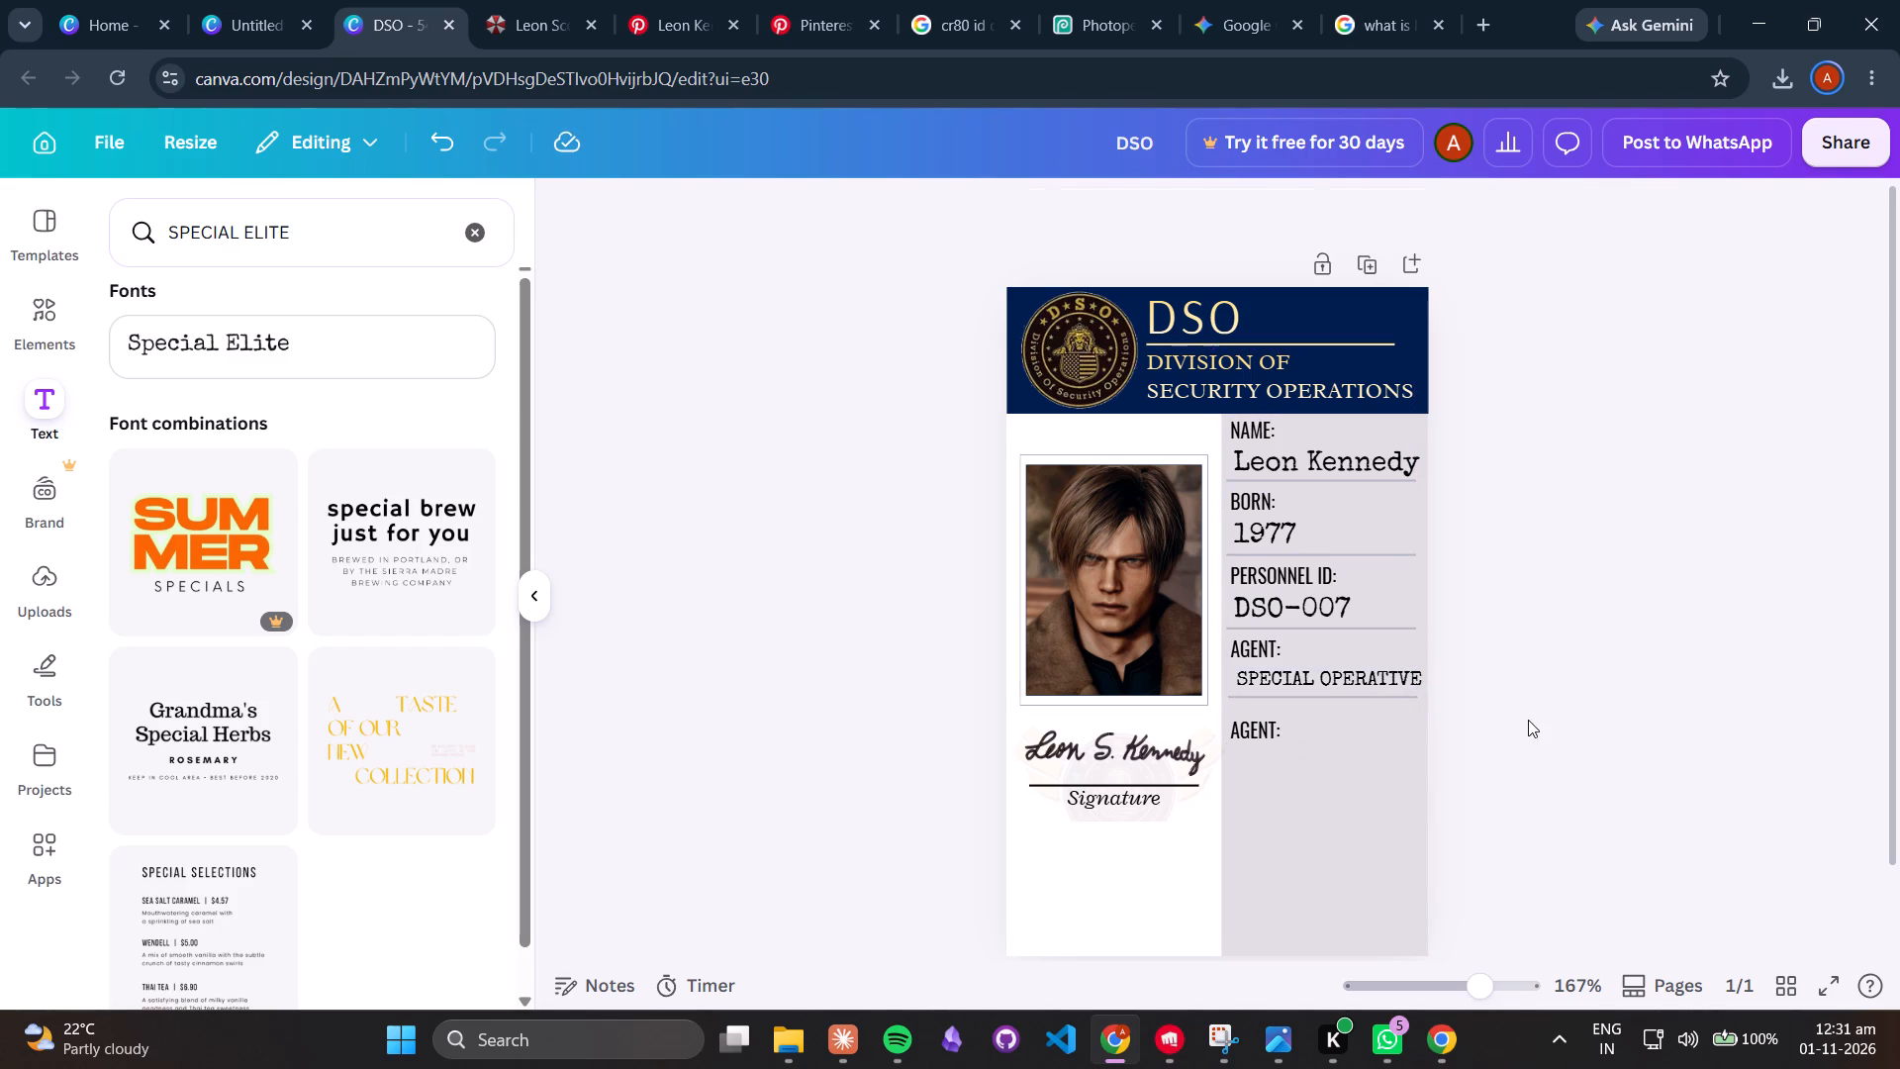
Shift the SPECIAL OPERATIVE text slightly sideways so it lines up with the values above, within the divider's width.
{"action": "left_click", "coordinate": [1368, 670]}
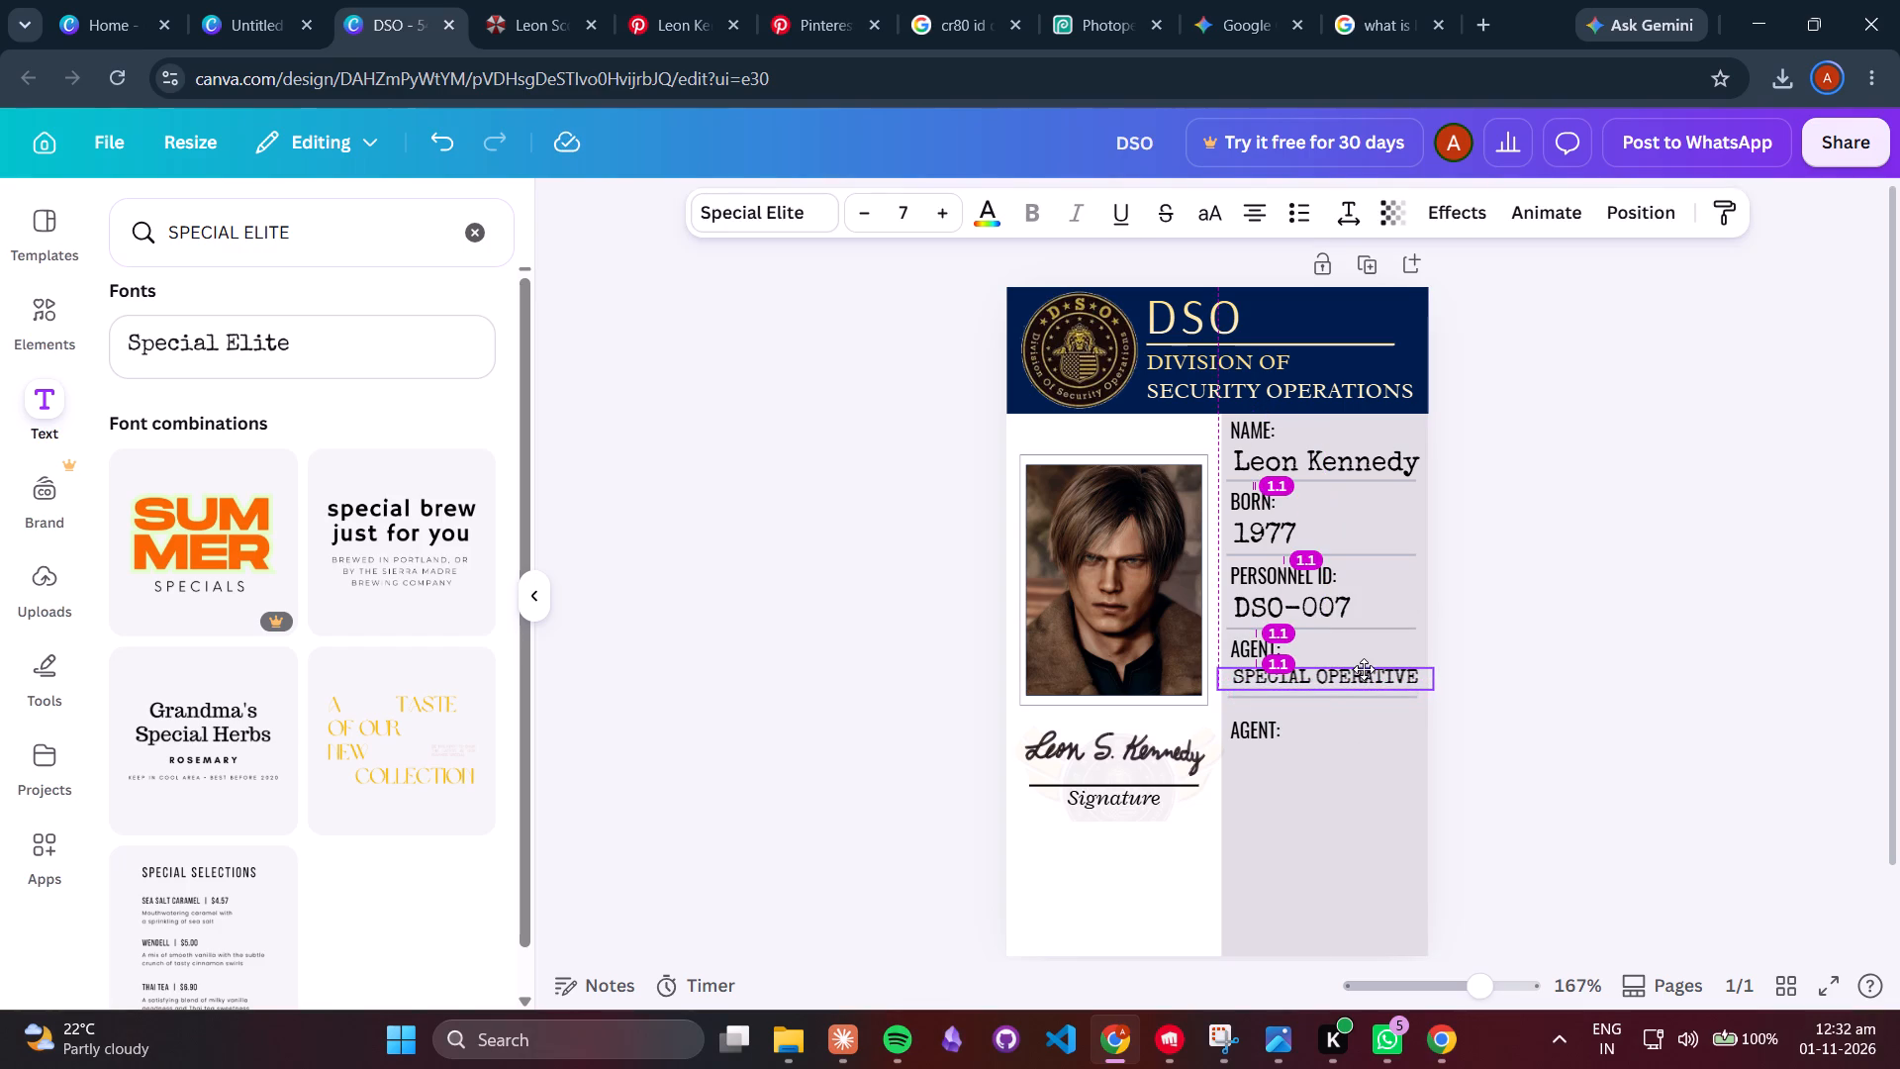
{"action": "left_click", "coordinate": [1468, 704]}
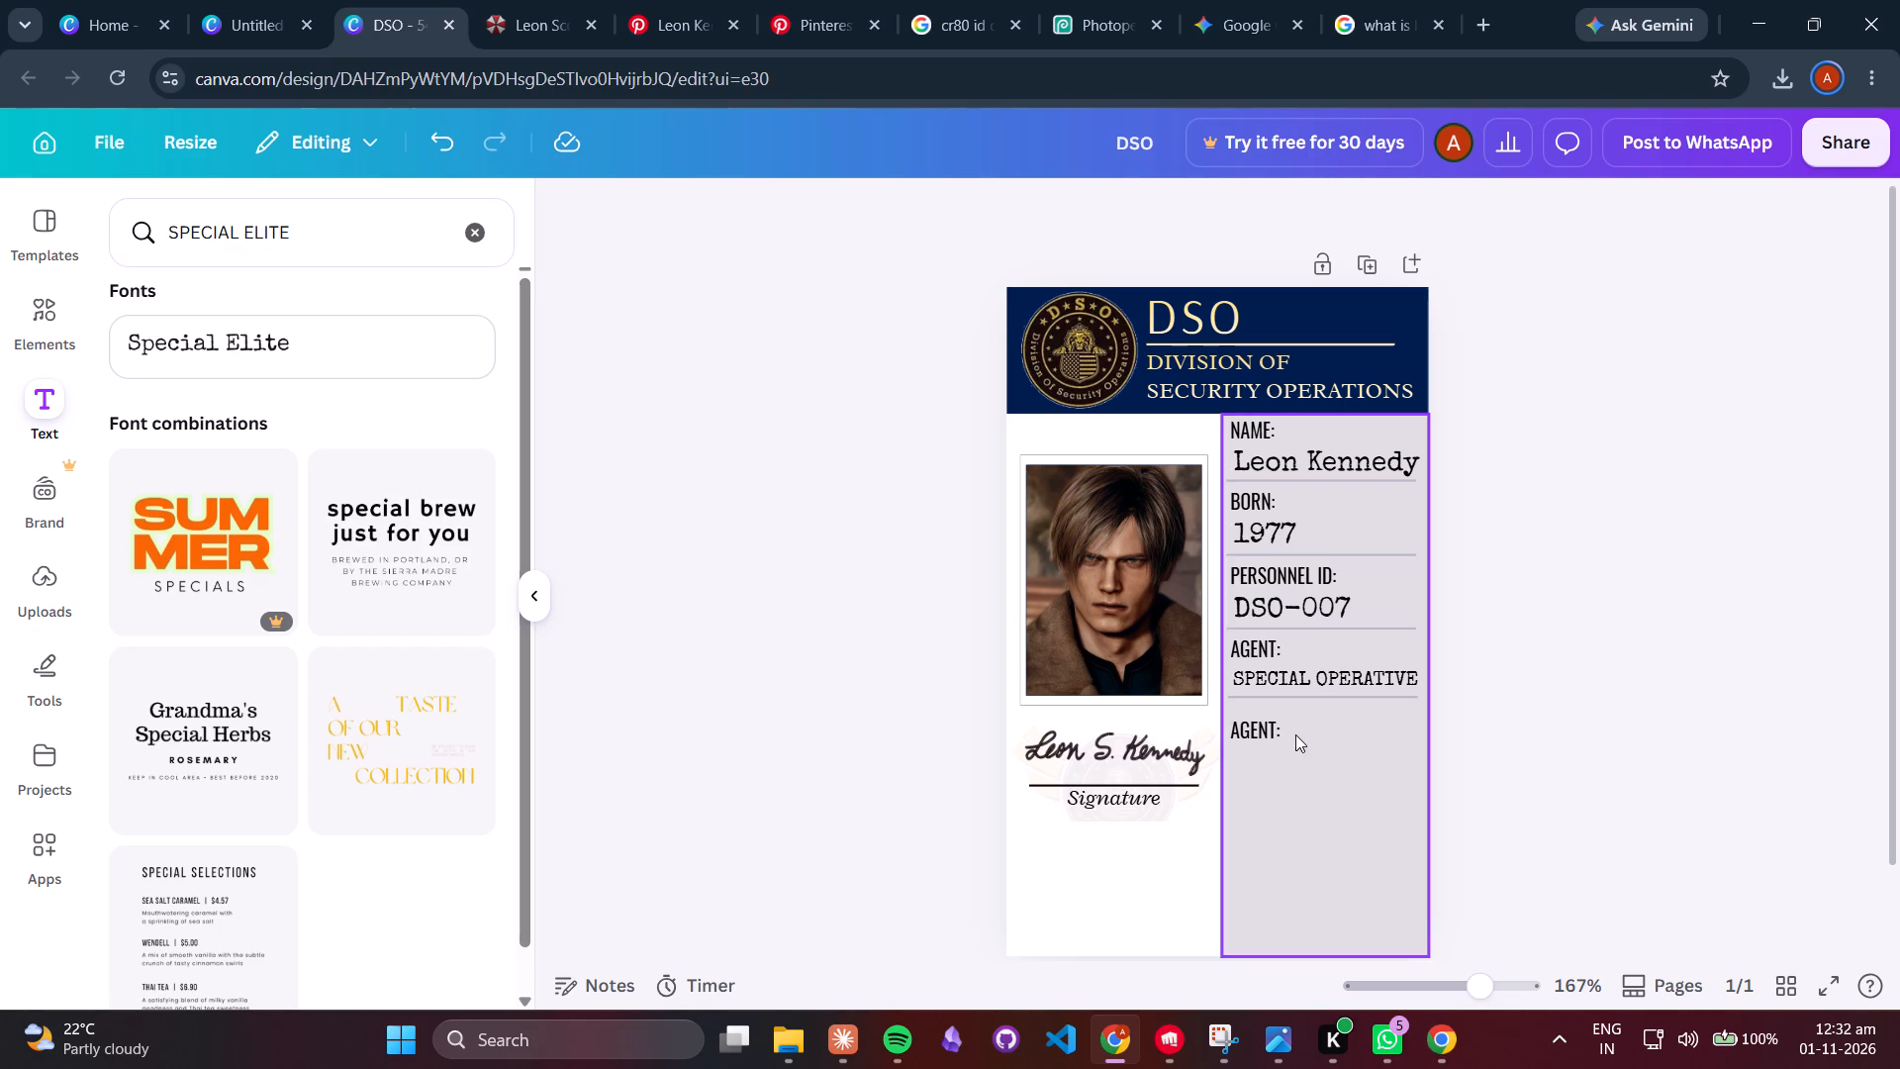
Move the duplicated AGENT: label closer to the new divider, change its text to HEIGHT:, and align it with the labels above.
{"action": "left_click_drag", "start_coordinate": [1262, 728], "coordinate": [1262, 719]}
{"action": "left_click", "coordinate": [1262, 719]}
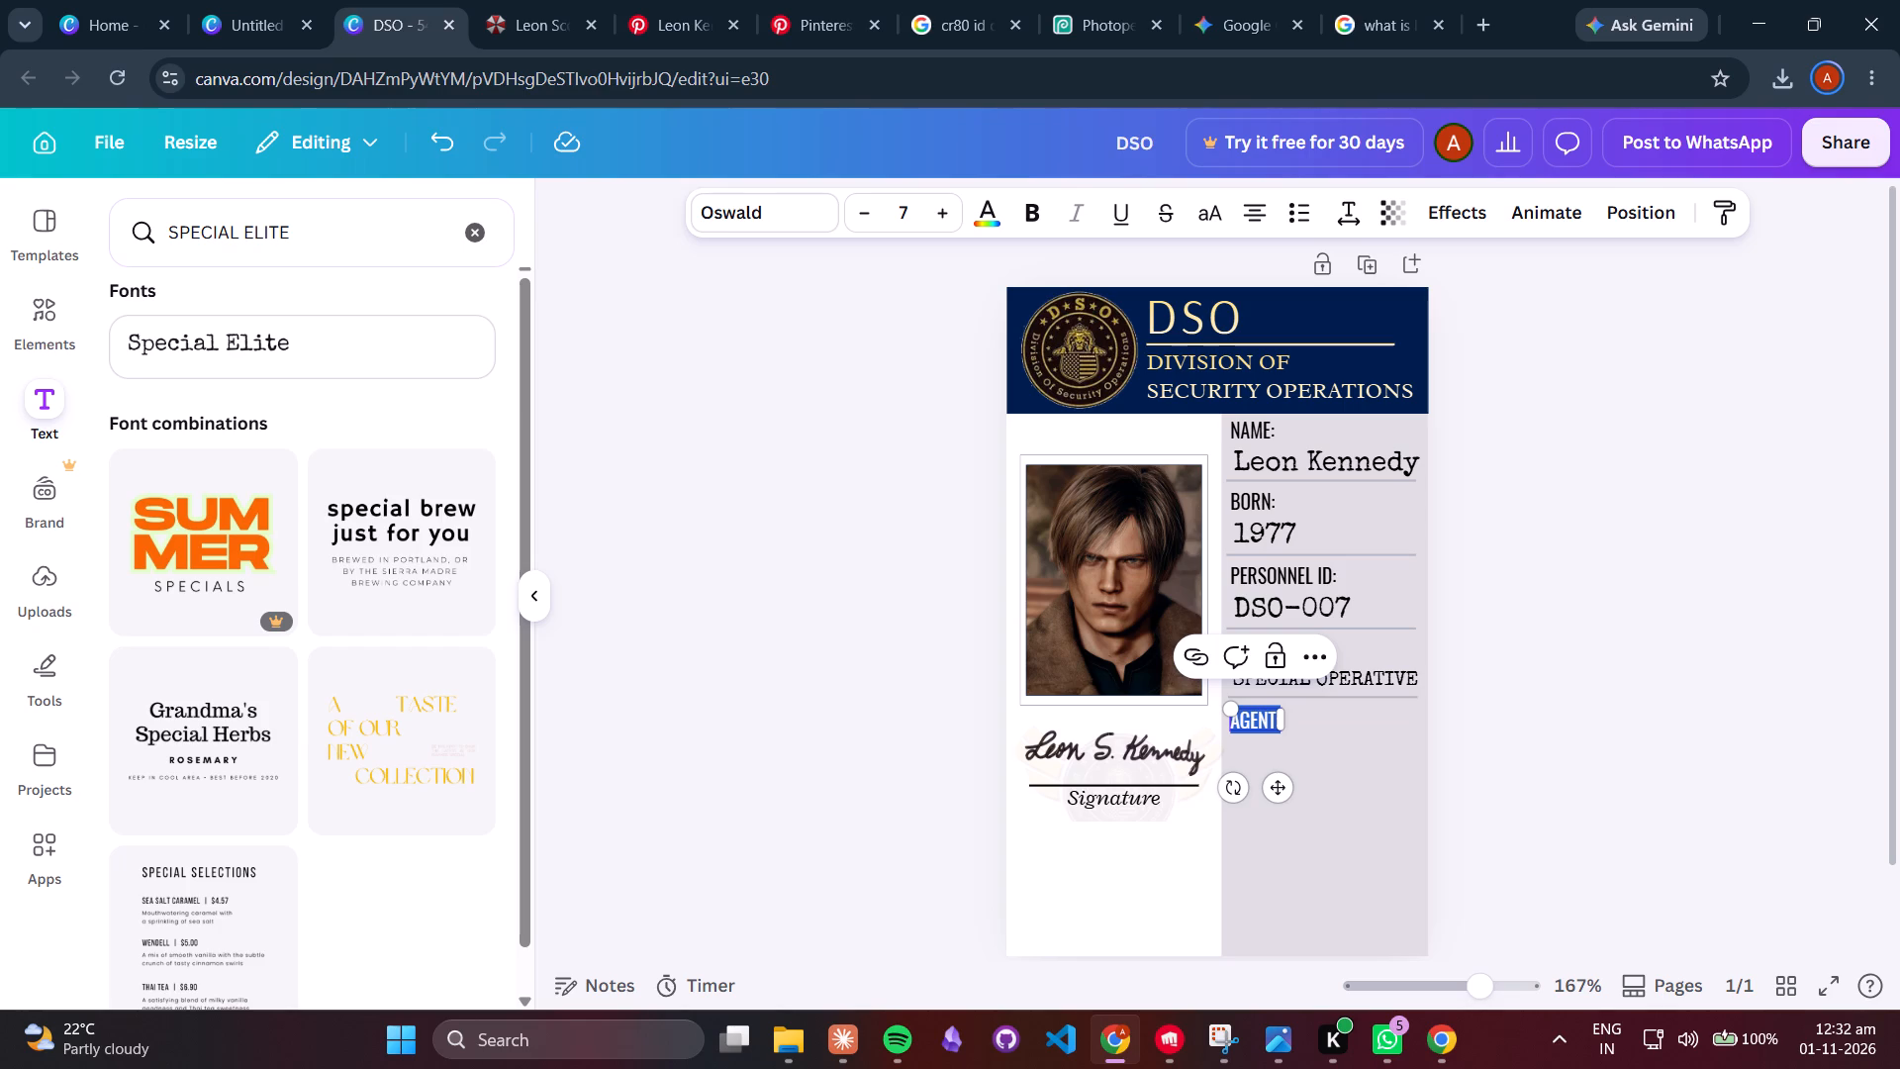
{"action": "type", "text": "HEIGHT"}
{"action": "key", "text": "shift+colon"}
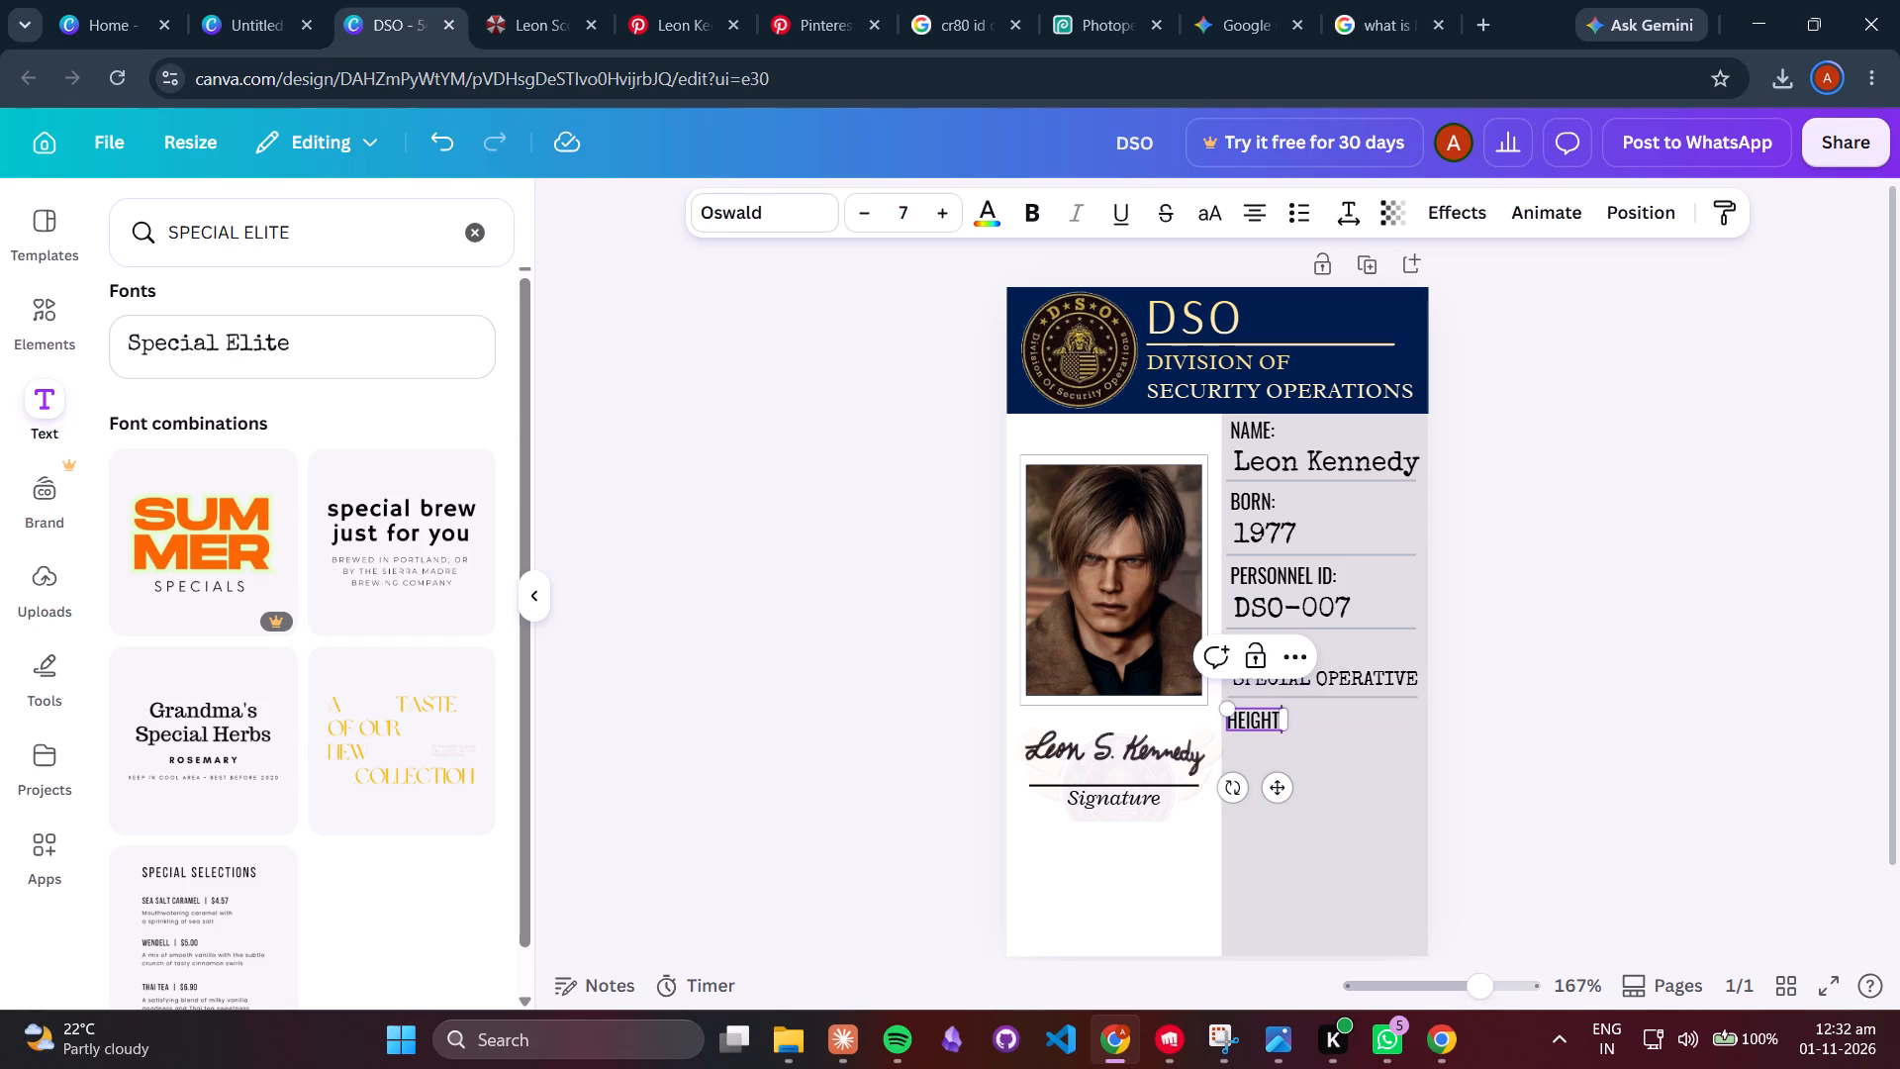
{"action": "left_click", "coordinate": [1545, 813]}
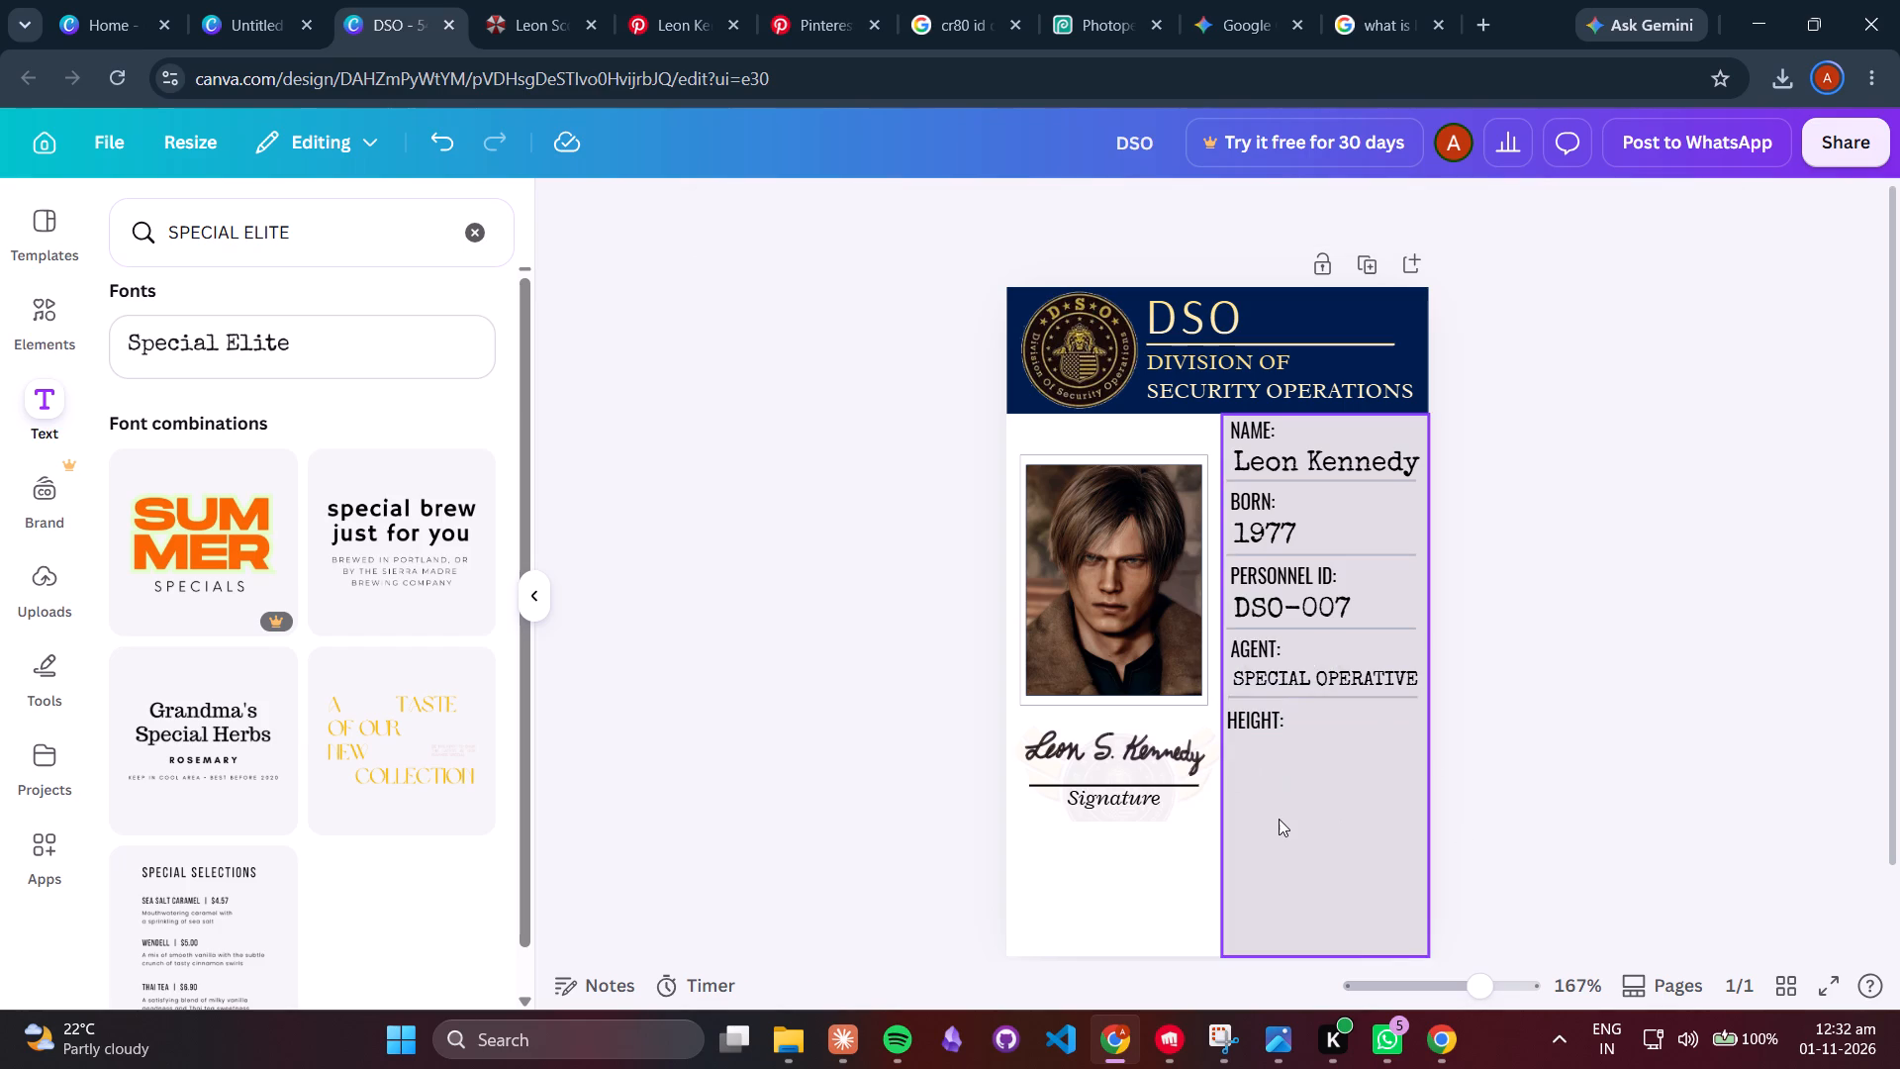
{"action": "left_click", "coordinate": [1276, 721]}
{"action": "left_click", "coordinate": [1265, 784]}
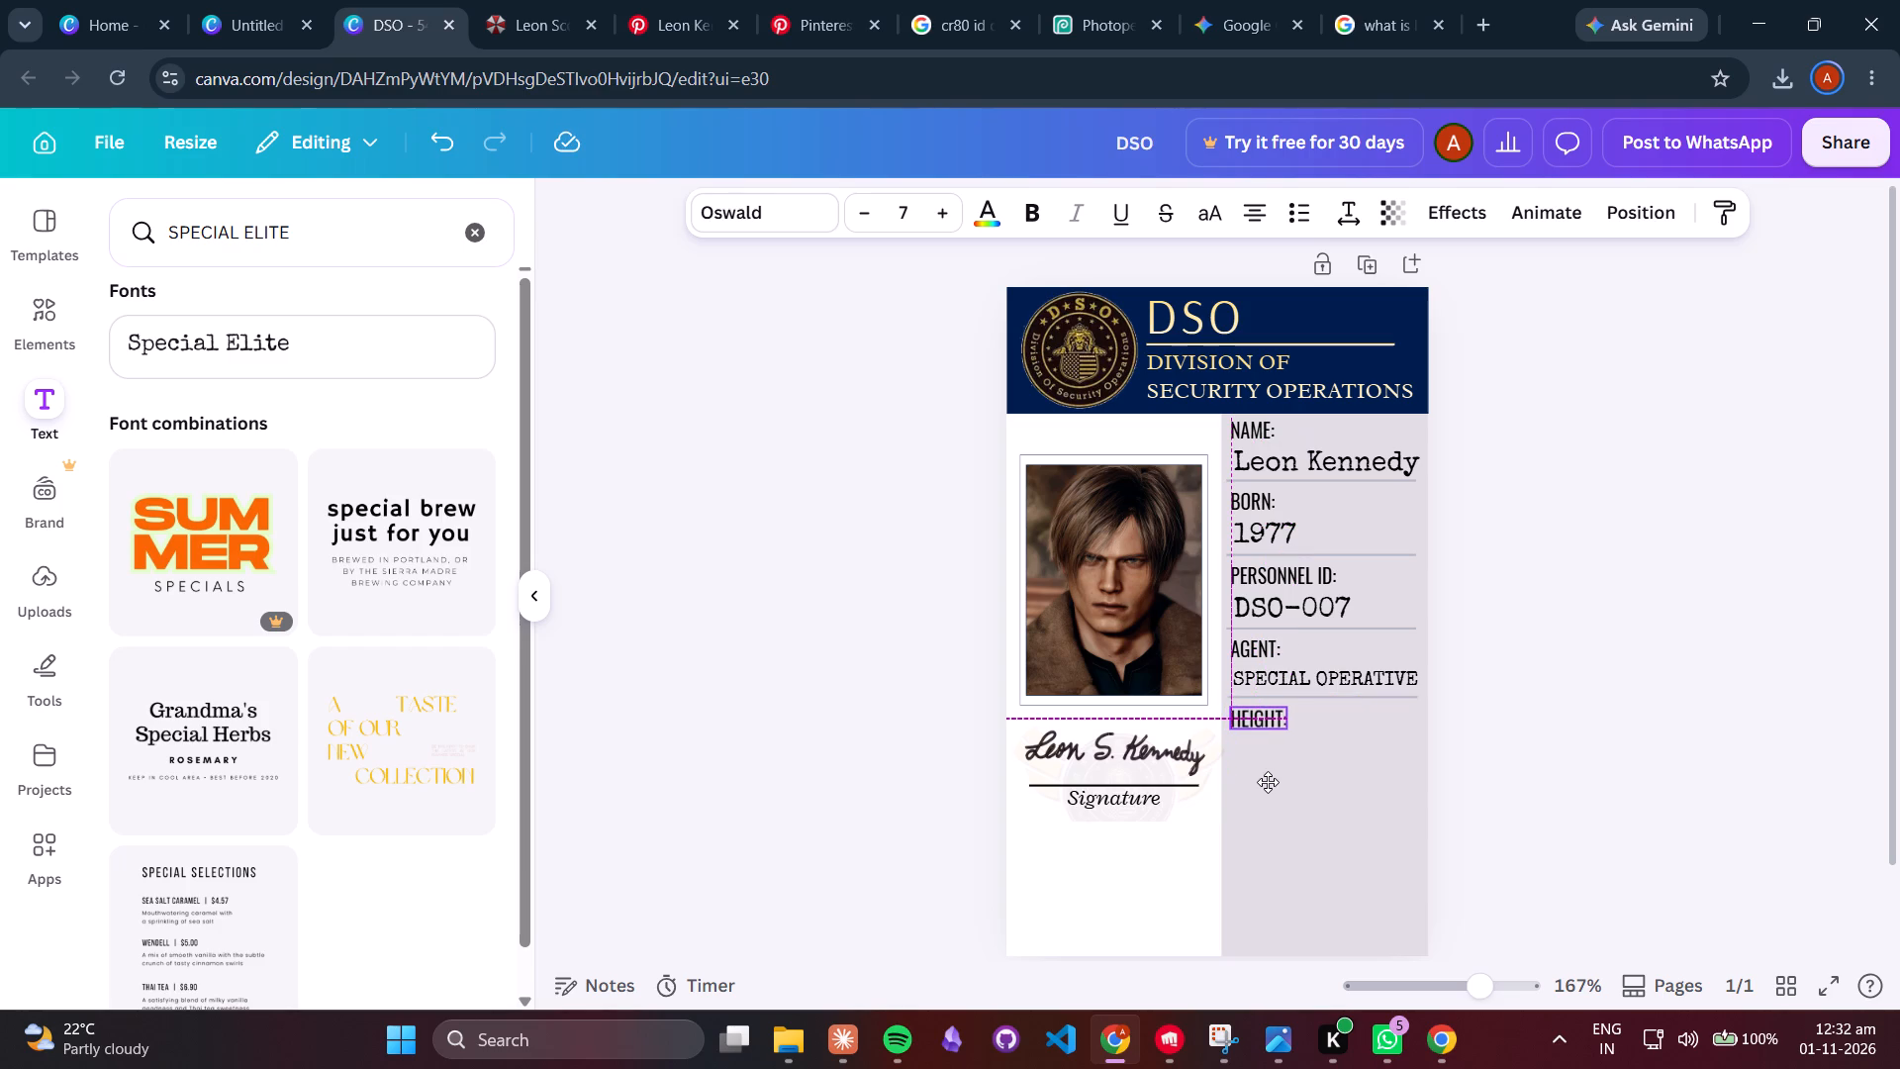
{"action": "left_click", "coordinate": [1511, 771]}
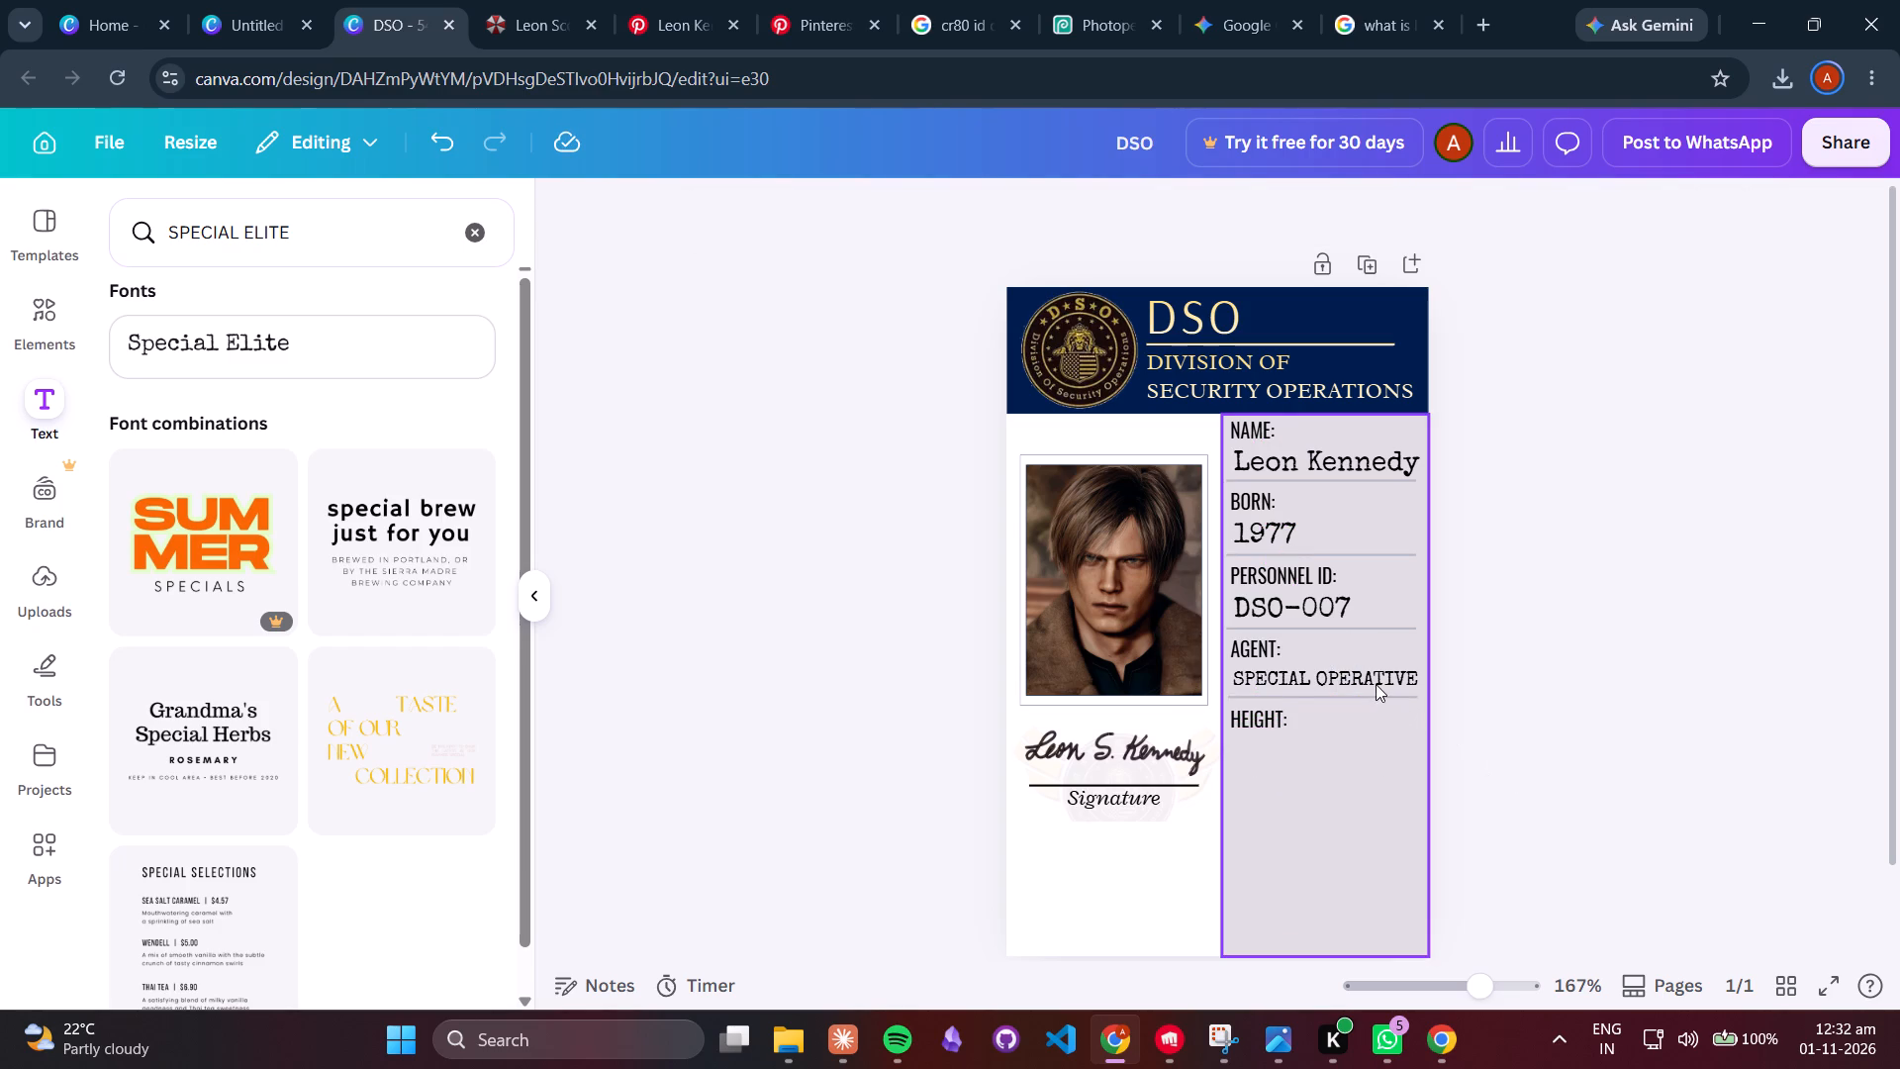
Duplicate the SPECIAL OPERATIVE text beneath the HEIGHT: label and change the copy to 178 CM.
{"action": "left_click", "coordinate": [1286, 671]}
{"action": "key", "text": "ctrl+c"}
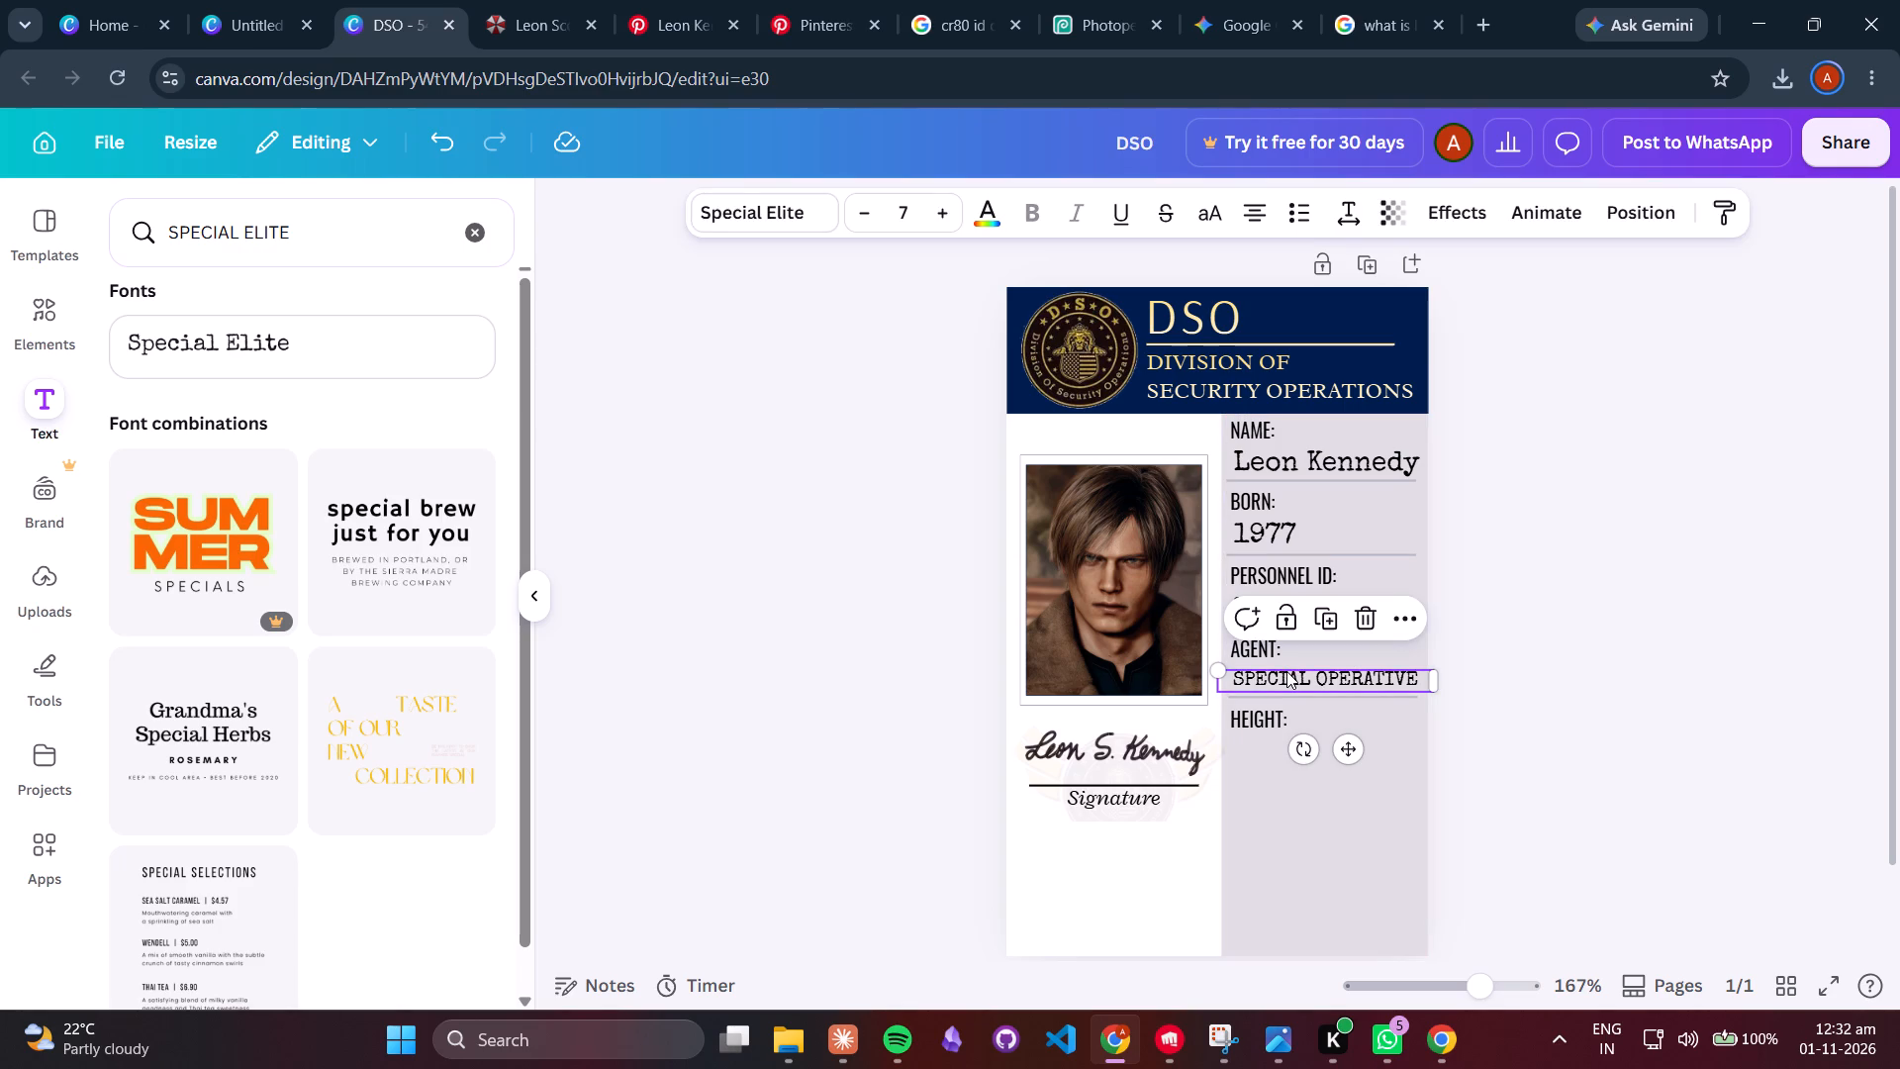
{"action": "left_click", "coordinate": [1334, 821]}
{"action": "key", "text": "ctrl+v"}
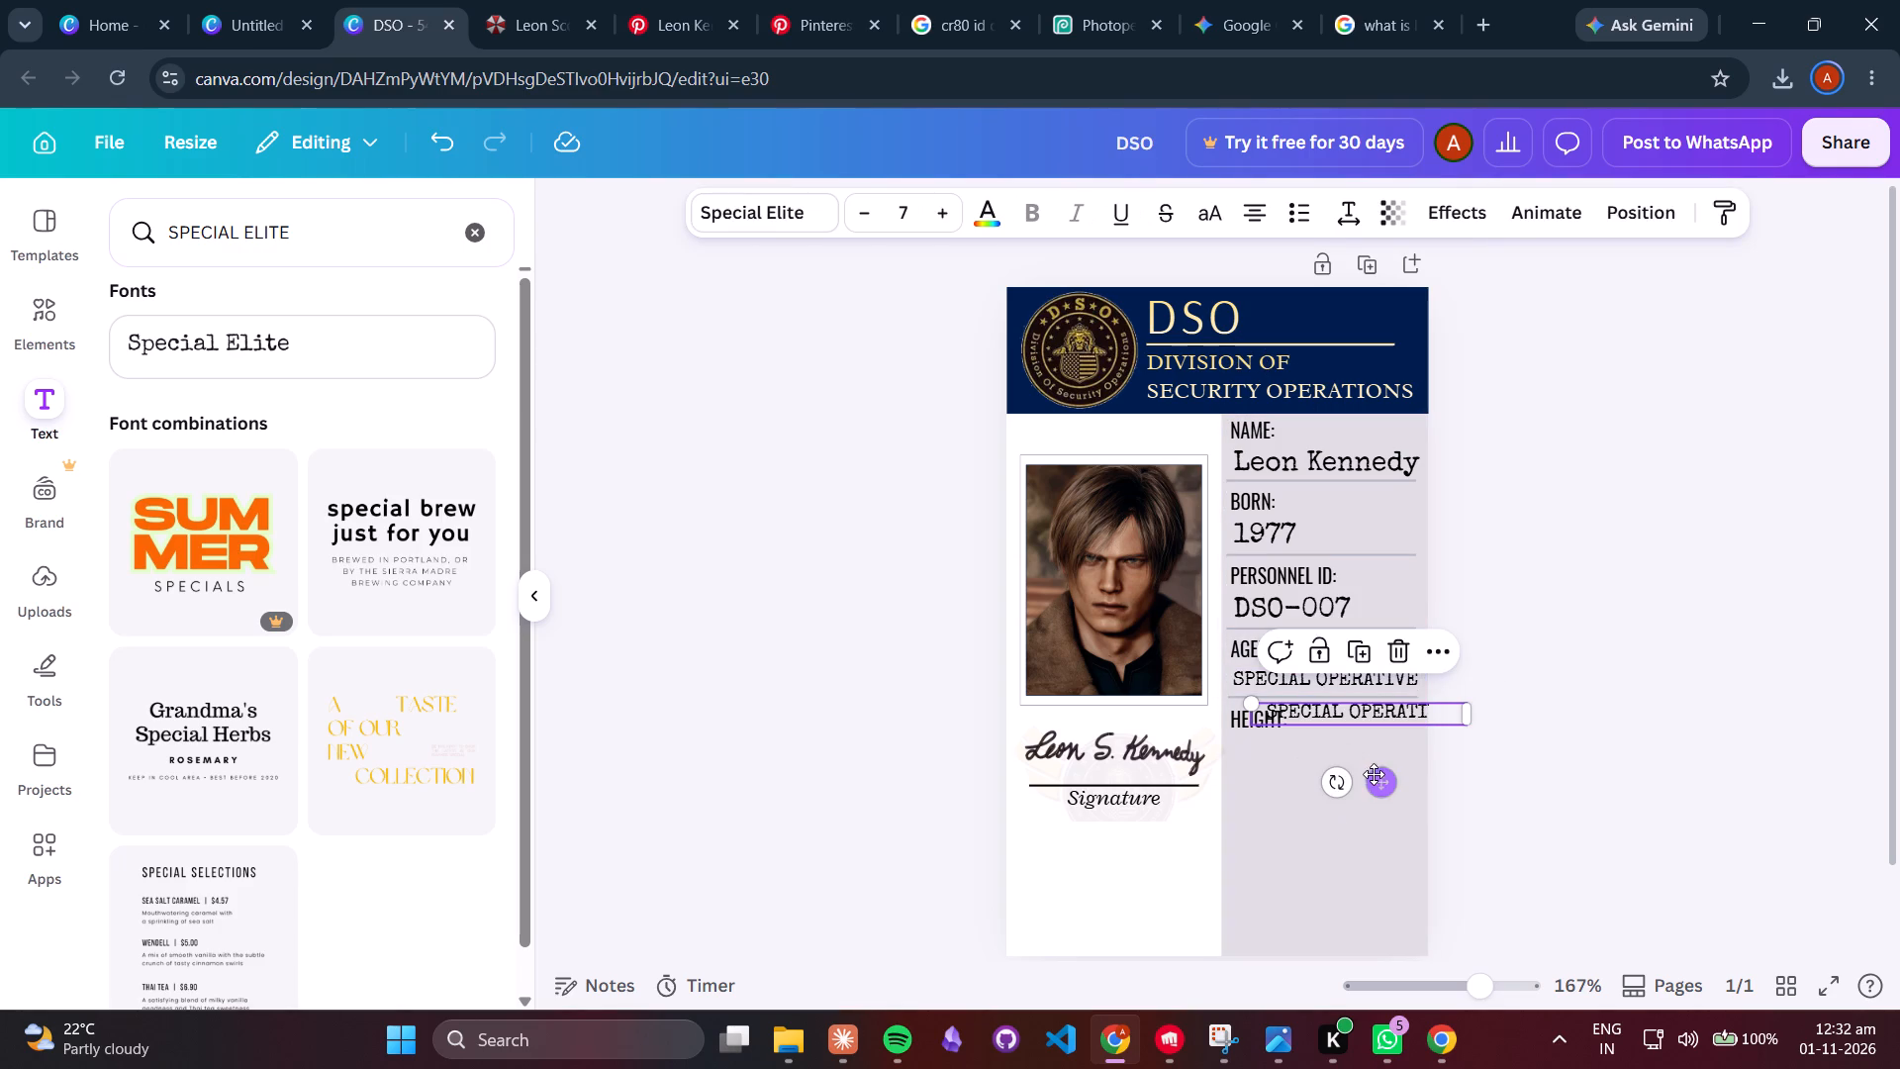
{"action": "left_click_drag", "start_coordinate": [1374, 778], "coordinate": [1358, 812]}
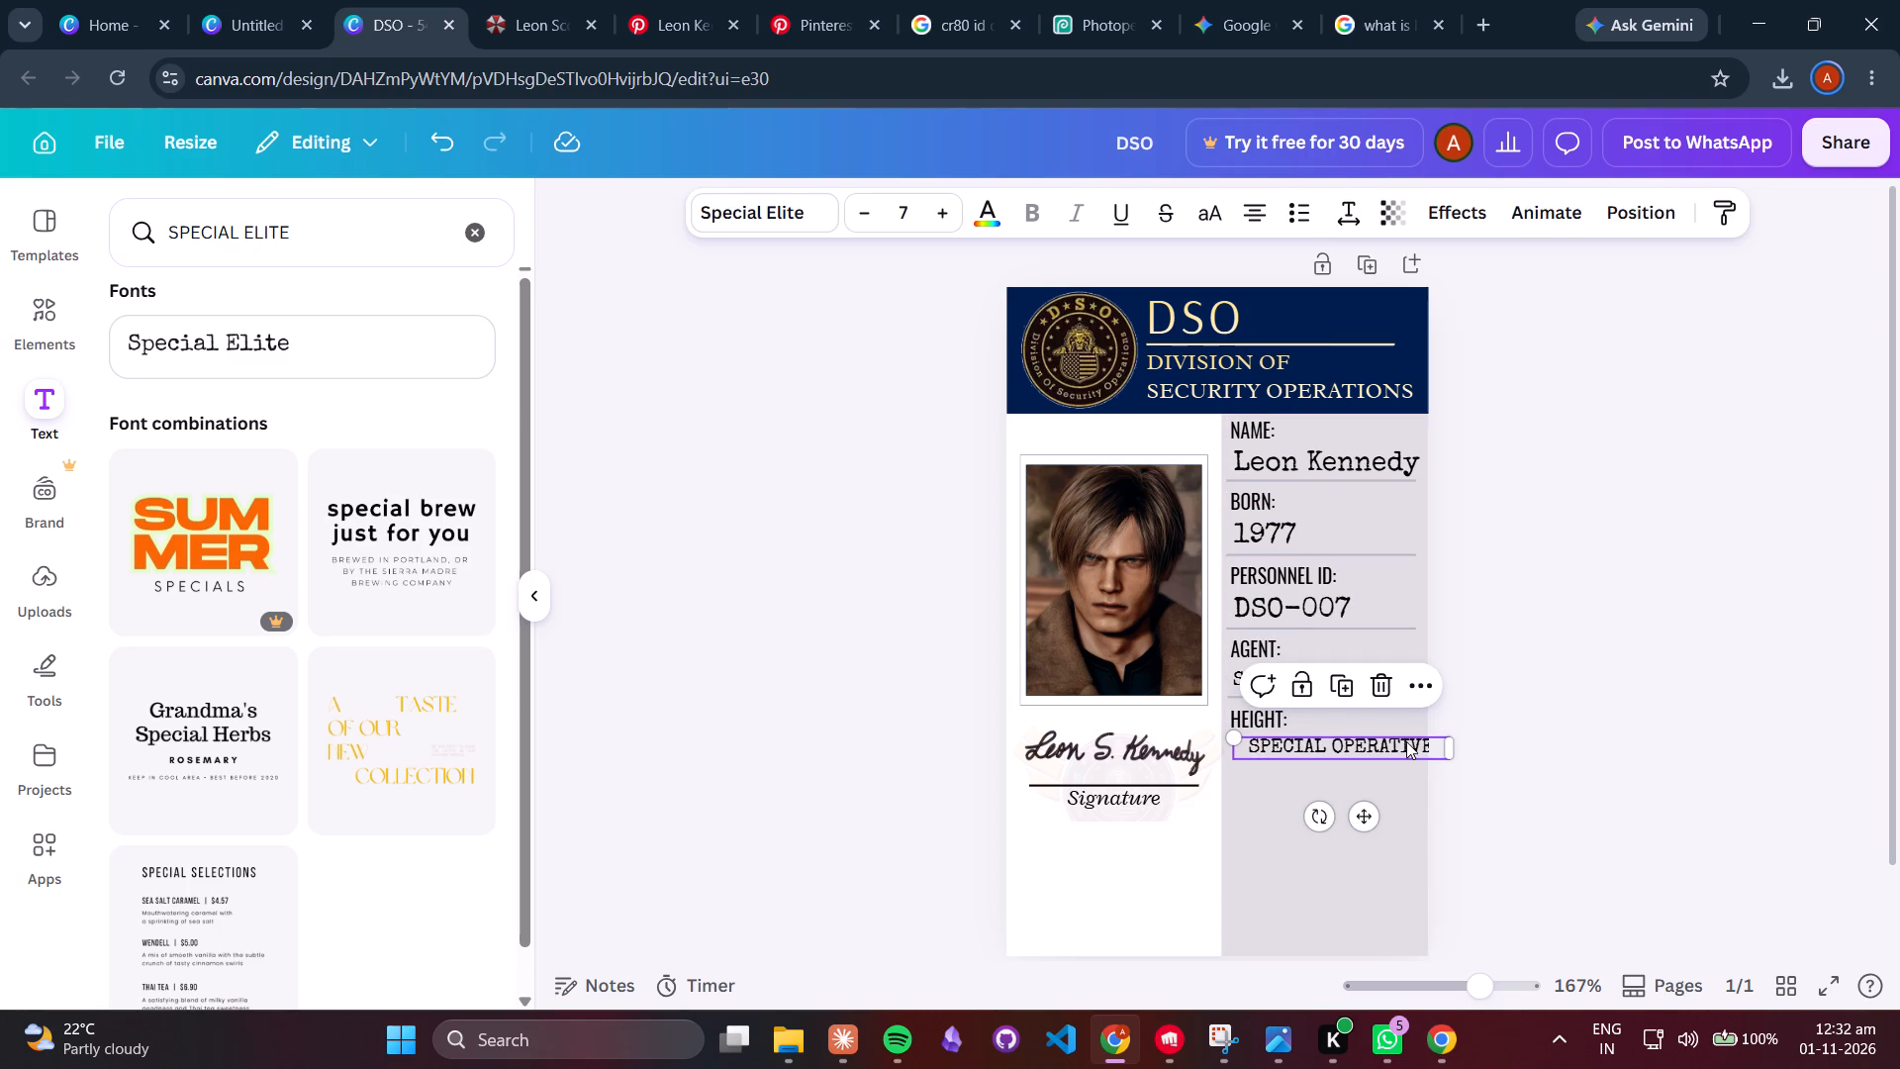
{"action": "left_click", "coordinate": [1406, 741]}
{"action": "type", "text": "178 CM"}
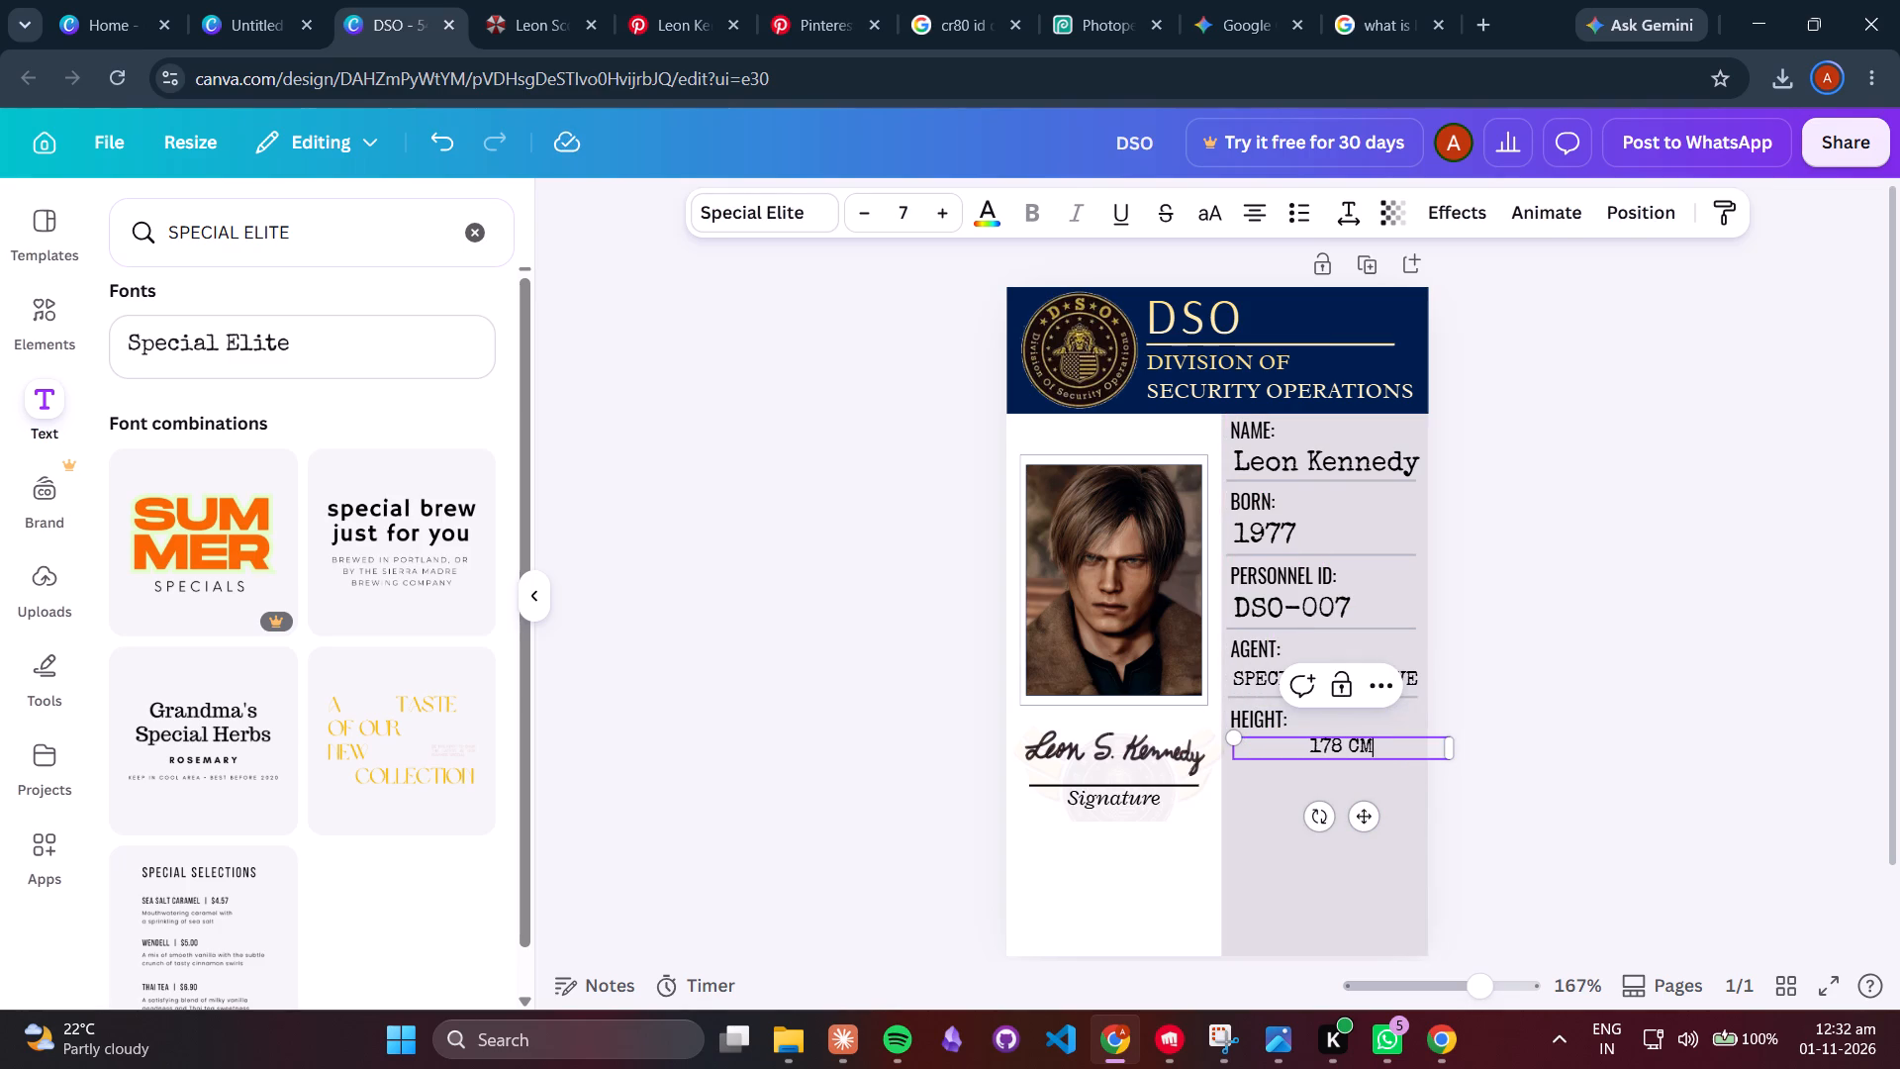
Left-align the 178 CM text and narrow its text box to fit the content.
{"action": "left_click", "coordinate": [1252, 219]}
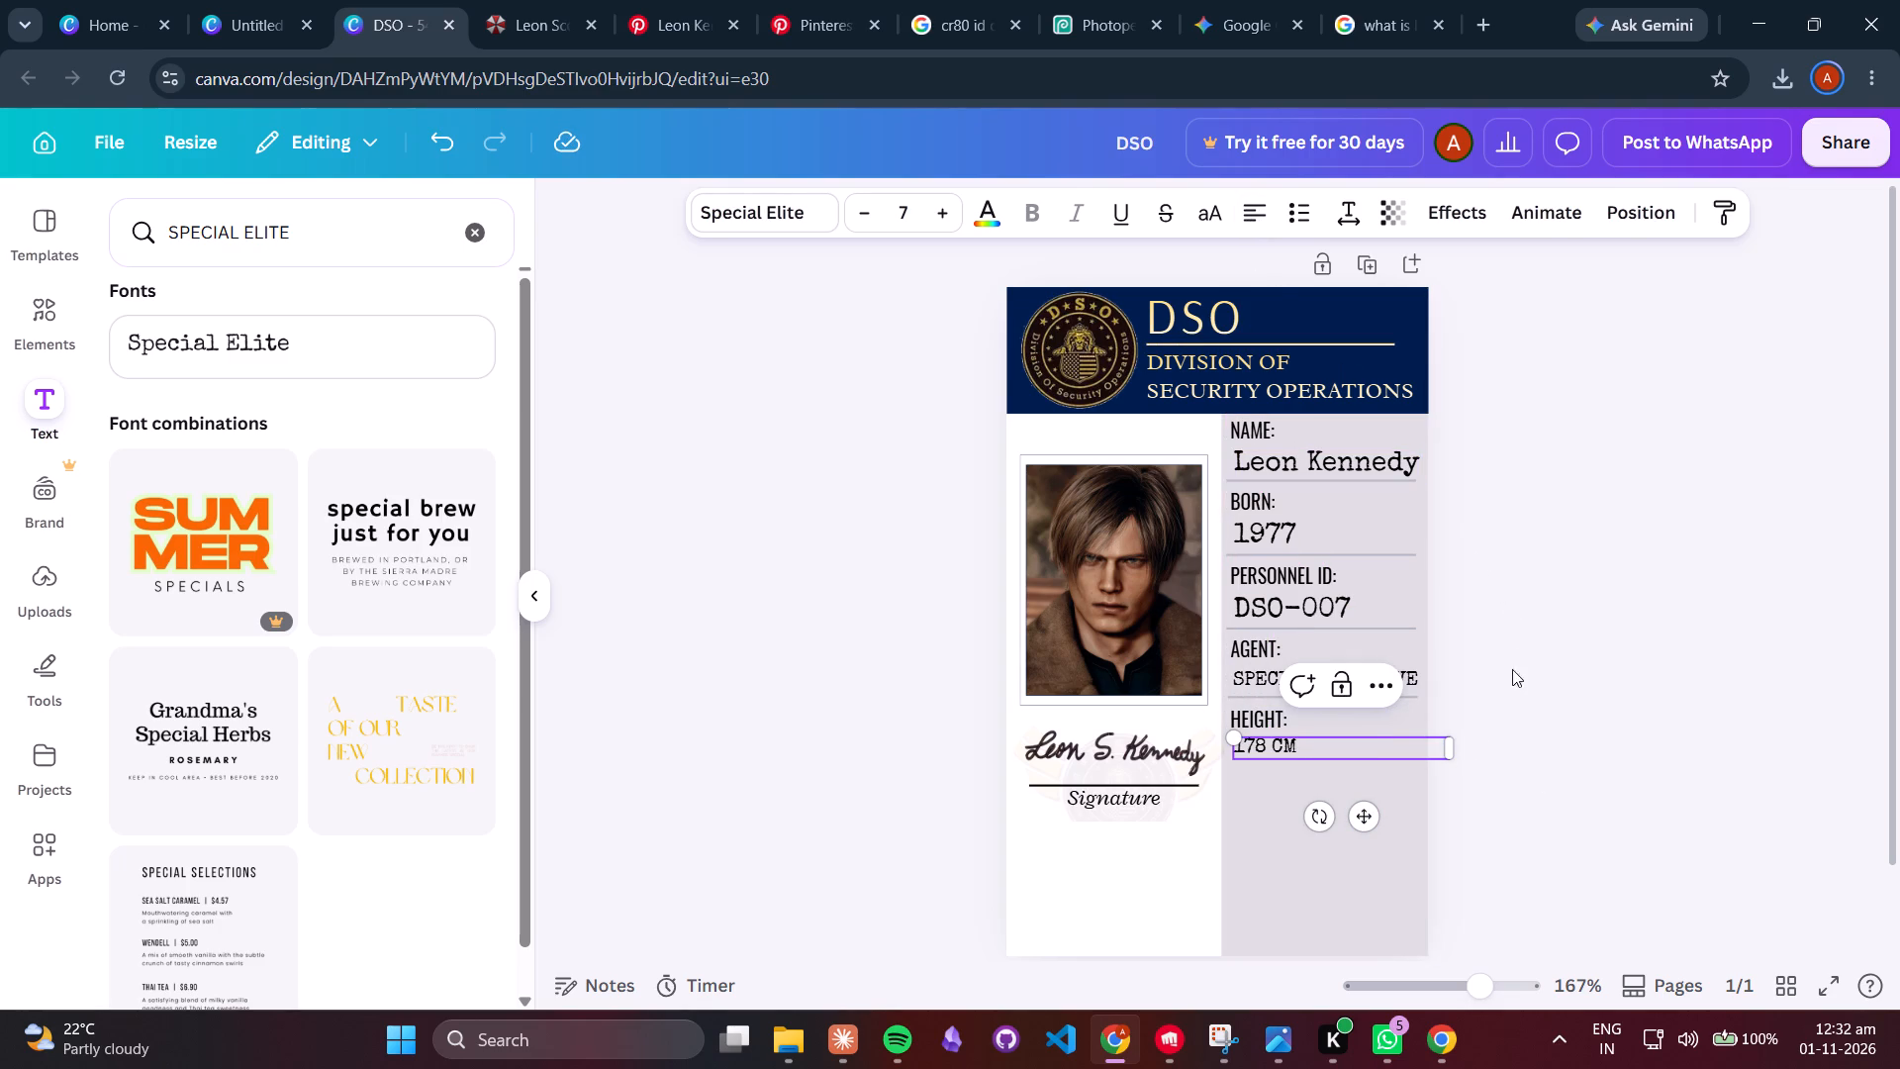
{"action": "left_click", "coordinate": [1357, 816]}
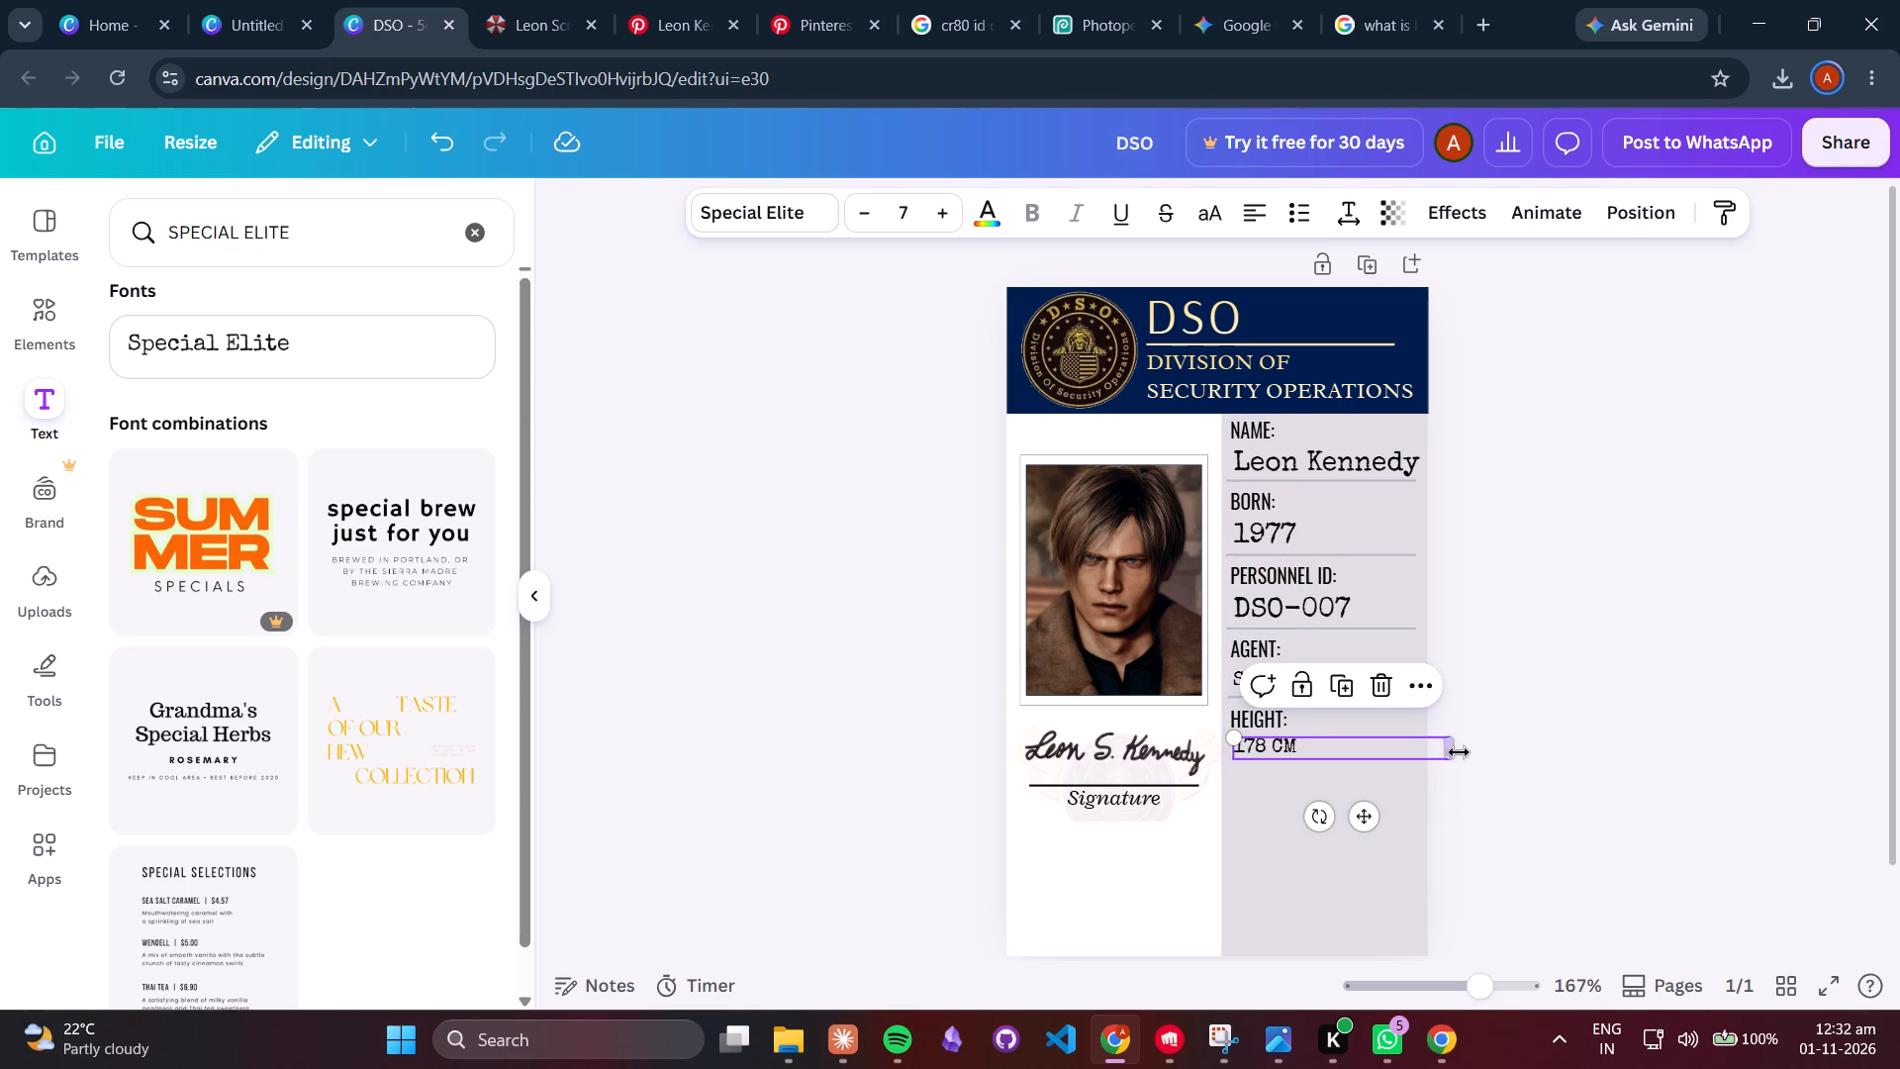
{"action": "left_click_drag", "start_coordinate": [1455, 748], "coordinate": [1329, 754]}
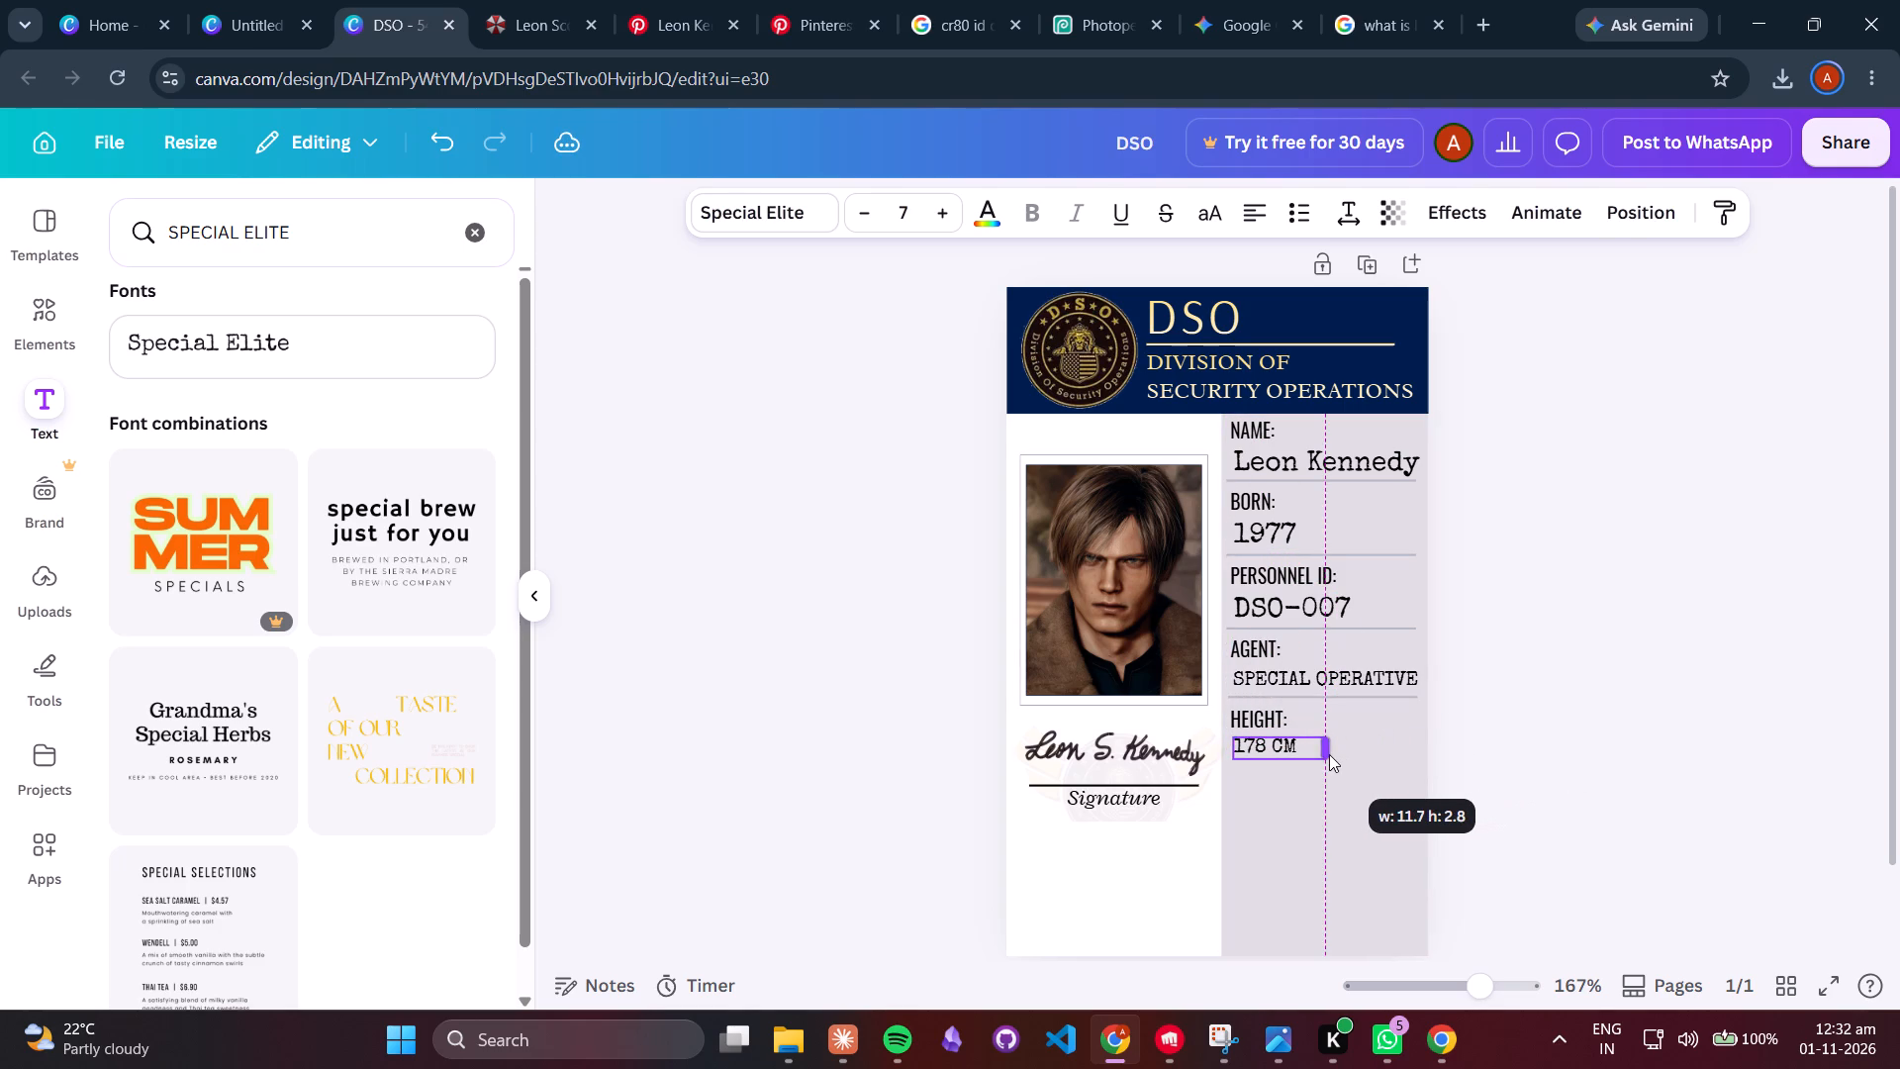
{"action": "left_click_drag", "start_coordinate": [1329, 754], "coordinate": [1319, 756]}
{"action": "left_click", "coordinate": [1477, 791]}
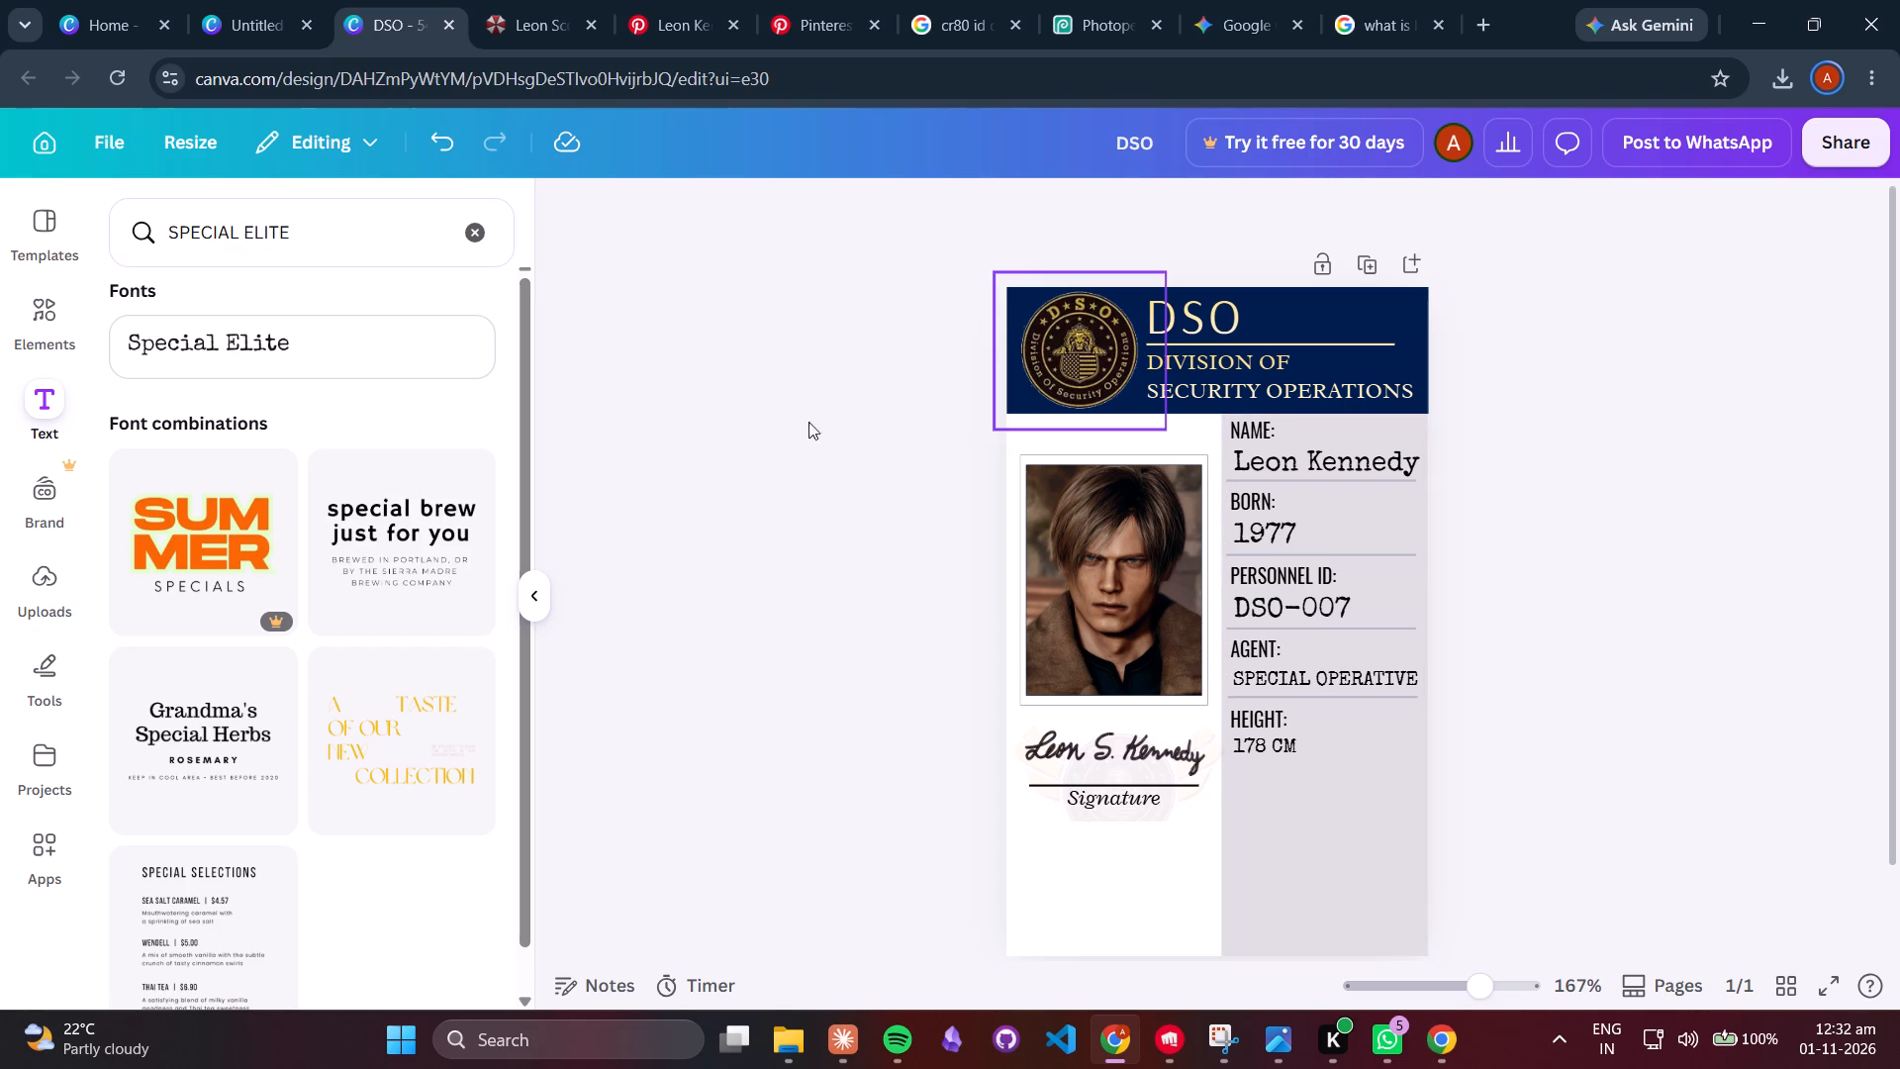
Add a circle shape in the grey column below 178 CM and fill it with the design's navy blue.
{"action": "left_click", "coordinate": [40, 413]}
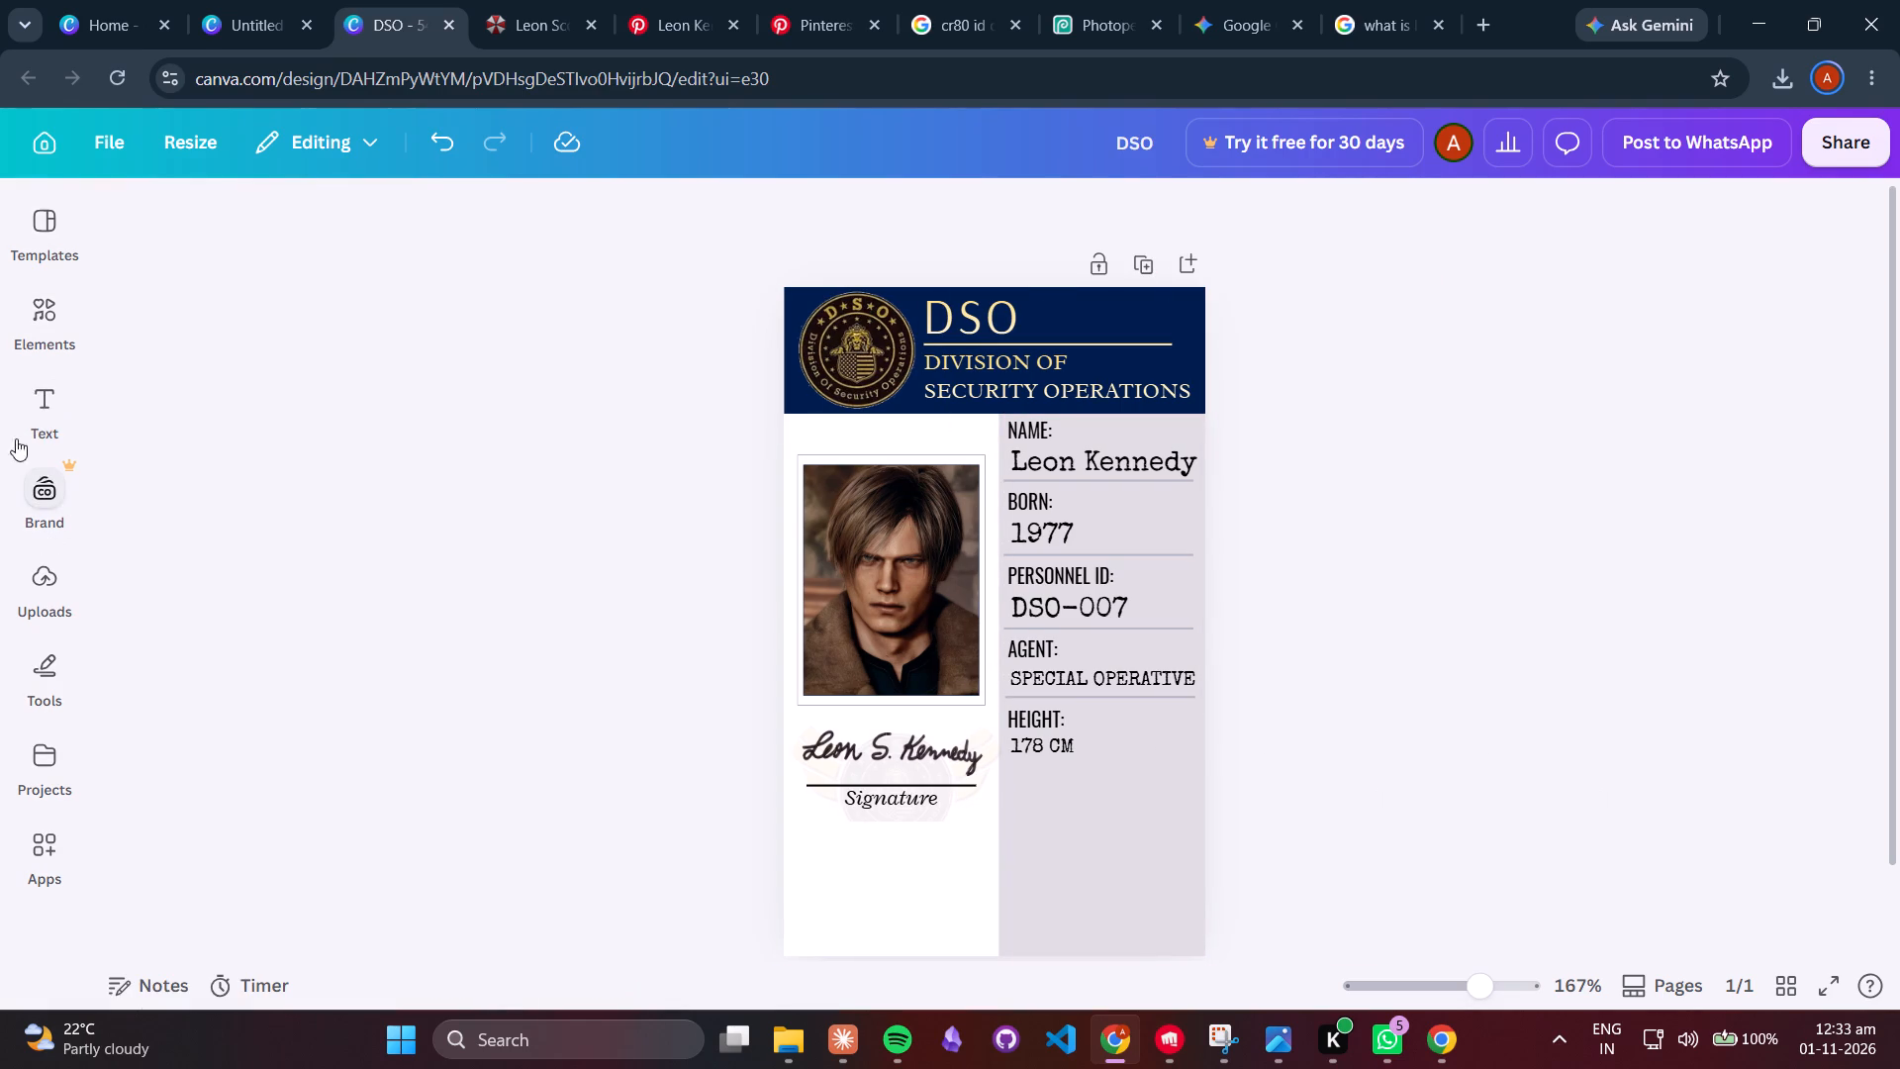
{"action": "left_click", "coordinate": [41, 697]}
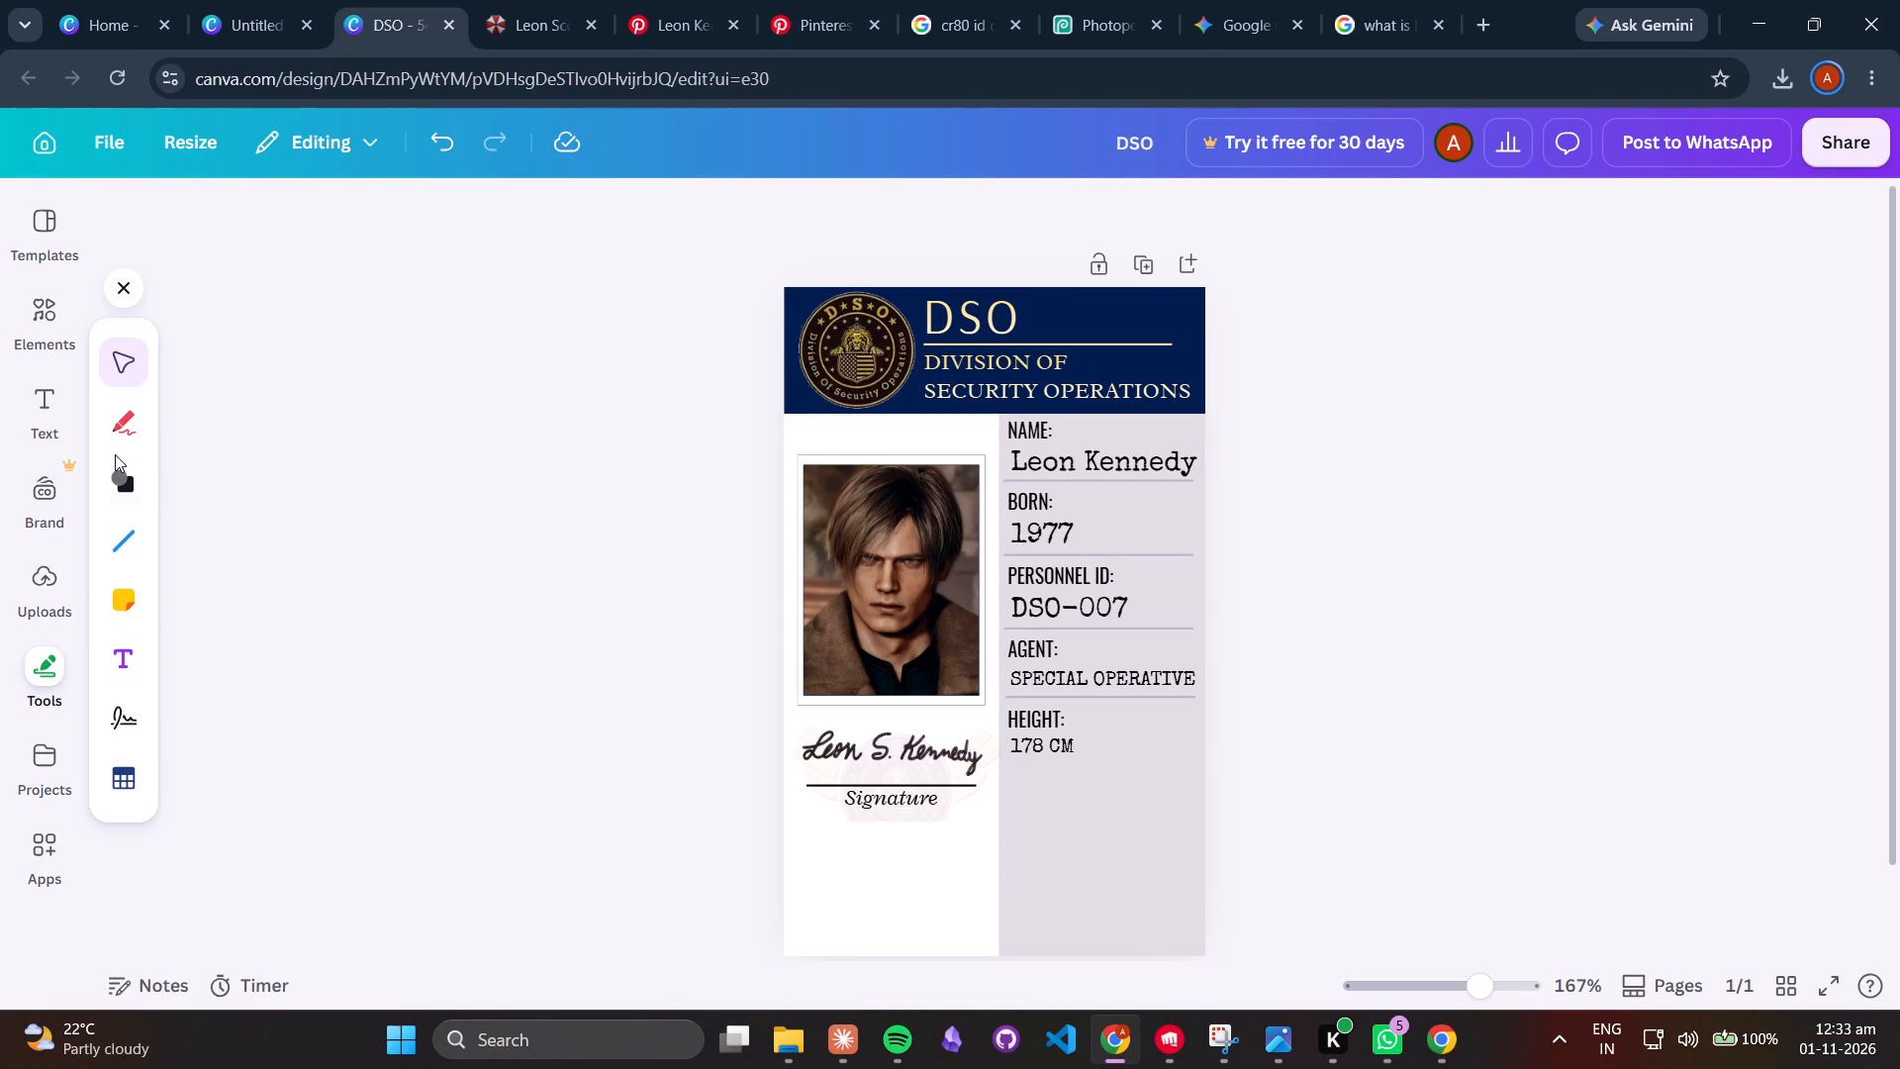
{"action": "left_click", "coordinate": [120, 468]}
{"action": "left_click", "coordinate": [190, 460]}
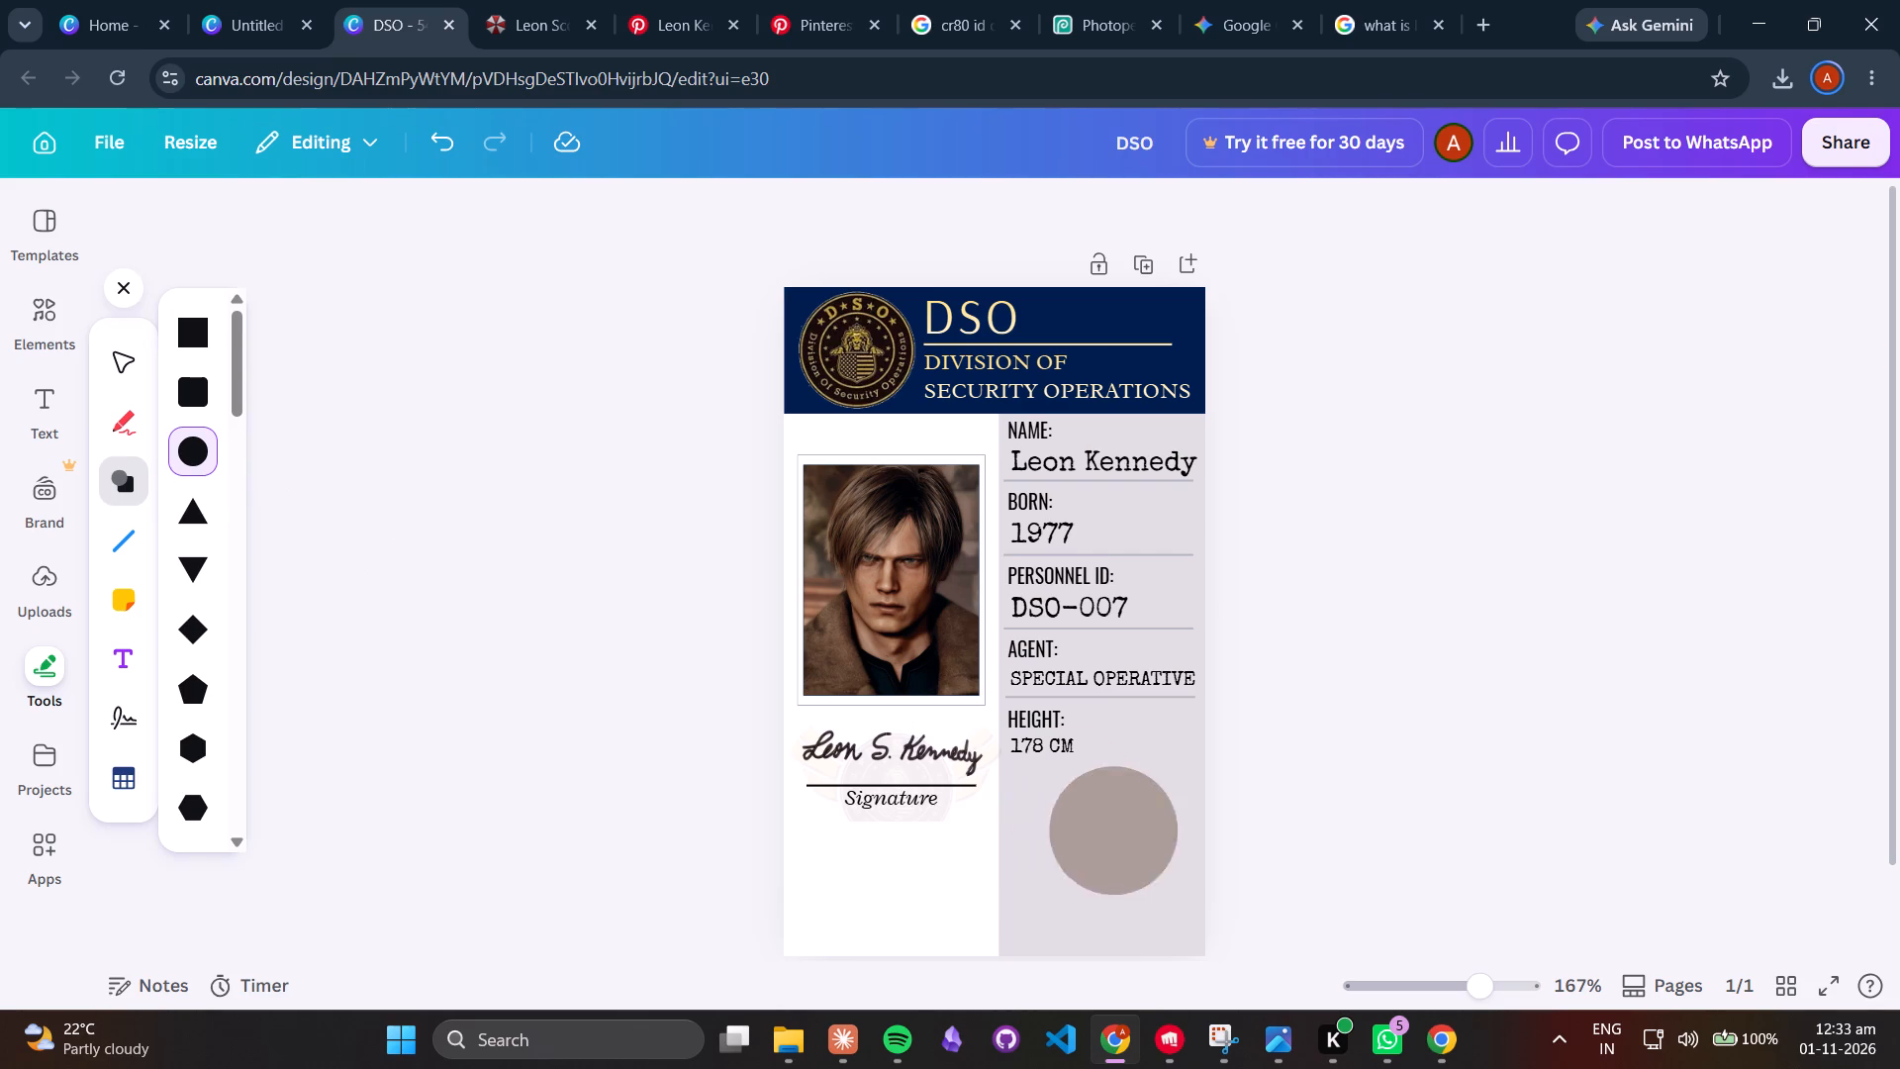
{"action": "left_click", "coordinate": [1032, 785]}
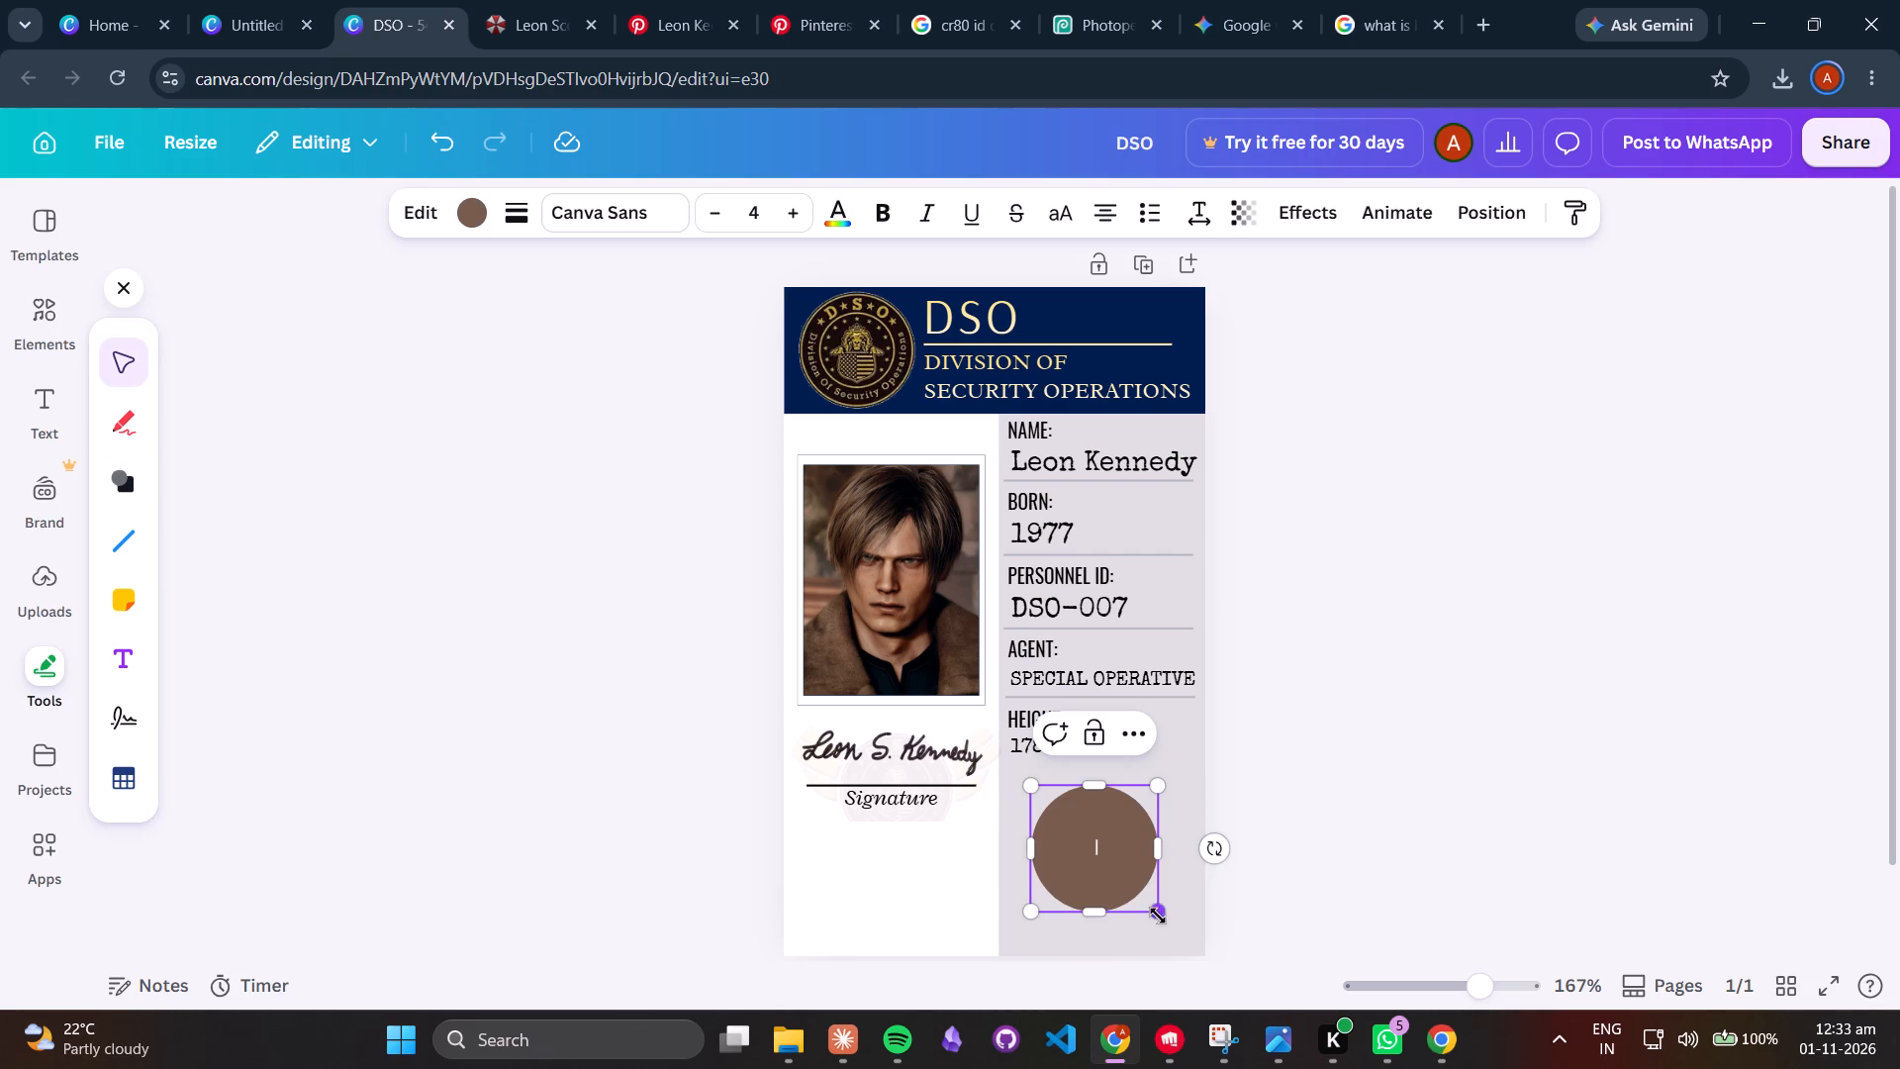
{"action": "left_click", "coordinate": [484, 206]}
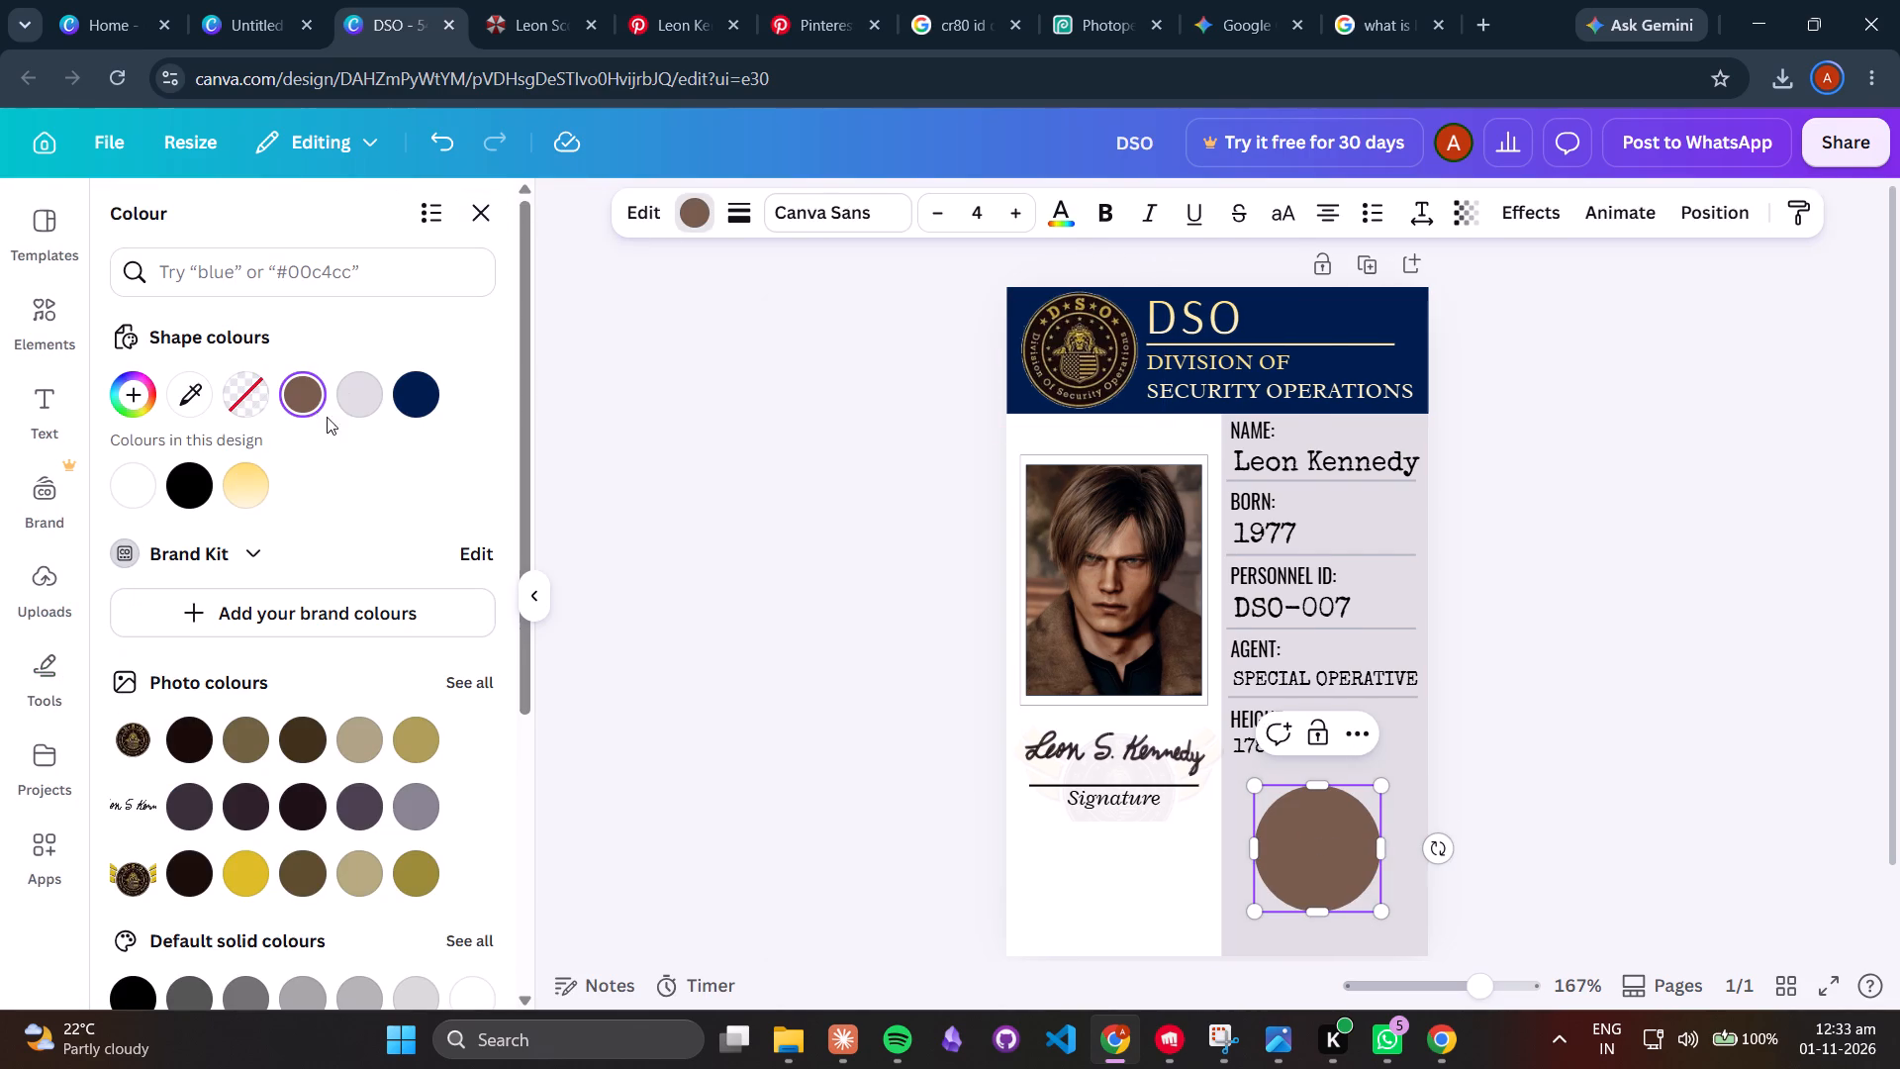
{"action": "left_click", "coordinate": [418, 398]}
Shrink the navy circle to a small dot and move it just beyond the HEIGHT: label, at the label's level.
{"action": "left_click_drag", "start_coordinate": [1374, 904], "coordinate": [1350, 879]}
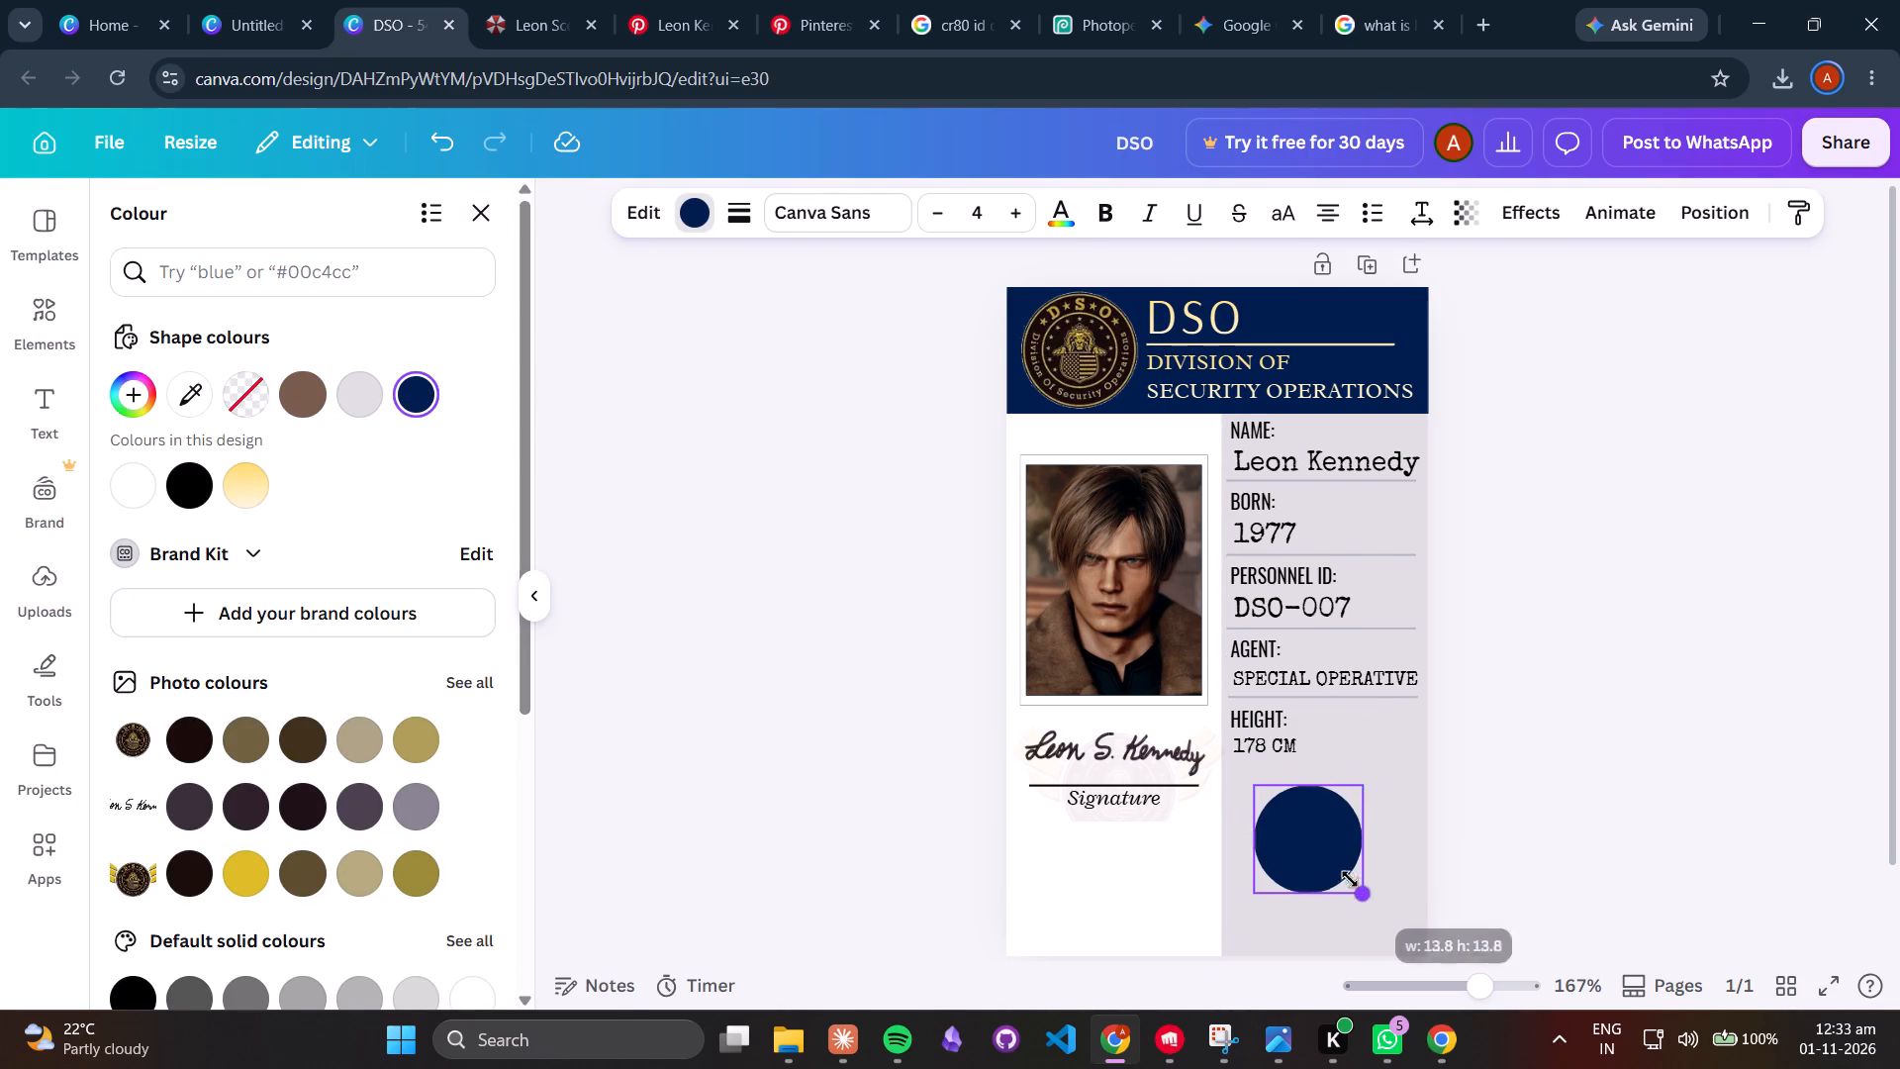
{"action": "left_click_drag", "start_coordinate": [1350, 879], "coordinate": [1254, 798]}
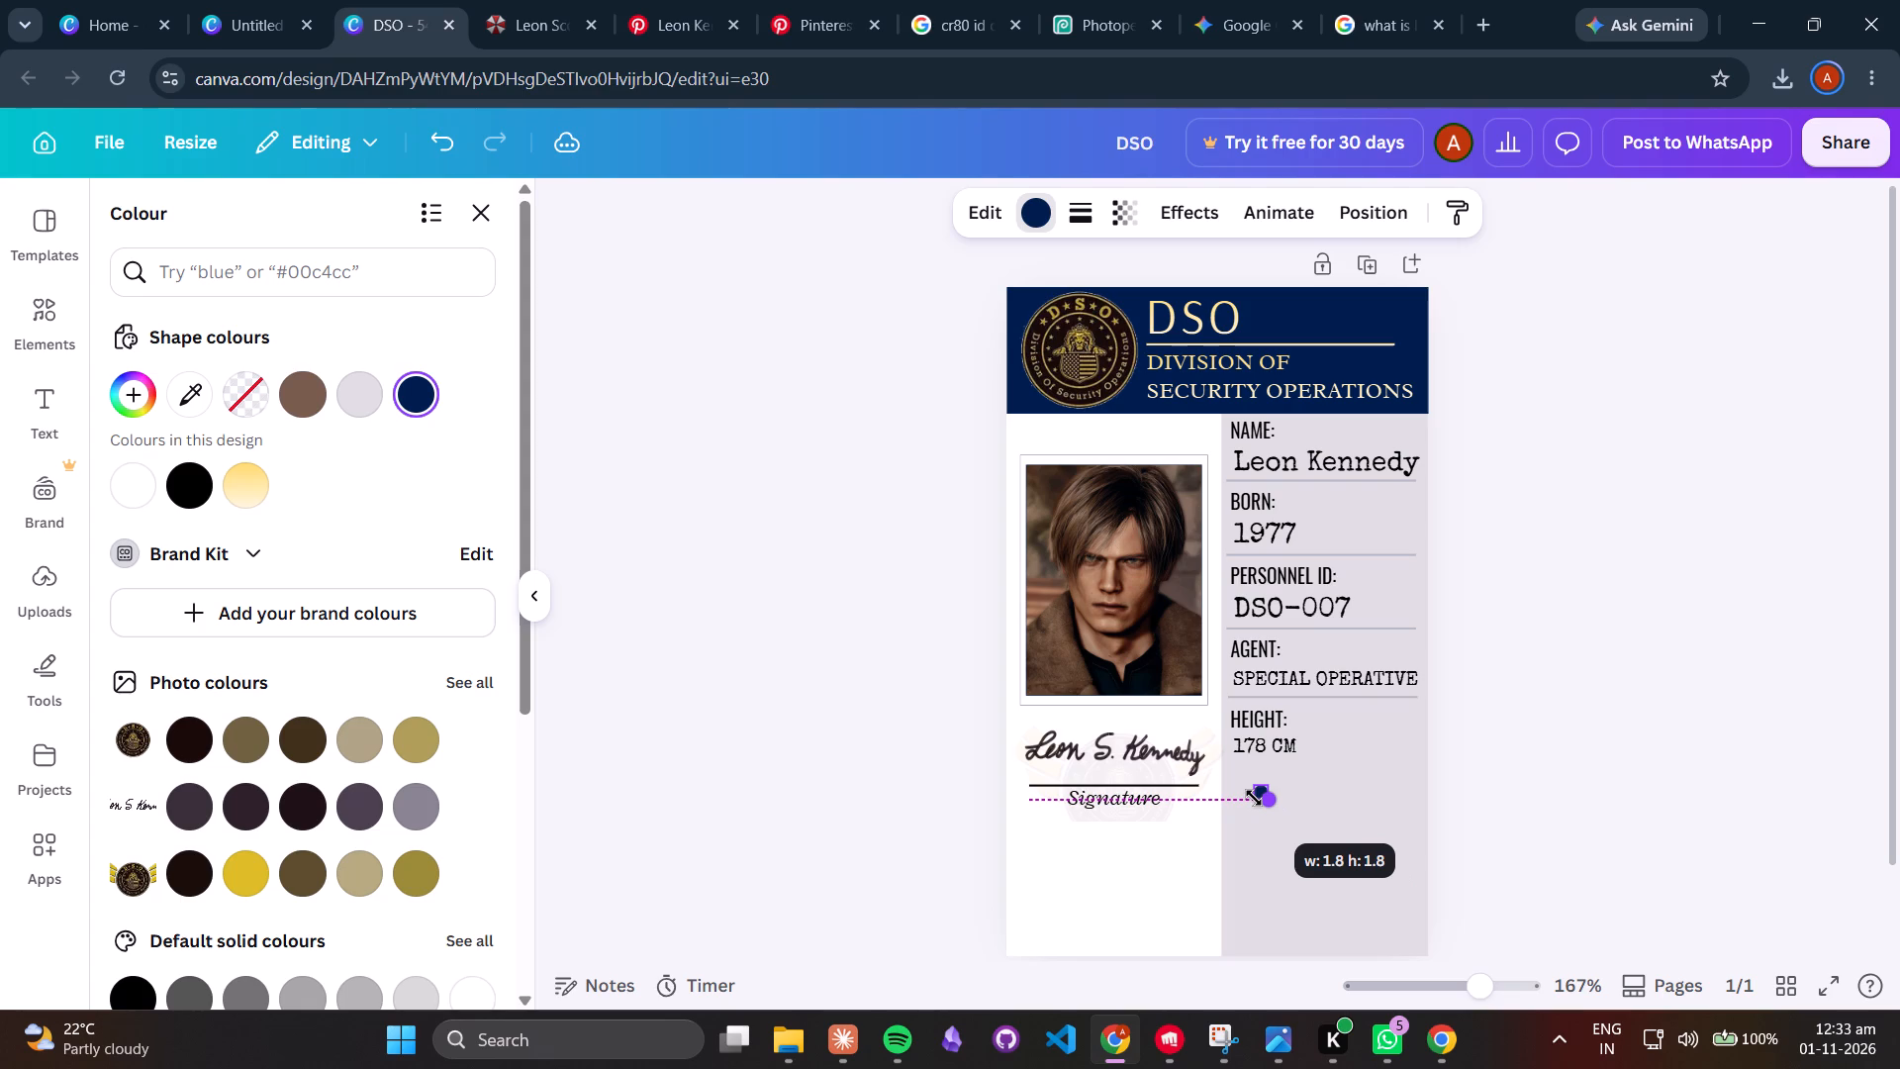
{"action": "left_click_drag", "start_coordinate": [1254, 798], "coordinate": [1258, 800]}
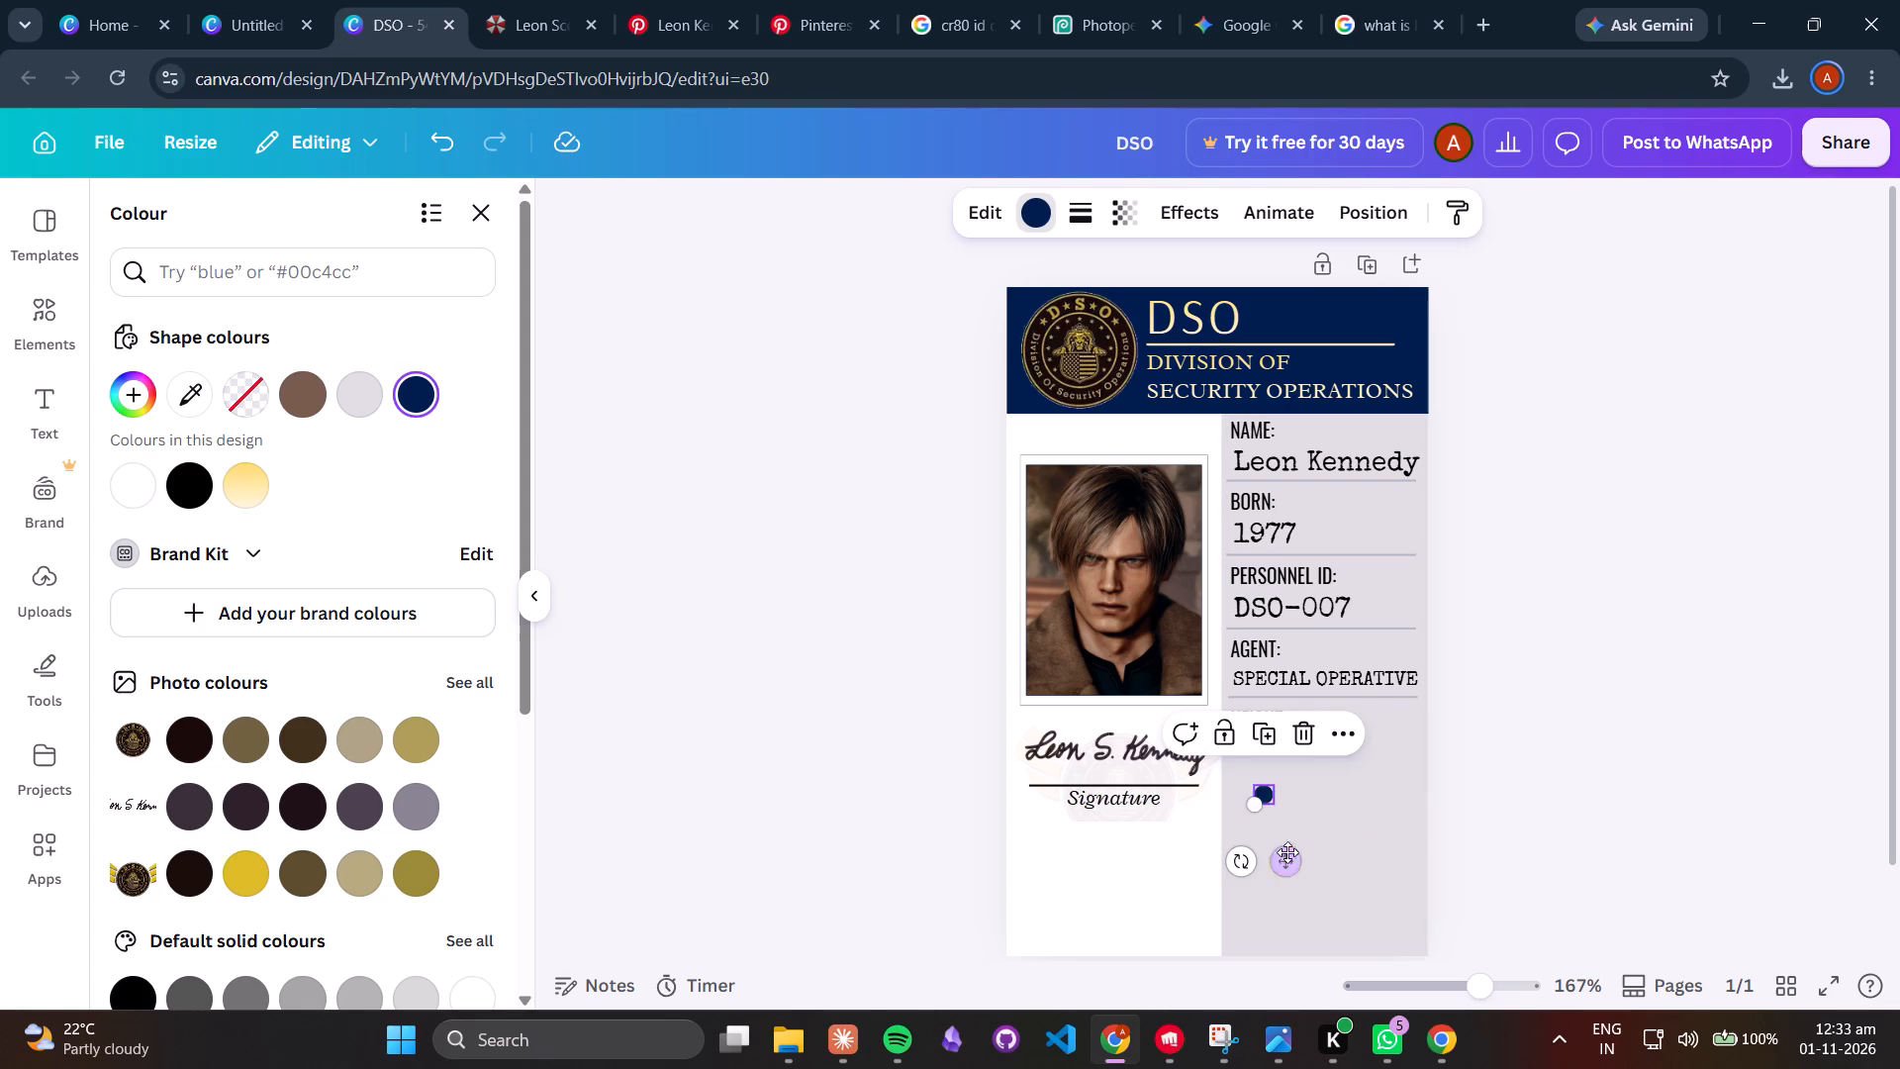
{"action": "left_click_drag", "start_coordinate": [1288, 854], "coordinate": [1347, 780]}
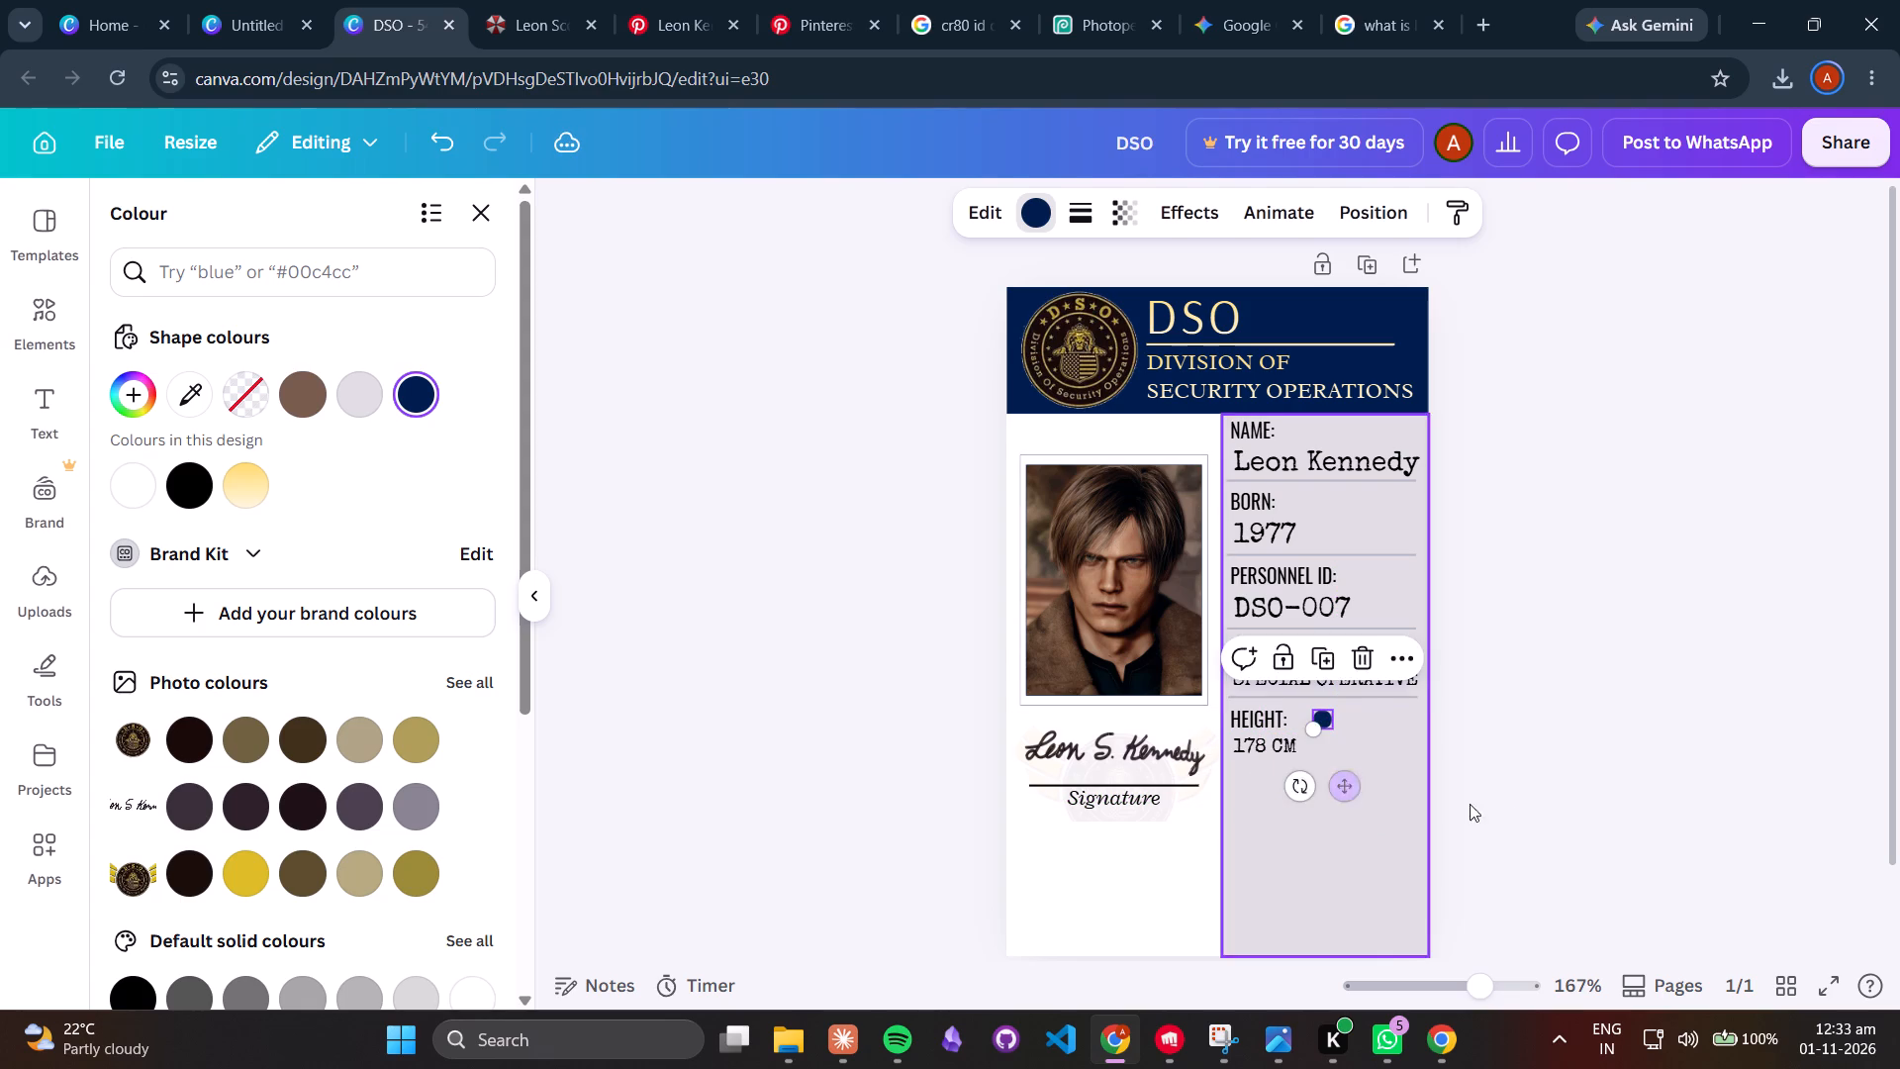
{"action": "left_click", "coordinate": [1525, 810]}
{"action": "left_click", "coordinate": [1114, 855]}
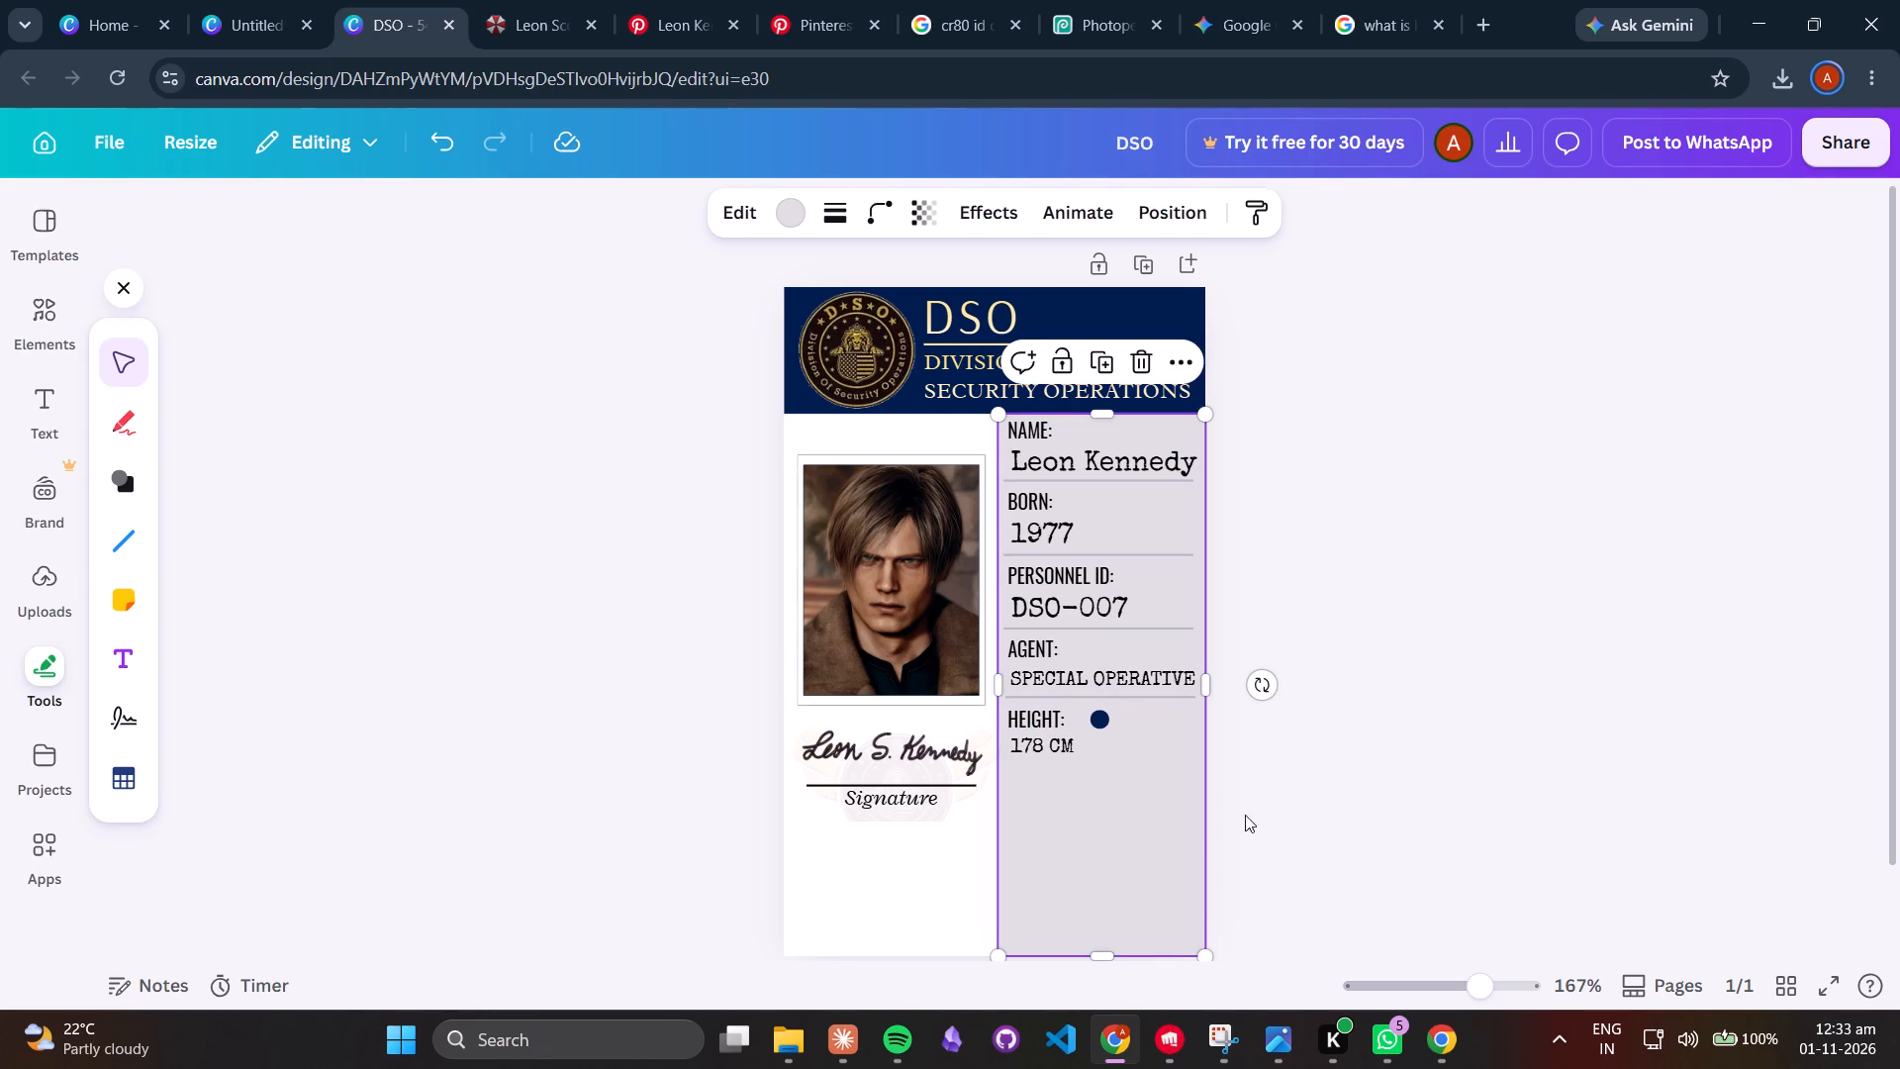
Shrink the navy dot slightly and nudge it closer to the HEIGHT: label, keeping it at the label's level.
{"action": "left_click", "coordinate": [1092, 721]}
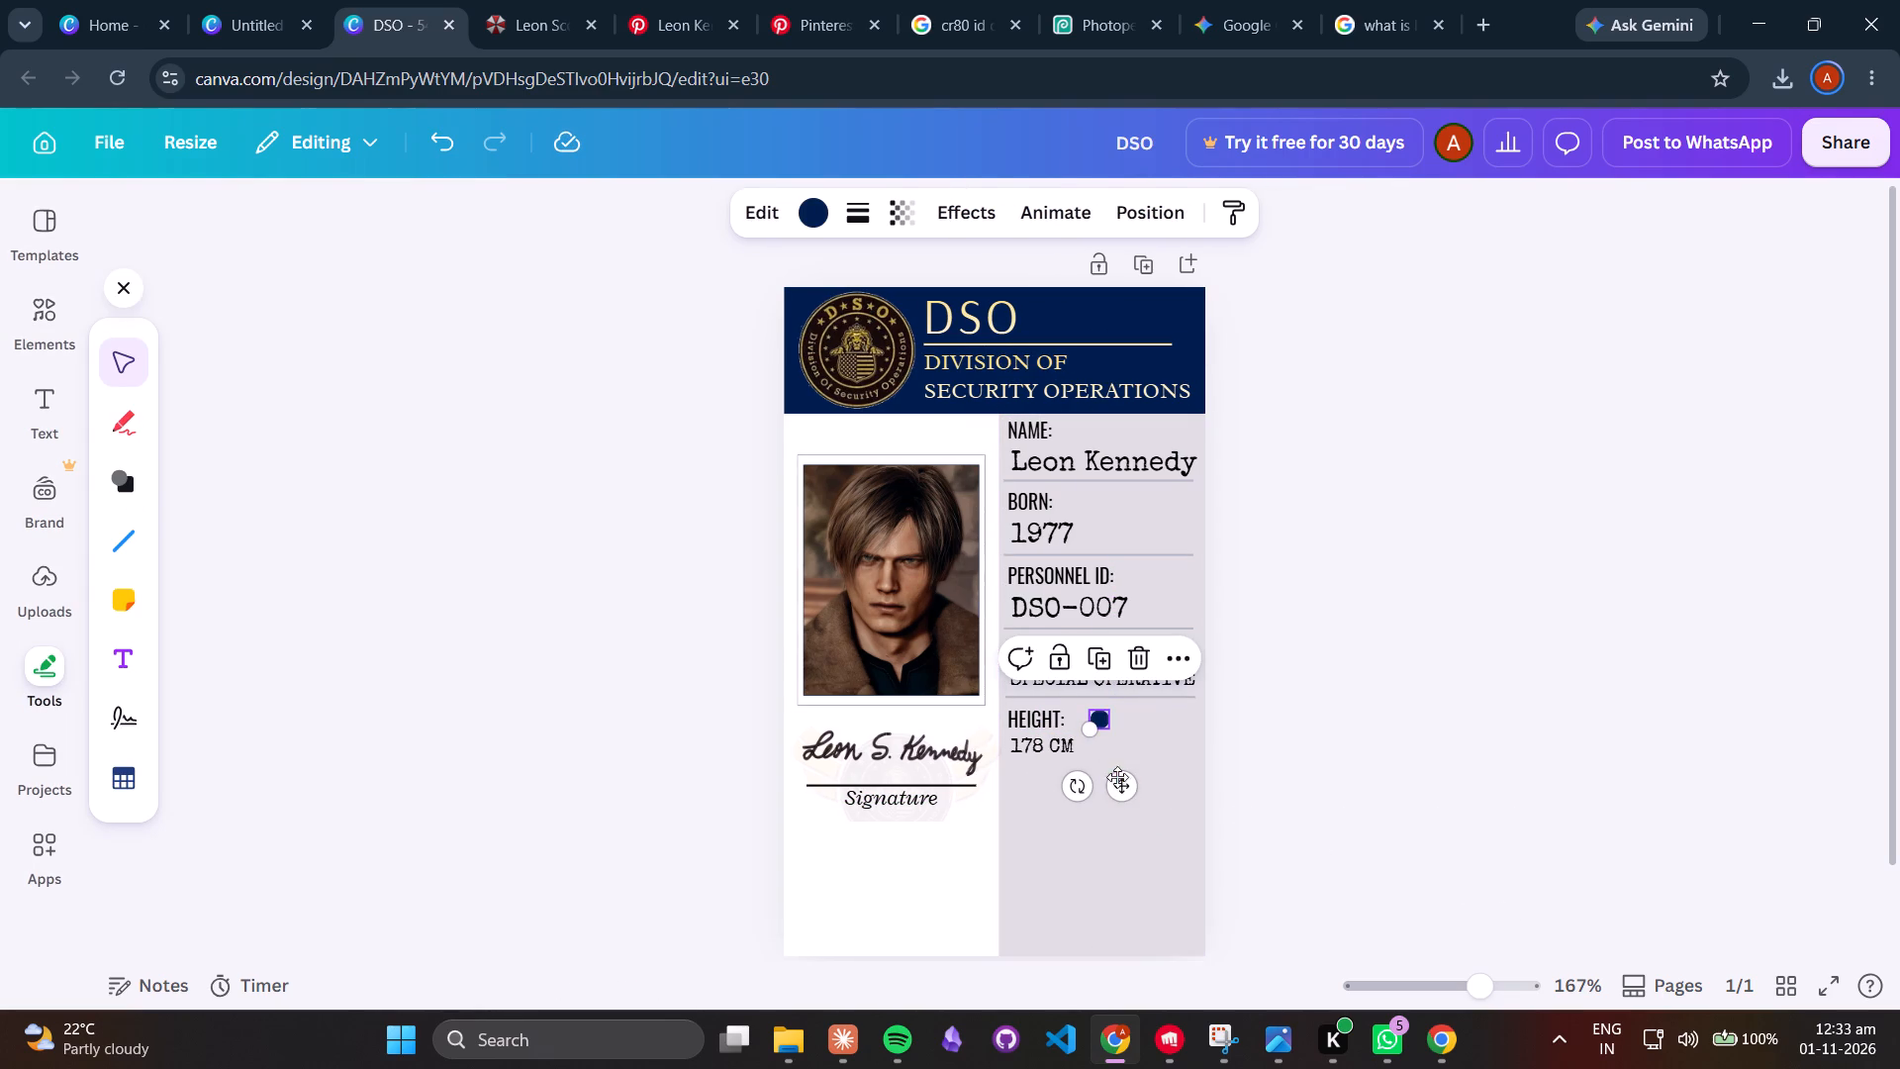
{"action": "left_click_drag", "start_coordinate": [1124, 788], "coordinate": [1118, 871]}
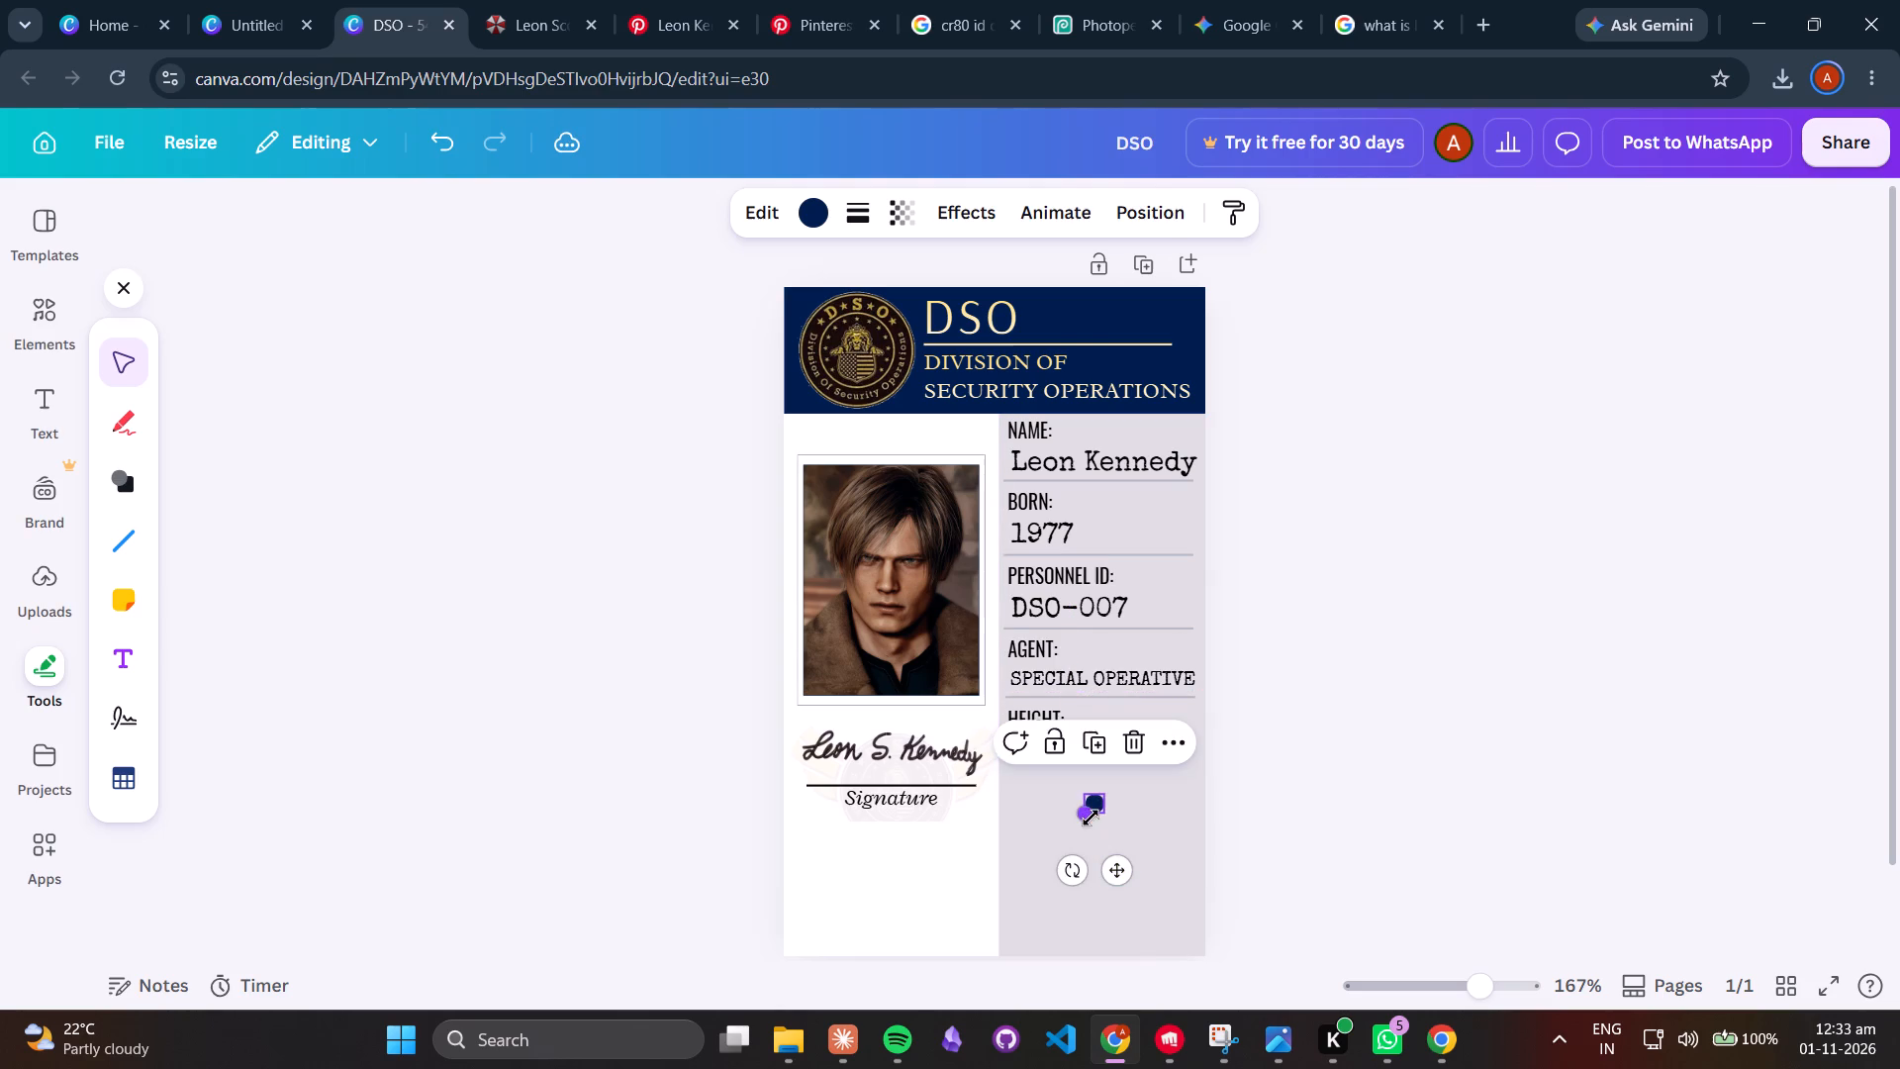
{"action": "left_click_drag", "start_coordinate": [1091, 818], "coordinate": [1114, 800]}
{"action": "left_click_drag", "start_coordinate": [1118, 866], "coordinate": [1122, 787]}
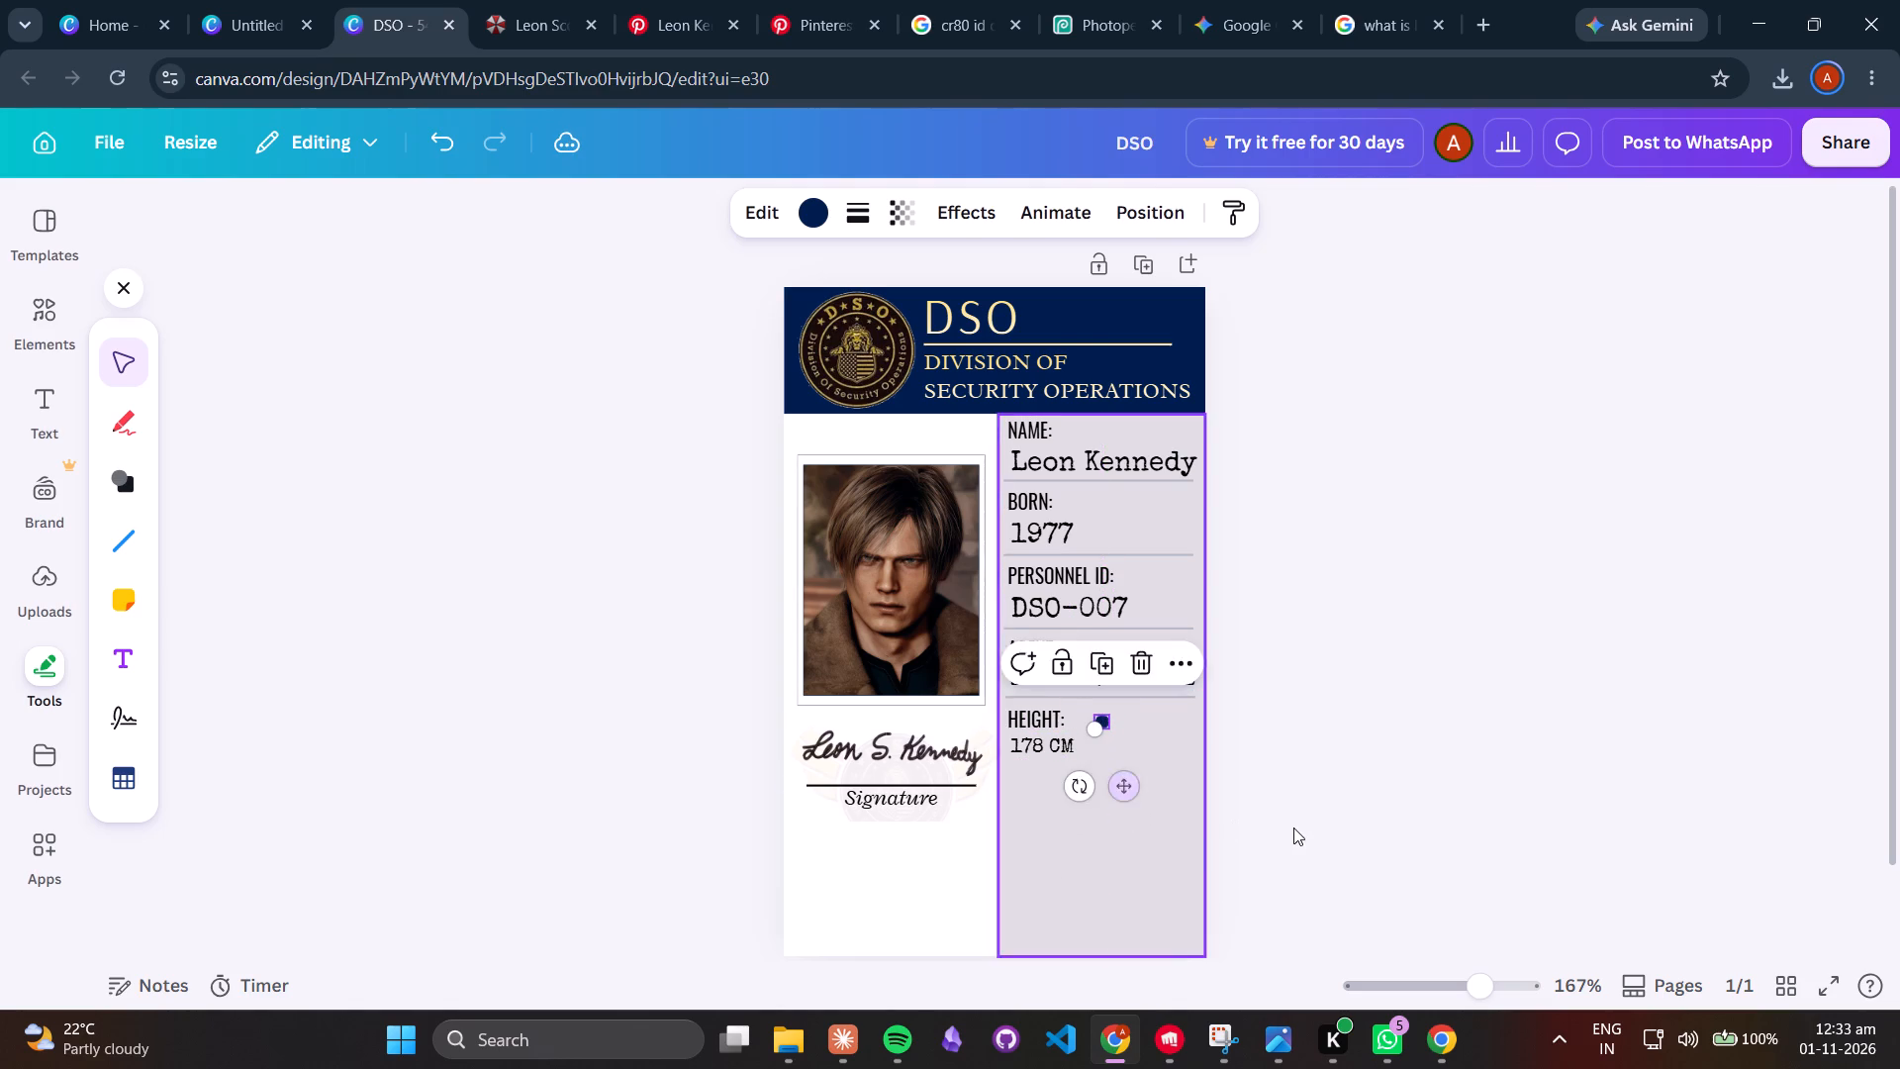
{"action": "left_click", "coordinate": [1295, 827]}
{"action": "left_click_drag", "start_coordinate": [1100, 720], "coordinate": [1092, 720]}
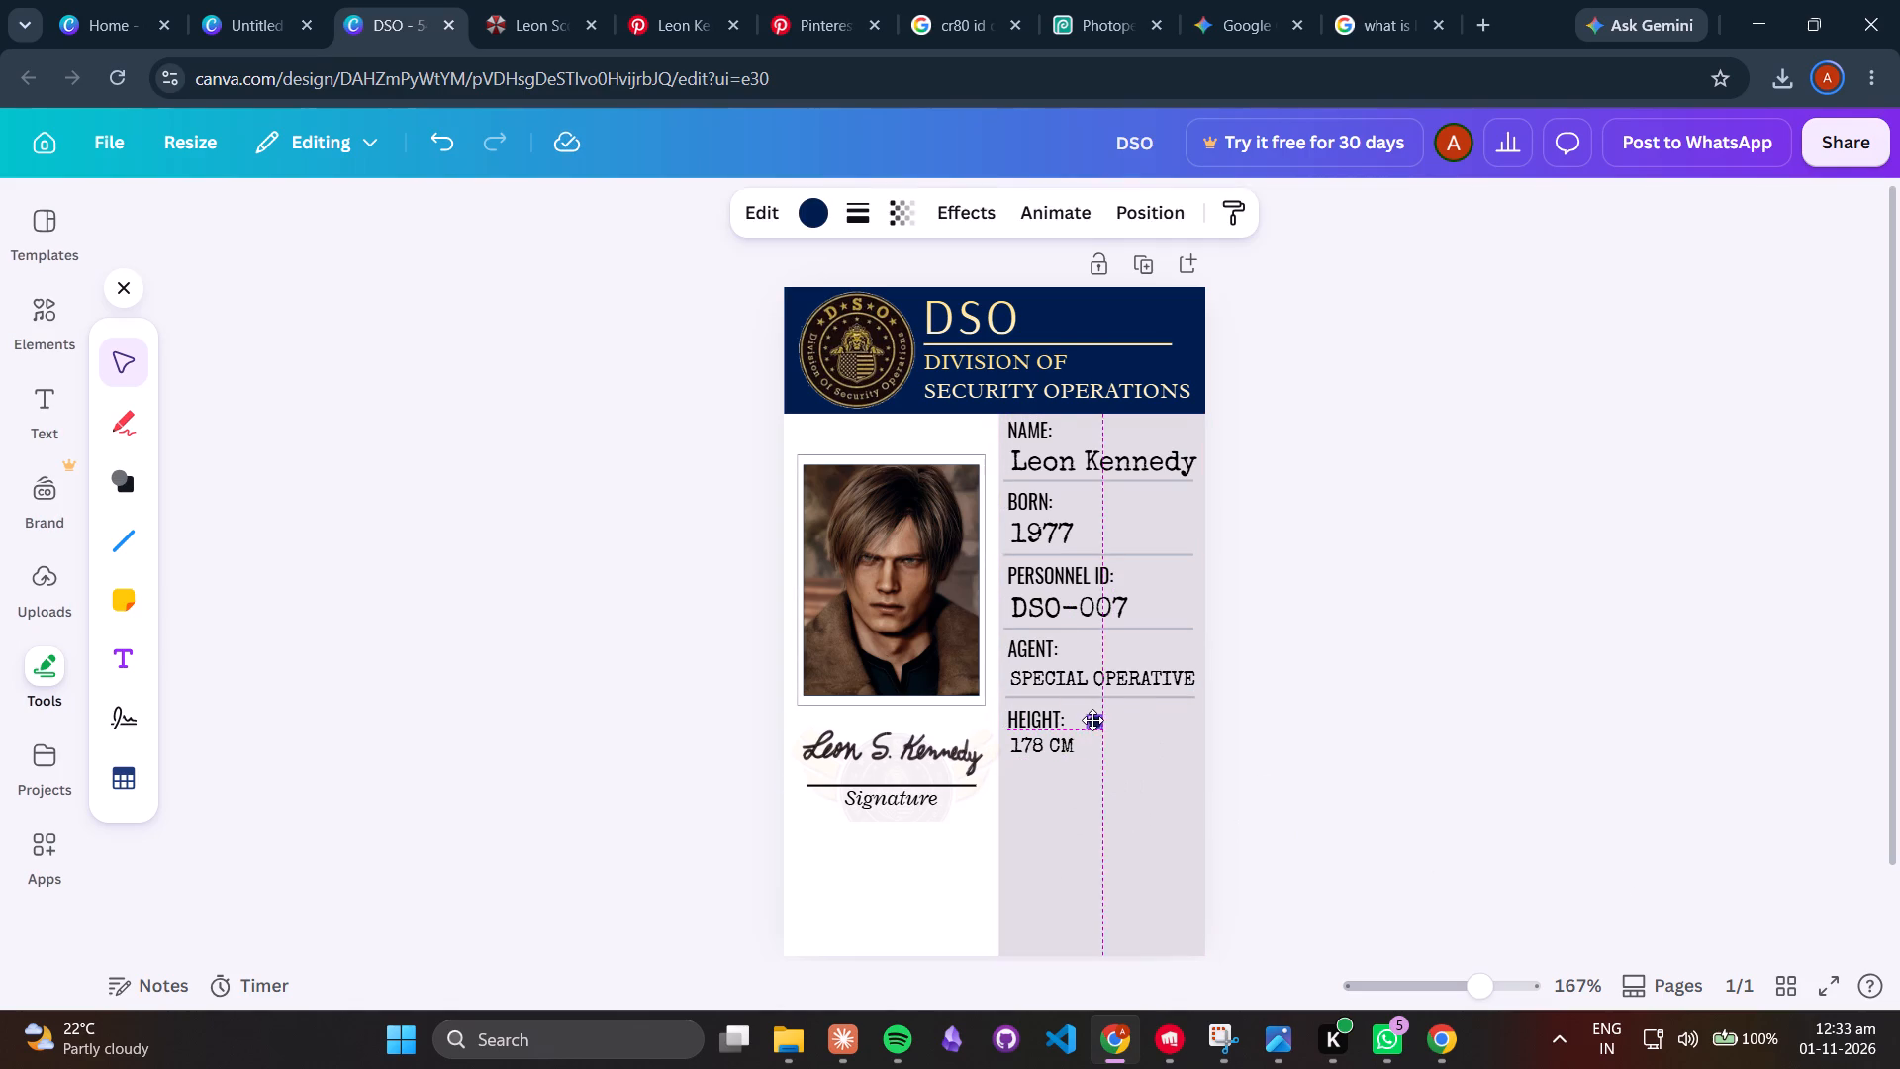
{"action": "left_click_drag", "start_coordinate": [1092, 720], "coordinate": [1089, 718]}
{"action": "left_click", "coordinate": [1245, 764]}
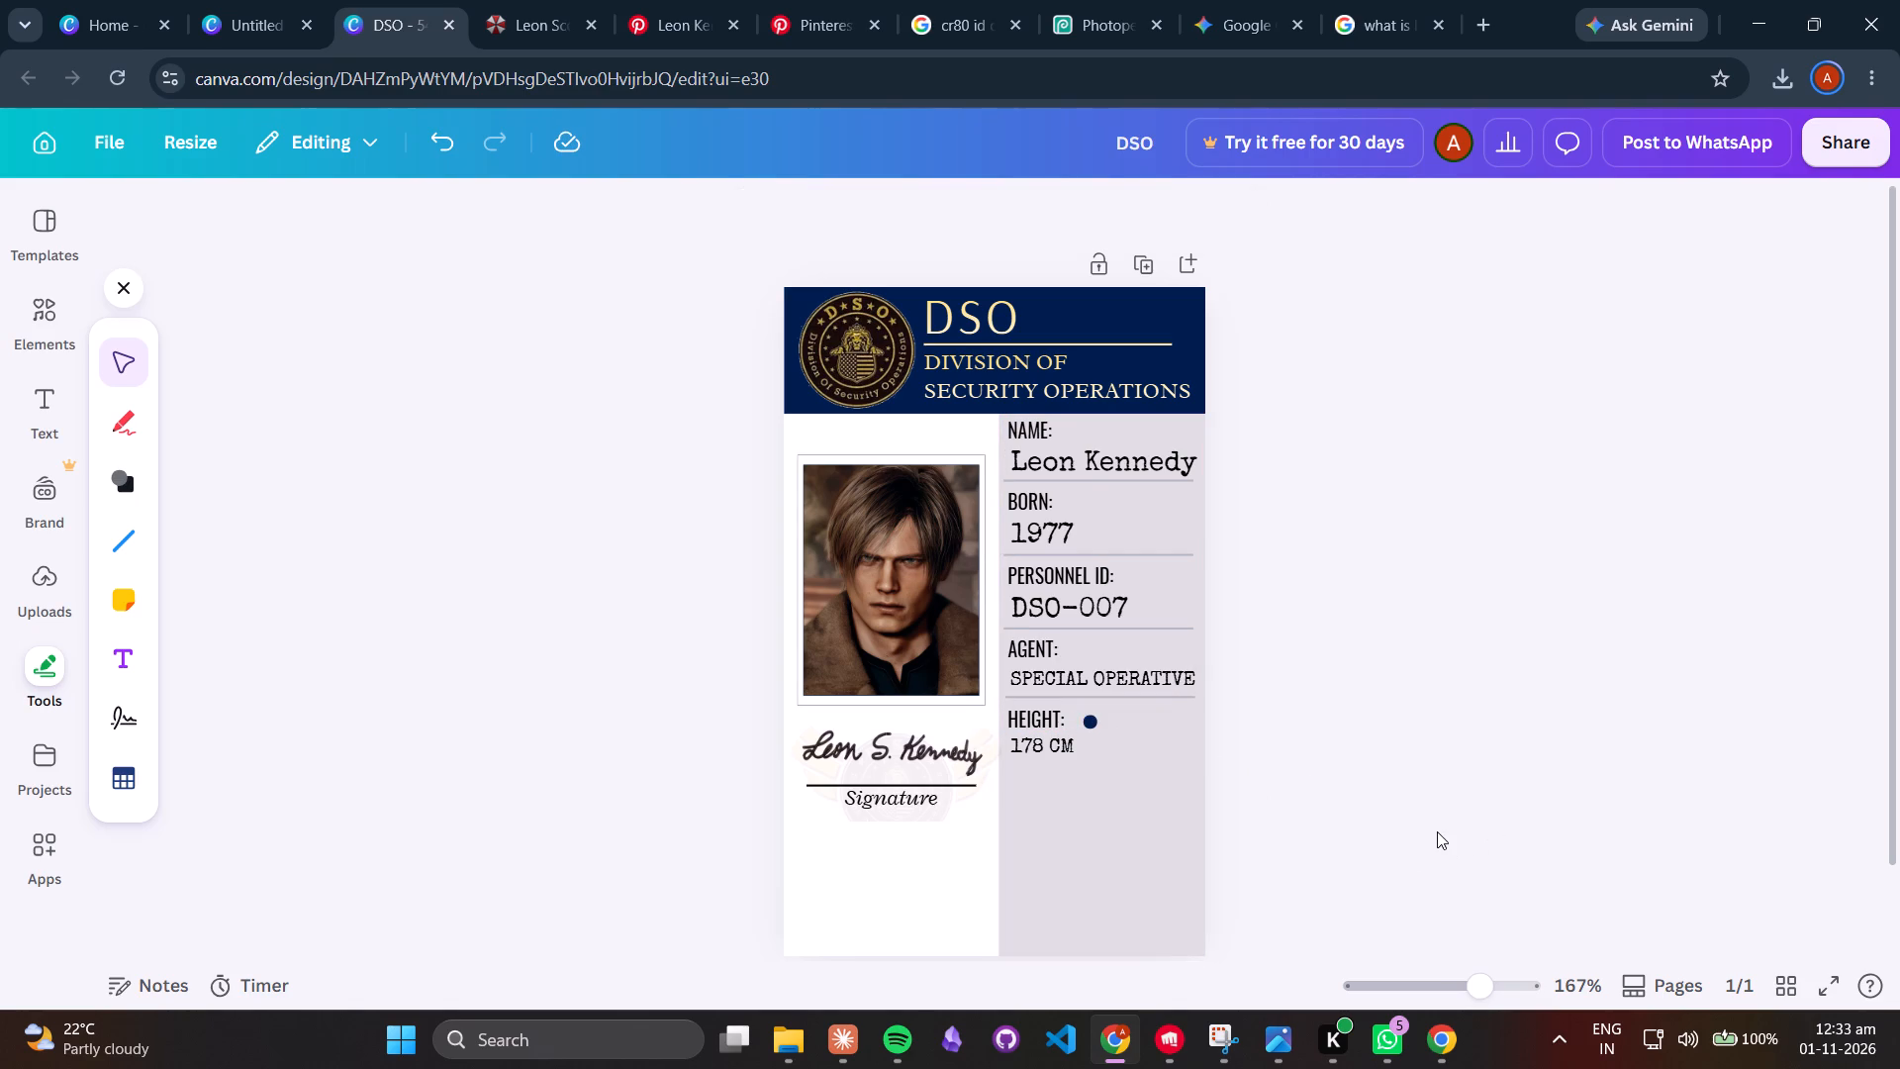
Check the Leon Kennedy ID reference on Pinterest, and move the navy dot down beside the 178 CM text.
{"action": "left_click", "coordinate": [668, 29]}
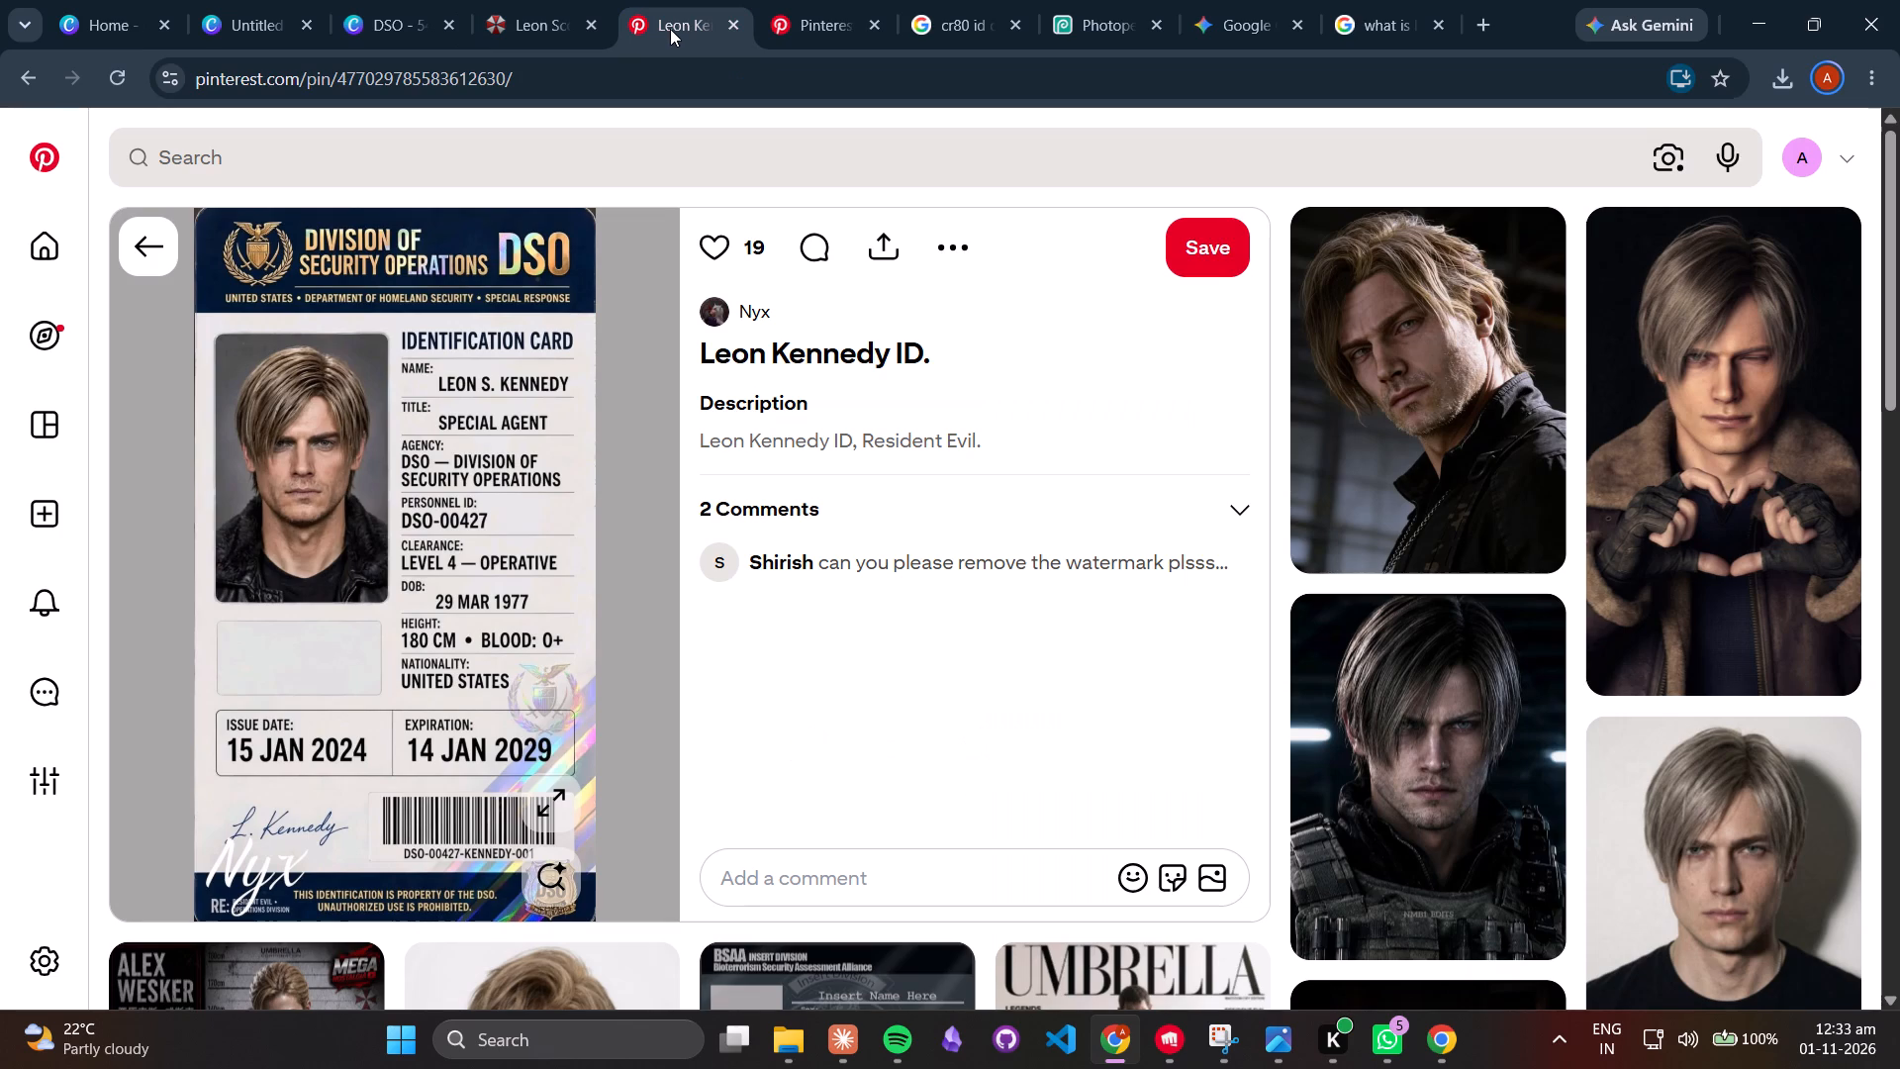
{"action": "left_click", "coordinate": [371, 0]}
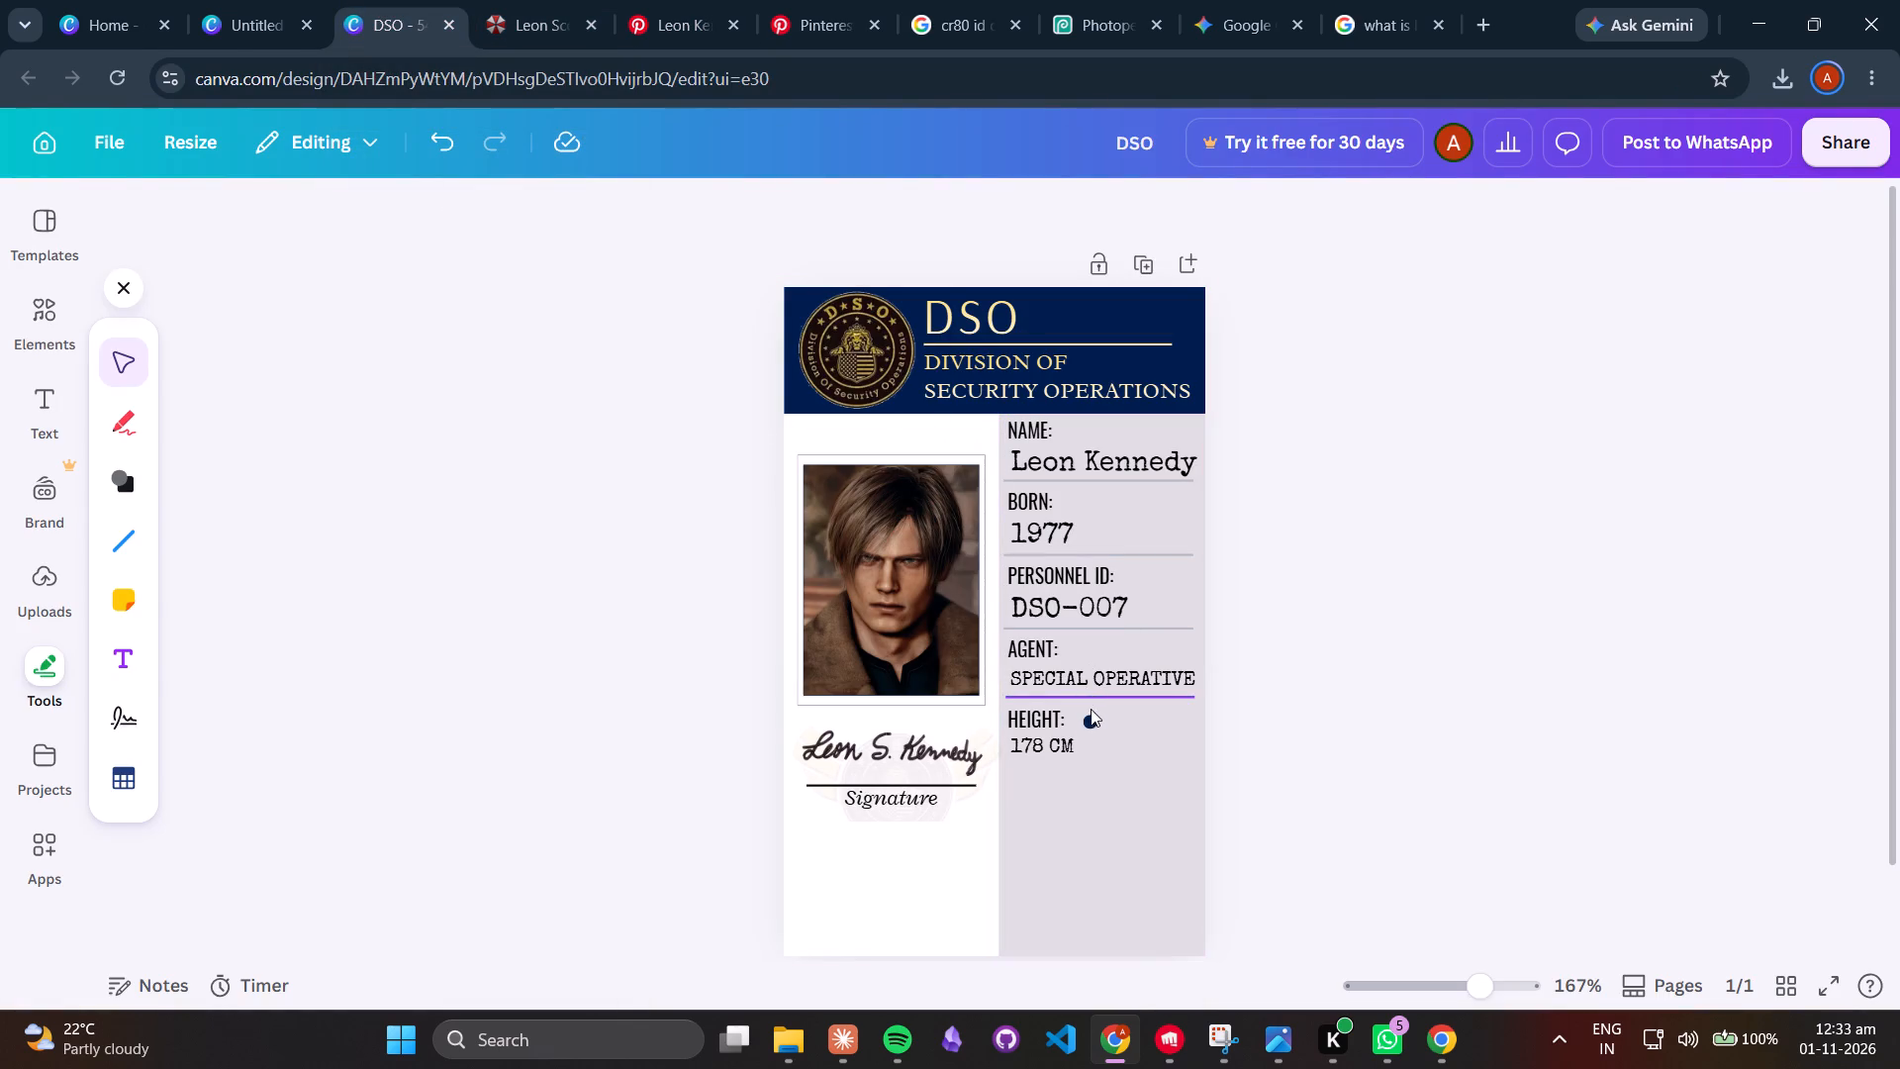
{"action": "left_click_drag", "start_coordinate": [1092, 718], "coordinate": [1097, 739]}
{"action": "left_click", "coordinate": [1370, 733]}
Add a space and a small bullet character (•) after 178 CM, removing any other symbols tried.
{"action": "left_click", "coordinate": [1108, 791]}
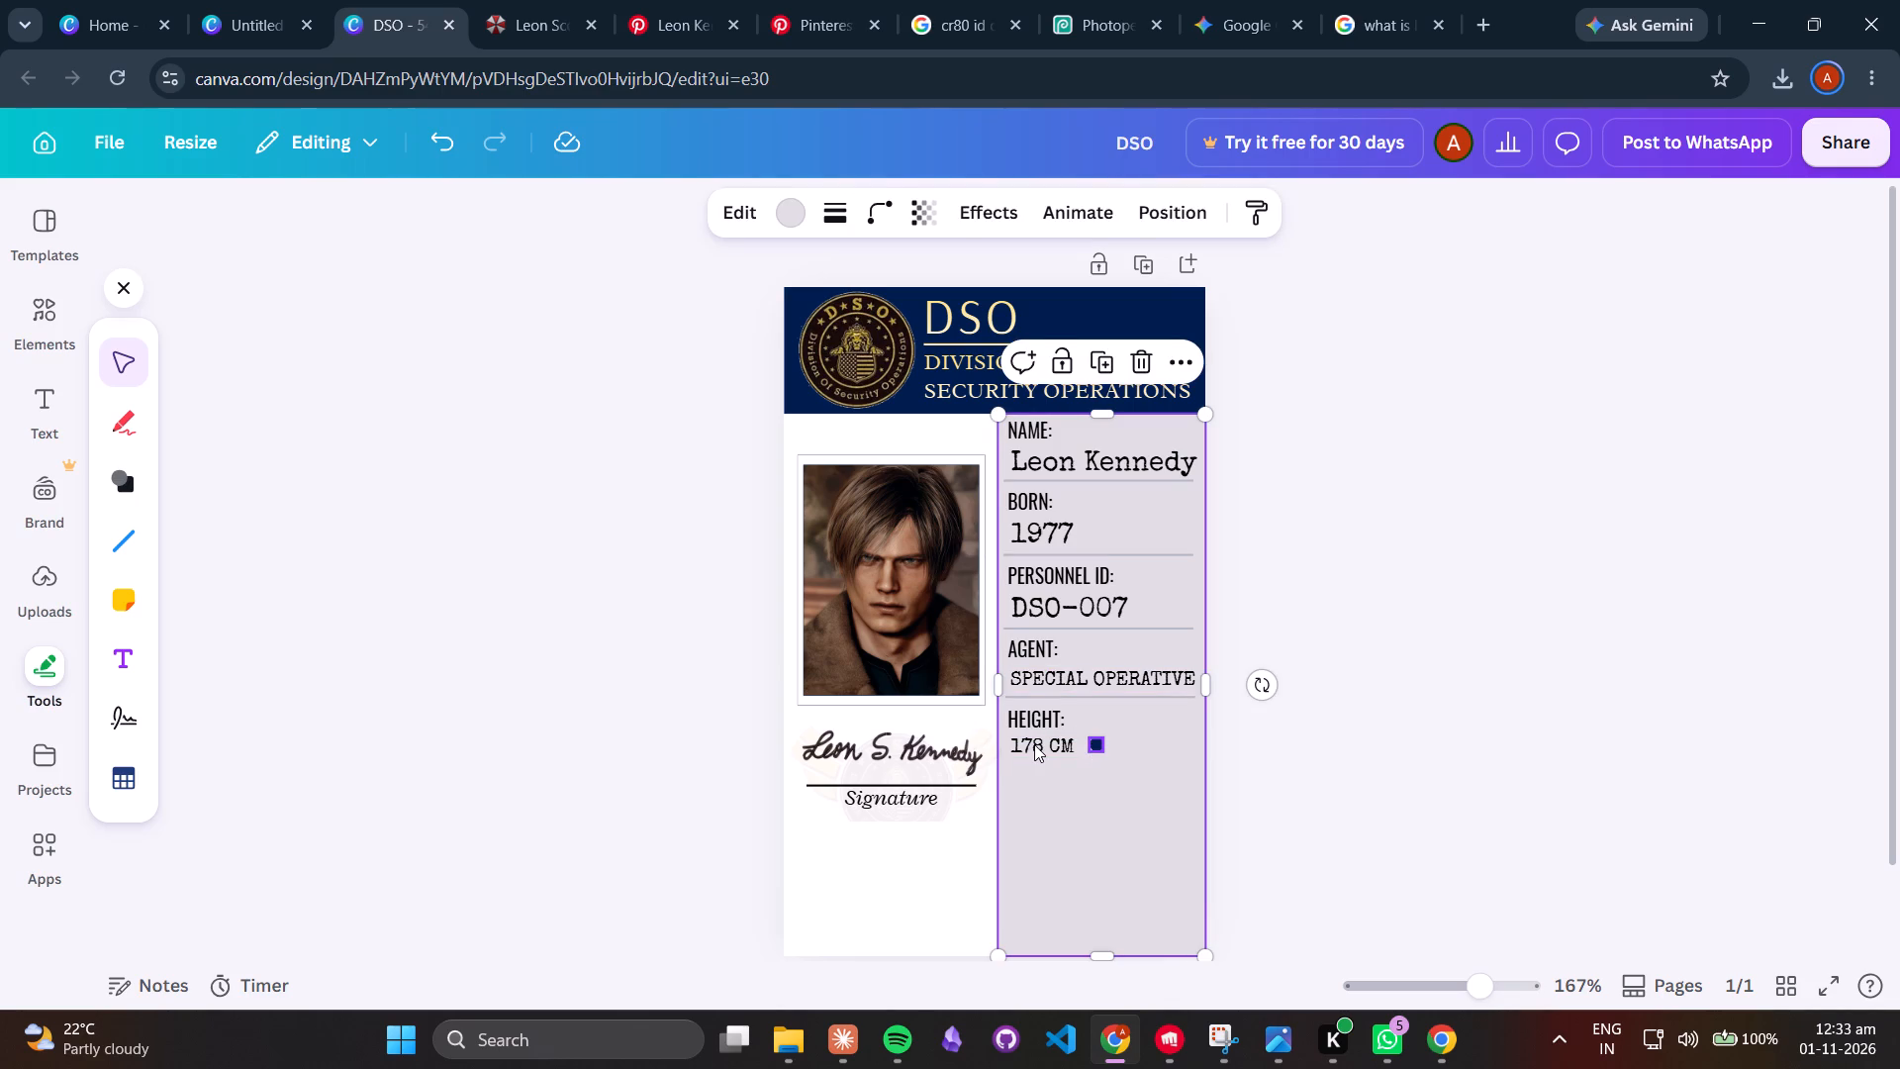
{"action": "left_click", "coordinate": [1034, 744]}
{"action": "left_click", "coordinate": [1080, 744]}
{"action": "key", "text": "space"}
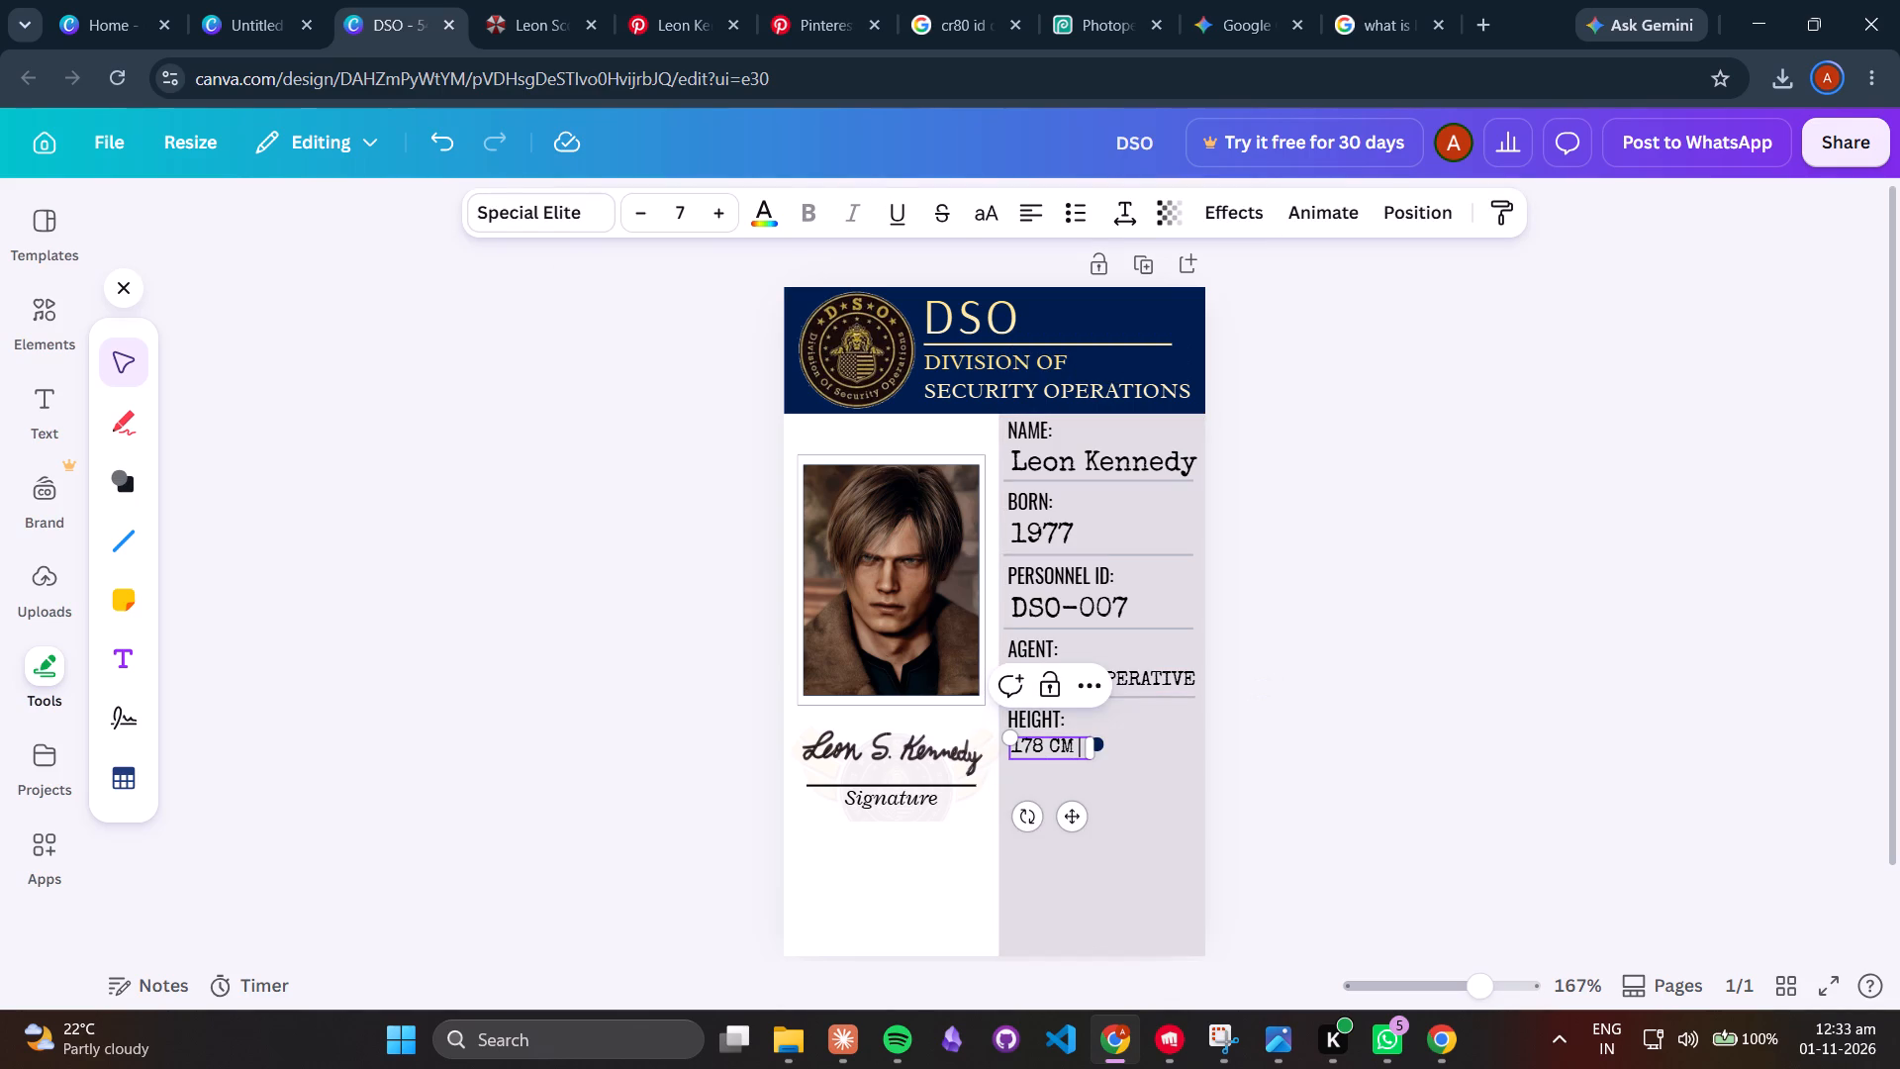
{"action": "key", "text": "alt+3"}
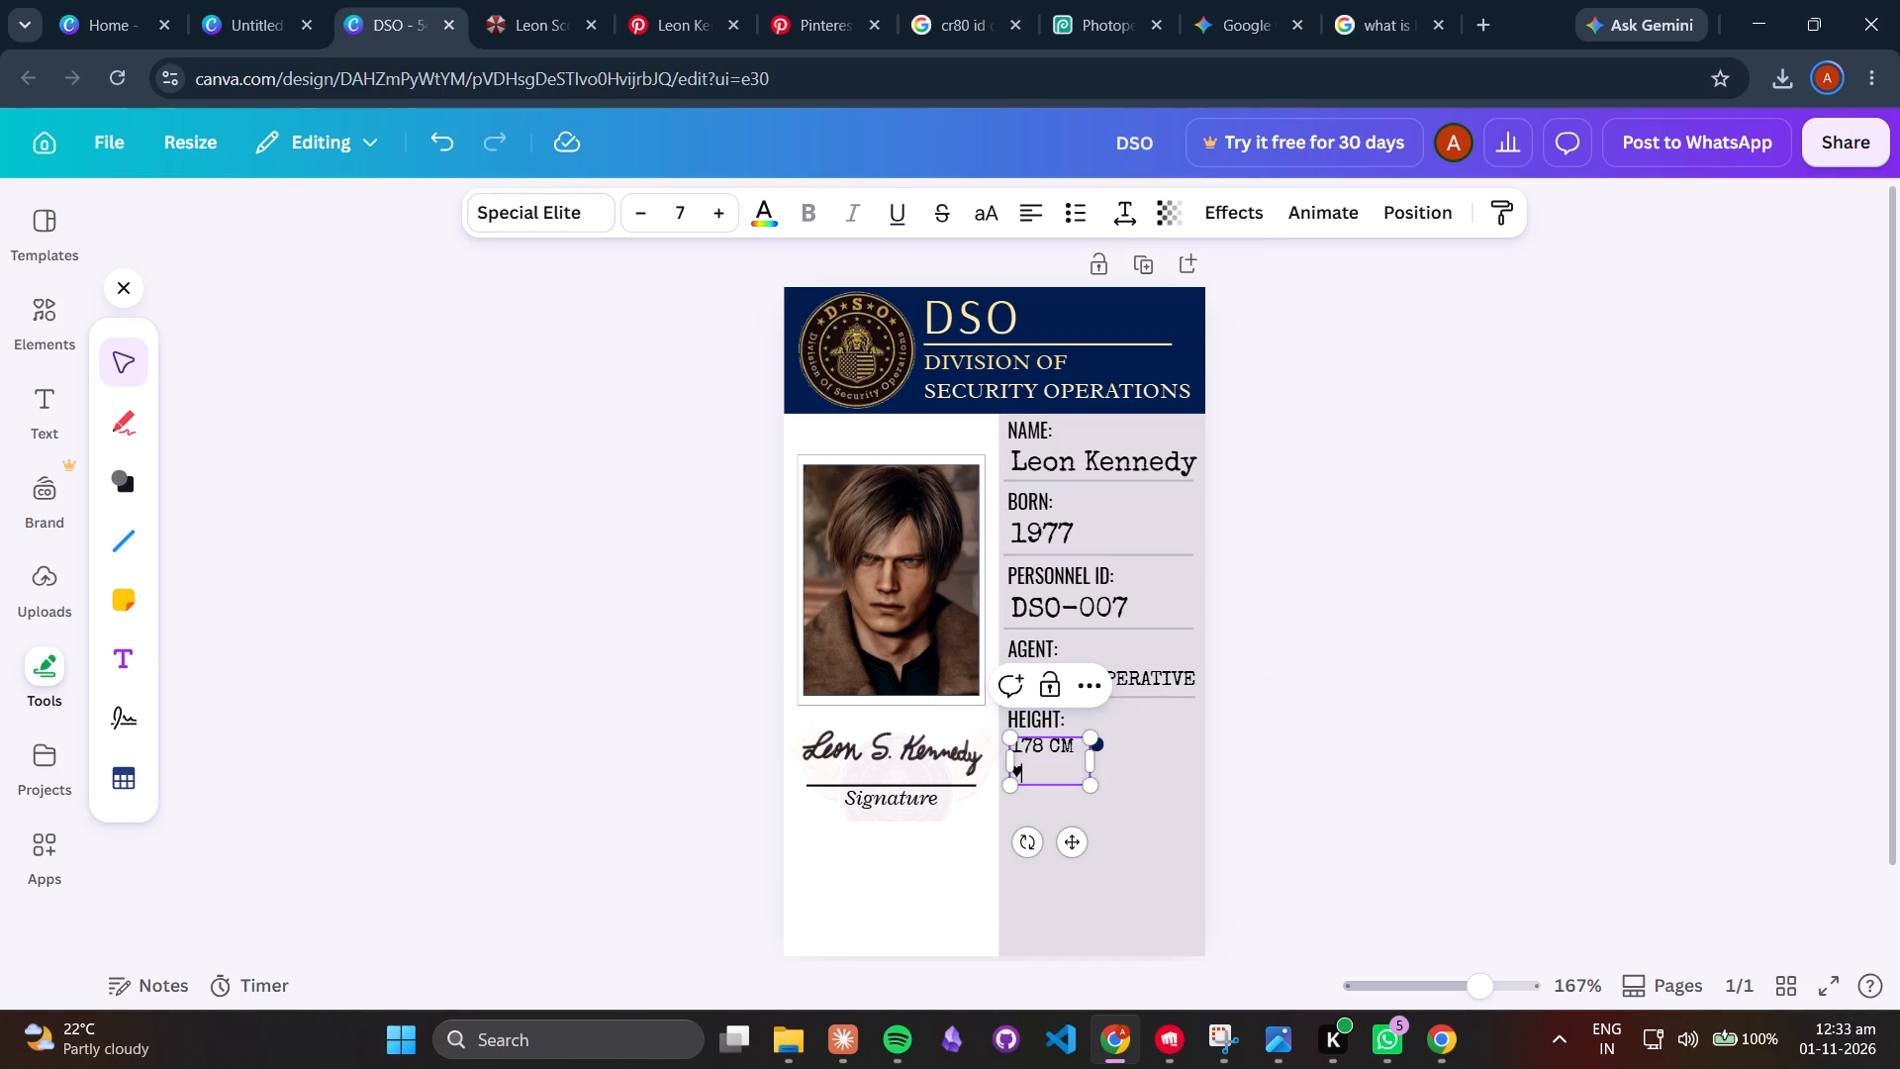
{"action": "key", "text": "BackSpace"}
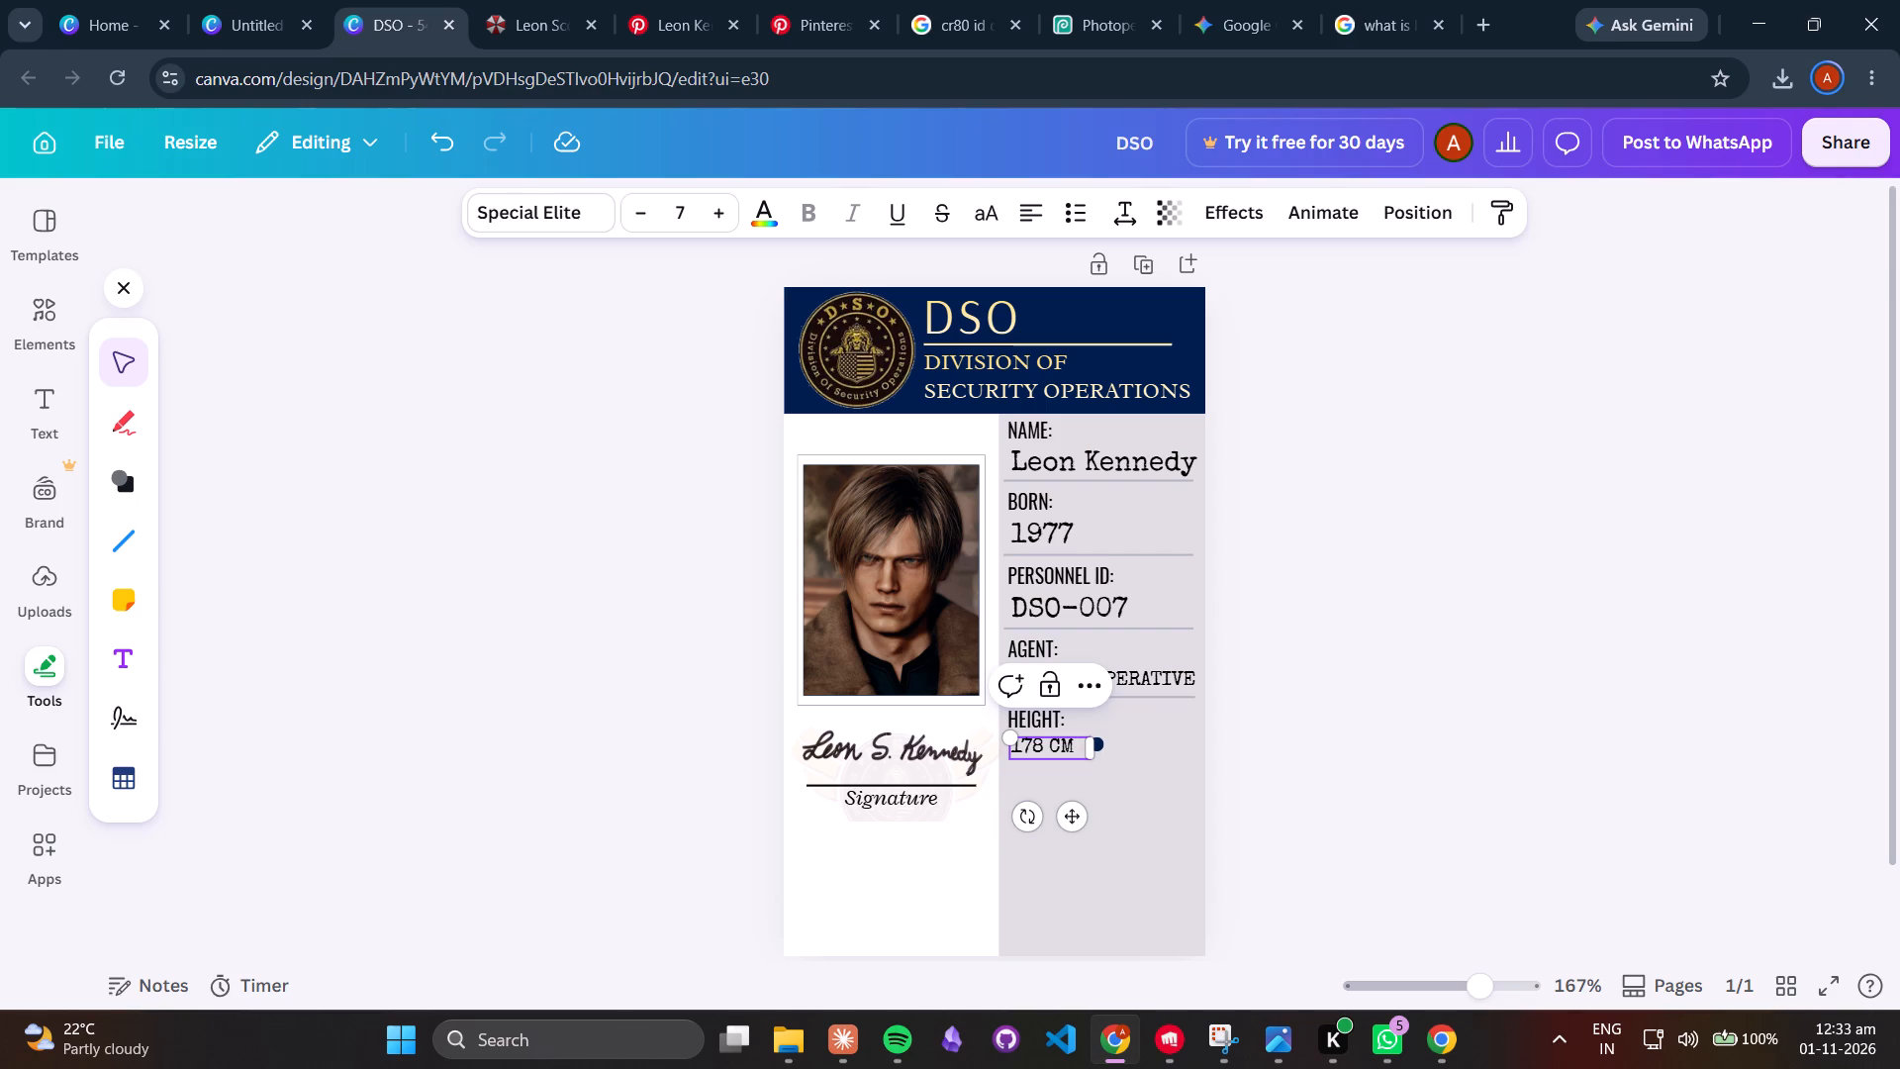
{"action": "key", "text": "alt+5"}
{"action": "key", "text": "alt+4"}
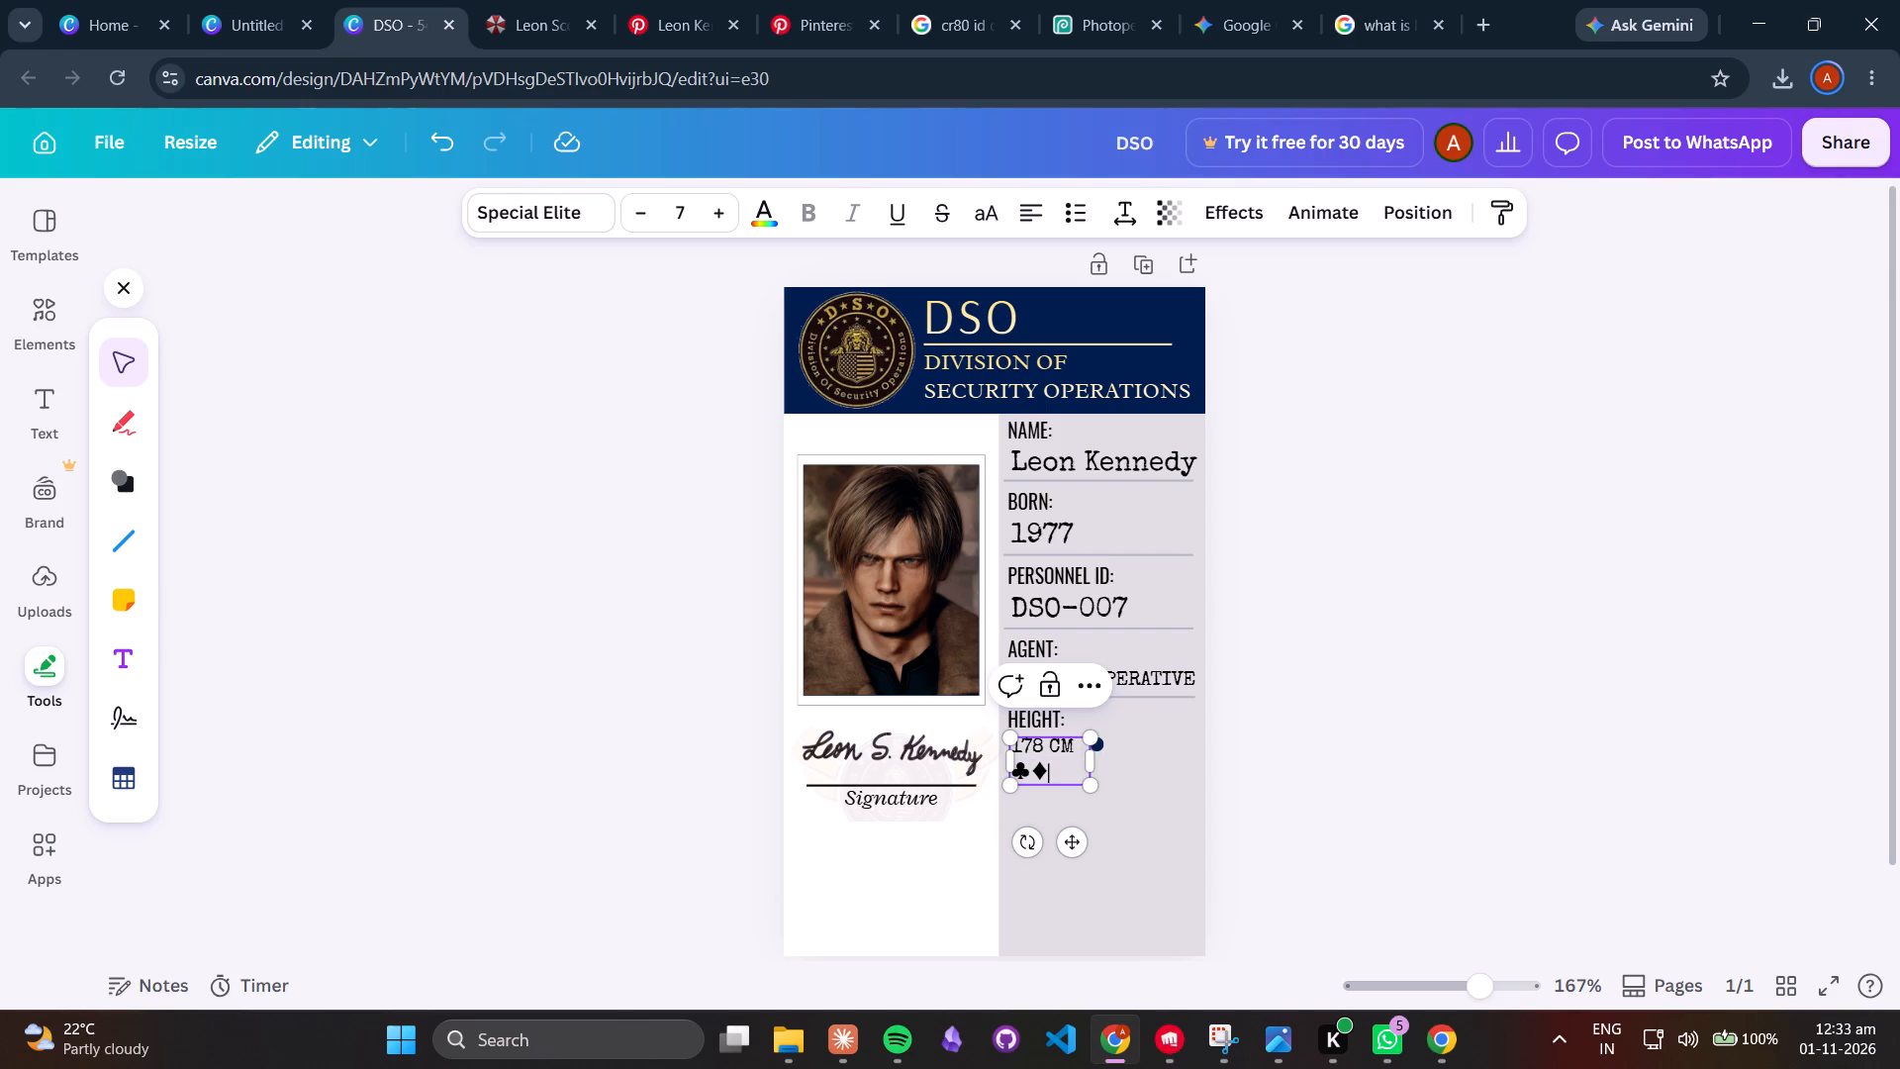
{"action": "key", "text": "alt+7"}
{"action": "key", "text": "Left"}
{"action": "key", "text": "BackSpace"}
{"action": "key", "text": "BackSpace"}
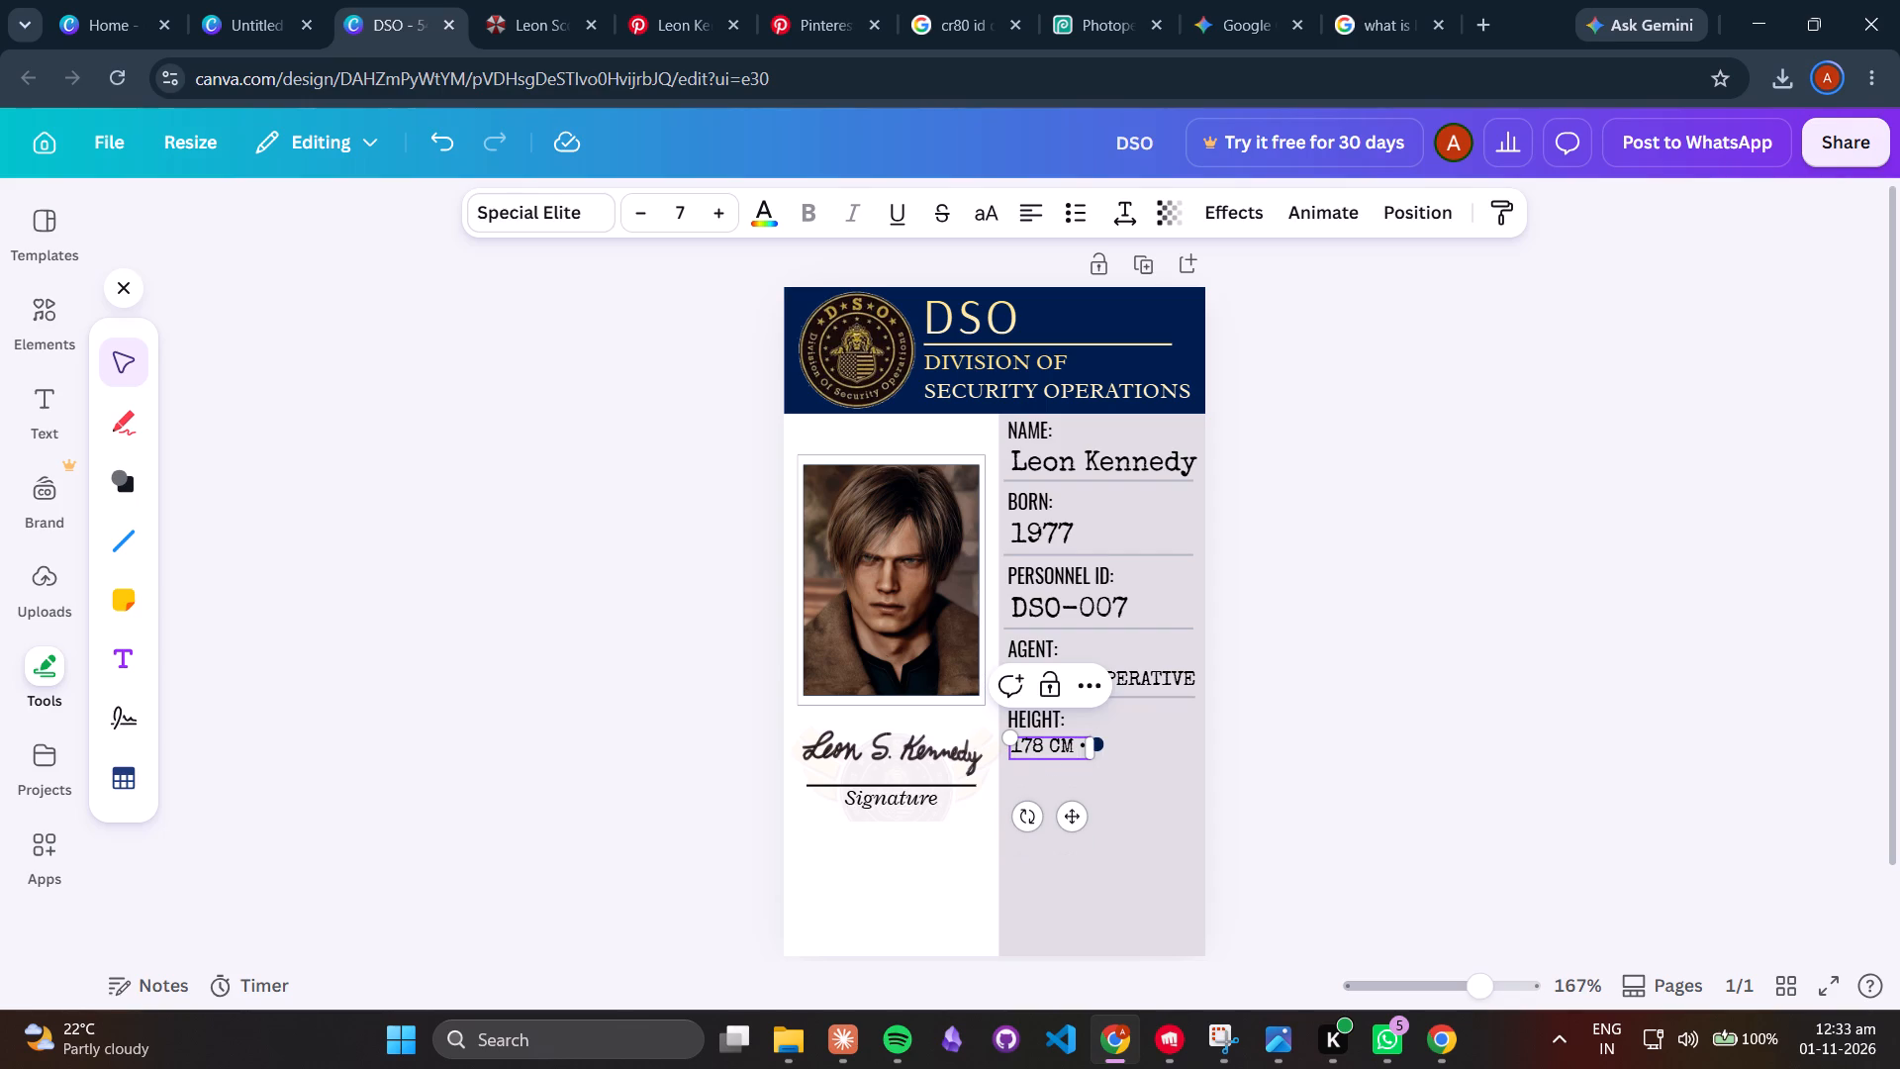
{"action": "left_click", "coordinate": [1362, 717]}
Delete the navy dot beside the 178 CM text.
{"action": "left_click", "coordinate": [1095, 744]}
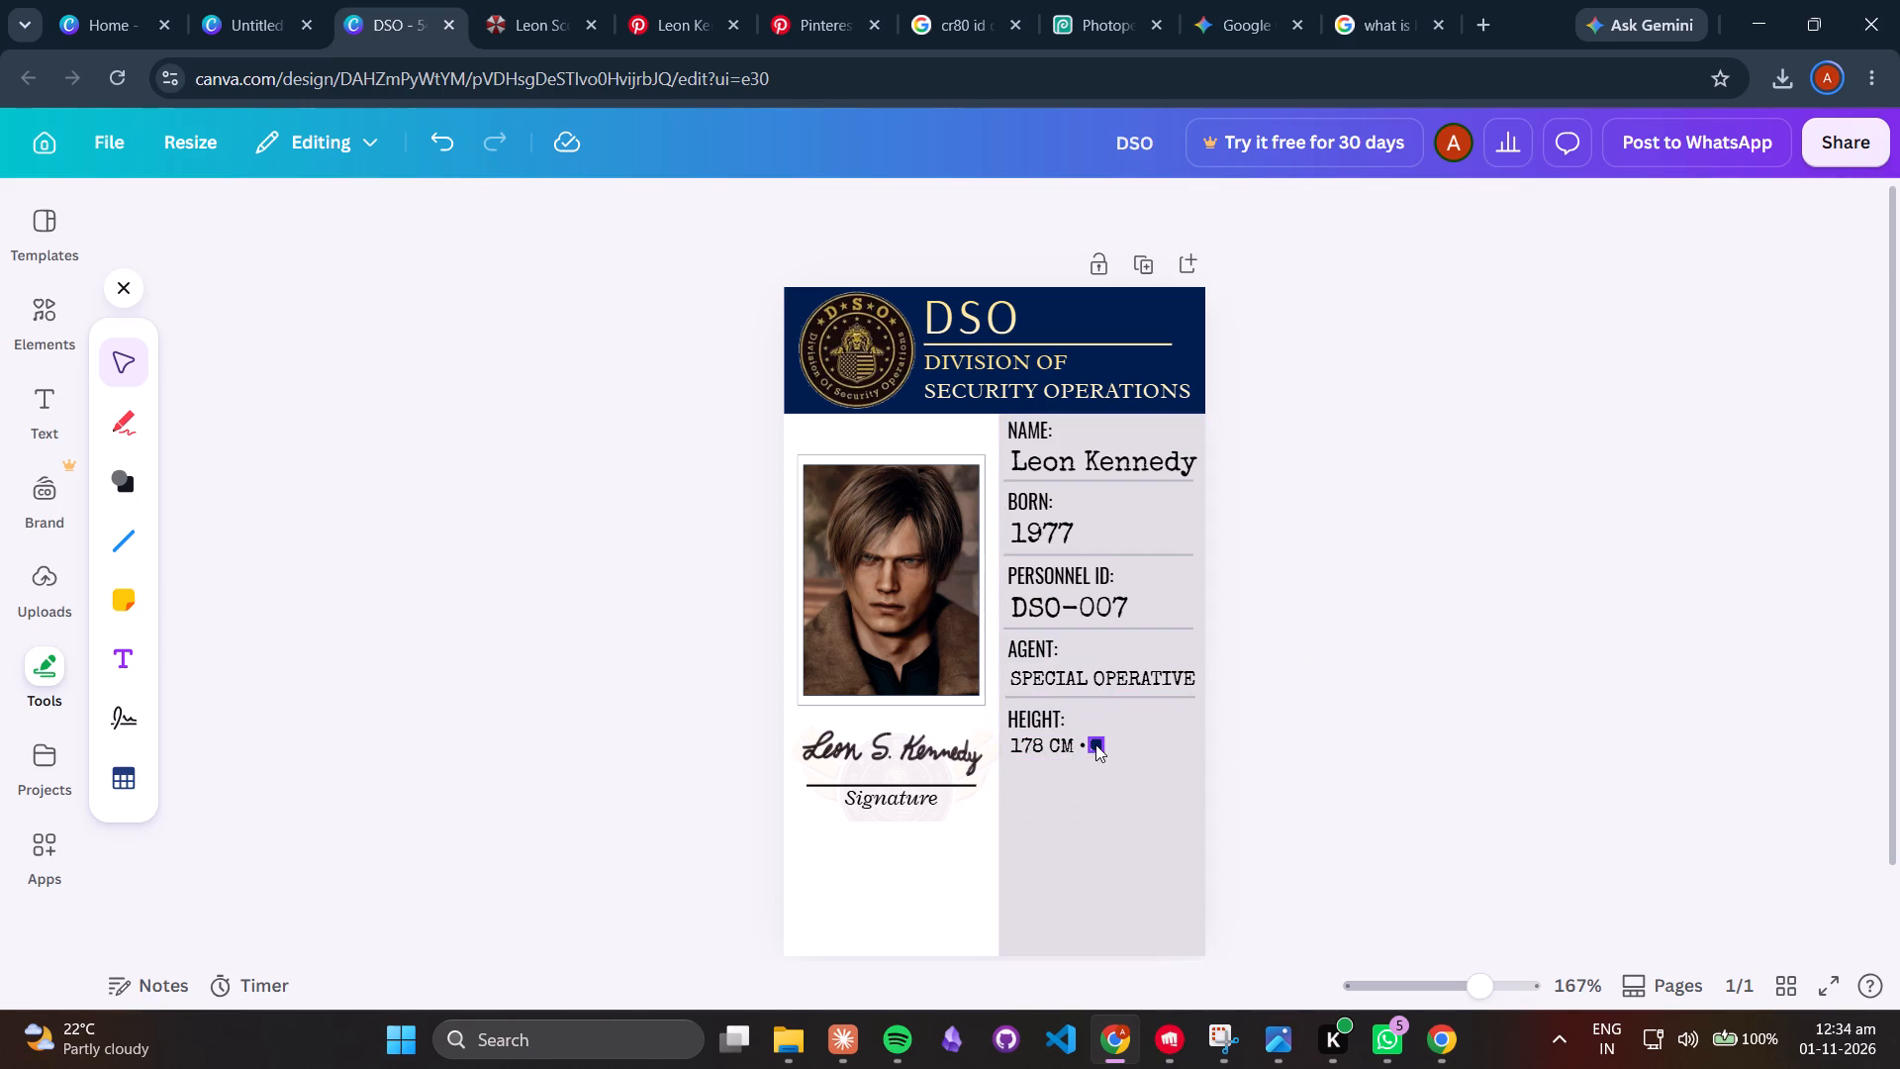
{"action": "left_click", "coordinate": [1133, 679]}
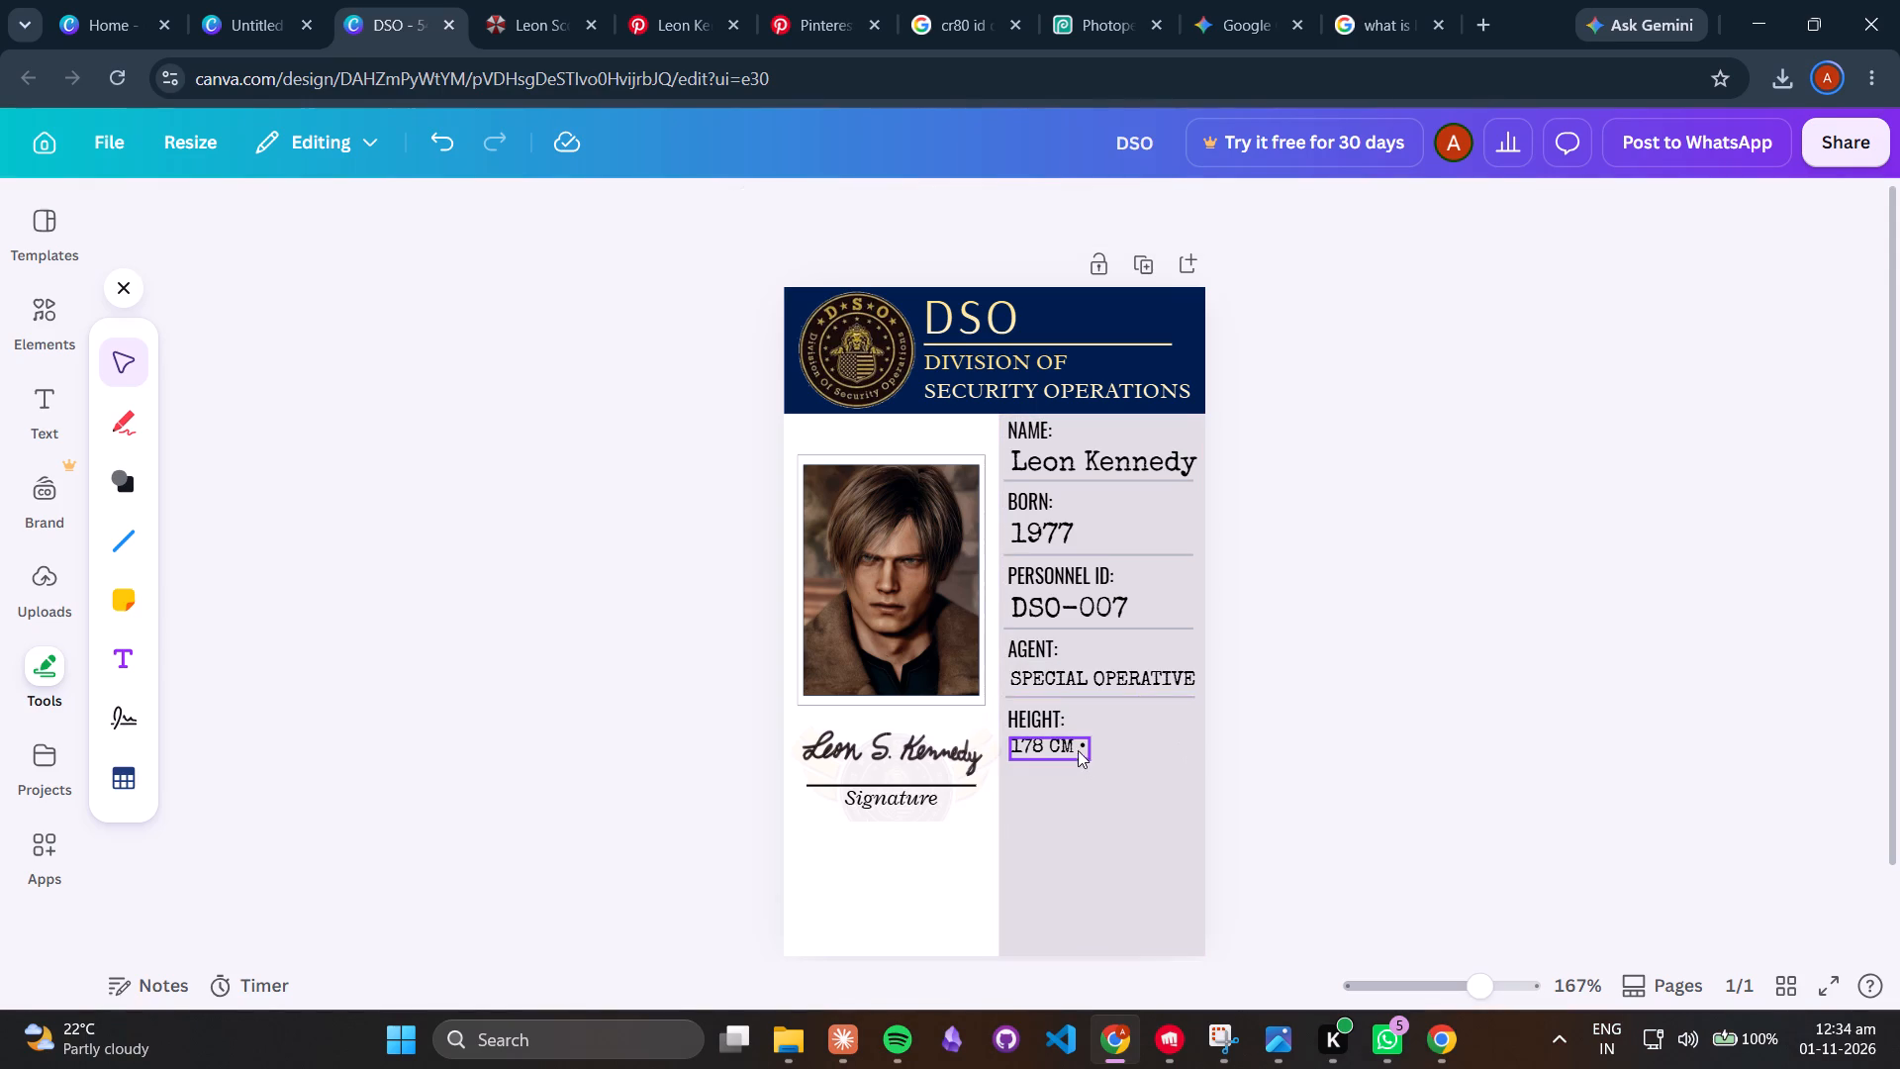
Centre-align the 178 CM • text, widen its text box, and add an extra space before the bullet.
{"action": "left_click", "coordinate": [1077, 748]}
{"action": "left_click", "coordinate": [1082, 749]}
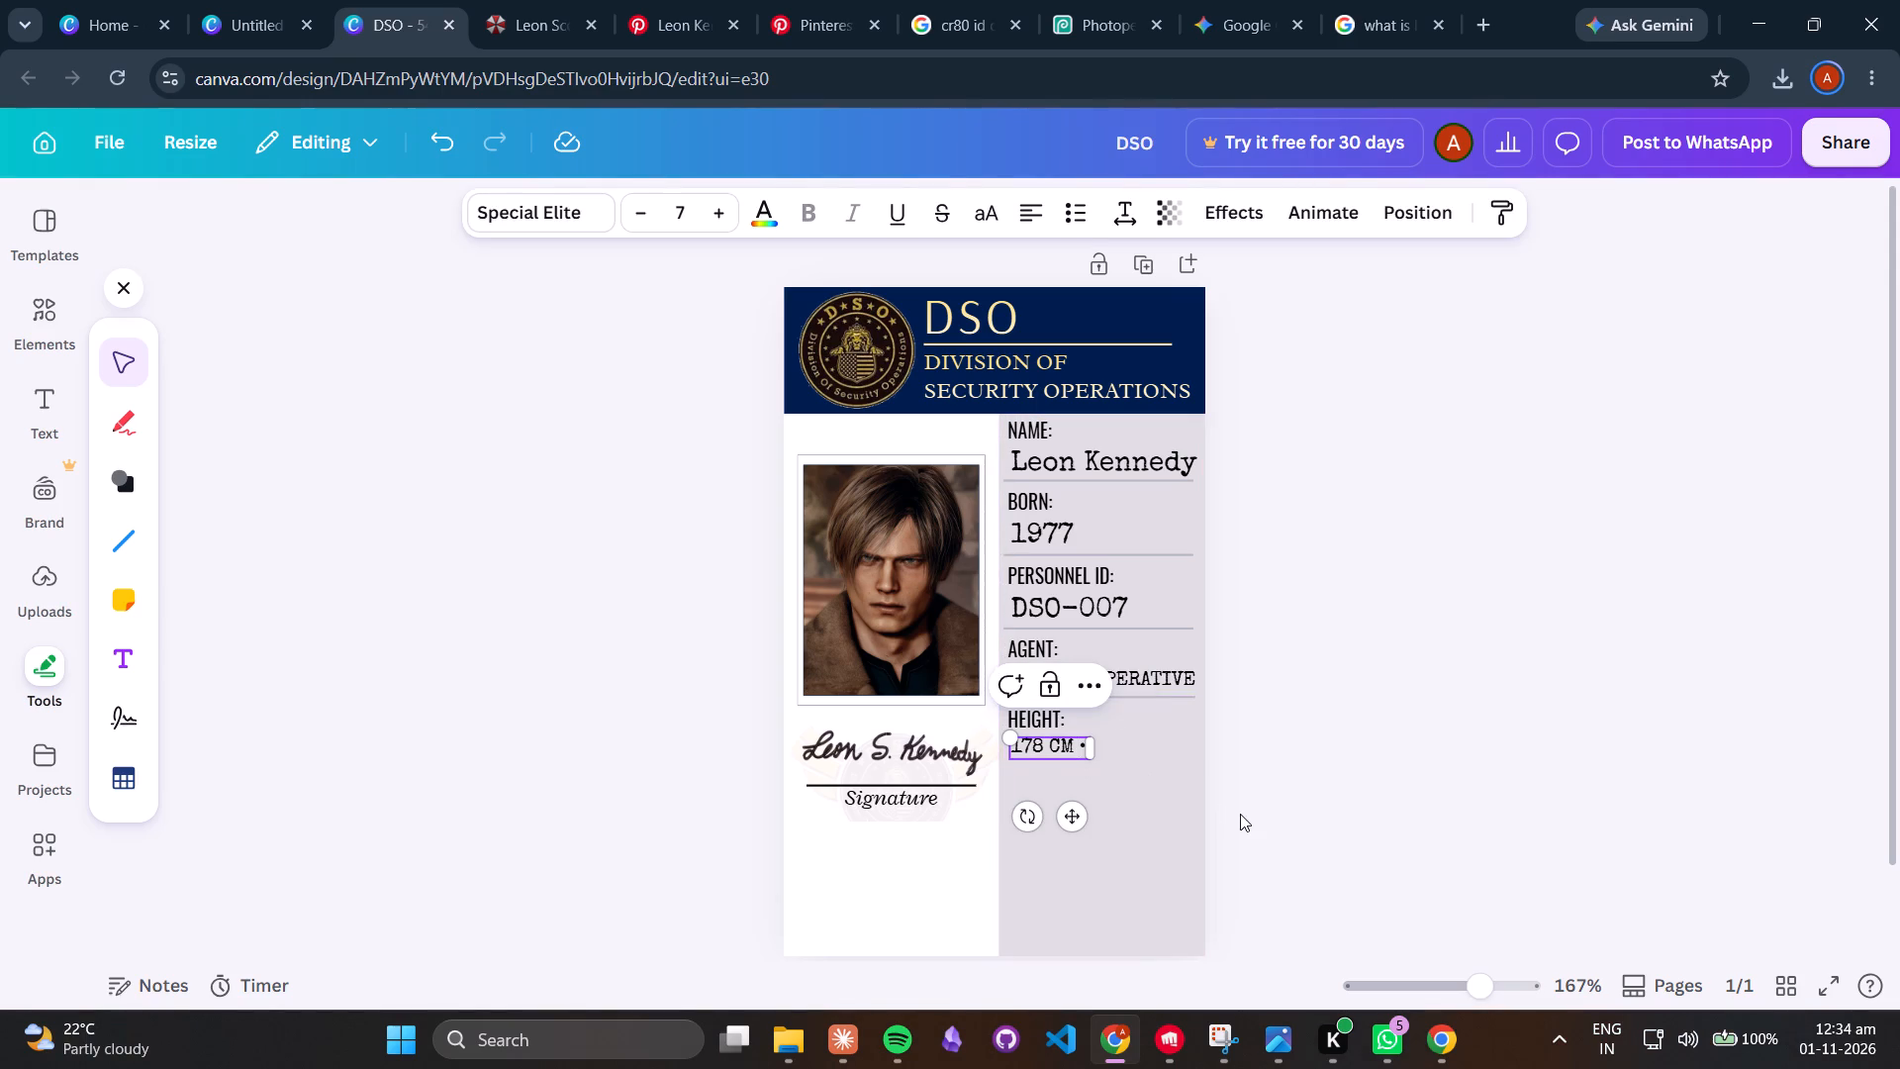
{"action": "key", "text": "space"}
{"action": "key", "text": "BackSpace"}
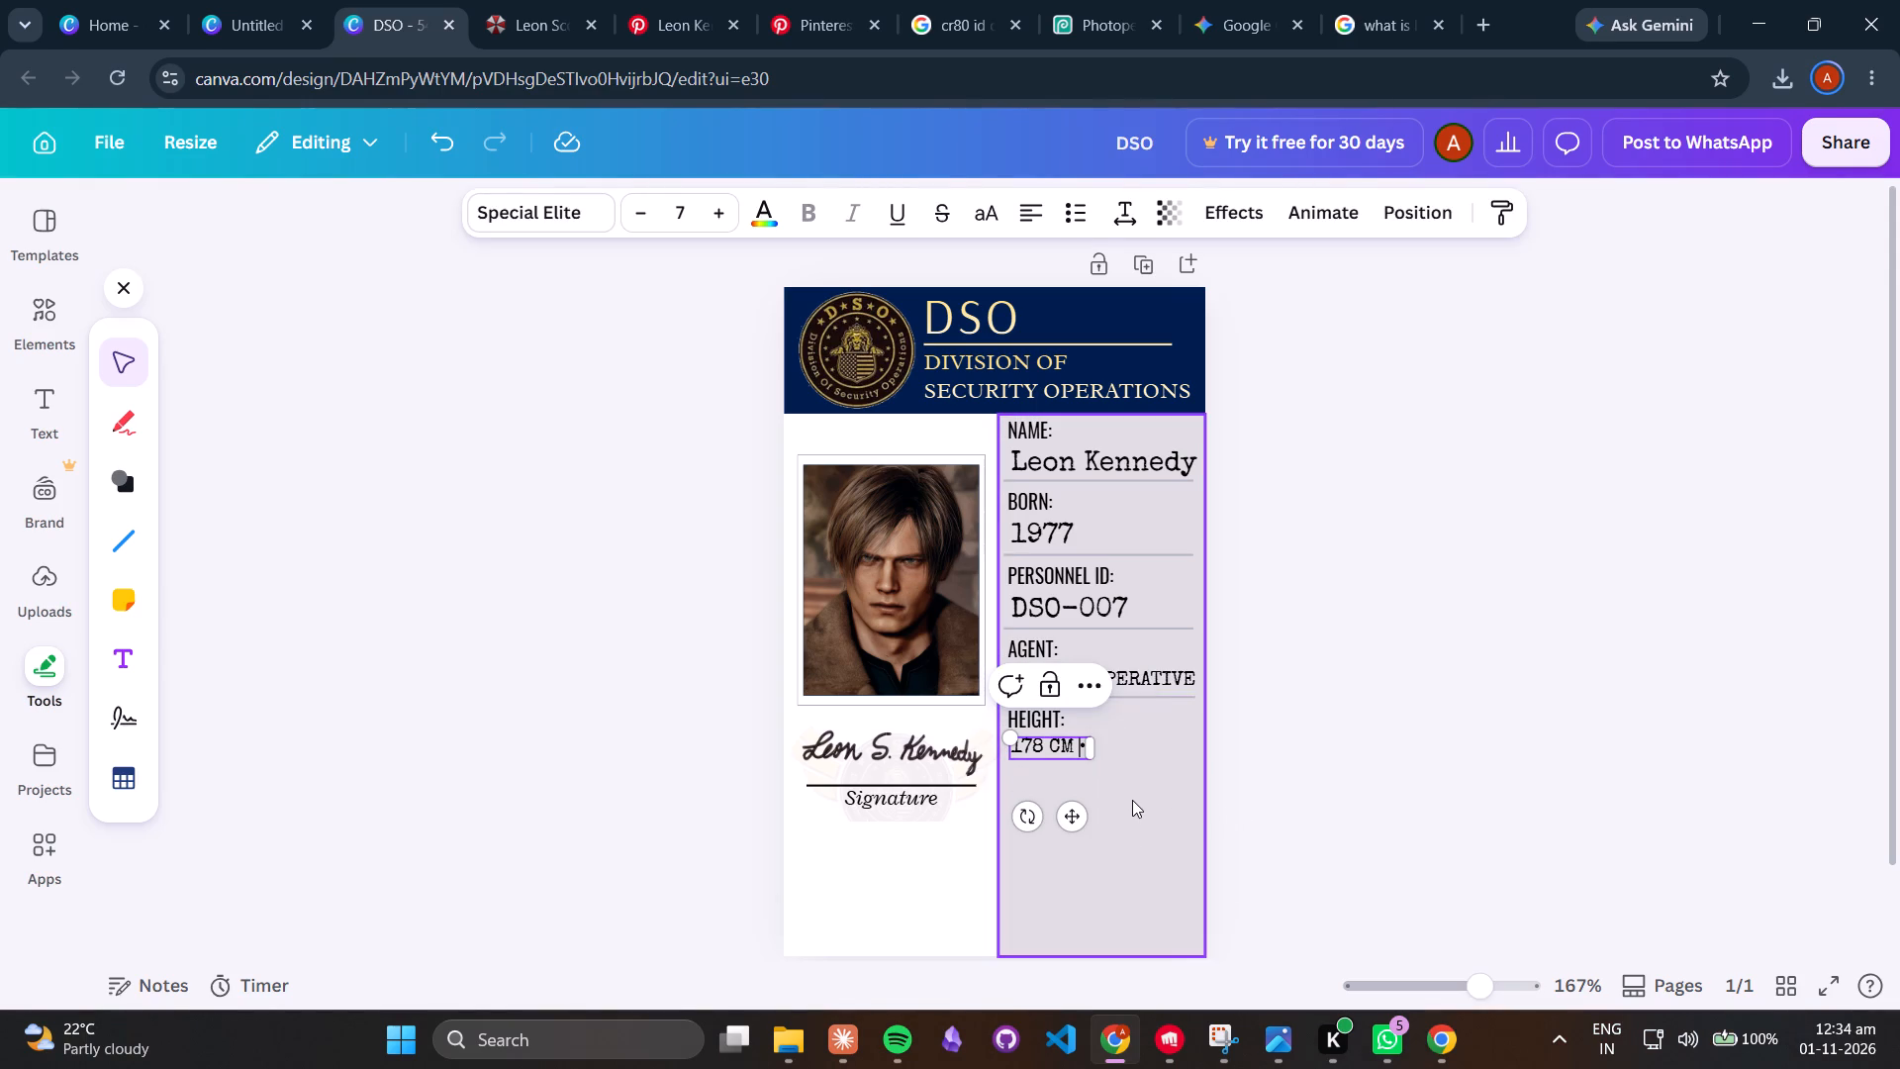
{"action": "left_click", "coordinate": [1017, 216]}
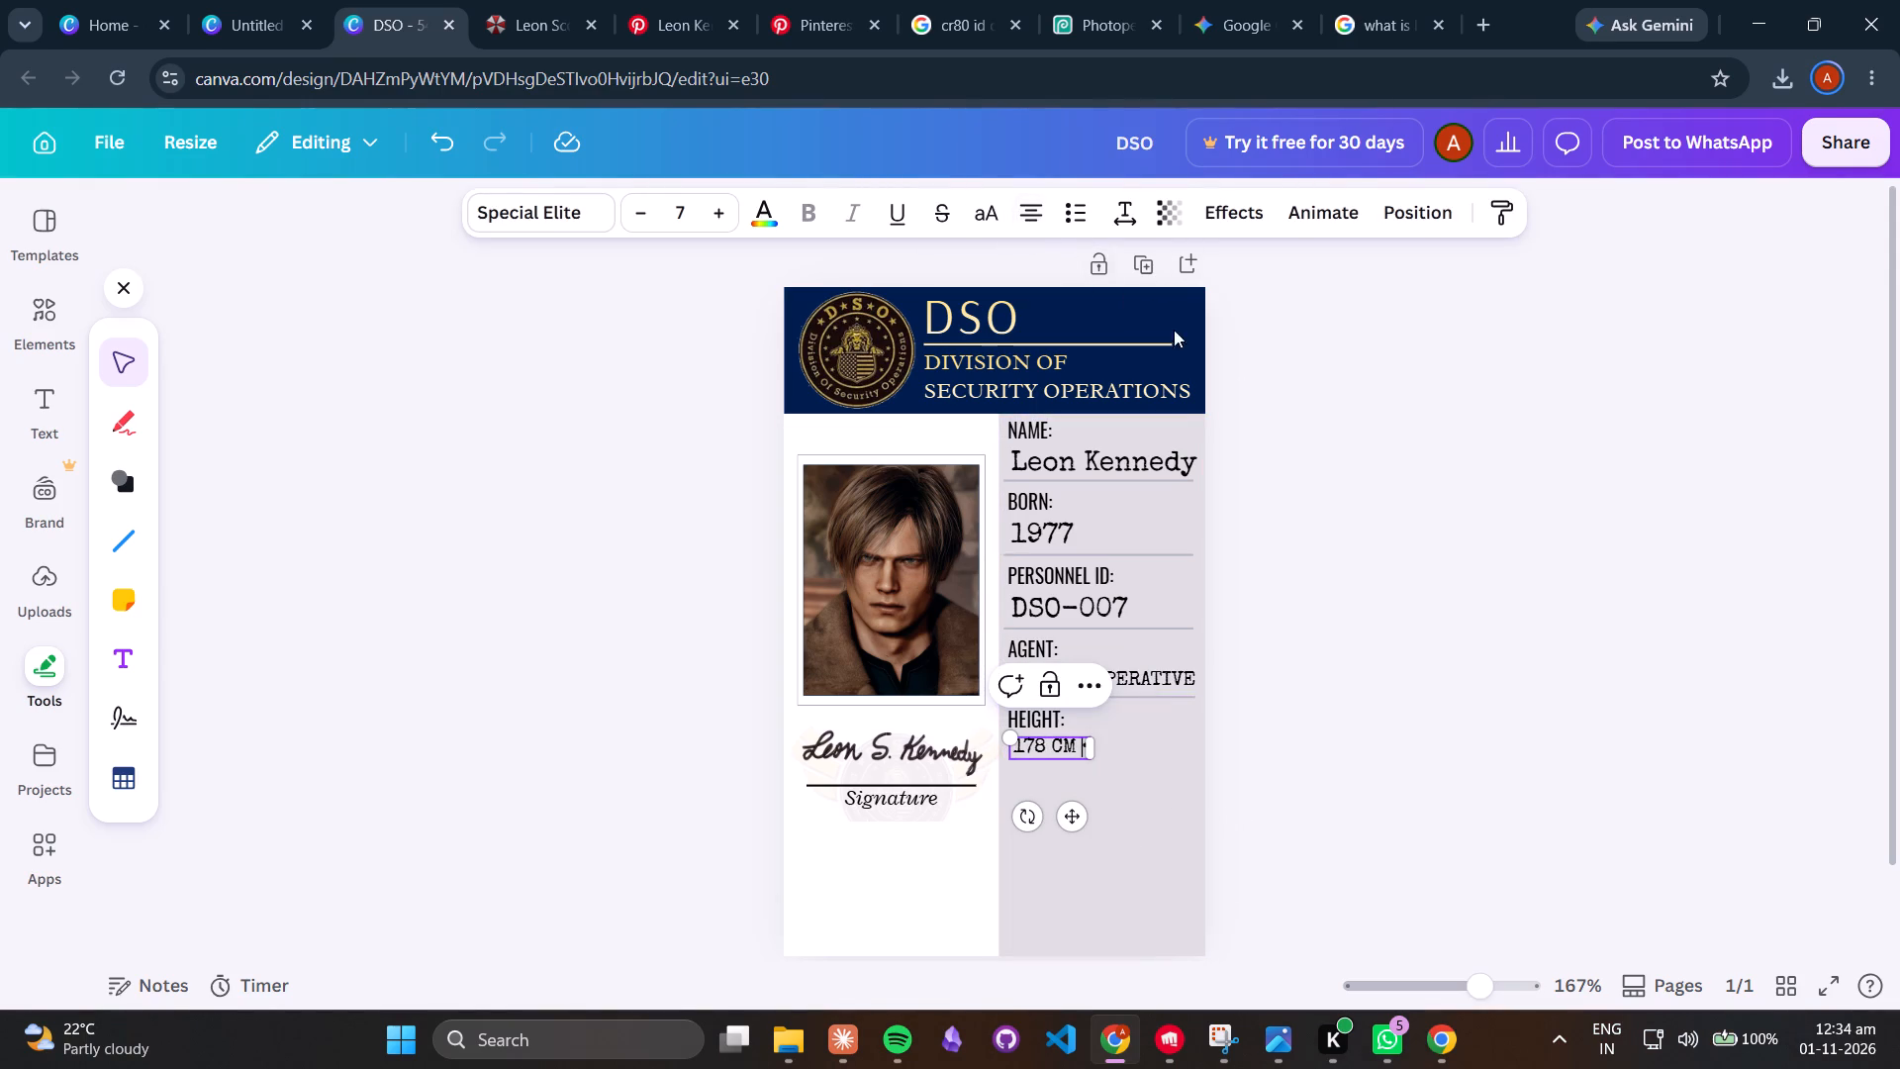
{"action": "key", "text": "space"}
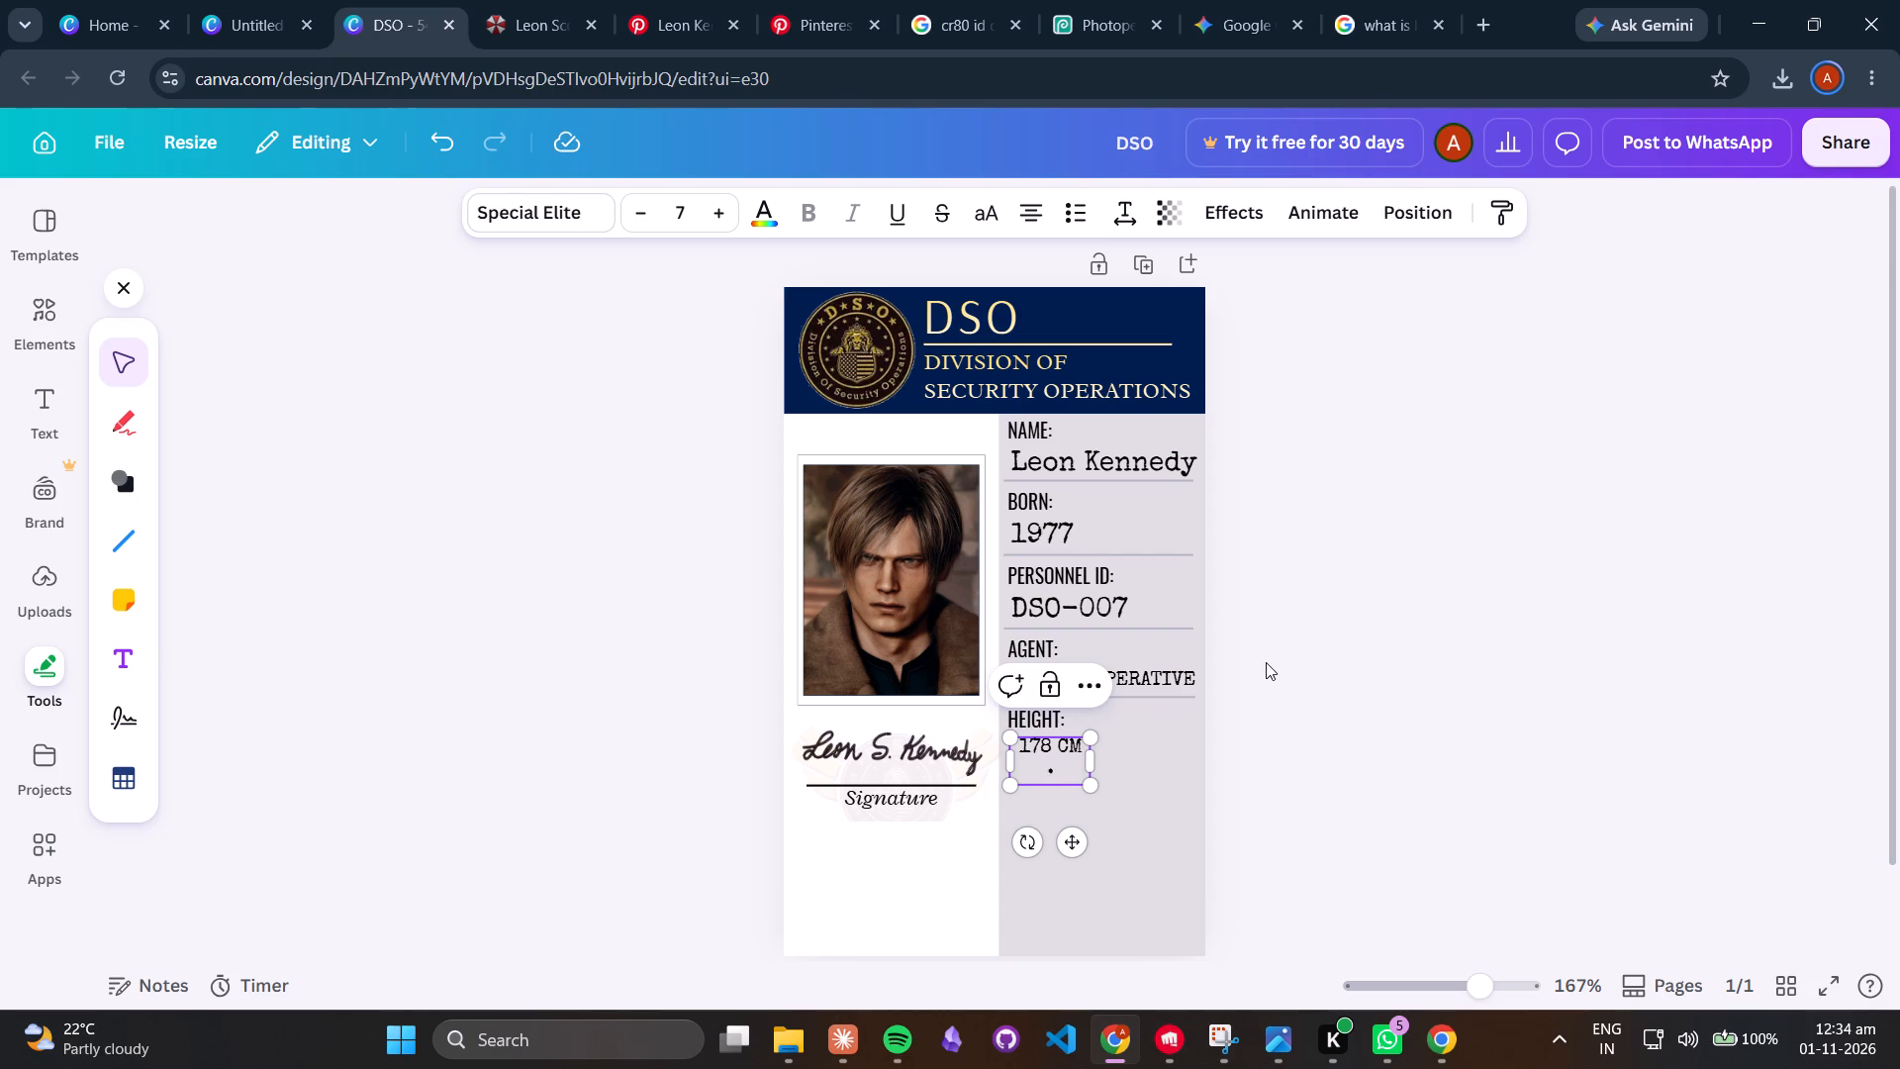
{"action": "key", "text": "BackSpace"}
{"action": "left_click_drag", "start_coordinate": [1090, 753], "coordinate": [1099, 753]}
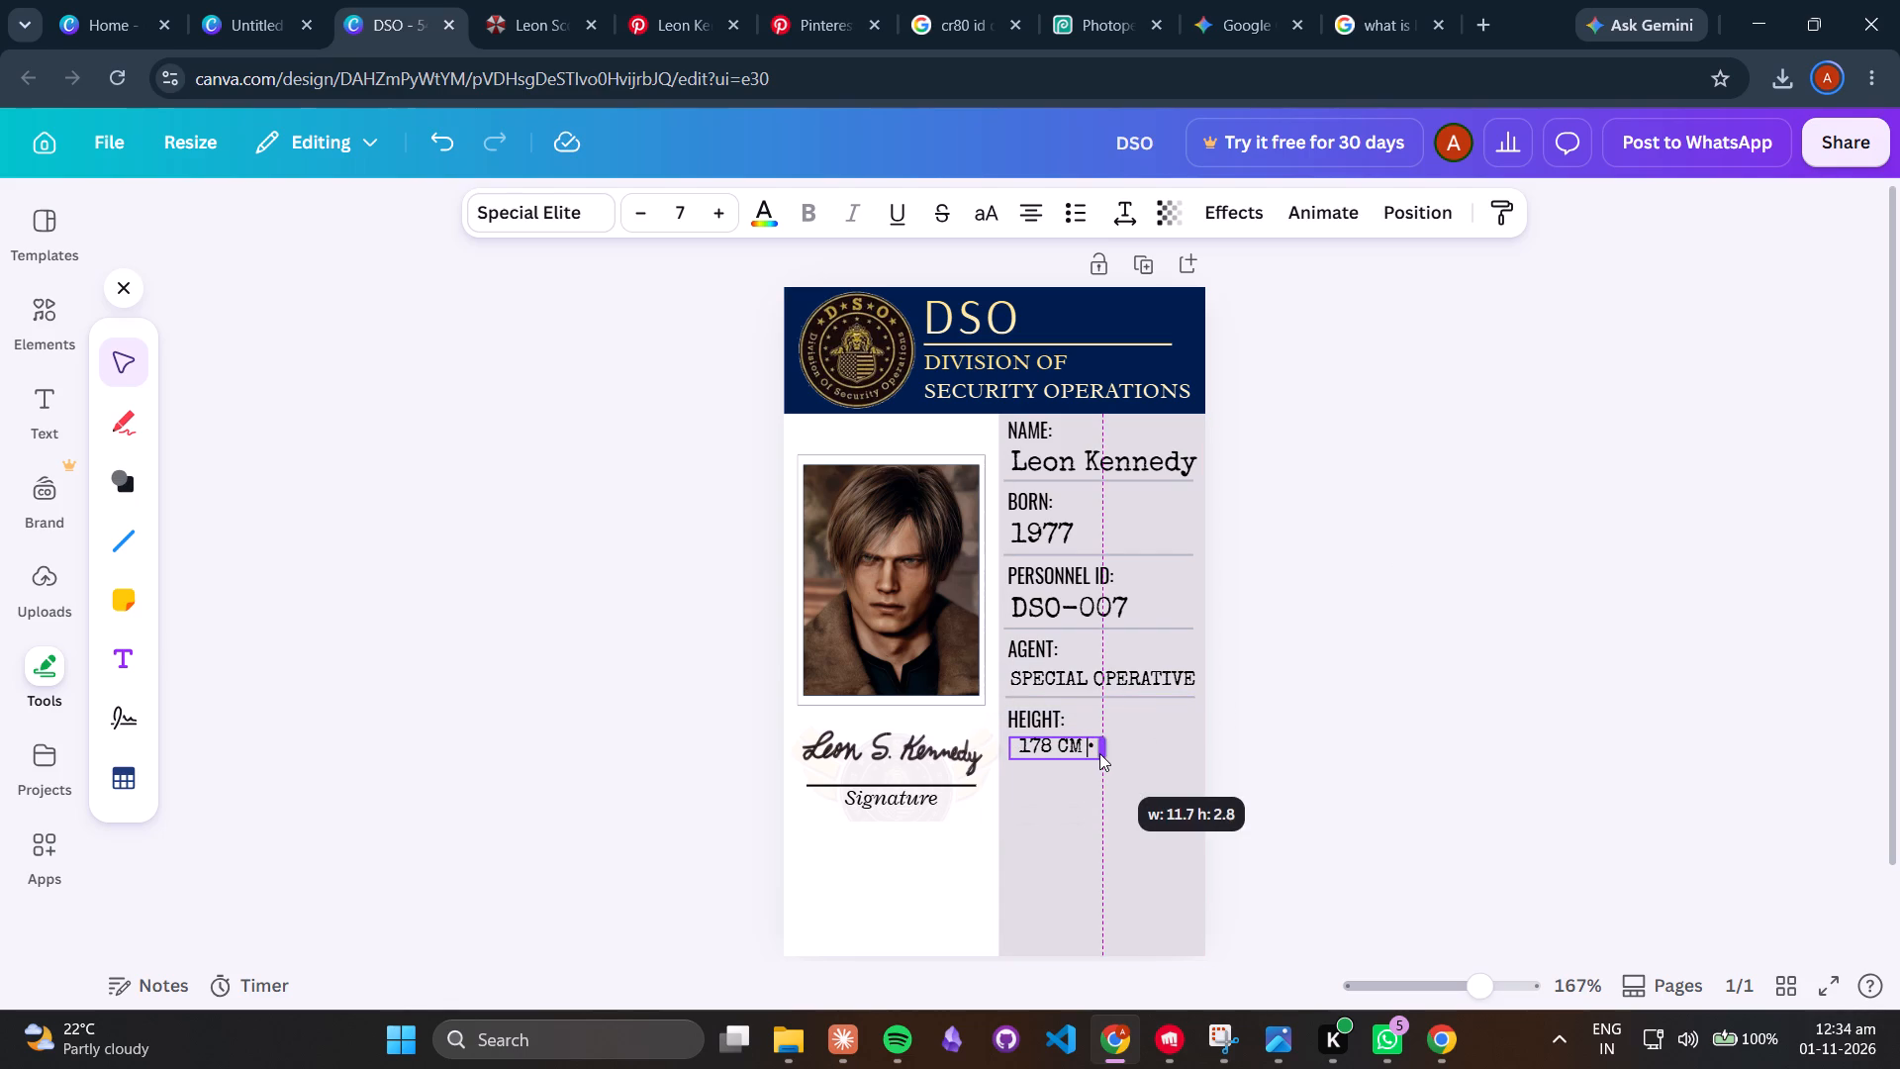
{"action": "left_click_drag", "start_coordinate": [1099, 753], "coordinate": [1107, 754]}
{"action": "key", "text": "space"}
{"action": "left_click", "coordinate": [1340, 777]}
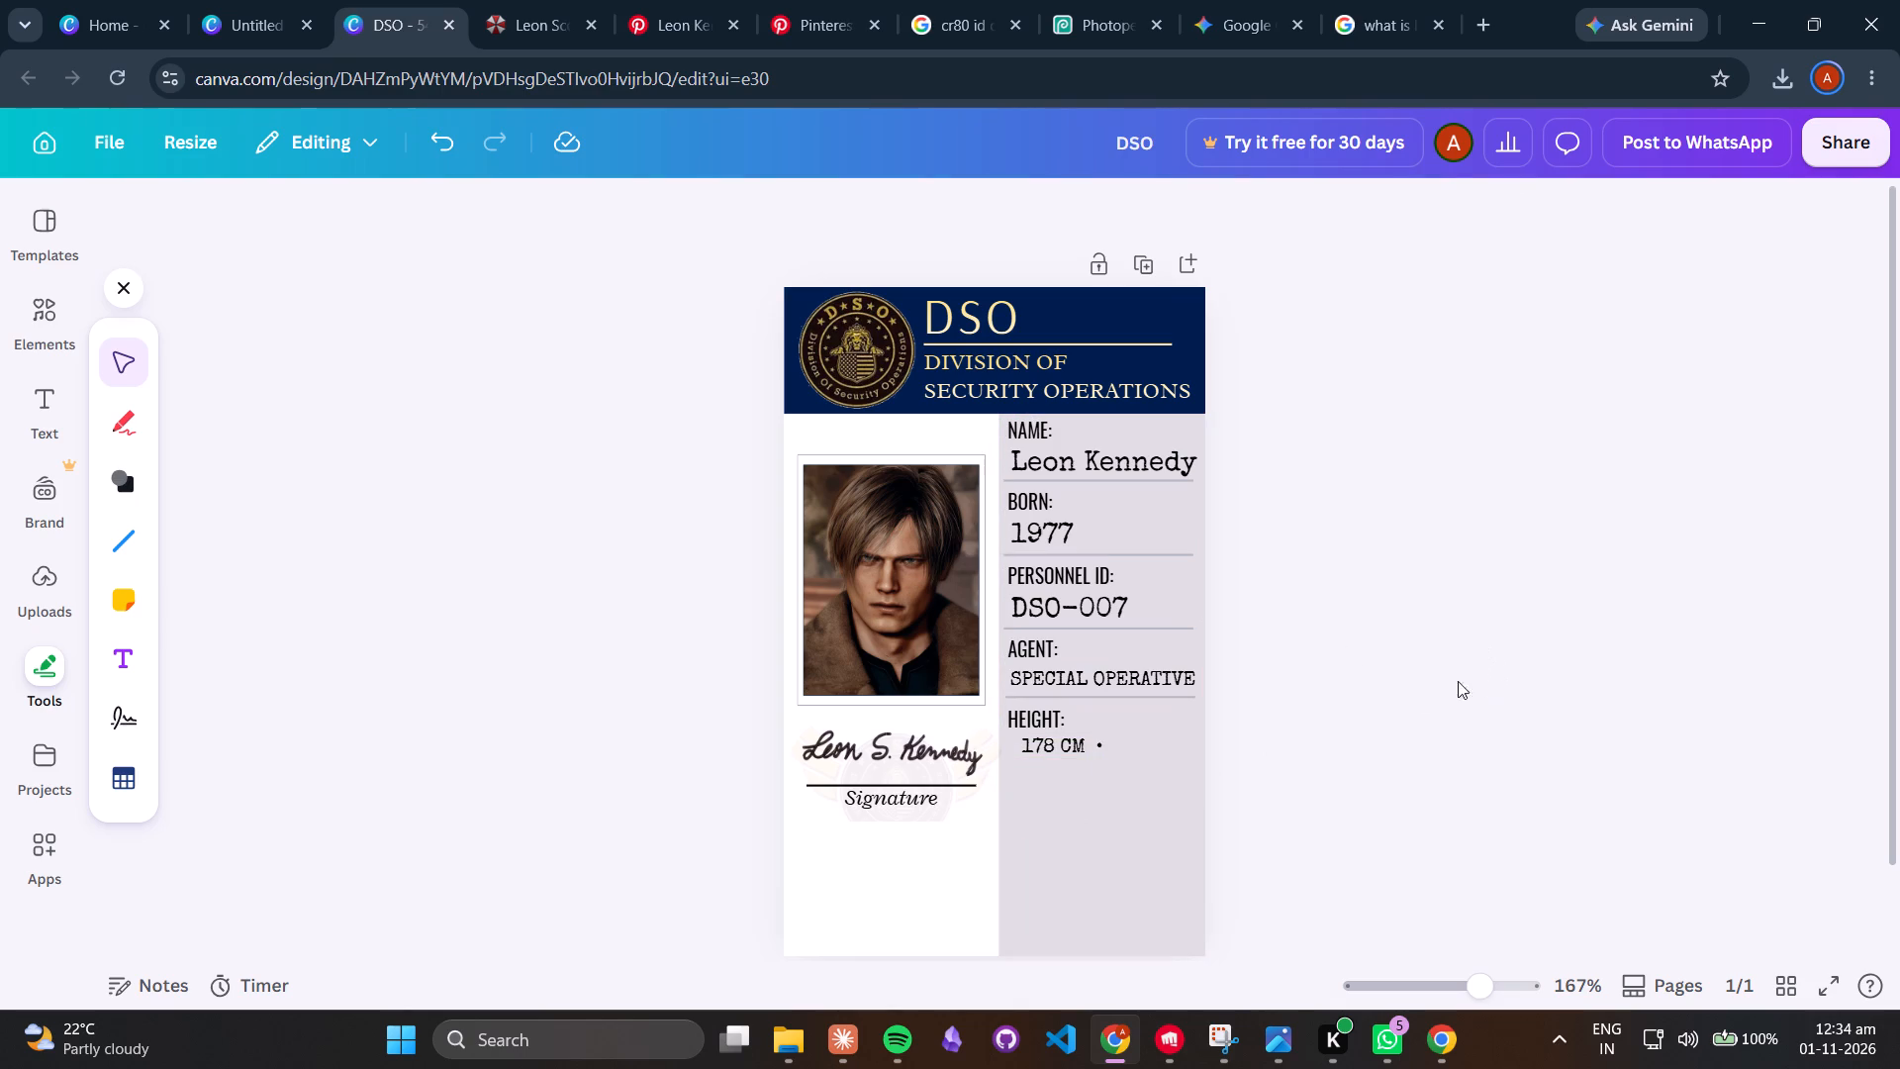
Duplicate the HEIGHT: label, place the copy lower in the grey column, and change its text to BLODD:.
{"action": "left_click", "coordinate": [1038, 724]}
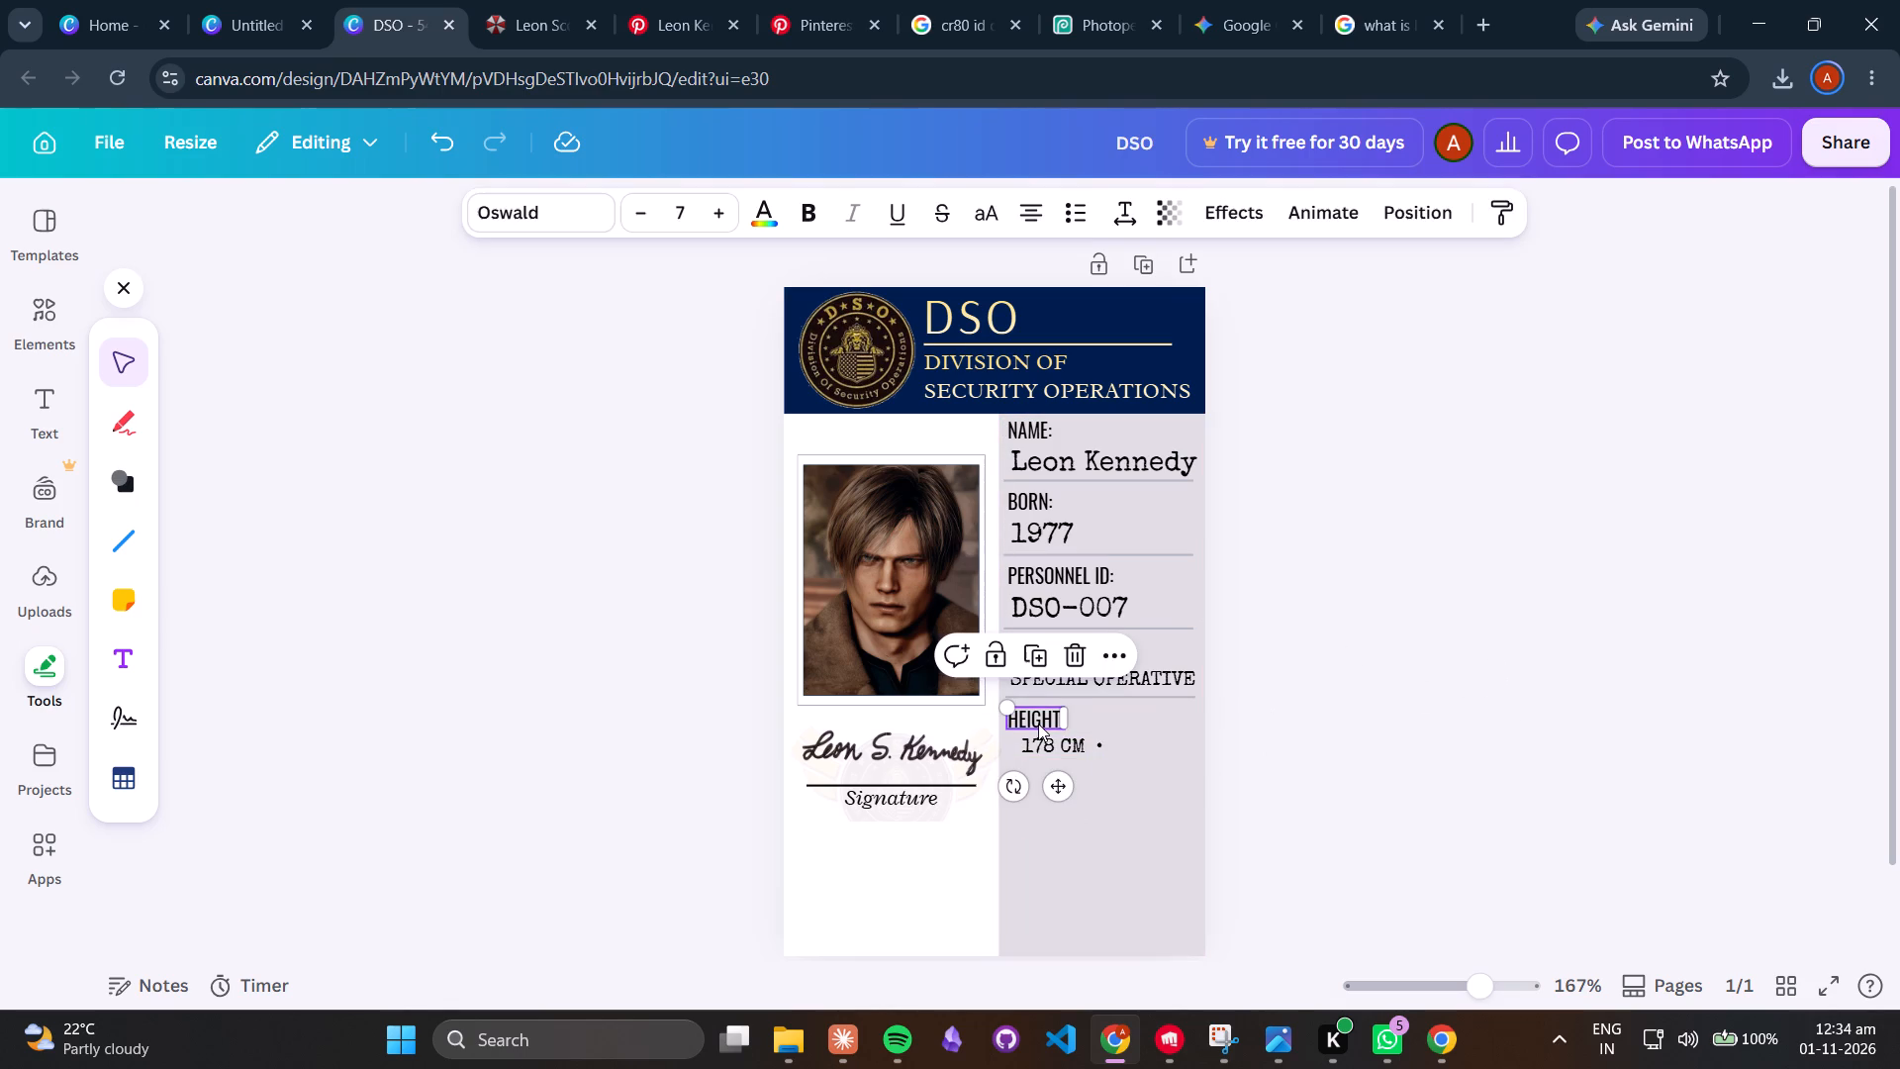
{"action": "key", "text": "ctrl+c"}
{"action": "key", "text": "ctrl+v"}
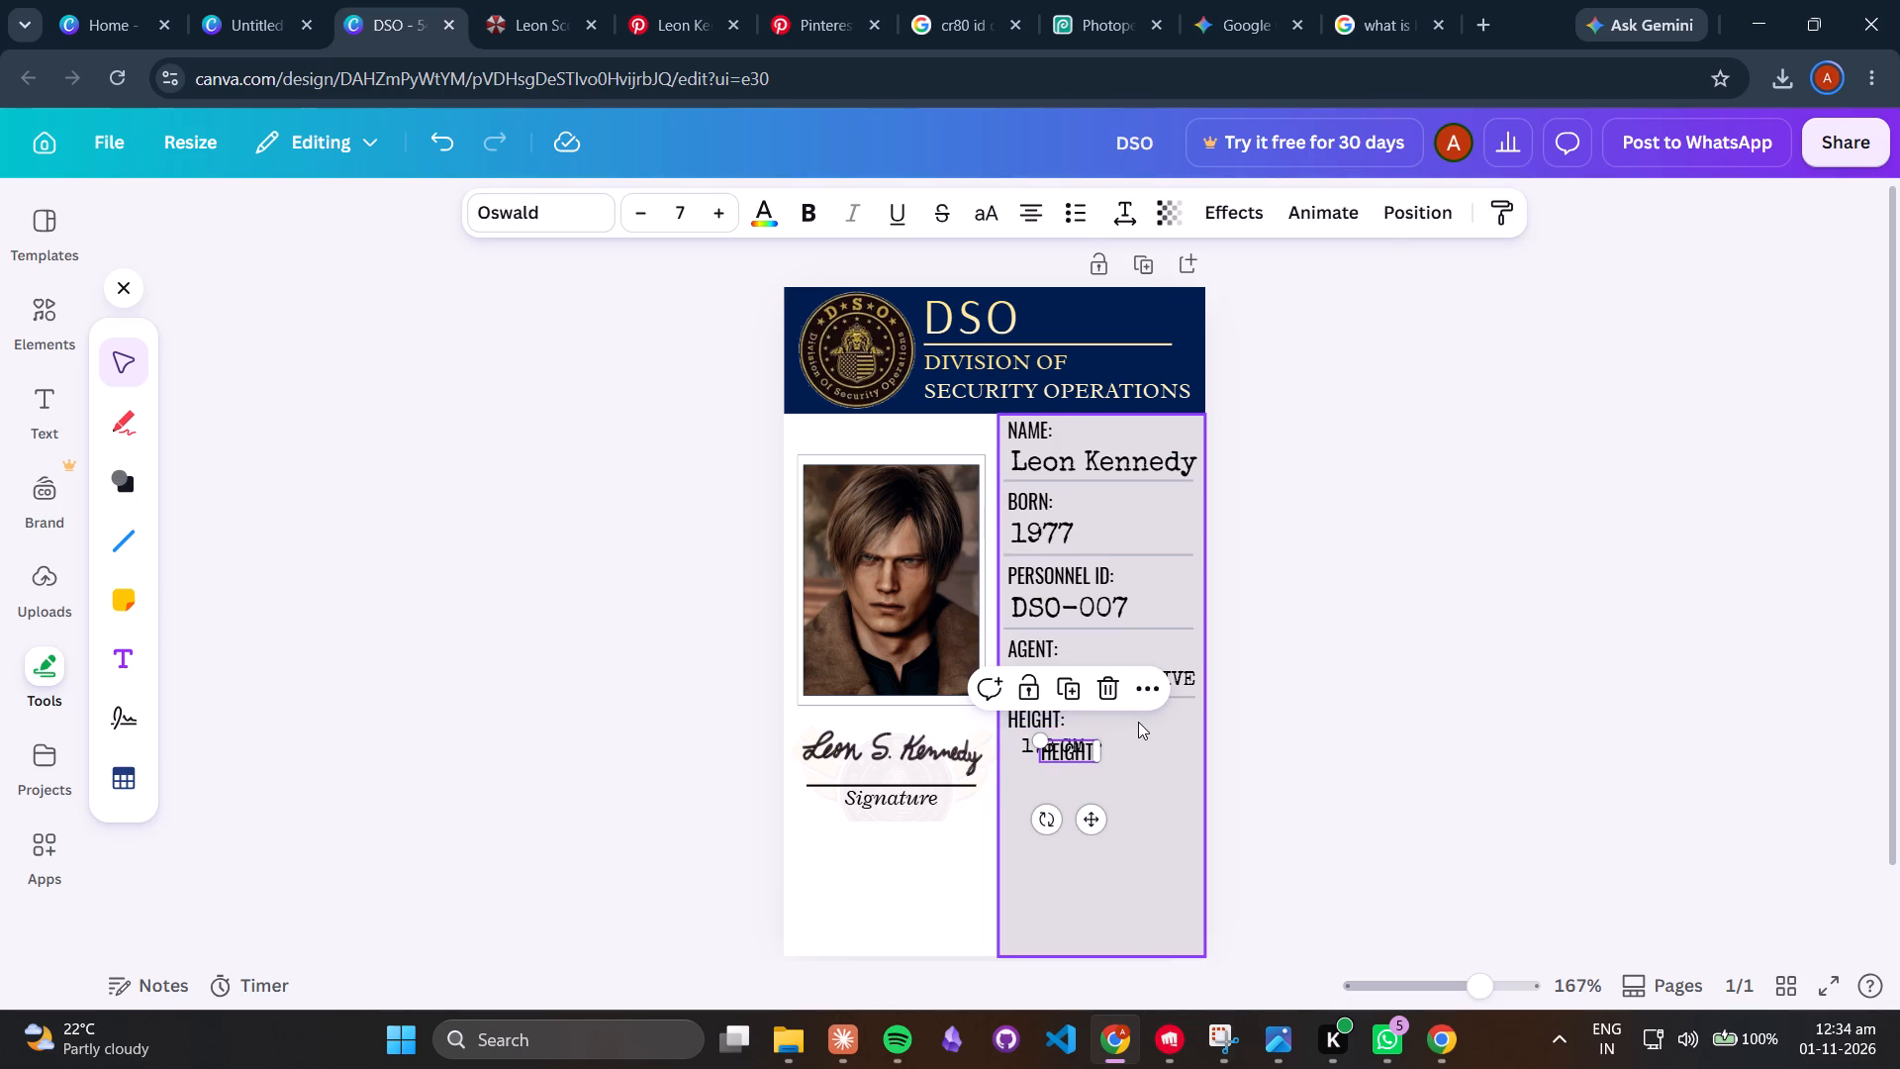
{"action": "left_click_drag", "start_coordinate": [1090, 821], "coordinate": [1112, 871]}
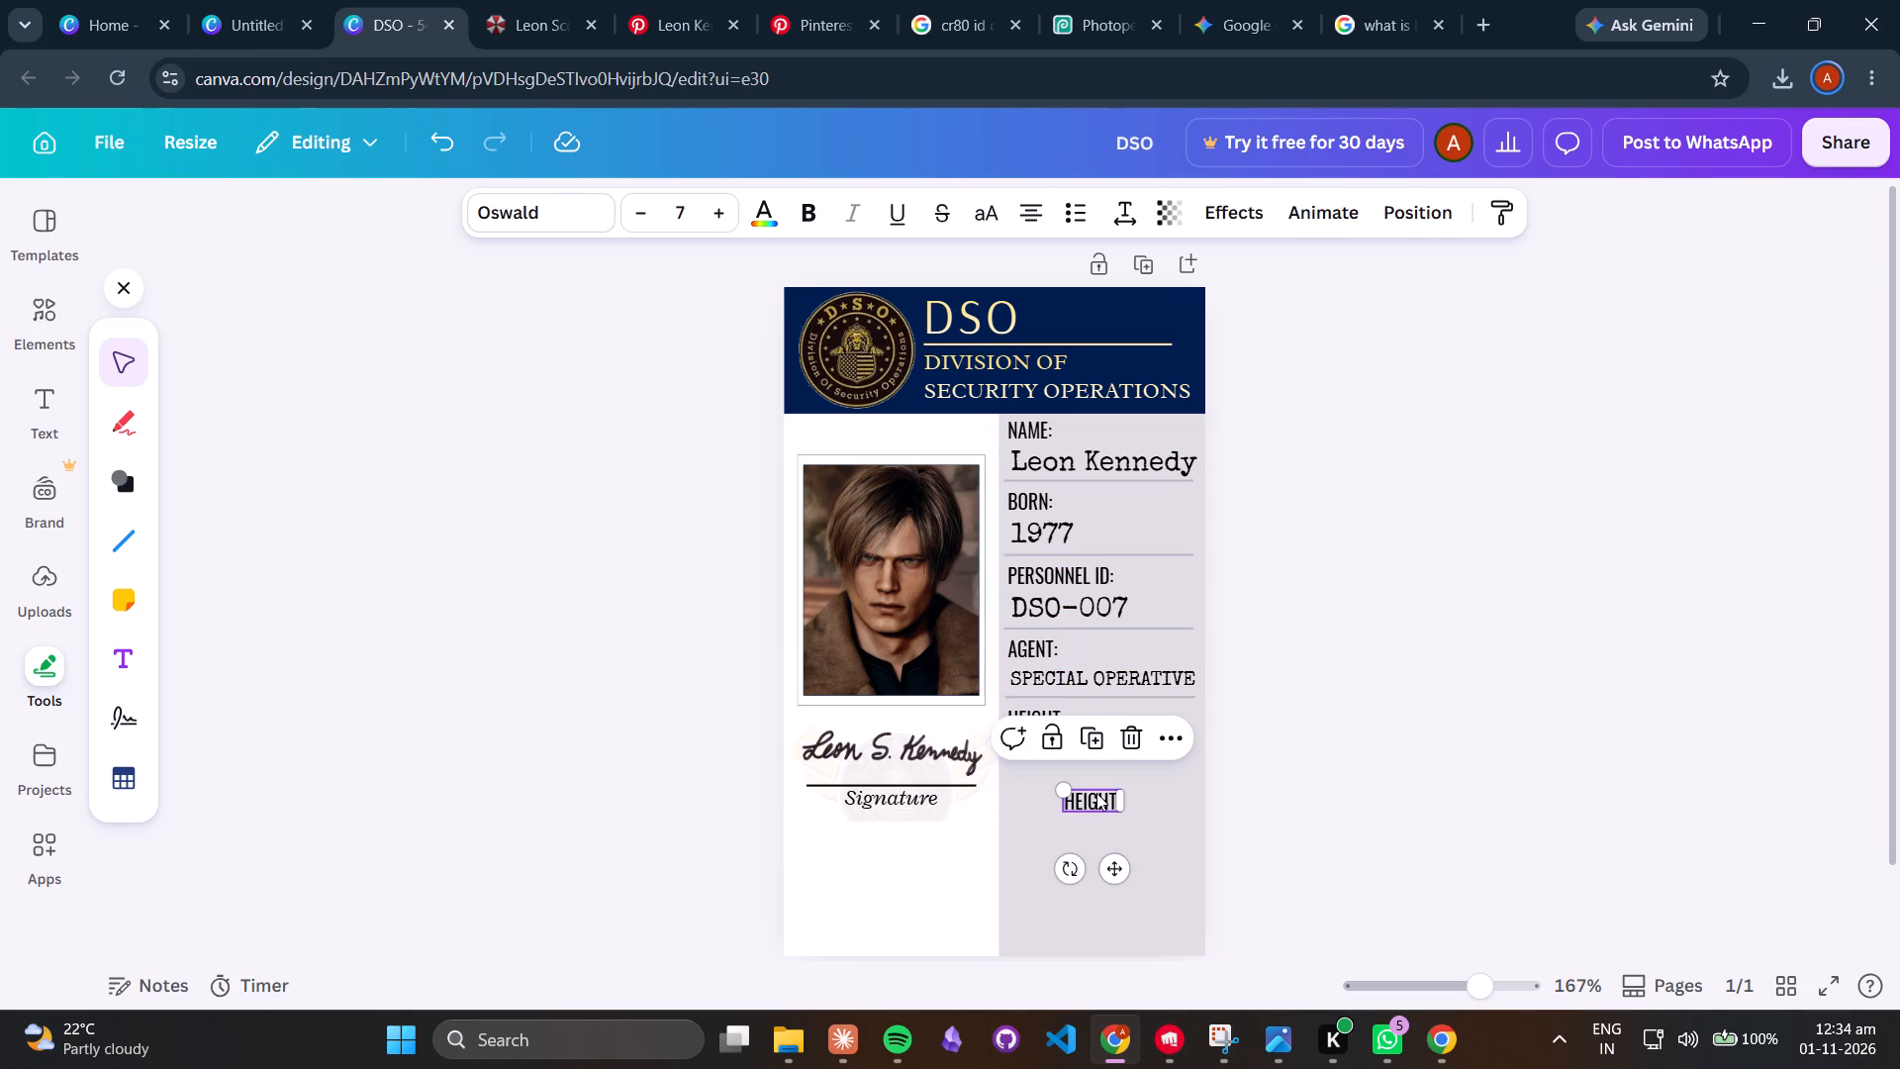
{"action": "left_click", "coordinate": [1096, 793]}
{"action": "type", "text": "BLODD:"}
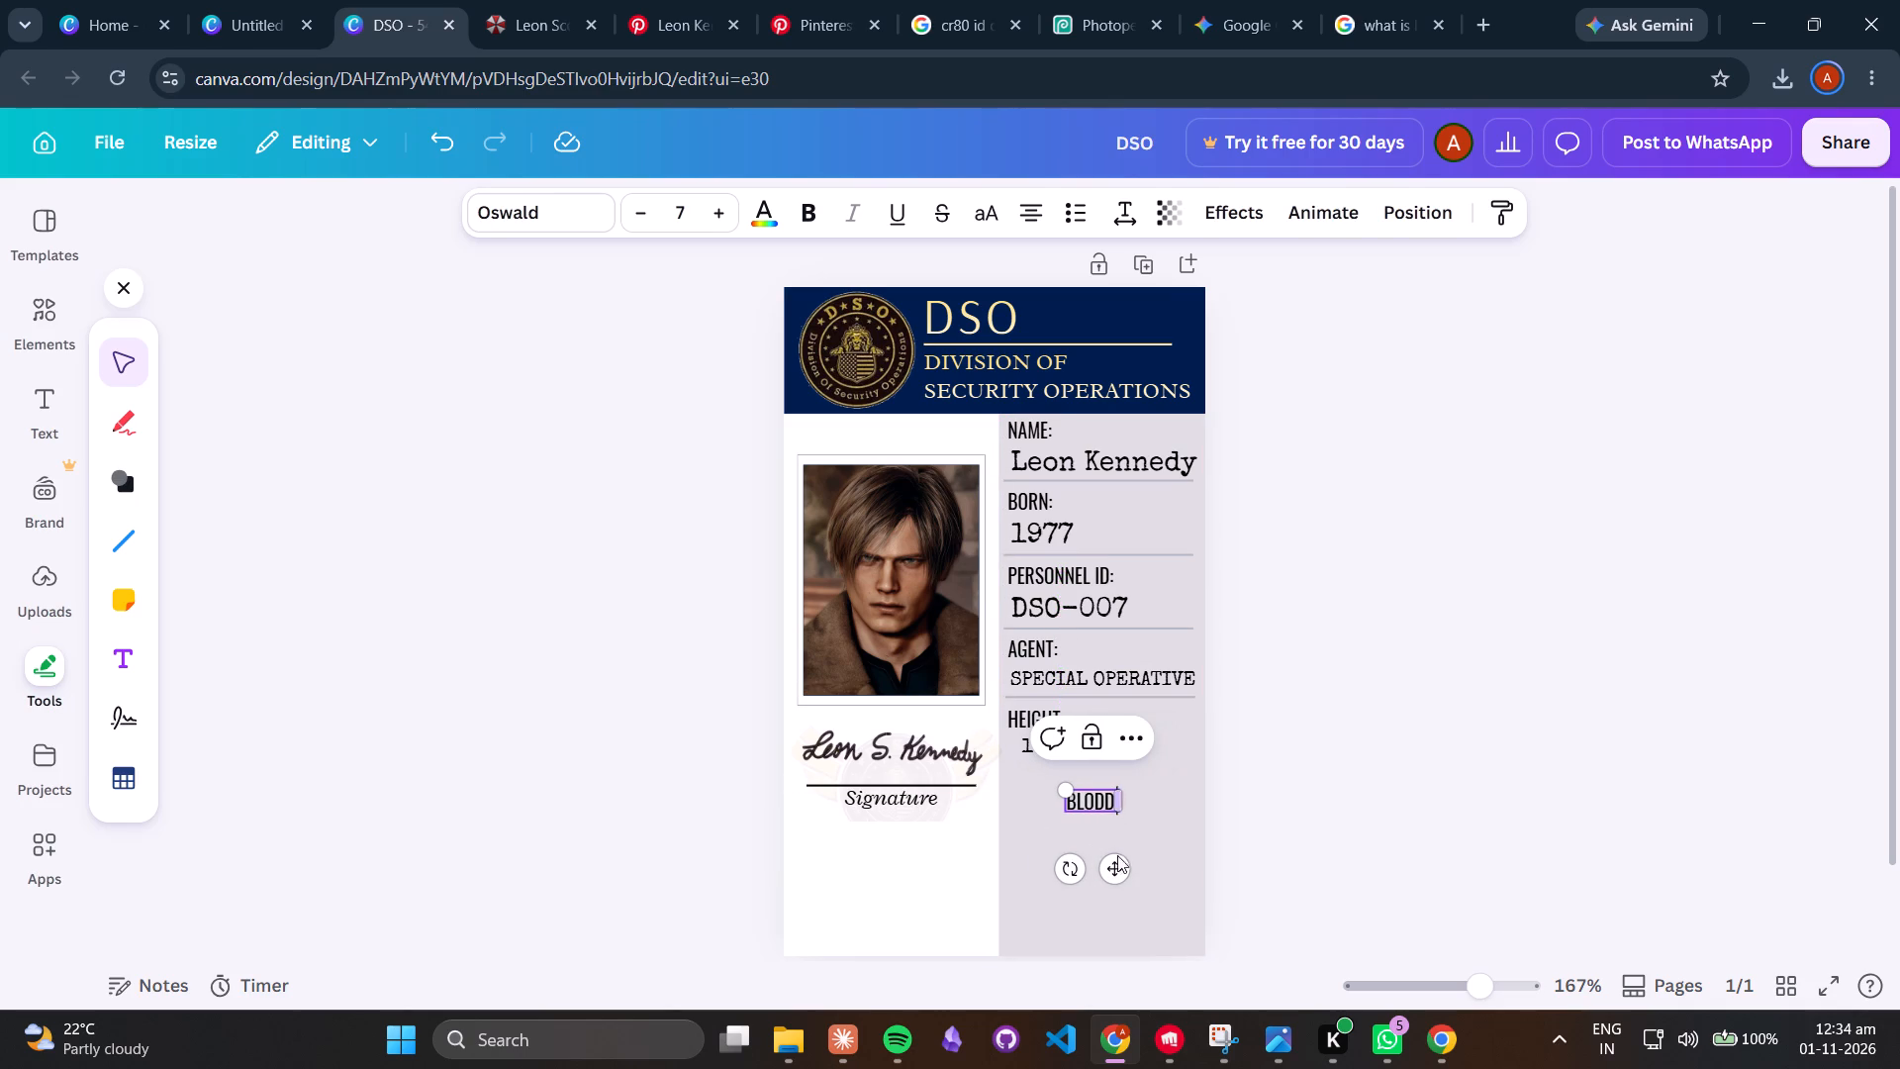
Lock the grey background rectangle of the details column at its original position.
{"action": "left_click", "coordinate": [1121, 891]}
{"action": "left_click_drag", "start_coordinate": [1125, 866], "coordinate": [1134, 879]}
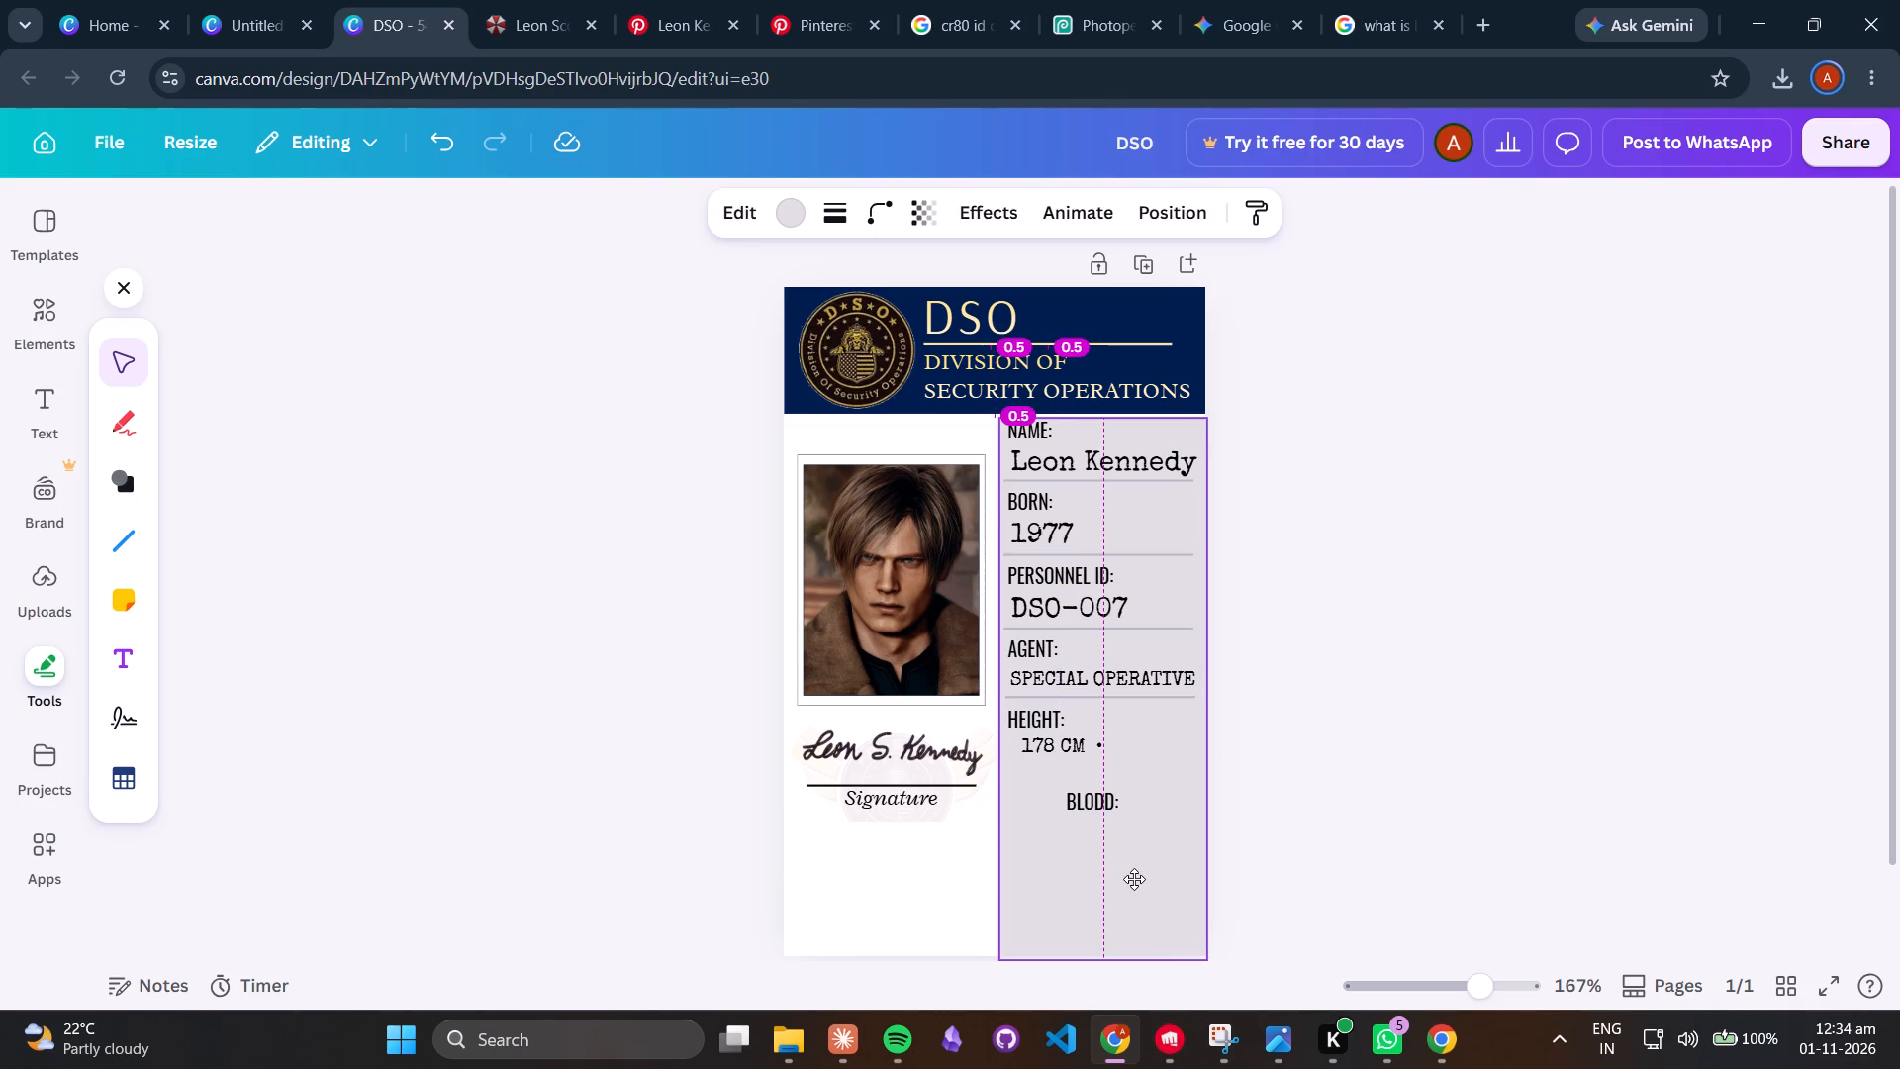
{"action": "left_click_drag", "start_coordinate": [1134, 879], "coordinate": [1131, 876]}
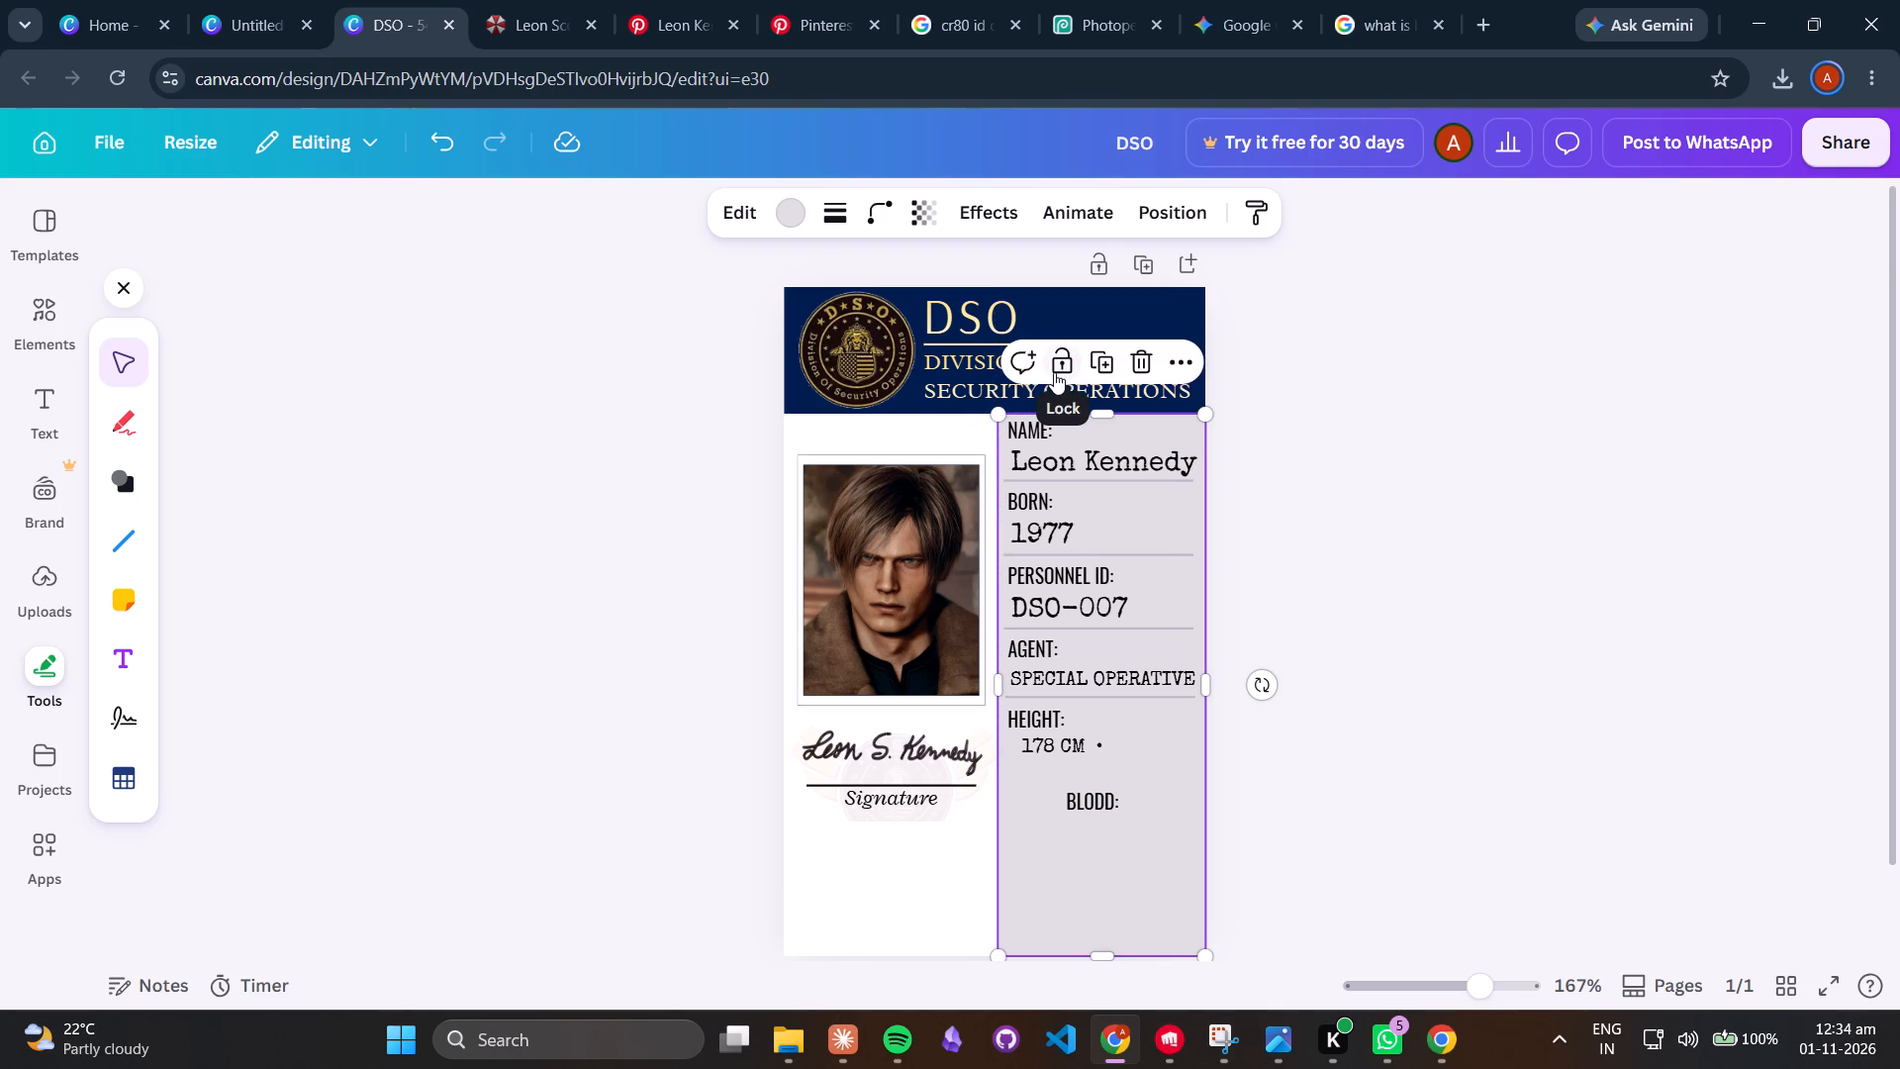
{"action": "left_click", "coordinate": [1054, 372]}
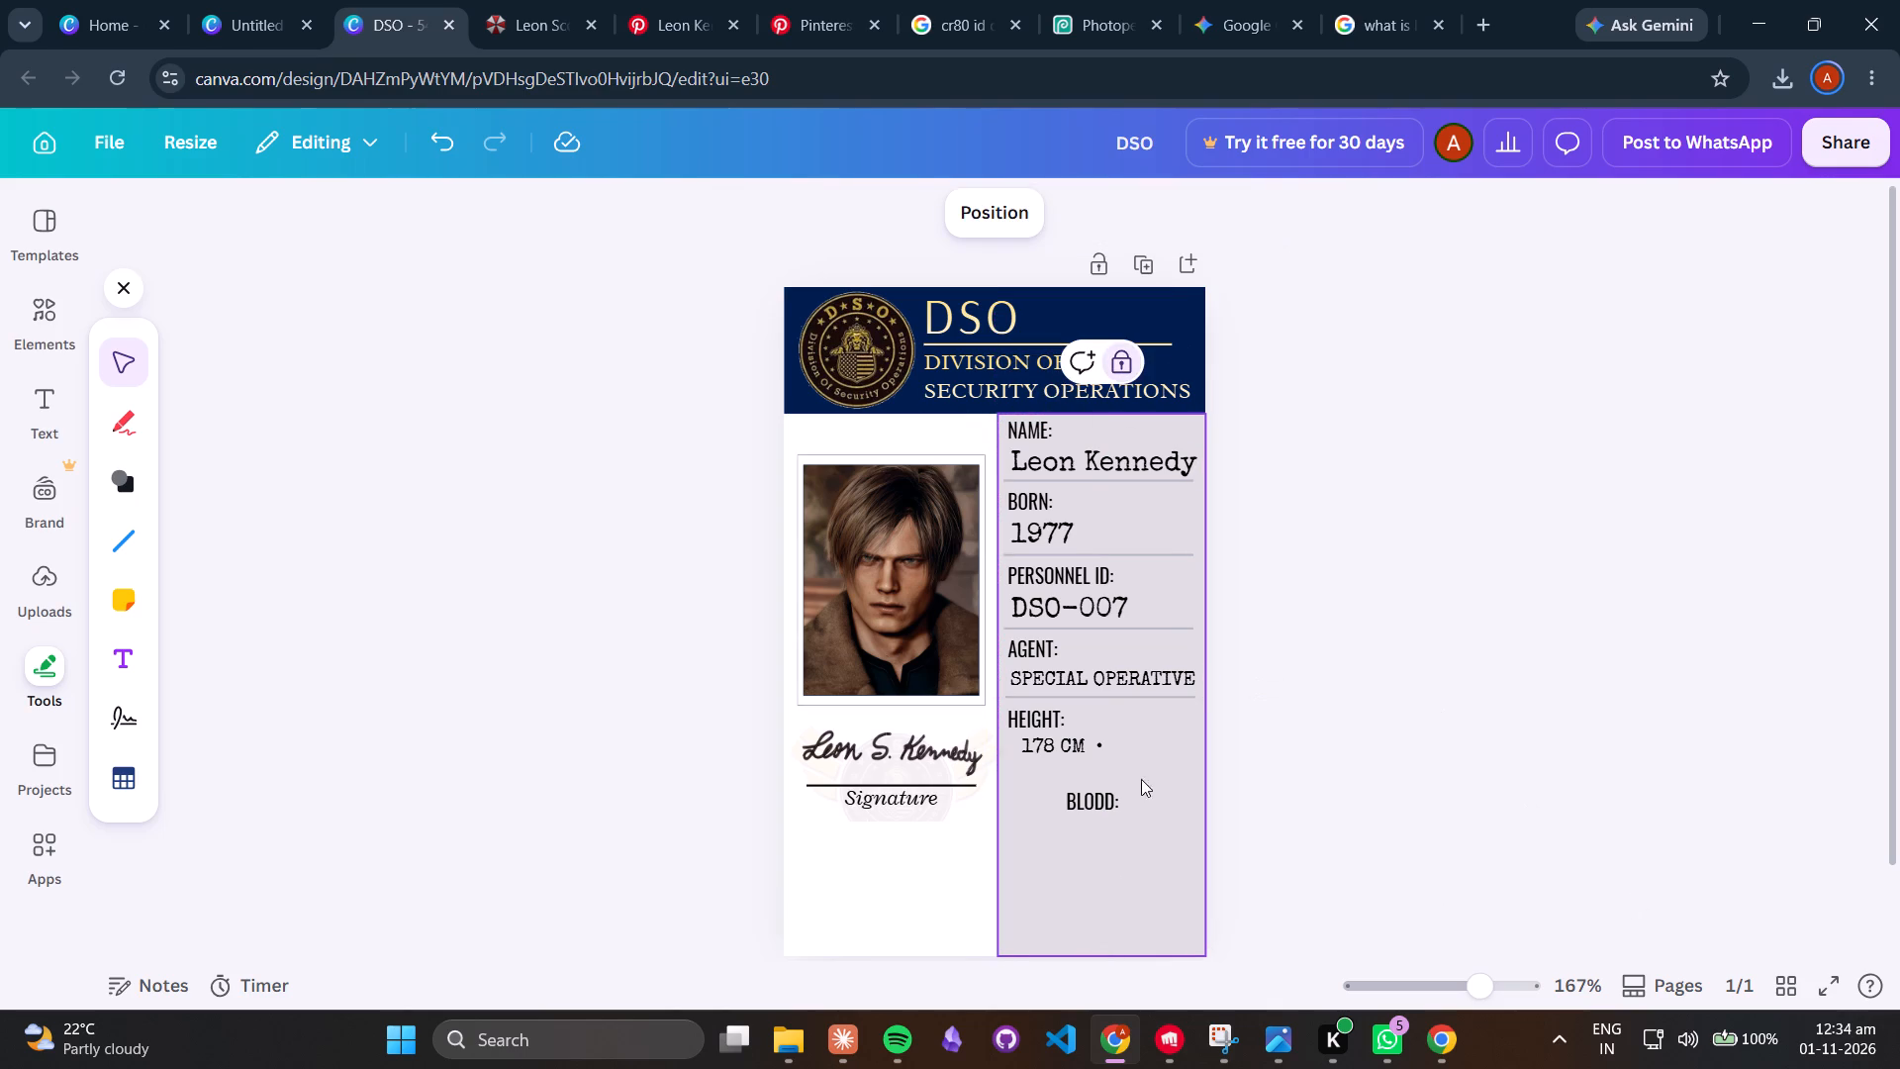
Move the BLODD: label up beside the HEIGHT: label, at about the same level and above the bullet's line.
{"action": "left_click_drag", "start_coordinate": [1091, 803], "coordinate": [1132, 723]}
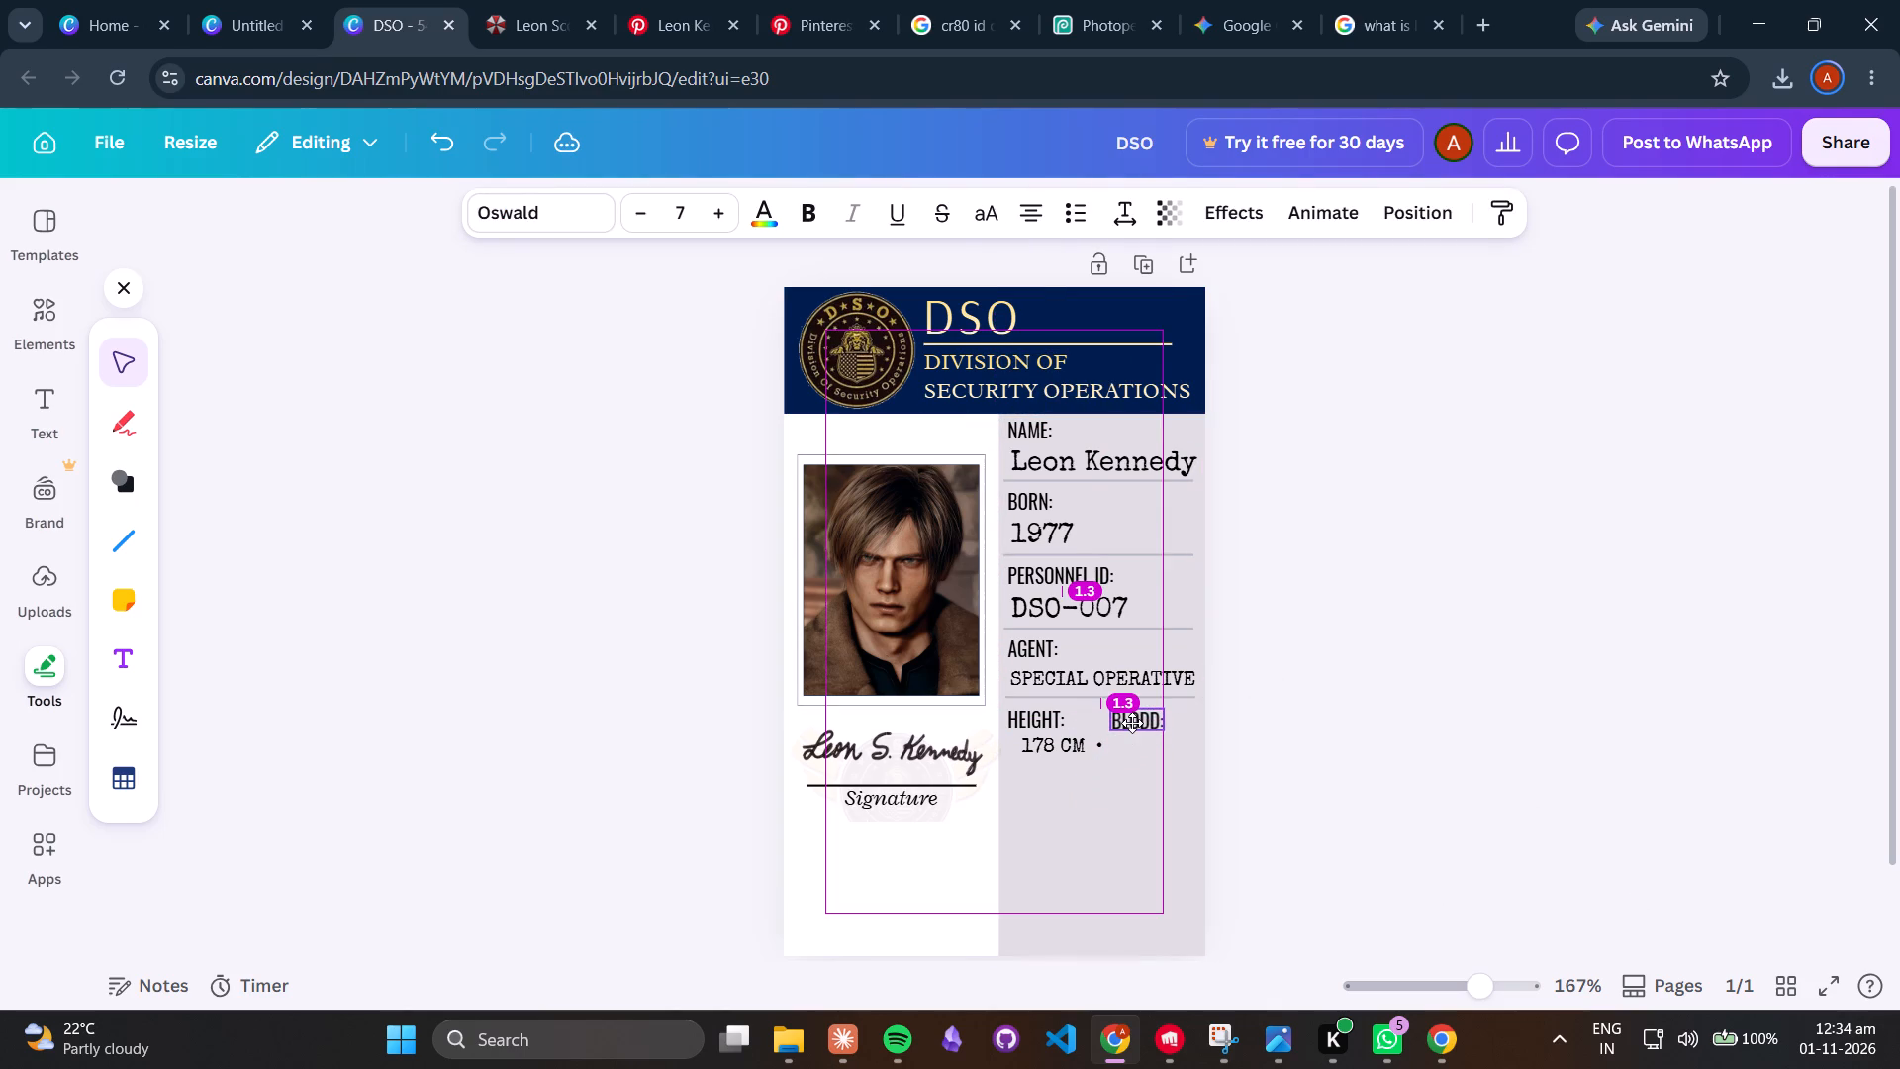
{"action": "left_click_drag", "start_coordinate": [1132, 723], "coordinate": [1083, 721]}
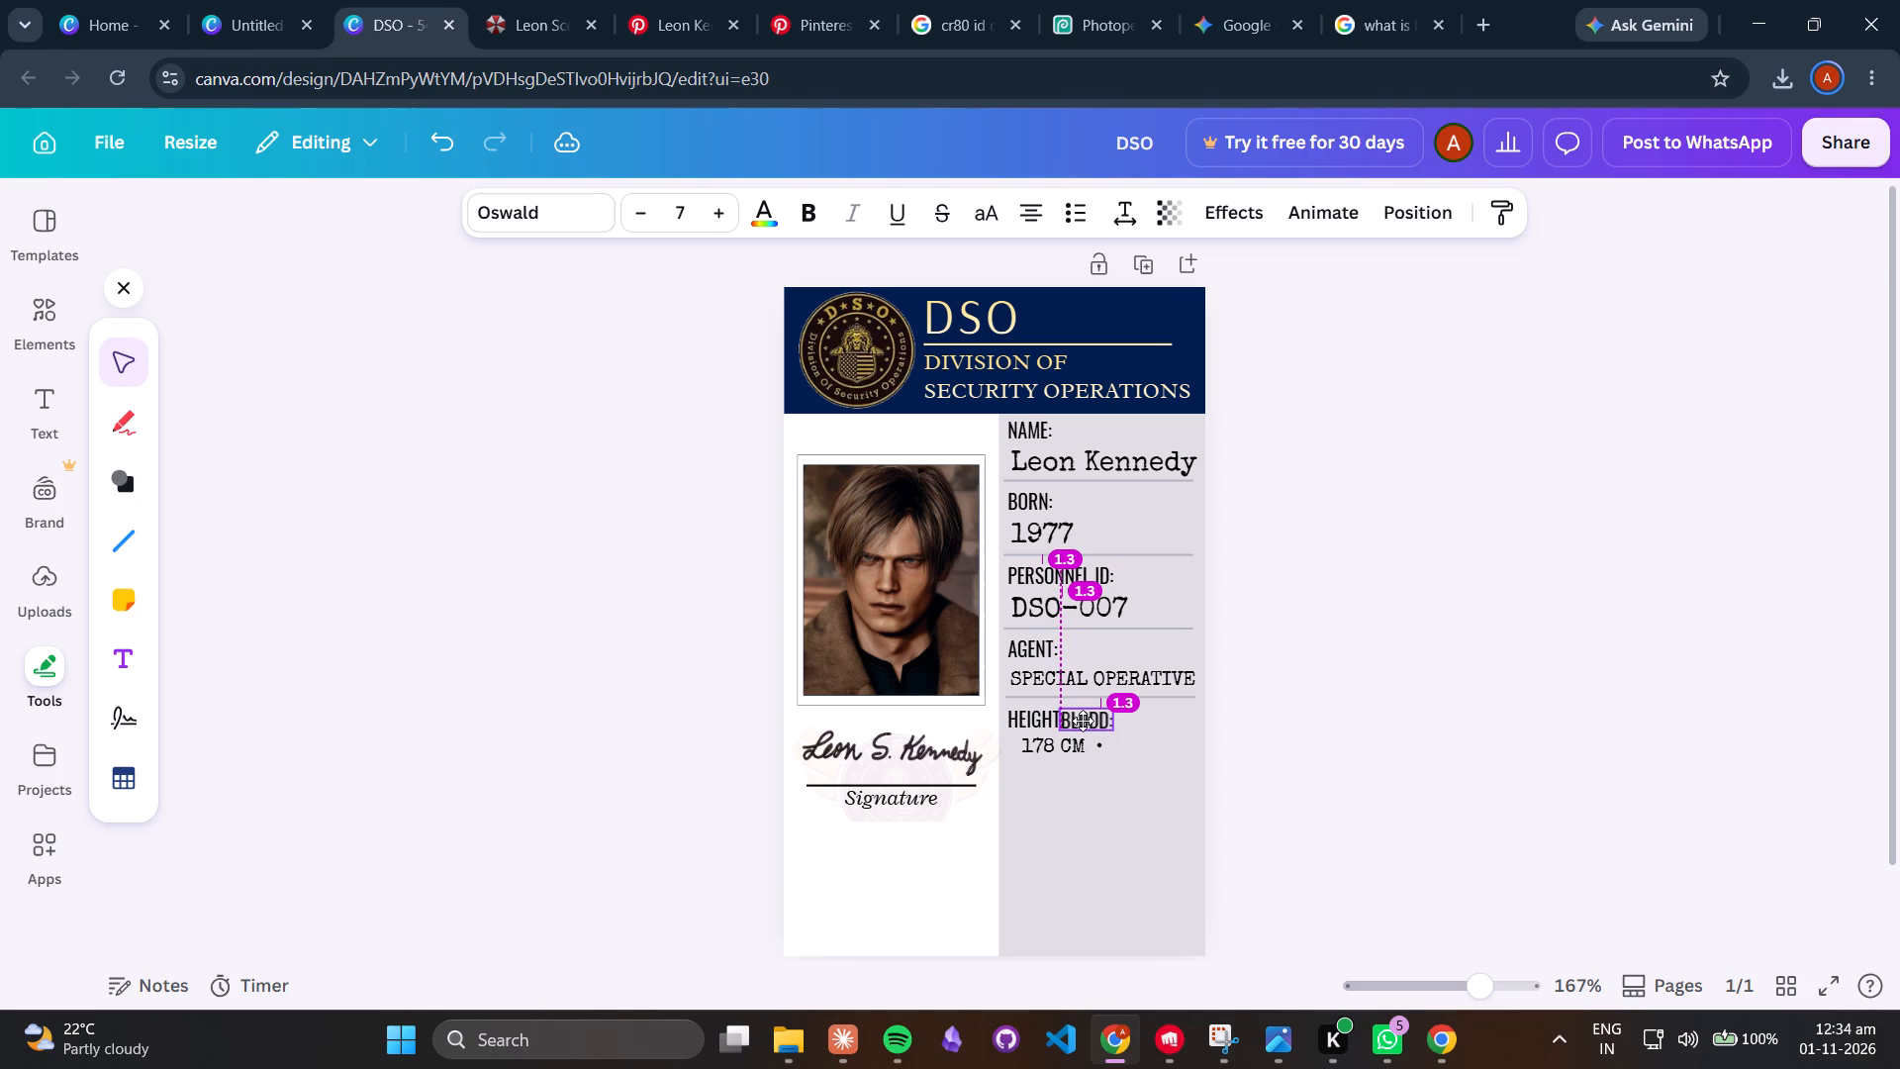
{"action": "left_click_drag", "start_coordinate": [1083, 721], "coordinate": [1136, 725]}
{"action": "left_click", "coordinate": [1281, 772]}
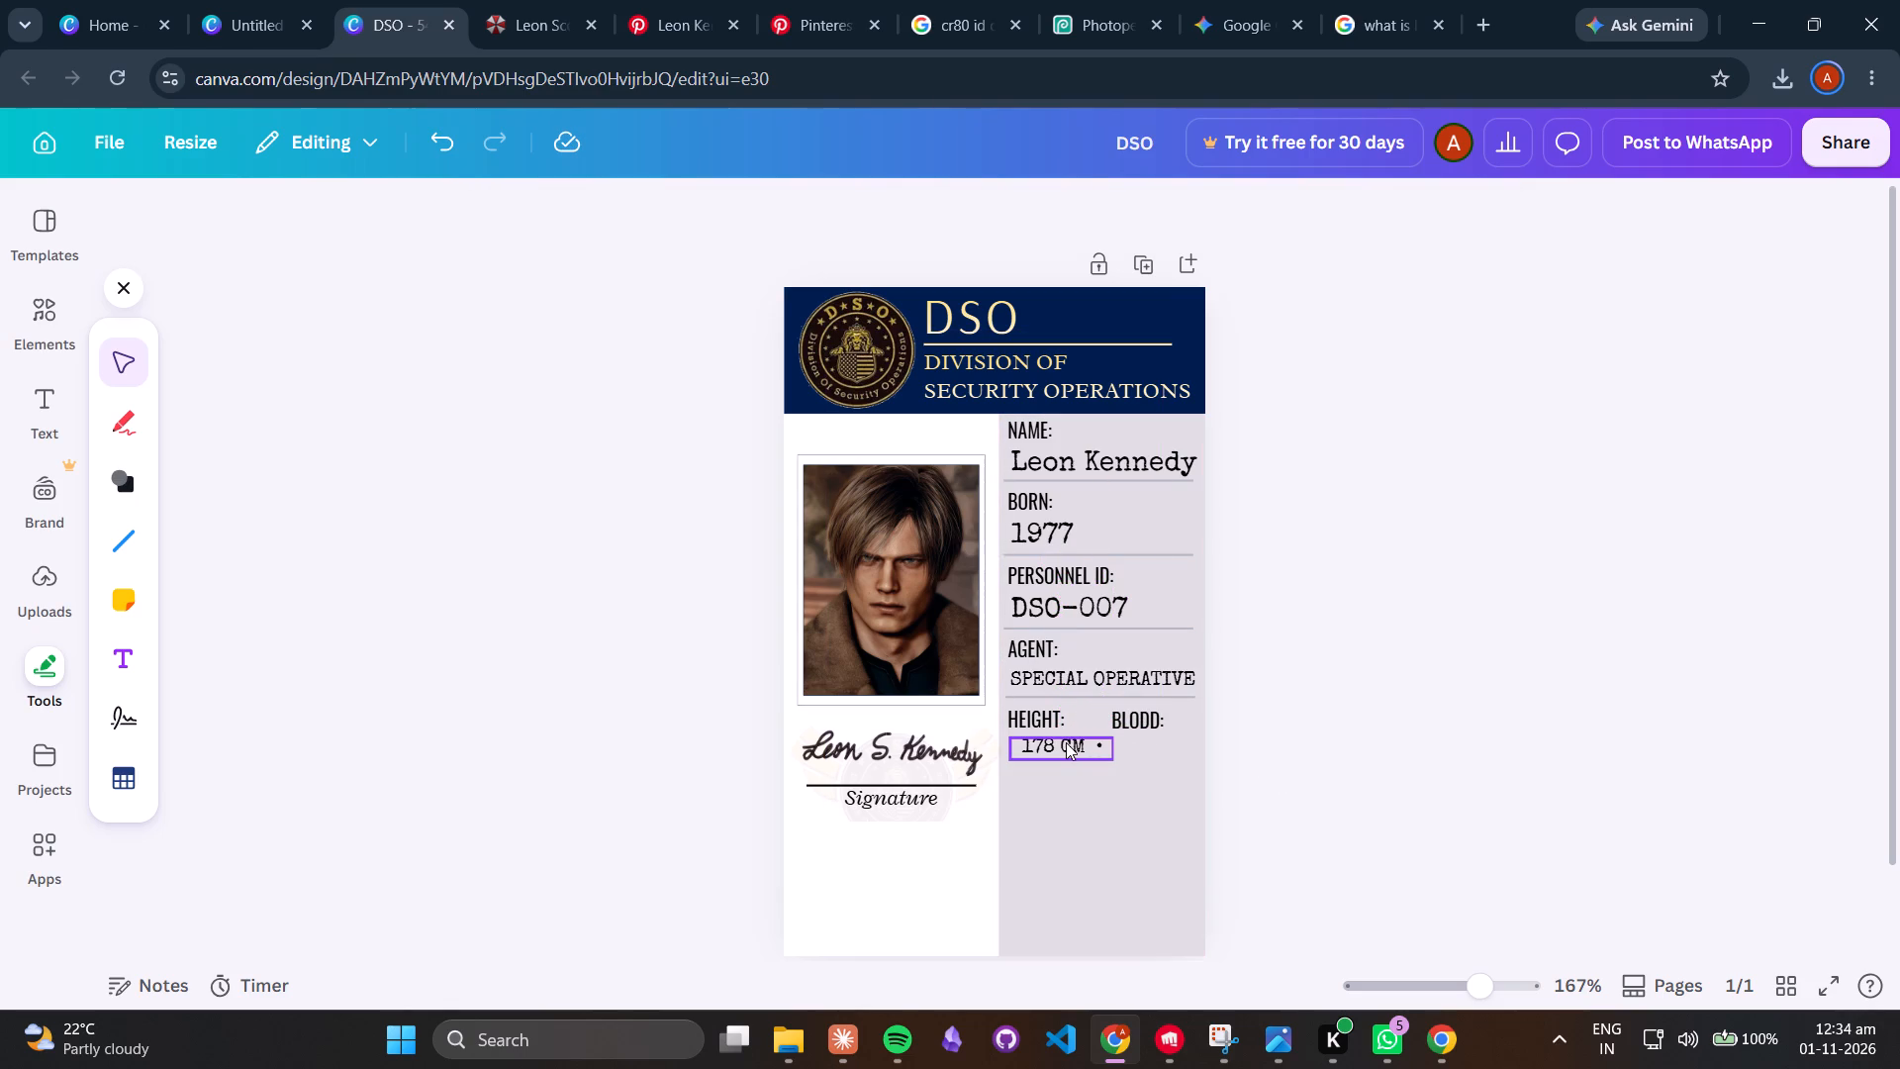
Duplicate the 178 CM • text lower in the grey column, change the copy to O+, and narrow its text box.
{"action": "left_click", "coordinate": [1056, 737]}
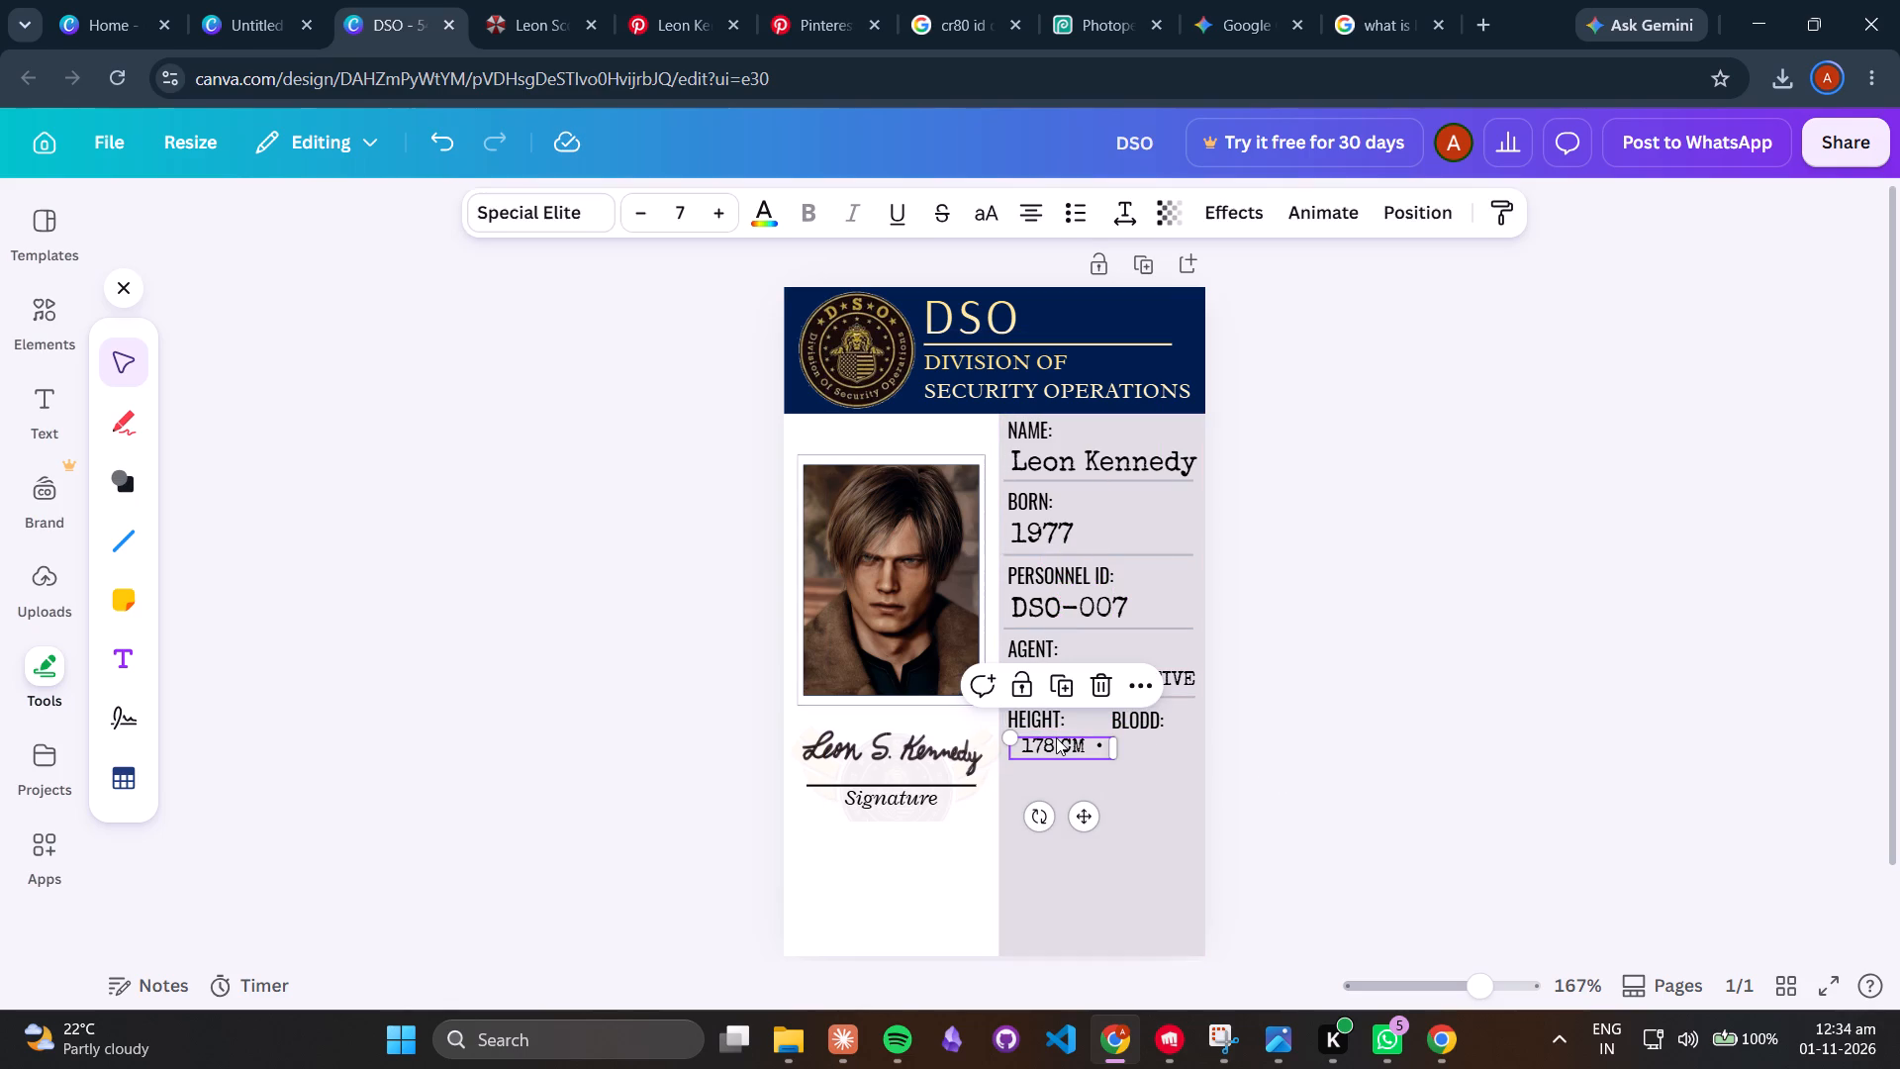
{"action": "key", "text": "ctrl+c"}
{"action": "left_click", "coordinate": [1129, 827]}
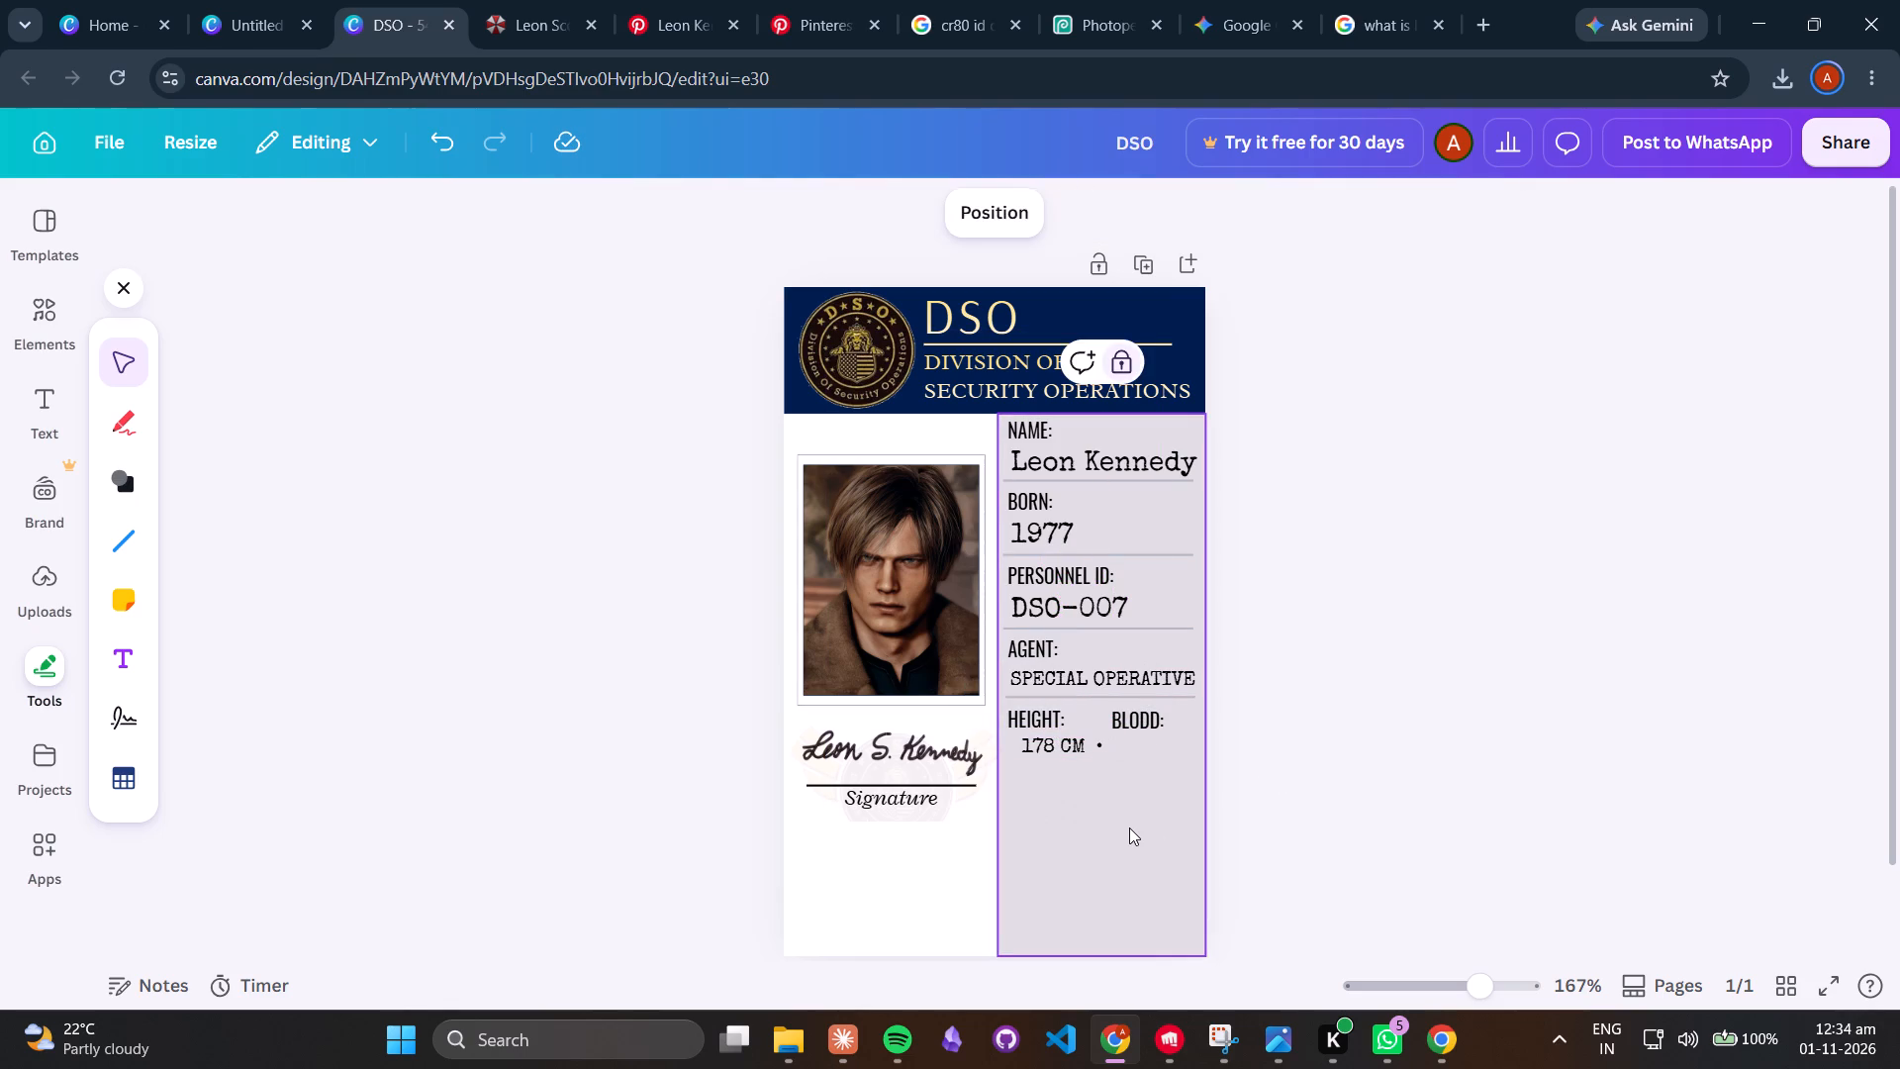
{"action": "key", "text": "ctrl+v"}
{"action": "left_click", "coordinate": [1113, 784]}
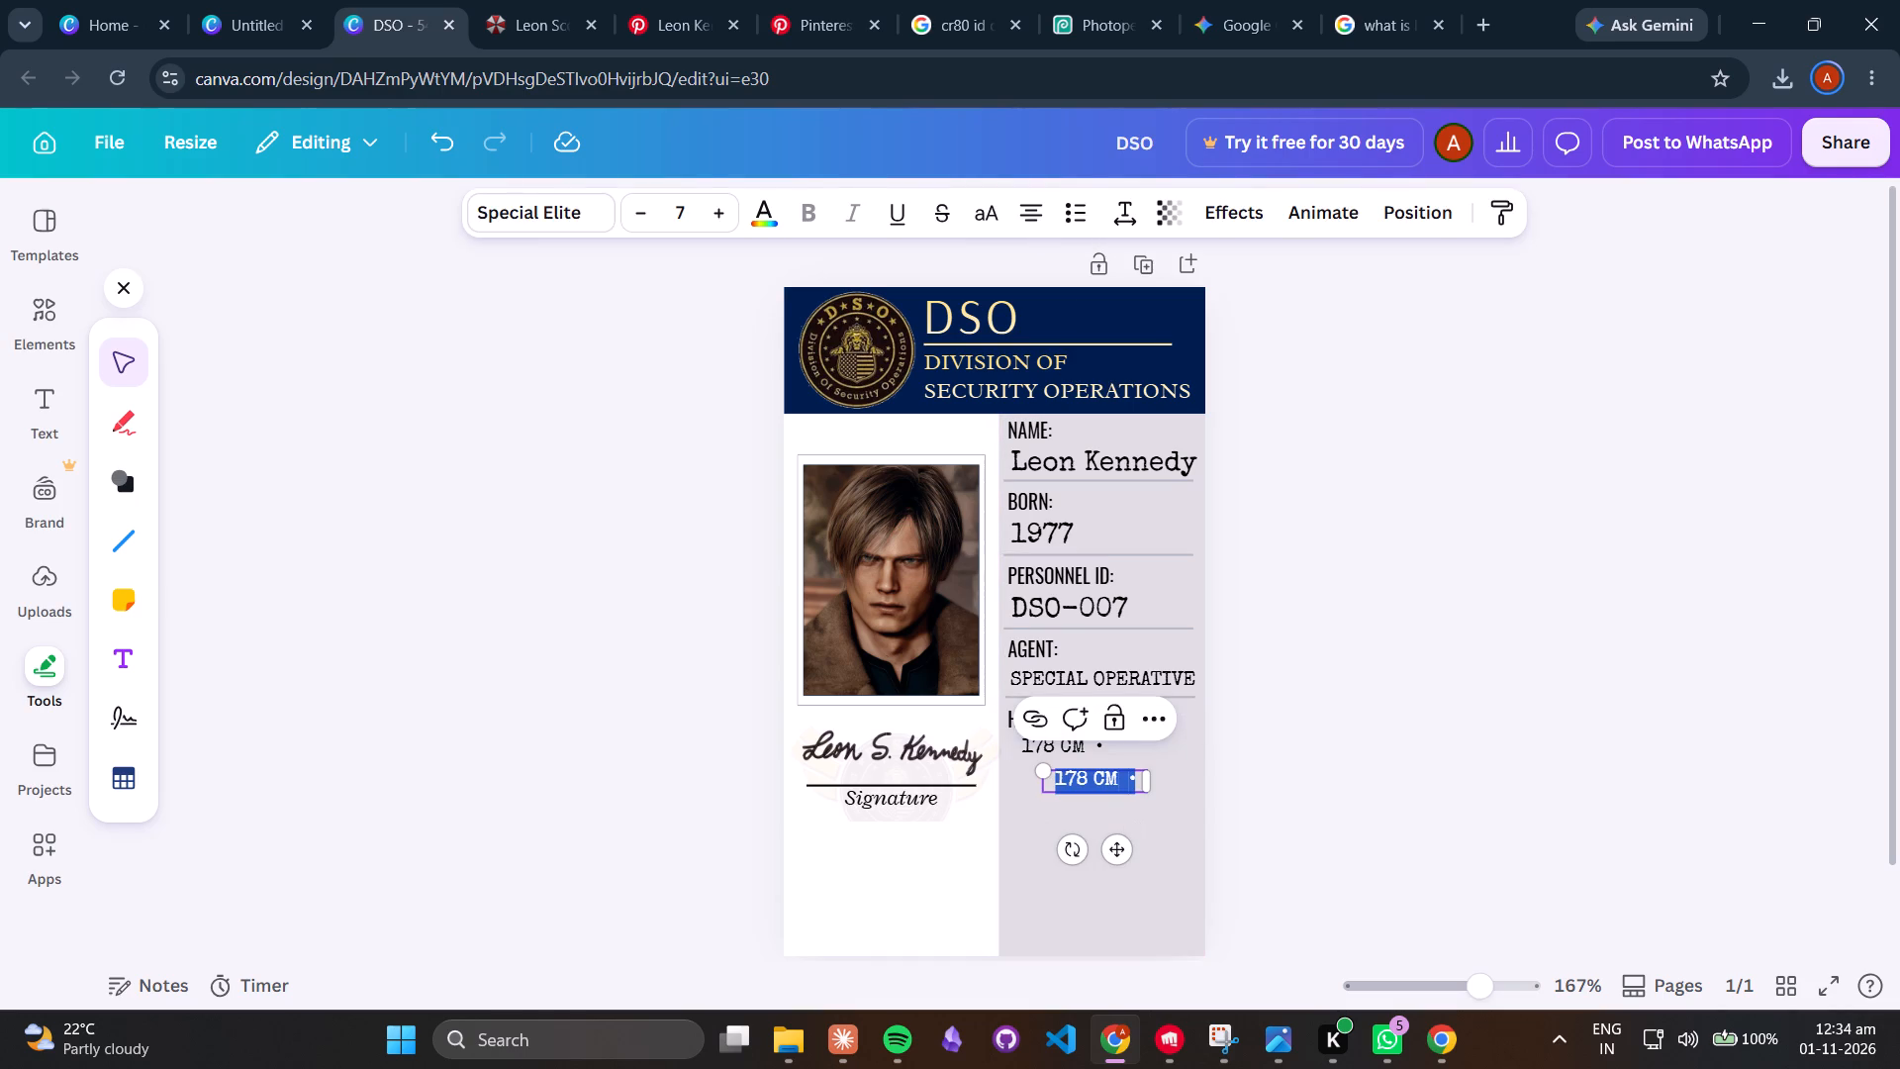
{"action": "type", "text": "O+"}
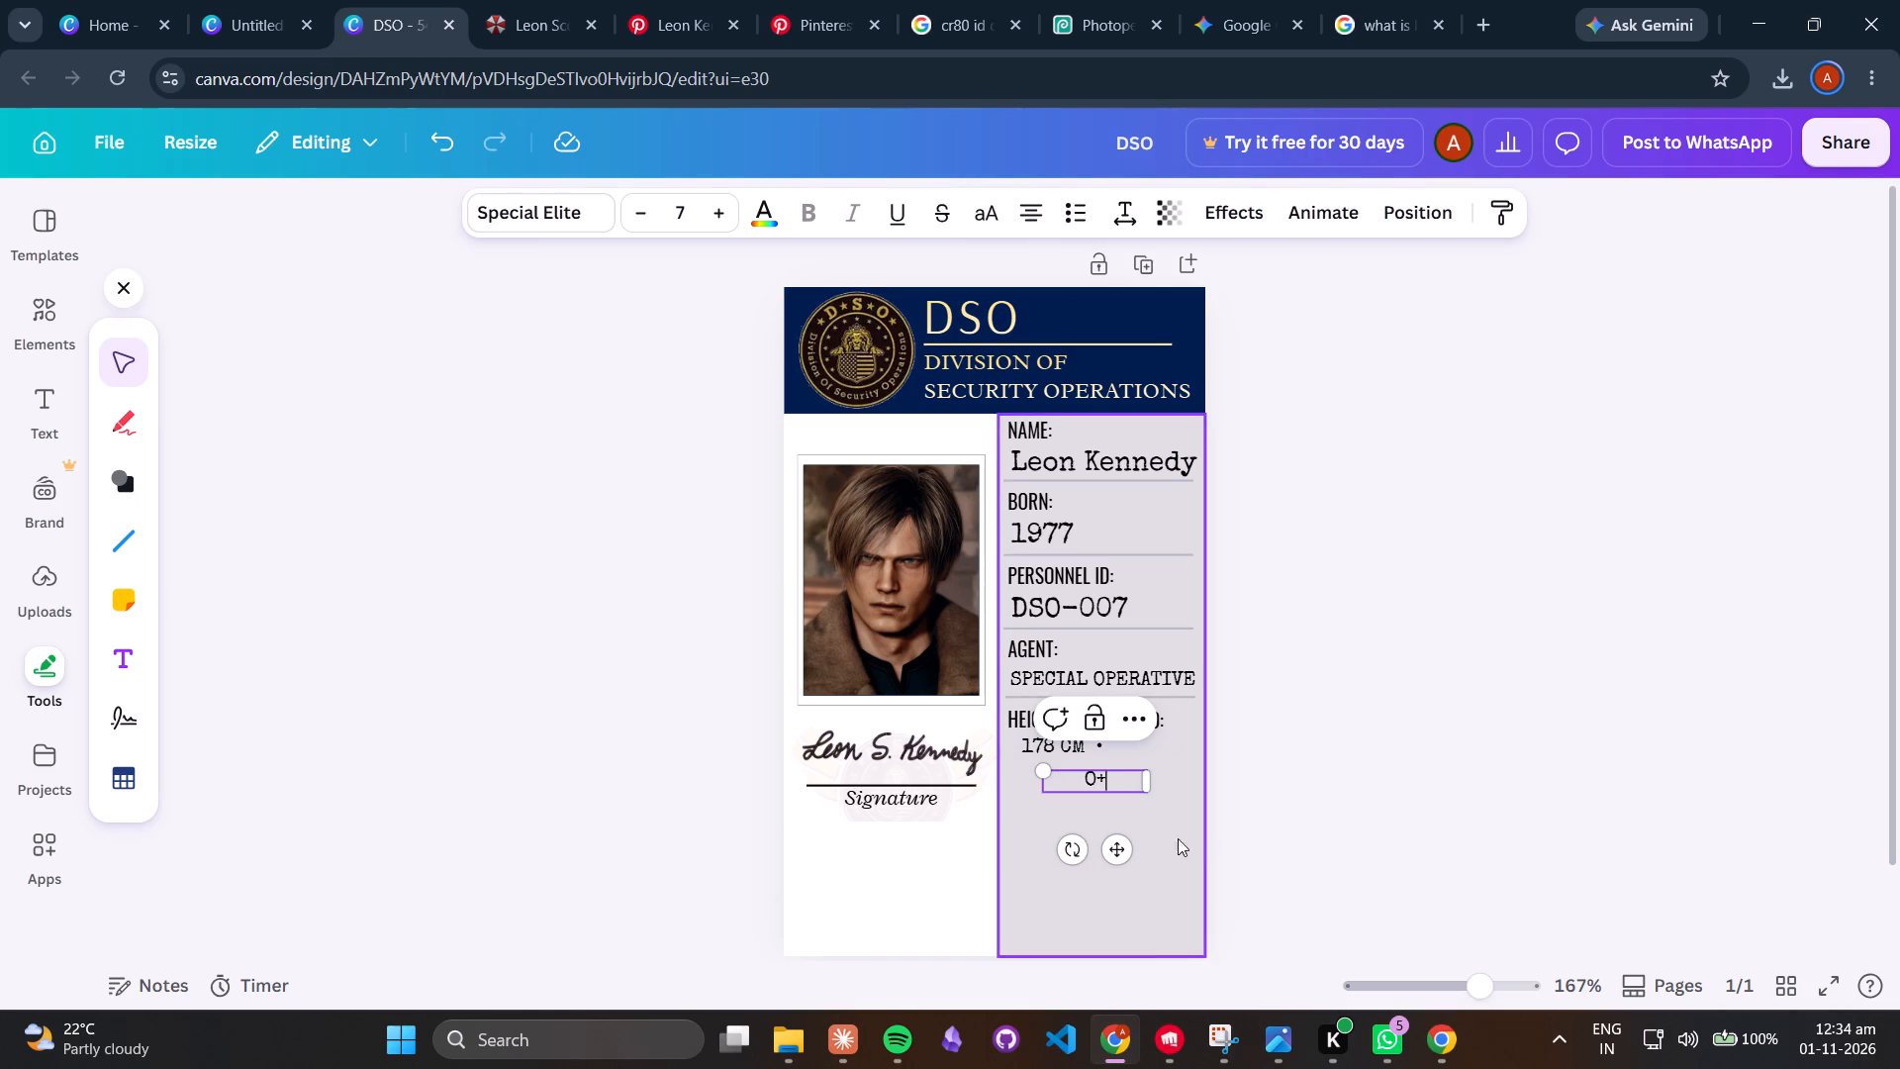
{"action": "left_click_drag", "start_coordinate": [1150, 781], "coordinate": [1130, 782]}
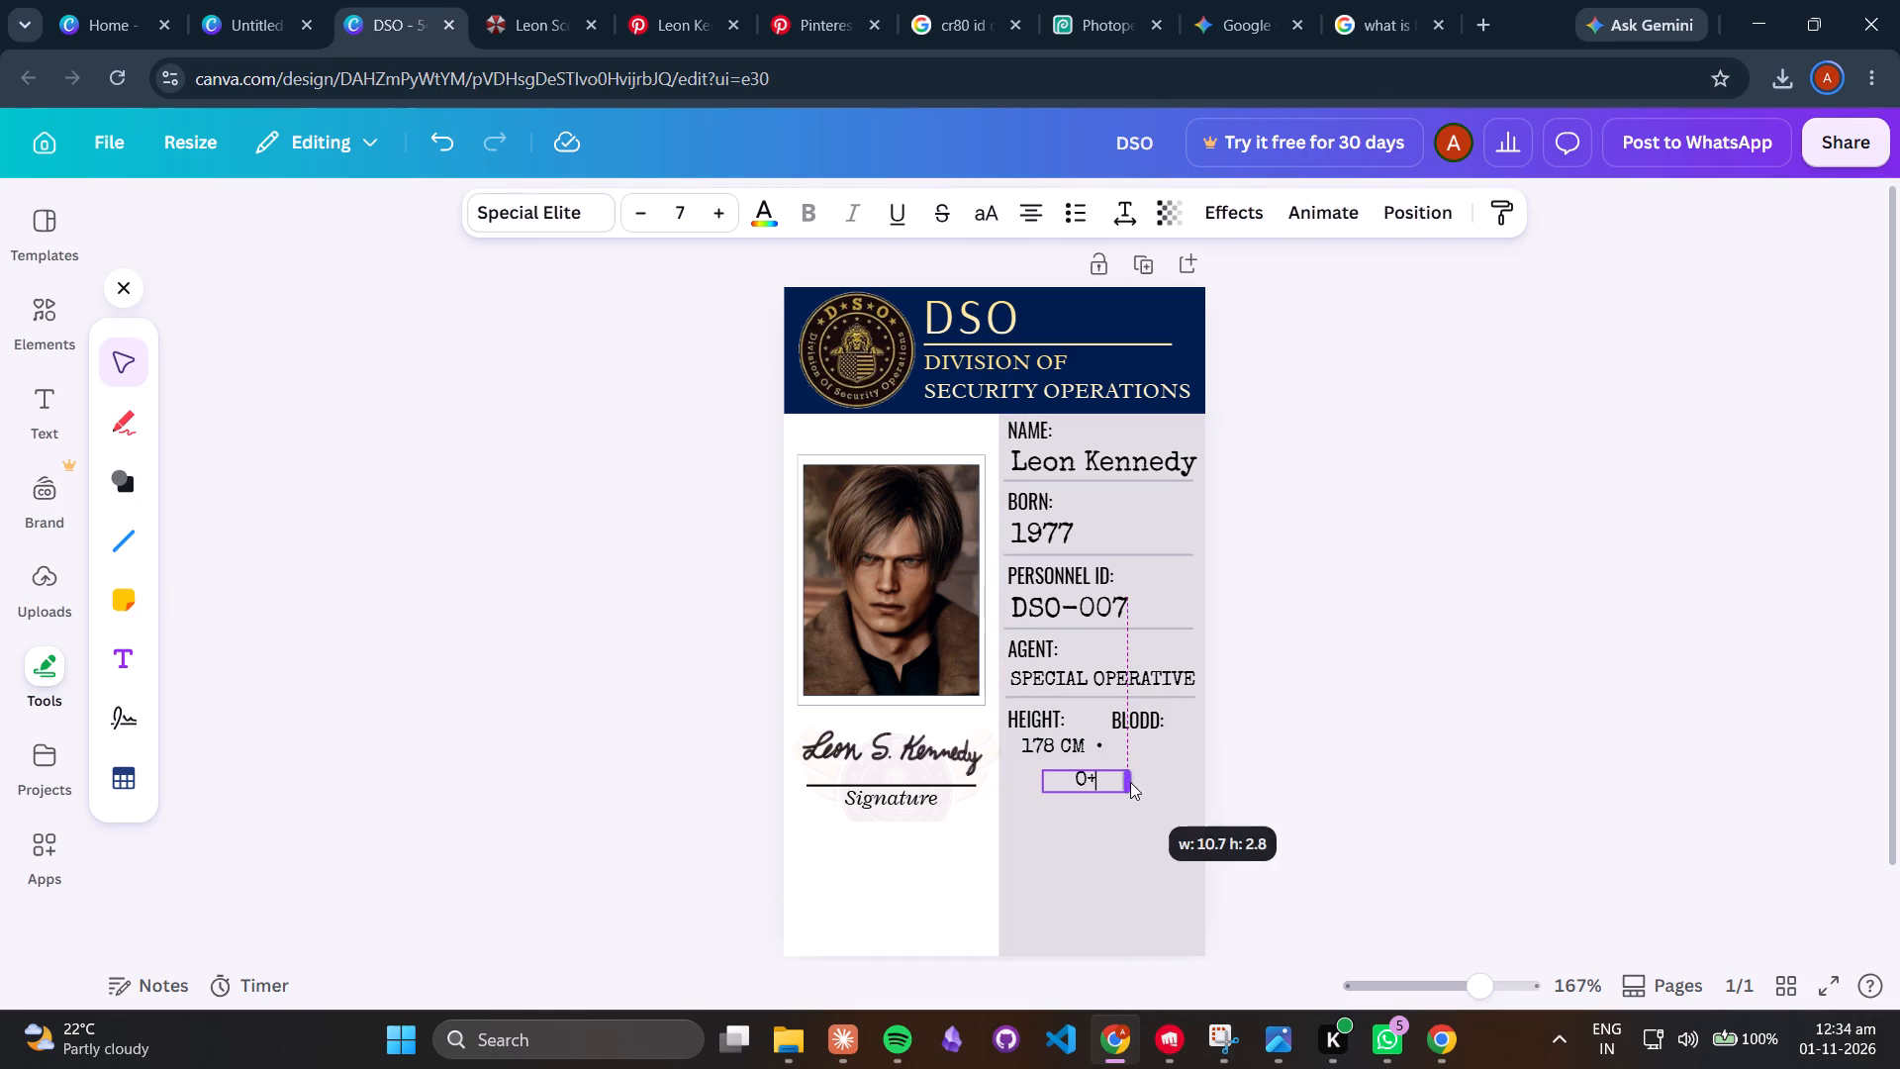
{"action": "left_click_drag", "start_coordinate": [1130, 782], "coordinate": [1088, 783]}
Move the O+ text up beneath the BLODD: label, level with the 178 CM • text.
{"action": "left_click_drag", "start_coordinate": [1091, 850], "coordinate": [1132, 833]}
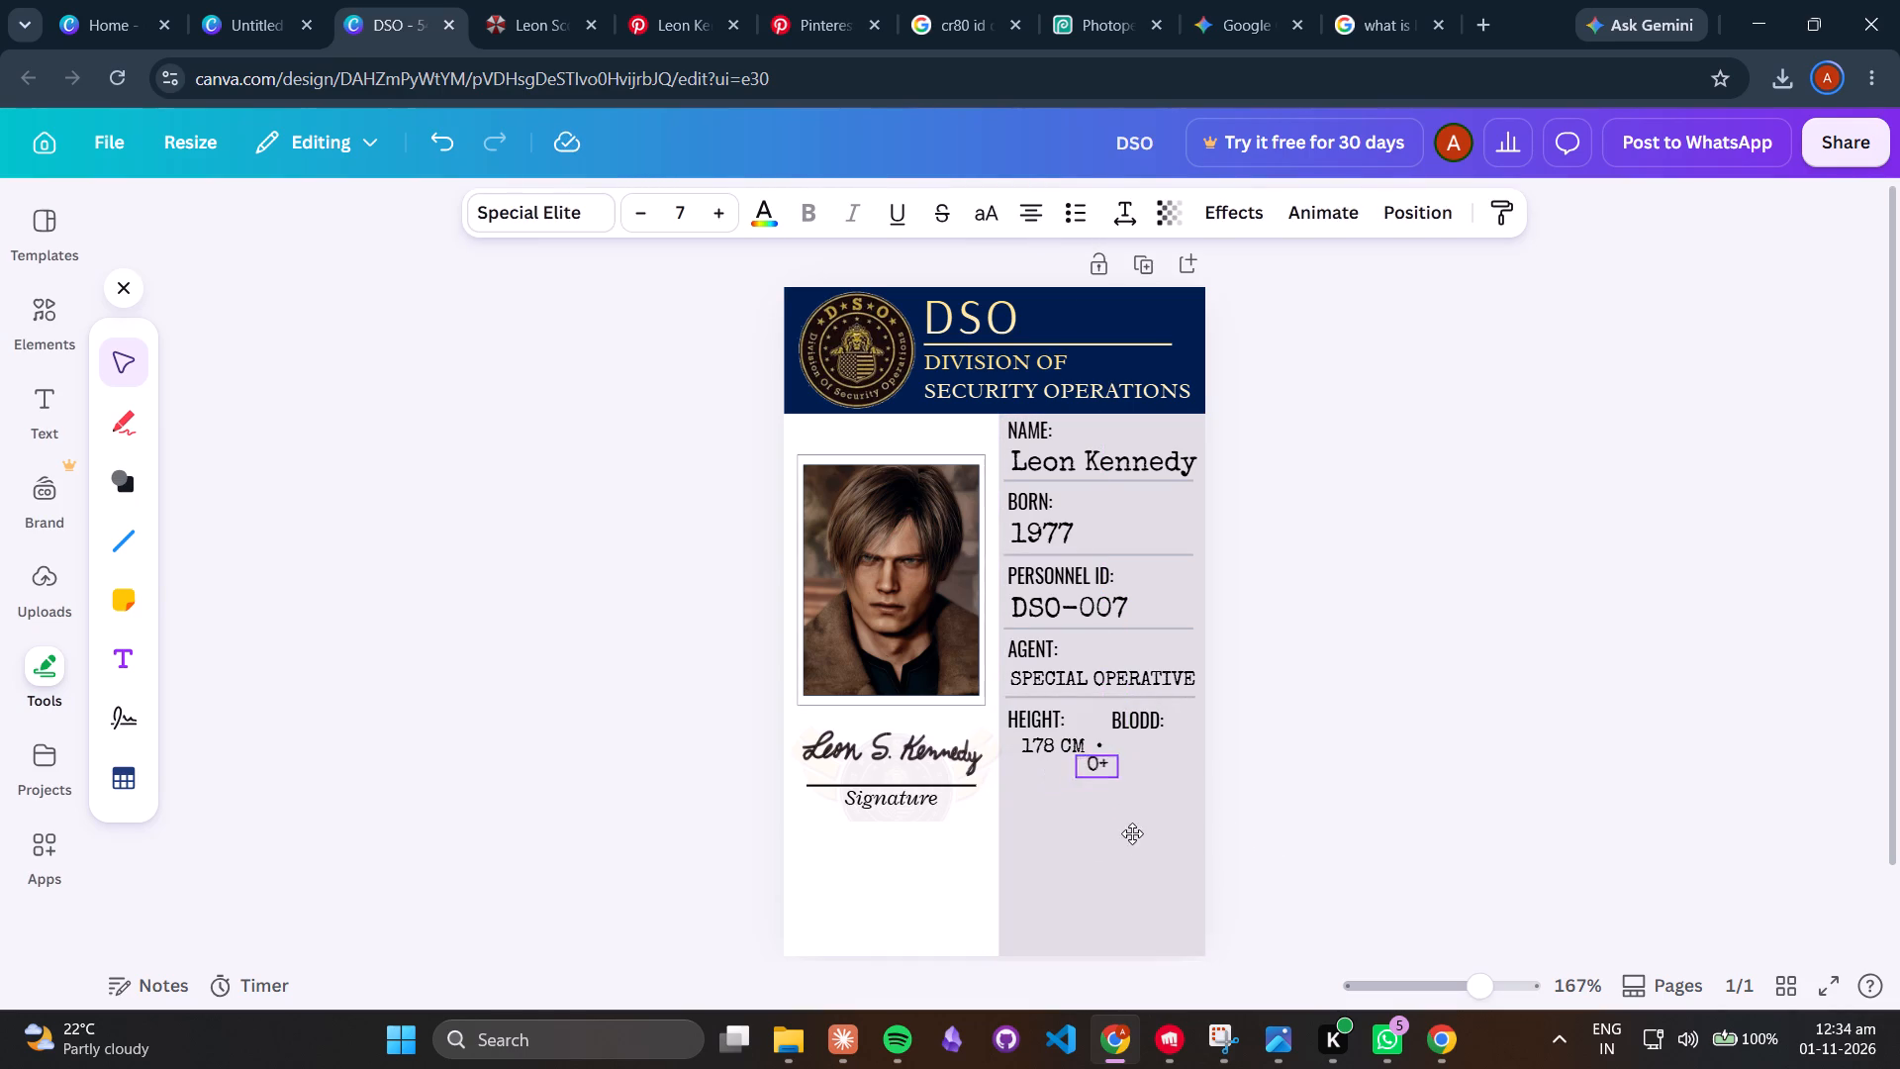
{"action": "left_click_drag", "start_coordinate": [1132, 833], "coordinate": [1182, 817]}
{"action": "left_click", "coordinate": [1292, 838]}
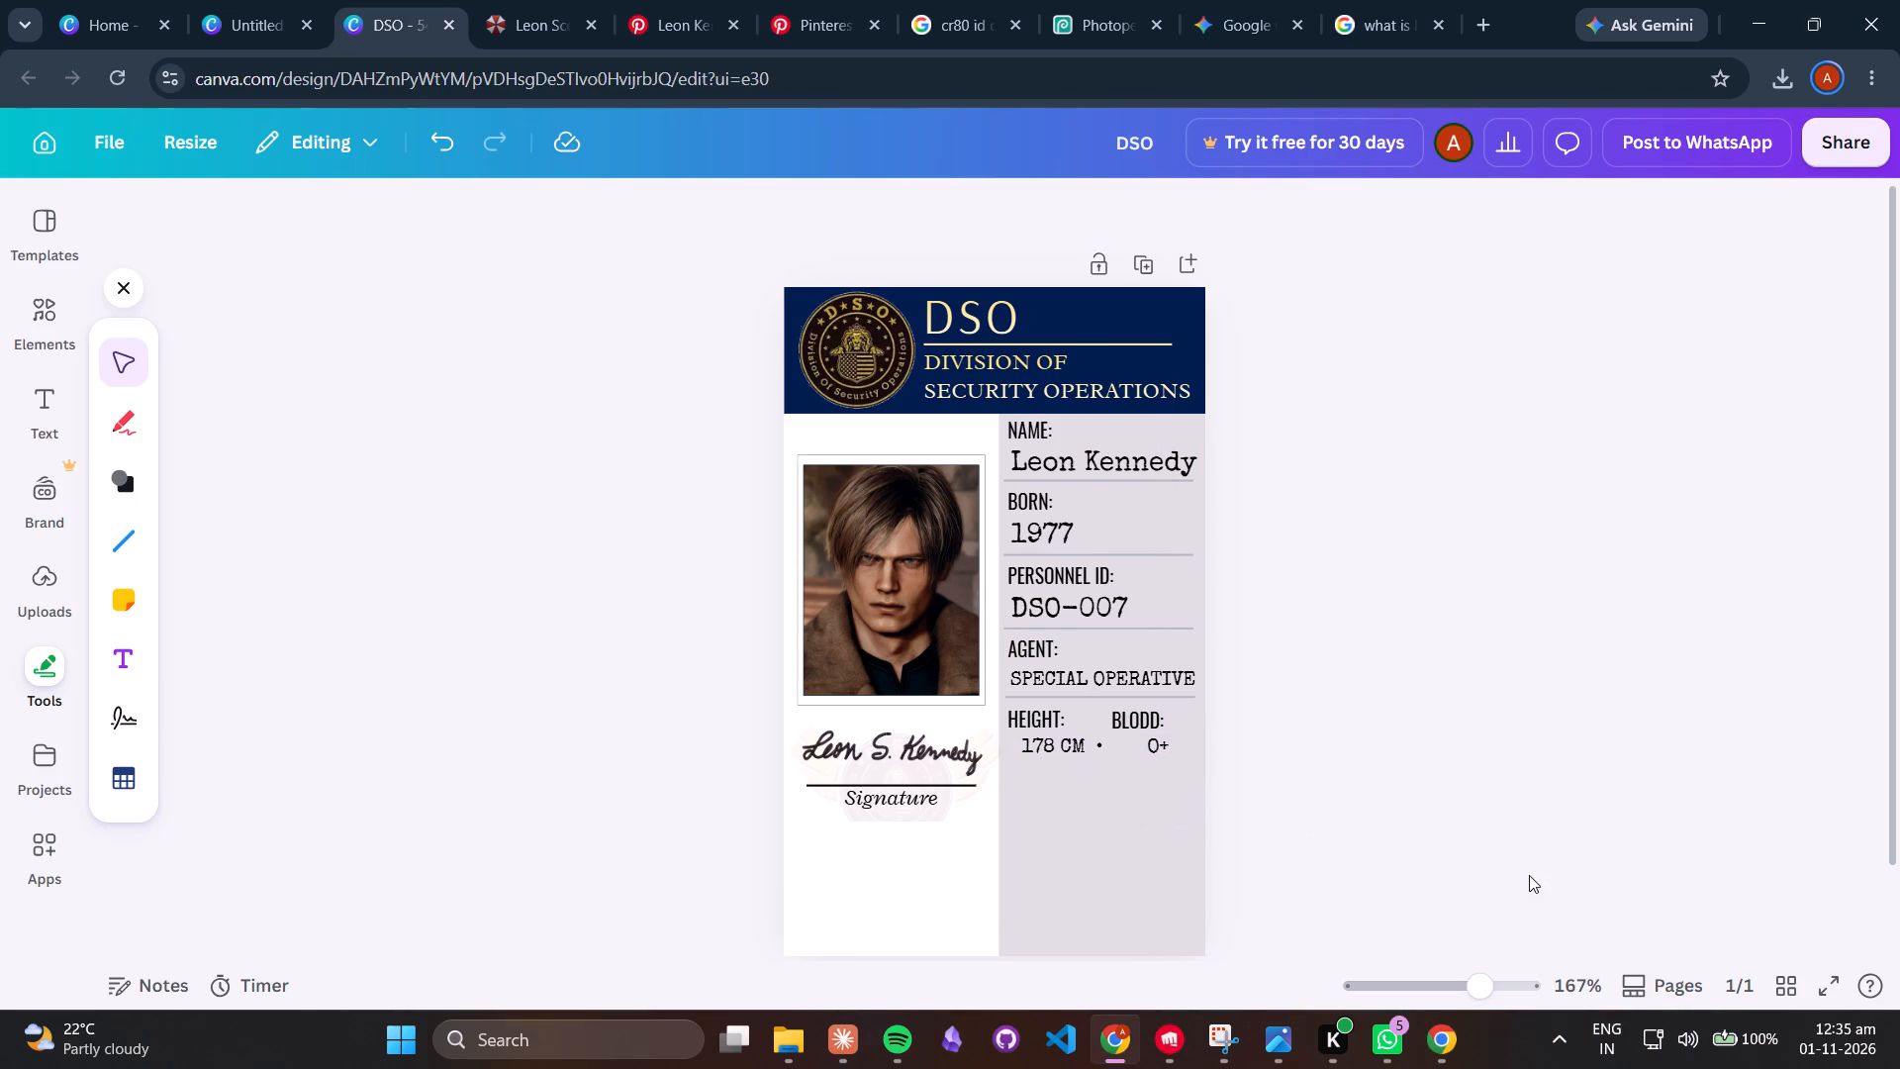
{"action": "left_click", "coordinate": [1158, 744]}
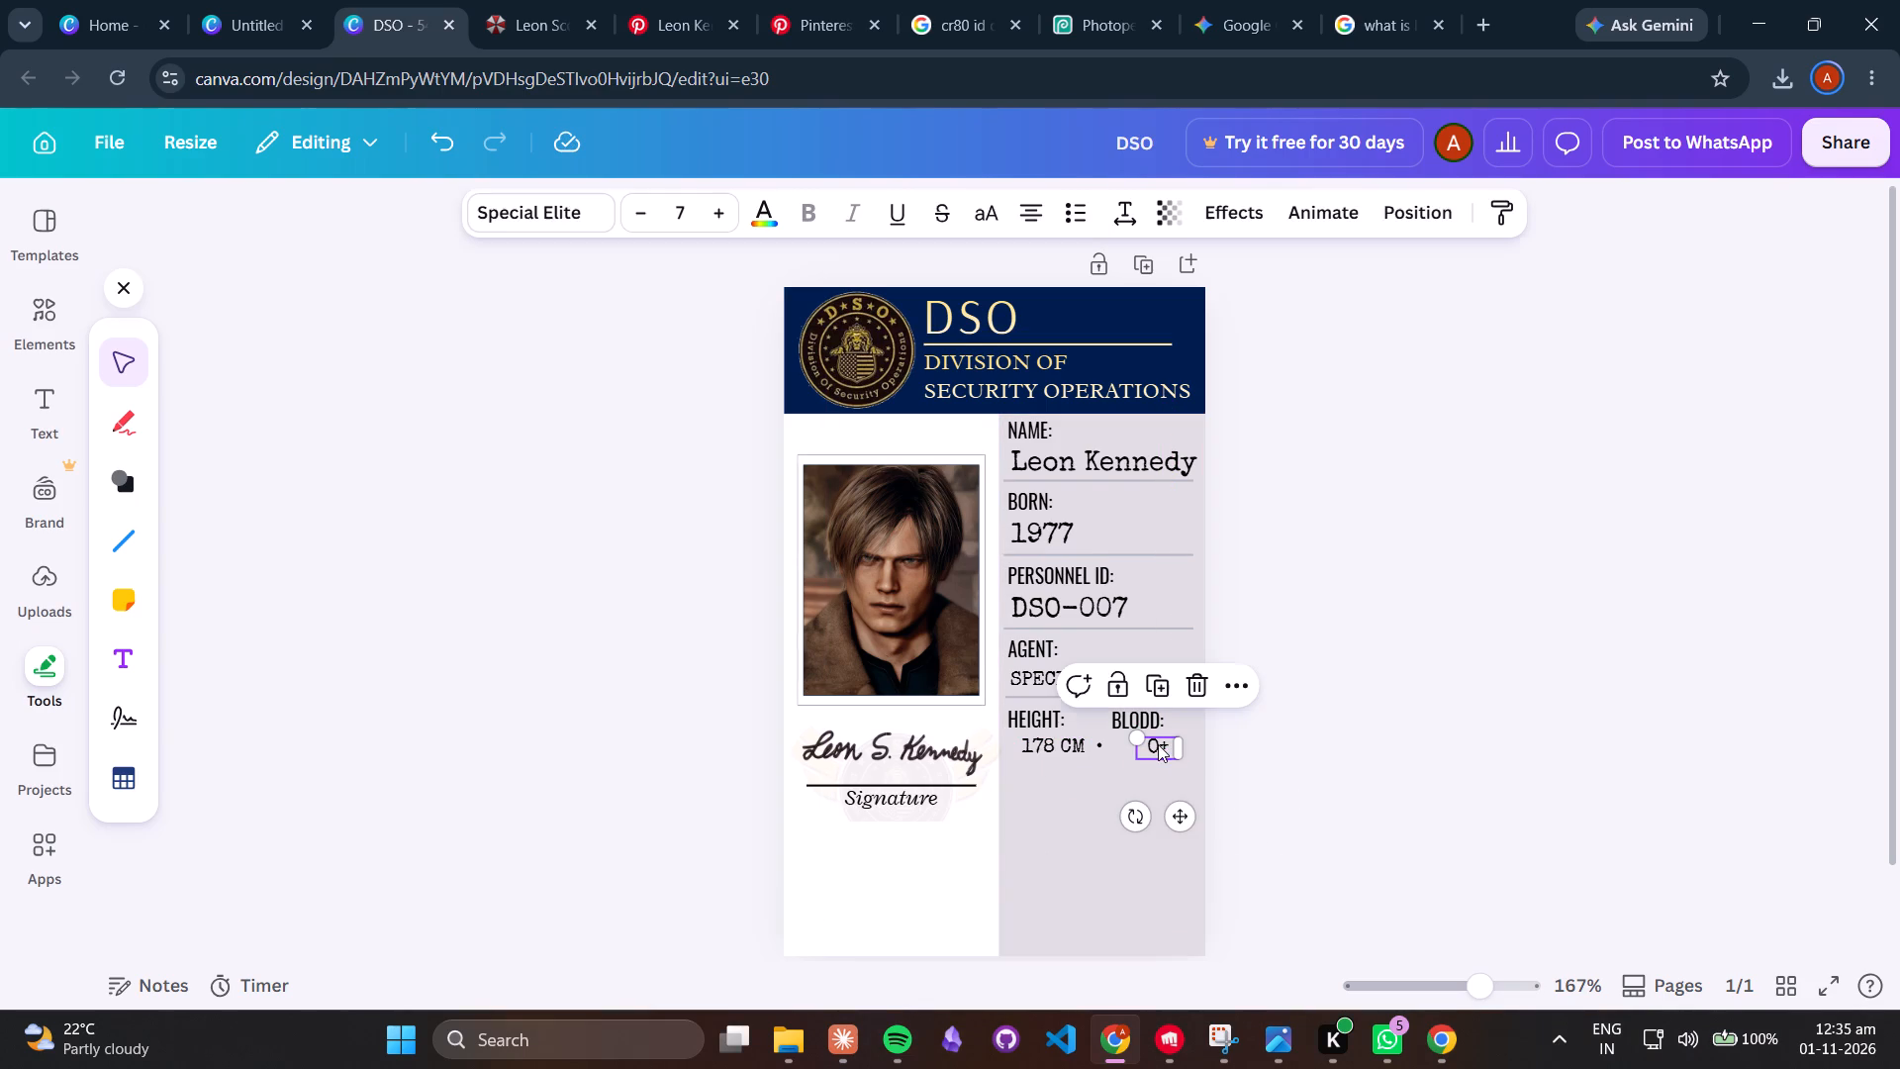
{"action": "left_click_drag", "start_coordinate": [1185, 824], "coordinate": [1173, 821]}
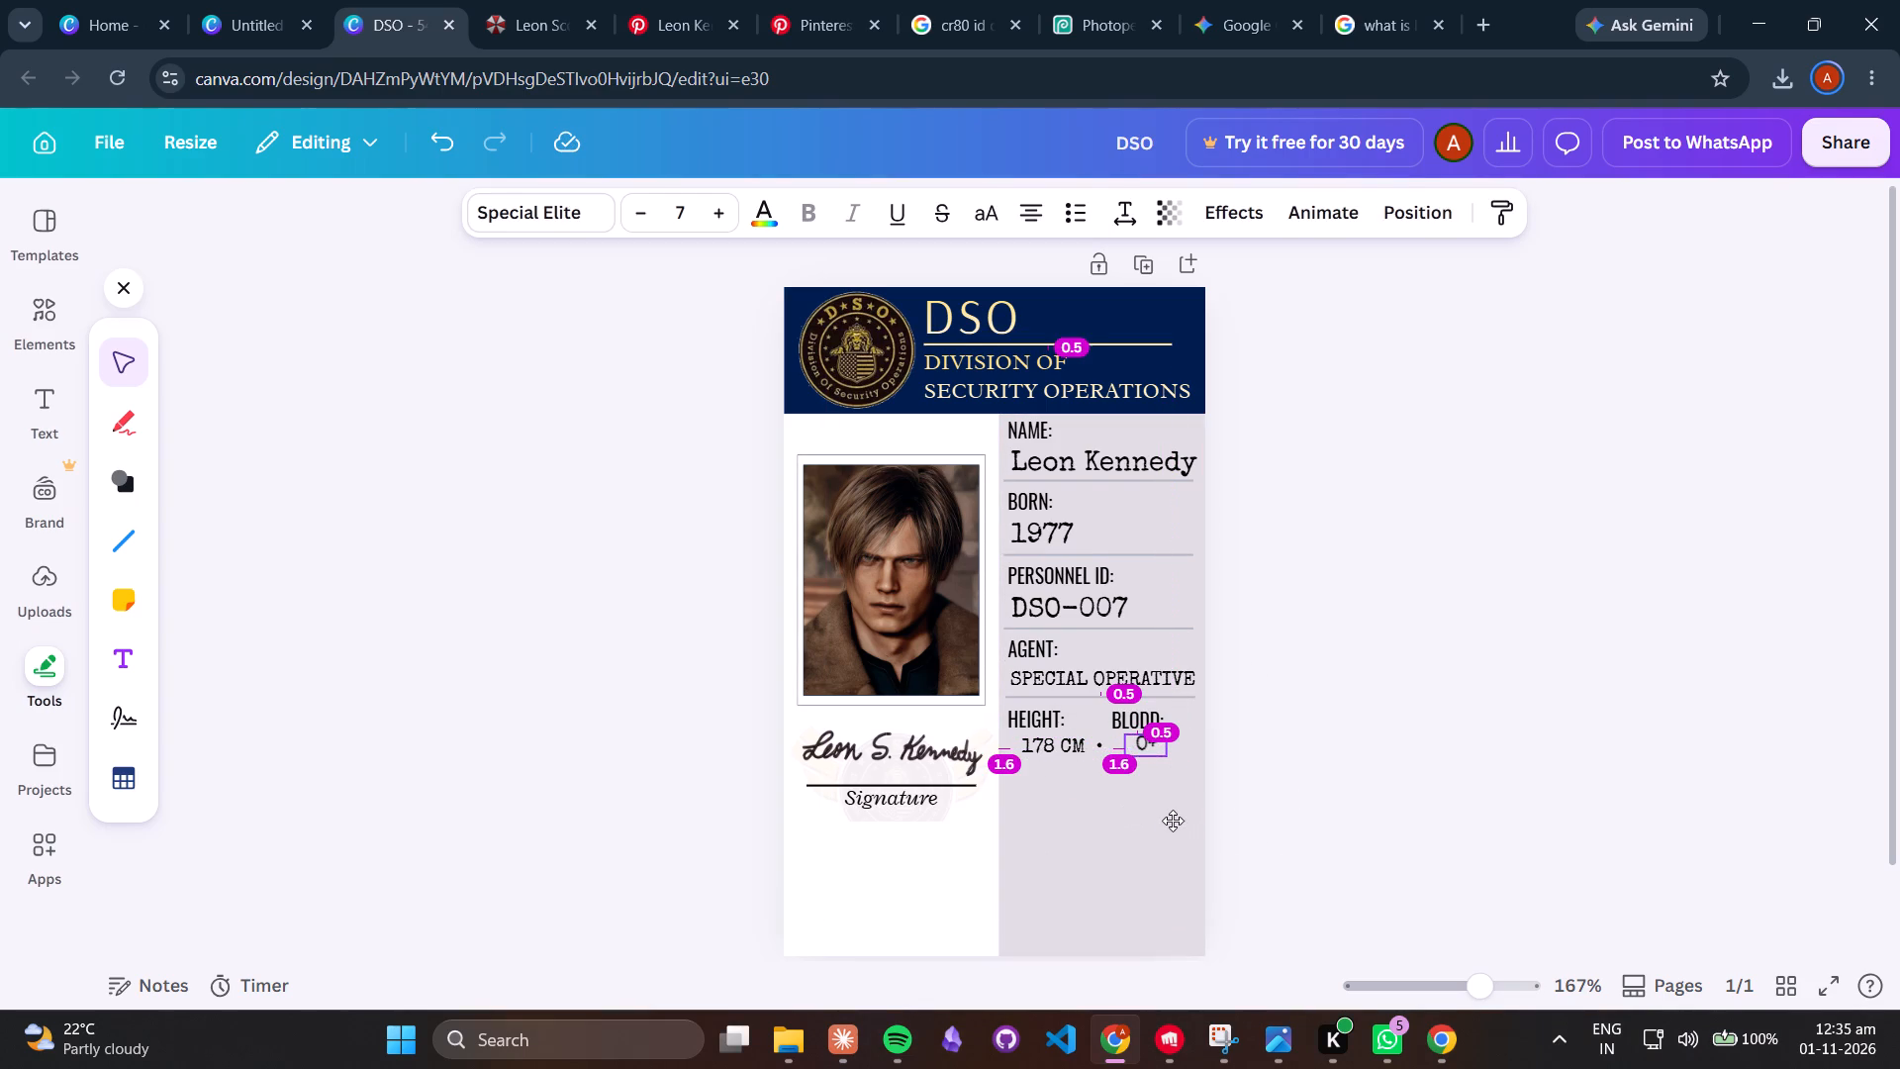
{"action": "left_click_drag", "start_coordinate": [1173, 821], "coordinate": [1169, 822]}
{"action": "left_click", "coordinate": [1280, 826]}
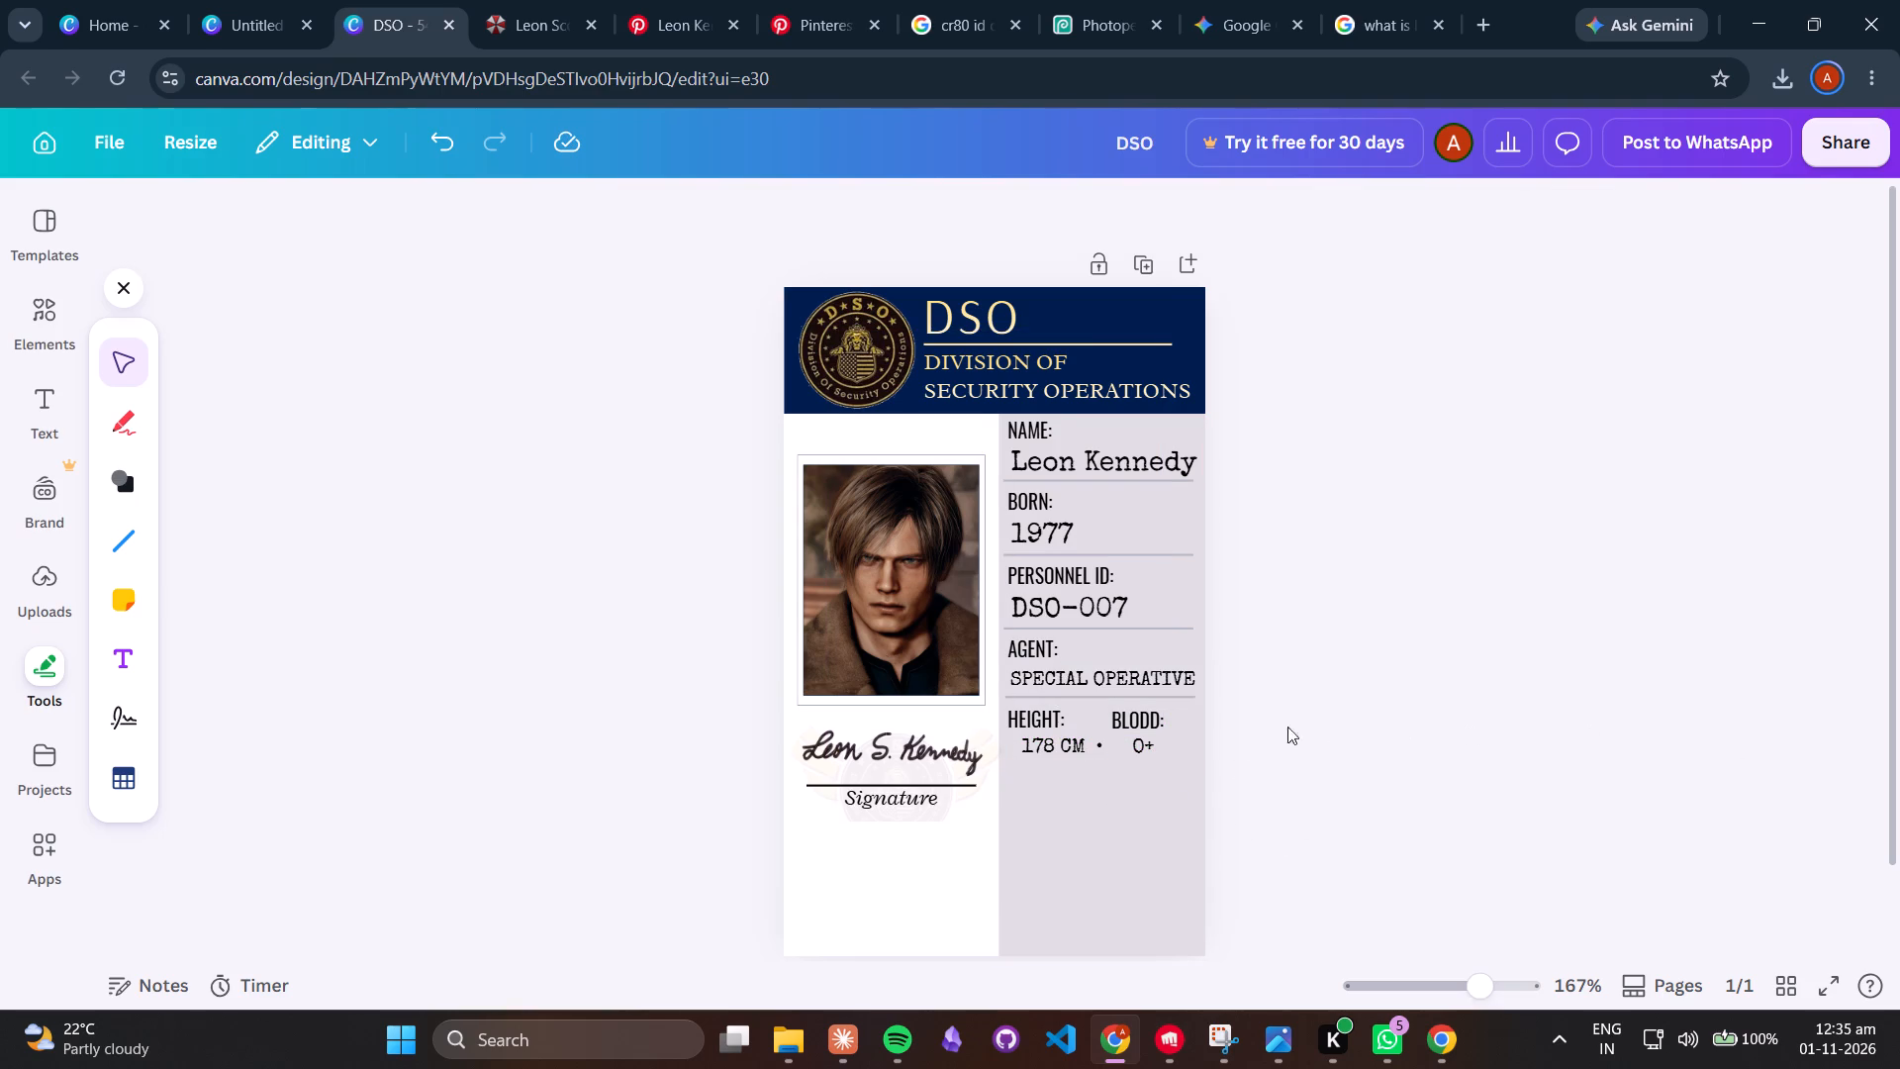
Duplicate the divider line under SPECIAL OPERATIVE and place the copy just below the height and blood values, aligned with the other dividers.
{"action": "left_click", "coordinate": [1134, 699]}
{"action": "key", "text": "ctrl+c"}
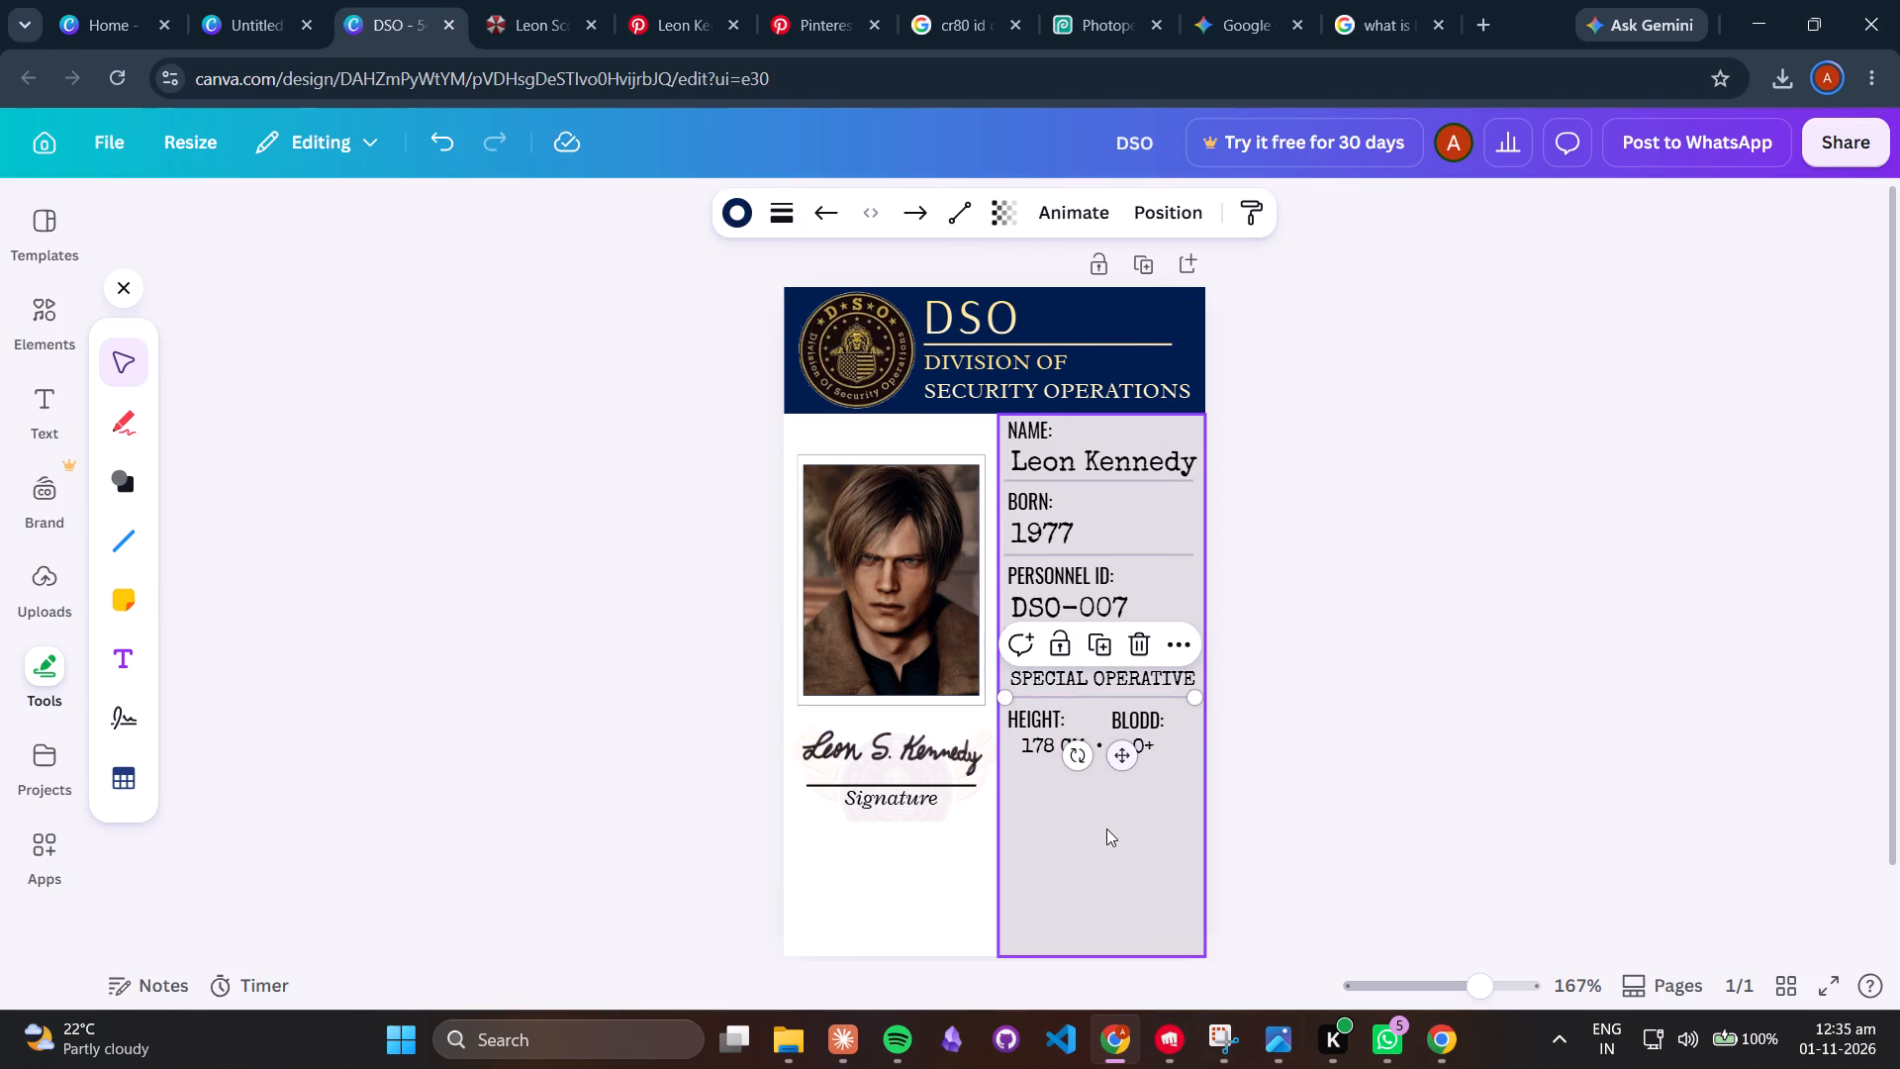
{"action": "left_click", "coordinate": [1106, 828]}
{"action": "key", "text": "ctrl+v"}
{"action": "left_click_drag", "start_coordinate": [1152, 789], "coordinate": [1117, 830]}
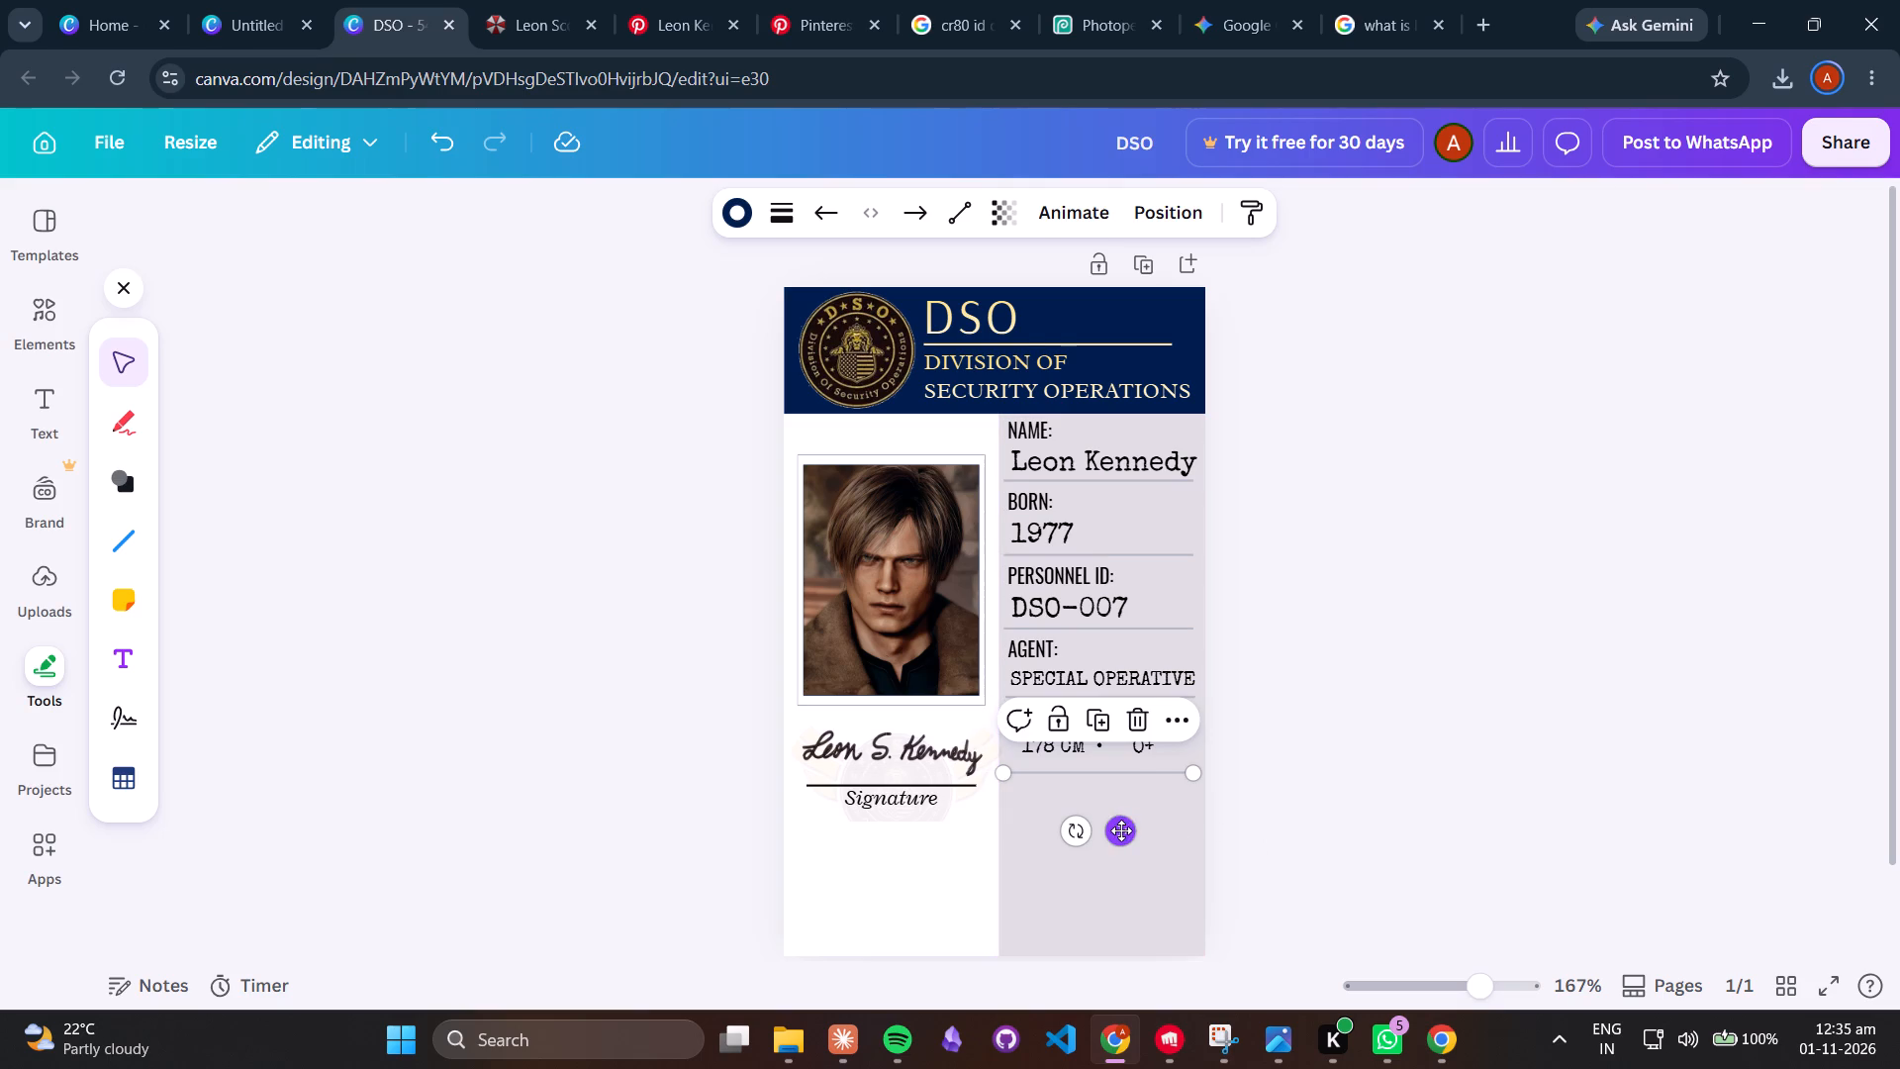
{"action": "left_click", "coordinate": [1121, 830]}
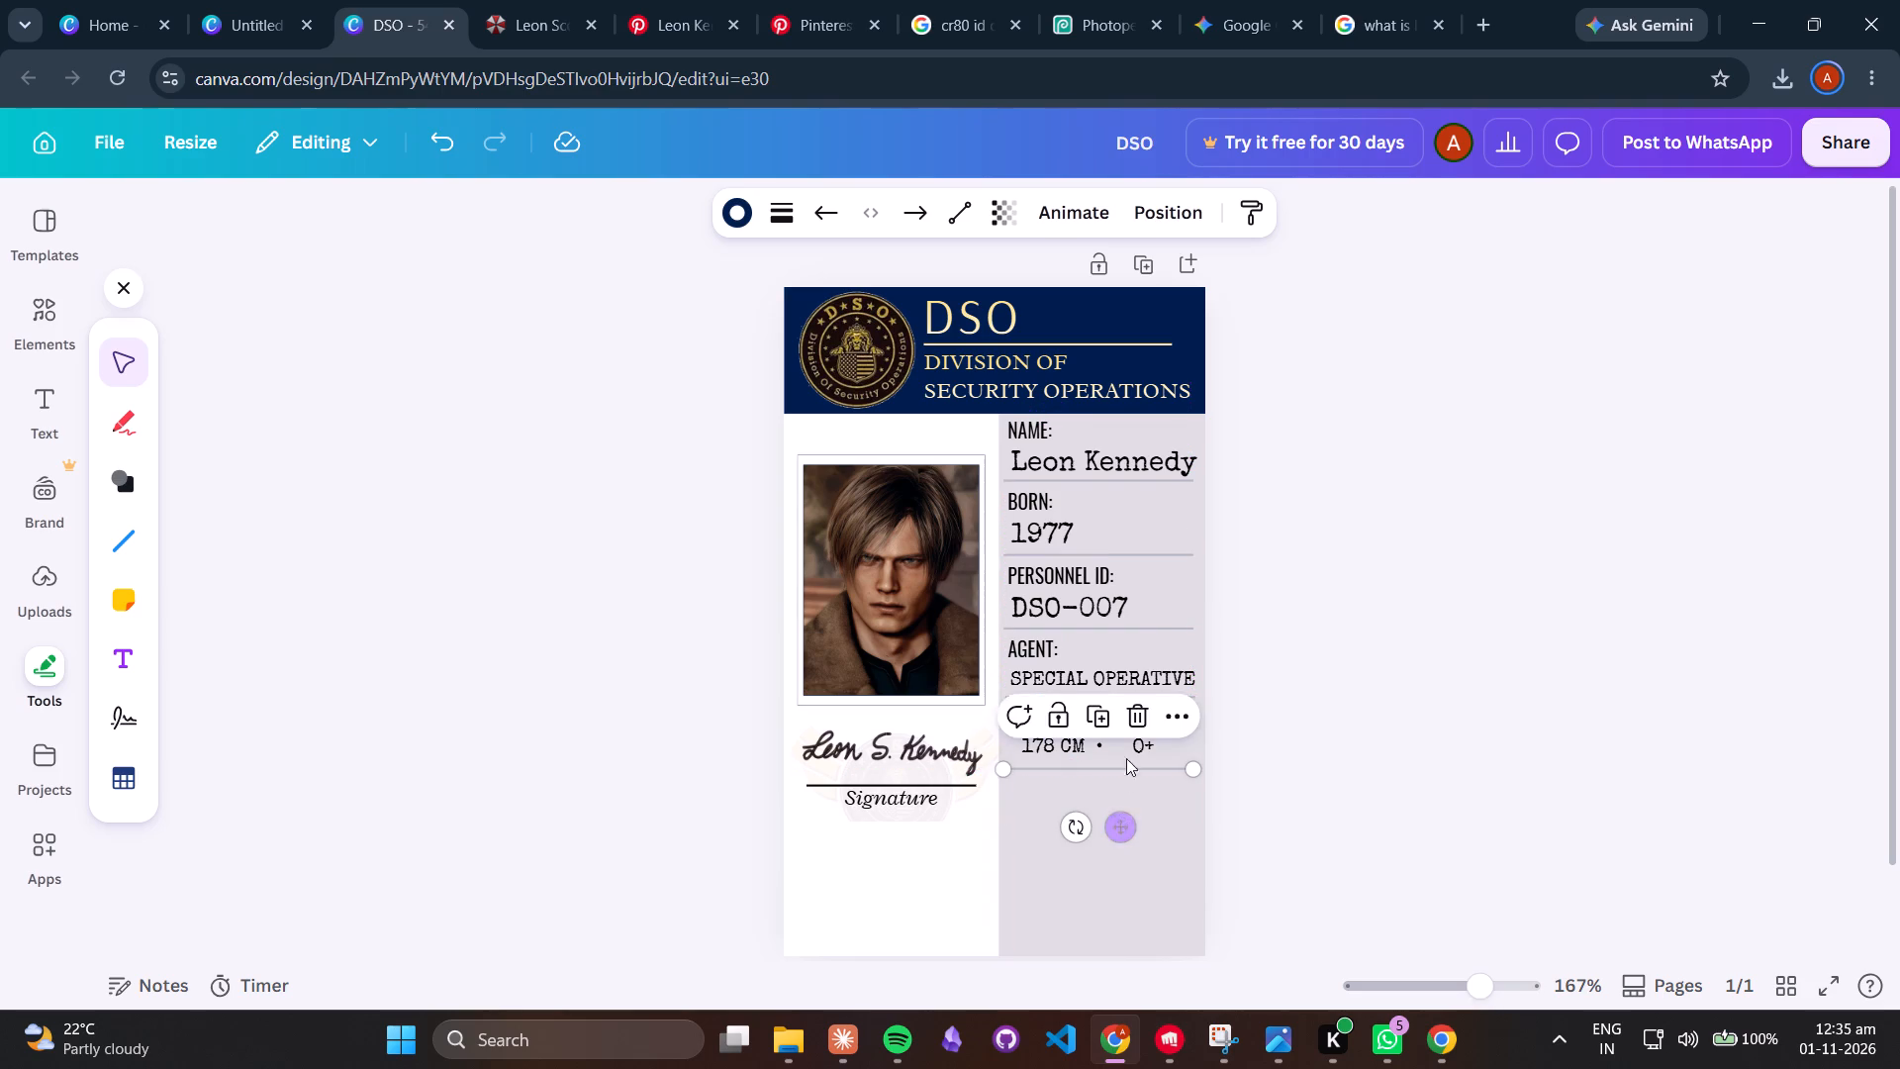
{"action": "left_click", "coordinate": [1122, 834]}
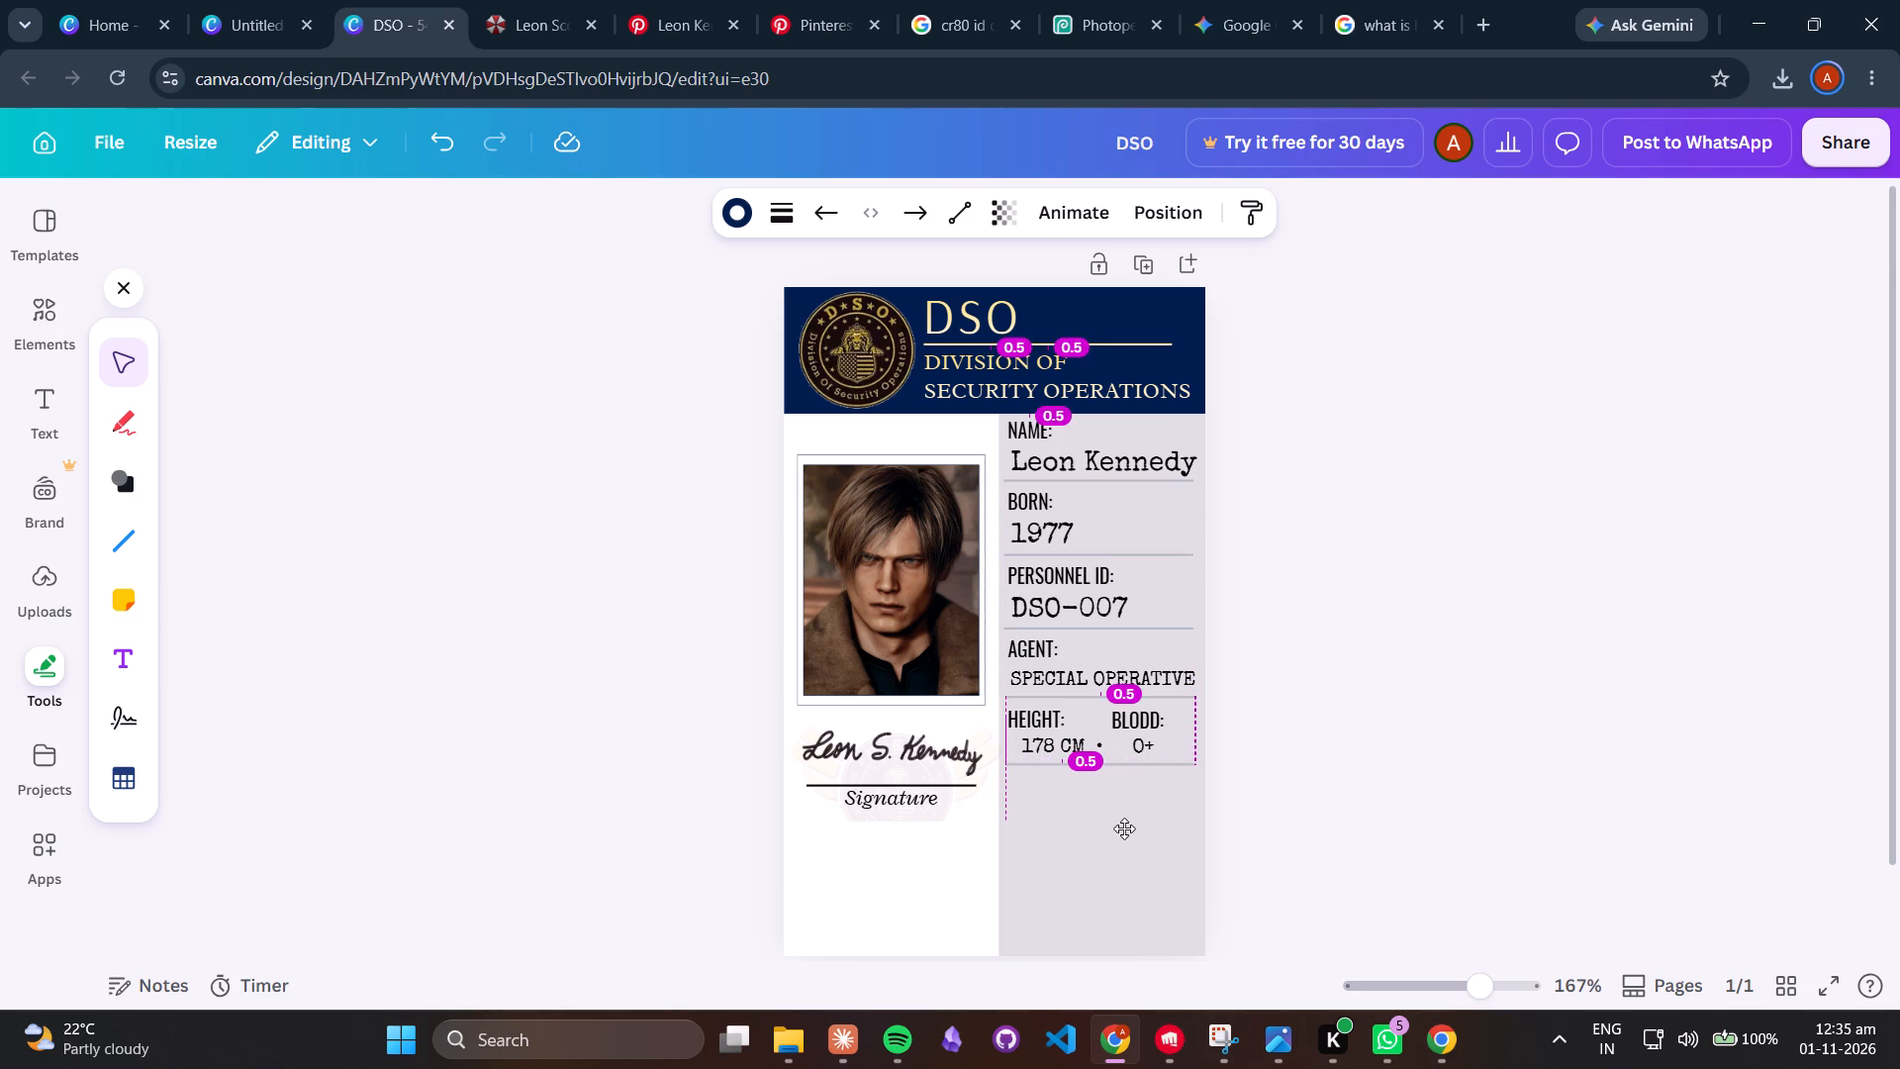
{"action": "left_click", "coordinate": [1307, 852]}
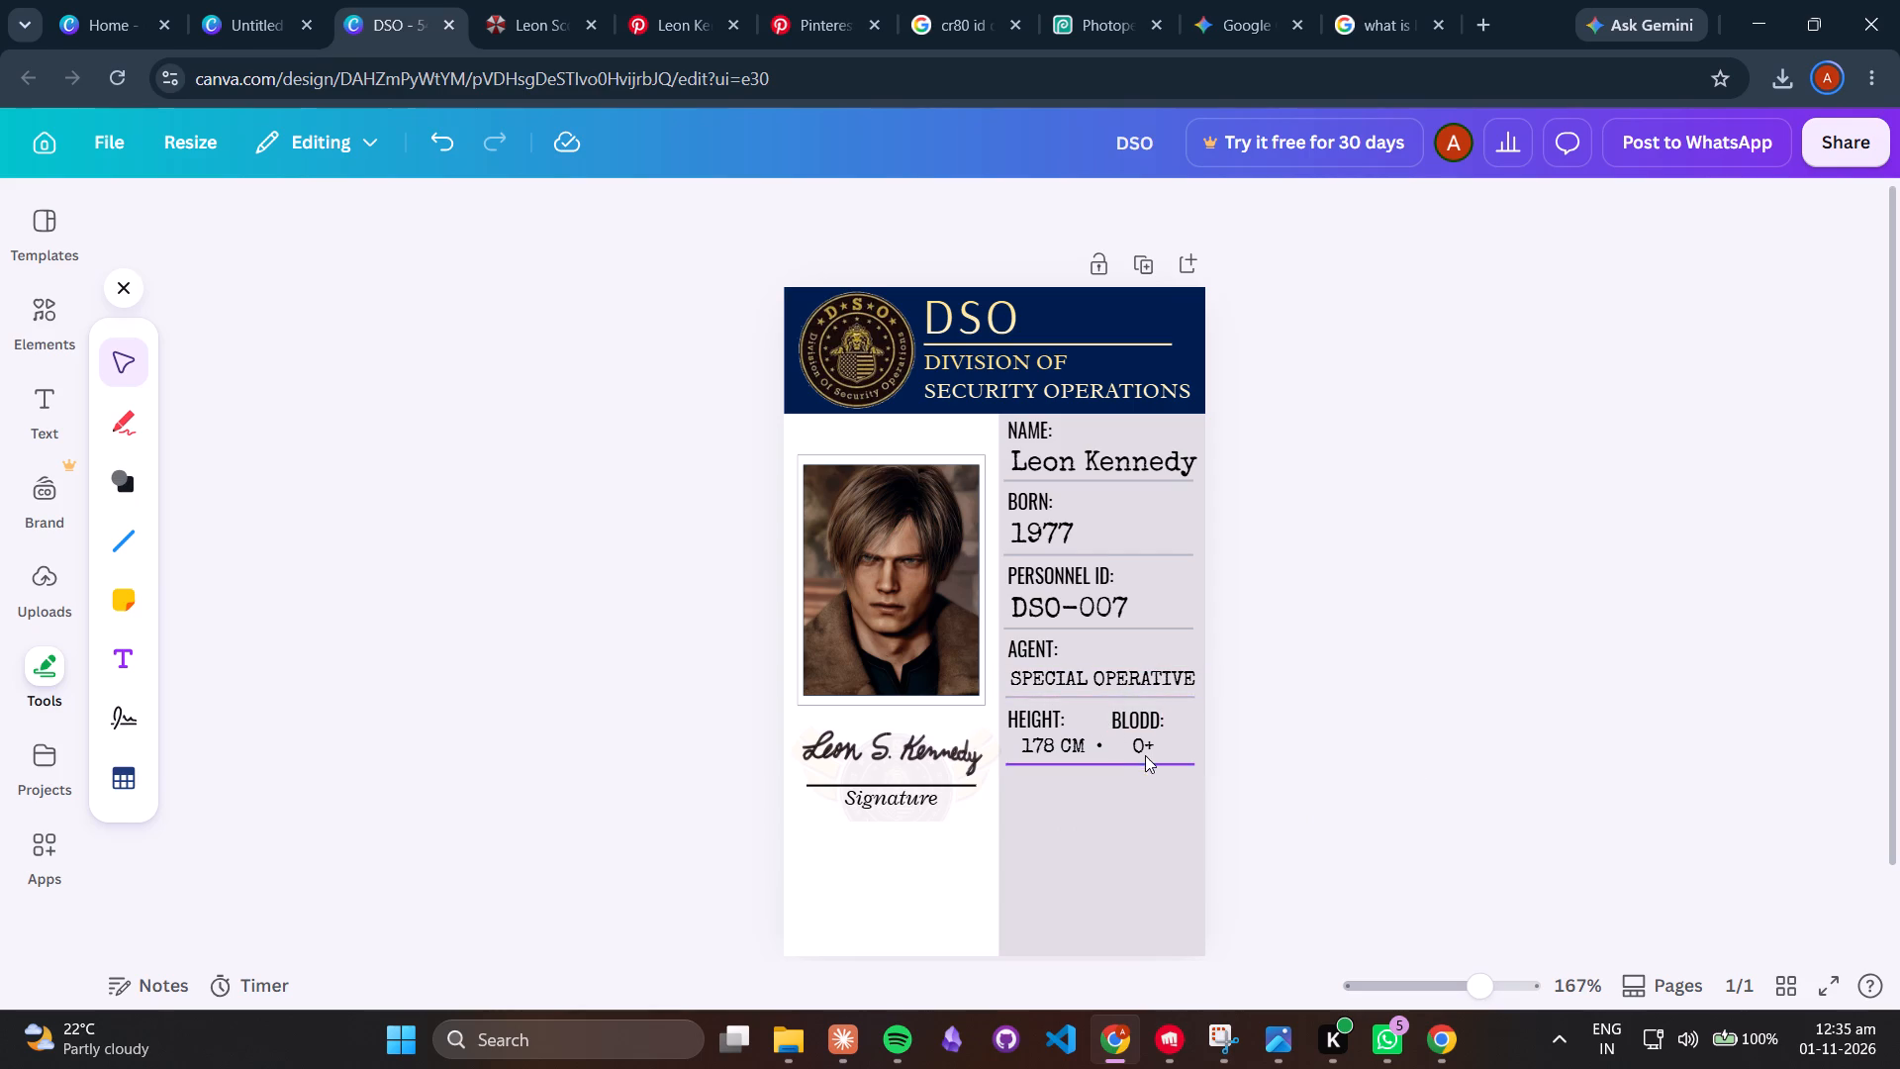
Shift the BLODD: label and the O+ value beneath it slightly to the right, keeping their row alignment.
{"action": "left_click", "coordinate": [1124, 717]}
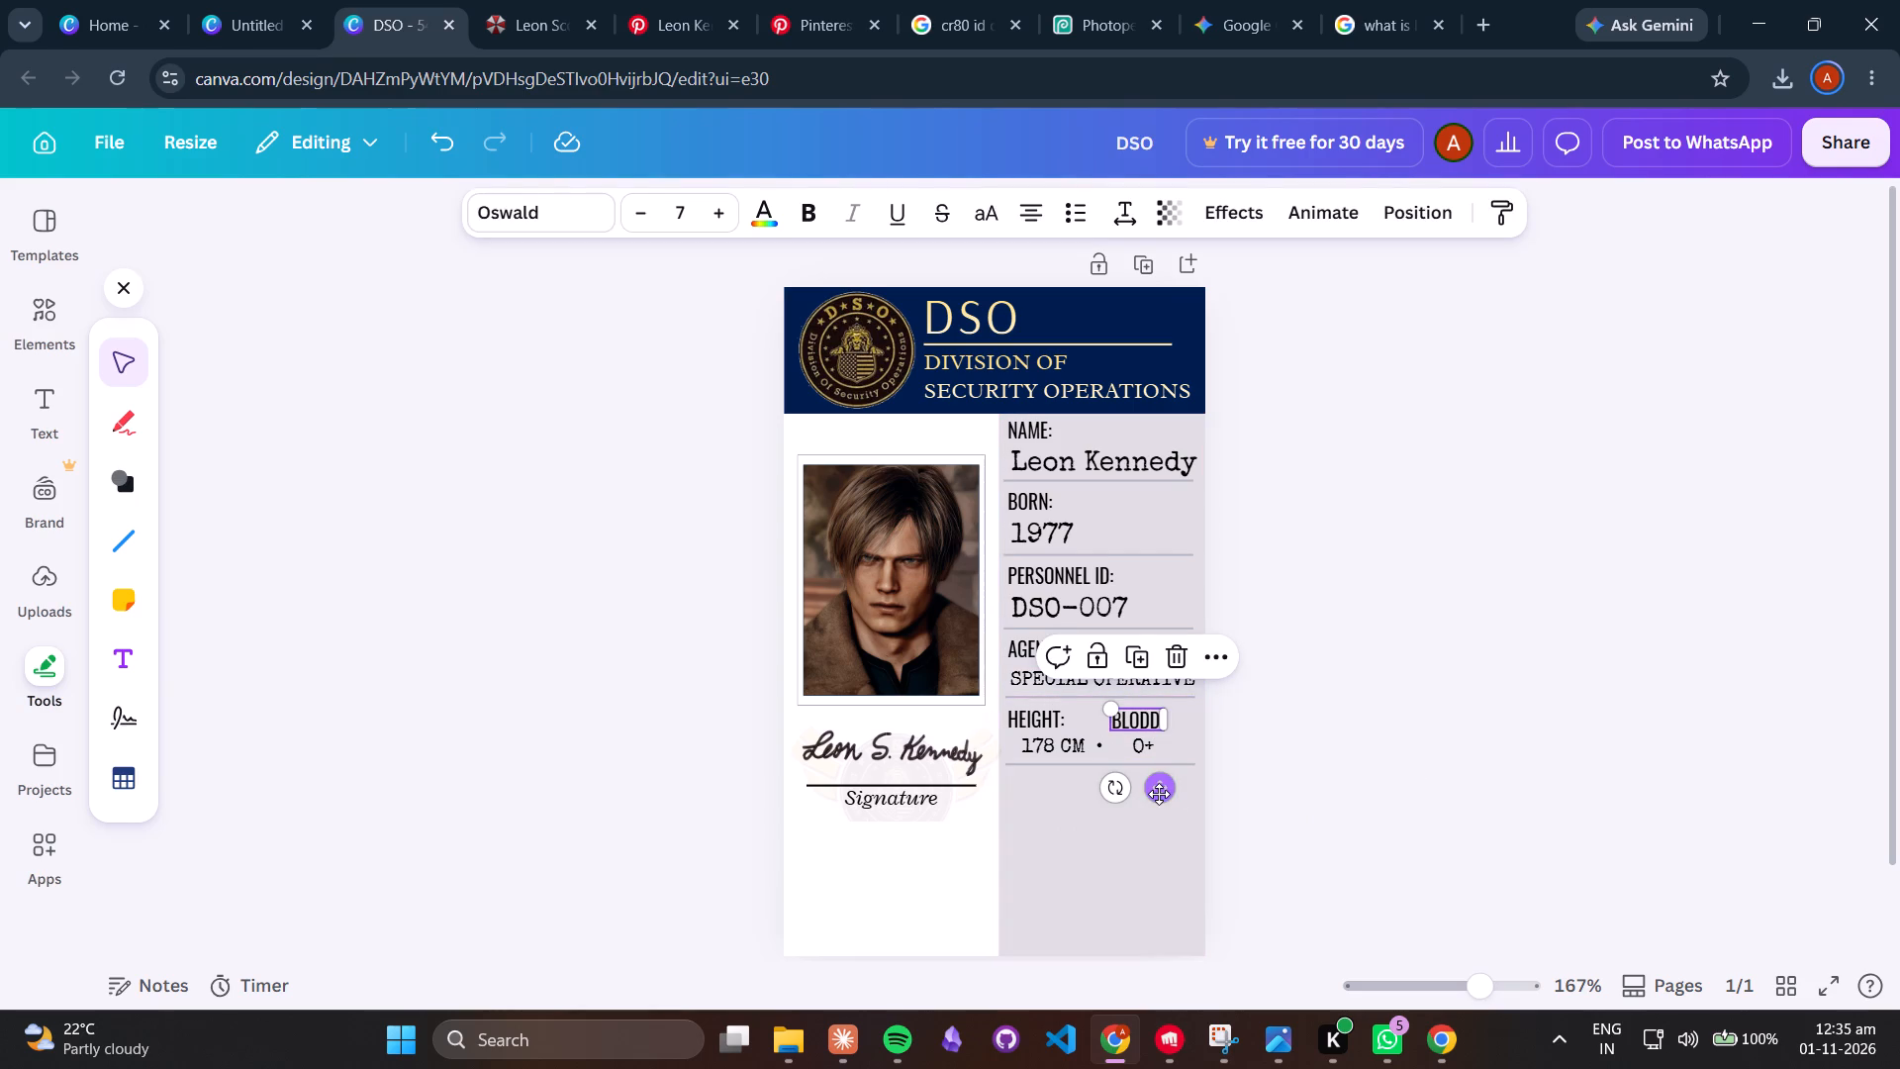
{"action": "left_click_drag", "start_coordinate": [1159, 794], "coordinate": [1169, 793]}
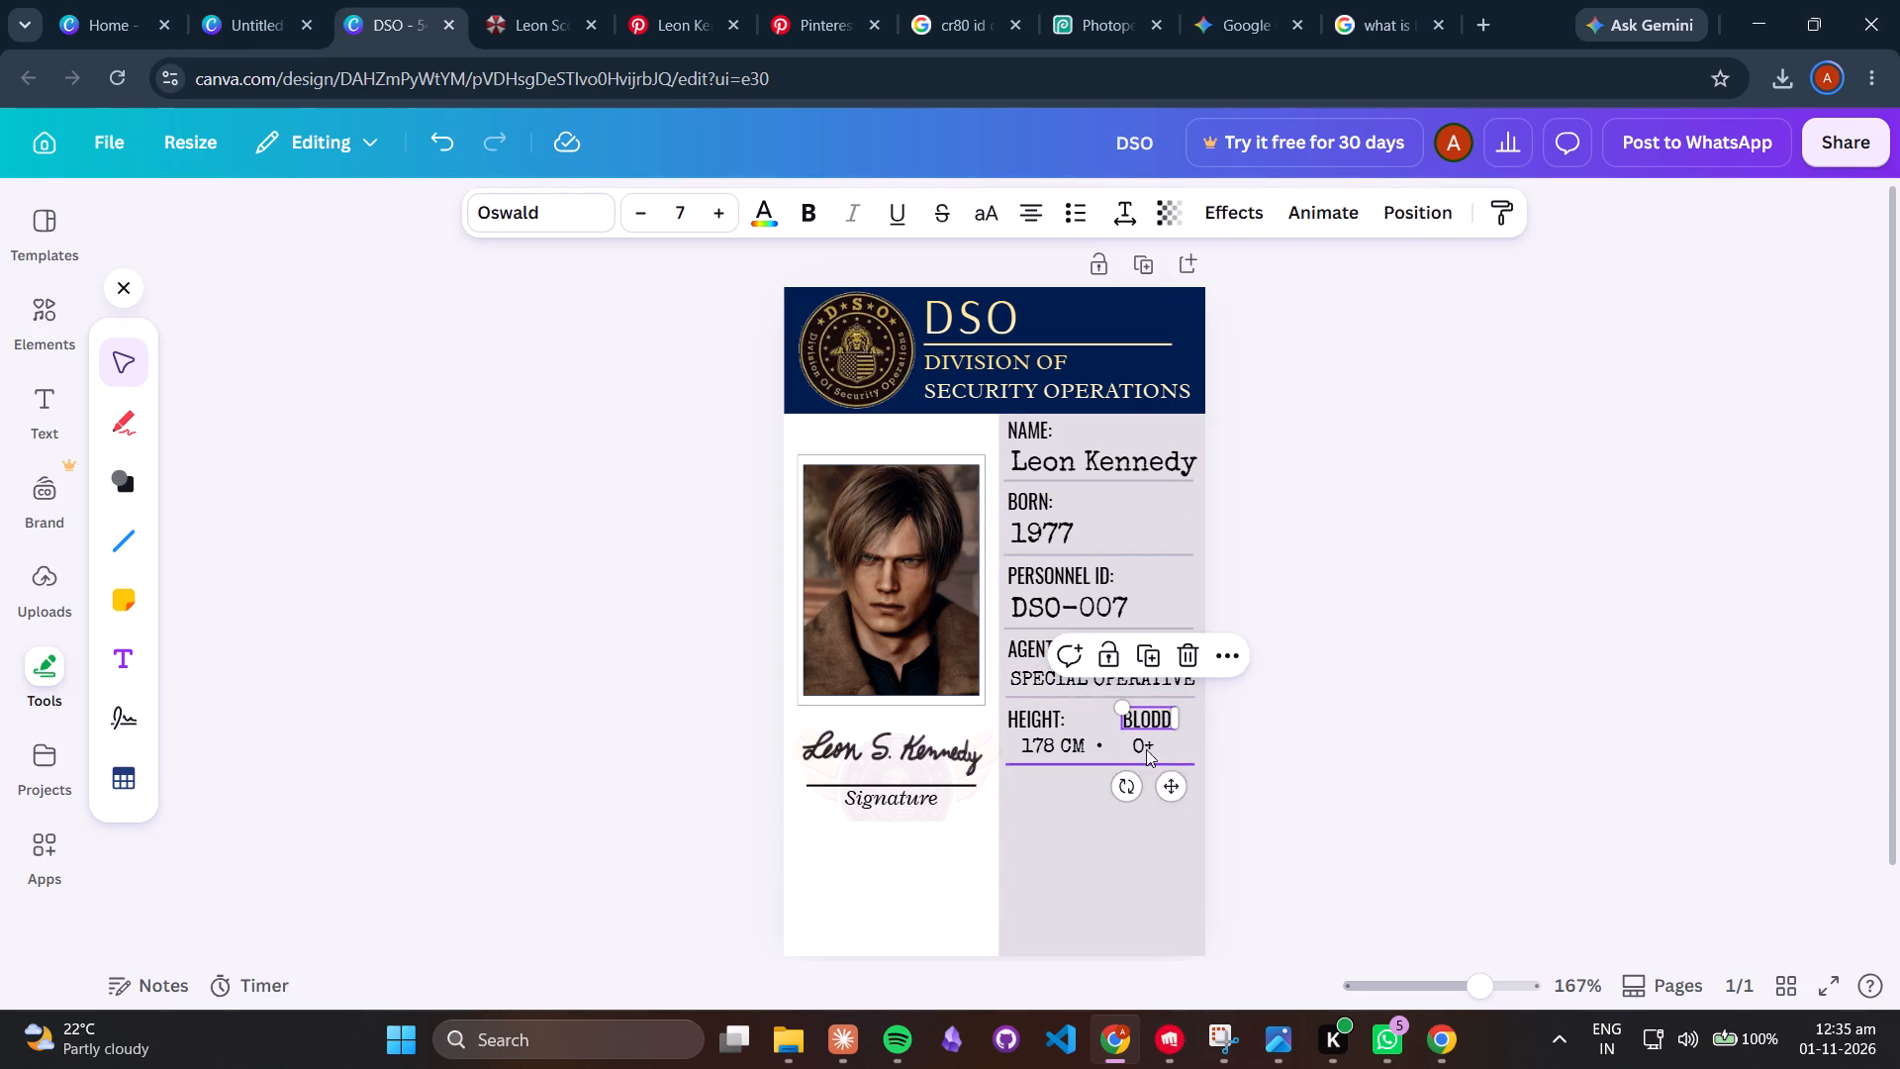
{"action": "left_click", "coordinate": [1142, 742]}
{"action": "left_click", "coordinate": [1167, 812]}
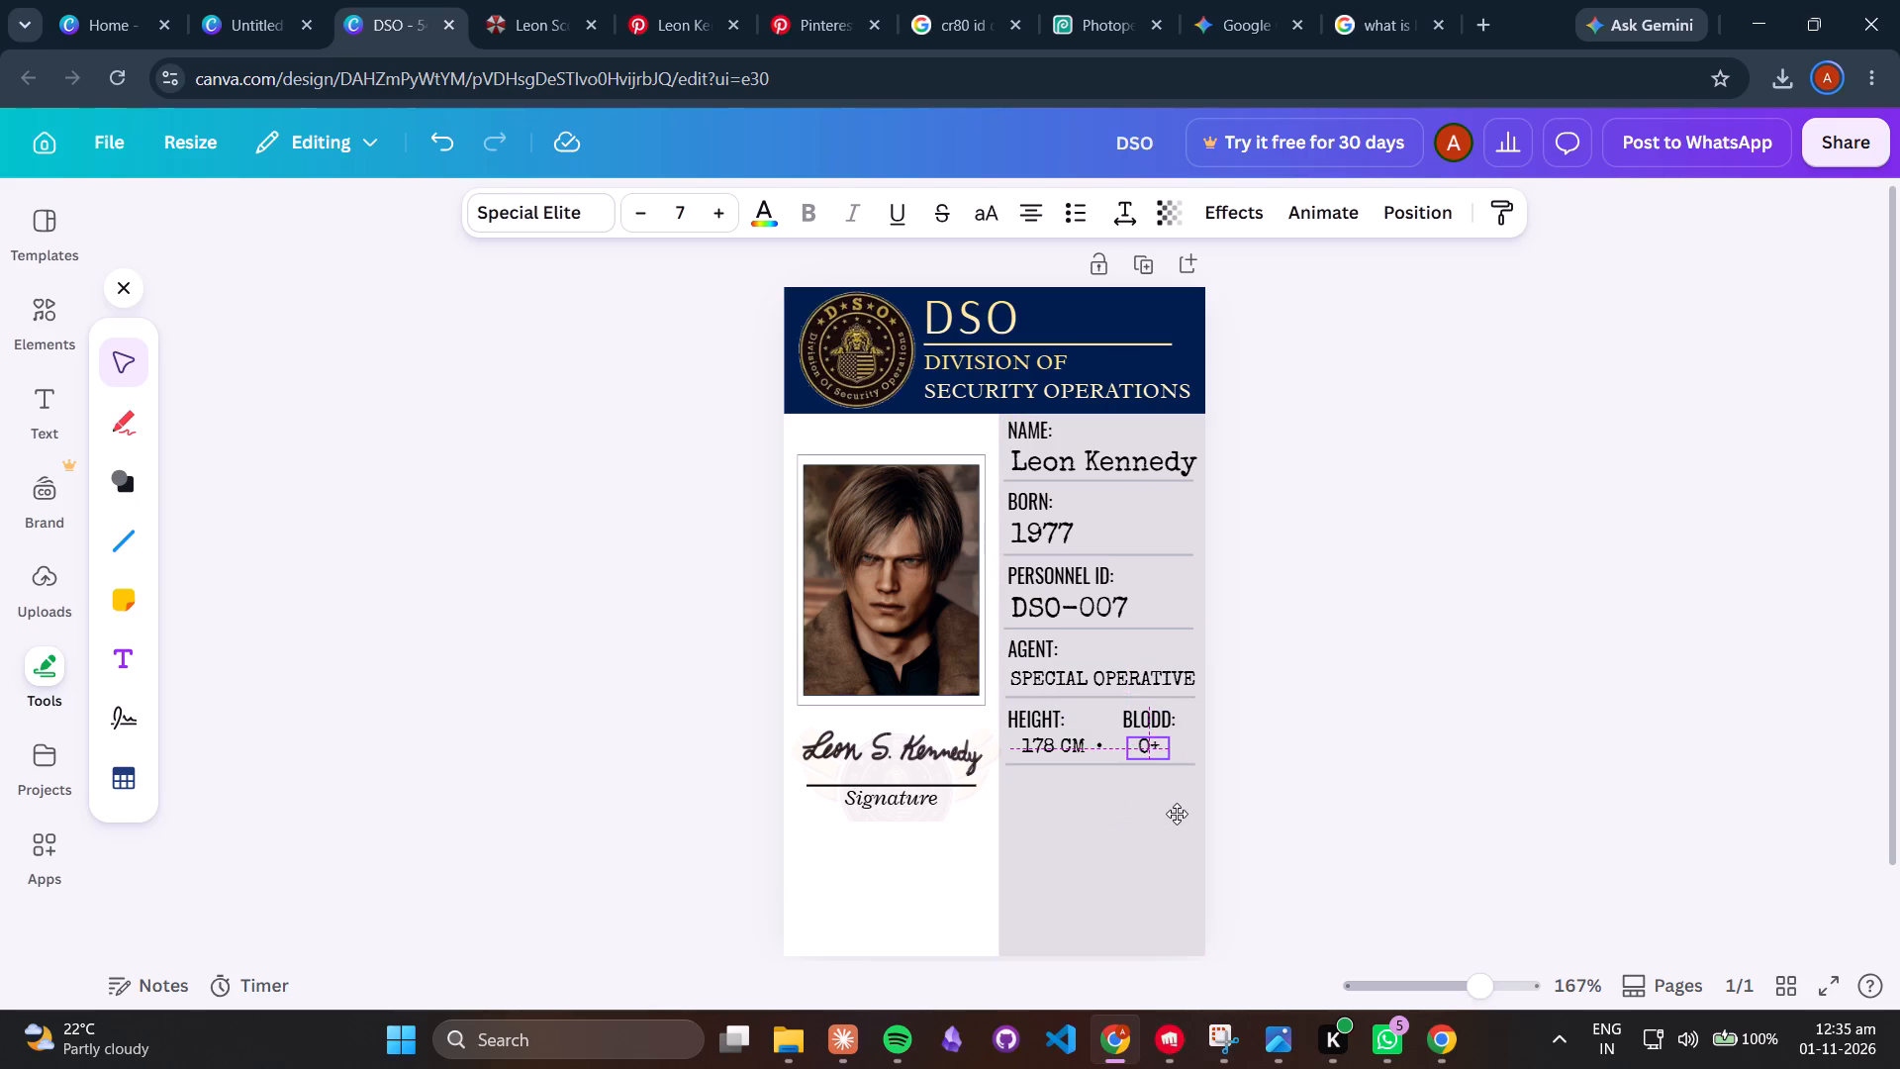
{"action": "left_click", "coordinate": [1293, 793]}
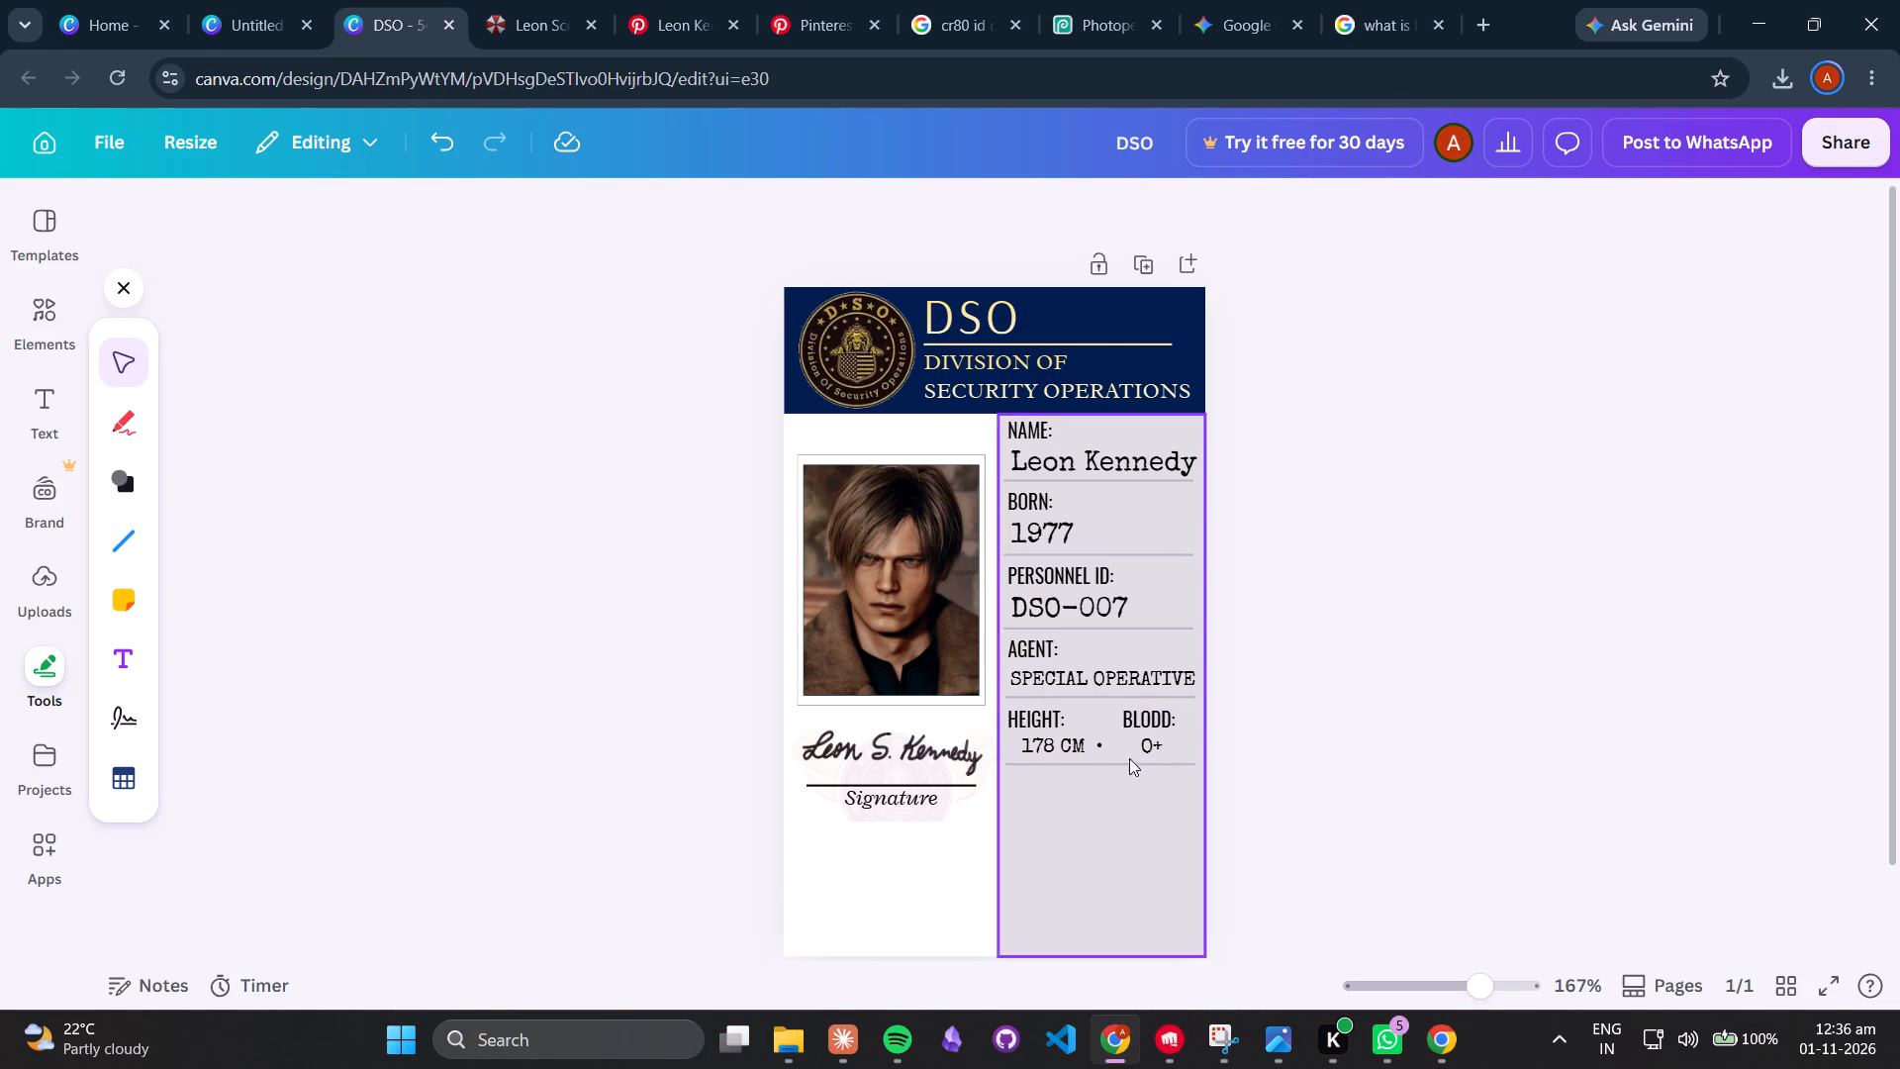
Delete the bullet and the extra spaces after 178 CM in the height value.
{"action": "left_click", "coordinate": [1100, 744]}
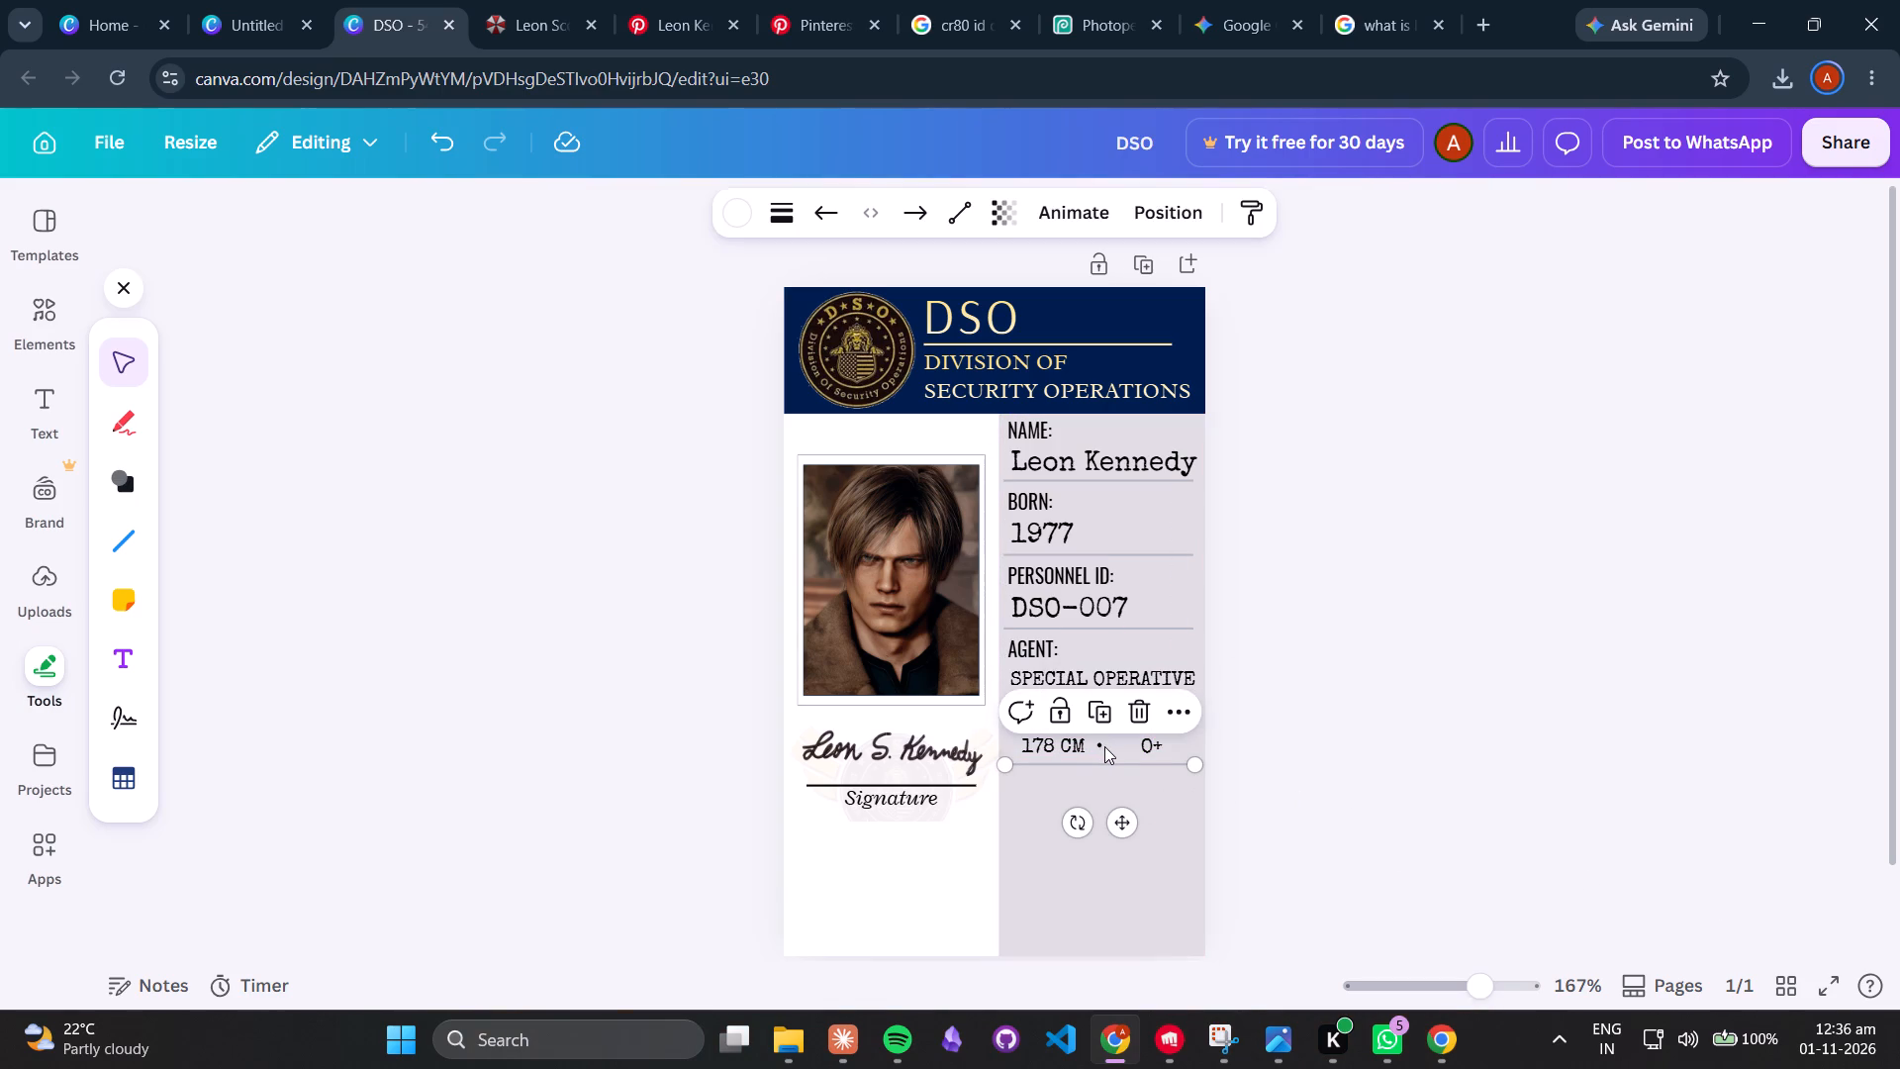
{"action": "left_click", "coordinate": [1099, 745]}
{"action": "left_click", "coordinate": [1098, 741]}
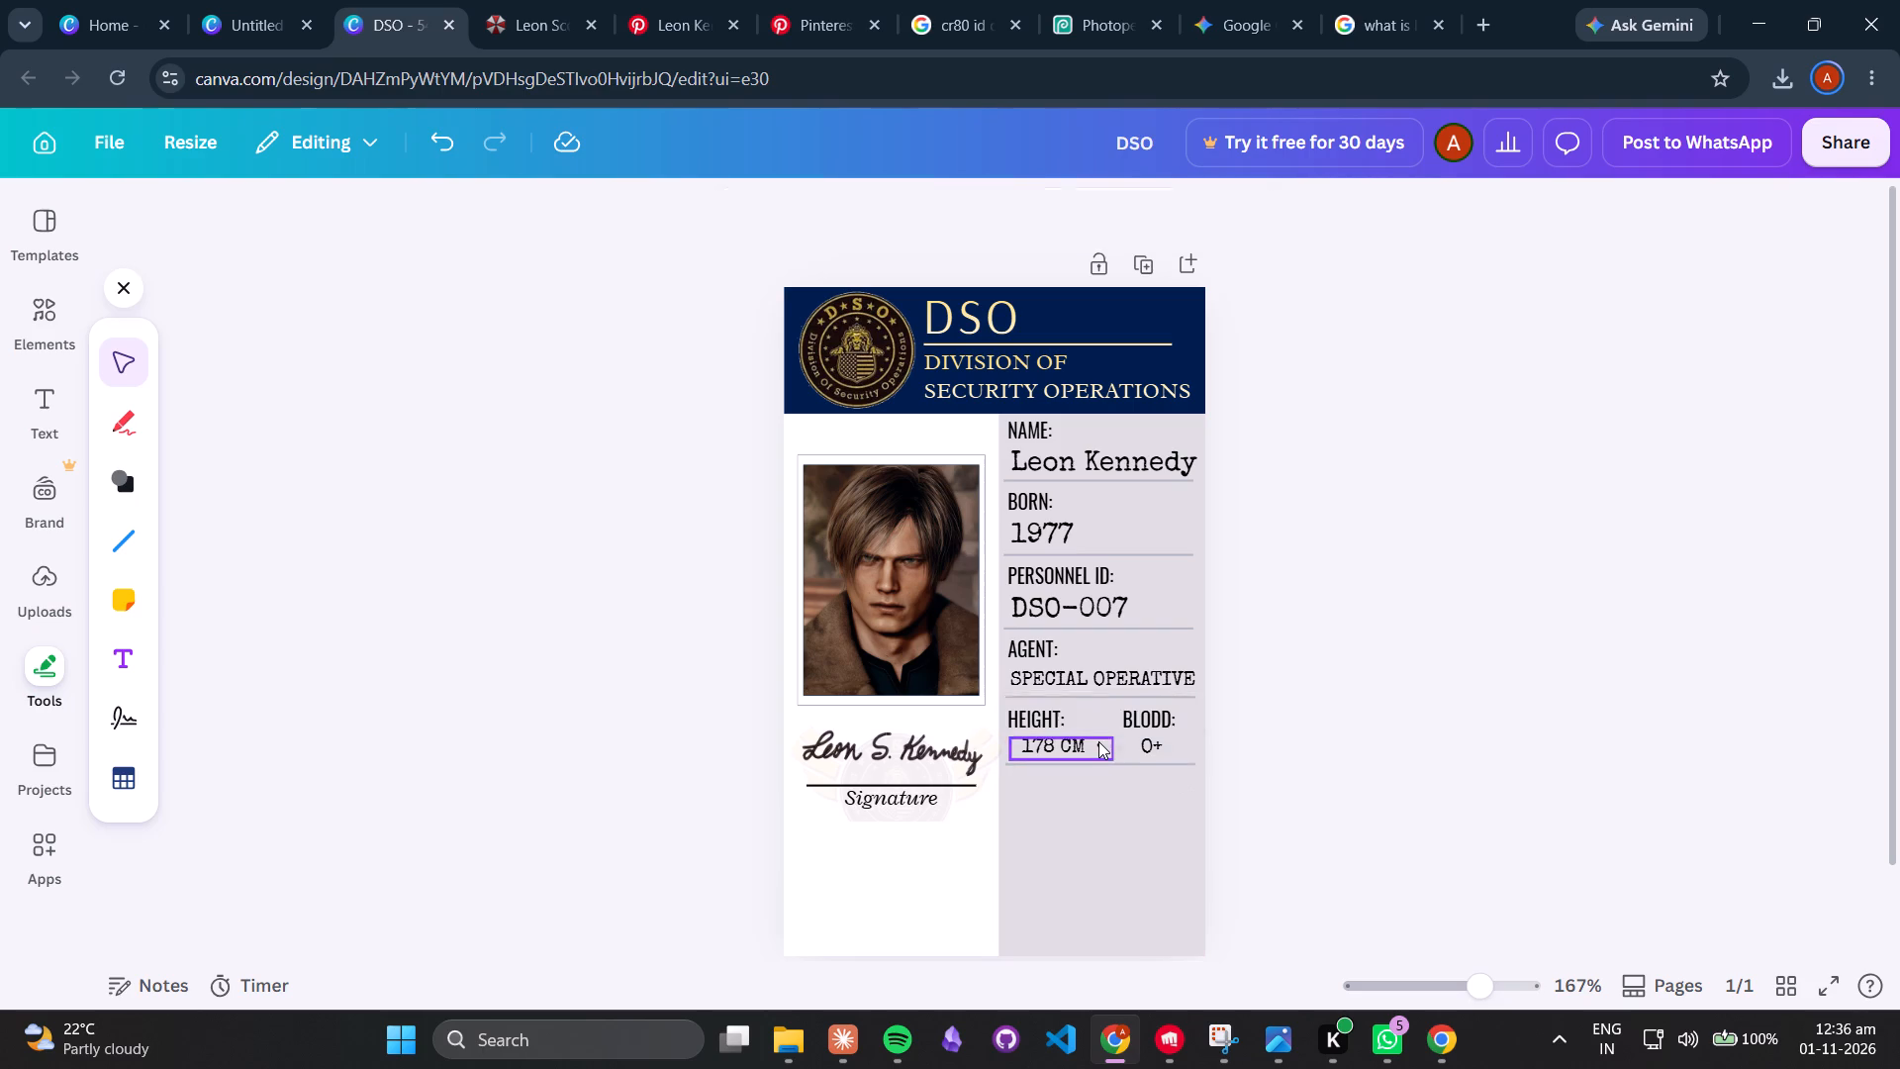
{"action": "left_click", "coordinate": [1102, 745]}
{"action": "left_click", "coordinate": [1102, 745]}
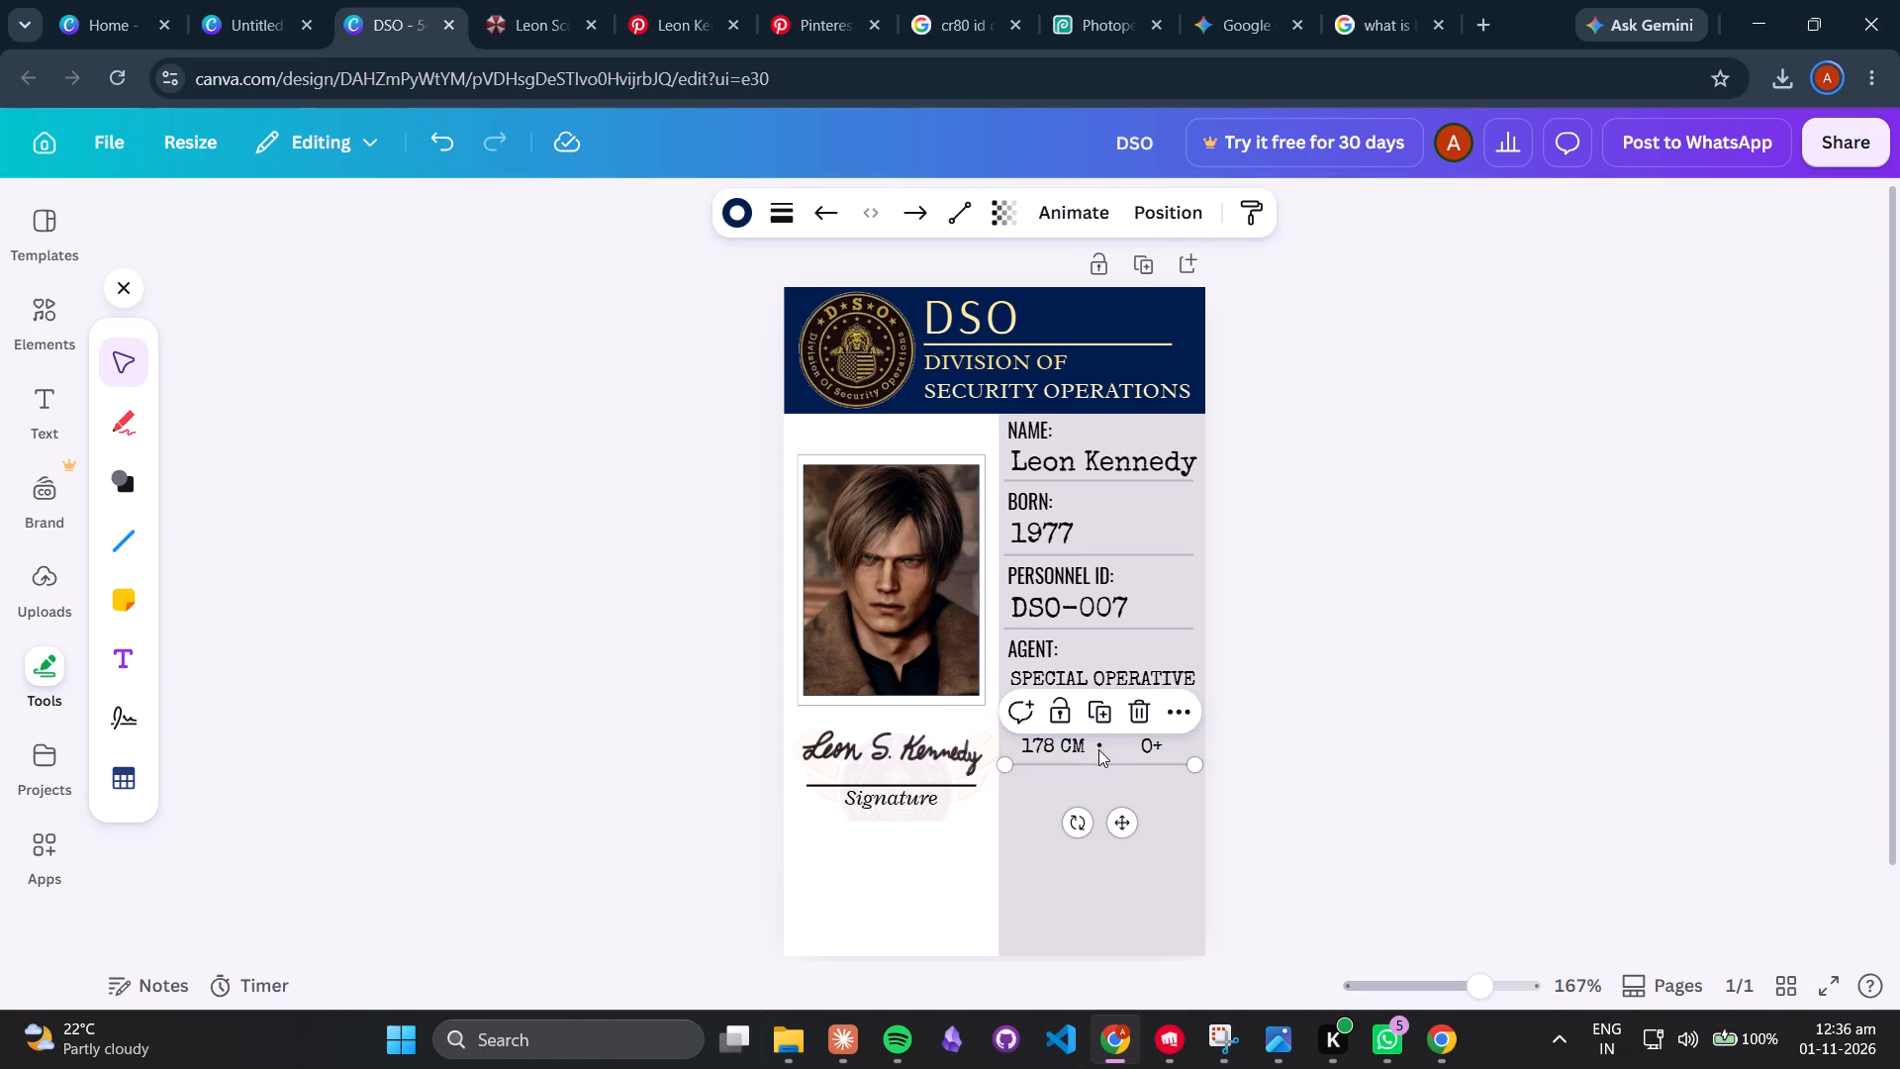
{"action": "left_click", "coordinate": [1097, 746]}
{"action": "left_click", "coordinate": [1077, 738]}
{"action": "left_click", "coordinate": [1084, 740]}
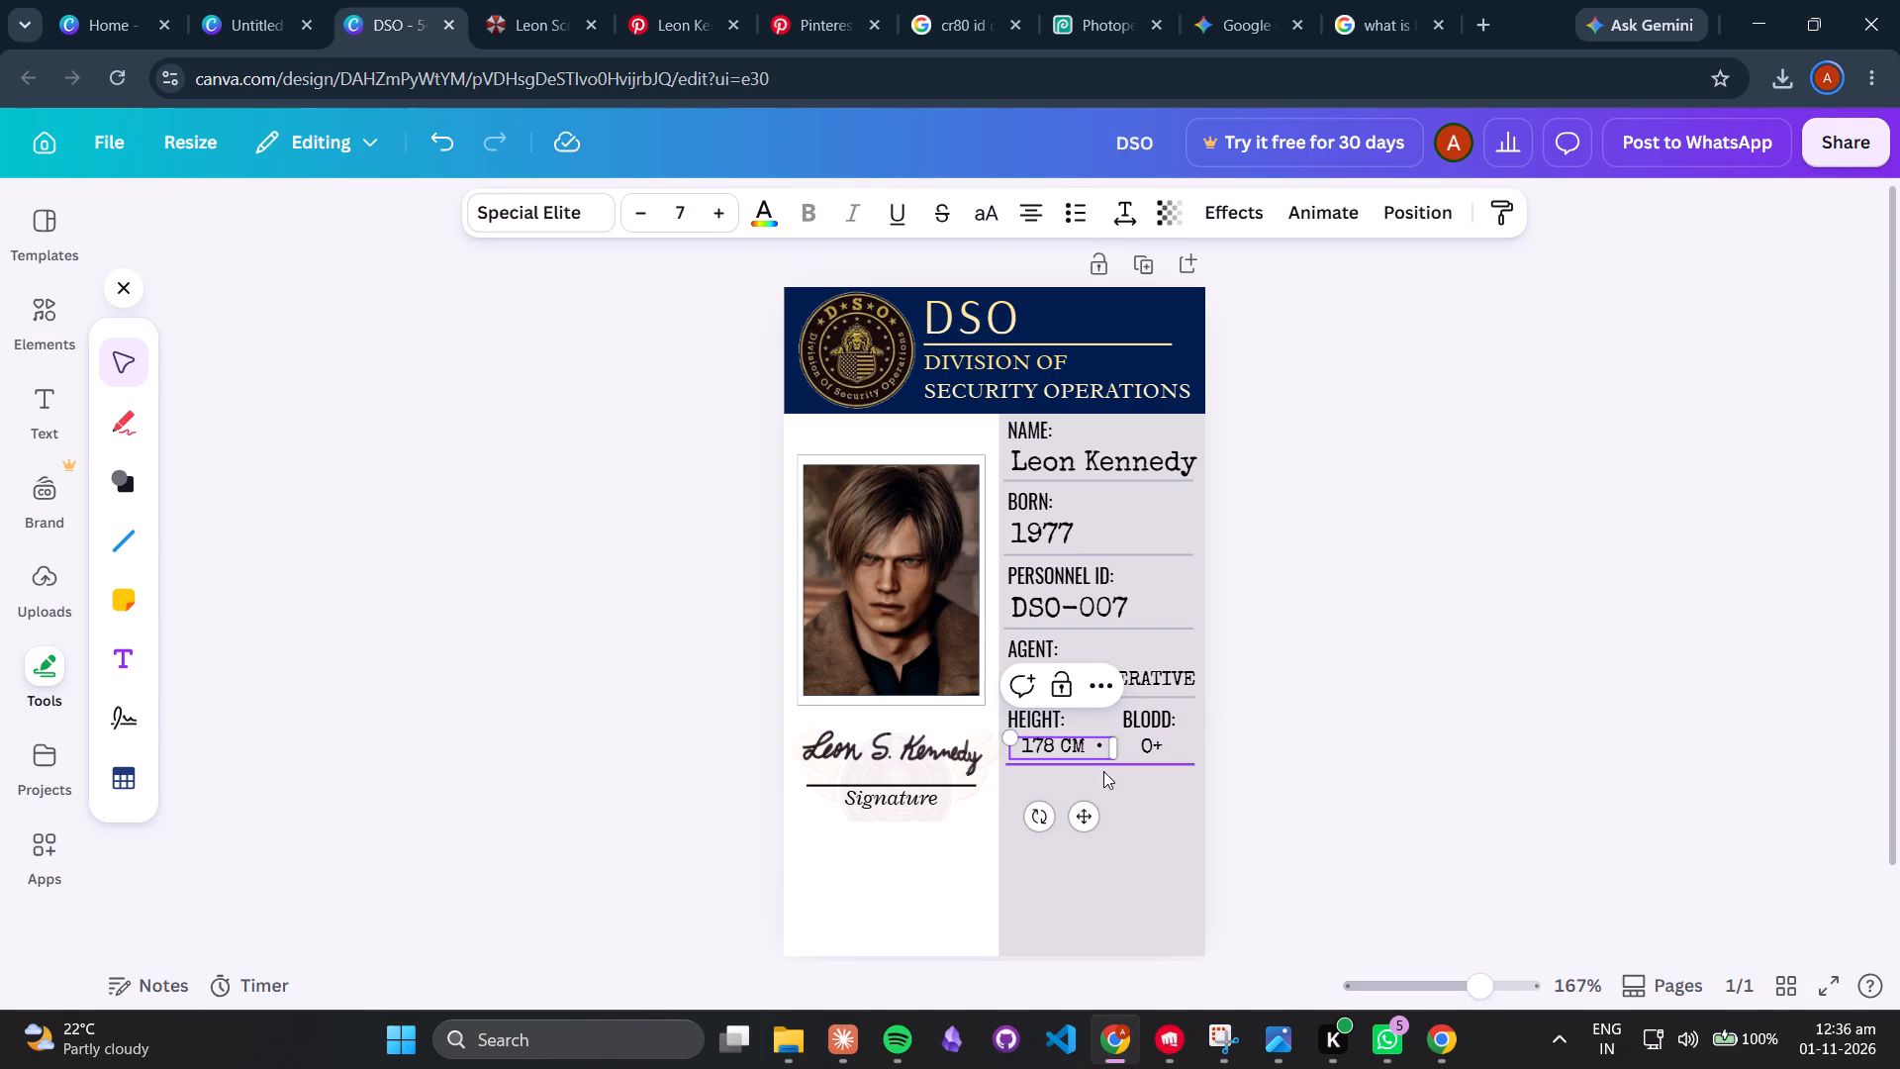
{"action": "key", "text": "Right"}
{"action": "key", "text": "Right"}
{"action": "key", "text": "Right"}
{"action": "key", "text": "BackSpace"}
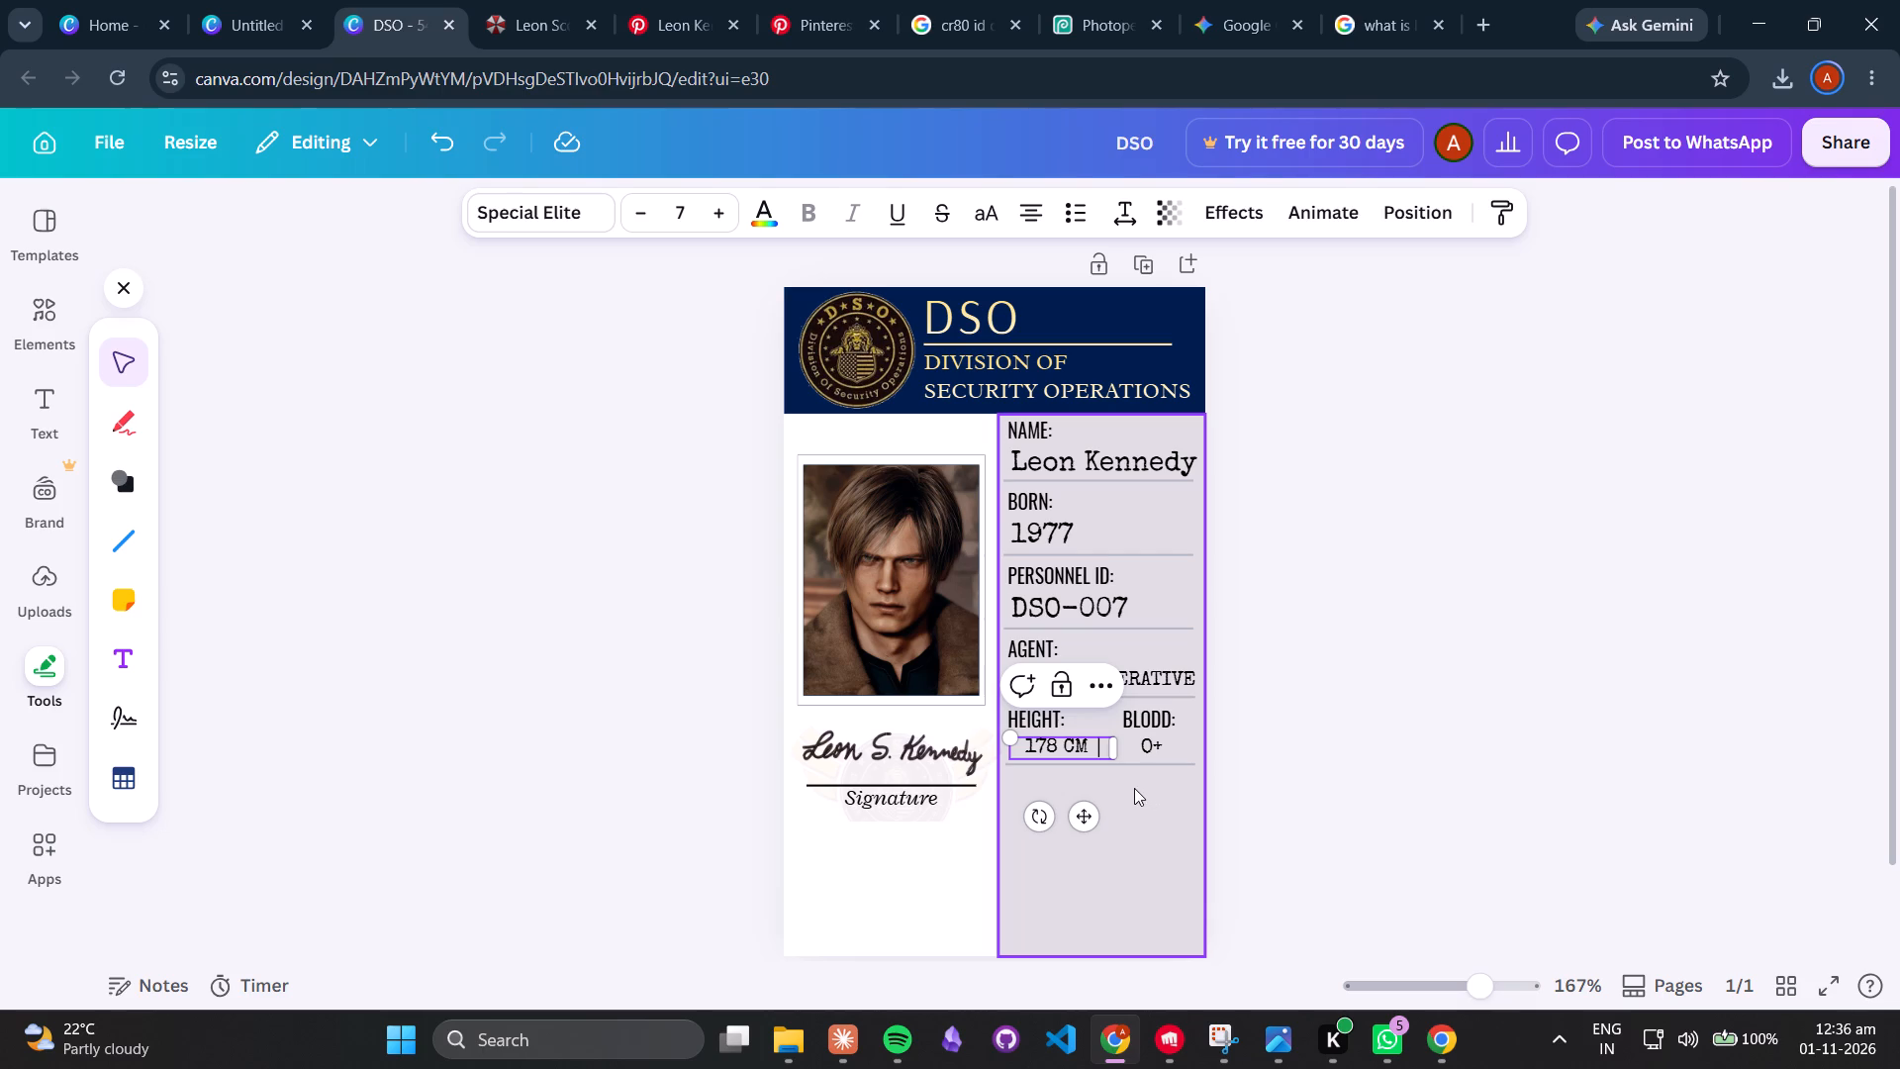
{"action": "key", "text": "Right"}
{"action": "key", "text": "BackSpace"}
{"action": "key", "text": "BackSpace"}
{"action": "left_click", "coordinate": [1232, 770]}
Narrow the 178 CM text box and reposition it beneath the HEIGHT: label.
{"action": "left_click", "coordinate": [1064, 742]}
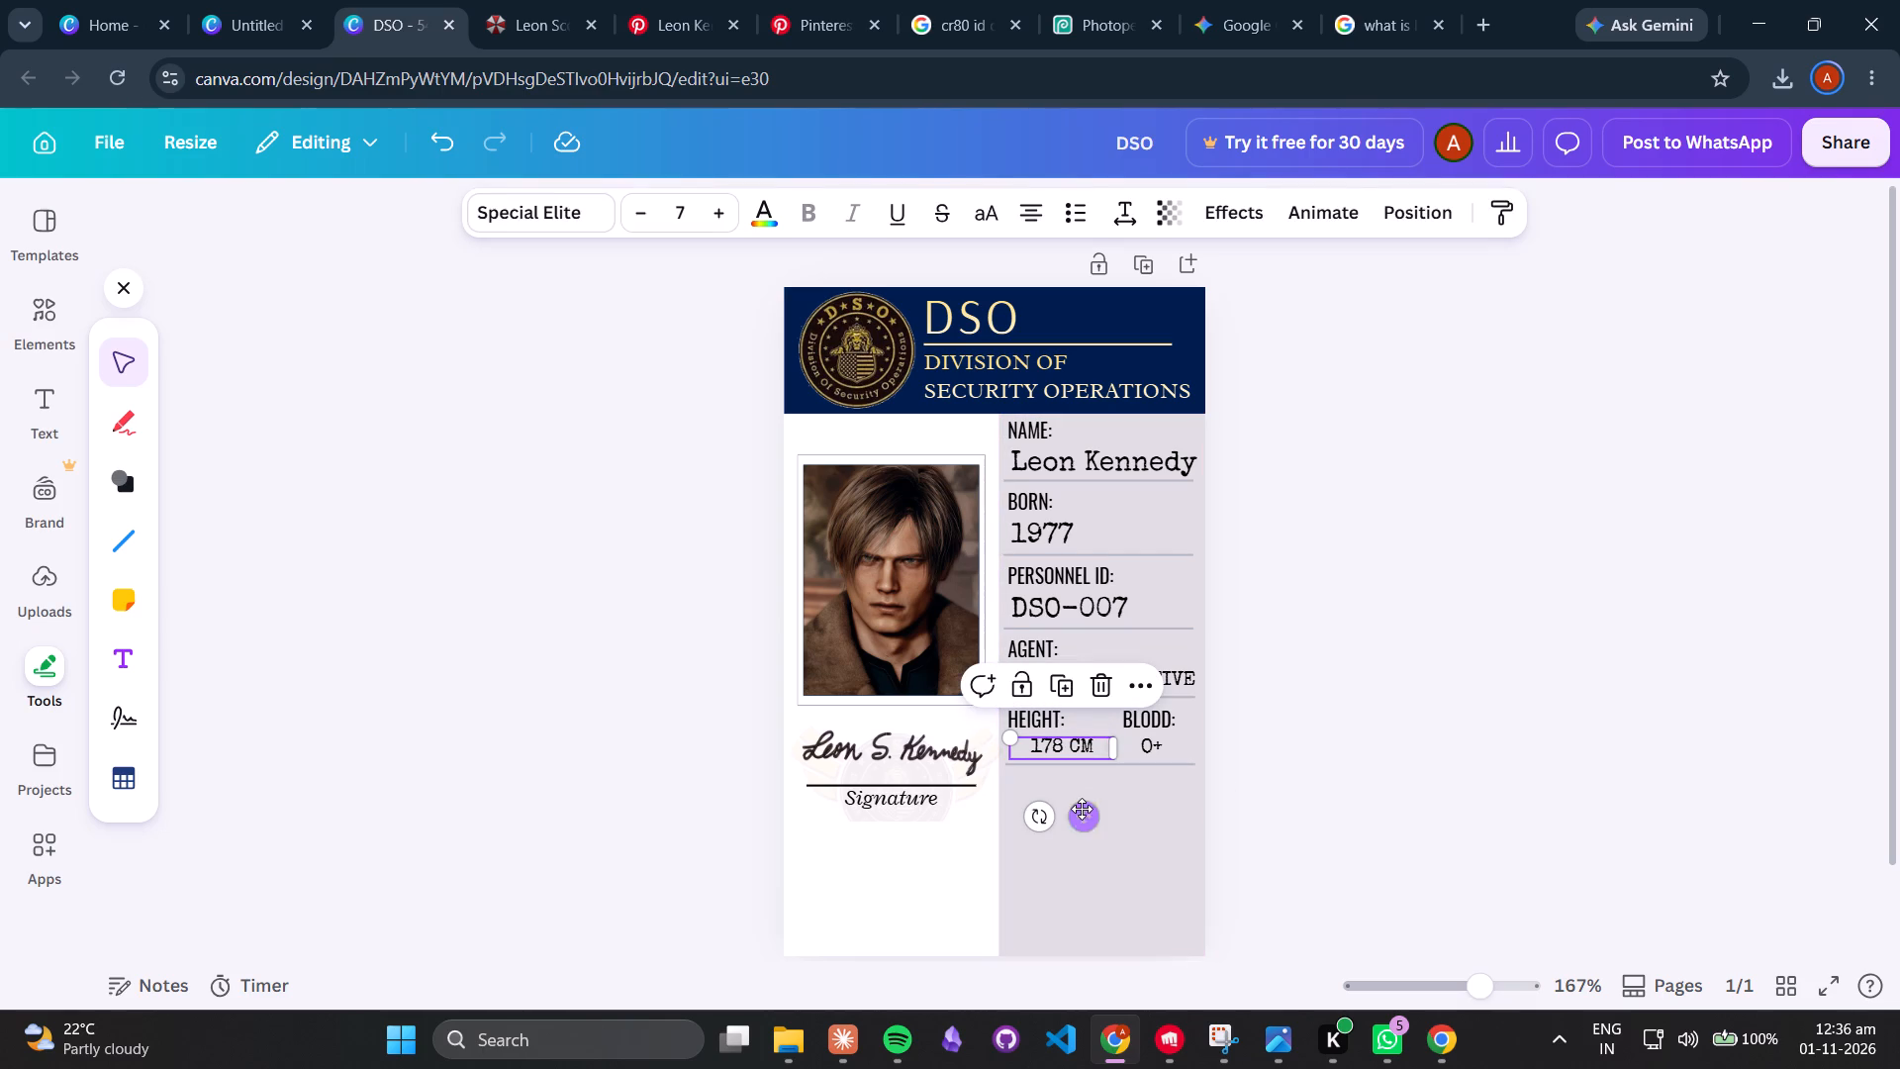
{"action": "left_click_drag", "start_coordinate": [1083, 810], "coordinate": [1073, 808]}
{"action": "left_click_drag", "start_coordinate": [1104, 745], "coordinate": [1090, 750]}
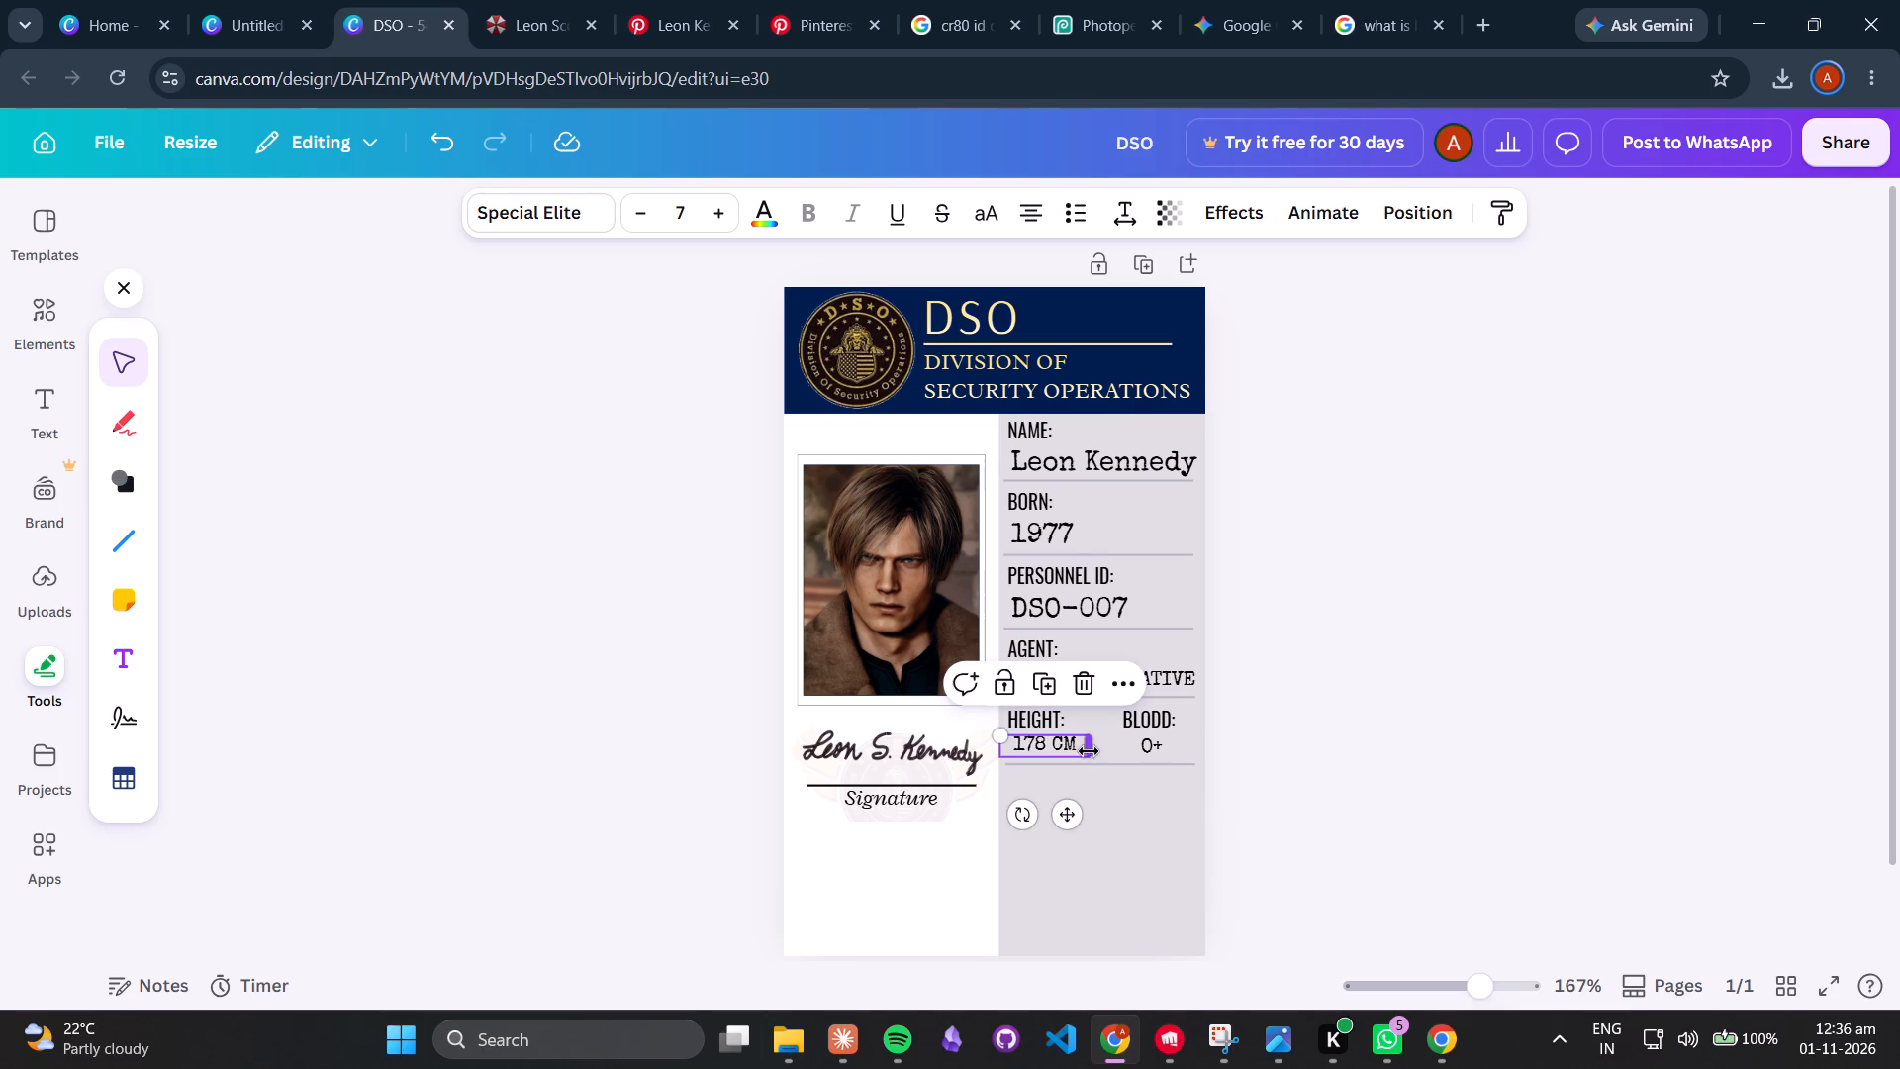
{"action": "left_click", "coordinate": [1066, 810]}
{"action": "left_click", "coordinate": [1322, 811]}
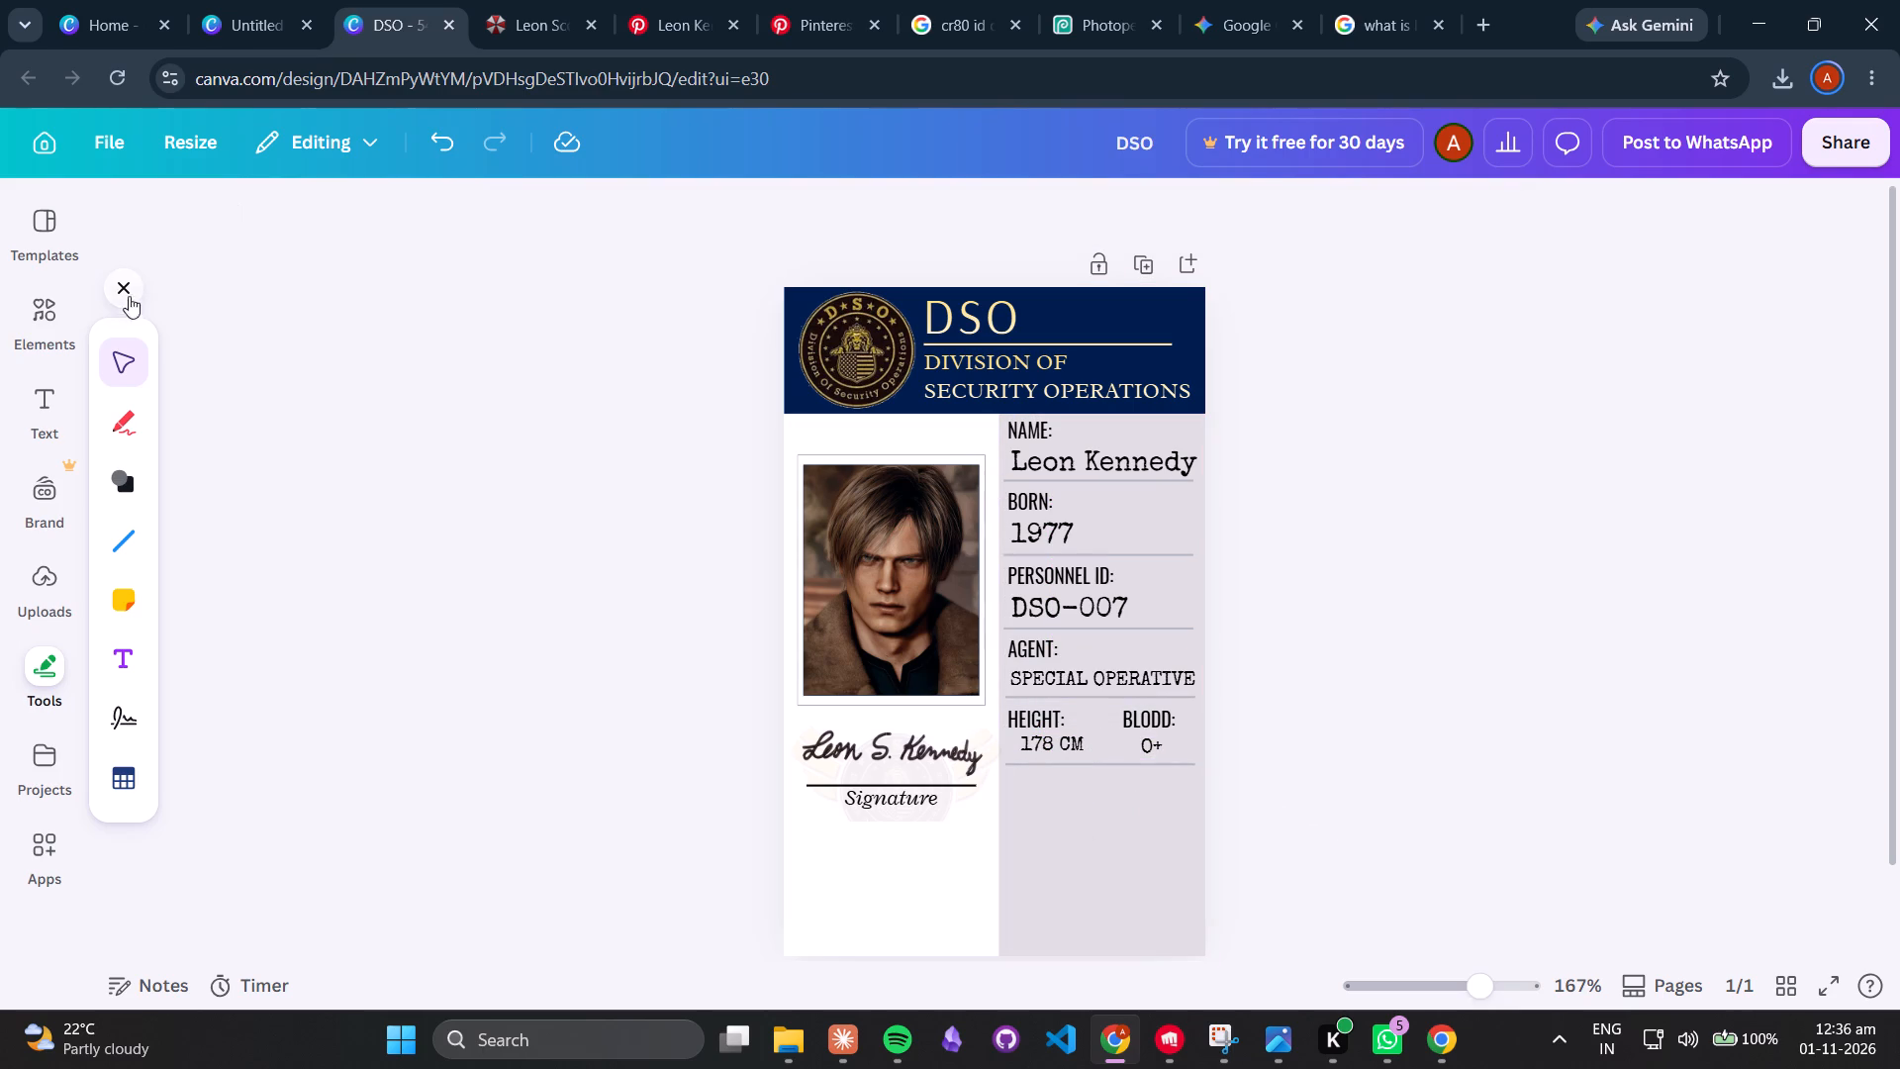
Check the field layout of the reference Leon Kennedy ID card on Pinterest, and return to the DSO design.
{"action": "left_click", "coordinate": [59, 408]}
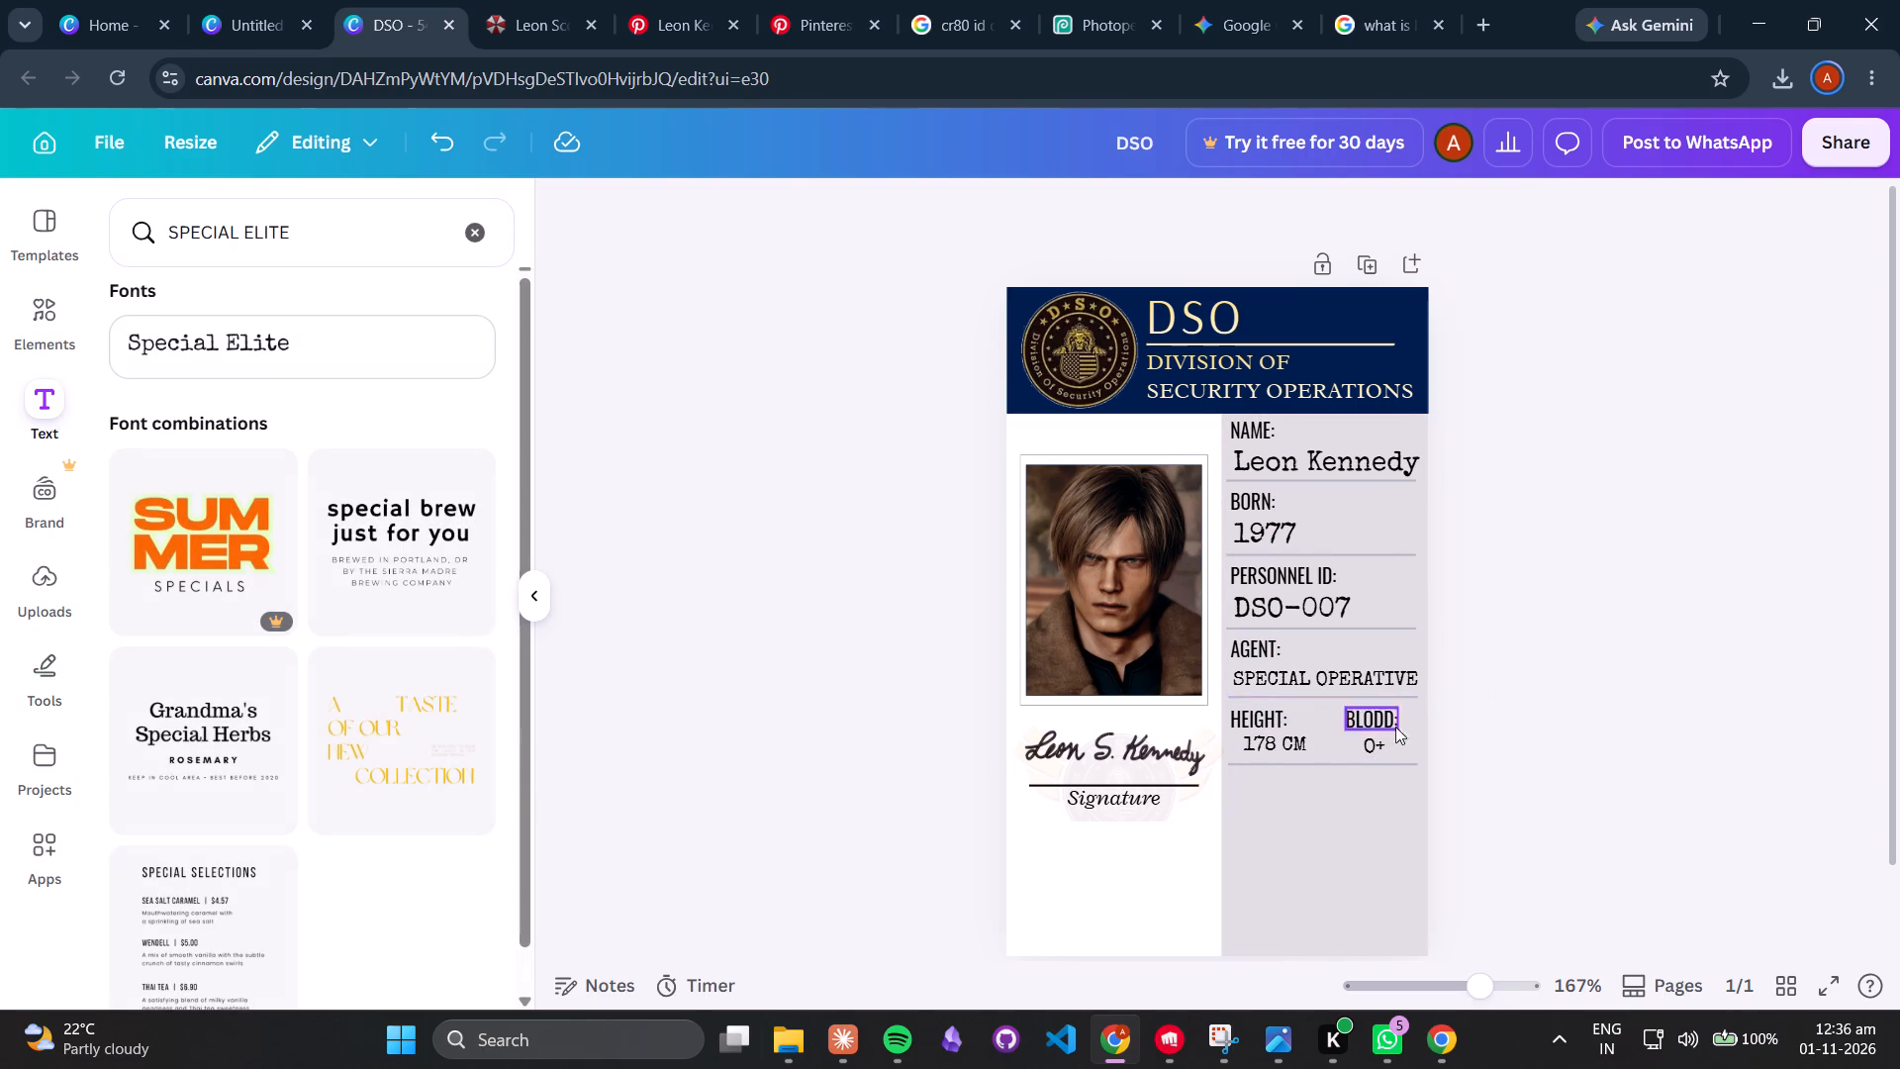
{"action": "left_click", "coordinate": [699, 13]}
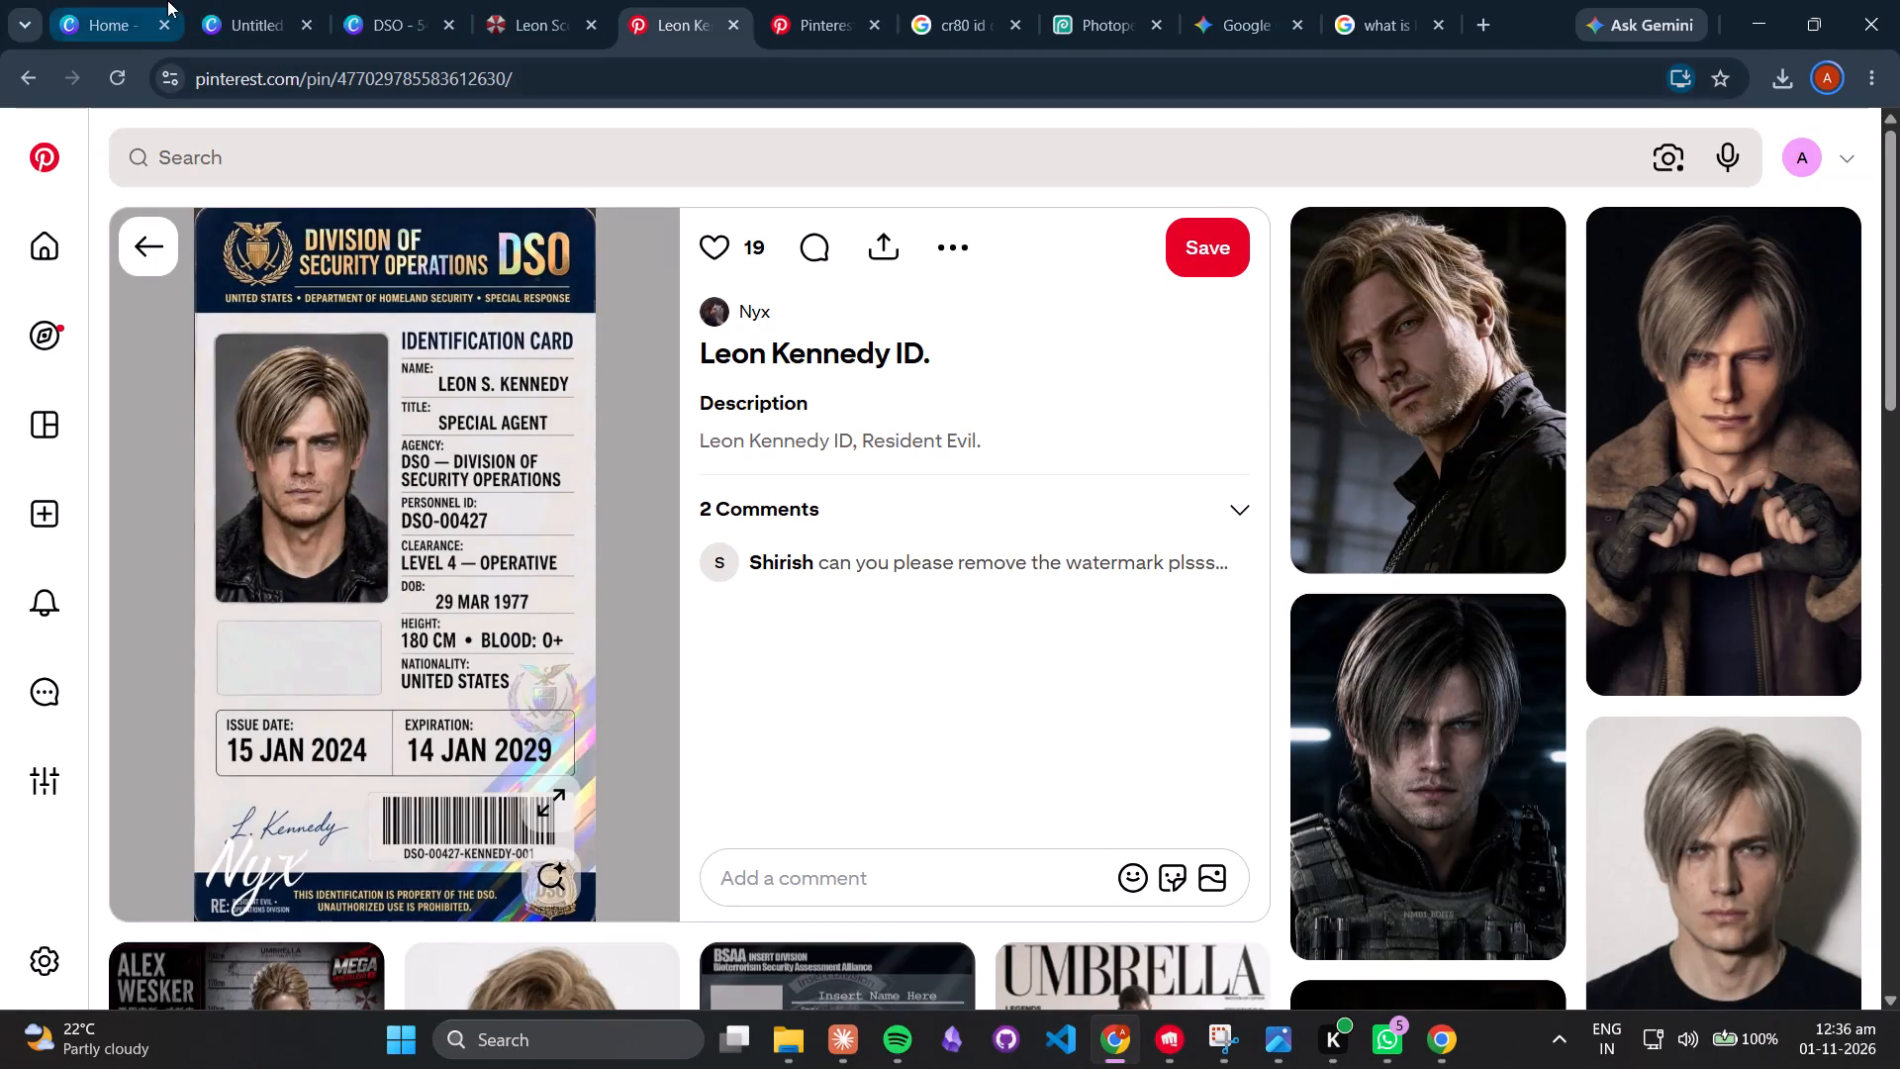
{"action": "left_click", "coordinate": [397, 16]}
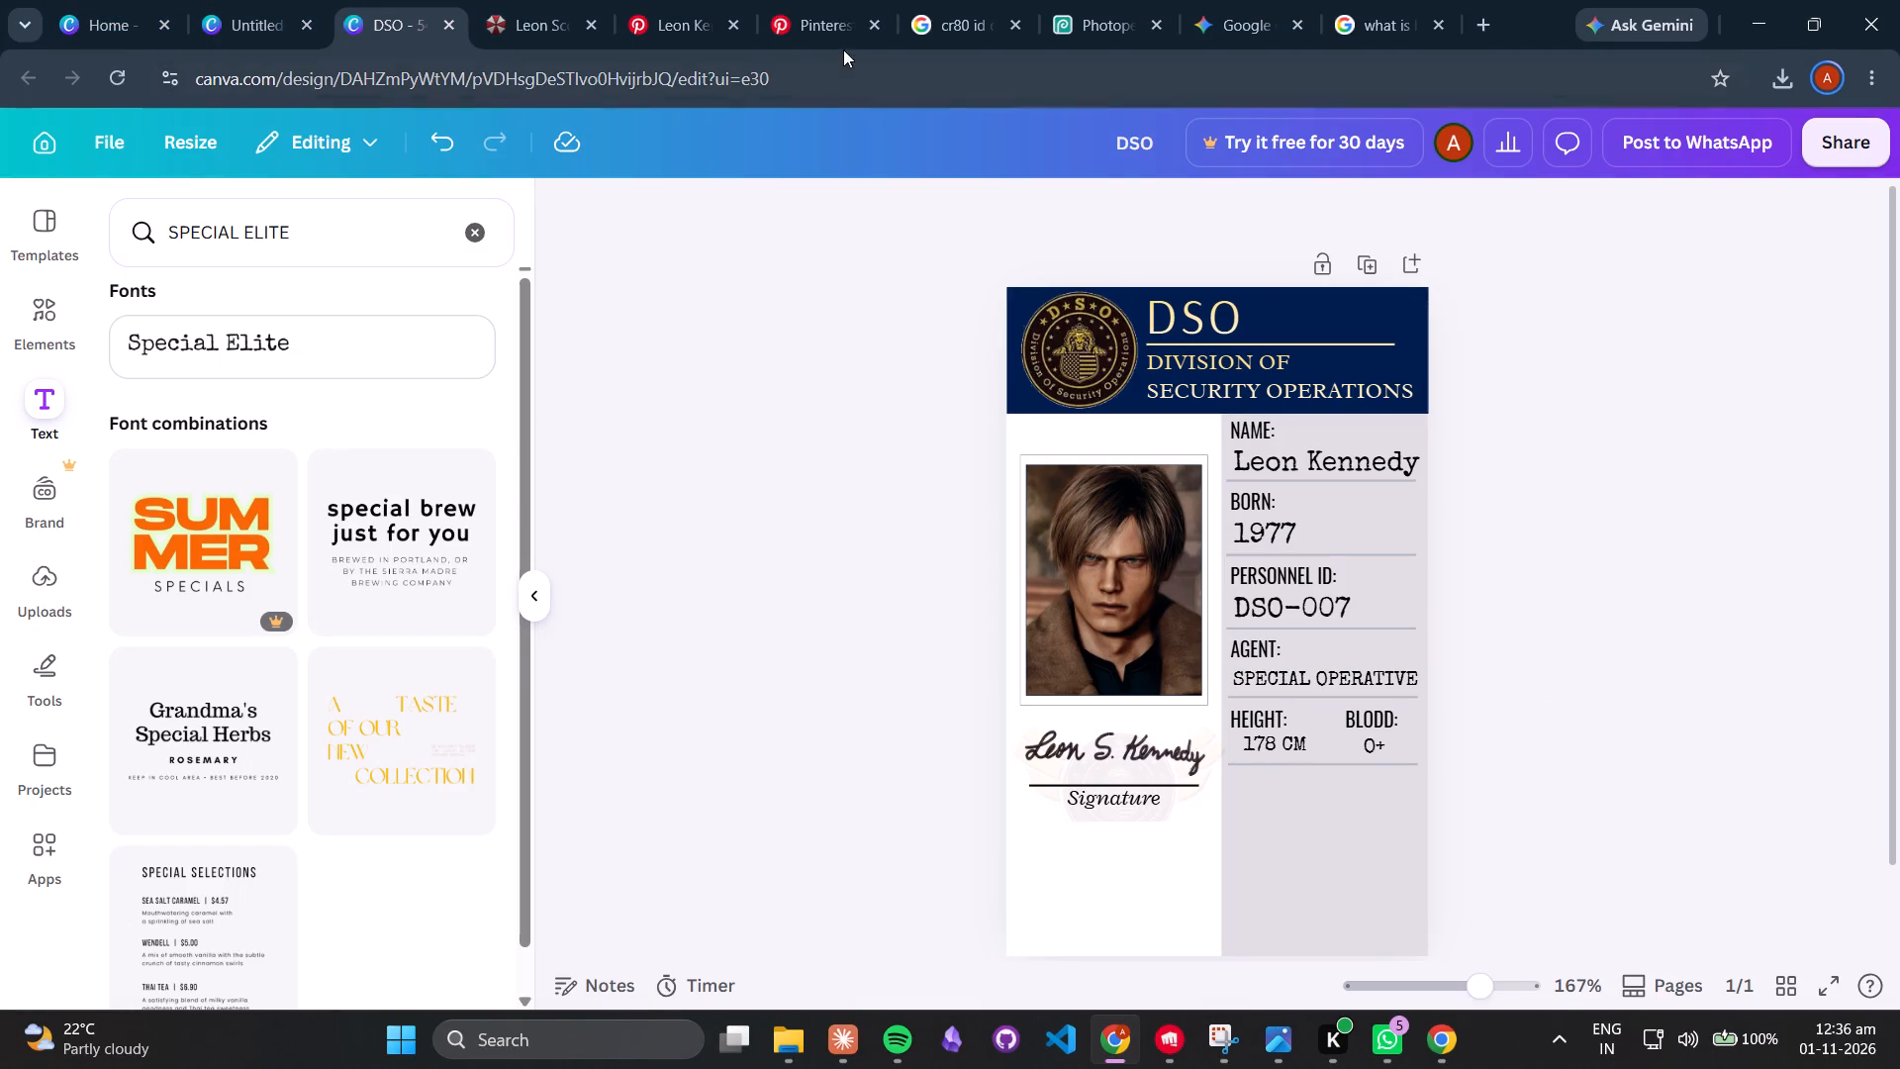
{"action": "left_click", "coordinate": [658, 9]}
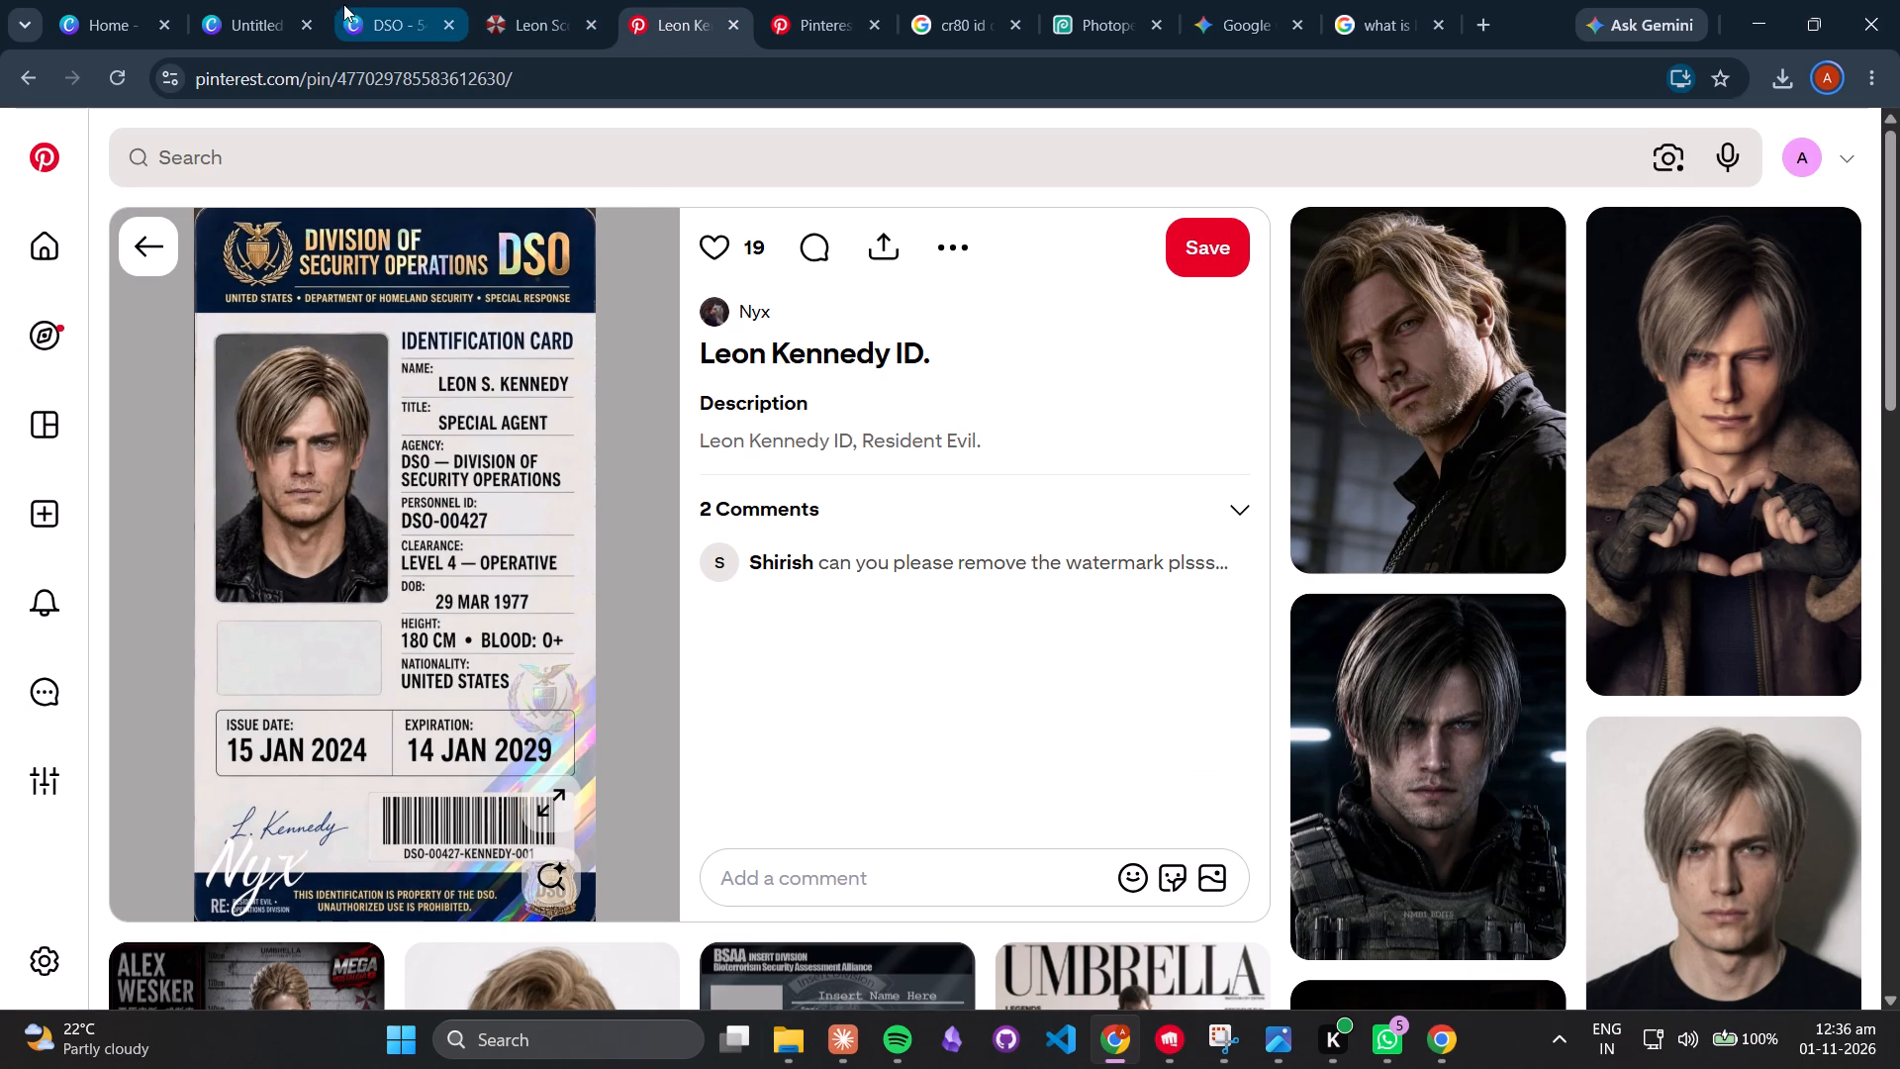
{"action": "left_click", "coordinate": [347, 4]}
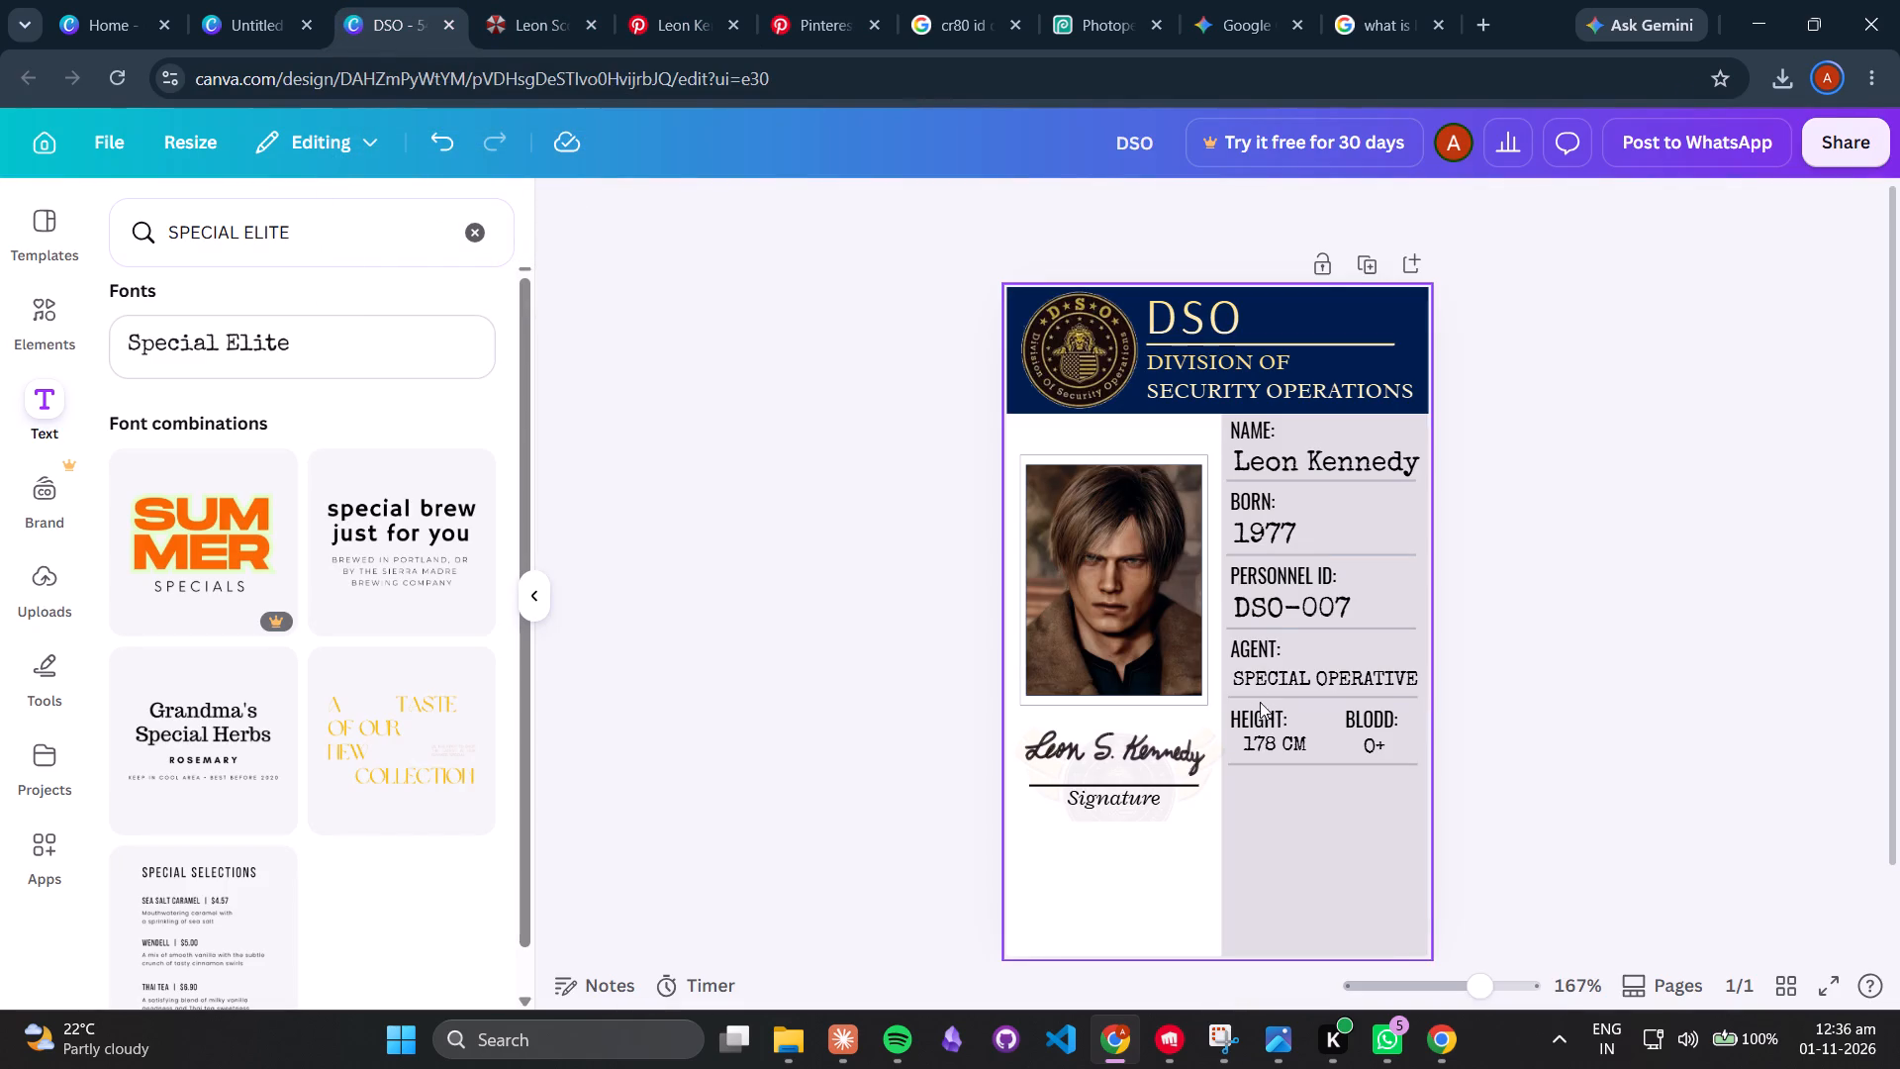
Duplicate the AGENT: label and place the copy in the empty area below the height and blood row.
{"action": "left_click", "coordinate": [1243, 635]}
{"action": "key", "text": "ctrl+c"}
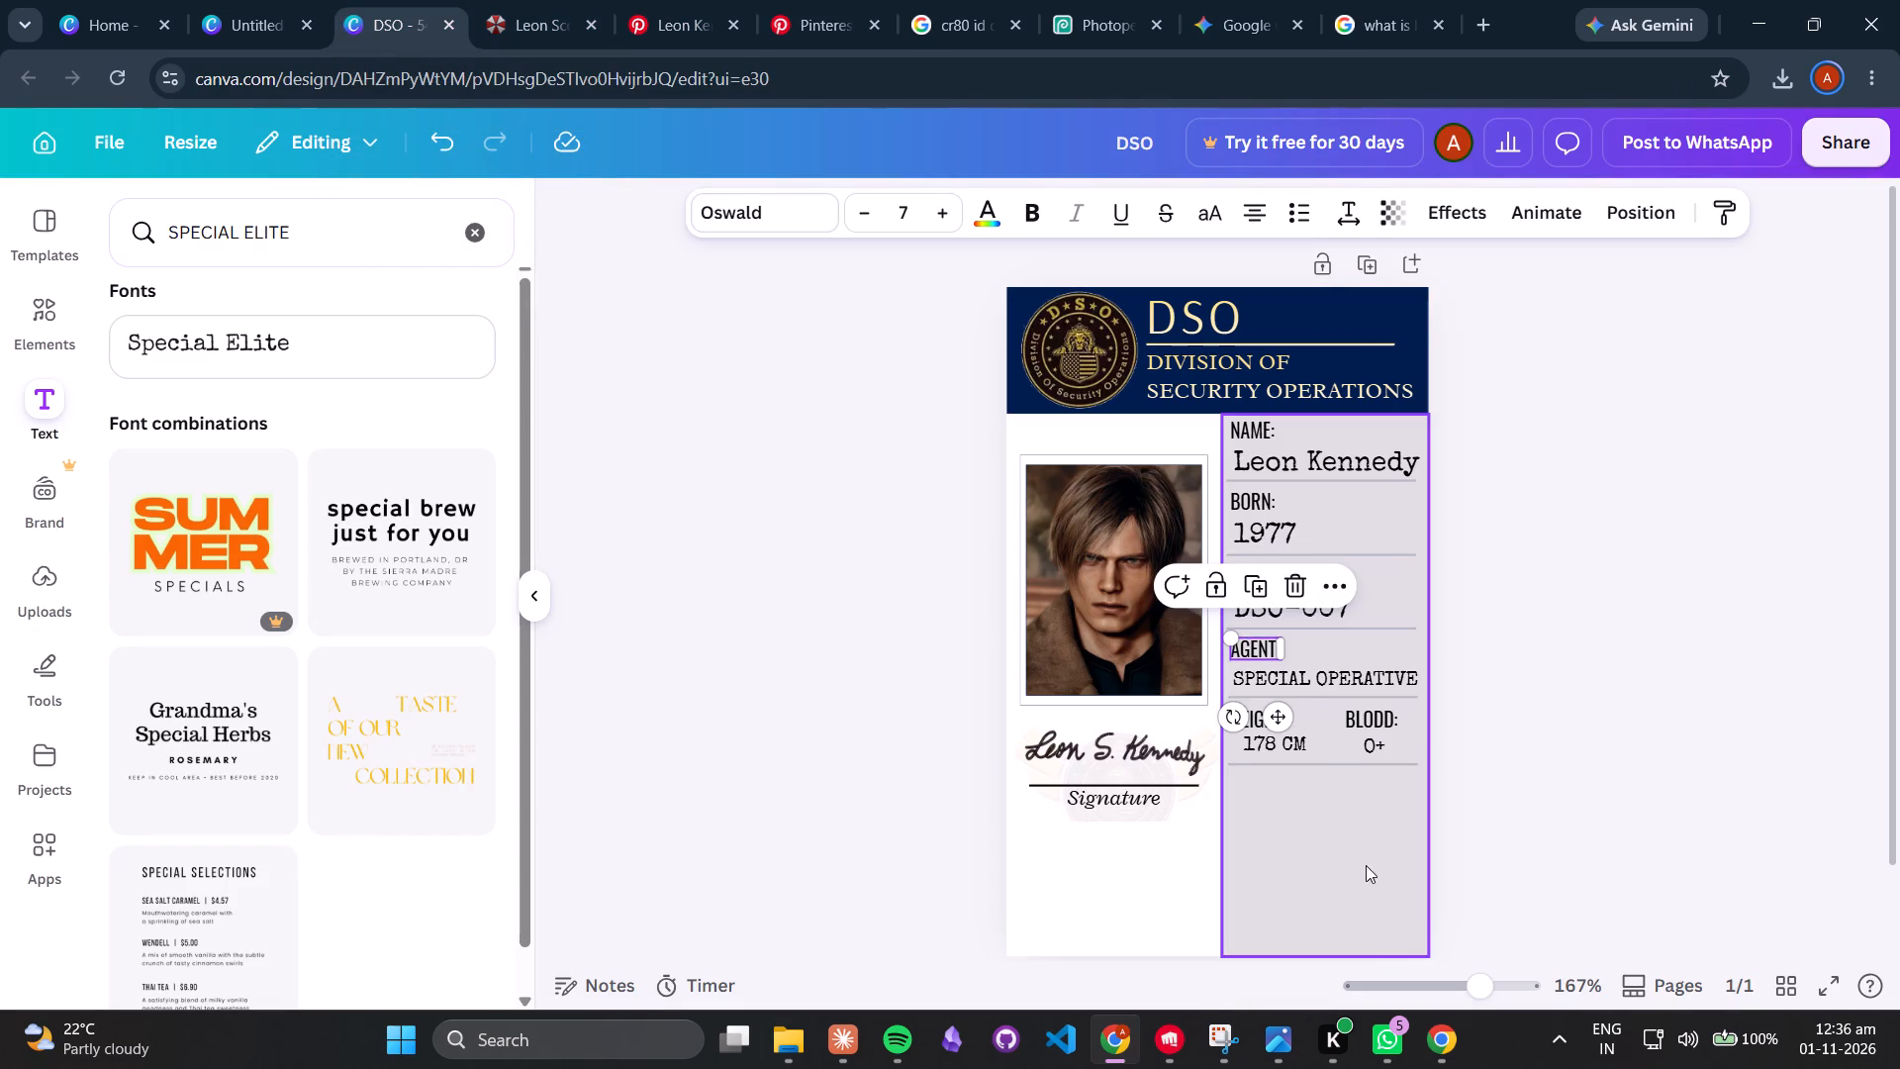
{"action": "left_click", "coordinate": [1333, 828]}
{"action": "key", "text": "ctrl+v"}
{"action": "left_click_drag", "start_coordinate": [1318, 752], "coordinate": [1318, 768]}
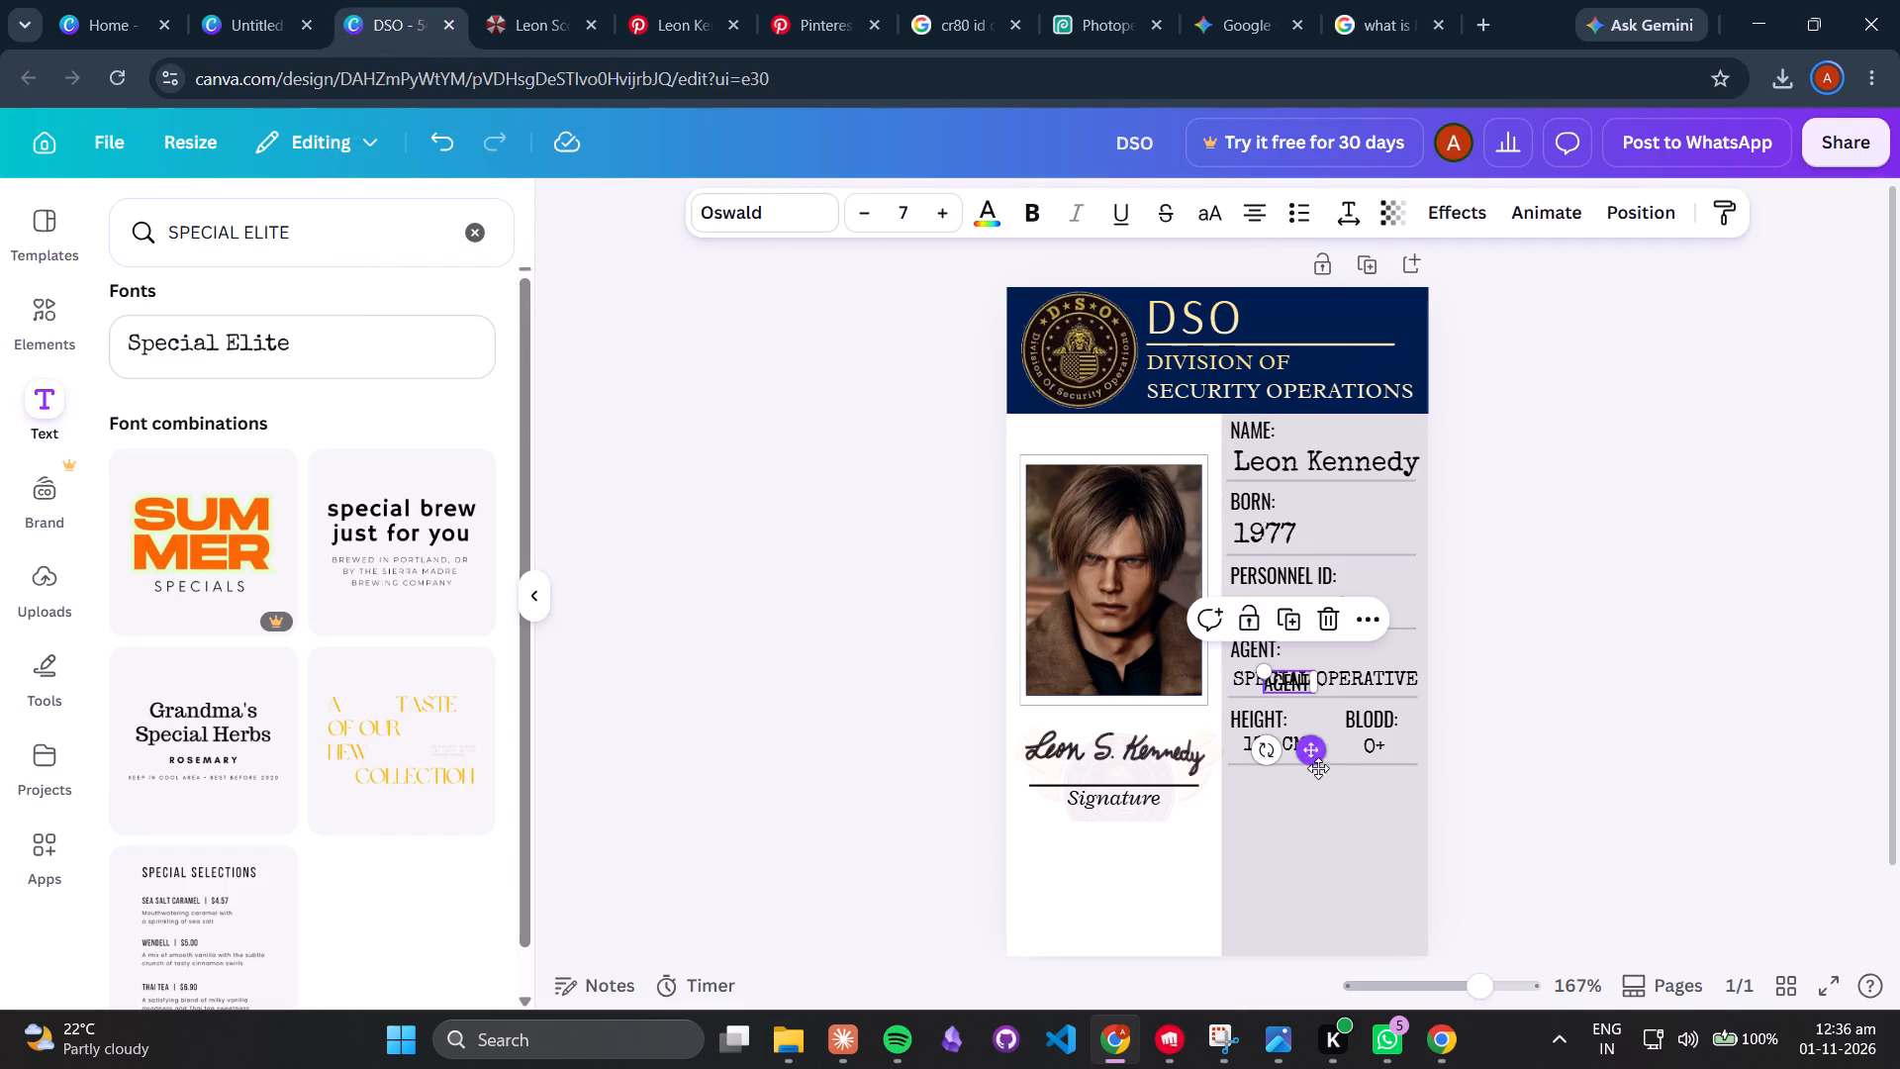
{"action": "left_click_drag", "start_coordinate": [1318, 768], "coordinate": [1335, 861]}
Change the text of the duplicated AGENT: label below the height row to NATIONALITY:.
{"action": "key", "text": "ctrl+a"}
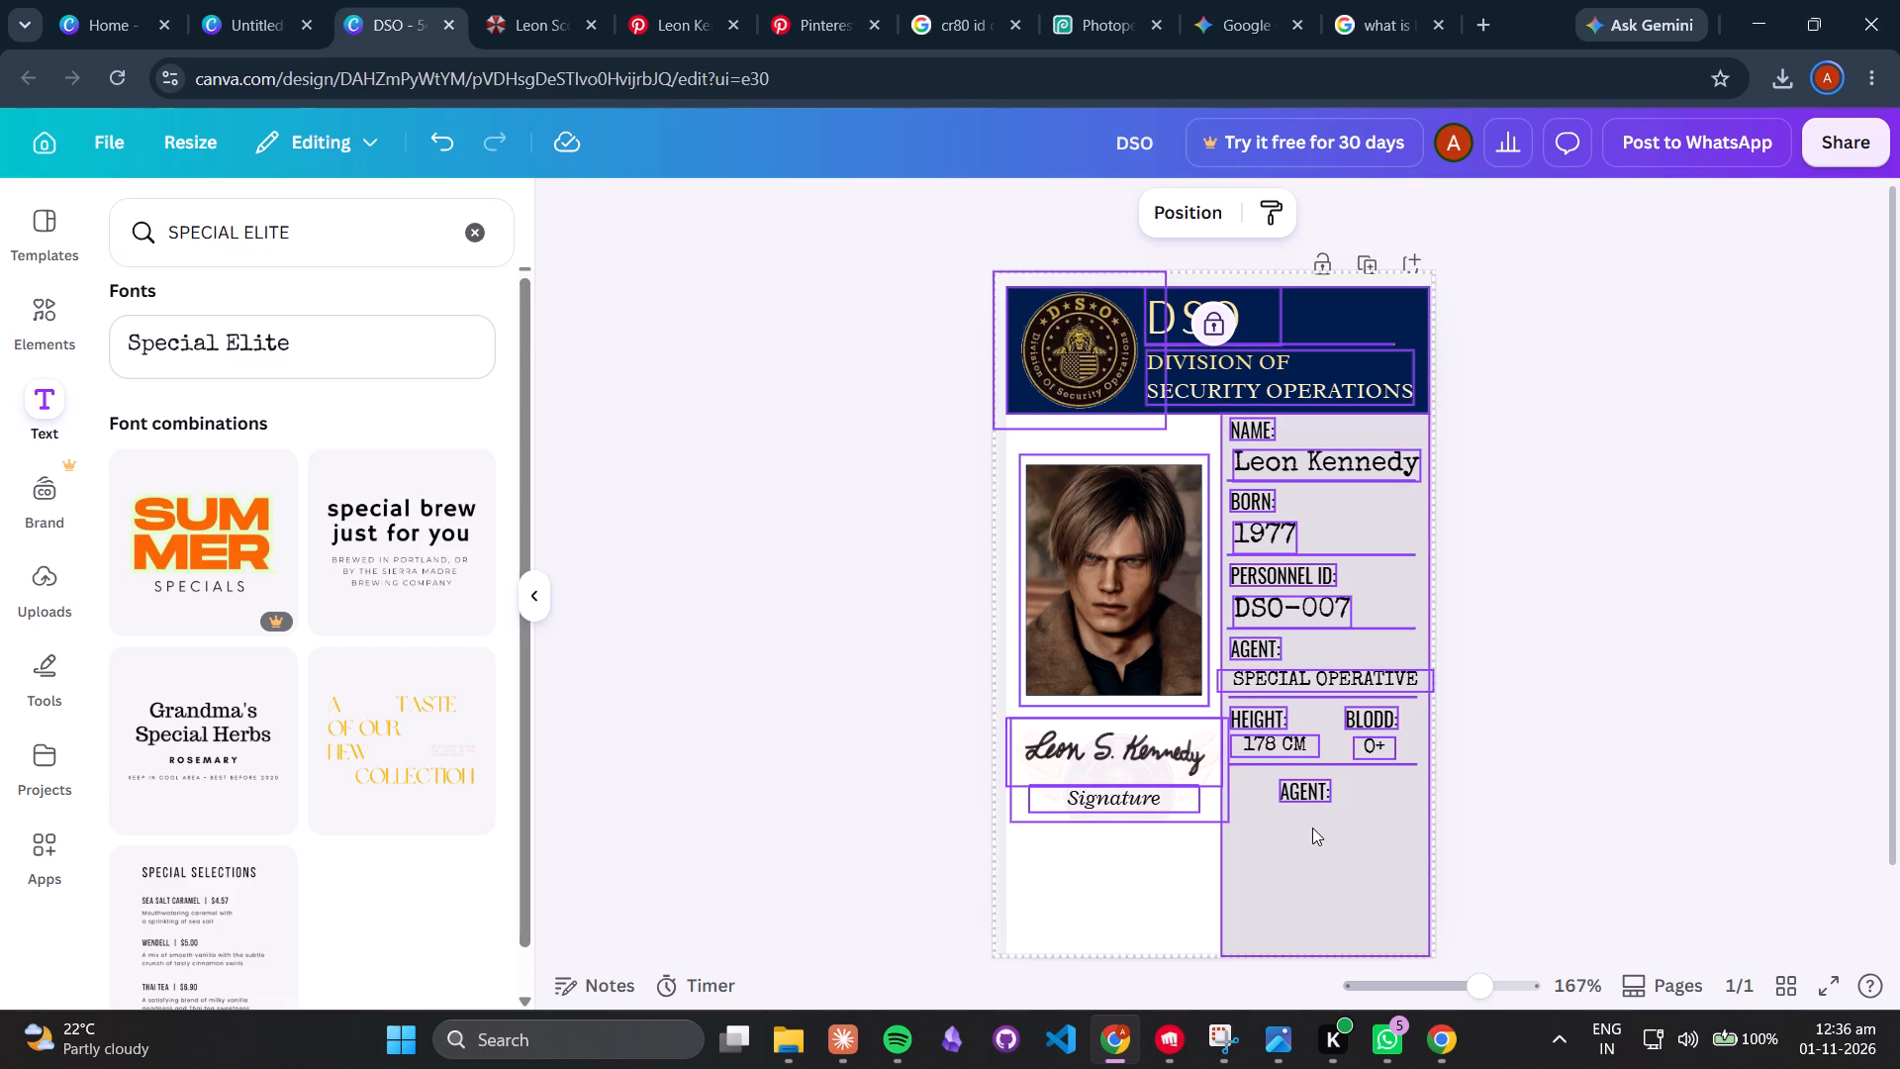
{"action": "triple_click", "coordinate": [1305, 786]}
{"action": "left_click", "coordinate": [1322, 799]}
{"action": "left_click", "coordinate": [1344, 828]}
{"action": "left_click_drag", "start_coordinate": [1350, 821], "coordinate": [1358, 829]}
{"action": "left_click", "coordinate": [1316, 797]}
{"action": "left_click", "coordinate": [1314, 792]}
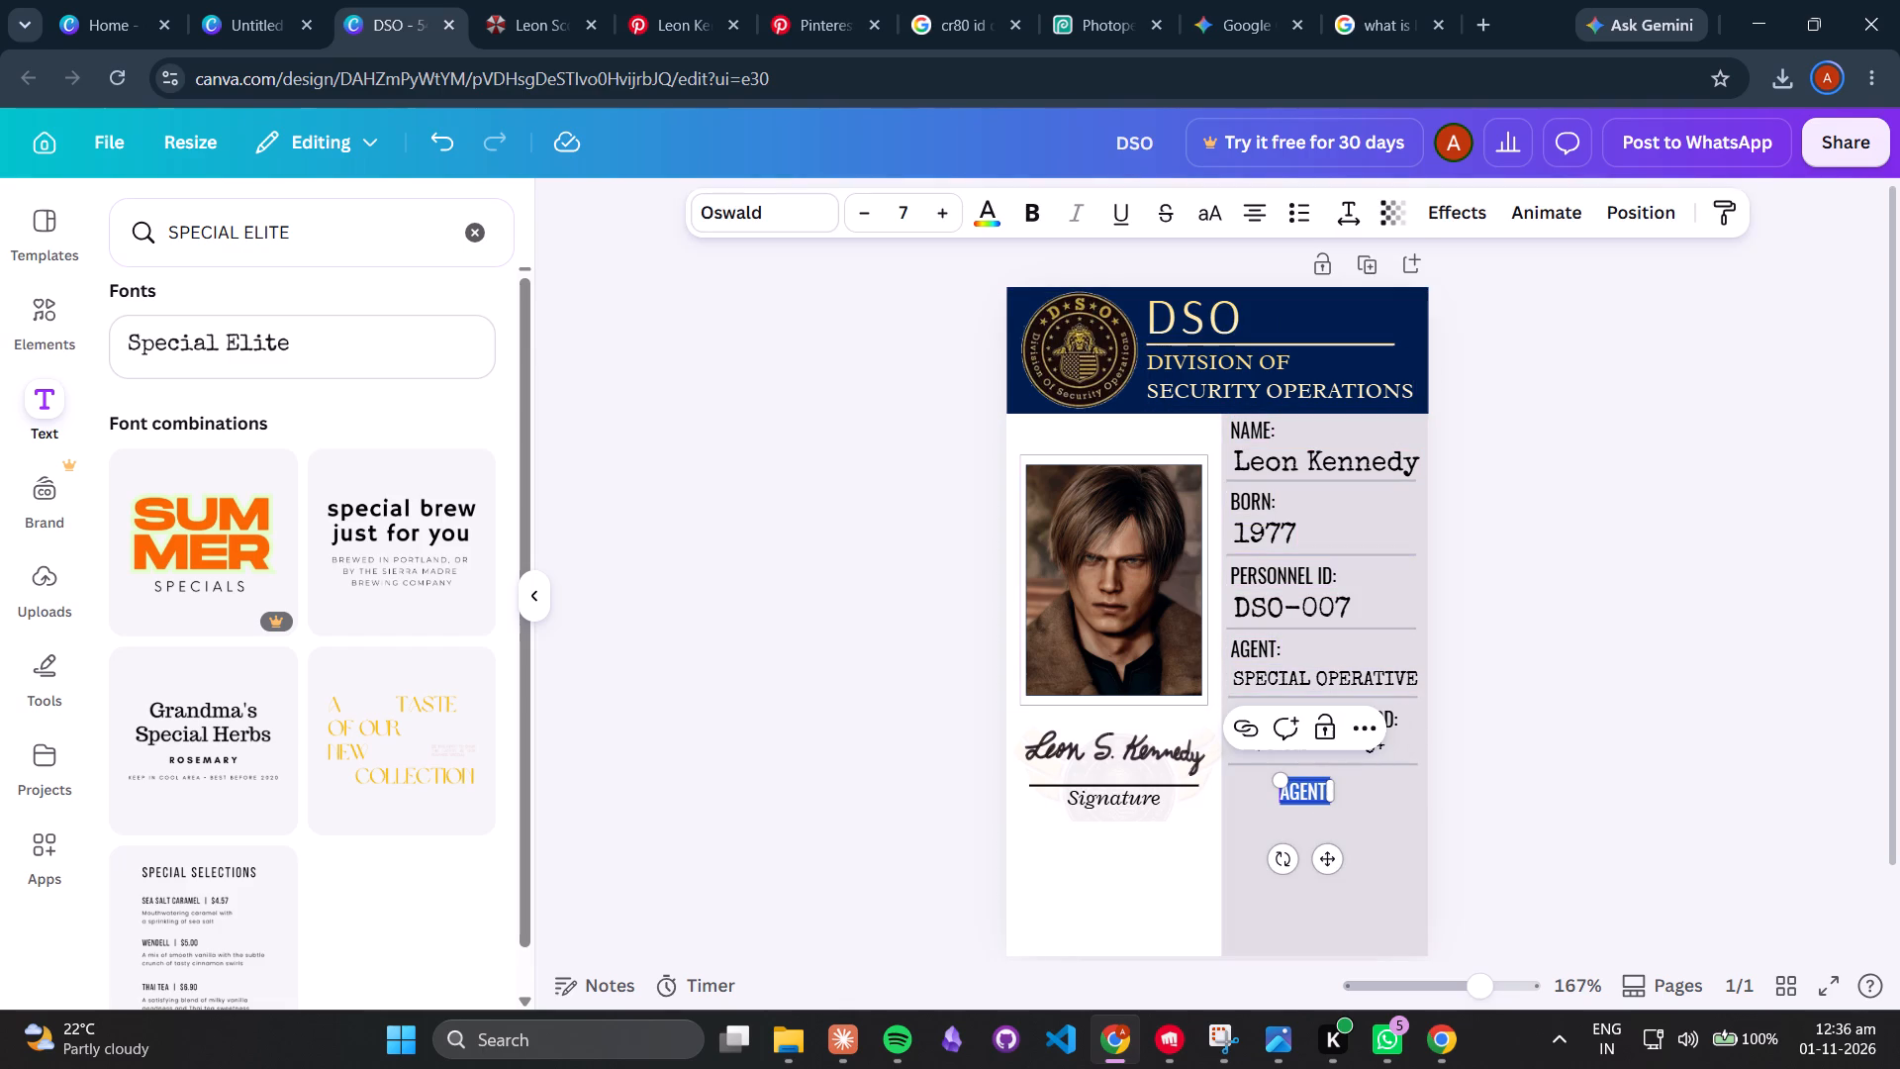
{"action": "type", "text": "NATIONALITY:"}
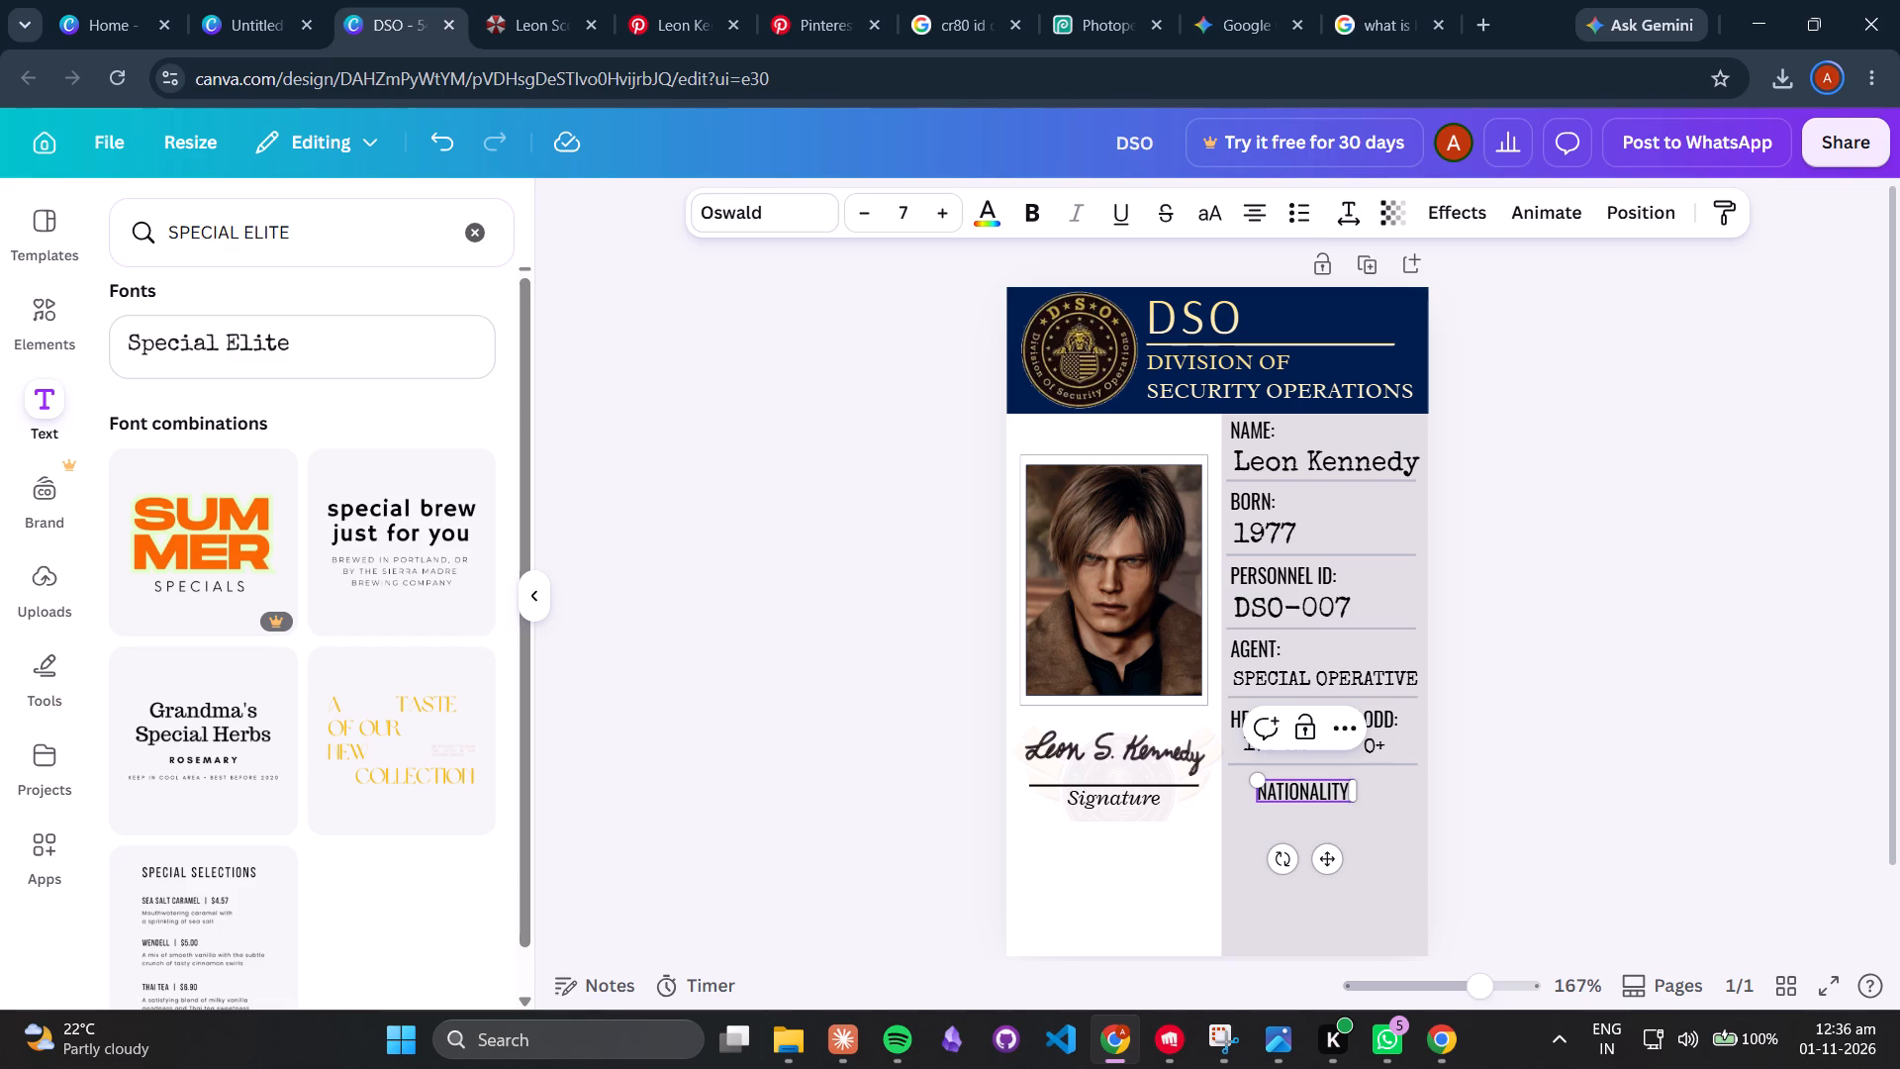
Move the NATIONALITY: label just below the height row's divider, near the left edge of the details column.
{"action": "left_click_drag", "start_coordinate": [1324, 865], "coordinate": [1308, 854]}
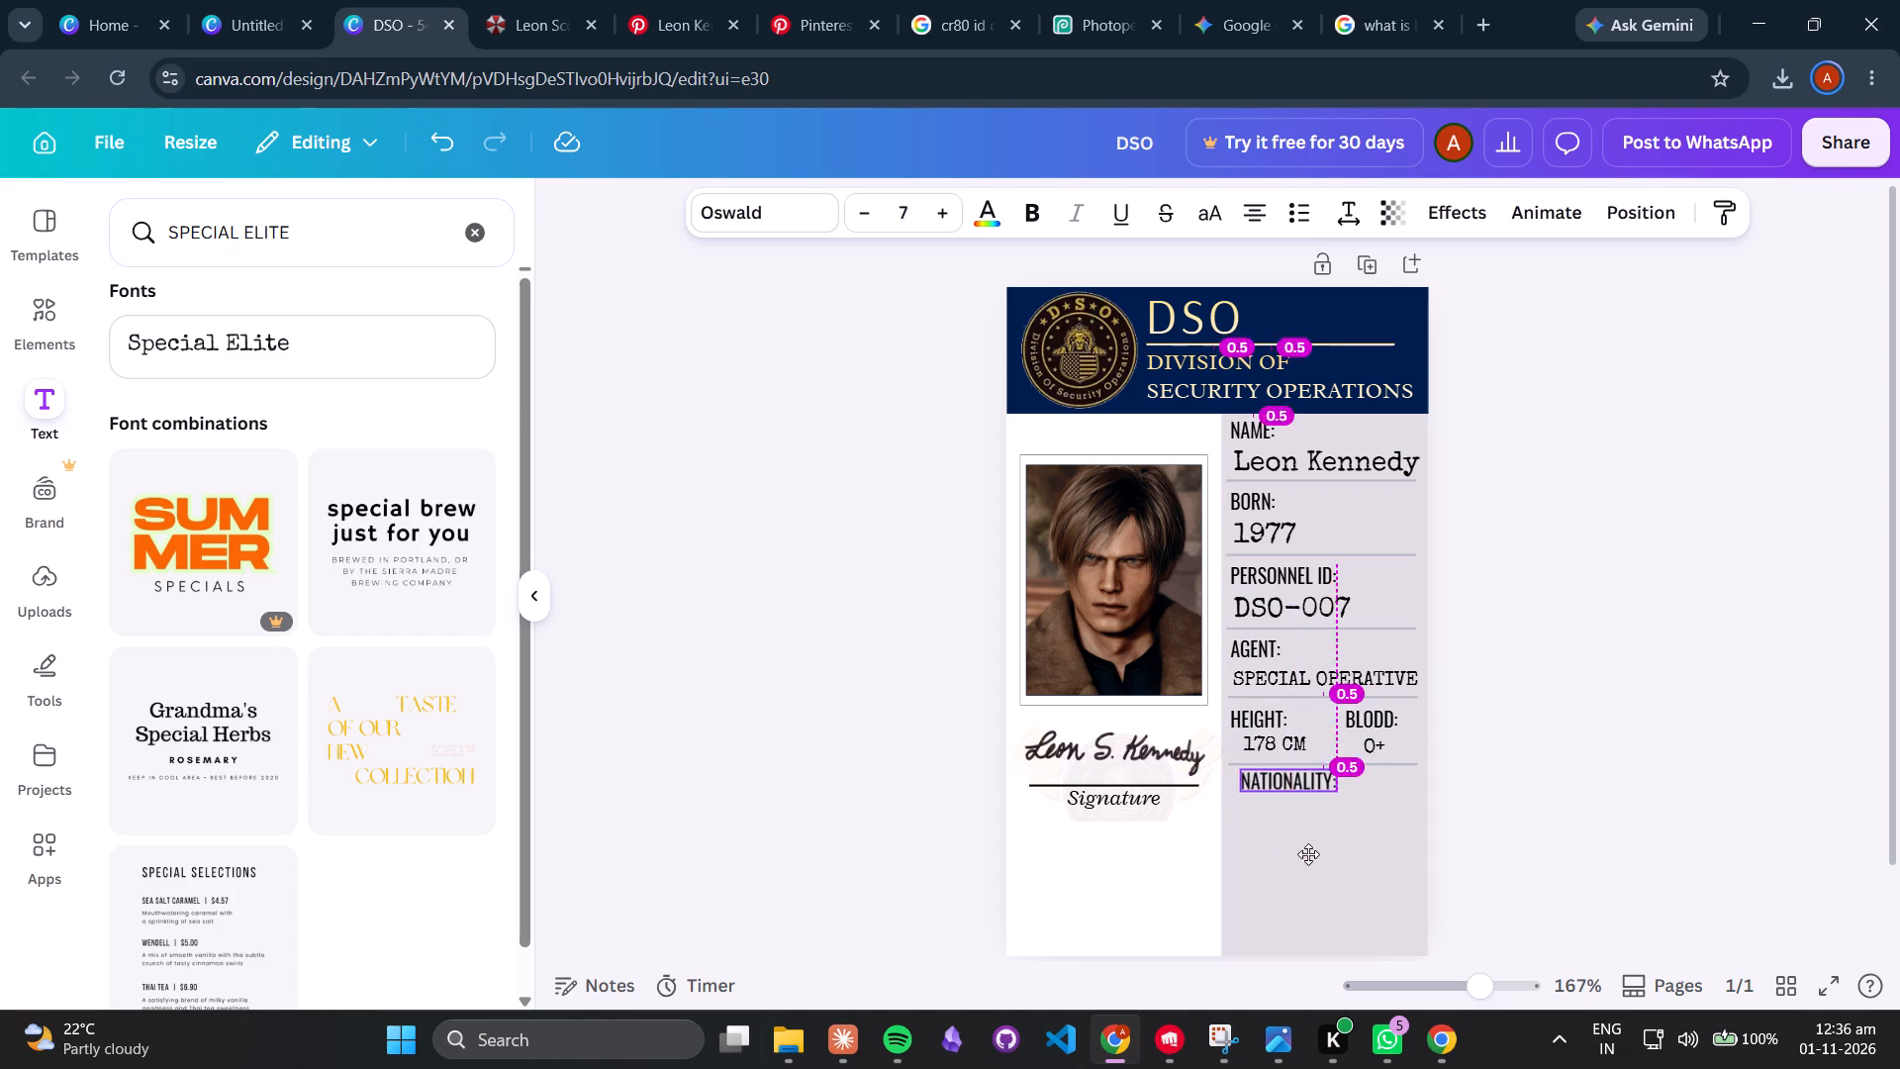
{"action": "left_click_drag", "start_coordinate": [1308, 854], "coordinate": [1295, 874]}
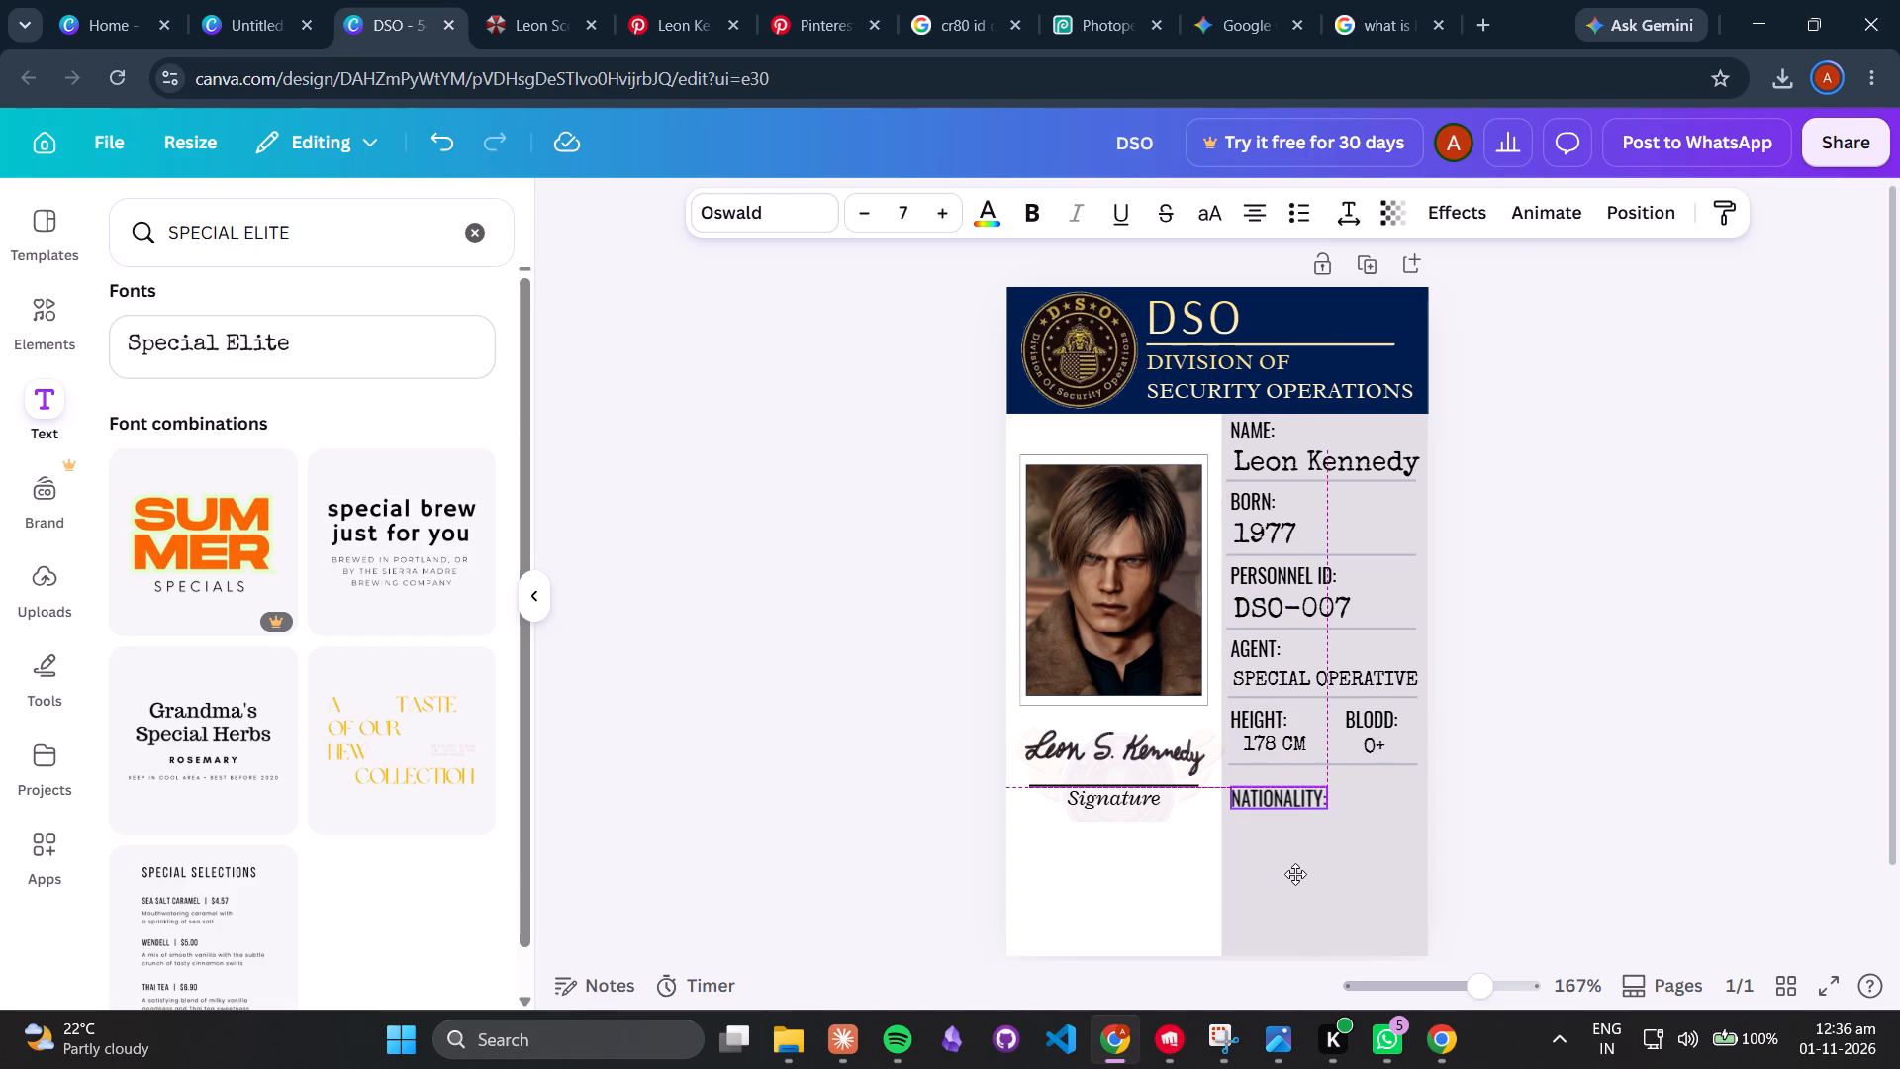
{"action": "left_click_drag", "start_coordinate": [1295, 874], "coordinate": [1299, 874]}
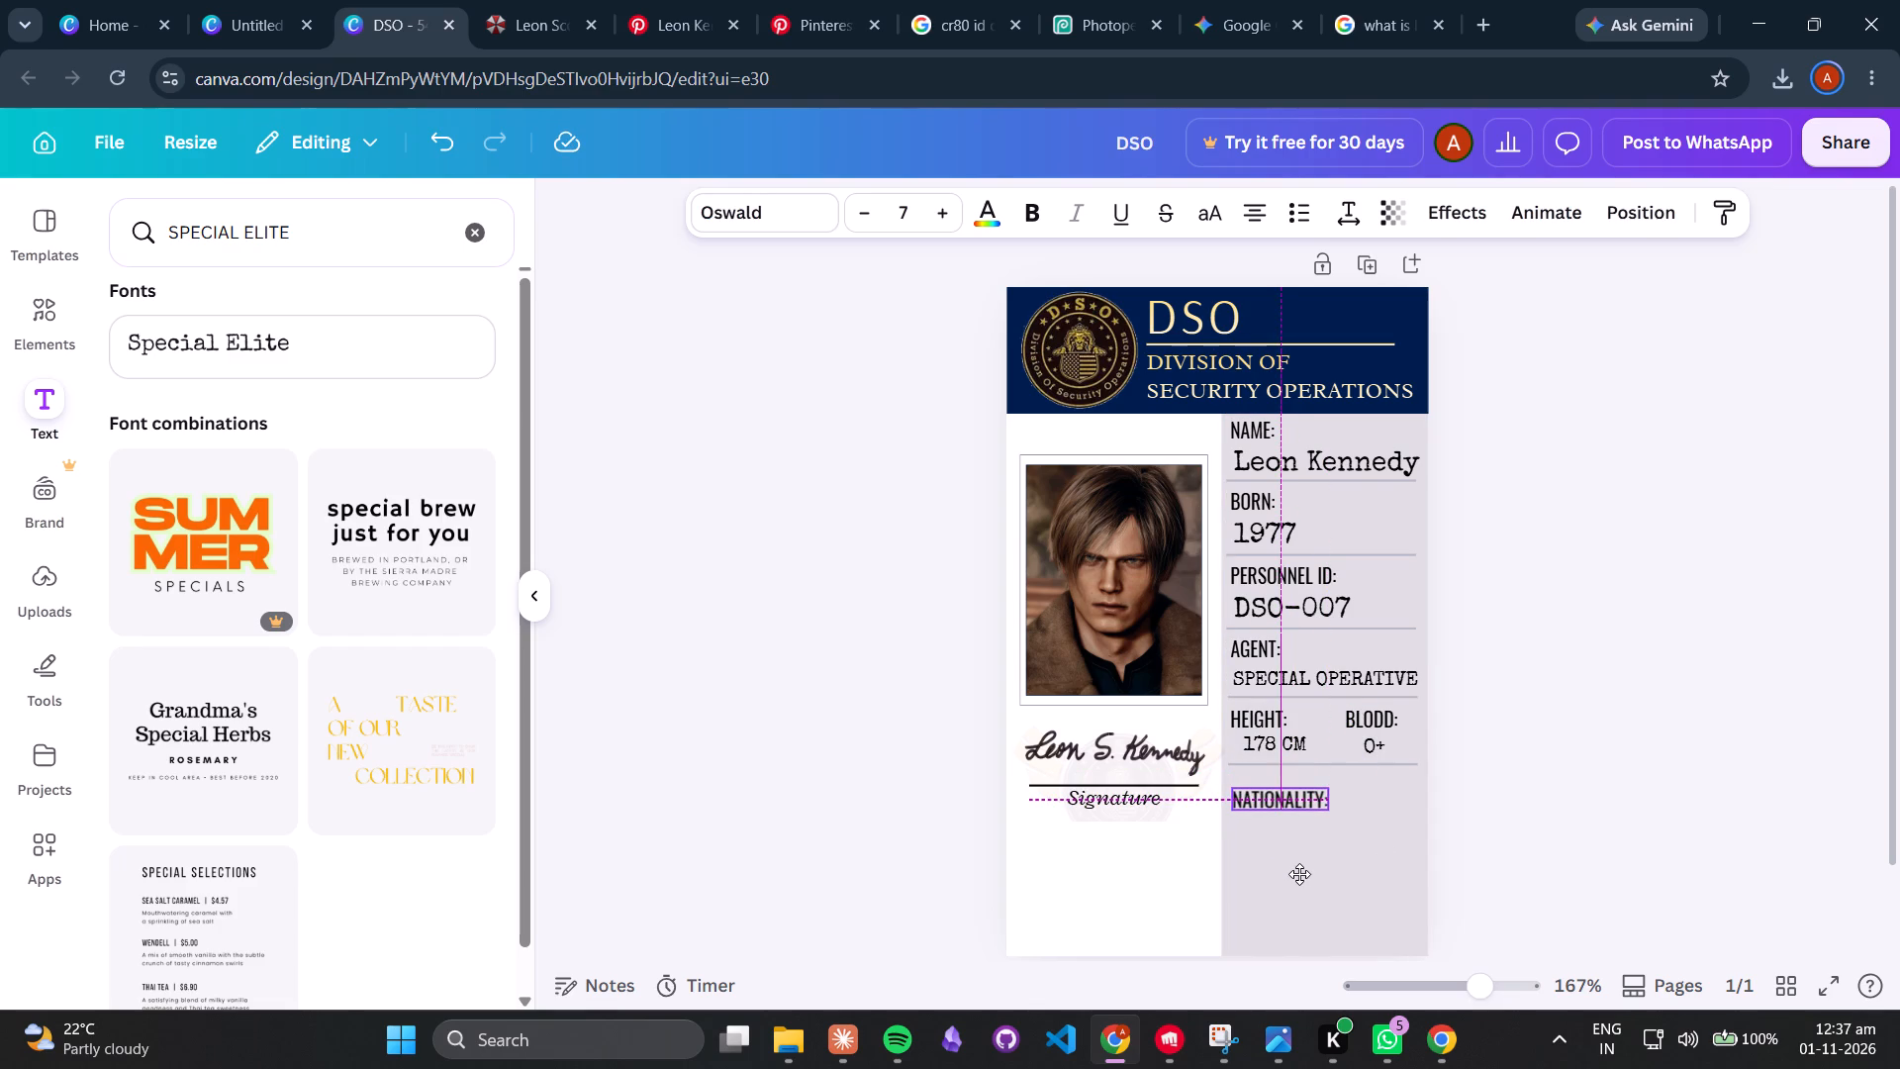
{"action": "left_click_drag", "start_coordinate": [1299, 874], "coordinate": [1300, 862]}
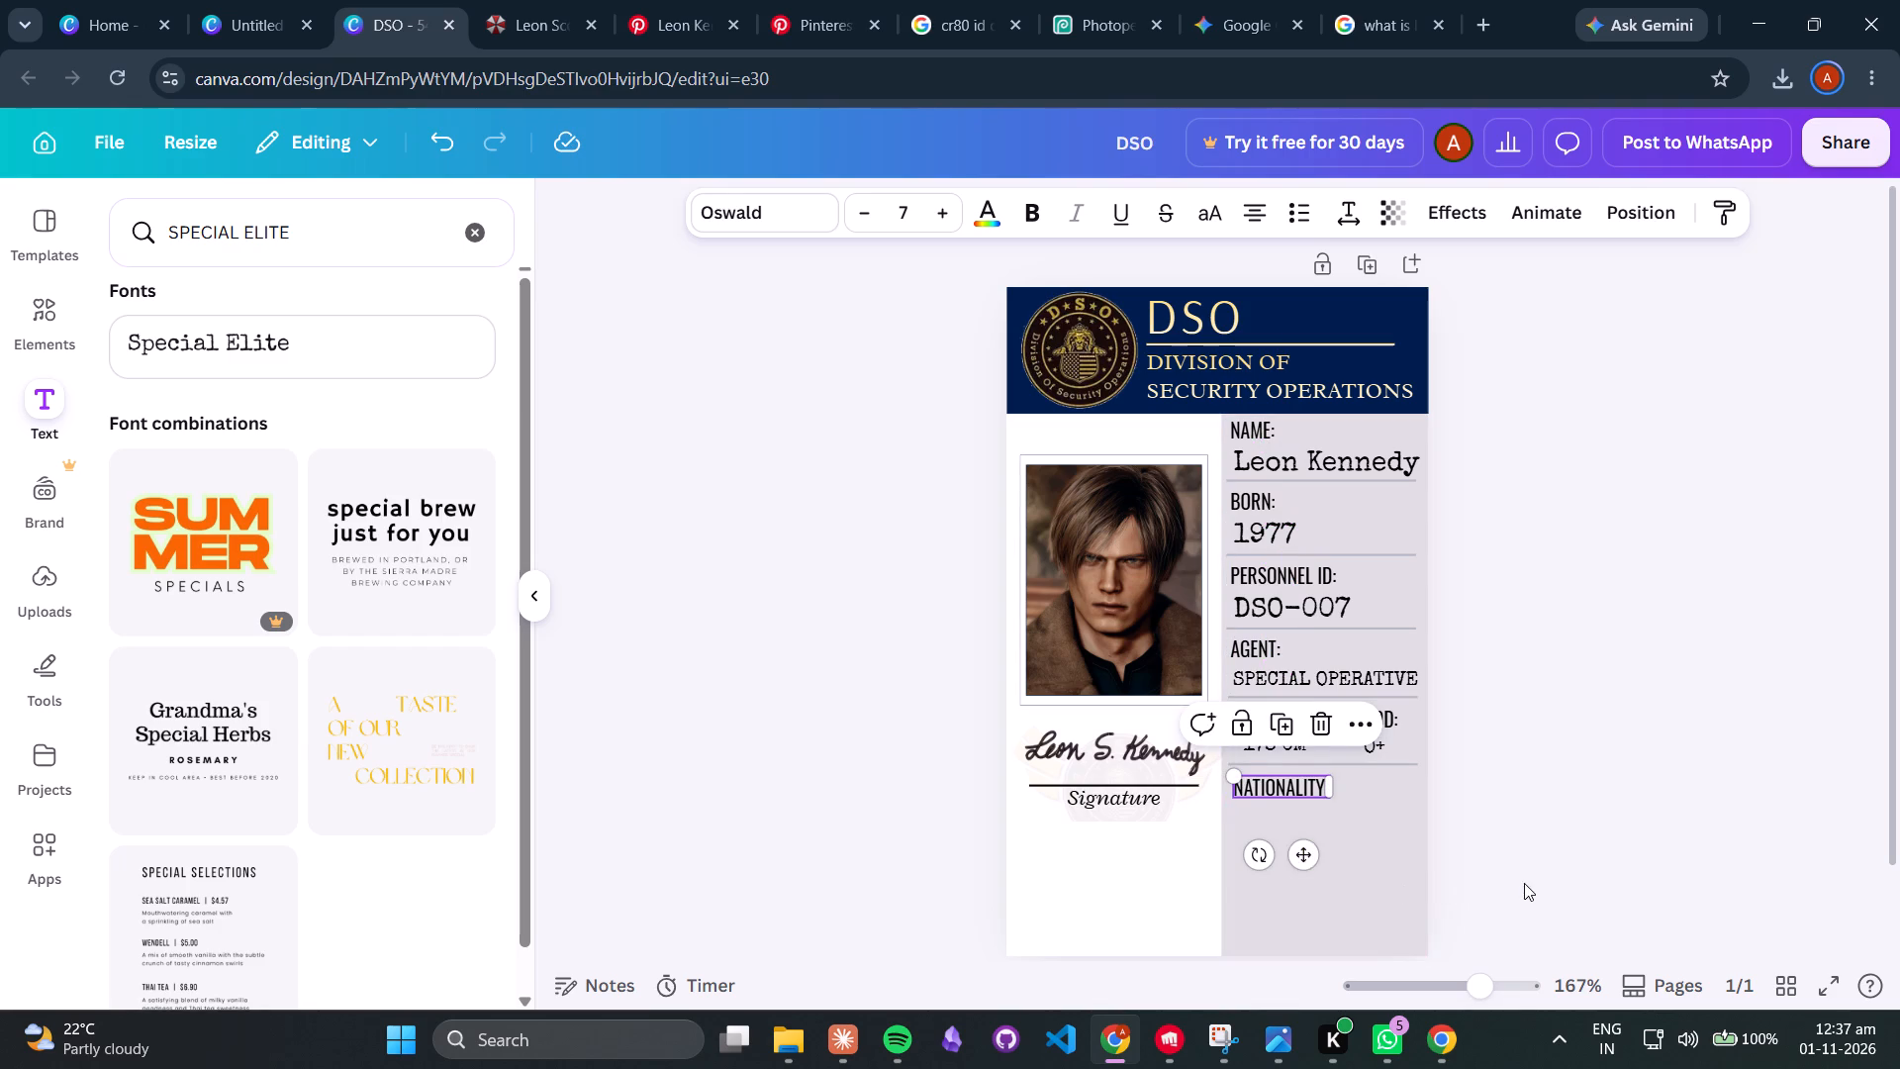
{"action": "left_click", "coordinate": [1531, 878]}
Duplicate the 178 CM height value and place the copy directly beneath the NATIONALITY: label.
{"action": "left_click", "coordinate": [1293, 742]}
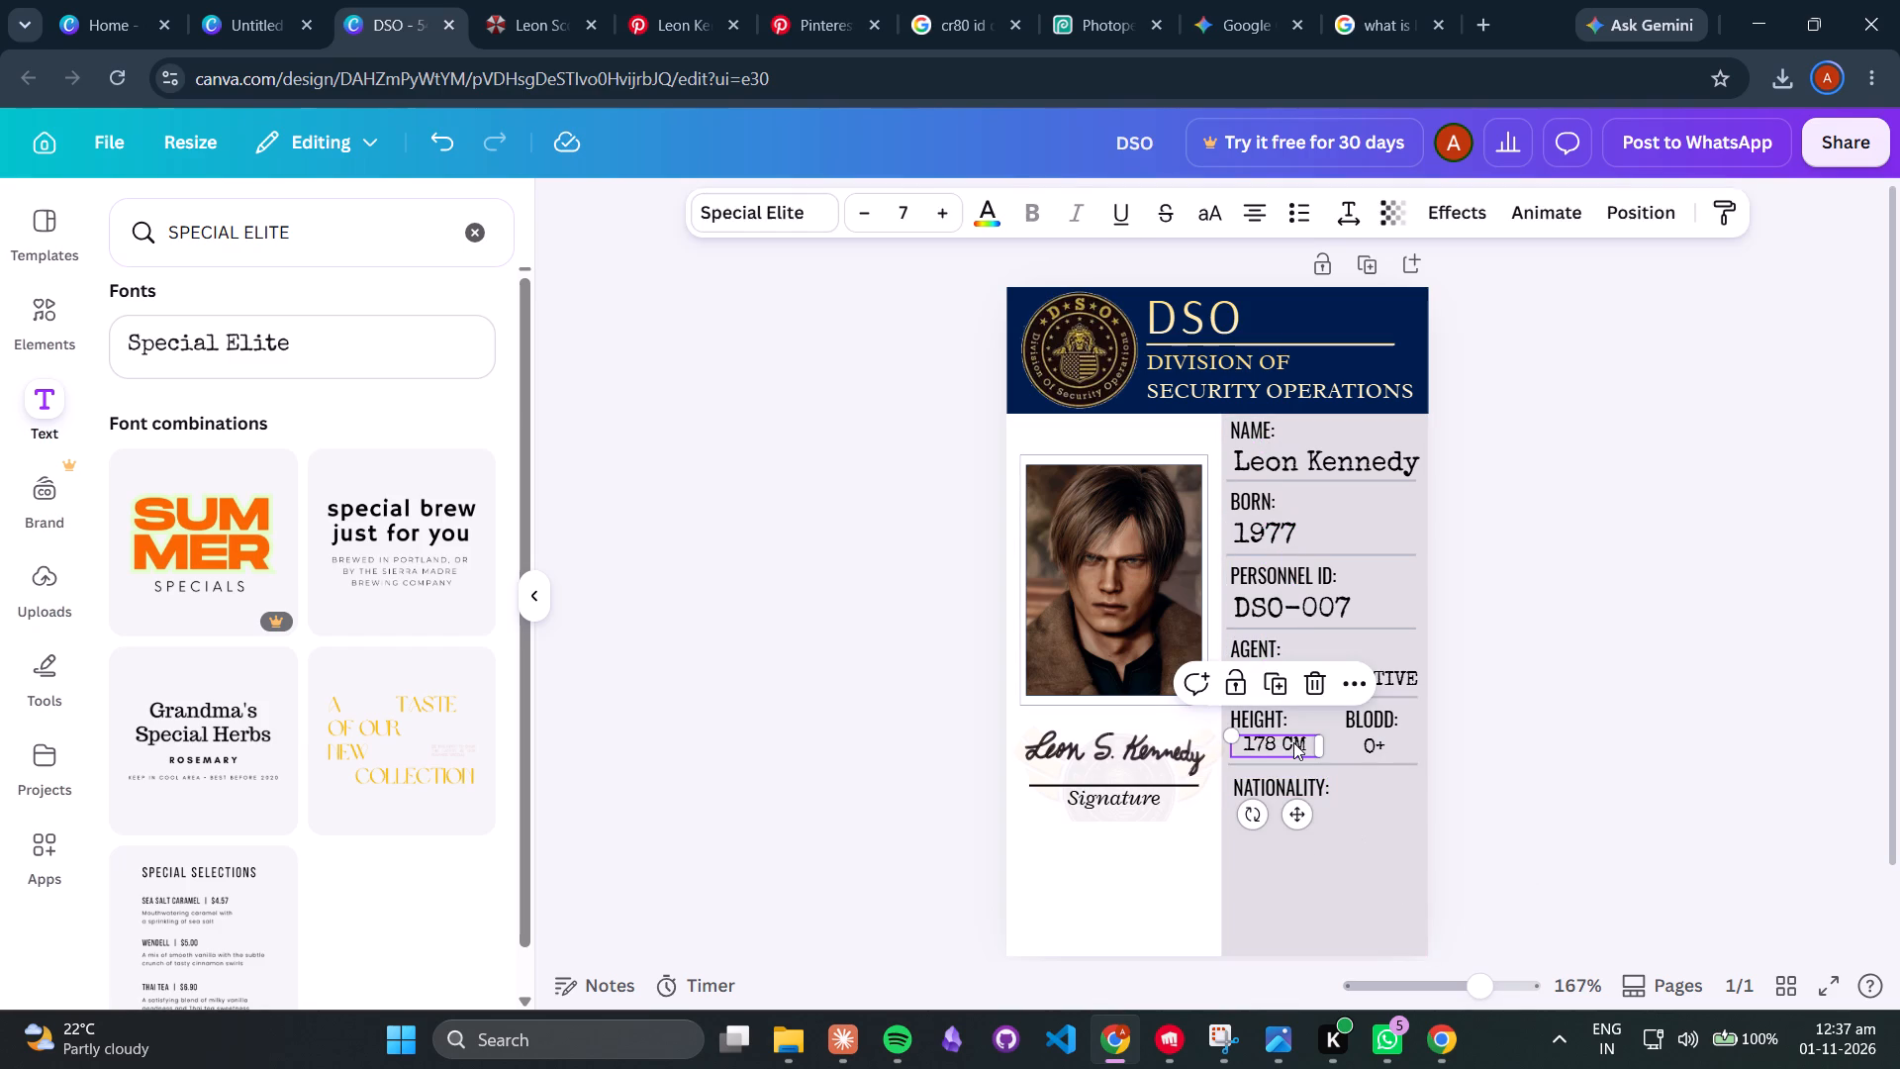
{"action": "key", "text": "ctrl+c"}
{"action": "left_click", "coordinate": [1371, 862]}
{"action": "key", "text": "ctrl+v"}
{"action": "left_click_drag", "start_coordinate": [1339, 849], "coordinate": [1331, 867]}
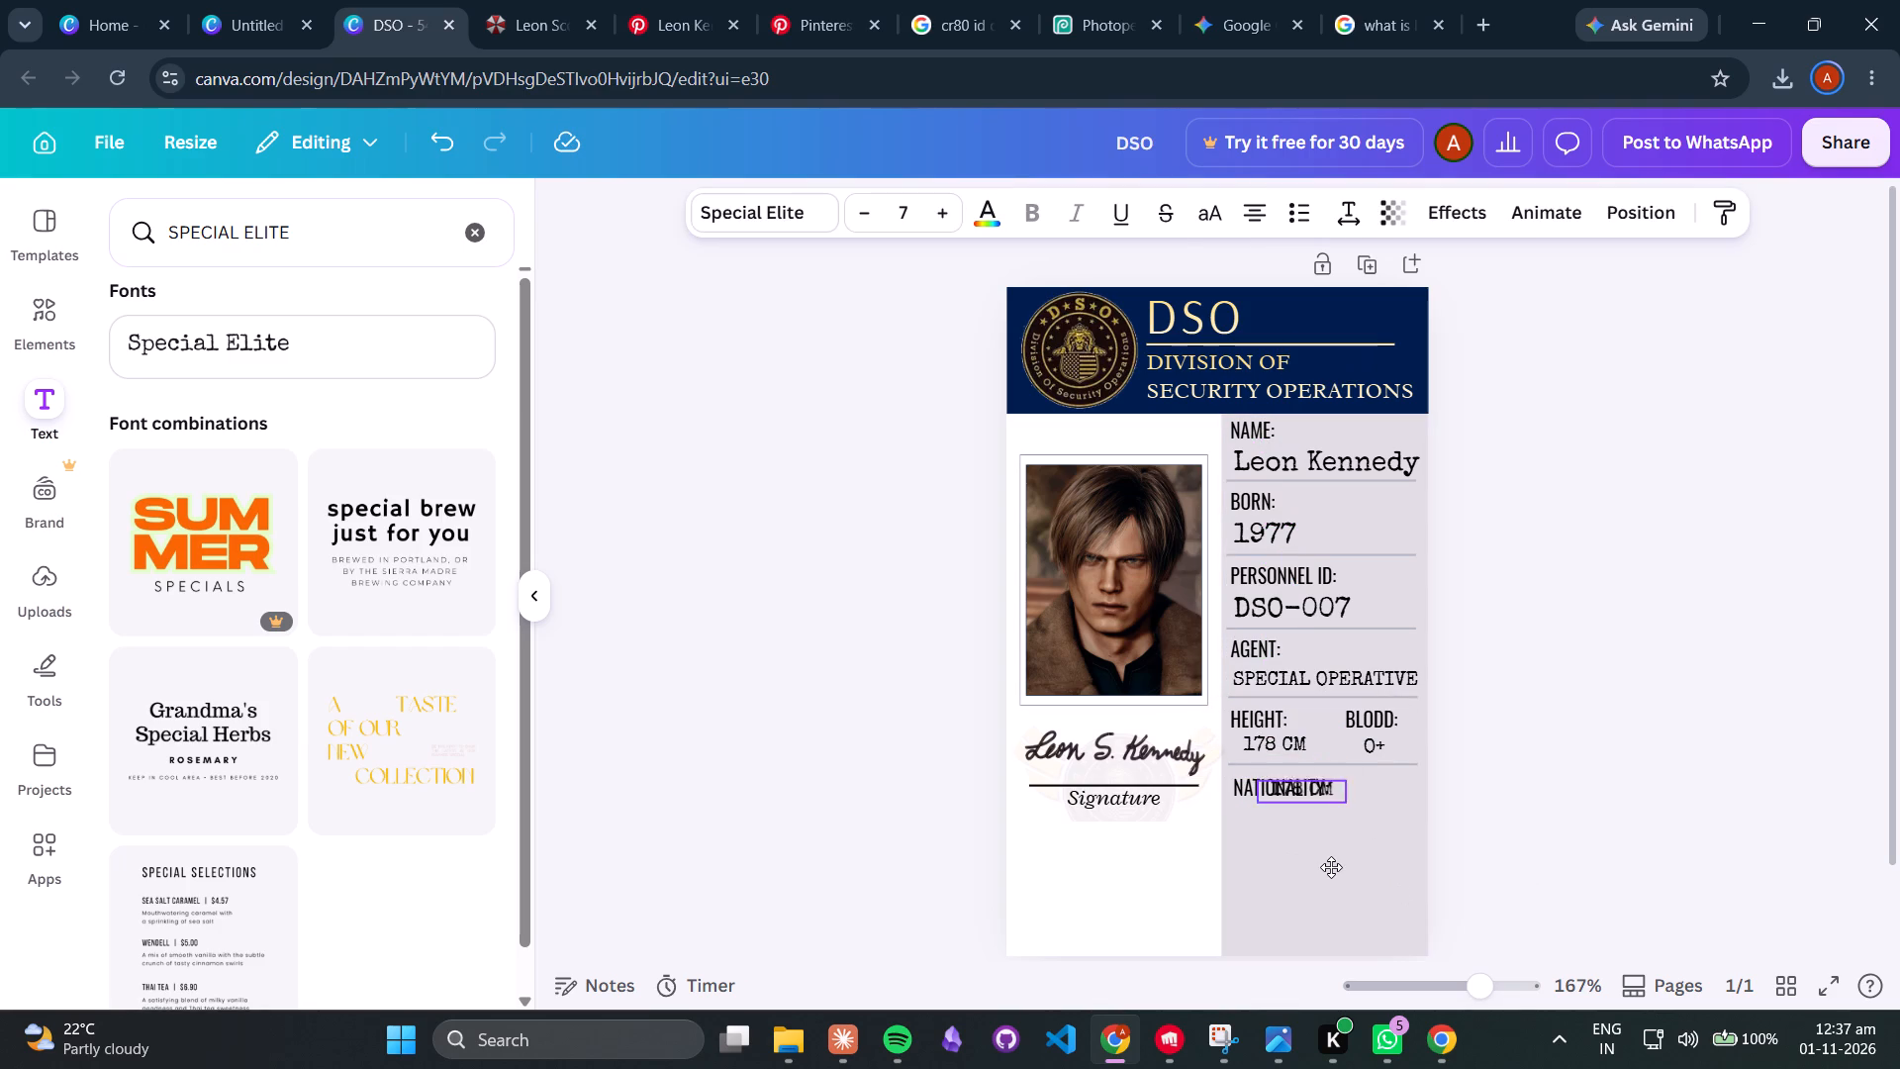
{"action": "left_click_drag", "start_coordinate": [1331, 867], "coordinate": [1320, 885]}
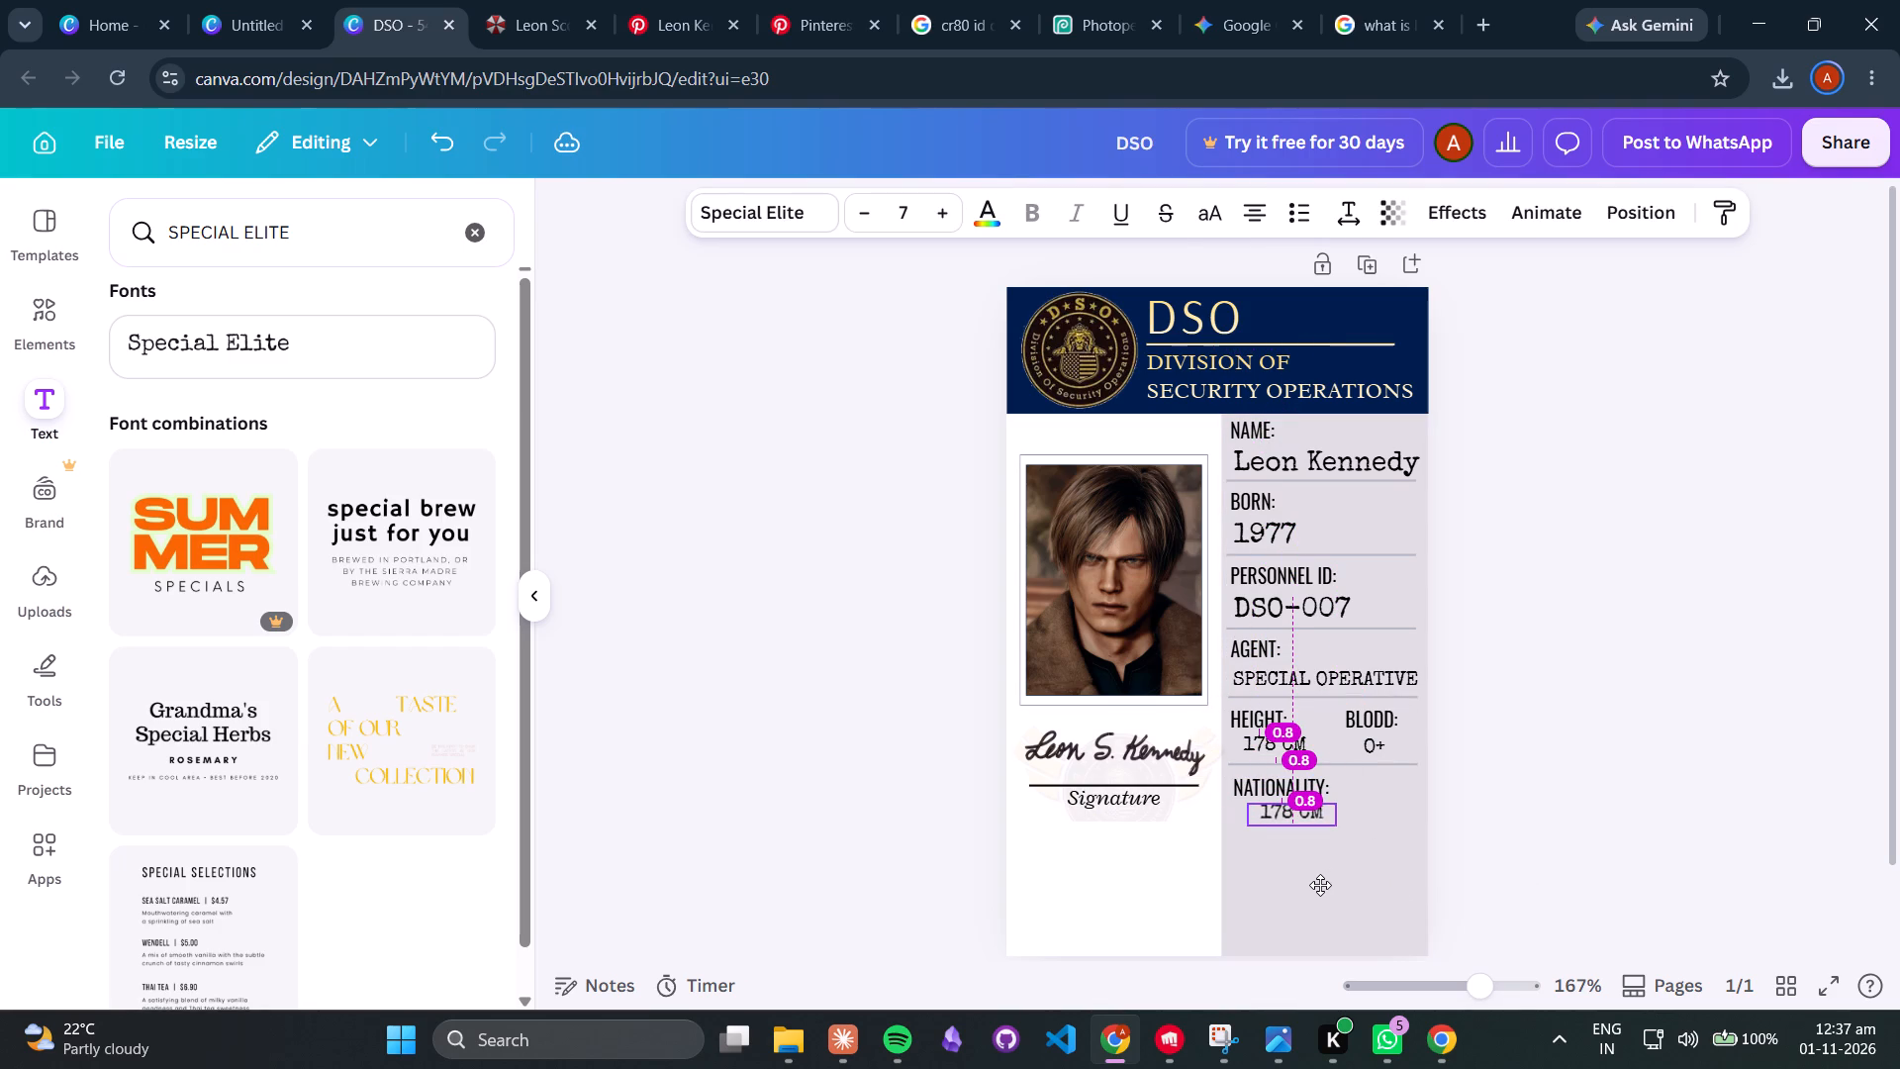
{"action": "left_click_drag", "start_coordinate": [1320, 885], "coordinate": [1319, 885]}
{"action": "left_click", "coordinate": [1527, 889]}
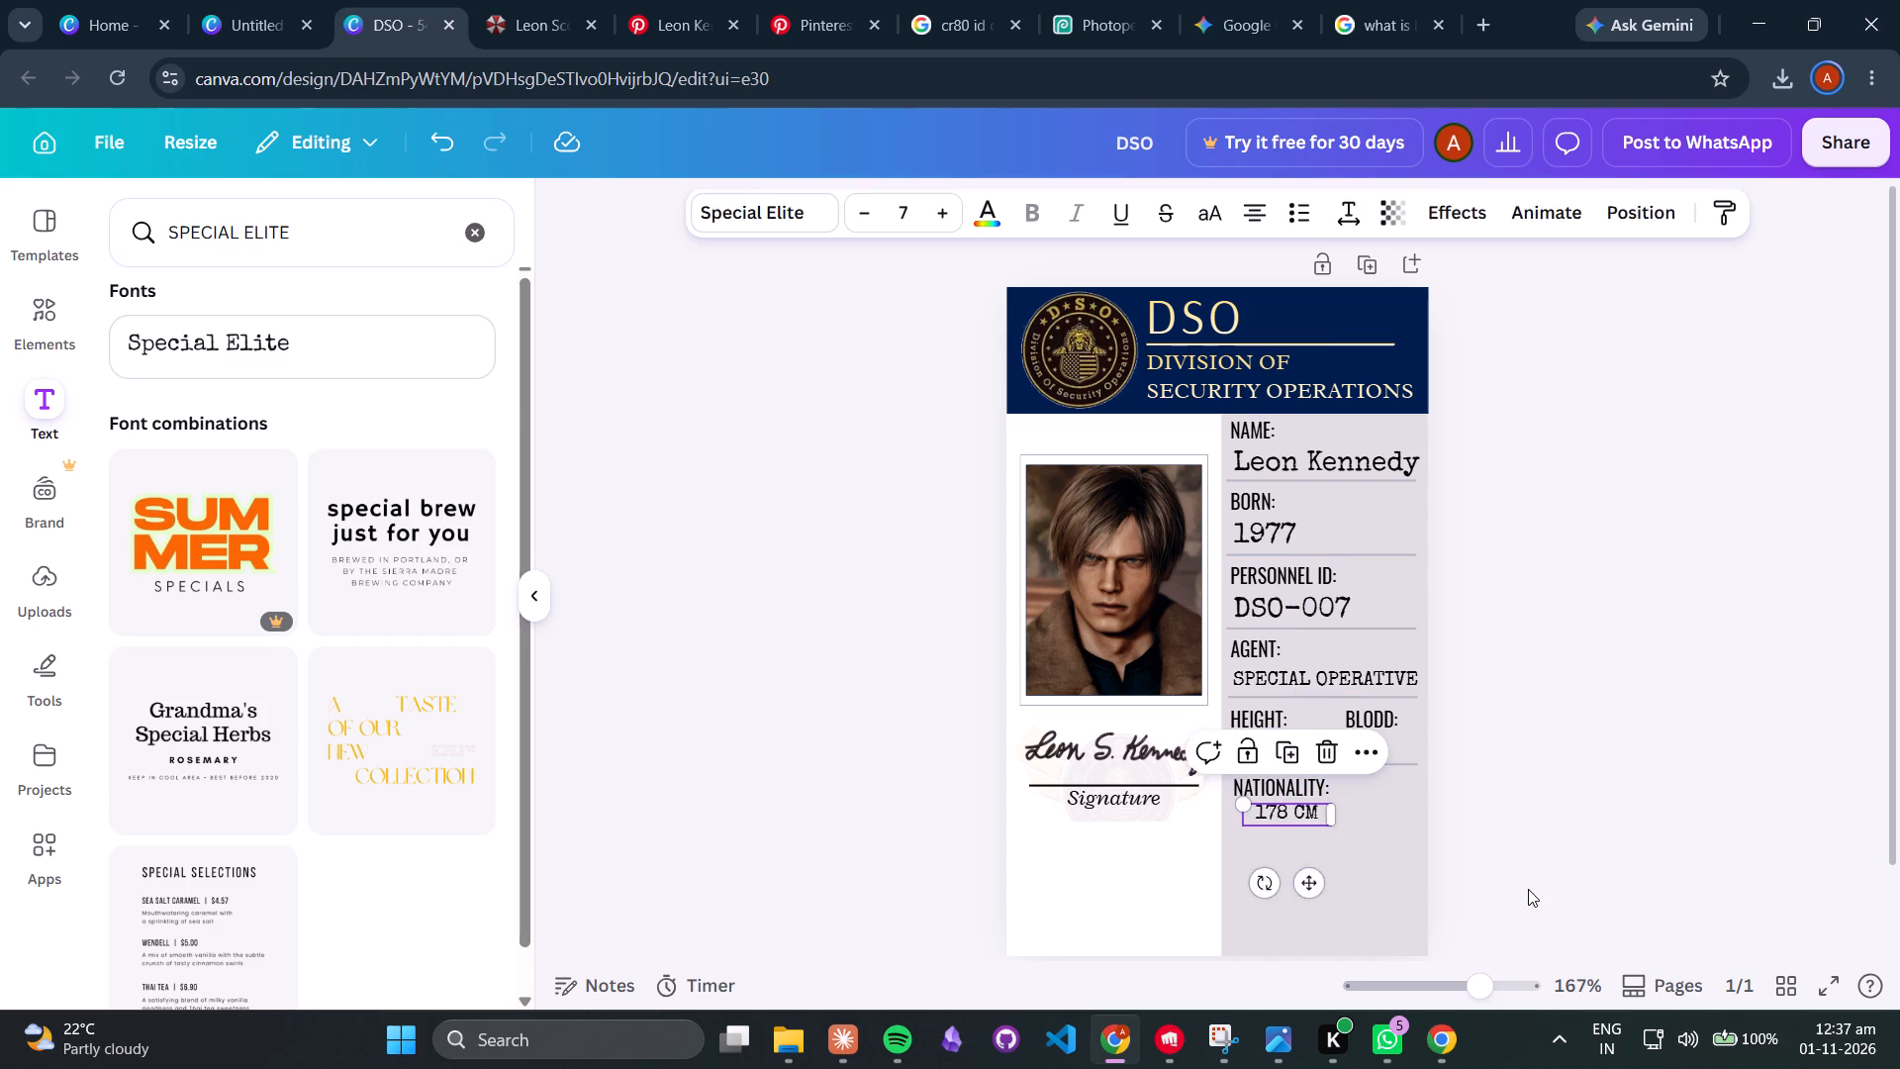
Nudge the original 178 CM value under HEIGHT: slightly down, level with the O+ value.
{"action": "left_click", "coordinate": [1276, 741]}
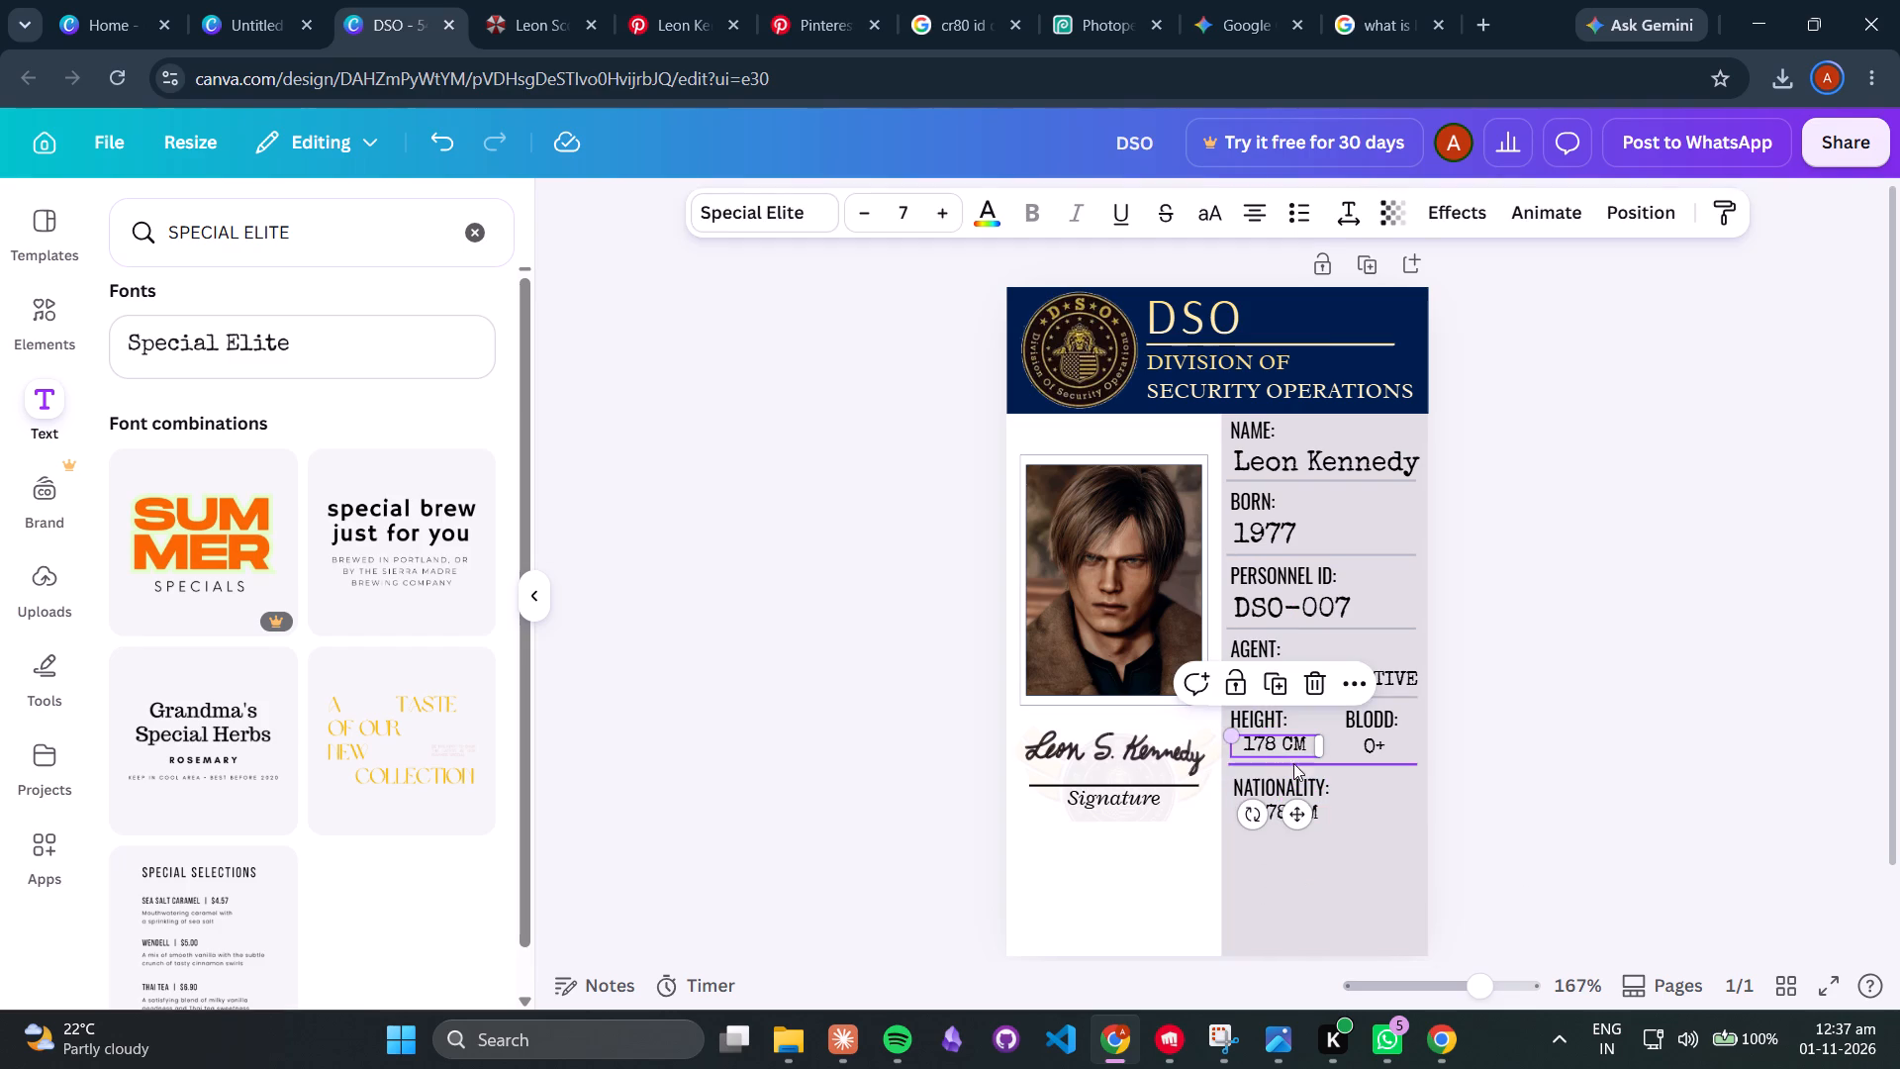
{"action": "left_click", "coordinate": [1303, 815]}
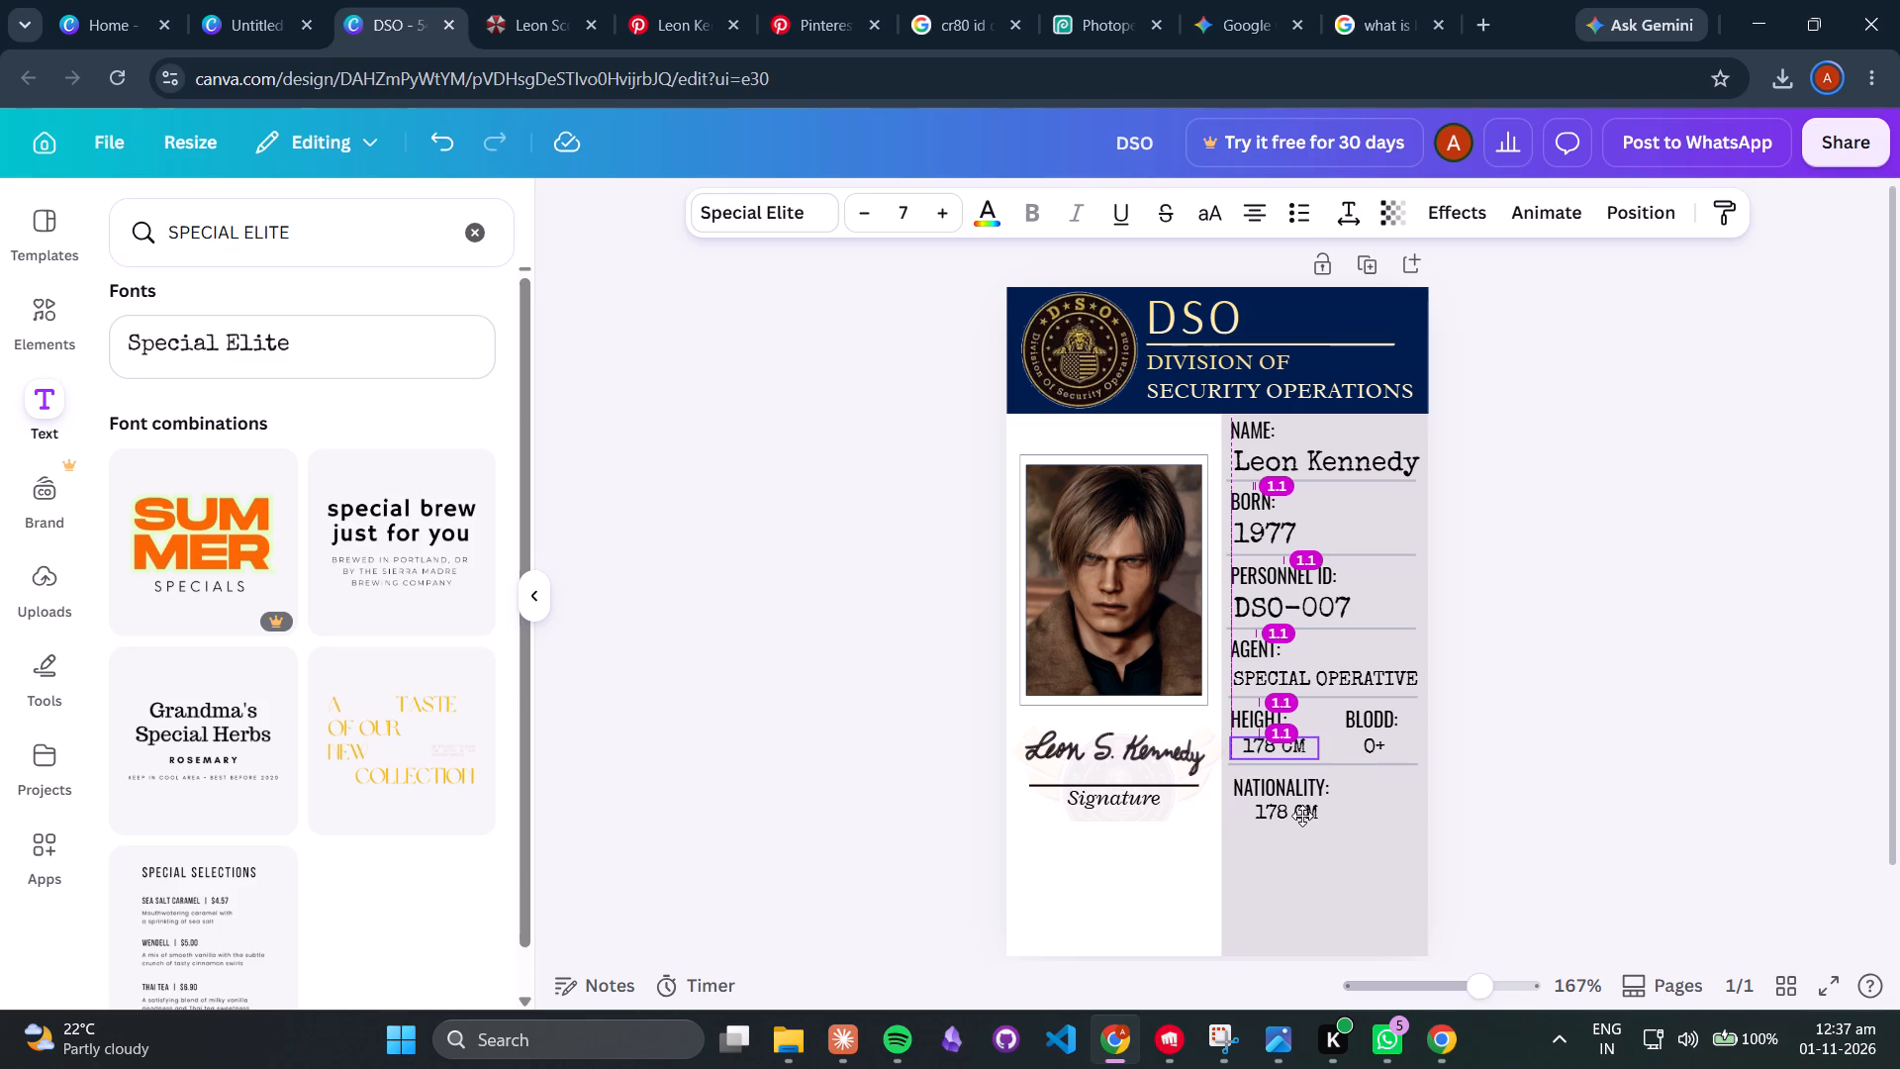
{"action": "left_click", "coordinate": [1564, 866]}
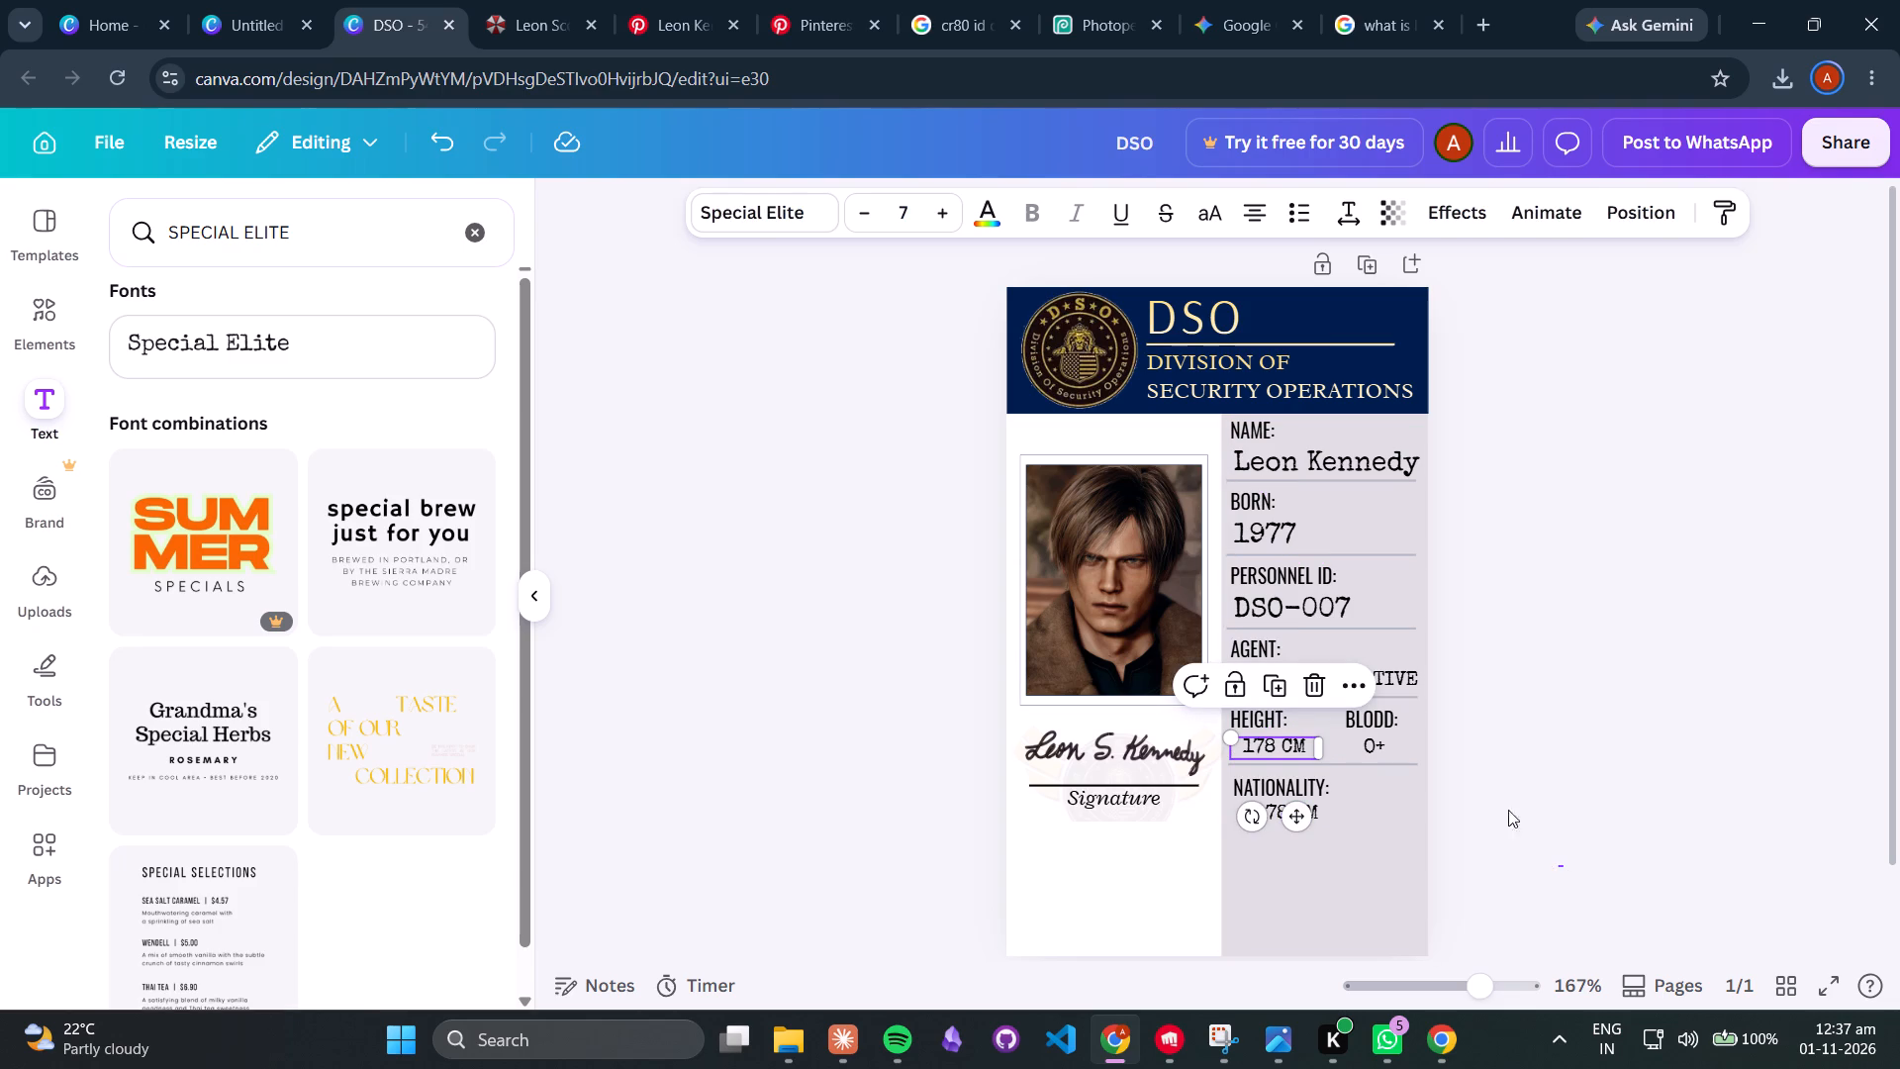
Replace the copied value under NATIONALITY: with UNITED STATES and widen its text box to fit on one line.
{"action": "left_click", "coordinate": [1274, 802]}
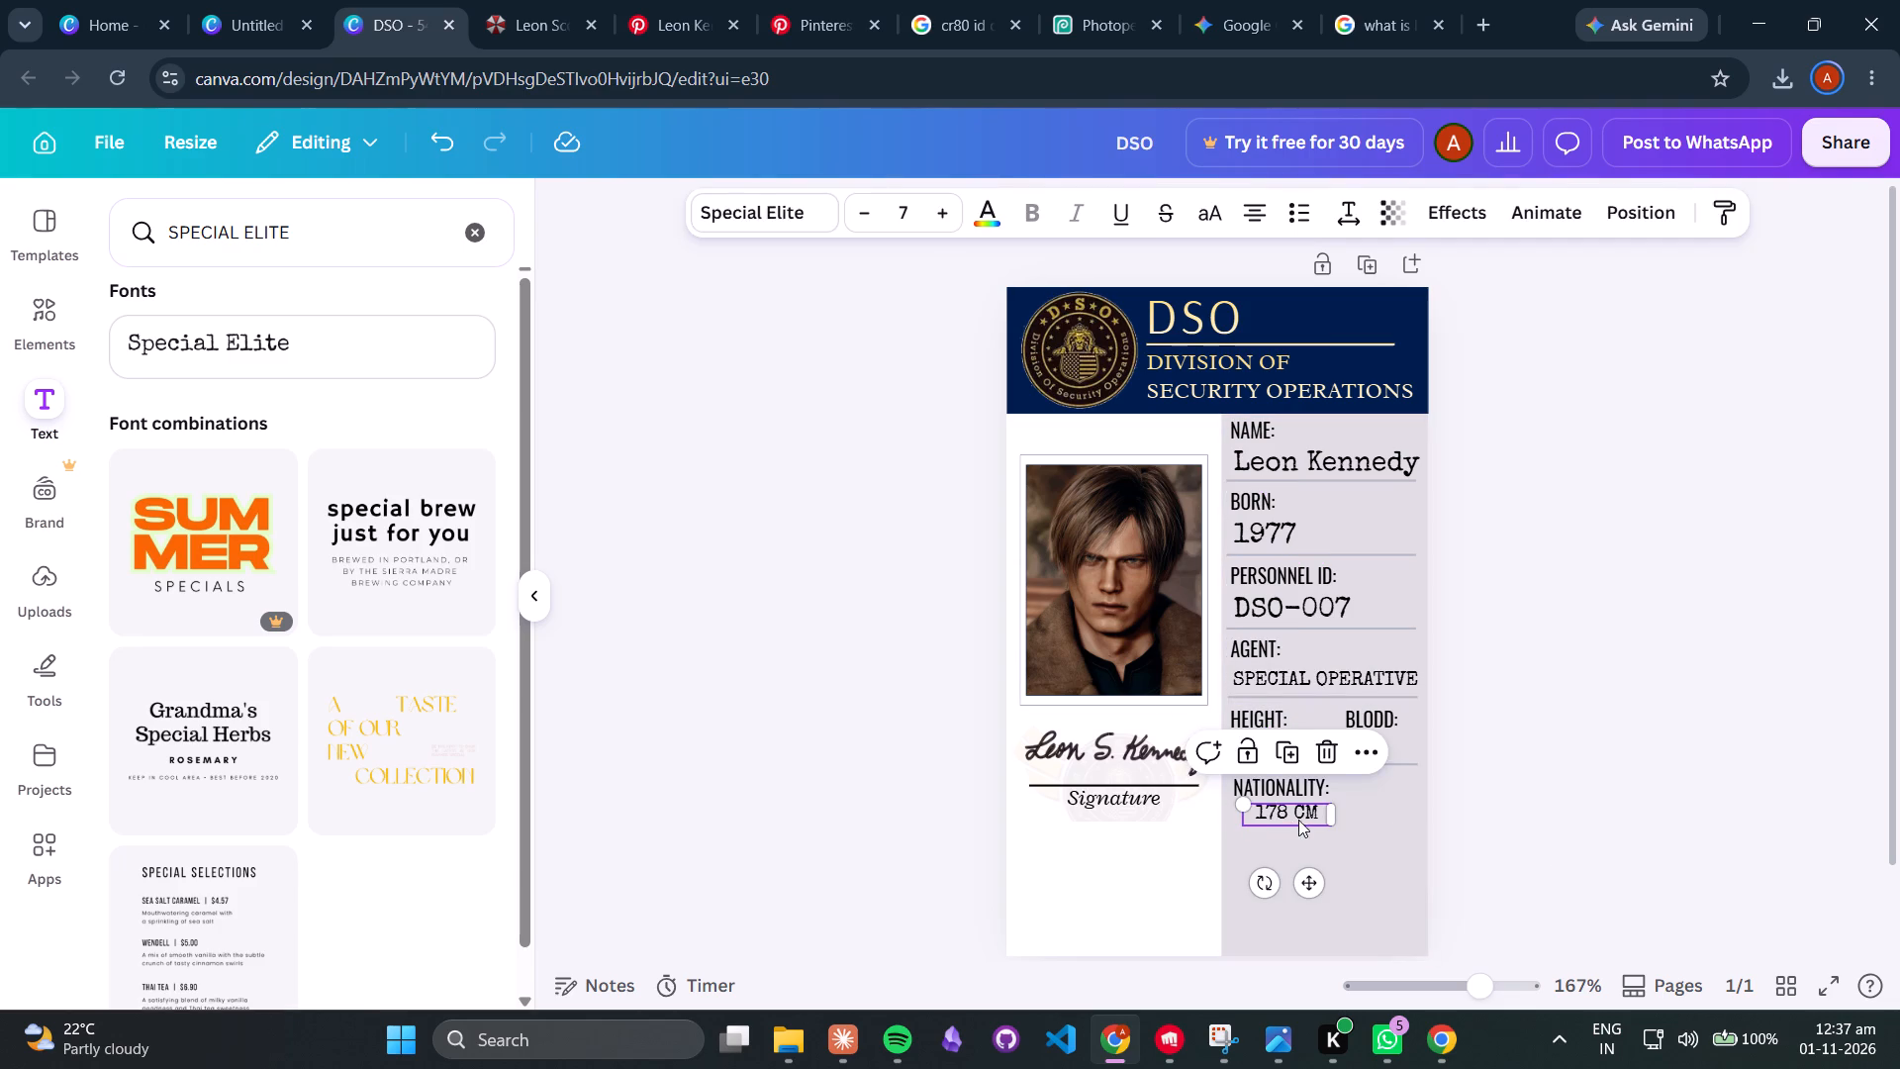
{"action": "left_click", "coordinate": [1298, 820]}
{"action": "type", "text": "UNIT"}
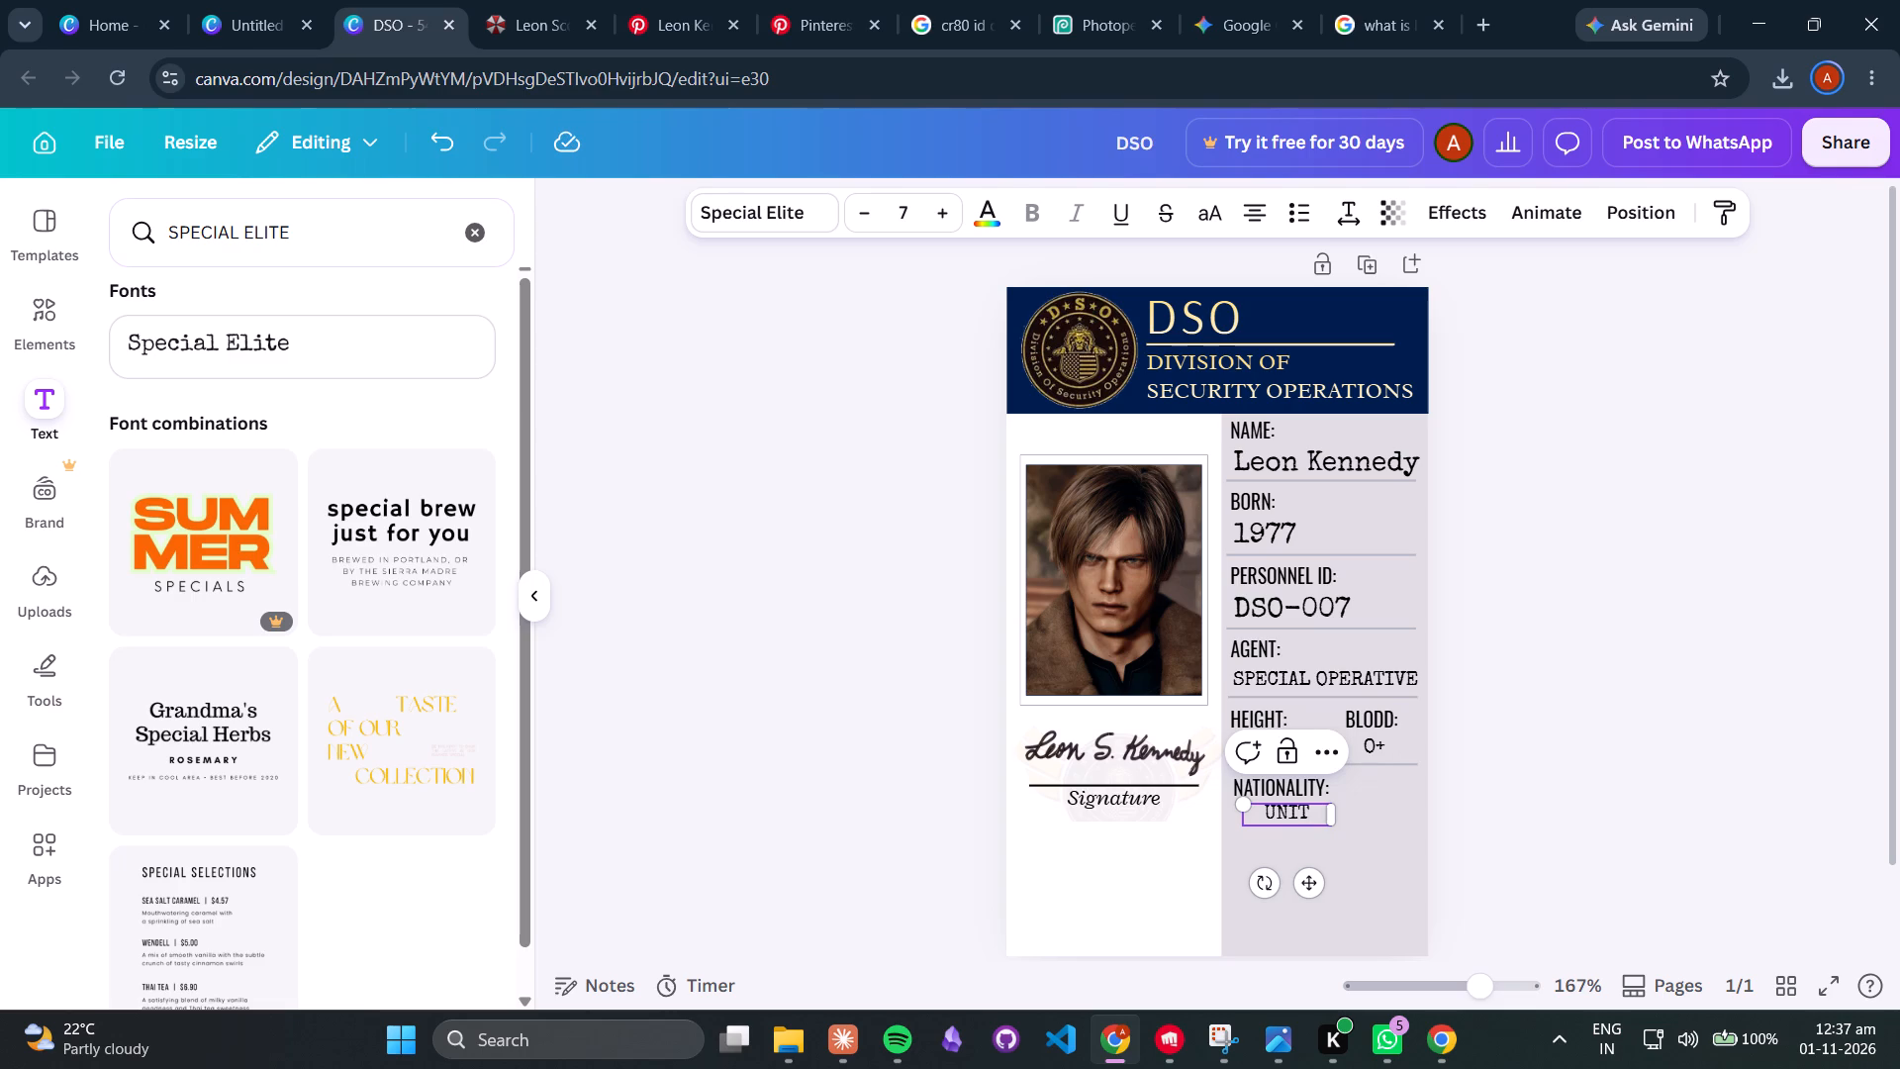
{"action": "type", "text": "ED STATES"}
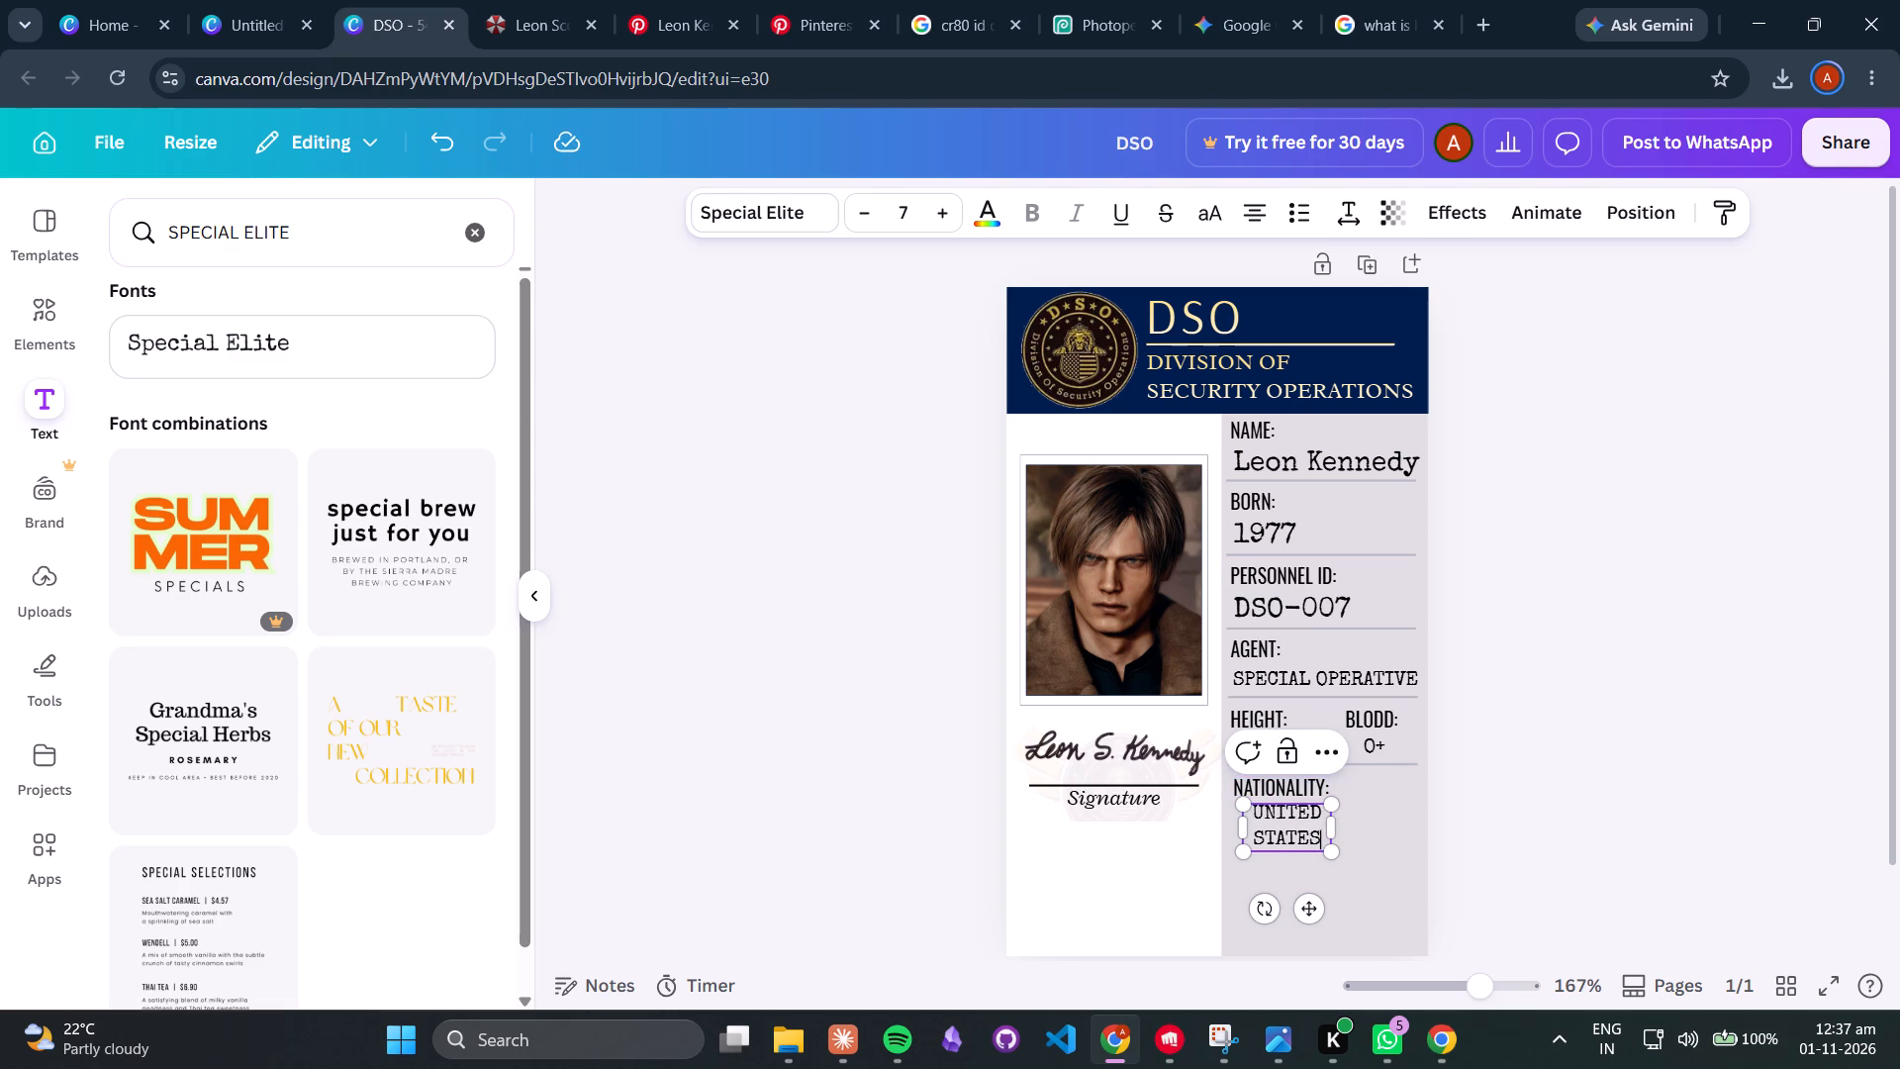
{"action": "left_click_drag", "start_coordinate": [1332, 828], "coordinate": [1401, 829]}
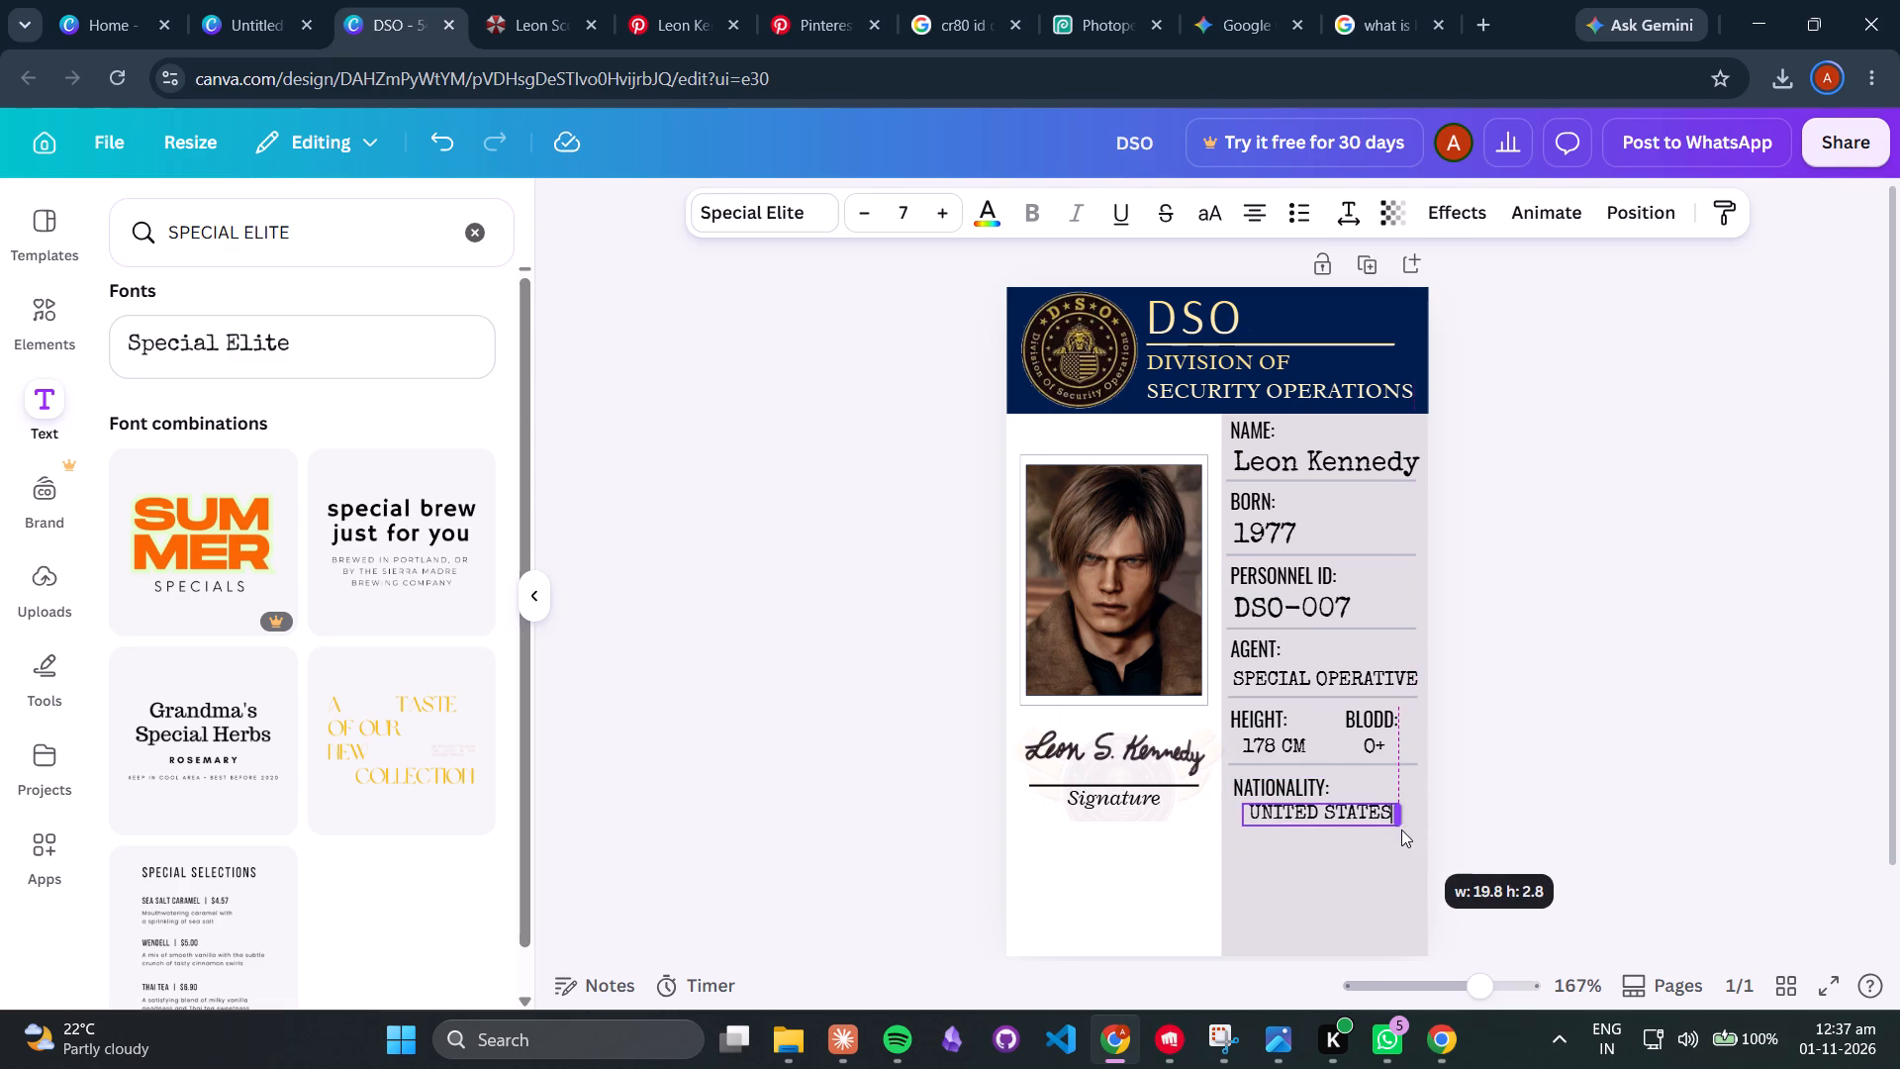
{"action": "left_click_drag", "start_coordinate": [1401, 829], "coordinate": [1400, 829]}
Move the UNITED STATES value slightly left so its text box lines up with the start of the NATIONALITY: label.
{"action": "left_click_drag", "start_coordinate": [1348, 885], "coordinate": [1334, 890]}
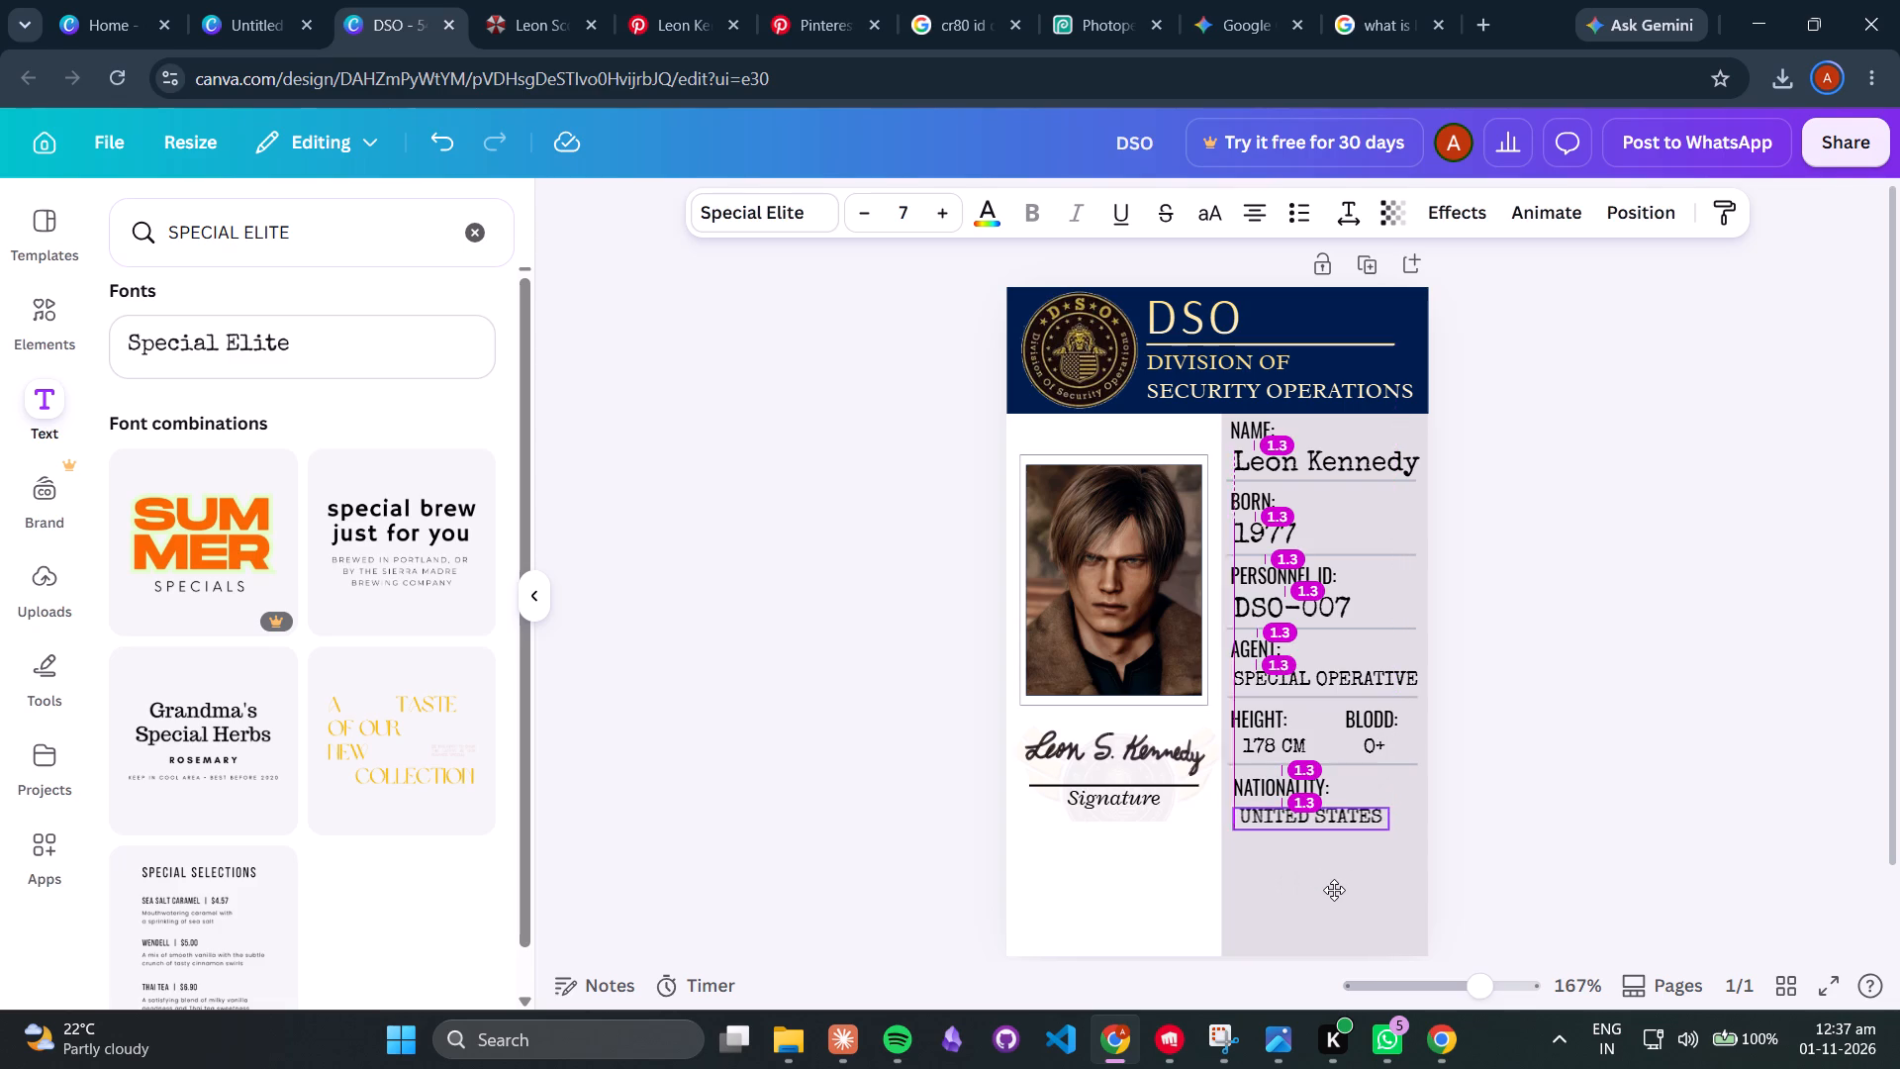
{"action": "left_click_drag", "start_coordinate": [1334, 890], "coordinate": [1336, 890]}
{"action": "left_click_drag", "start_coordinate": [1336, 890], "coordinate": [1342, 889]}
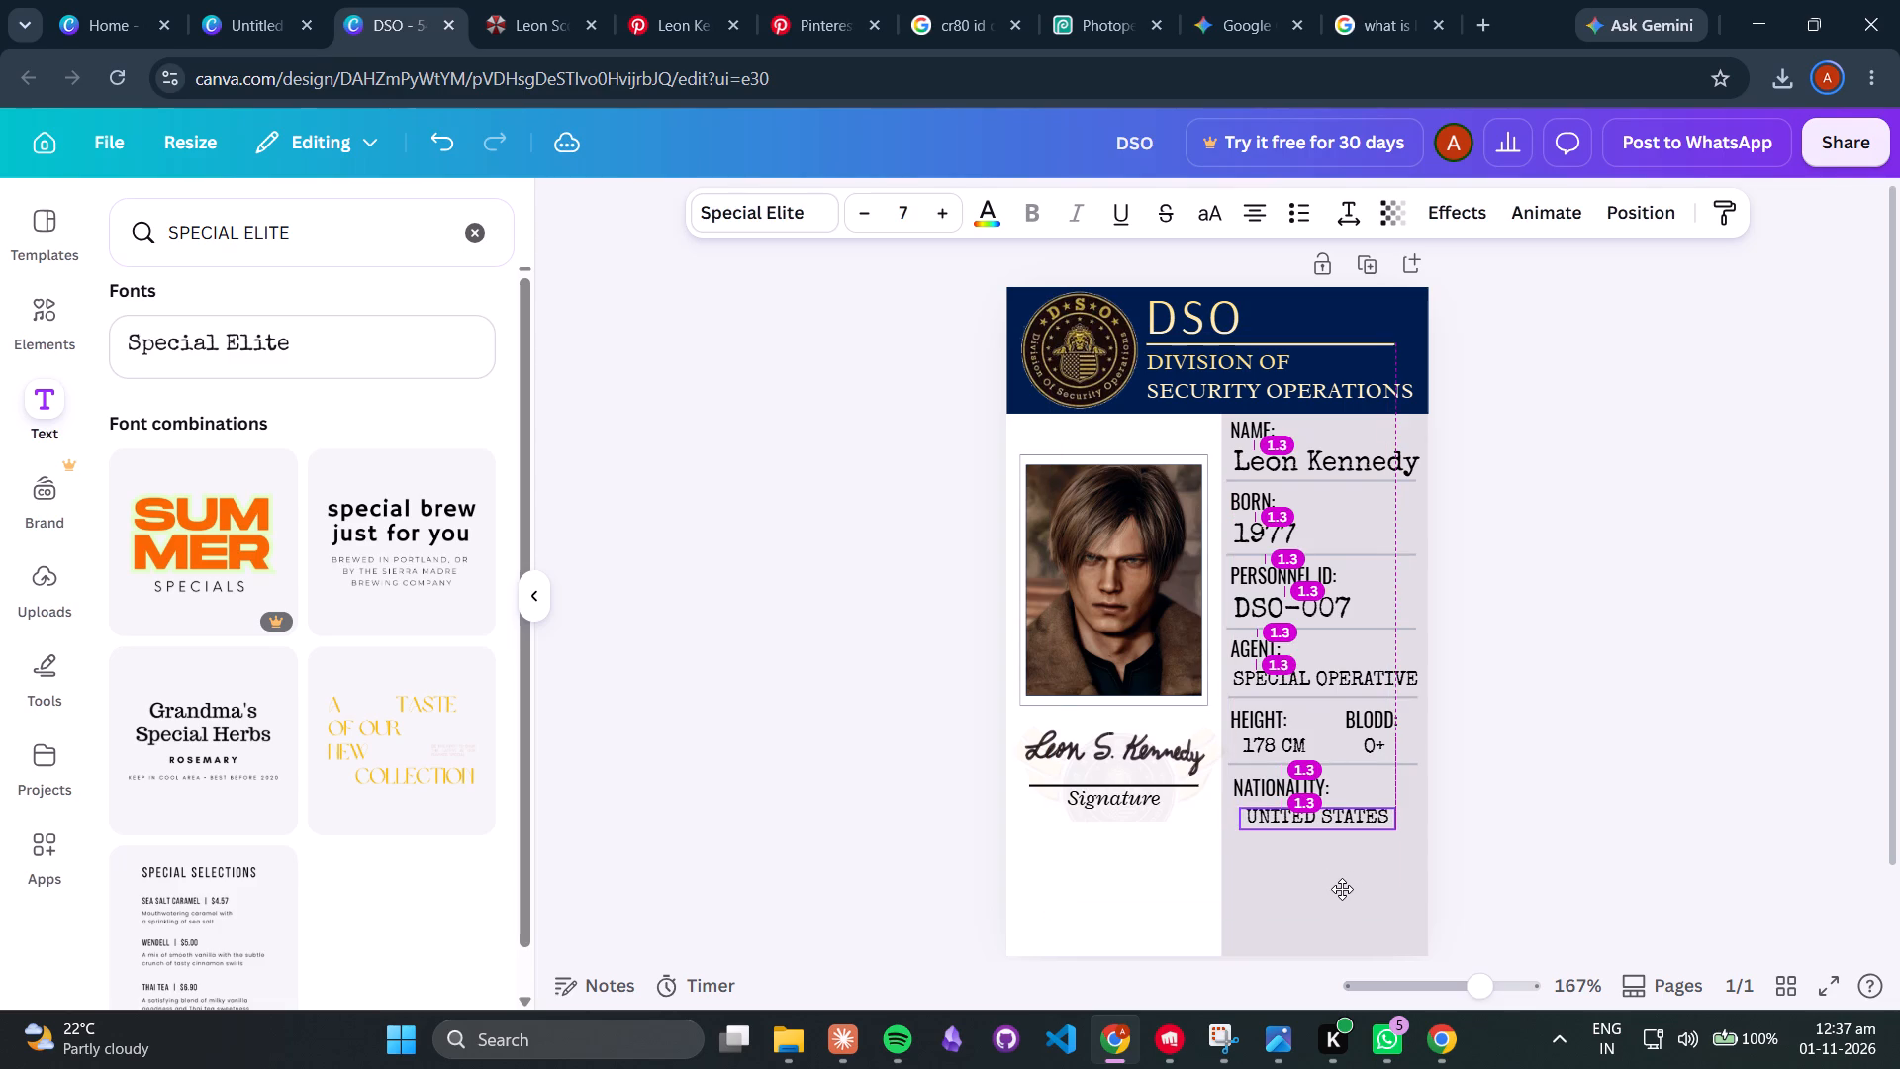
{"action": "left_click_drag", "start_coordinate": [1342, 889], "coordinate": [1330, 888]}
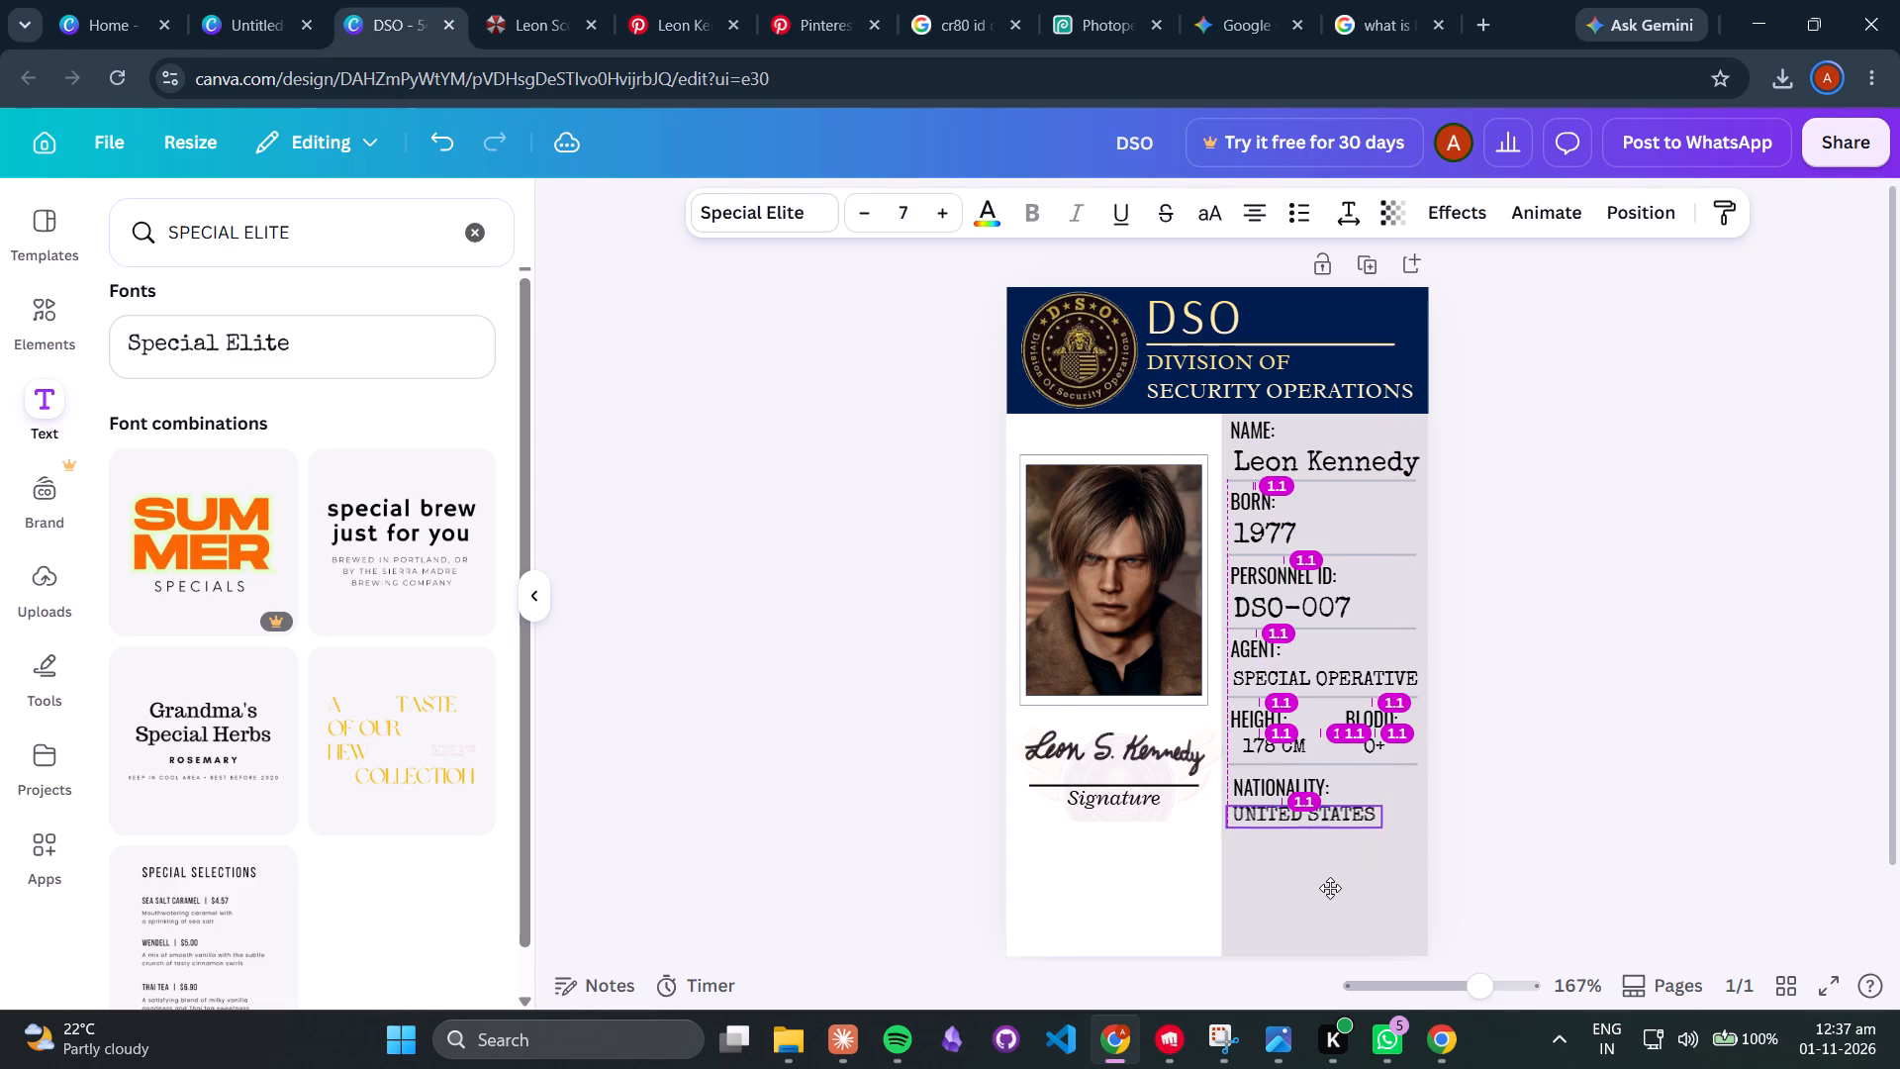
{"action": "left_click_drag", "start_coordinate": [1330, 888], "coordinate": [1342, 888]}
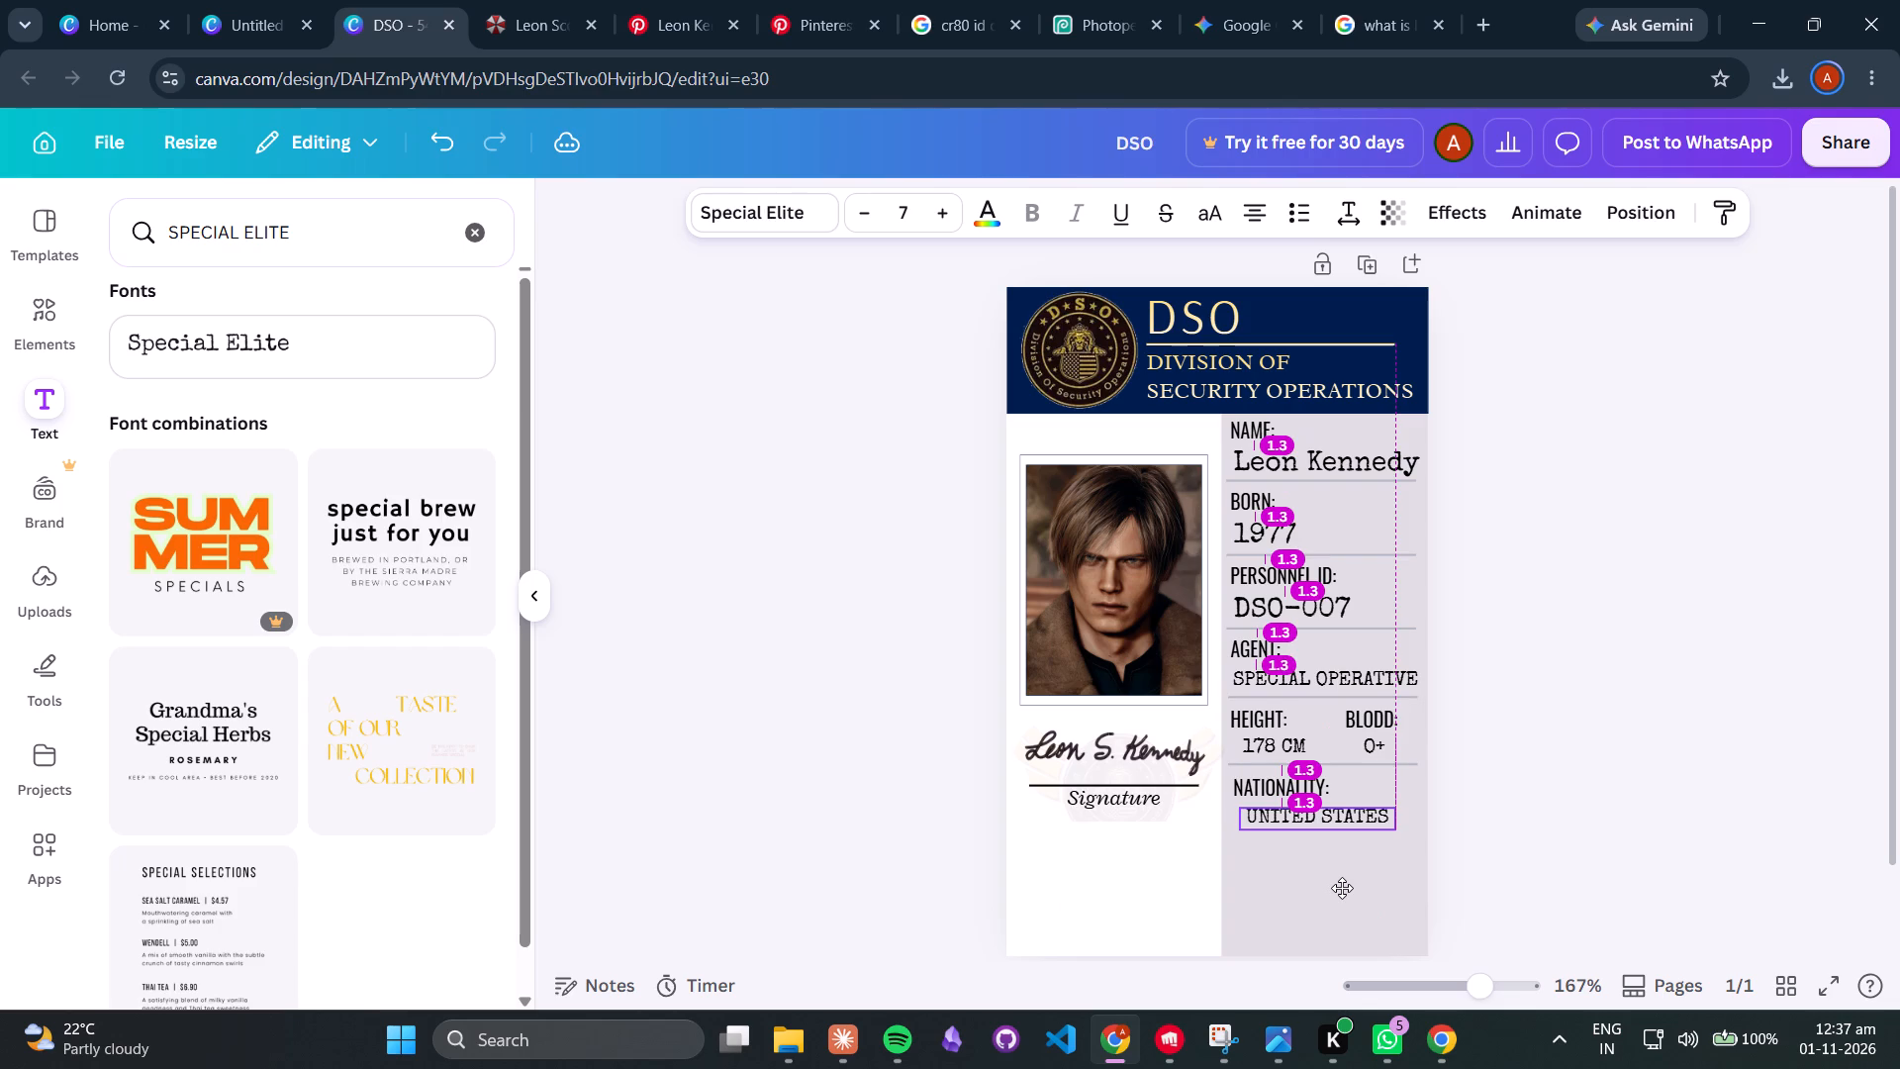
{"action": "left_click_drag", "start_coordinate": [1342, 888], "coordinate": [1336, 887]}
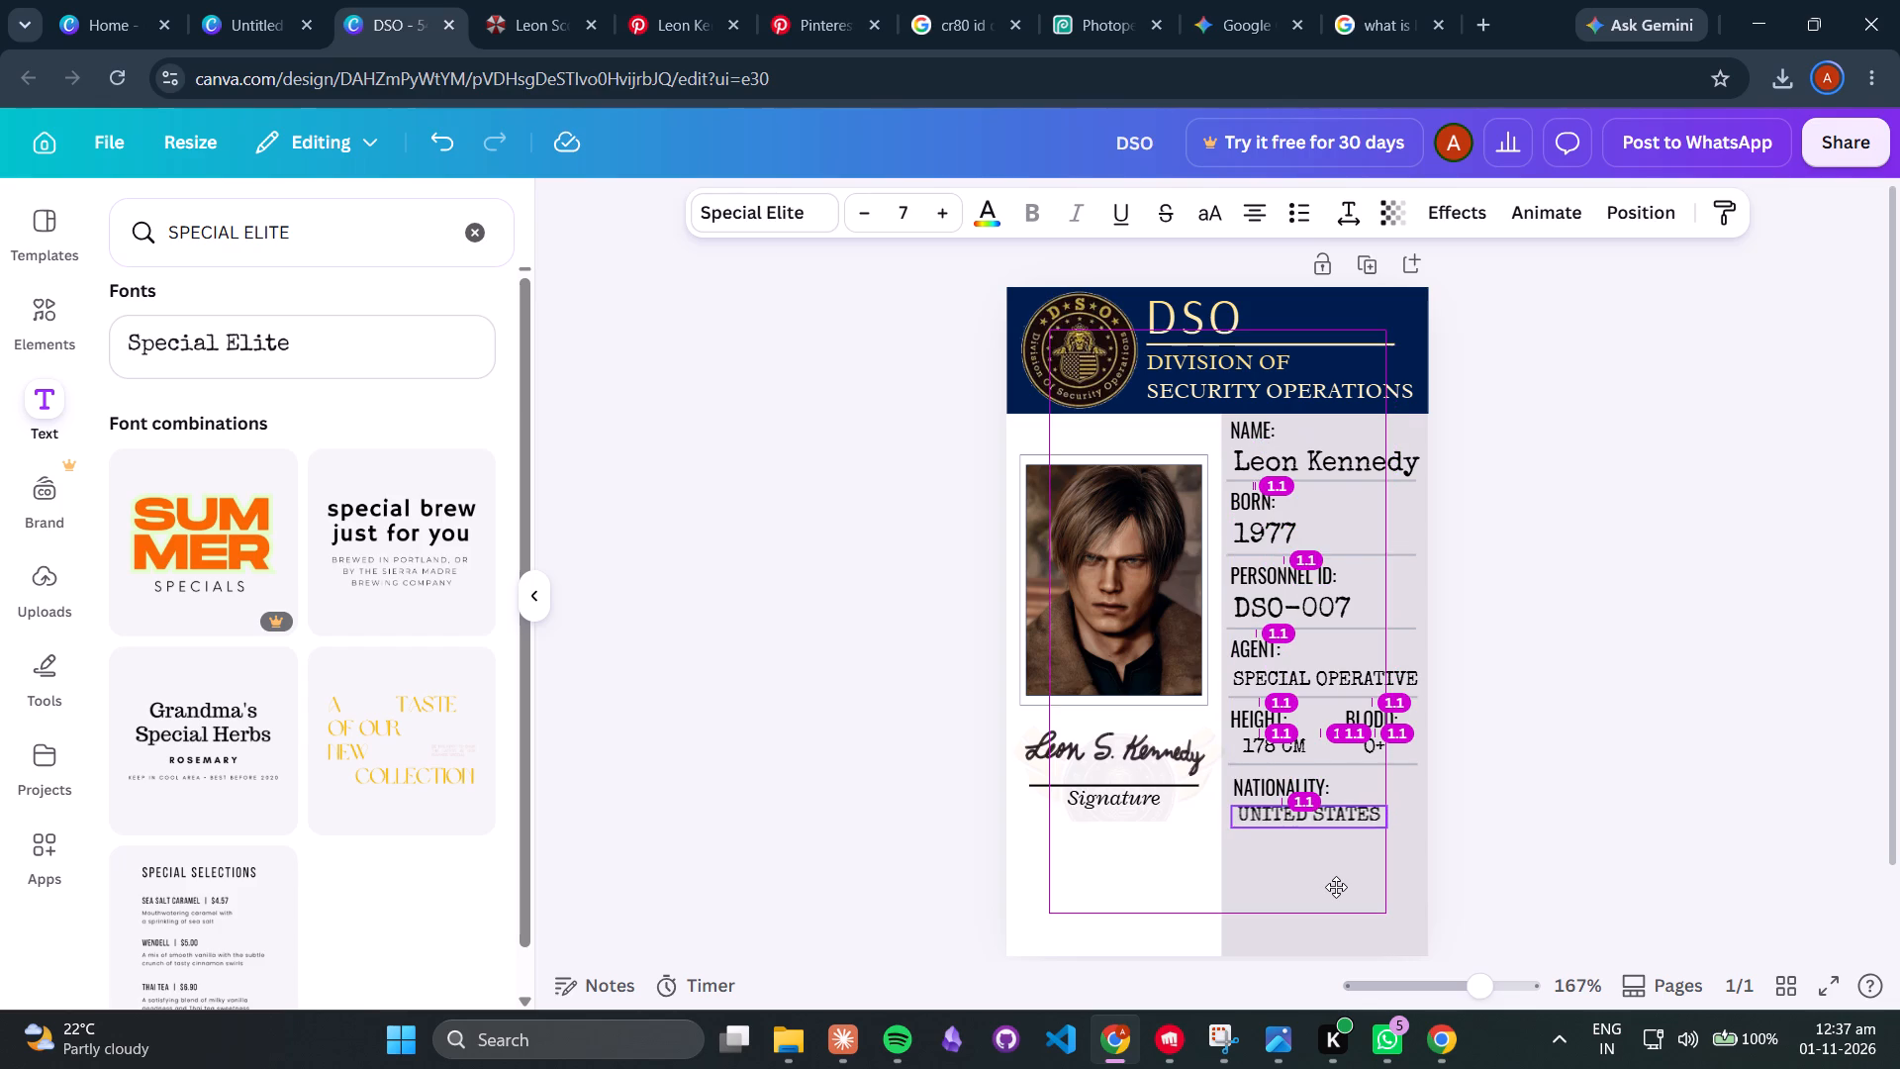
{"action": "left_click_drag", "start_coordinate": [1336, 887], "coordinate": [1339, 887]}
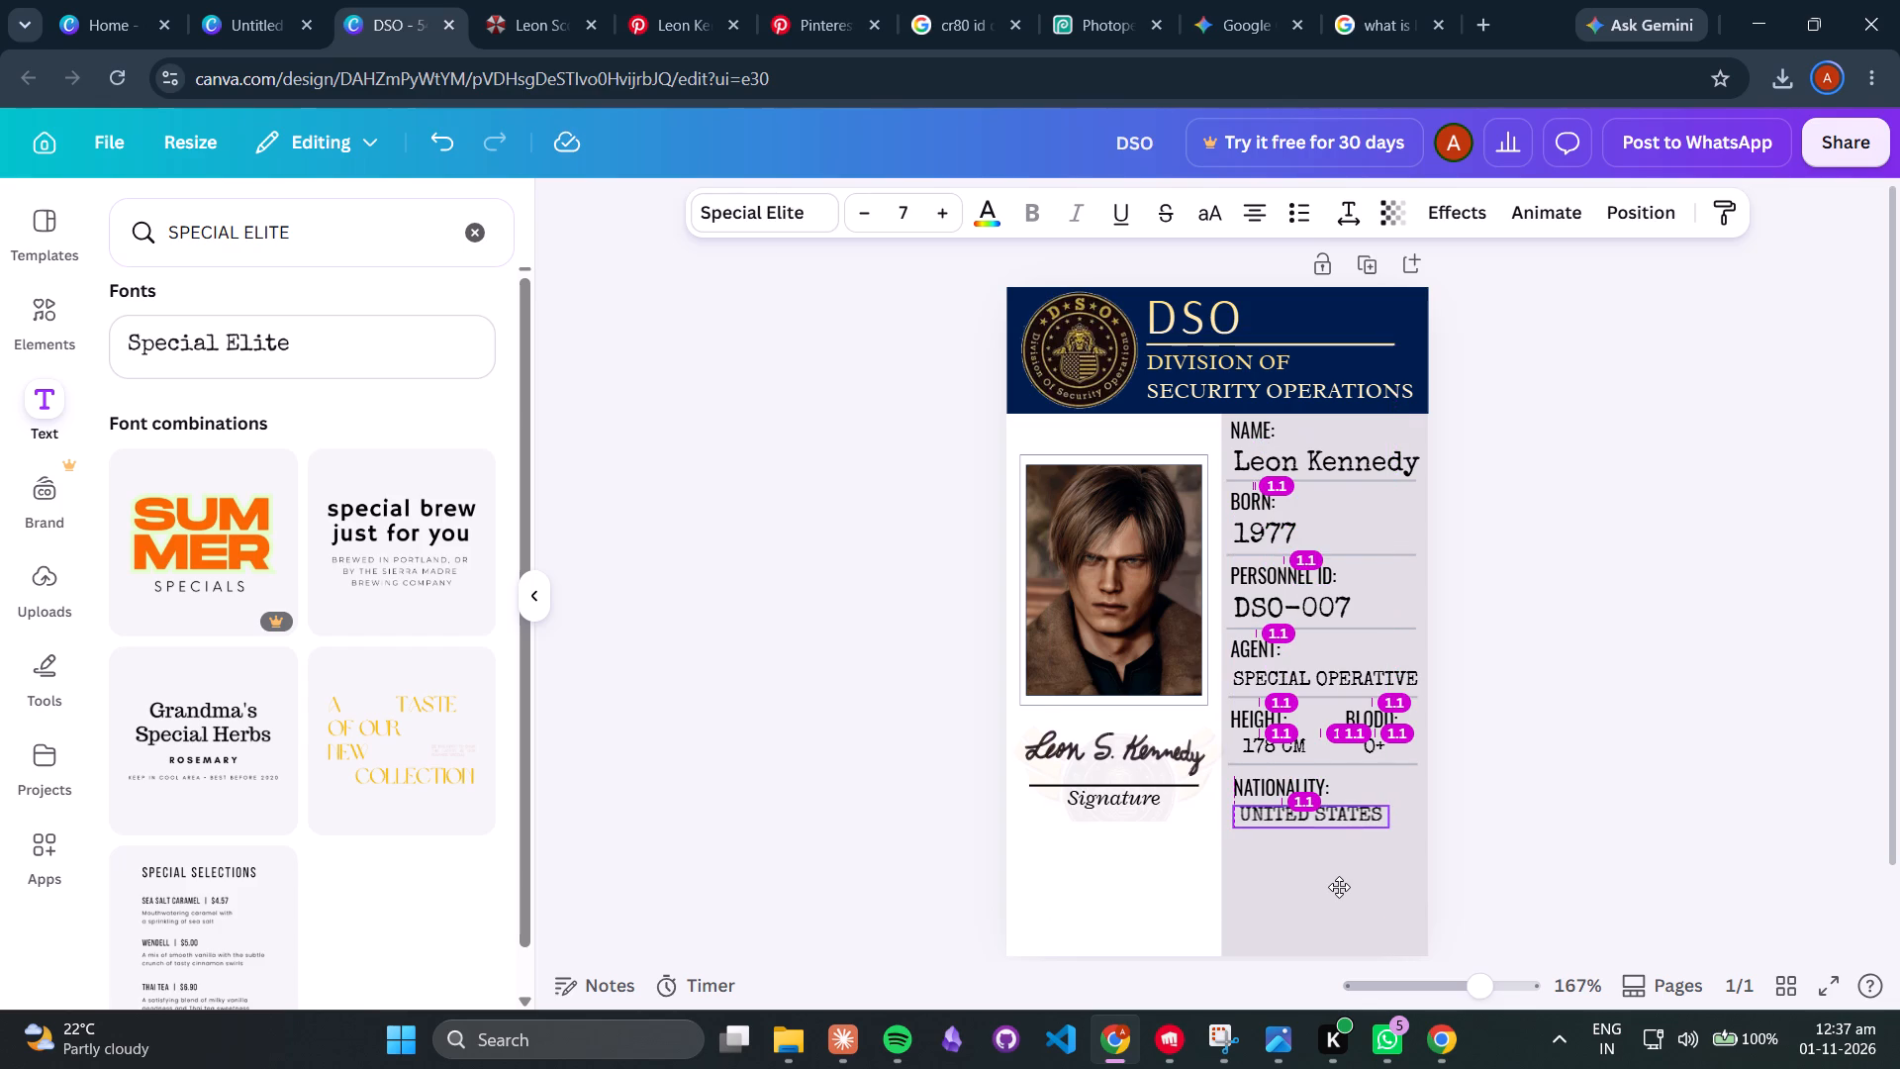
{"action": "left_click_drag", "start_coordinate": [1339, 887], "coordinate": [1339, 886]}
{"action": "left_click_drag", "start_coordinate": [1339, 886], "coordinate": [1336, 889]}
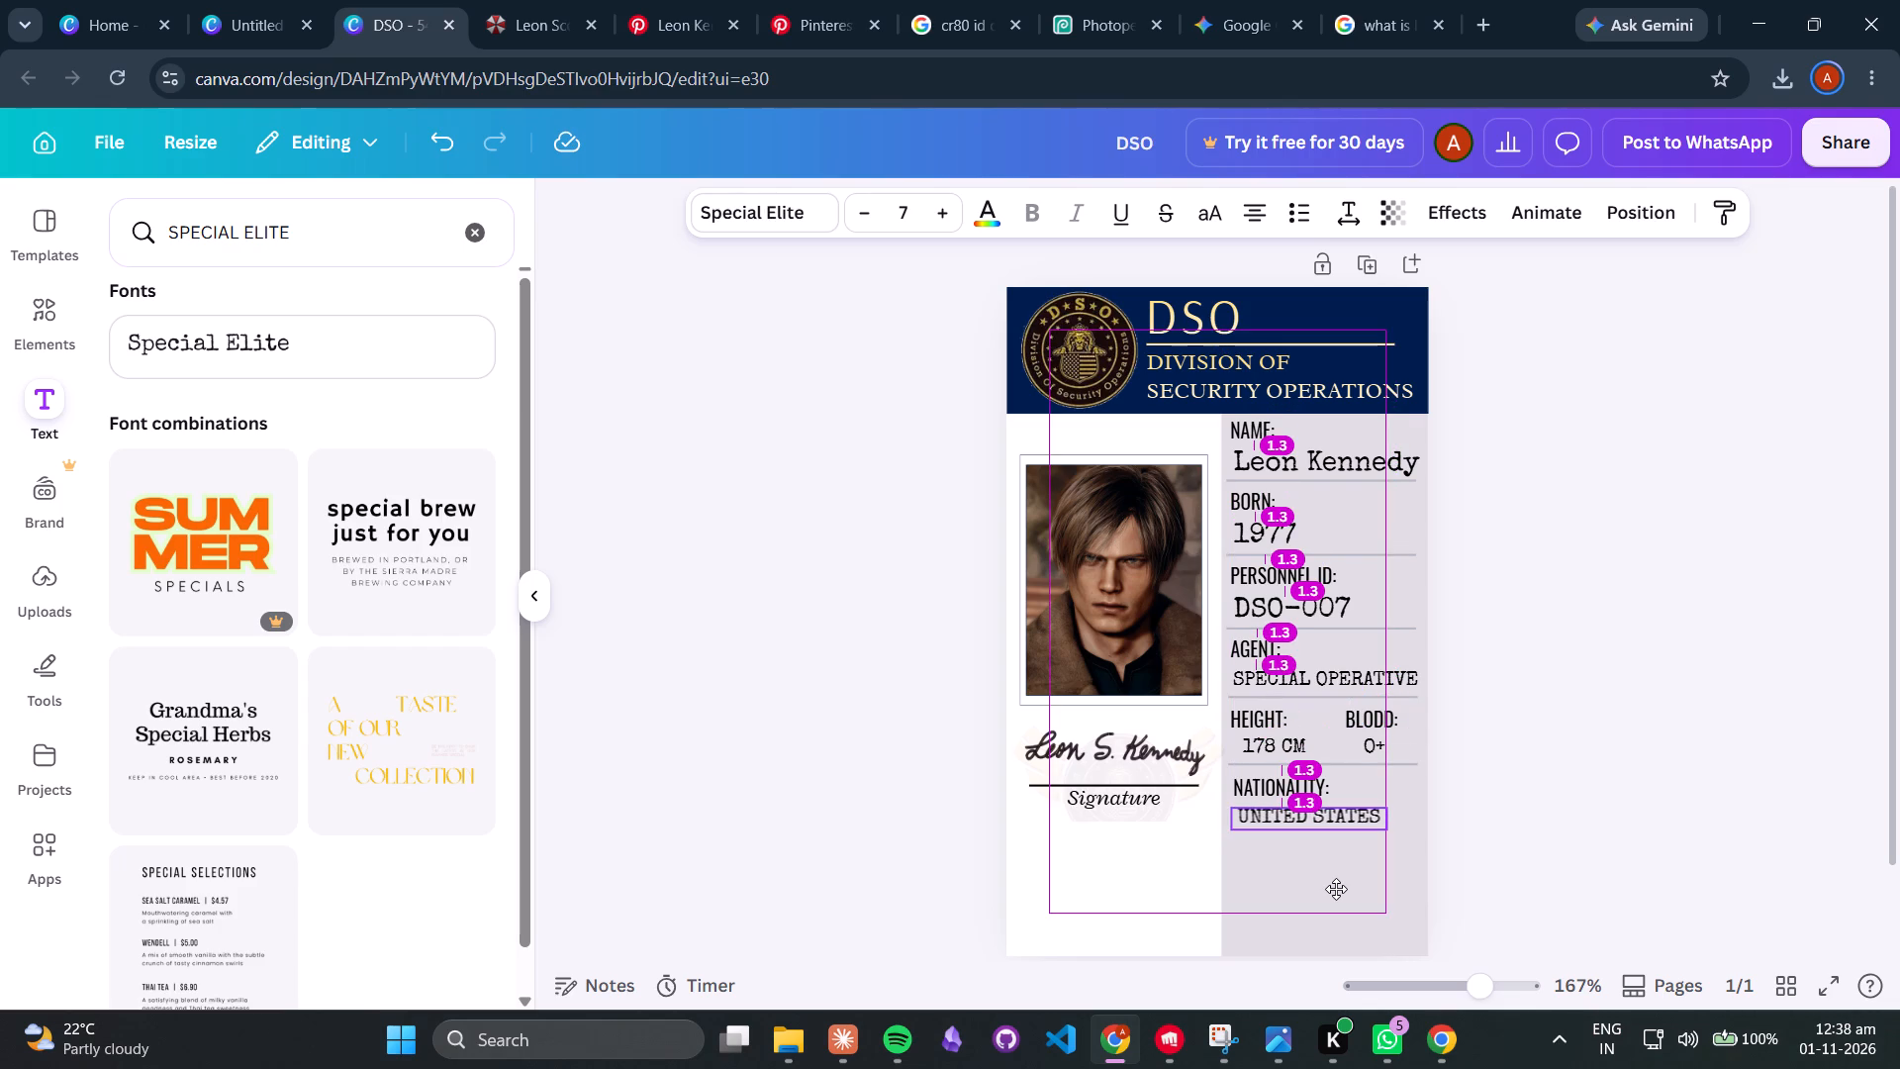
{"action": "left_click_drag", "start_coordinate": [1336, 889], "coordinate": [1336, 890]}
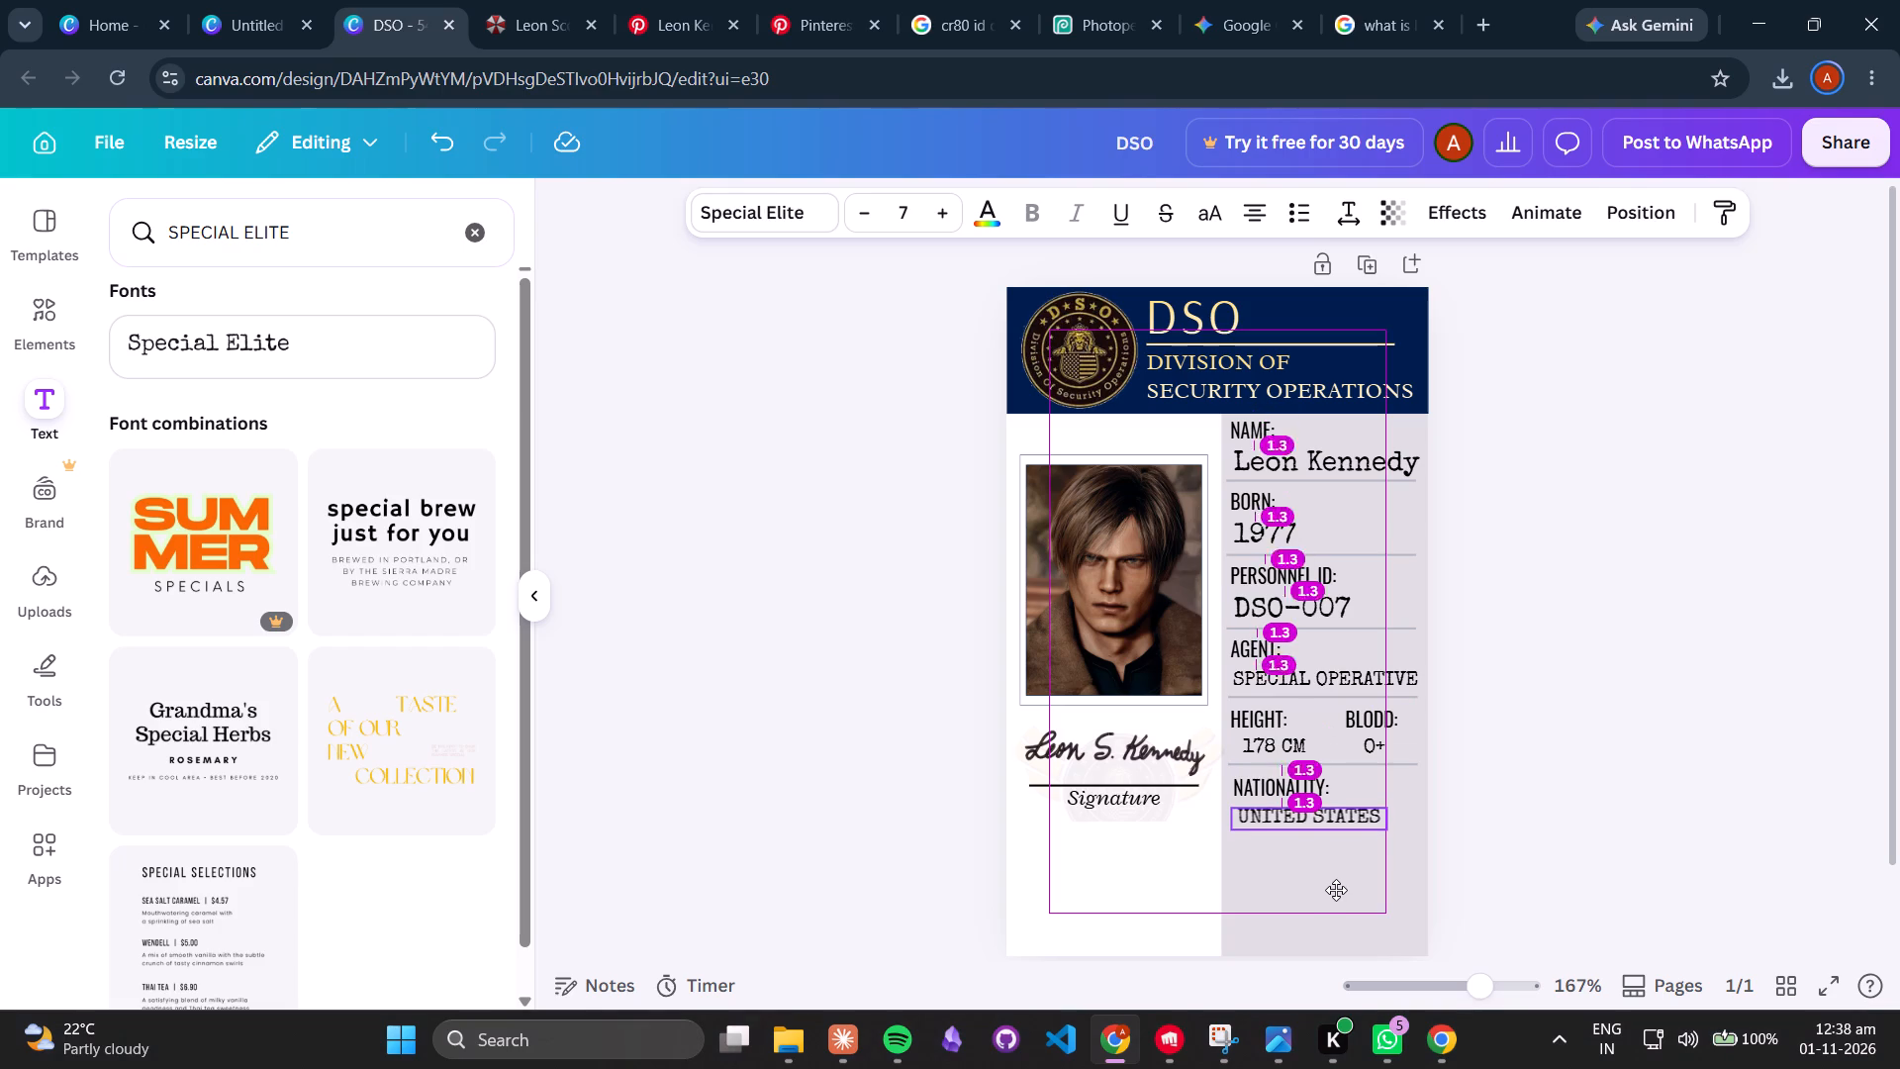
{"action": "left_click_drag", "start_coordinate": [1336, 890], "coordinate": [1335, 886]}
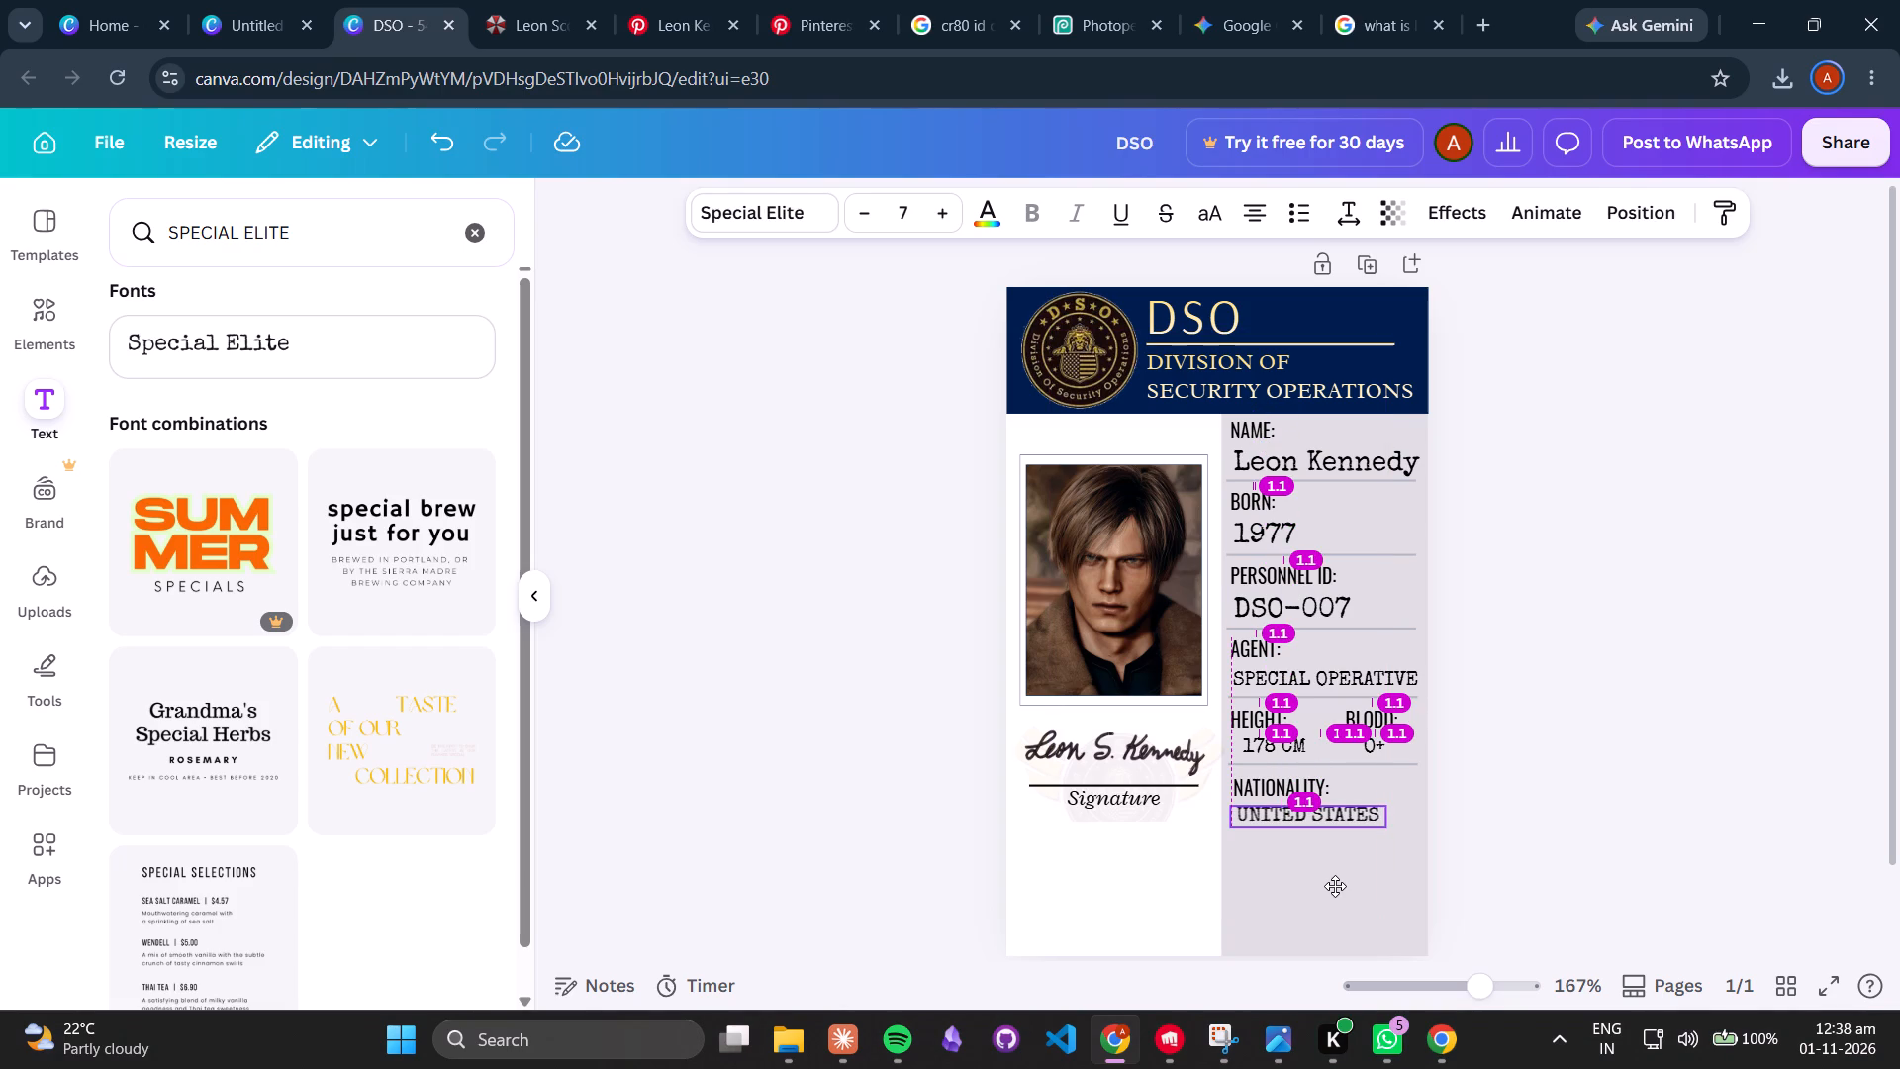
{"action": "left_click_drag", "start_coordinate": [1335, 886], "coordinate": [1338, 886]}
{"action": "left_click", "coordinate": [1484, 887]}
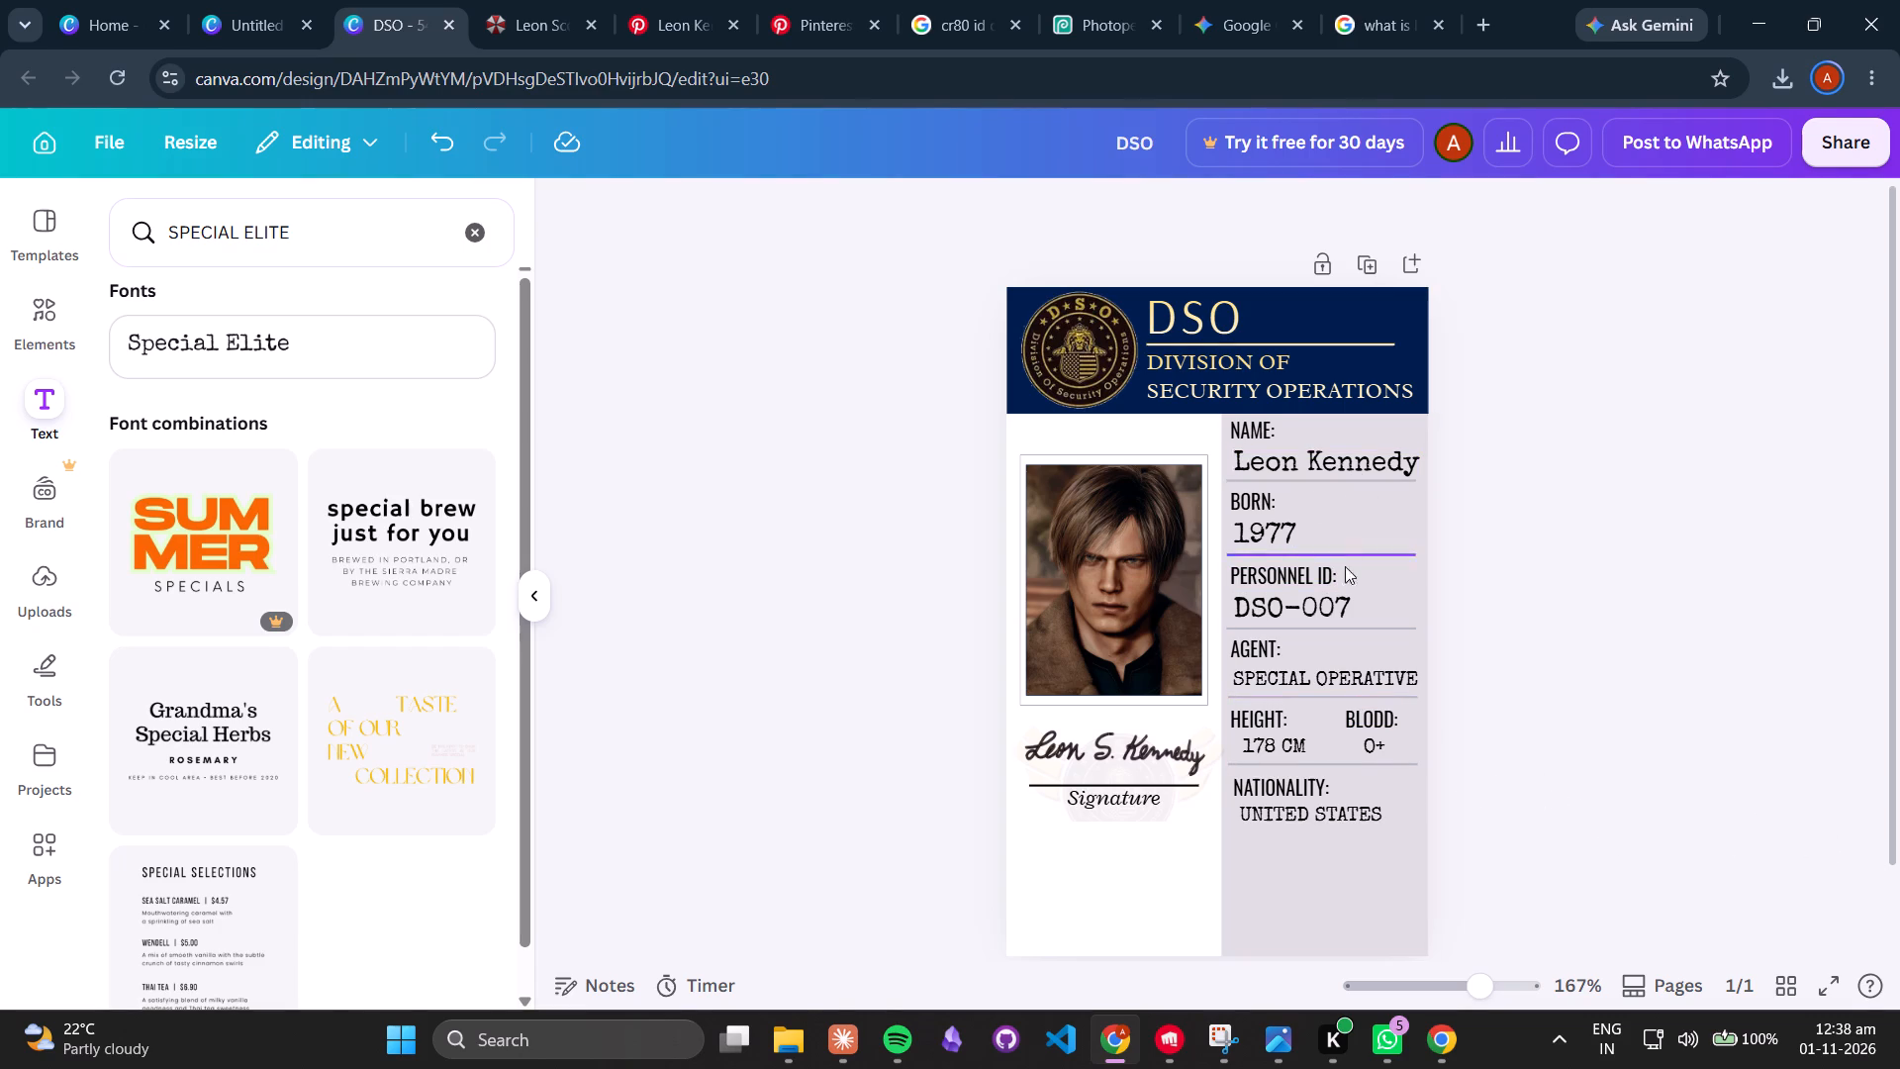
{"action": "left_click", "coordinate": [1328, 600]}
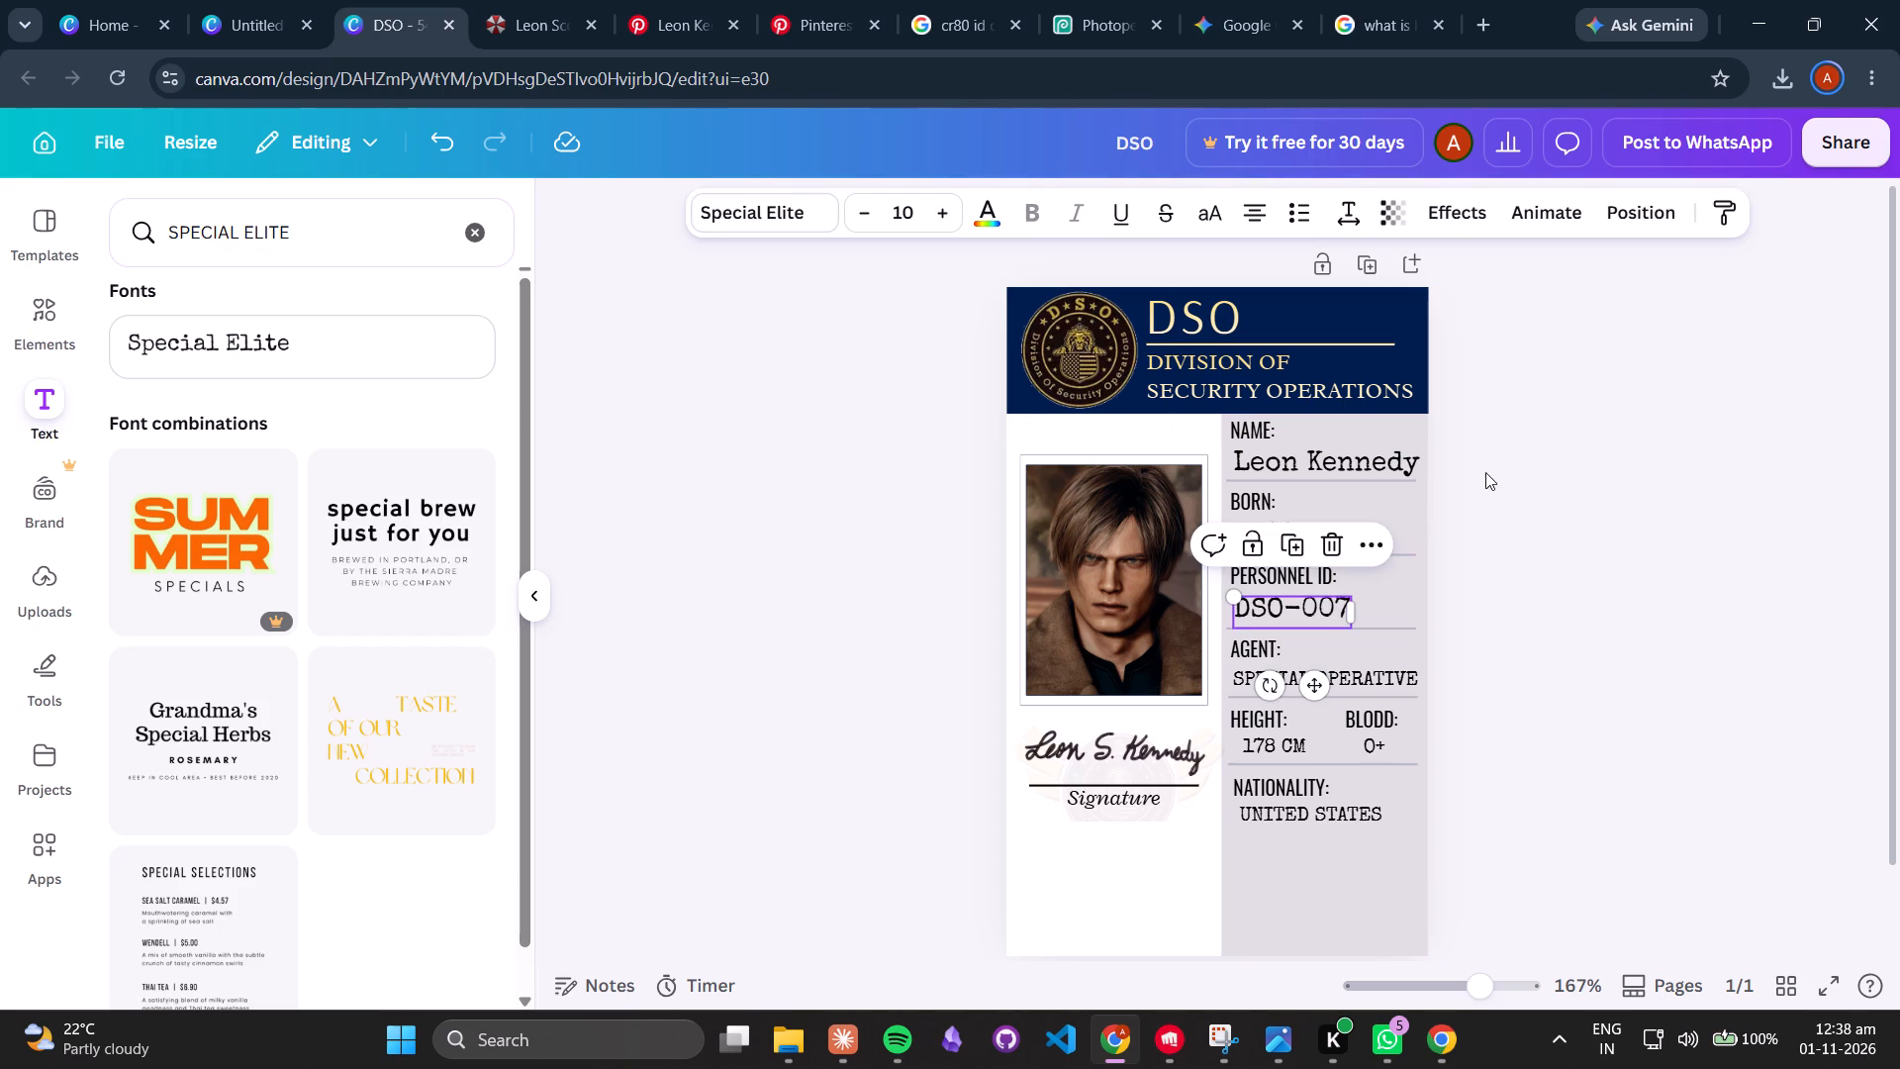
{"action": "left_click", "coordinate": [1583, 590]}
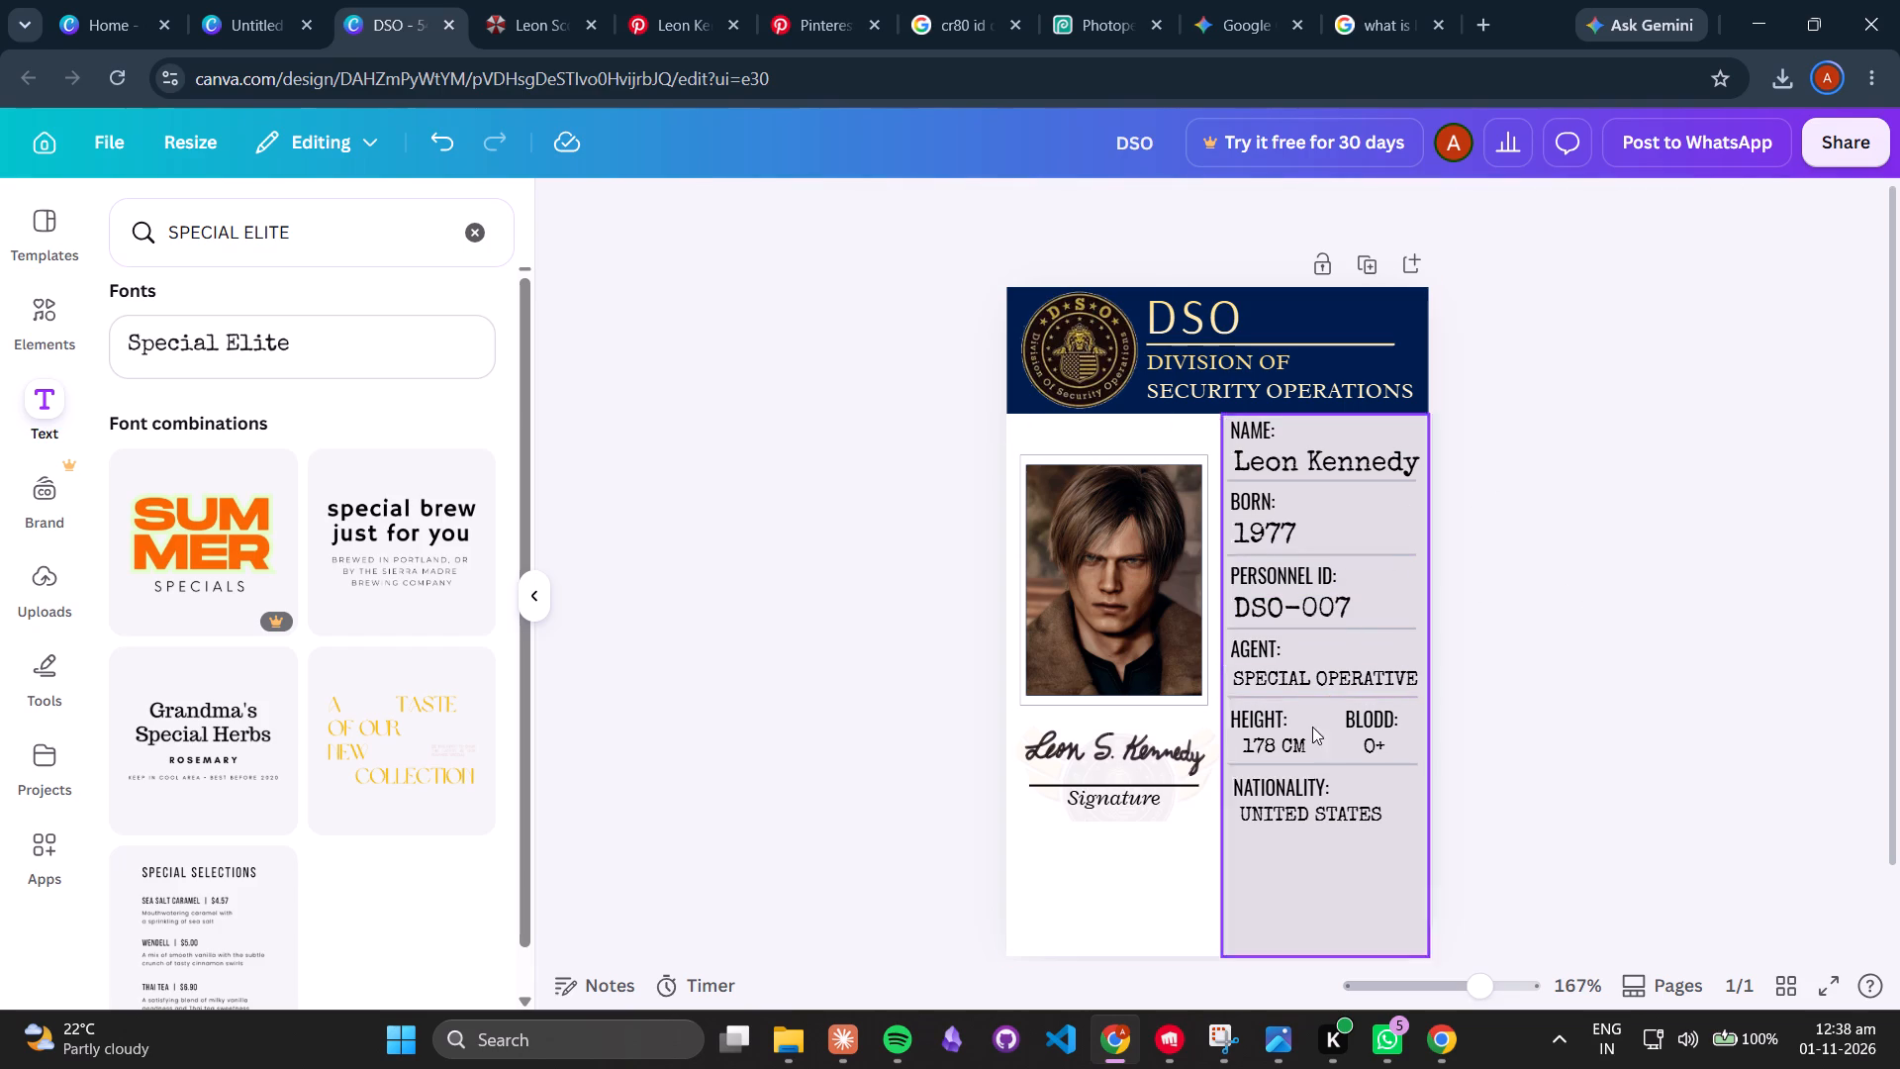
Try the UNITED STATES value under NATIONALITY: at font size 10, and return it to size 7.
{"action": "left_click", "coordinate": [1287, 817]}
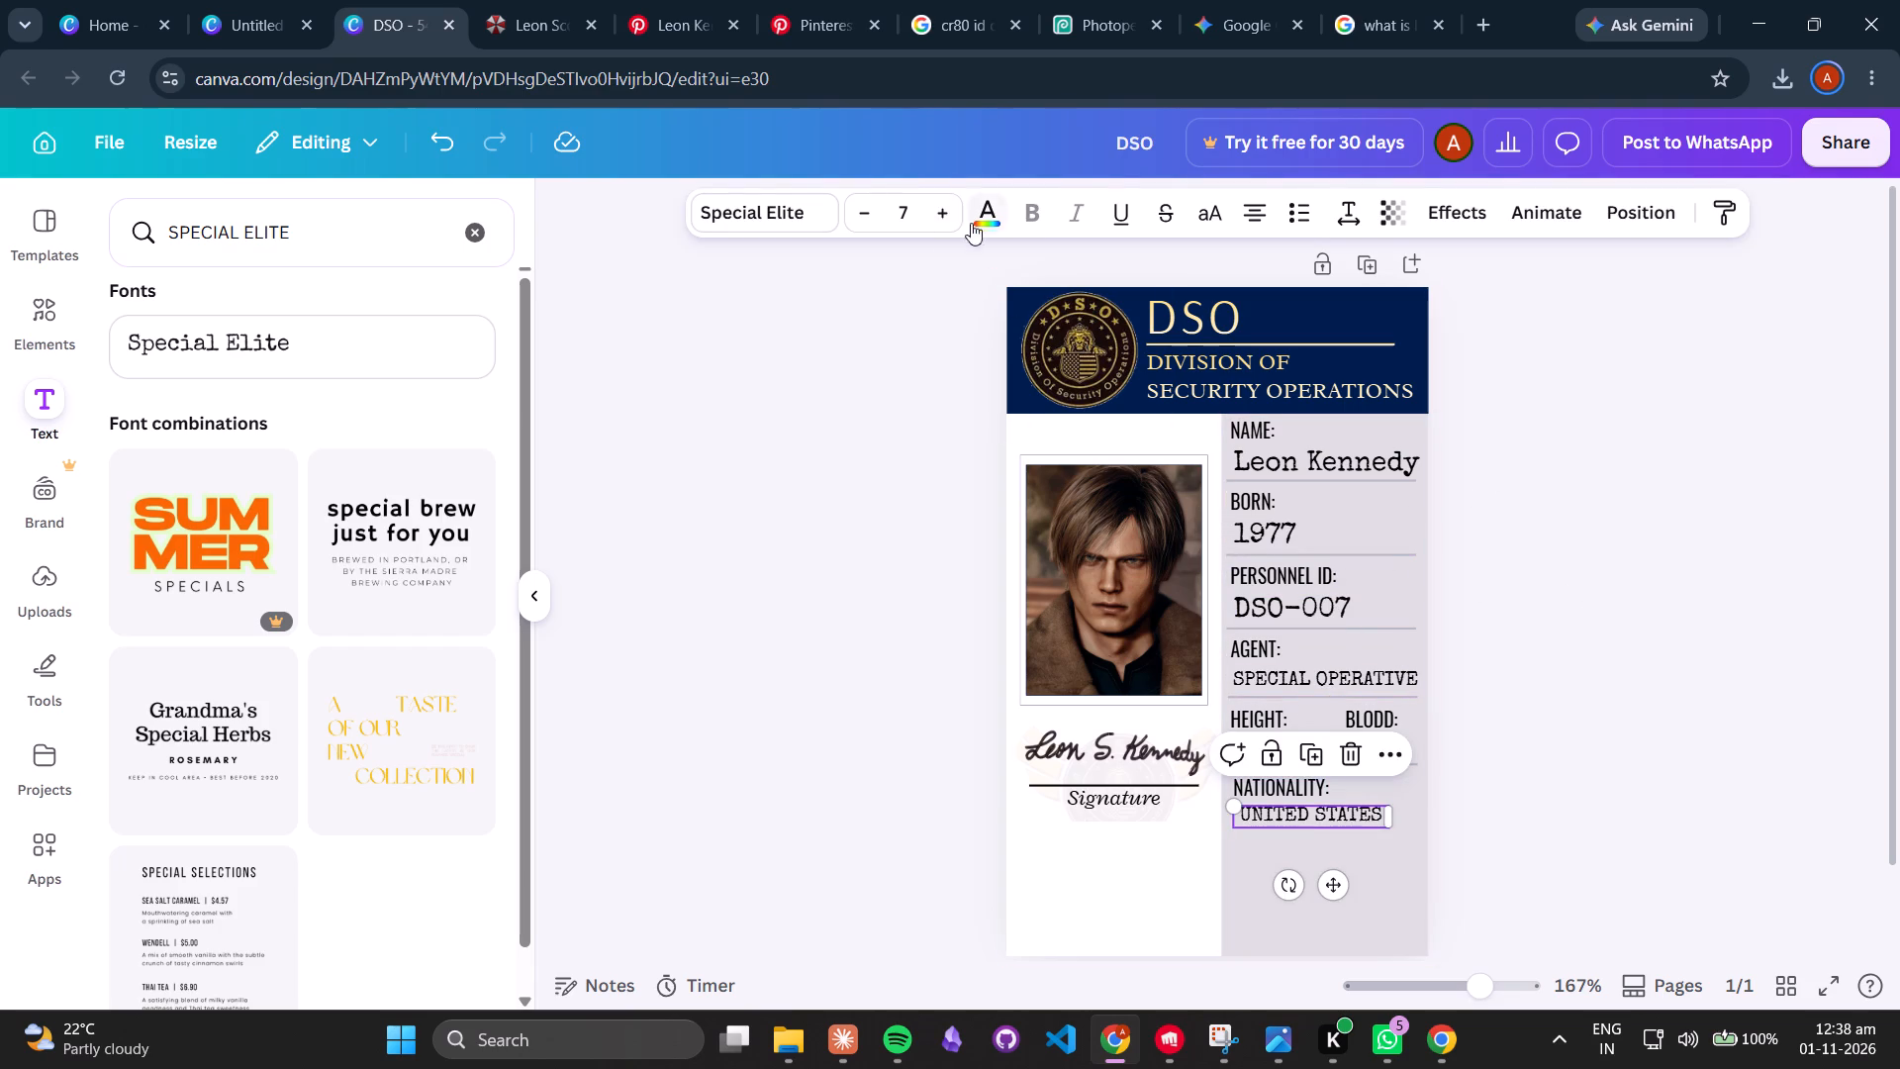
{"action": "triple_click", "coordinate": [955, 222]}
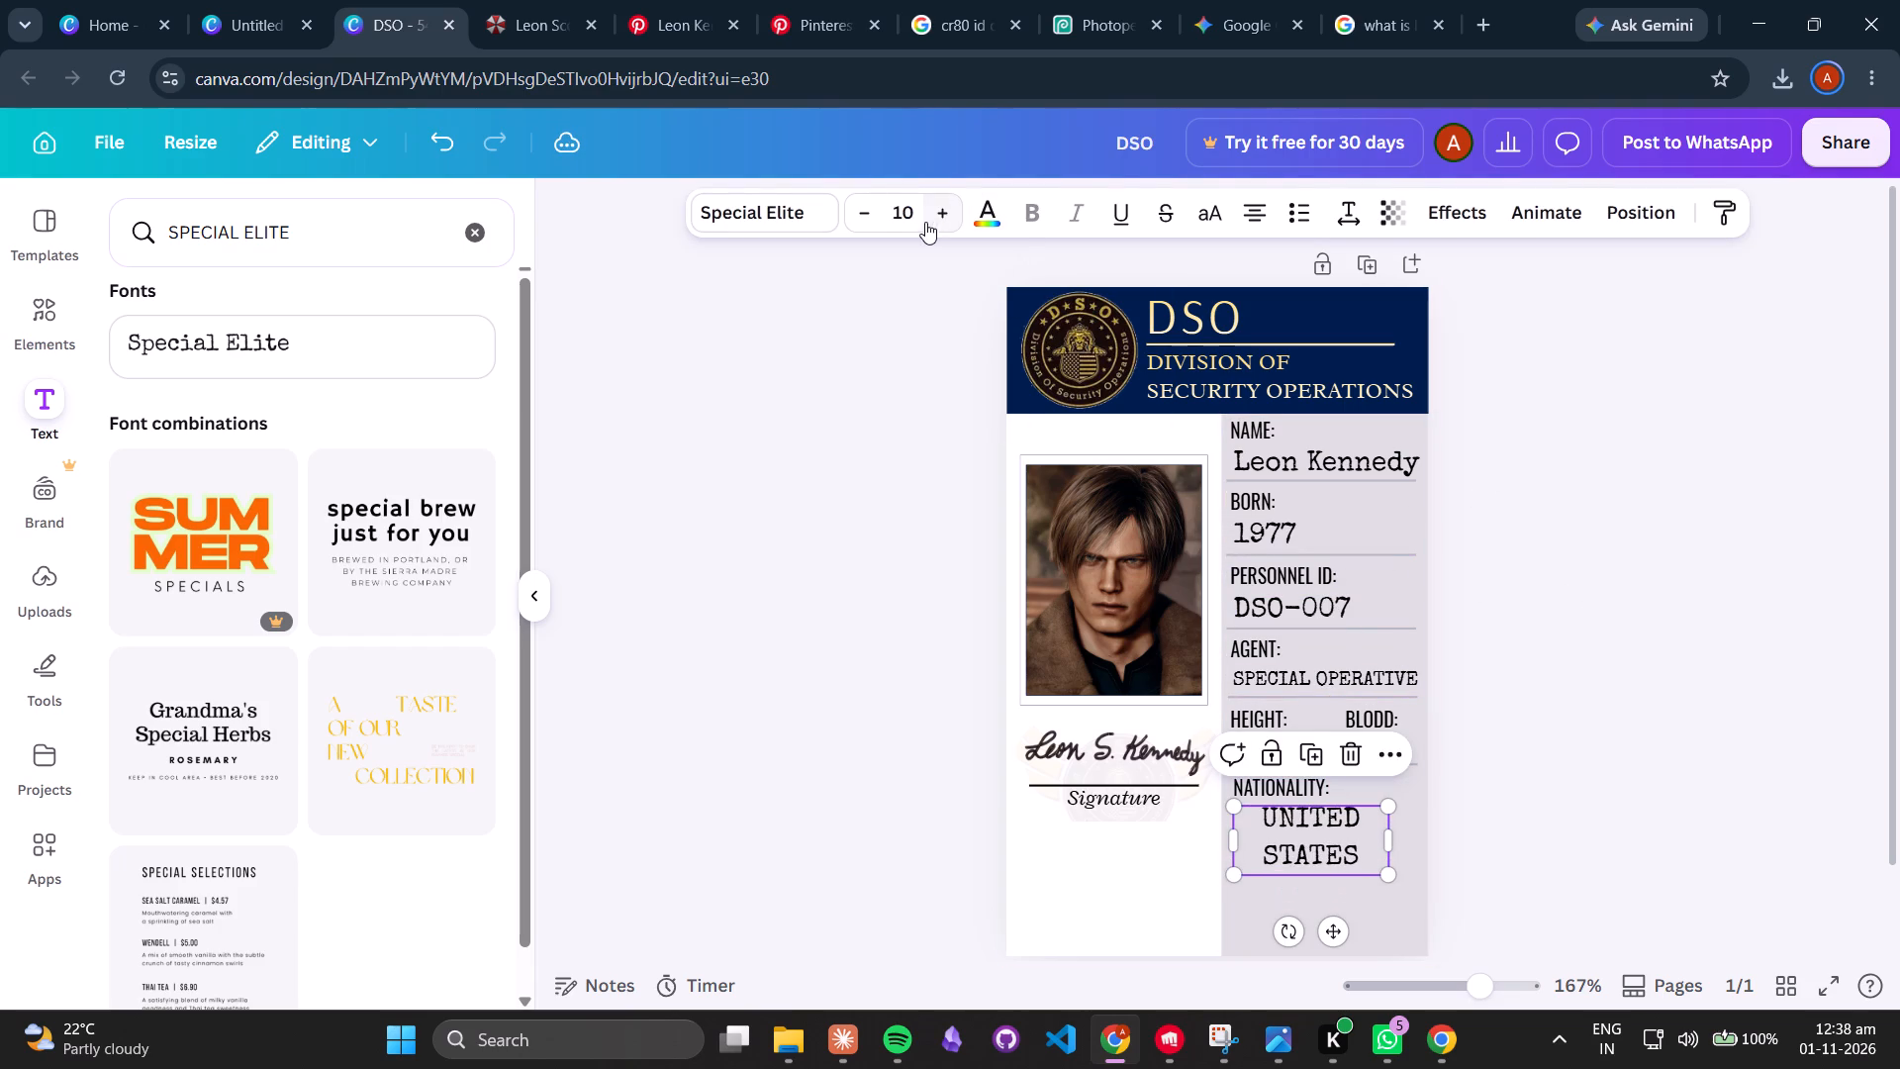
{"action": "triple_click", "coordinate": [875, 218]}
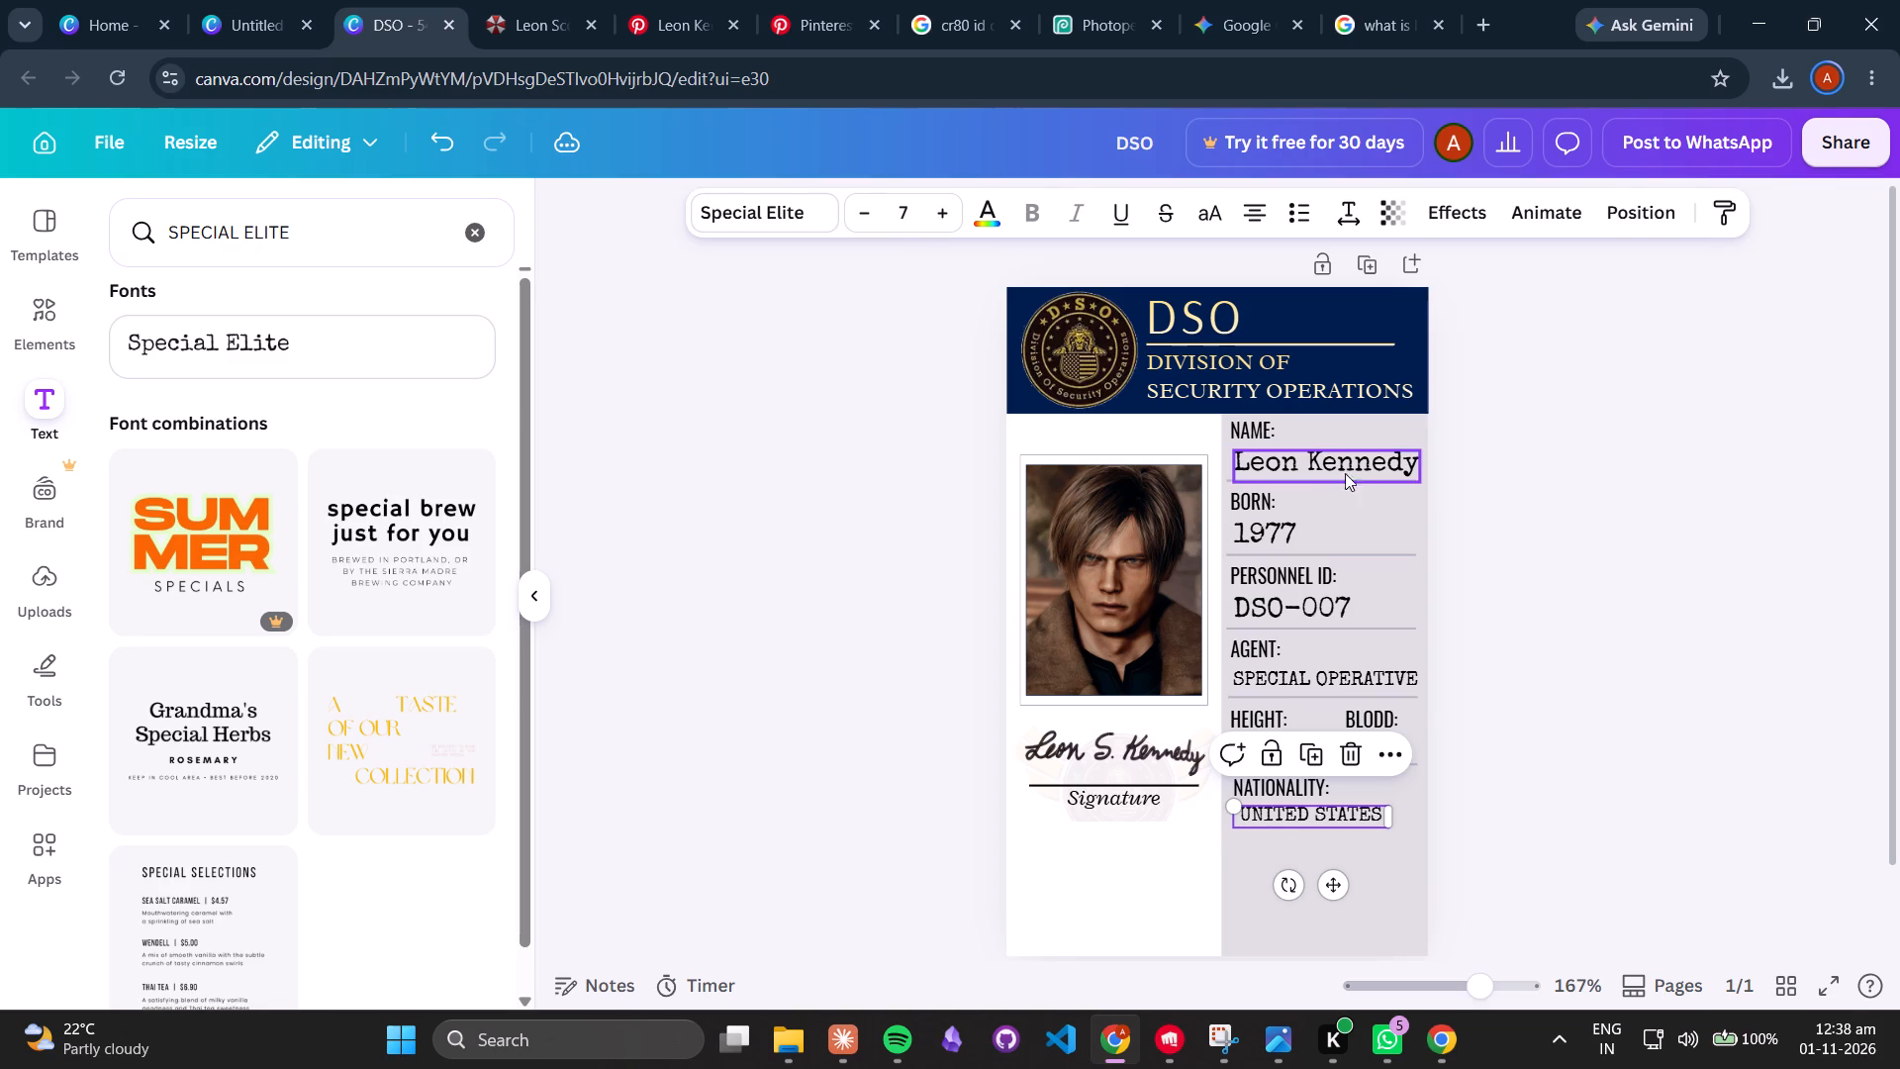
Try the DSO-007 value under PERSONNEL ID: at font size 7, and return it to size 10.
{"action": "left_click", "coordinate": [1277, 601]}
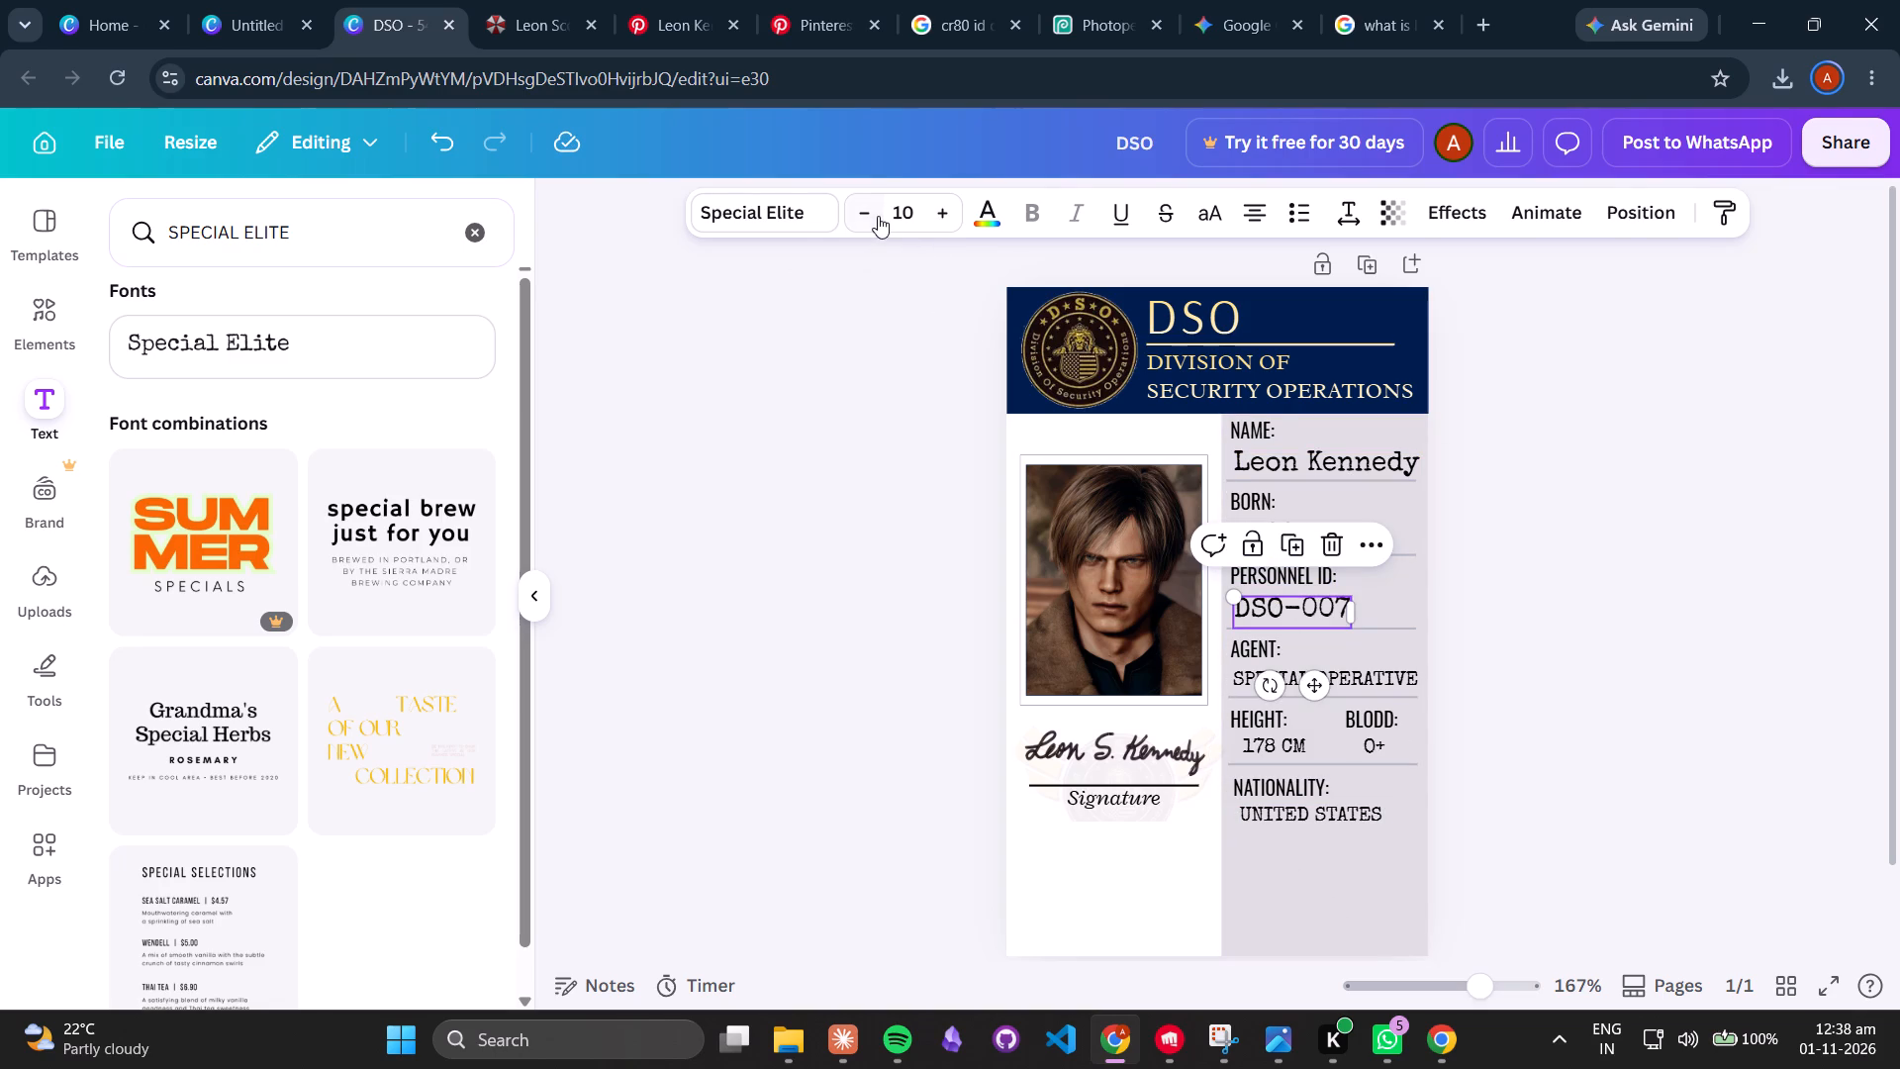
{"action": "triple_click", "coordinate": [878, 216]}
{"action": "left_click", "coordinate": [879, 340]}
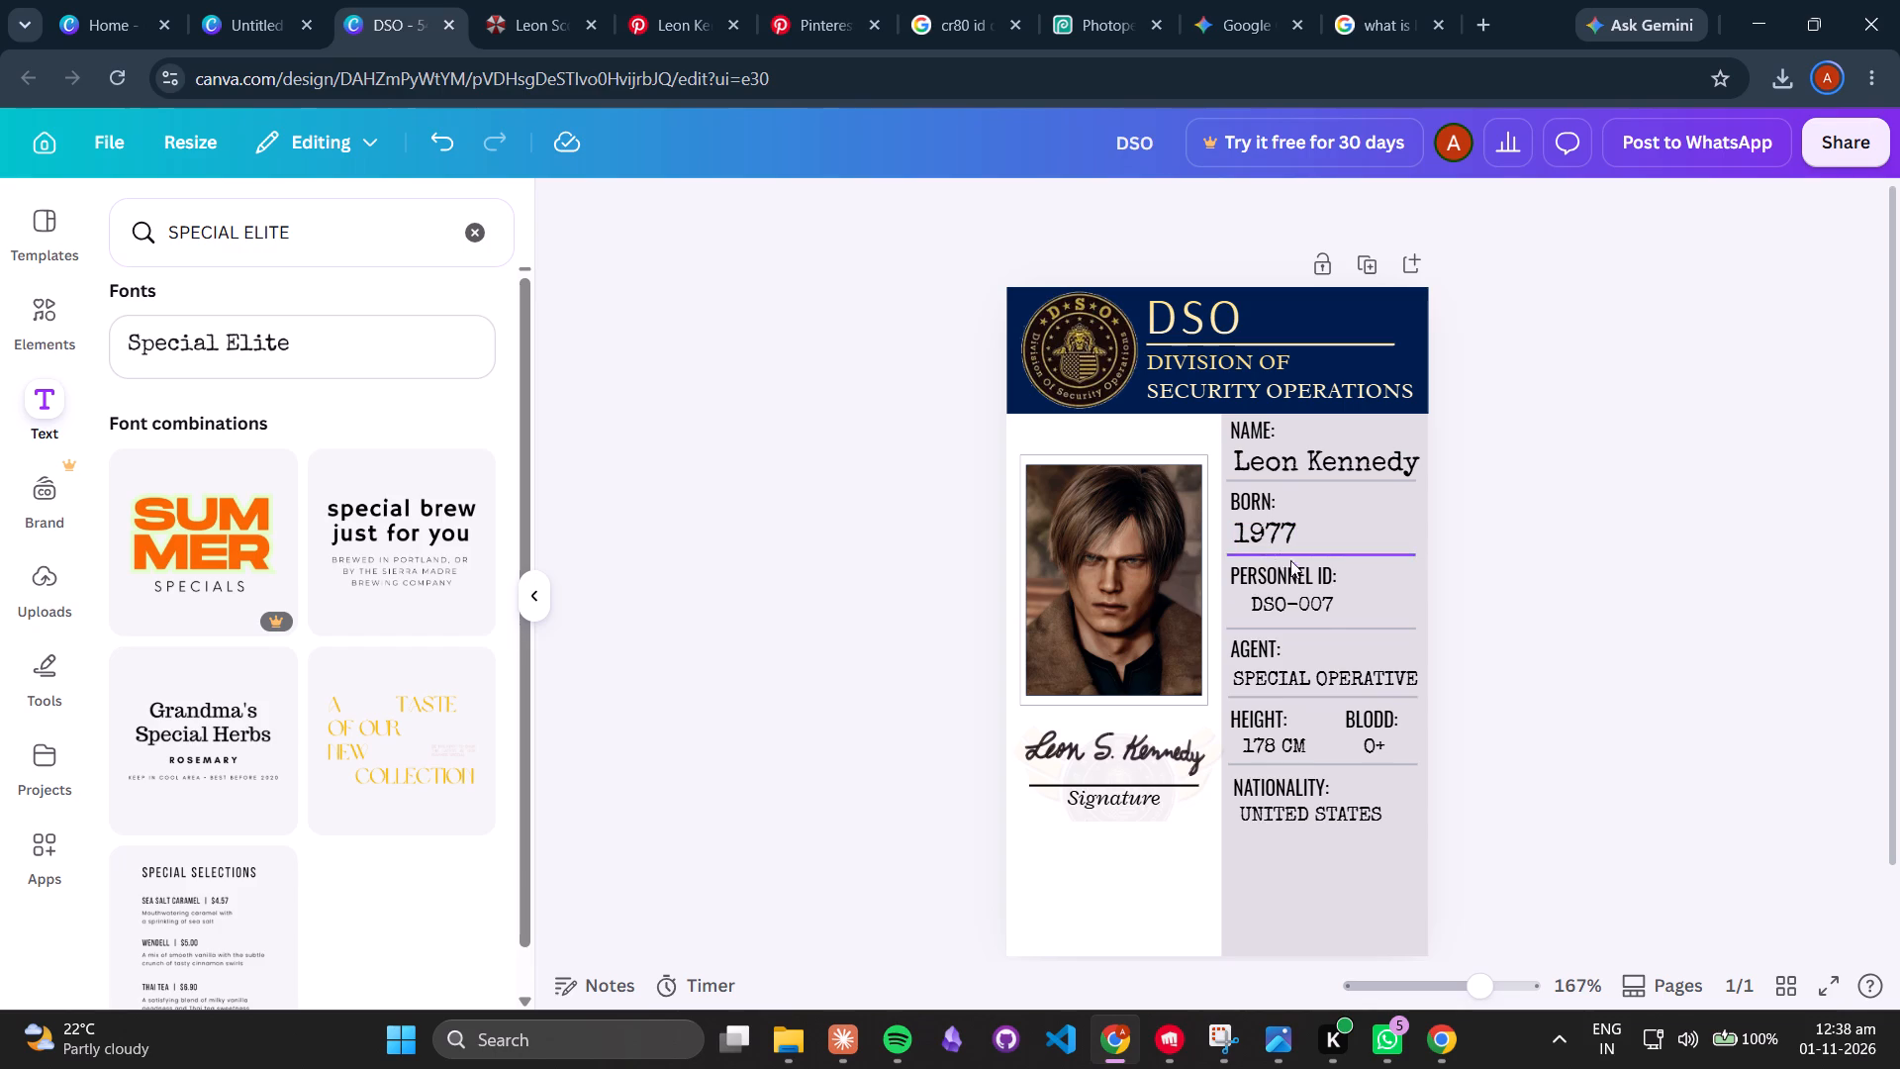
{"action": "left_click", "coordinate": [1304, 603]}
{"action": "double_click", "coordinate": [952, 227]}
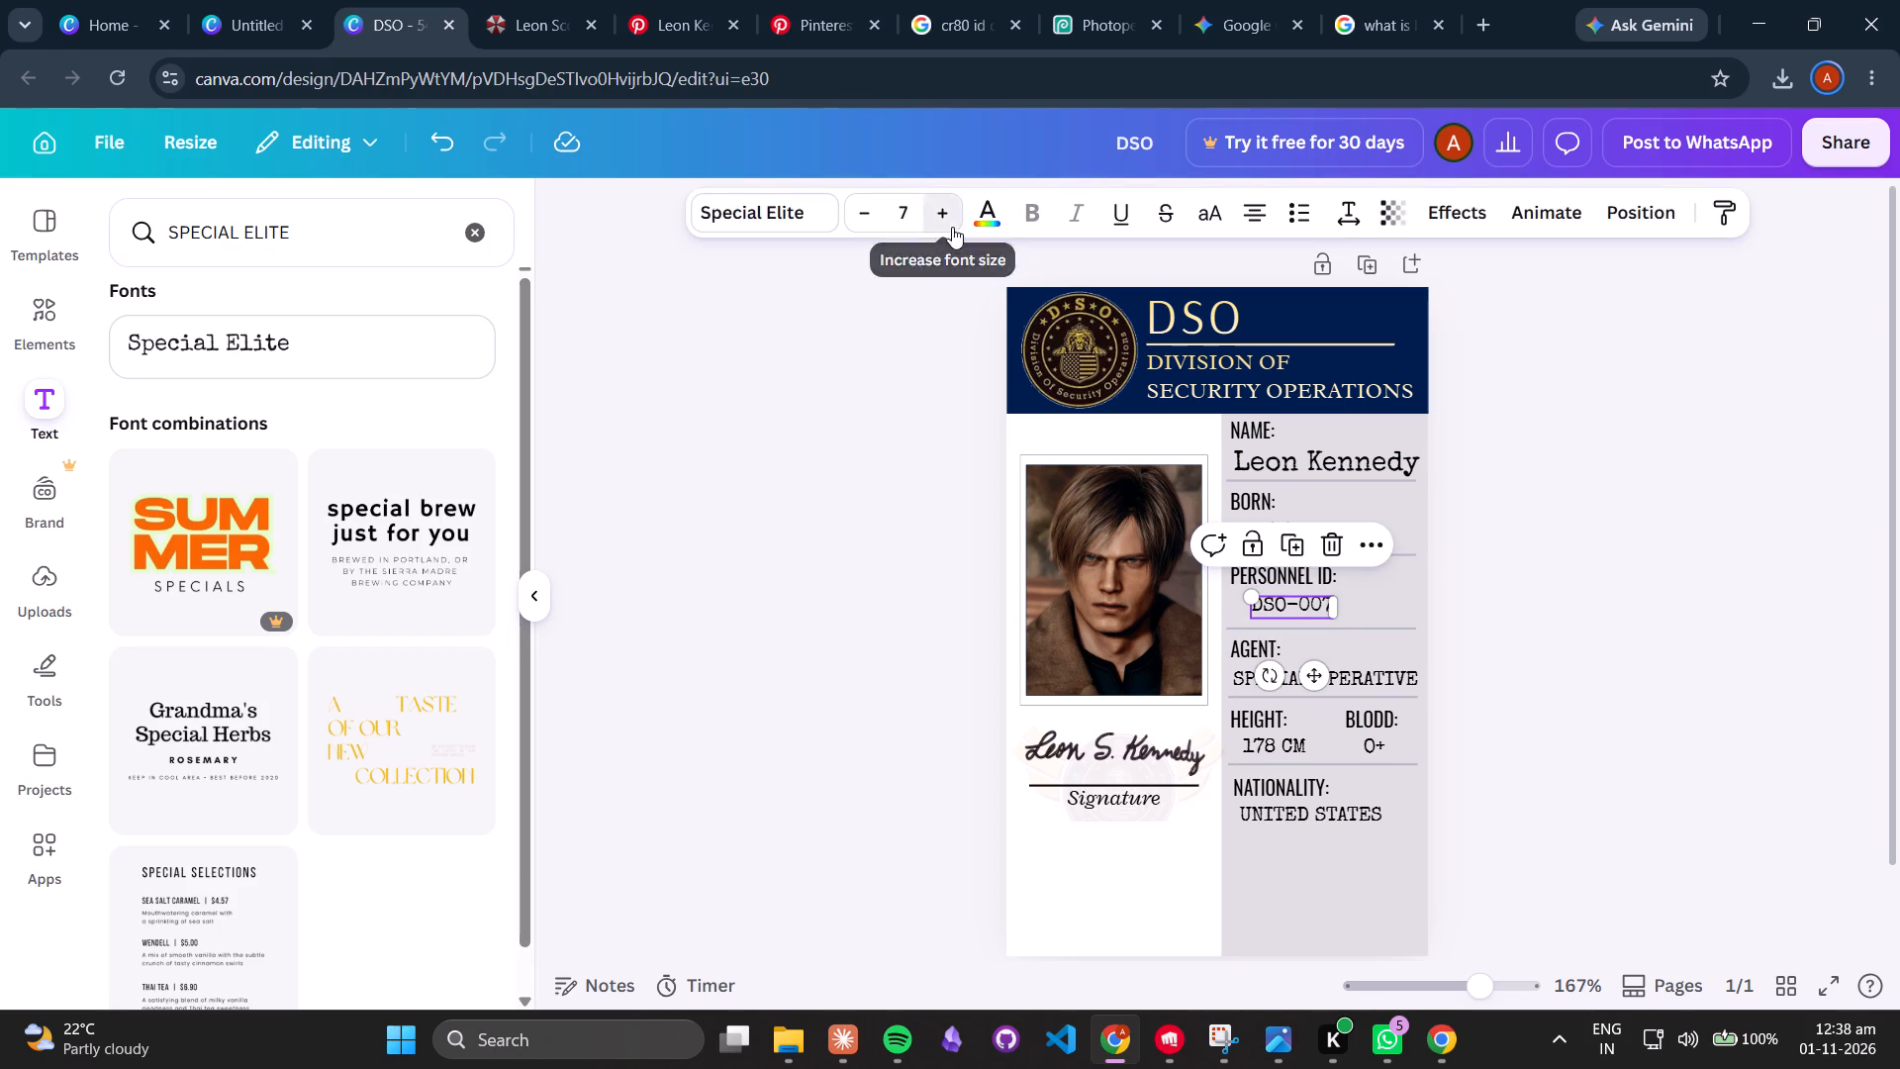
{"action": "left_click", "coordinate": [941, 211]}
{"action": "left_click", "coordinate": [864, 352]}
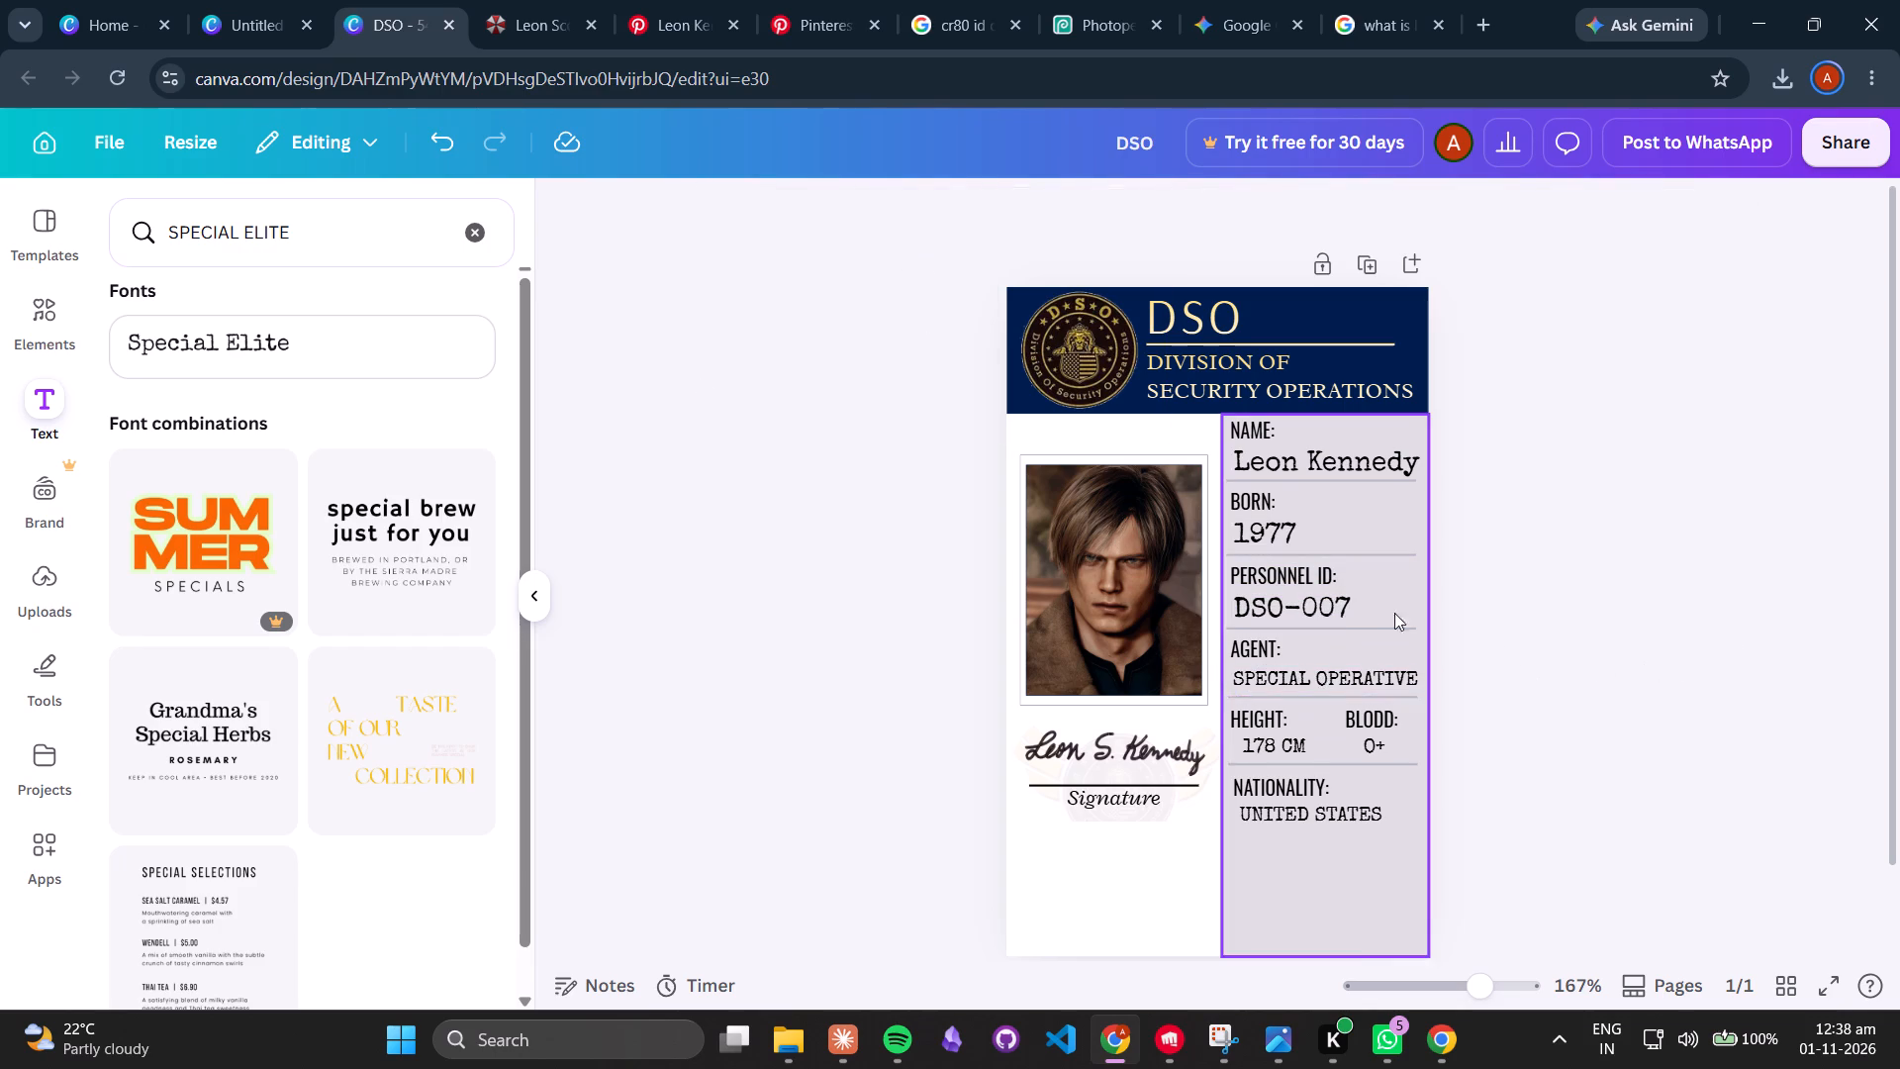
{"action": "left_click", "coordinate": [1361, 606]}
{"action": "left_click", "coordinate": [1334, 606]}
{"action": "triple_click", "coordinate": [859, 210]}
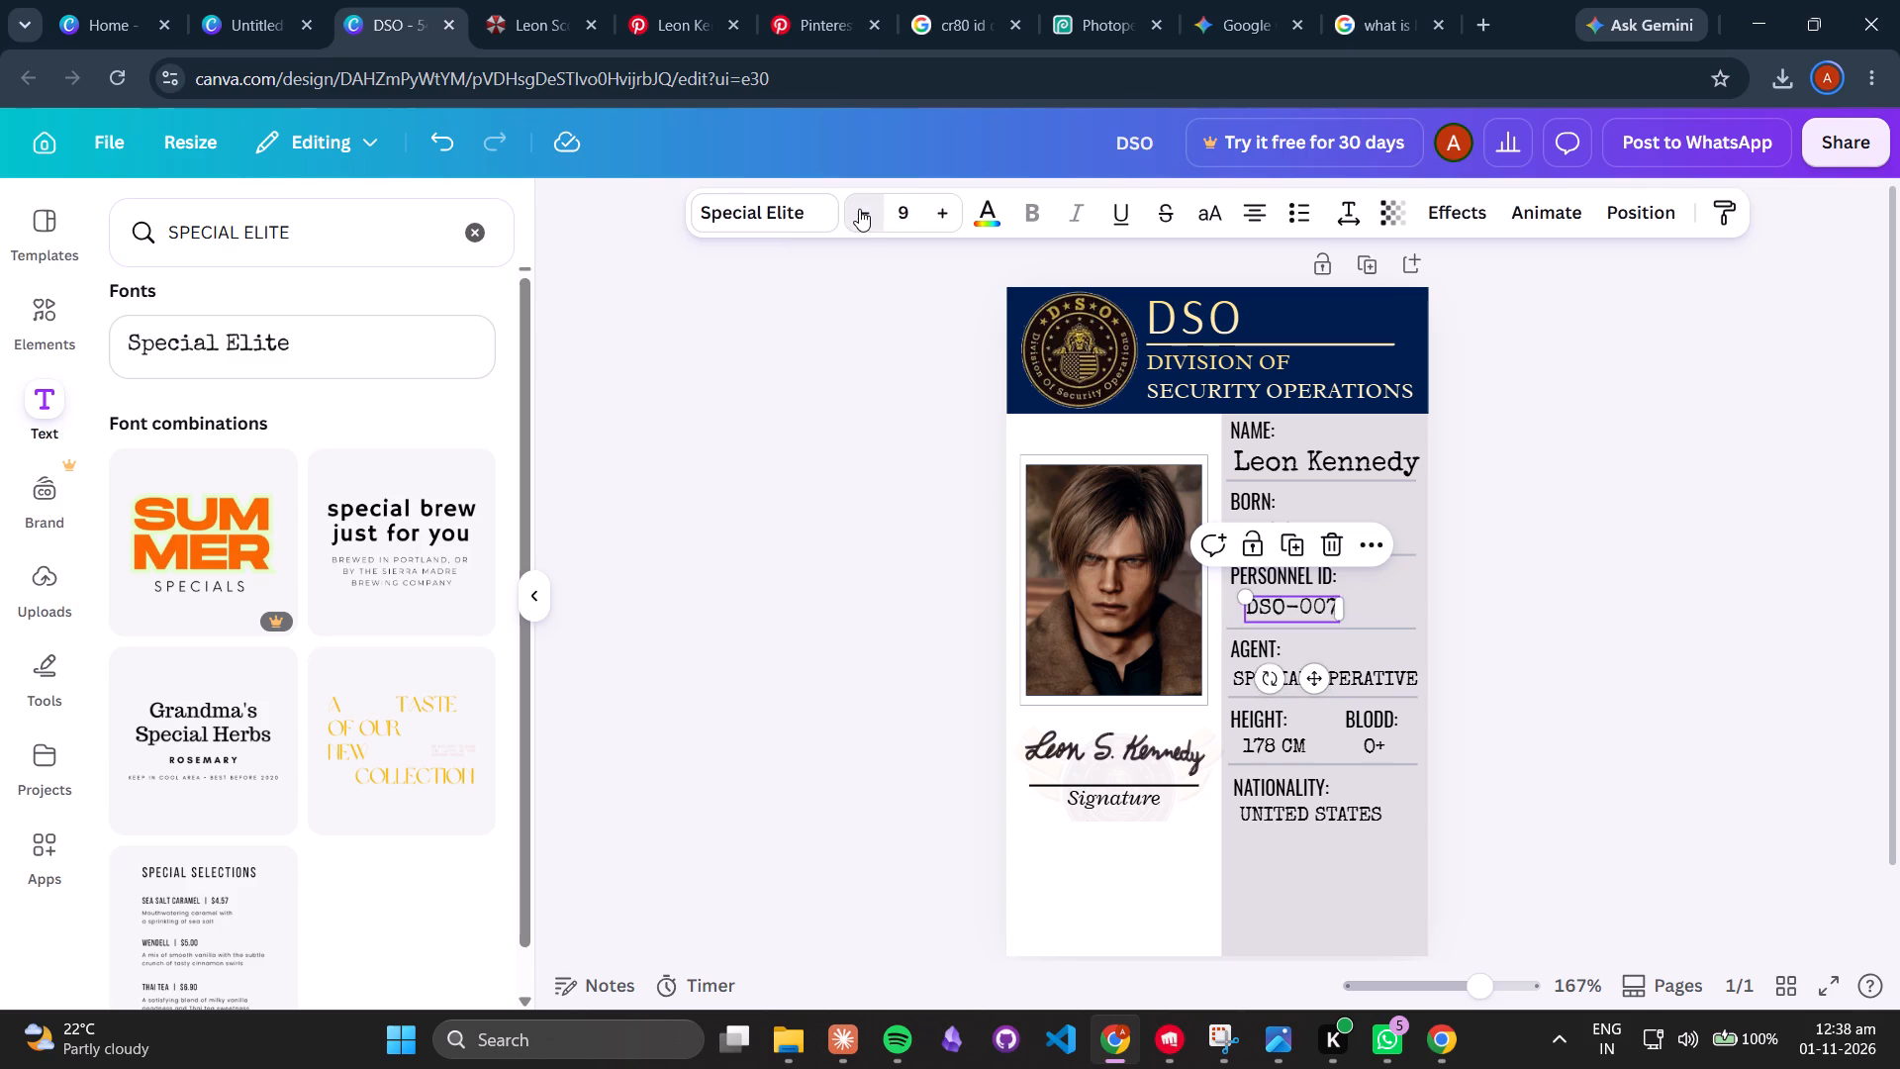
{"action": "left_click", "coordinate": [888, 523]}
Set the 1977 value under BORN: to font size 7.
{"action": "left_click", "coordinate": [1266, 495]}
{"action": "left_click", "coordinate": [735, 481]}
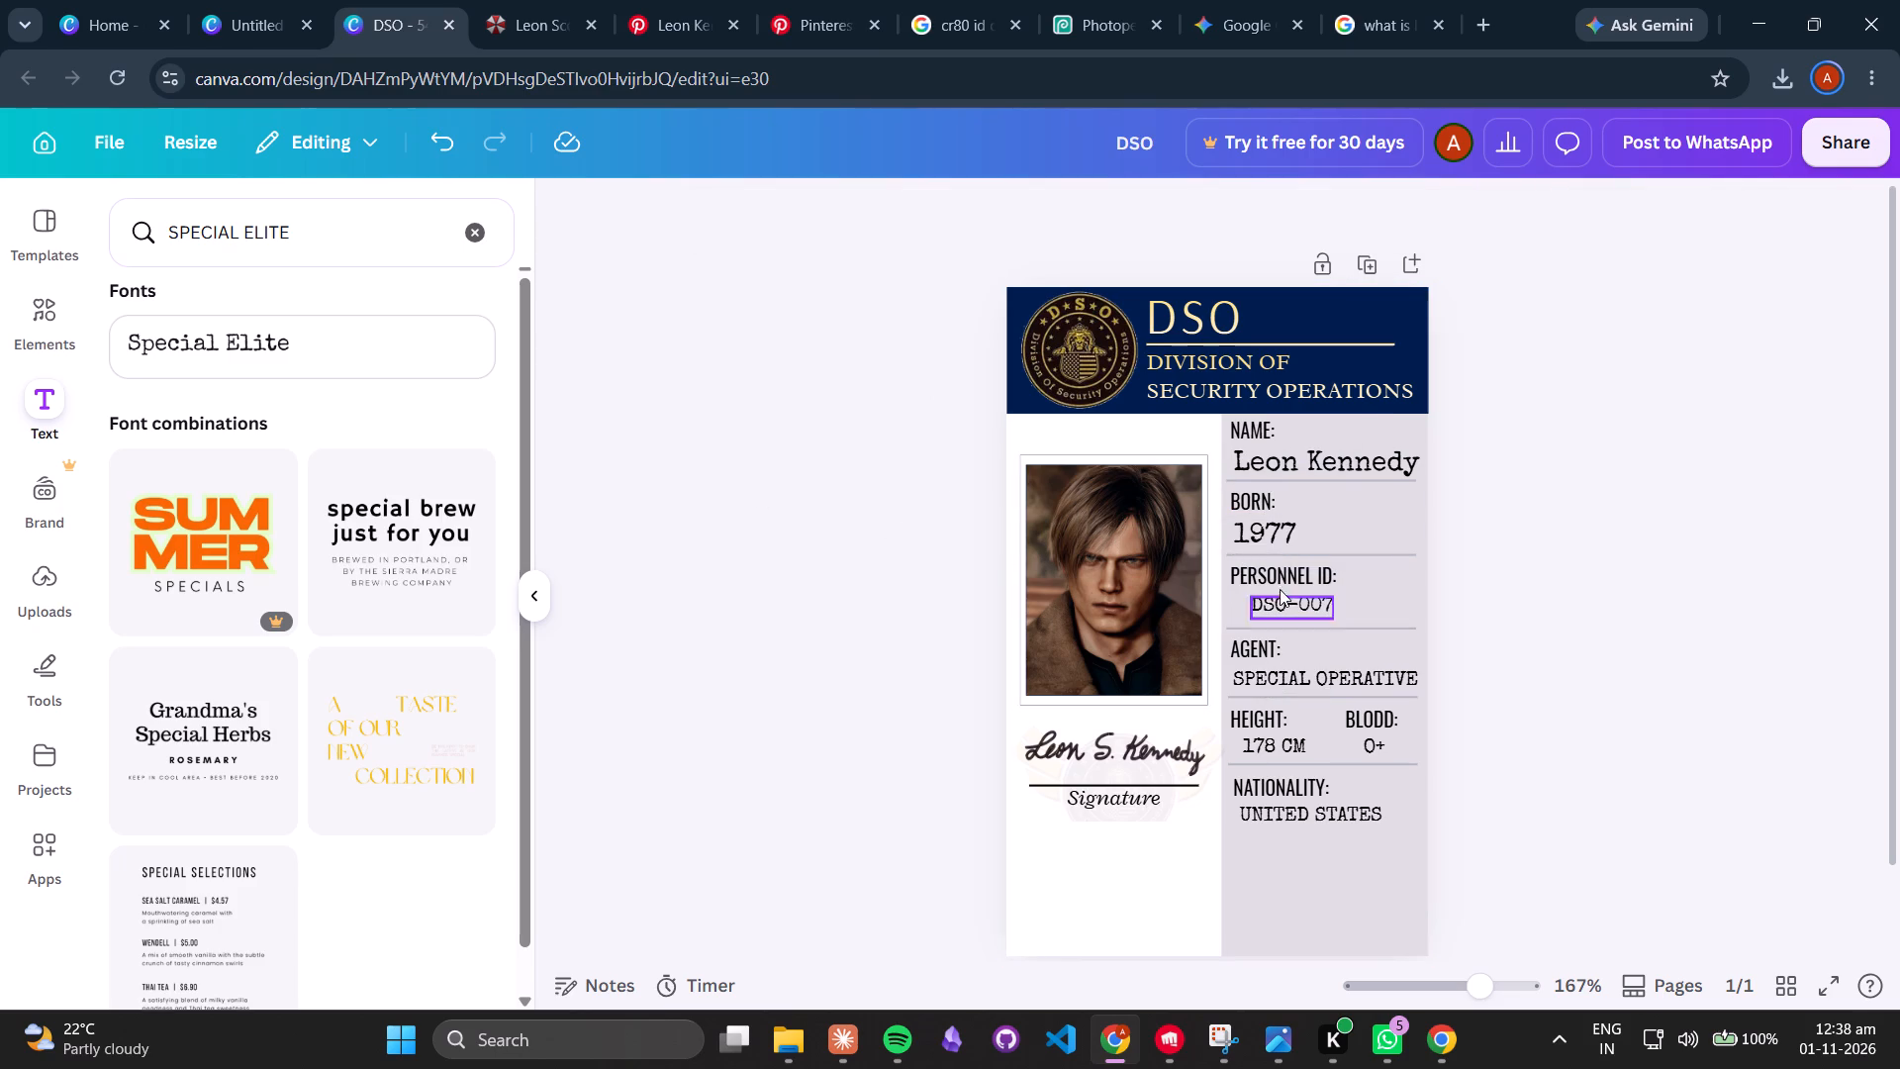
{"action": "left_click", "coordinate": [1256, 530]}
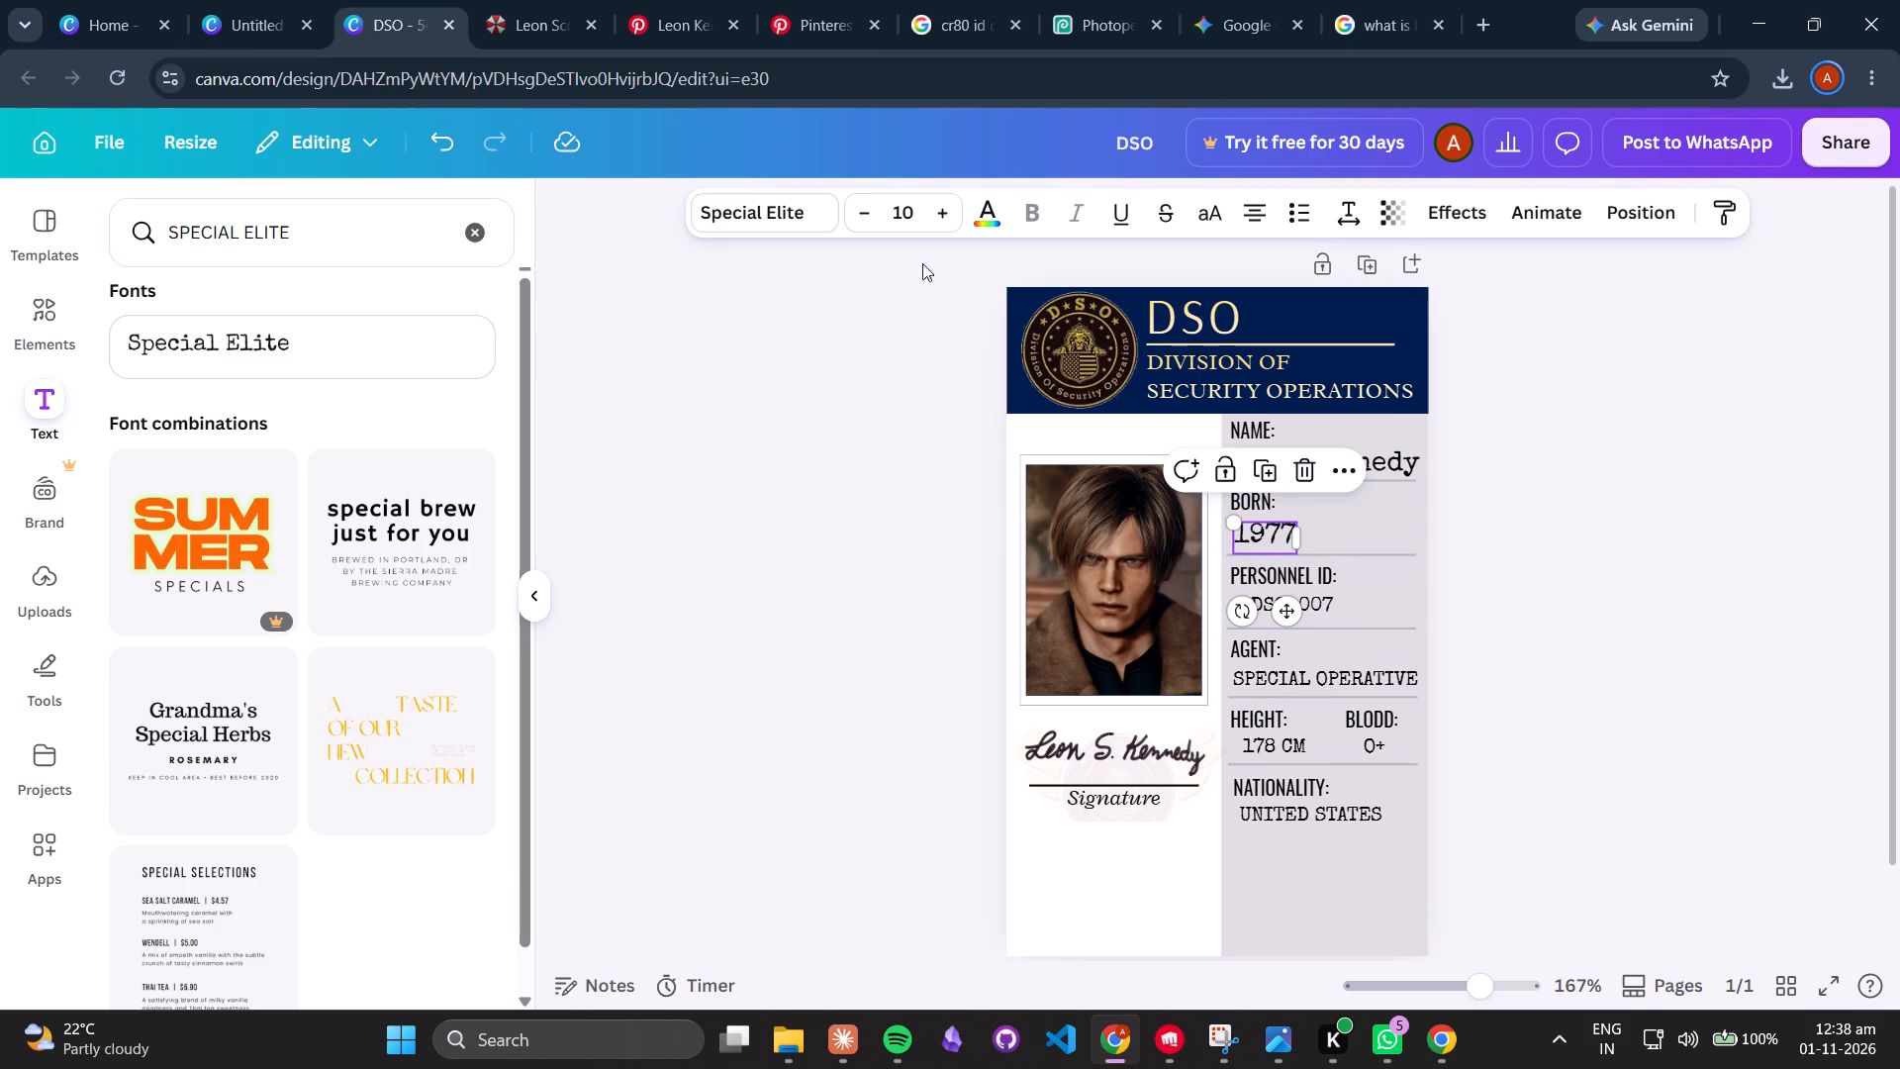
{"action": "triple_click", "coordinate": [863, 217]}
{"action": "left_click", "coordinate": [904, 395]}
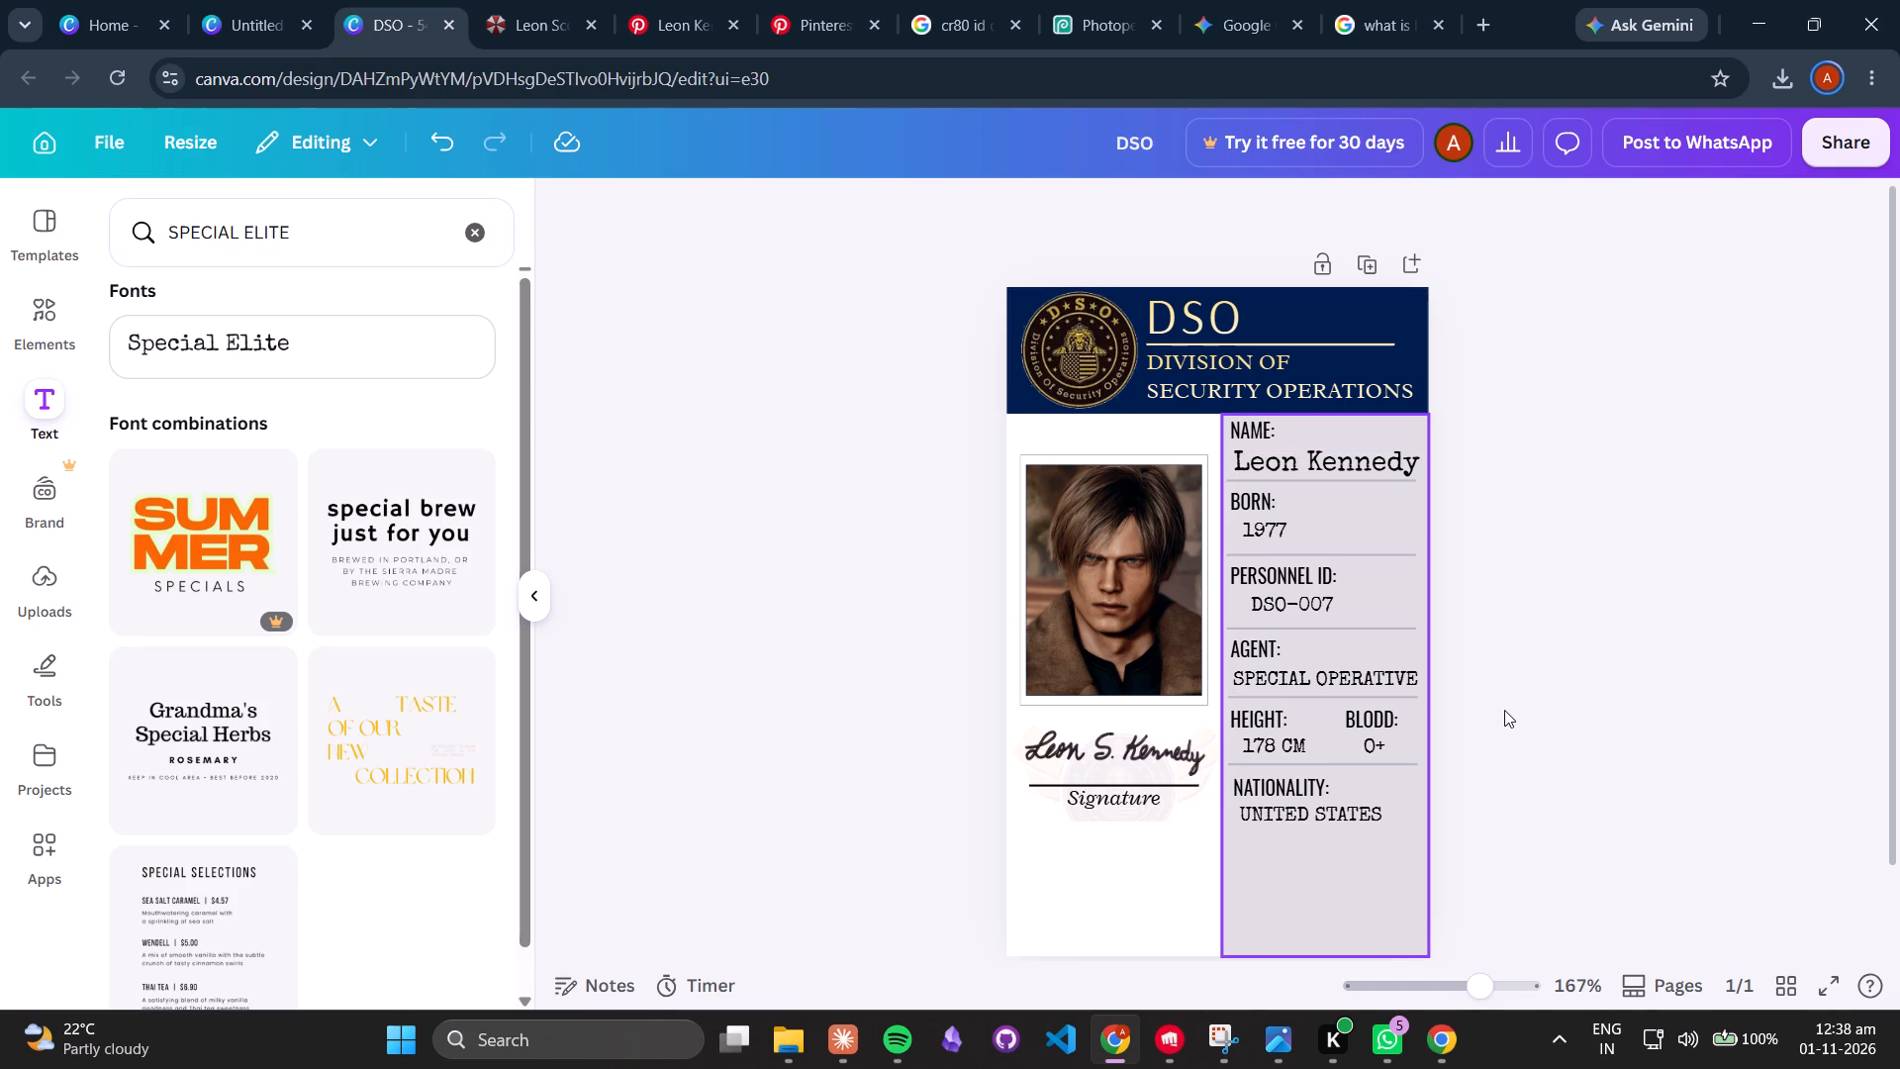
Move the DSO-007 value slightly left so its start lines up with the 1977 value under BORN:.
{"action": "left_click", "coordinate": [1282, 600]}
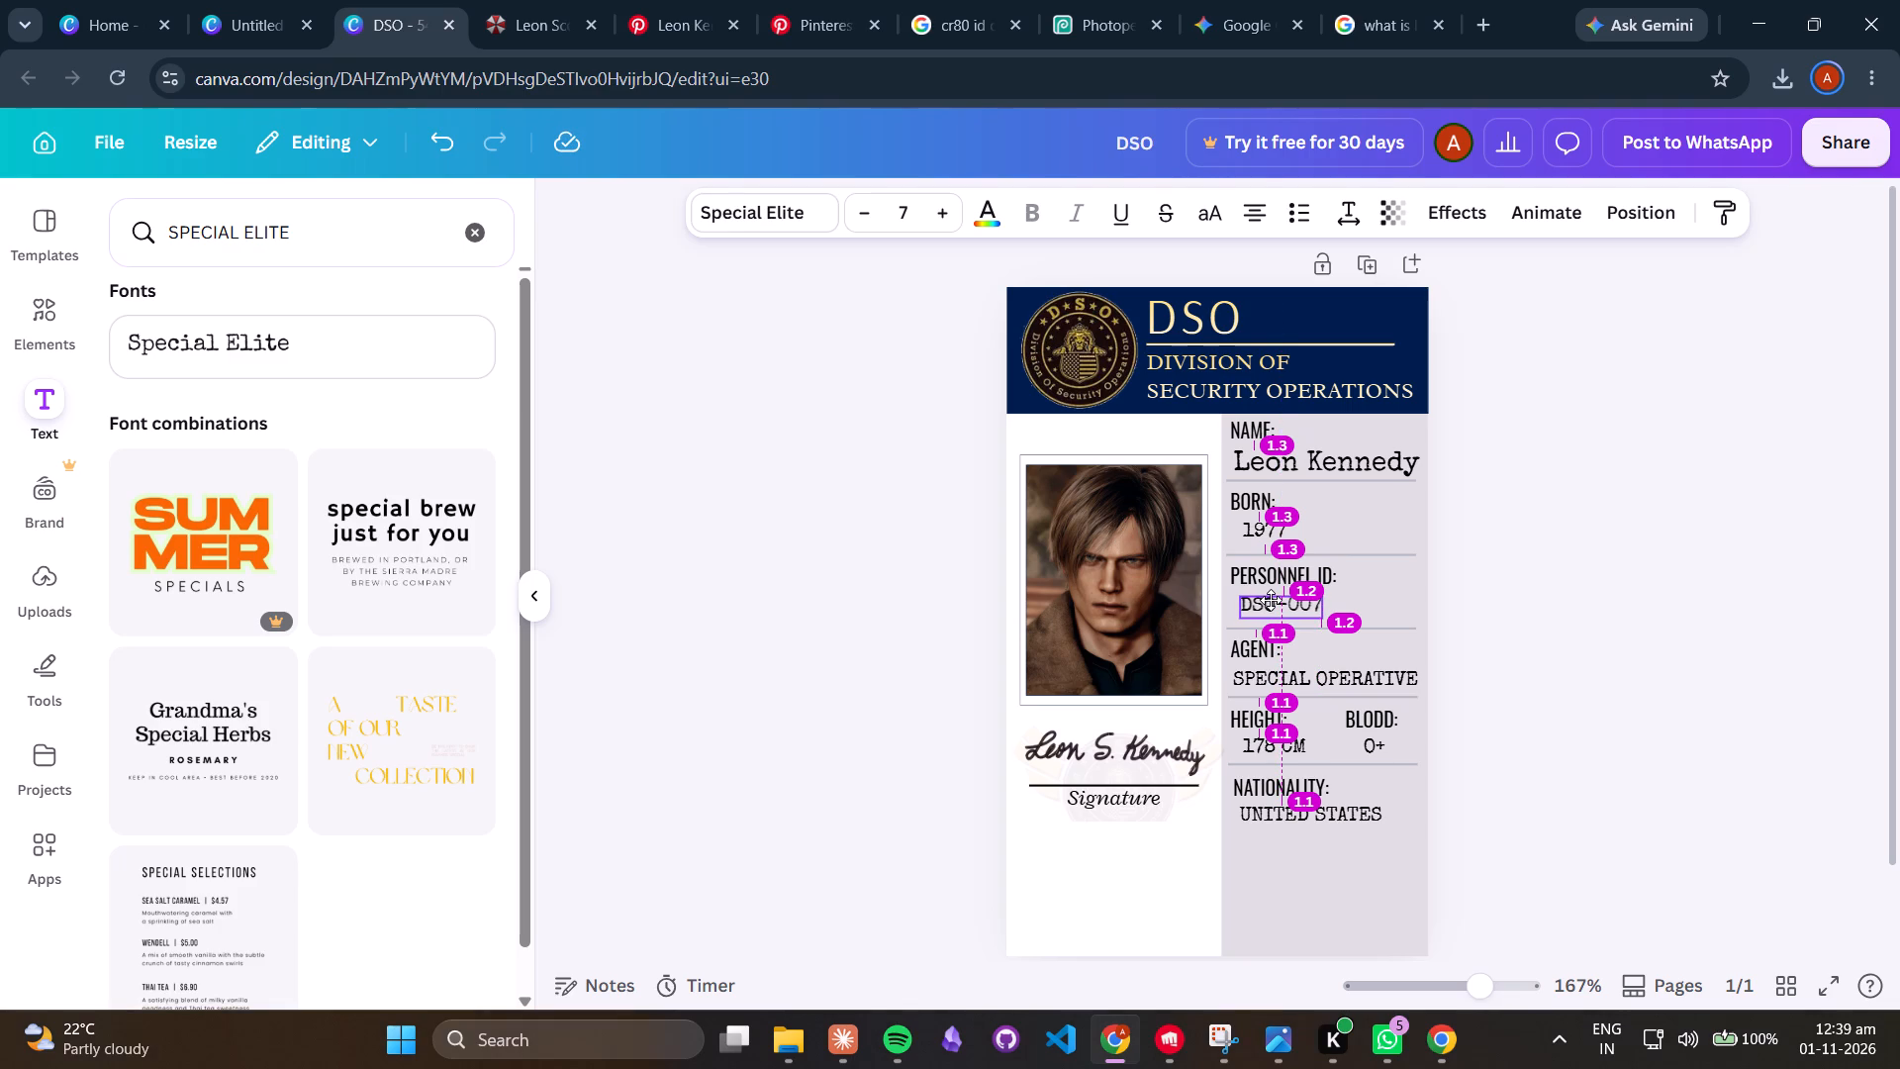
{"action": "left_click", "coordinate": [1503, 592]}
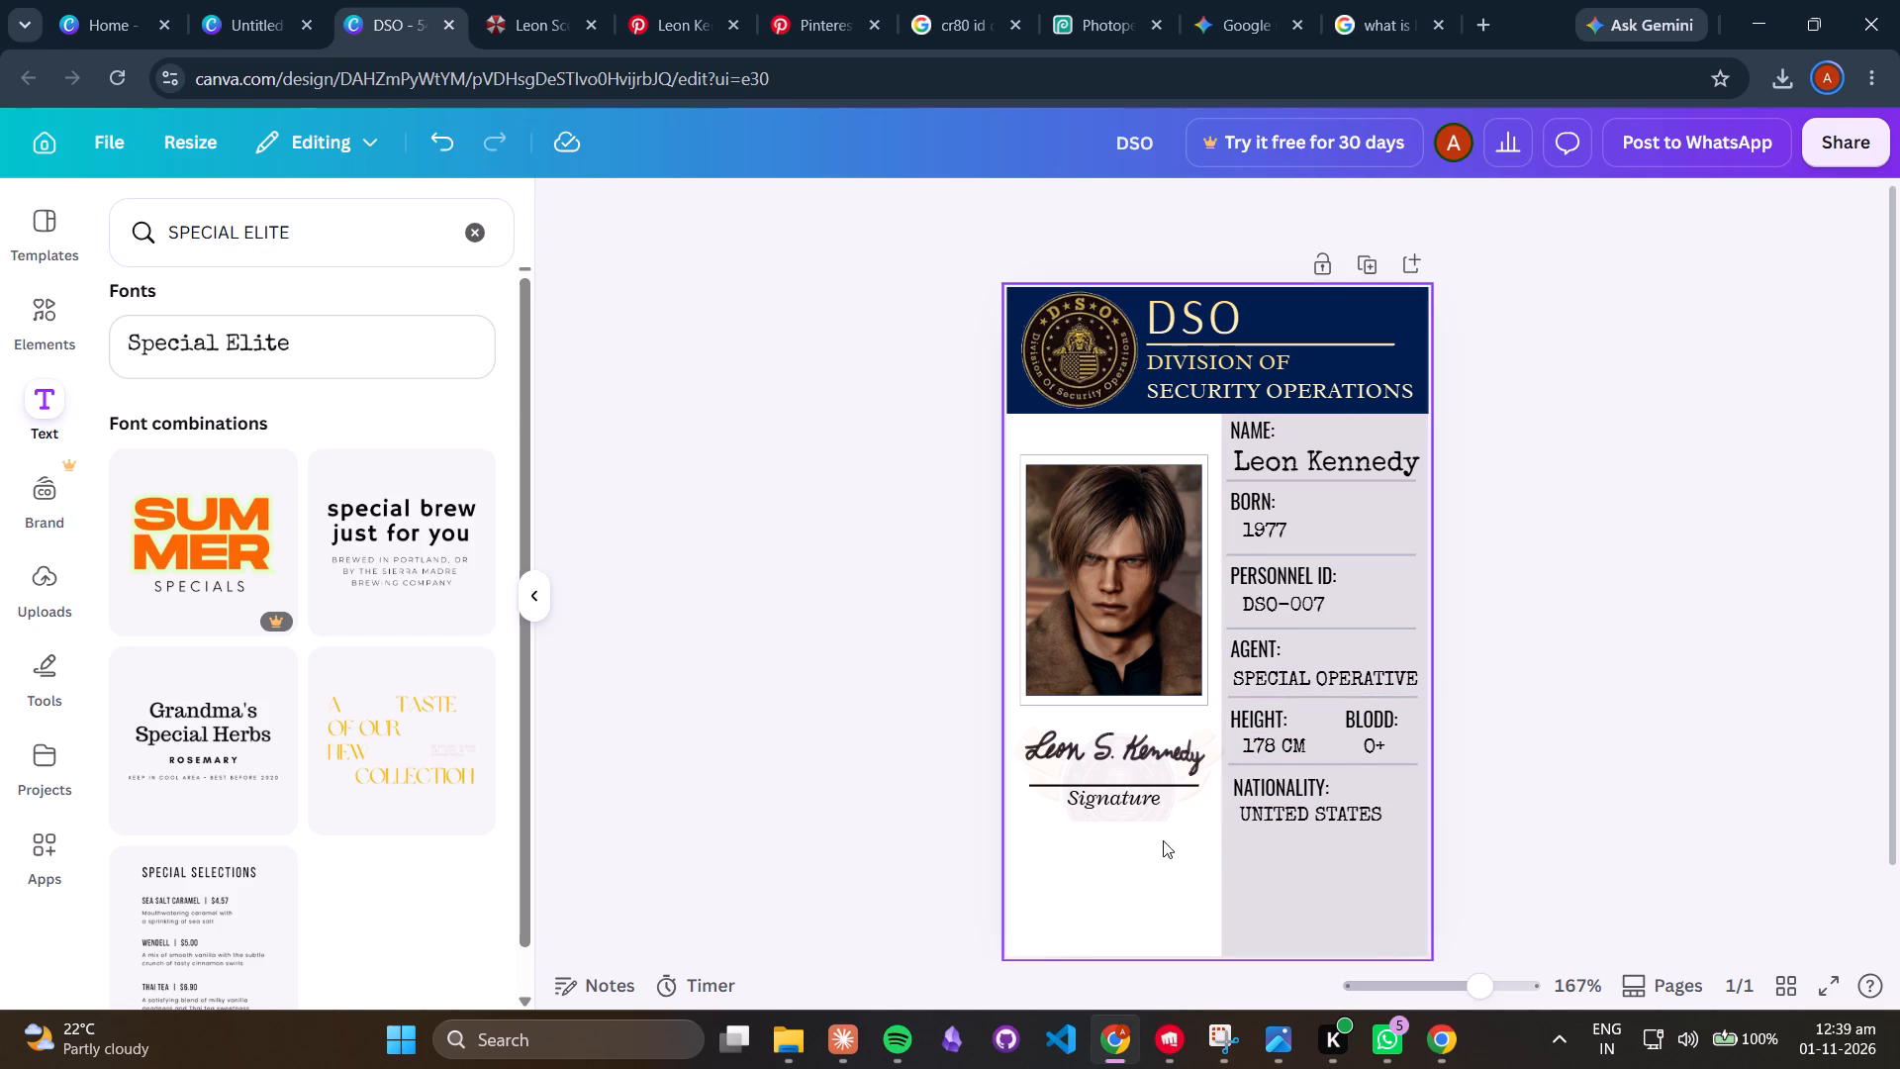
Switch to Spotify, move its window so the playback controls are within reach, and play I Wanna Be Yours.
{"action": "left_click", "coordinate": [907, 1042]}
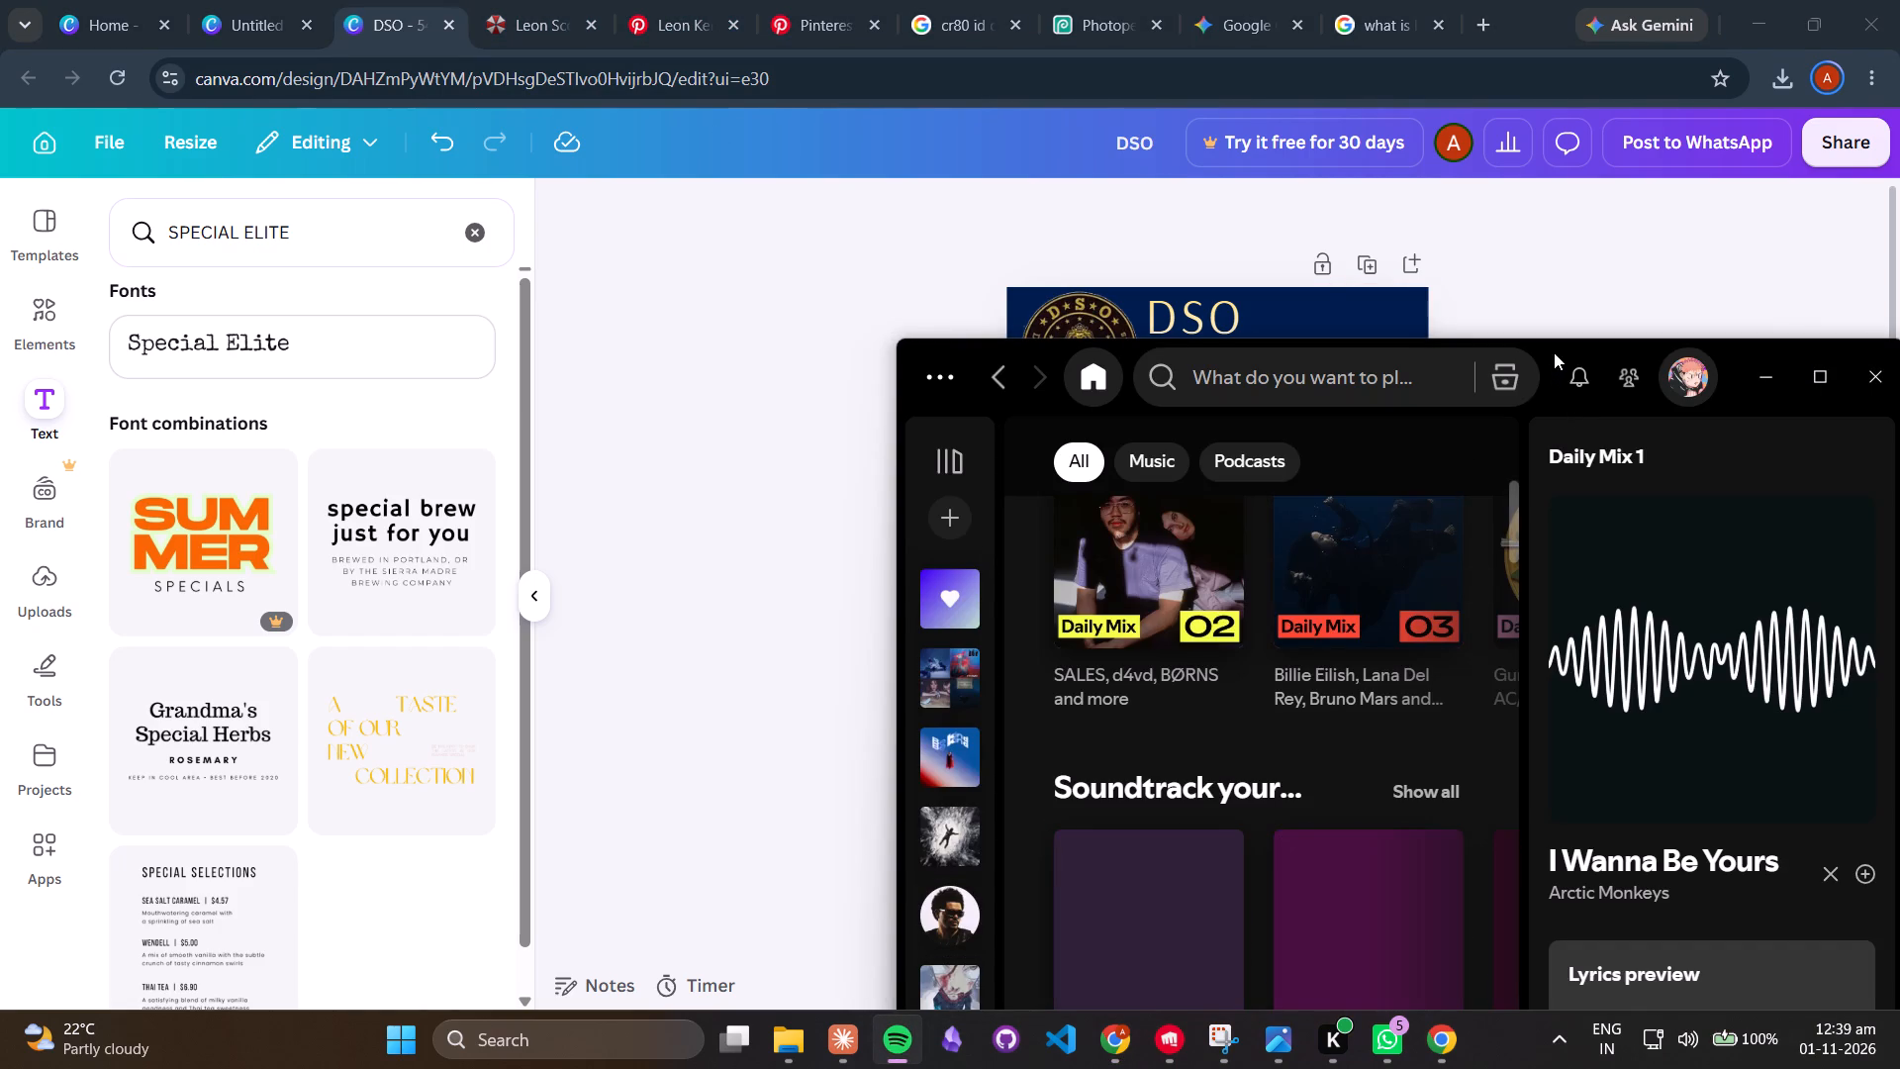
{"action": "left_click_drag", "start_coordinate": [1554, 352], "coordinate": [1247, 342]}
{"action": "left_click_drag", "start_coordinate": [1051, 356], "coordinate": [1014, 348]}
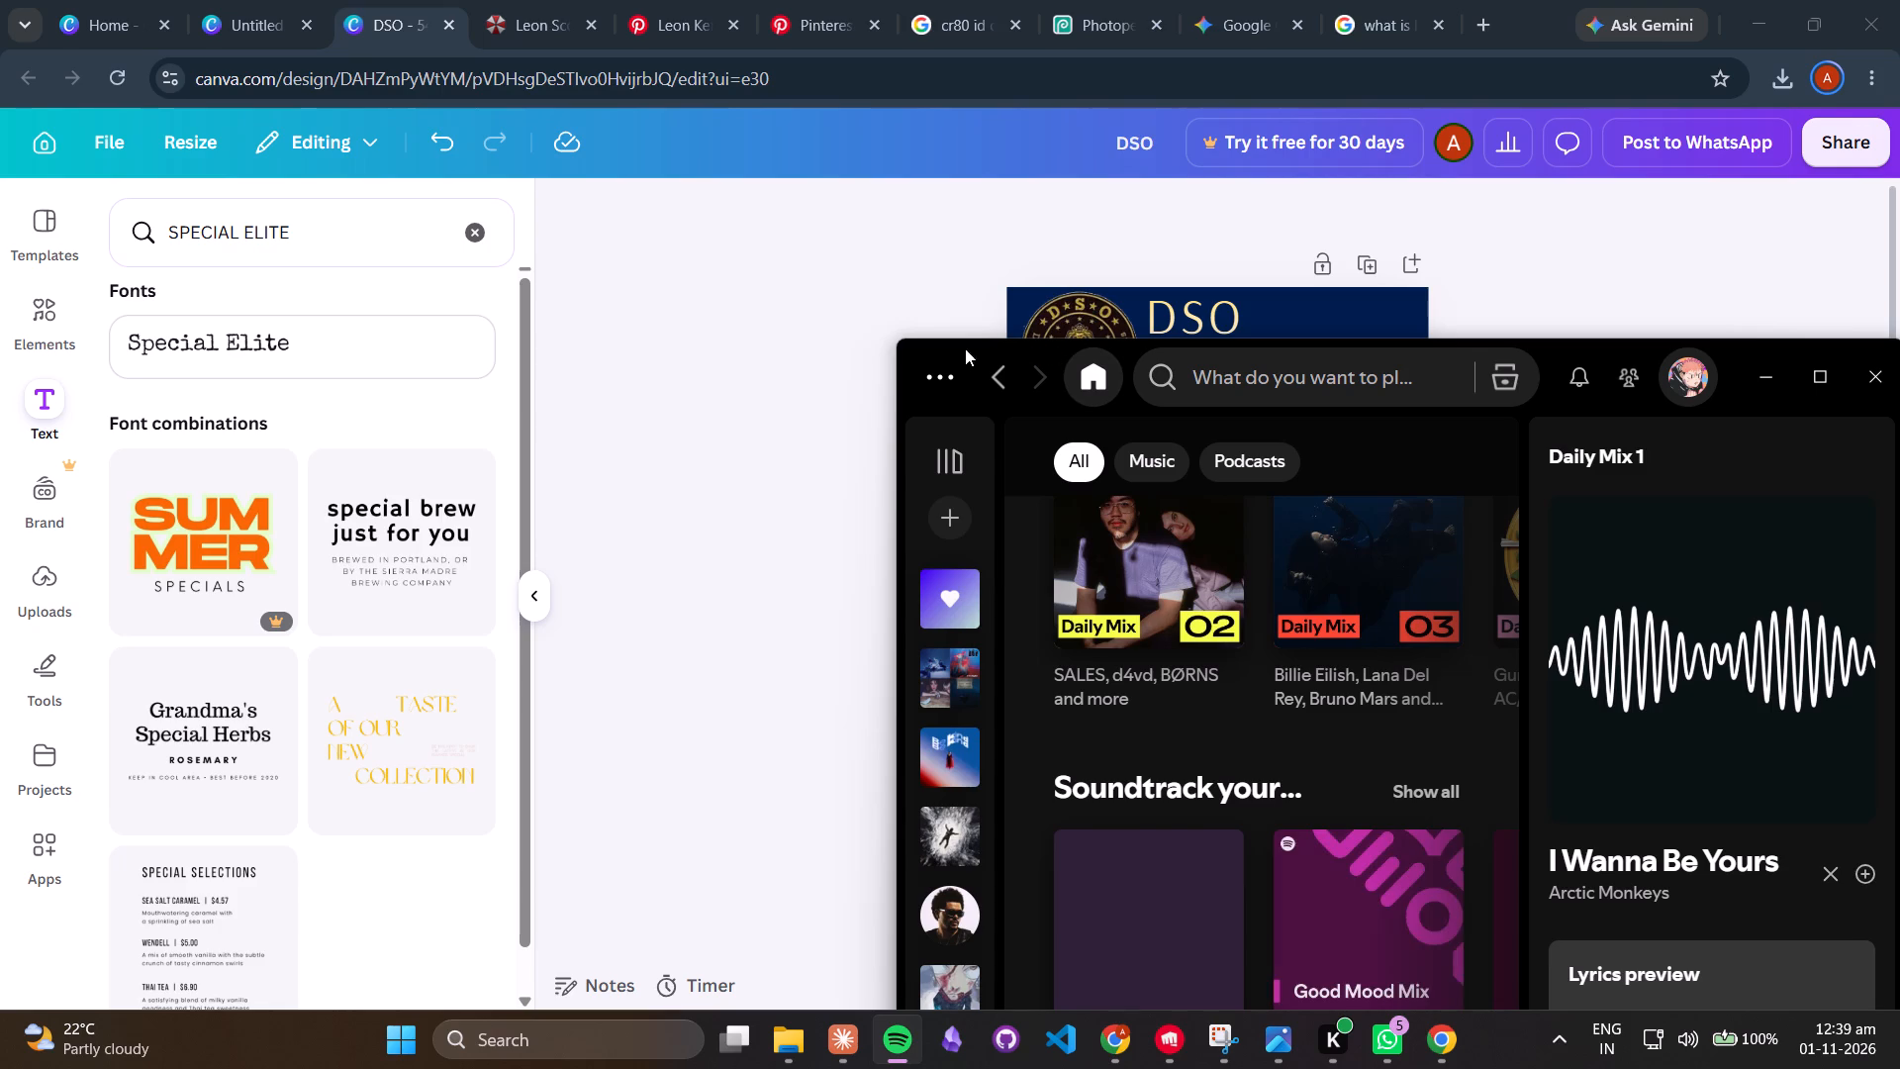
{"action": "left_click_drag", "start_coordinate": [956, 348], "coordinate": [857, 321]}
{"action": "left_click_drag", "start_coordinate": [1726, 351], "coordinate": [1397, 271]}
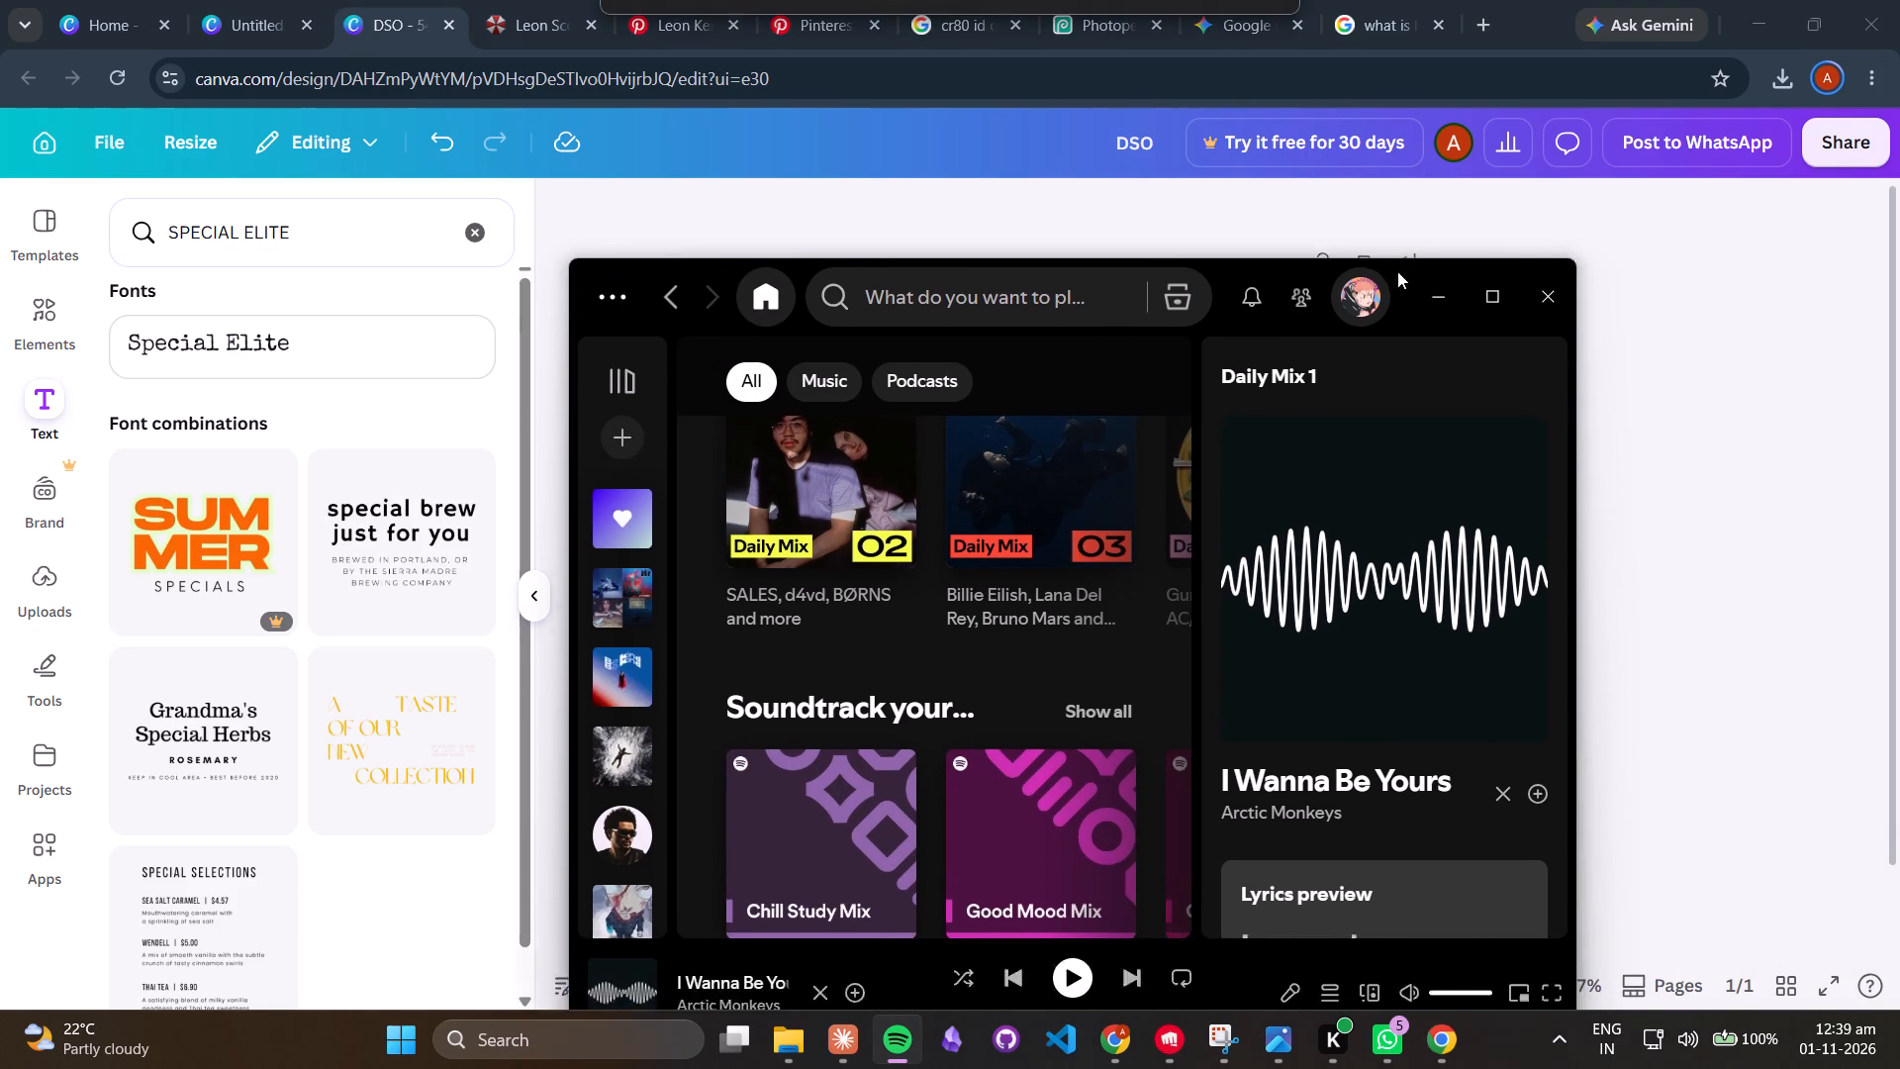
{"action": "left_click_drag", "start_coordinate": [1397, 271], "coordinate": [1256, 201]}
{"action": "left_click", "coordinate": [945, 903]}
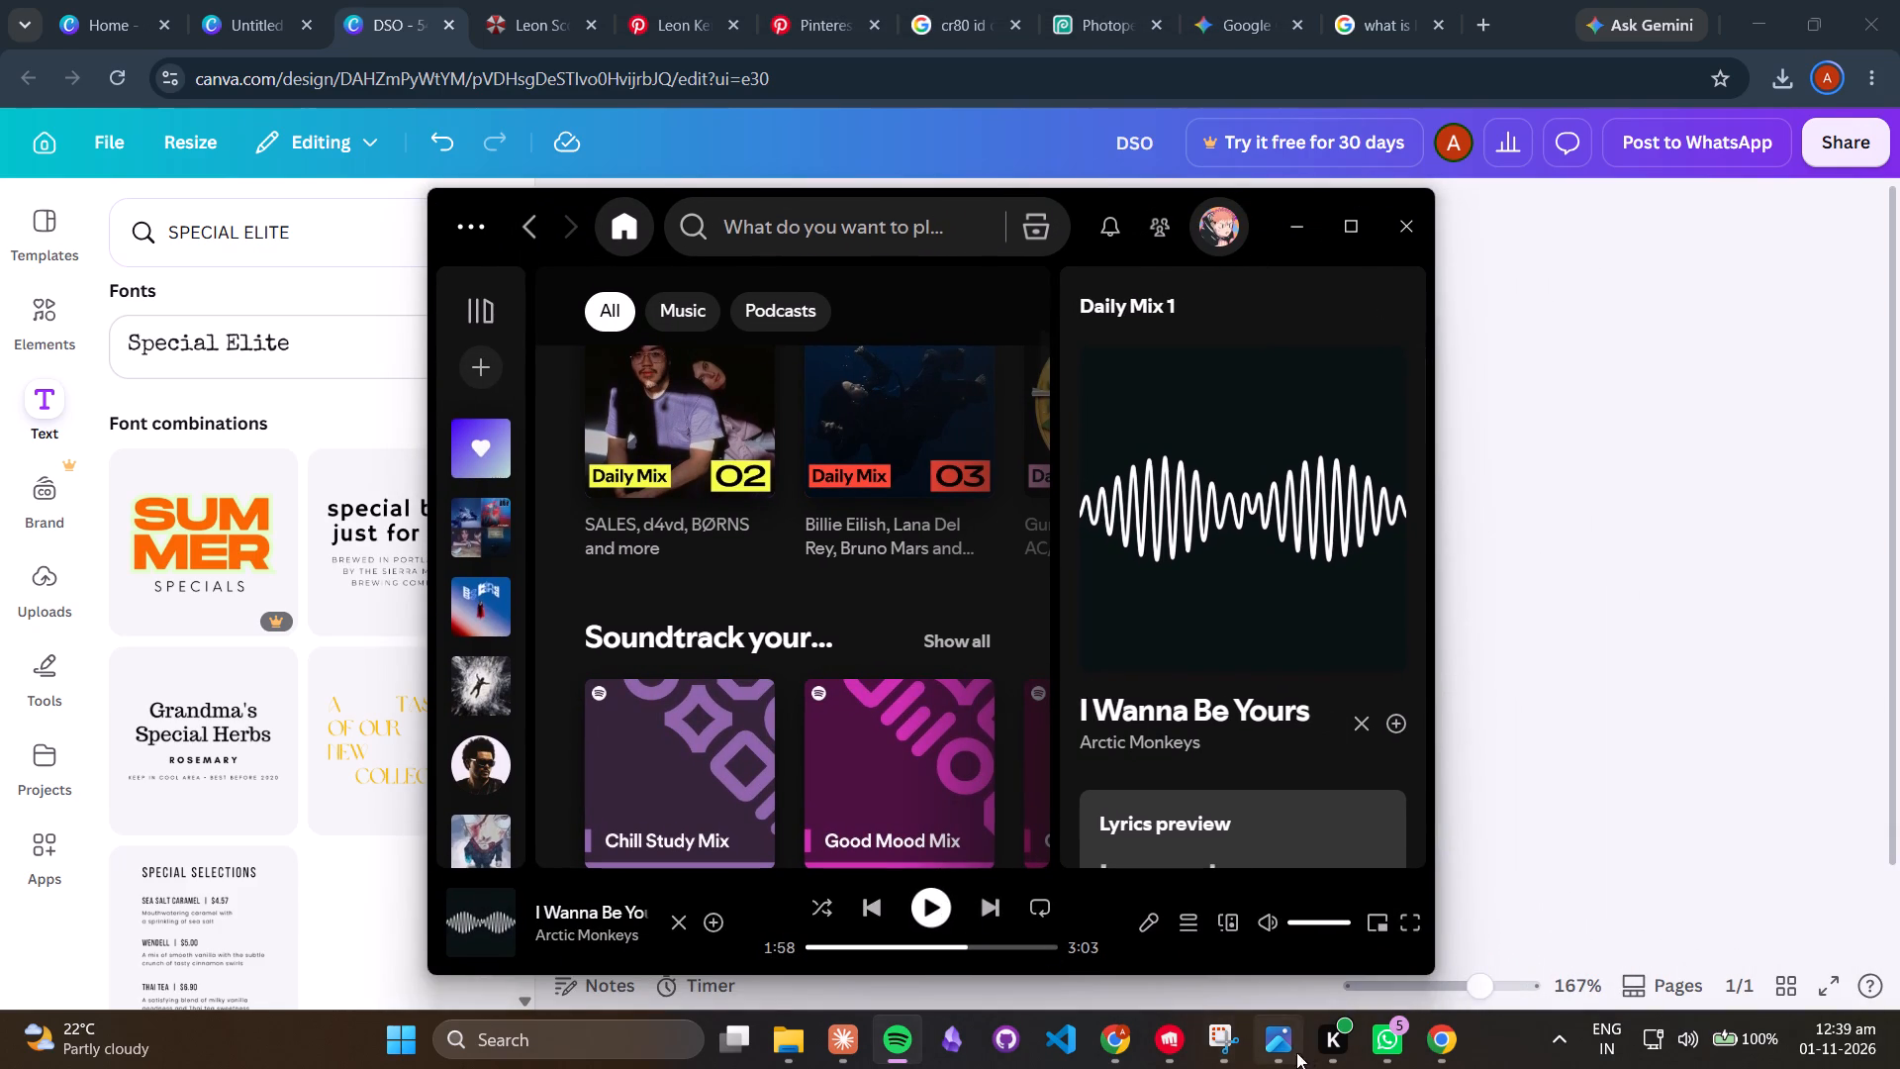
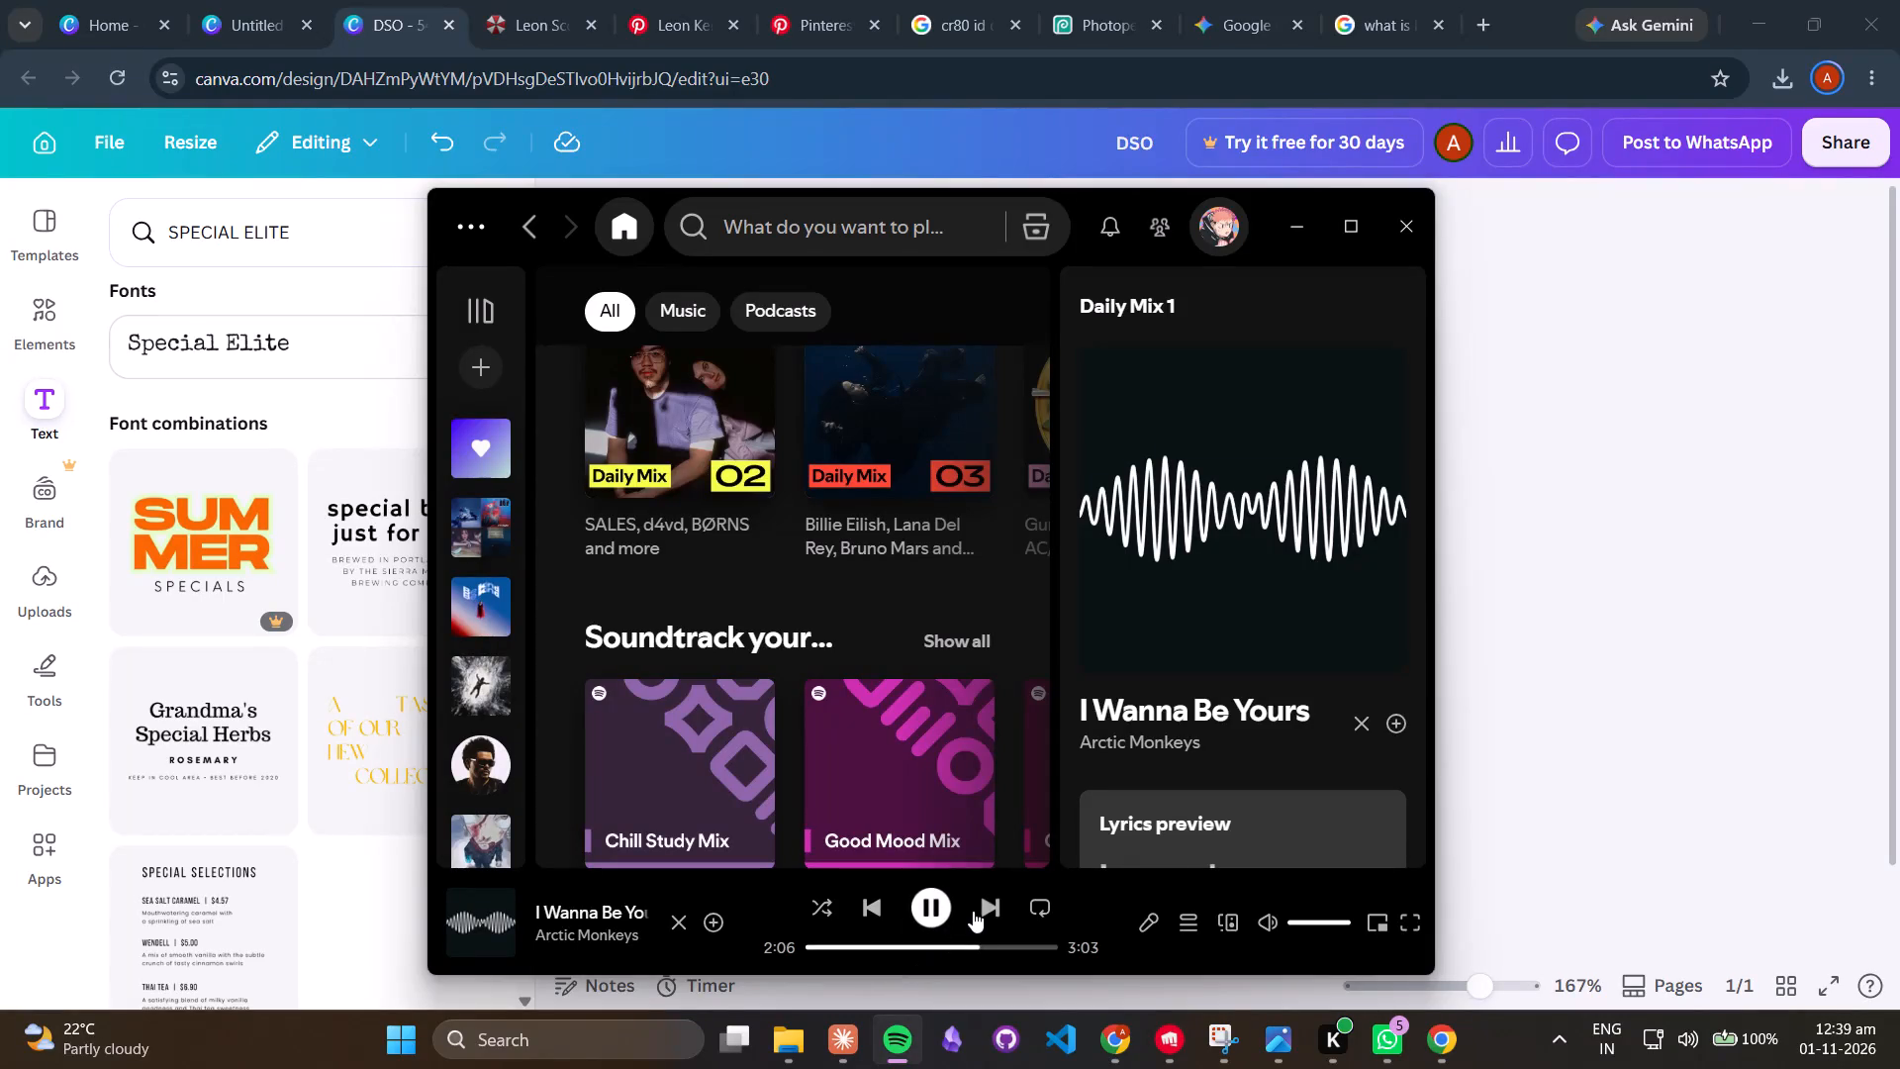
Skip to the next song in Spotify.
{"action": "left_click", "coordinate": [975, 911]}
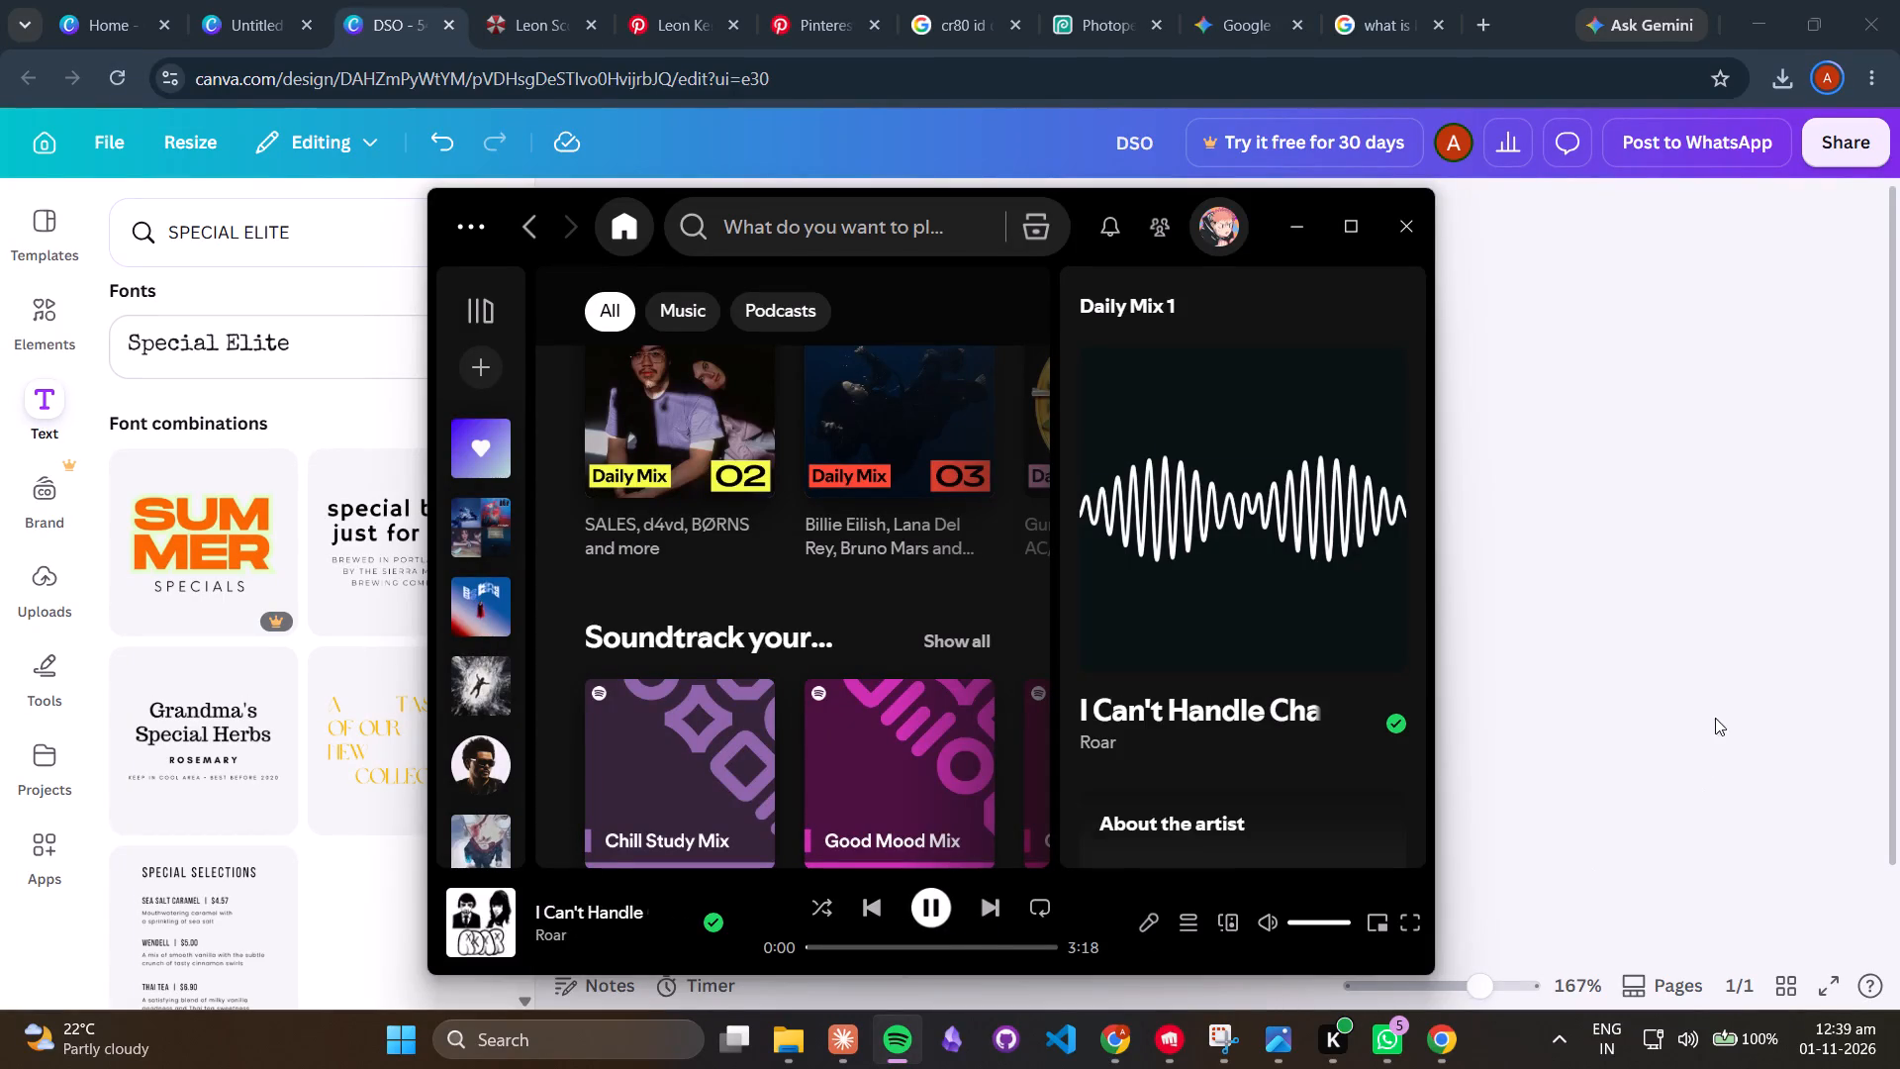
{"action": "left_click", "coordinate": [1646, 694]}
{"action": "scroll", "coordinate": [1298, 713], "scroll_direction": "down", "scroll_amount": 2}
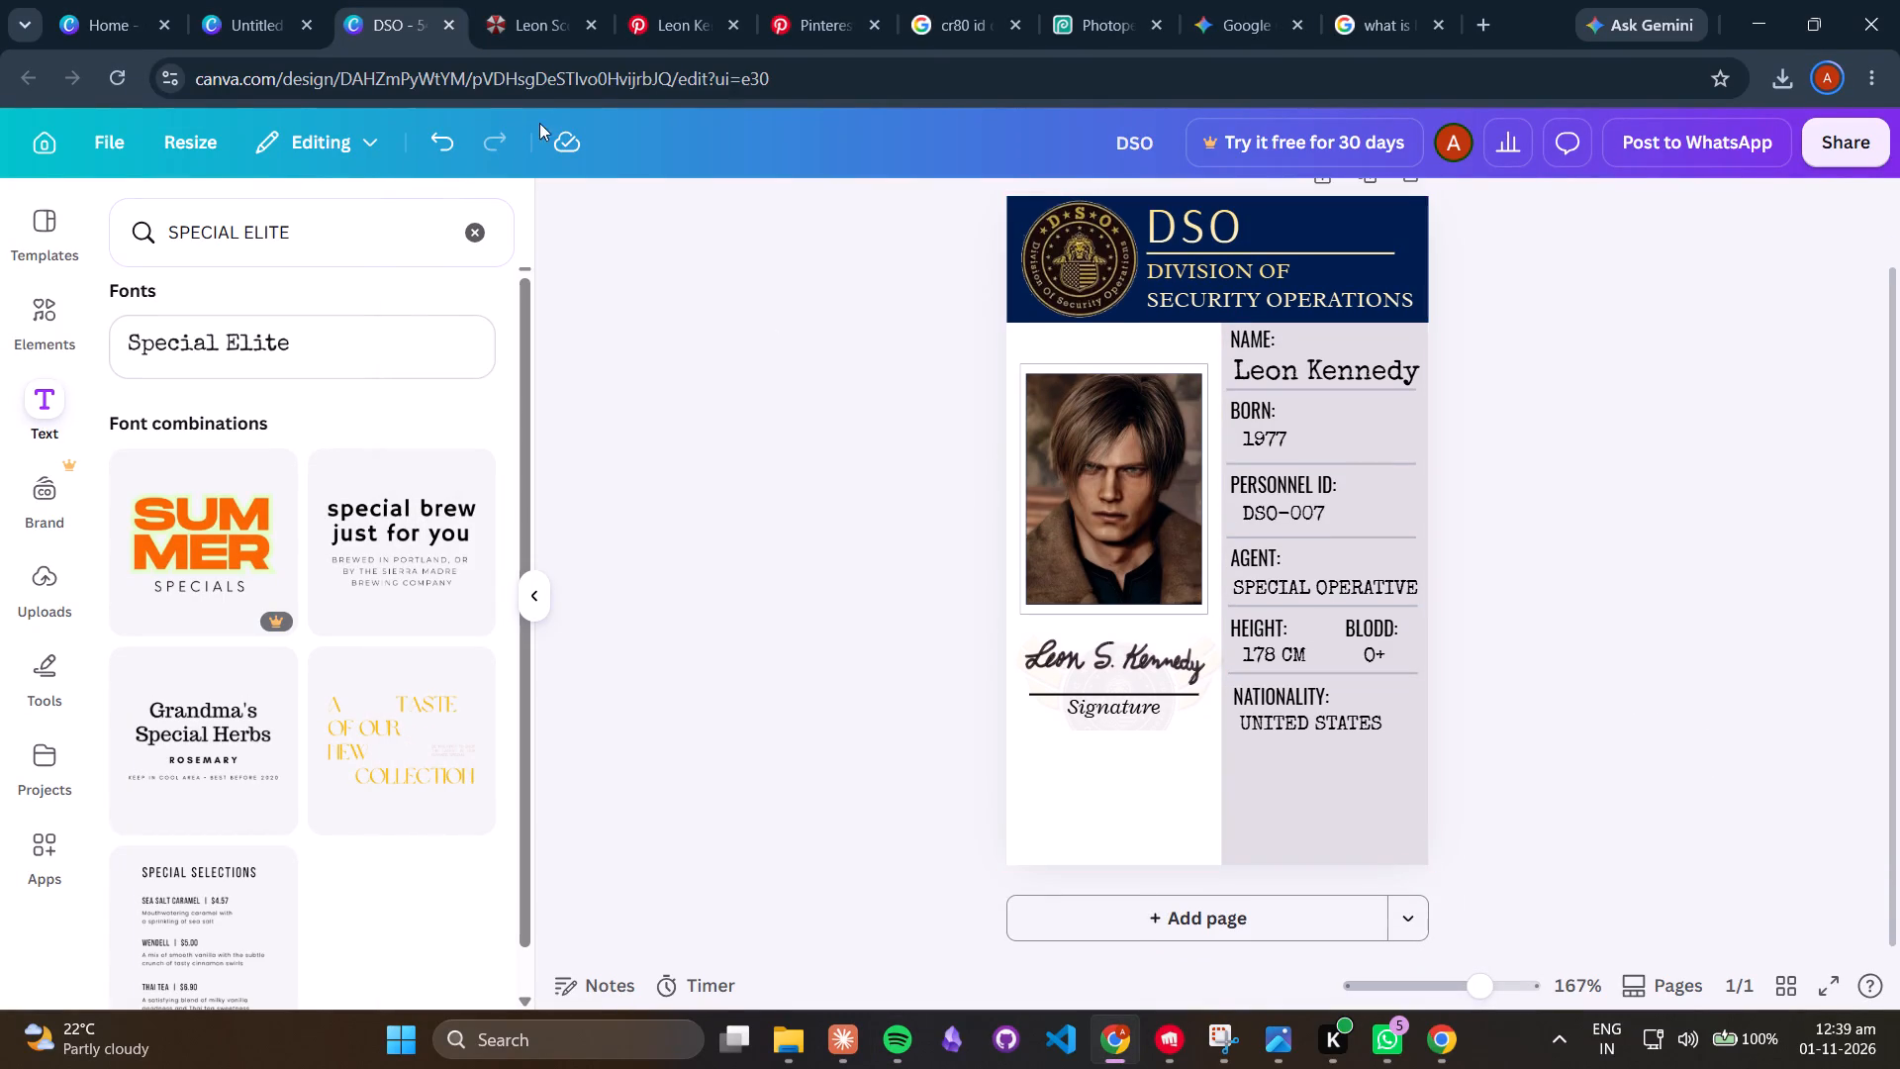
{"action": "left_click", "coordinate": [655, 0]}
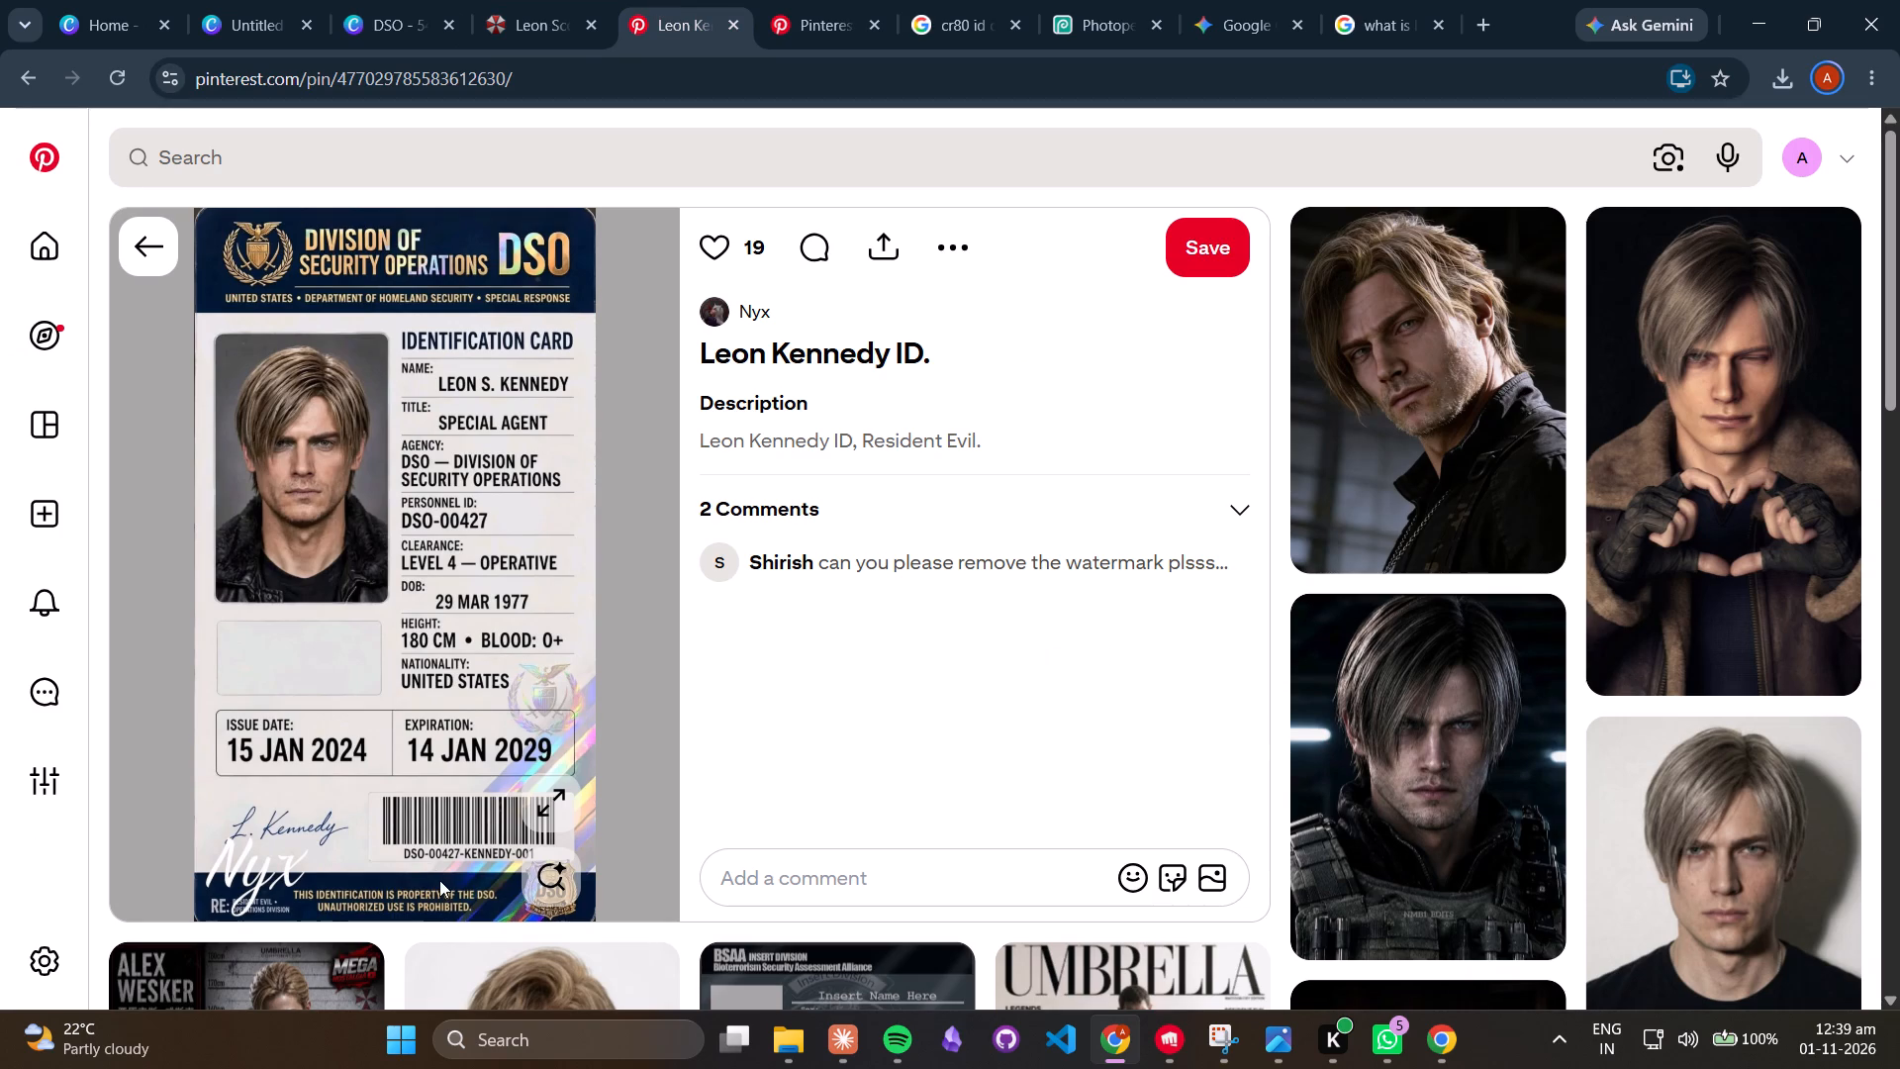
{"action": "left_click", "coordinate": [353, 0]}
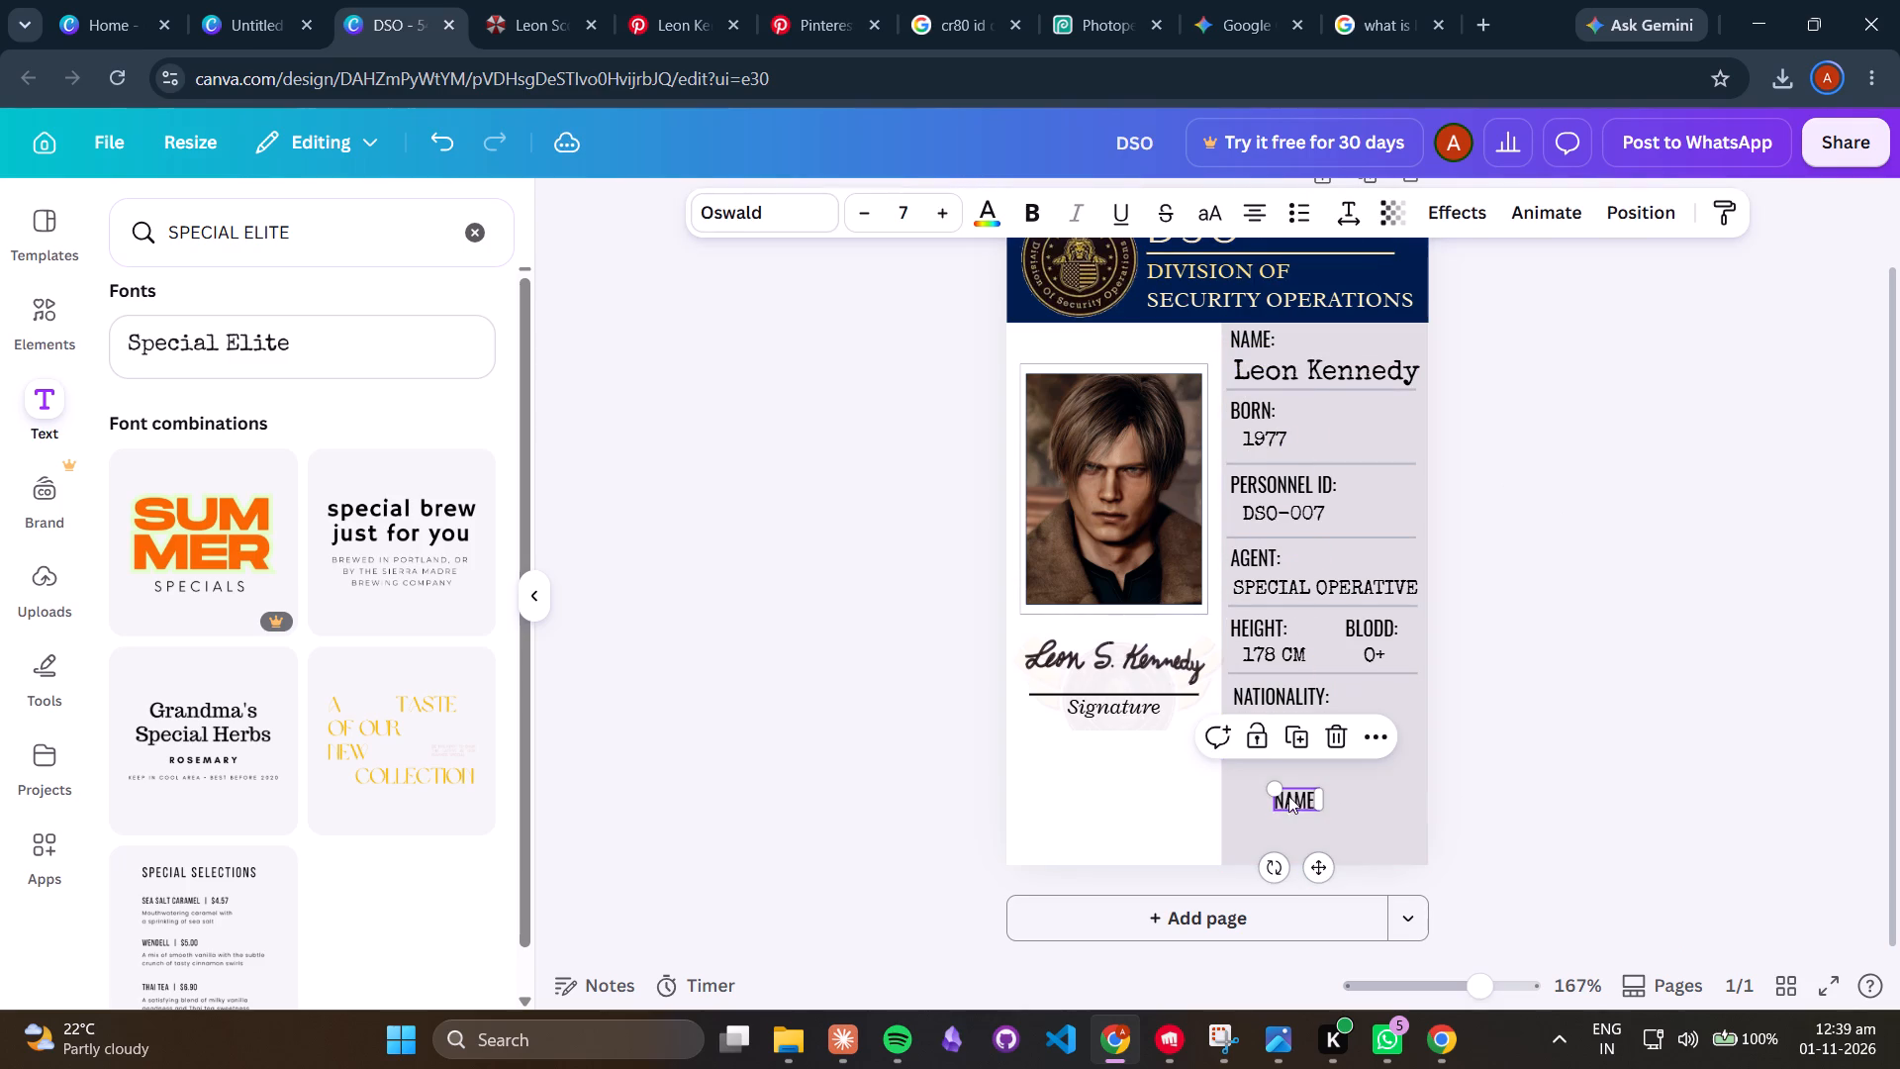
Replace the copied label's text with CLEARENCE: and add LEVEL 5 - MAX on a second line.
{"action": "left_click", "coordinate": [1288, 793]}
{"action": "type", "text": "CLEAR"}
{"action": "type", "text": "ENCE"}
{"action": "key", "text": "shift+colon"}
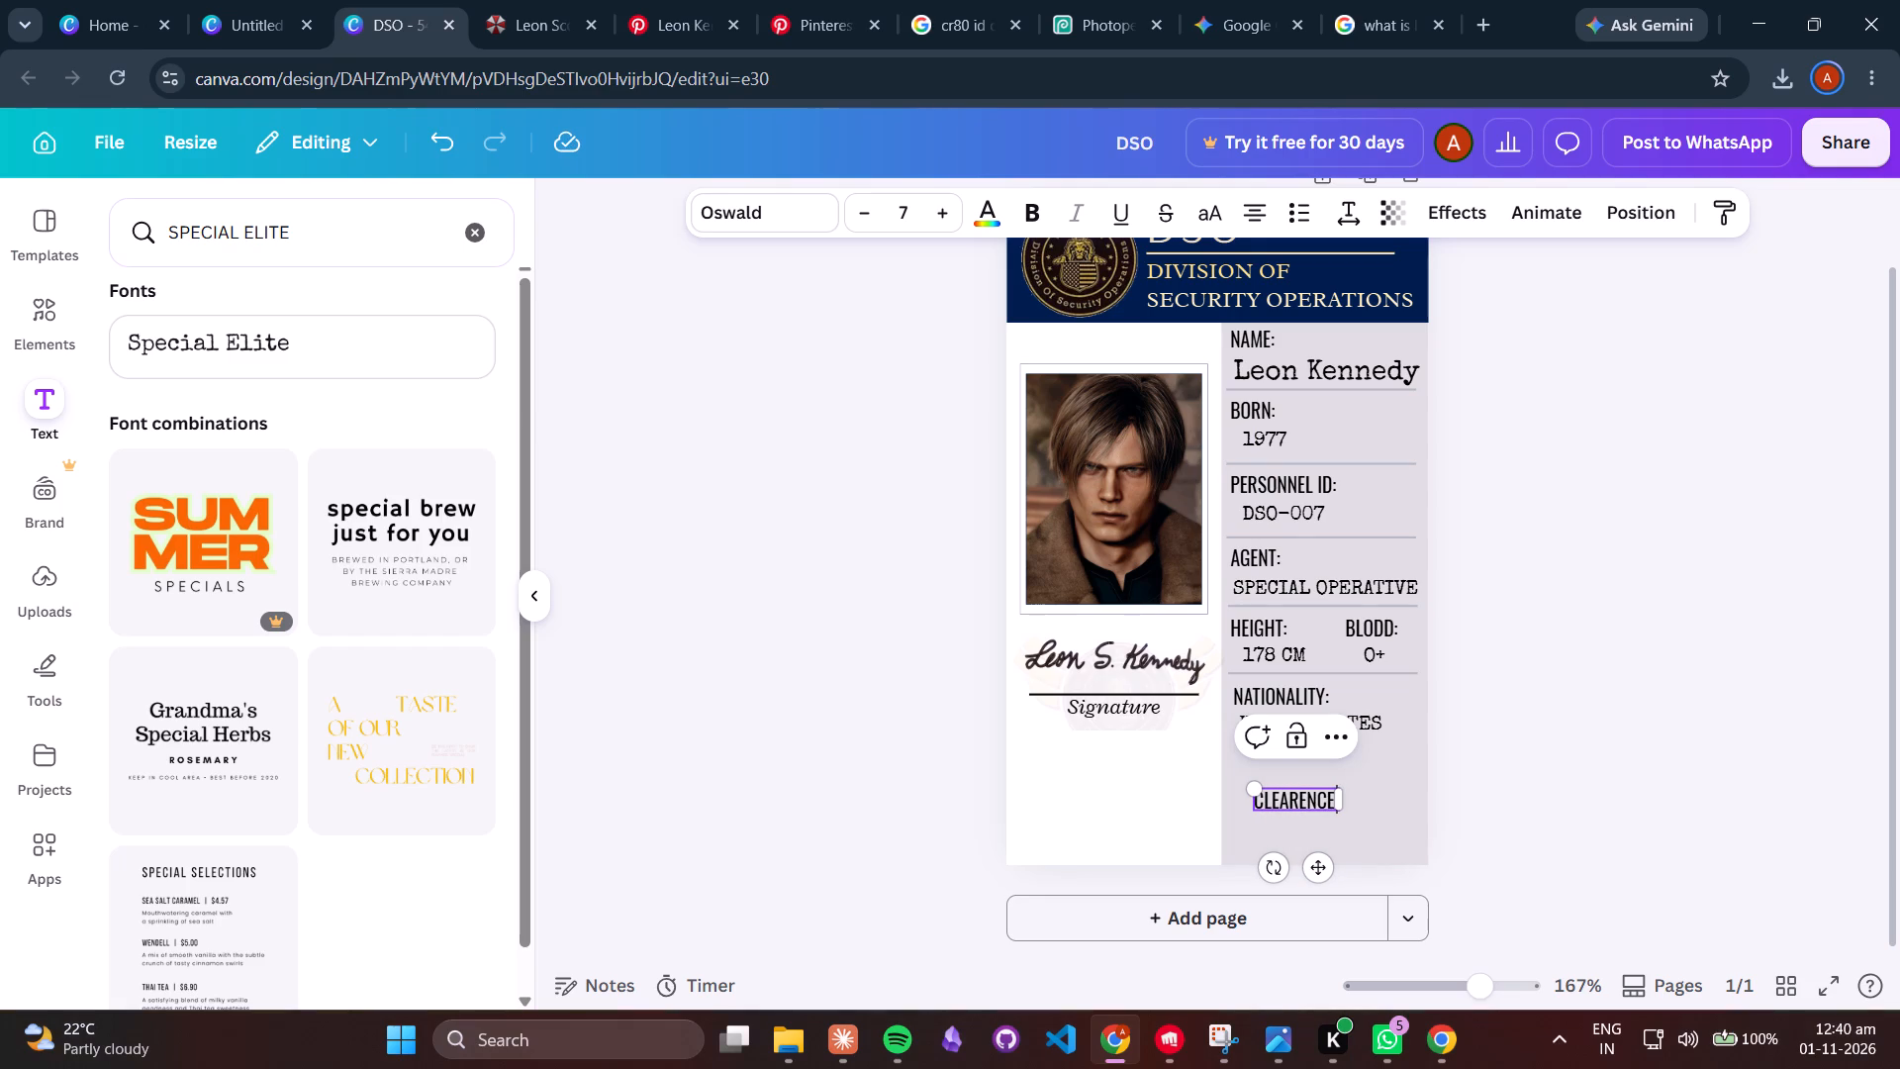
{"action": "key", "text": "space"}
{"action": "key", "text": "Return"}
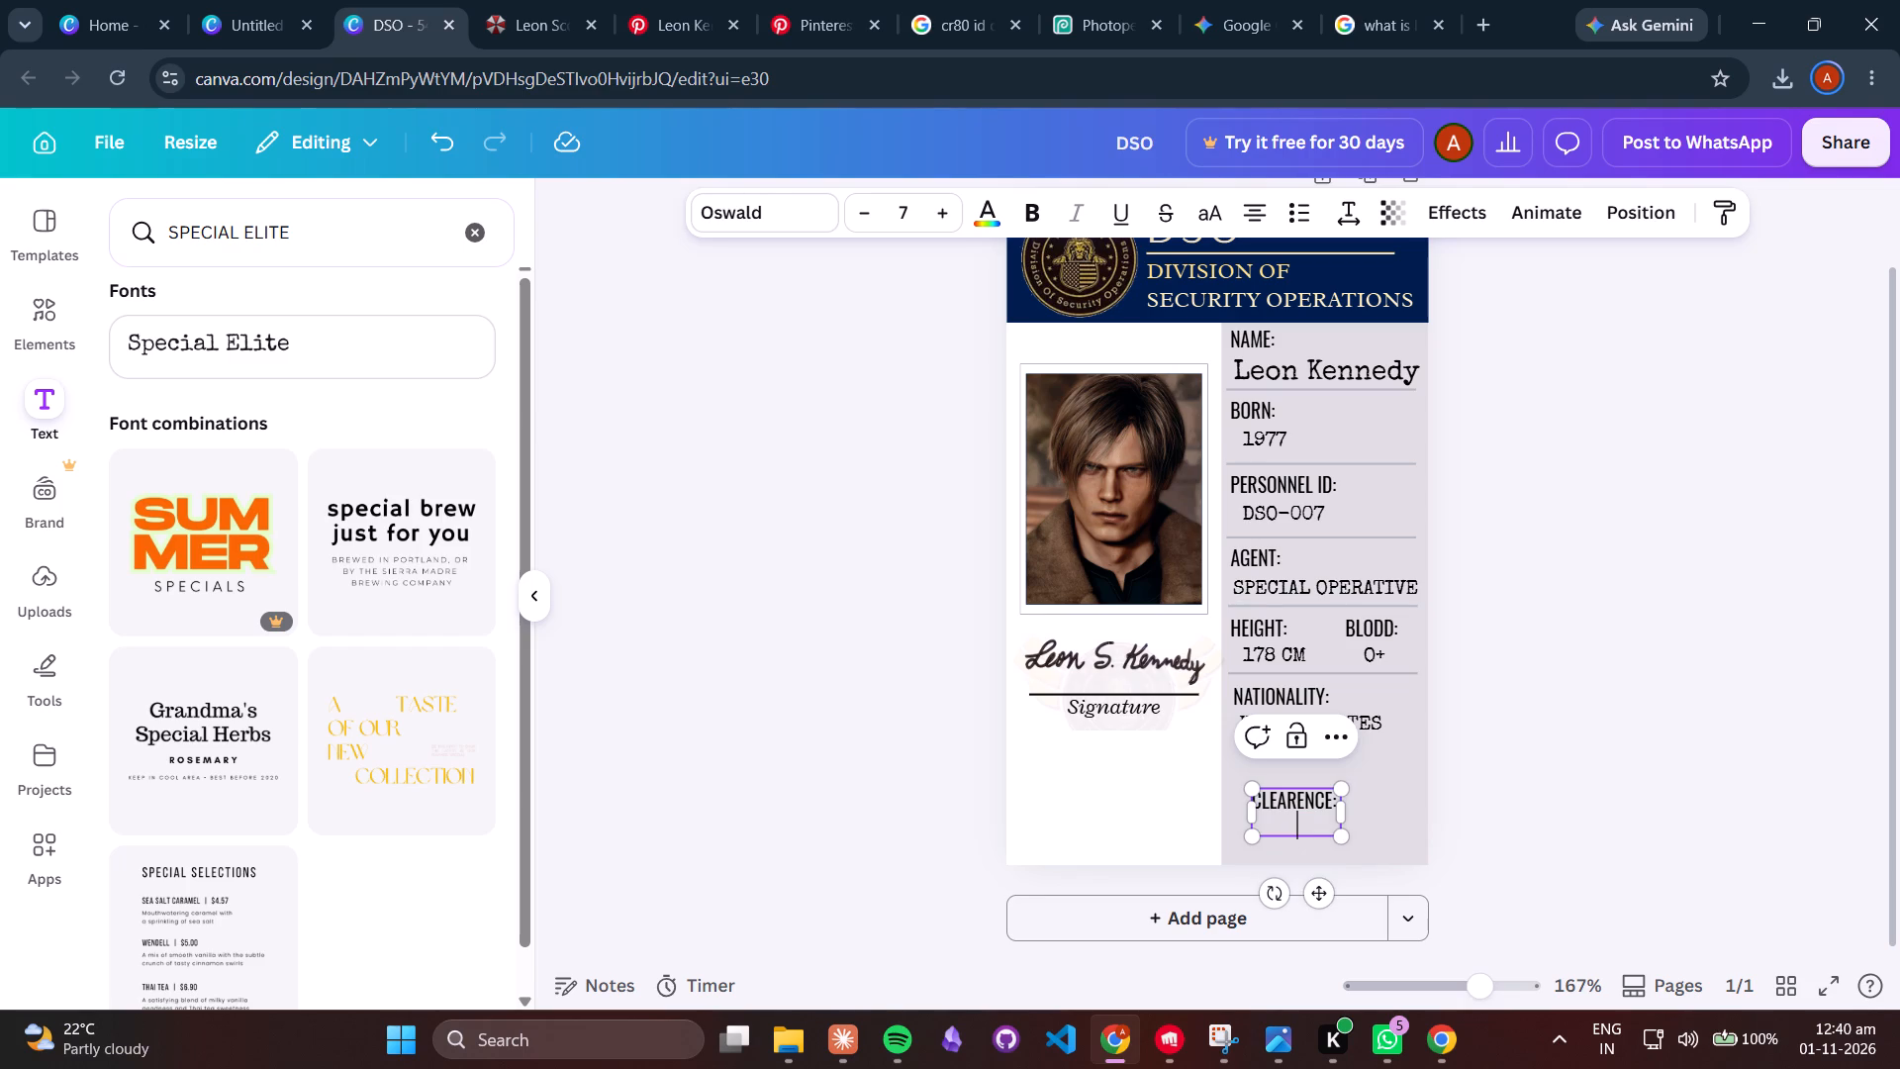
{"action": "type", "text": "LEVEL 5 - MAX"}
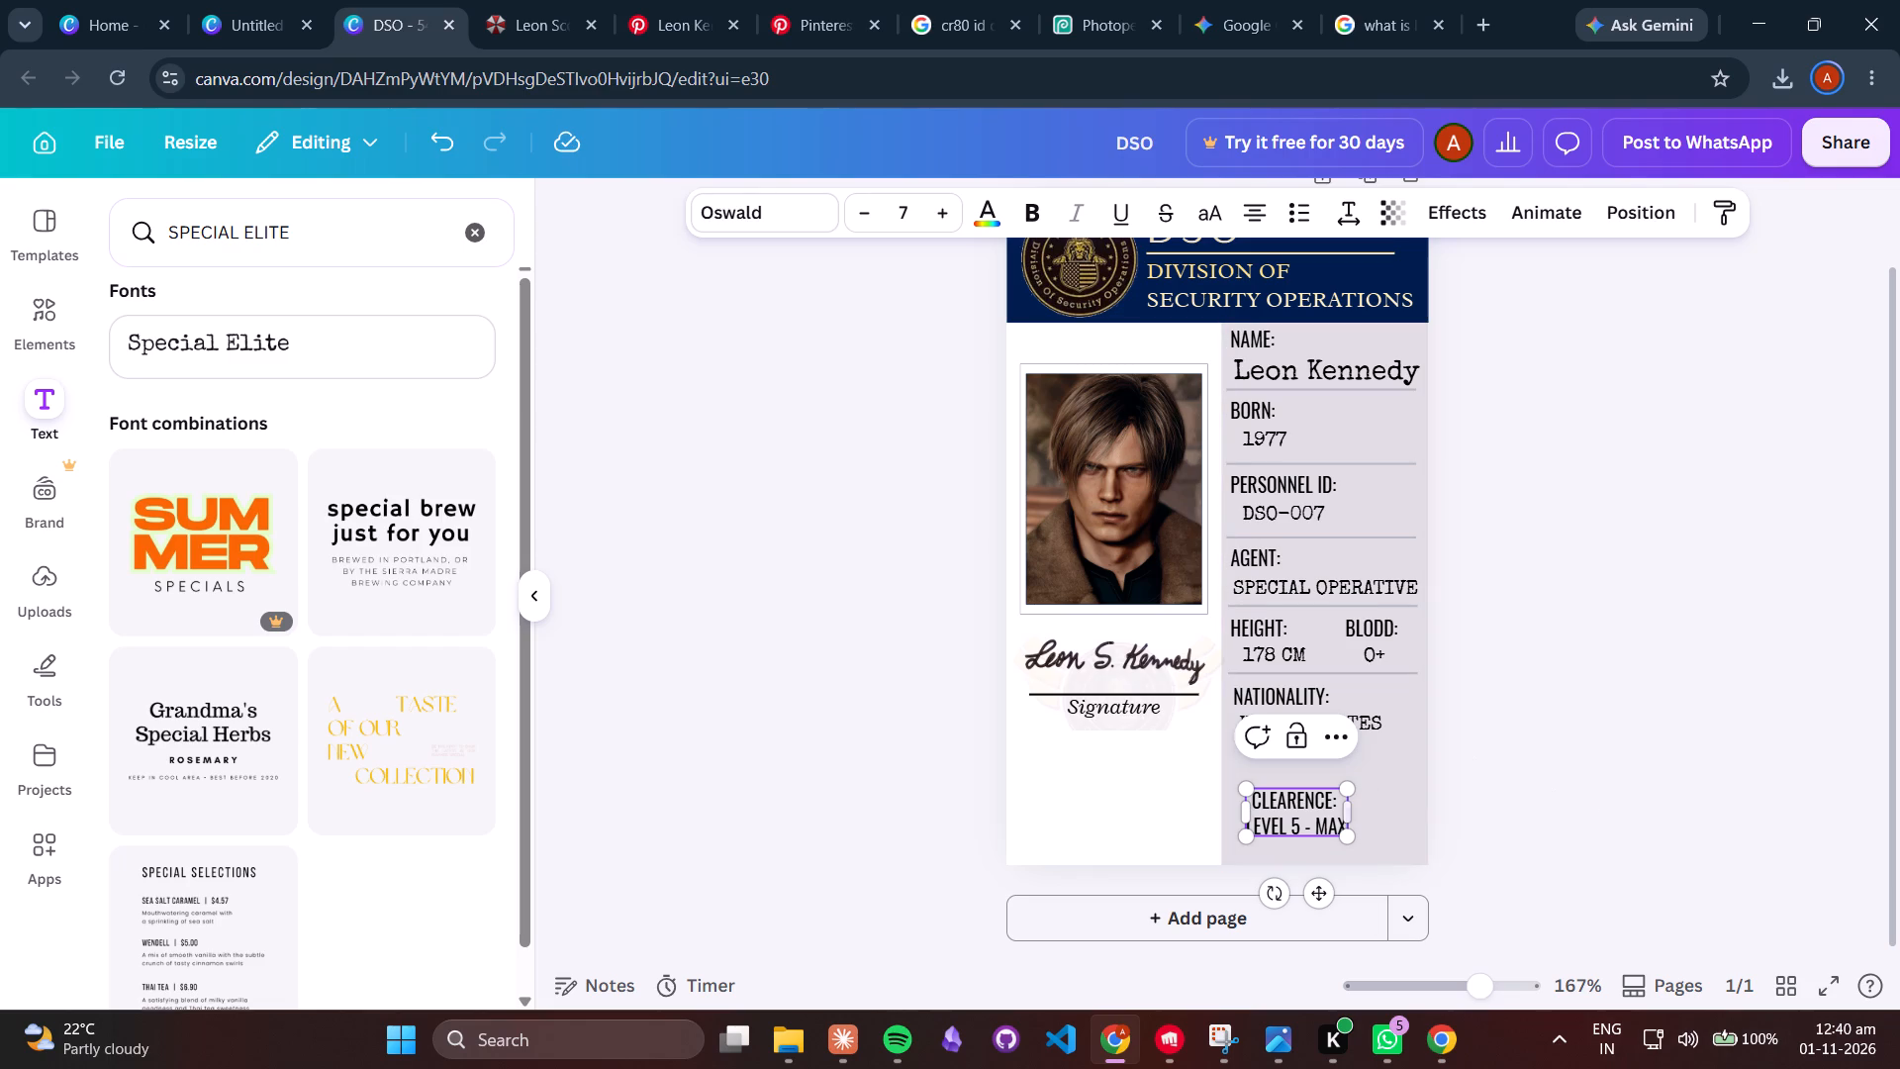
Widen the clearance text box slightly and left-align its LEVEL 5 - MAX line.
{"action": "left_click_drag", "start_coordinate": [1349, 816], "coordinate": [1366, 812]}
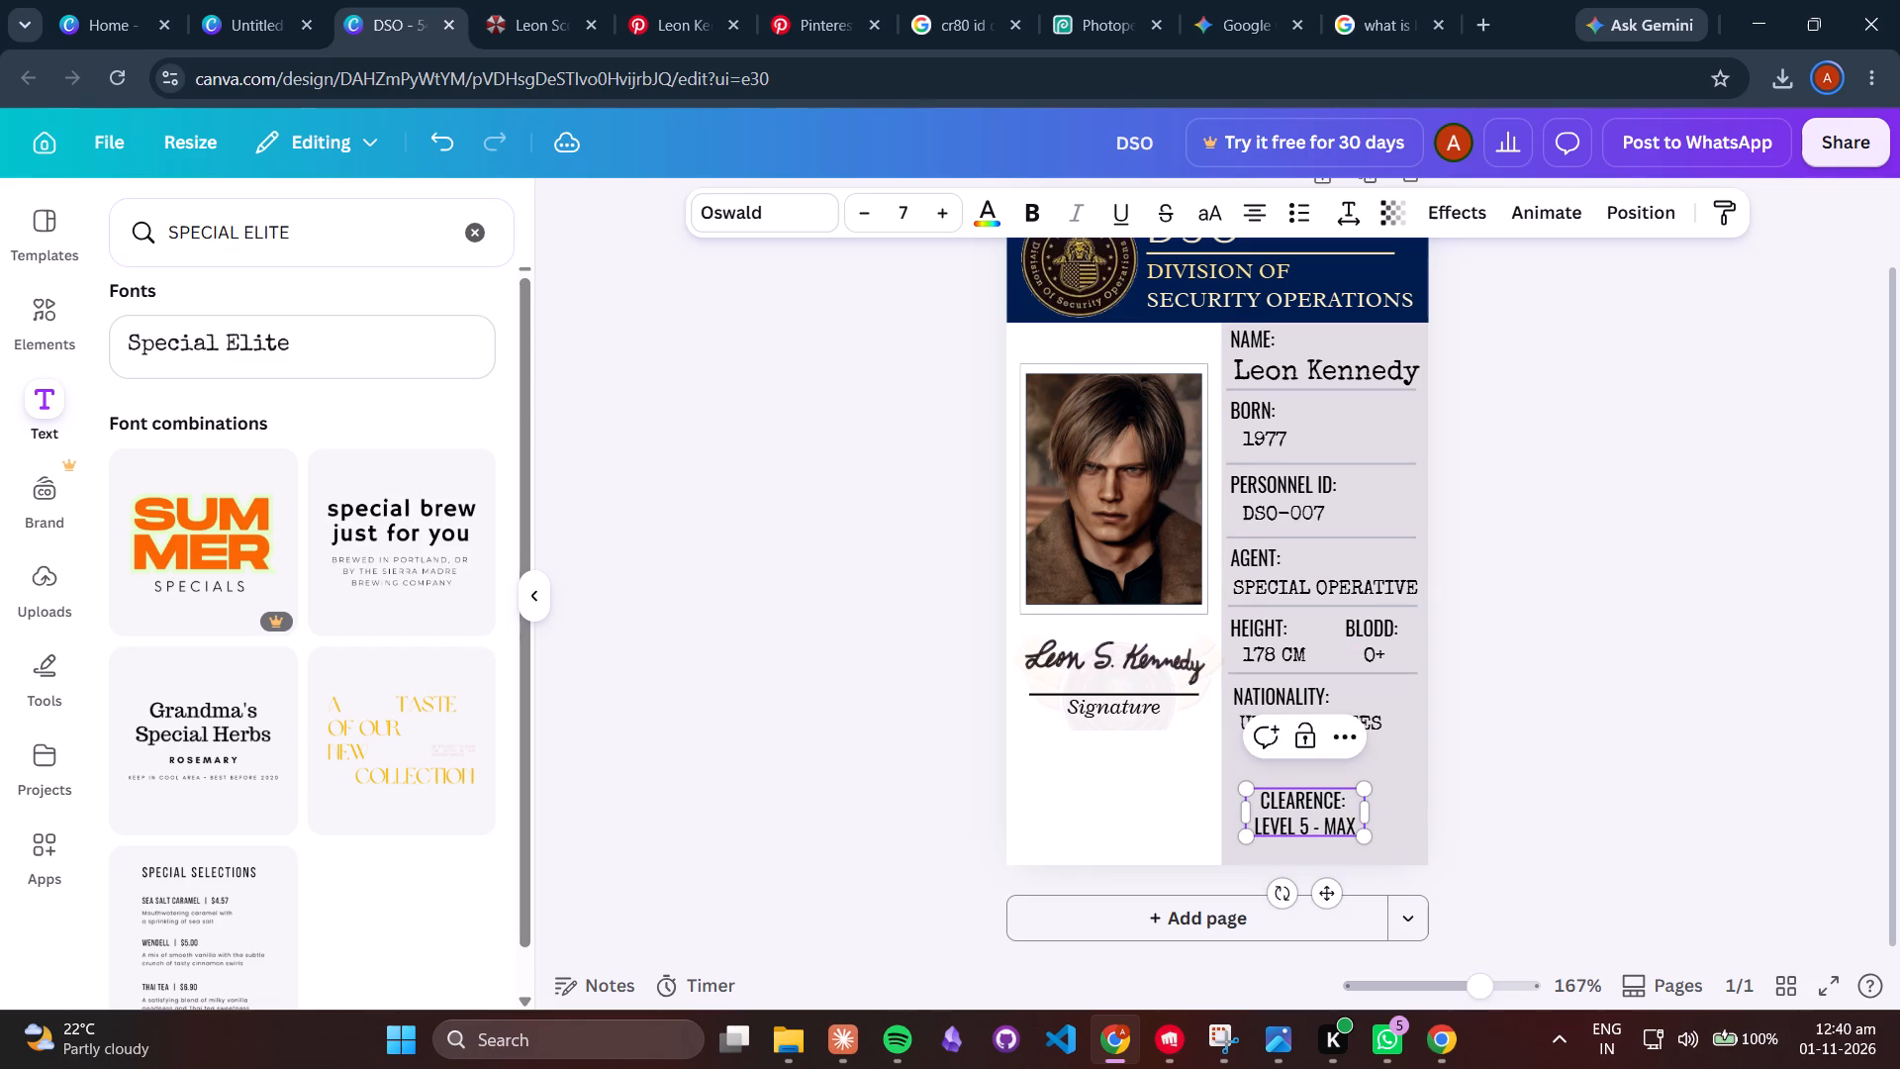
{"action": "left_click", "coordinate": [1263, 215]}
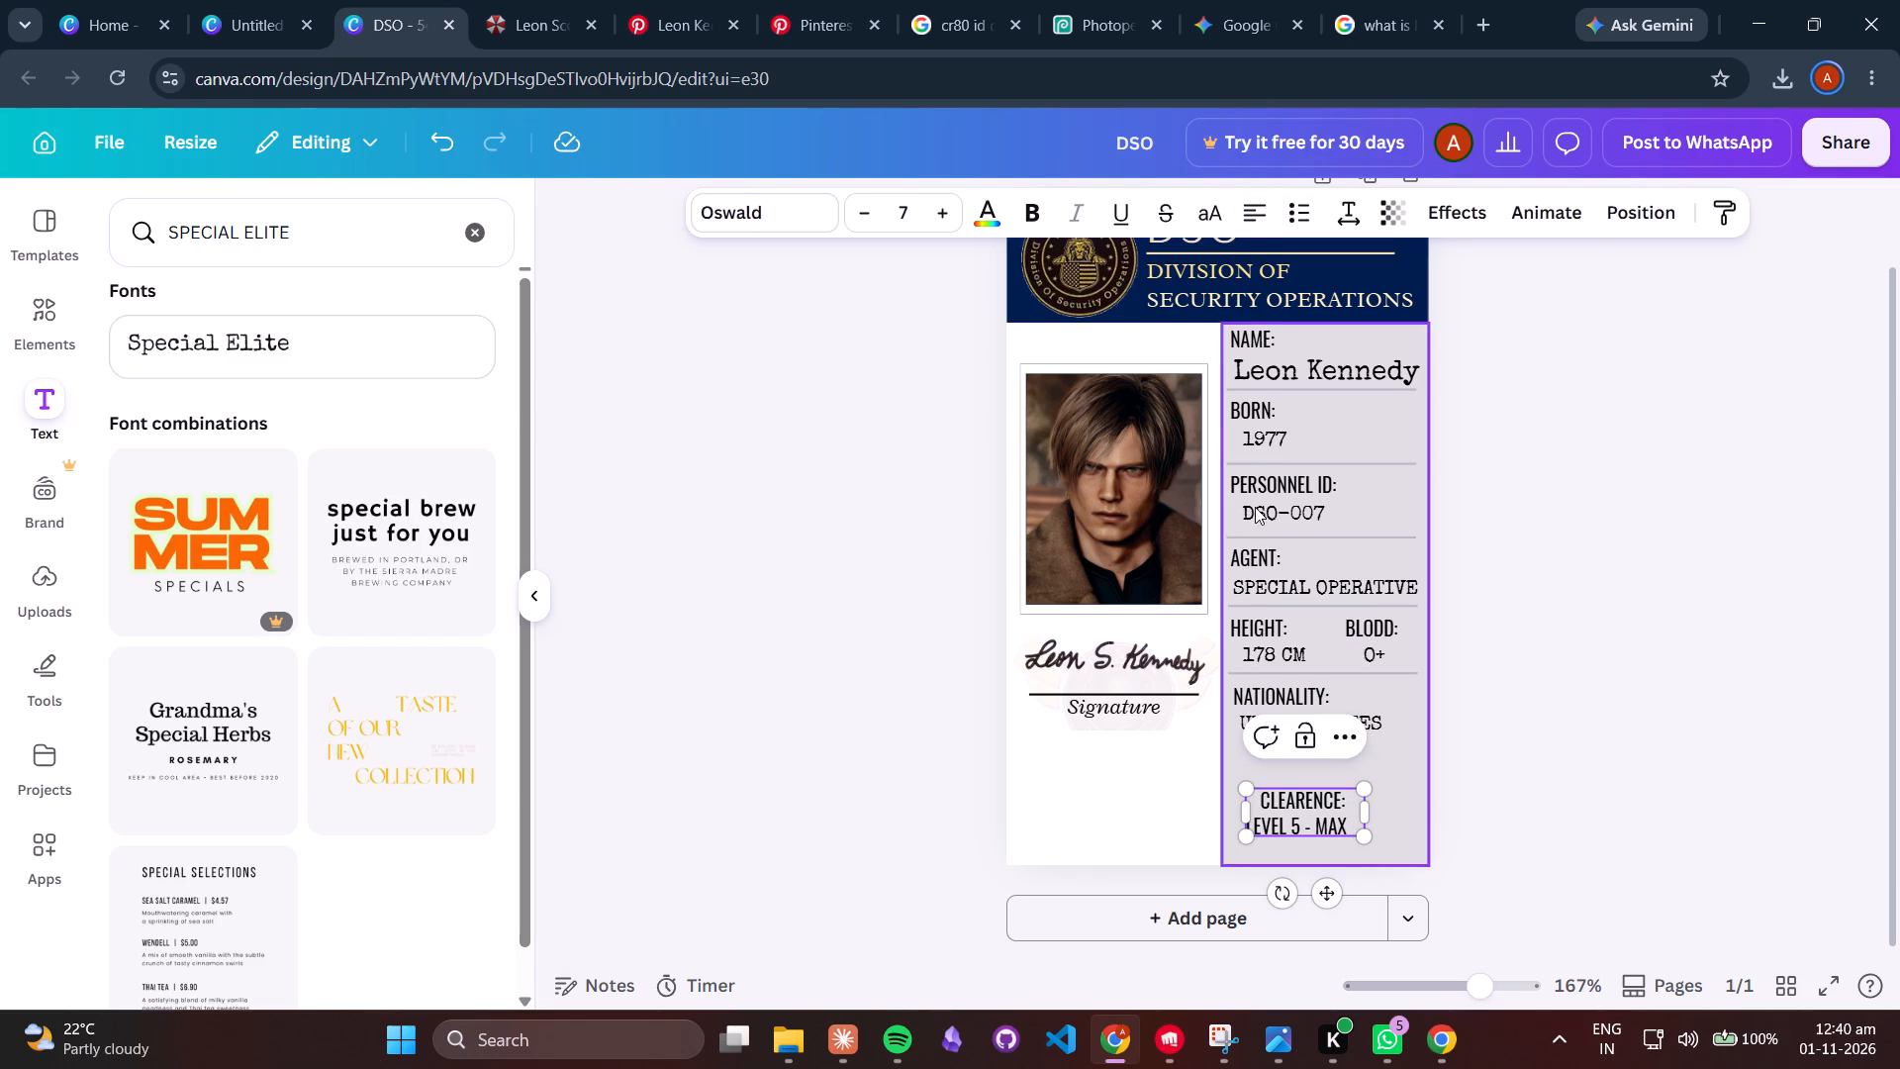
Move the clearance text to the white gap above the portrait photo and set its font size to 6.
{"action": "left_click_drag", "start_coordinate": [1325, 894], "coordinate": [1230, 708]}
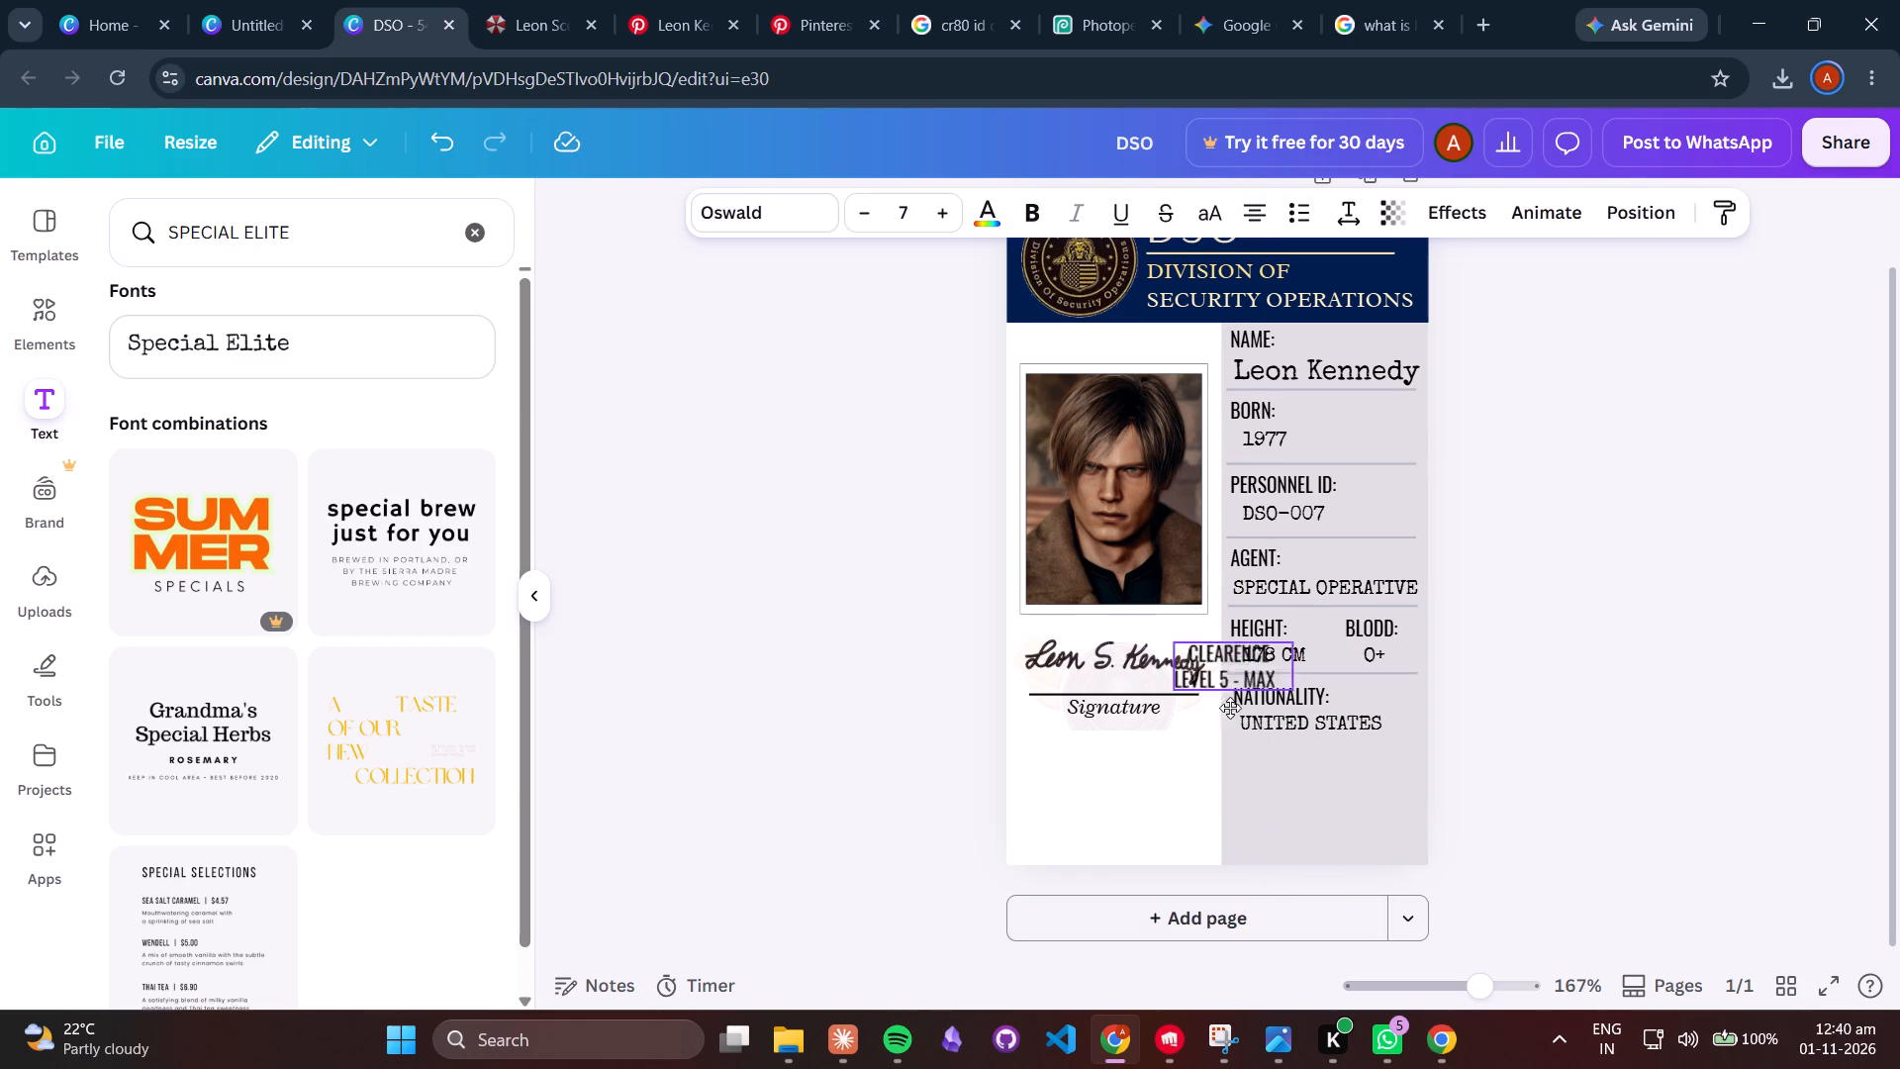
{"action": "left_click_drag", "start_coordinate": [1230, 708], "coordinate": [1111, 432]}
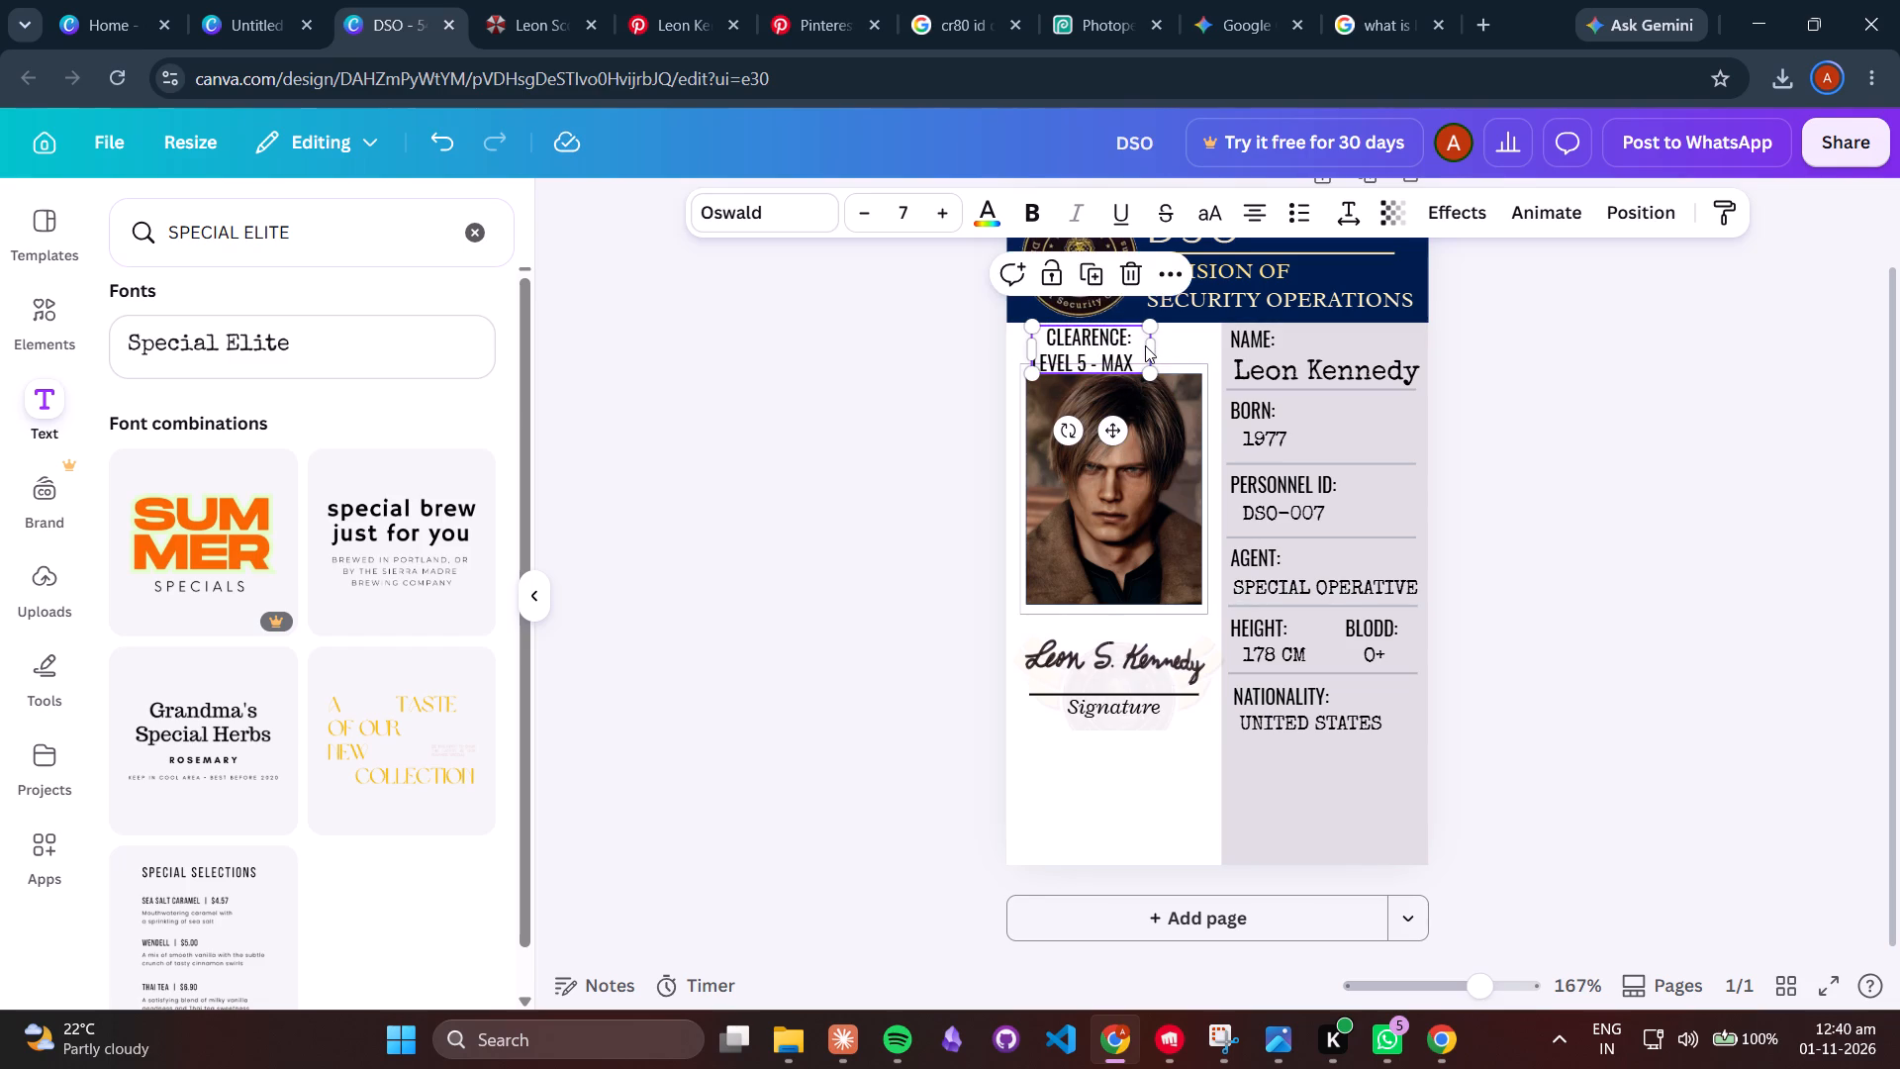
{"action": "left_click", "coordinate": [1152, 353]}
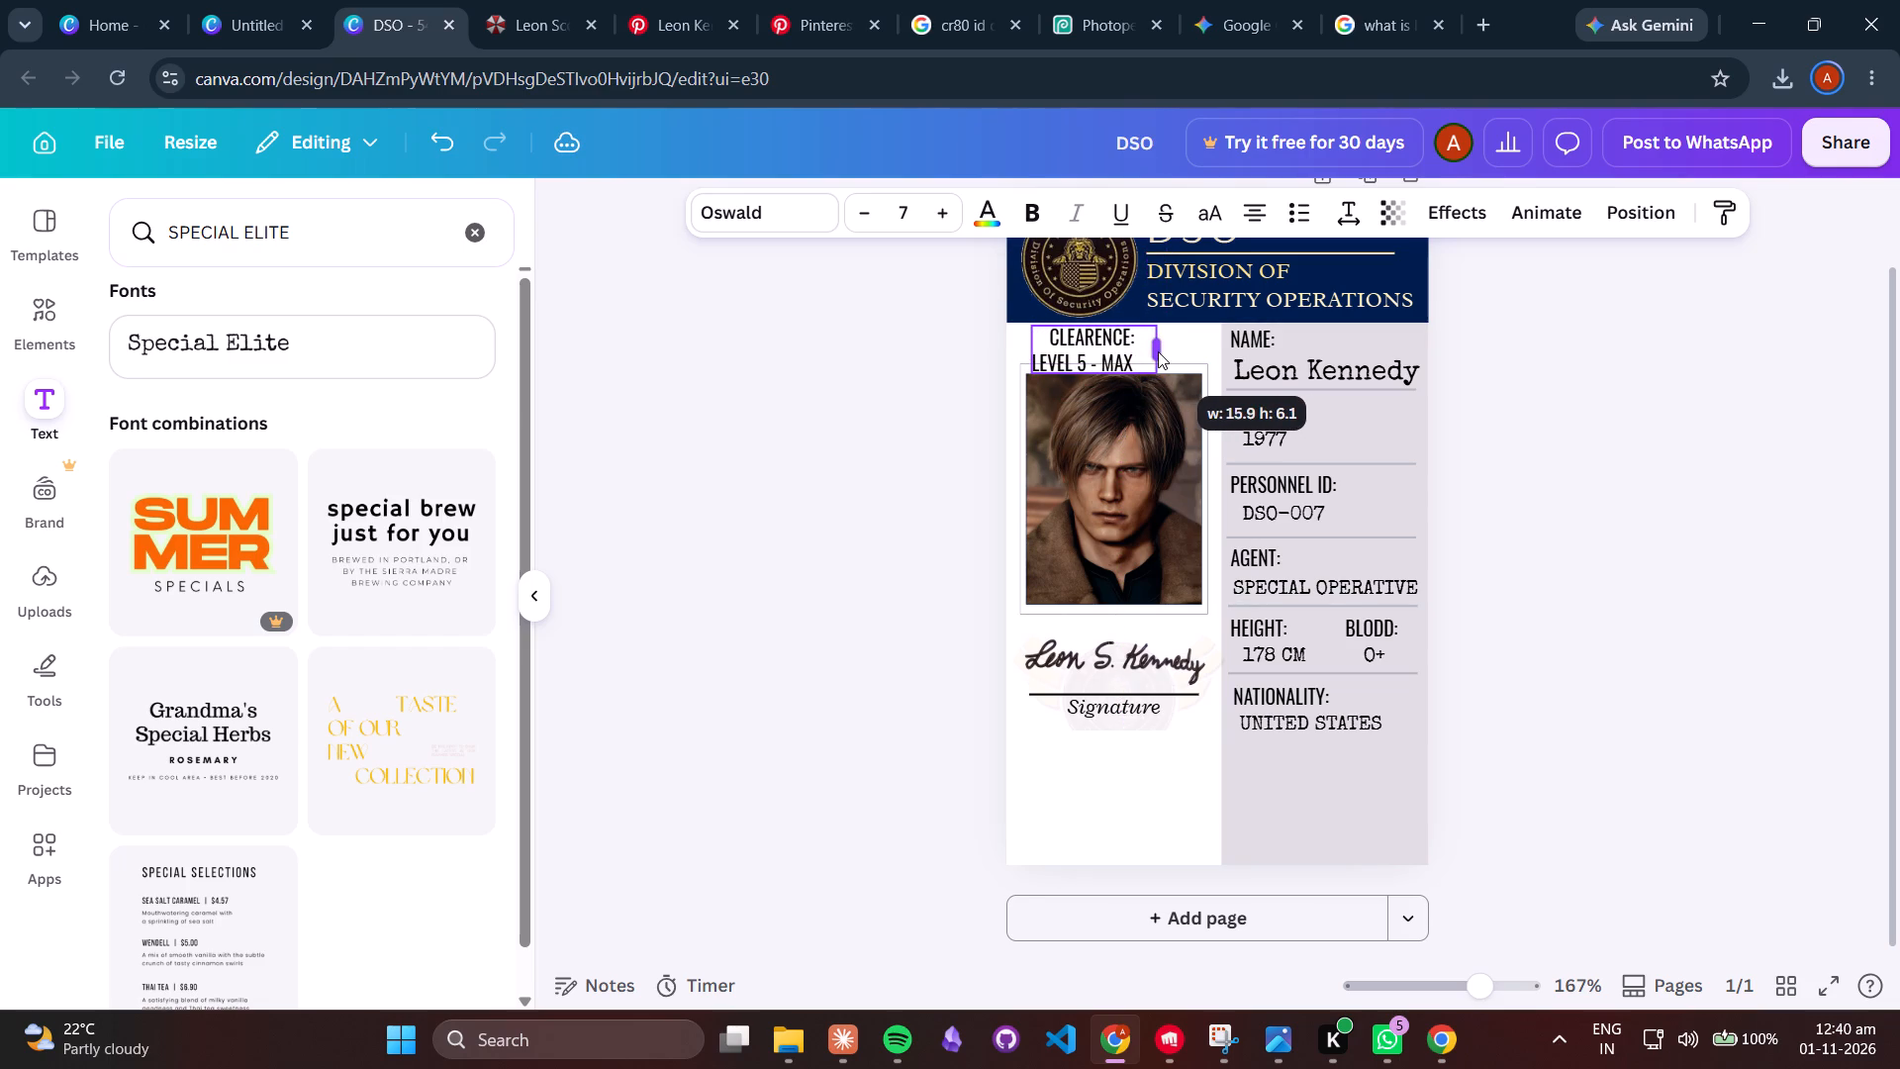
{"action": "triple_click", "coordinate": [878, 224]}
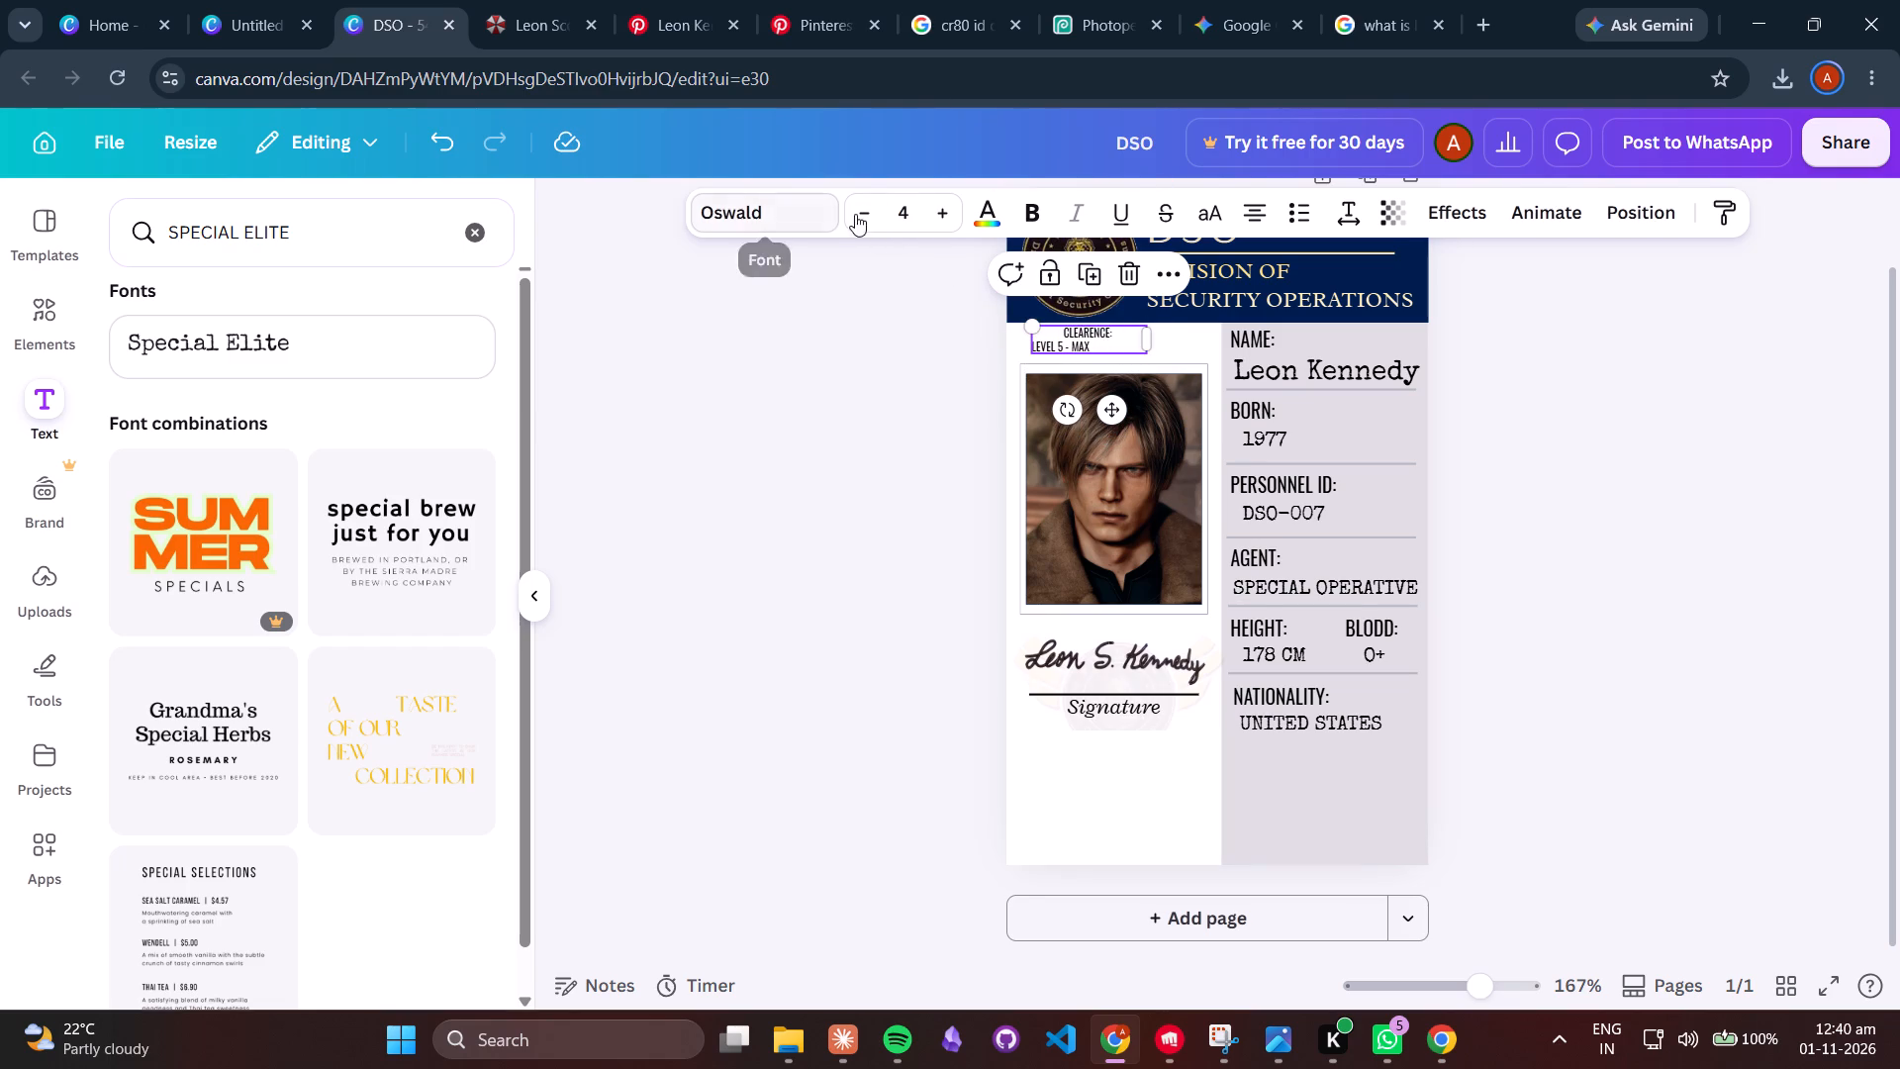
{"action": "double_click", "coordinate": [937, 226]}
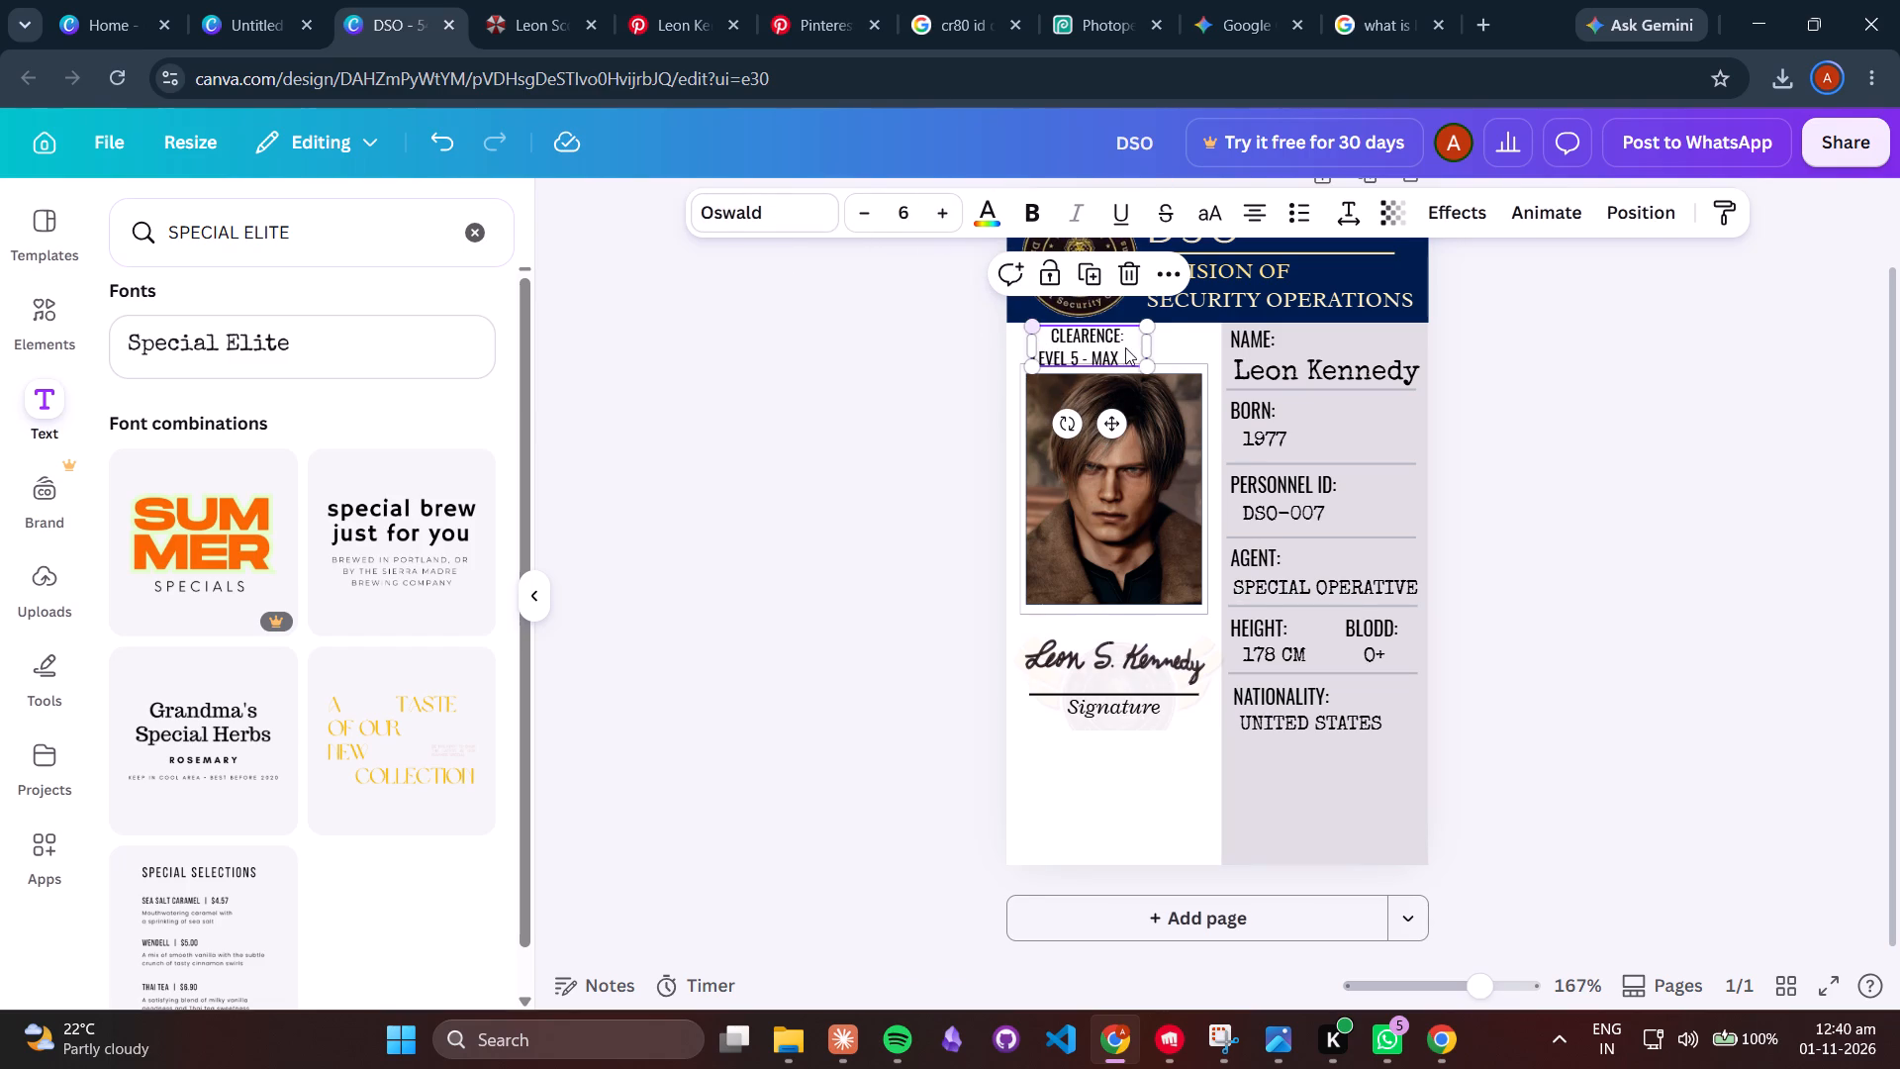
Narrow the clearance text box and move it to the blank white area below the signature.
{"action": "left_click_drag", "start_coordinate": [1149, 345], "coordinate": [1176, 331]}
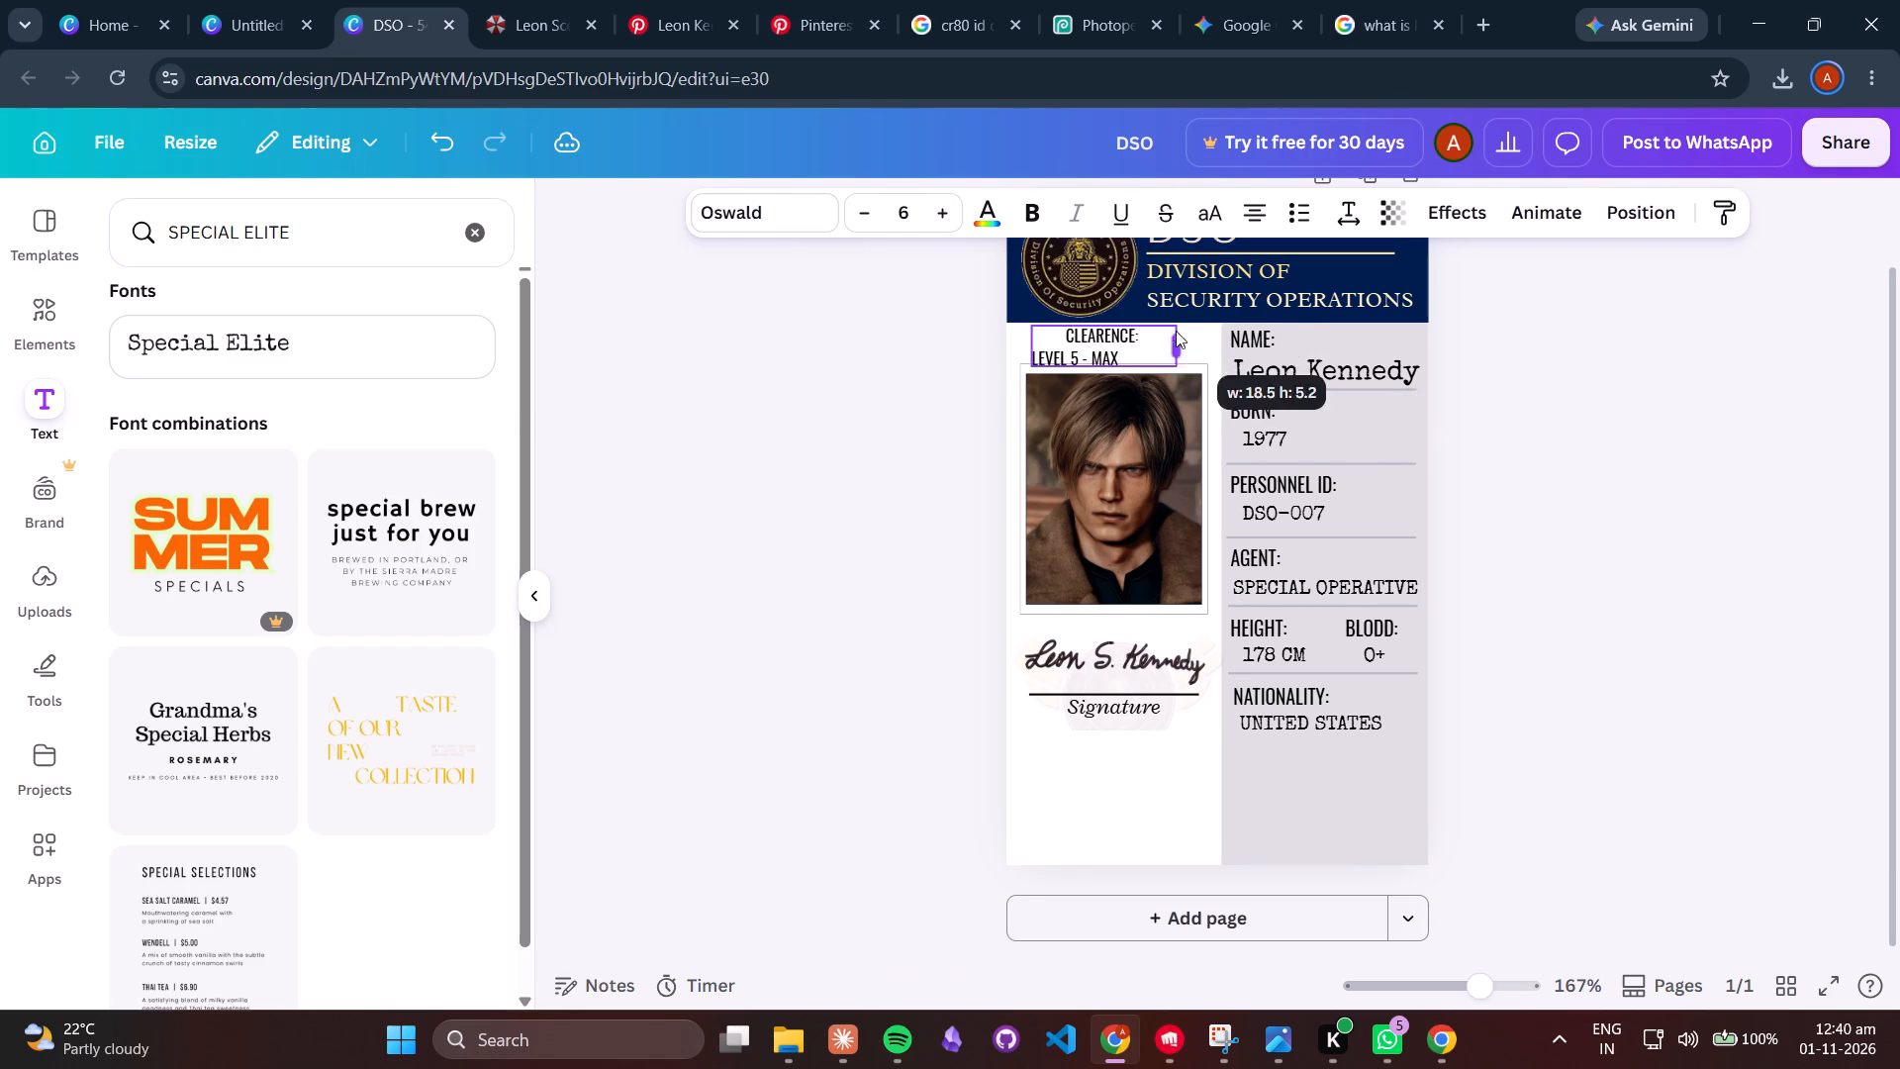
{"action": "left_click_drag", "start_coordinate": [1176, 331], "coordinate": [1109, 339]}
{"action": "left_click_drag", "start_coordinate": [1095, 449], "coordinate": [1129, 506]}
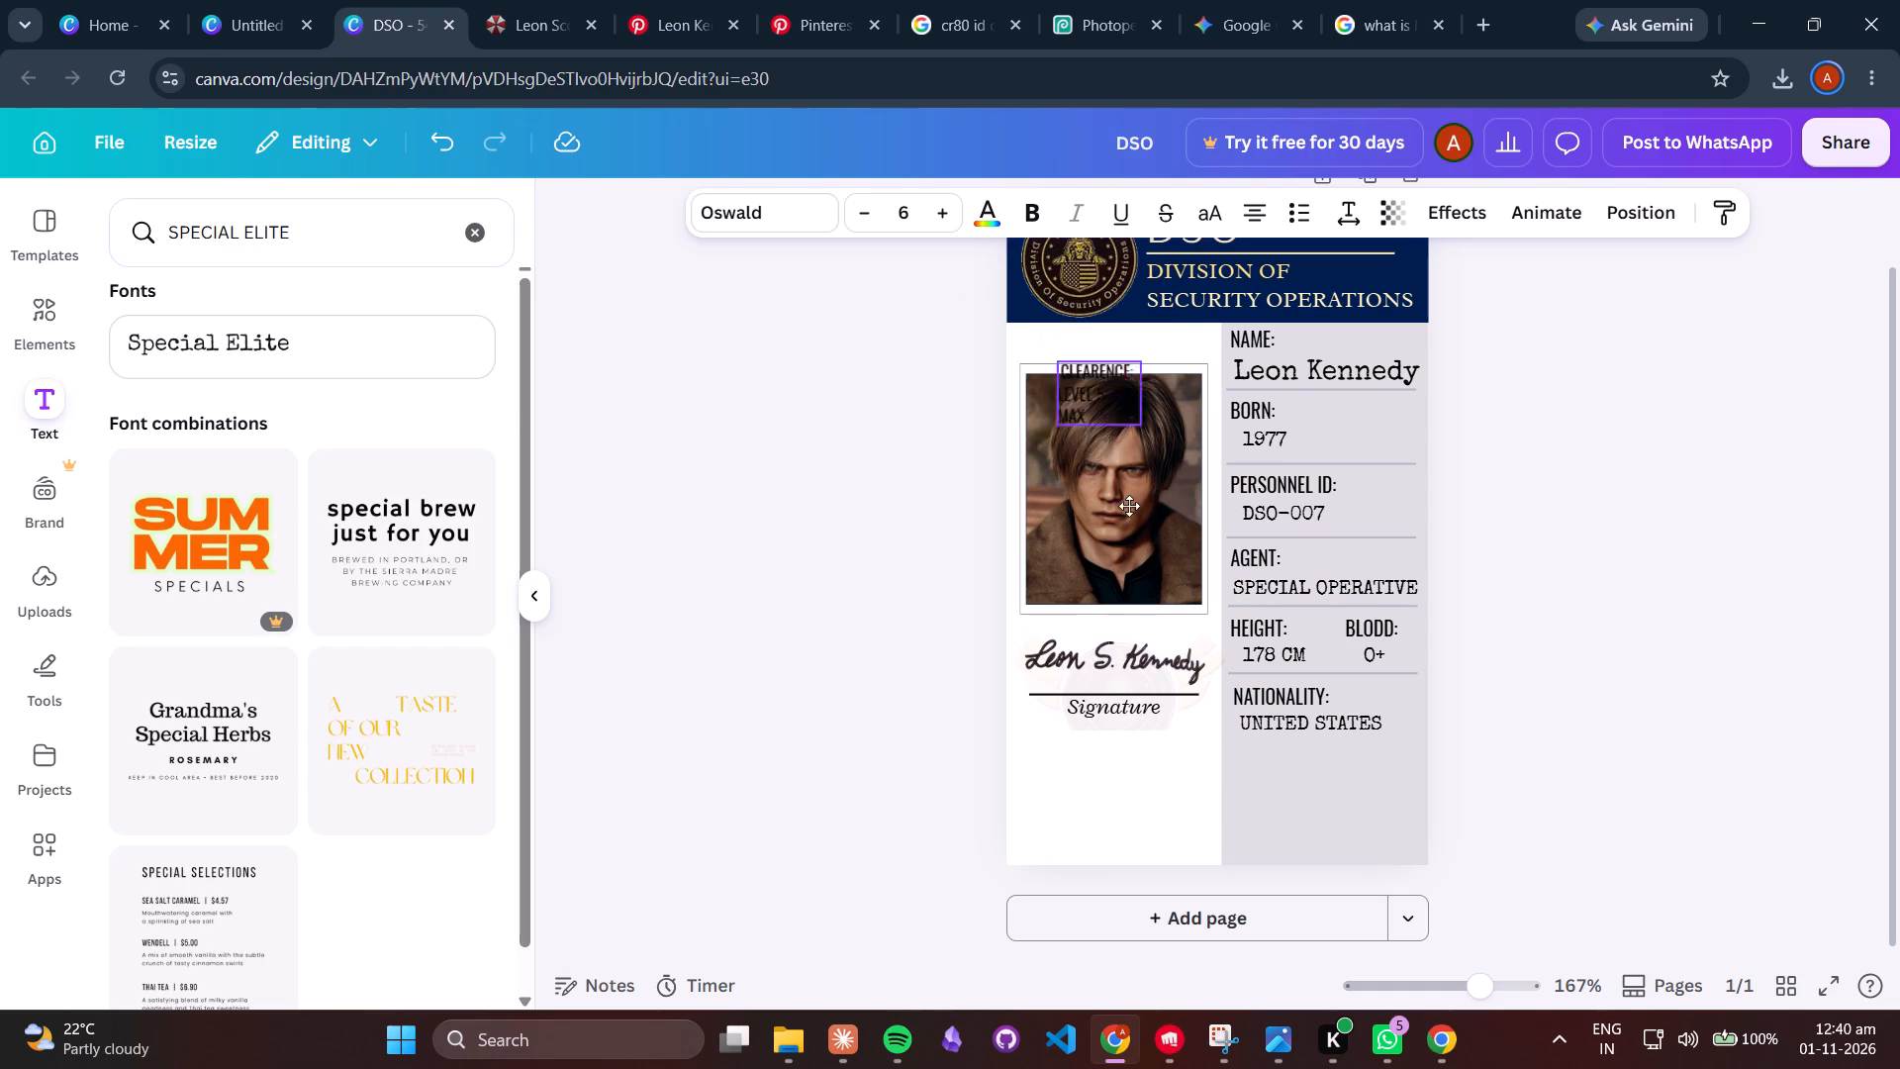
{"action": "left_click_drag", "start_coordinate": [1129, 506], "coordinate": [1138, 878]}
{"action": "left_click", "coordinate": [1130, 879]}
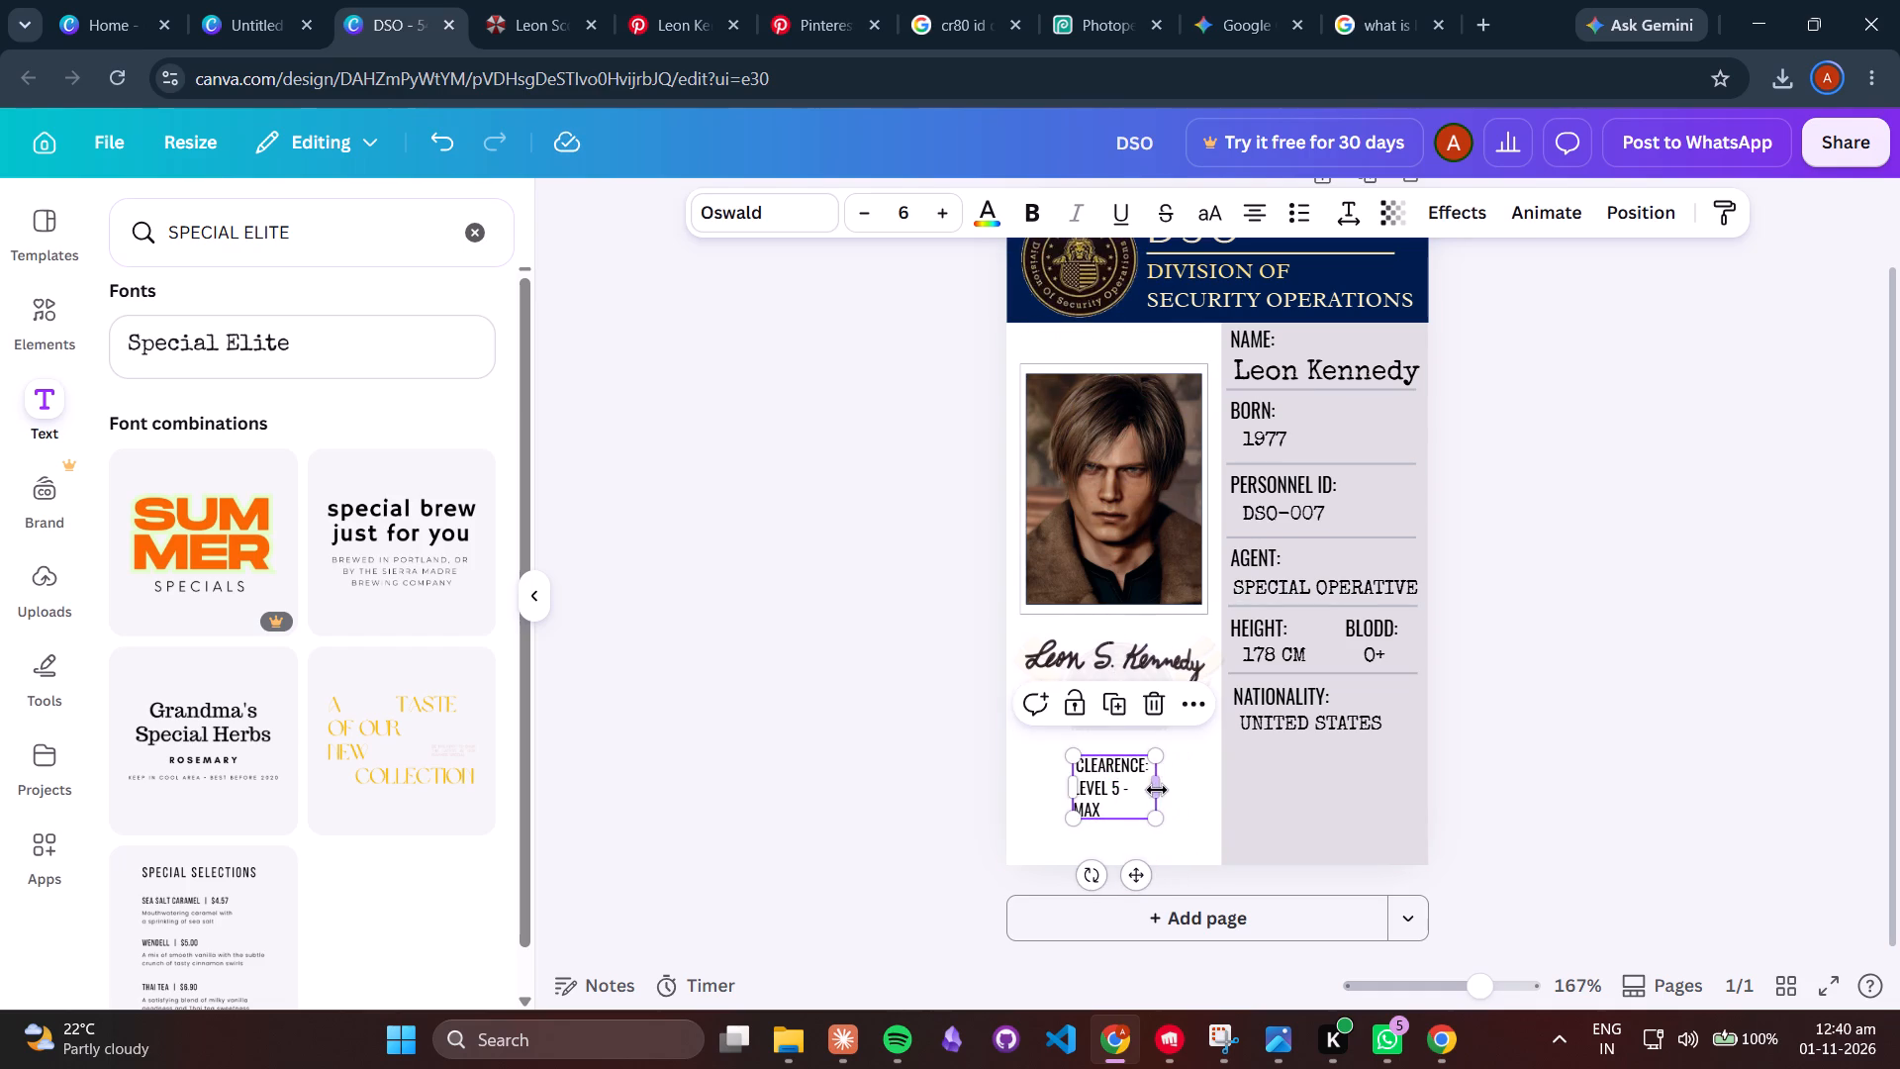
Left-align the whole clearance text and widen its box so LEVEL 5 - MAX fits on one line.
{"action": "left_click", "coordinate": [1249, 207]}
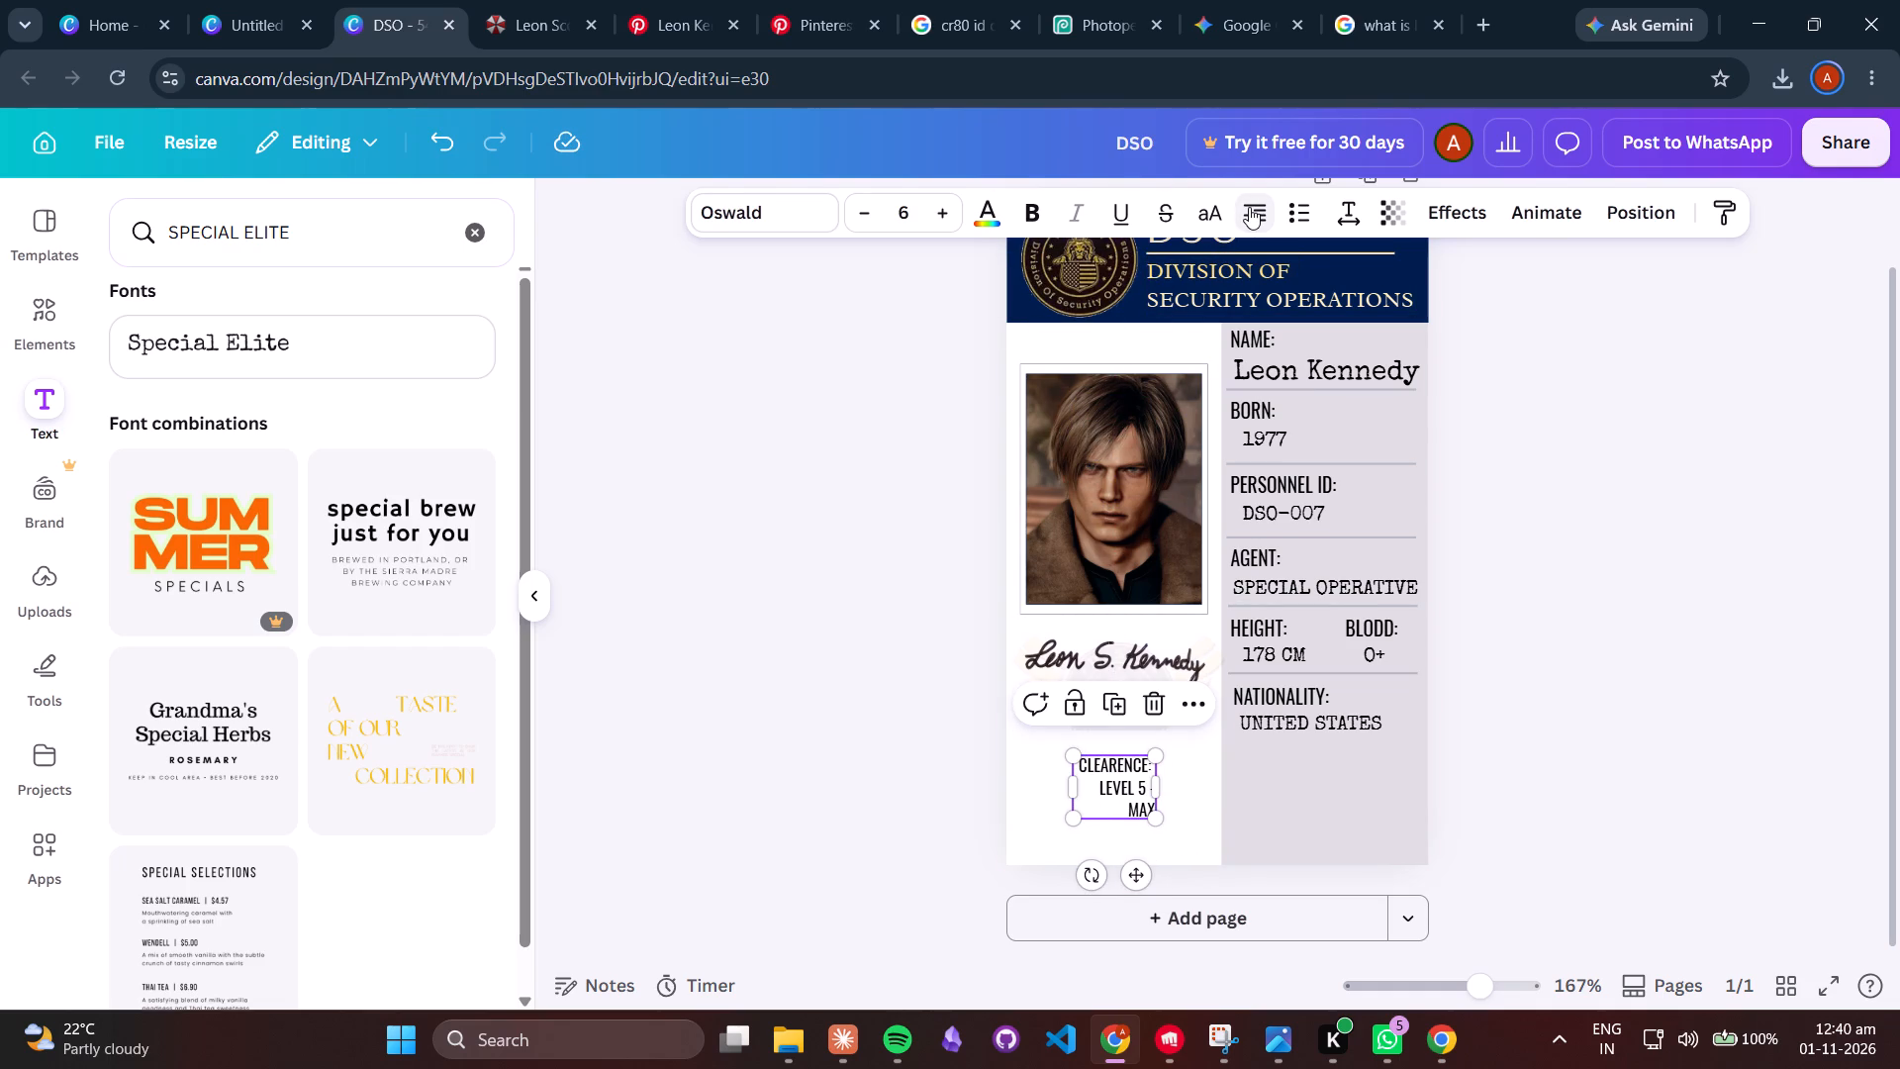
{"action": "left_click", "coordinate": [1249, 207]}
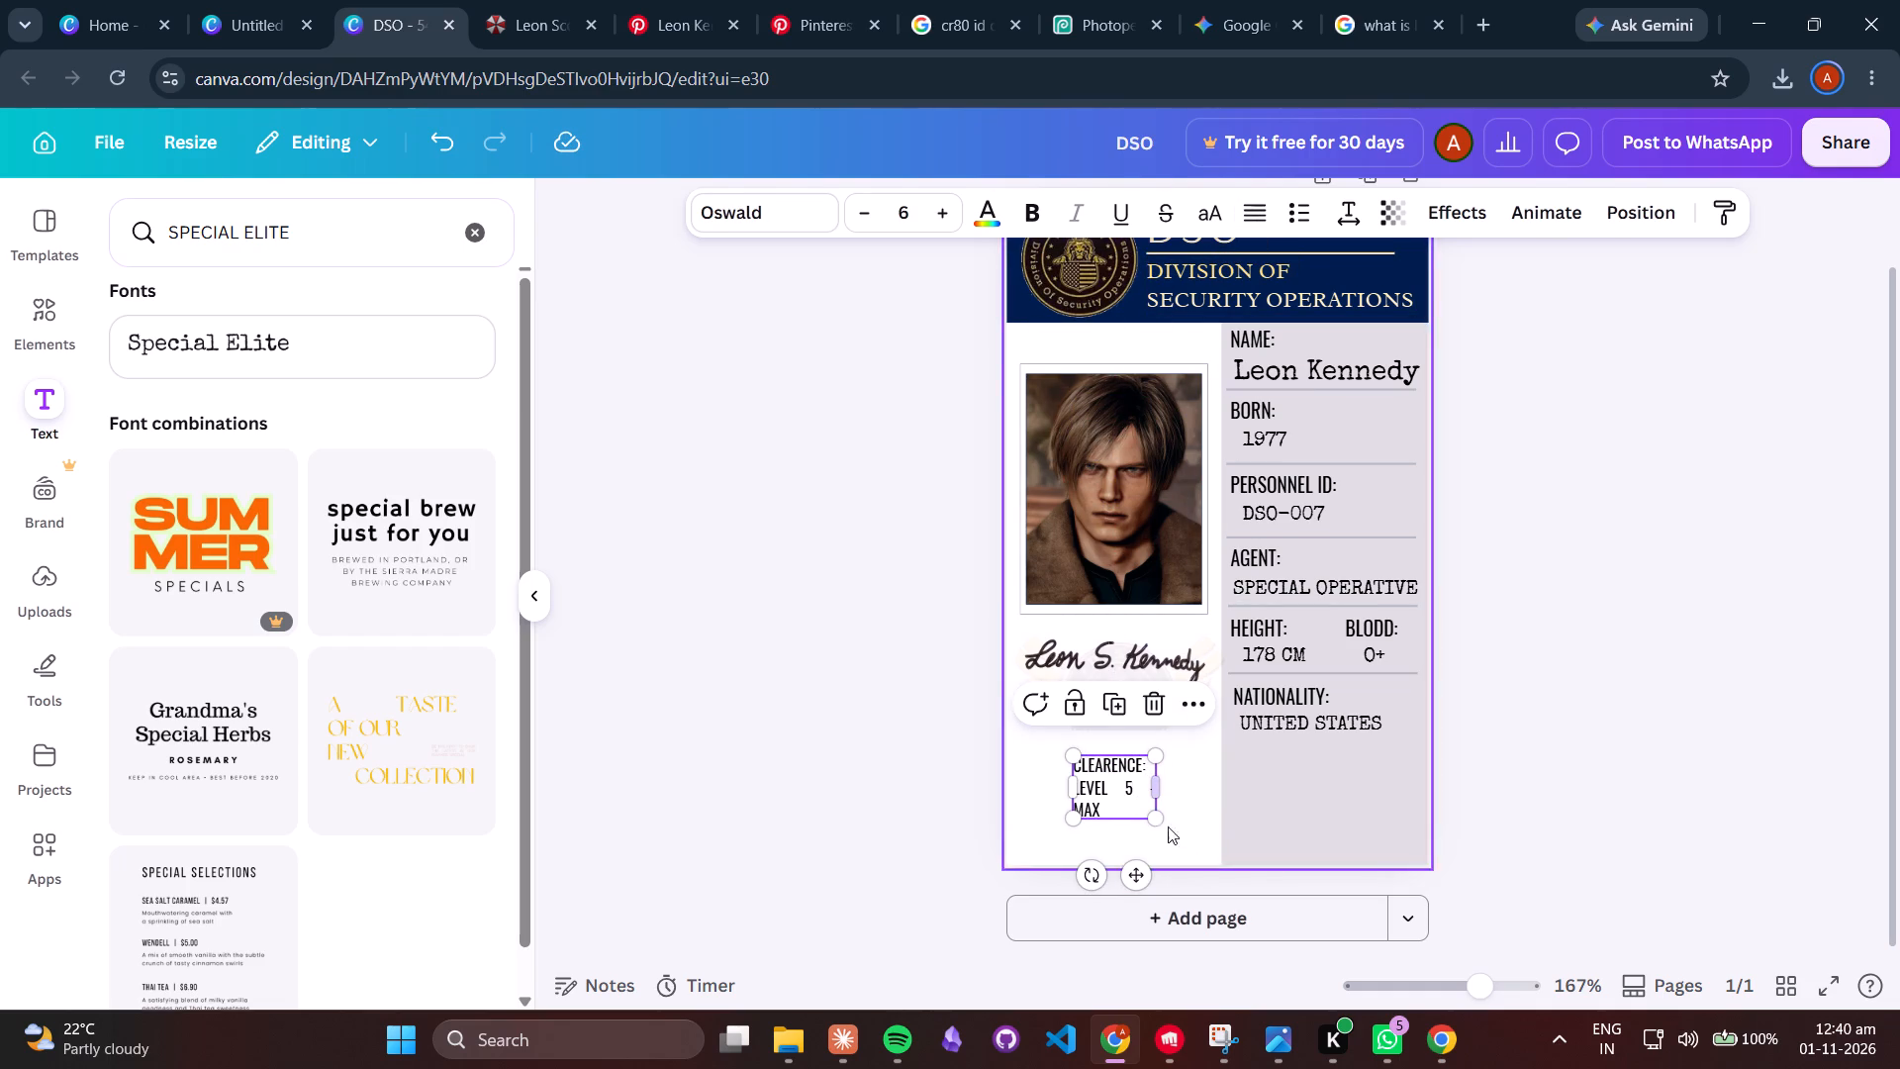
{"action": "left_click_drag", "start_coordinate": [1156, 779], "coordinate": [1423, 774]}
{"action": "left_click", "coordinate": [1250, 223]}
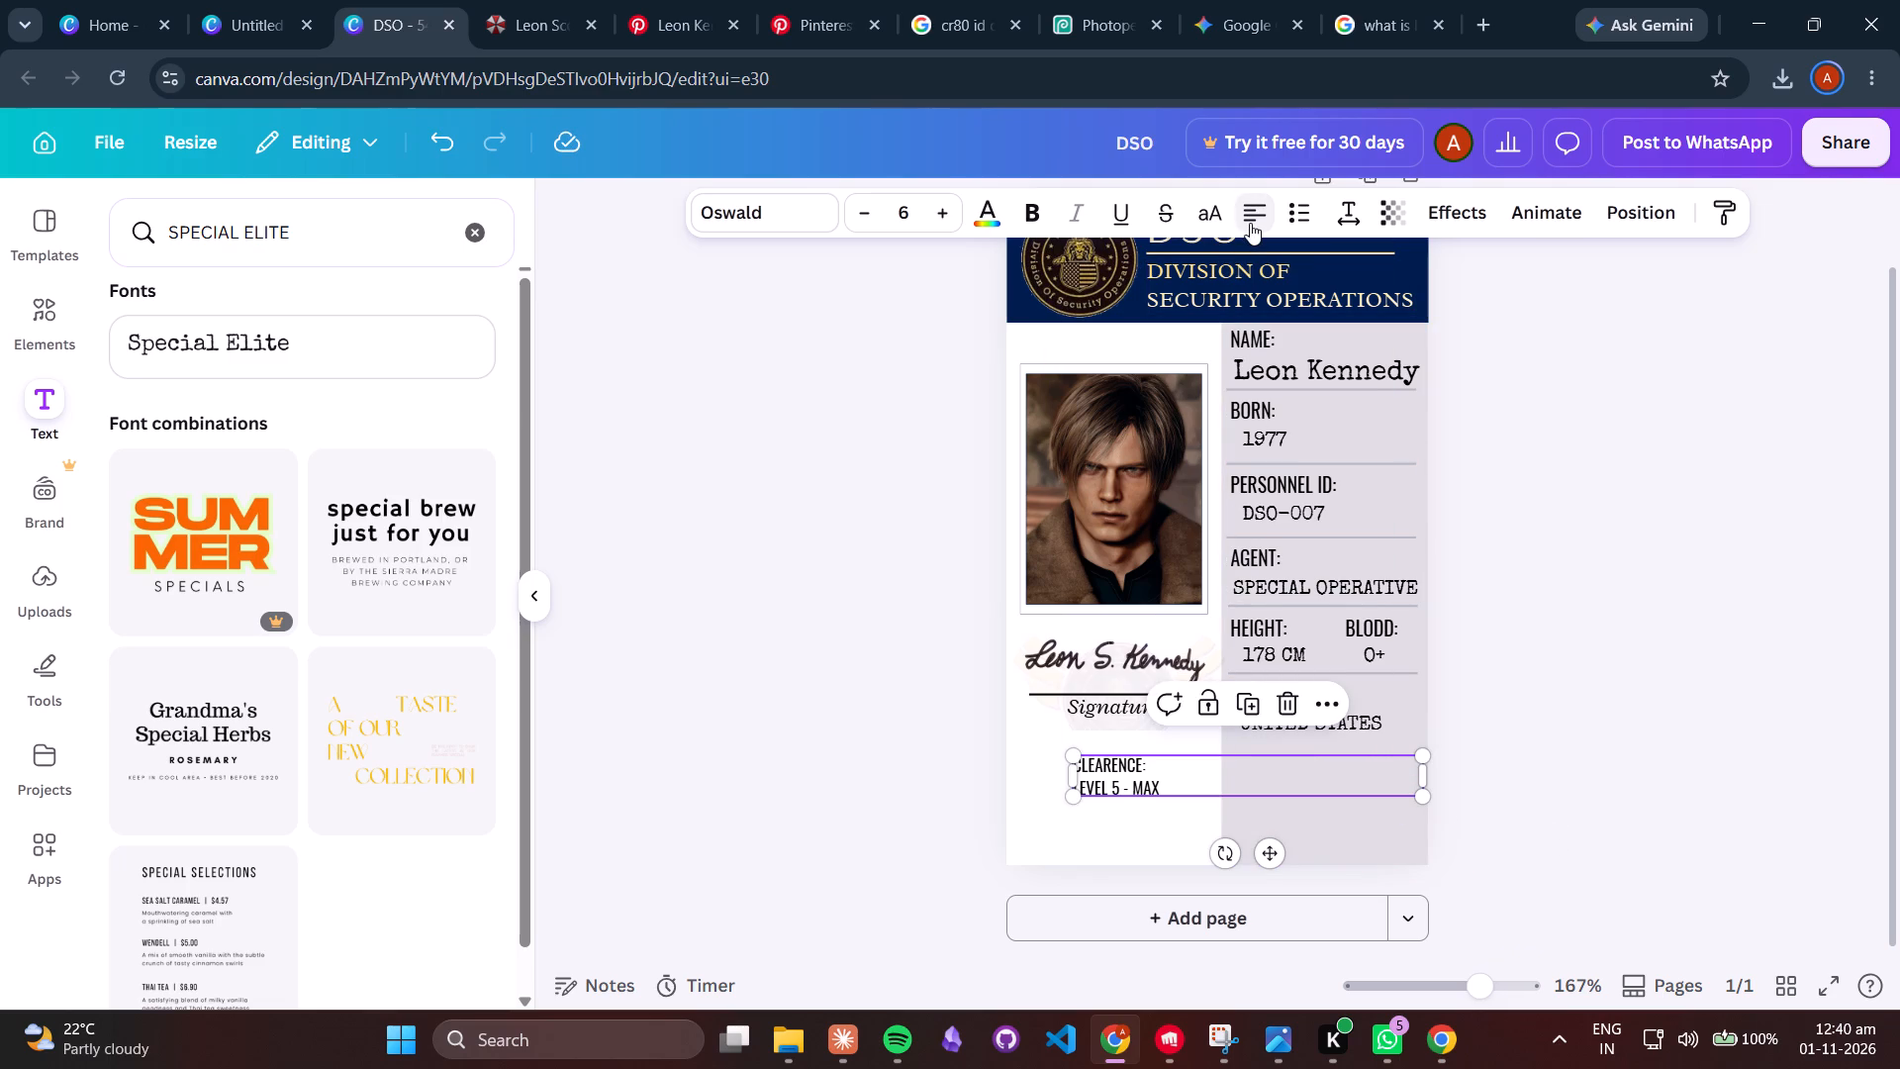
{"action": "left_click_drag", "start_coordinate": [1431, 775], "coordinate": [1468, 775]}
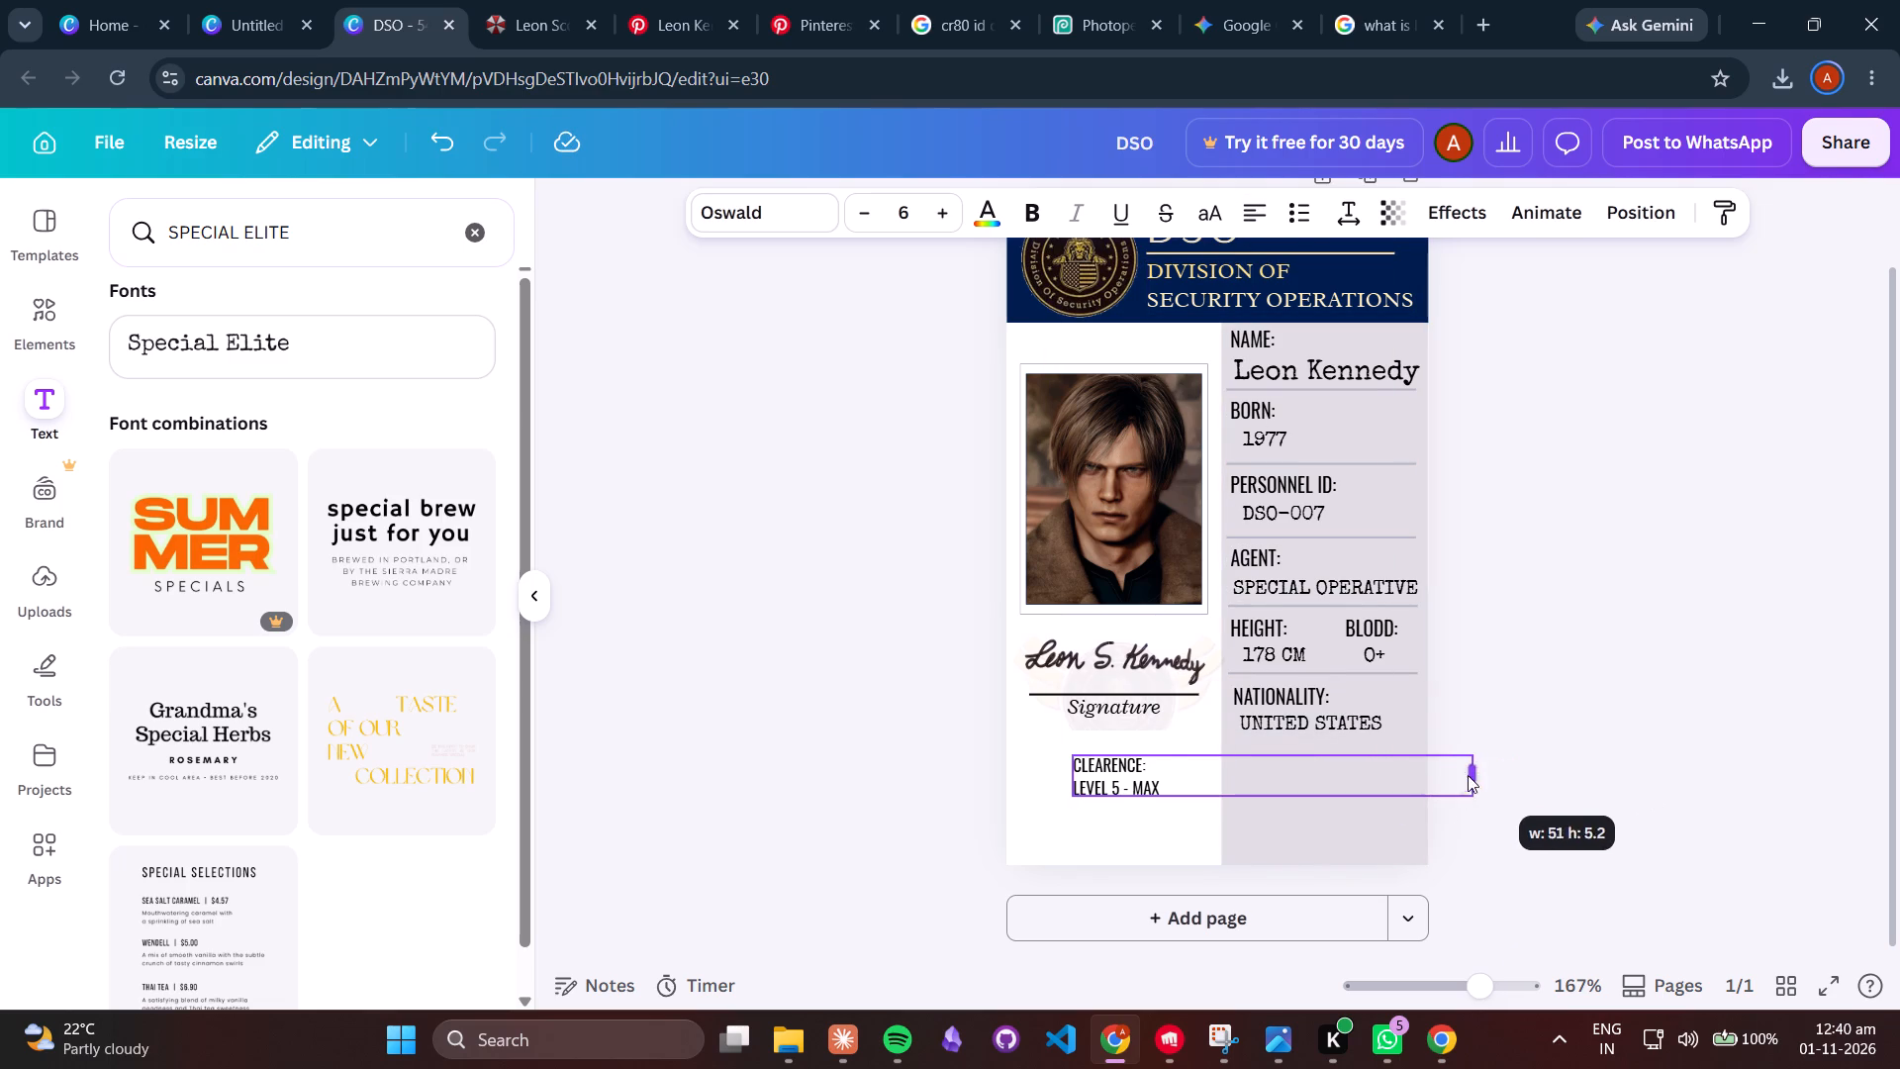
{"action": "left_click_drag", "start_coordinate": [1468, 775], "coordinate": [1219, 789]}
Join the clearance text into the single line CLEARENCE: LEVEL 5 - MAX, widening its box and adding extra spaces after the colon.
{"action": "left_click", "coordinate": [1087, 783]}
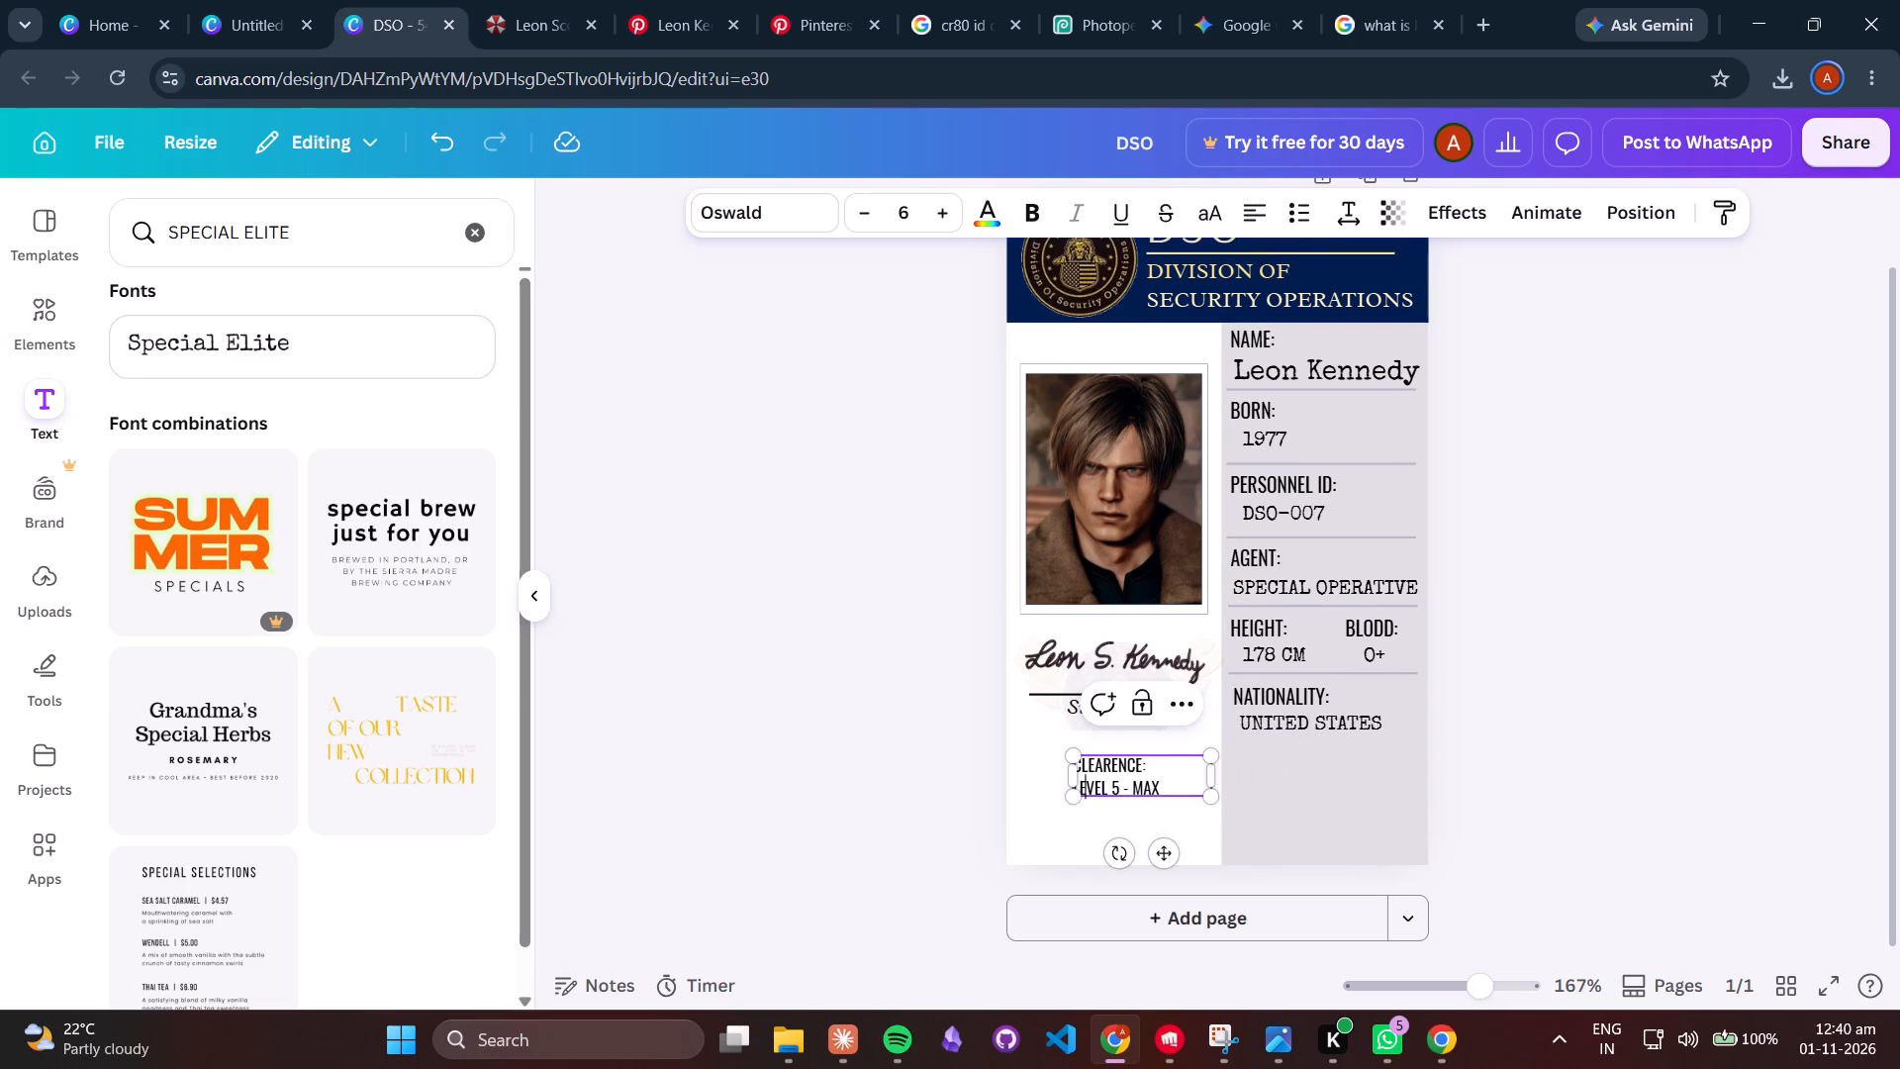
{"action": "key", "text": "Left"}
{"action": "key", "text": "Left"}
{"action": "key", "text": "bracketright"}
{"action": "key", "text": "BackSpace"}
{"action": "key", "text": "BackSpace"}
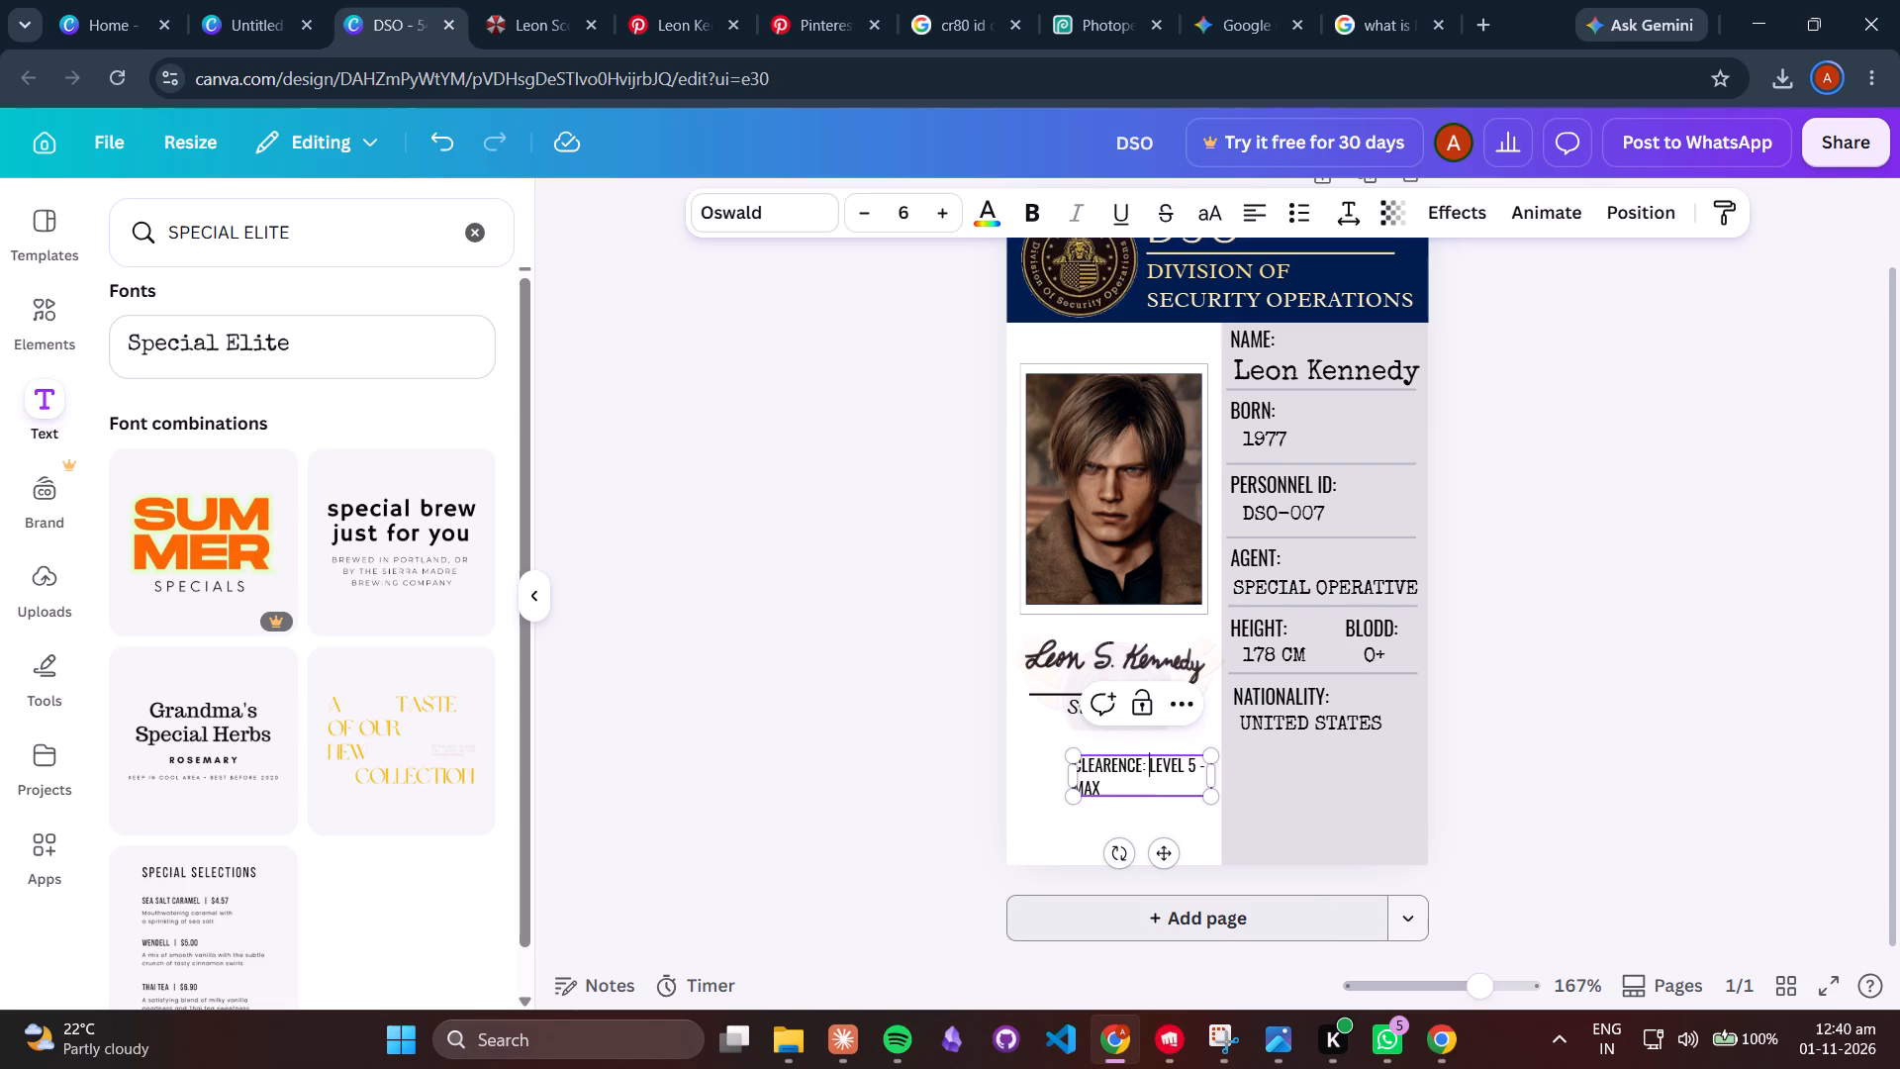
{"action": "left_click_drag", "start_coordinate": [1216, 784], "coordinate": [1338, 782]}
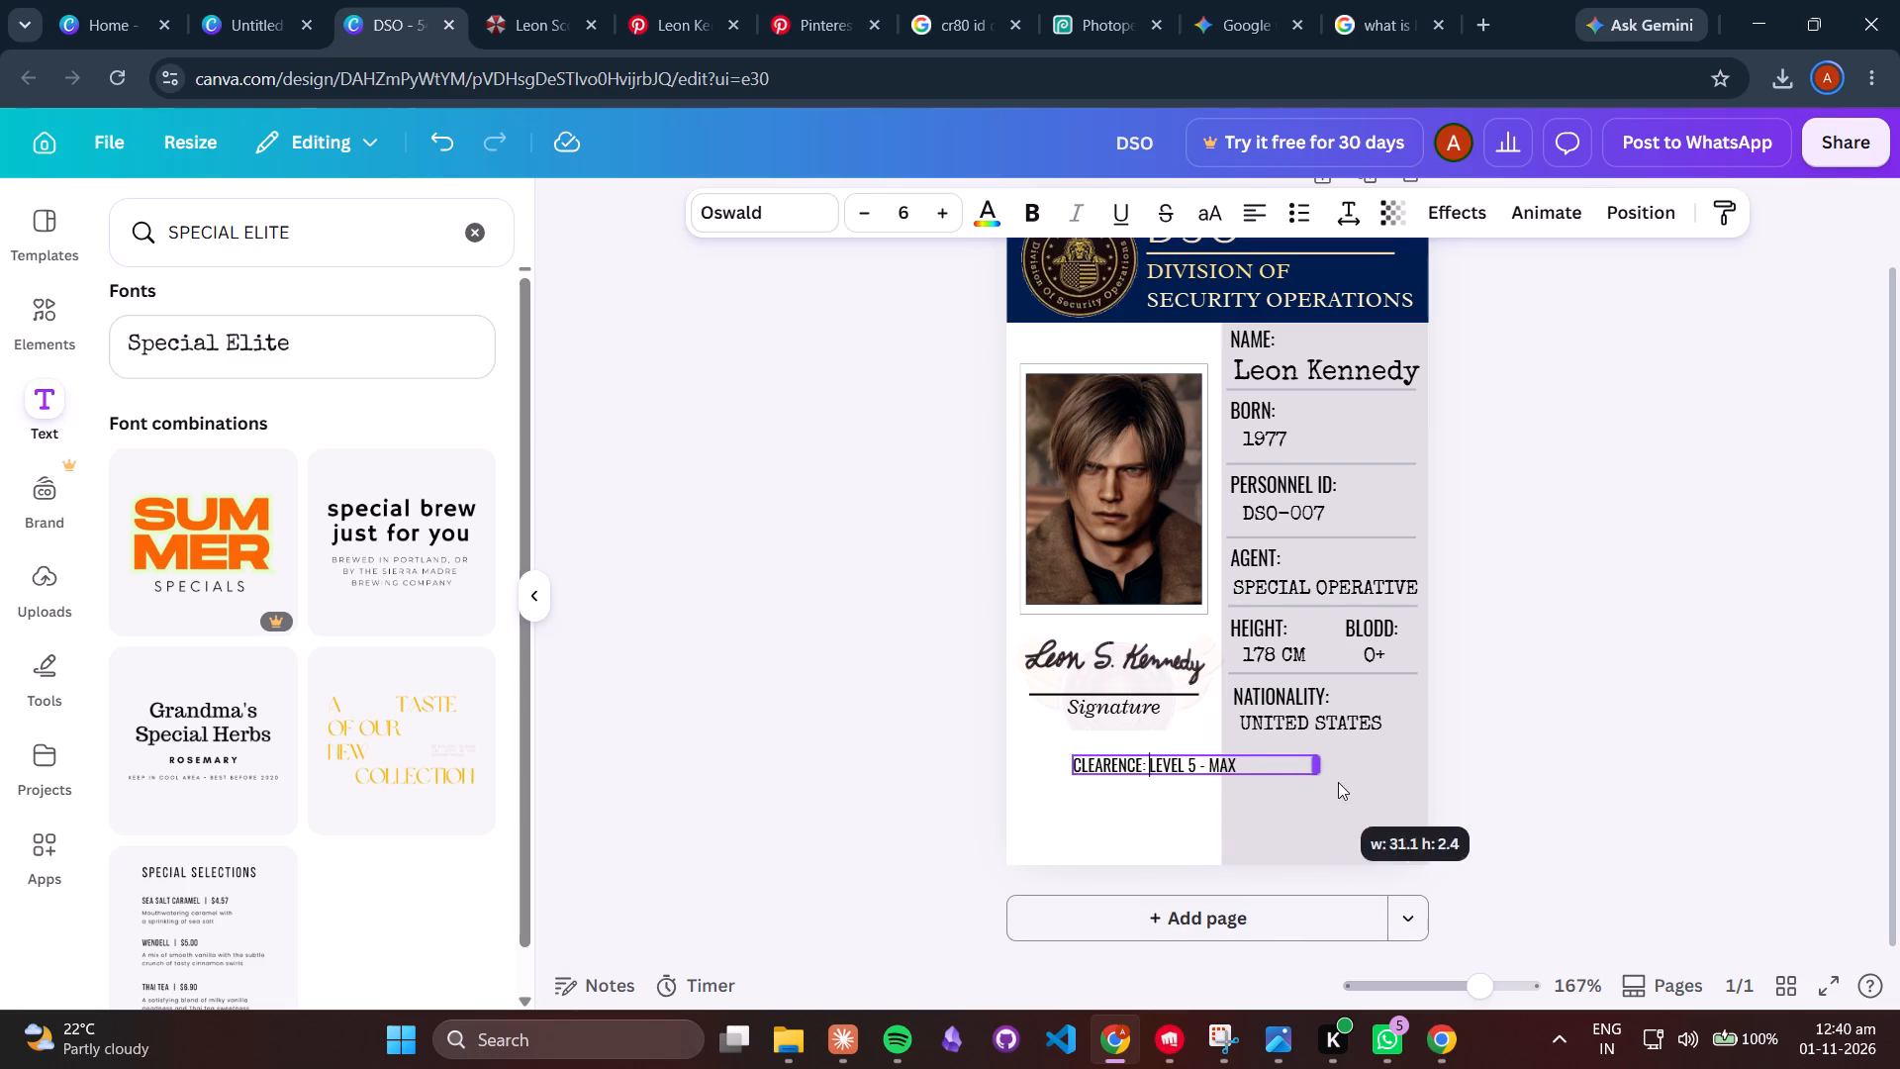
{"action": "left_click_drag", "start_coordinate": [1338, 782], "coordinate": [1372, 781]}
{"action": "key", "text": "space"}
{"action": "key", "text": "space"}
{"action": "left_click_drag", "start_coordinate": [1248, 829], "coordinate": [1248, 828]}
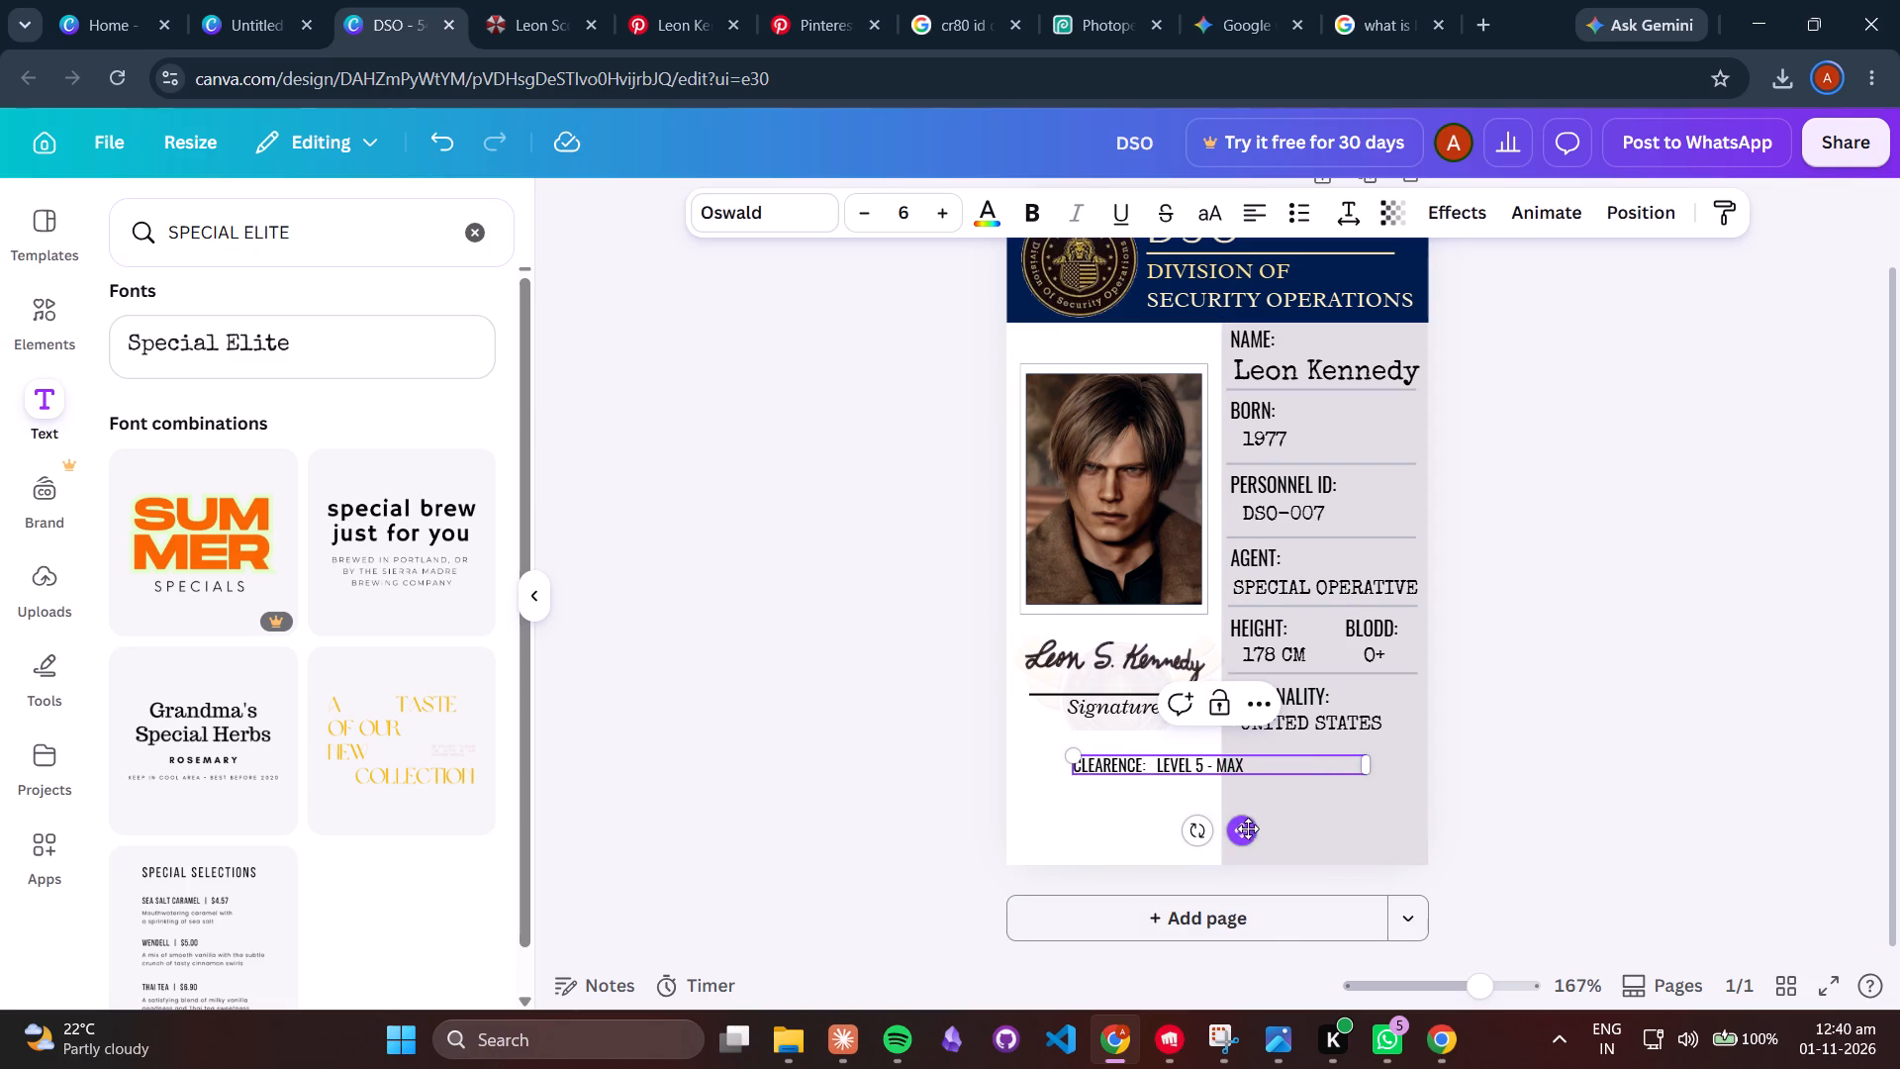
{"action": "left_click_drag", "start_coordinate": [1248, 828], "coordinate": [1190, 407]}
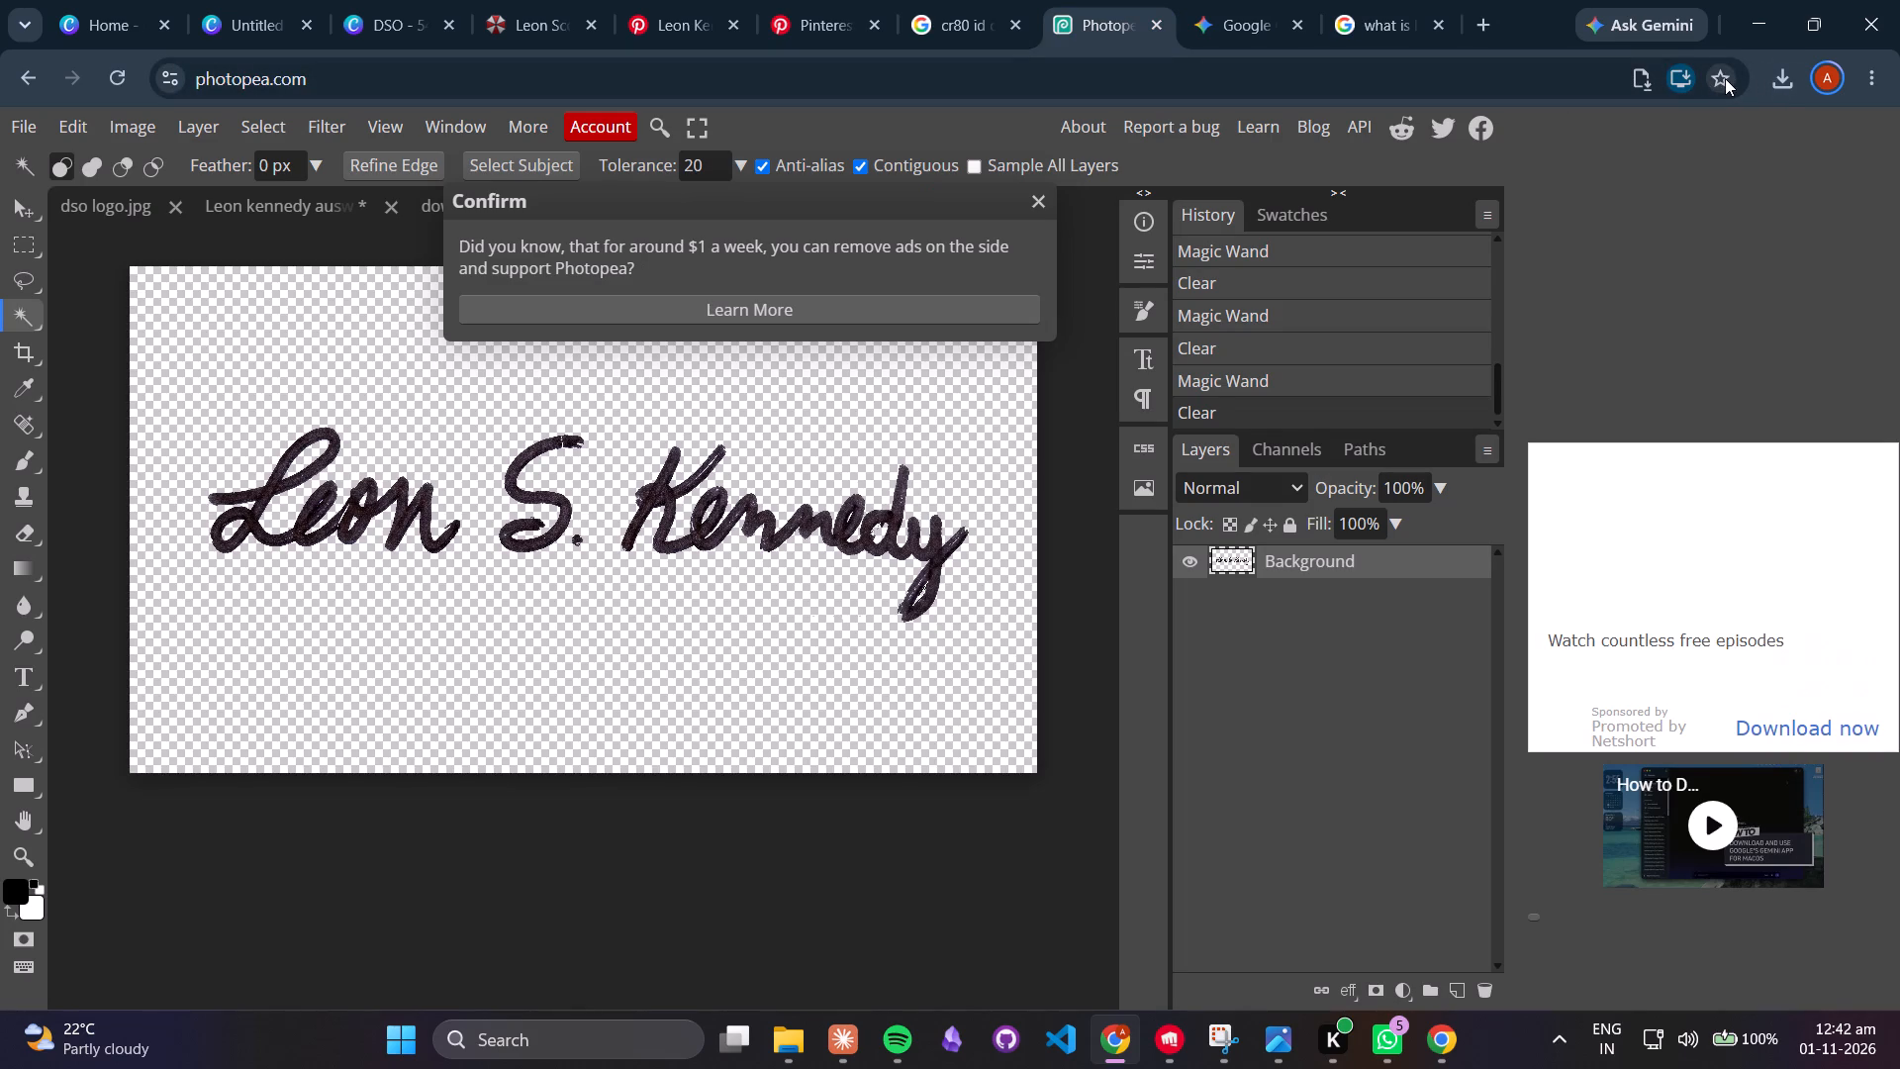
{"action": "left_click", "coordinate": [1726, 79]}
{"action": "left_click", "coordinate": [1585, 341]}
Open the downloaded Gemini_Generated_Image_rm0kcwrm0kcwrm0k.png from the Downloads folder and dismiss the ad-removal message.
{"action": "left_click", "coordinate": [17, 126]}
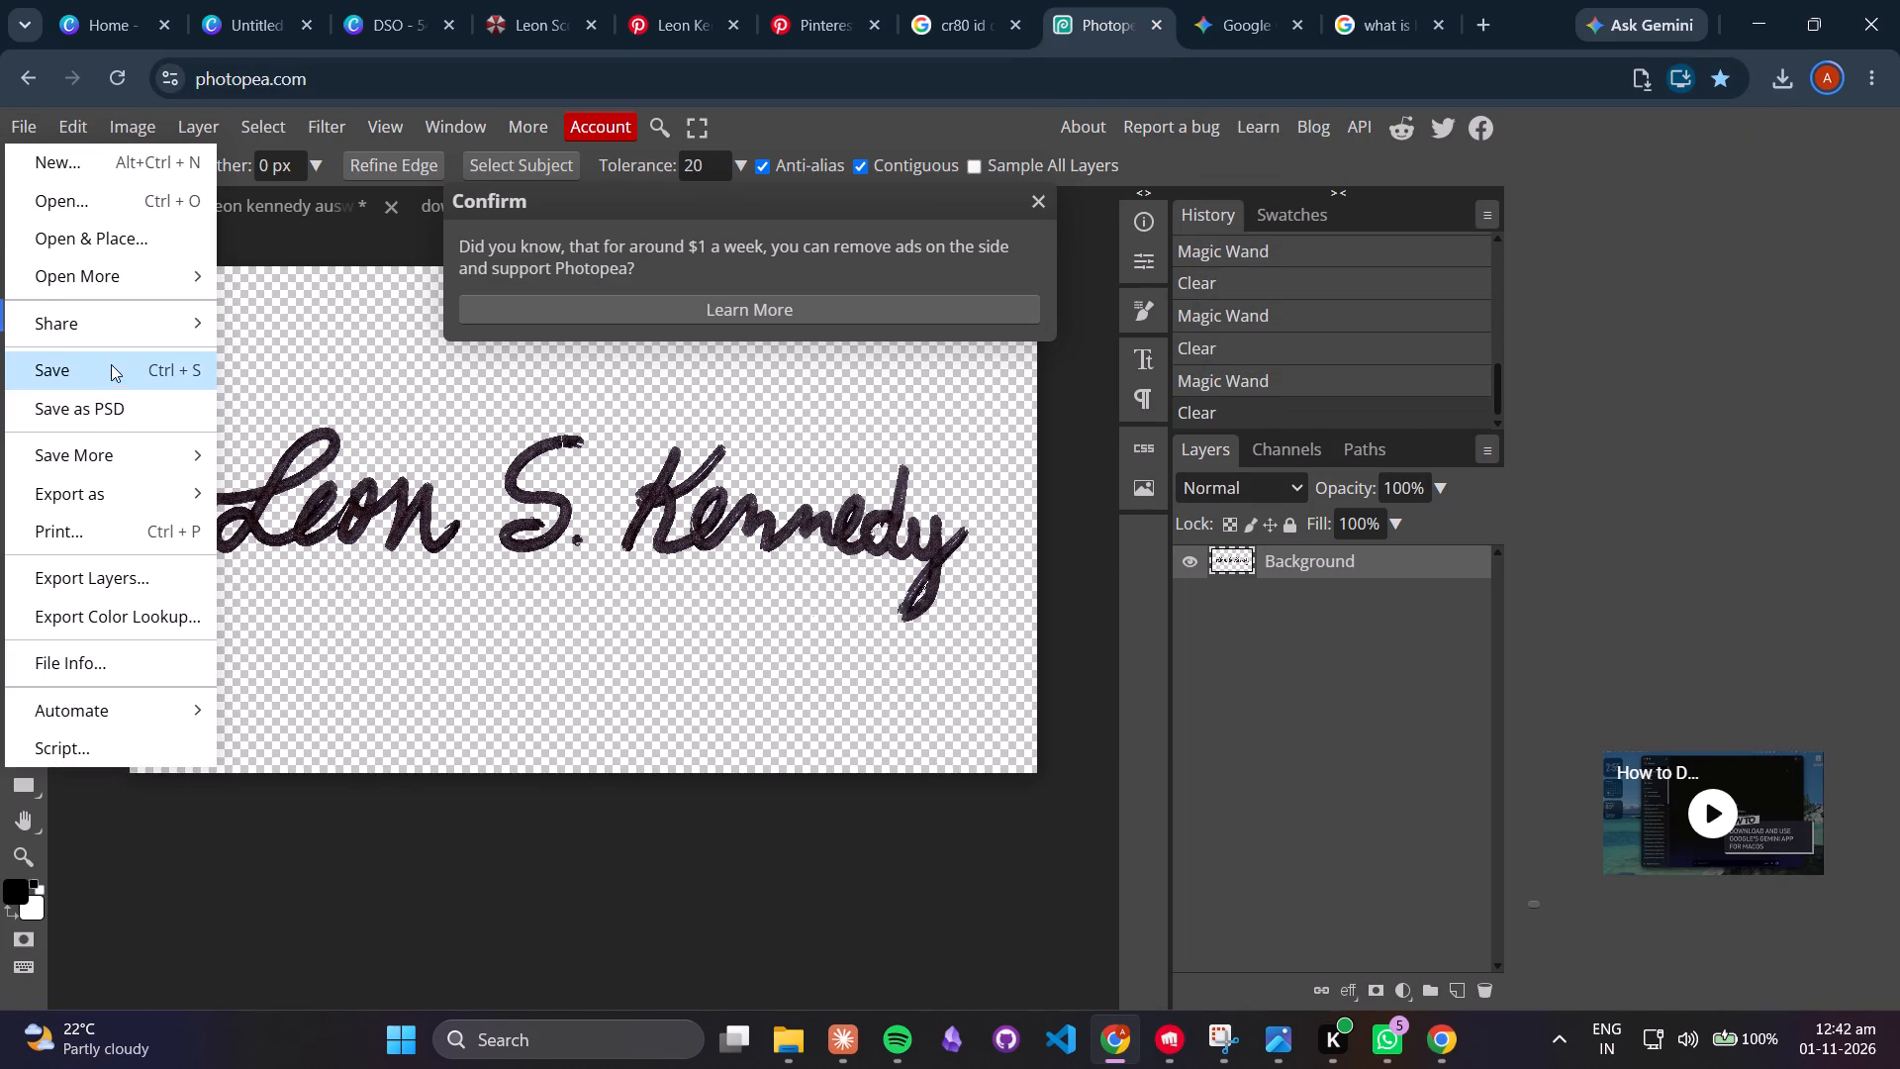
{"action": "left_click", "coordinate": [127, 194]}
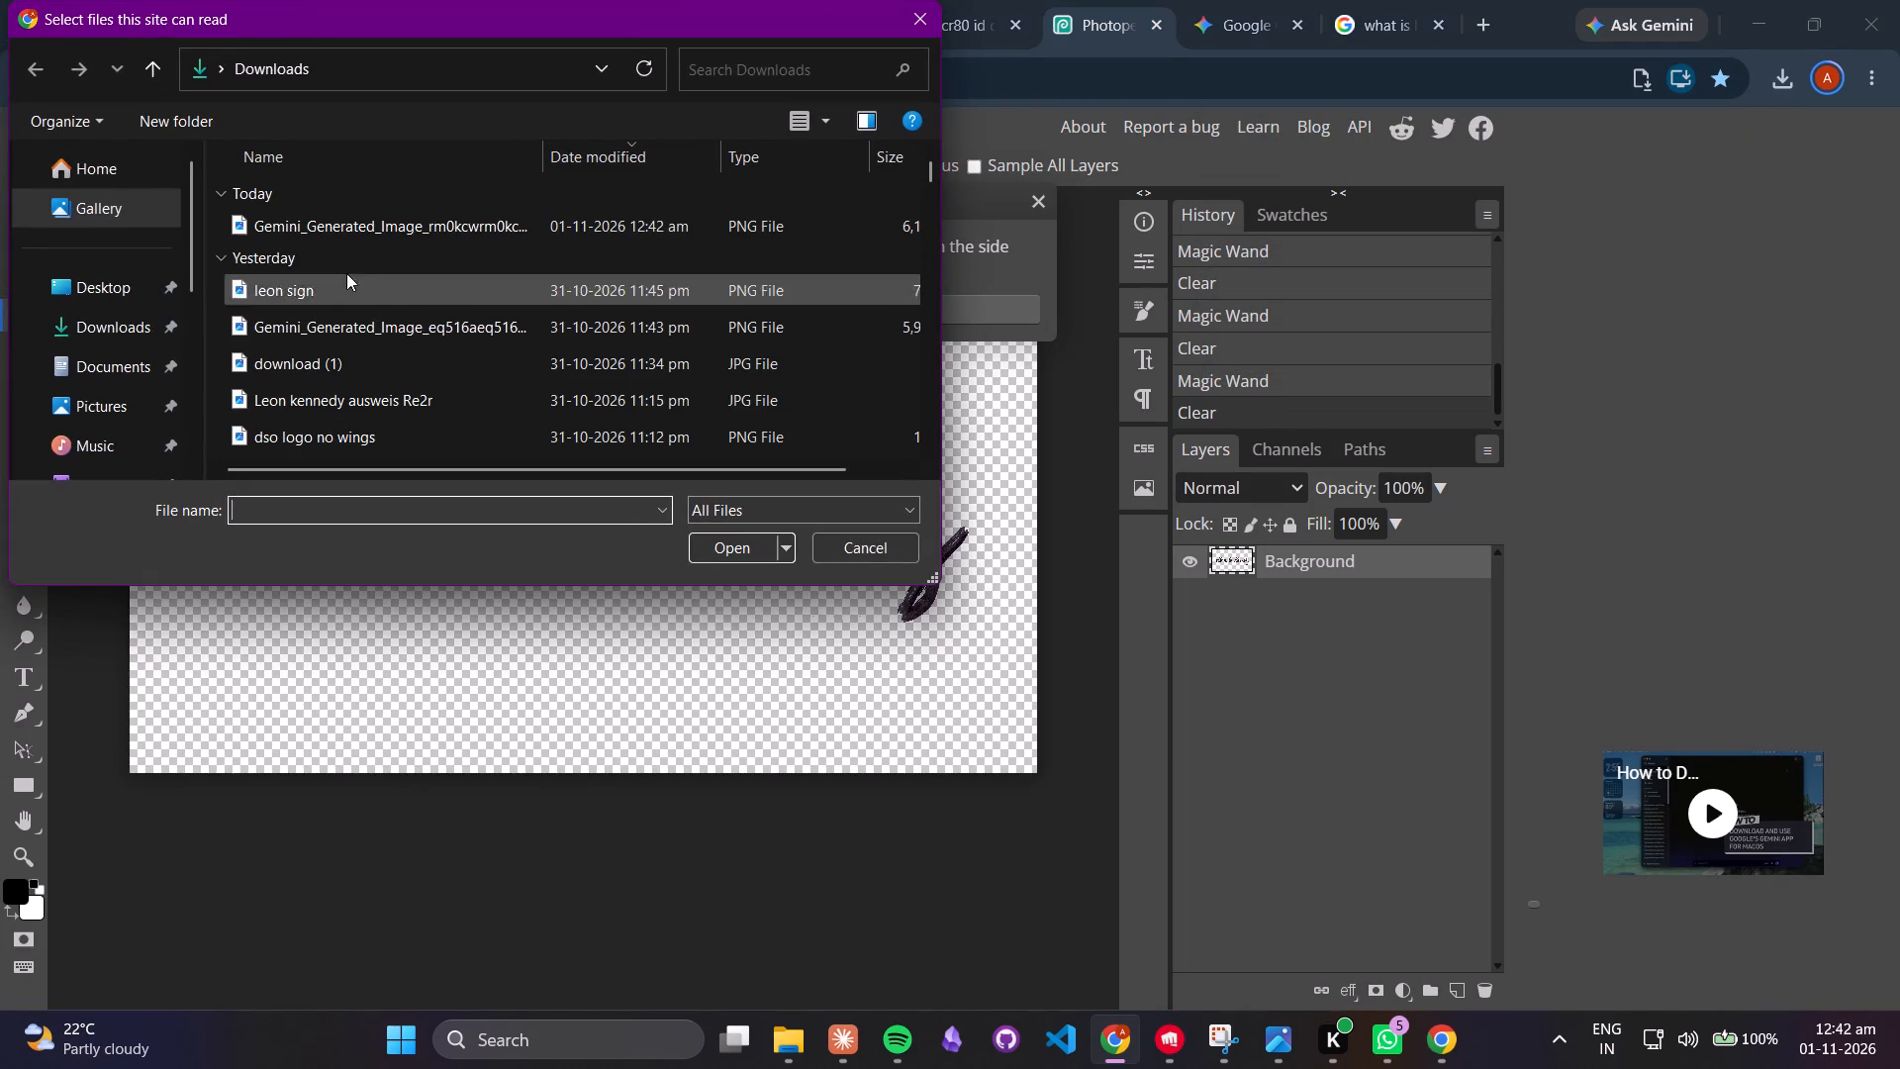
{"action": "left_click", "coordinate": [338, 236]}
{"action": "left_click", "coordinate": [728, 546]}
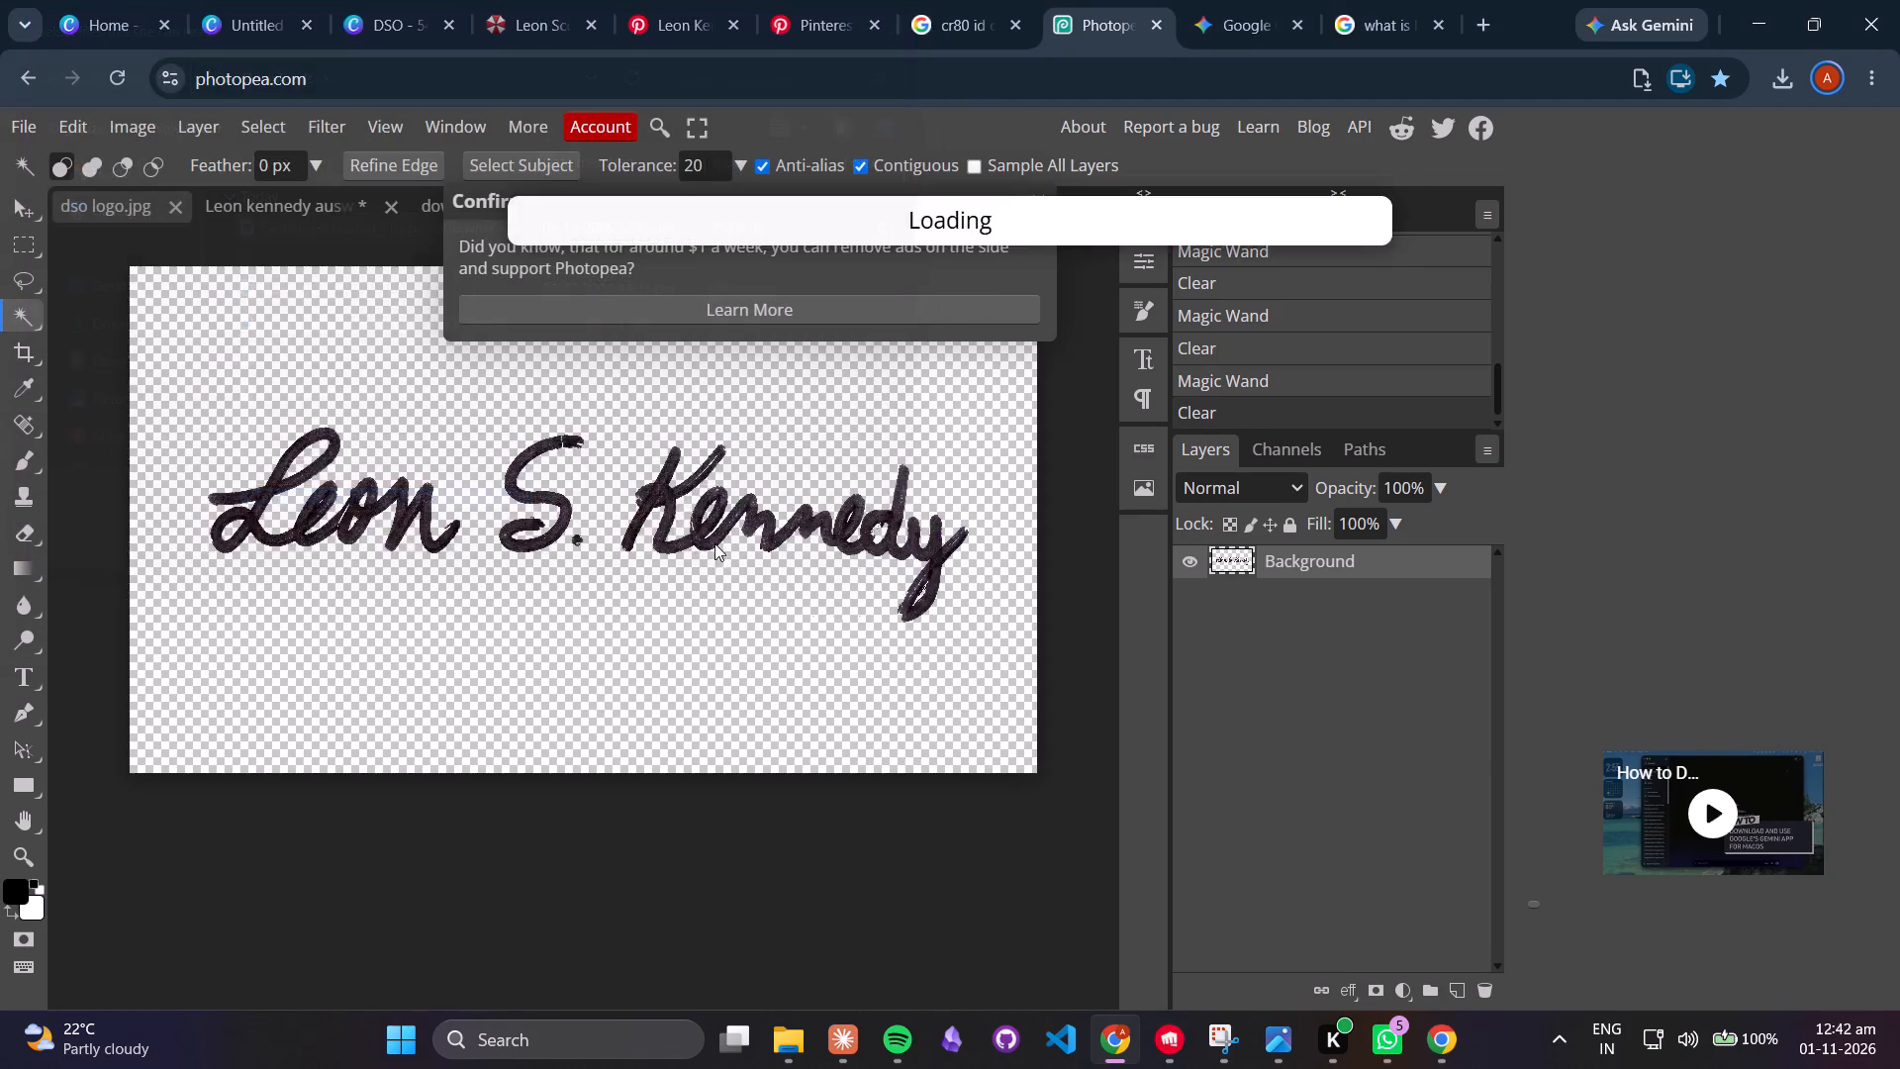
{"action": "left_click", "coordinate": [1033, 206]}
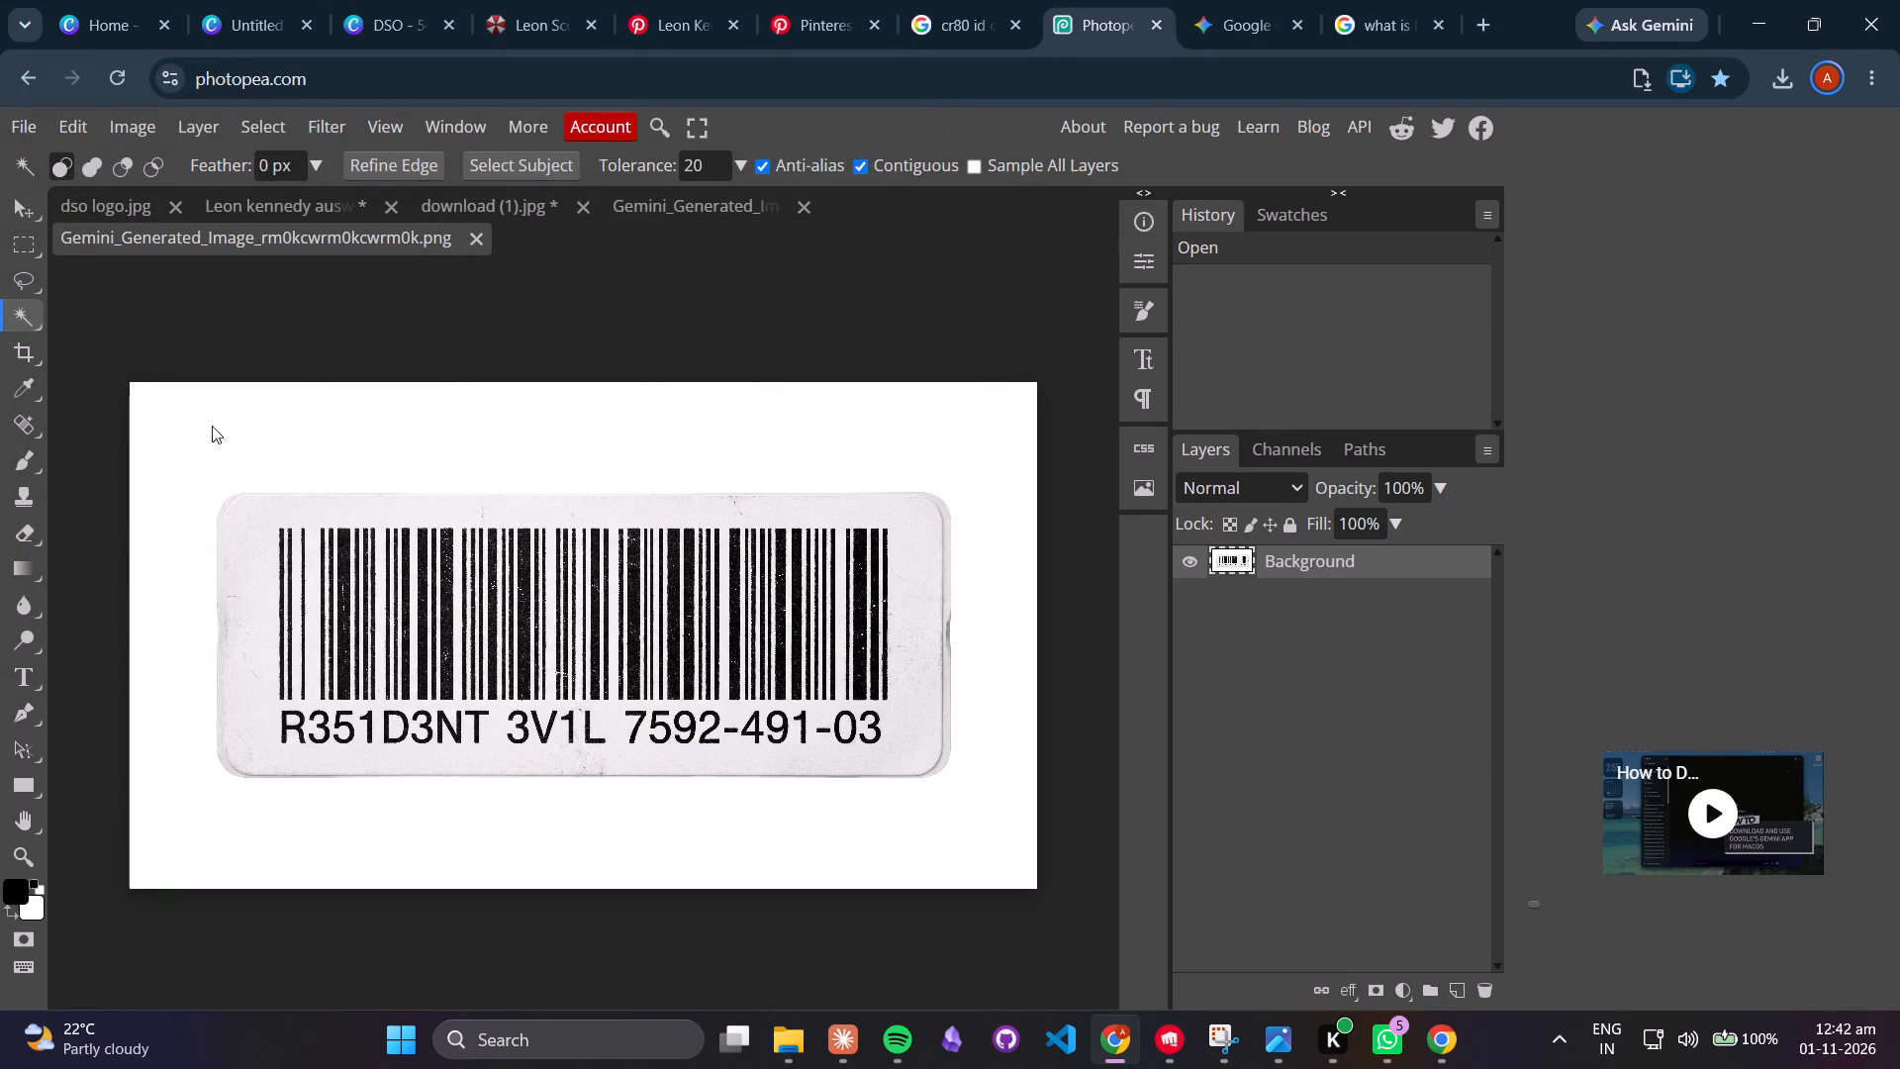
Select the white background and pale sticker surface around the barcode with the Magic Wand and clear them.
{"action": "left_click", "coordinate": [377, 507]}
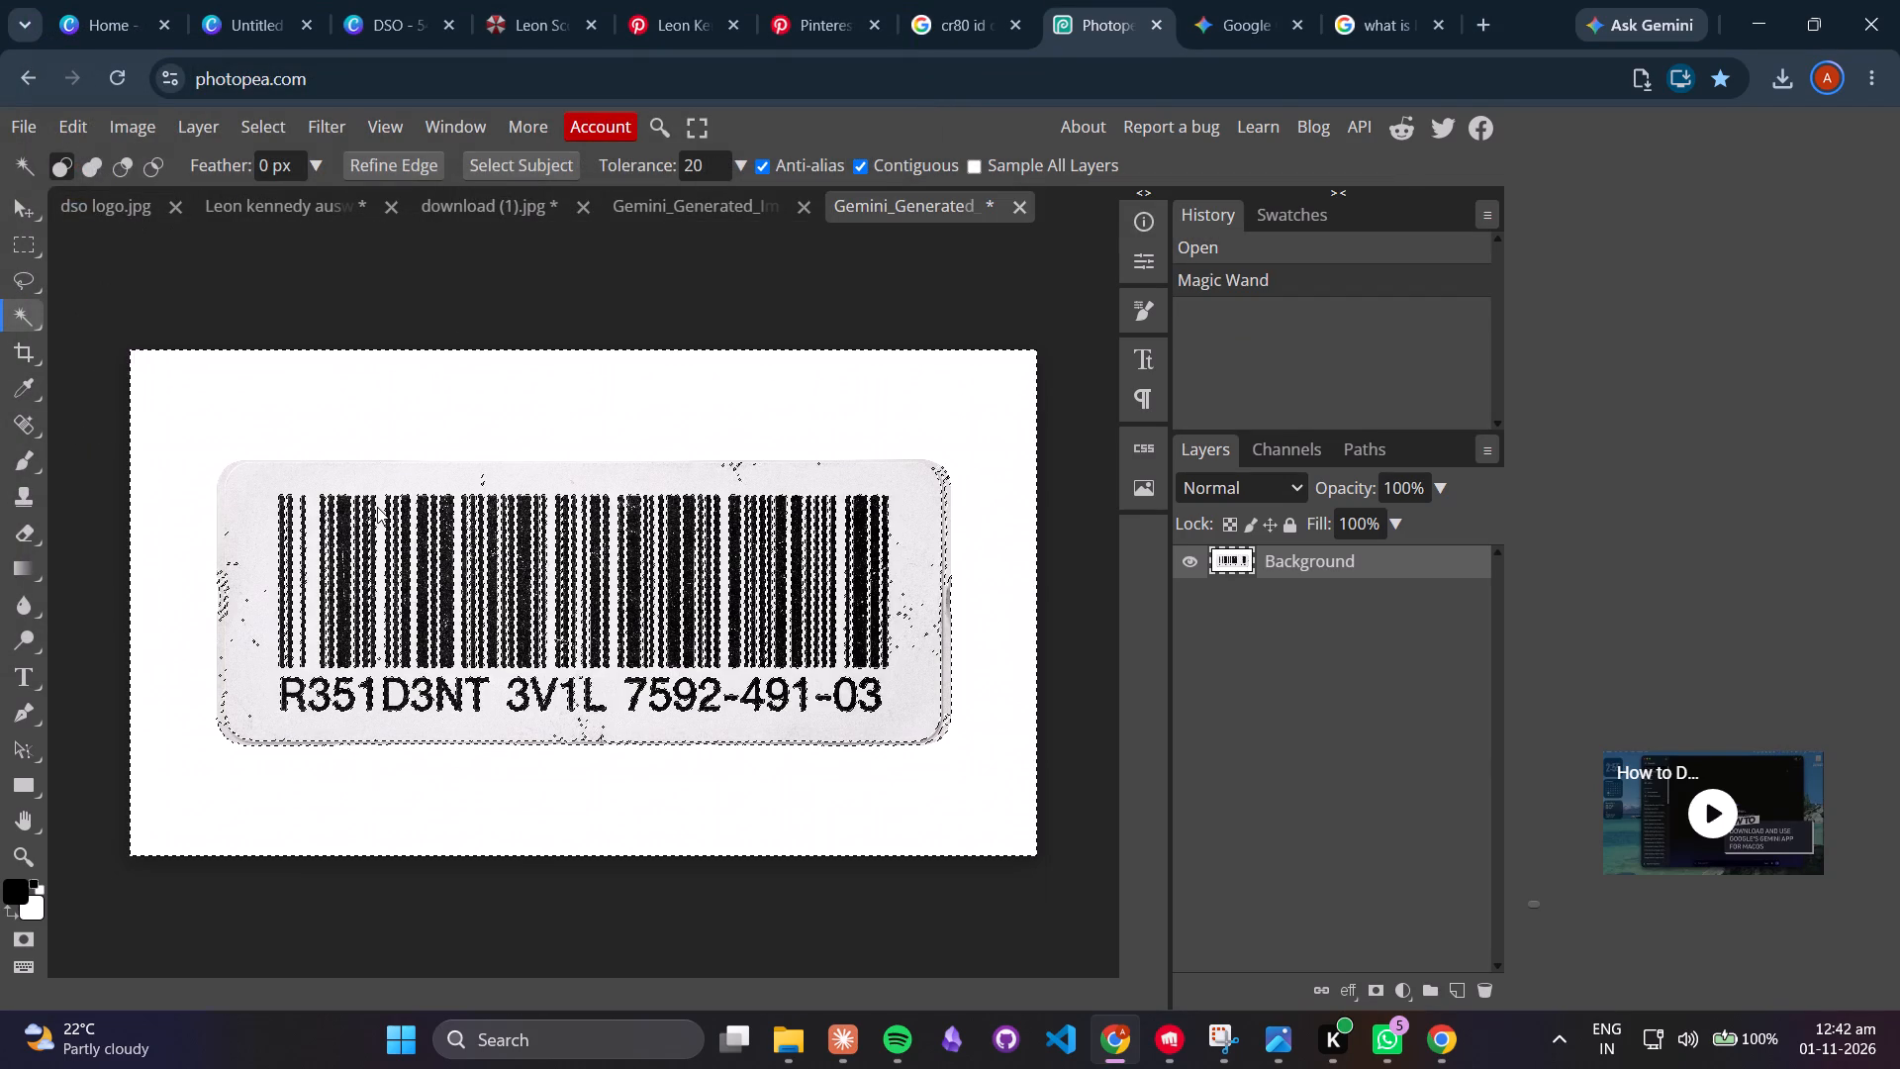
{"action": "key", "text": "Delete"}
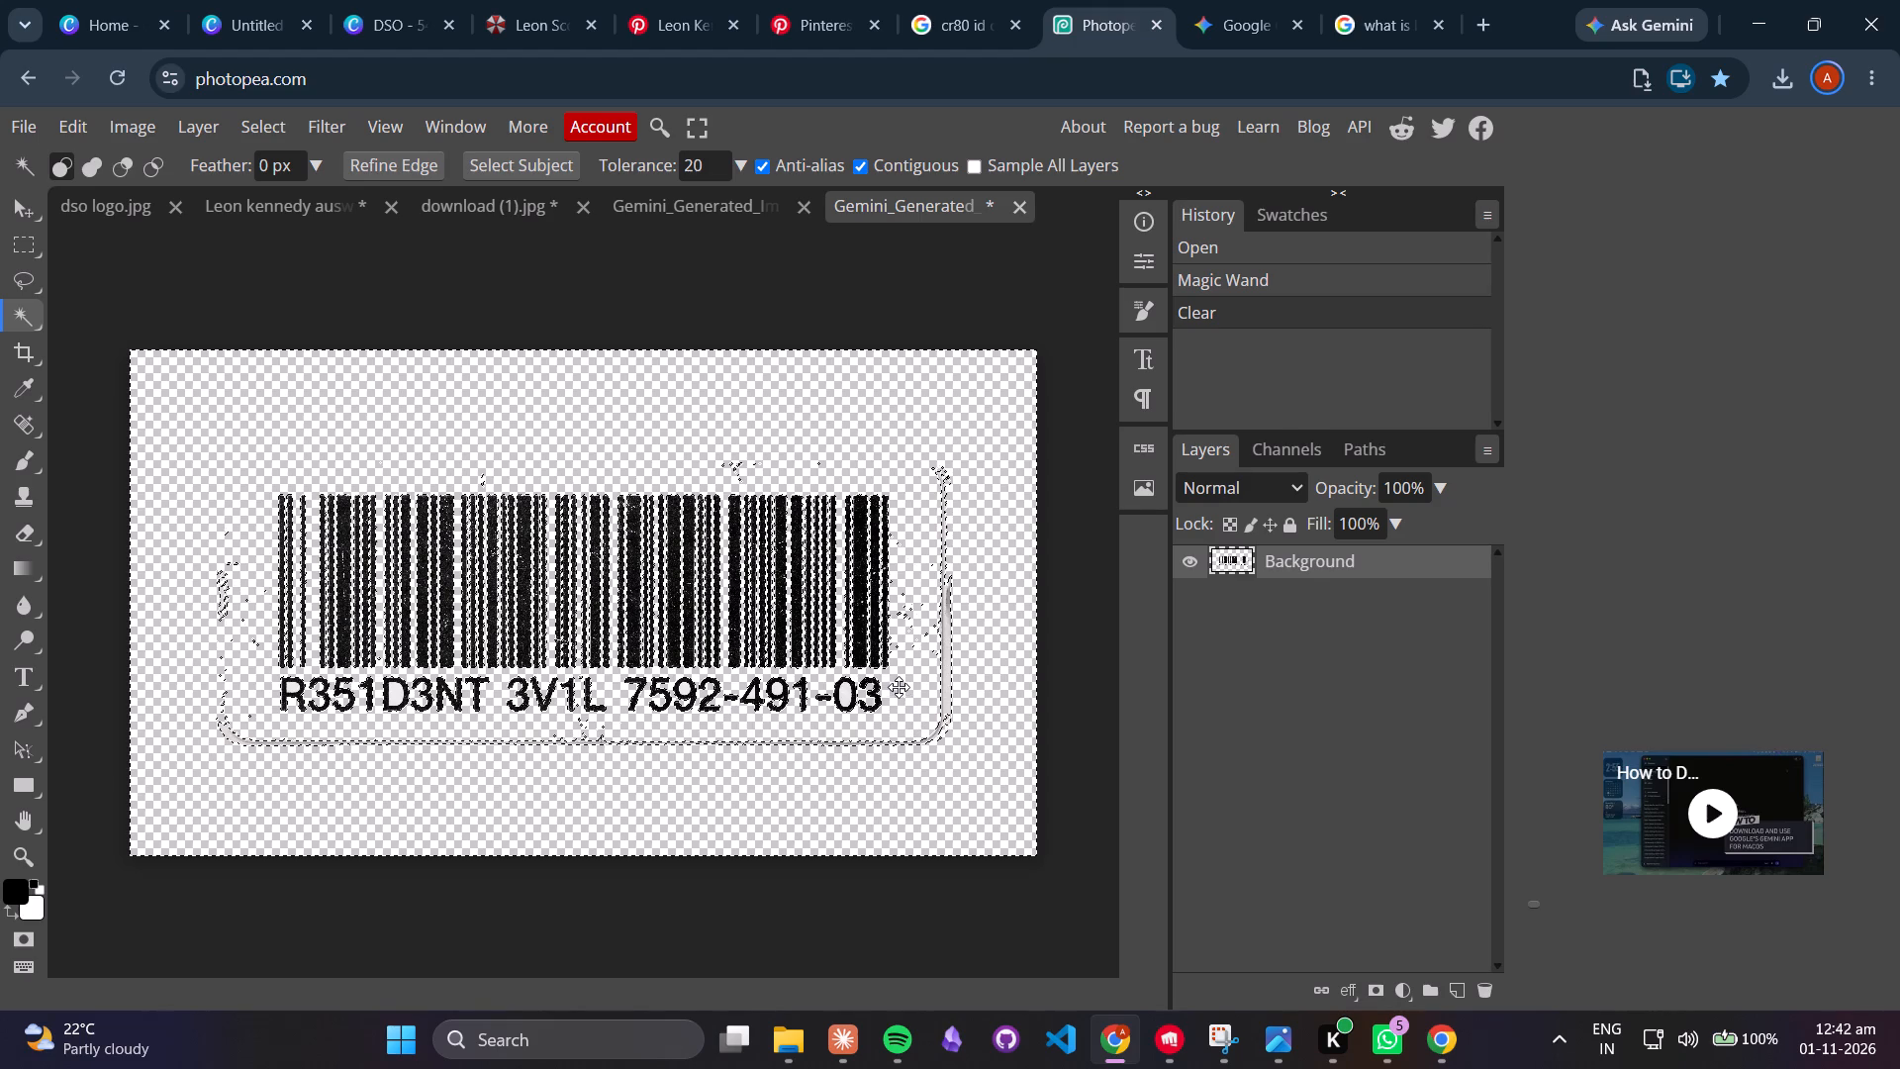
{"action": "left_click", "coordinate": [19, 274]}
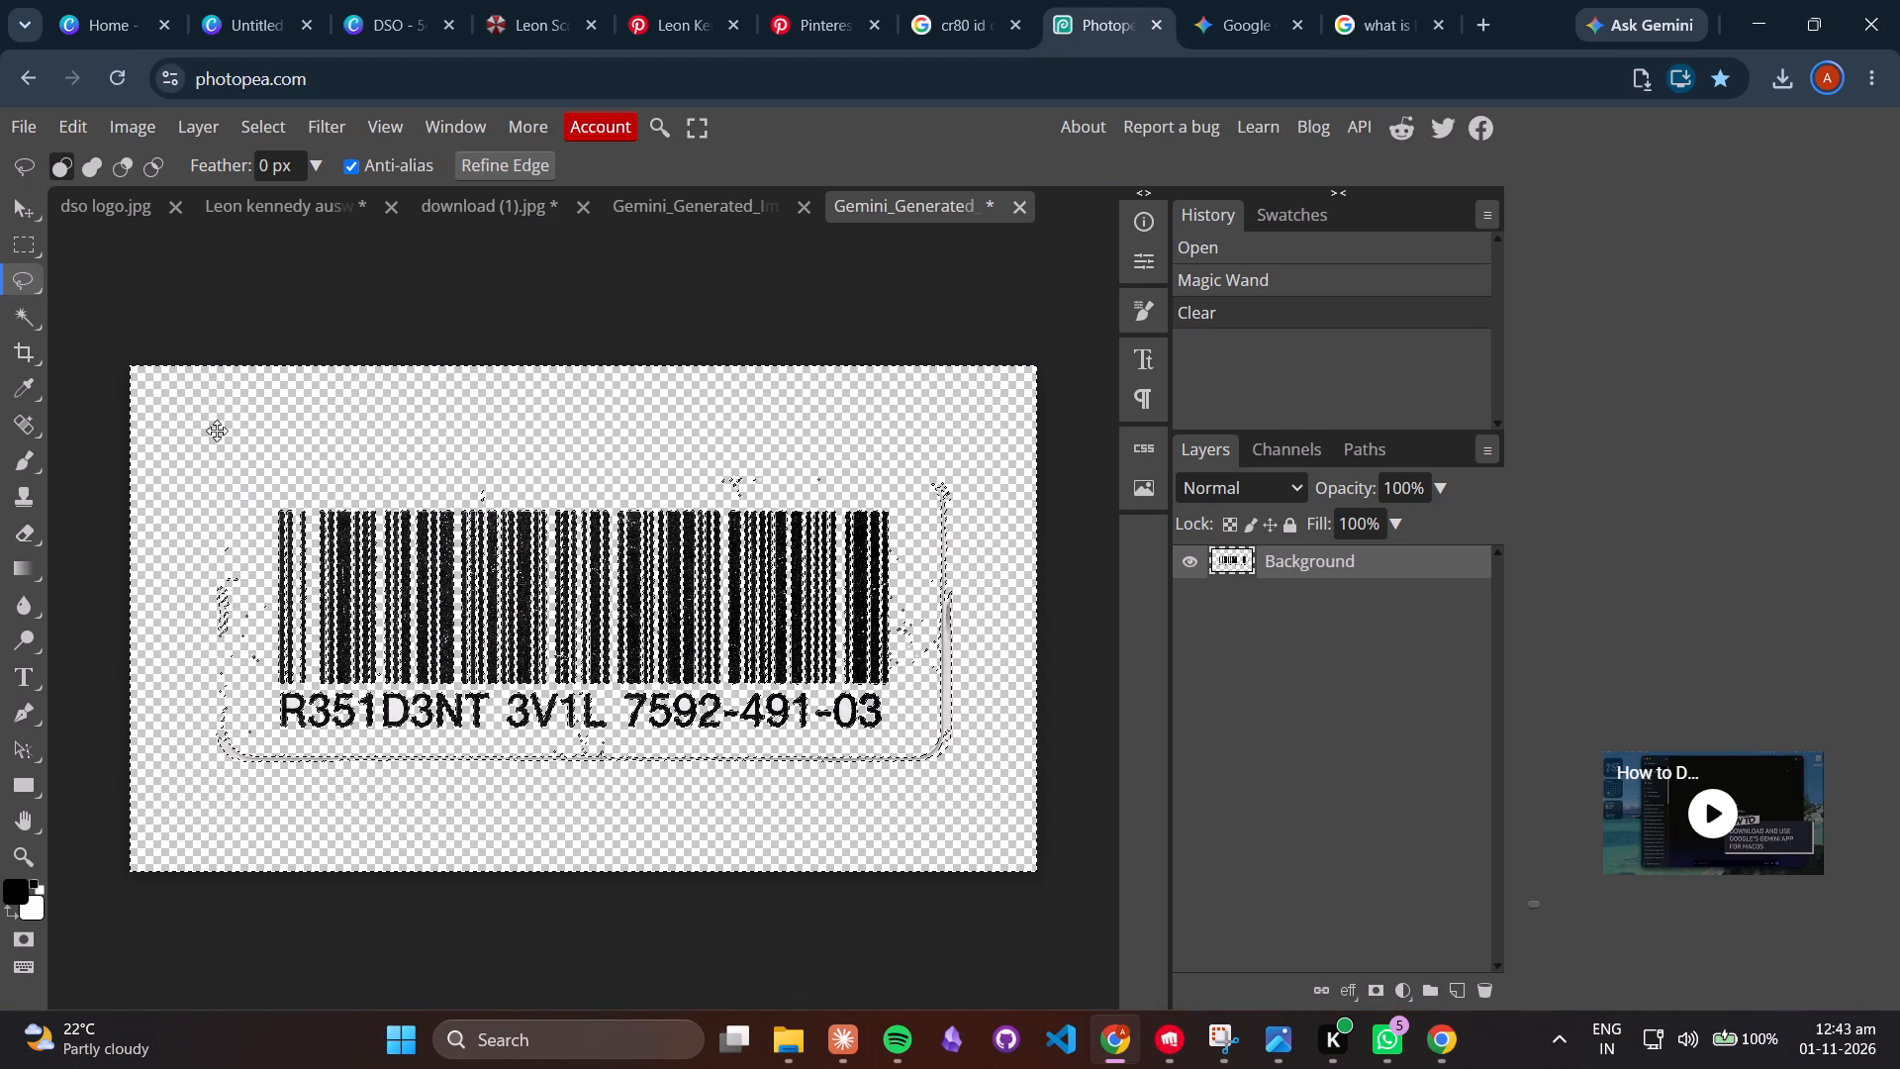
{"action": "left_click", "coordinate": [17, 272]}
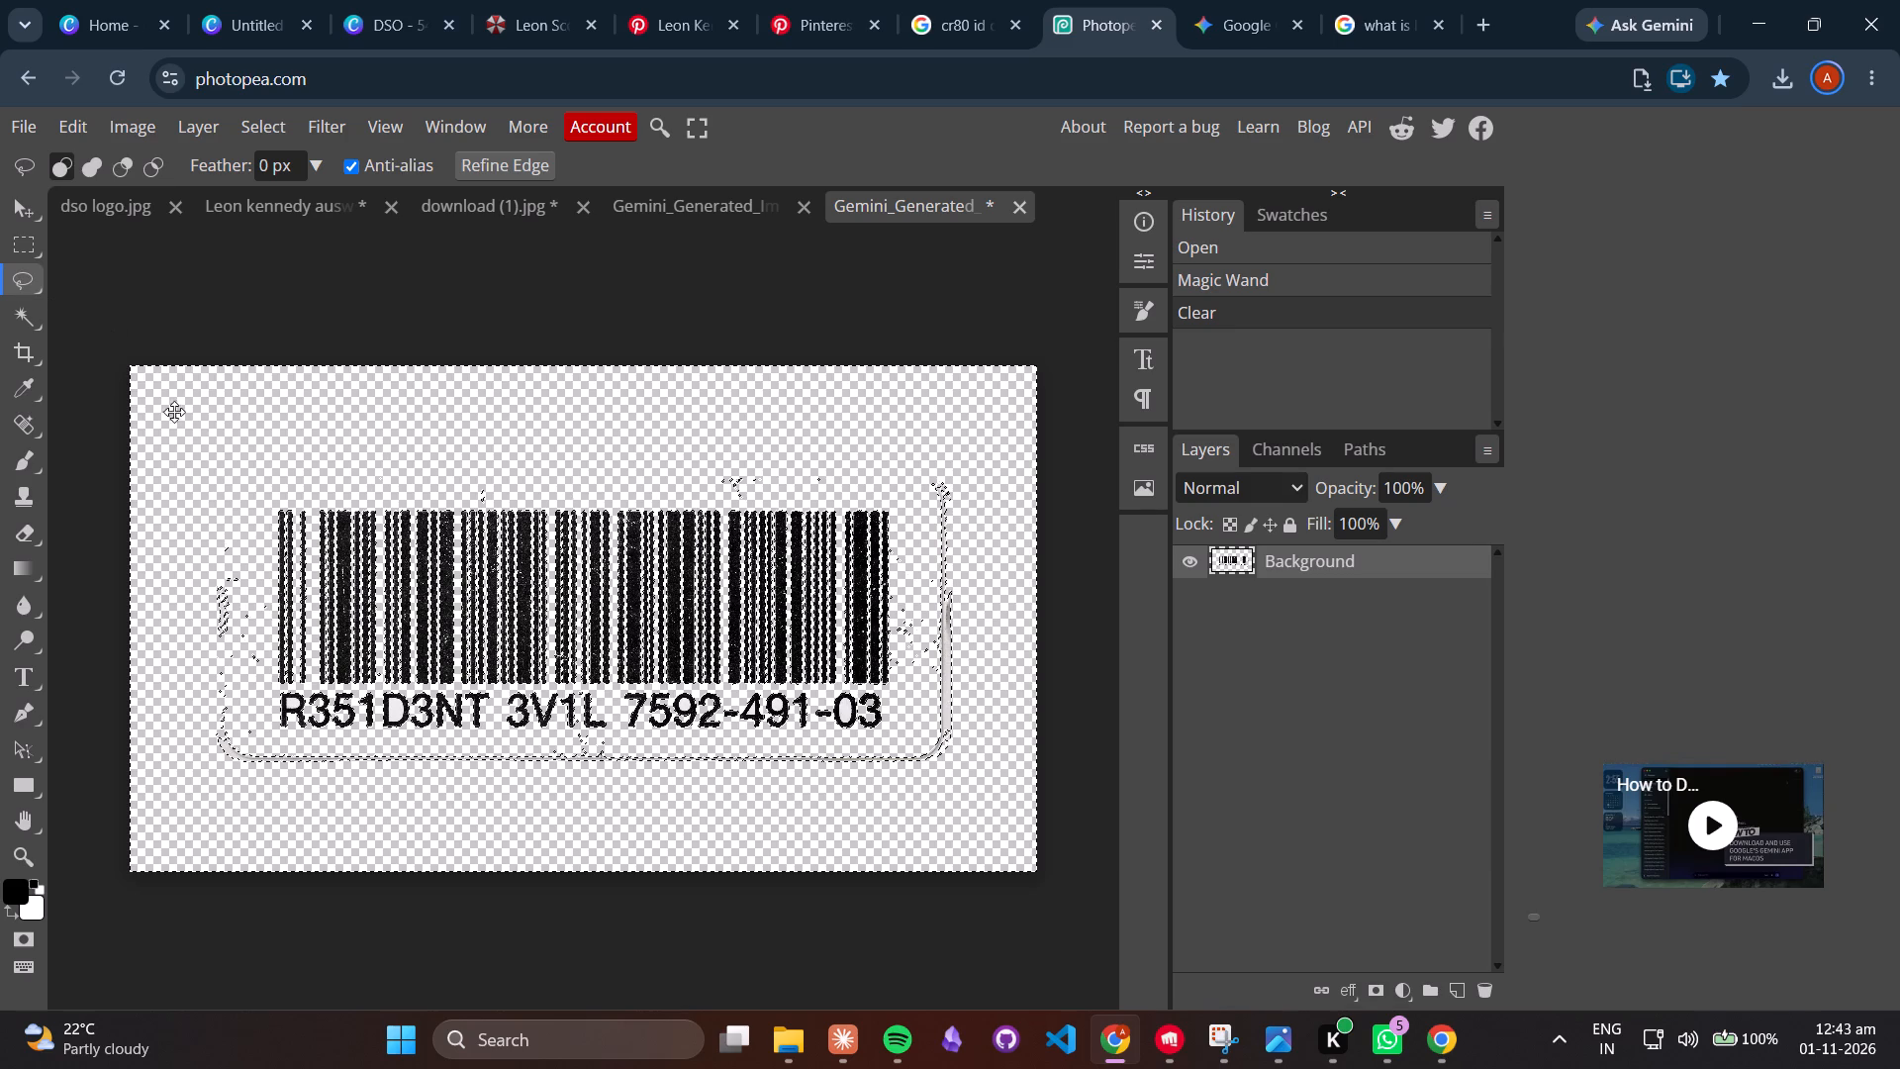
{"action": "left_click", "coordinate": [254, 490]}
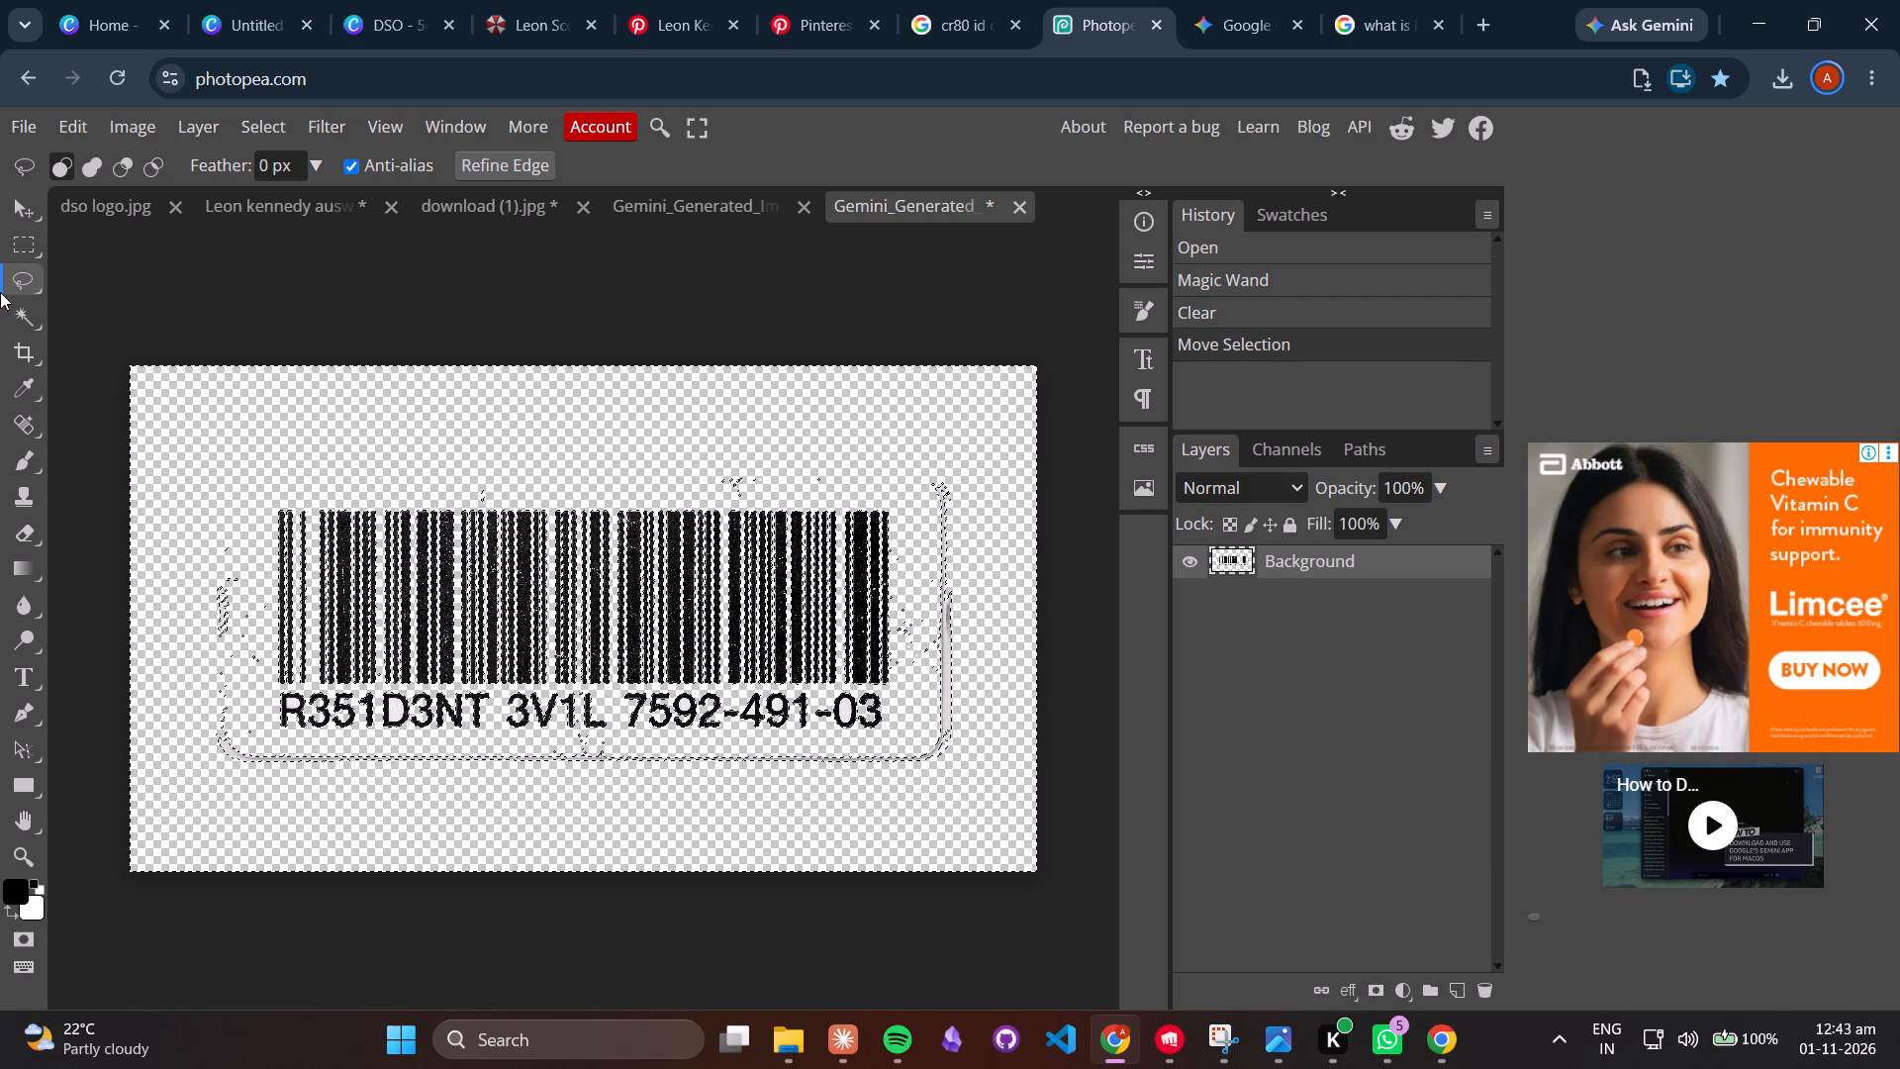
Clear the shadow remnants along the sticker outline's right edge and lower-right corner with the Magic Wand, and deselect.
{"action": "left_click", "coordinate": [20, 310]}
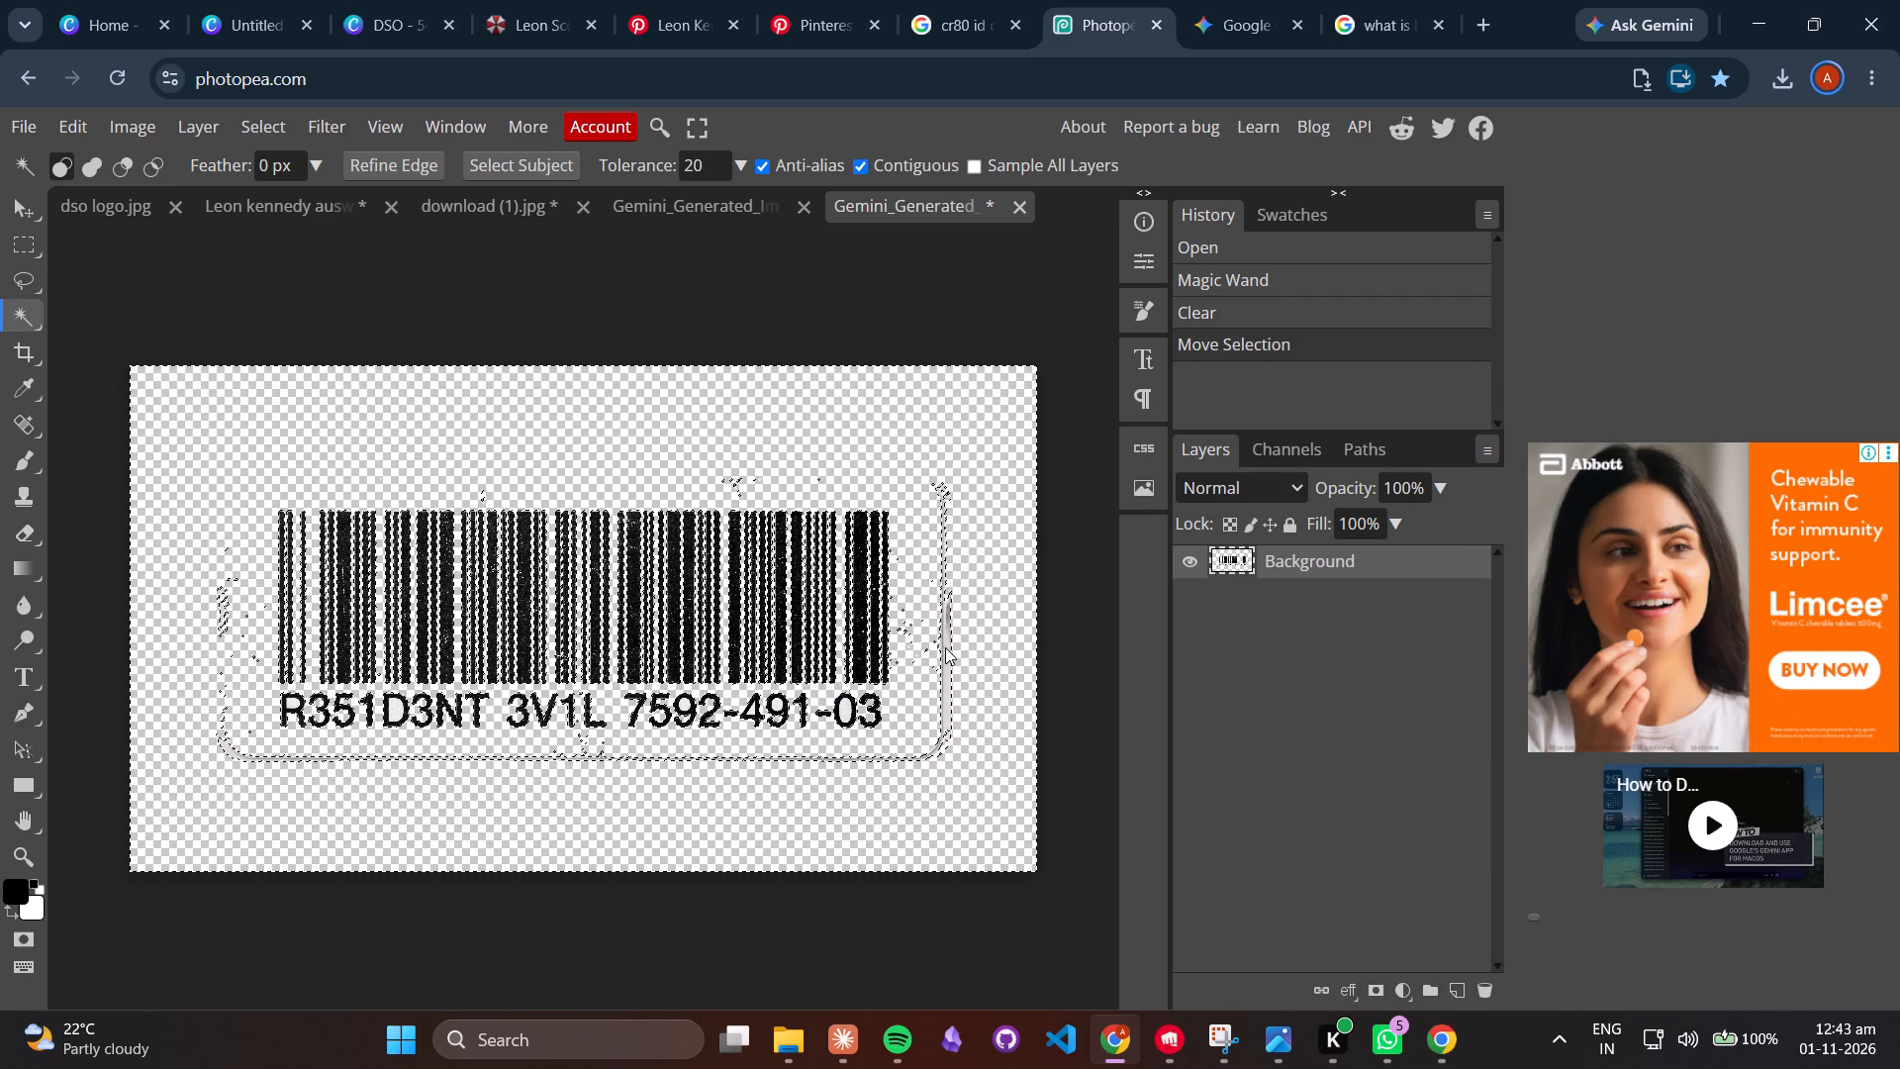
{"action": "left_click", "coordinate": [945, 647]}
{"action": "key", "text": "Delete"}
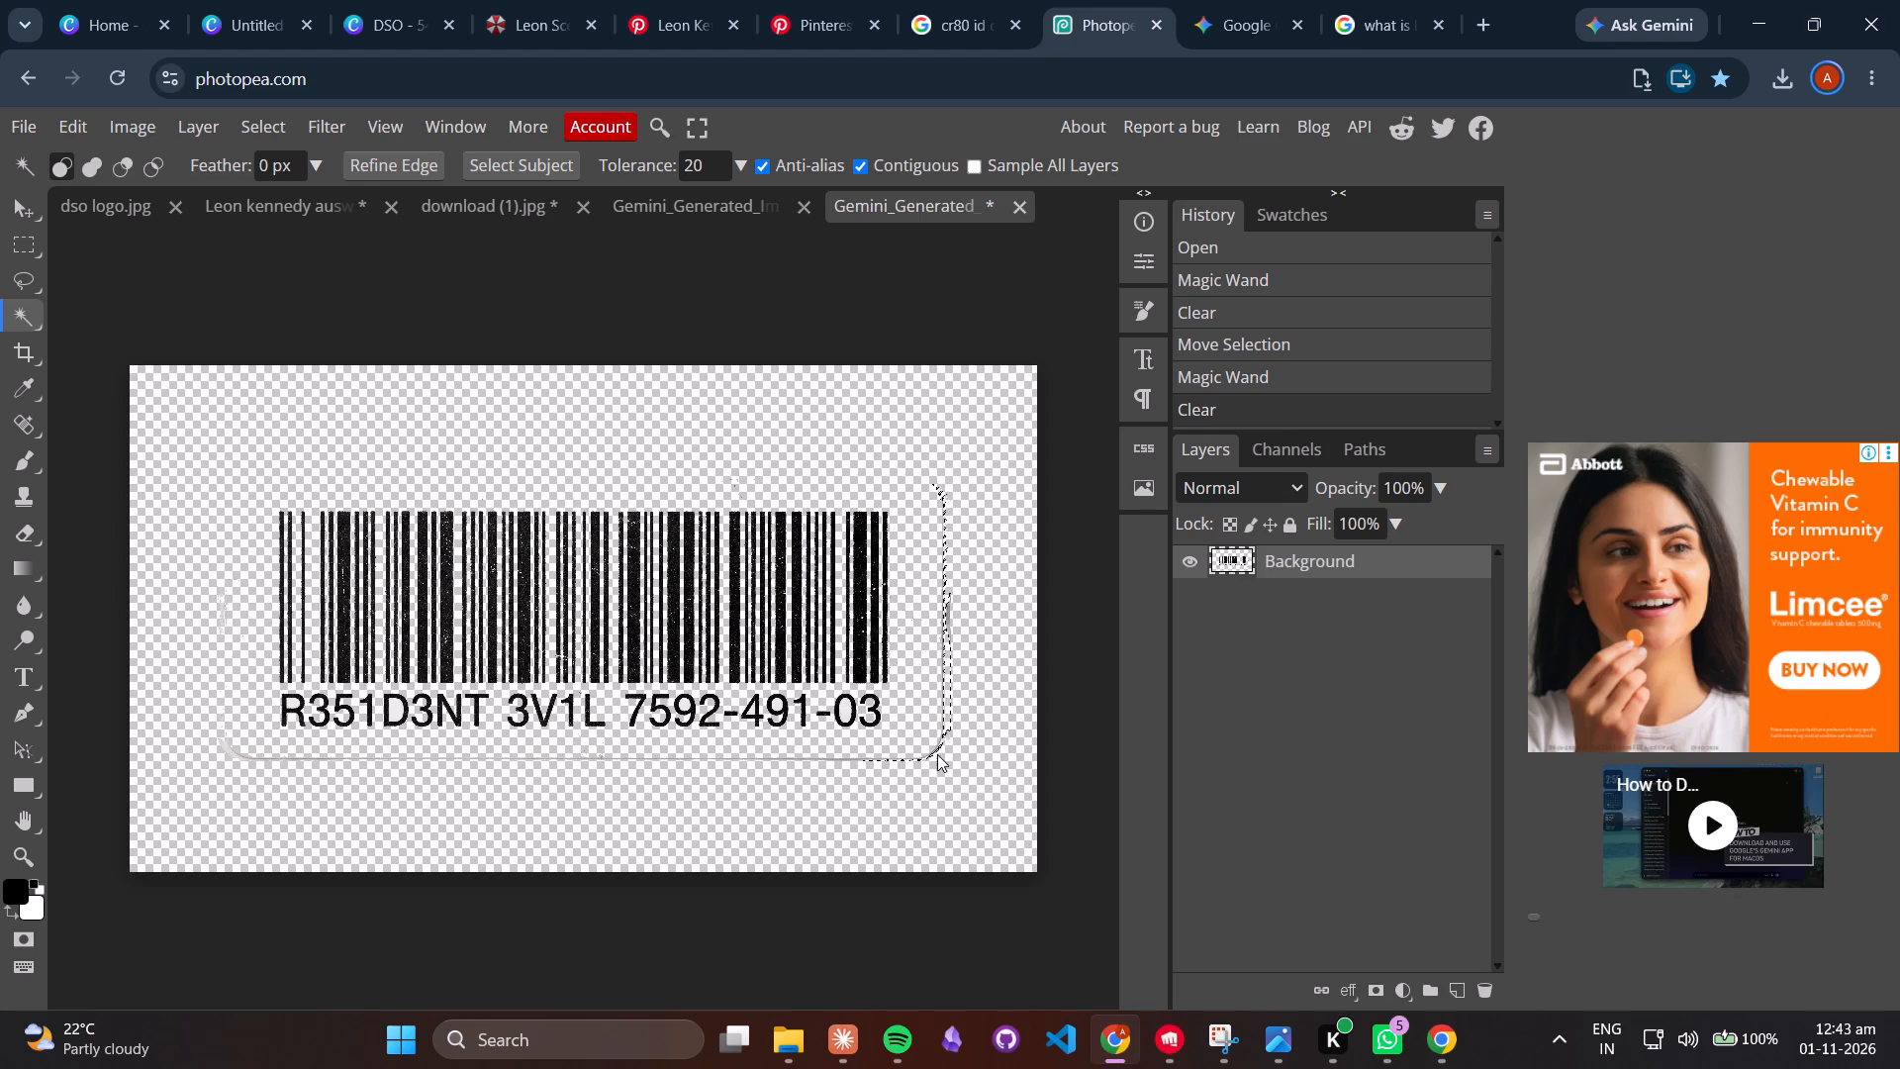
{"action": "left_click", "coordinate": [937, 745]}
{"action": "key", "text": "Delete"}
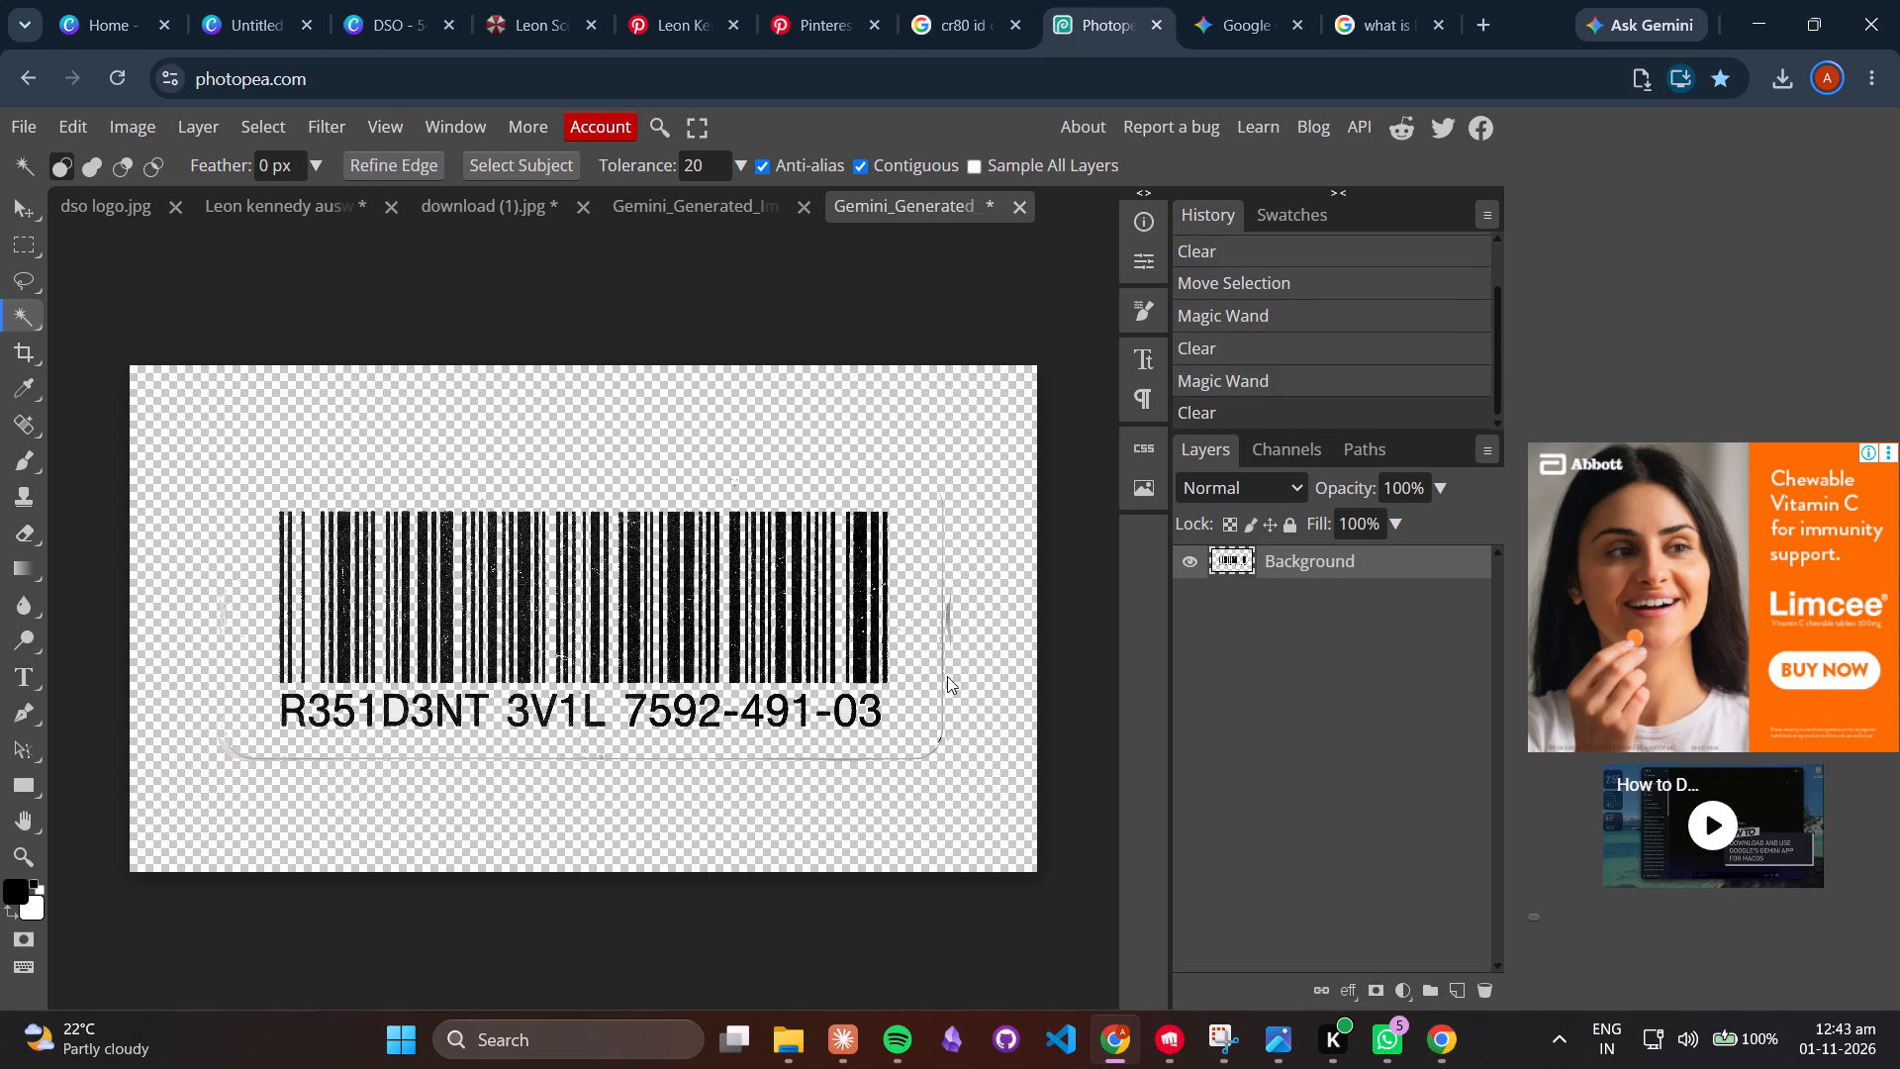
{"action": "left_click", "coordinate": [949, 617]}
{"action": "key", "text": "Delete"}
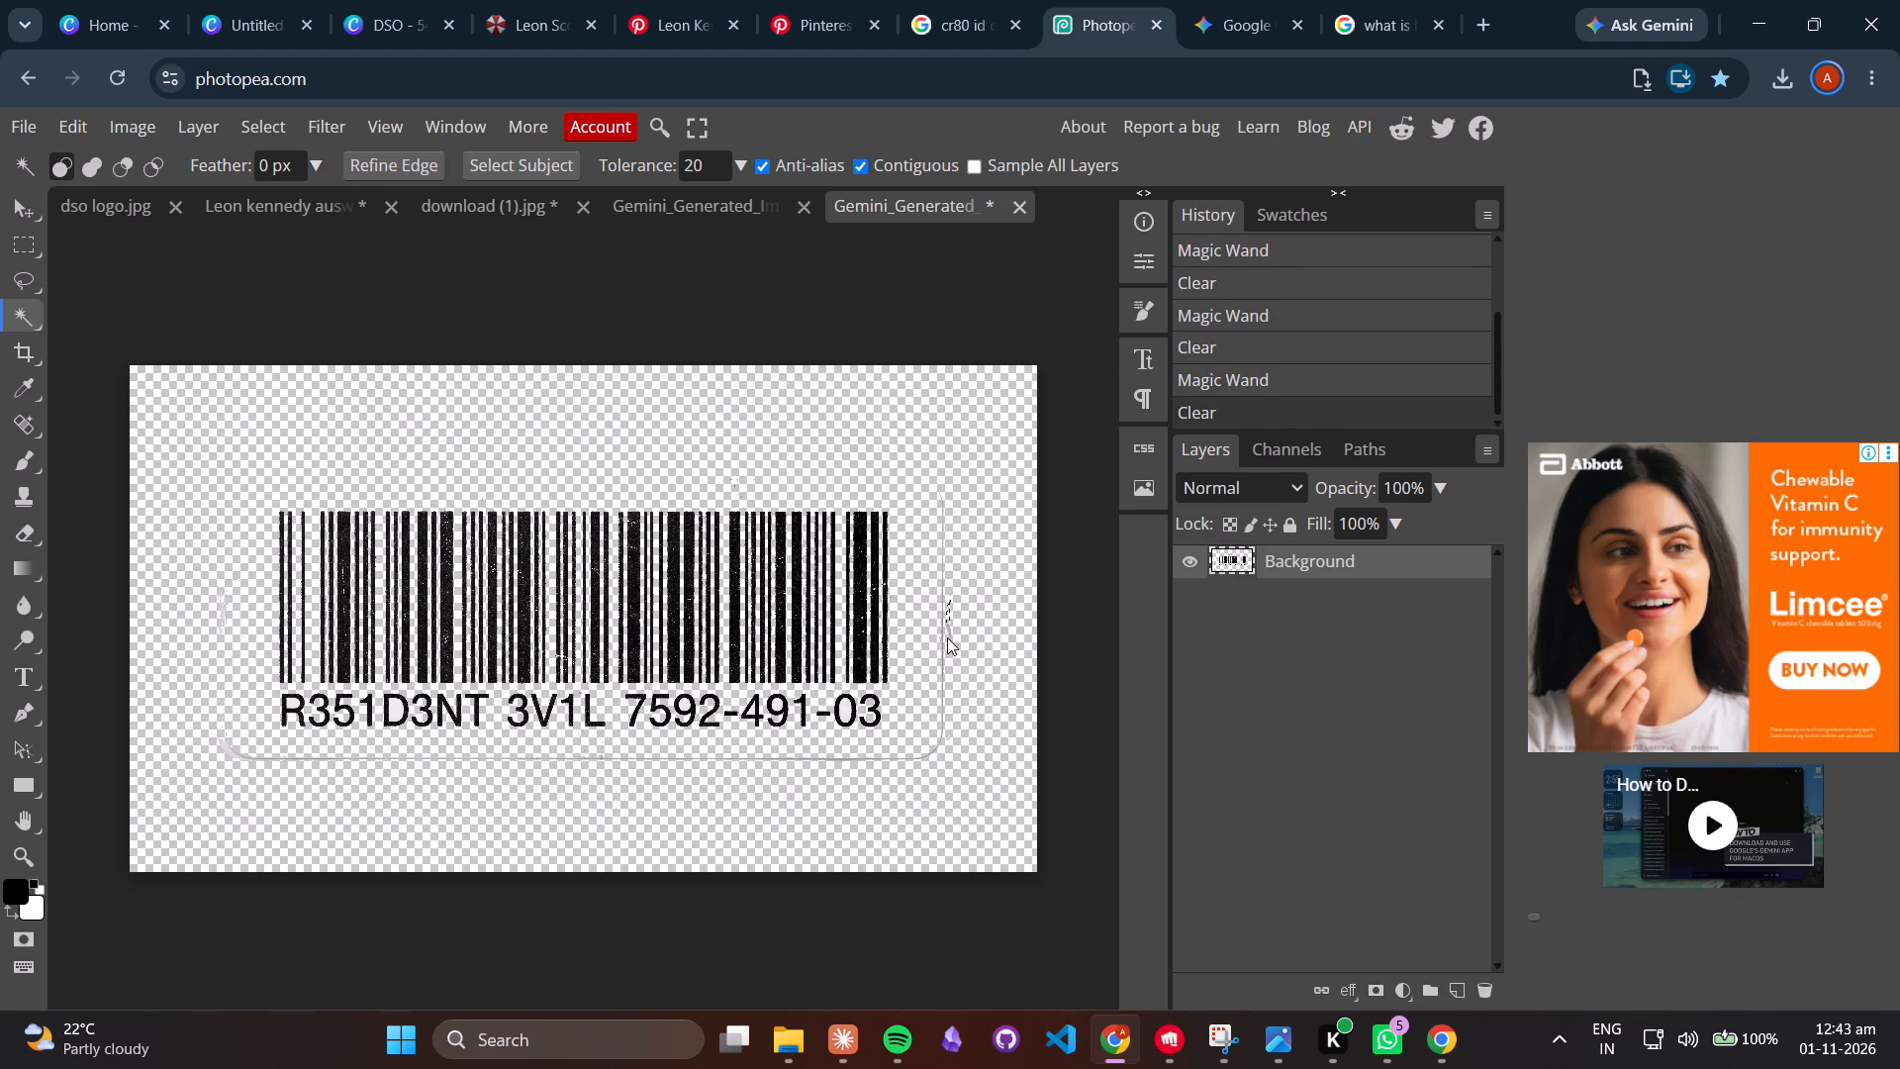
{"action": "left_click", "coordinate": [947, 637]}
{"action": "key", "text": "Delete"}
{"action": "key", "text": "Delete"}
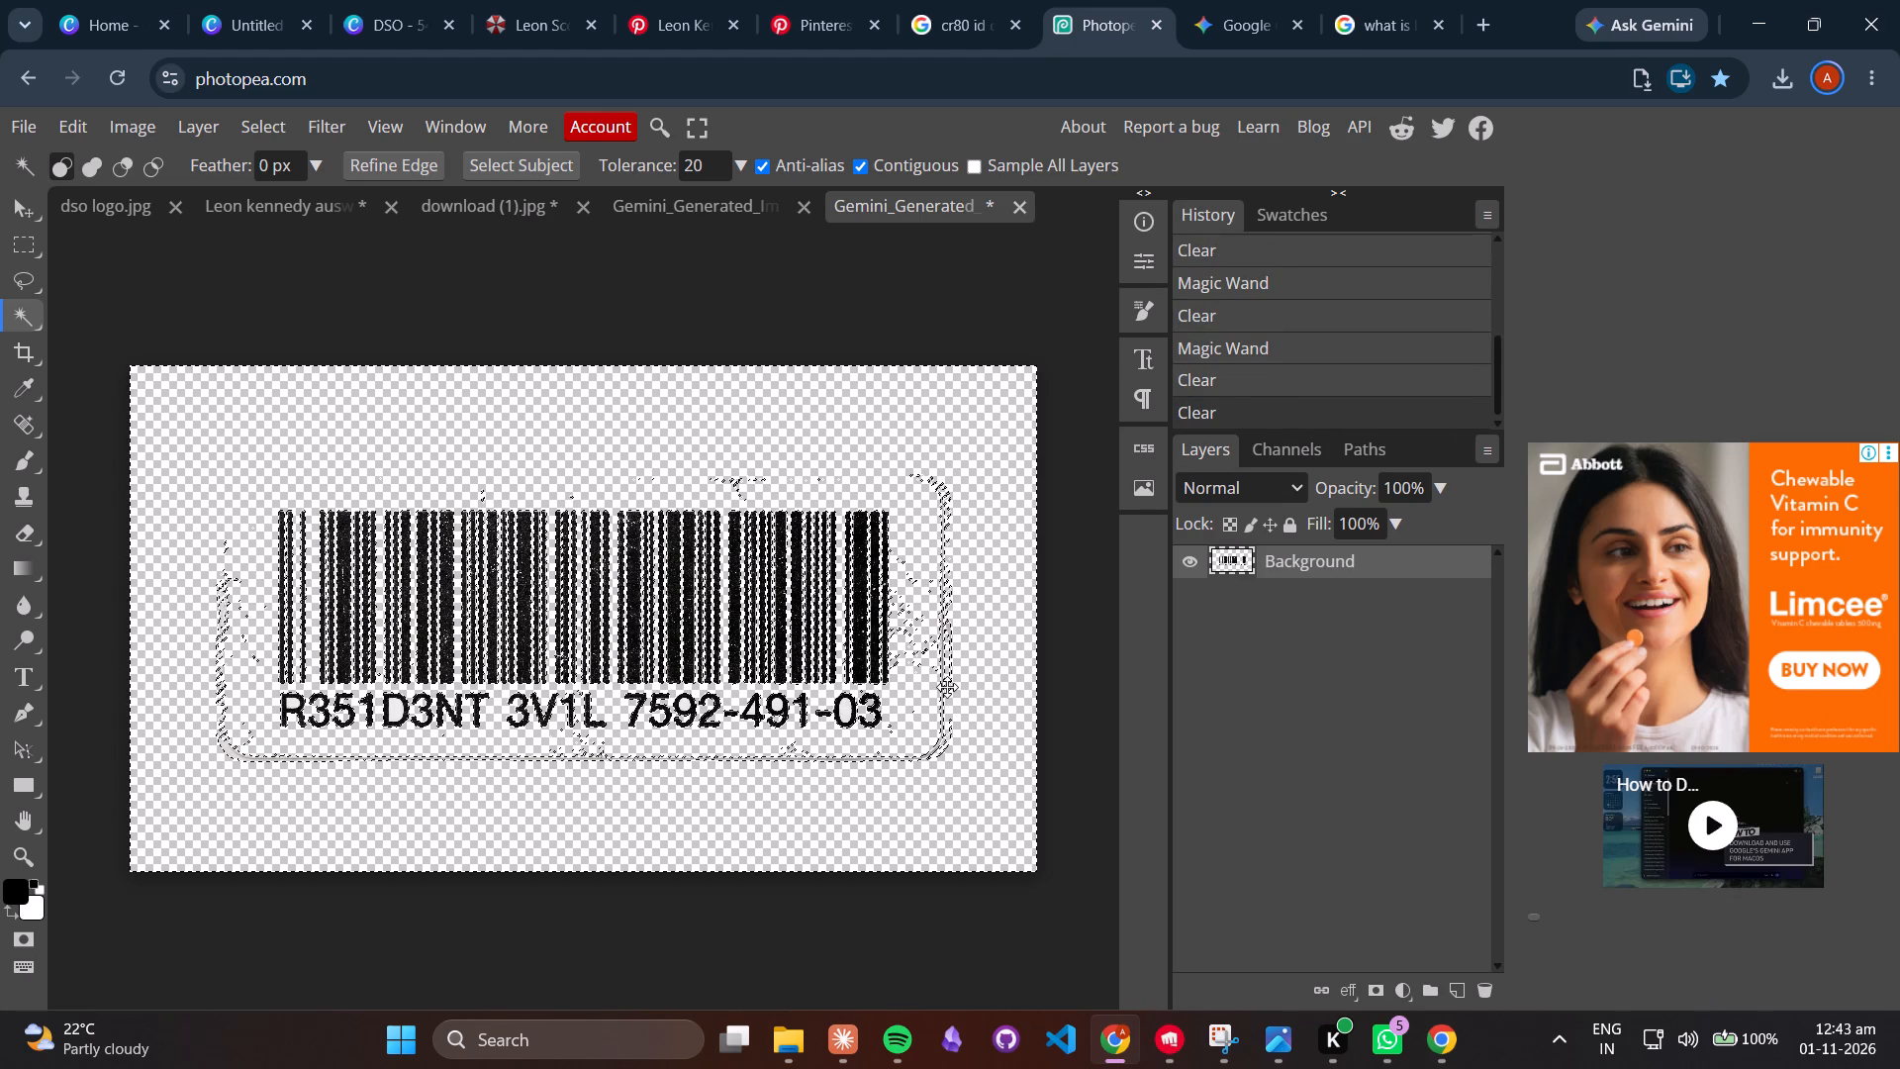
{"action": "left_click", "coordinate": [947, 690]}
{"action": "left_click", "coordinate": [970, 699]}
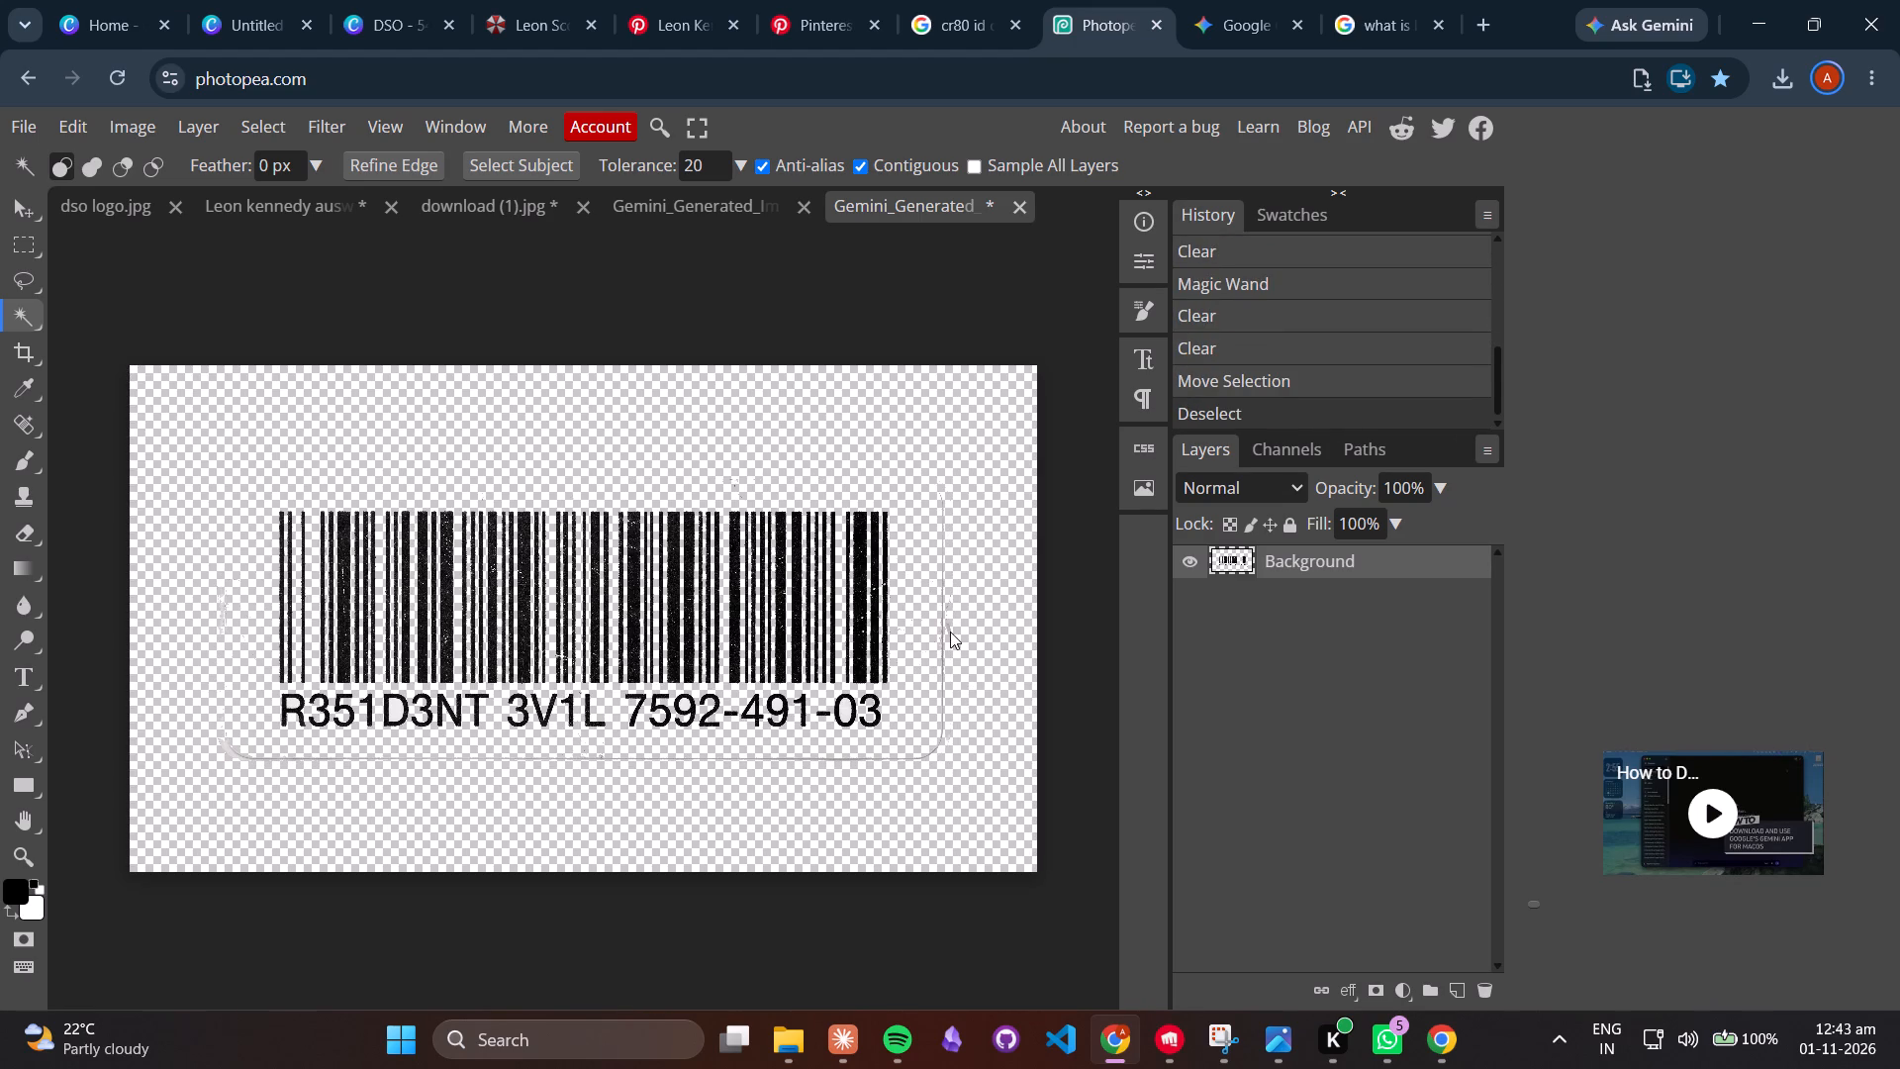
Clear the remaining specks and thin line beside the barcode on the sticker outline's right edge with the Magic Wand.
{"action": "left_click", "coordinate": [950, 632]}
{"action": "key", "text": "Delete"}
{"action": "key", "text": "Delete"}
{"action": "key", "text": "Delete"}
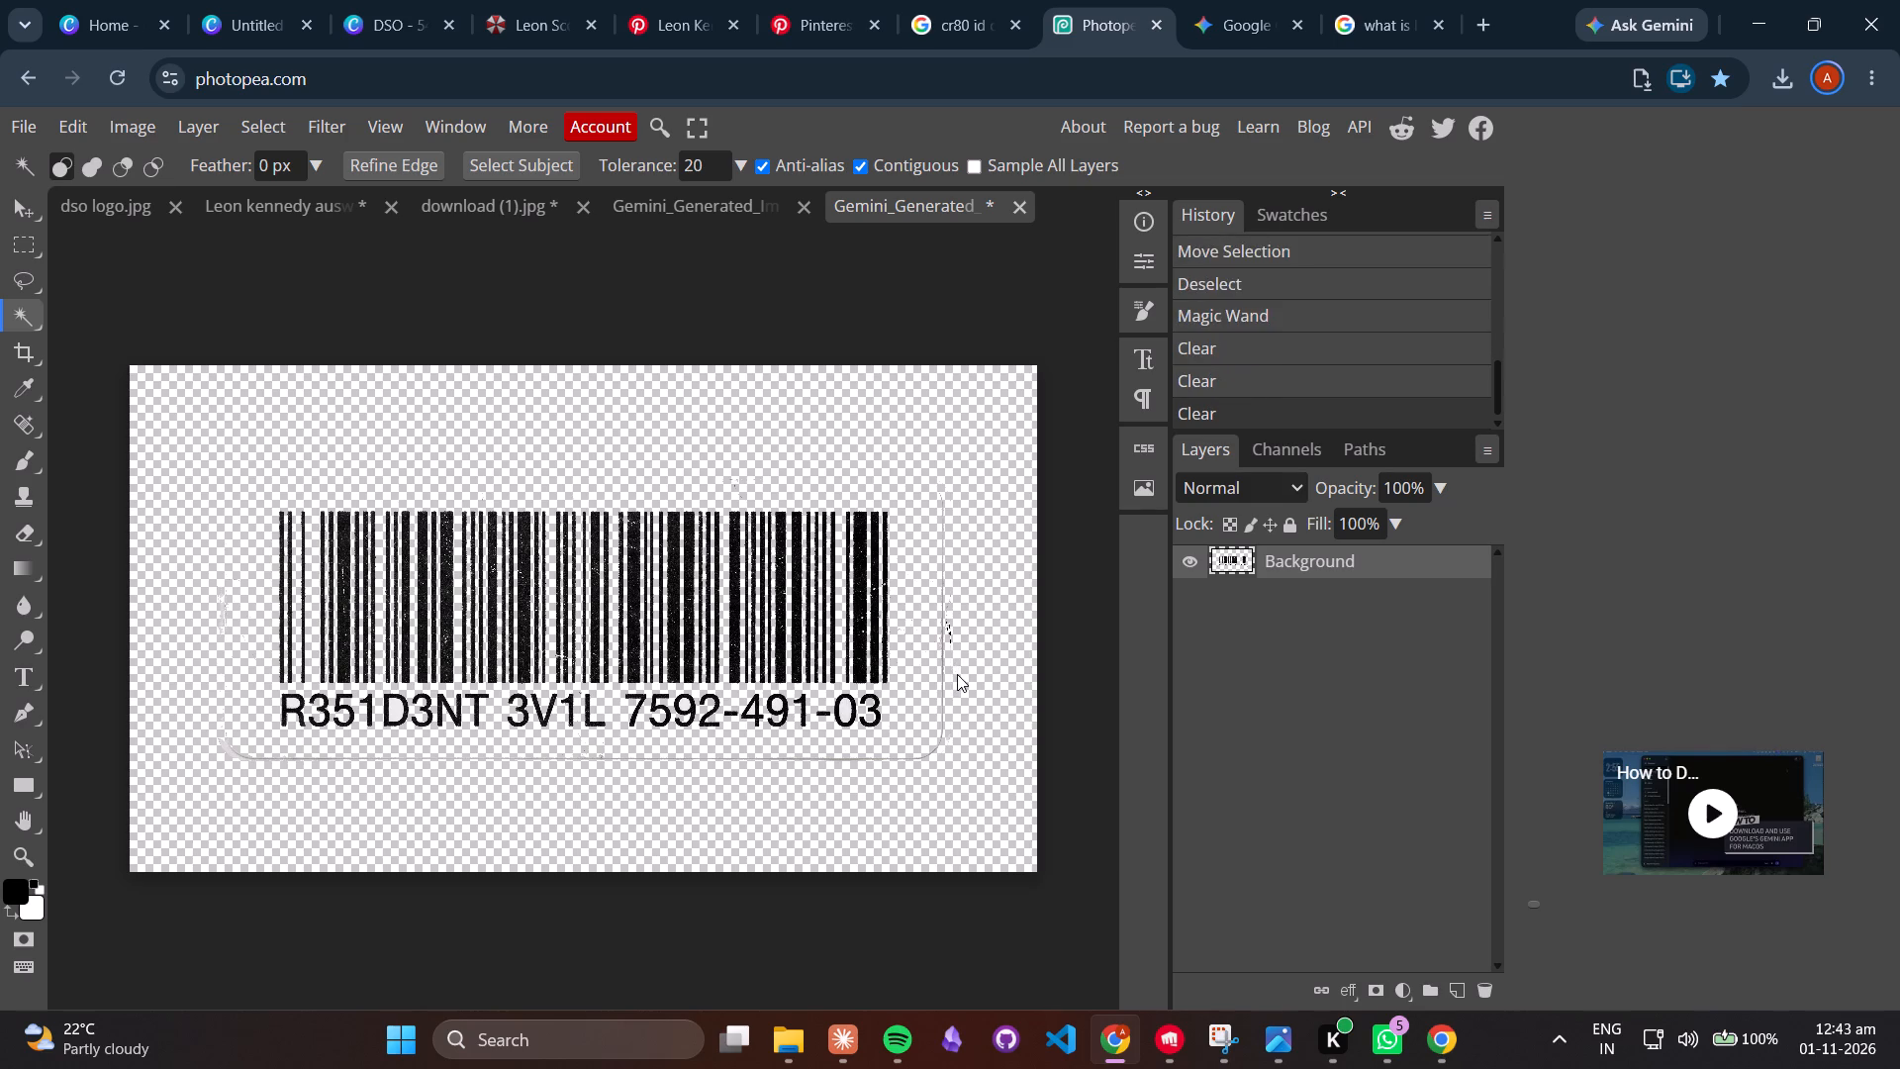
{"action": "key", "text": "Delete"}
{"action": "key", "text": "Delete"}
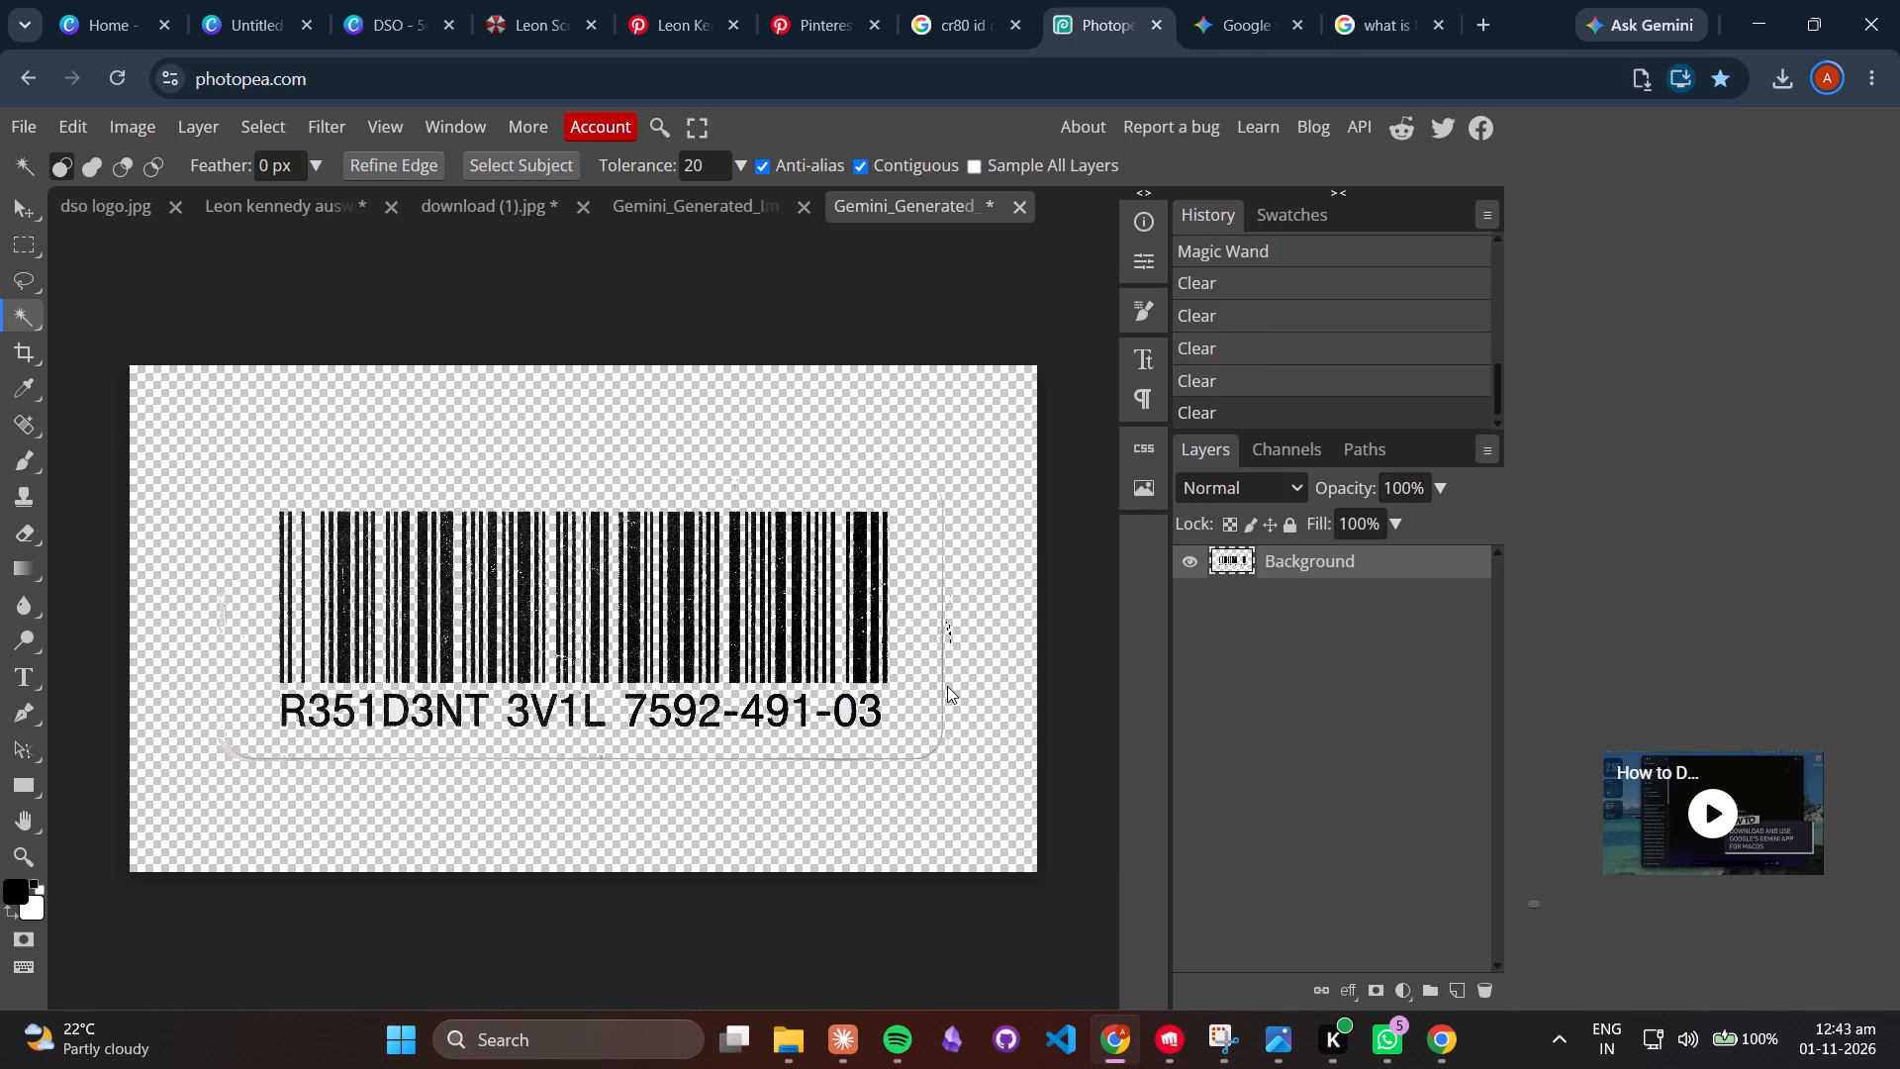
{"action": "left_click", "coordinate": [943, 687]}
{"action": "key", "text": "Delete"}
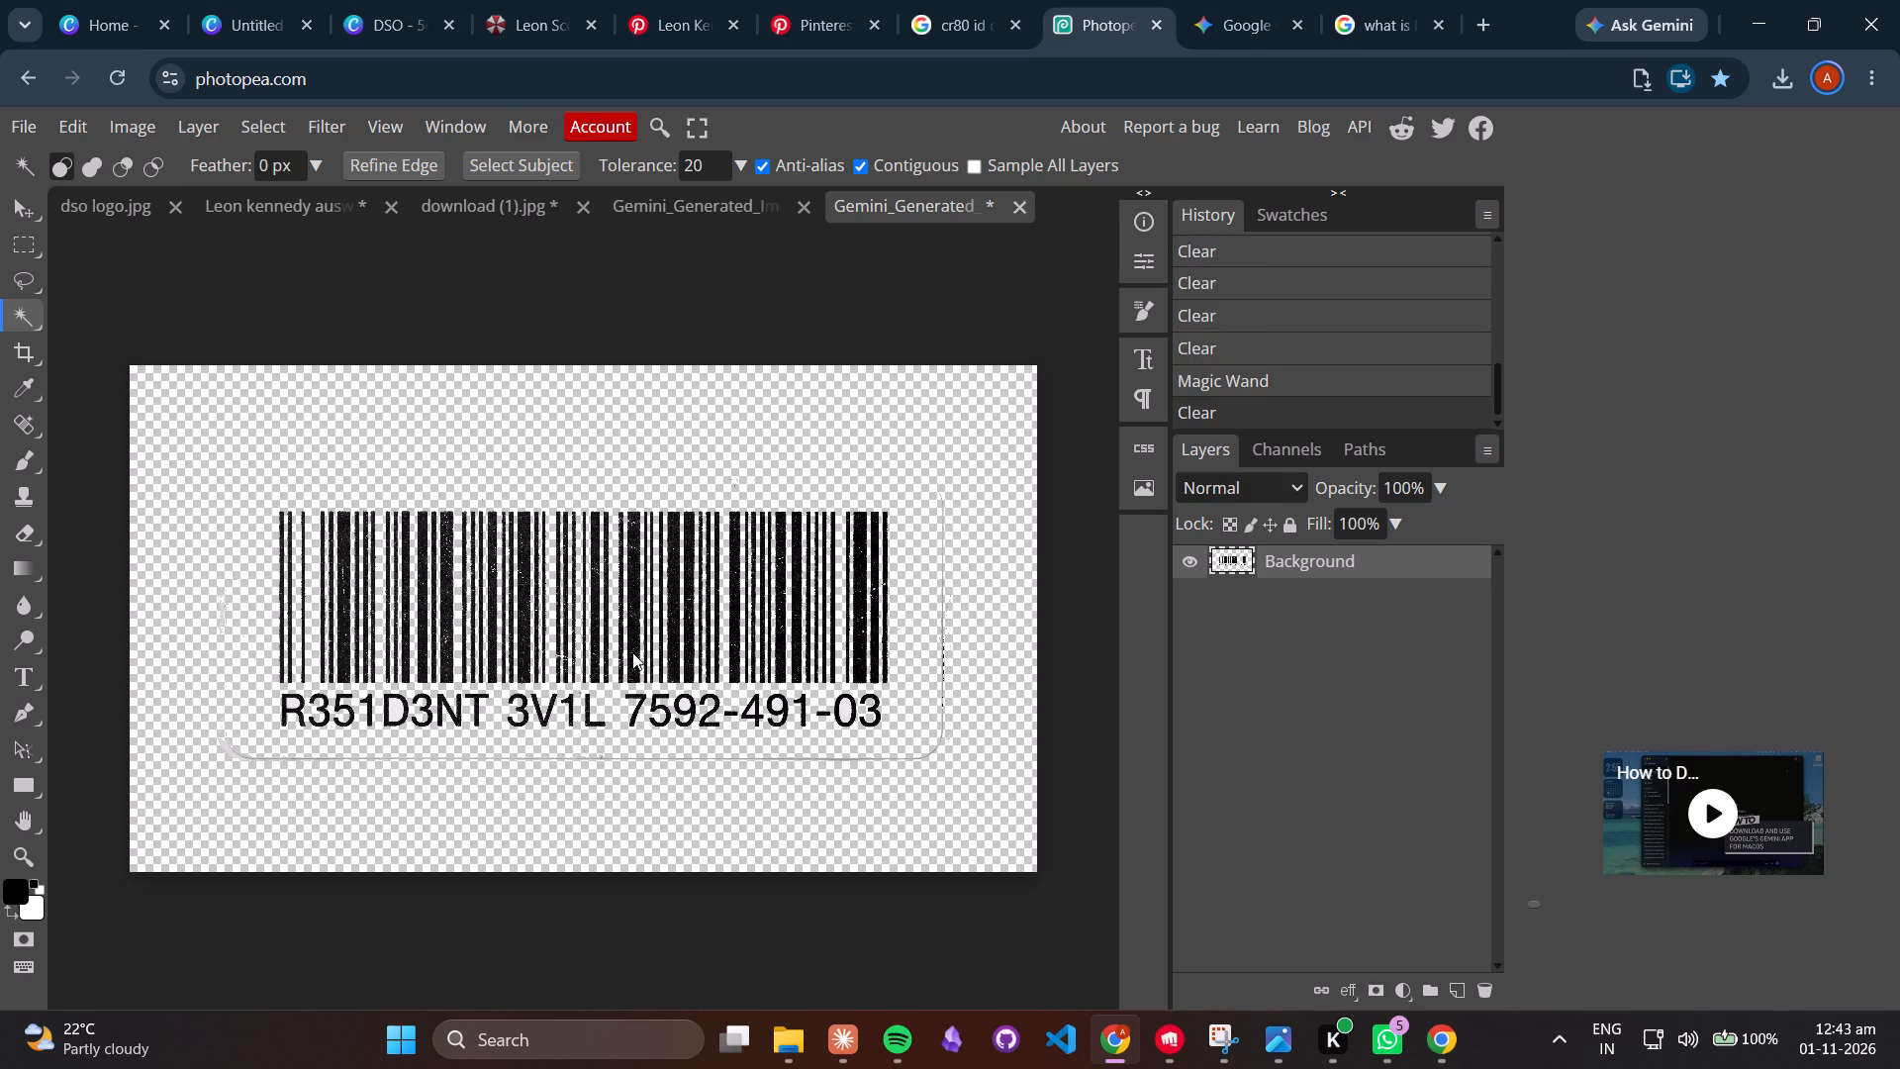
Lasso the remaining sticker outline around the sides and bottom of the barcode and clear it.
{"action": "left_click", "coordinate": [27, 285]}
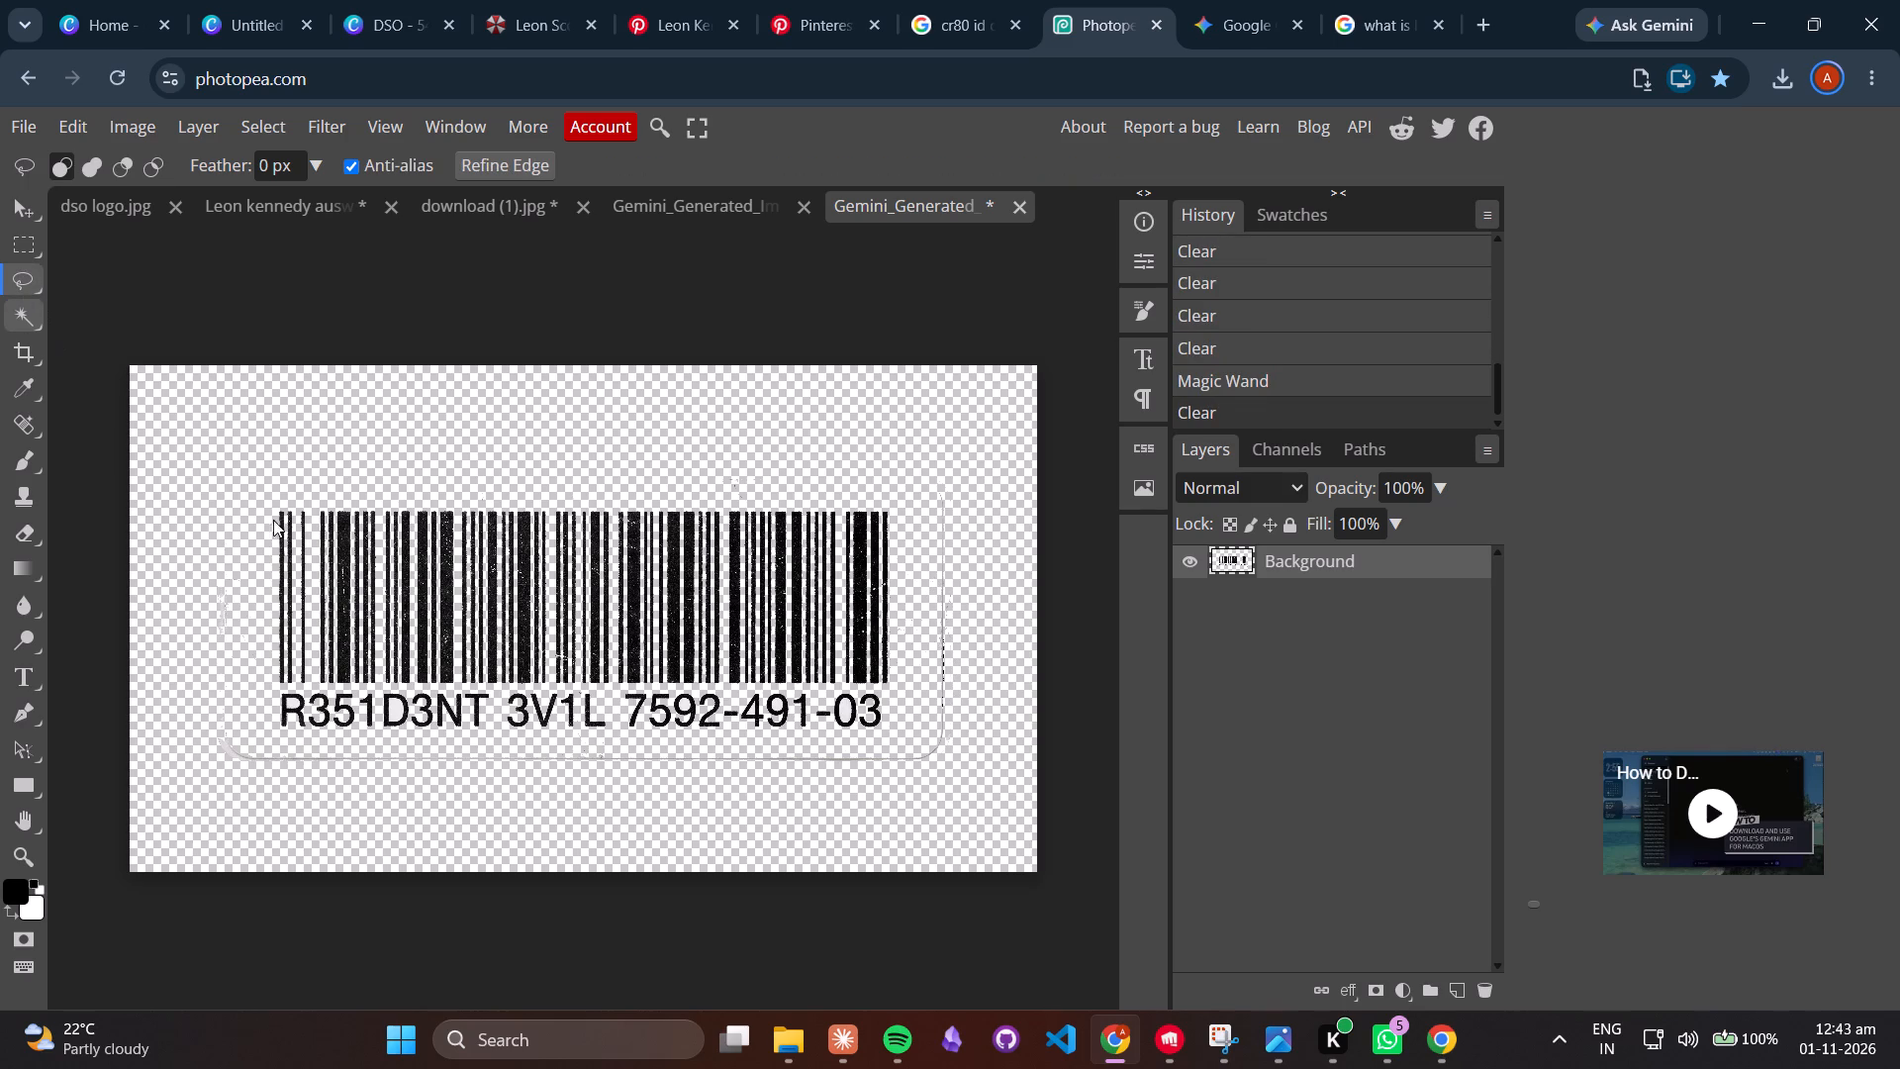
{"action": "left_click_drag", "start_coordinate": [253, 478], "coordinate": [258, 506]}
{"action": "left_click_drag", "start_coordinate": [258, 506], "coordinate": [271, 742]}
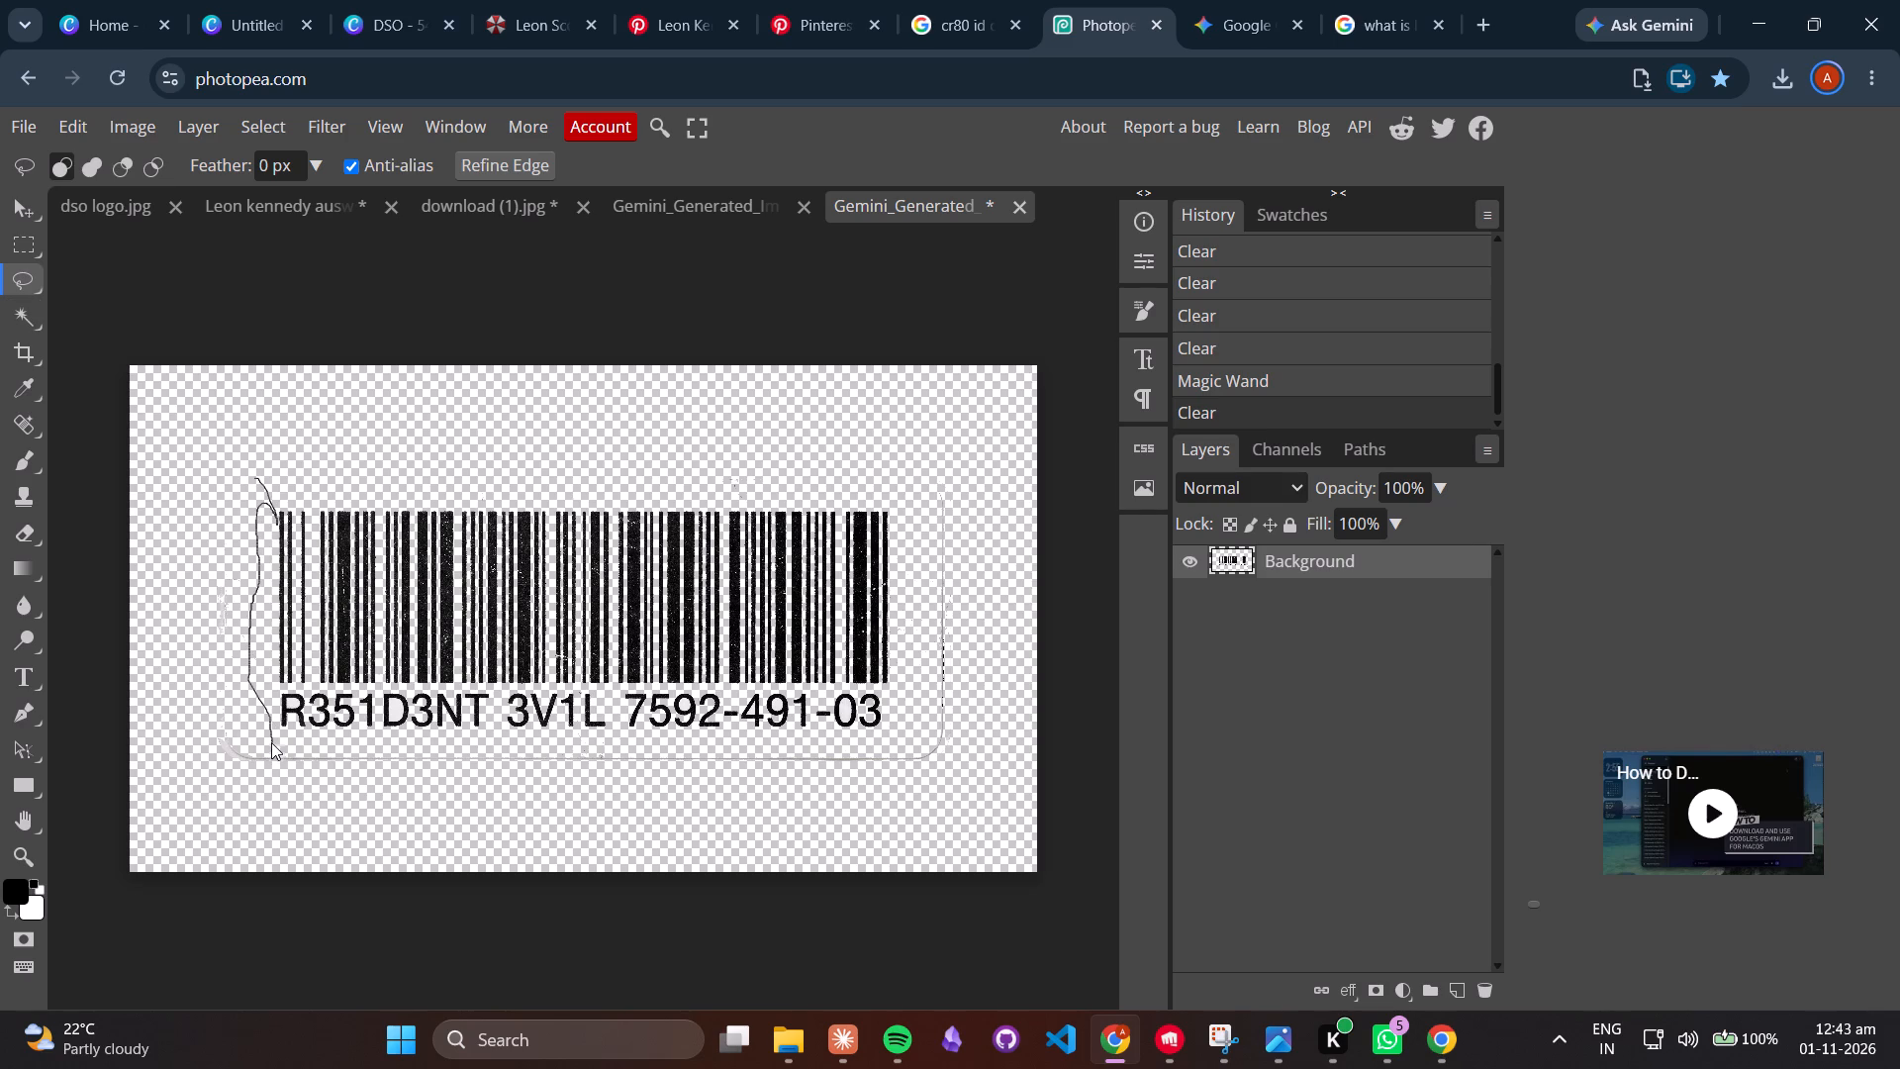
{"action": "left_click_drag", "start_coordinate": [271, 742], "coordinate": [552, 753]}
{"action": "left_click_drag", "start_coordinate": [552, 753], "coordinate": [853, 743]}
{"action": "left_click_drag", "start_coordinate": [853, 743], "coordinate": [926, 448]}
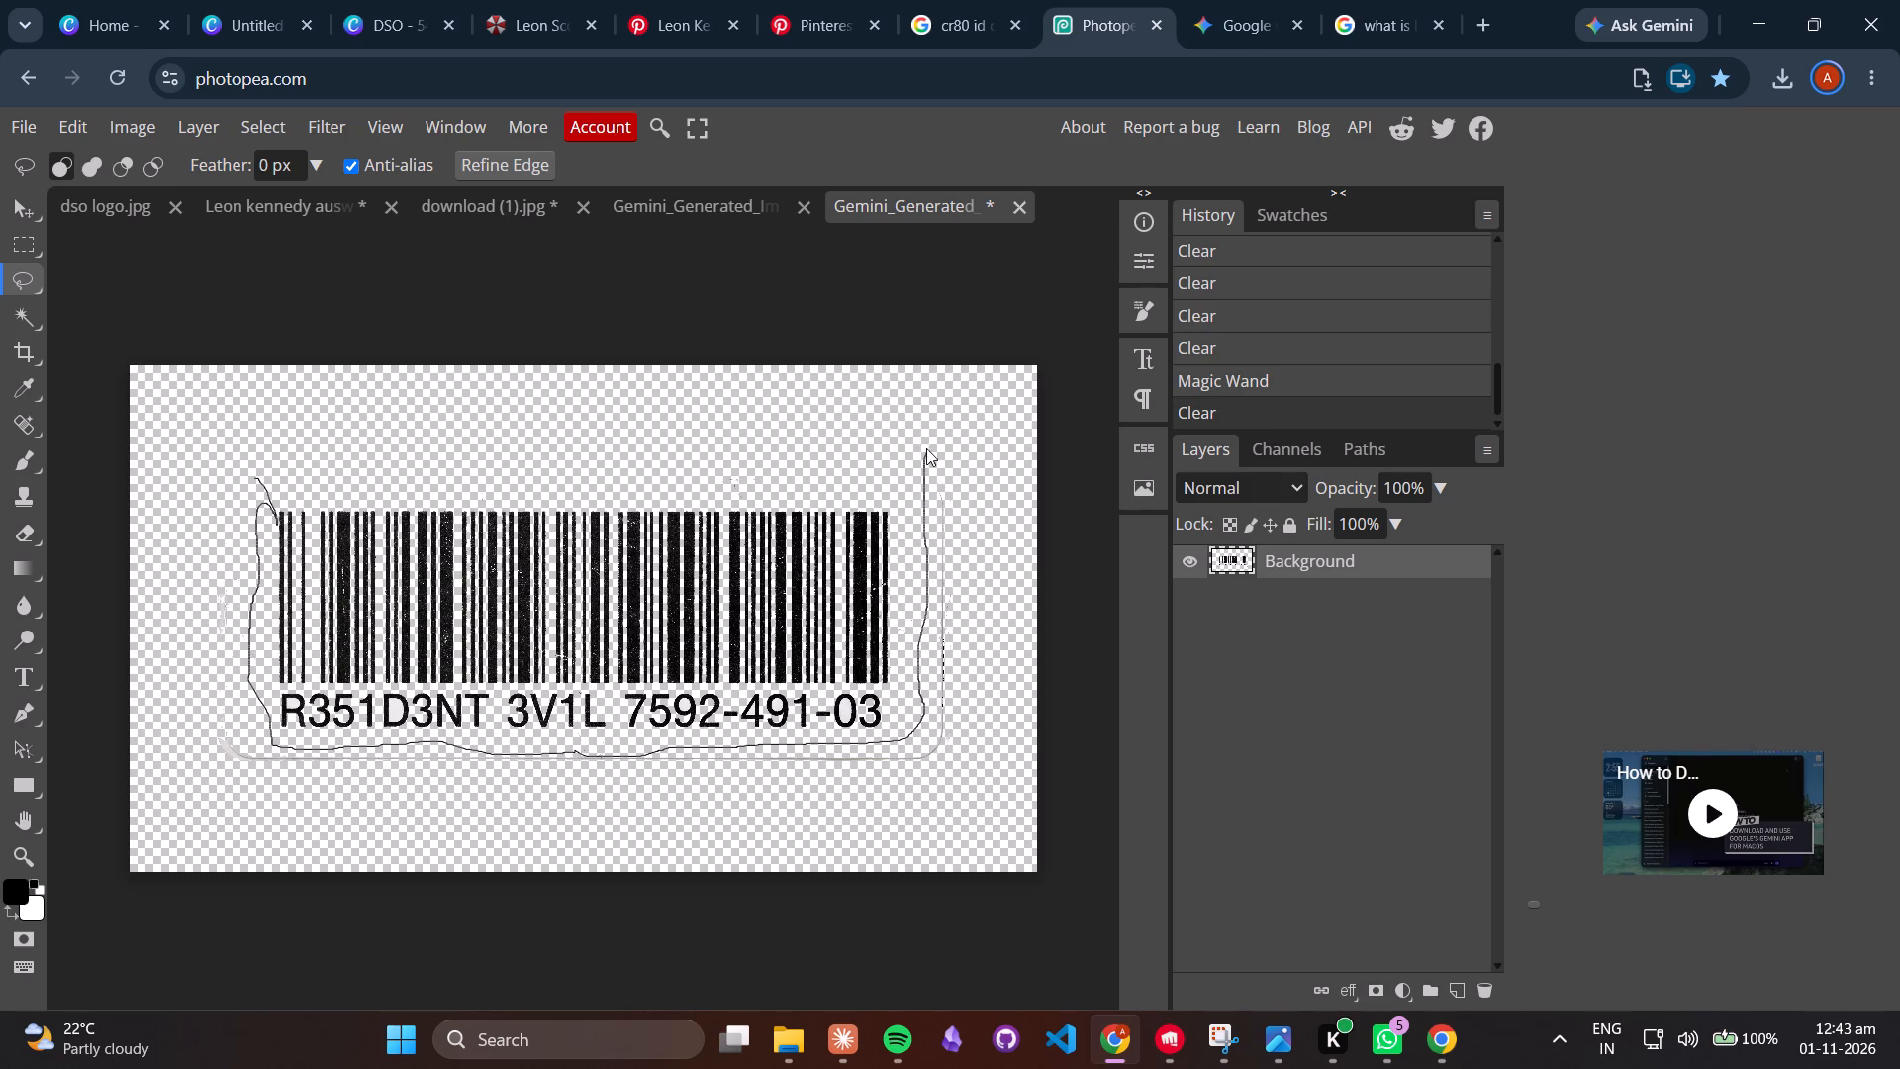
{"action": "left_click_drag", "start_coordinate": [926, 448], "coordinate": [984, 661]}
{"action": "left_click_drag", "start_coordinate": [984, 661], "coordinate": [885, 439]}
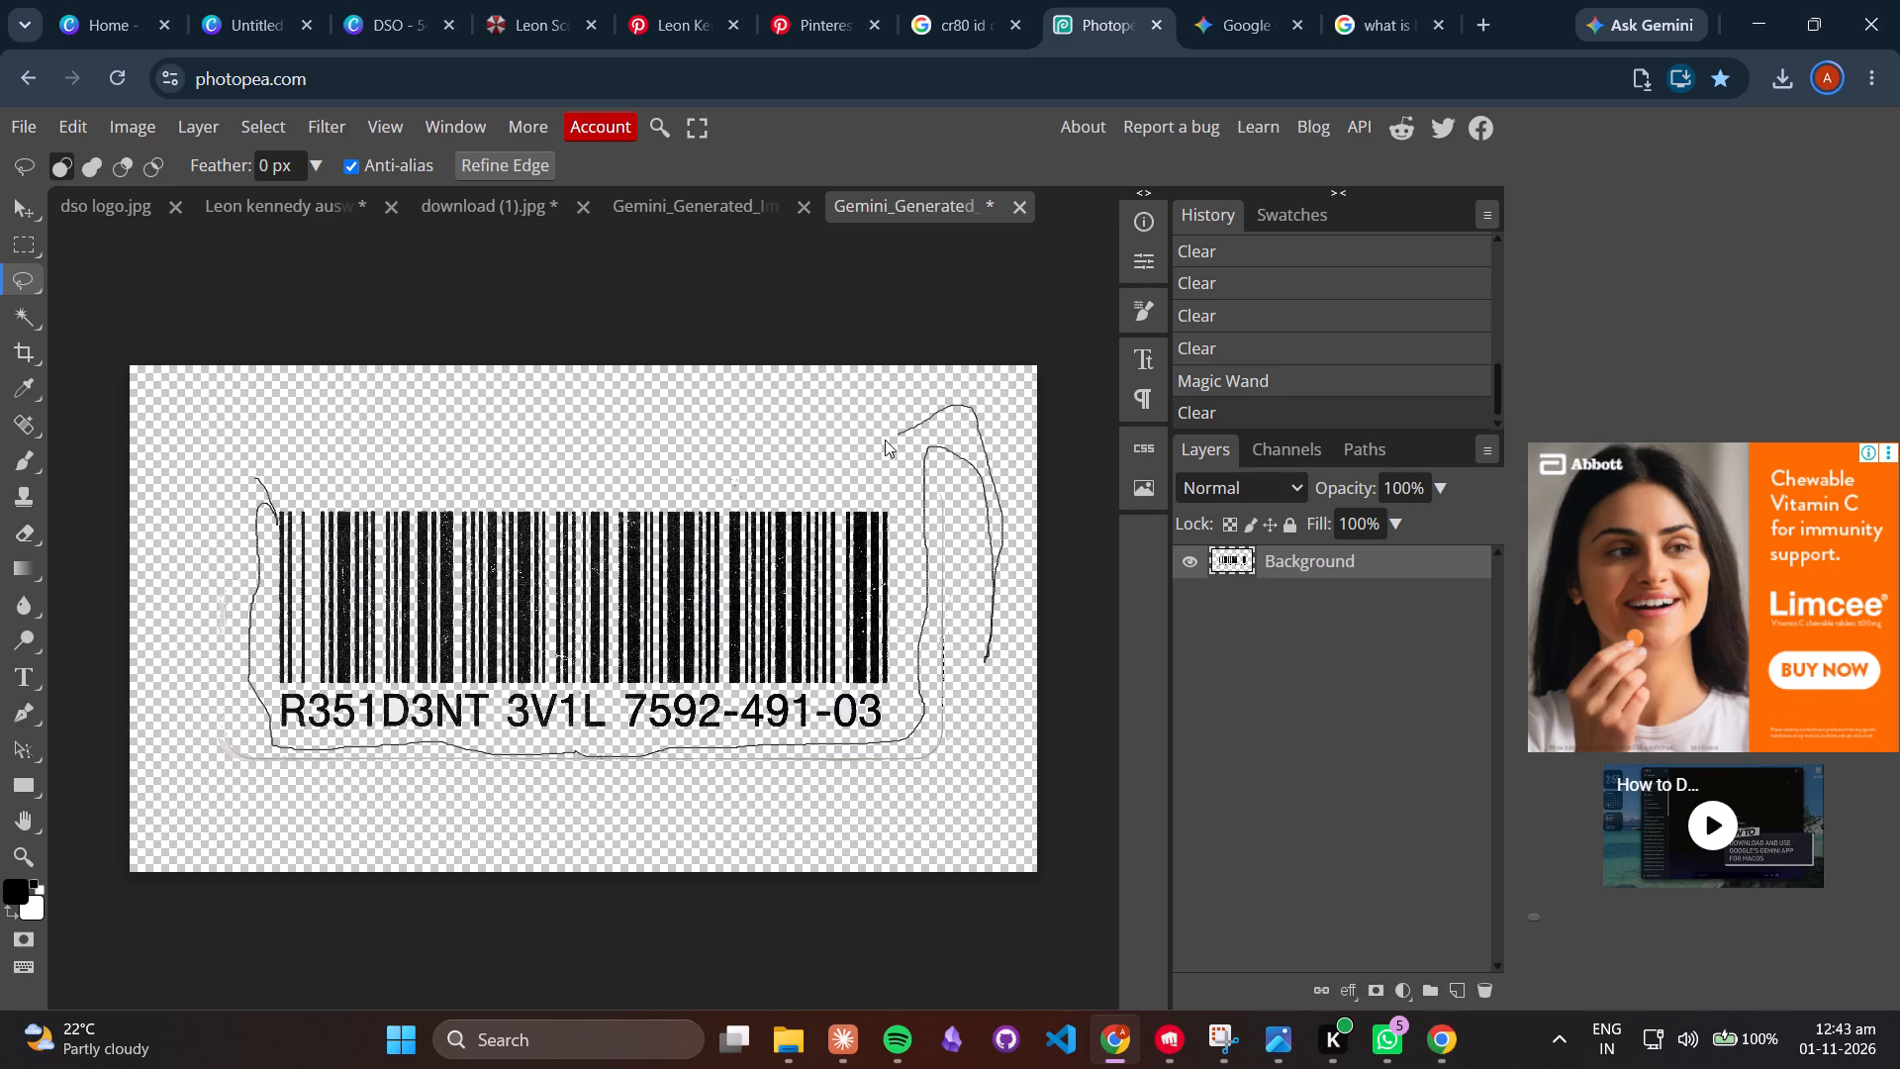
{"action": "left_click_drag", "start_coordinate": [885, 439], "coordinate": [681, 464]}
{"action": "left_click_drag", "start_coordinate": [681, 464], "coordinate": [1003, 430]}
{"action": "left_click_drag", "start_coordinate": [1003, 430], "coordinate": [999, 675]}
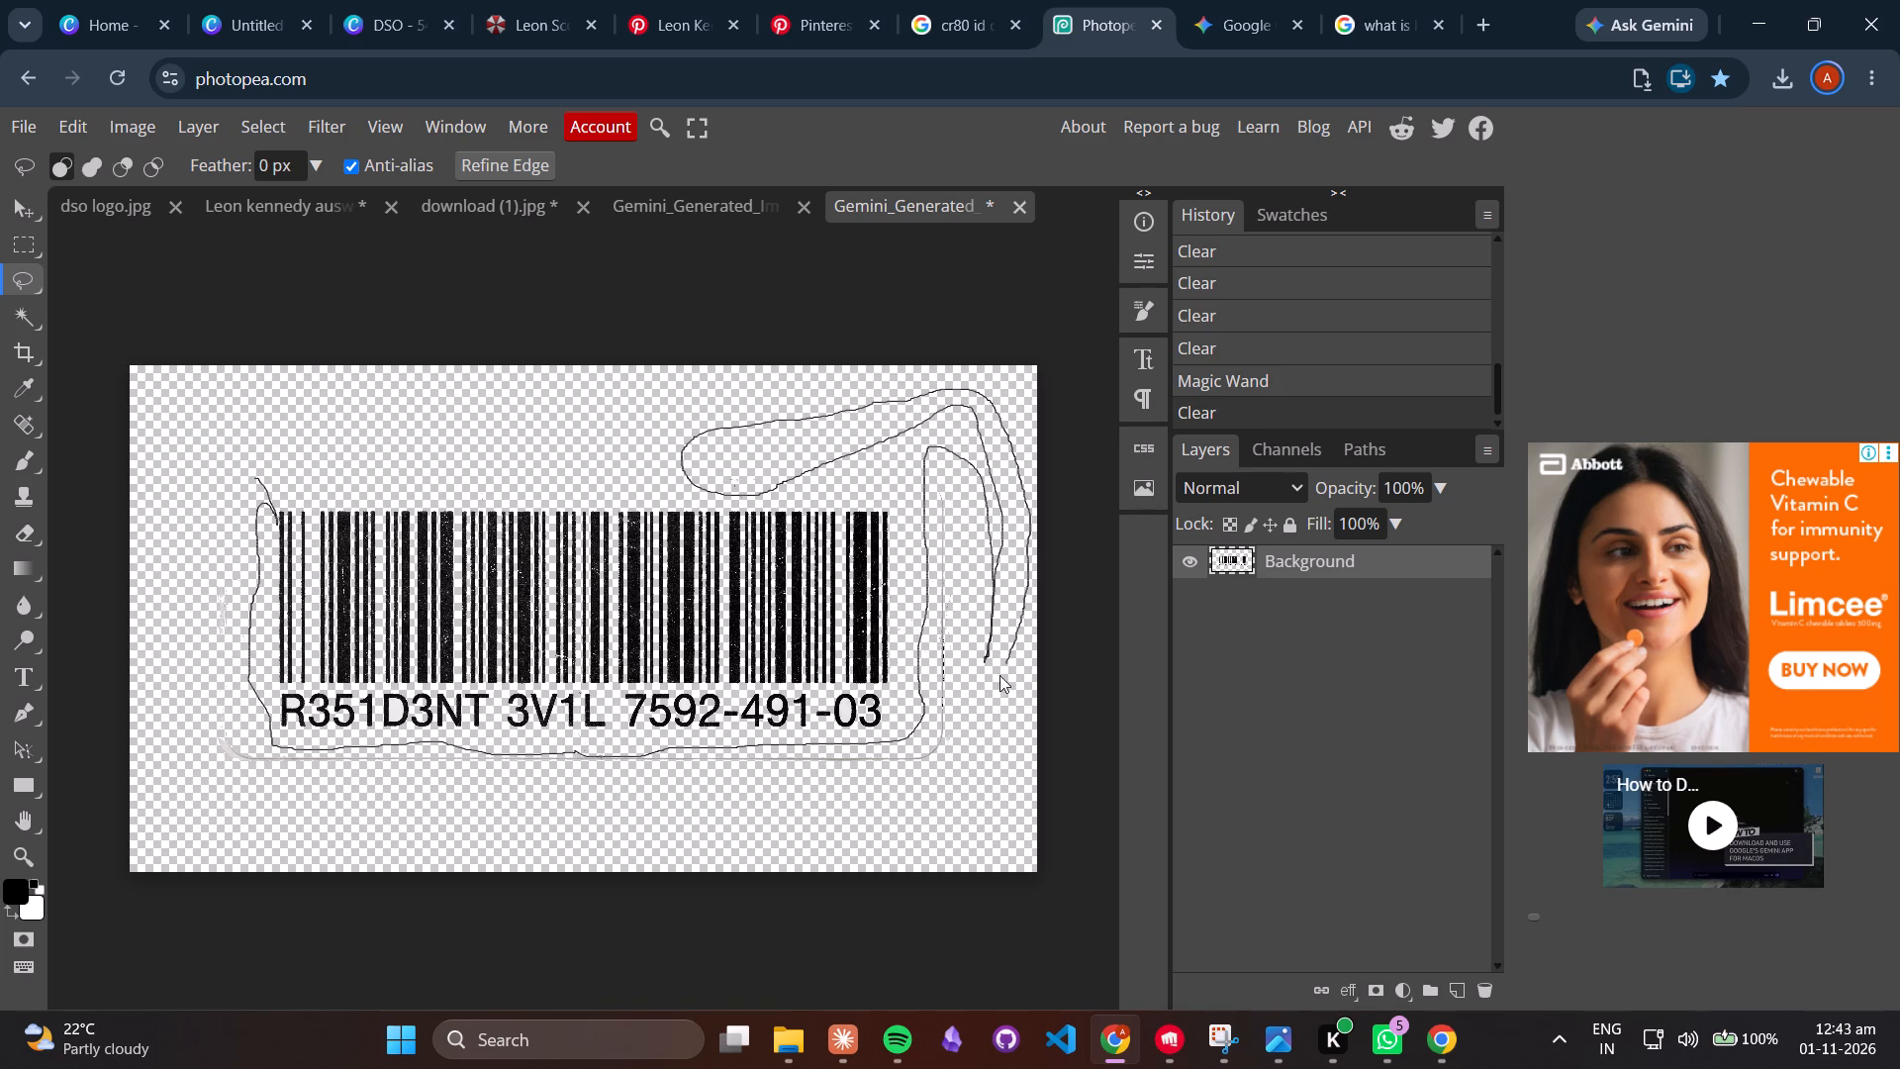
{"action": "left_click_drag", "start_coordinate": [999, 675], "coordinate": [326, 818]}
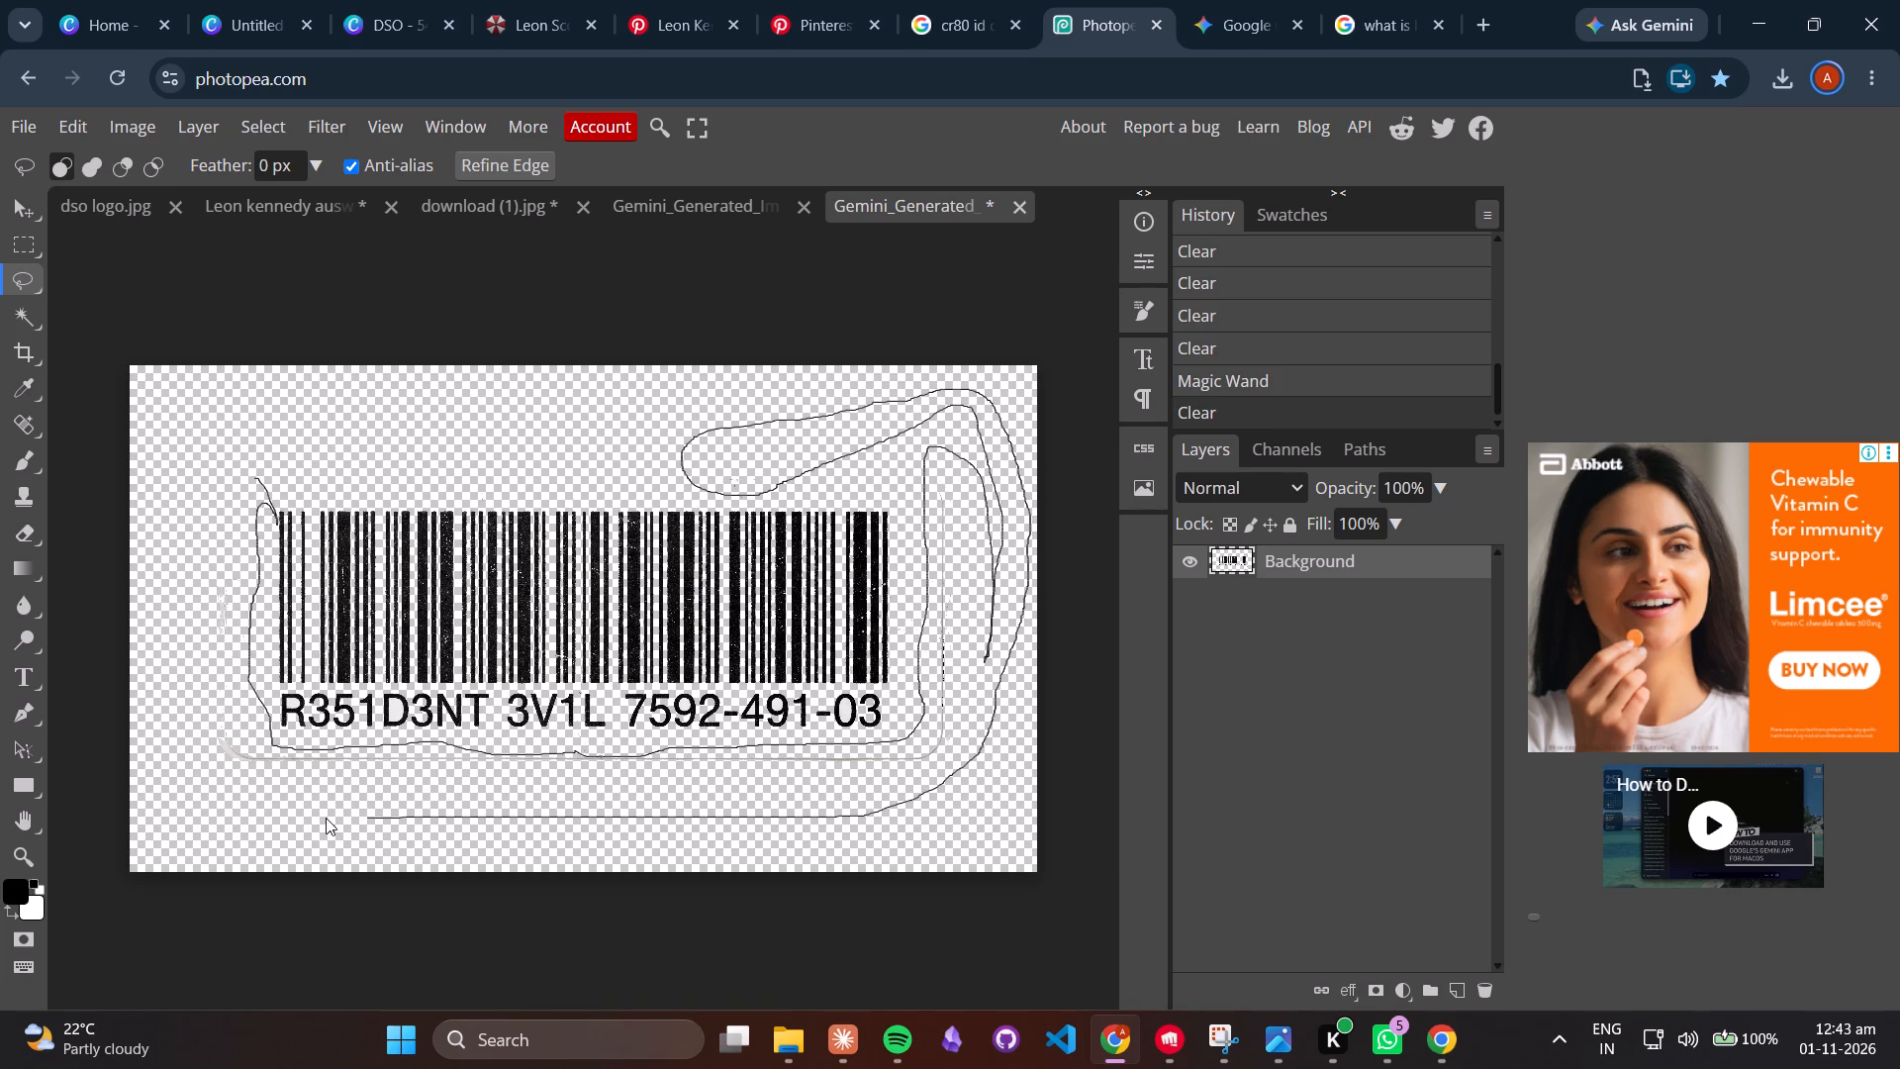
{"action": "left_click_drag", "start_coordinate": [326, 818], "coordinate": [166, 477]}
{"action": "left_click_drag", "start_coordinate": [166, 477], "coordinate": [256, 438]}
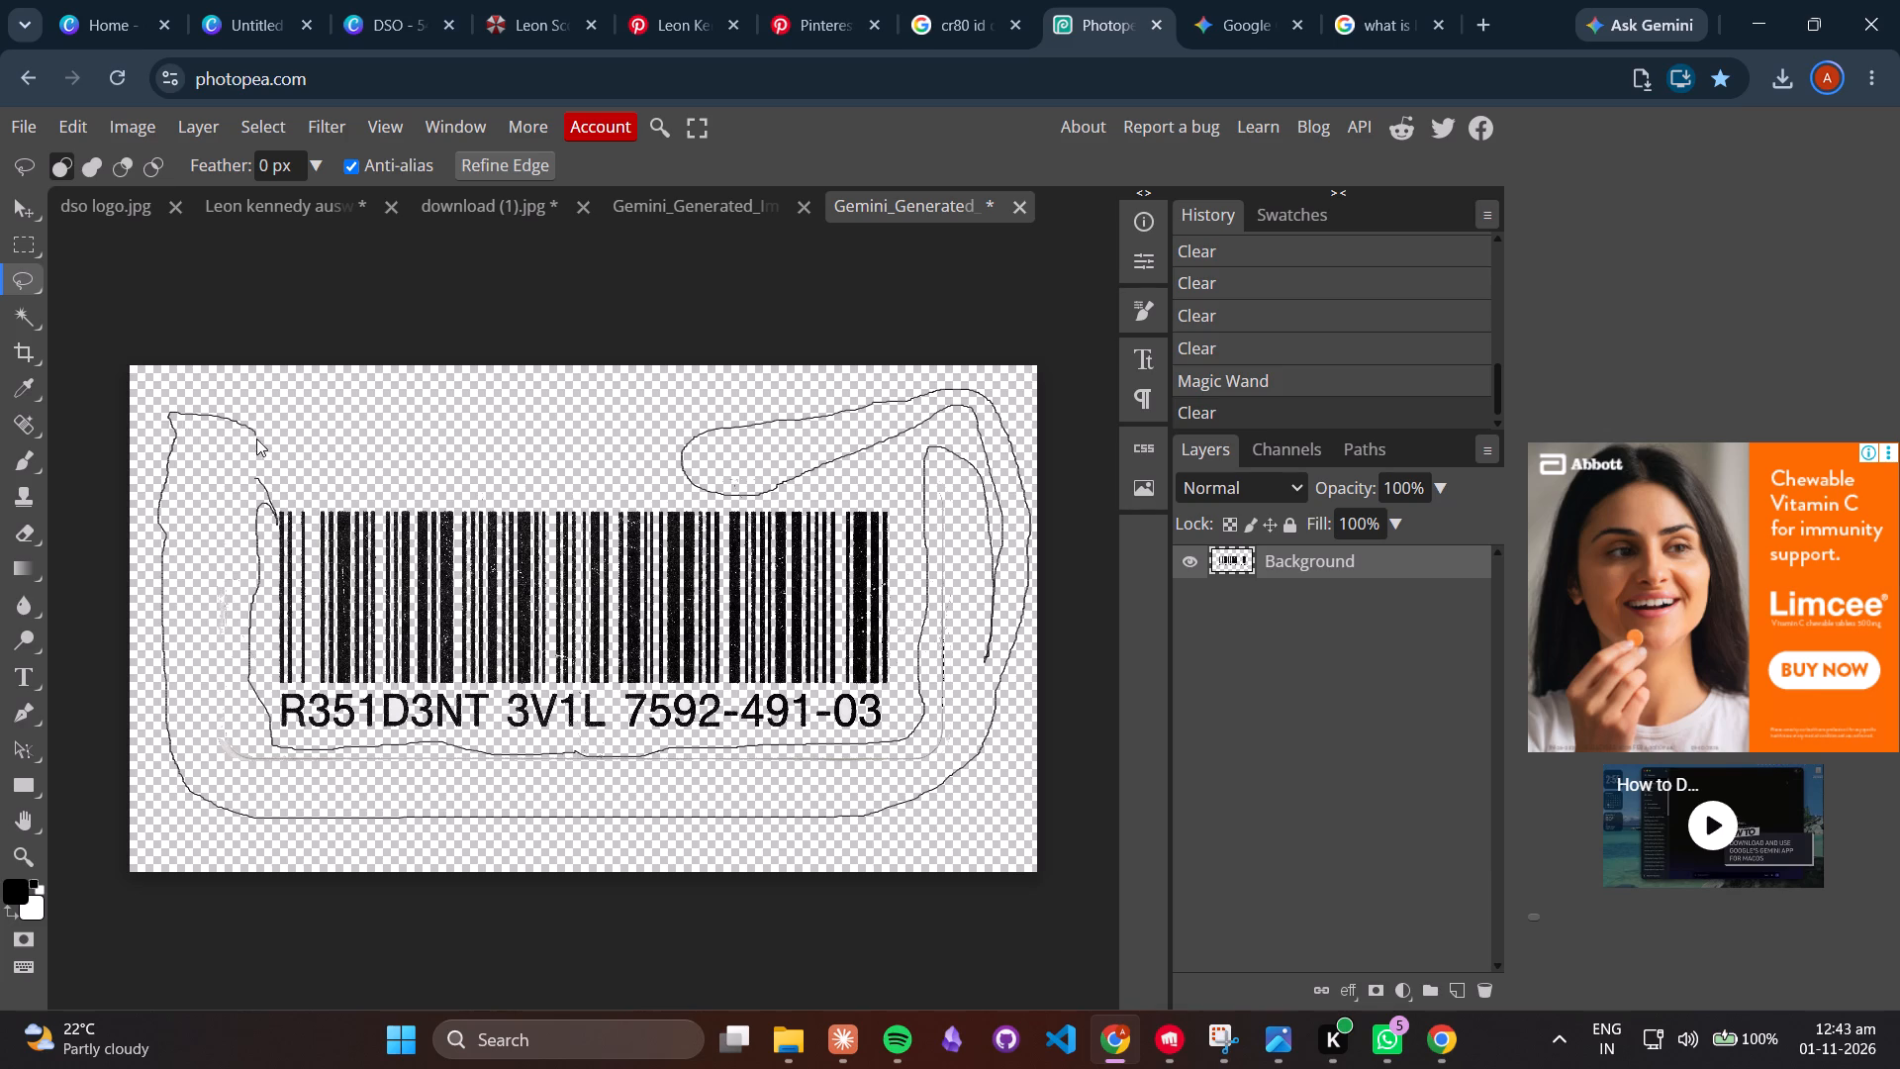
{"action": "left_click_drag", "start_coordinate": [256, 438], "coordinate": [259, 480]}
{"action": "left_click_drag", "start_coordinate": [259, 480], "coordinate": [262, 480]}
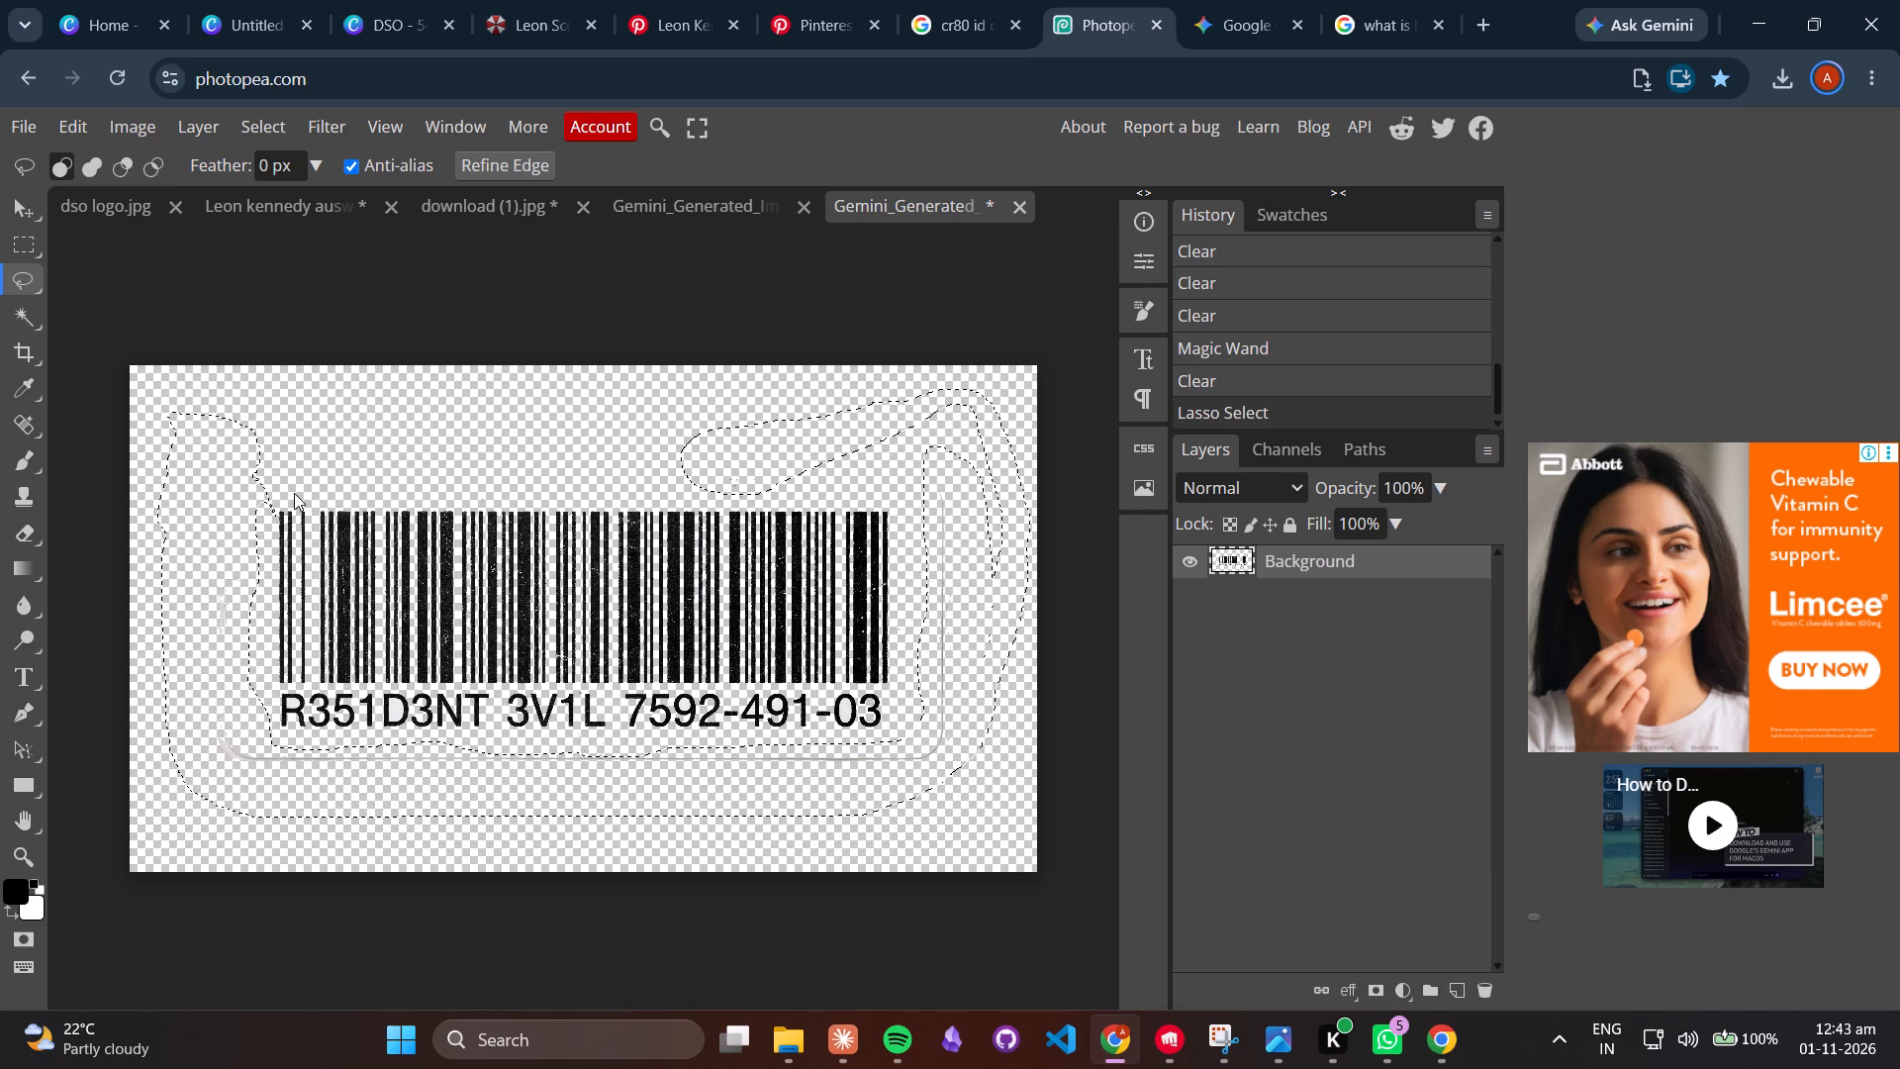
{"action": "key", "text": "Delete"}
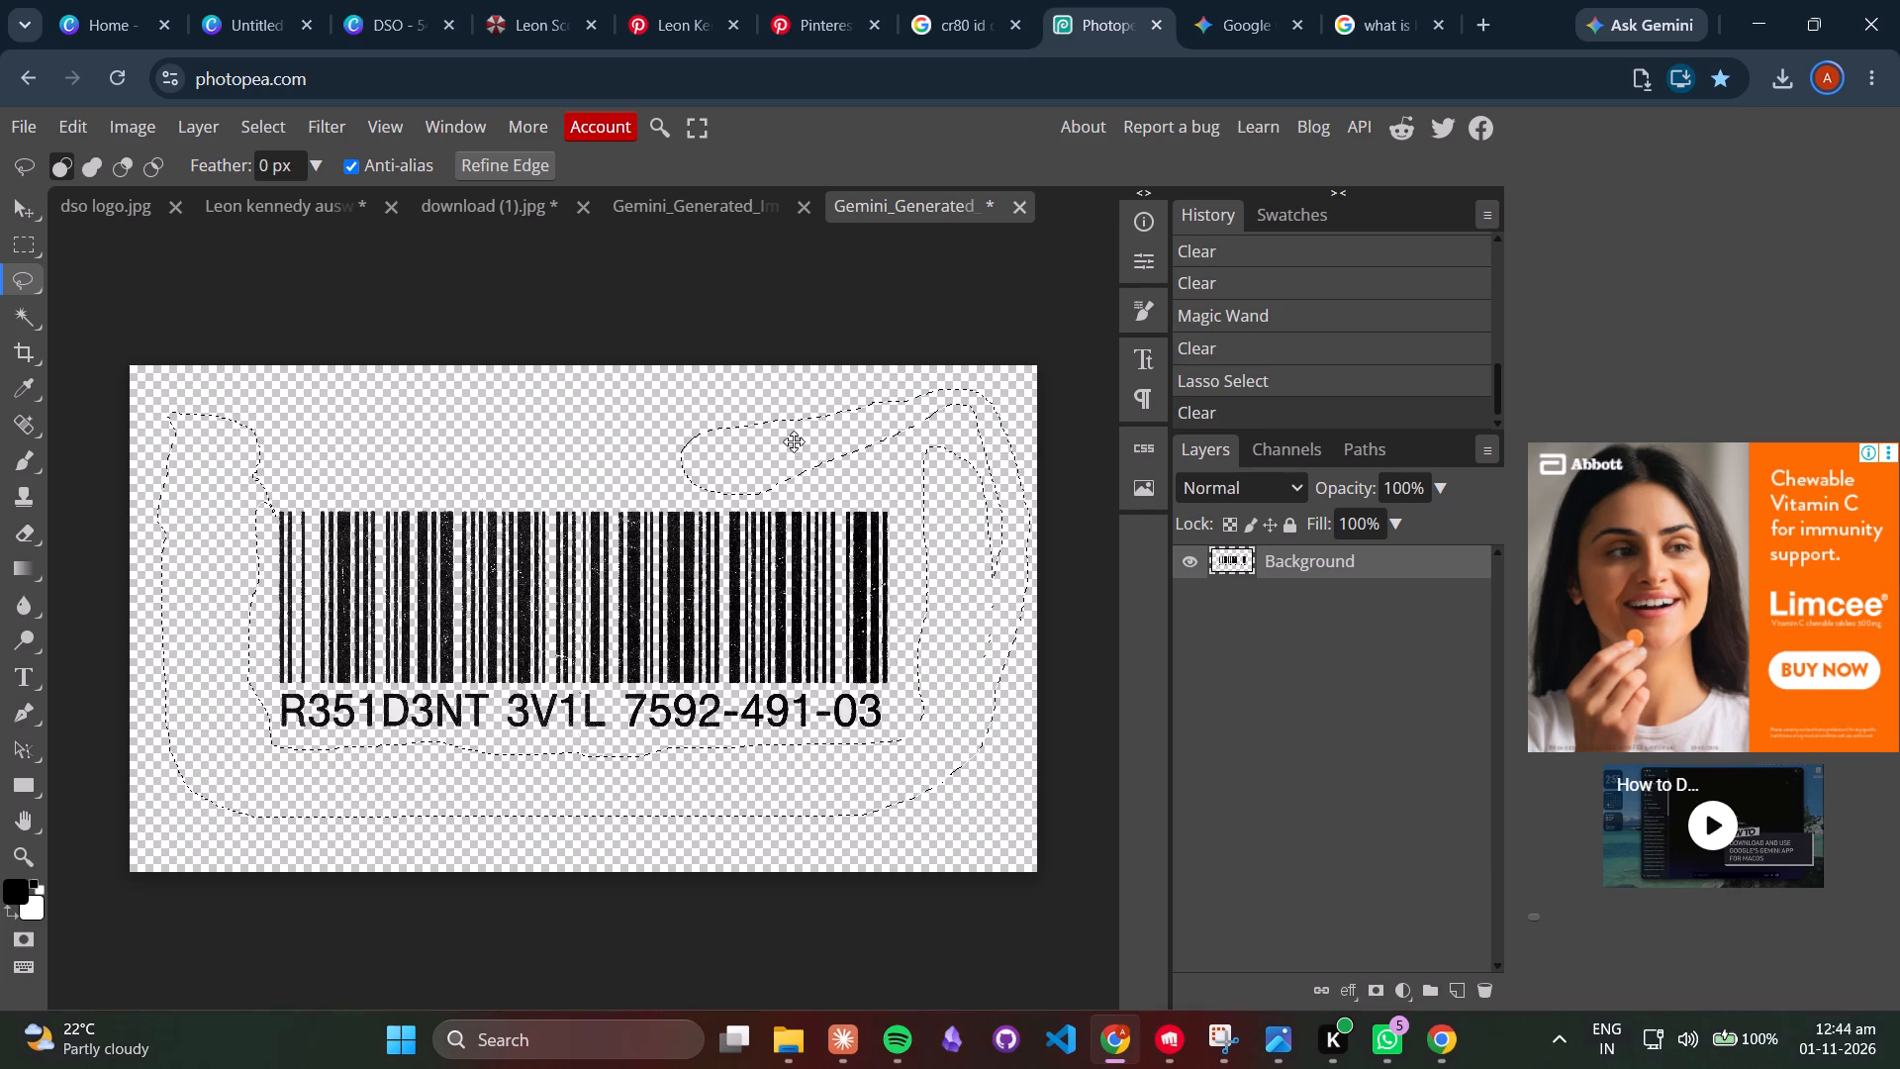
{"action": "key", "text": "Delete"}
{"action": "key", "text": "Delete"}
{"action": "key", "text": "Delete"}
{"action": "key", "text": "Delete"}
{"action": "key", "text": "Delete"}
{"action": "key", "text": "Delete"}
{"action": "key", "text": "Delete"}
{"action": "key", "text": "Delete"}
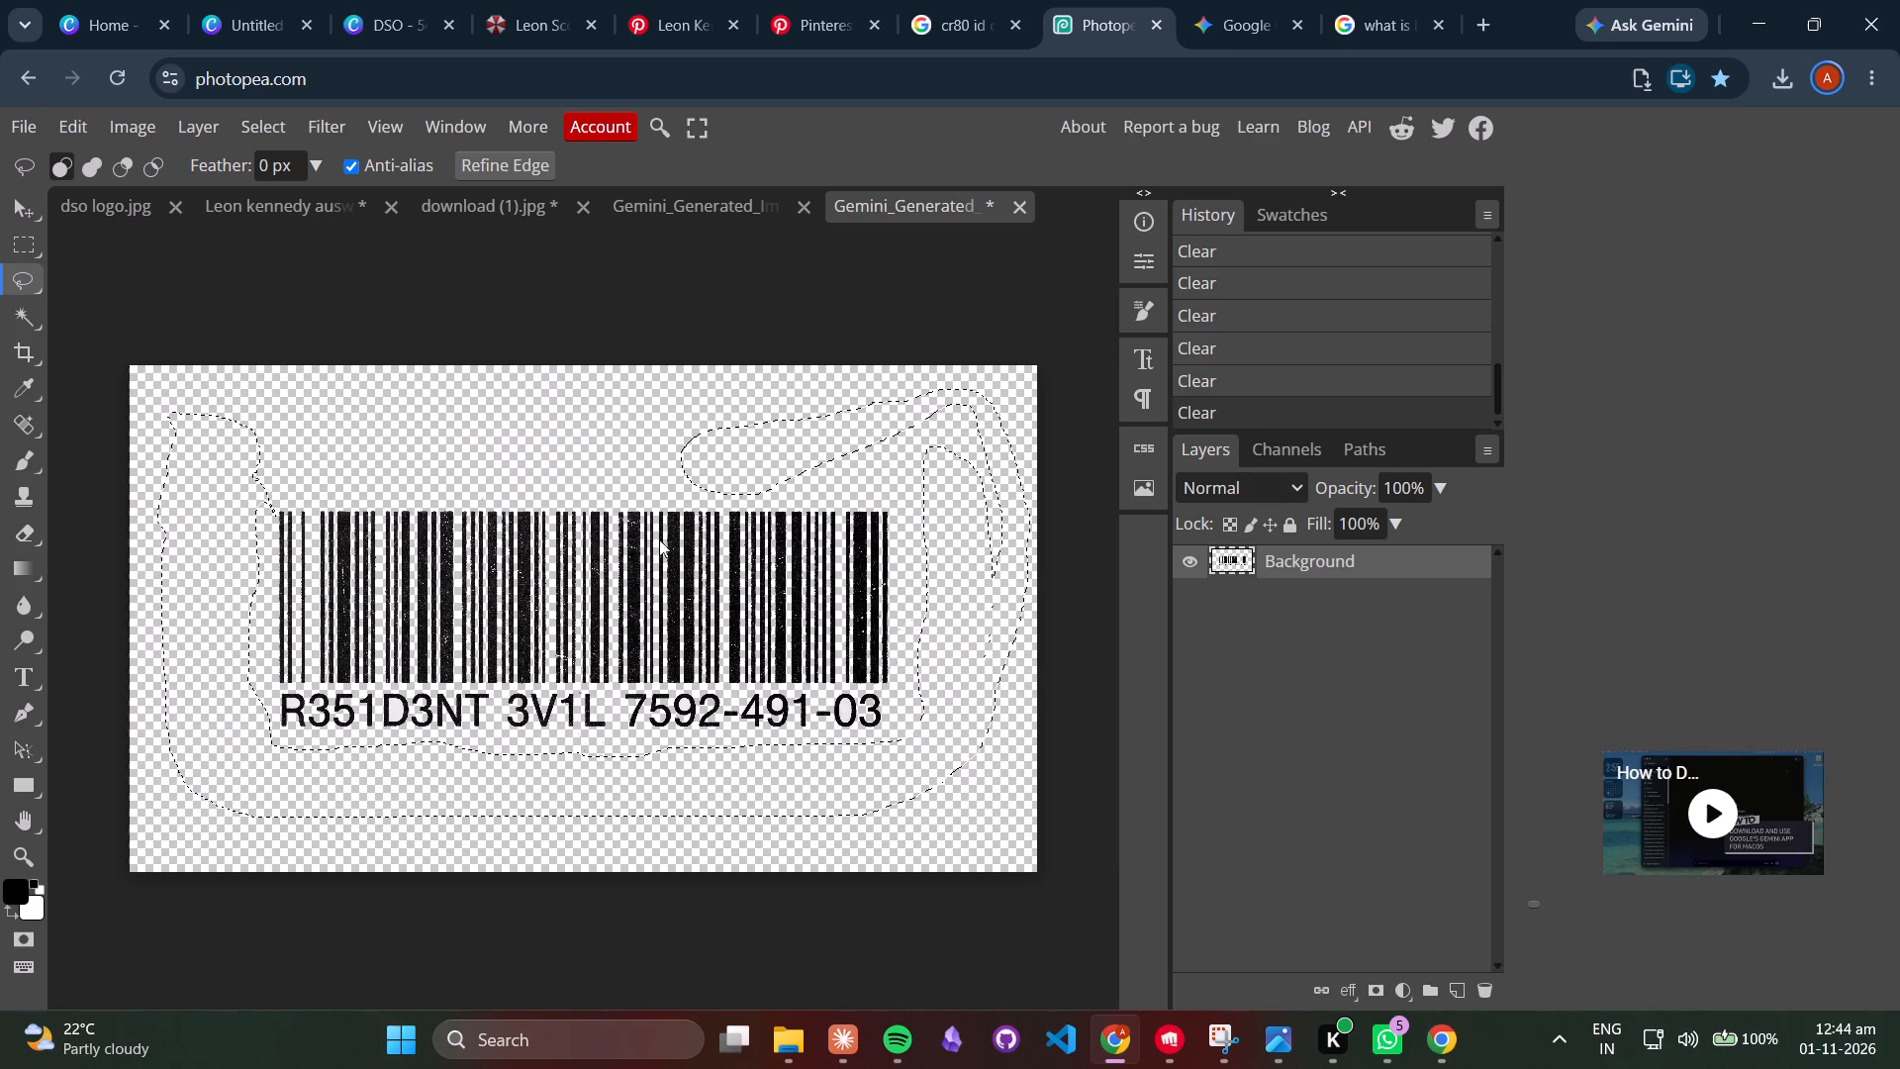
Export the cleaned barcode as a PNG named "bar code leon id" at 2752 × 1536 px and 100% quality.
{"action": "left_click", "coordinate": [34, 127]}
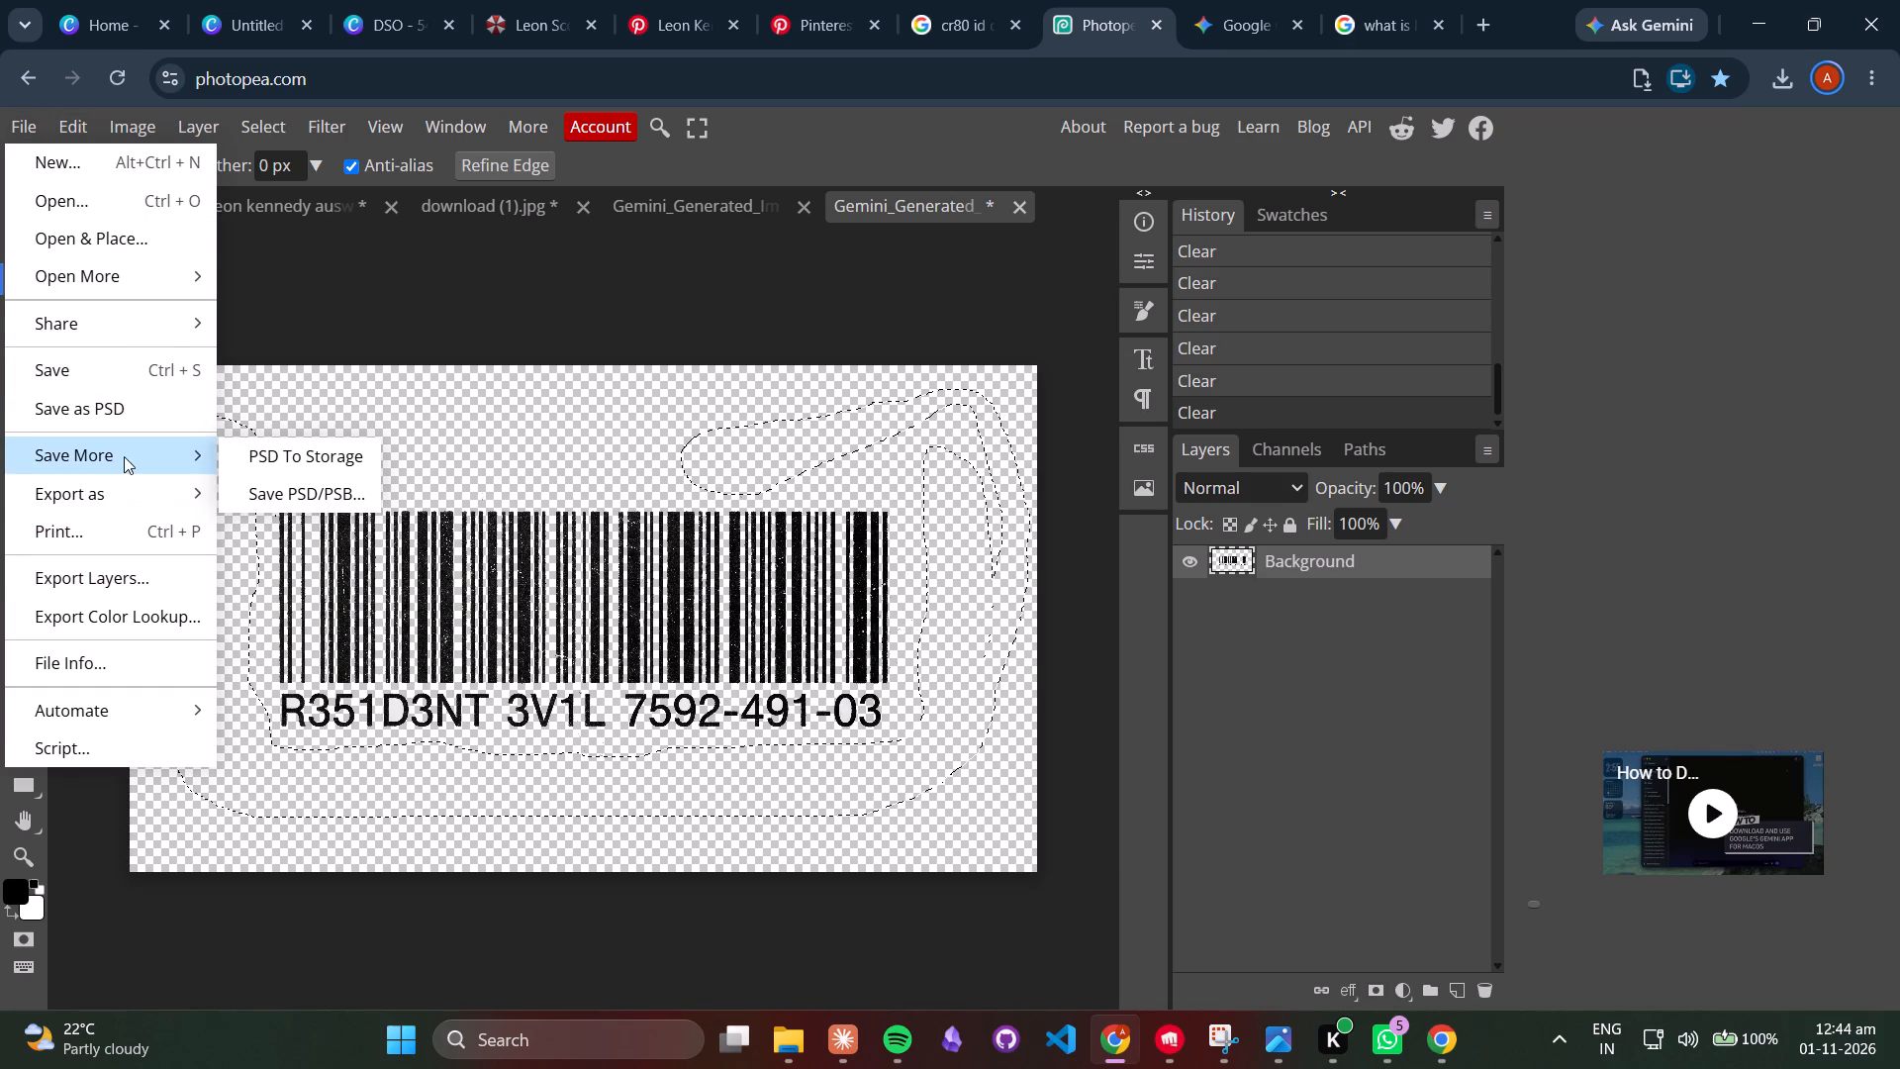
{"action": "left_click", "coordinate": [285, 502]}
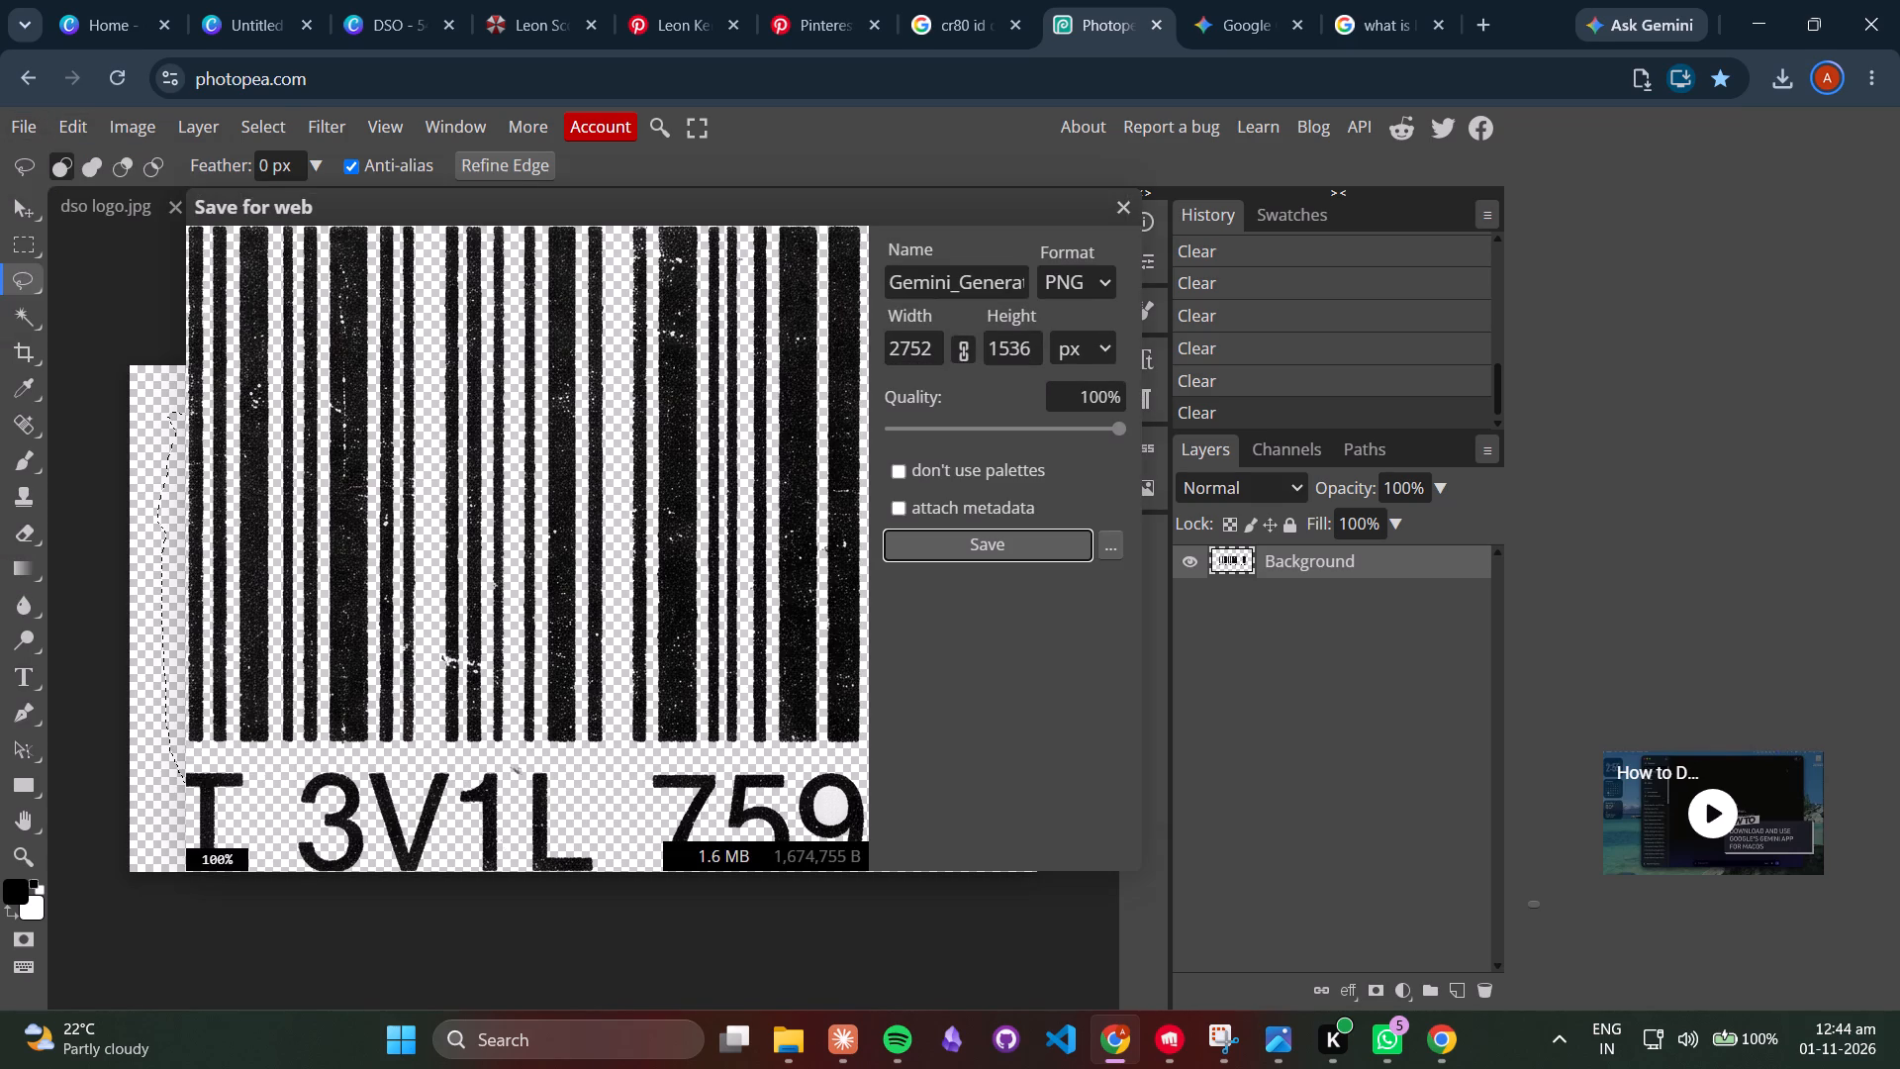
{"action": "left_click", "coordinate": [956, 279]}
{"action": "key", "text": "ctrl+a"}
{"action": "type", "text": "bar code"}
{"action": "key", "text": "space"}
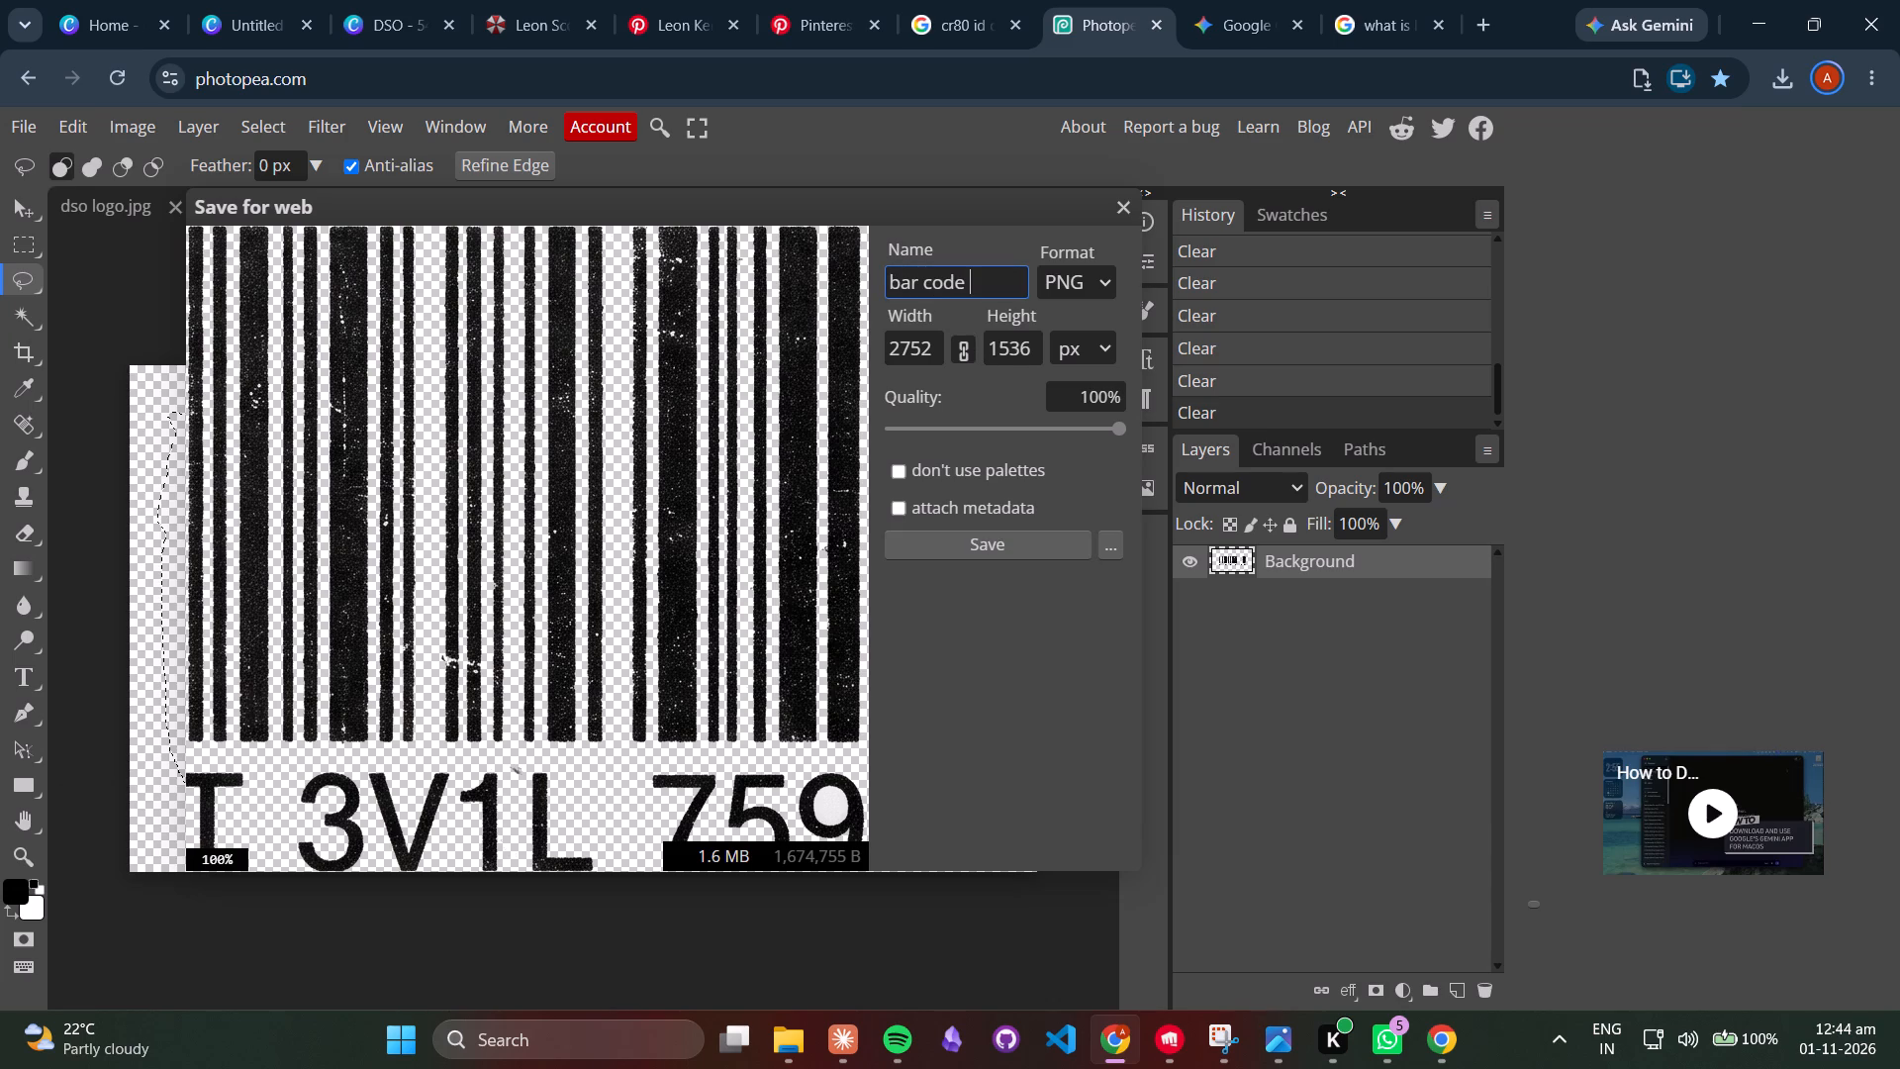
{"action": "key", "text": "space"}
{"action": "type", "text": "leon id"}
{"action": "key", "text": "Return"}
{"action": "left_click", "coordinate": [981, 547]}
Switch to the DSO design in Canva and upload the "bar code leon id" PNG from the Downloads folder.
{"action": "left_click", "coordinate": [371, 17]}
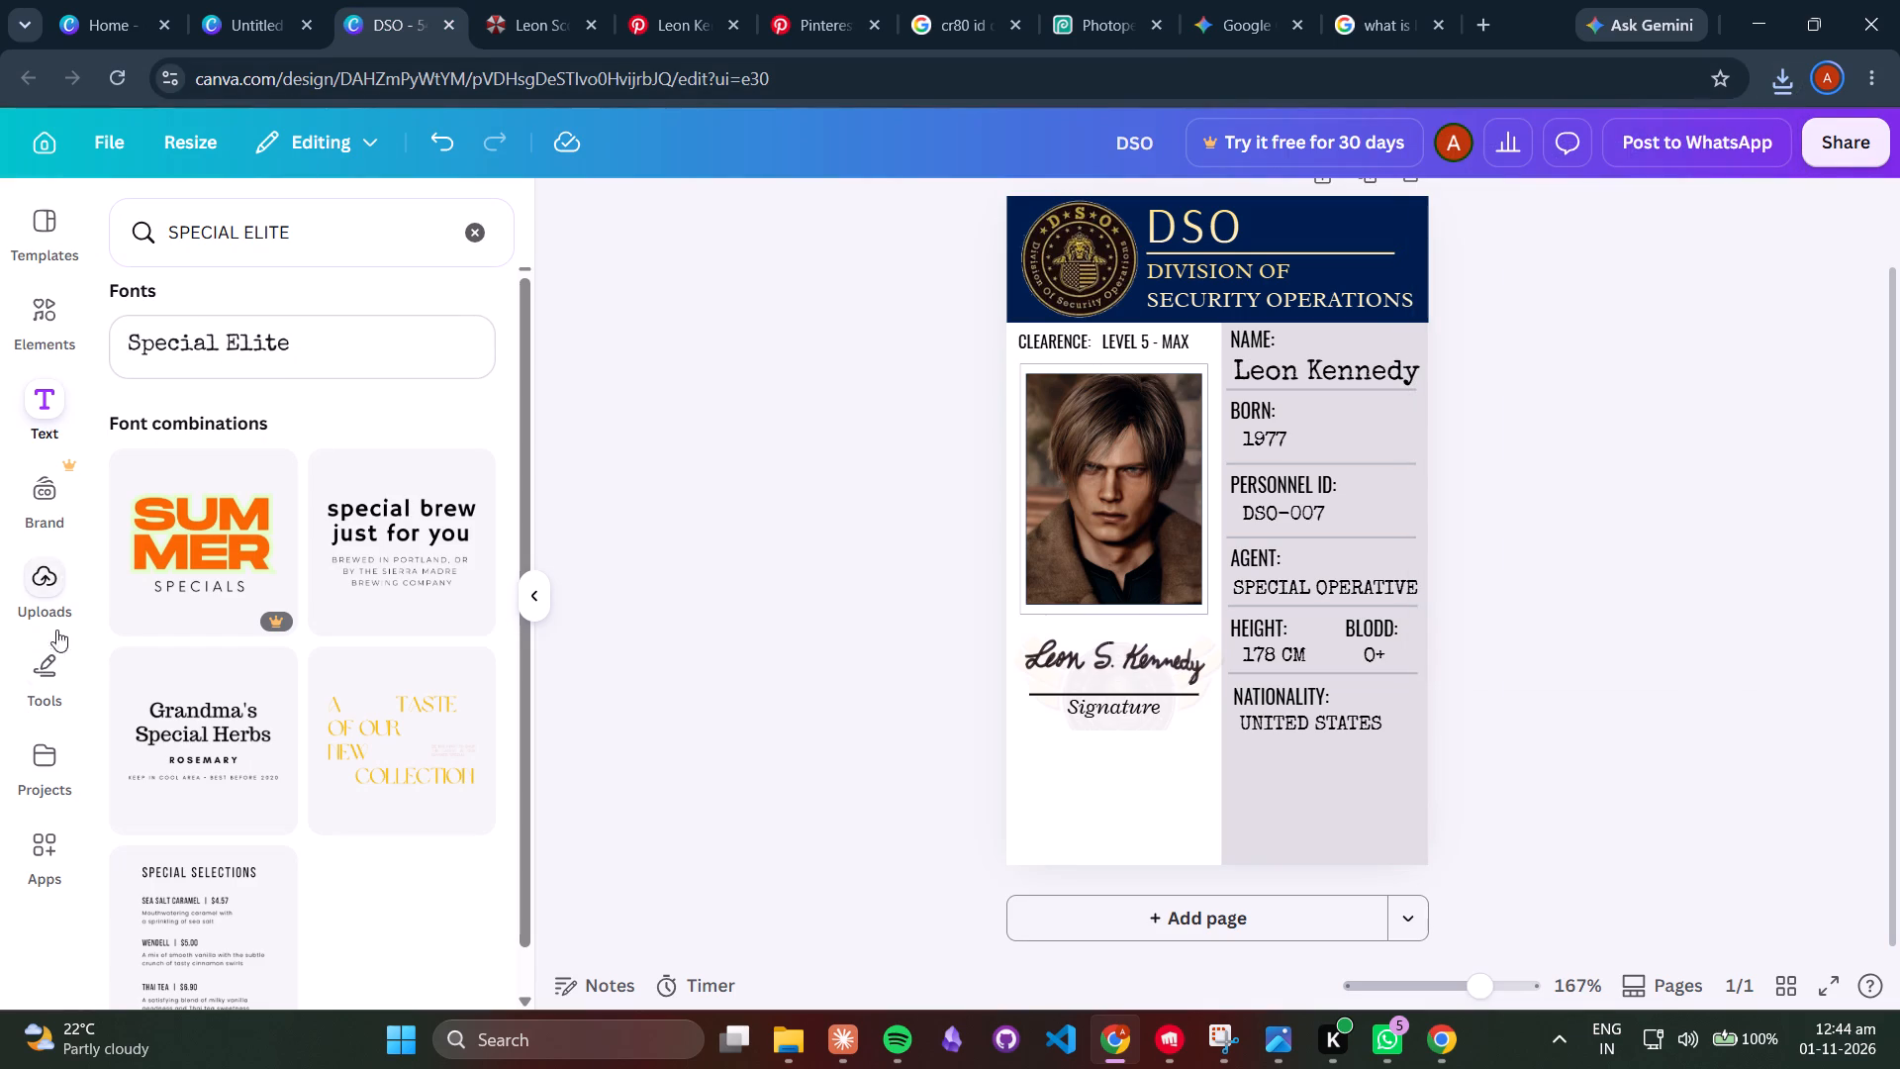
{"action": "left_click", "coordinate": [56, 609]}
{"action": "left_click", "coordinate": [273, 298]}
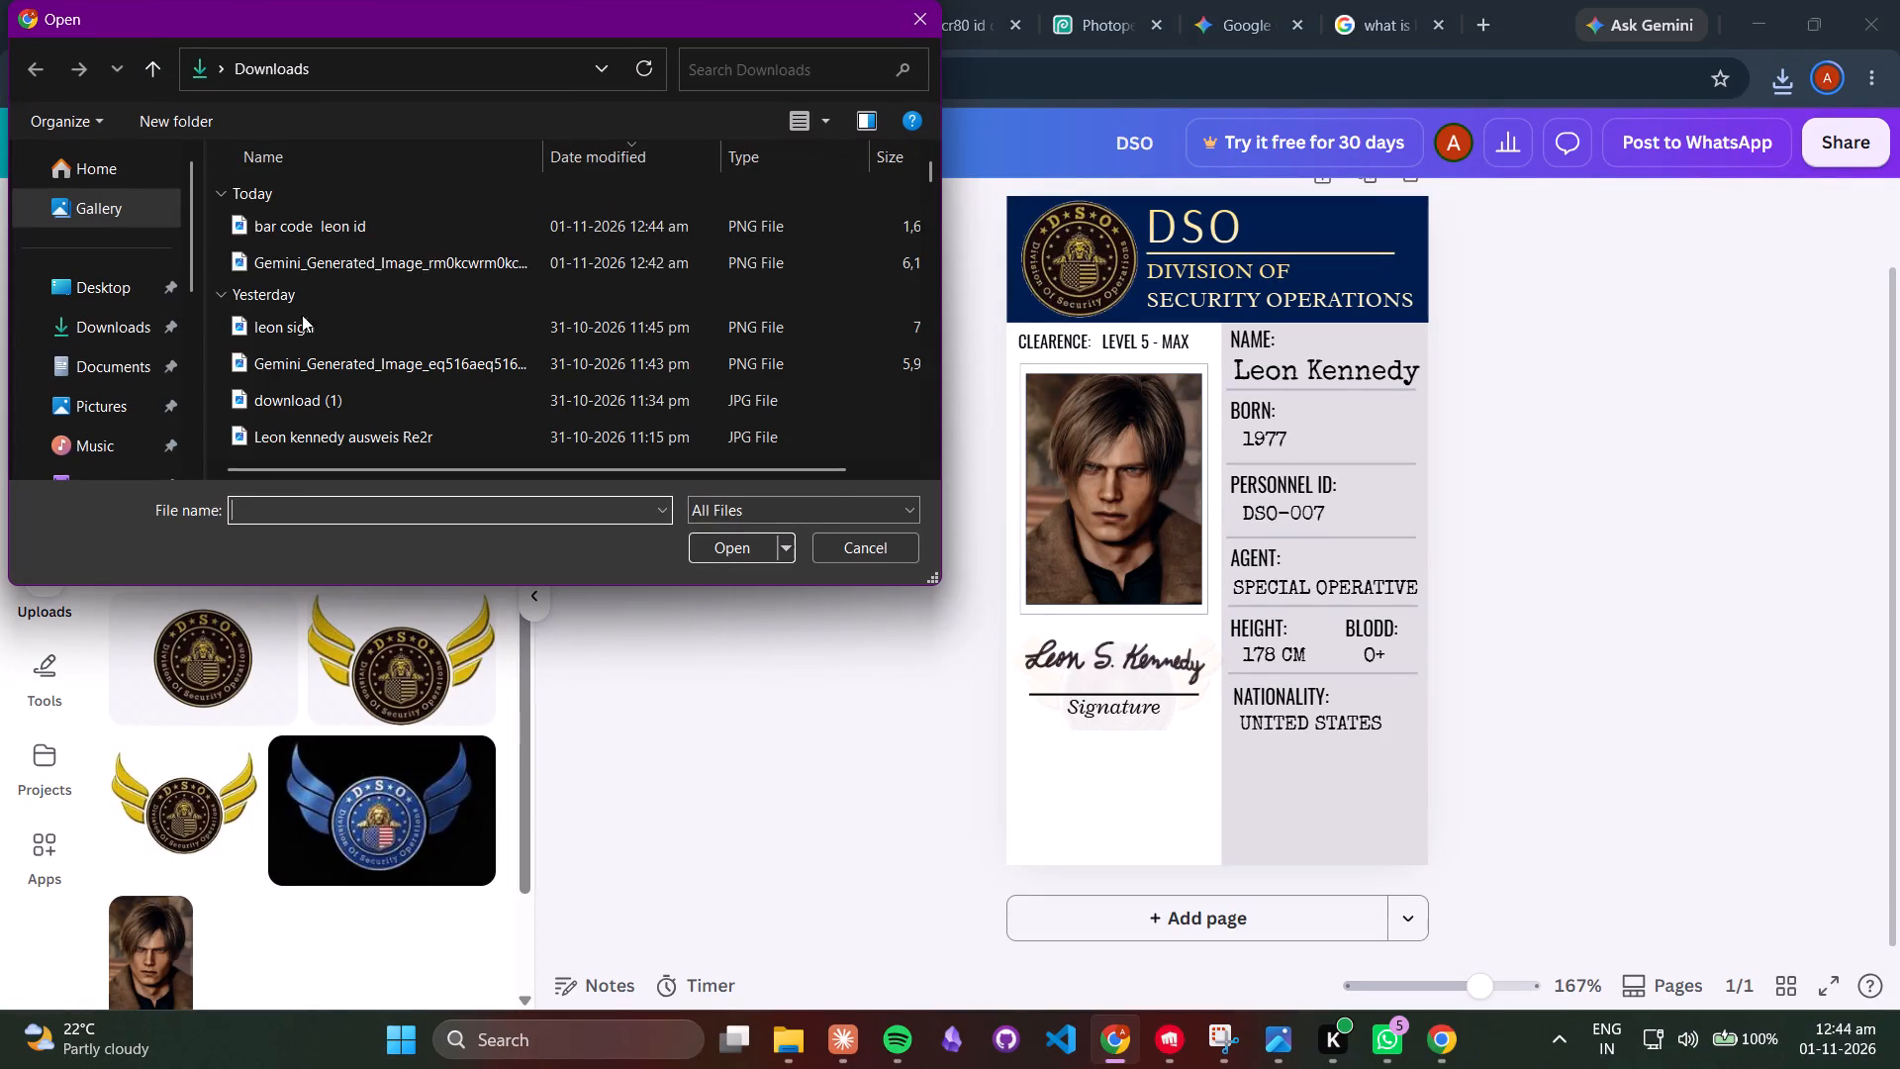
{"action": "left_click", "coordinate": [303, 222]}
{"action": "left_click", "coordinate": [712, 538]}
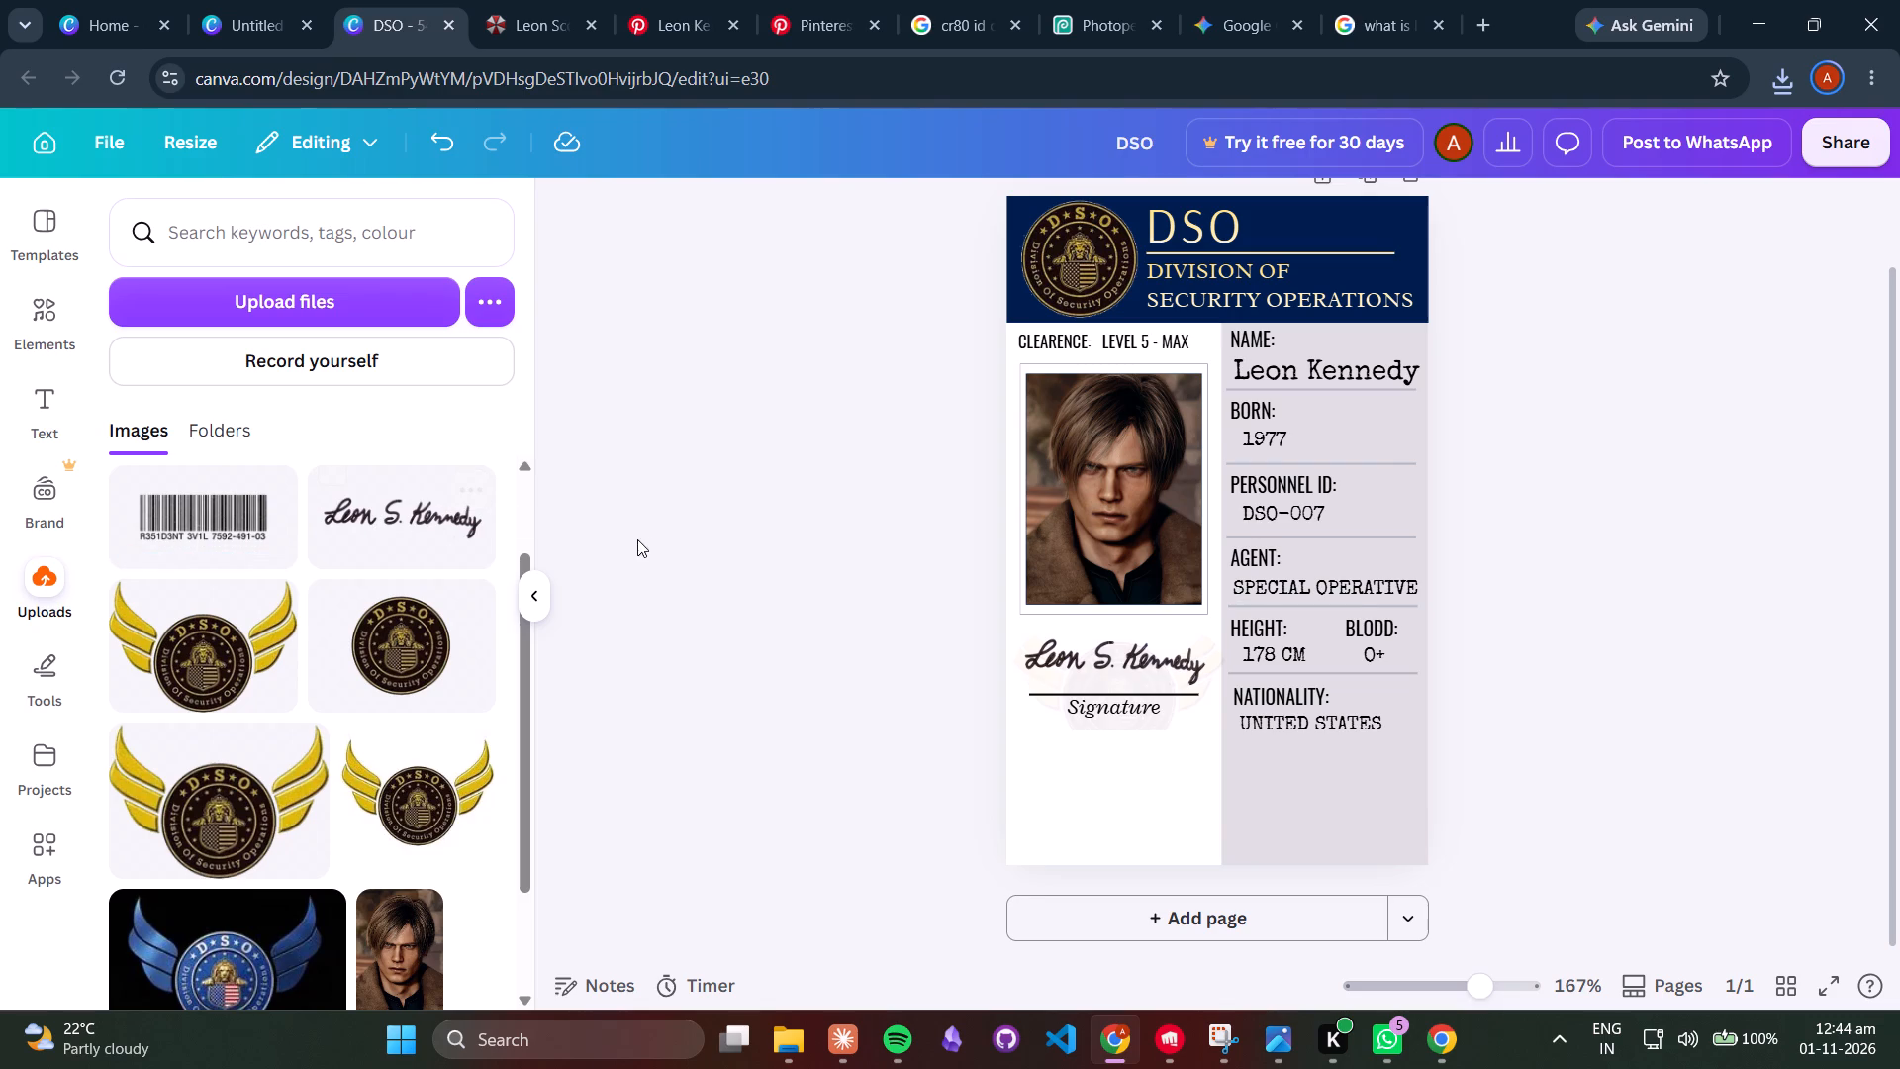
Add the barcode to the card, scale it to about the photo's width and position it beneath the signature.
{"action": "left_click", "coordinate": [235, 507]}
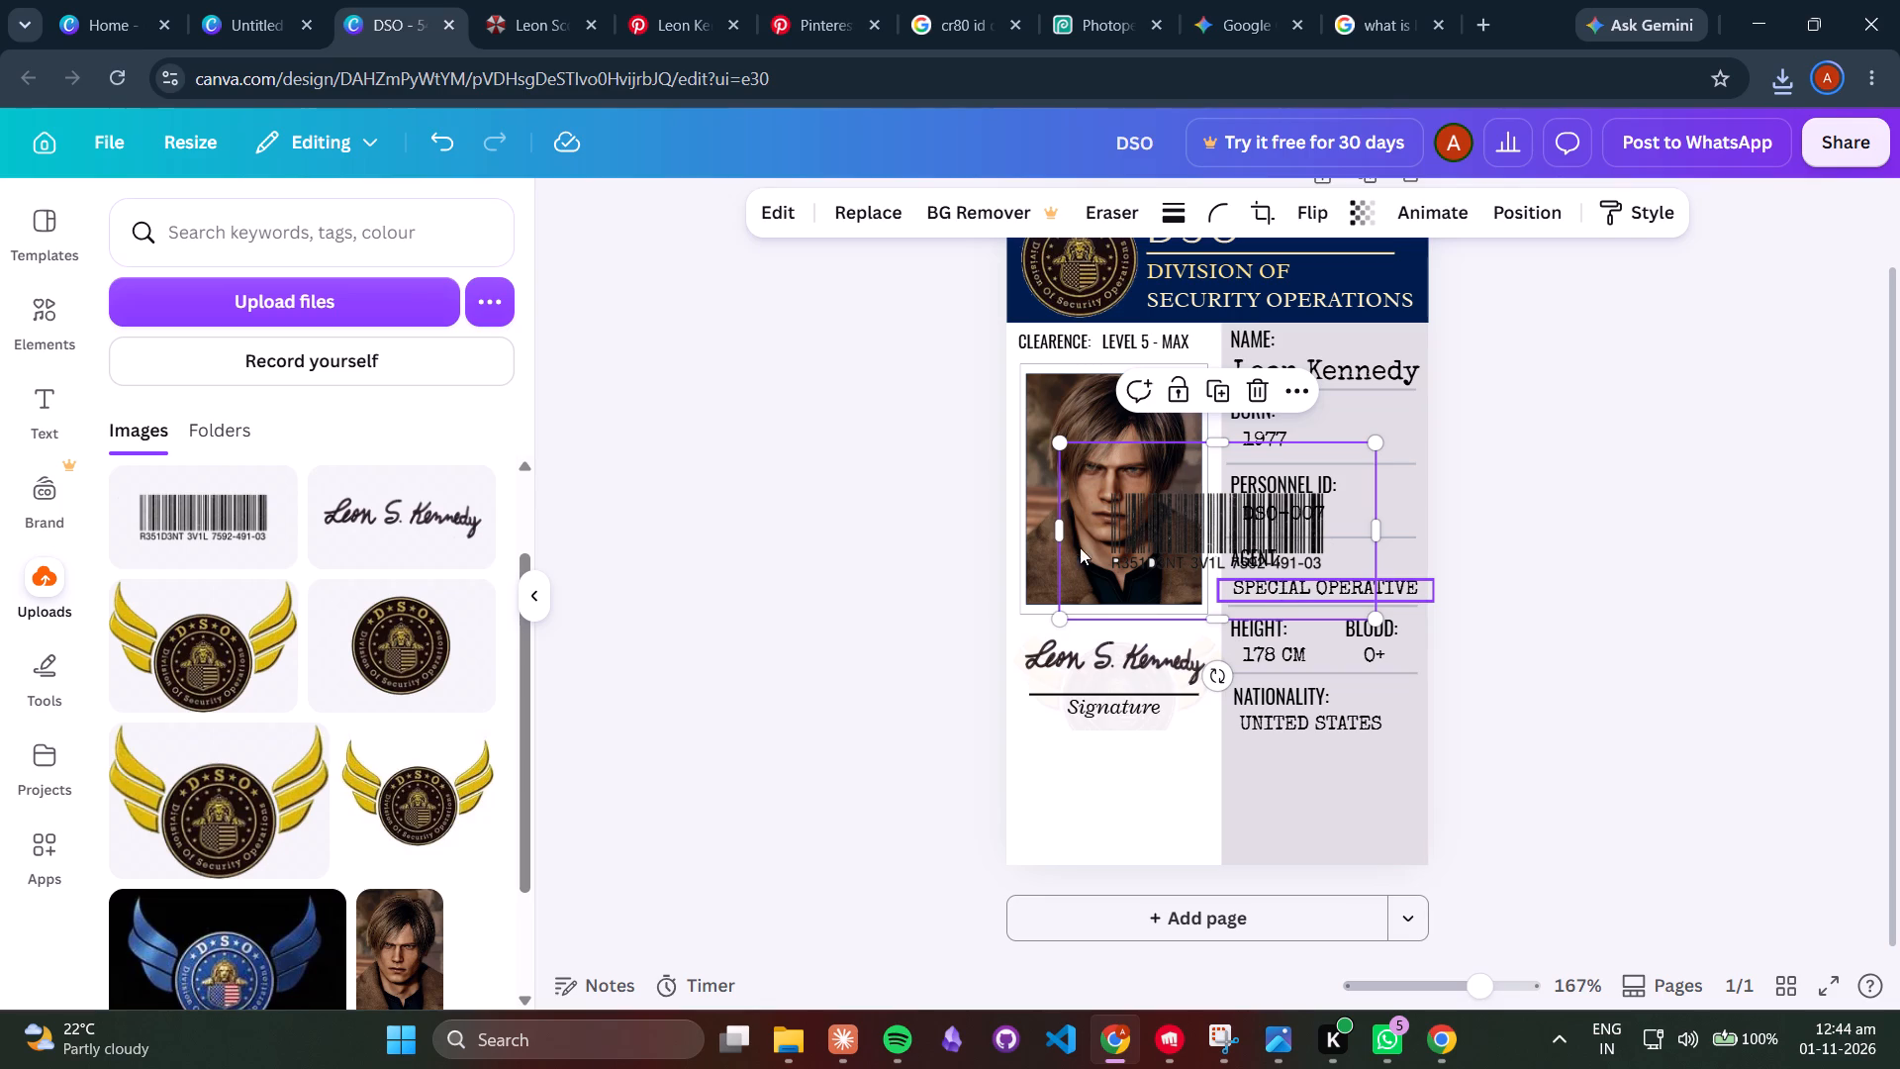
{"action": "left_click_drag", "start_coordinate": [1096, 476], "coordinate": [1033, 731]}
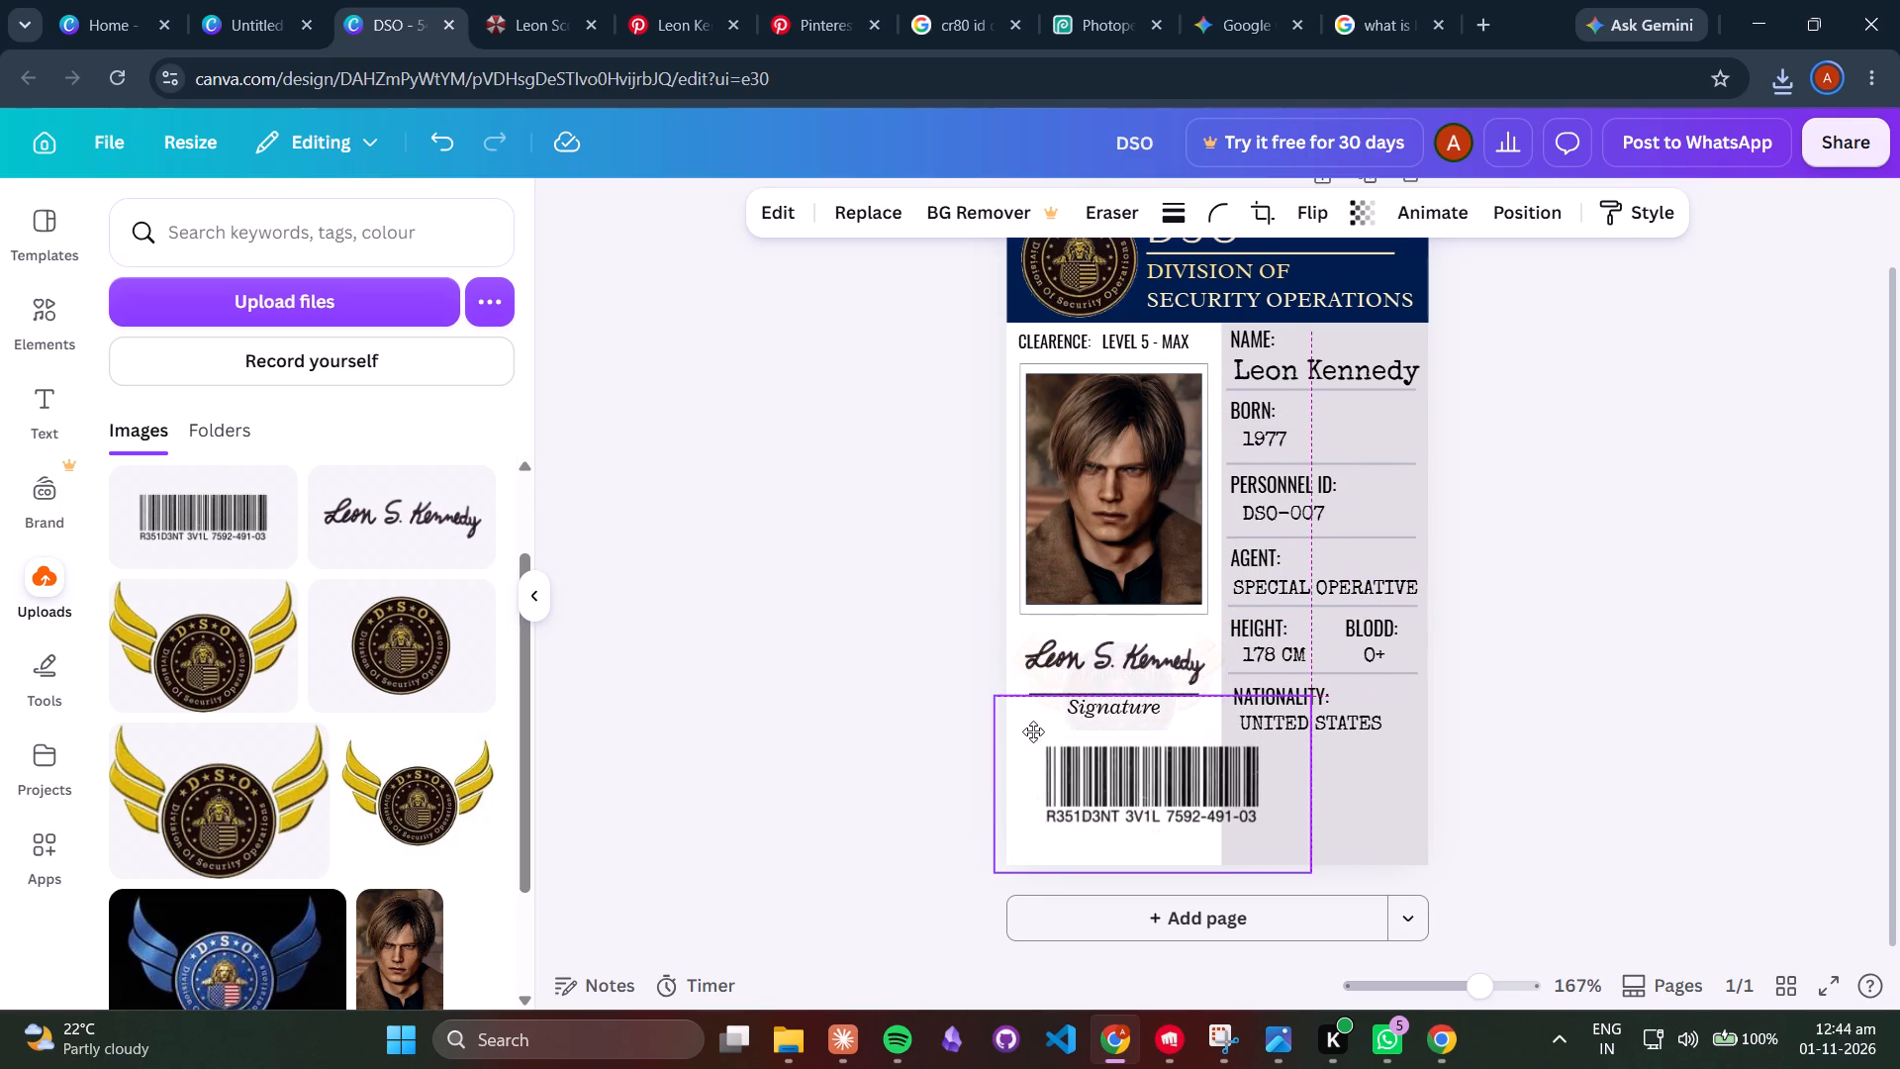
{"action": "left_click_drag", "start_coordinate": [1033, 731], "coordinate": [1010, 738]}
{"action": "left_click_drag", "start_coordinate": [1290, 703], "coordinate": [1291, 710]}
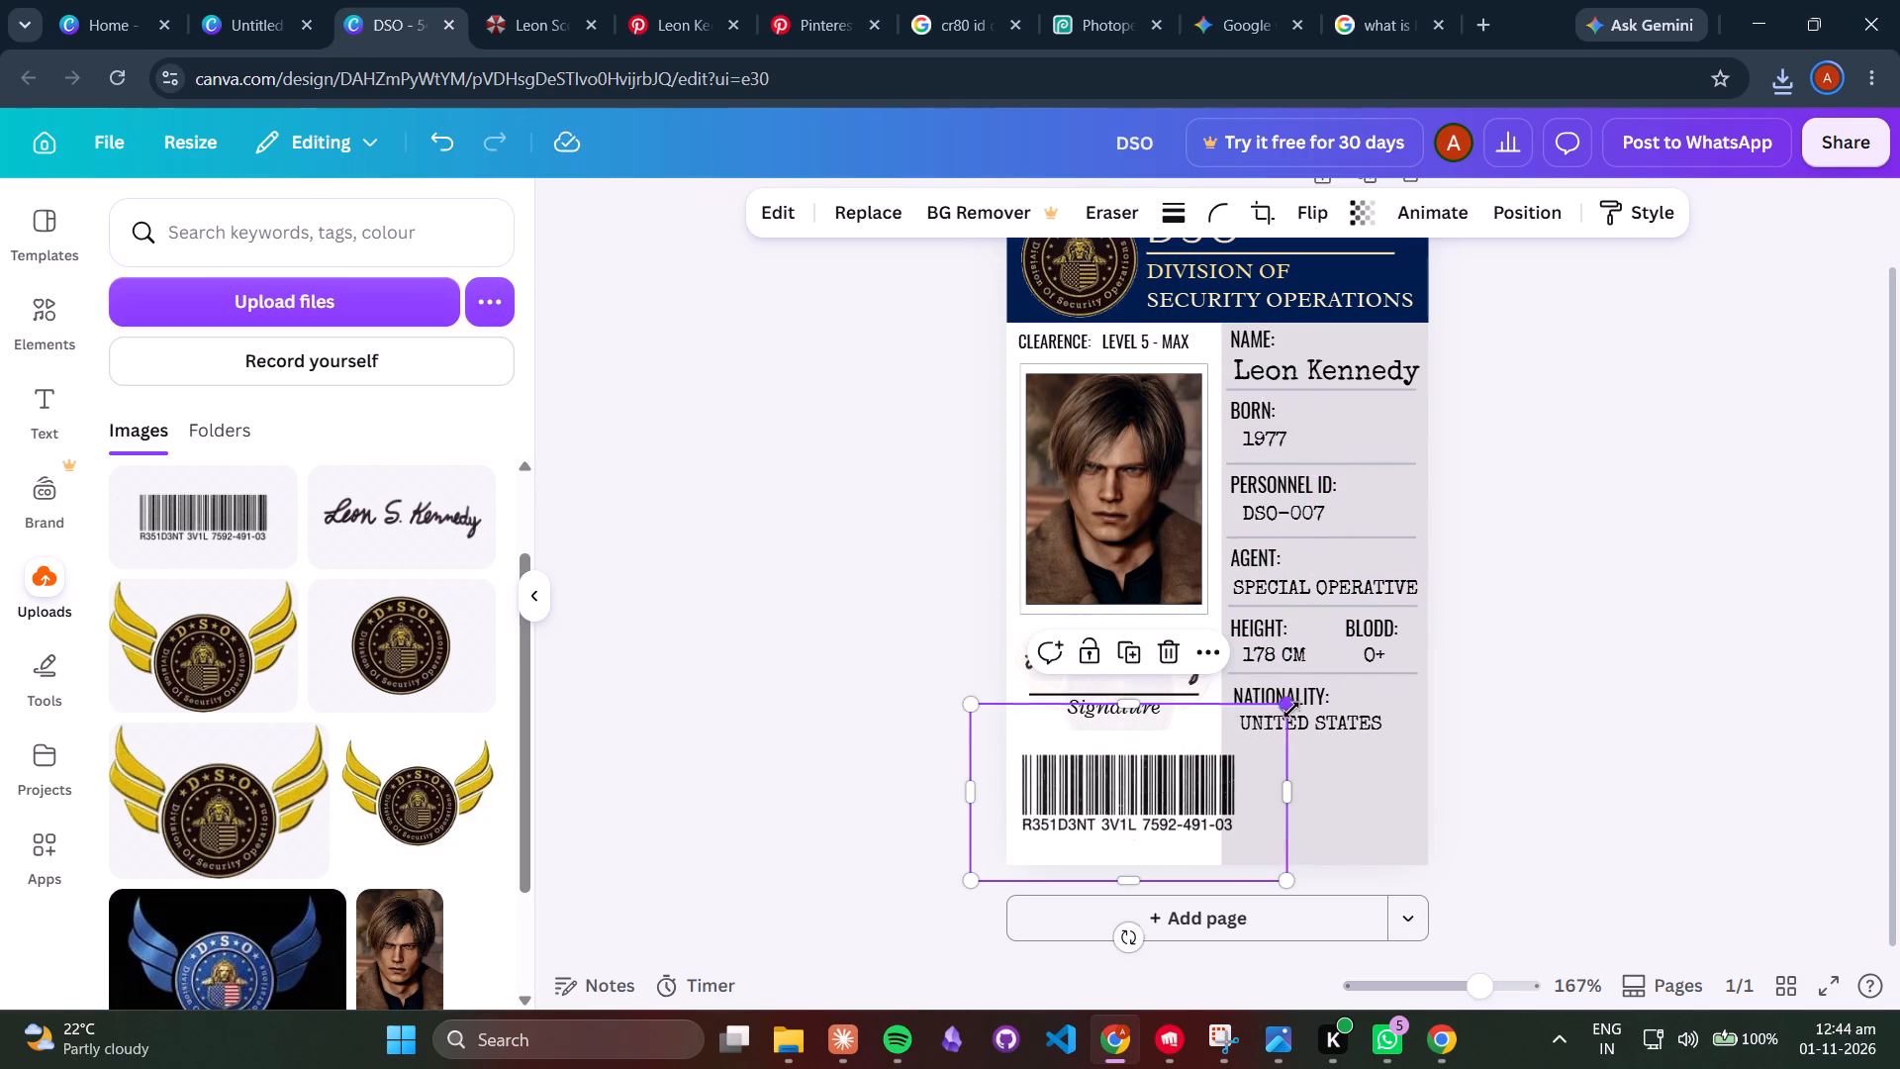
{"action": "left_click_drag", "start_coordinate": [1291, 710], "coordinate": [1142, 775]}
{"action": "left_click_drag", "start_coordinate": [1084, 829], "coordinate": [1115, 813]}
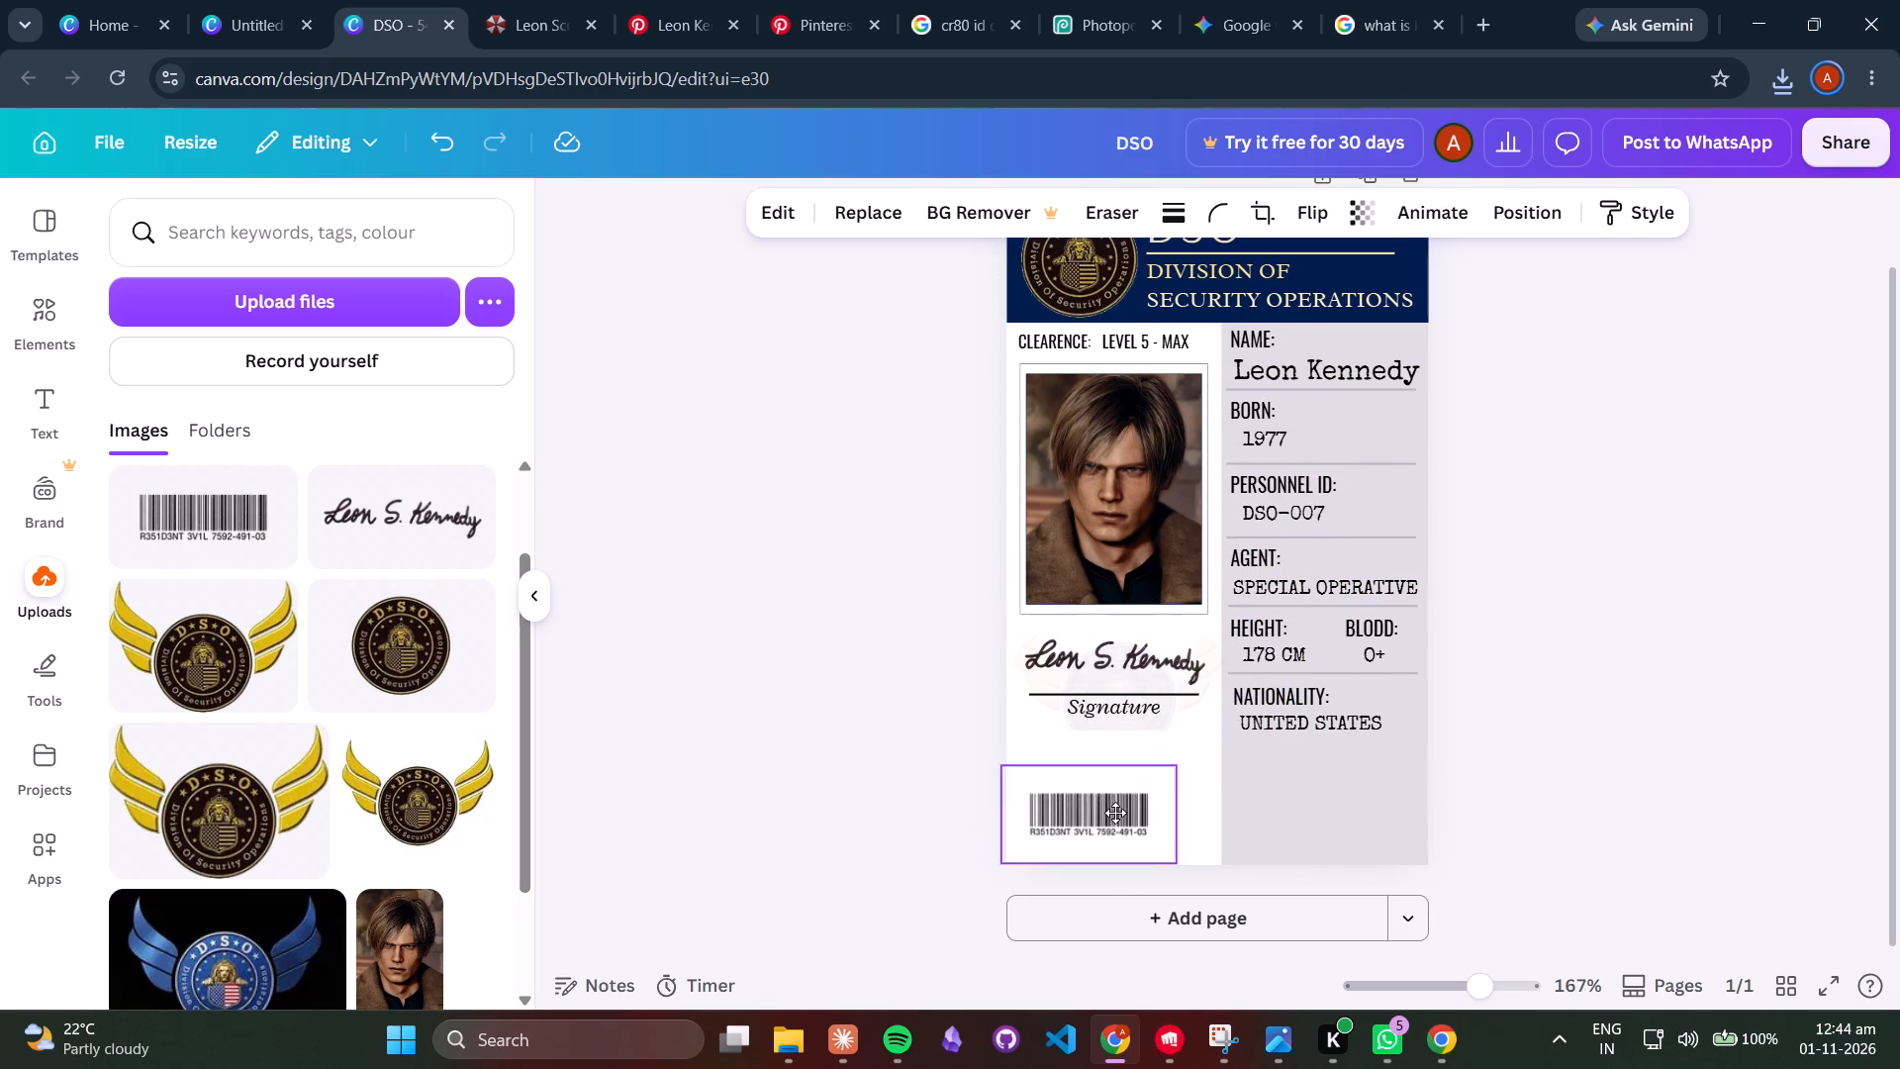
{"action": "left_click_drag", "start_coordinate": [1115, 813], "coordinate": [1128, 797]}
{"action": "left_click_drag", "start_coordinate": [1186, 797], "coordinate": [1266, 793]}
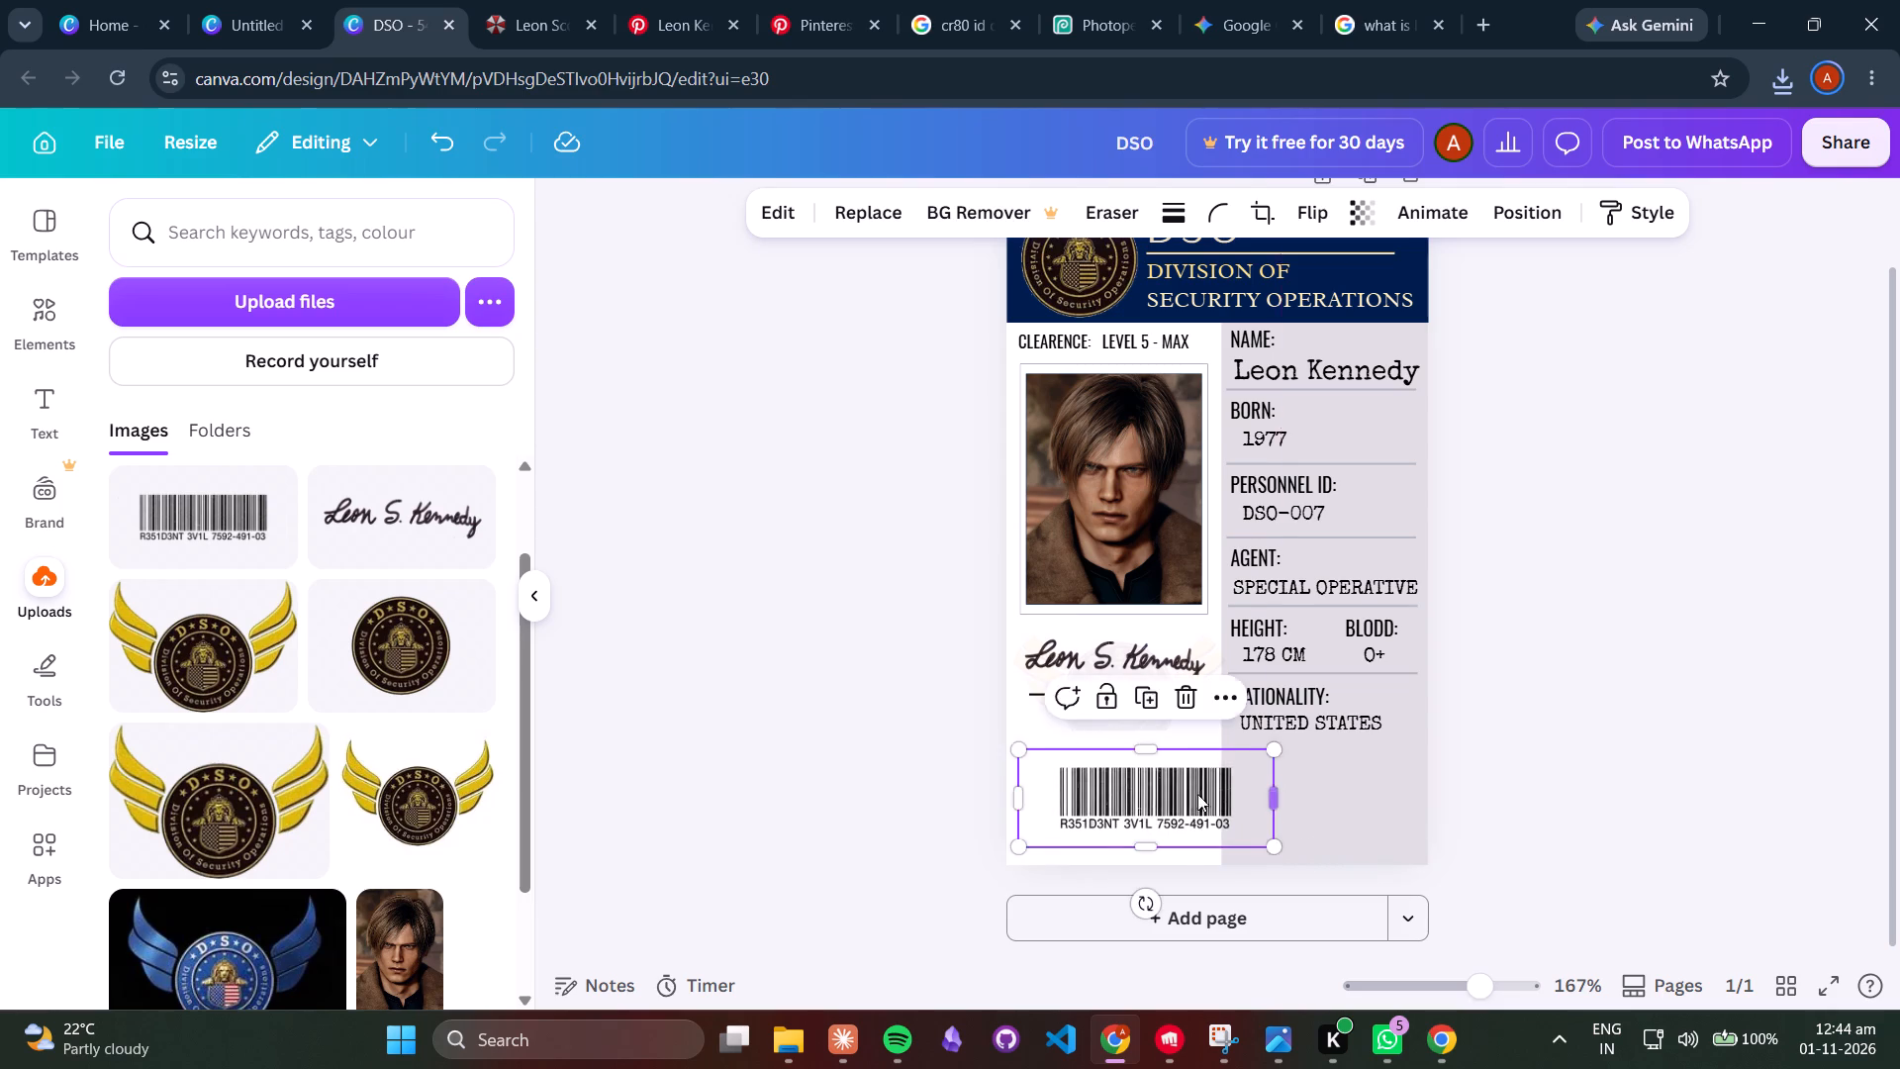
{"action": "left_click_drag", "start_coordinate": [1165, 794], "coordinate": [1132, 794]}
{"action": "left_click_drag", "start_coordinate": [1240, 791], "coordinate": [1260, 791]}
{"action": "left_click_drag", "start_coordinate": [1177, 791], "coordinate": [1174, 791]}
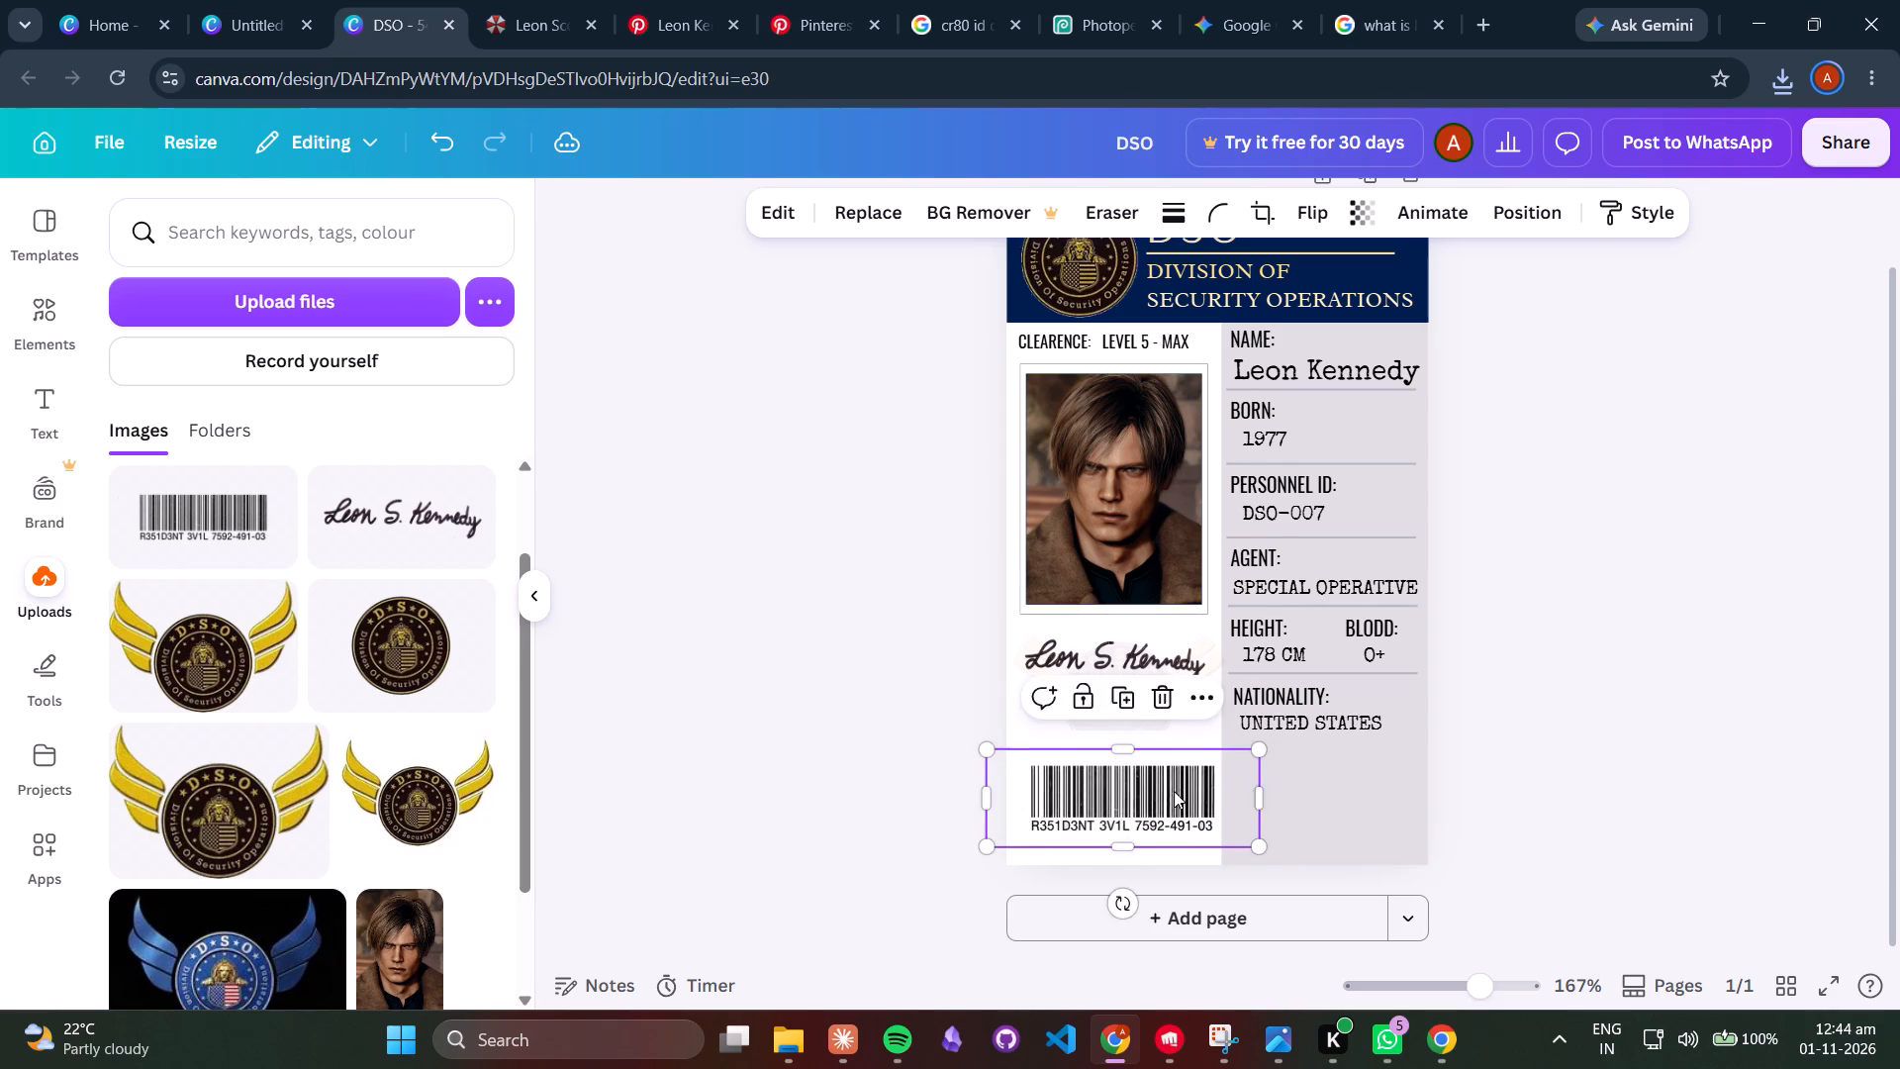
{"action": "left_click_drag", "start_coordinate": [1174, 791], "coordinate": [1169, 768]}
{"action": "left_click", "coordinate": [1579, 752]}
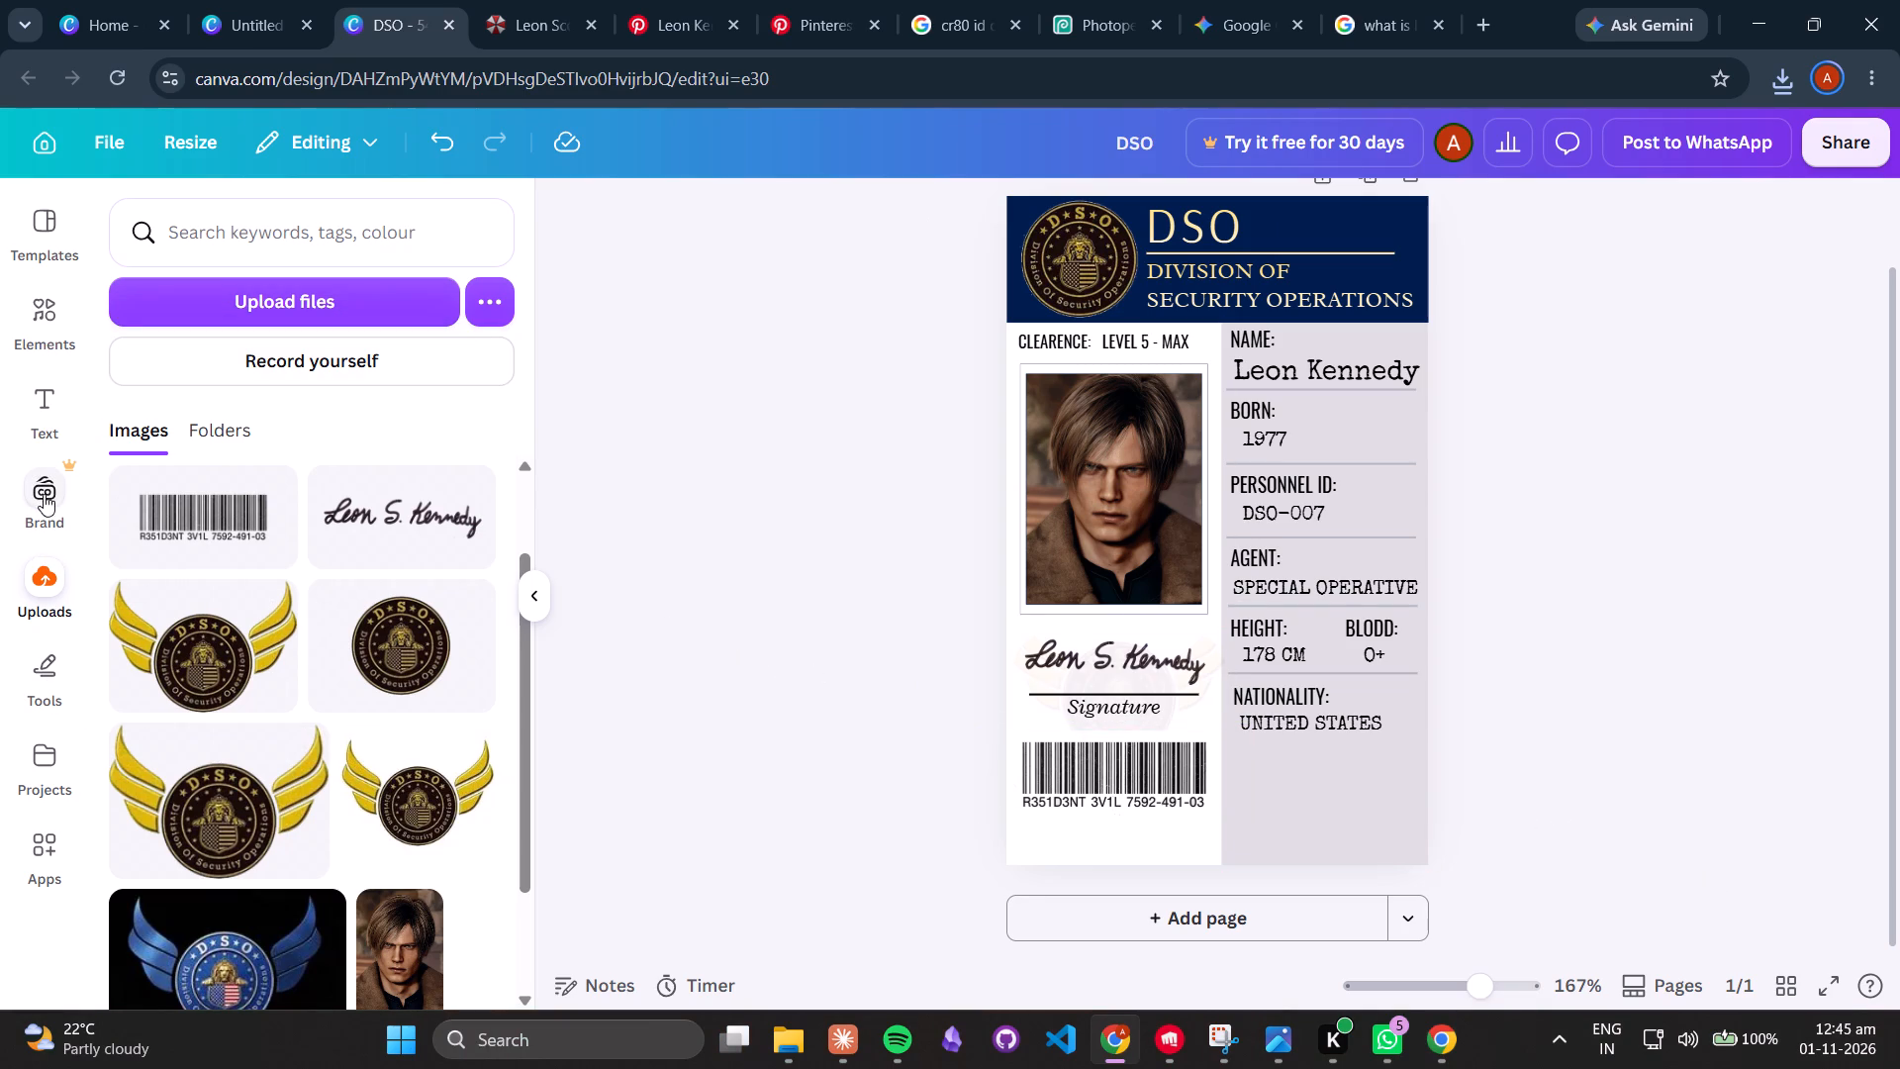
Add a rectangle along the bottom edge of the card, beneath the barcode, and stretch it to the card's full width.
{"action": "left_click", "coordinate": [54, 349]}
{"action": "left_click", "coordinate": [60, 671]}
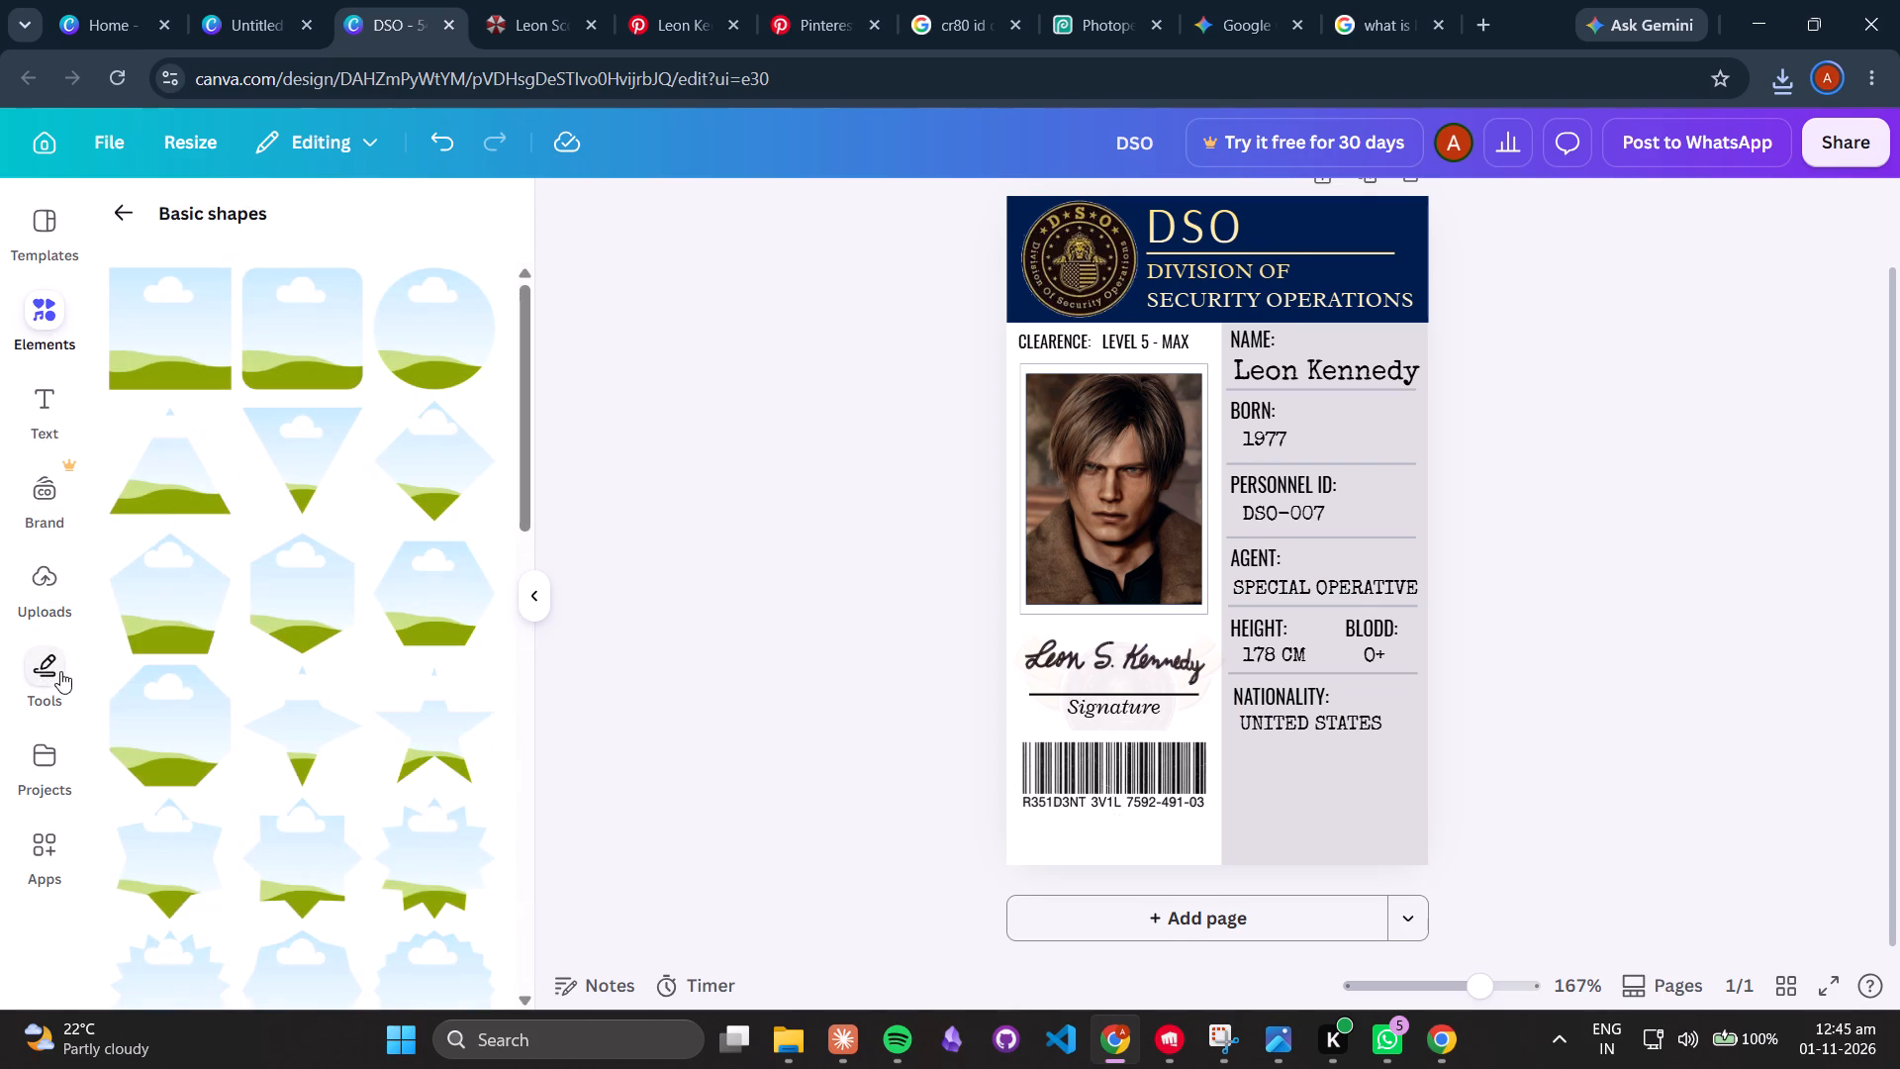
{"action": "left_click", "coordinate": [133, 466]}
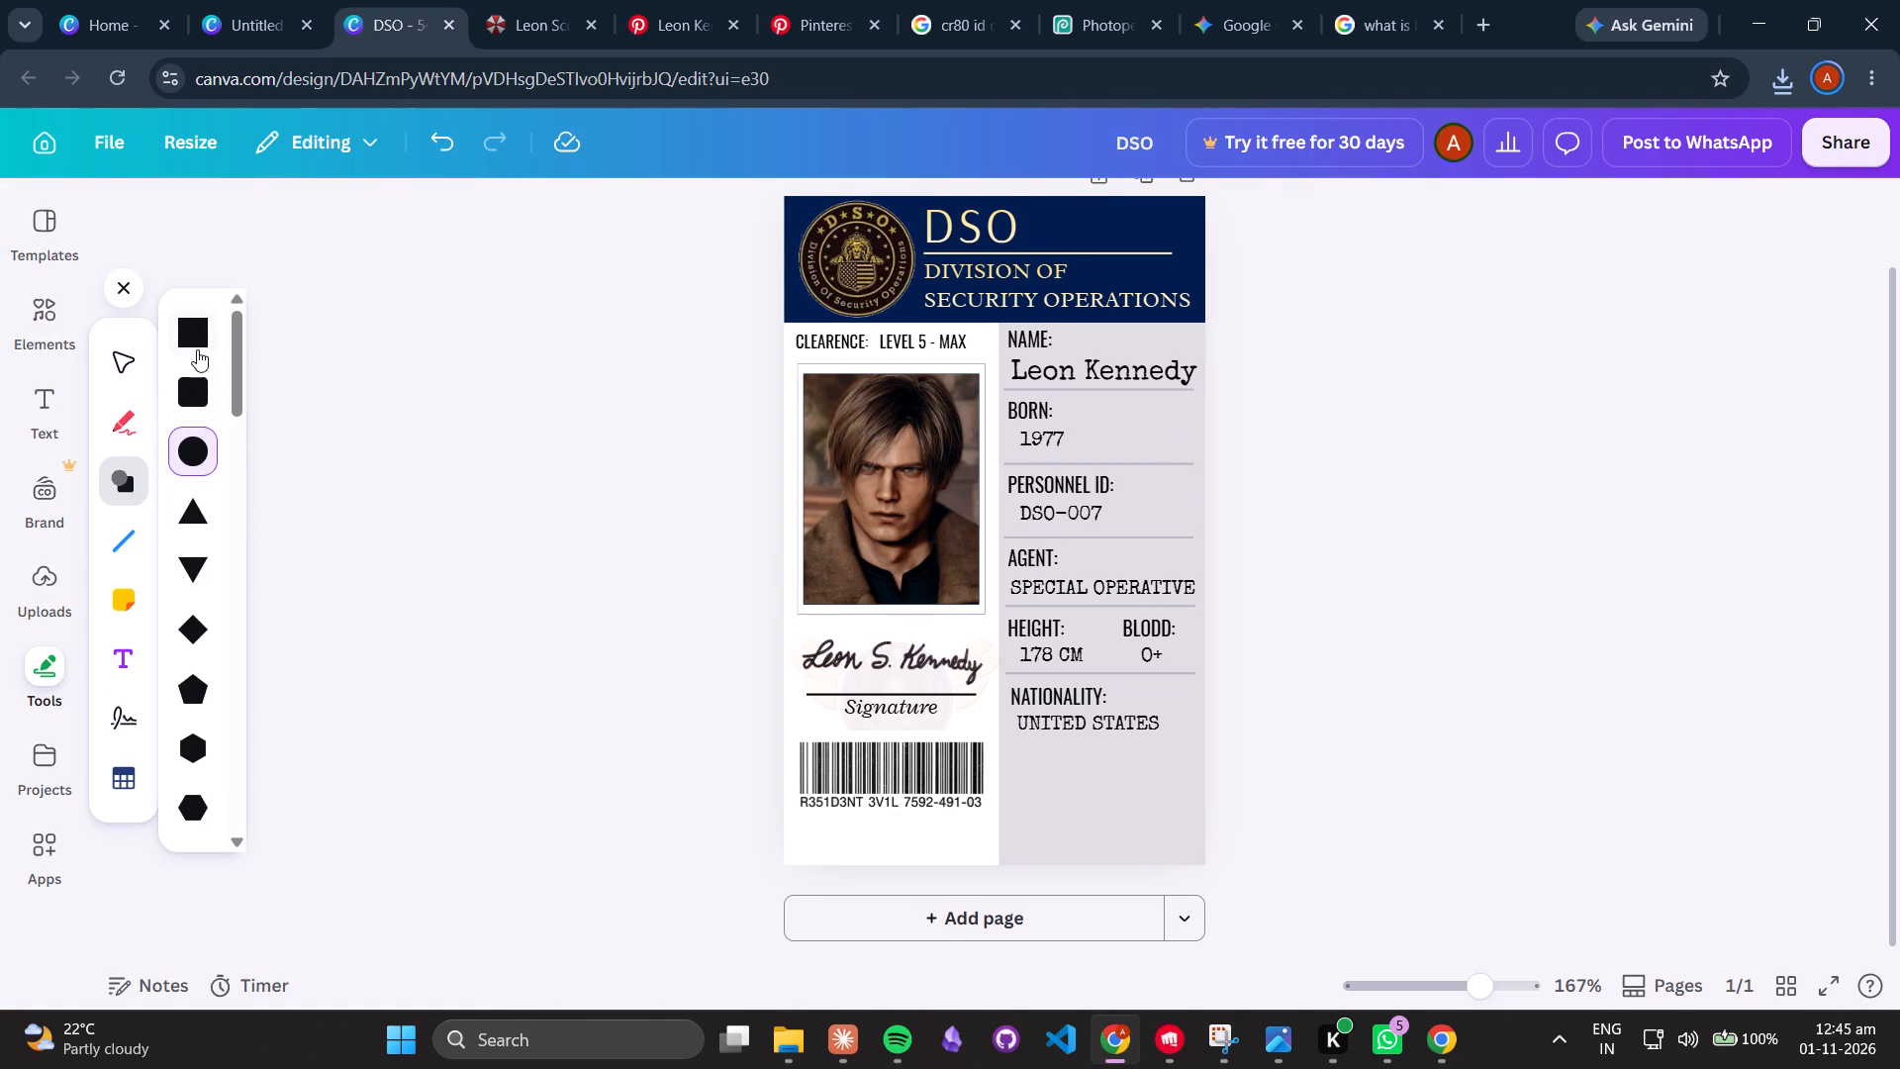
{"action": "left_click", "coordinate": [197, 349]}
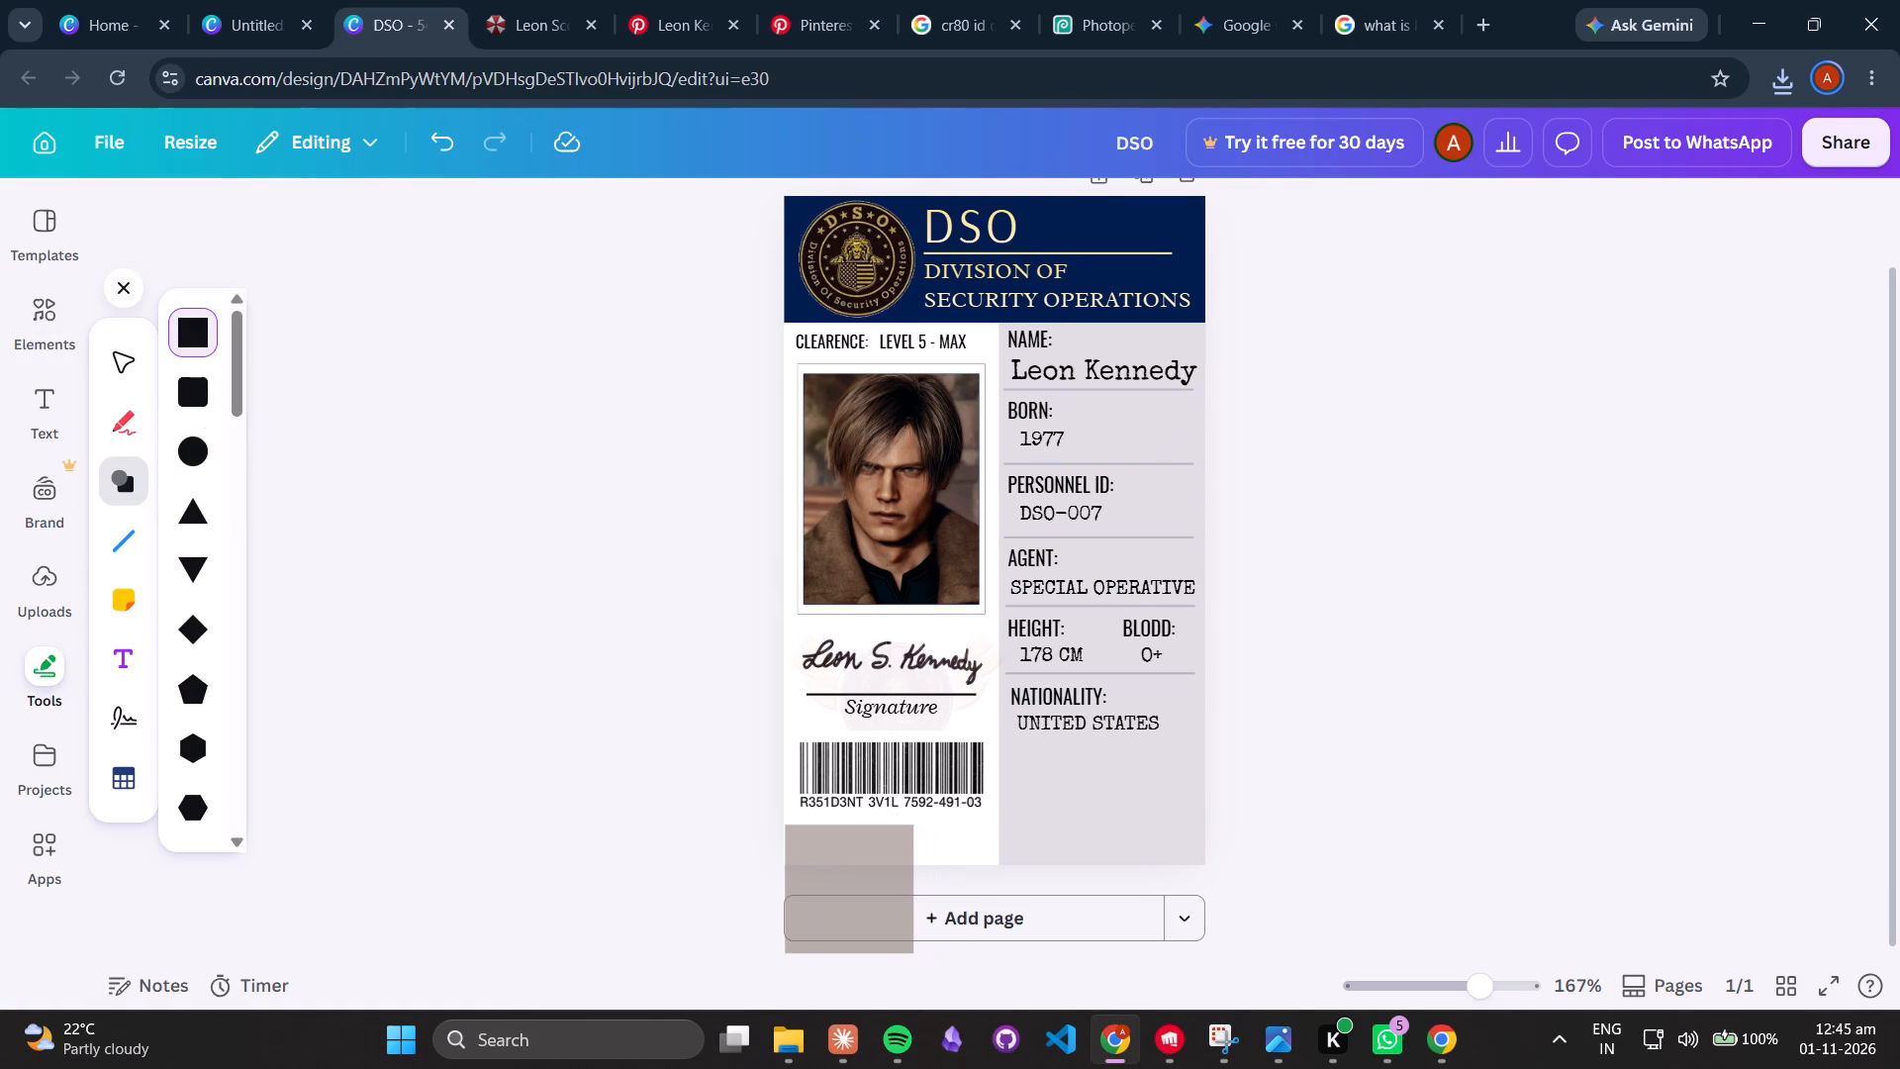
{"action": "left_click", "coordinate": [788, 823]}
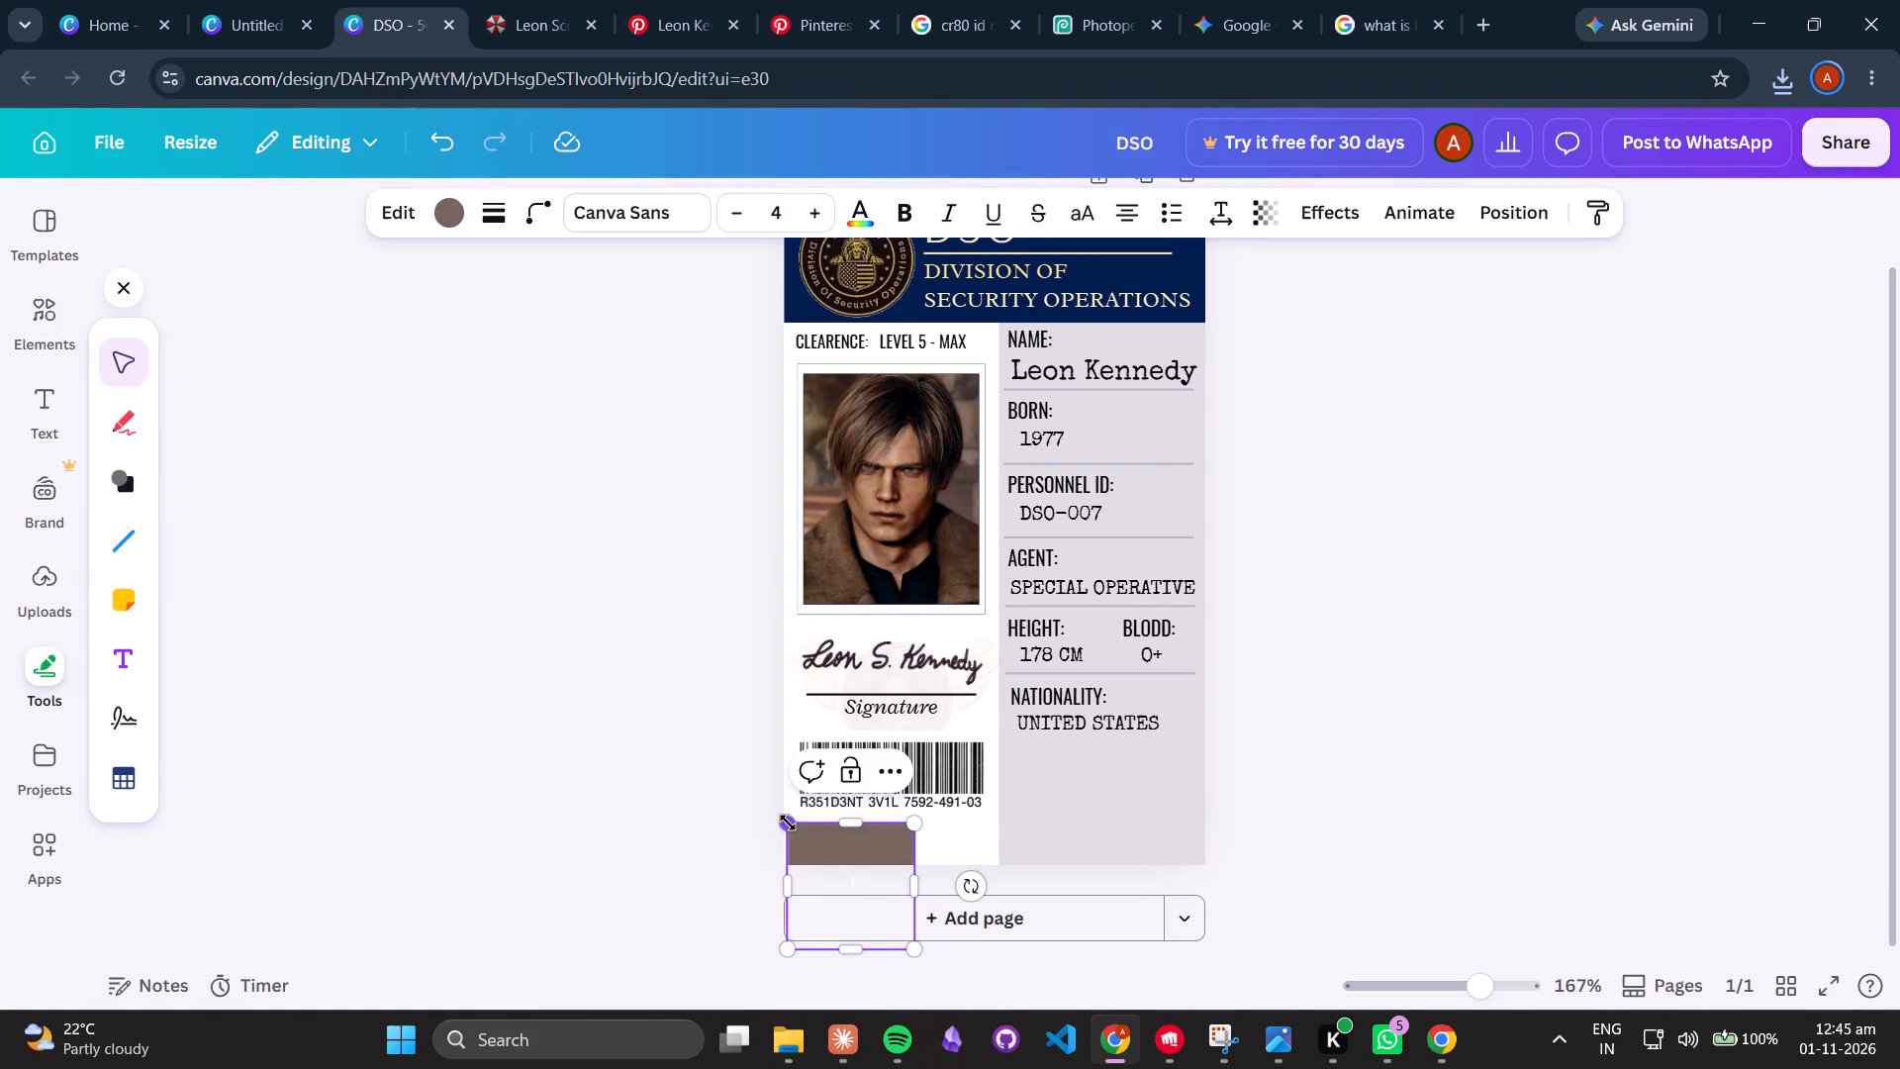
{"action": "left_click_drag", "start_coordinate": [914, 873], "coordinate": [1150, 864]}
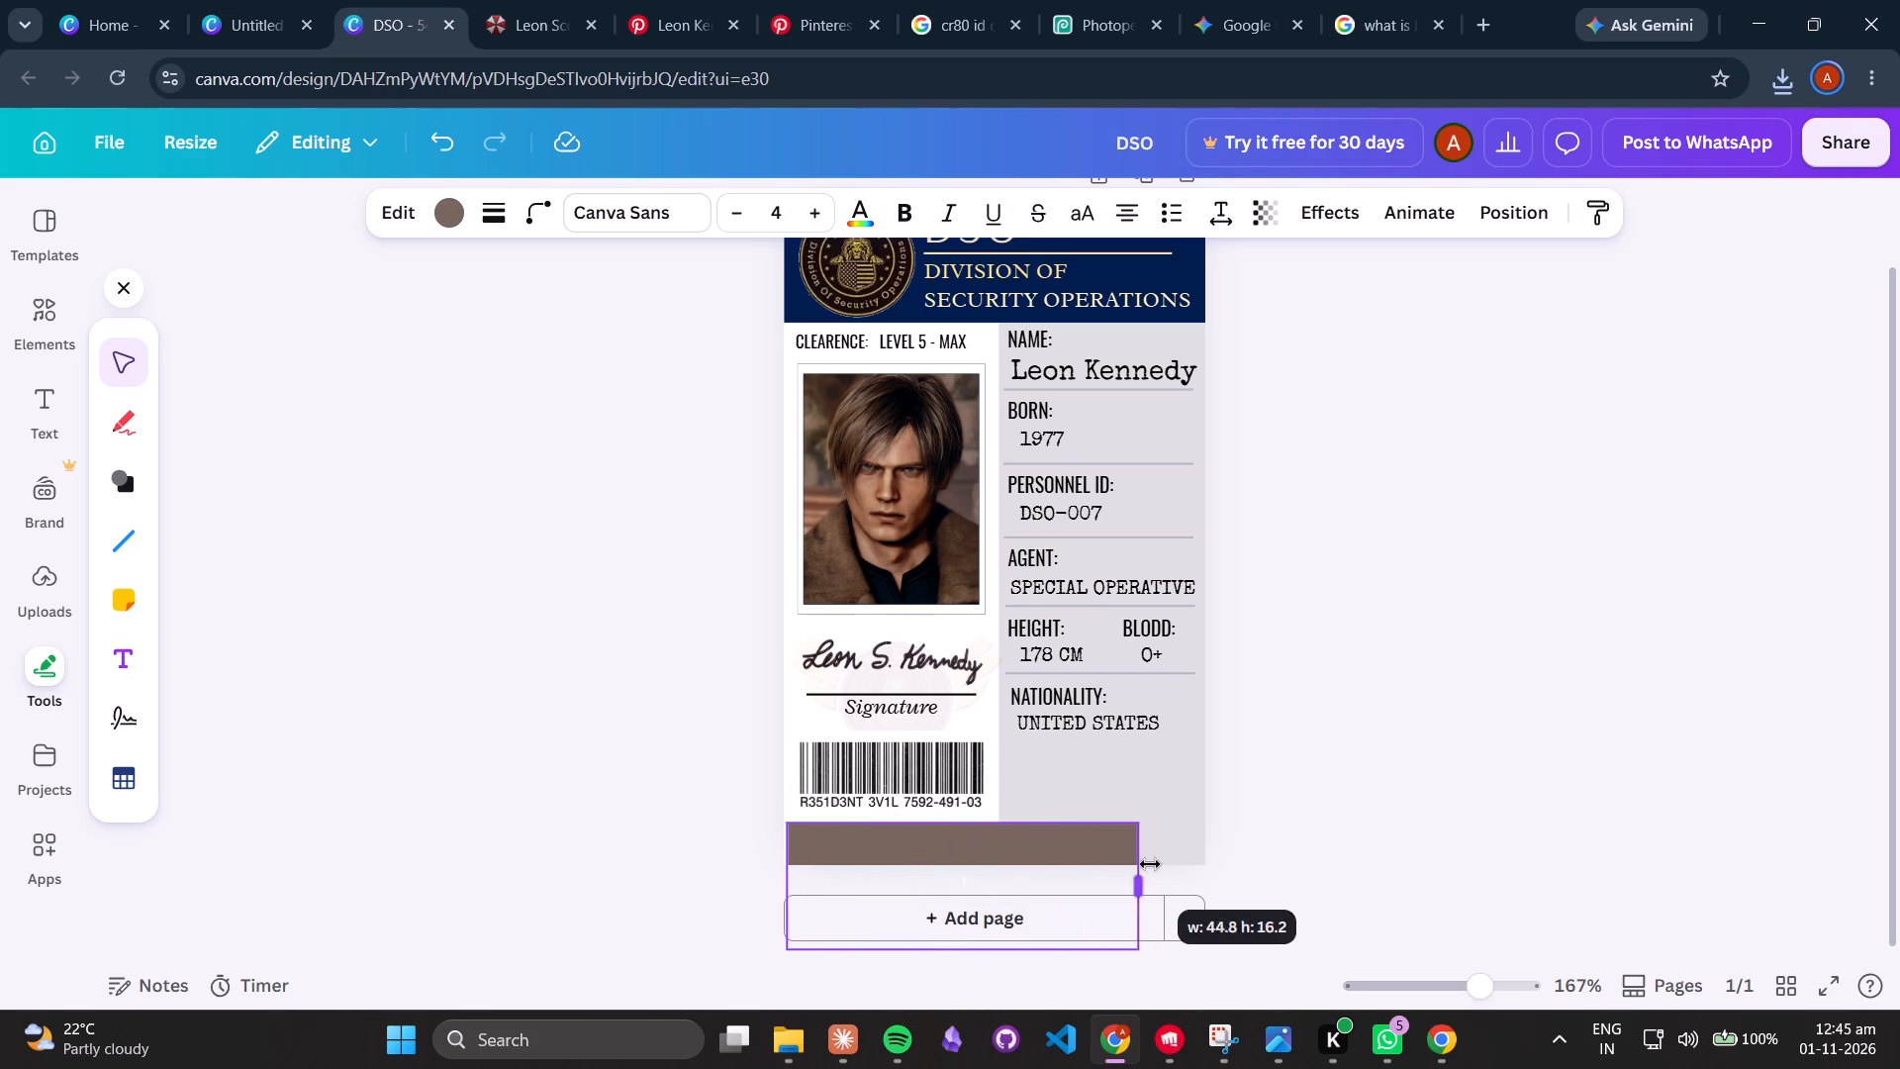
{"action": "left_click_drag", "start_coordinate": [1150, 864], "coordinate": [1205, 864]}
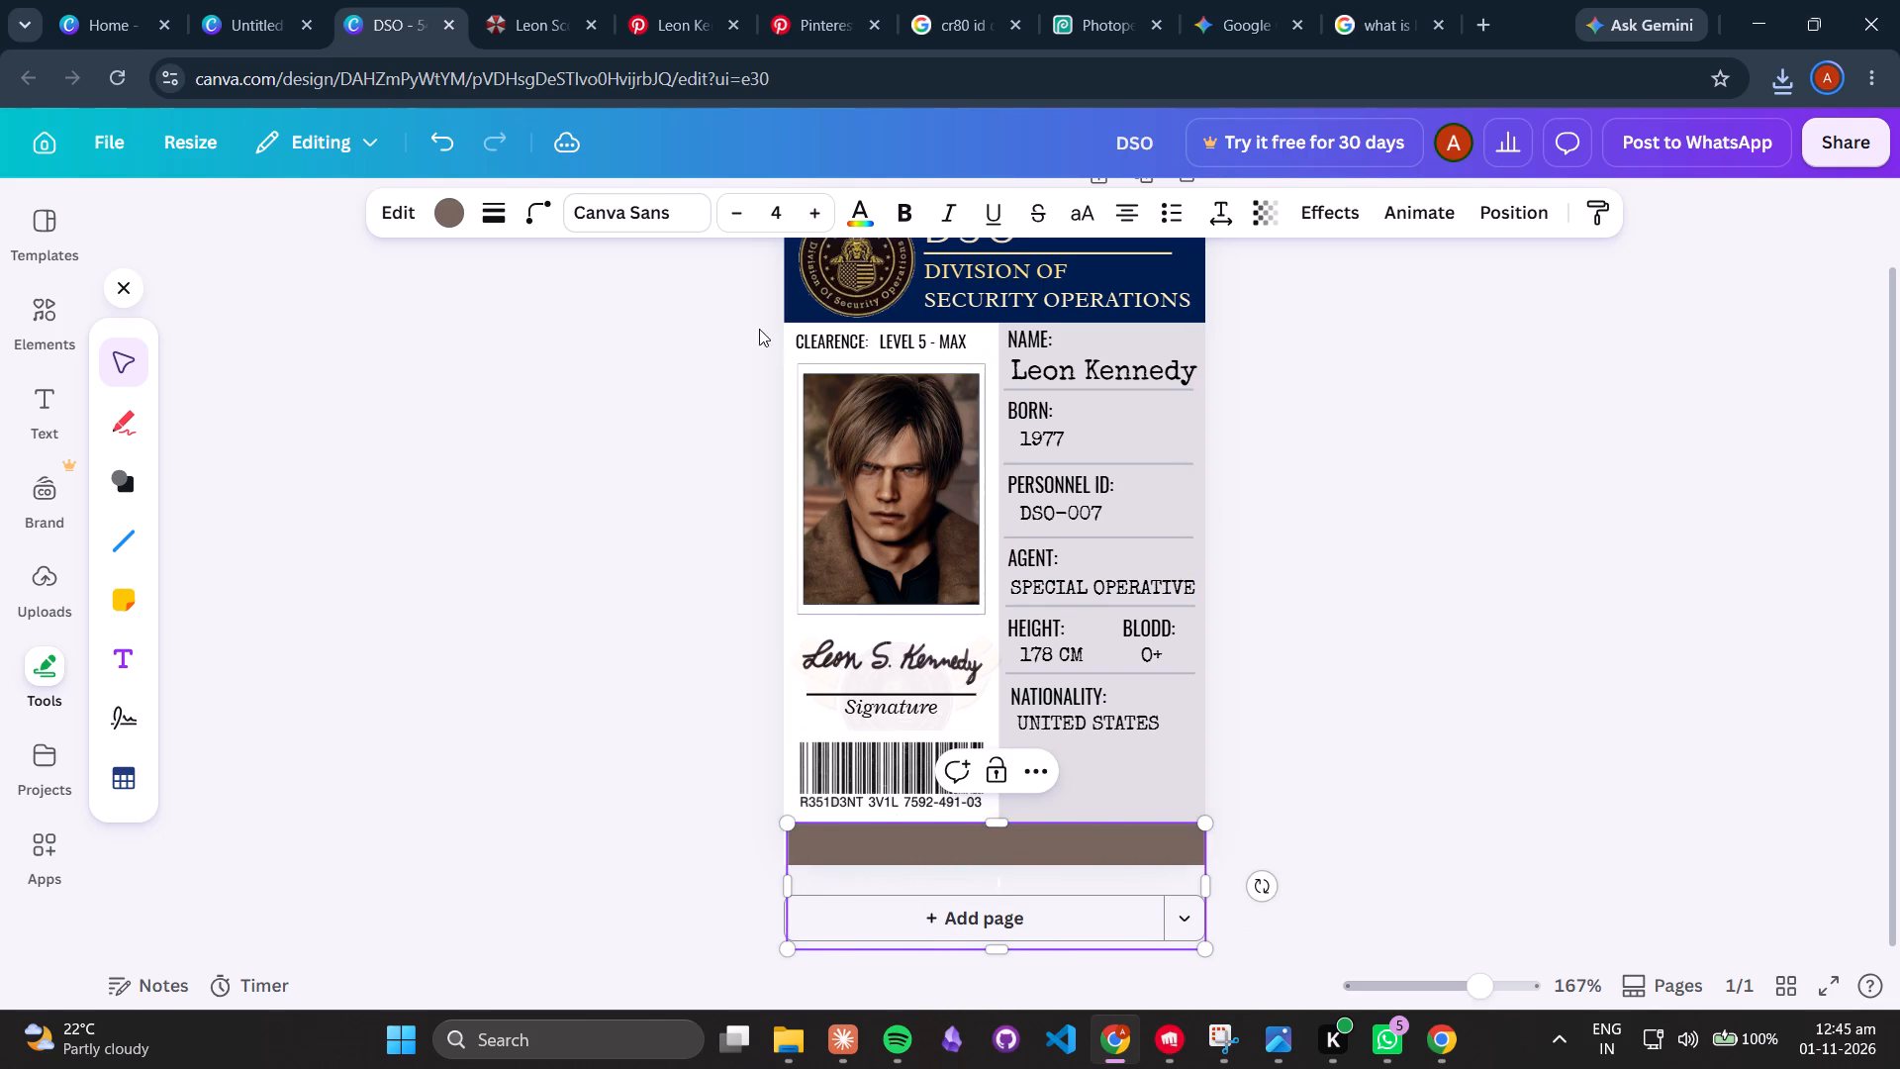
Recolour the bottom rectangle to the dark navy already used in the header.
{"action": "left_click", "coordinate": [447, 227]}
{"action": "left_click", "coordinate": [428, 410]}
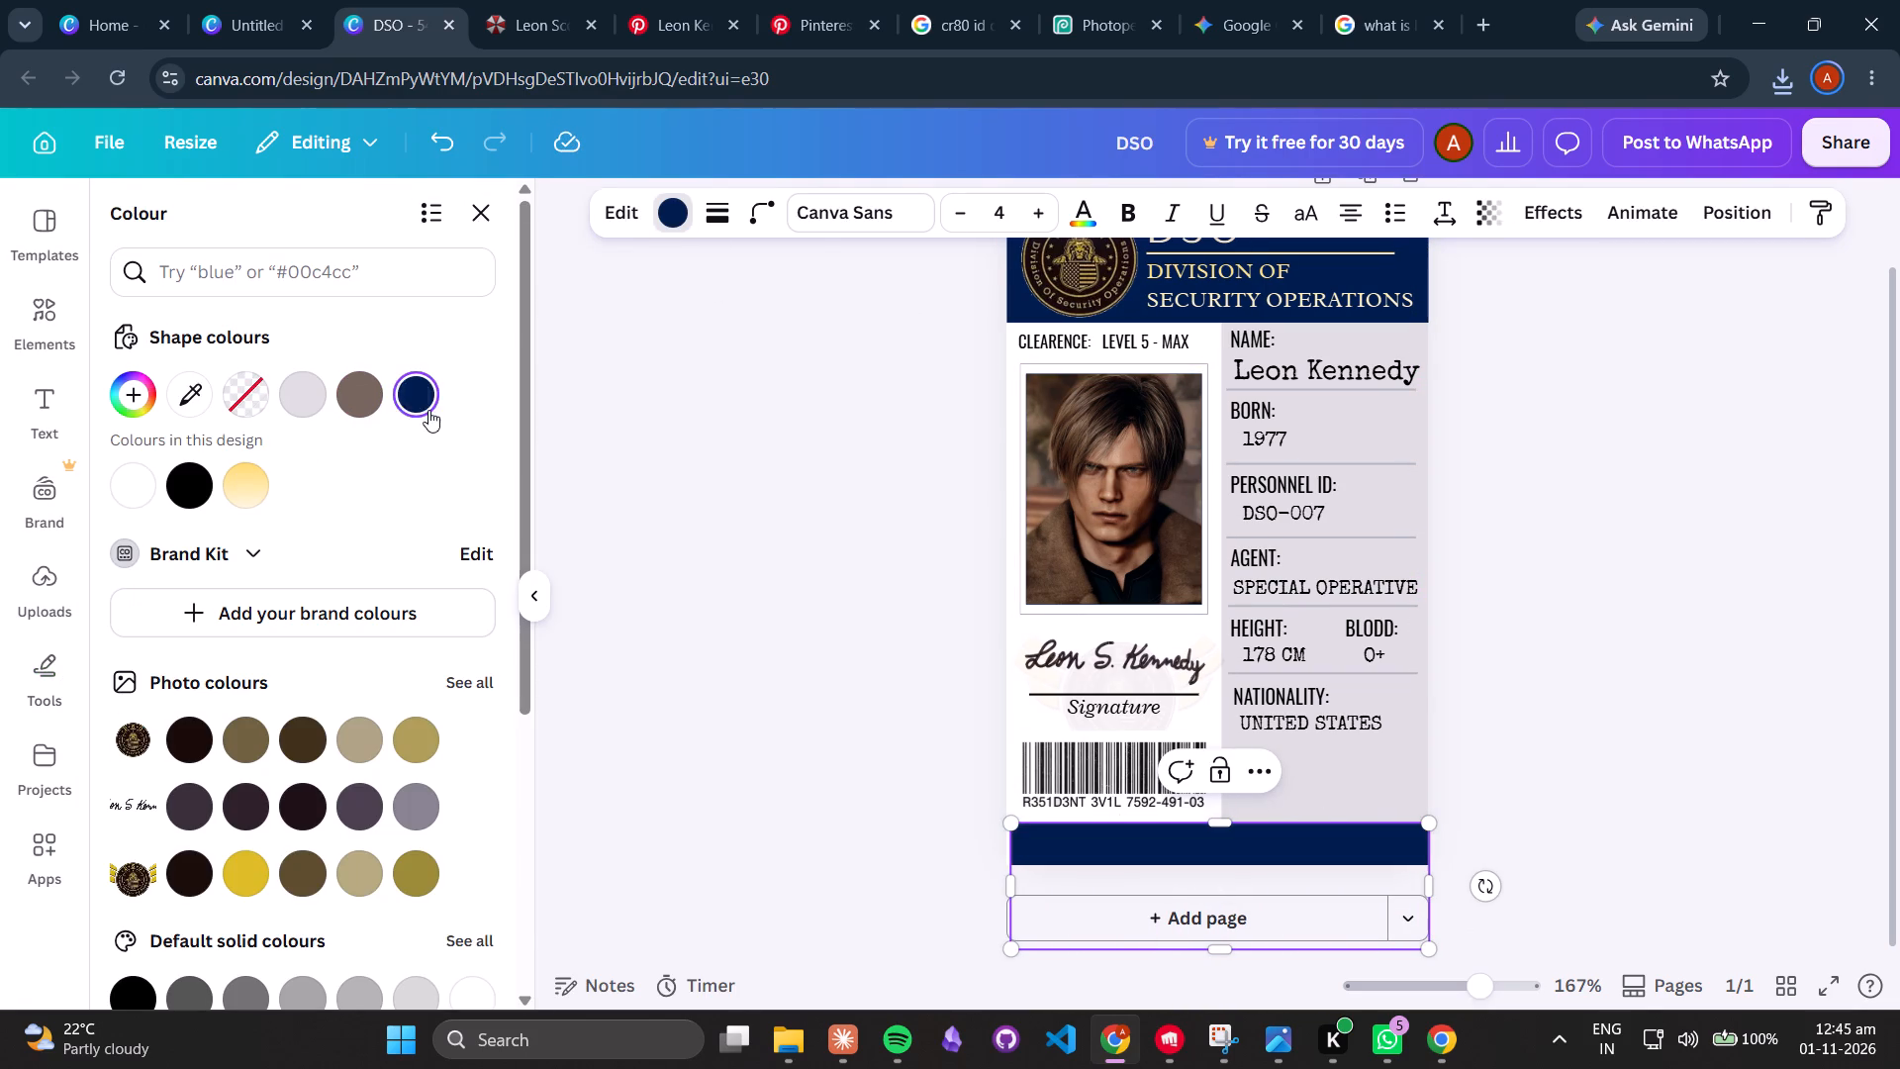
{"action": "left_click", "coordinate": [669, 491]}
{"action": "left_click", "coordinate": [1422, 677]}
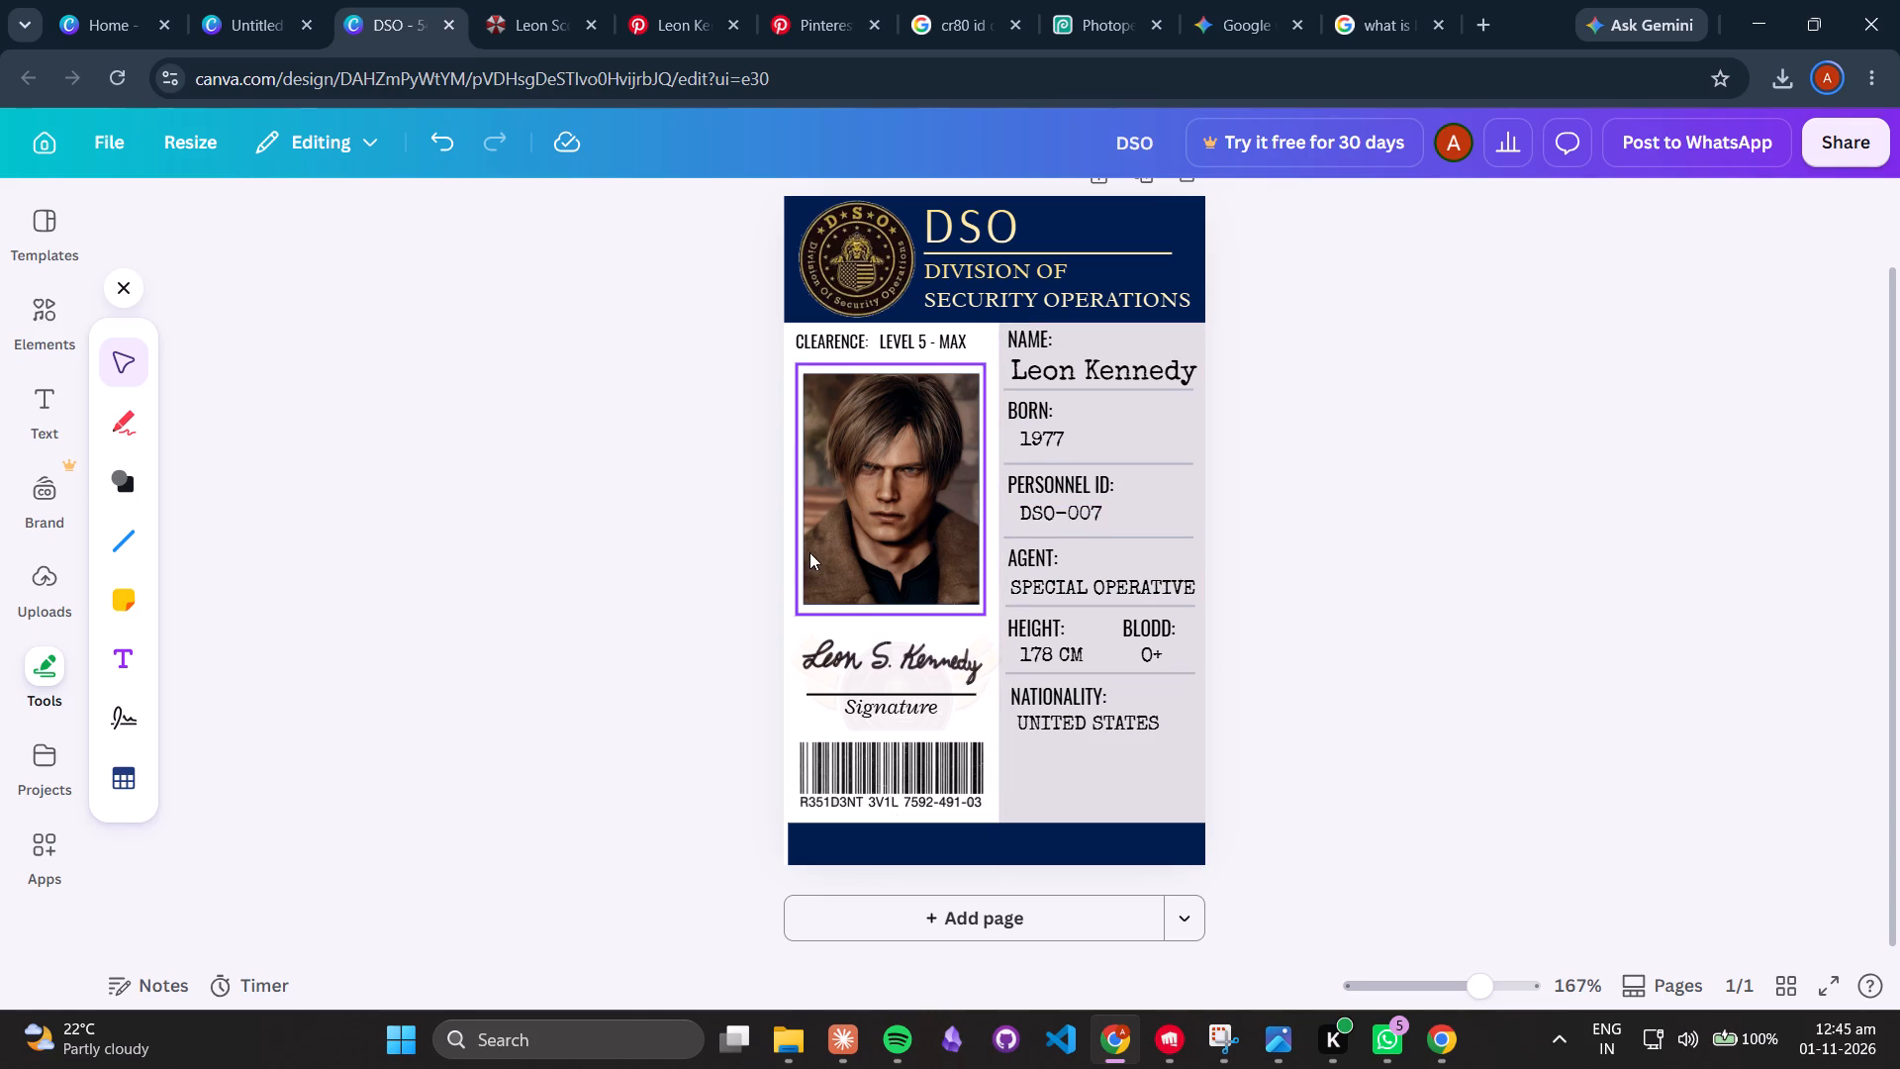
Consult the Leon Kennedy ID reference on Pinterest, then duplicate the card's "DIVISION OF SECURITY OPERATIONS" text and move the copy off the header.
{"action": "left_click", "coordinate": [541, 44]}
{"action": "left_click", "coordinate": [682, 12]}
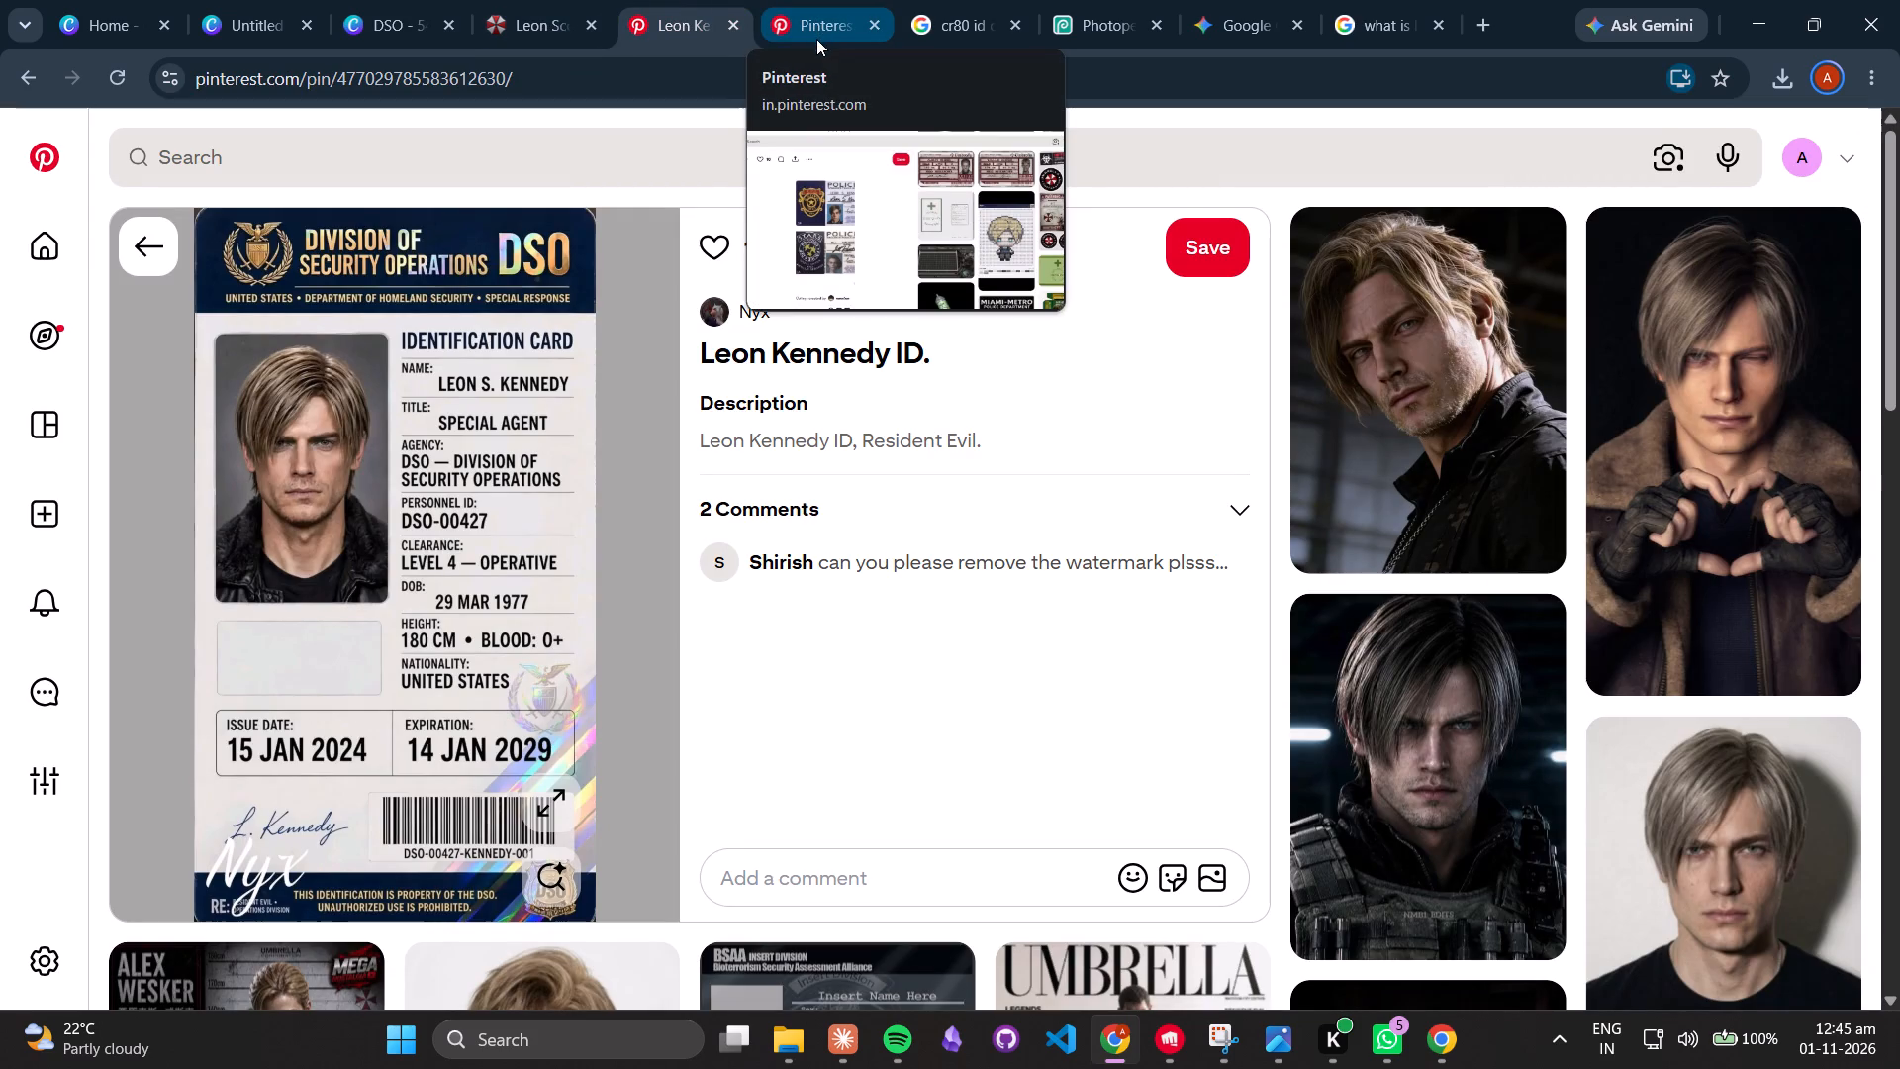
{"action": "left_click", "coordinate": [354, 0]}
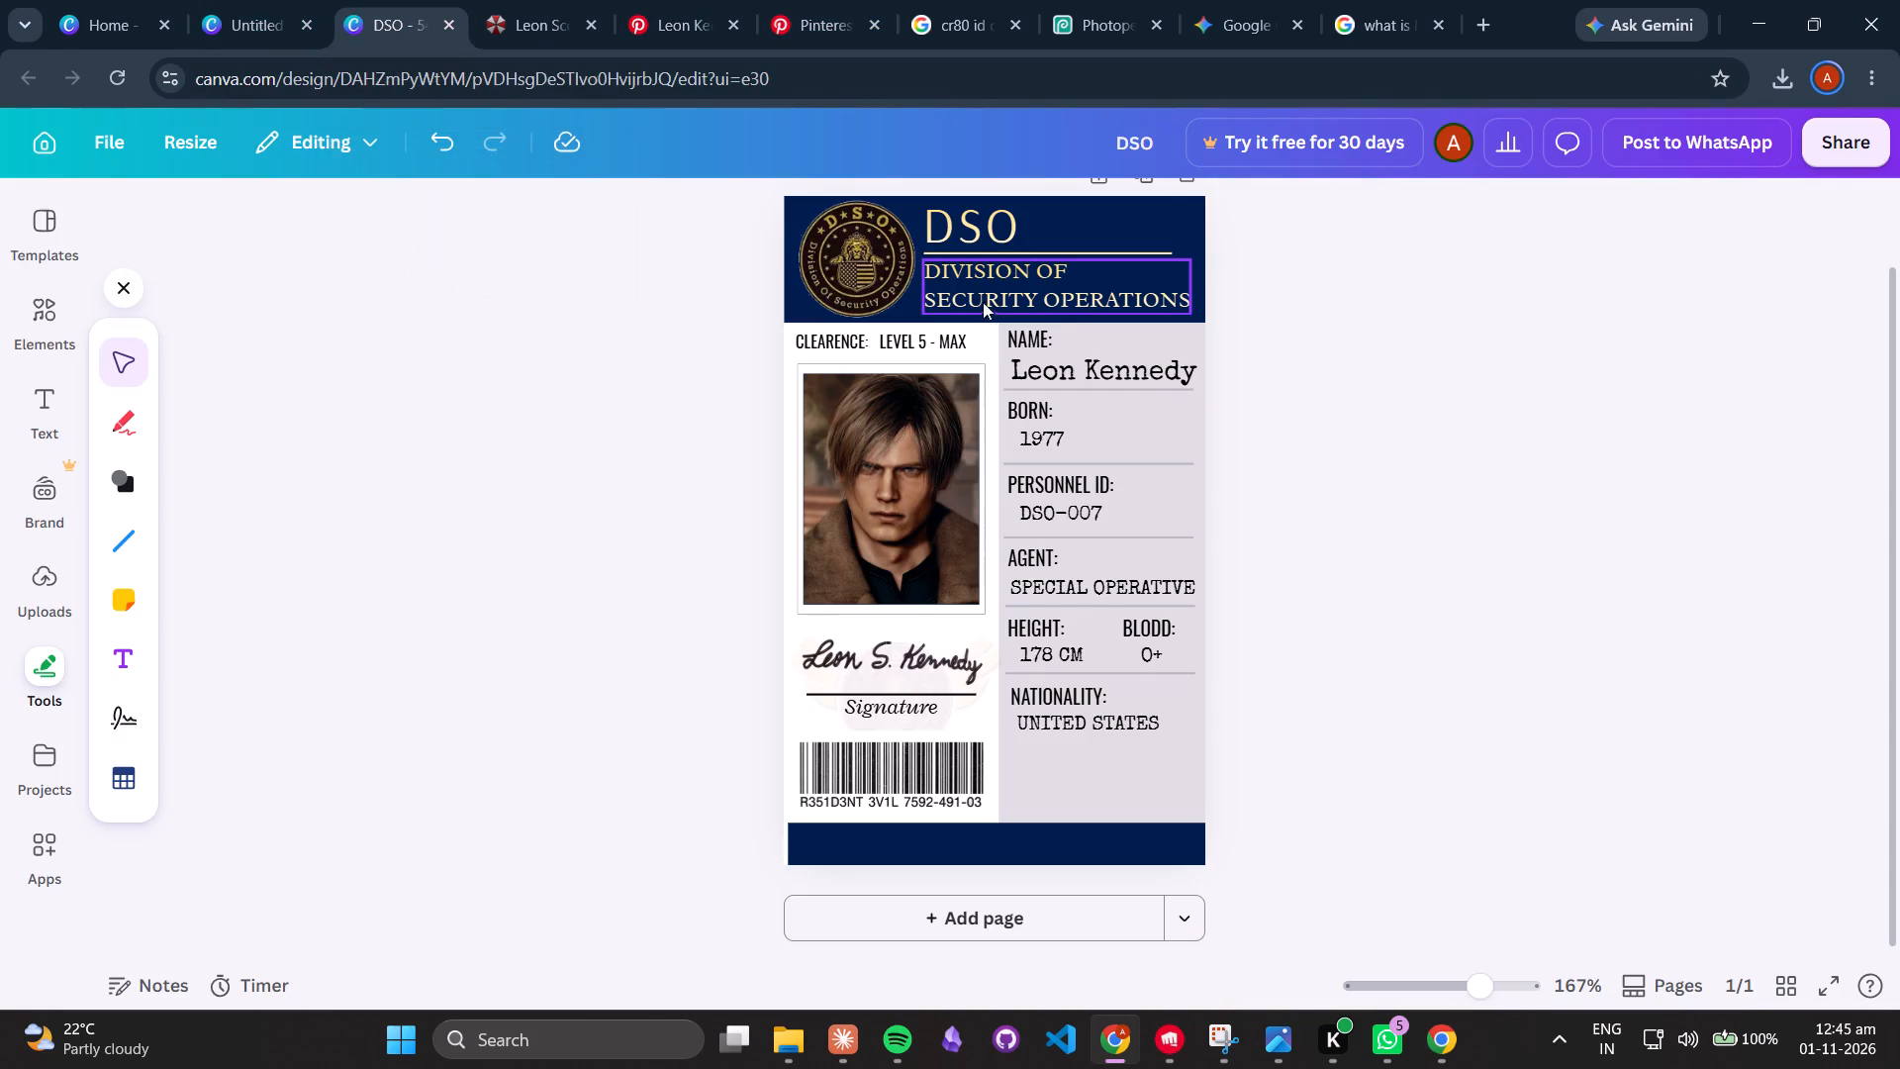
{"action": "left_click", "coordinate": [1056, 308]}
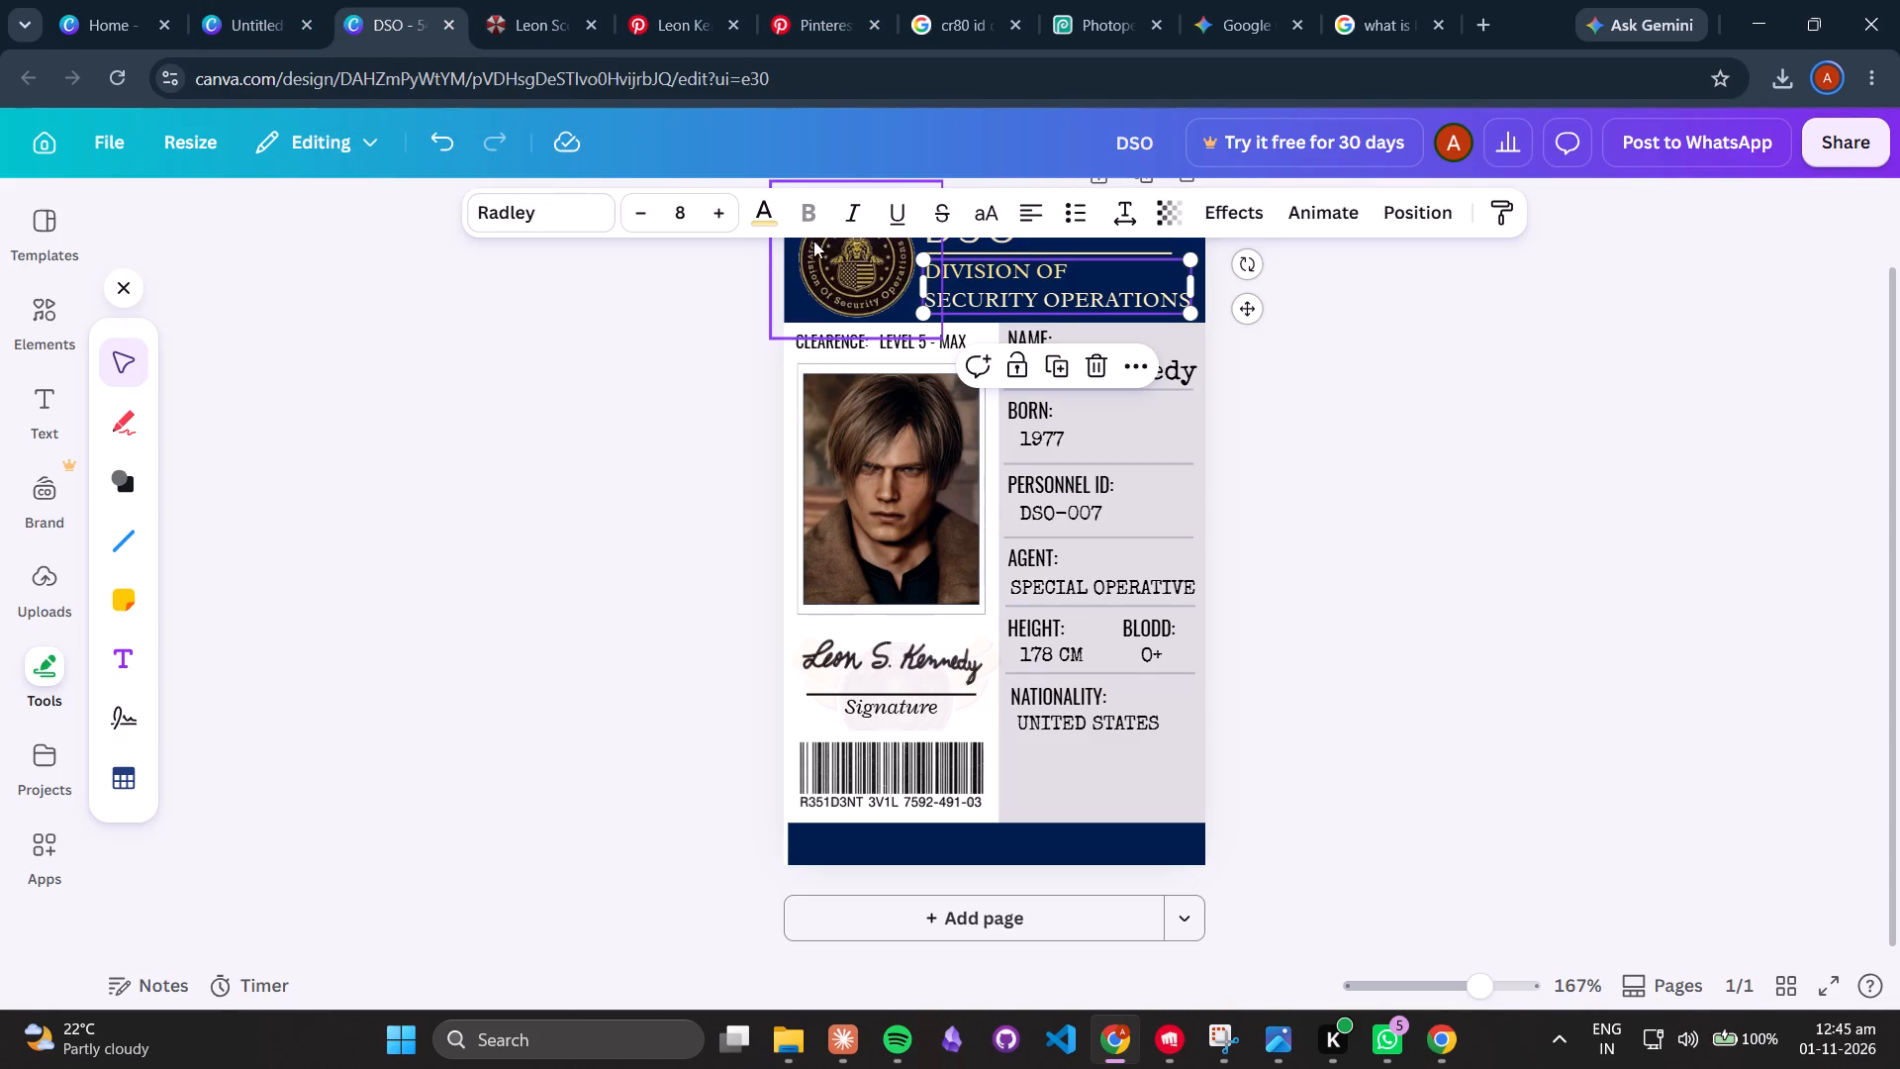
{"action": "key", "text": "ctrl+c"}
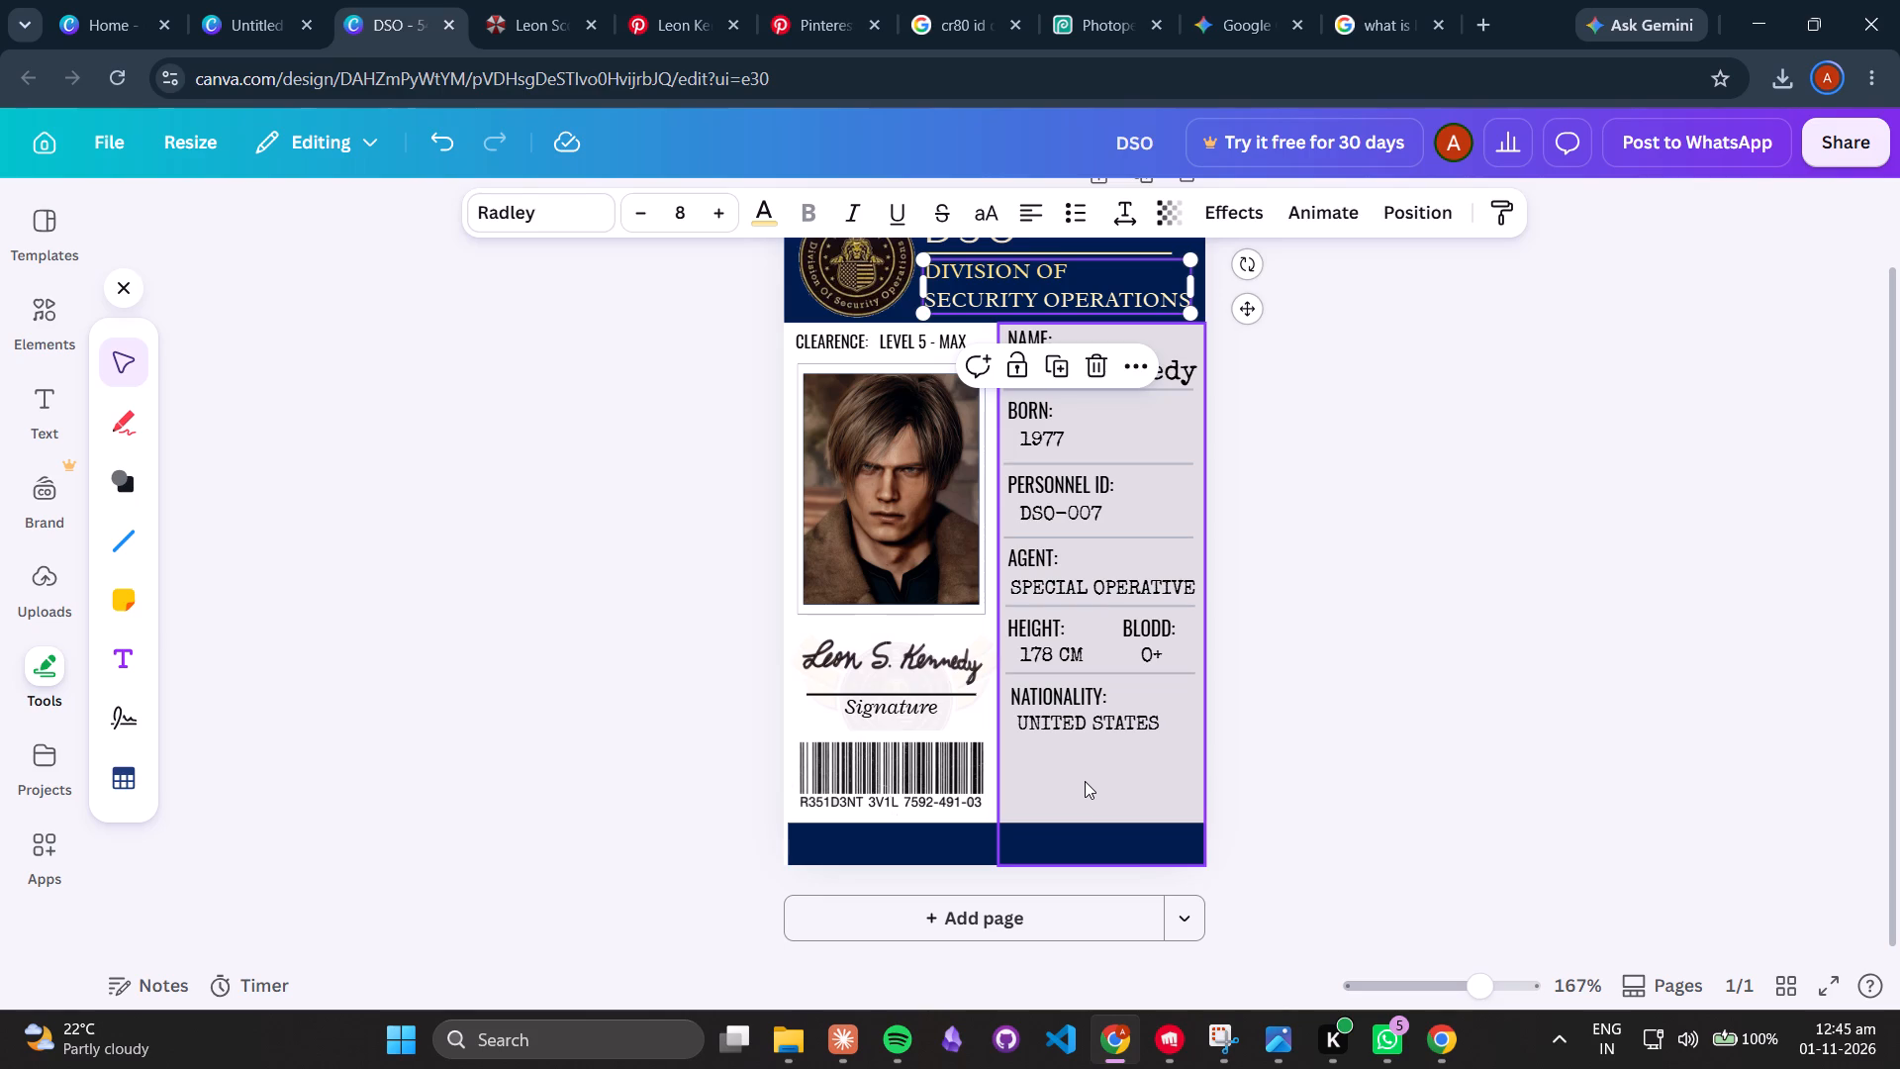
{"action": "left_click", "coordinate": [1085, 780]}
{"action": "key", "text": "ctrl+v"}
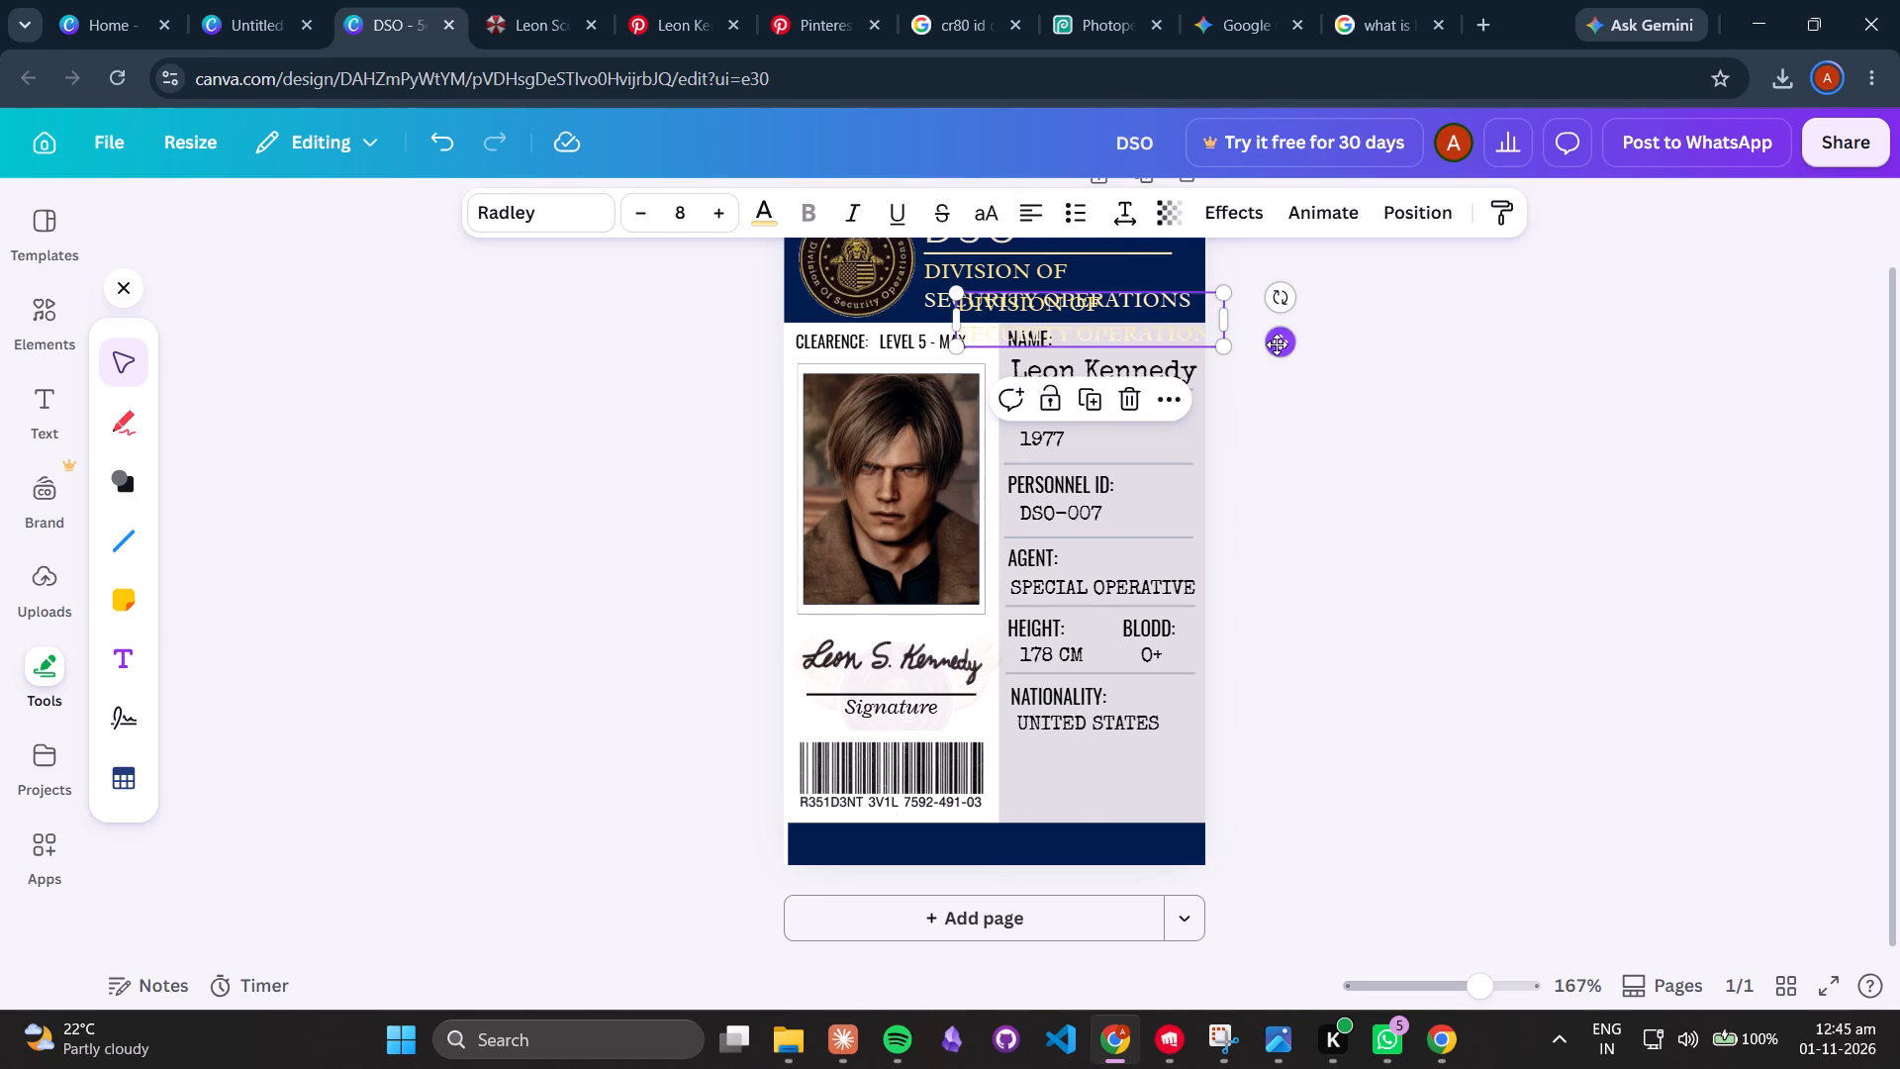
{"action": "left_click_drag", "start_coordinate": [1278, 344], "coordinate": [1175, 550]}
Replace the copied text with a notice starting "This identification property is", checking the footer wording on the Pinterest ID reference.
{"action": "left_click", "coordinate": [1033, 524]}
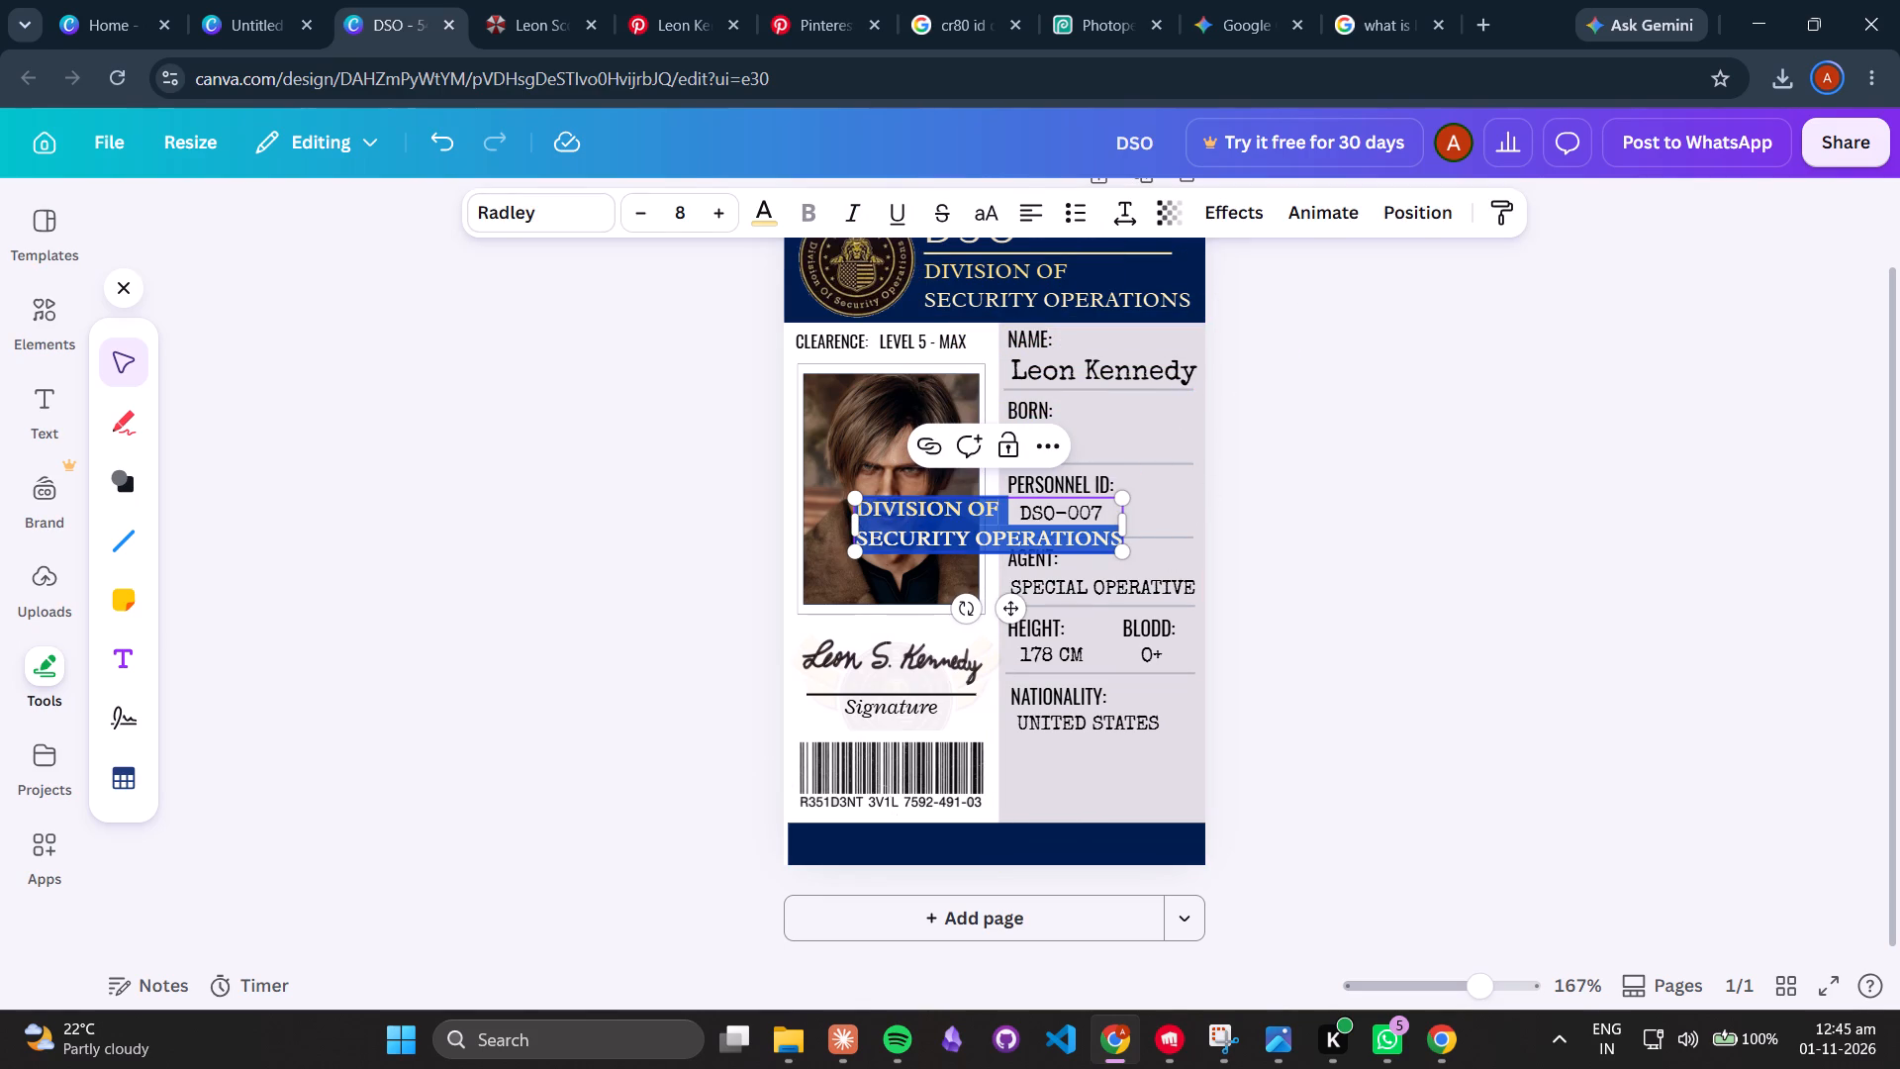
{"action": "type", "text": "th"}
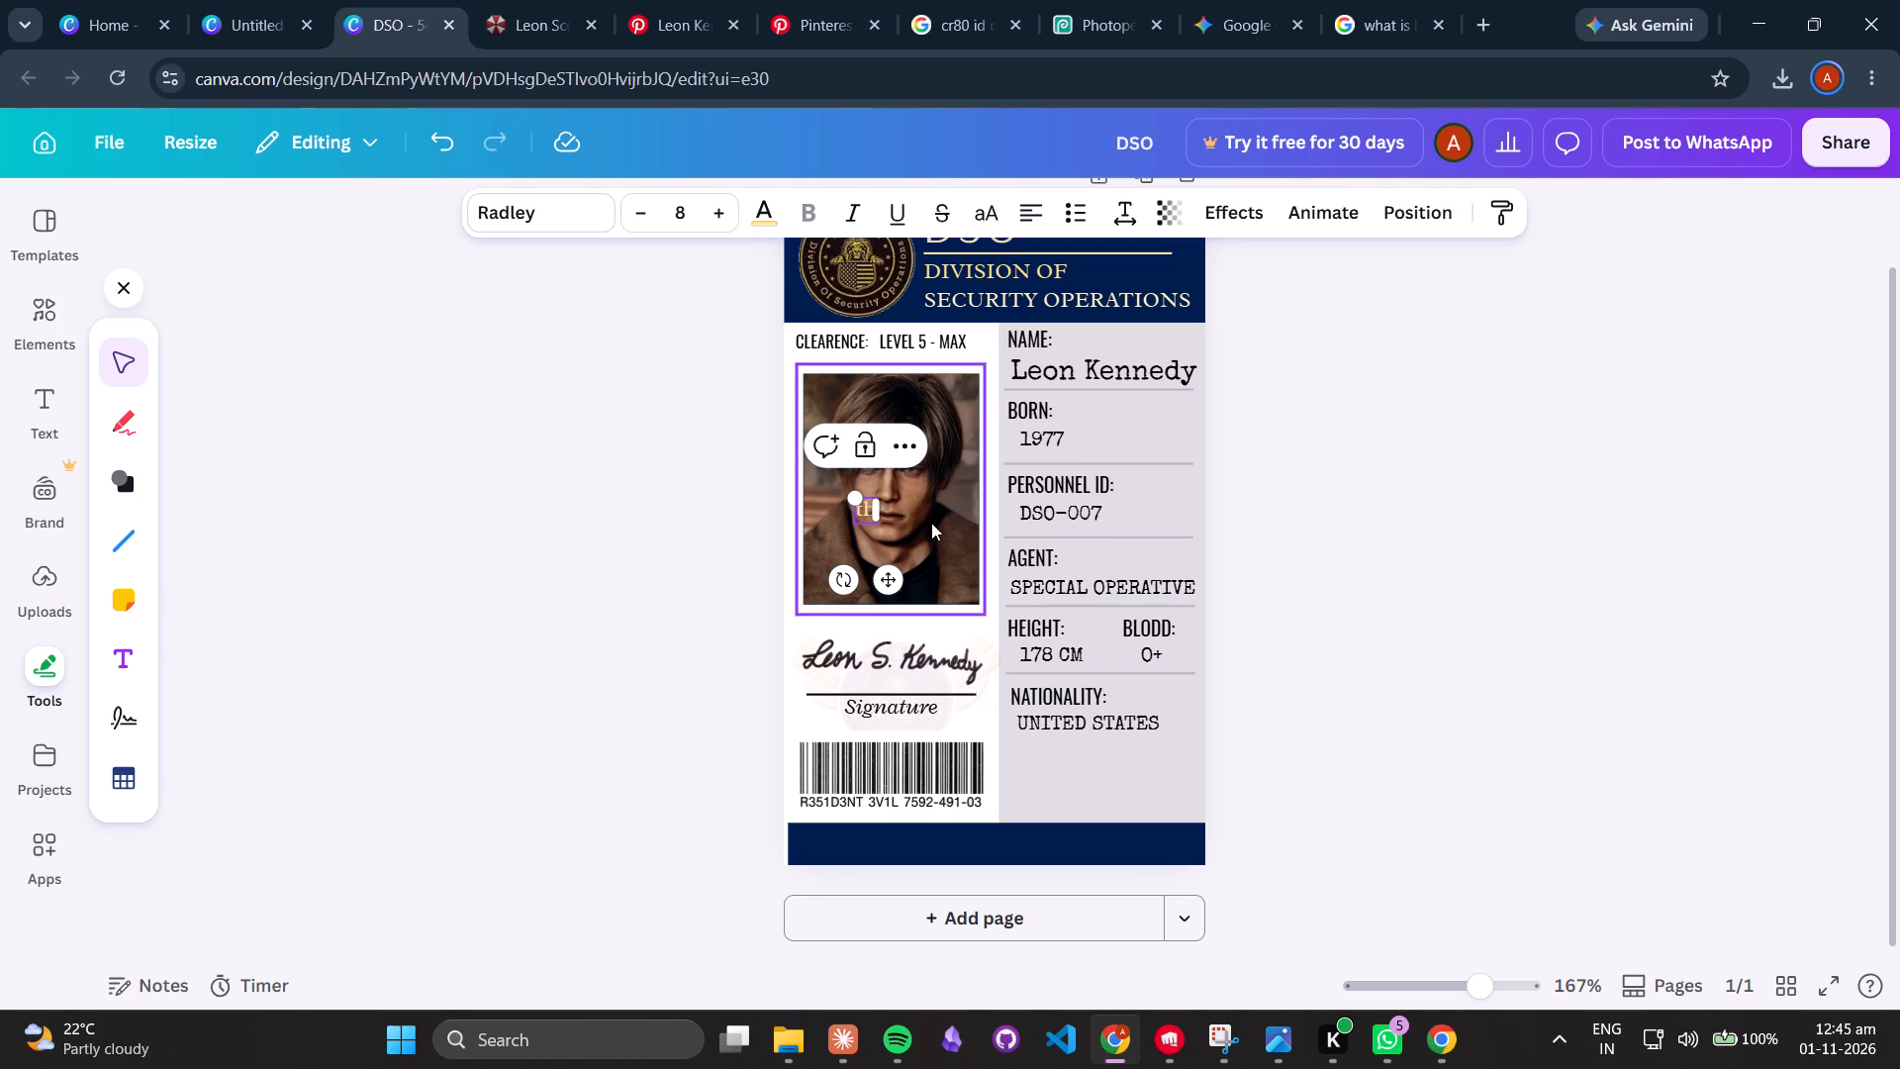
{"action": "key", "text": "backslash"}
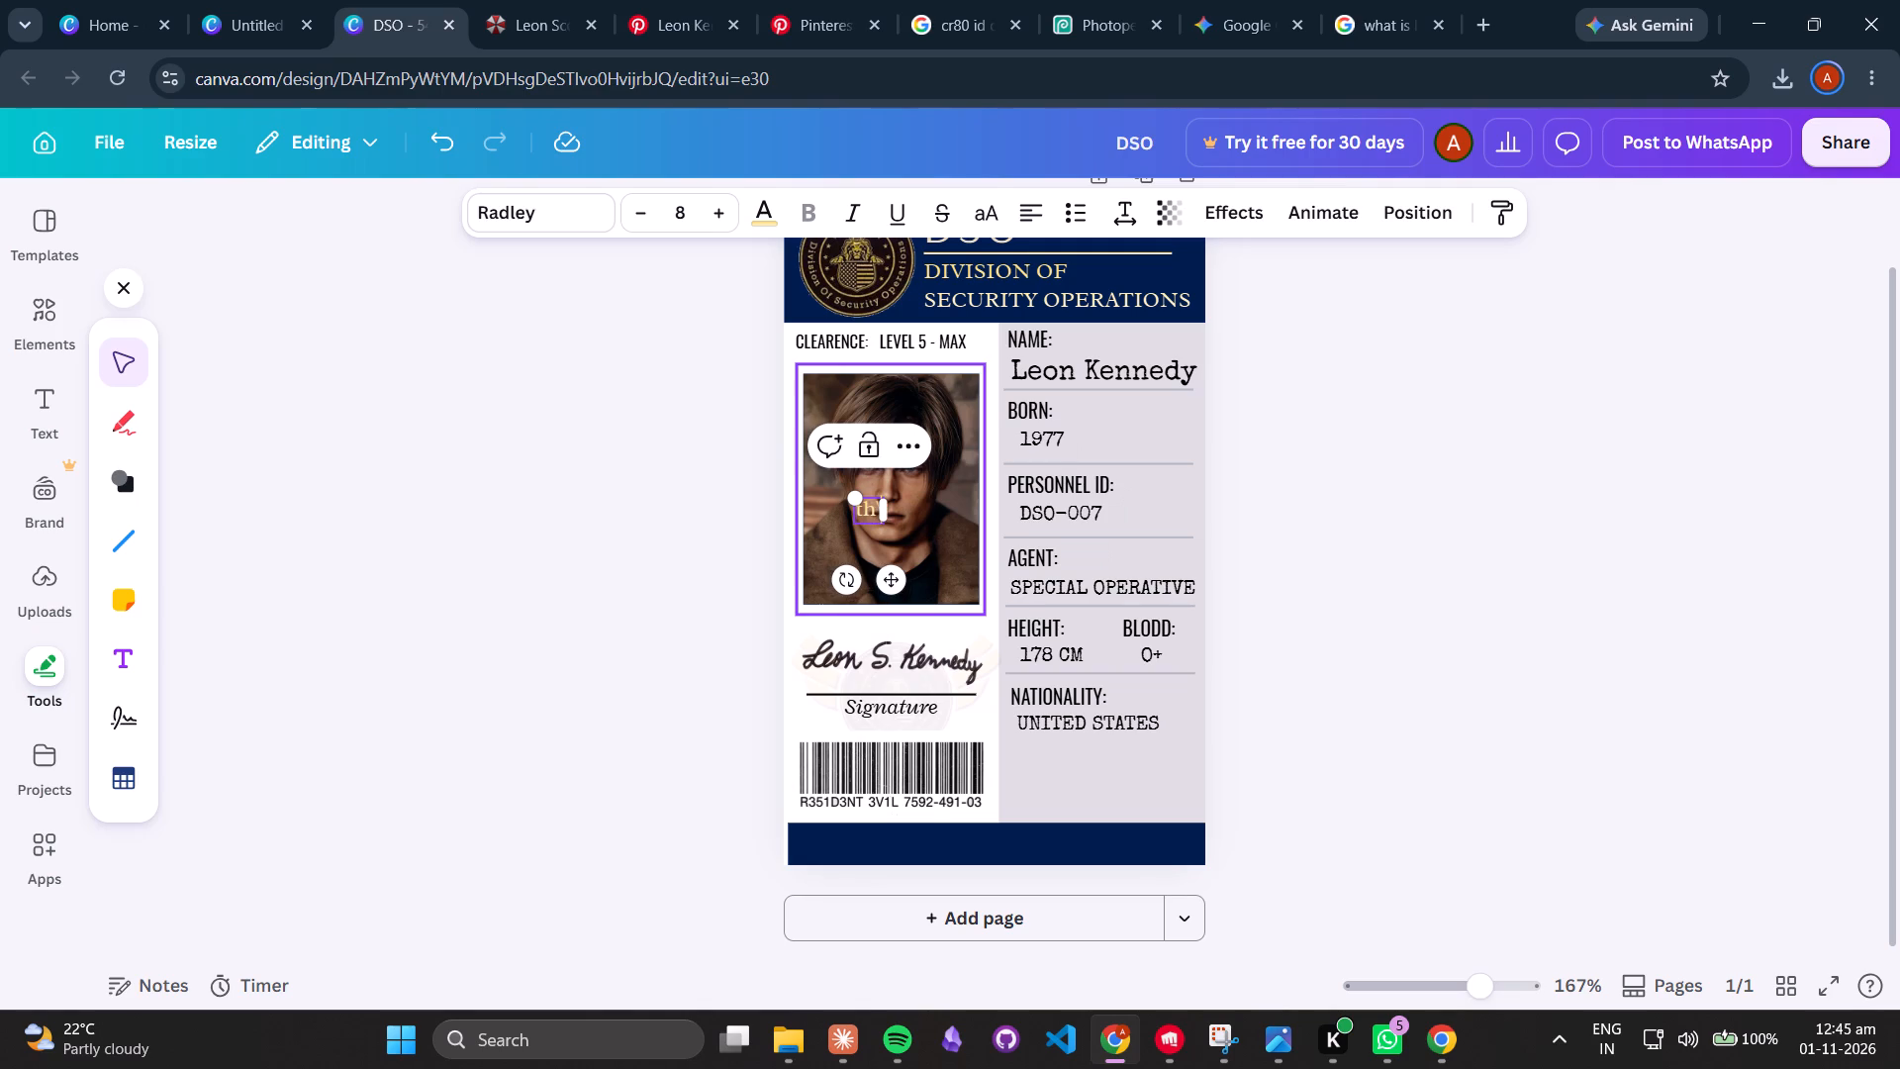
{"action": "key", "text": "BackSpace"}
{"action": "key", "text": "BackSpace"}
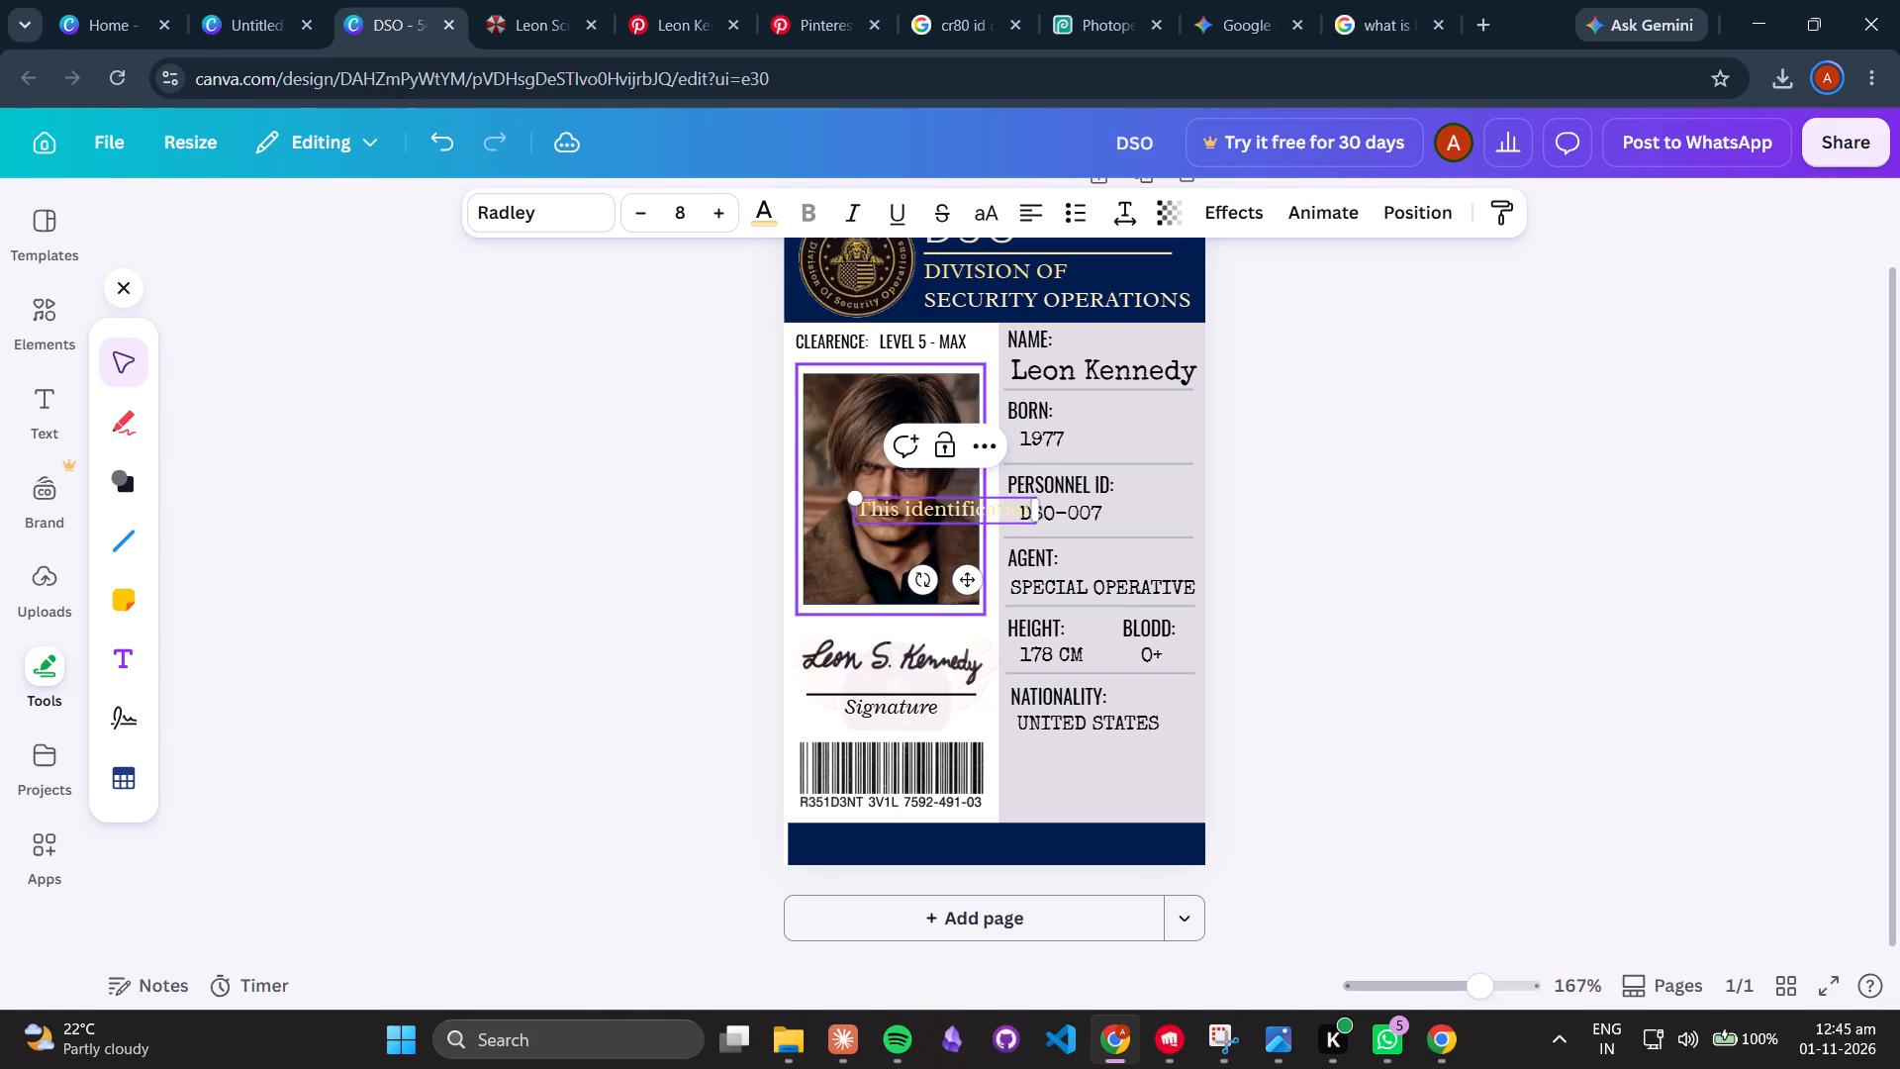
{"action": "key", "text": "space"}
{"action": "type", "text": "property is"}
{"action": "key", "text": "space"}
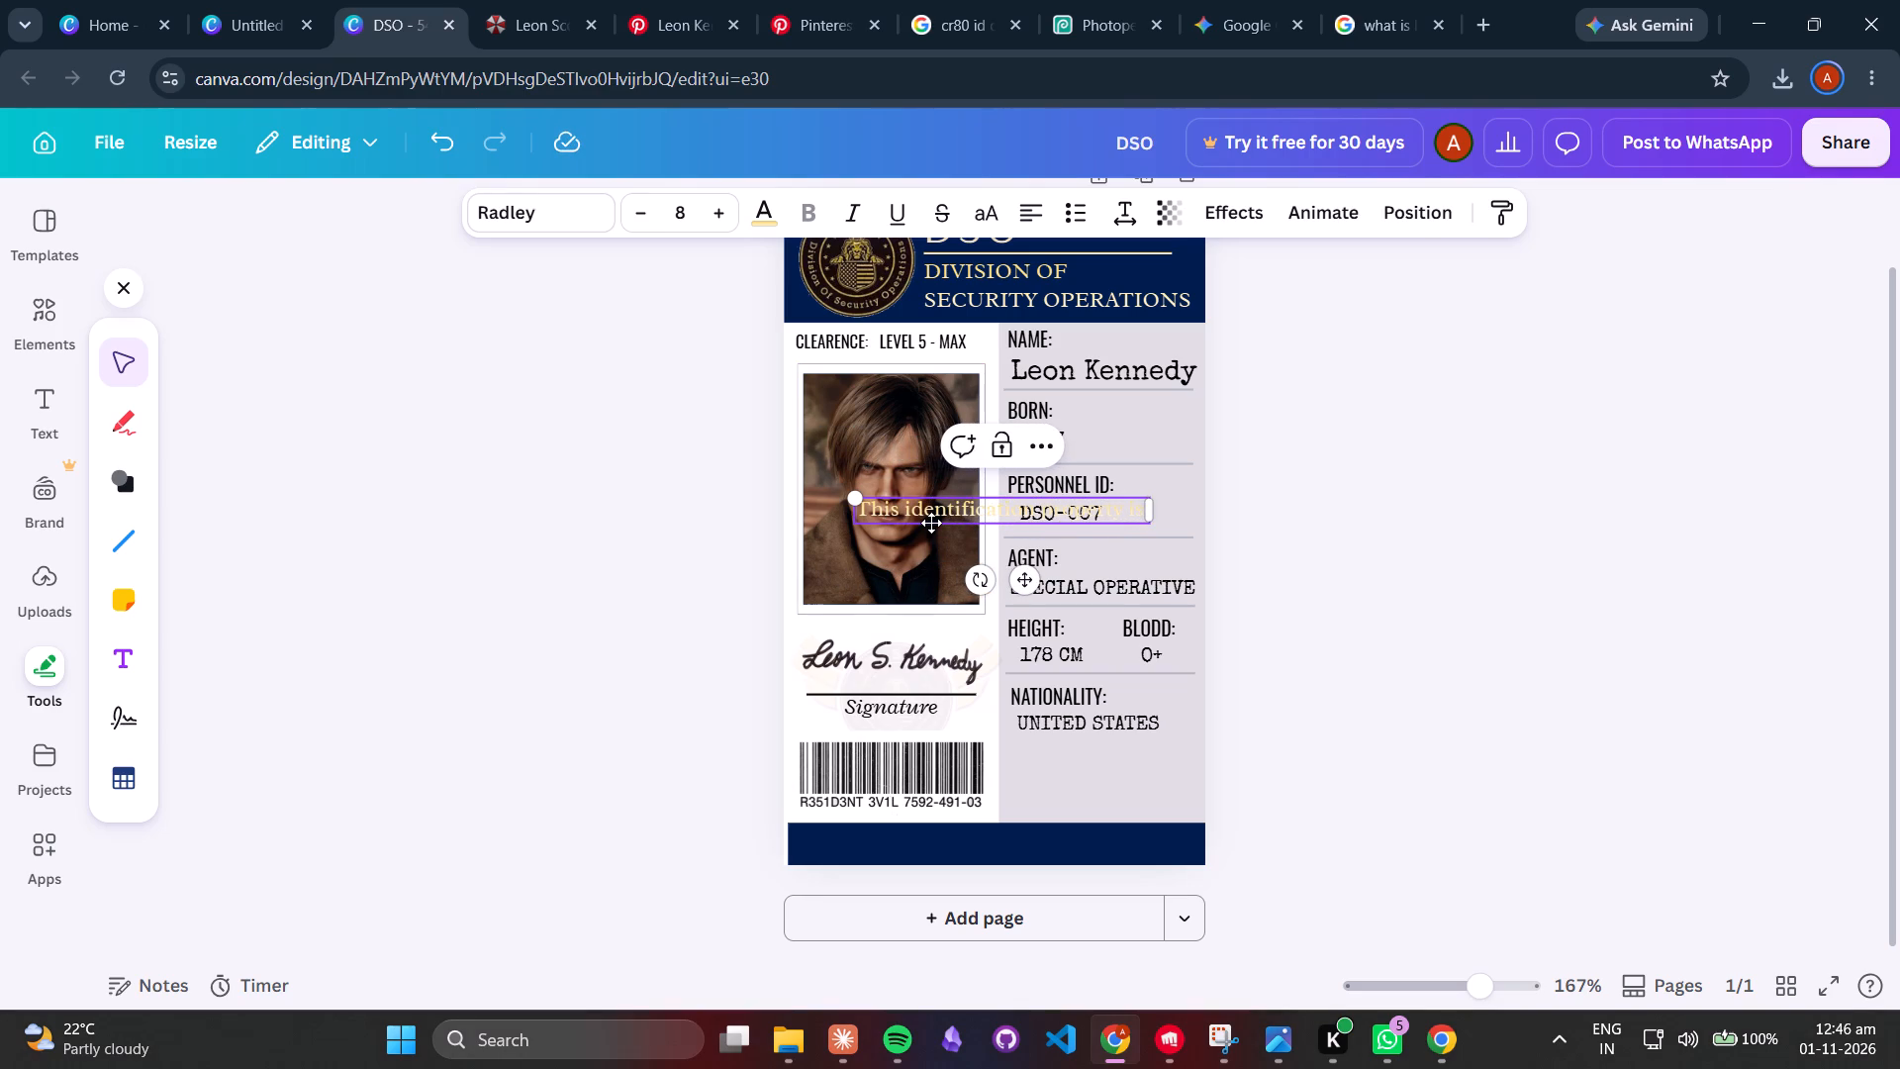
{"action": "left_click", "coordinate": [787, 0]}
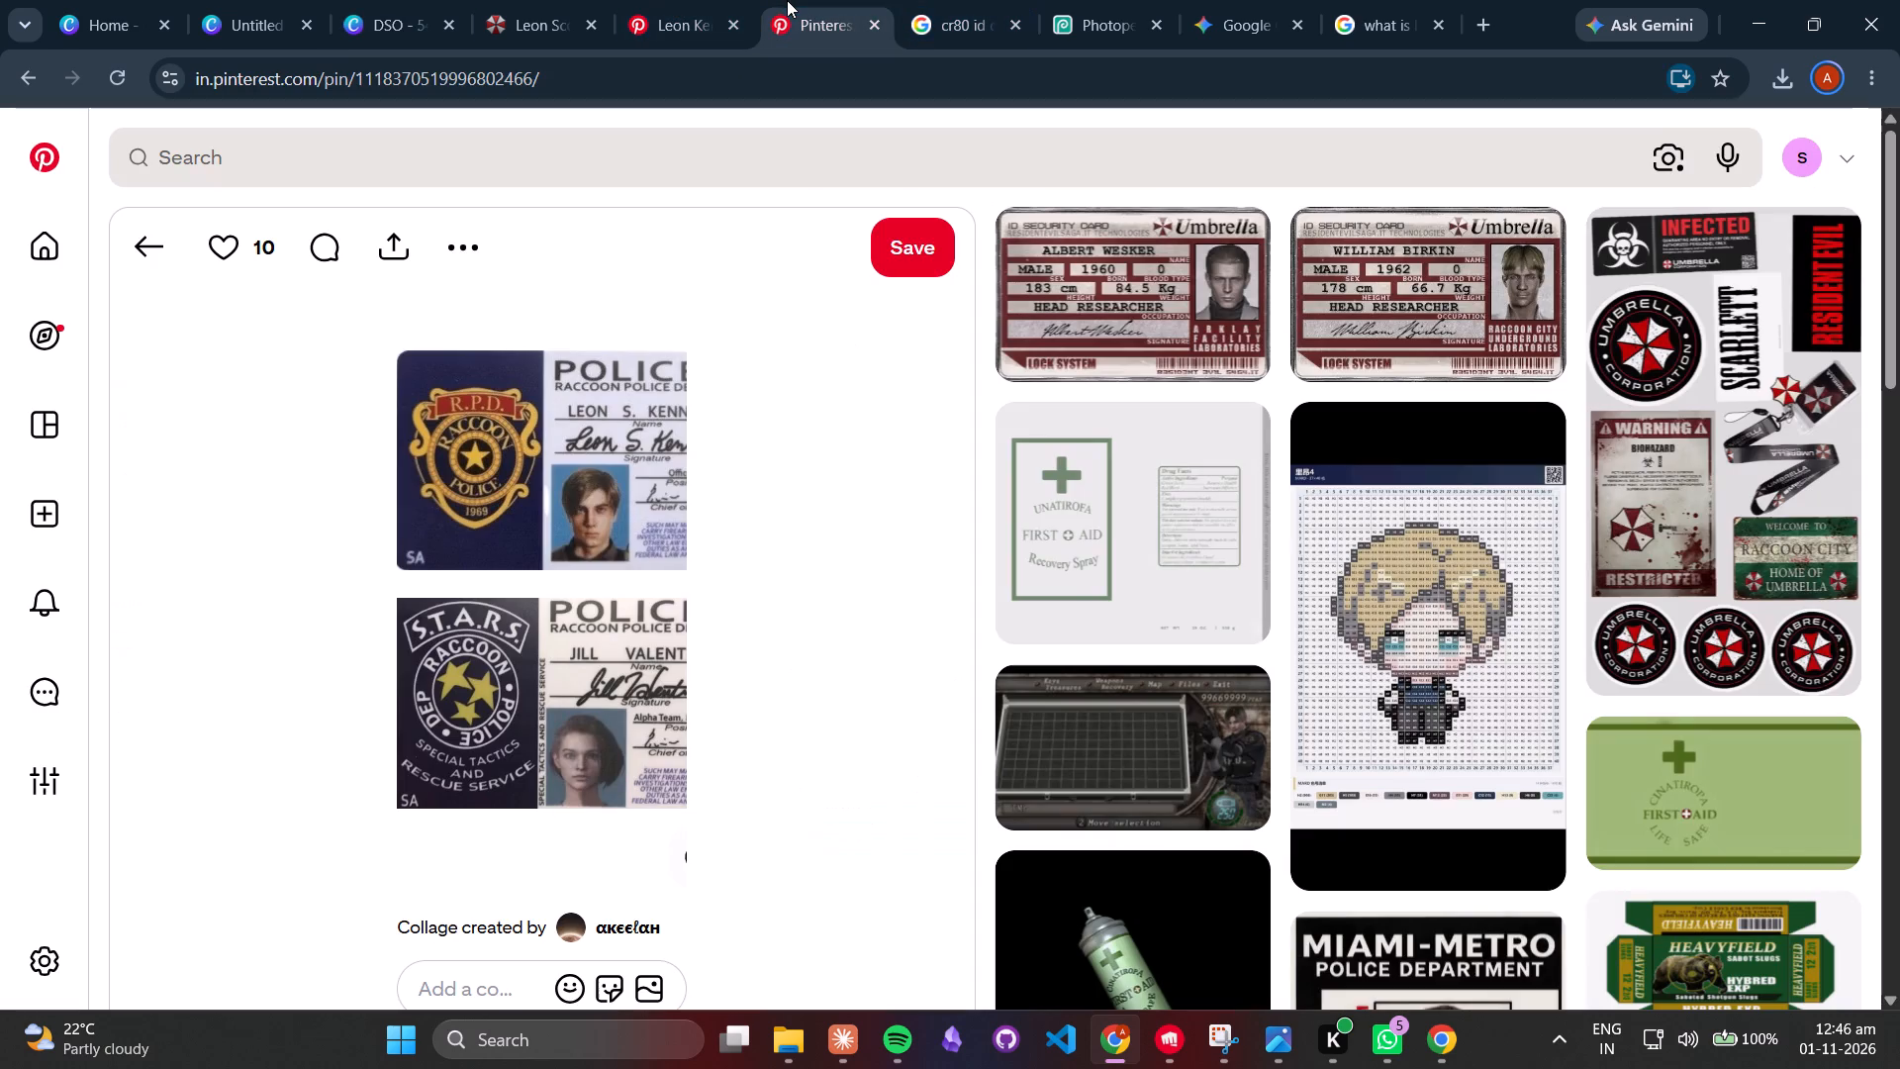
{"action": "left_click", "coordinate": [692, 4]}
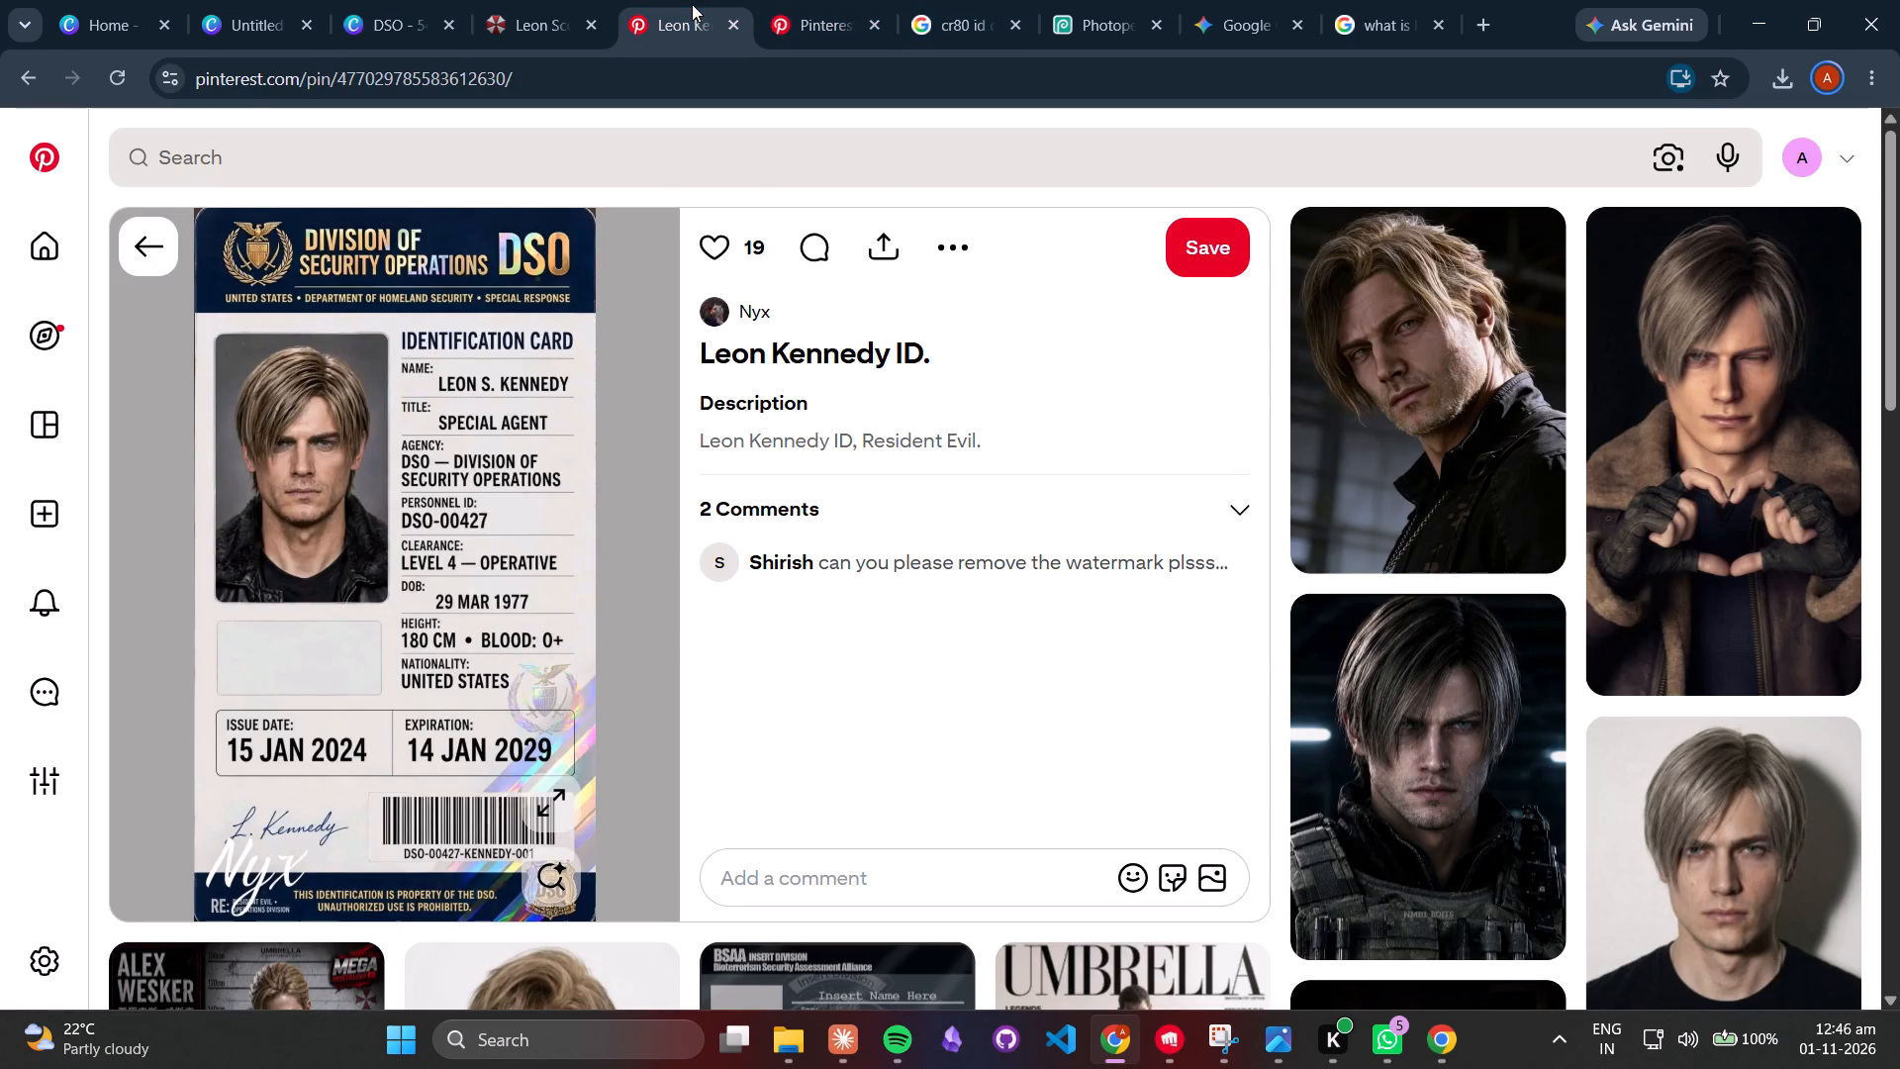
{"action": "left_click", "coordinate": [404, 6]}
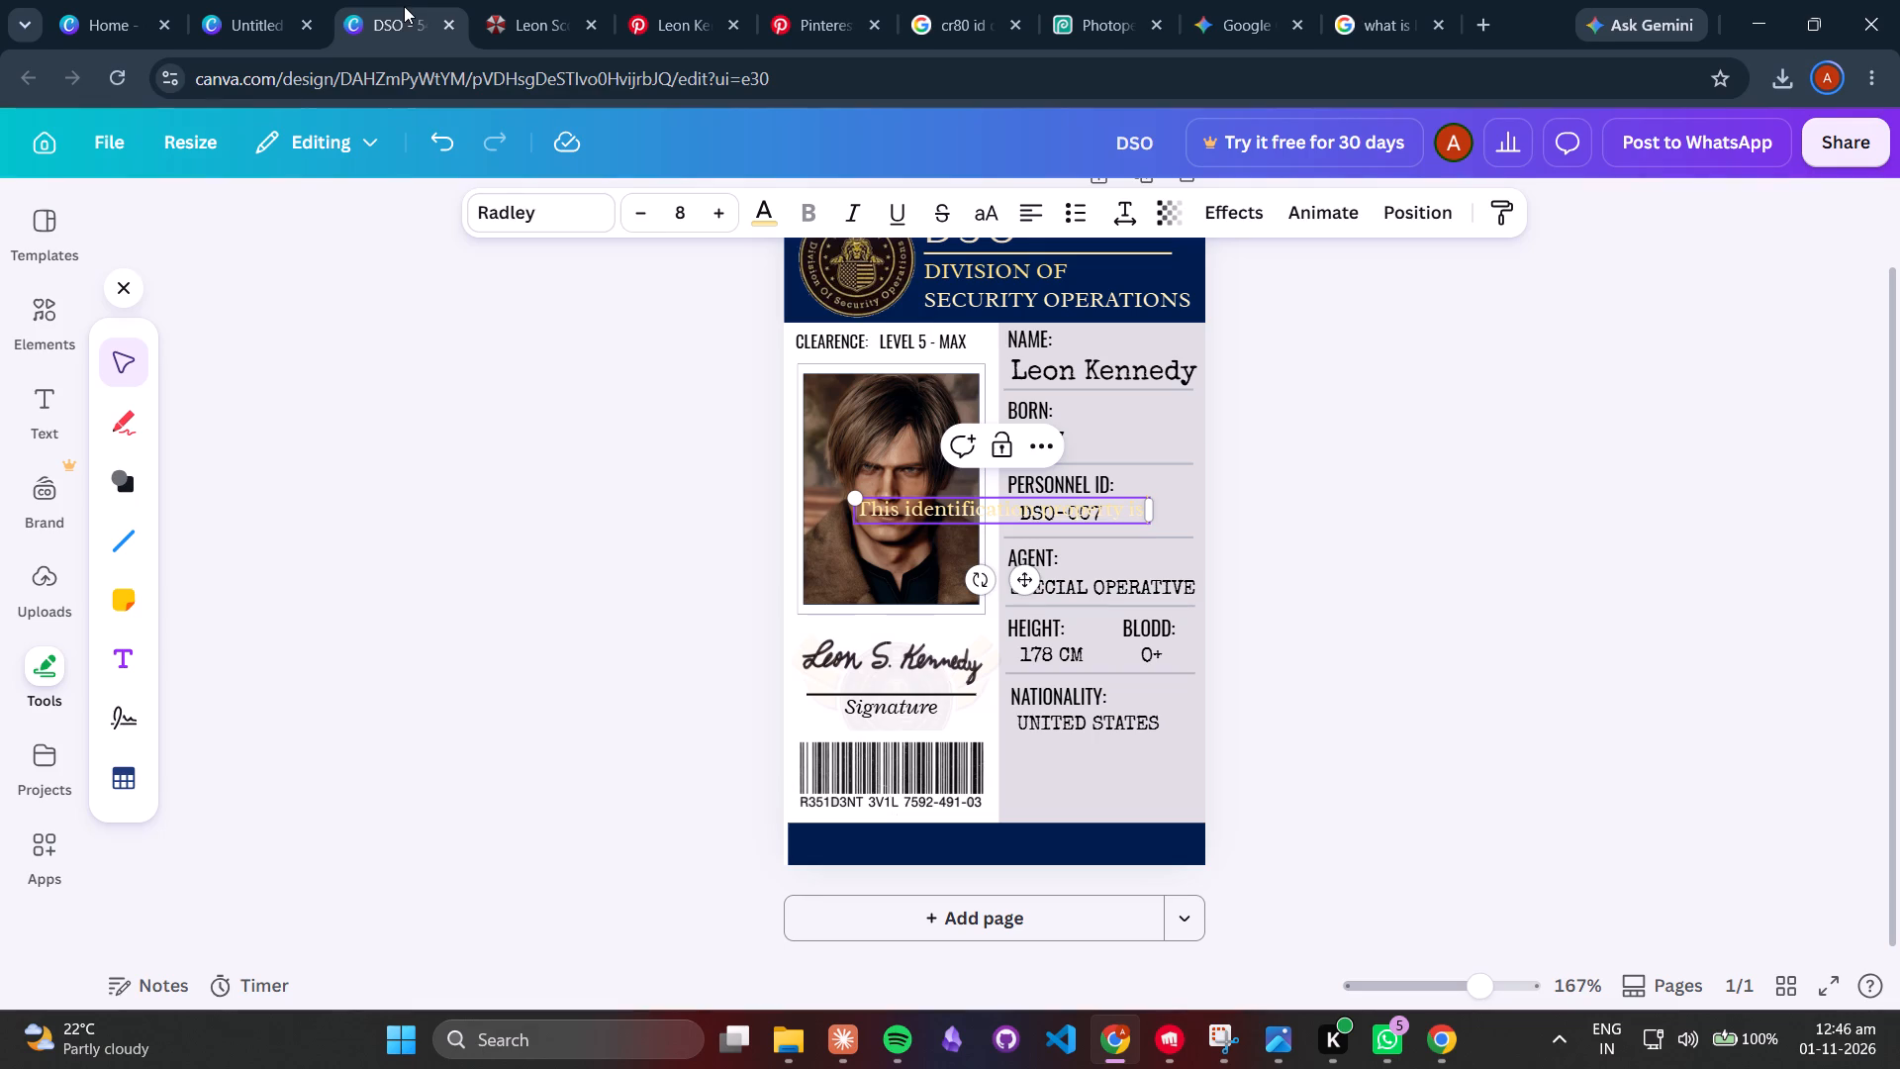
Complete the copied notice text with the words "of the DSO.".
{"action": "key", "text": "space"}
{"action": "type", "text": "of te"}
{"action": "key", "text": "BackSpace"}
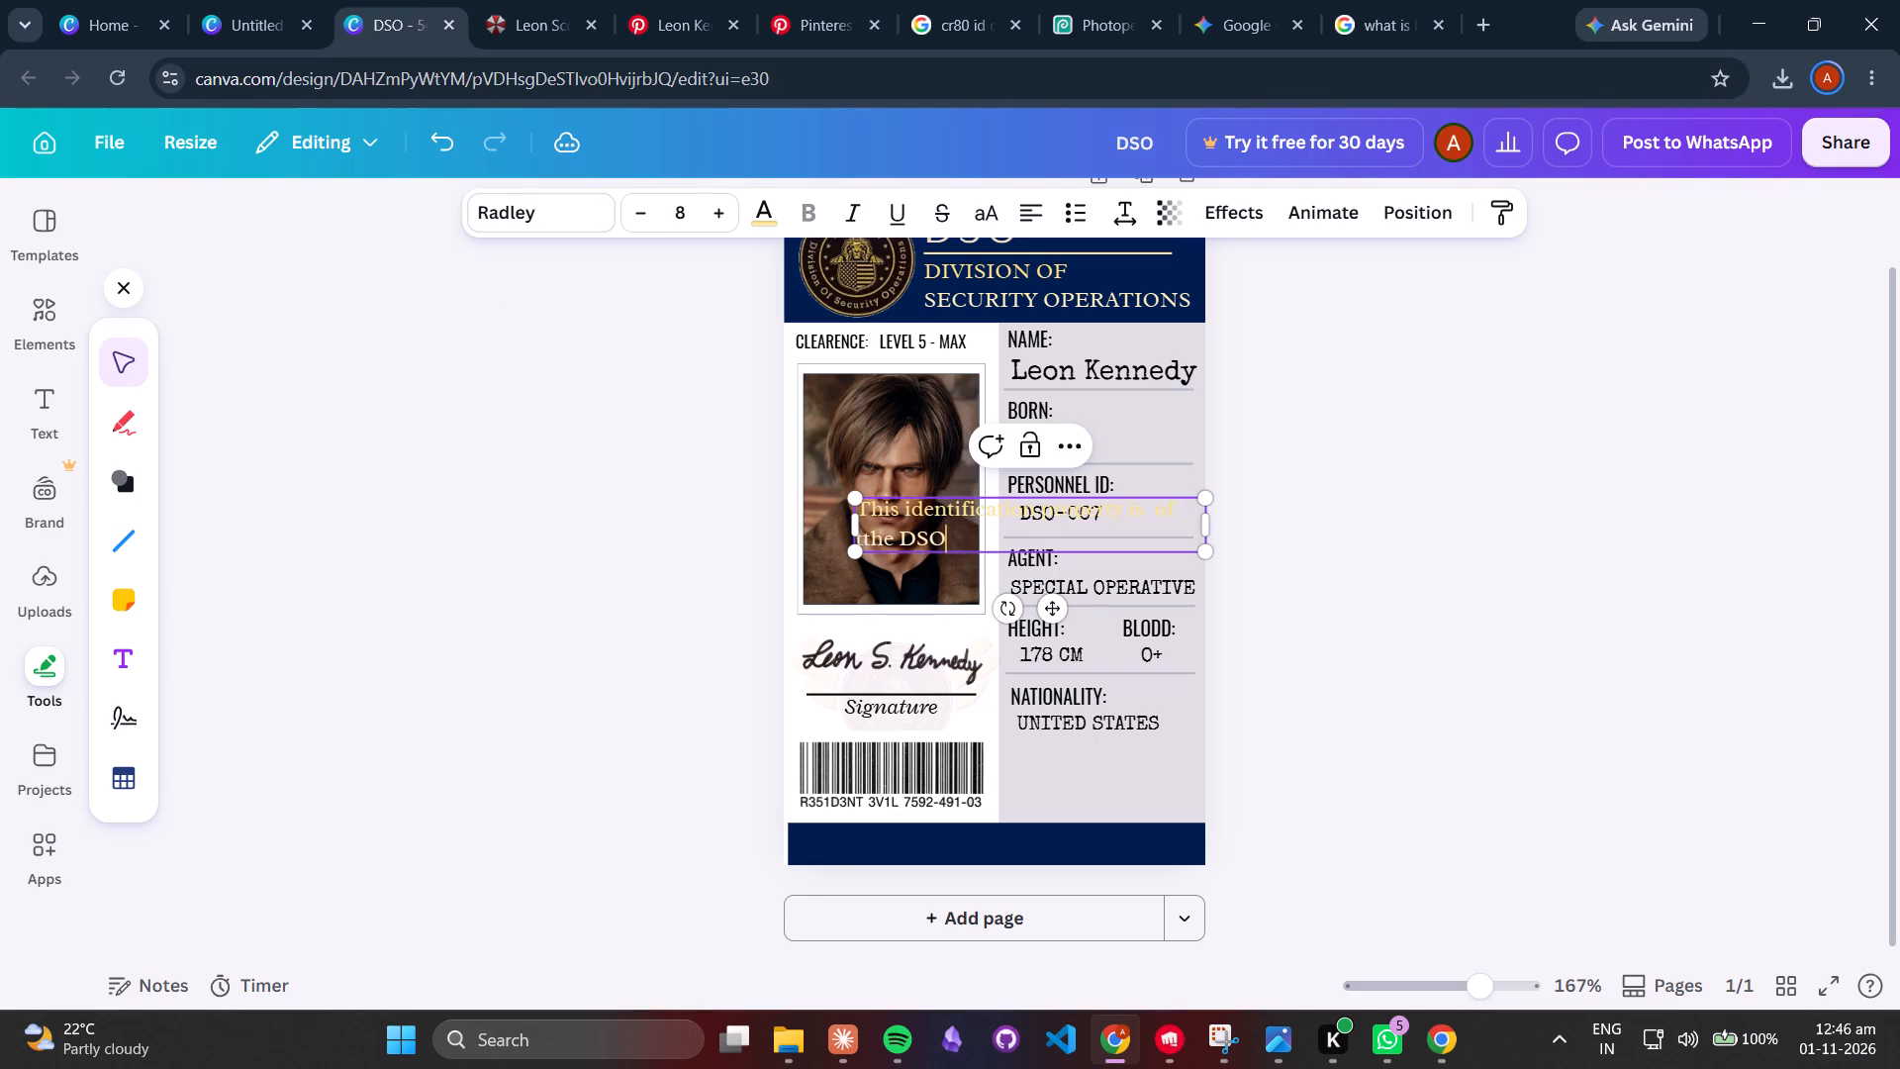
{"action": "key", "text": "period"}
Justify the notice text and widen its box to about 60 so the sentence fits on one line.
{"action": "left_click_drag", "start_coordinate": [1213, 526], "coordinate": [1234, 525]}
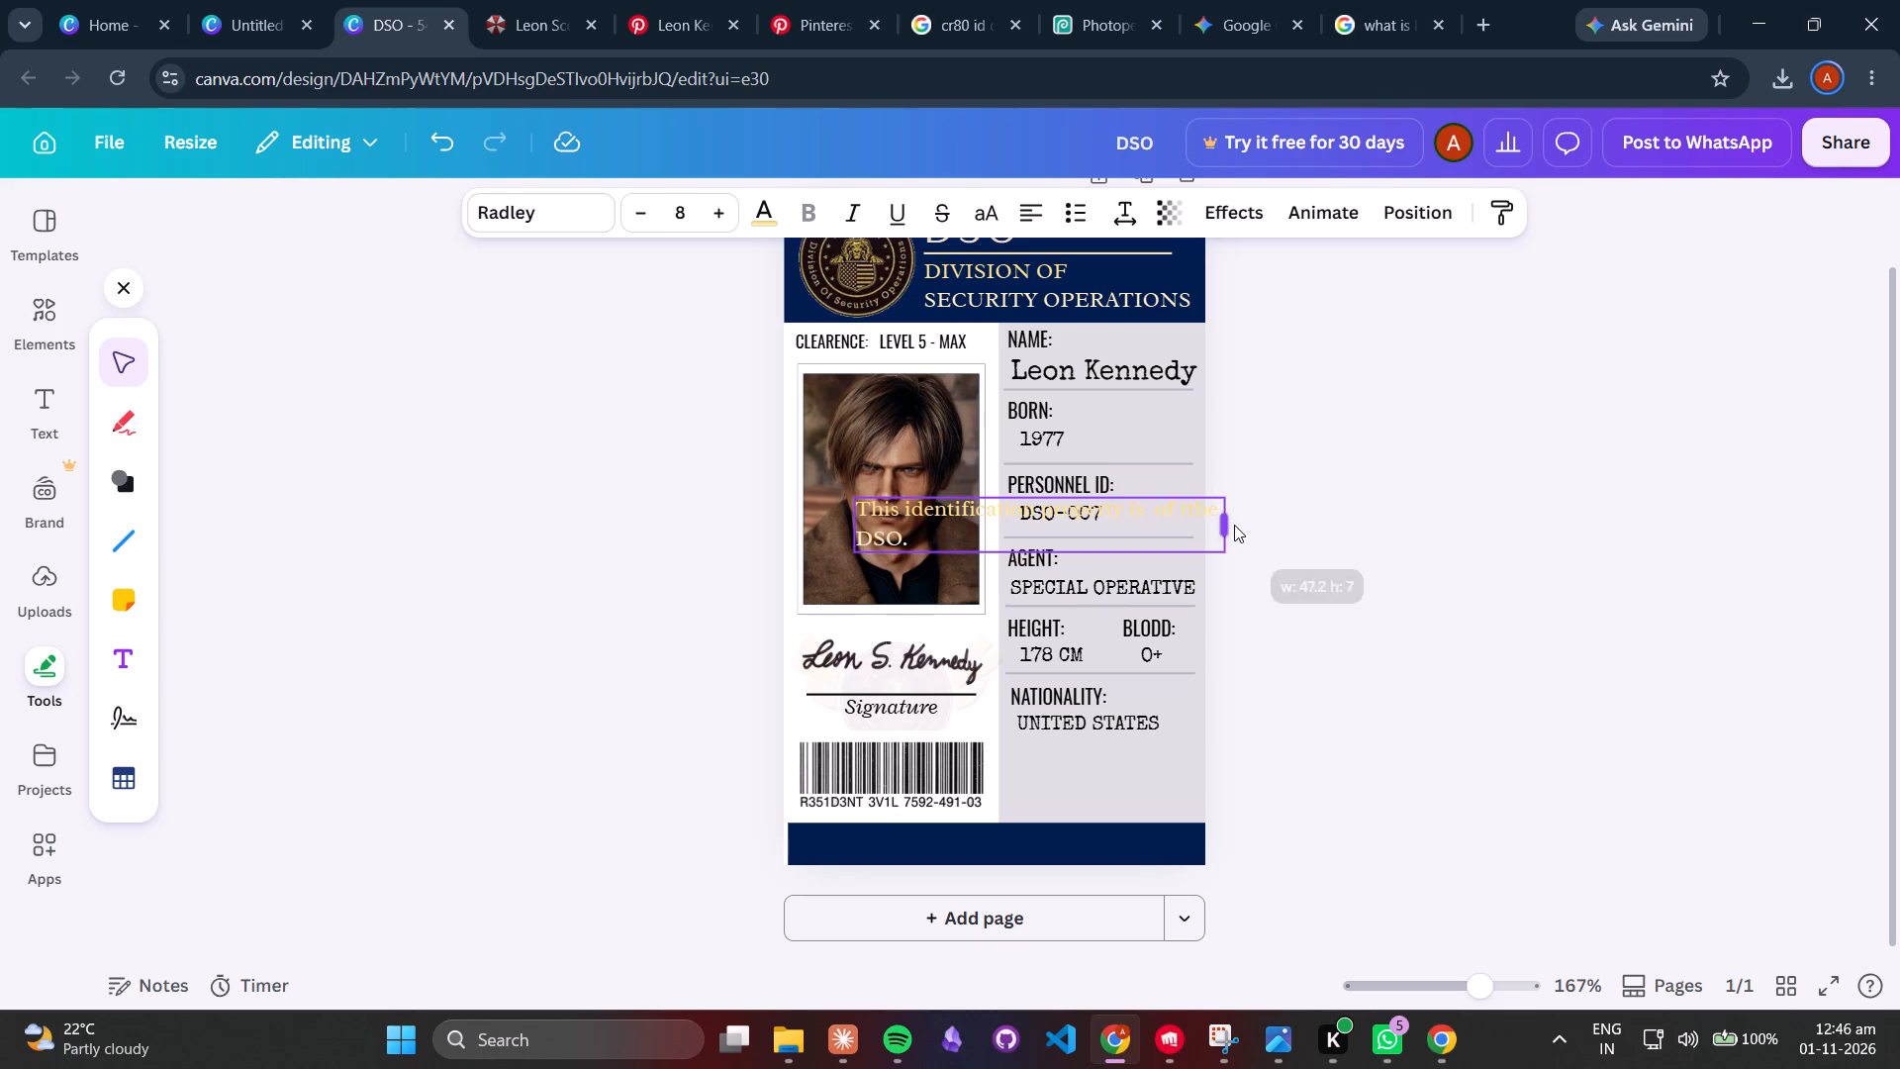
{"action": "left_click_drag", "start_coordinate": [1234, 525], "coordinate": [1244, 533]}
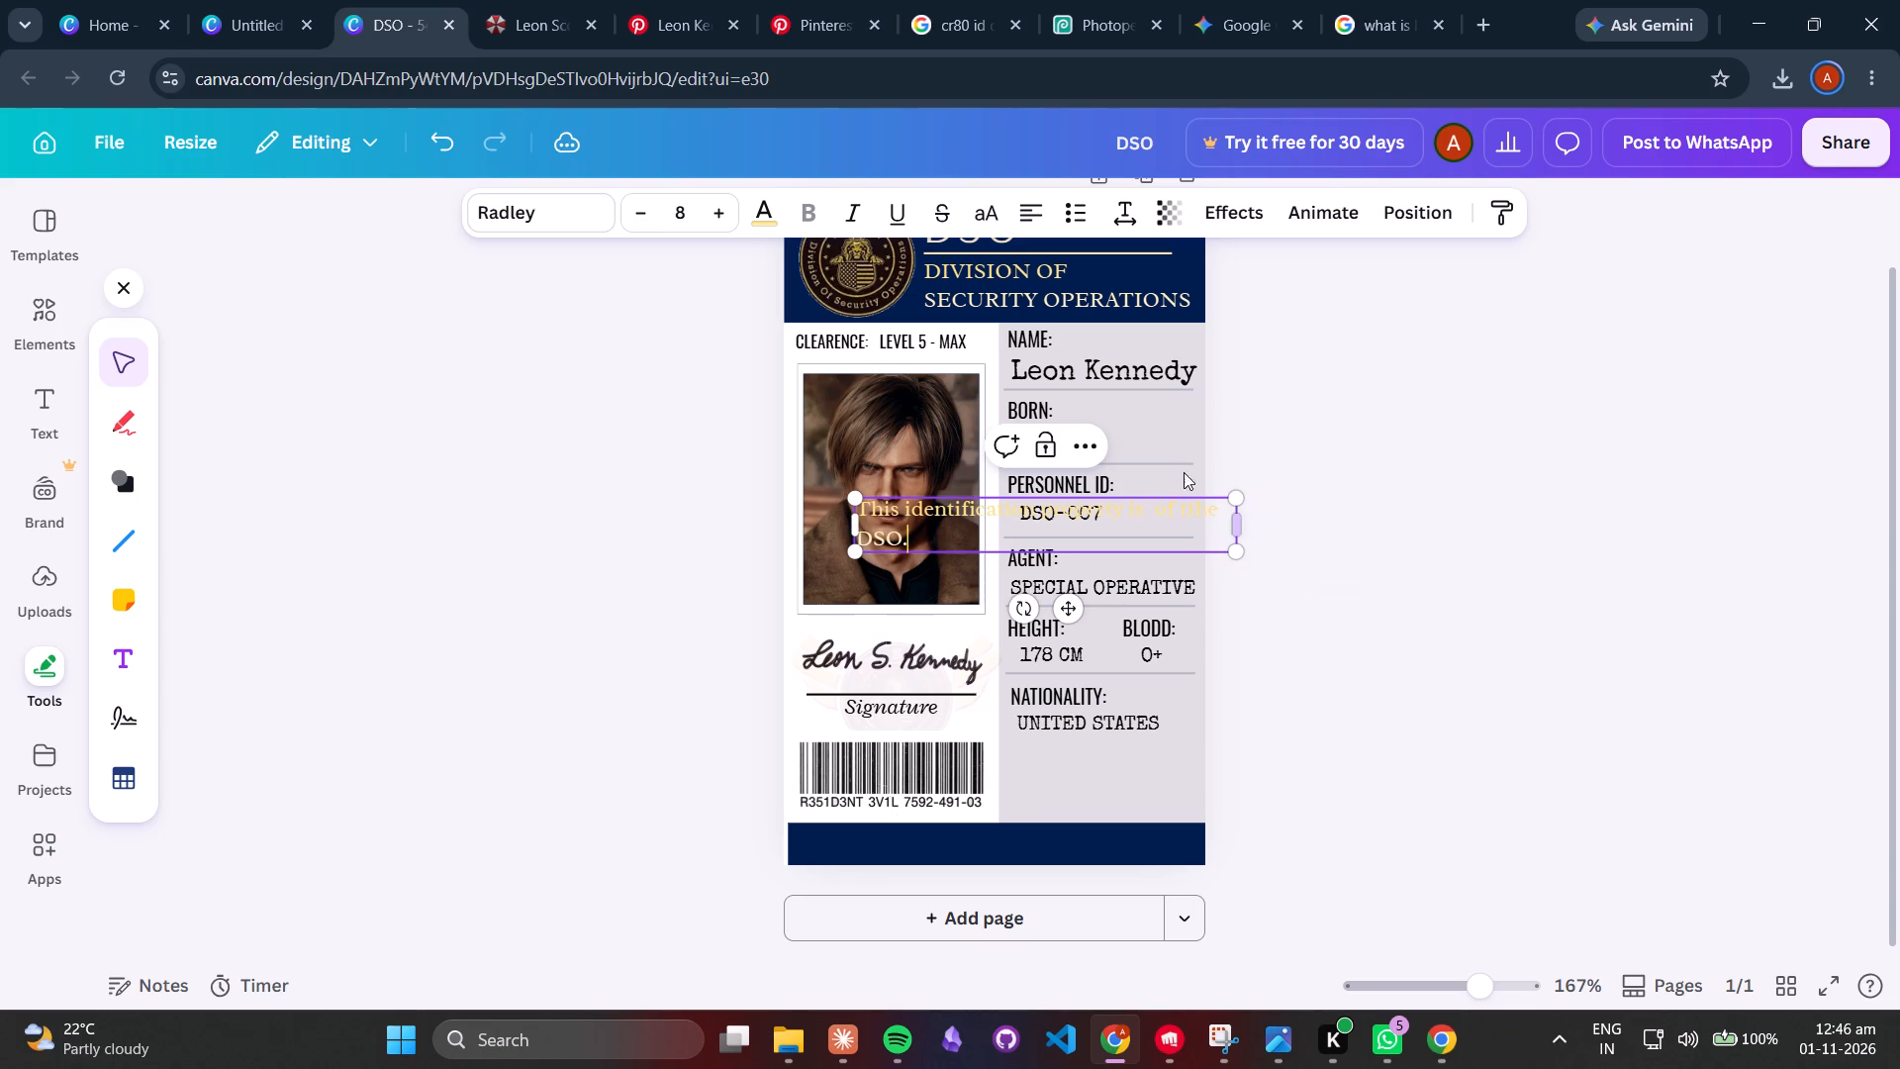
{"action": "left_click", "coordinate": [1030, 213]}
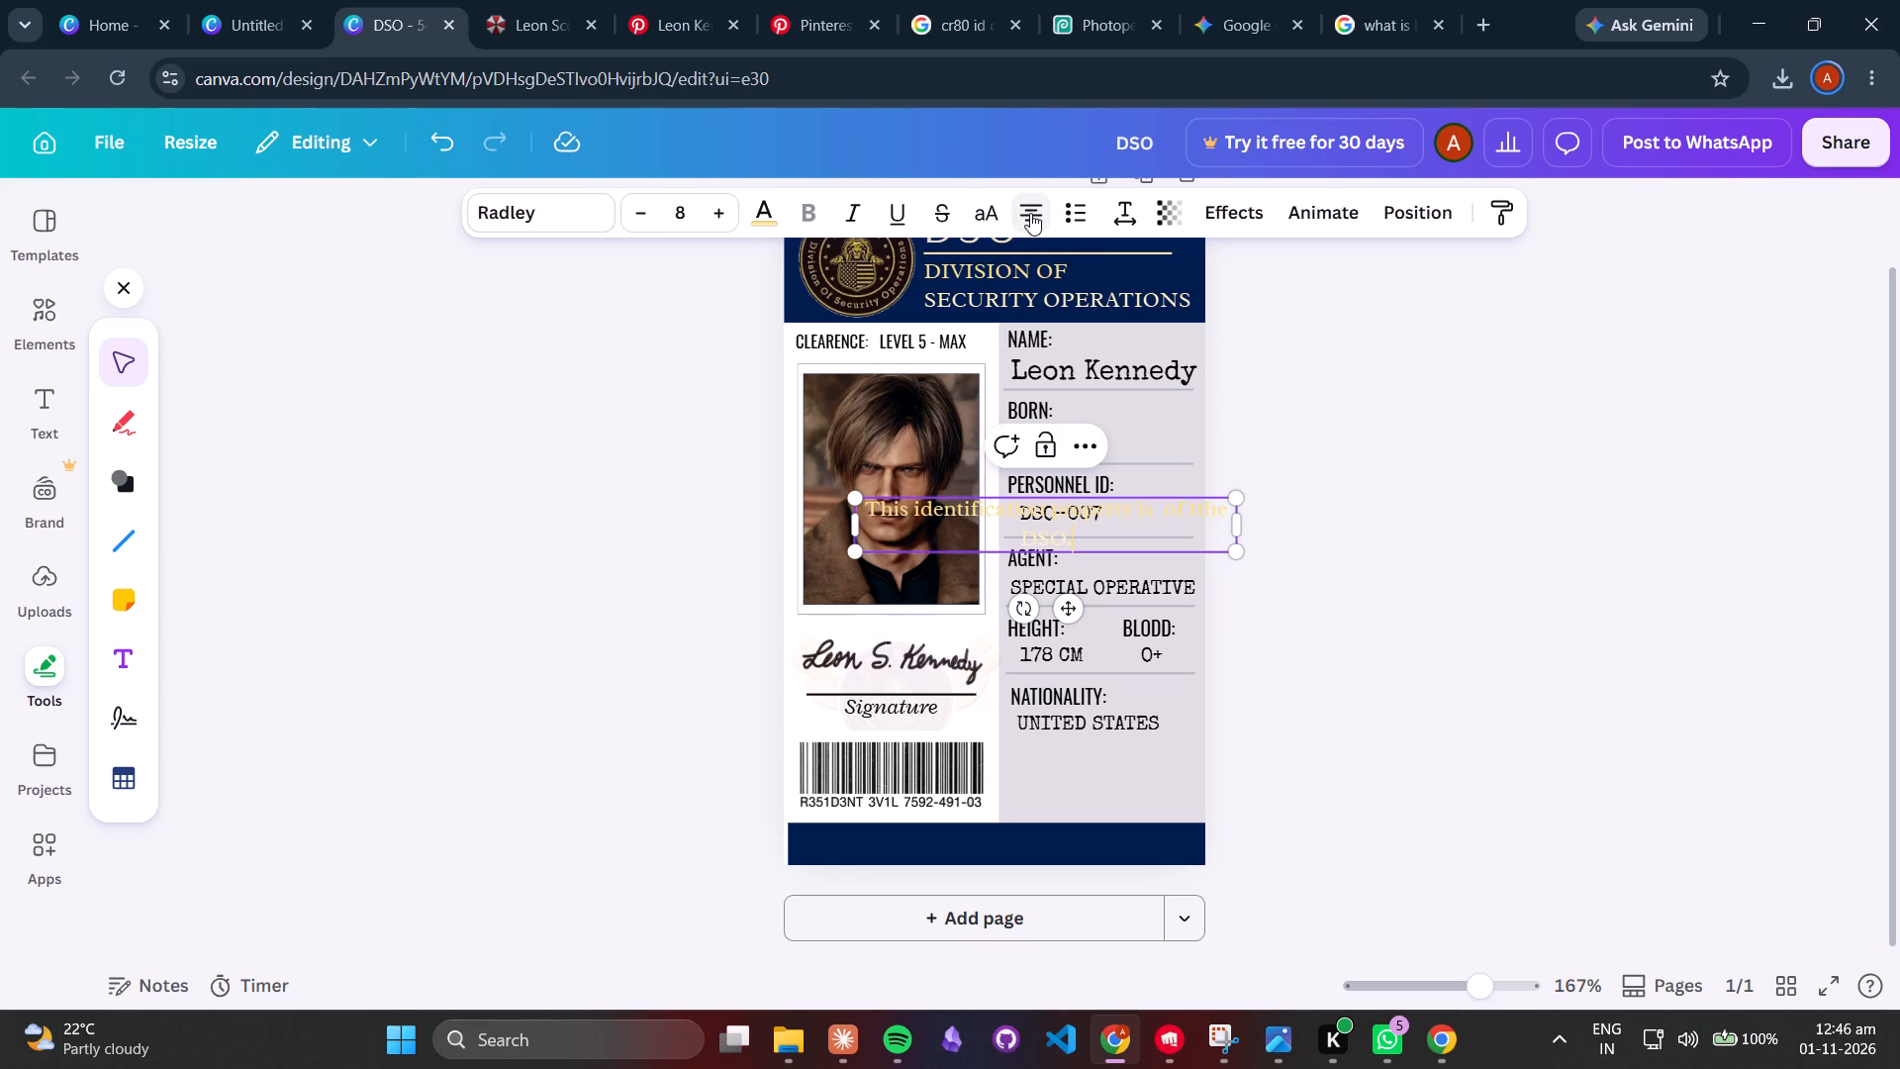
{"action": "left_click", "coordinate": [1030, 213]}
{"action": "left_click", "coordinate": [1030, 213]}
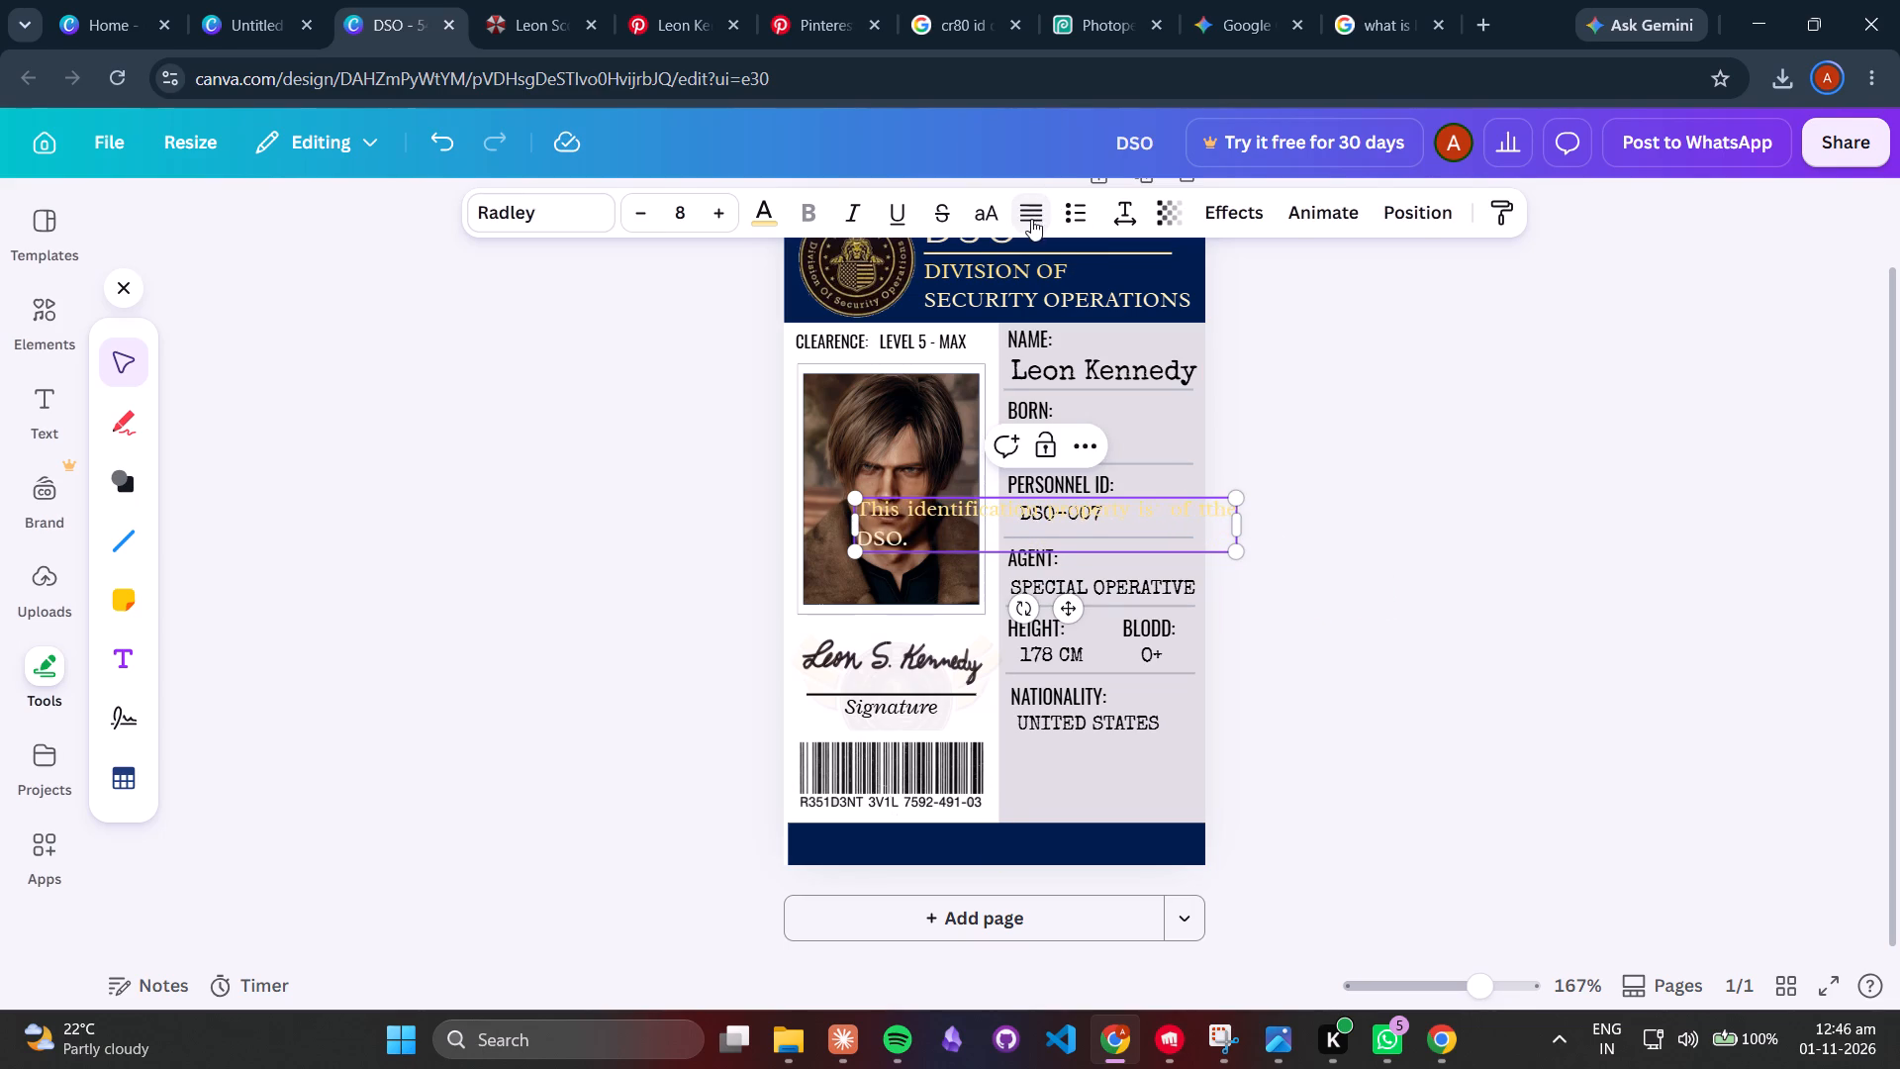
{"action": "left_click_drag", "start_coordinate": [1242, 526], "coordinate": [1332, 525]}
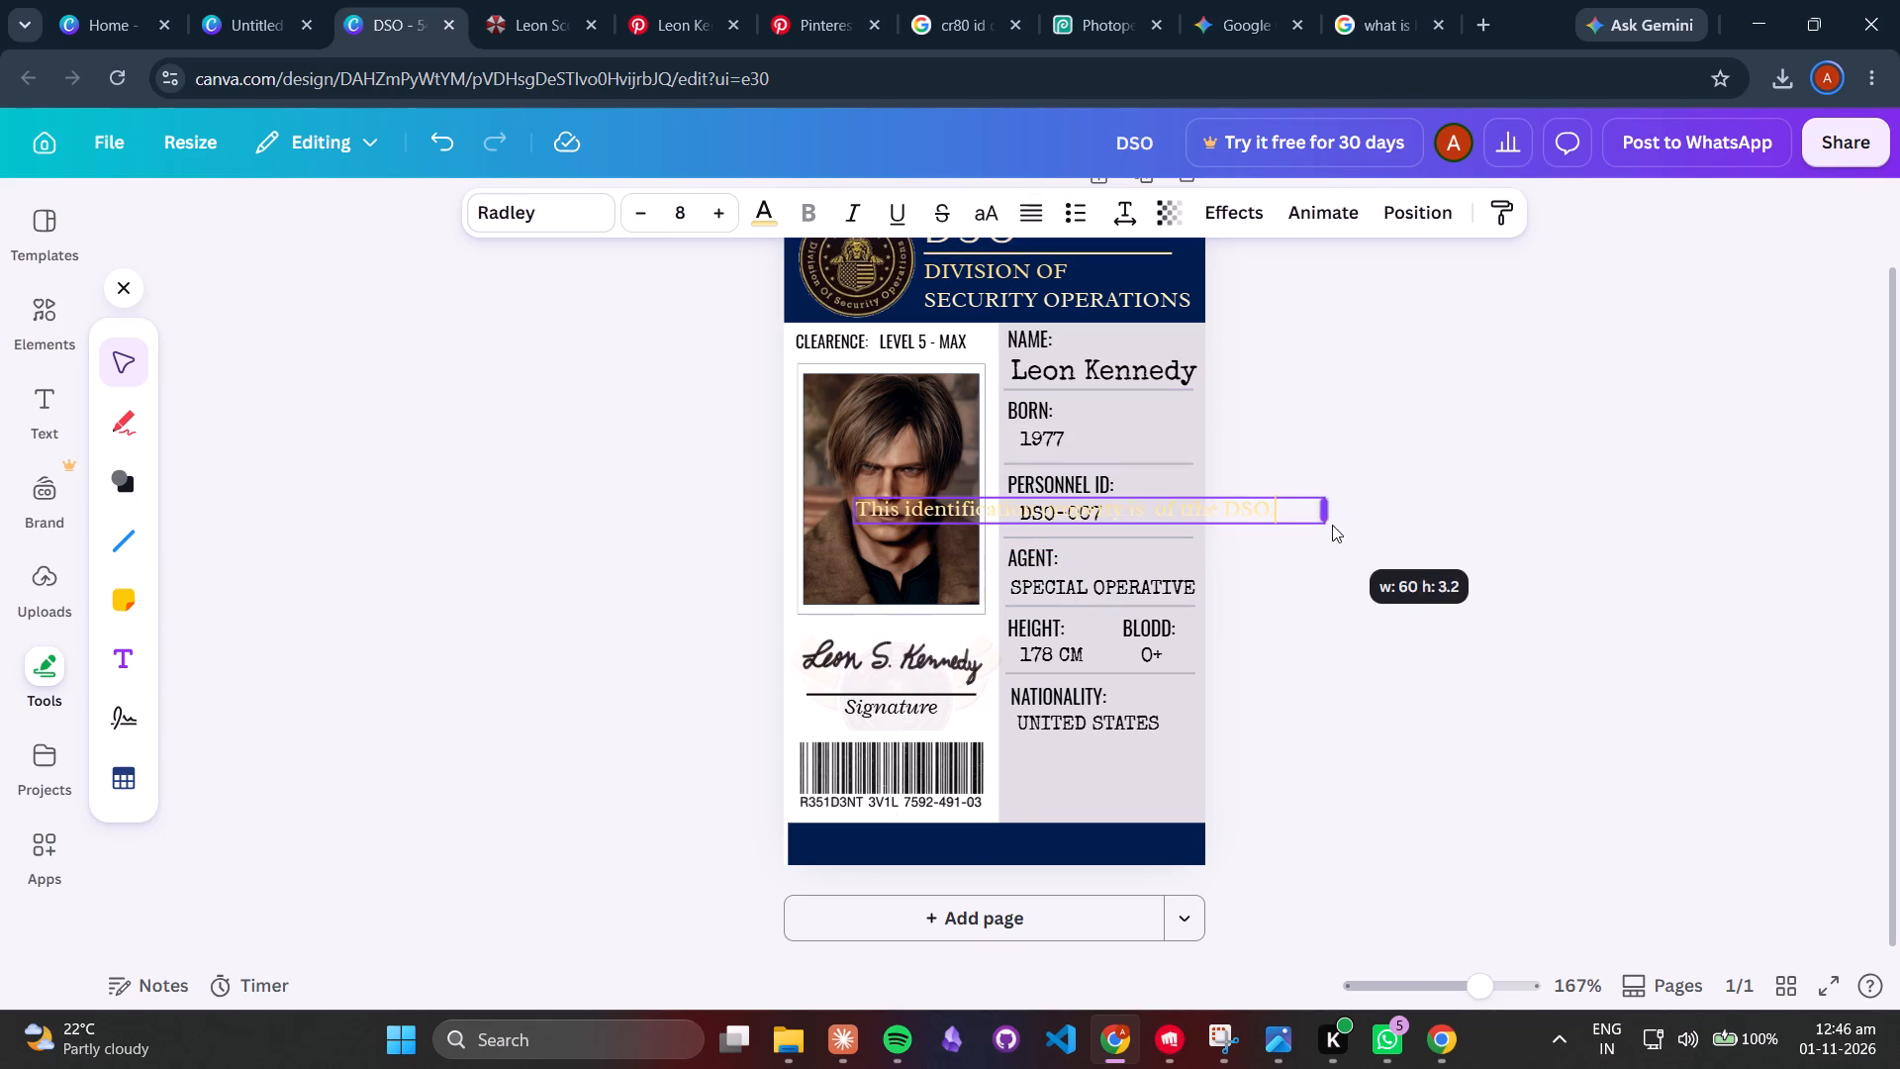
{"action": "left_click_drag", "start_coordinate": [1332, 525], "coordinate": [1338, 523]}
Move the notice onto the navy band at the card's bottom edge and reduce its font size to 6.
{"action": "left_click_drag", "start_coordinate": [1121, 581], "coordinate": [1121, 583]}
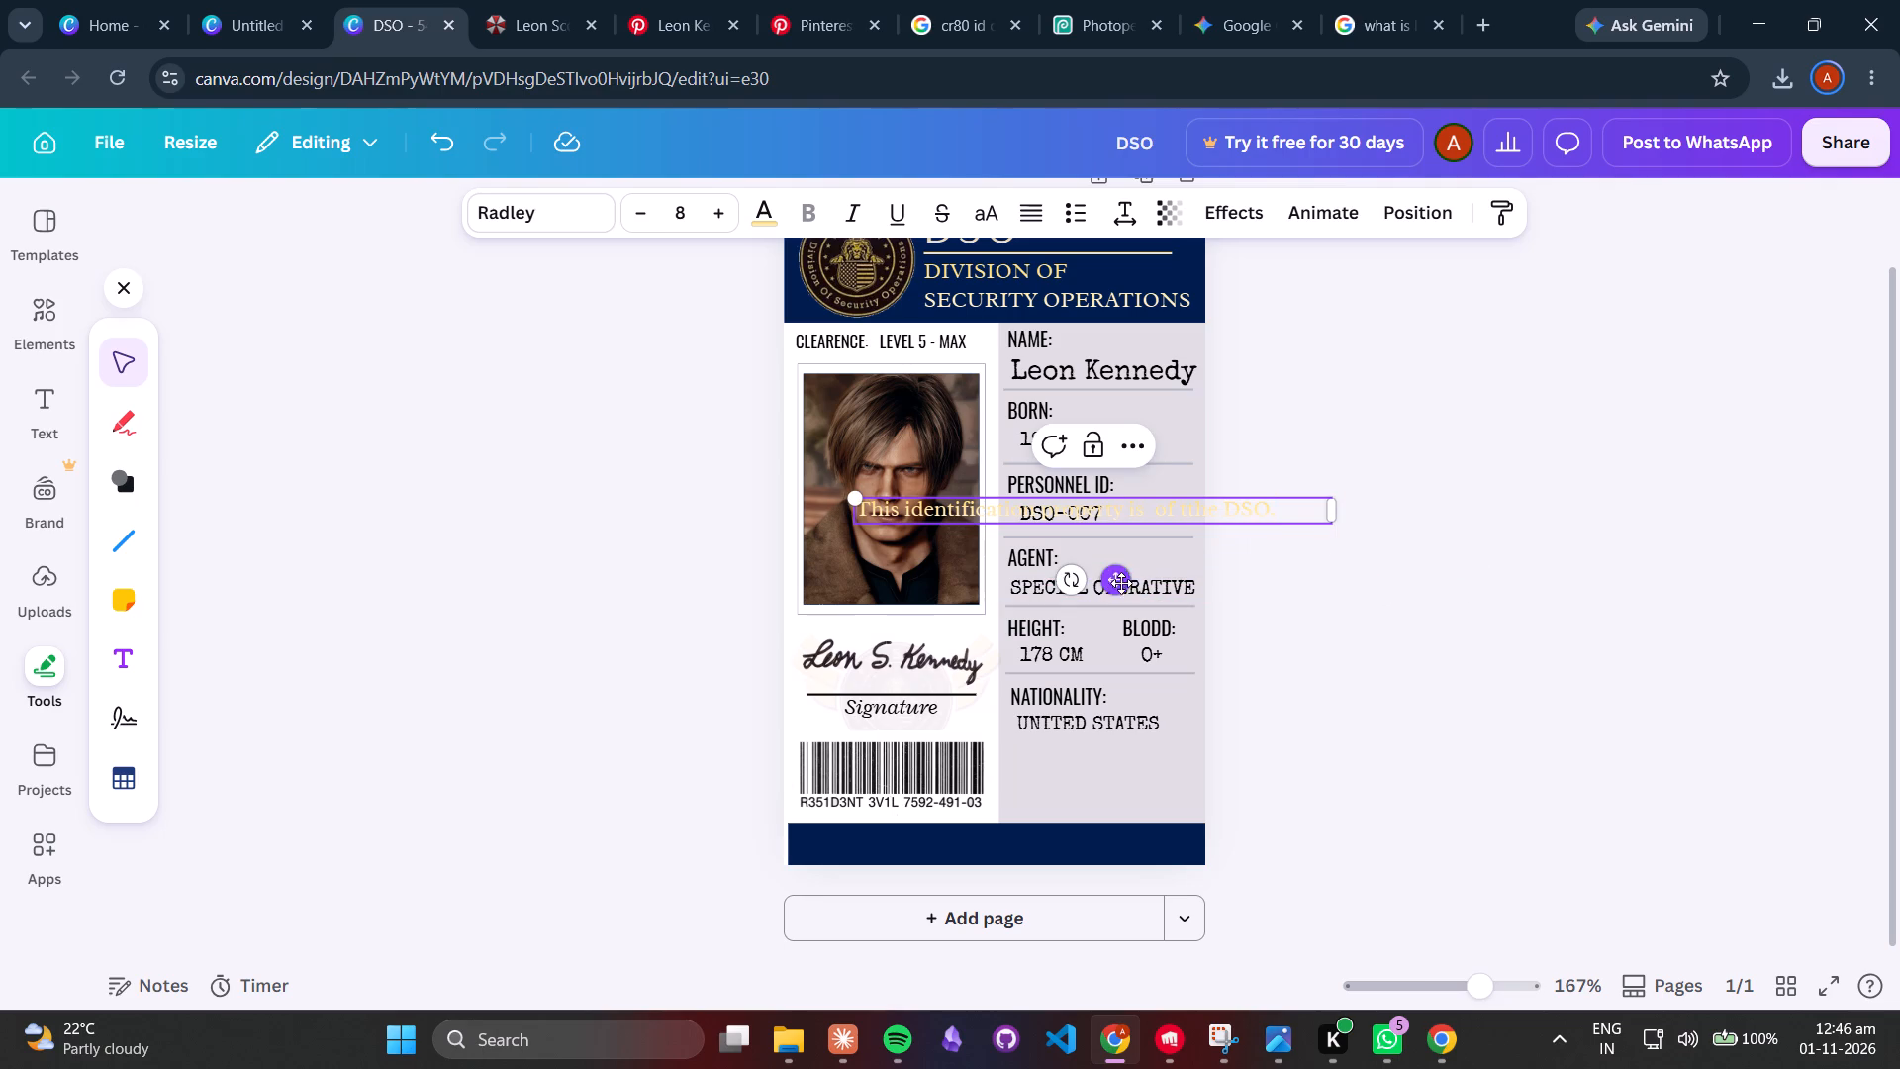
{"action": "left_click_drag", "start_coordinate": [1121, 583], "coordinate": [1062, 918]}
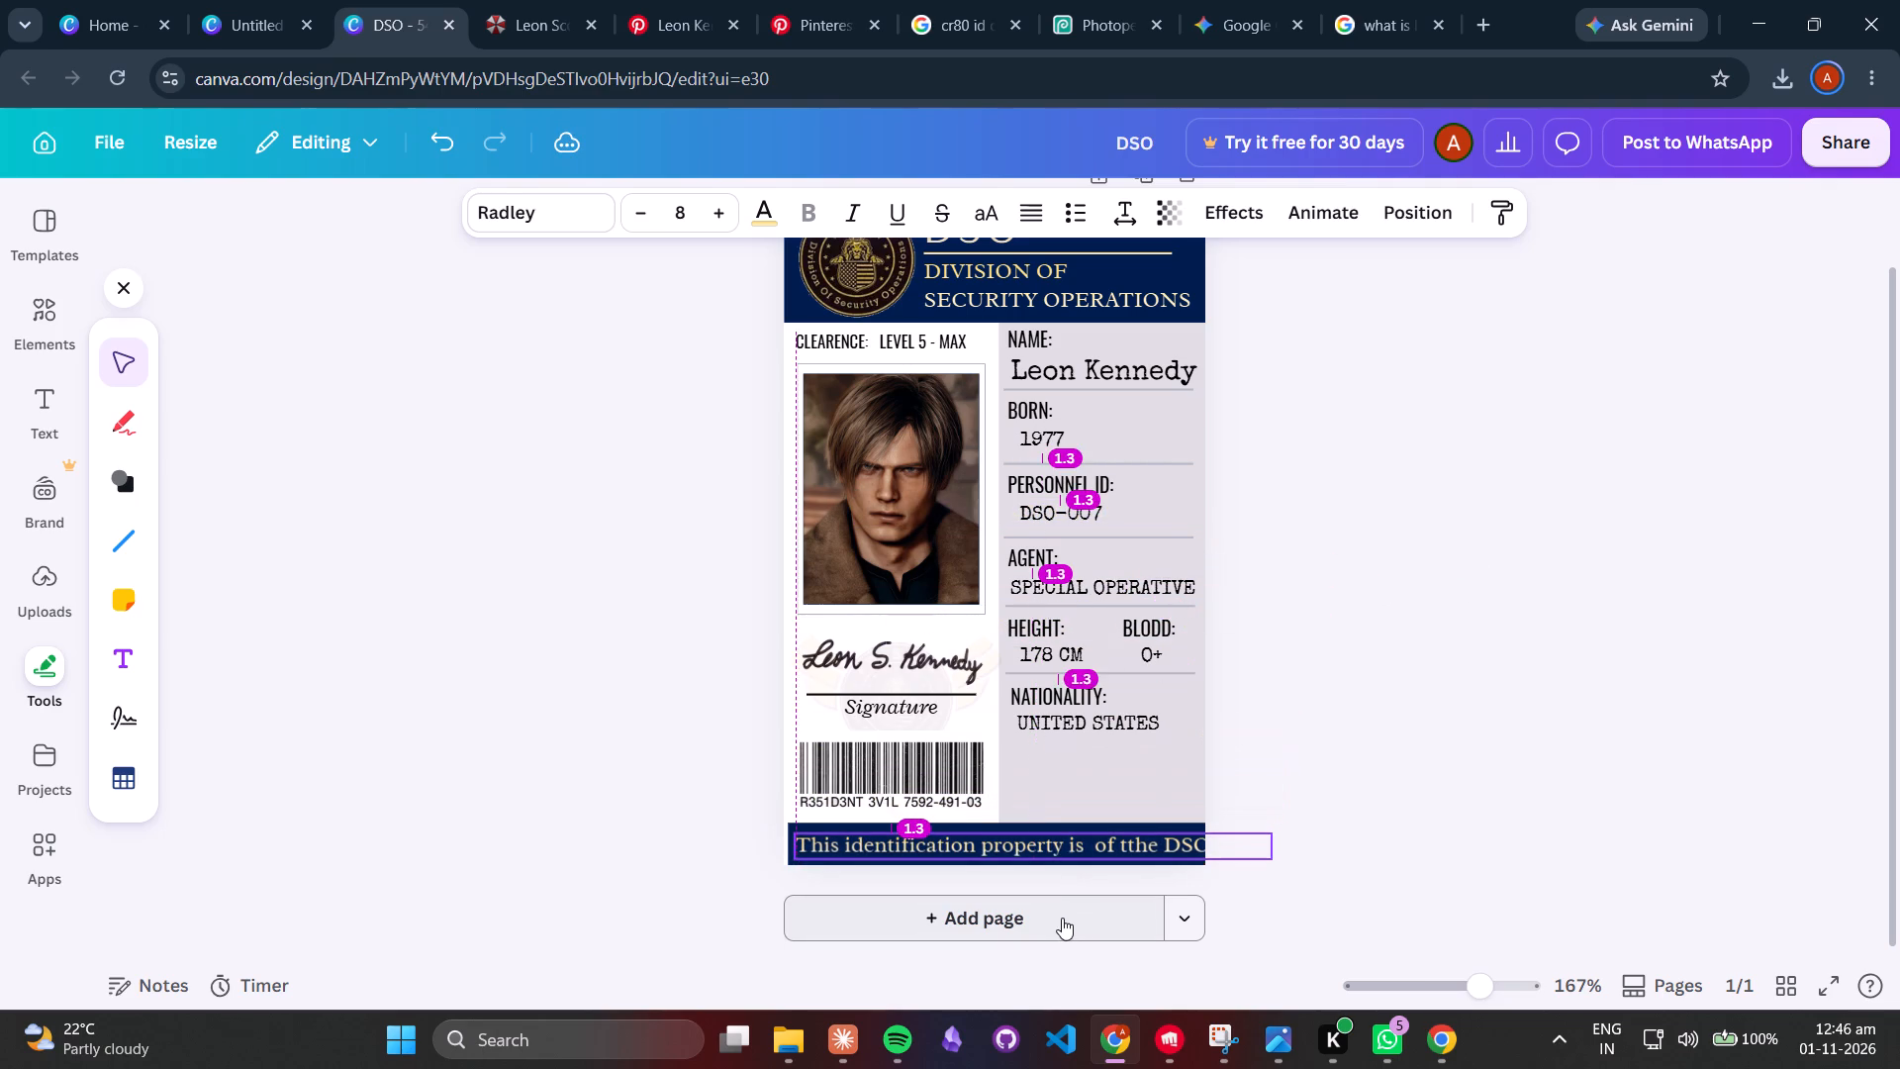
{"action": "left_click_drag", "start_coordinate": [1062, 918], "coordinate": [1060, 917]}
{"action": "double_click", "coordinate": [636, 214]}
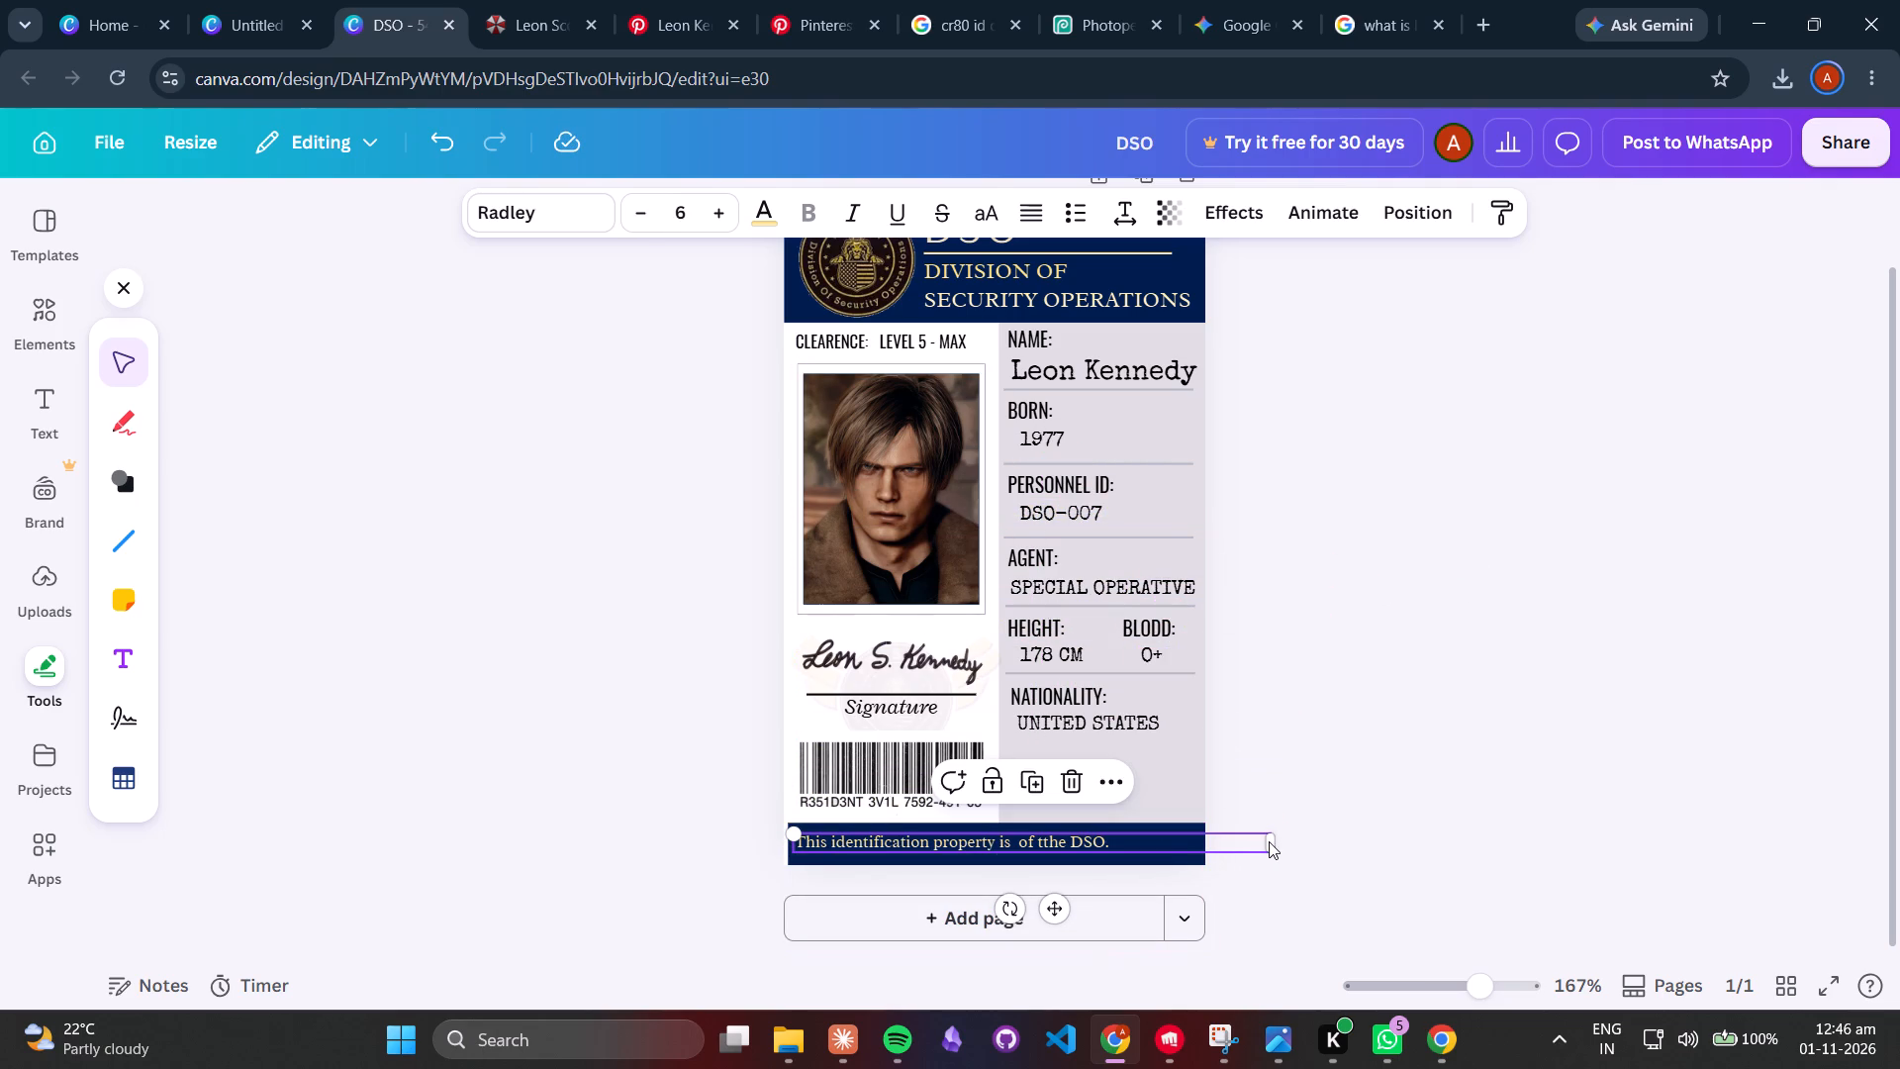
Correct the misspelled word "tthe" in the footer notice.
{"action": "left_click", "coordinate": [1049, 843]}
{"action": "left_click", "coordinate": [1047, 843]}
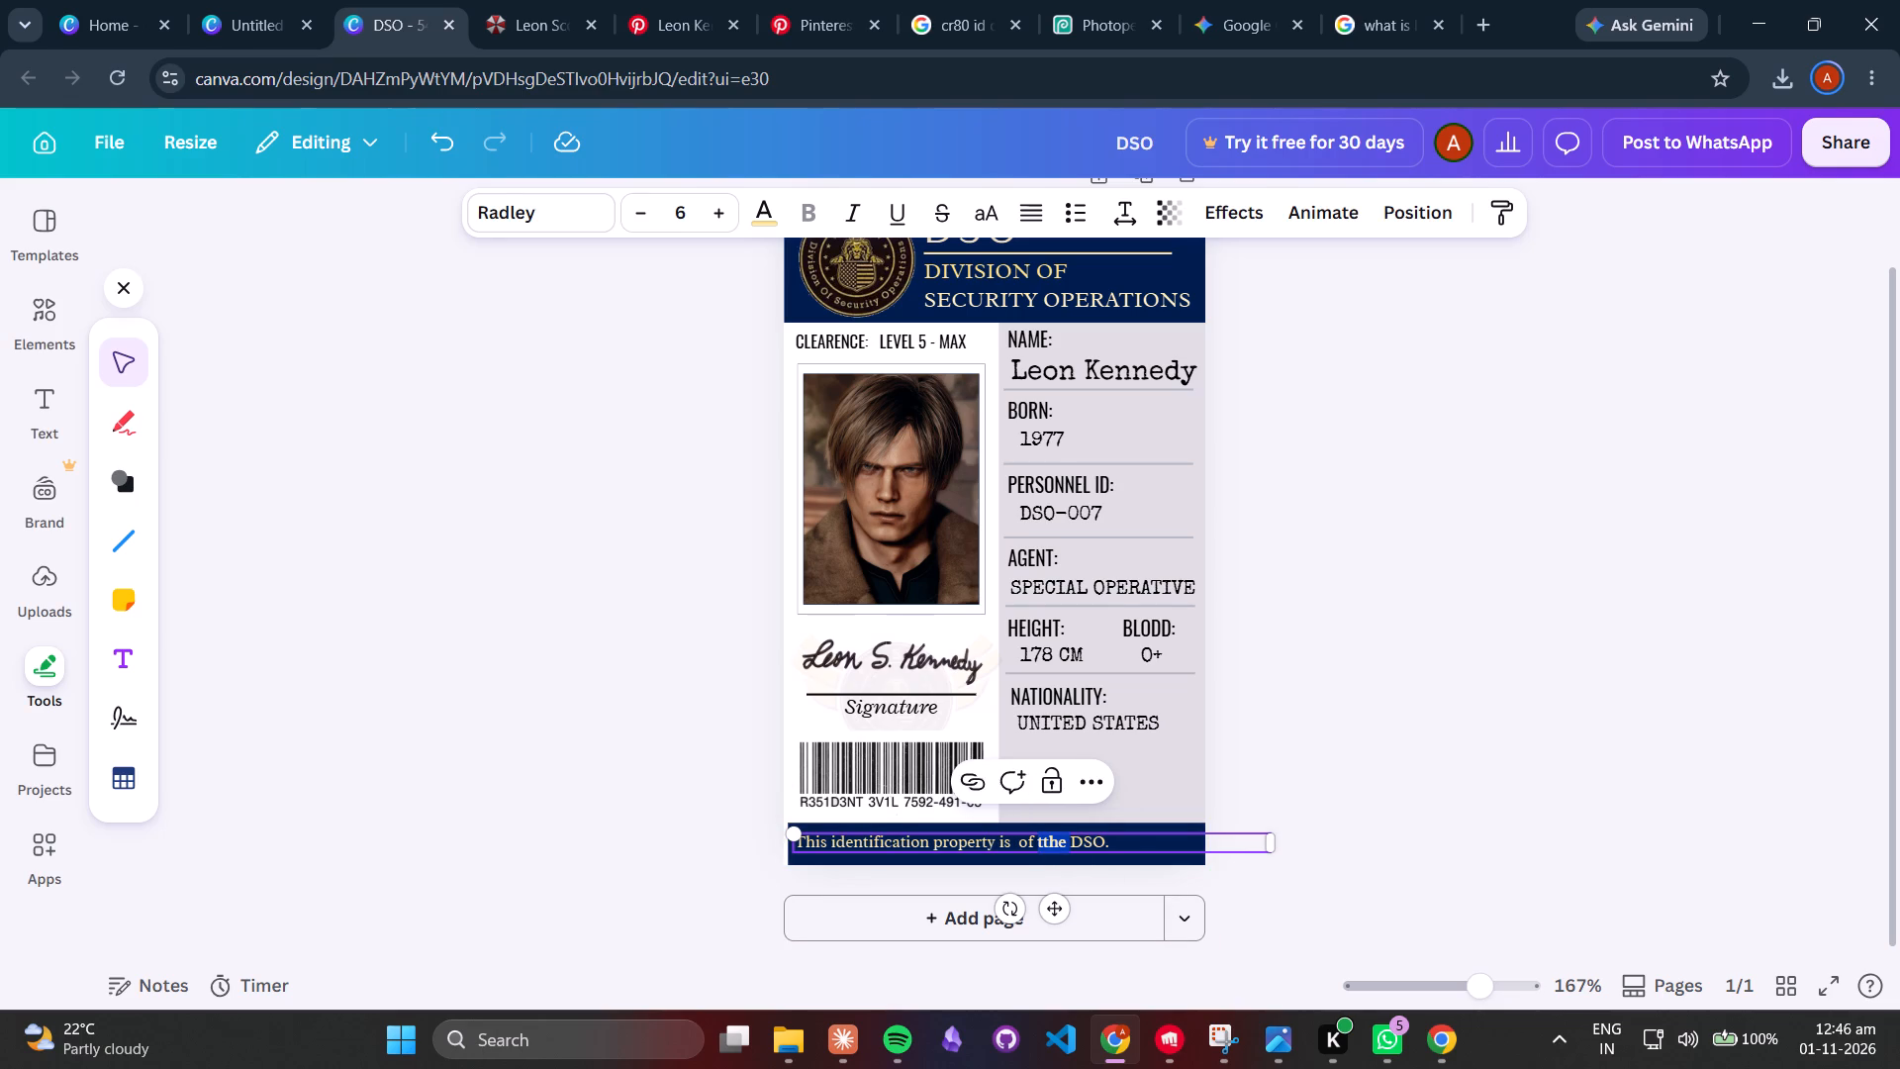
{"action": "left_click", "coordinate": [1046, 845]}
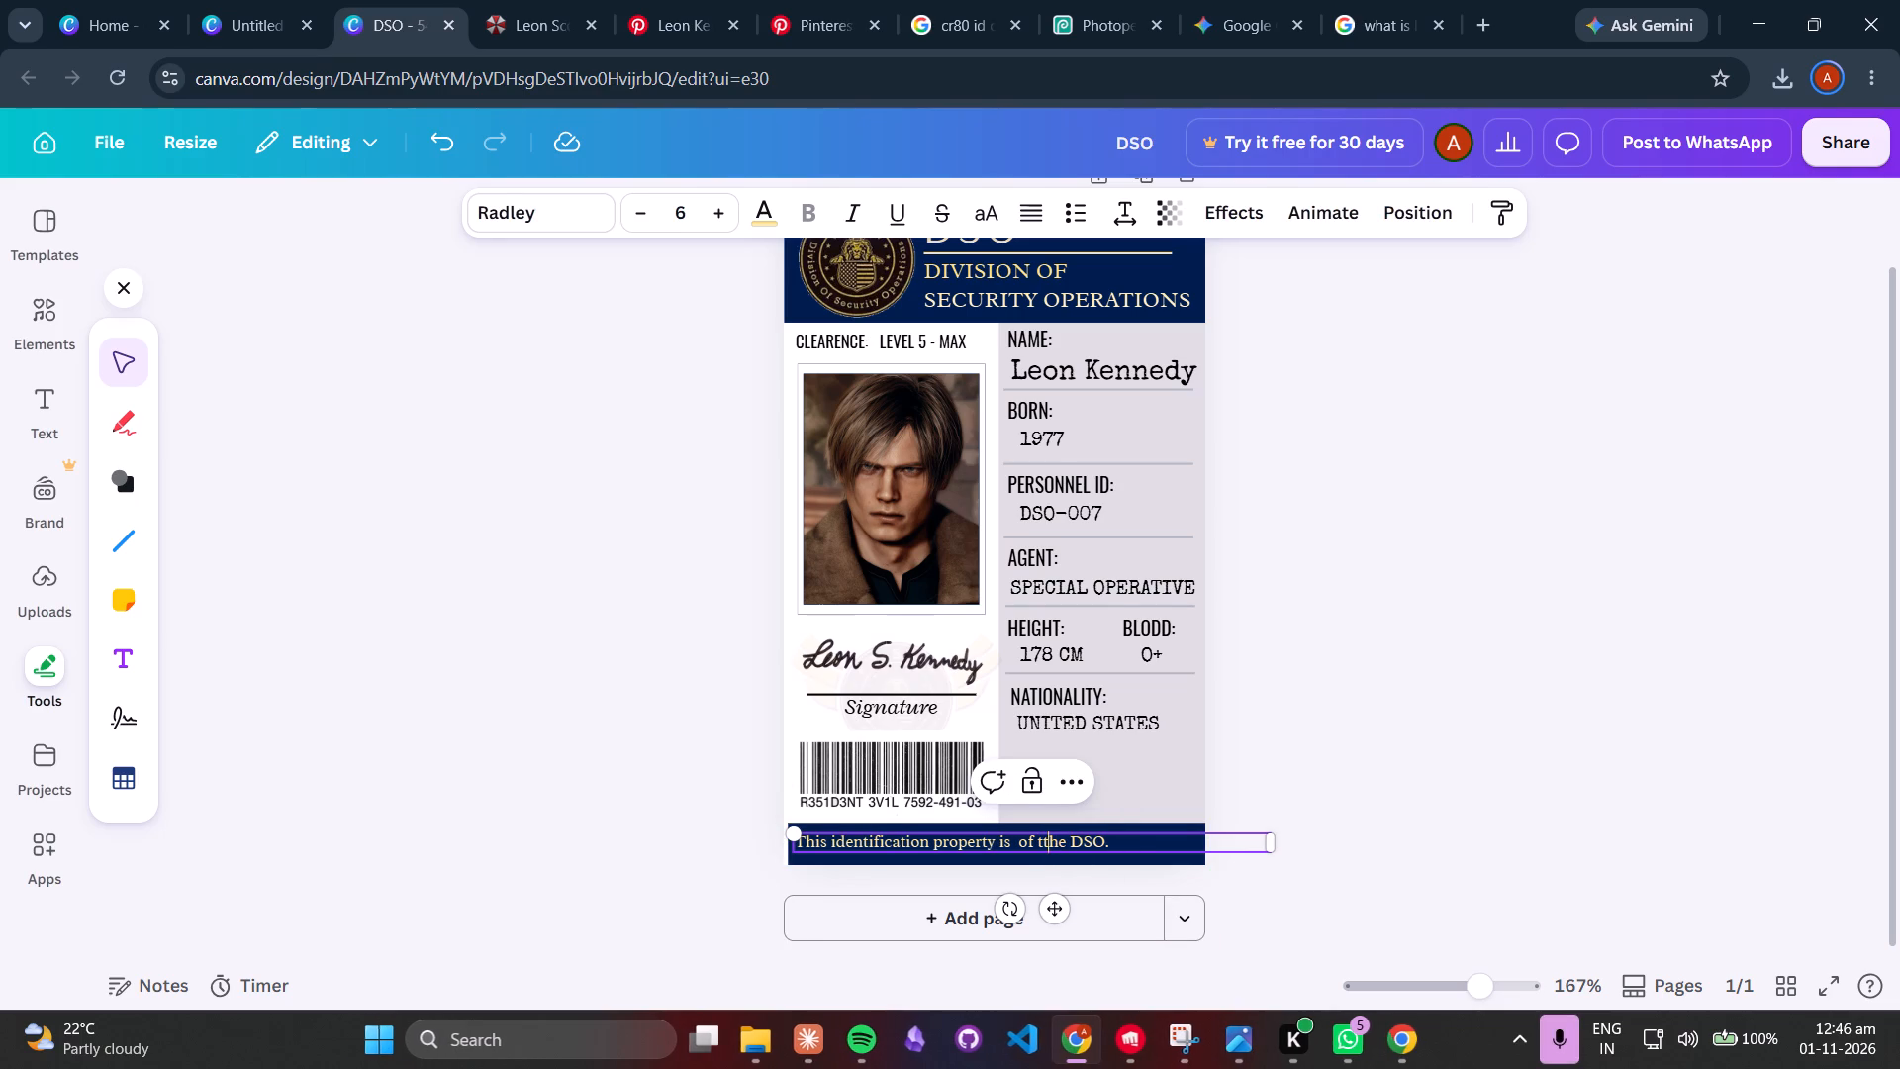
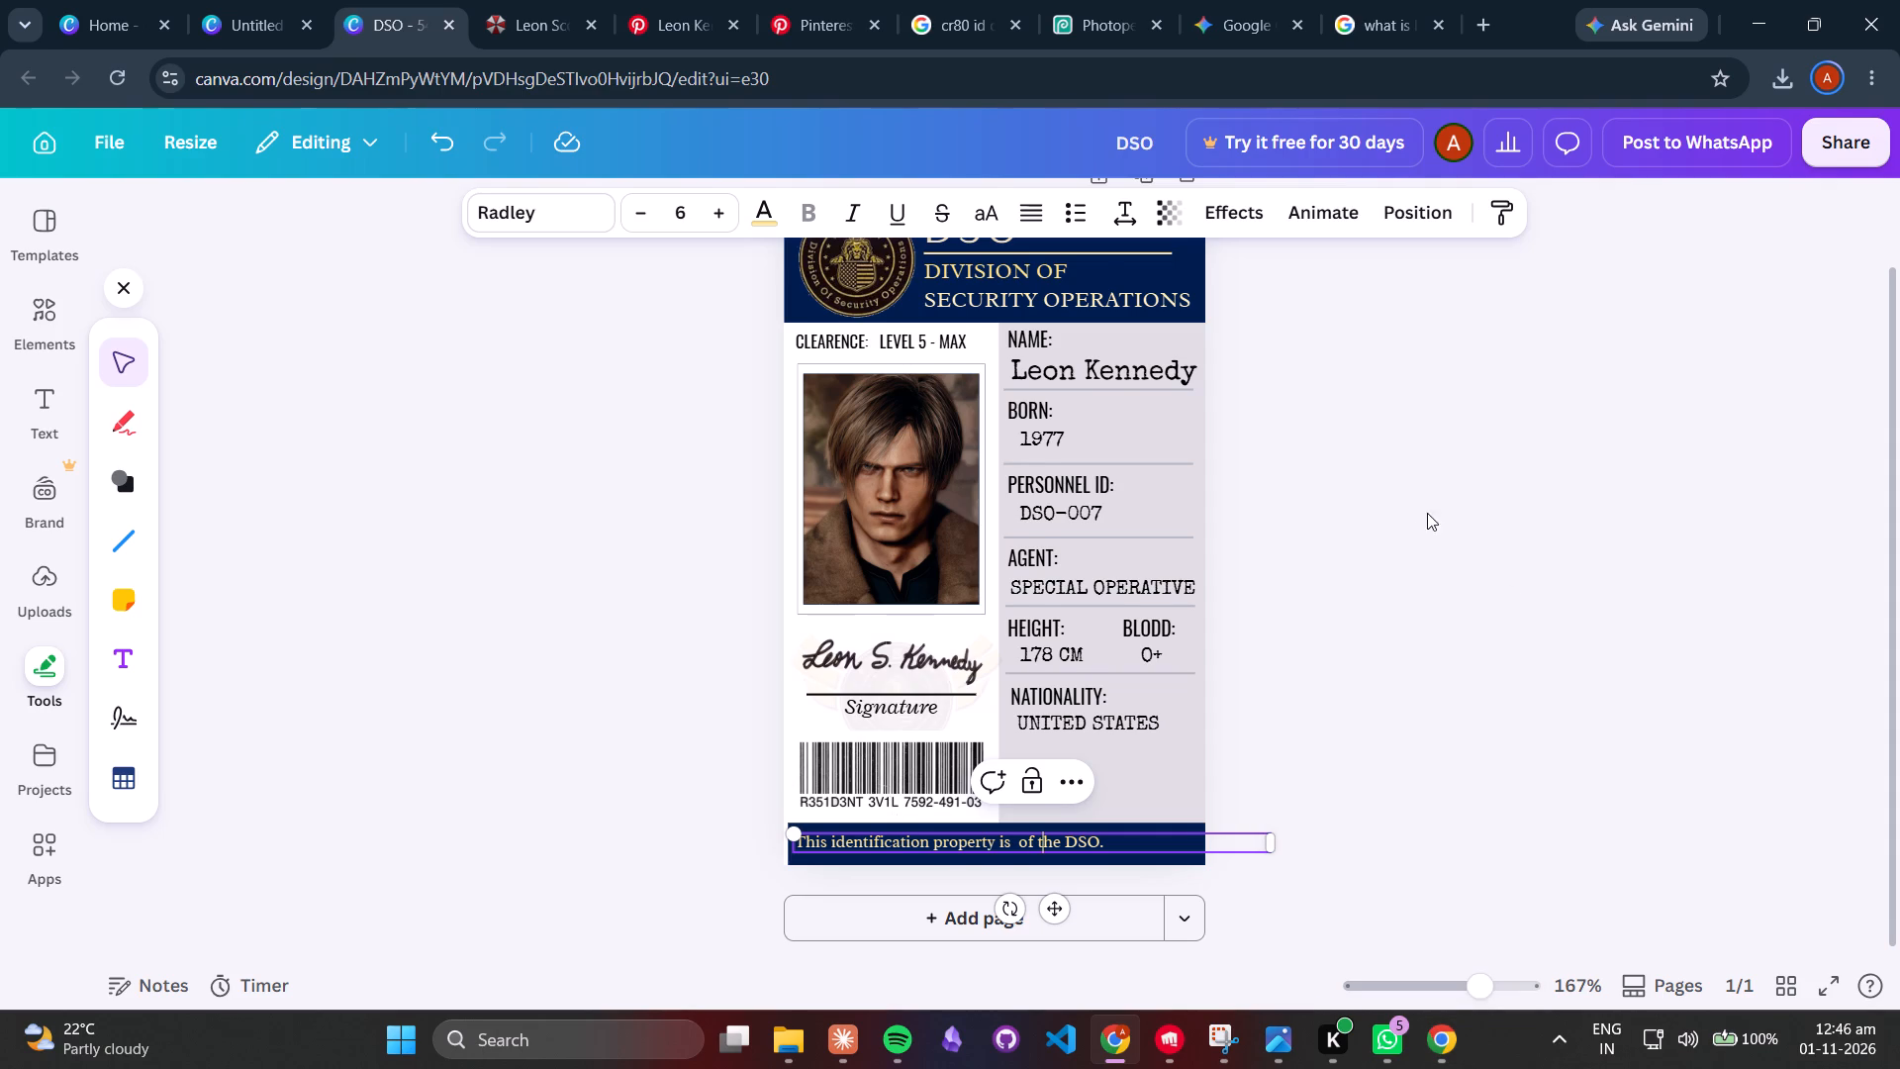
Review the card with its footer notice, and switch from the design to the Claude app.
{"action": "scroll", "coordinate": [1404, 503], "scroll_direction": "up", "scroll_amount": 1}
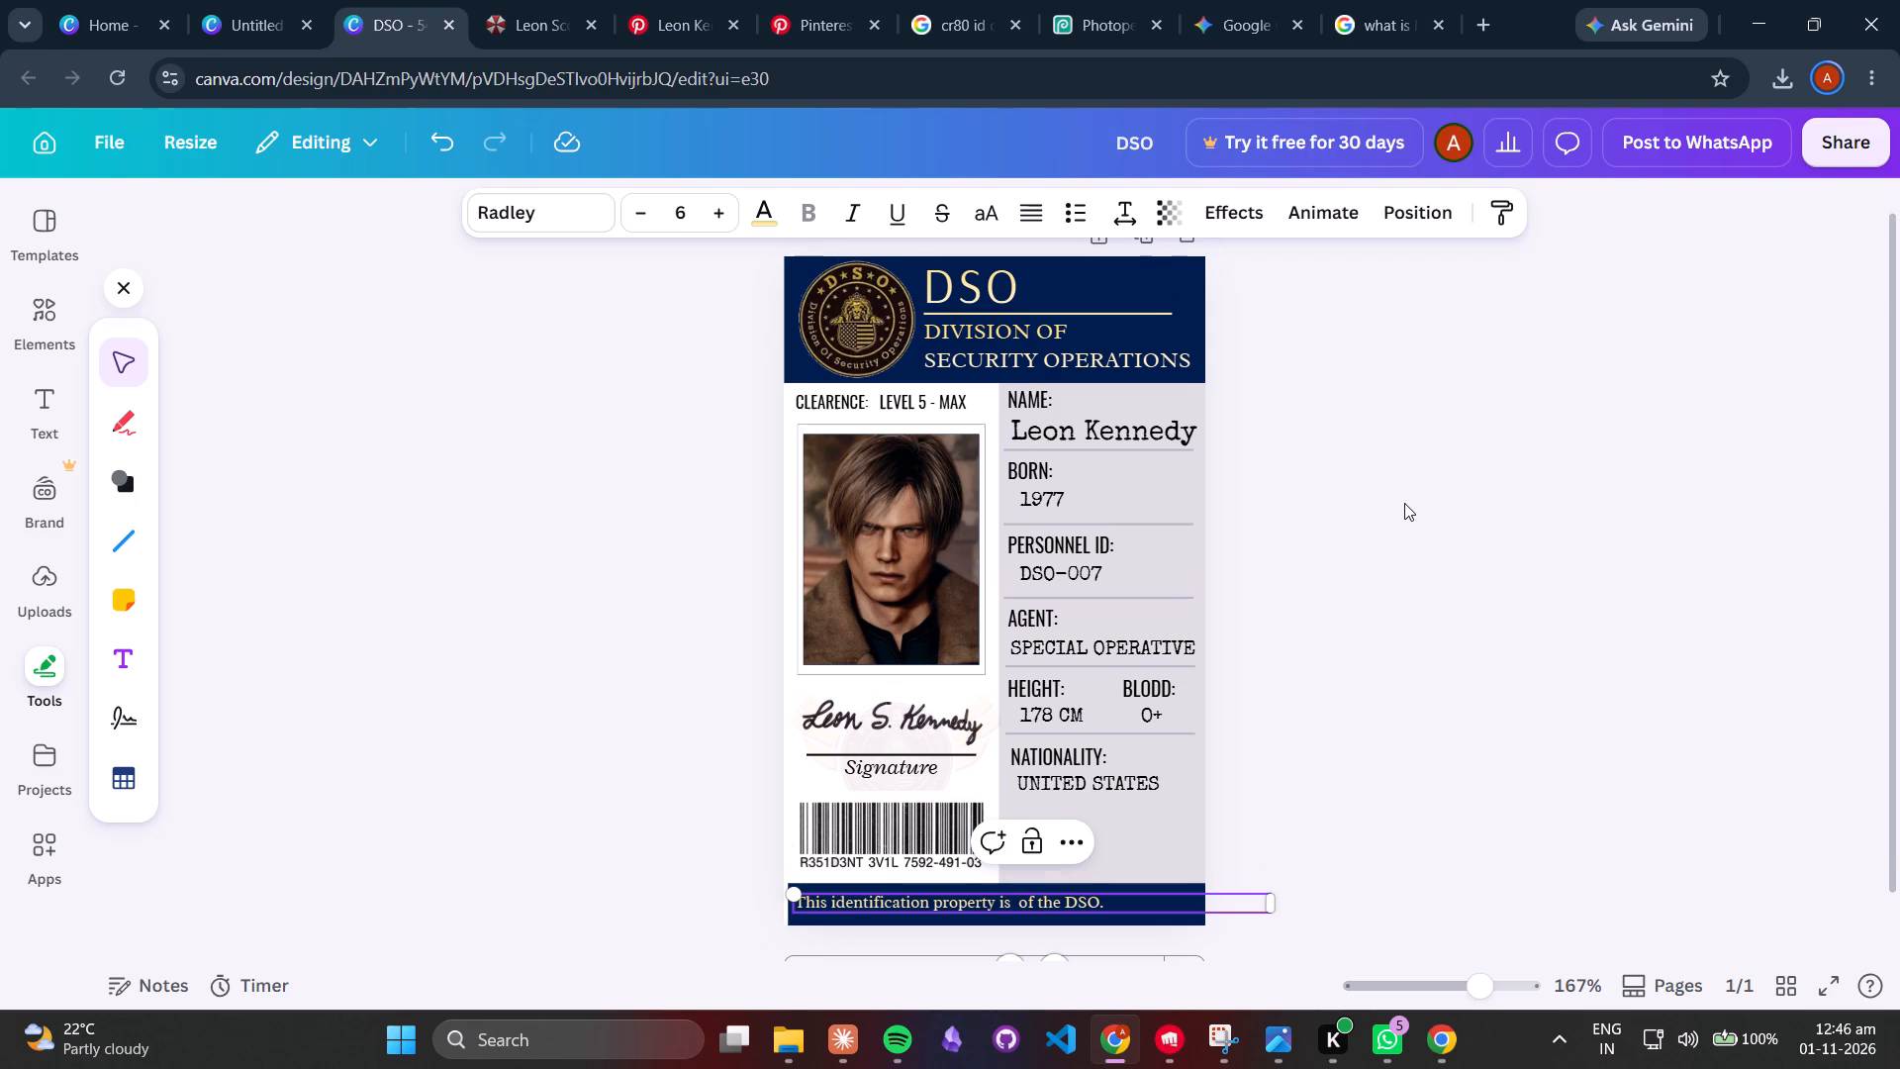
{"action": "key", "text": "alt+Tab"}
{"action": "key", "text": "alt+Tab"}
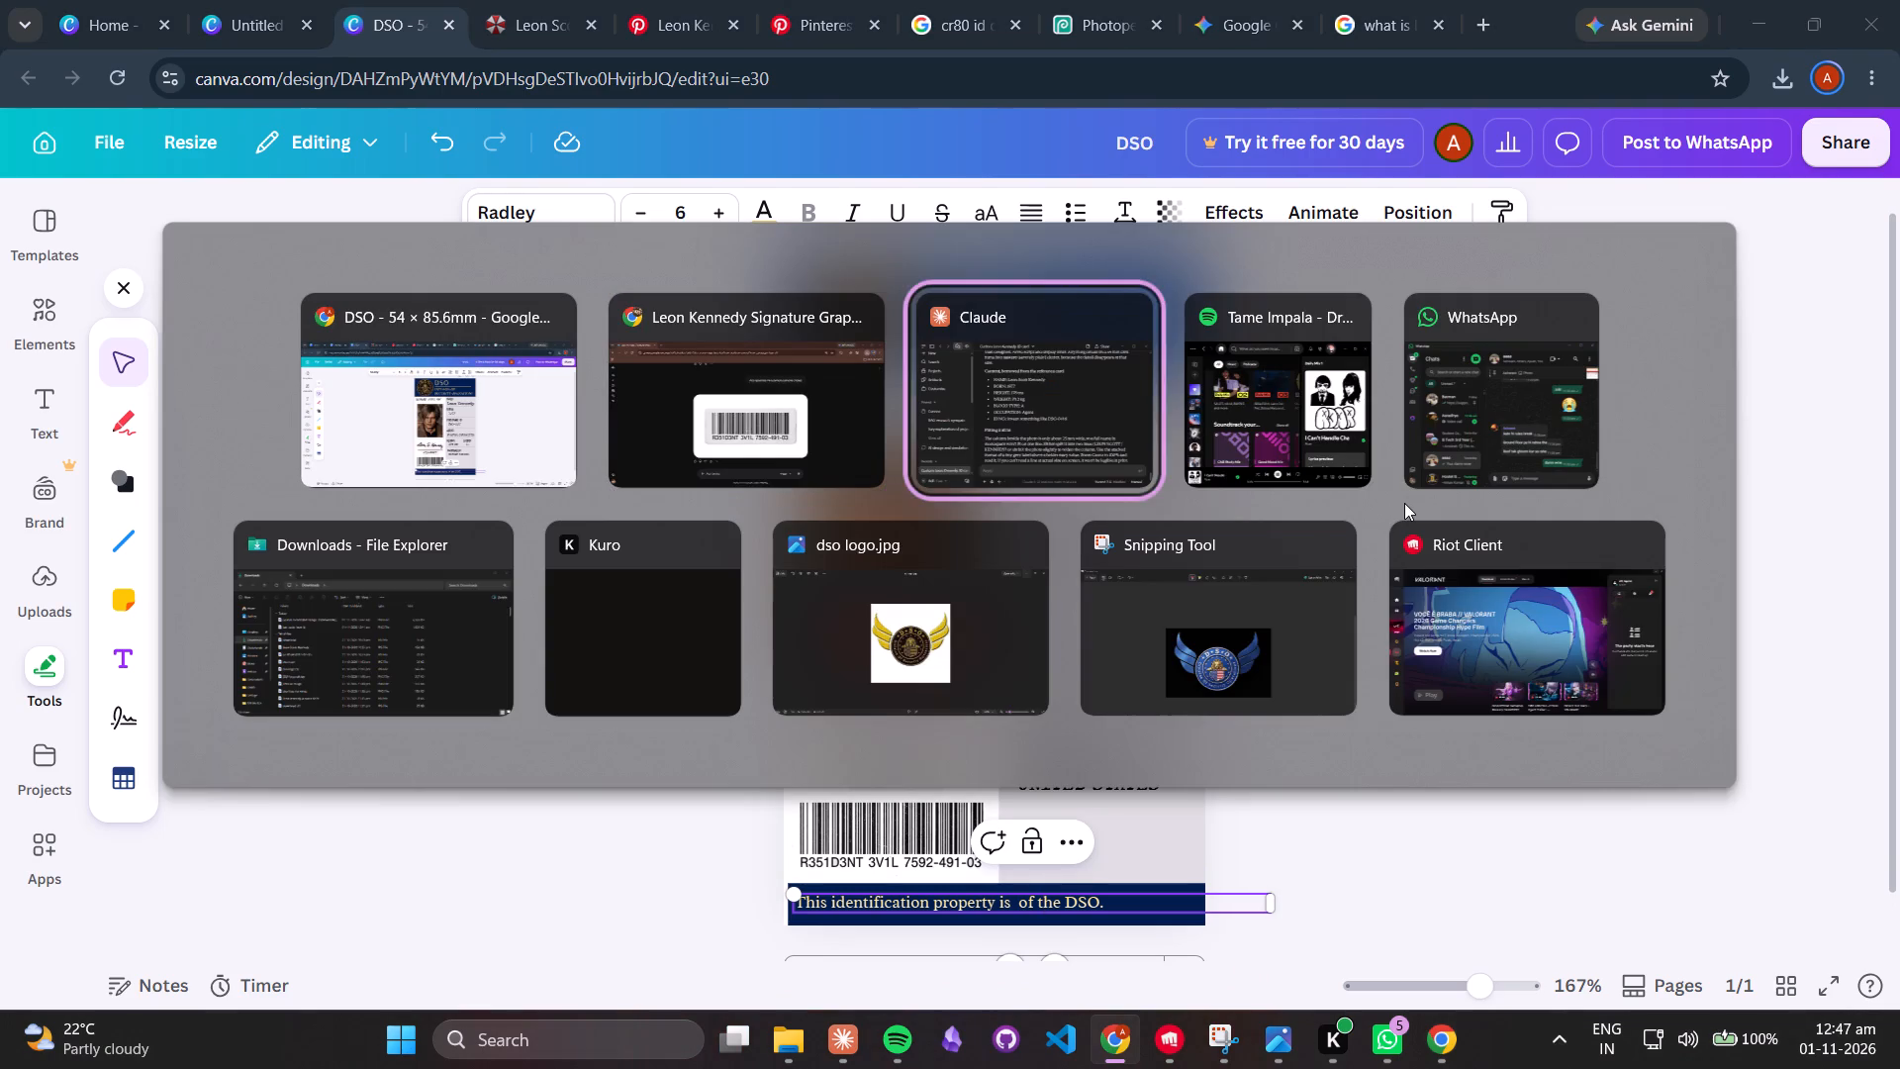
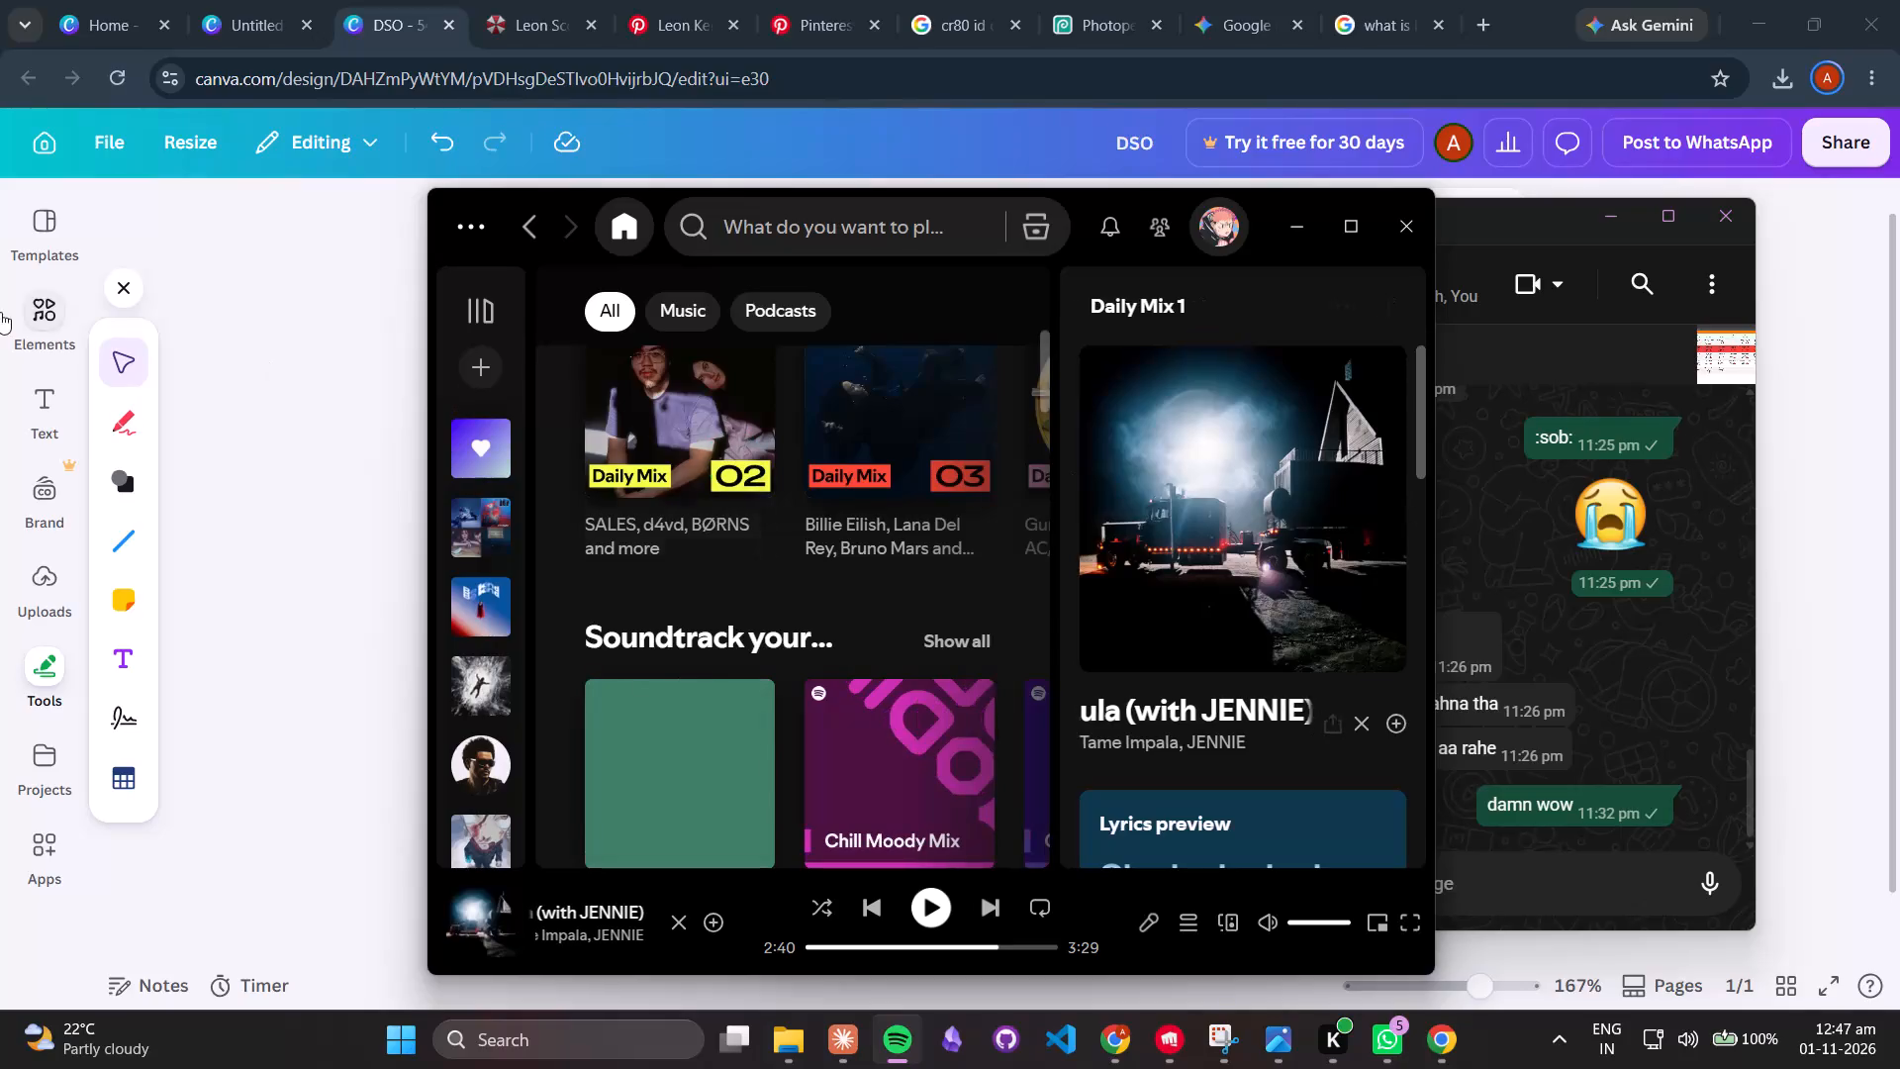
Return to the Canva card and delete the extra space before "of the DSO." in the footer notice.
{"action": "left_click", "coordinate": [306, 387]}
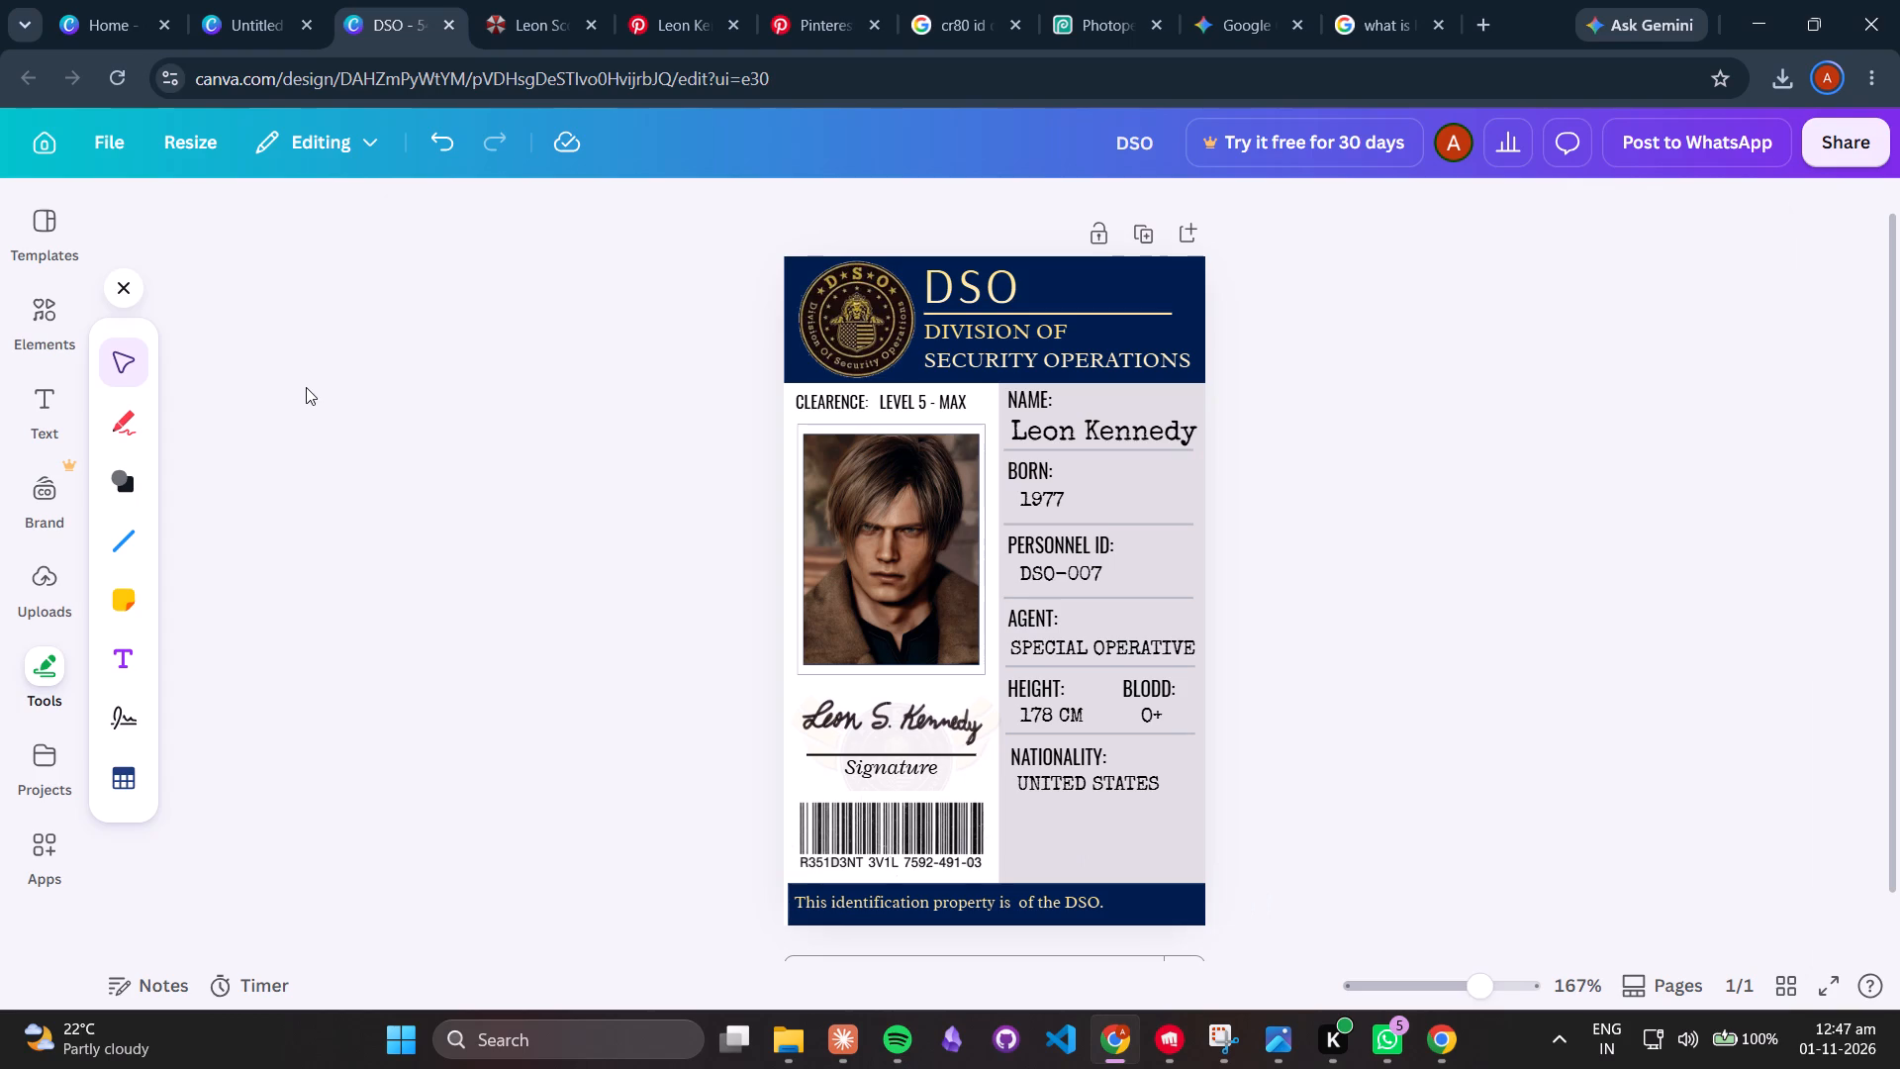
{"action": "left_click", "coordinate": [1016, 898]}
{"action": "left_click", "coordinate": [1016, 898]}
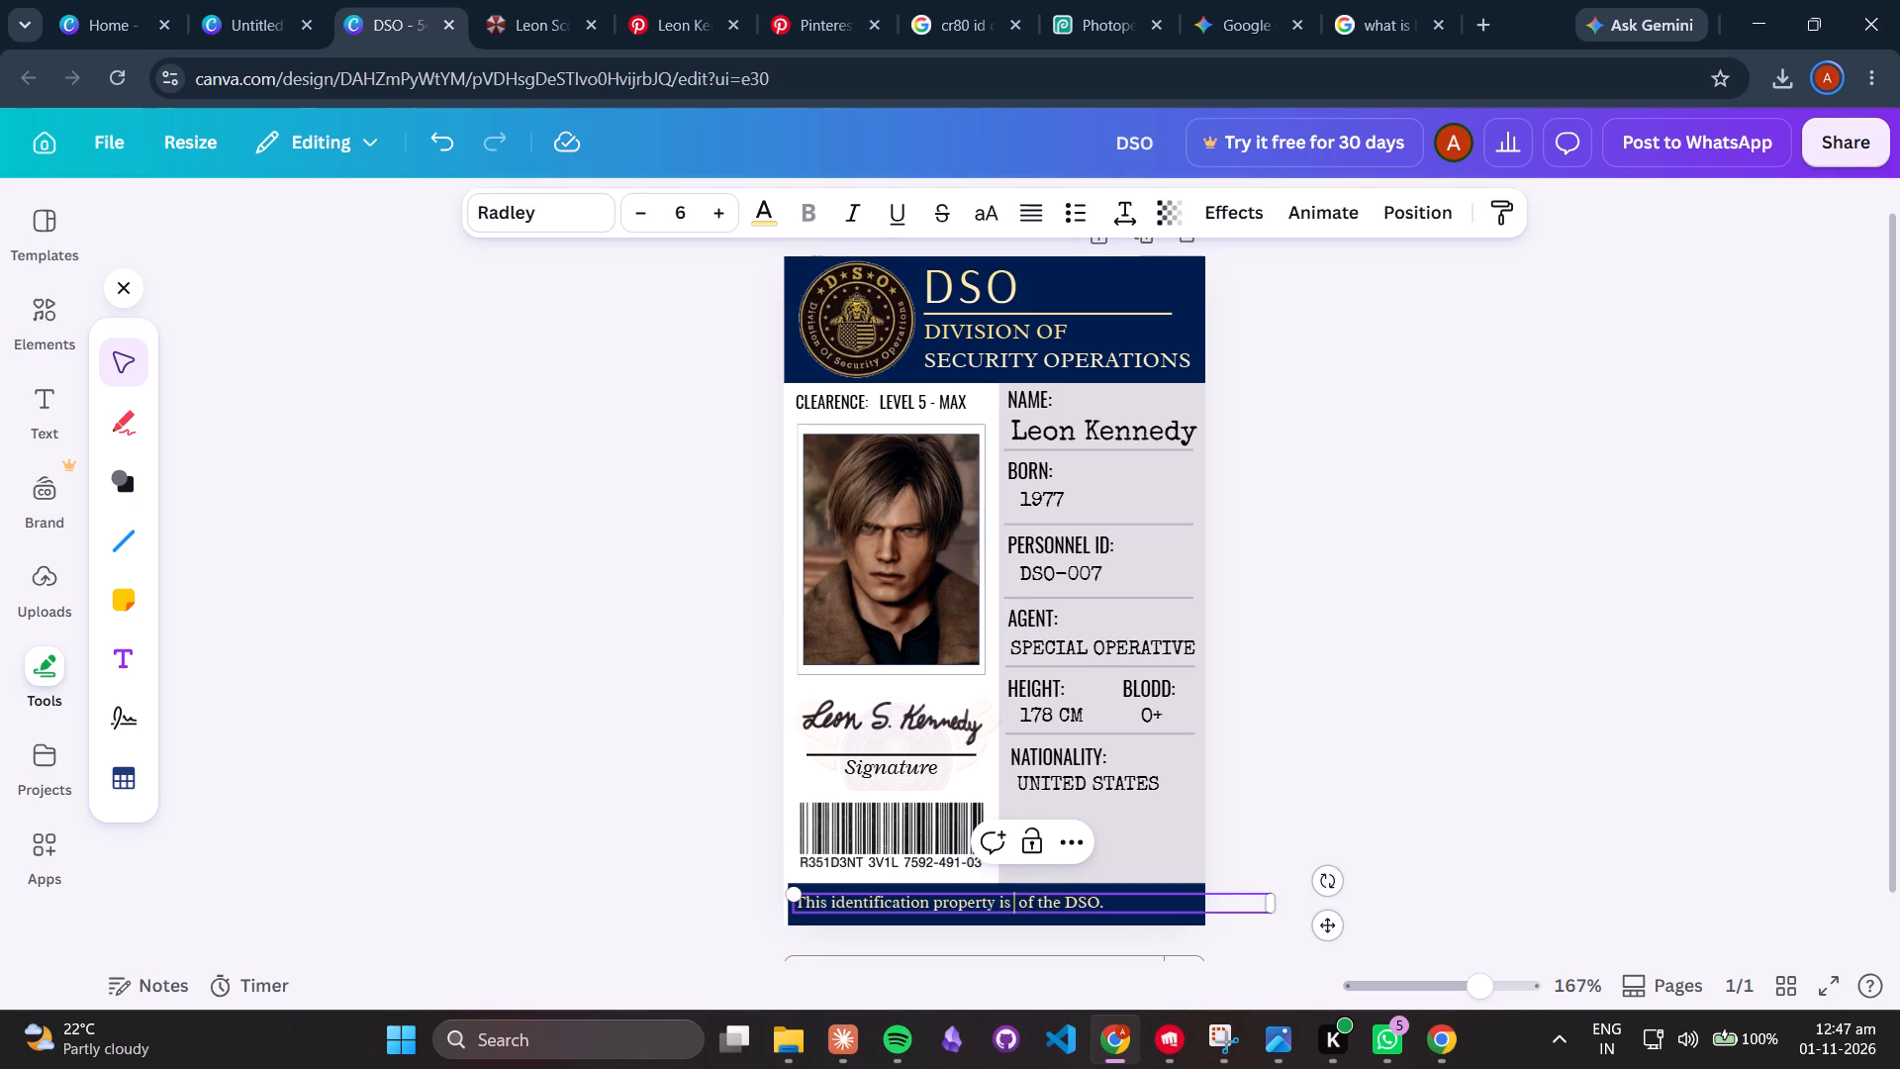
{"action": "key", "text": "BackSpace"}
Move the identification property notice slightly up, closer to the top edge of the navy footer.
{"action": "left_click", "coordinate": [1335, 928]}
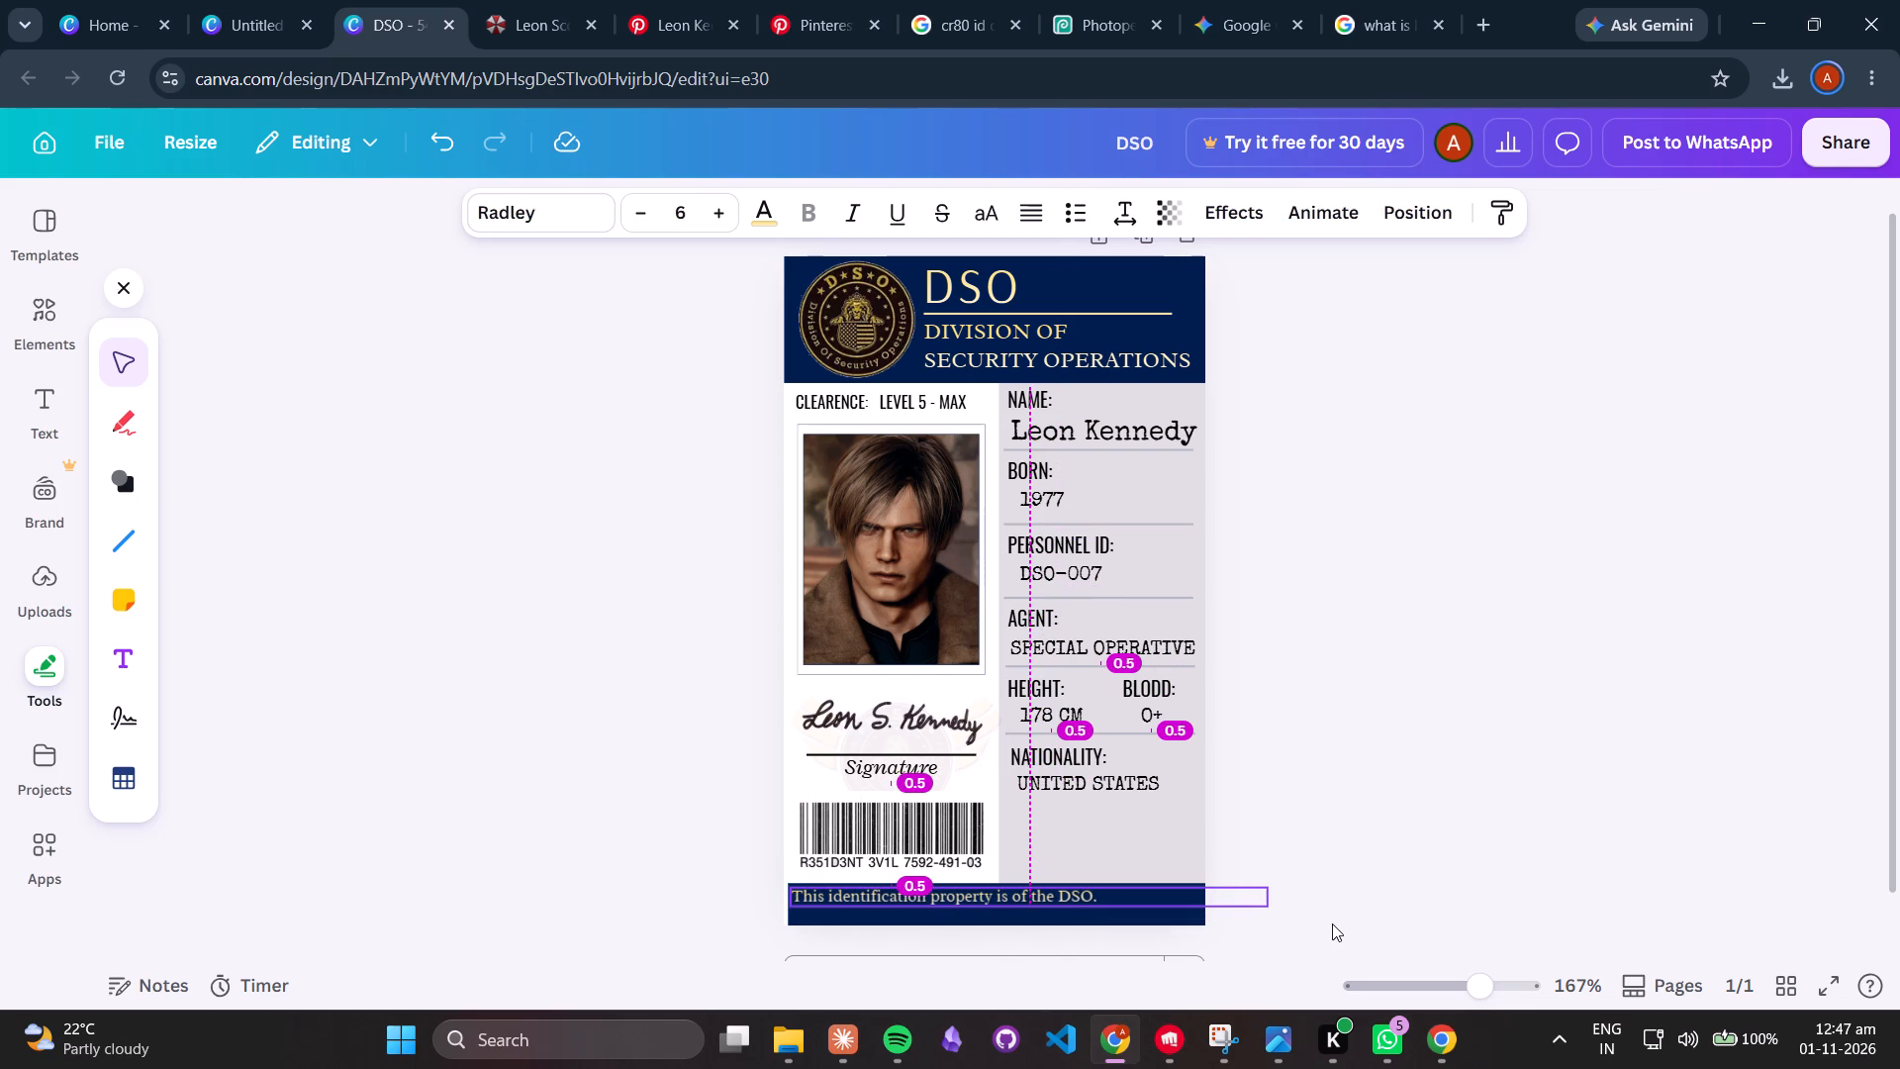
Reopen the footer notice for editing after "DSO." and switch away to another open window.
{"action": "left_click", "coordinate": [1152, 894]}
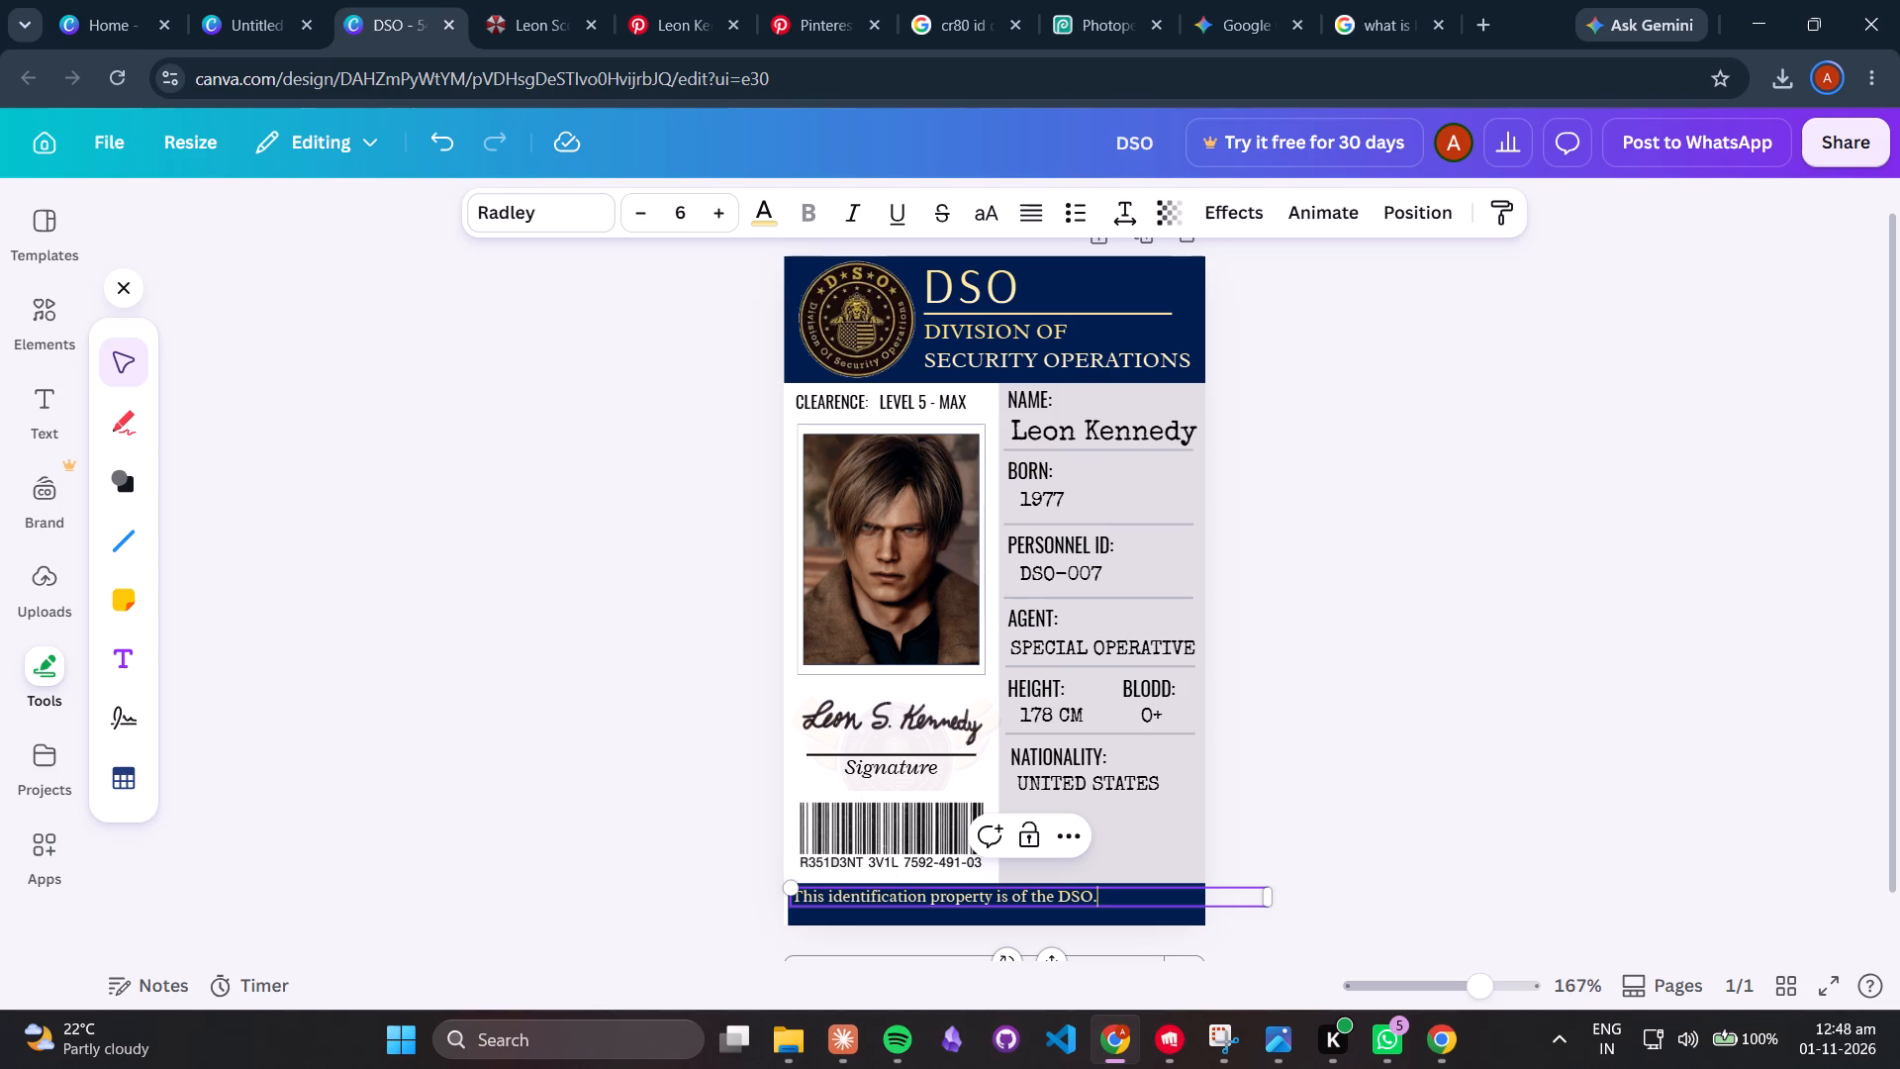
{"action": "key", "text": "alt+Tab"}
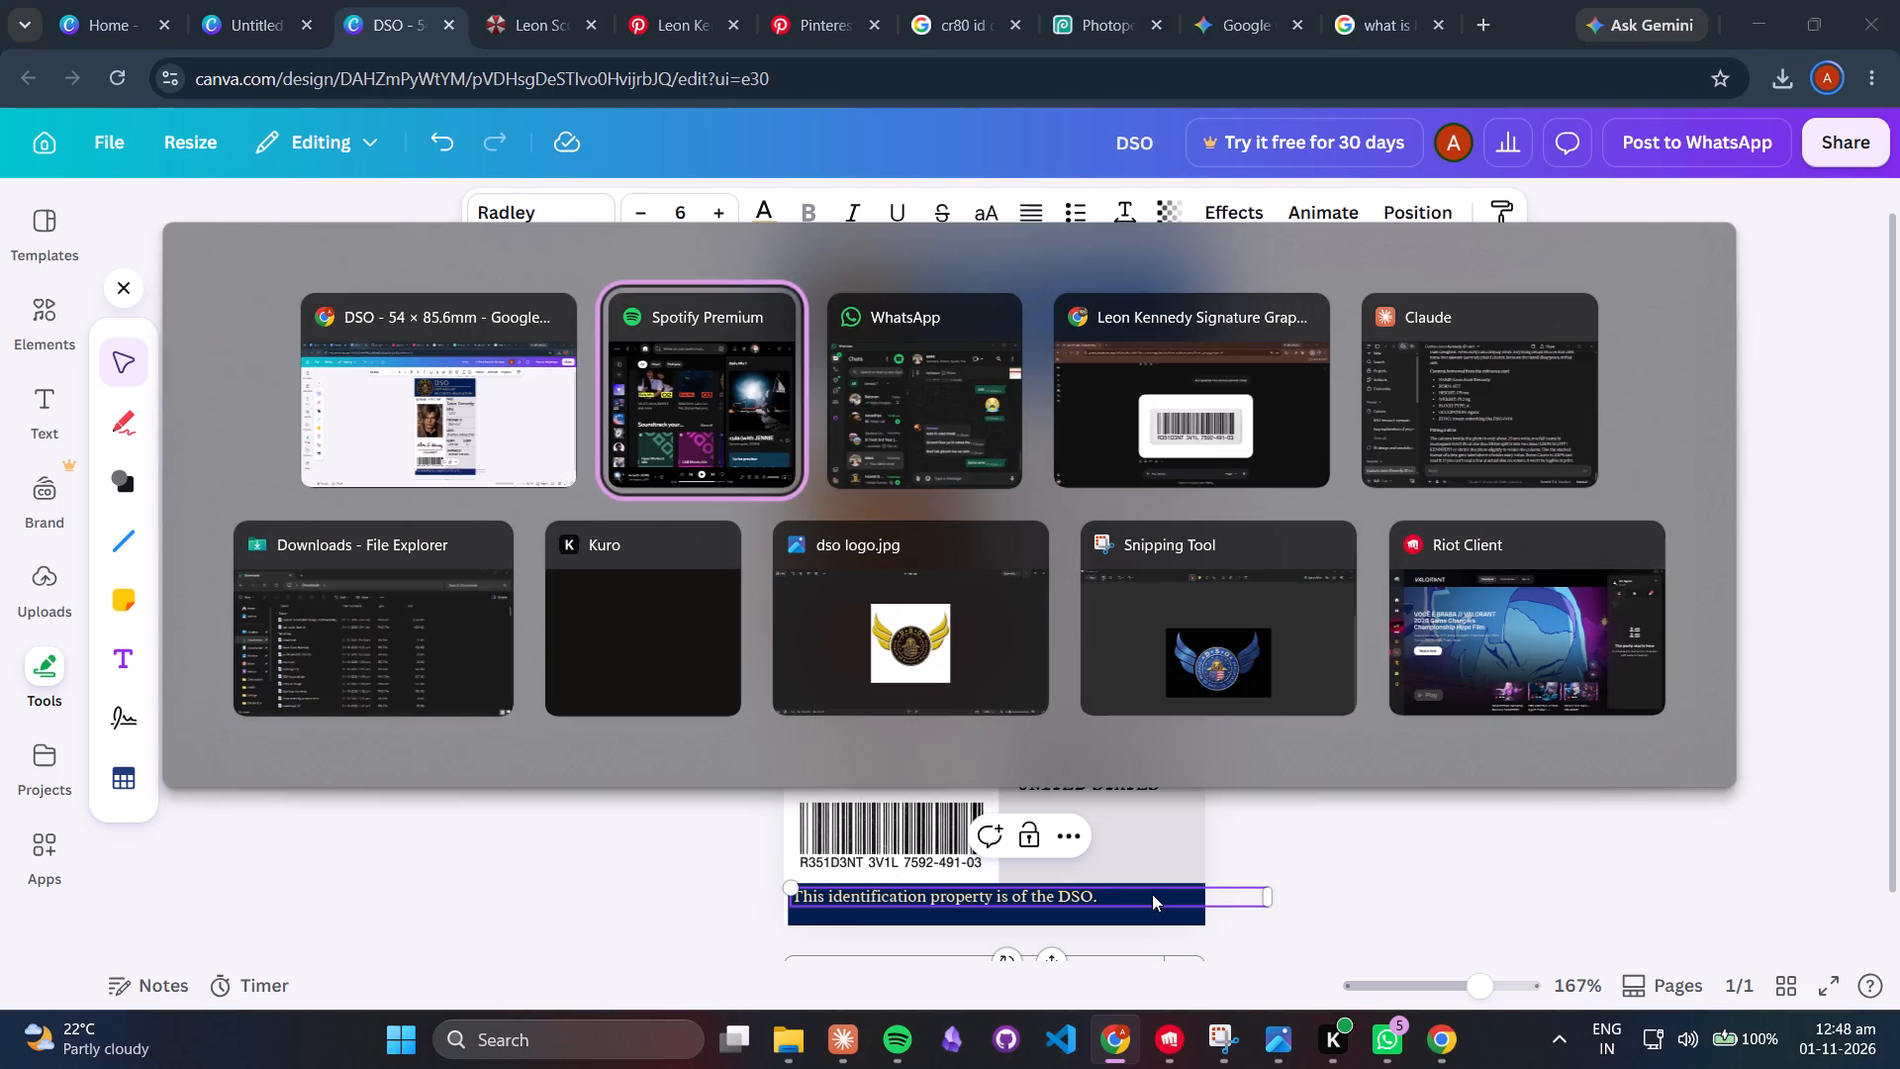
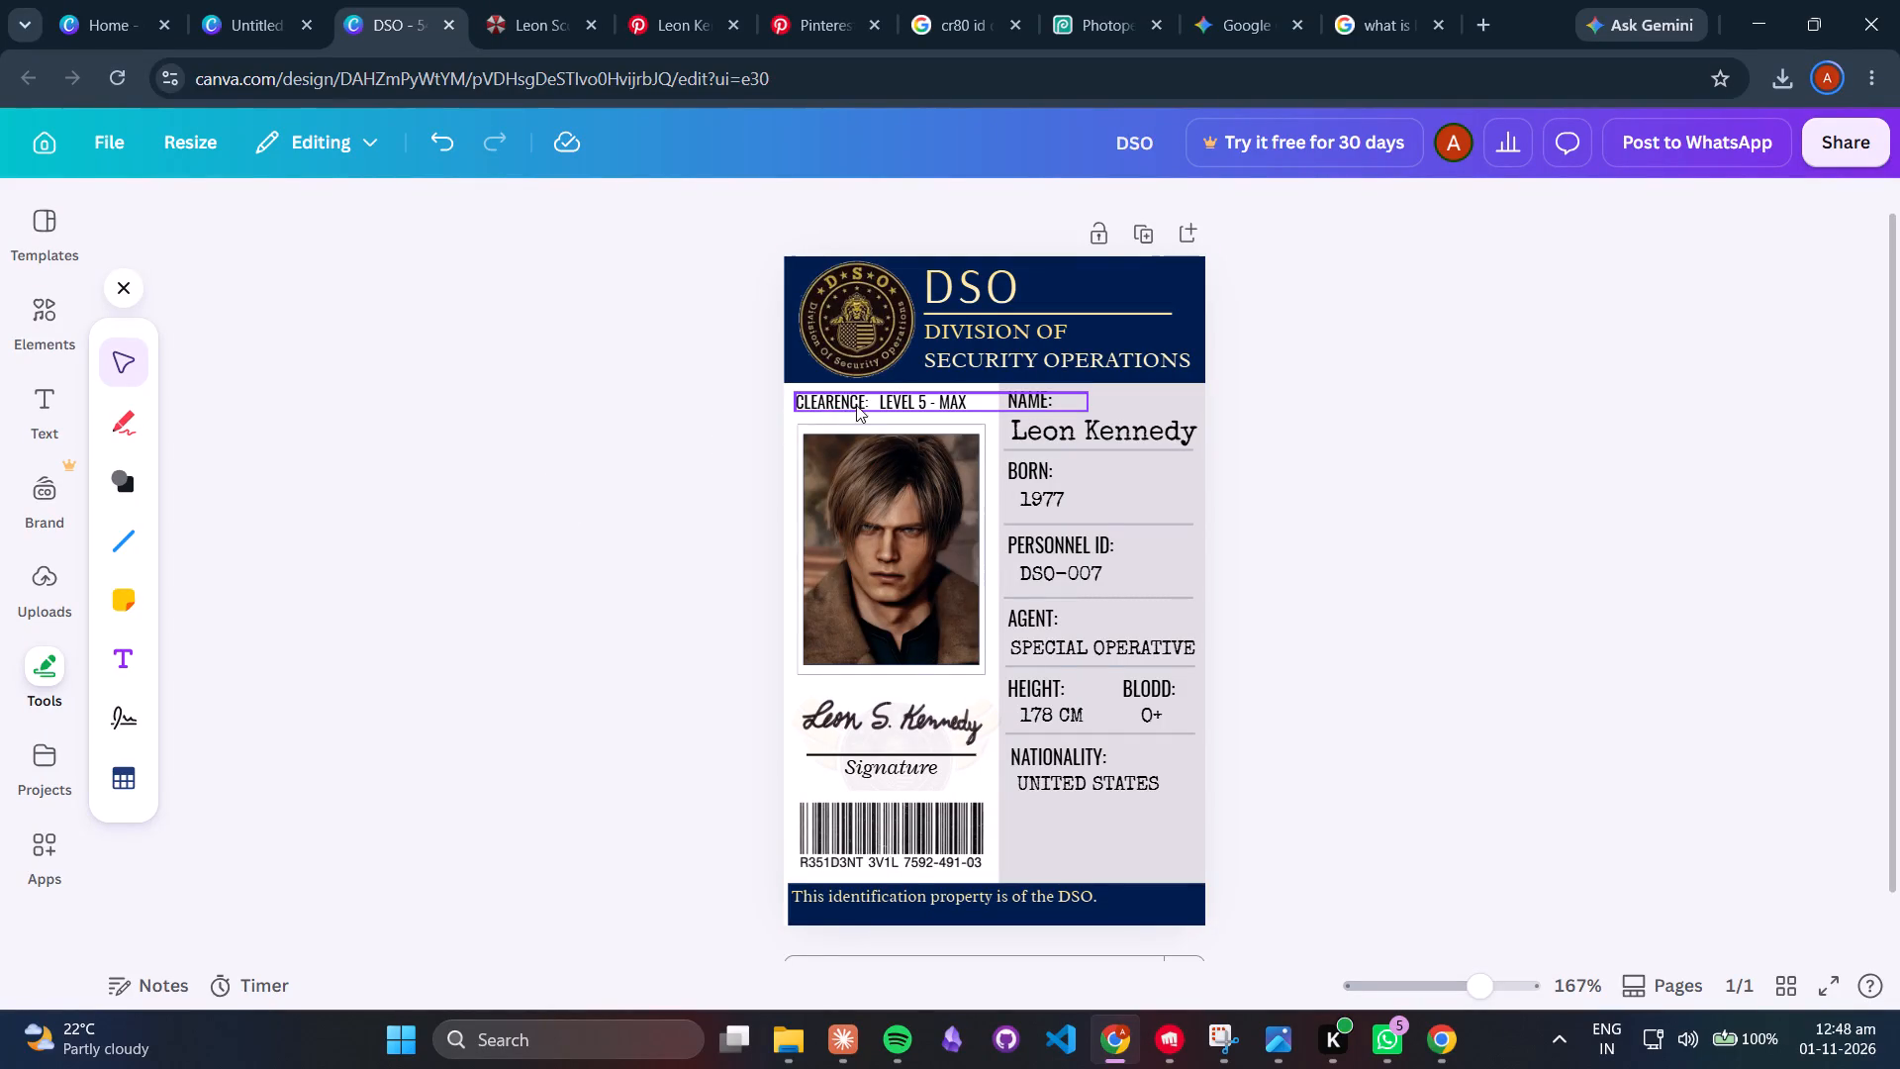
Narrow the "CLEARENCE: LEVEL 5 - MAX" text box so it ends just before the grey details column.
{"action": "left_click", "coordinate": [921, 409]}
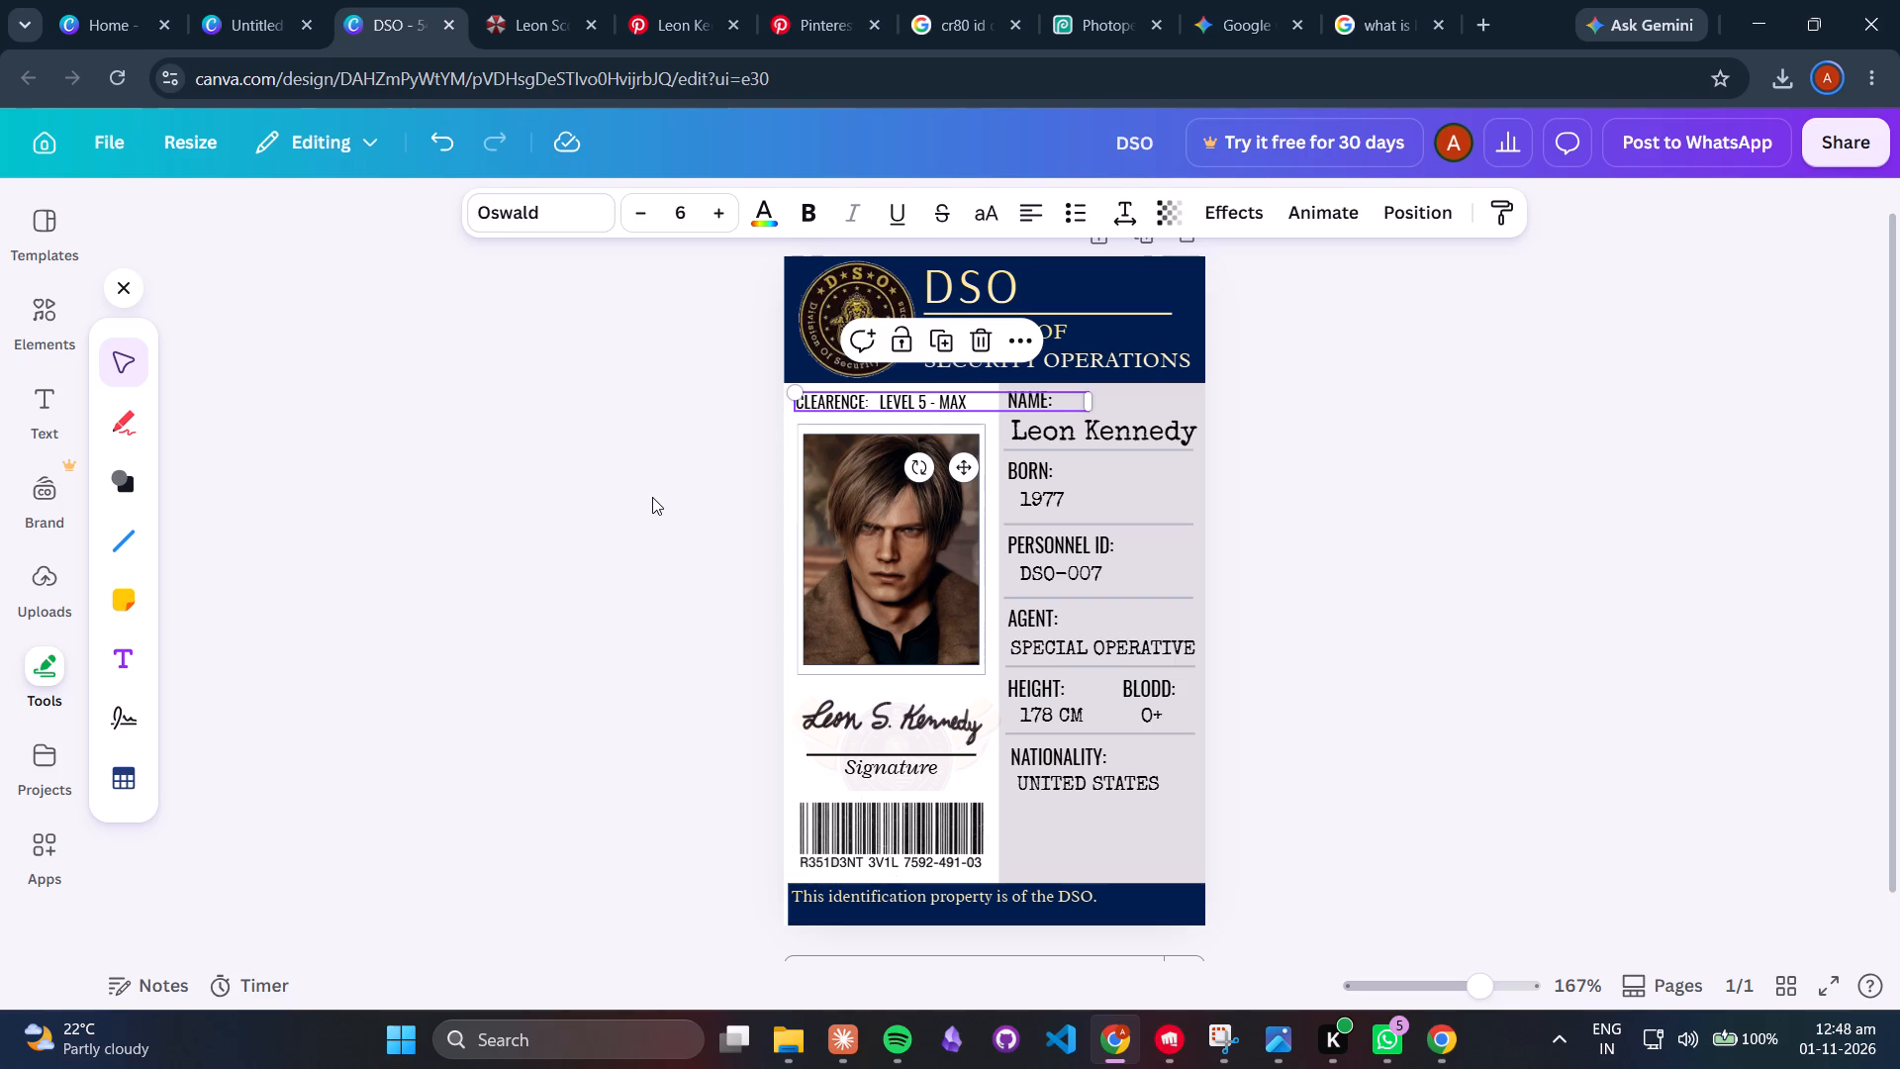
{"action": "left_click_drag", "start_coordinate": [1089, 402], "coordinate": [1002, 411]}
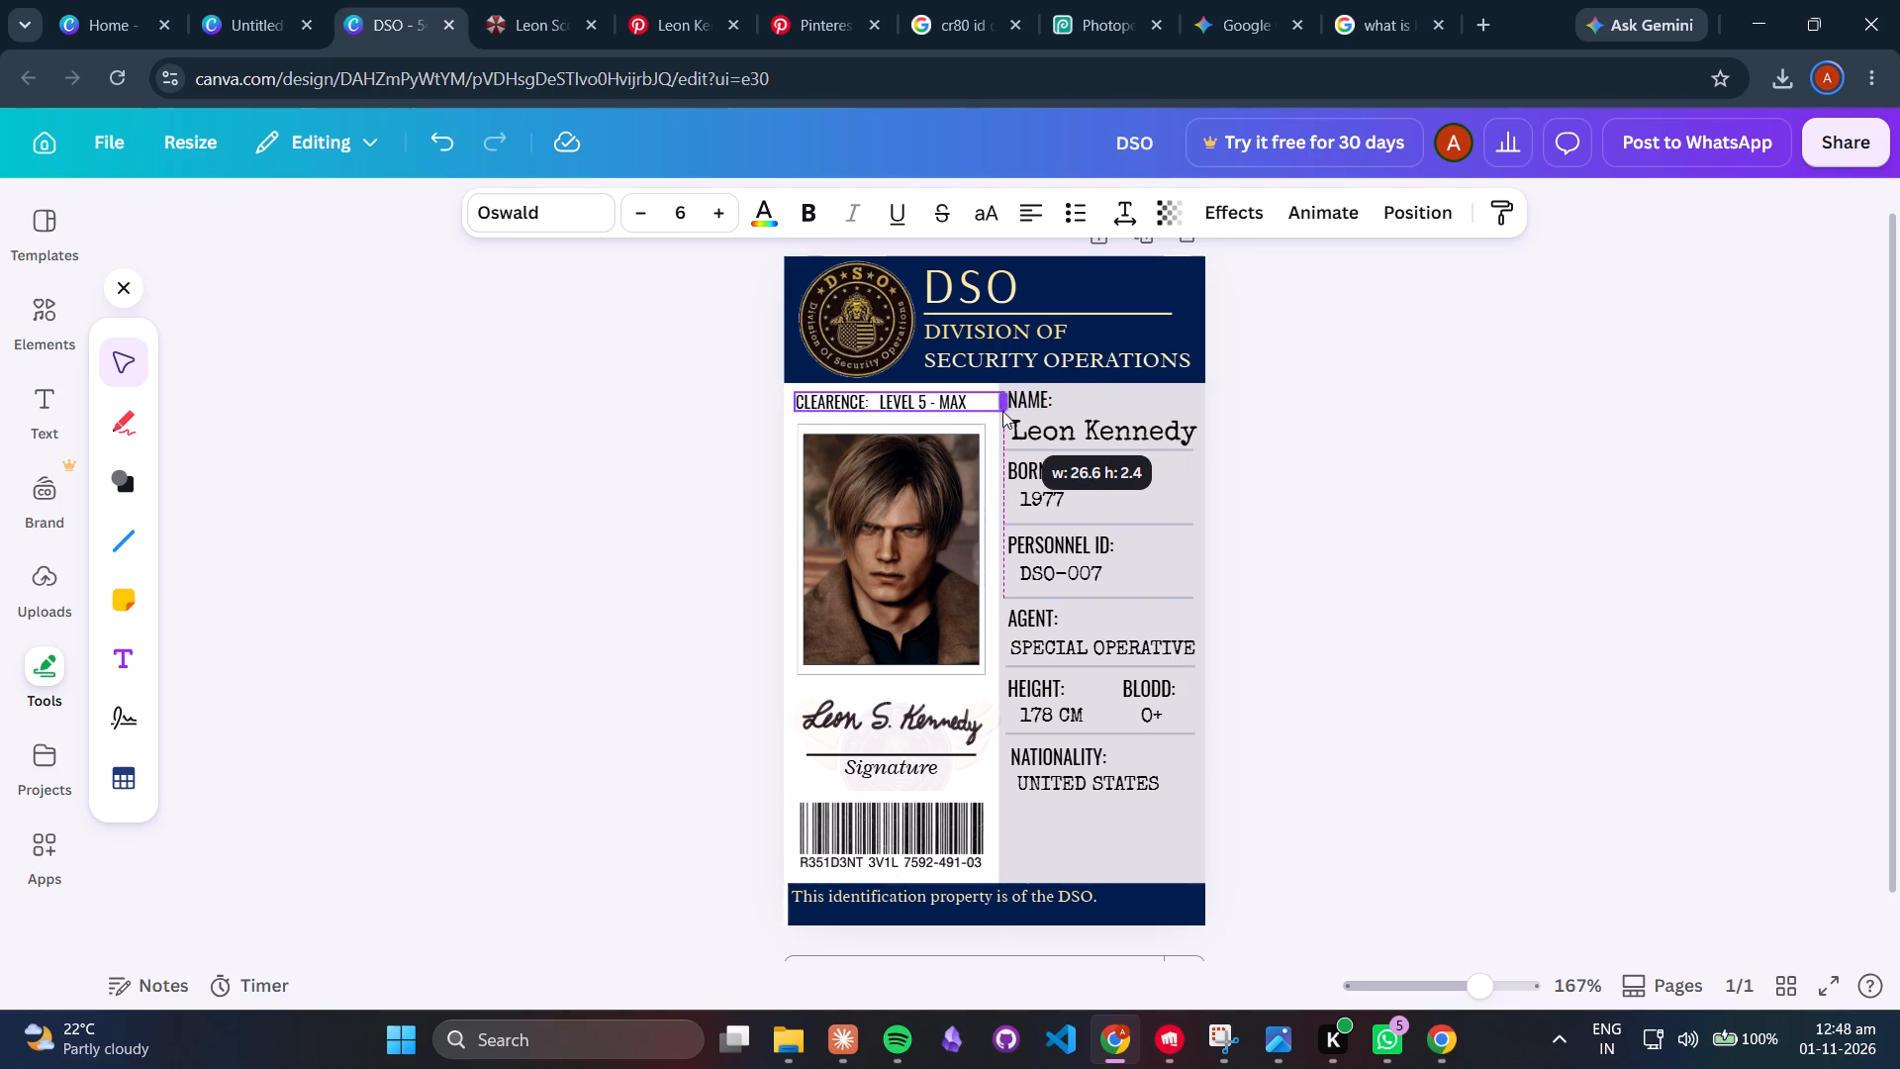
{"action": "left_click_drag", "start_coordinate": [1002, 411], "coordinate": [992, 411]}
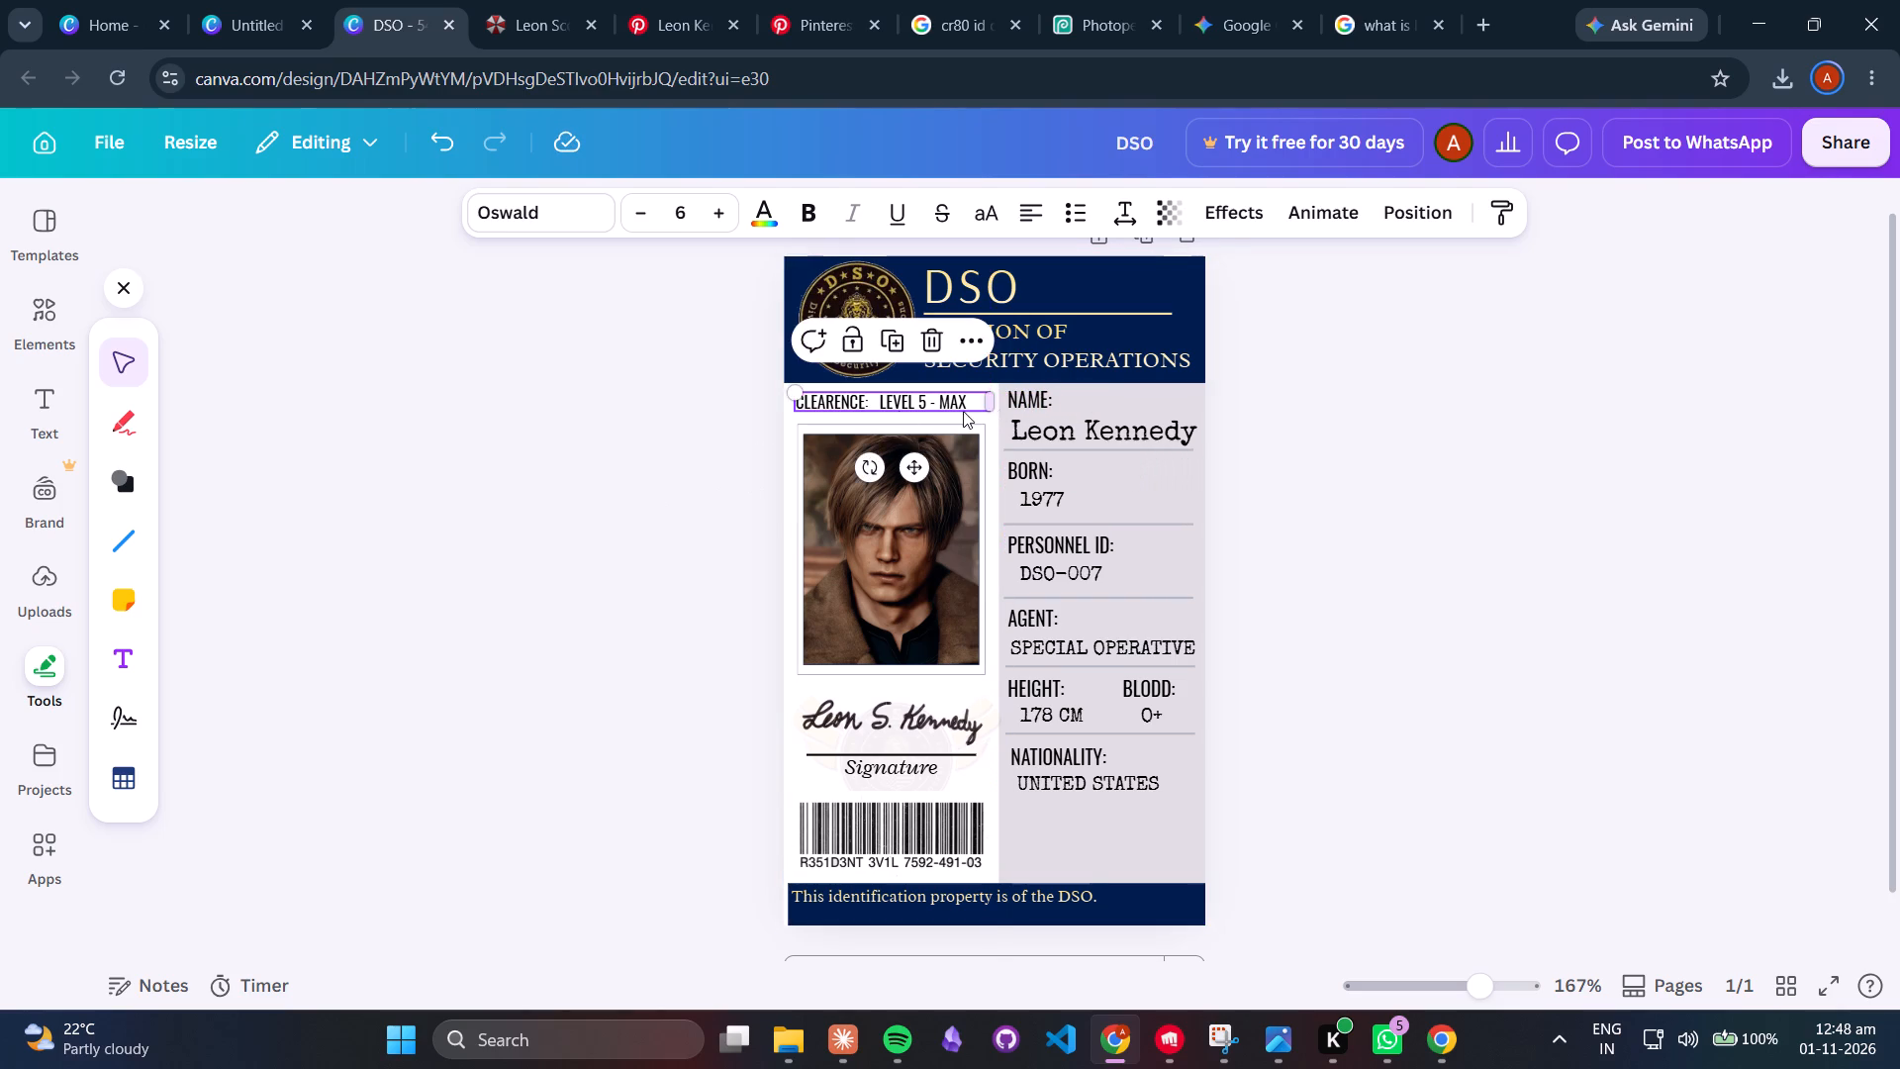
{"action": "left_click", "coordinate": [489, 410]}
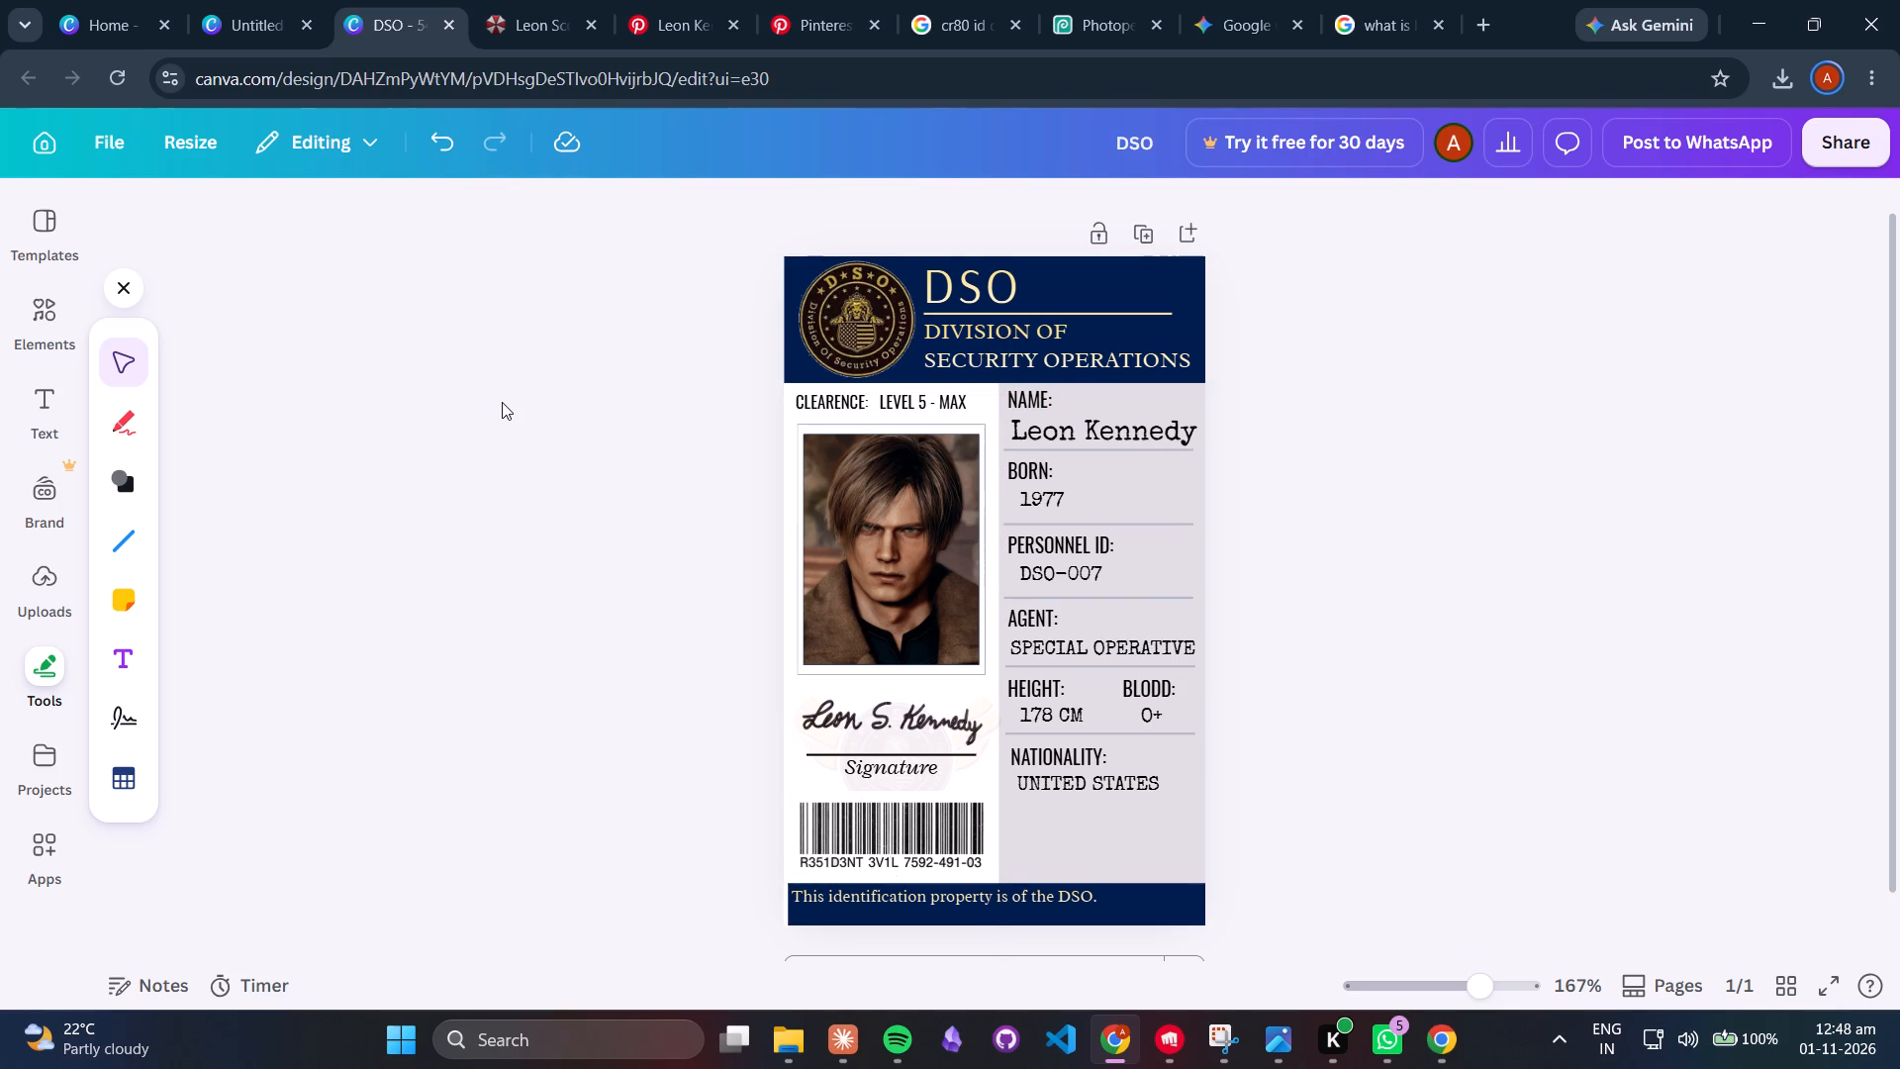
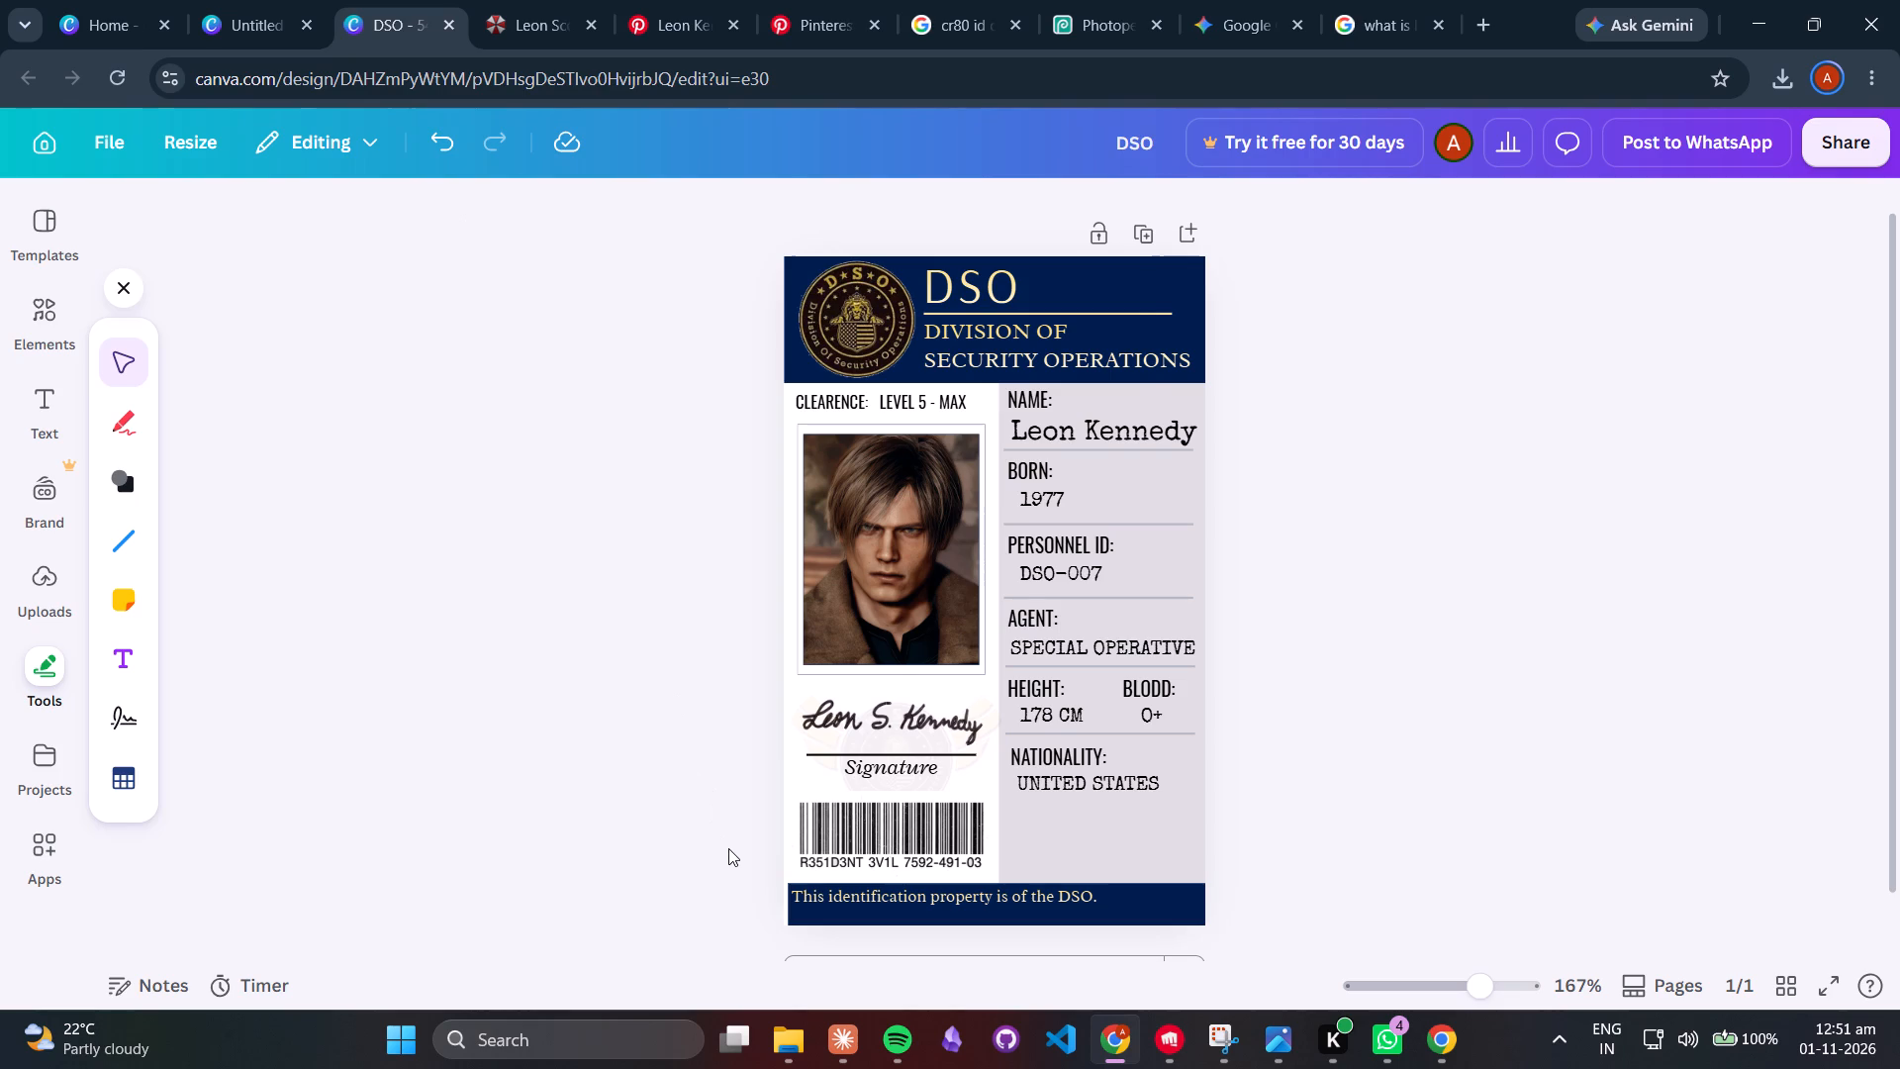
{"action": "key", "text": "alt+Tab"}
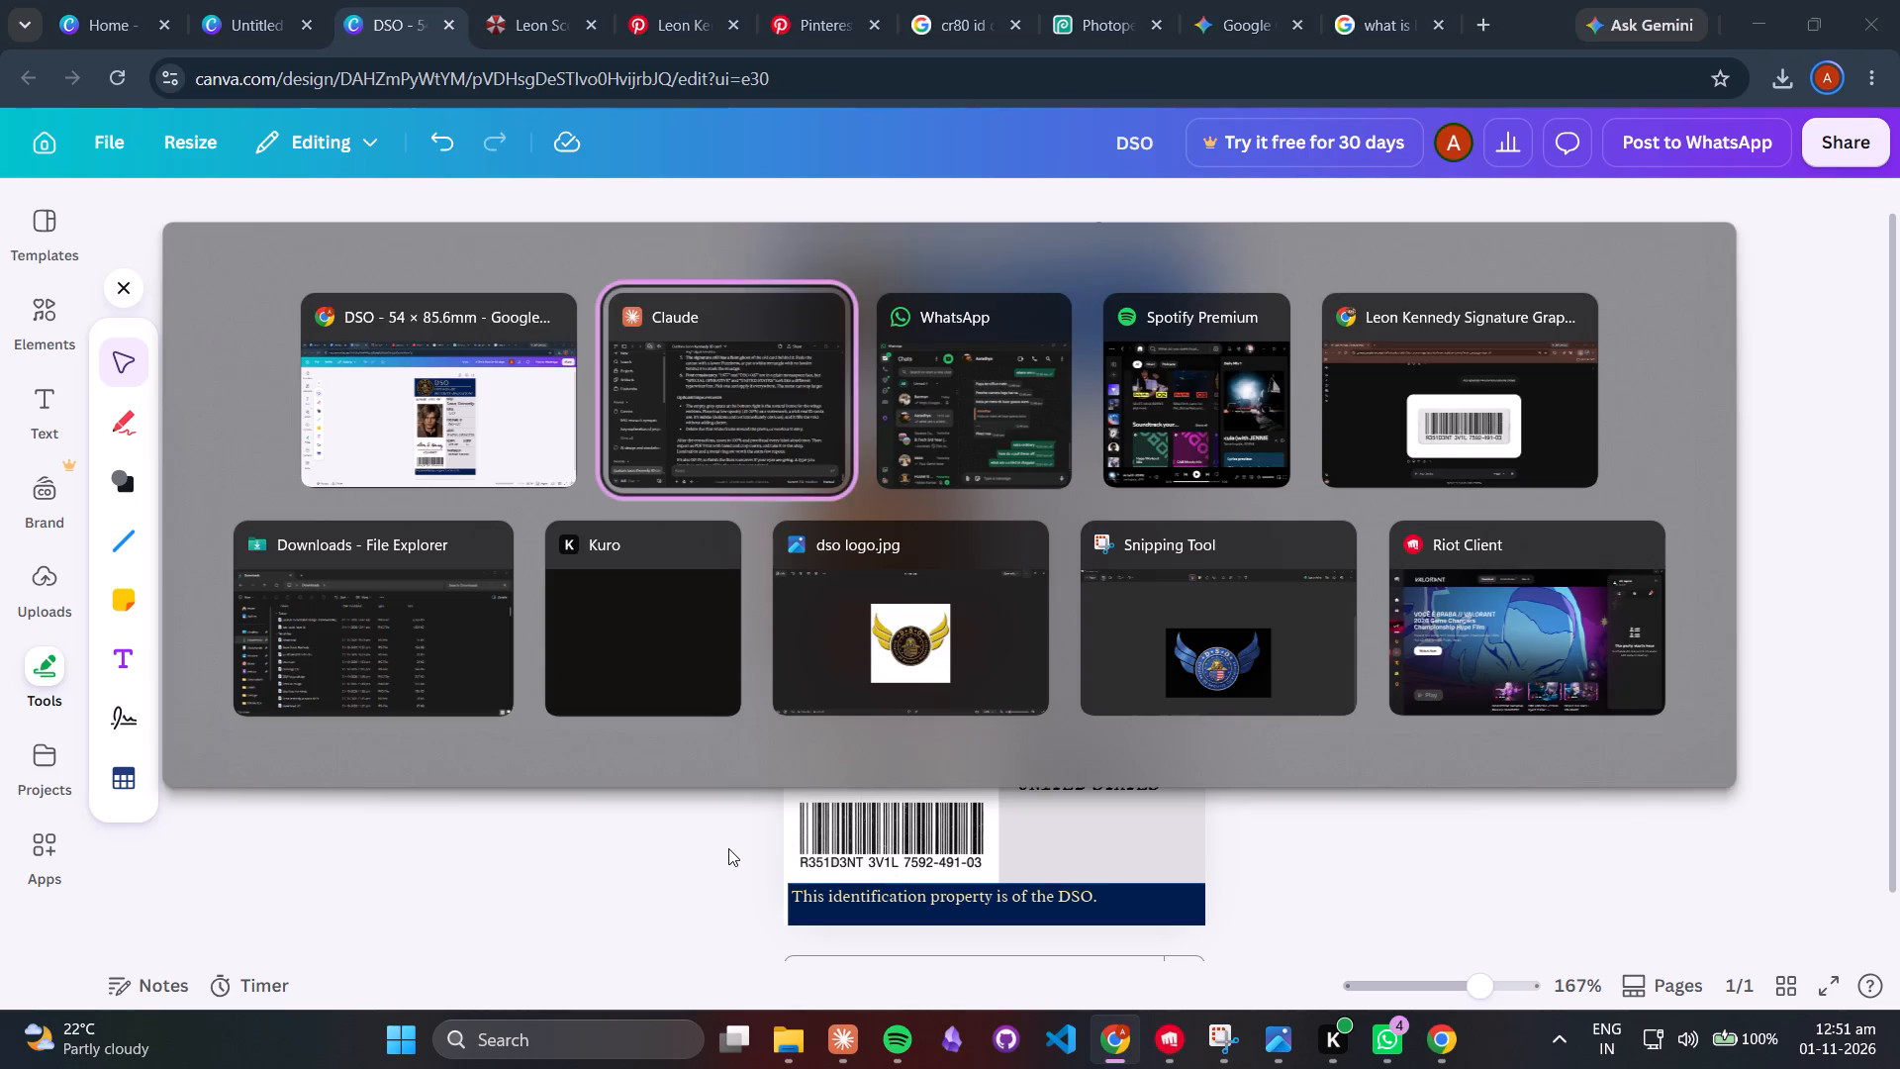
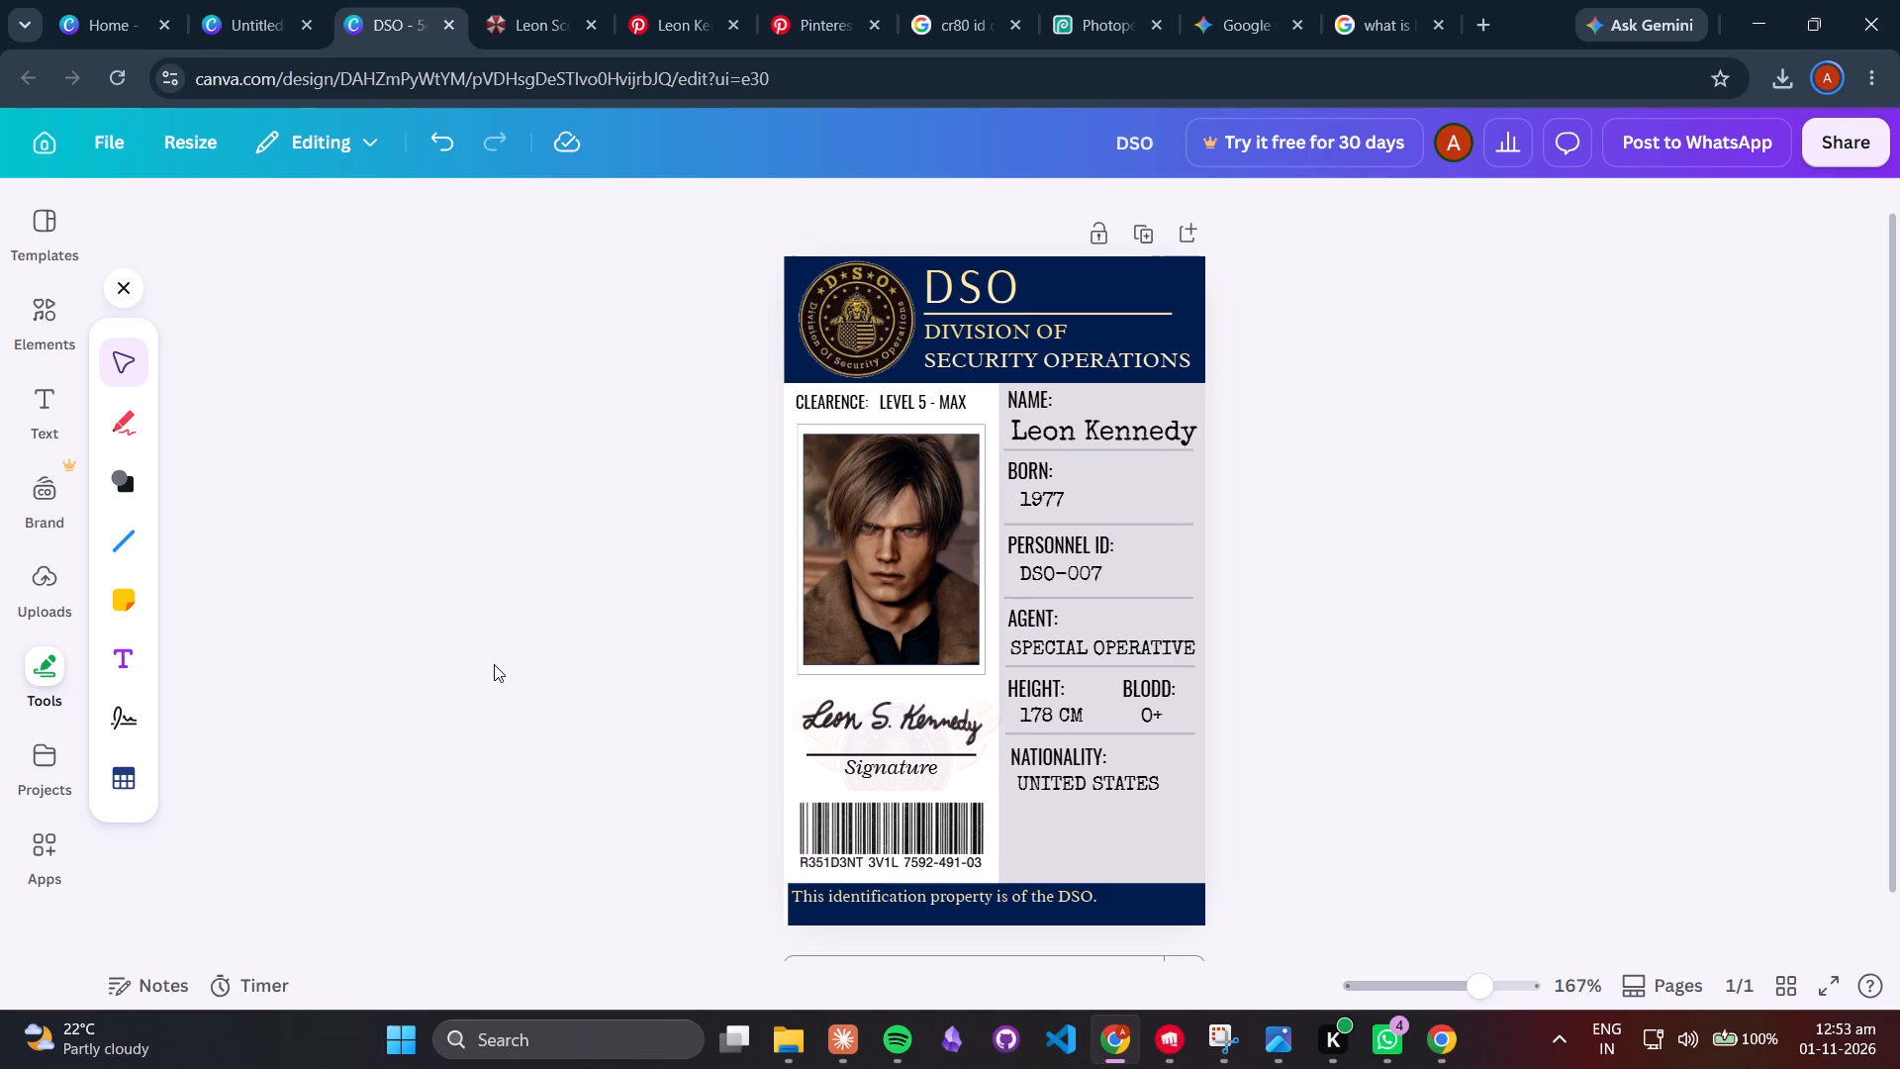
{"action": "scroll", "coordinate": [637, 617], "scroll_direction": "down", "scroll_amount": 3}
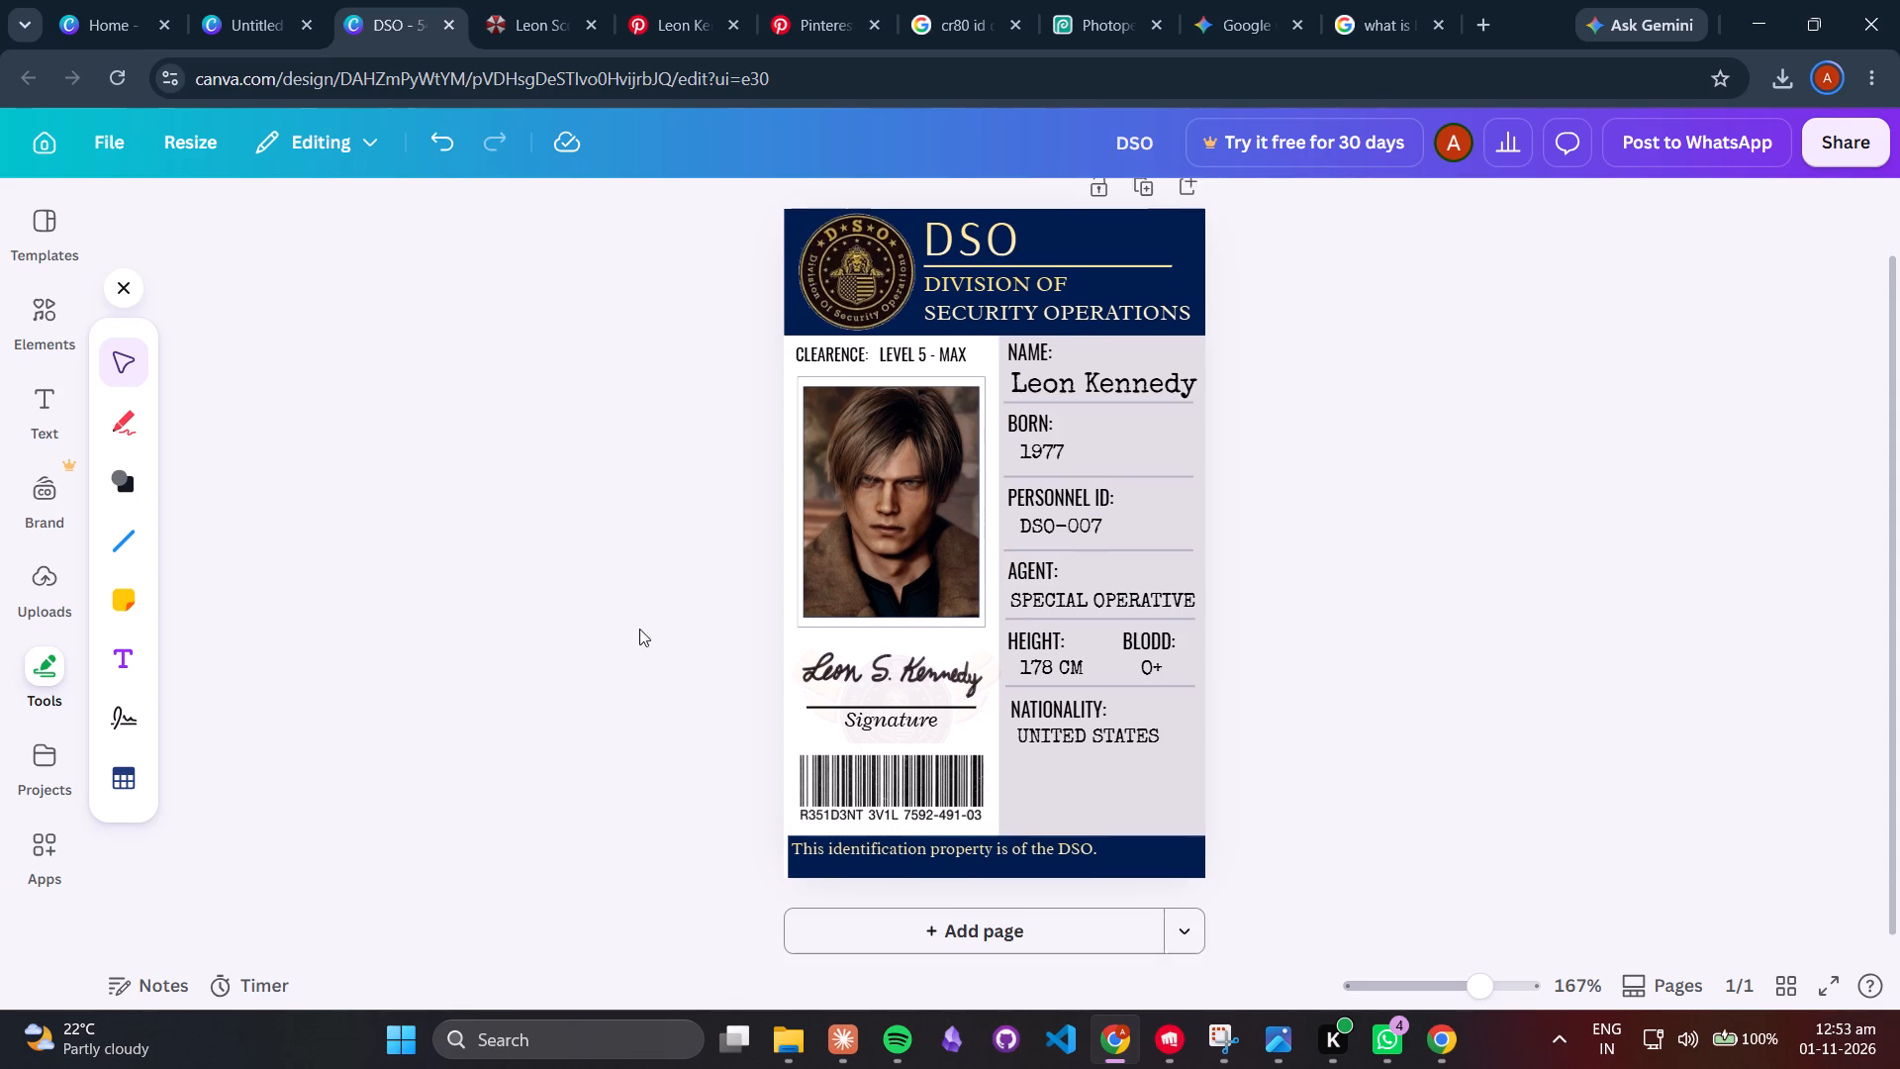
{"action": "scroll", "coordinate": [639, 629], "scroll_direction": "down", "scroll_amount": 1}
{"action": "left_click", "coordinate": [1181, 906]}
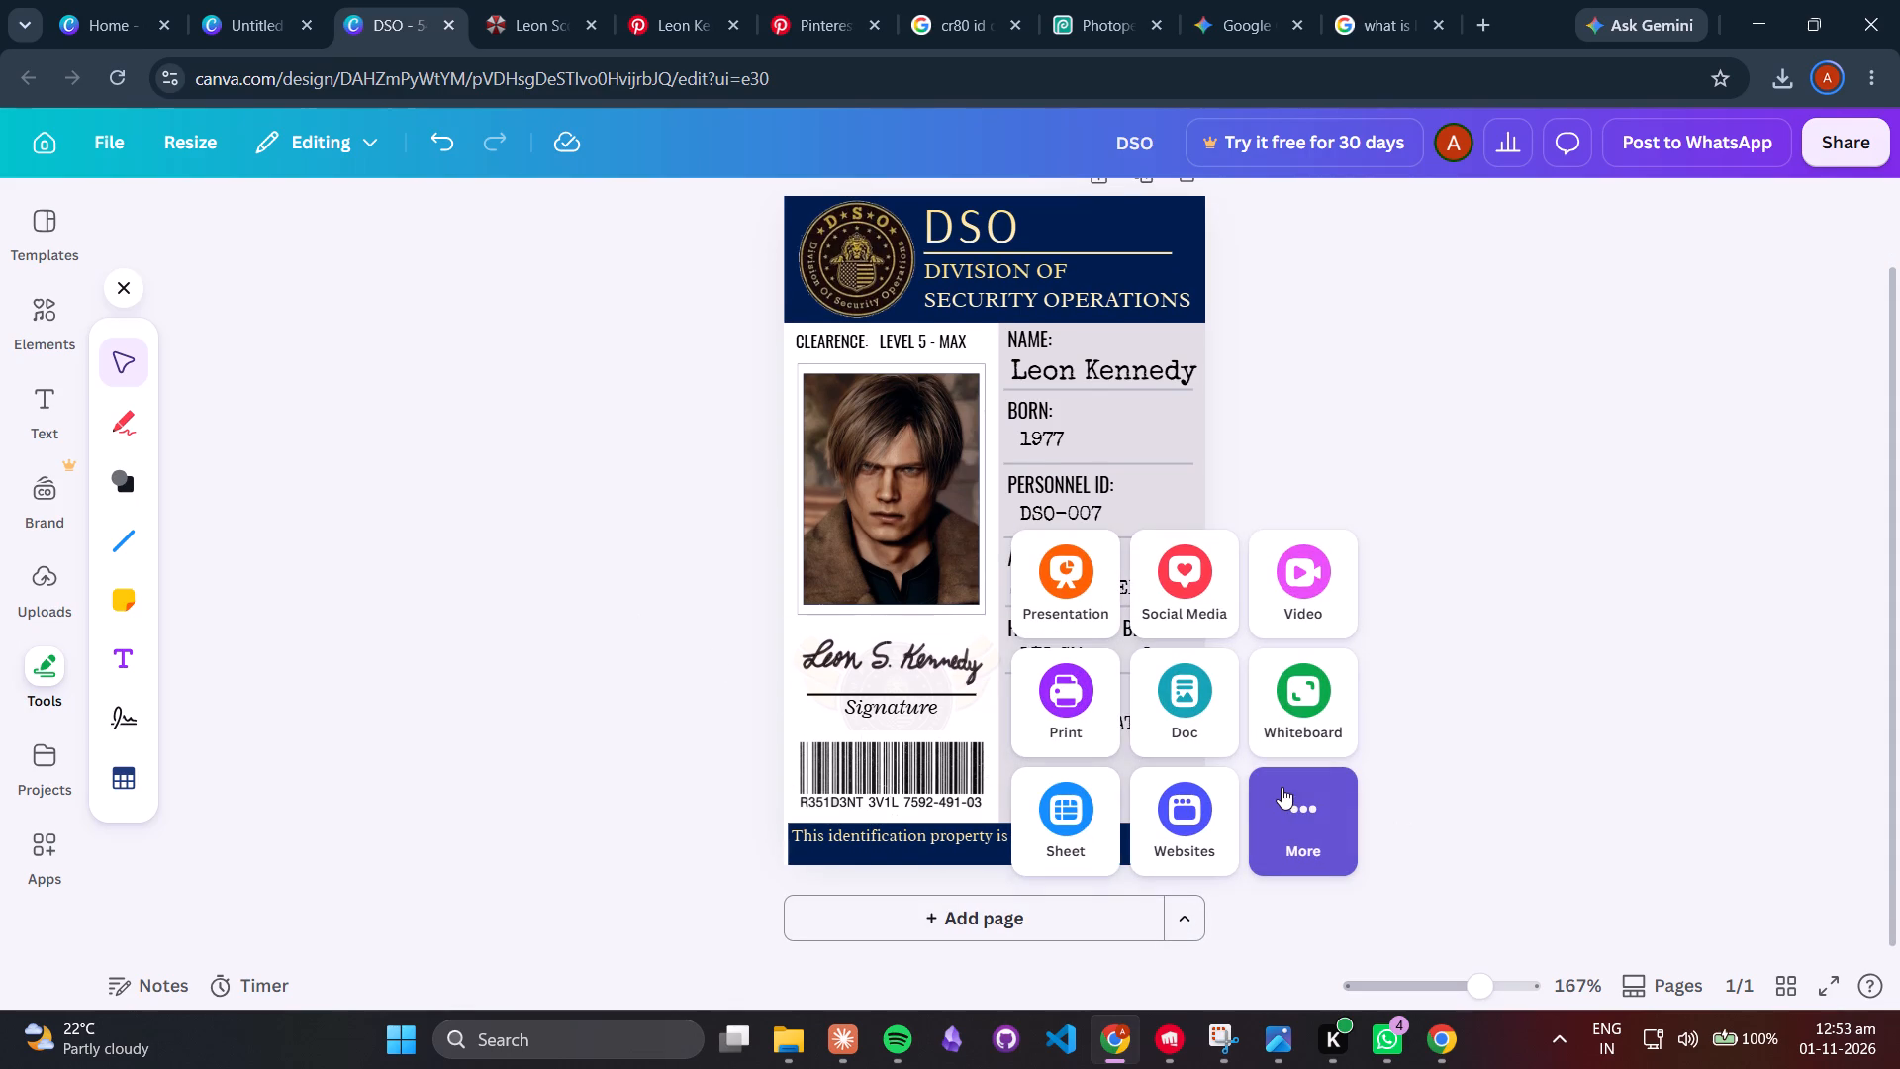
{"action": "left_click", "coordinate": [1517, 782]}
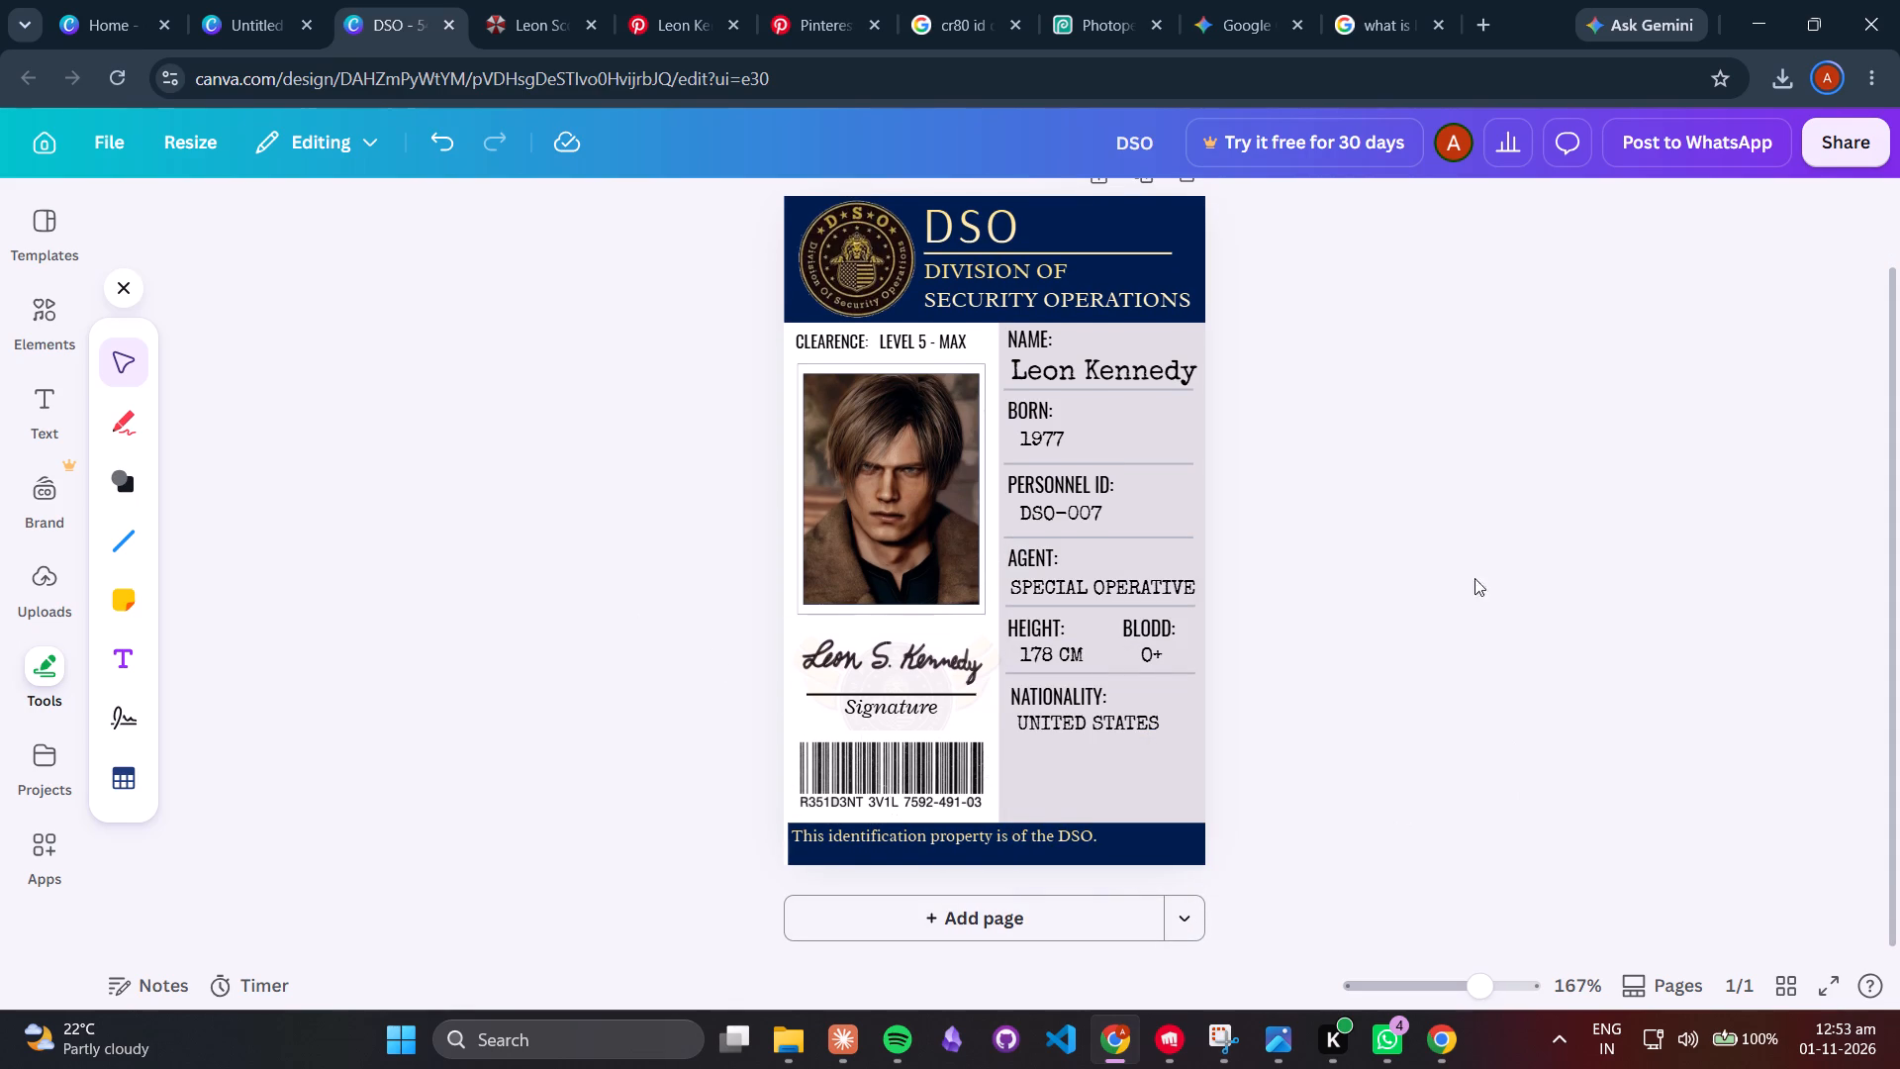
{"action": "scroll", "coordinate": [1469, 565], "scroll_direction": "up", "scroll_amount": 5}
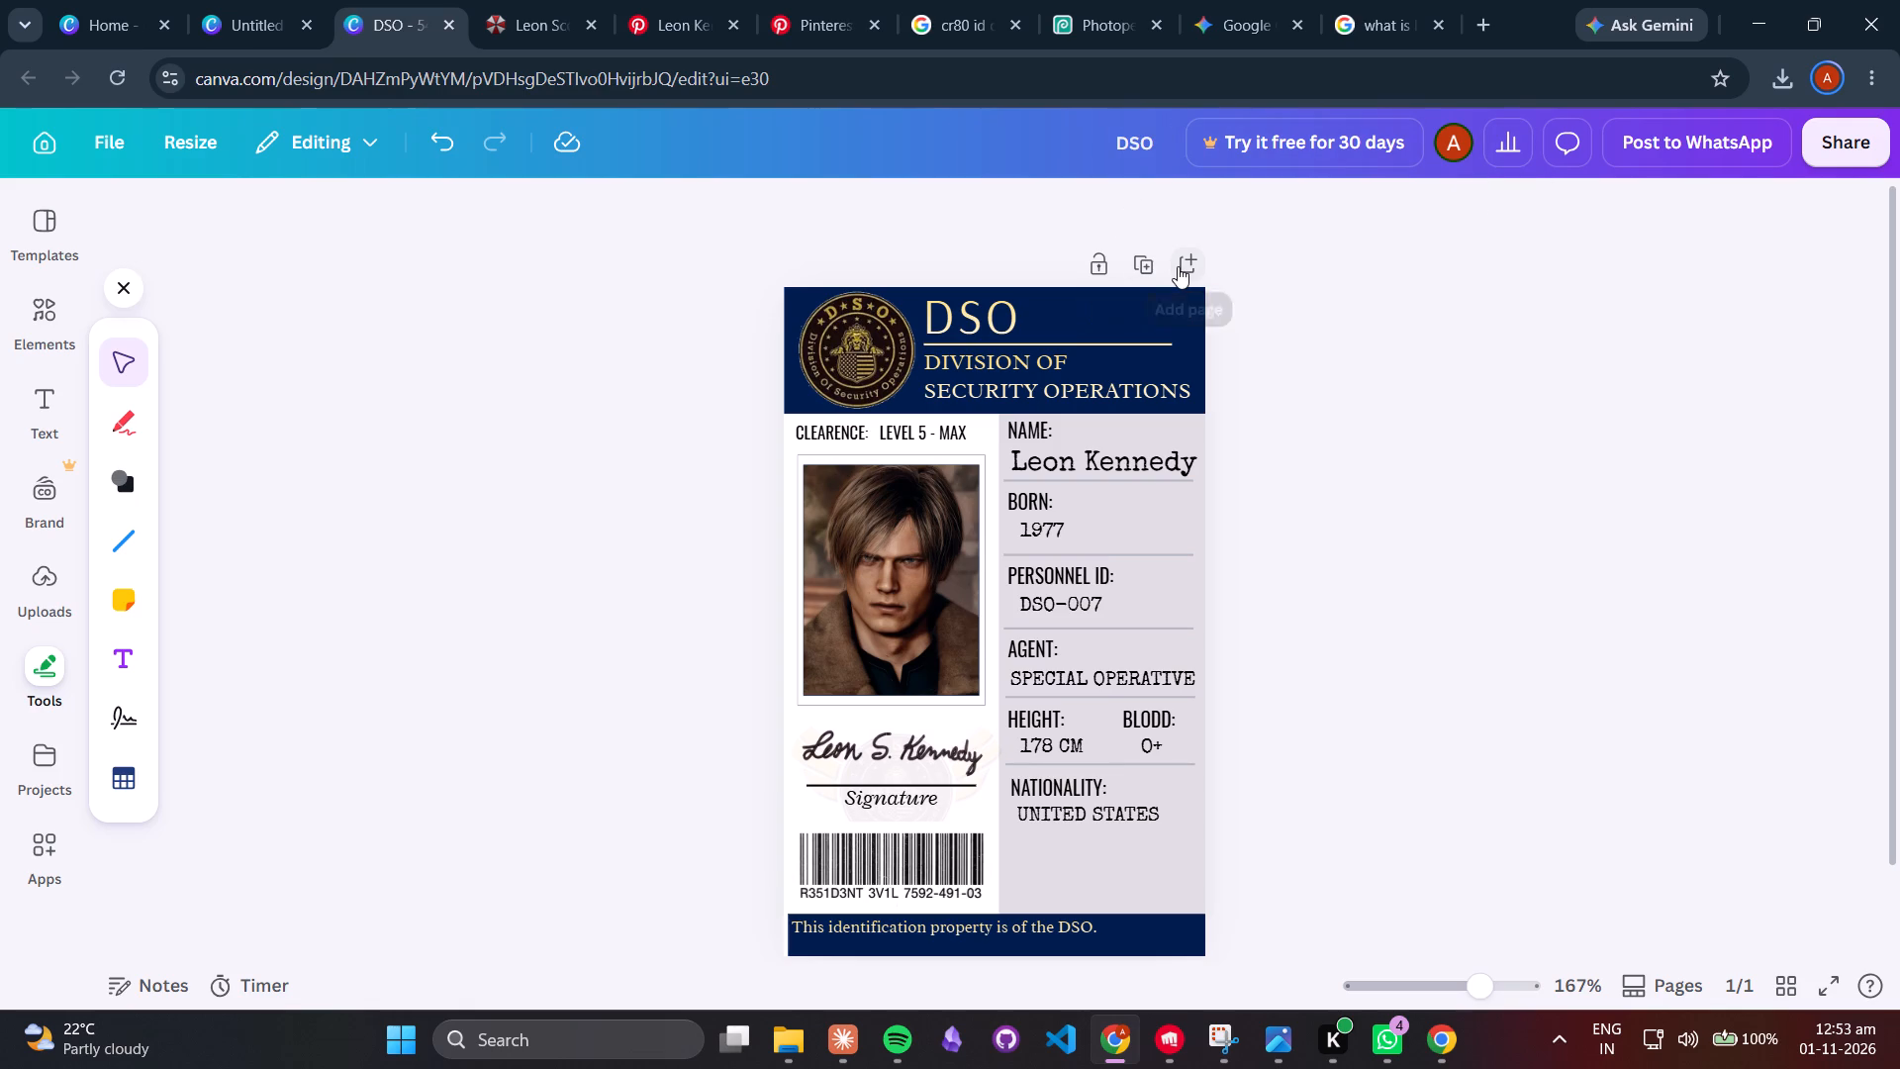
Check the DSO card's custom width, height and units in the Resize options, and look through the other format categories.
{"action": "left_click", "coordinate": [317, 122]}
{"action": "left_click", "coordinate": [191, 146]}
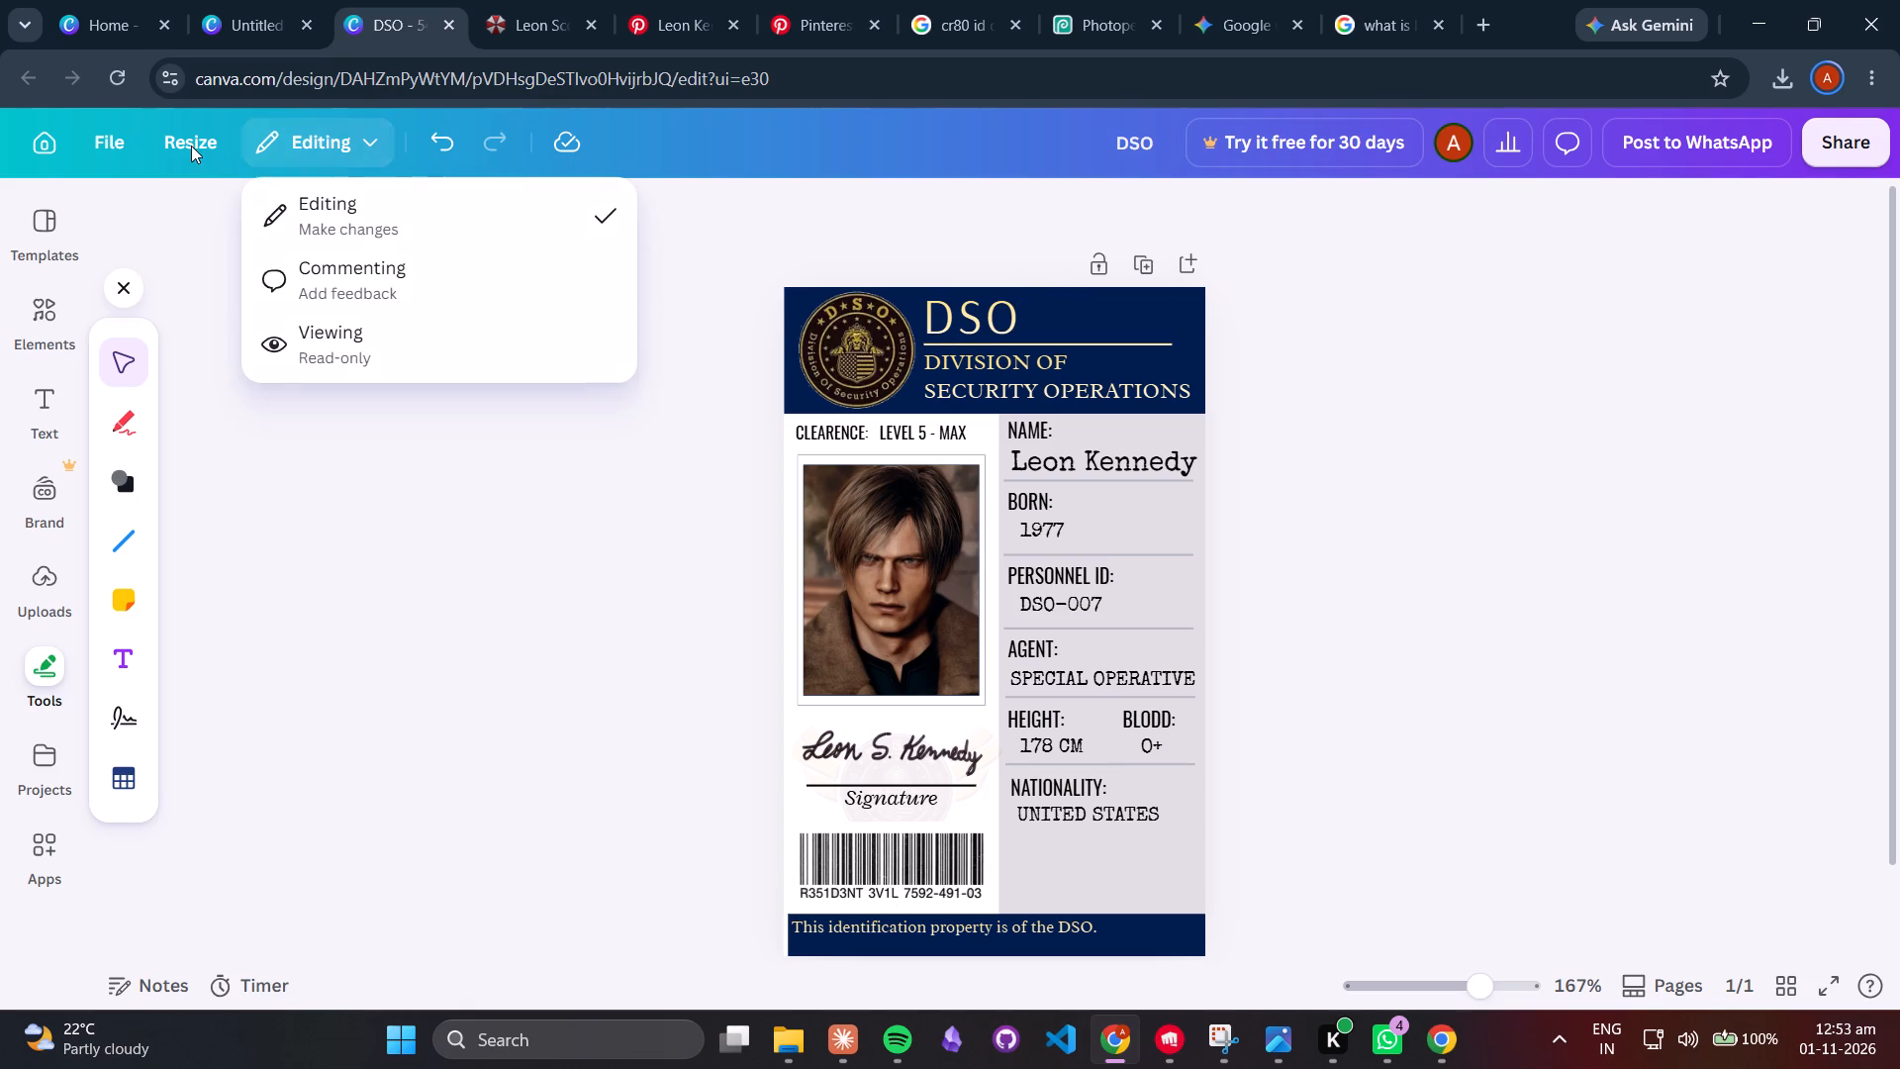
{"action": "left_click", "coordinate": [187, 143]}
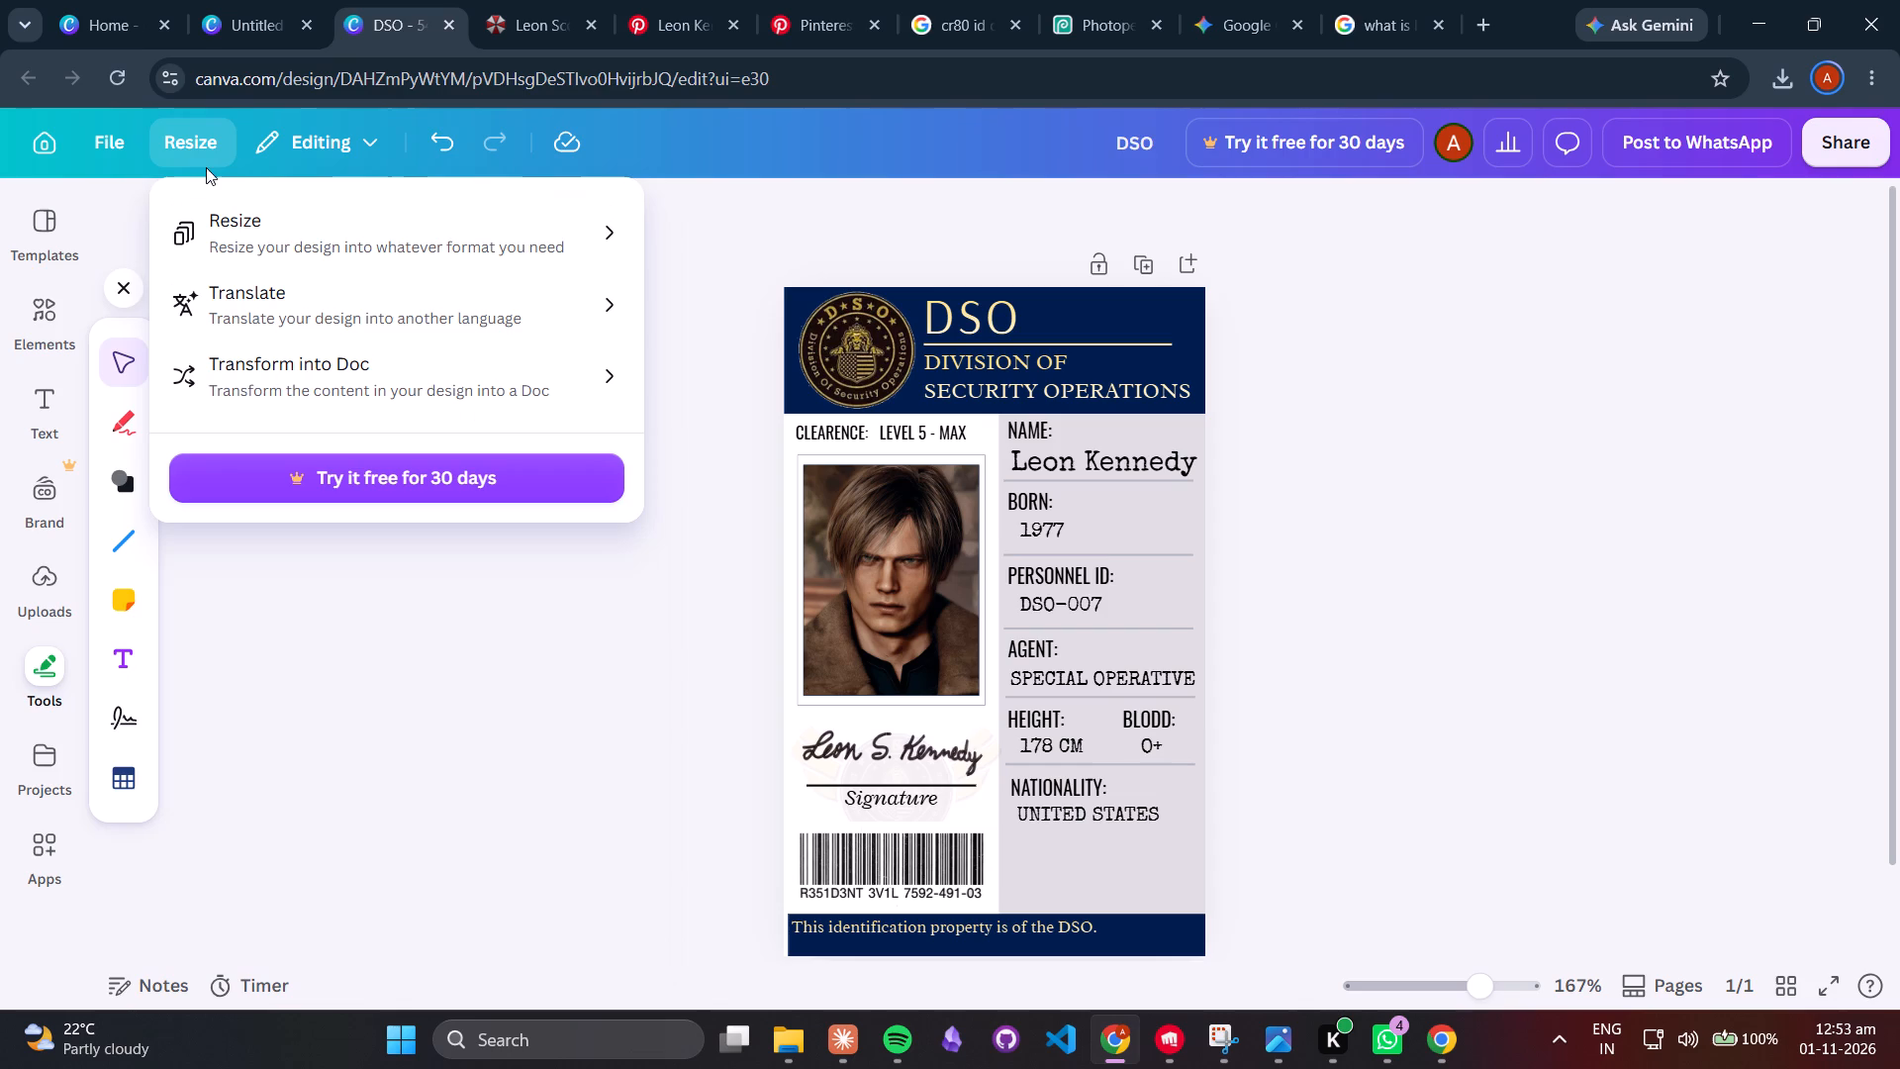
{"action": "left_click", "coordinate": [269, 229]}
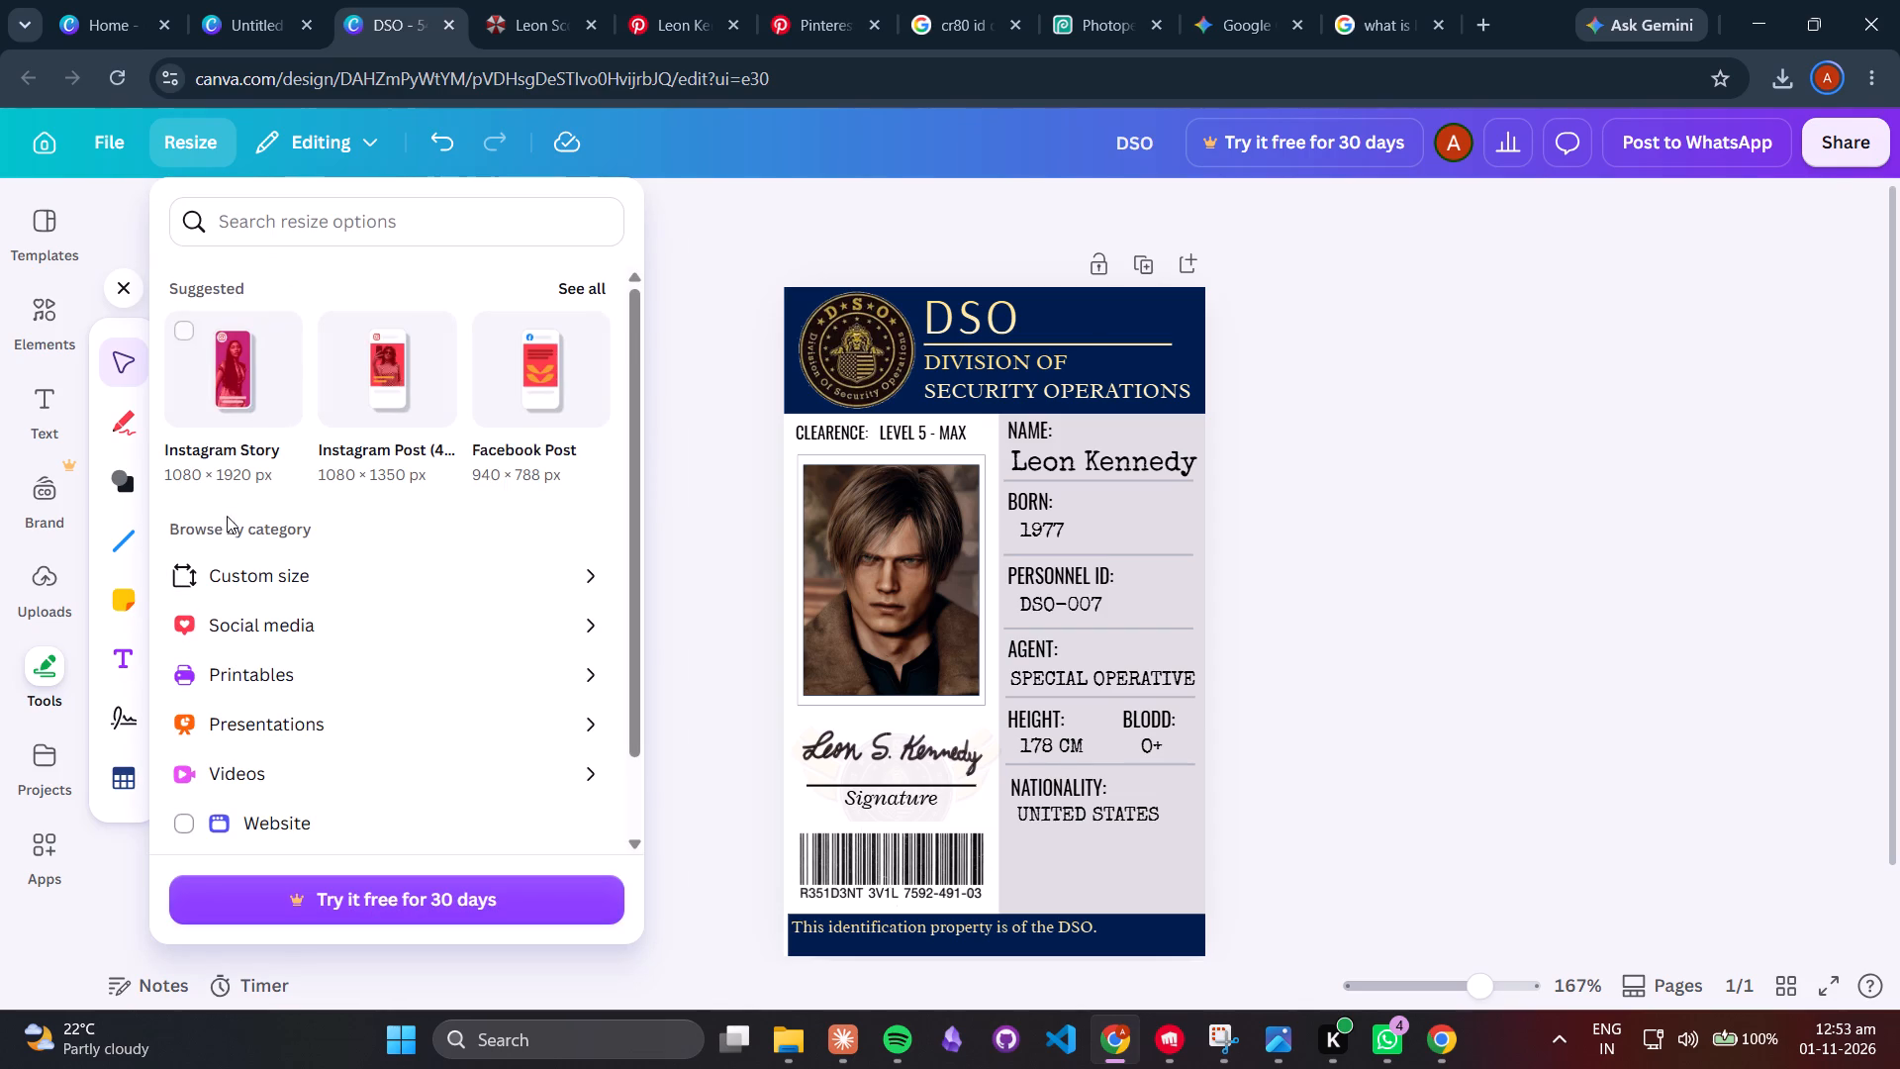
{"action": "left_click", "coordinate": [221, 568]}
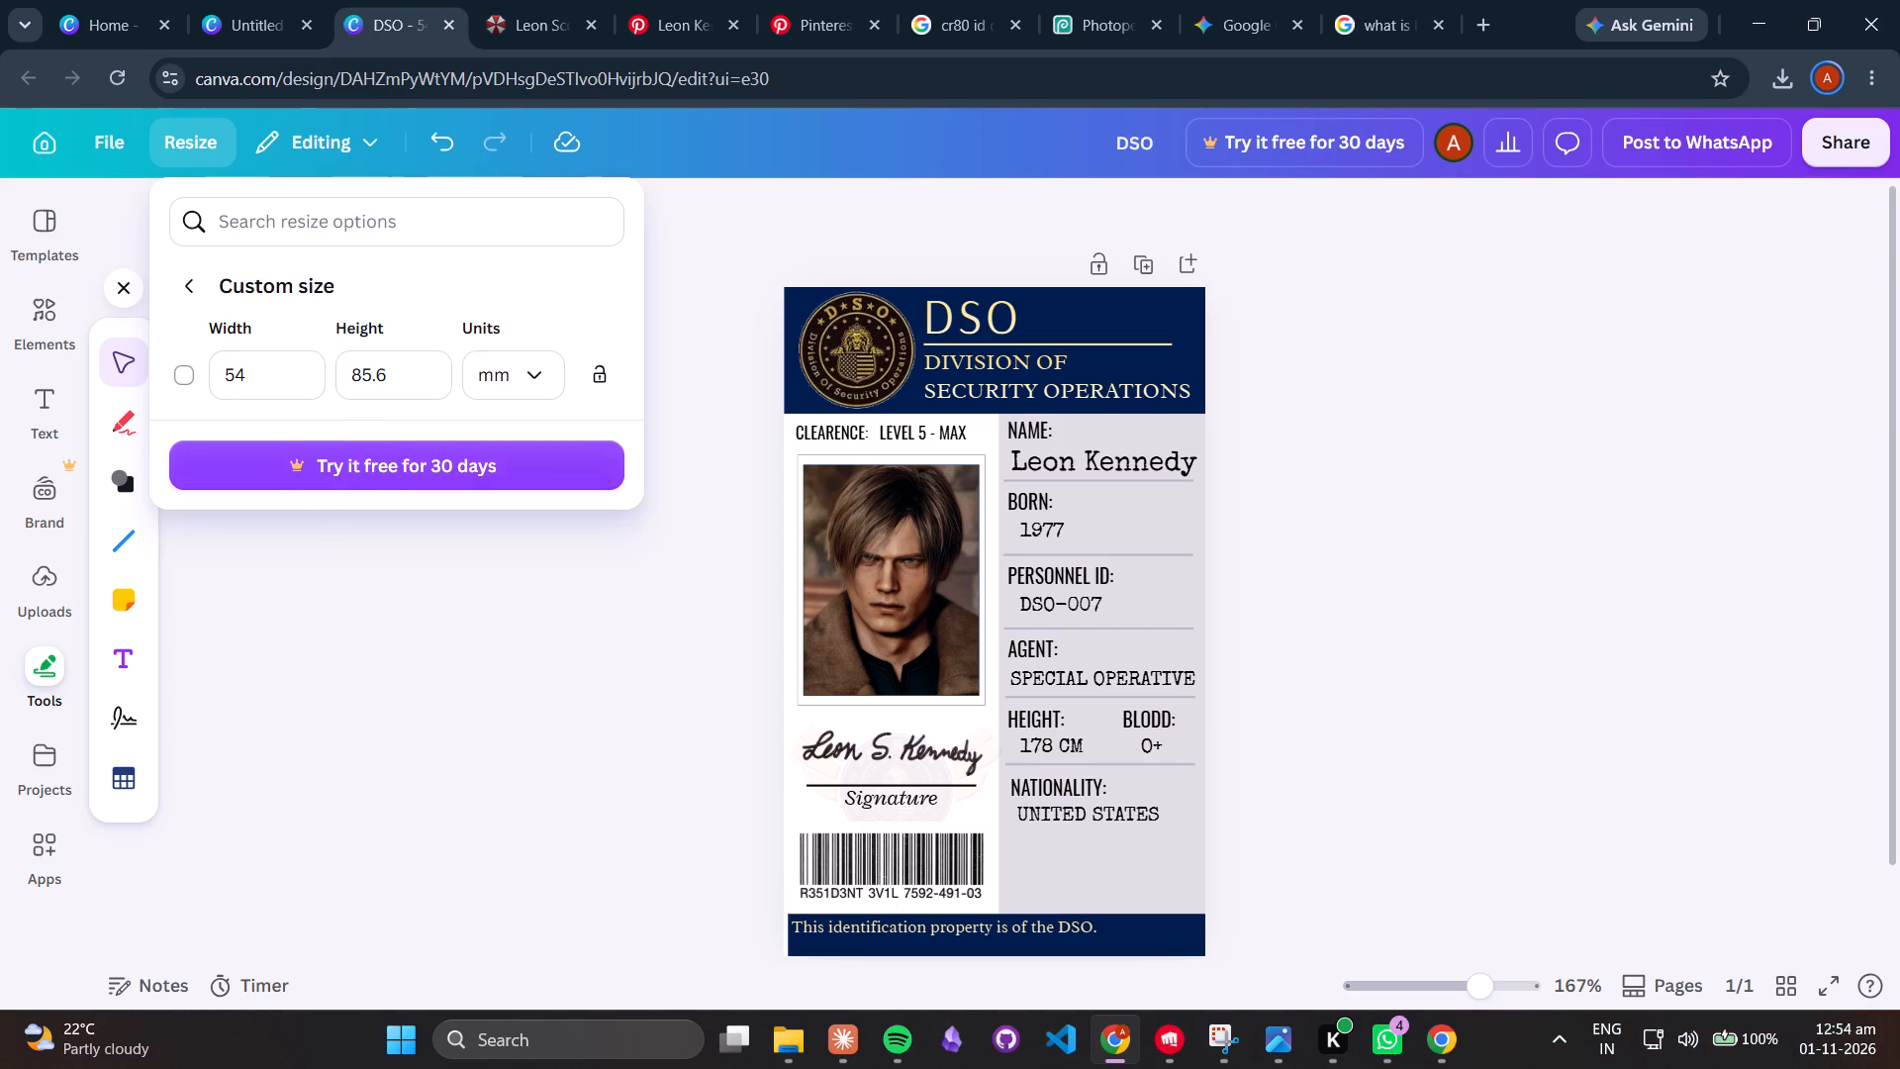
{"action": "left_click", "coordinate": [181, 293]}
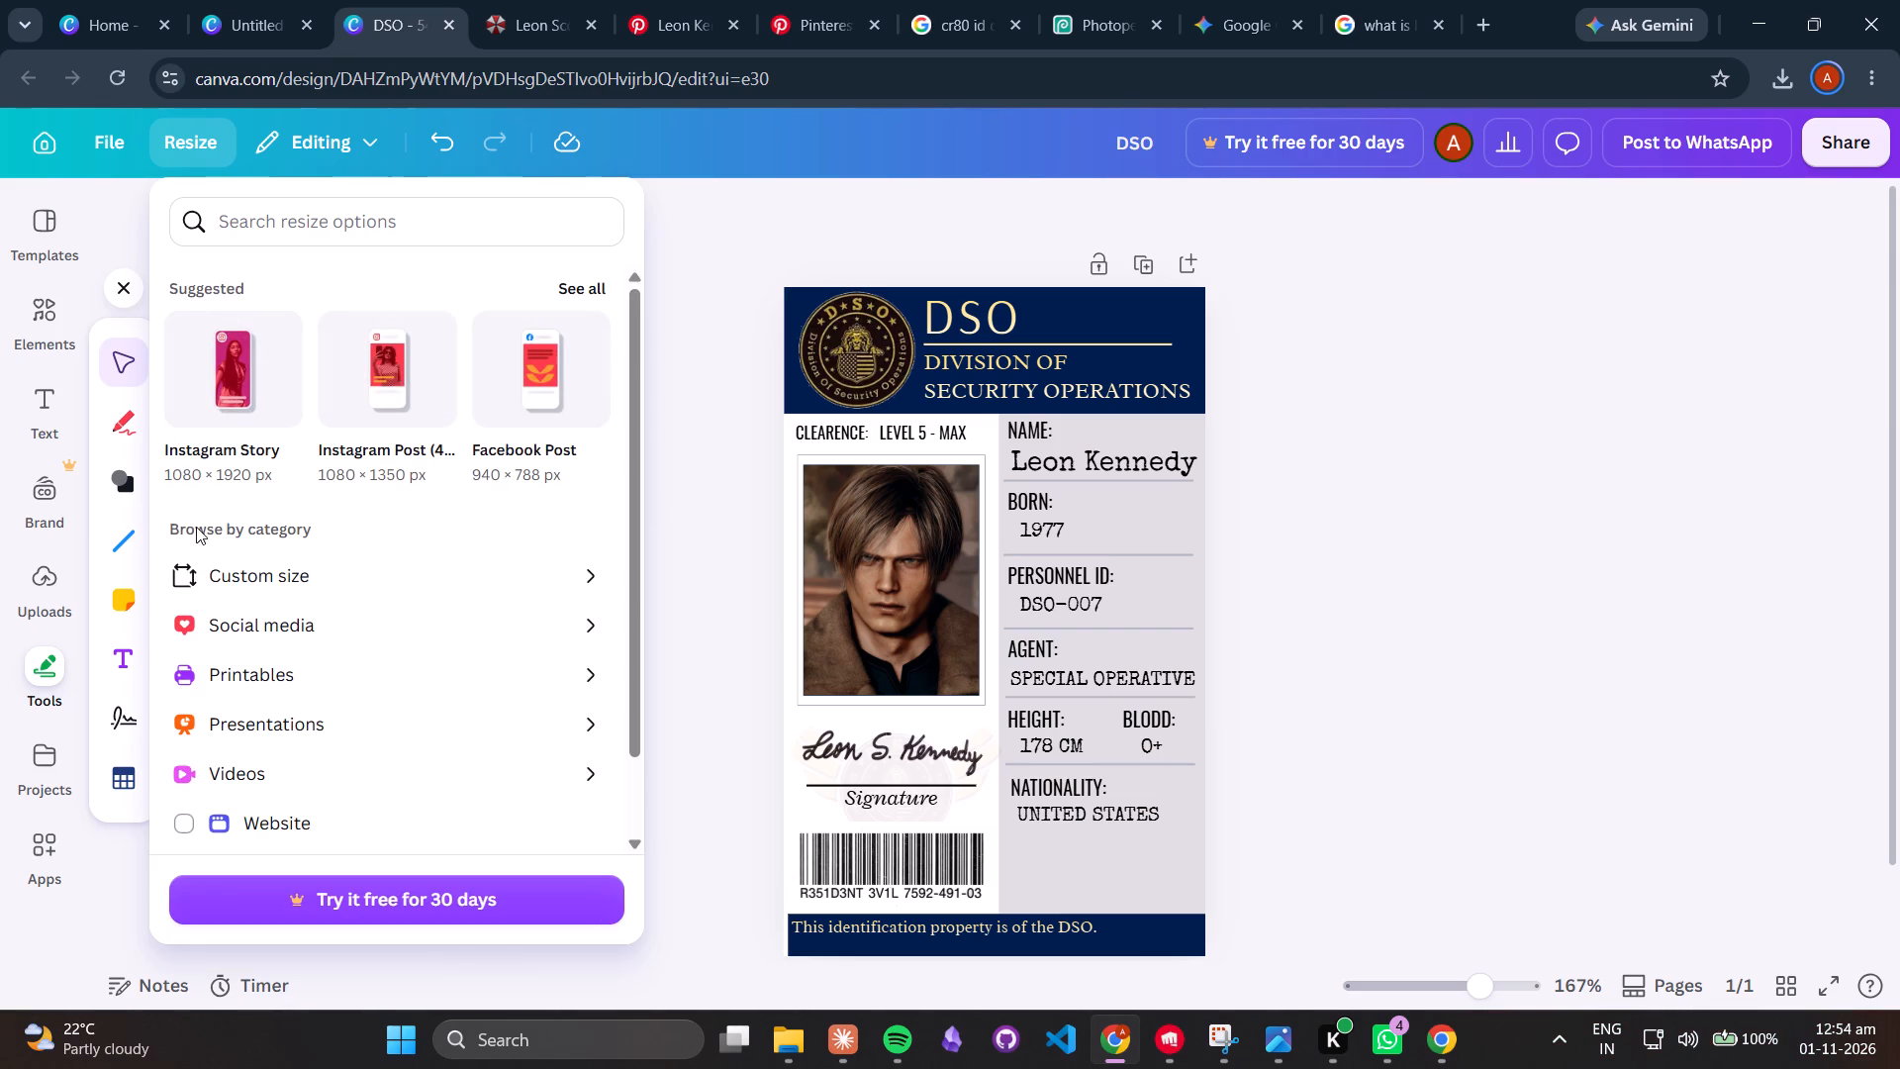
{"action": "scroll", "coordinate": [201, 526], "scroll_direction": "down", "scroll_amount": 4}
{"action": "left_click", "coordinate": [662, 208]}
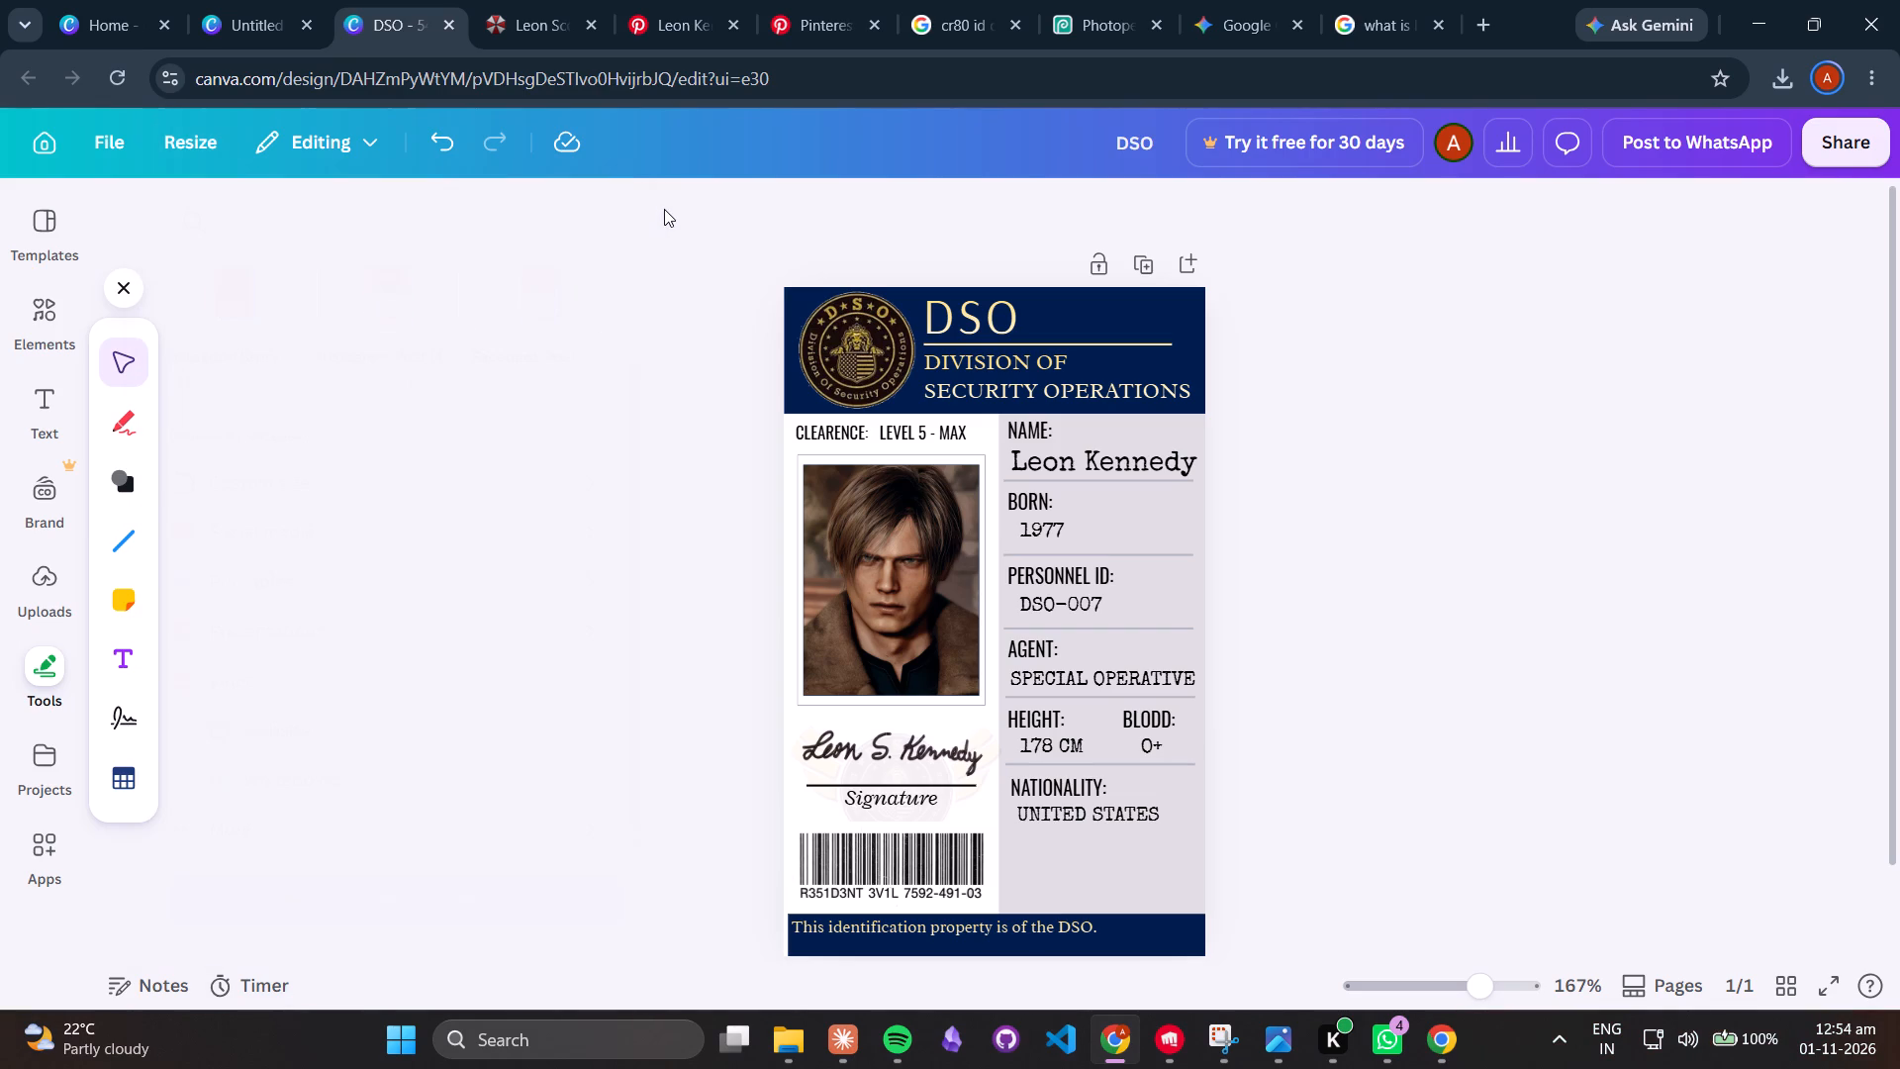
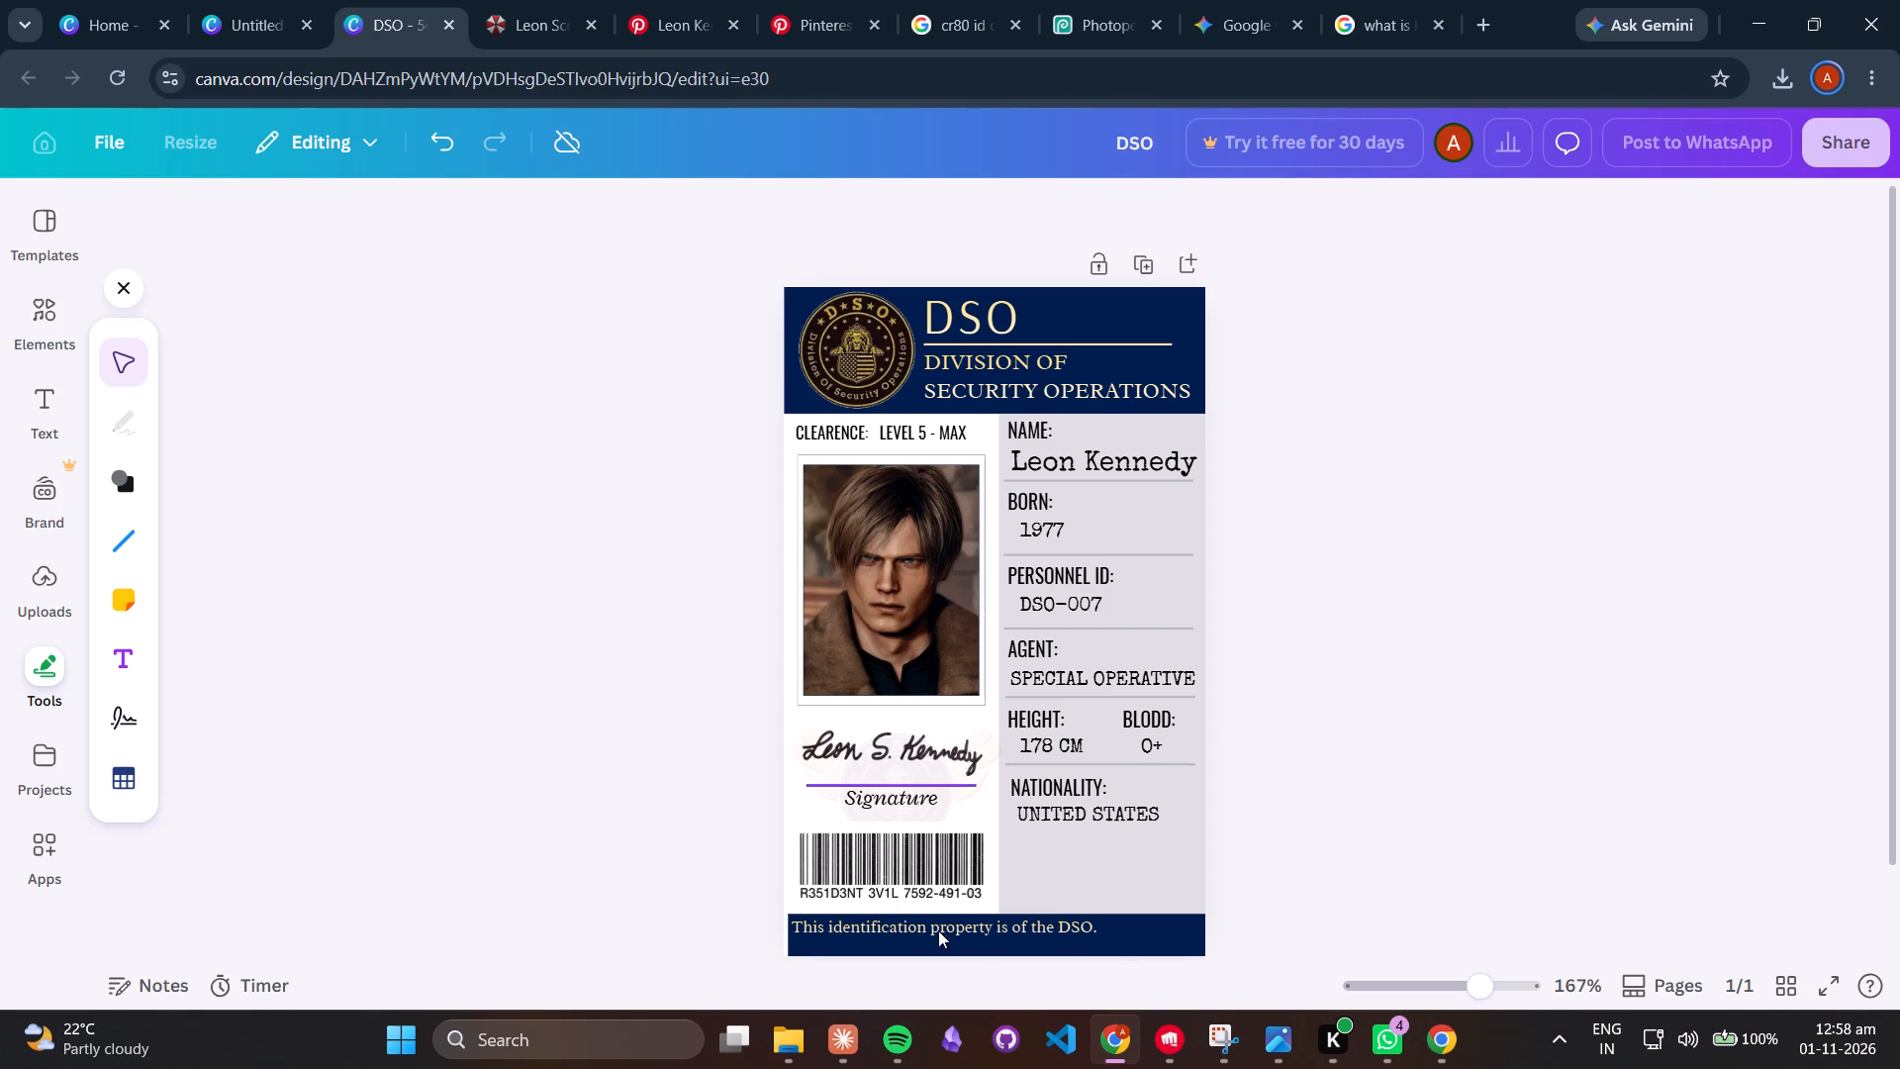
Enlarge the navy footer bar past the card's left edge and raise its top edge slightly towards the barcode.
{"action": "left_click", "coordinate": [1121, 938]}
{"action": "left_click", "coordinate": [1129, 947]}
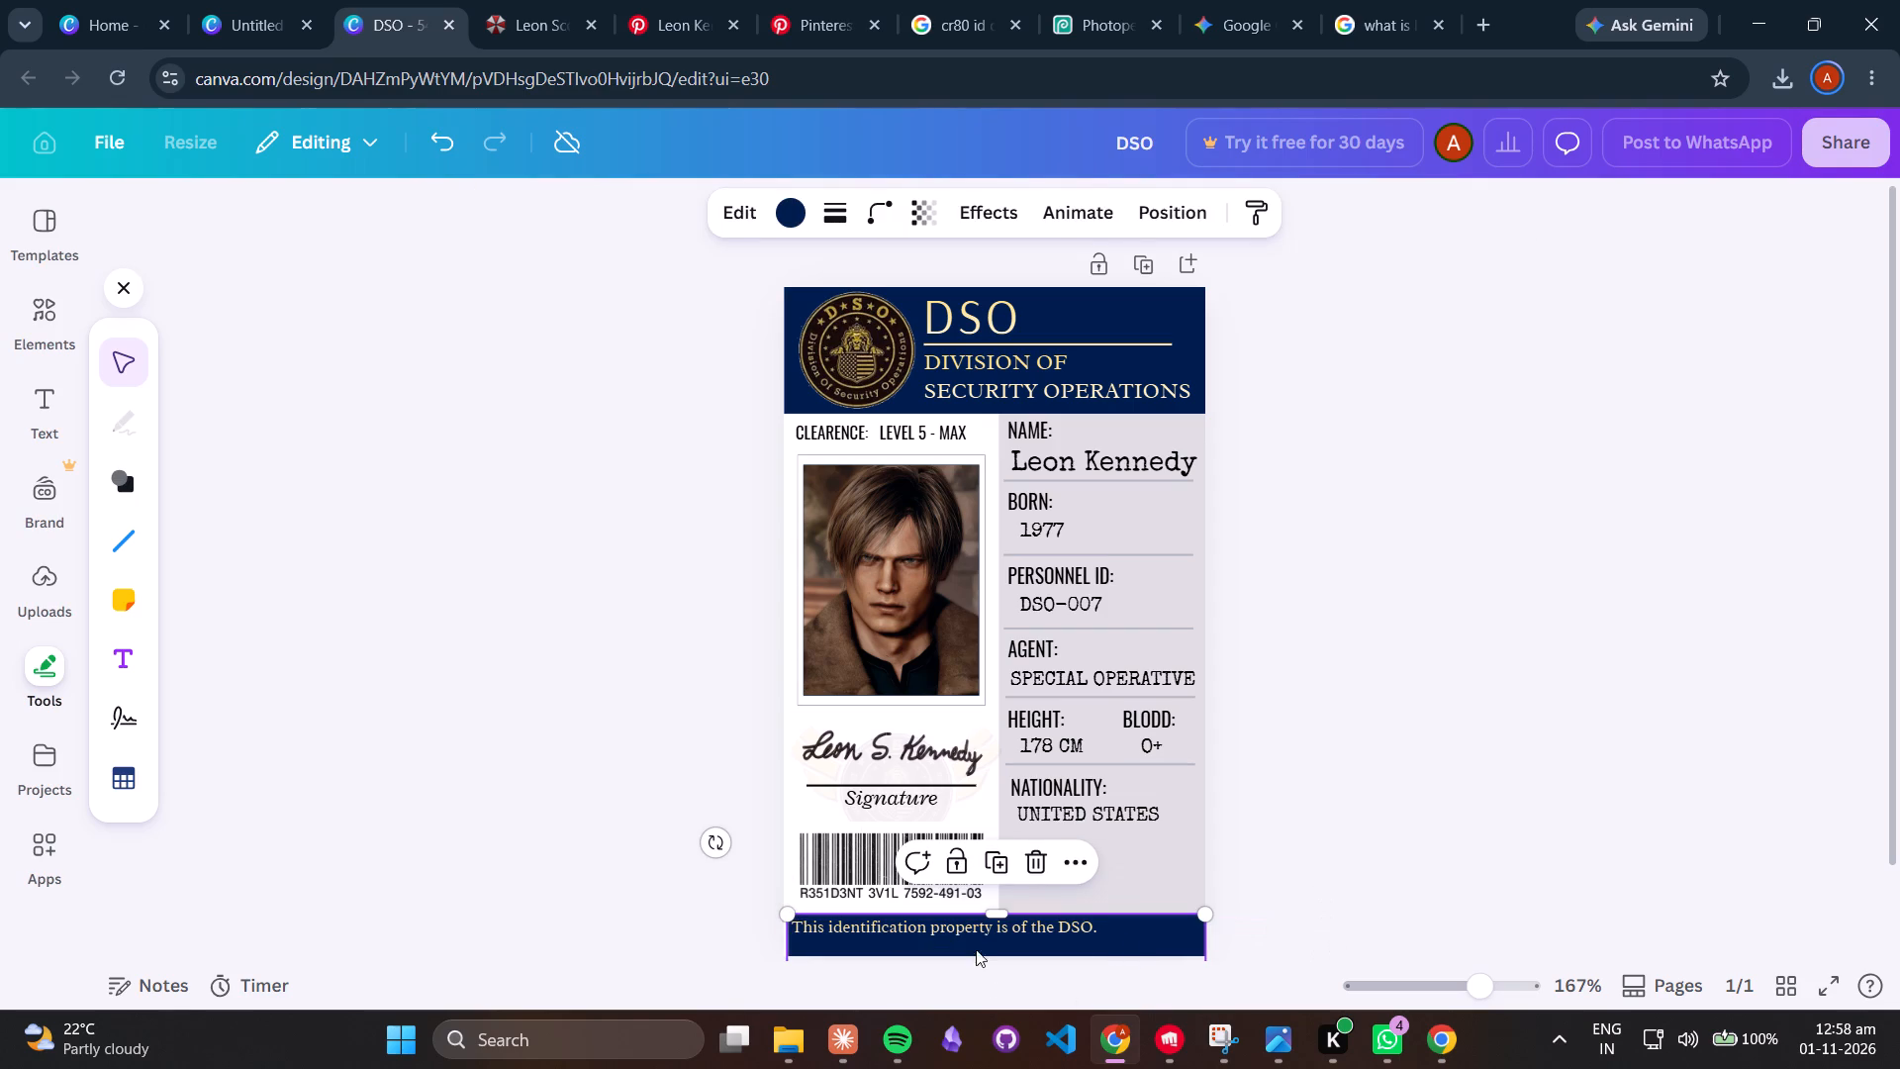
{"action": "left_click_drag", "start_coordinate": [794, 921], "coordinate": [773, 915]}
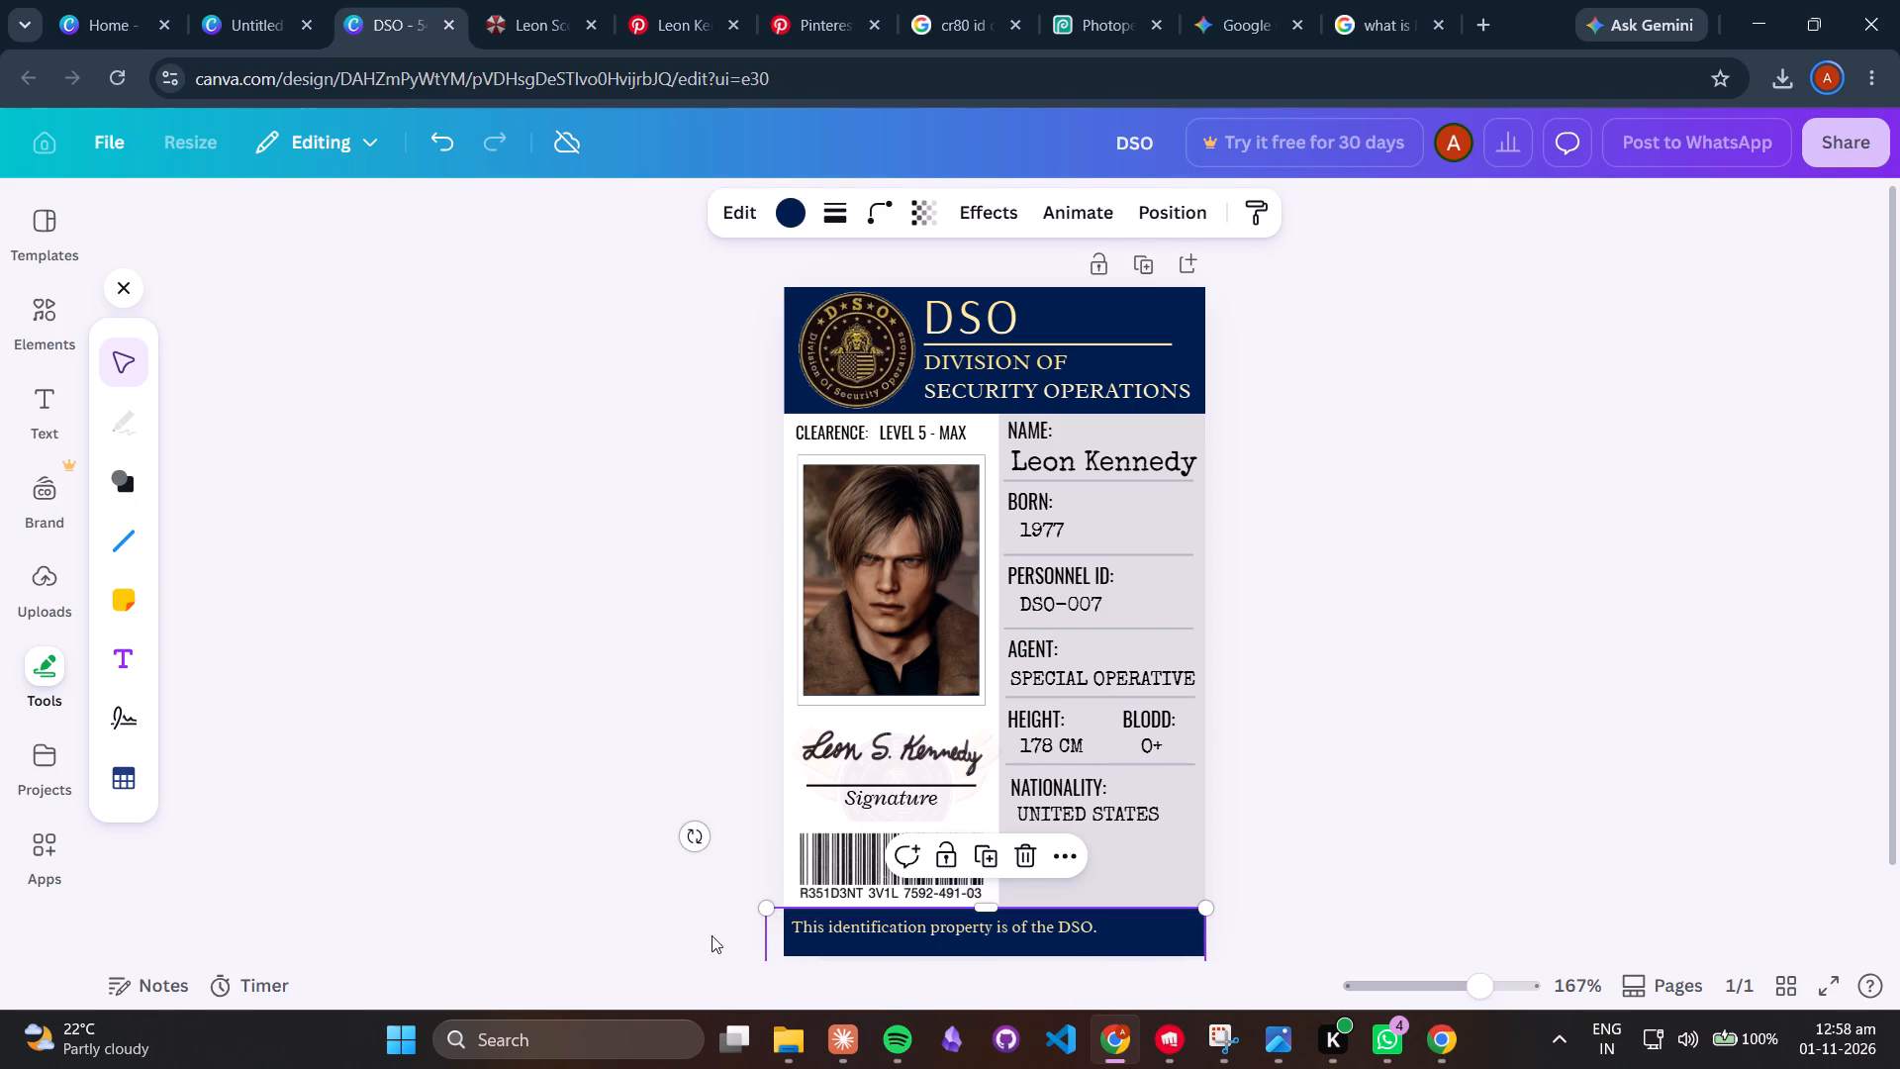
{"action": "left_click", "coordinate": [985, 910]}
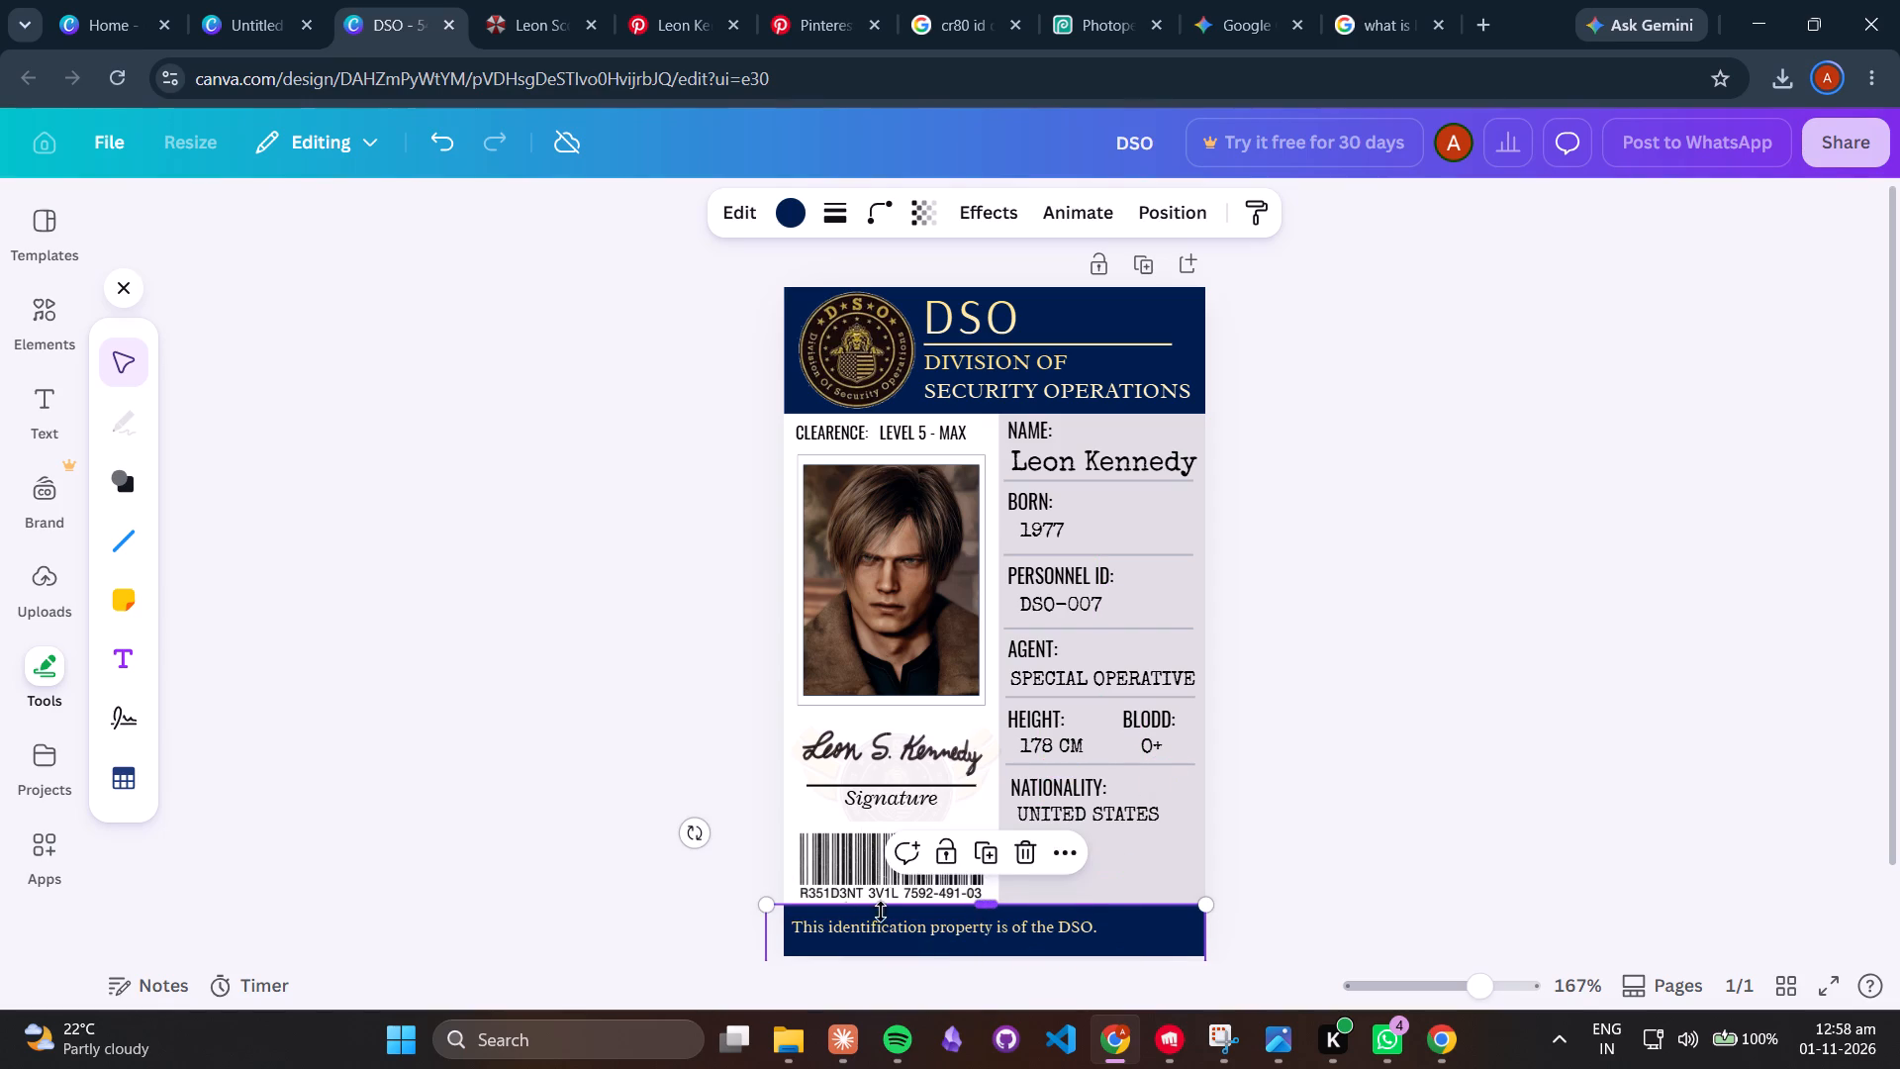
{"action": "left_click", "coordinate": [707, 903]}
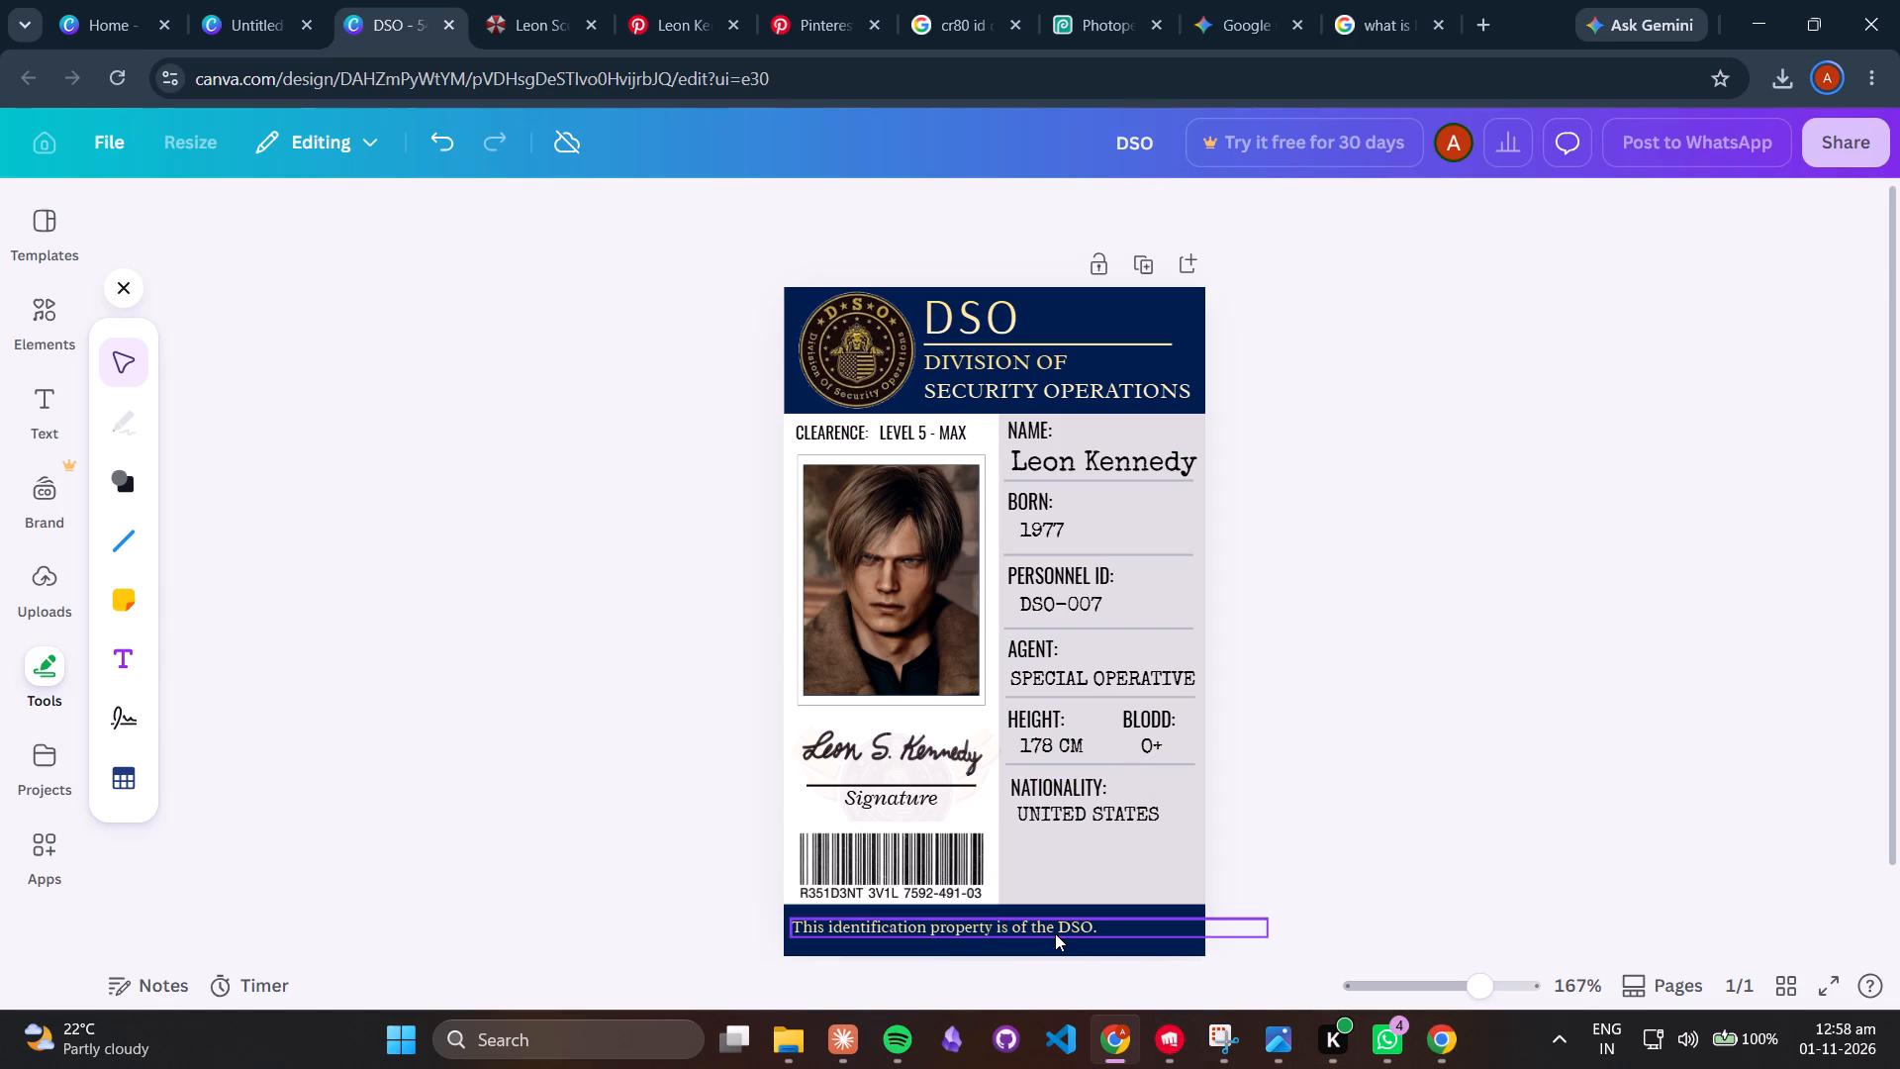
Narrow the text box of the footer line "This identification property is of the DSO." to fit its text and nudge it slightly upward.
{"action": "left_click", "coordinate": [1052, 932]}
{"action": "left_click_drag", "start_coordinate": [1270, 931], "coordinate": [1239, 931]}
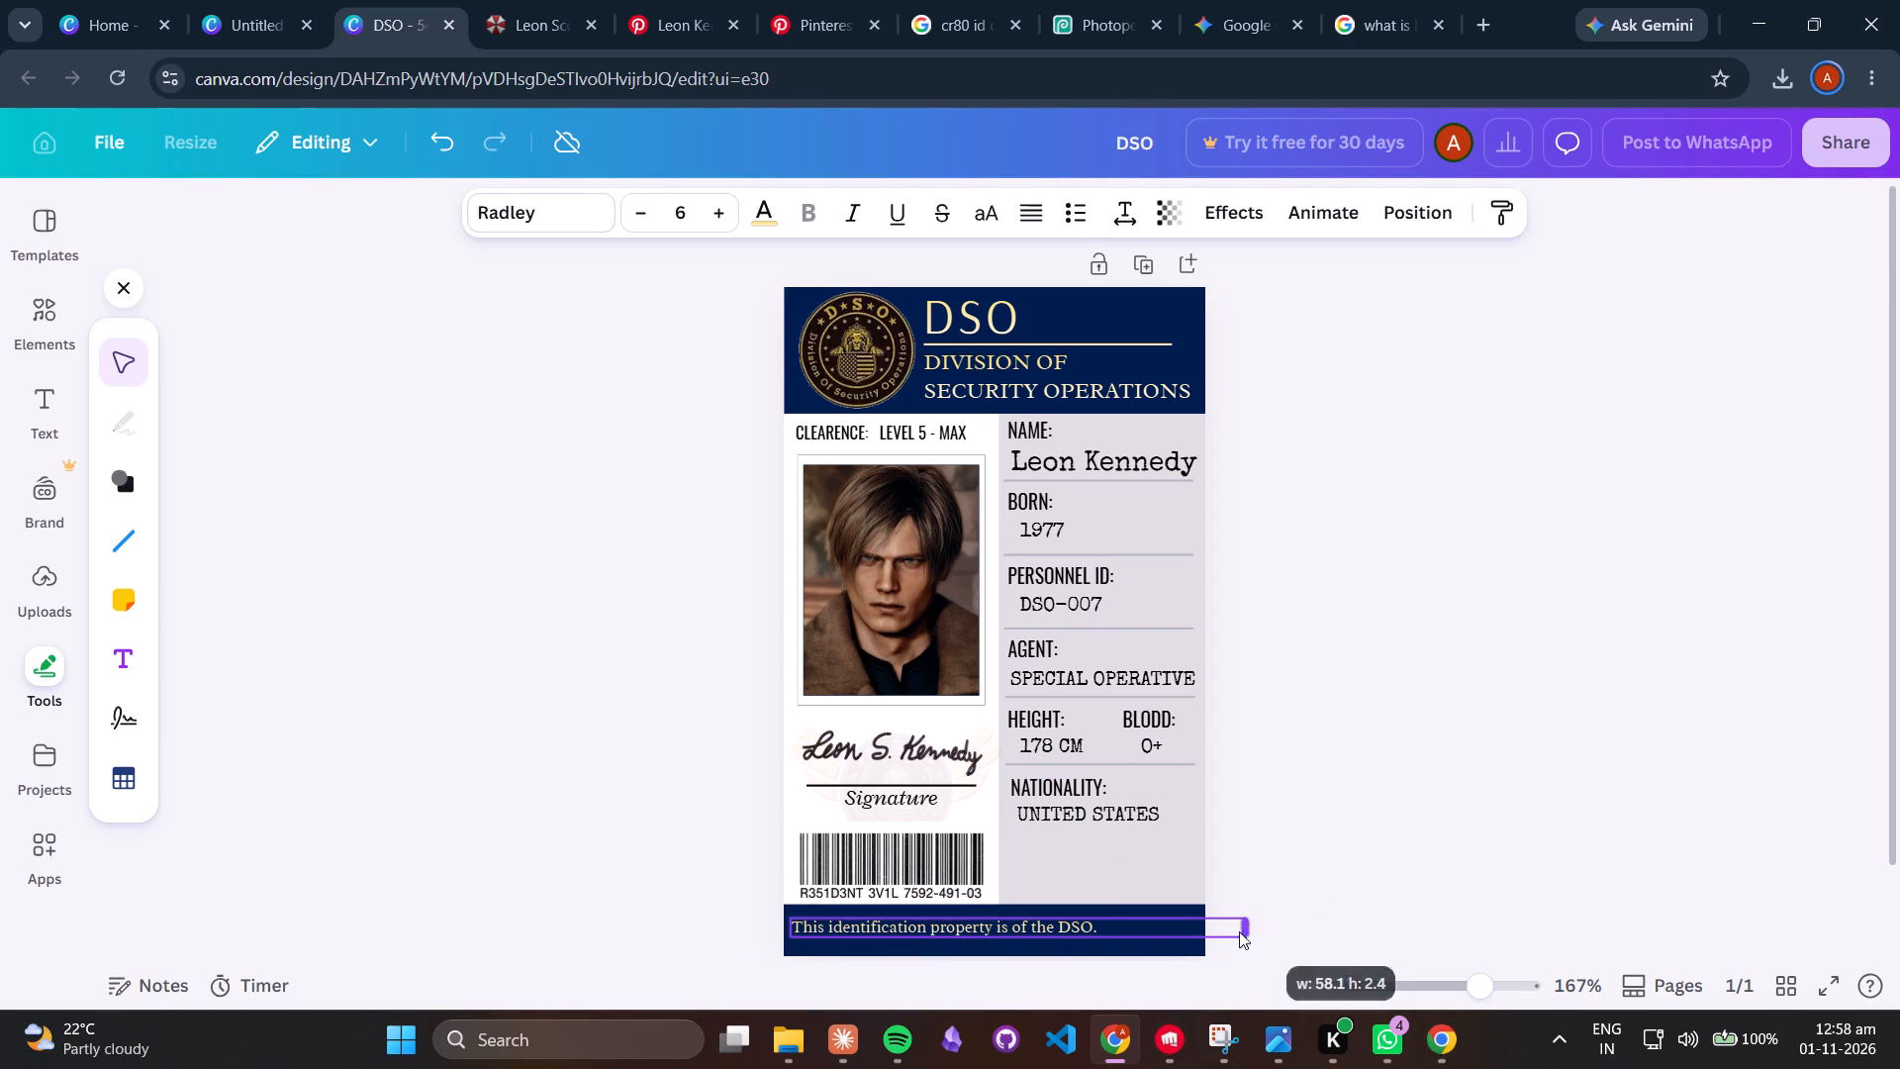
{"action": "left_click_drag", "start_coordinate": [1239, 931], "coordinate": [1121, 929]}
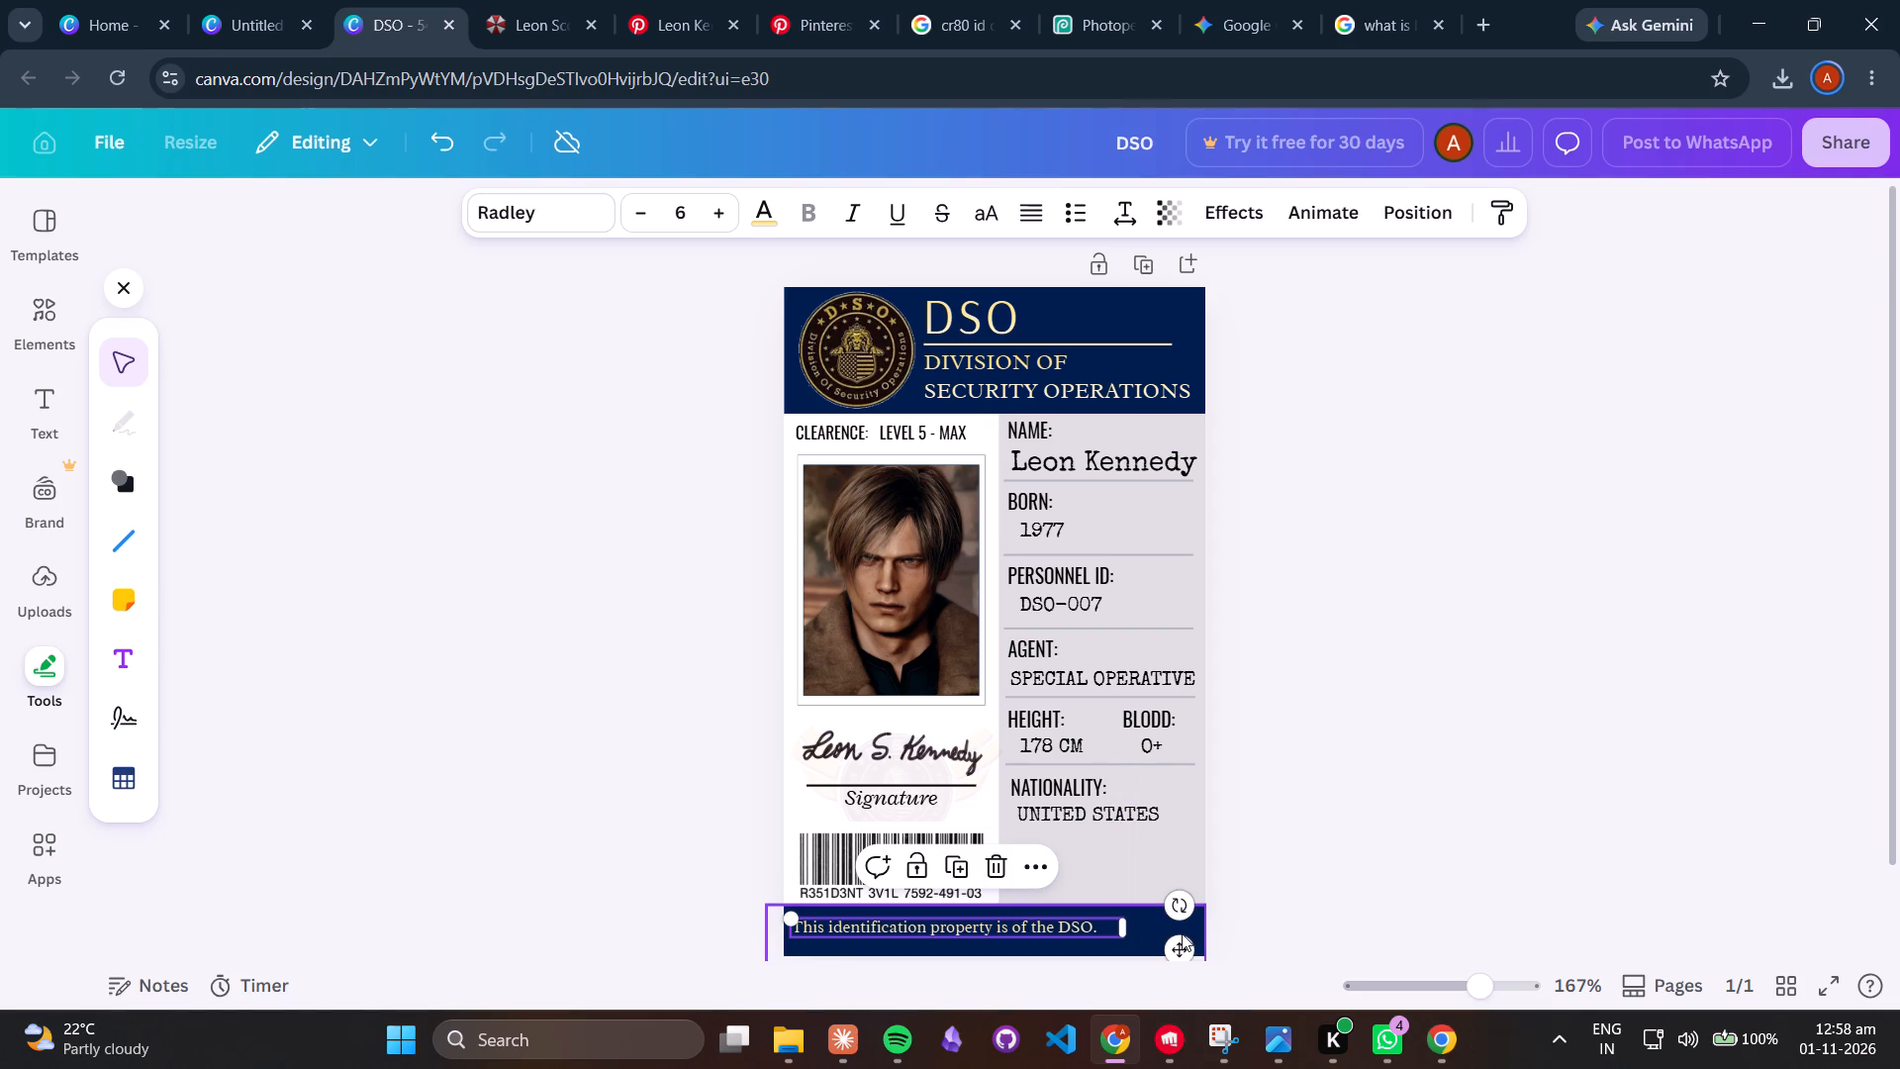
{"action": "left_click", "coordinate": [1178, 944]}
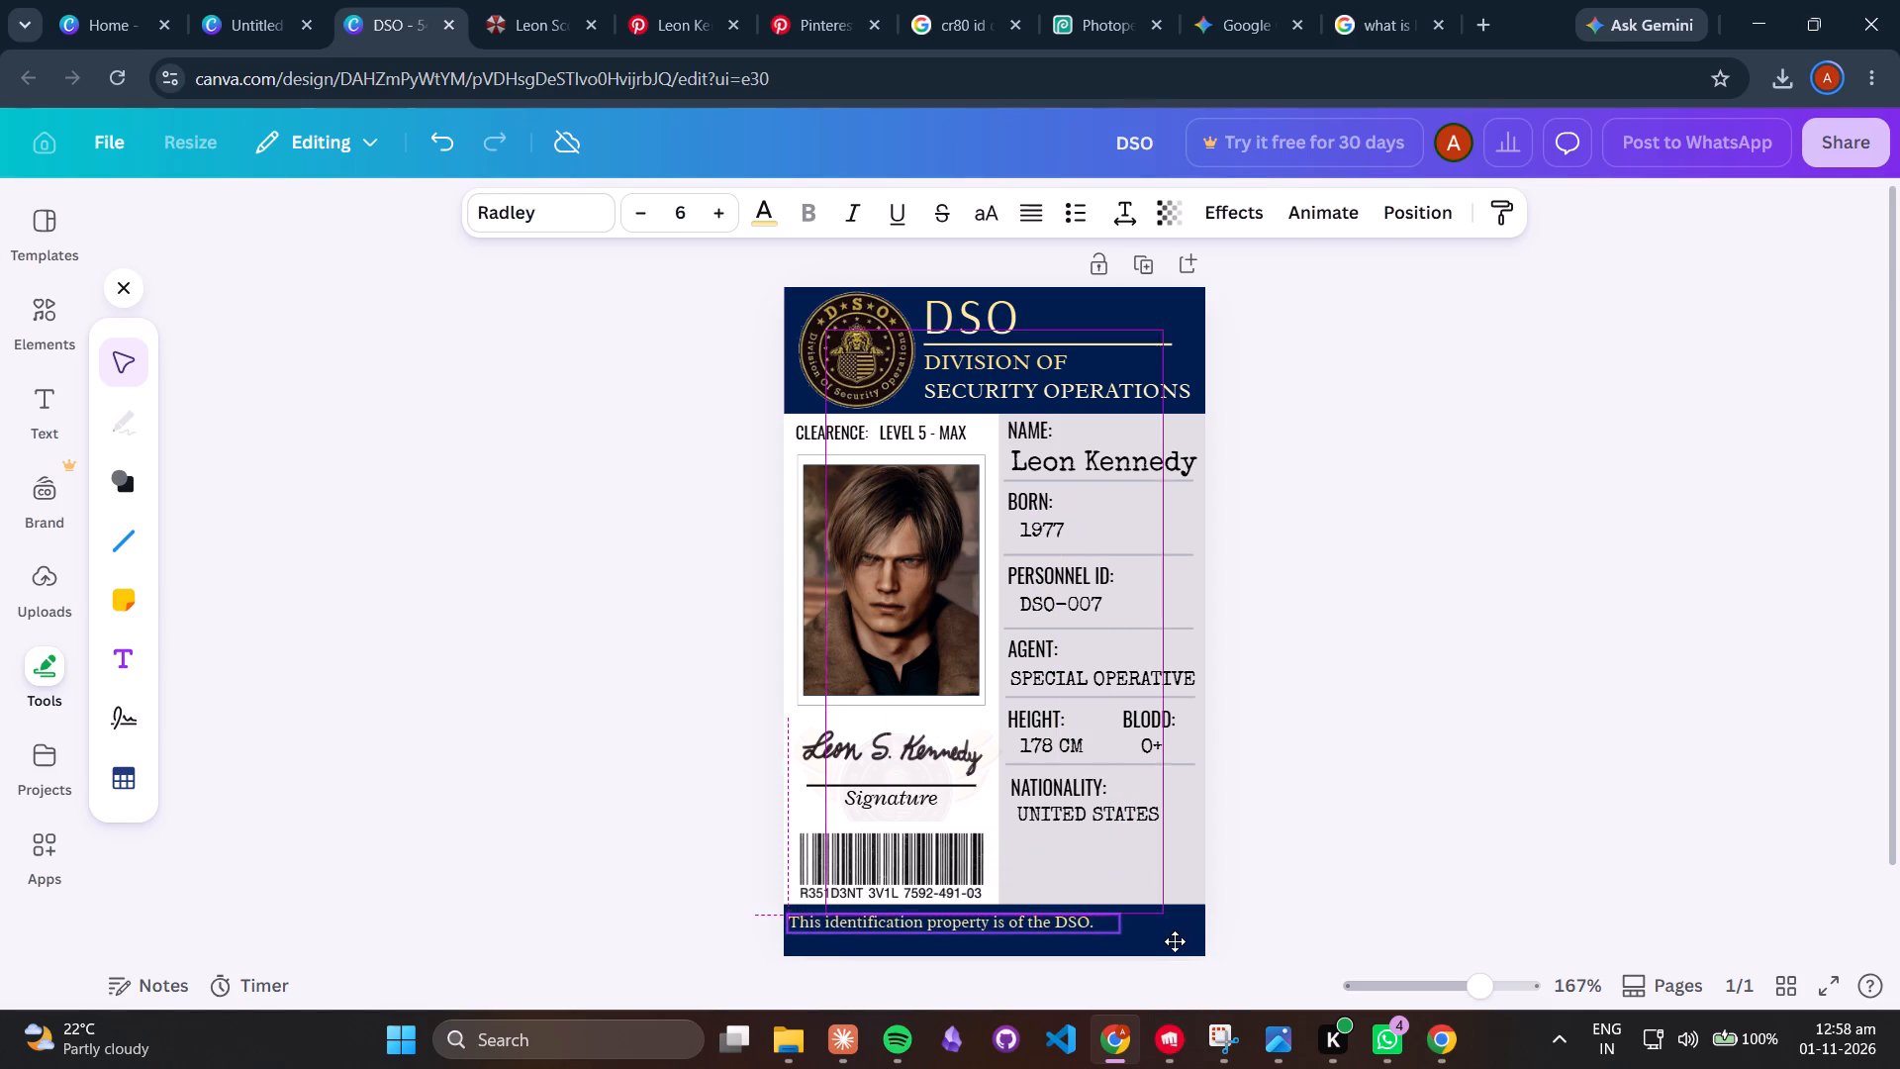
{"action": "left_click", "coordinate": [569, 731]}
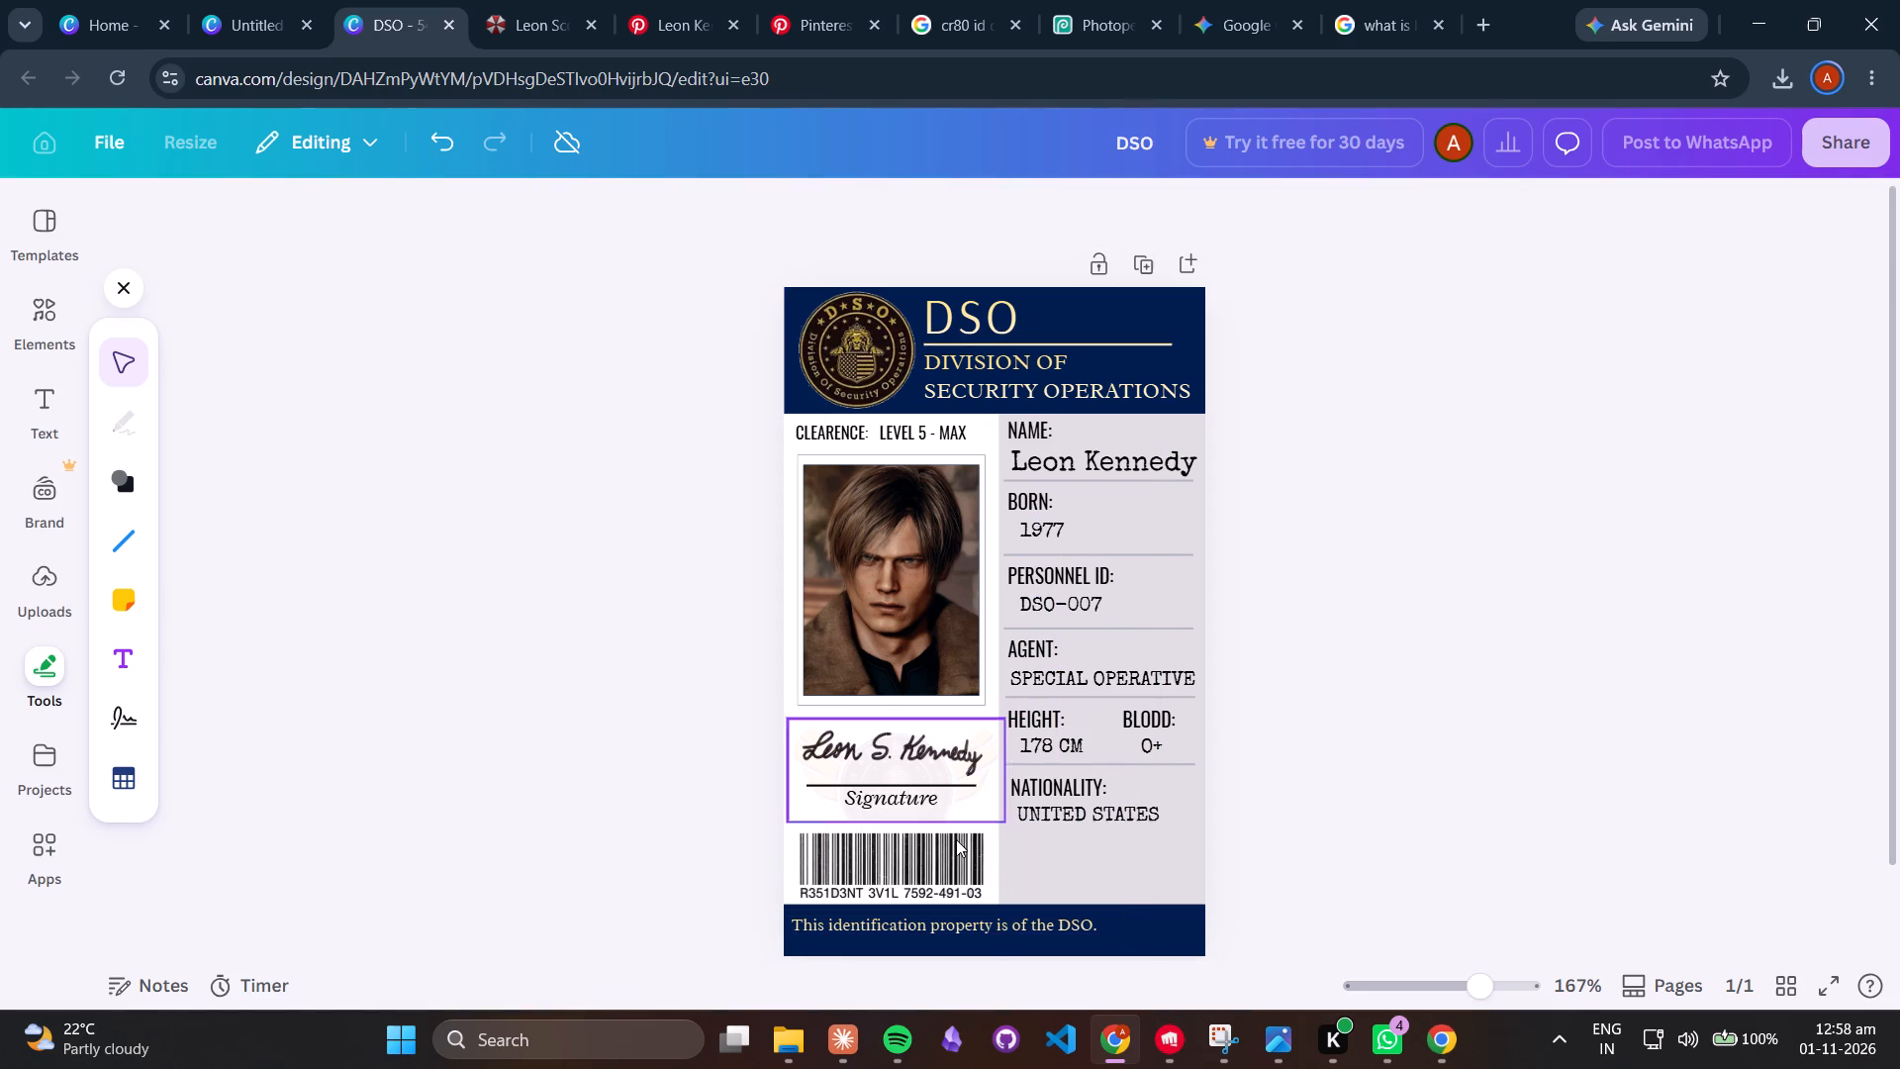
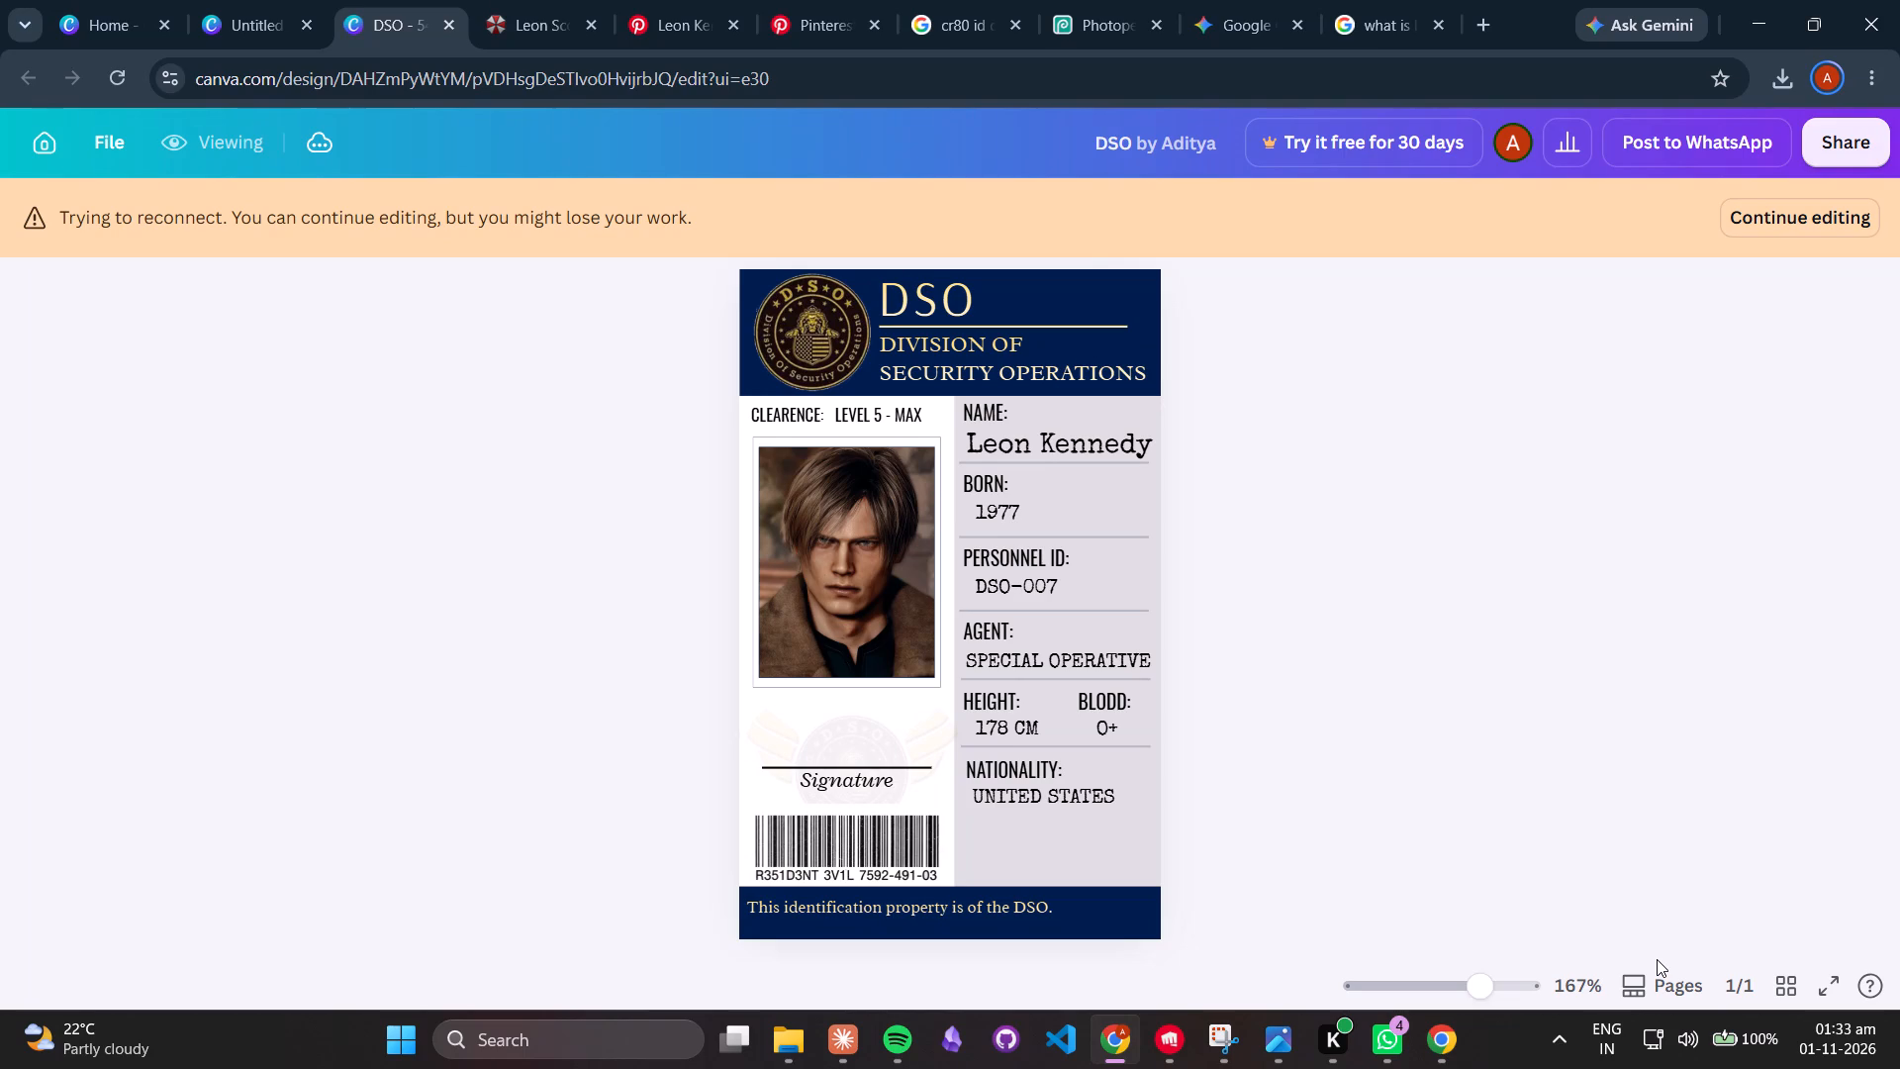
Open the internet login portal at 192.168.1.2:8090 in a new browser tab, proceeding past the certificate warning.
{"action": "key", "text": "ctrl+t"}
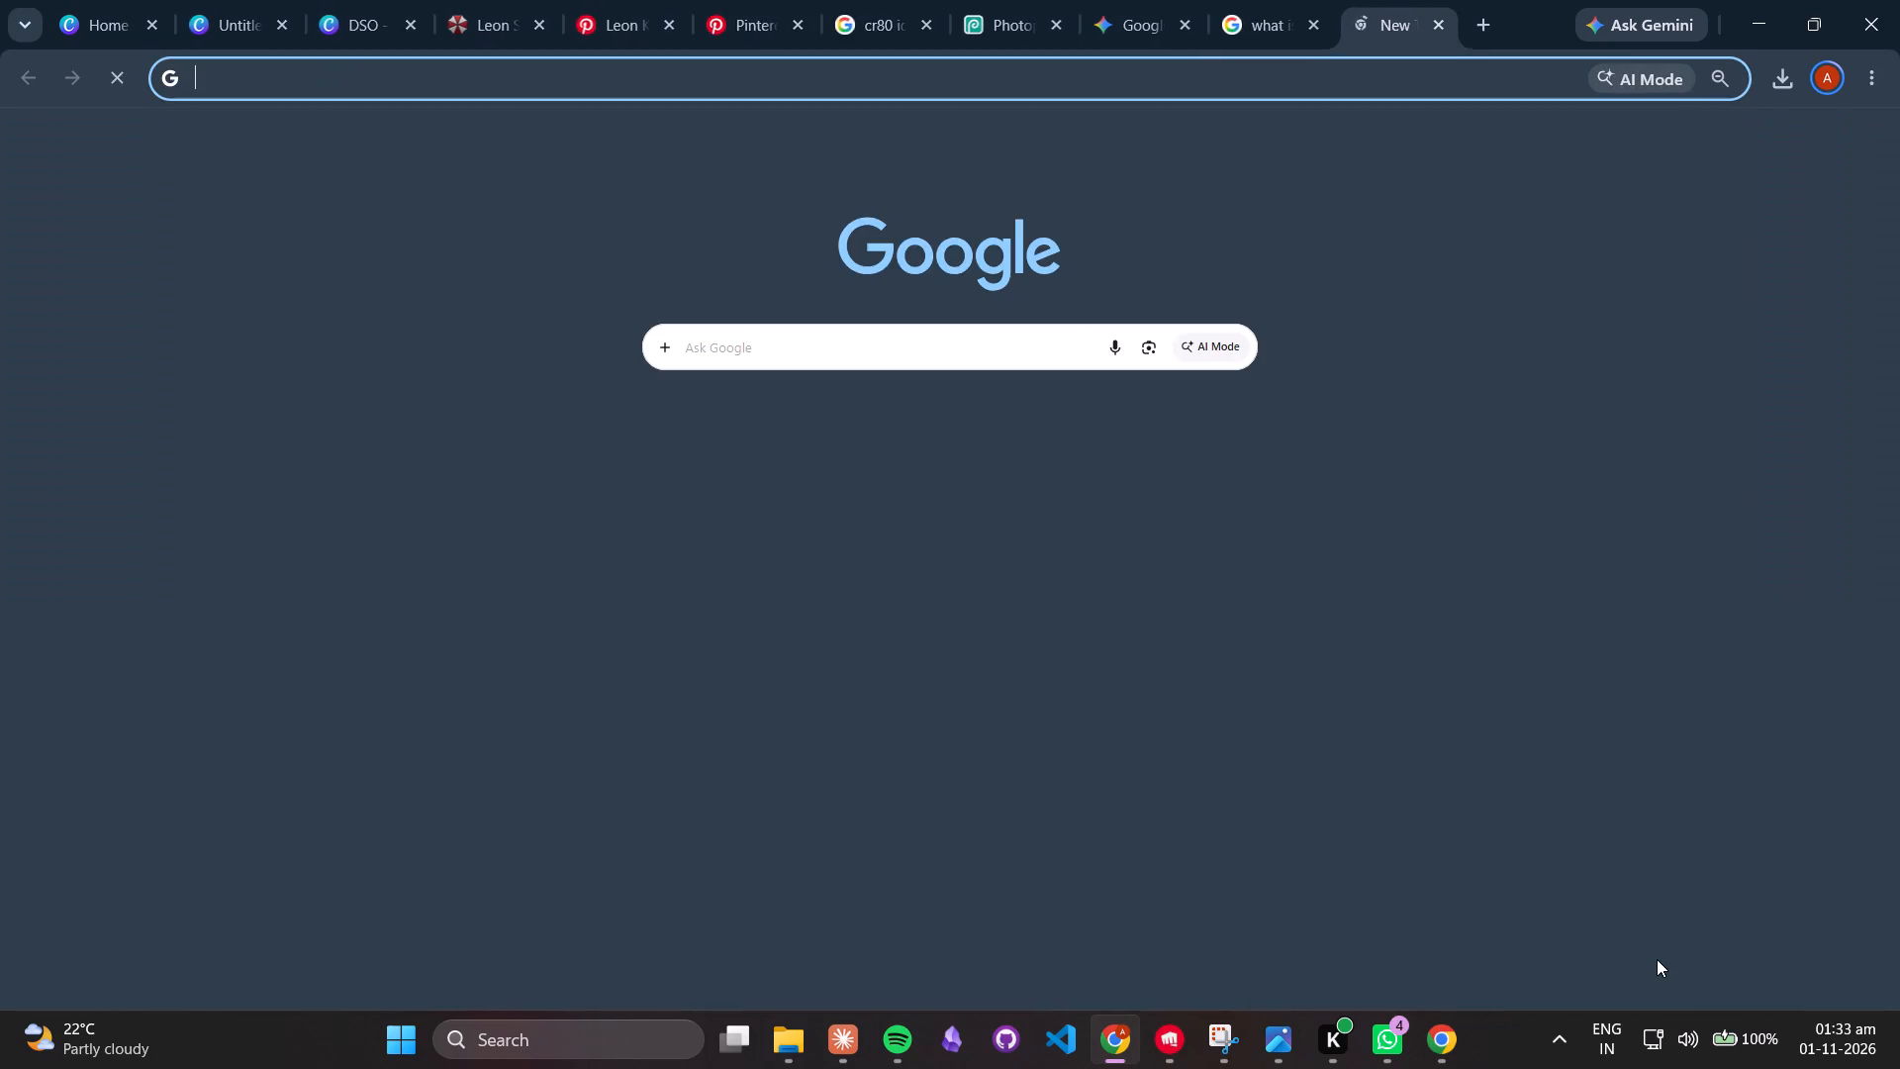
{"action": "type", "text": "192"}
{"action": "key", "text": "Return"}
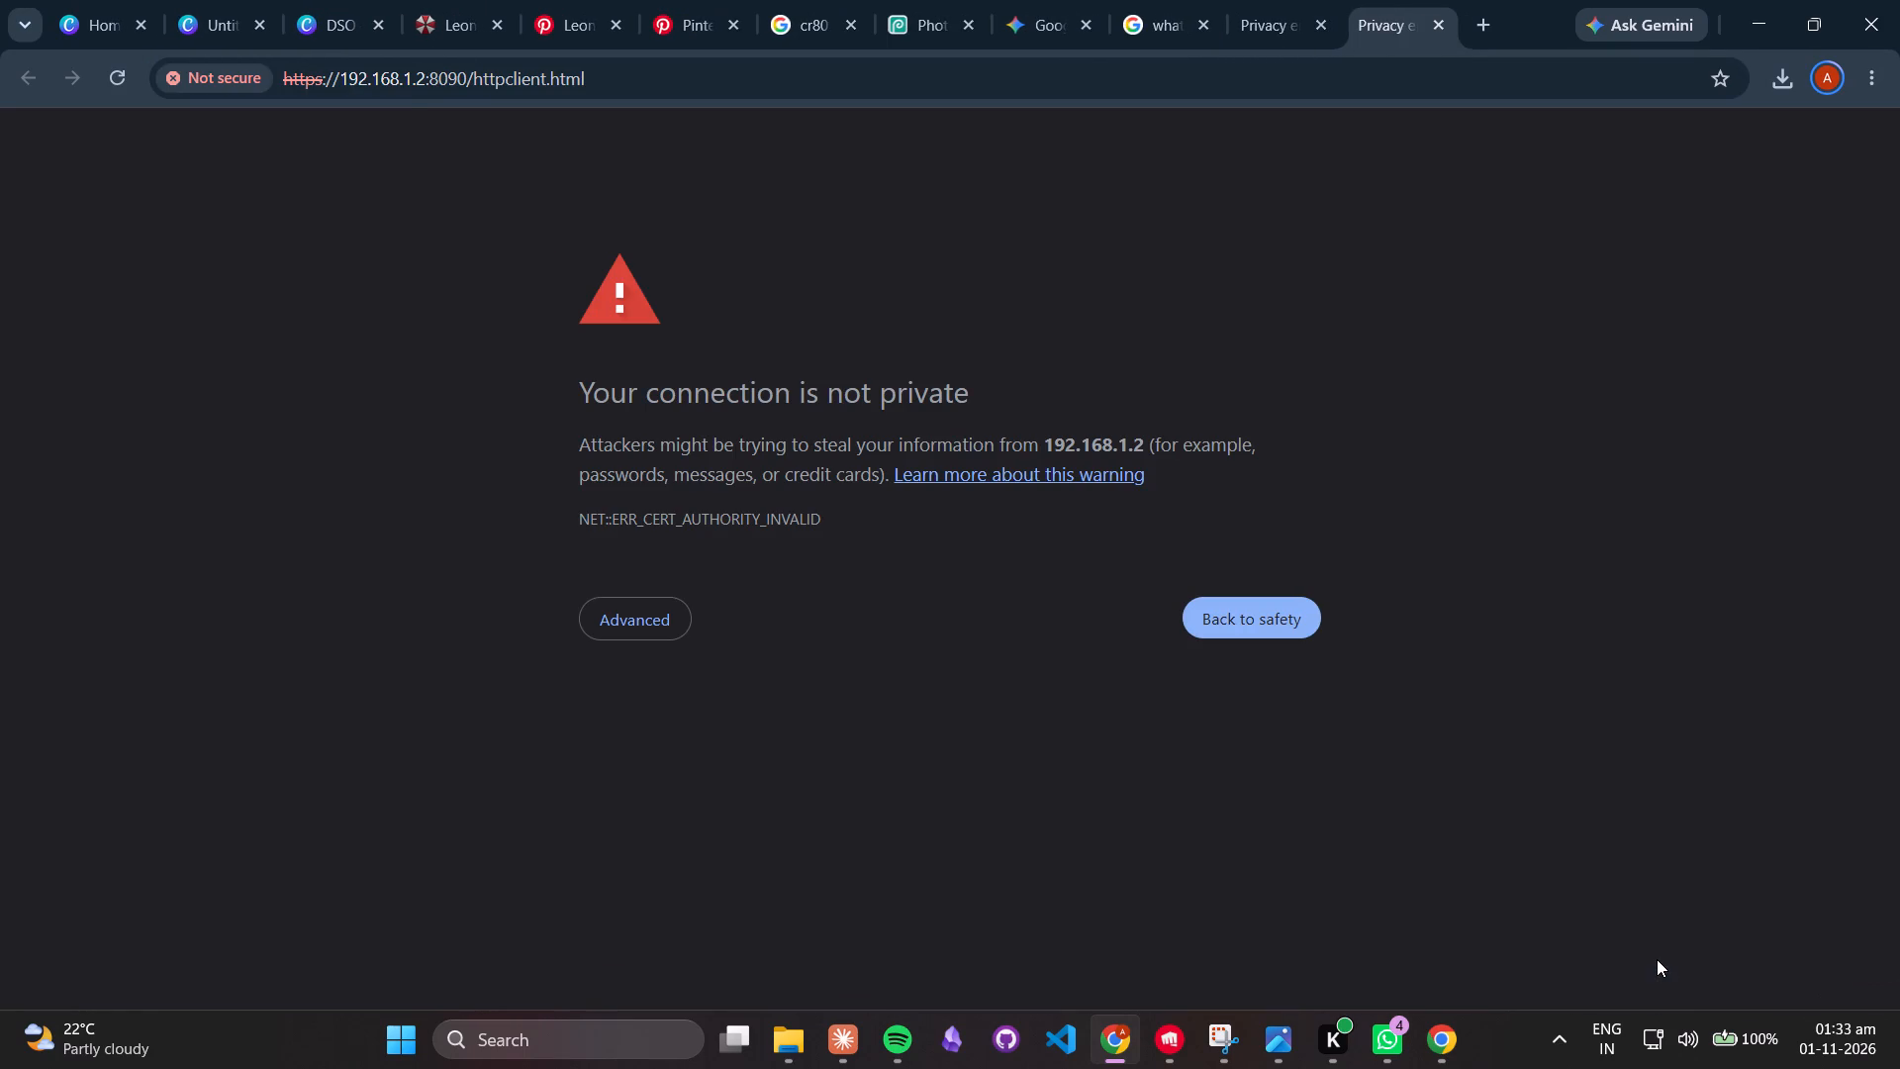
{"action": "left_click", "coordinate": [621, 618]}
{"action": "left_click", "coordinate": [674, 814]}
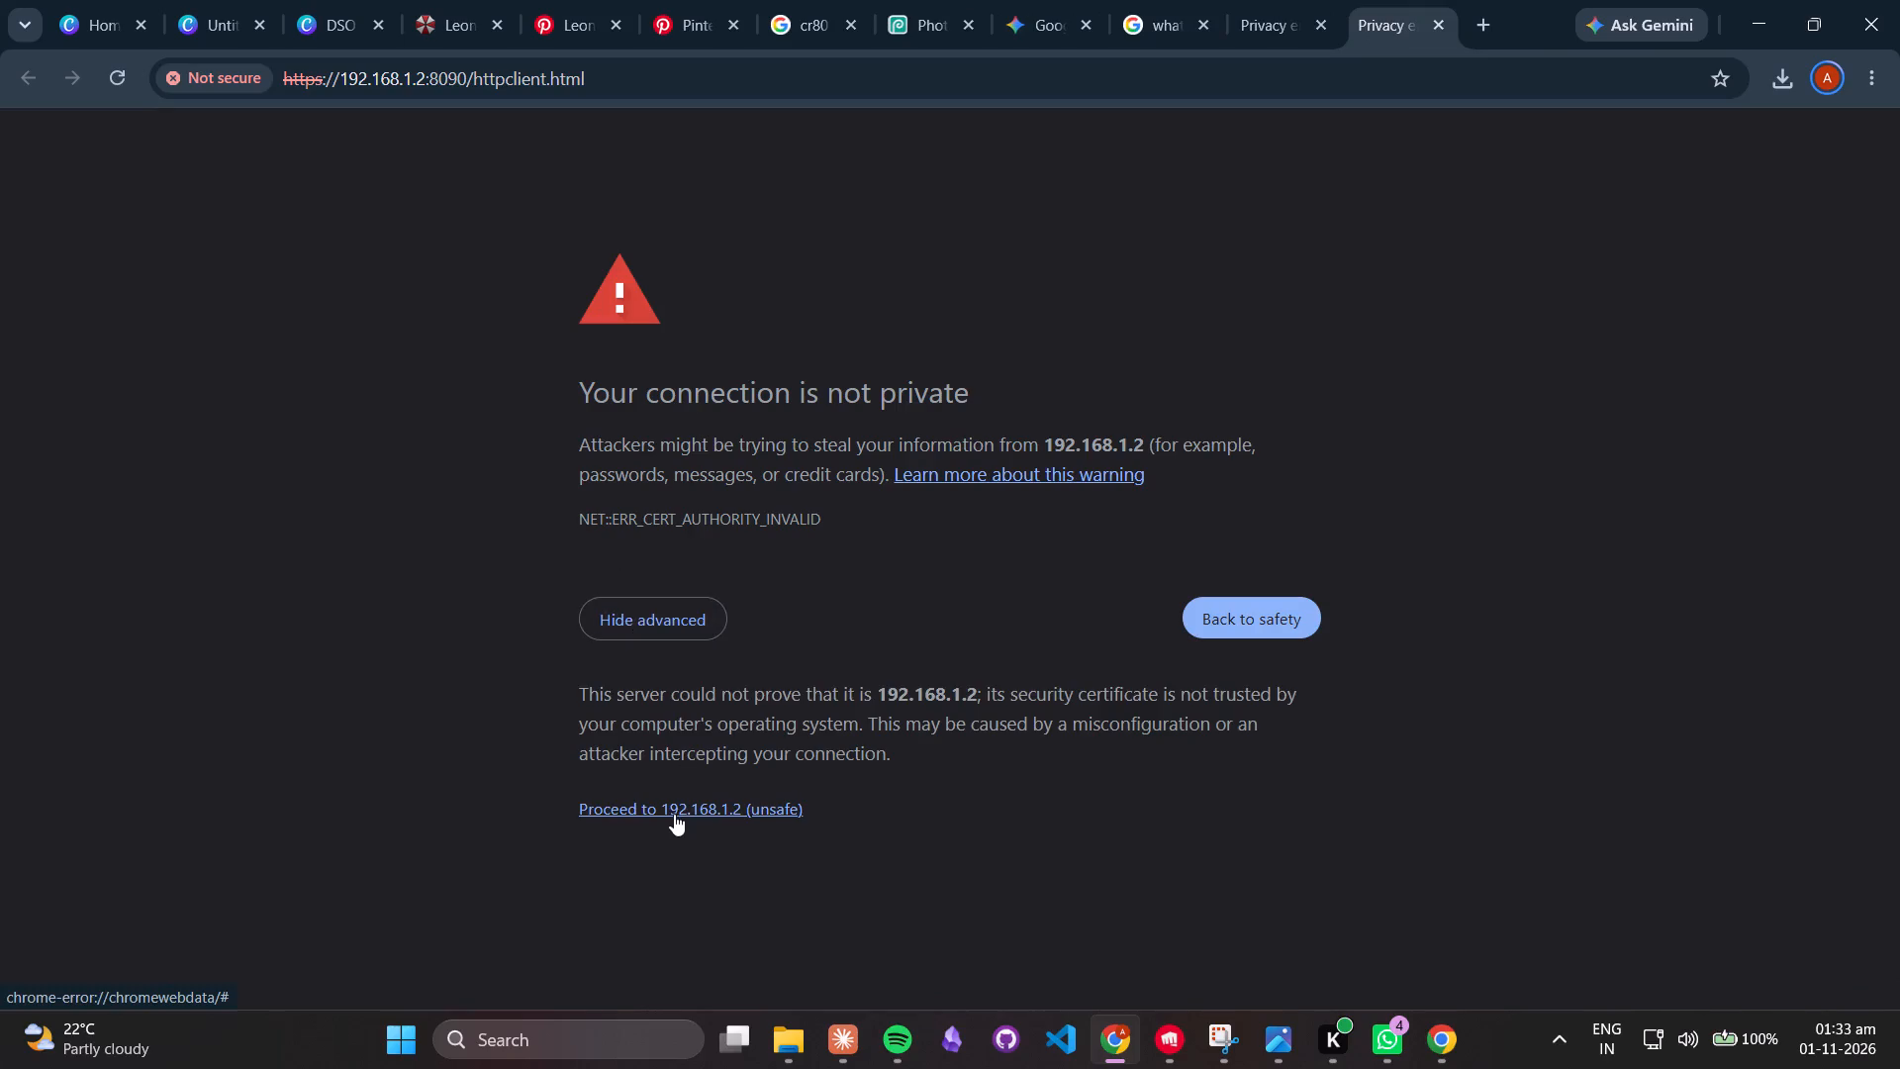
Log in to the PSIT Internet Portal with the saved username and the account password.
{"action": "left_click", "coordinate": [1000, 292]}
{"action": "left_click", "coordinate": [974, 526]}
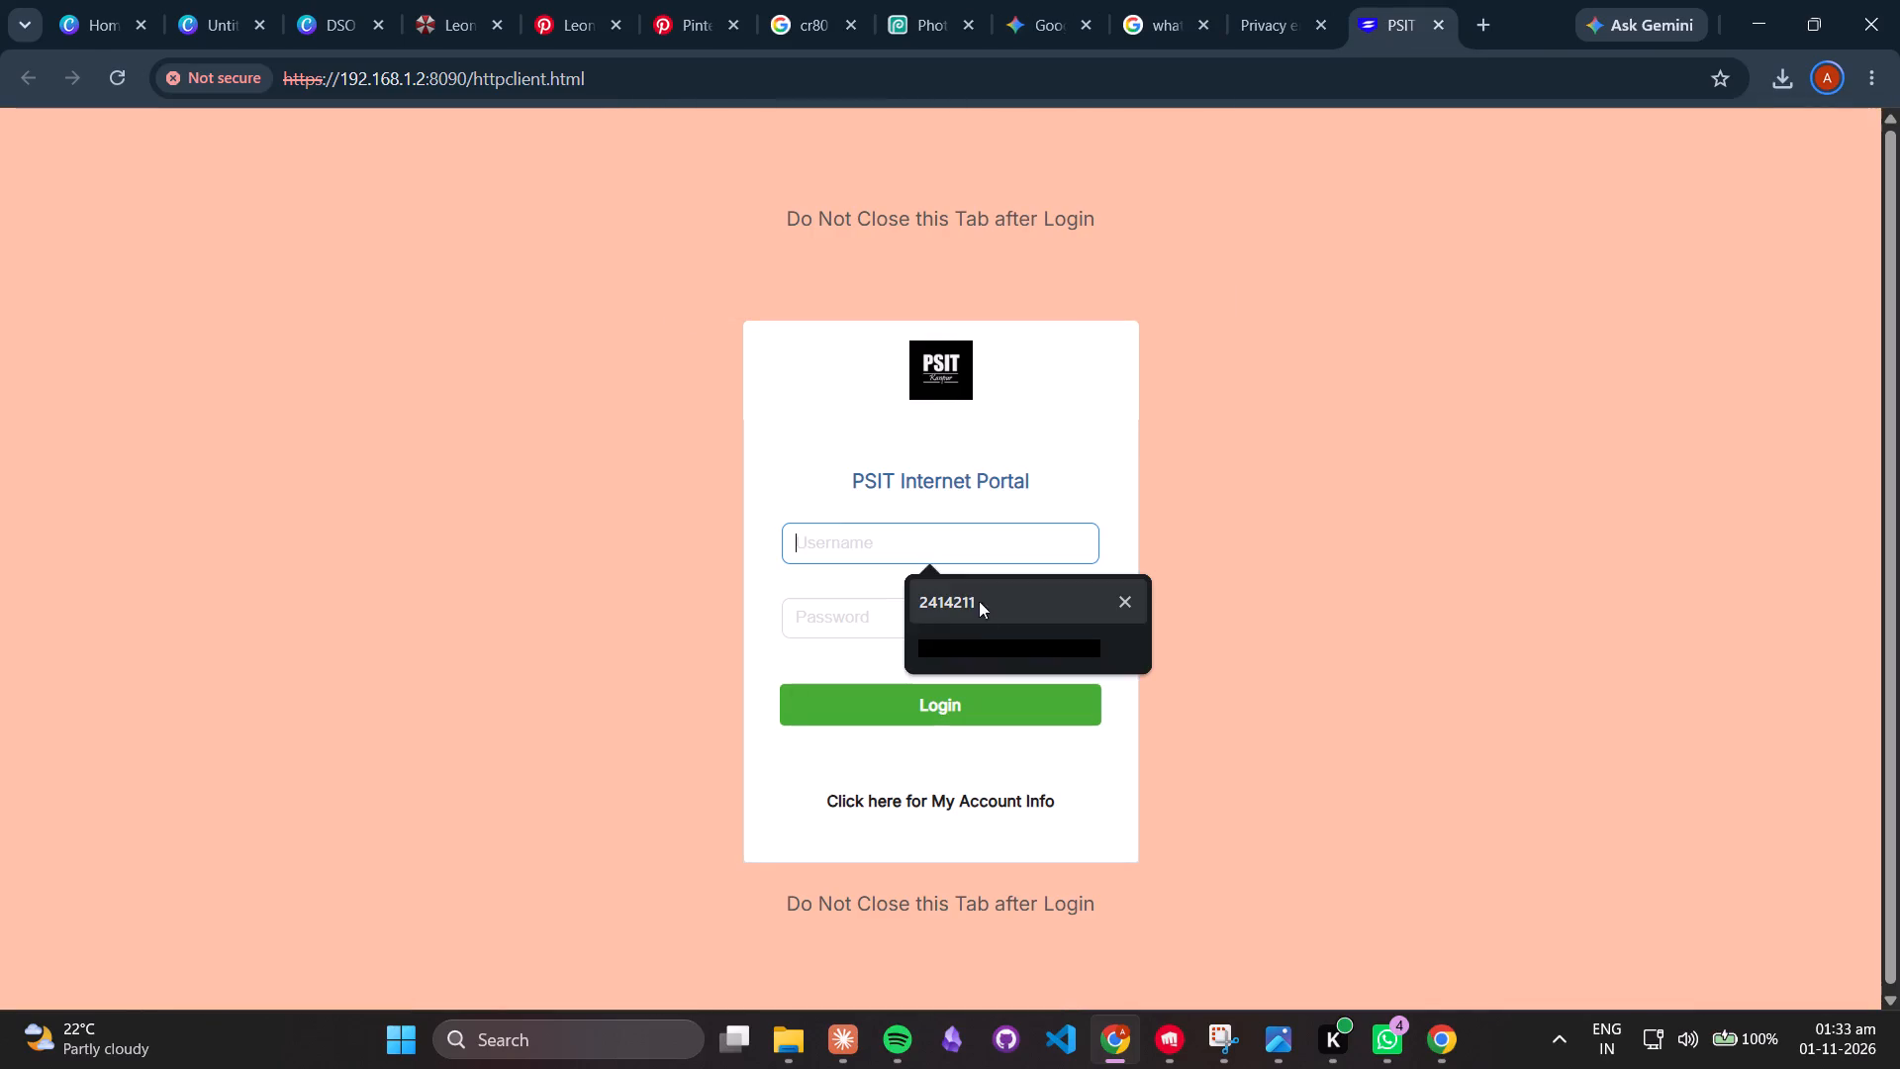
{"action": "left_click", "coordinate": [979, 606]}
{"action": "left_click", "coordinate": [969, 614]}
{"action": "left_click", "coordinate": [955, 630]}
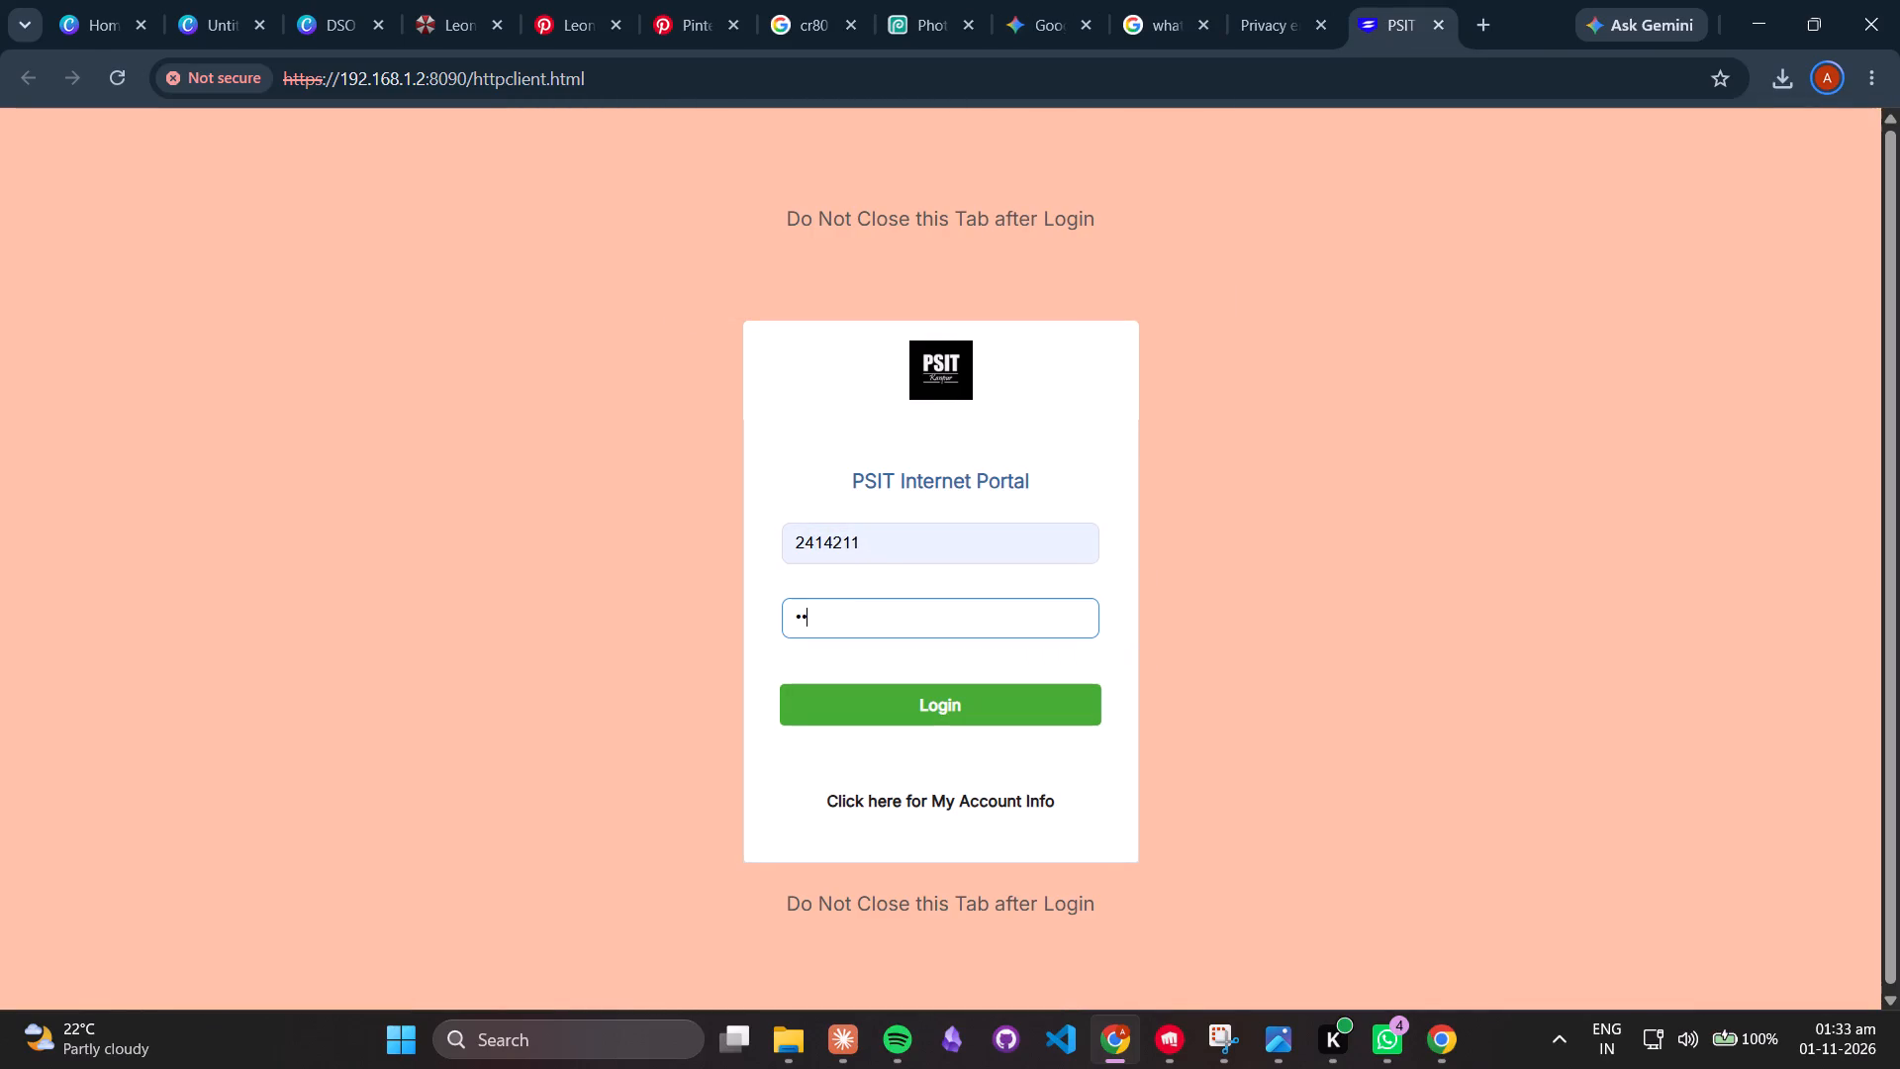
{"action": "key", "text": "Return"}
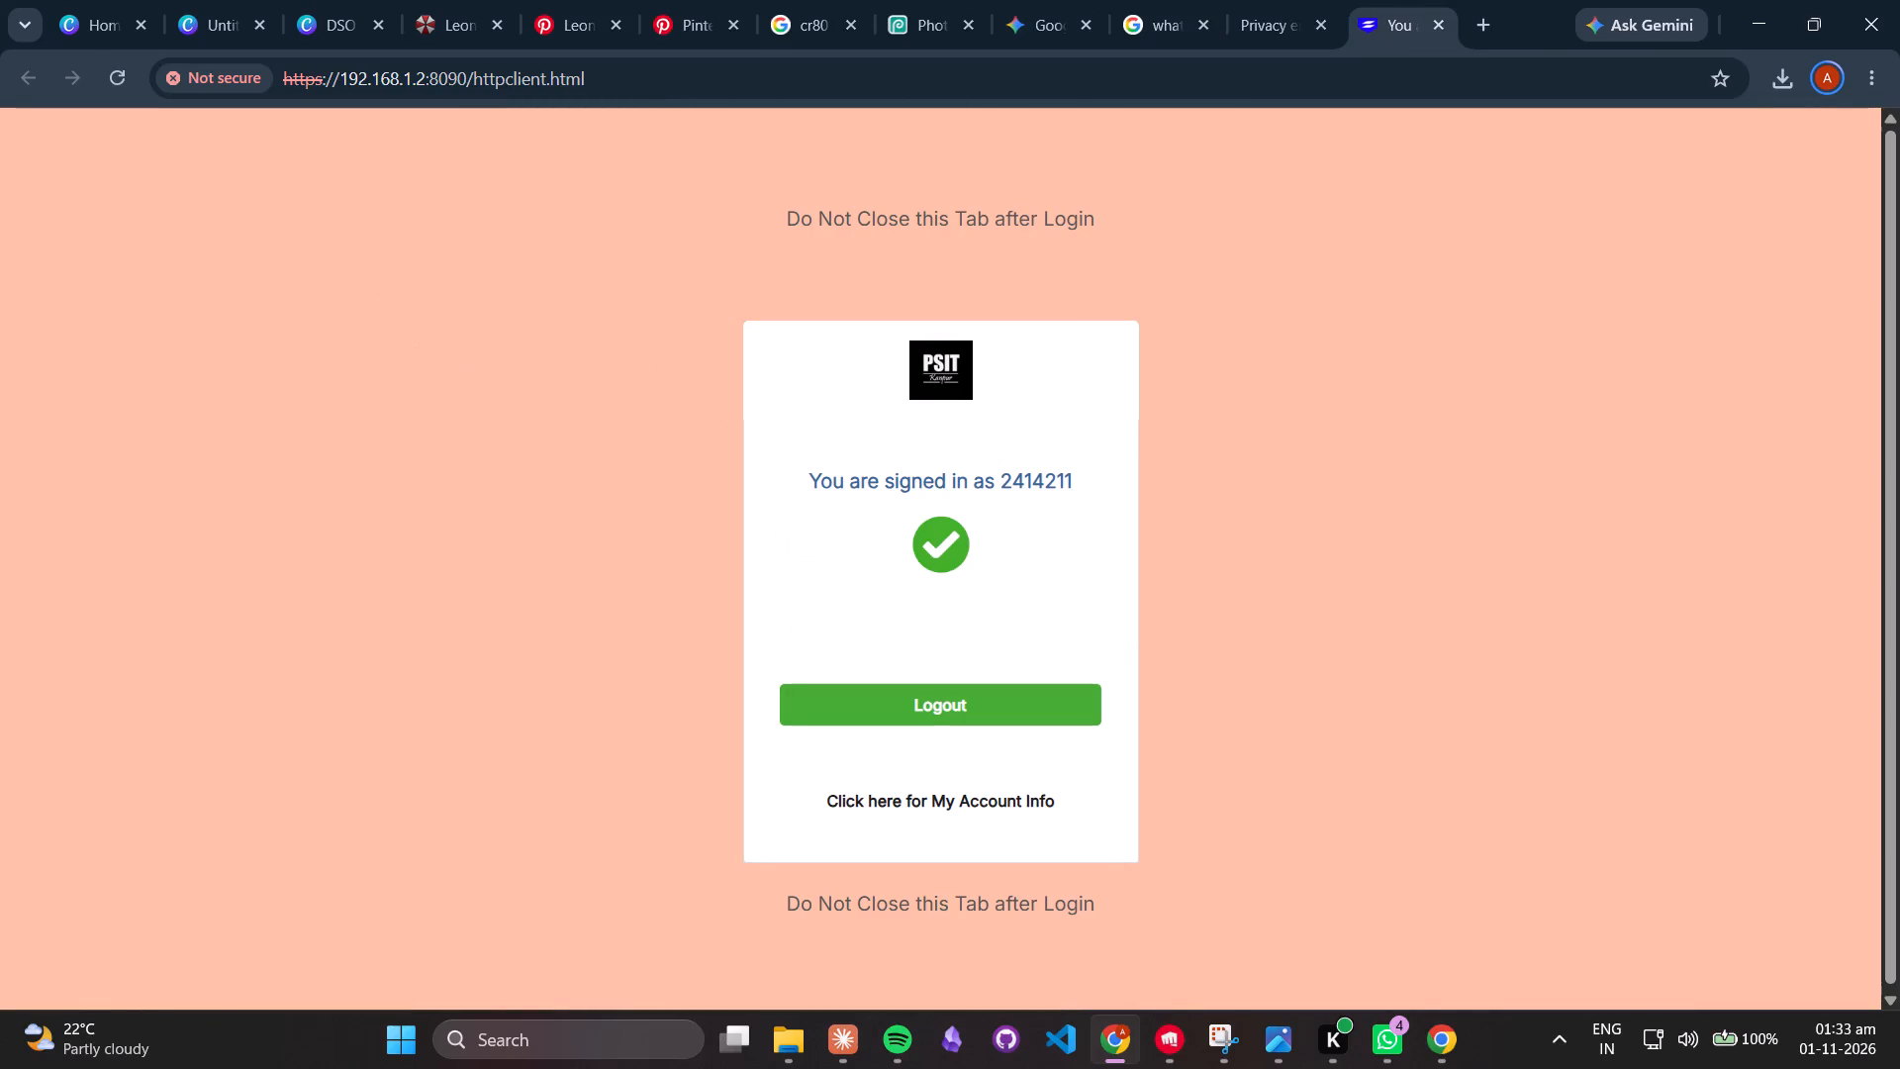
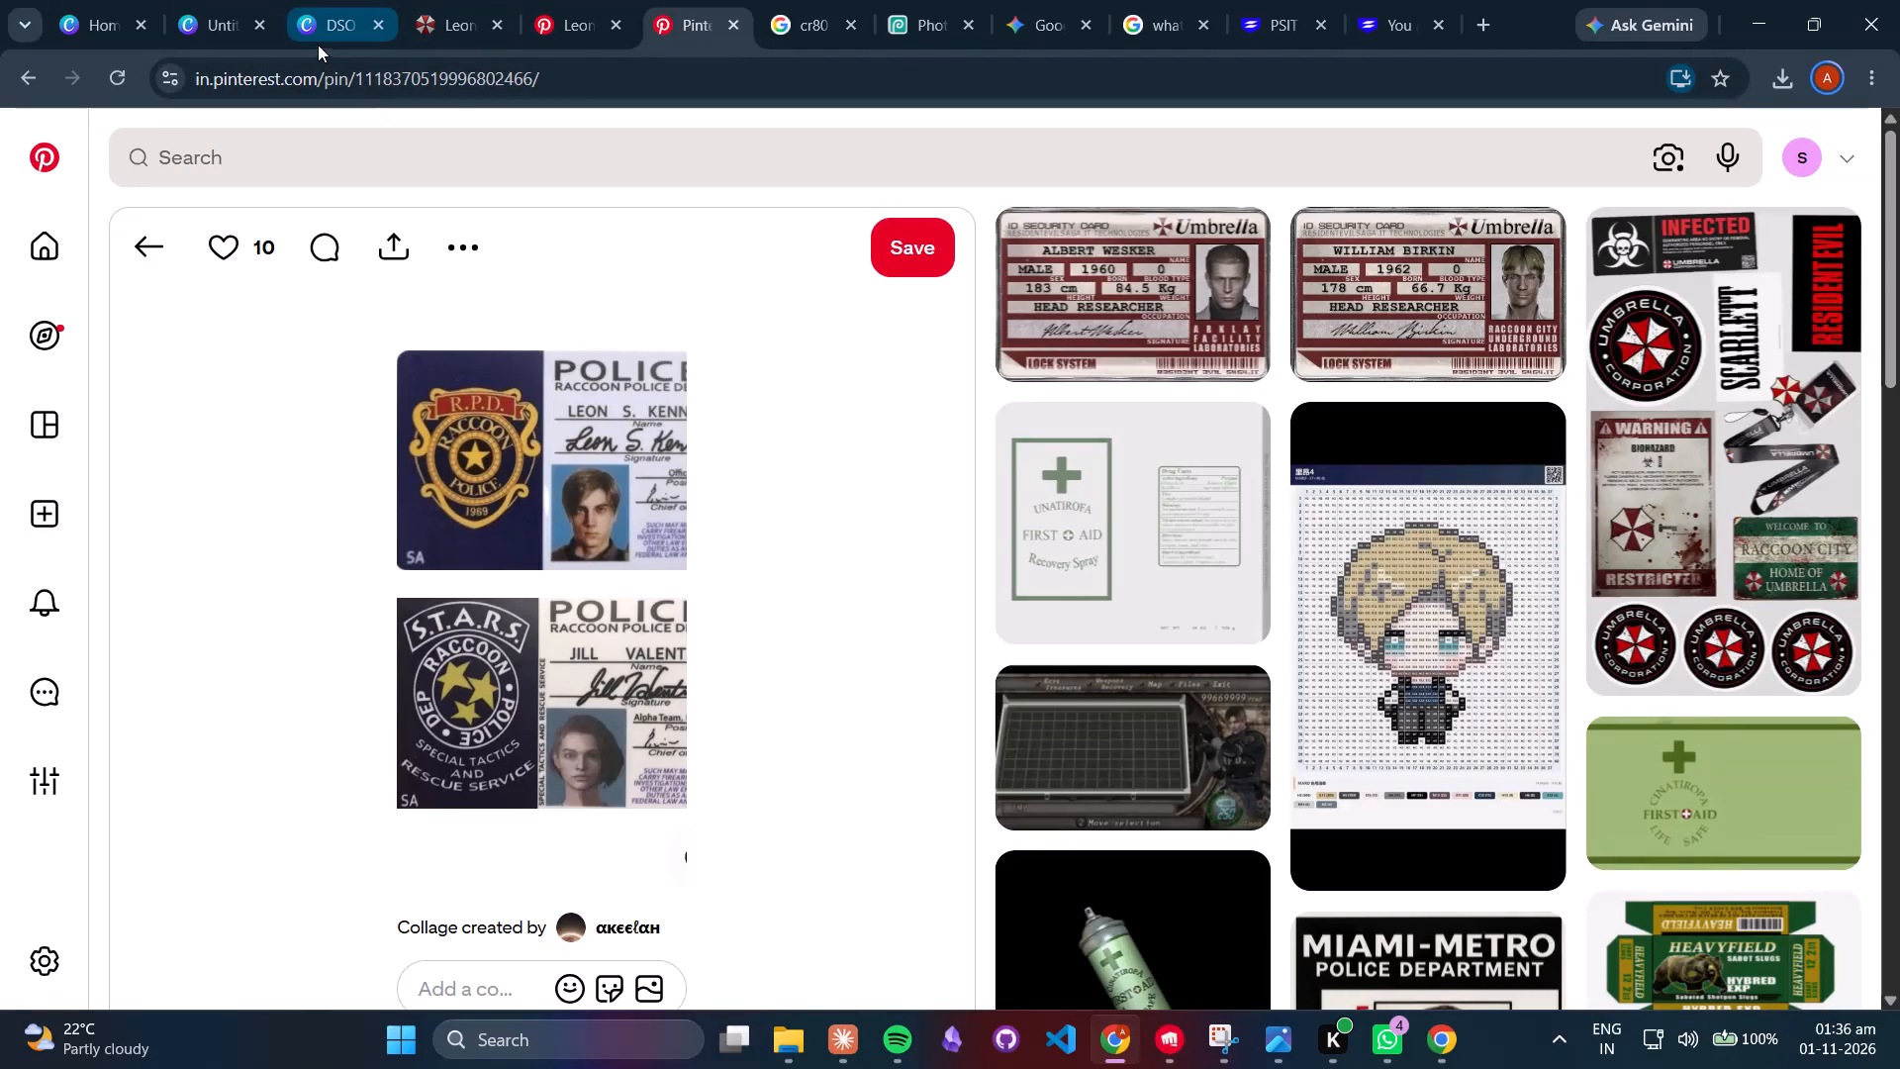
Return to the DSO ID card design in Canva and choose to continue editing it.
{"action": "left_click", "coordinate": [317, 35]}
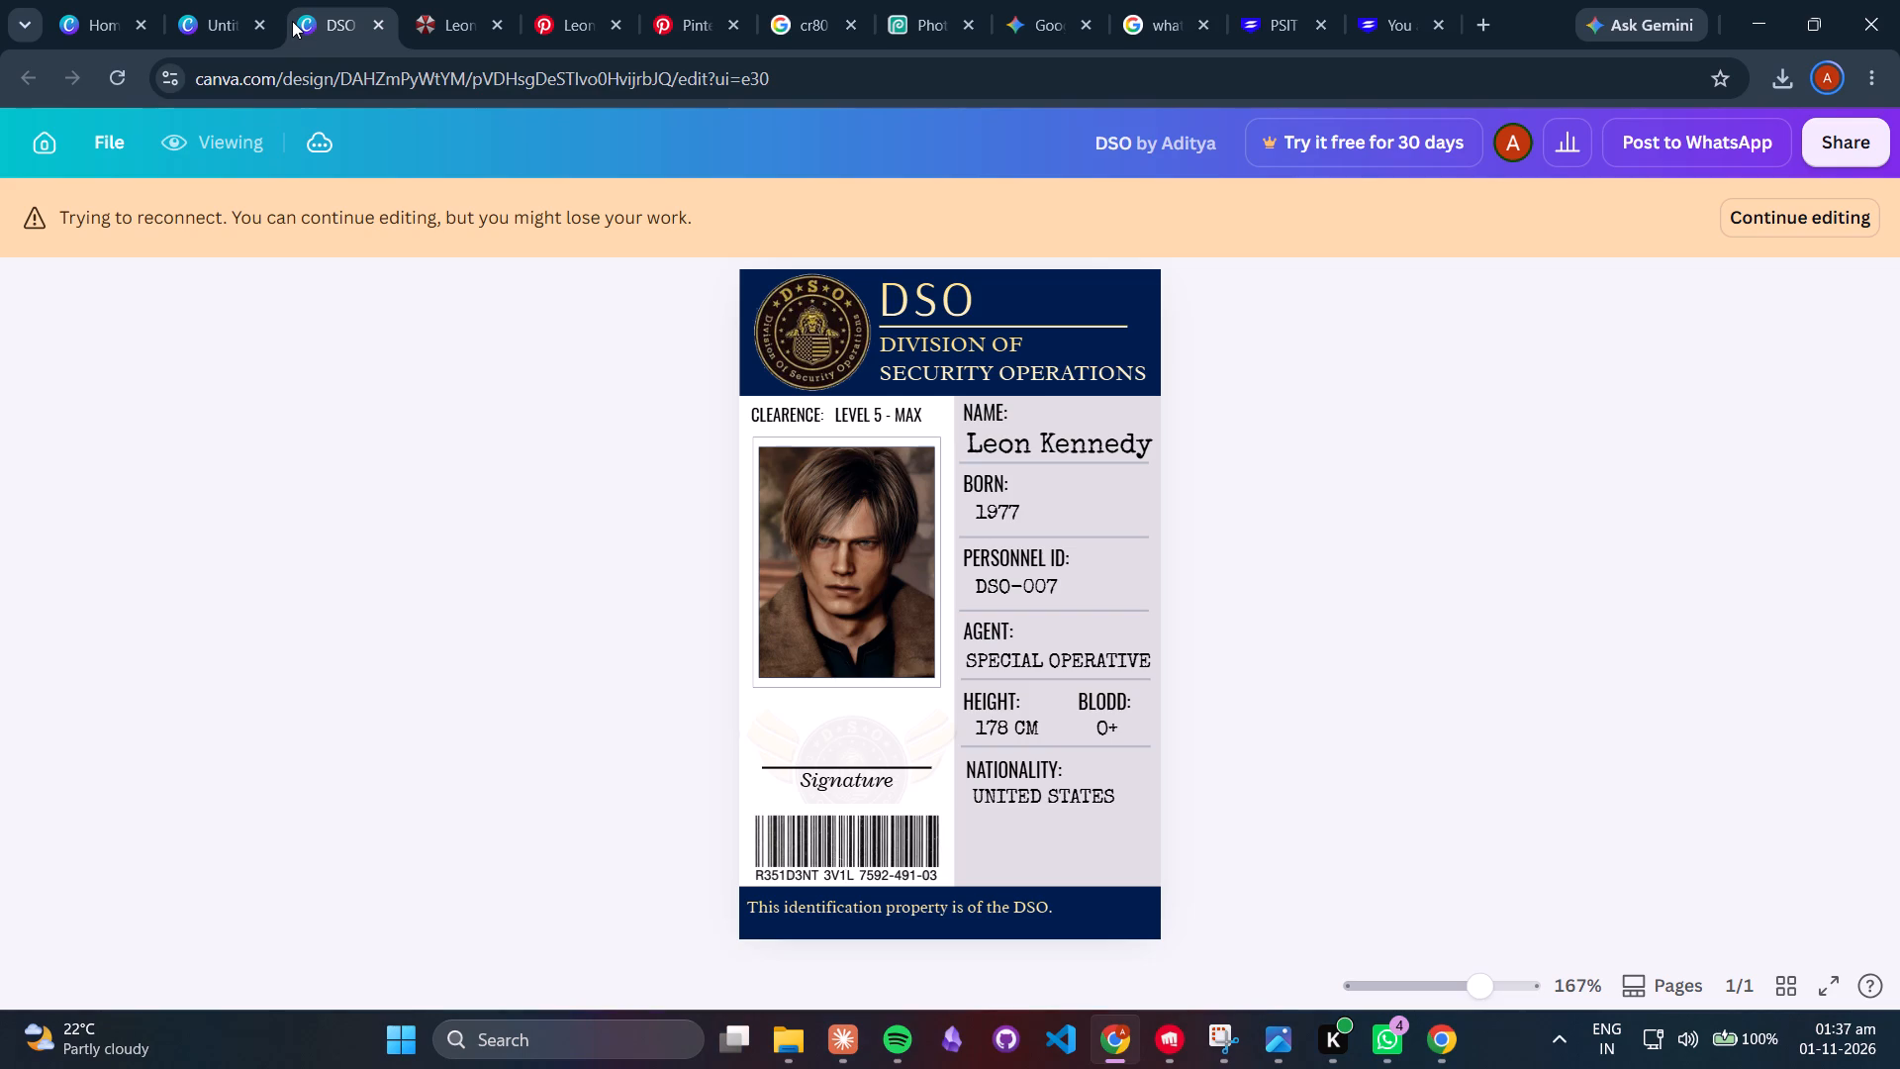
{"action": "left_click", "coordinate": [294, 30]}
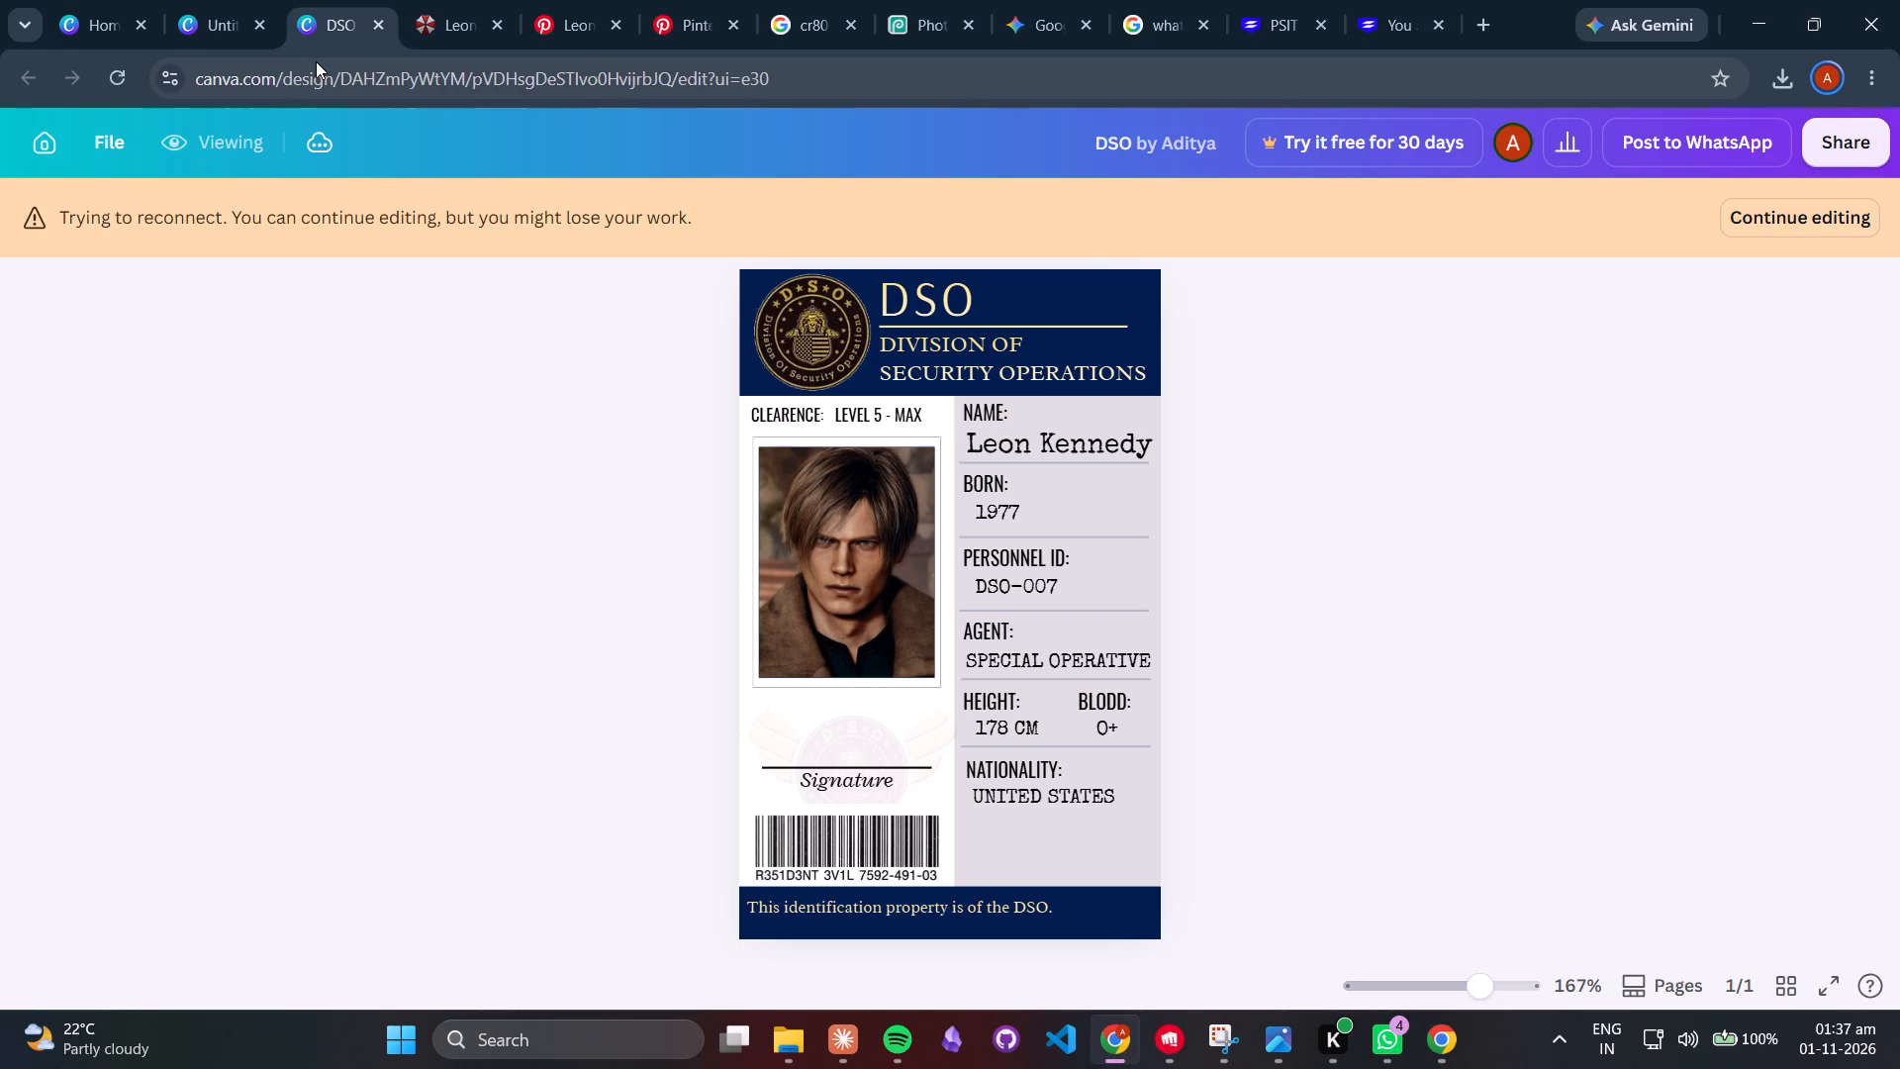
{"action": "double_click", "coordinate": [316, 61]}
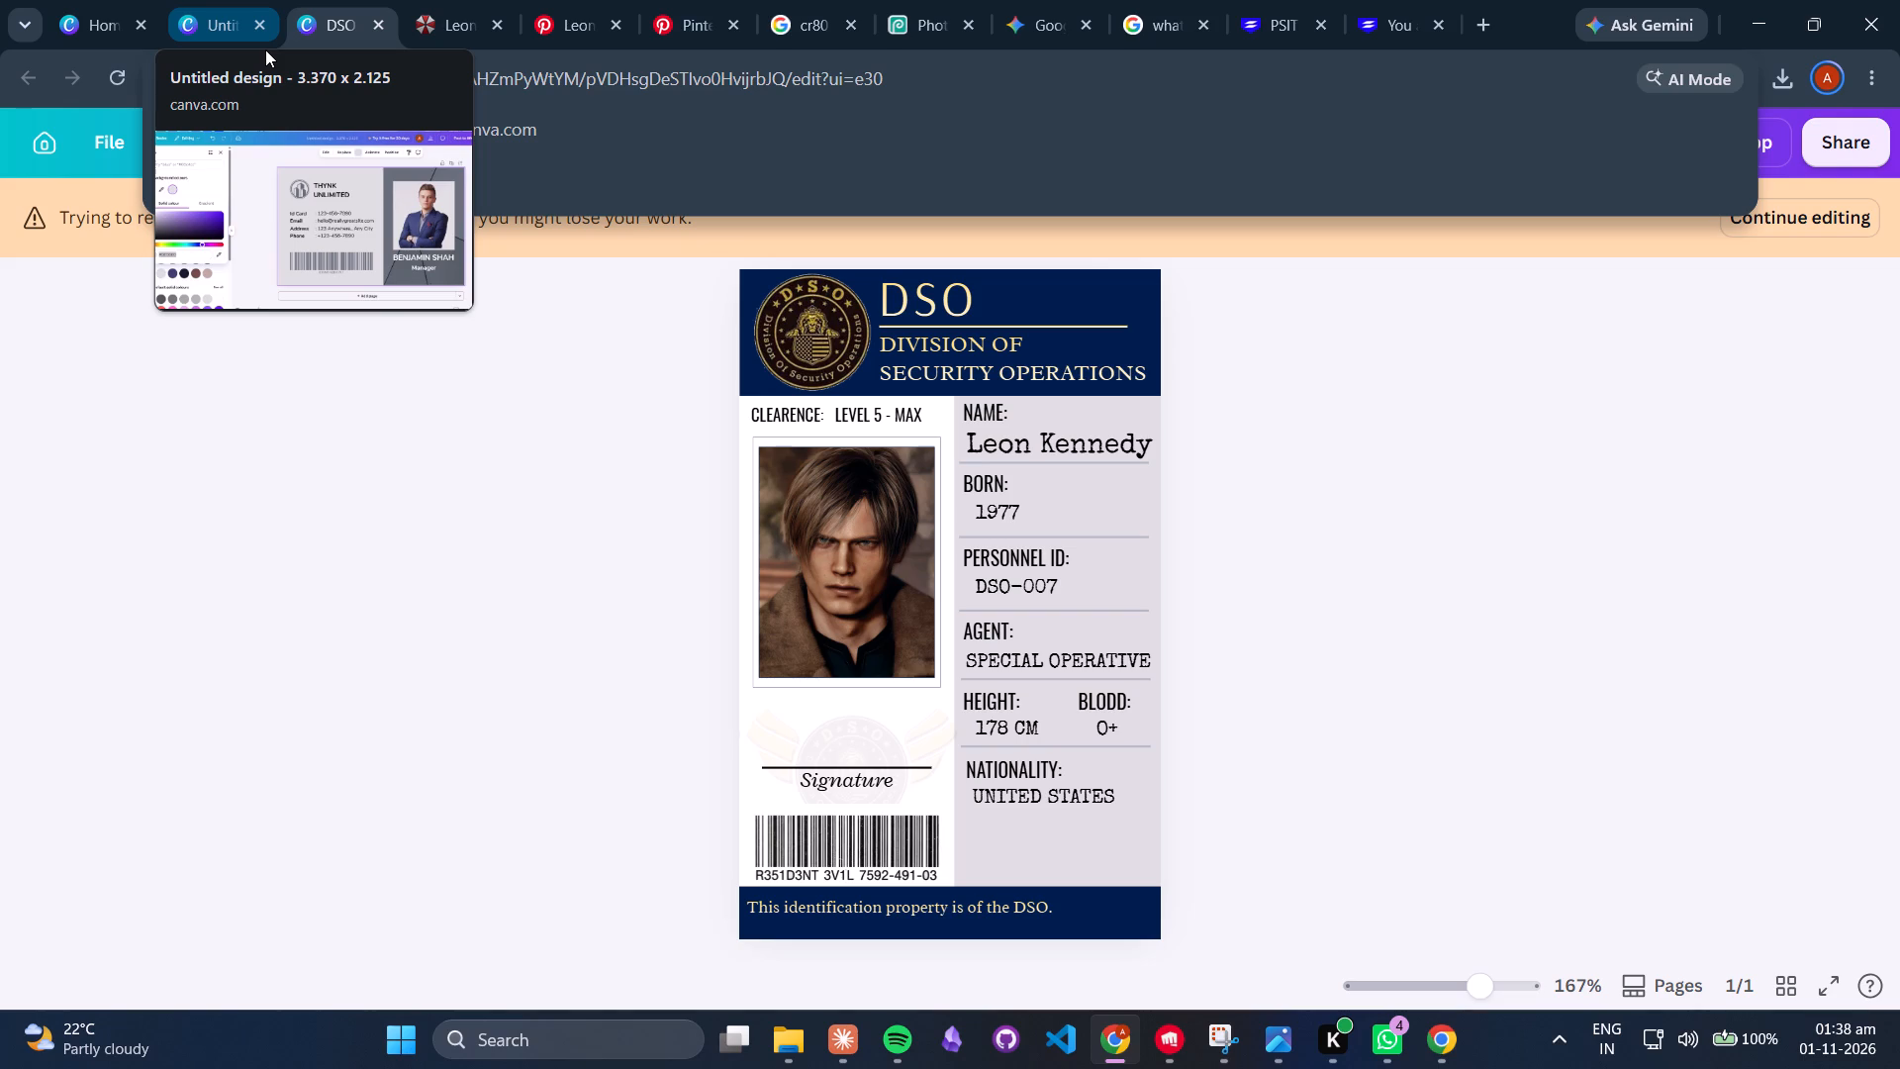
{"action": "left_click", "coordinate": [265, 49]}
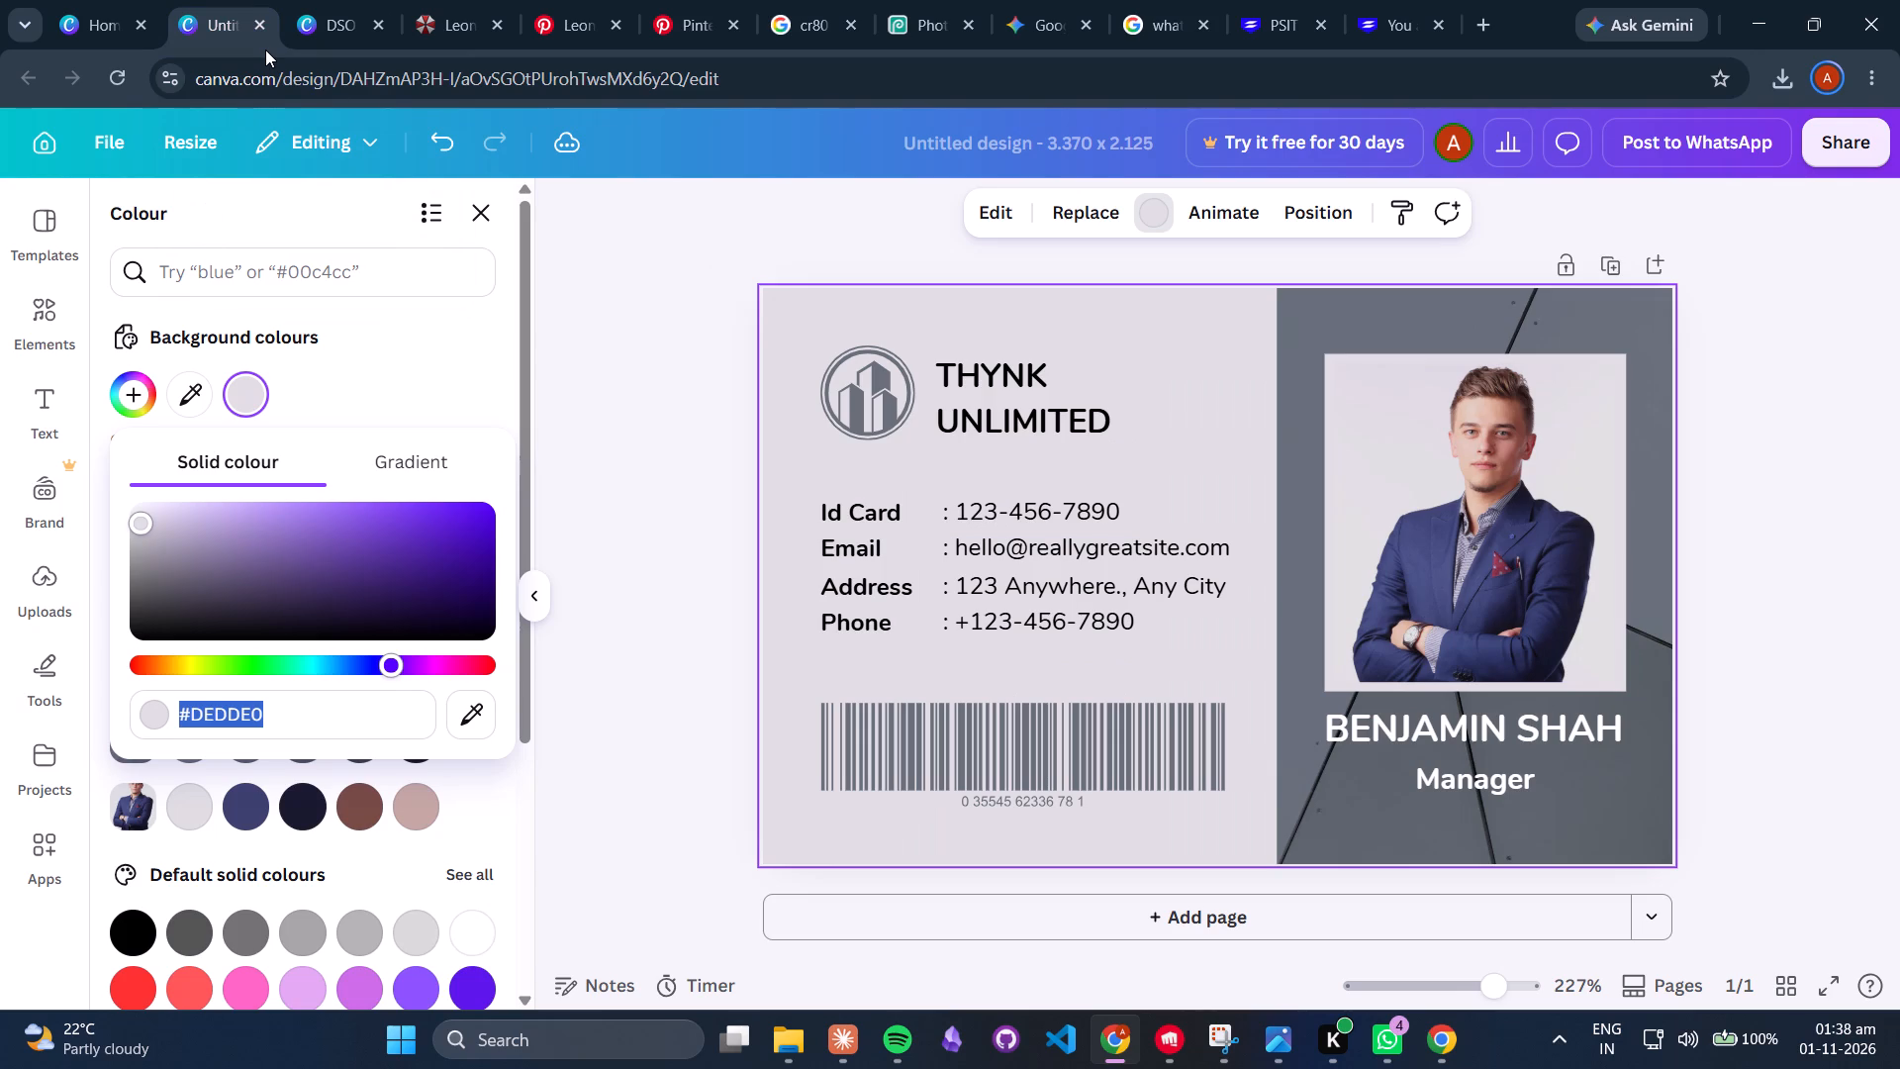
{"action": "left_click", "coordinate": [296, 11]}
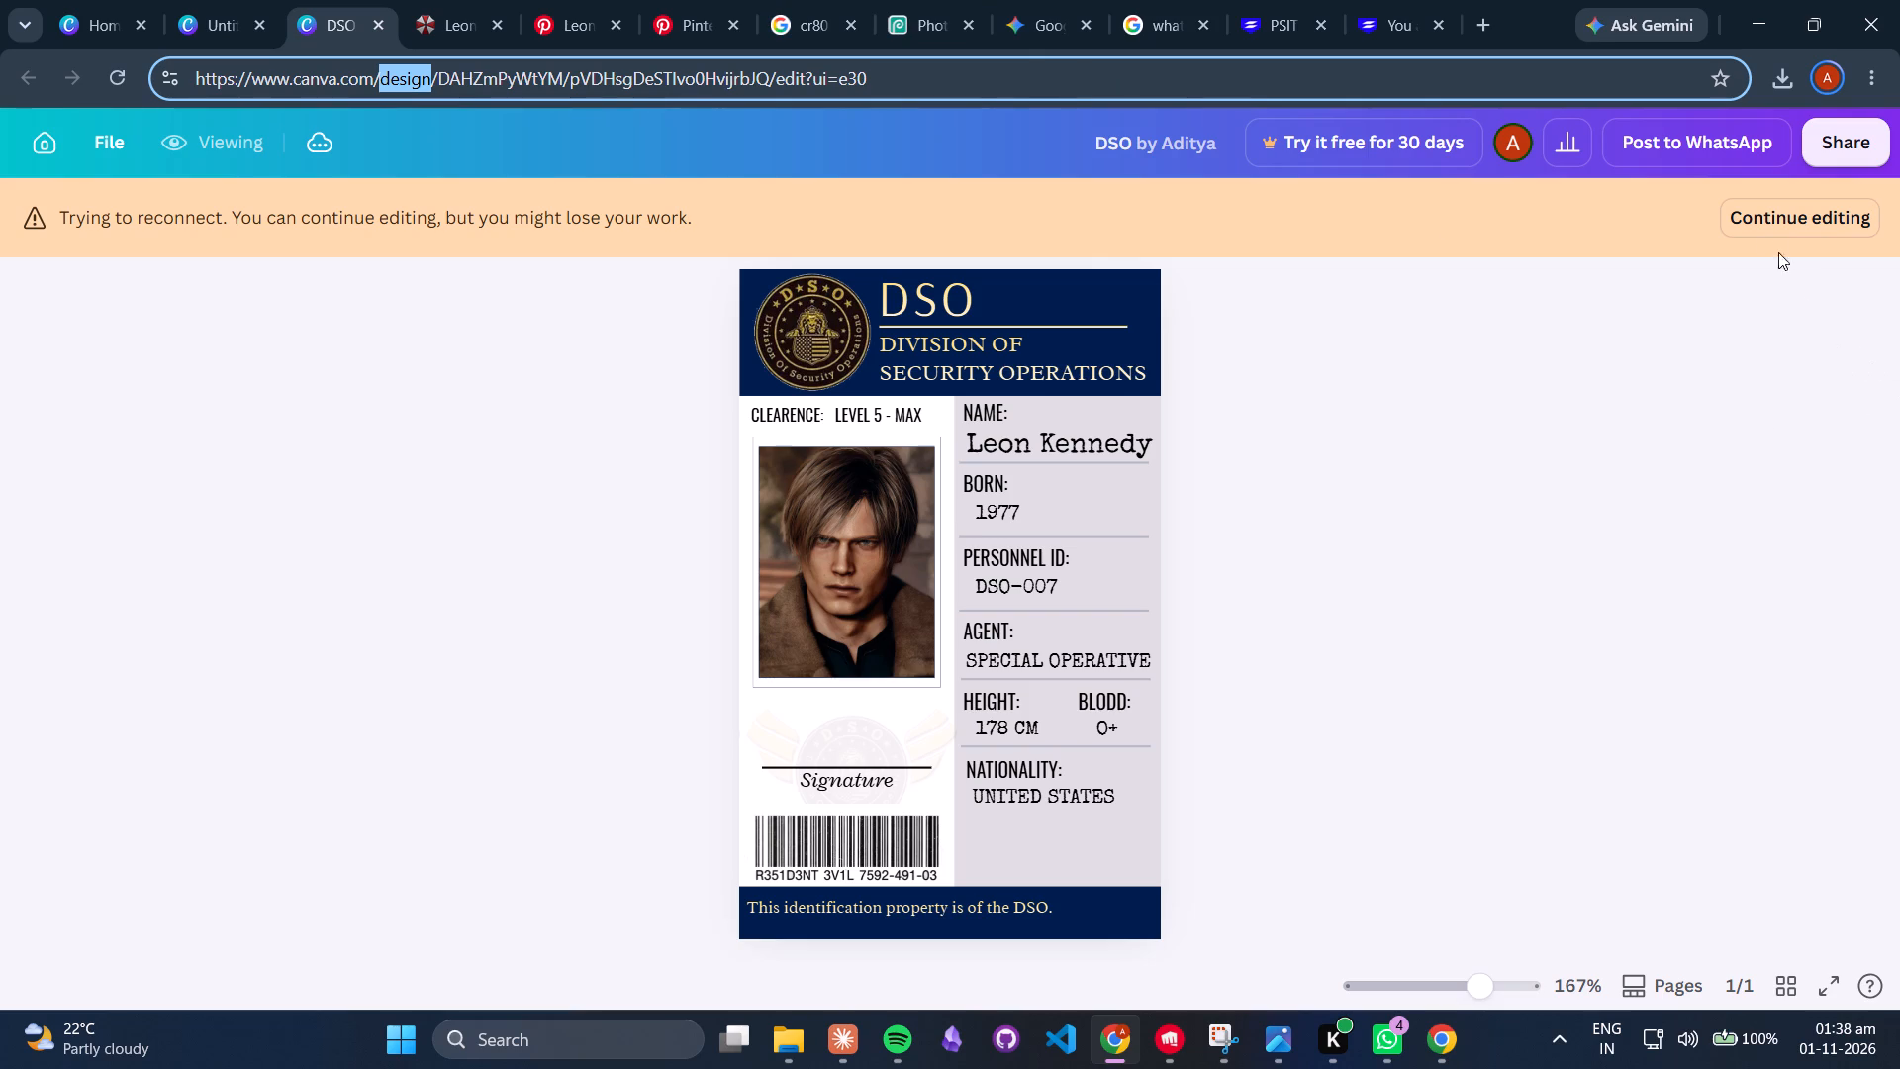
{"action": "left_click", "coordinate": [1758, 217]}
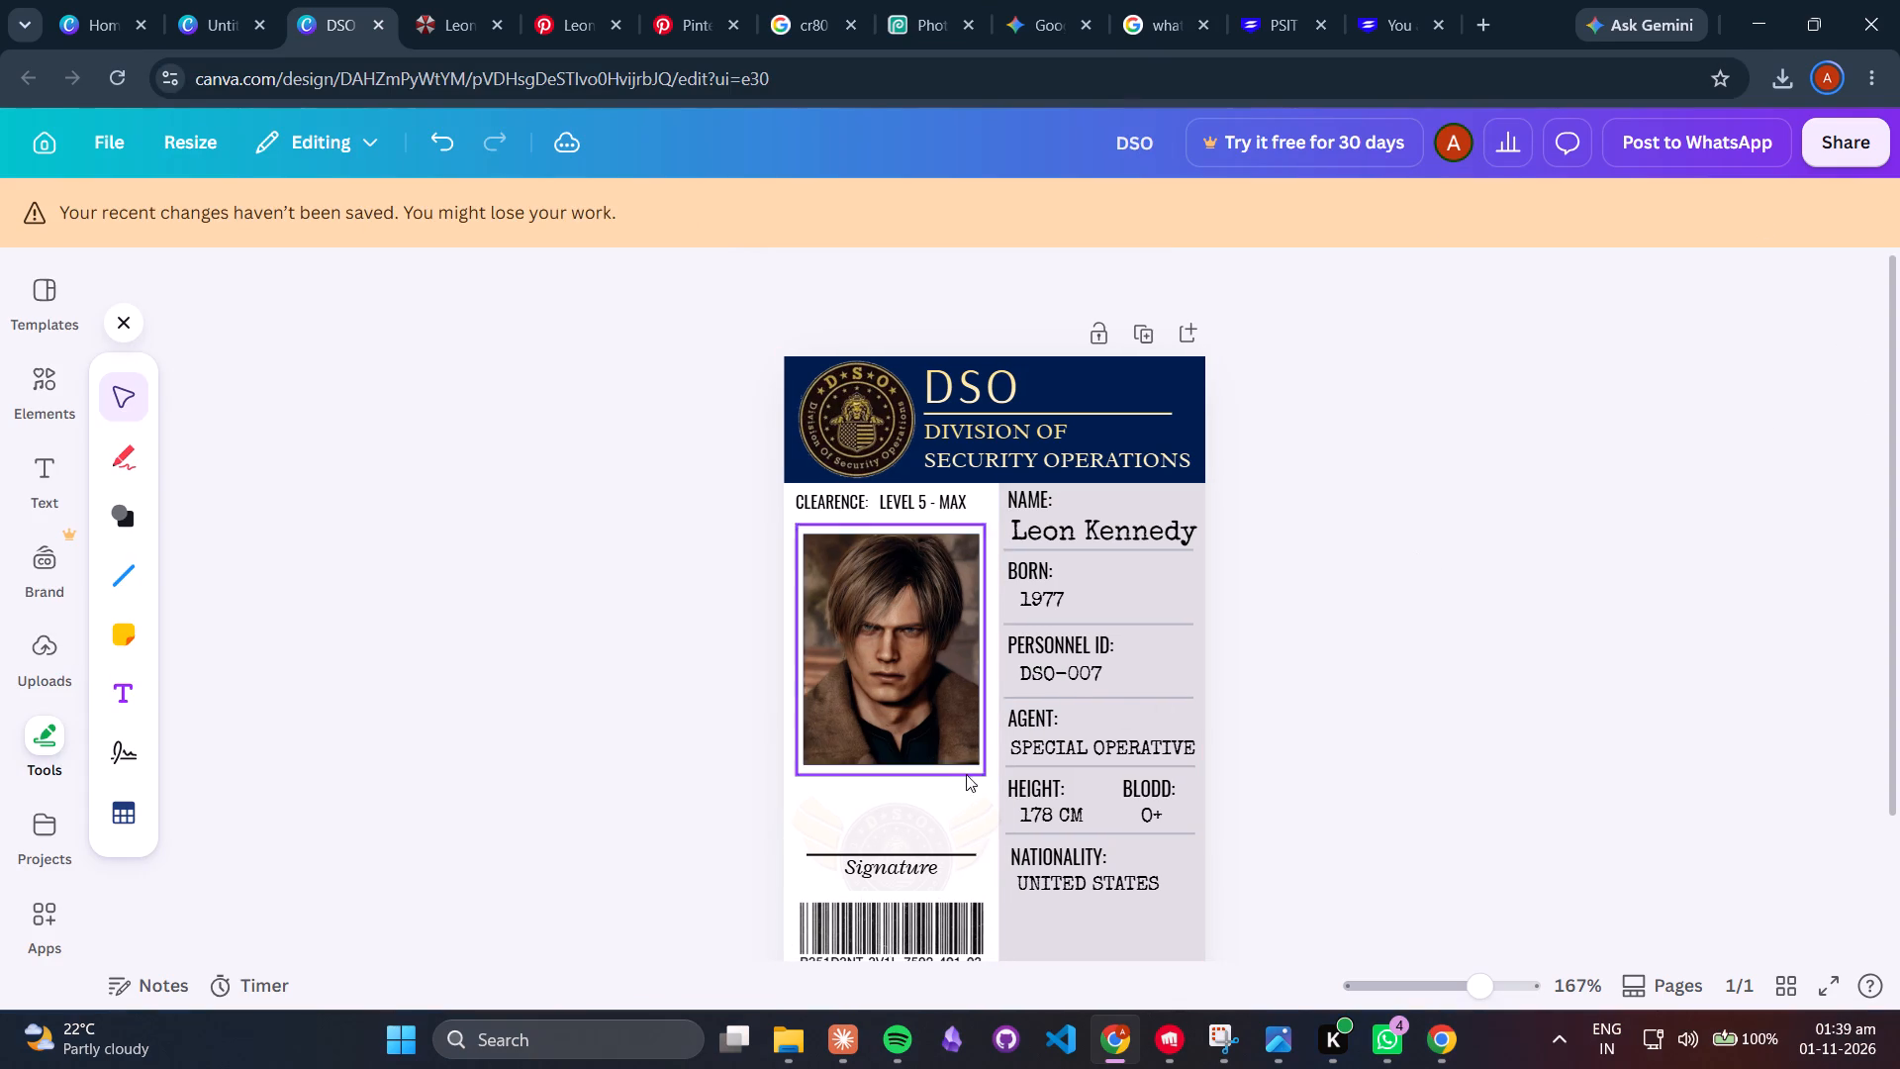
Set up a download of the DSO card with PDF as the file type and expand the advanced settings.
{"action": "scroll", "coordinate": [1098, 658], "scroll_direction": "down", "scroll_amount": 1}
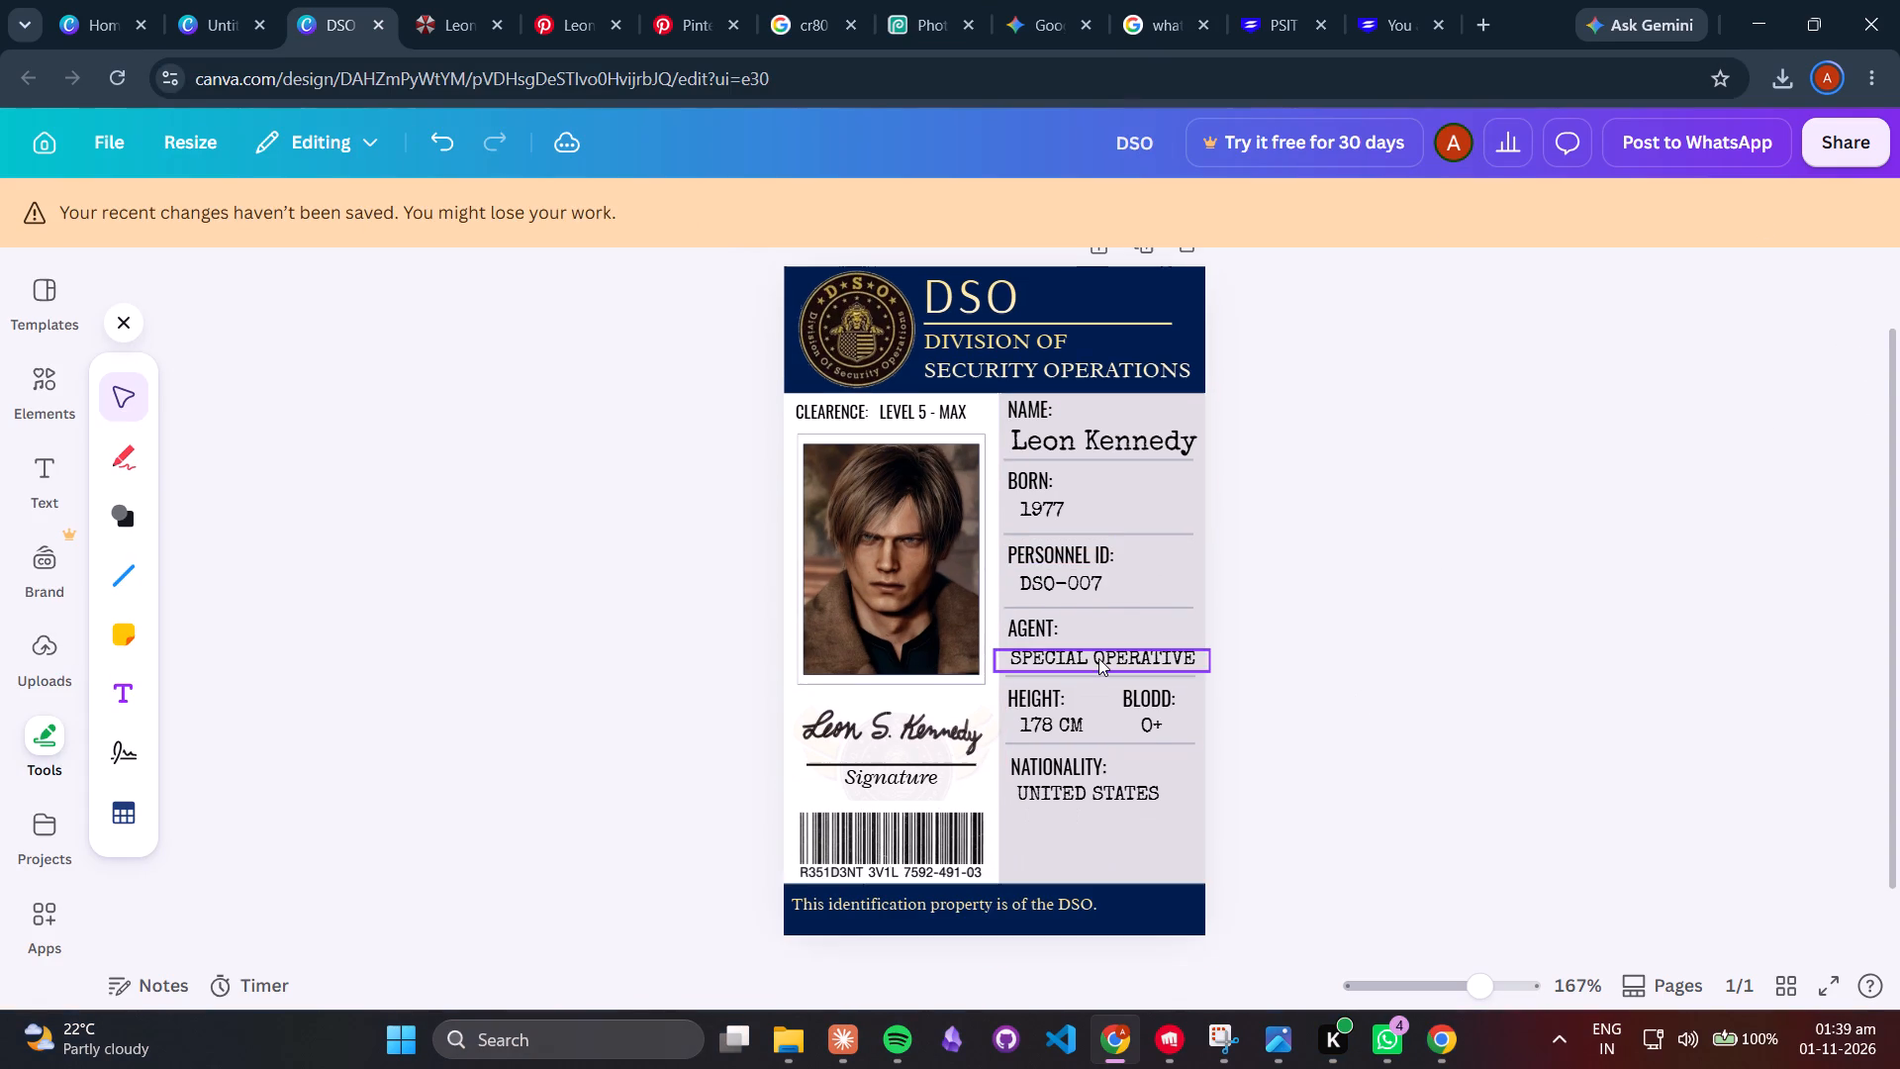
{"action": "scroll", "coordinate": [1098, 658], "scroll_direction": "down", "scroll_amount": 1}
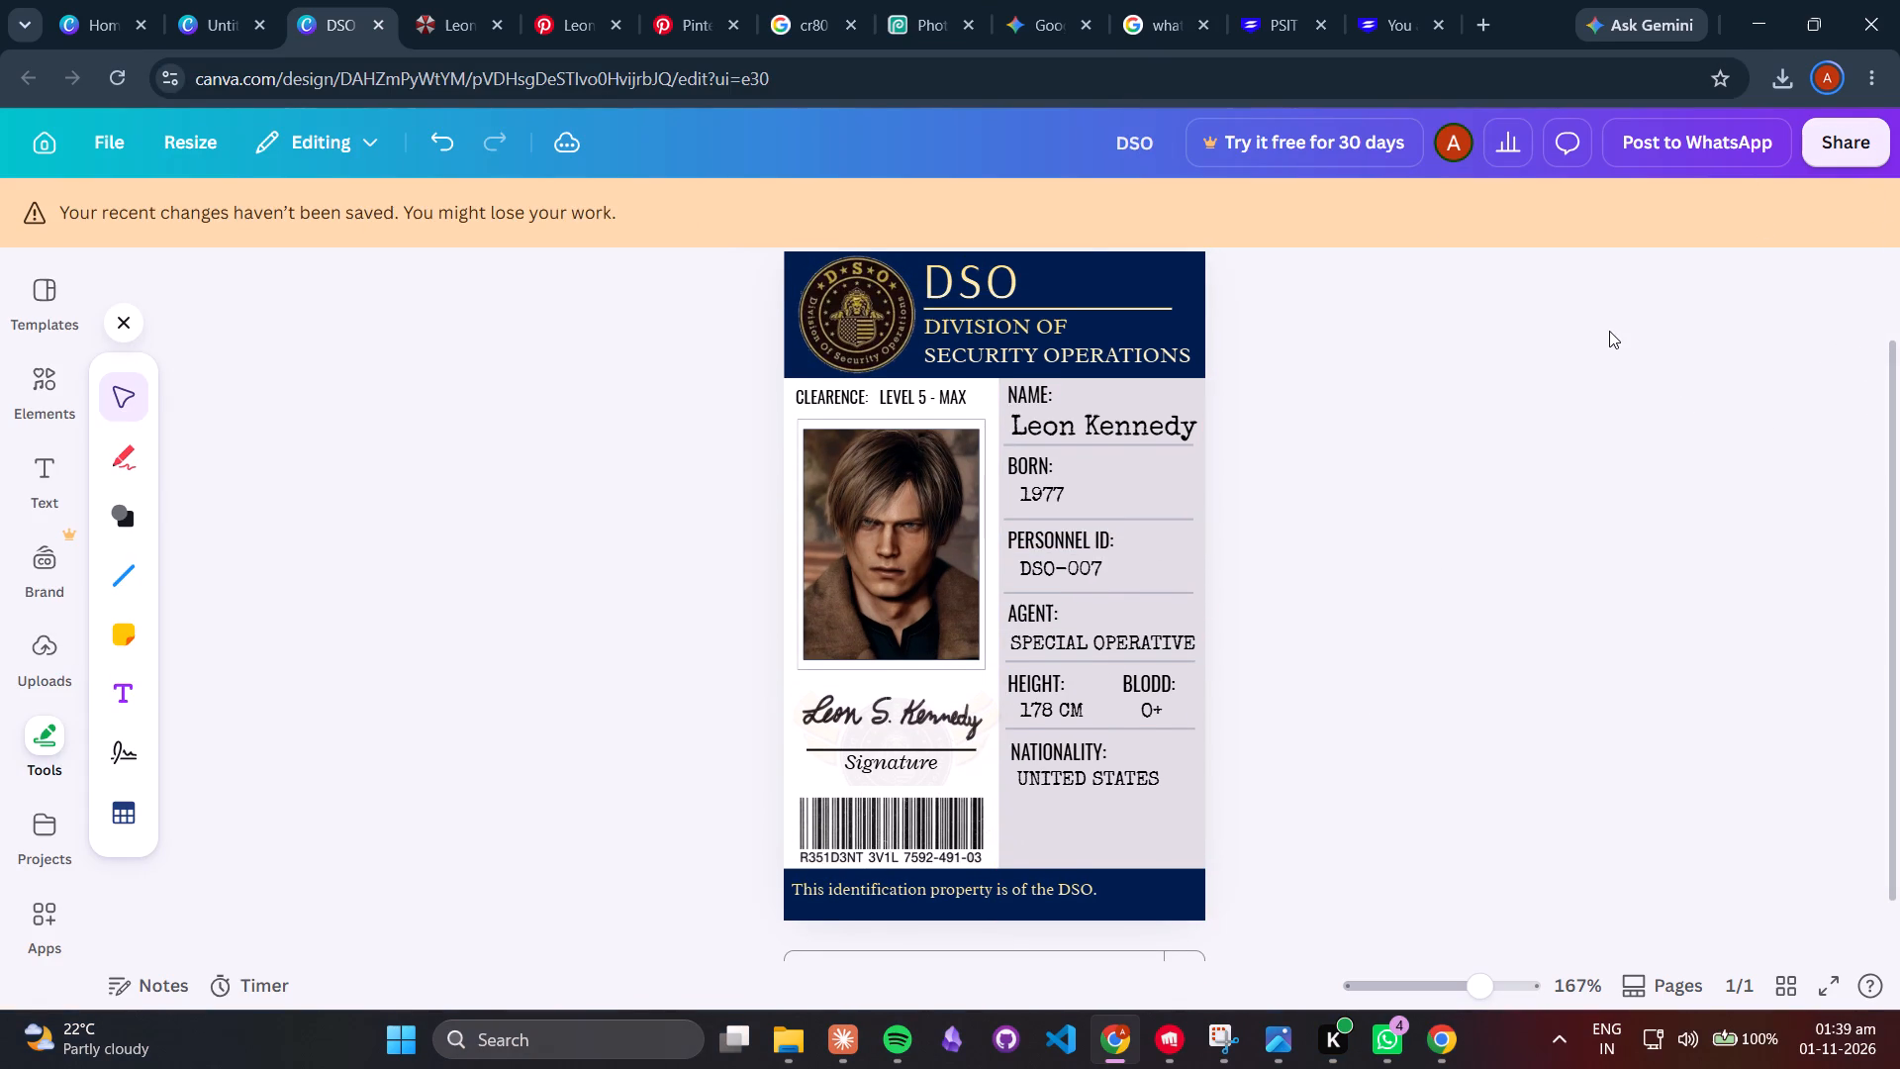
{"action": "scroll", "coordinate": [1609, 331], "scroll_direction": "up", "scroll_amount": 3}
{"action": "scroll", "coordinate": [1598, 294], "scroll_direction": "down", "scroll_amount": 2}
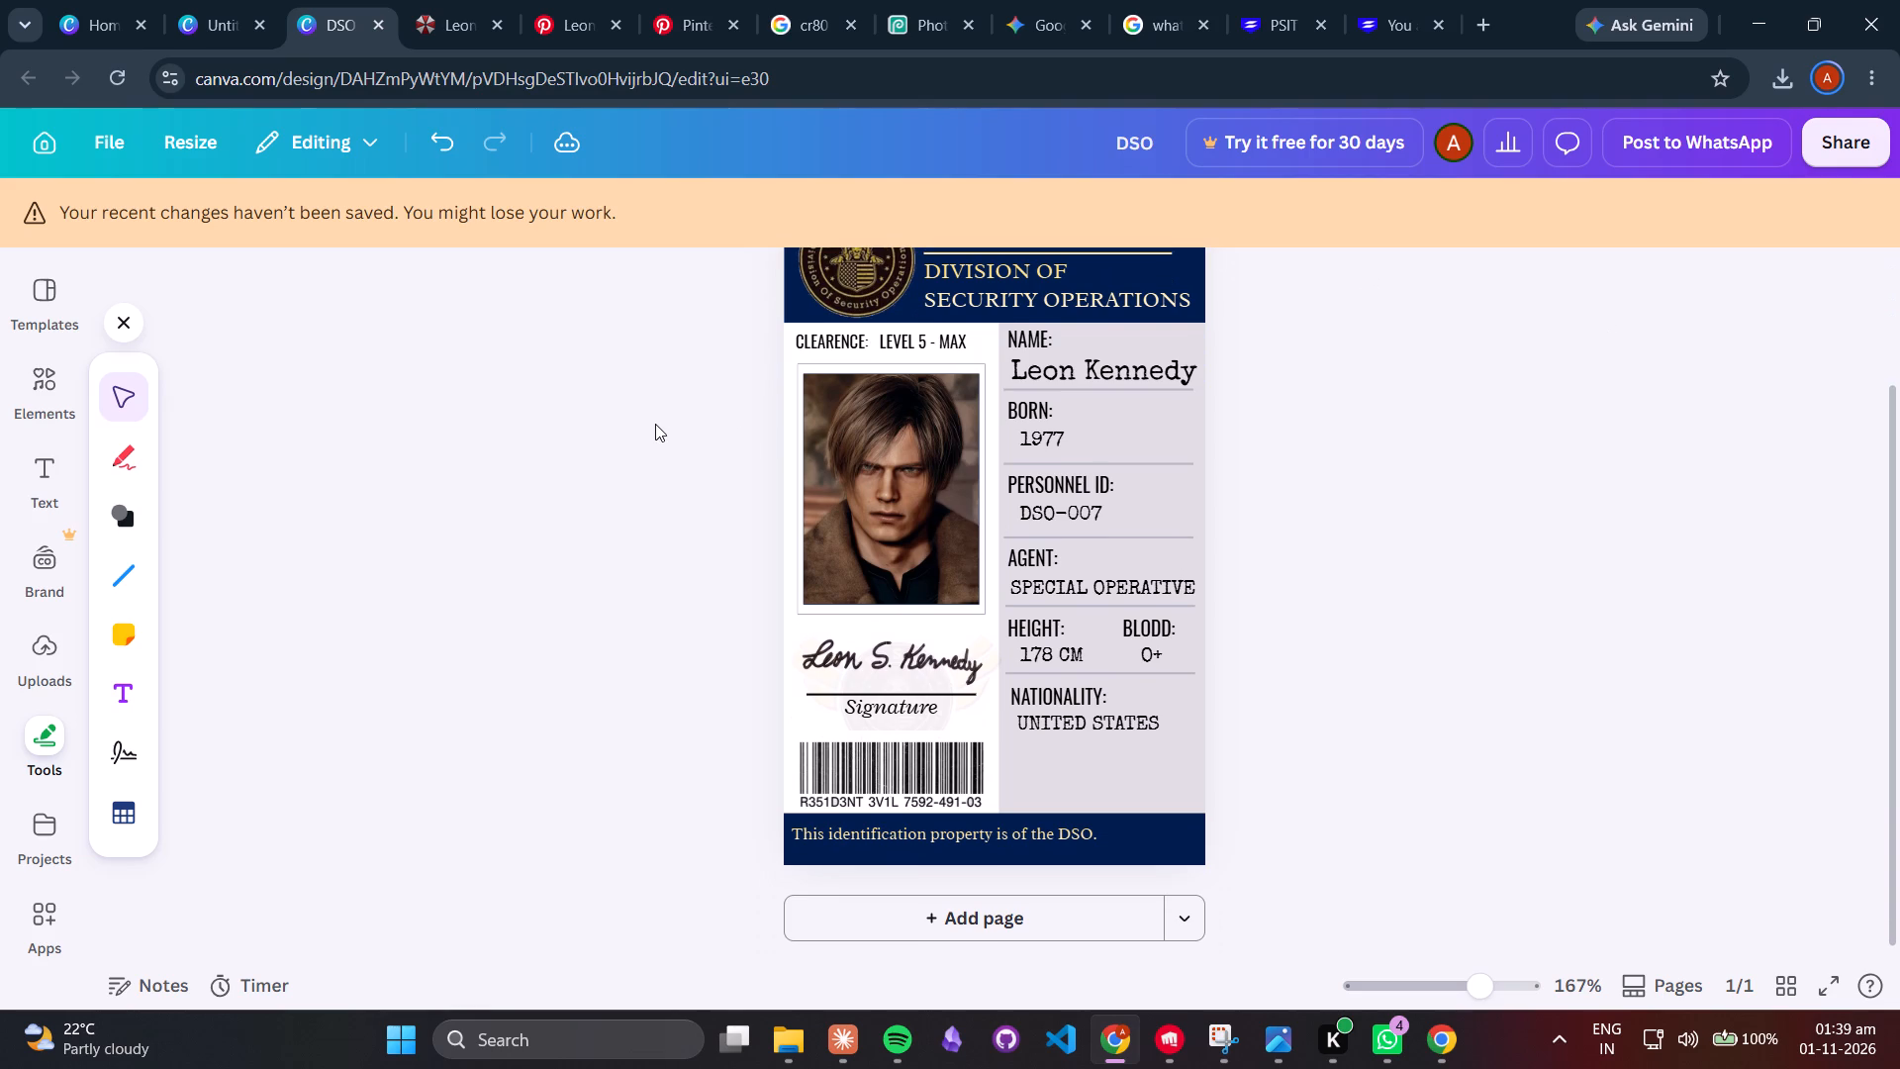
{"action": "left_click", "coordinate": [518, 369]}
{"action": "left_click", "coordinate": [111, 138]}
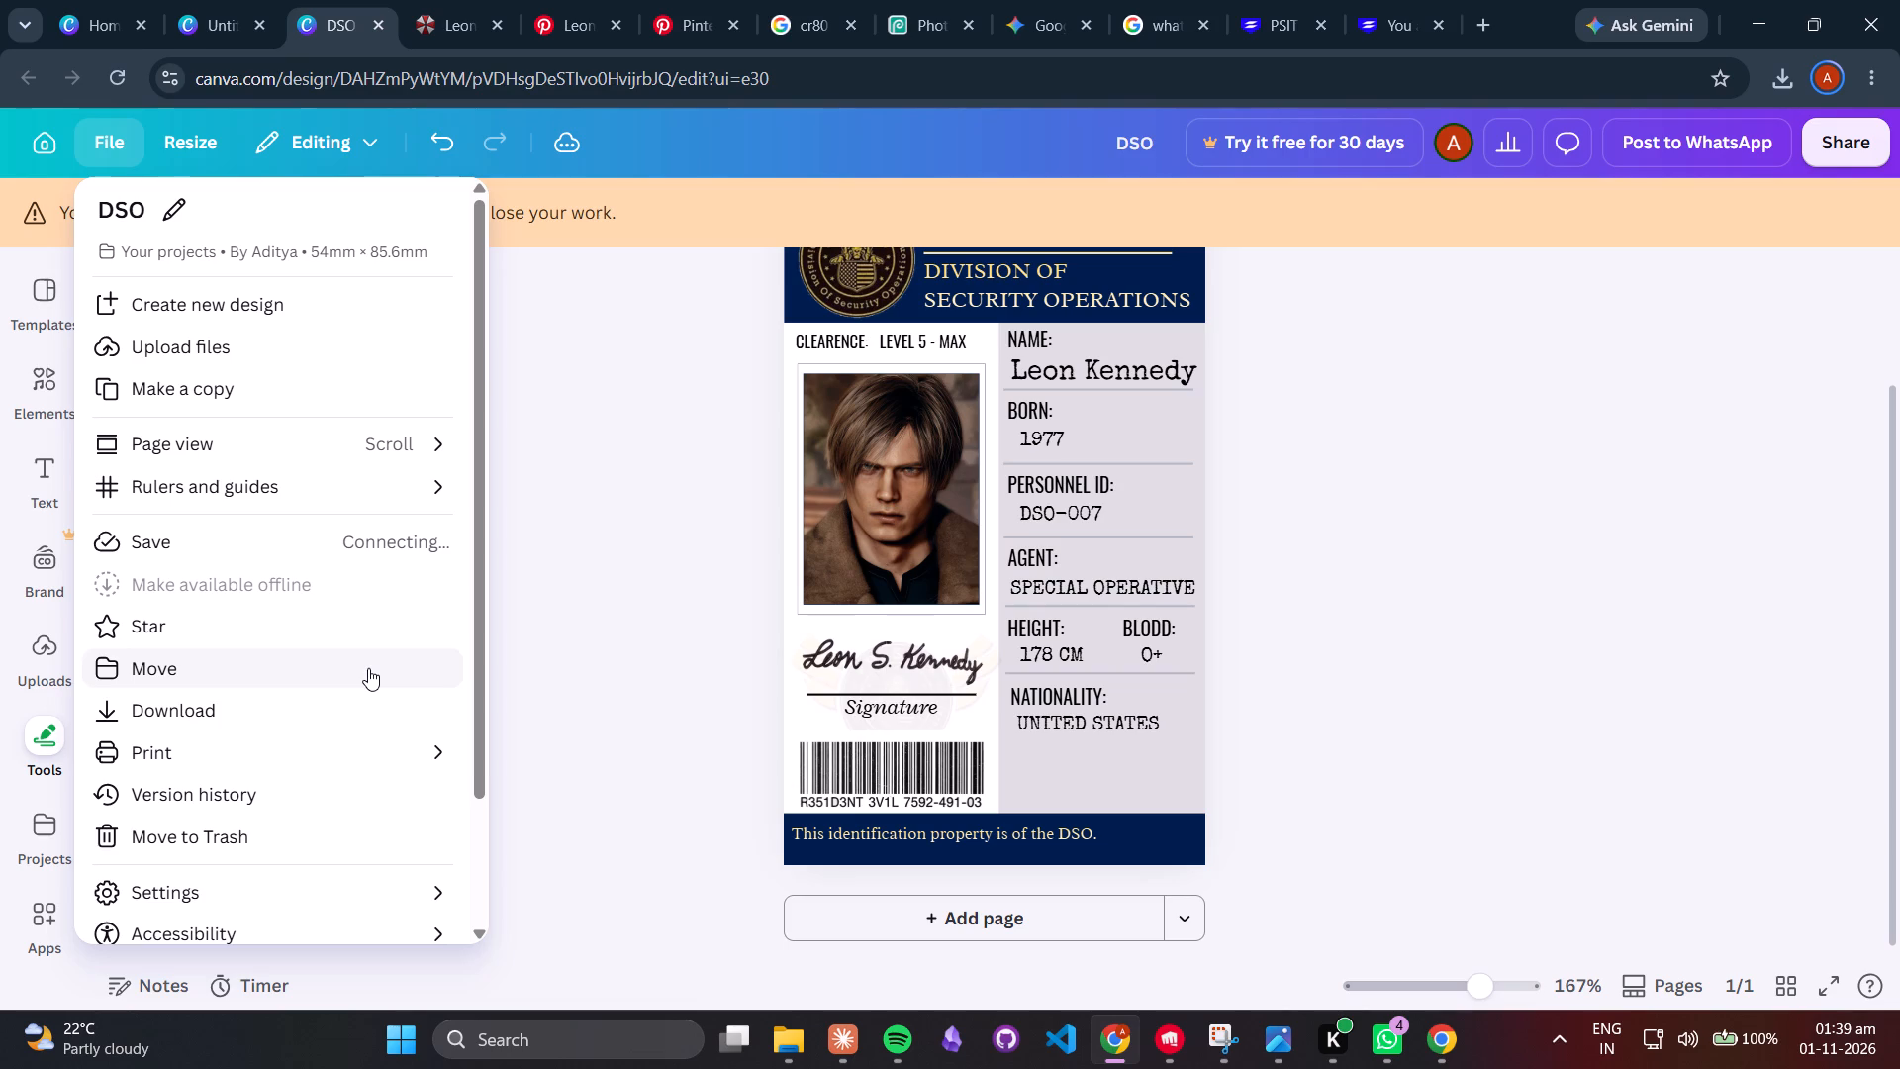
{"action": "left_click", "coordinate": [355, 703]}
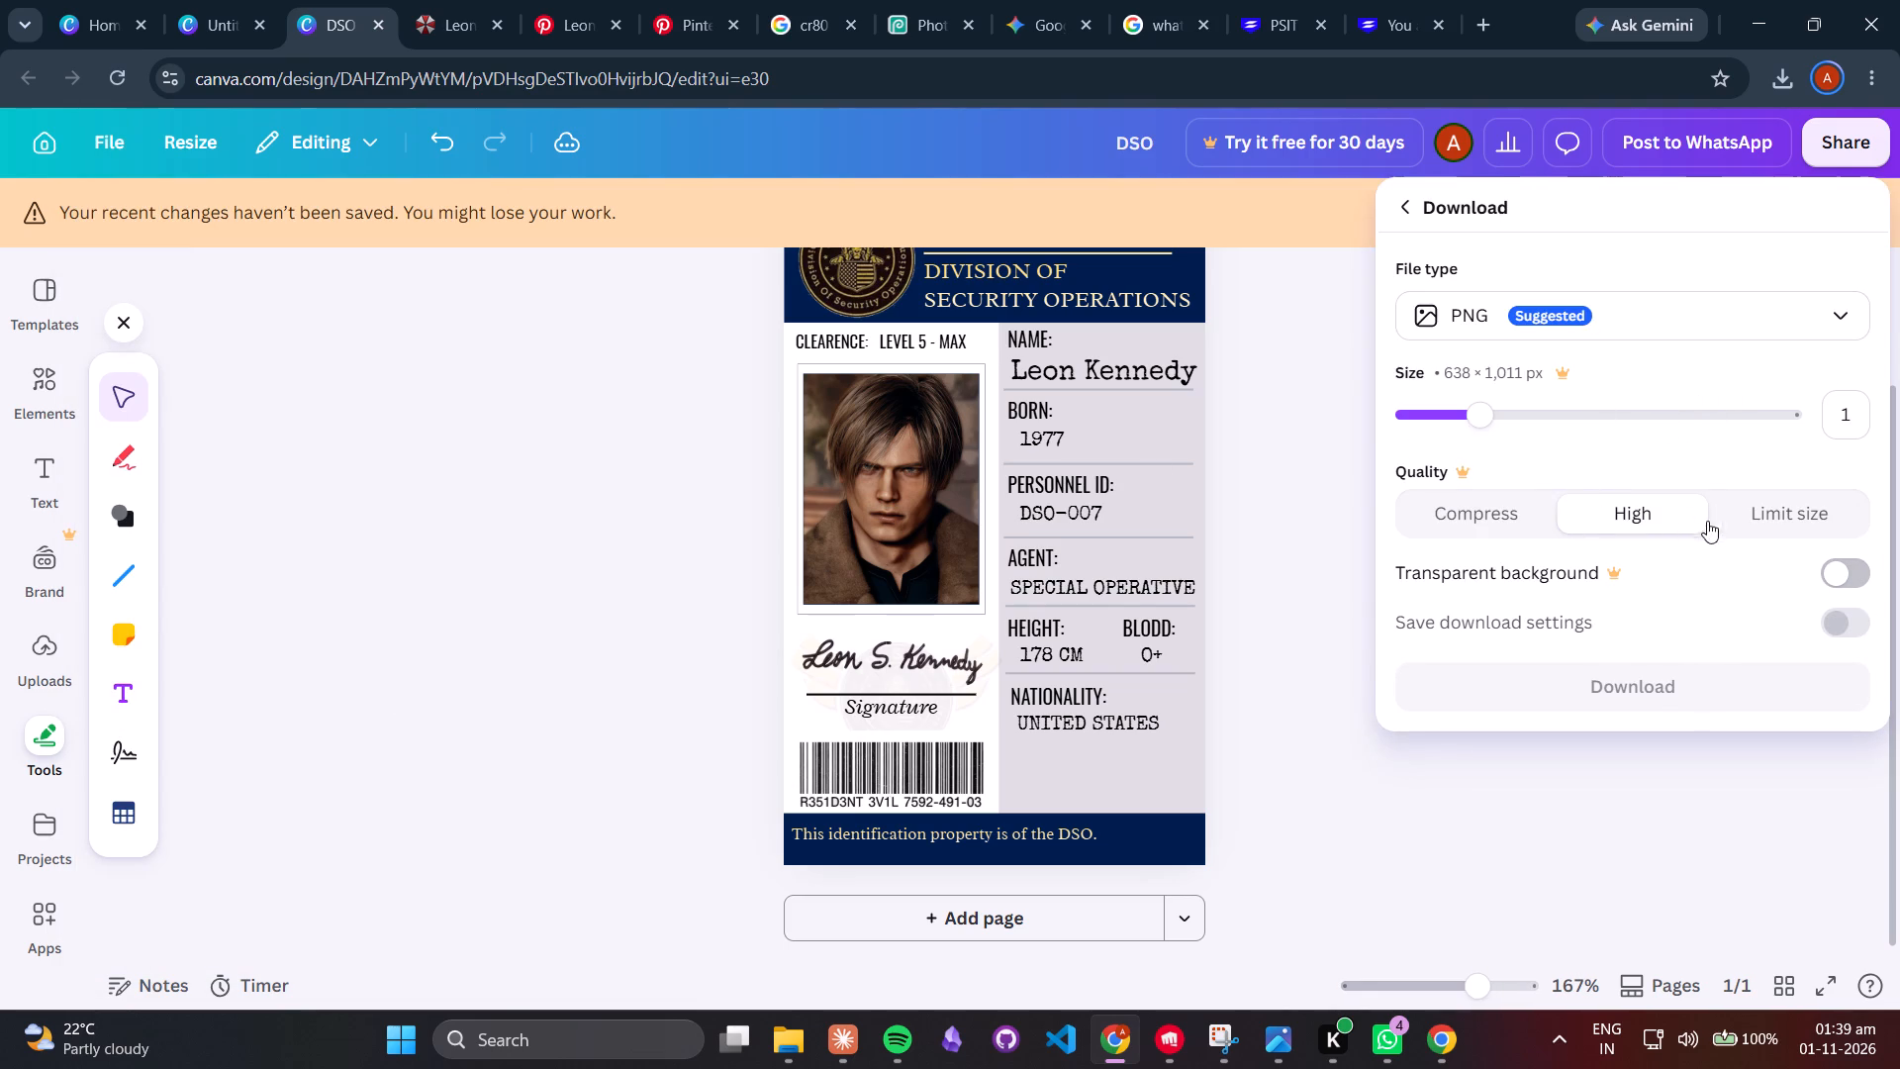
{"action": "left_click", "coordinate": [1663, 332]}
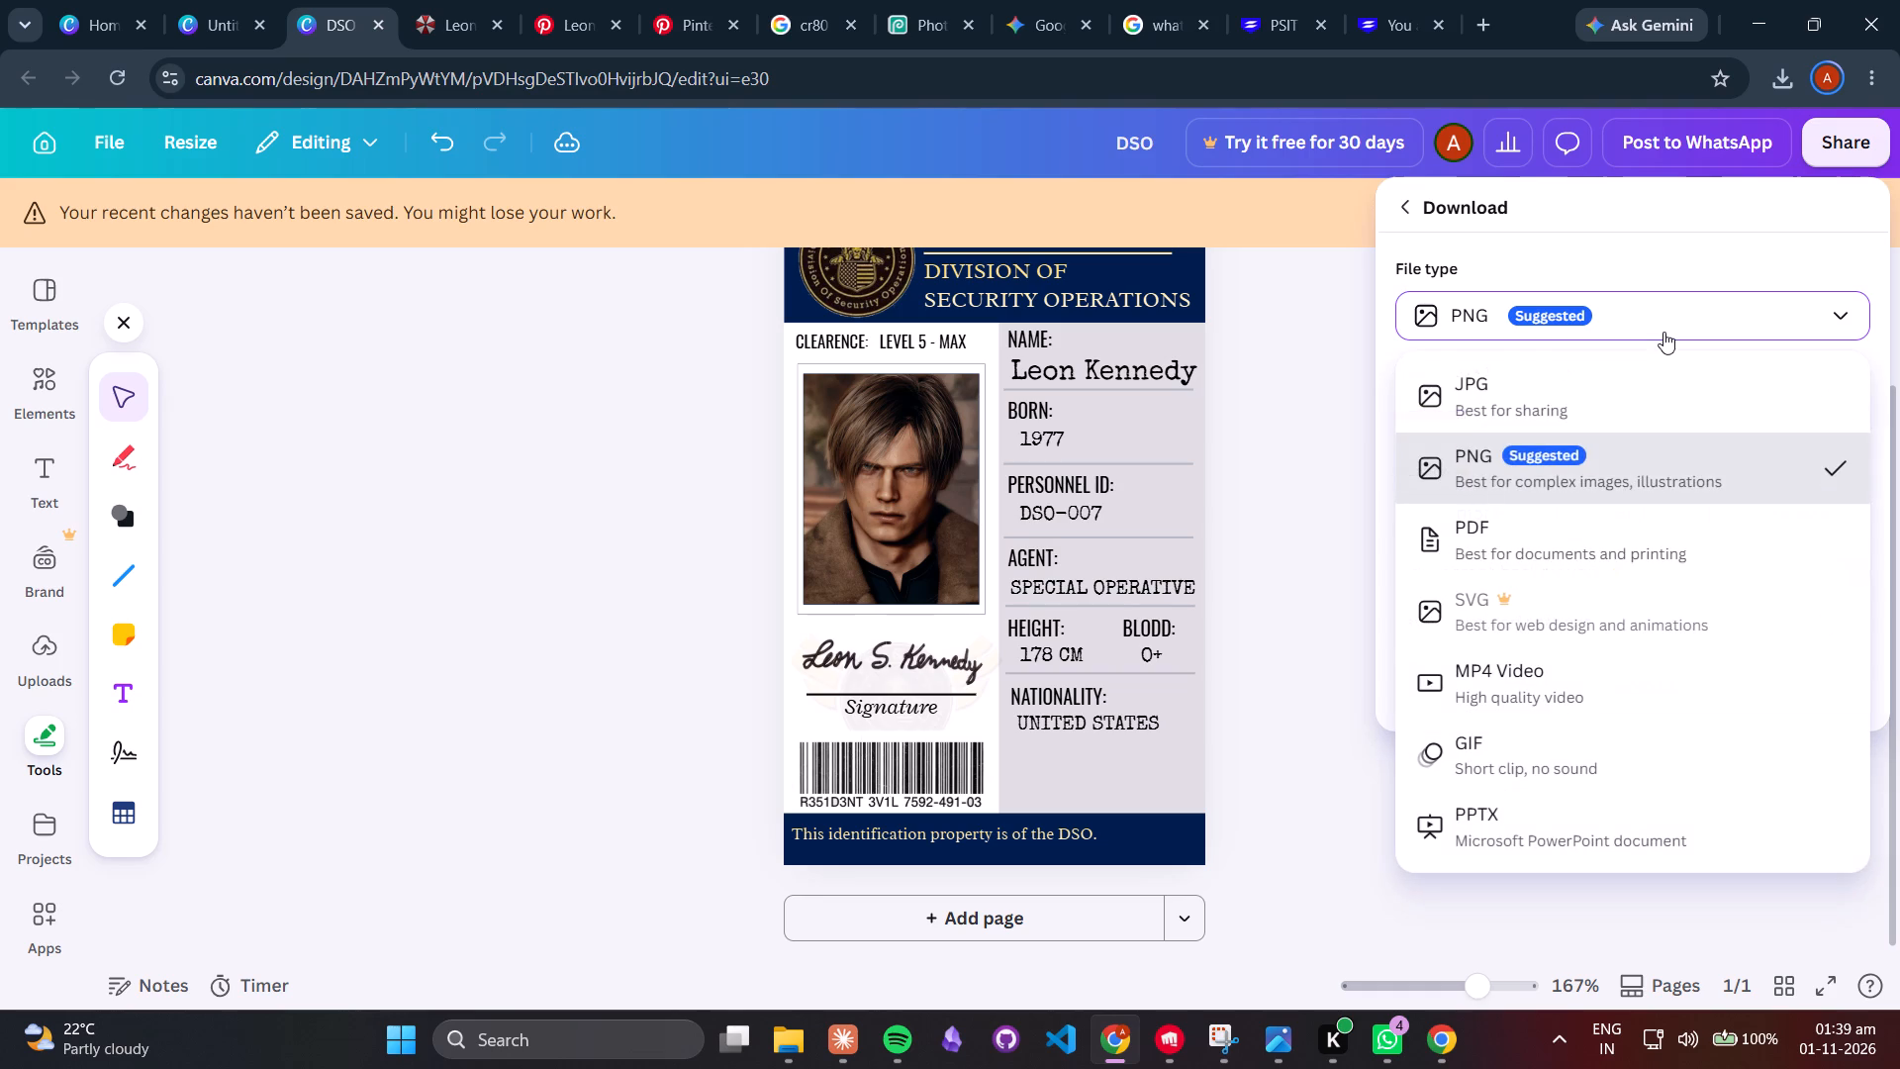
{"action": "left_click", "coordinate": [1557, 553]}
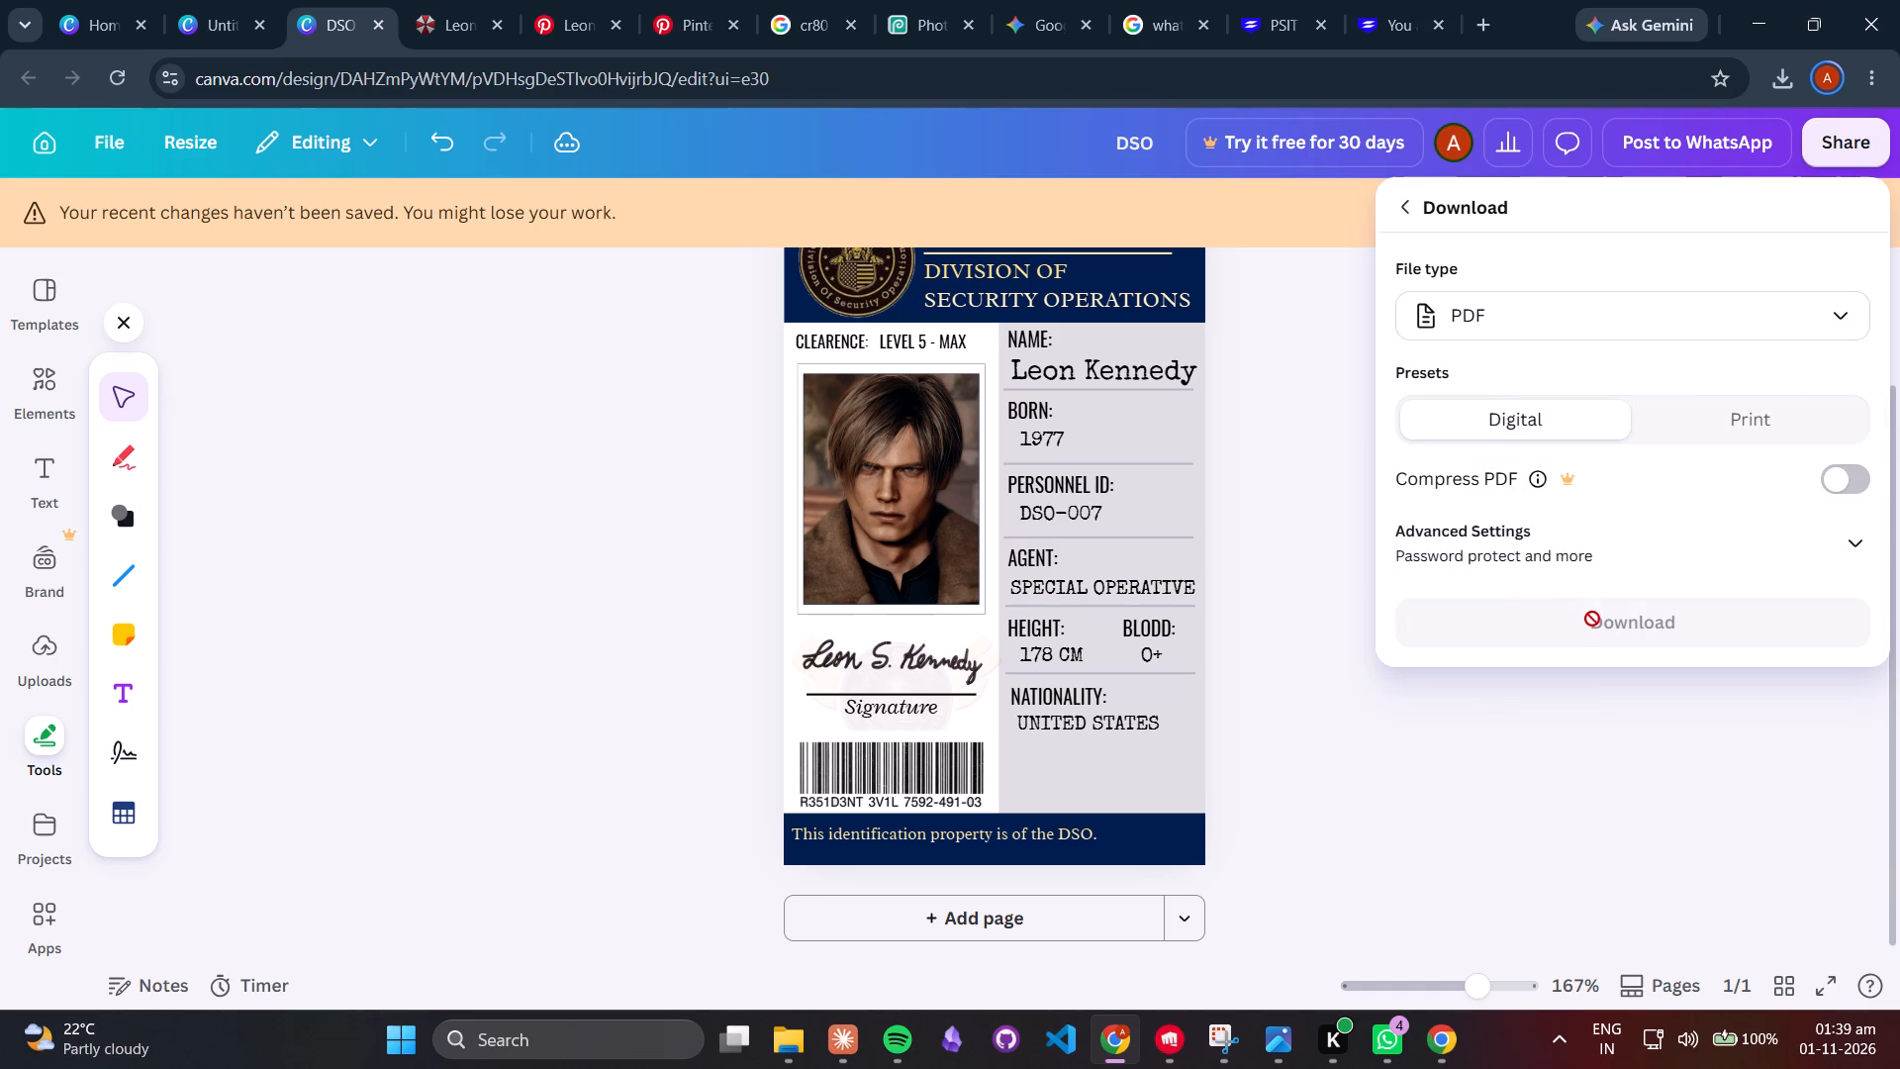
{"action": "left_click", "coordinate": [1621, 539]}
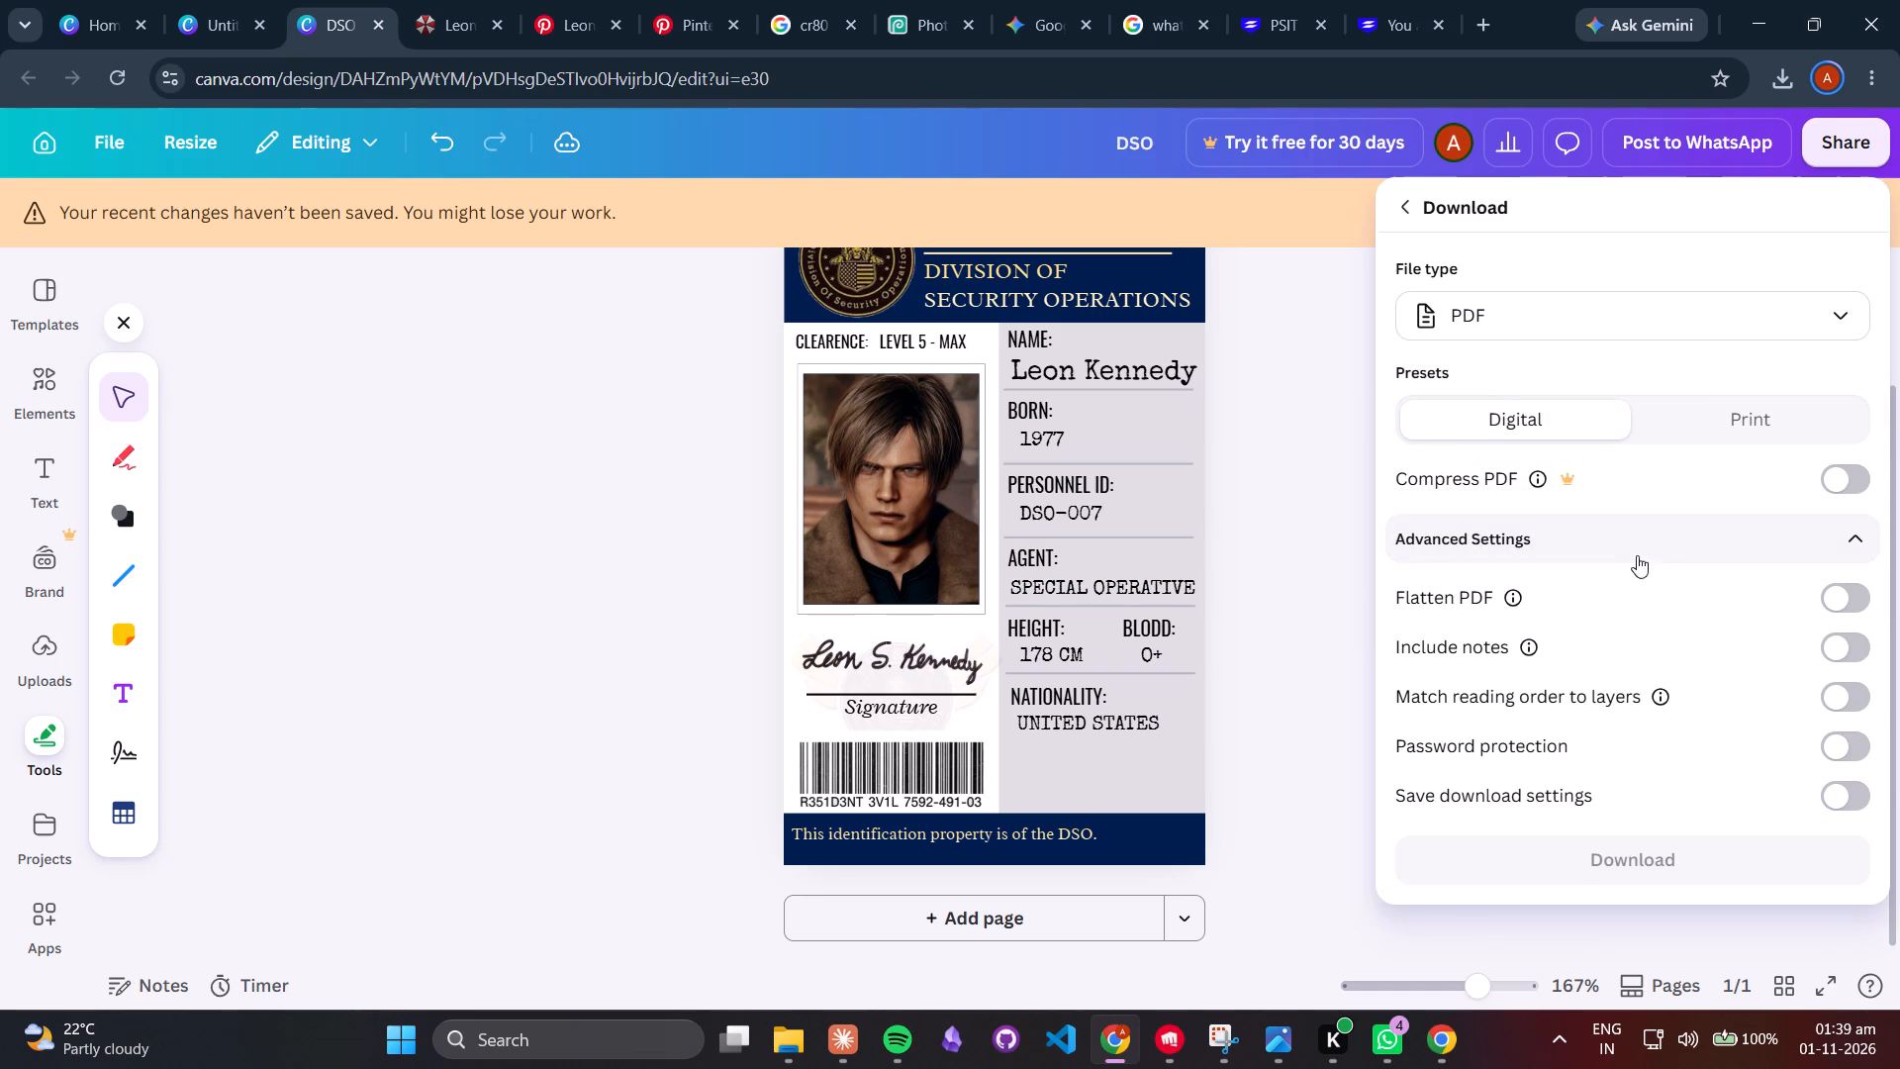
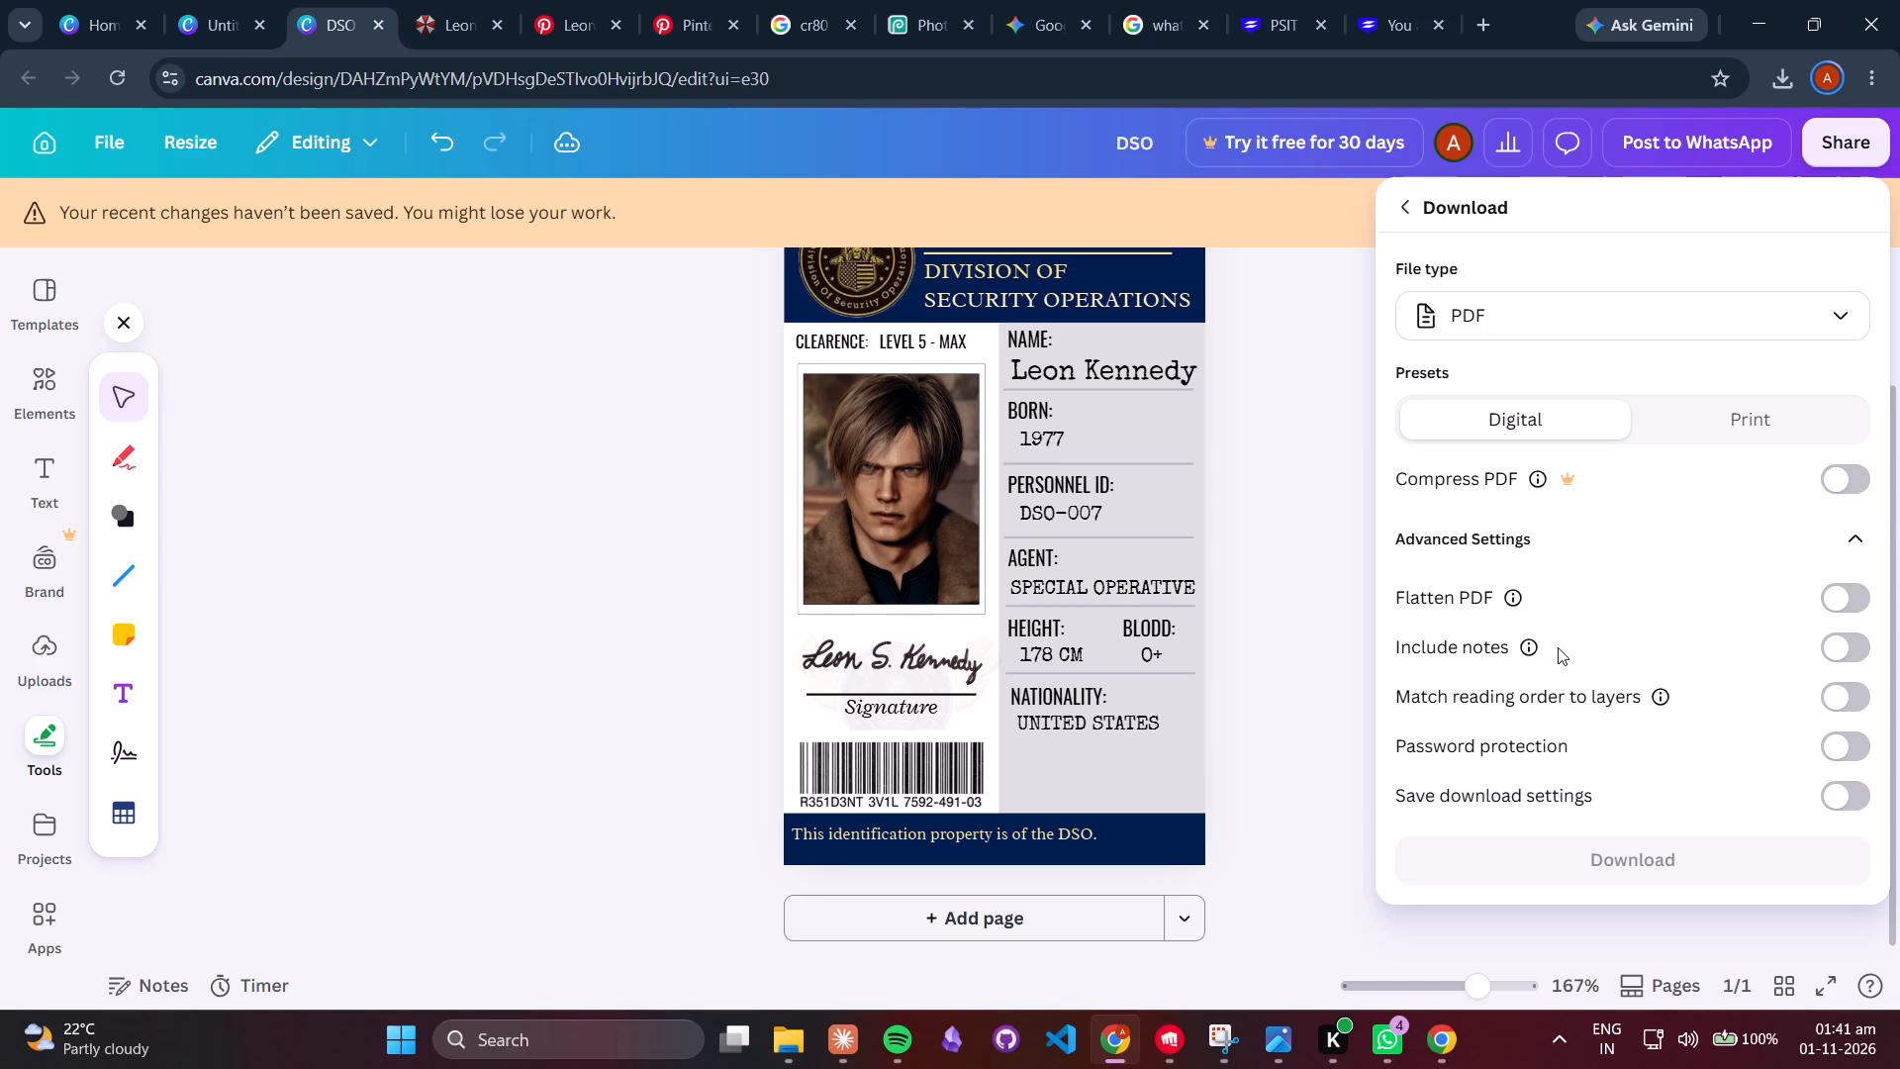
Set the PDF download to the Print preset with the RGB (best for digital use) colour profile.
{"action": "double_click", "coordinate": [1699, 860]}
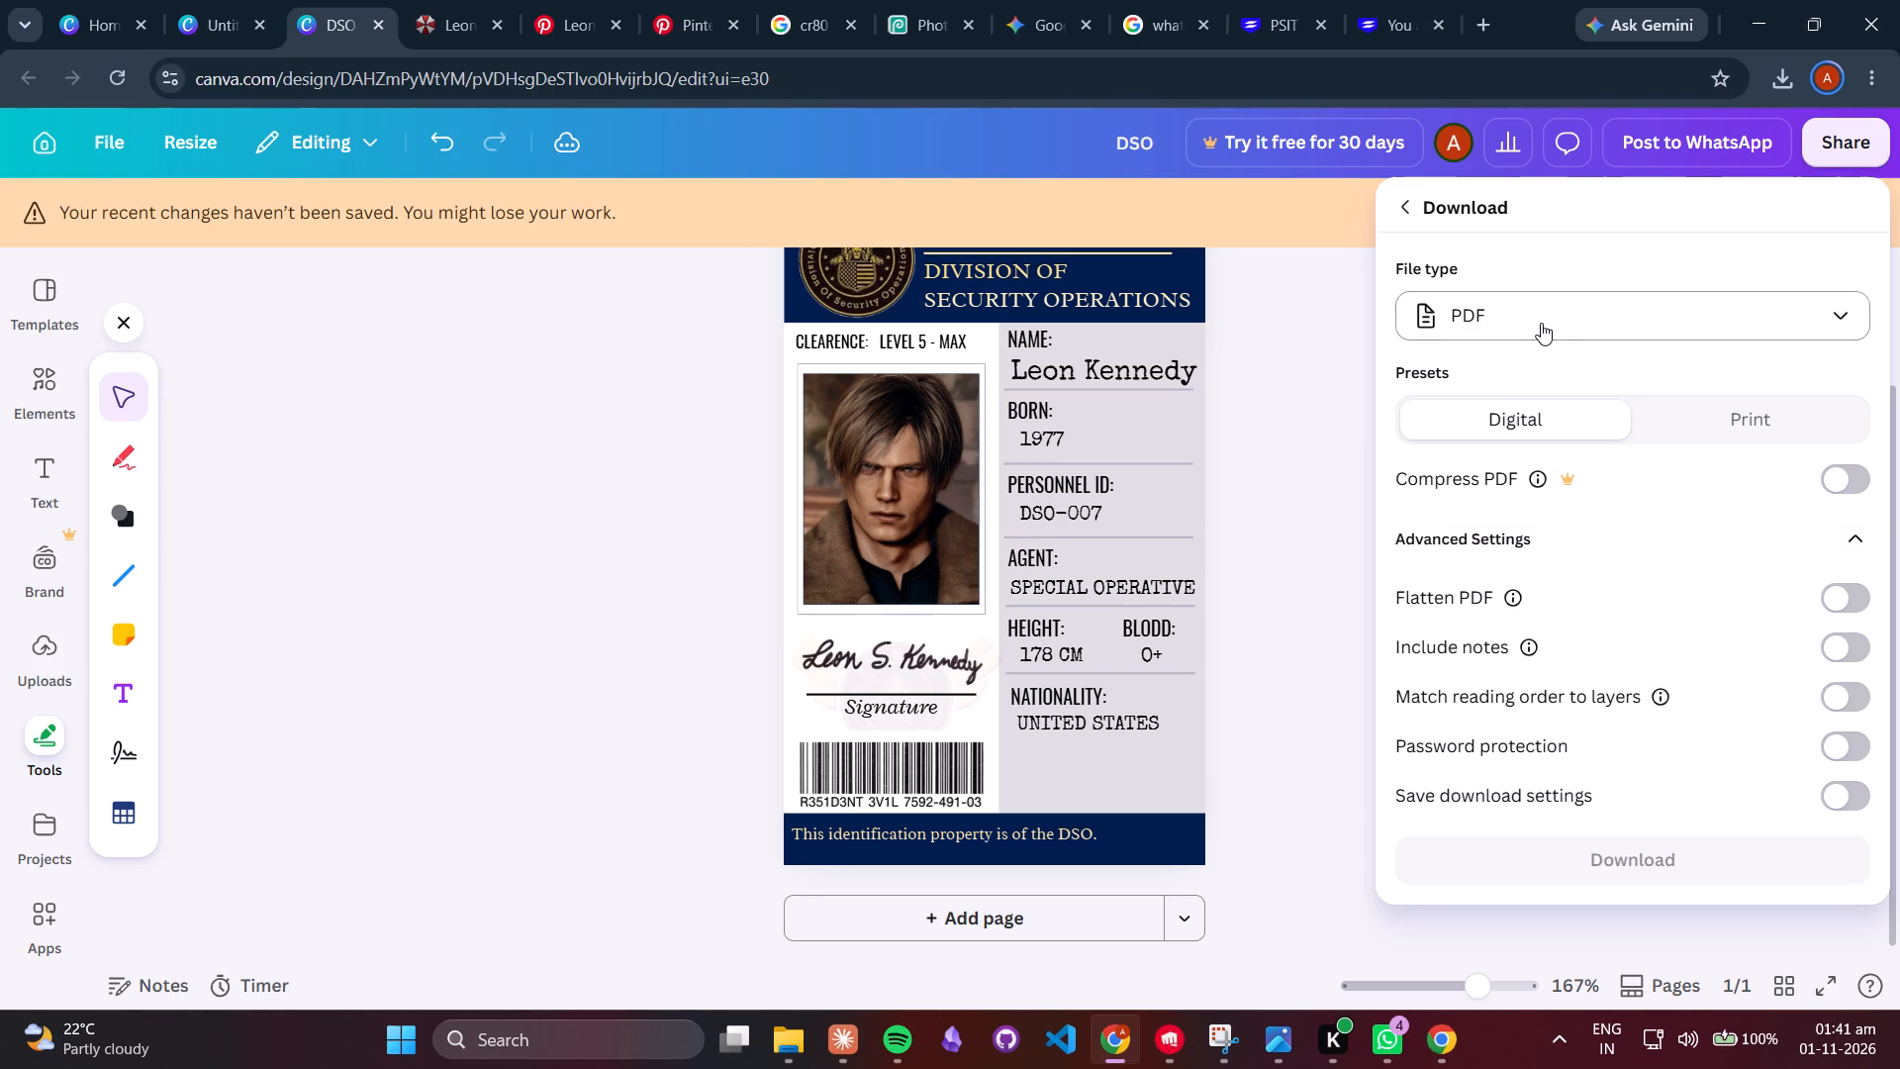
{"action": "left_click", "coordinate": [1539, 320]}
{"action": "left_click", "coordinate": [1539, 320]}
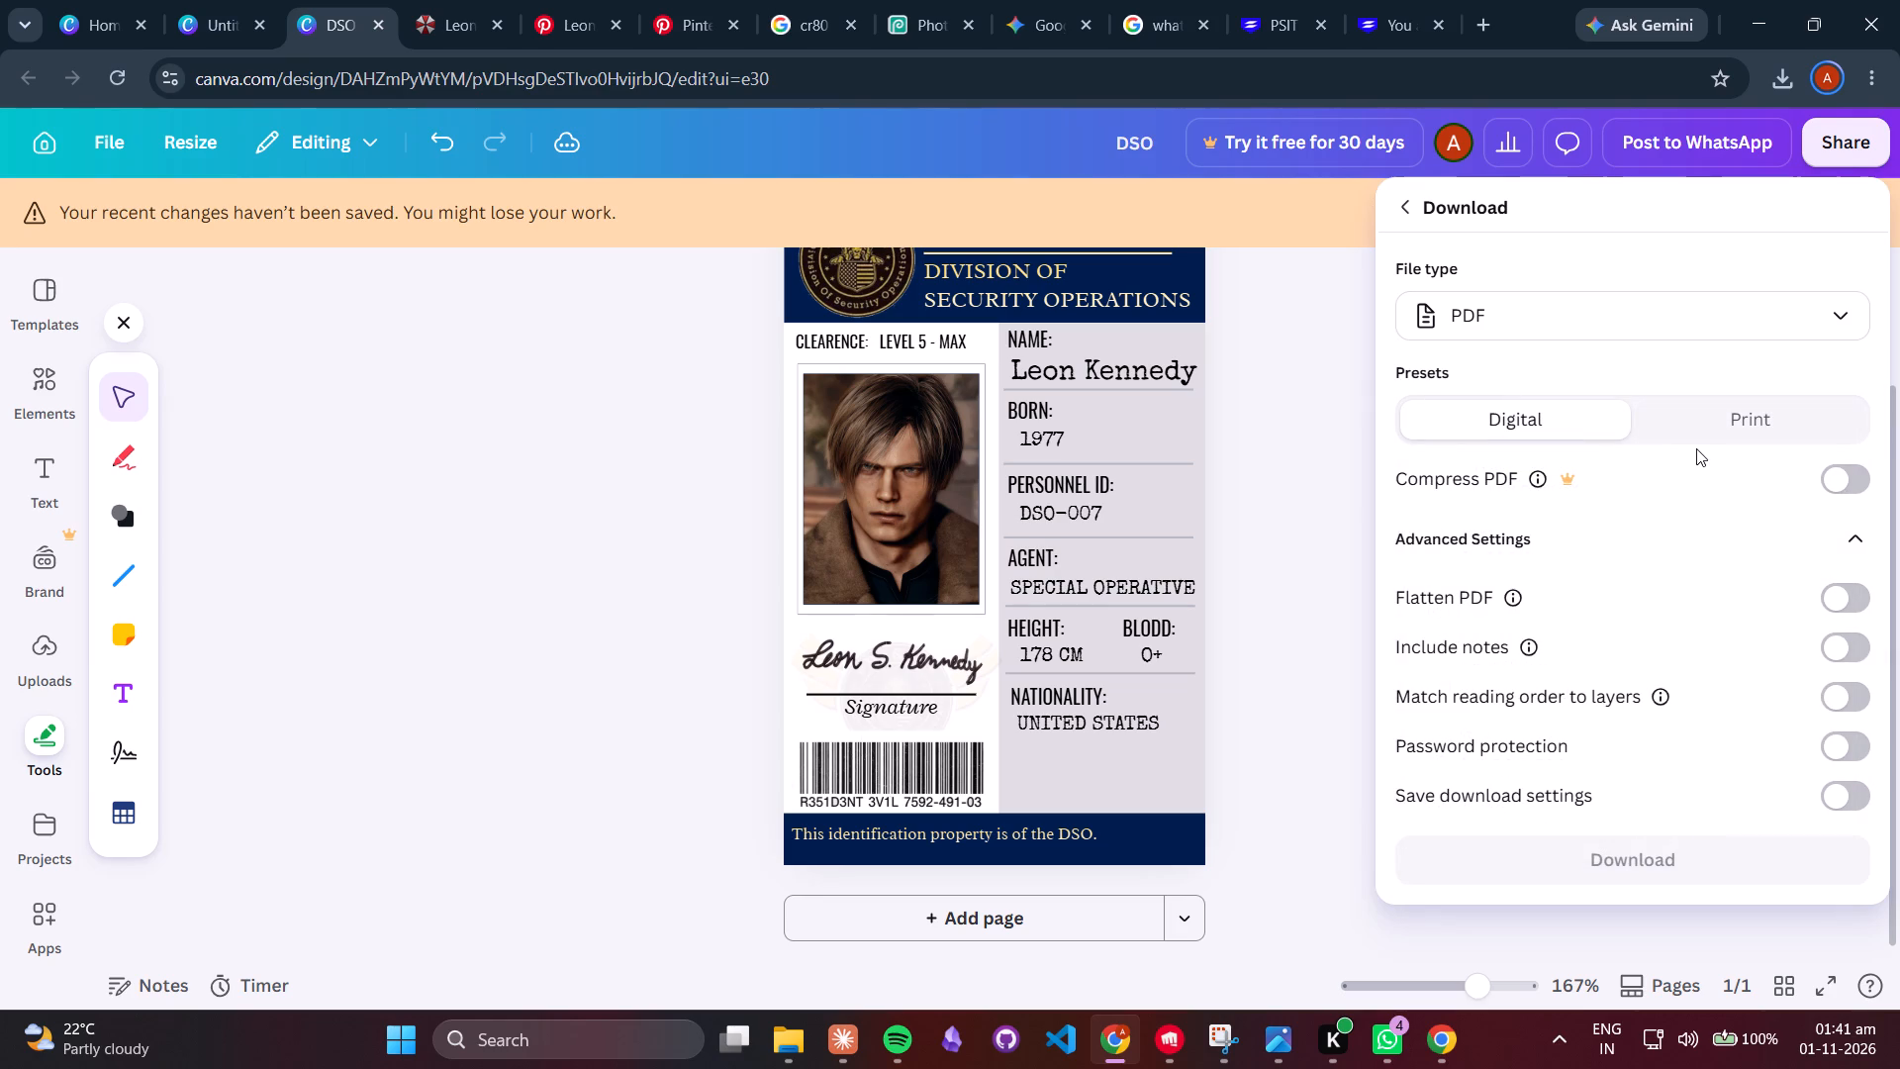
{"action": "left_click", "coordinate": [1696, 448]}
{"action": "left_click", "coordinate": [1687, 429]}
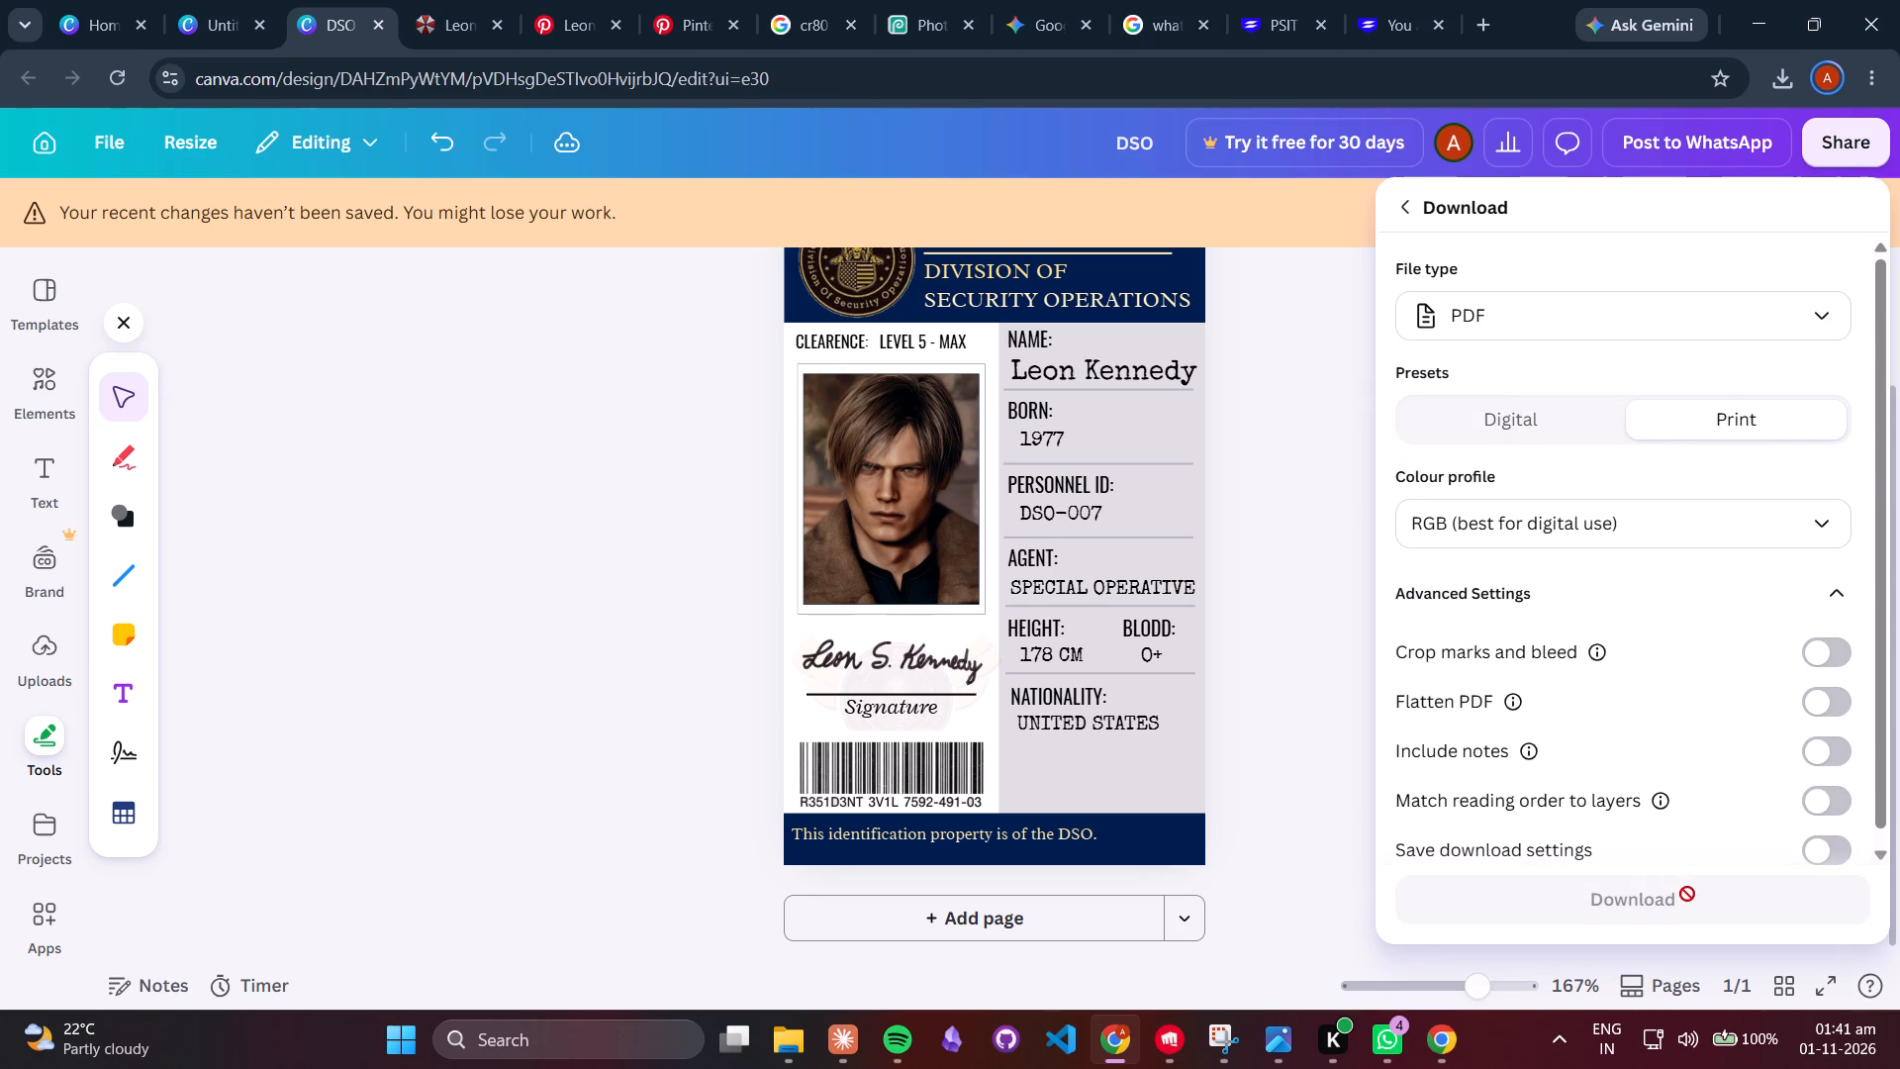
{"action": "left_click", "coordinate": [1577, 520]}
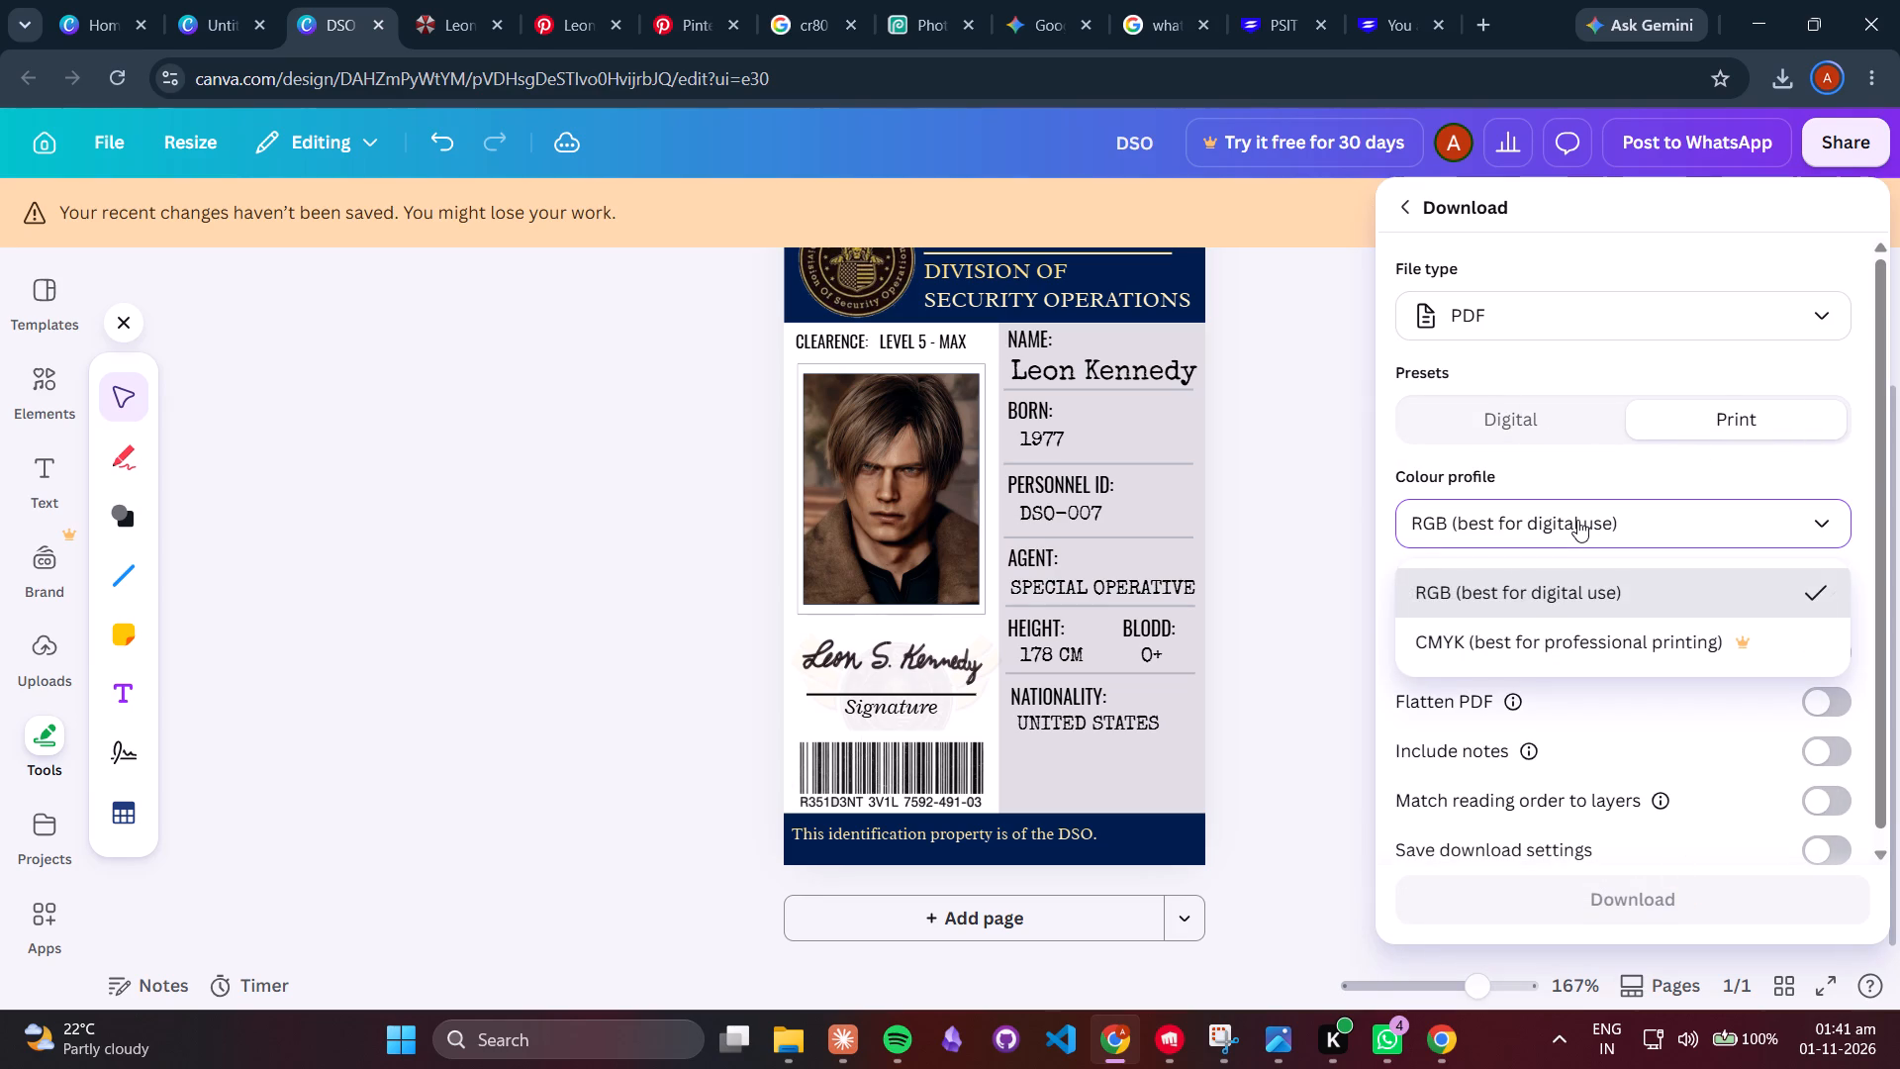
{"action": "left_click", "coordinate": [1543, 583]}
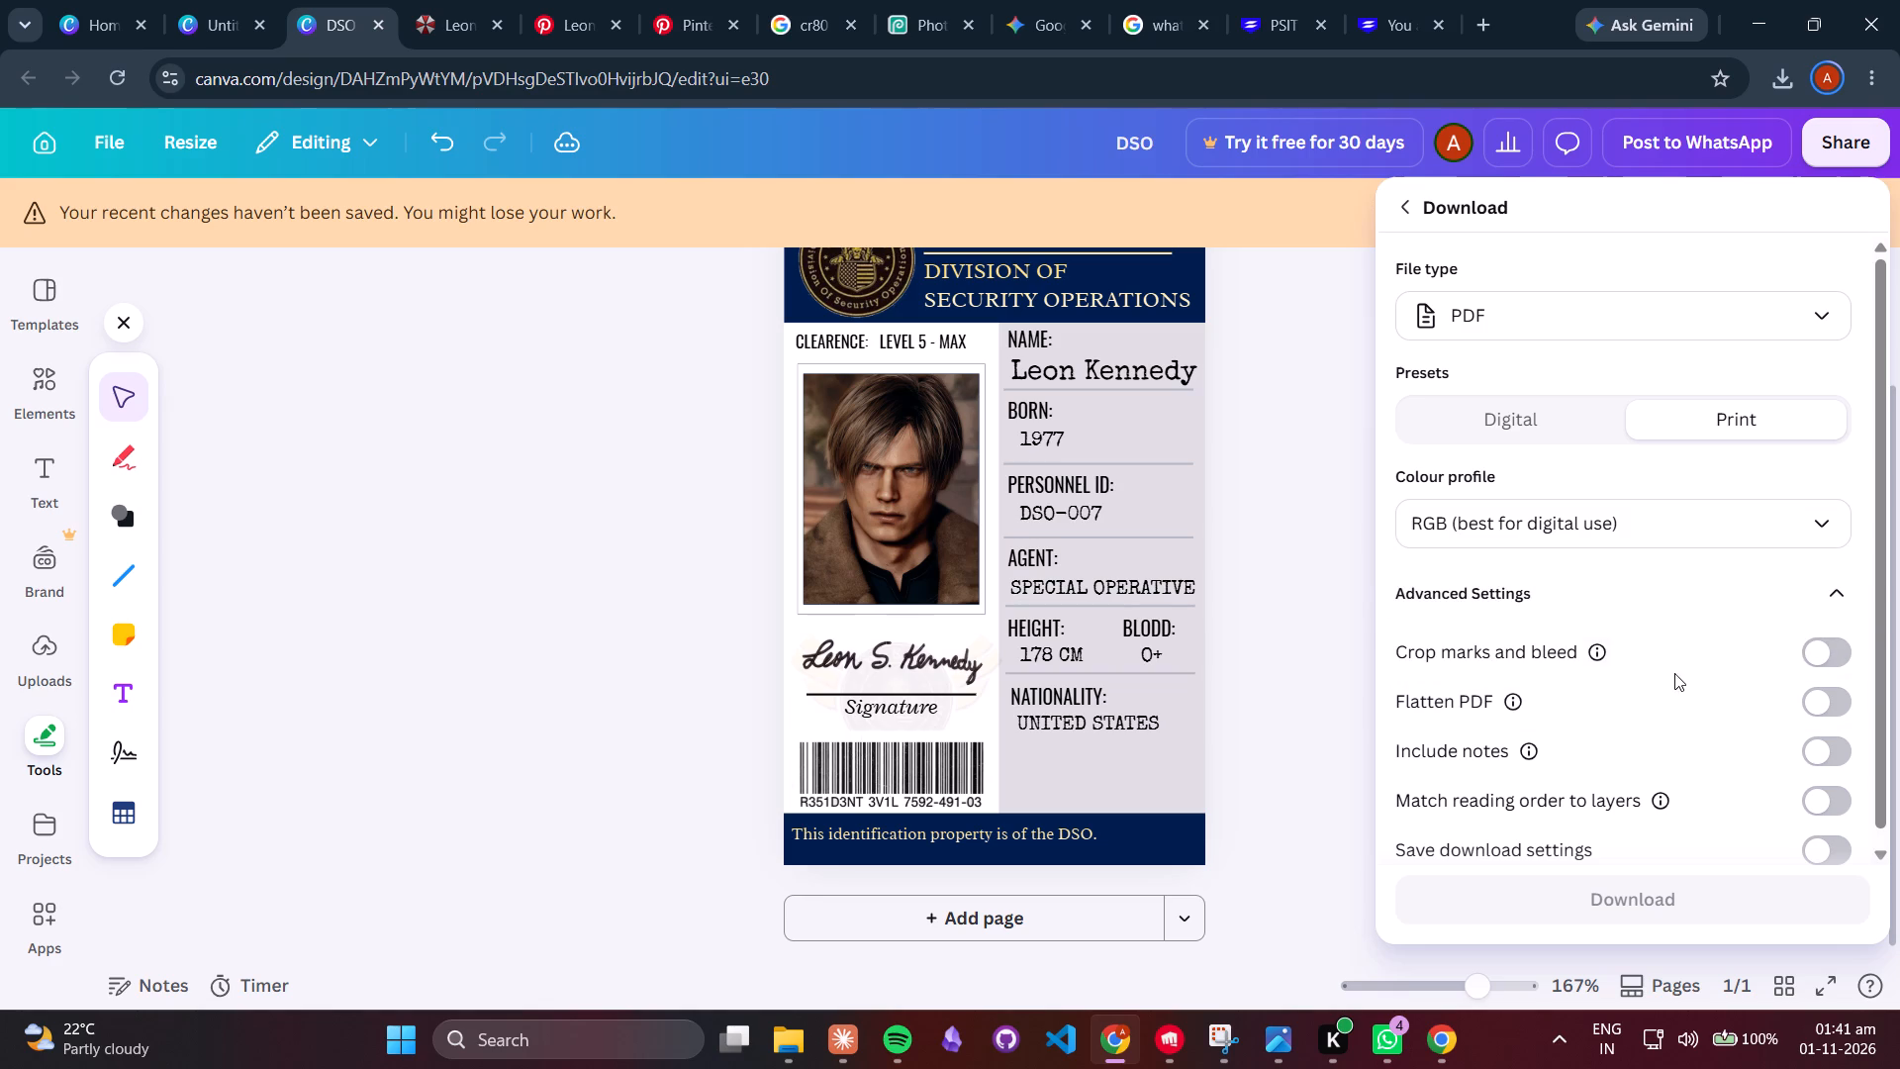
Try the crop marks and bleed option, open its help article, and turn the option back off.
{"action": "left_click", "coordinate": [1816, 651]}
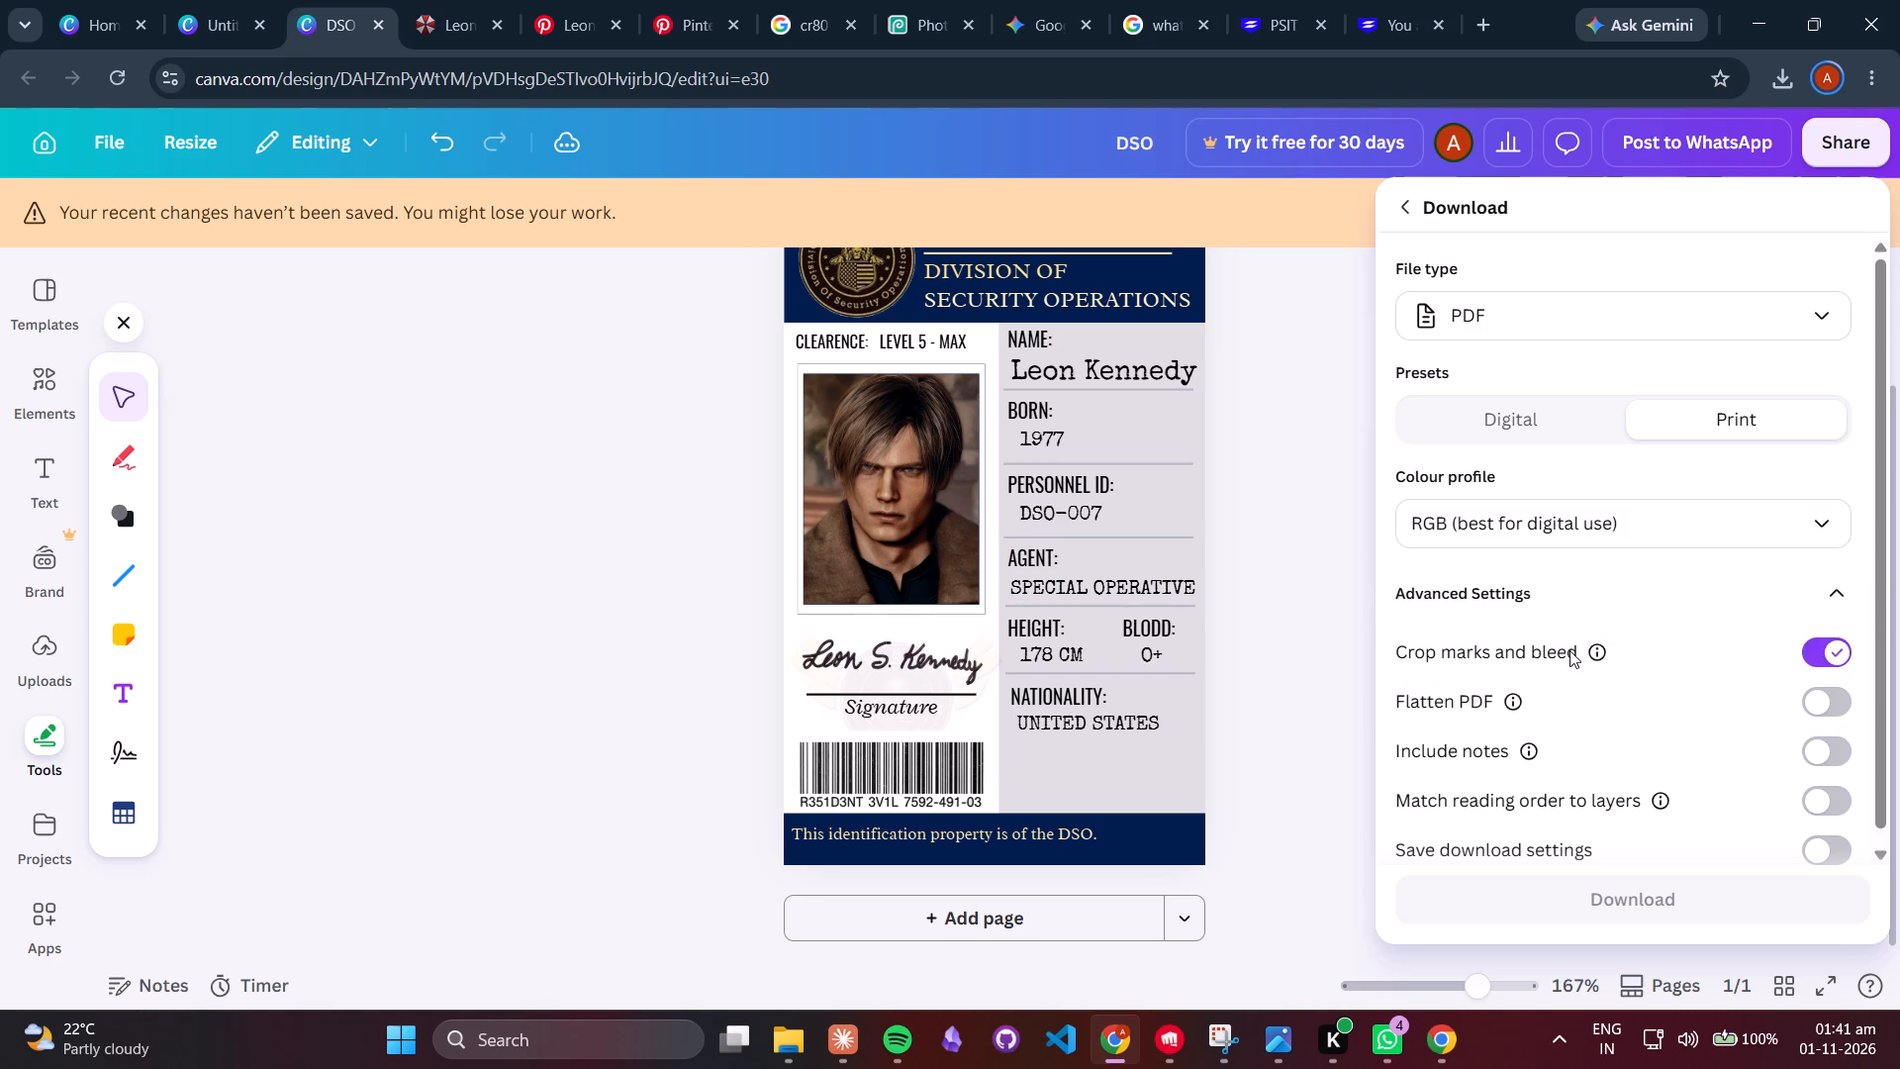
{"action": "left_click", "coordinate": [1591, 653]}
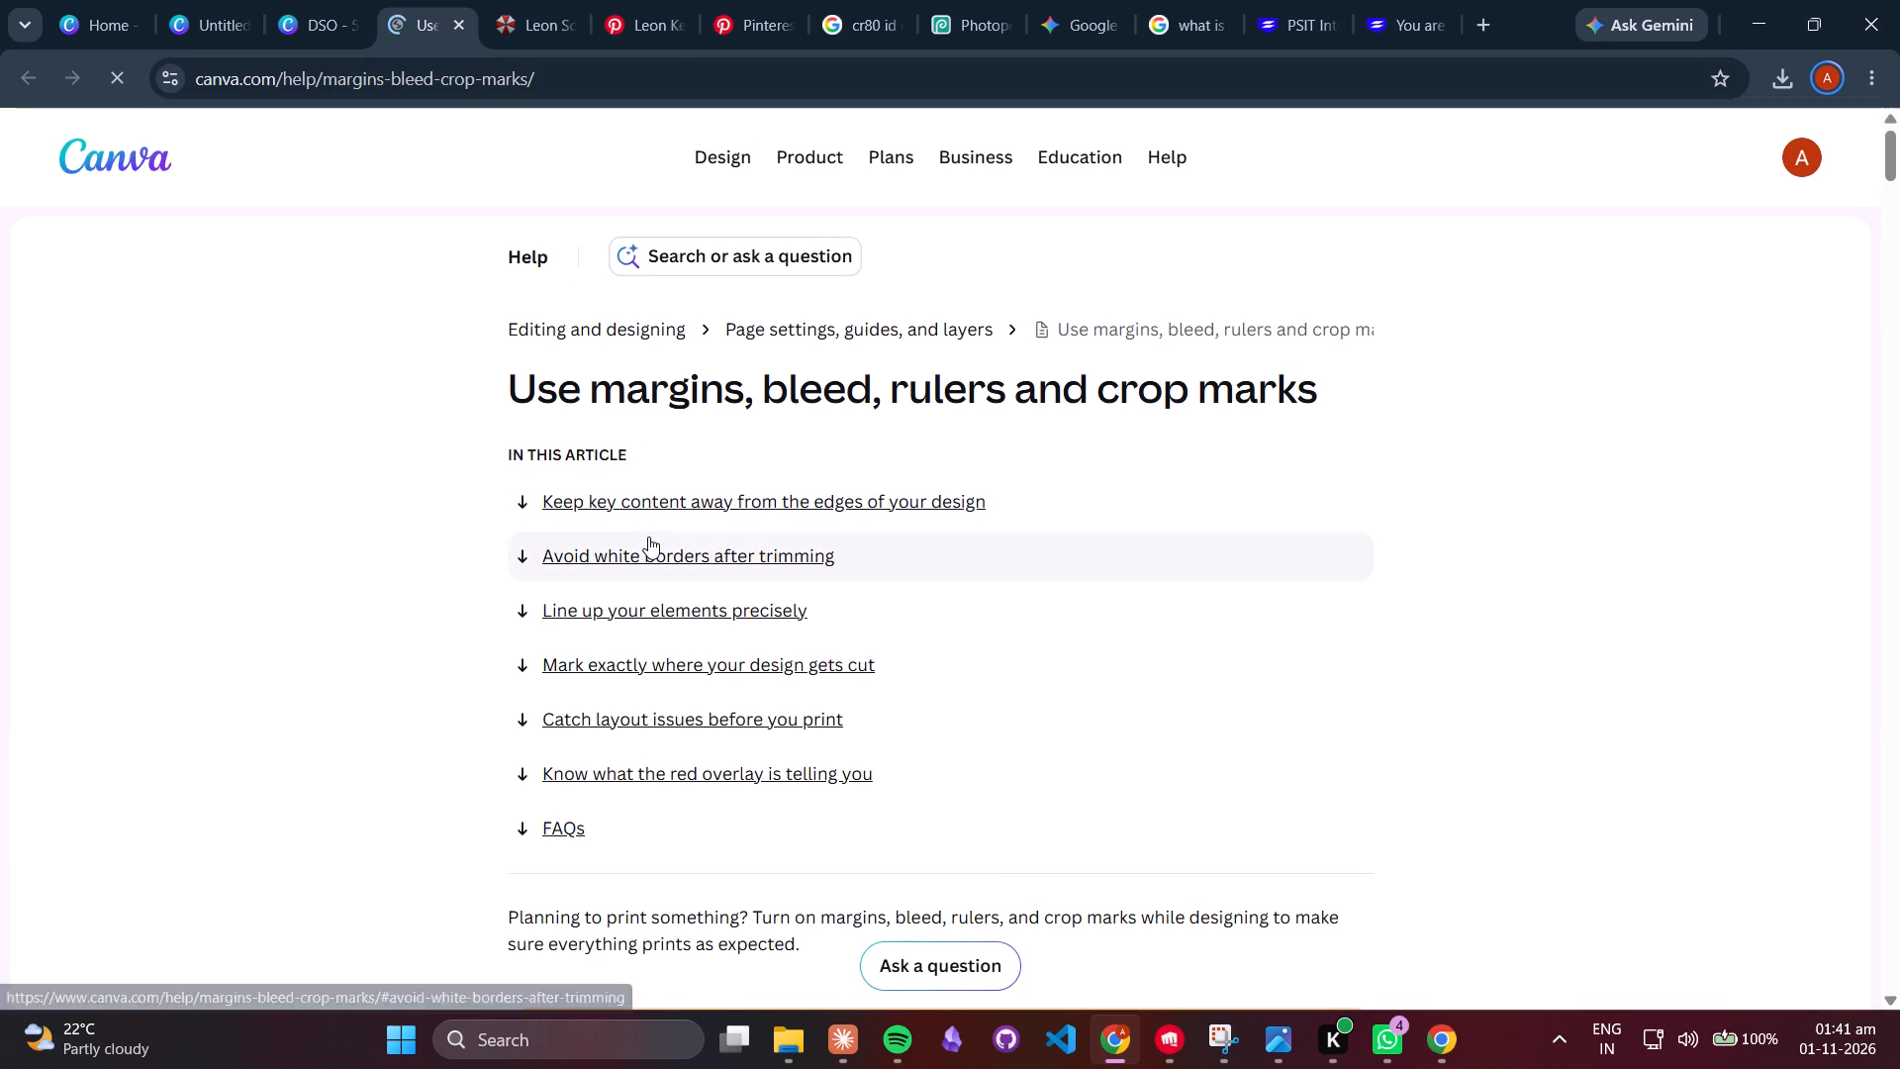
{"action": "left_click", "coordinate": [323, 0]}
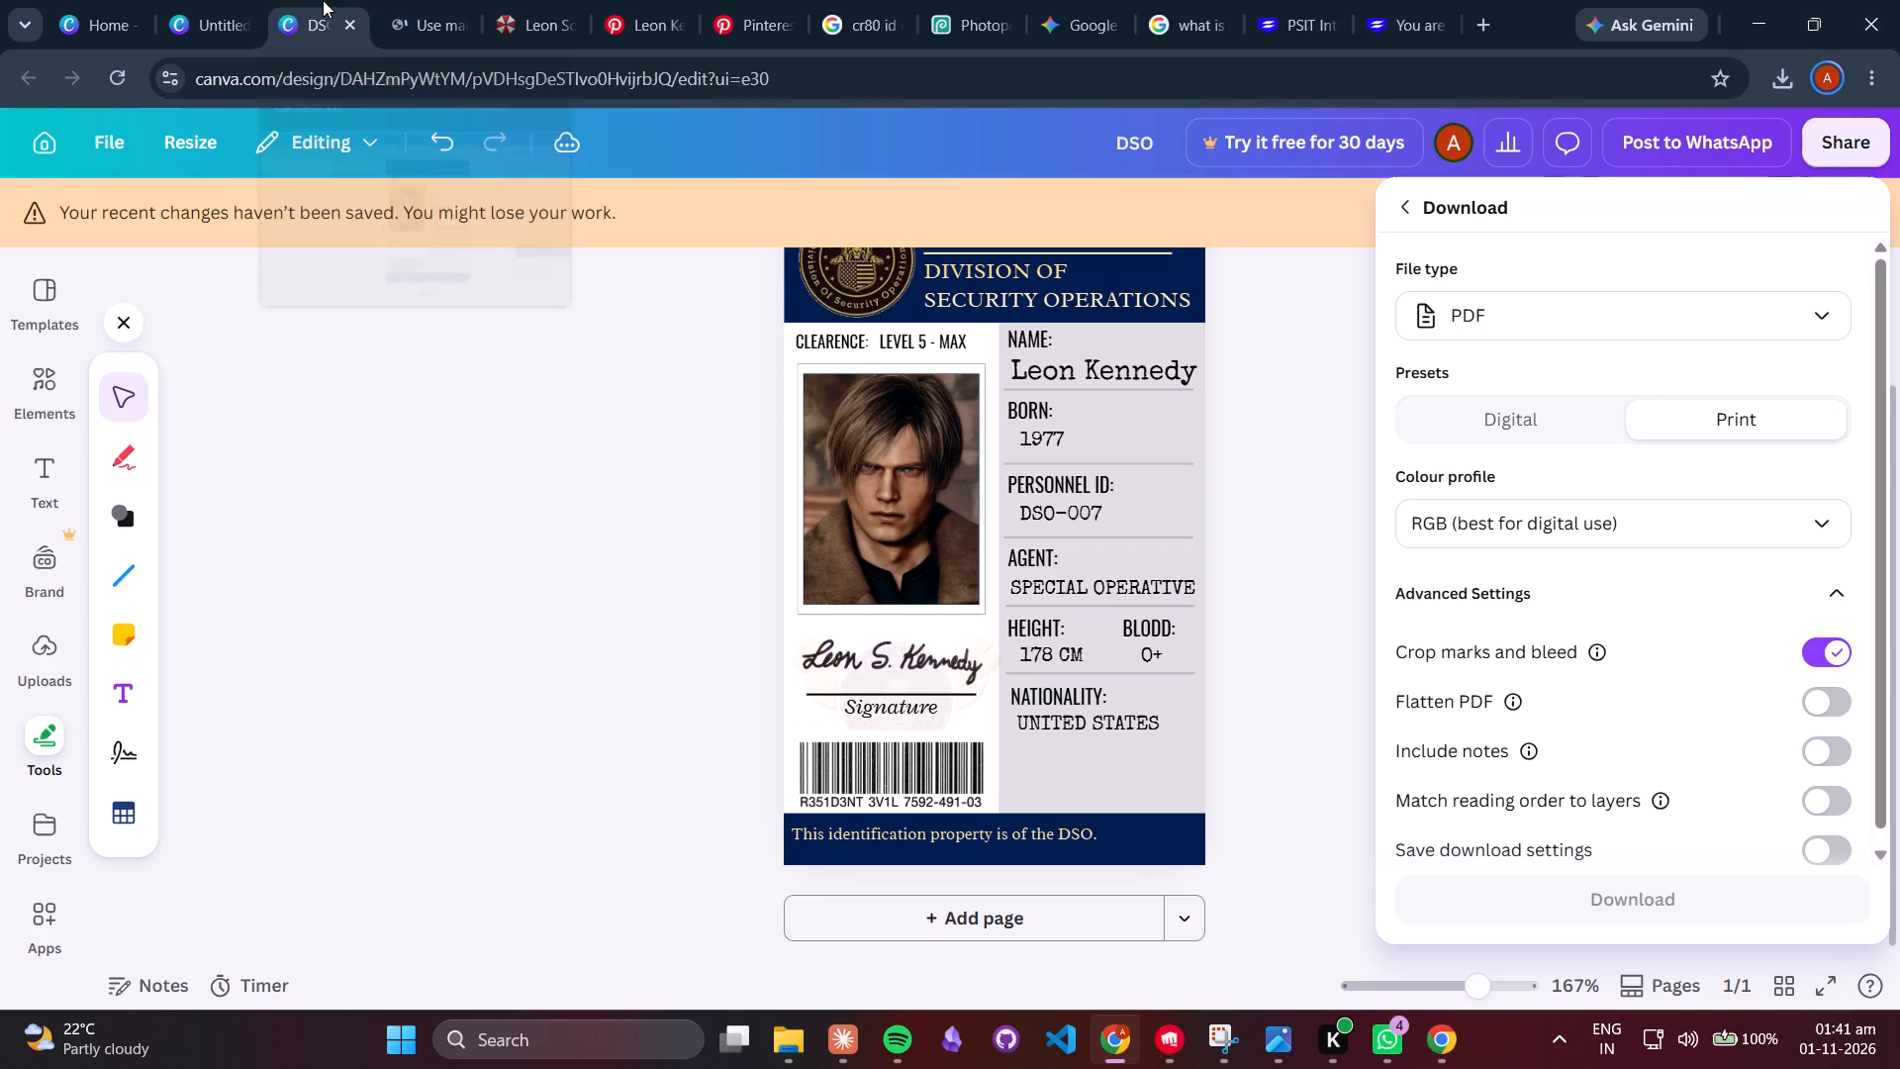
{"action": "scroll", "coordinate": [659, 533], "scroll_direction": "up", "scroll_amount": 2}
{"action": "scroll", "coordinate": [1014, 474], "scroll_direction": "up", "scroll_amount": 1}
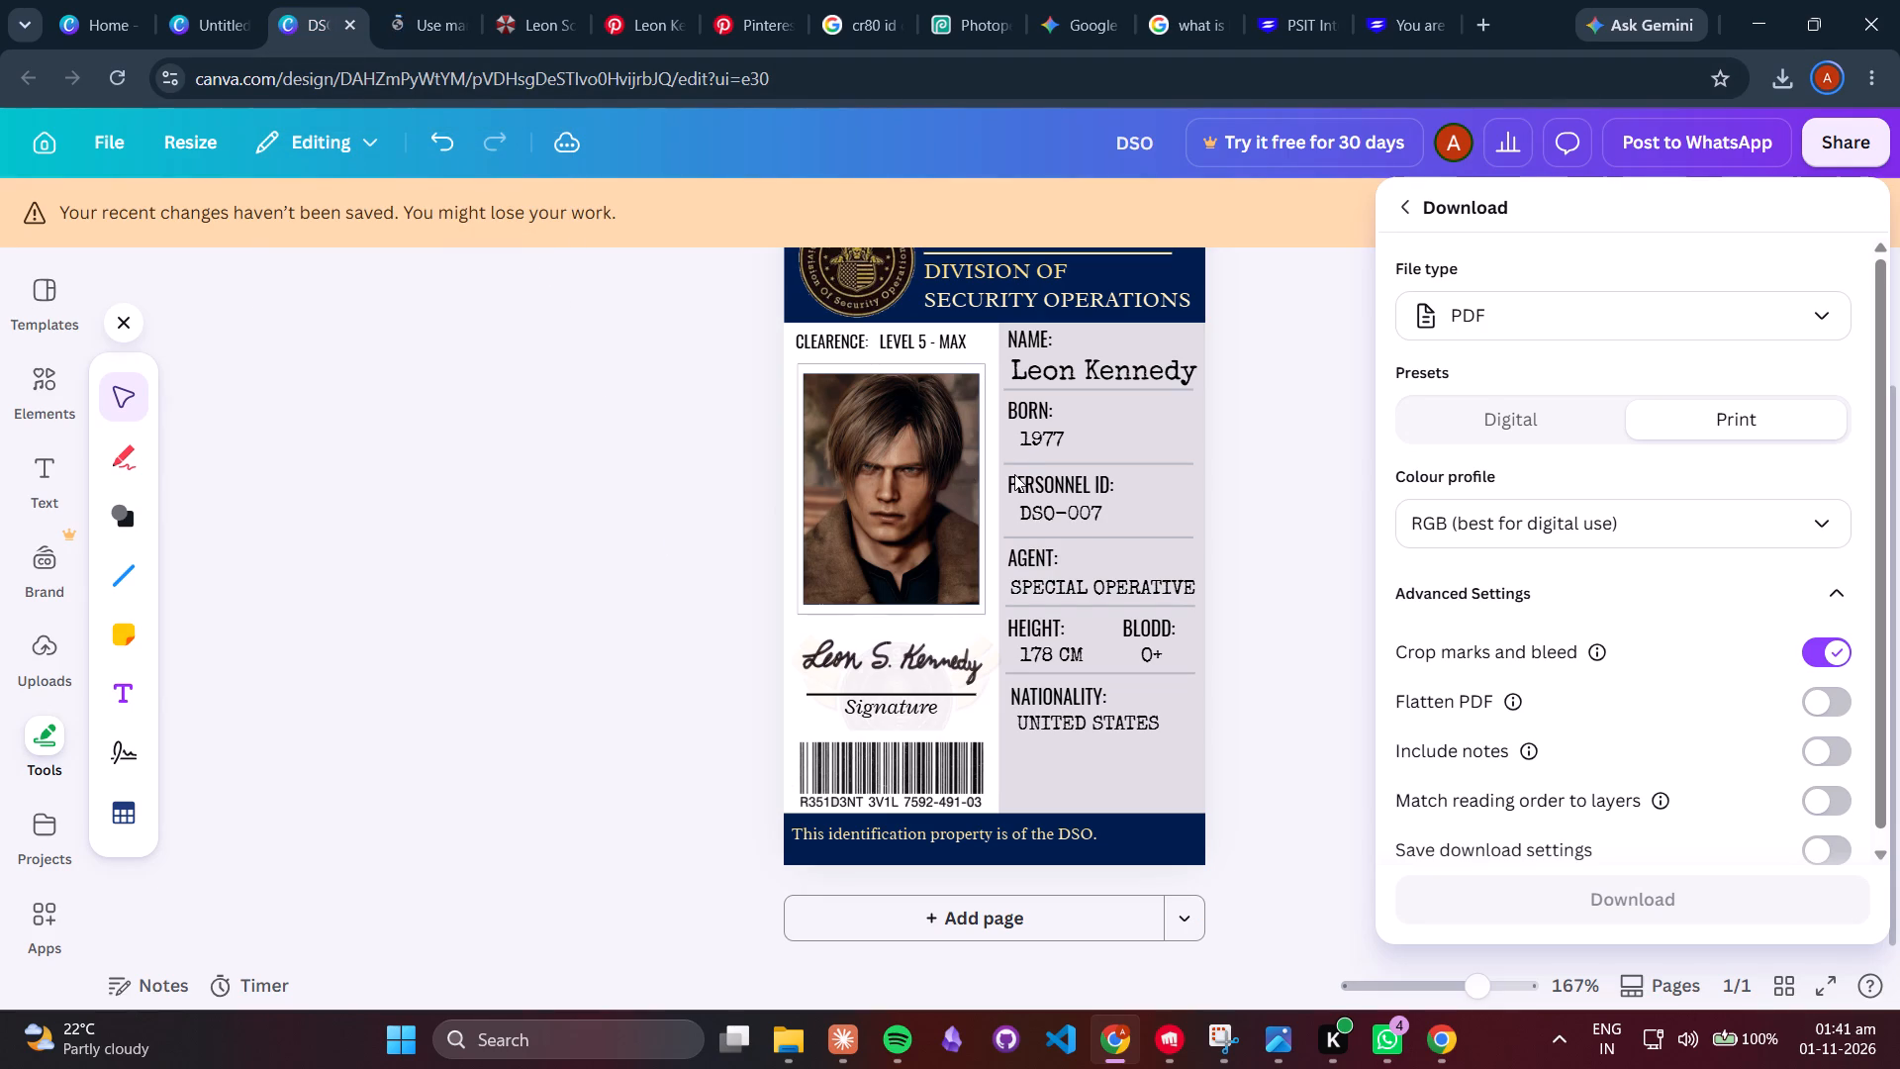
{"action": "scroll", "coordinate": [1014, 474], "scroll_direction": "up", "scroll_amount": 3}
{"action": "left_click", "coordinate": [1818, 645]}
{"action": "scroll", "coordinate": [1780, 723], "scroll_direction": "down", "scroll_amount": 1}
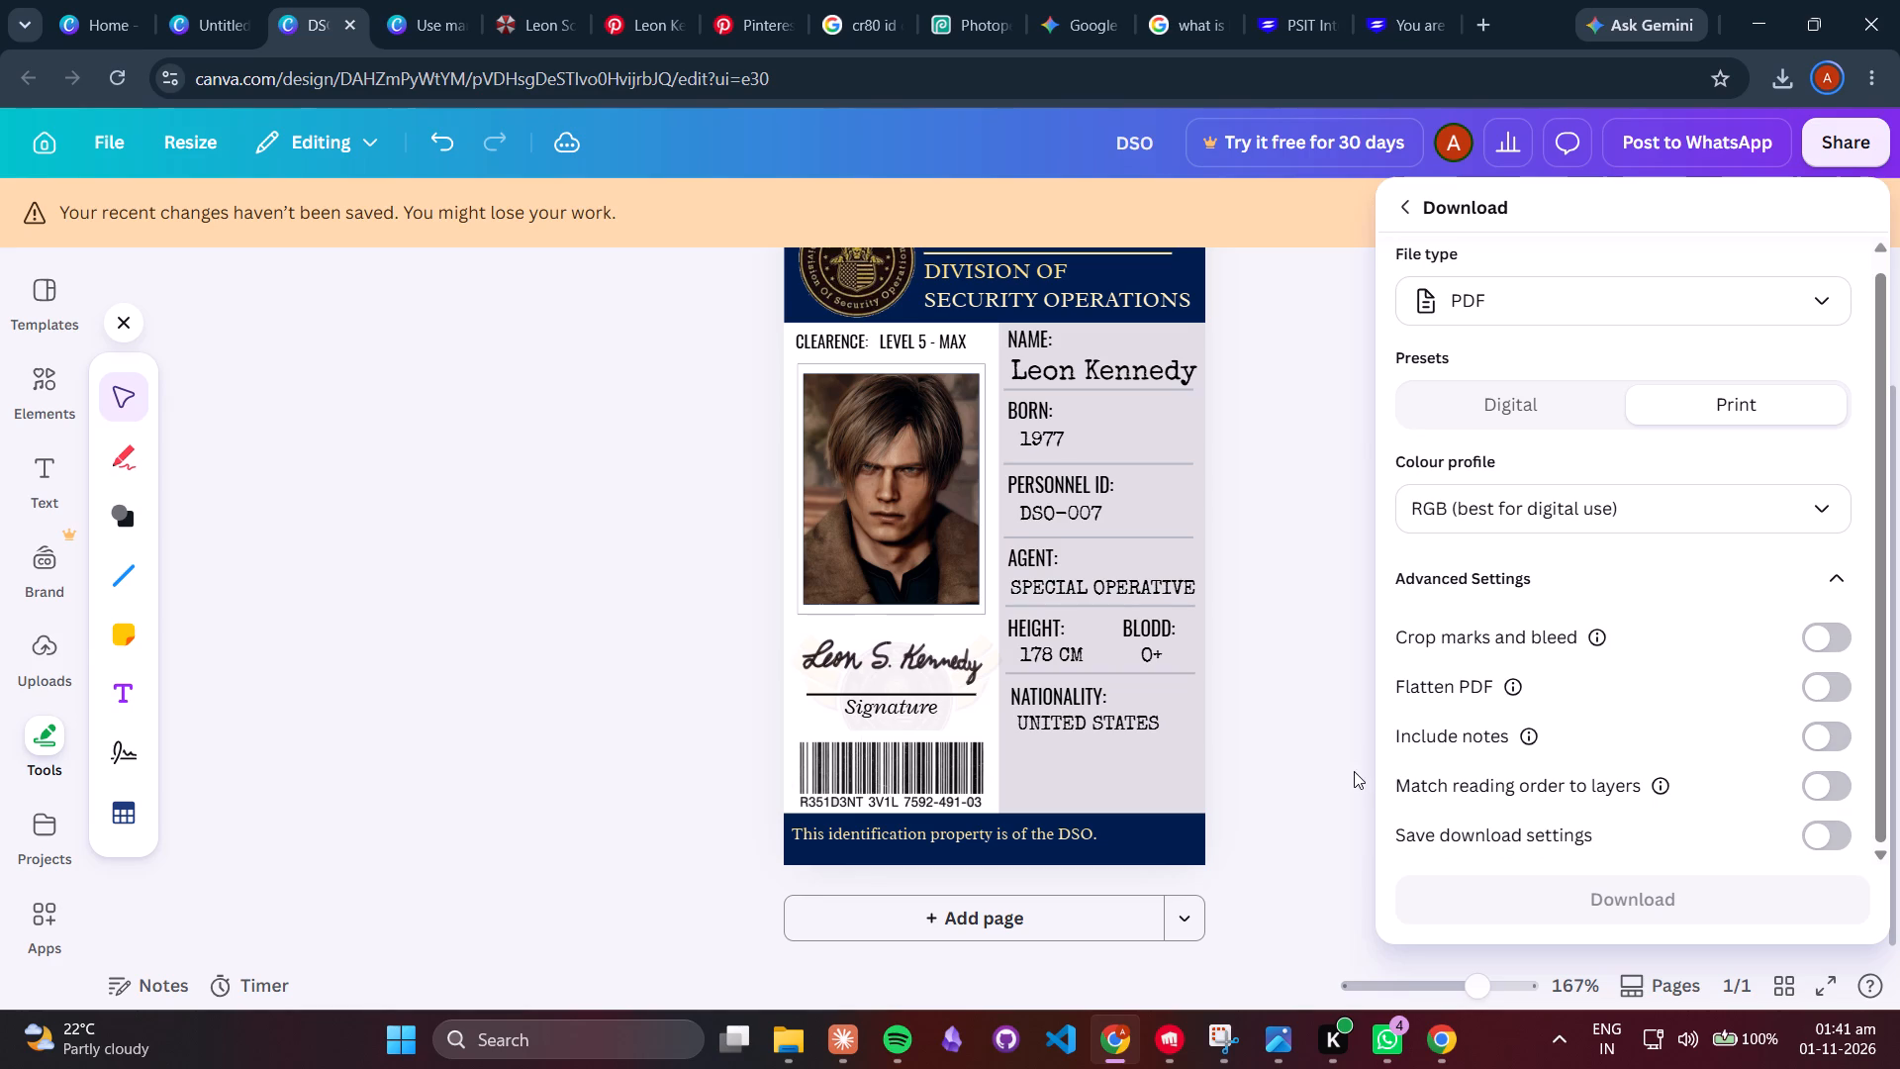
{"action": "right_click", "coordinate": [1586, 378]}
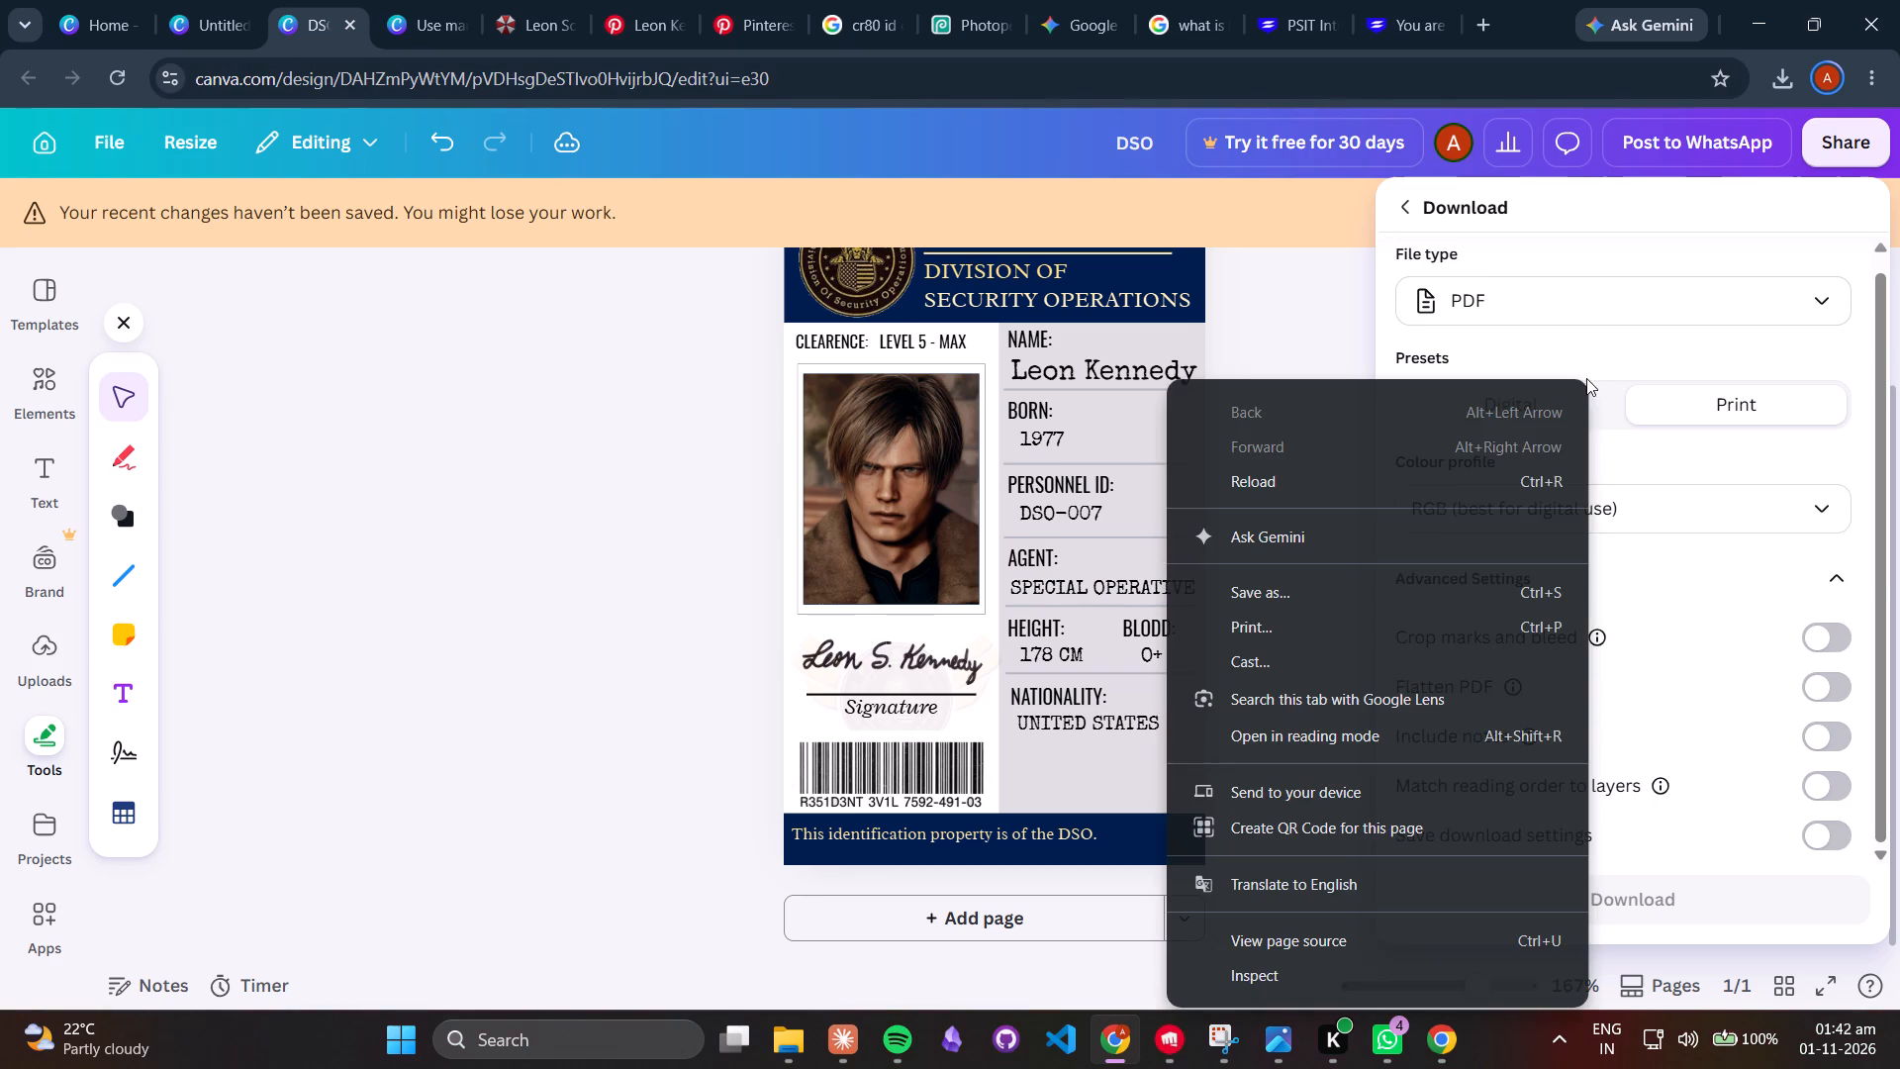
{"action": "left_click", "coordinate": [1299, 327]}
Search Pinterest for "dso resident evil stamp" and browse the results for a stamp design.
{"action": "scroll", "coordinate": [1299, 327], "scroll_direction": "up", "scroll_amount": 1}
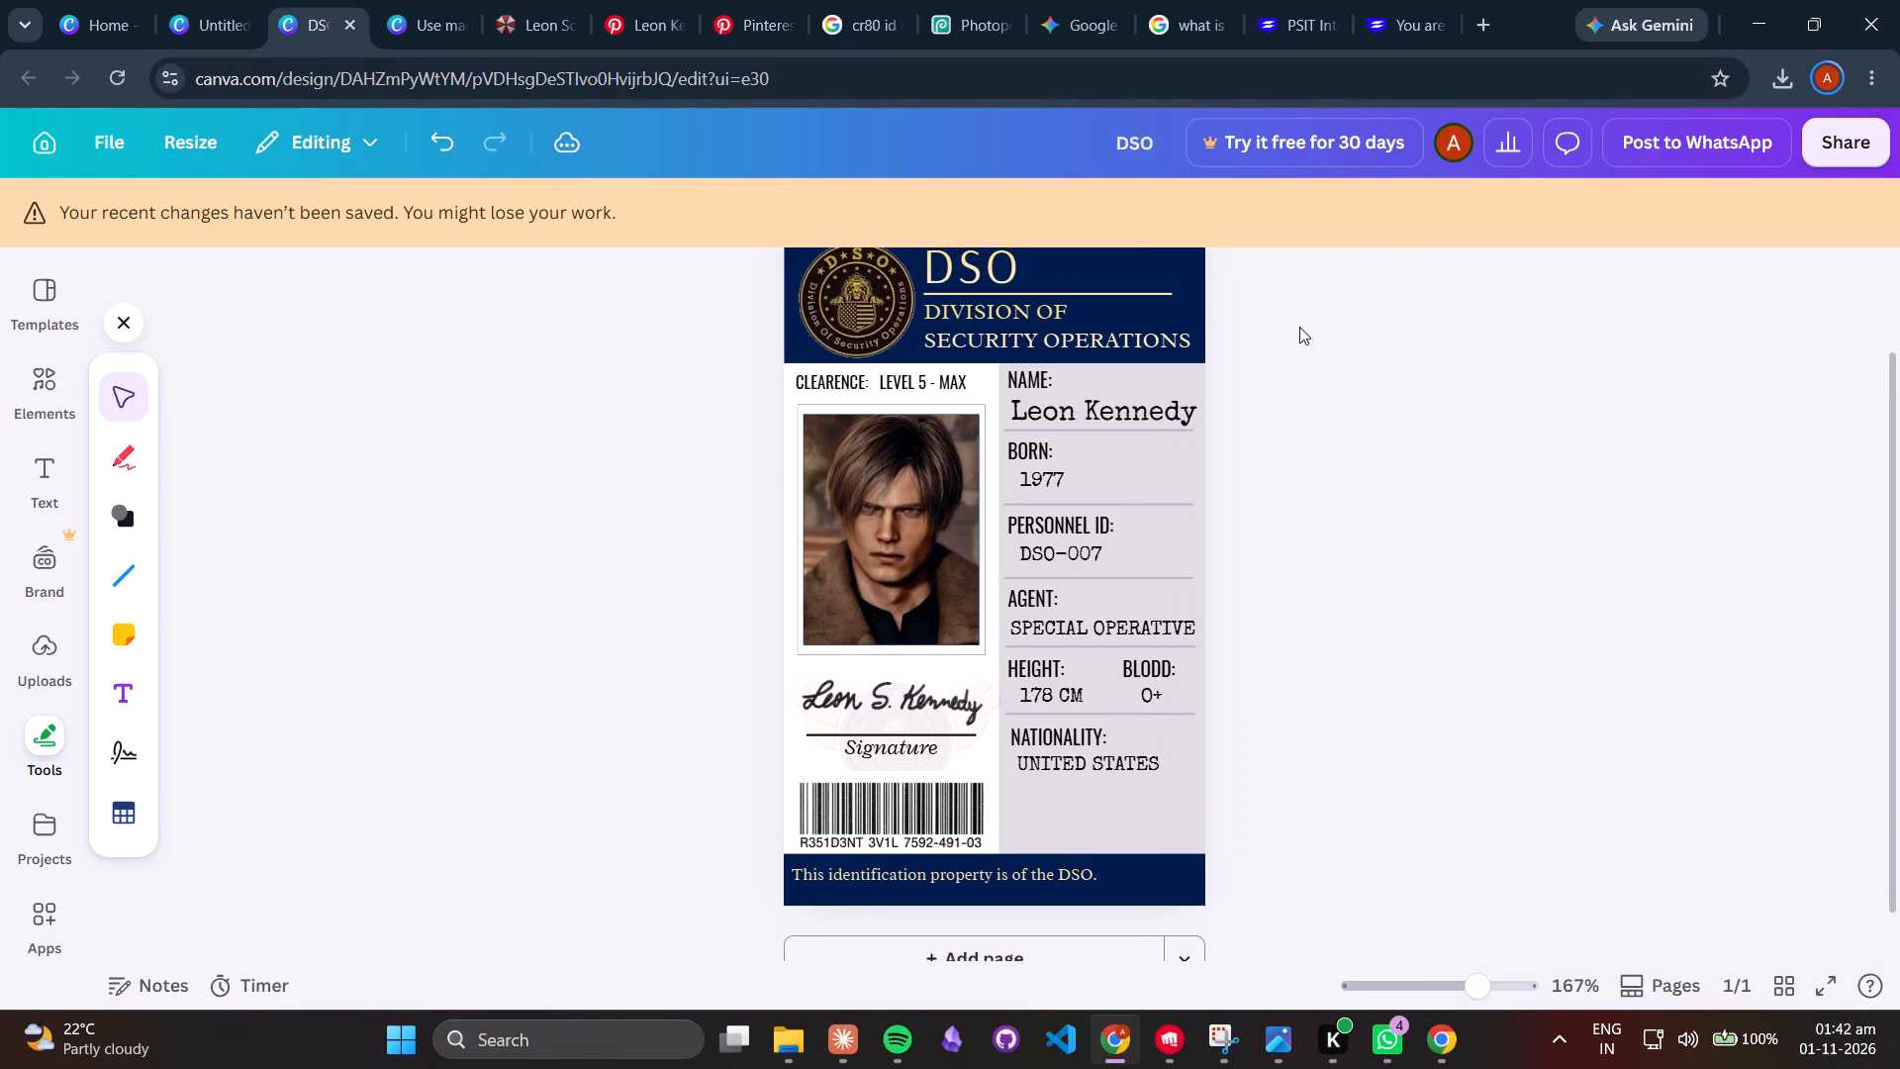
{"action": "scroll", "coordinate": [1299, 327], "scroll_direction": "up", "scroll_amount": 1}
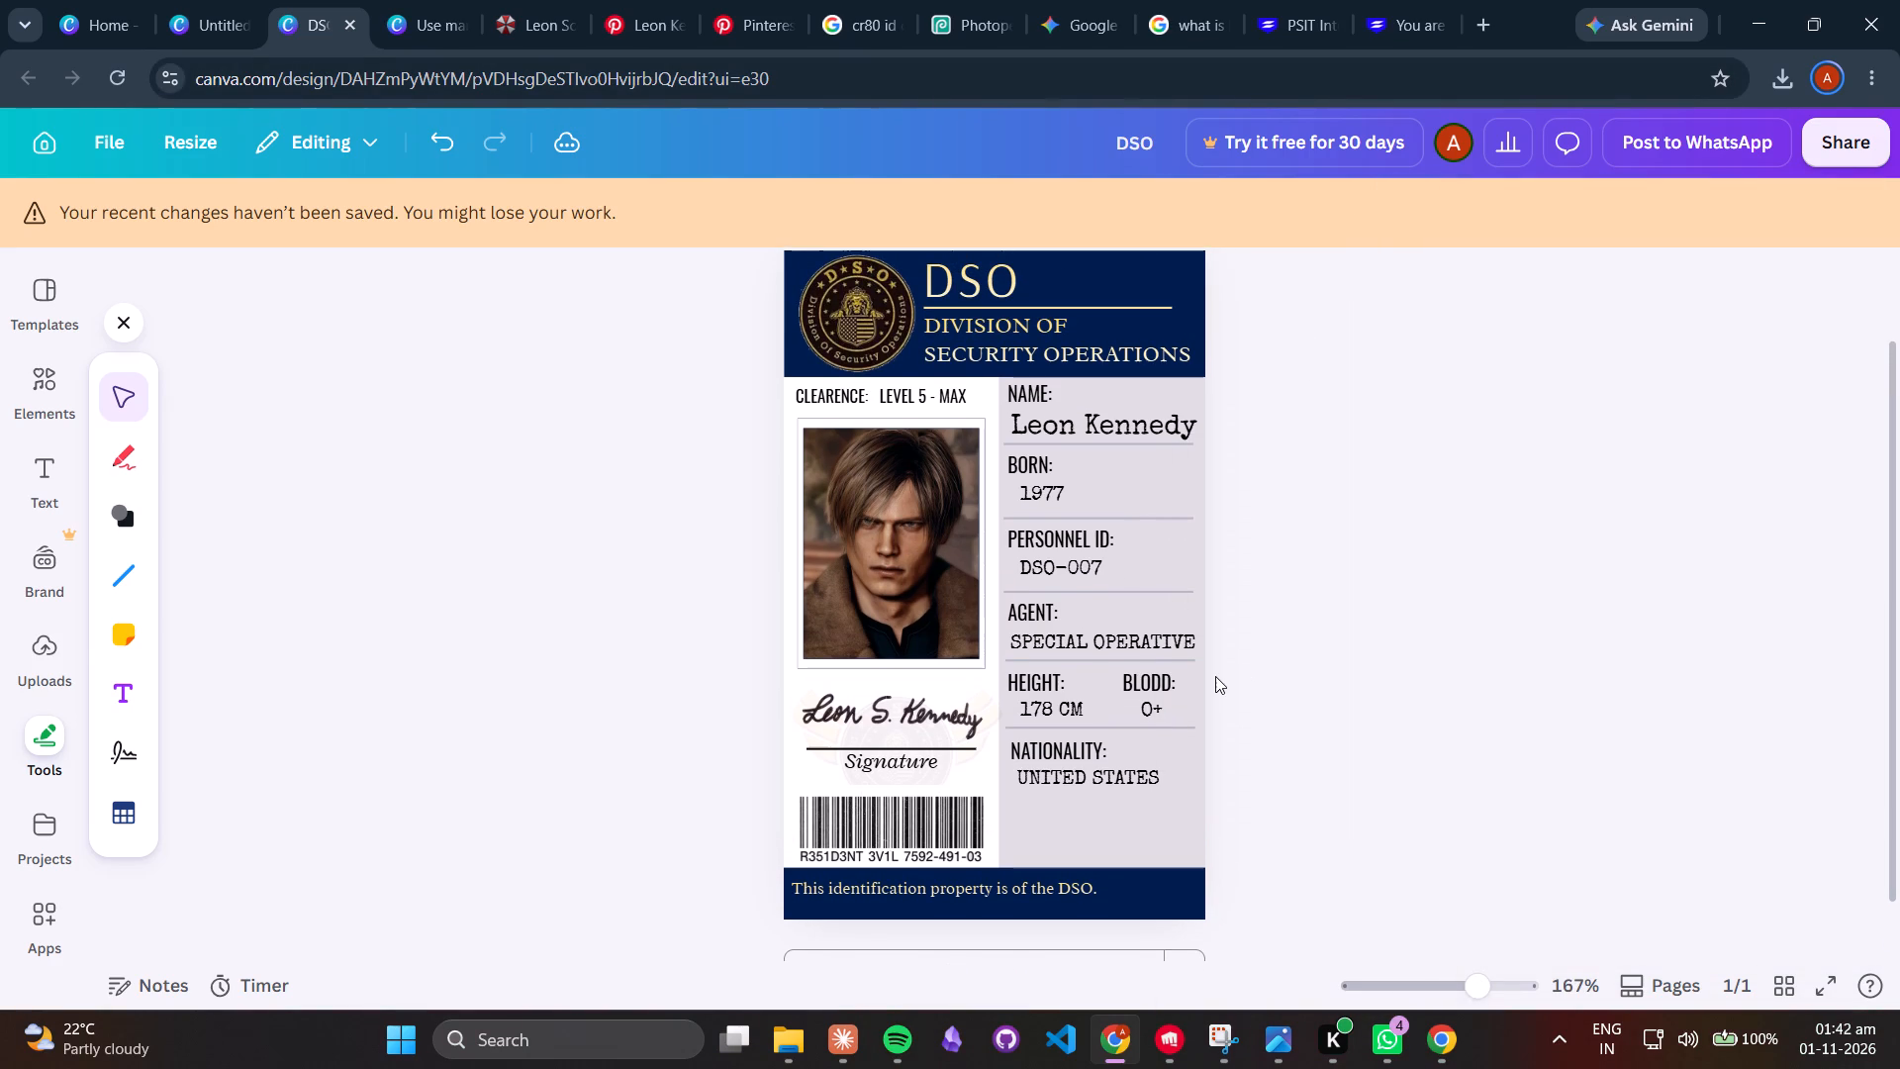
{"action": "left_click", "coordinate": [755, 11]}
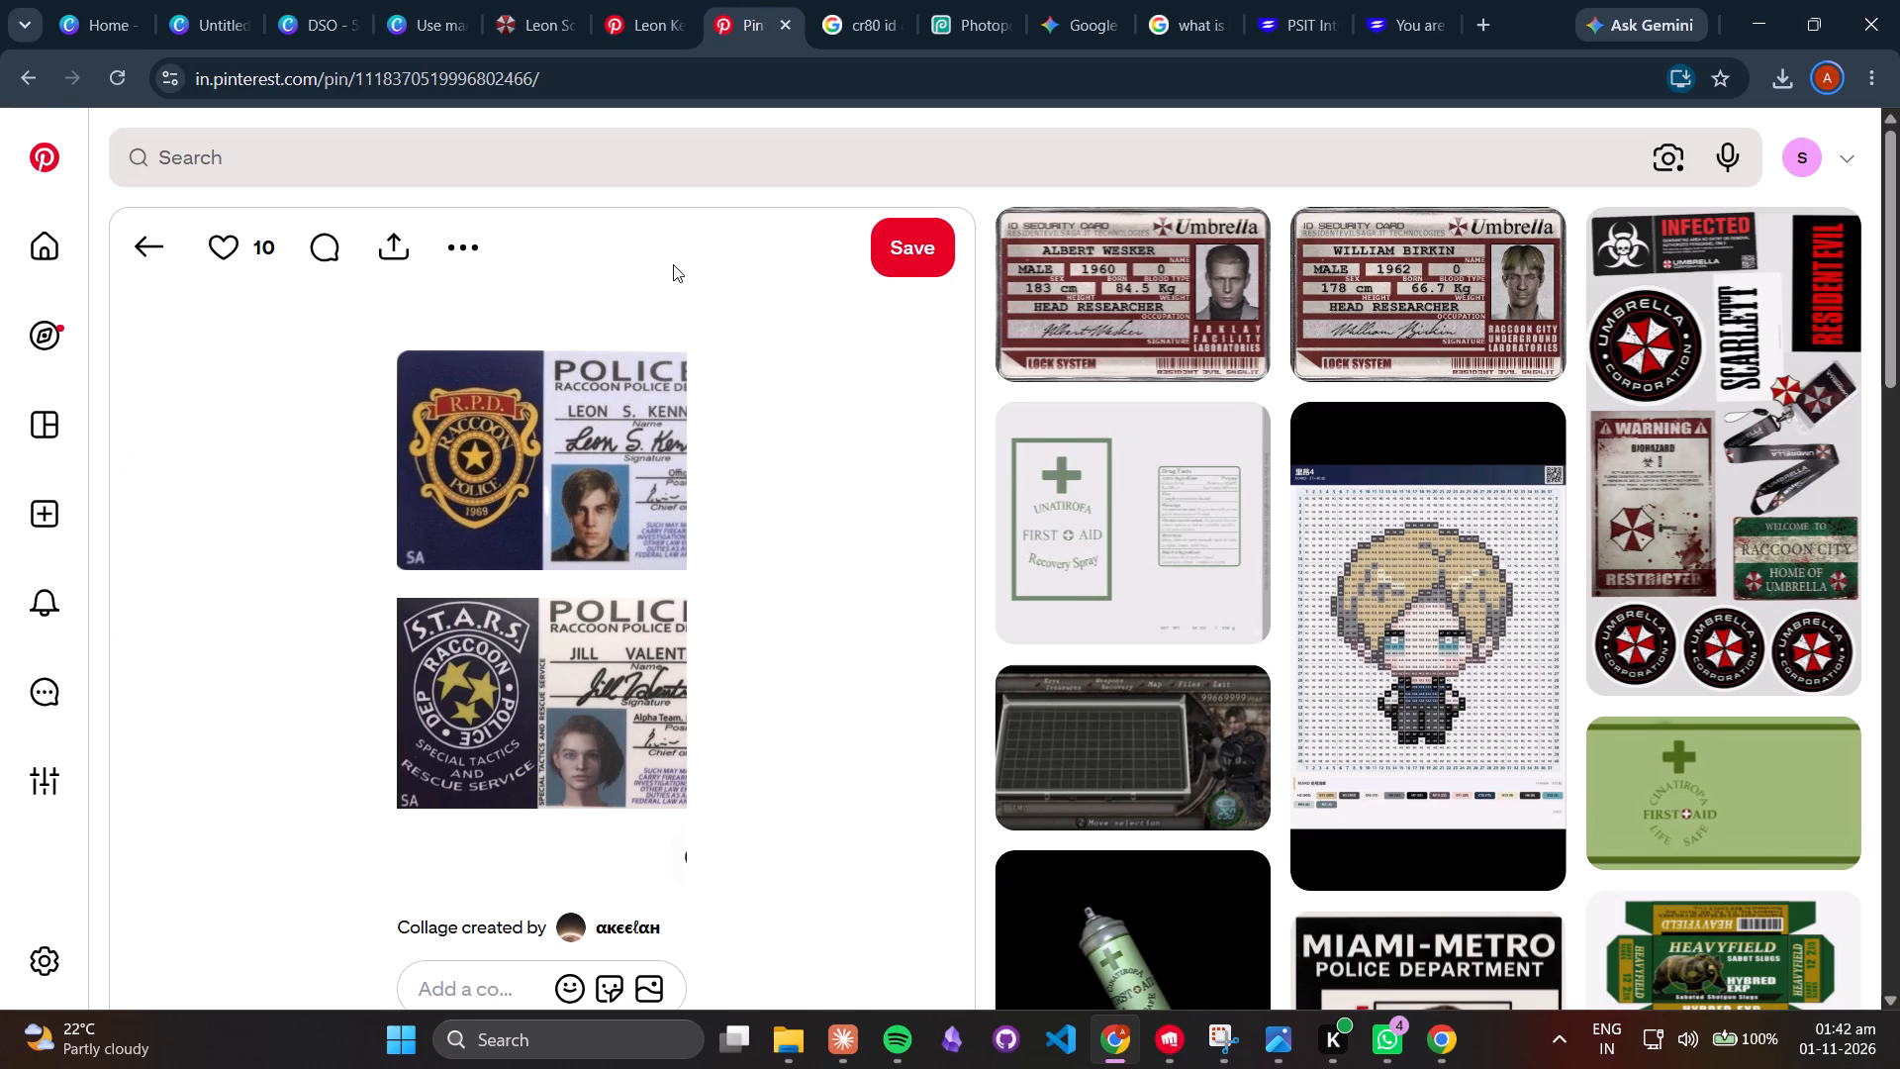
{"action": "left_click", "coordinate": [544, 164]}
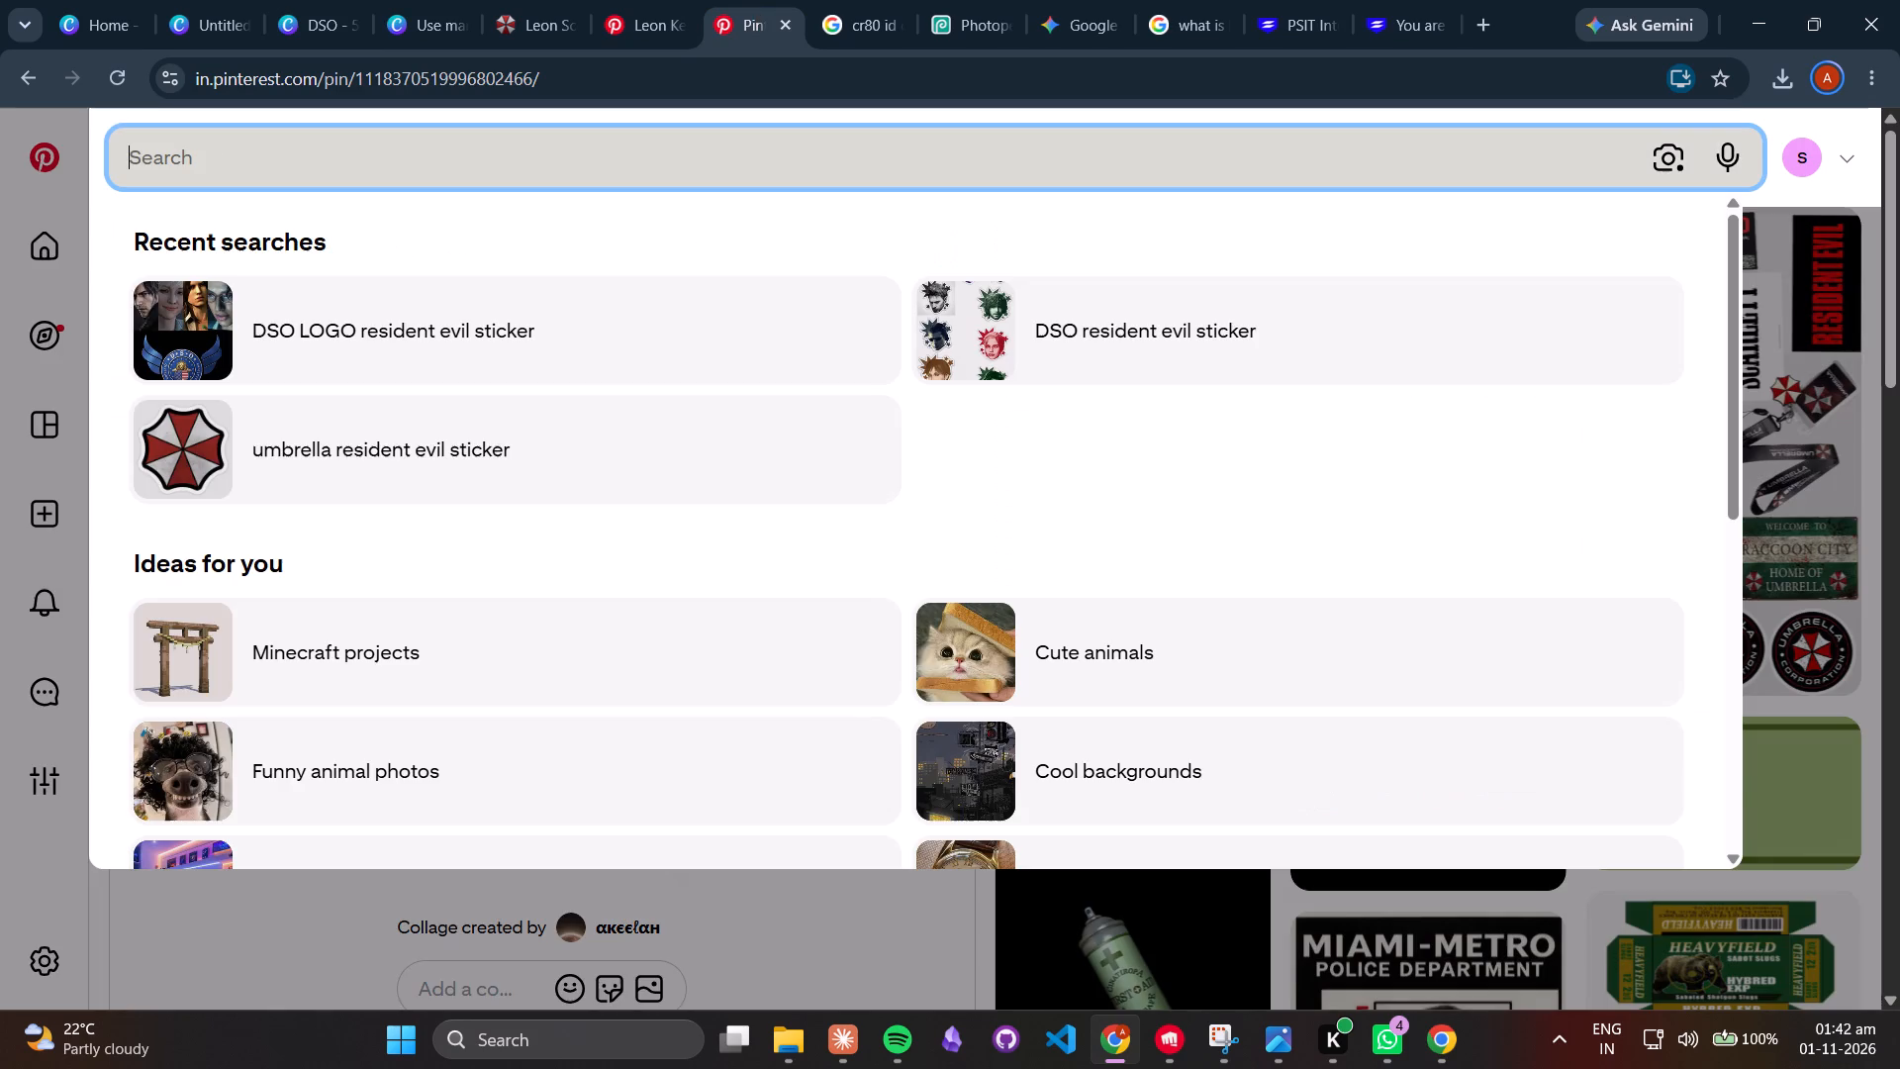
{"action": "type", "text": "dso"}
{"action": "key", "text": "space"}
{"action": "type", "text": "resident evil ta"}
{"action": "key", "text": "BackSpace"}
{"action": "key", "text": "BackSpace"}
{"action": "type", "text": "stam"}
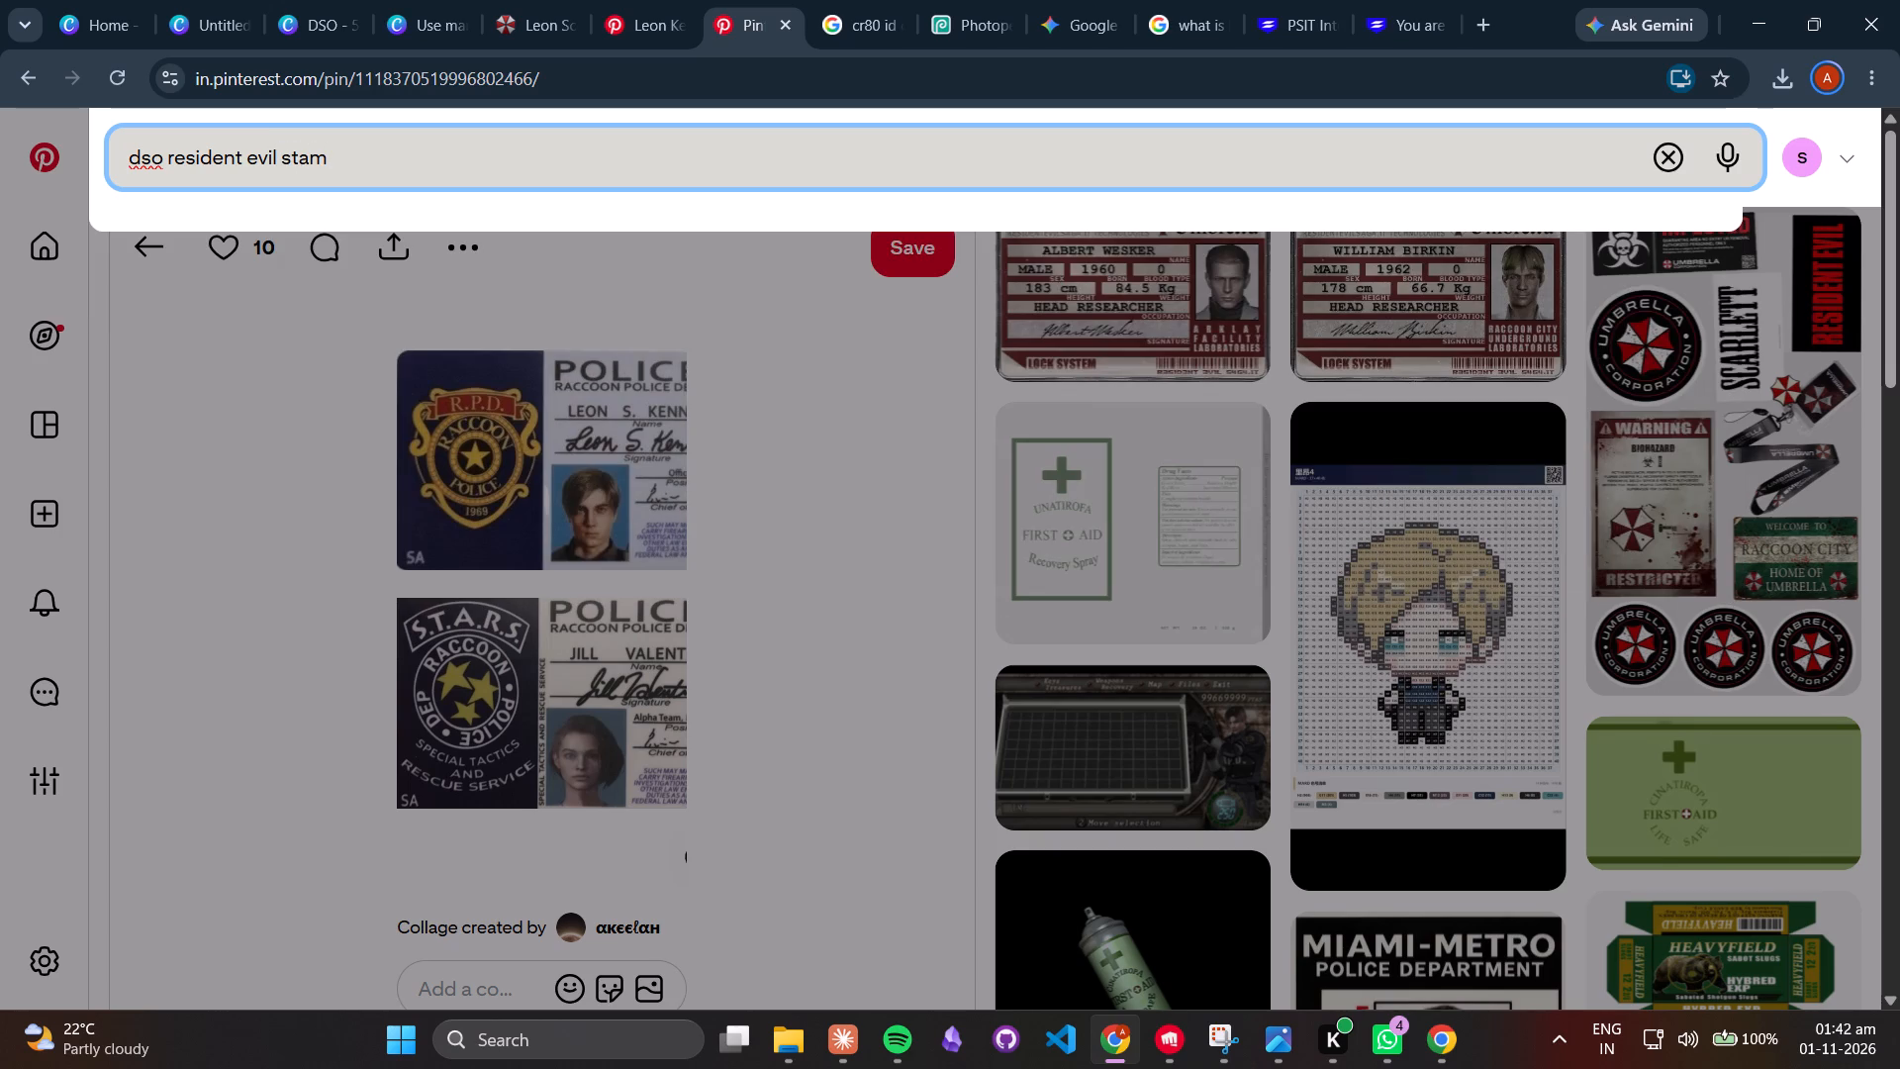
{"action": "key", "text": "p"}
{"action": "key", "text": "Return"}
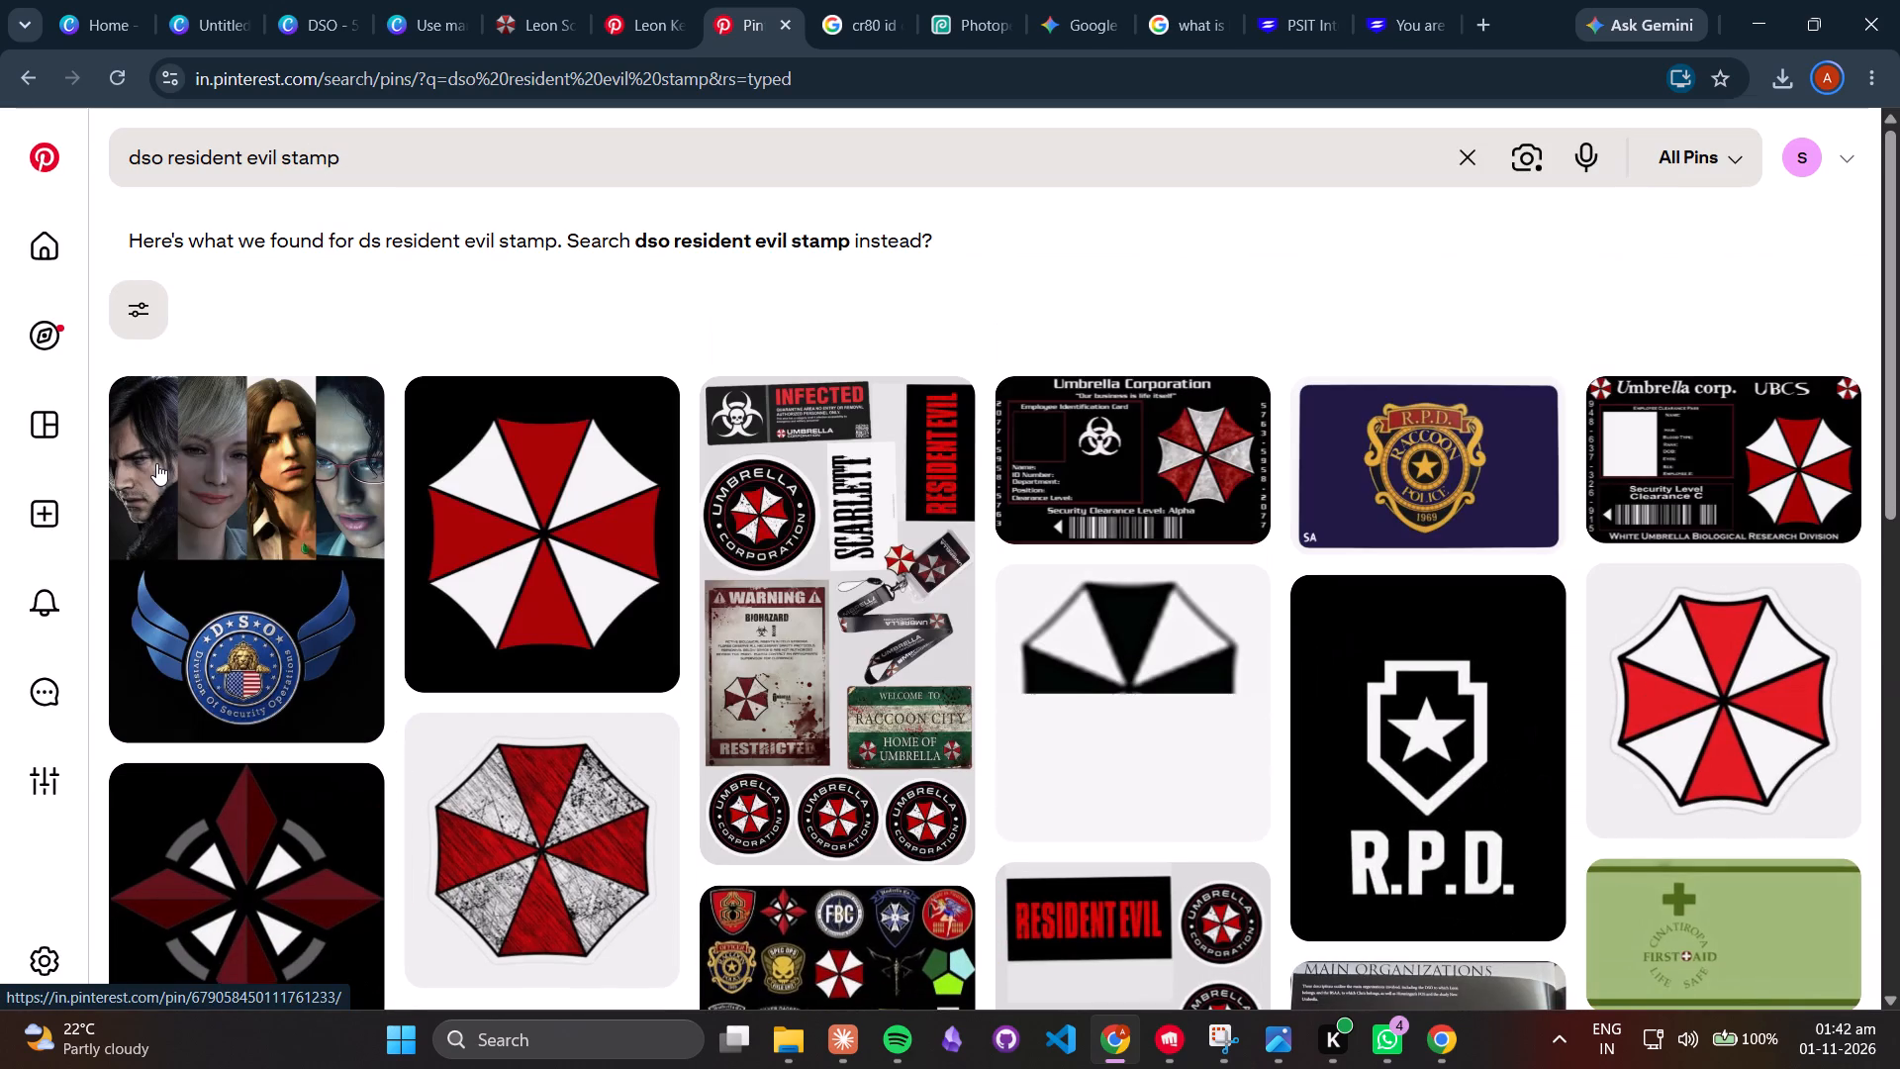
{"action": "scroll", "coordinate": [545, 333], "scroll_direction": "down", "scroll_amount": 4}
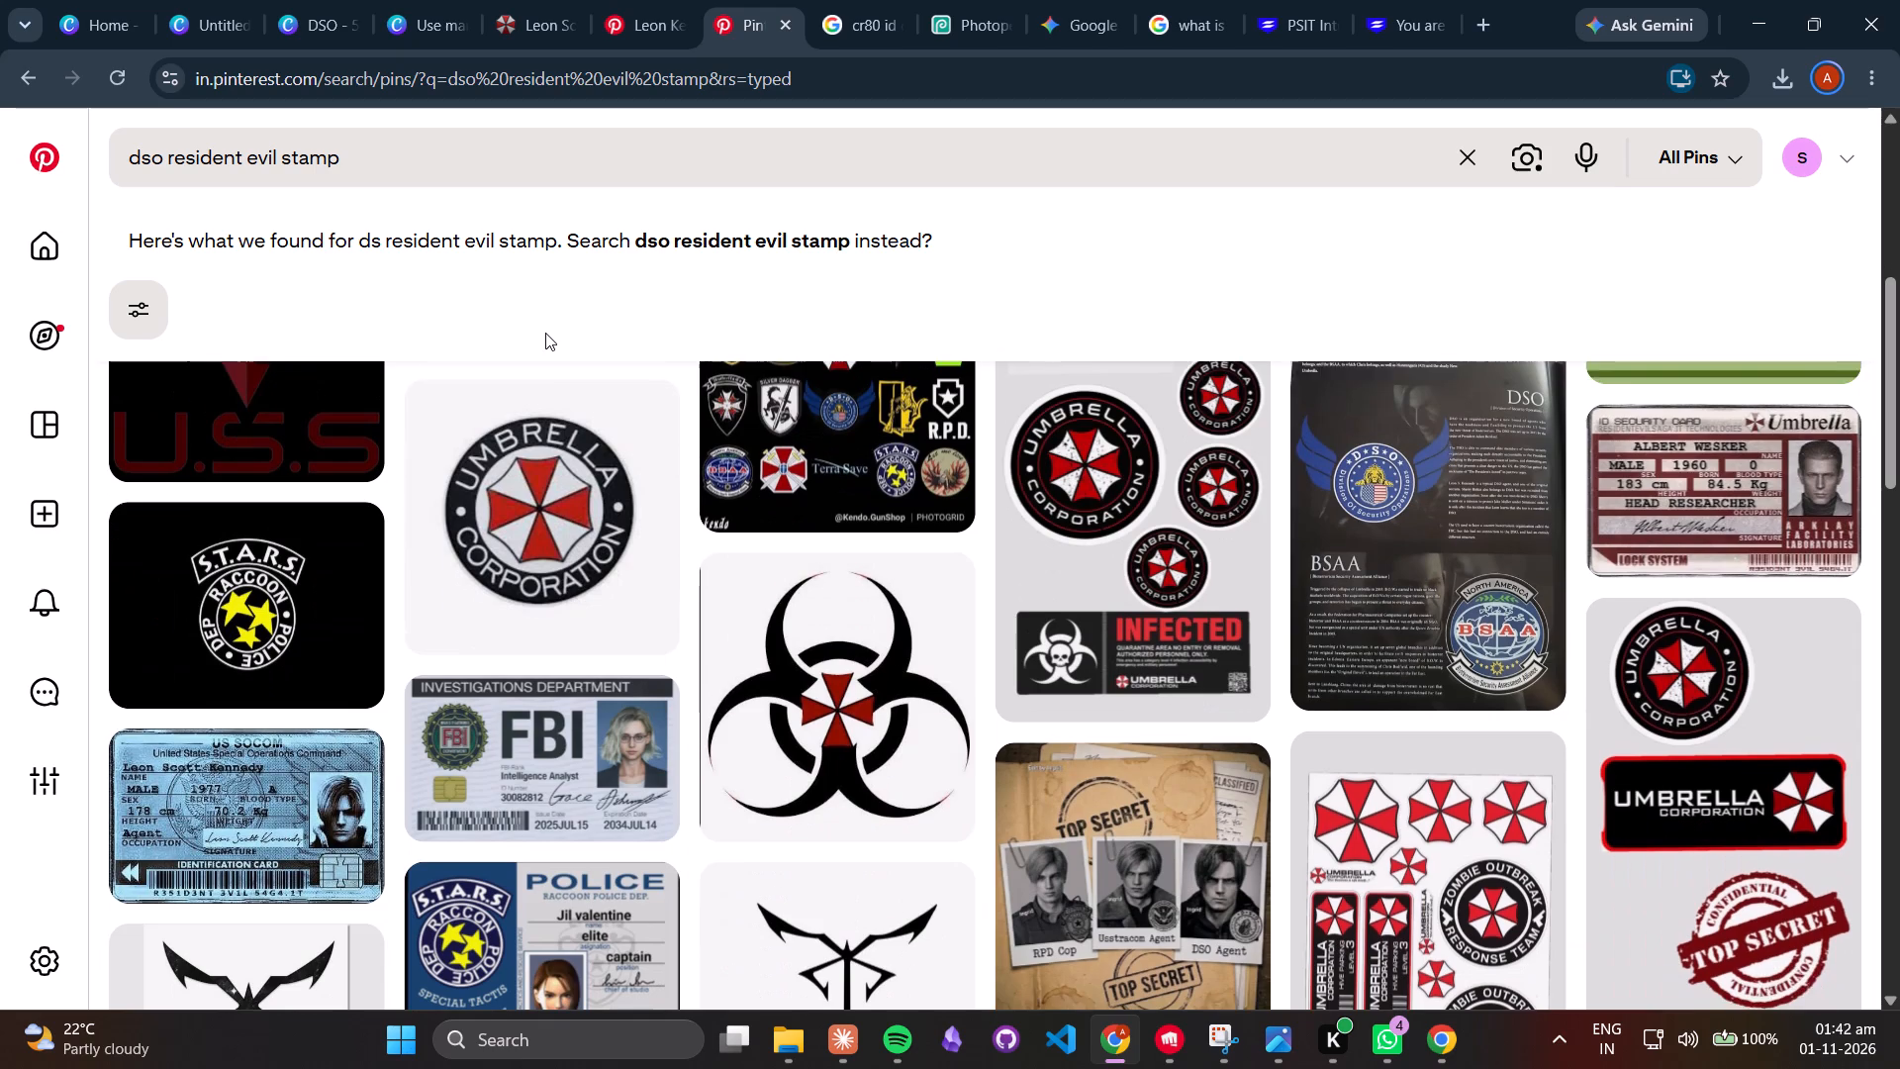
{"action": "scroll", "coordinate": [545, 333], "scroll_direction": "down", "scroll_amount": 3}
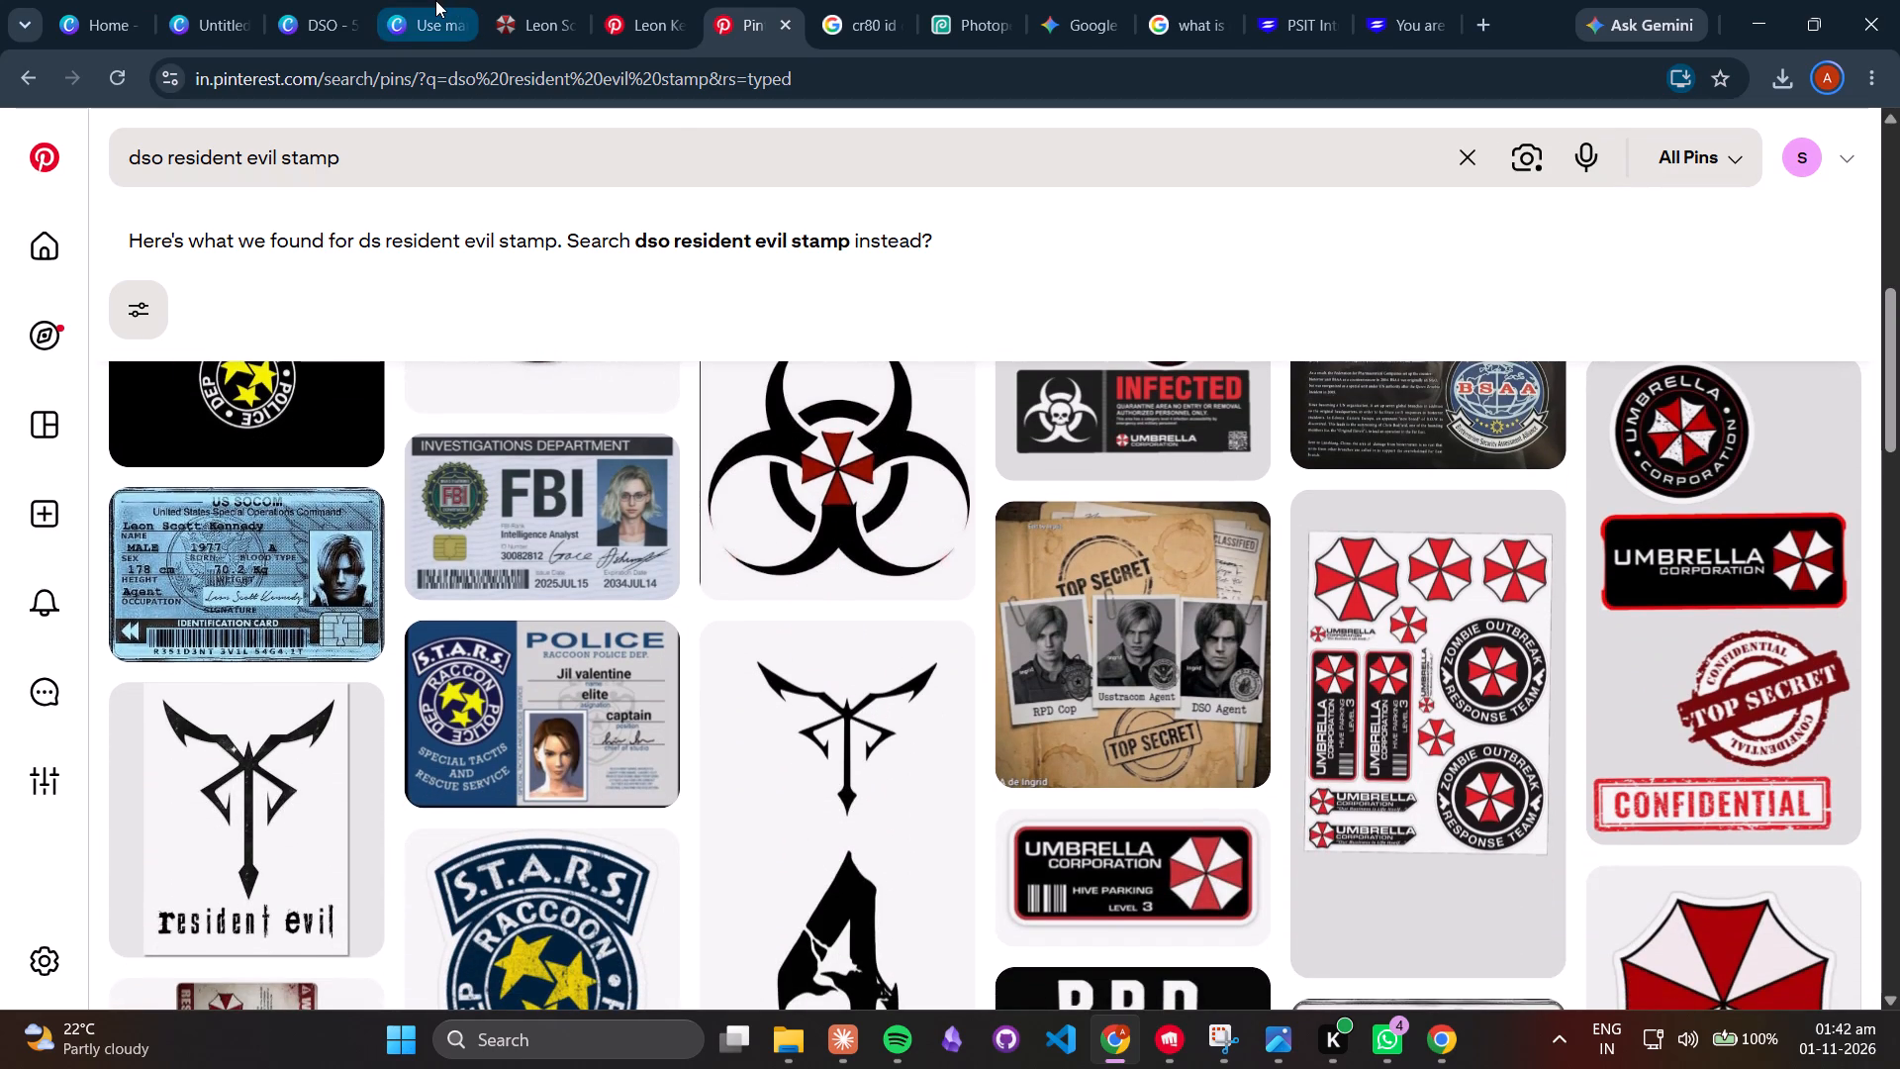
Return to the DSO card design in Canva and examine the whole card layout at a slightly reduced zoom.
{"action": "left_click", "coordinate": [317, 1]}
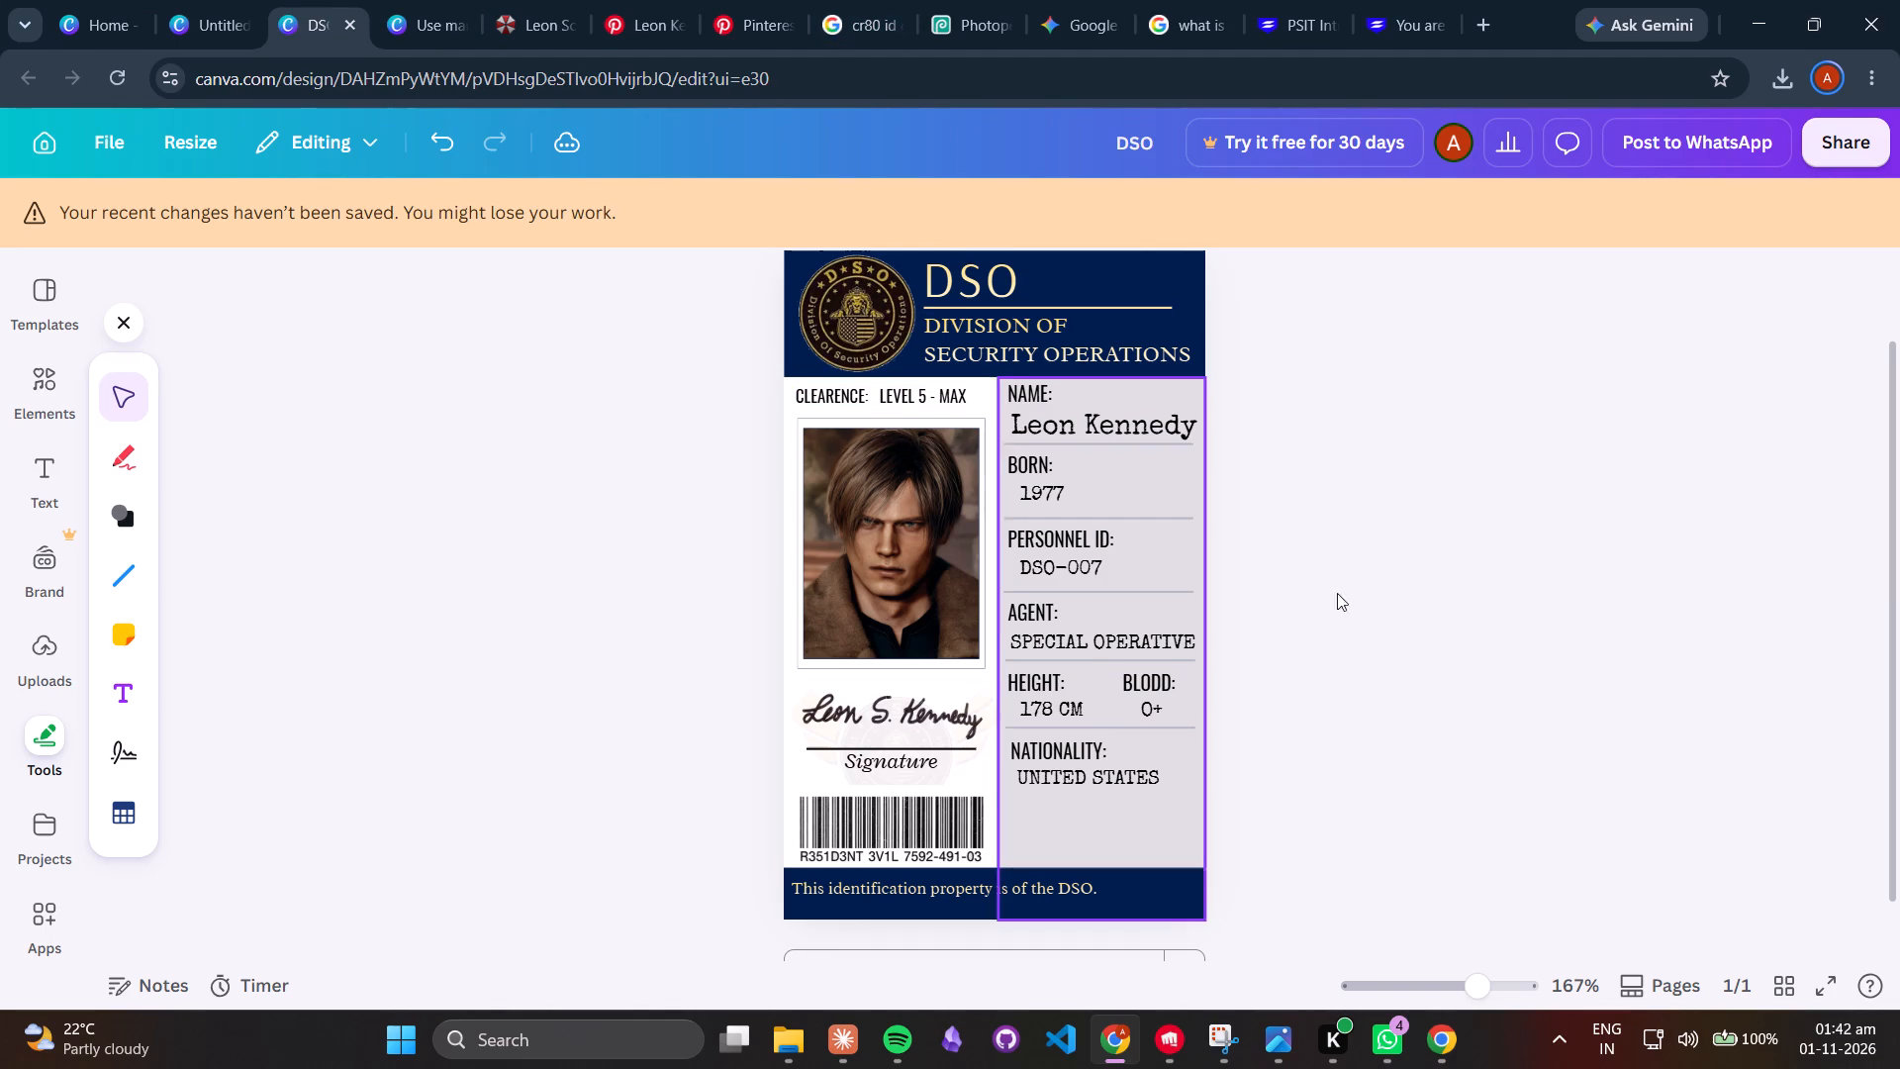
{"action": "scroll", "coordinate": [1412, 593], "scroll_direction": "up", "scroll_amount": 3}
{"action": "scroll", "coordinate": [1417, 591], "scroll_direction": "down", "scroll_amount": 2}
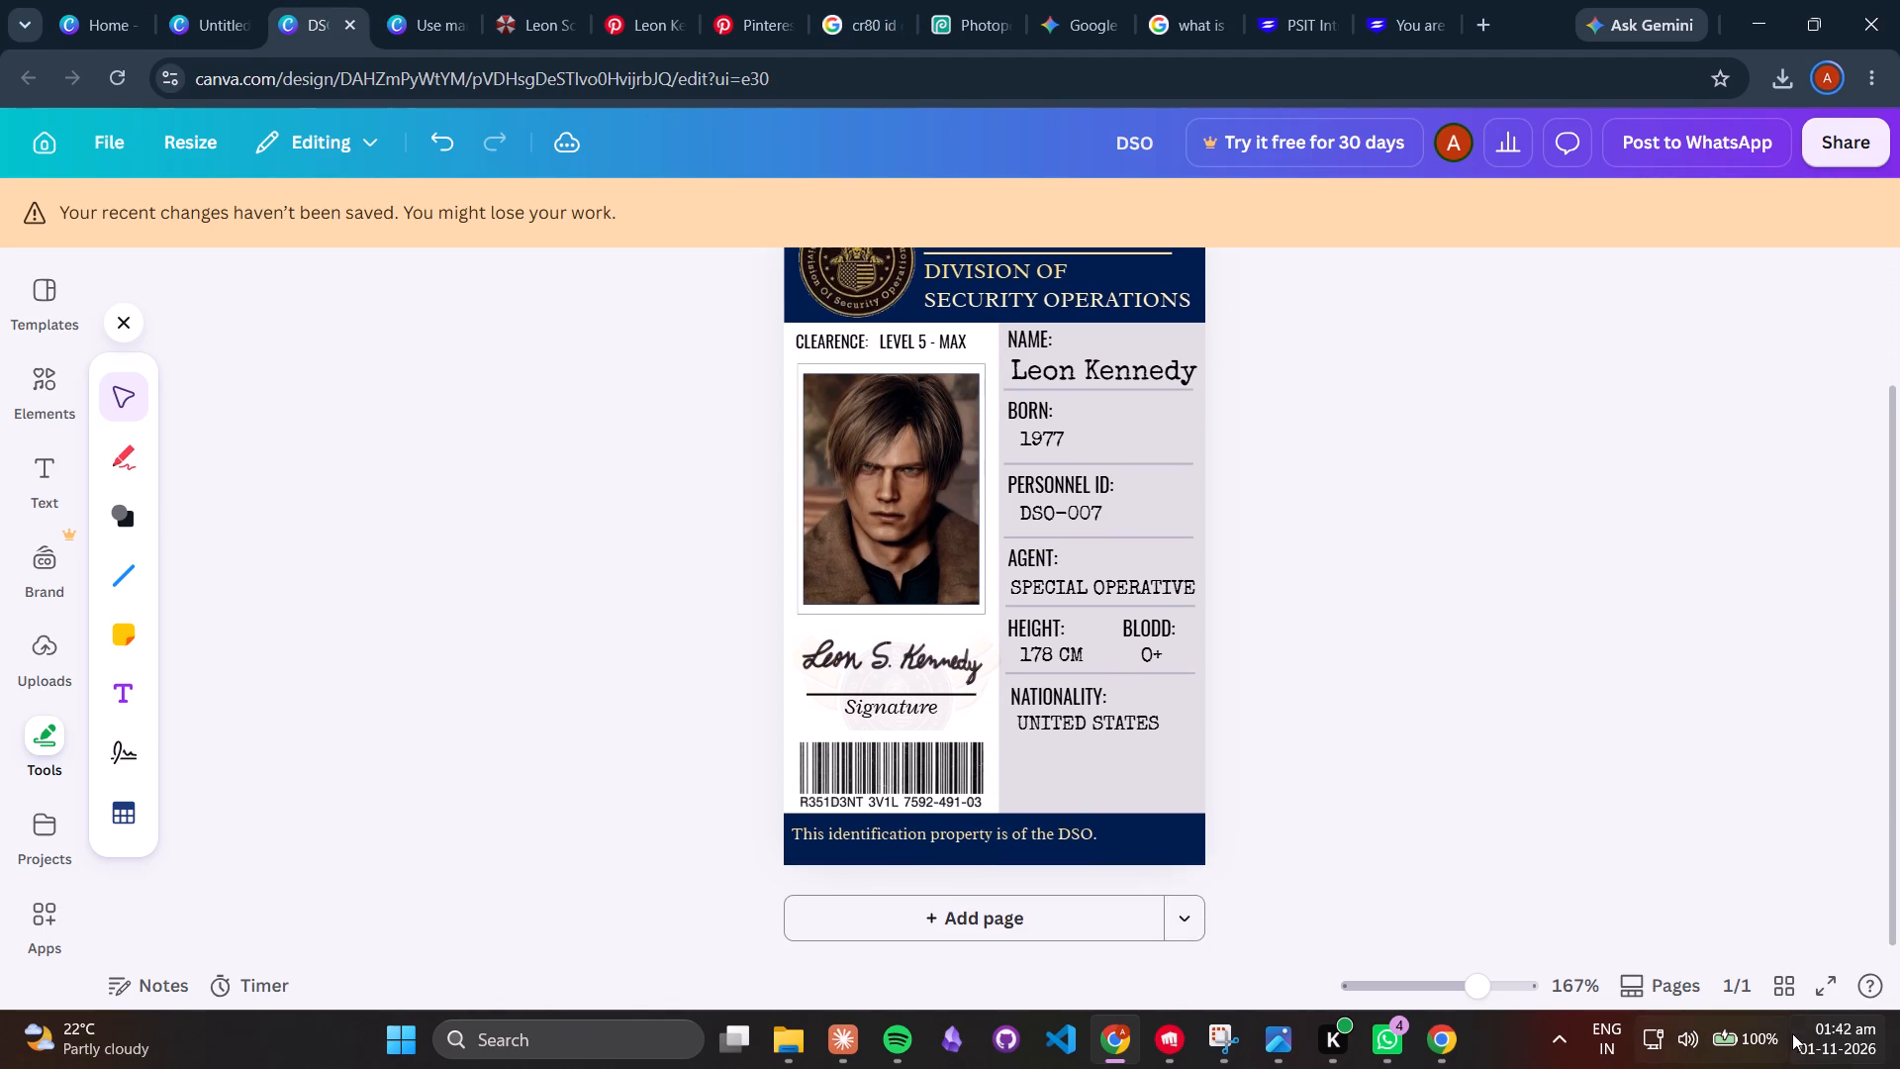
{"action": "left_click", "coordinate": [1484, 979]}
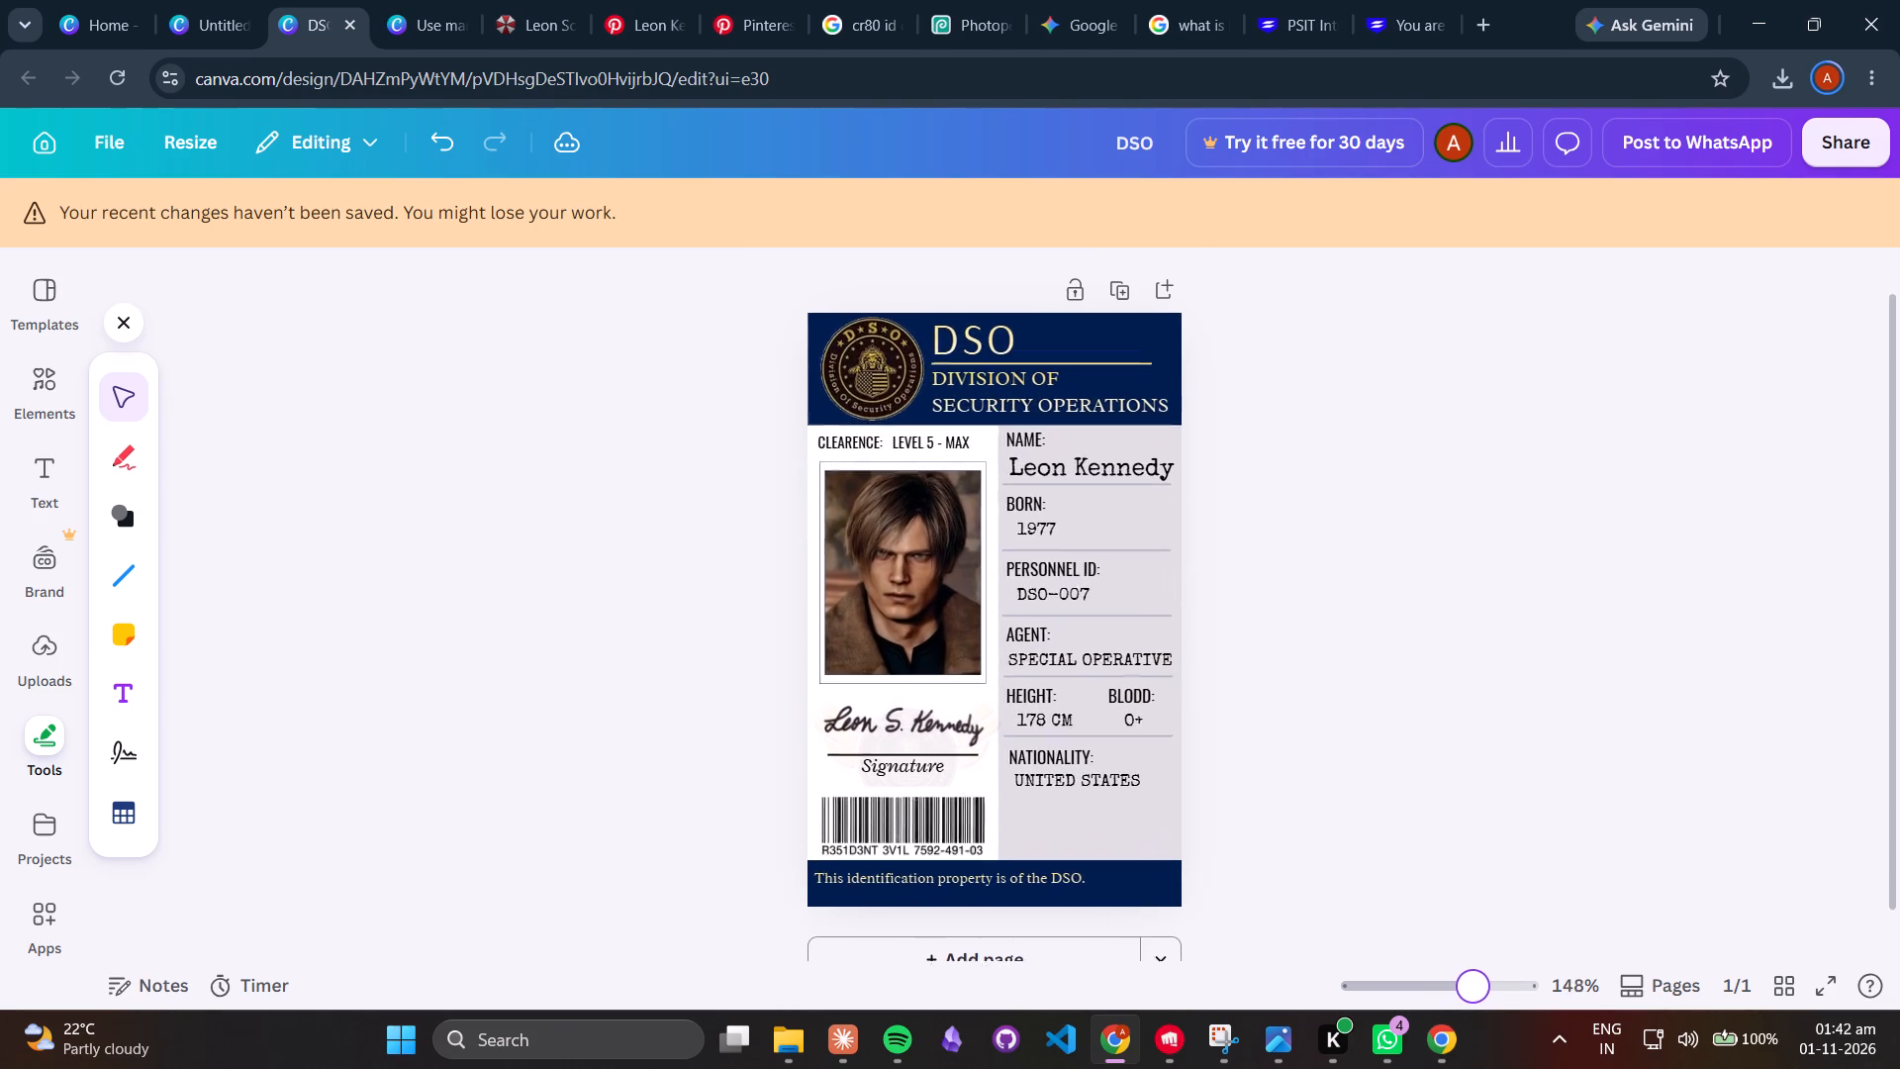
{"action": "scroll", "coordinate": [1255, 802], "scroll_direction": "down", "scroll_amount": 1}
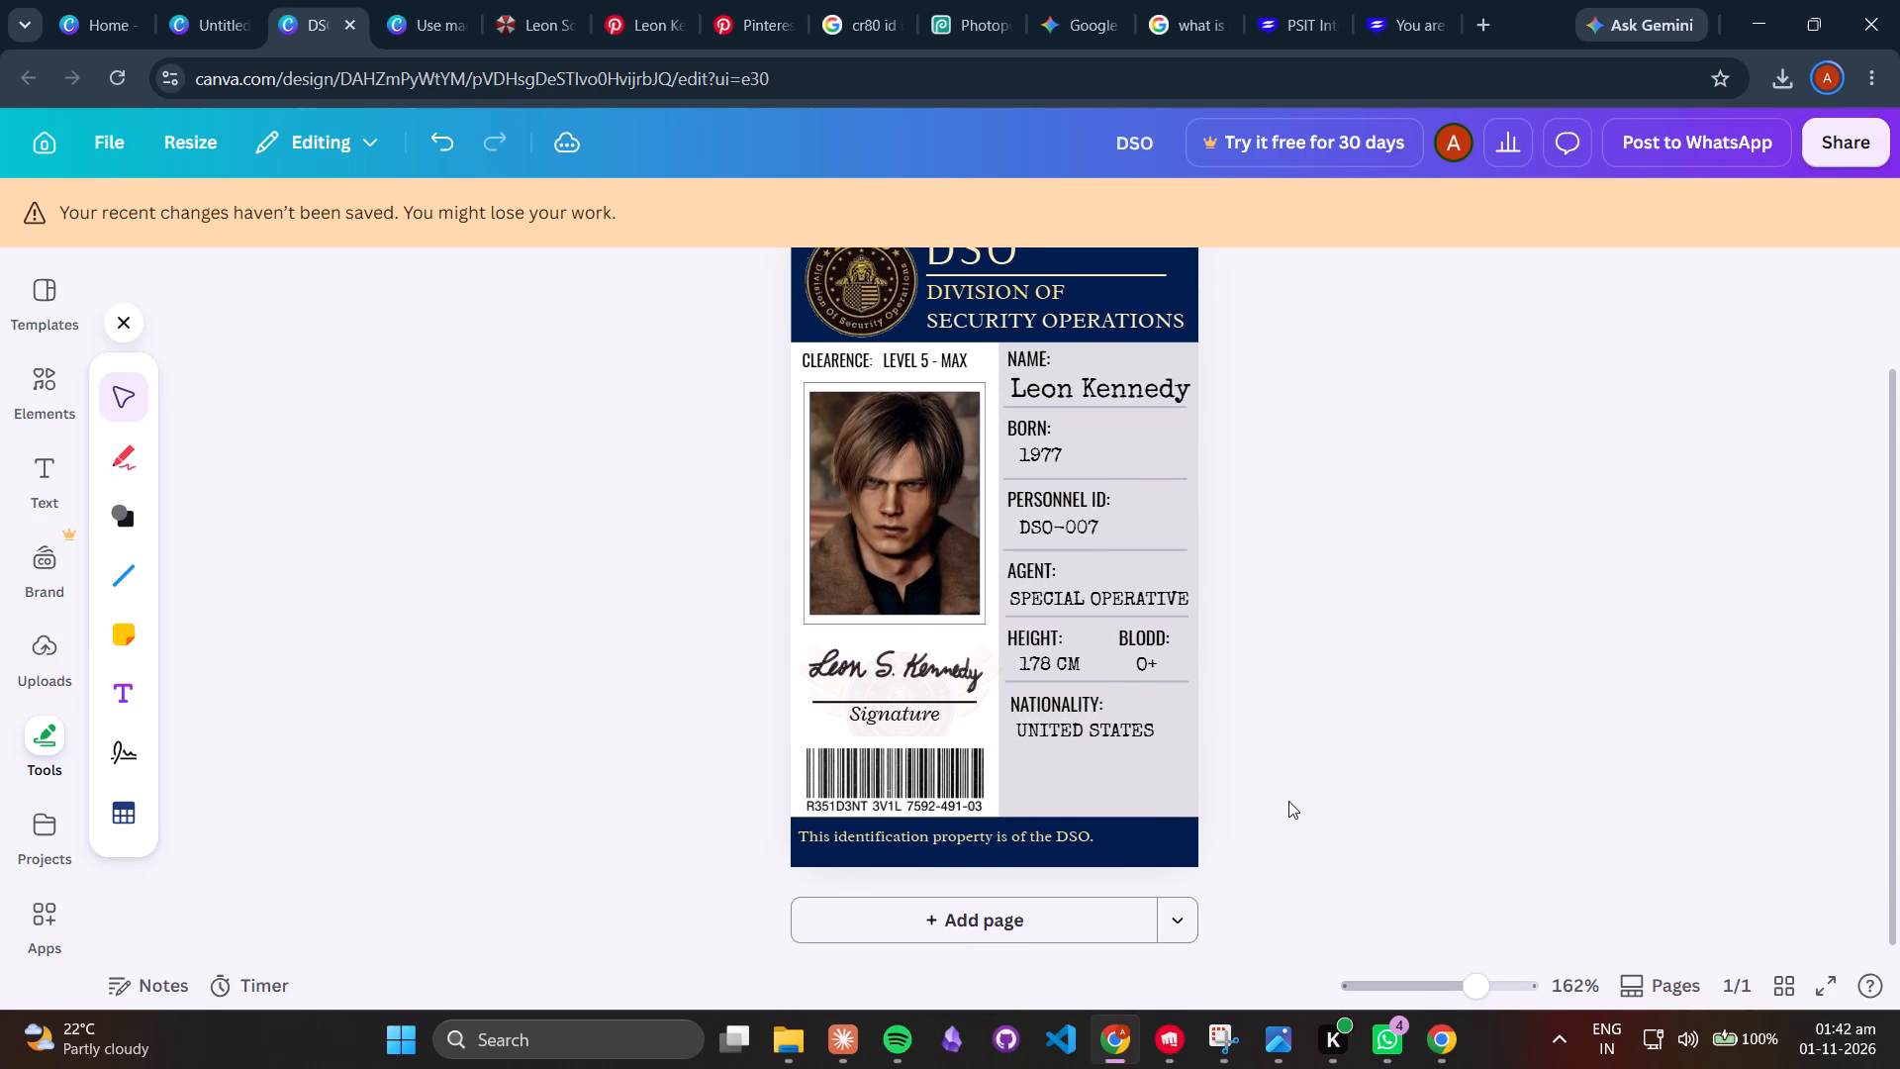
{"action": "scroll", "coordinate": [1288, 801], "scroll_direction": "up", "scroll_amount": 1}
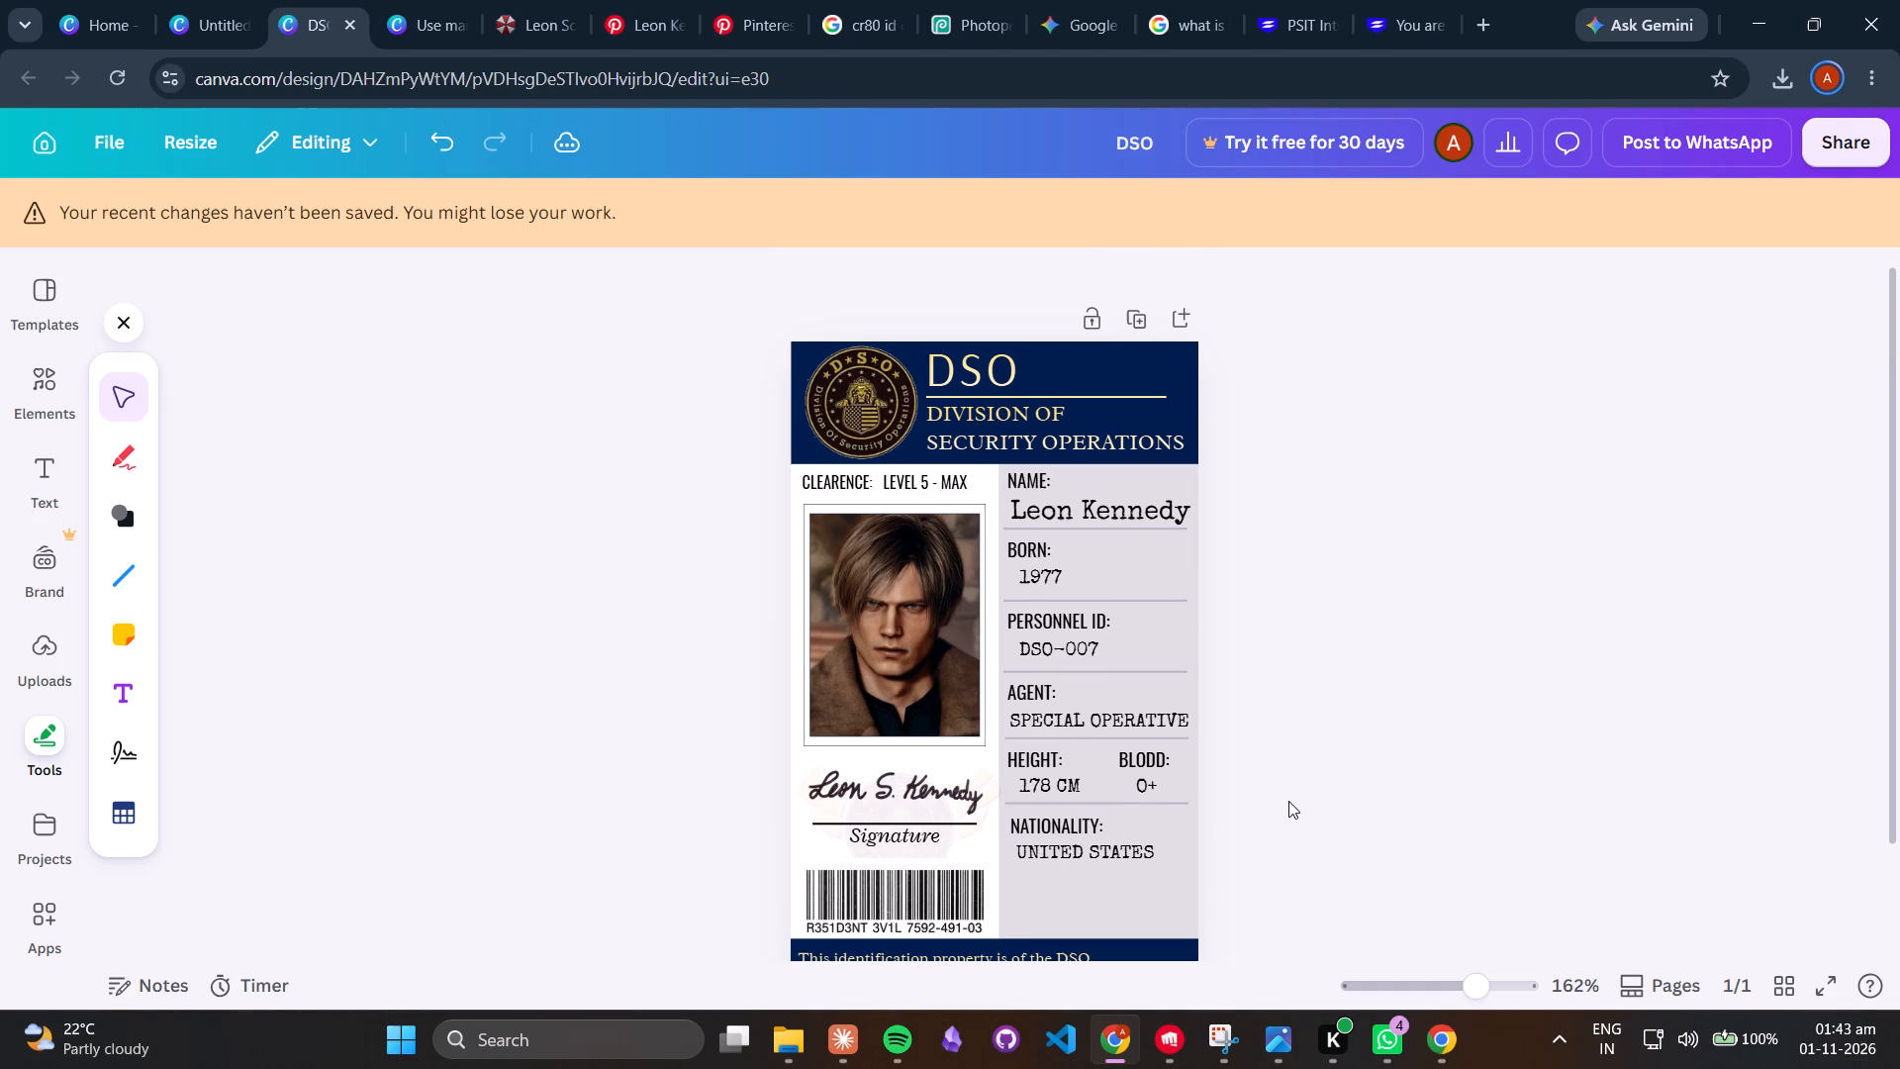
{"action": "scroll", "coordinate": [1288, 801], "scroll_direction": "down", "scroll_amount": 1}
{"action": "scroll", "coordinate": [1291, 801], "scroll_direction": "up", "scroll_amount": 1}
{"action": "scroll", "coordinate": [1291, 801], "scroll_direction": "down", "scroll_amount": 1}
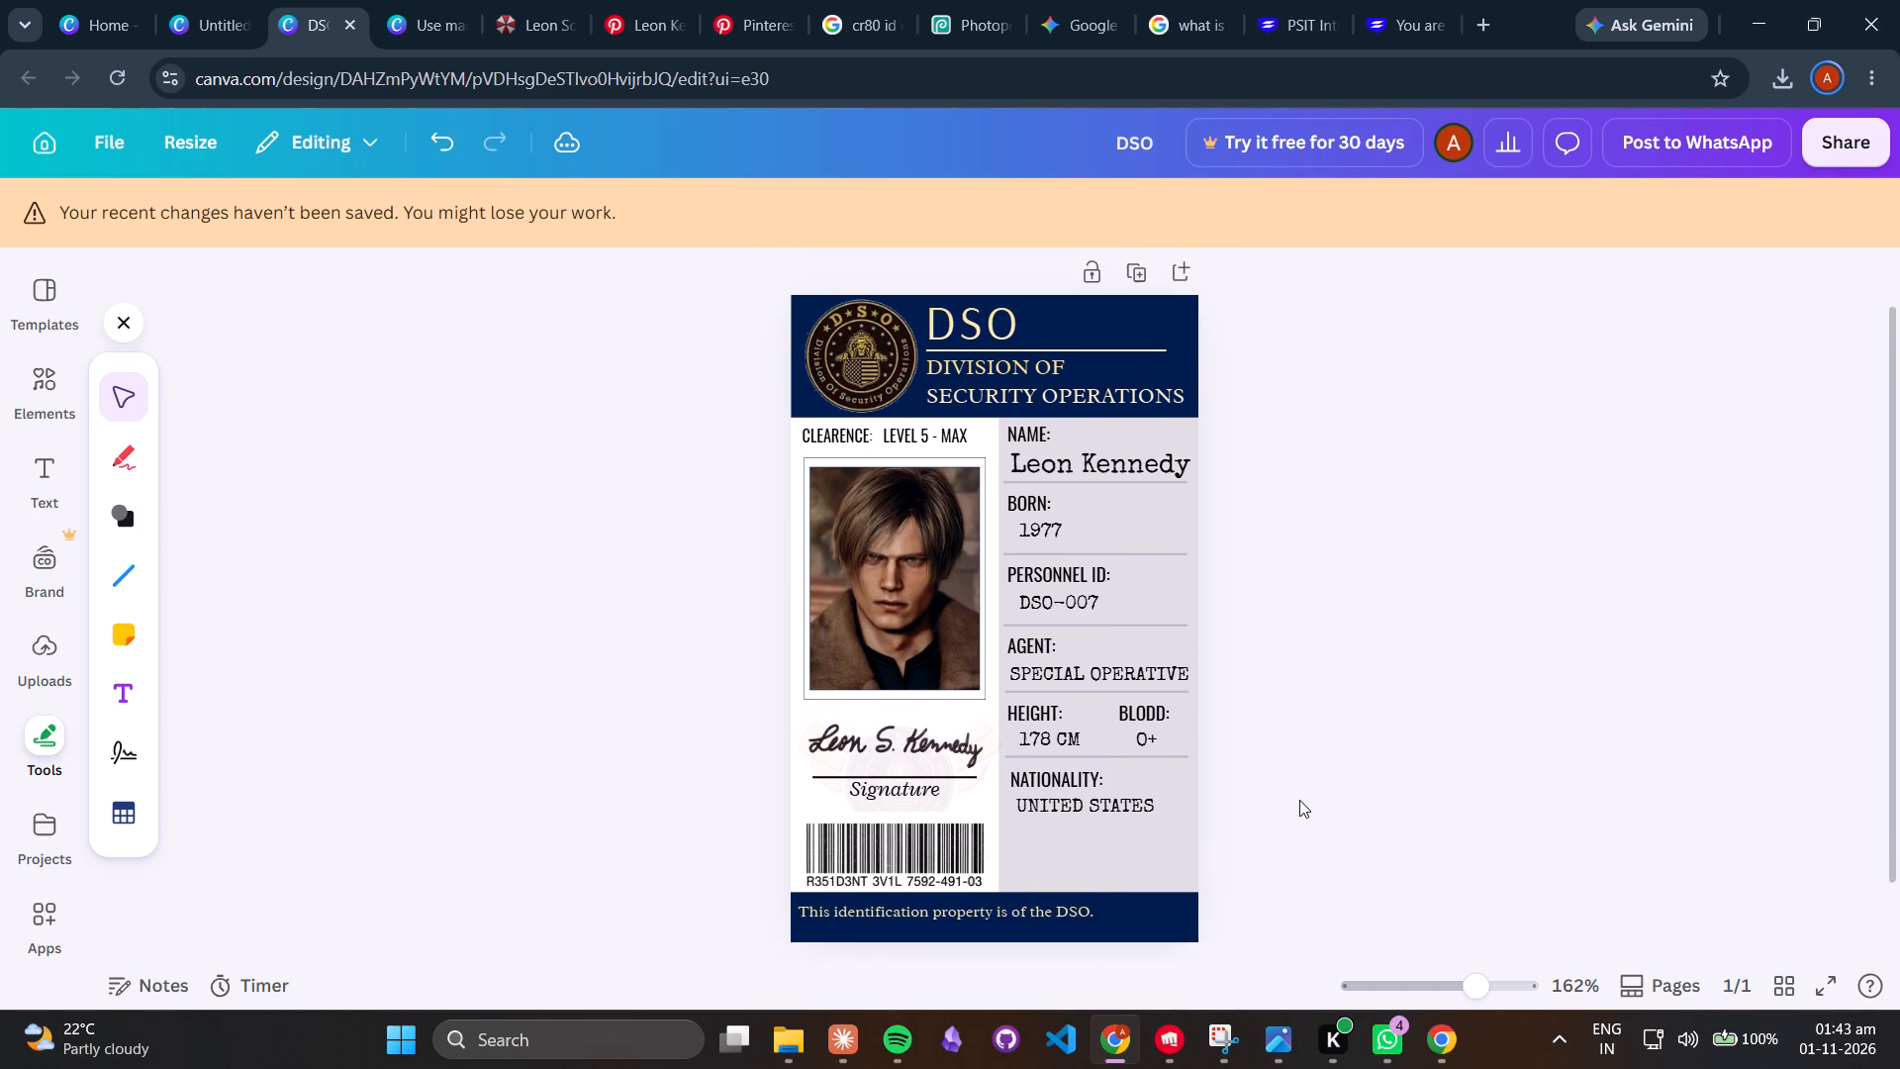
Reopen the design's download settings and change the file type to PNG.
{"action": "left_click", "coordinate": [1817, 147]}
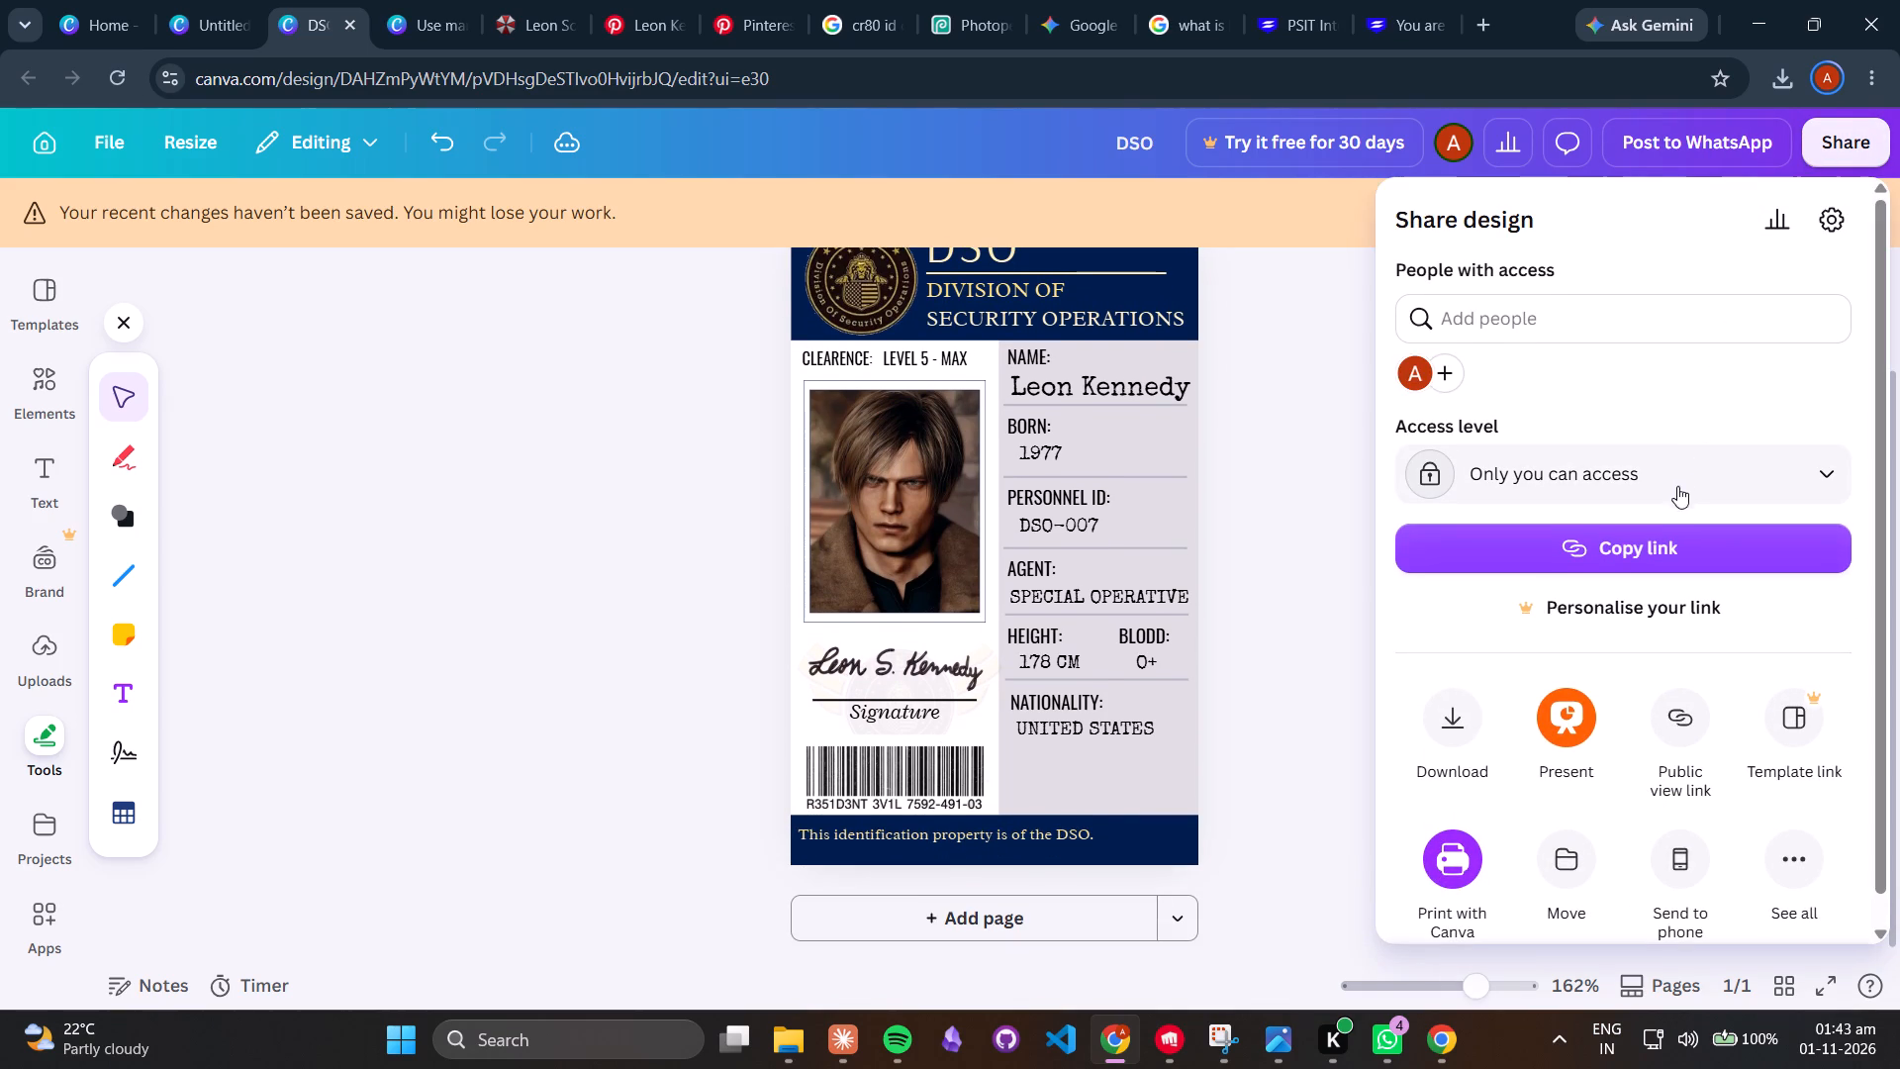
{"action": "scroll", "coordinate": [1665, 504], "scroll_direction": "down", "scroll_amount": 1}
{"action": "left_click", "coordinate": [1473, 724]}
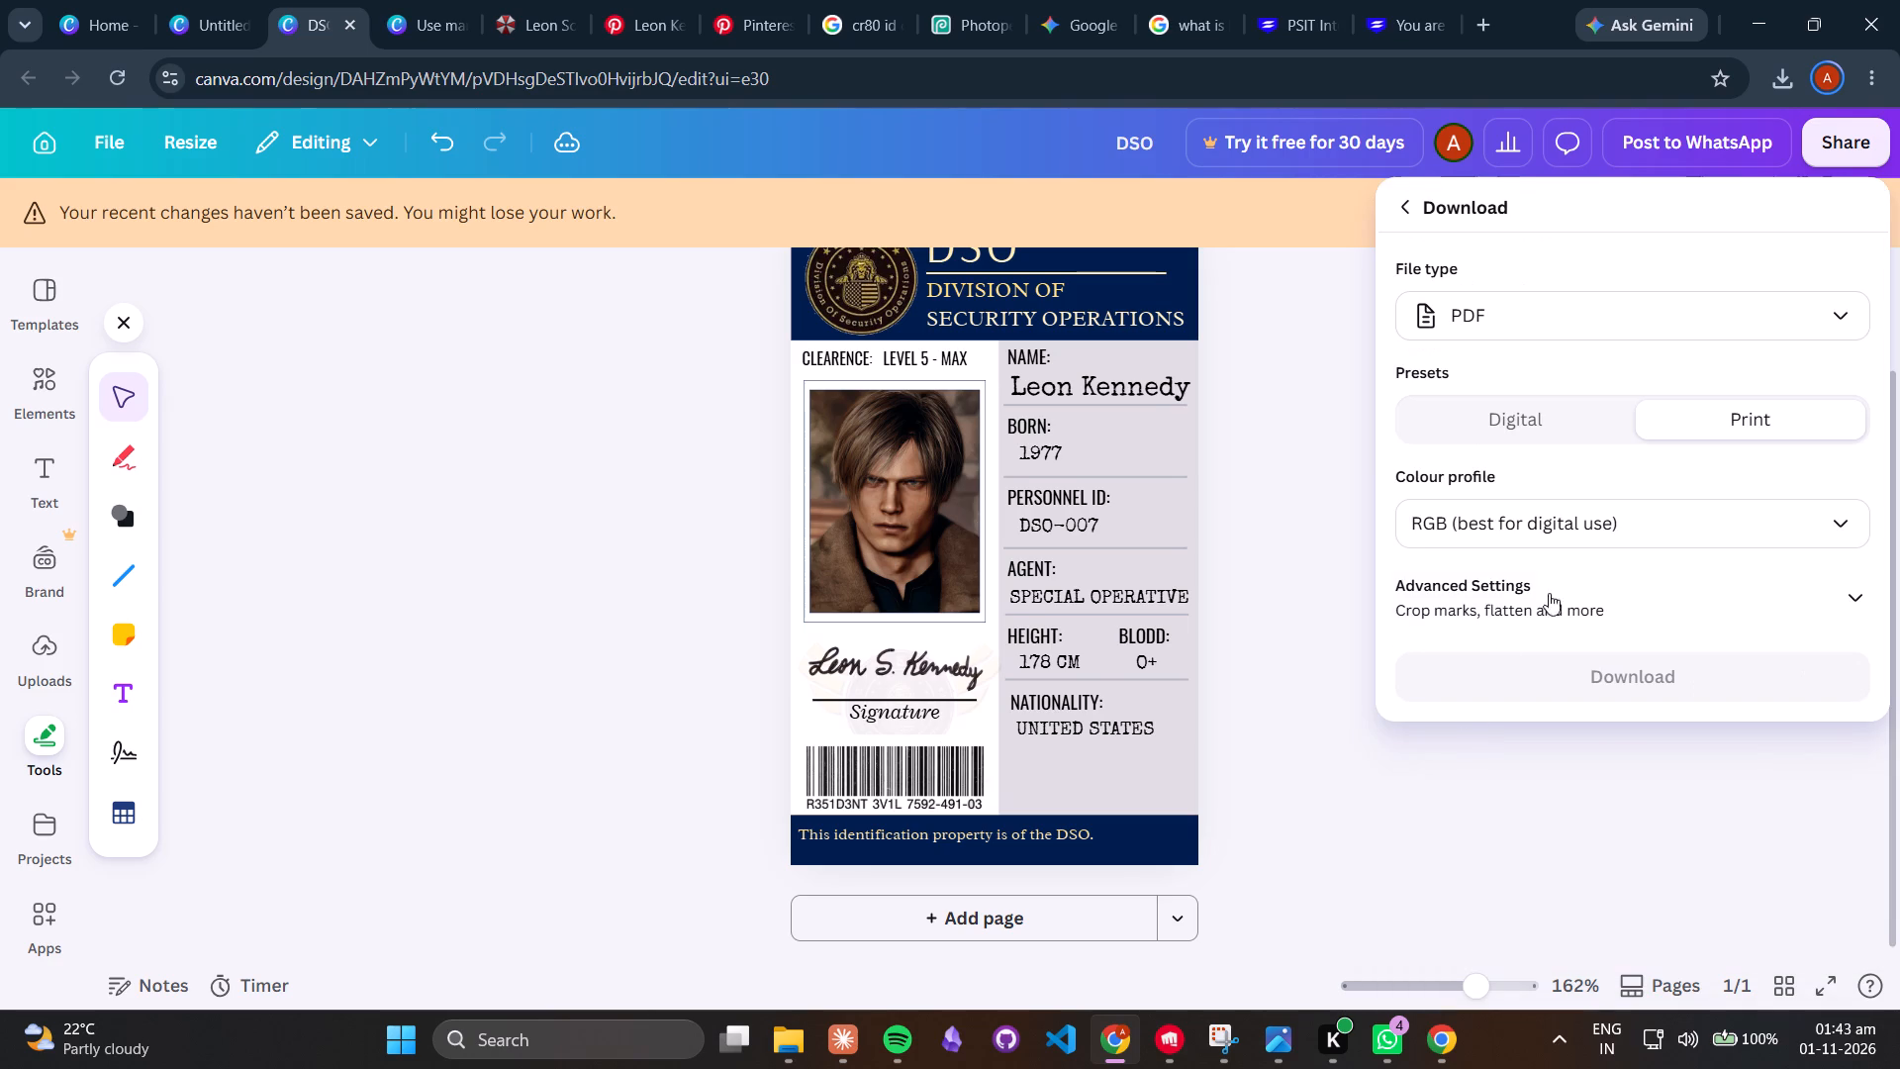
{"action": "double_click", "coordinate": [1596, 696]}
{"action": "left_click", "coordinate": [1652, 632]}
{"action": "left_click", "coordinate": [1828, 307]}
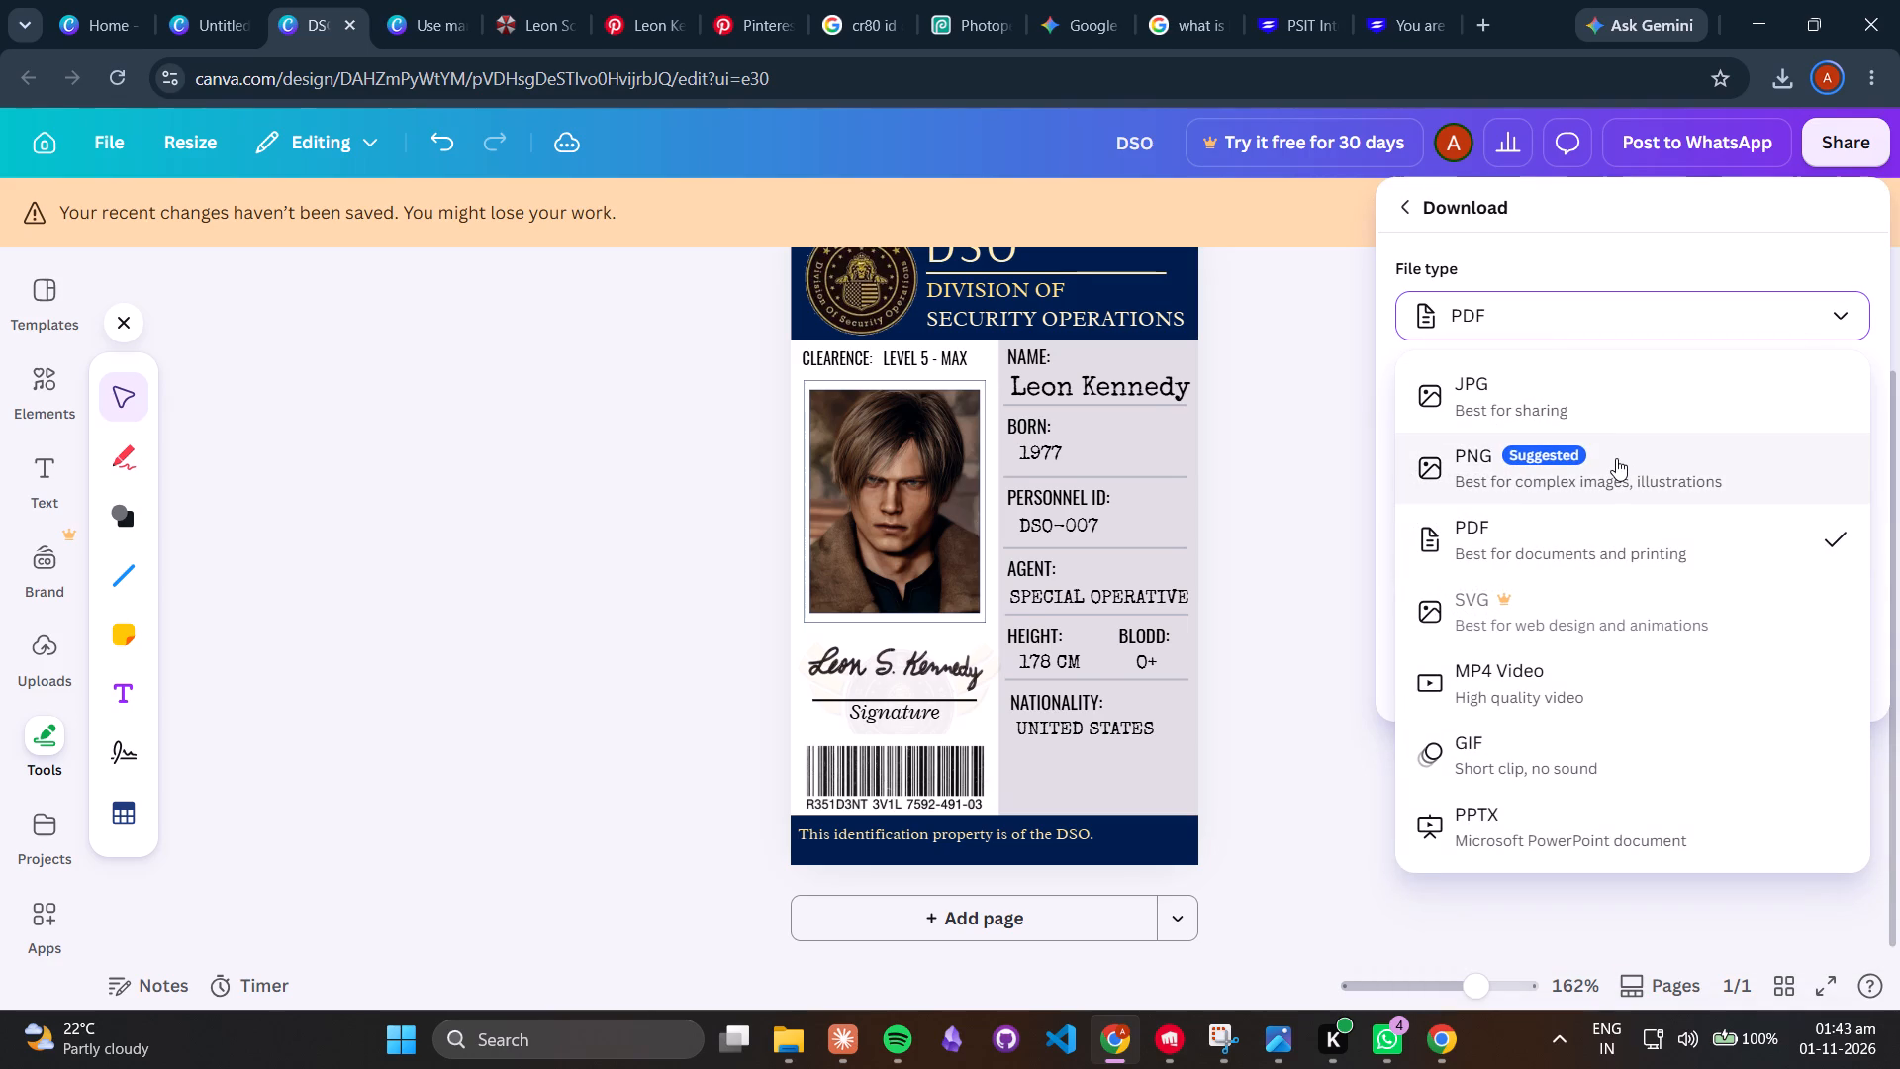
{"action": "left_click", "coordinate": [1614, 458]}
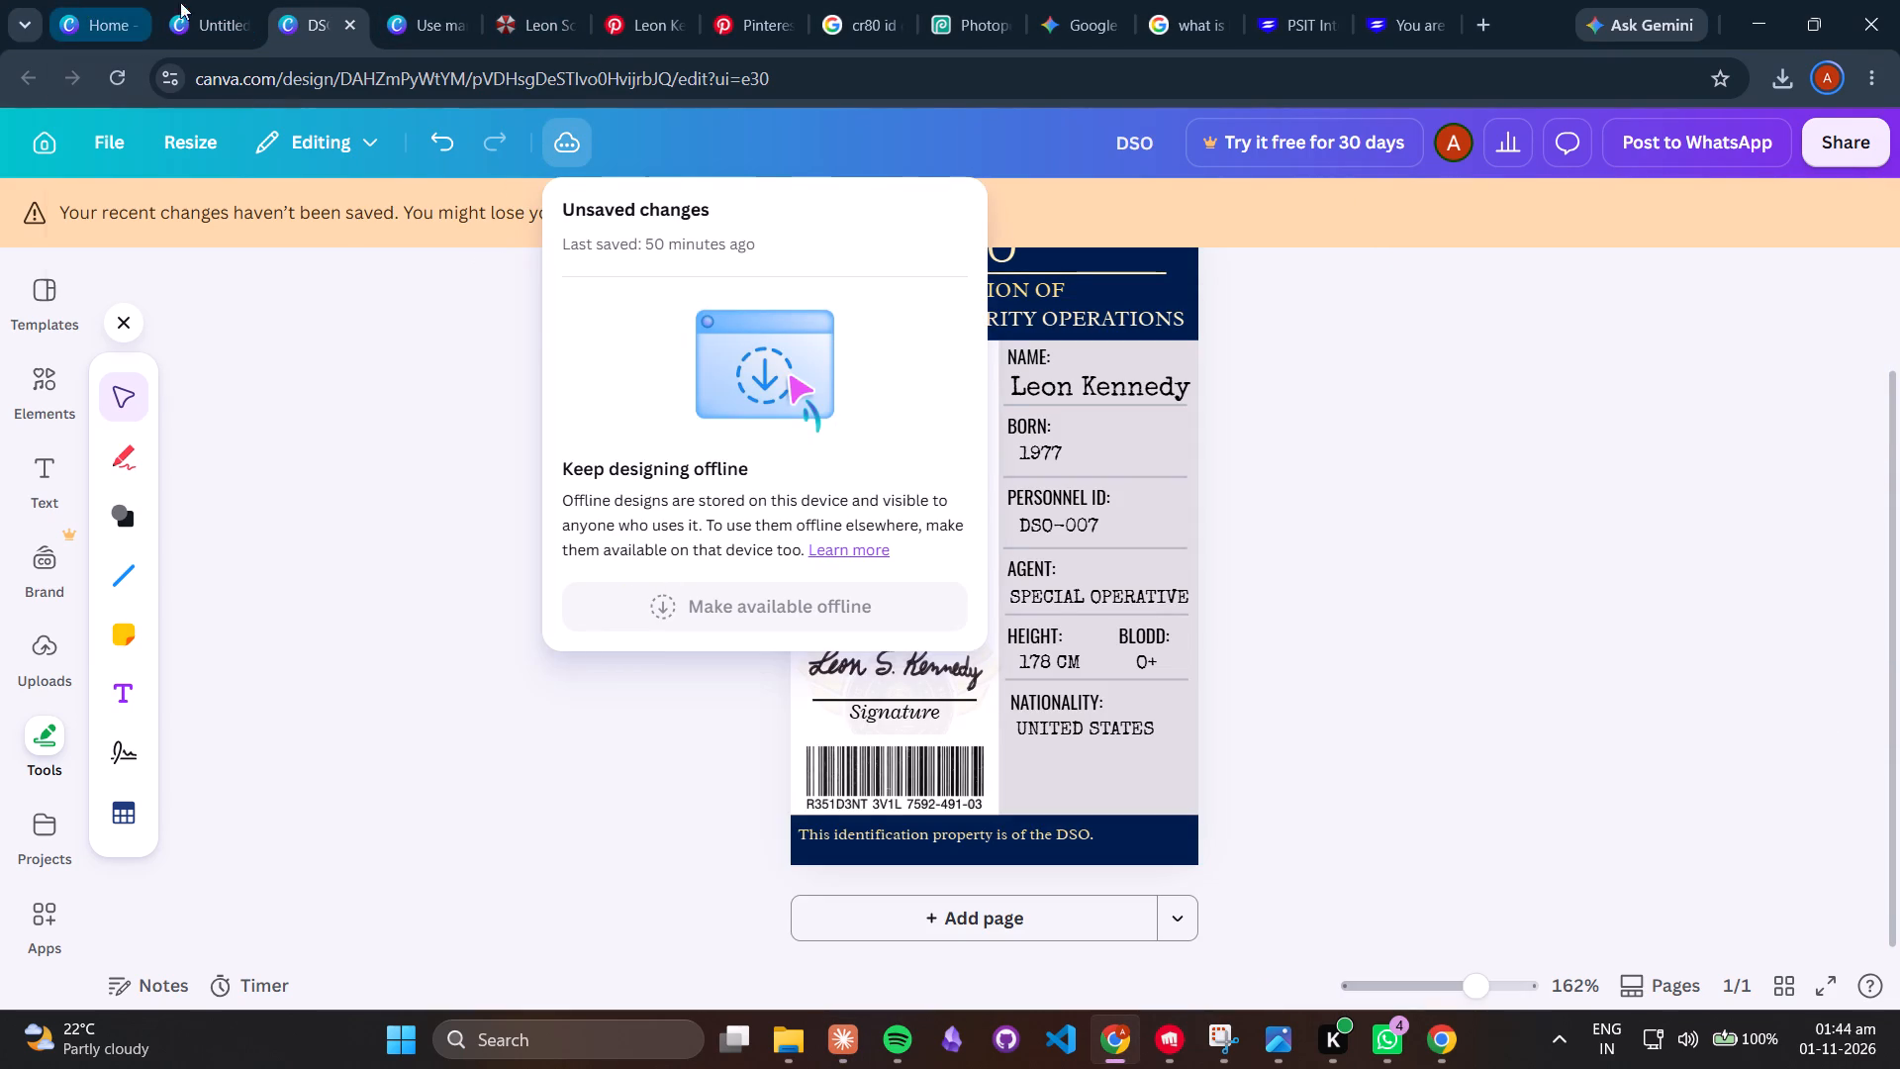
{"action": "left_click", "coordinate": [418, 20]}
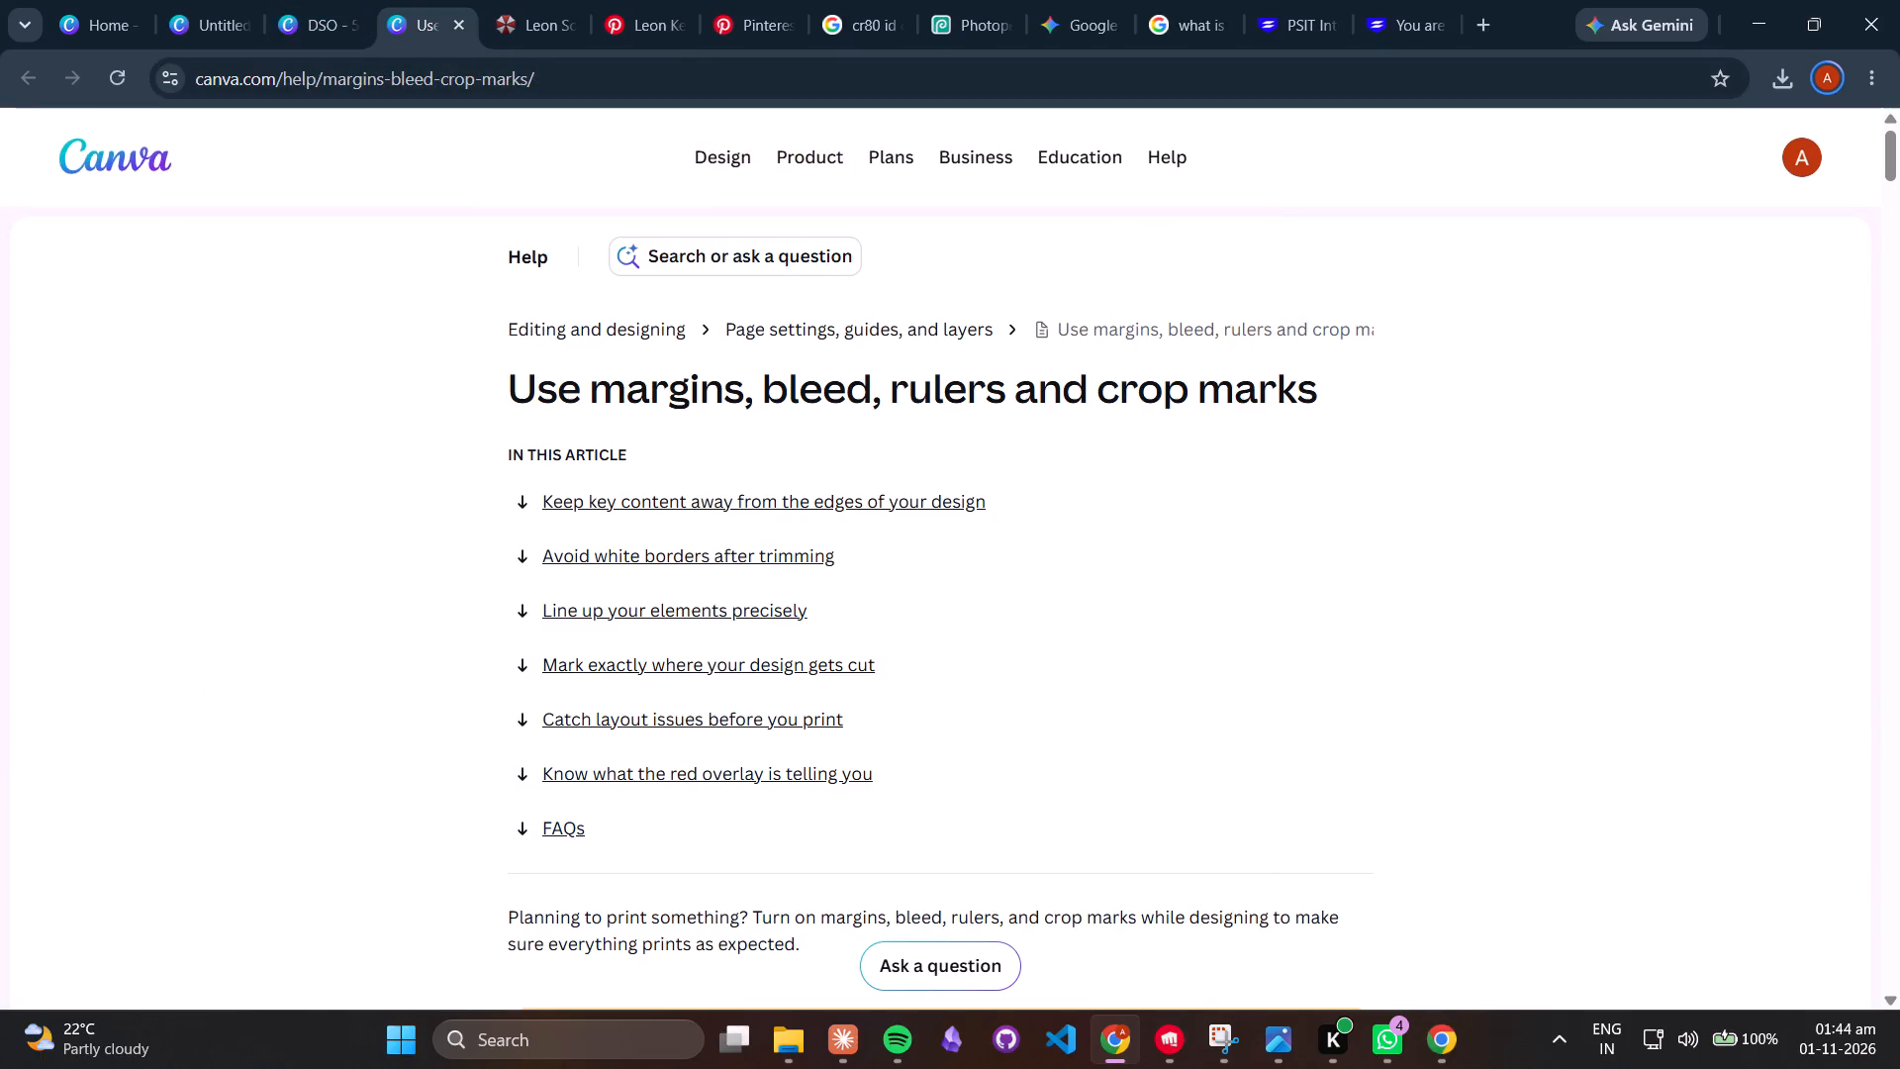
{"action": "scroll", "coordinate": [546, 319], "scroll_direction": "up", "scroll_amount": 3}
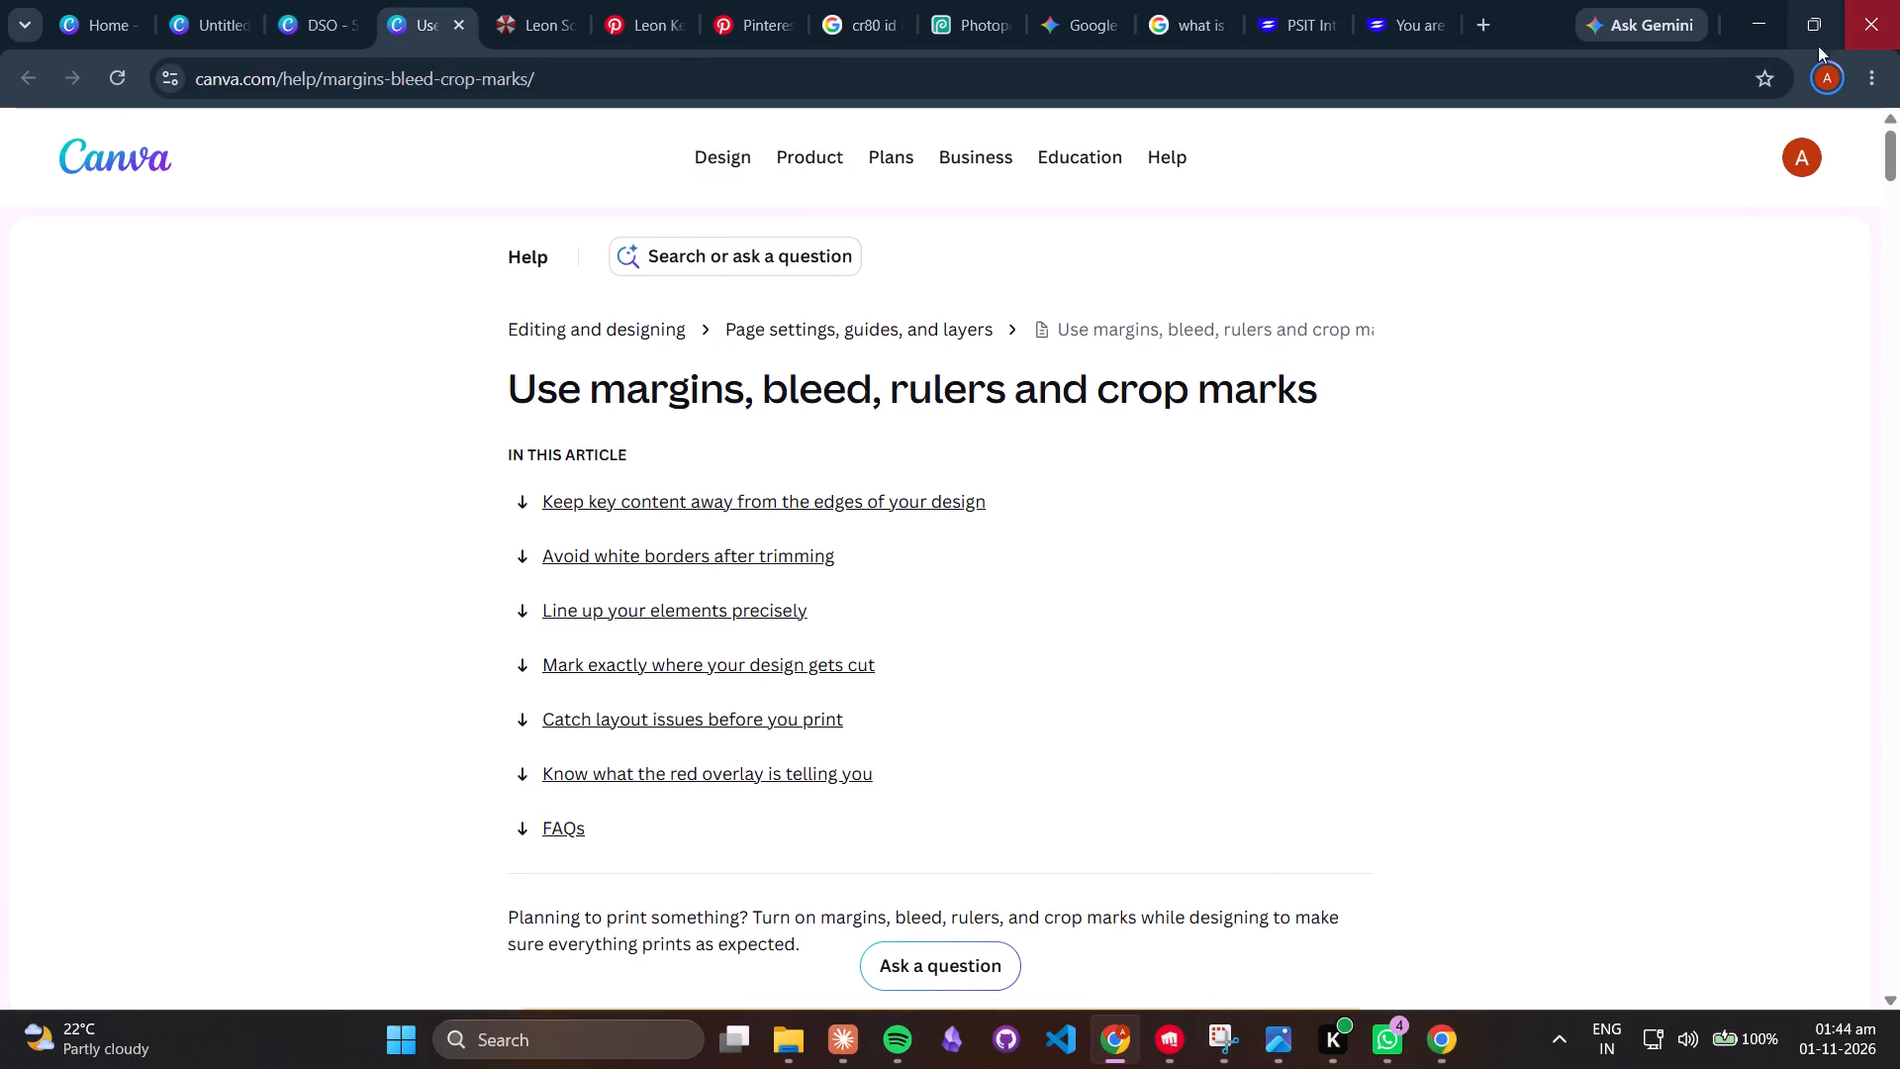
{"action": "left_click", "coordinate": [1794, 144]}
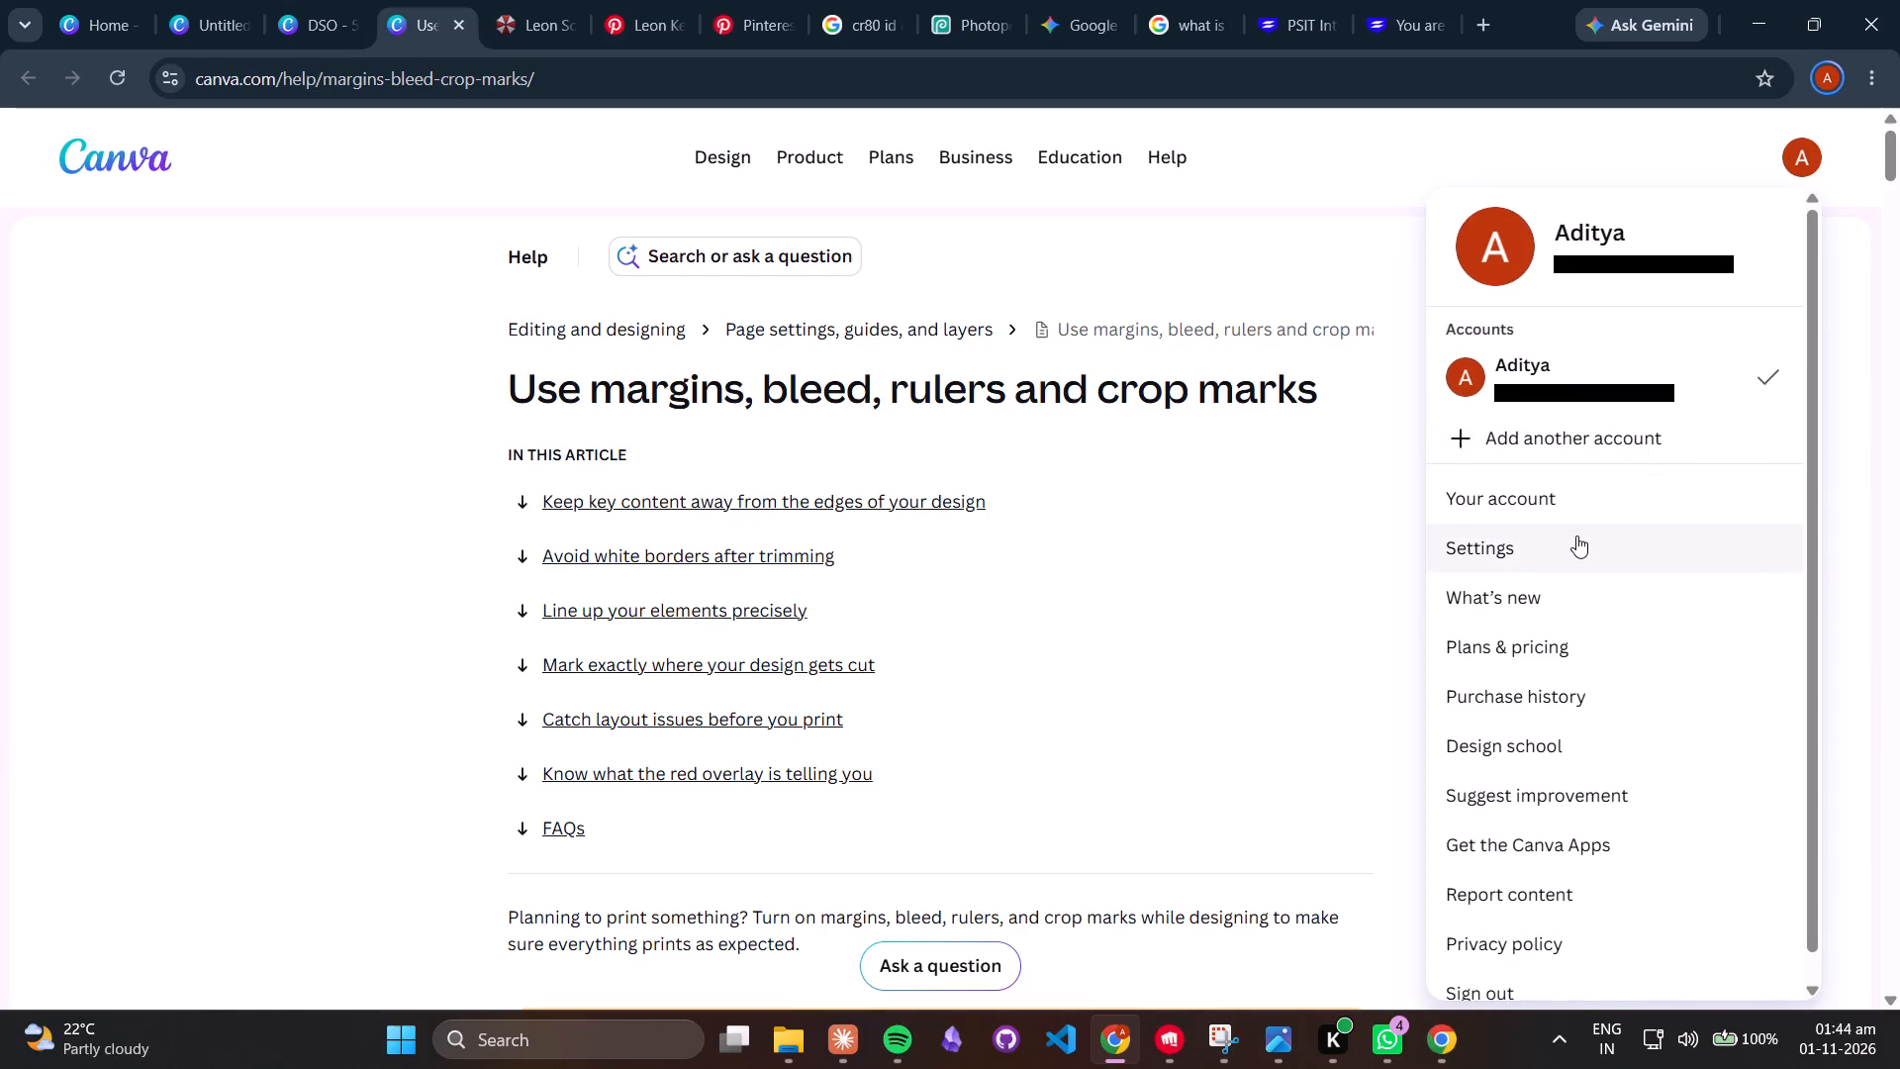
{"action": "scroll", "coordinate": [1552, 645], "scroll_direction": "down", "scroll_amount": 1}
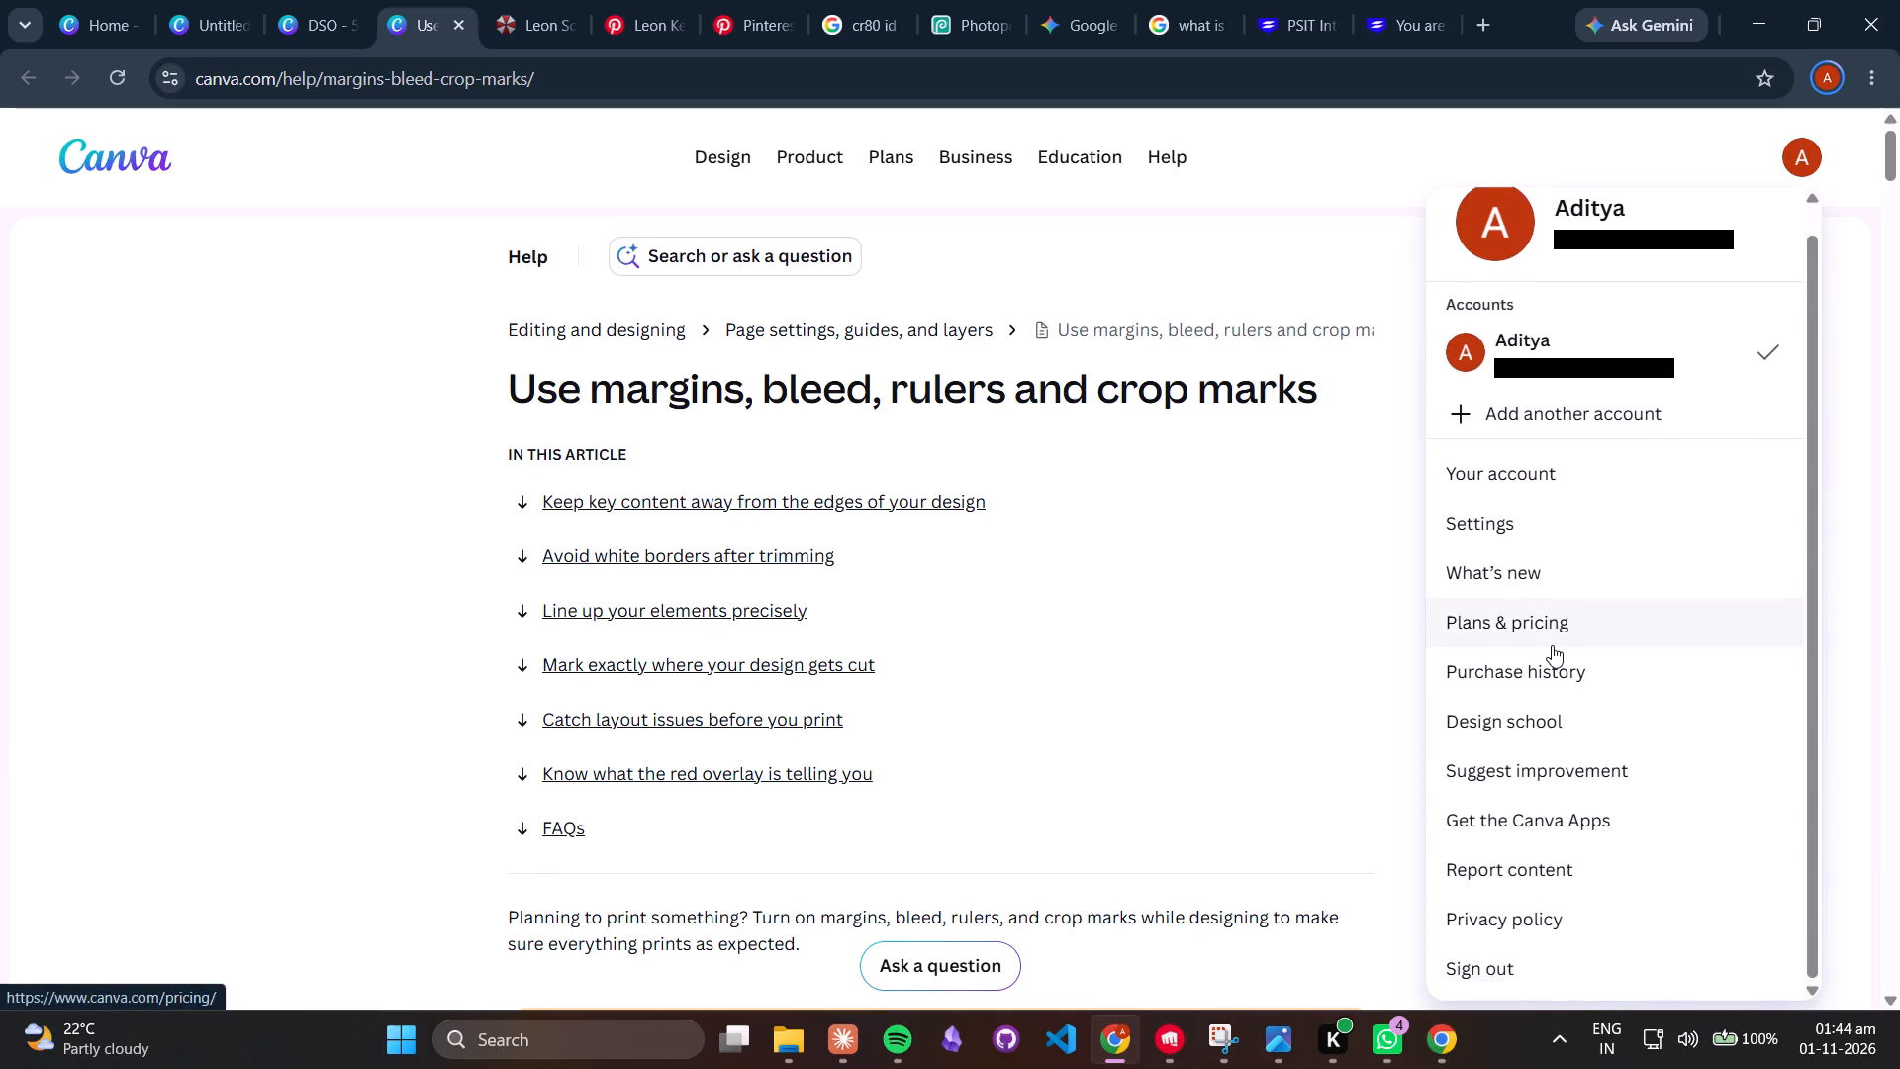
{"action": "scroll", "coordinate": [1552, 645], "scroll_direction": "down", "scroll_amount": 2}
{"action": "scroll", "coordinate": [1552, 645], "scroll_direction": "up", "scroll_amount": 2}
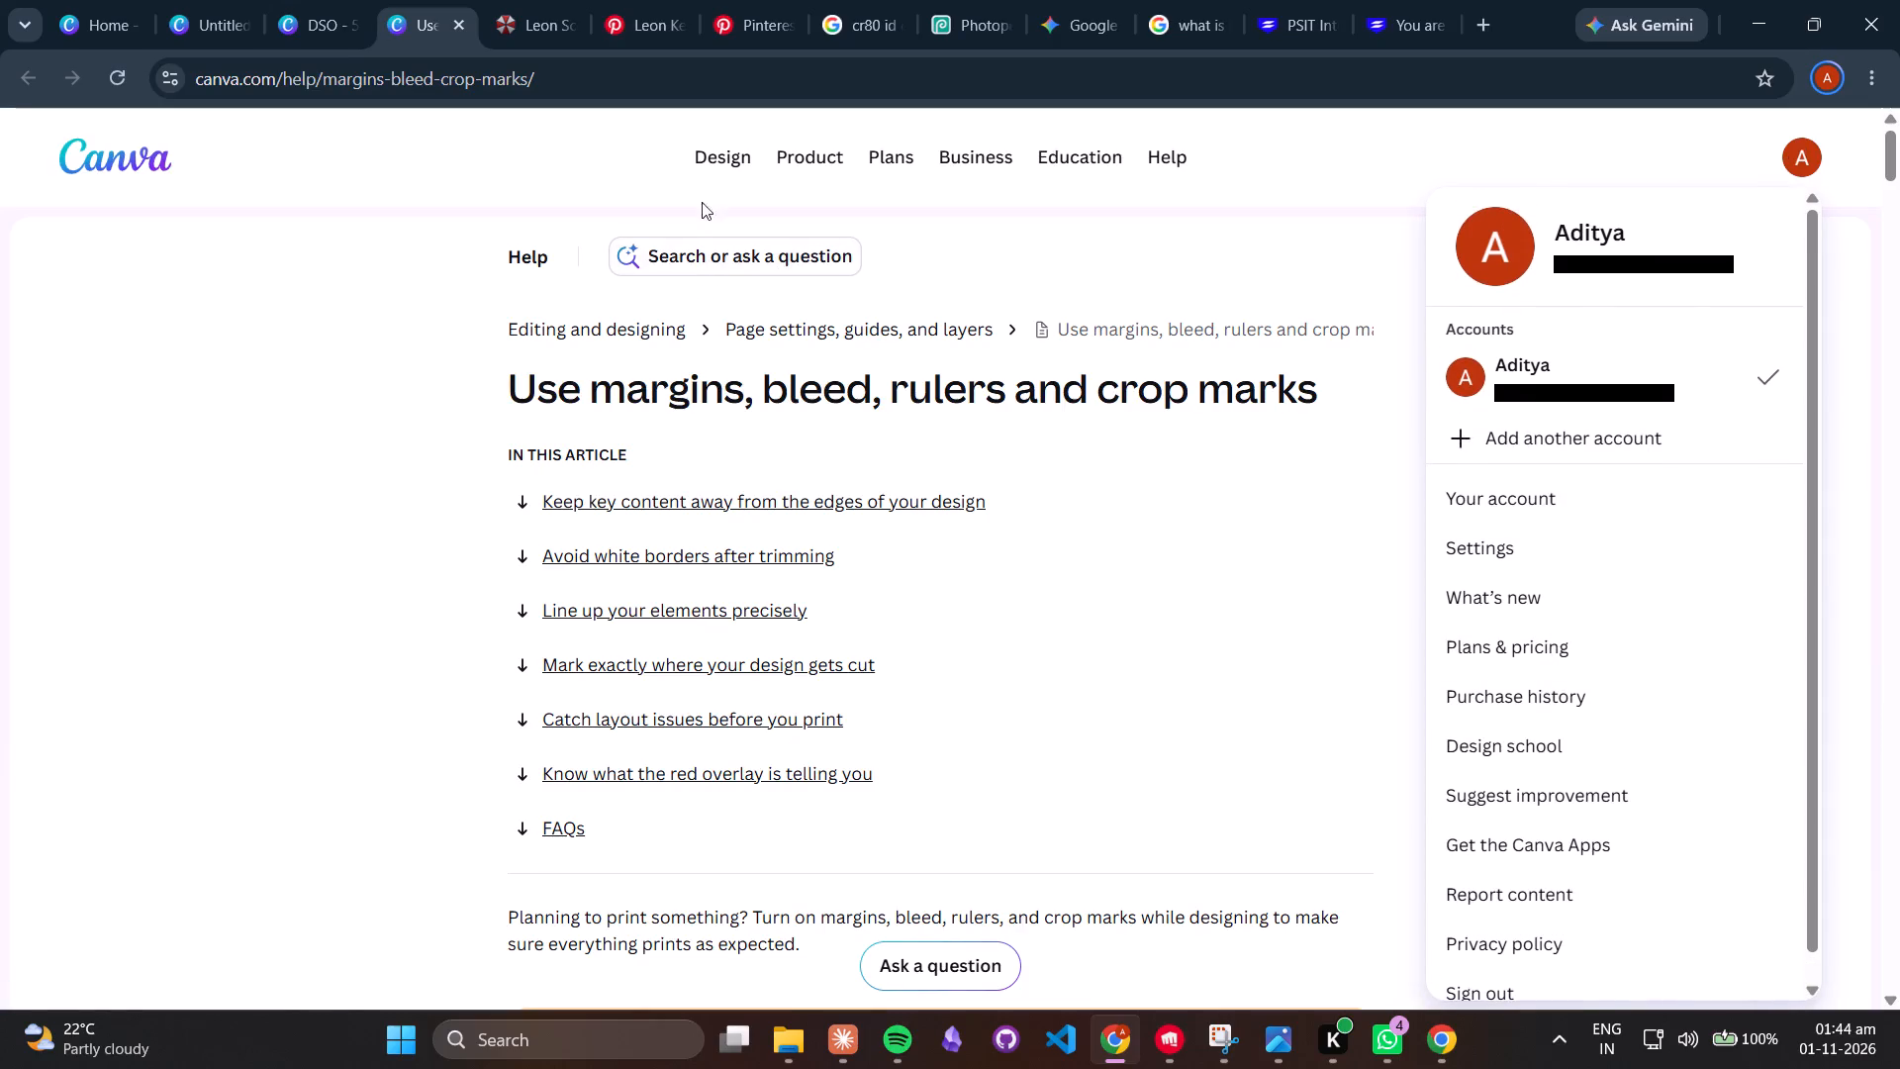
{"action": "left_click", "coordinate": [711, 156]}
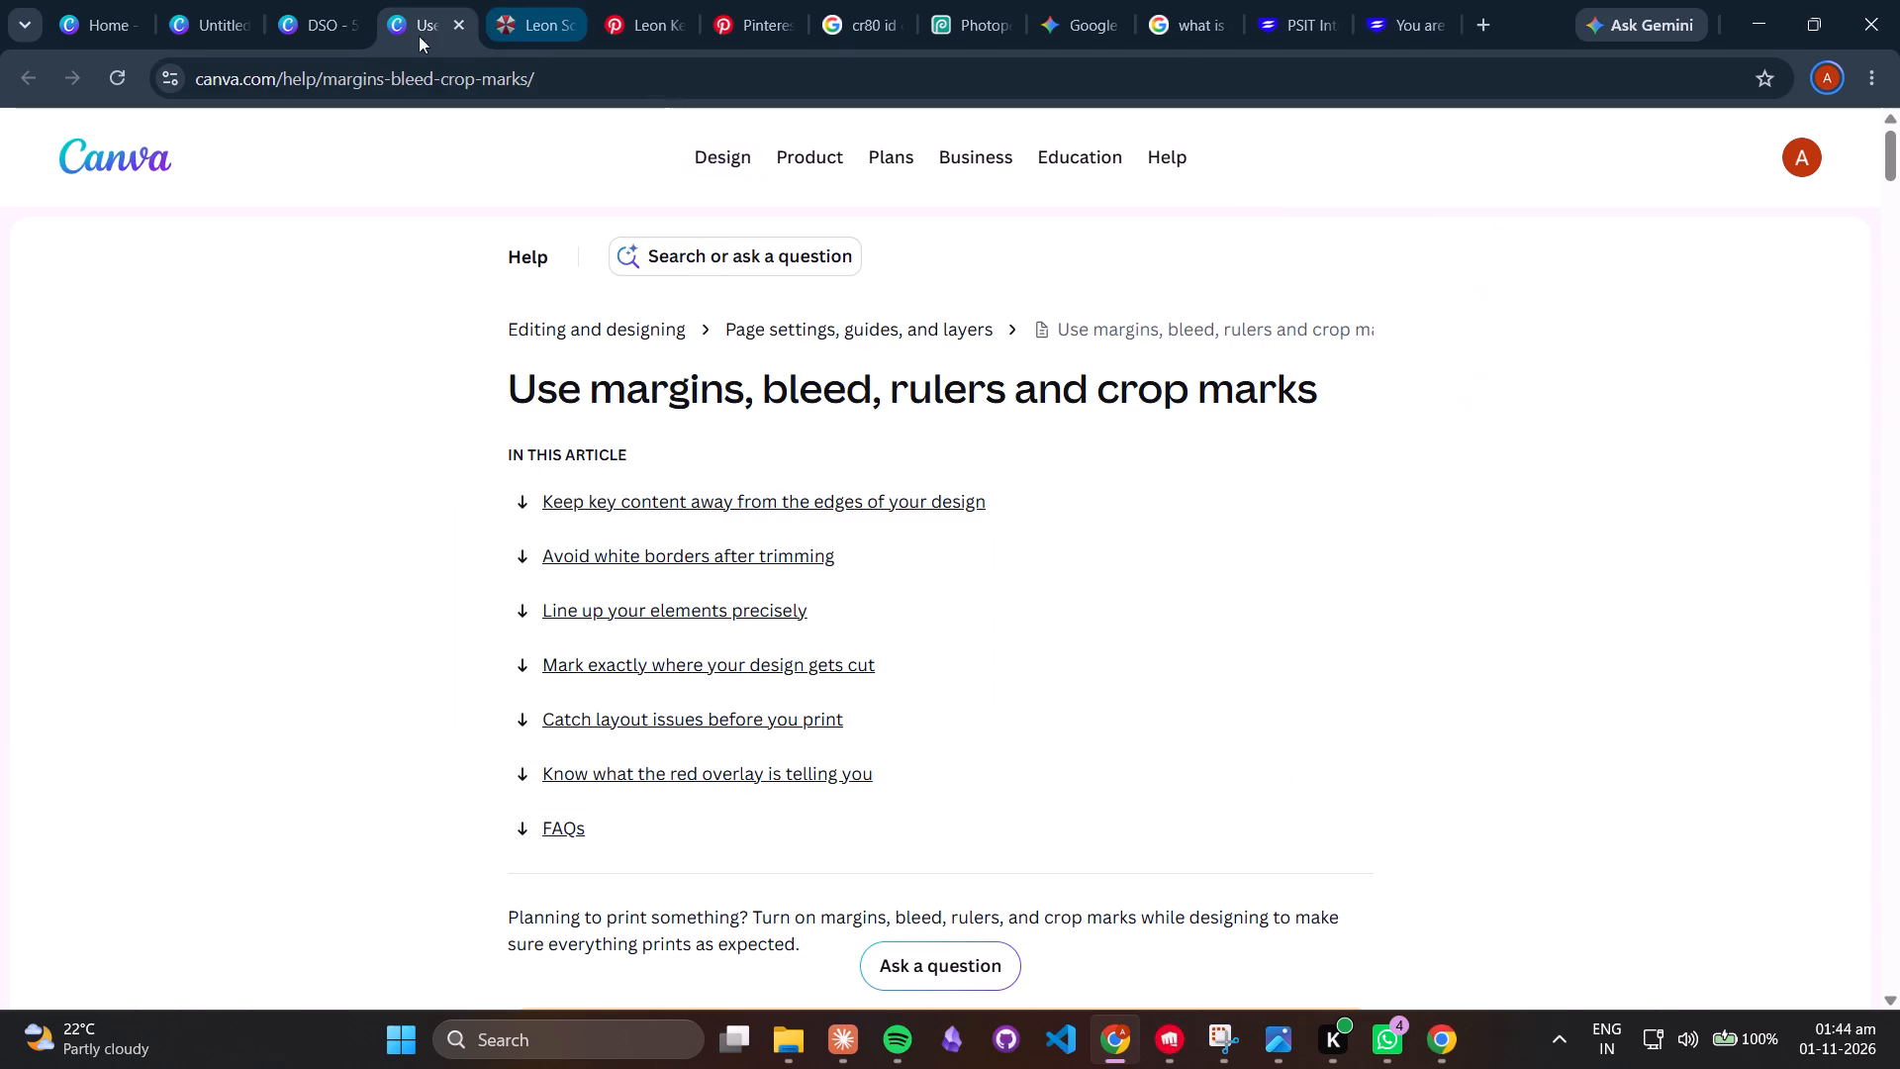
Reopen the 54 x 85.6 mm DSO card from Canva's home page in a new tab and compare it with the unsaved copy.
{"action": "left_click", "coordinate": [92, 16]}
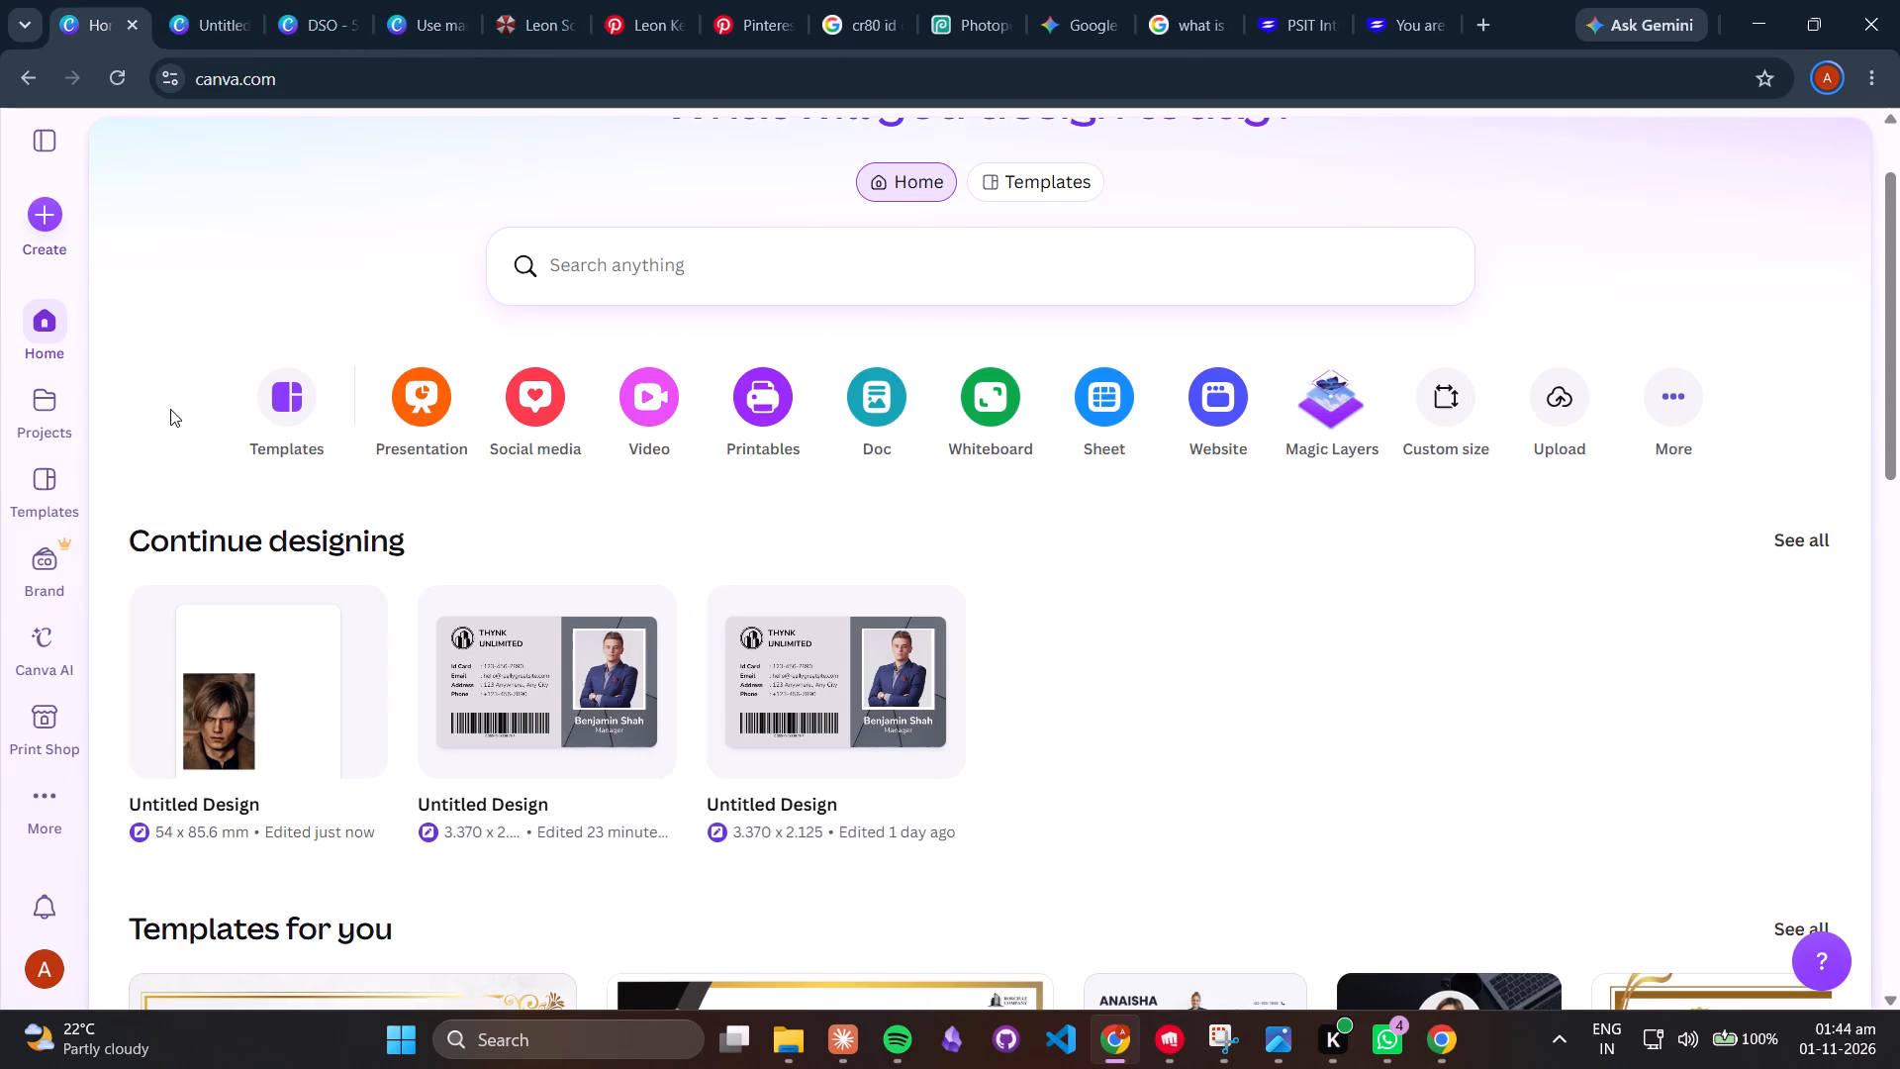
{"action": "left_click", "coordinate": [272, 701]}
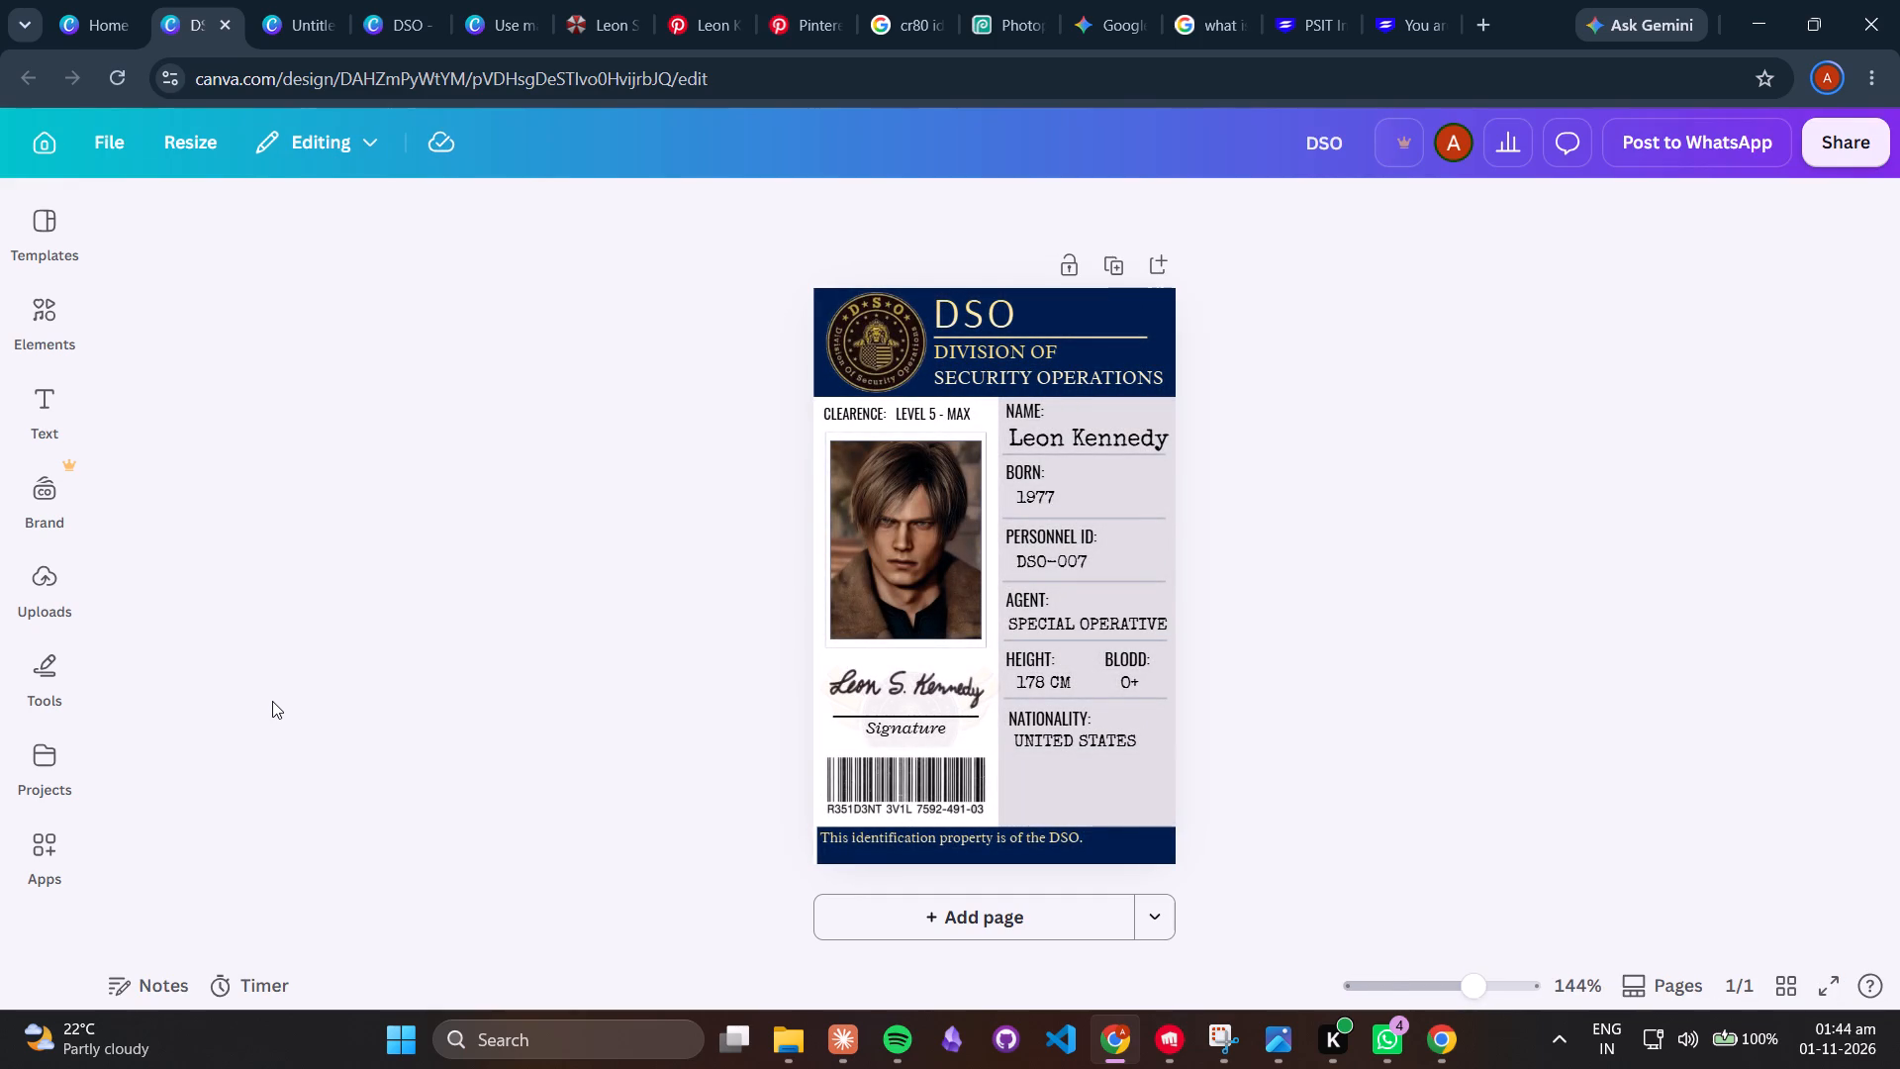
{"action": "left_click", "coordinate": [389, 0]}
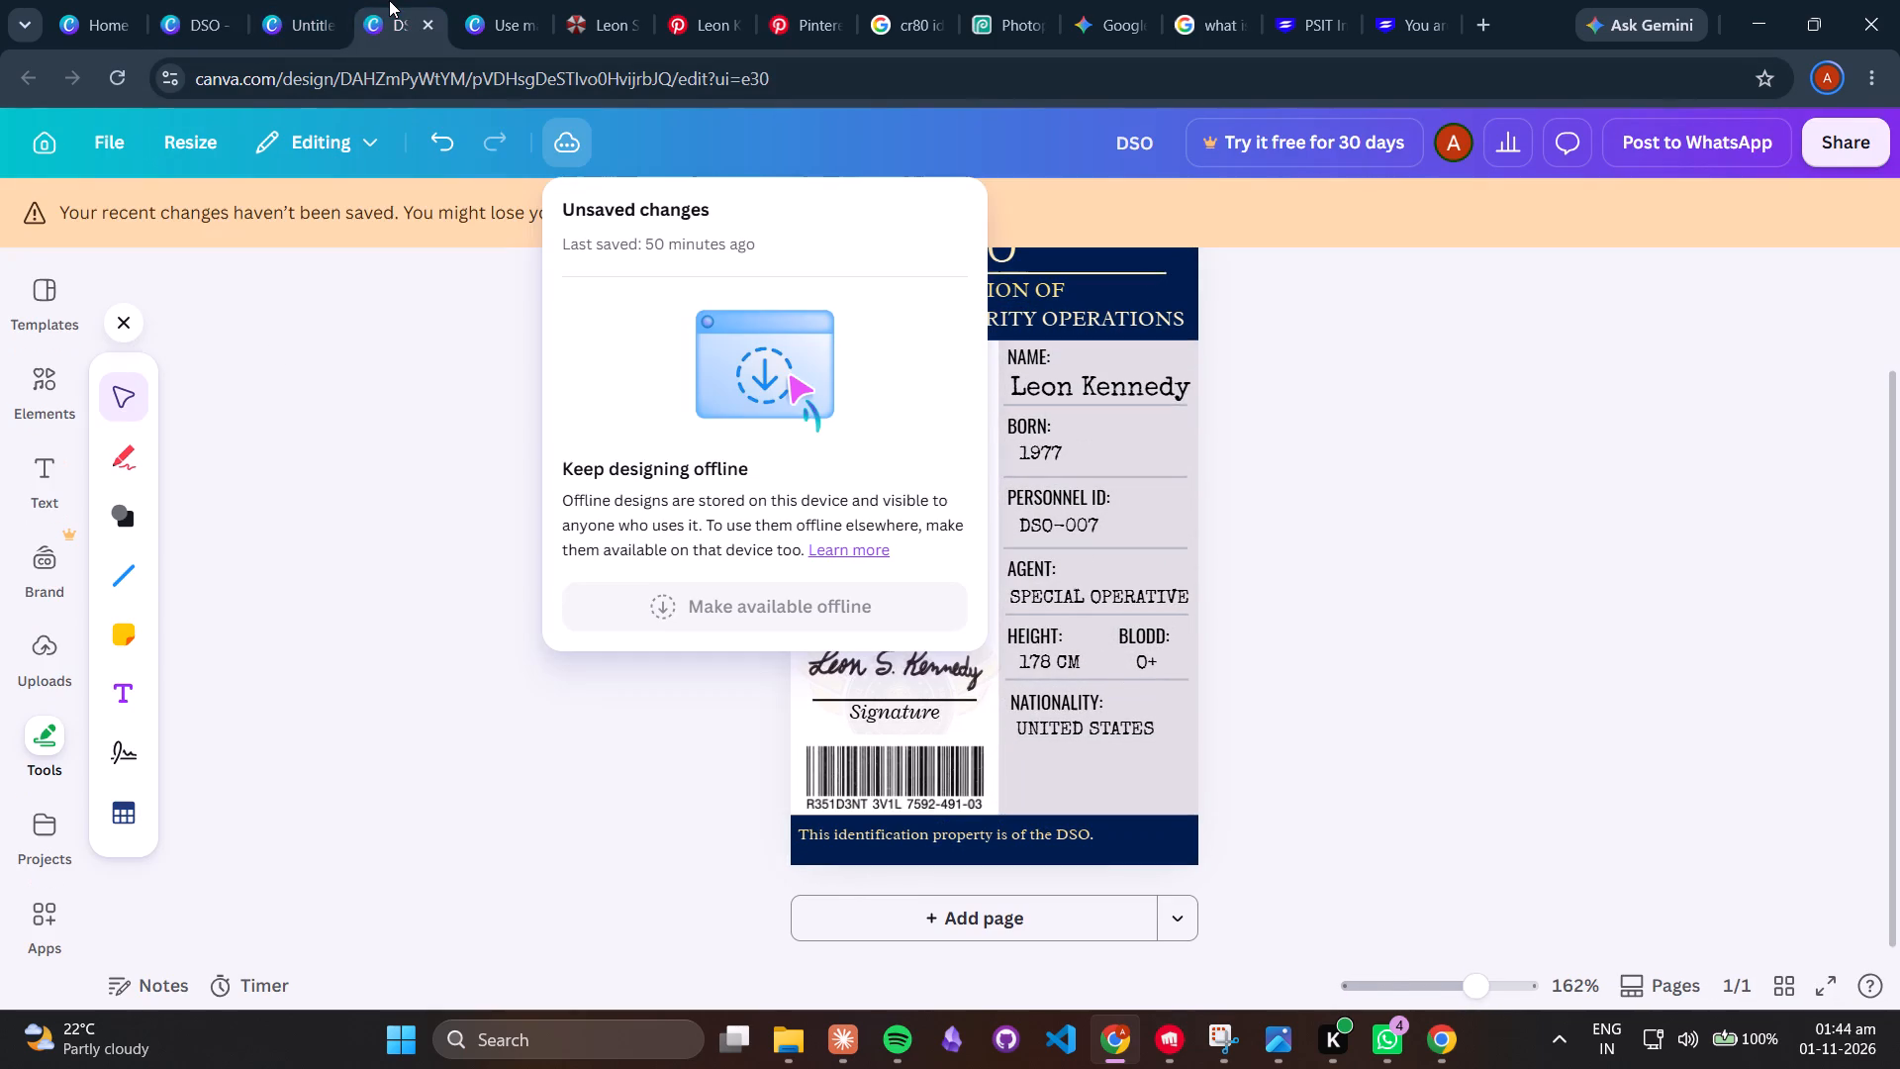
{"action": "left_click", "coordinate": [206, 0]}
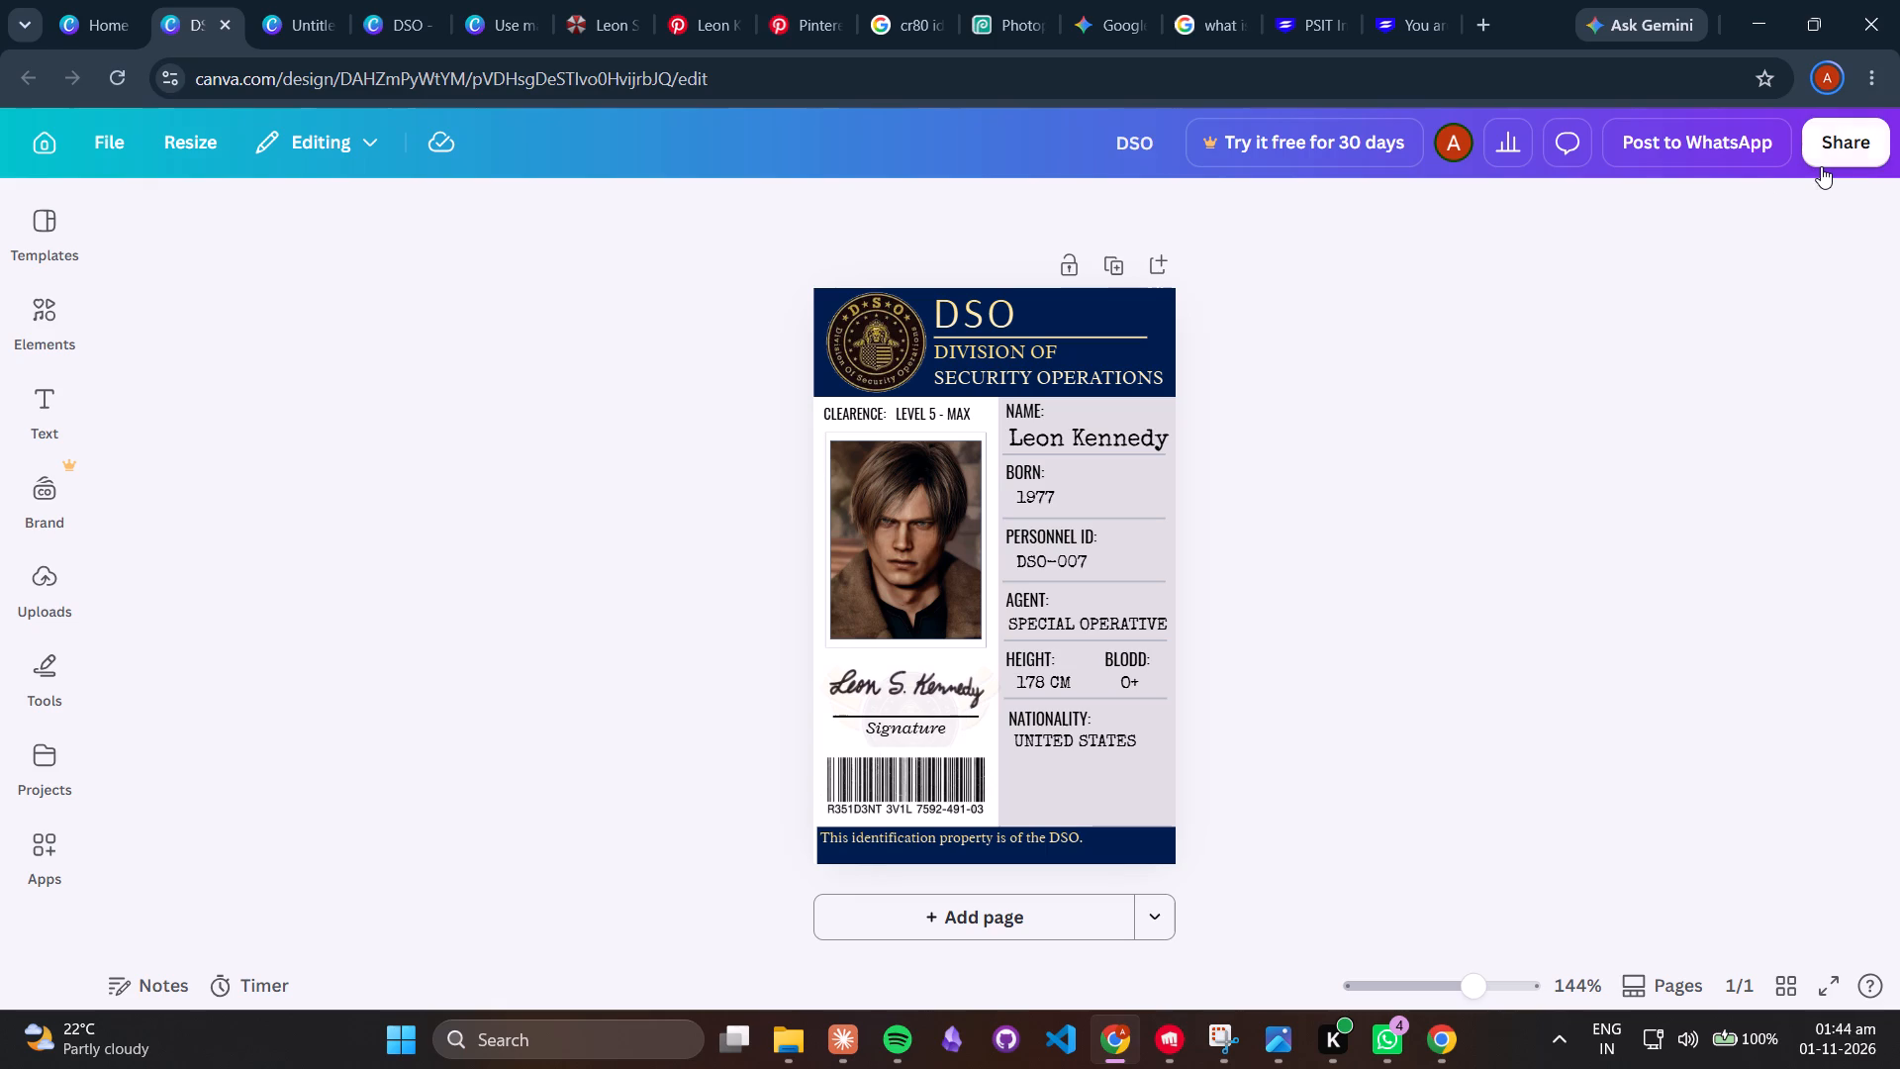
{"action": "left_click", "coordinate": [1821, 166]}
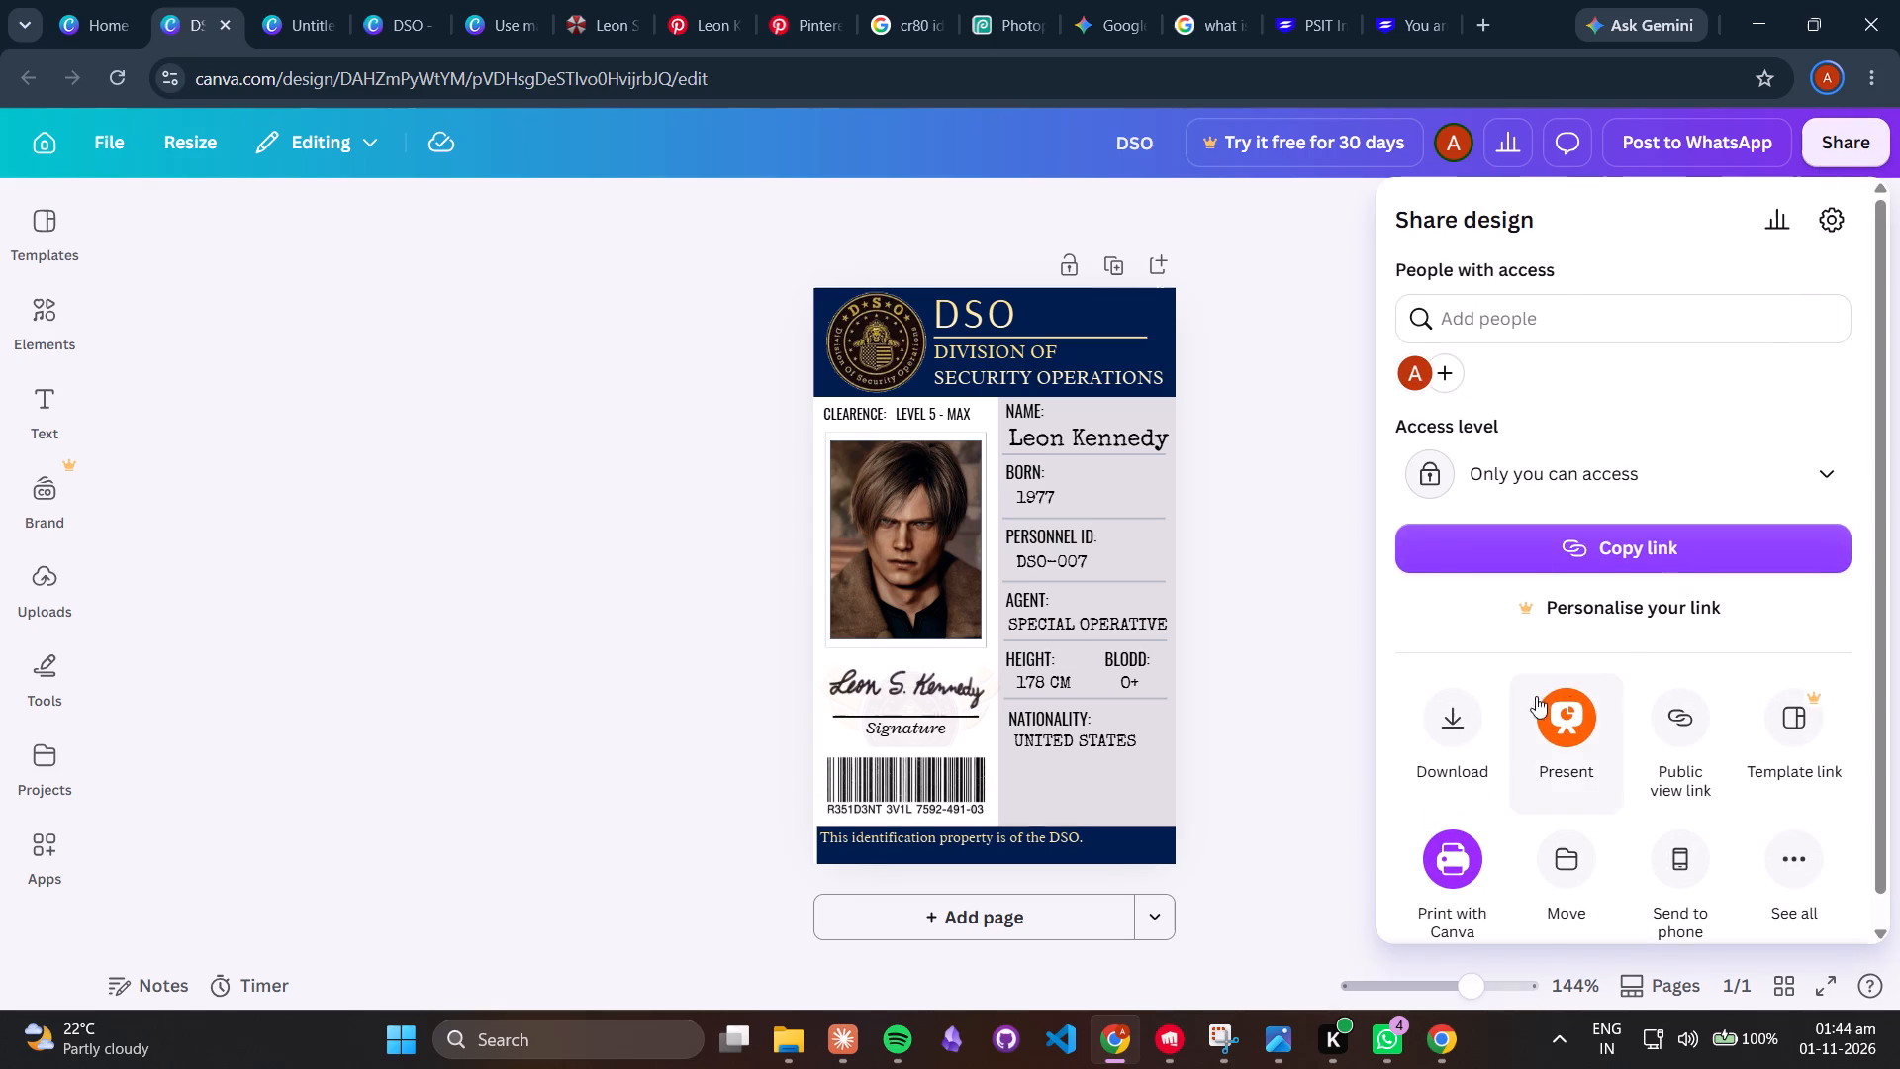
{"action": "left_click", "coordinate": [1338, 710]}
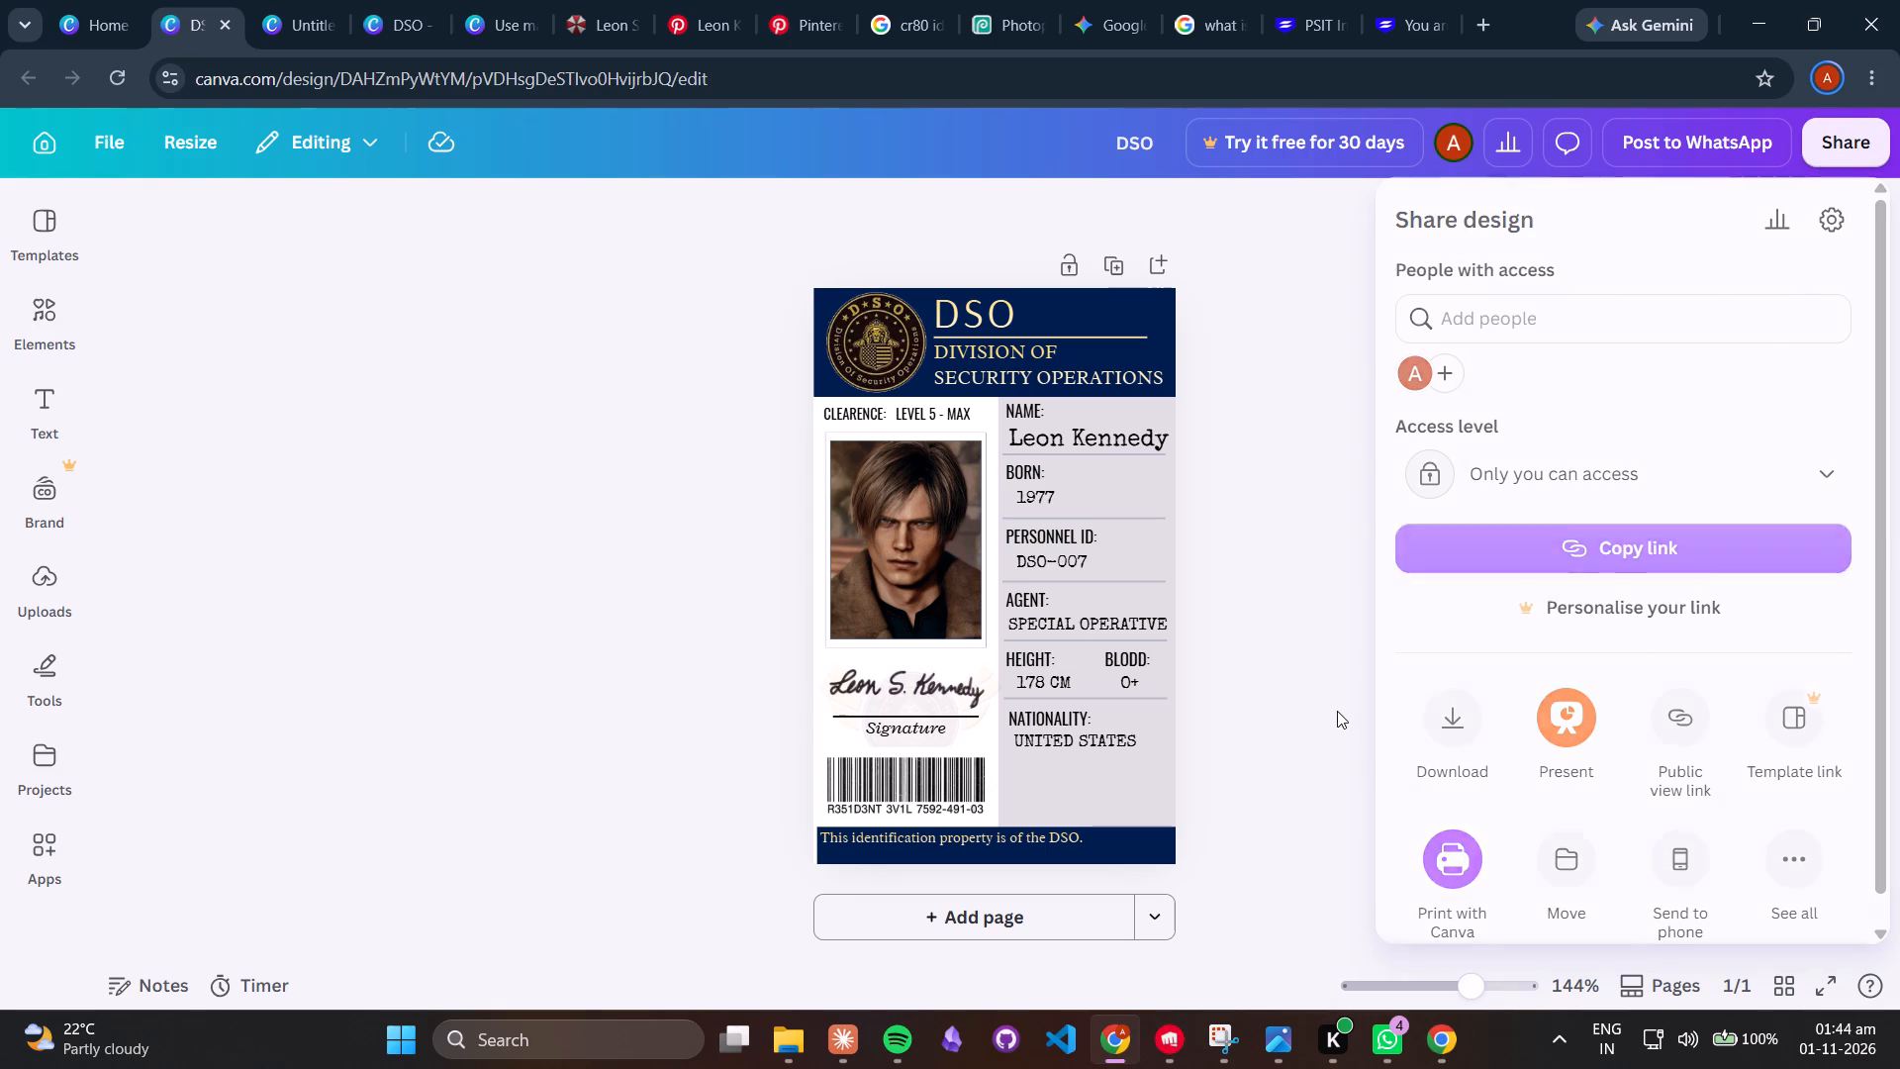
Shift the navy footer bar slightly up and left, and widen it so it spans the card's full width.
{"action": "left_click", "coordinate": [1113, 853]}
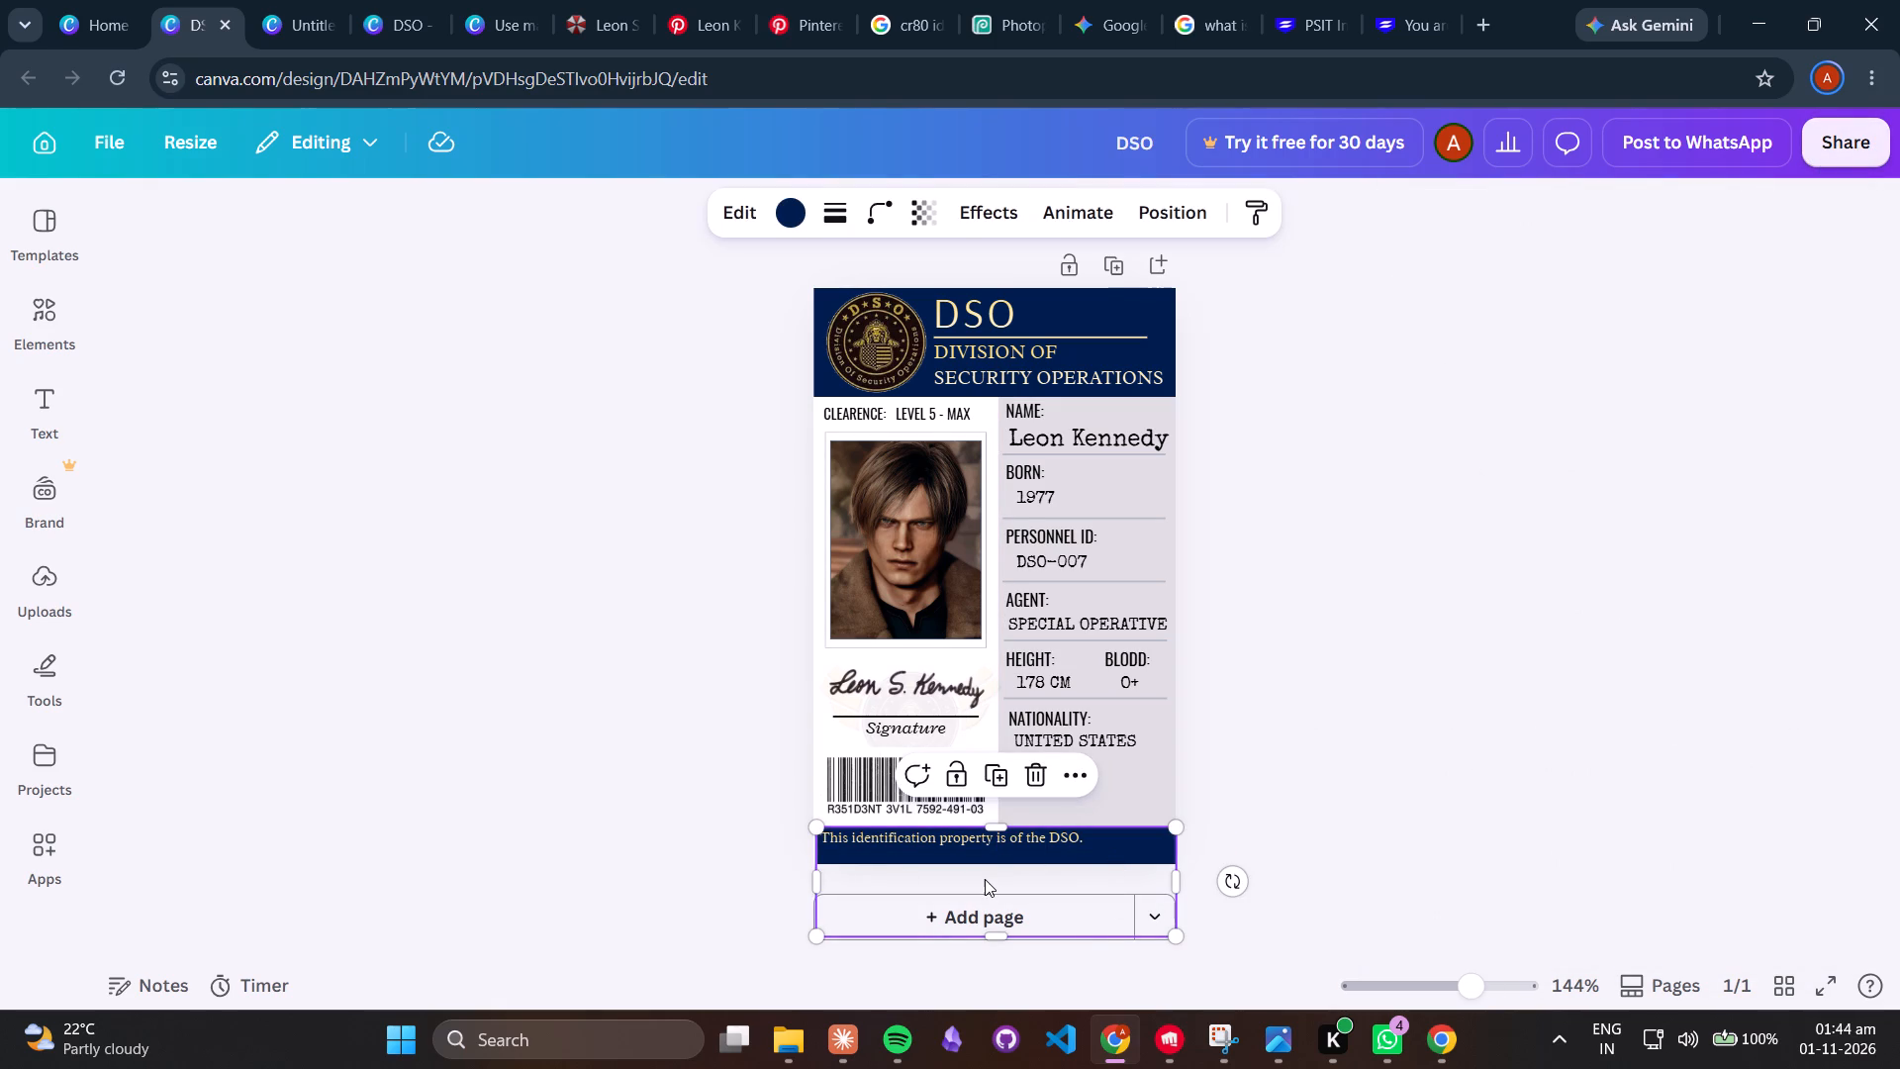
{"action": "left_click_drag", "start_coordinate": [985, 879], "coordinate": [976, 876]}
{"action": "left_click_drag", "start_coordinate": [1165, 887], "coordinate": [1176, 887]}
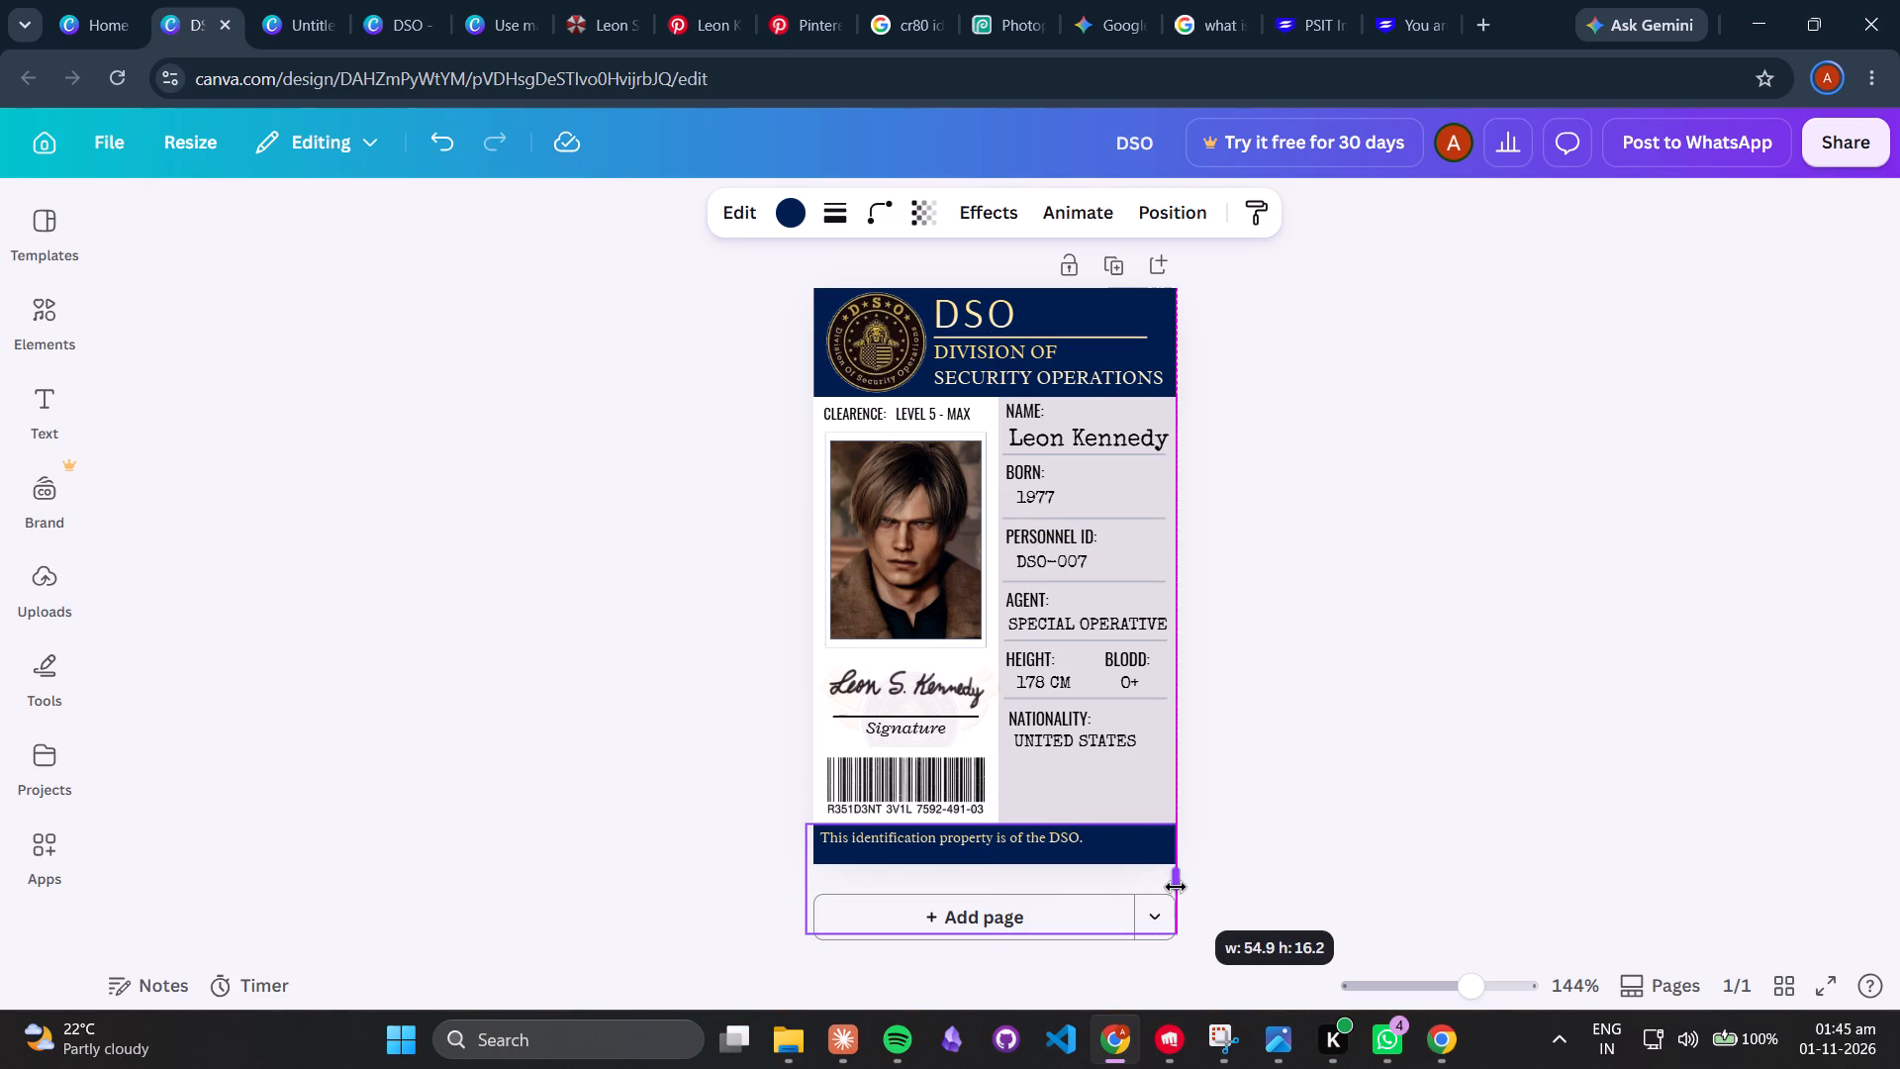
{"action": "left_click_drag", "start_coordinate": [1176, 887], "coordinate": [1187, 887]}
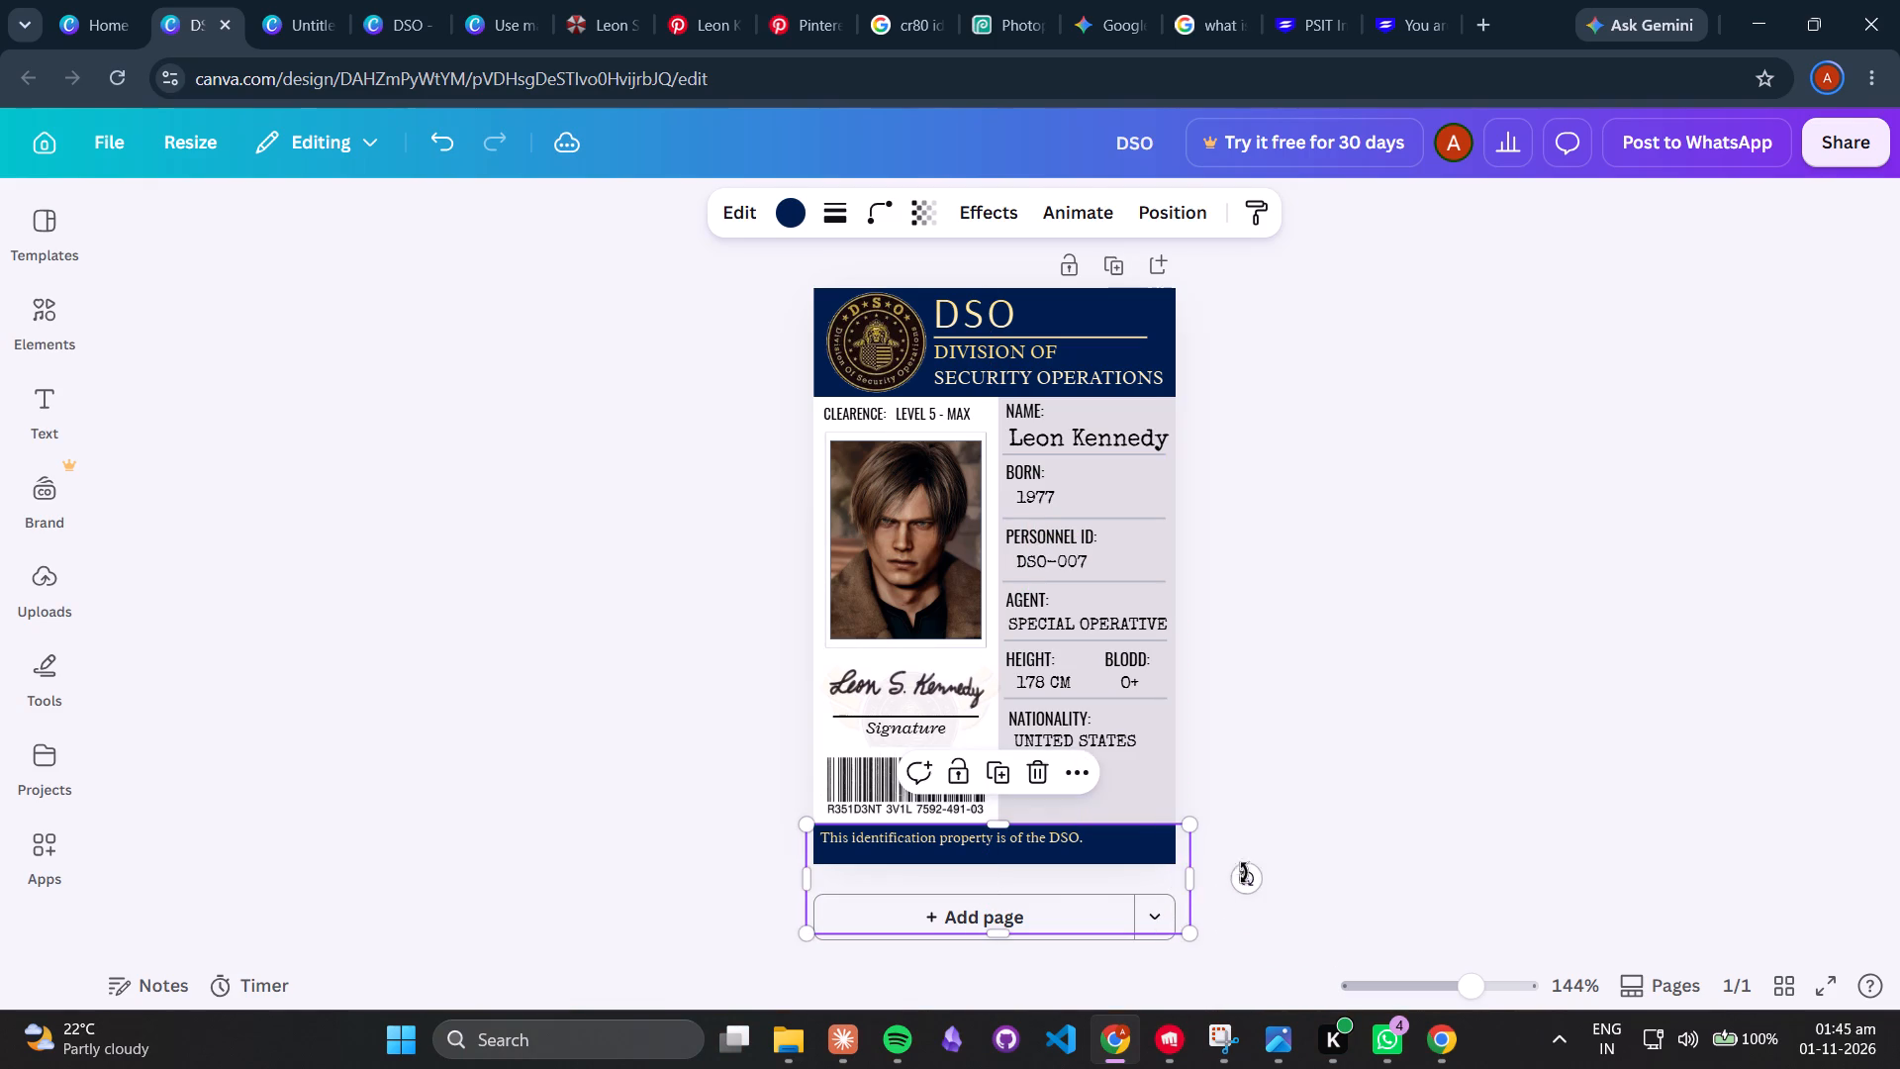
{"action": "left_click", "coordinate": [1340, 767]}
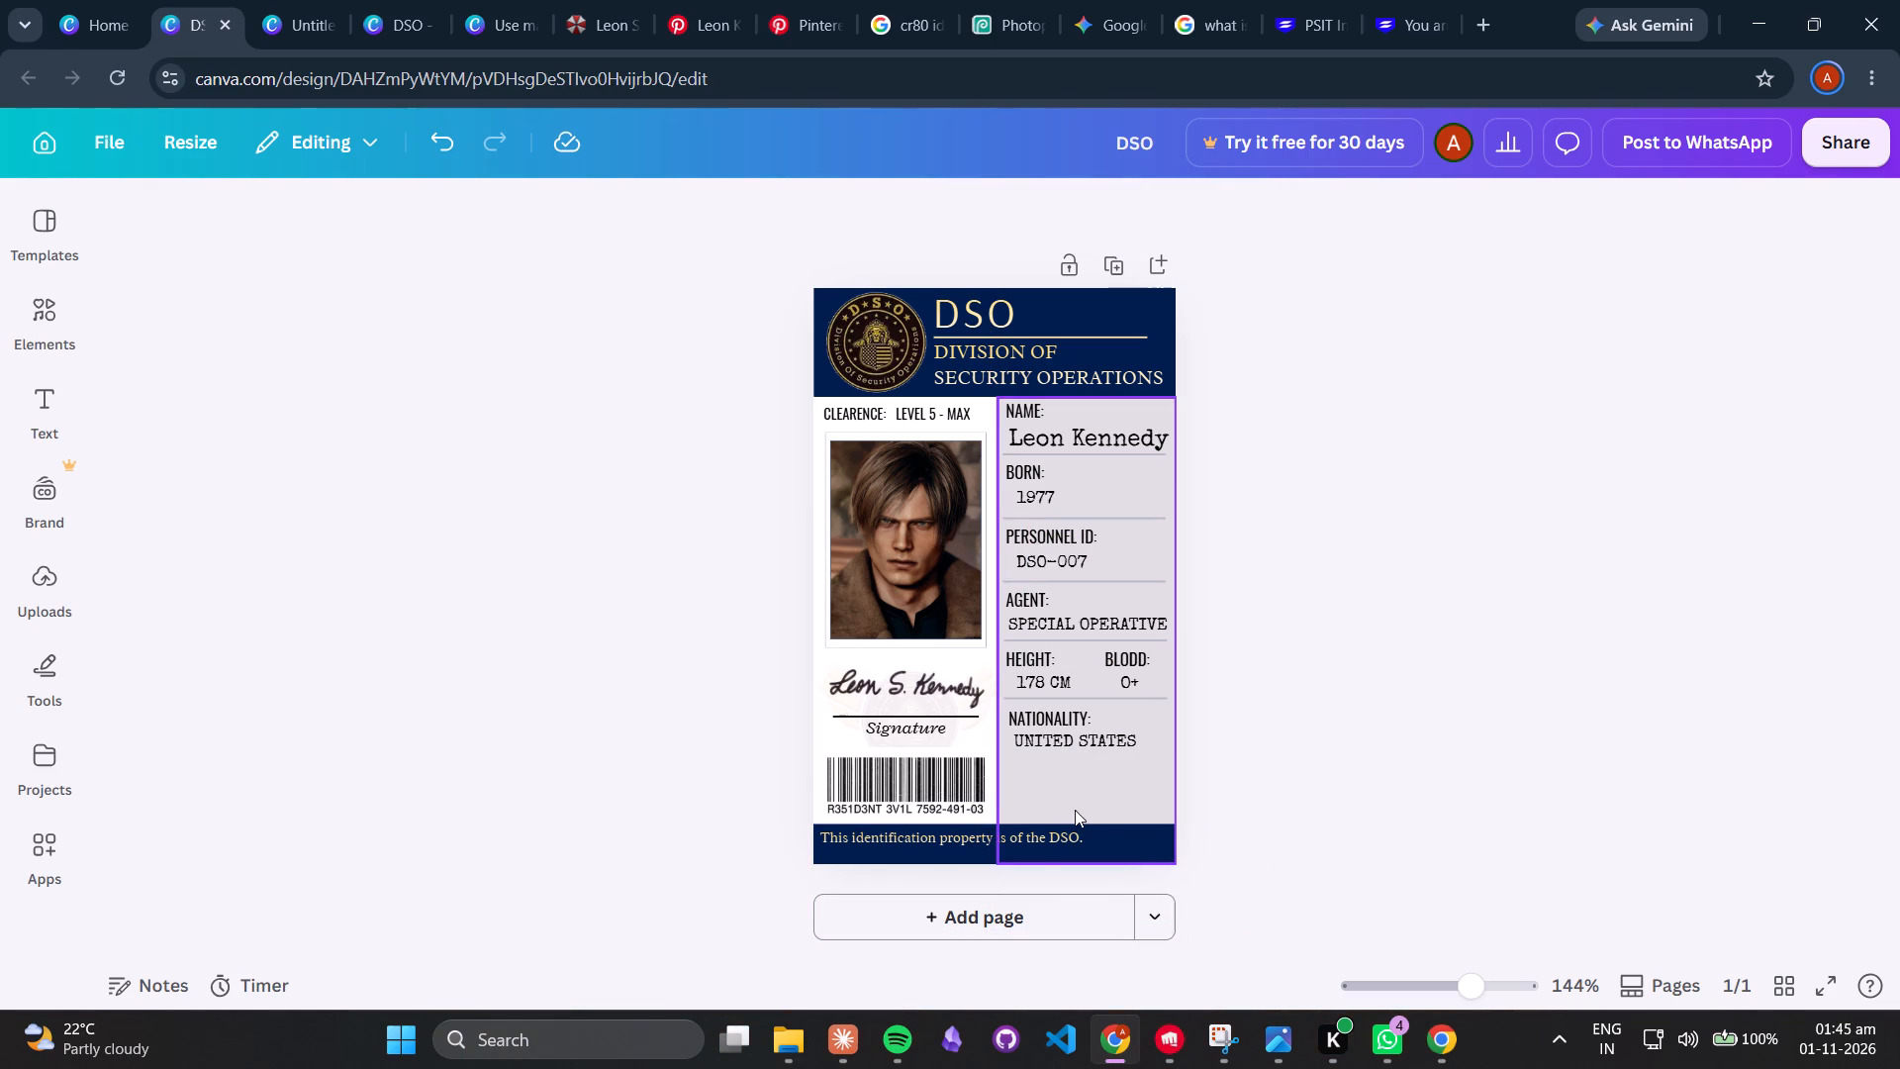
Nudge the footer text "This identification property is of the DSO." slightly right and down within the navy bar.
{"action": "left_click", "coordinate": [1043, 833]}
{"action": "left_click", "coordinate": [1046, 899]}
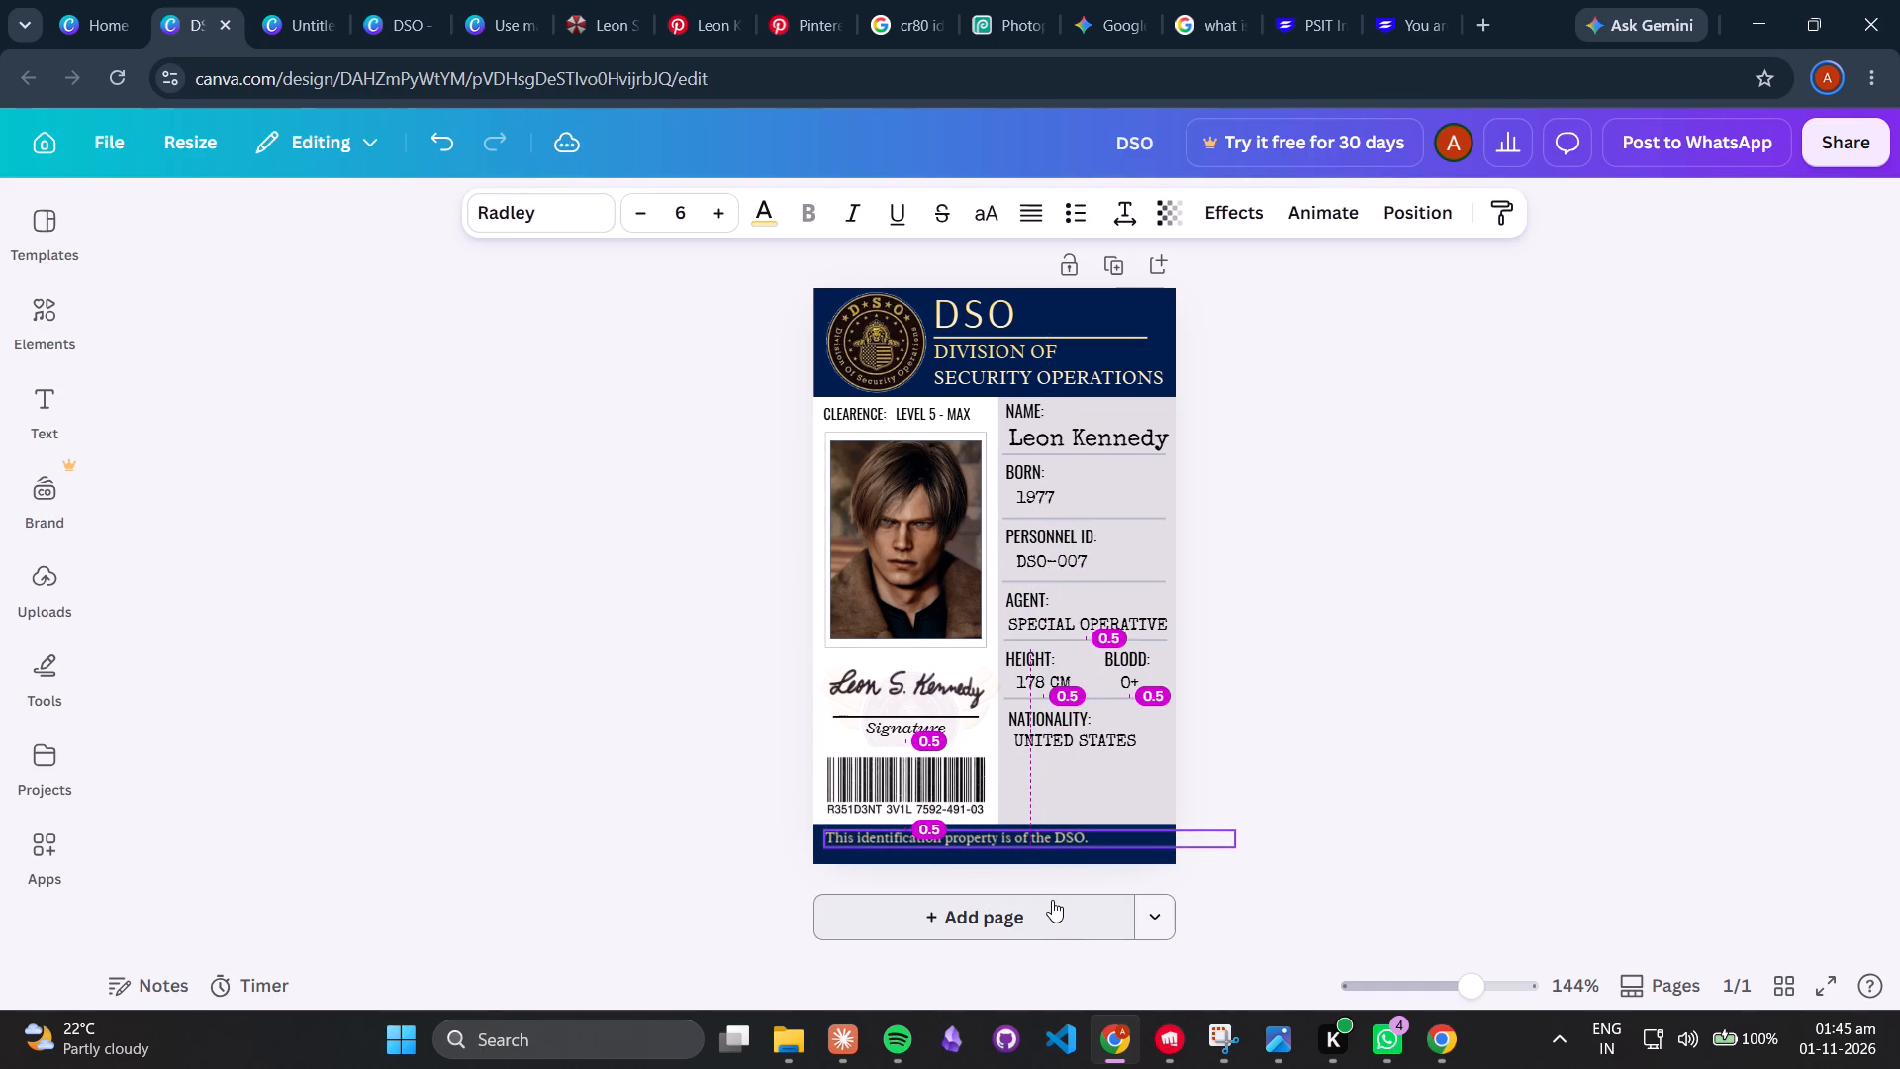
{"action": "left_click", "coordinate": [1412, 823]}
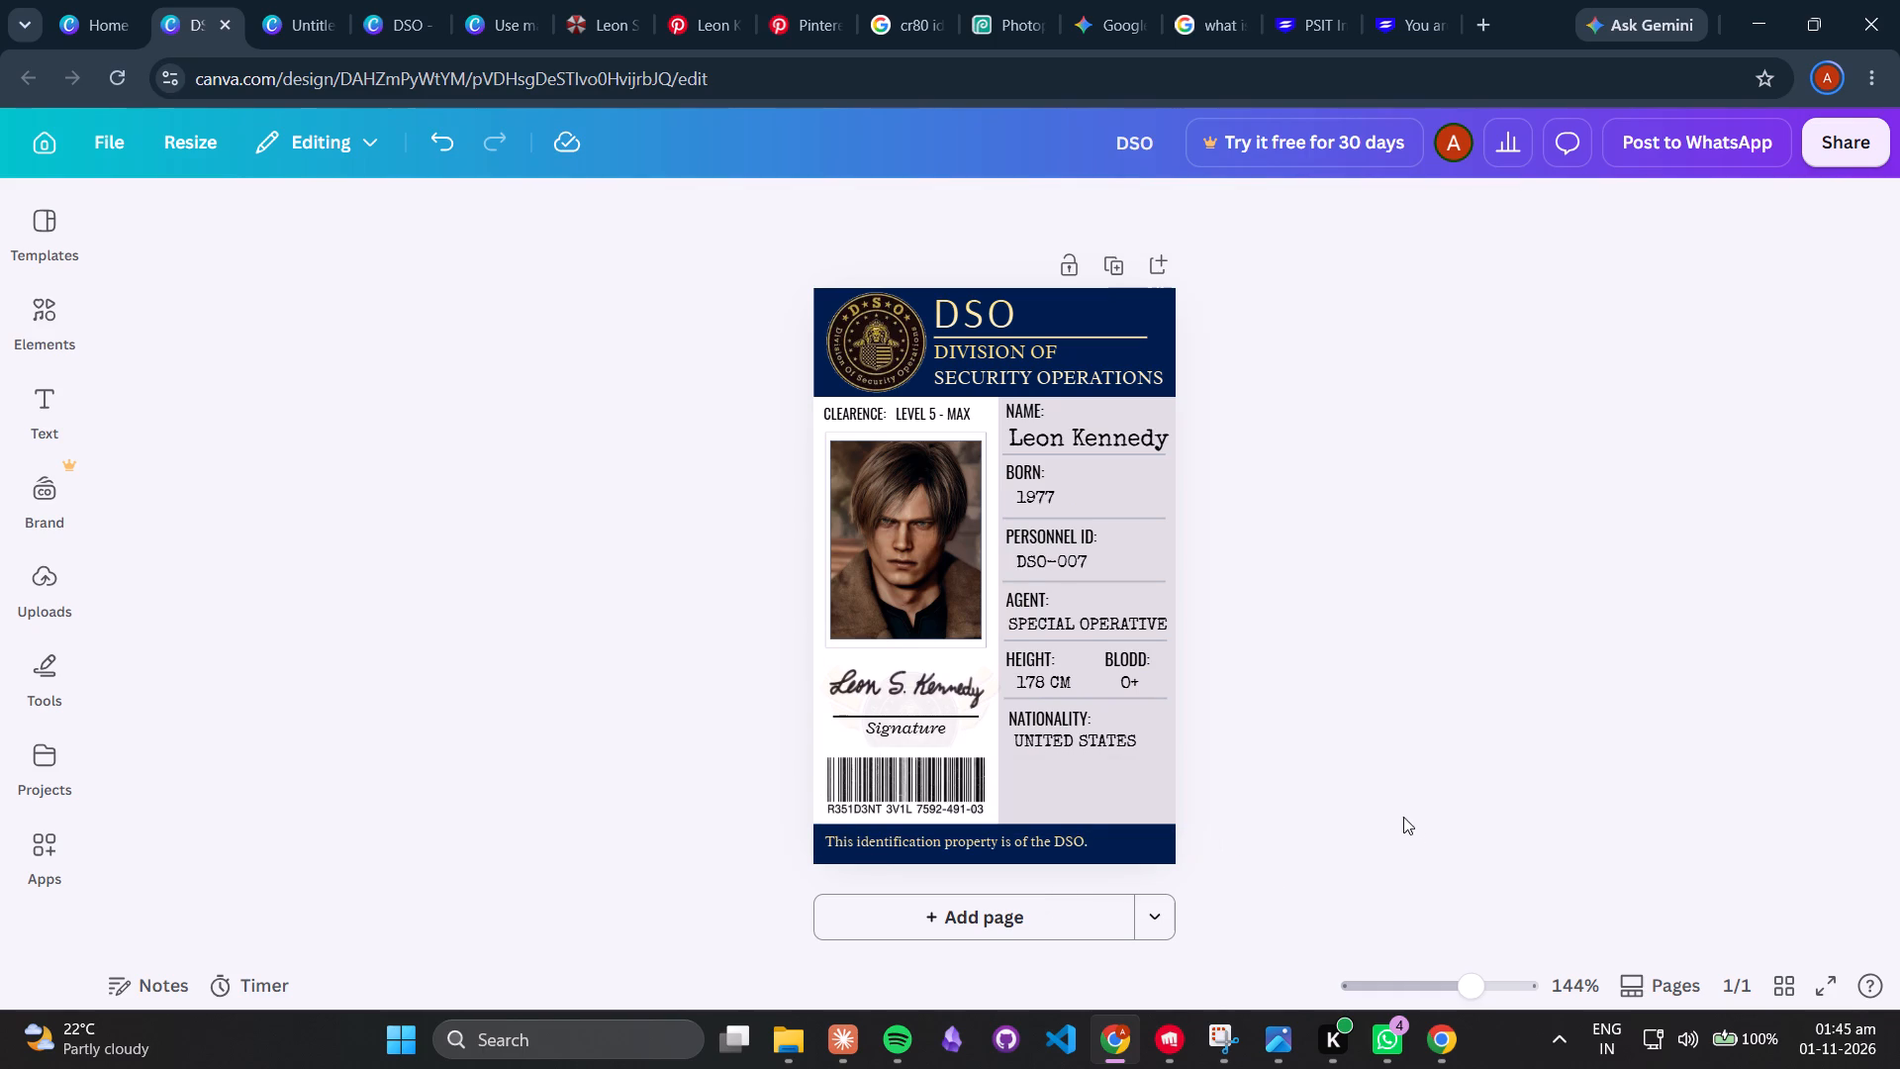
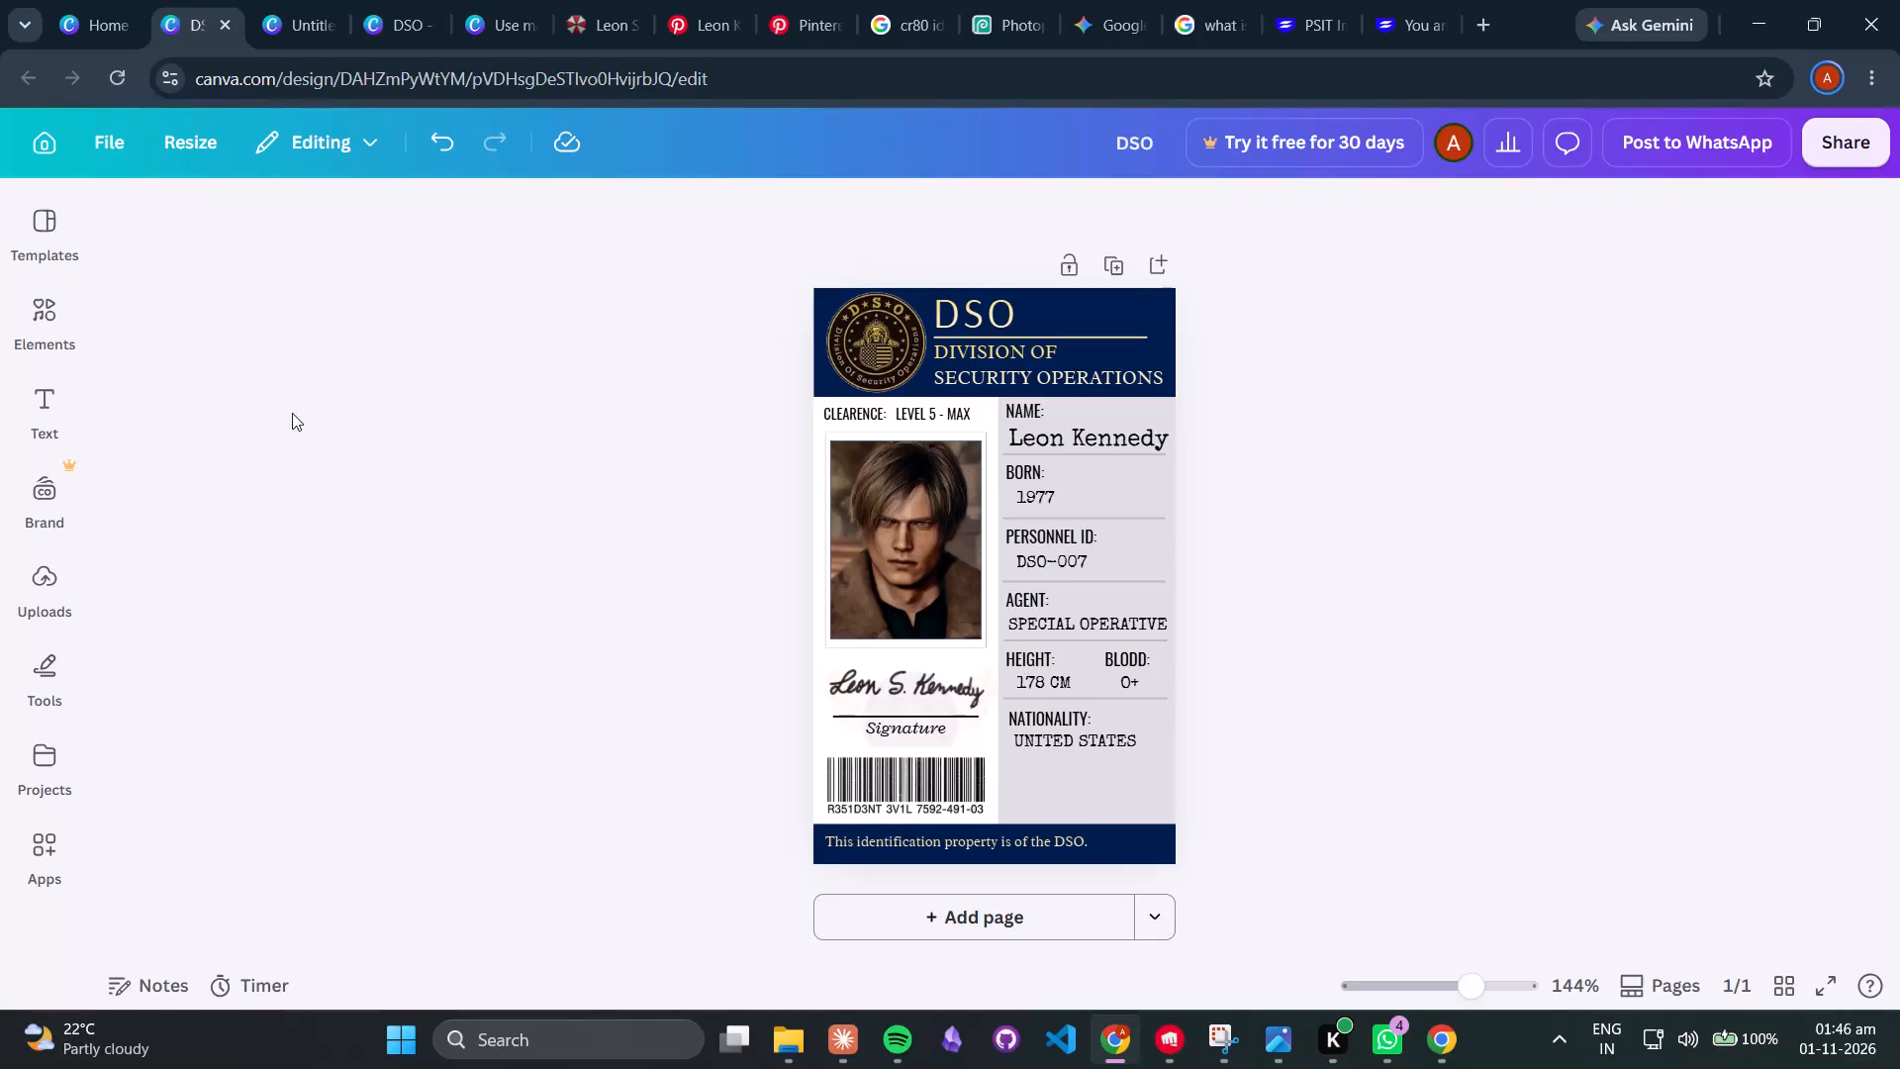
Add the uploaded gold-winged DSO emblem to the card and place it in the lower right corner, below the nationality field.
{"action": "left_click", "coordinate": [29, 598]}
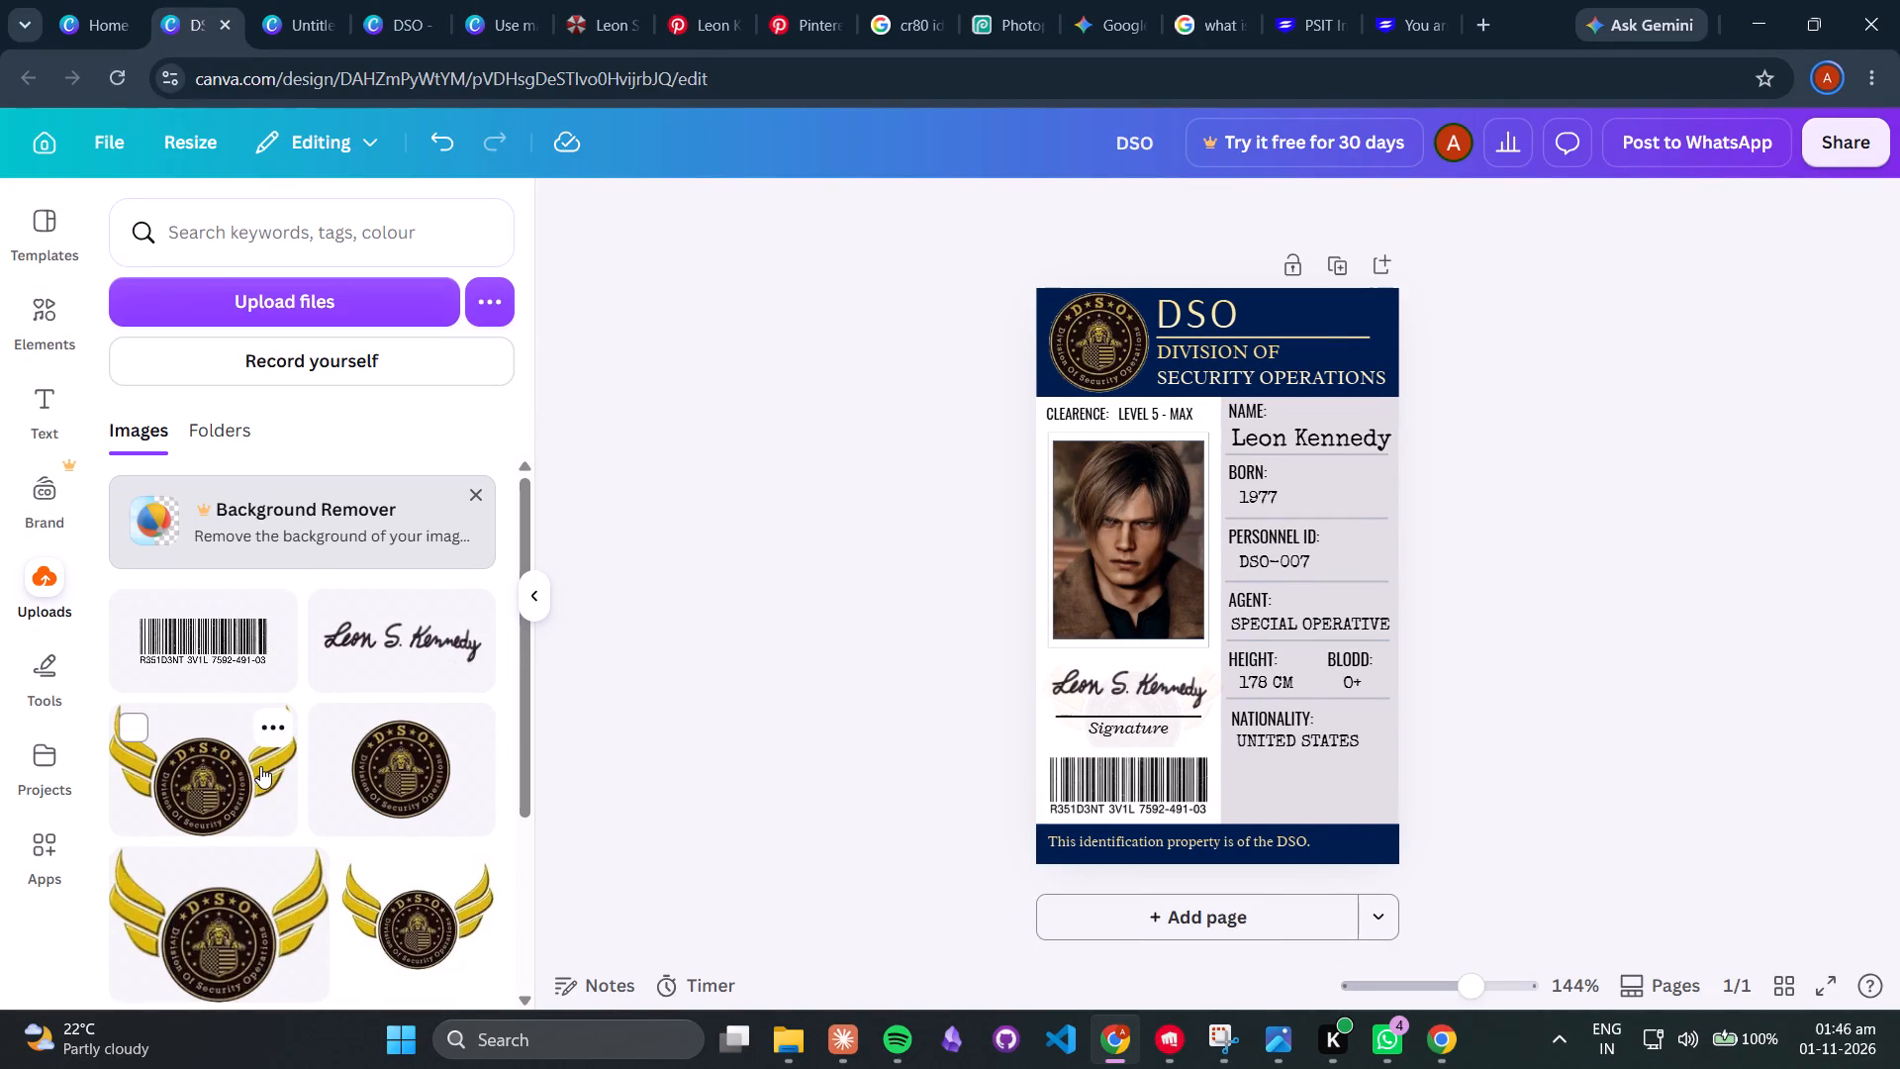
{"action": "scroll", "coordinate": [284, 766], "scroll_direction": "down", "scroll_amount": 1}
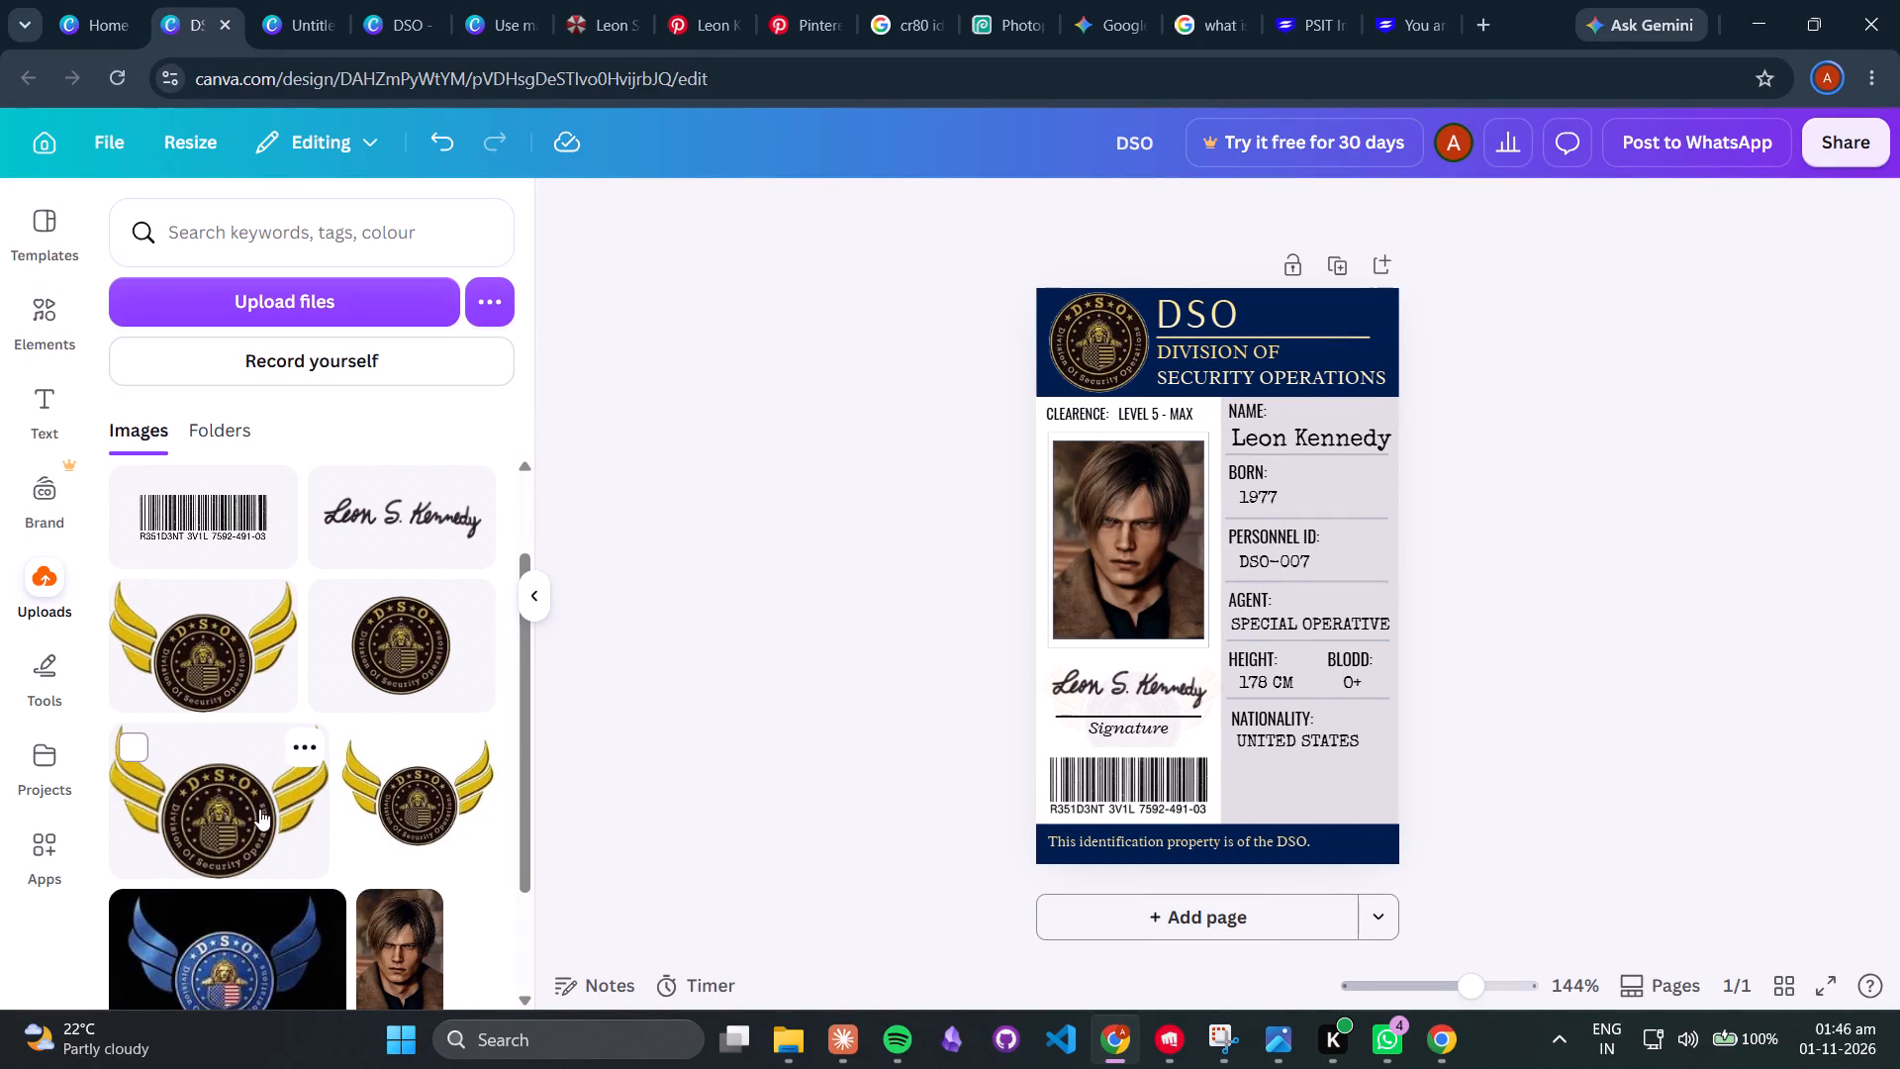
{"action": "left_click", "coordinate": [196, 630]}
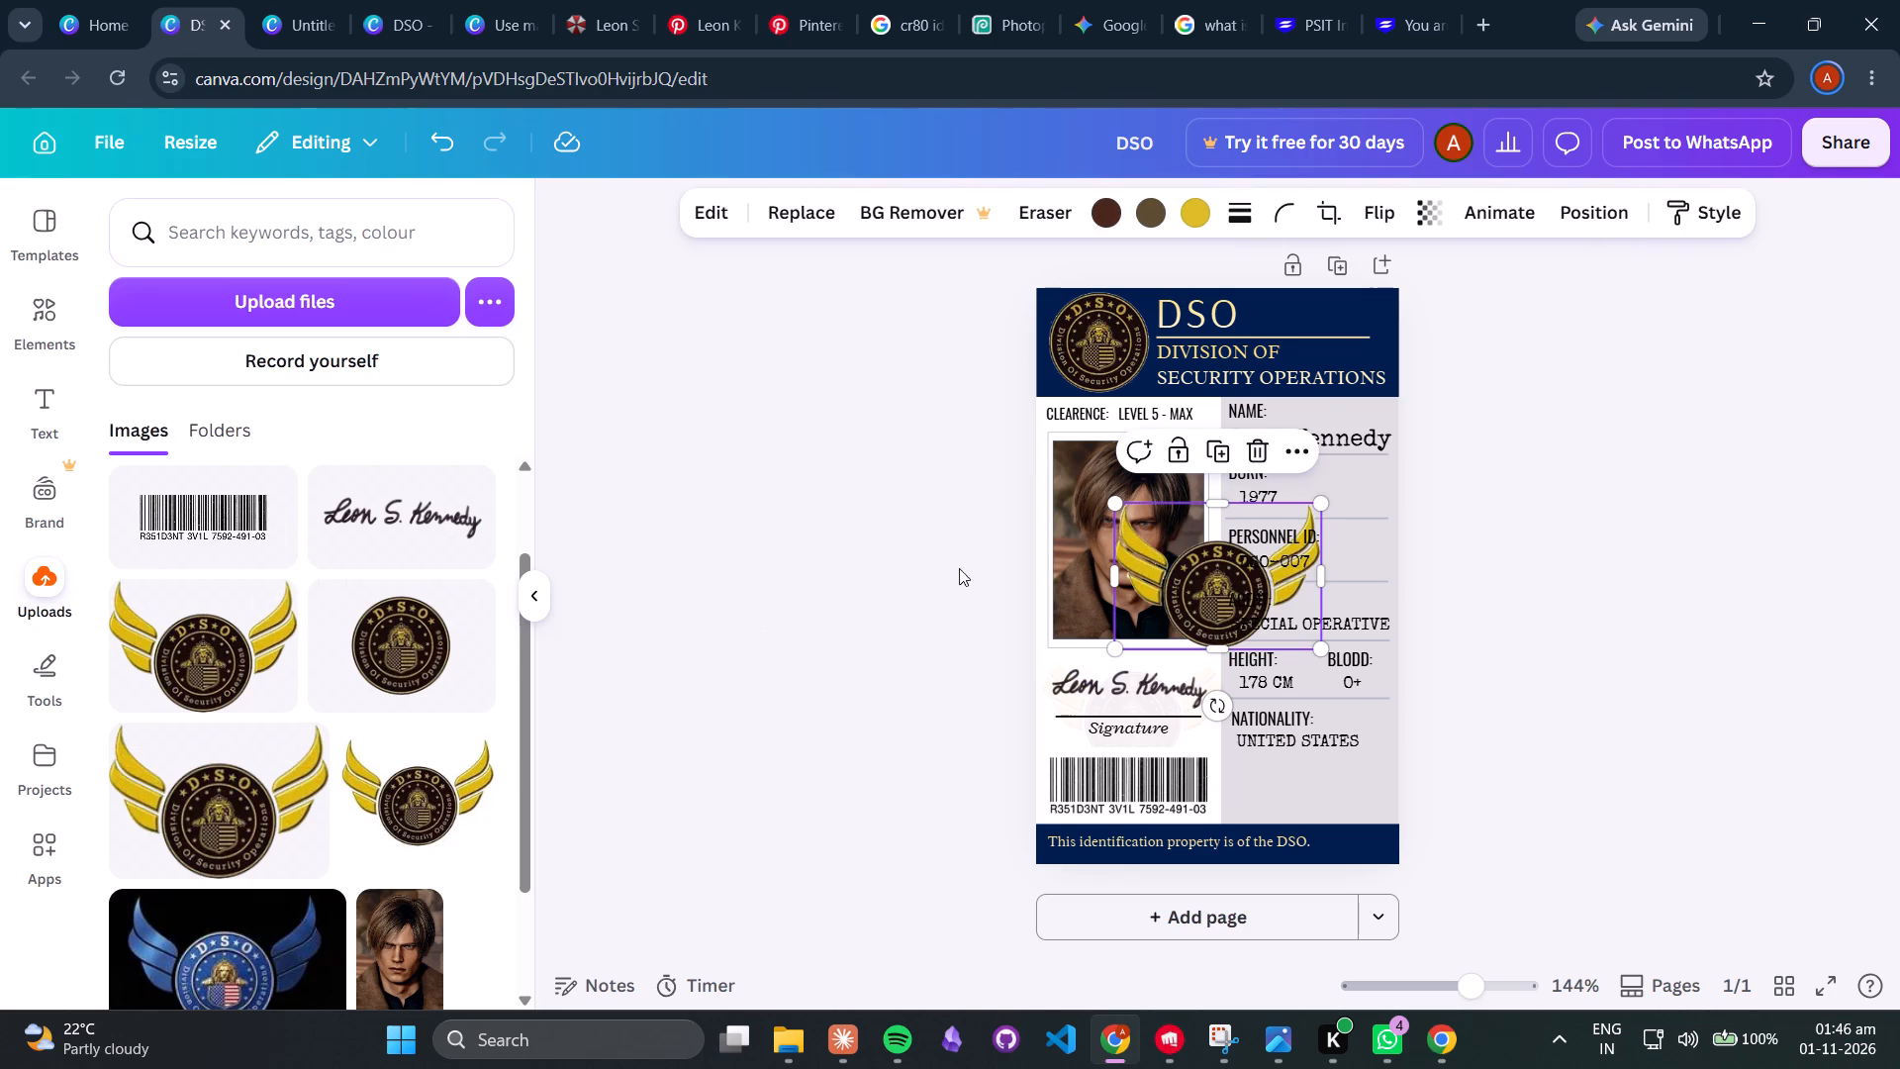
{"action": "left_click_drag", "start_coordinate": [1210, 595], "coordinate": [1249, 684]}
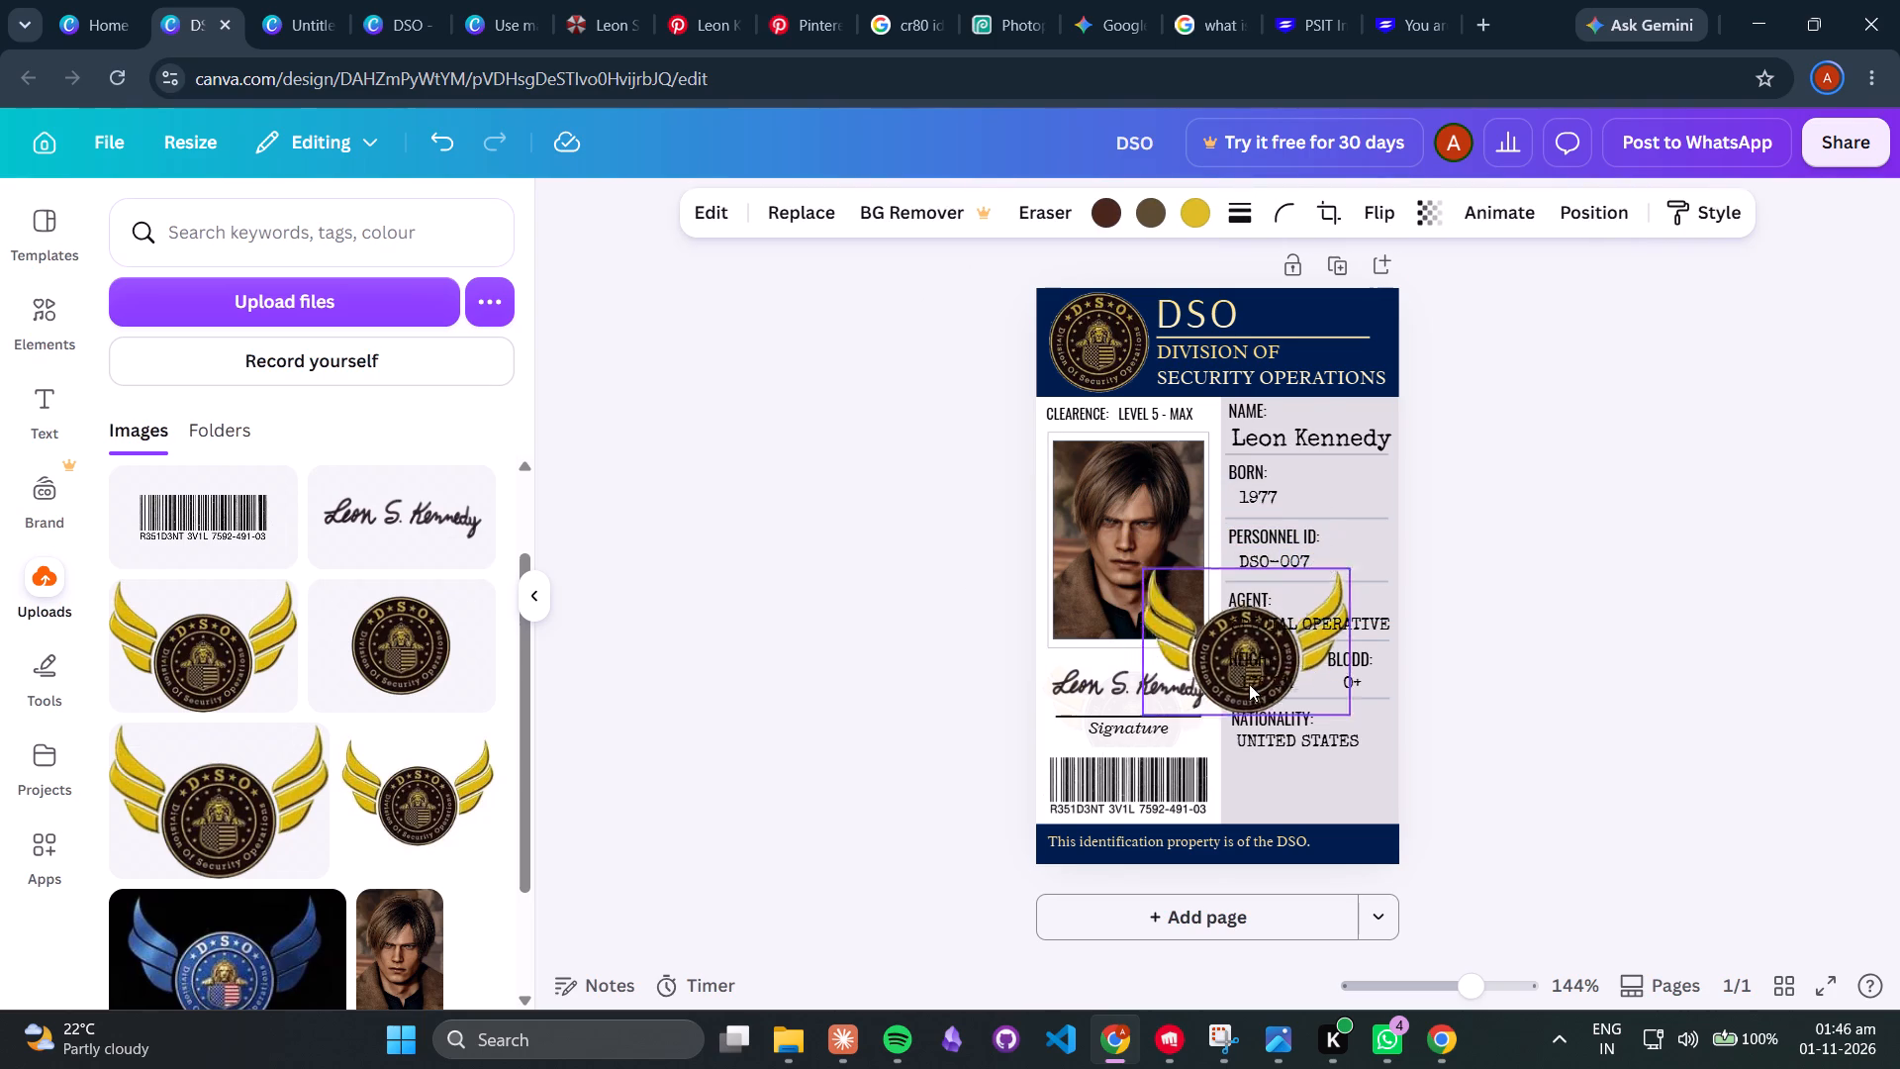
{"action": "left_click_drag", "start_coordinate": [1249, 684], "coordinate": [1302, 814]}
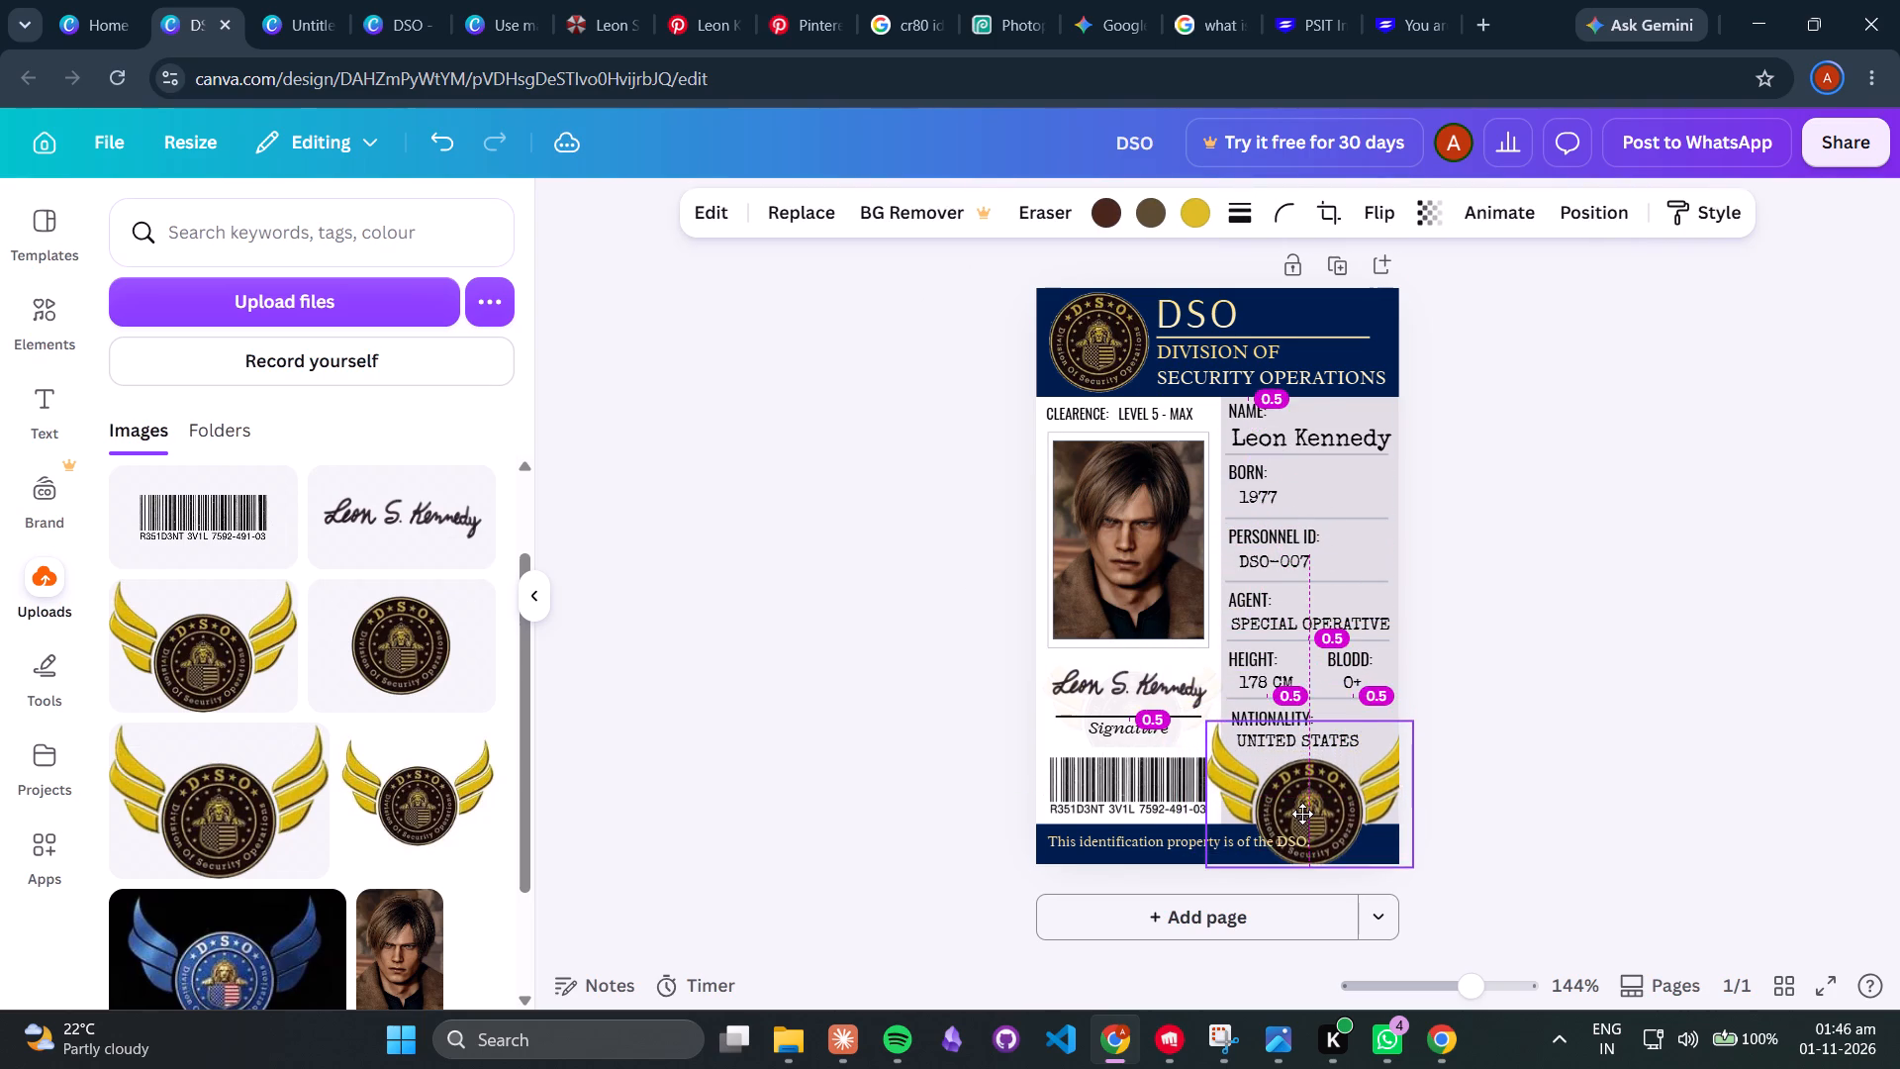
{"action": "left_click_drag", "start_coordinate": [1302, 814], "coordinate": [1295, 816]}
Tilt the winged emblem counterclockwise, shrink it, and reposition it within the grey column above the footer bar.
{"action": "left_click_drag", "start_coordinate": [1308, 923], "coordinate": [1324, 923]}
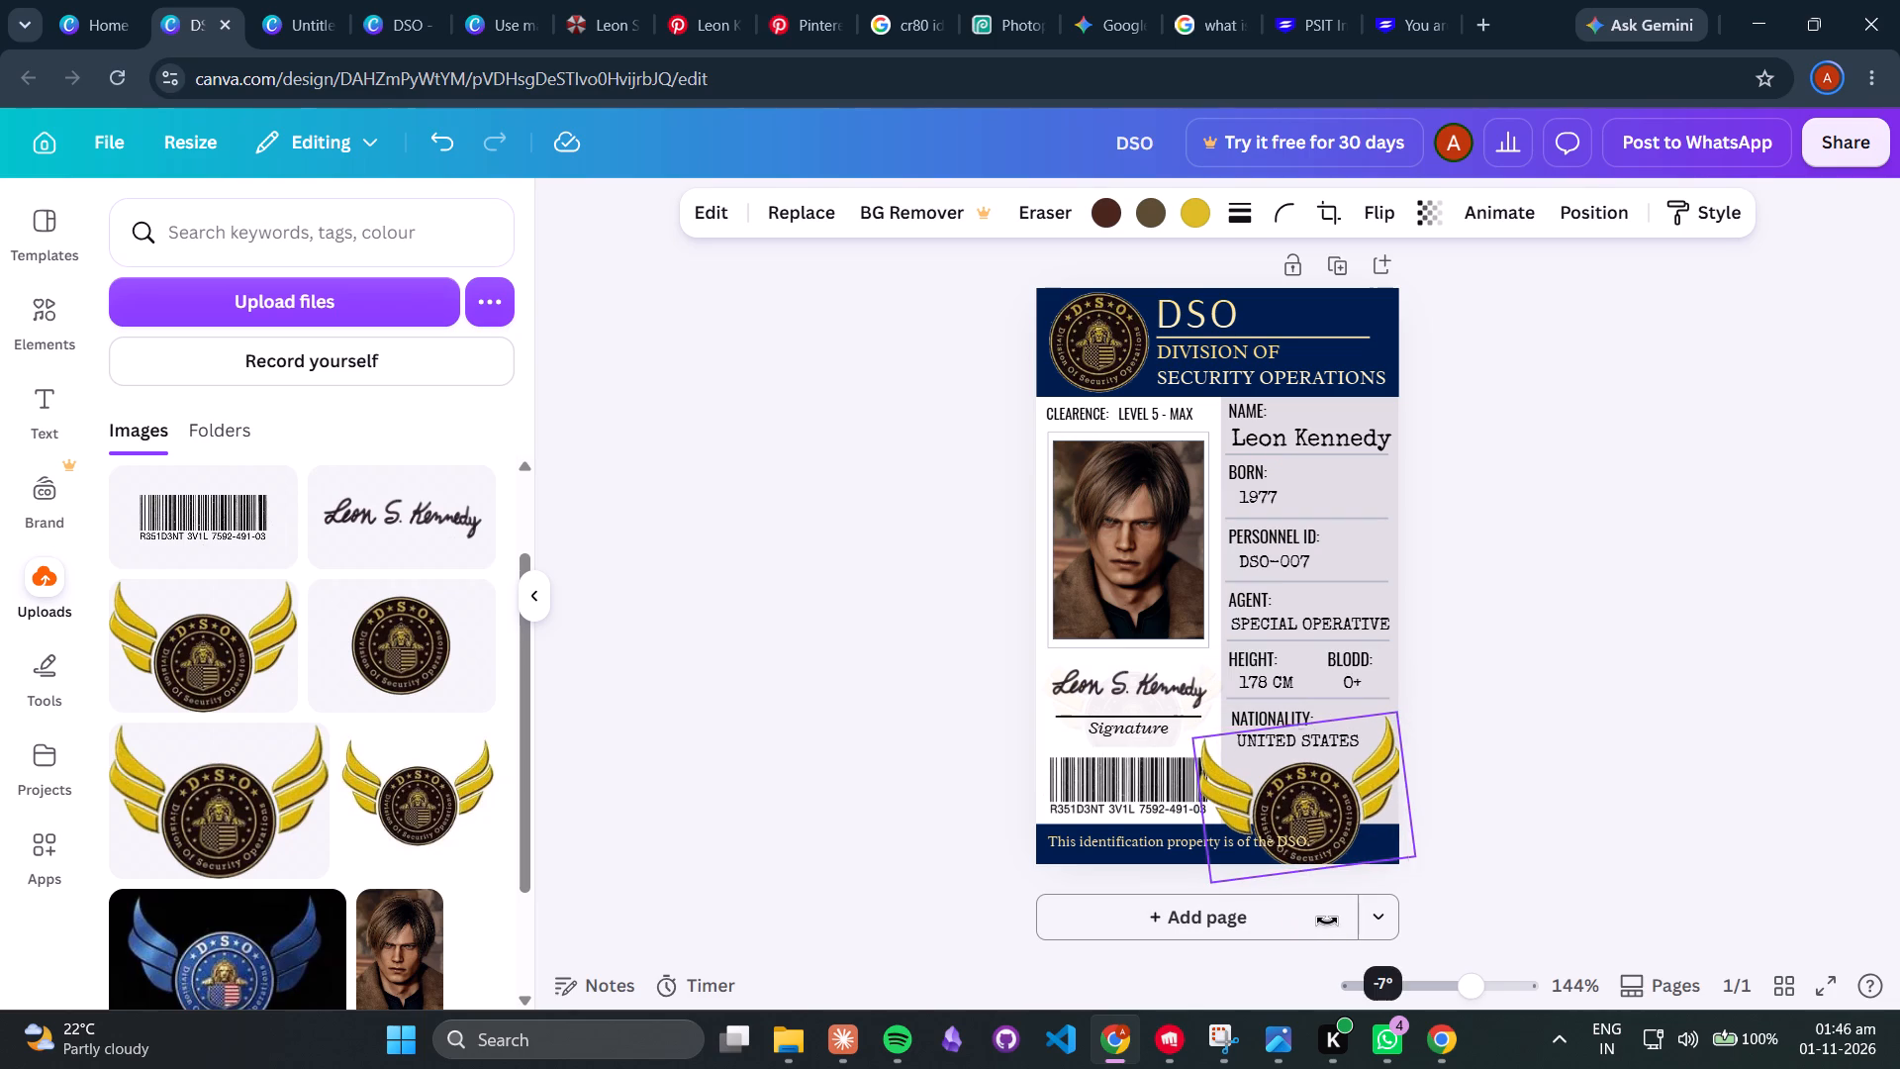
{"action": "left_click_drag", "start_coordinate": [1413, 859], "coordinate": [1377, 833]}
{"action": "left_click", "coordinate": [1303, 902]}
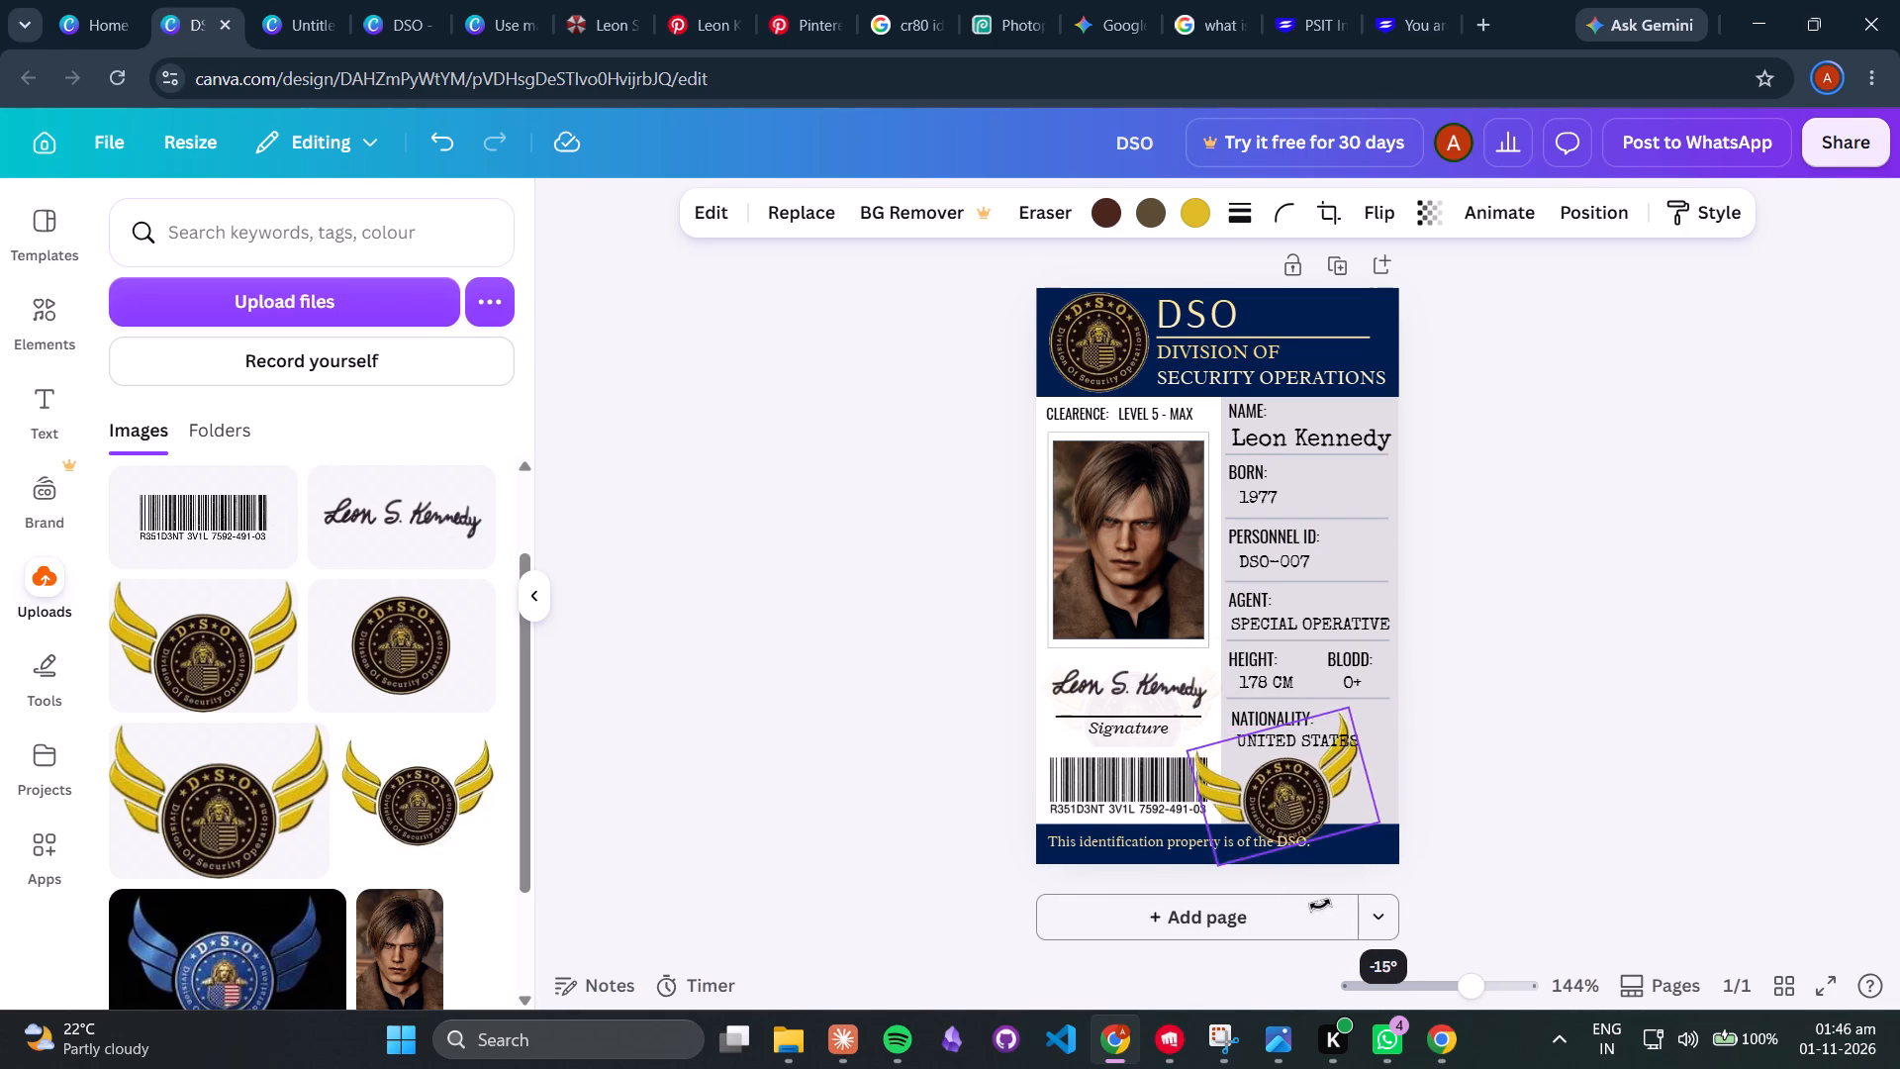
{"action": "left_click_drag", "start_coordinate": [1297, 792], "coordinate": [1309, 796]}
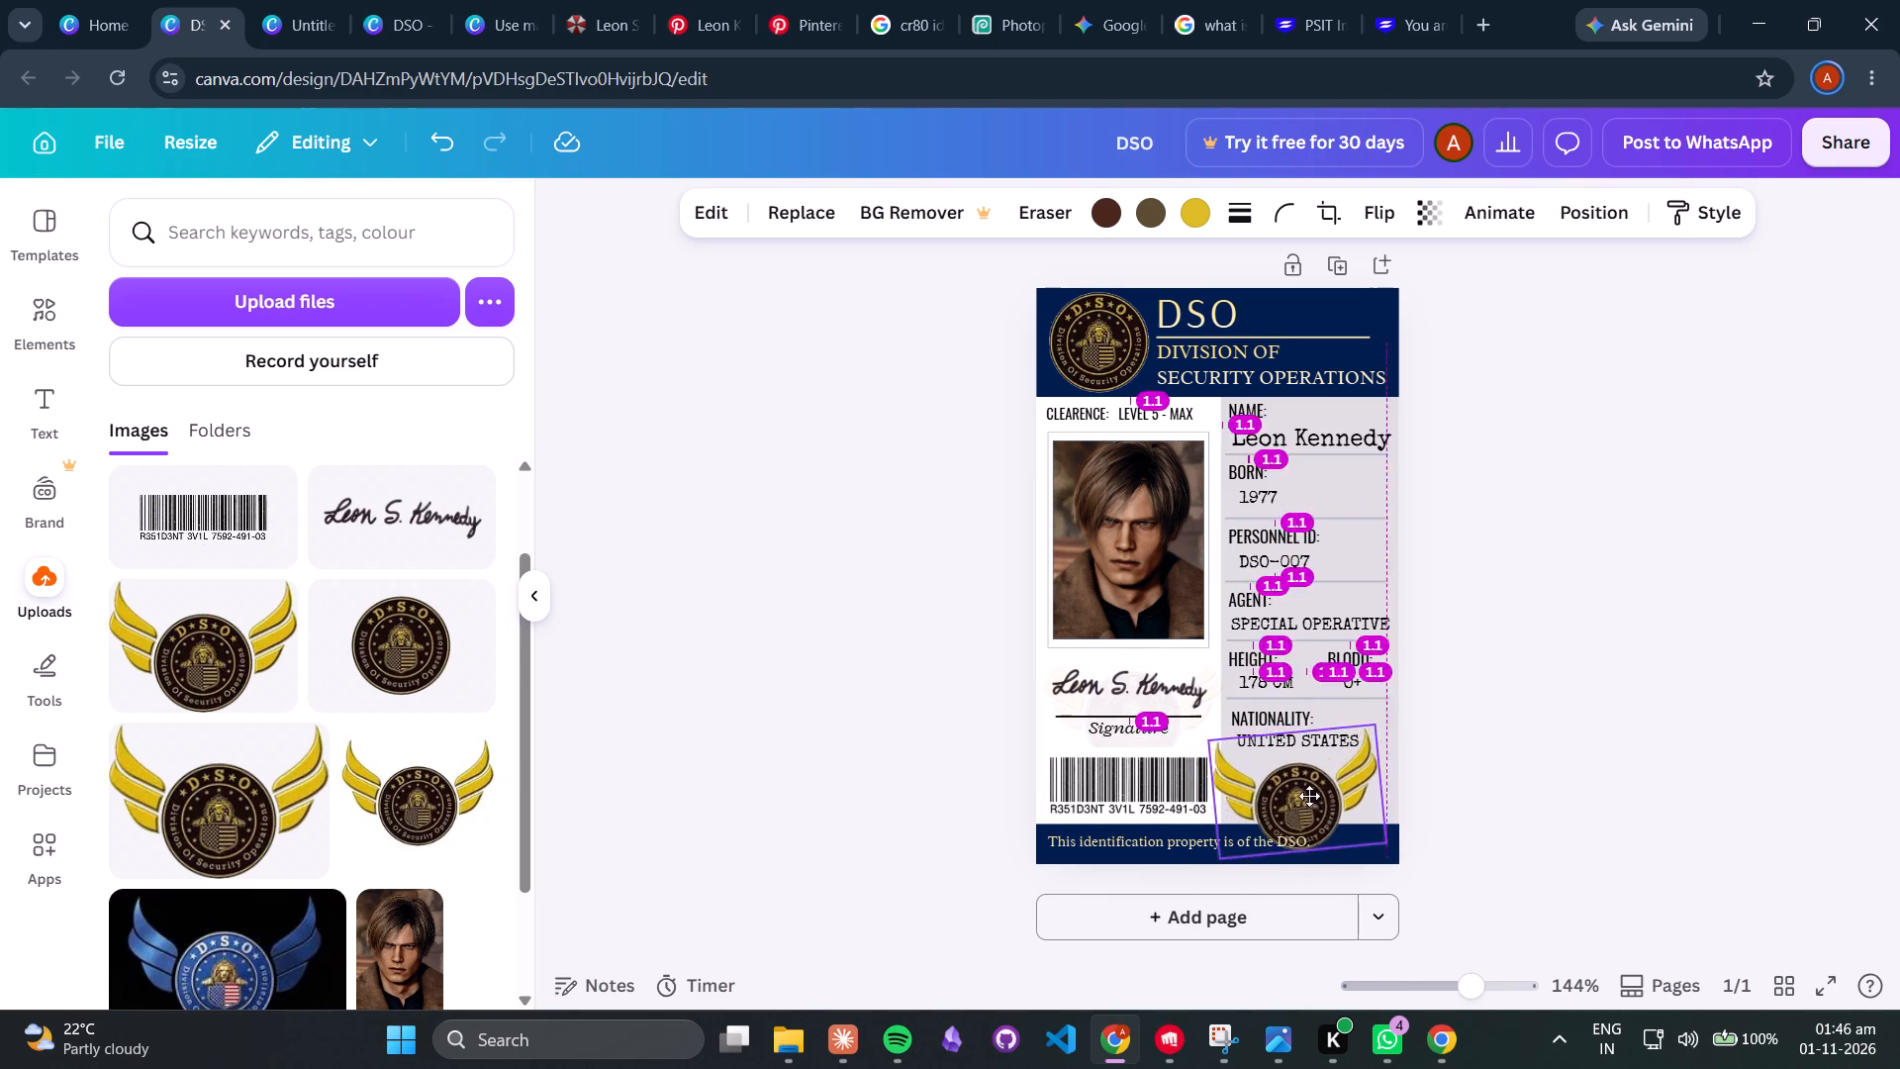
{"action": "left_click_drag", "start_coordinate": [1309, 796], "coordinate": [1331, 797]}
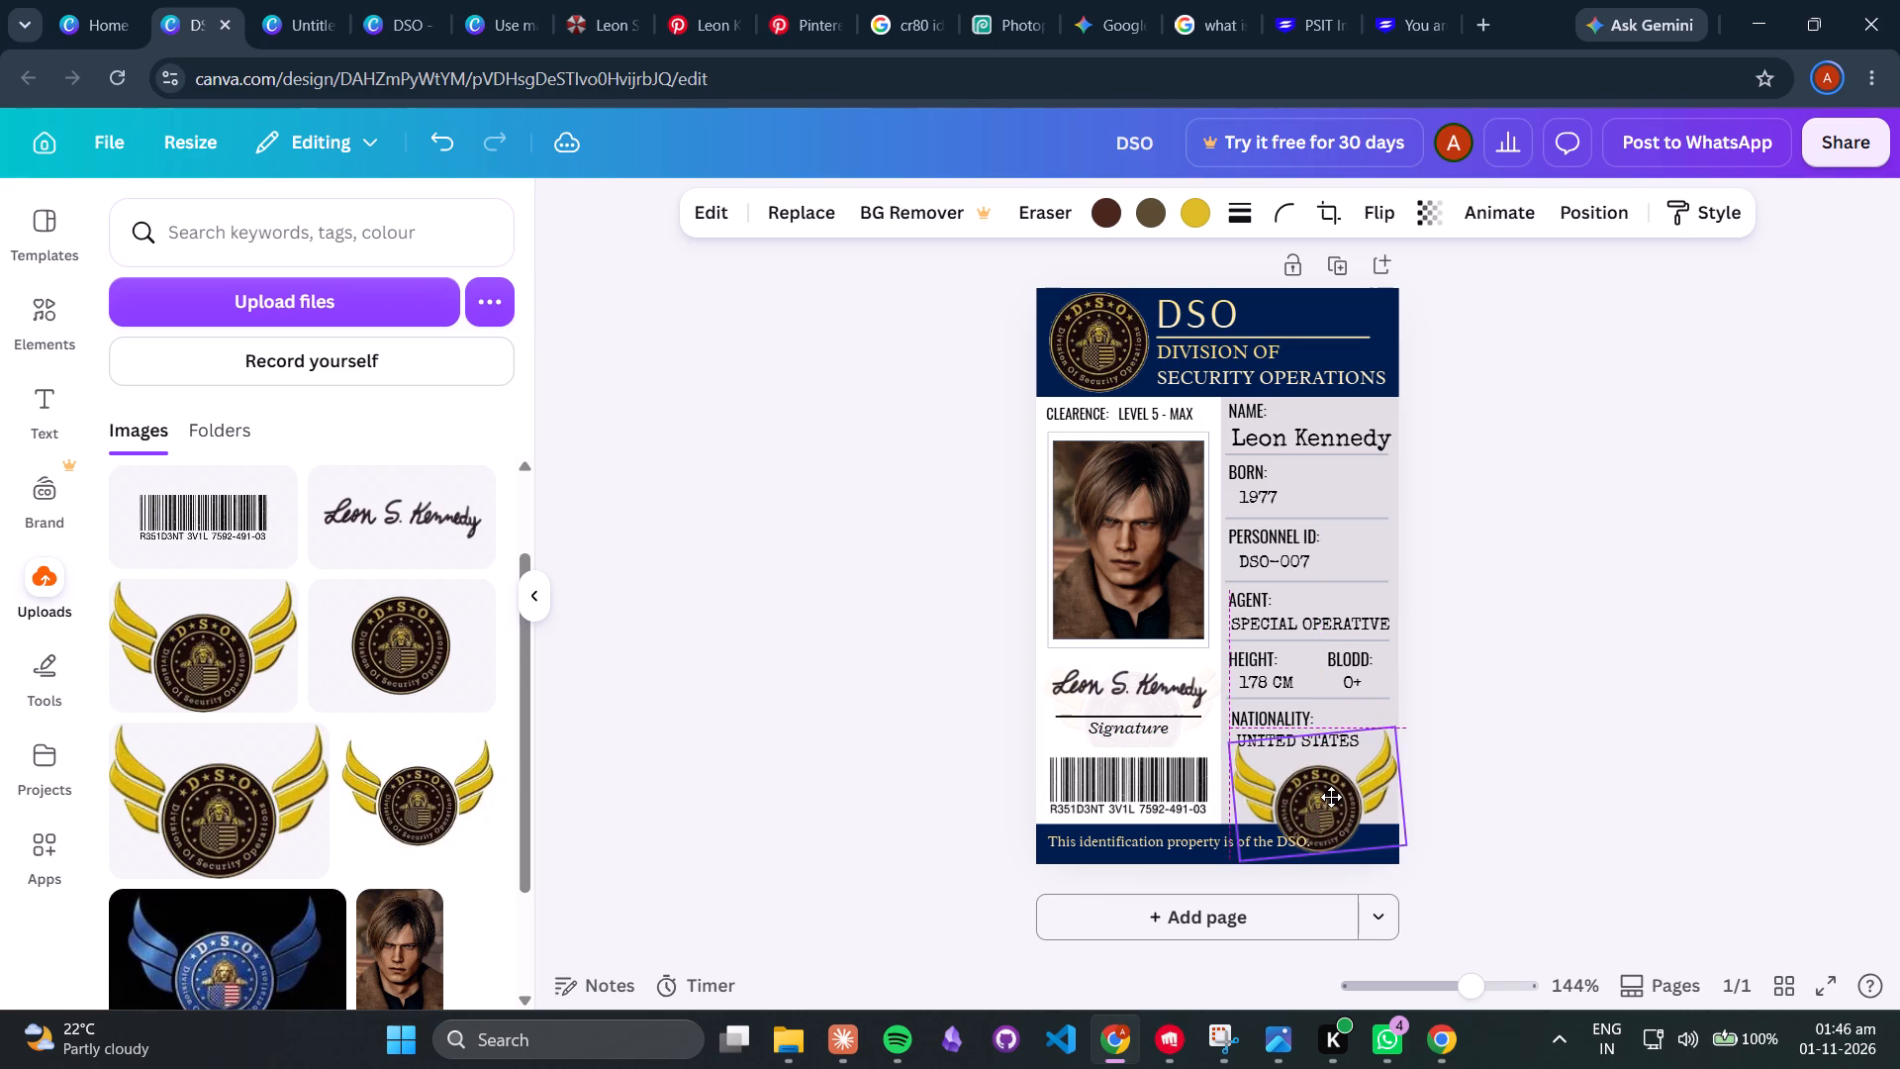
{"action": "left_click_drag", "start_coordinate": [1331, 797], "coordinate": [1331, 795]}
{"action": "left_click_drag", "start_coordinate": [1320, 891], "coordinate": [1333, 890]}
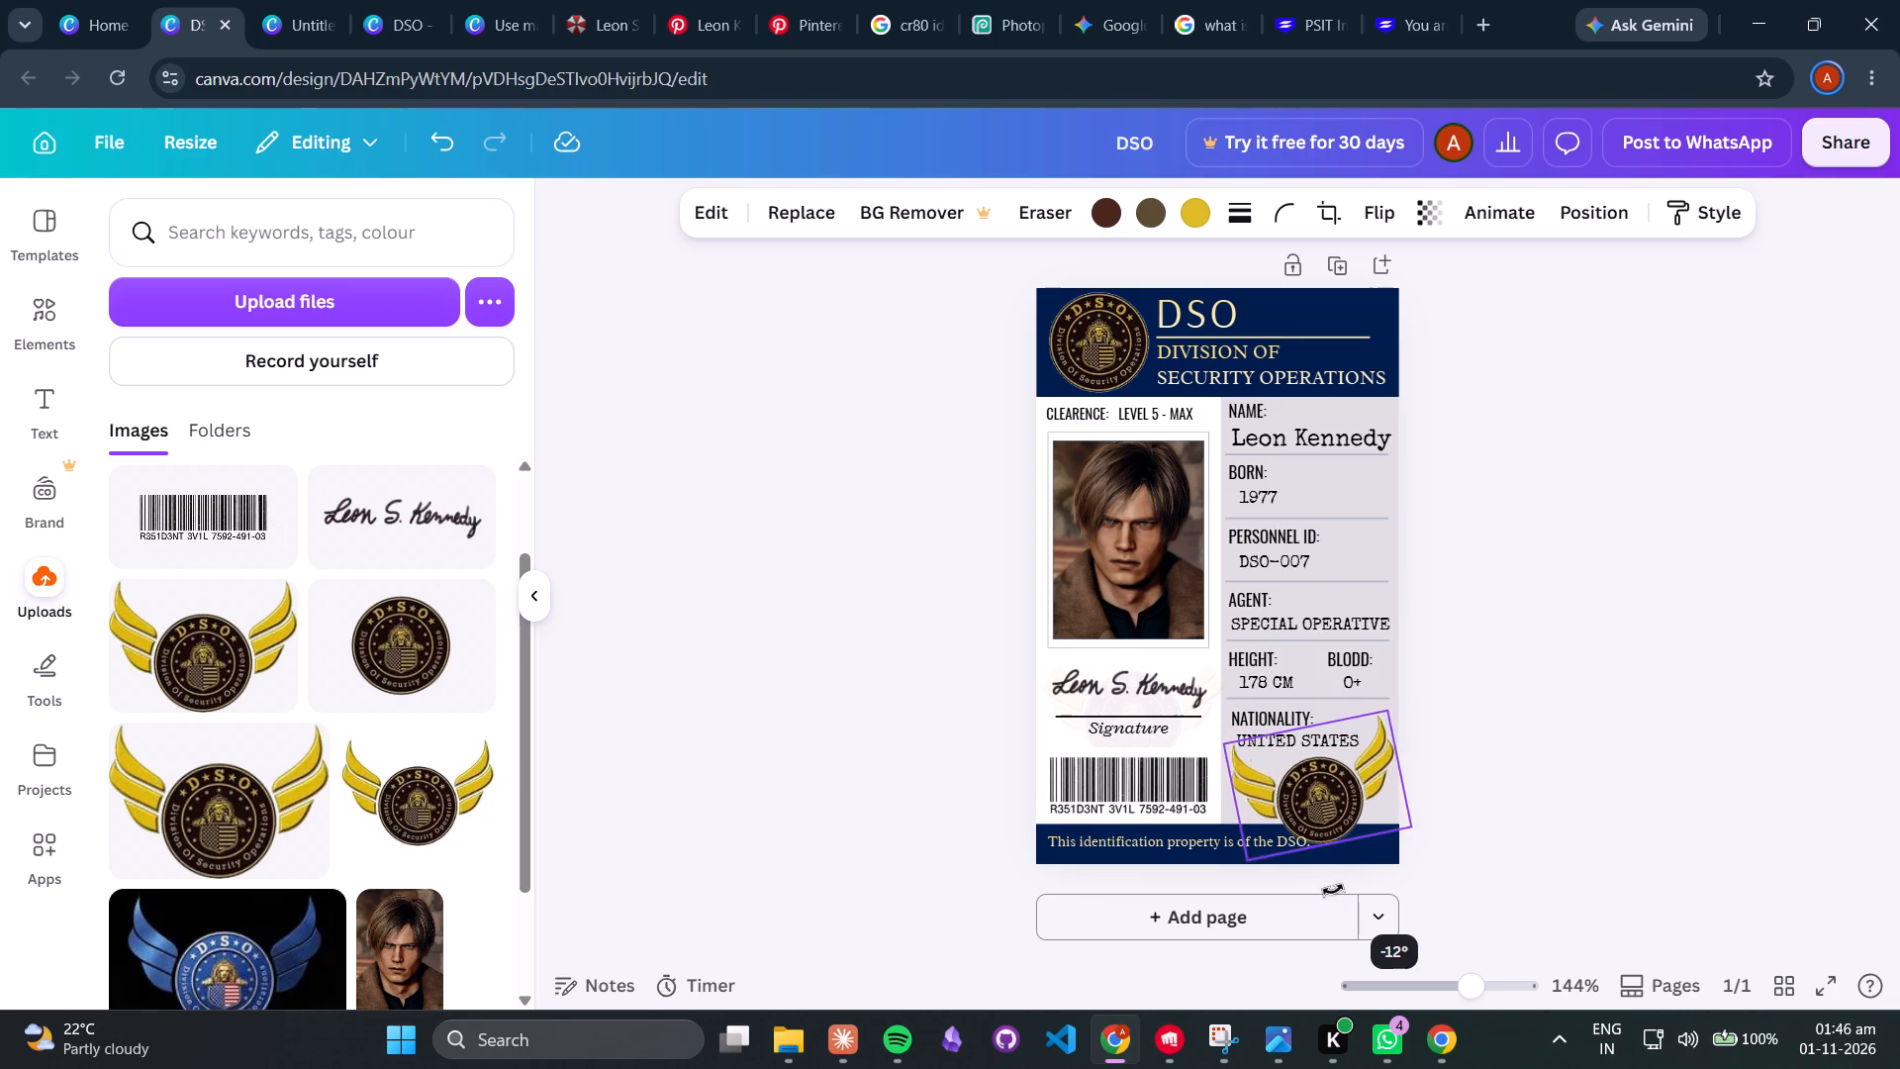
{"action": "left_click_drag", "start_coordinate": [1333, 890], "coordinate": [1344, 880]}
Fade the winged emblem to a transparency value of 18 and shift it slightly right.
{"action": "left_click", "coordinate": [1417, 205]}
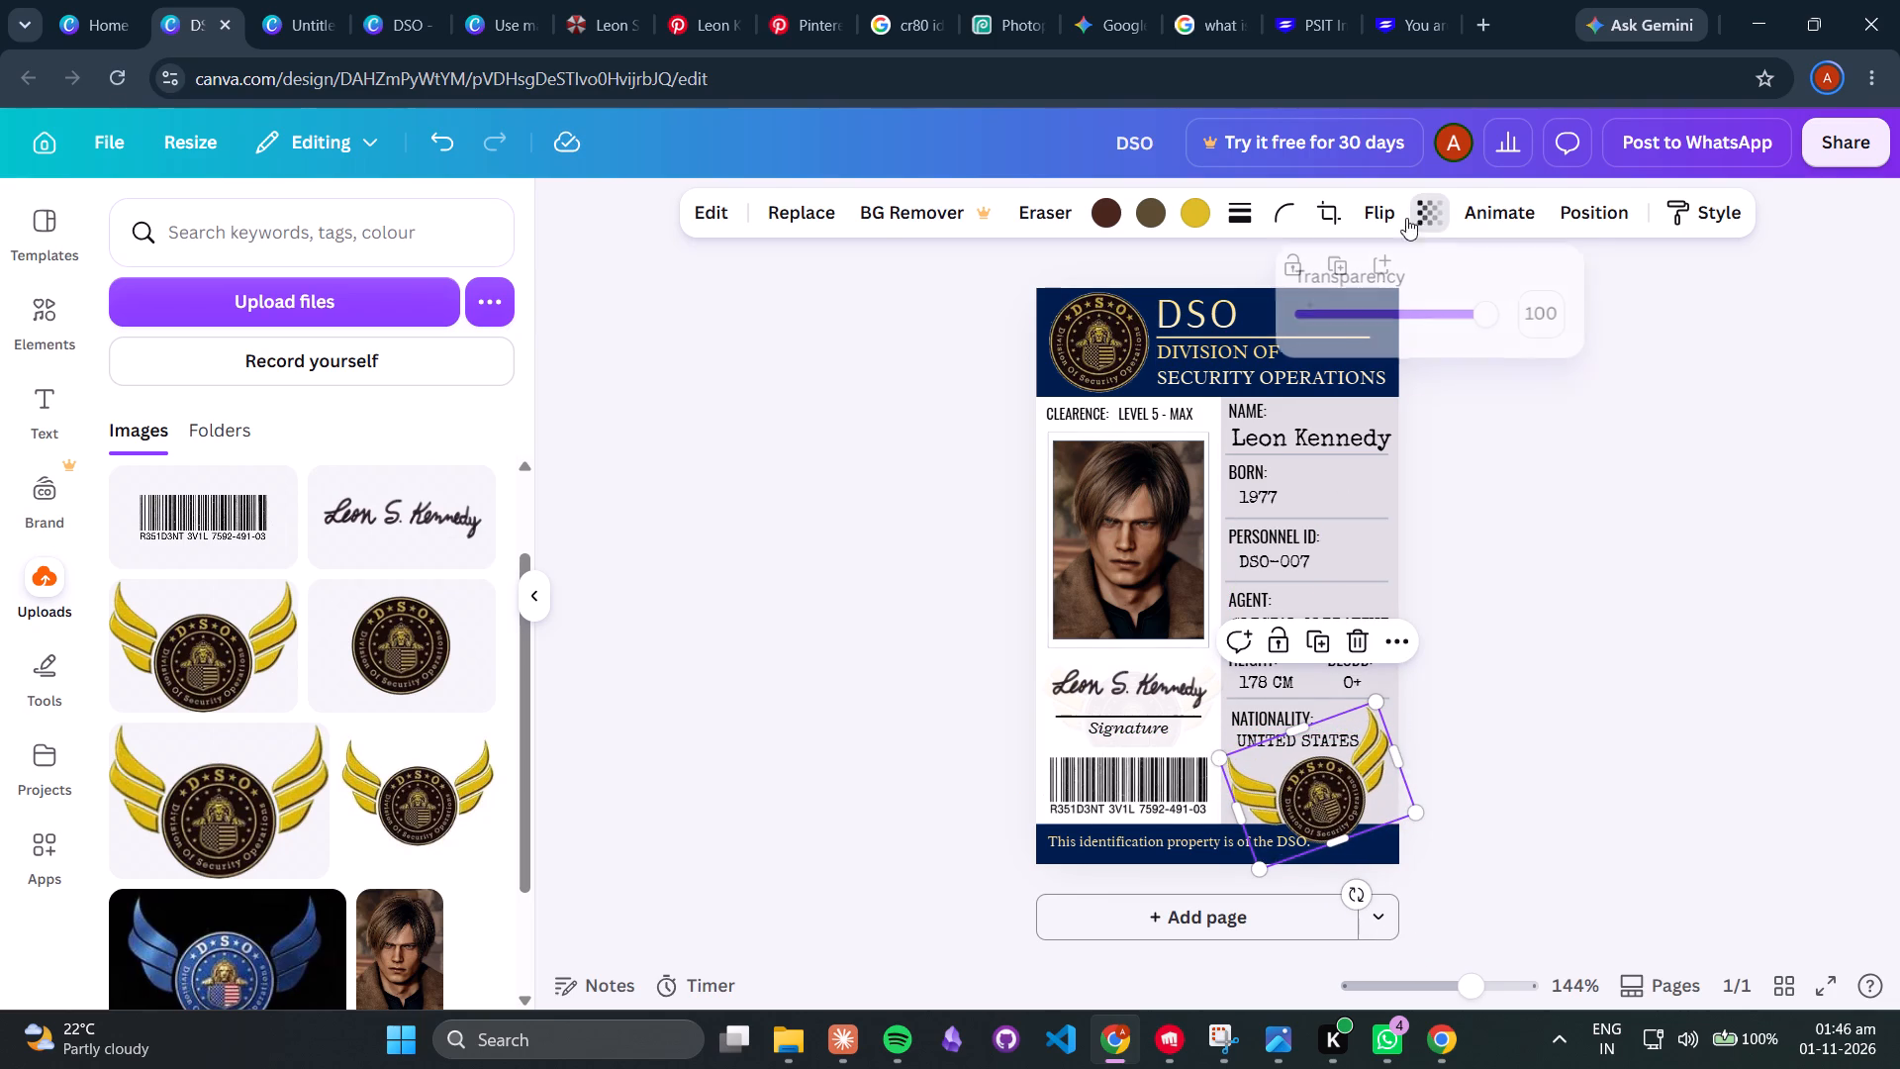
{"action": "left_click_drag", "start_coordinate": [1394, 317], "coordinate": [1334, 327]}
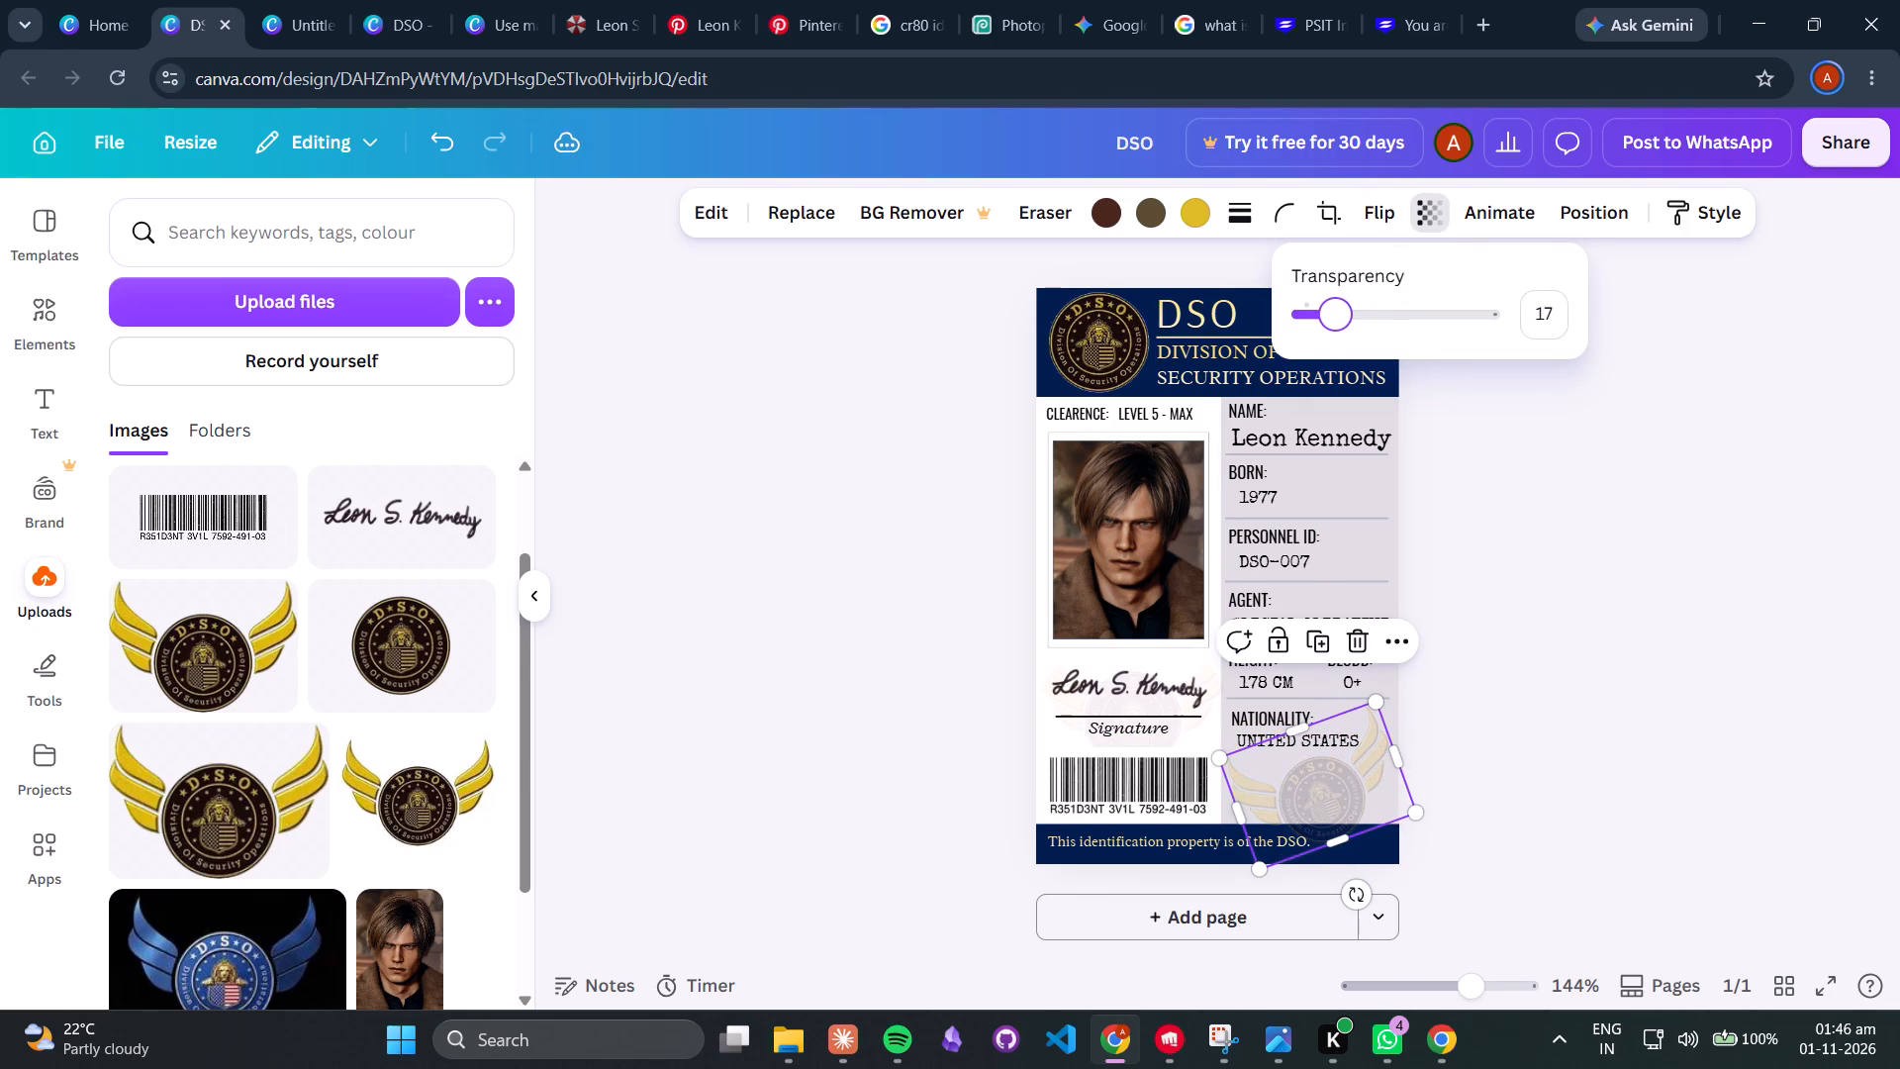
{"action": "left_click_drag", "start_coordinate": [1334, 327], "coordinate": [1336, 327]}
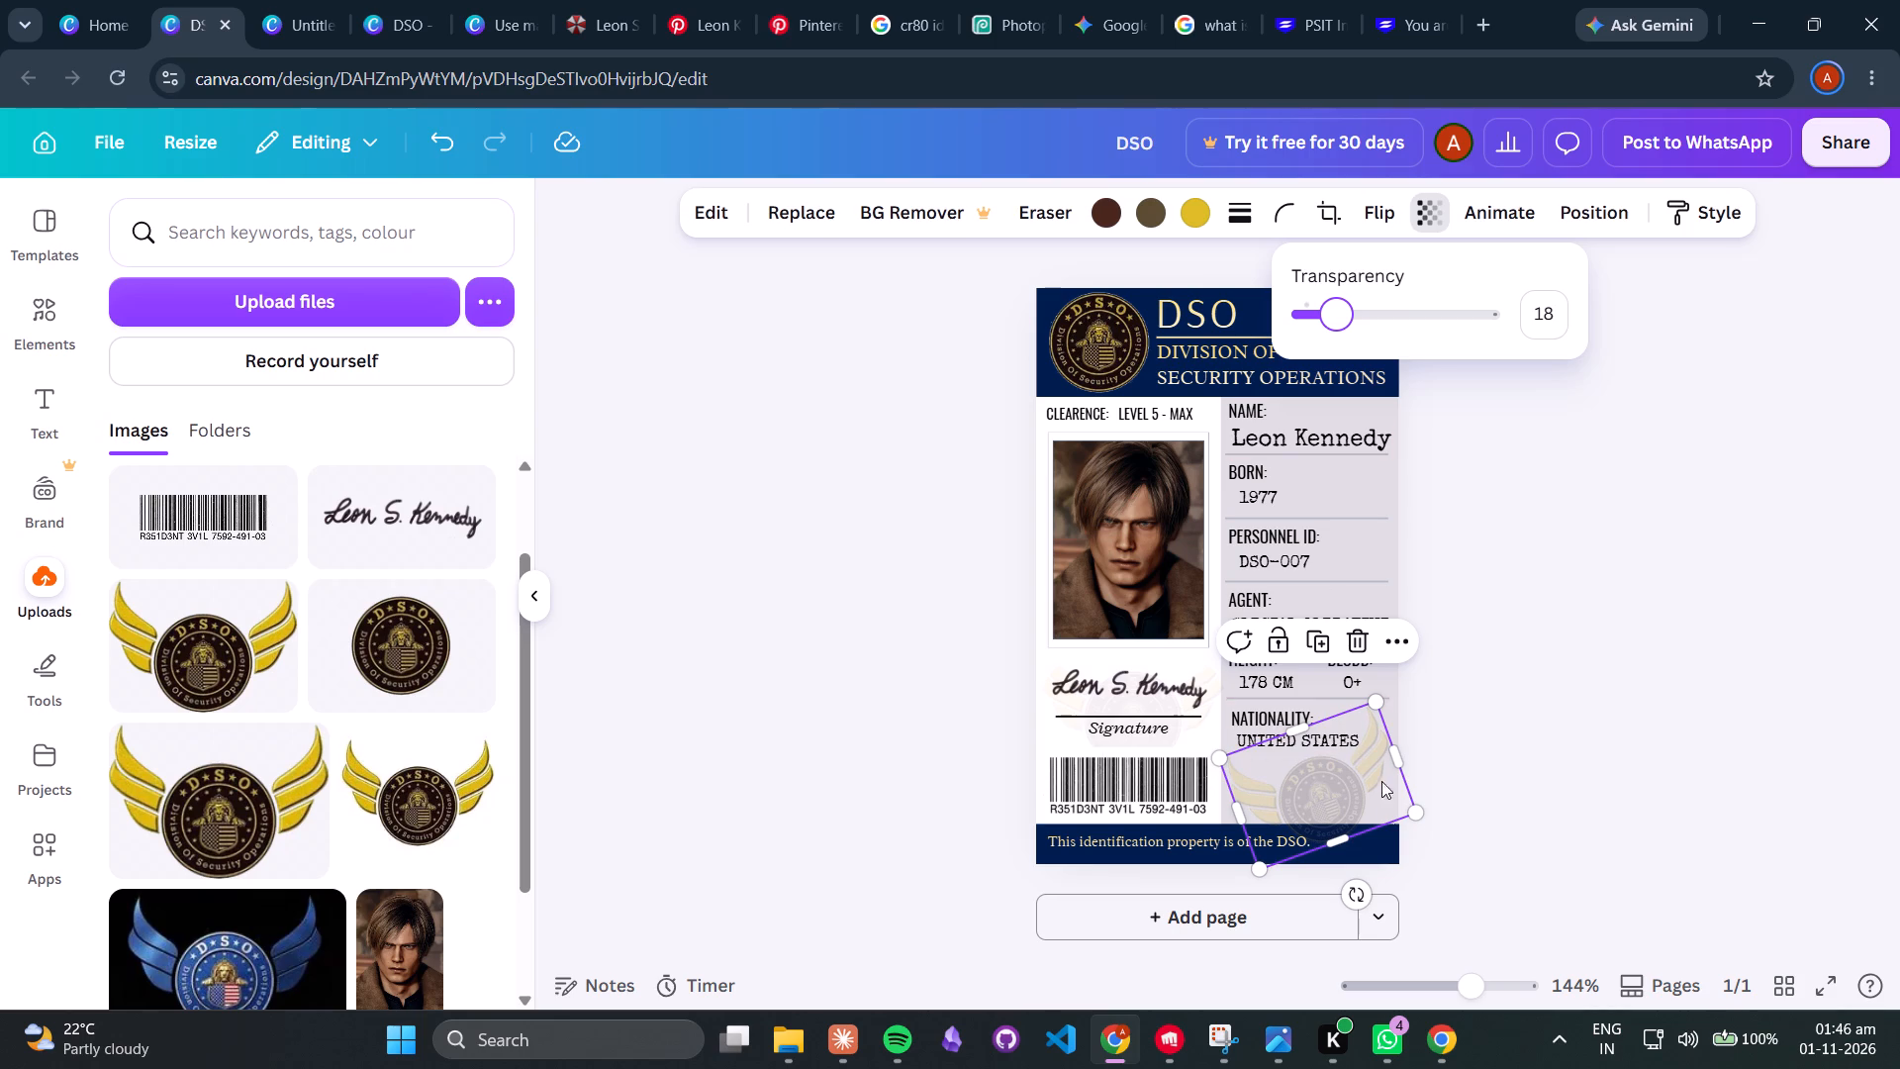
{"action": "left_click", "coordinate": [1363, 888]}
{"action": "left_click", "coordinate": [1335, 776]}
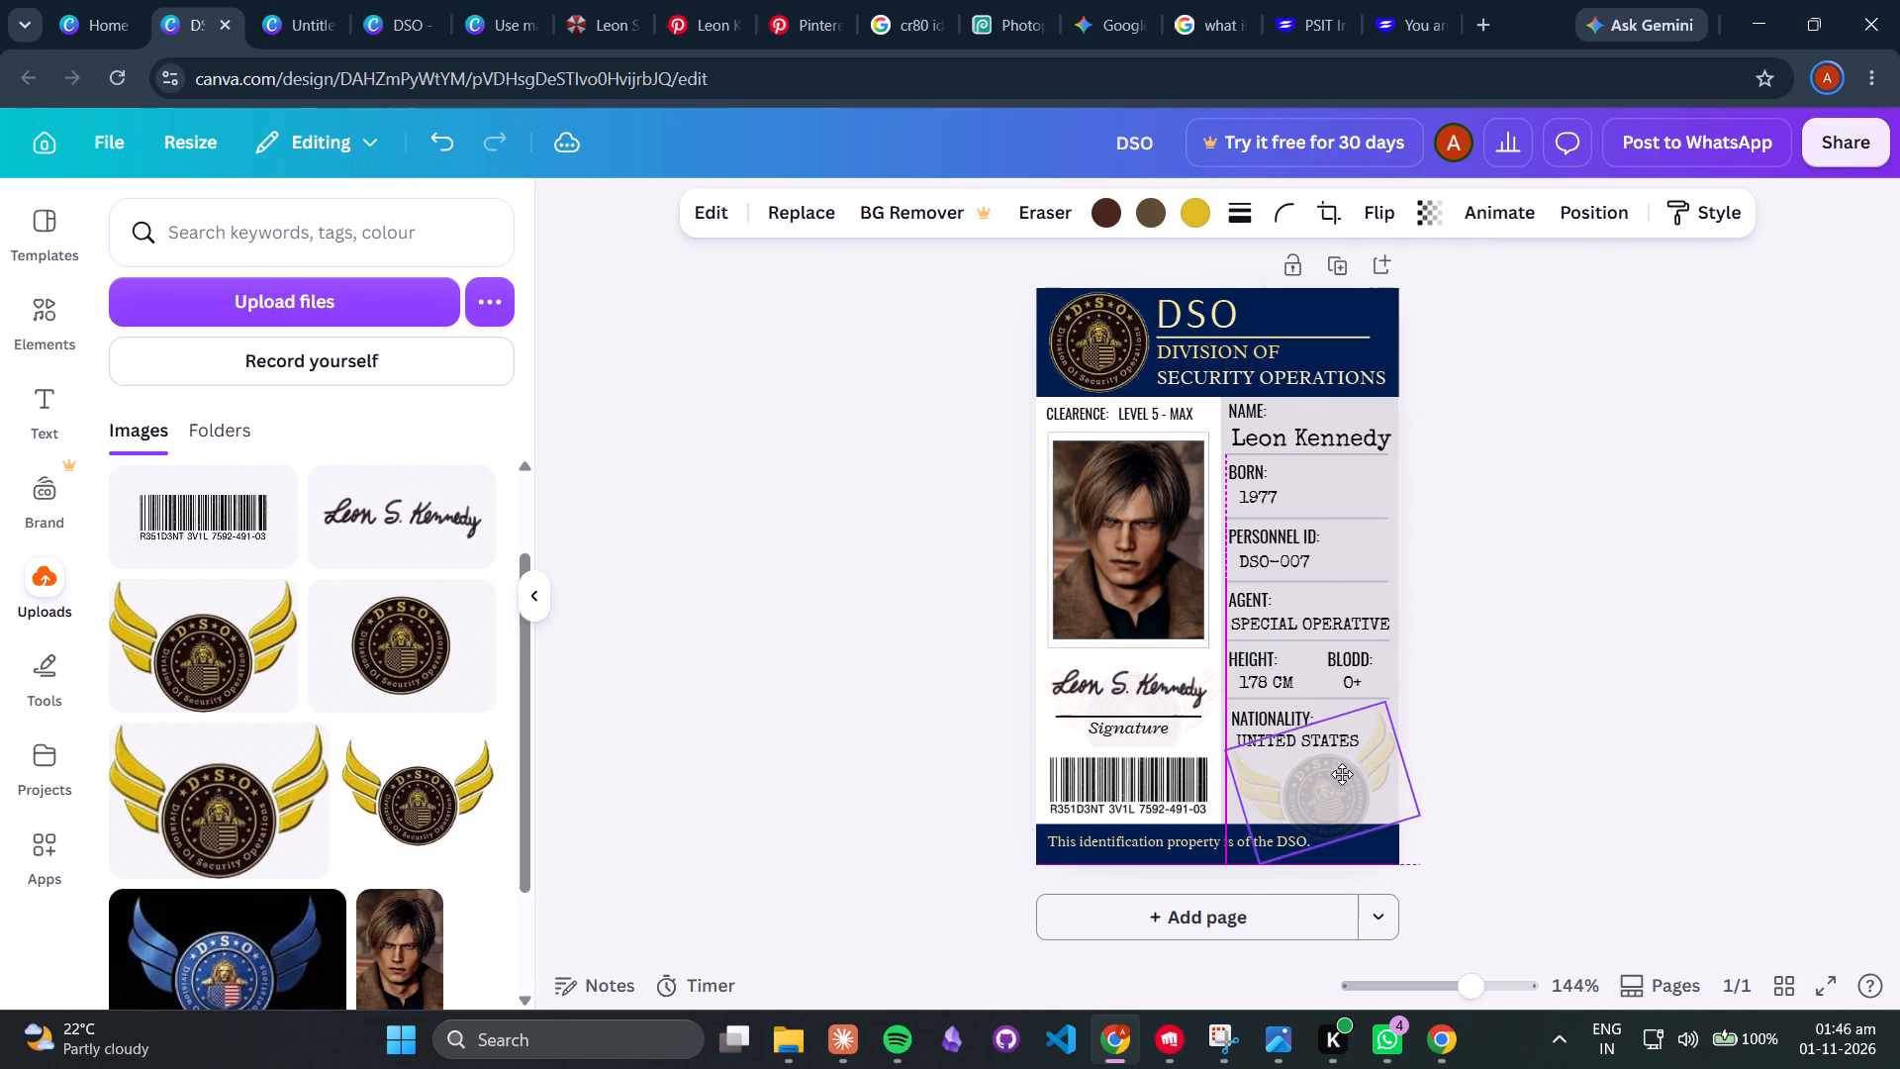
{"action": "left_click", "coordinate": [1582, 723]}
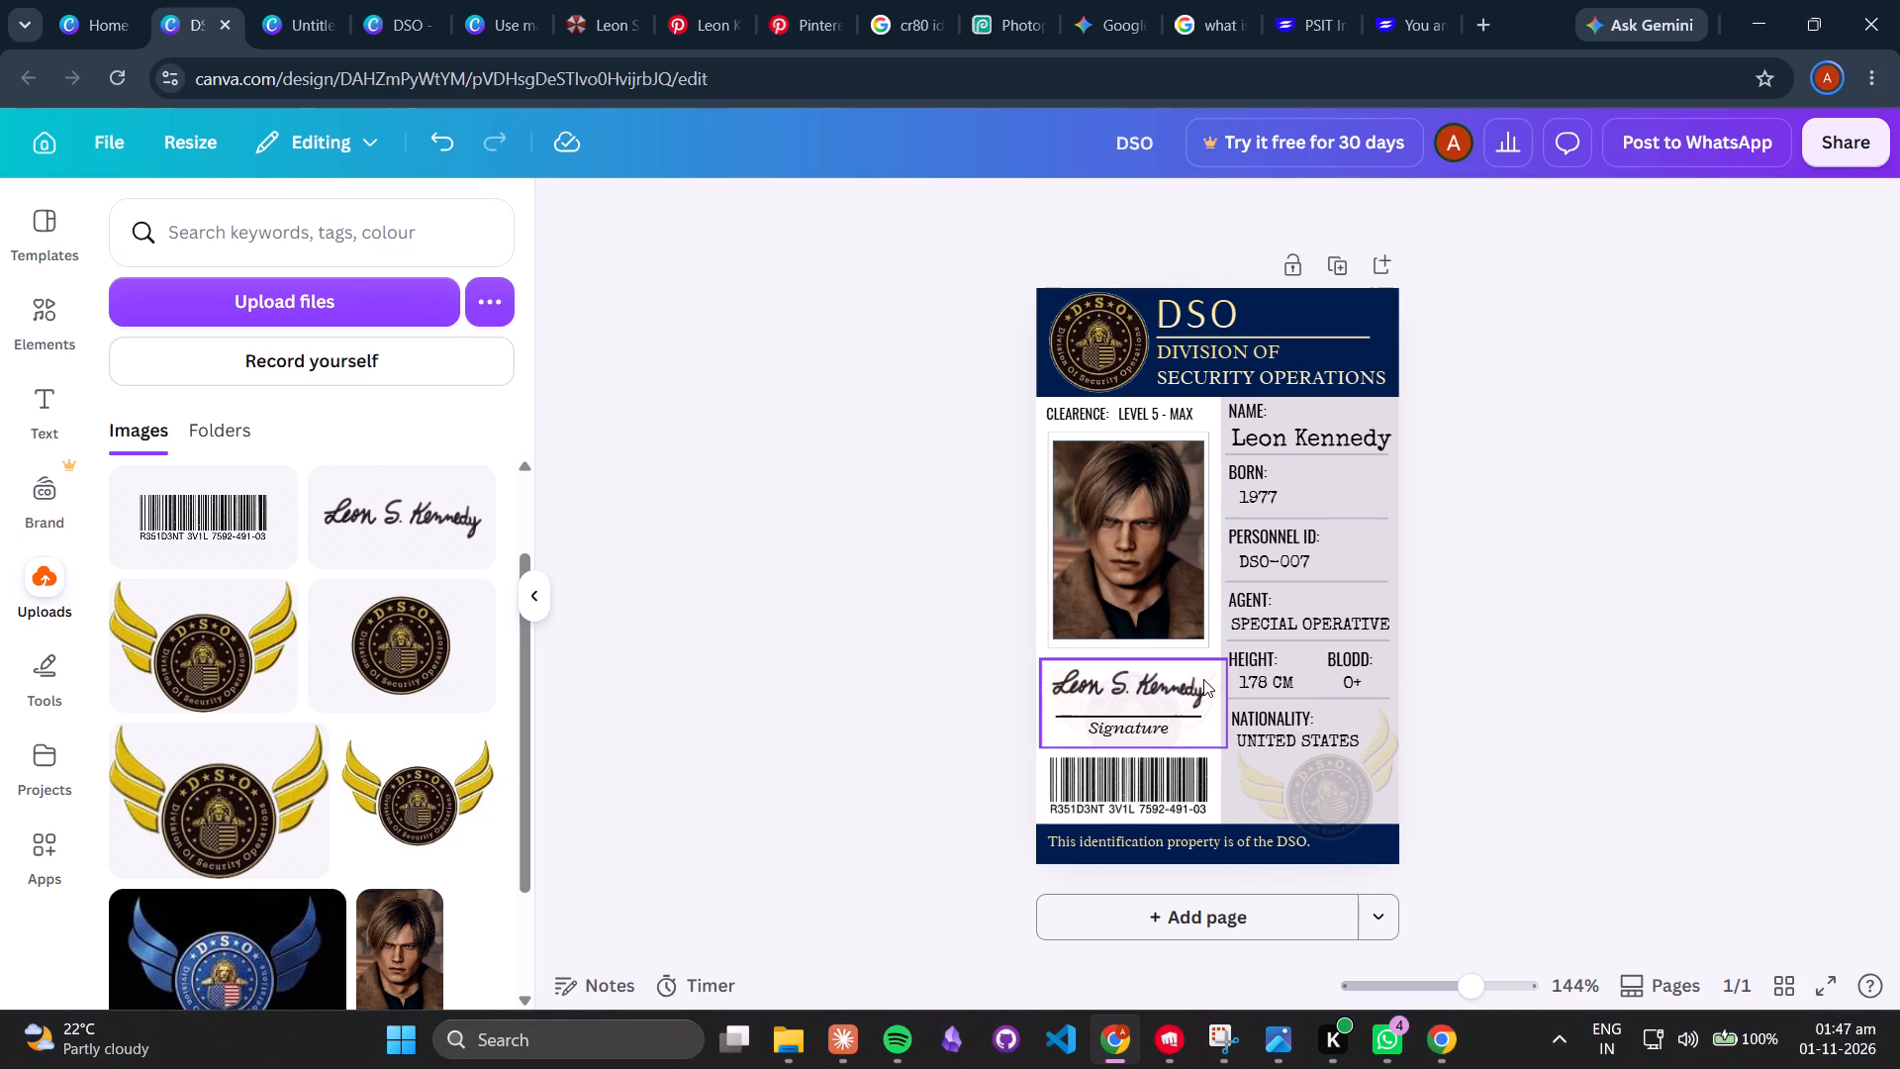
Raise the transparency value of the faint winged emblem behind the signature to nearly full, and delete it together with its frame.
{"action": "left_click", "coordinate": [1203, 679]}
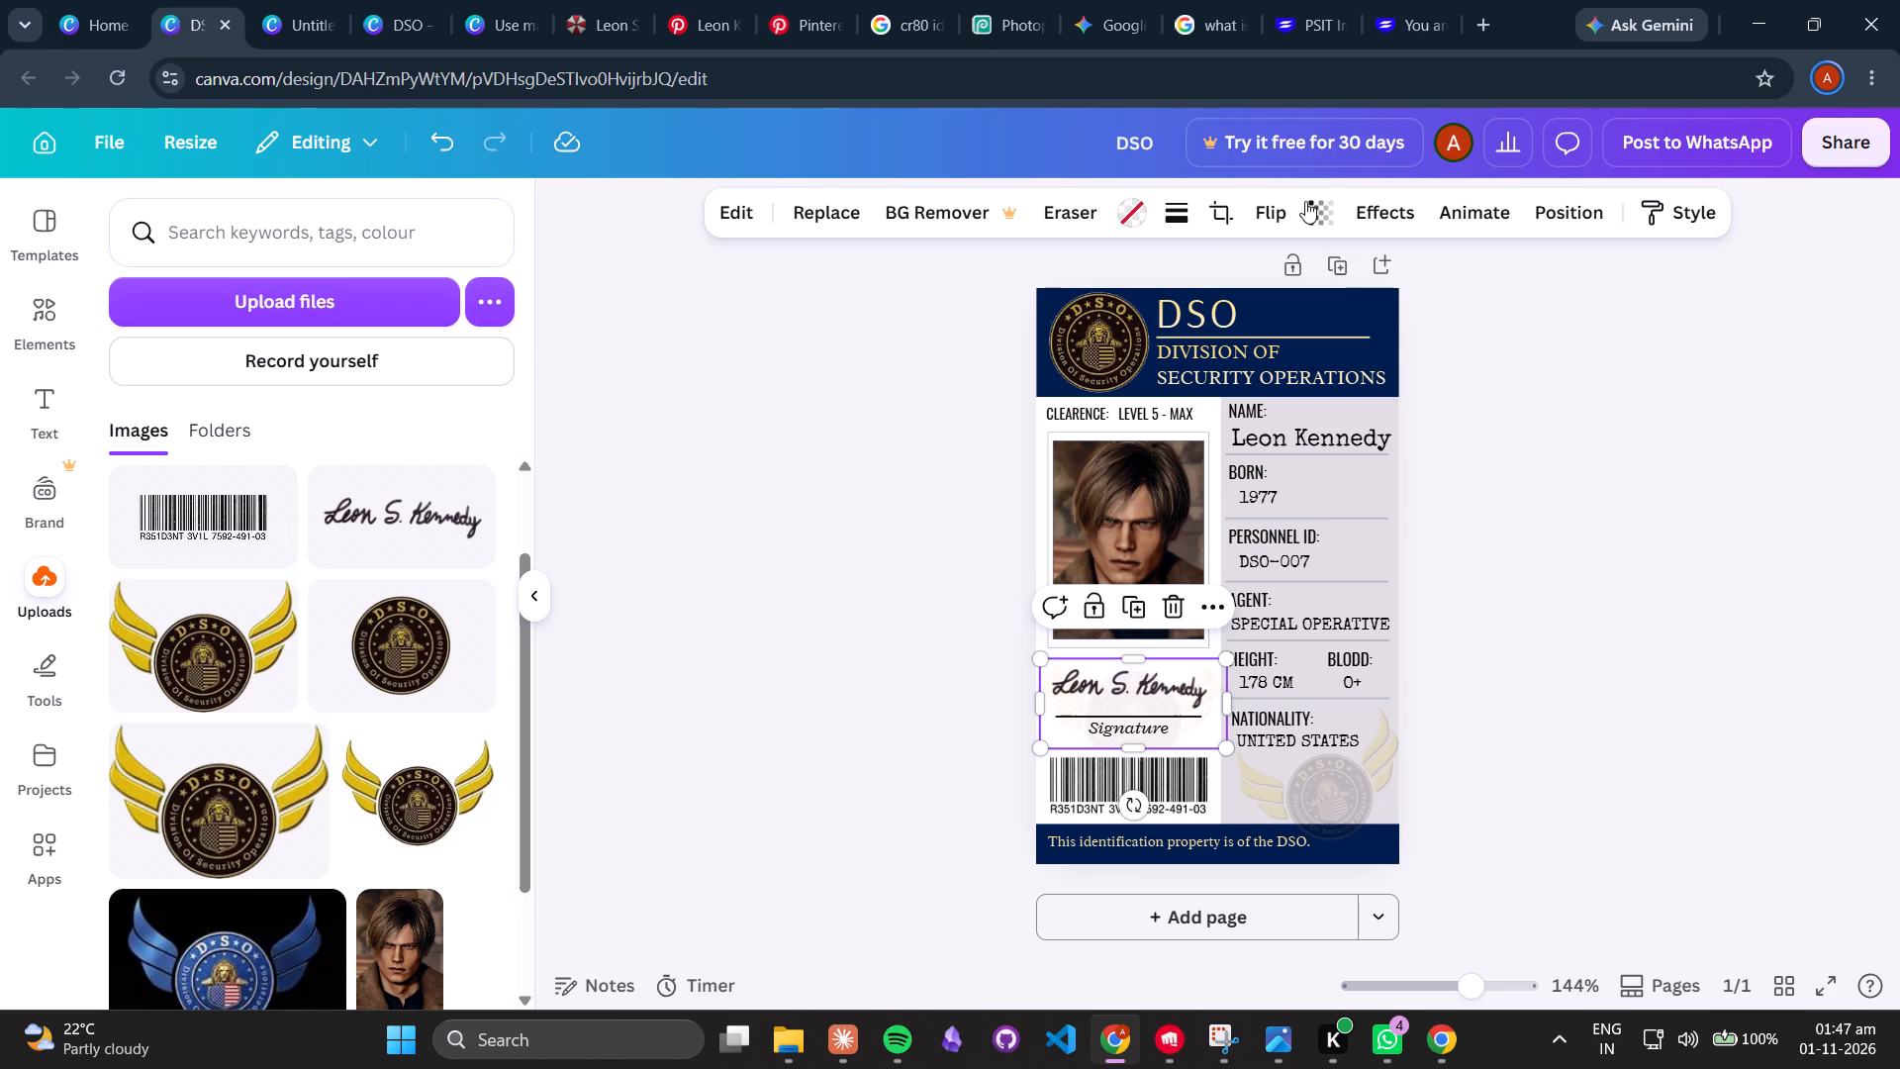
{"action": "left_click", "coordinate": [1306, 202]}
{"action": "left_click_drag", "start_coordinate": [1300, 307], "coordinate": [1390, 320]}
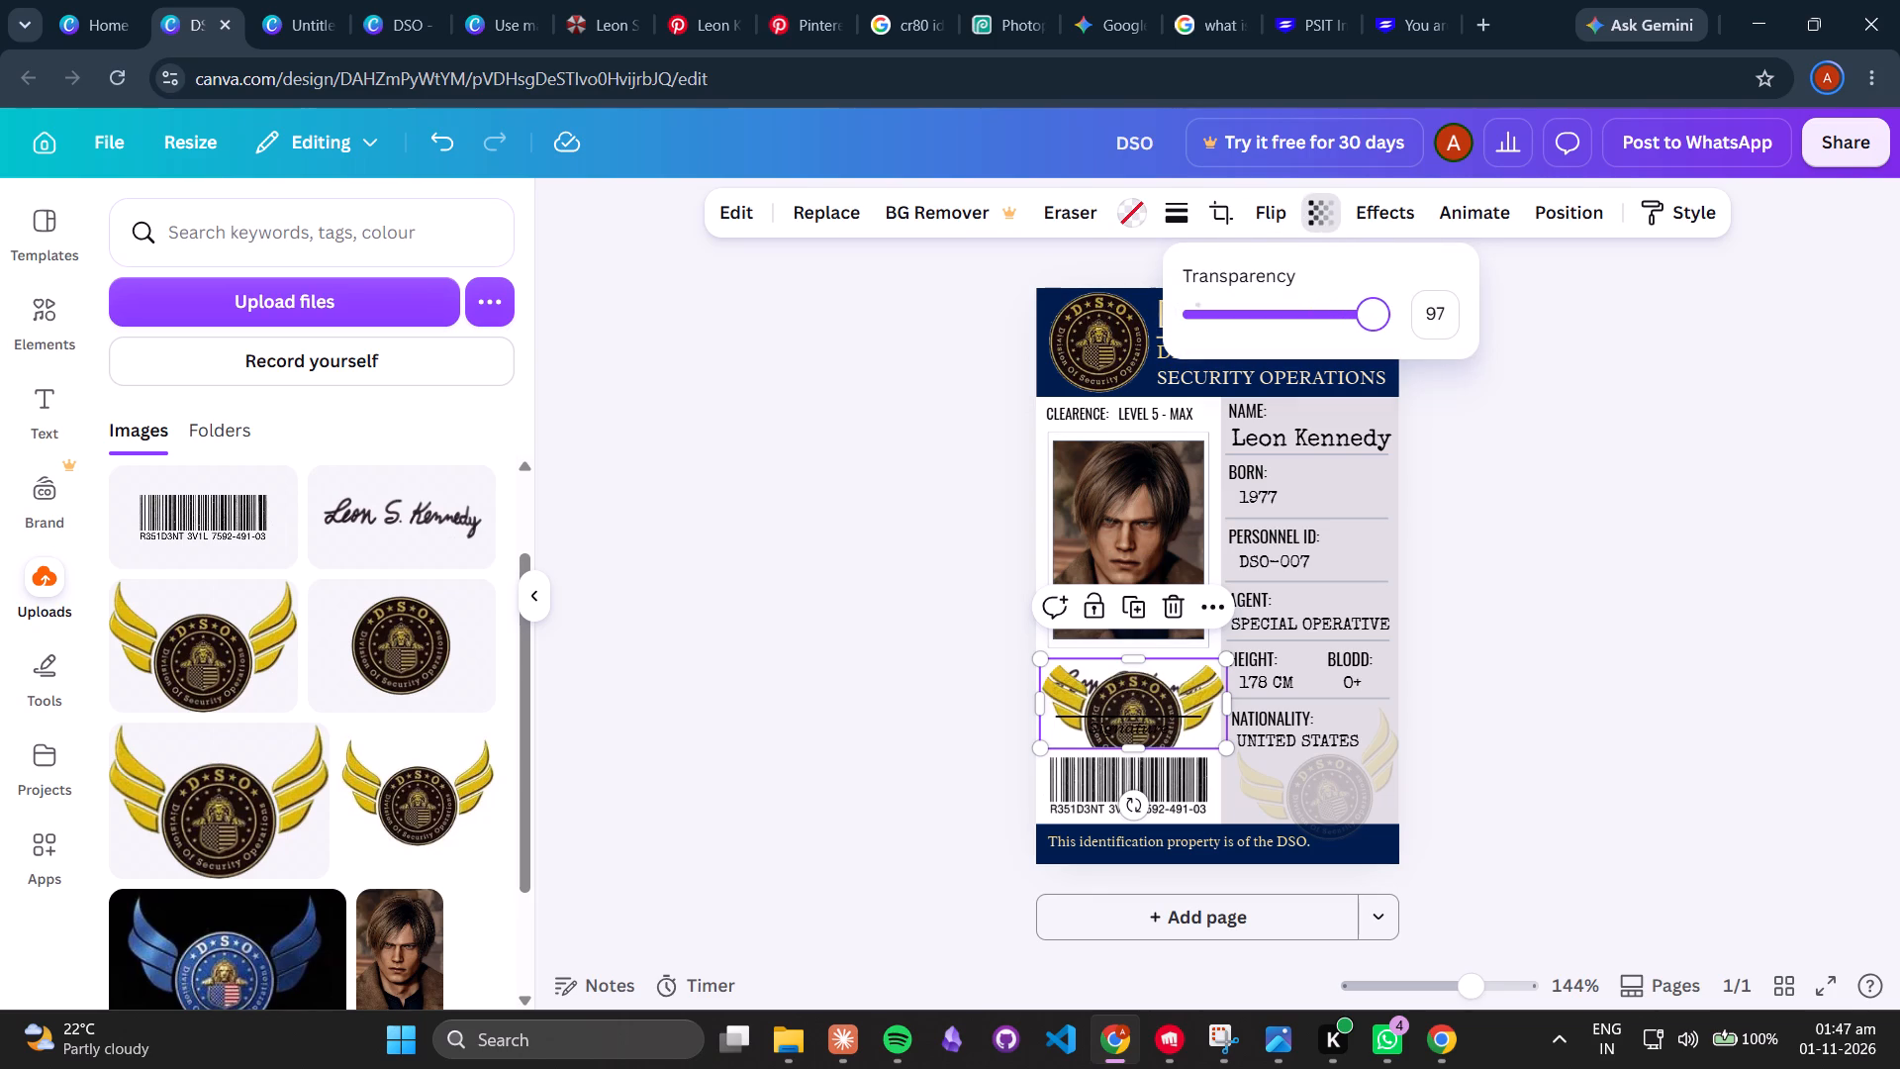
{"action": "left_click_drag", "start_coordinate": [1390, 320], "coordinate": [1385, 320]}
{"action": "left_click", "coordinate": [1184, 608]}
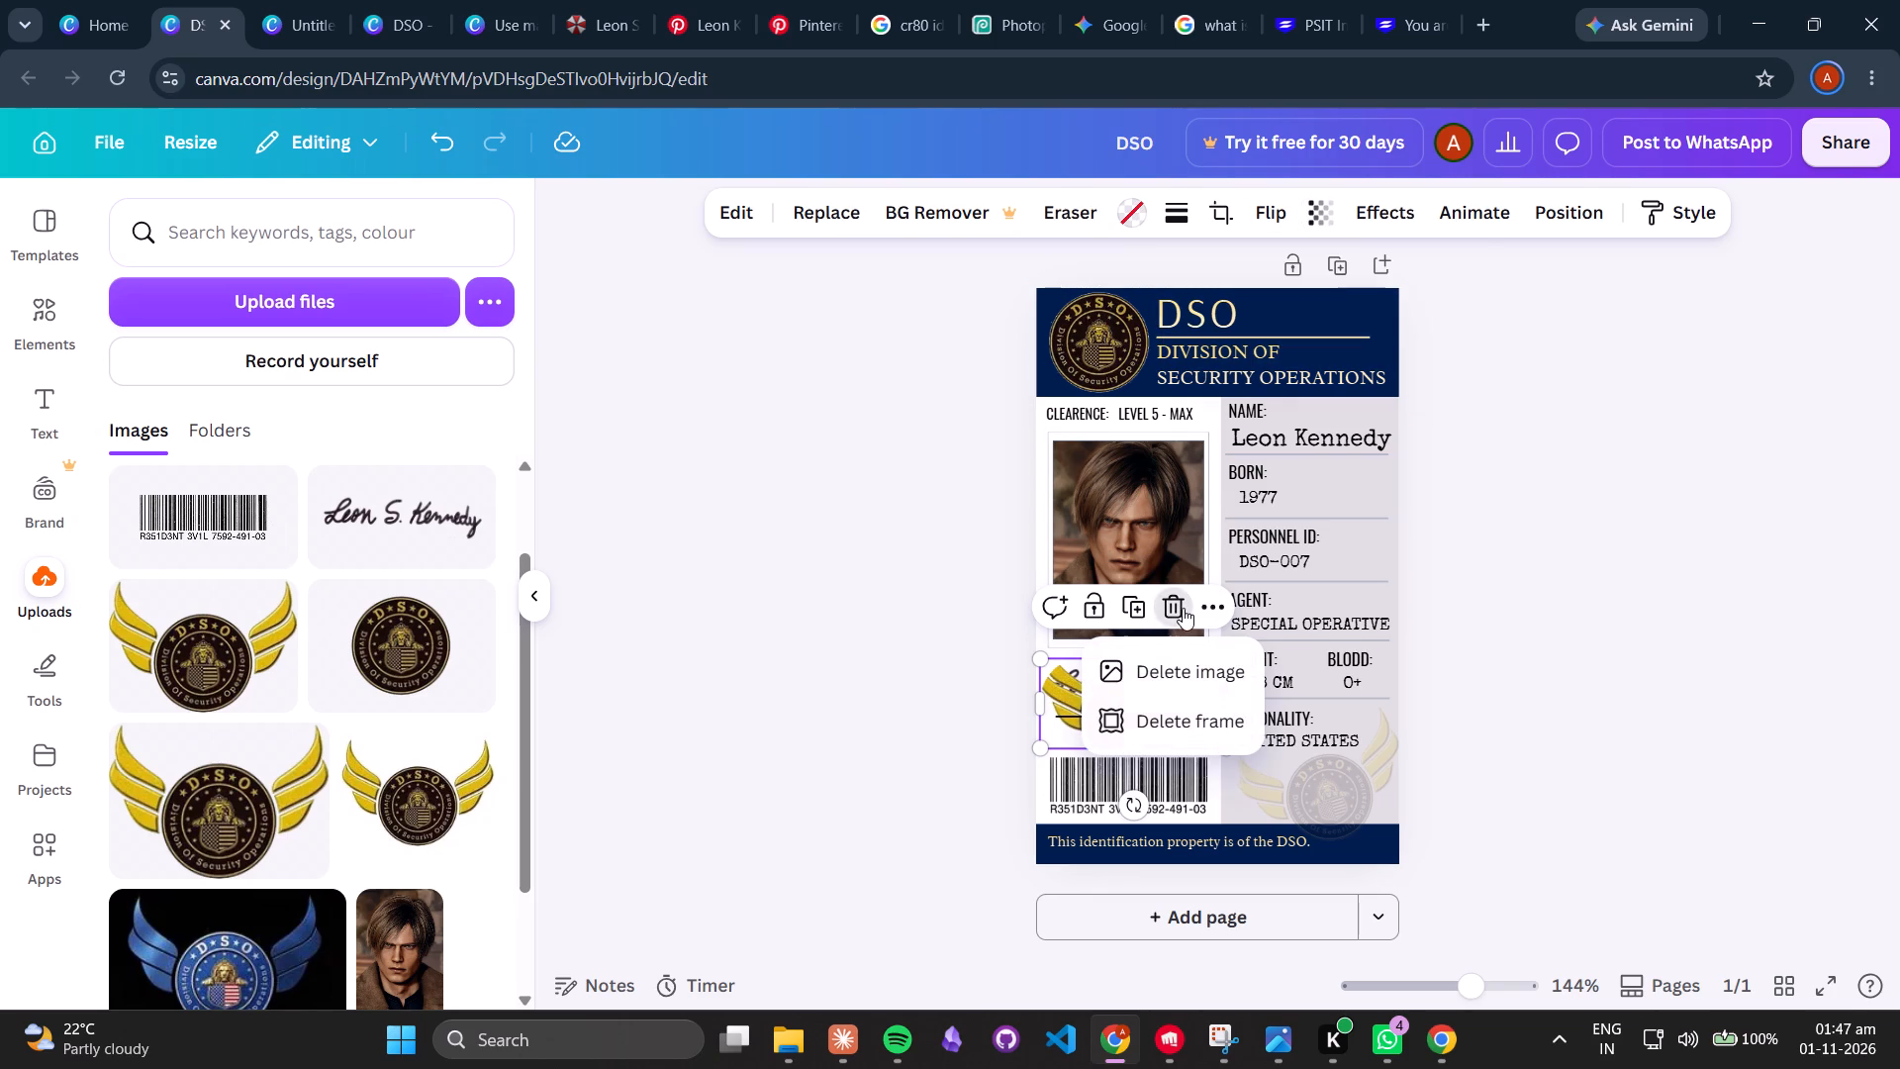
{"action": "left_click", "coordinate": [1177, 716]}
{"action": "left_click", "coordinate": [835, 670]}
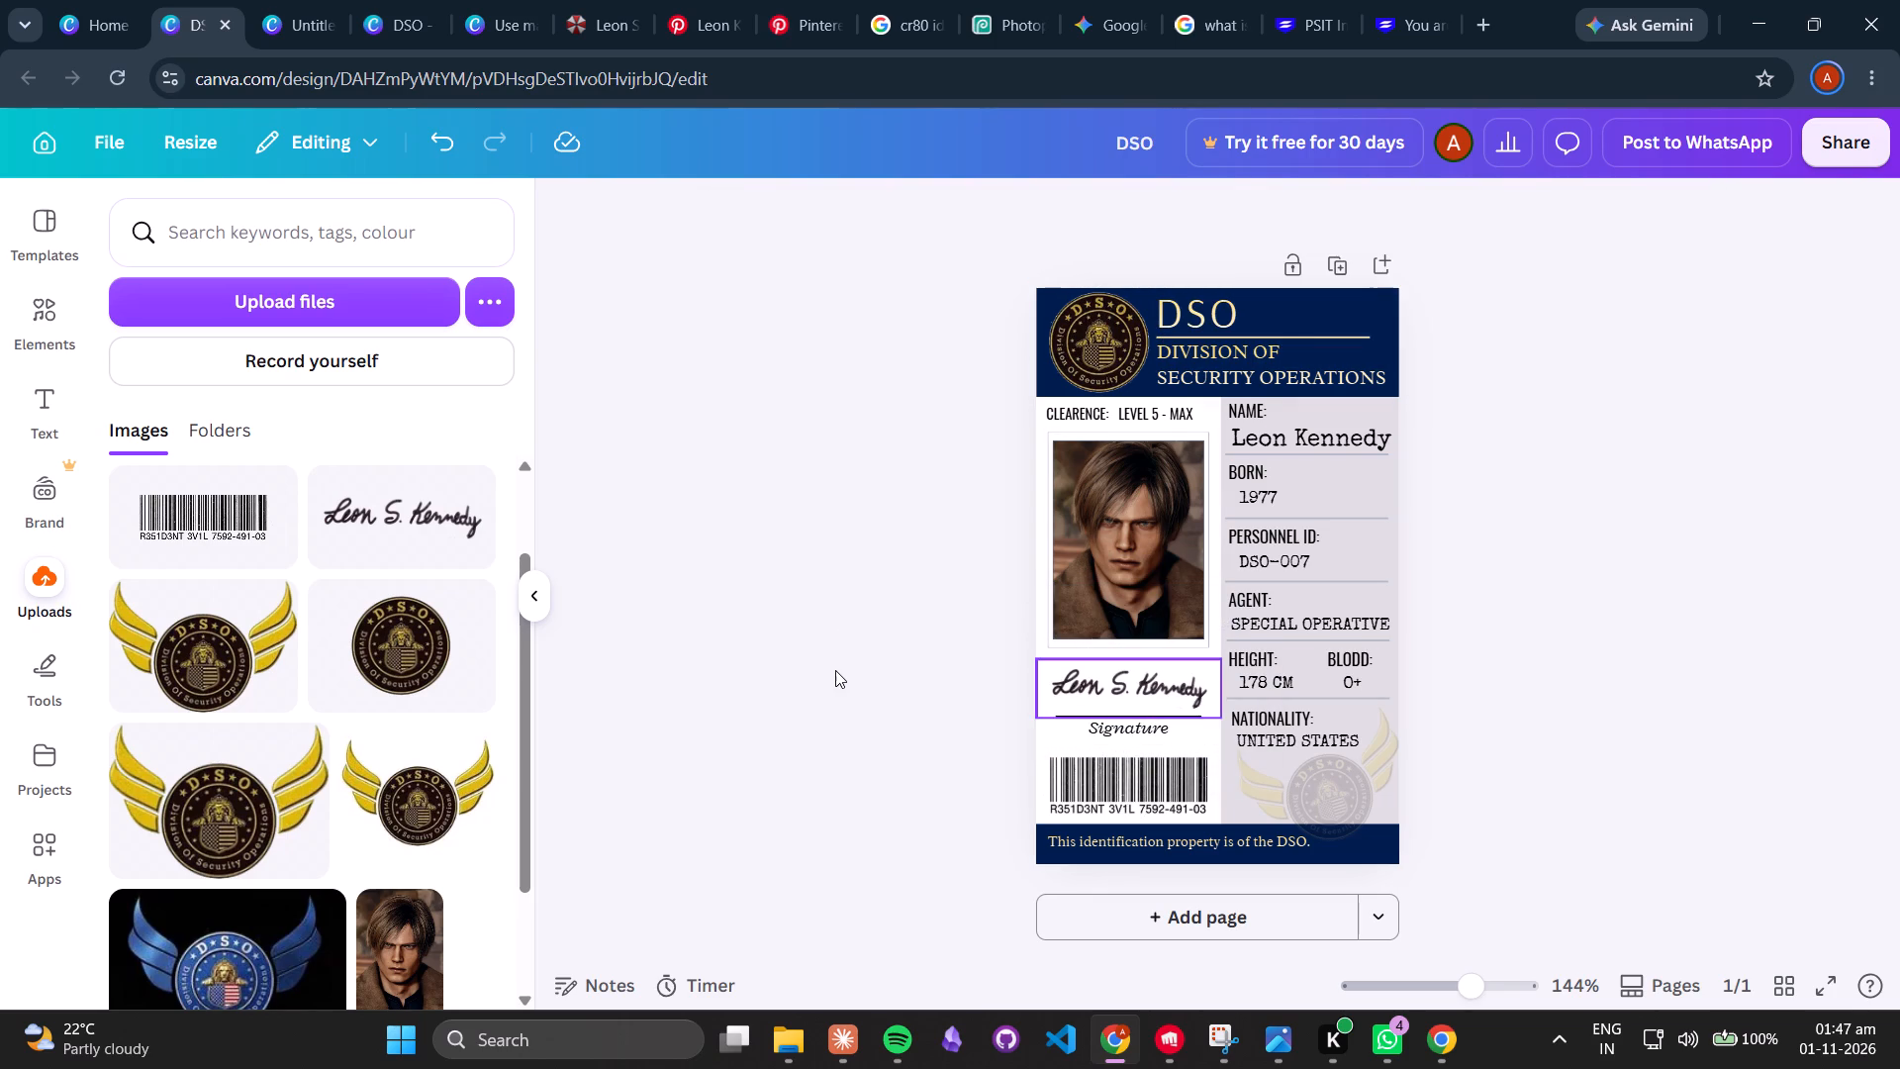
{"action": "left_click", "coordinate": [1615, 592]}
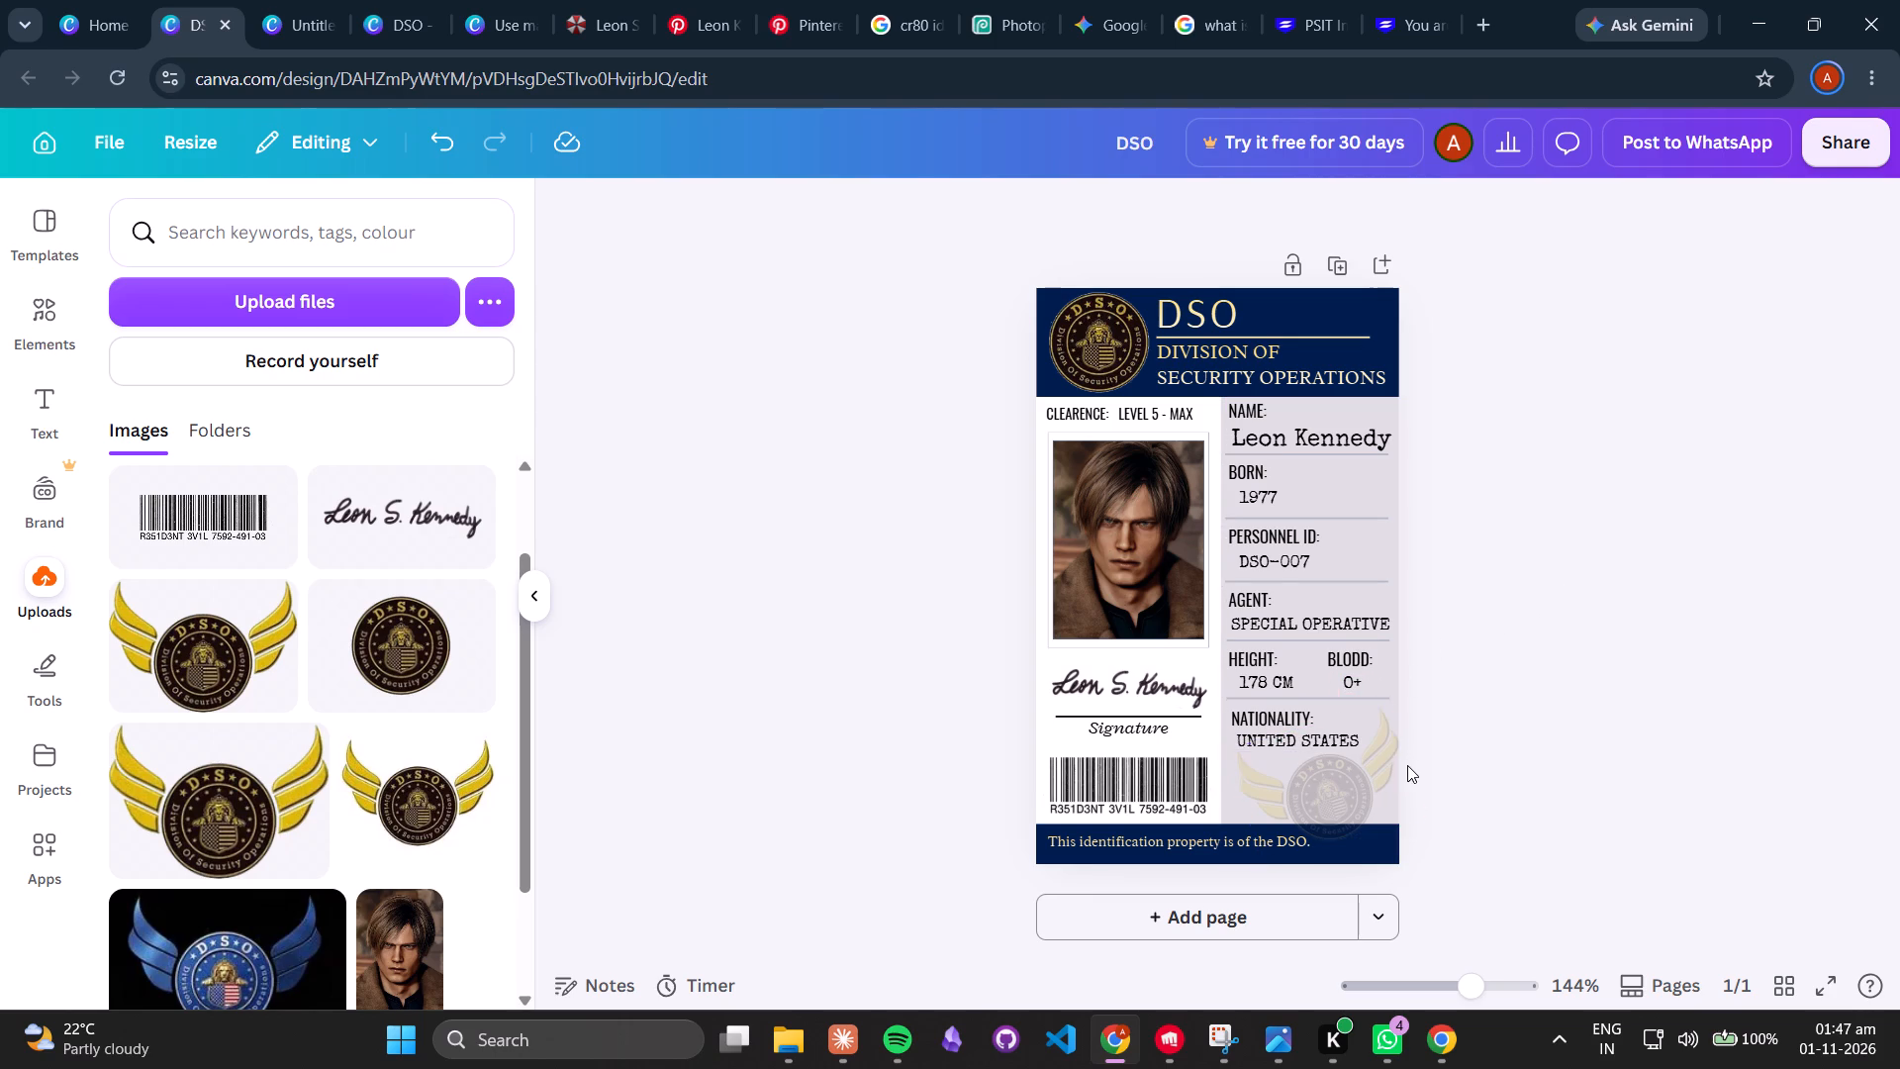
Set the transparency value of the winged emblem below the nationality field to 38.
{"action": "left_click", "coordinate": [1371, 785]}
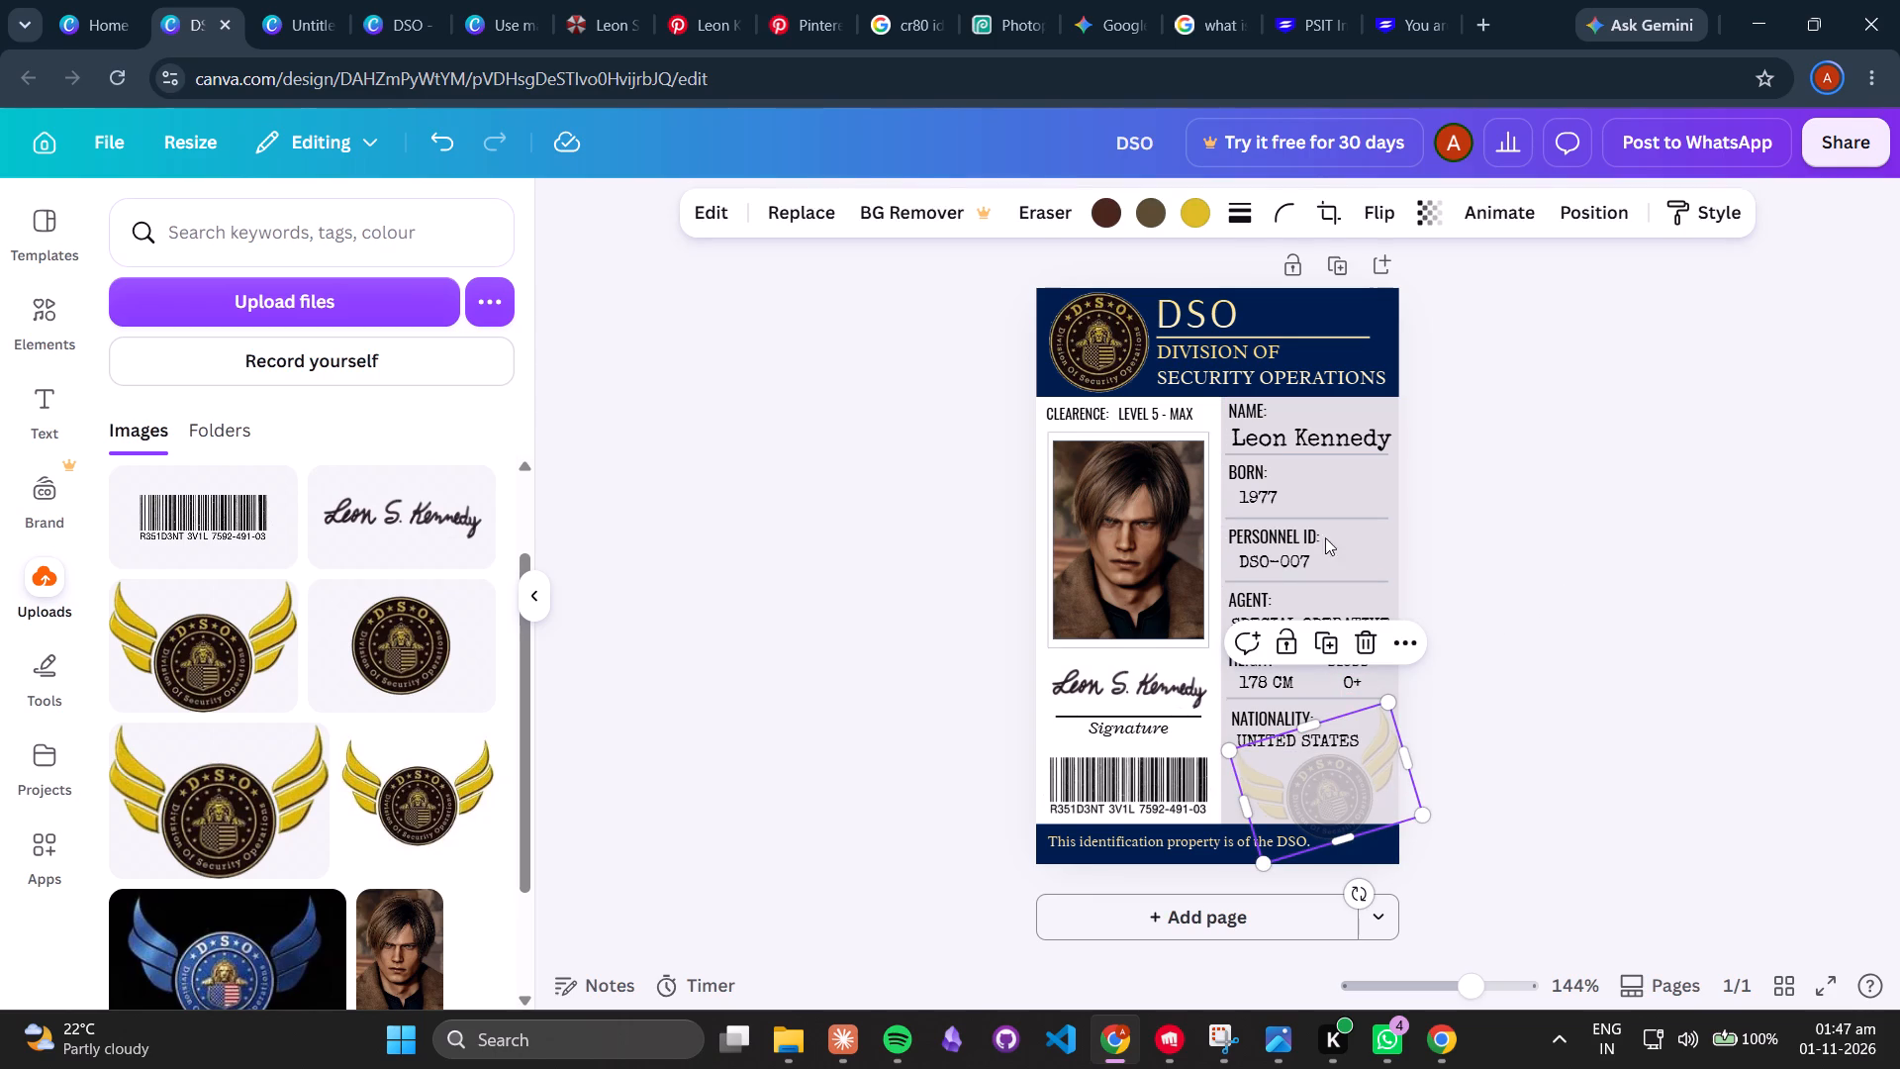
{"action": "left_click", "coordinate": [1431, 212]}
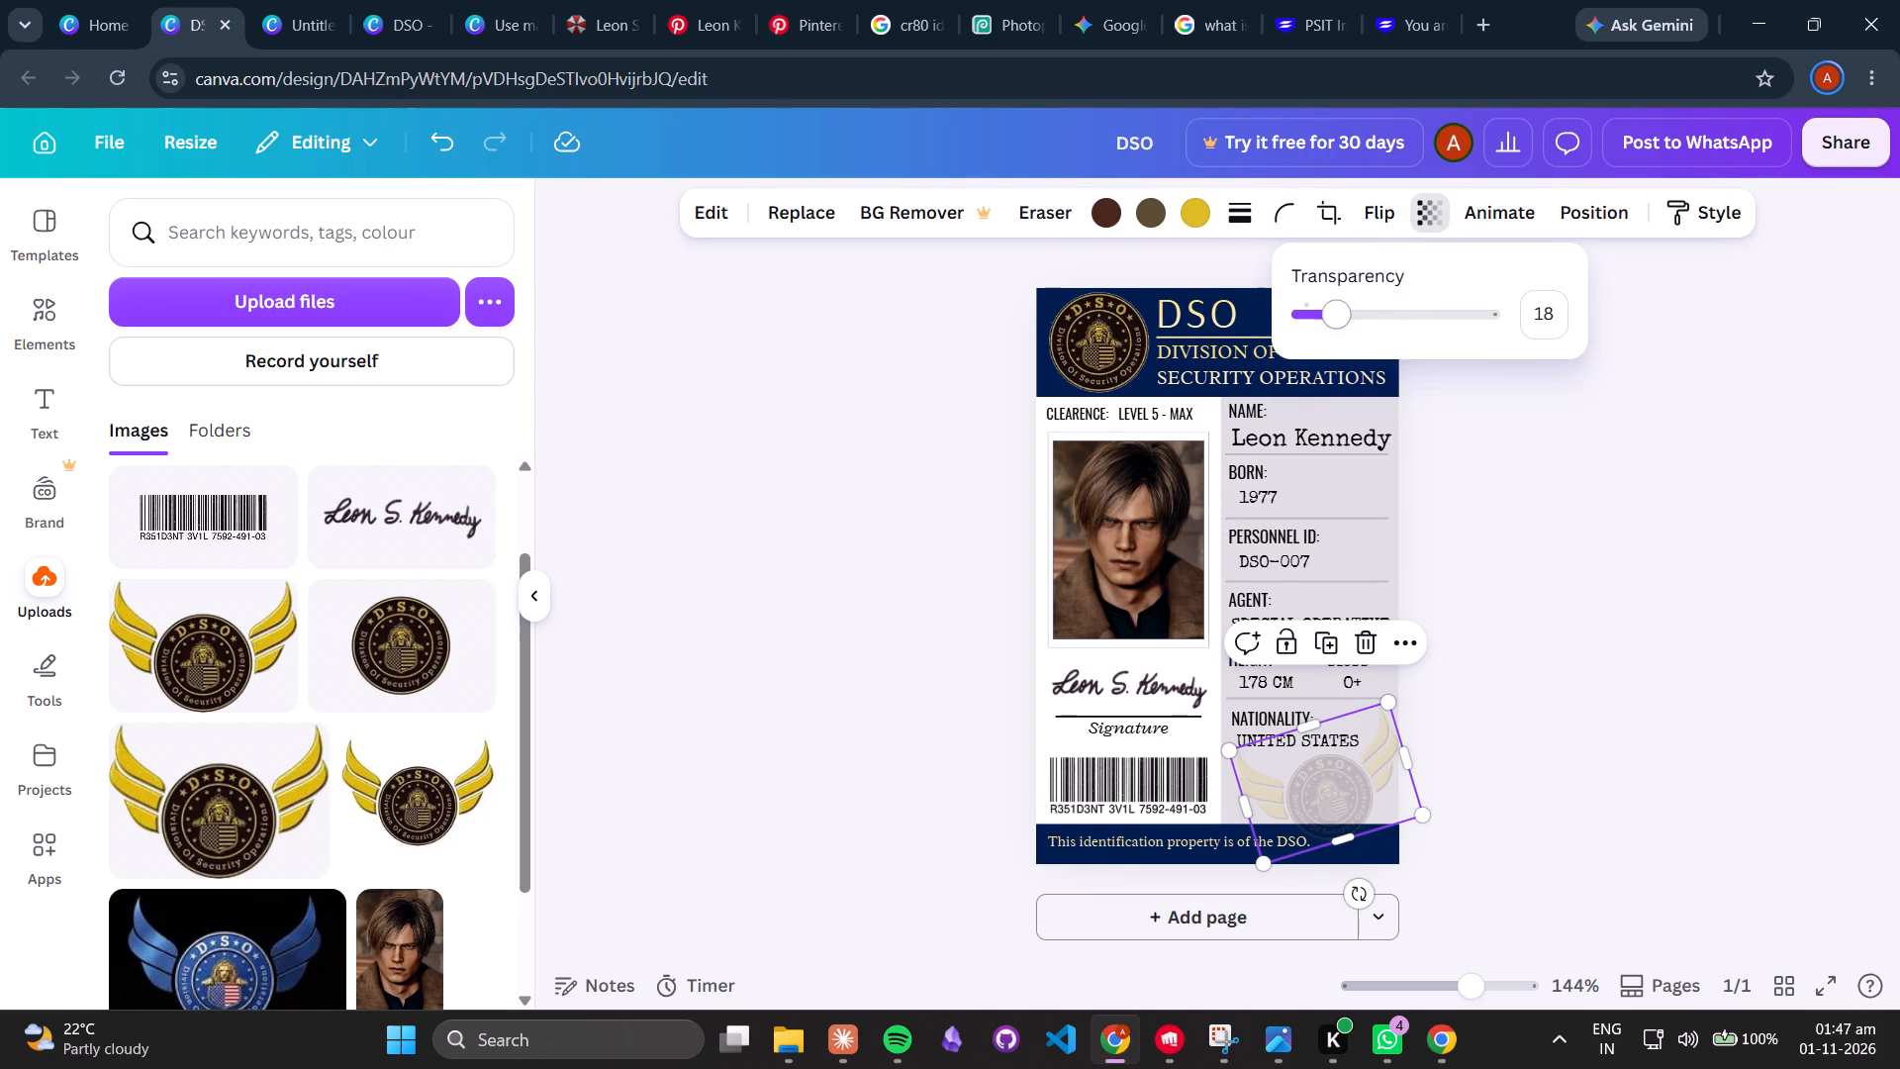
{"action": "left_click", "coordinate": [1362, 311]}
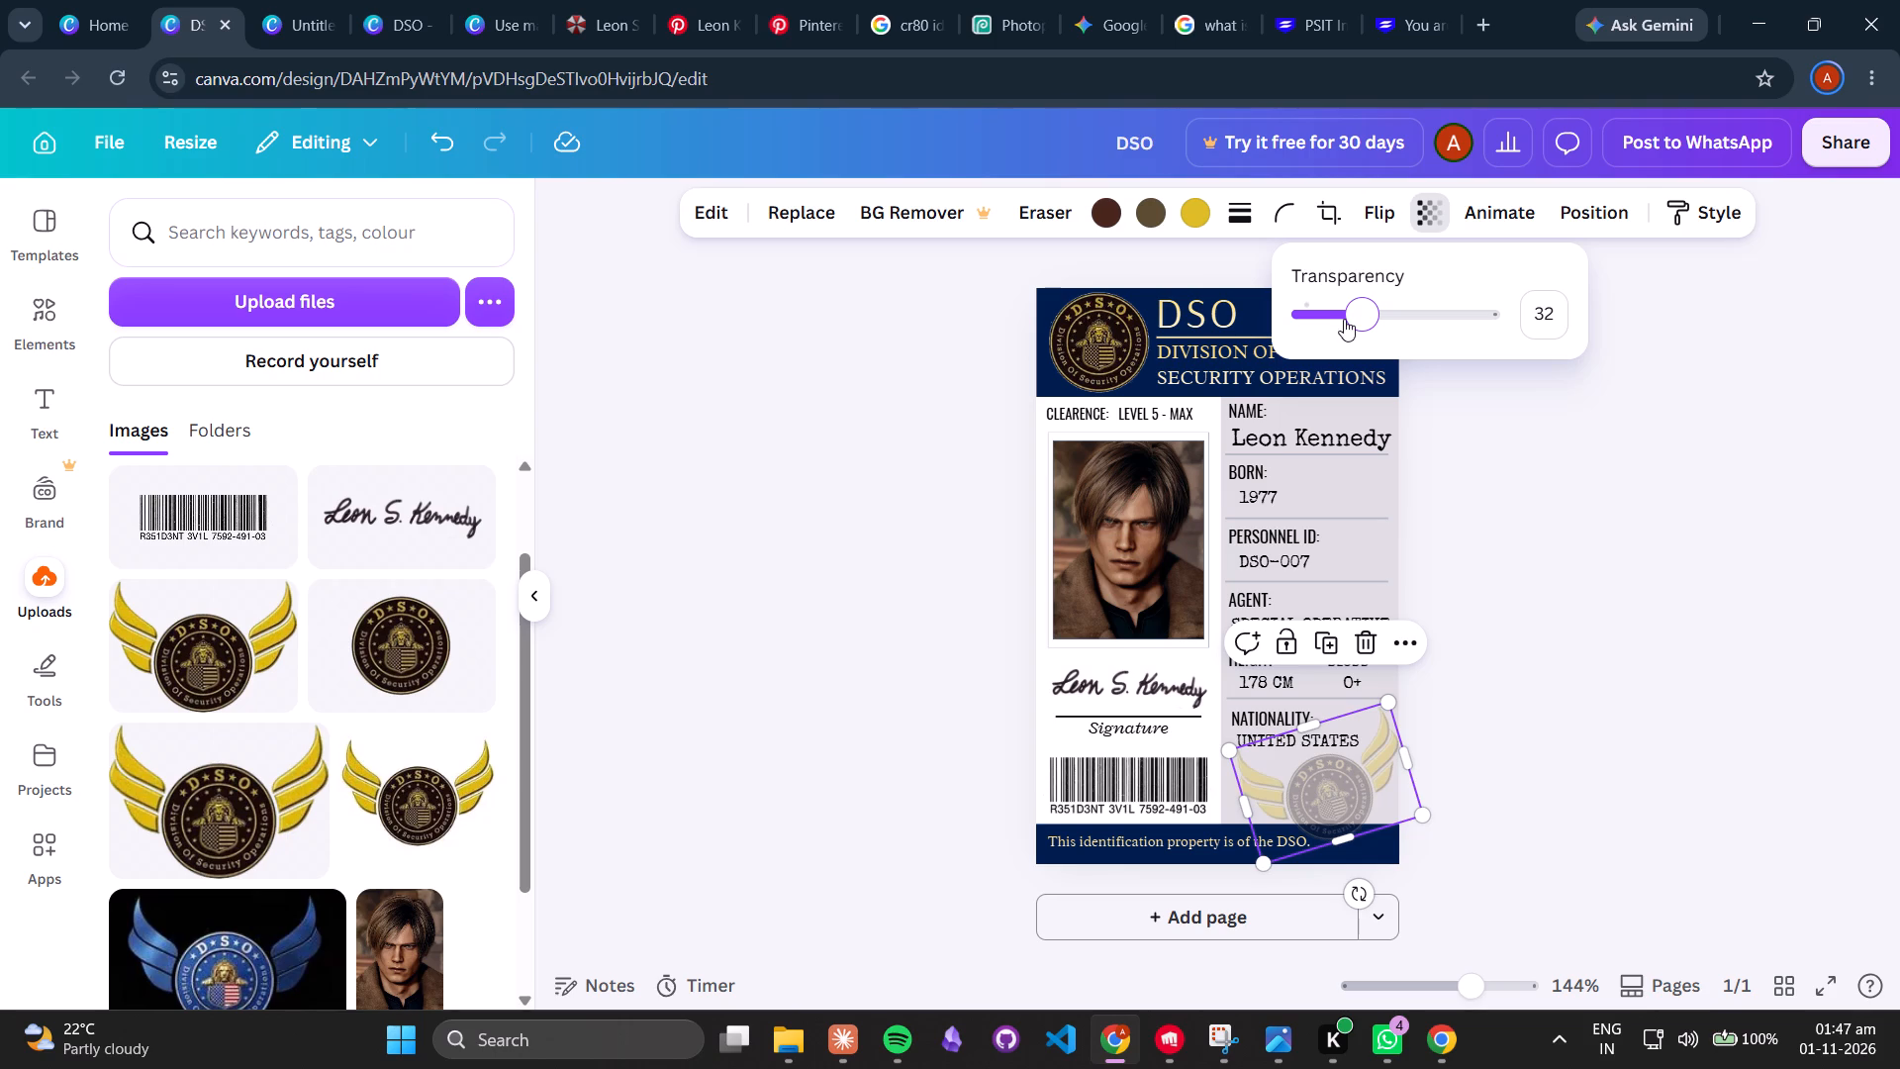
{"action": "left_click", "coordinate": [1373, 319]}
{"action": "left_click", "coordinate": [1521, 461]}
{"action": "left_click", "coordinate": [803, 598]}
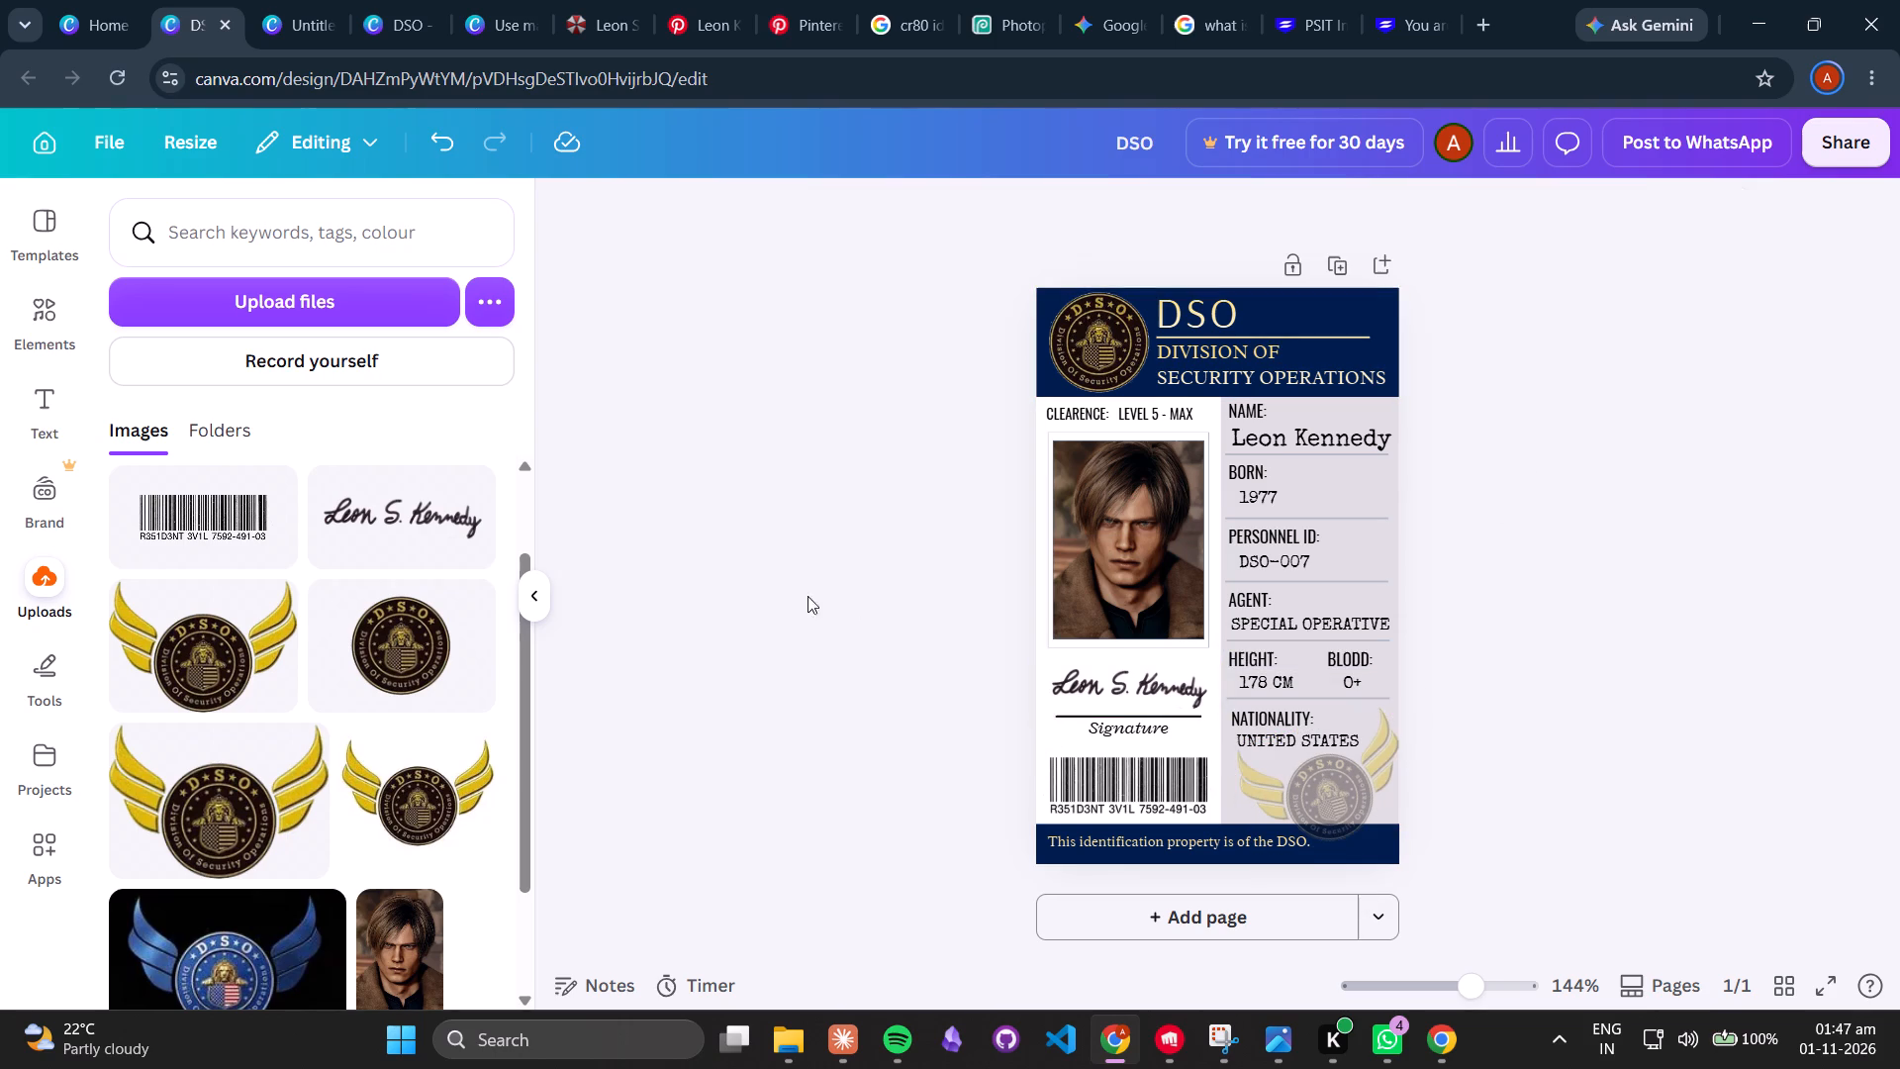
Tilt the faded winged emblem slightly further counterclockwise.
{"action": "left_click", "coordinate": [1381, 761]}
{"action": "left_click_drag", "start_coordinate": [1365, 897], "coordinate": [1370, 878]}
{"action": "left_click", "coordinate": [1493, 783]}
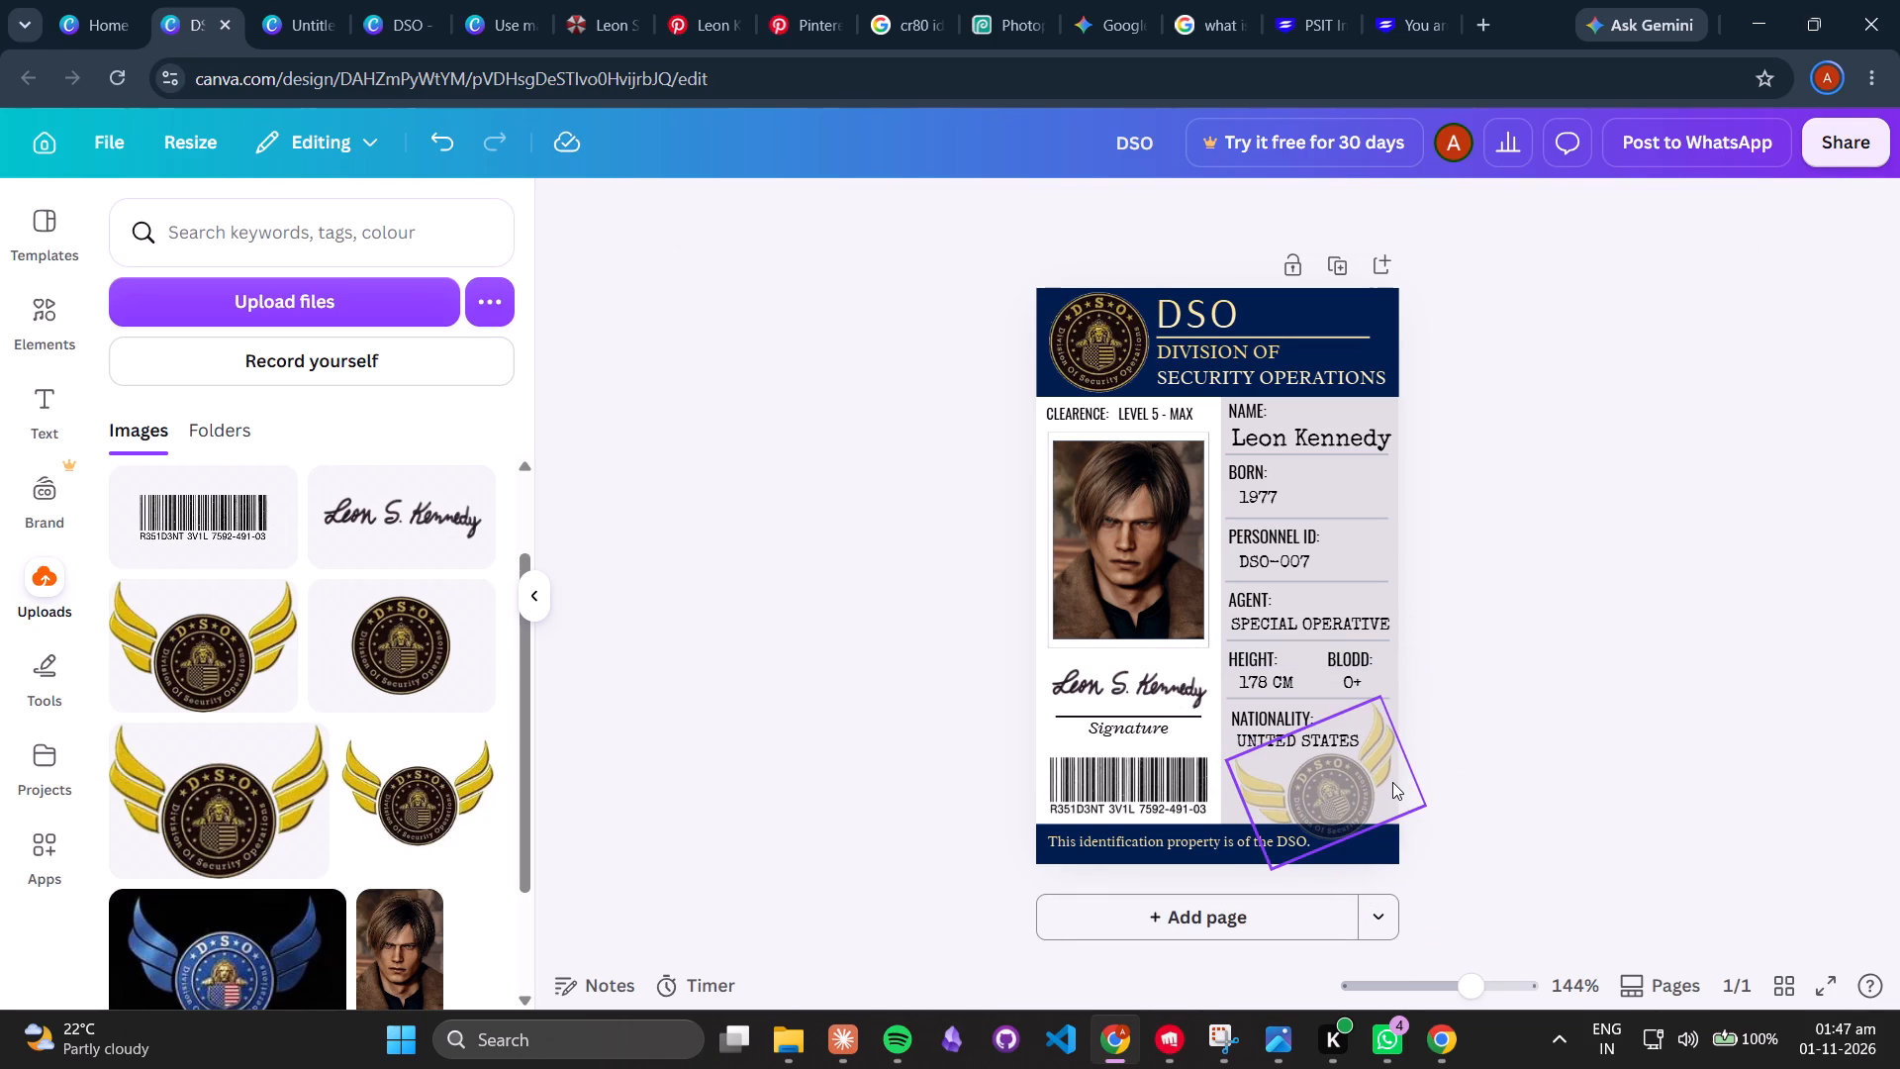
Switch to Pinterest, search for "dso resident evil", and look through the results for DSO artwork.
{"action": "left_click", "coordinate": [804, 0]}
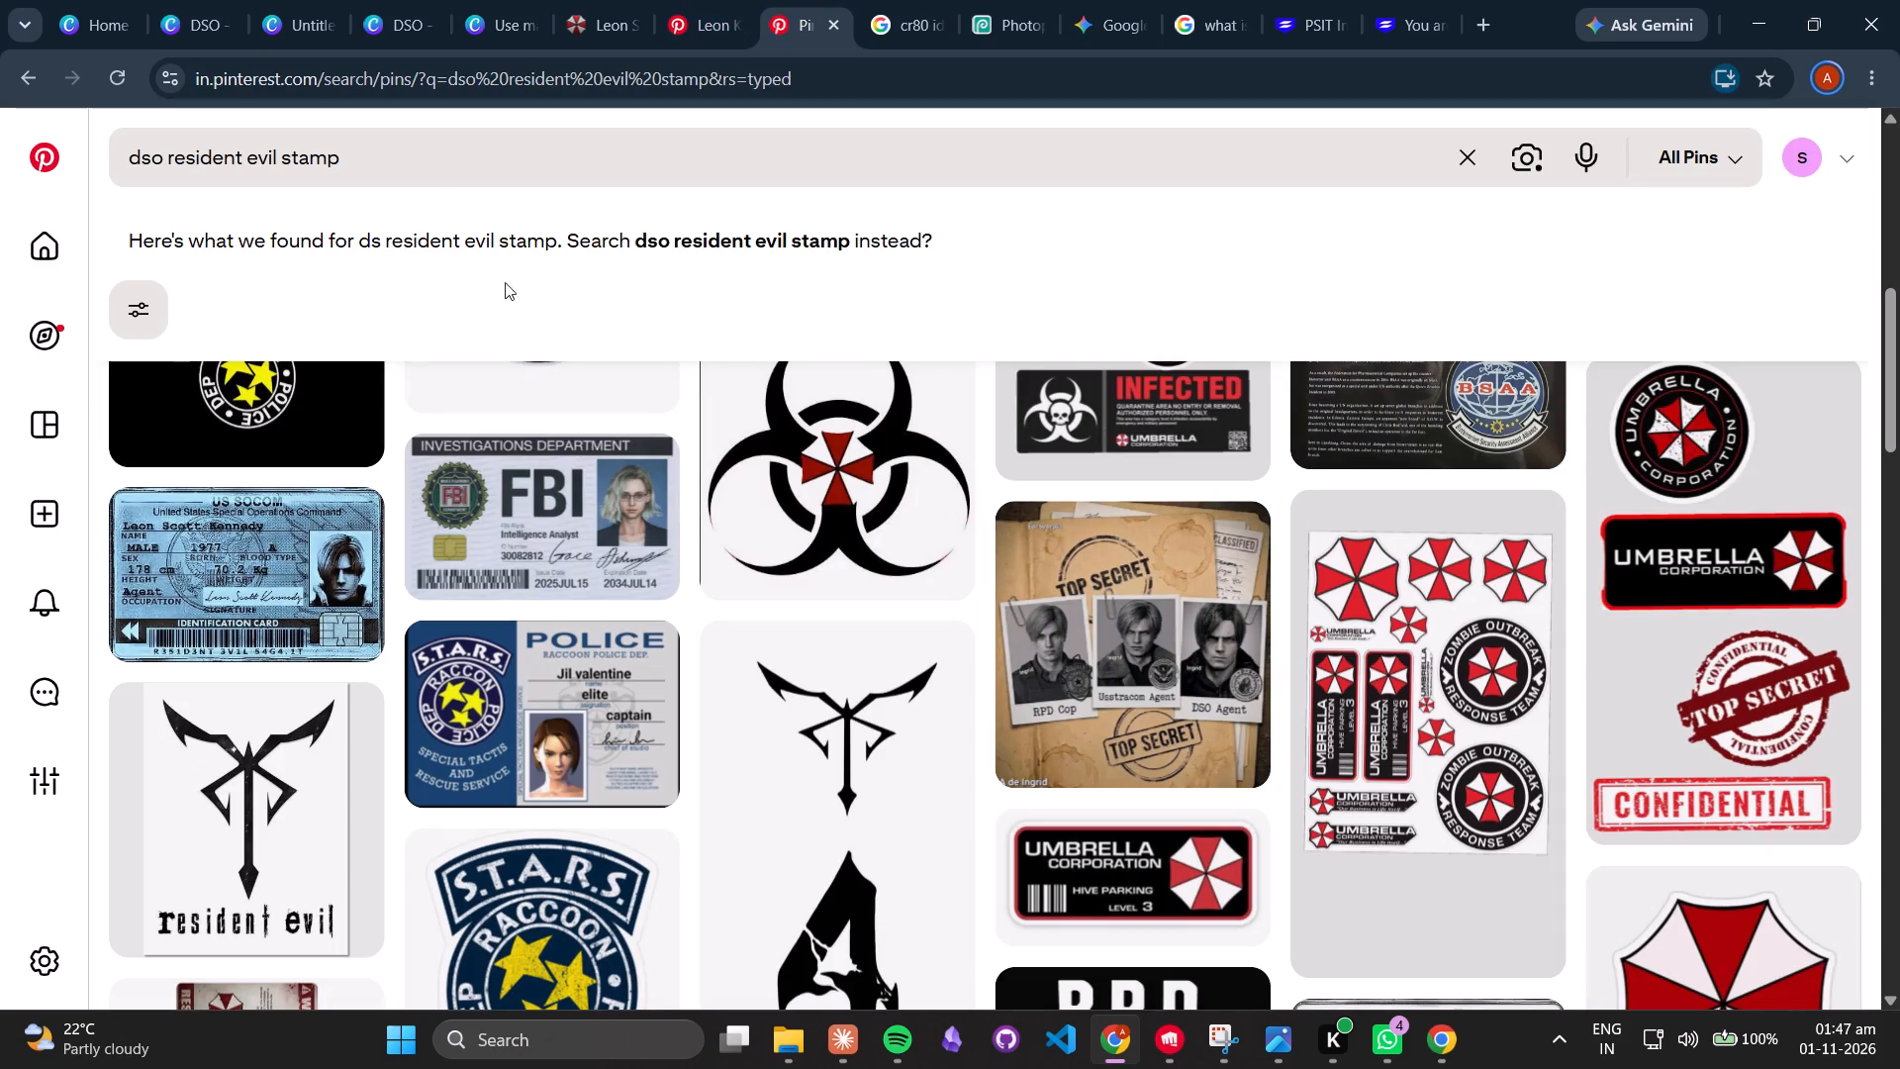
{"action": "left_click_drag", "start_coordinate": [402, 165], "coordinate": [285, 163]}
{"action": "key", "text": "Return"}
{"action": "key", "text": "BackSpace"}
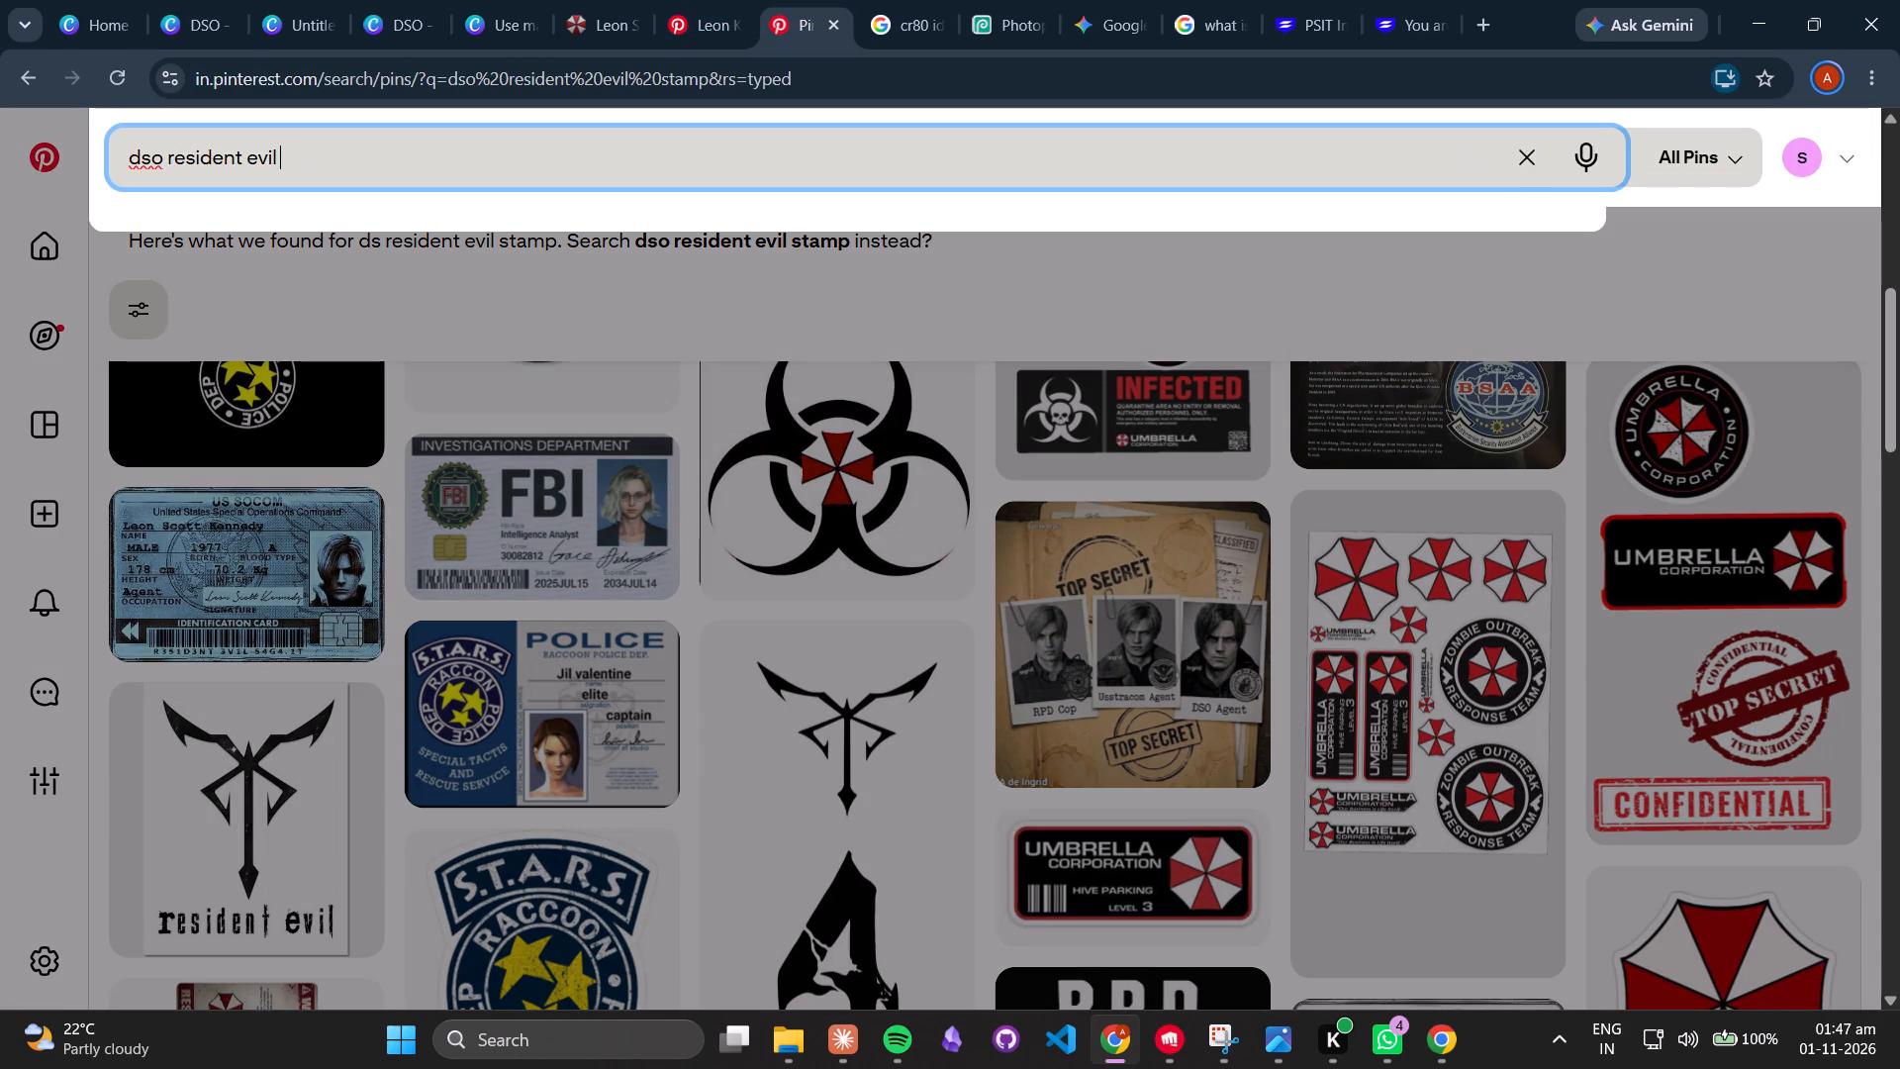
{"action": "key", "text": "Return"}
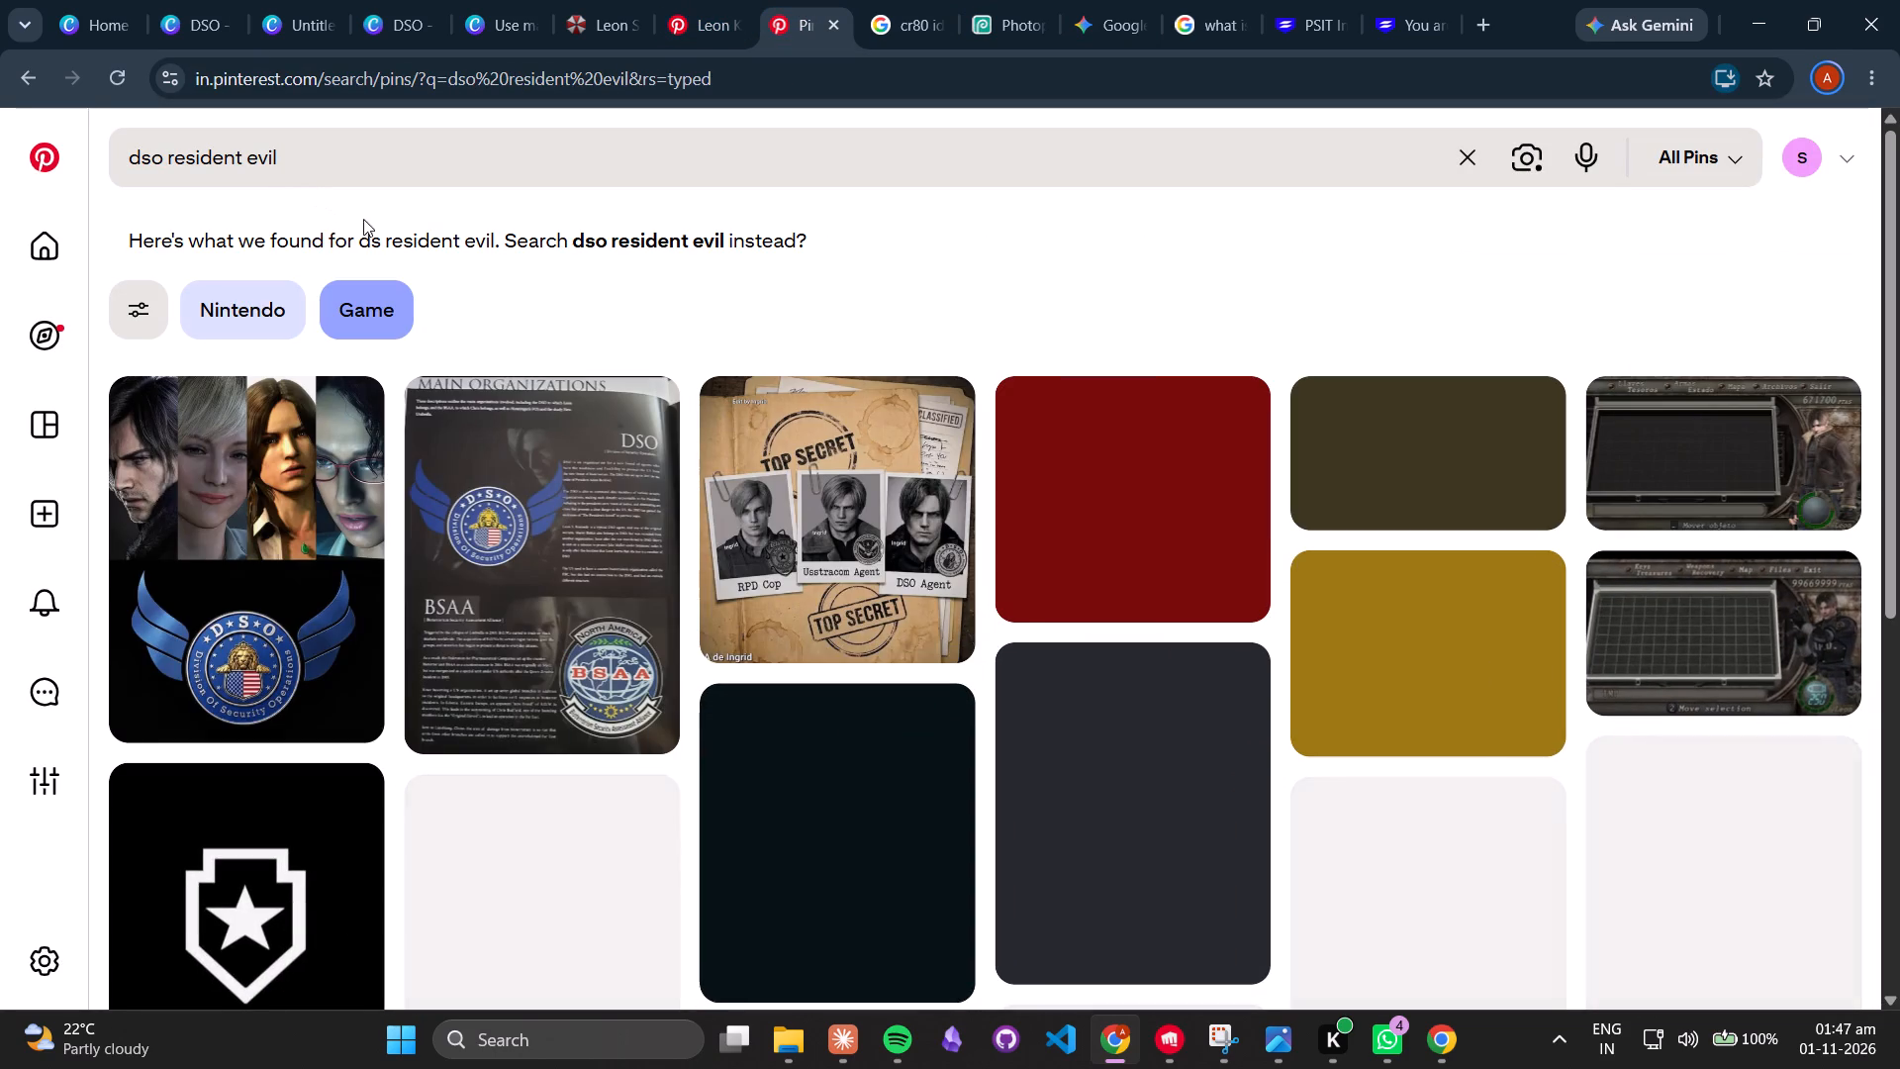
{"action": "scroll", "coordinate": [422, 286], "scroll_direction": "down", "scroll_amount": 1}
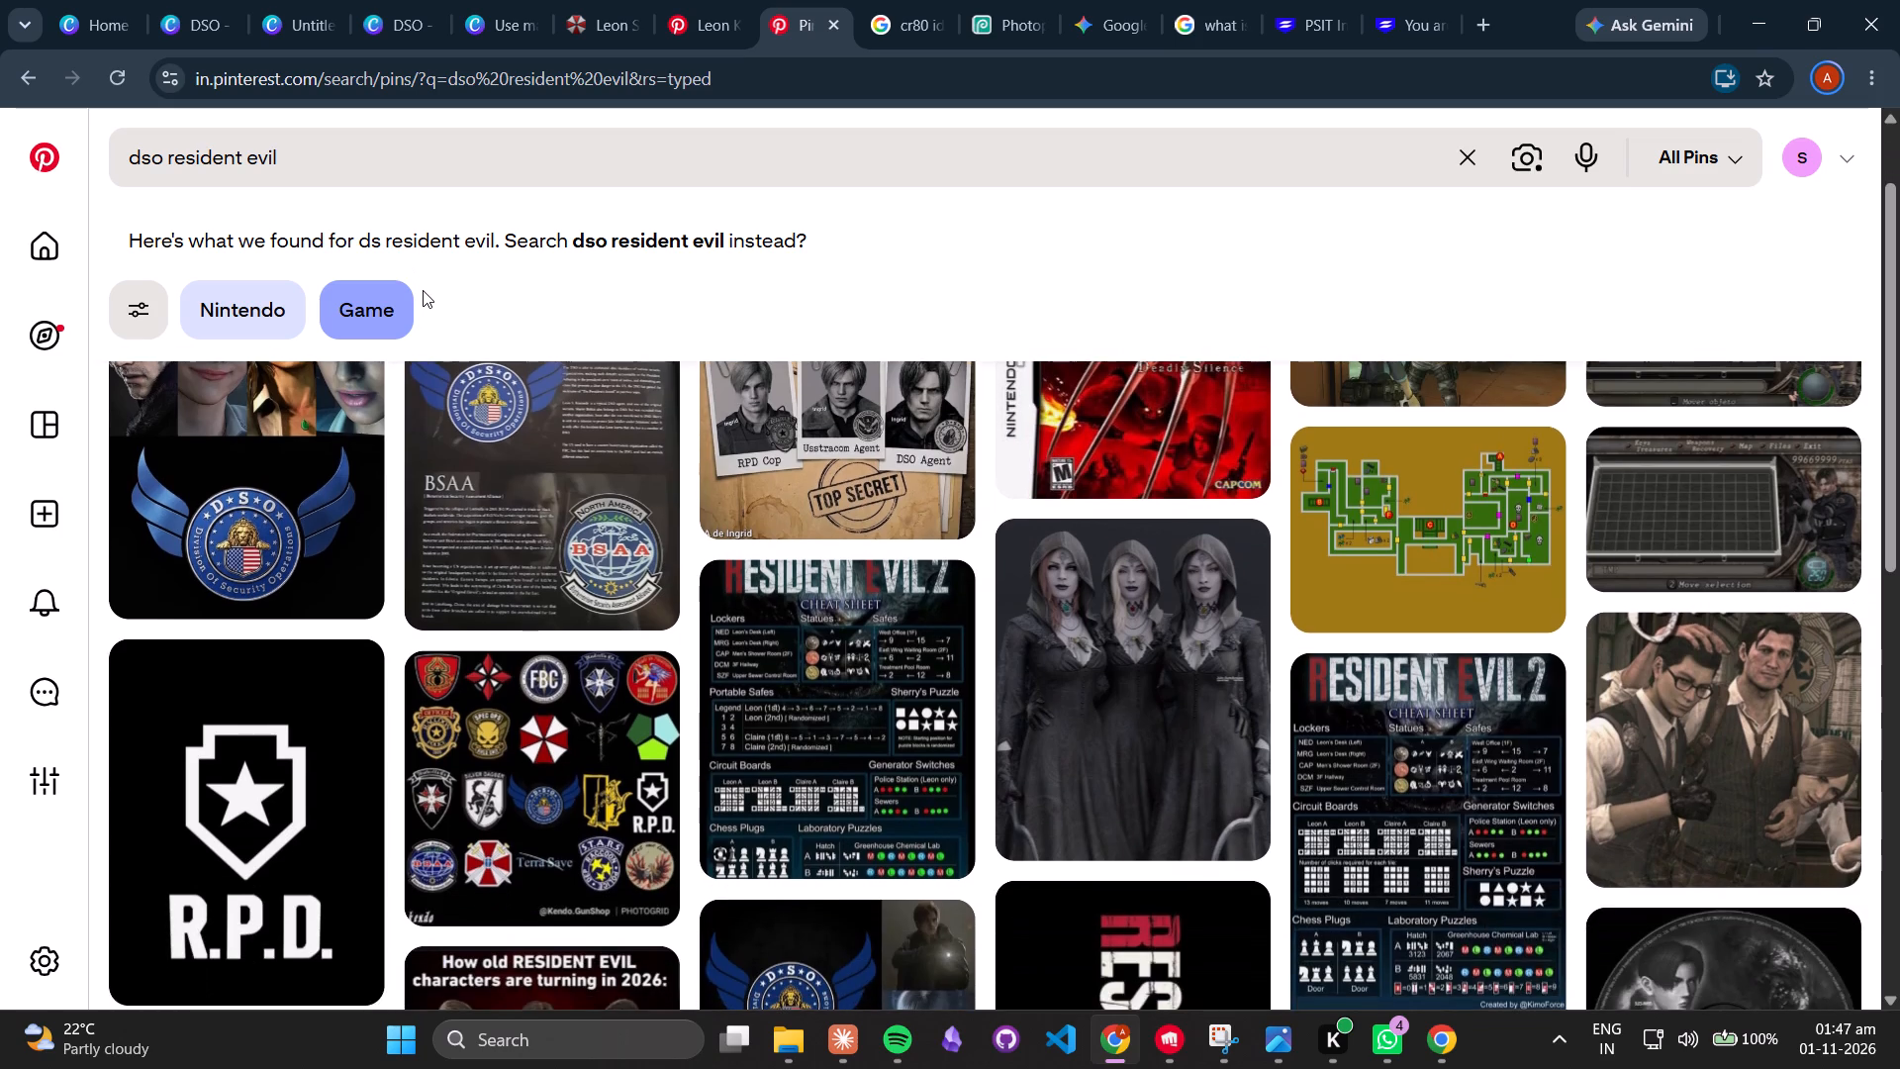
{"action": "scroll", "coordinate": [423, 290], "scroll_direction": "down", "scroll_amount": 5}
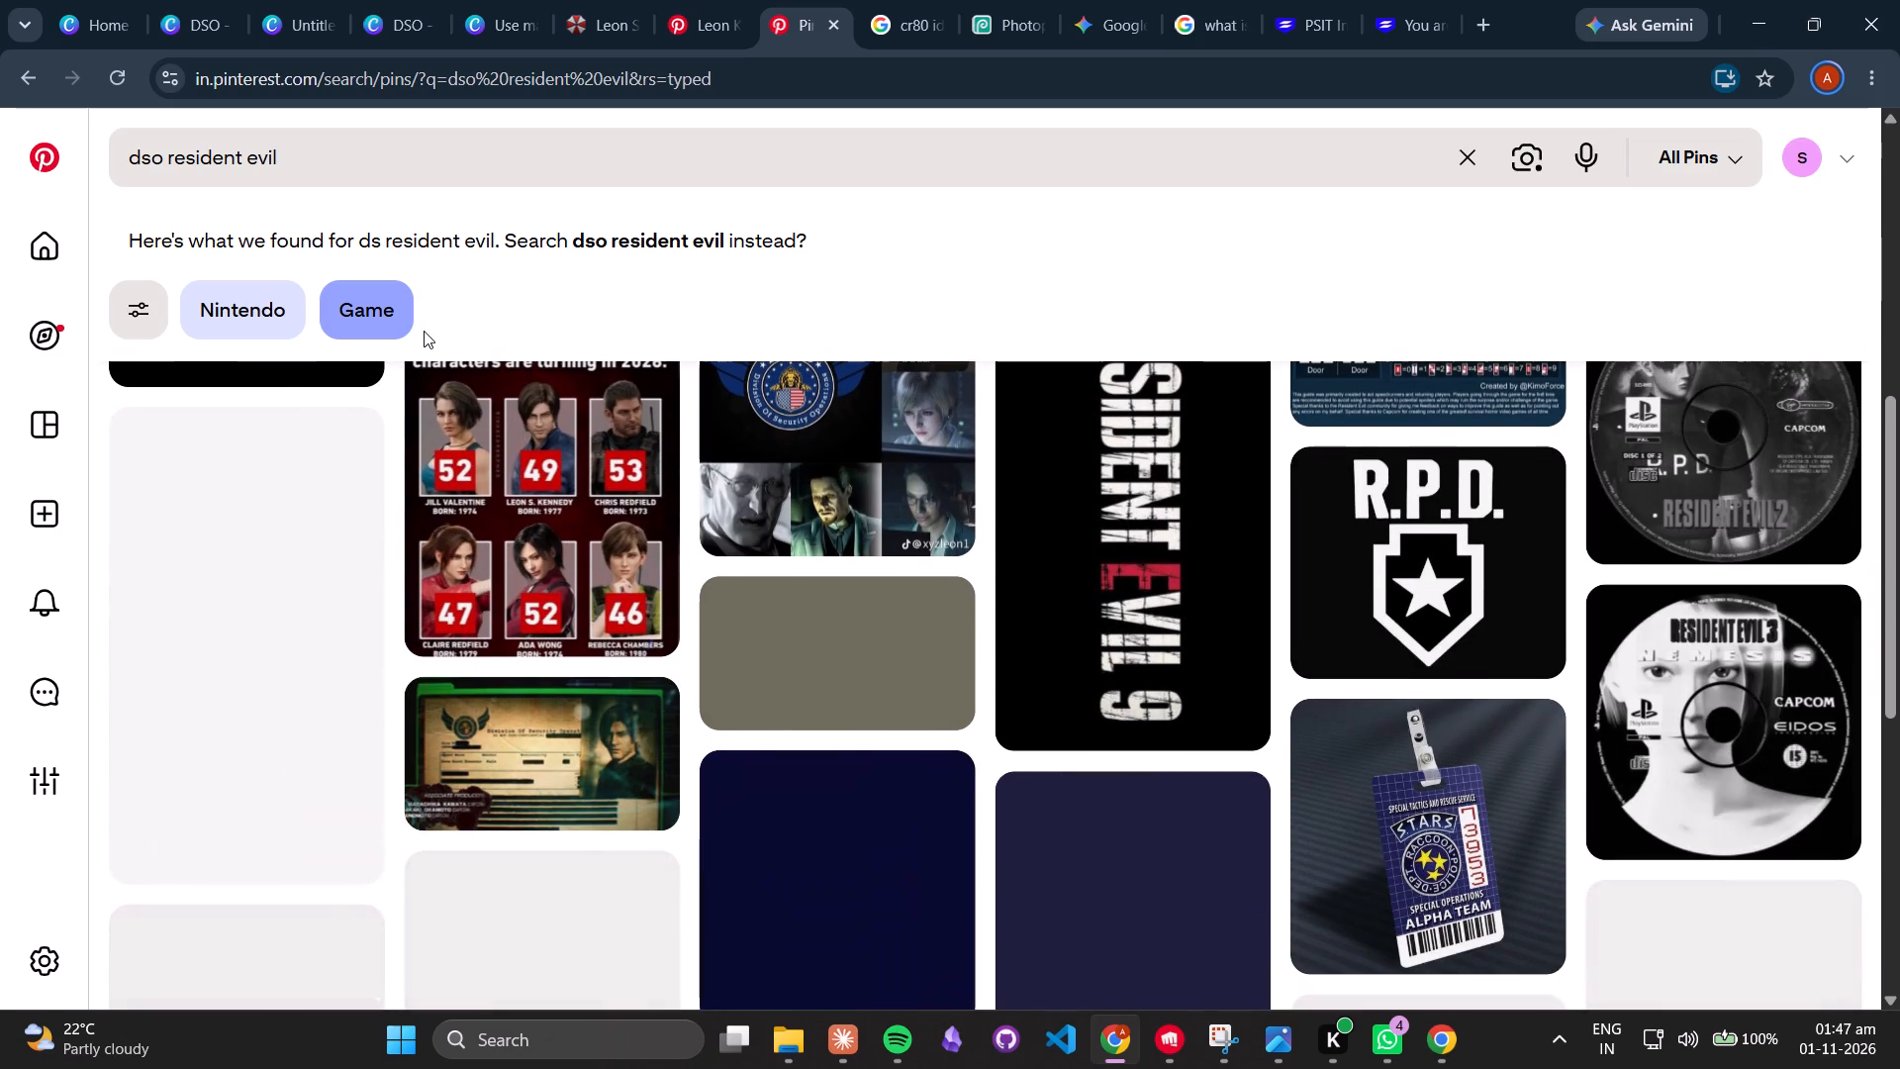
{"action": "scroll", "coordinate": [424, 344], "scroll_direction": "down", "scroll_amount": 2}
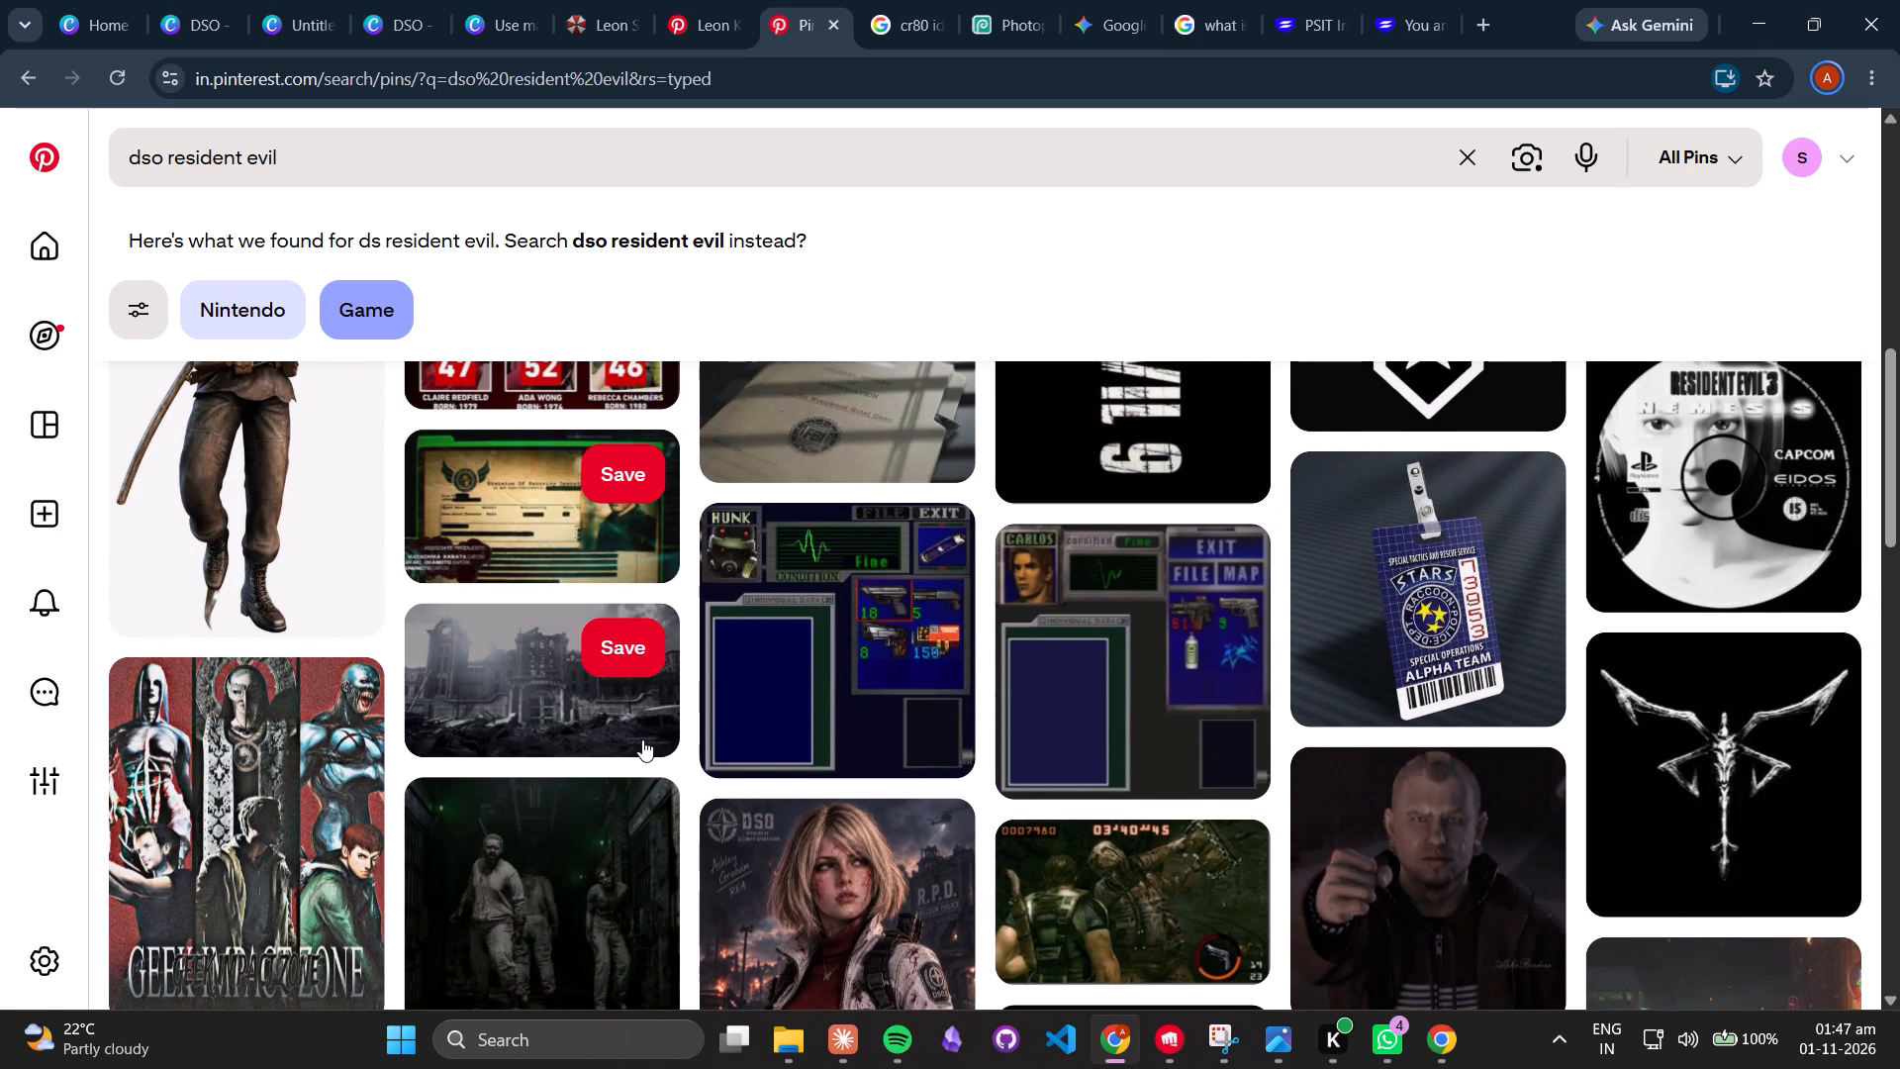
{"action": "scroll", "coordinate": [635, 734], "scroll_direction": "down", "scroll_amount": 2}
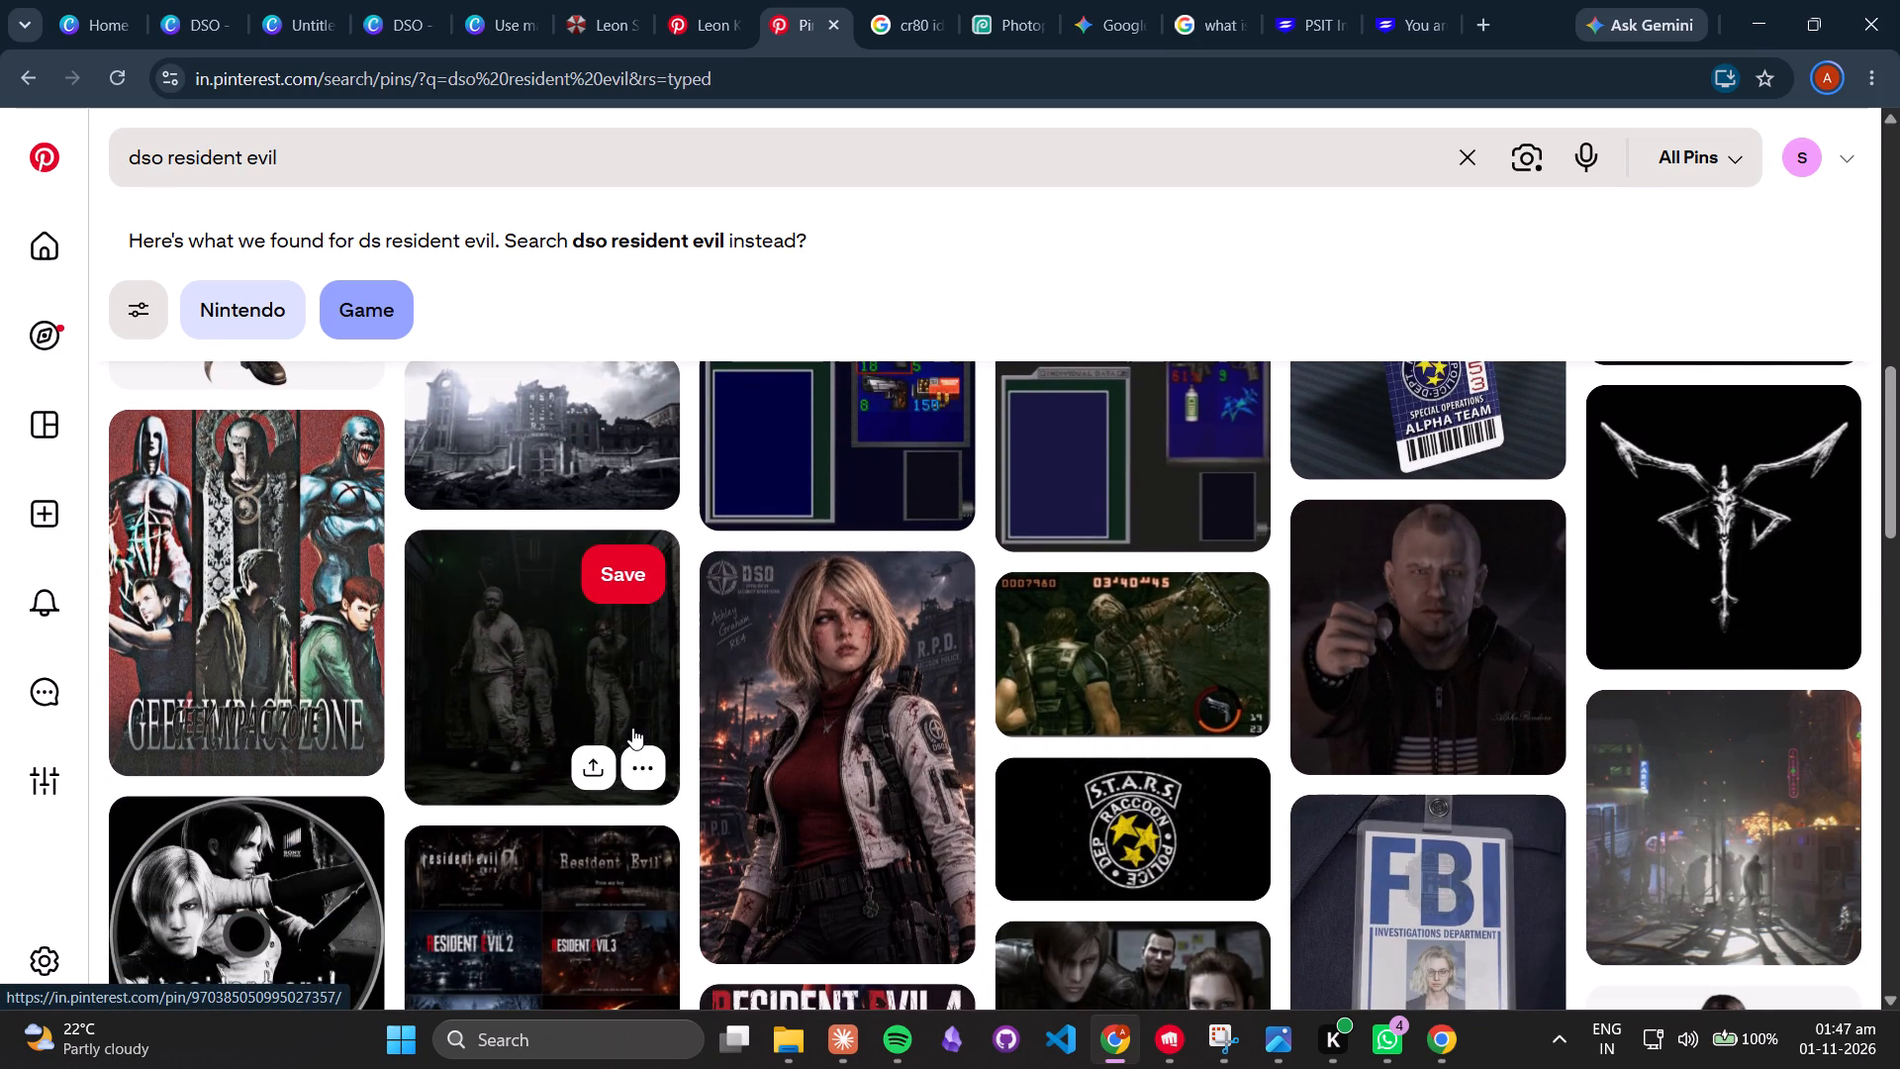
{"action": "scroll", "coordinate": [632, 728], "scroll_direction": "down", "scroll_amount": 5}
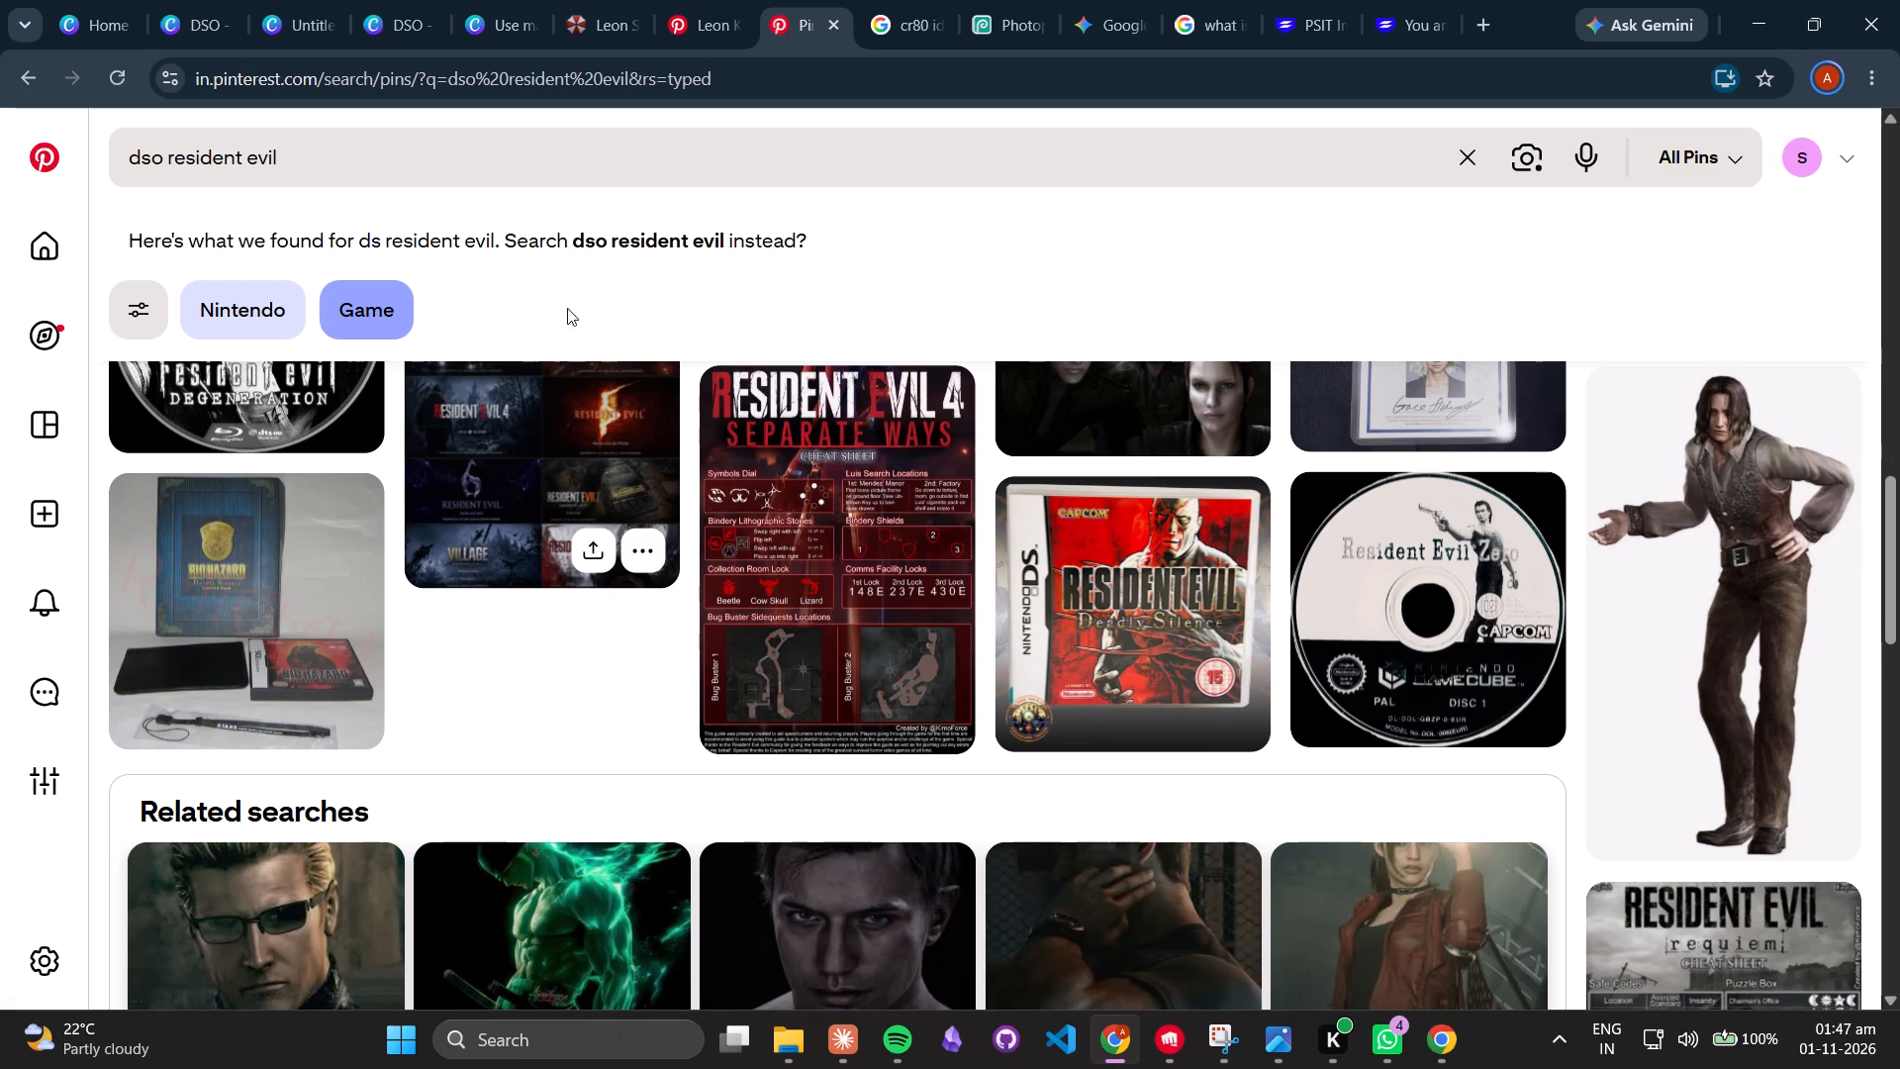
Search Pinterest for "resident evil requiem dso logo" and look through the results for usable DSO artwork.
{"action": "left_click", "coordinate": [563, 175]}
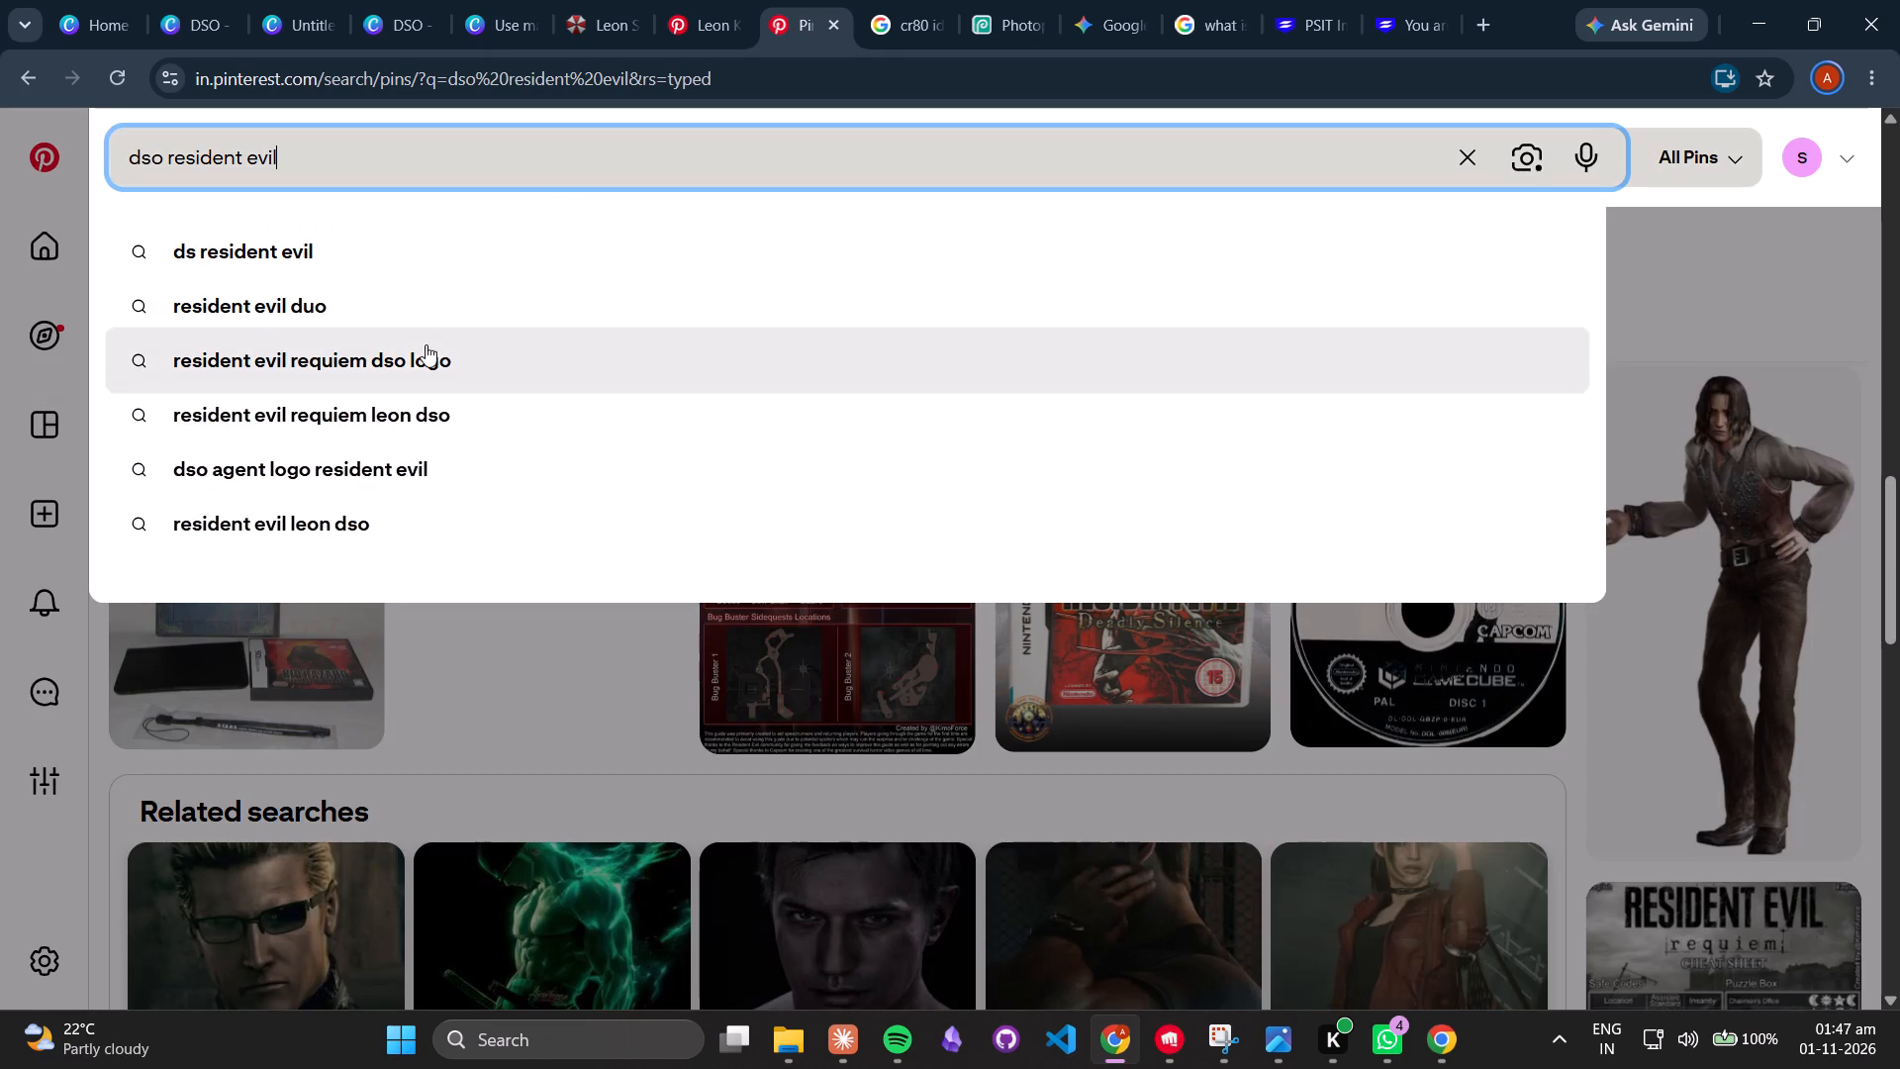
{"action": "left_click", "coordinate": [420, 351]}
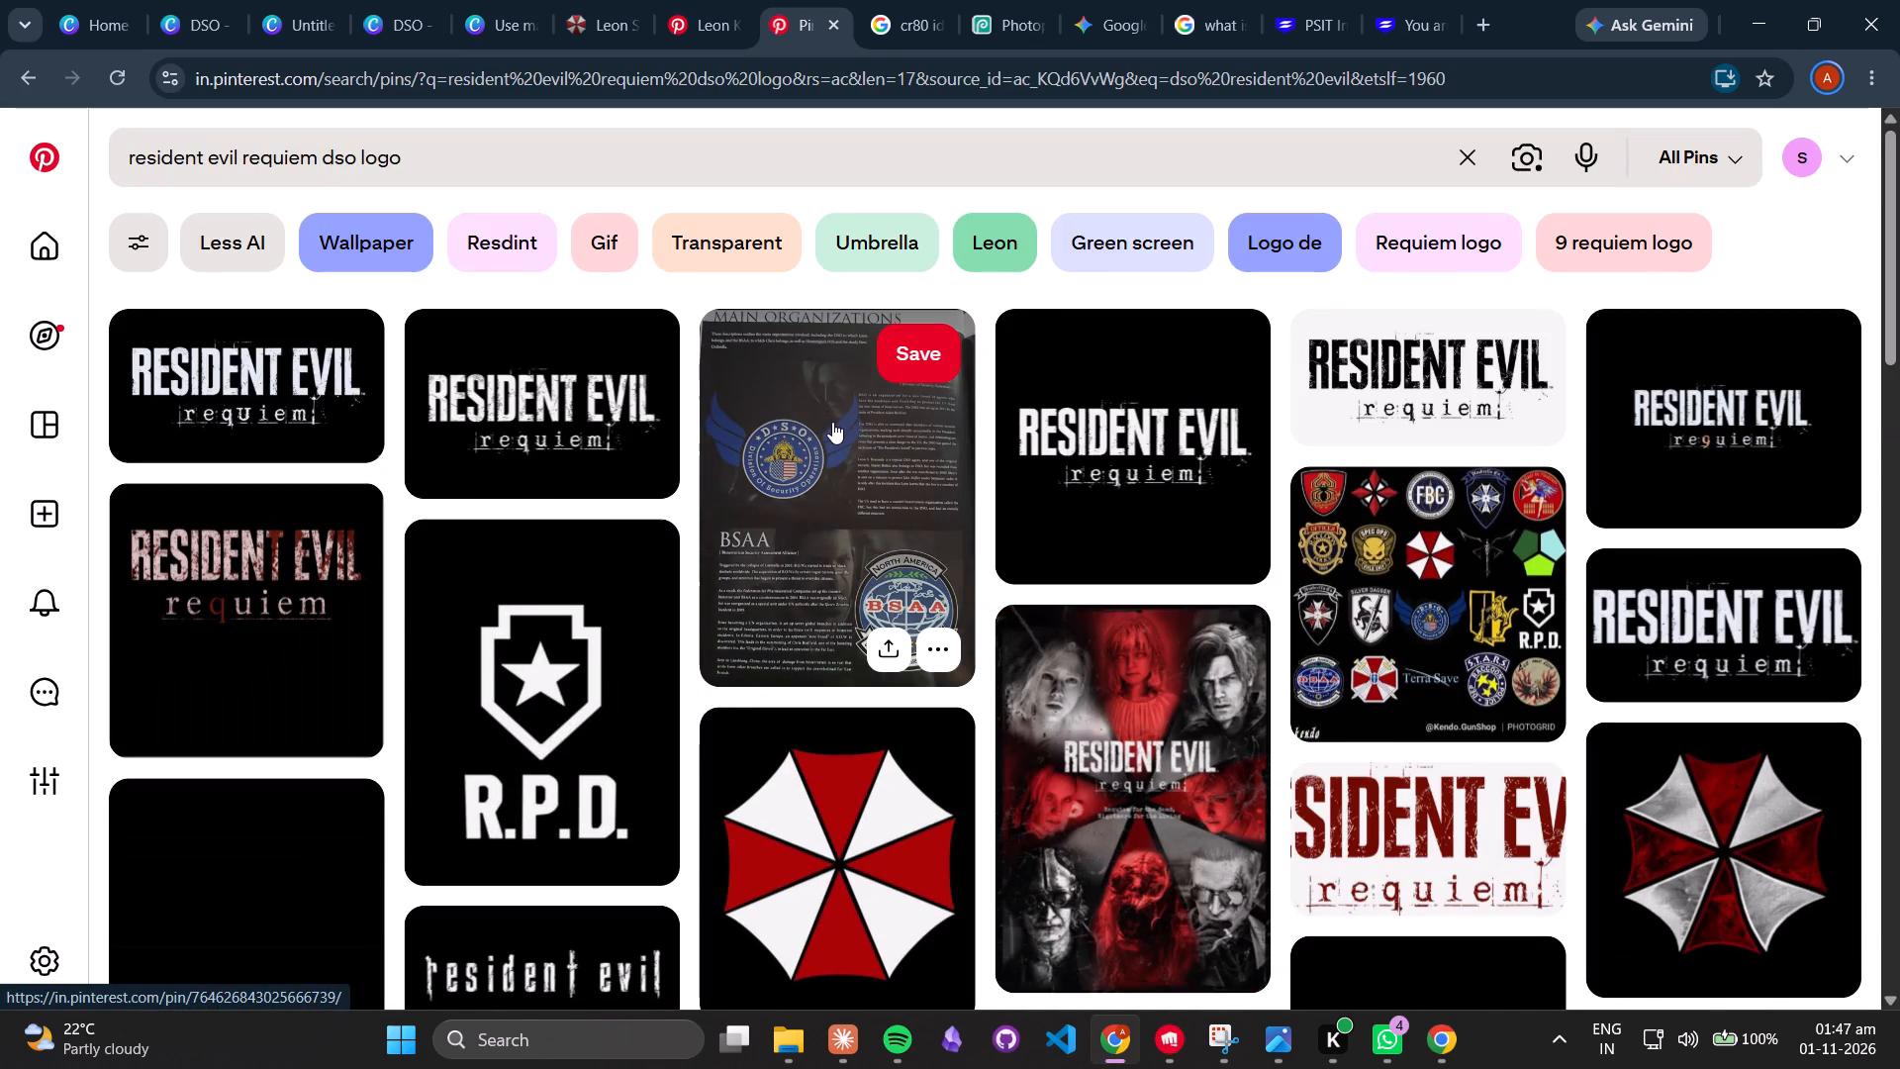
{"action": "scroll", "coordinate": [1108, 541], "scroll_direction": "down", "scroll_amount": 2}
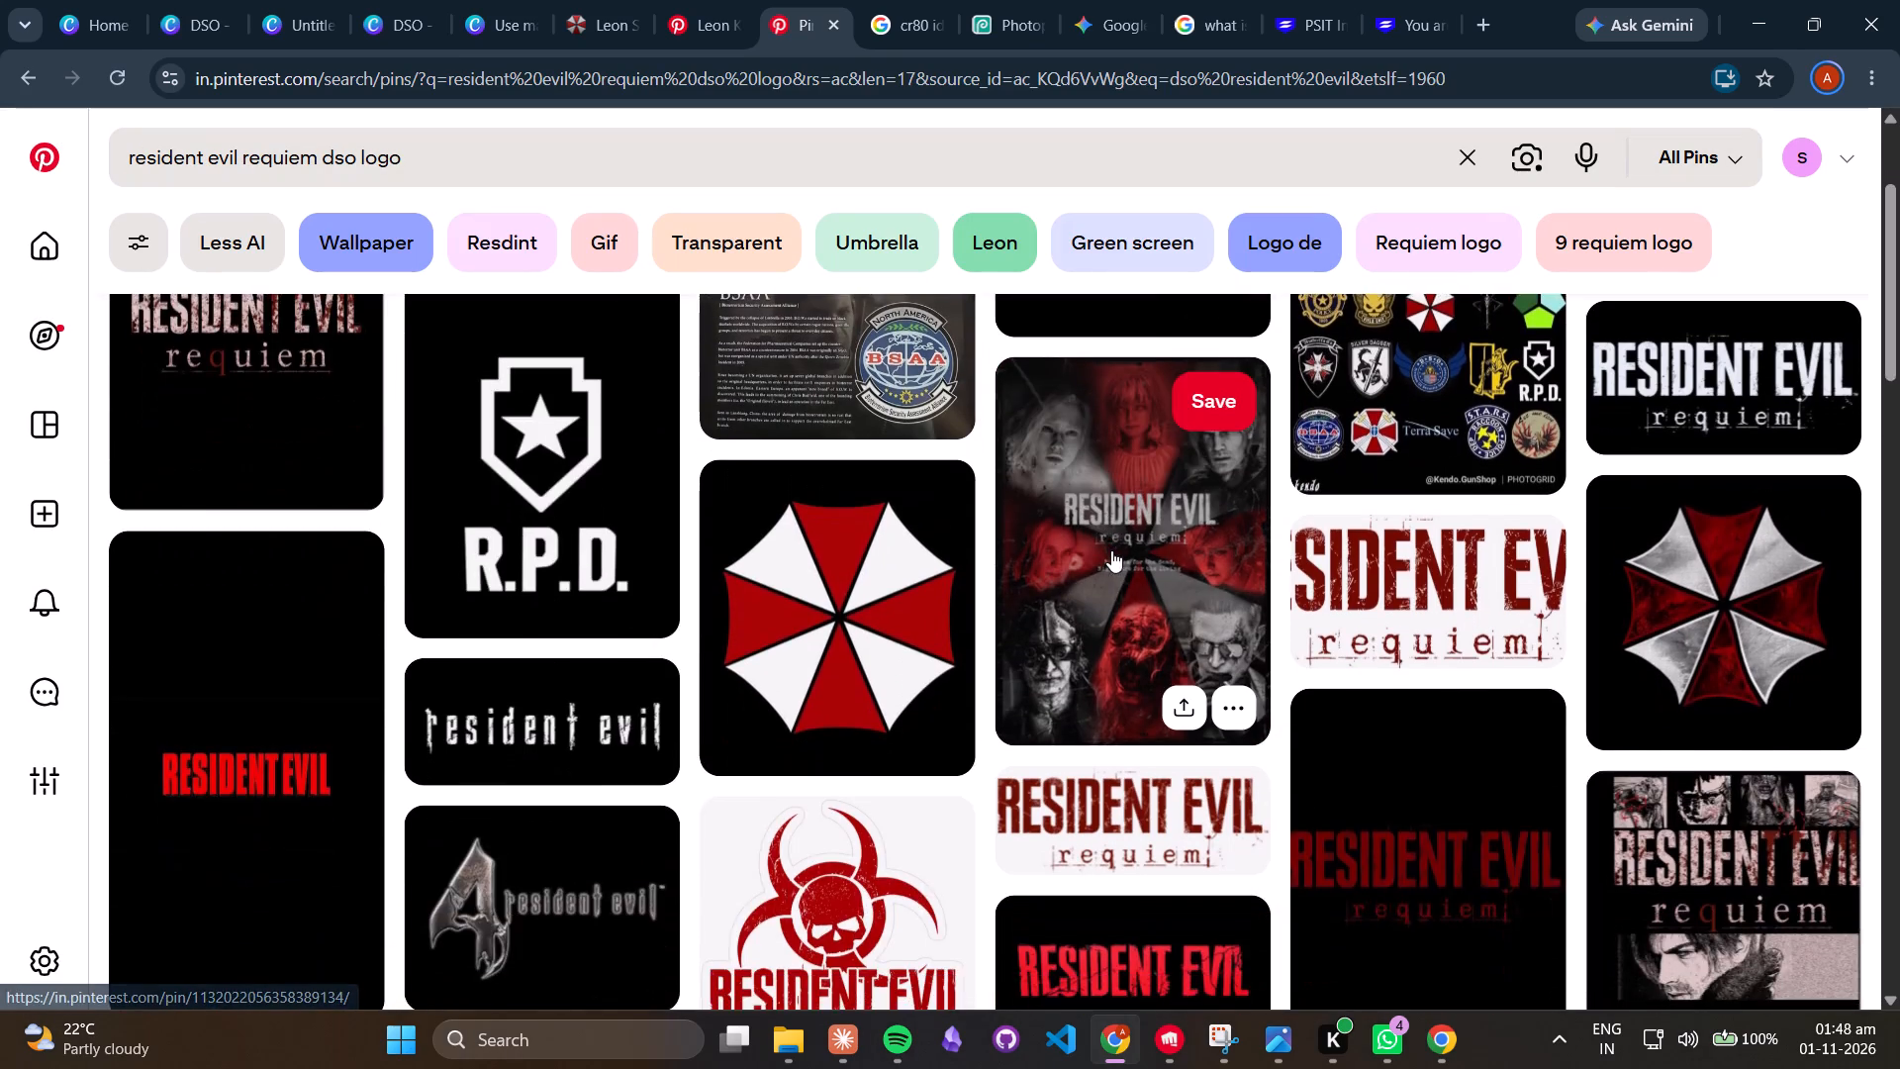
{"action": "scroll", "coordinate": [1111, 550], "scroll_direction": "down", "scroll_amount": 10}
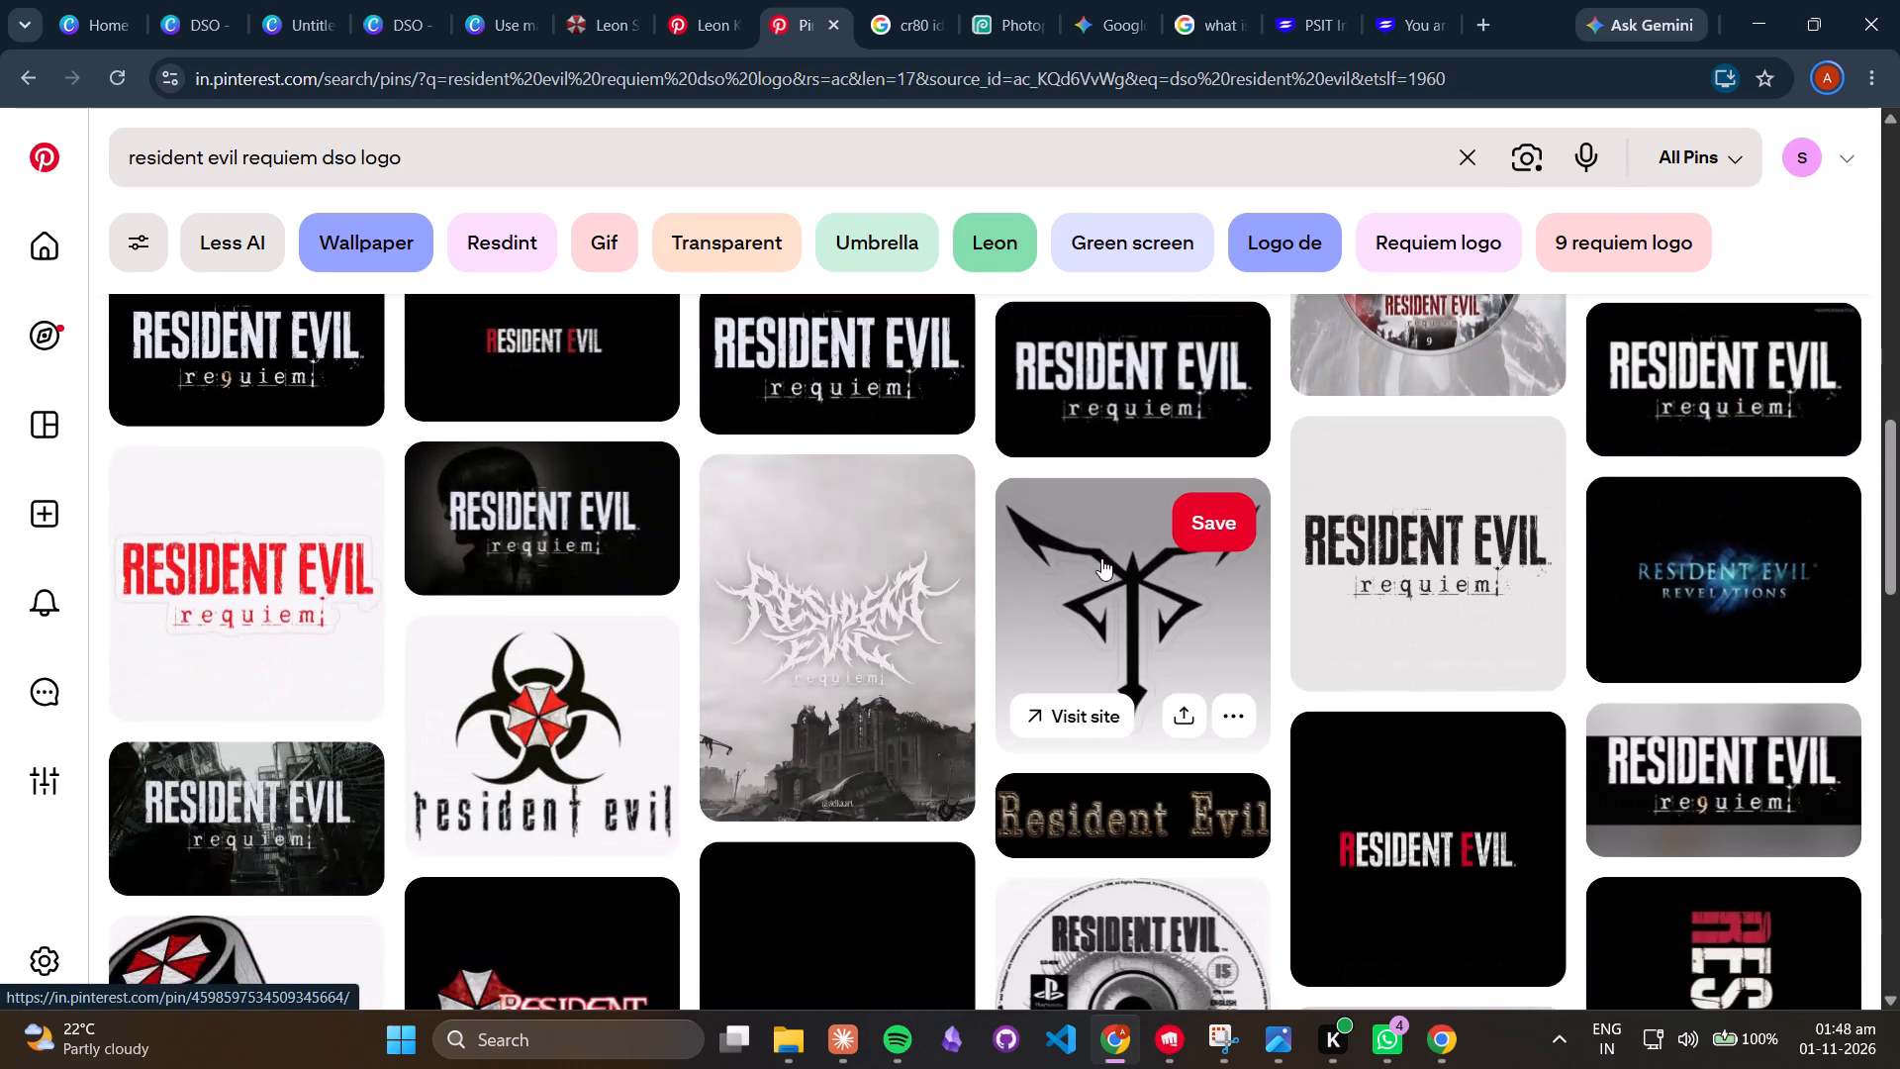
{"action": "scroll", "coordinate": [1101, 552], "scroll_direction": "down", "scroll_amount": 9}
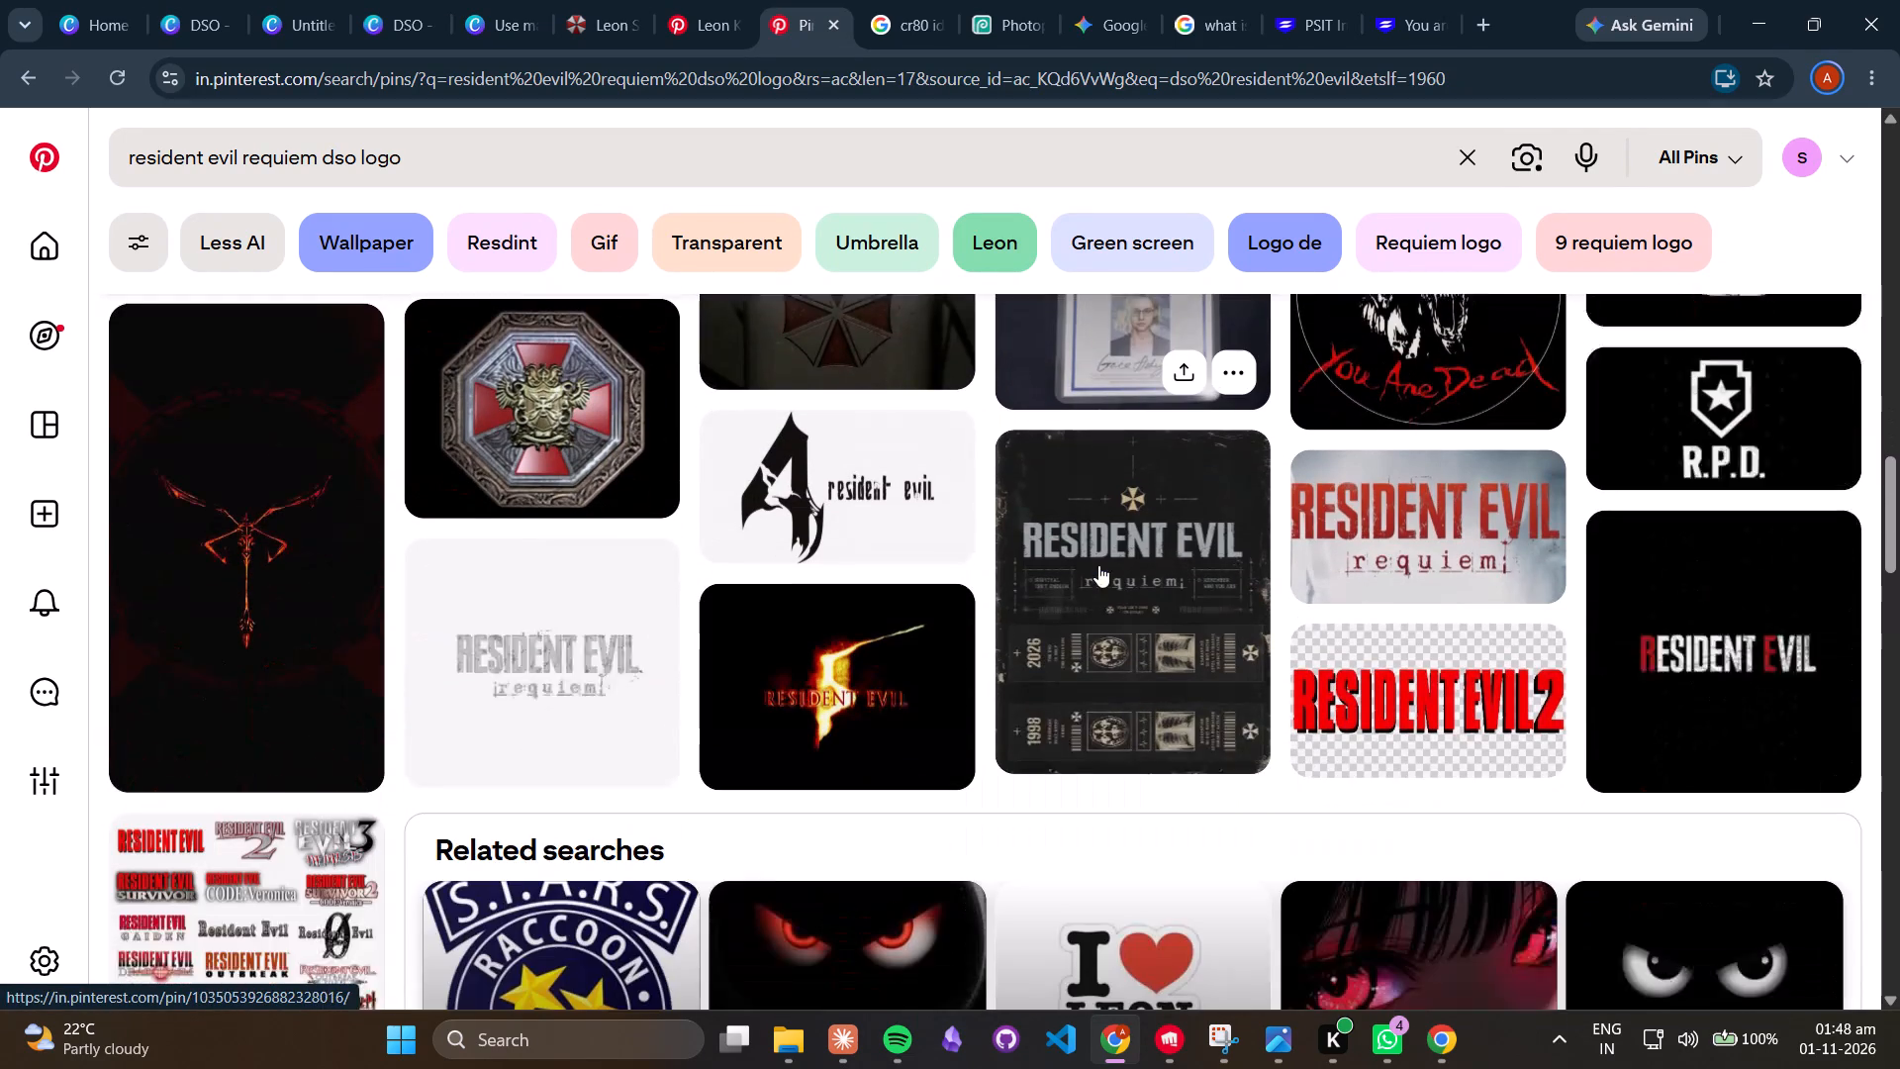
{"action": "scroll", "coordinate": [1091, 559], "scroll_direction": "down", "scroll_amount": 3}
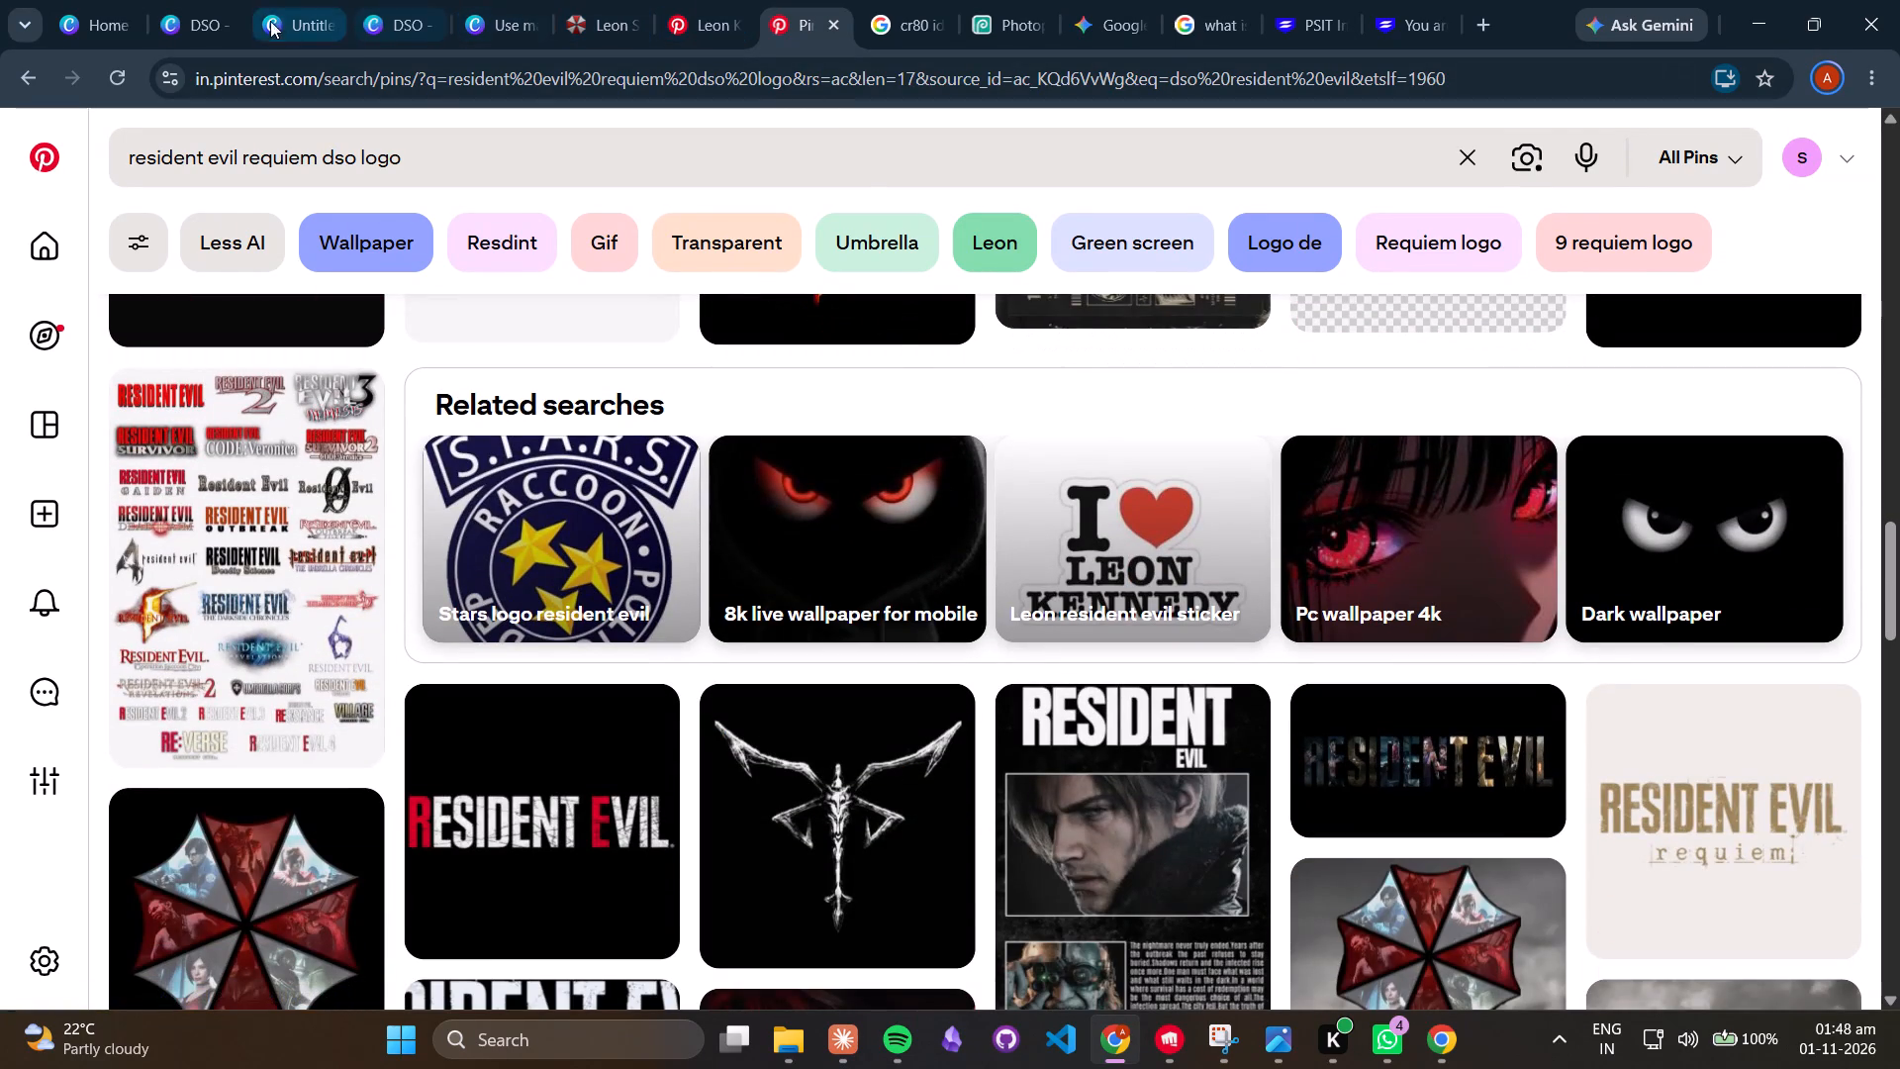
{"action": "left_click", "coordinate": [204, 21]}
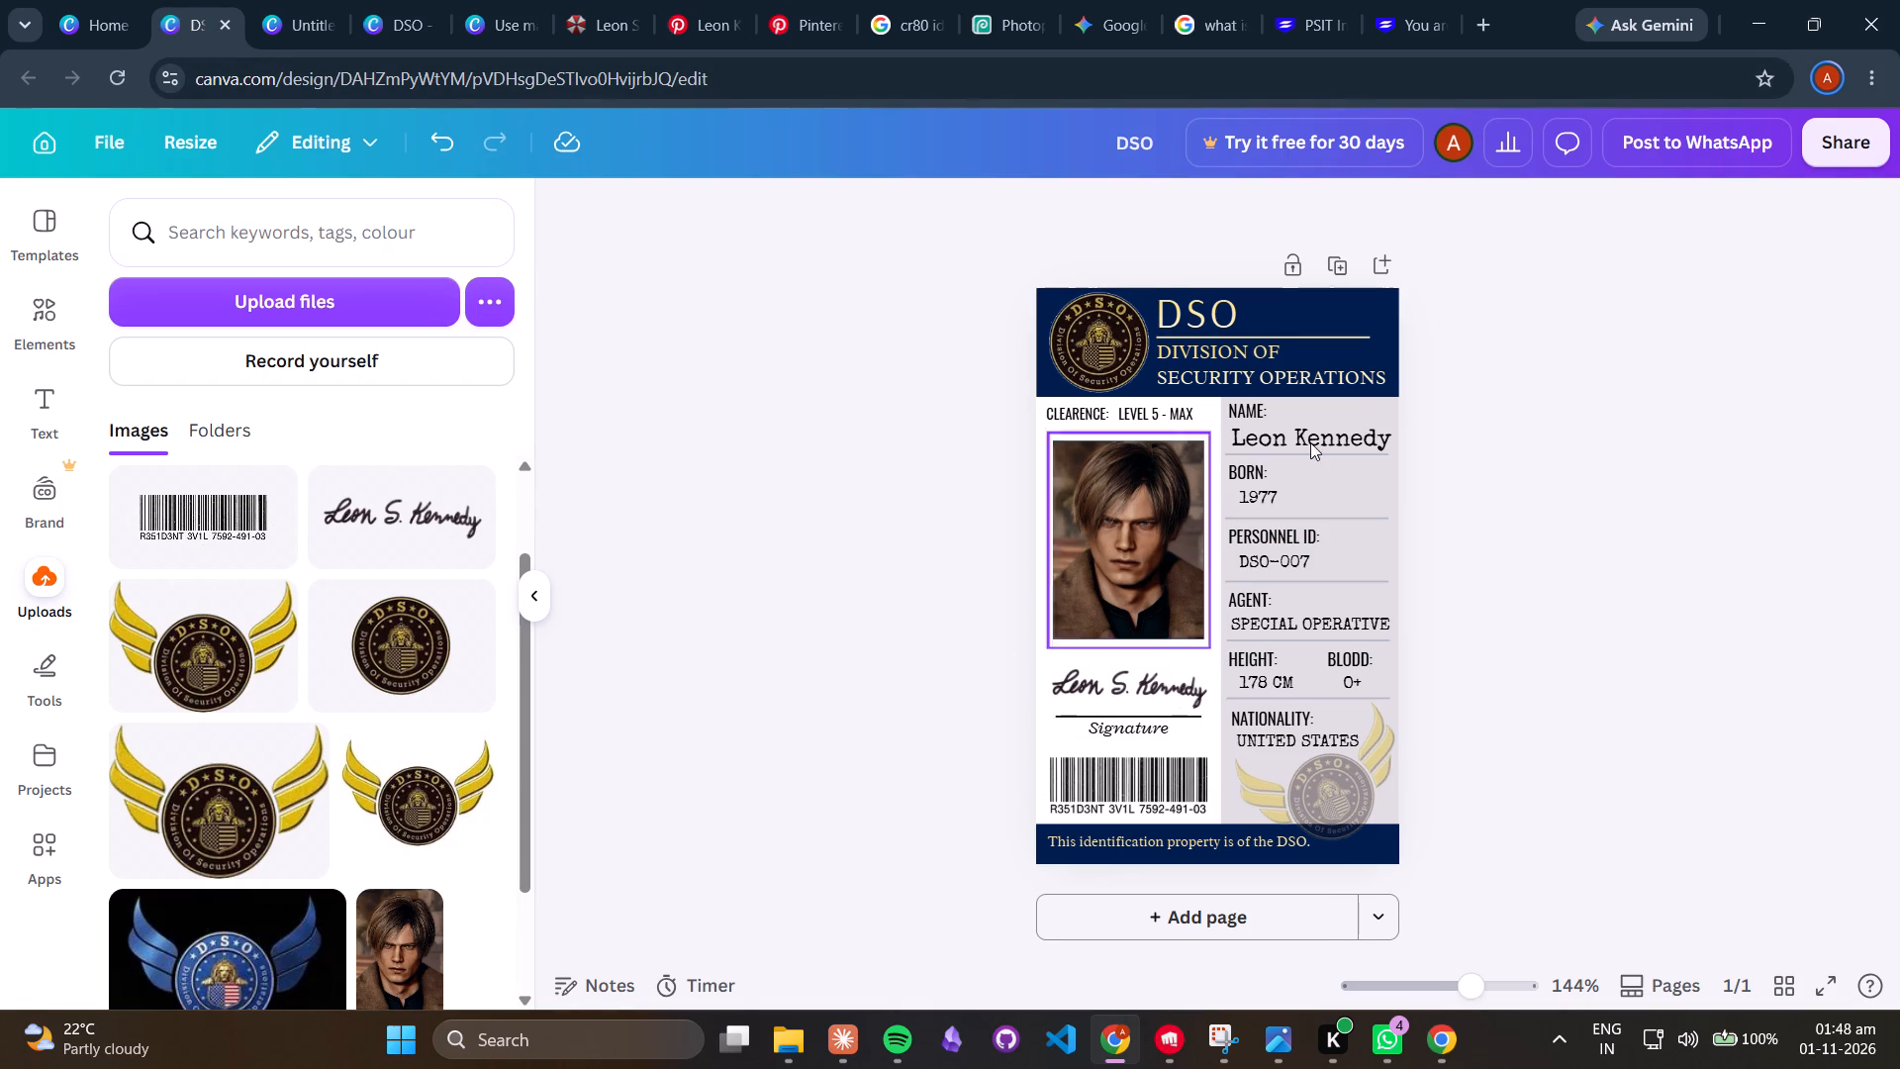
{"action": "left_click", "coordinate": [1831, 155]}
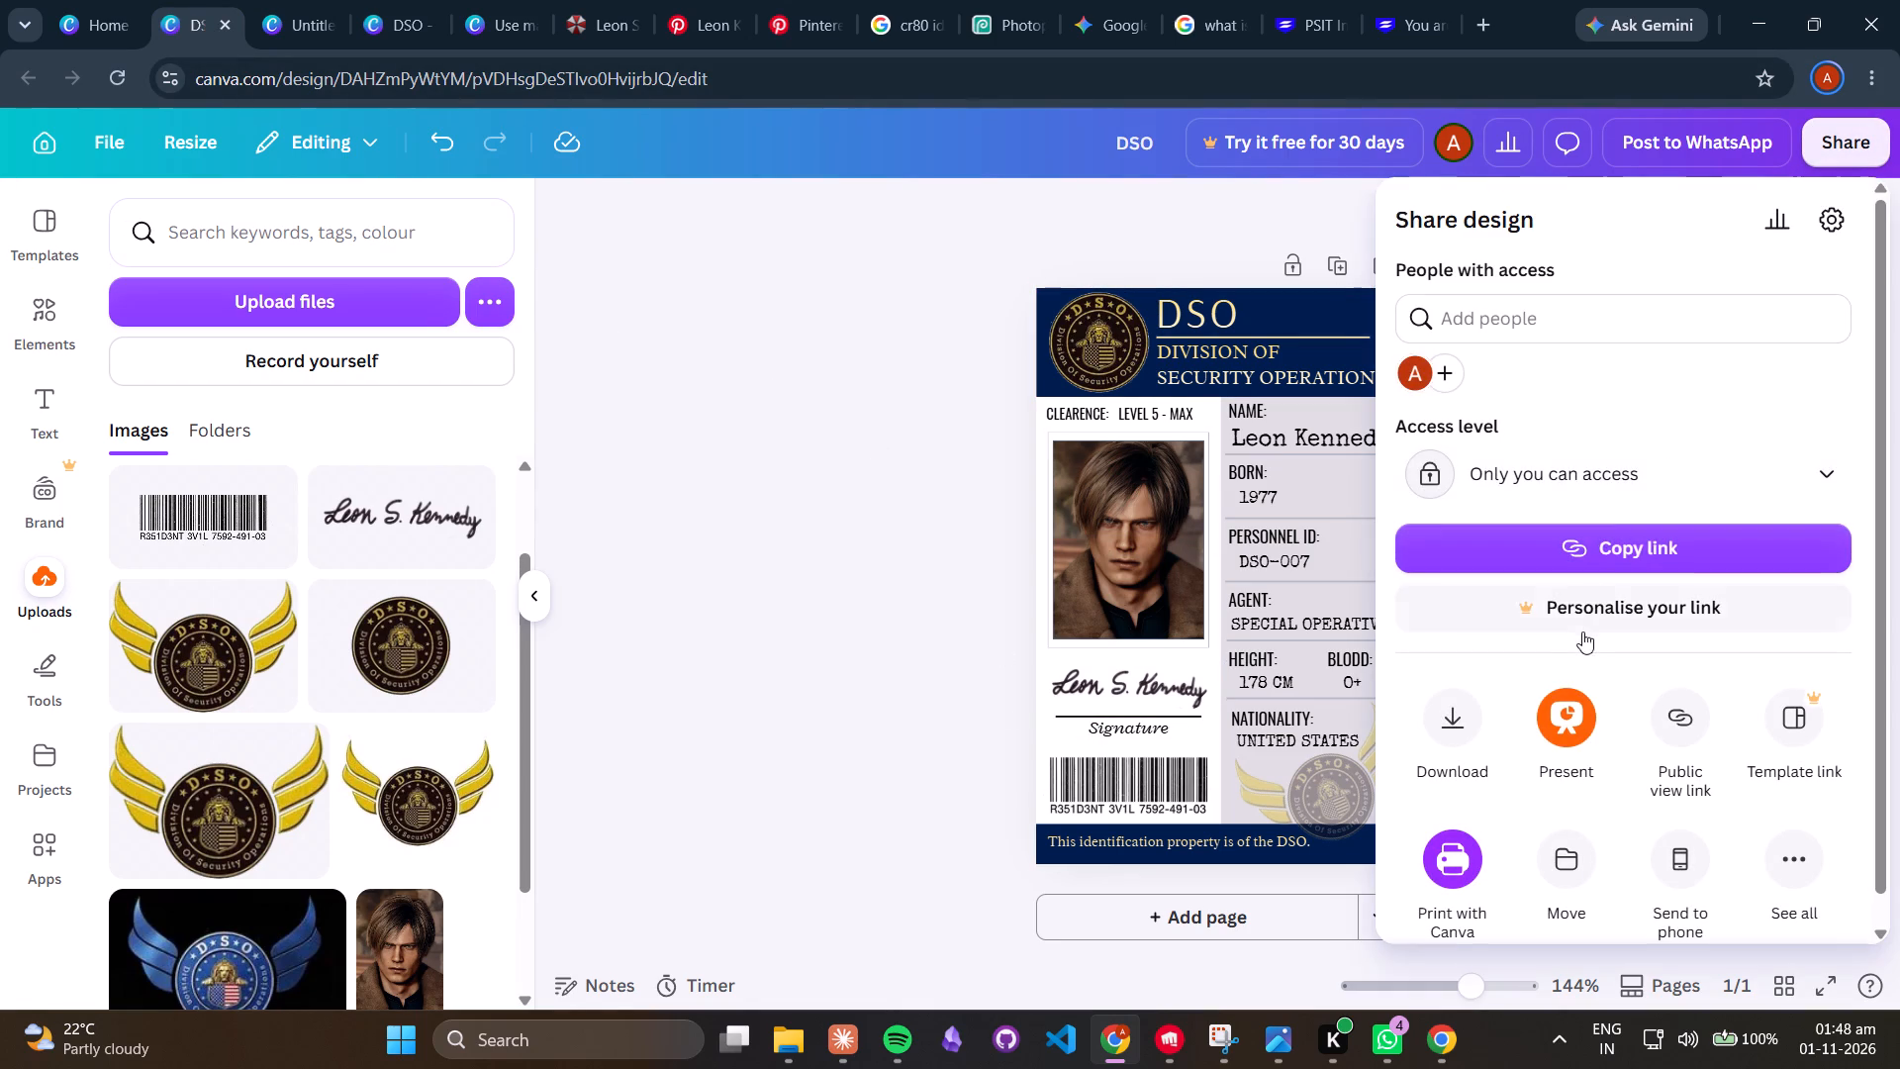
{"action": "left_click", "coordinate": [1441, 729]}
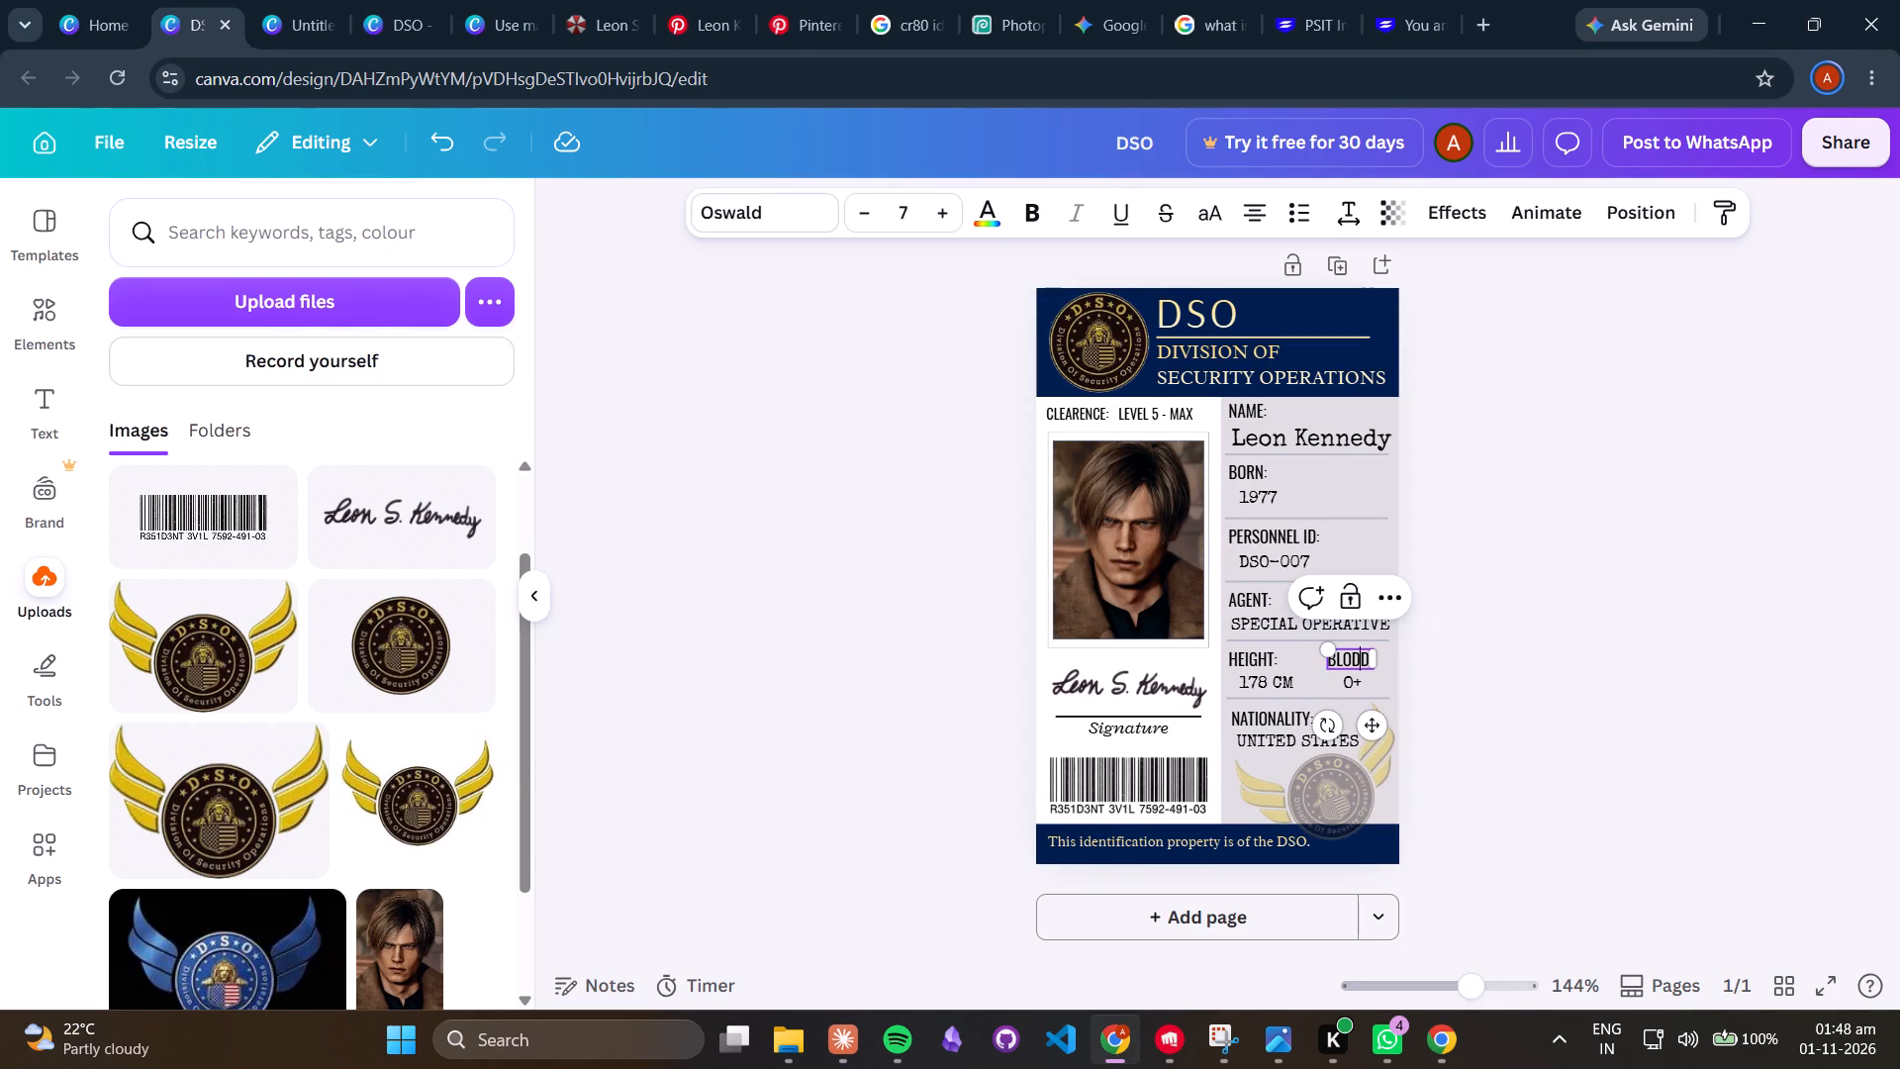
{"action": "key", "text": "BackSpace"}
{"action": "key", "text": "o"}
{"action": "key", "text": "BackSpace"}
{"action": "key", "text": "o"}
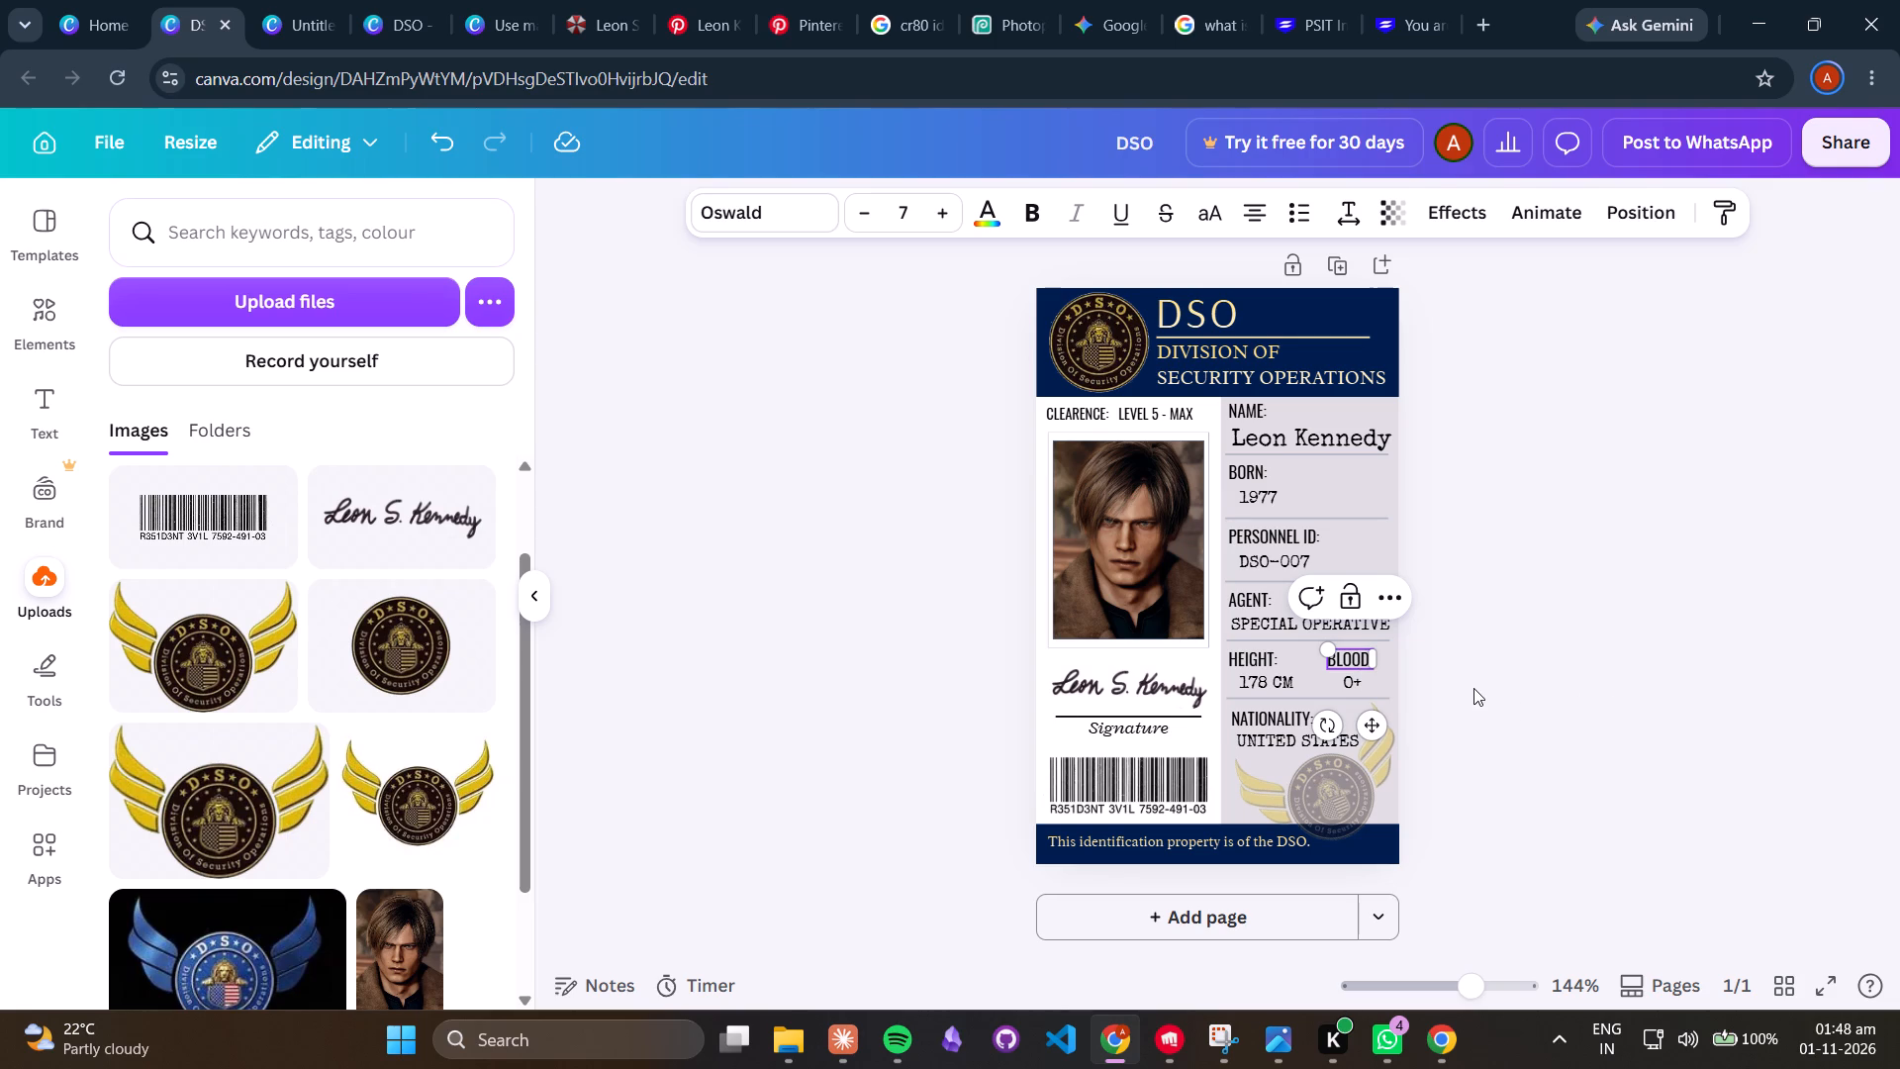
{"action": "left_click", "coordinate": [1487, 687]}
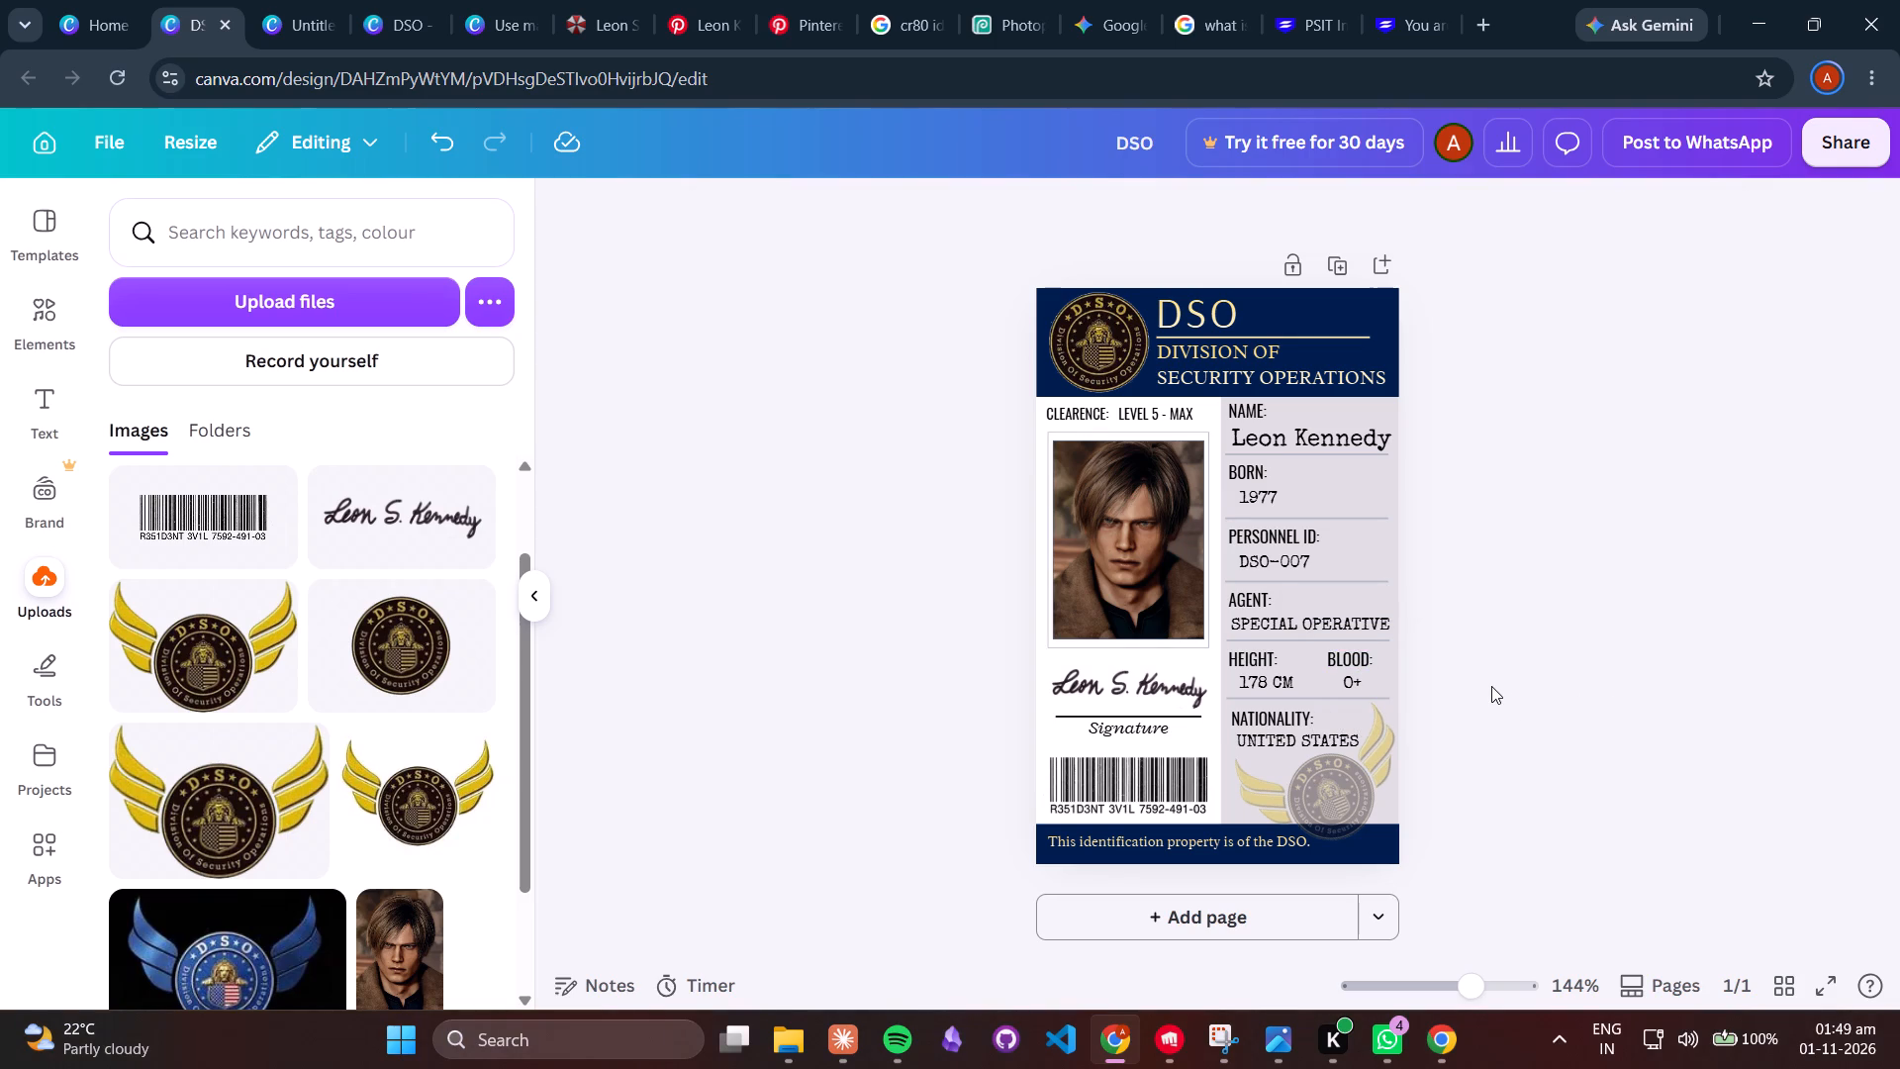
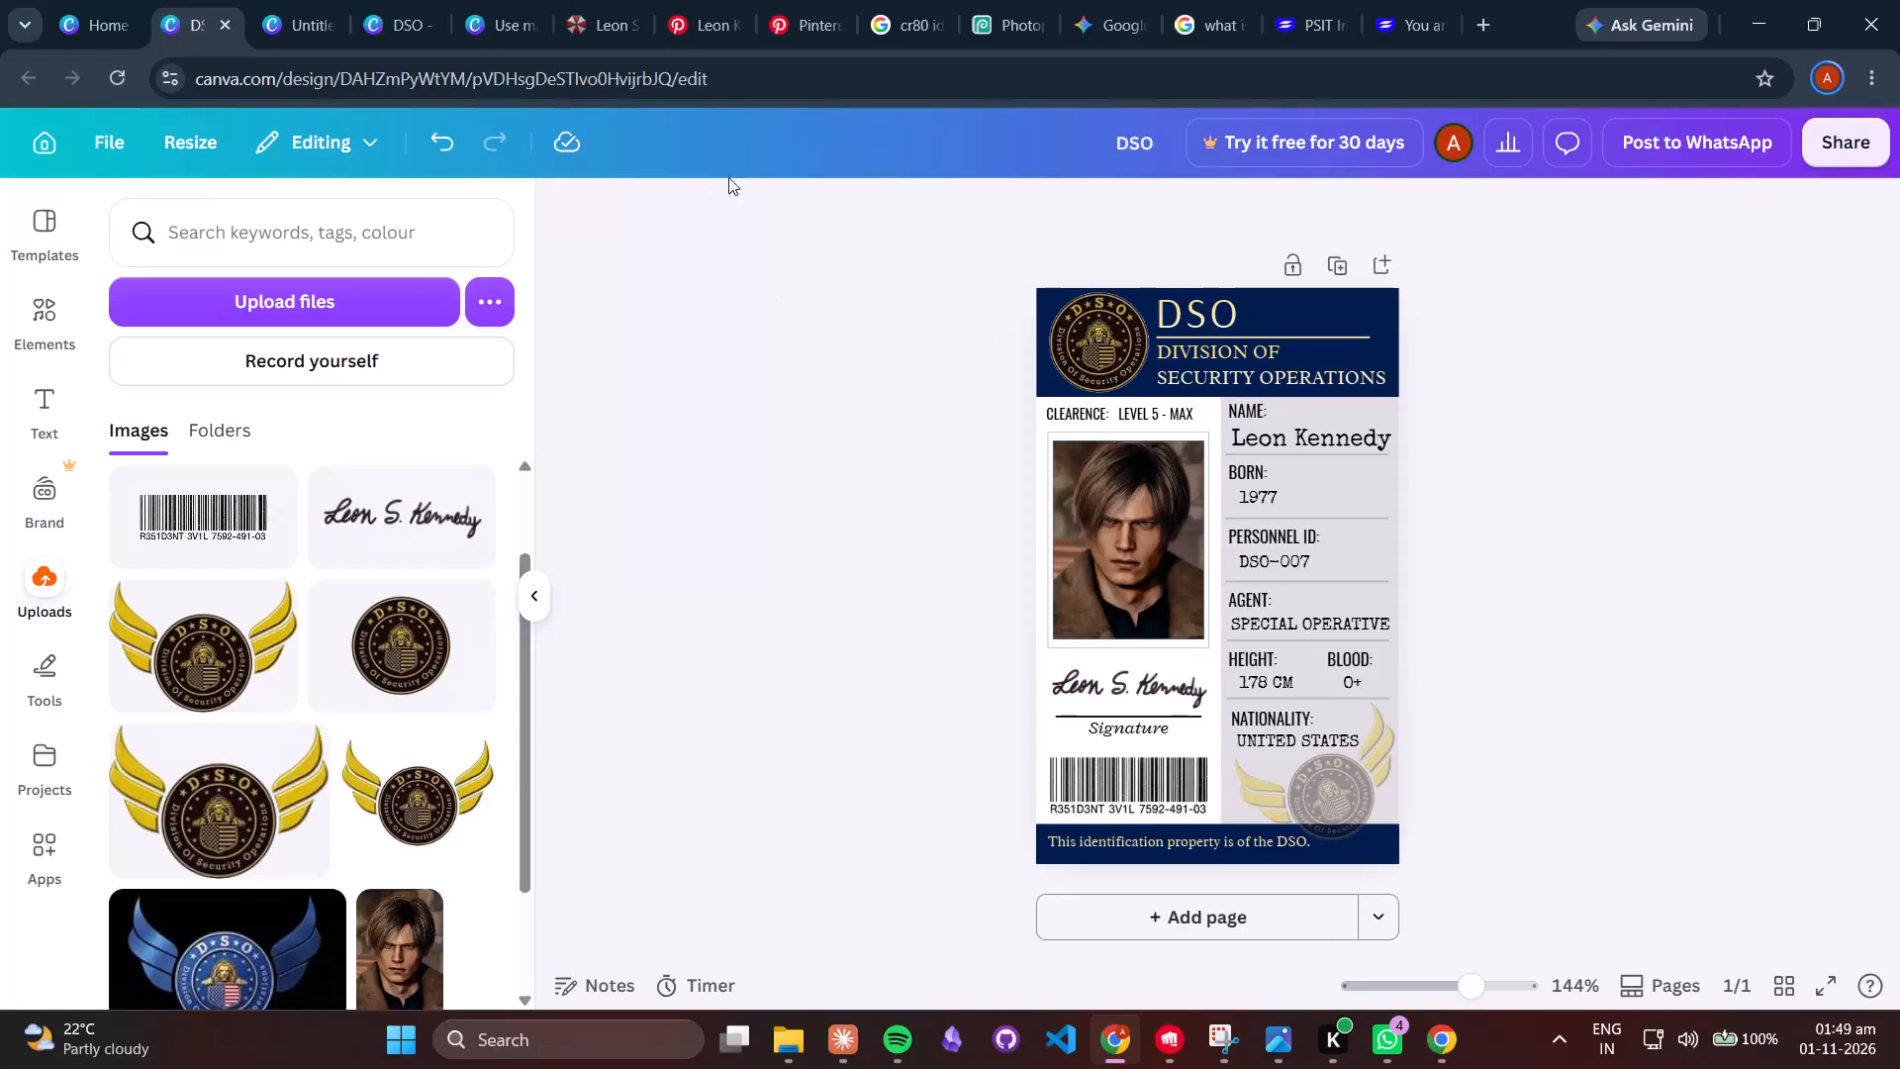
Check the Pinterest Leon Kennedy ID reference and add a second footer line reading "• Department of Homeland Security" to the Canva card.
{"action": "left_click", "coordinate": [712, 20]}
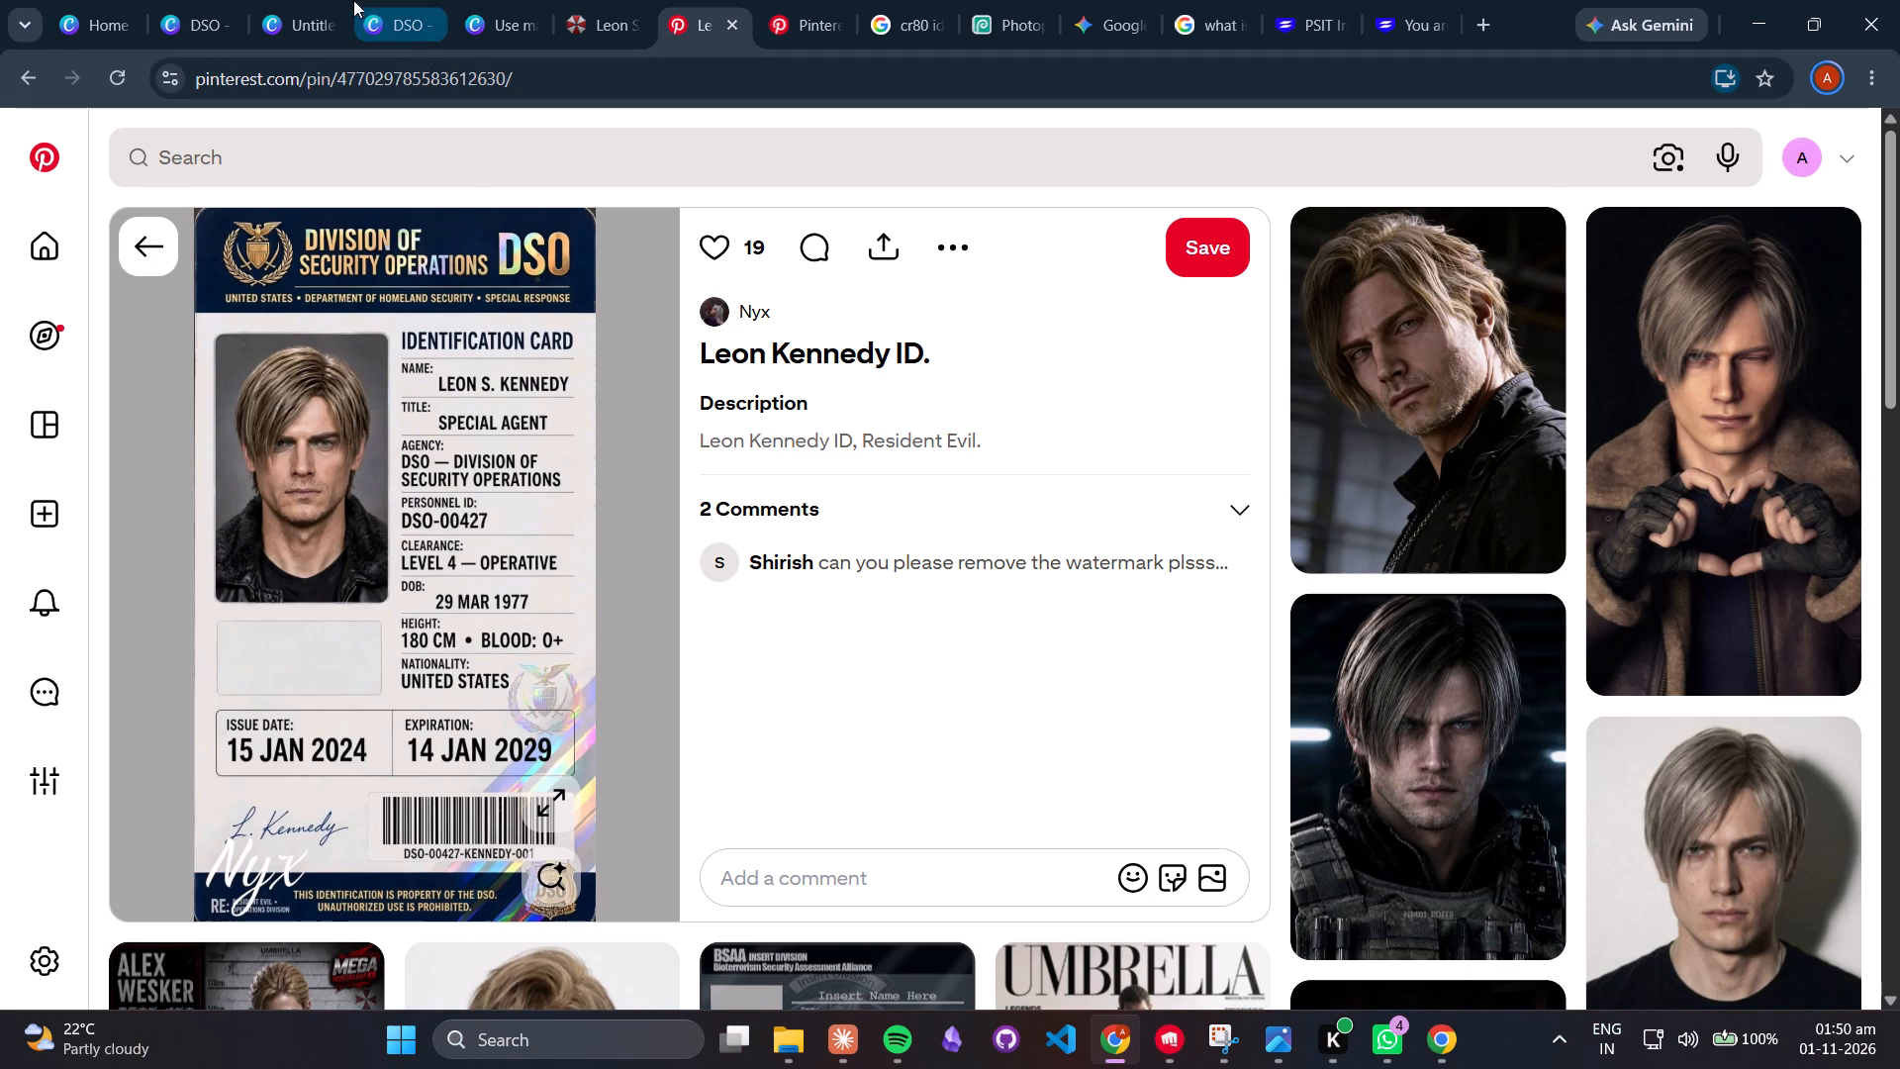
{"action": "left_click", "coordinate": [198, 0]}
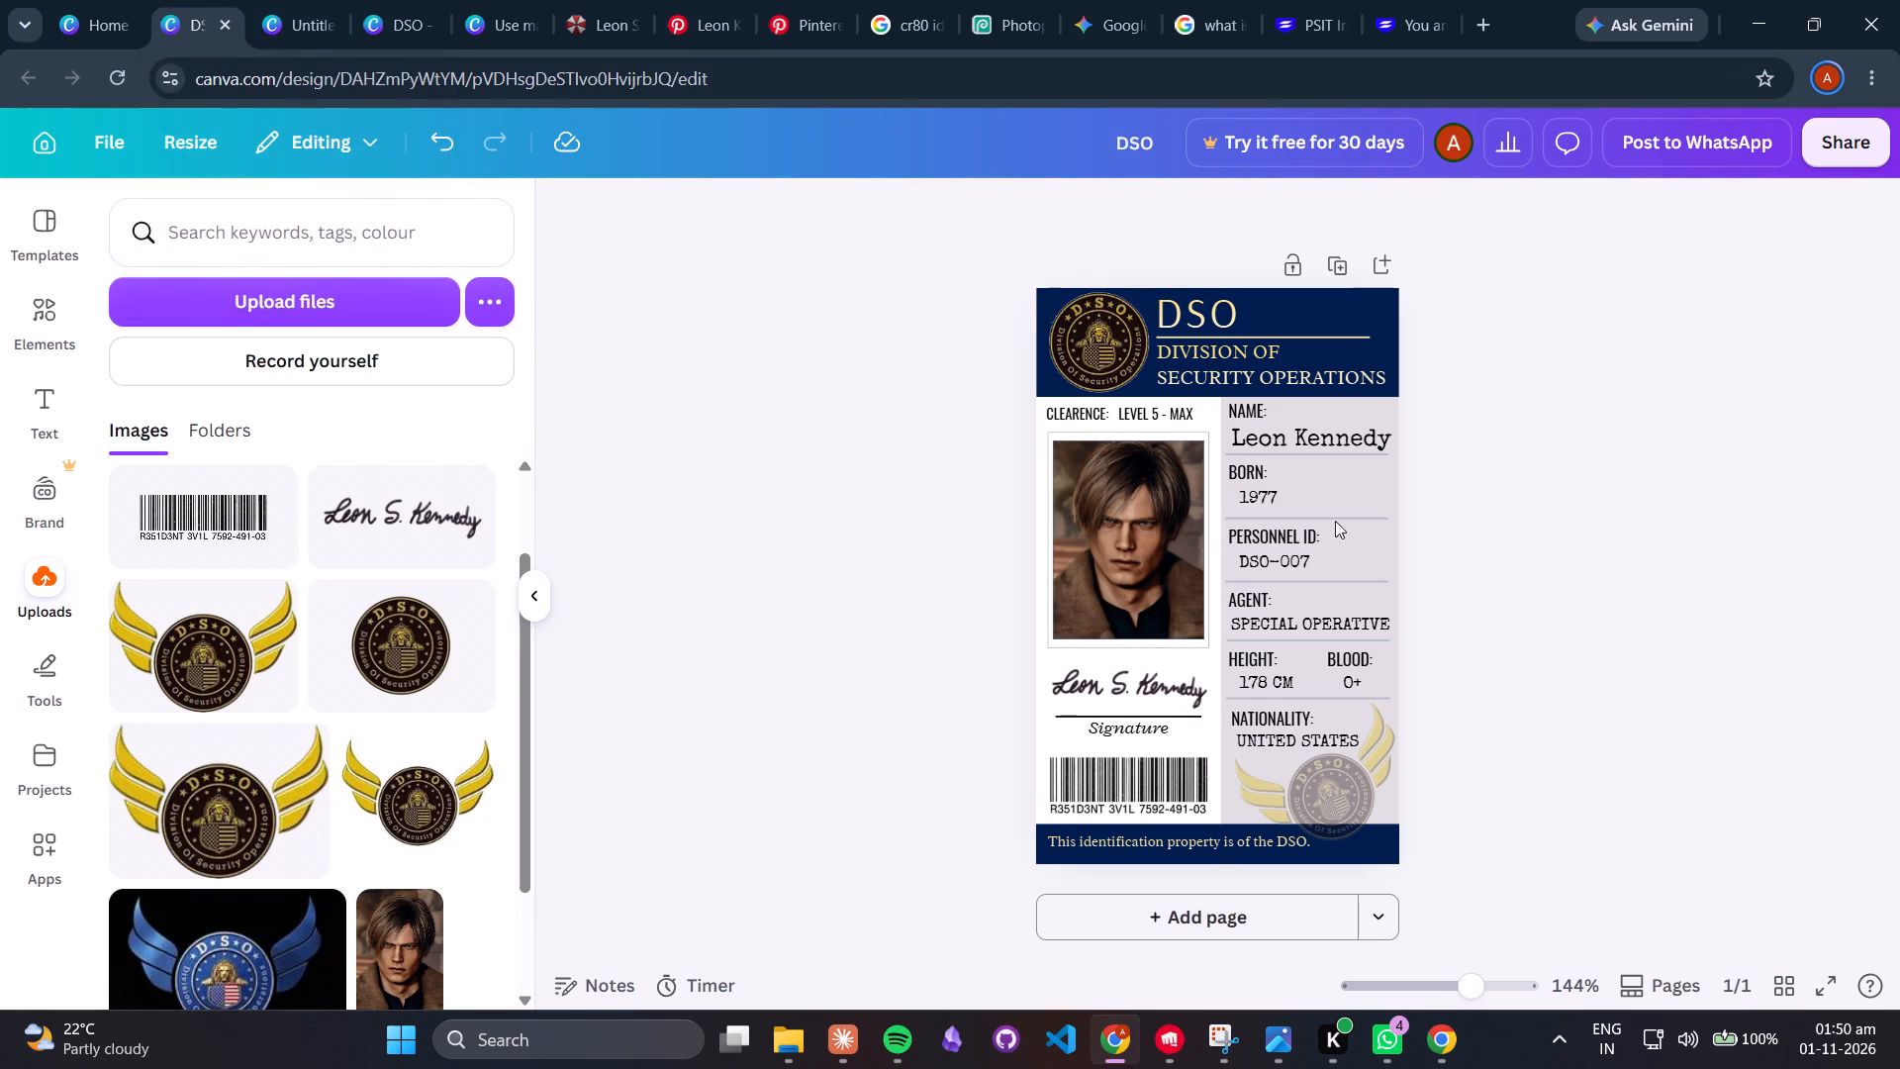
{"action": "left_click", "coordinate": [1317, 837]}
{"action": "left_click", "coordinate": [1333, 840]}
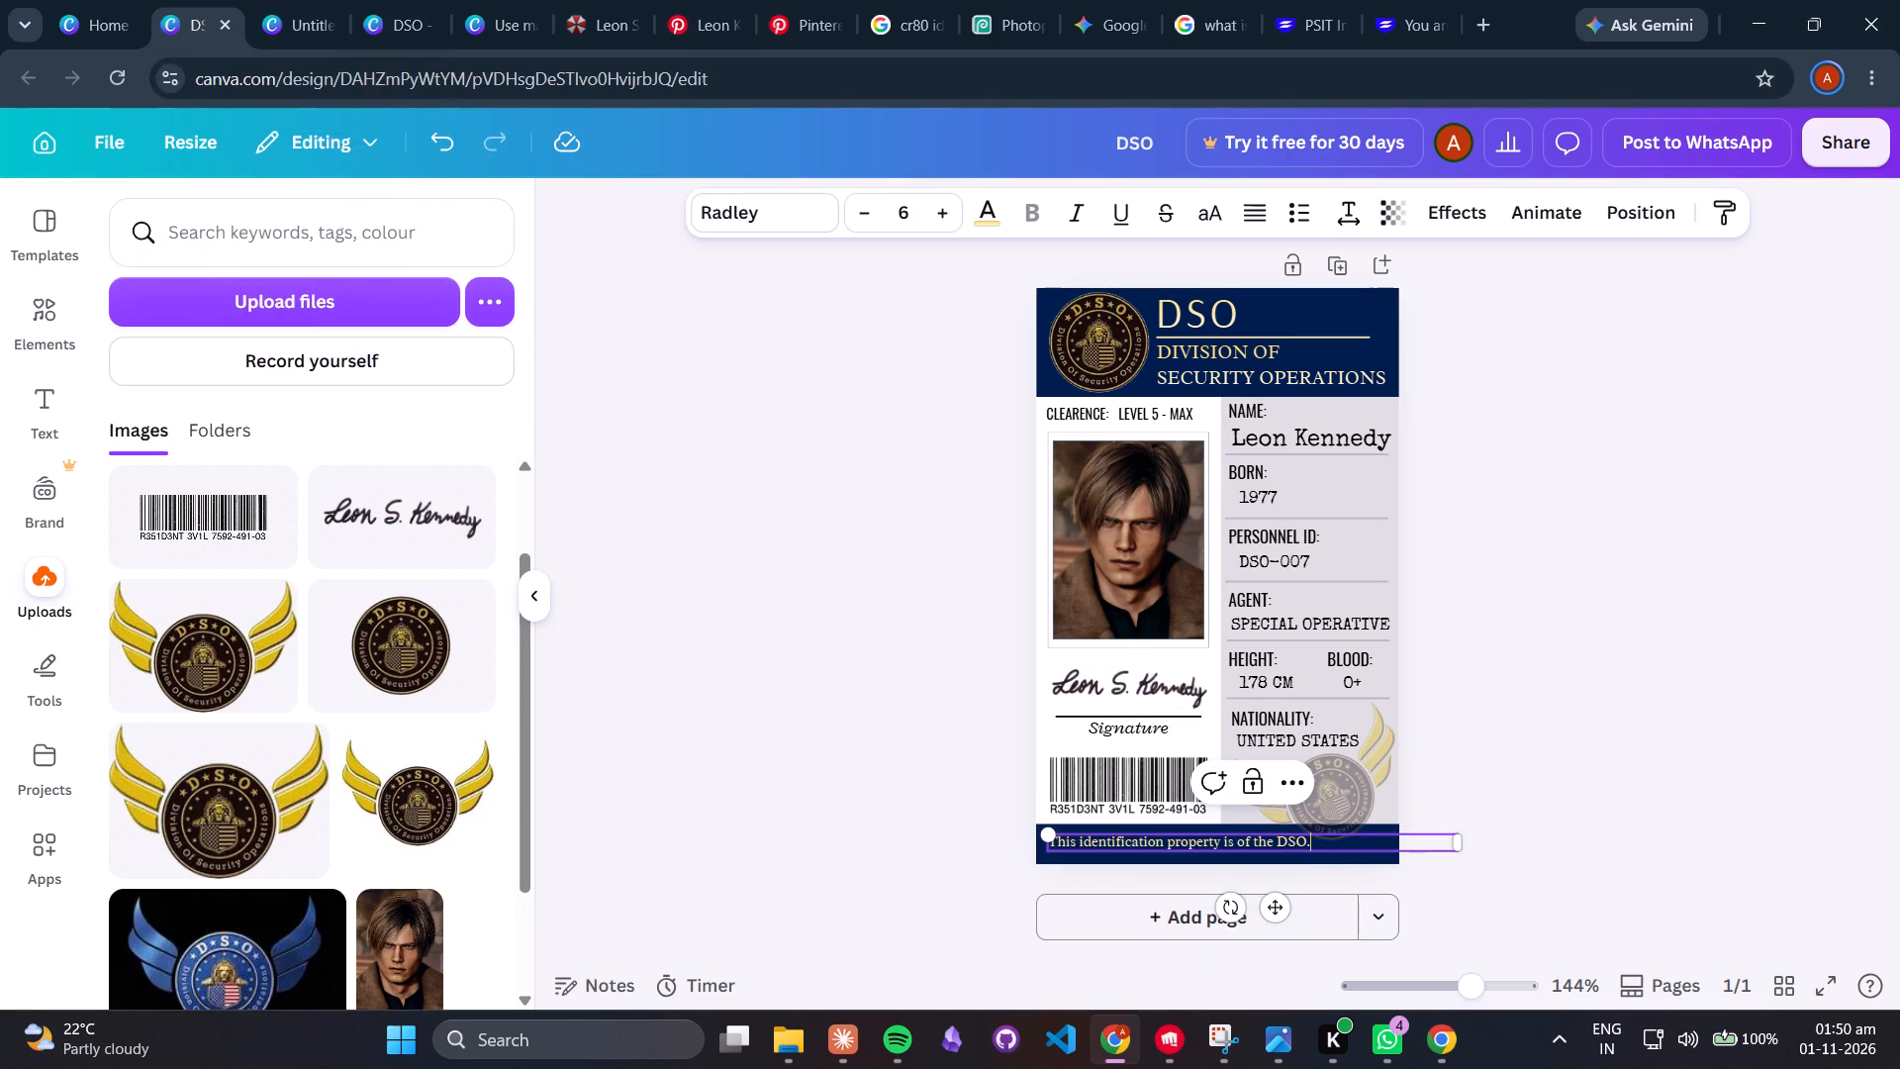
{"action": "key", "text": "Return"}
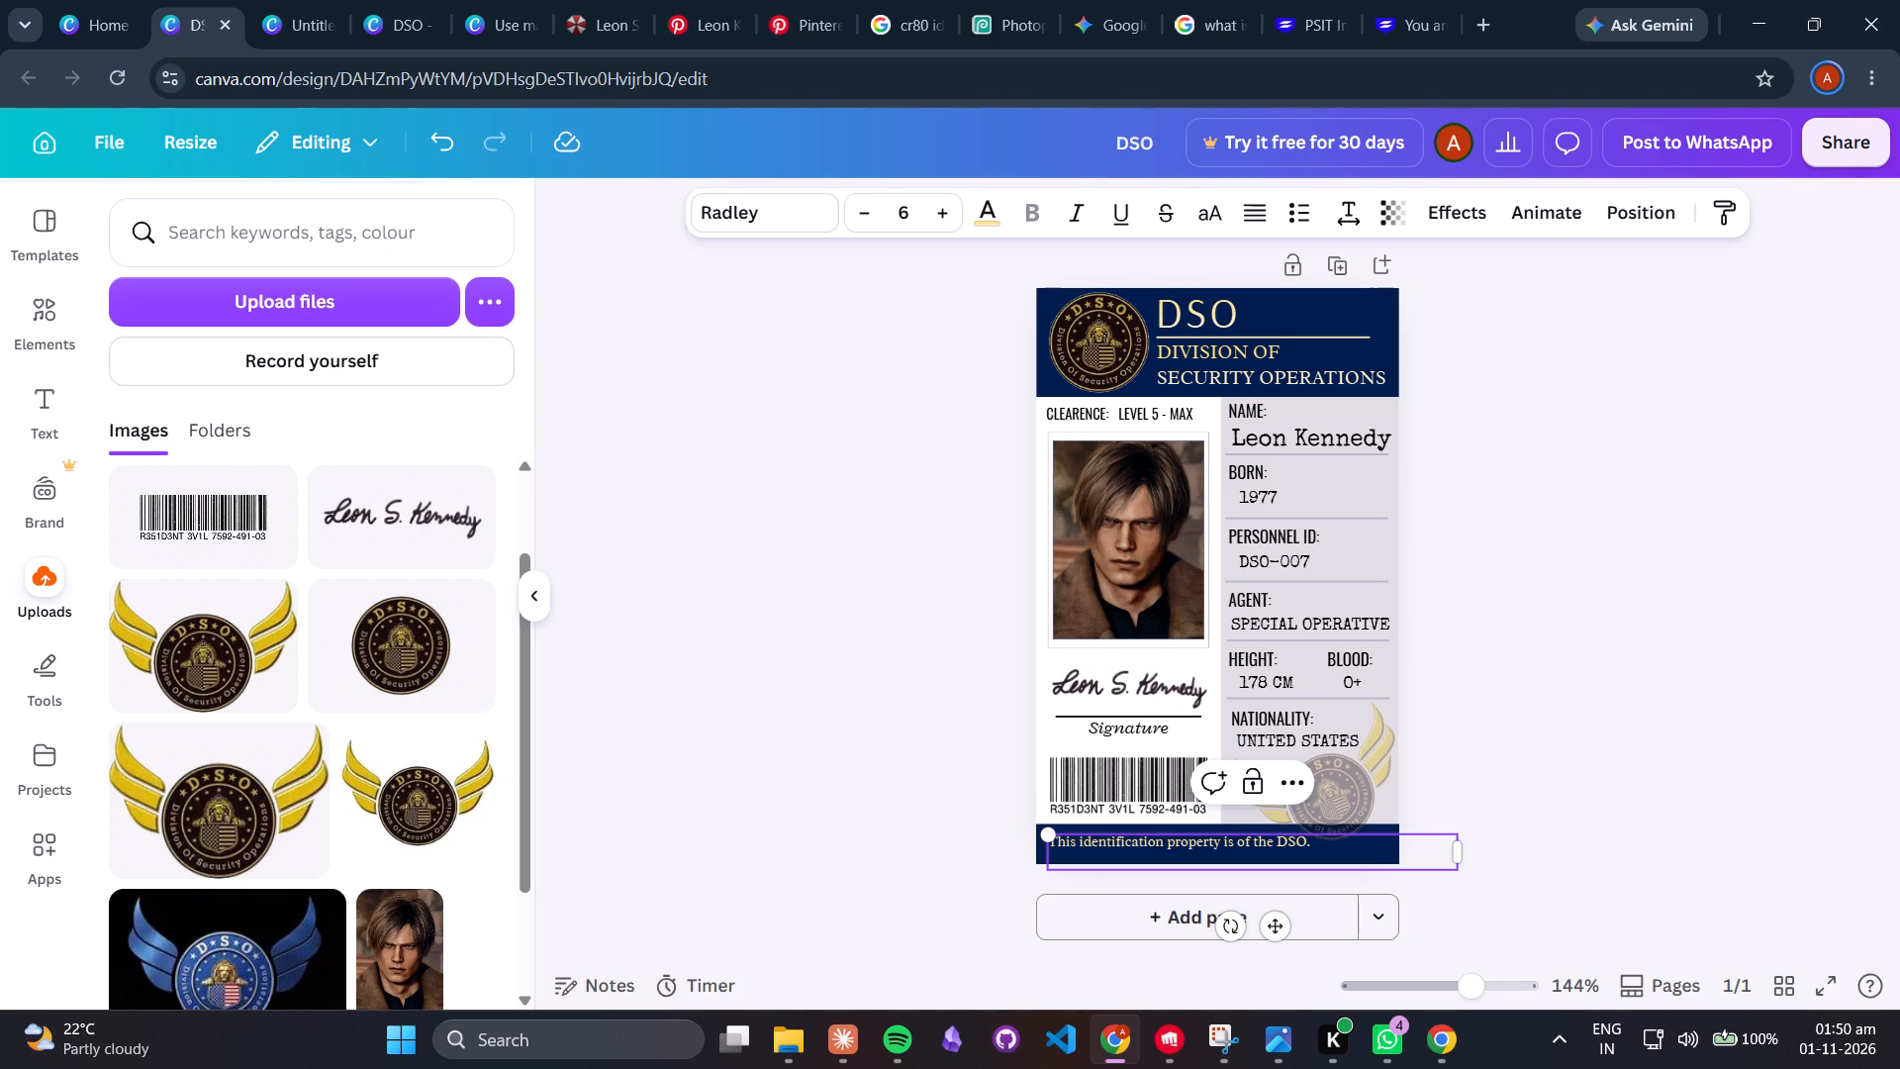
{"action": "key", "text": "alt+6"}
{"action": "key", "text": "BackSpace"}
{"action": "key", "text": "alt+5"}
{"action": "key", "text": "BackSpace"}
{"action": "key", "text": "alt+4"}
{"action": "key", "text": "BackSpace"}
{"action": "key", "text": "alt+7"}
{"action": "key", "text": "space"}
{"action": "key", "text": "BackSpace"}
{"action": "type", "text": "ment f"}
{"action": "key", "text": "BackSpace"}
{"action": "type", "text": "of ho"}
{"action": "key", "text": "BackSpace"}
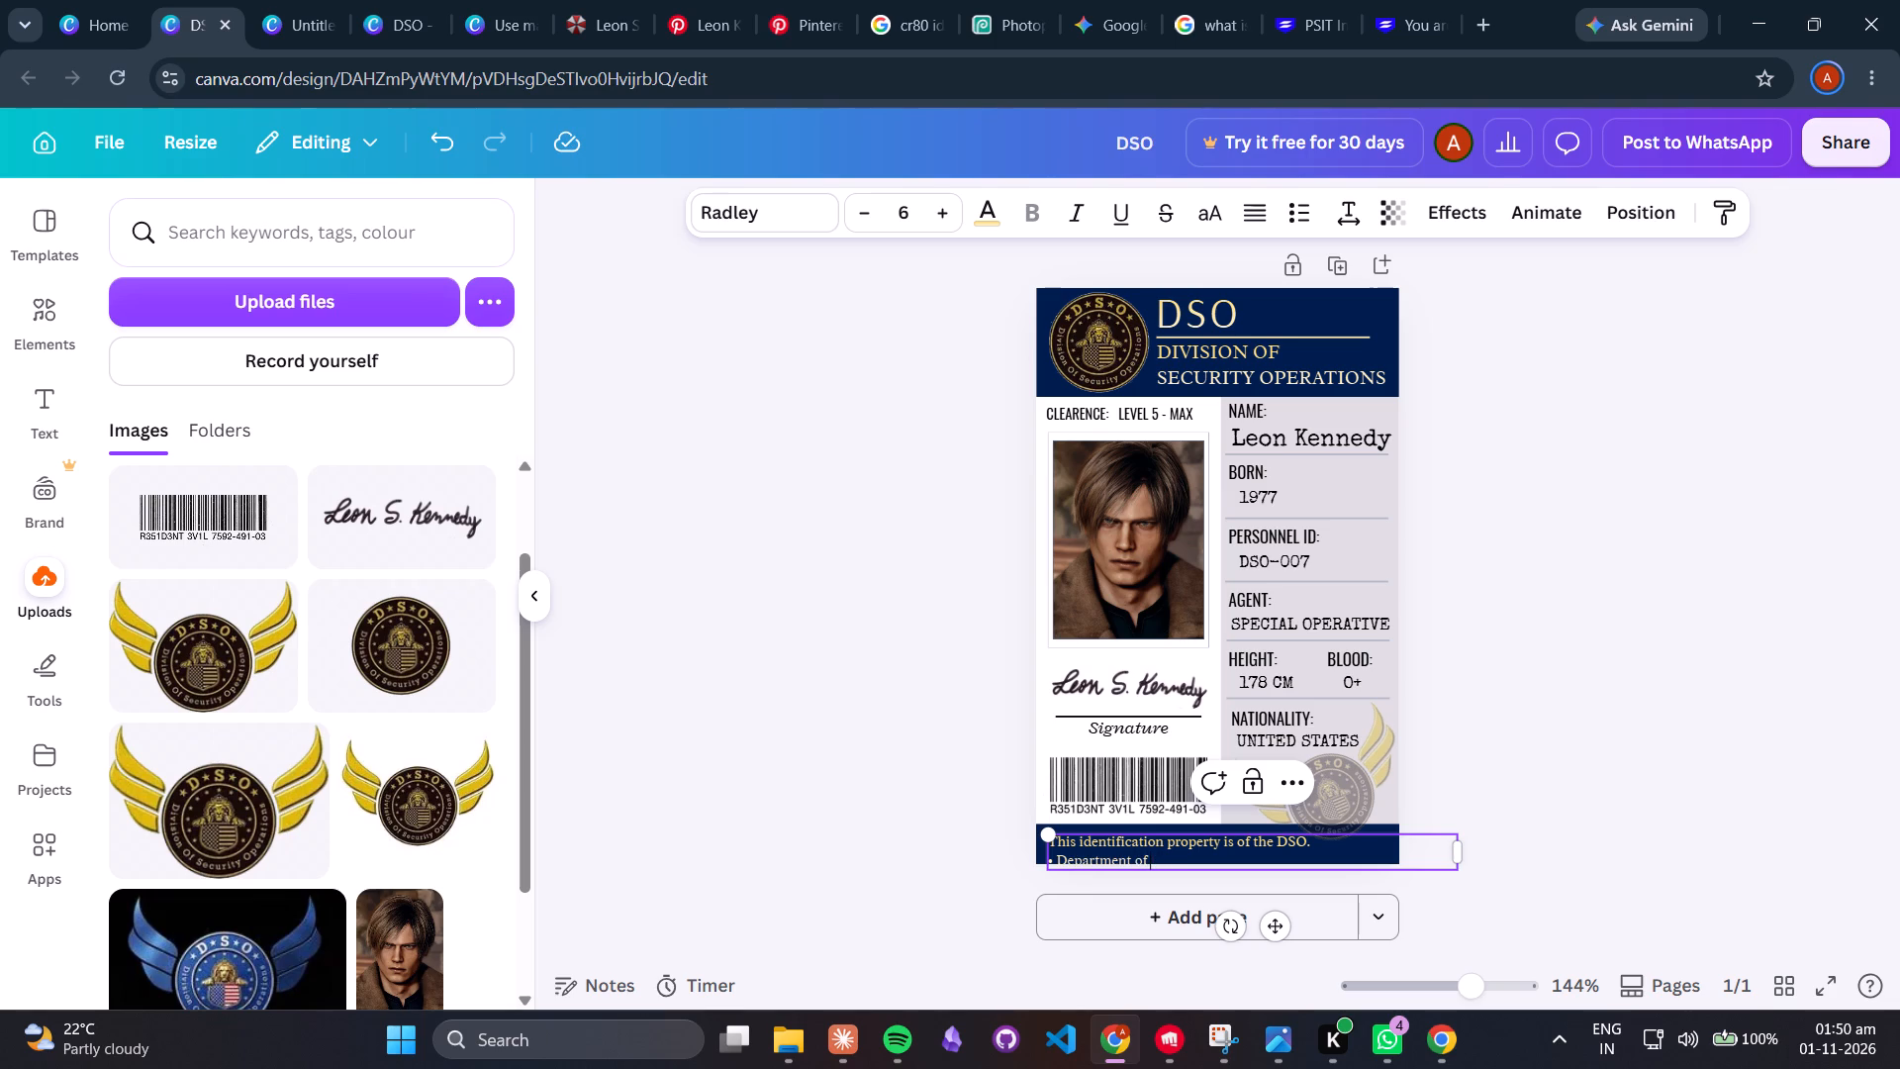
{"action": "key", "text": "g"}
{"action": "key", "text": "BackSpace"}
{"action": "key", "text": "h"}
Shift the two-line footer text up into the navy bar and set its font size to 5.
{"action": "left_click", "coordinate": [1271, 930]}
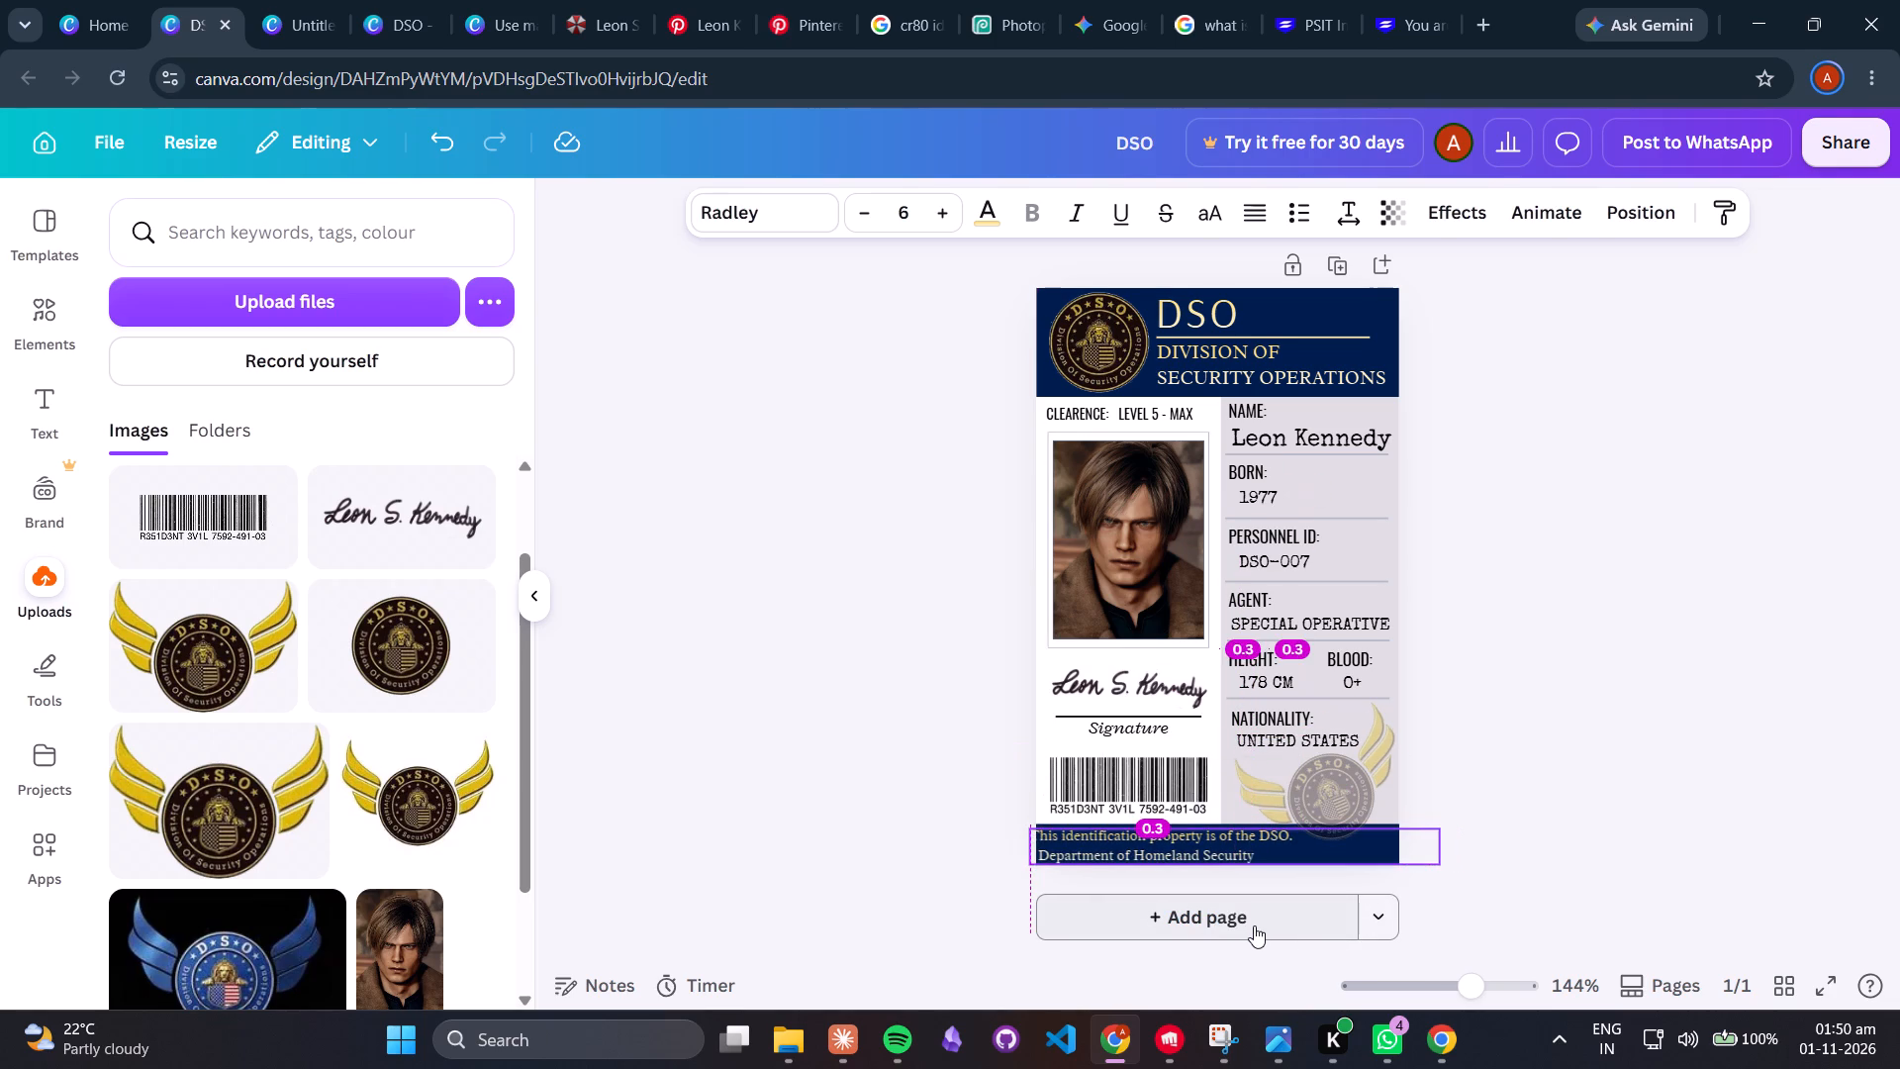
{"action": "triple_click", "coordinate": [862, 207]}
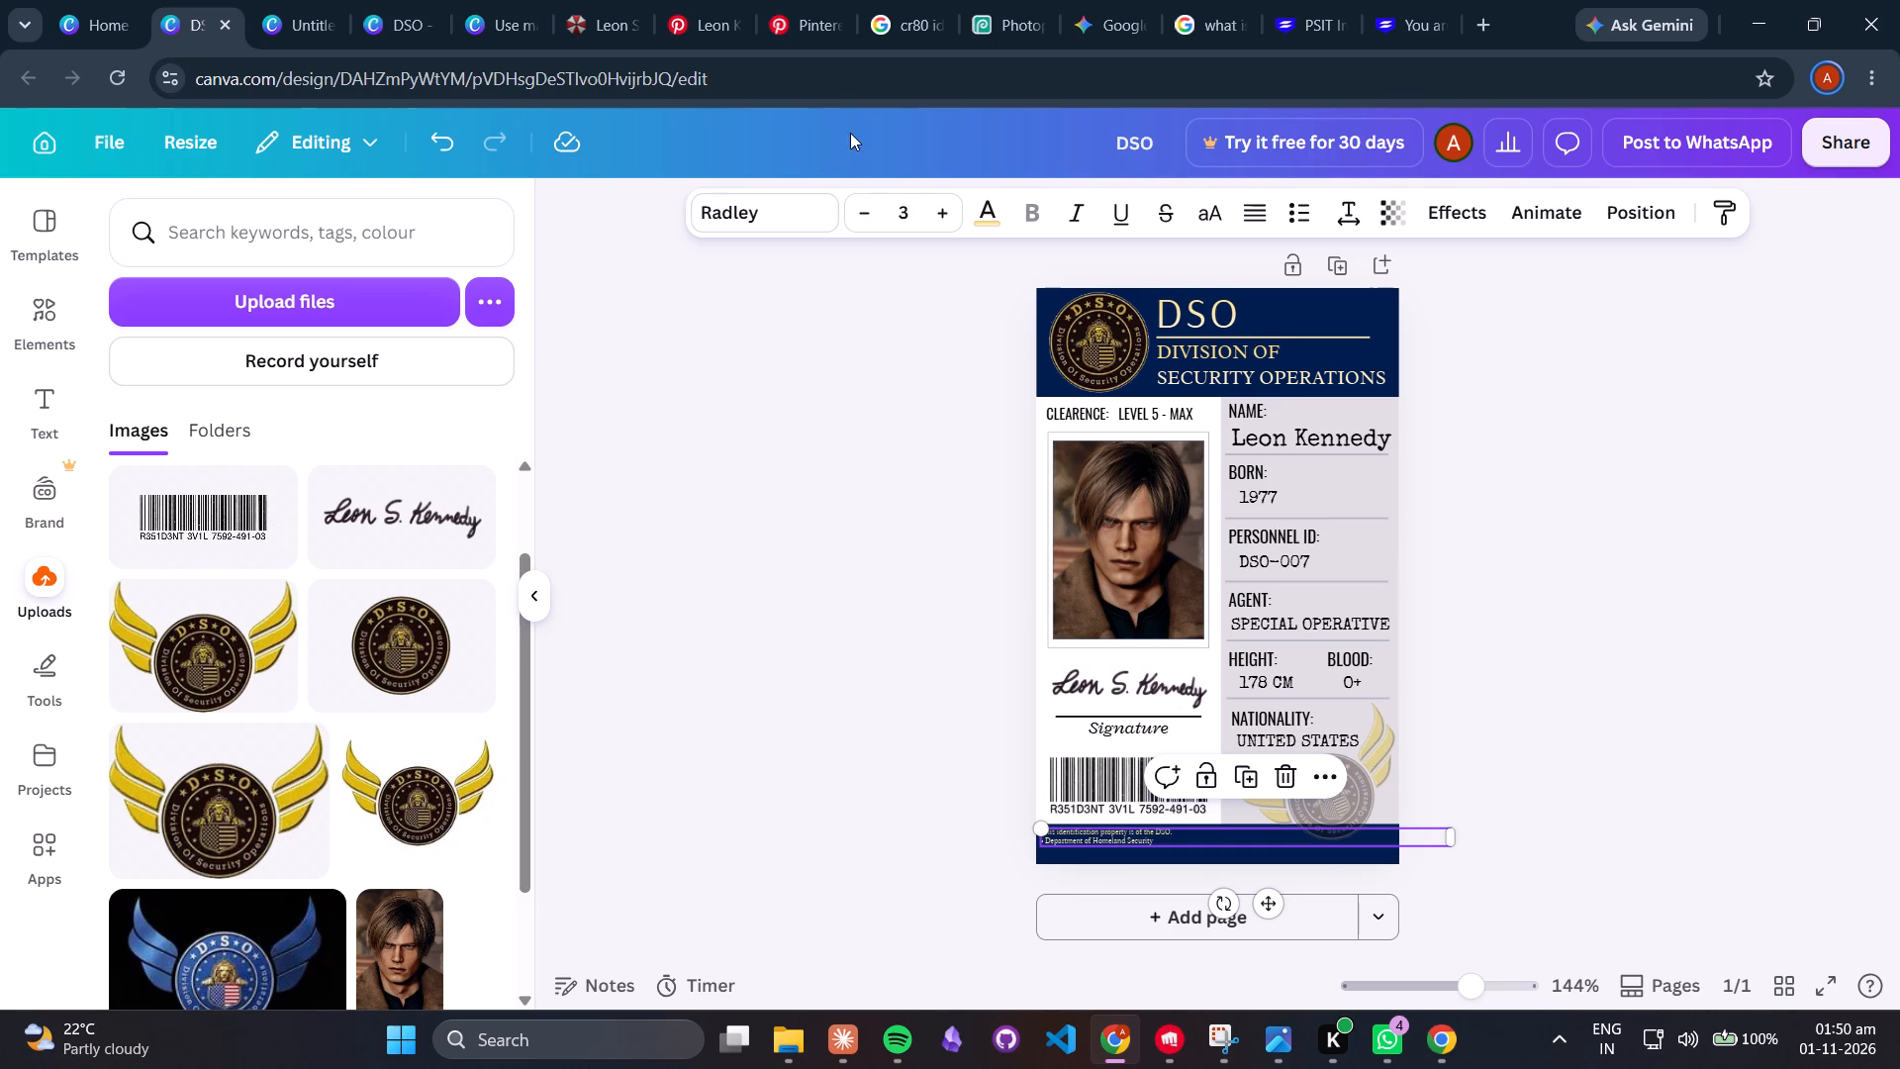
{"action": "left_click", "coordinate": [953, 220]}
{"action": "left_click", "coordinate": [953, 220]}
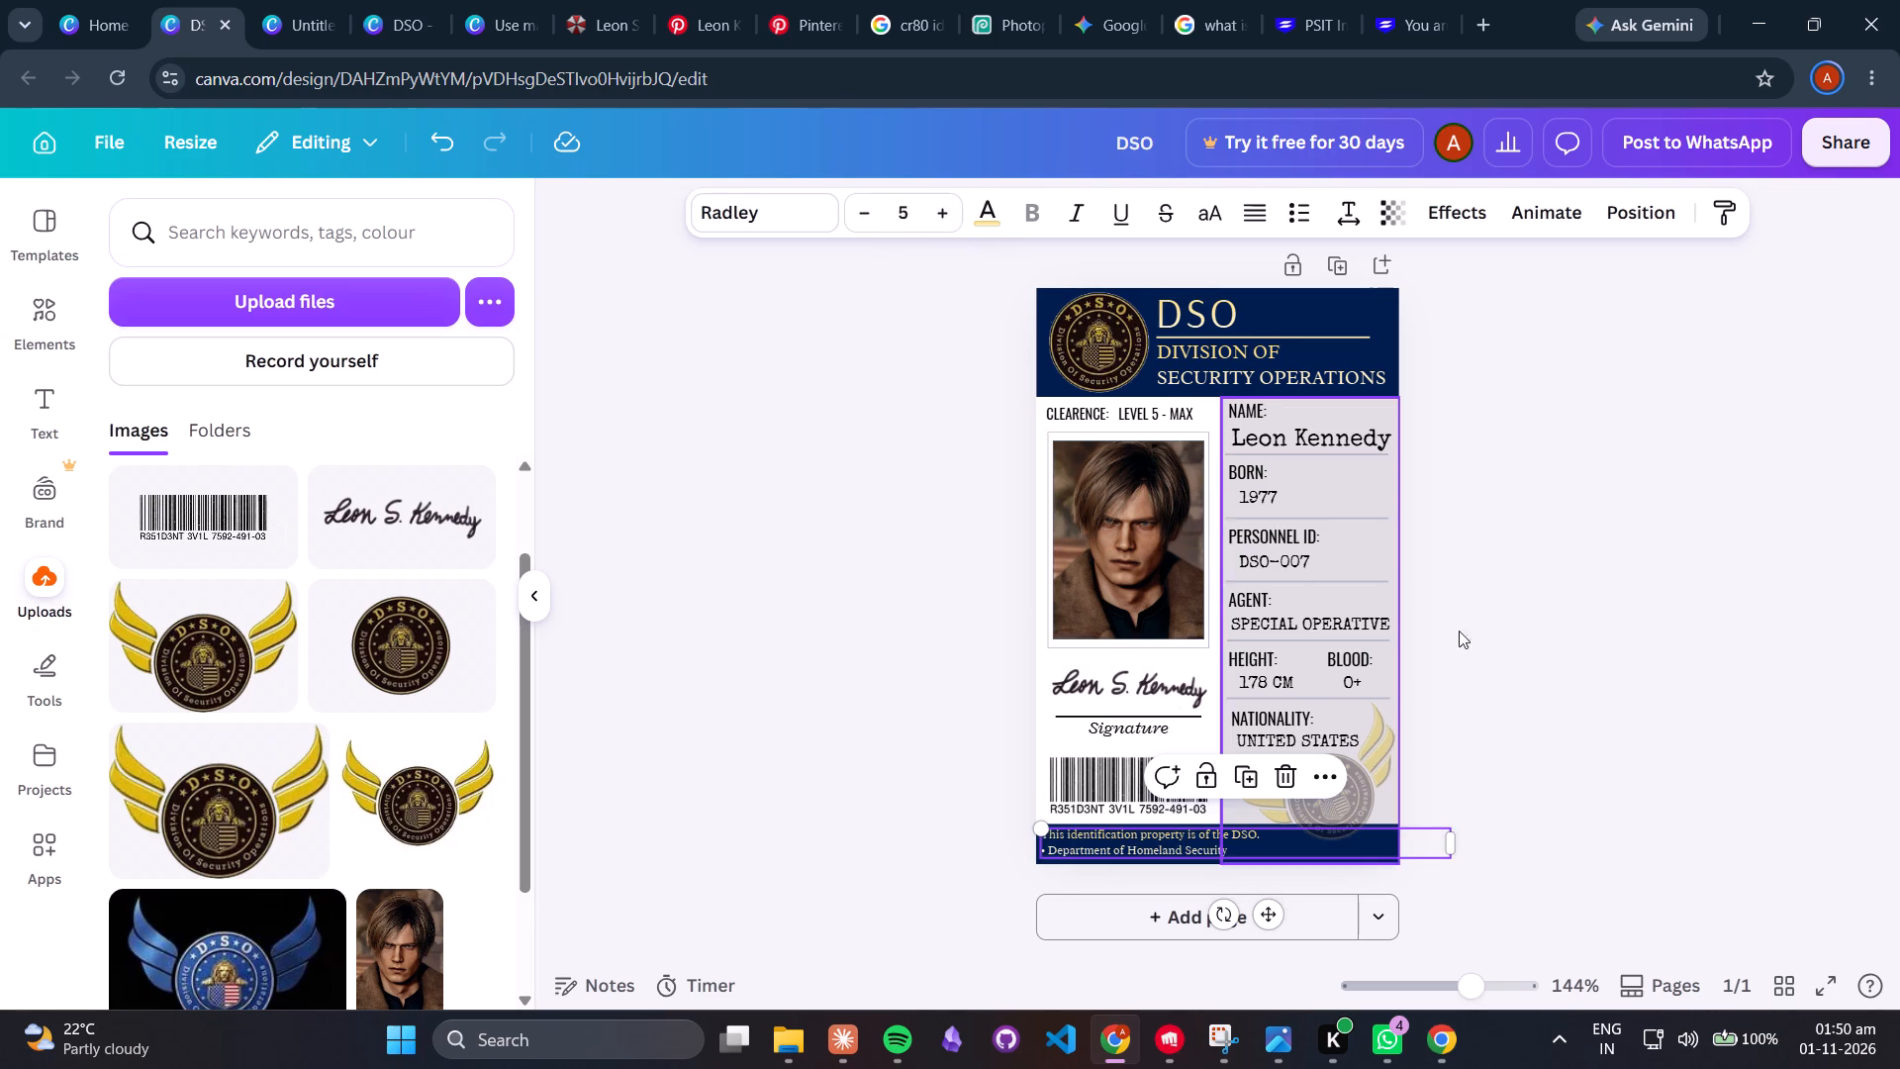
{"action": "left_click", "coordinate": [1578, 644]}
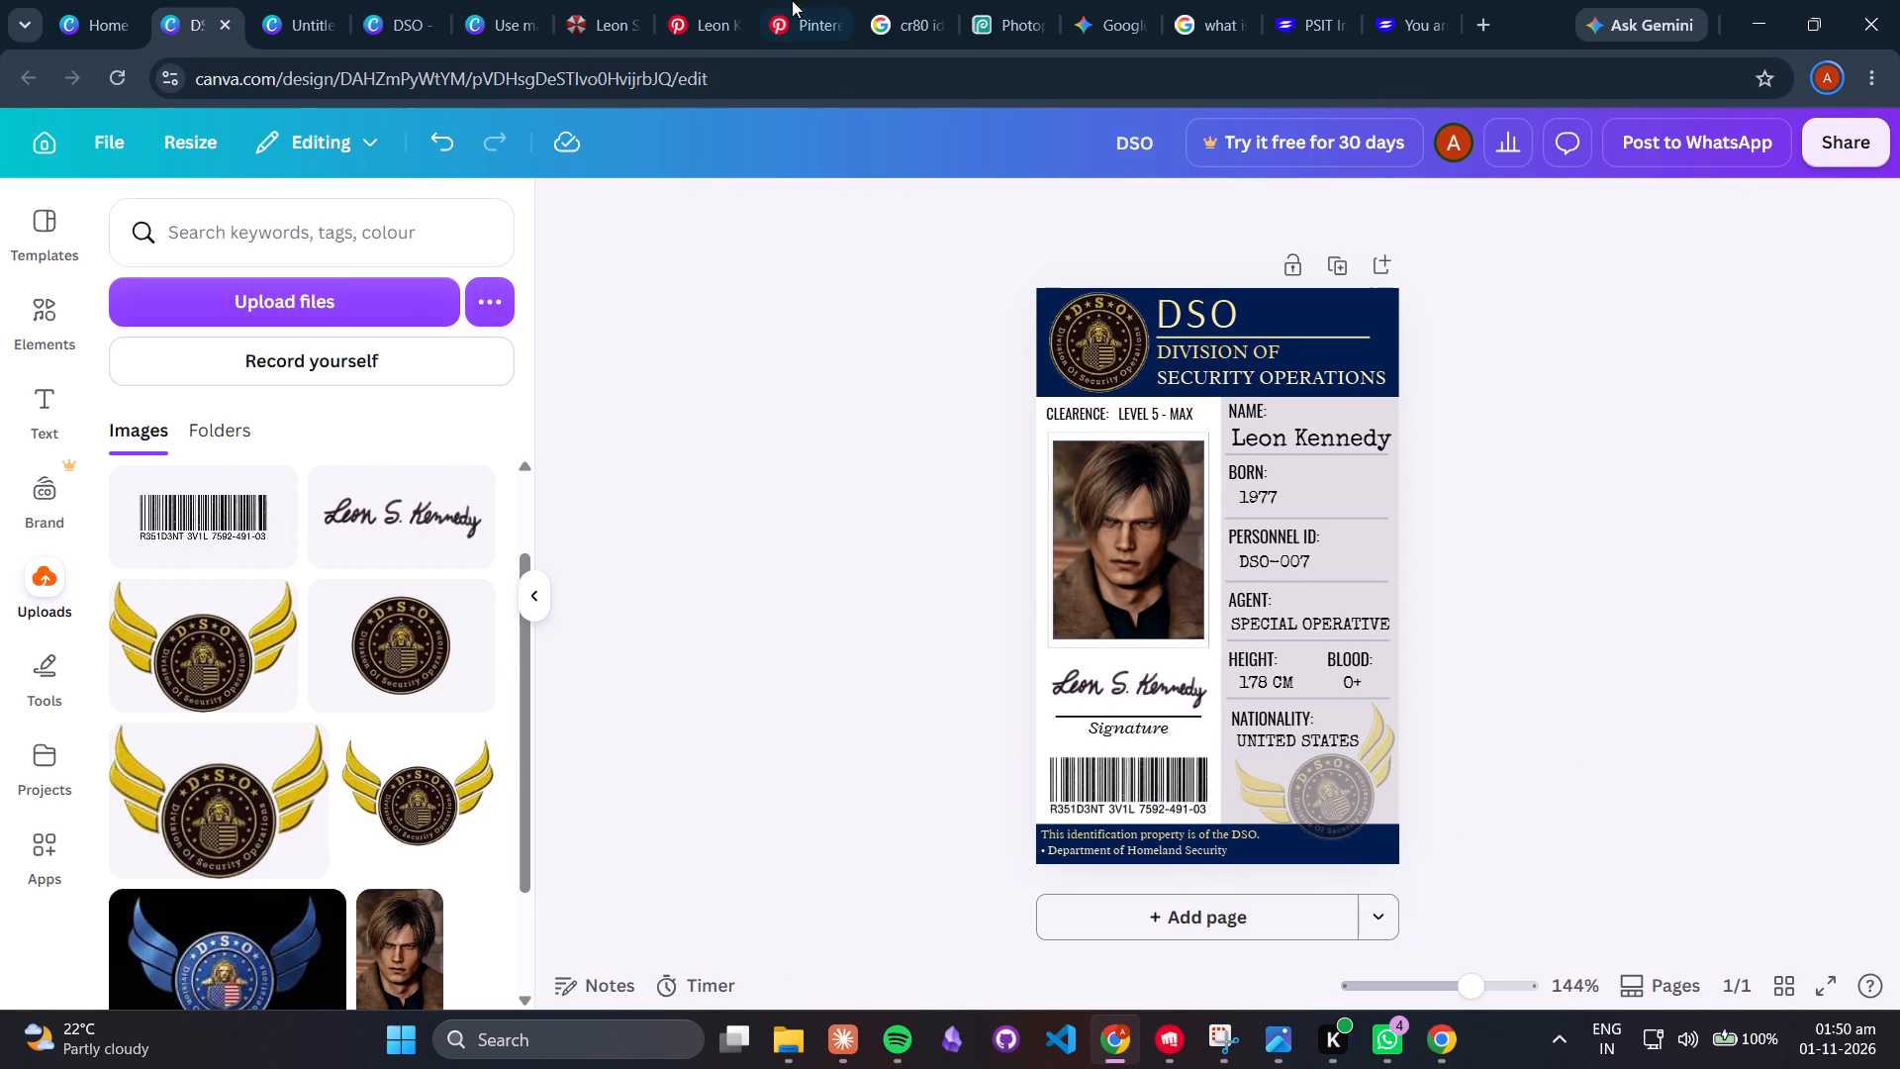
Recheck the Pinterest ID reference and append "• Special Response" to the second line of the card's footer.
{"action": "left_click", "coordinate": [672, 24]}
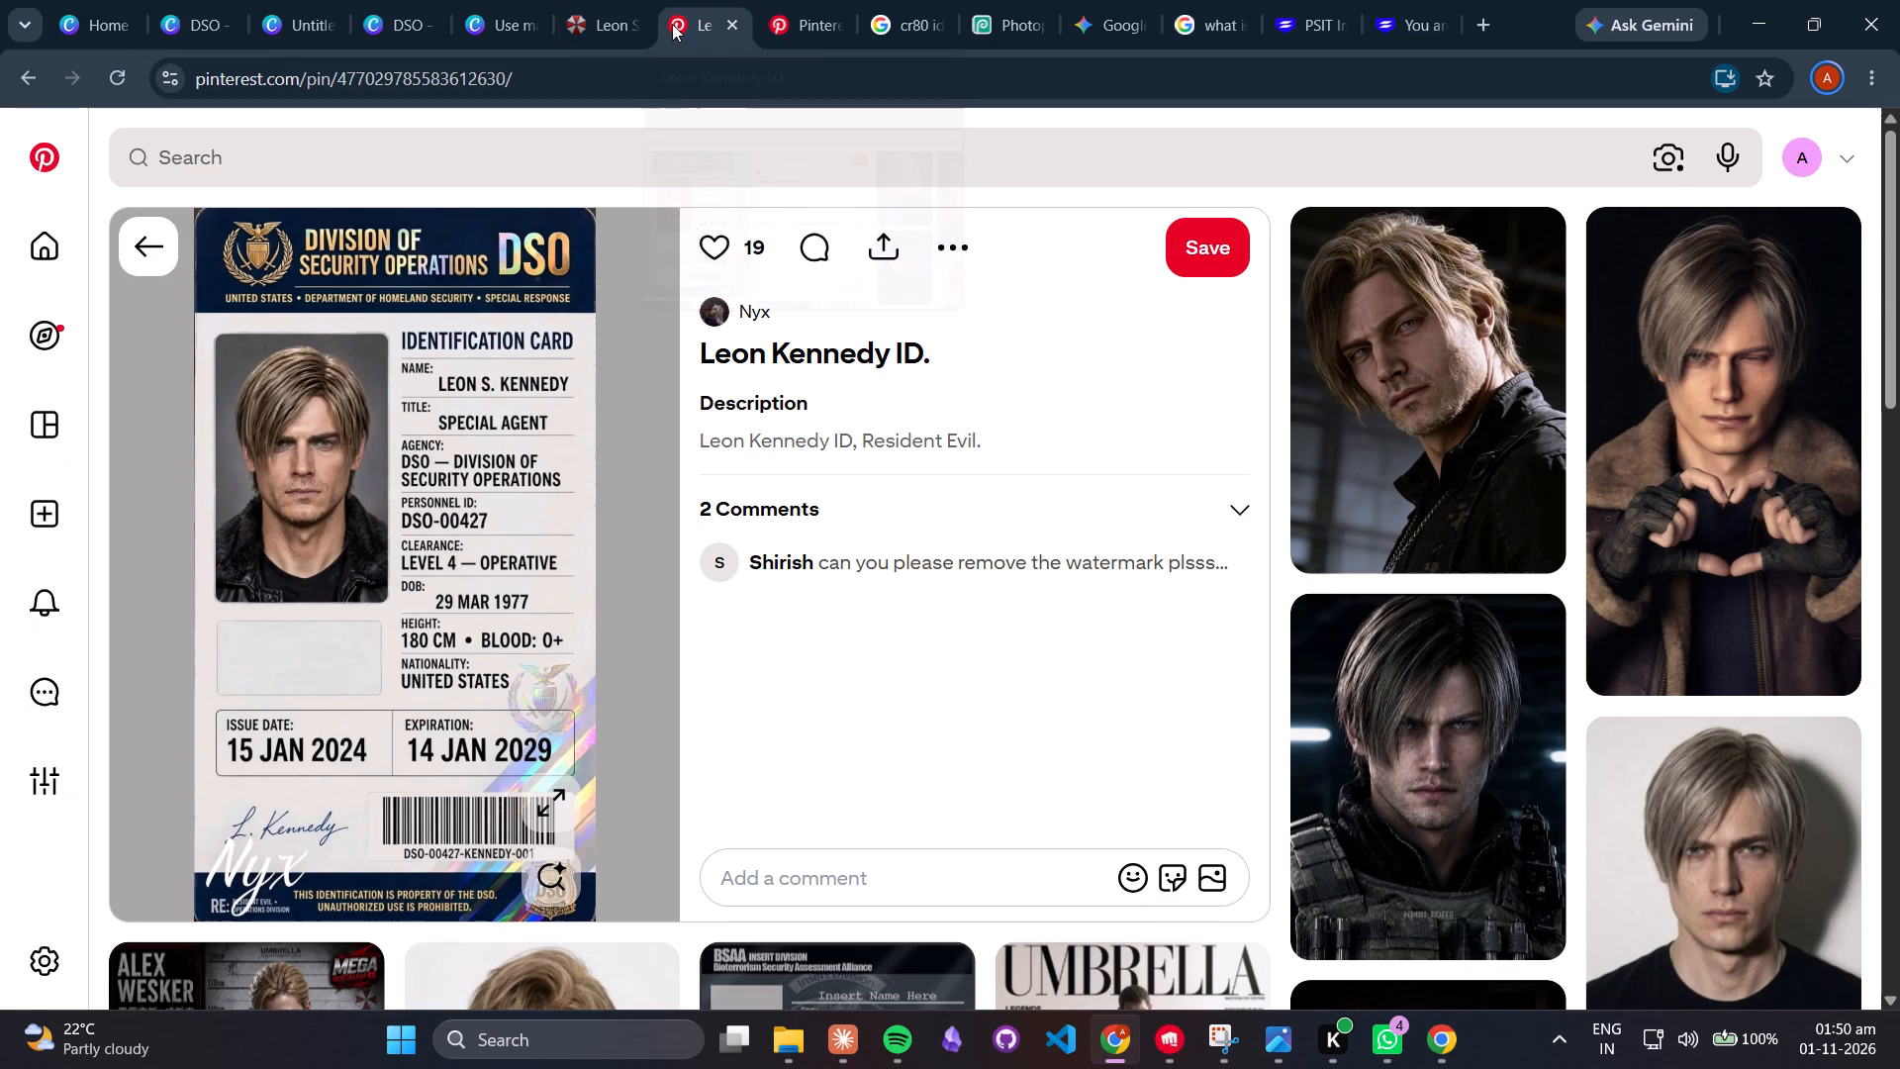
{"action": "left_click", "coordinate": [211, 9]}
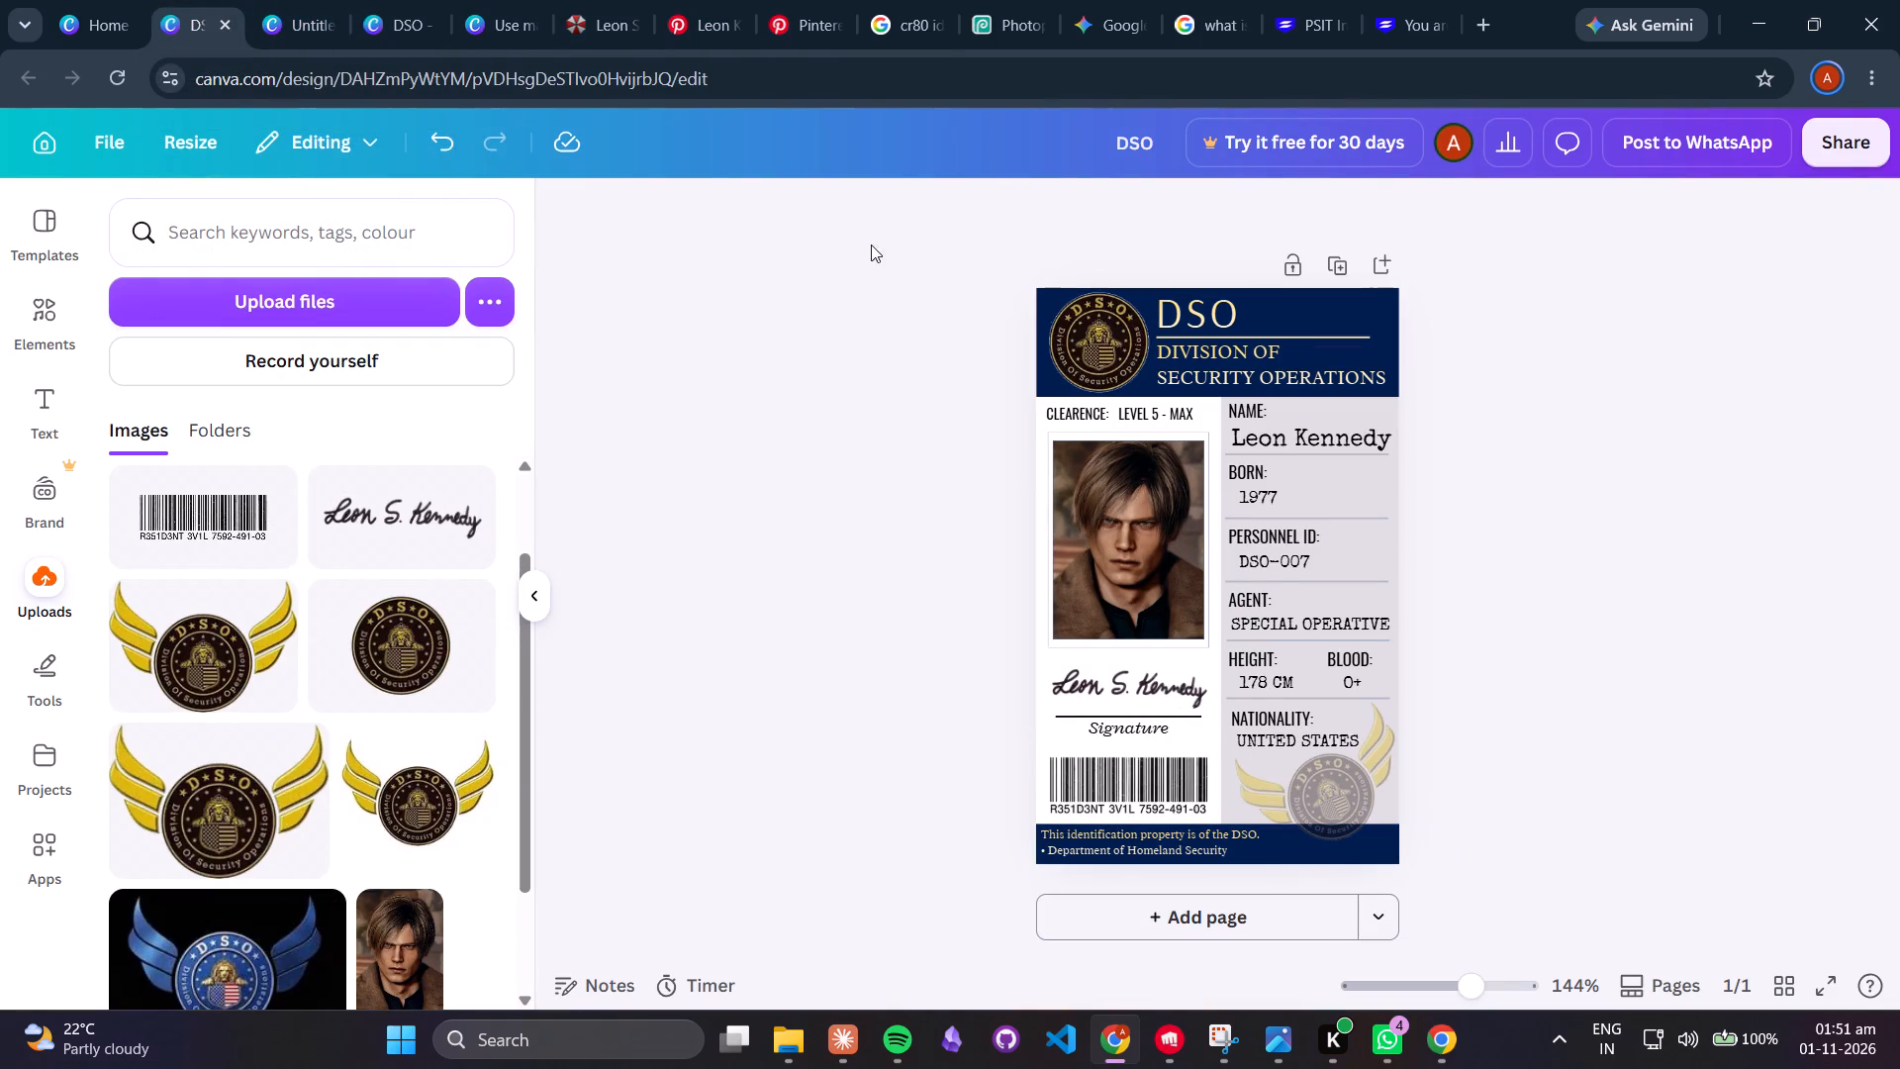
{"action": "left_click", "coordinate": [1235, 851]}
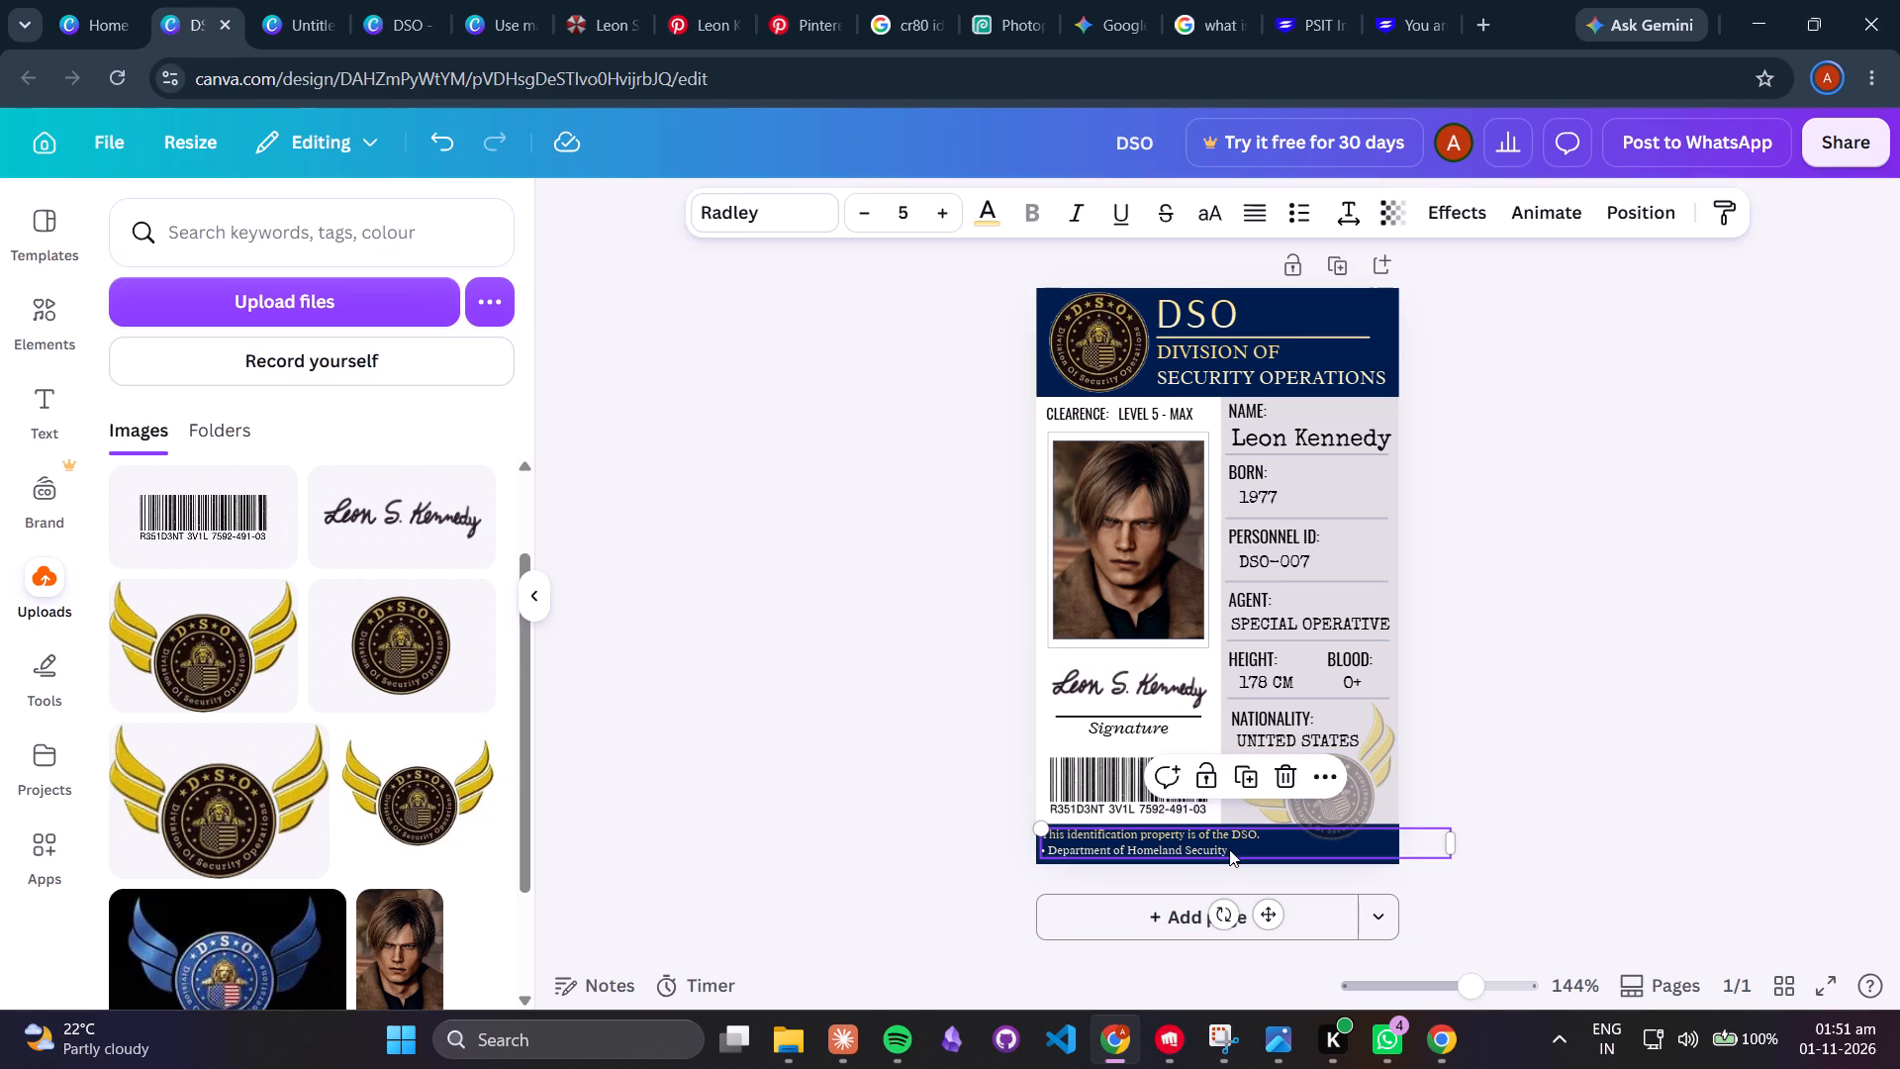
{"action": "left_click", "coordinate": [1225, 849]}
{"action": "left_click", "coordinate": [1228, 849]}
{"action": "left_click", "coordinate": [1234, 853]}
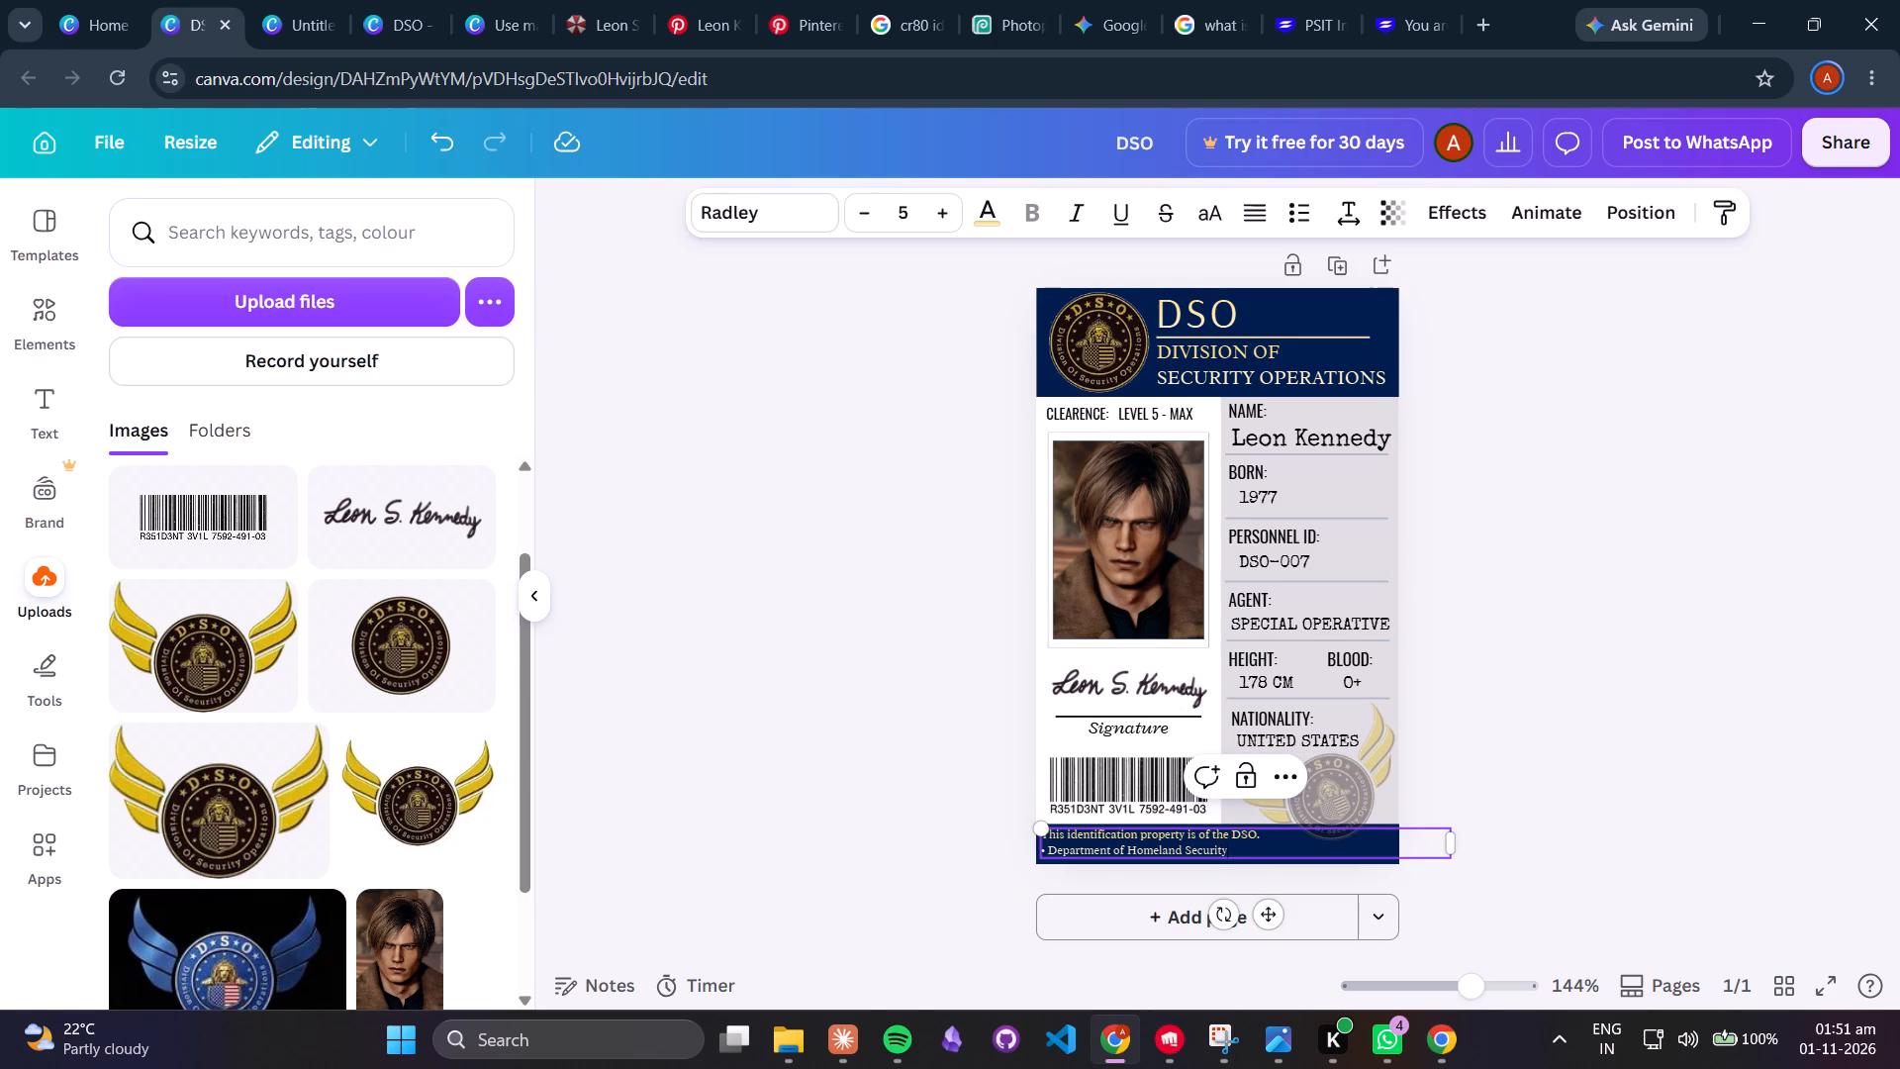
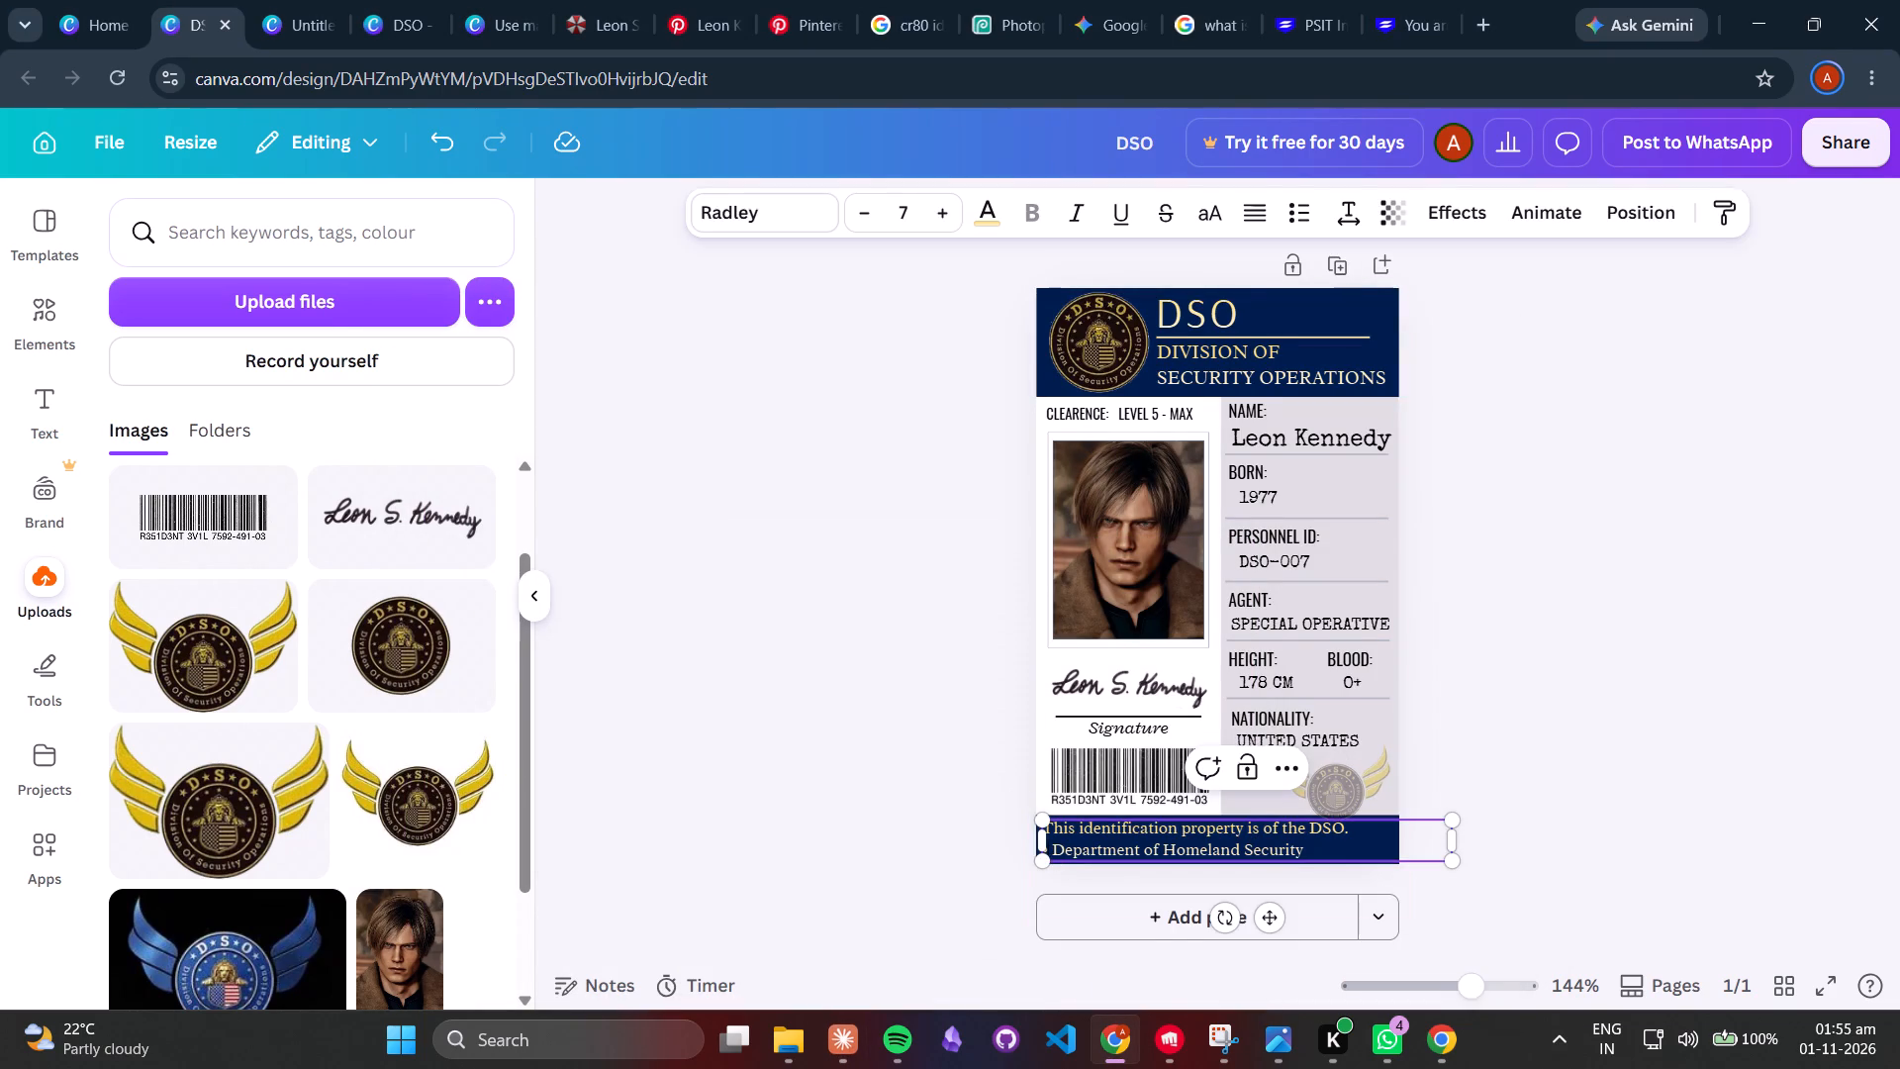
{"action": "left_click_drag", "start_coordinate": [1313, 853], "coordinate": [1055, 854]}
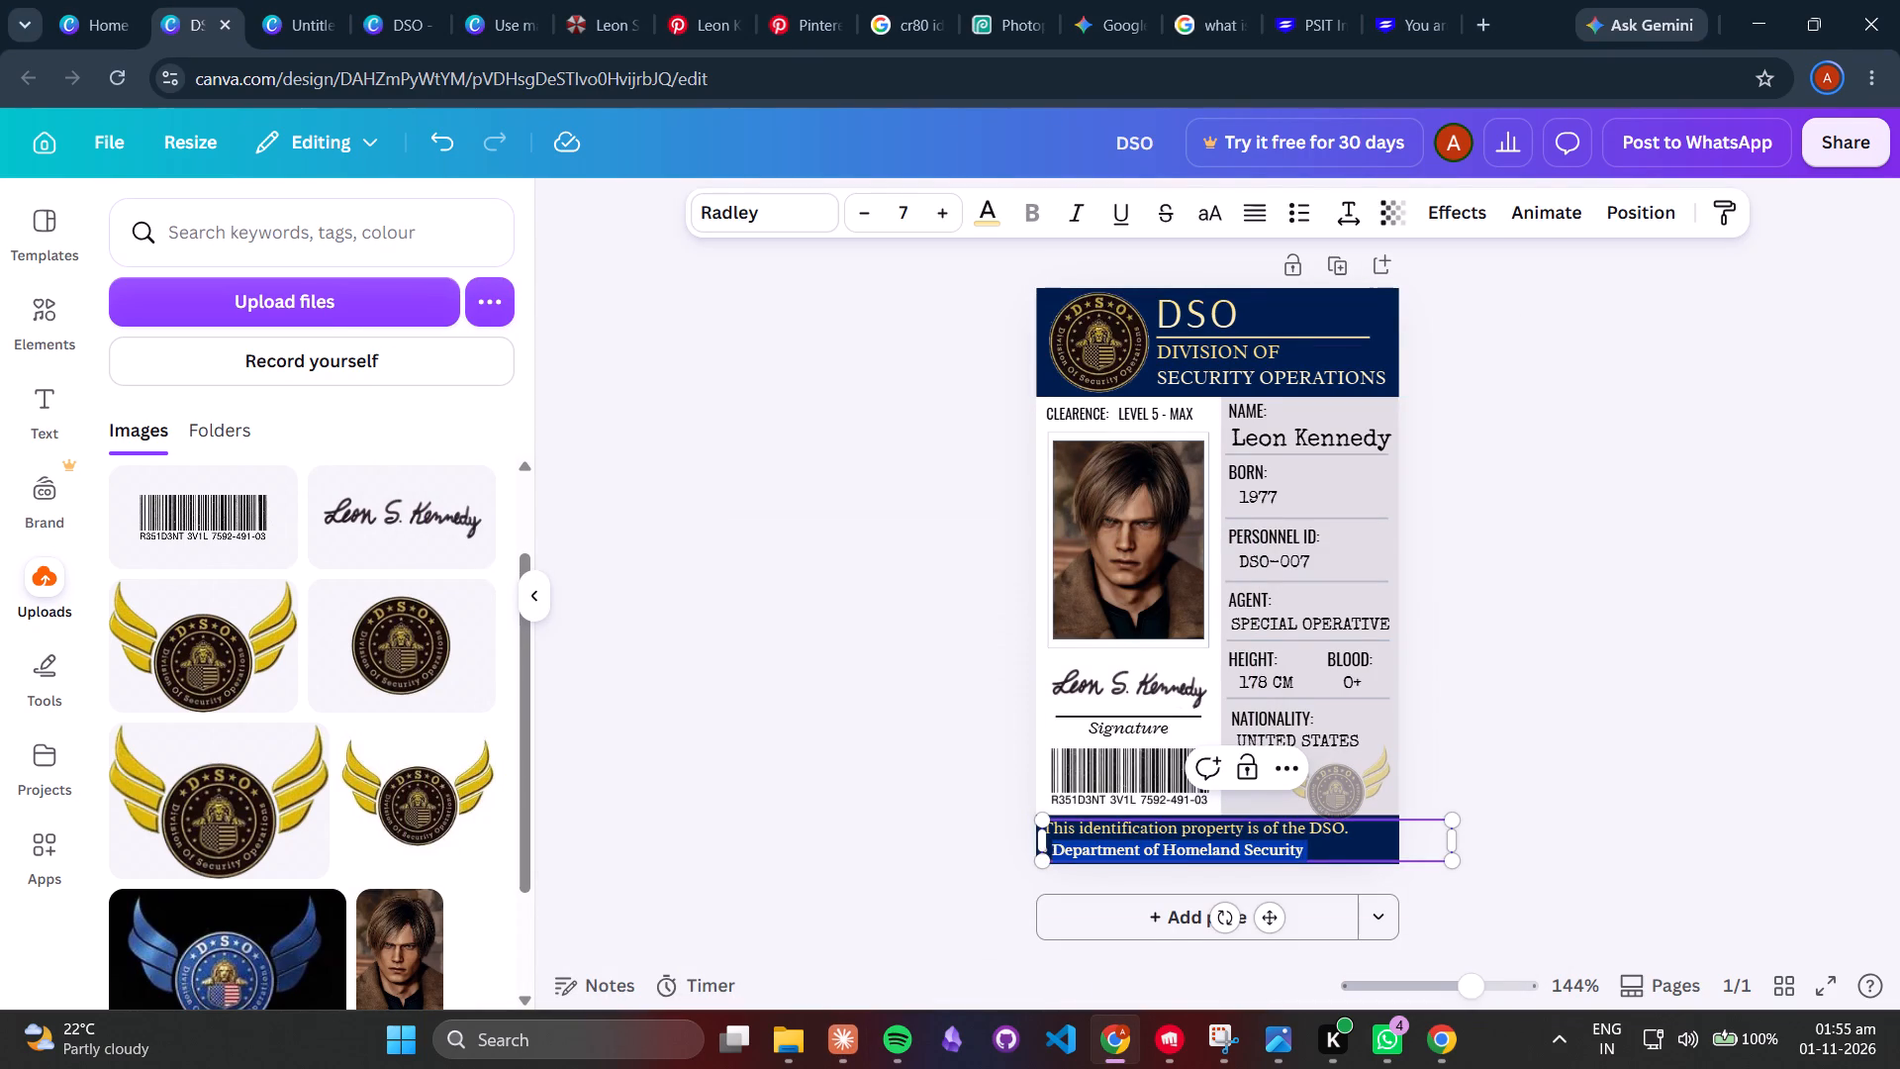
{"action": "left_click_drag", "start_coordinate": [1055, 854], "coordinate": [1037, 856]}
{"action": "key", "text": "BackSpace"}
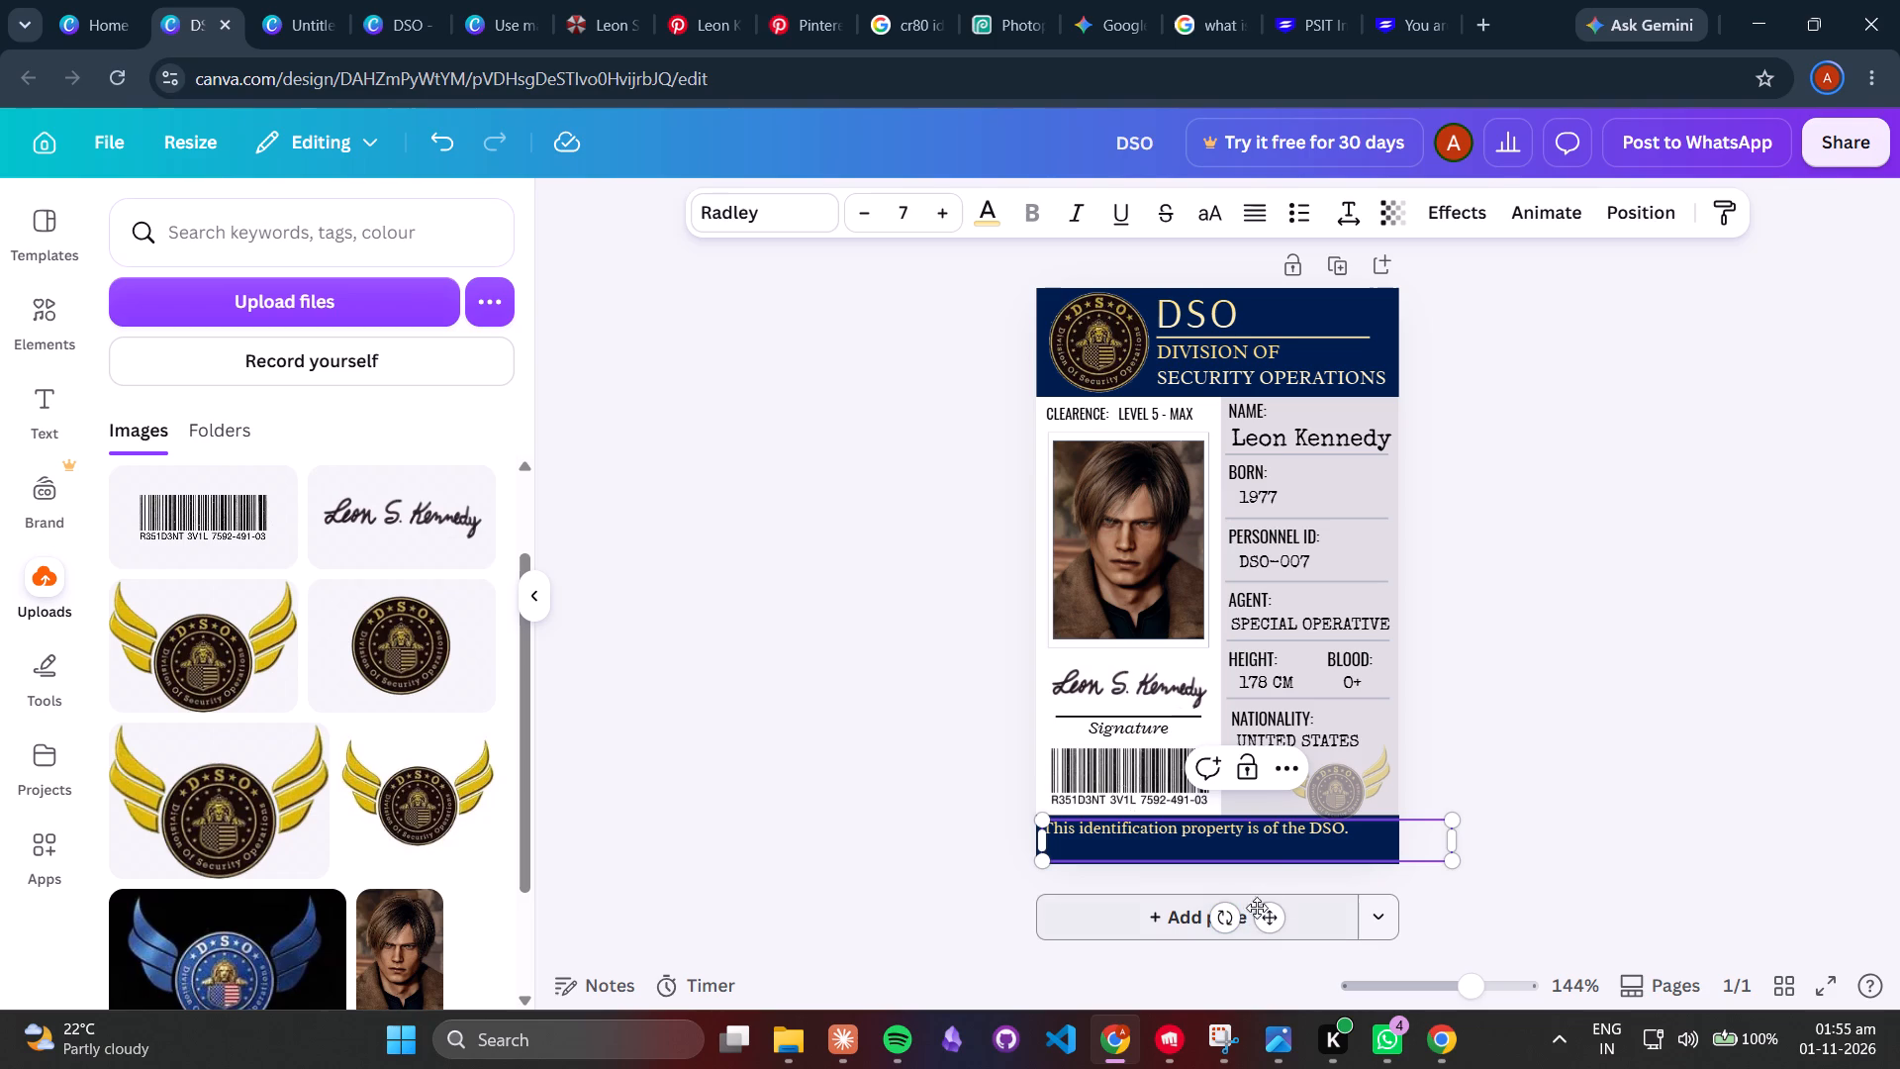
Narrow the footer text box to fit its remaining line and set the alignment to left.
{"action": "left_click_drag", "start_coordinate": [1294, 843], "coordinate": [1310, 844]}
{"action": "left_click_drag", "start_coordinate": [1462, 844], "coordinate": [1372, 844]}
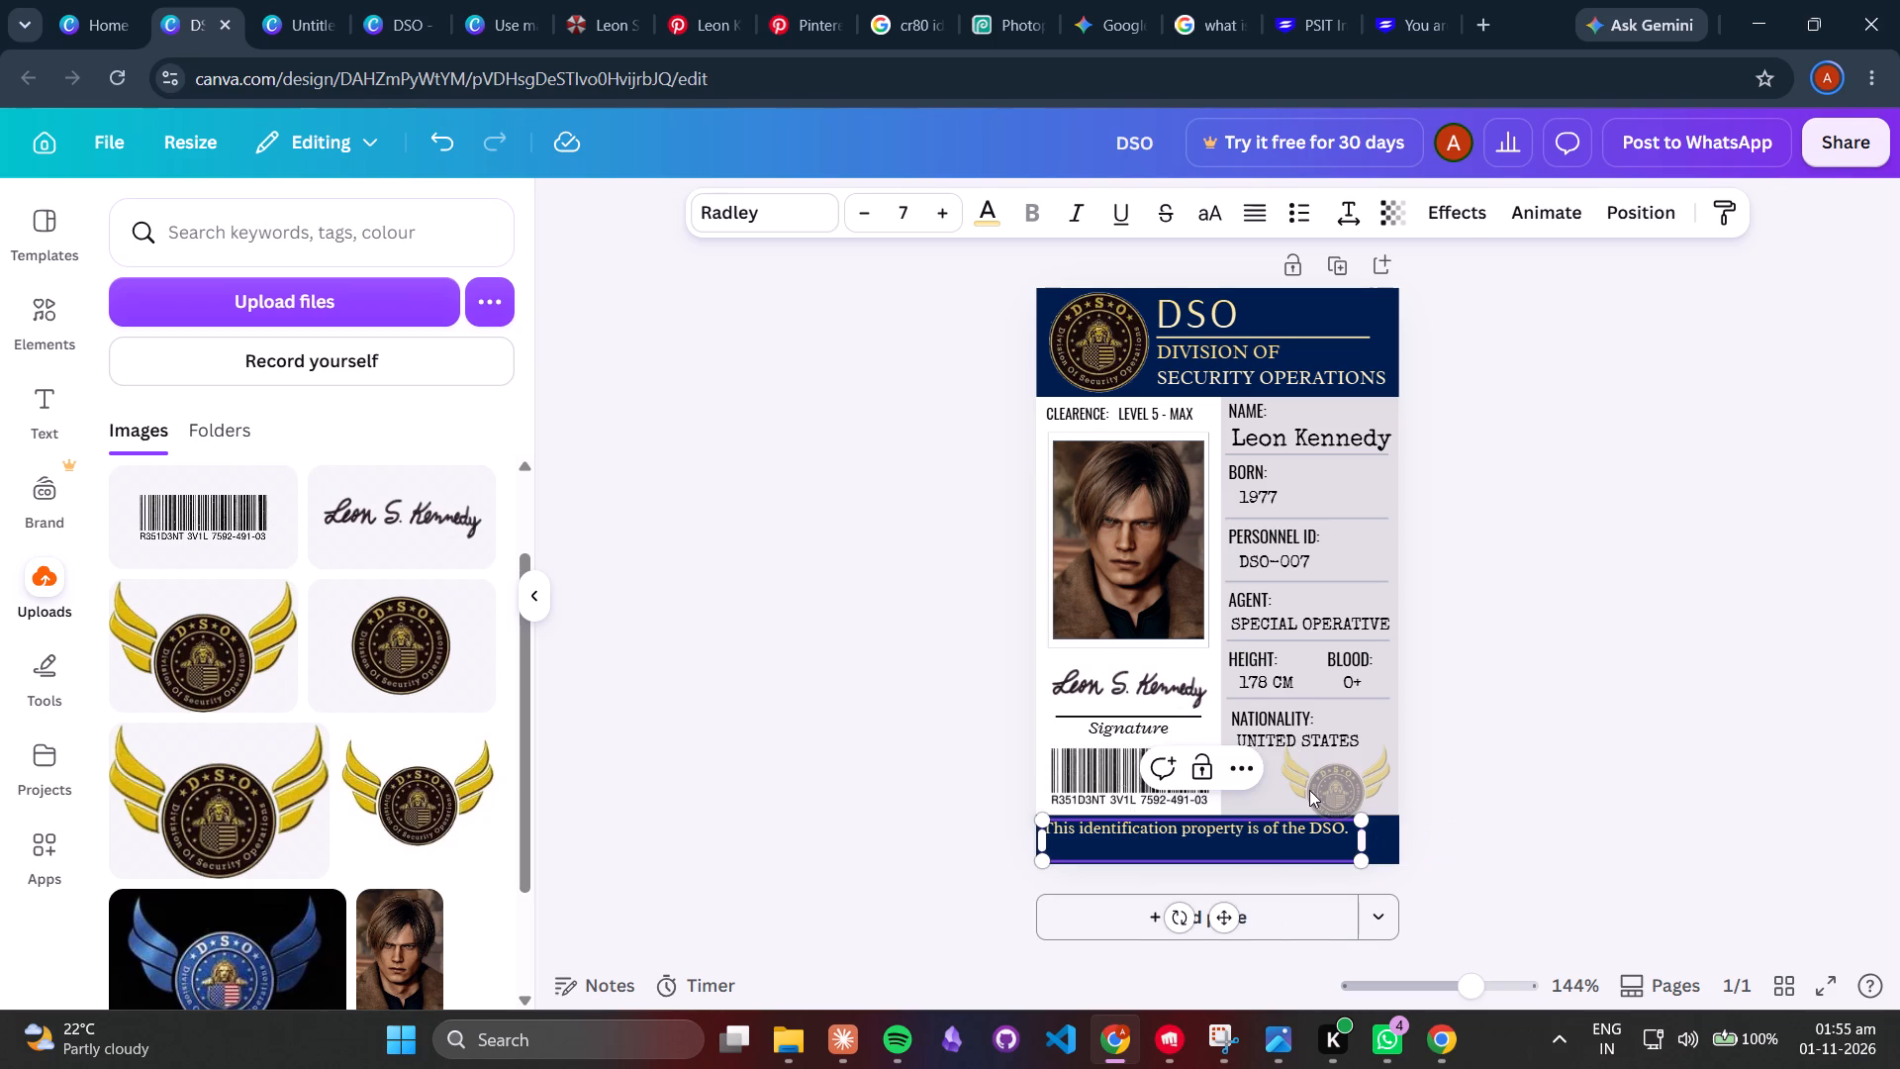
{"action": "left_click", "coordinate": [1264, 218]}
Set the footer sentence's font size to 8 and widen its text box so the sentence fits on one line.
{"action": "left_click", "coordinate": [947, 205]}
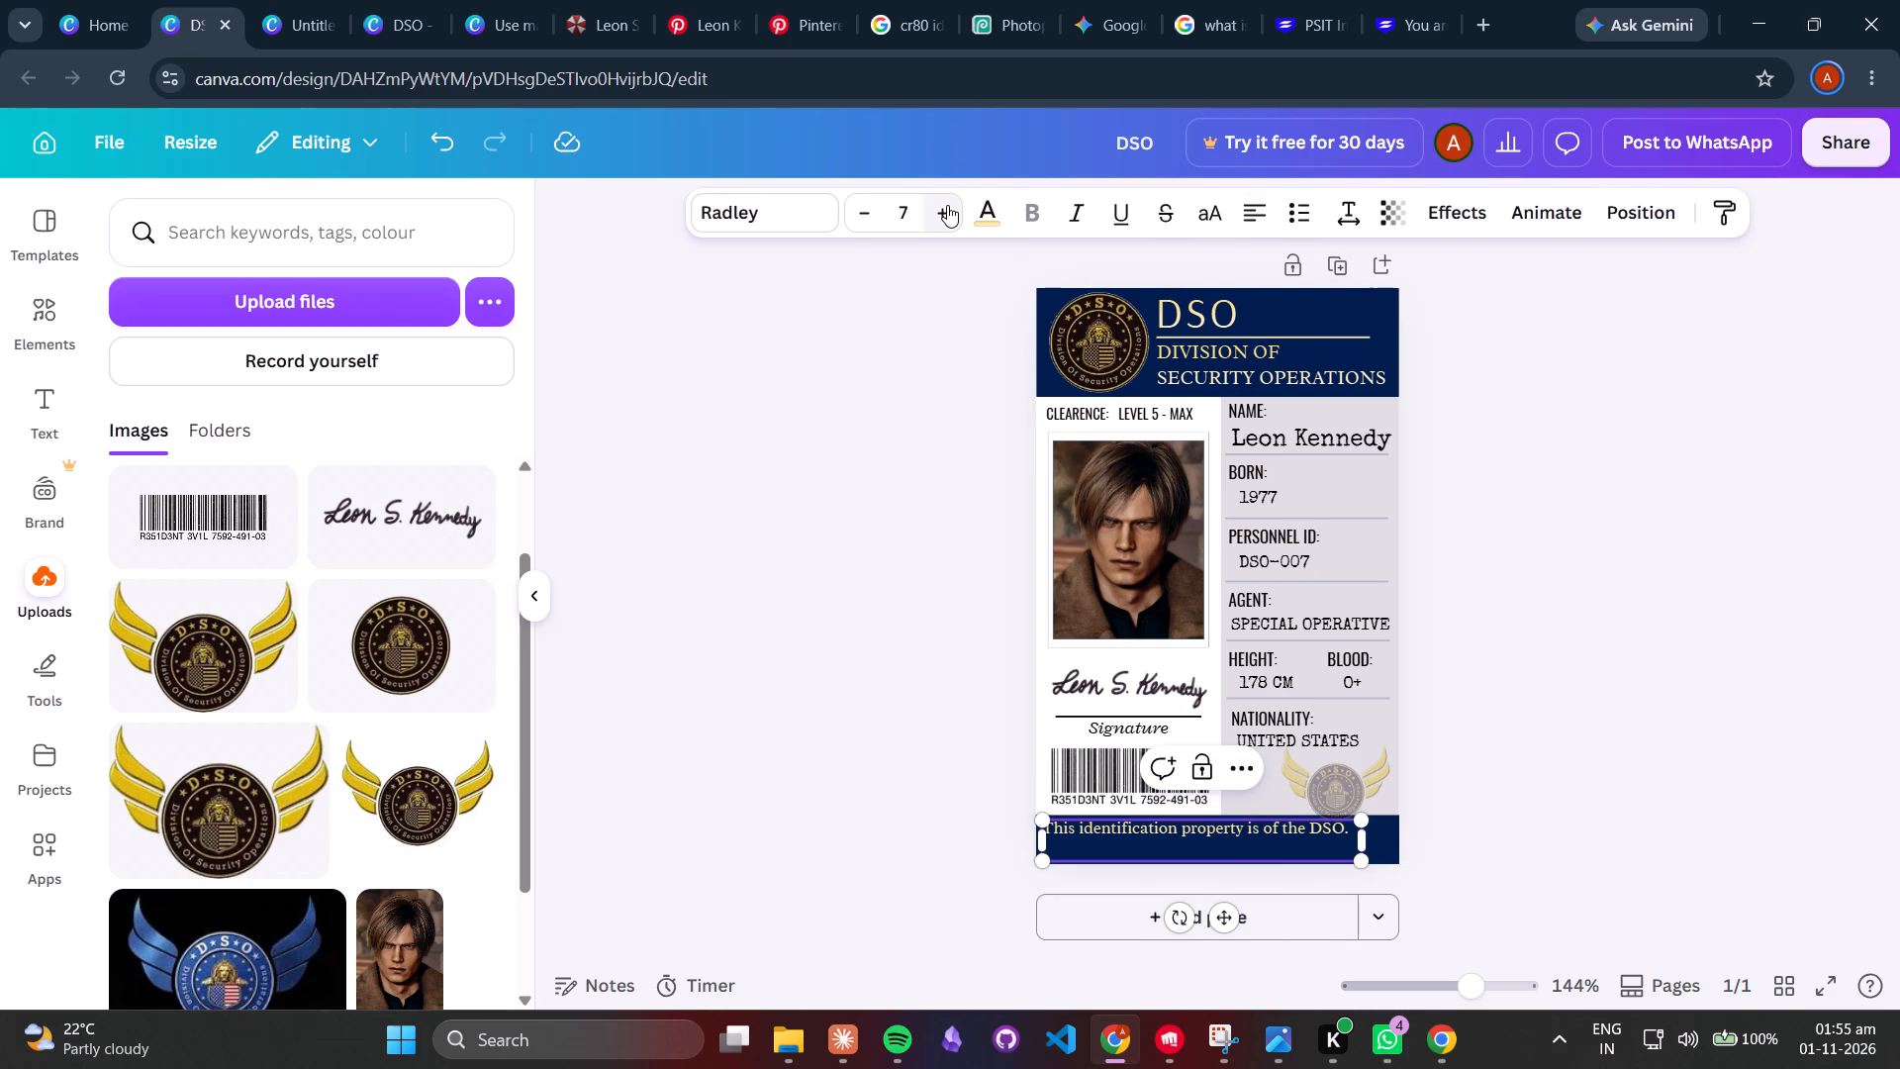
{"action": "left_click", "coordinate": [947, 205]}
{"action": "left_click", "coordinate": [952, 209]}
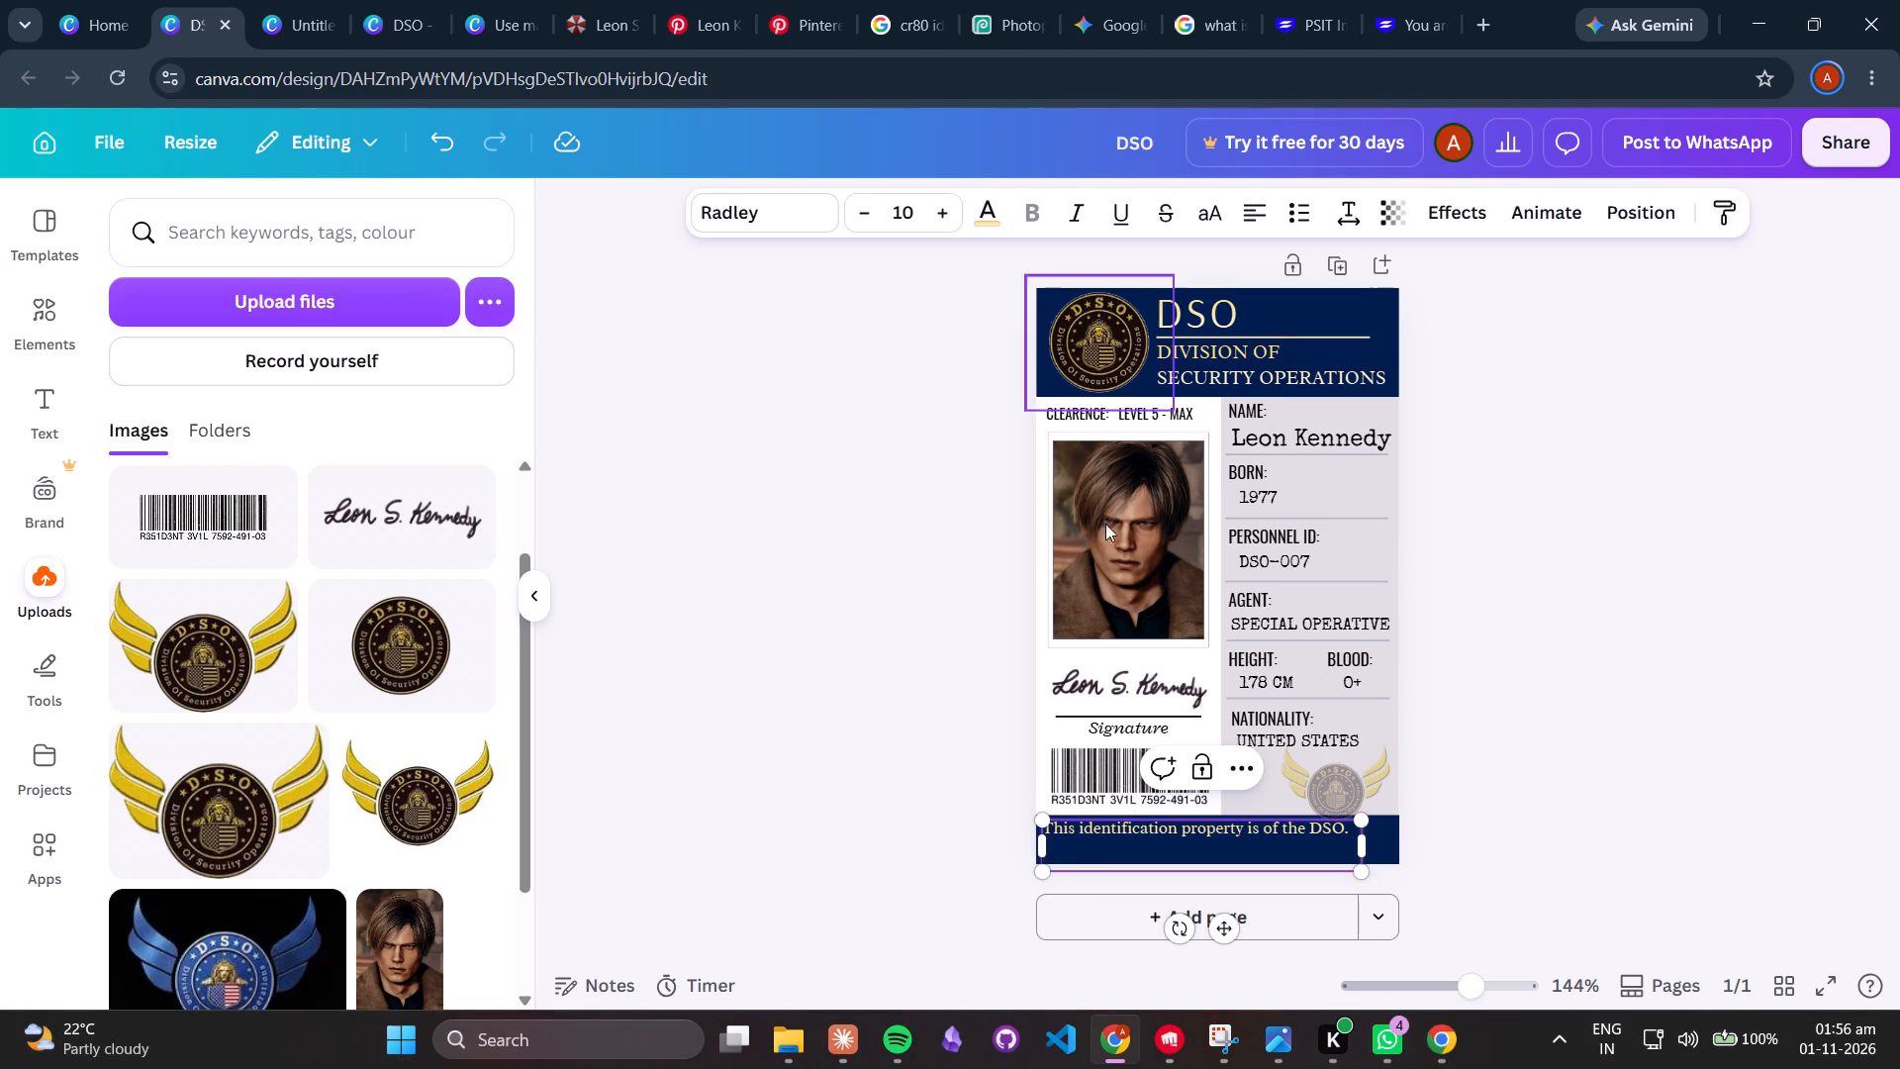
{"action": "double_click", "coordinate": [1288, 832]}
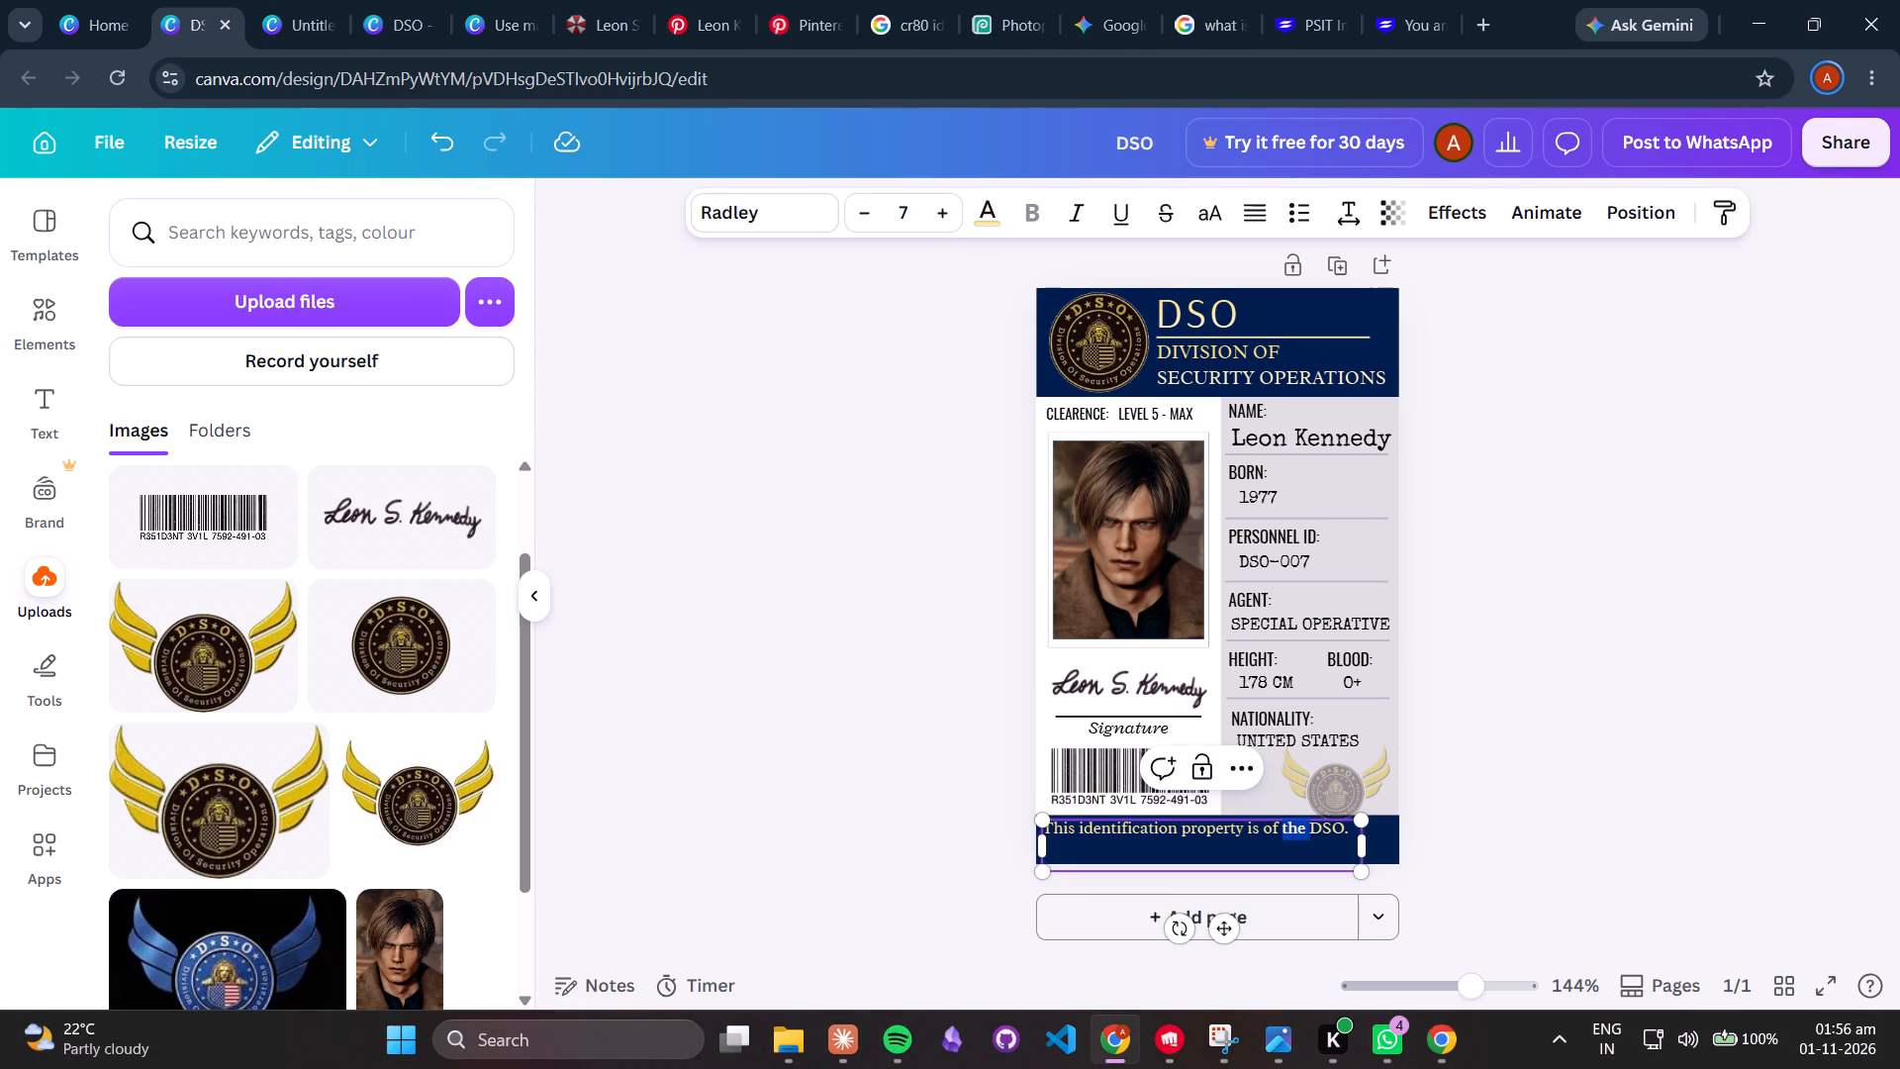
{"action": "key", "text": "ctrl+a"}
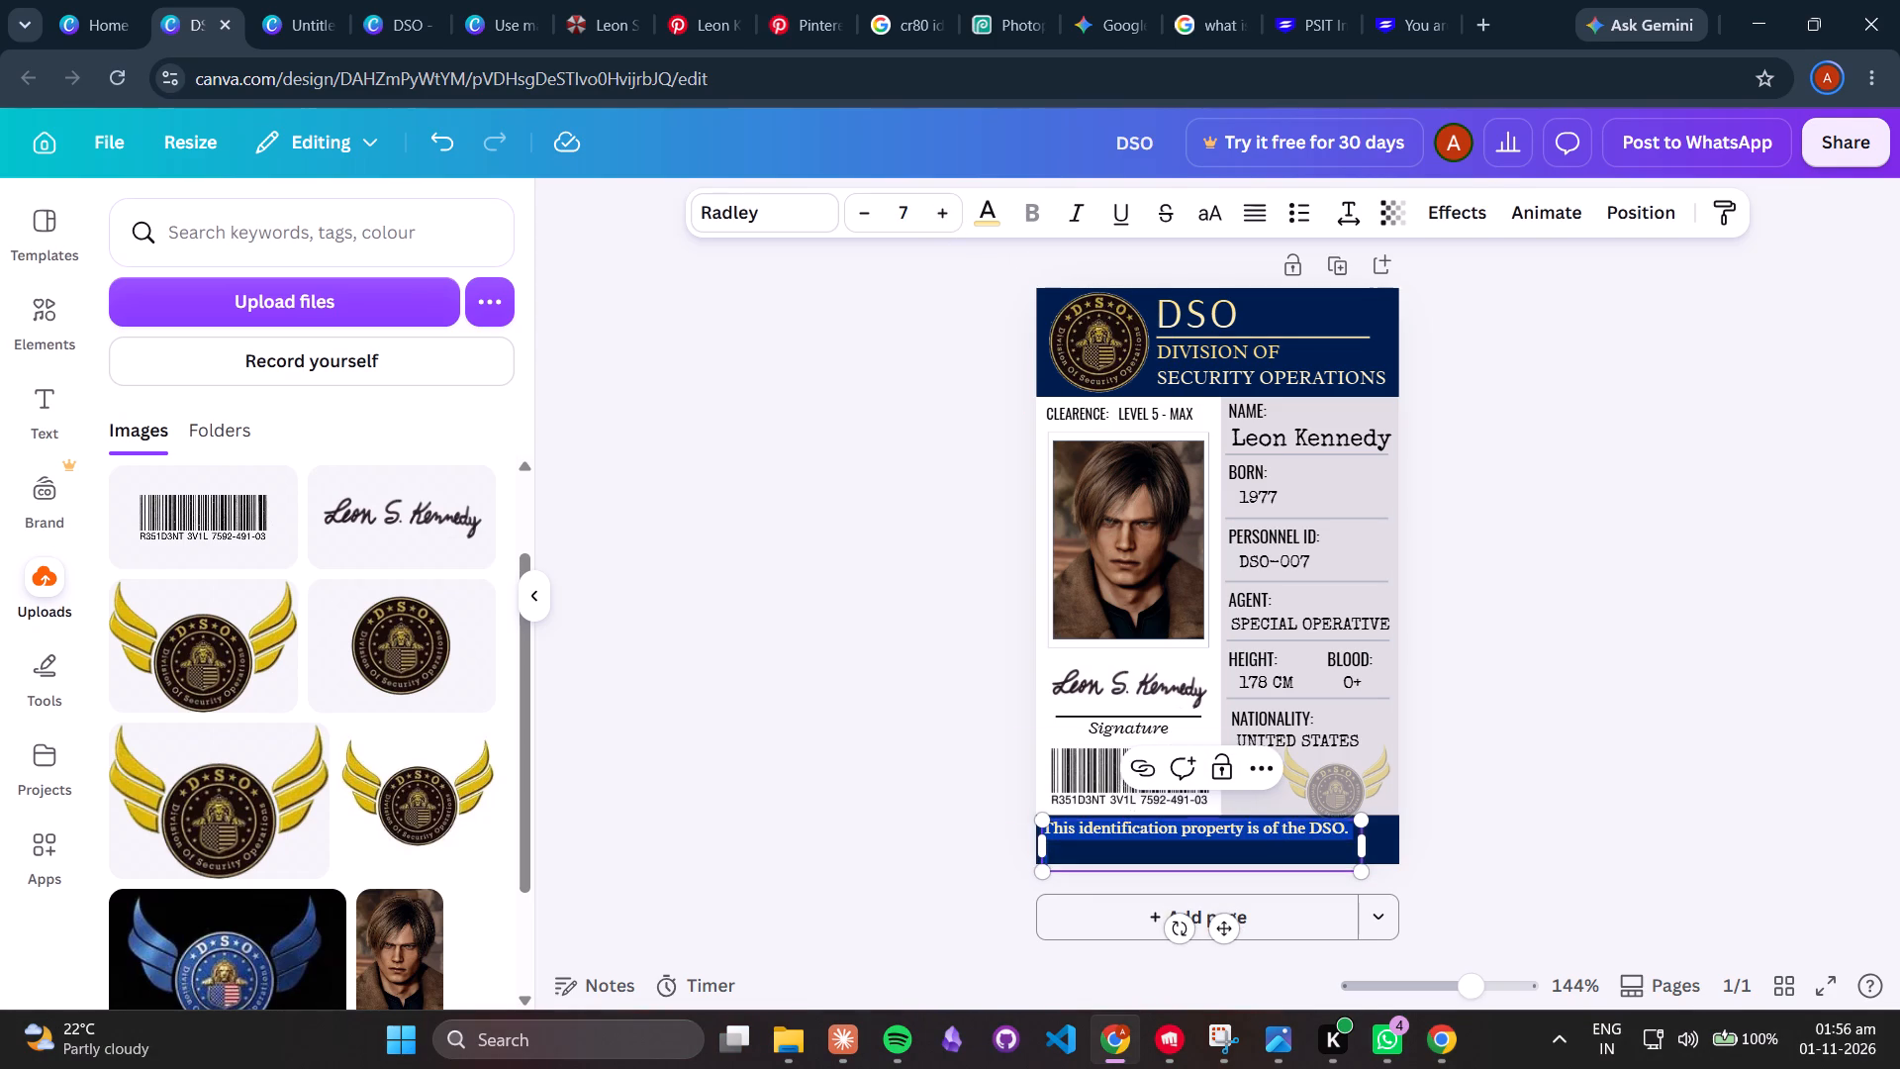
{"action": "left_click", "coordinate": [936, 213]}
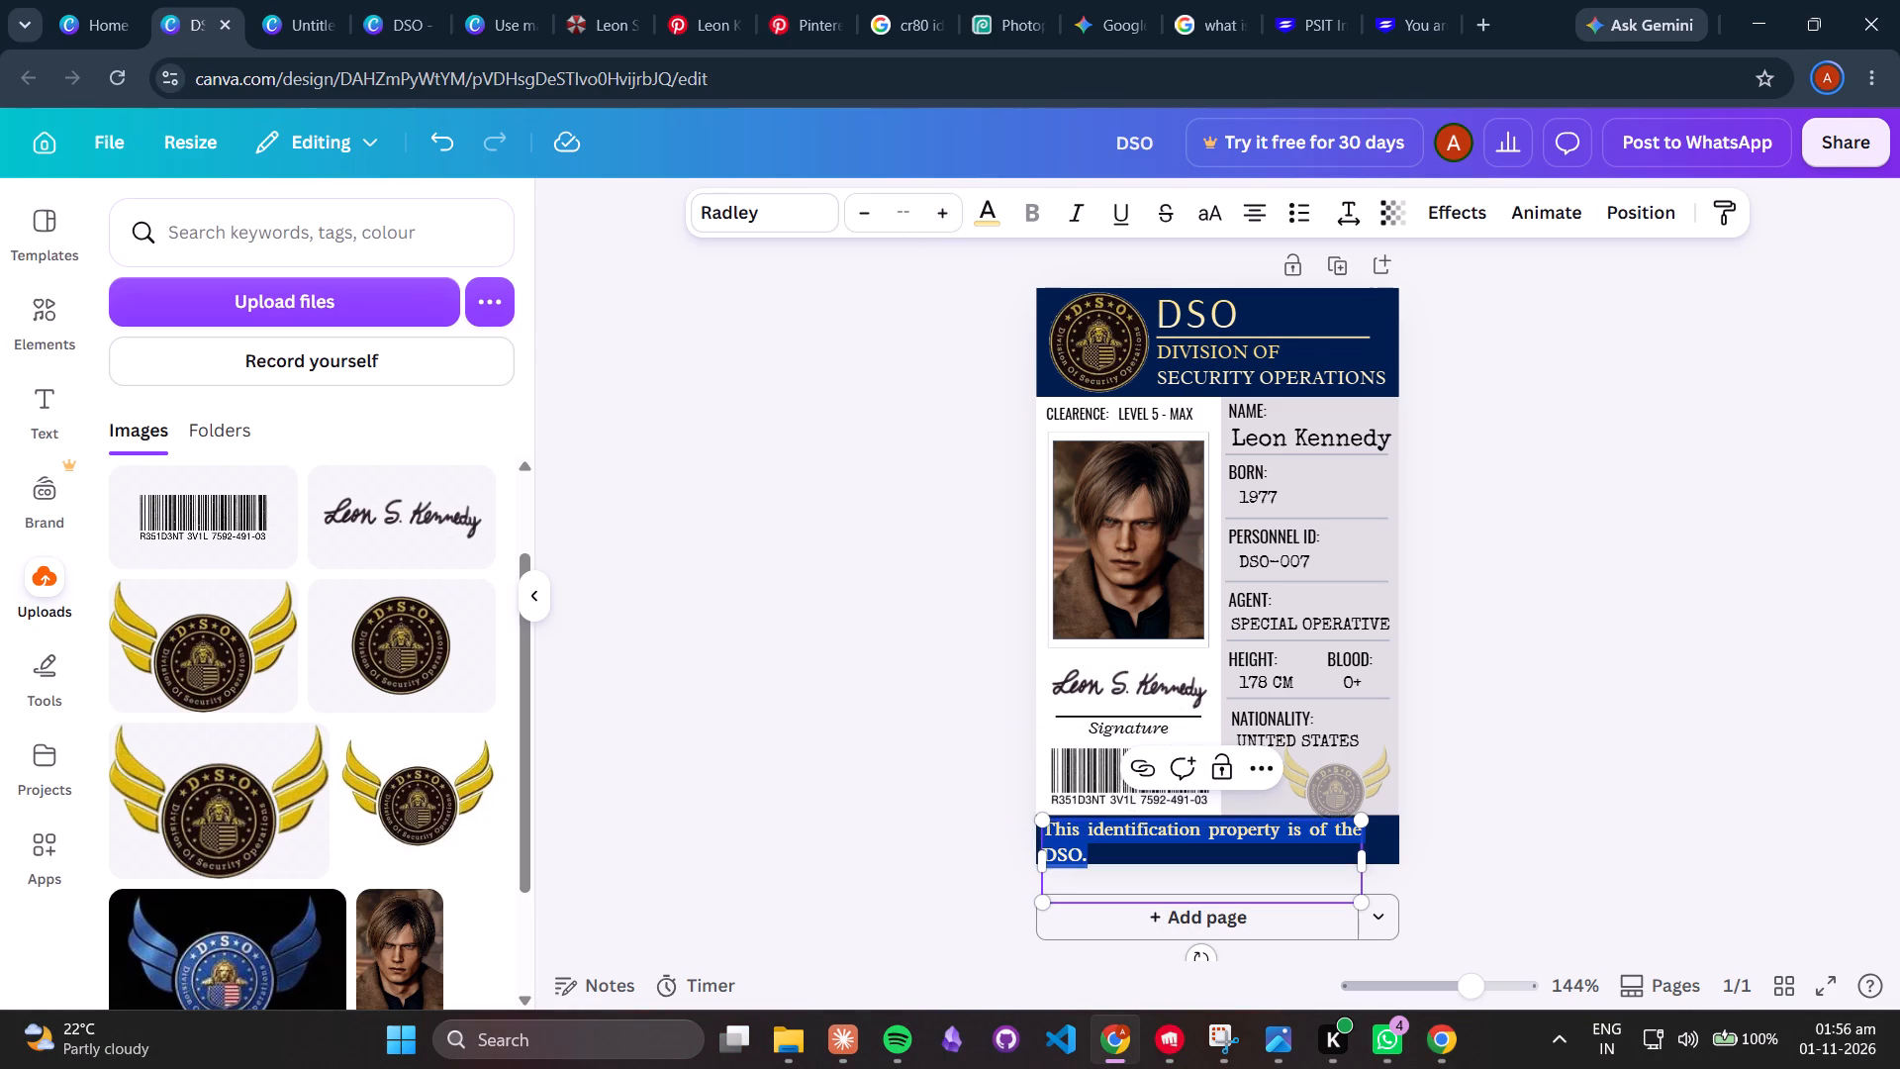
{"action": "left_click", "coordinate": [869, 212]}
{"action": "left_click", "coordinate": [904, 213]}
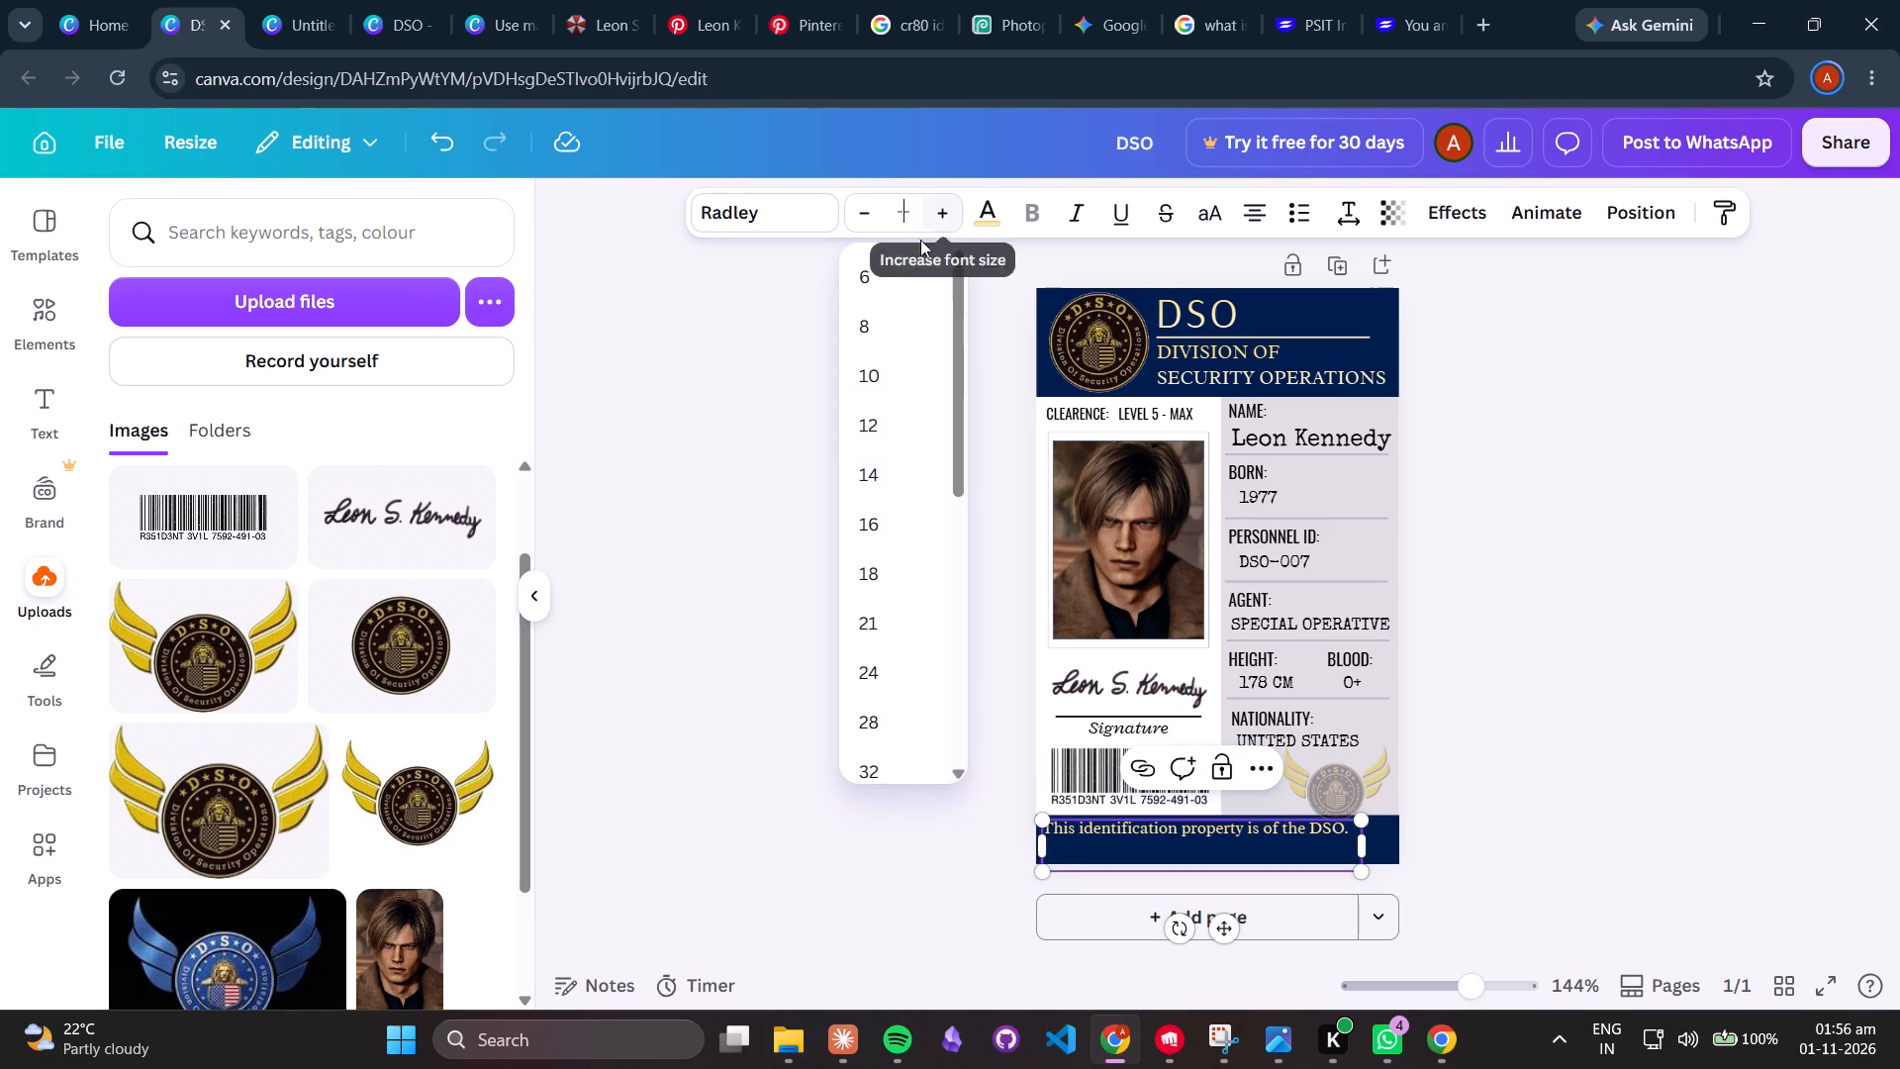
{"action": "left_click", "coordinate": [878, 383]}
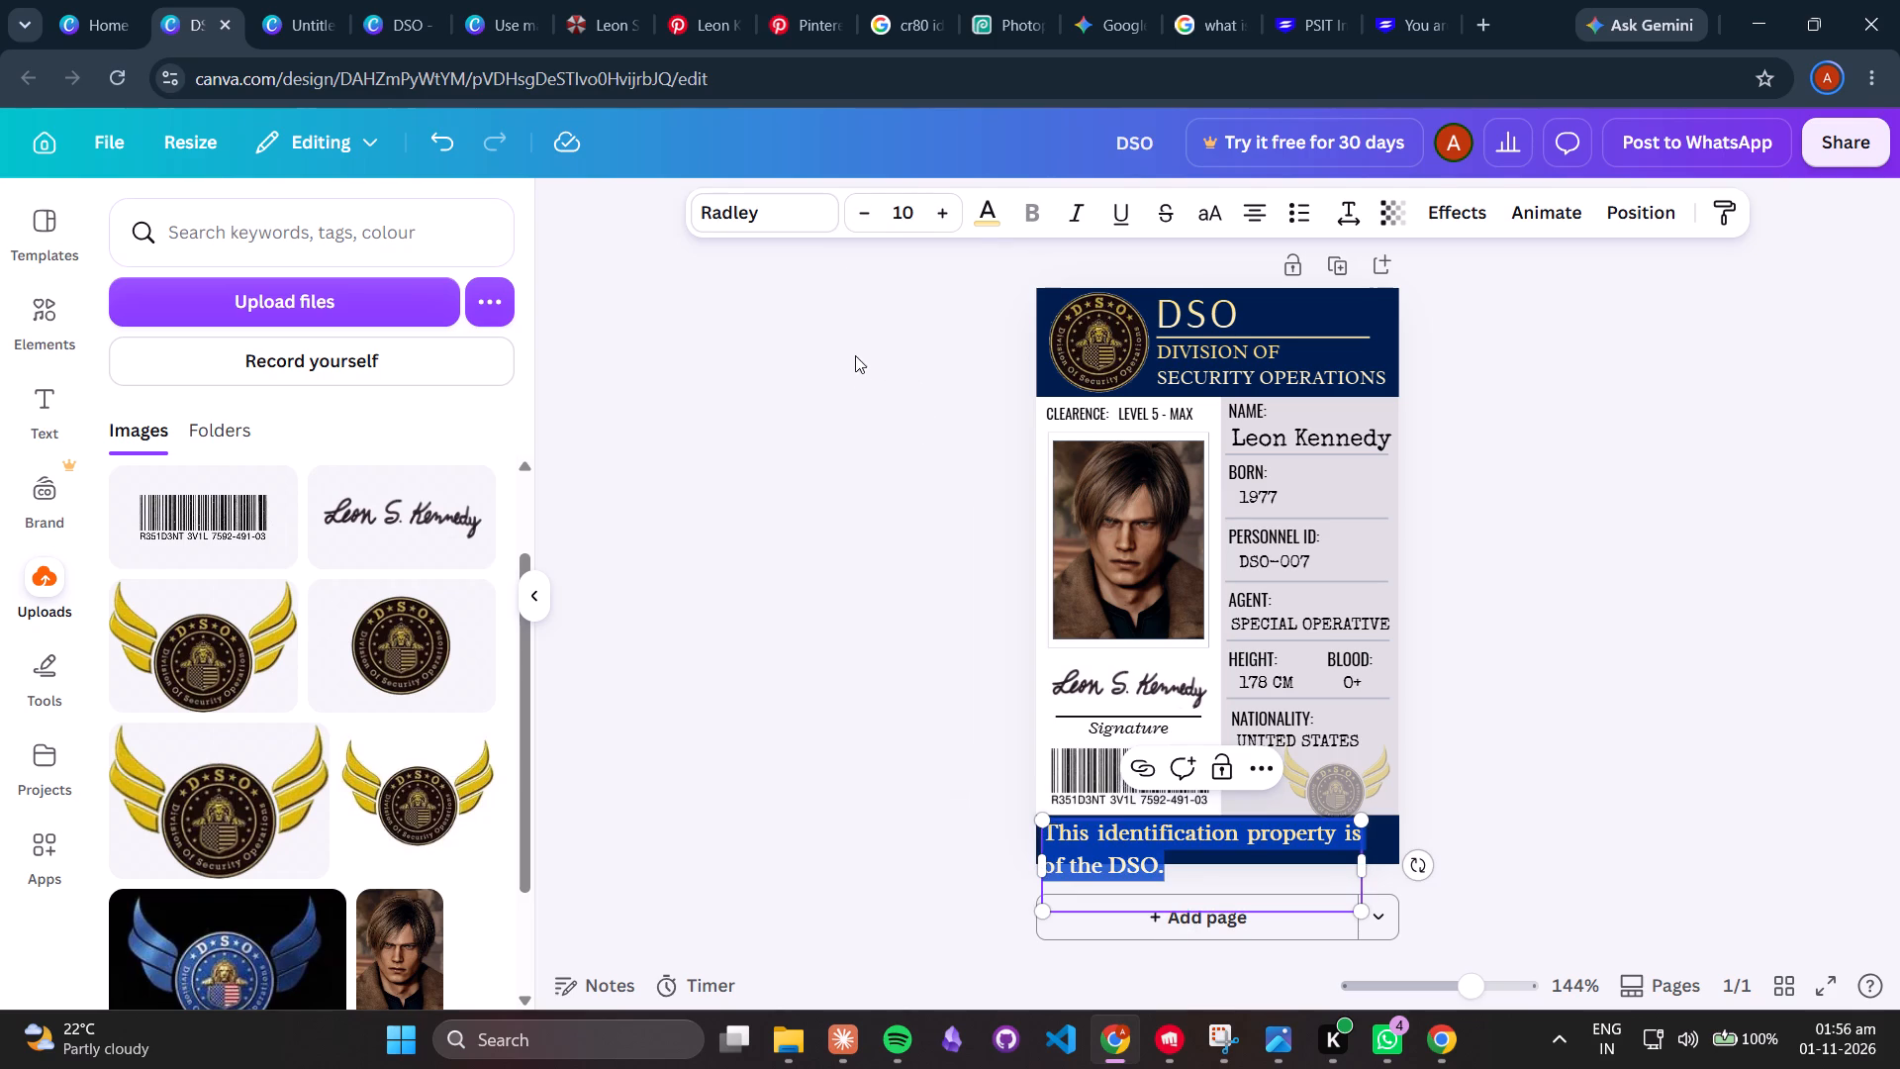
{"action": "left_click", "coordinate": [868, 220]}
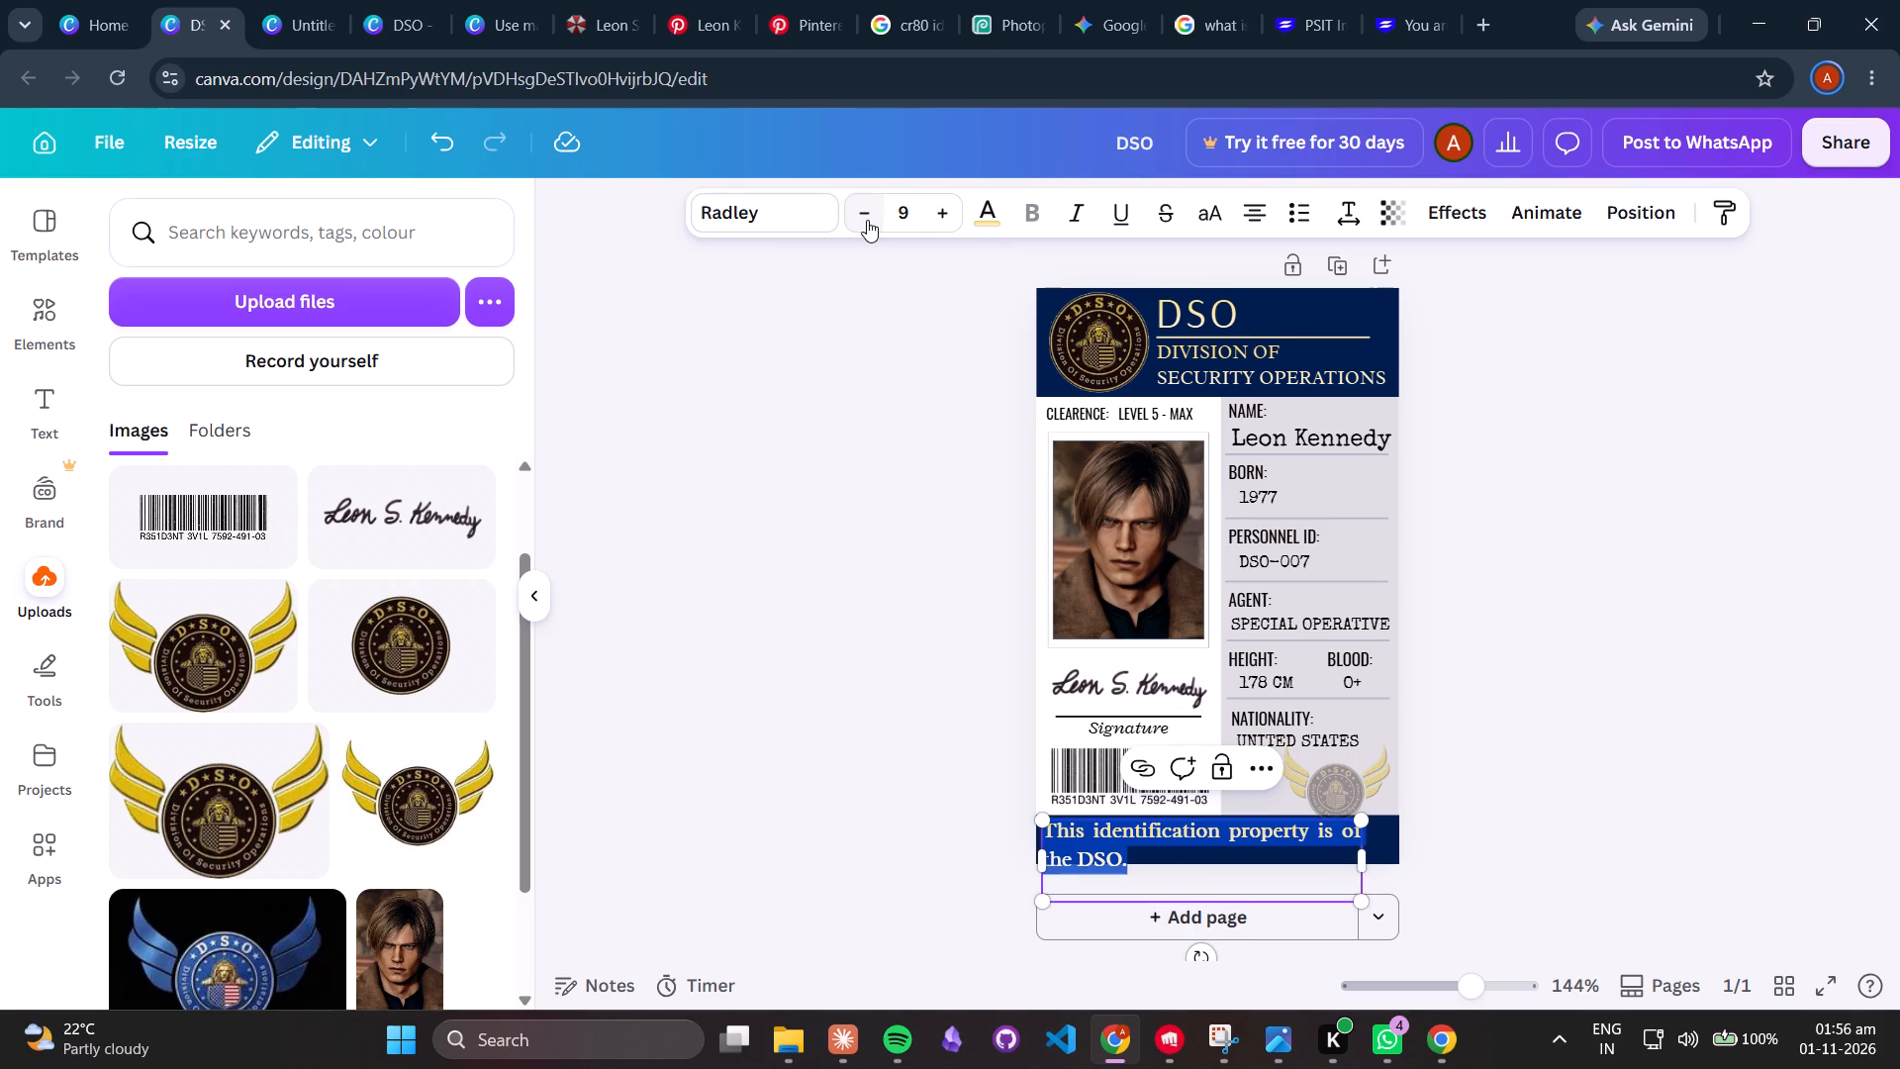
{"action": "left_click", "coordinate": [867, 220]}
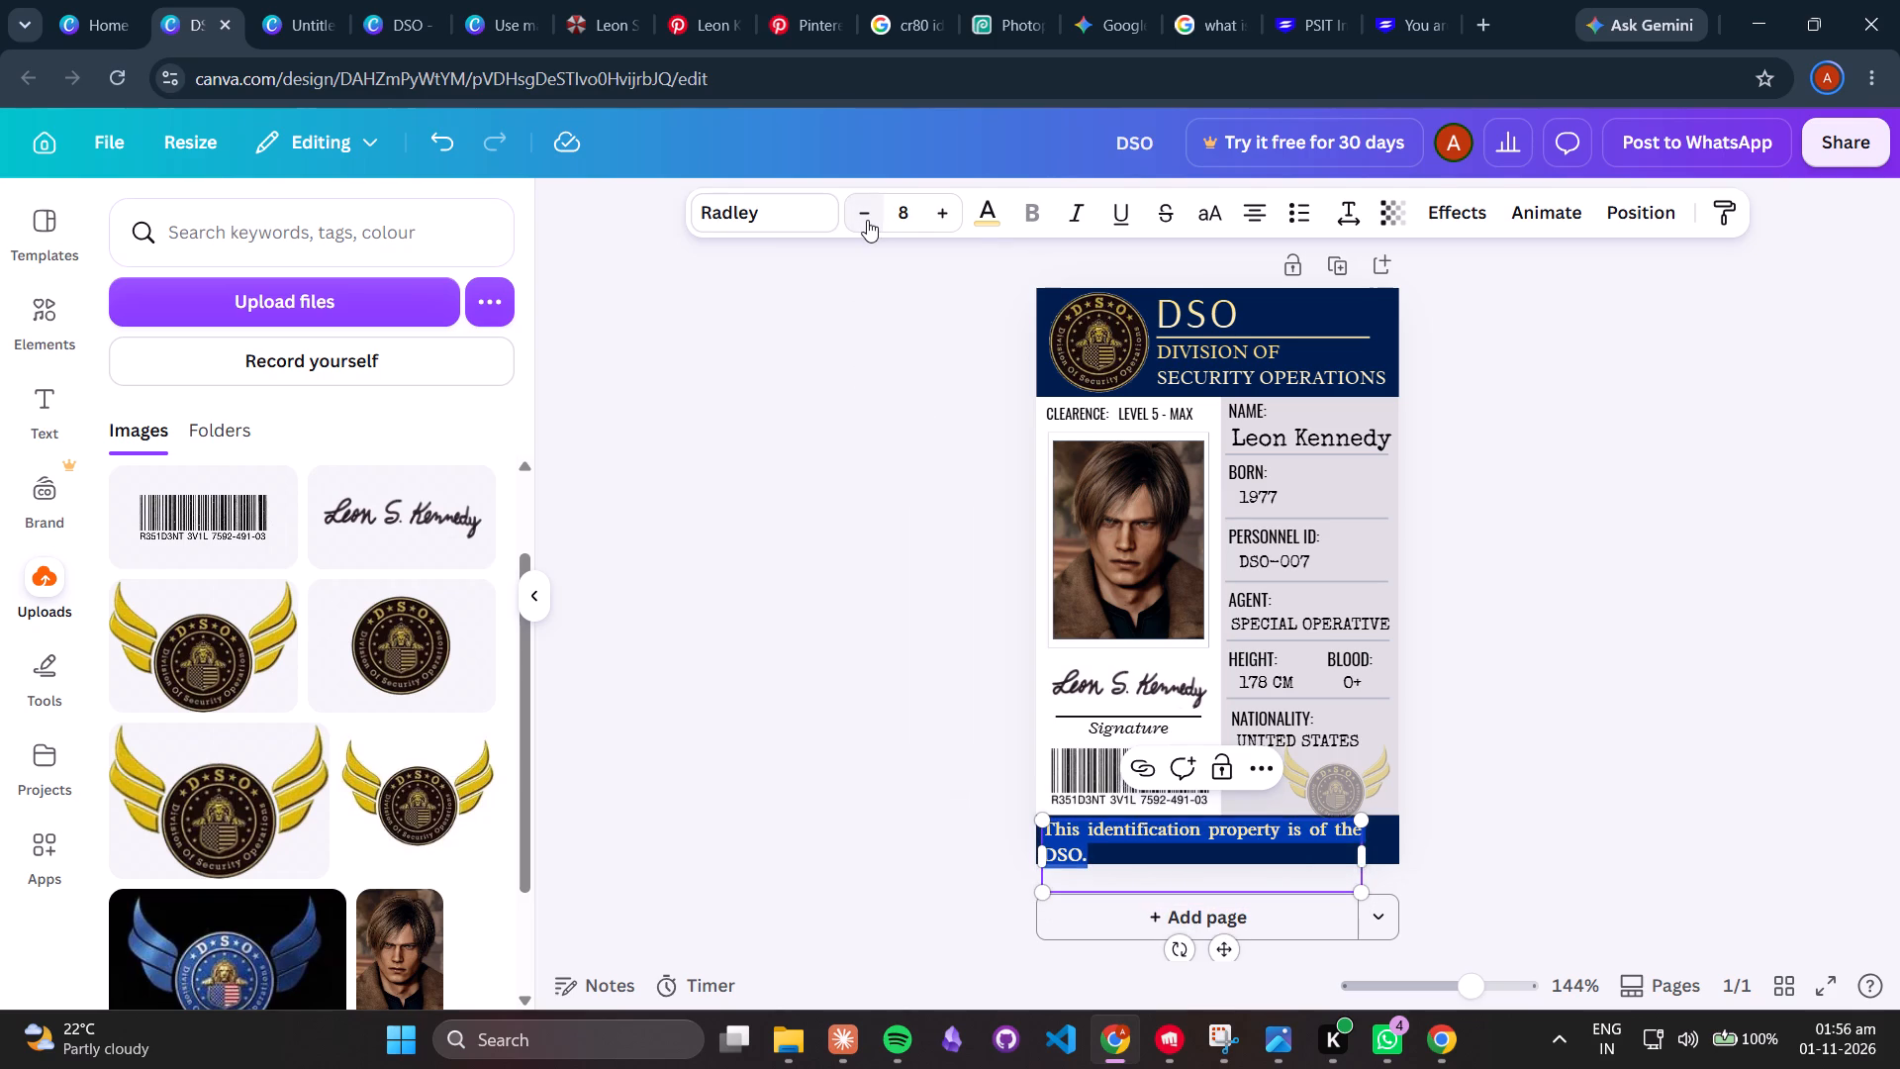
{"action": "left_click_drag", "start_coordinate": [1367, 862], "coordinate": [1437, 855]}
{"action": "left_click", "coordinate": [1563, 846]}
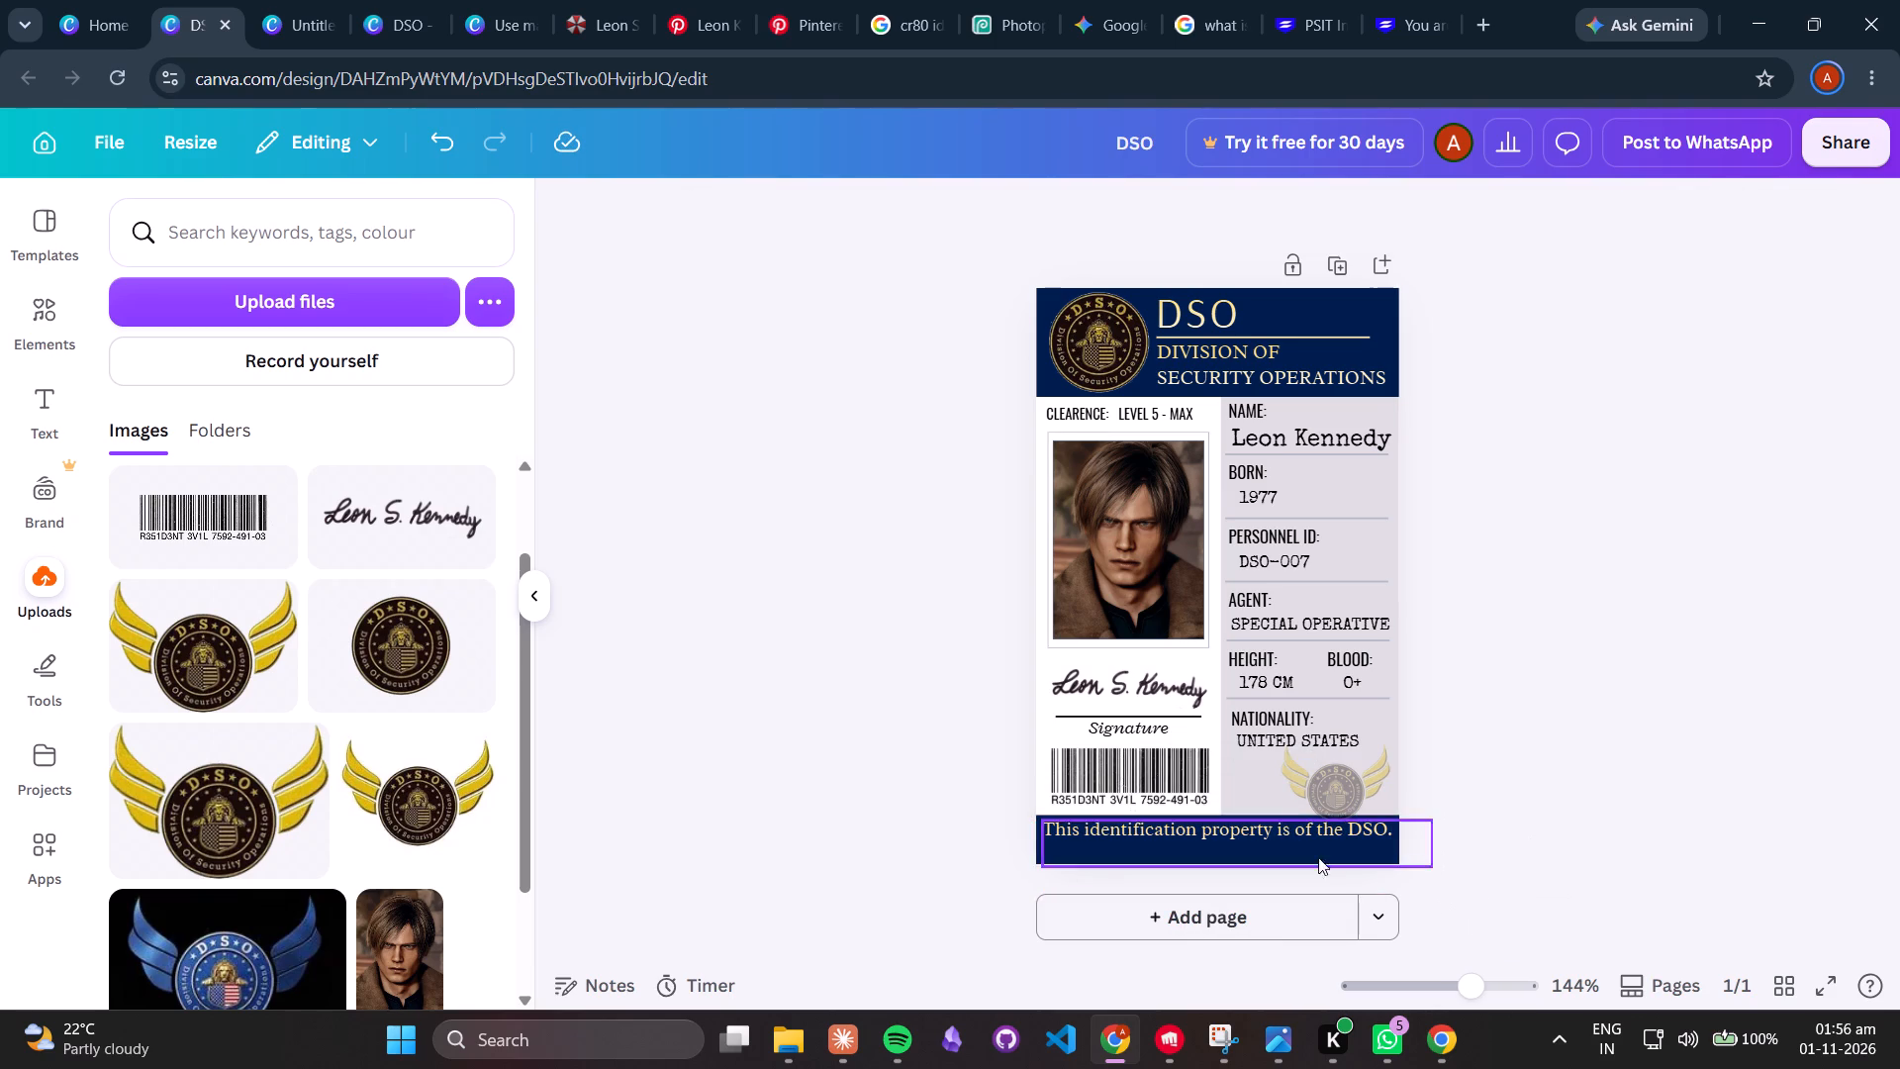
Move the footer sentence down slightly so it sits more centrally within the navy bar.
{"action": "left_click", "coordinate": [1304, 829]}
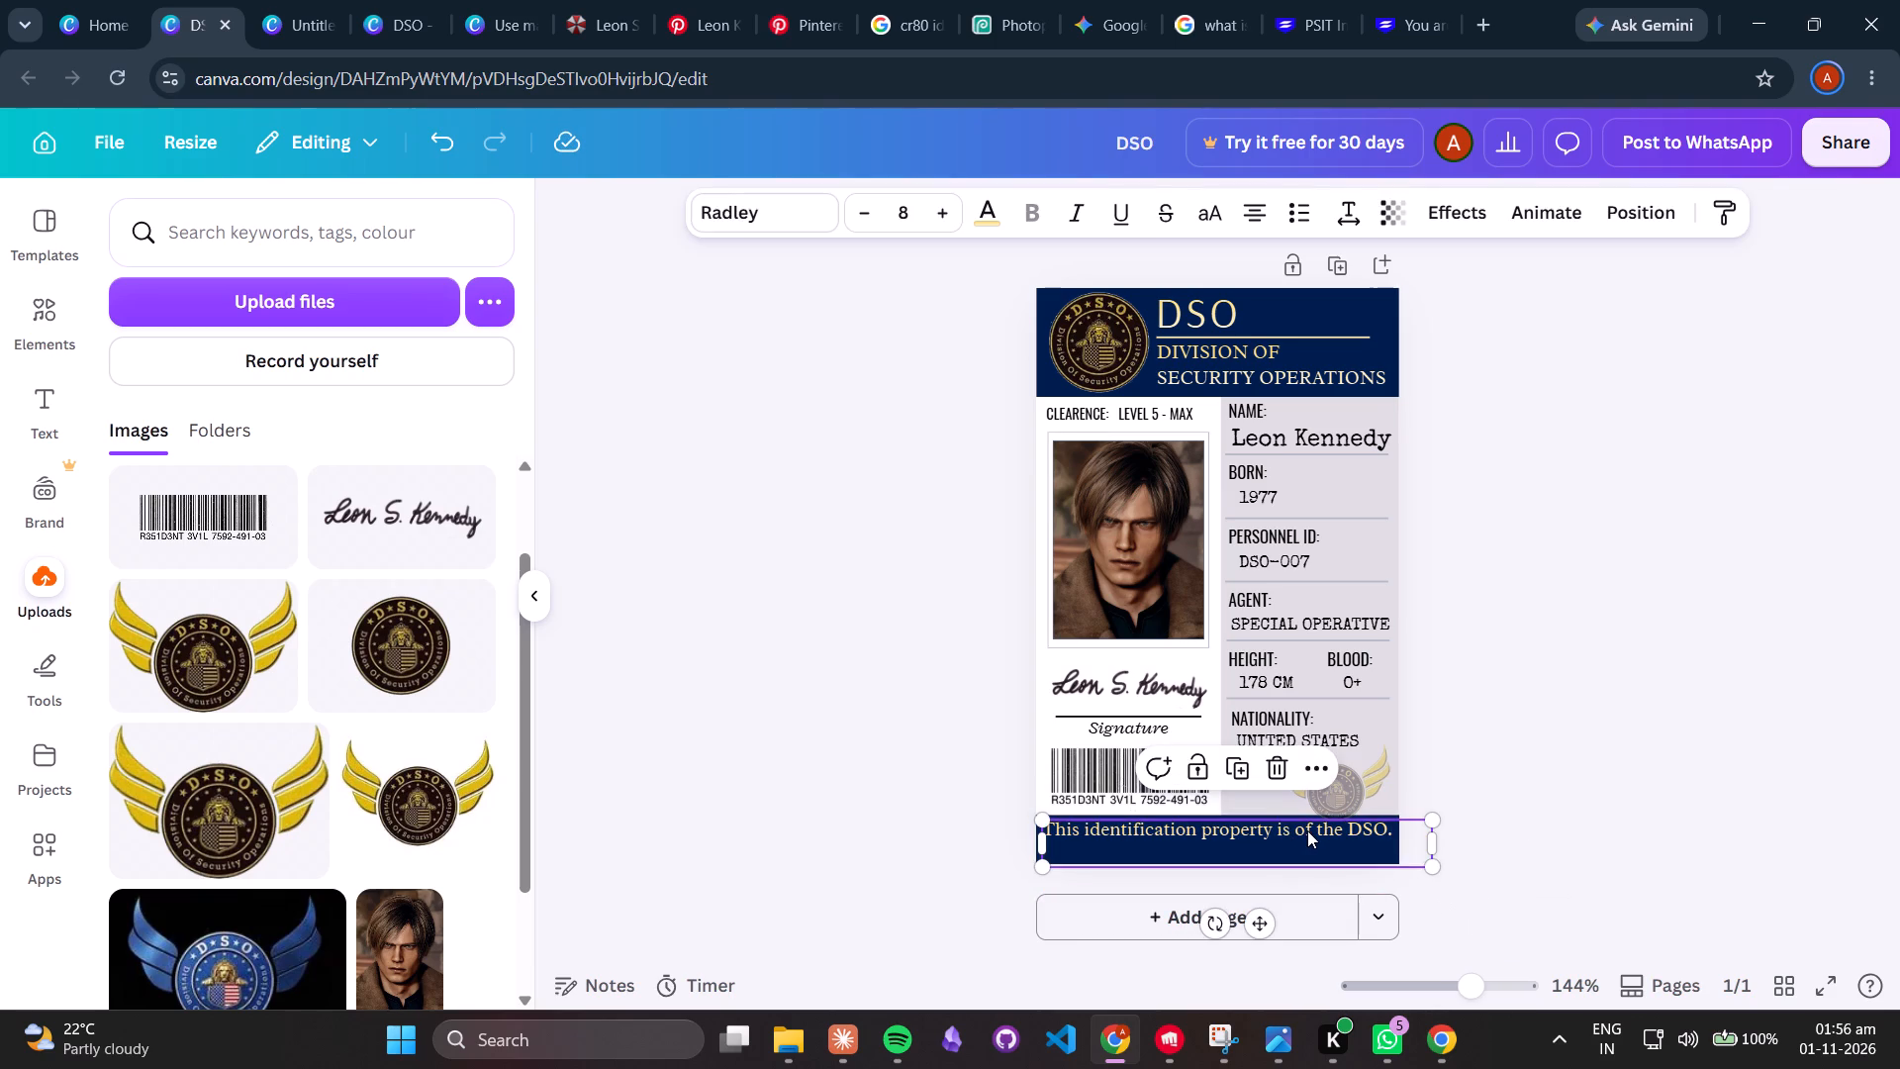
{"action": "left_click", "coordinate": [1253, 919]}
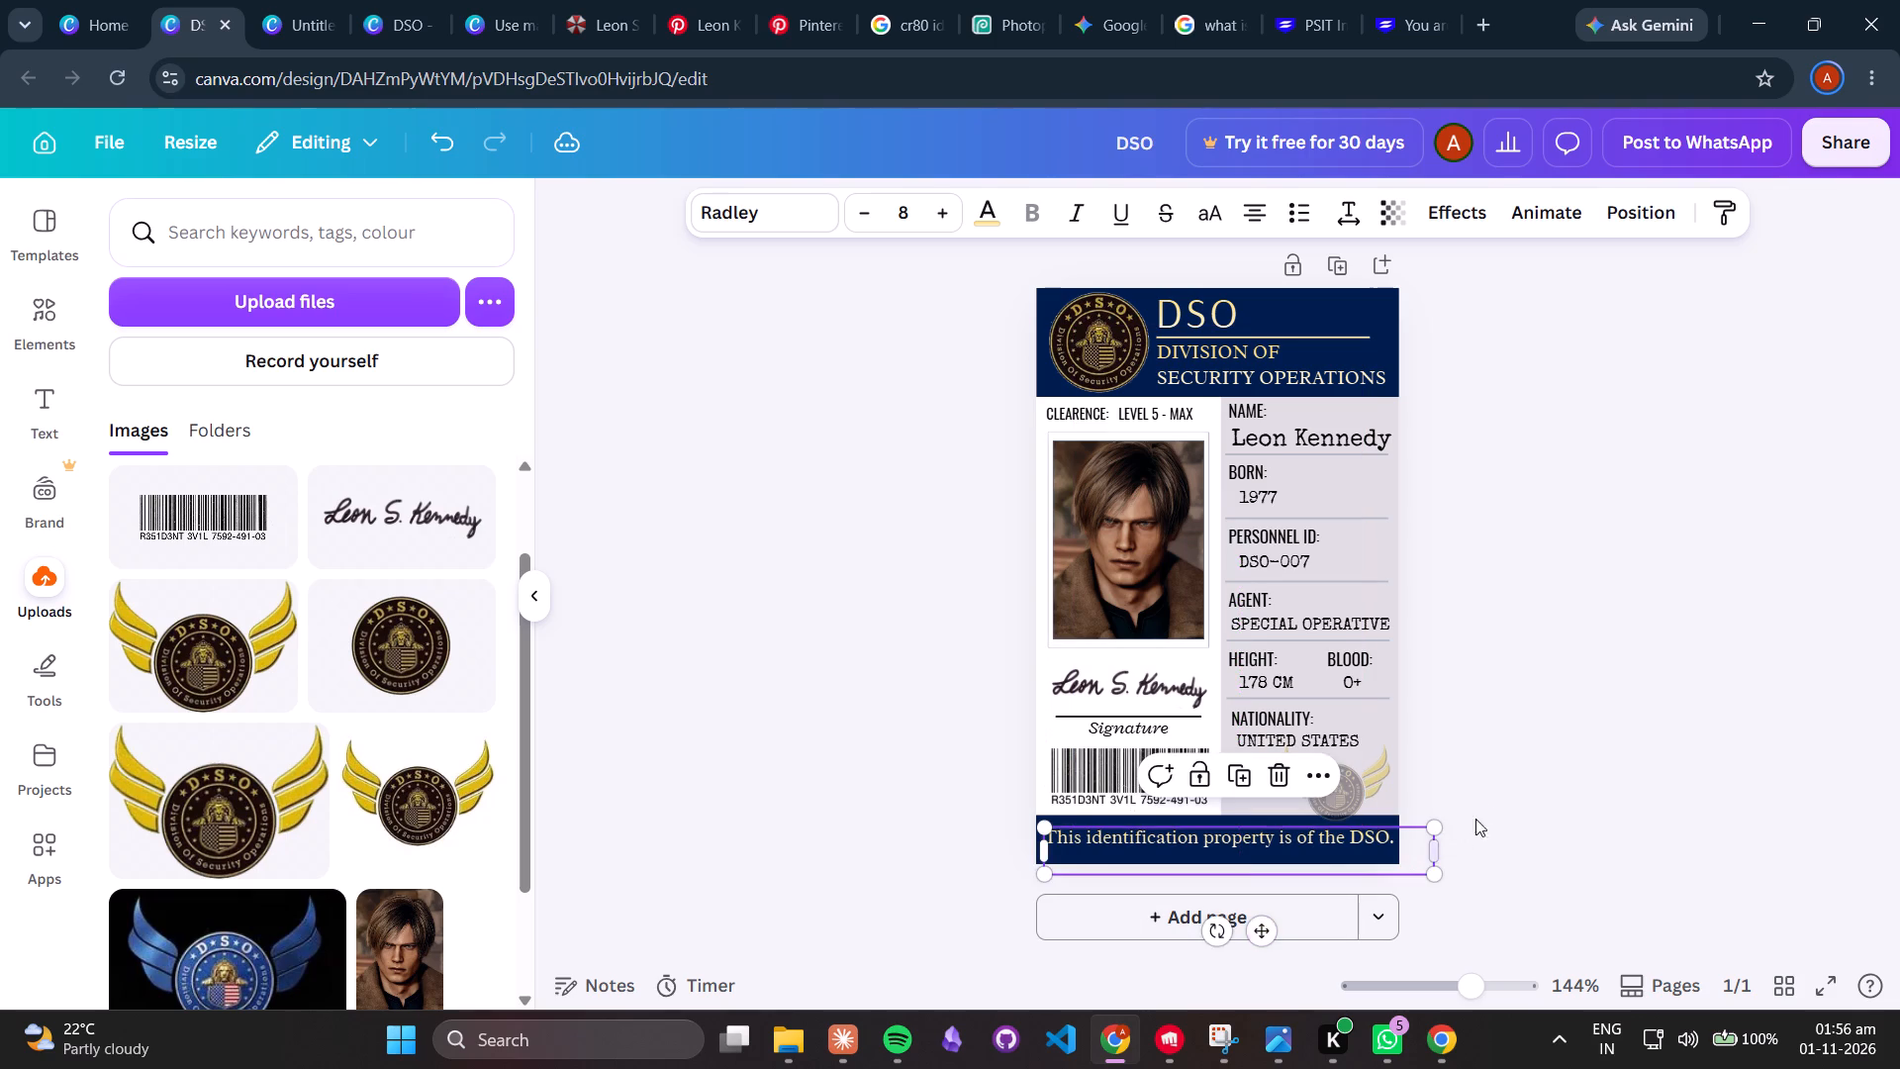
{"action": "left_click", "coordinate": [1507, 772]}
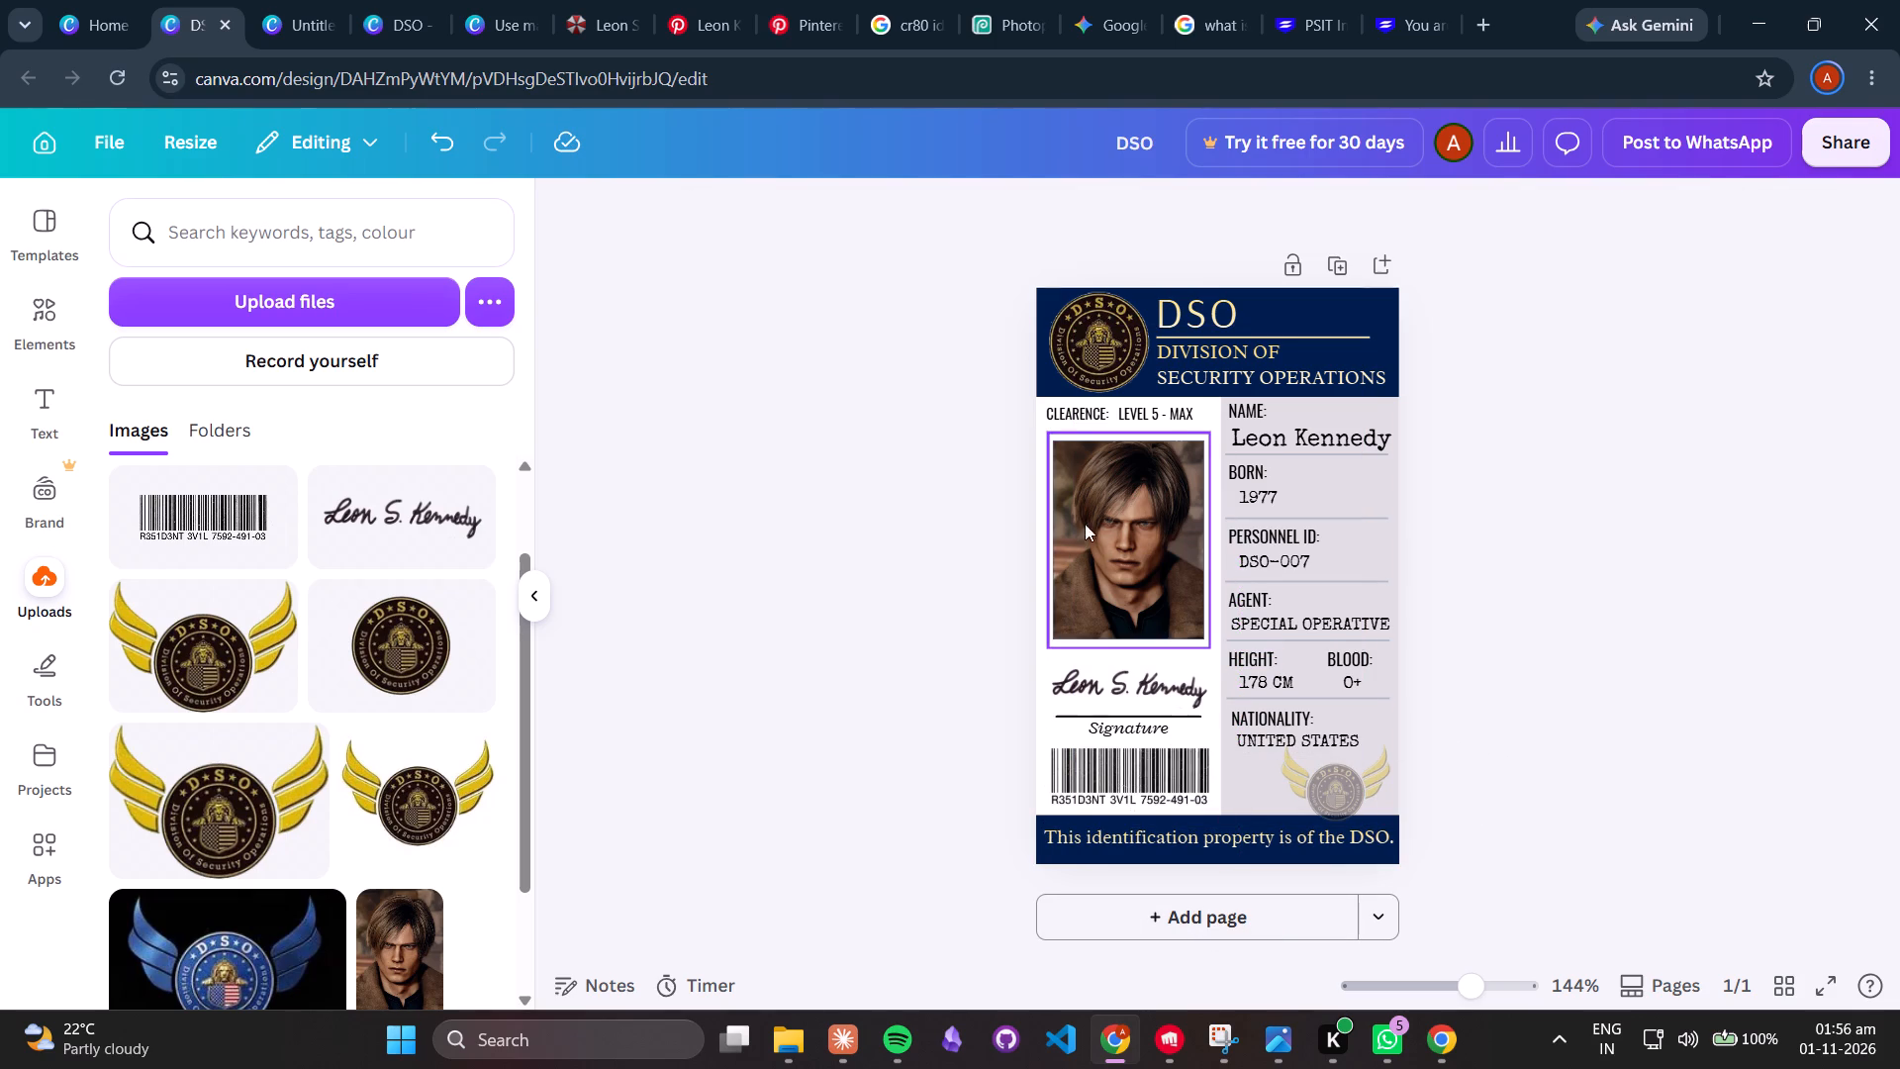
Change the photo frame's white border colour to the design's light grey #dedde0.
{"action": "left_click", "coordinate": [1103, 478]}
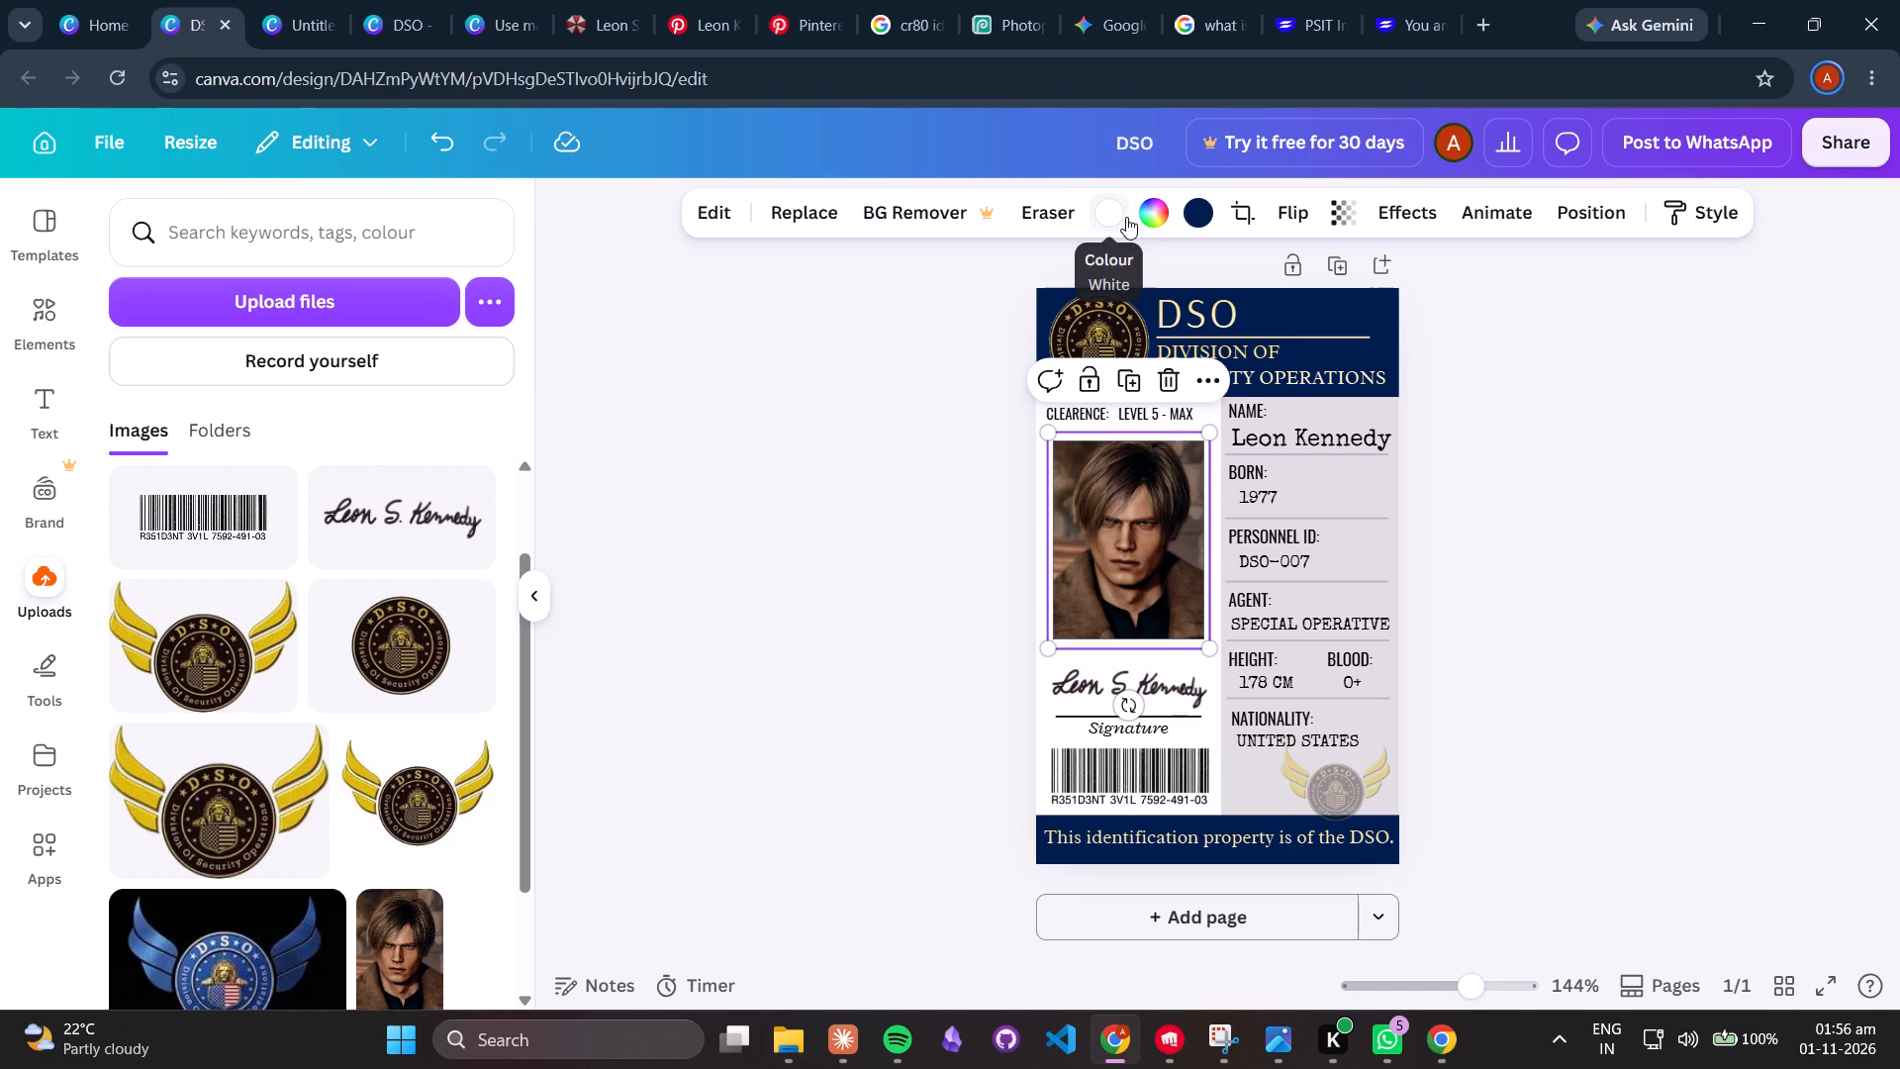
{"action": "left_click", "coordinate": [1126, 217]}
{"action": "left_click", "coordinate": [146, 484]}
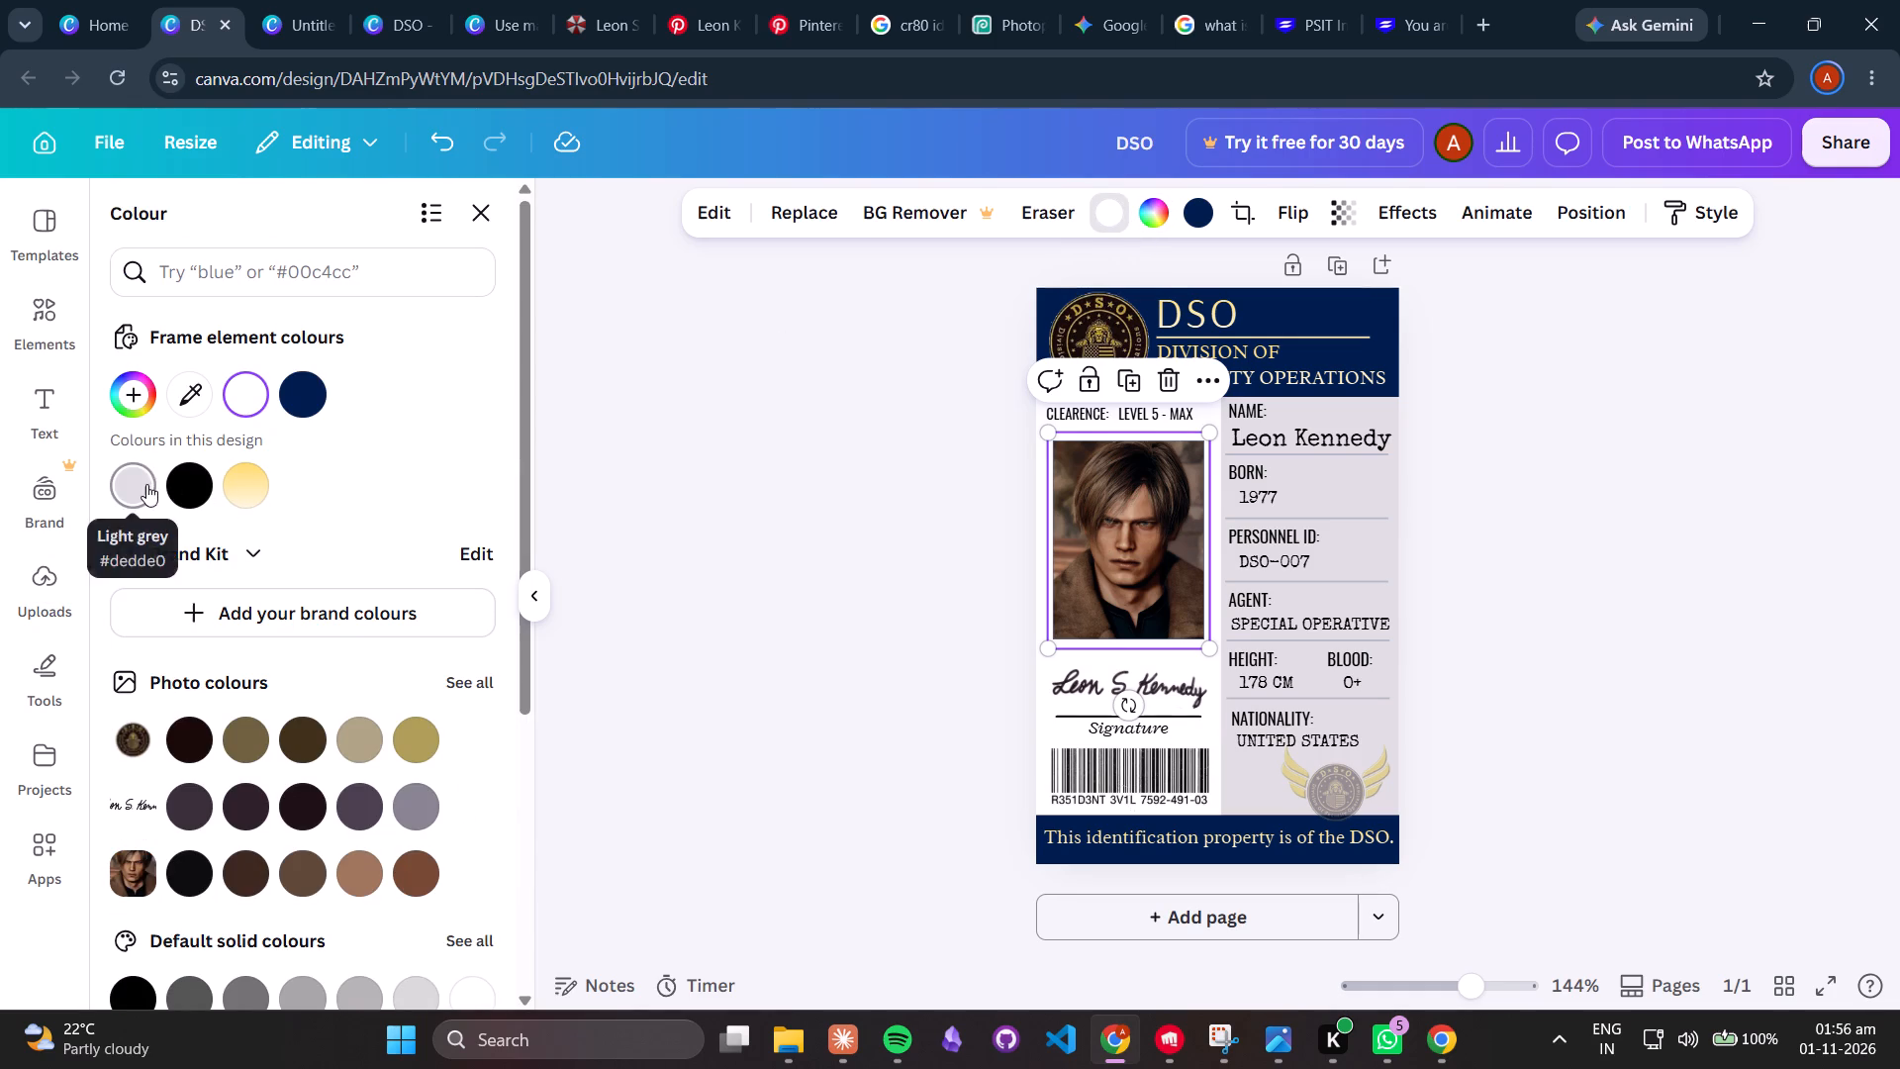
{"action": "left_click", "coordinate": [723, 428]}
{"action": "left_click", "coordinate": [1825, 447]}
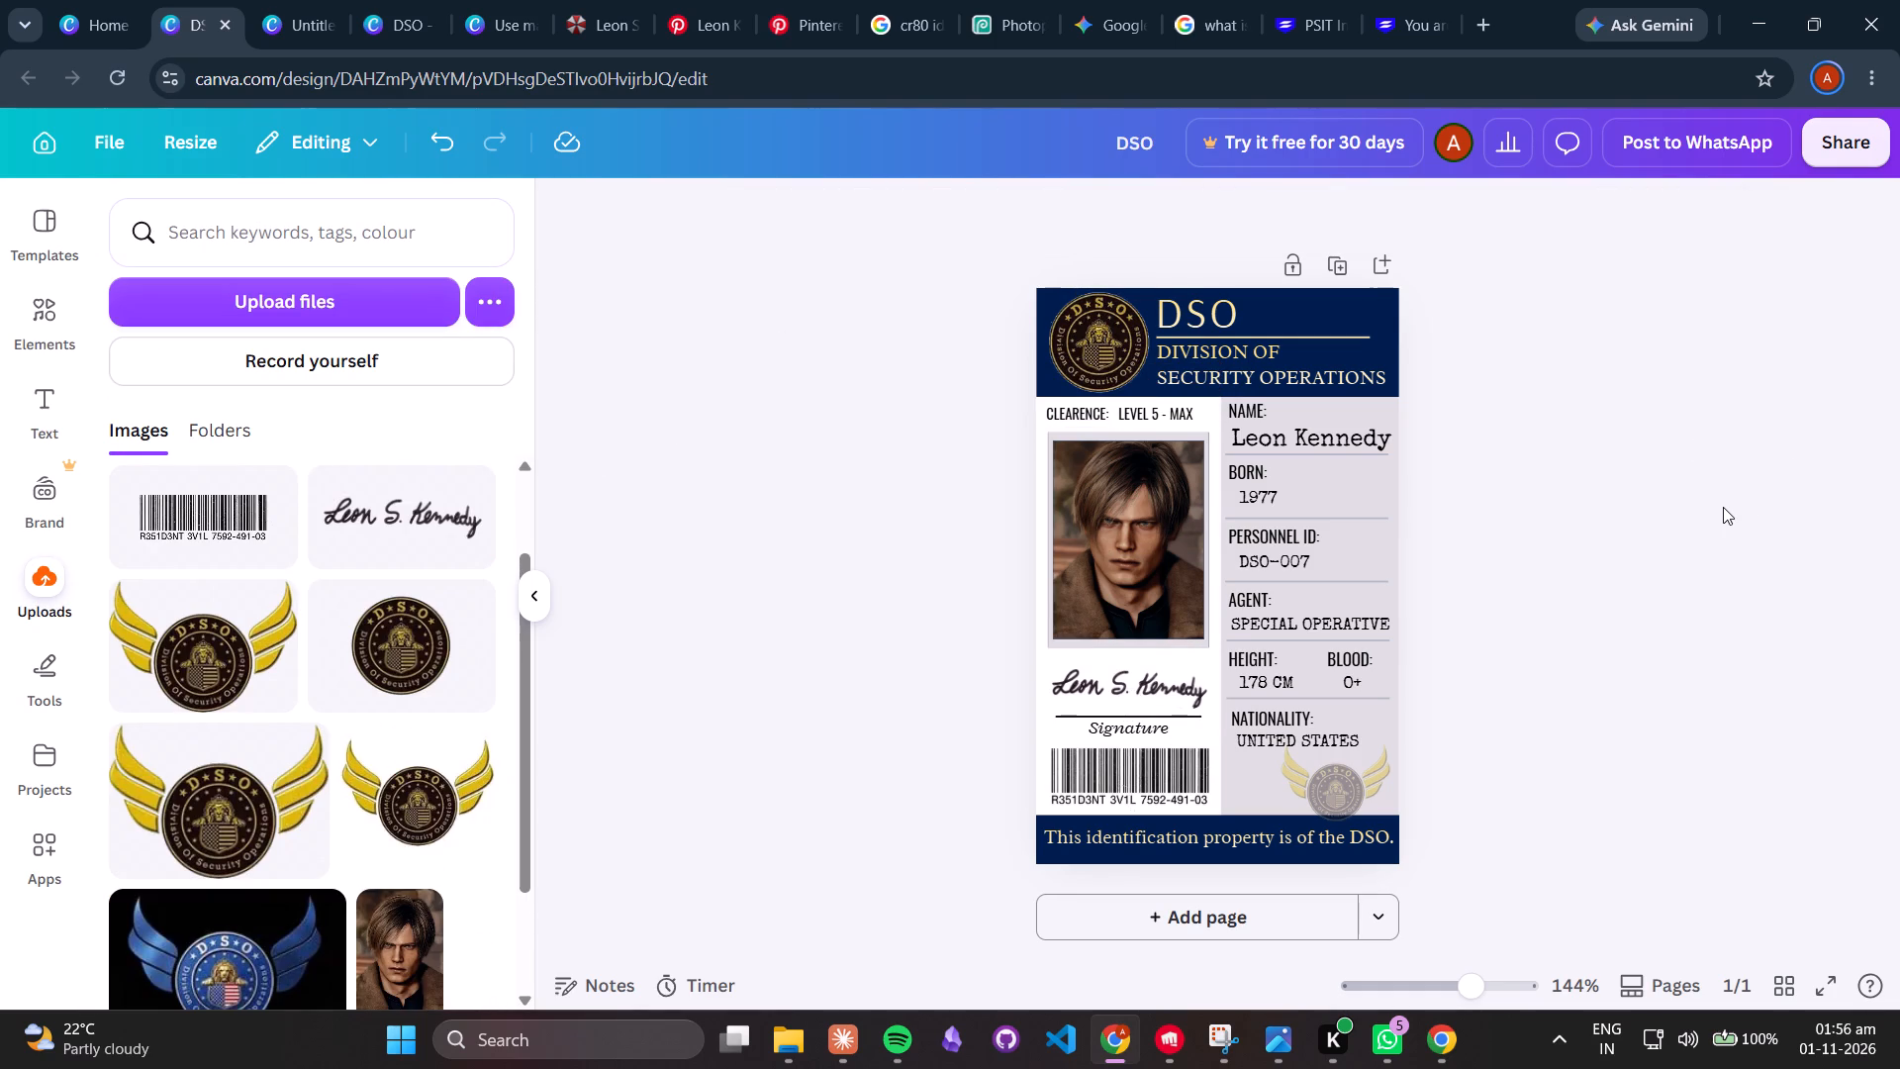
Change the clearance line's text colour to the design's dark blue #001d4e and make it bold.
{"action": "left_click", "coordinate": [1143, 408]}
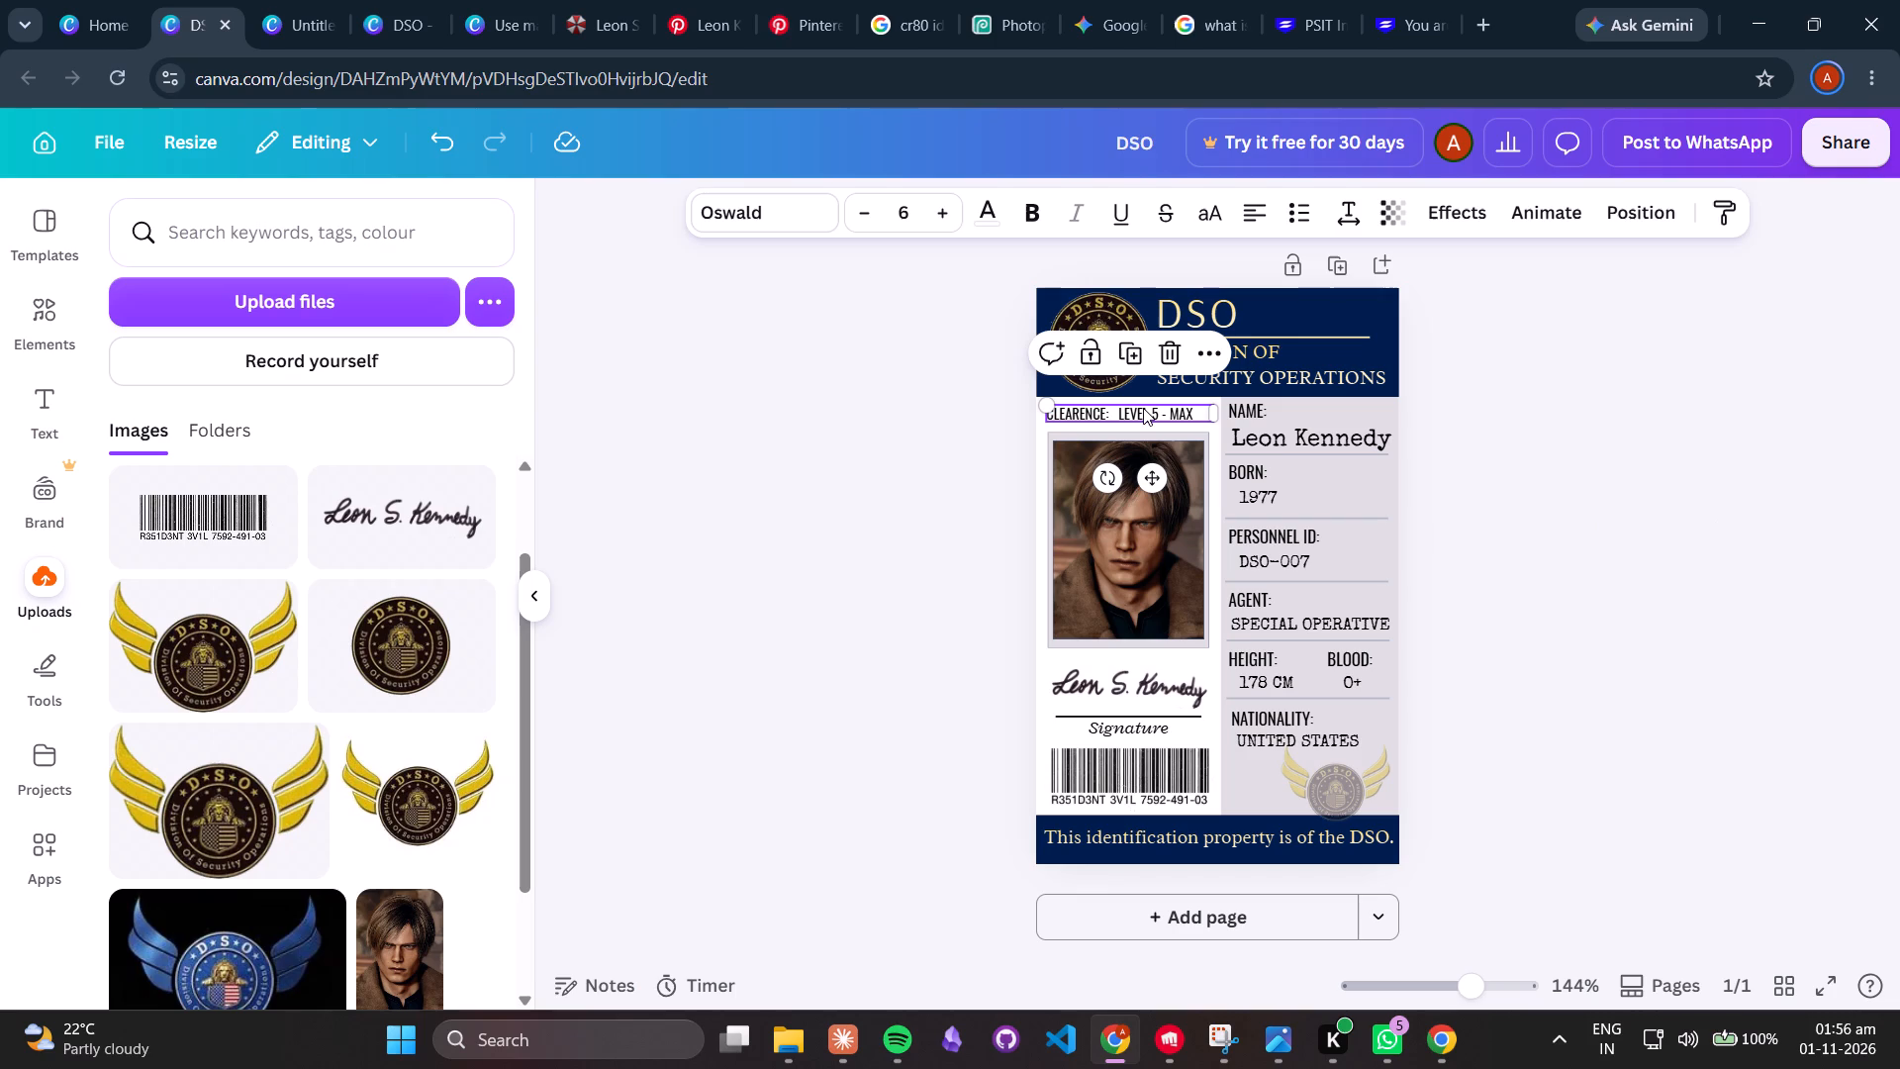
{"action": "left_click", "coordinate": [993, 222]}
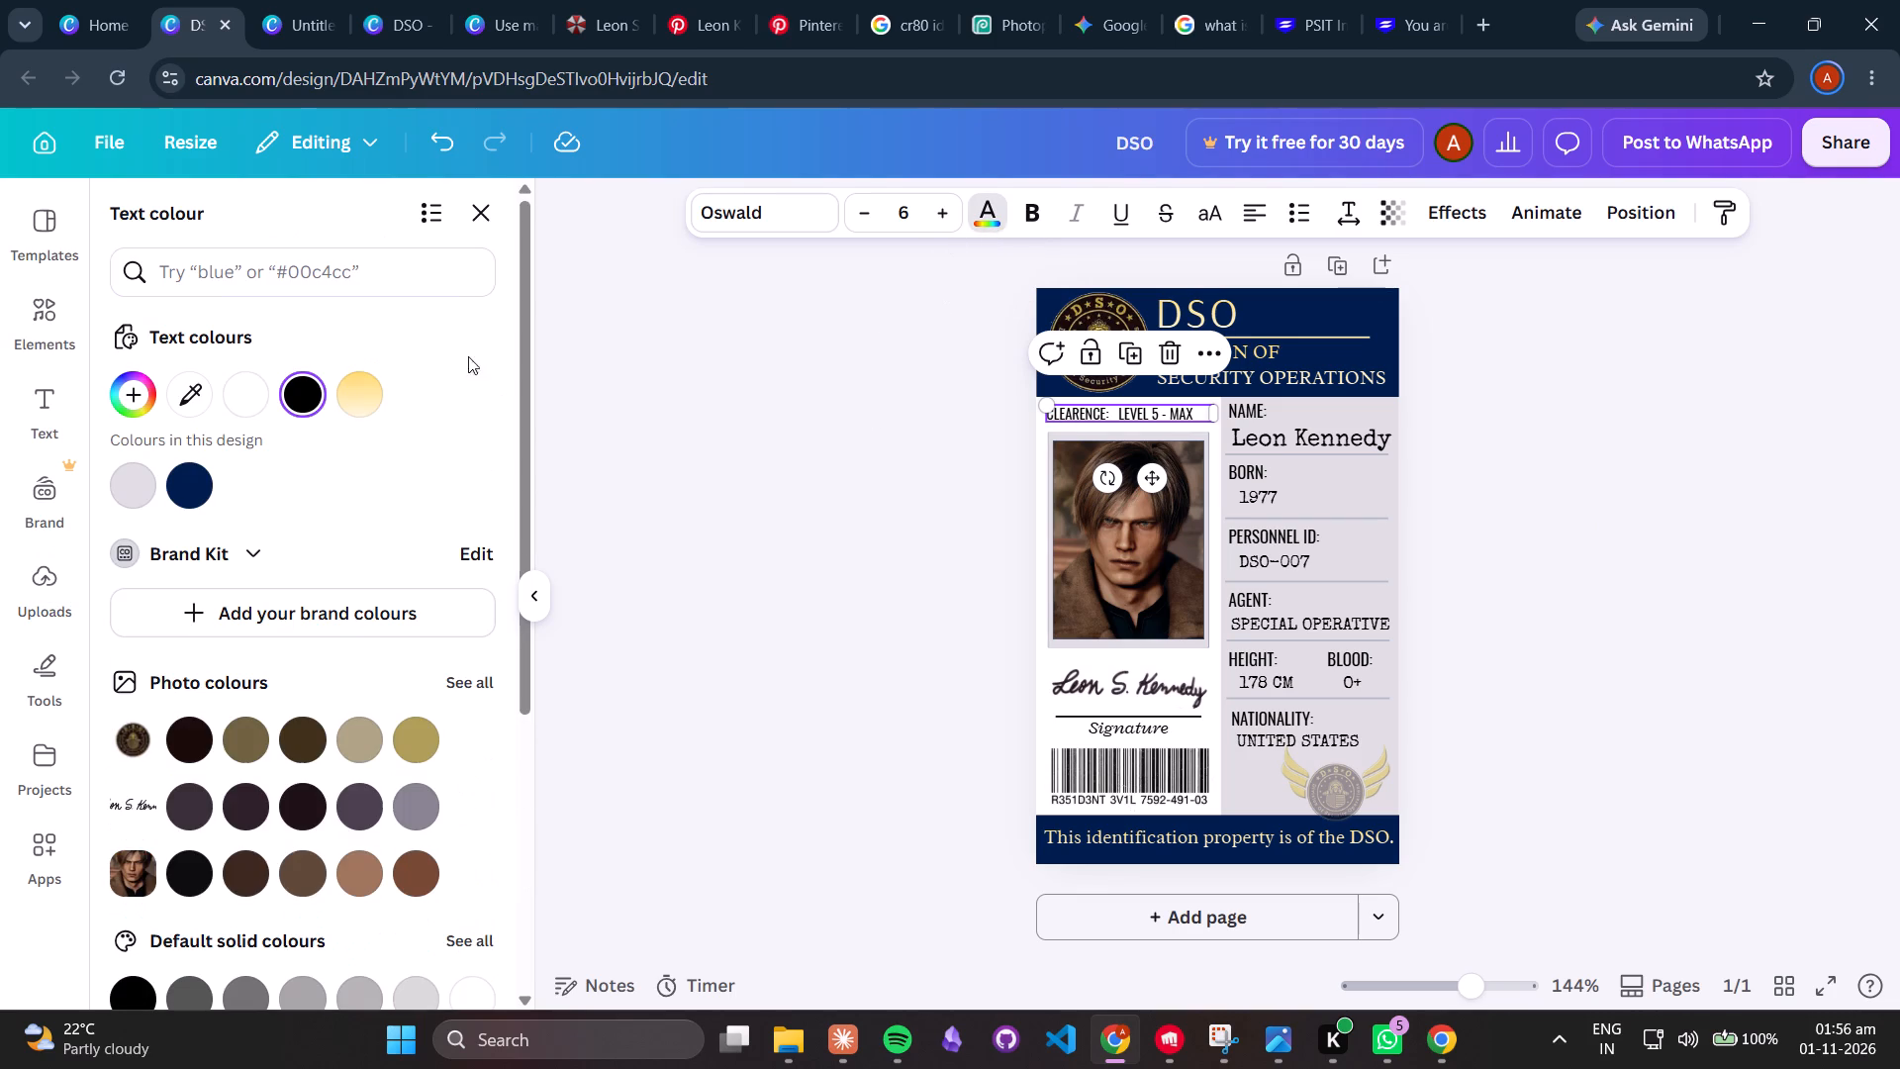
{"action": "left_click", "coordinate": [190, 474]}
{"action": "left_click", "coordinate": [820, 512]}
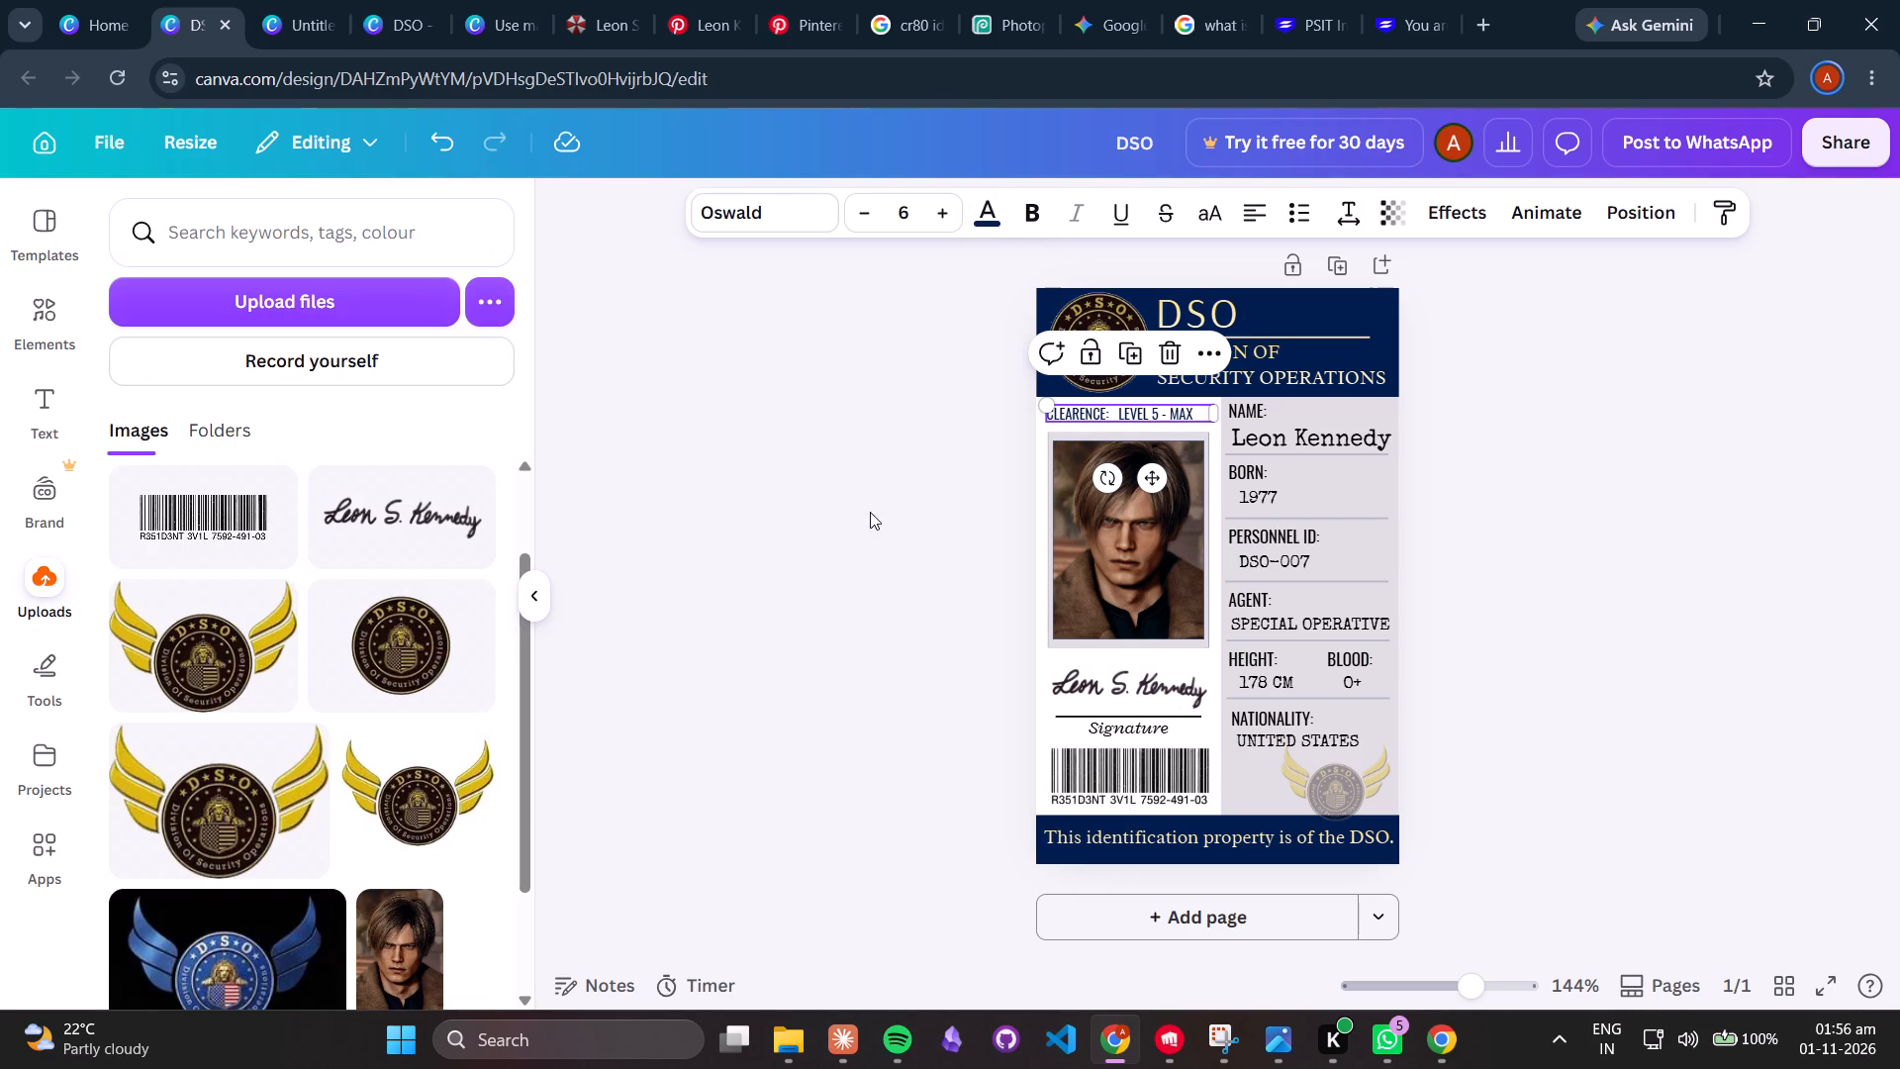
{"action": "left_click", "coordinate": [1027, 212]}
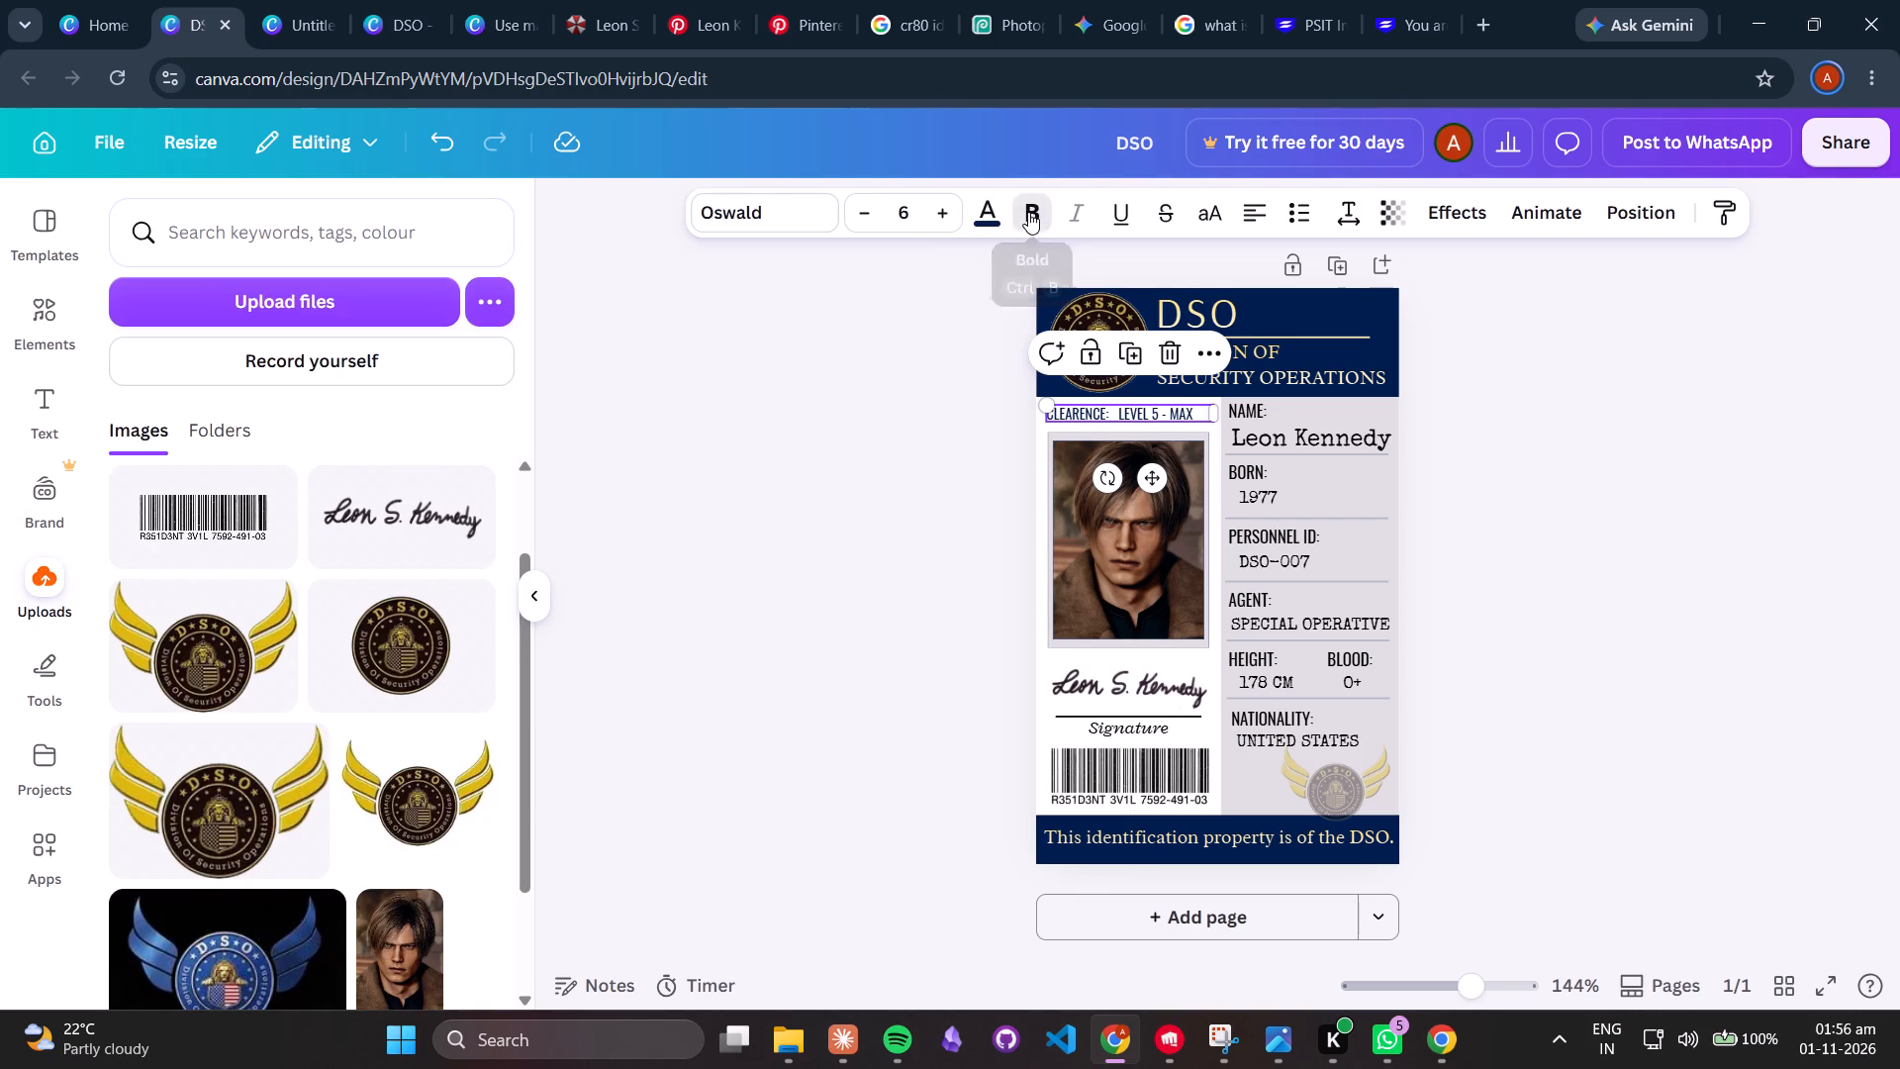